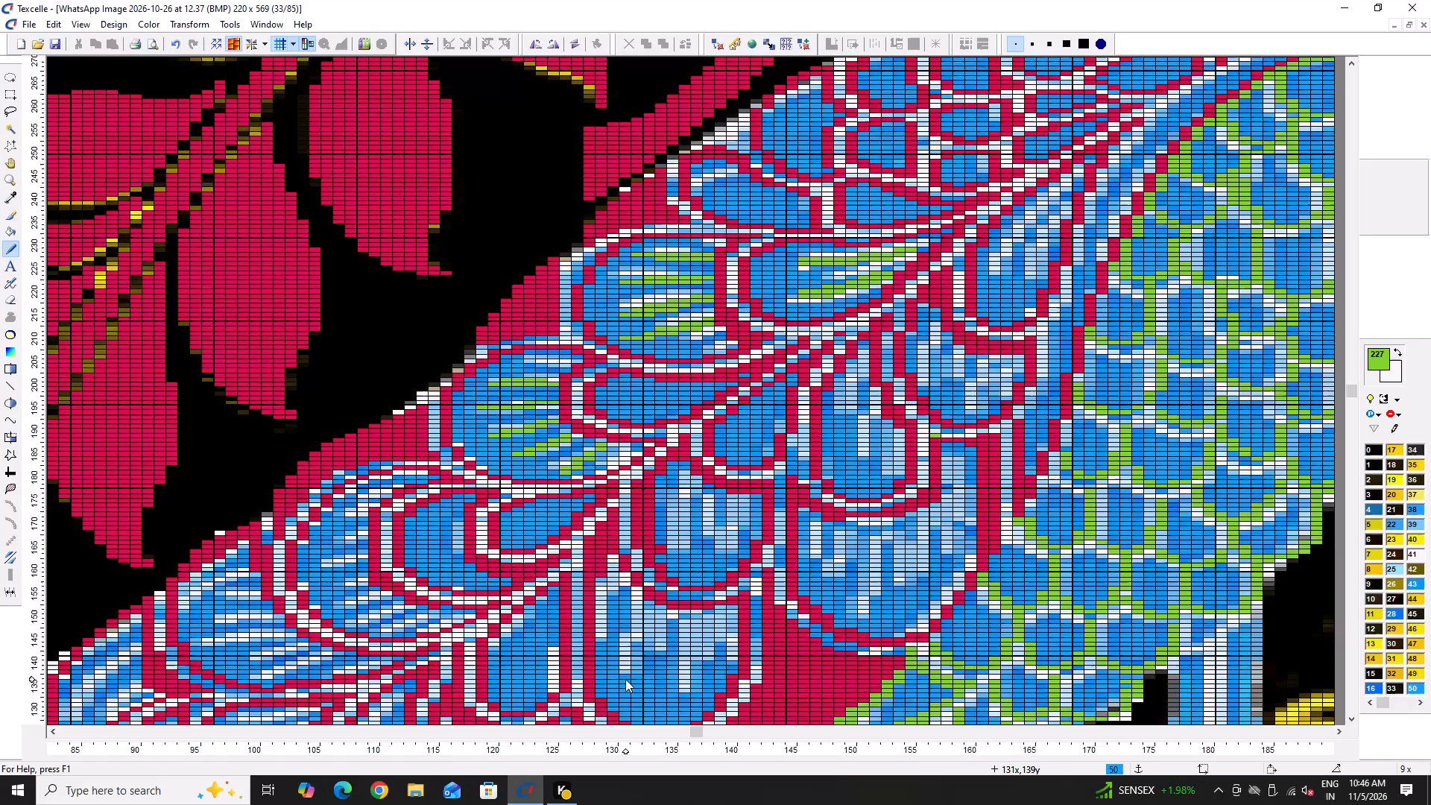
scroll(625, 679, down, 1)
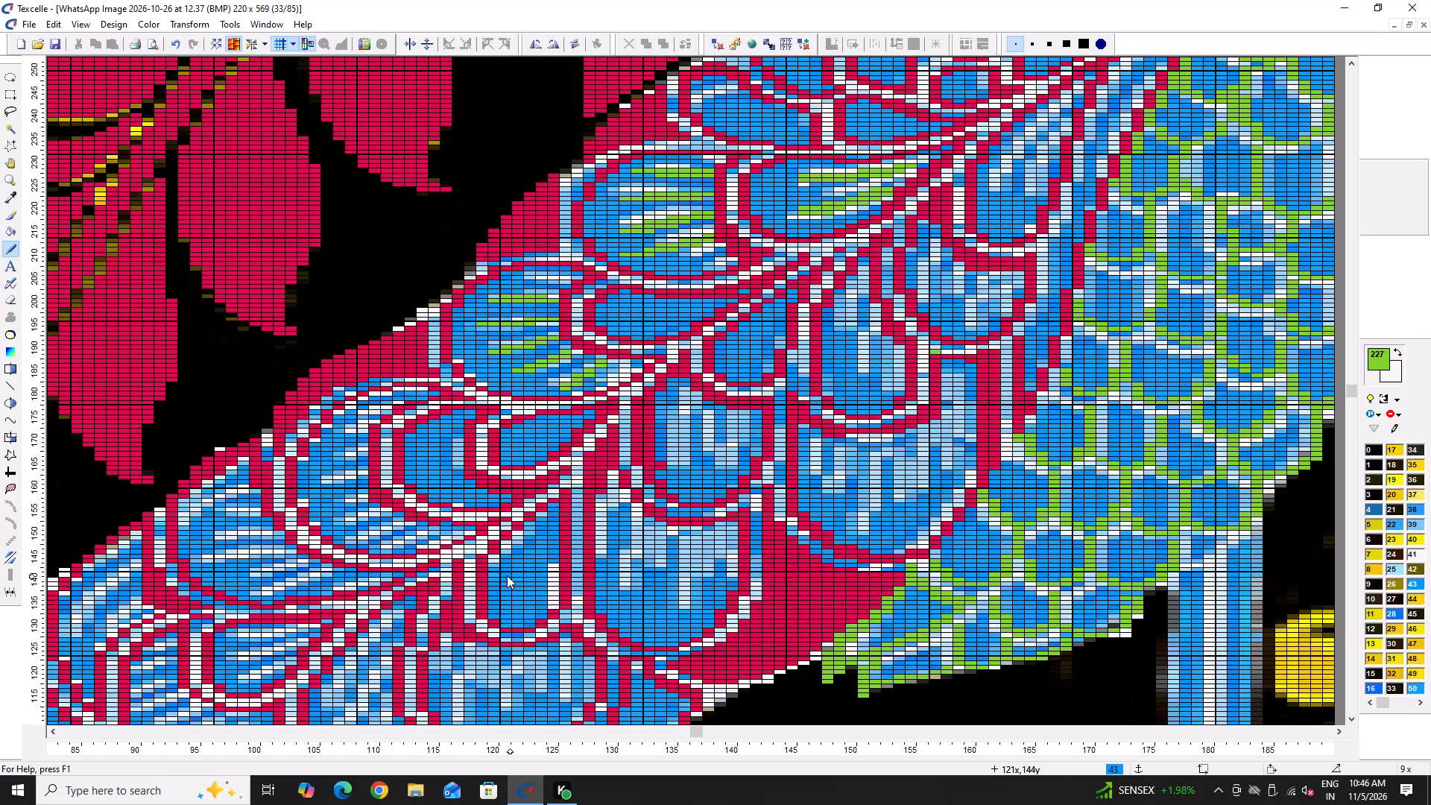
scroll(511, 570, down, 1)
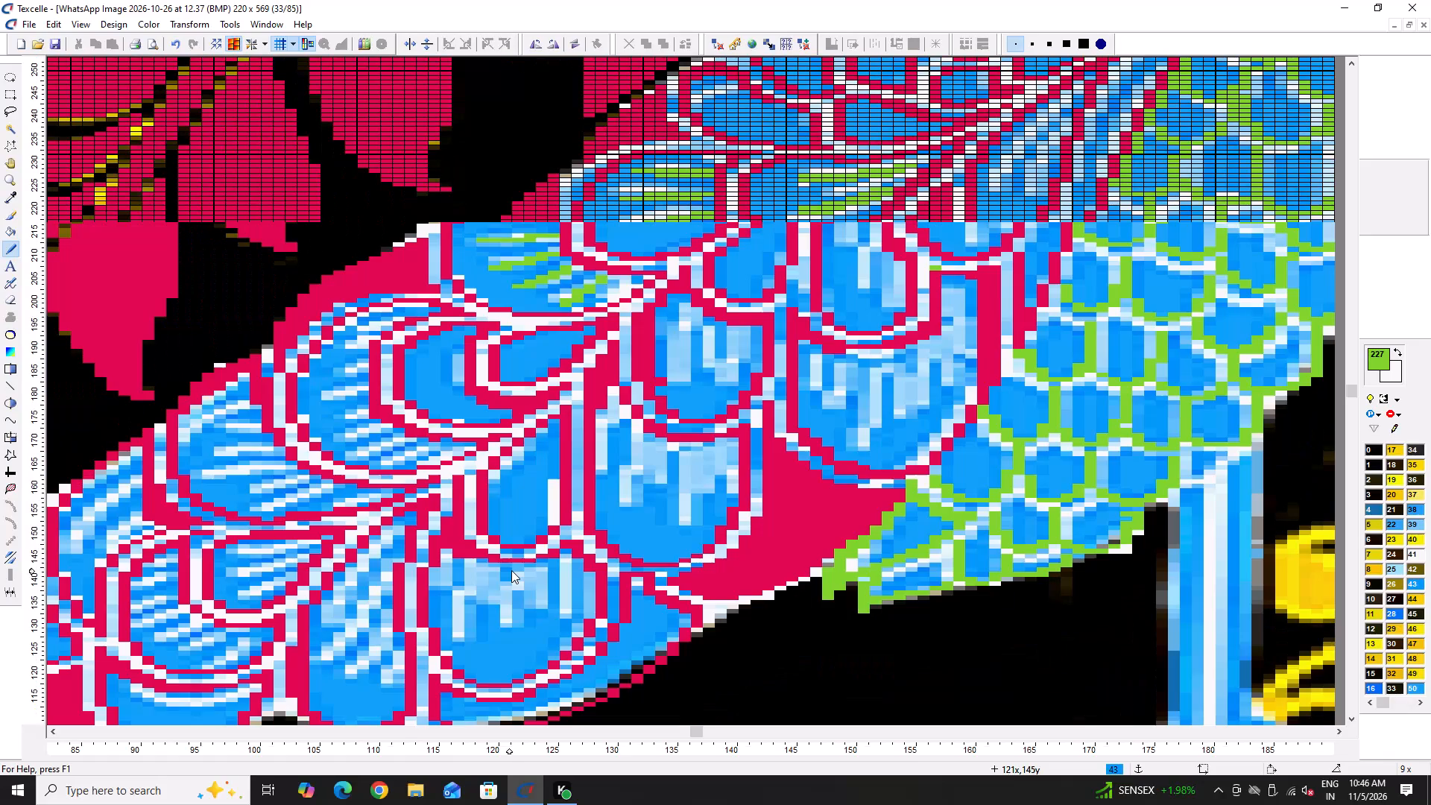
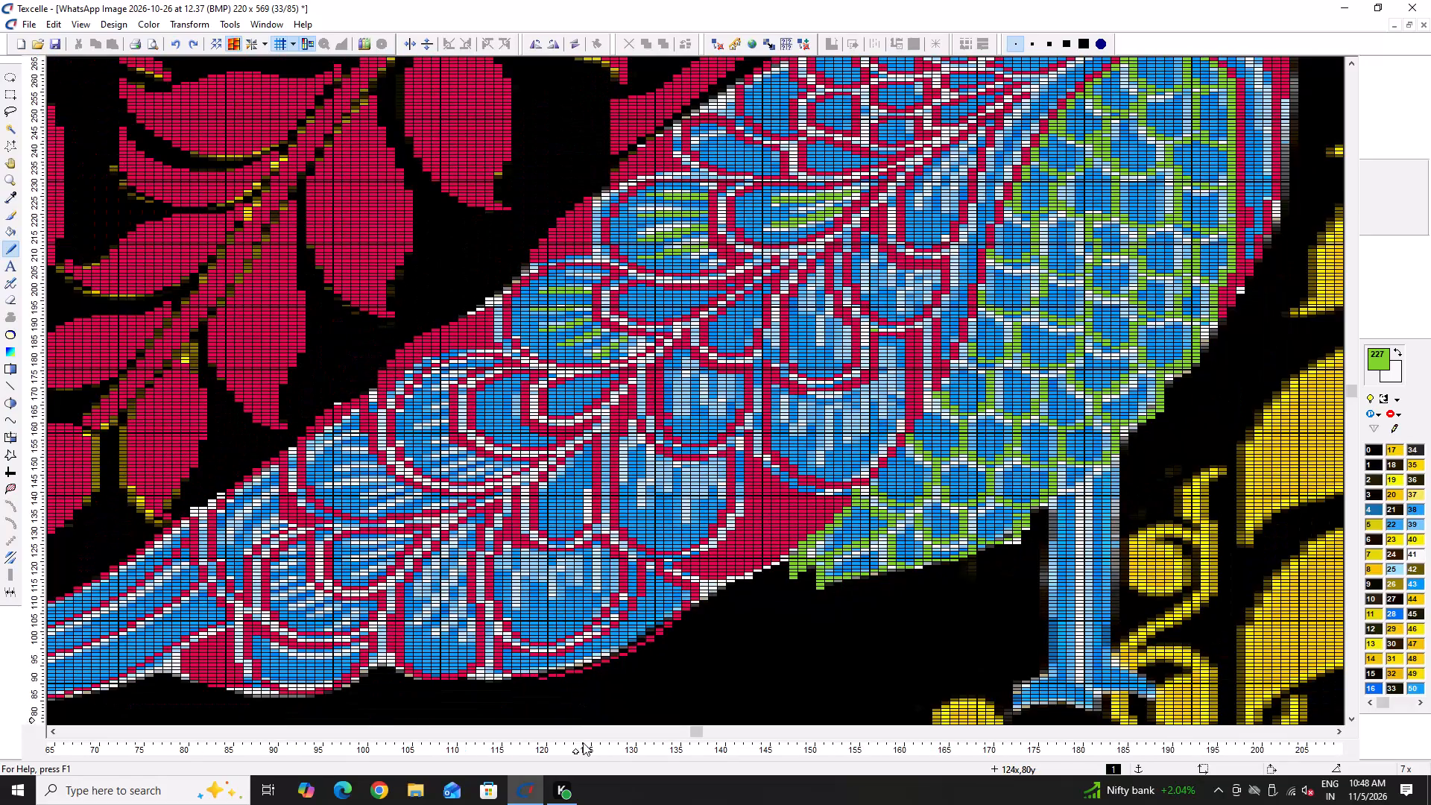
Paint a curved green streak along the upper edge of the blue feather, columns 95–99, rows 154–162.
scroll(636, 578, down, 3)
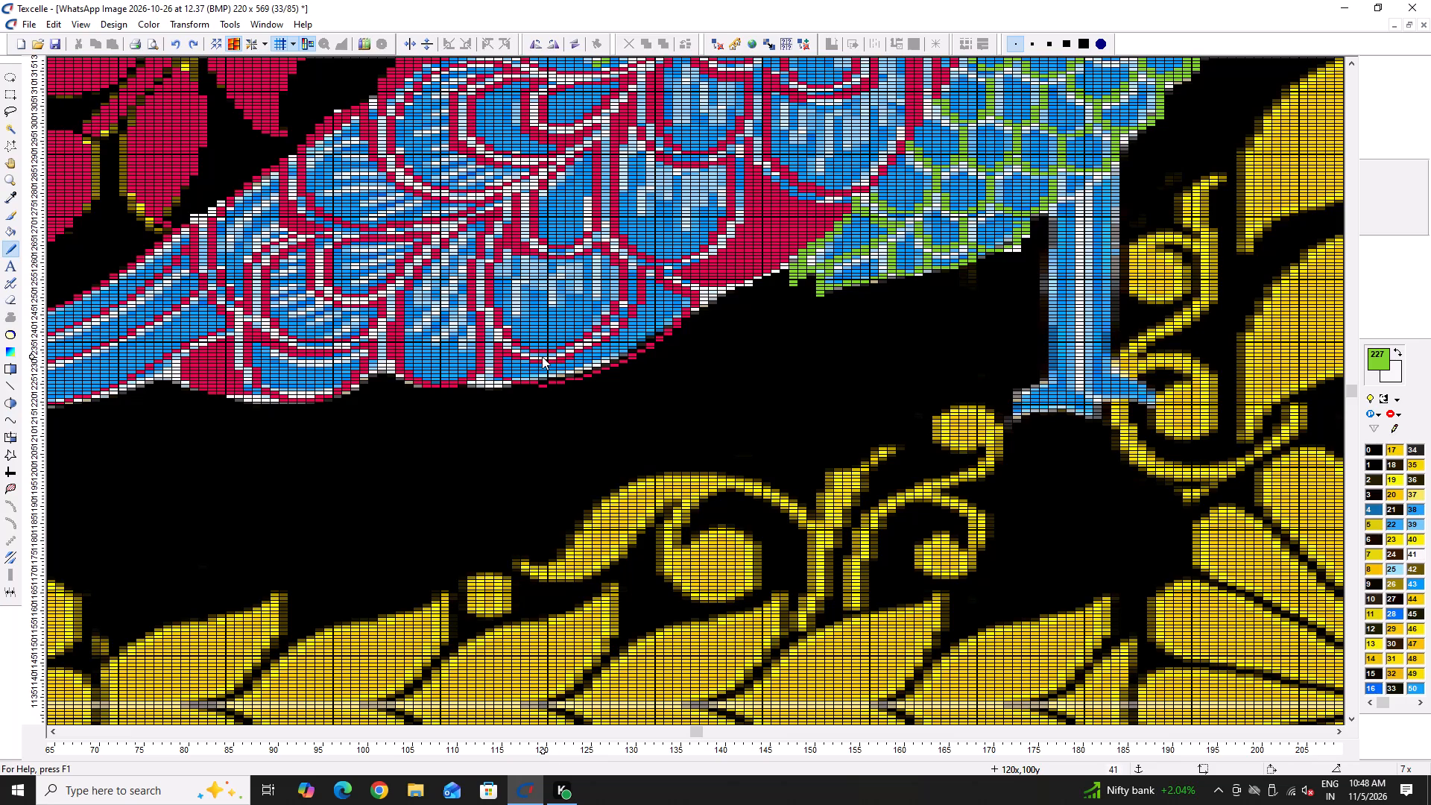
ctrl+scroll(360, 436, down, 2)
ctrl+scroll(327, 304, up, 4)
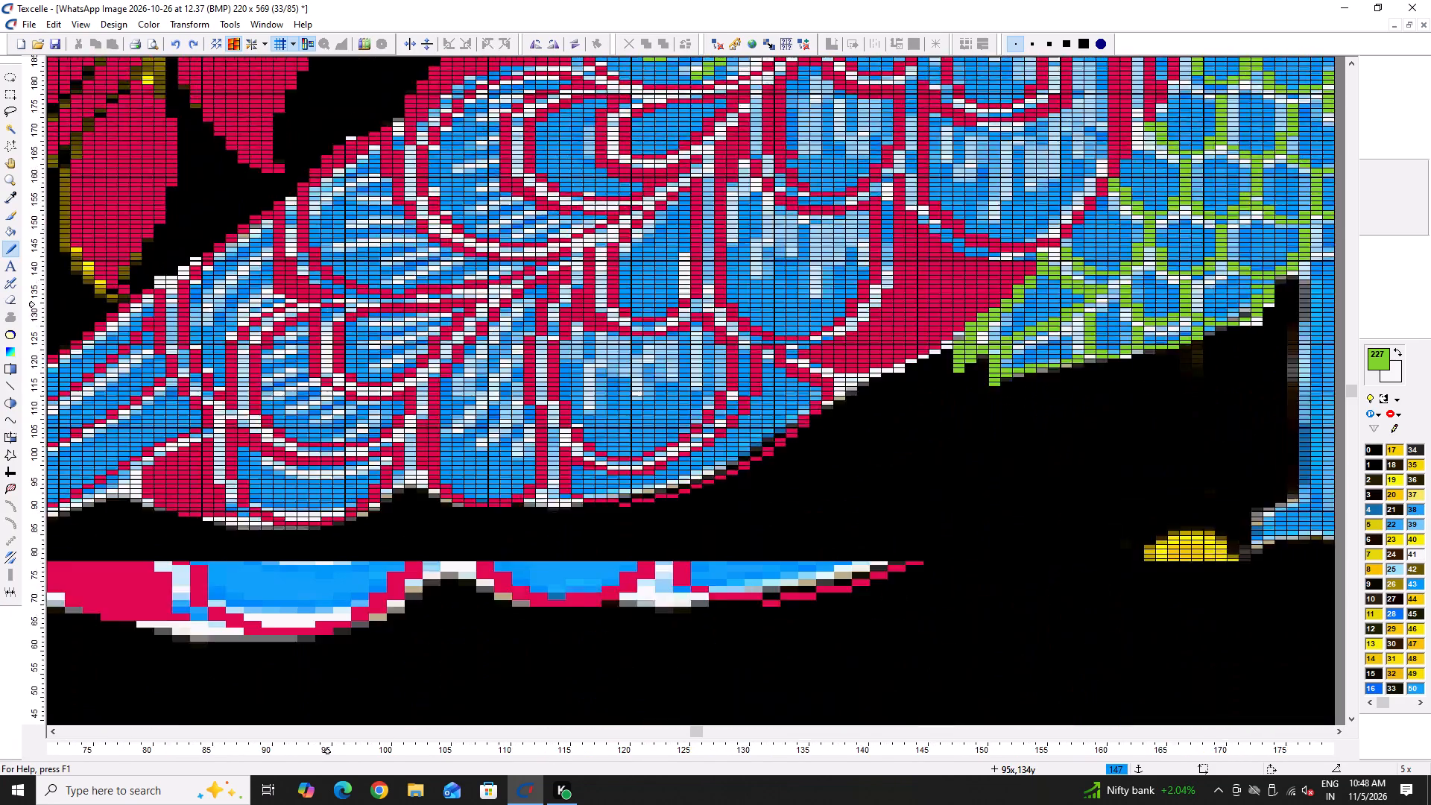
ctrl+scroll(328, 303, up, 2)
scroll(841, 496, up, 1)
key(x)
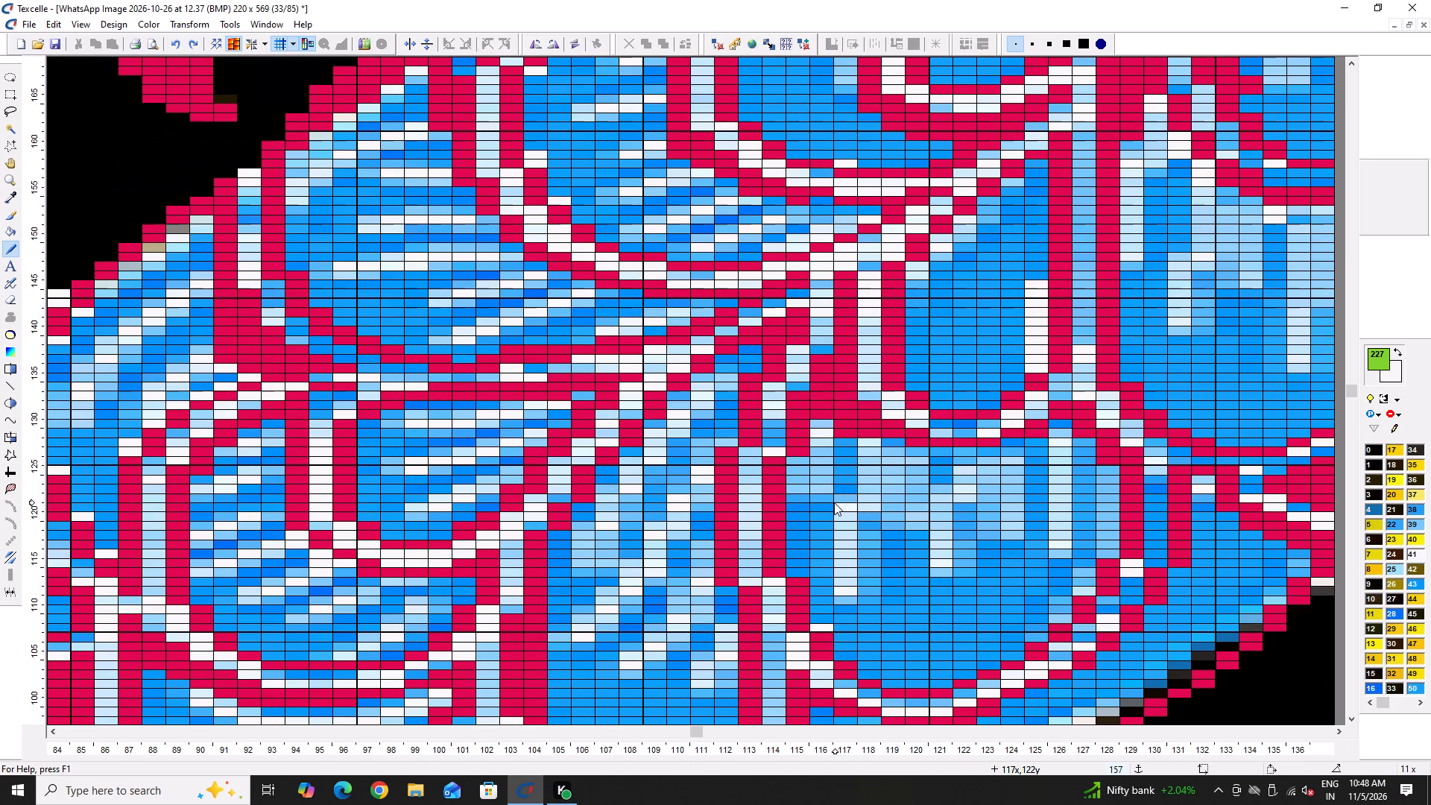
key(x)
scroll(834, 502, up, 3)
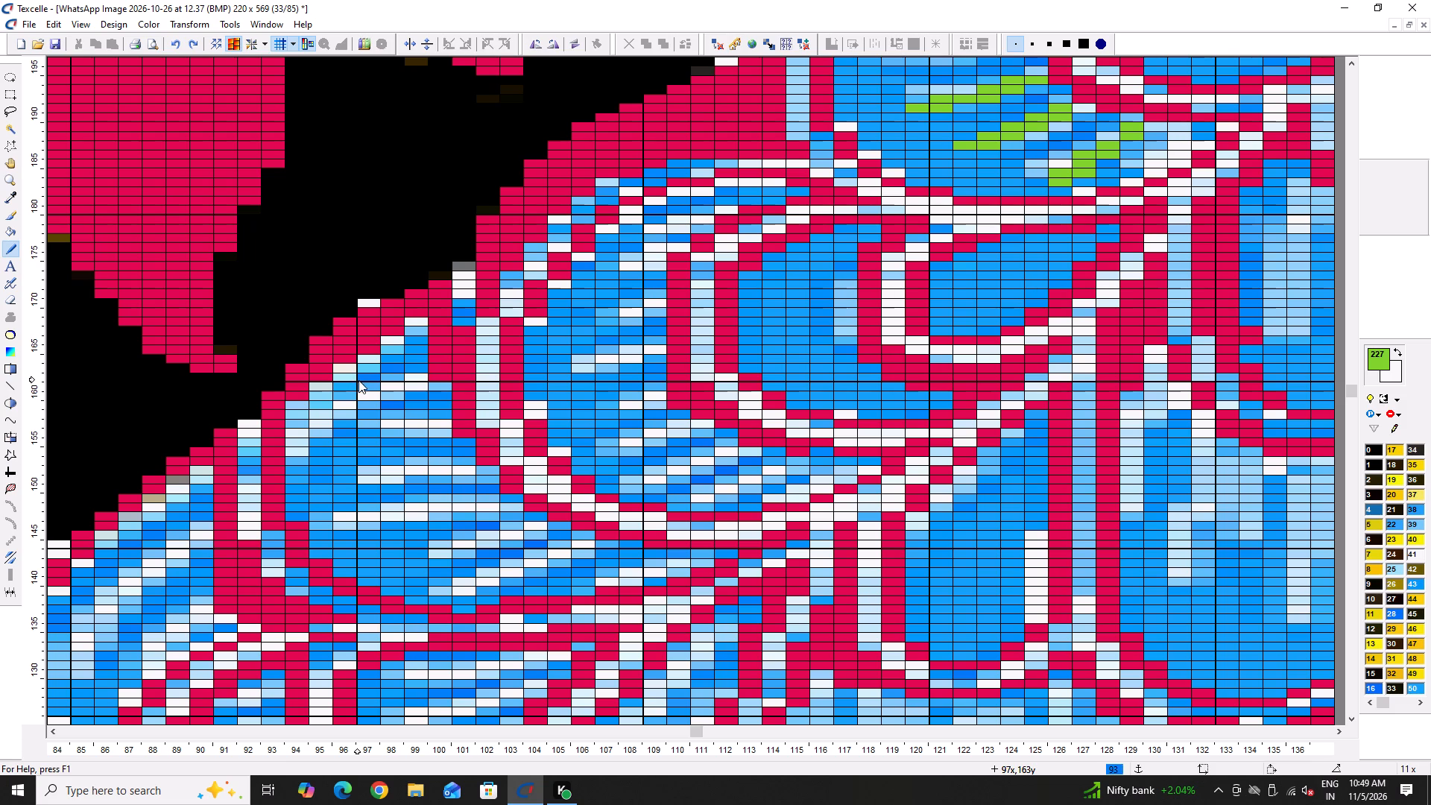
key(x)
ctrl+scroll(390, 379, up, 1)
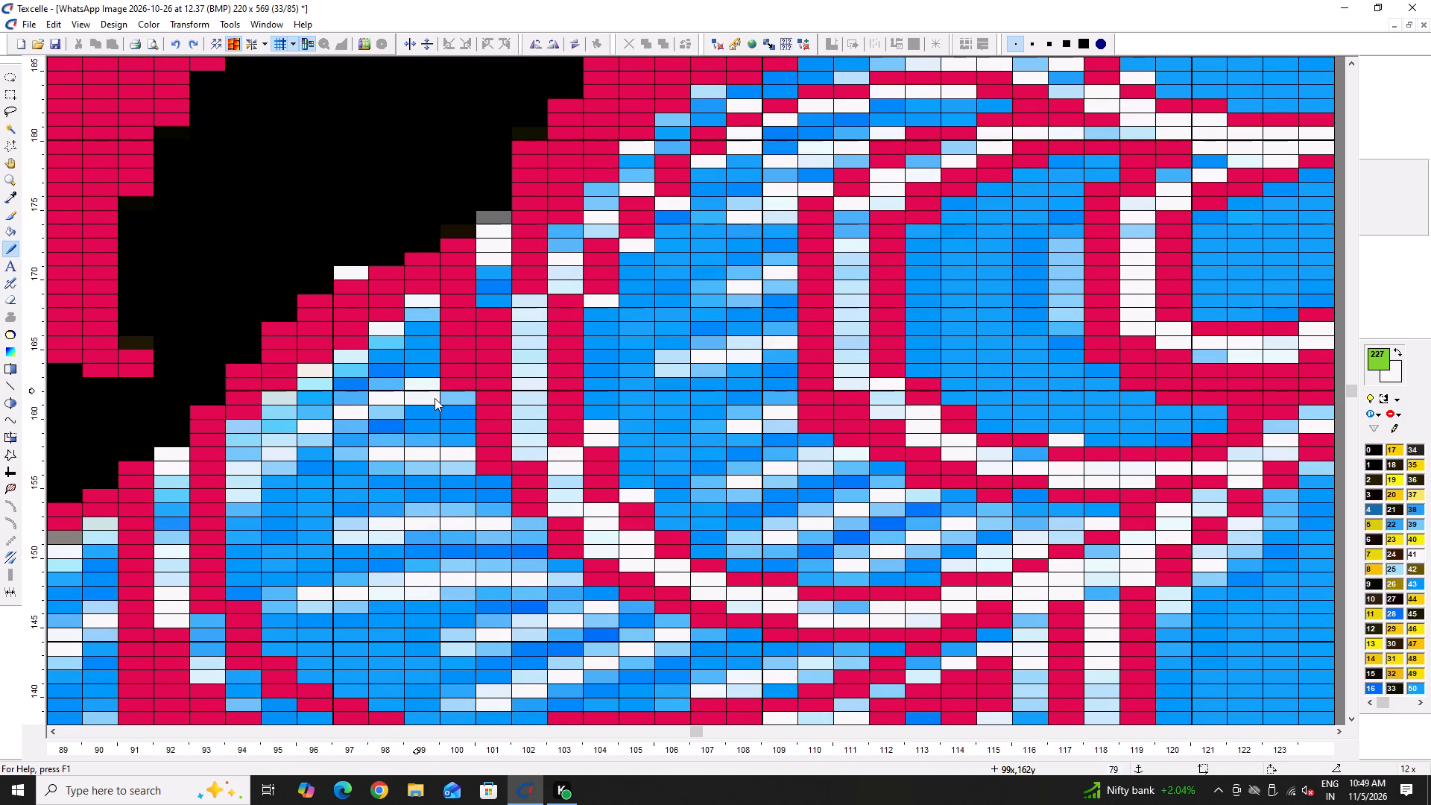
double_click(411, 390)
click(404, 395)
drag(388, 402, 347, 414)
drag(344, 417, 288, 470)
drag(286, 473, 275, 496)
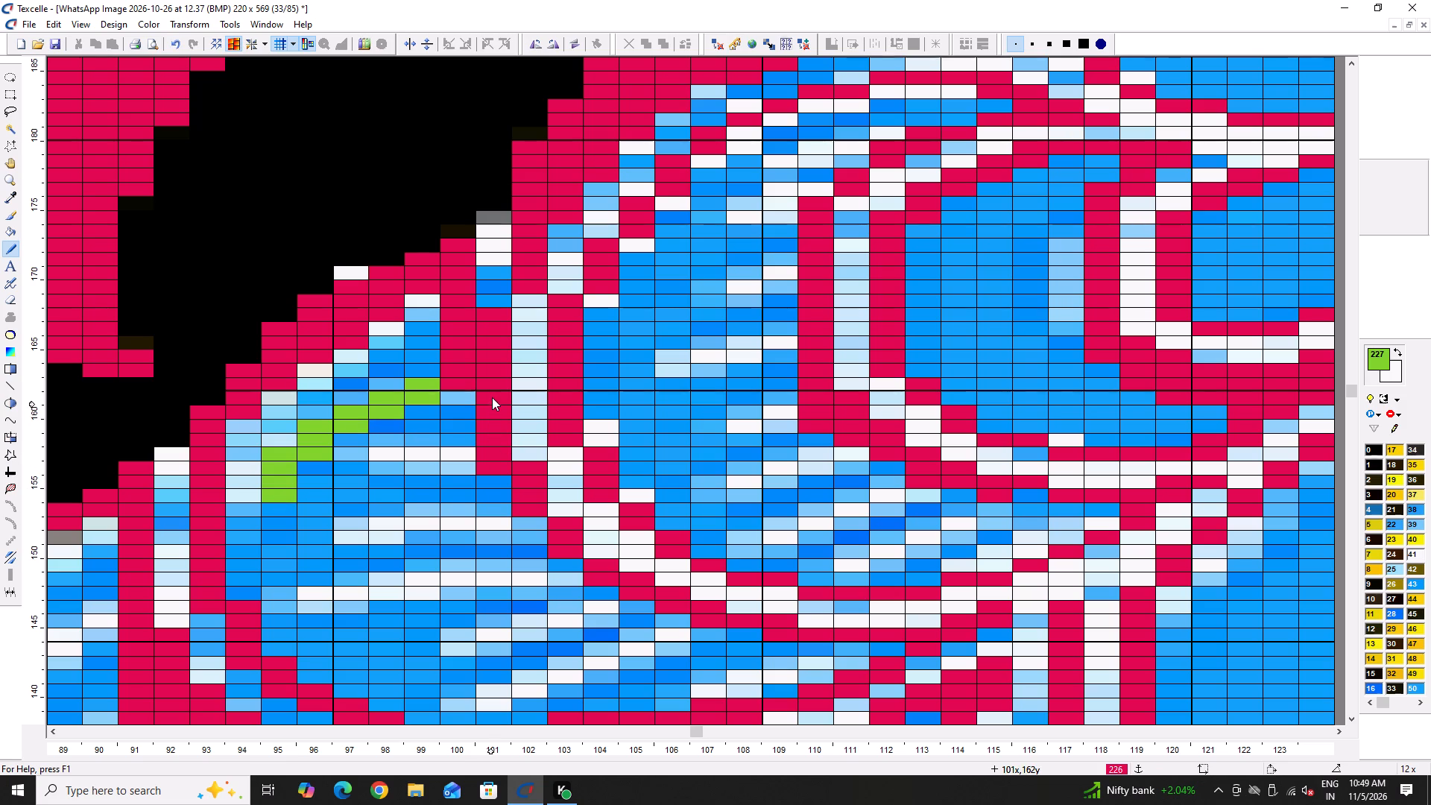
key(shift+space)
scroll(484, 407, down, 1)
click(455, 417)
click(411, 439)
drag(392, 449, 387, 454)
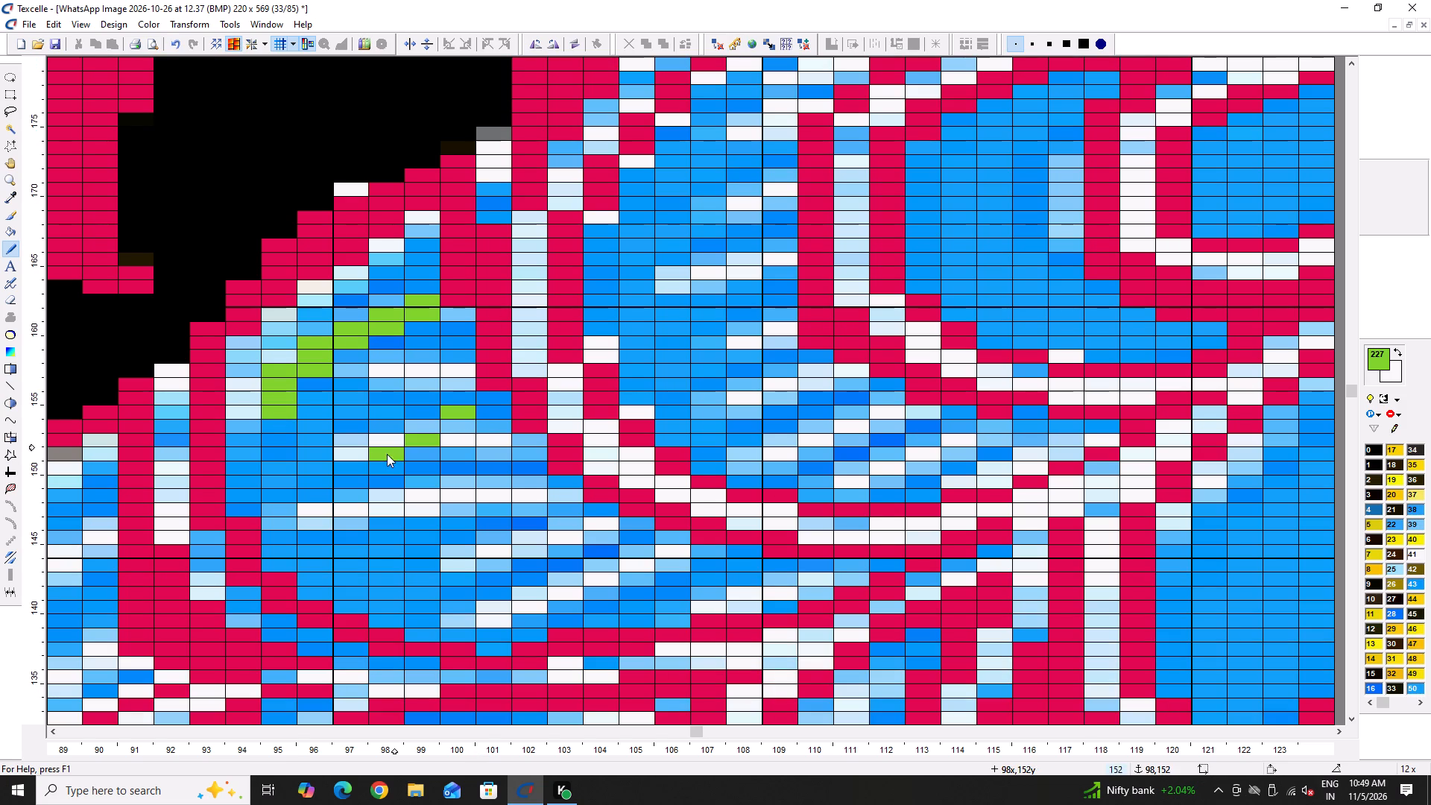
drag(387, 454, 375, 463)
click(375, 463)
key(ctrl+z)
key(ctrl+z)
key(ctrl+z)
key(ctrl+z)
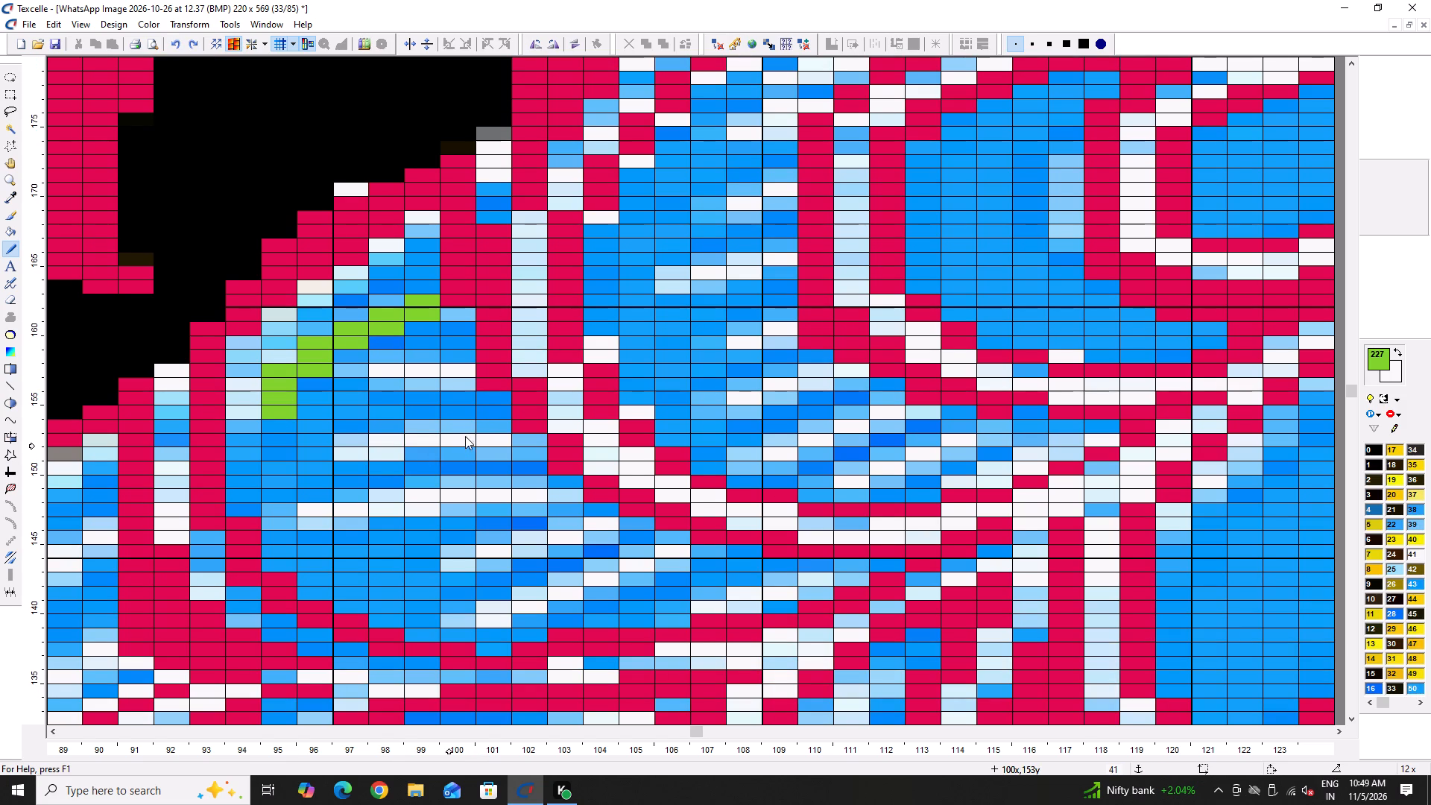
Paint two more green streaks in the same feather, at rows 152–153 and rows 147–149, between columns 96 and 102.
drag(465, 427, 355, 443)
click(534, 487)
drag(532, 486, 520, 490)
drag(515, 490, 320, 508)
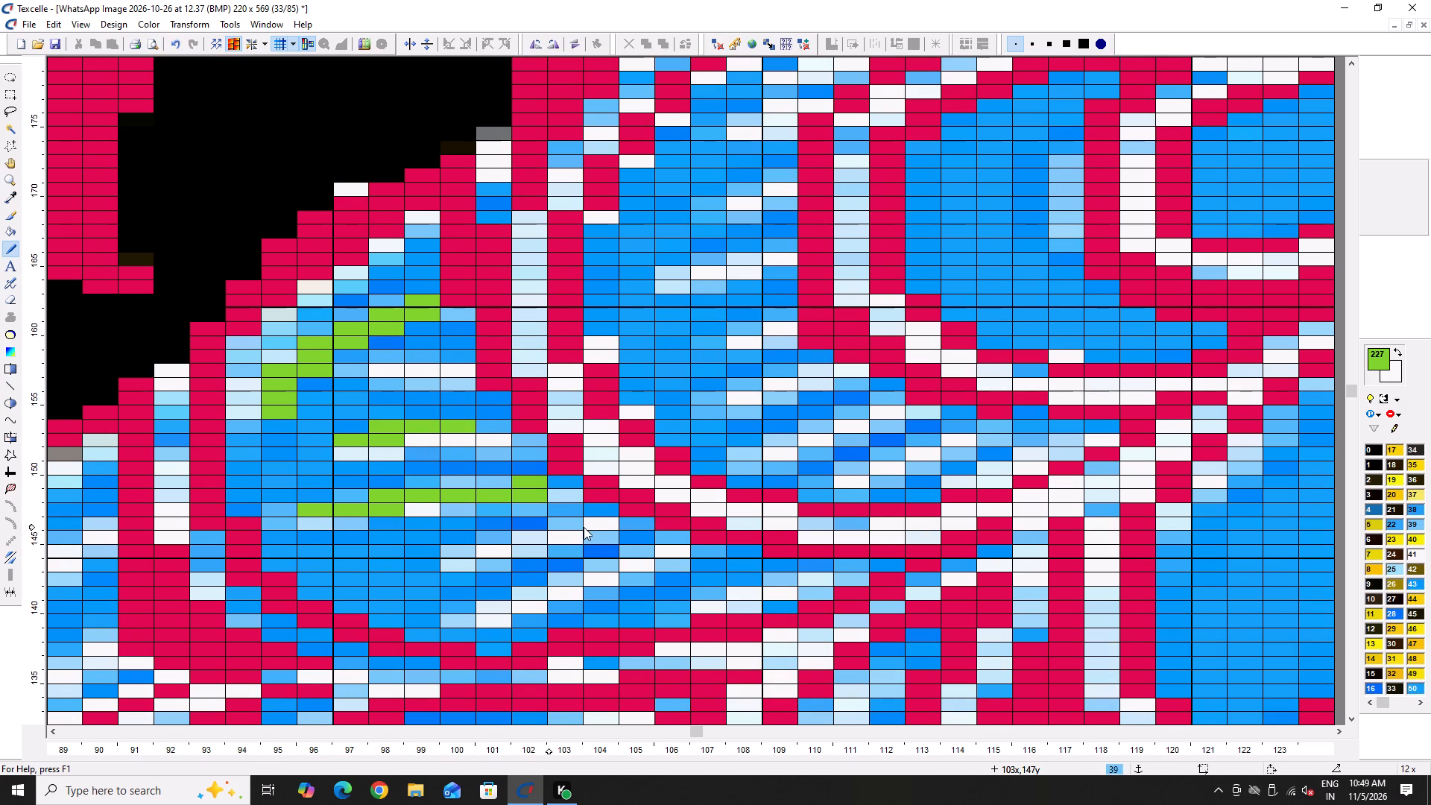
Paint a stepped green streak at columns 100–103, rows 142–146, turning stray green cells along its upper edge white.
click(583, 529)
drag(573, 537, 562, 541)
drag(549, 547, 532, 554)
click(510, 555)
drag(505, 556, 468, 566)
right_click(569, 560)
right_click(569, 560)
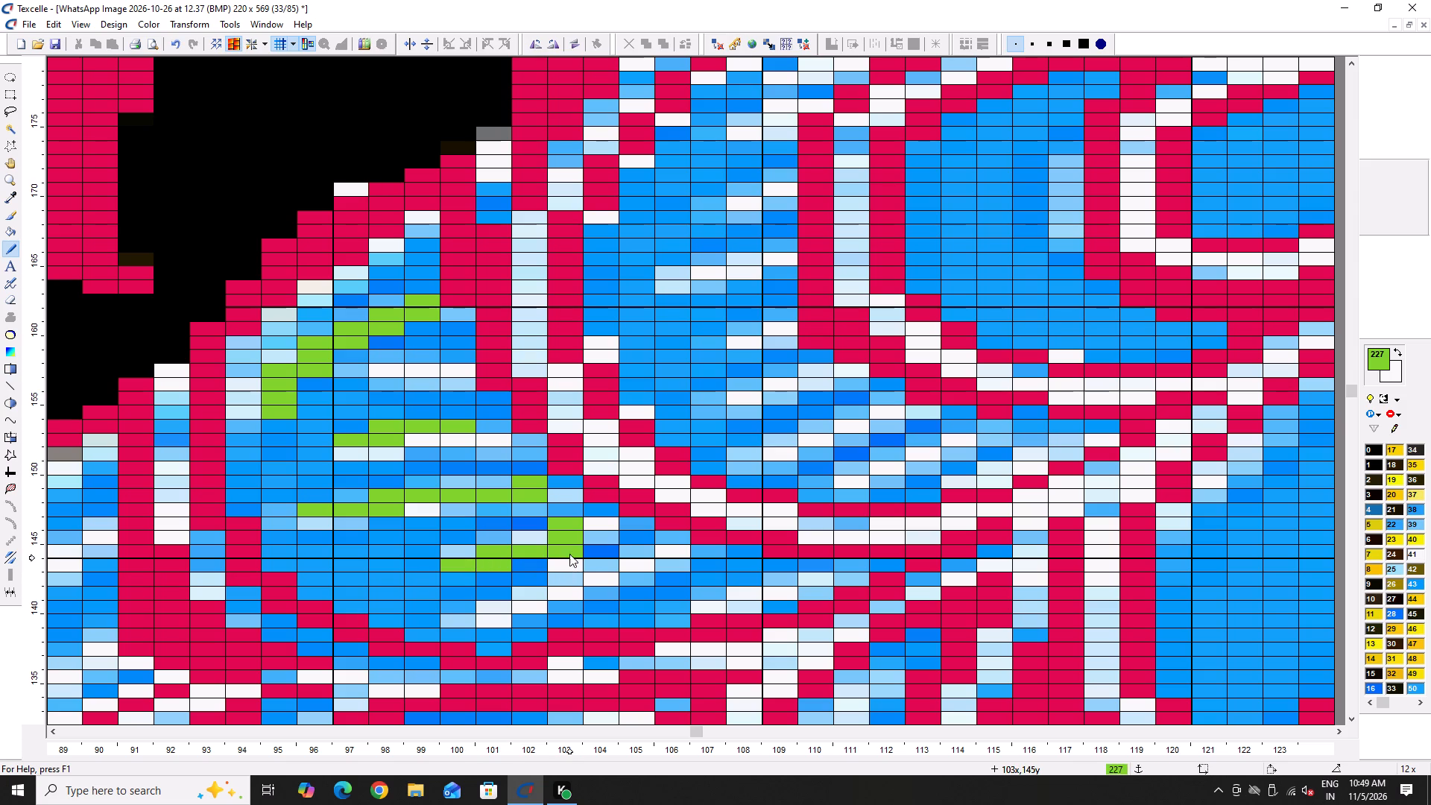
right_click(570, 552)
right_click(570, 552)
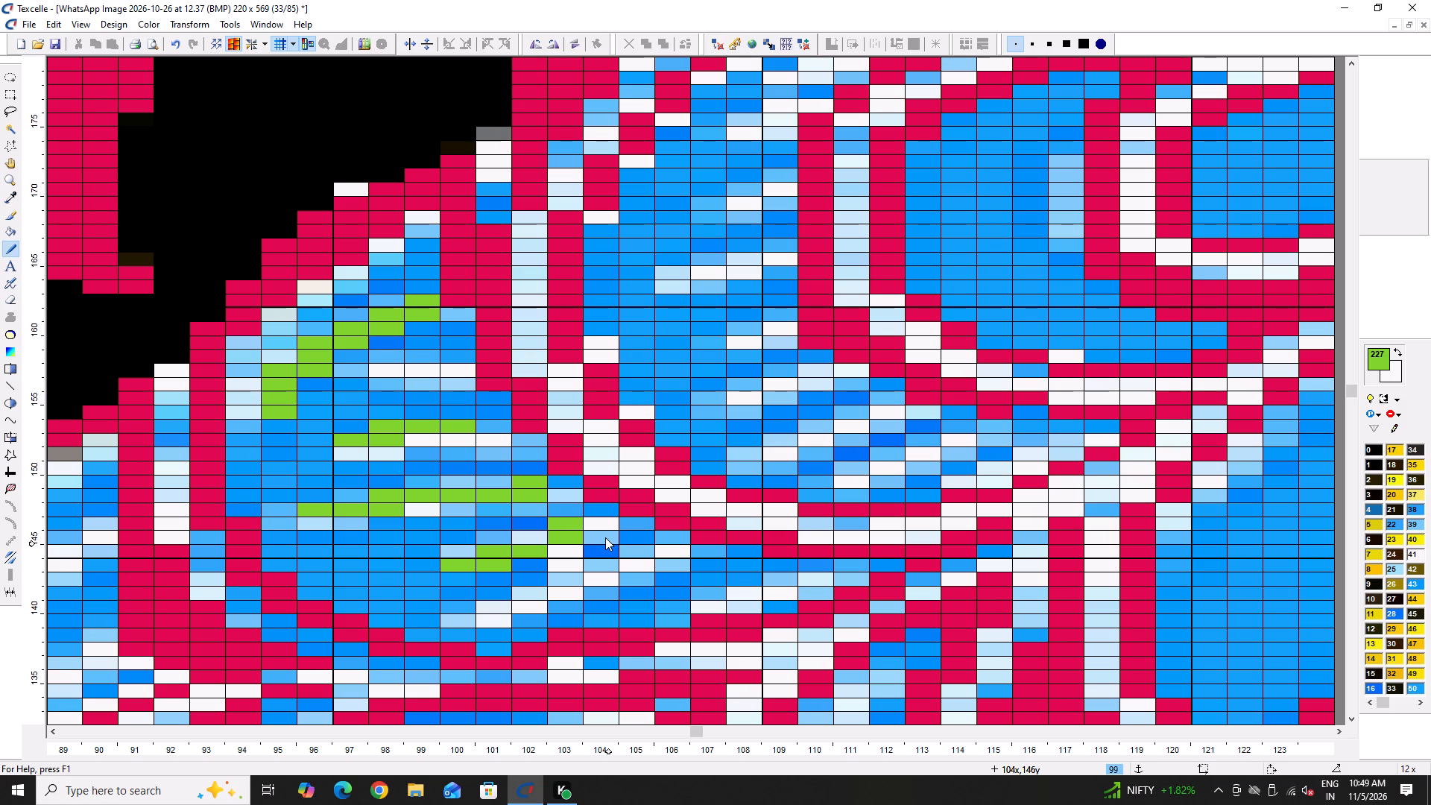
ctrl+scroll(587, 545, up, 2)
double_click(549, 541)
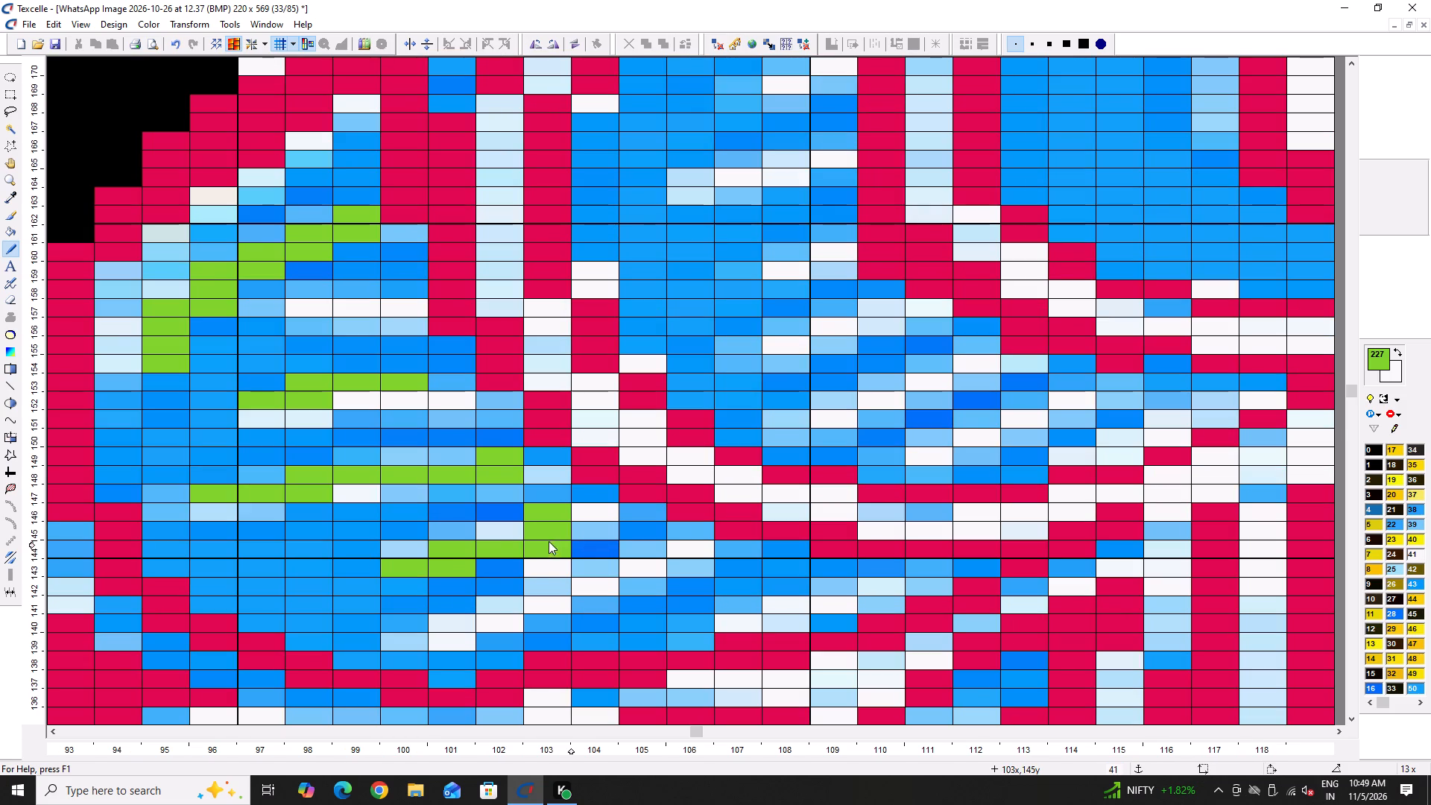
click(491, 561)
right_click(449, 549)
right_click(449, 549)
click(399, 587)
click(452, 594)
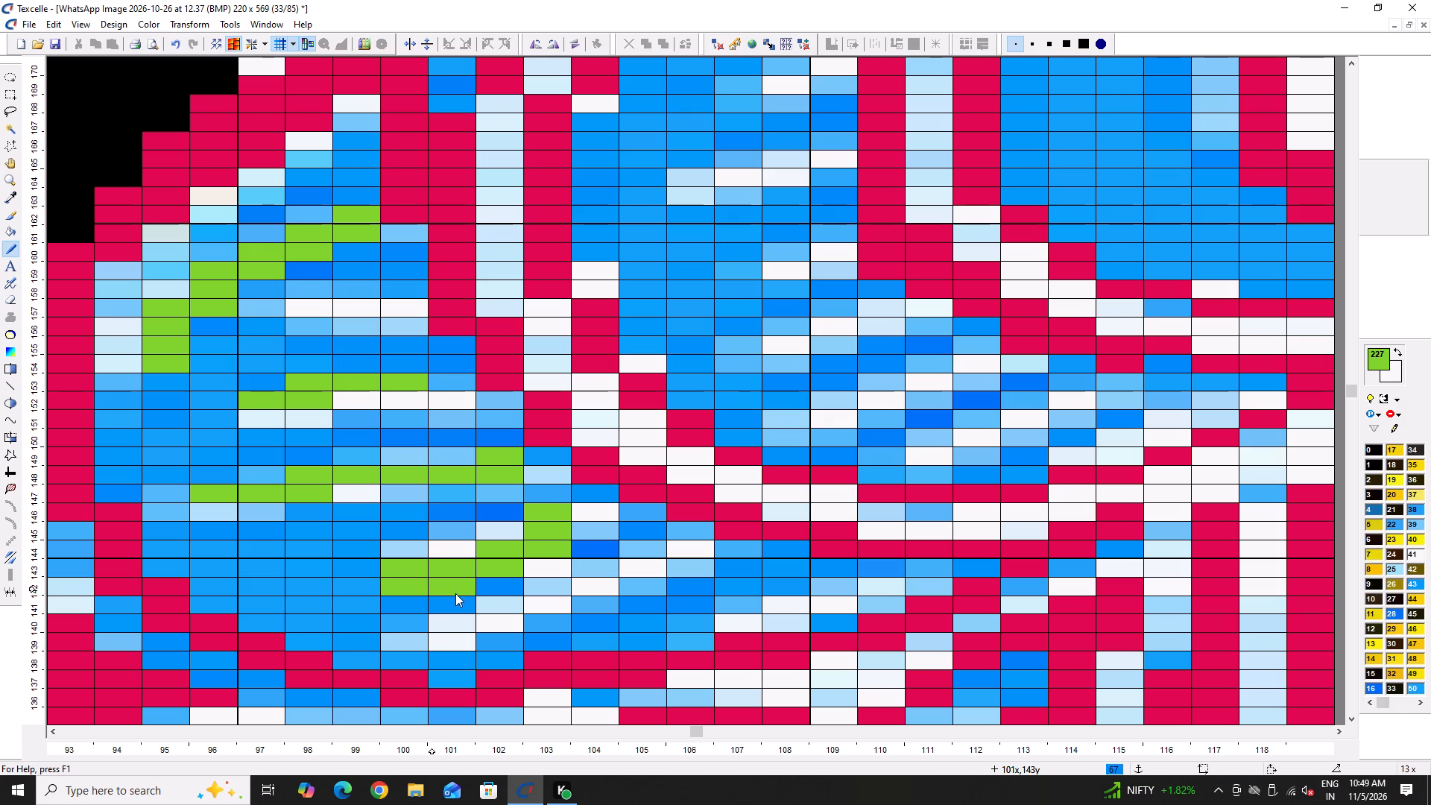
right_click(405, 570)
right_click(405, 570)
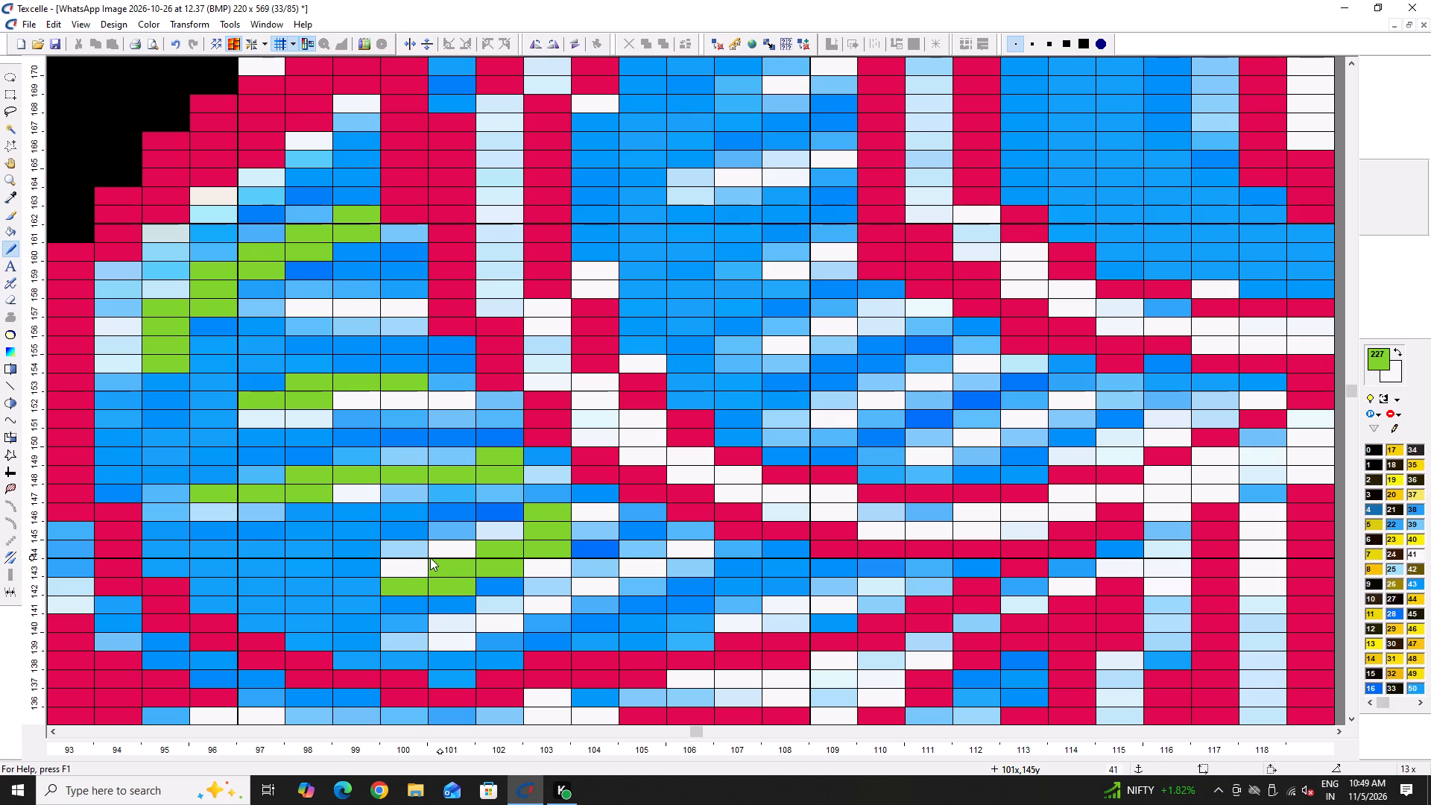
Thicken the green streak above it by filling its lower row to column 101 and adding column 101 at row 149.
ctrl+scroll(440, 510, up, 2)
drag(336, 484, 378, 483)
drag(386, 483, 395, 483)
click(408, 483)
click(419, 483)
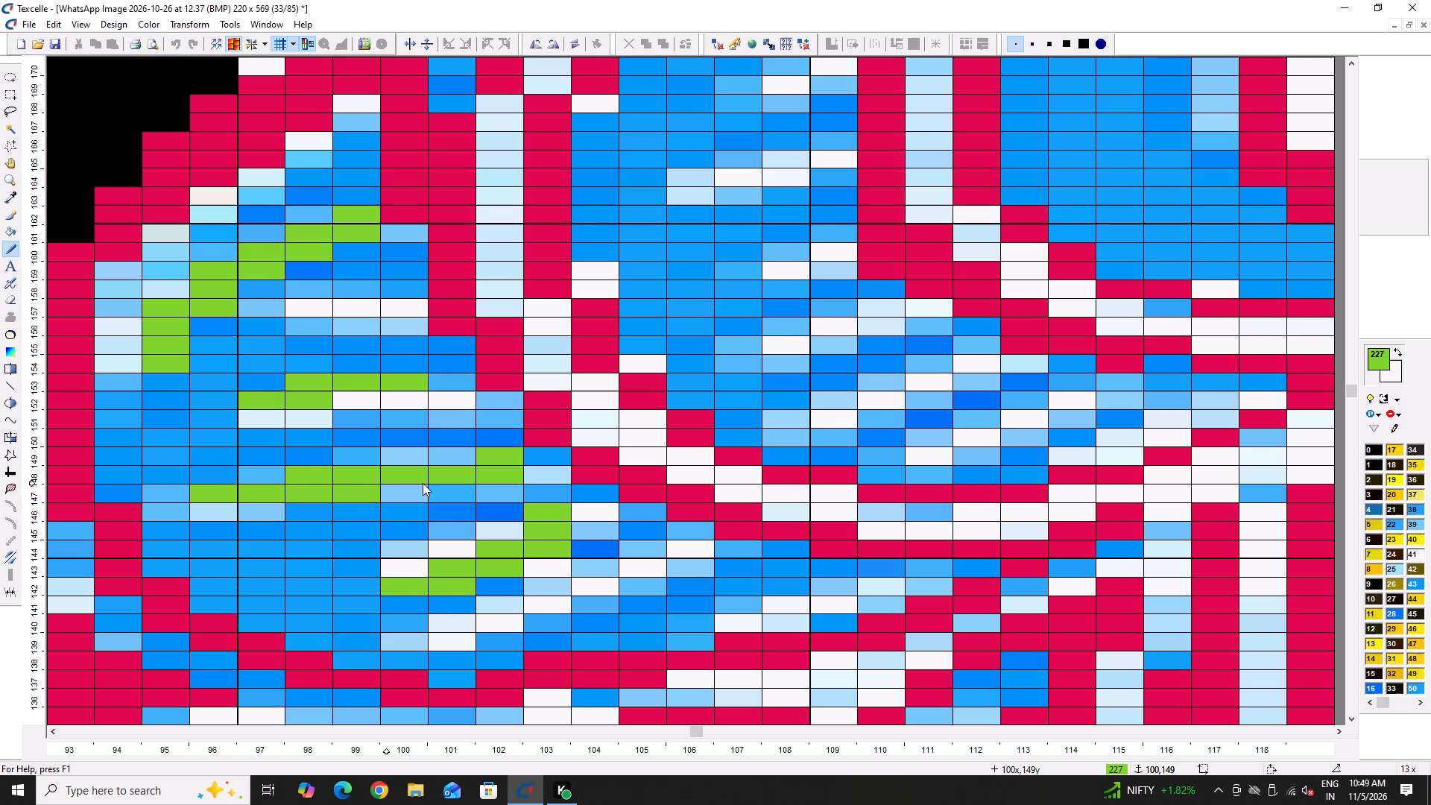
drag(437, 485, 393, 487)
click(391, 488)
click(453, 459)
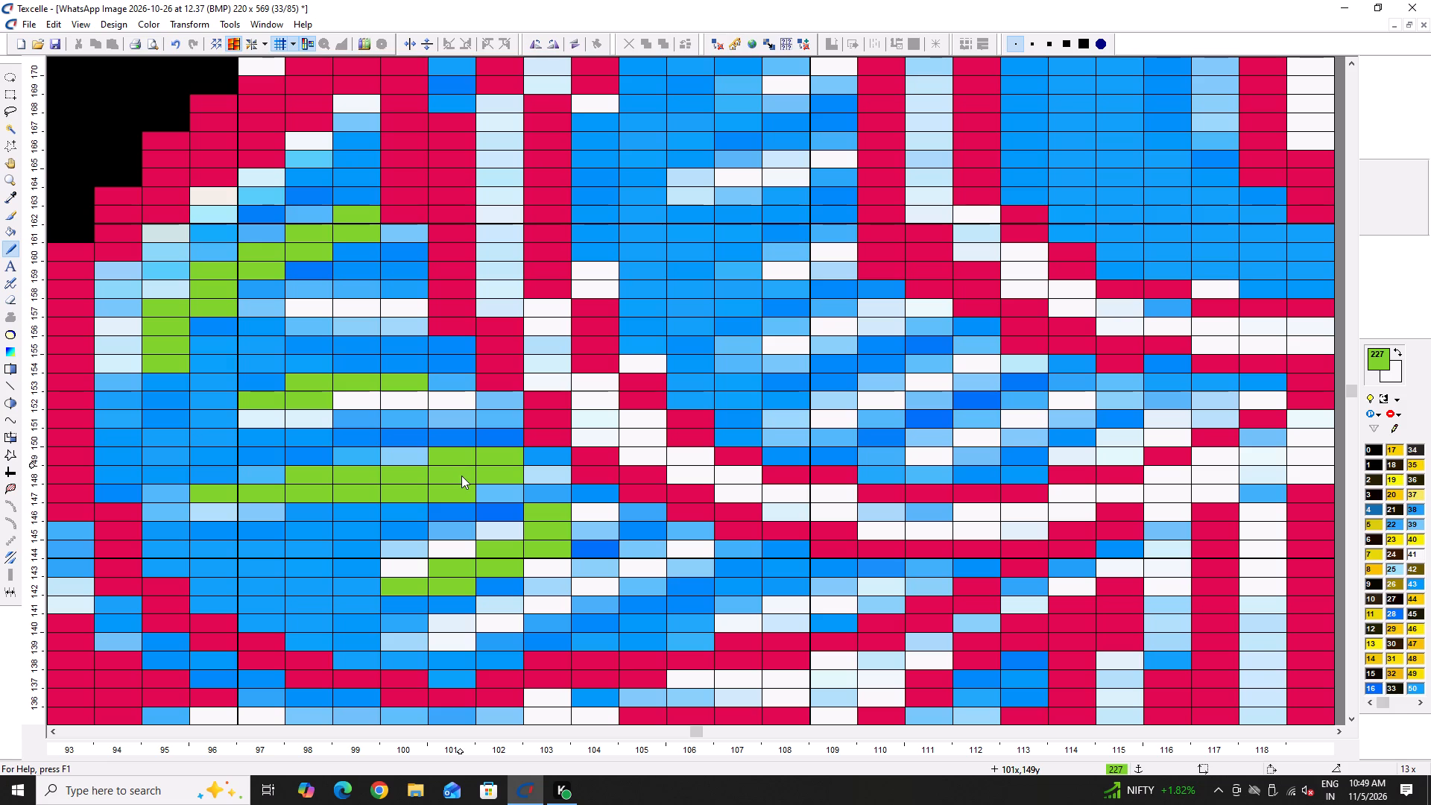
Paint two green streaks in the adjacent feather at columns 106–109, rows 168–170 and rows 164–165.
ctrl+scroll(402, 427, down, 5)
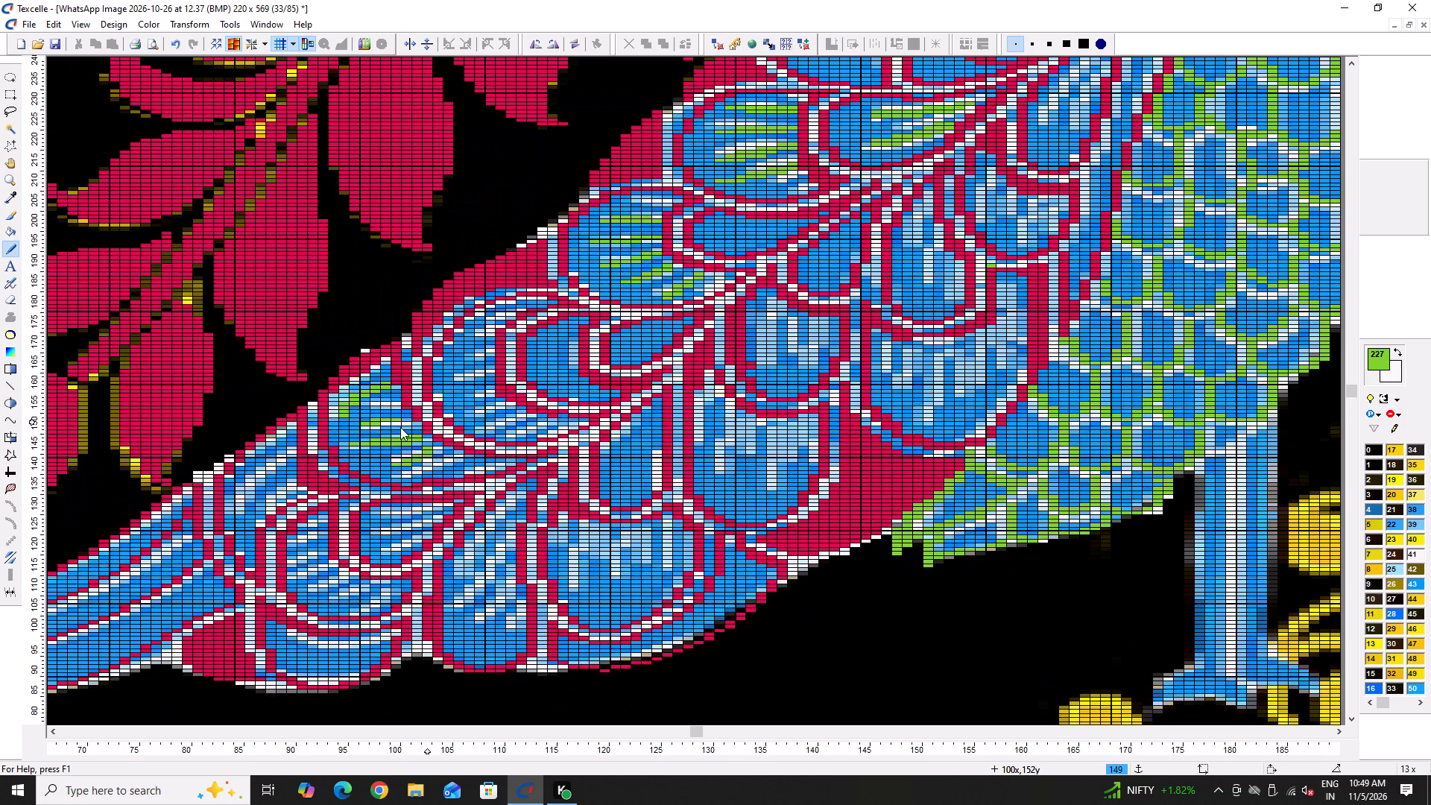
ctrl+scroll(472, 341, up, 5)
ctrl+scroll(435, 359, down, 4)
ctrl+scroll(435, 354, up, 4)
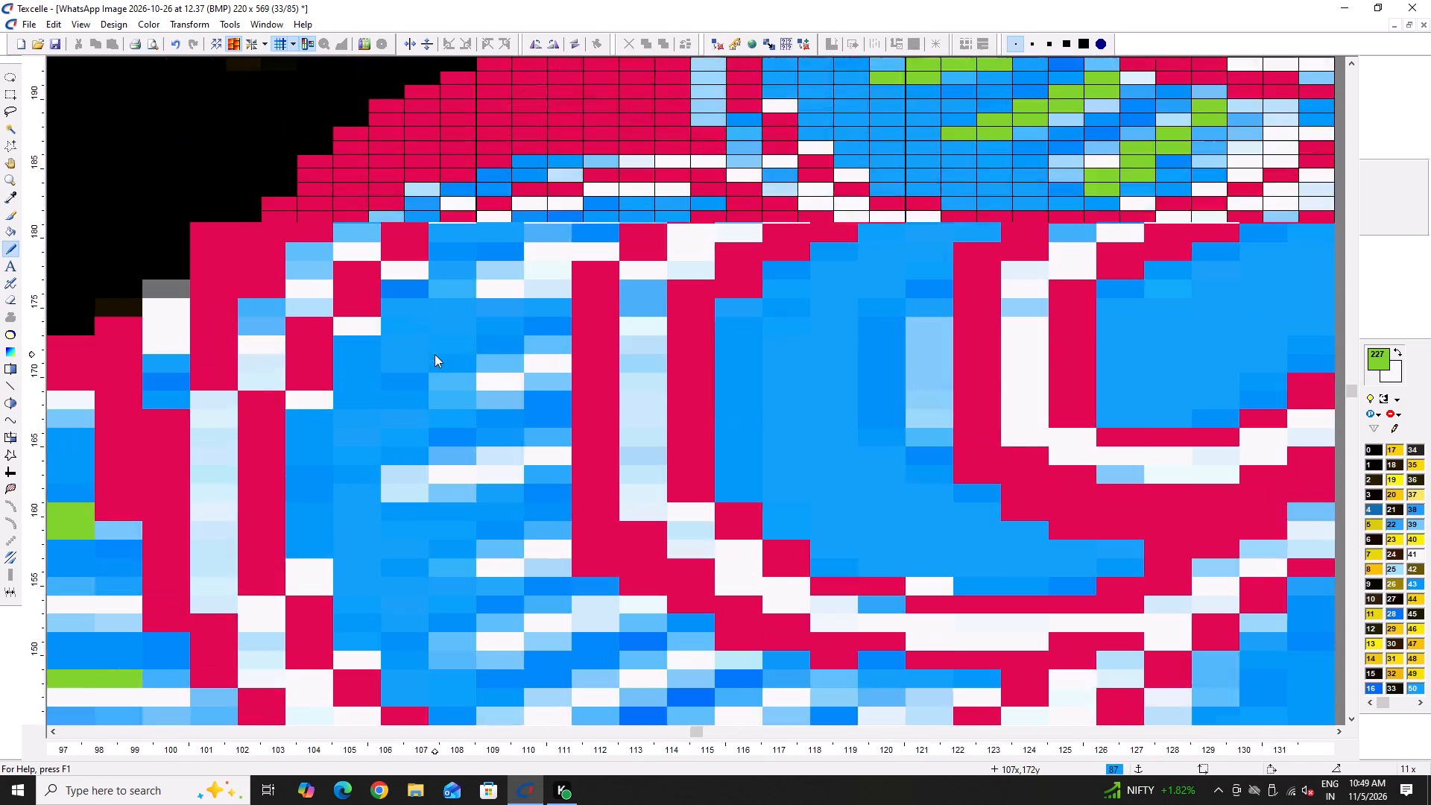
click(558, 366)
drag(552, 365, 478, 382)
click(476, 383)
click(468, 385)
drag(461, 389, 445, 393)
drag(556, 449, 451, 470)
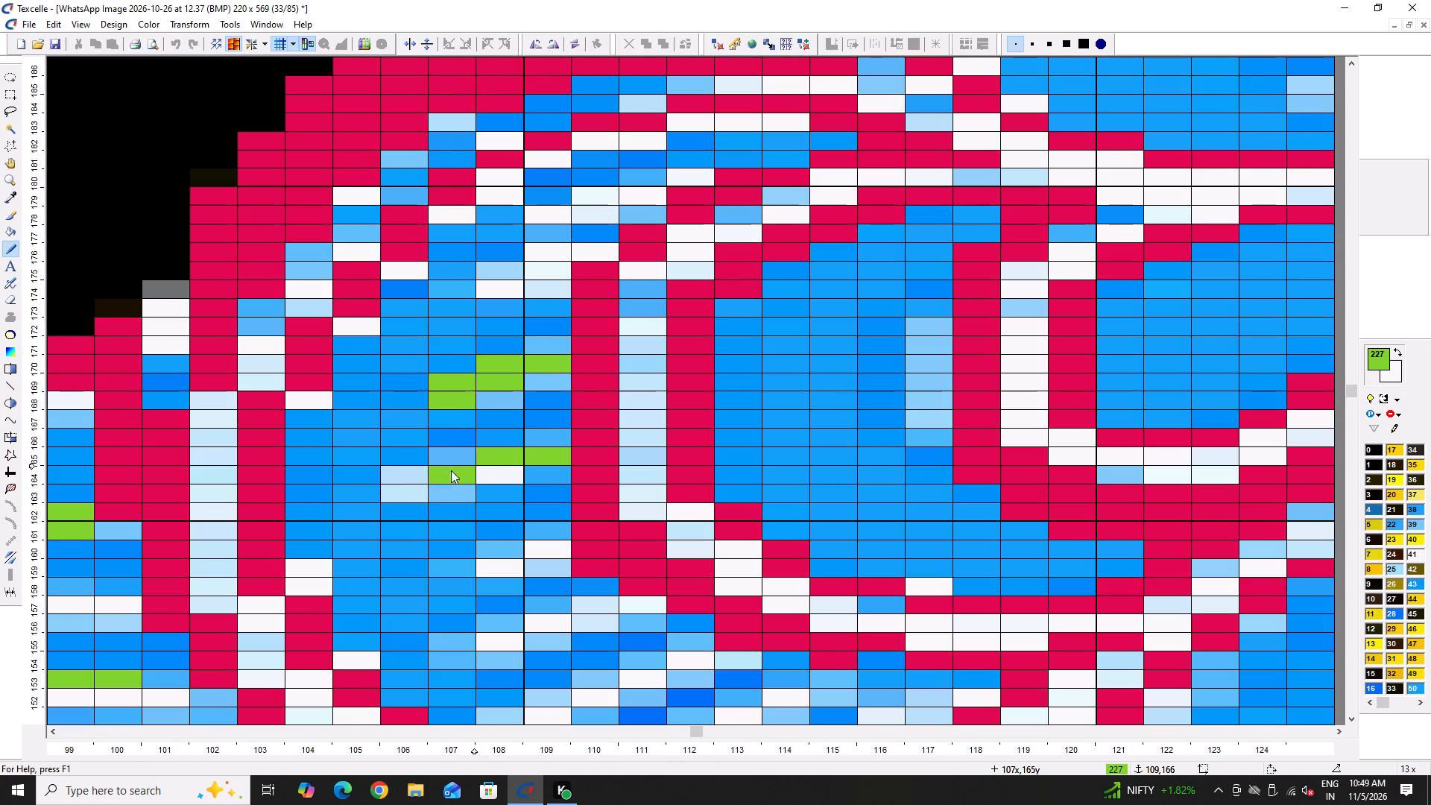
drag(451, 470, 405, 482)
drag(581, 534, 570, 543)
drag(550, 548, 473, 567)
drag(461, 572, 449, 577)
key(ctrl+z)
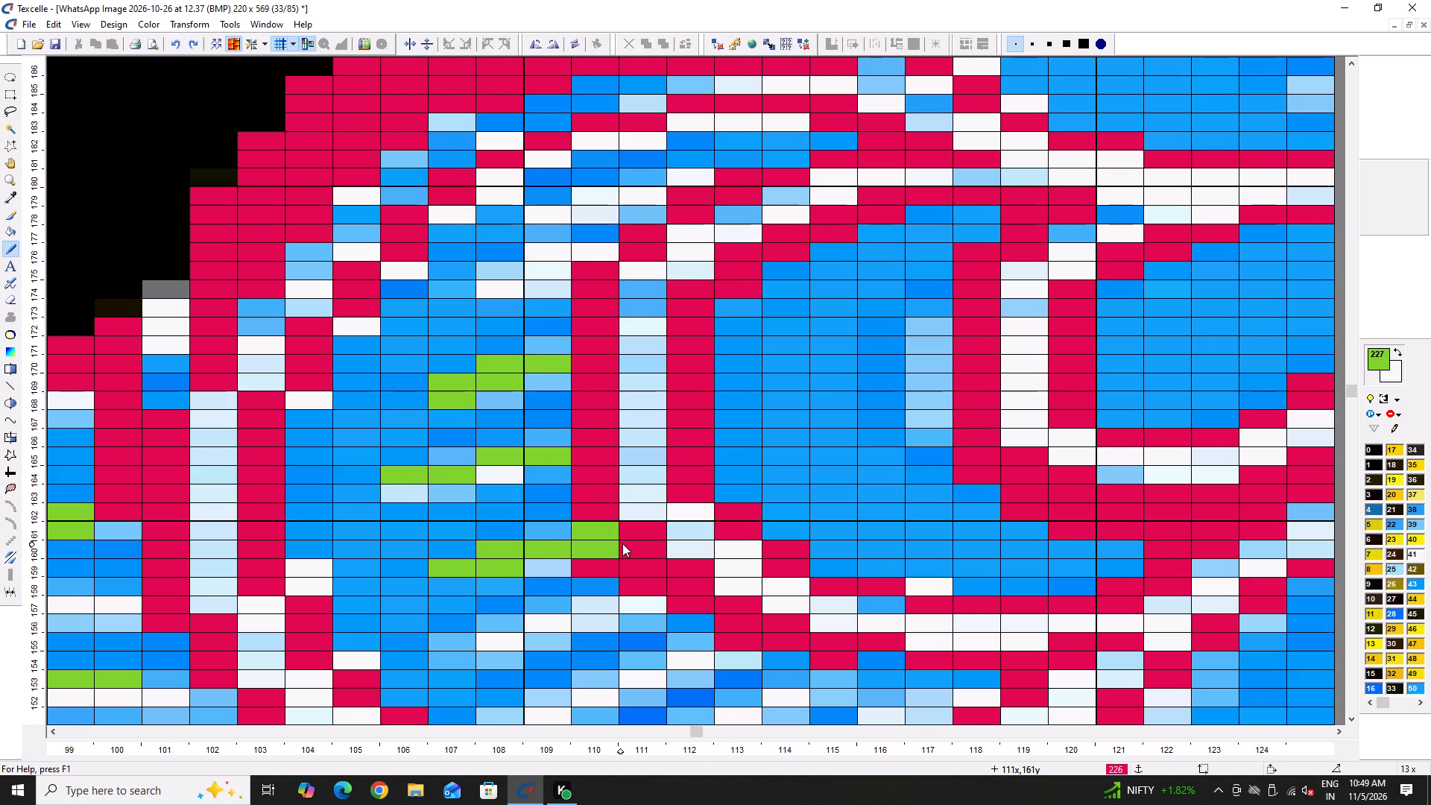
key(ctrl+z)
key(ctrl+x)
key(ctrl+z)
Paint three more green streaks in this feather's lower part, stepping down between columns 108 and 113, rows 161 to 151.
key(shift+space)
scroll(541, 523, down, 2)
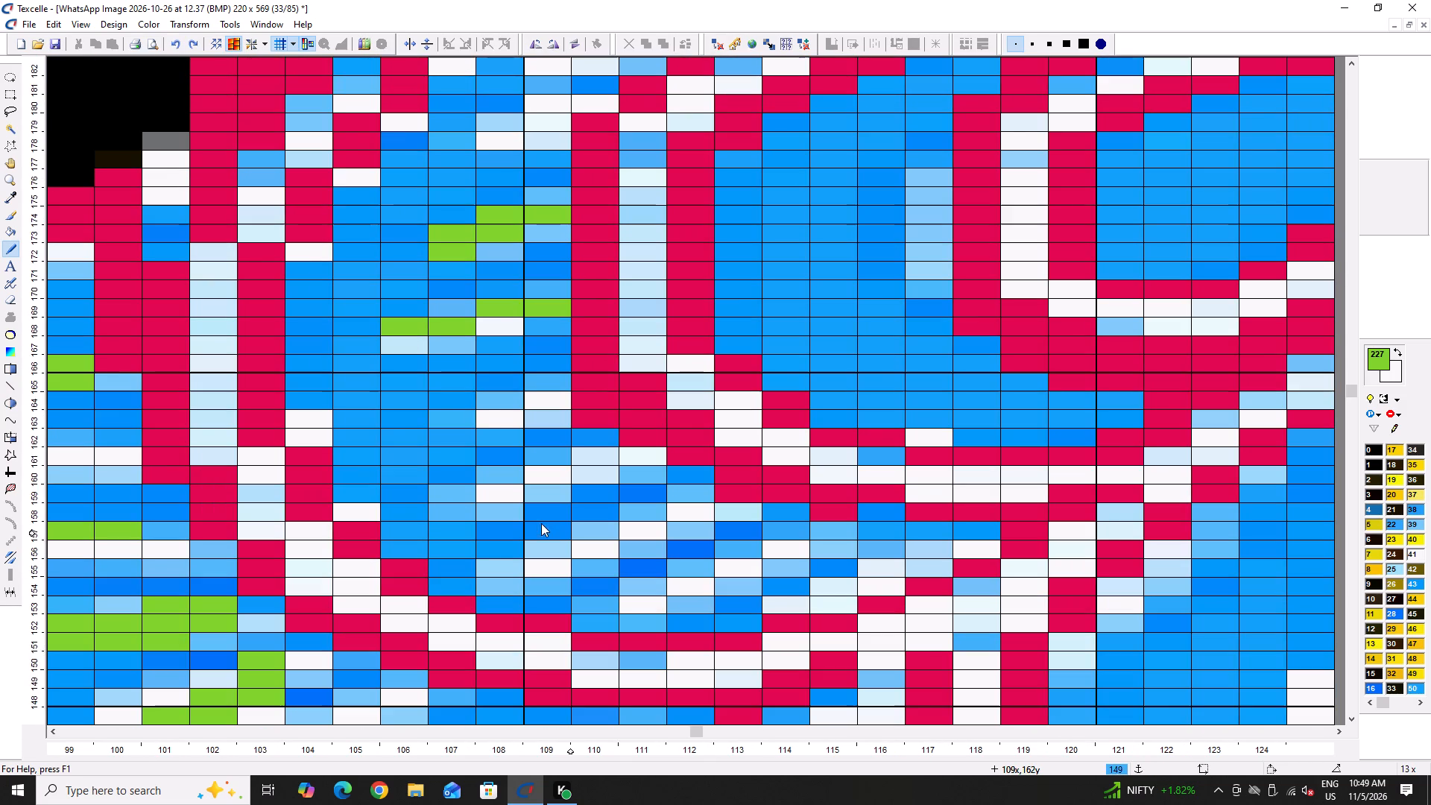
drag(589, 378, 569, 383)
drag(563, 385, 482, 412)
drag(636, 444, 518, 514)
double_click(518, 514)
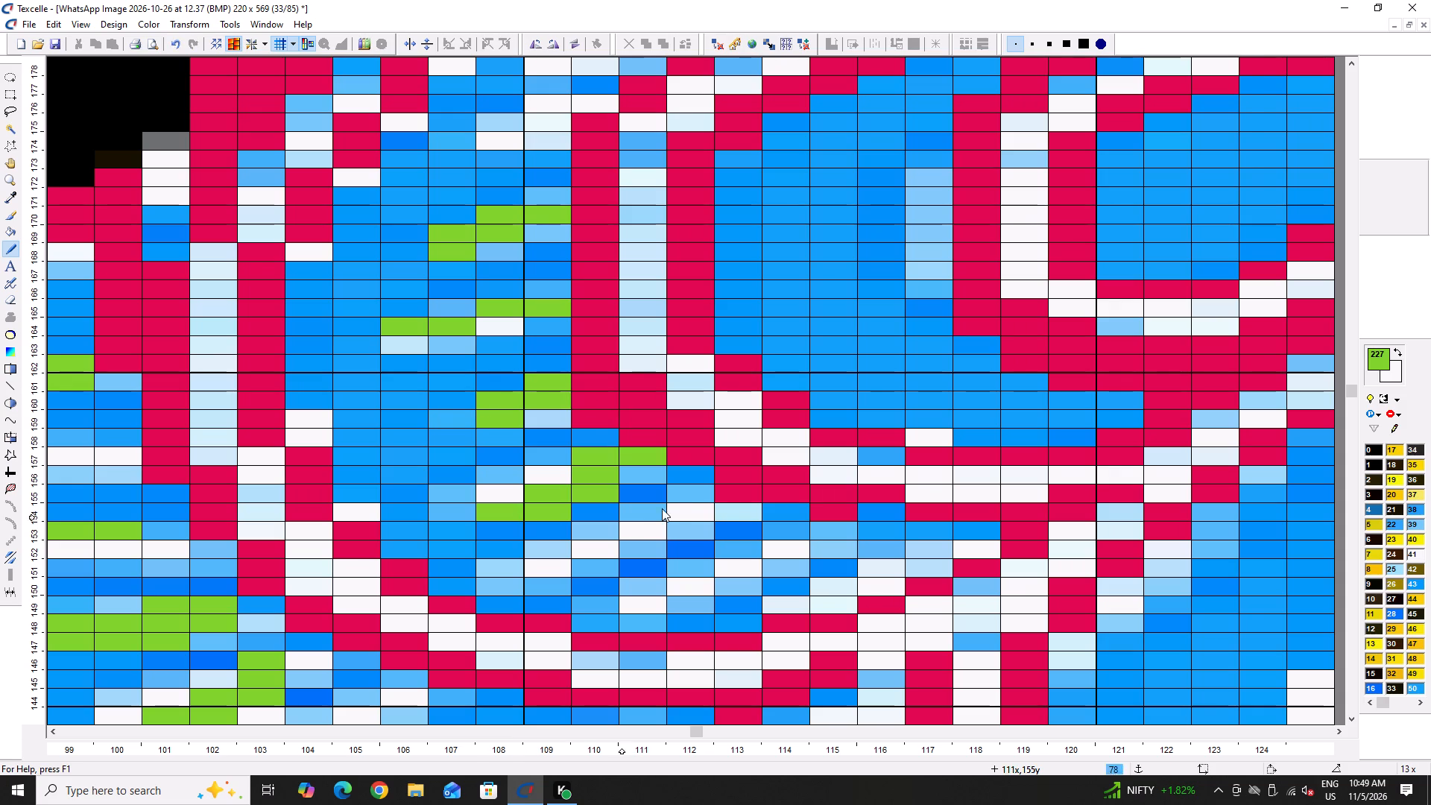
click(736, 505)
drag(732, 507, 624, 568)
Paint a green streak near the same feather's top at columns 108–111, rows 176–178, restoring a stray cell to white.
scroll(625, 563, up, 3)
scroll(552, 441, up, 2)
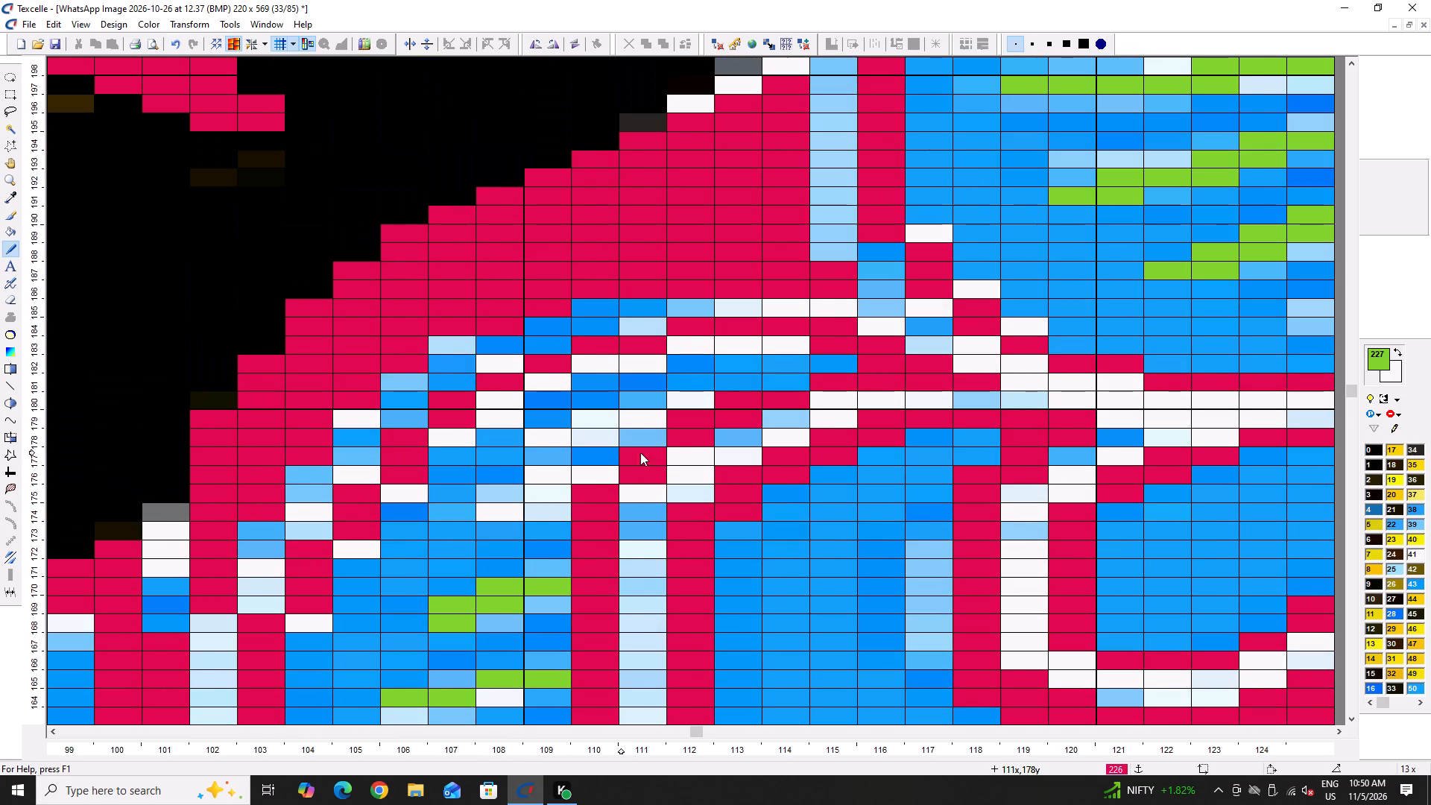
drag(631, 446, 620, 446)
drag(511, 466, 477, 476)
drag(498, 467, 599, 443)
click(604, 442)
click(614, 442)
click(549, 468)
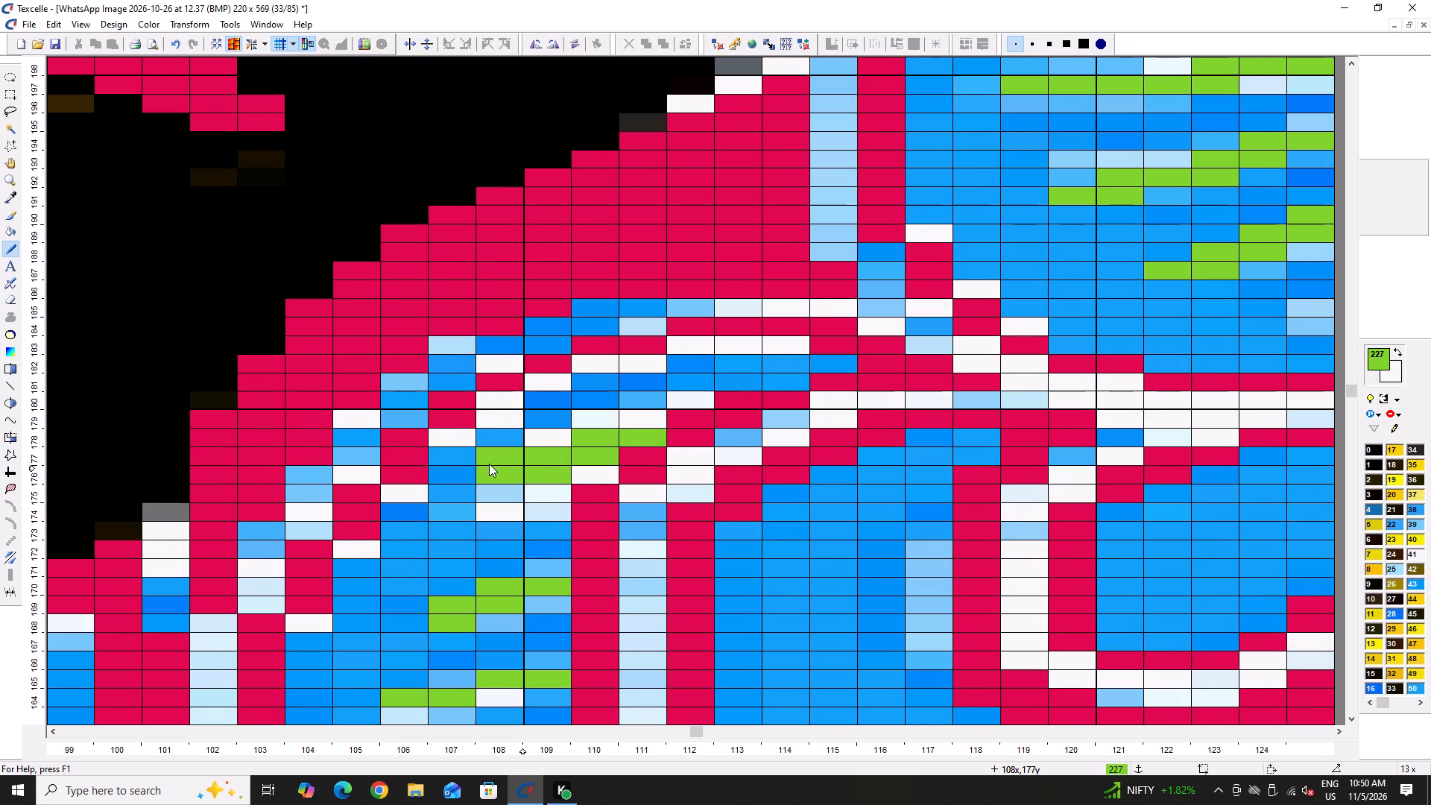
right_click(489, 464)
right_click(489, 464)
Paint a vertical green streak in column 136, rows 172–184, of the feather at columns 134–142, whitening stray cells in column 135.
ctrl+scroll(387, 481, down, 5)
ctrl+scroll(721, 490, up, 4)
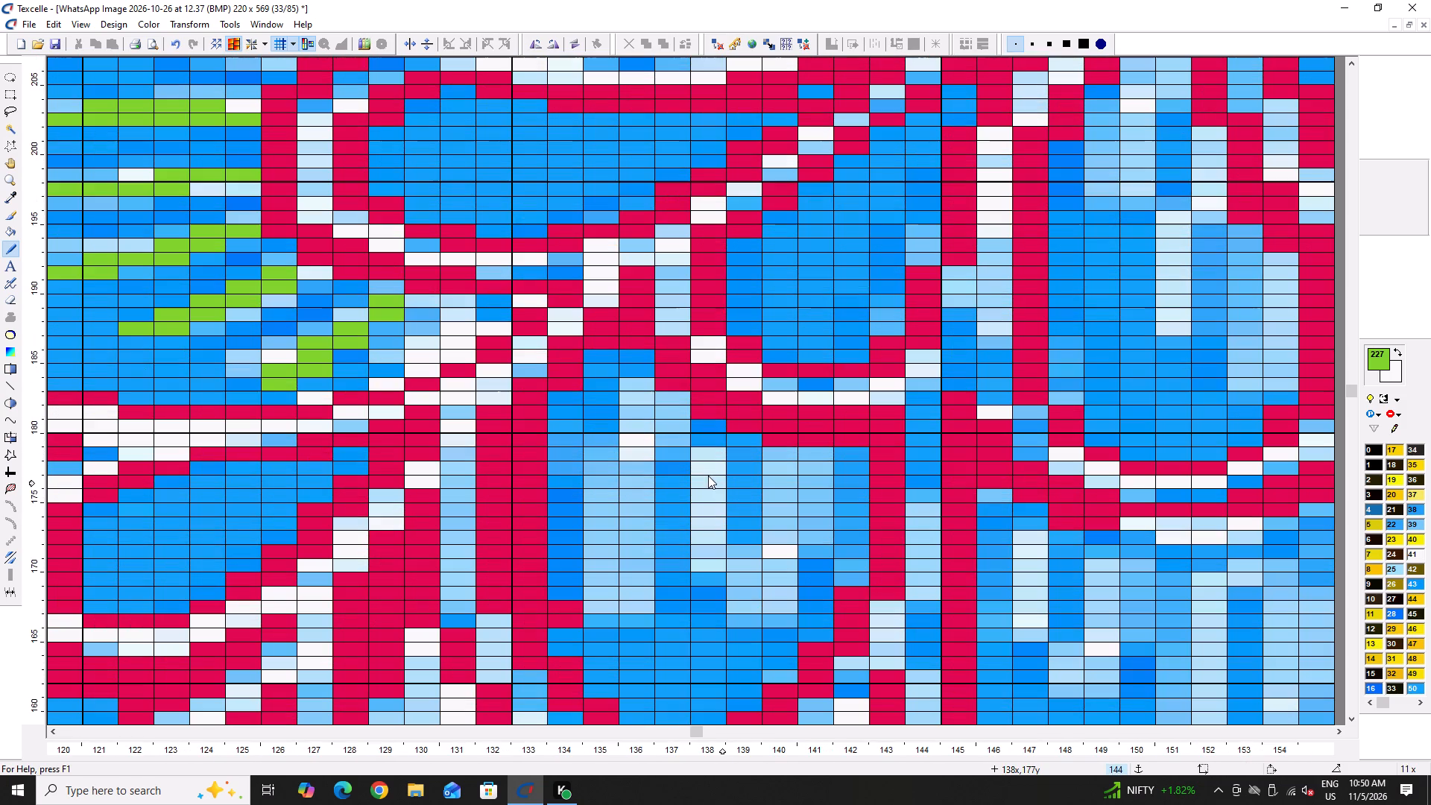
click(650, 378)
drag(642, 414, 640, 423)
drag(639, 432, 638, 441)
drag(631, 476, 626, 501)
drag(625, 508, 617, 537)
click(622, 426)
drag(622, 426, 622, 524)
double_click(621, 526)
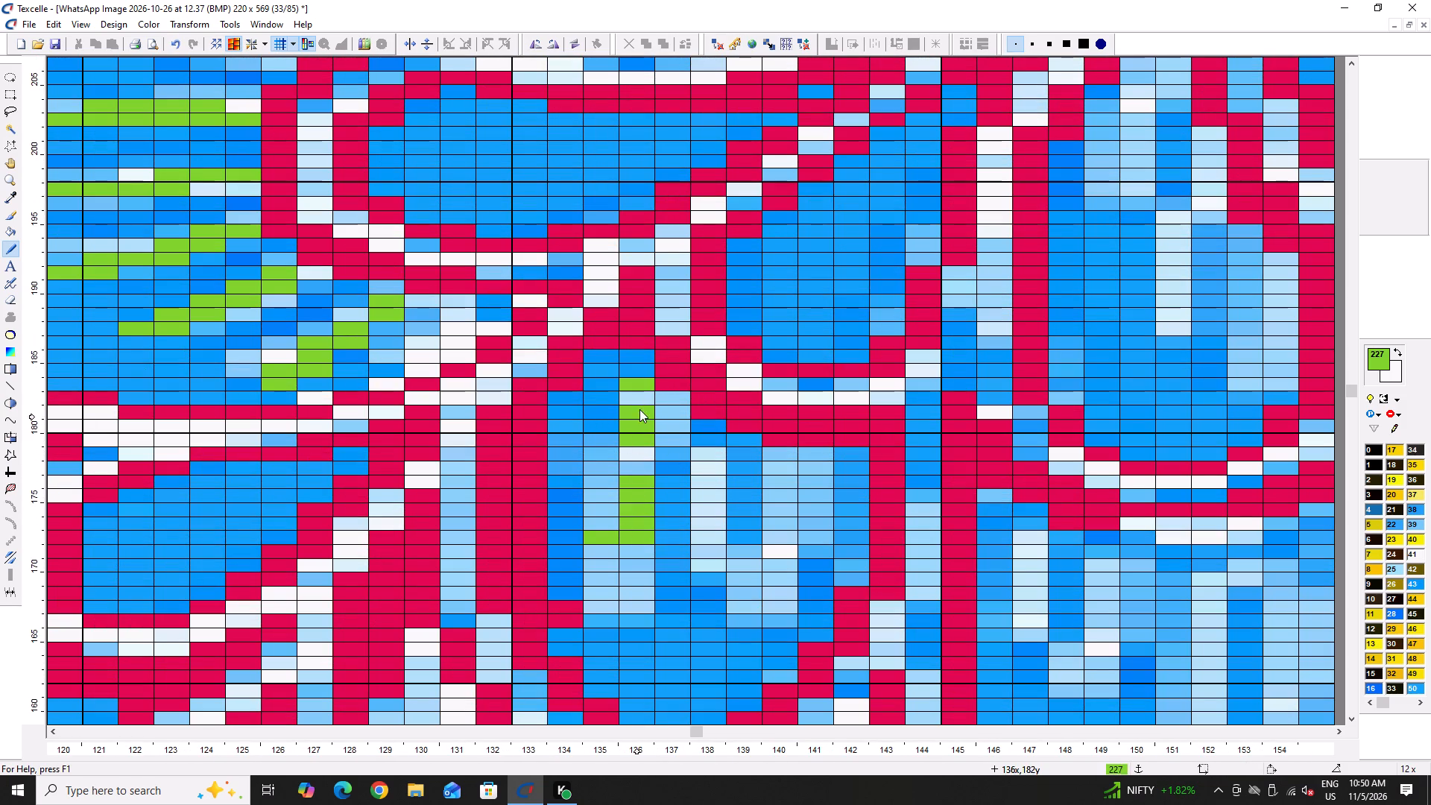
drag(651, 373, 638, 468)
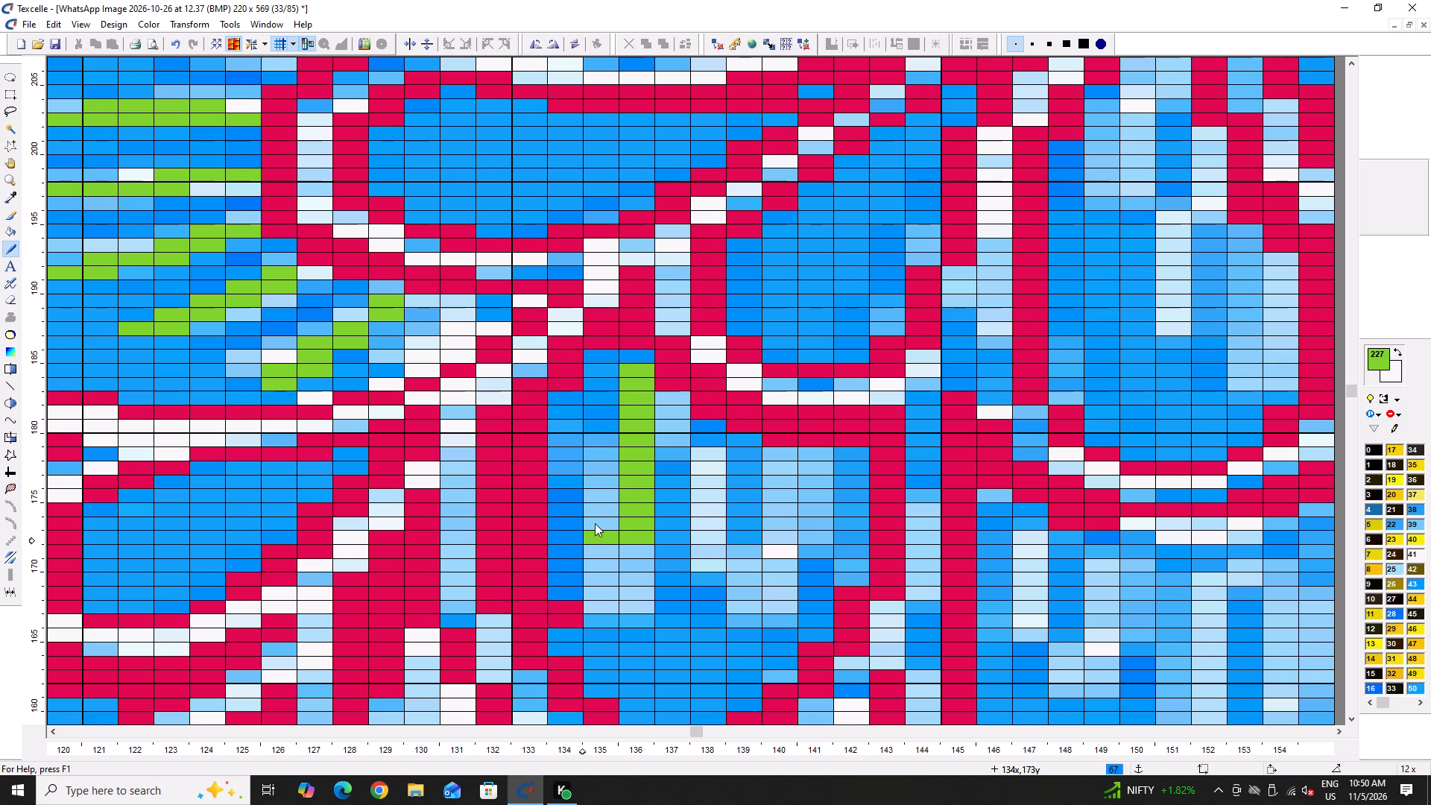
right_drag(597, 524, 602, 544)
Paint vertical green streaks in columns 138 and 141 of the same feather, turning stray green cells in column 139 white.
drag(721, 419, 726, 537)
drag(800, 440, 828, 502)
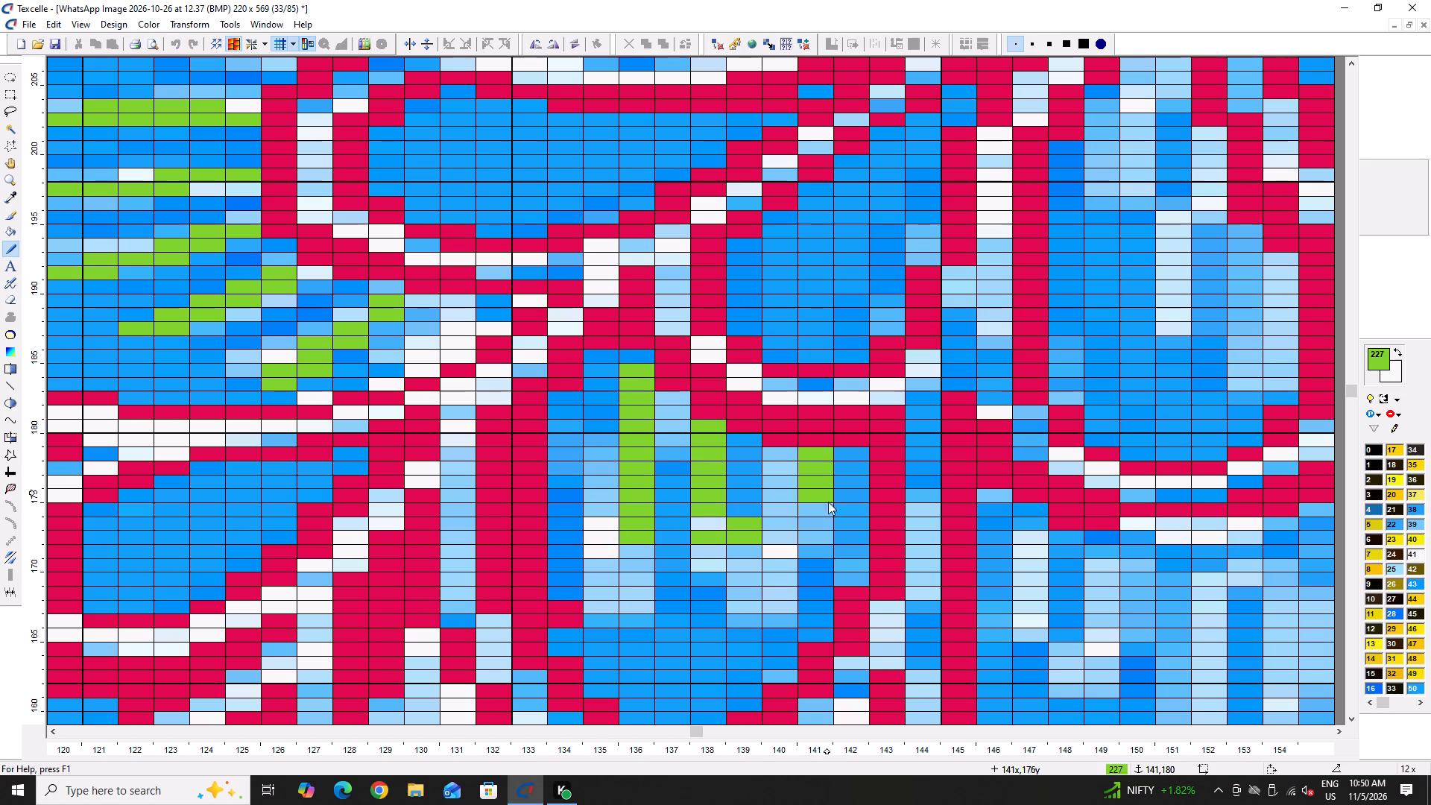
drag(828, 502, 822, 602)
right_drag(733, 521, 729, 552)
drag(721, 525, 717, 542)
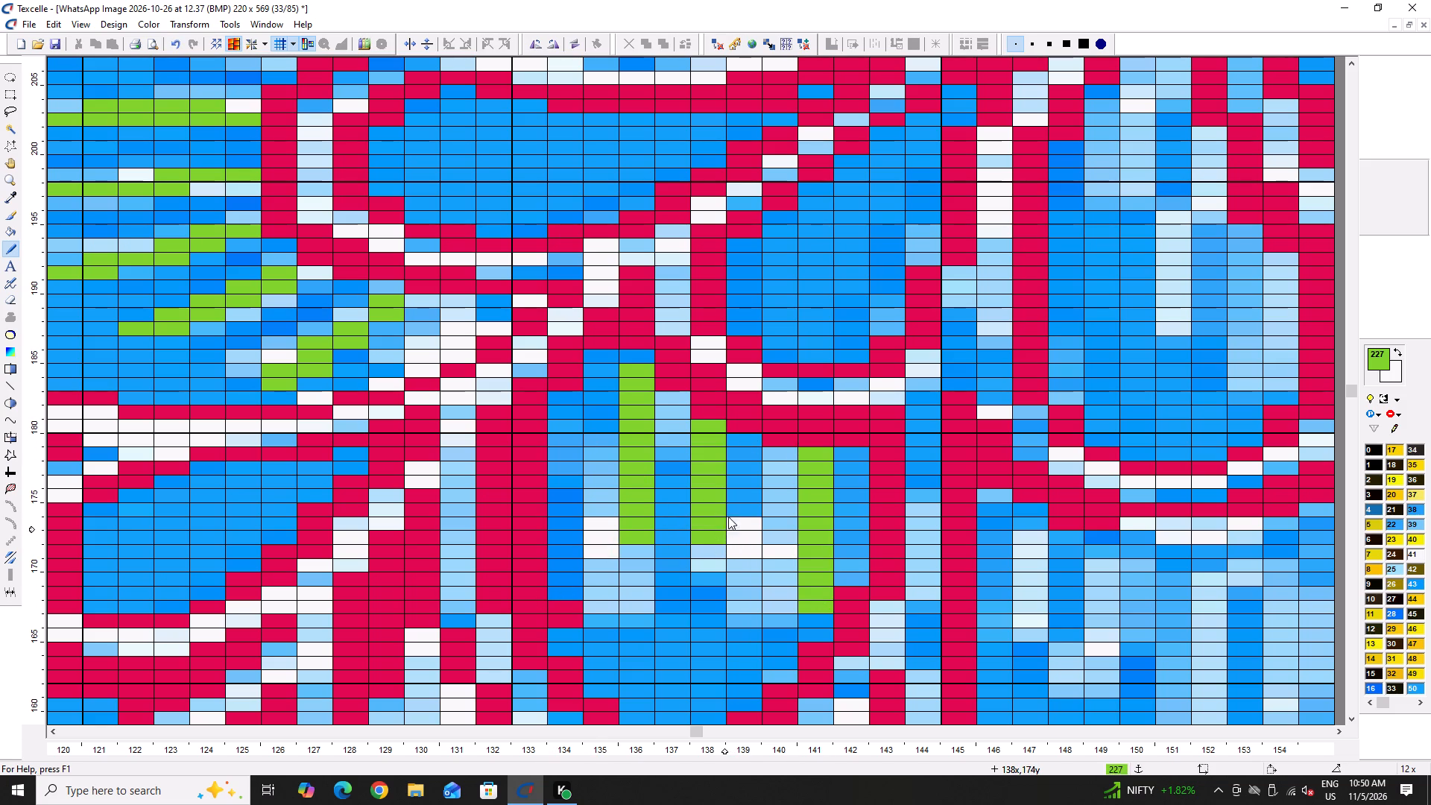
Paint a vertical green streak shifting from column 148 to 149, rows 172 to 162, in the wide feather at columns 146–160.
ctrl+scroll(668, 518, down, 3)
ctrl+scroll(946, 531, up, 3)
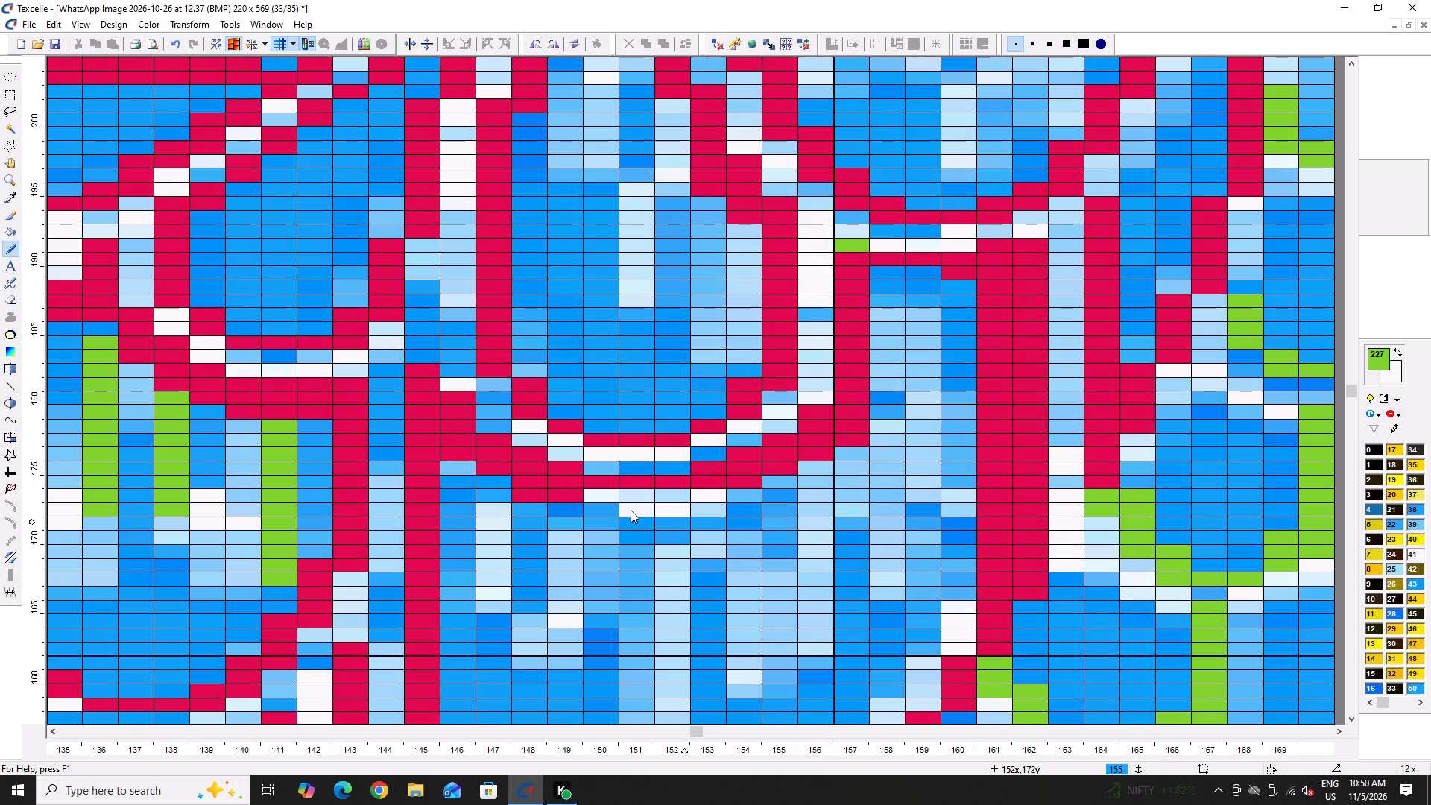
click(537, 483)
drag(537, 499, 550, 646)
scroll(573, 558, down, 1)
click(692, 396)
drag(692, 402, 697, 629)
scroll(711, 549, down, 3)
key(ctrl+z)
Paint vertical green streaks in columns 152, 155 and 158–159 of the same wide feather.
drag(653, 168, 677, 375)
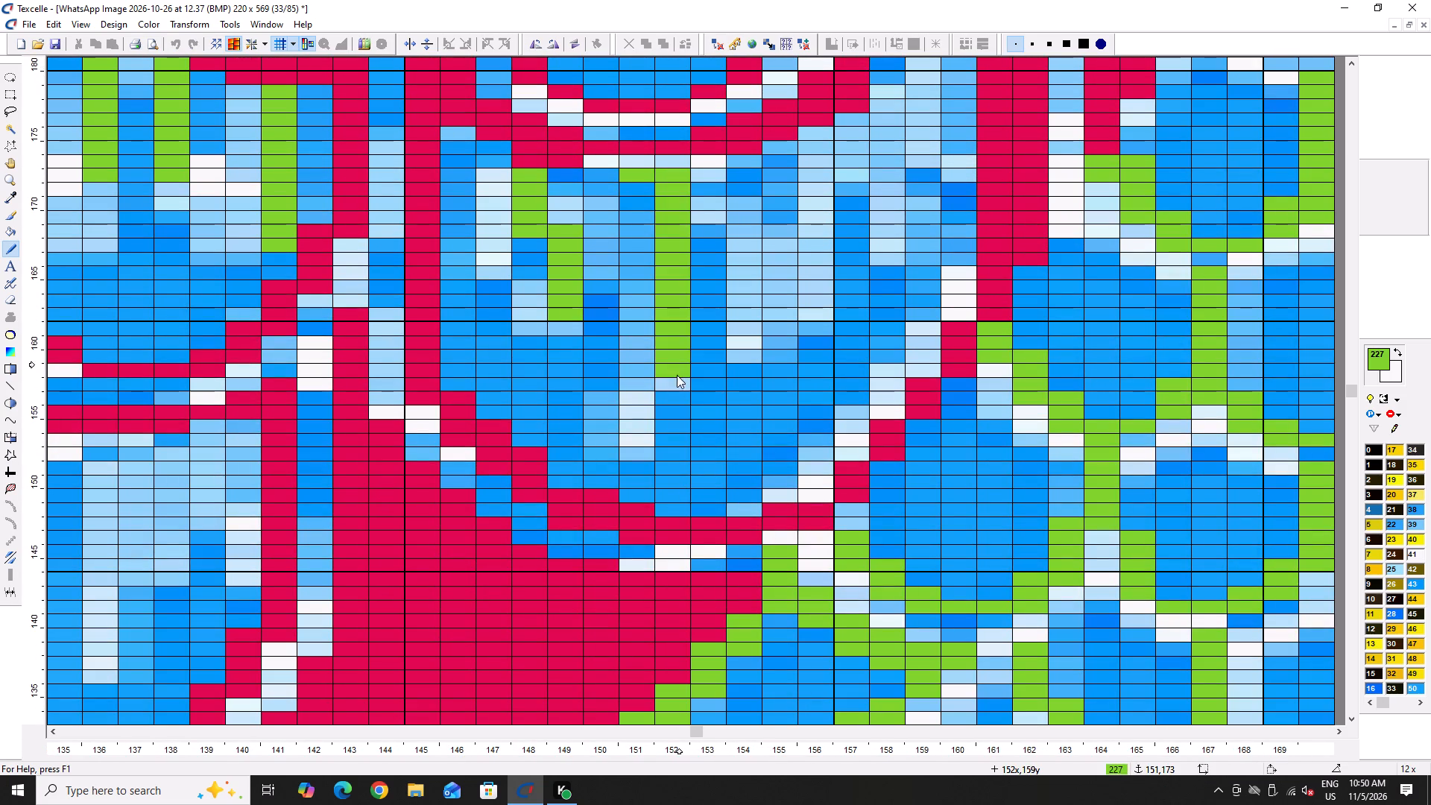
drag(677, 375, 676, 376)
scroll(838, 333, up, 2)
drag(765, 307, 773, 473)
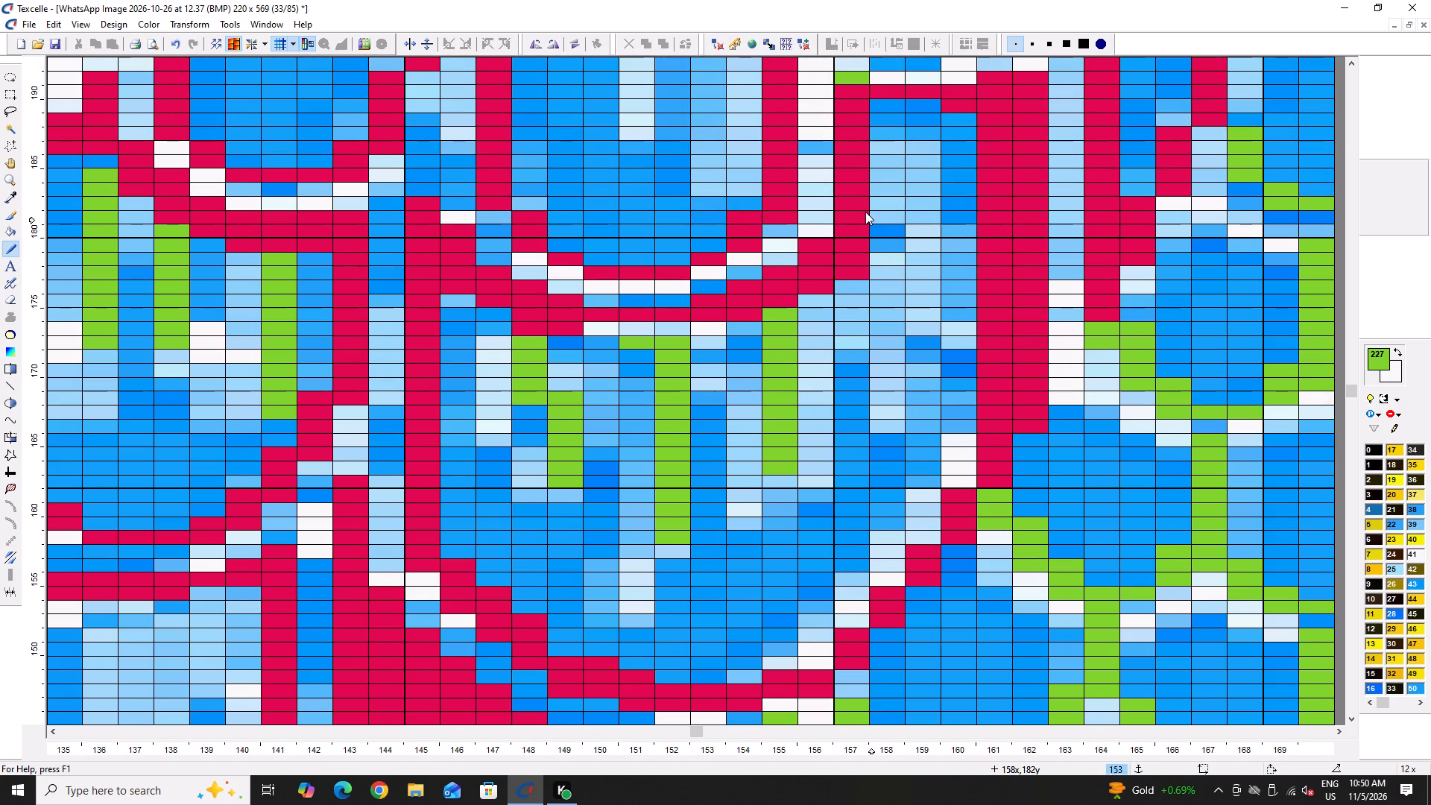
drag(865, 212, 917, 446)
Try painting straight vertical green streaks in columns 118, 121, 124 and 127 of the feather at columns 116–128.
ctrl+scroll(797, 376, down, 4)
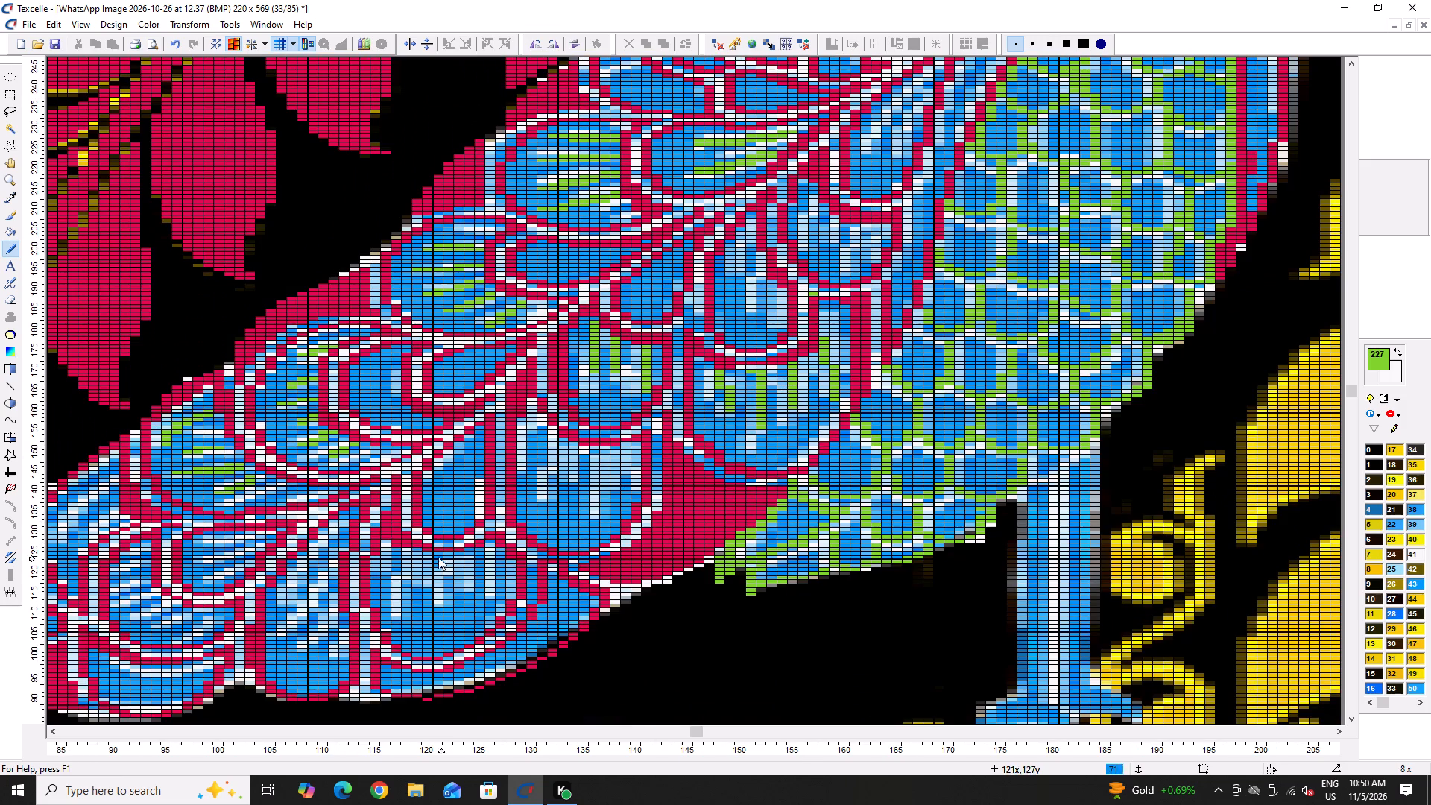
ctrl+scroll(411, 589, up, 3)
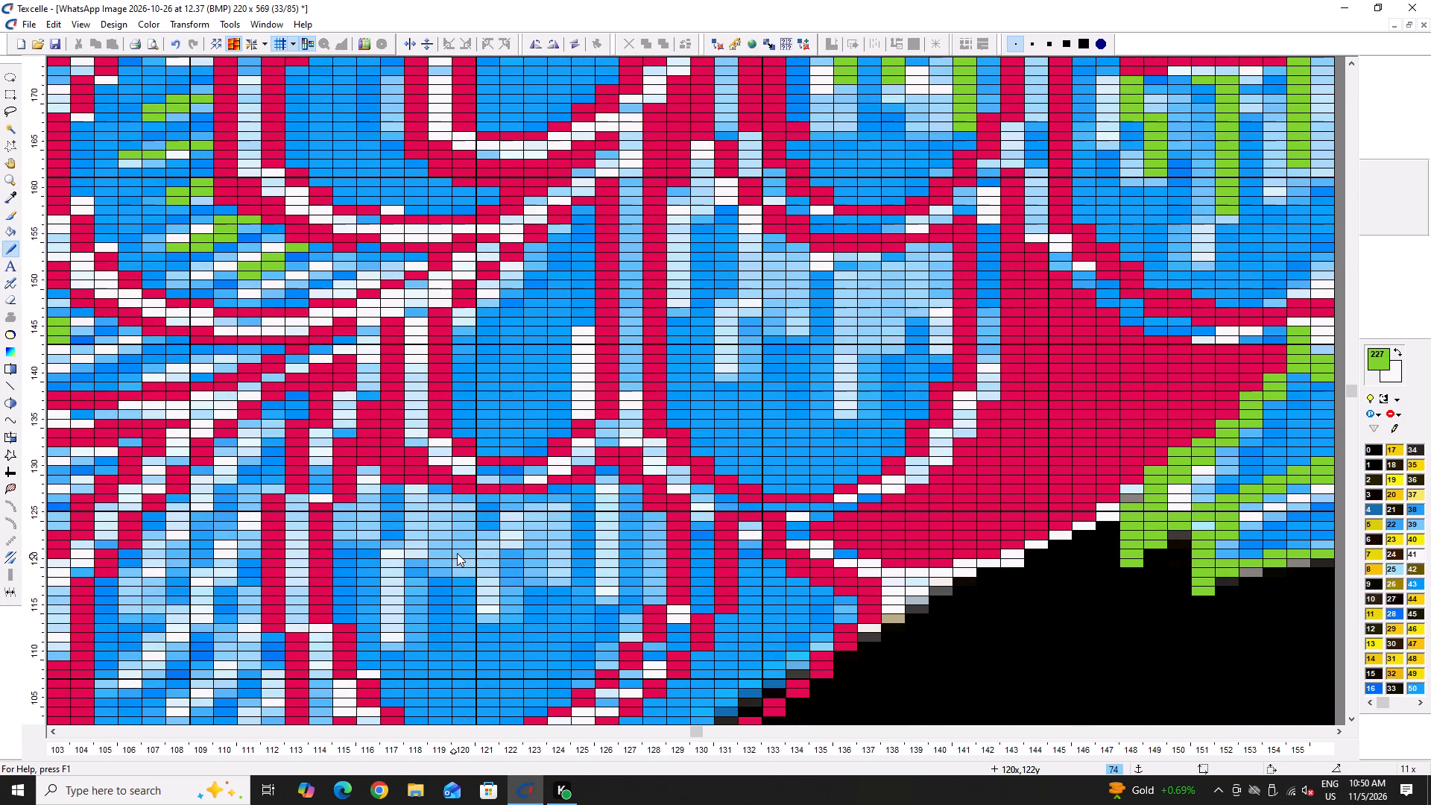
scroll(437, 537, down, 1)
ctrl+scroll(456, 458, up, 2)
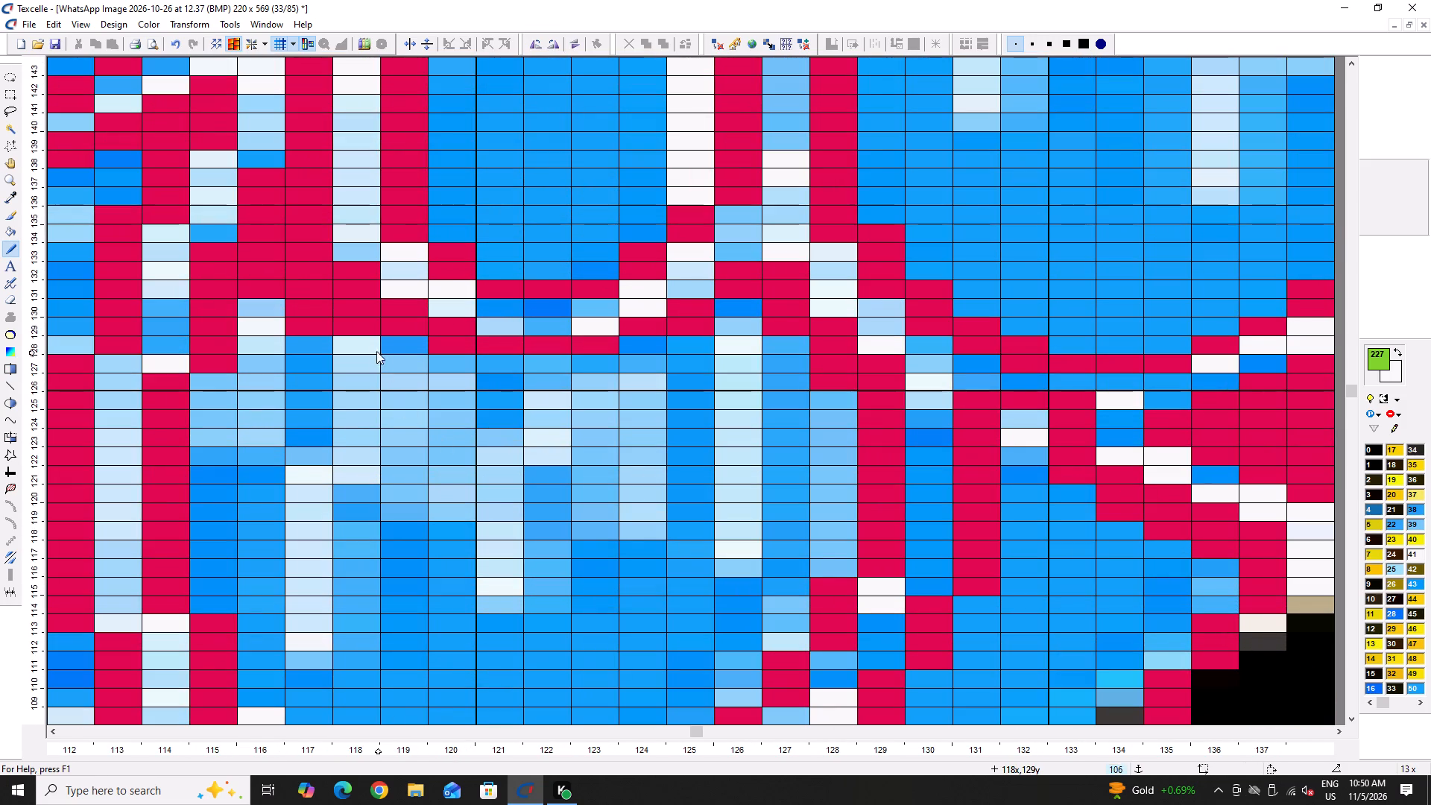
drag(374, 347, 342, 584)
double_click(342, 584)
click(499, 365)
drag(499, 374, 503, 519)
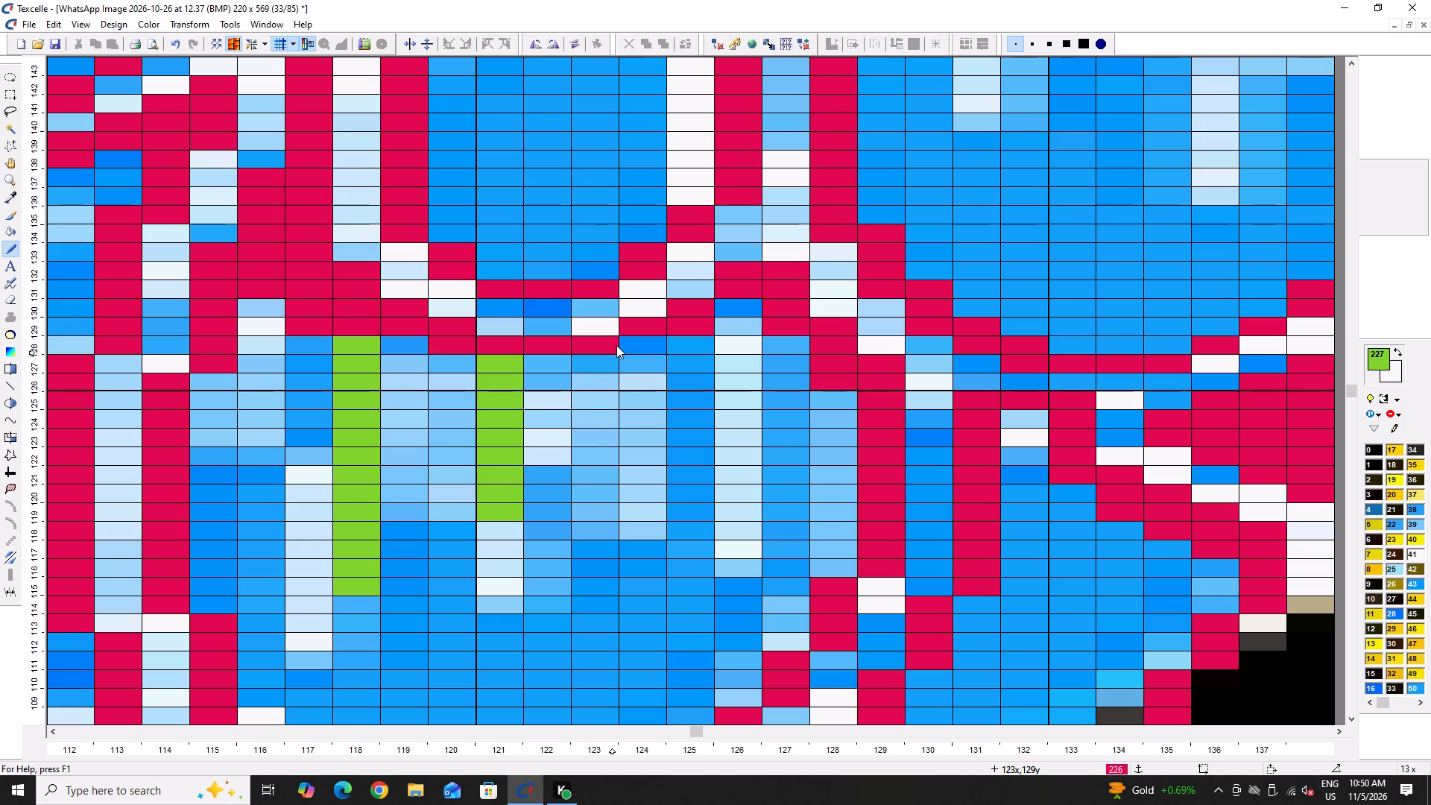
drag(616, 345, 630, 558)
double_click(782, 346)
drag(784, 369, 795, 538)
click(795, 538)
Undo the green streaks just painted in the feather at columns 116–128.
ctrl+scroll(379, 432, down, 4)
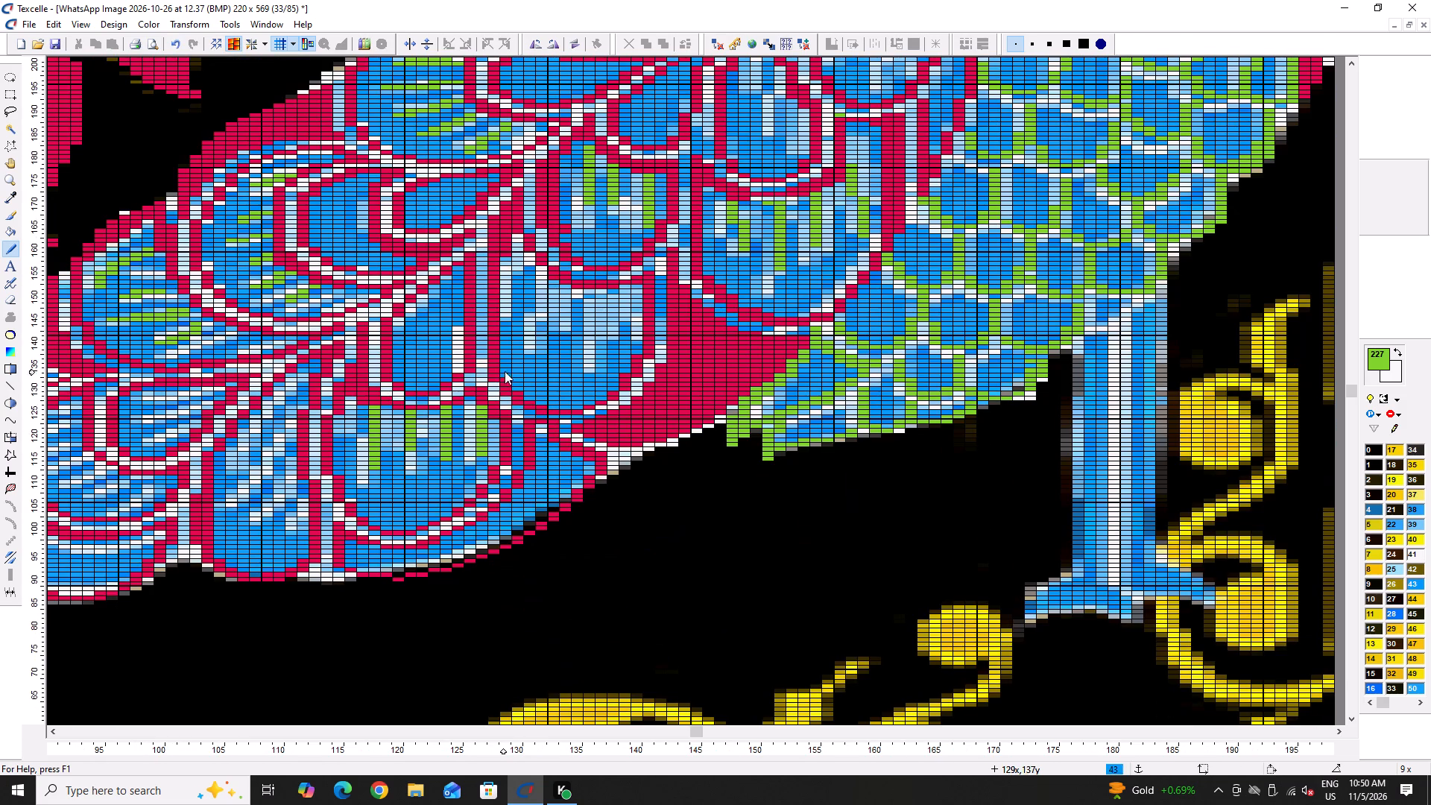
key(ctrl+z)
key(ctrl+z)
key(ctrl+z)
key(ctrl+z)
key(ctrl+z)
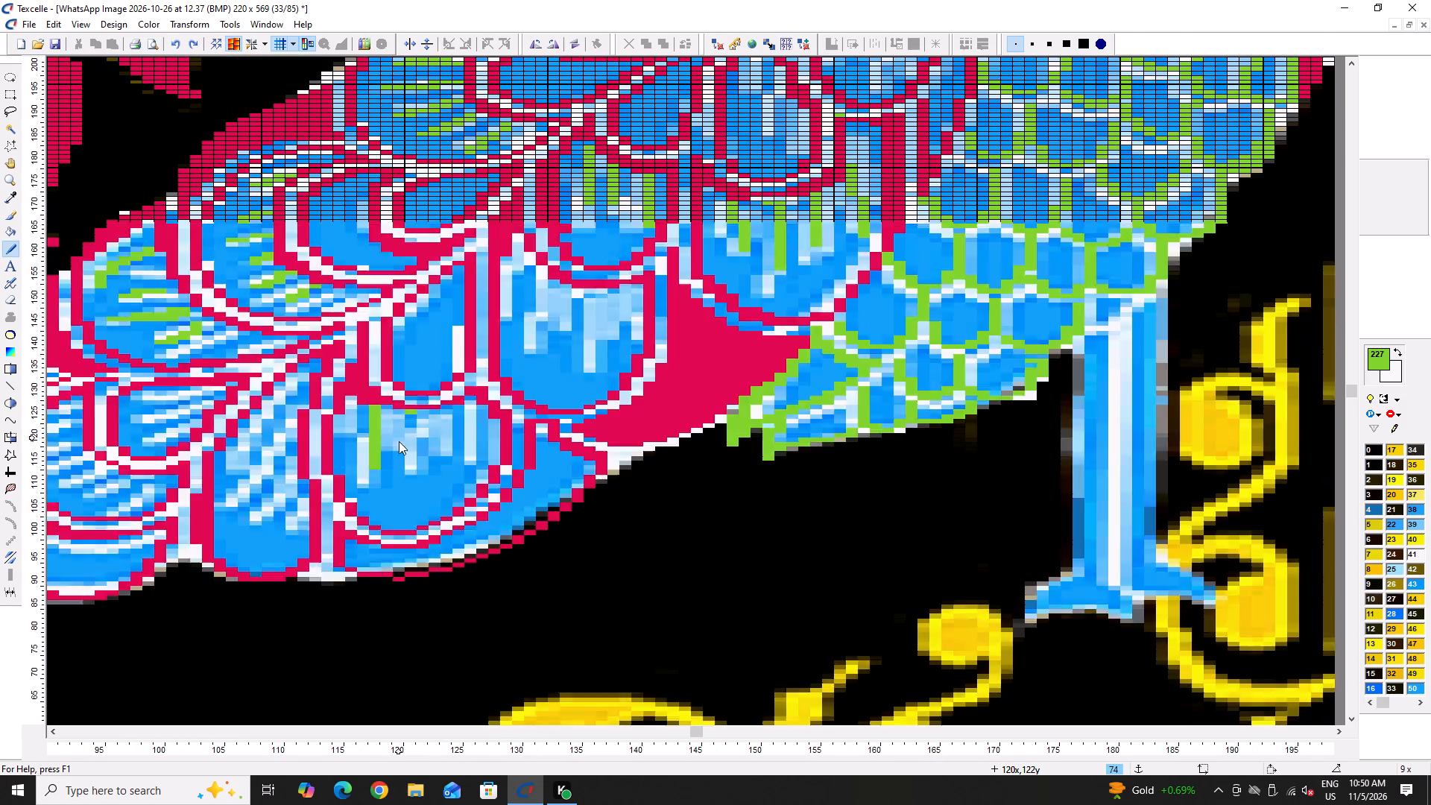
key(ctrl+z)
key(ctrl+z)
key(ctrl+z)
Paint green streaks stepping through columns 118–117 and 121–122 and straight down column 125 of the same feather, whitening stray cells in column 122.
ctrl+scroll(370, 437, up, 4)
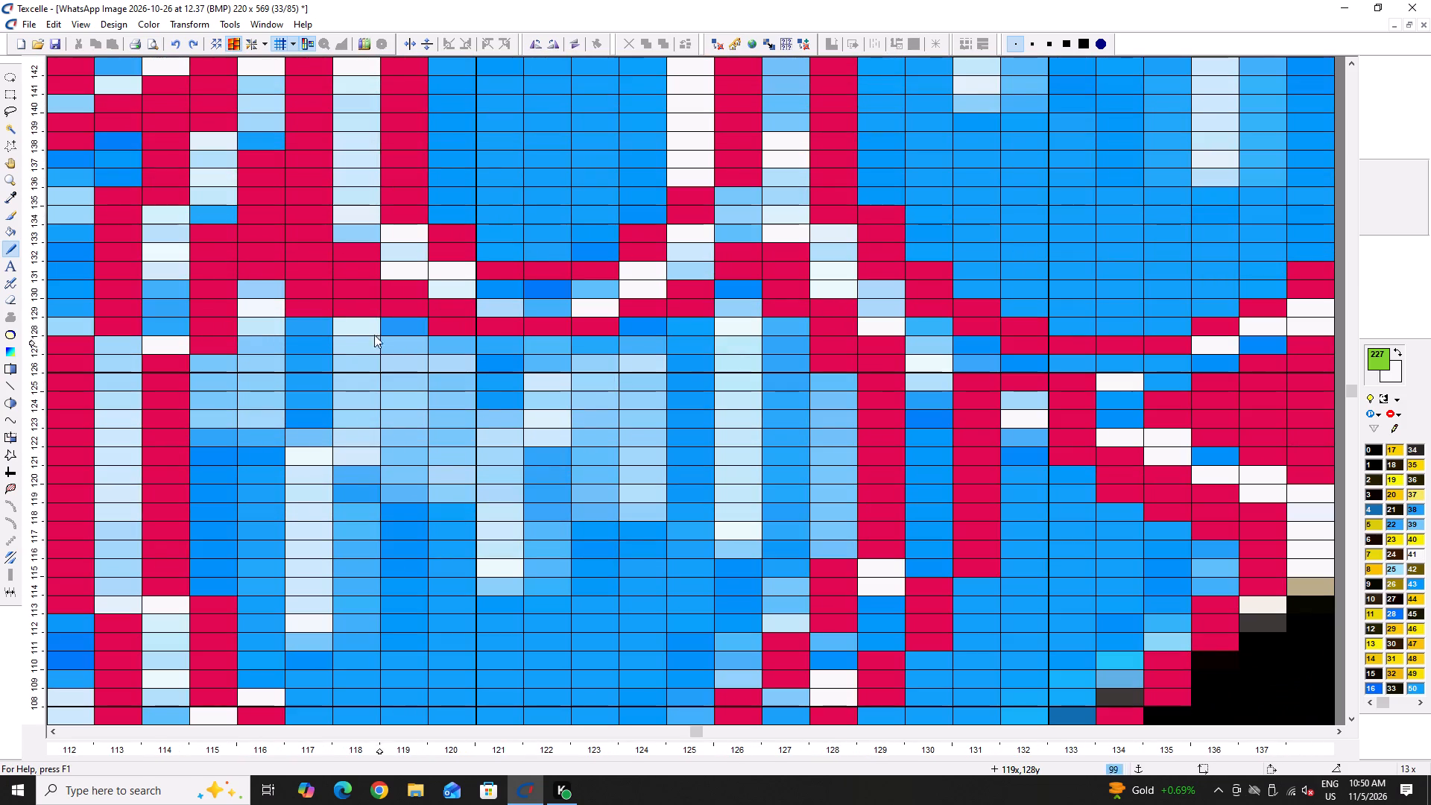
drag(368, 311, 368, 414)
drag(348, 419, 356, 465)
drag(313, 457, 315, 554)
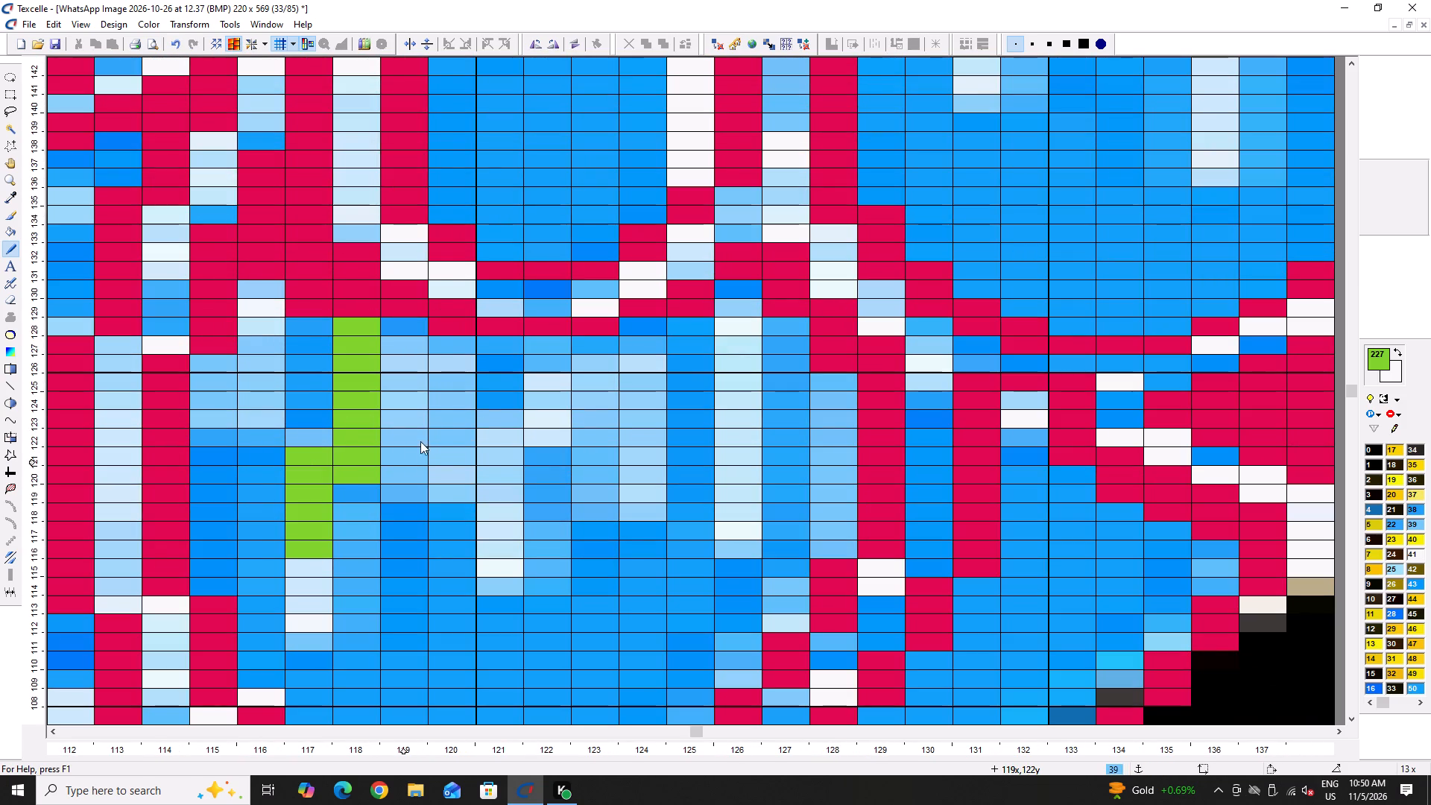
drag(509, 341, 497, 474)
drag(543, 425, 534, 577)
right_drag(545, 414, 544, 421)
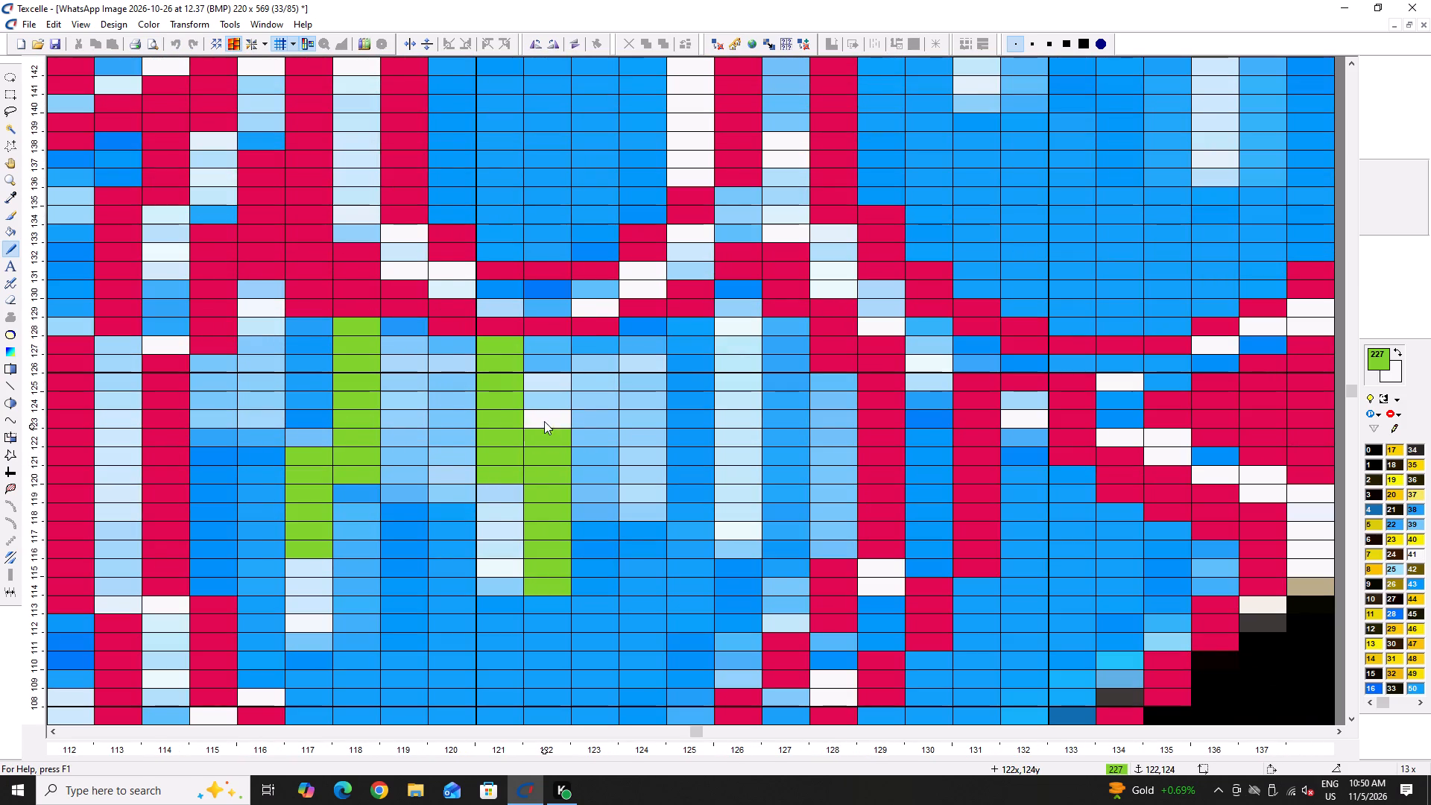
right_drag(544, 421, 540, 450)
click(684, 322)
drag(684, 325, 700, 562)
drag(700, 563, 699, 574)
click(698, 578)
click(696, 585)
Paint two vertical green streaks, shifting from column 133 to 132 and from column 137 to 136, in the feather at columns 129–141.
ctrl+scroll(452, 490, down, 2)
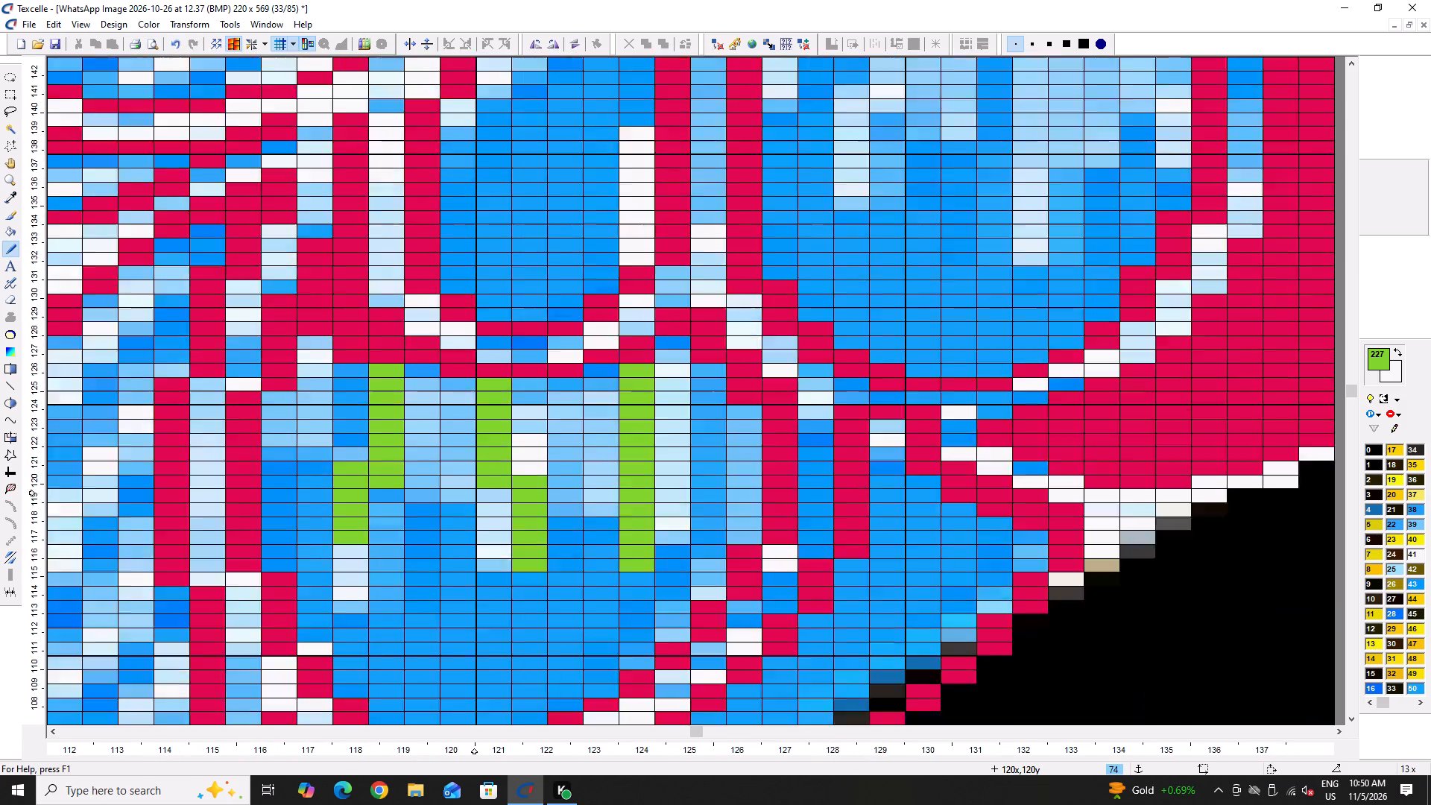
ctrl+scroll(452, 490, down, 2)
ctrl+scroll(620, 322, up, 4)
click(528, 293)
drag(528, 303, 508, 597)
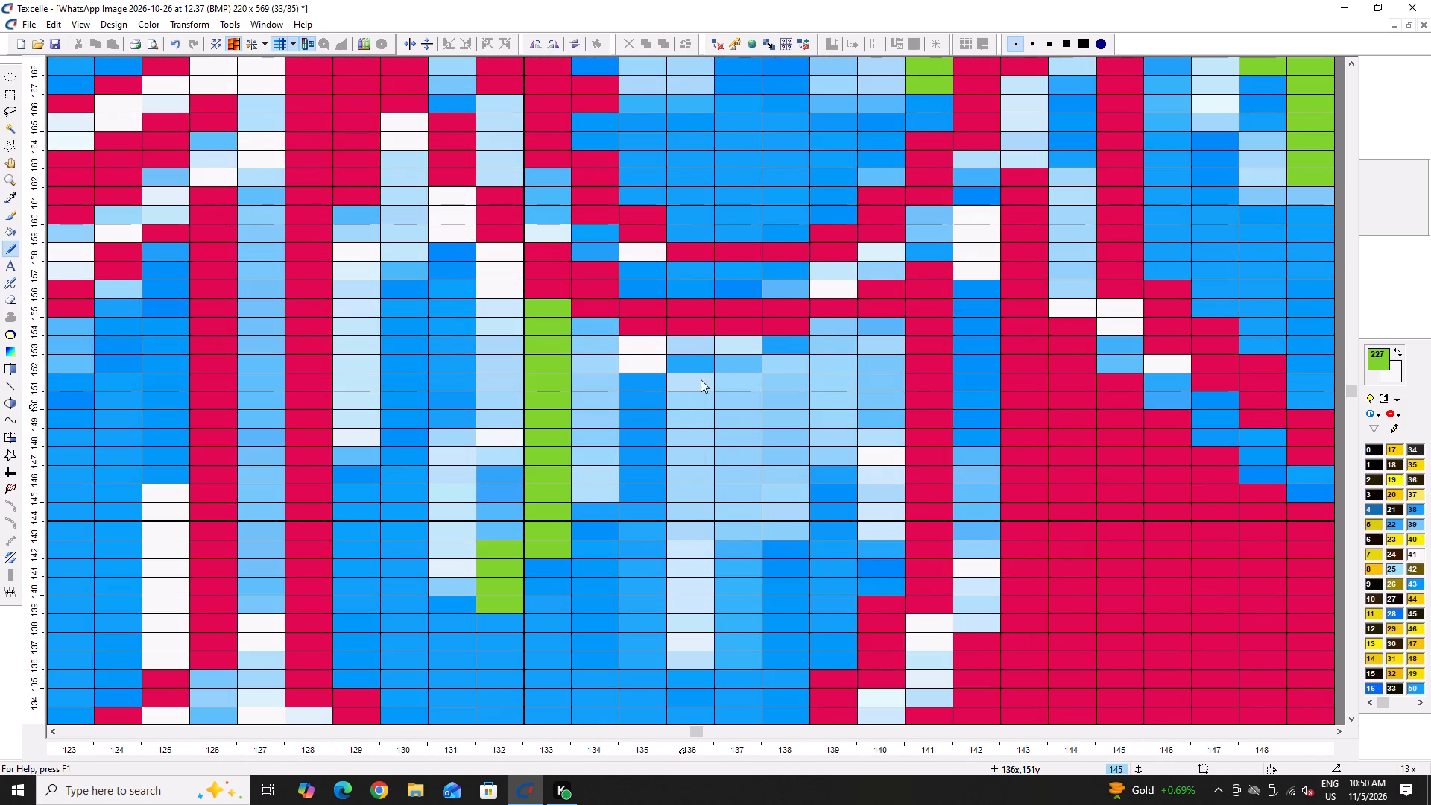
drag(719, 356, 680, 635)
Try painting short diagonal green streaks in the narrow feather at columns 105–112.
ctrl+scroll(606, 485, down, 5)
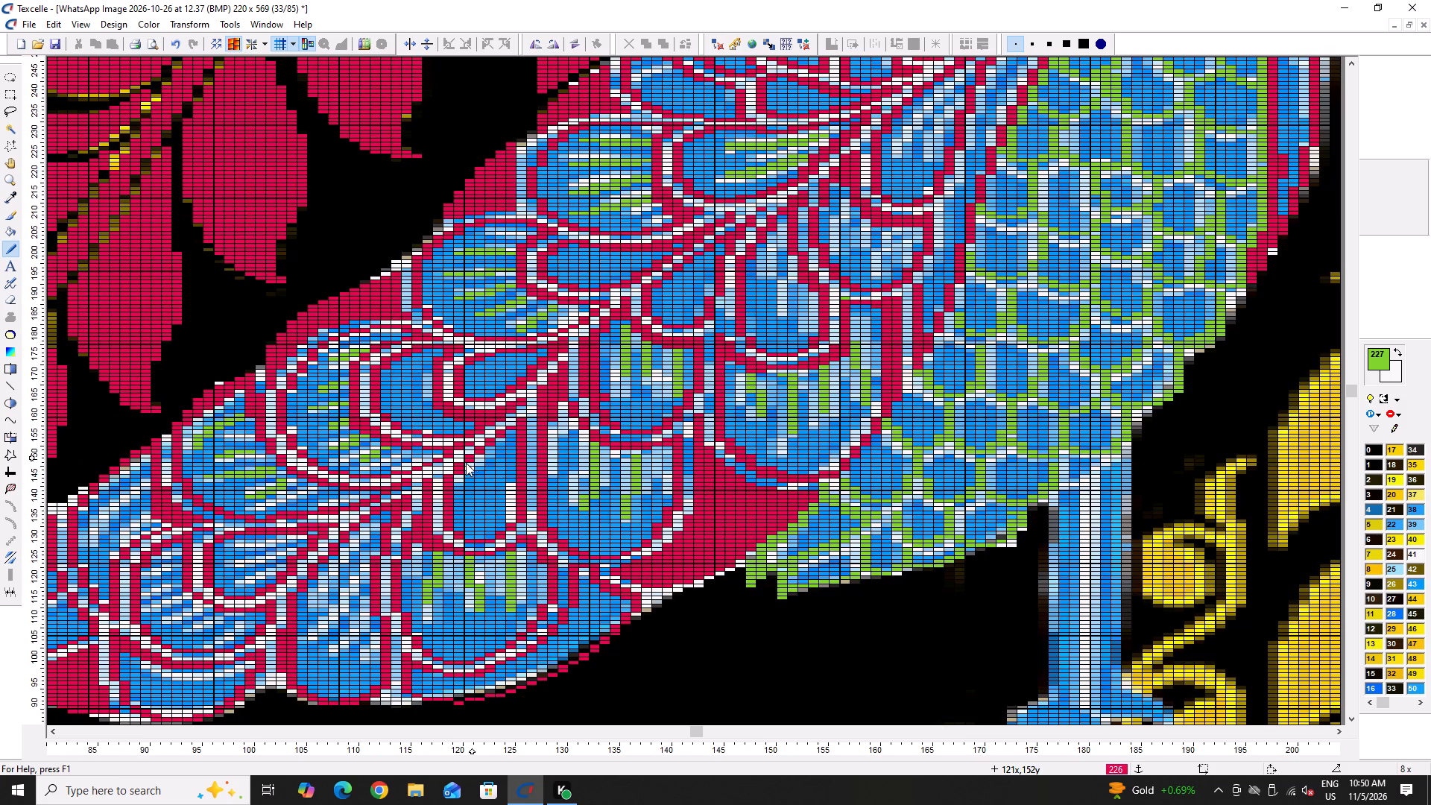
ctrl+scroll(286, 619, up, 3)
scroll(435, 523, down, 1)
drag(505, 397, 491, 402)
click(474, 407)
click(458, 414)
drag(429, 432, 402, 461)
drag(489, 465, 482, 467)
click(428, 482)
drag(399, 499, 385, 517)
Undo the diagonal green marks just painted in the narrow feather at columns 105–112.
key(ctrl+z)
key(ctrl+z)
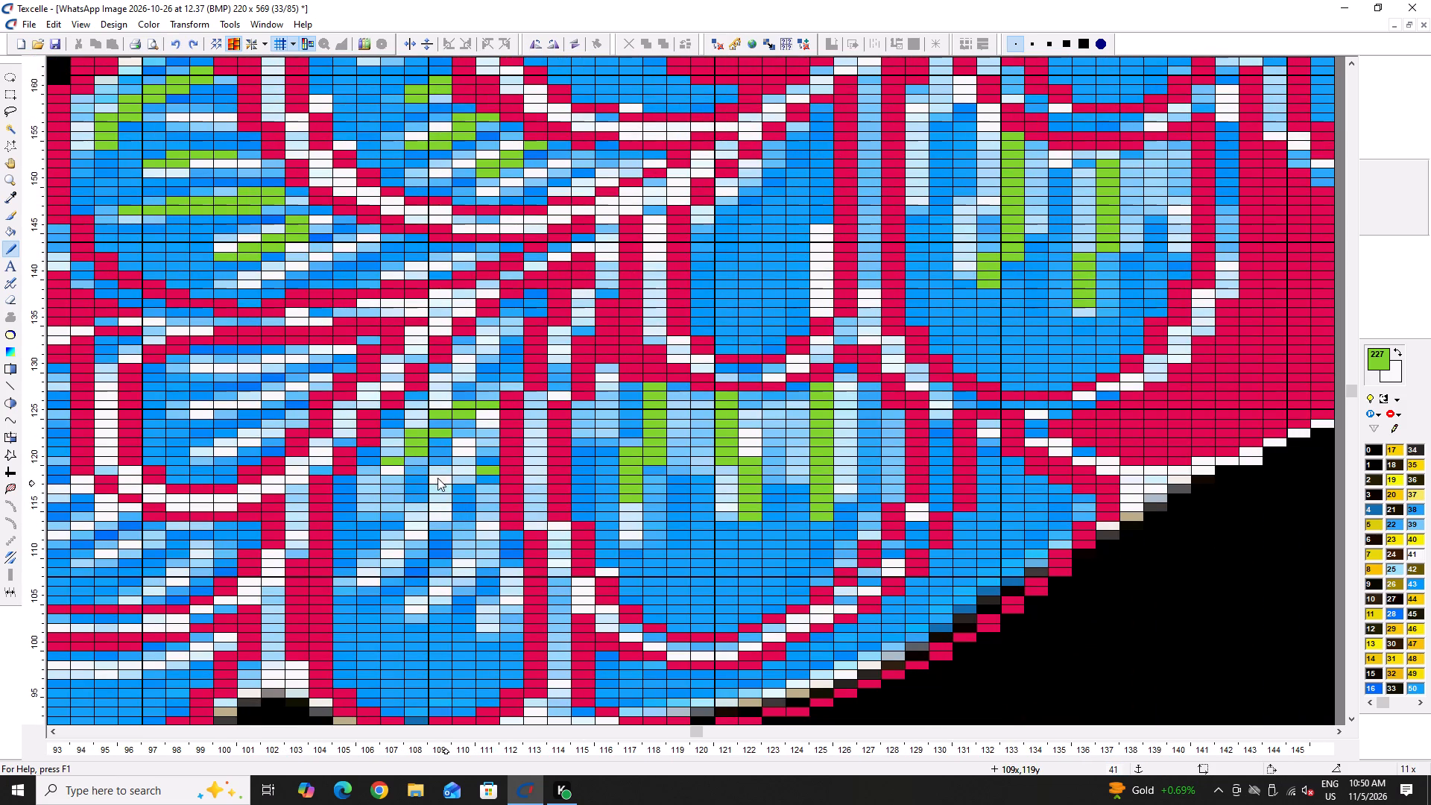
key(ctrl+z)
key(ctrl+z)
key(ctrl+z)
Paint three diagonal green streaks in the narrow feather at columns 105–112, descending from columns 111–112 to 107–108 between rows 127 and 101.
ctrl+scroll(408, 461, up, 2)
drag(564, 332, 443, 378)
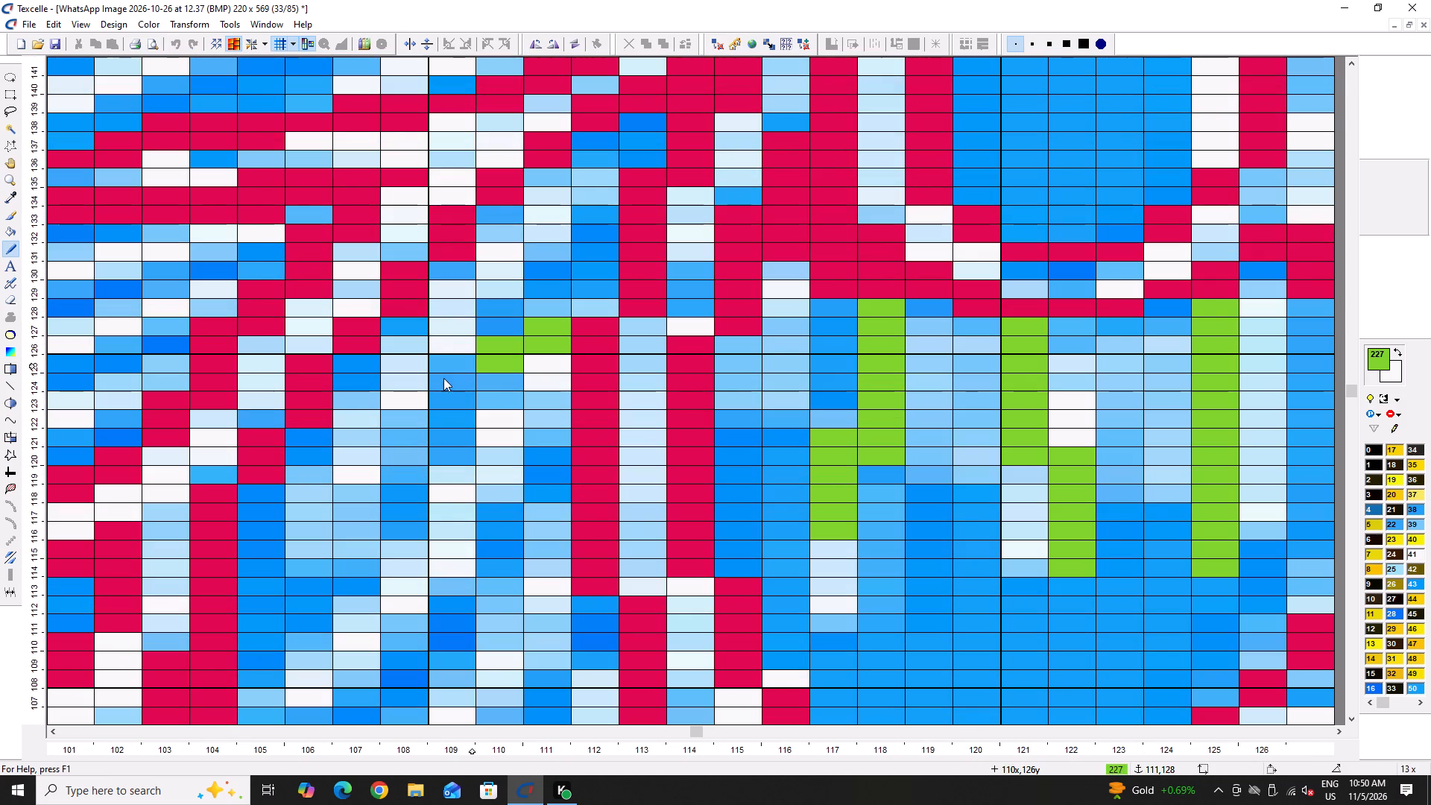
drag(443, 378, 381, 438)
scroll(468, 417, down, 1)
click(569, 392)
click(561, 397)
drag(546, 405, 481, 442)
drag(463, 452, 455, 458)
drag(439, 468, 373, 553)
scroll(408, 520, down, 3)
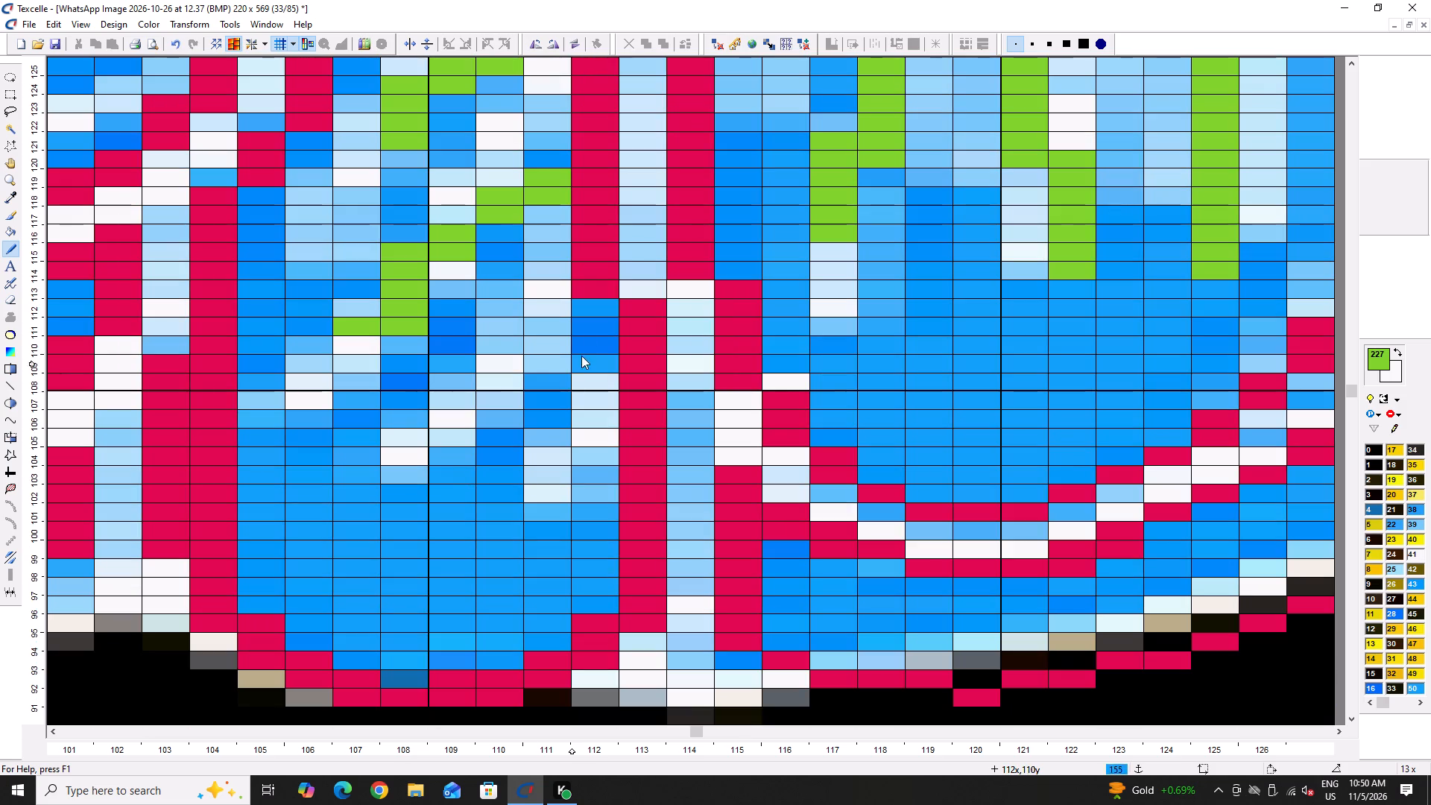
drag(606, 318, 411, 514)
click(493, 414)
Paint four short diagonal green streaks between columns 91 and 98, rows 124 to 107, in the feather at columns 90–101.
ctrl+scroll(430, 439, down, 5)
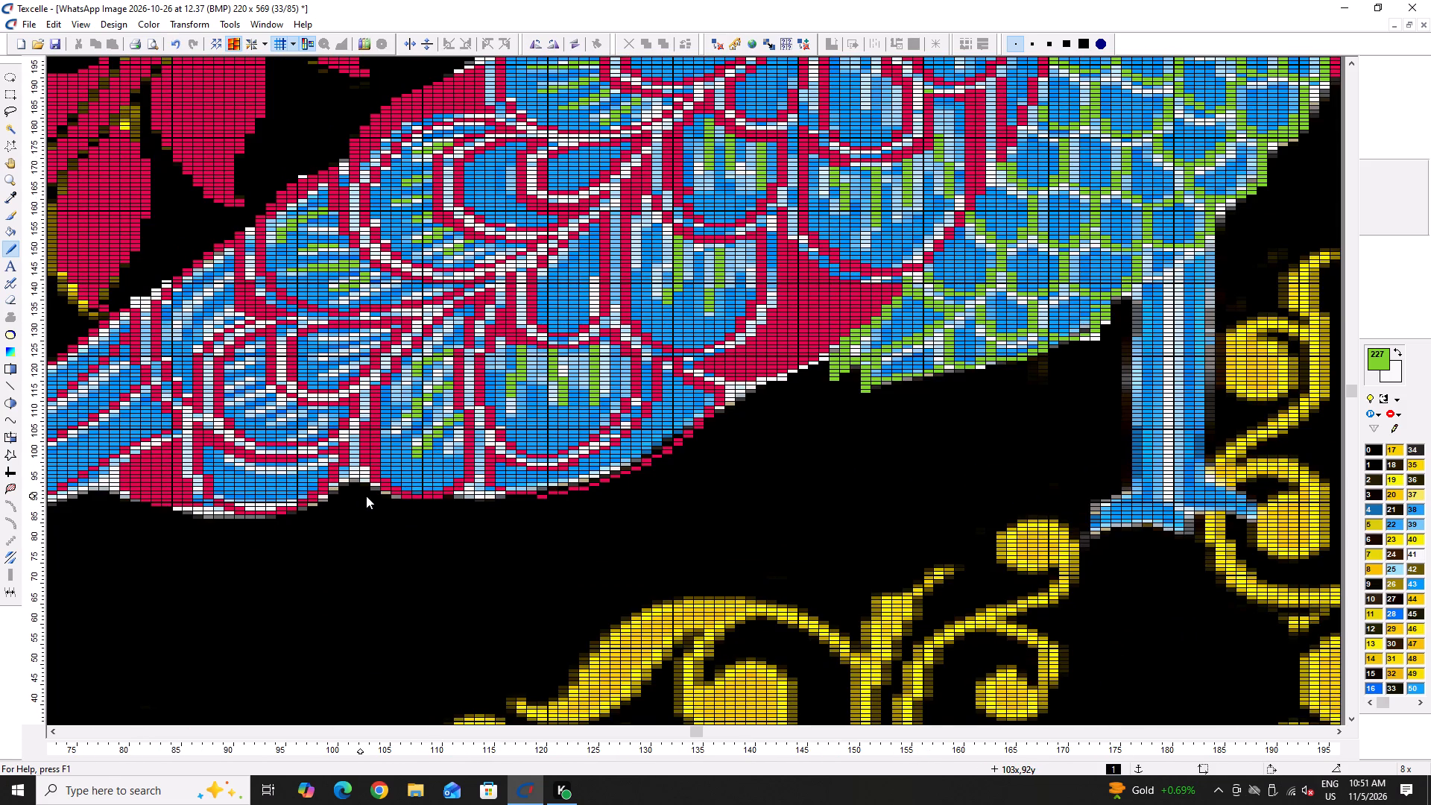
ctrl+scroll(180, 353, up, 4)
drag(477, 379, 392, 414)
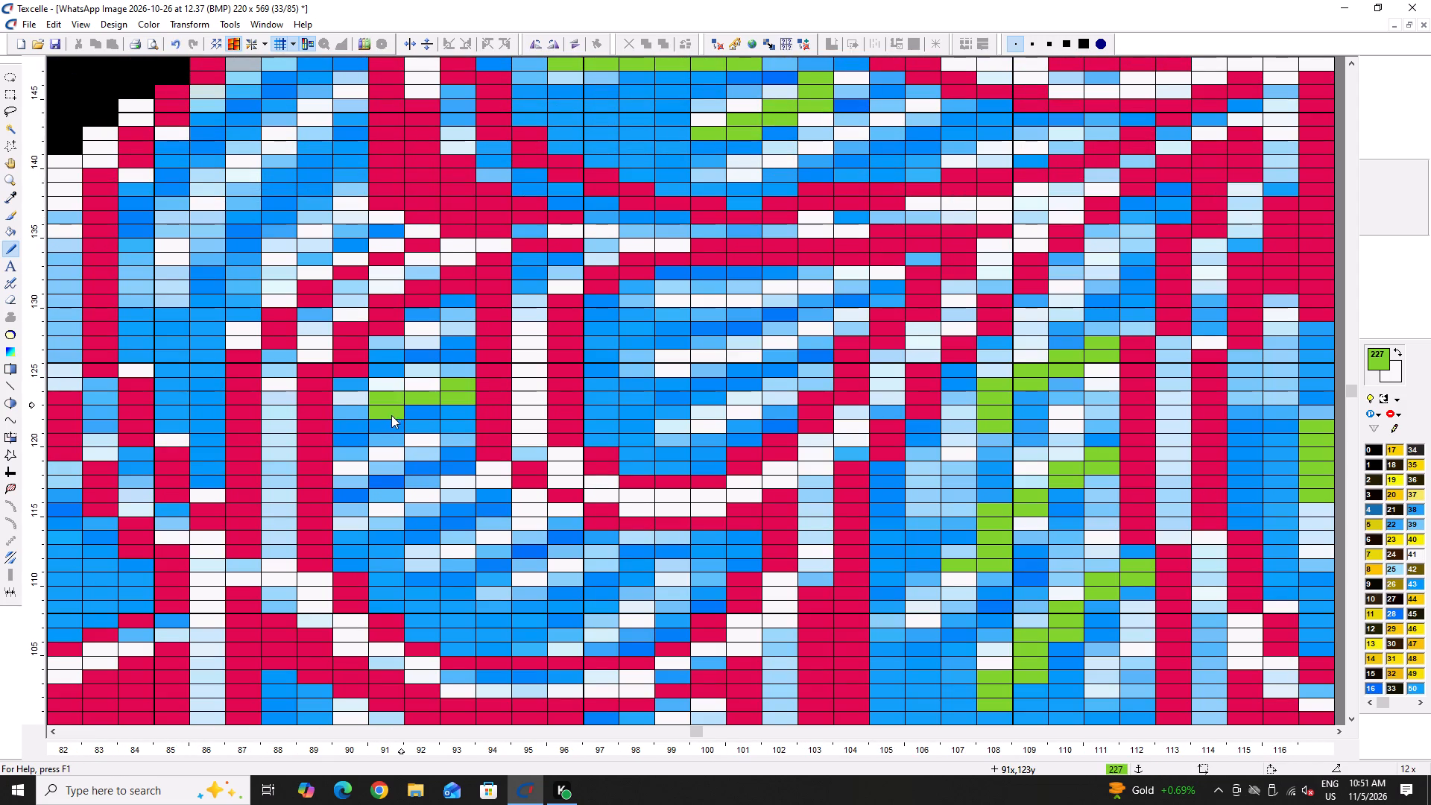
drag(479, 431, 402, 502)
drag(528, 496, 471, 553)
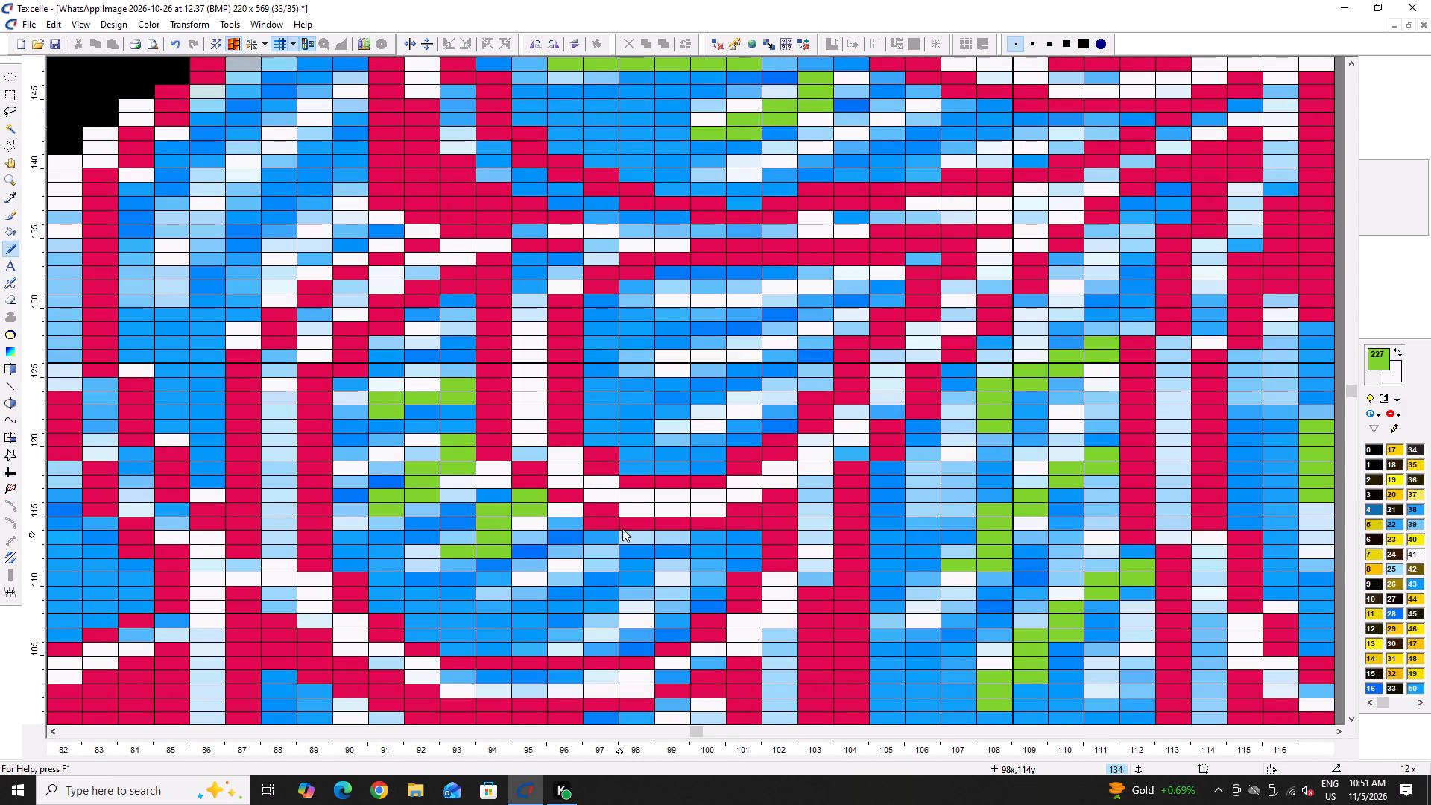
click(622, 528)
drag(620, 529, 557, 613)
Paint two diagonal green streaks from column 90 down to column 86, starting at rows 145 and 139, in the small feather at columns 84–90.
ctrl+scroll(442, 525, down, 2)
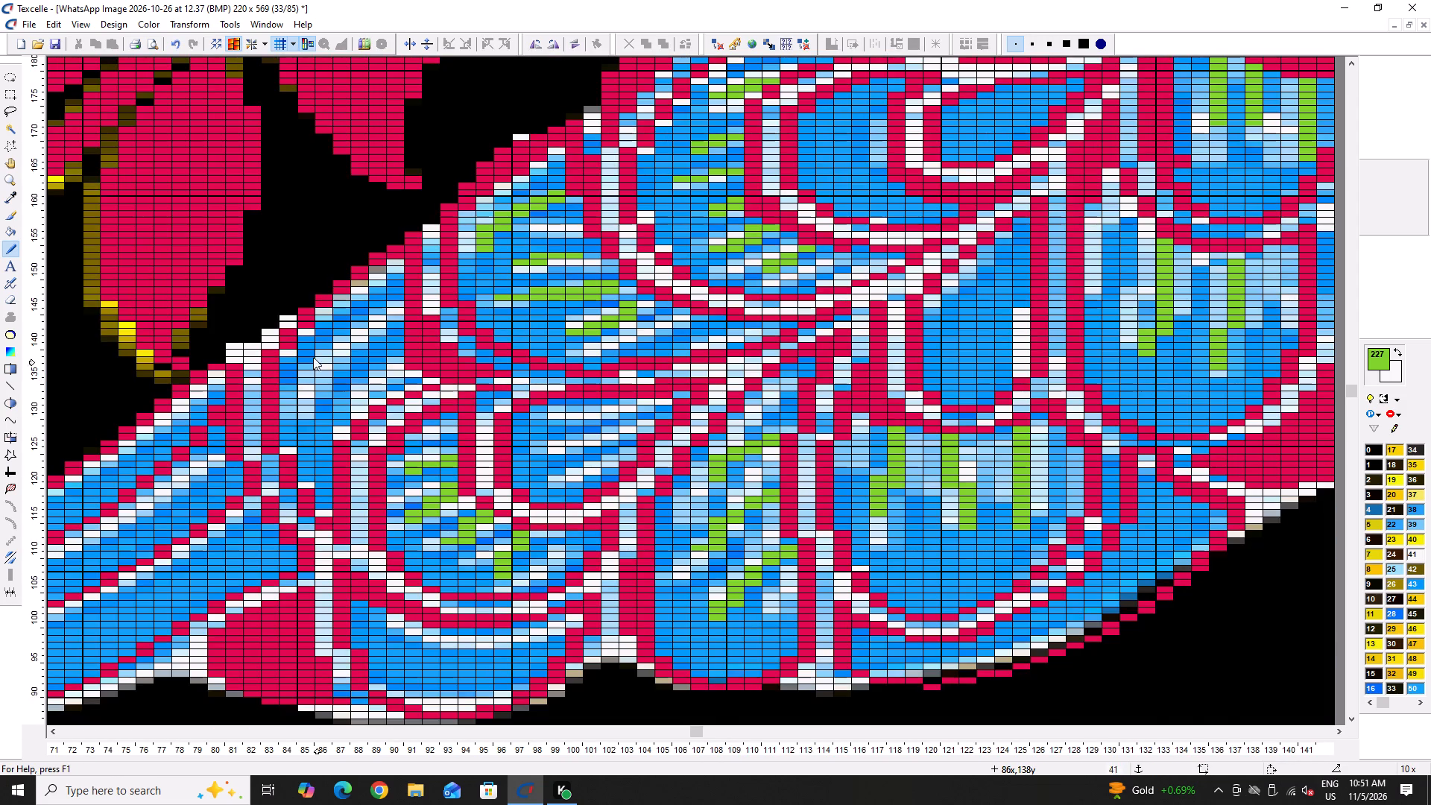
ctrl+scroll(313, 357, up, 2)
scroll(342, 373, up, 2)
click(504, 423)
drag(503, 423, 359, 493)
click(359, 493)
drag(489, 429, 420, 458)
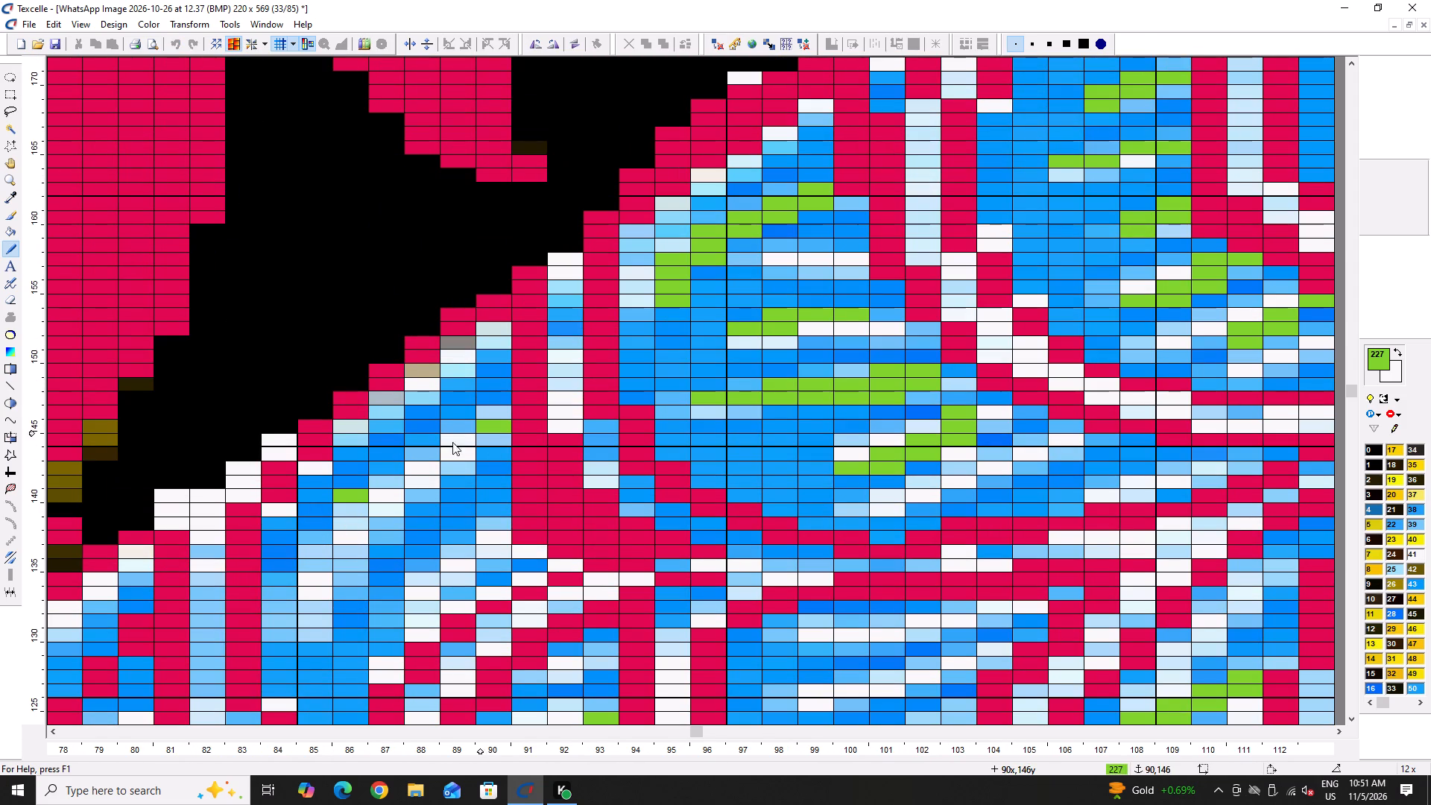
drag(420, 458, 330, 511)
drag(509, 509, 359, 584)
Clean up both diagonal streaks in the small feather, filling missing cells green and turning stray cells in columns 85, 86 and 89 white.
right_click(323, 508)
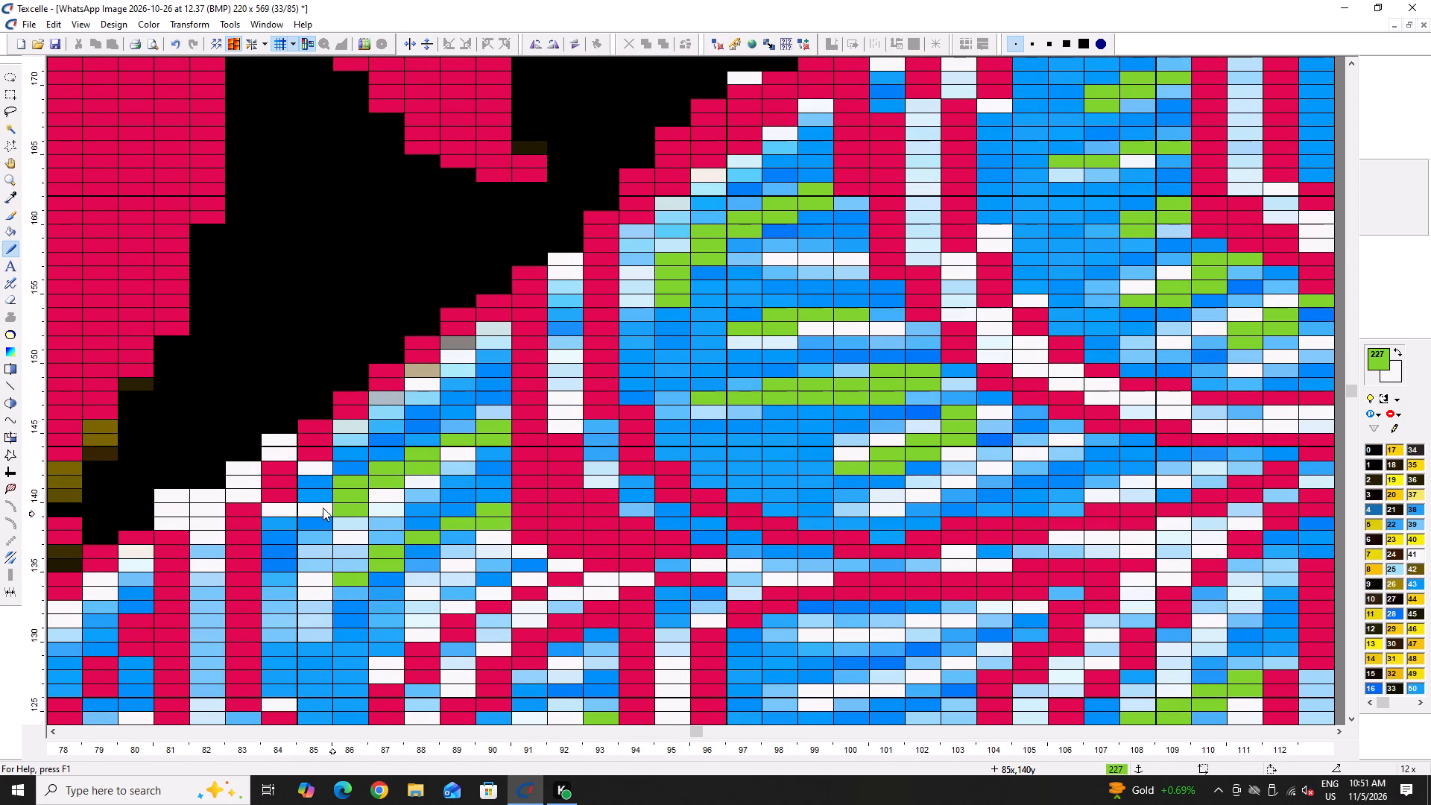
right_click(323, 508)
right_click(356, 507)
click(464, 531)
click(430, 552)
click(380, 577)
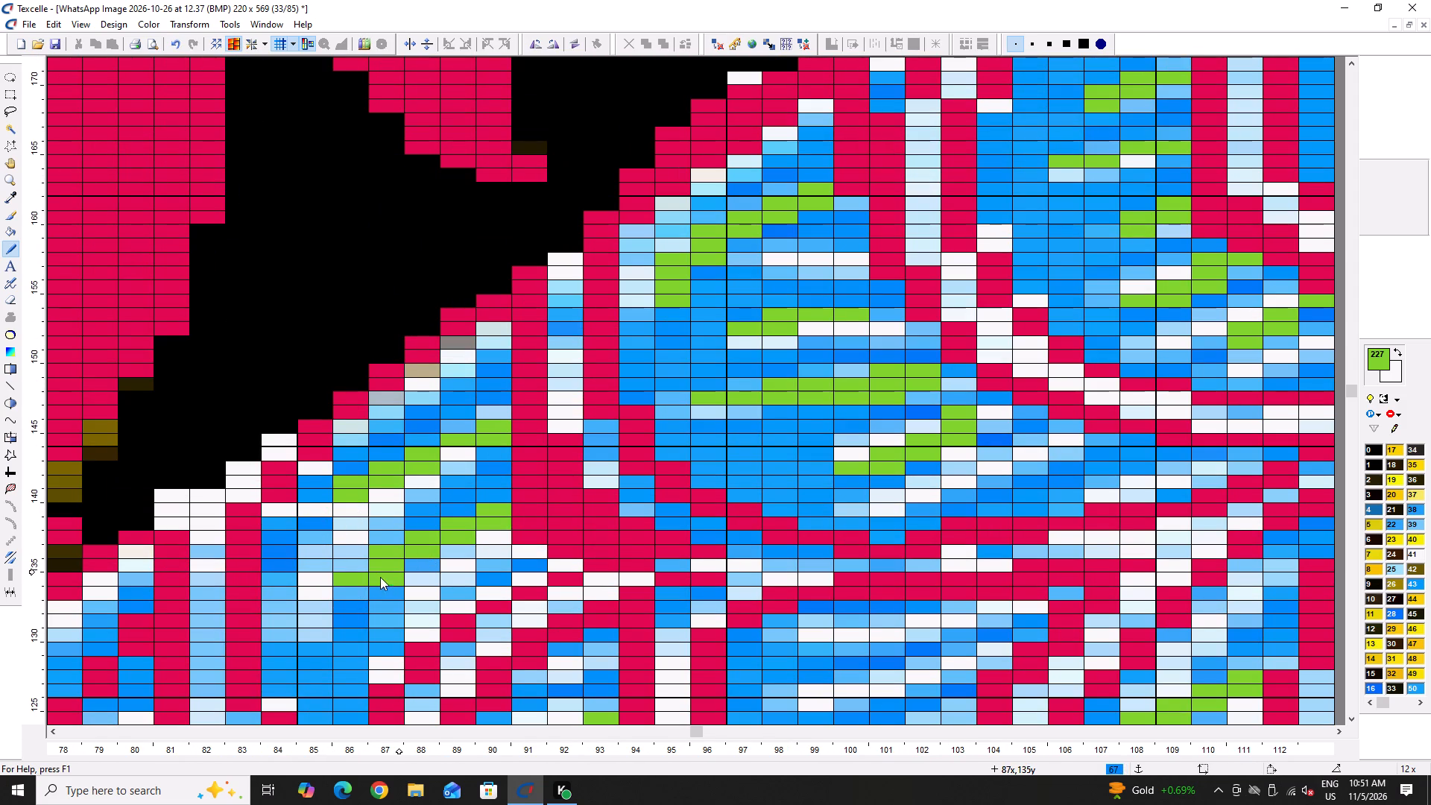
click(389, 481)
click(456, 461)
click(461, 453)
right_click(464, 473)
right_click(464, 473)
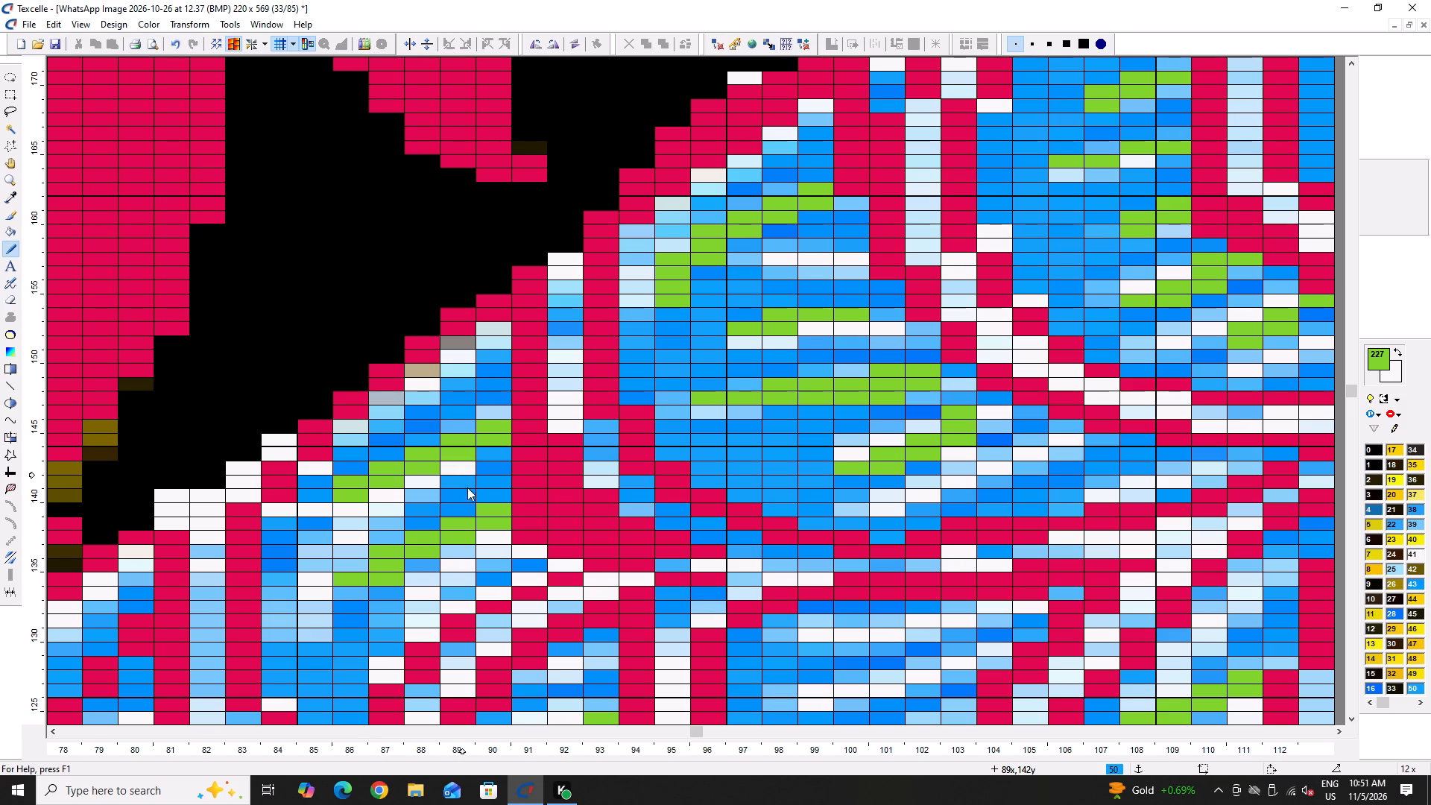
ctrl+scroll(422, 496, down, 4)
ctrl+scroll(400, 488, up, 5)
click(405, 496)
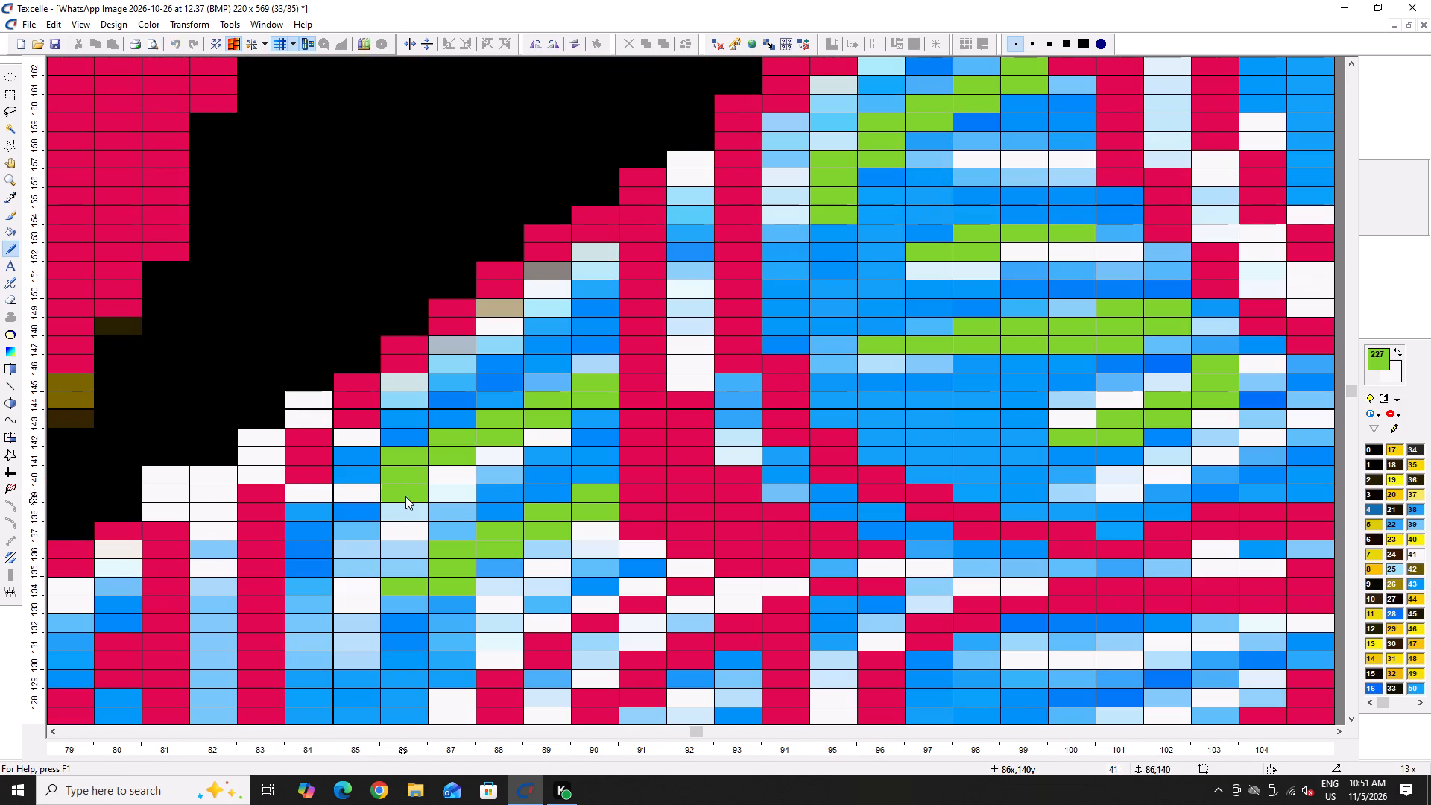
right_click(398, 449)
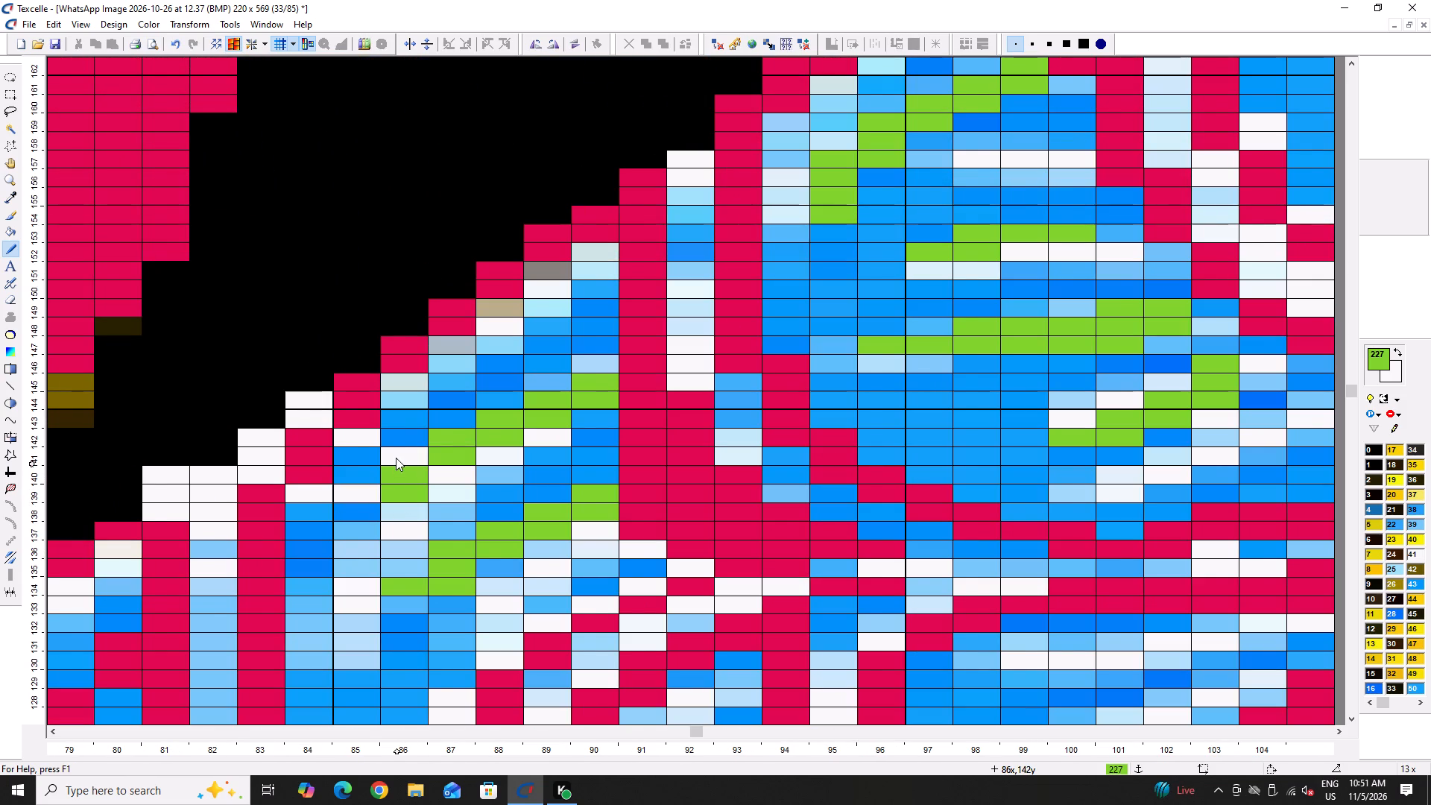
Paint two diagonal green streaks, from column 168 down to 163 and from column 167 down to 164, in the feather at columns 161–168.
ctrl+scroll(393, 470, down, 4)
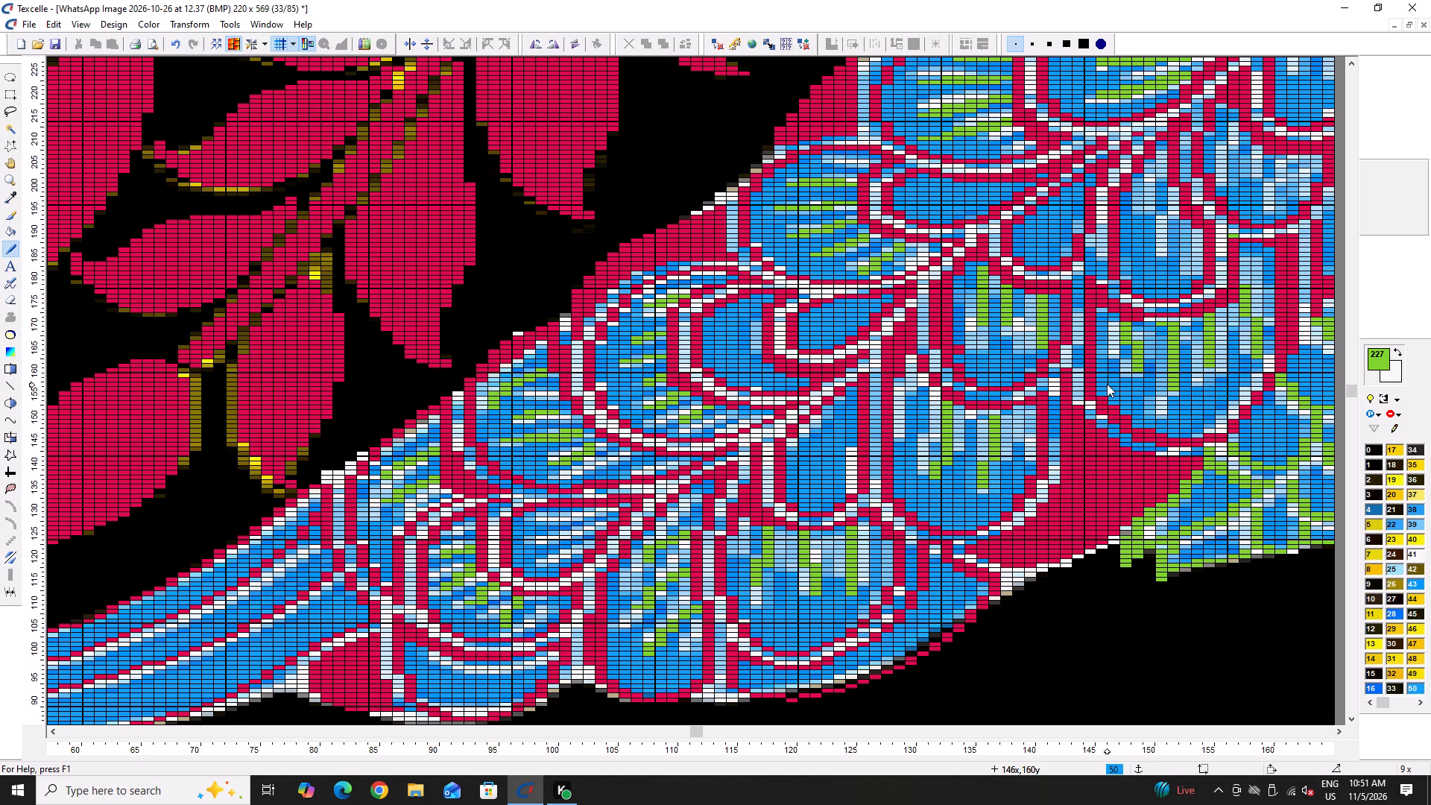
scroll(1107, 384, up, 1)
ctrl+scroll(1004, 333, down, 2)
ctrl+scroll(1342, 62, up, 3)
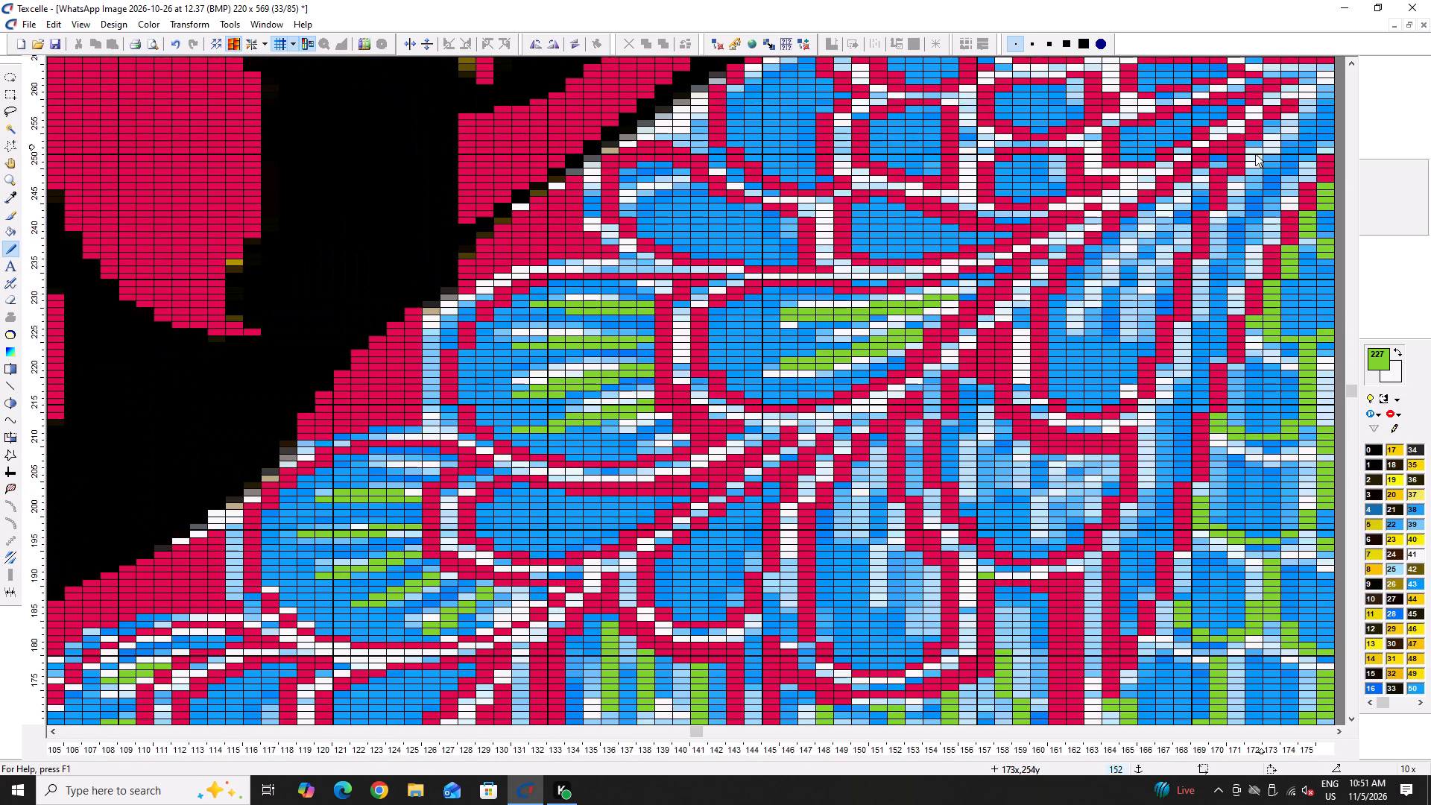
key(Right)
key(Right)
key(Right)
ctrl+scroll(662, 234, up, 2)
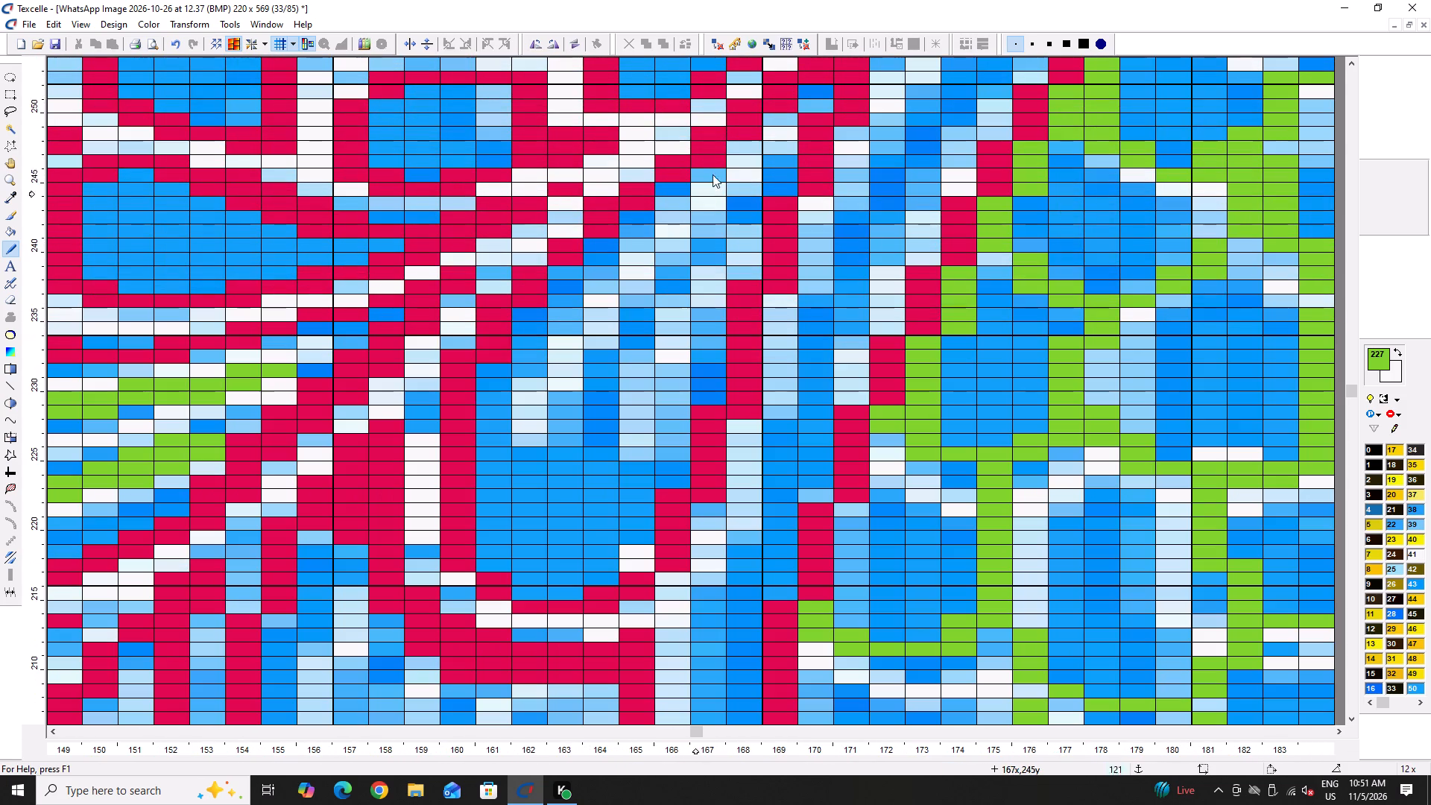
drag(754, 155, 557, 411)
drag(715, 322, 612, 463)
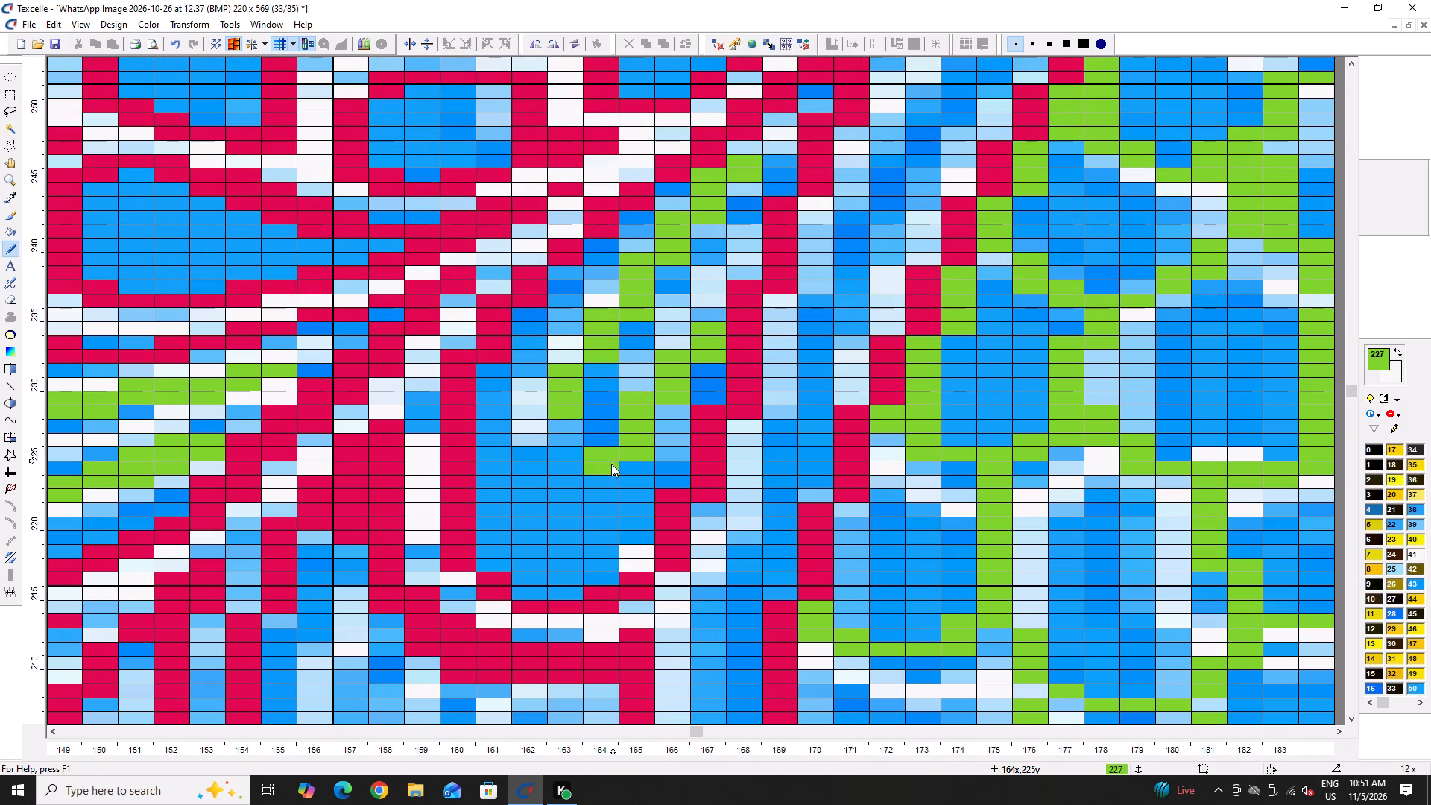
Paint green streaks shifting through columns 157–156, 159–158 and 161–160, plus a short one in column 163, in the feather at columns 156–164.
ctrl+scroll(613, 455, down, 3)
ctrl+scroll(528, 520, up, 3)
scroll(543, 499, down, 1)
drag(553, 326, 526, 376)
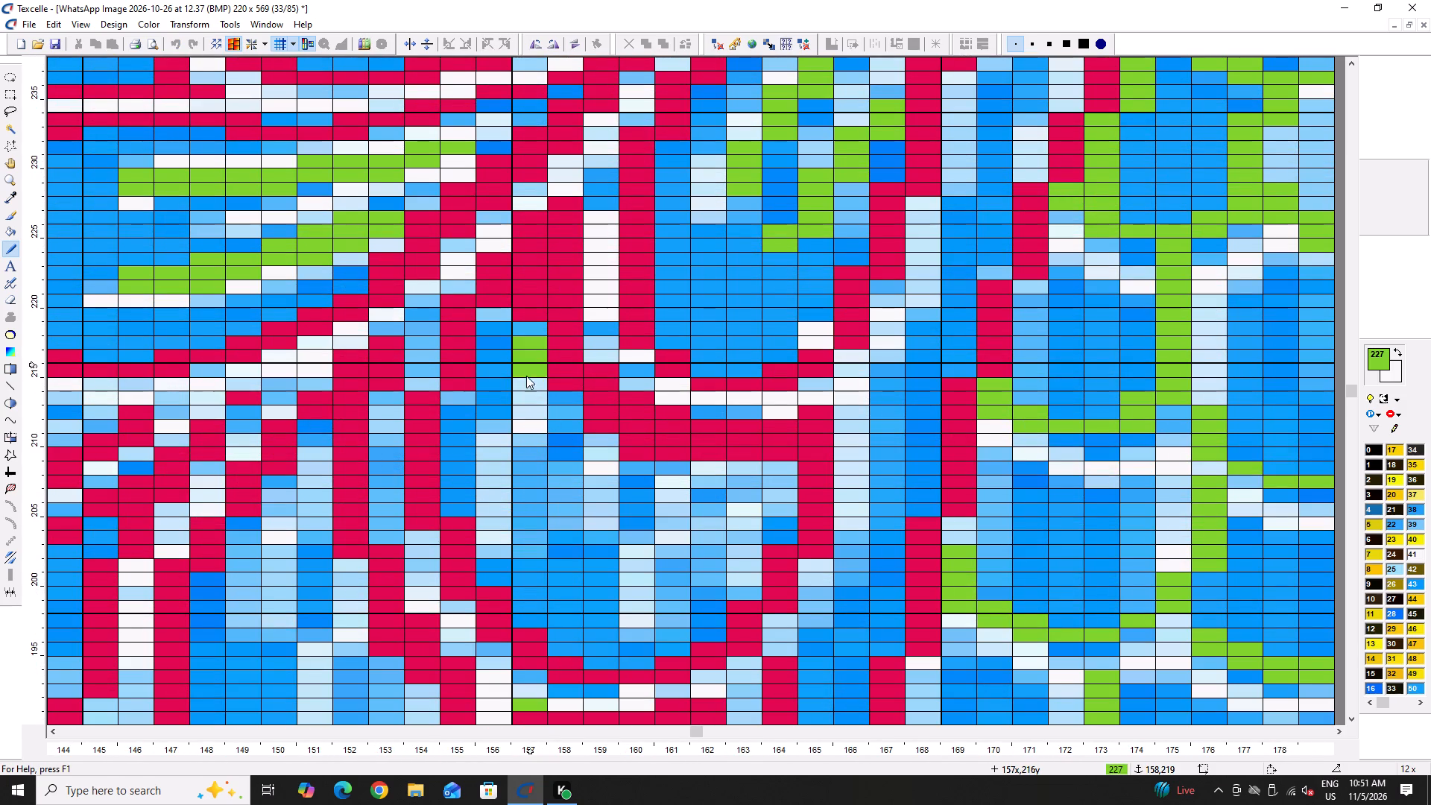
drag(526, 376, 501, 499)
drag(595, 438, 569, 549)
drag(668, 469, 652, 594)
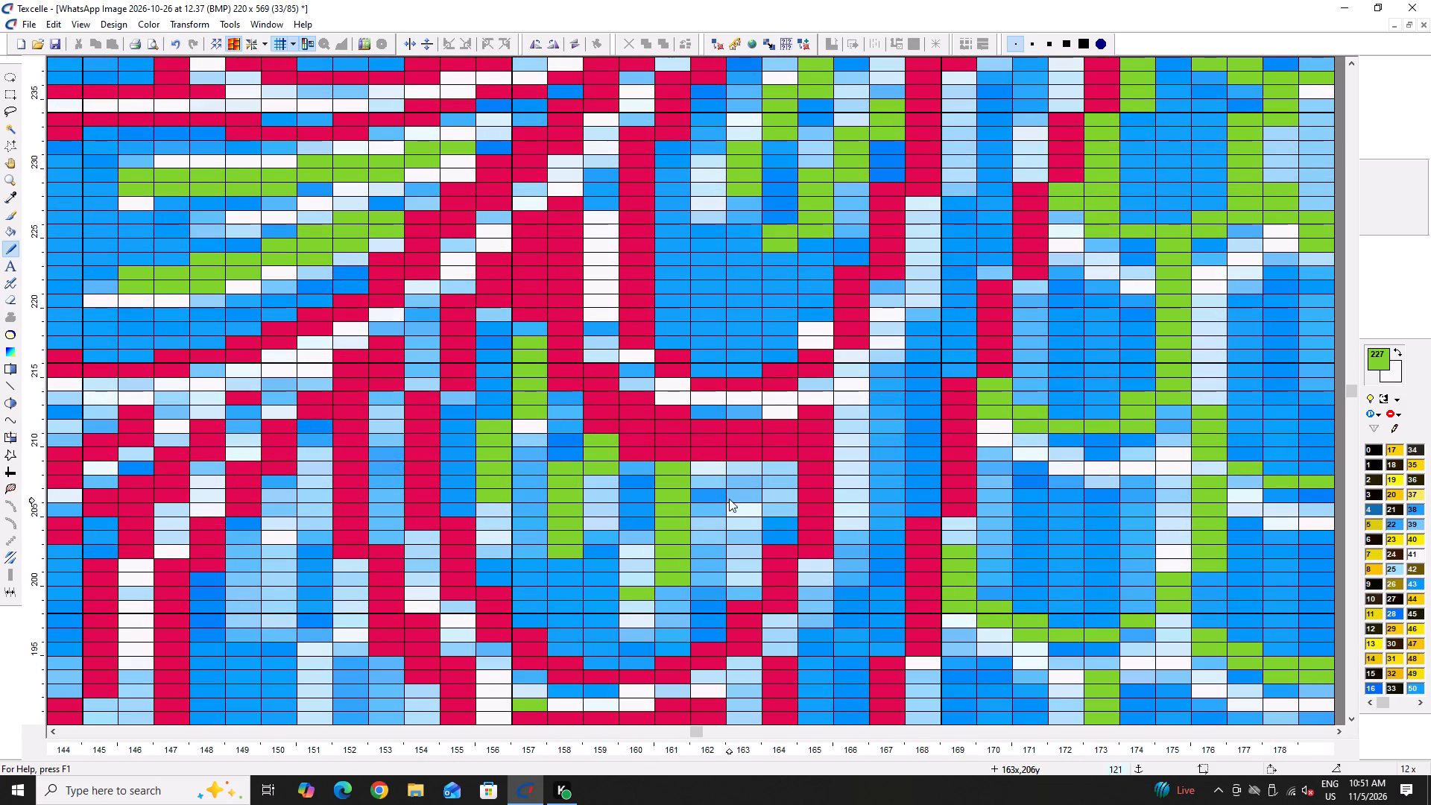
drag(739, 476, 740, 528)
Paint green streaks from column 151 into column 150 and down column 152 of the feather at columns 148–154, whitening stray cells in column 149.
ctrl+scroll(704, 509, down, 3)
ctrl+scroll(584, 550, up, 3)
scroll(563, 458, down, 2)
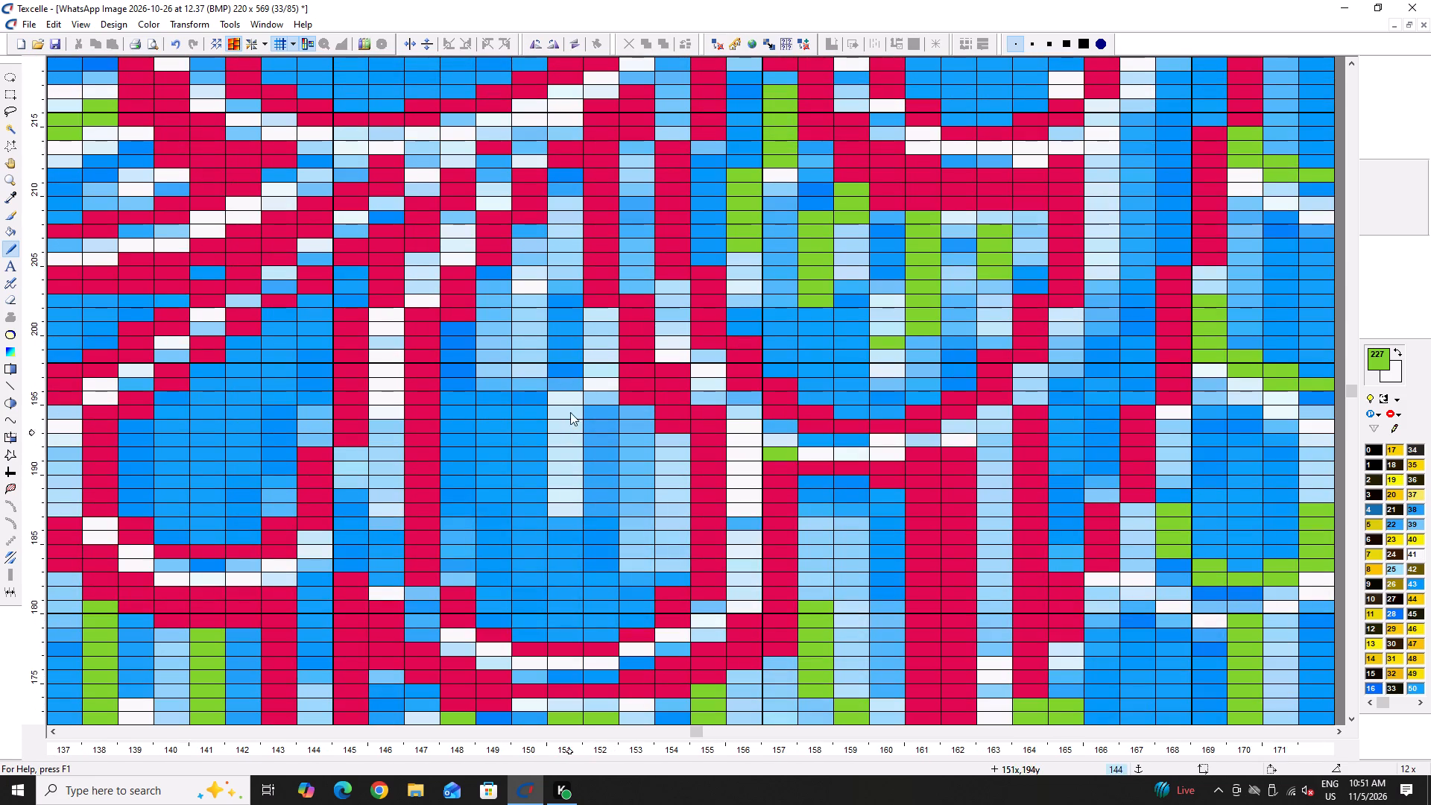
drag(584, 250, 509, 473)
click(509, 473)
double_click(612, 392)
click(610, 402)
drag(607, 415, 590, 506)
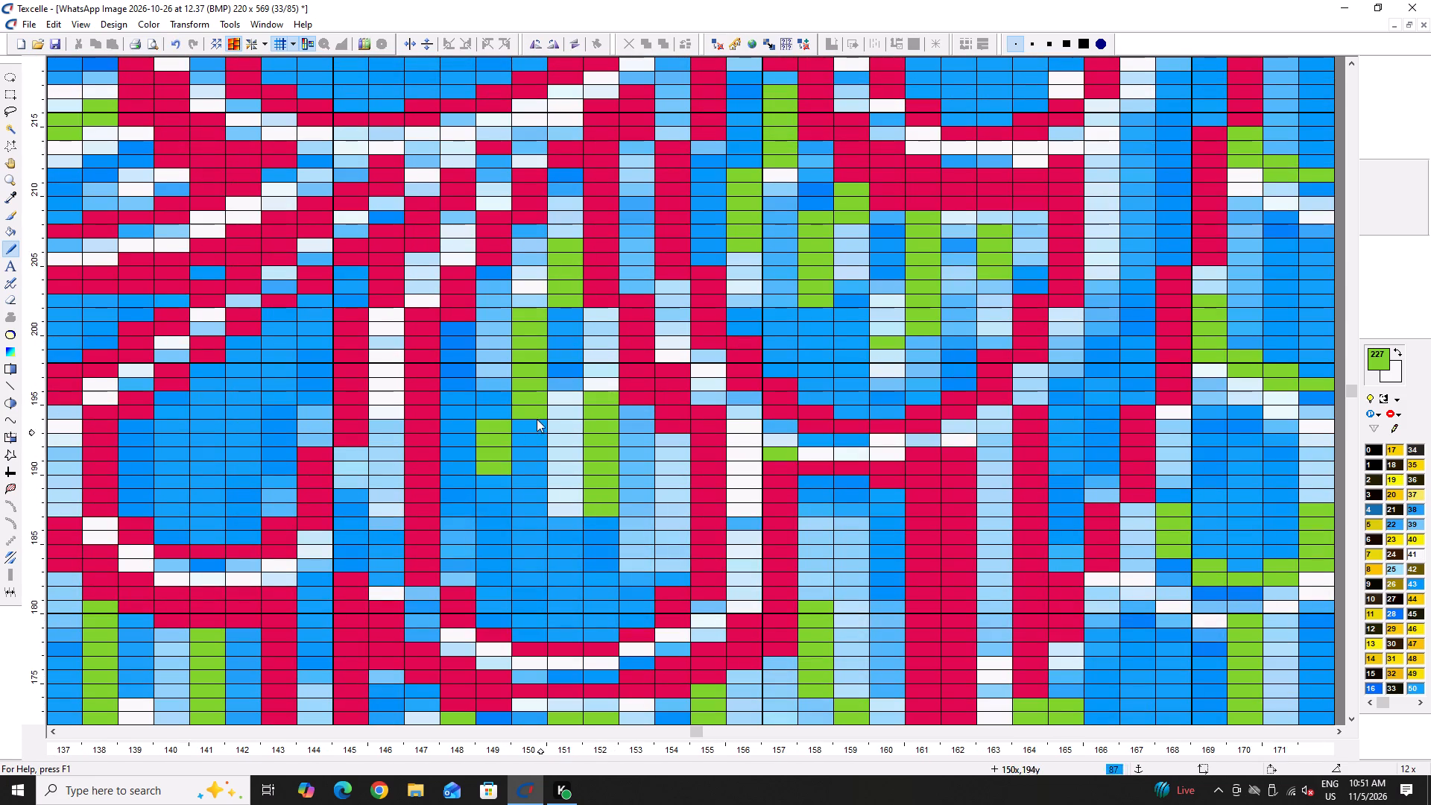
drag(535, 417, 518, 486)
right_drag(490, 441, 496, 490)
right_click(496, 490)
ctrl+right_drag(482, 412, 488, 459)
ctrl+right_click(491, 461)
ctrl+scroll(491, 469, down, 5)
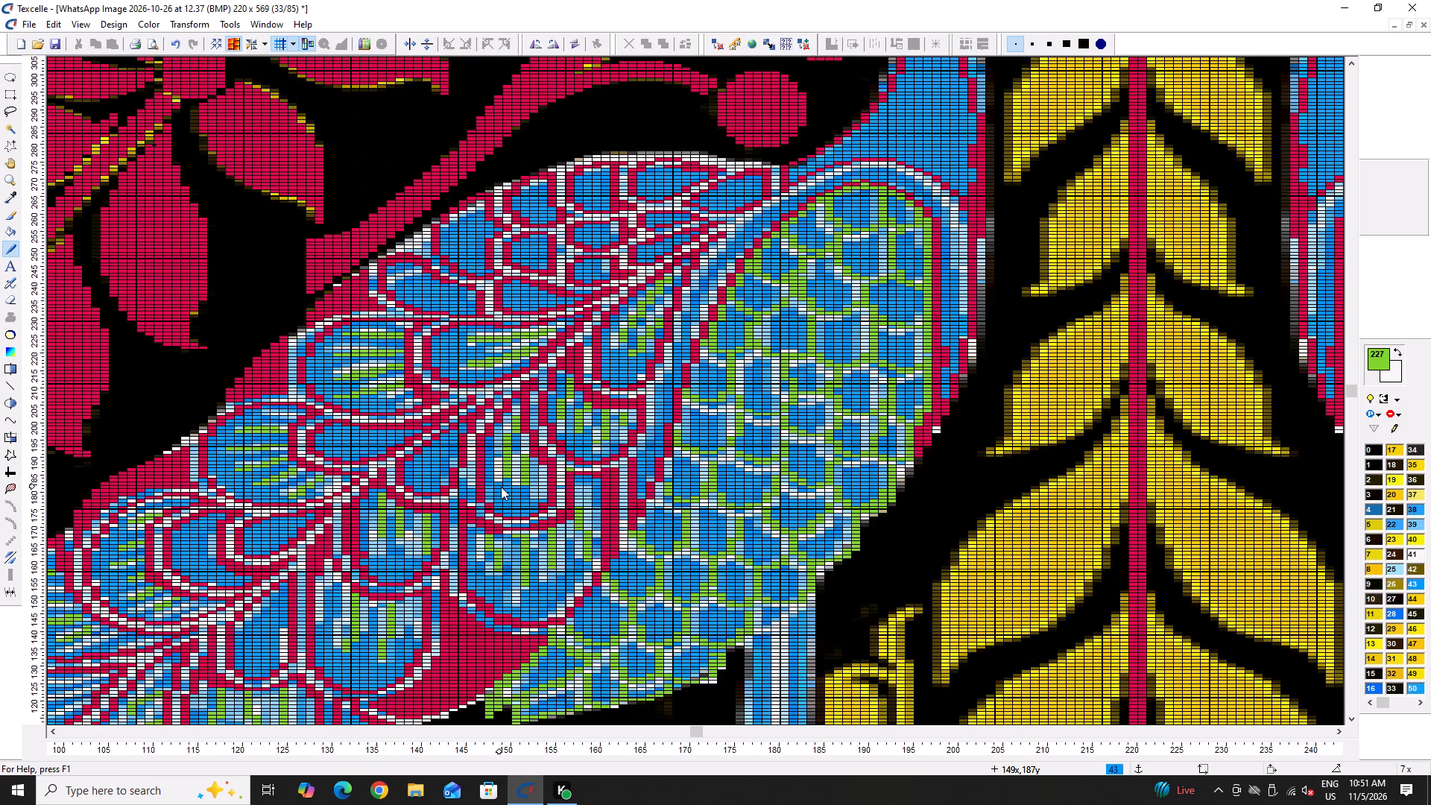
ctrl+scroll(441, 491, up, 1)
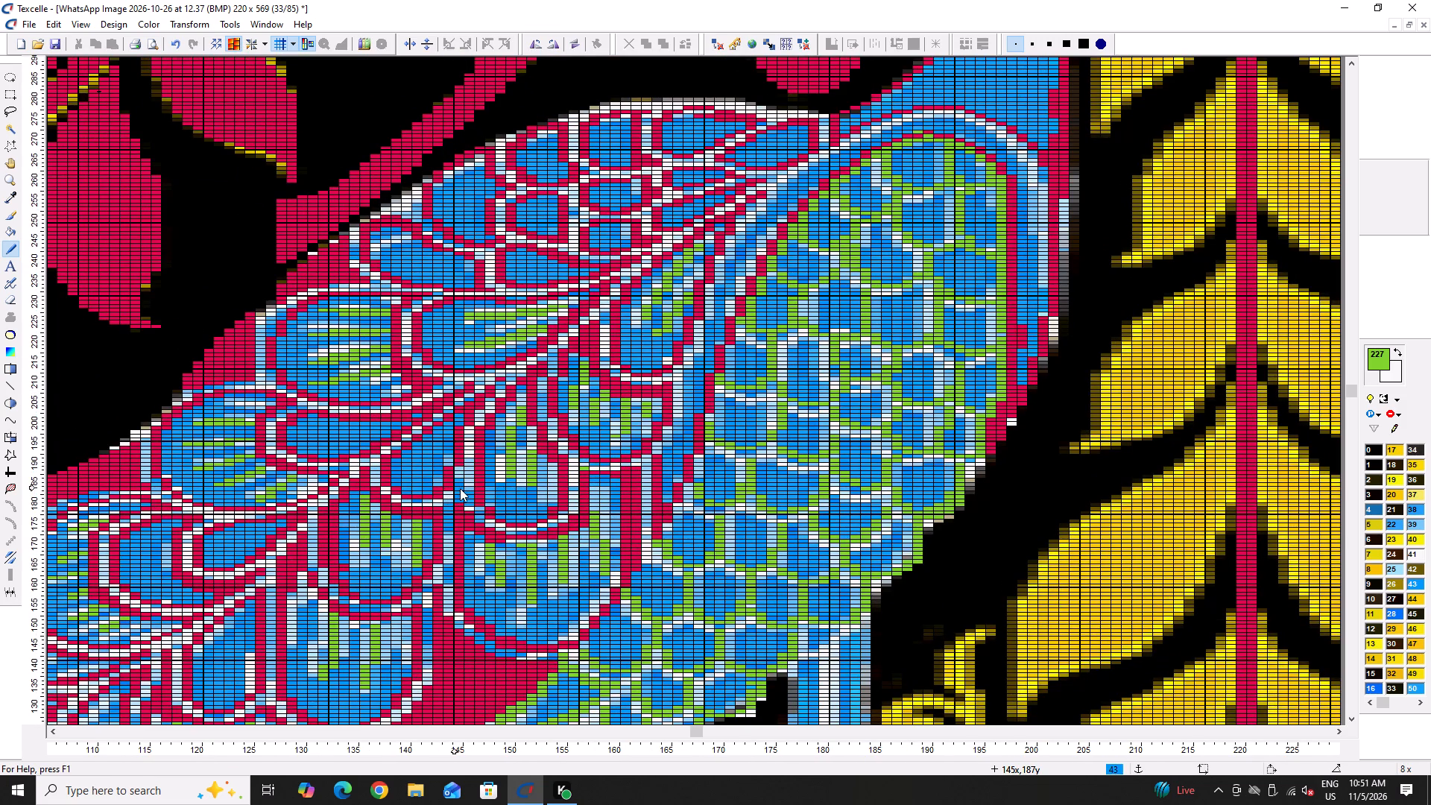
Switch the drawing colour to red 226 and paint a red outline stepping up from column 165, row 196, through column 166 into column 167.
ctrl+scroll(664, 449, up, 4)
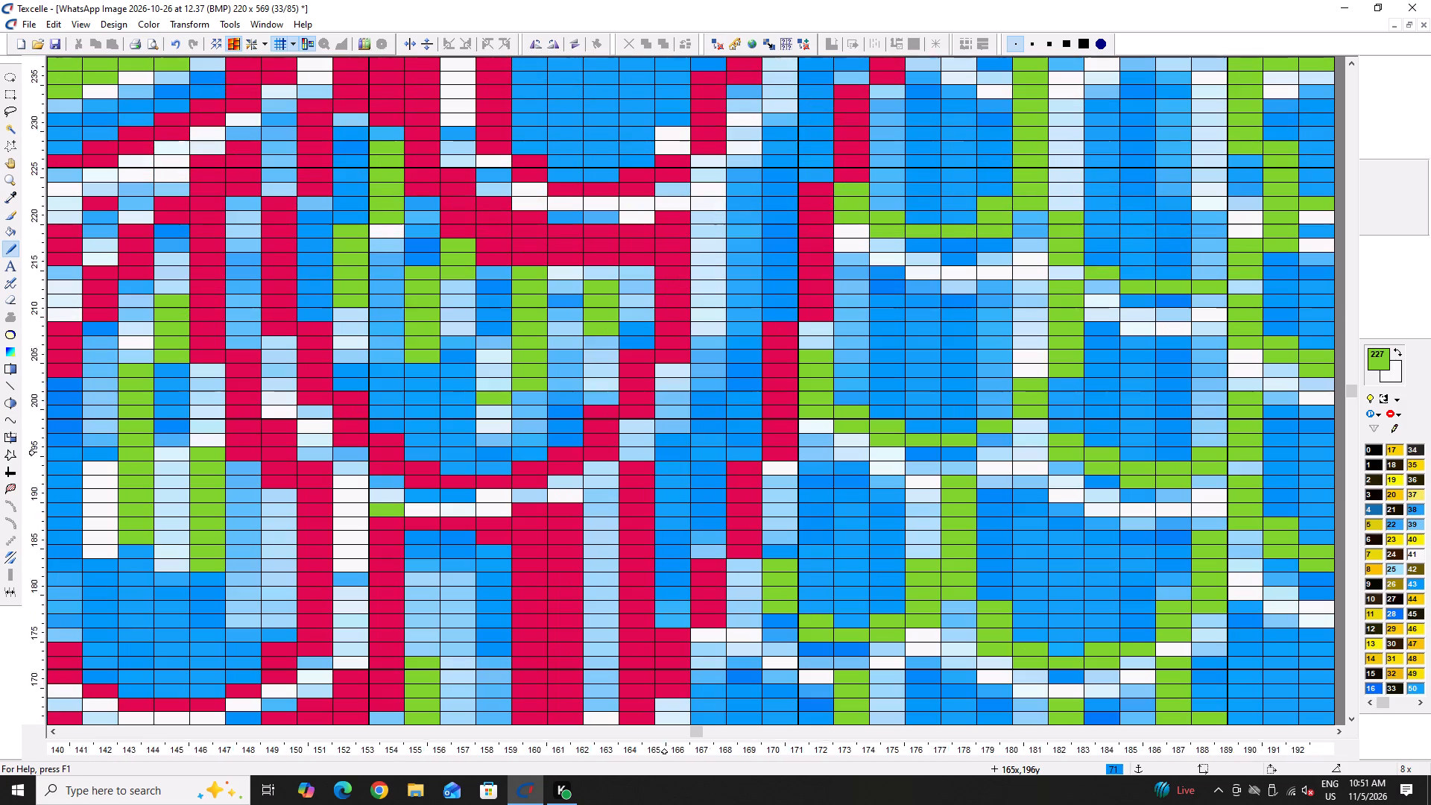
key(space)
key(space)
drag(668, 453, 669, 453)
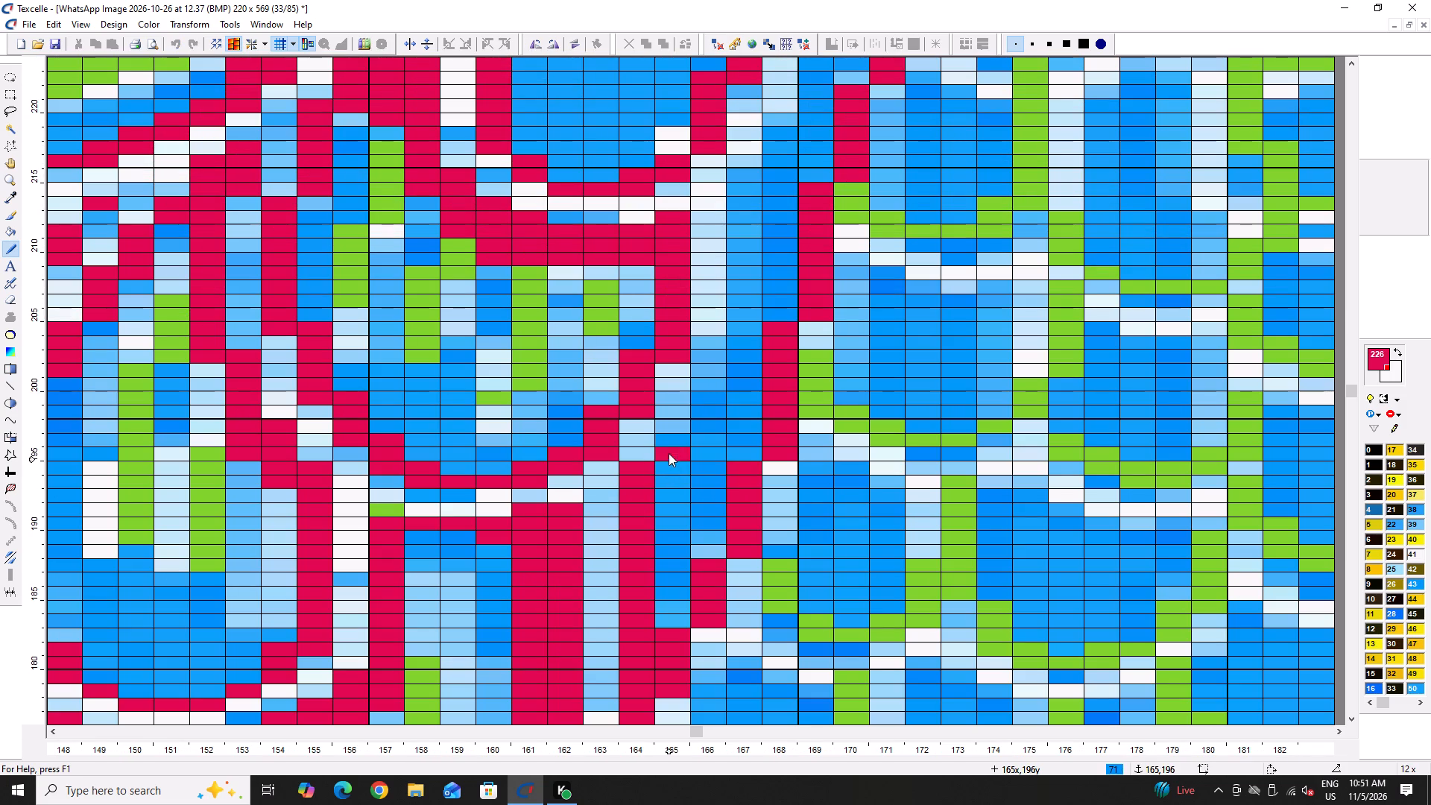
drag(669, 453, 673, 439)
click(681, 432)
drag(705, 401, 710, 364)
double_click(710, 364)
scroll(717, 371, up, 1)
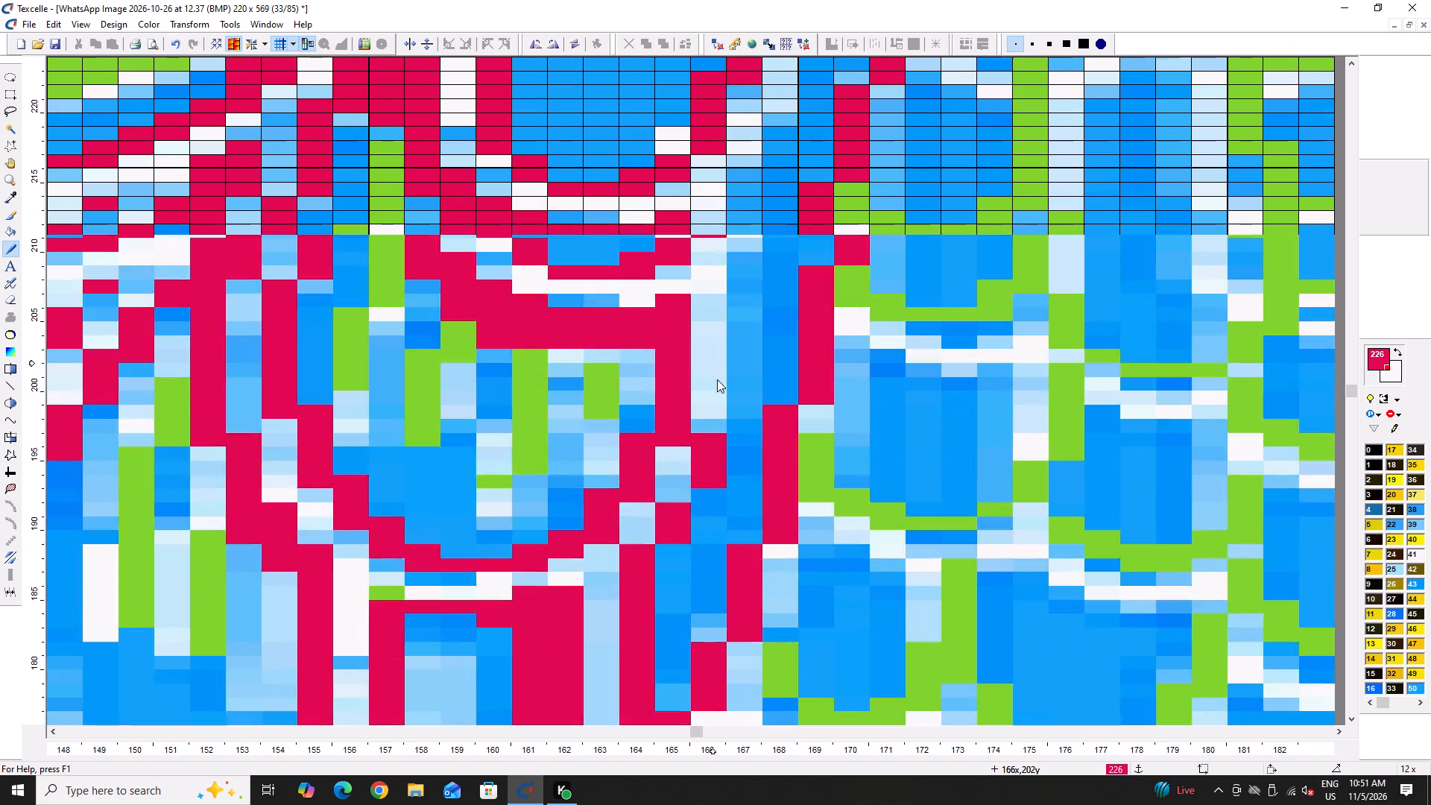
click(705, 490)
drag(740, 417, 738, 314)
double_click(738, 312)
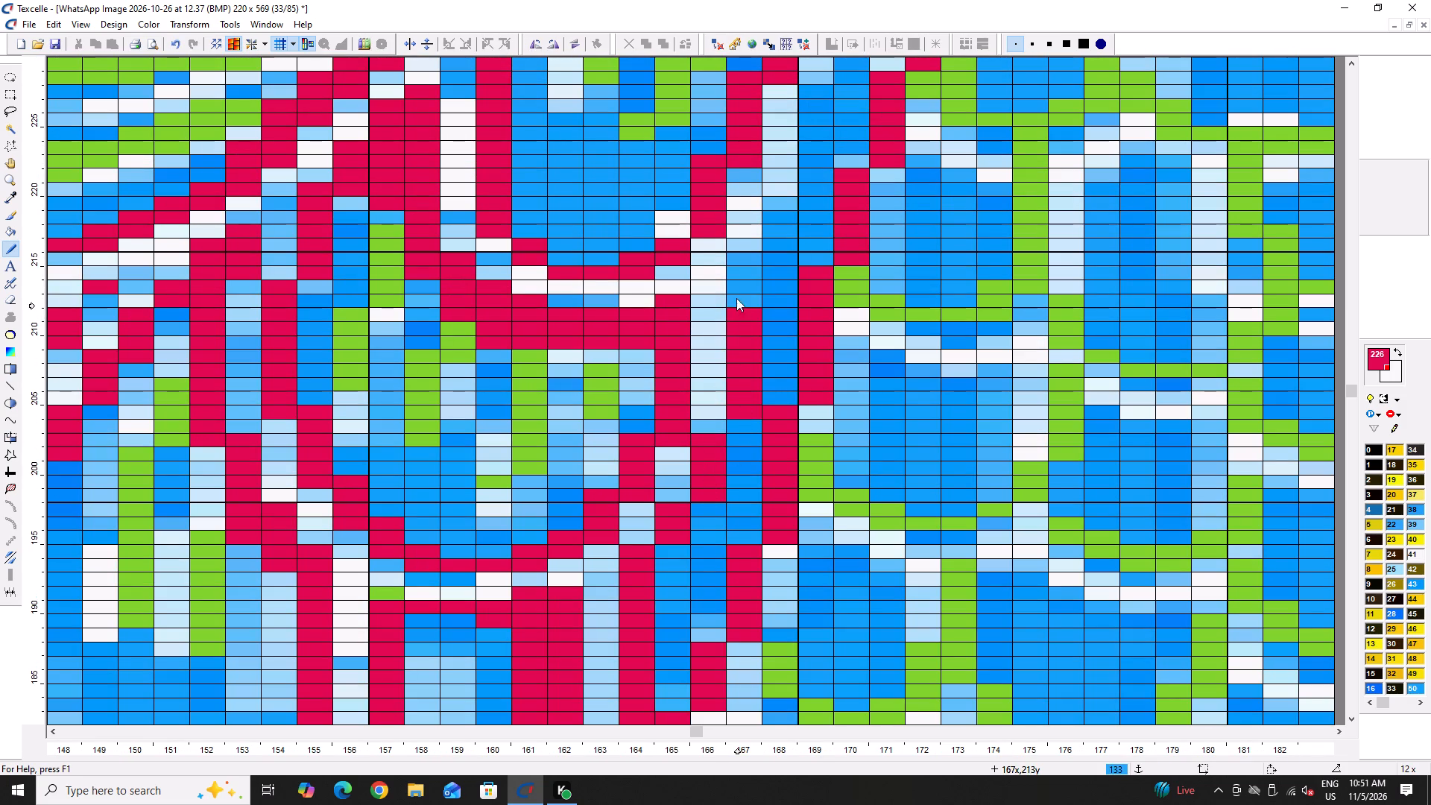
click(736, 294)
drag(736, 293, 736, 306)
drag(736, 338, 736, 431)
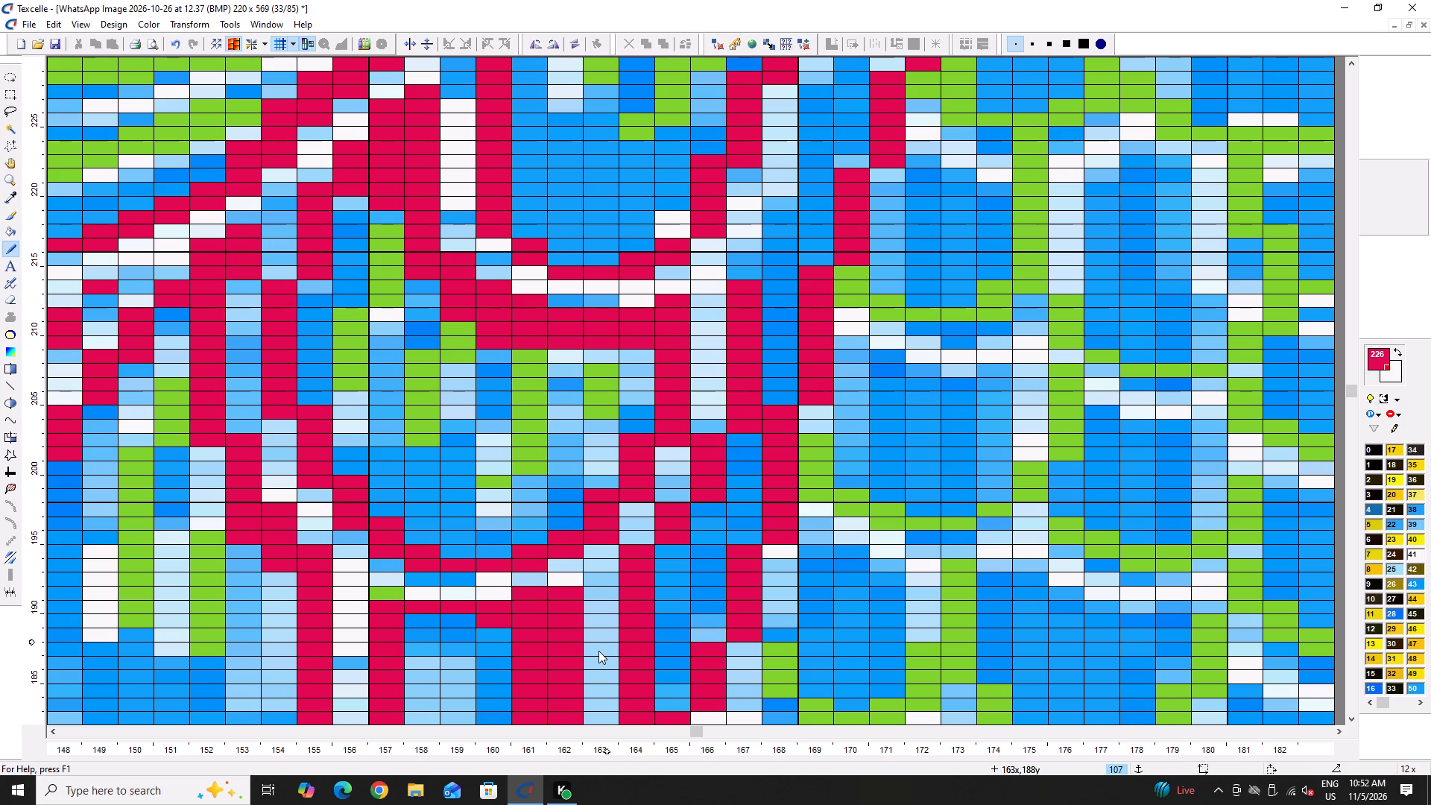
Extend the red outline upward from the top of column 167 through columns 168 and 169, between the feathers and the scaled body.
key(super+Menu)
scroll(795, 439, up, 3)
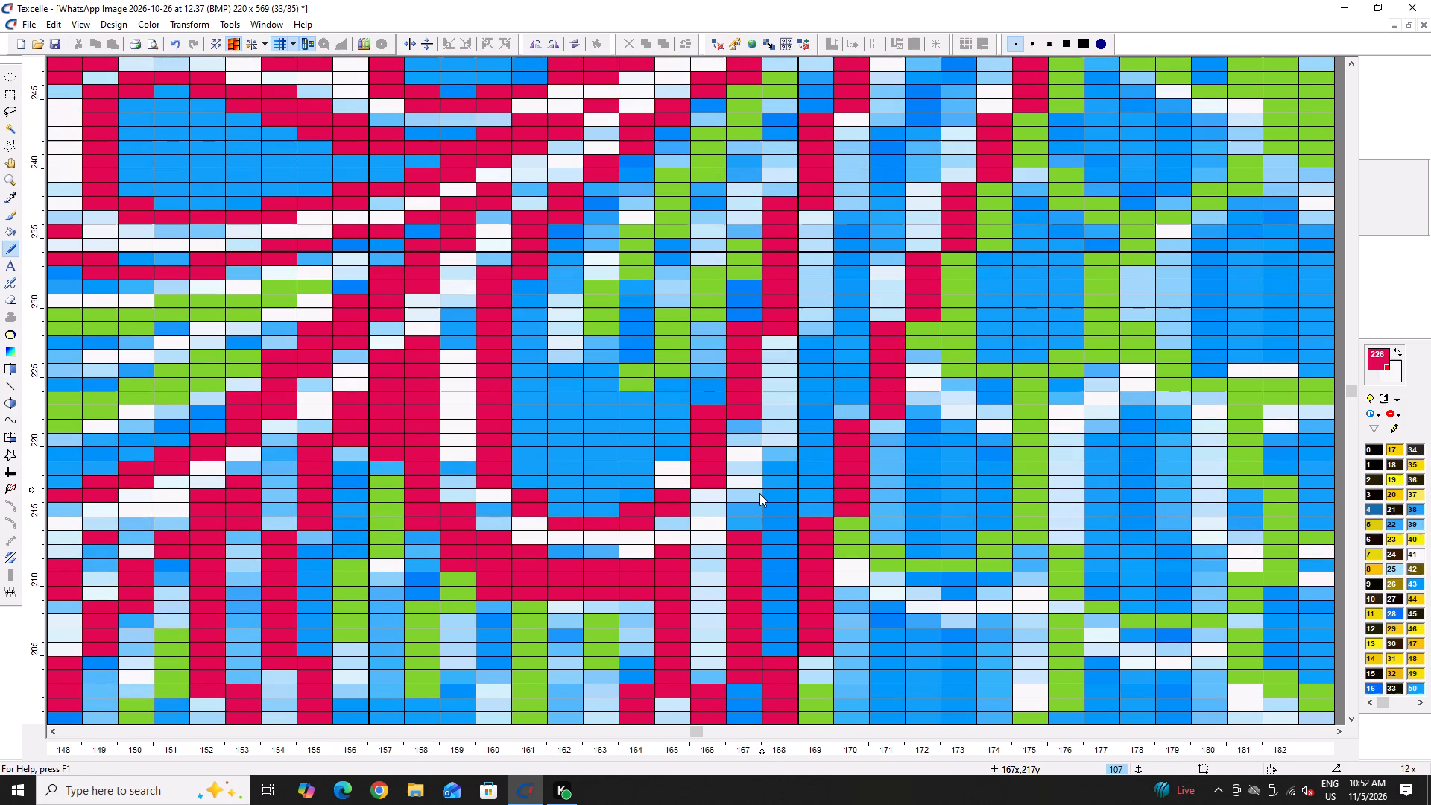
drag(743, 515, 743, 528)
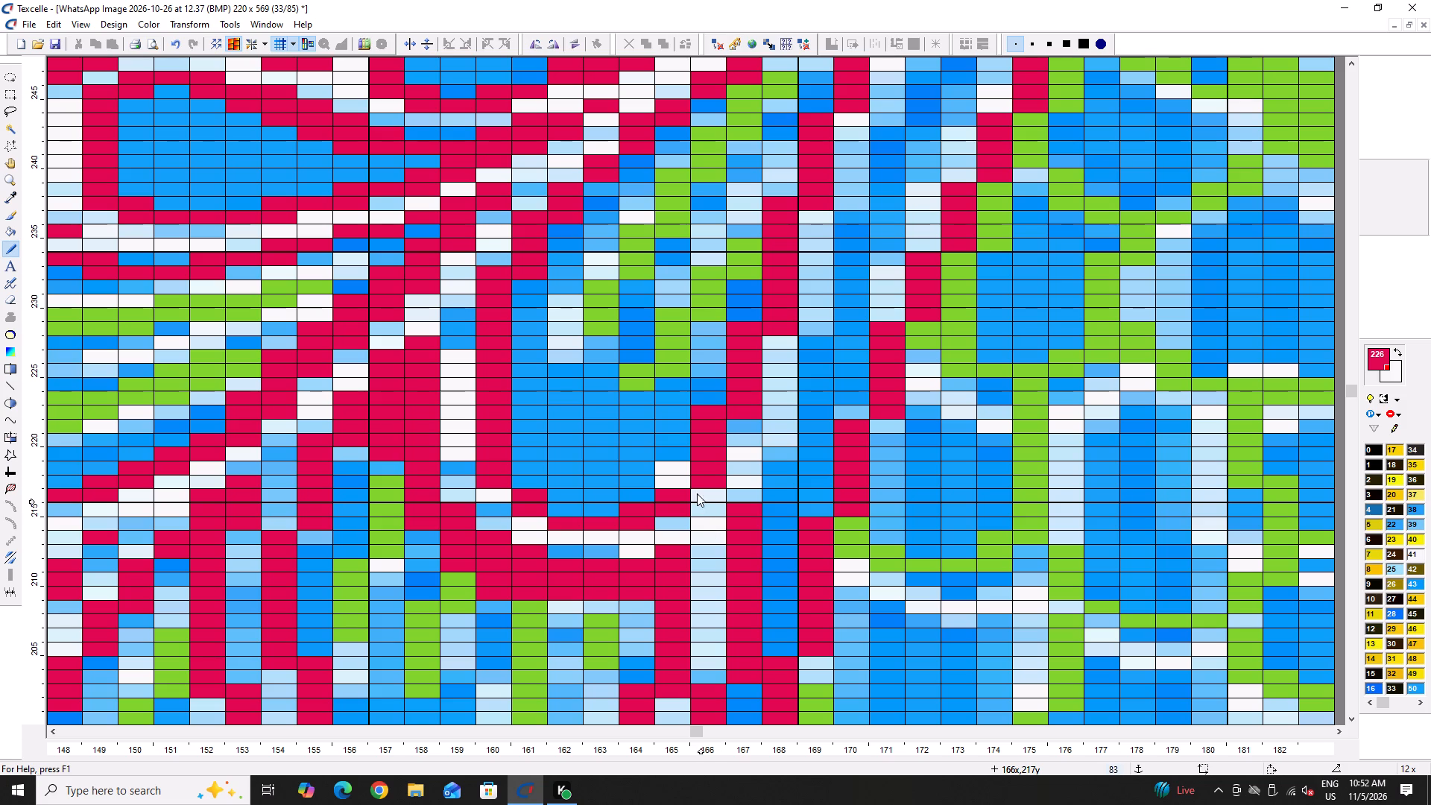
click(698, 494)
double_click(764, 496)
drag(765, 496, 768, 479)
drag(770, 476, 778, 455)
triple_click(780, 441)
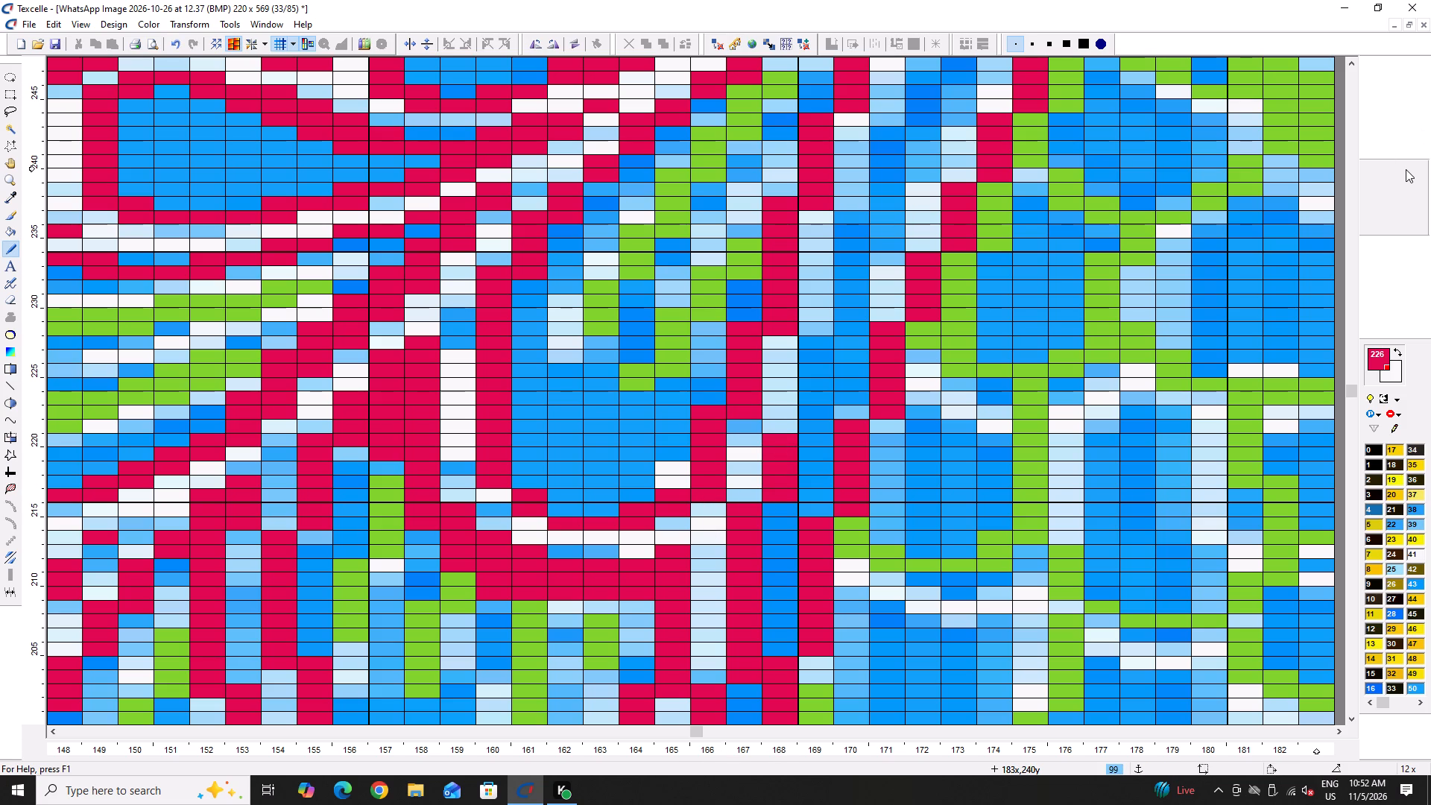
scroll(1430, 149, up, 1)
scroll(1342, 124, up, 1)
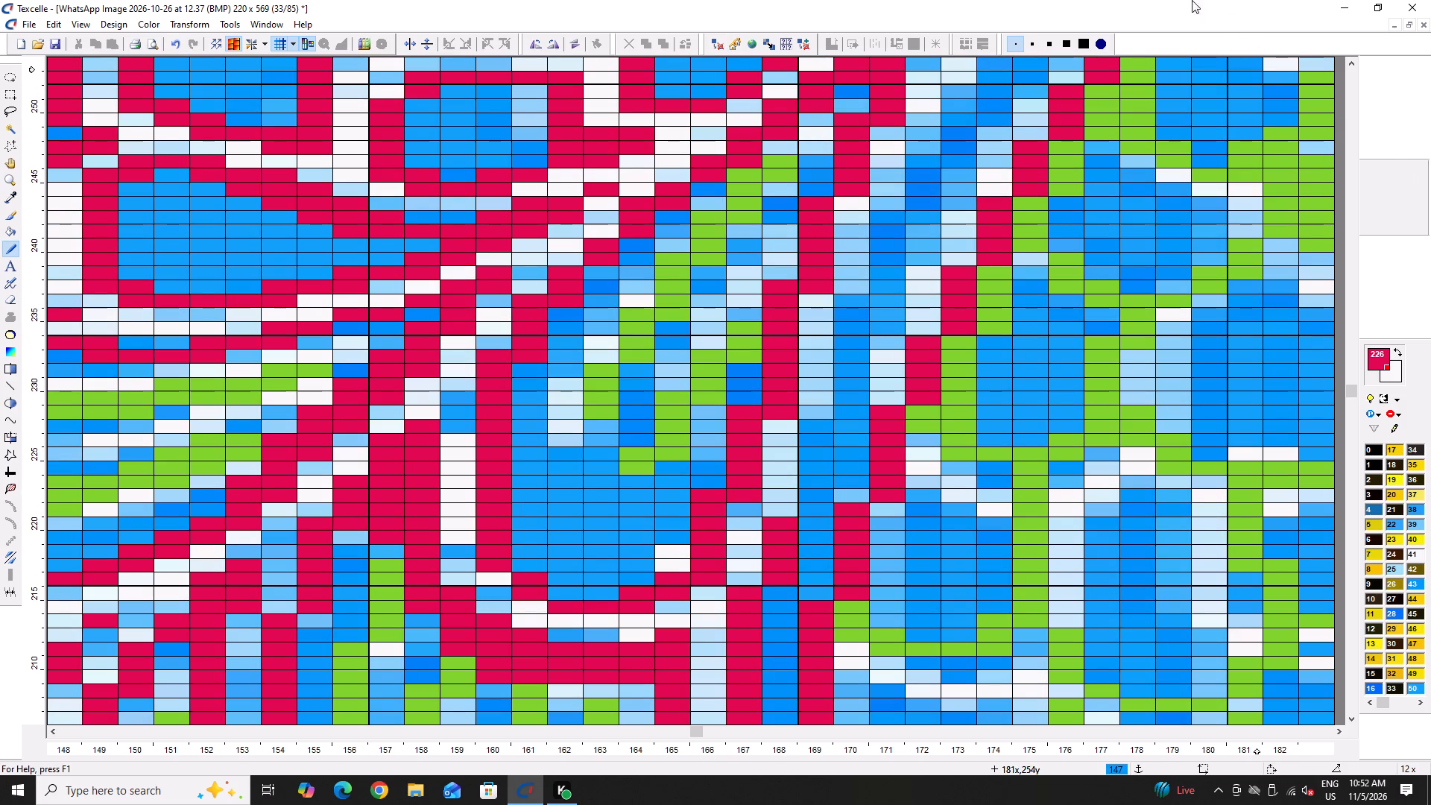
drag(831, 439, 820, 503)
click(820, 503)
Continue the stepped red outline upward through columns 170, 171, 172 and 173.
scroll(821, 484, up, 2)
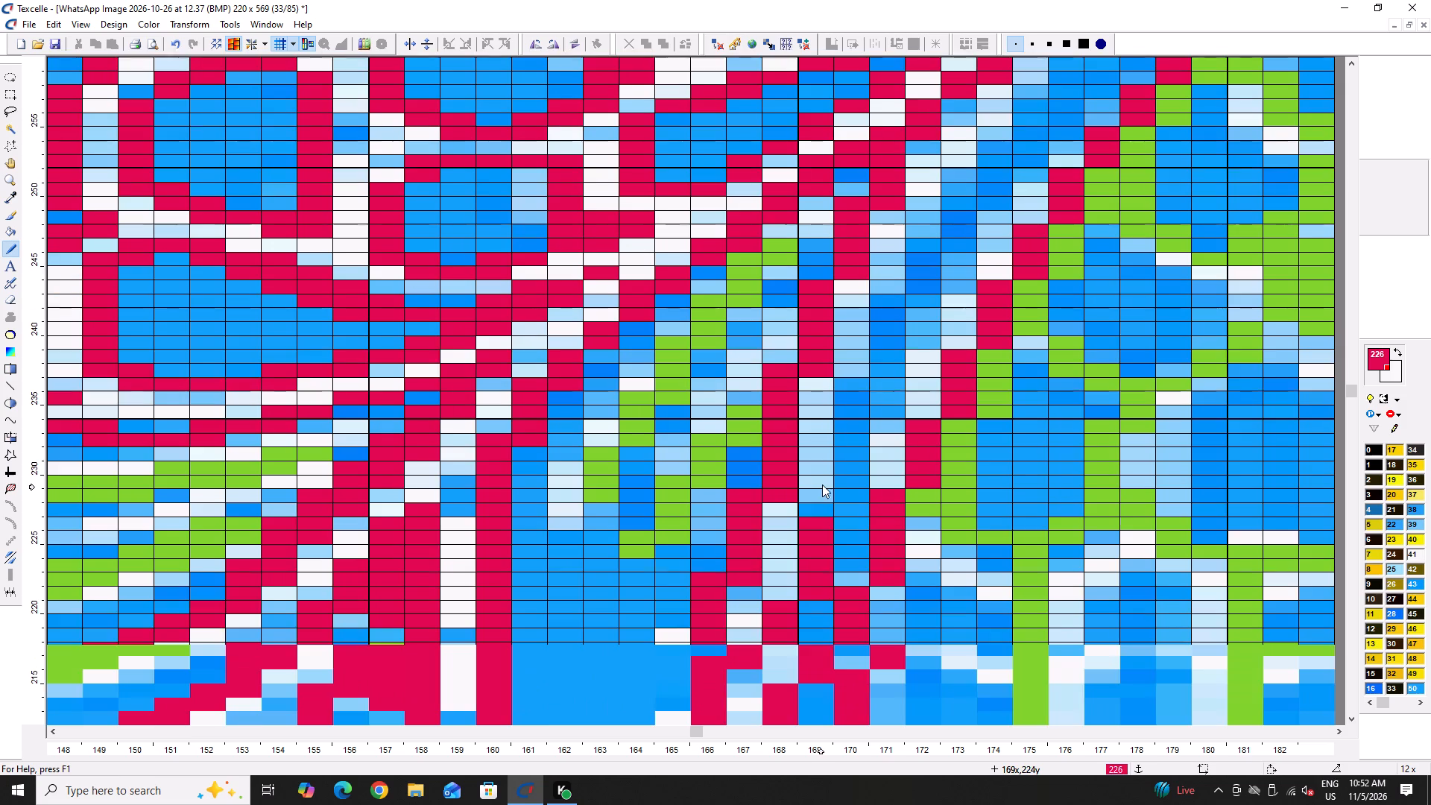
drag(839, 494, 860, 590)
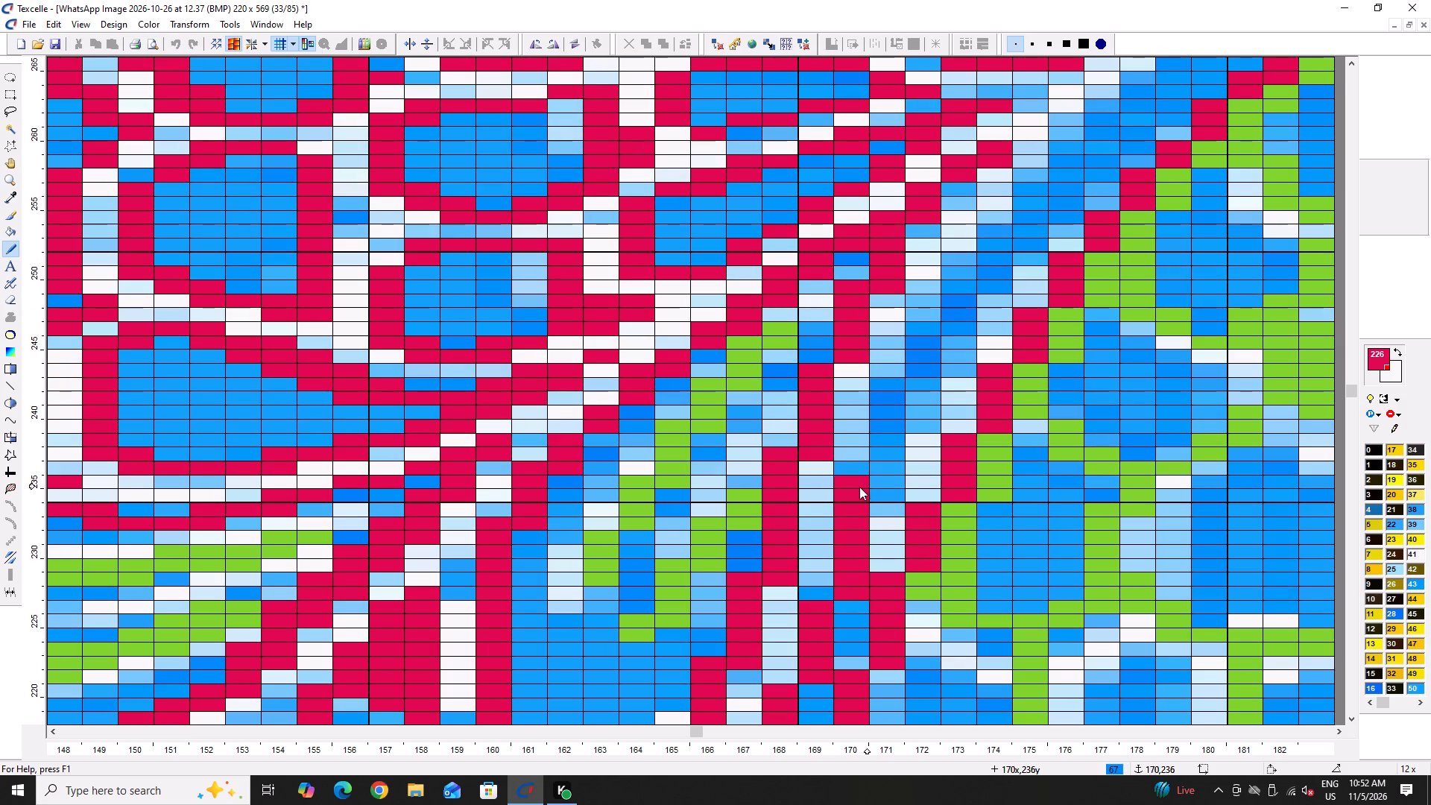
double_click(862, 483)
drag(881, 382, 887, 494)
key(Right)
key(Right)
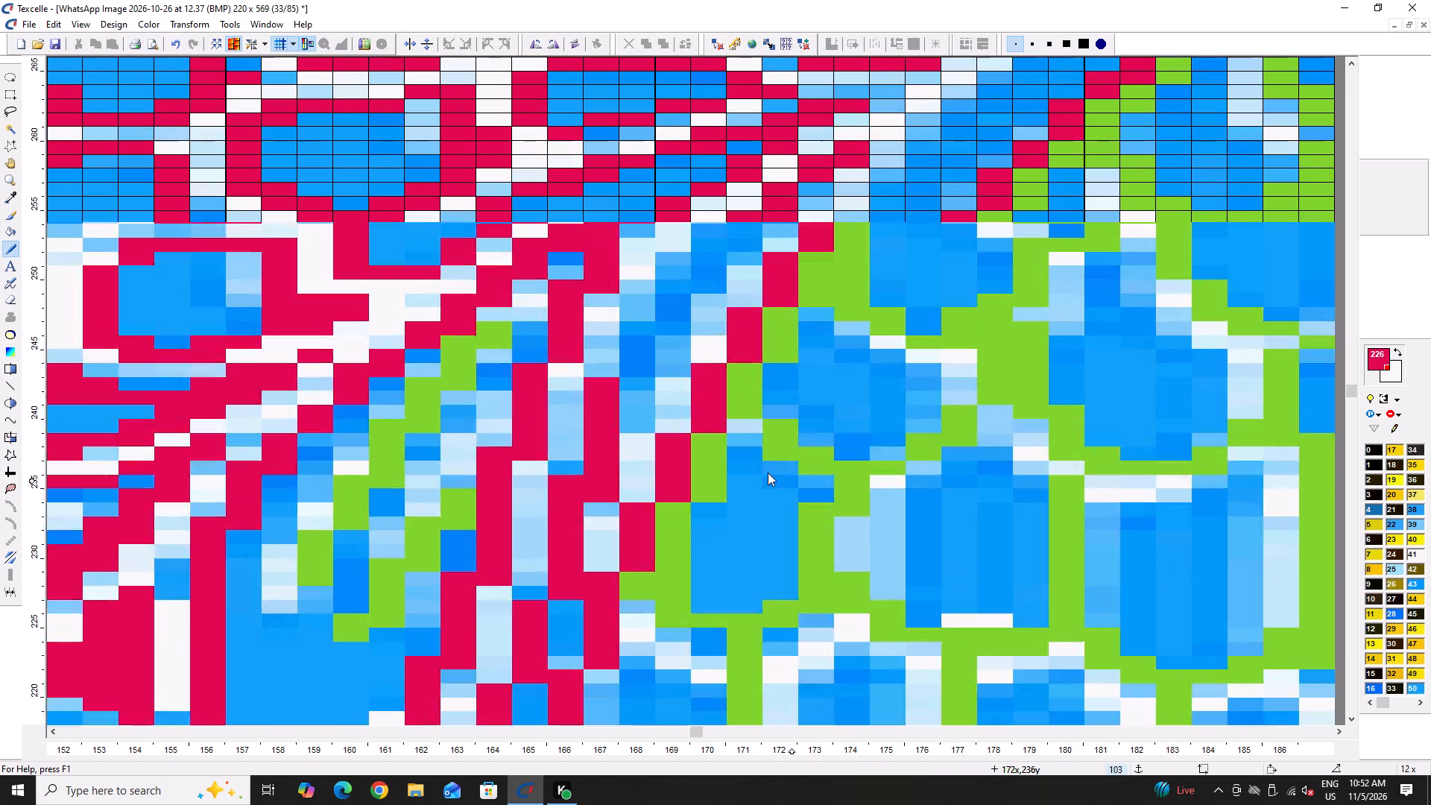
scroll(675, 445, up, 3)
drag(642, 563, 657, 664)
click(657, 664)
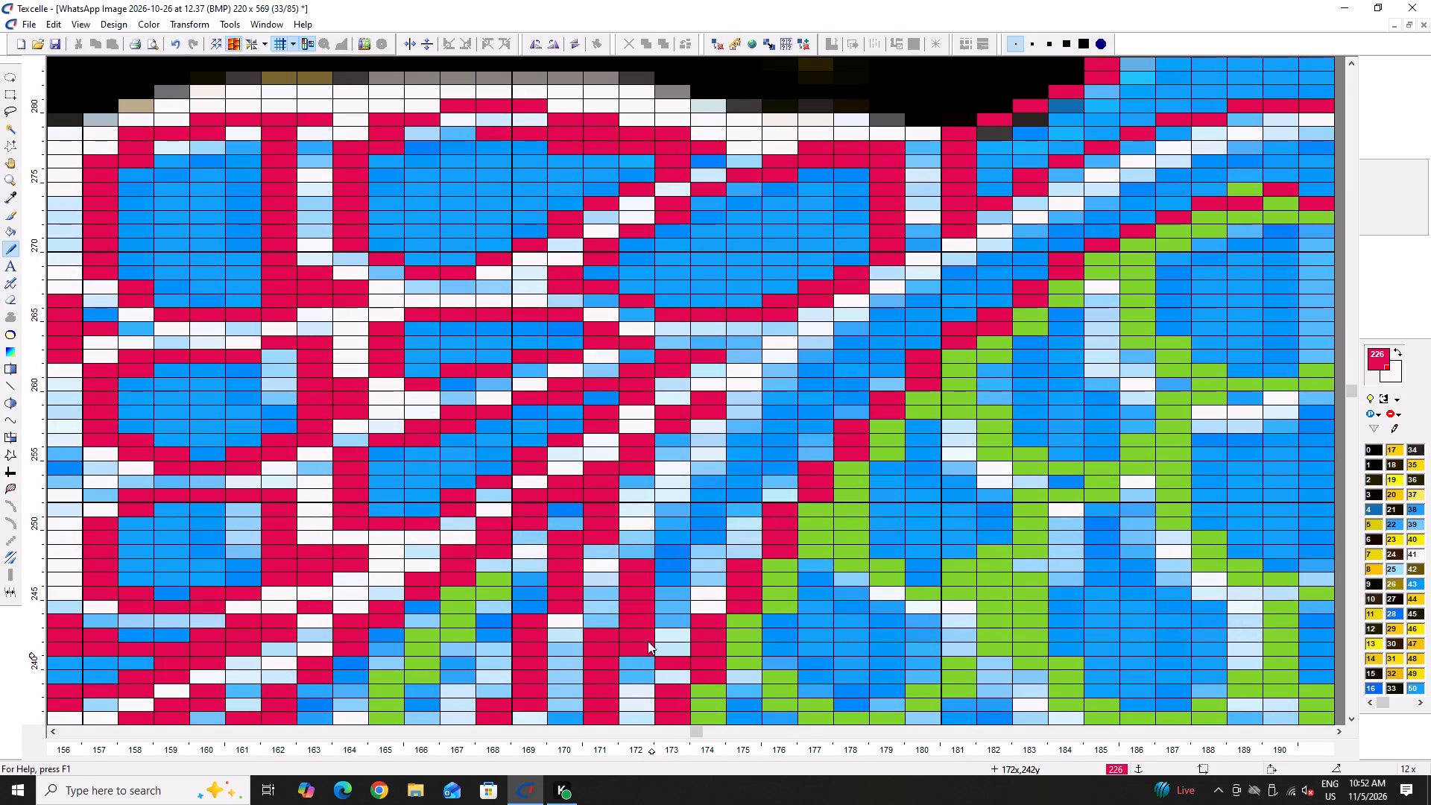
drag(674, 479, 672, 533)
drag(672, 537, 672, 546)
drag(672, 549, 672, 558)
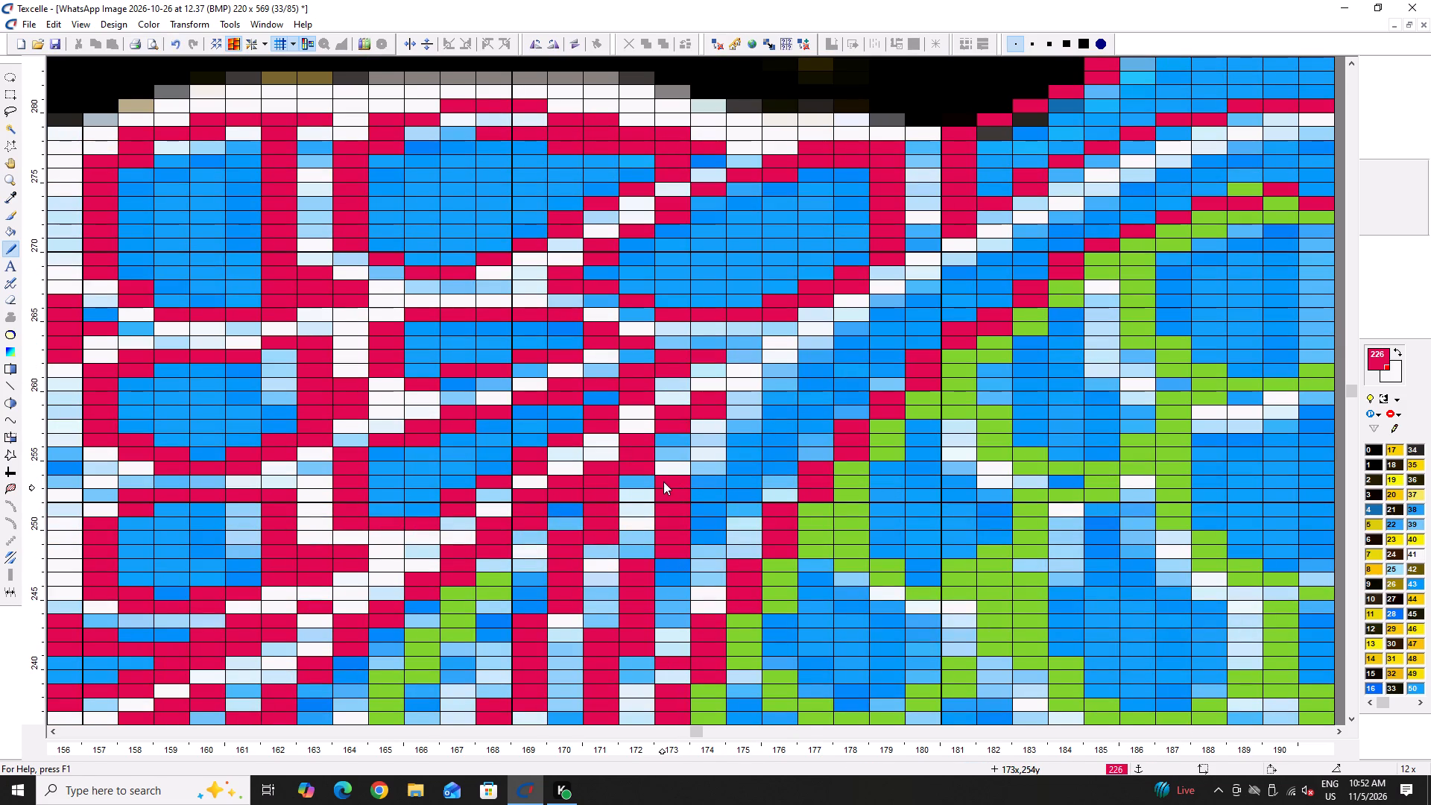
Whiten the stray cells at the top of the red segment in column 173 and paint a short red segment in column 174.
right_click(663, 482)
right_click(667, 481)
key(shift+space)
right_click(669, 481)
right_click(669, 481)
double_click(716, 450)
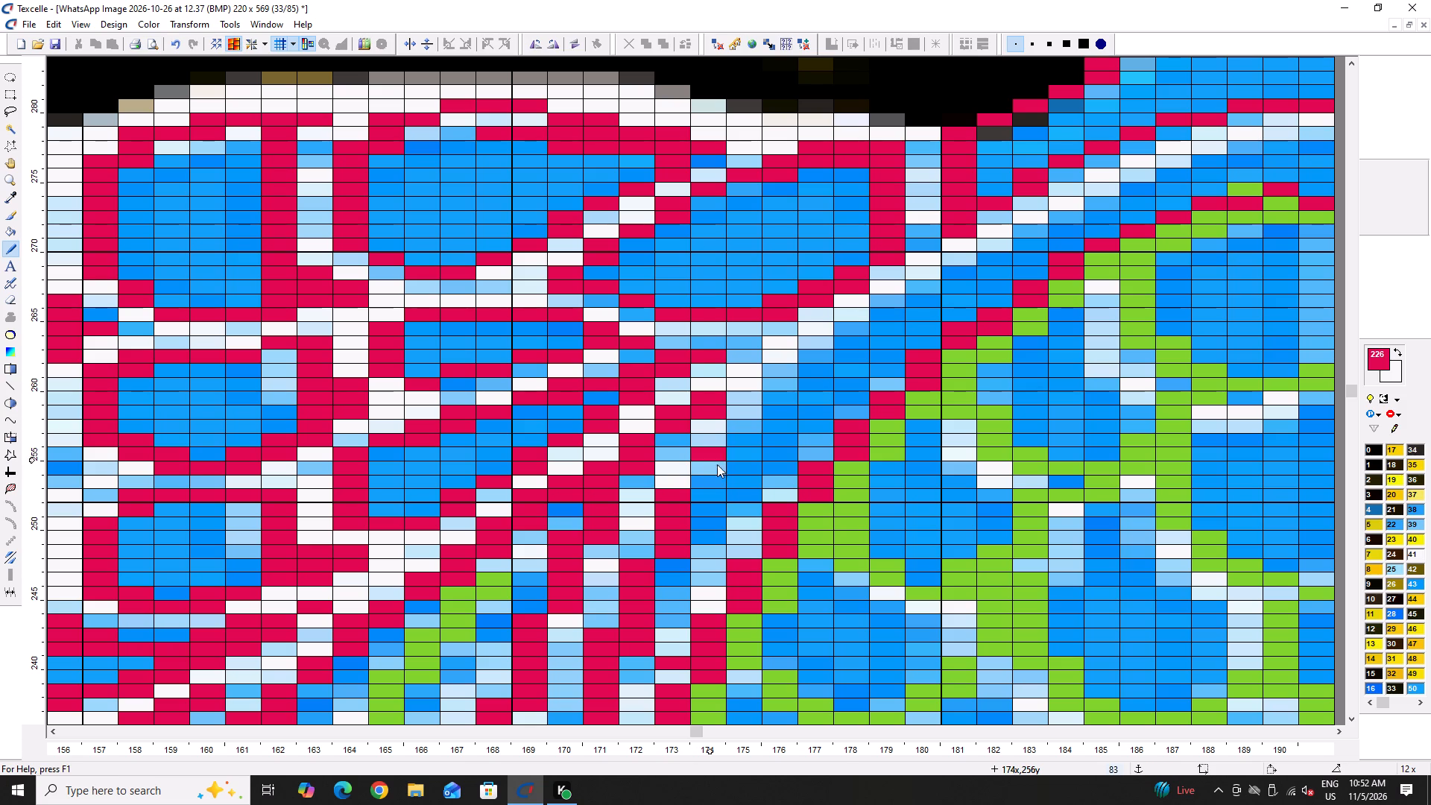
click(717, 468)
drag(717, 475, 717, 487)
click(717, 487)
right_click(723, 411)
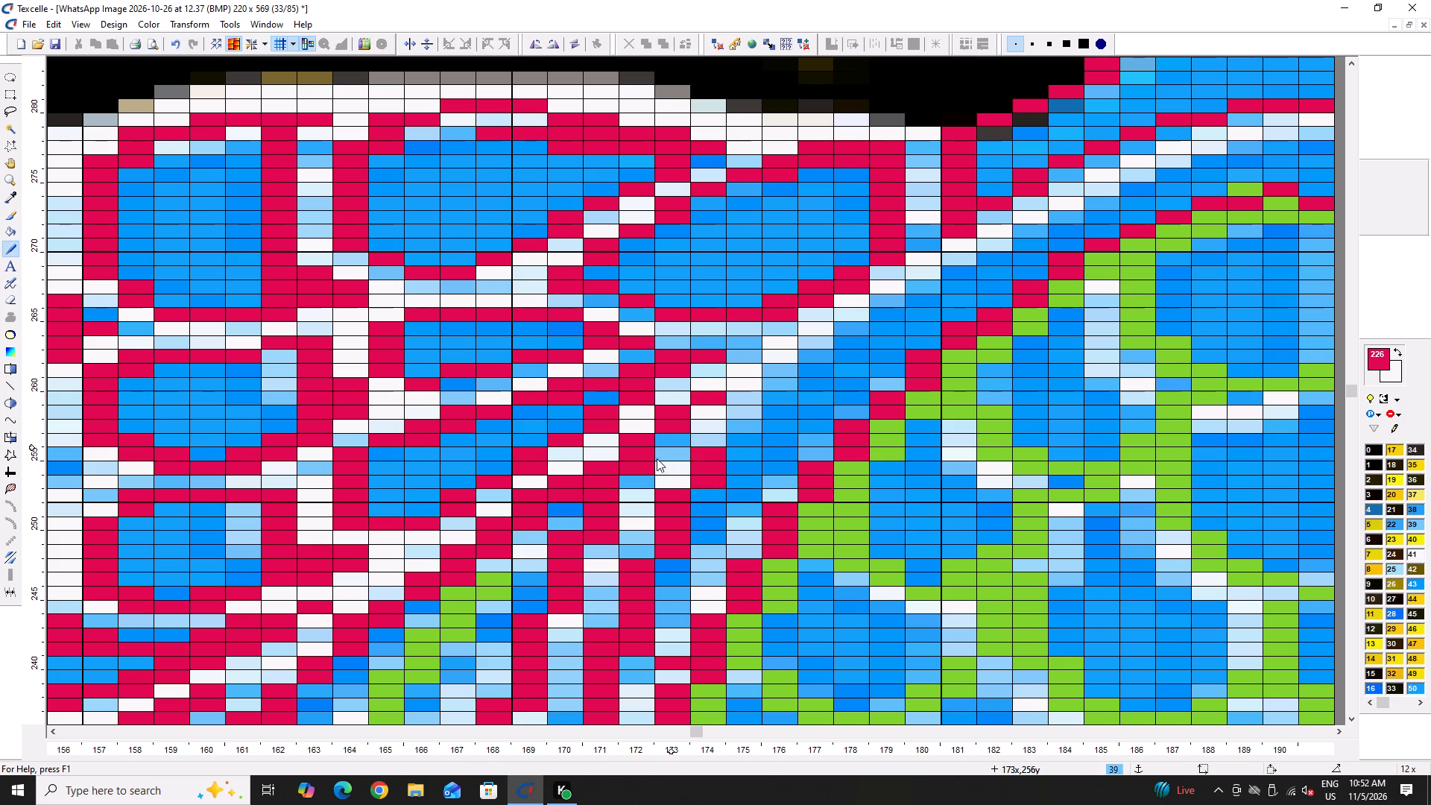
Paint the outline's next short red segment in column 175, just above the one in column 174.
ctrl+scroll(663, 475, down, 1)
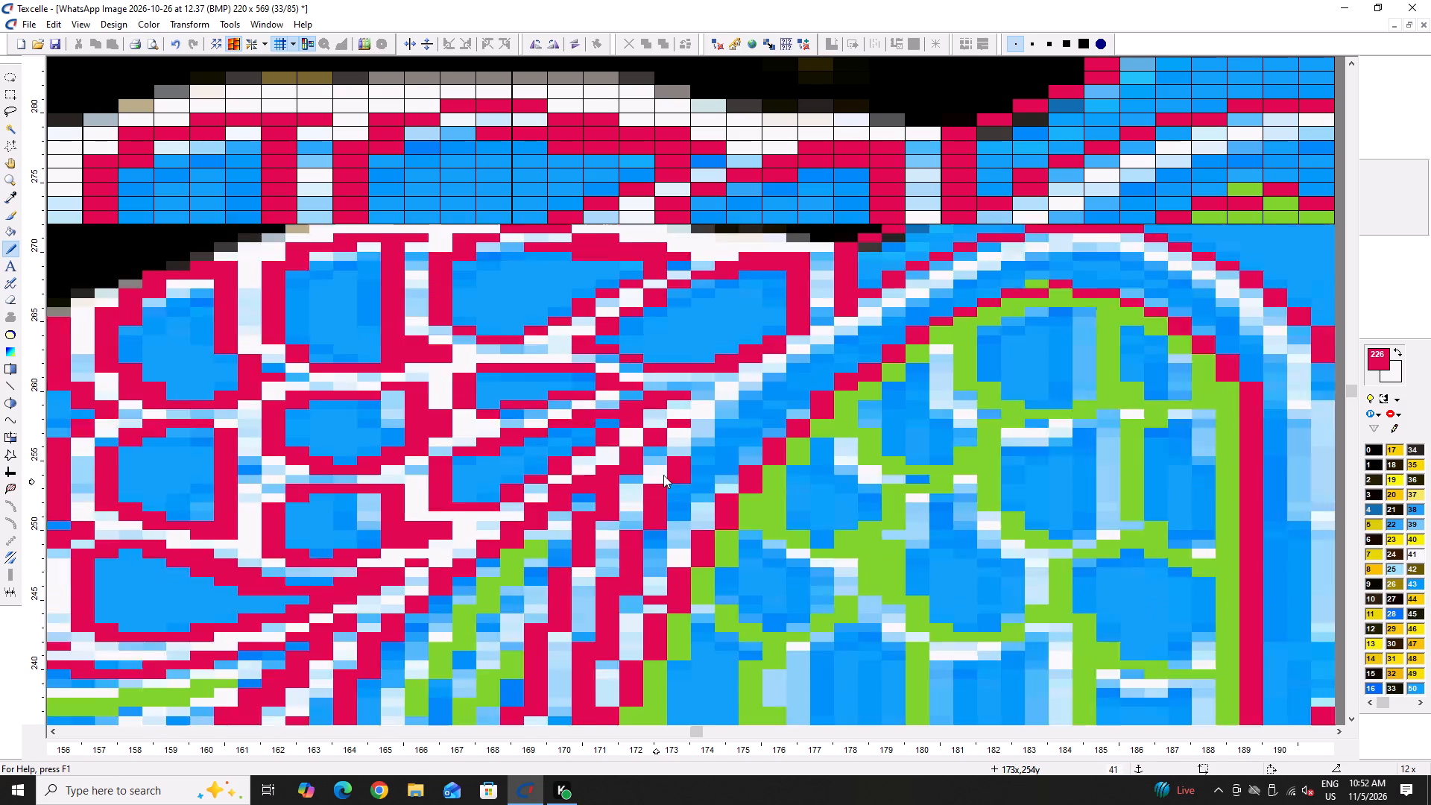
ctrl+scroll(663, 475, down, 2)
ctrl+scroll(746, 422, up, 2)
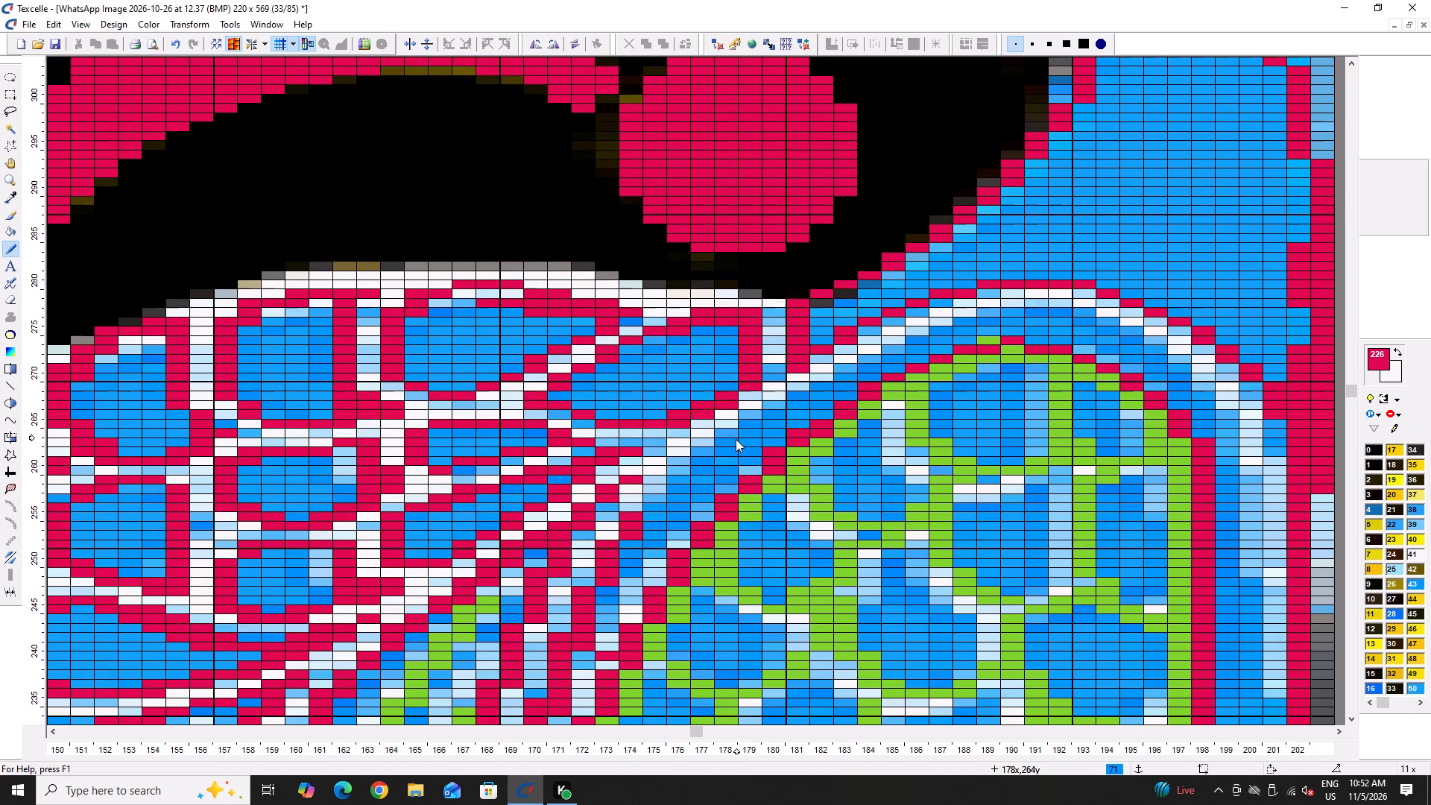
ctrl+scroll(682, 431, down, 3)
ctrl+scroll(683, 455, up, 5)
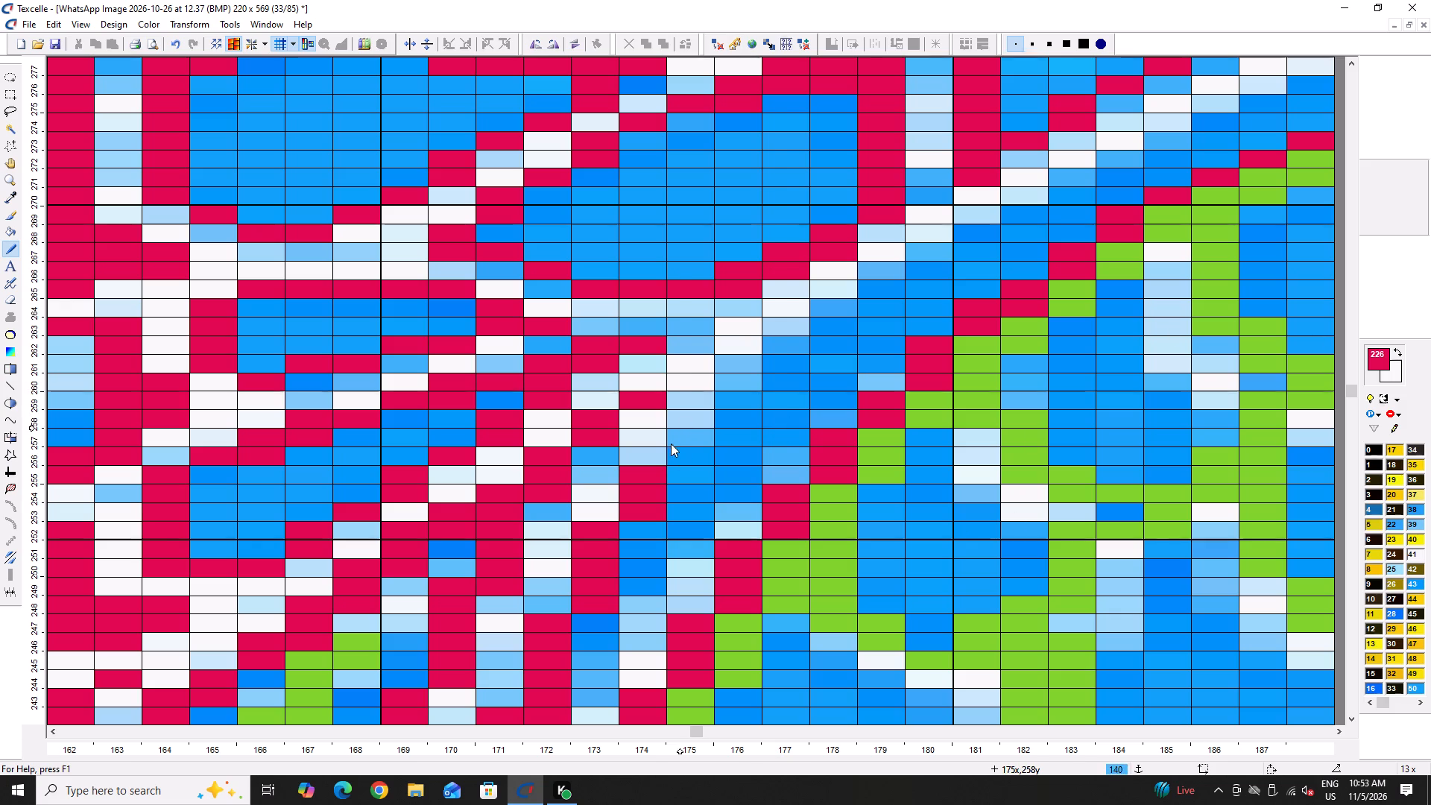
click(689, 438)
click(692, 432)
click(694, 426)
click(694, 432)
click(693, 439)
double_click(692, 451)
Paint a red outline segment up column 176 from row 259 and whiten the cells directly above it.
double_click(727, 414)
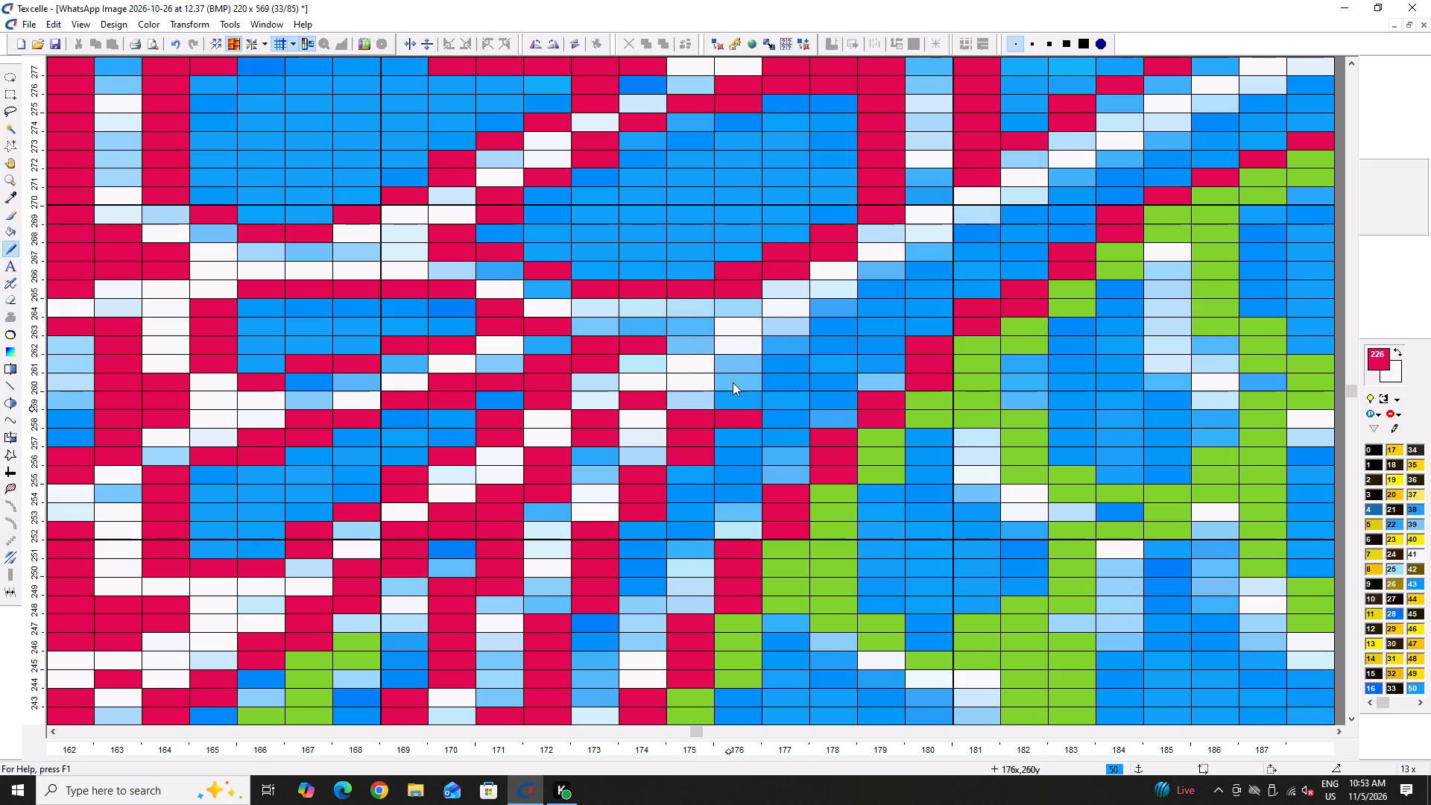
click(736, 367)
click(739, 358)
double_click(746, 326)
click(745, 338)
drag(743, 355, 742, 405)
right_click(750, 312)
right_click(745, 319)
right_click(744, 326)
right_click(744, 337)
right_click(744, 337)
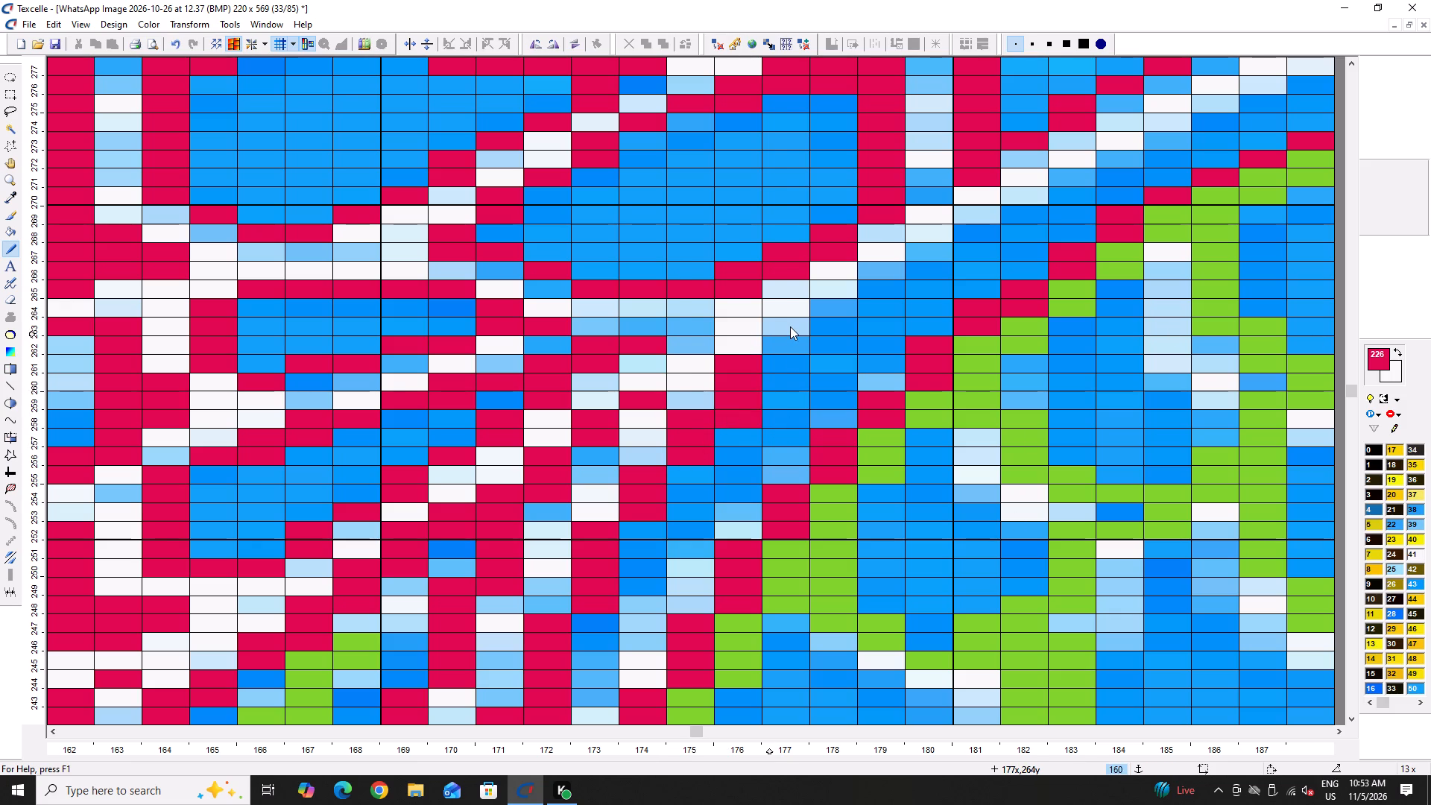
Continue the red outline diagonally upward along the underside of the white band, through columns 177 to 183.
click(790, 326)
drag(791, 332, 791, 343)
drag(791, 347, 791, 362)
triple_click(756, 338)
double_click(832, 316)
click(871, 293)
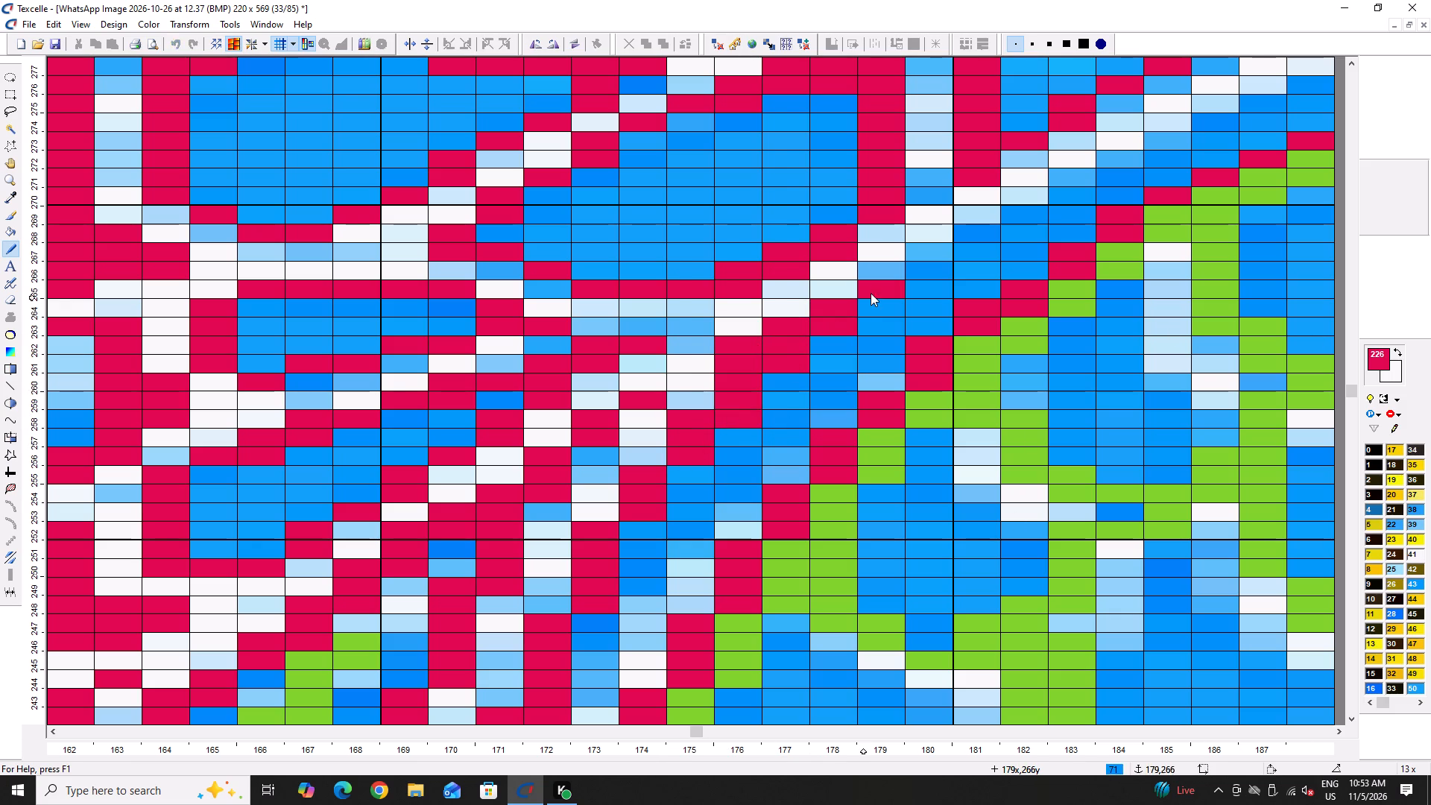
click(926, 267)
click(931, 259)
click(980, 229)
double_click(1015, 208)
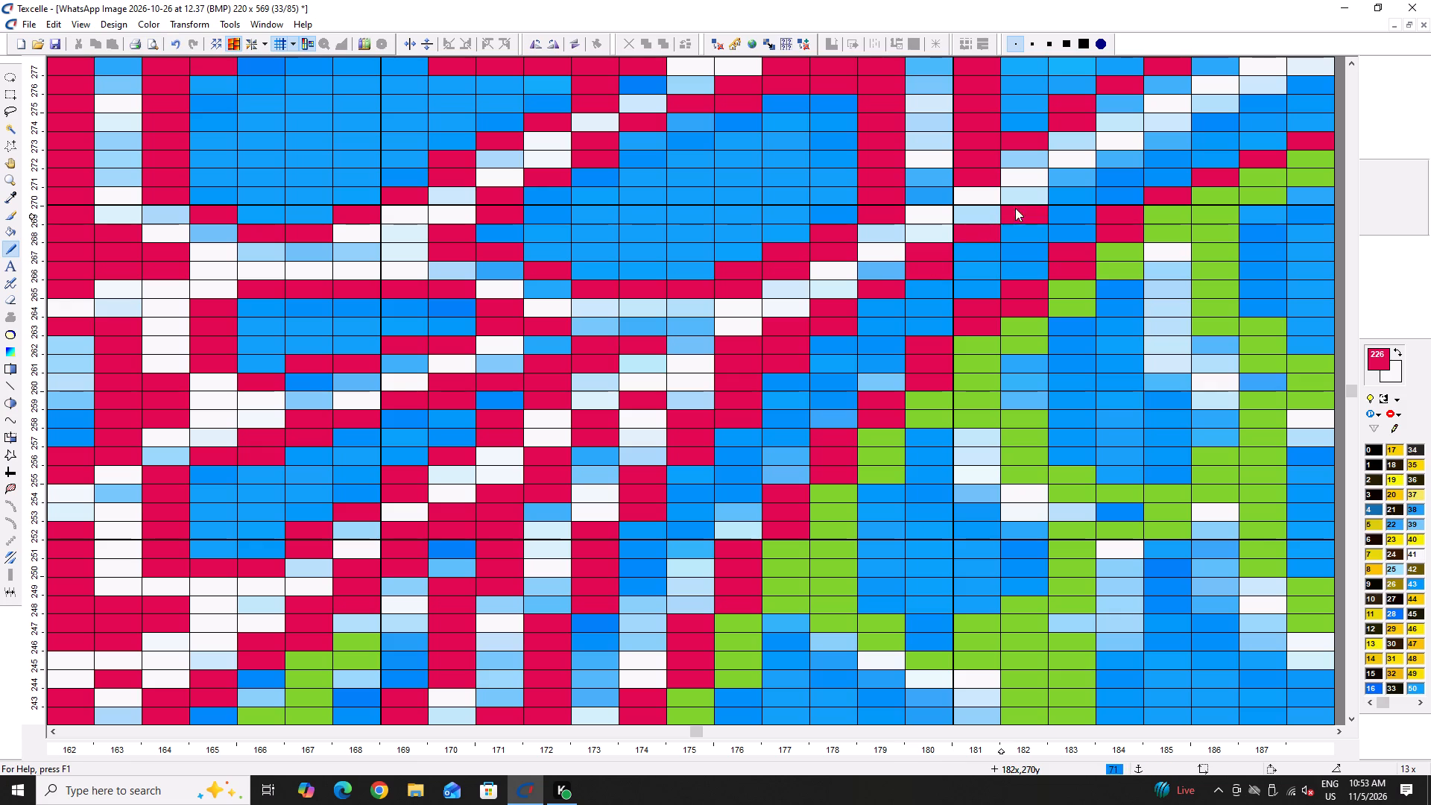
click(1064, 183)
click(1071, 184)
double_click(1070, 190)
Paint the red outline cells in columns 184 and 185 and whiten the stray cell above them in column 184.
key(Right)
key(Right)
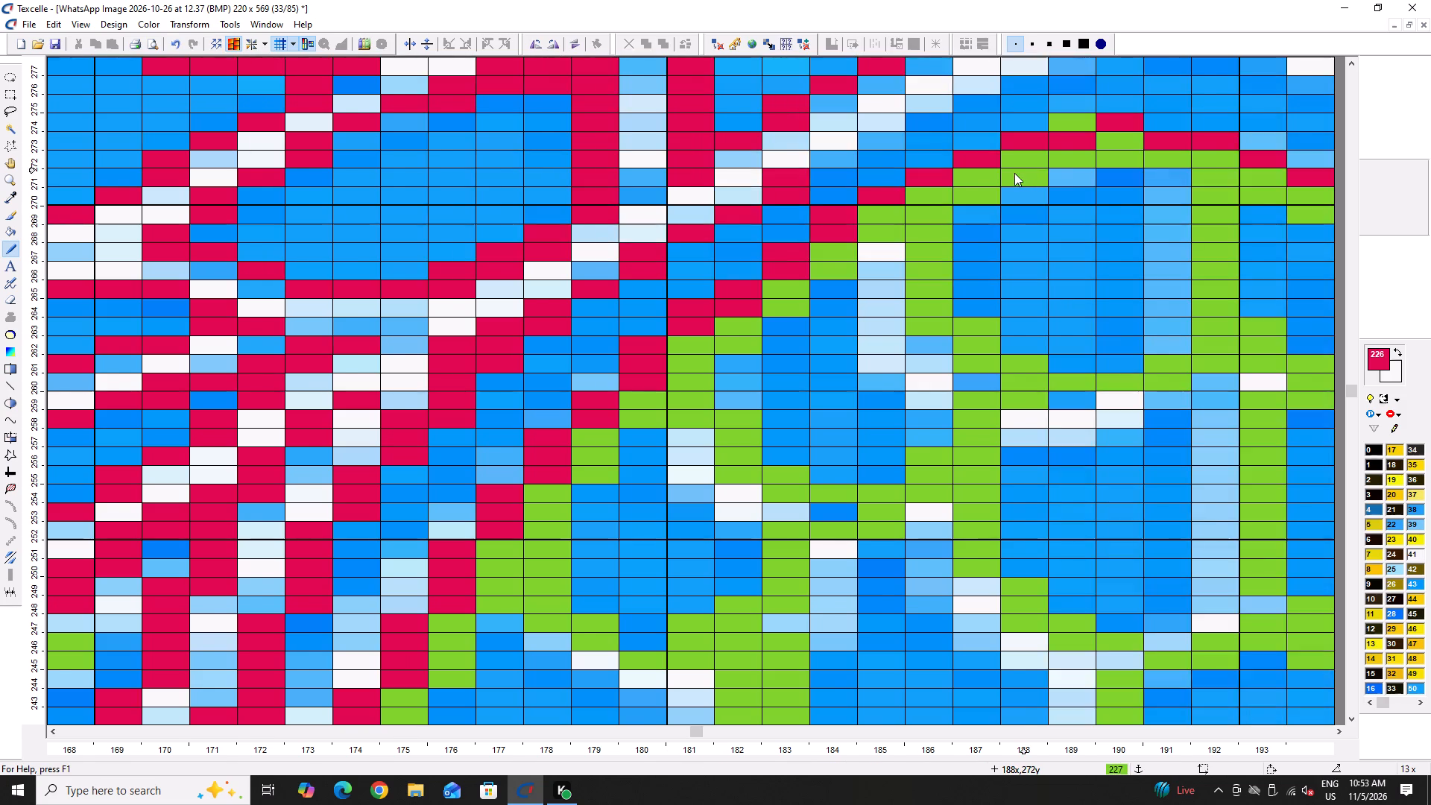
scroll(928, 212, up, 2)
click(843, 303)
double_click(843, 309)
click(862, 289)
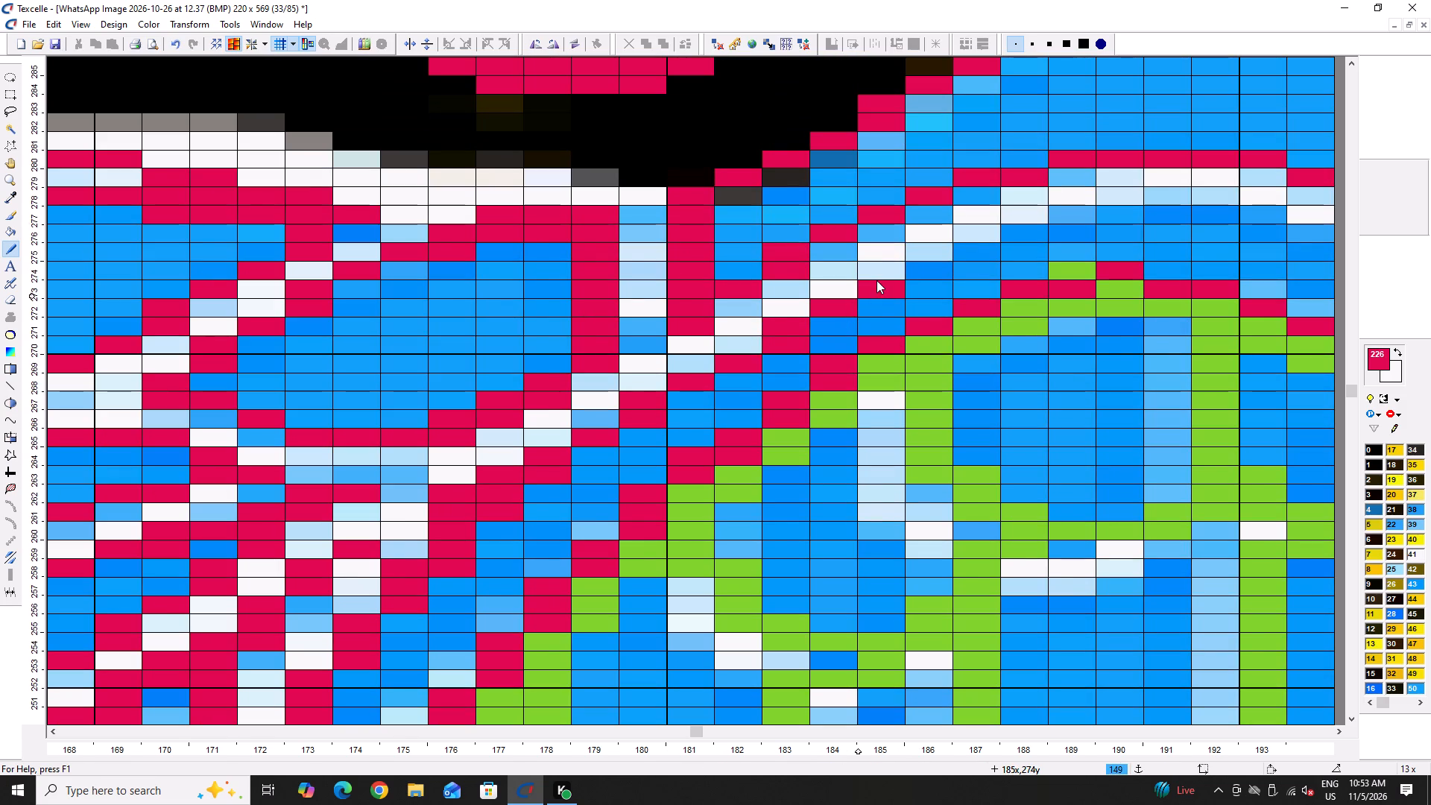
click(876, 280)
click(880, 275)
click(855, 291)
right_click(846, 283)
right_click(846, 283)
Paint the red outline under the top of the white arch, stepping through columns 186 to 188 and running level across columns 189 to 193.
click(935, 257)
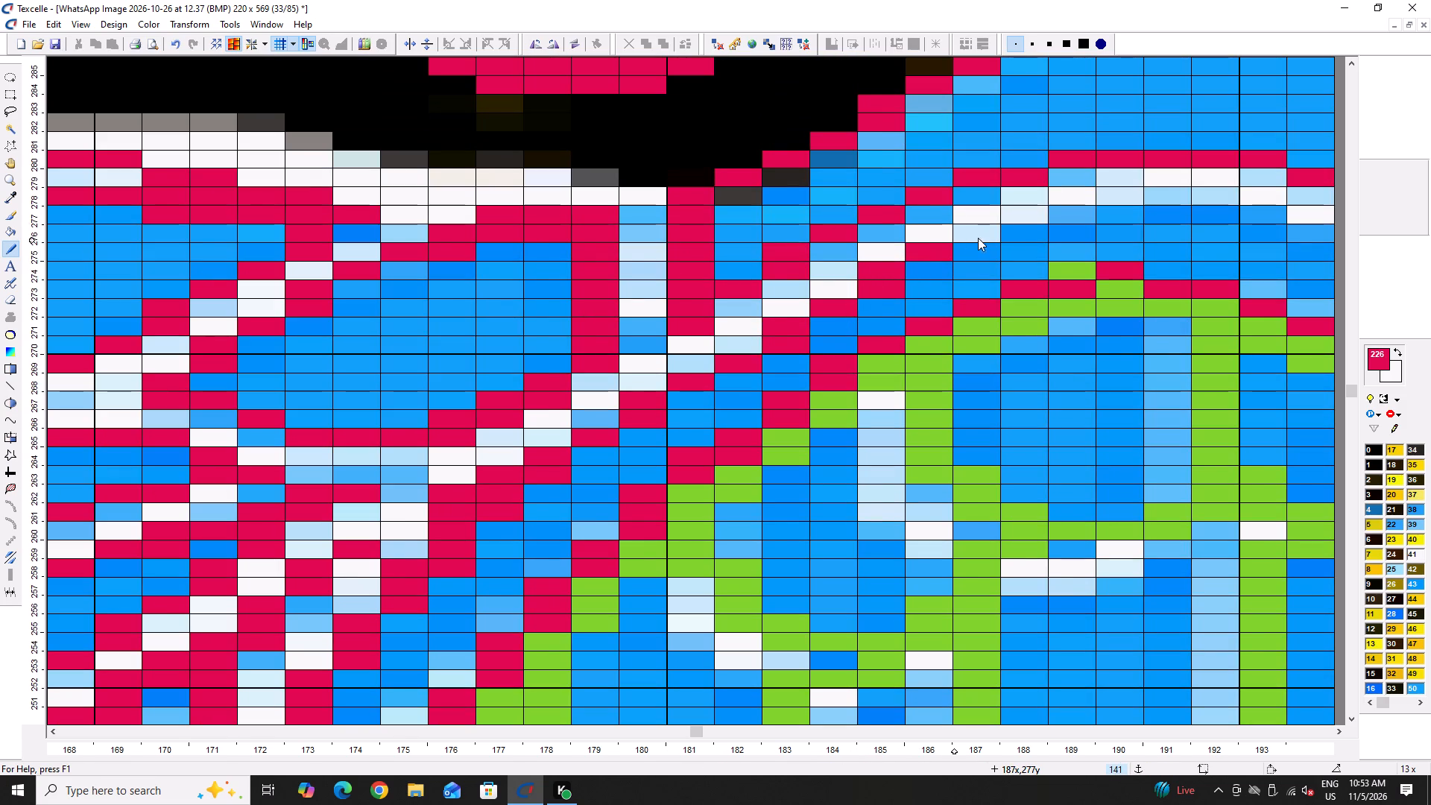
click(986, 238)
click(1015, 224)
click(1055, 215)
click(1105, 214)
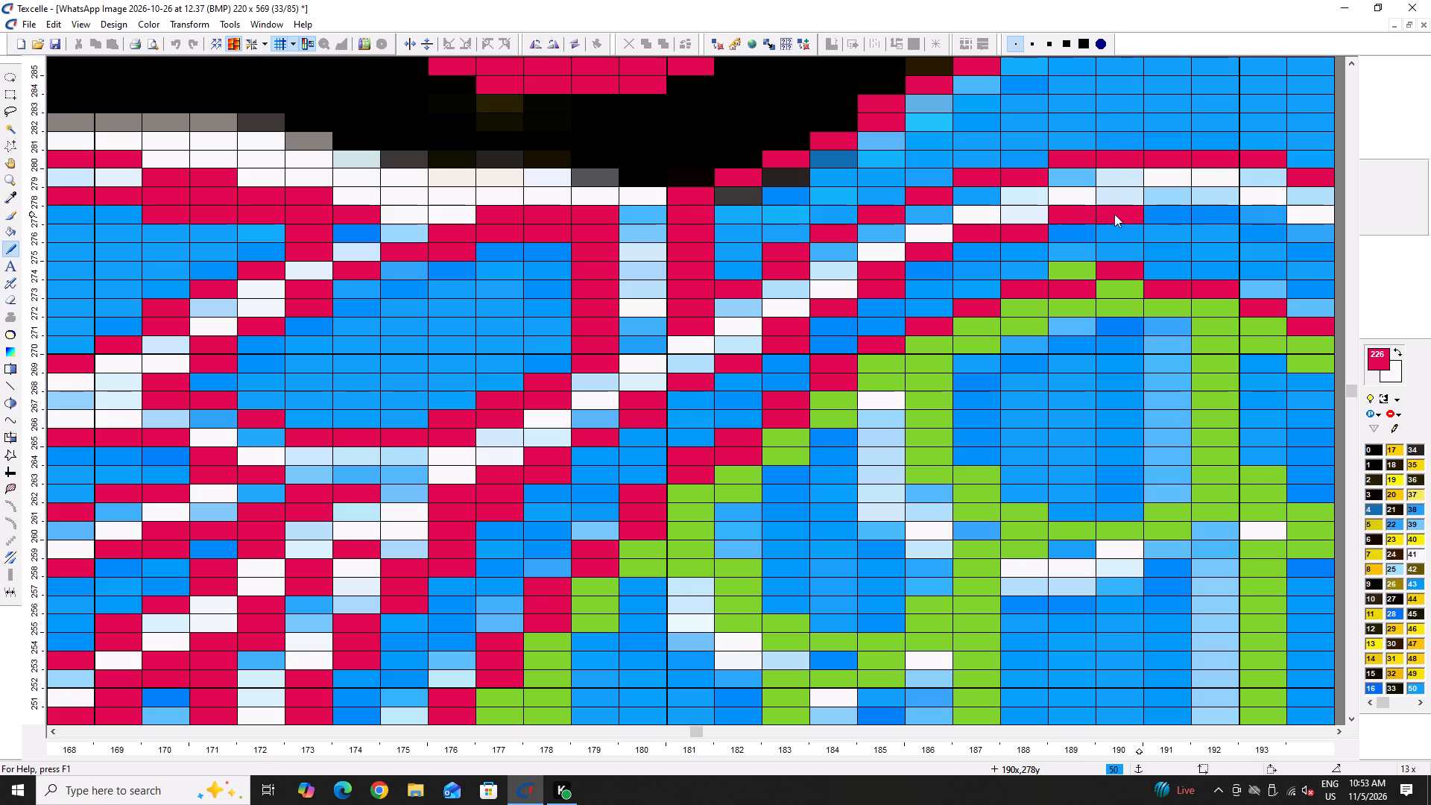
double_click(1255, 214)
drag(1256, 215, 1226, 217)
drag(1222, 217, 1158, 217)
drag(1146, 217, 1134, 217)
double_click(1119, 217)
Paint column 194 red under the arch and rework column 193, lowering both red edges by one cell with white cells above them.
key(Right)
key(Right)
key(Right)
key(Right)
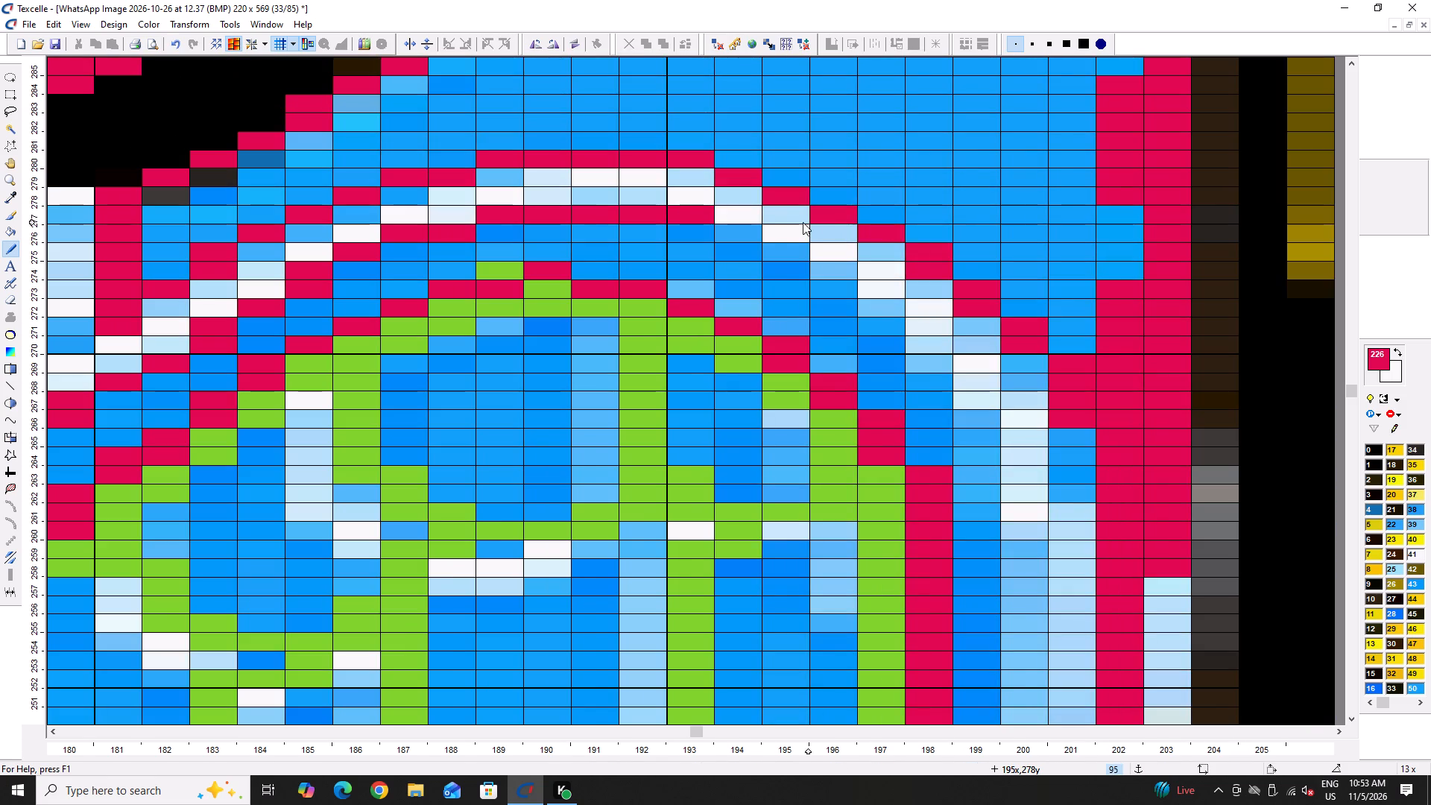
double_click(745, 236)
triple_click(695, 165)
right_click(704, 160)
right_click(703, 160)
click(698, 183)
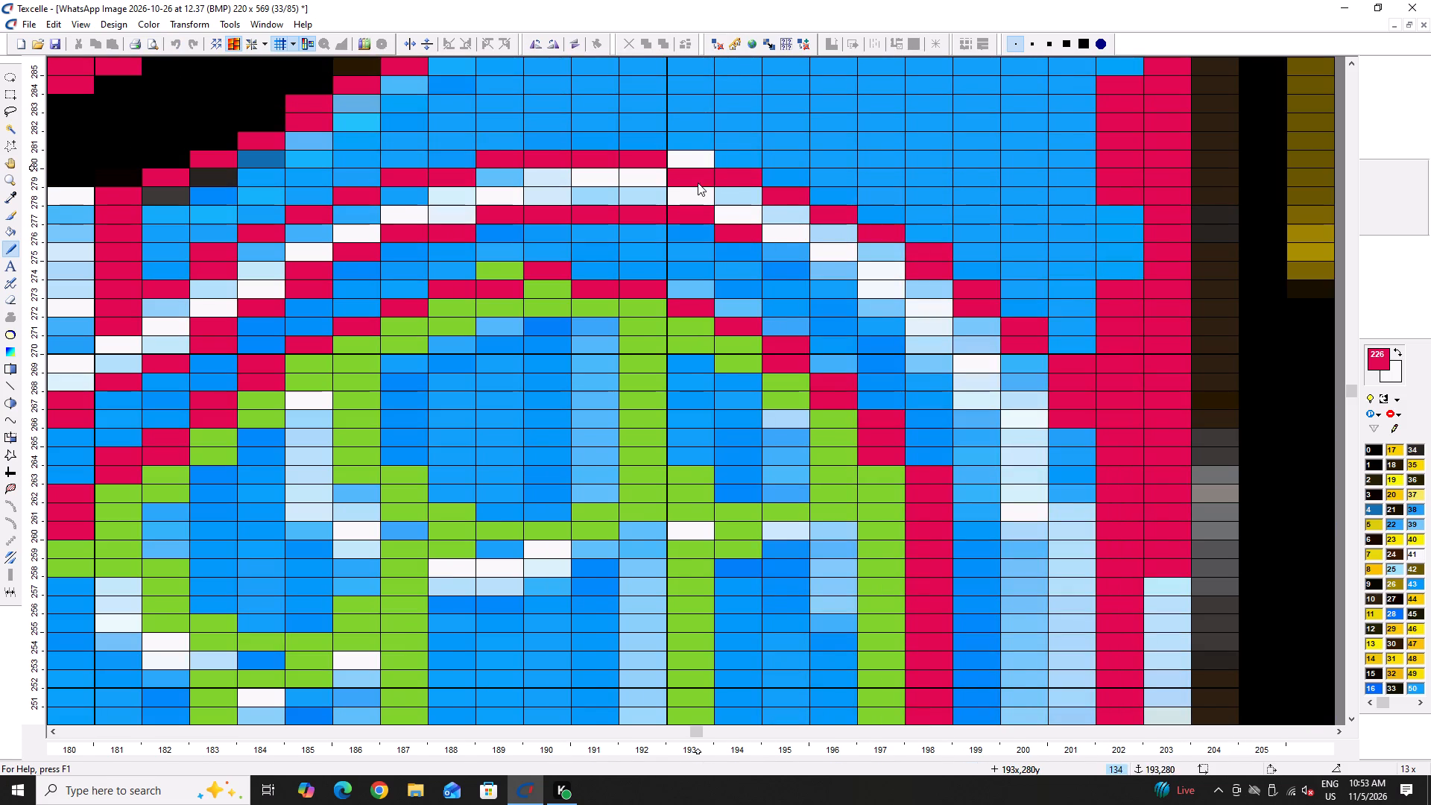
right_drag(699, 222, 692, 221)
click(695, 238)
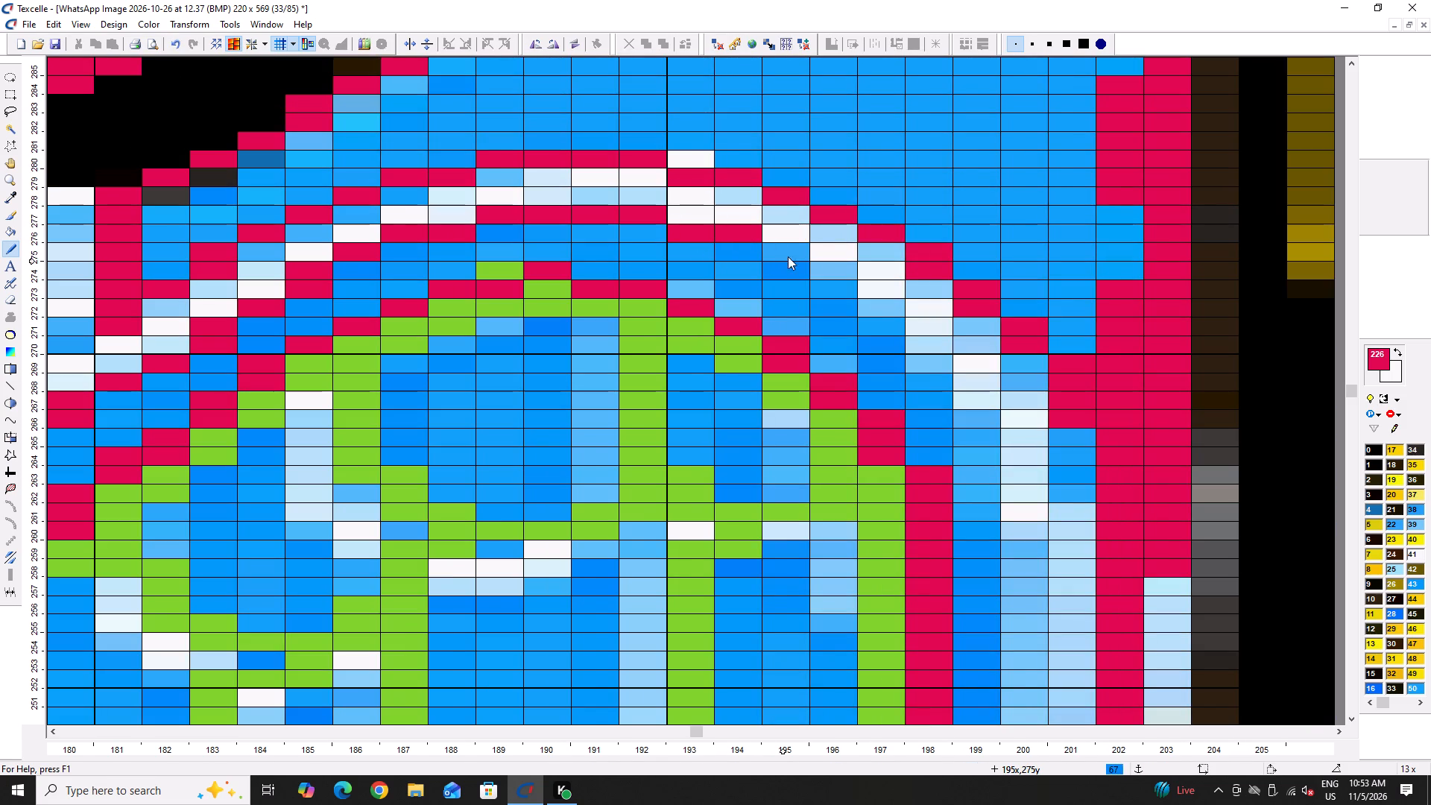
Continue the red inner outline down the far side of the white arch, stepping through columns 195, 196, 197 and 198.
click(780, 267)
click(778, 250)
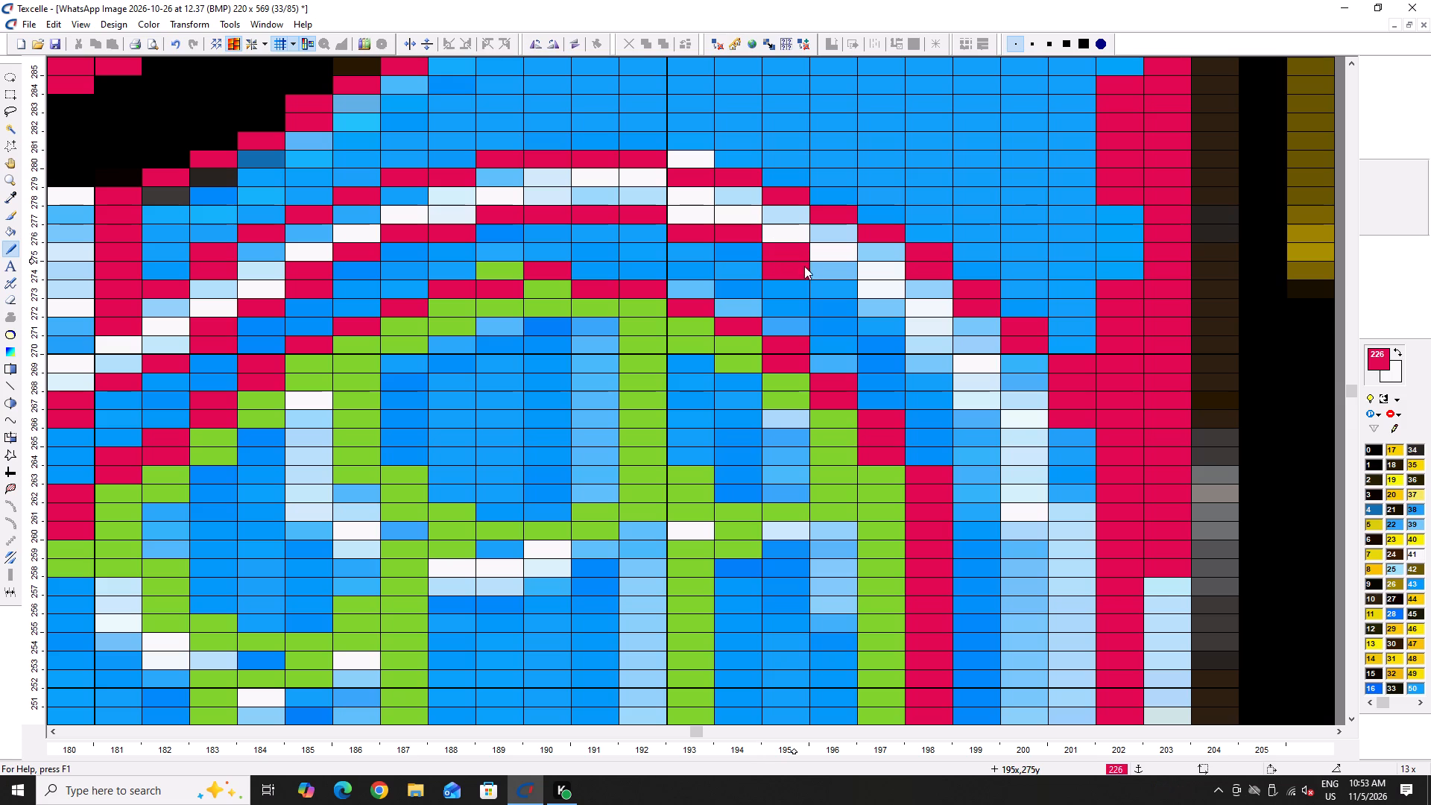
click(837, 271)
click(884, 308)
drag(885, 314, 887, 321)
click(851, 288)
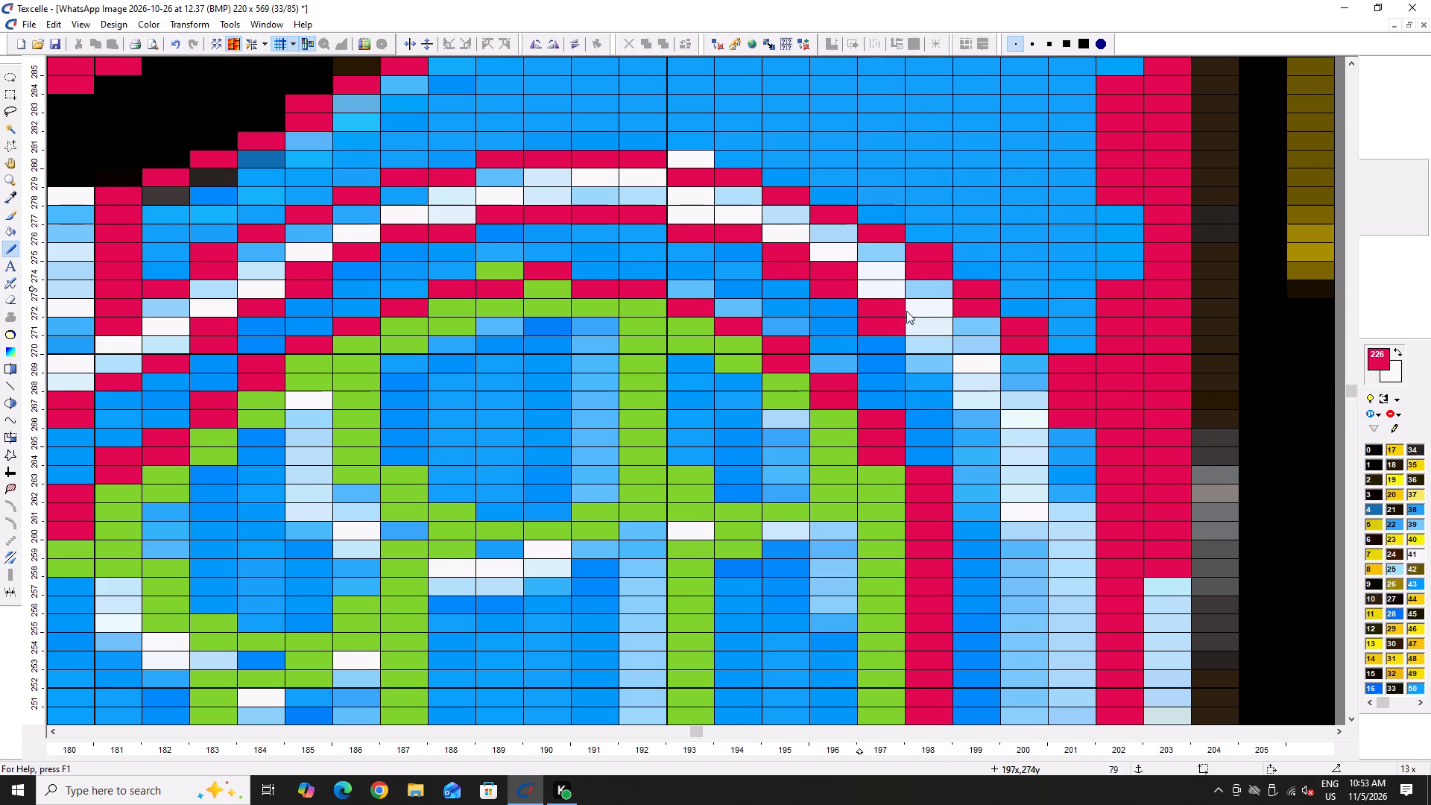
click(929, 348)
drag(928, 356, 923, 381)
click(923, 382)
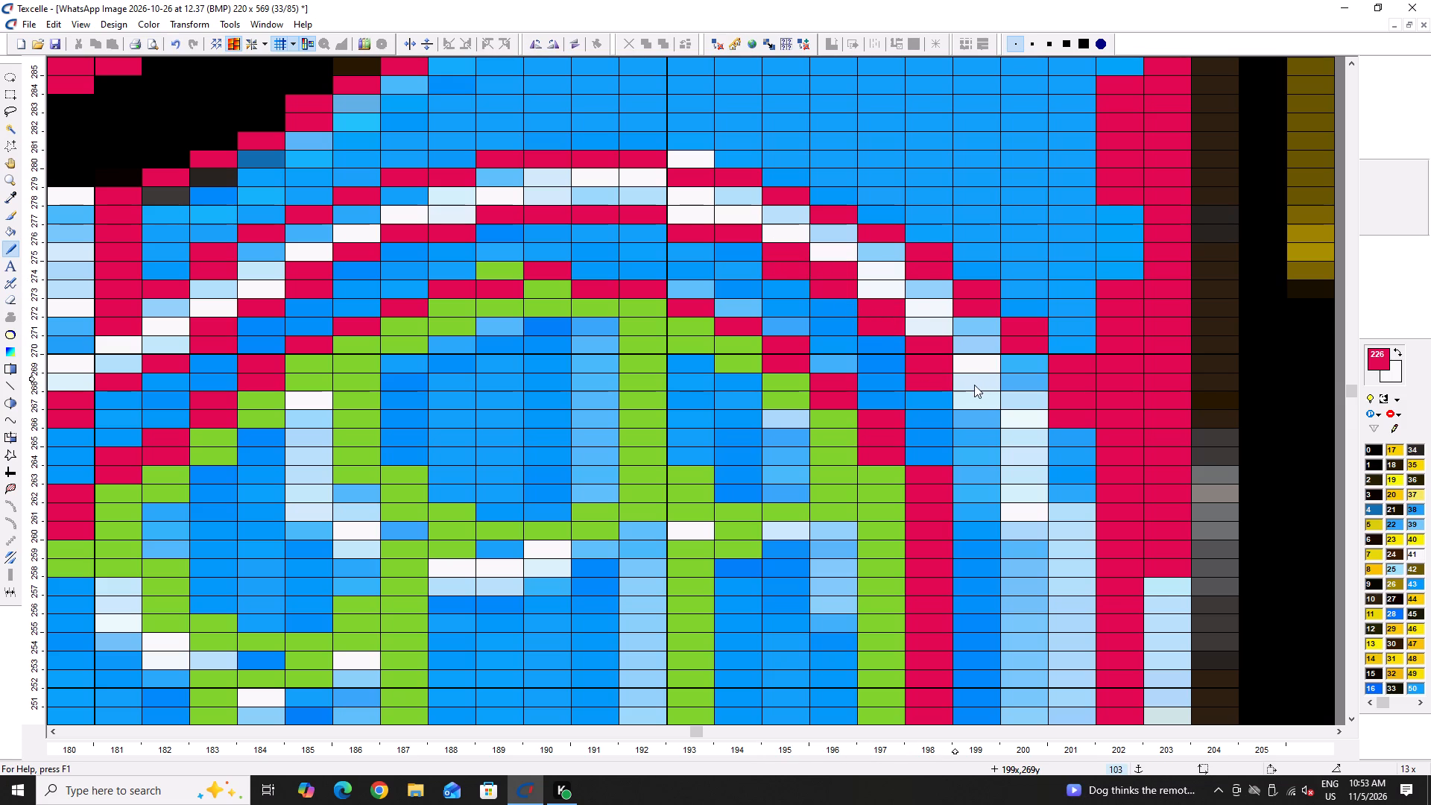
ctrl+scroll(893, 367, down, 1)
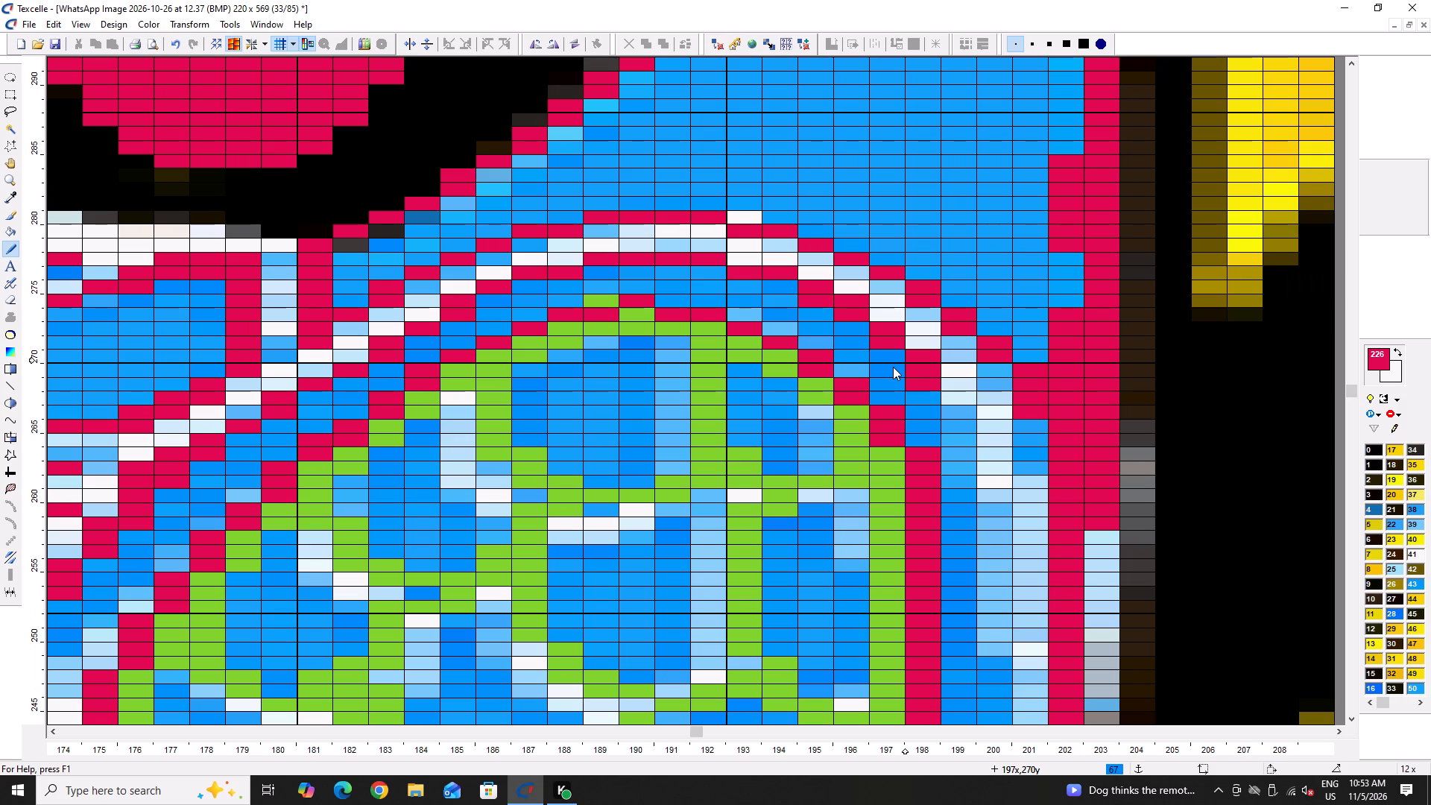
Extend the red inner outline down the far side of the white arch through columns 199, 200 and 201.
ctrl+scroll(822, 373, down, 3)
ctrl+scroll(925, 426, up, 3)
click(786, 284)
drag(786, 285, 789, 330)
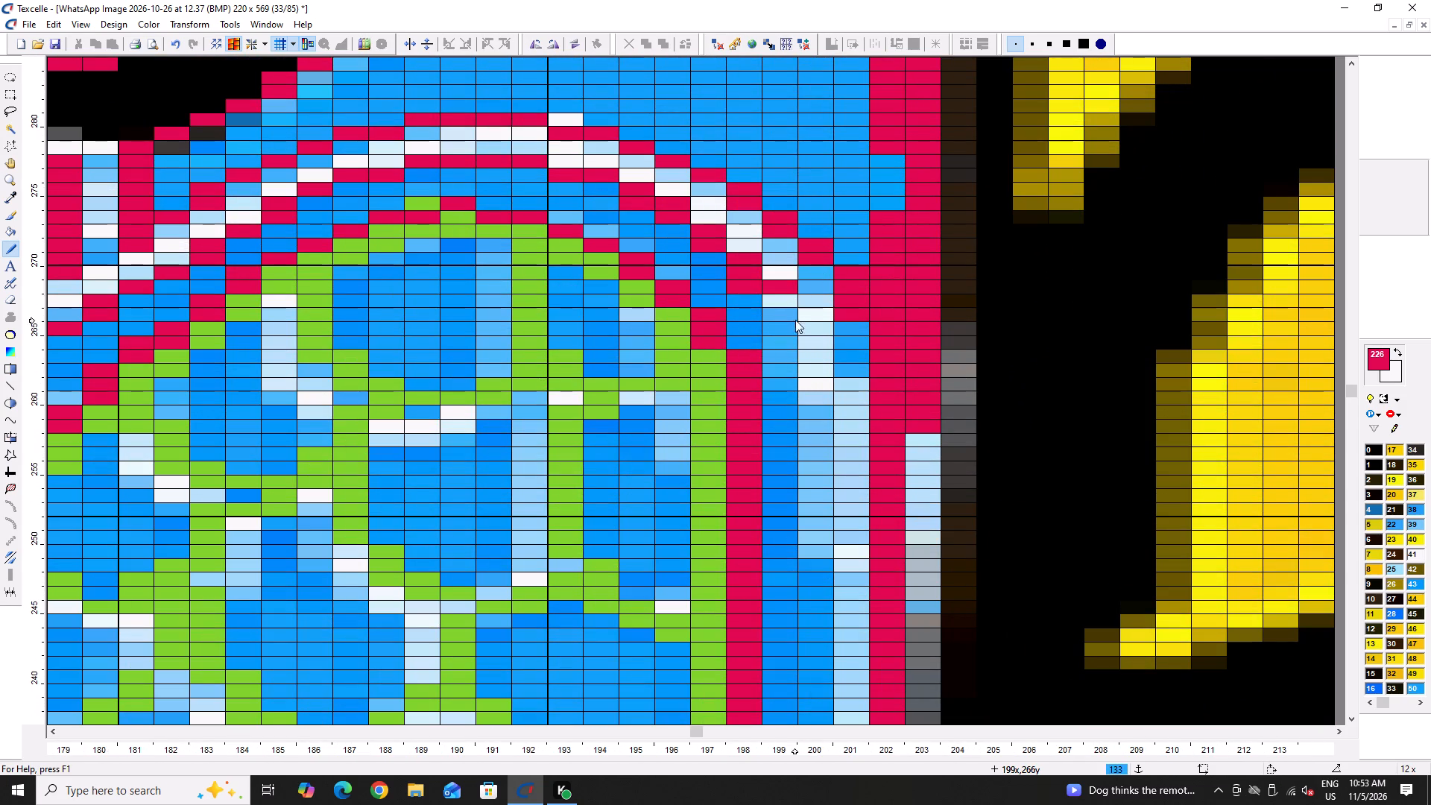
drag(786, 296, 789, 330)
drag(827, 316, 827, 377)
drag(859, 331, 845, 426)
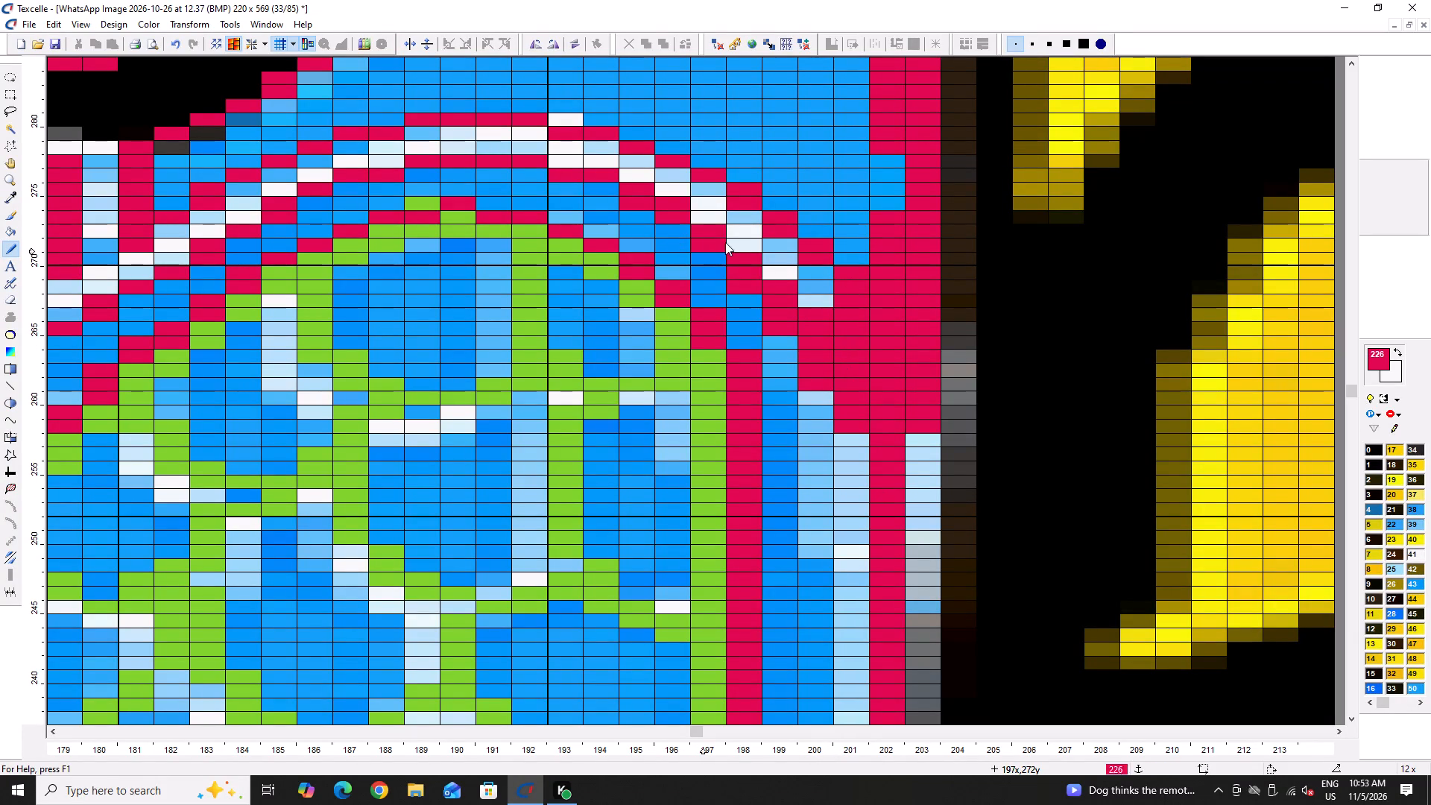
Restore the white band beside the new outline by painting white cells in columns 201 and 202, stepping down to row 258.
ctrl+scroll(707, 272, down, 3)
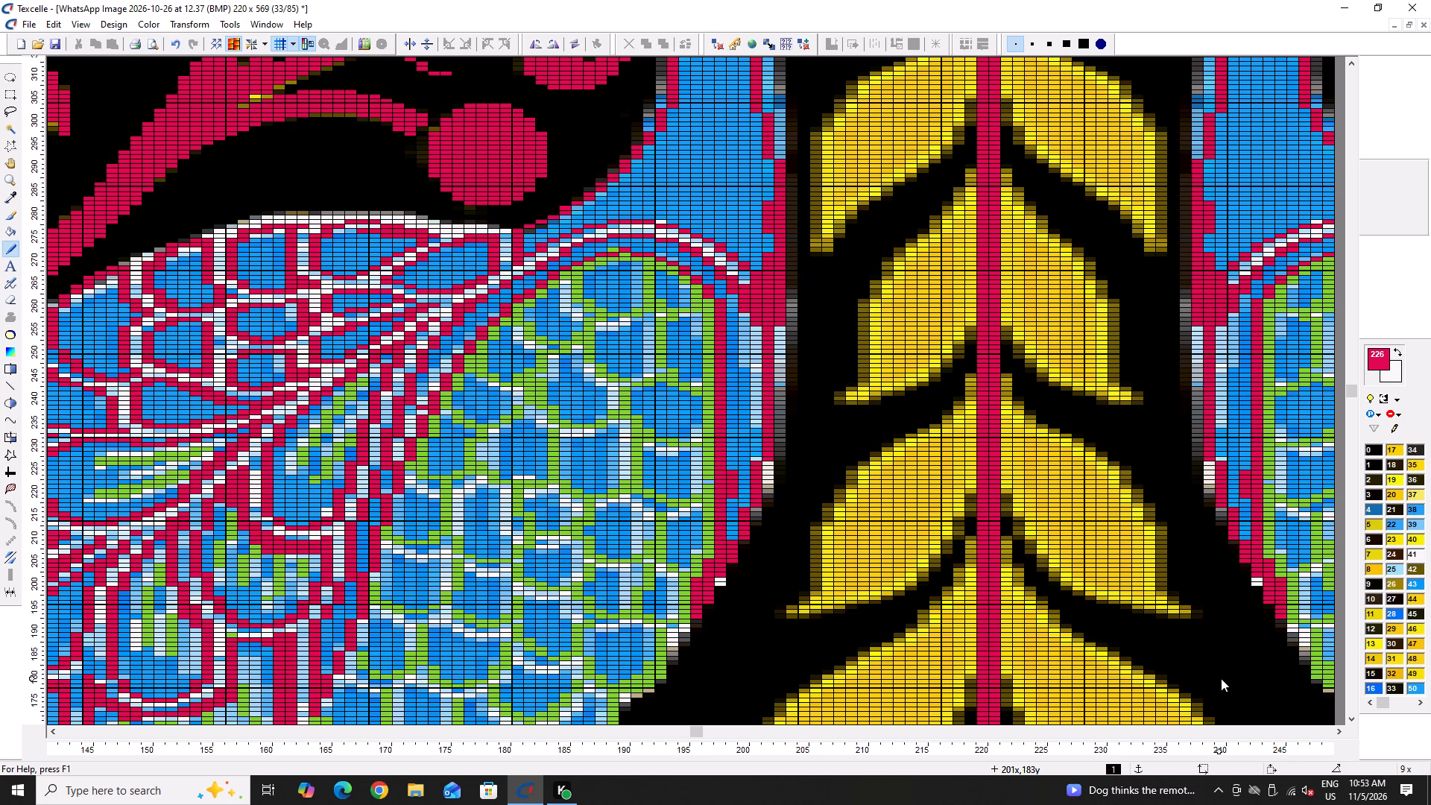
ctrl+scroll(754, 247, up, 3)
right_drag(738, 354, 740, 385)
right_click(740, 385)
right_drag(746, 396, 747, 402)
right_click(747, 403)
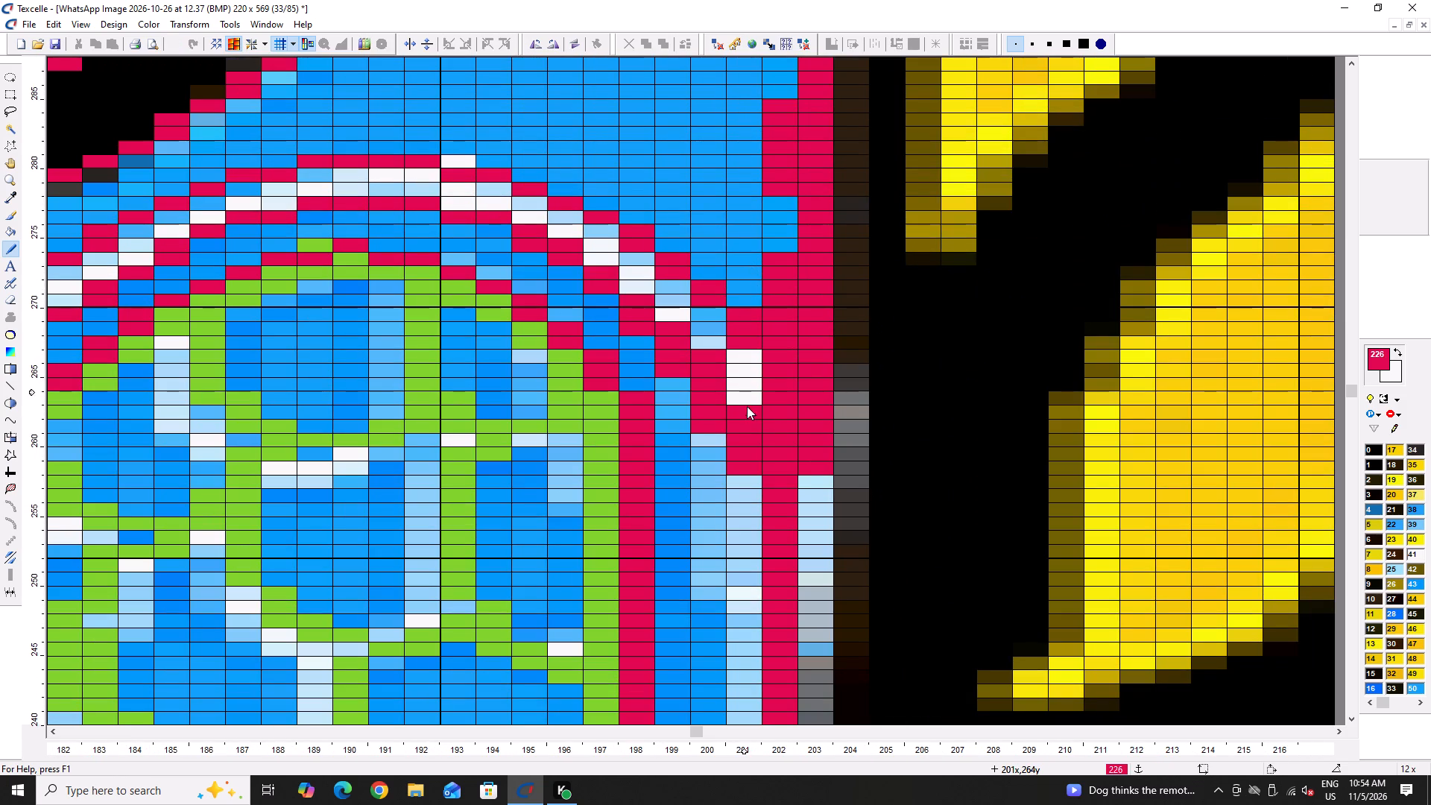
right_click(747, 404)
right_drag(777, 414, 779, 446)
right_drag(780, 449, 780, 460)
right_click(781, 466)
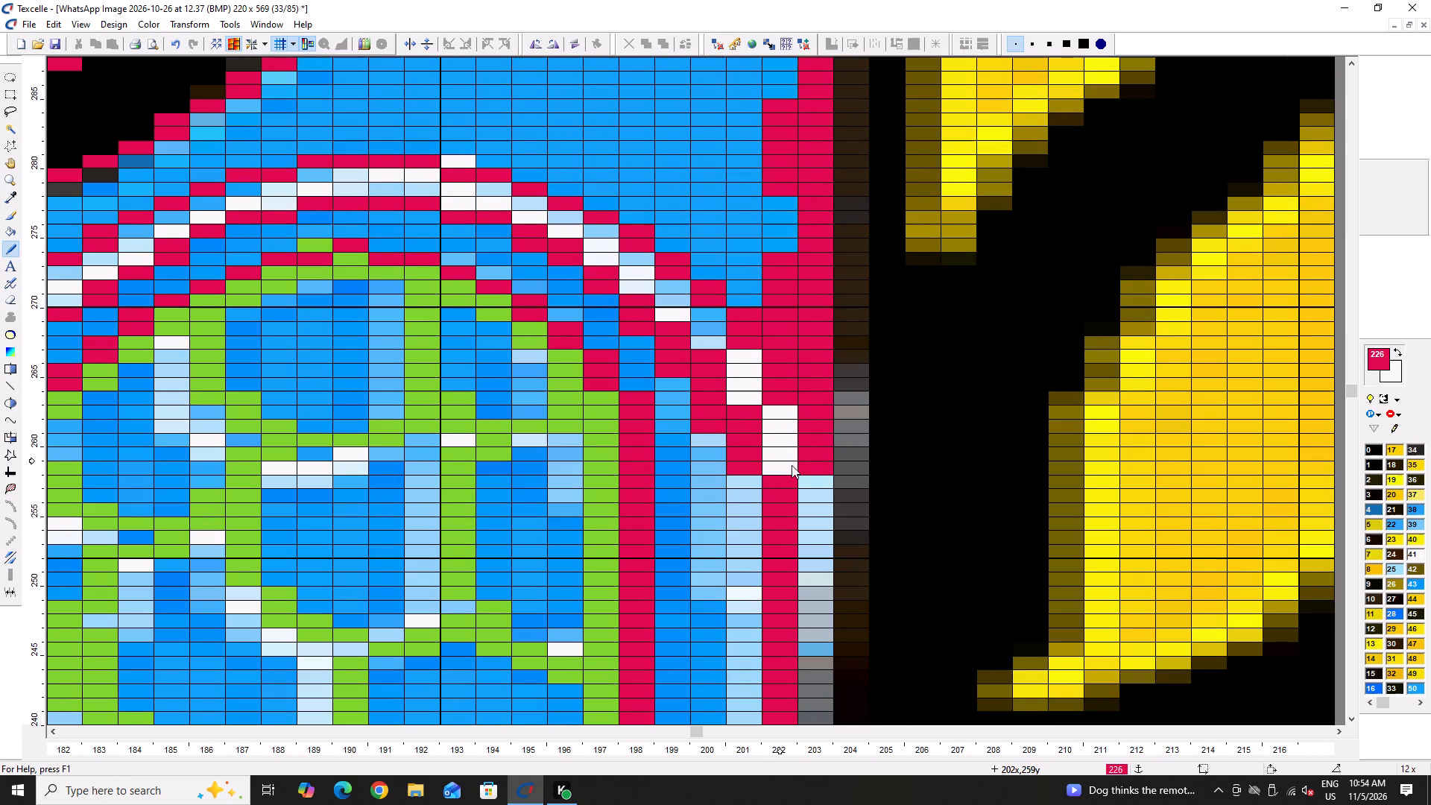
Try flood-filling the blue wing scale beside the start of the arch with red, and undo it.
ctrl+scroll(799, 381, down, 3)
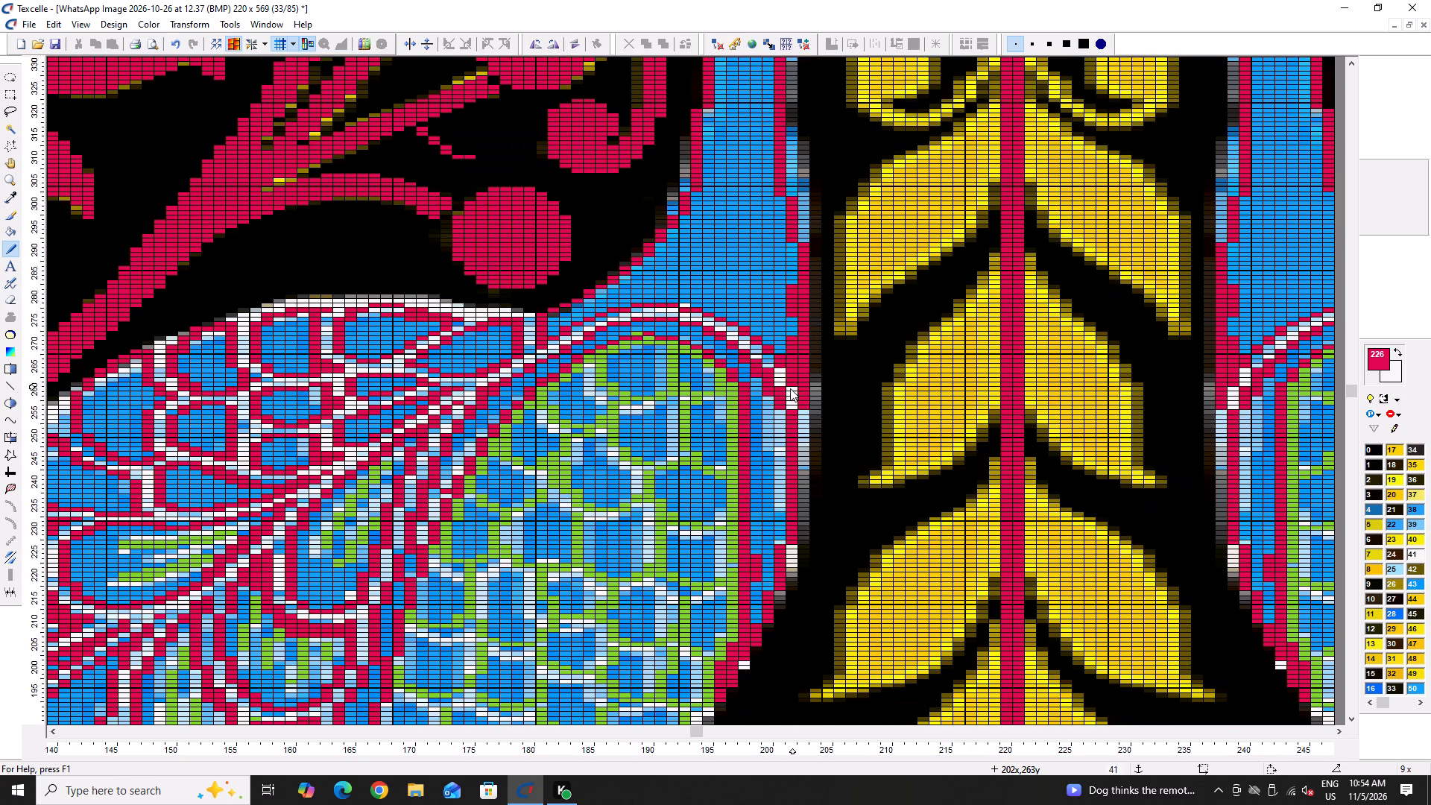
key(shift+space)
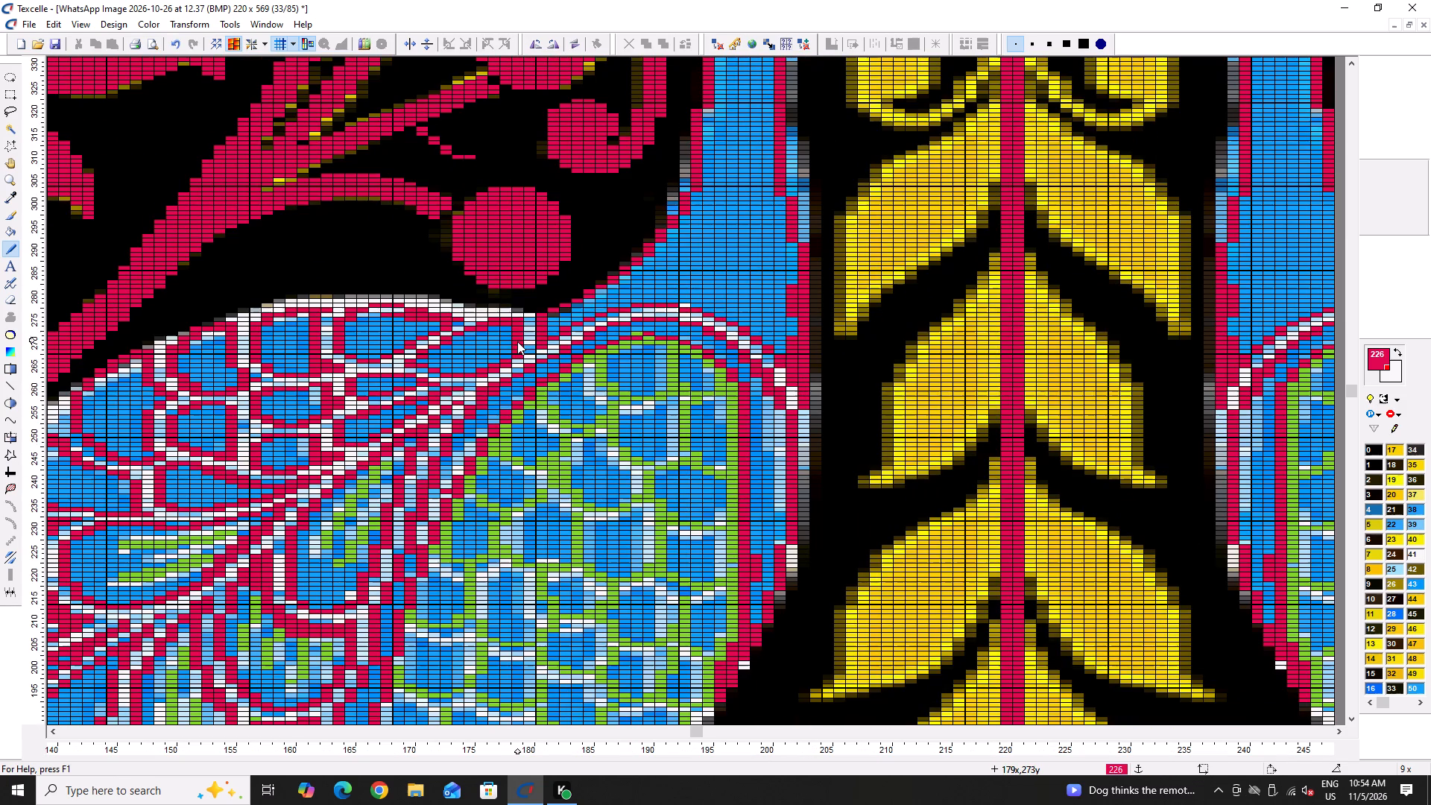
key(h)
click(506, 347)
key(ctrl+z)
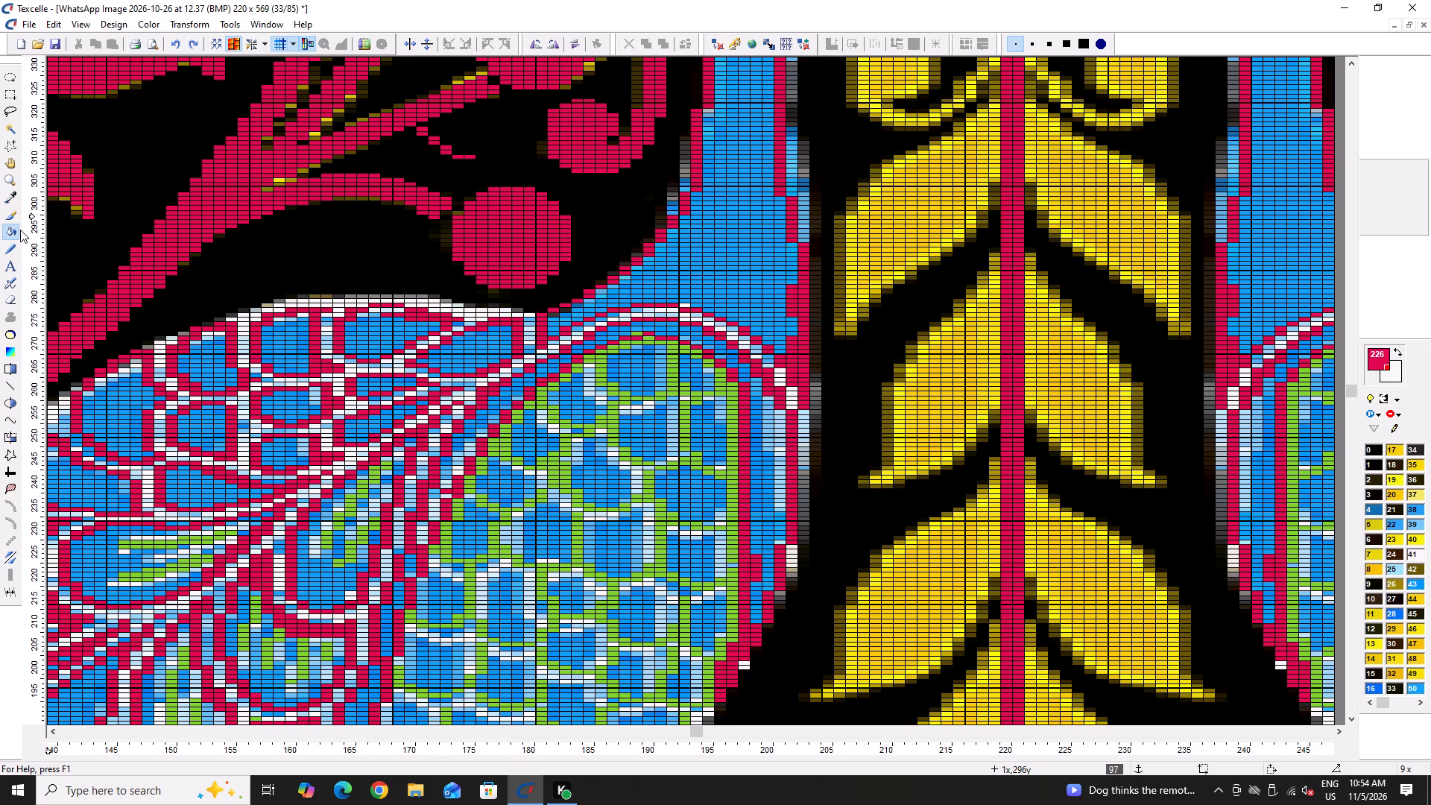
Adjust the Fill tool's options.
right_click(10, 230)
click(56, 139)
click(133, 48)
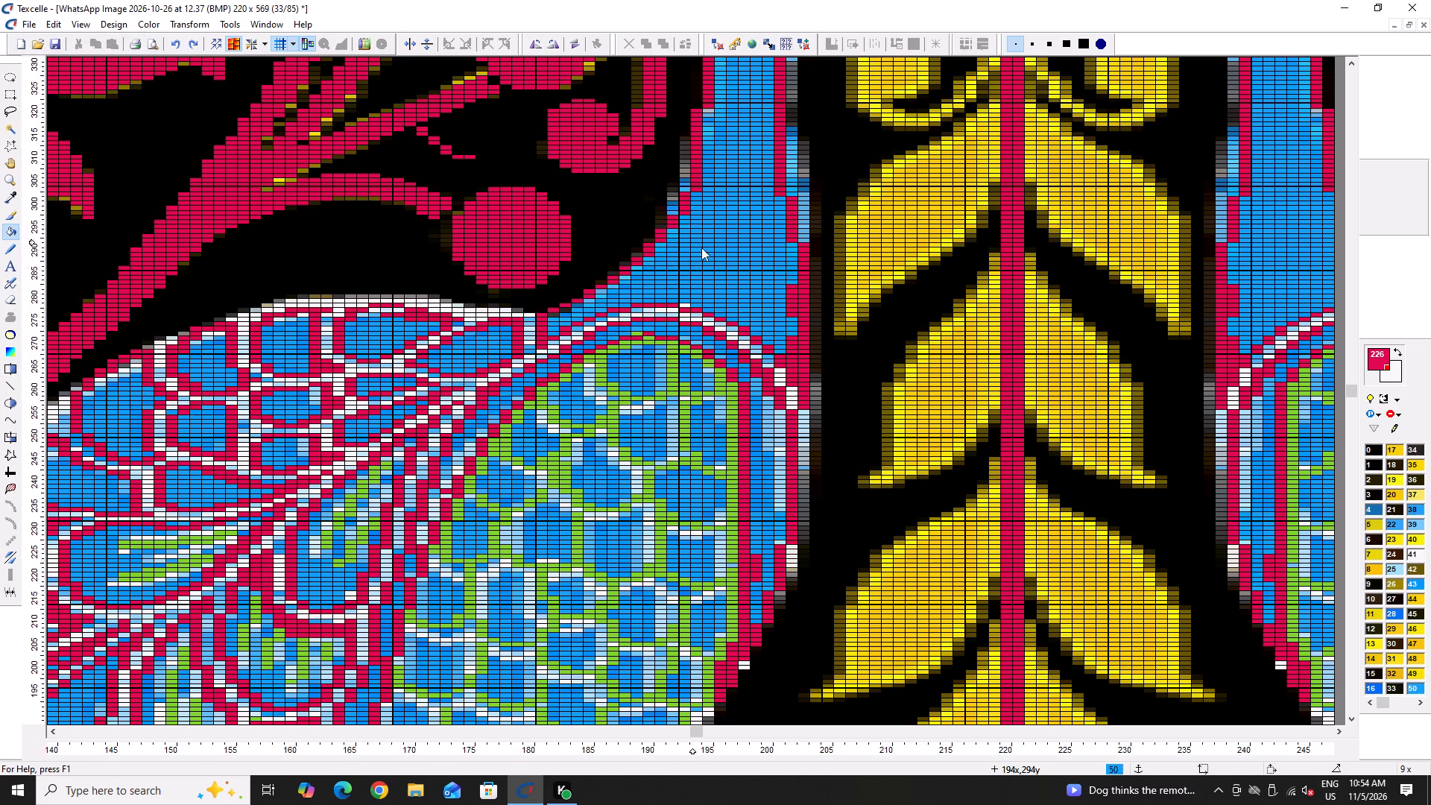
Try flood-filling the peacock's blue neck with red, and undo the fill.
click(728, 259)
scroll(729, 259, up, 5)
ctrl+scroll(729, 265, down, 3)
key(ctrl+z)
Flood-fill the blue border band around the green-edged scaled body with red, including its separate pockets along the wing side.
scroll(745, 542, down, 3)
ctrl+scroll(719, 426, up, 3)
click(759, 333)
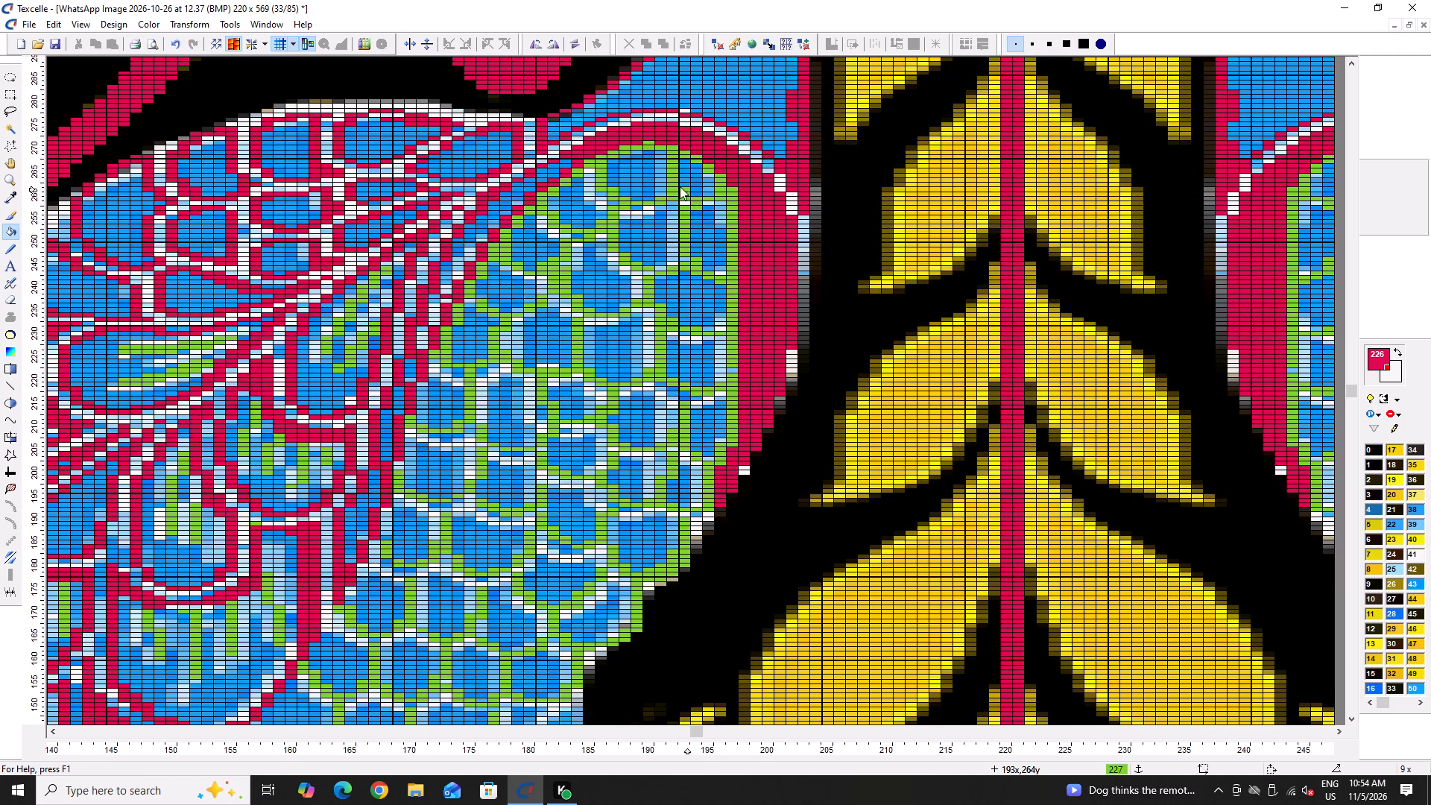
click(497, 205)
click(427, 329)
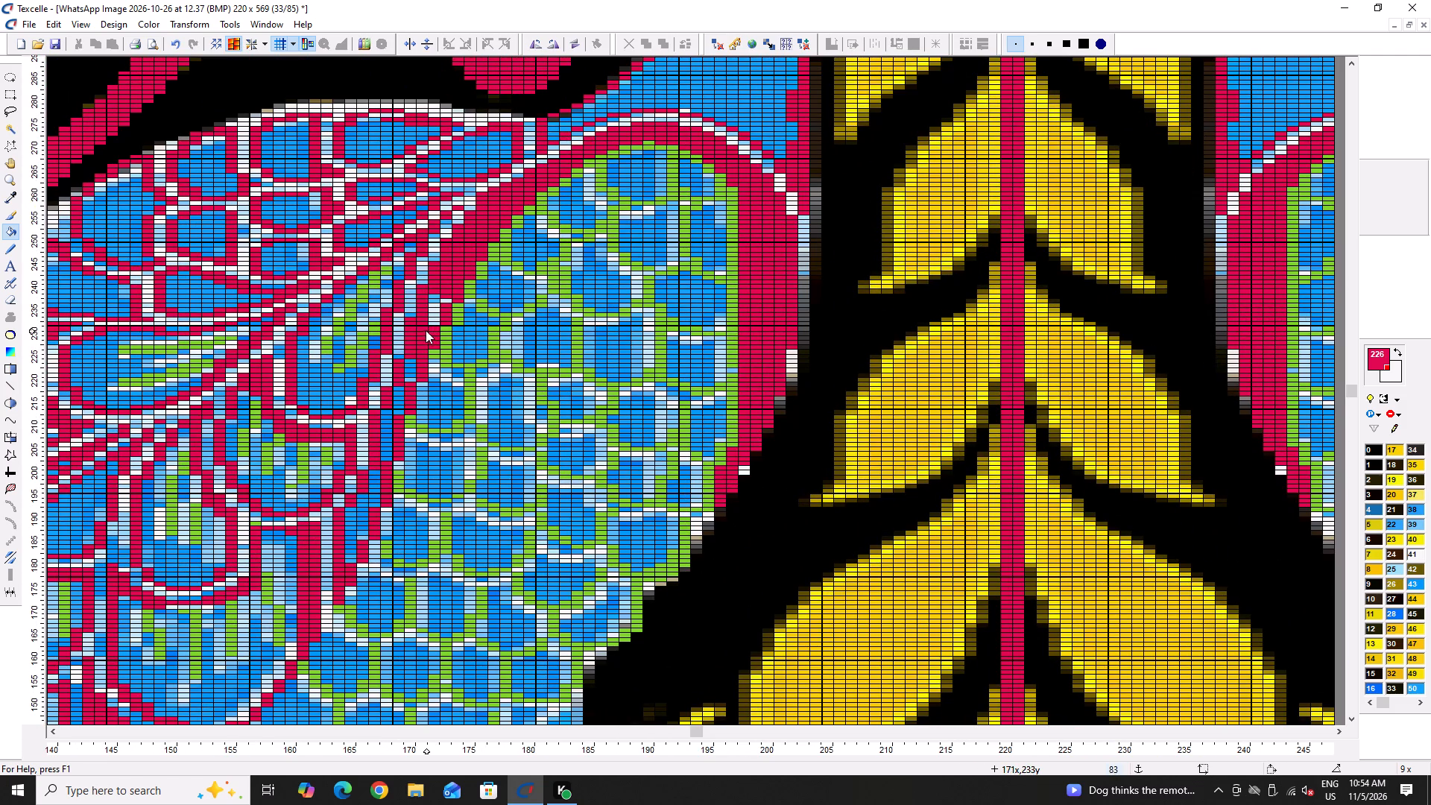
double_click(372, 490)
click(389, 432)
click(409, 376)
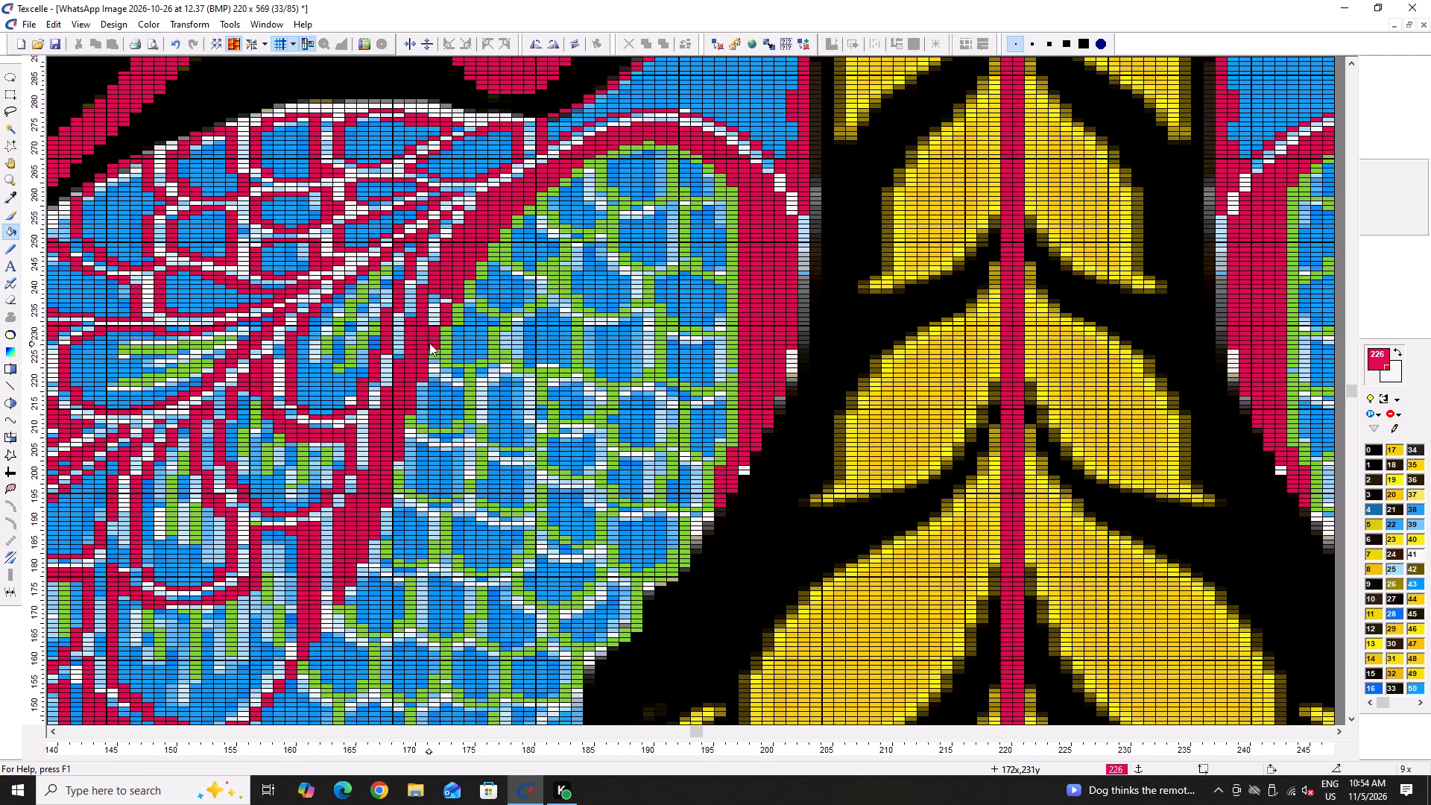
double_click(437, 309)
Flood-fill the small blue scales in the upper wing with red, from the arch outward to about column 148.
click(484, 154)
double_click(373, 224)
double_click(378, 192)
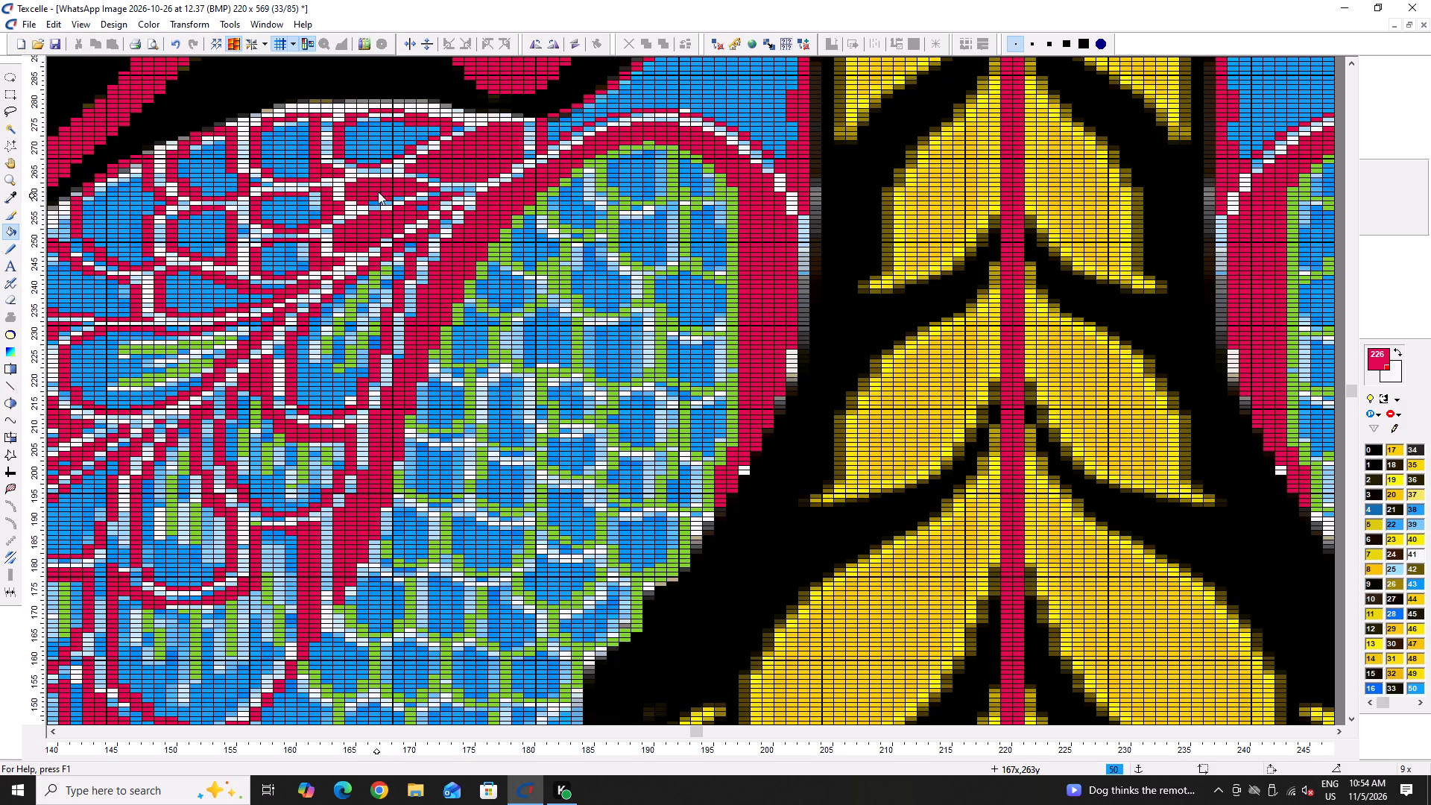
double_click(386, 139)
click(298, 210)
click(284, 160)
click(210, 180)
click(212, 242)
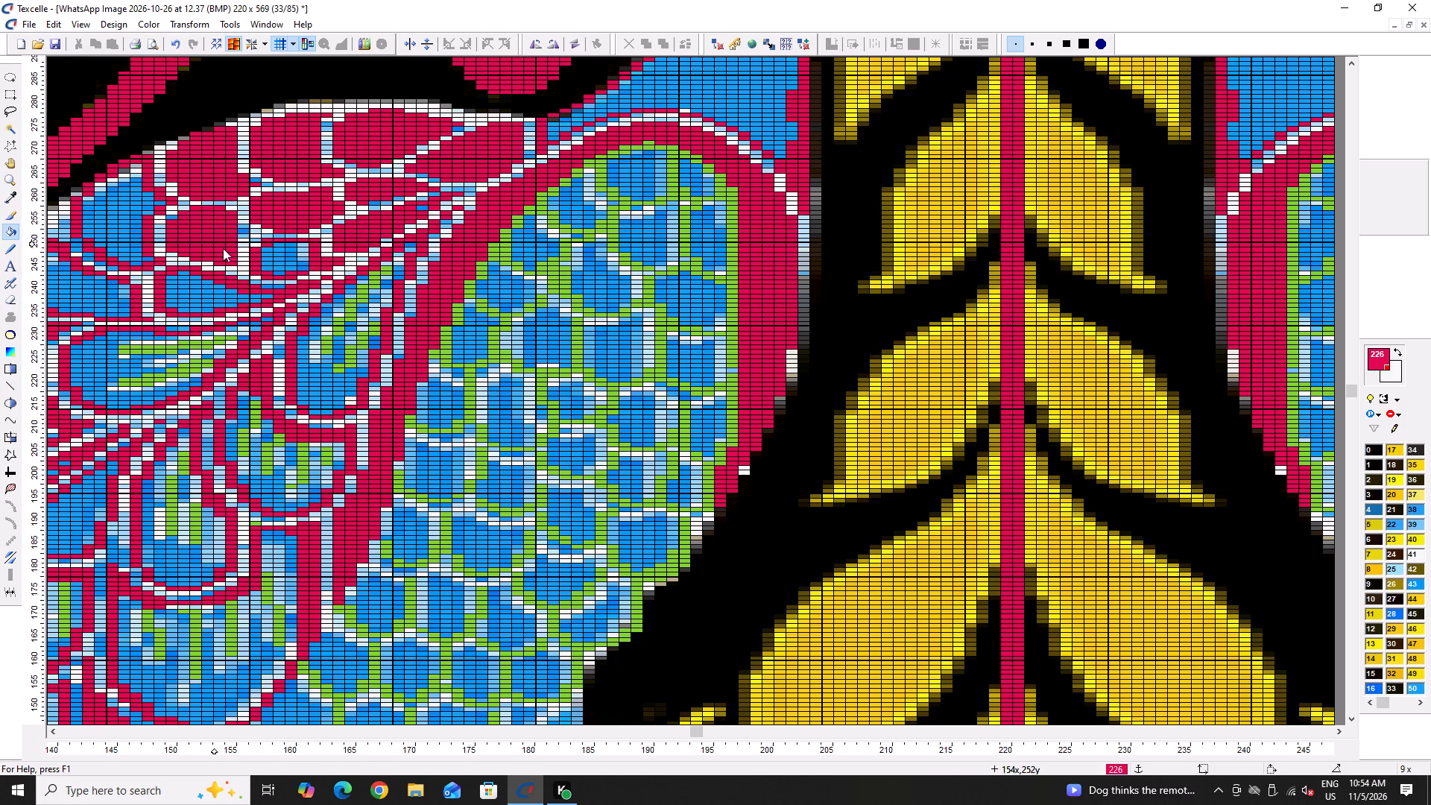
click(294, 256)
ctrl+double_click(218, 294)
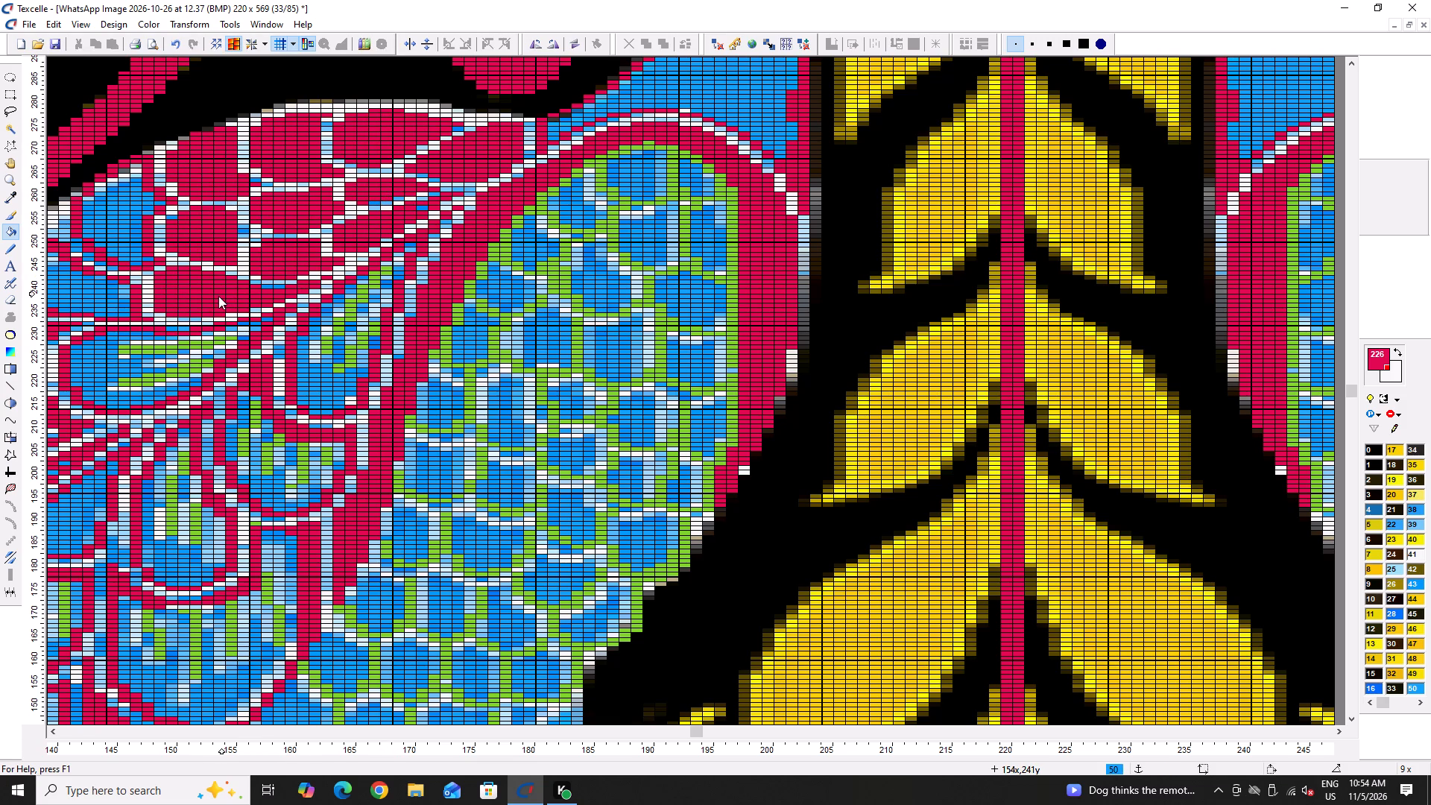
Fill the two long green-streaked feathers and the two remaining blue scales at the wing's upper outer edge with red.
key(Left)
key(Left)
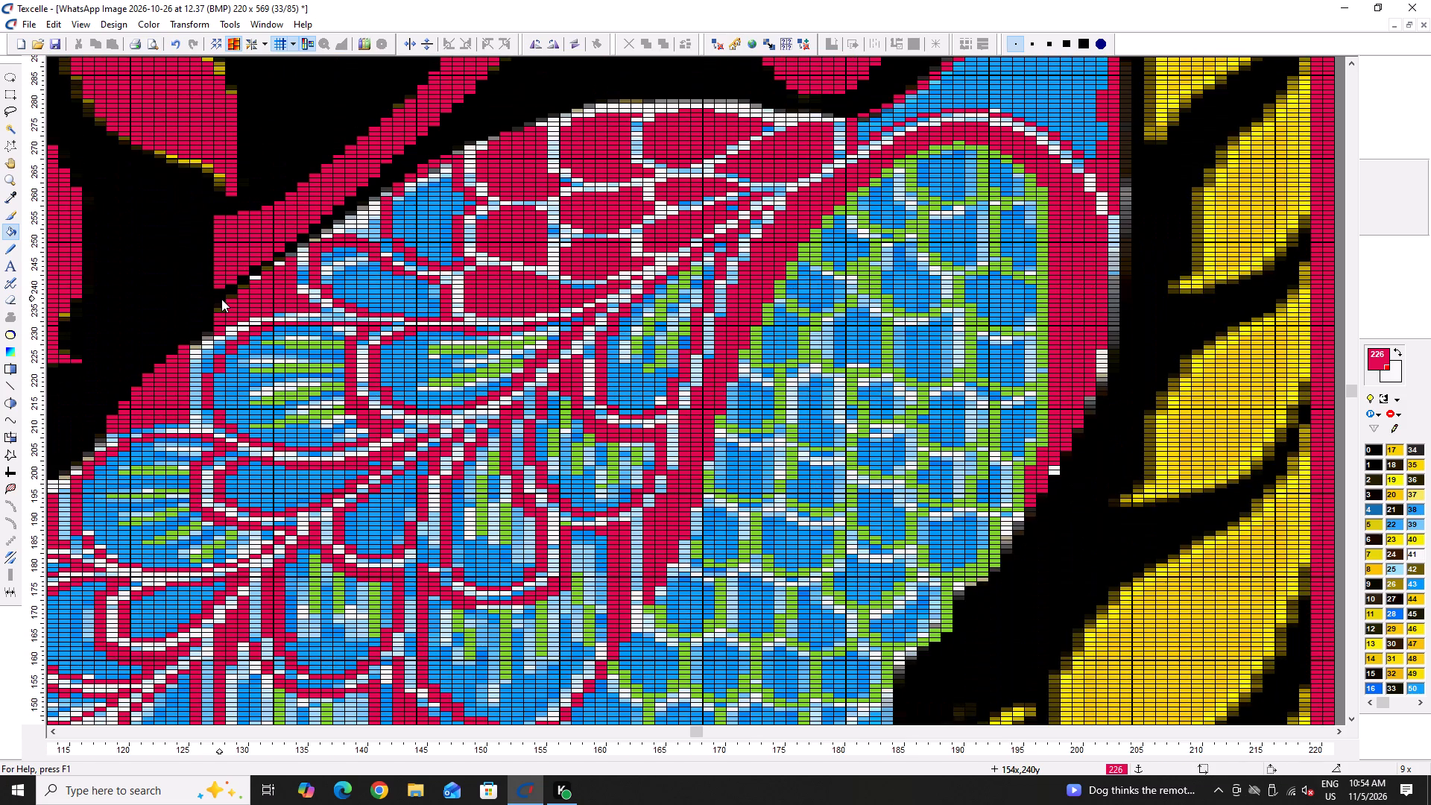
key(shift+space)
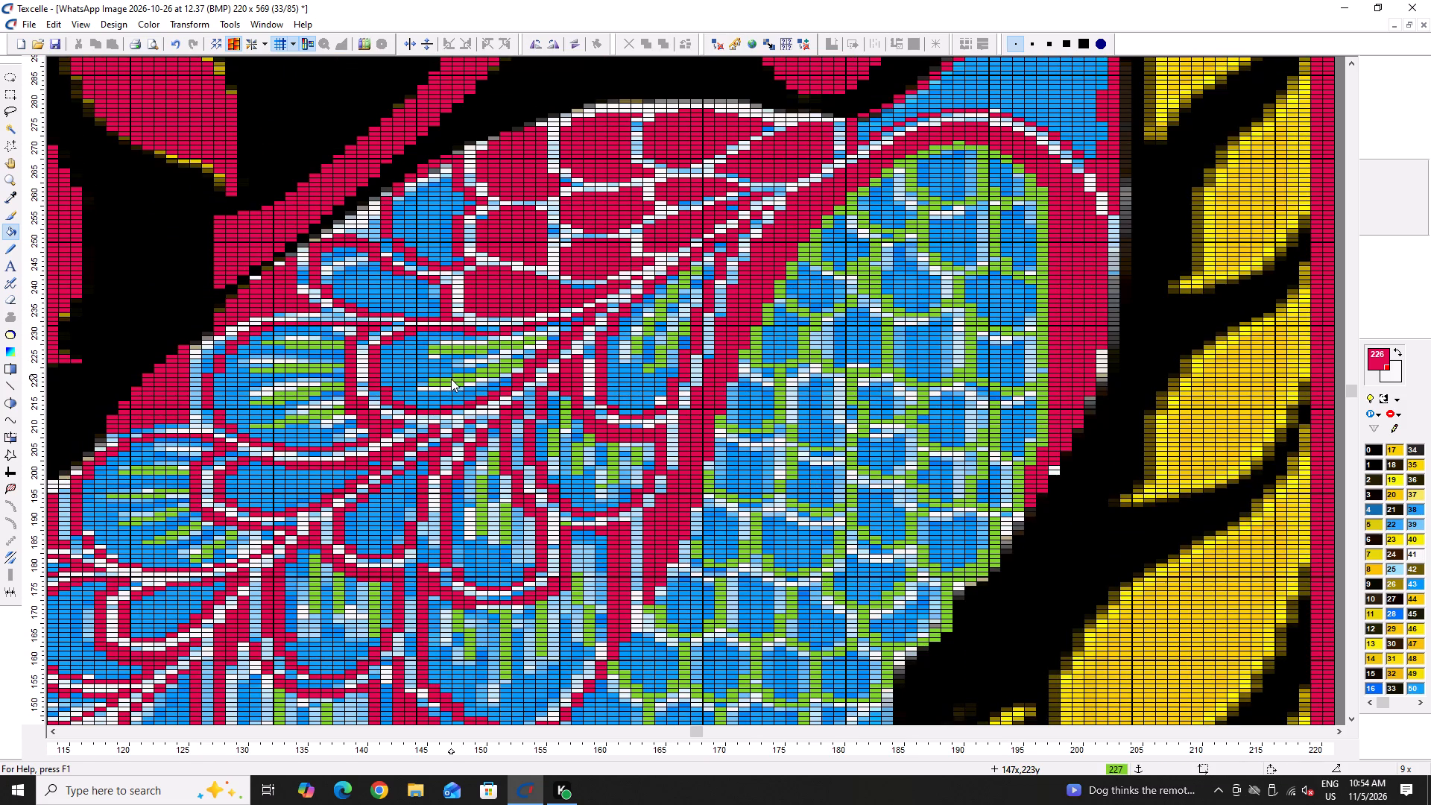
click(397, 353)
click(245, 381)
click(363, 285)
click(444, 217)
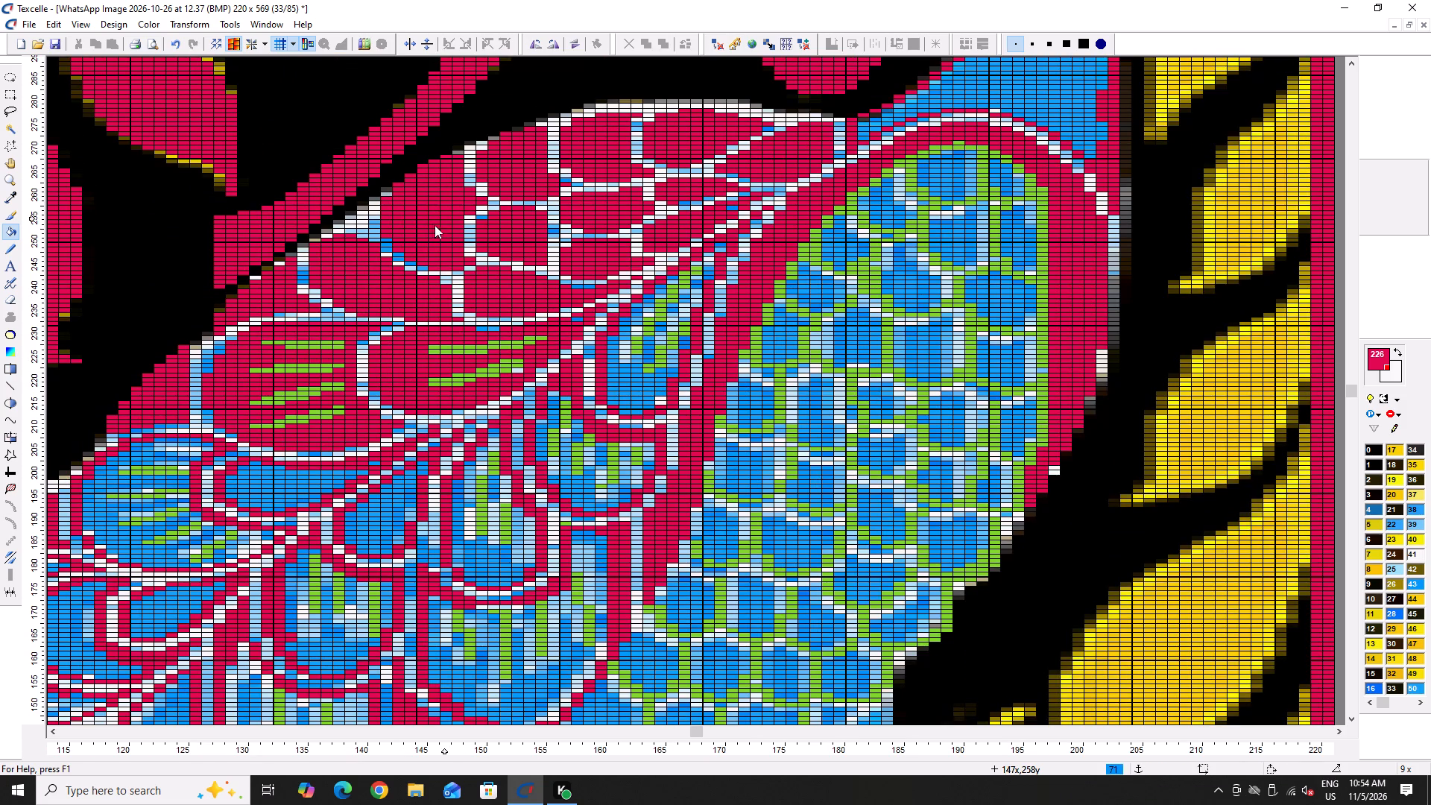
Fill the rounded feathers stacked beside the scaled body and along the lower wing with red, keeping their green streaks.
click(634, 350)
double_click(631, 366)
click(606, 461)
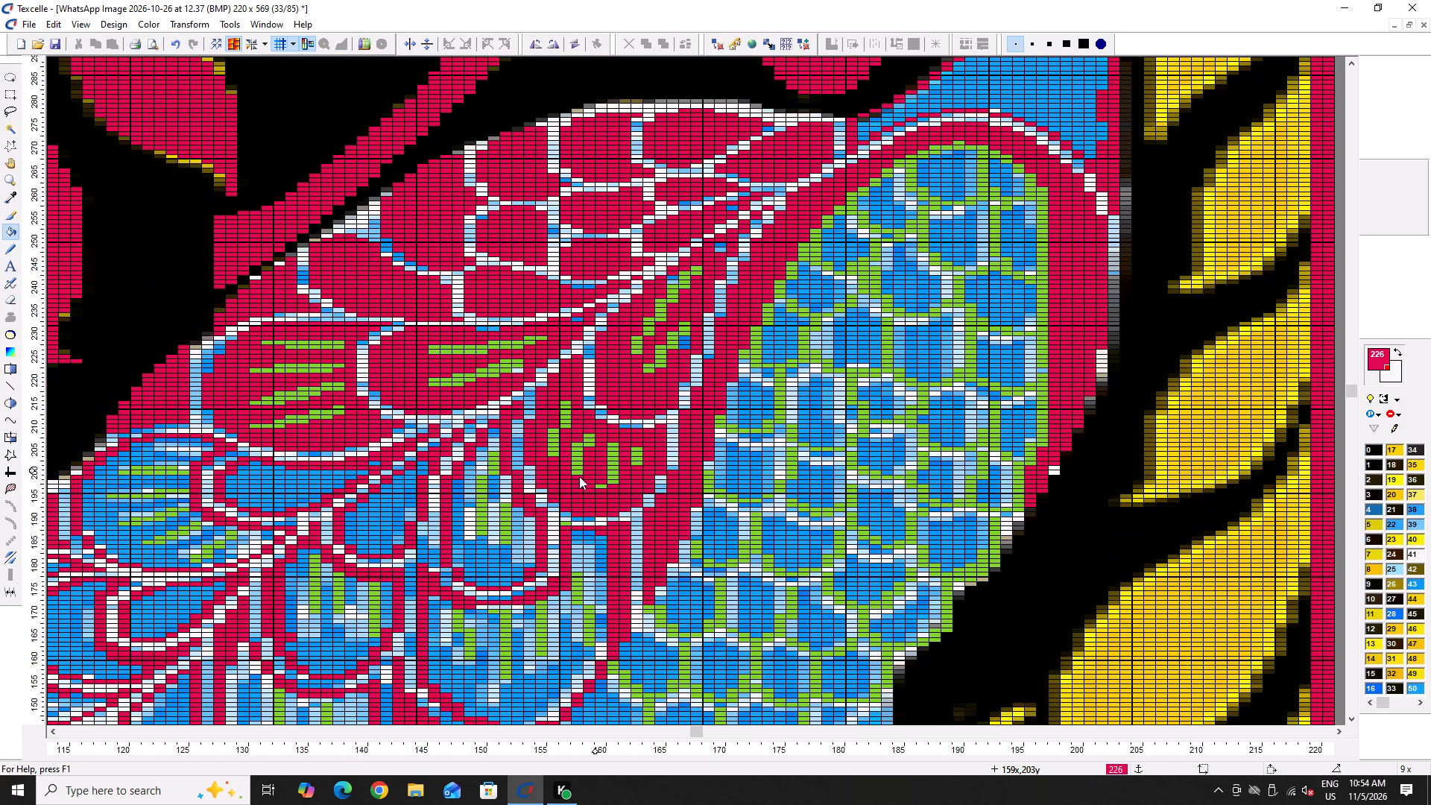
click(499, 540)
click(394, 534)
double_click(358, 638)
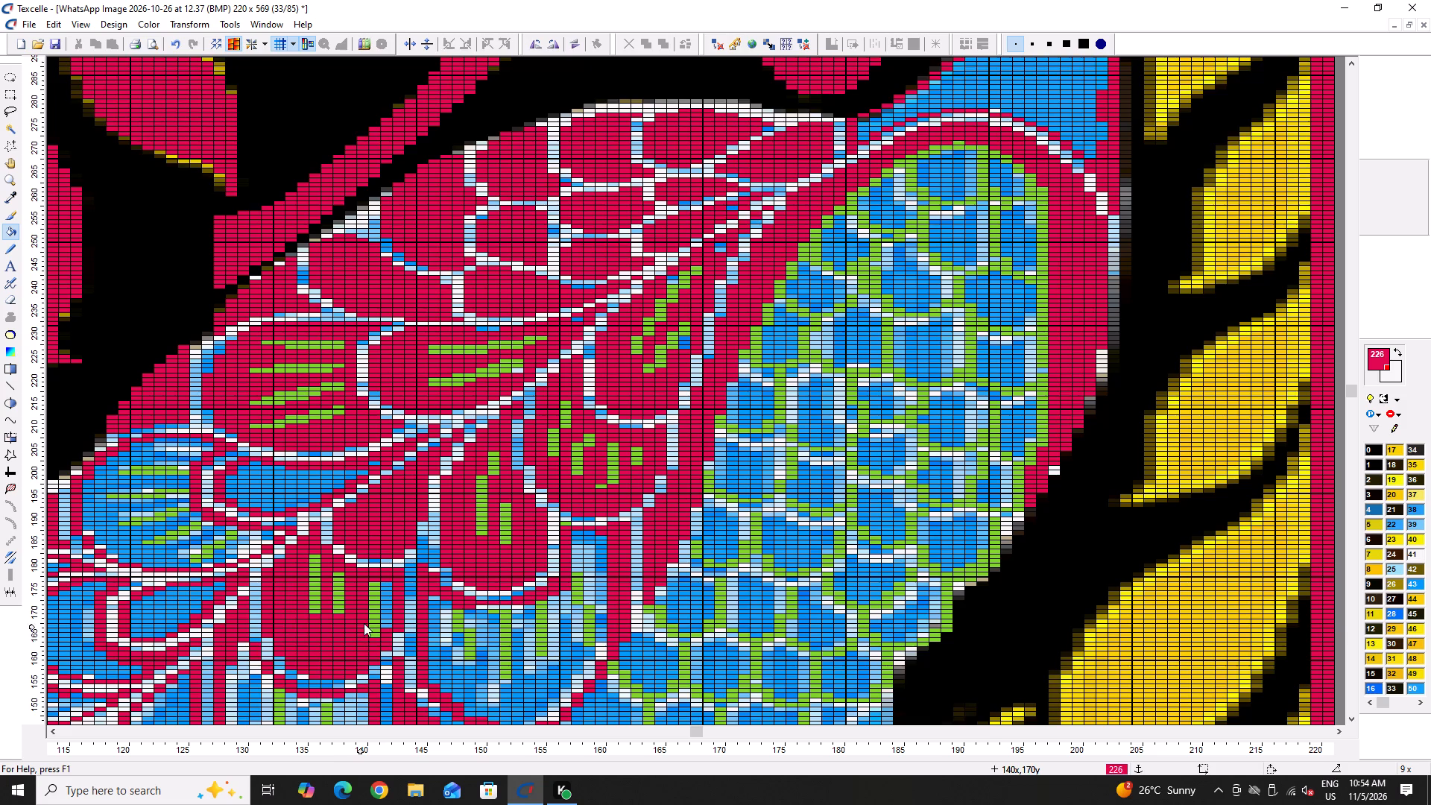
scroll(364, 623, down, 2)
triple_click(509, 517)
ctrl+scroll(509, 517, down, 2)
click(345, 577)
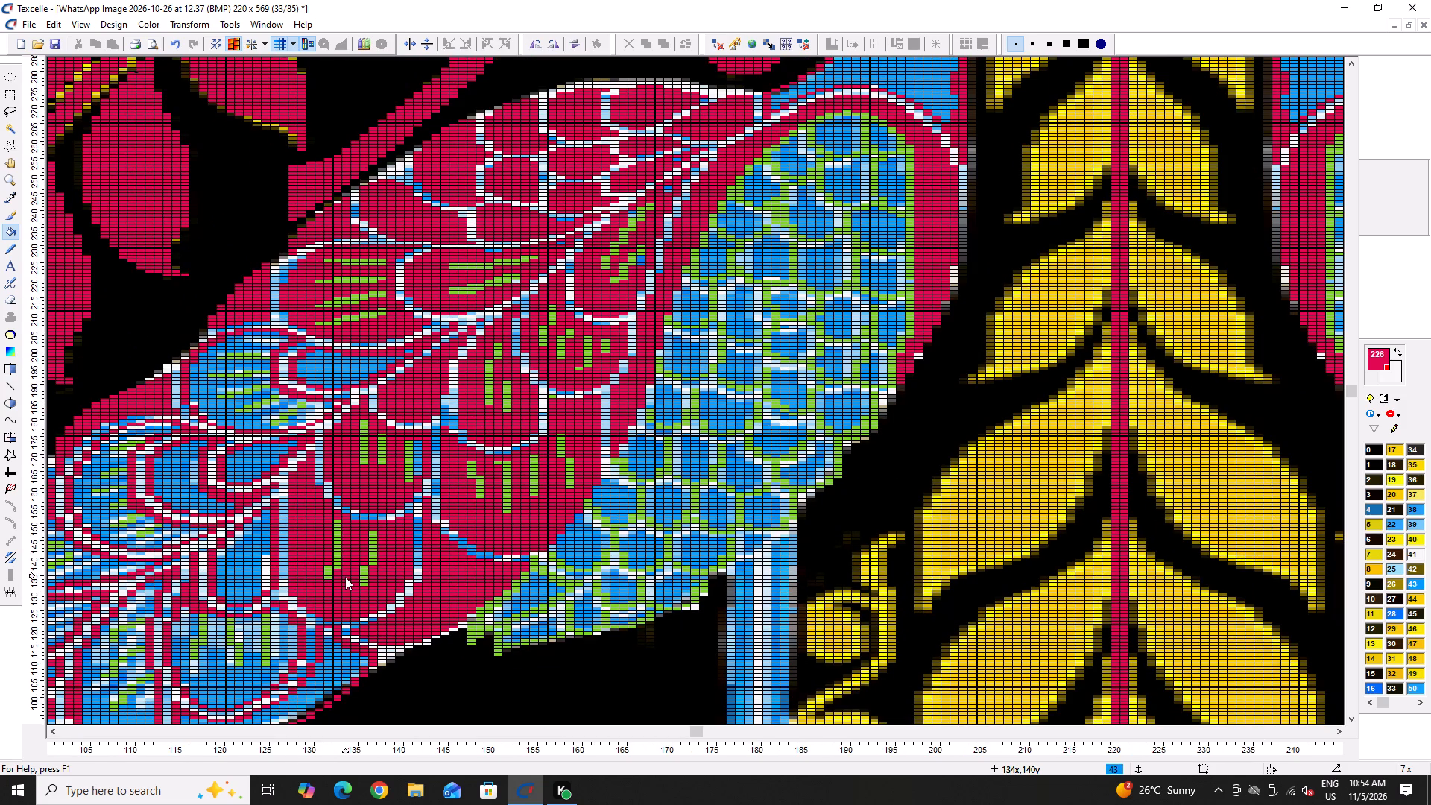
Fill the nested feathers in the middle of the wing, the lower green-streaked feather and the blue strip beneath it with red.
double_click(248, 556)
double_click(269, 461)
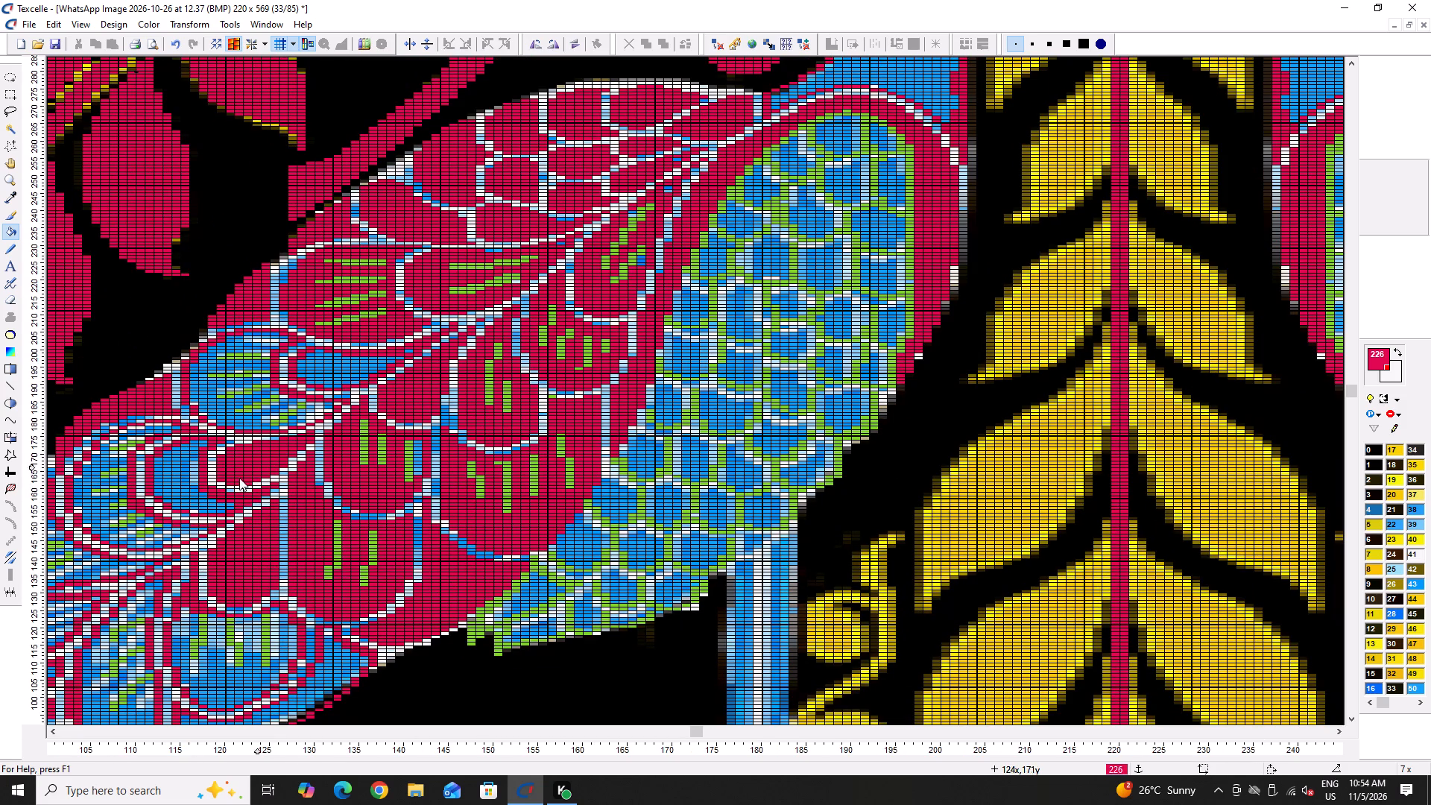
triple_click(194, 493)
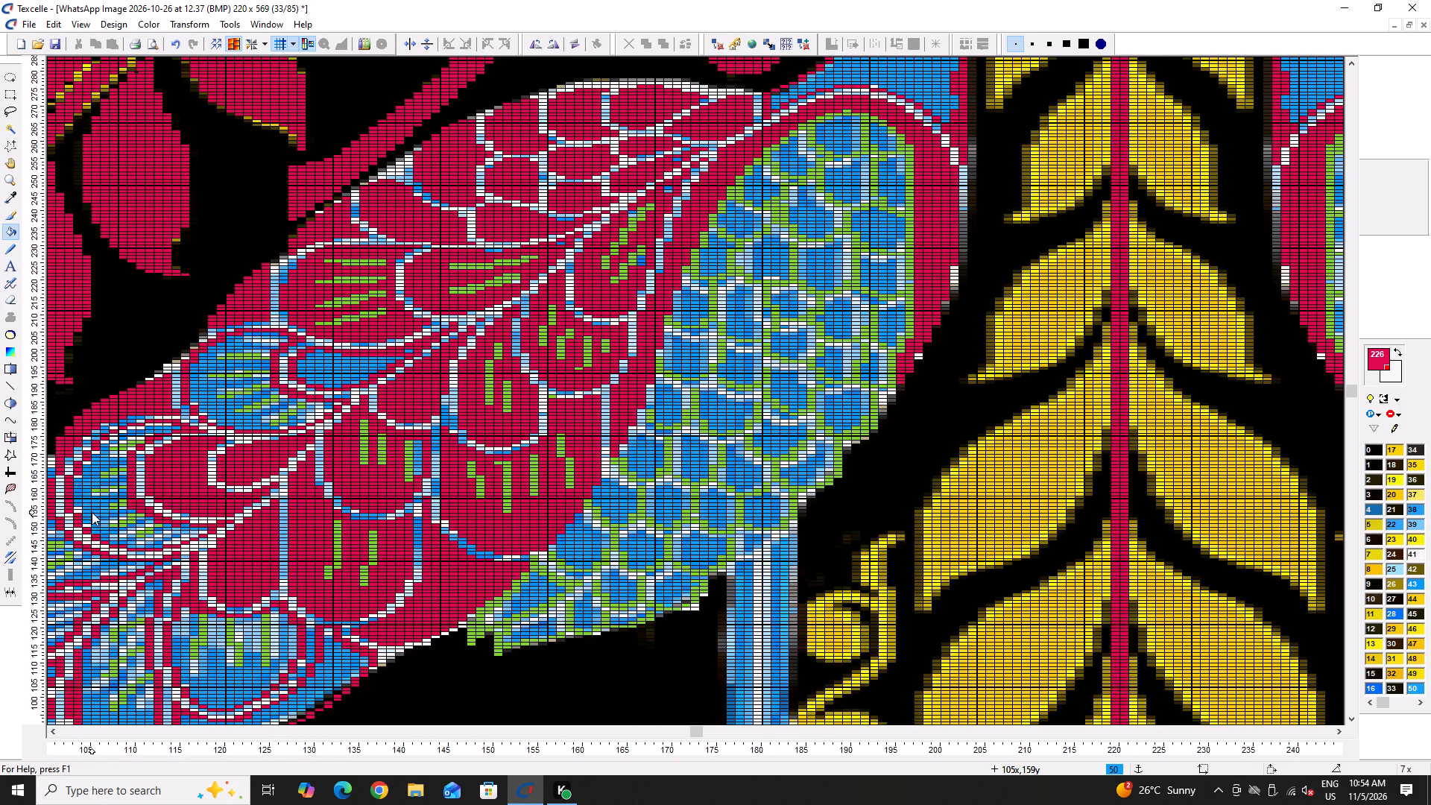
click(105, 511)
click(208, 663)
scroll(229, 650, down, 1)
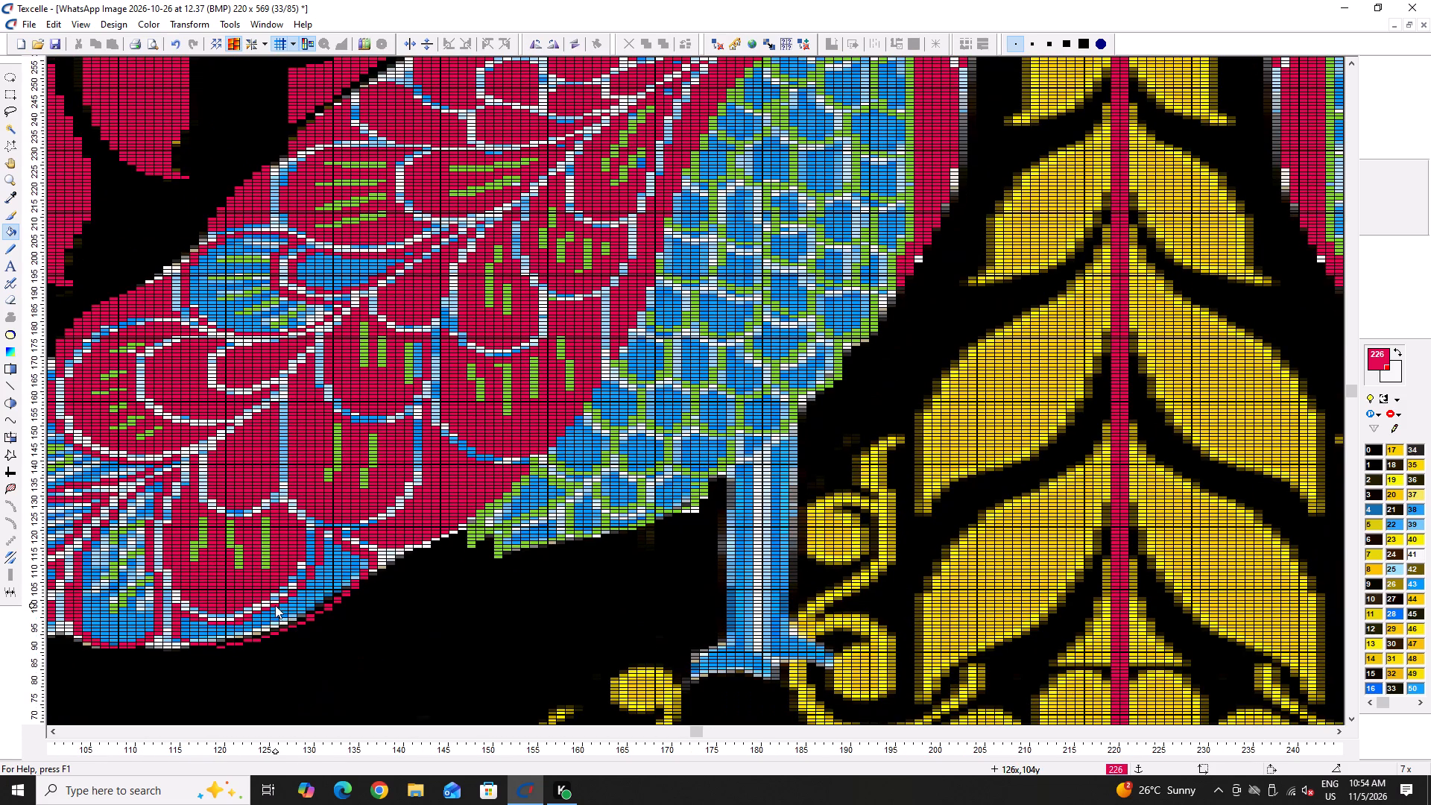
click(275, 616)
Fill three more feathers in the lower wing, between about columns 92 and 113, with red around their green streaks.
ctrl+scroll(275, 616, down, 2)
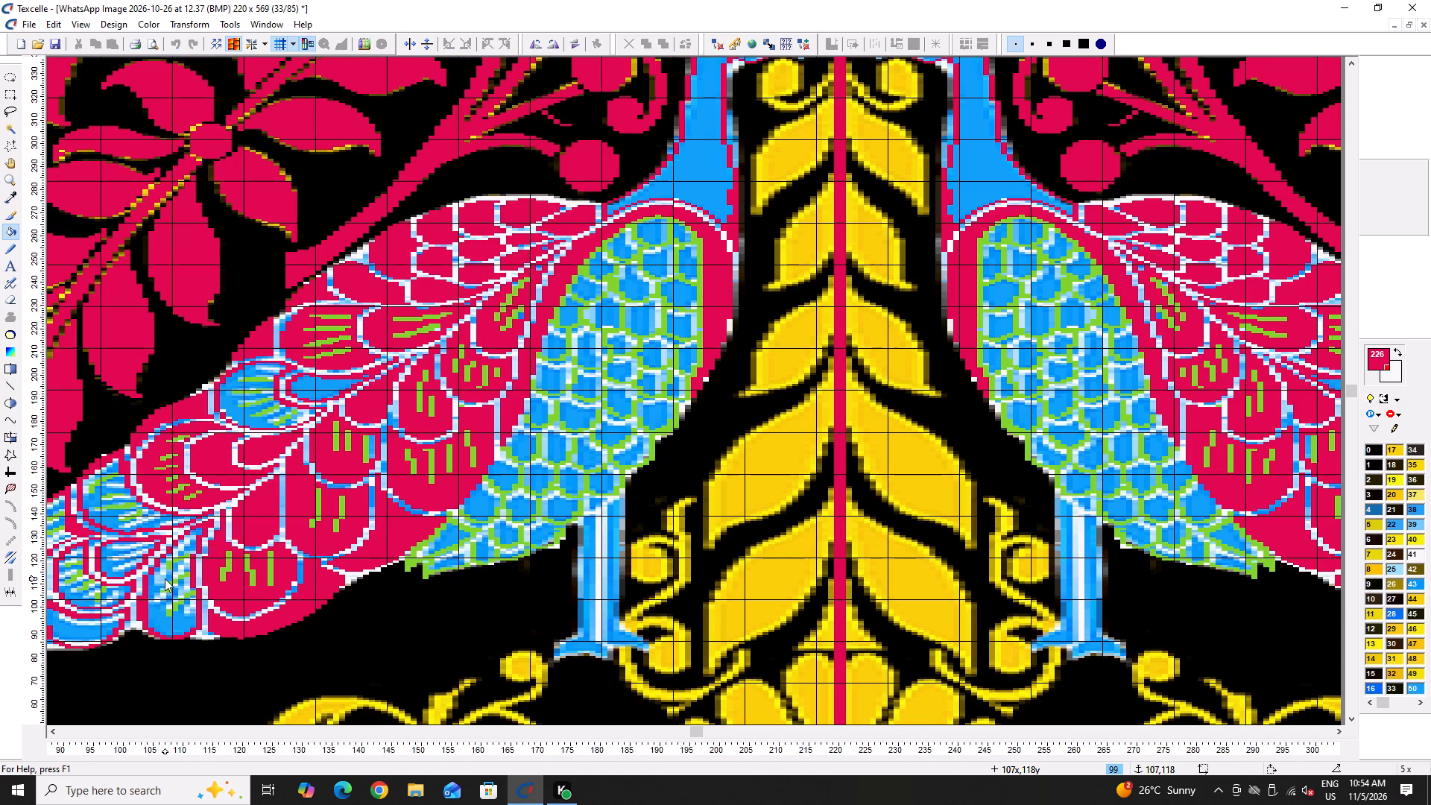
double_click(165, 578)
ctrl+scroll(48, 566, up, 6)
double_click(285, 552)
click(282, 422)
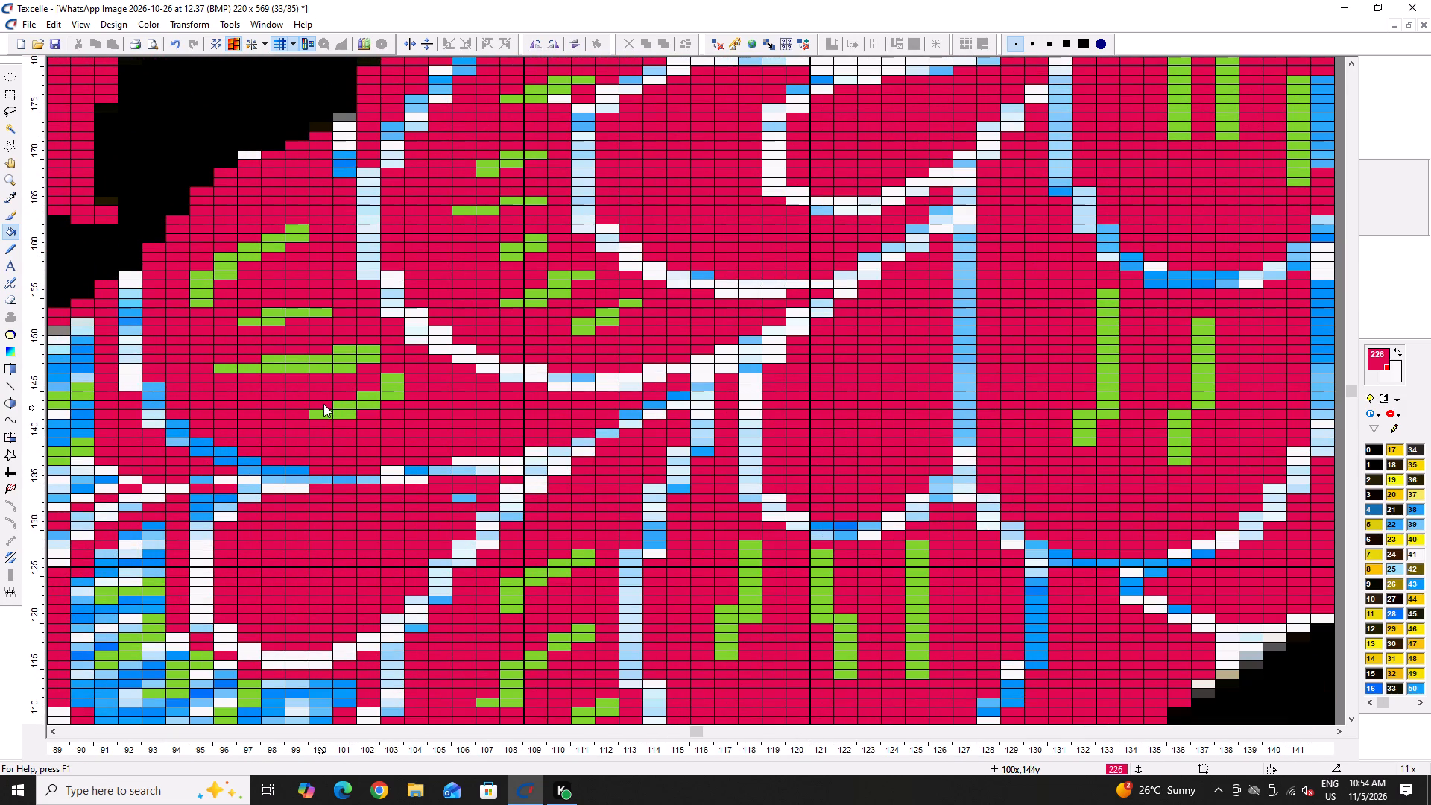
Fill the remaining blue feathers at the wing's lower end, next to the striped tail plume, with red.
key(Right)
key(Left)
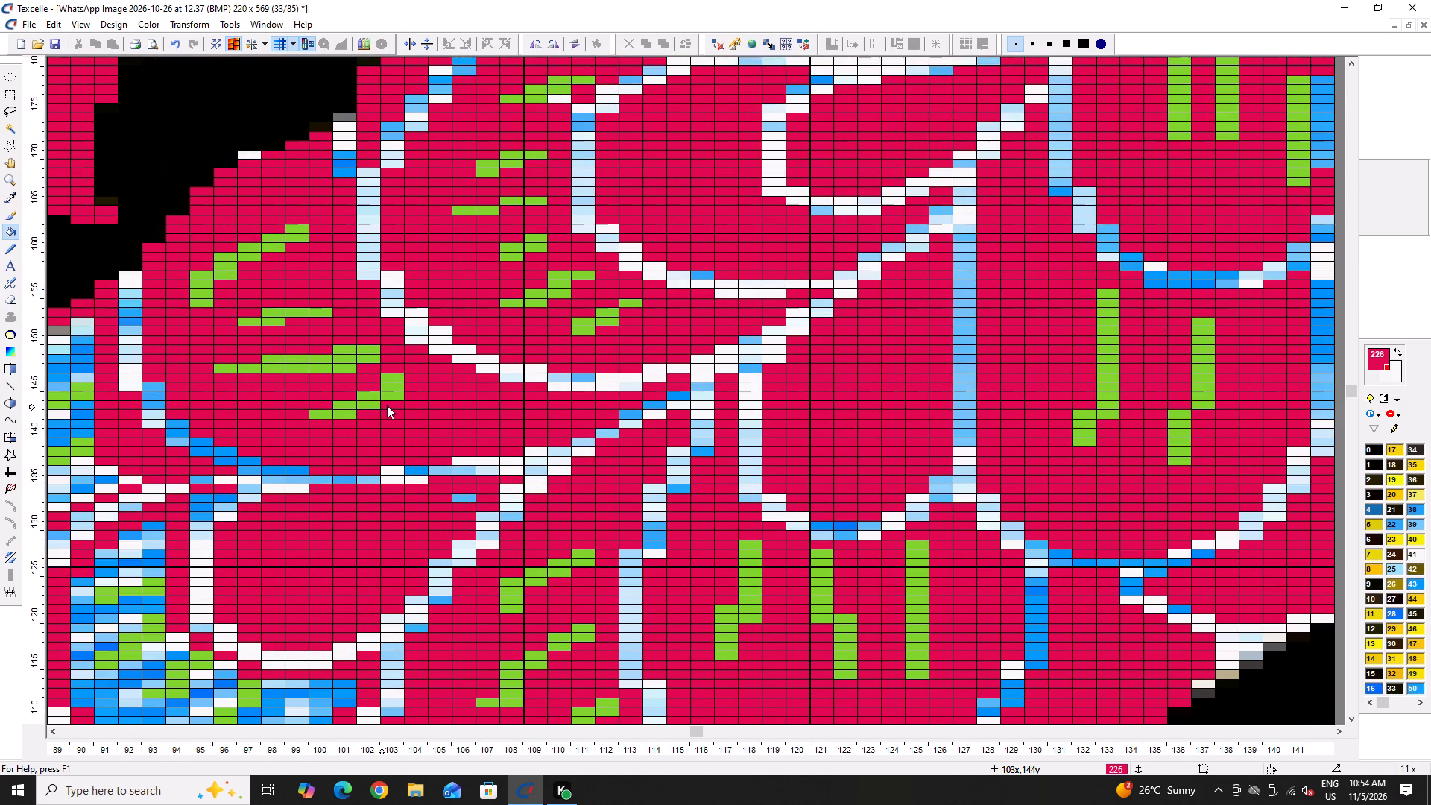
key(Left)
key(Left)
key(Left)
click(442, 527)
scroll(429, 520, down, 3)
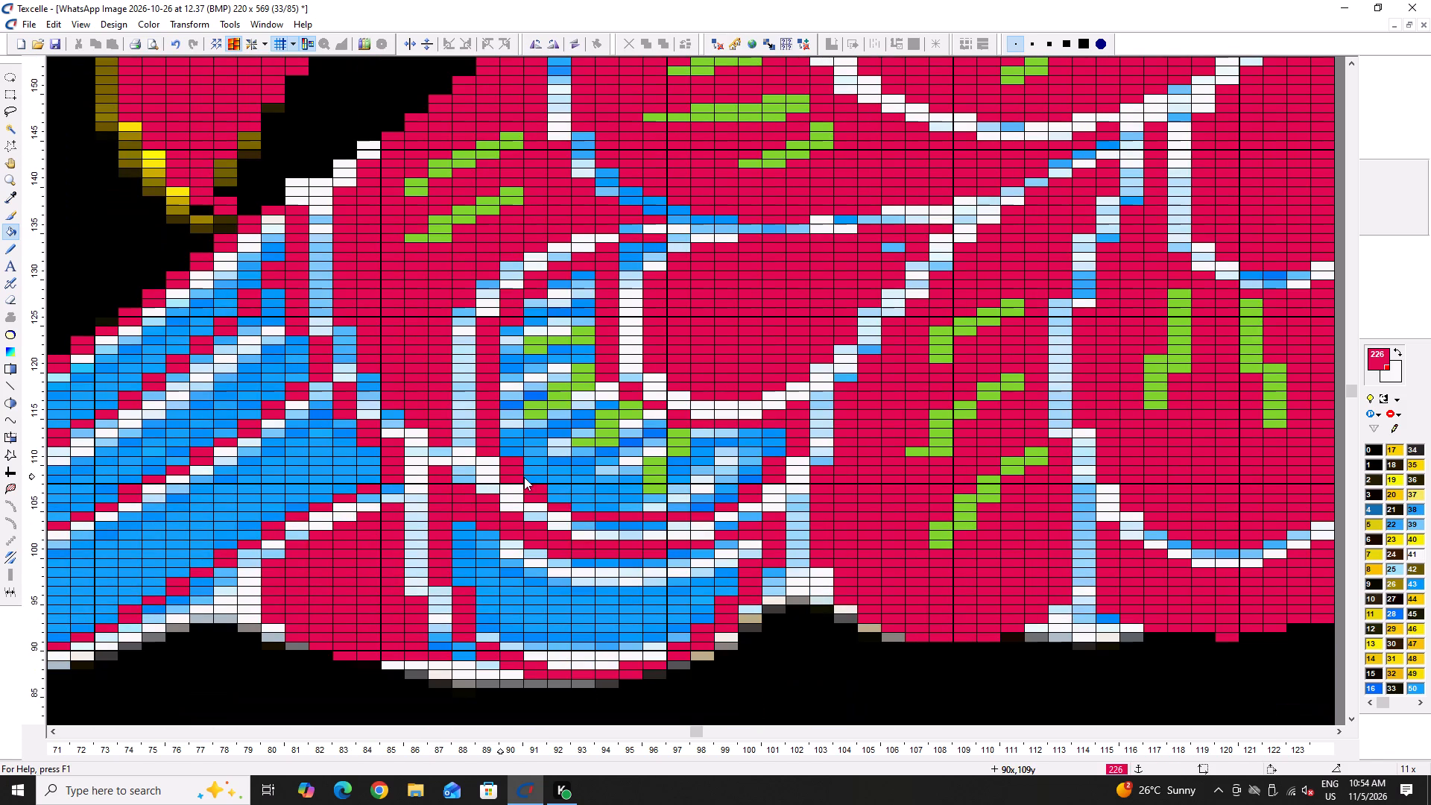
click(581, 488)
scroll(582, 490, down, 2)
double_click(590, 480)
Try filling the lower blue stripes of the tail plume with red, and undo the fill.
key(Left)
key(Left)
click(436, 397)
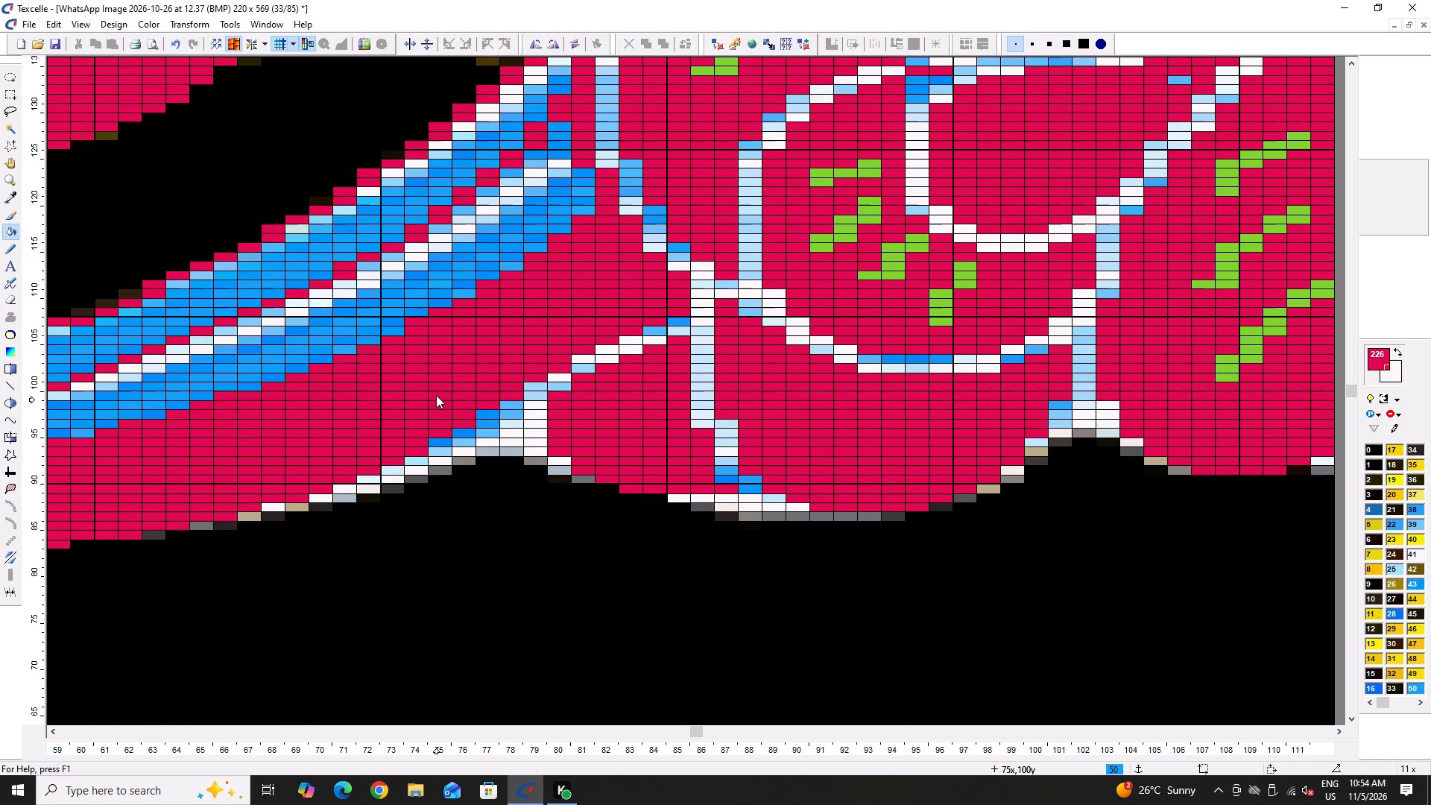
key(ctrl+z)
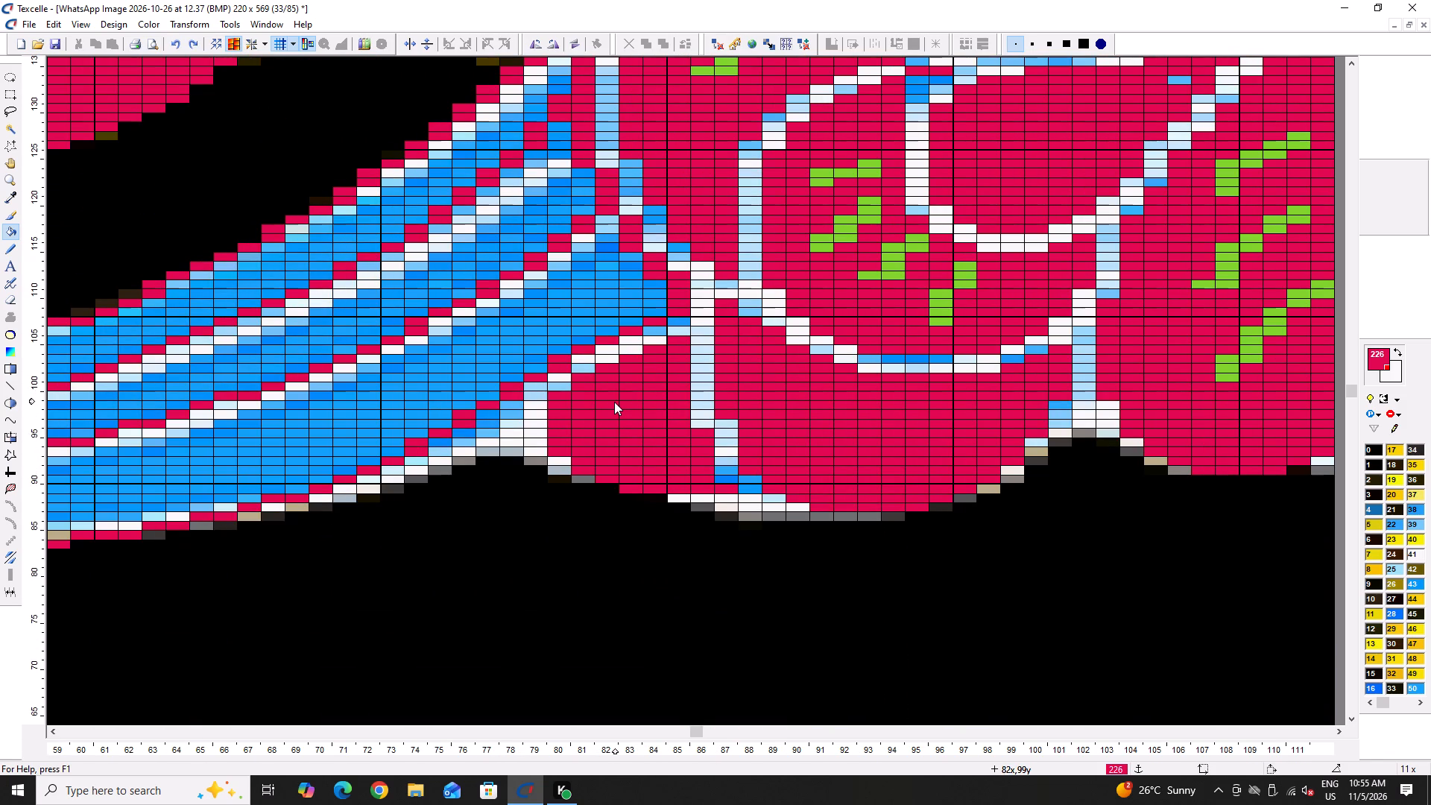
Switch to the freehand drawing tool and examine the striped tail plume out to its narrow tip over the yellow flower.
key(x)
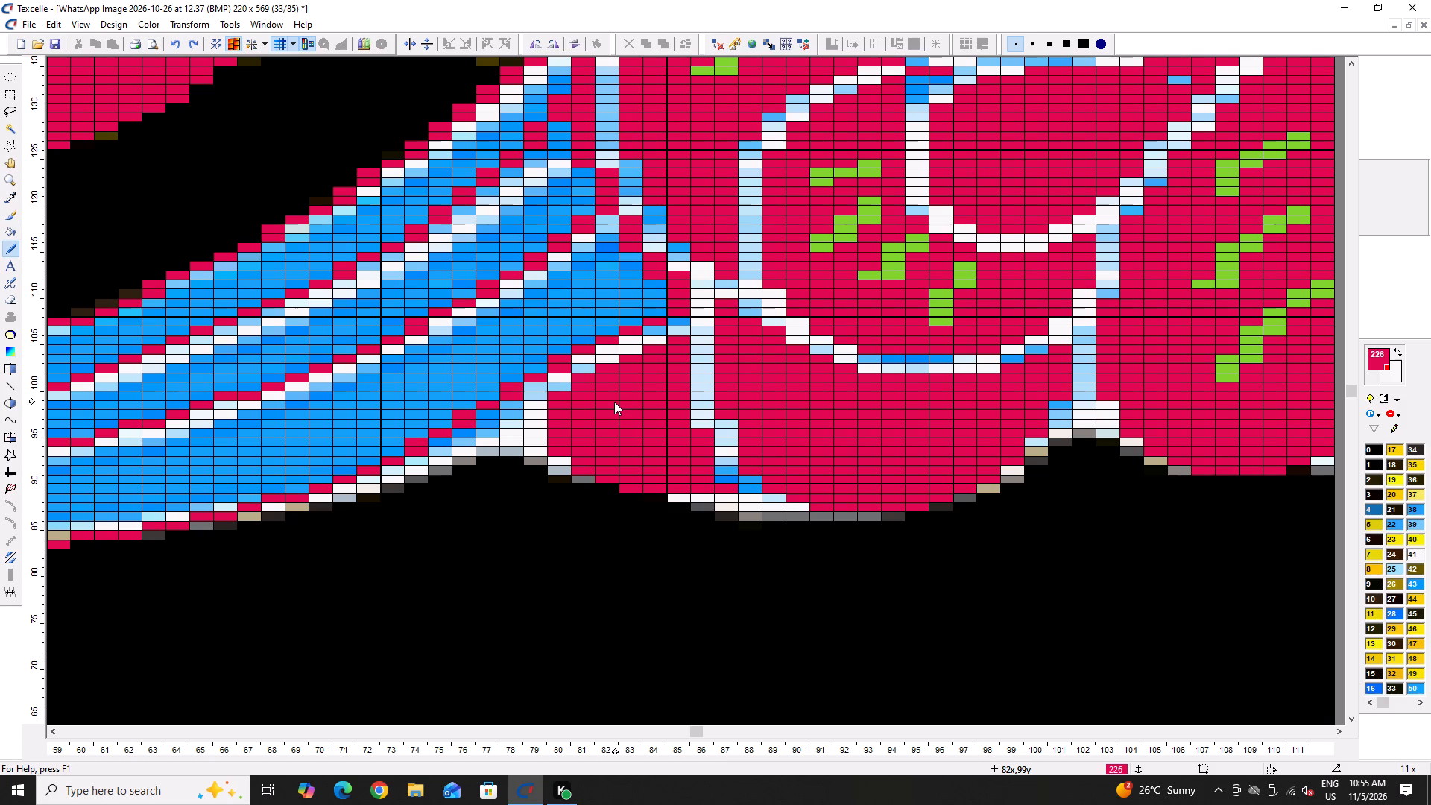
ctrl+scroll(323, 443, down, 2)
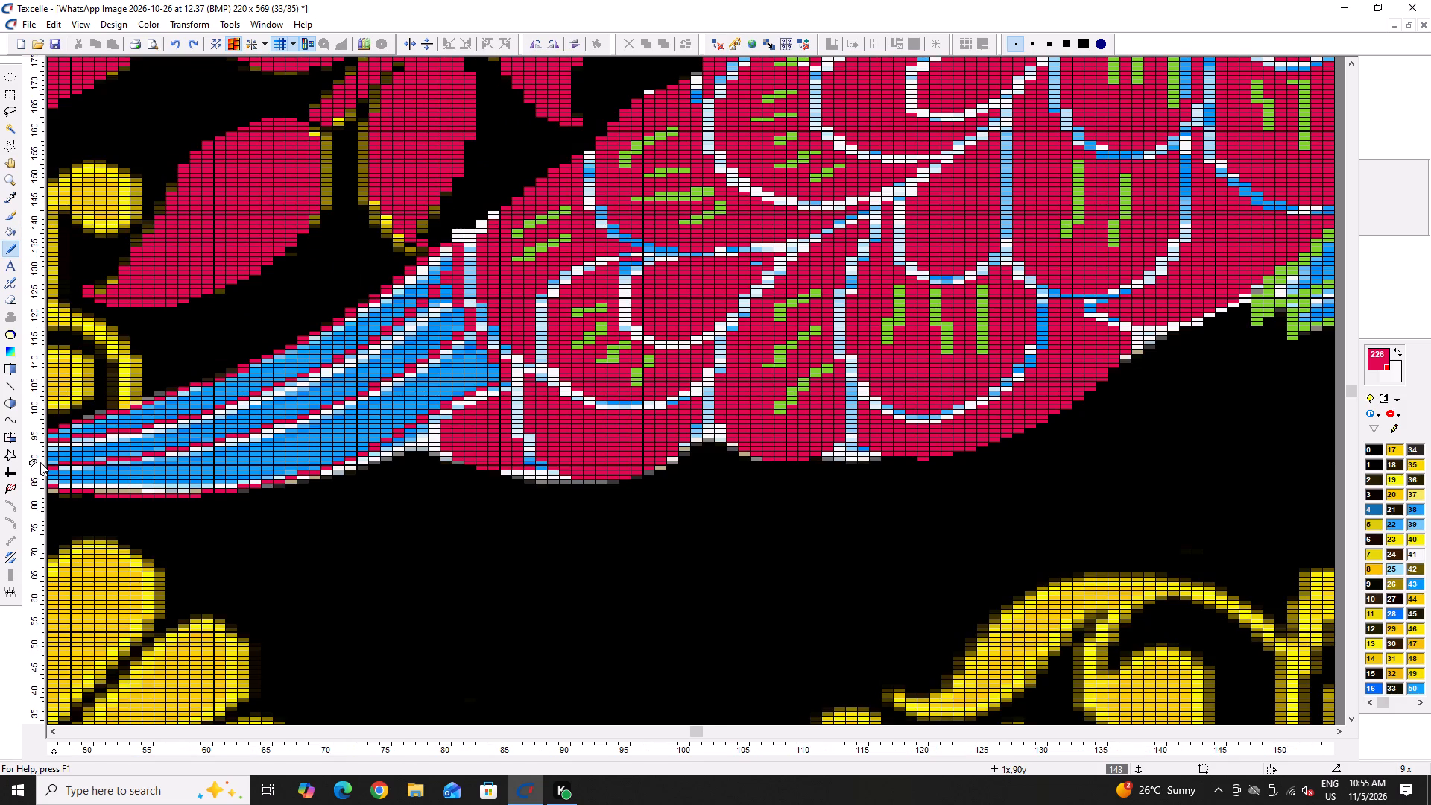
key(Left)
key(Left)
key(Left)
key(Left)
key(Left)
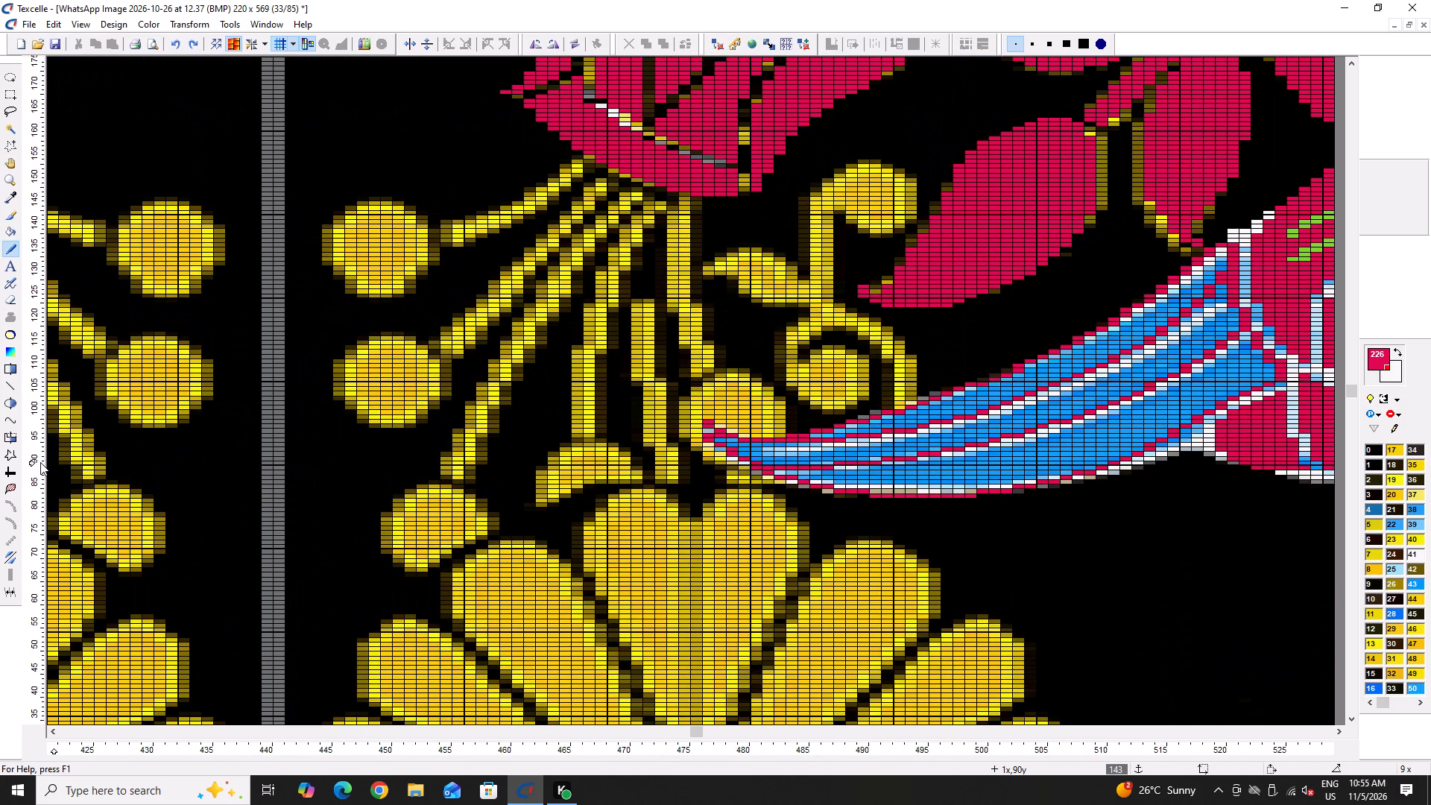
key(Left)
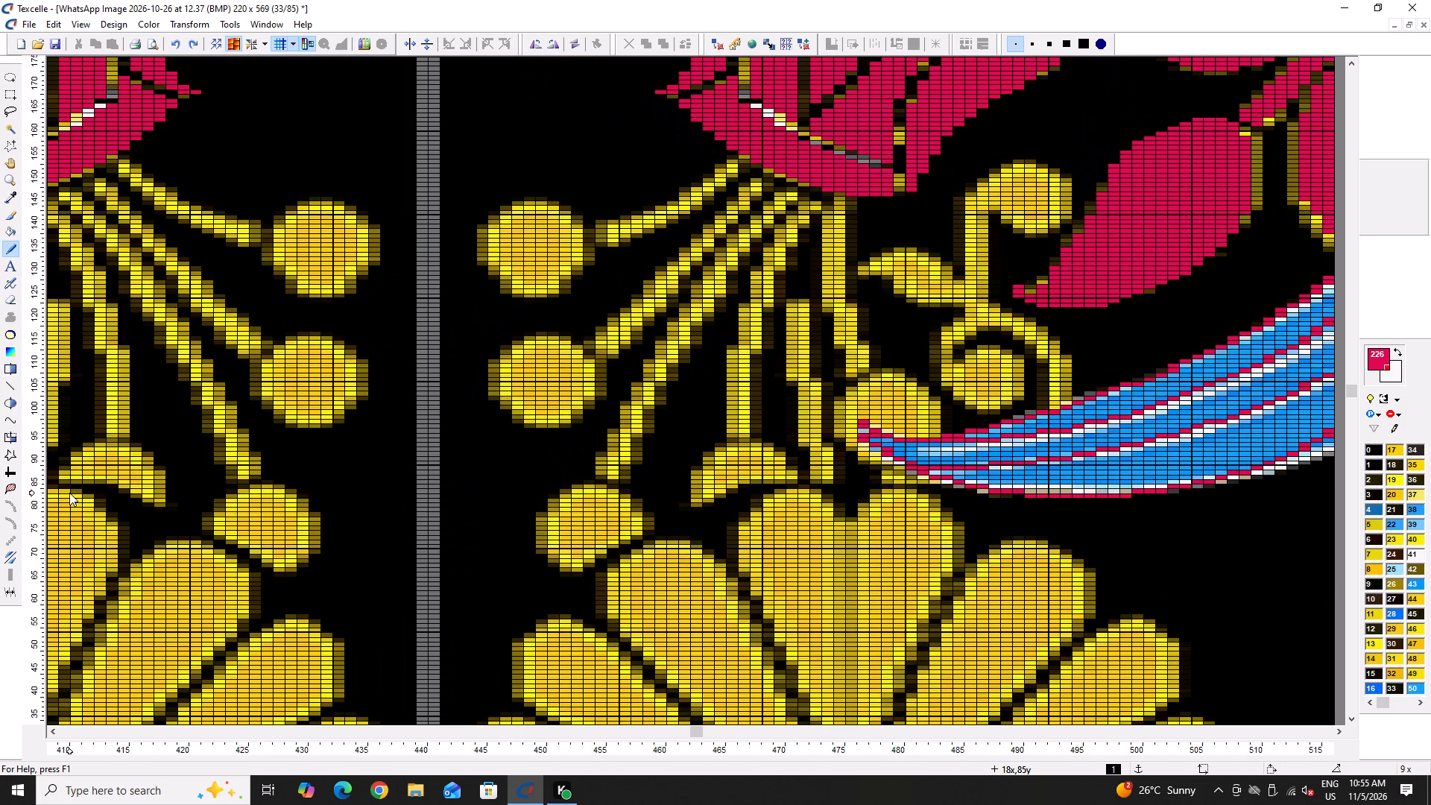
key(Right)
key(Right)
key(Right)
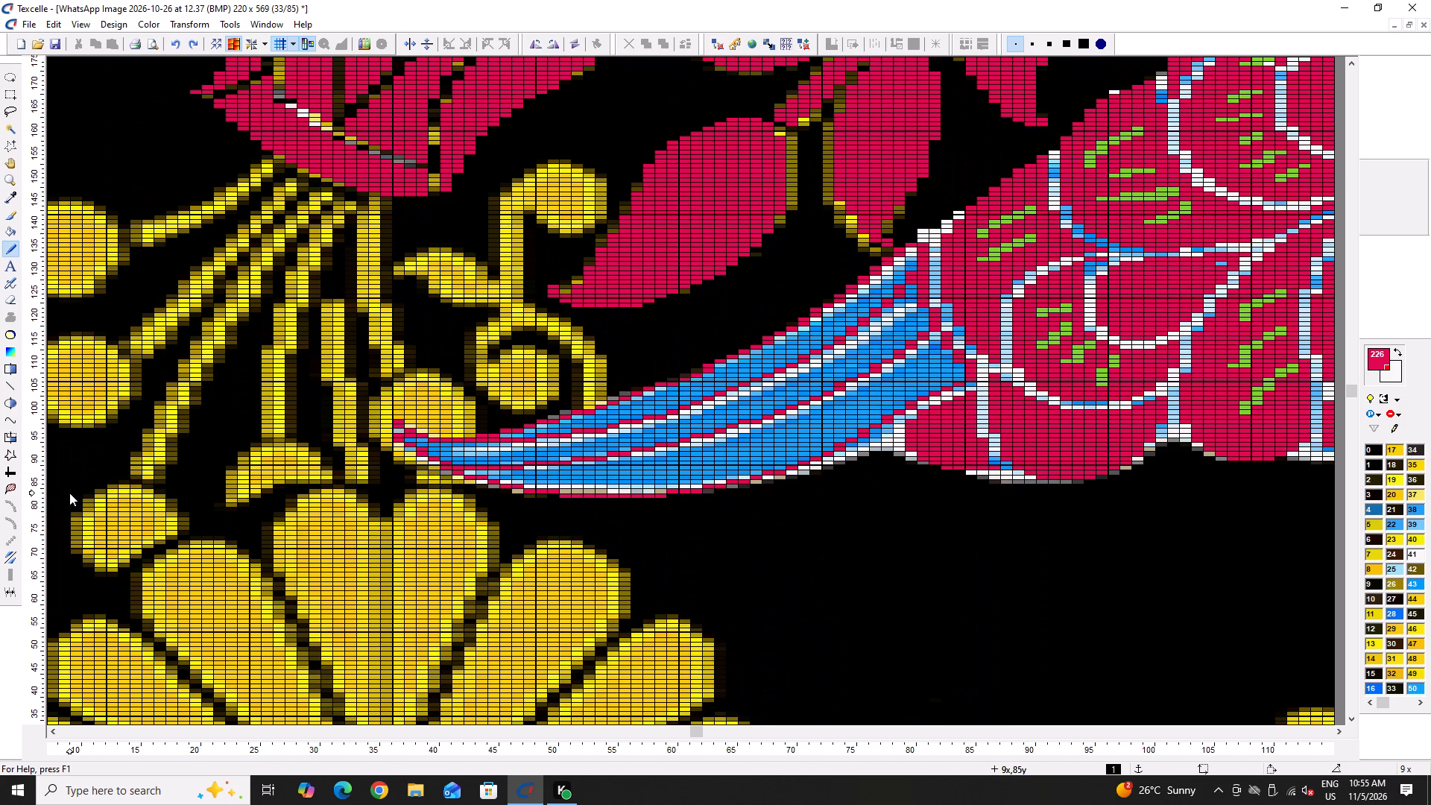
Draw a red lower outline beneath the plume's upper inner white stripe, from about column 49 to column 59.
ctrl+scroll(1039, 445, up, 1)
key(shift+space)
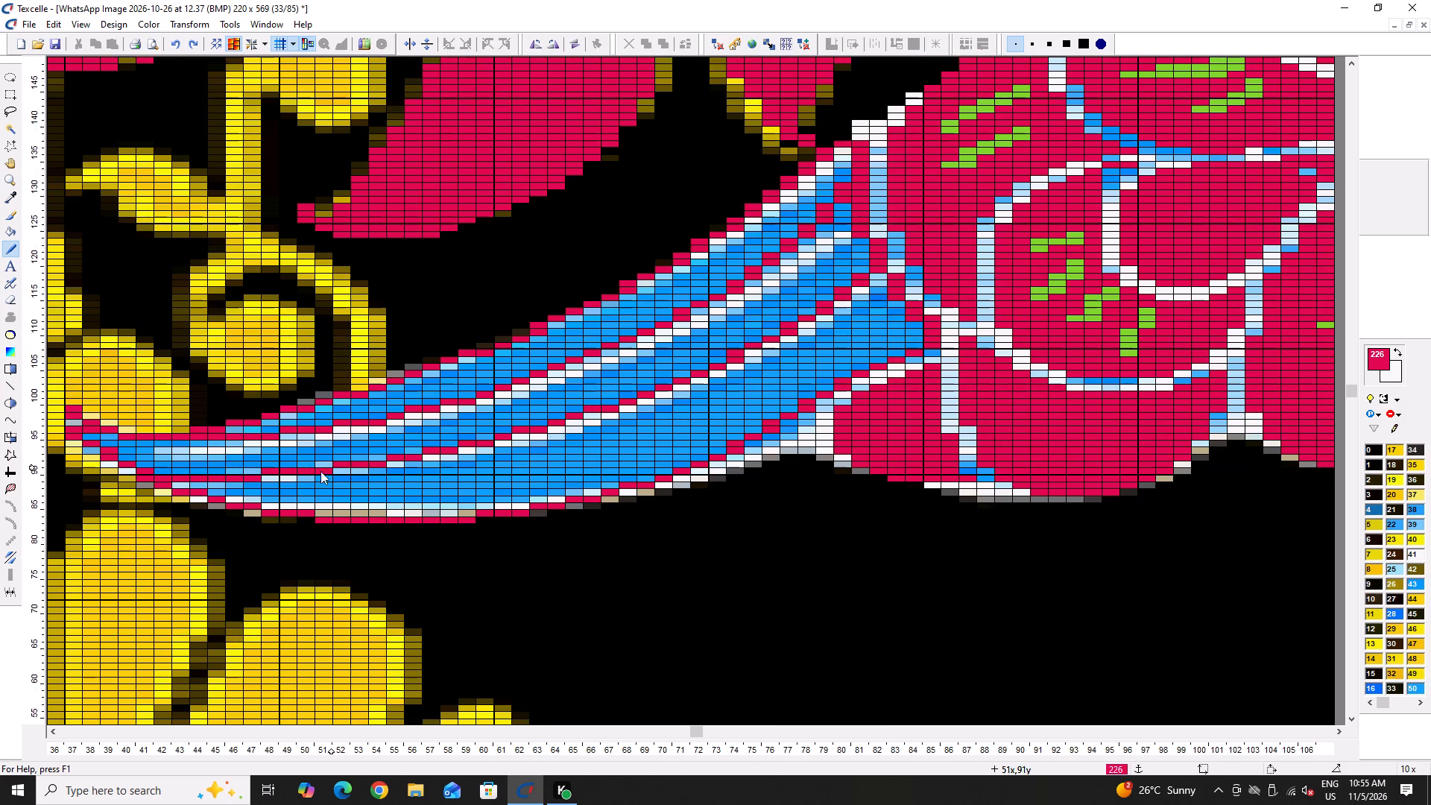
ctrl+scroll(265, 490, up, 2)
ctrl+scroll(198, 480, down, 2)
ctrl+scroll(264, 432, up, 1)
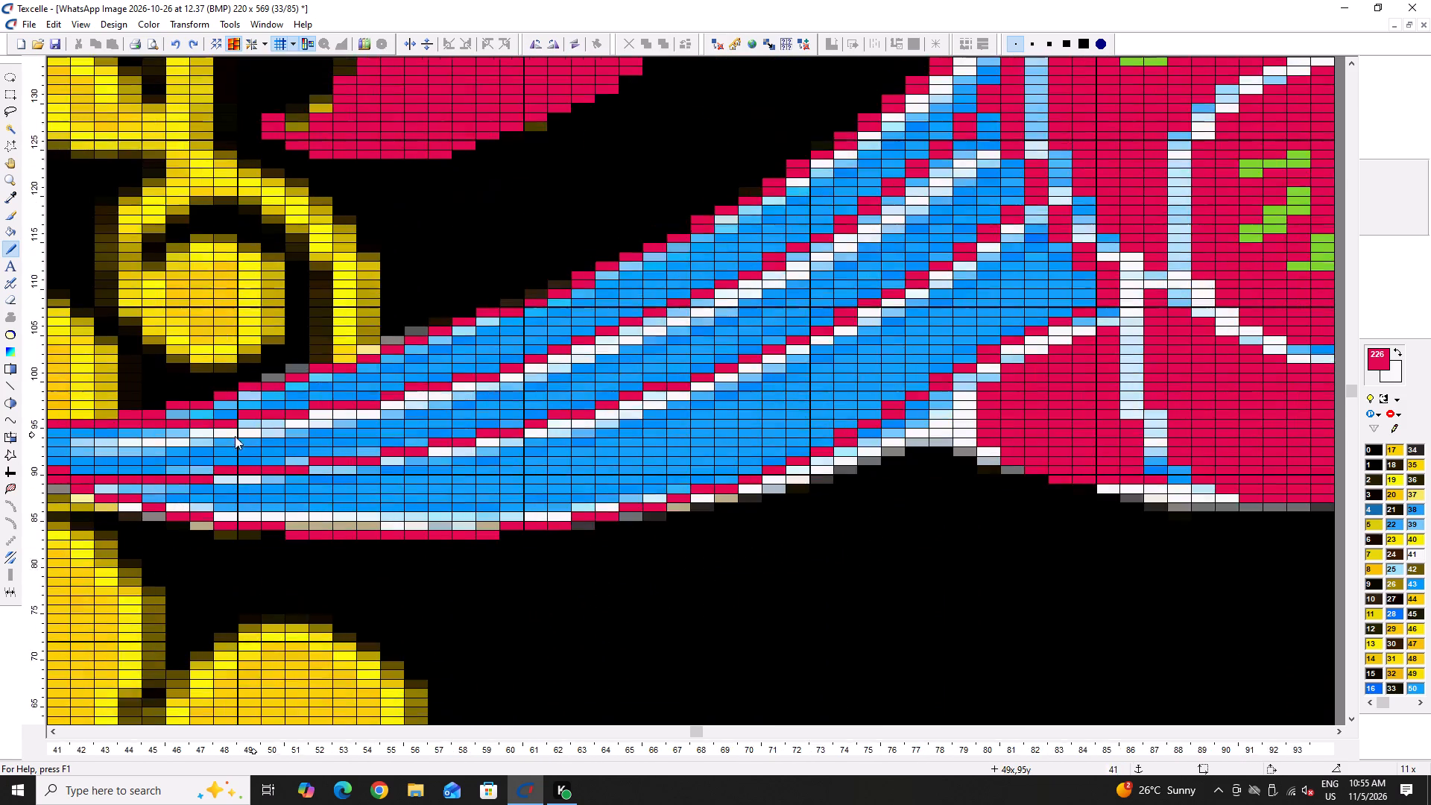
ctrl+scroll(235, 436, up, 2)
click(249, 417)
drag(260, 417, 356, 417)
click(356, 417)
click(401, 405)
click(399, 418)
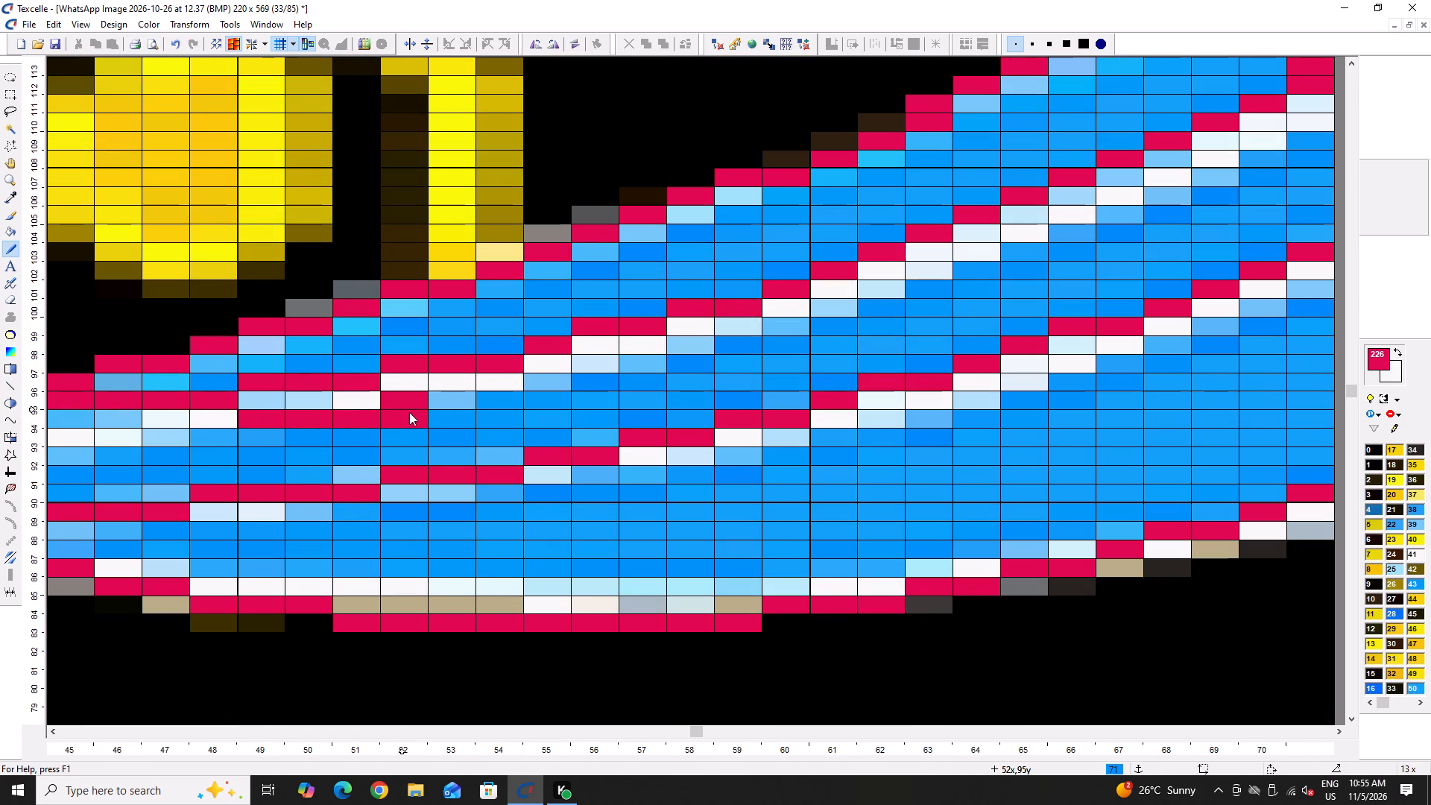
drag(428, 397, 455, 396)
drag(525, 395, 487, 400)
triple_click(482, 400)
click(545, 380)
drag(572, 377, 615, 377)
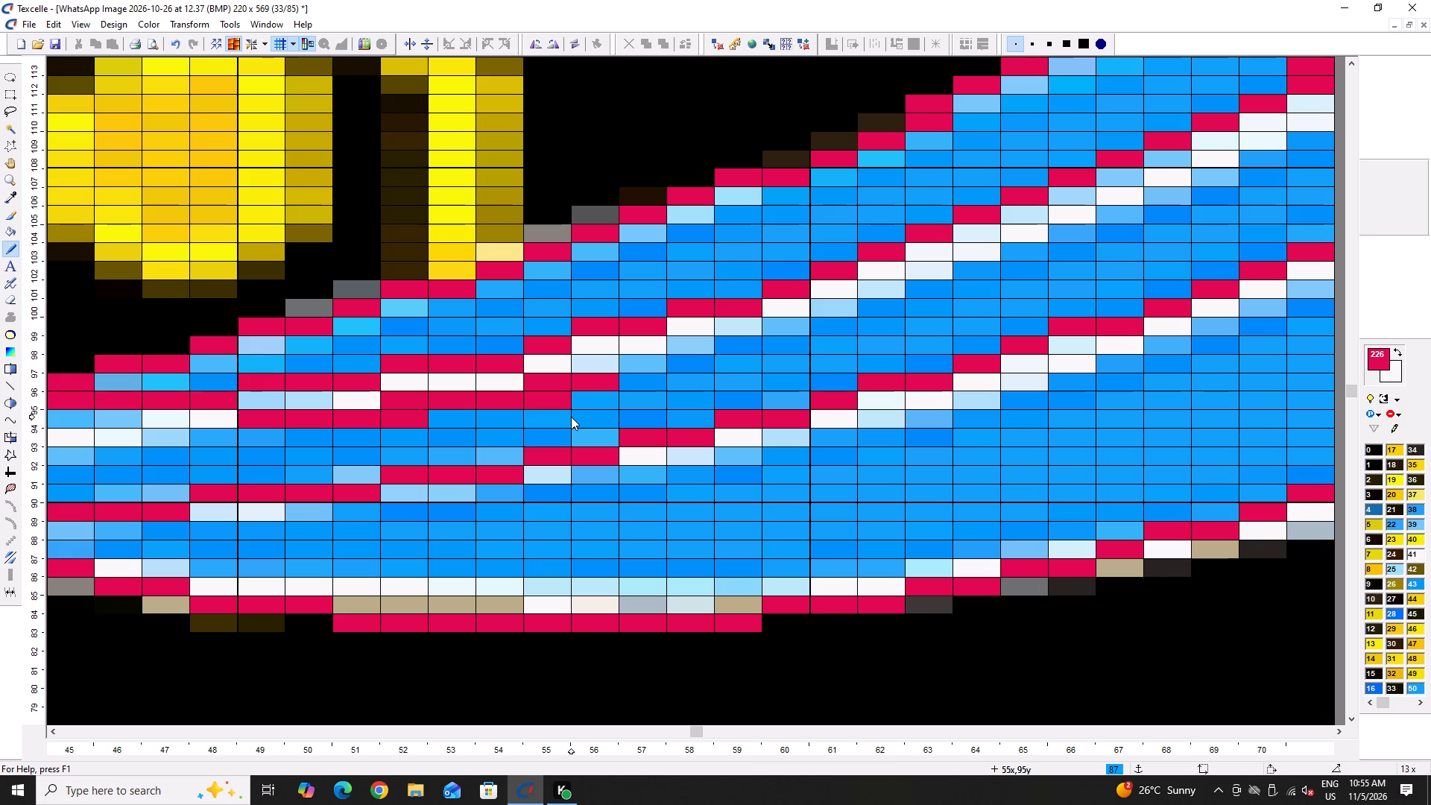
click(627, 365)
click(685, 354)
double_click(725, 344)
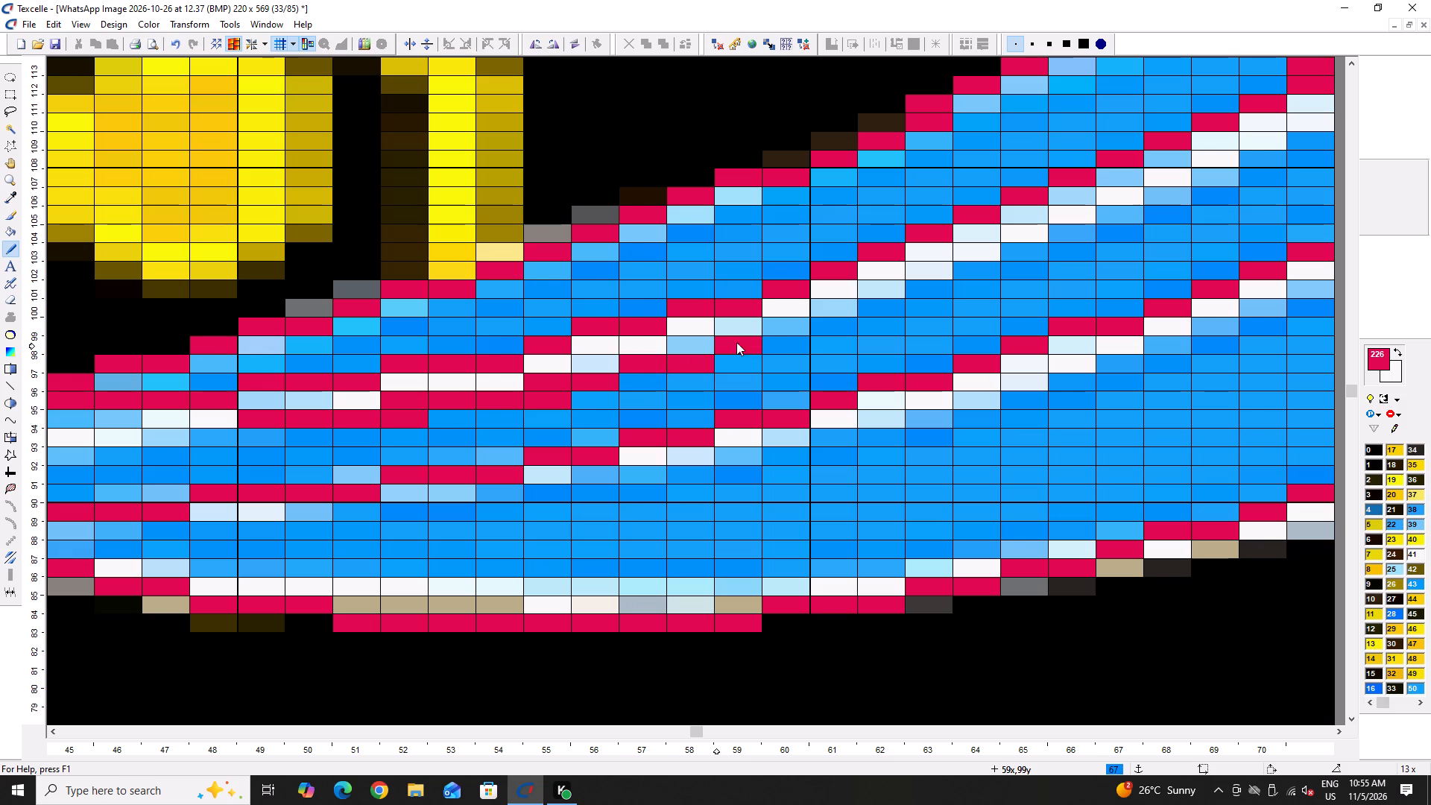
Continue the red outline beneath the upper inner white stripe from column 60 to 68, touching up column 60 with white.
key(Right)
key(Right)
scroll(382, 359, up, 2)
click(508, 502)
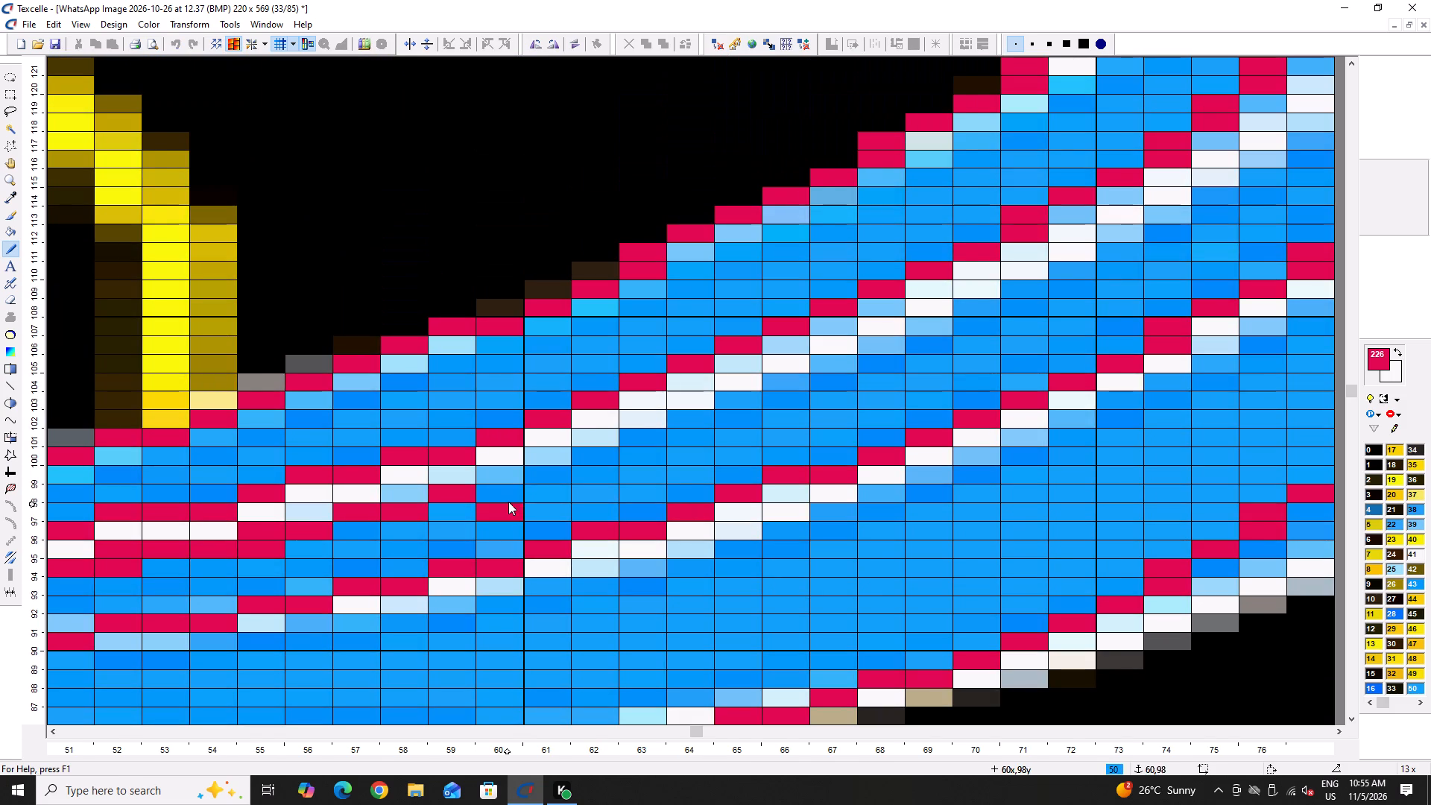
click(502, 482)
right_click(511, 507)
right_click(503, 488)
double_click(505, 477)
double_click(505, 493)
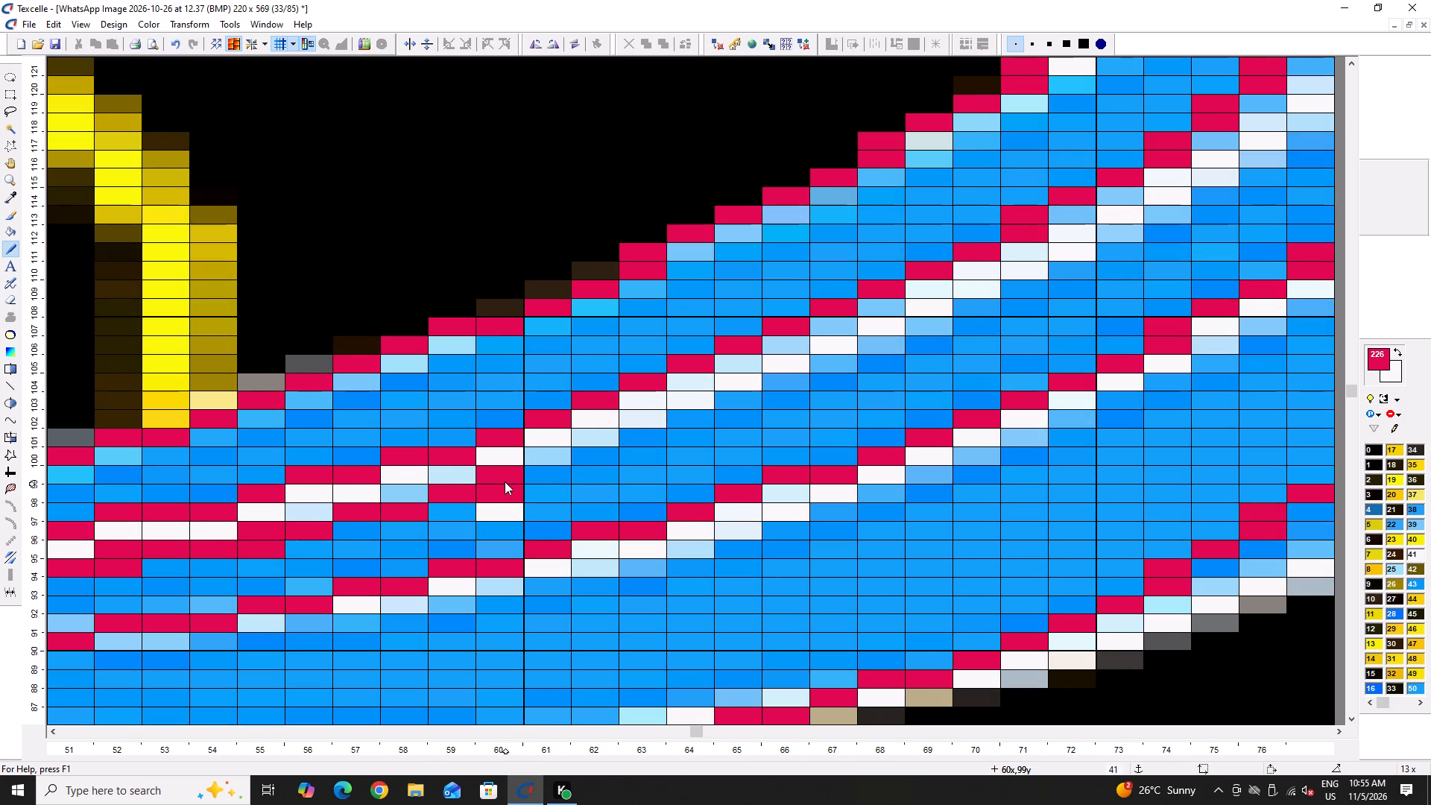
right_click(503, 477)
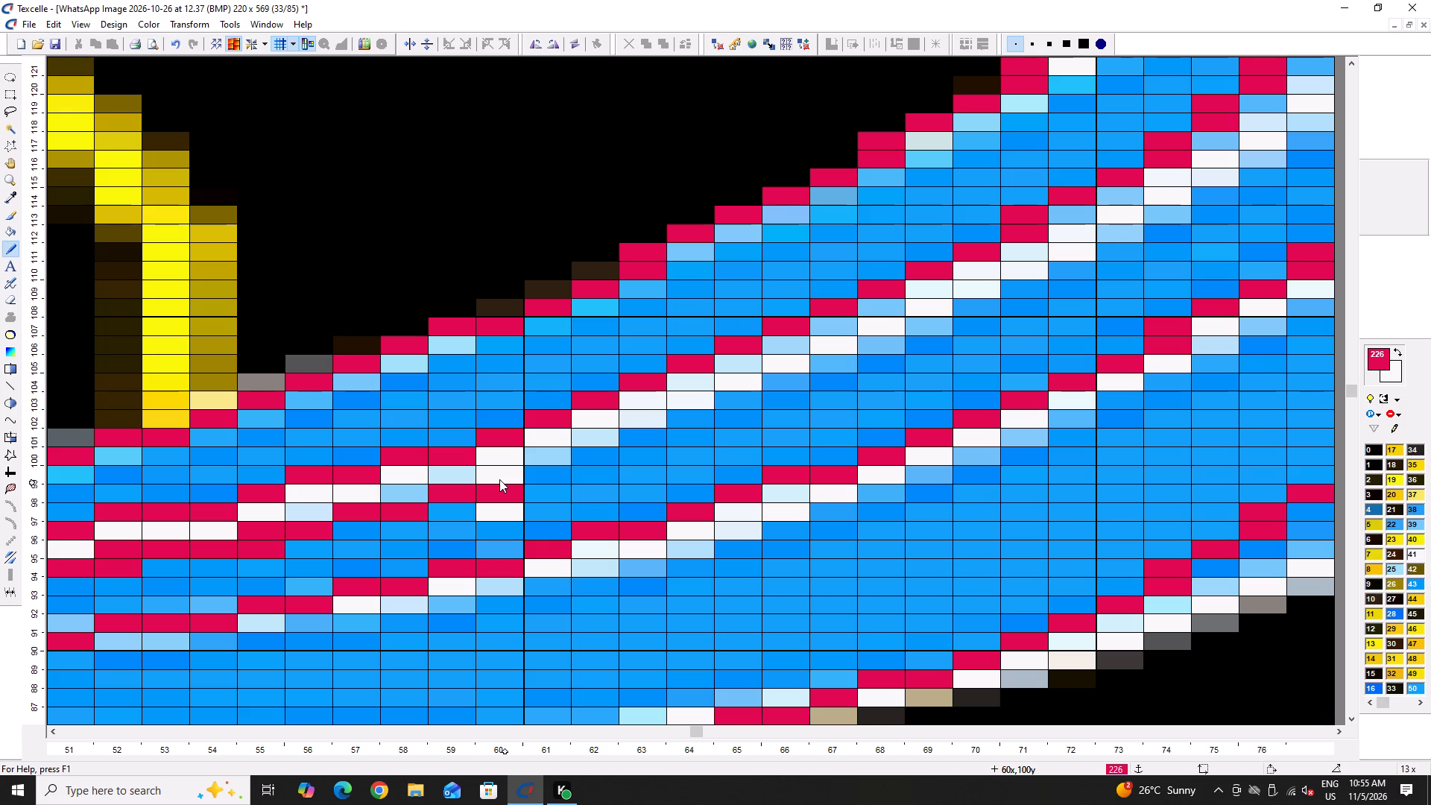
click(546, 476)
click(577, 453)
click(648, 434)
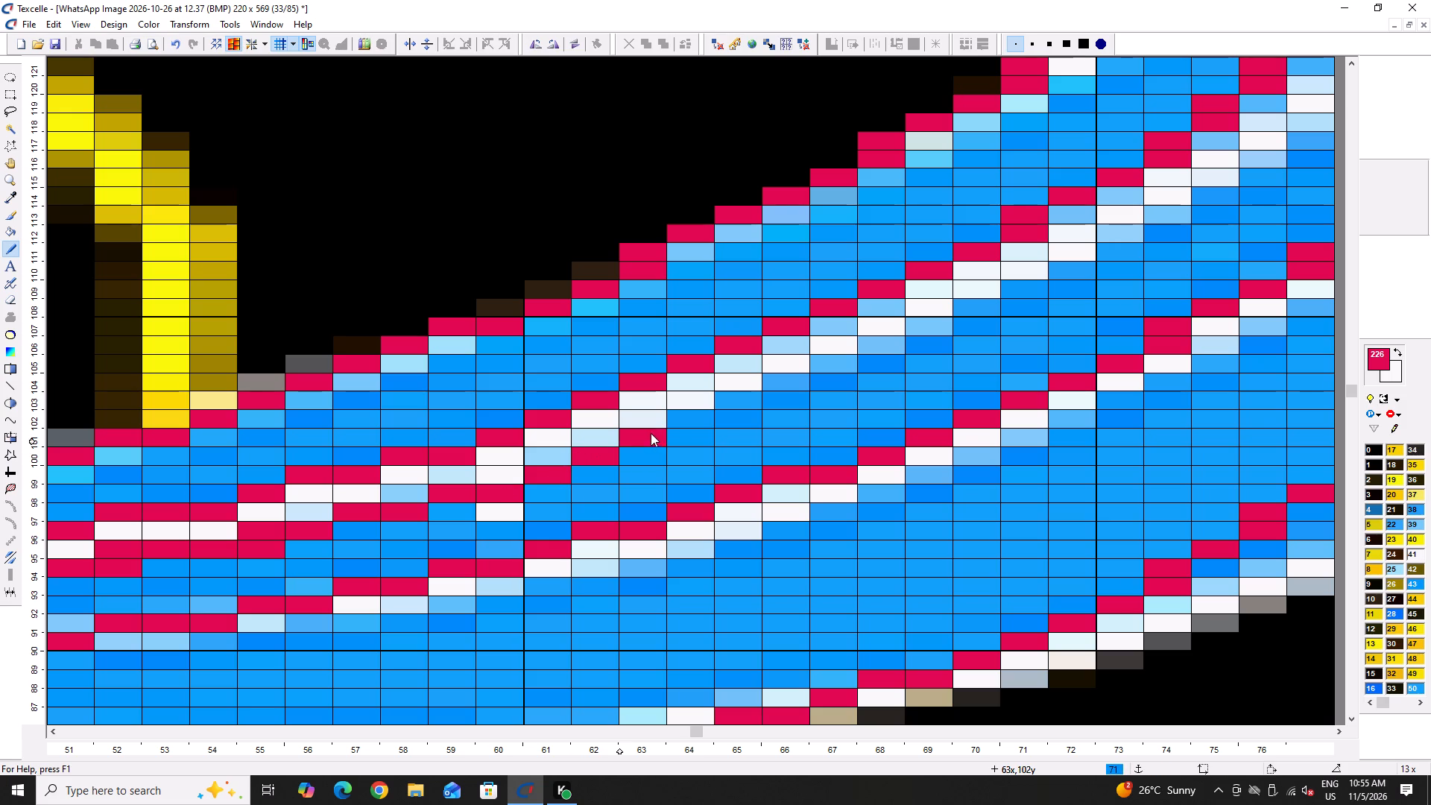
click(676, 420)
click(743, 393)
click(783, 381)
click(853, 361)
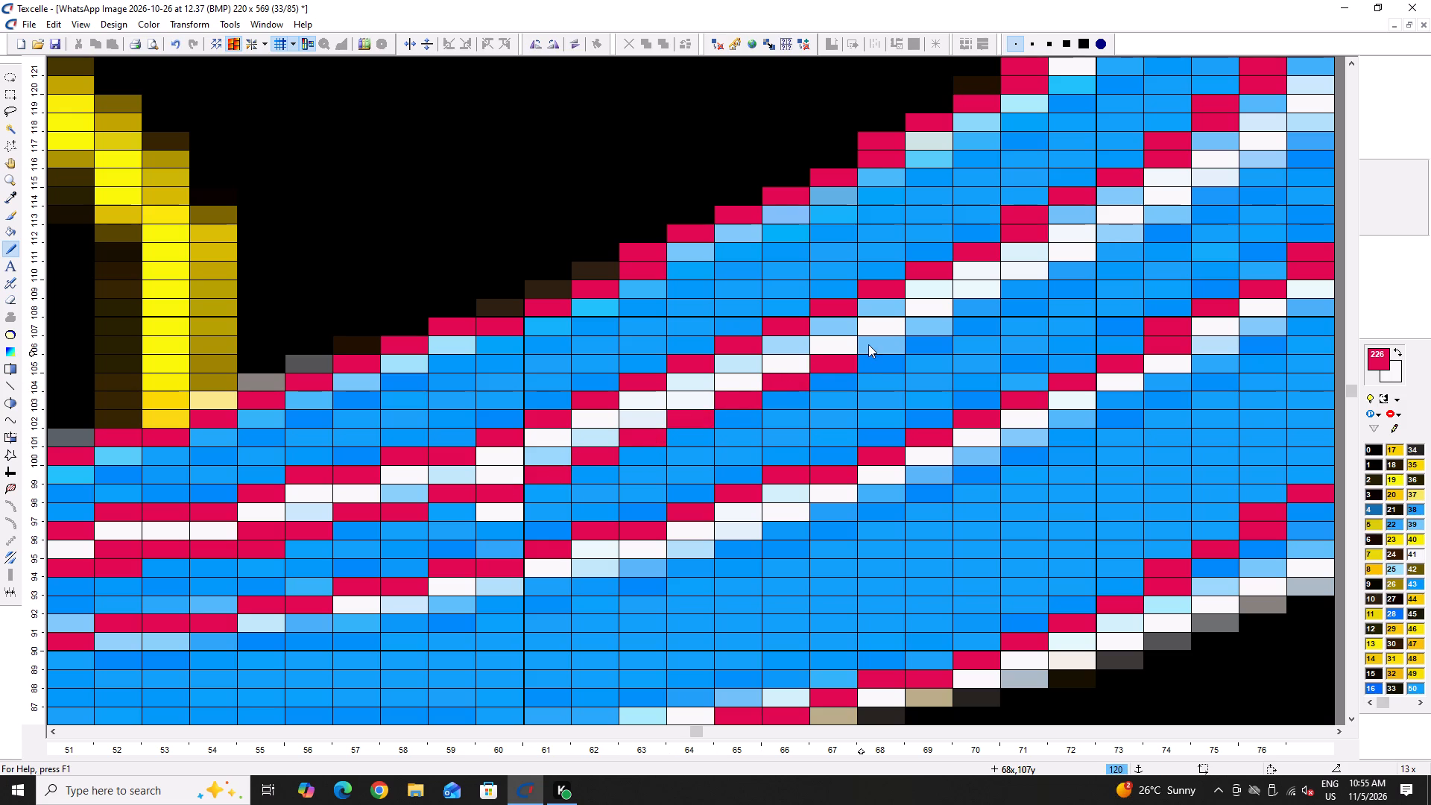
click(868, 344)
Extend the red outline beneath the upper inner white stripe from column 69 to column 75.
key(Right)
key(Right)
key(Right)
scroll(546, 437, up, 3)
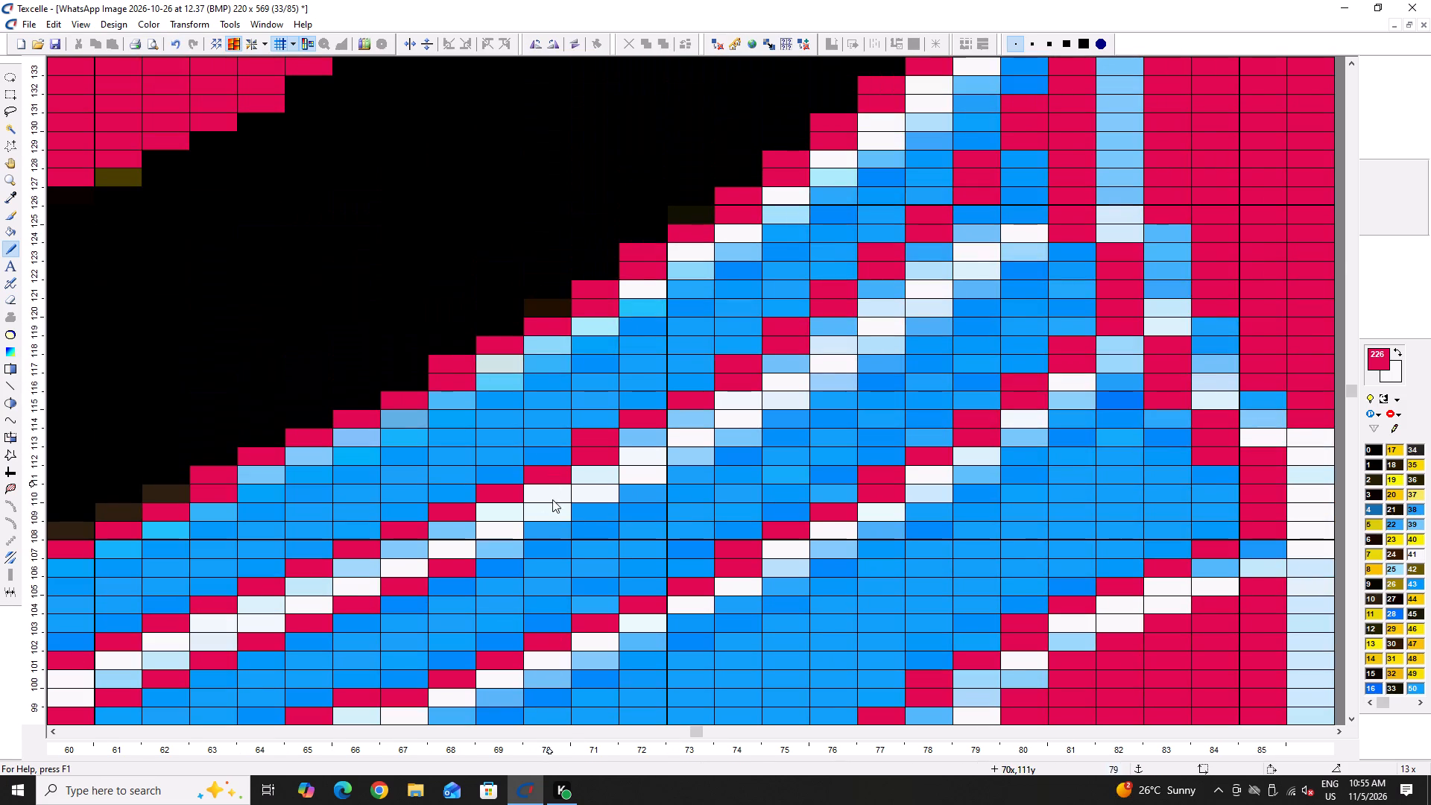
click(509, 548)
click(540, 524)
click(600, 503)
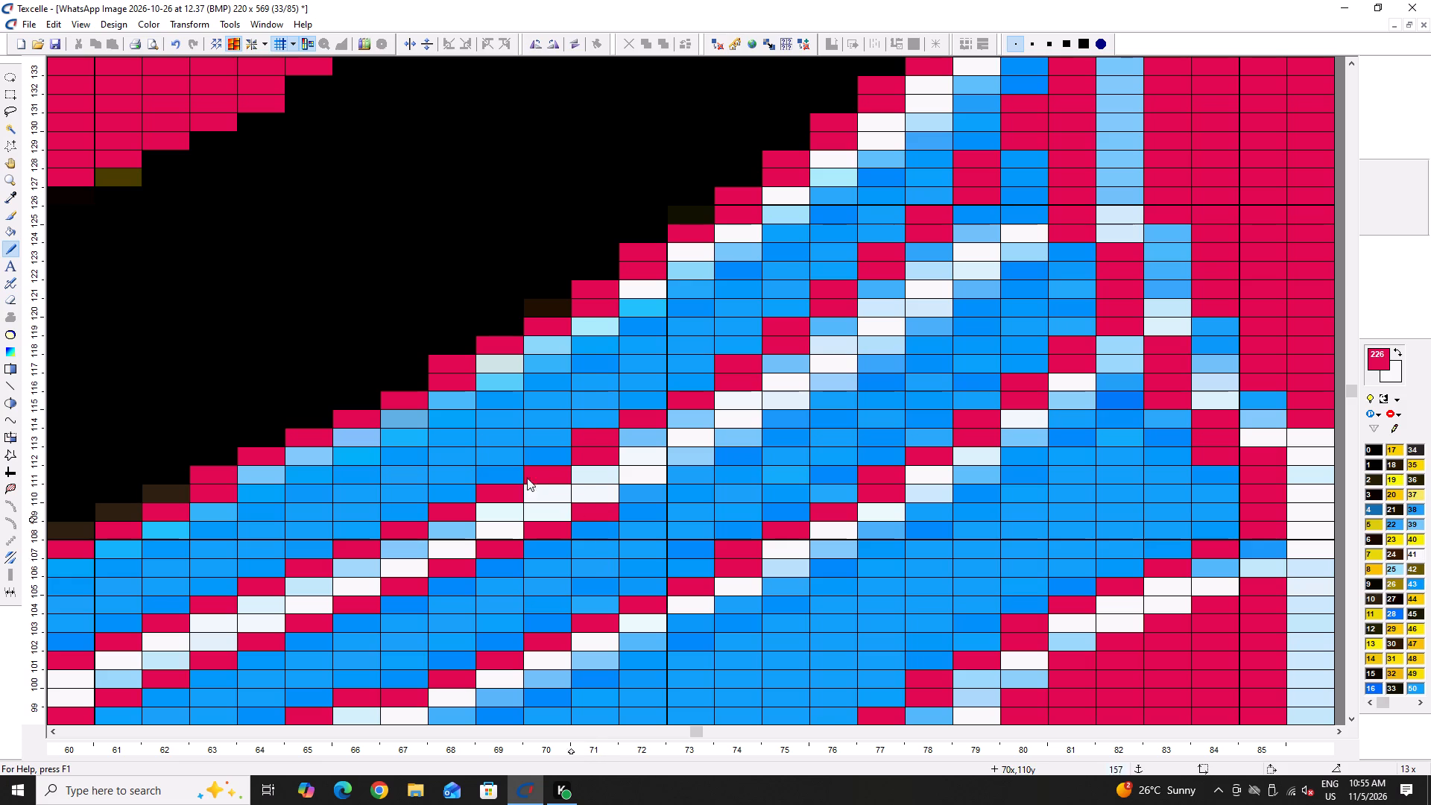
scroll(525, 489, up, 1)
double_click(652, 567)
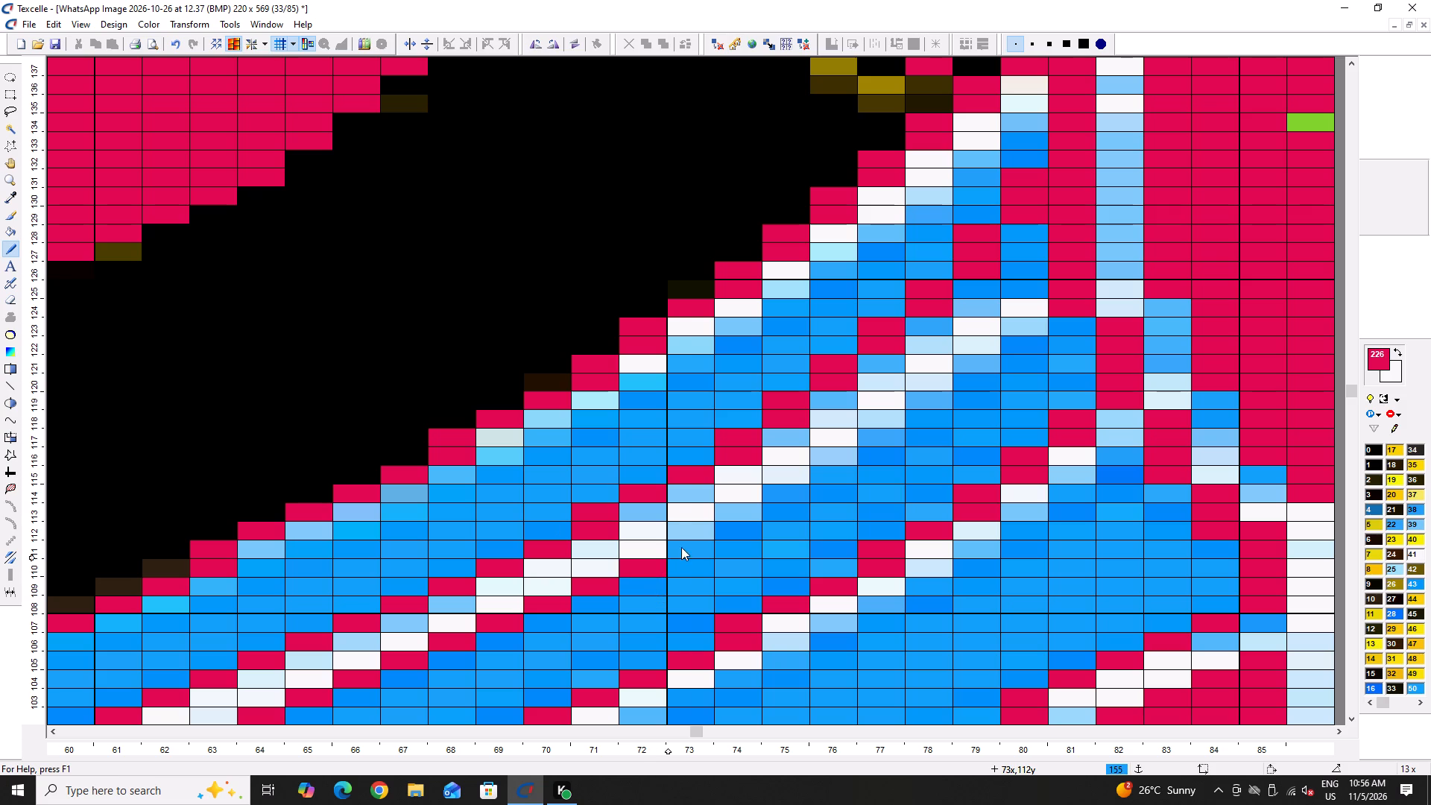
click(681, 546)
click(683, 533)
click(739, 508)
click(786, 487)
Finish the red outline beneath the upper inner white stripe from column 76 to 80, where it meets the wing.
click(835, 464)
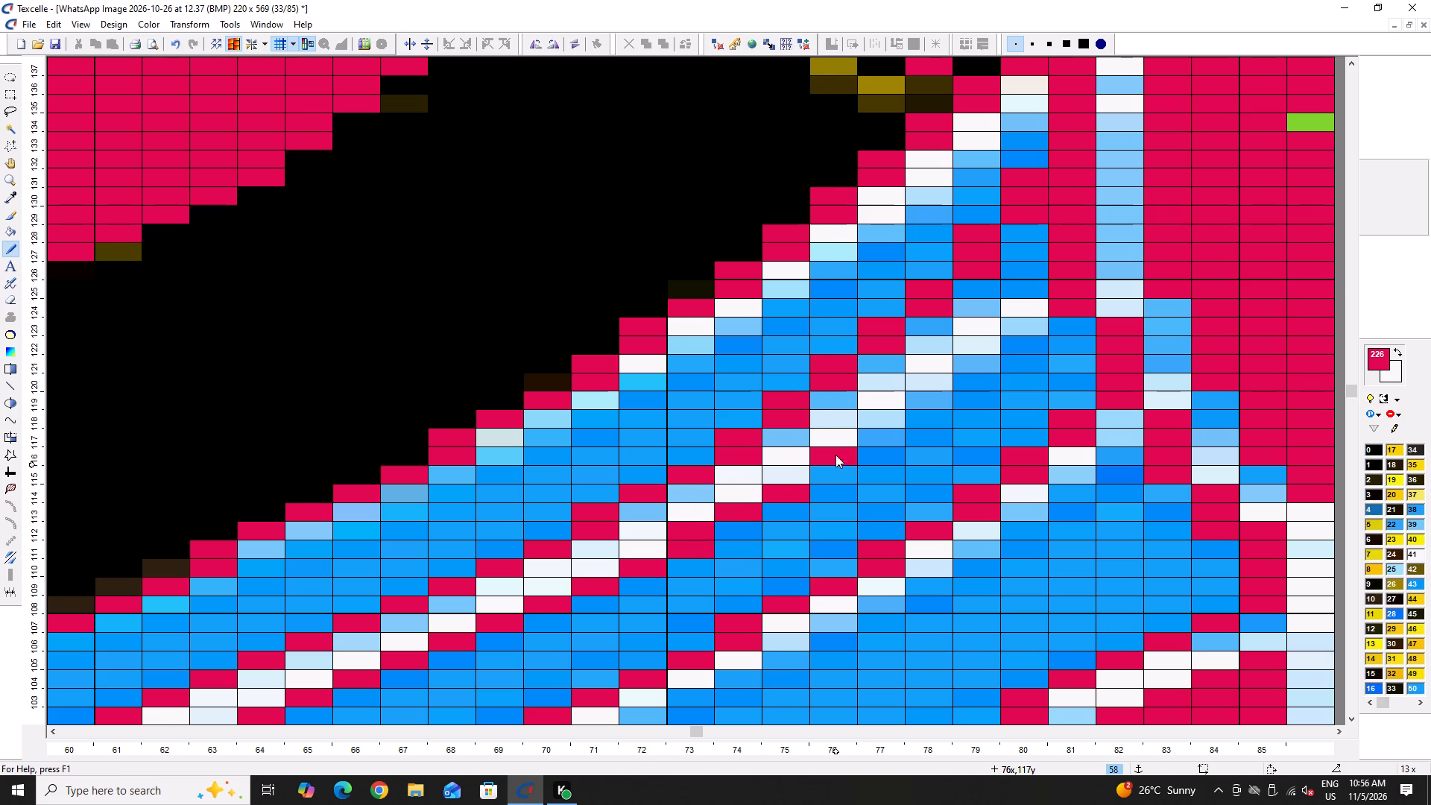
click(834, 470)
double_click(871, 430)
click(879, 416)
double_click(912, 391)
drag(917, 384, 923, 377)
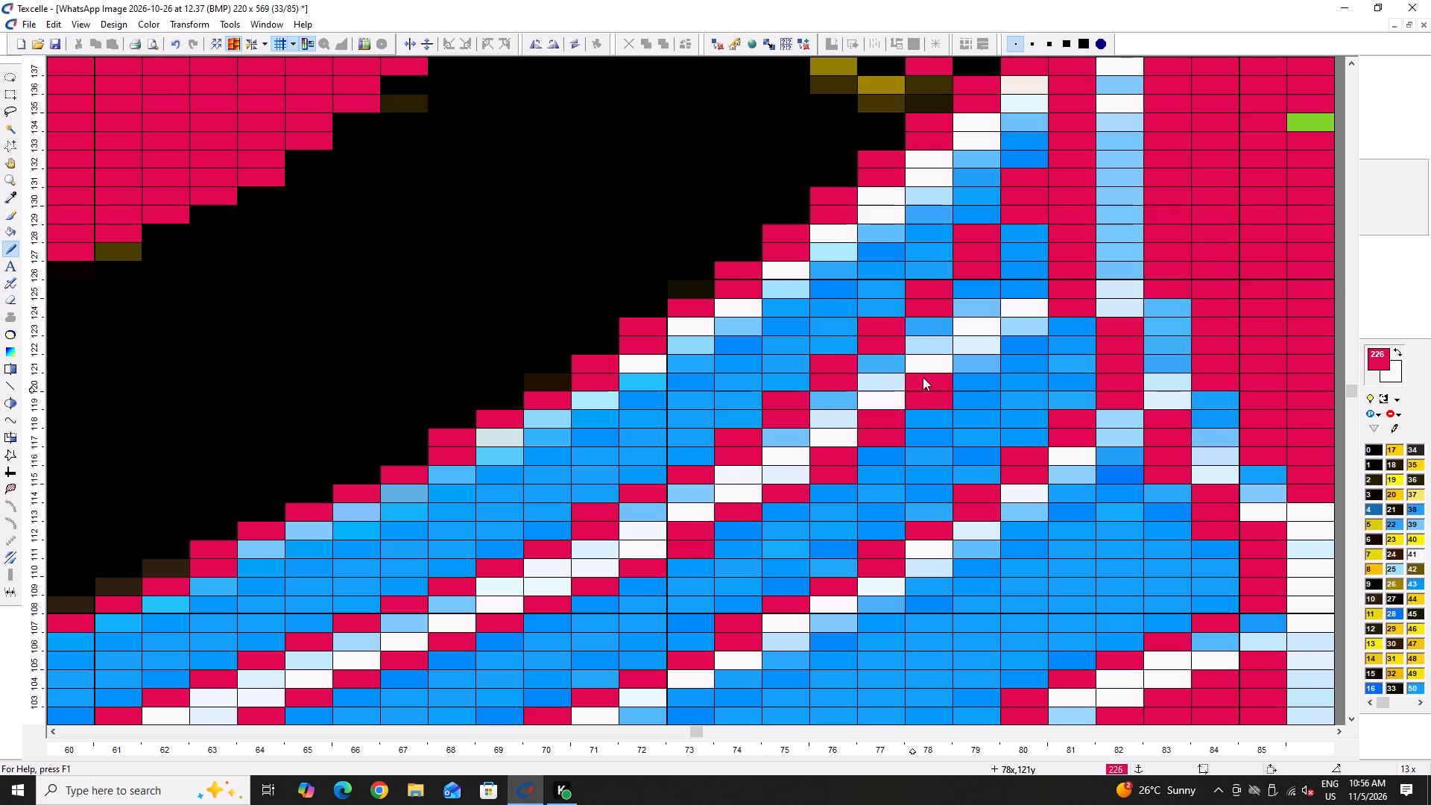
triple_click(963, 360)
drag(963, 360, 974, 352)
drag(975, 349, 977, 341)
triple_click(1005, 322)
click(1007, 316)
triple_click(1008, 309)
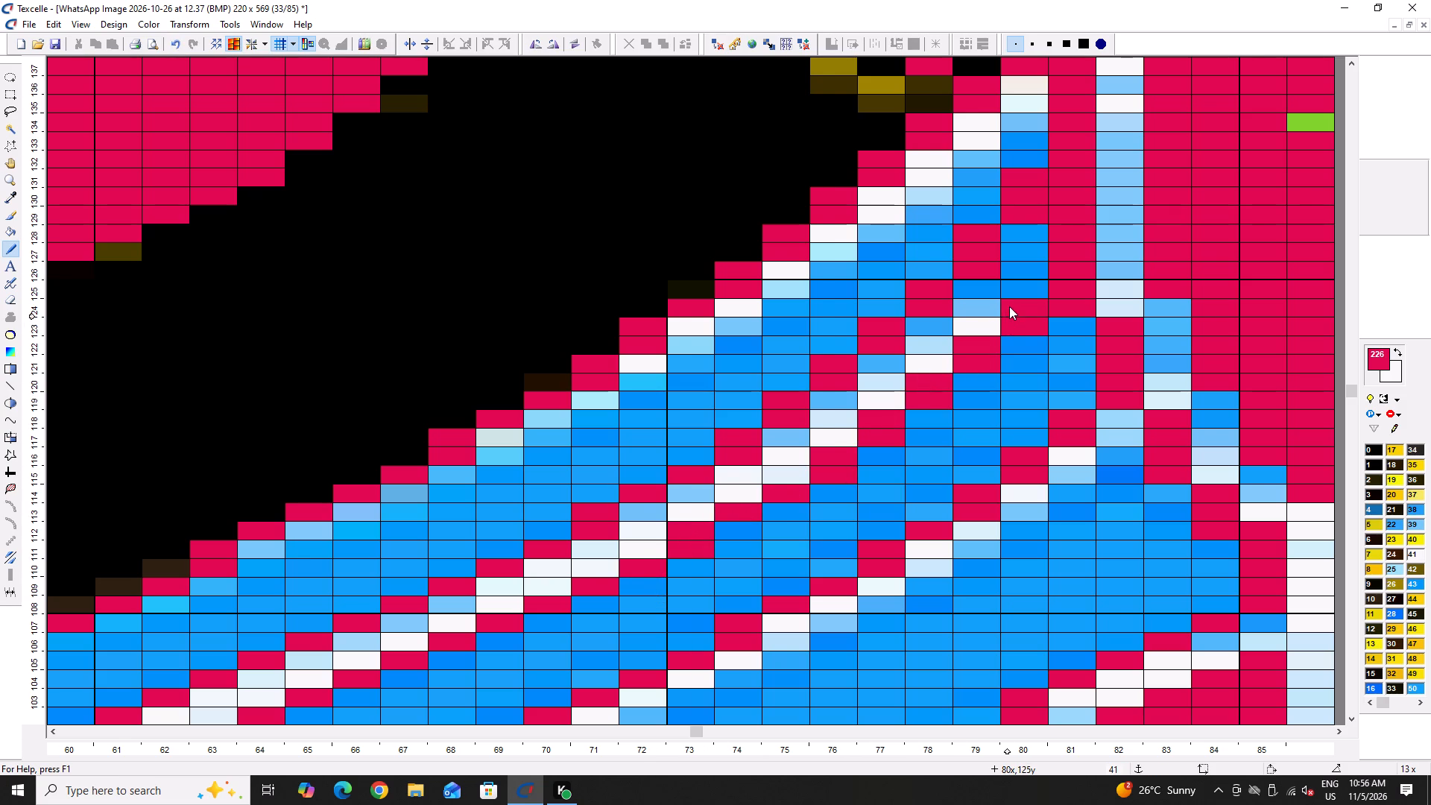
Draw a red lower outline beneath the plume's lower inner white stripe, from about column 48 to column 60.
ctrl+scroll(766, 411, down, 5)
ctrl+scroll(546, 514, up, 5)
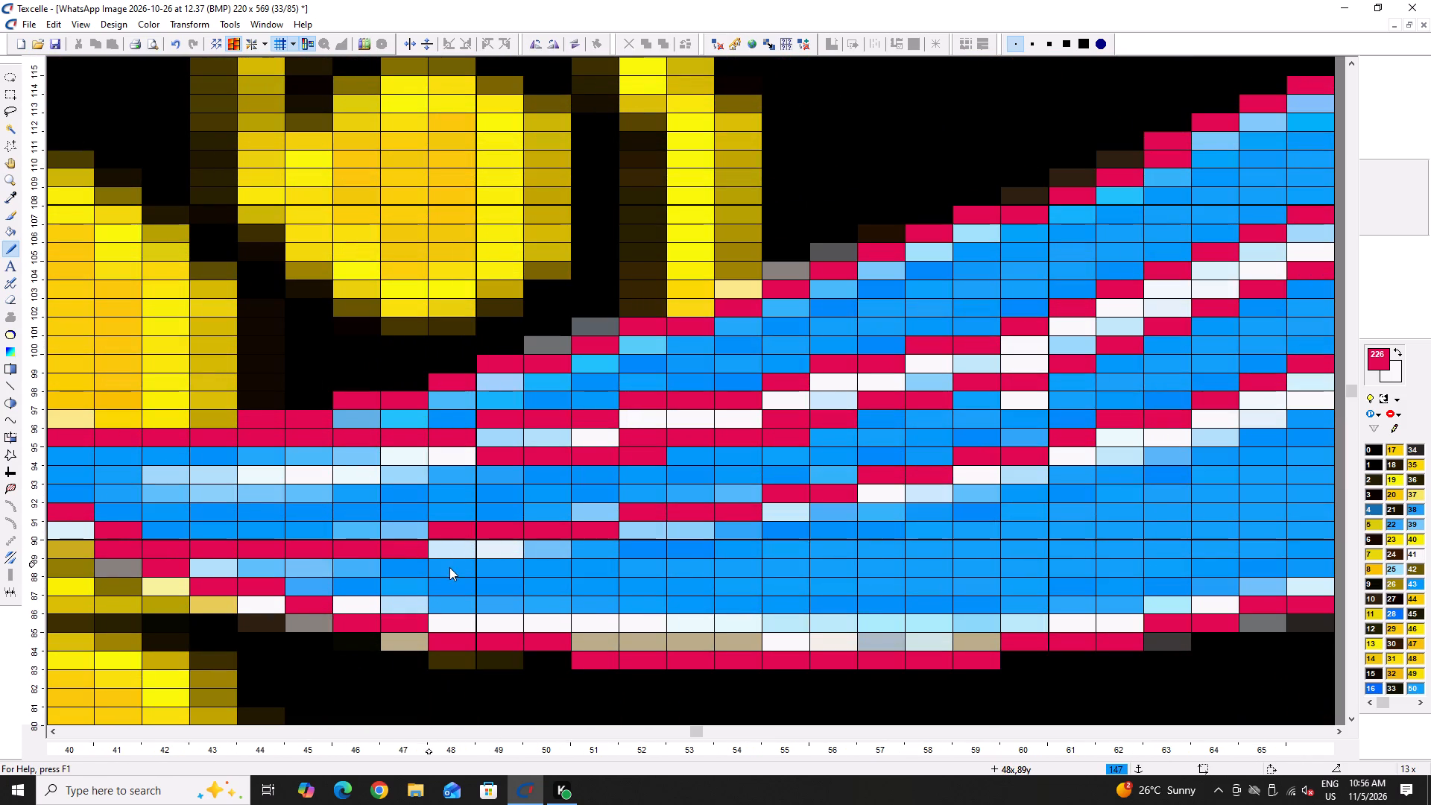
drag(449, 567, 543, 566)
drag(545, 566, 584, 566)
click(587, 566)
drag(653, 550, 695, 548)
drag(701, 548, 711, 548)
click(715, 548)
double_click(720, 548)
drag(774, 531, 803, 531)
click(844, 528)
click(888, 516)
drag(888, 516, 897, 514)
click(906, 511)
double_click(941, 505)
drag(965, 498, 993, 496)
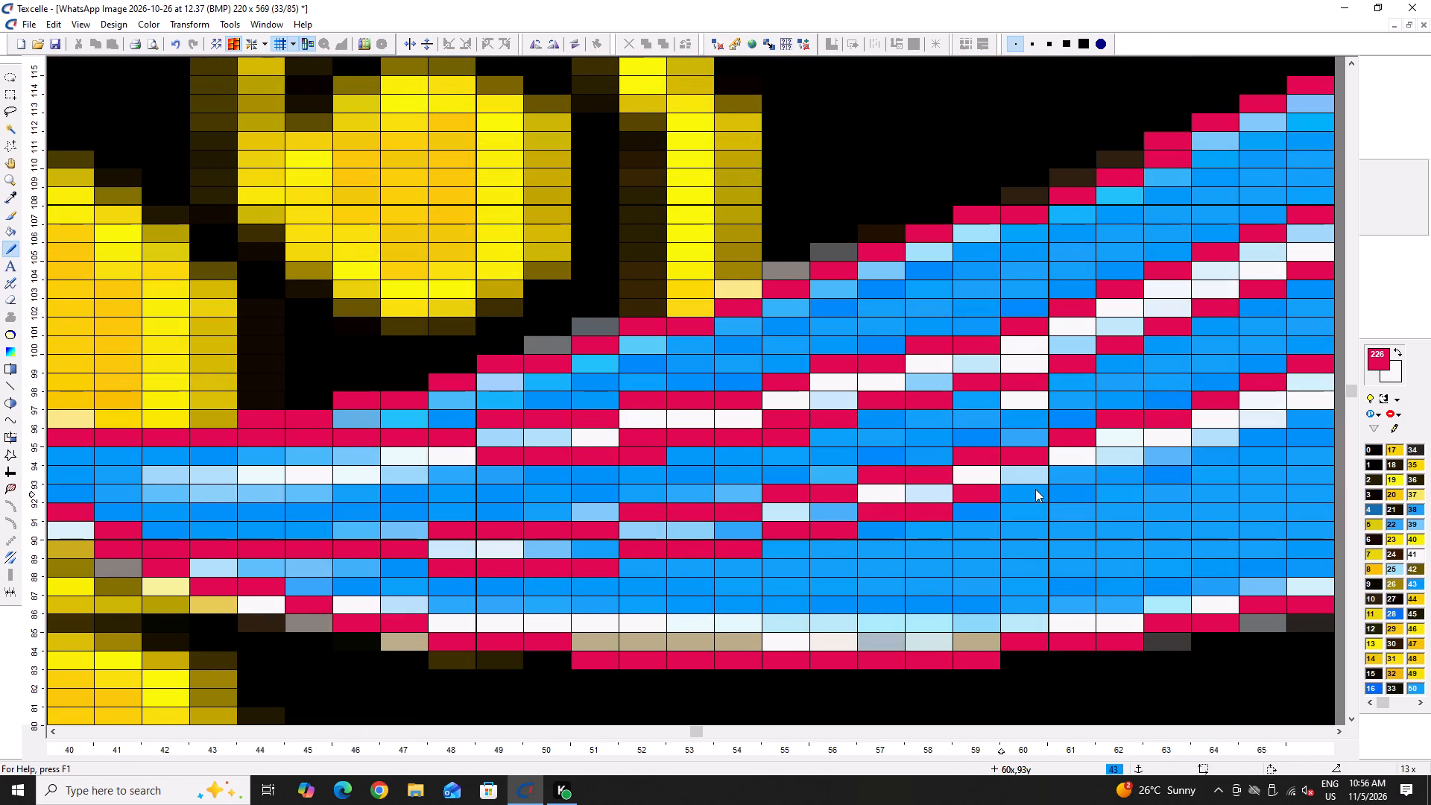
click(1035, 489)
Continue the red outline beneath the lower inner white stripe from column 61 to 70, restoring white in column 67.
key(Right)
key(Right)
key(Right)
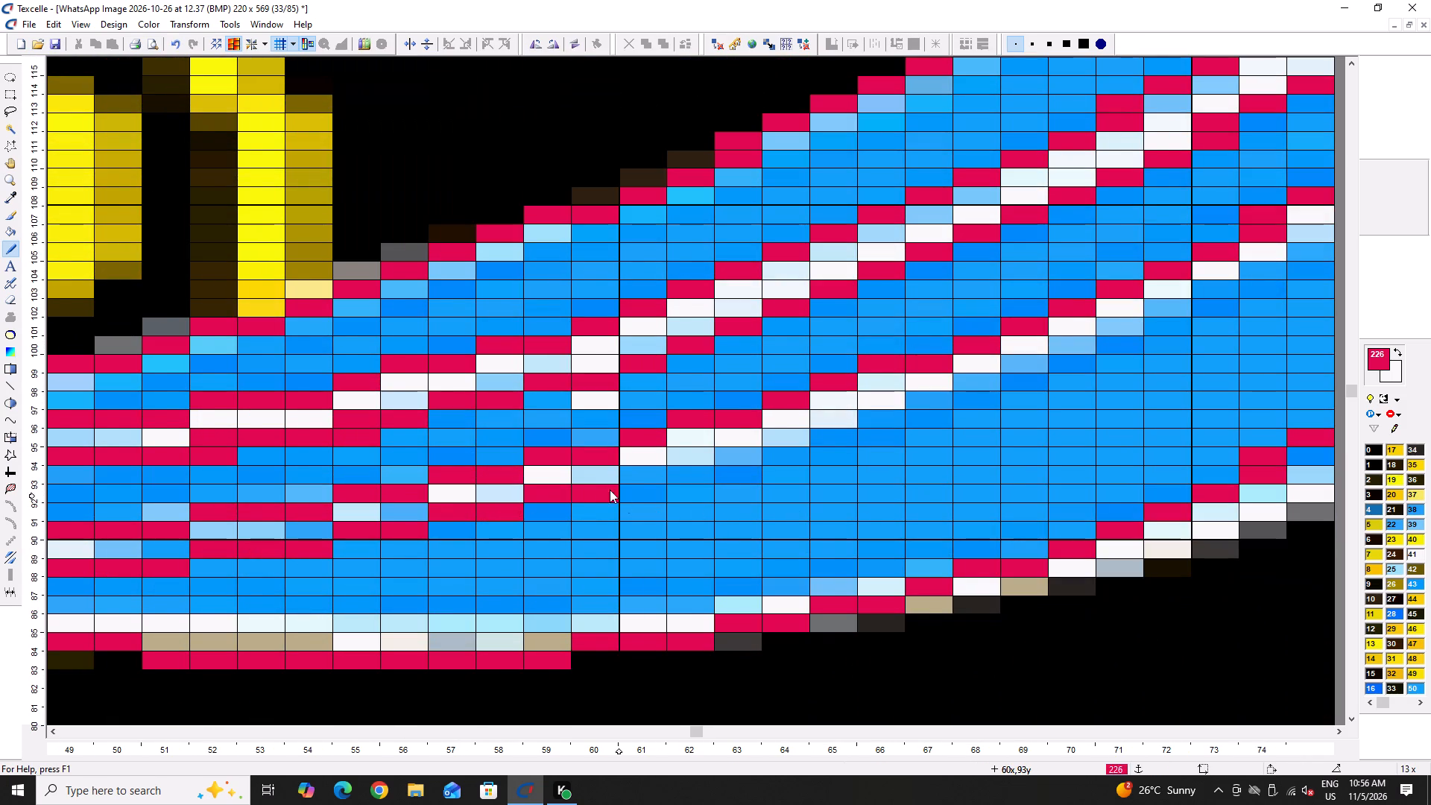
click(645, 473)
click(702, 453)
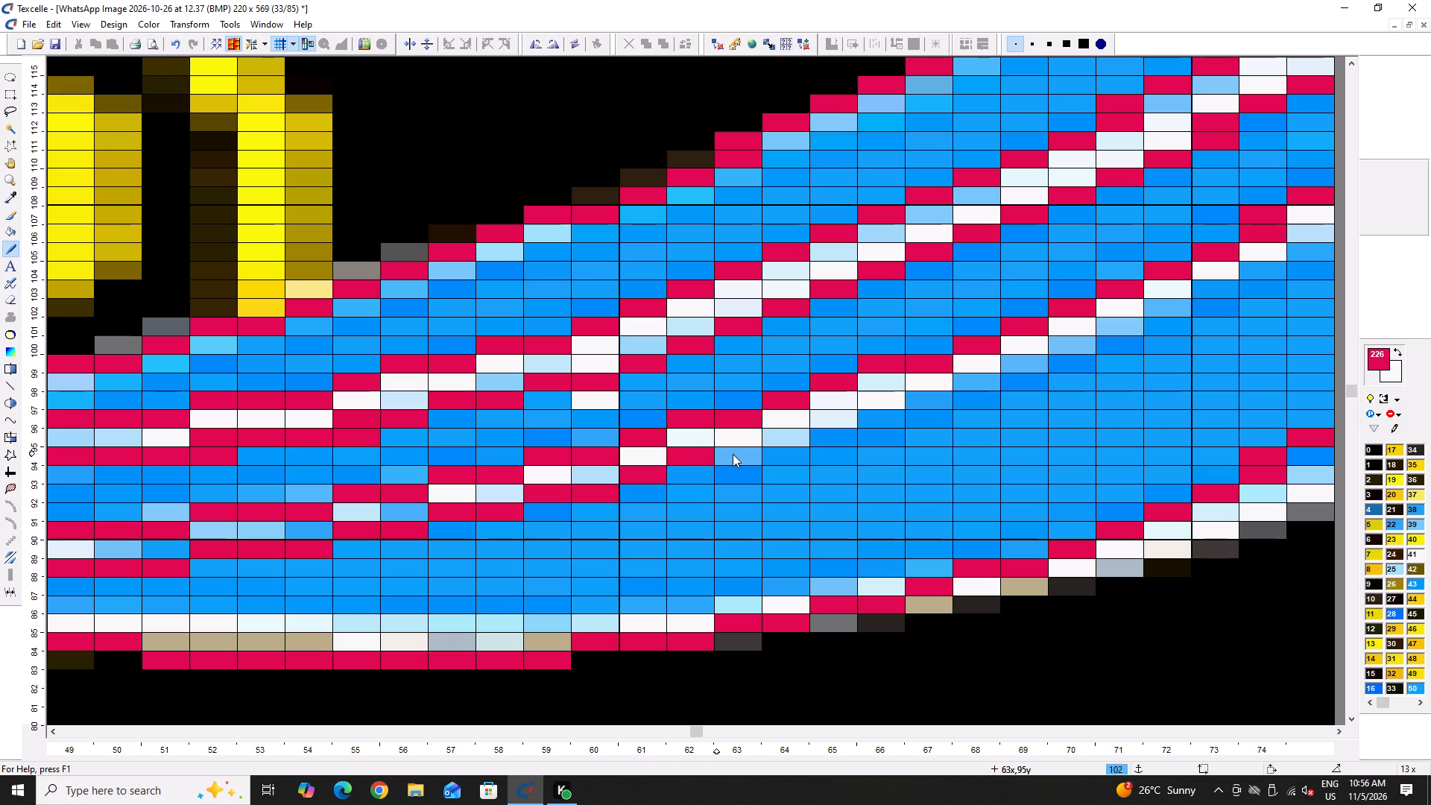
click(733, 454)
click(792, 432)
click(834, 420)
click(873, 405)
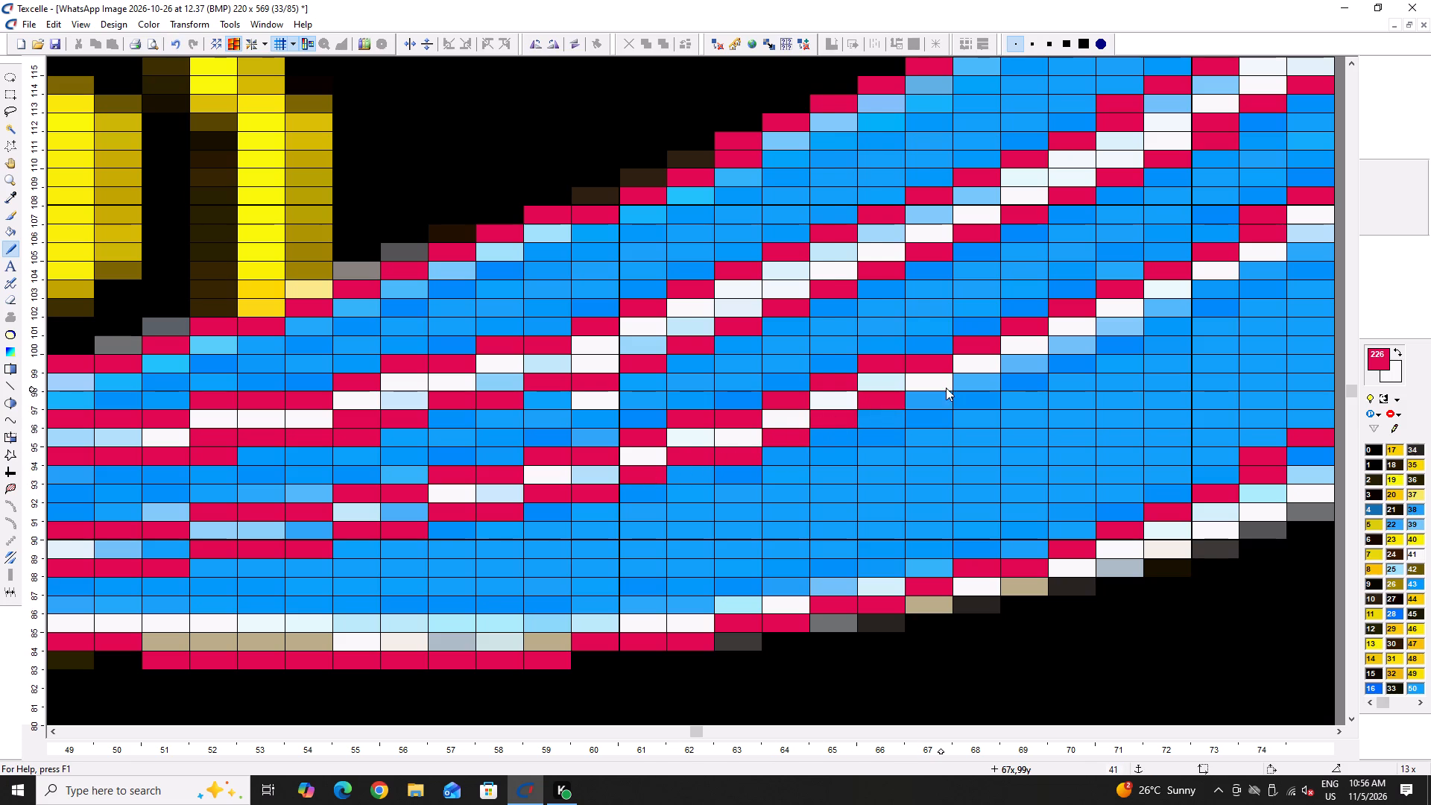
click(944, 388)
right_click(942, 376)
right_click(942, 376)
click(942, 397)
click(961, 387)
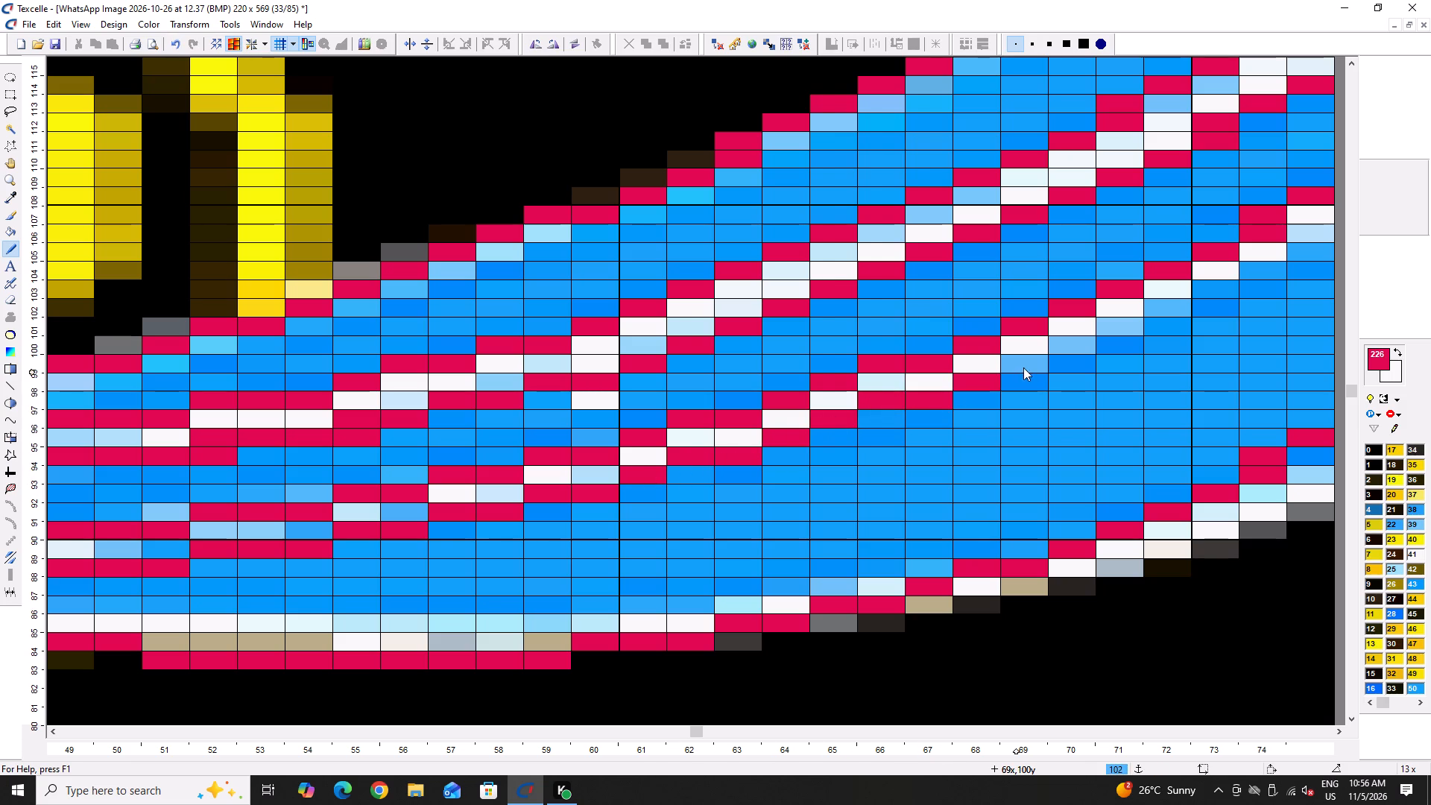
click(1023, 367)
click(1068, 348)
Extend the red outline beneath the lower inner white stripe from column 71 to 78, restoring white in column 74.
key(Right)
key(Right)
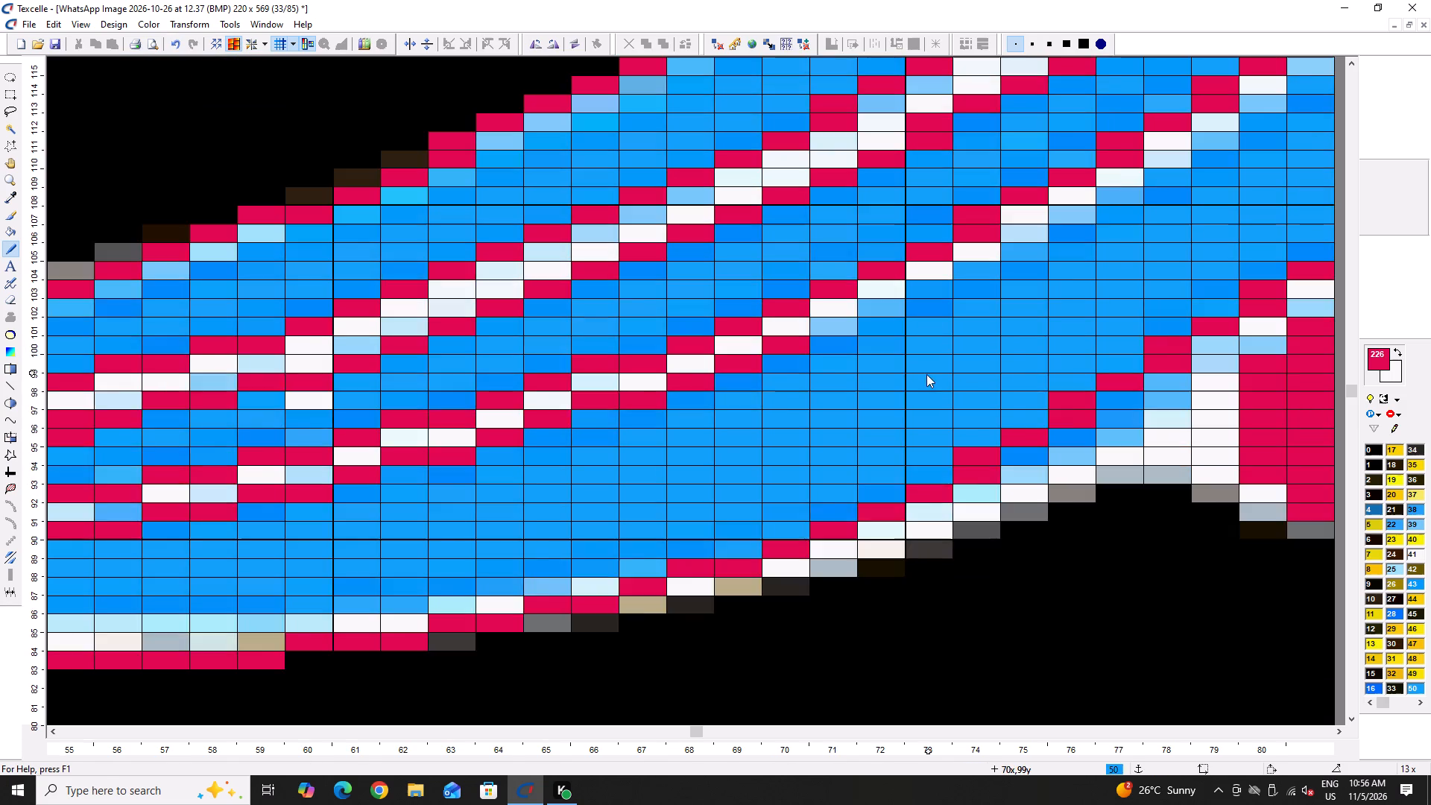
key(Right)
key(Right)
scroll(651, 420, up, 2)
click(551, 466)
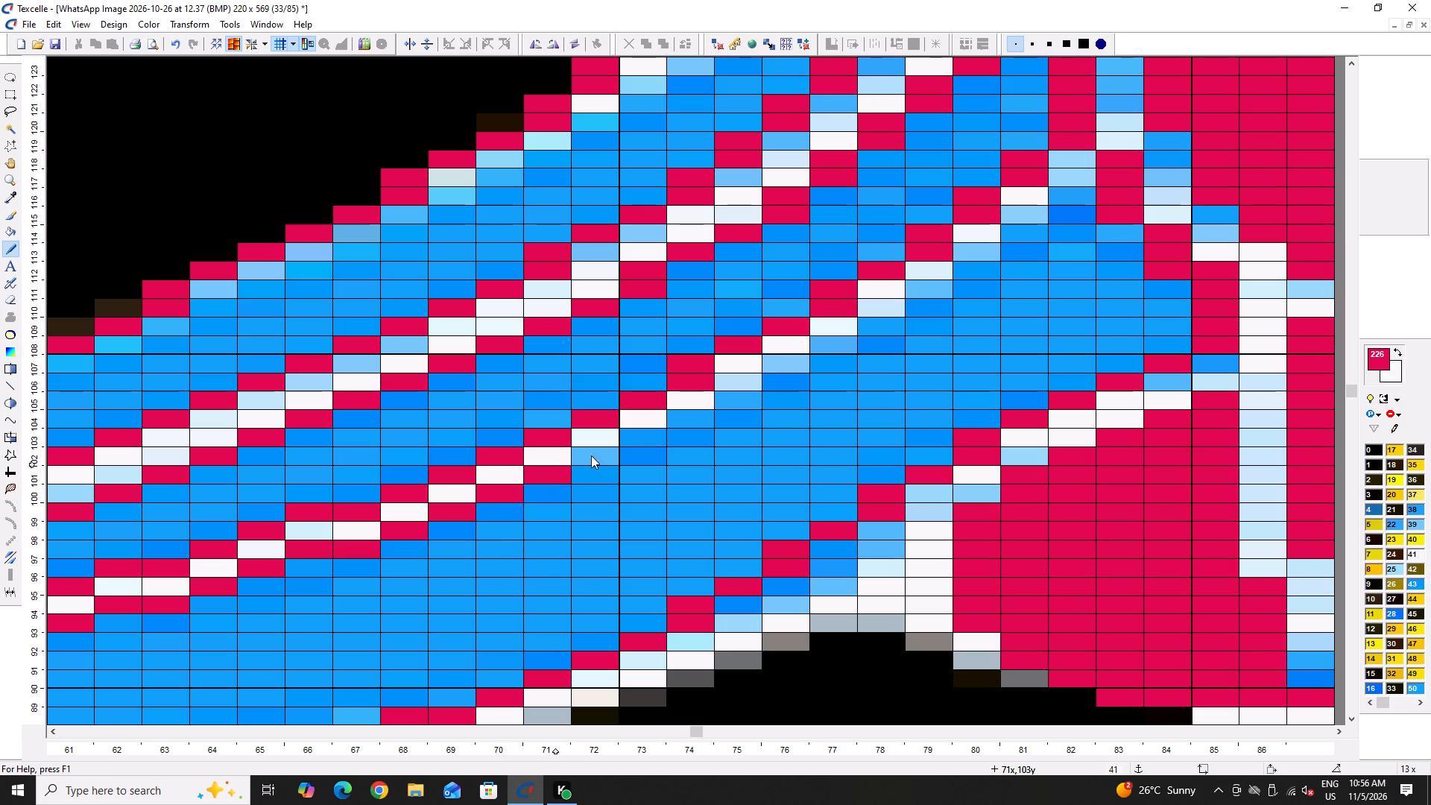
click(600, 454)
click(645, 437)
click(704, 405)
click(699, 417)
right_drag(697, 402, 704, 400)
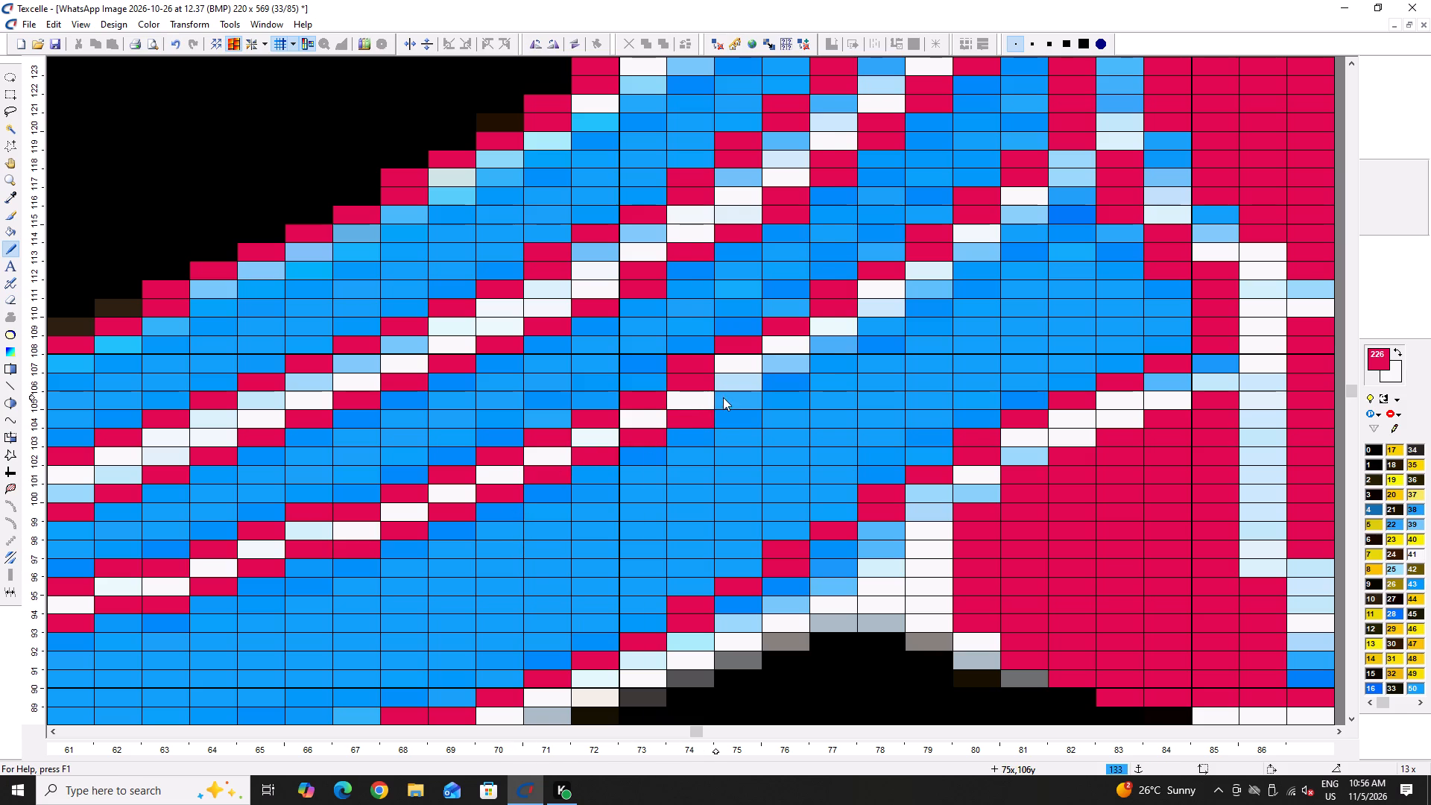
double_click(753, 397)
click(780, 373)
click(787, 366)
click(835, 341)
click(888, 326)
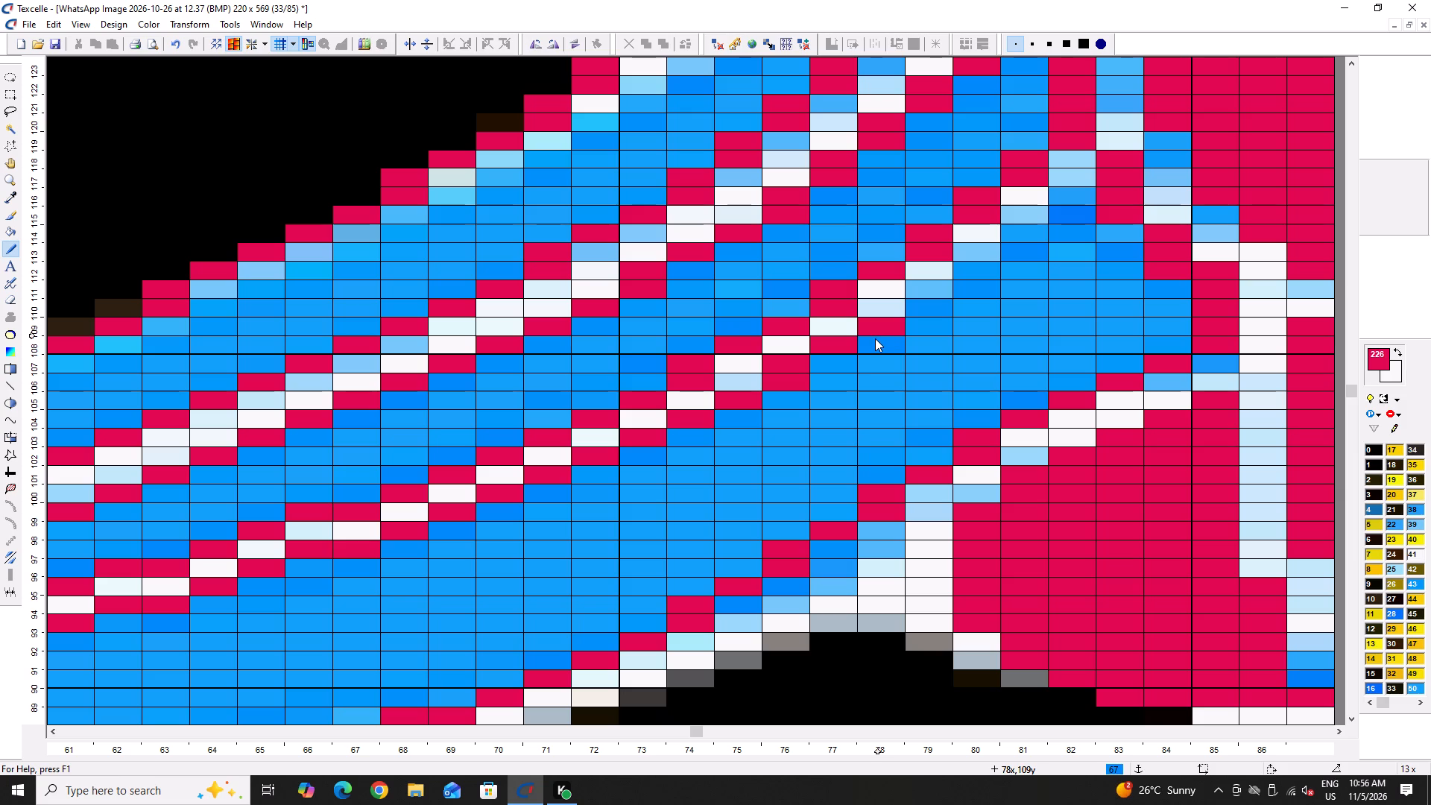
Carry the red outline beneath the lower inner white stripe from column 79 up to column 82 at the wing.
scroll(858, 346, up, 1)
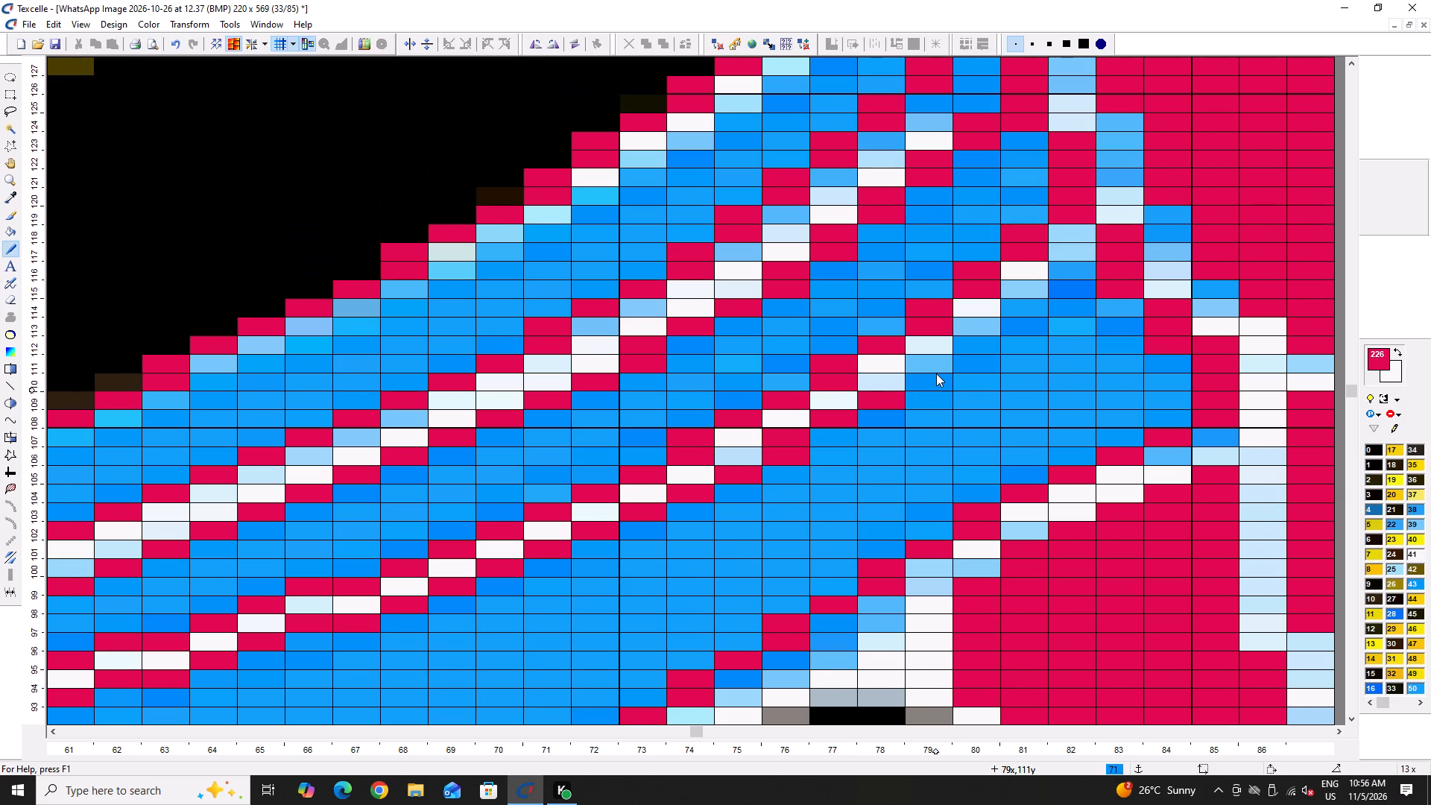
click(935, 367)
triple_click(939, 383)
click(985, 350)
click(1013, 332)
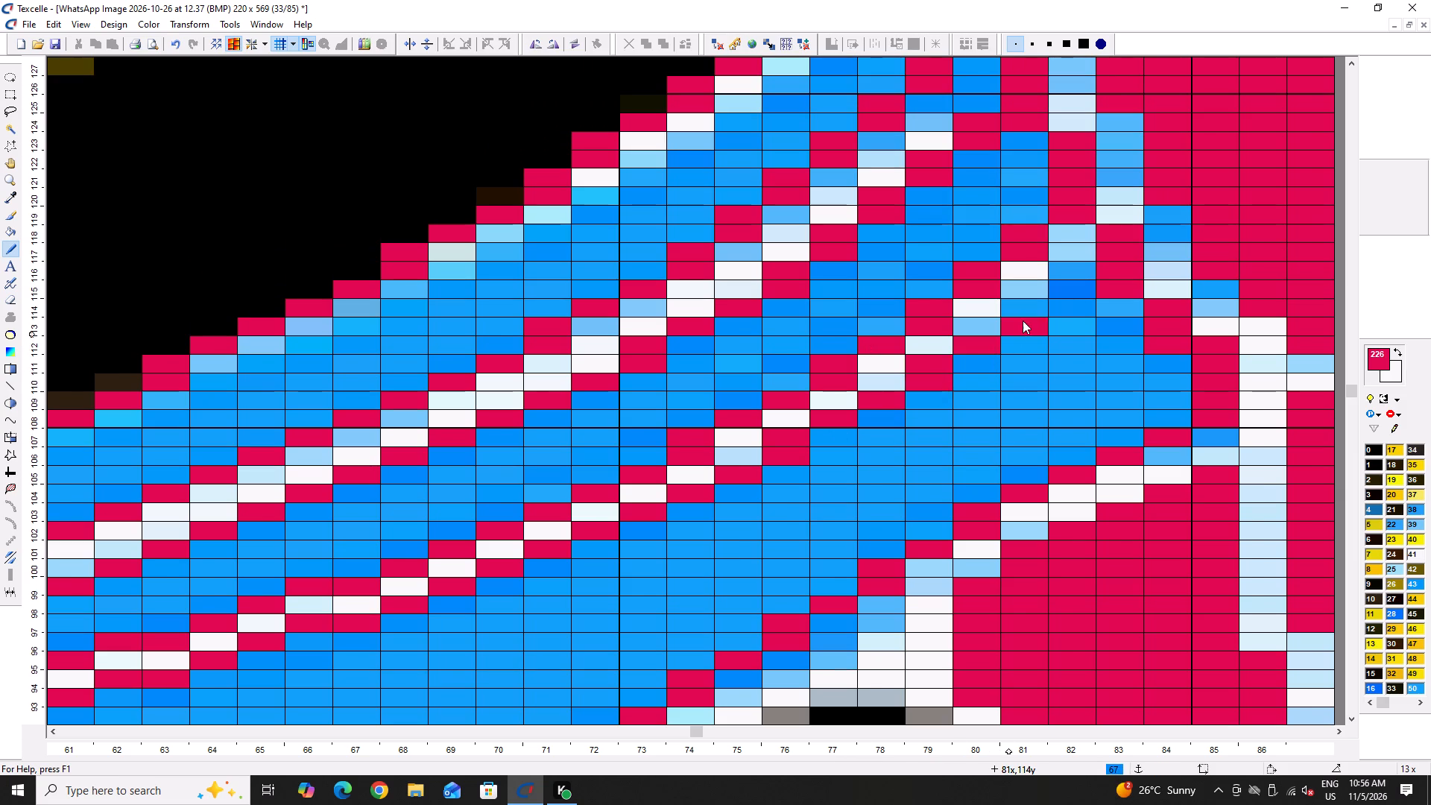
click(1023, 321)
click(1045, 301)
double_click(1072, 285)
click(1077, 277)
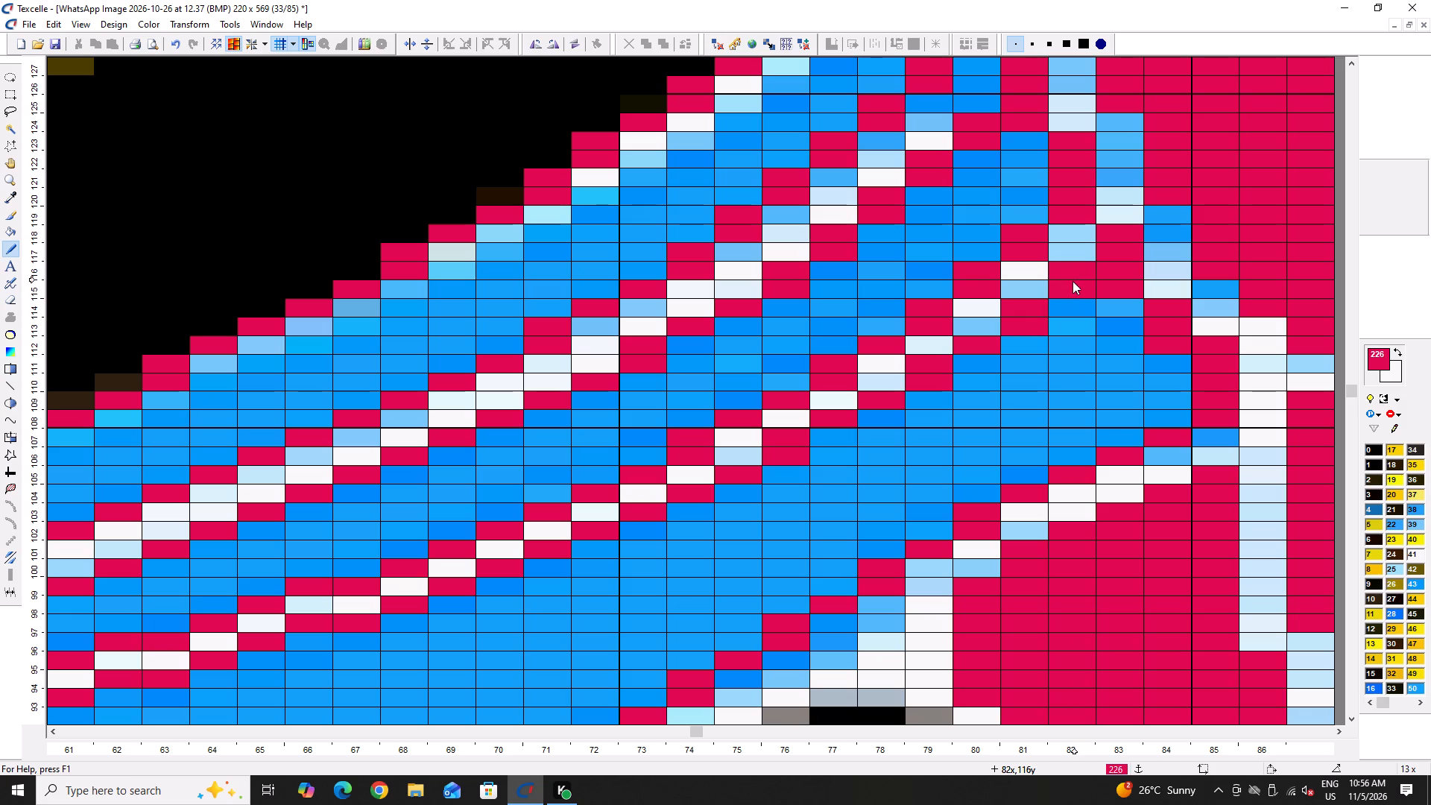
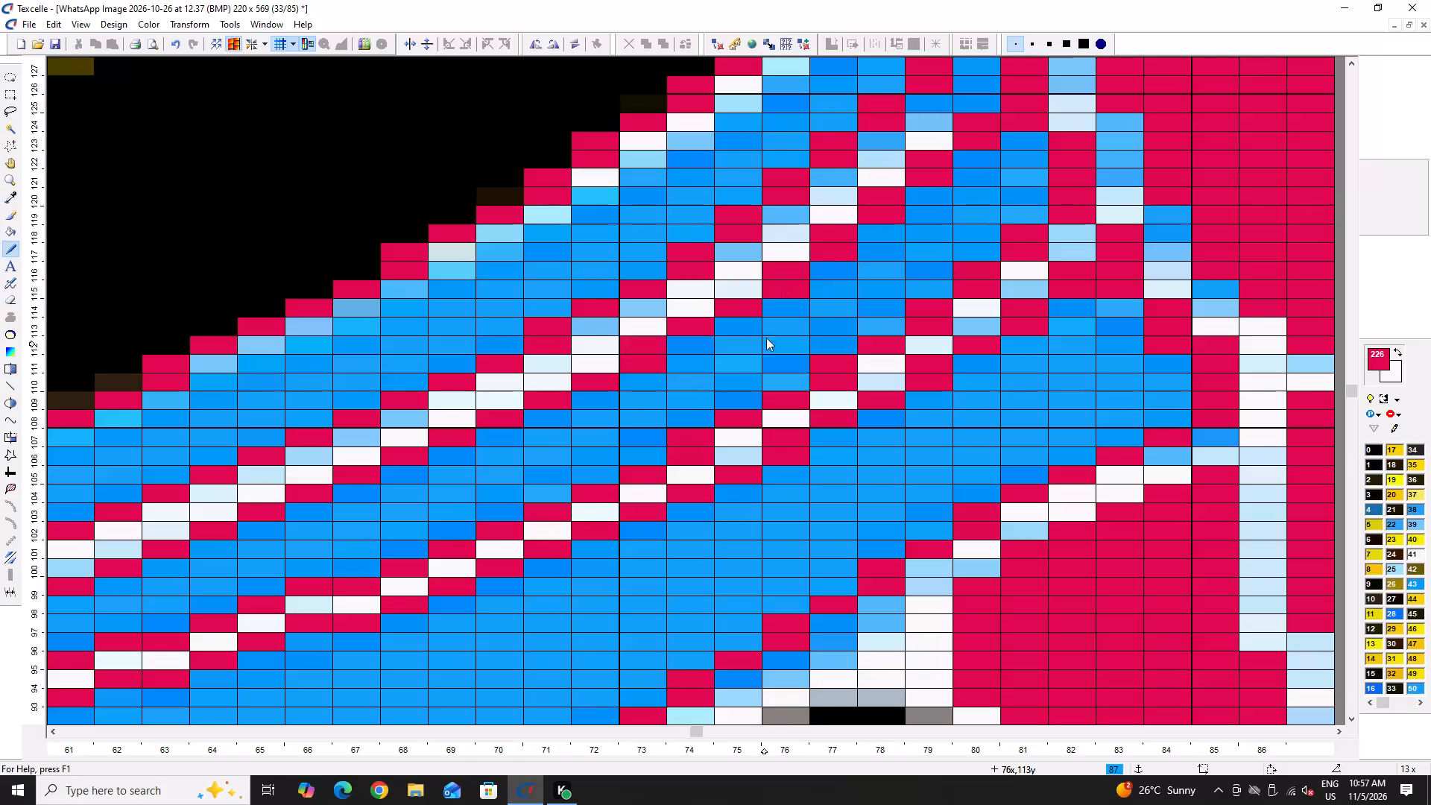
Extend the white left end of the plume's upper inner stripe along row 95, columns 42 to 46, with red beneath columns 40 to 43.
ctrl+scroll(624, 499, down, 4)
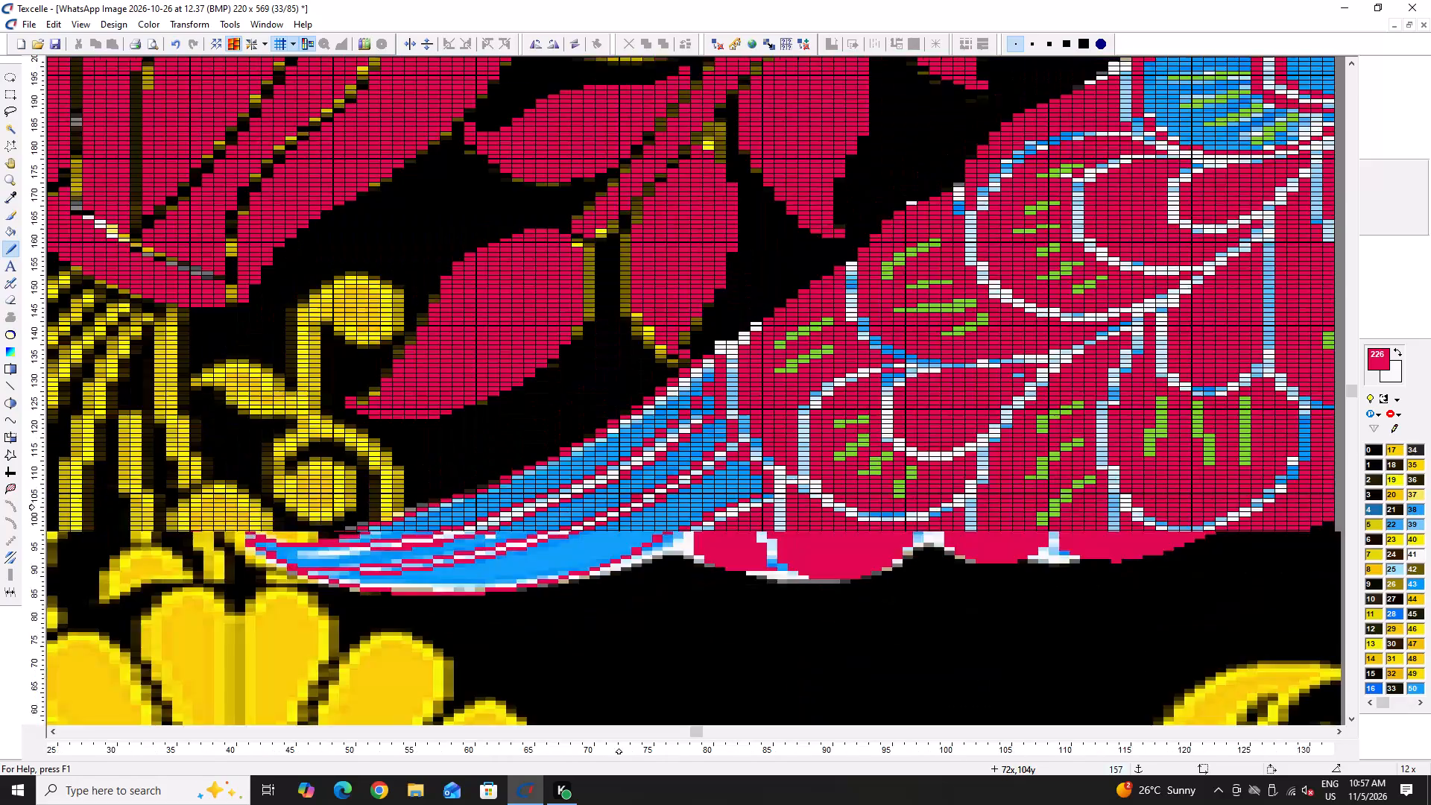
ctrl+scroll(613, 514, down, 1)
ctrl+scroll(477, 539, up, 4)
scroll(353, 539, down, 1)
ctrl+scroll(353, 539, down, 3)
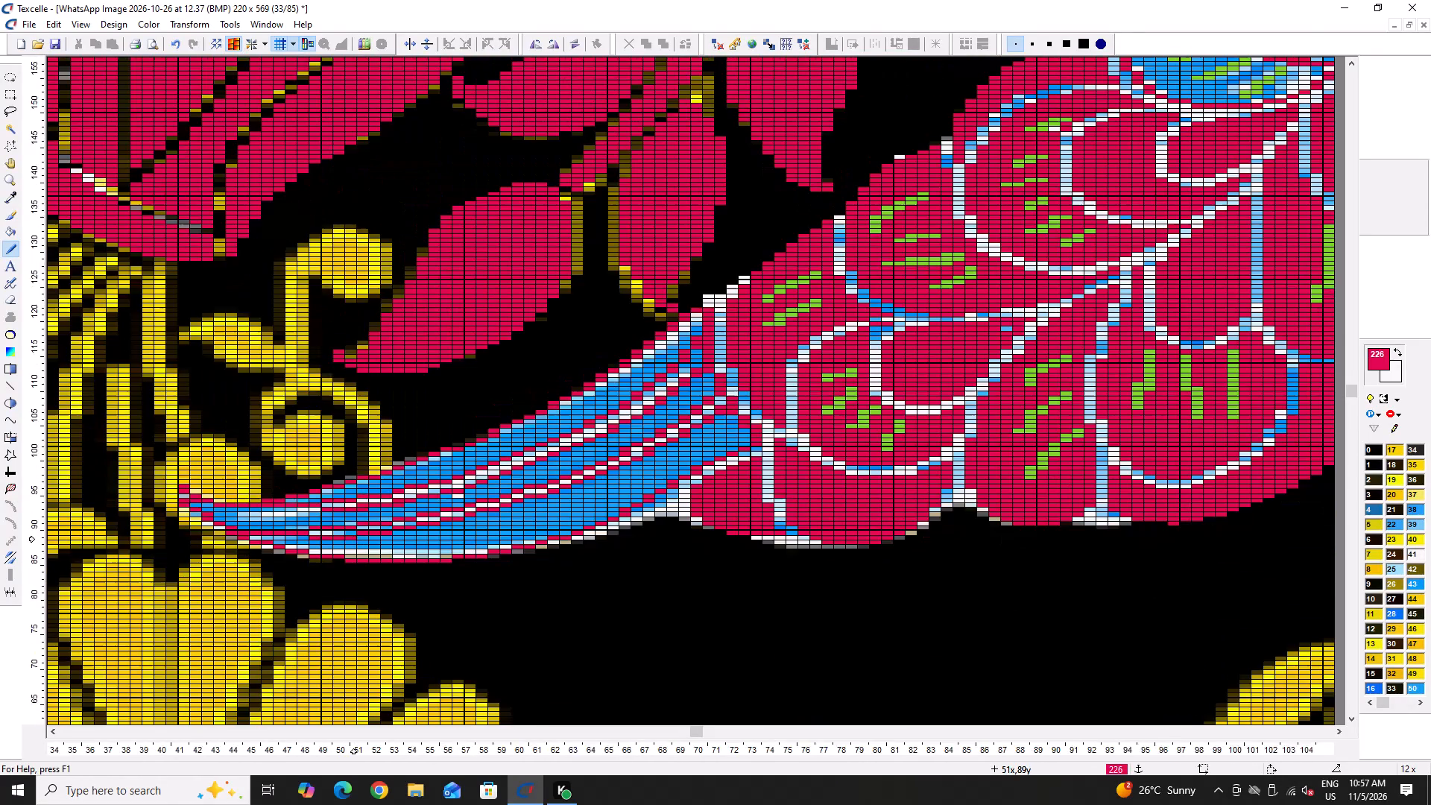
ctrl+scroll(222, 503, up, 6)
drag(223, 549, 364, 540)
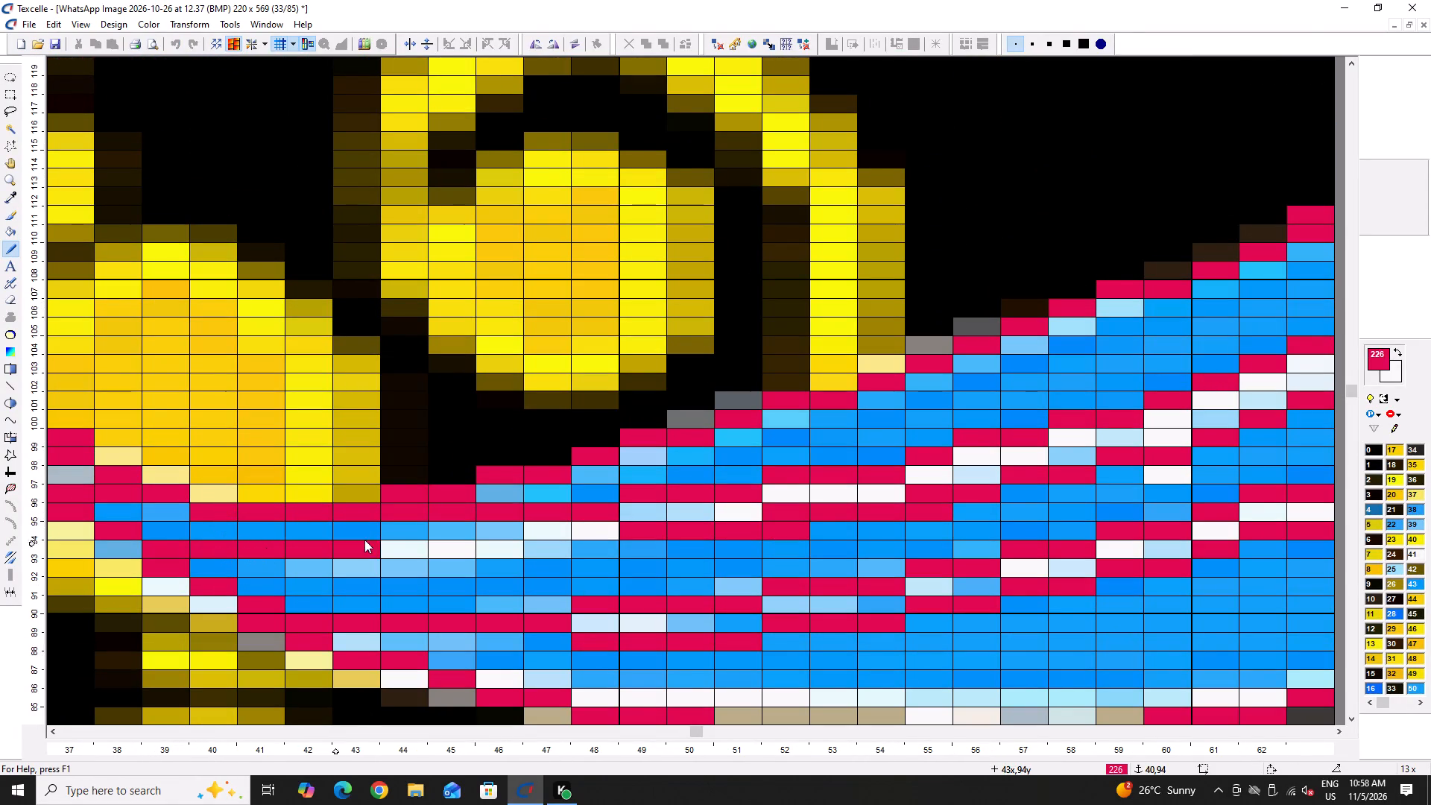
drag(364, 540, 424, 524)
right_drag(424, 524, 312, 537)
right_click(312, 537)
click(371, 548)
drag(496, 534, 522, 534)
drag(493, 529, 474, 528)
click(473, 528)
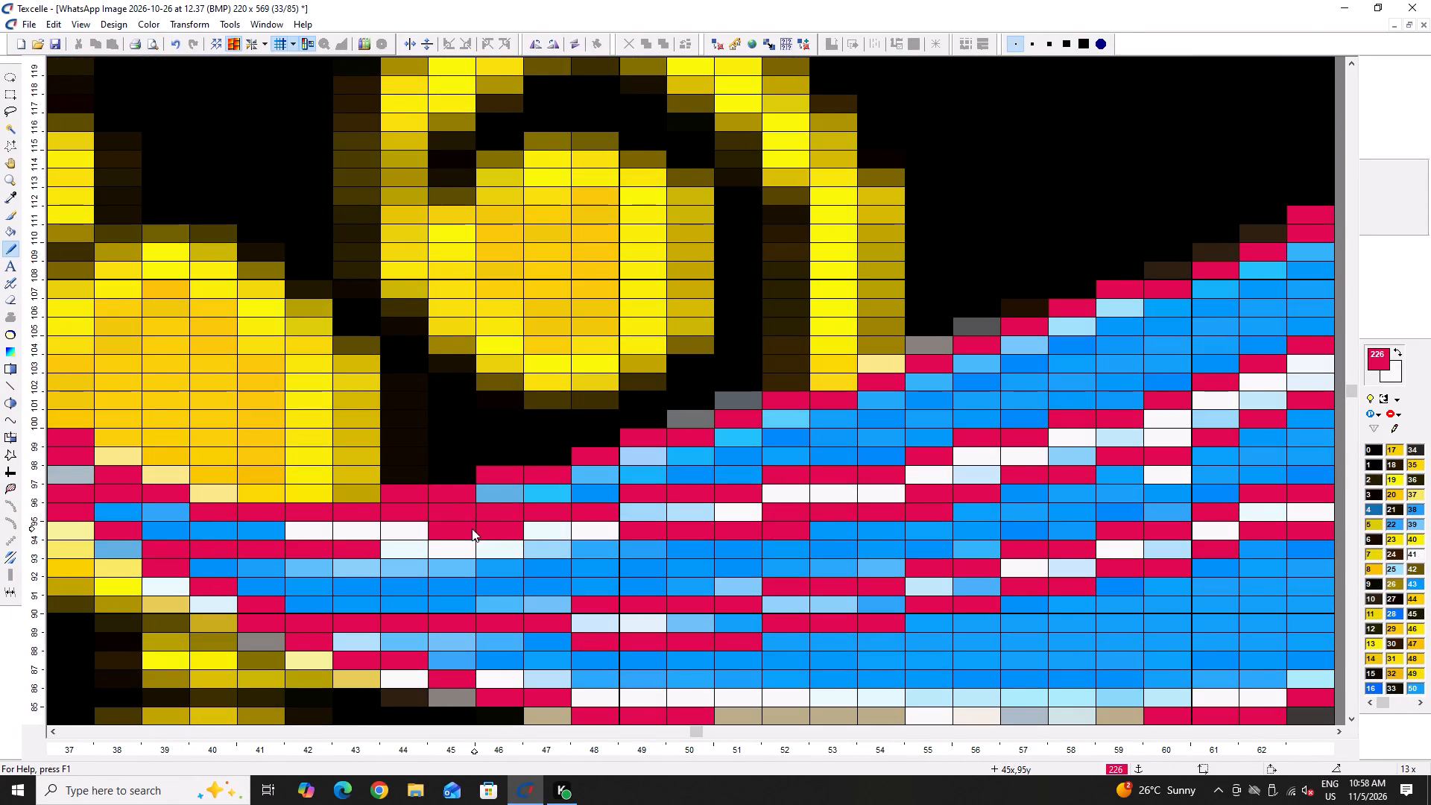
right_drag(455, 538, 499, 532)
Complete the red outline beneath the upper inner stripe in row 94, from column 48 back to column 43.
click(561, 553)
click(577, 553)
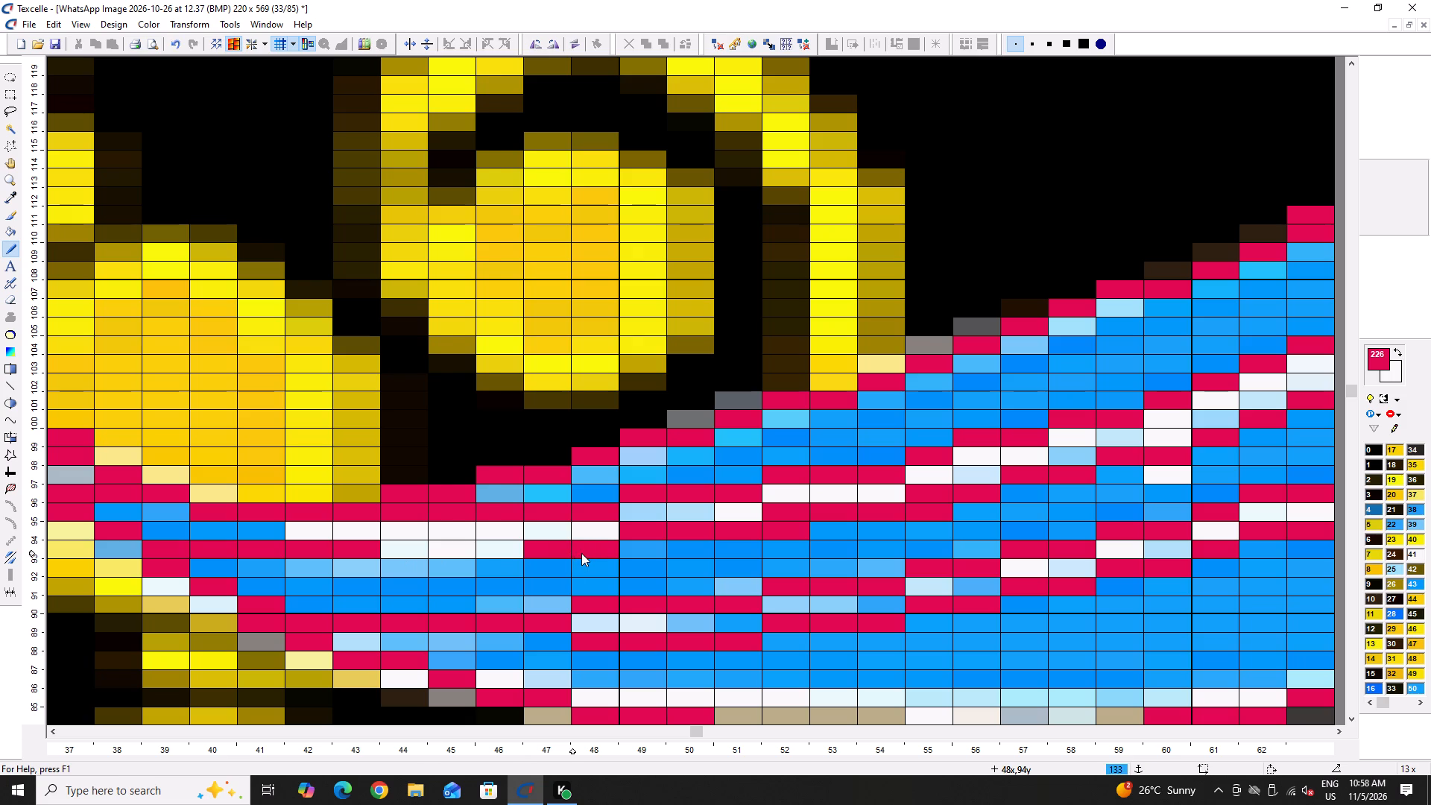
drag(563, 555, 555, 555)
drag(543, 555, 350, 558)
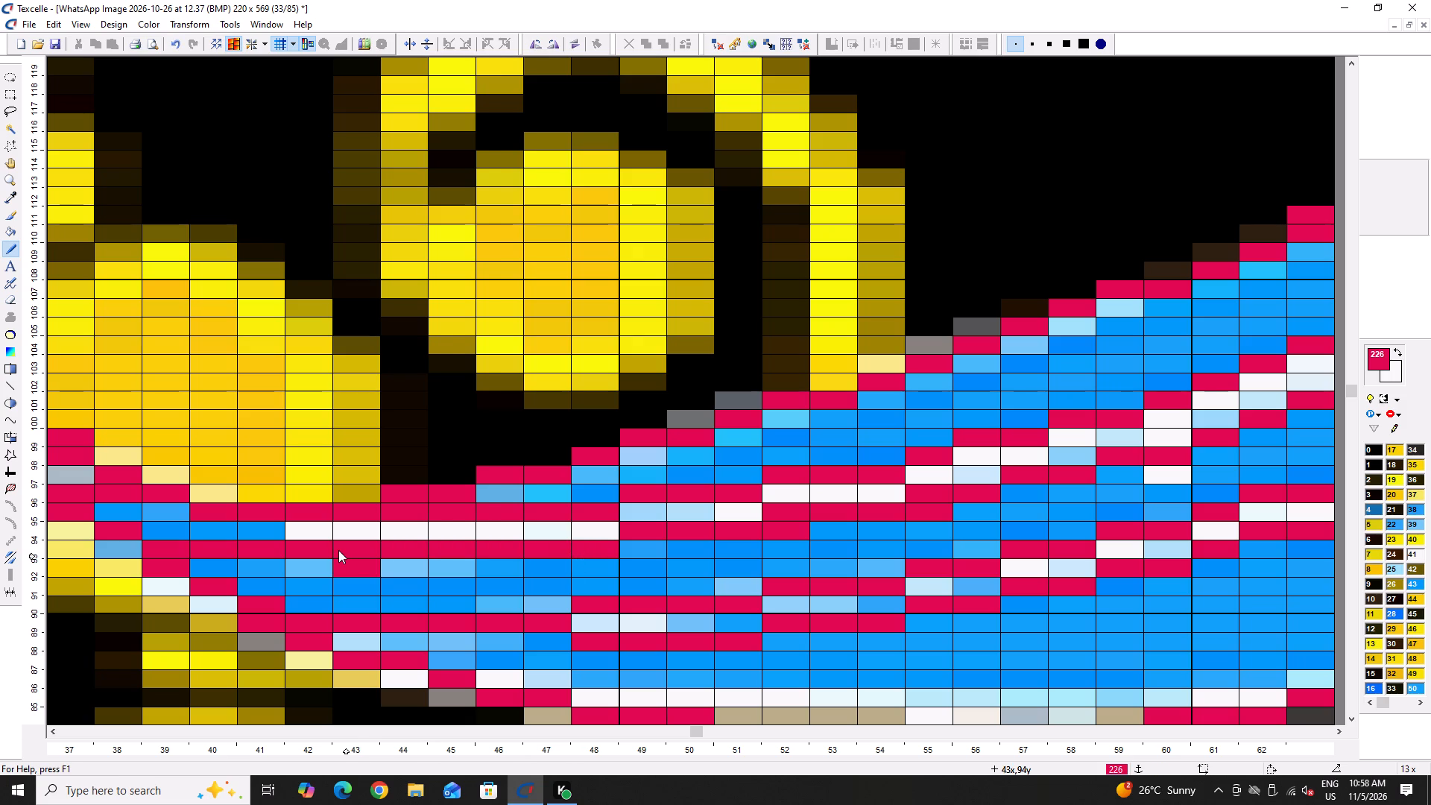
Paint a red outline beneath the left end of the lower inner stripe in row 88, from column 48 to column 45.
drag(578, 657, 569, 657)
drag(565, 657, 511, 657)
drag(505, 657, 493, 657)
drag(488, 657, 463, 657)
click(462, 657)
drag(461, 657, 459, 657)
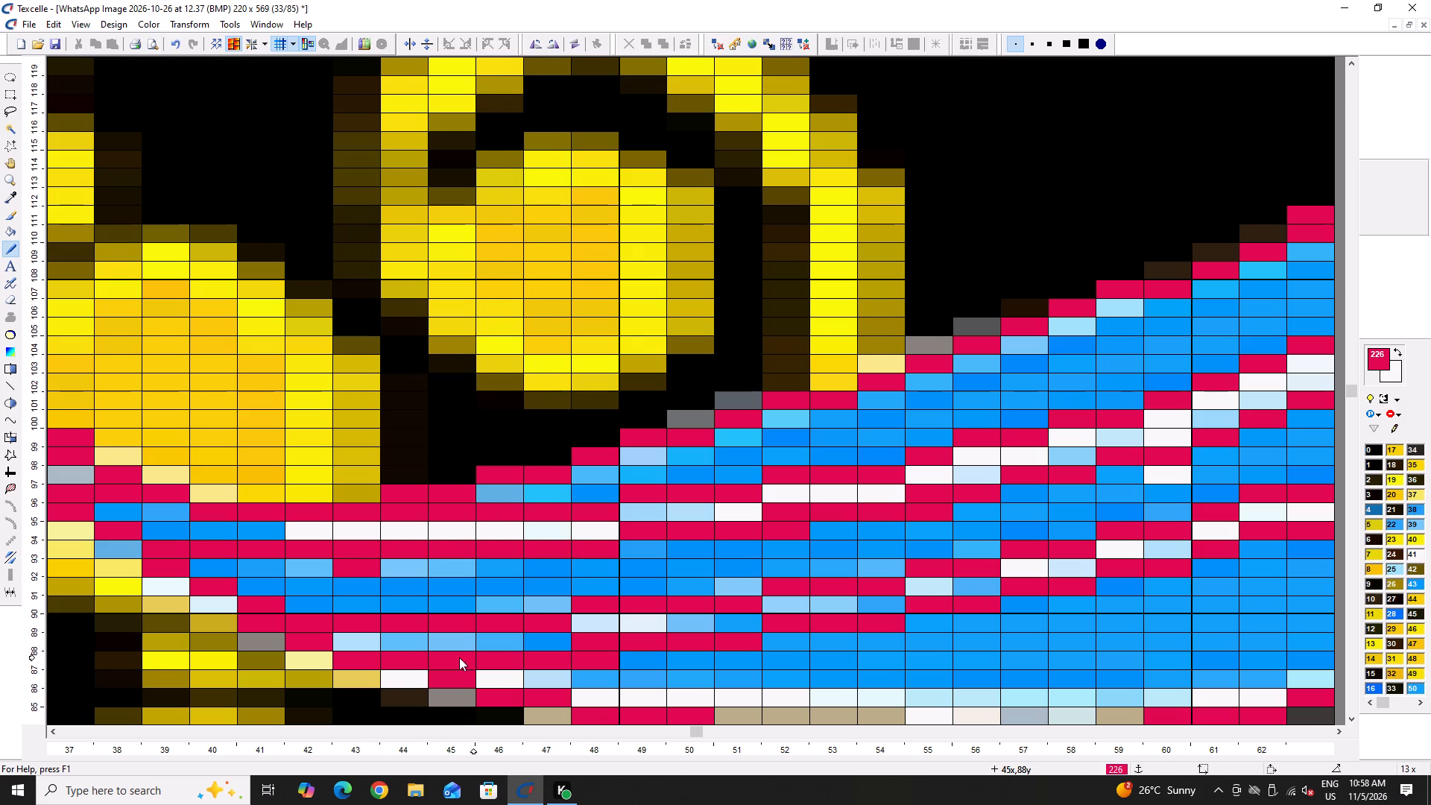
drag(459, 657, 442, 657)
click(442, 657)
Fill the blue areas between and below the plume's white stripes with red.
ctrl+scroll(332, 634, down, 2)
ctrl+scroll(418, 589, up, 3)
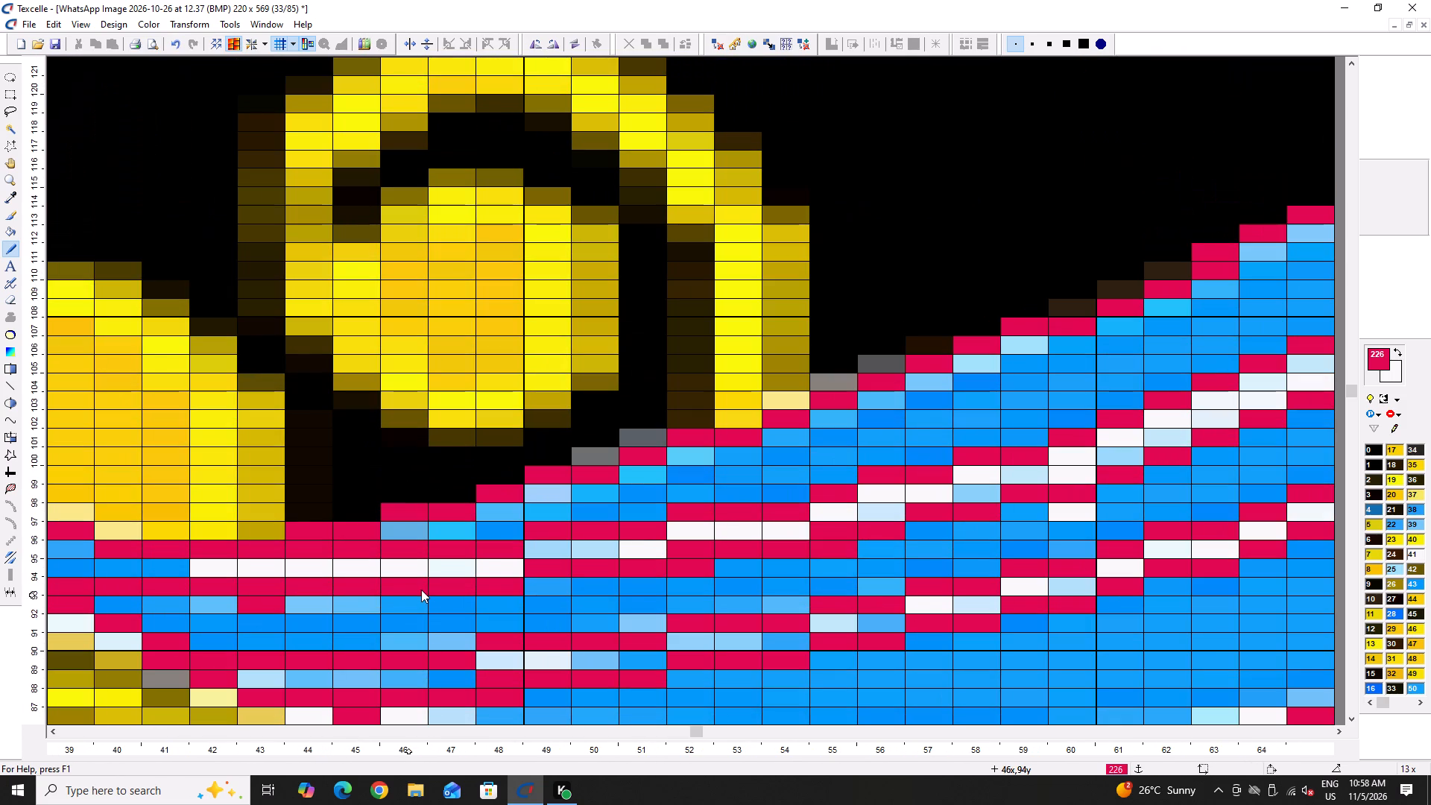
key(shift+space)
key(h)
click(653, 497)
double_click(672, 596)
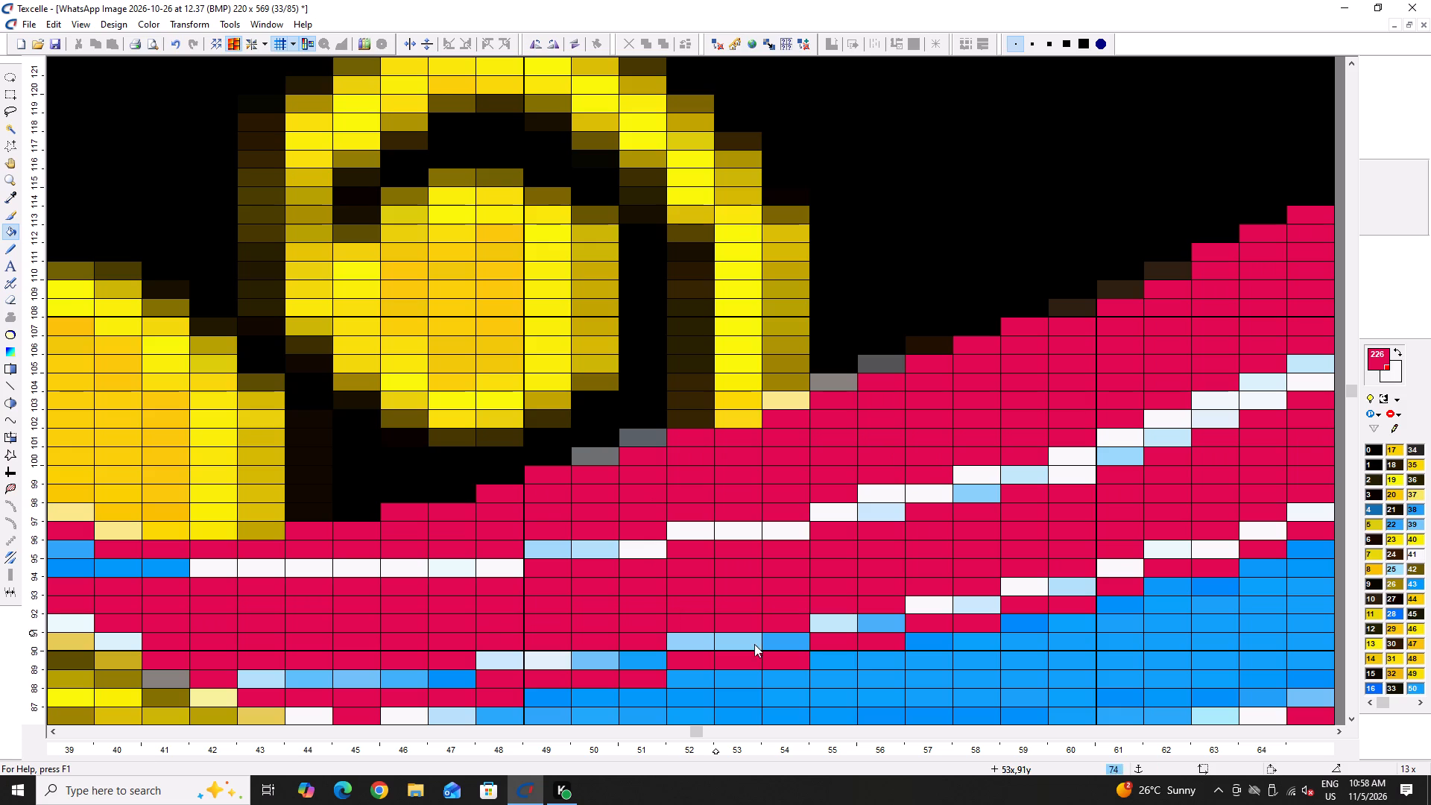
ctrl+scroll(683, 619, down, 4)
click(827, 619)
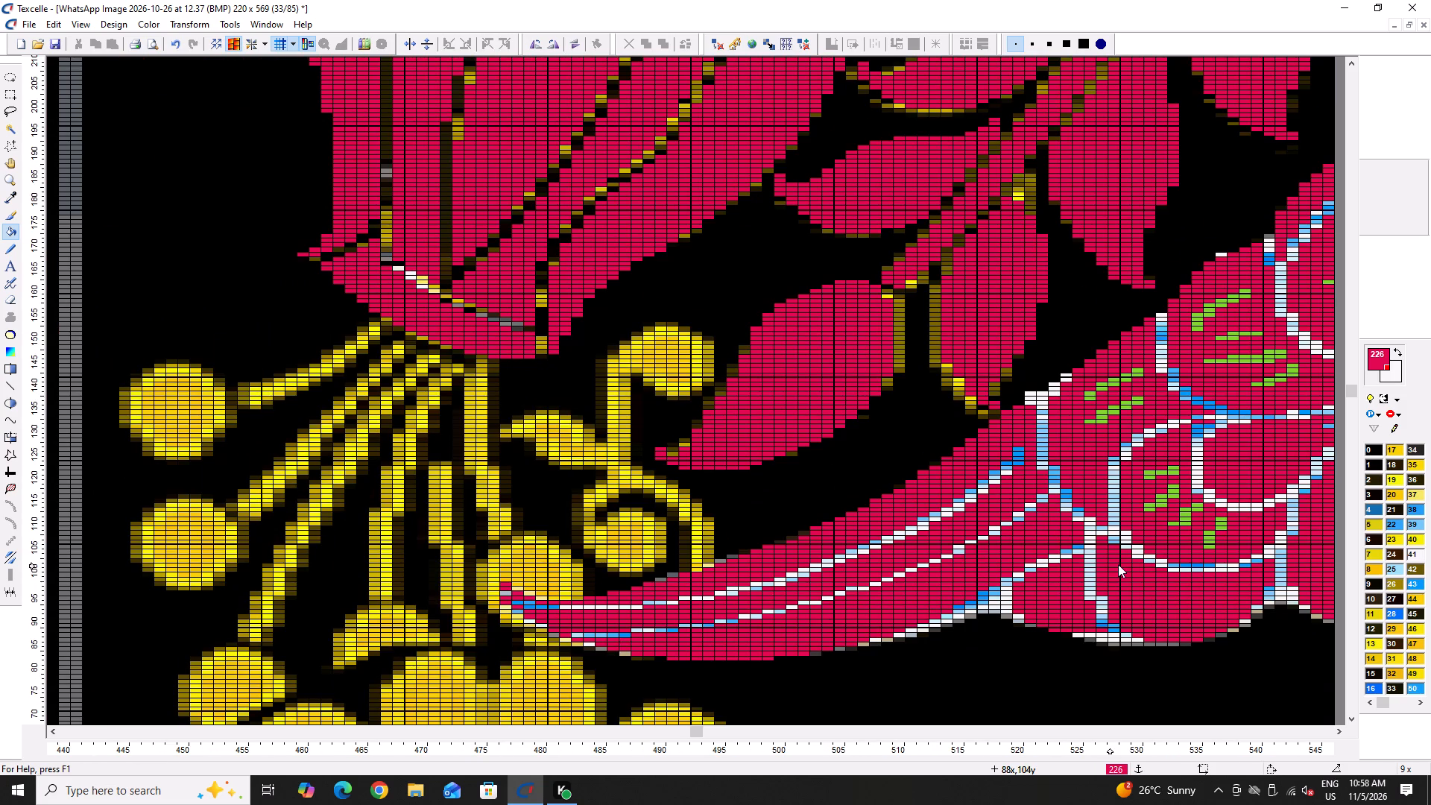
Recolour the grey pixel at the plume's left tip, column 37, row 98, red.
key(shift+space)
ctrl+scroll(870, 579, up, 5)
ctrl+scroll(615, 566, down, 3)
ctrl+scroll(237, 630, up, 2)
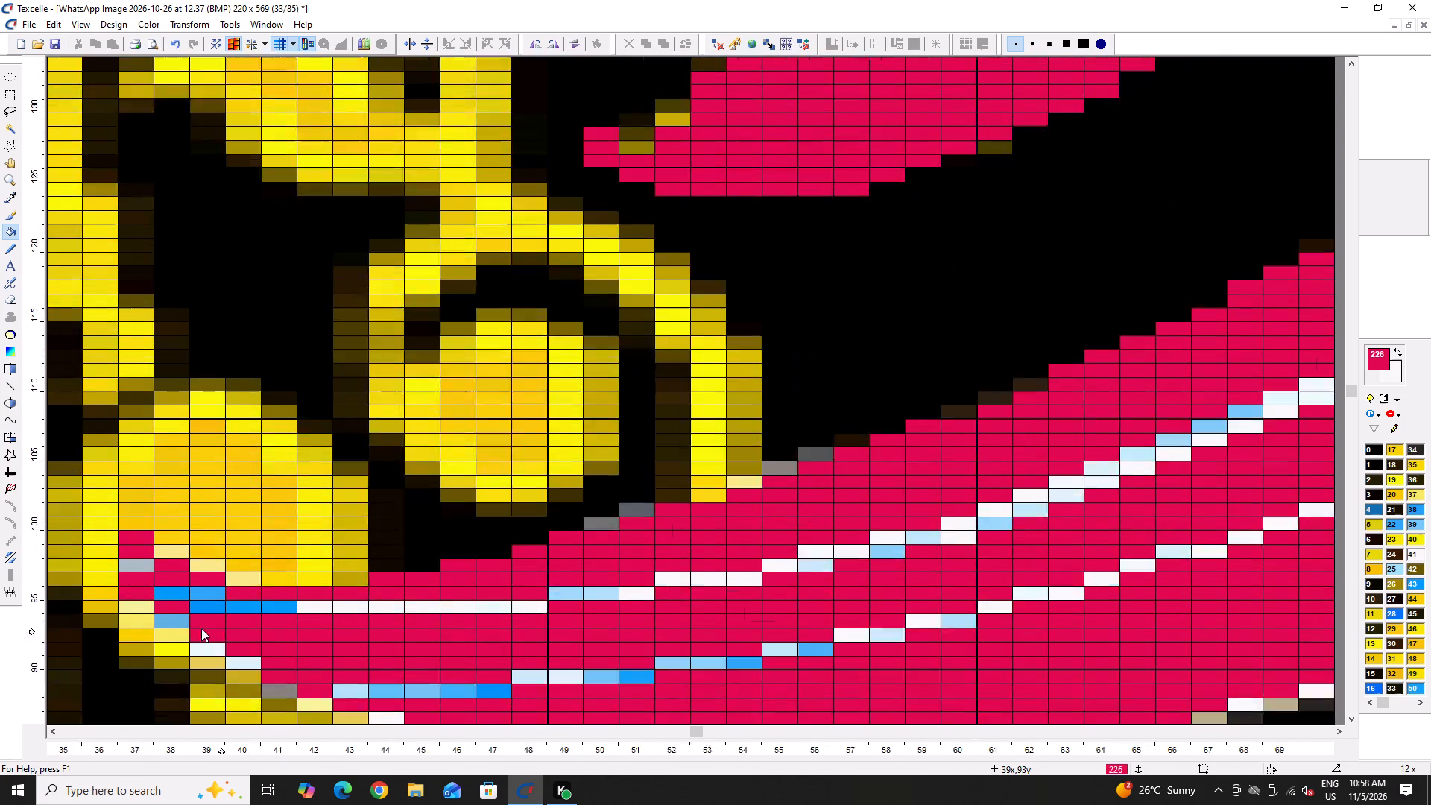
ctrl+scroll(201, 628, up, 1)
click(122, 550)
key(ctrl+z)
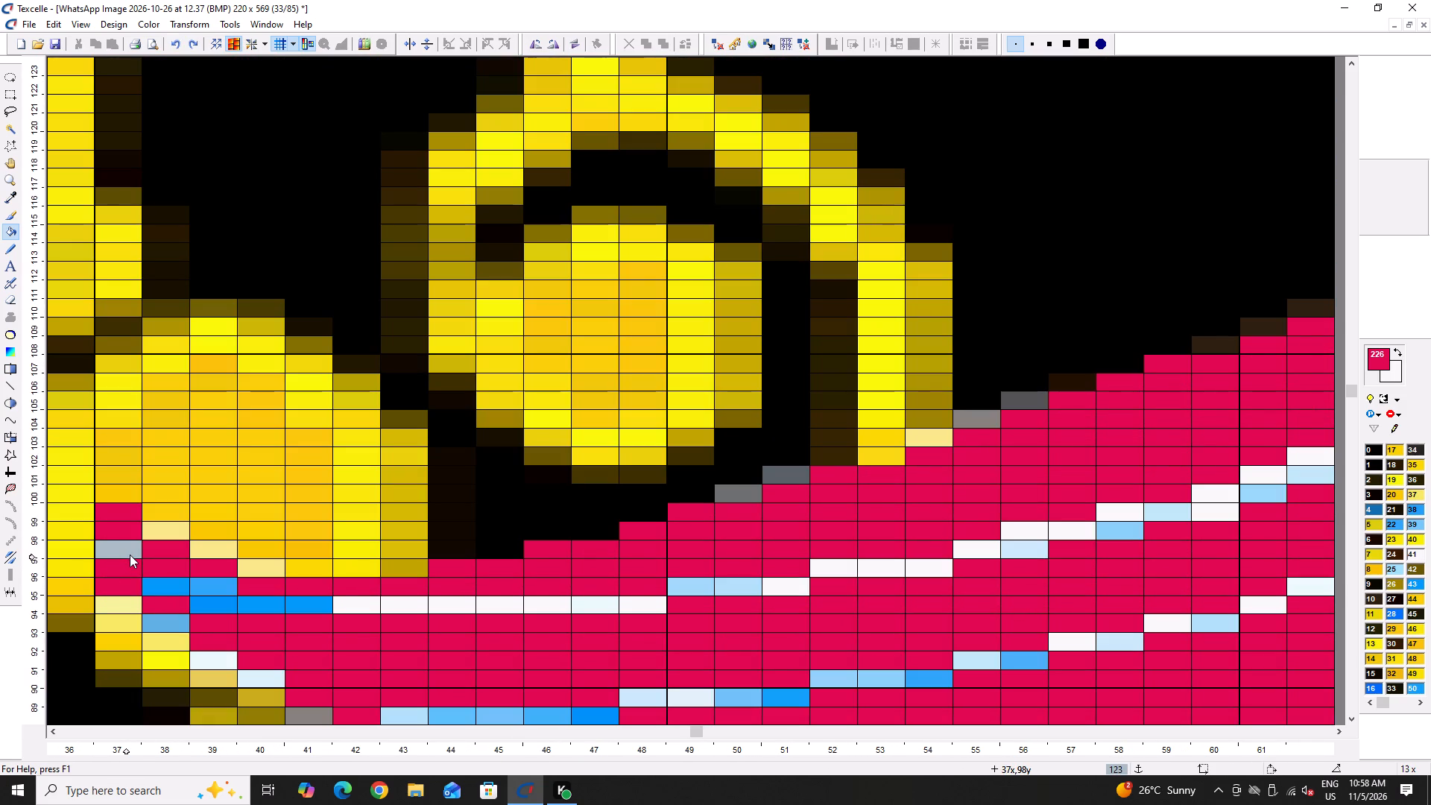
key(space)
key(x)
click(119, 543)
drag(119, 543, 120, 551)
triple_click(123, 545)
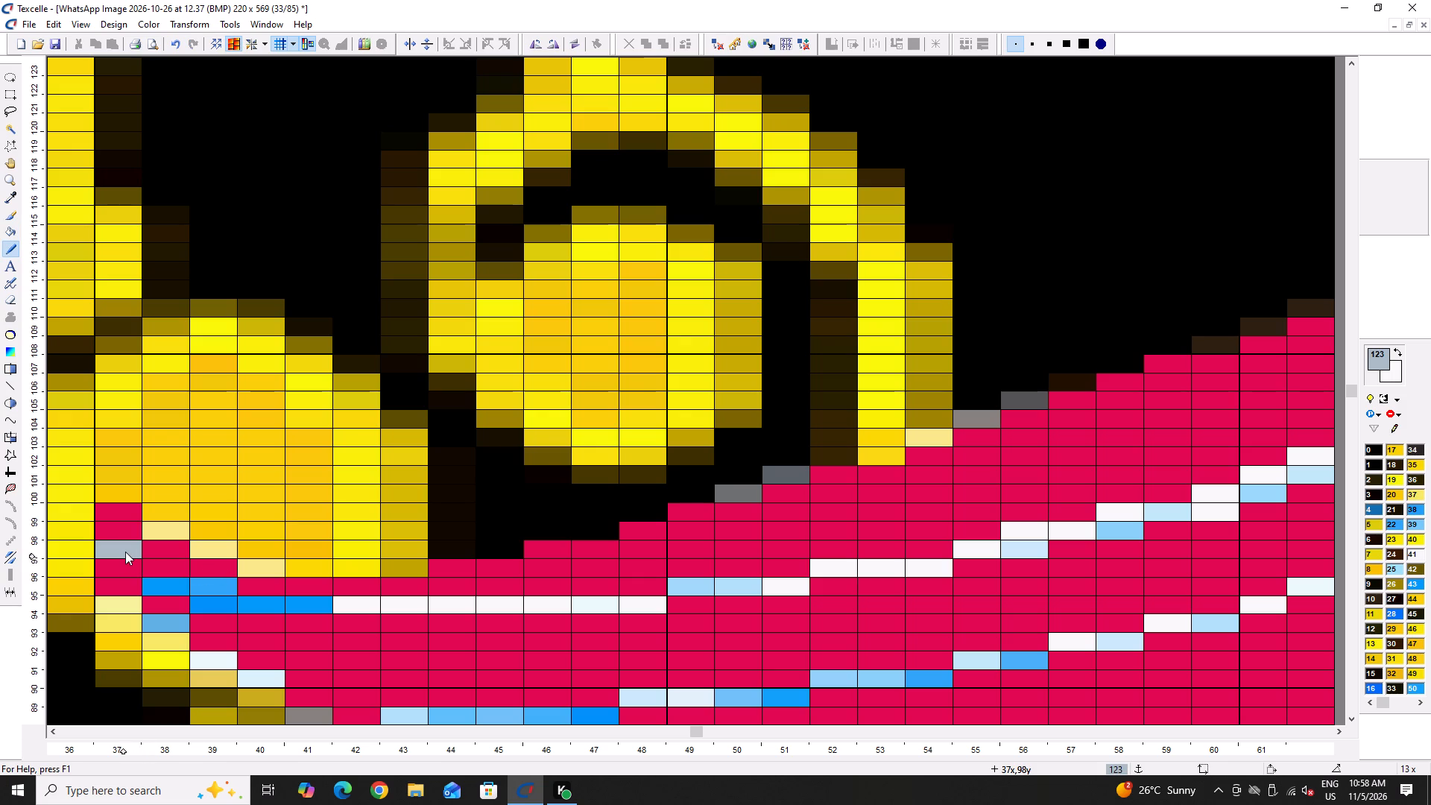
click(125, 552)
key(space)
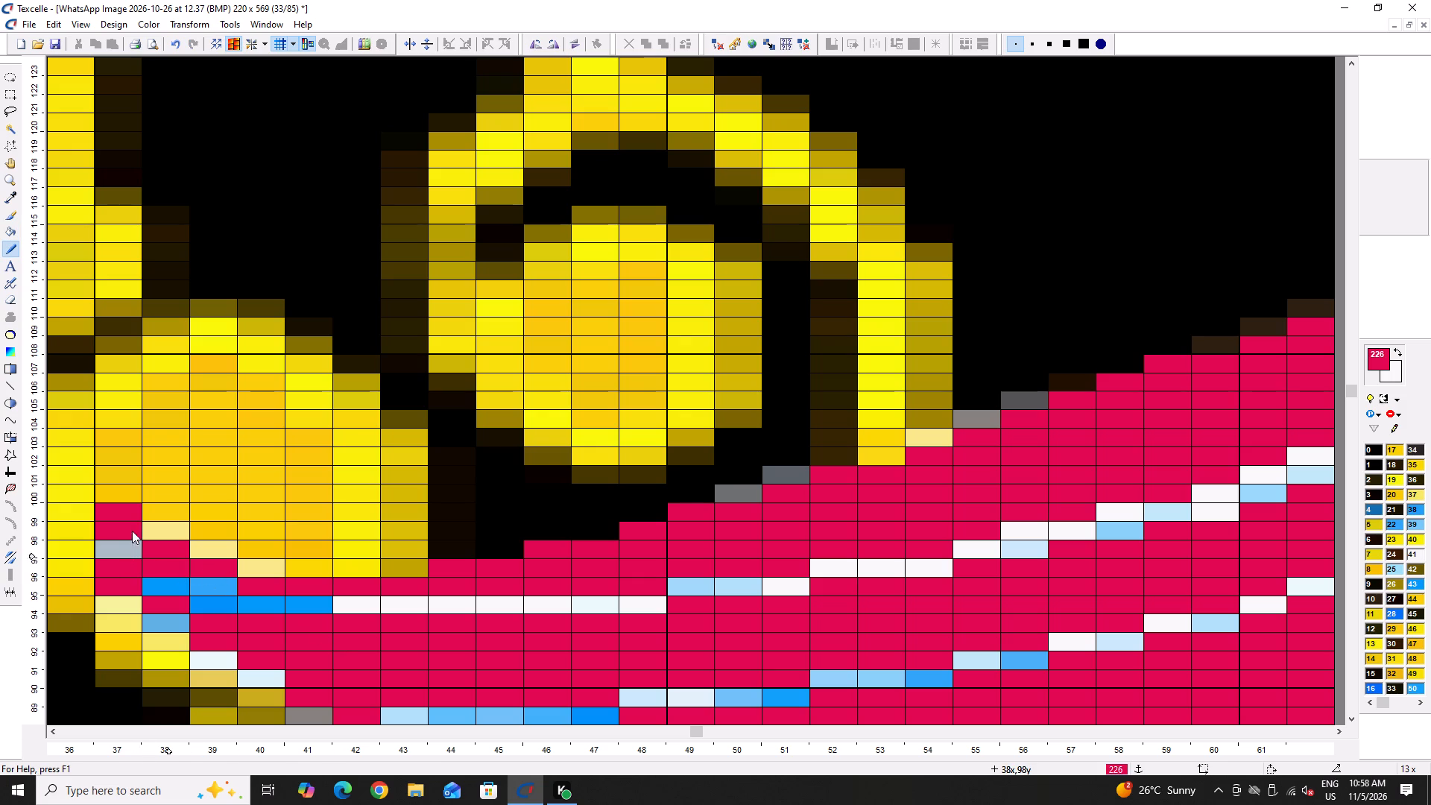
click(110, 525)
click(110, 535)
double_click(116, 551)
Paint white pixels at column 38, row 97, and in row 96 at column 48 and columns 40 to 43.
right_click(154, 567)
right_click(154, 567)
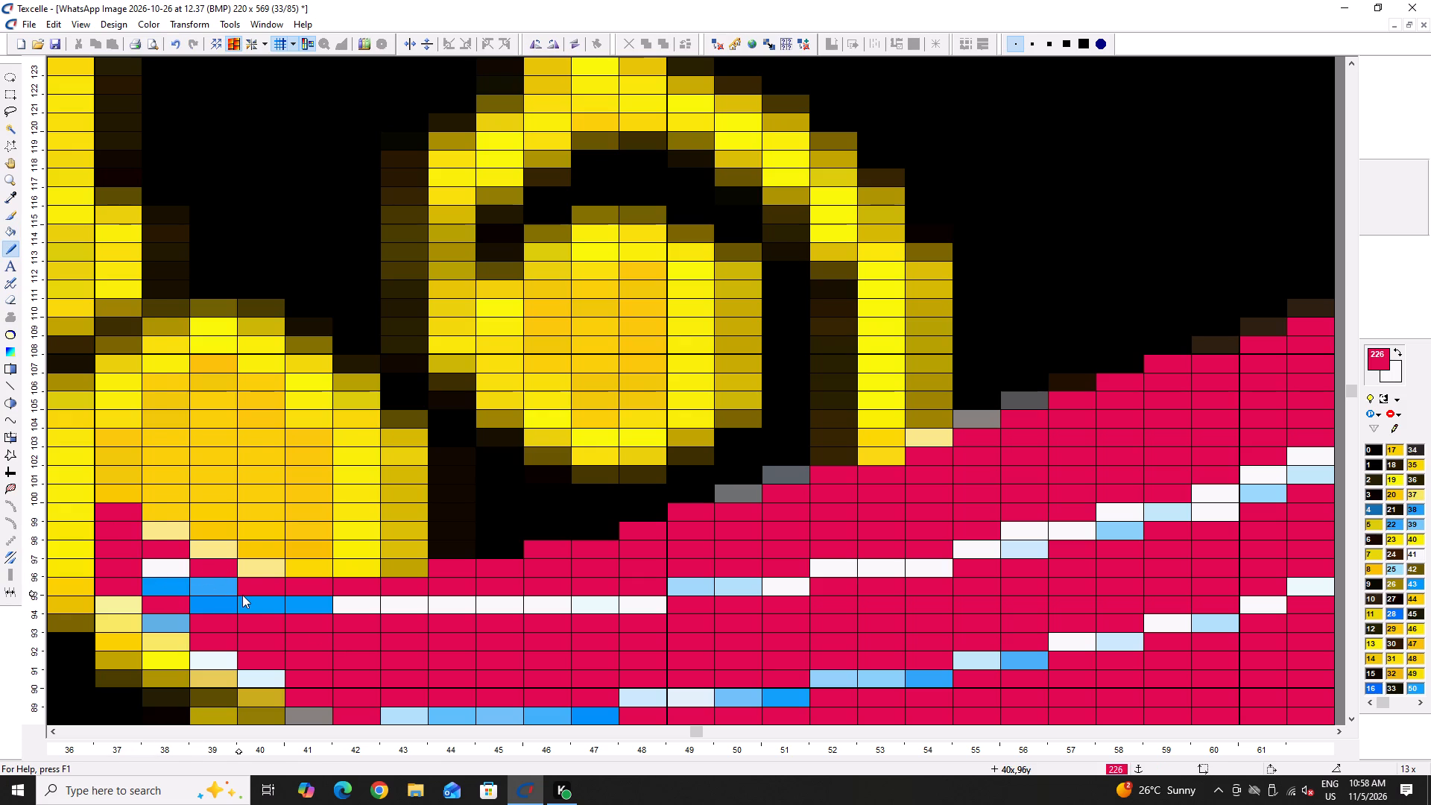
right_click(661, 592)
right_click(660, 592)
right_click(659, 592)
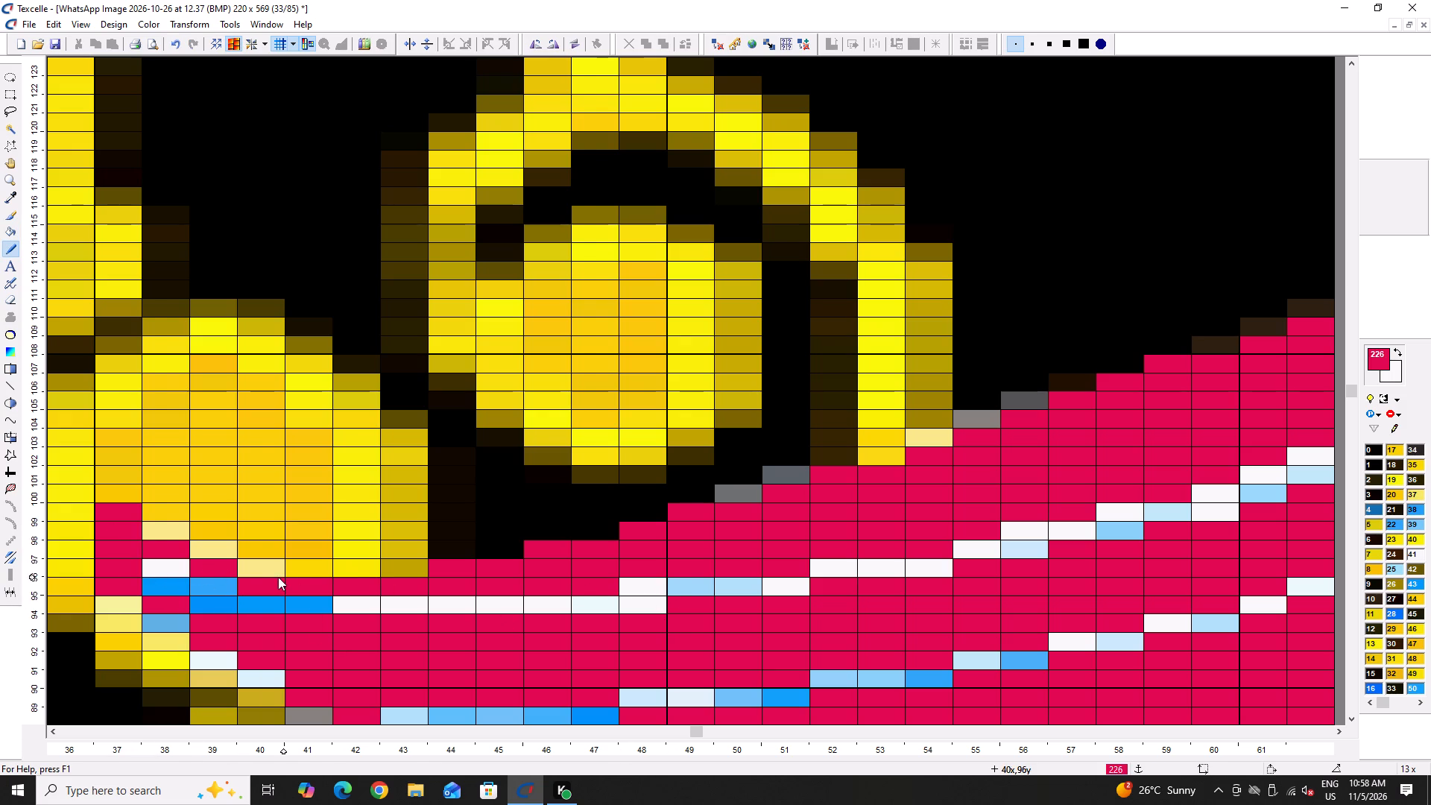
right_drag(397, 585, 257, 590)
Recolour the blue and stray white pixels at the plume's tip red in columns 38 to 43, keeping row 96 white in columns 42 and 43.
drag(277, 610, 233, 607)
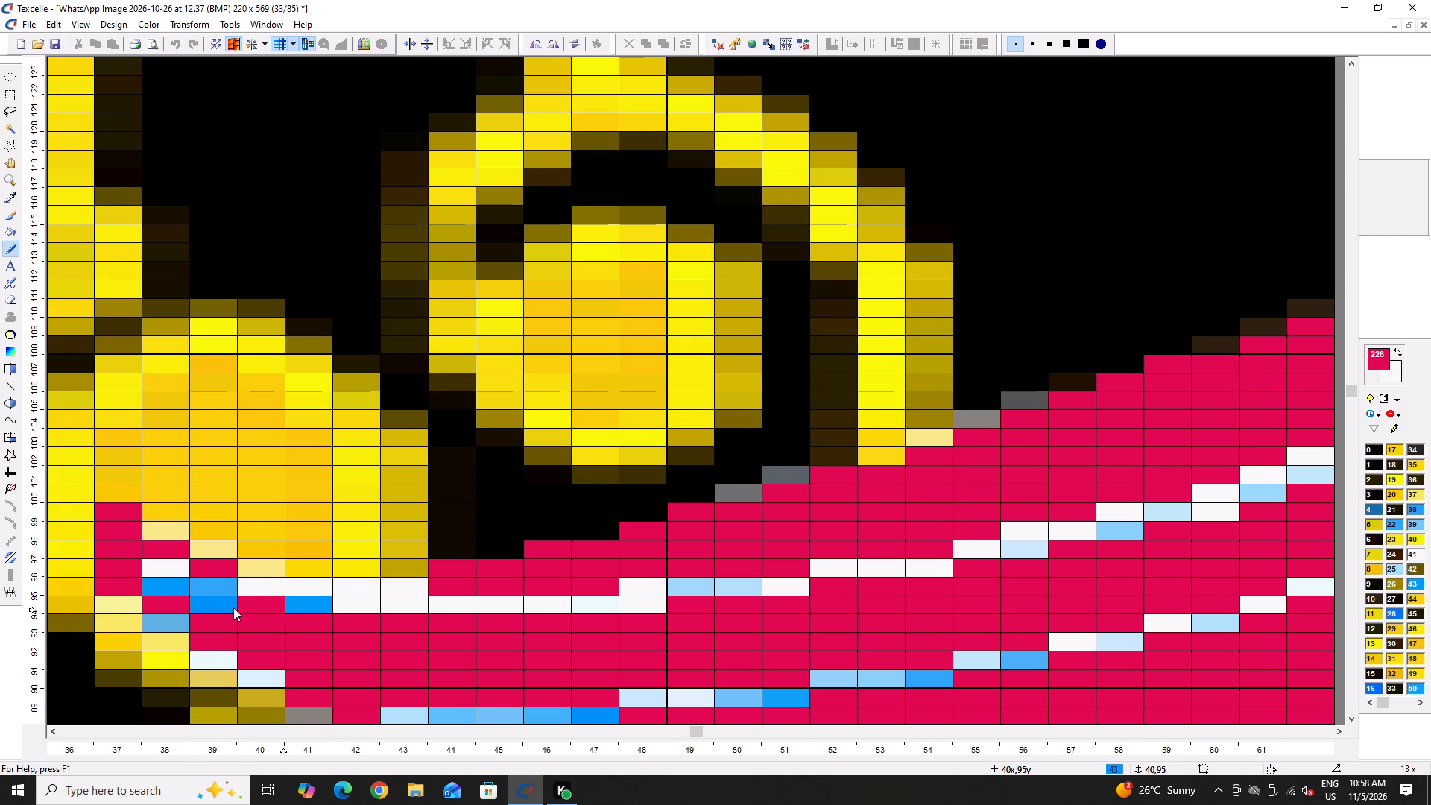
drag(233, 607, 220, 604)
click(177, 589)
drag(177, 588, 216, 589)
click(179, 571)
double_click(173, 569)
drag(221, 592, 312, 605)
click(318, 607)
click(356, 607)
drag(356, 607, 312, 608)
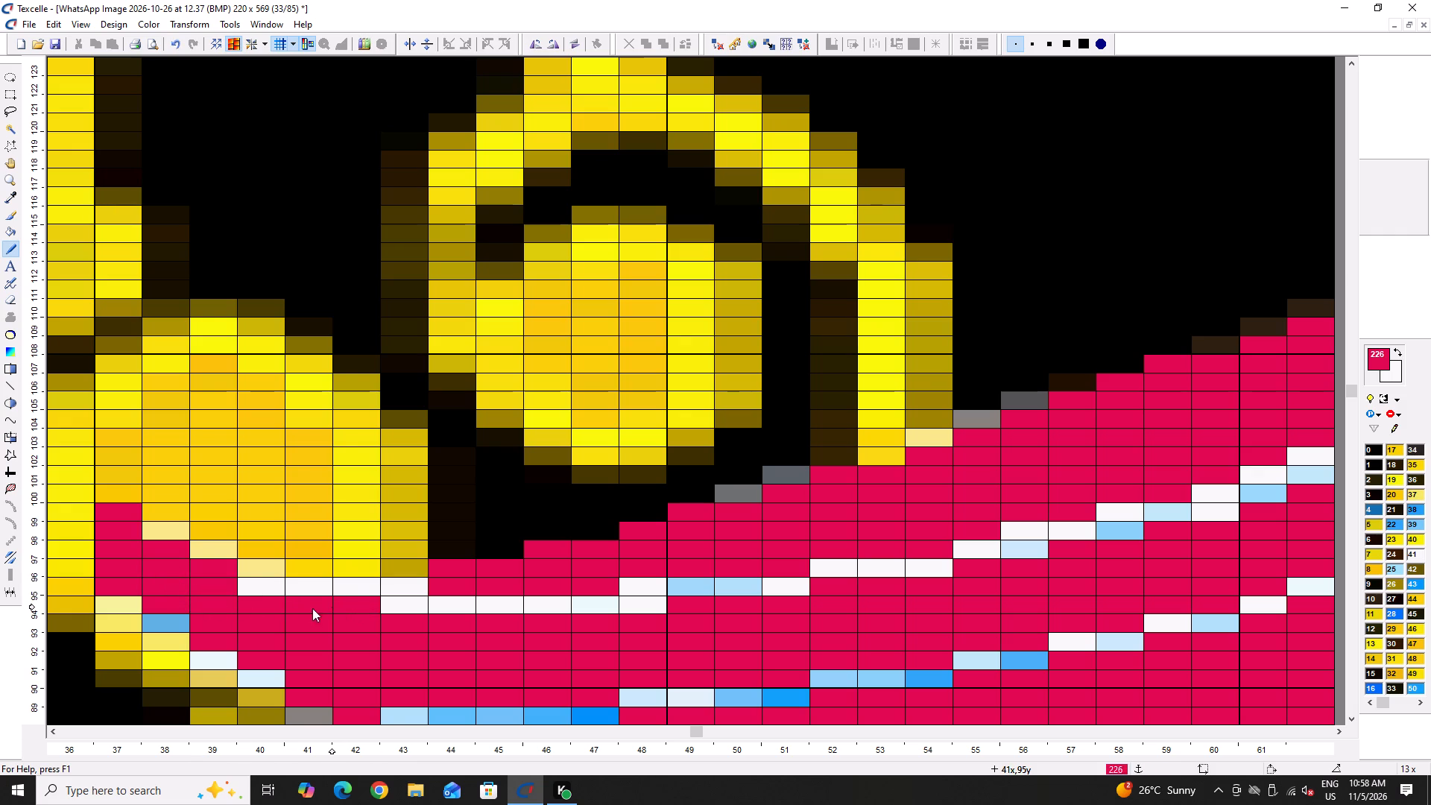
drag(312, 608, 312, 609)
drag(285, 587, 272, 587)
drag(271, 587, 259, 587)
click(392, 615)
click(406, 607)
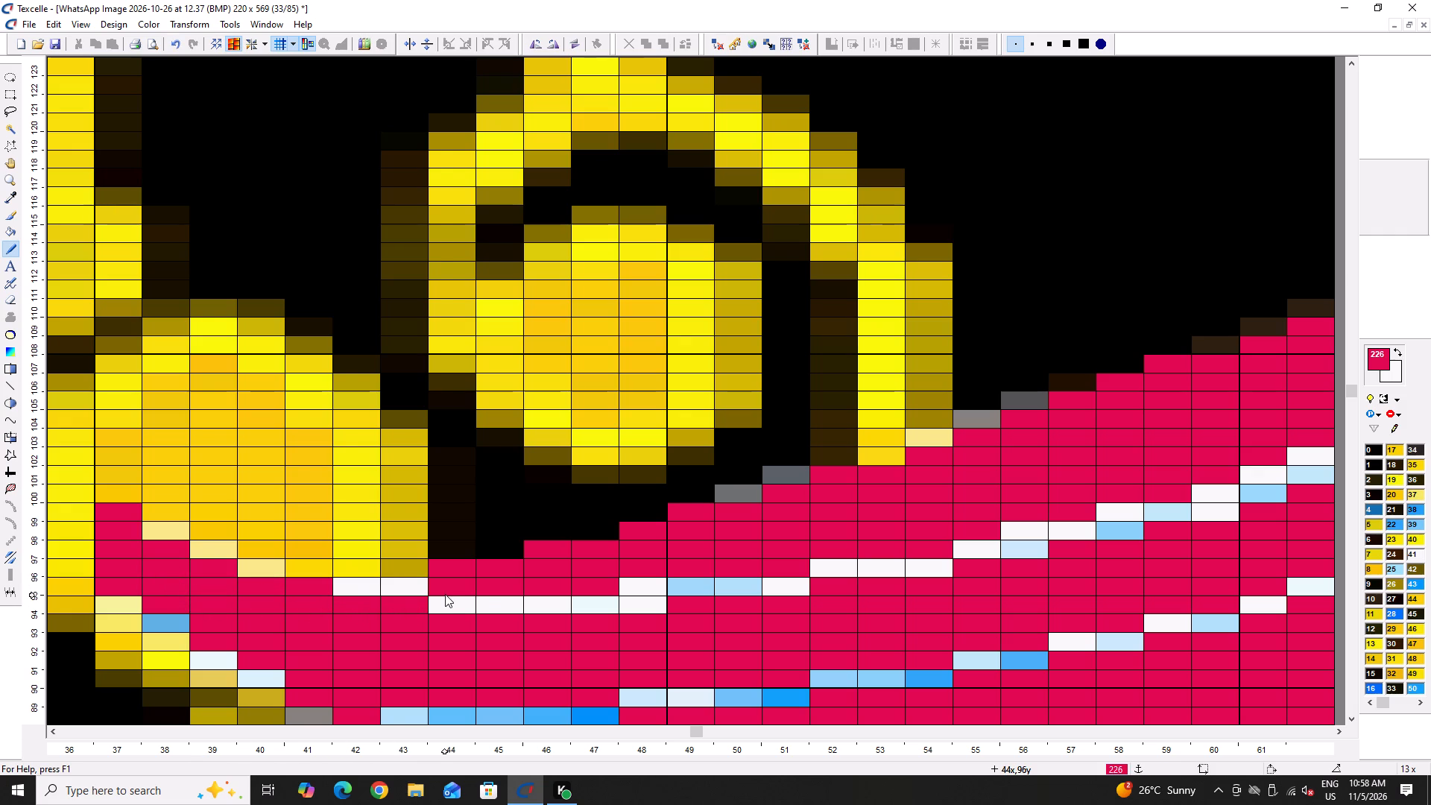
Add white pixels at column 44, row 96 of the upper stripe and at column 37, row 95 of the tip.
right_click(445, 593)
ctrl+scroll(209, 587, down, 1)
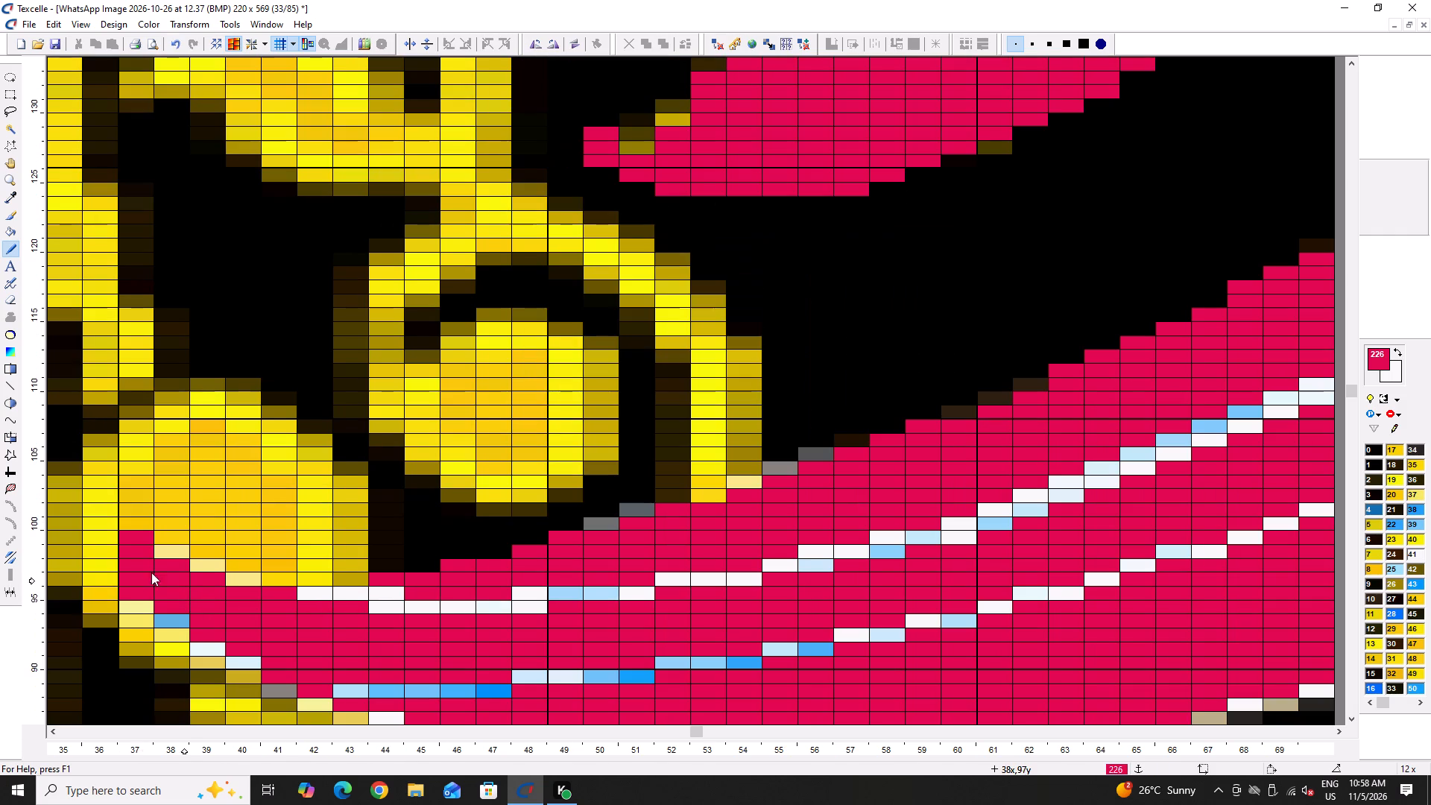
right_click(134, 596)
right_click(135, 597)
Add white linking pixels to the left part of the lower inner stripe in columns 41, 42, 47 and 51.
scroll(208, 609, down, 2)
ctrl+scroll(361, 530, up, 1)
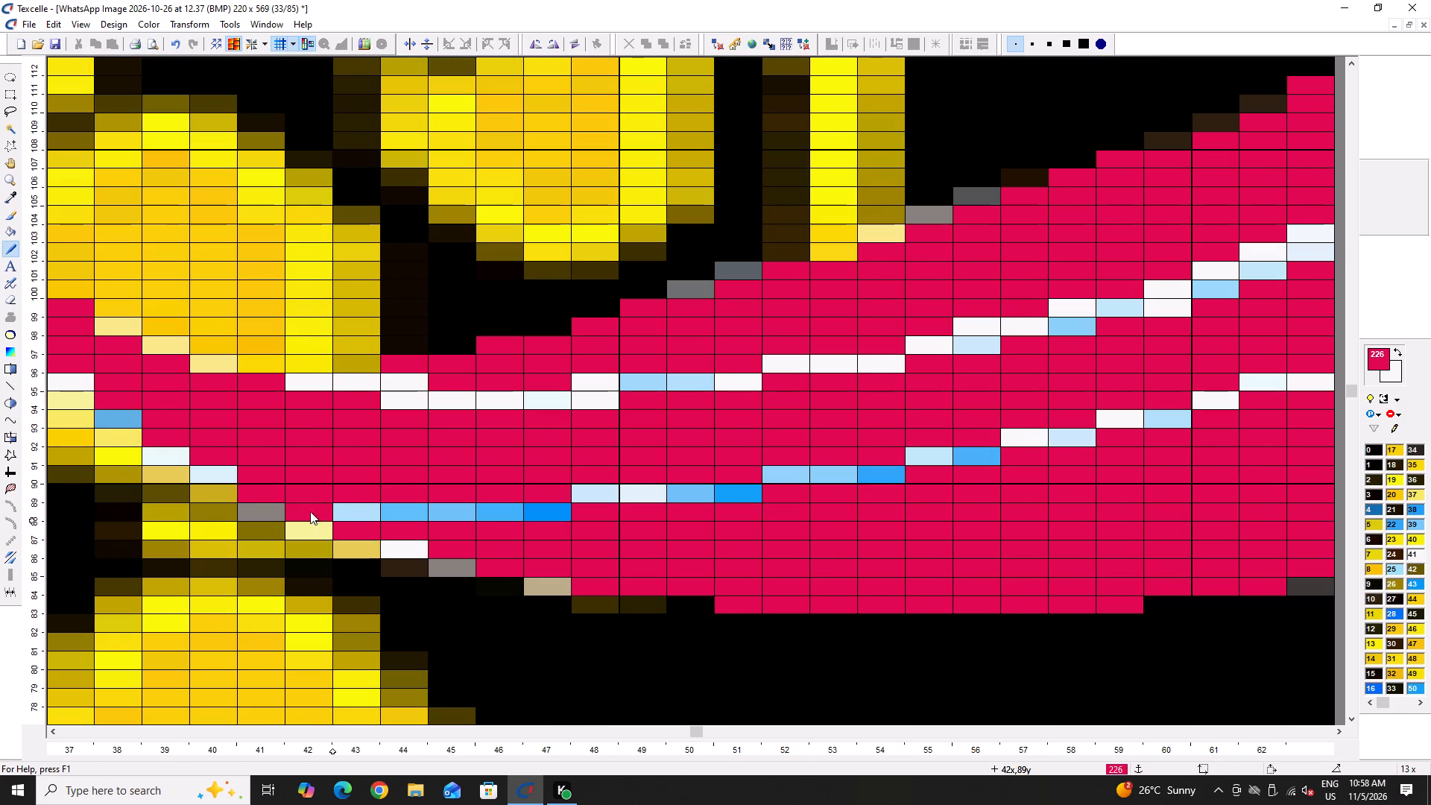
right_click(310, 511)
right_click(309, 511)
right_click(263, 491)
right_click(297, 493)
ctrl+scroll(254, 494, down, 2)
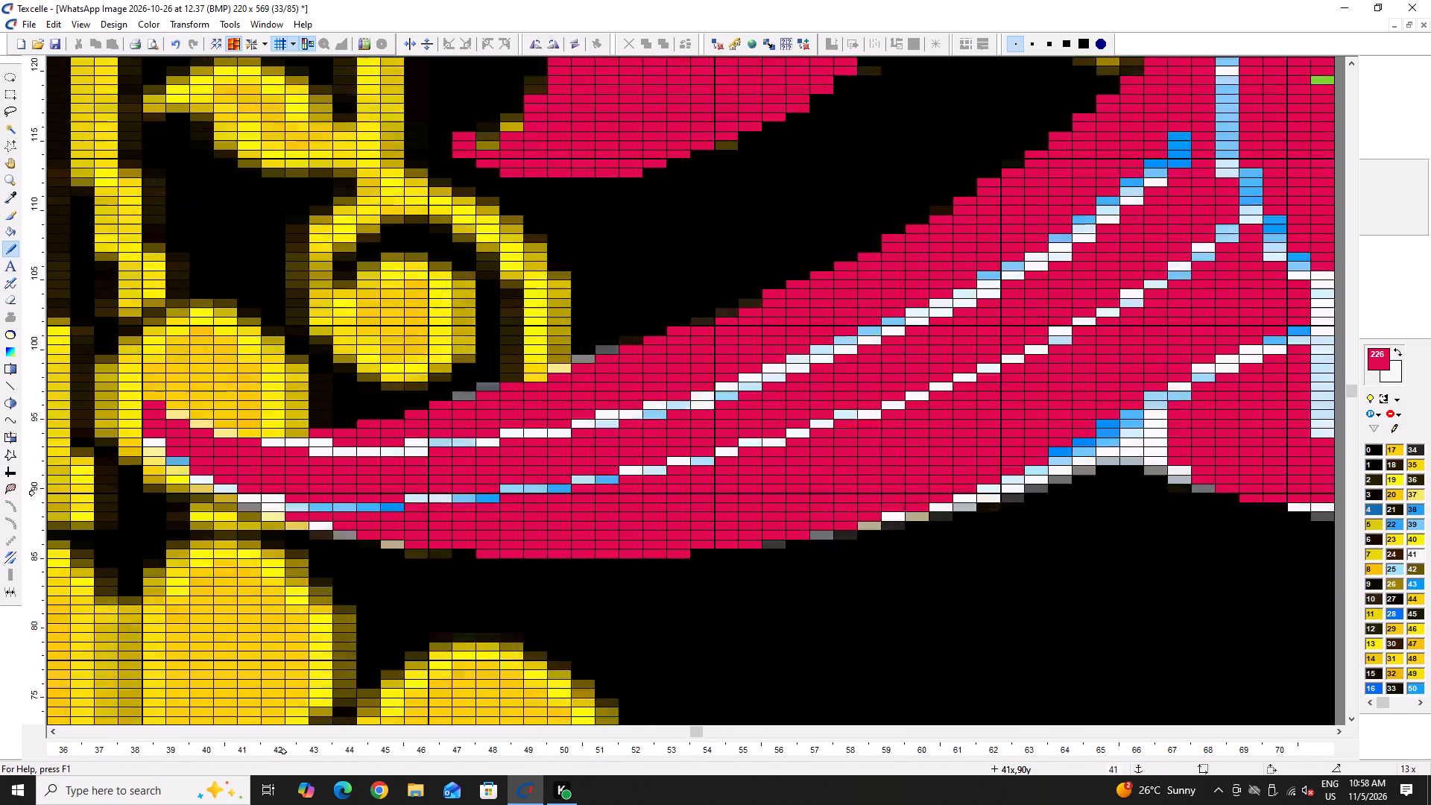
ctrl+scroll(254, 494, down, 1)
ctrl+scroll(395, 487, up, 2)
right_click(316, 498)
right_click(467, 482)
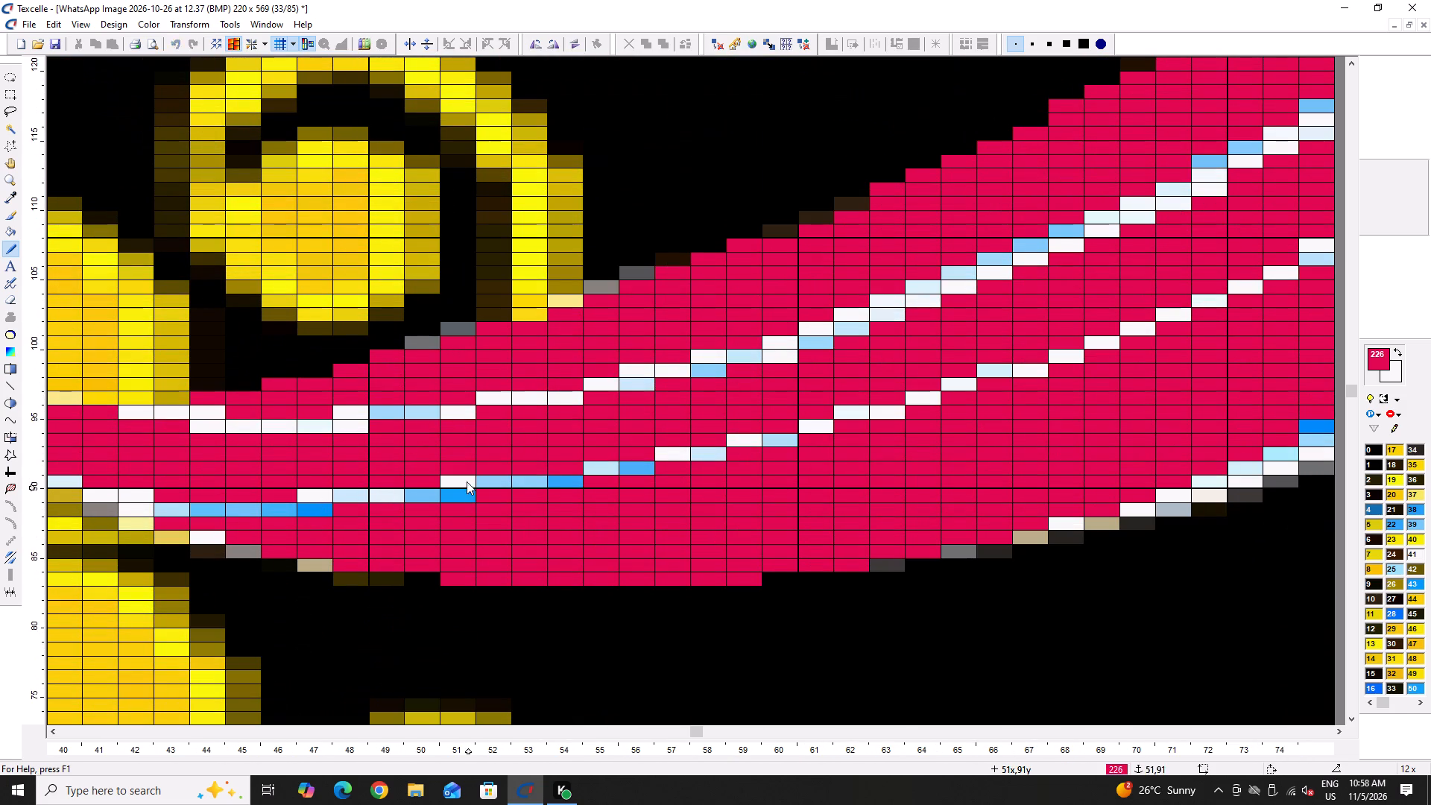
right_click(467, 482)
right_click(467, 481)
Thicken the steps of the lower inner stripe with white pixels from column 54 to column 67.
right_click(574, 468)
right_click(655, 455)
right_click(725, 440)
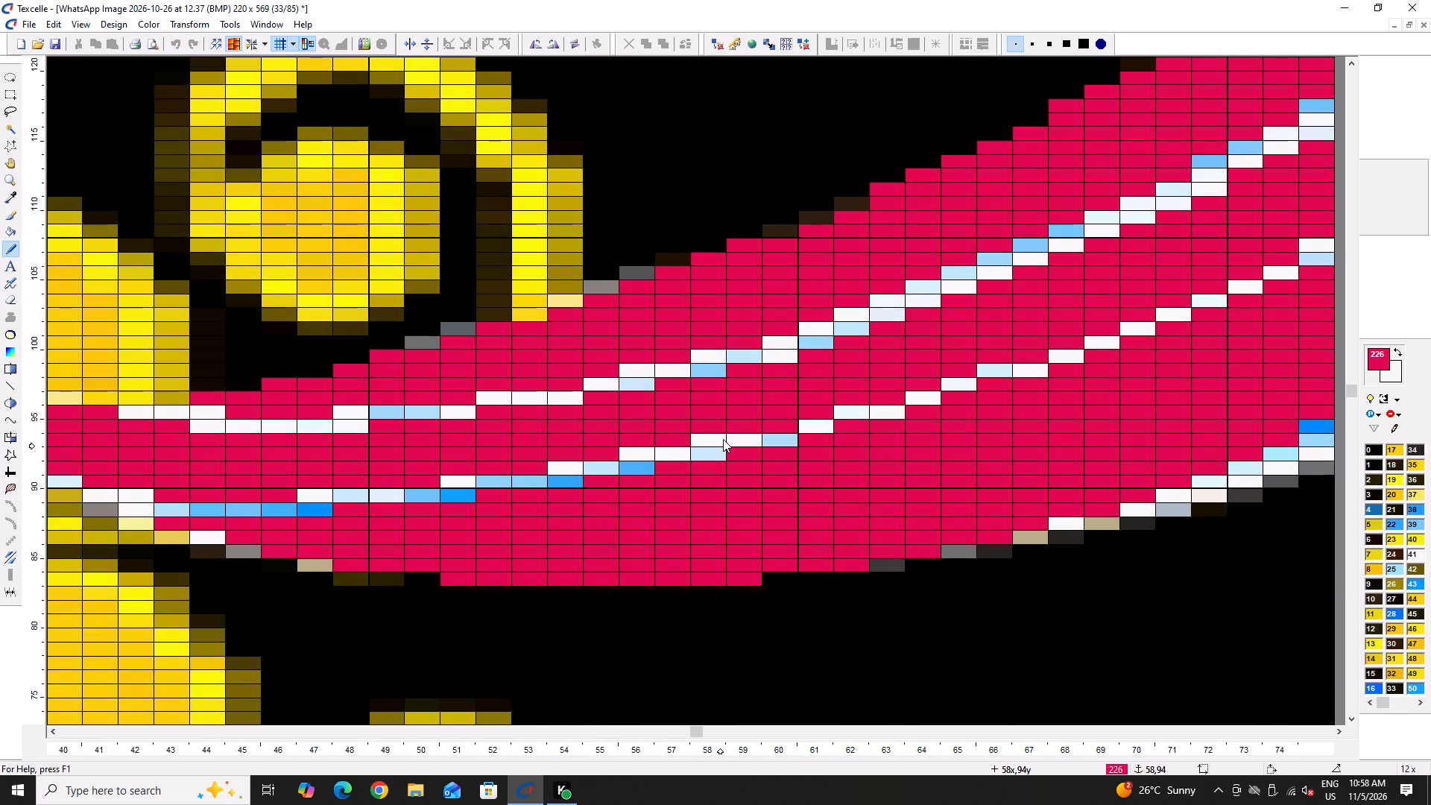
right_click(797, 432)
right_click(818, 411)
right_drag(894, 391, 894, 399)
right_click(926, 386)
right_click(982, 373)
right_click(974, 381)
right_click(976, 366)
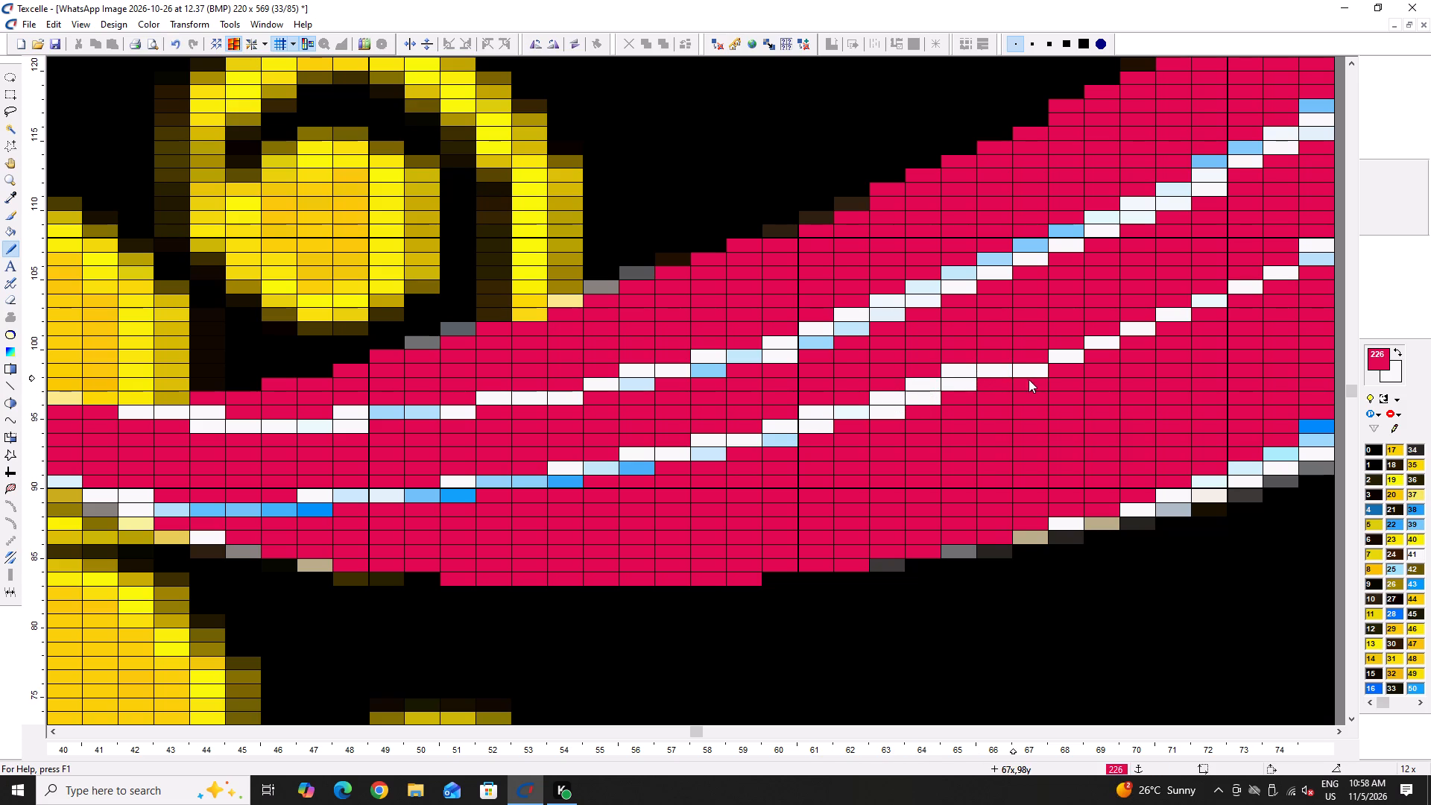
right_click(1036, 363)
right_click(1040, 358)
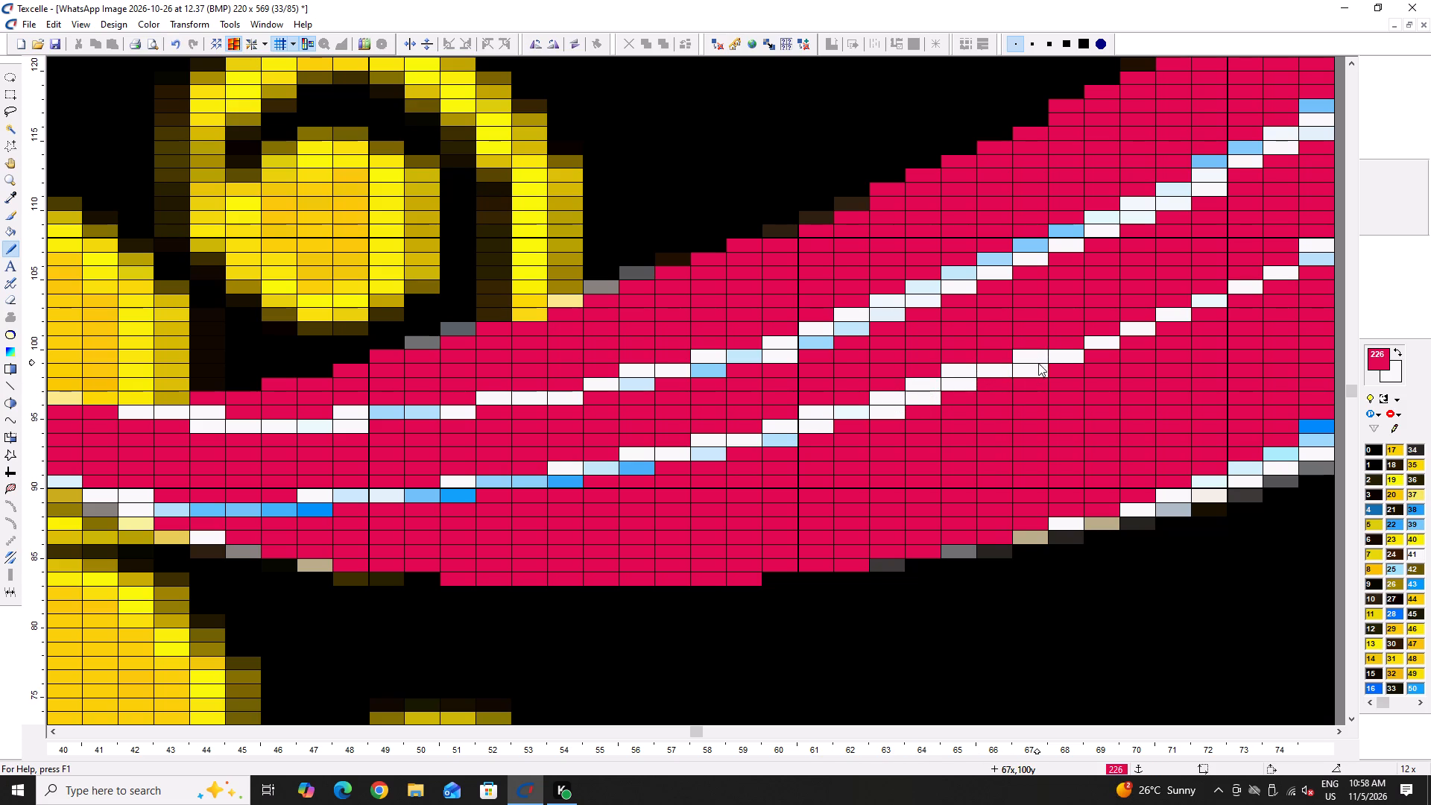
Continue adding white linking pixels above the lower inner stripe's steps from column 68 to column 72.
key(Right)
key(Right)
key(Right)
scroll(713, 402, up, 3)
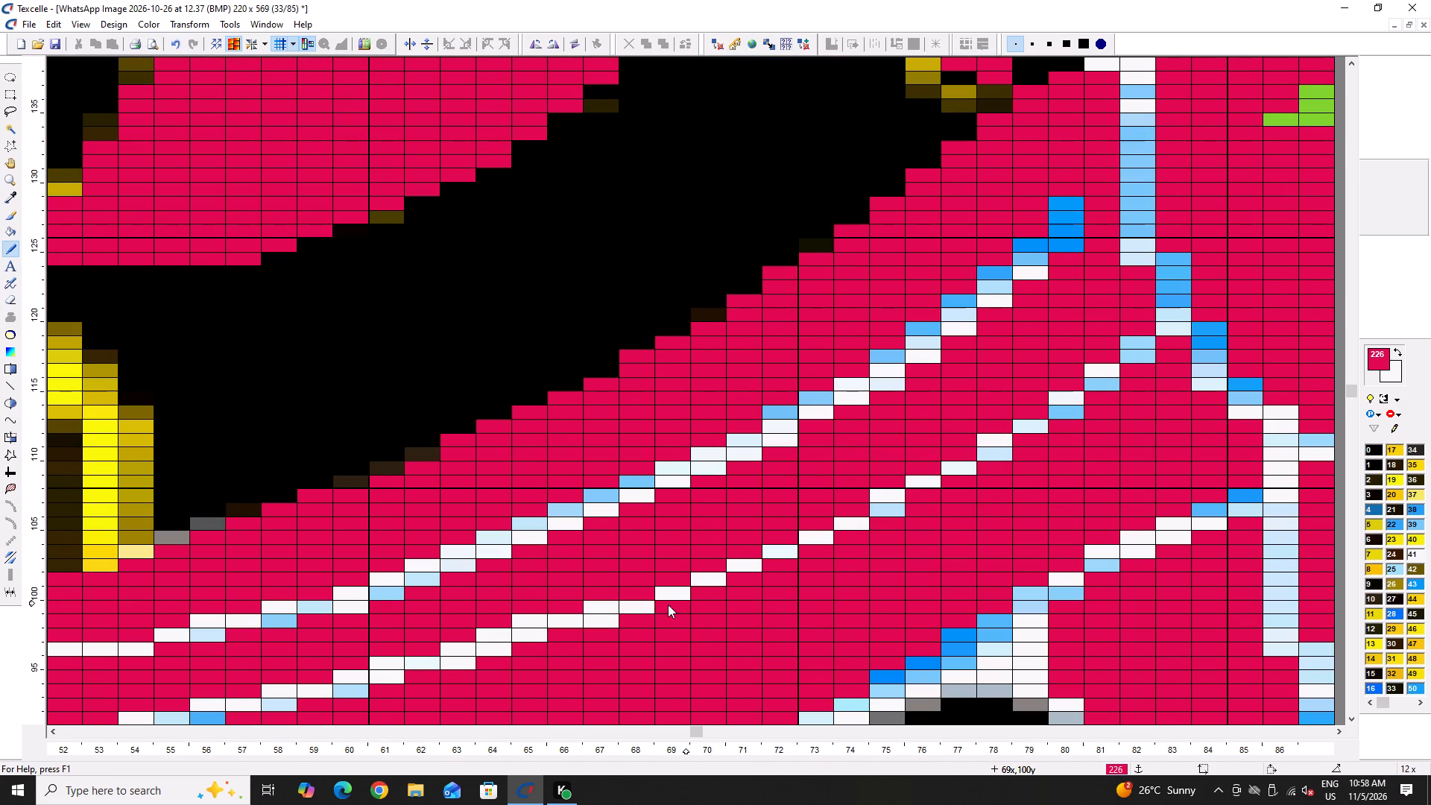
right_click(651, 596)
right_click(673, 582)
right_click(675, 582)
right_click(724, 570)
right_click(724, 570)
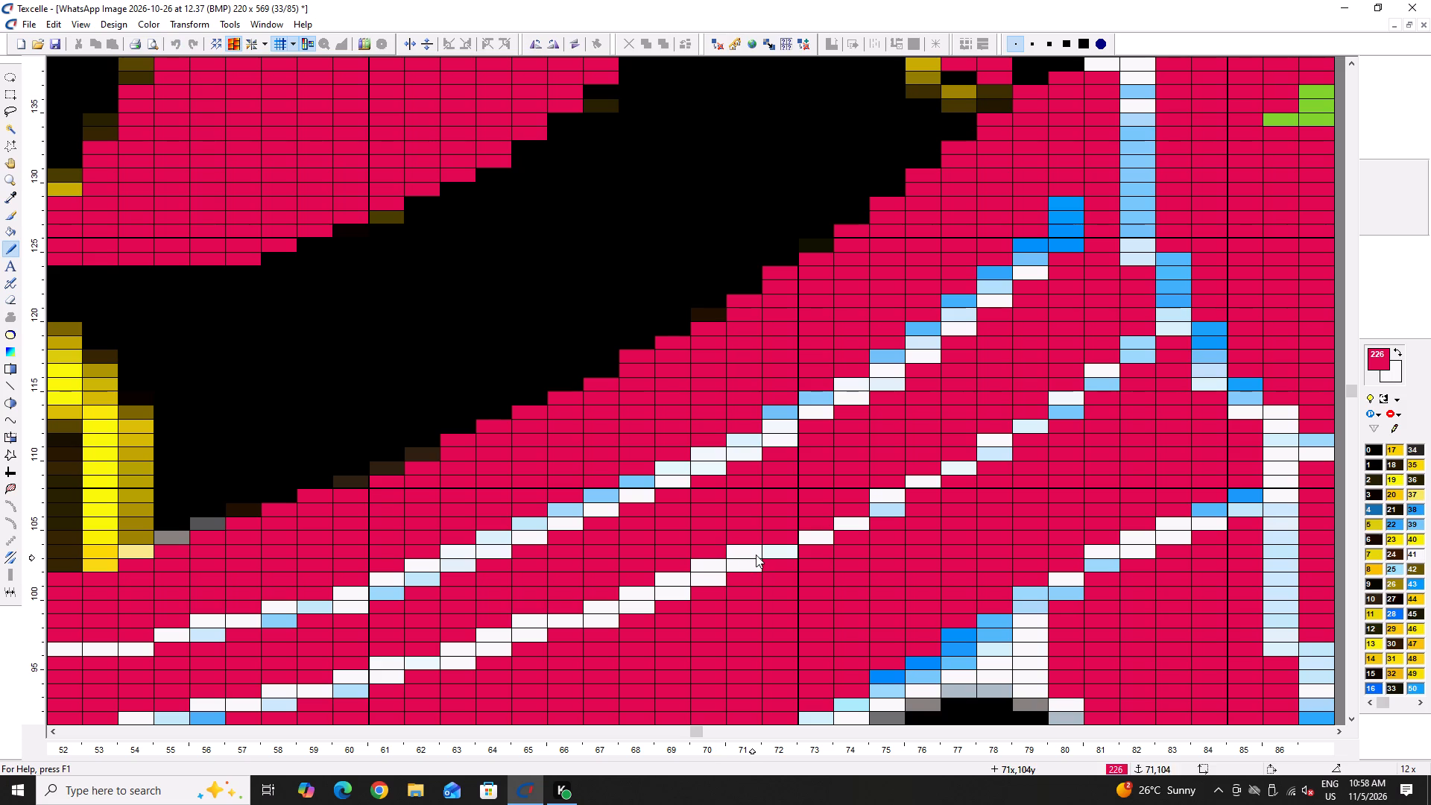
right_click(756, 555)
right_click(779, 539)
right_click(779, 539)
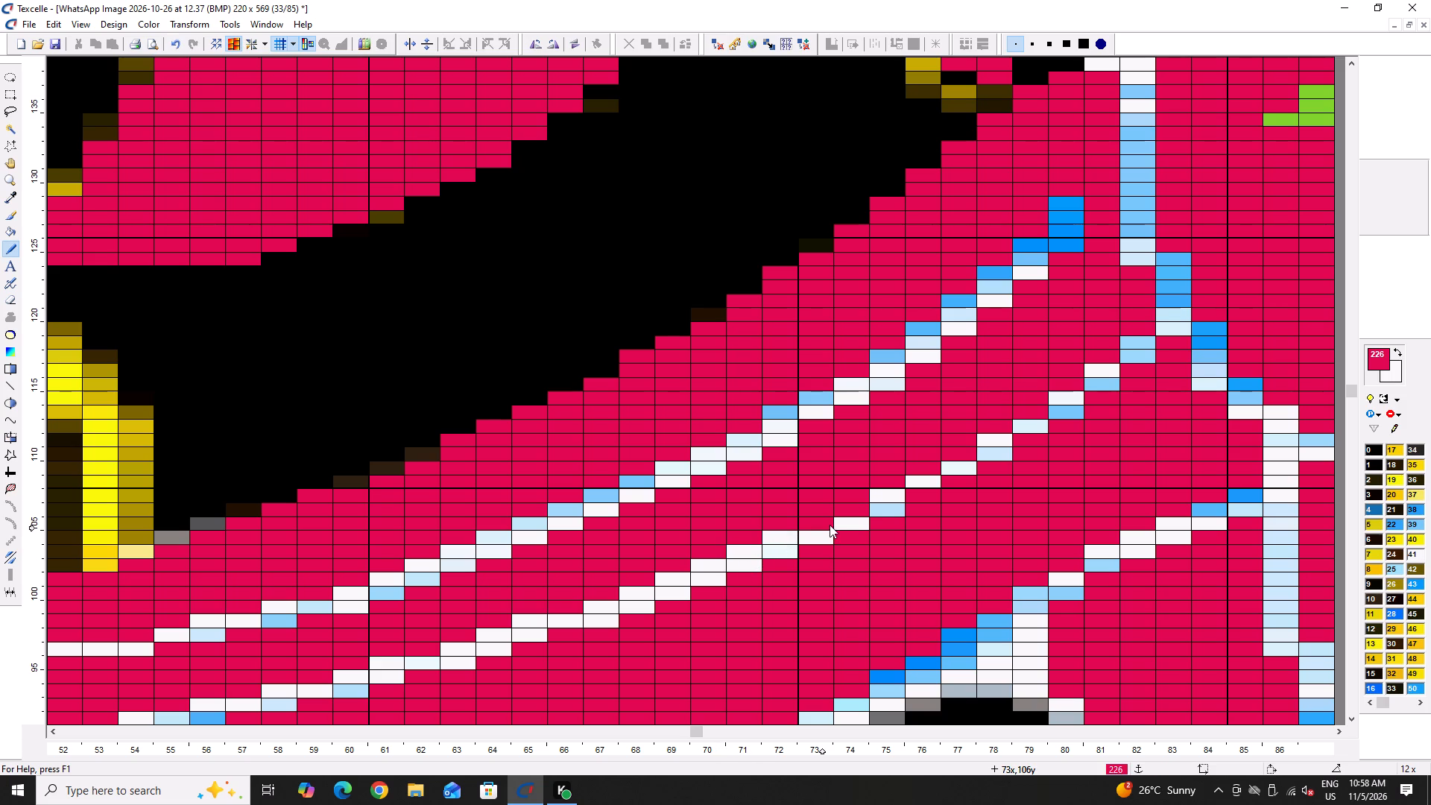
Add white linking pixels along the lower inner stripe from column 73 to column 77.
right_click(830, 525)
right_click(830, 524)
right_click(862, 514)
right_click(862, 514)
right_click(907, 487)
right_click(906, 483)
right_click(928, 469)
right_click(928, 469)
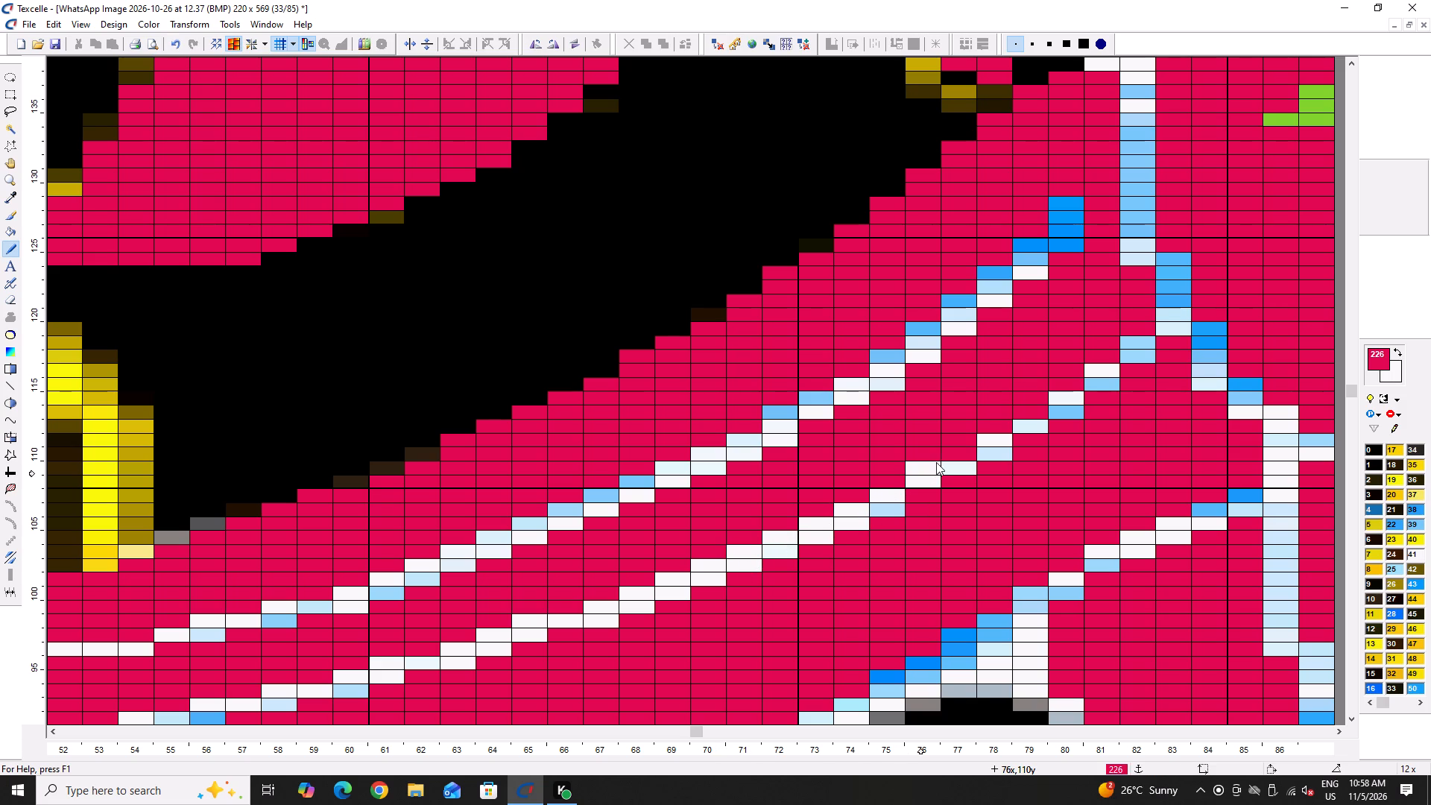
right_click(906, 482)
right_click(904, 483)
right_click(968, 457)
right_click(967, 459)
Add white linking pixels along the lower inner stripe from column 78 to column 82, joining it to the wing outline.
right_click(1011, 423)
right_click(1011, 423)
right_click(1029, 419)
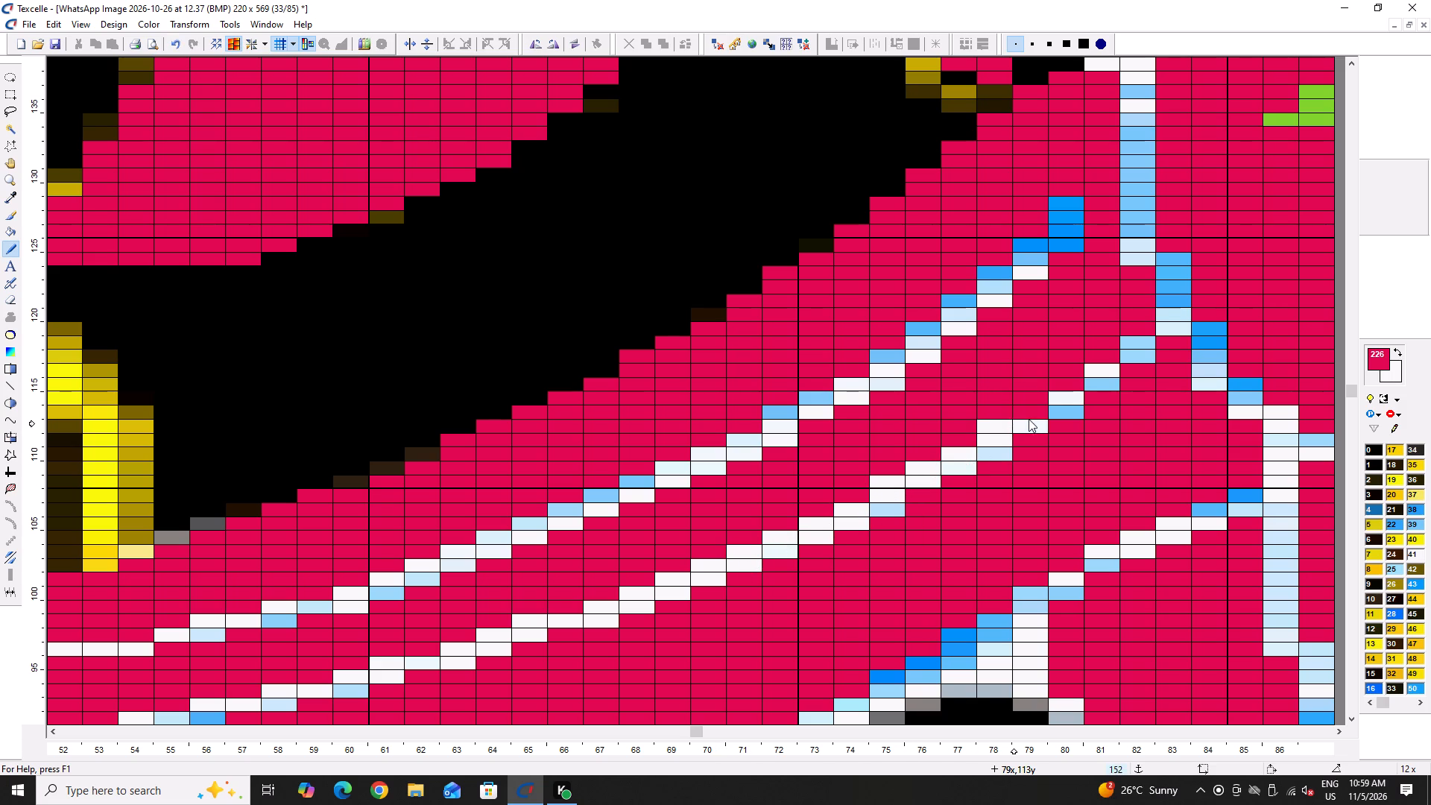
right_click(1029, 419)
right_click(1029, 419)
right_click(1040, 412)
right_click(1040, 412)
right_click(1040, 412)
right_click(1072, 382)
right_click(1072, 382)
right_click(1109, 356)
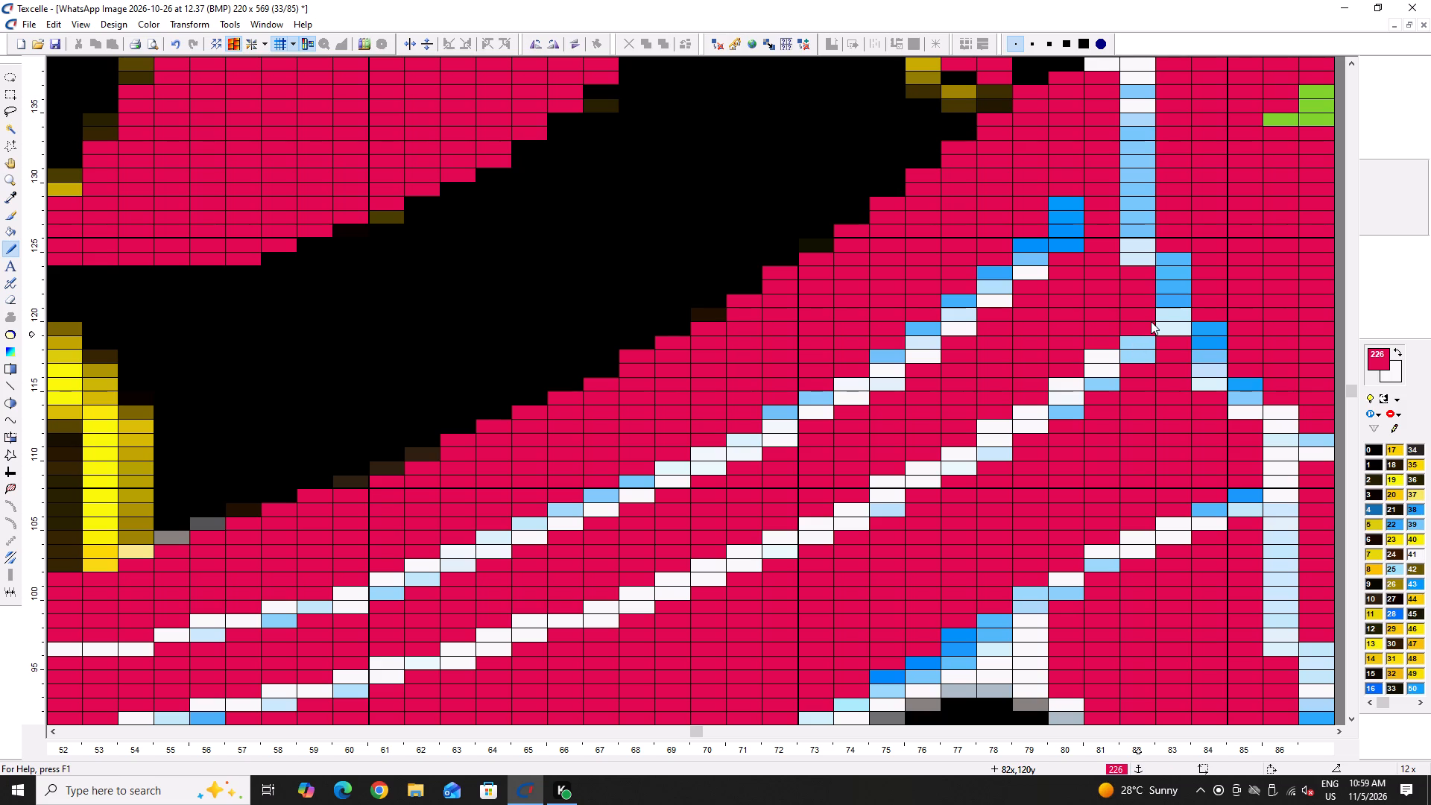
right_click(1151, 321)
Extend the upper inner stripe's right end toward the wing outline with white pixels in column 81, rows 129 to 132.
right_click(1099, 183)
right_drag(1097, 183, 1102, 169)
right_click(1102, 164)
right_click(1103, 163)
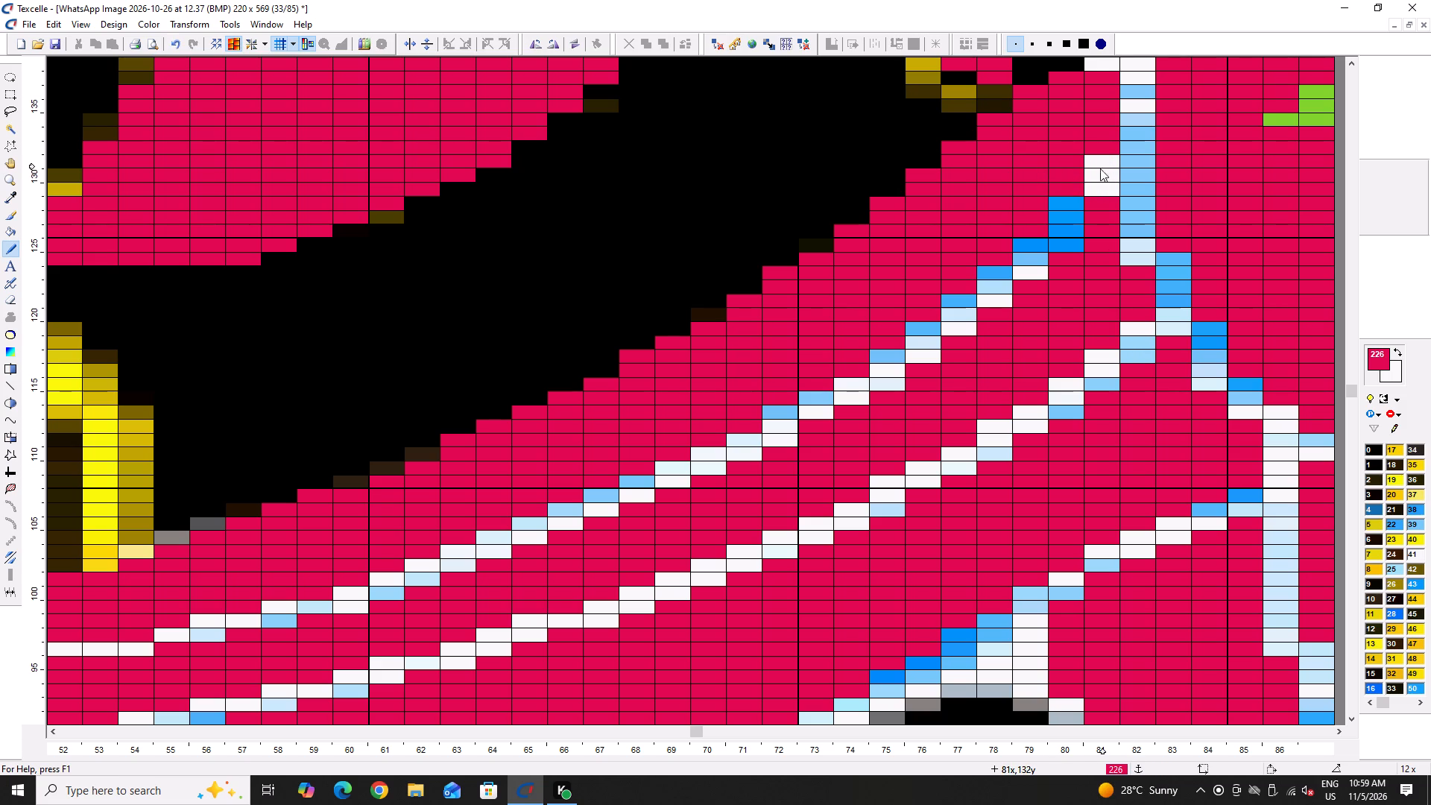
right_click(1096, 199)
right_click(1096, 201)
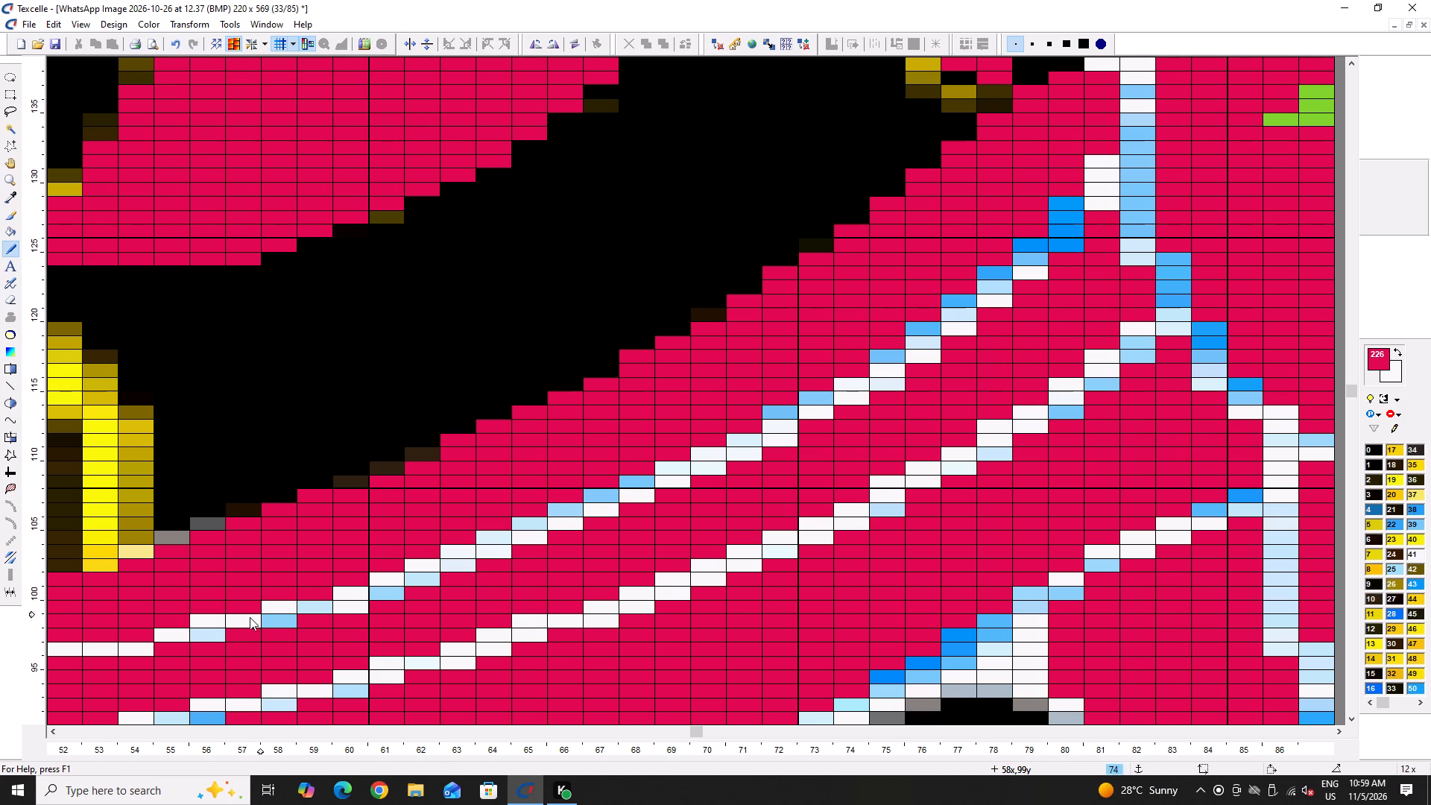
Continue the white linking pixels along the upper inner stripe from column 53 to column 60, clearing the surplus white beside column 54 with red.
right_click(136, 641)
right_click(119, 637)
right_click(119, 637)
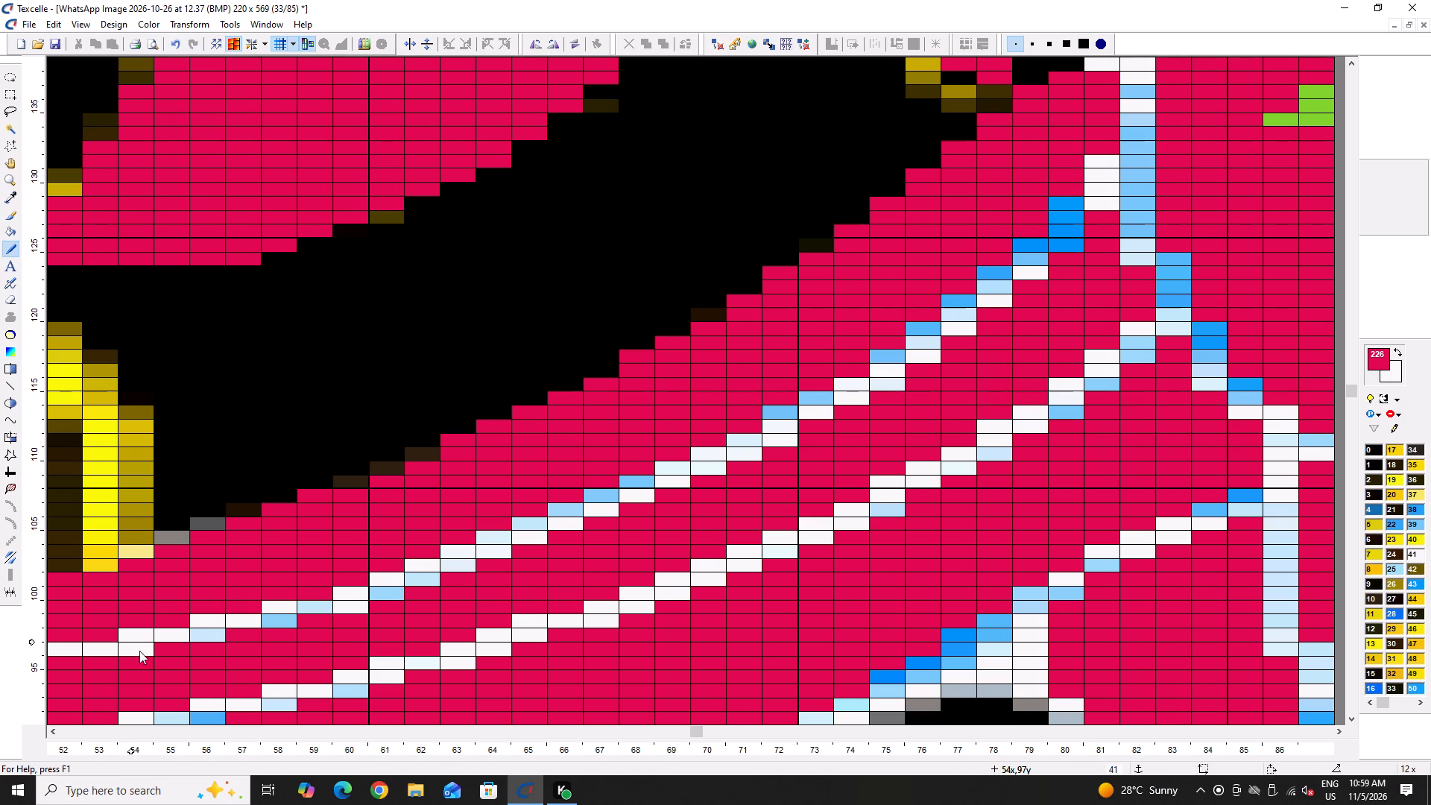
right_click(107, 637)
right_click(107, 637)
right_click(107, 637)
double_click(129, 652)
right_click(180, 622)
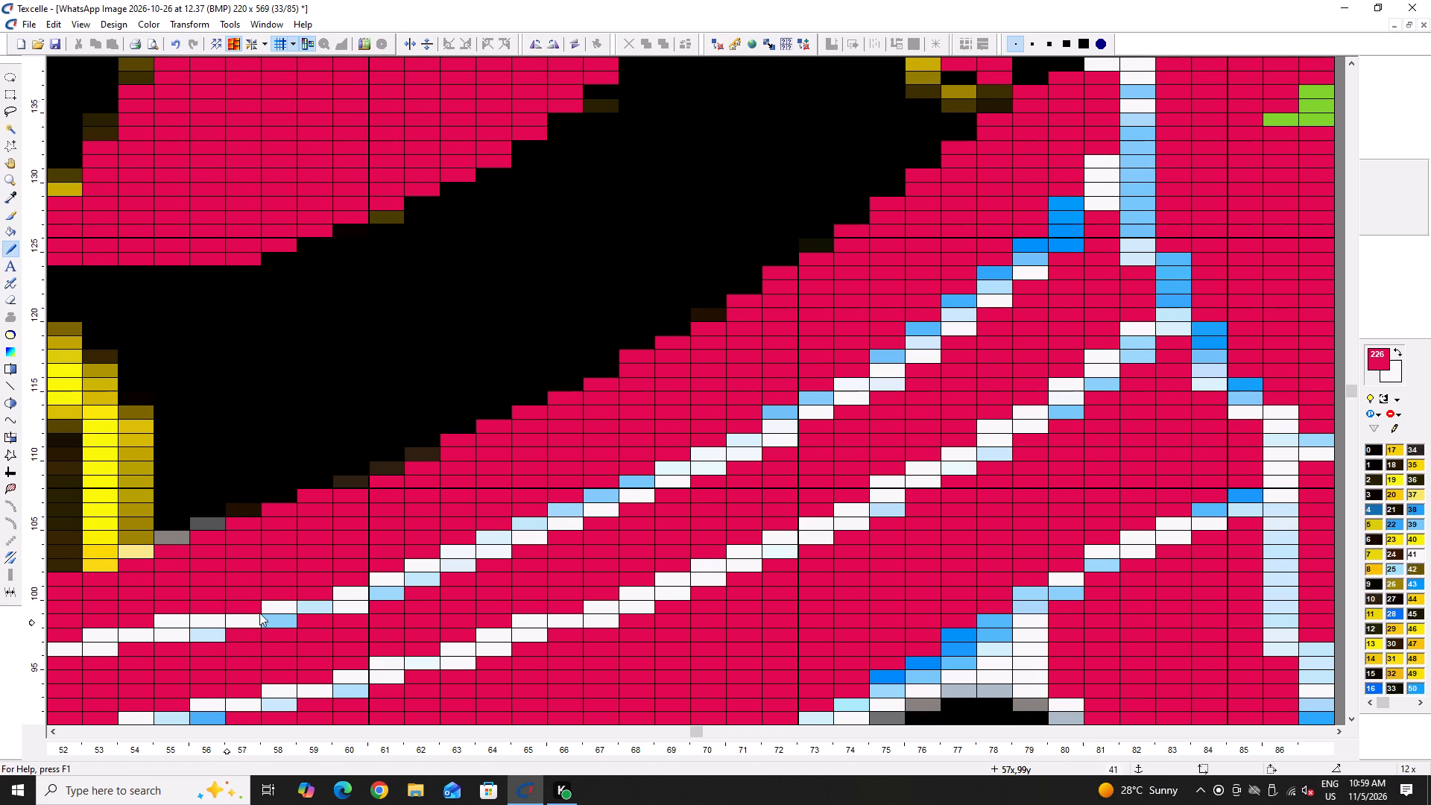
right_click(256, 607)
right_click(256, 607)
right_click(320, 588)
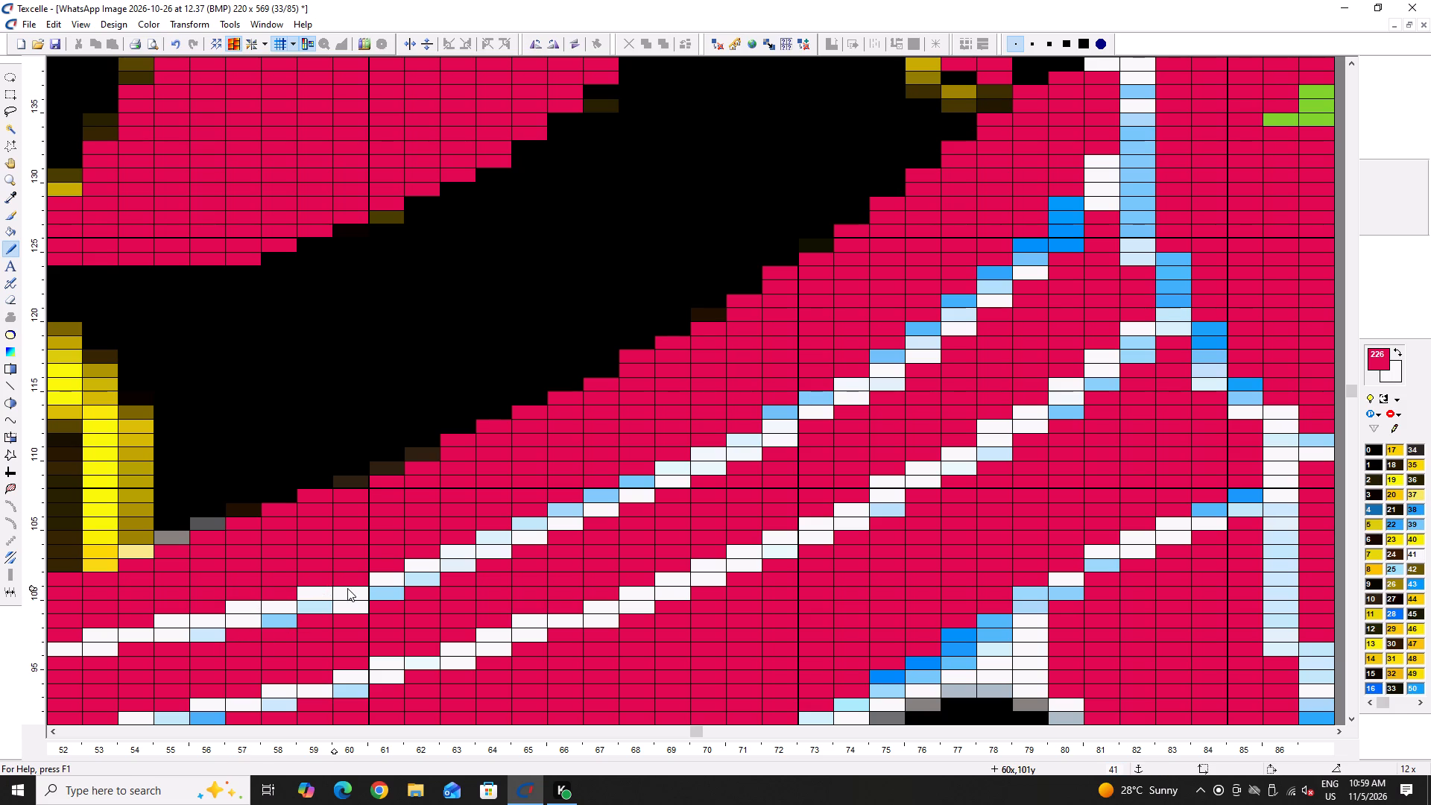
Paint the plume's lower edge red between columns 47 and 50, and add white outline pixels beneath it at columns 51 and 52.
ctrl+scroll(364, 612, down, 4)
ctrl+scroll(197, 648, up, 2)
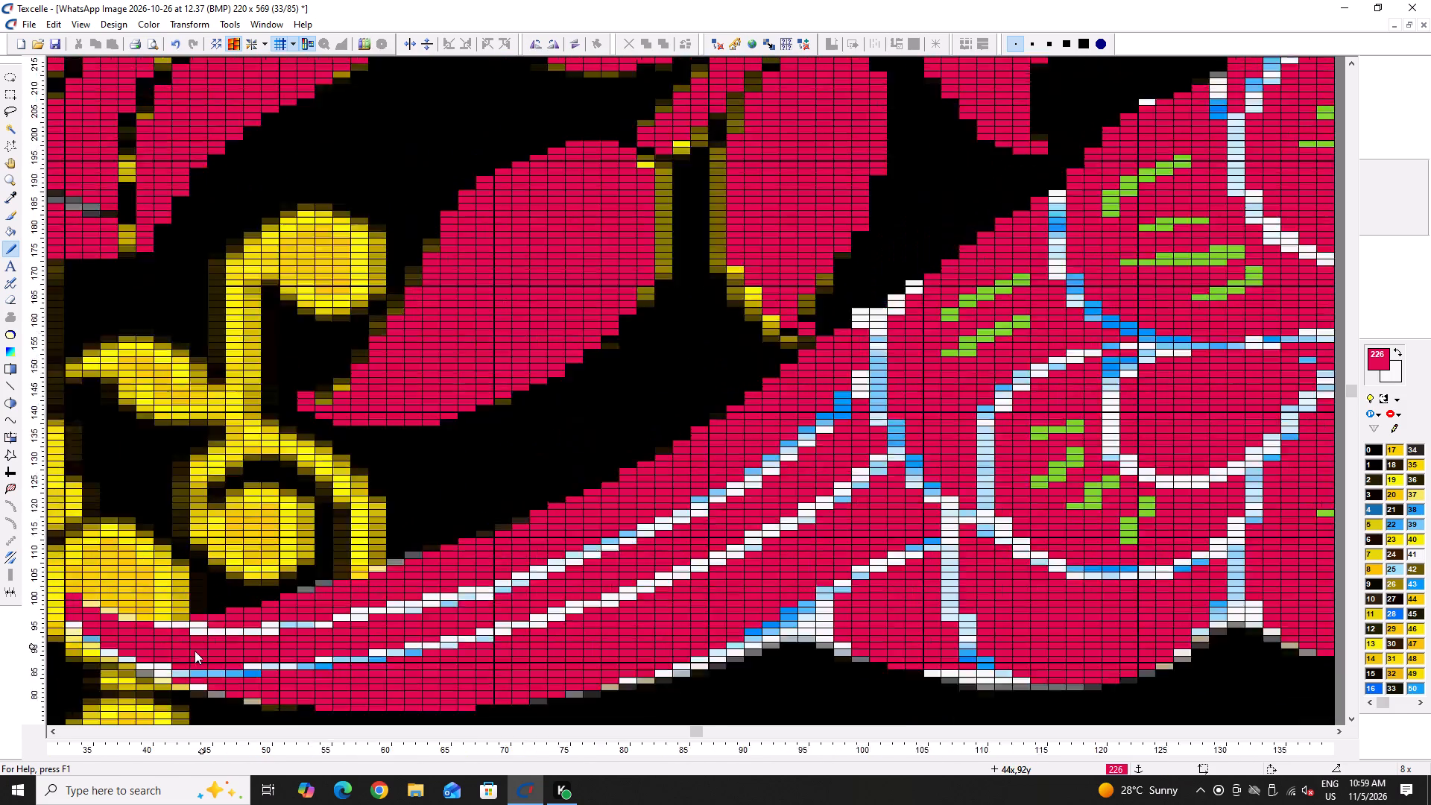
ctrl+scroll(195, 651, up, 3)
scroll(335, 684, down, 2)
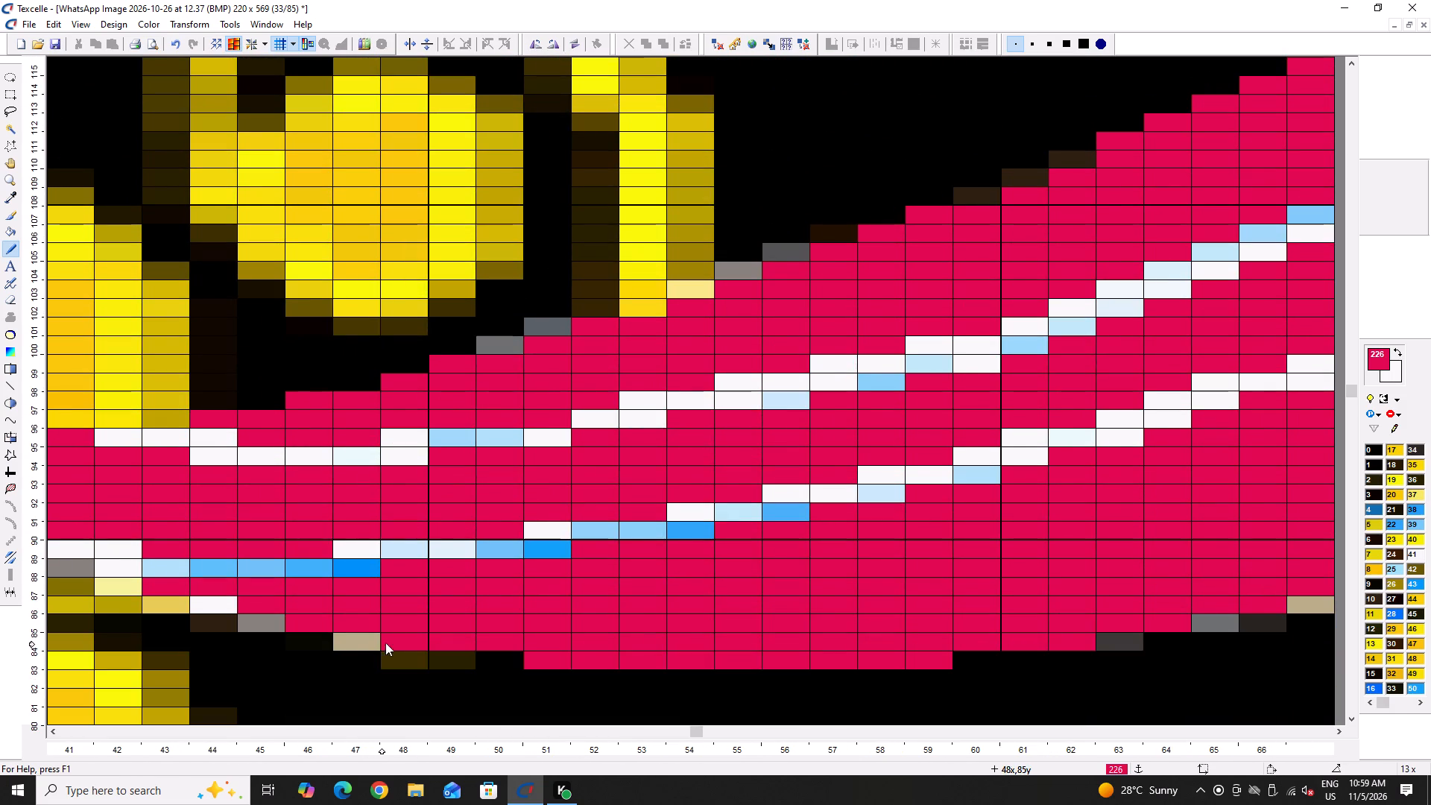
ctrl+scroll(183, 578, down, 4)
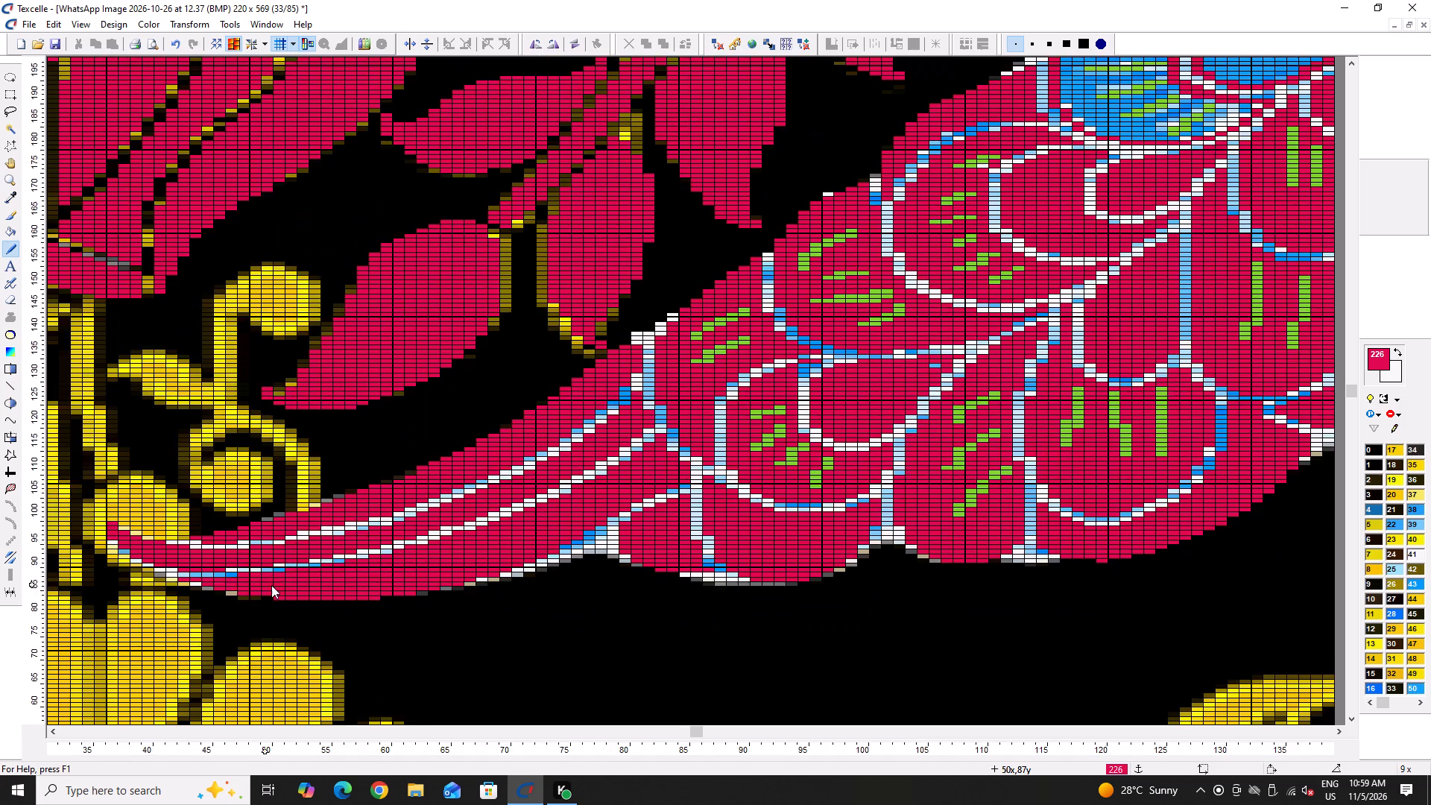
ctrl+scroll(210, 589, up, 3)
click(291, 607)
drag(366, 618, 430, 628)
right_drag(458, 635, 406, 640)
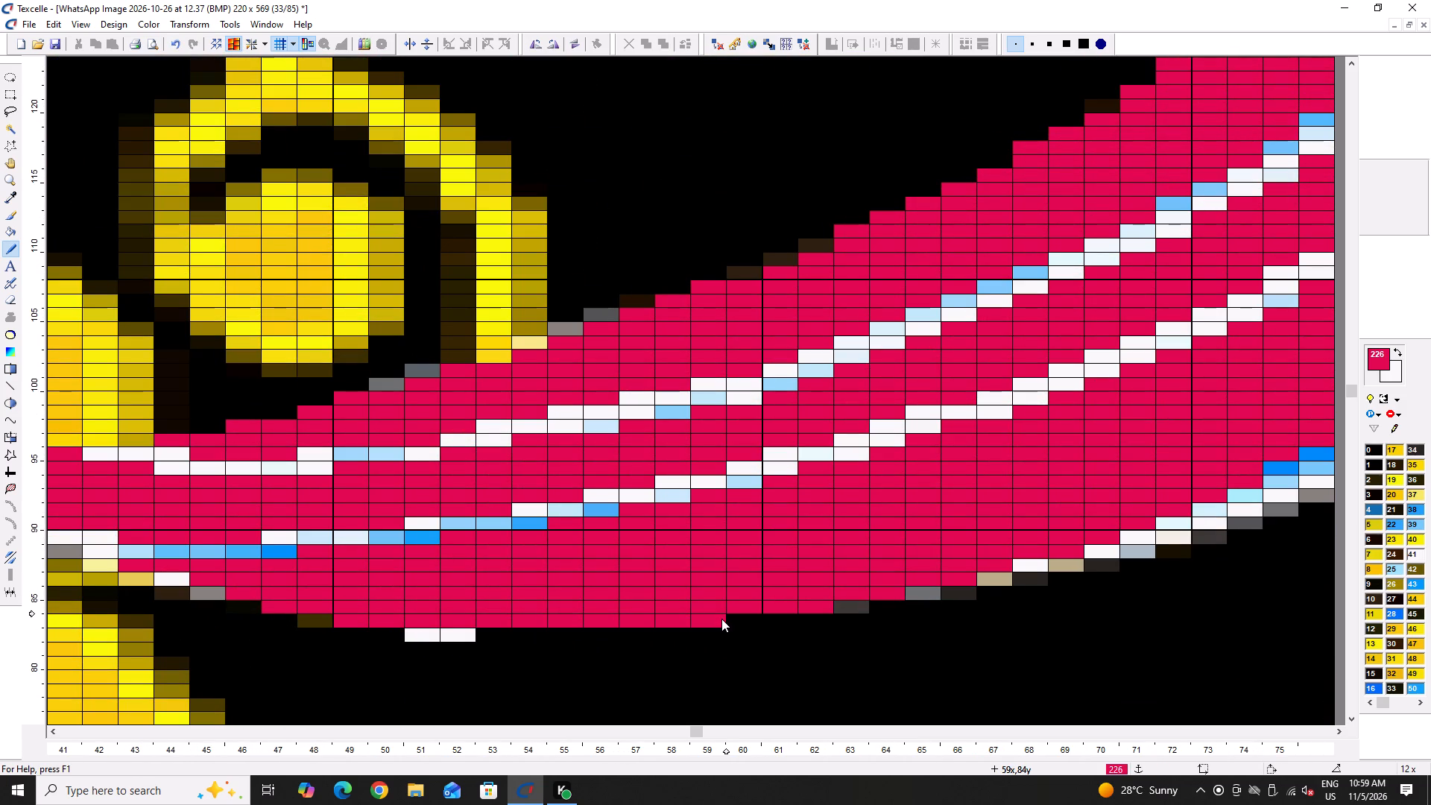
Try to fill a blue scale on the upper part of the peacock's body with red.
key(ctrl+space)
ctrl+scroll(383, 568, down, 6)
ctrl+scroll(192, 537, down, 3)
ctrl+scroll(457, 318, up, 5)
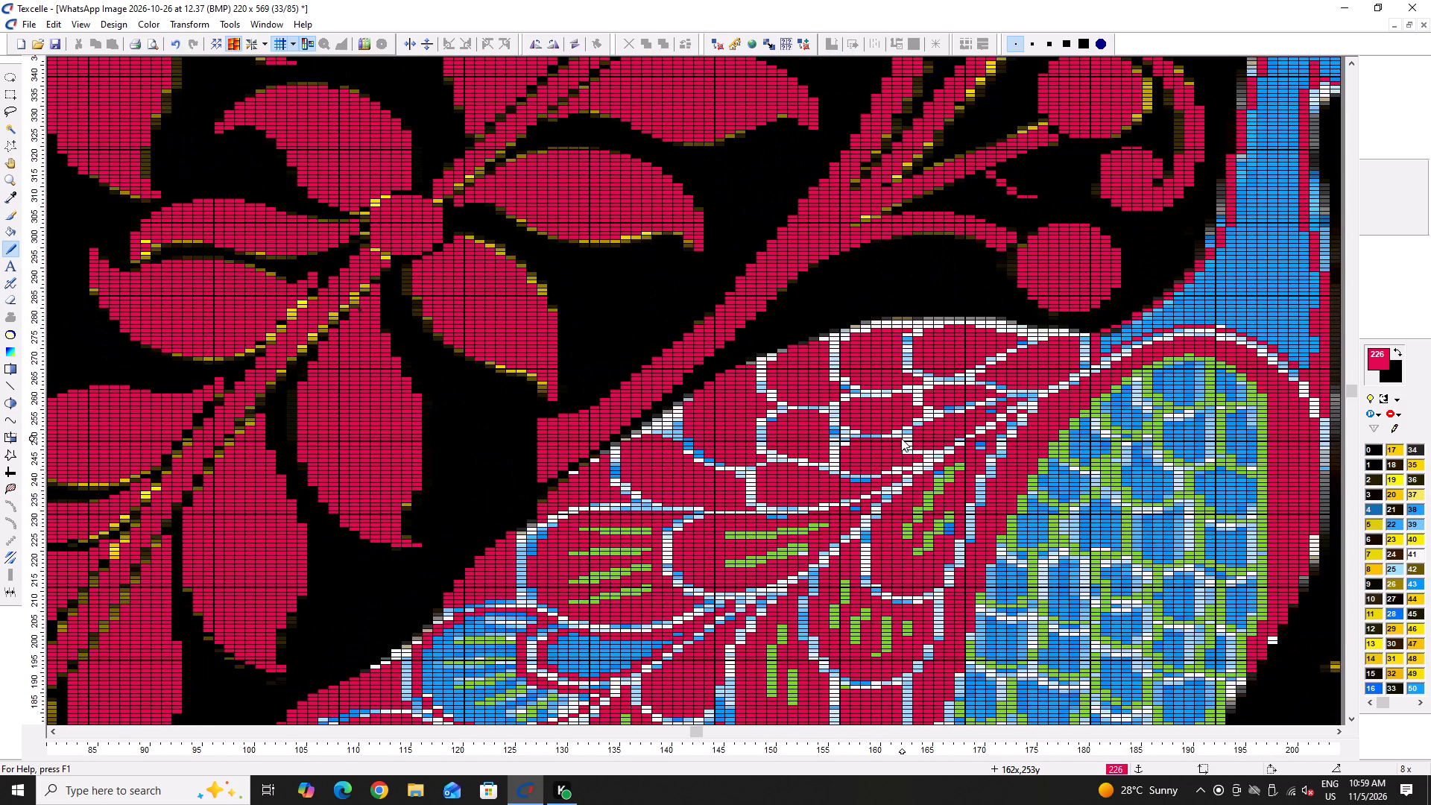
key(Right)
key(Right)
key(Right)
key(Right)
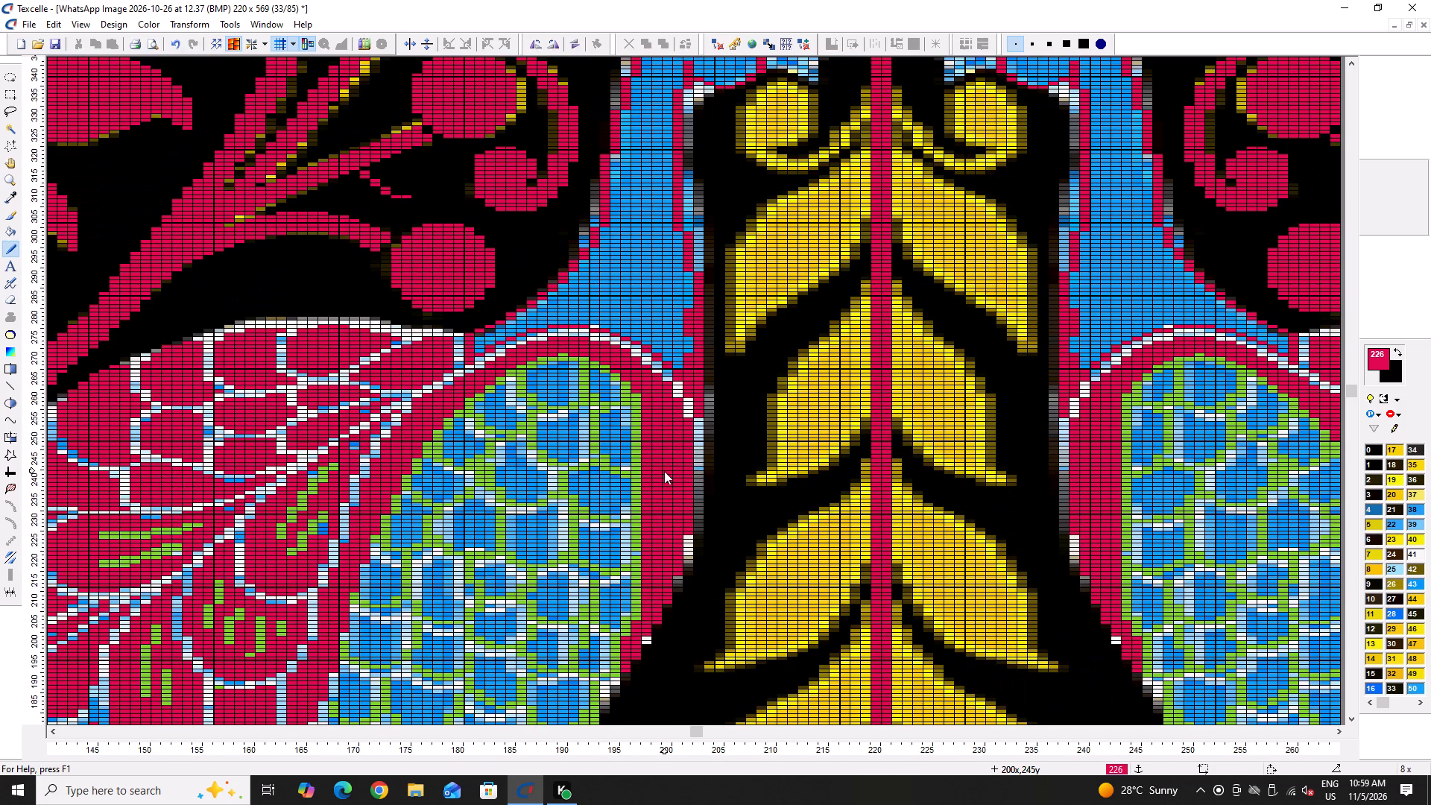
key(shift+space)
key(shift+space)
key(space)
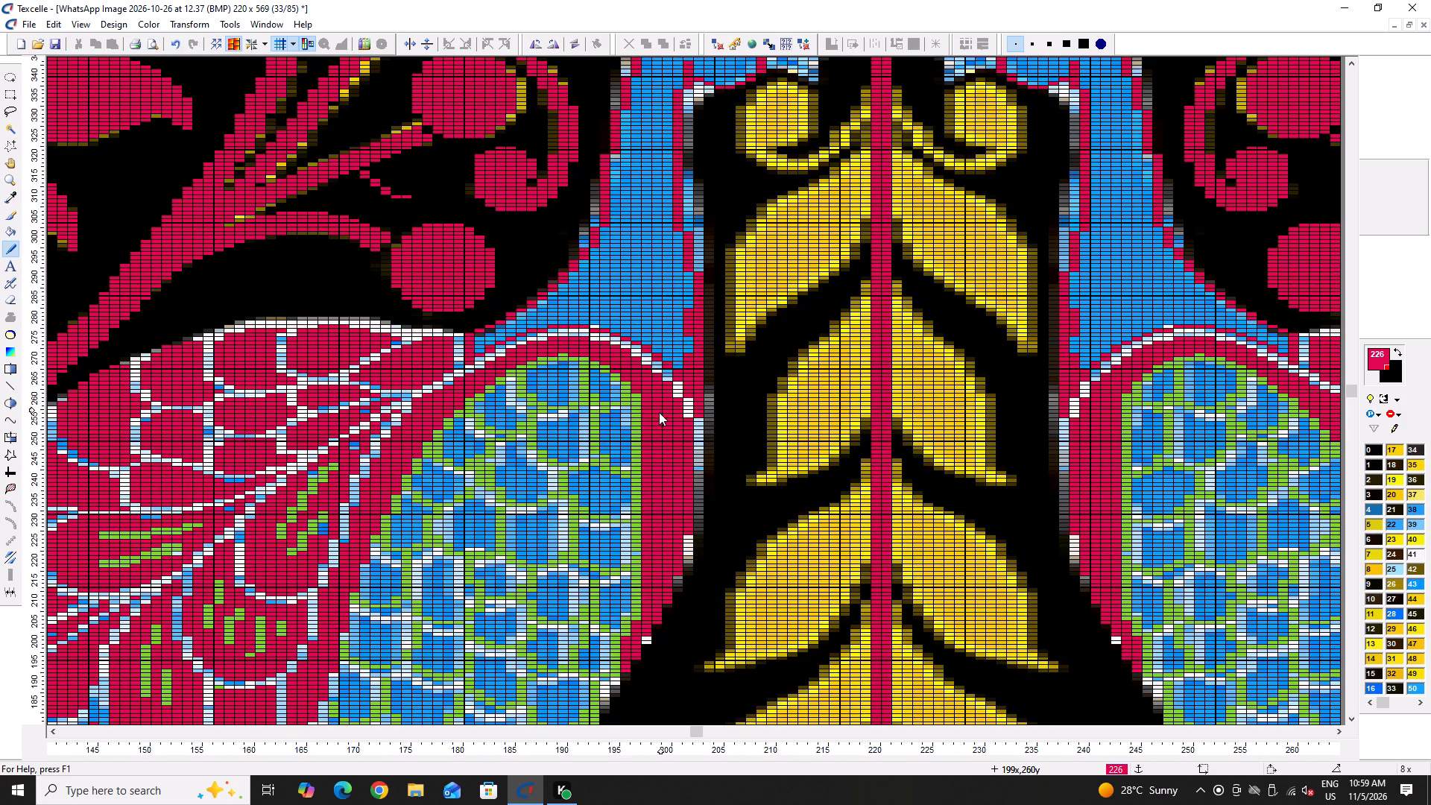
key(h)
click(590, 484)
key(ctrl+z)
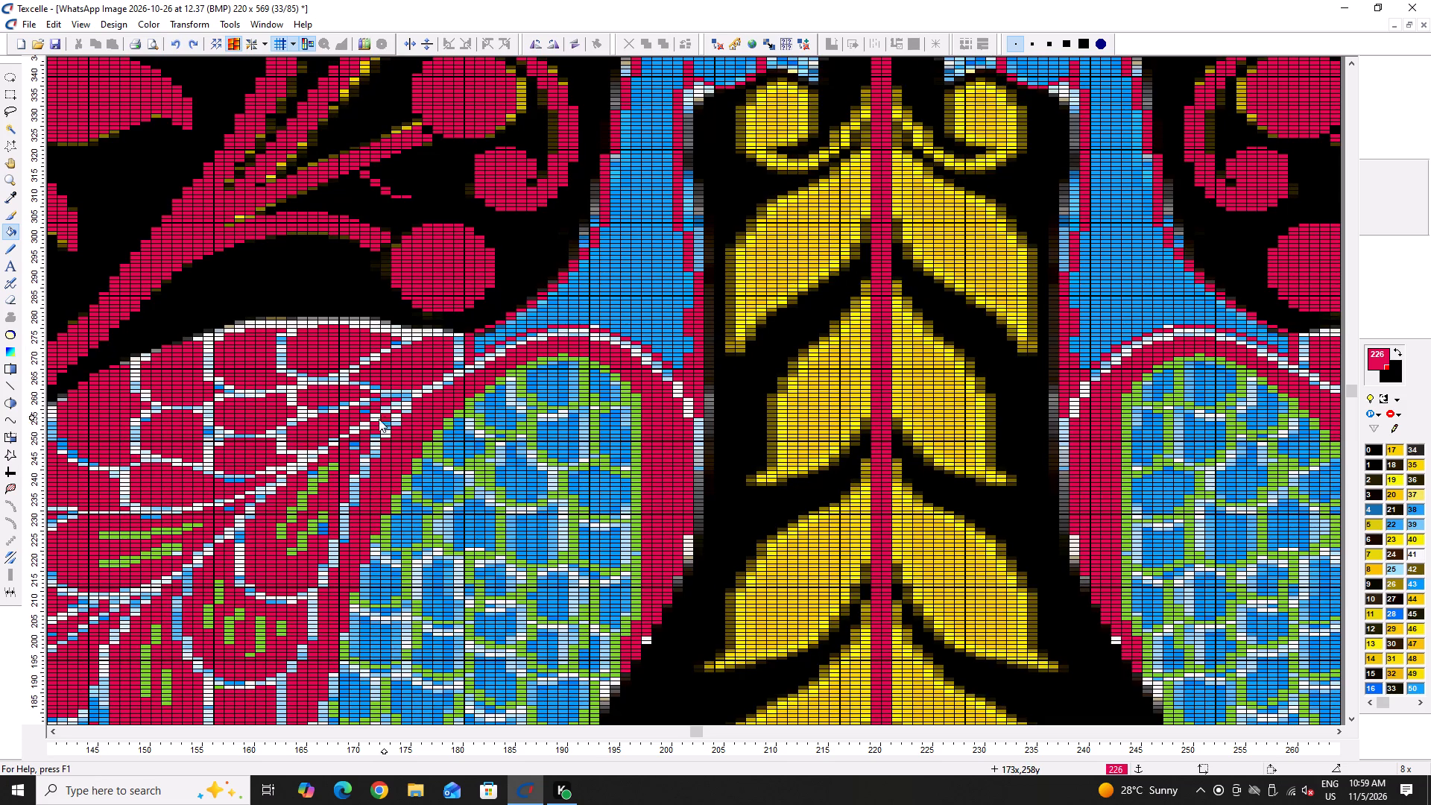
Protect the green outline colour and fill the scales along the body's top and outer edge with red, about rows 235 to 270.
right_click(10, 235)
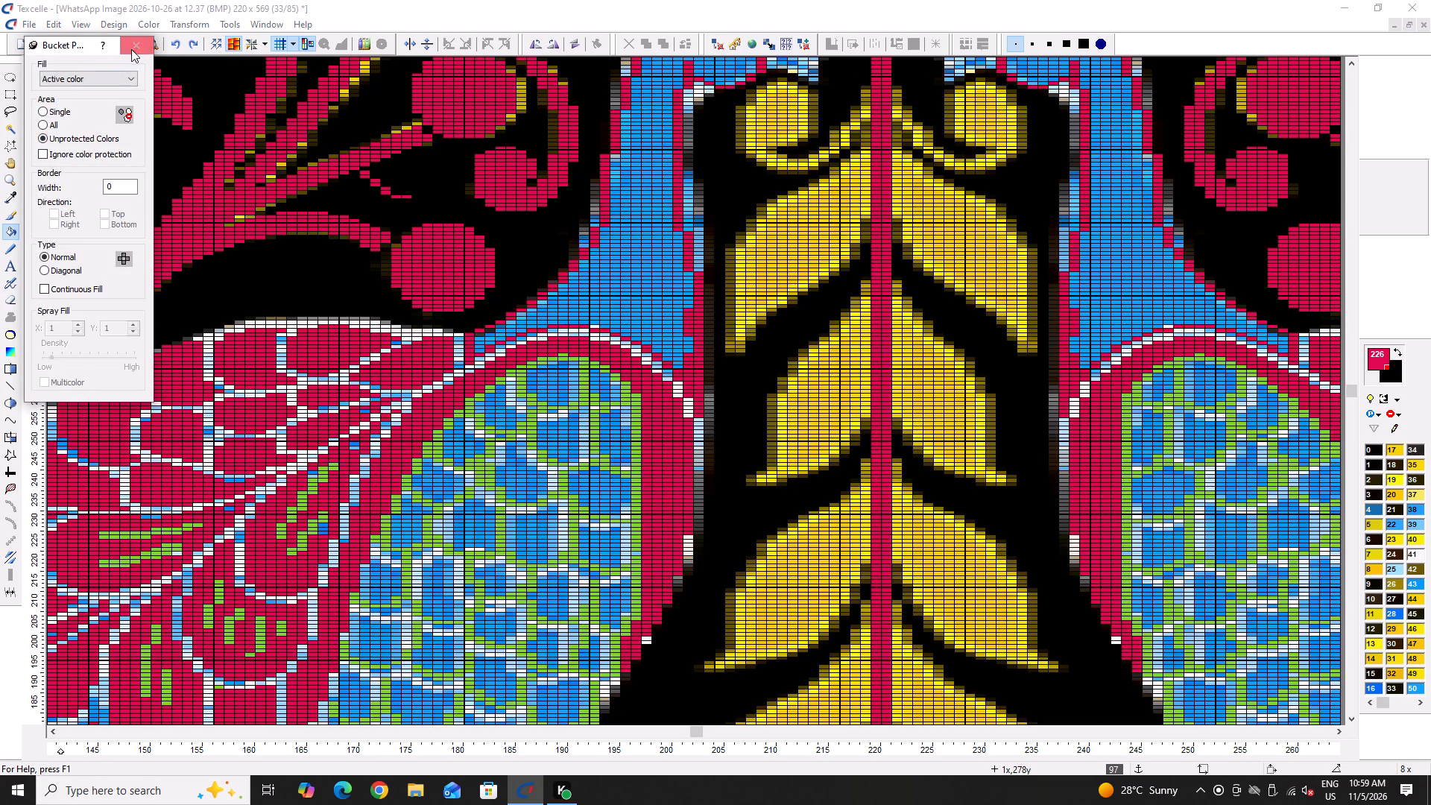
click(133, 48)
key(space)
key(space)
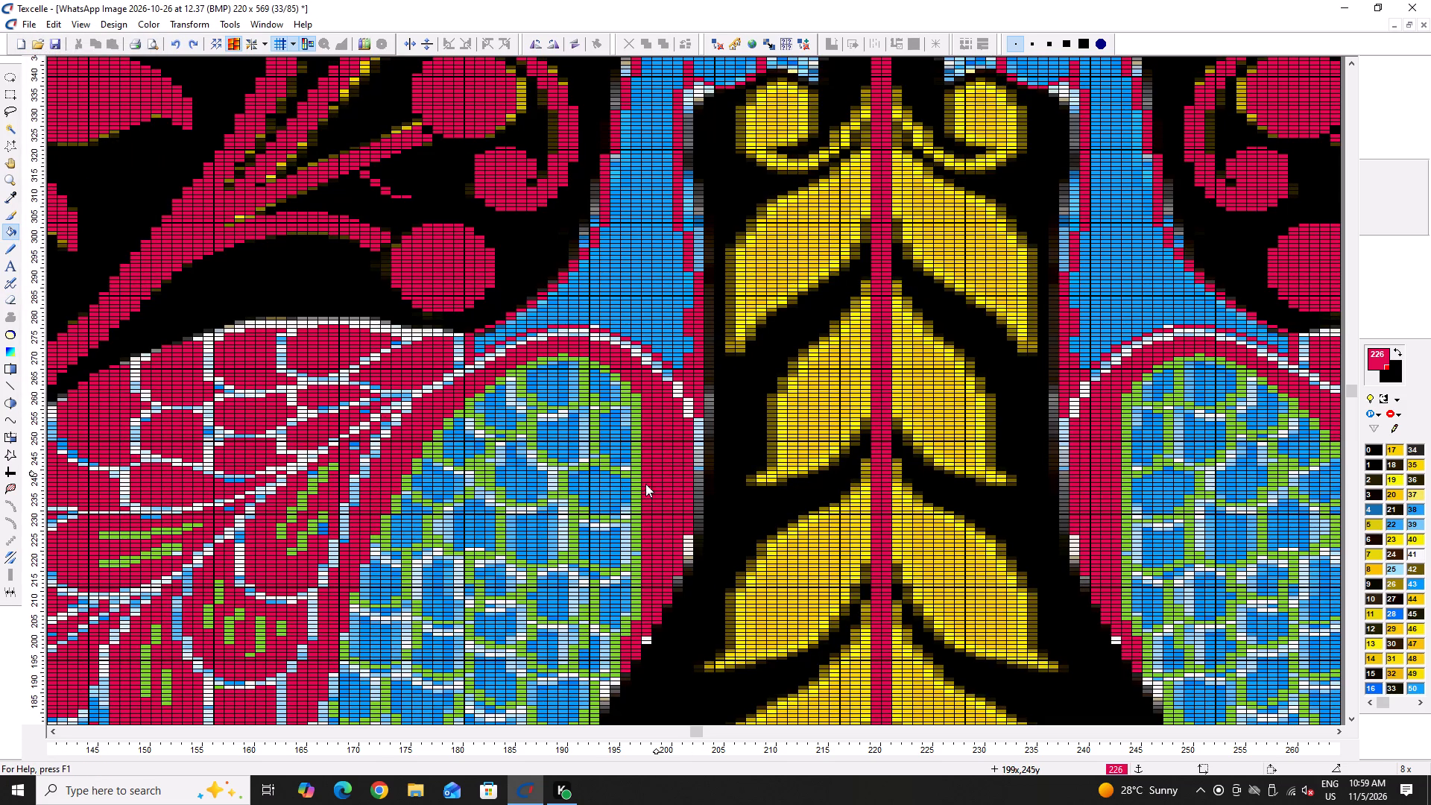
key(shift+space)
key(h)
click(615, 500)
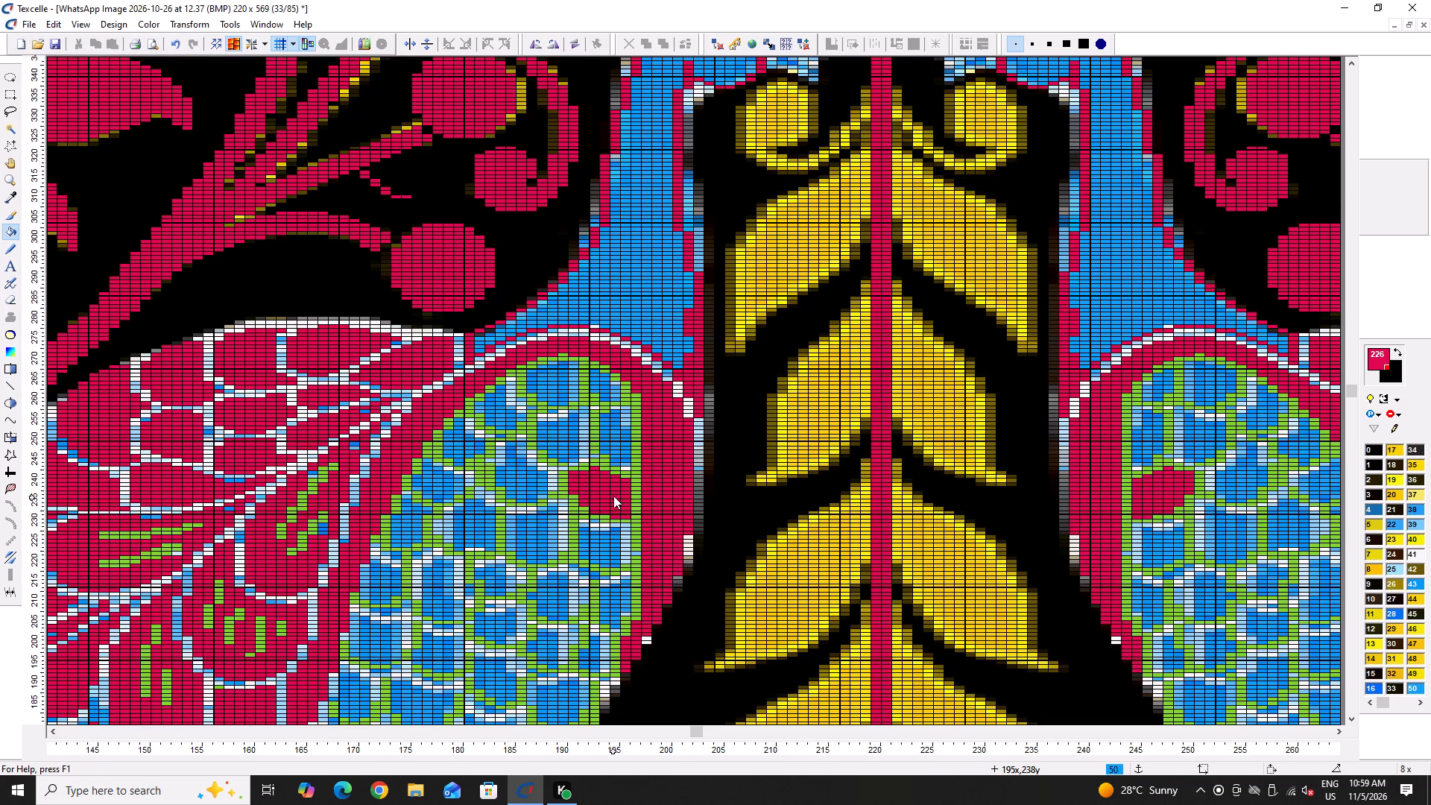
click(630, 427)
double_click(613, 391)
click(562, 381)
click(505, 406)
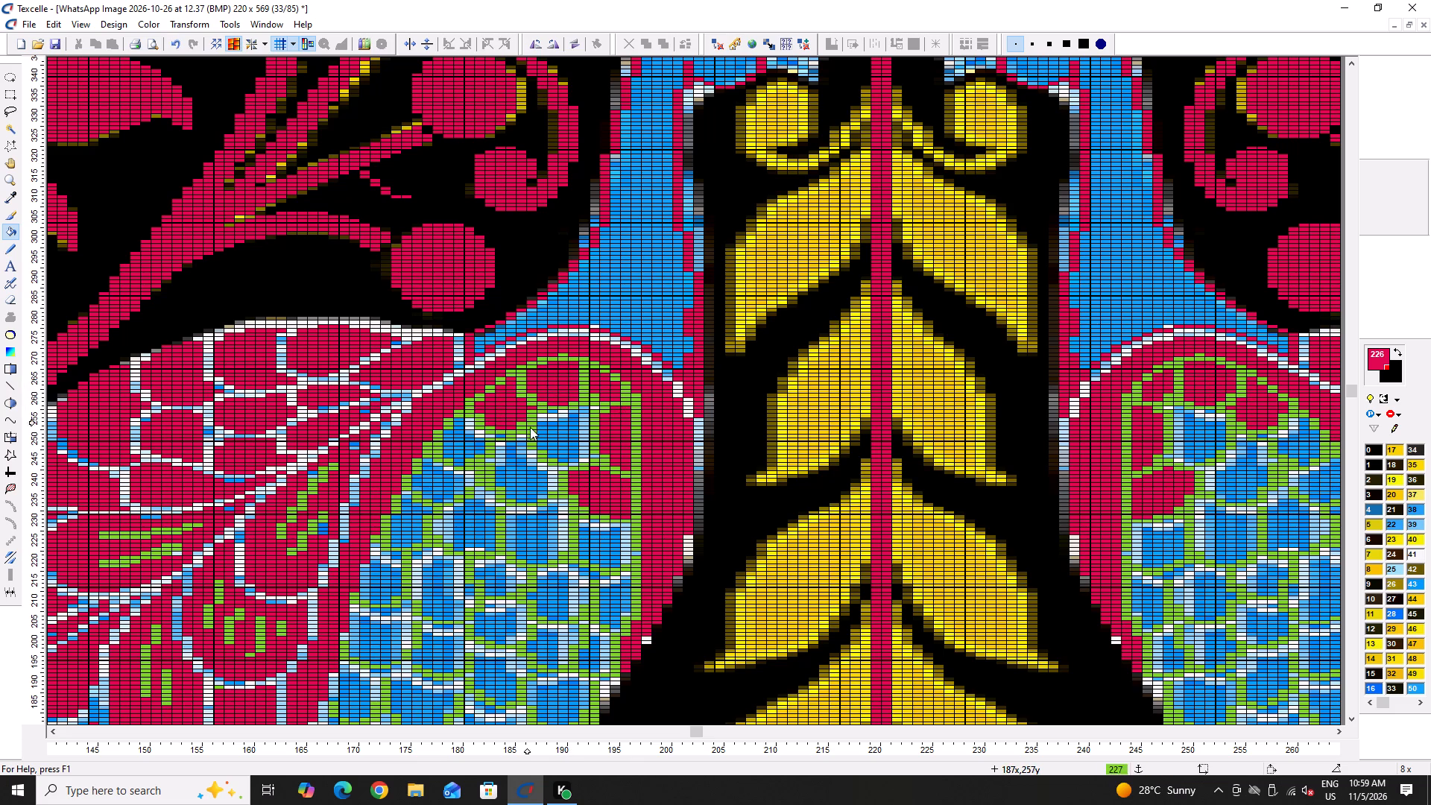
Fill the remaining upper scales and the middle scales of the body with red, down to about row 200.
click(535, 435)
click(553, 441)
click(505, 500)
click(509, 470)
click(463, 438)
click(439, 484)
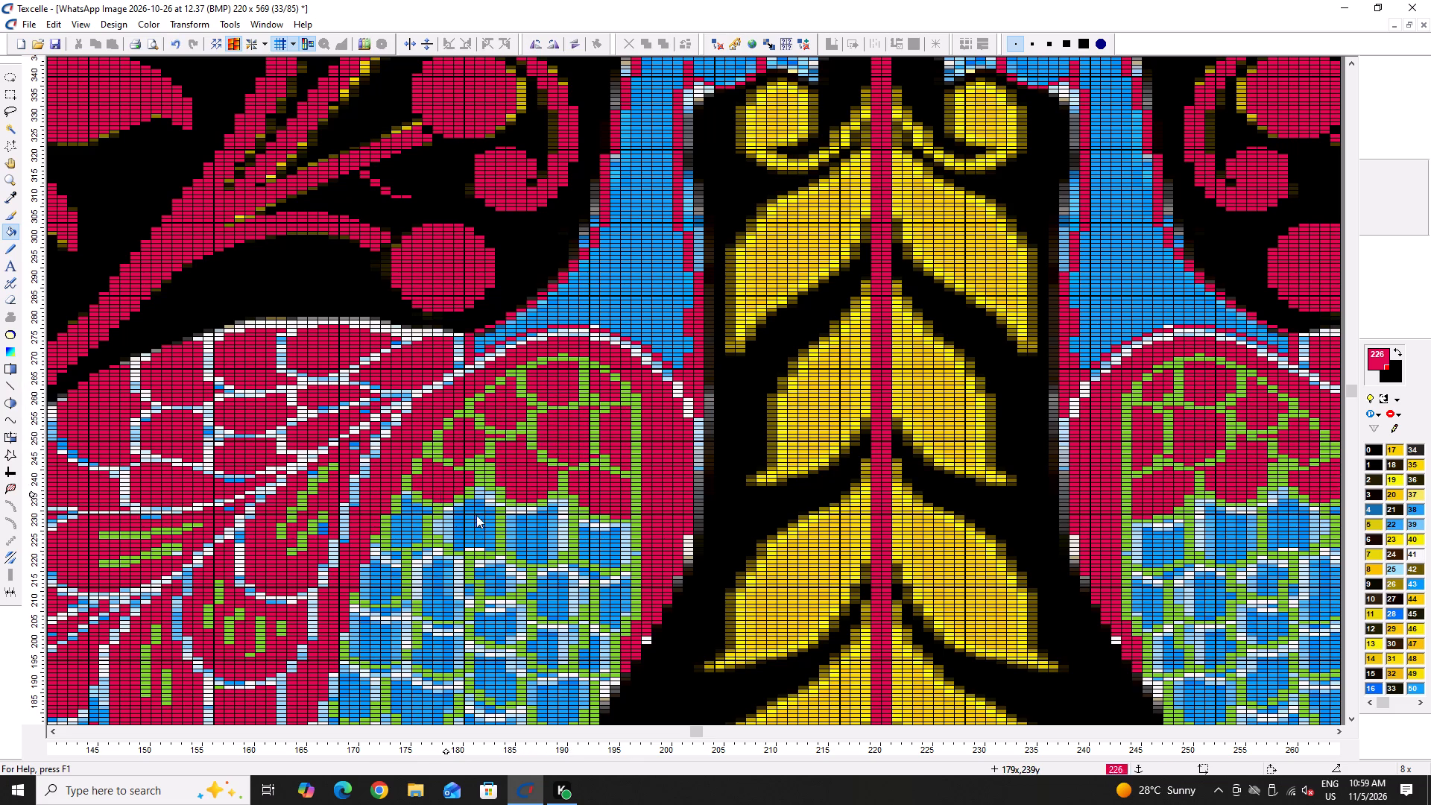
double_click(478, 516)
click(530, 531)
click(613, 546)
click(572, 599)
click(601, 606)
click(572, 645)
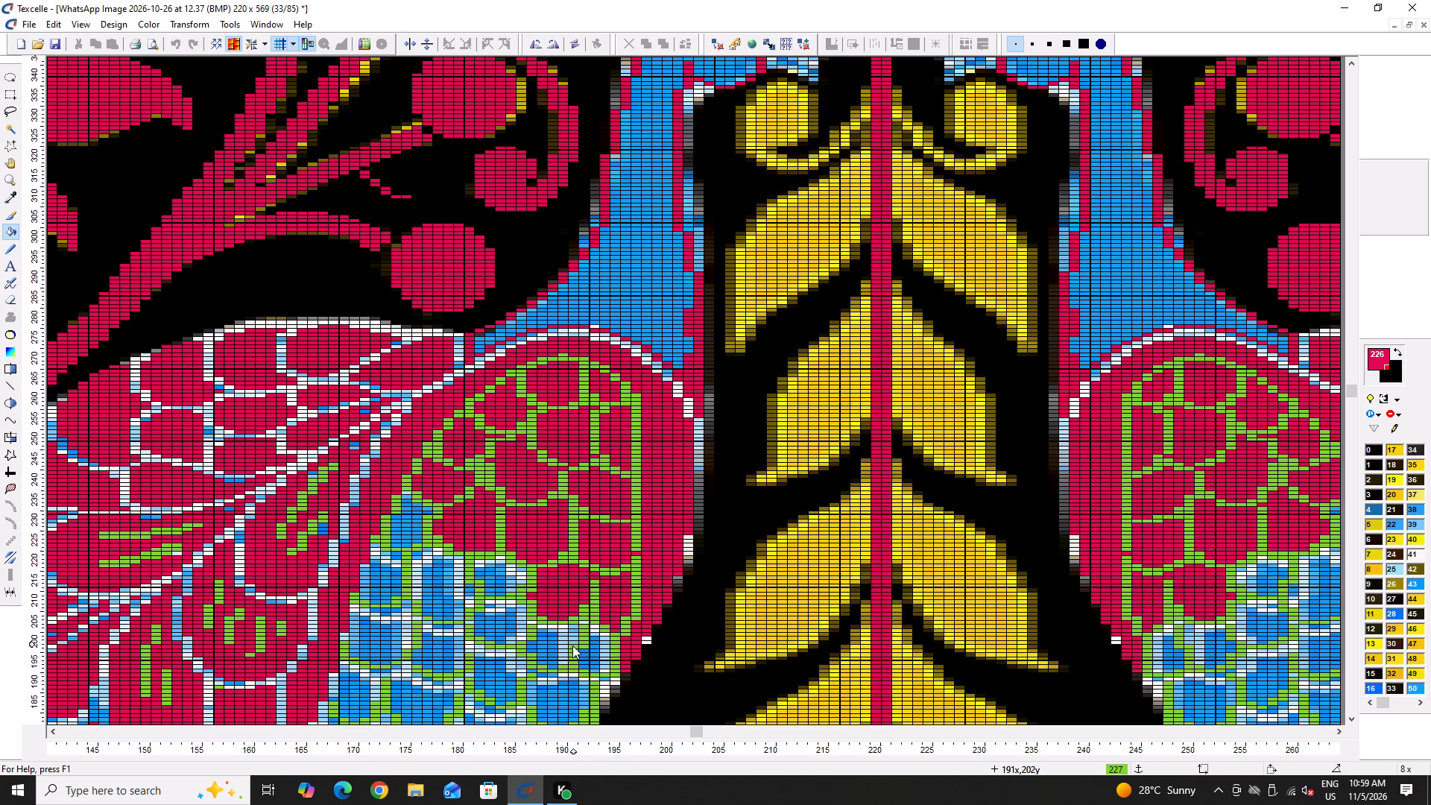
Fill the next blue scales of the body with red, between columns 173 and 195, about rows 200 to 235.
click(570, 650)
click(590, 651)
click(571, 646)
click(516, 624)
click(507, 593)
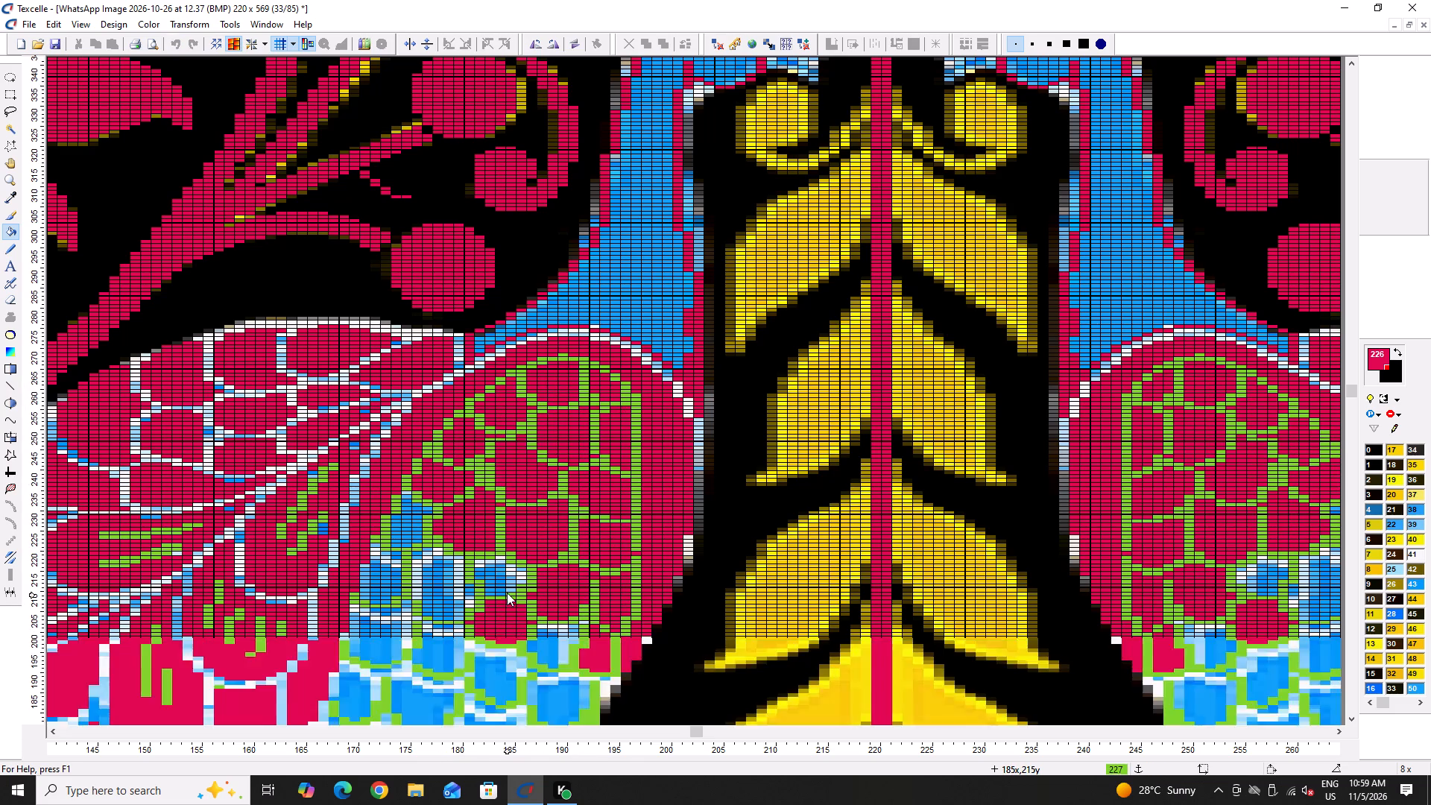
double_click(490, 571)
click(443, 578)
click(419, 528)
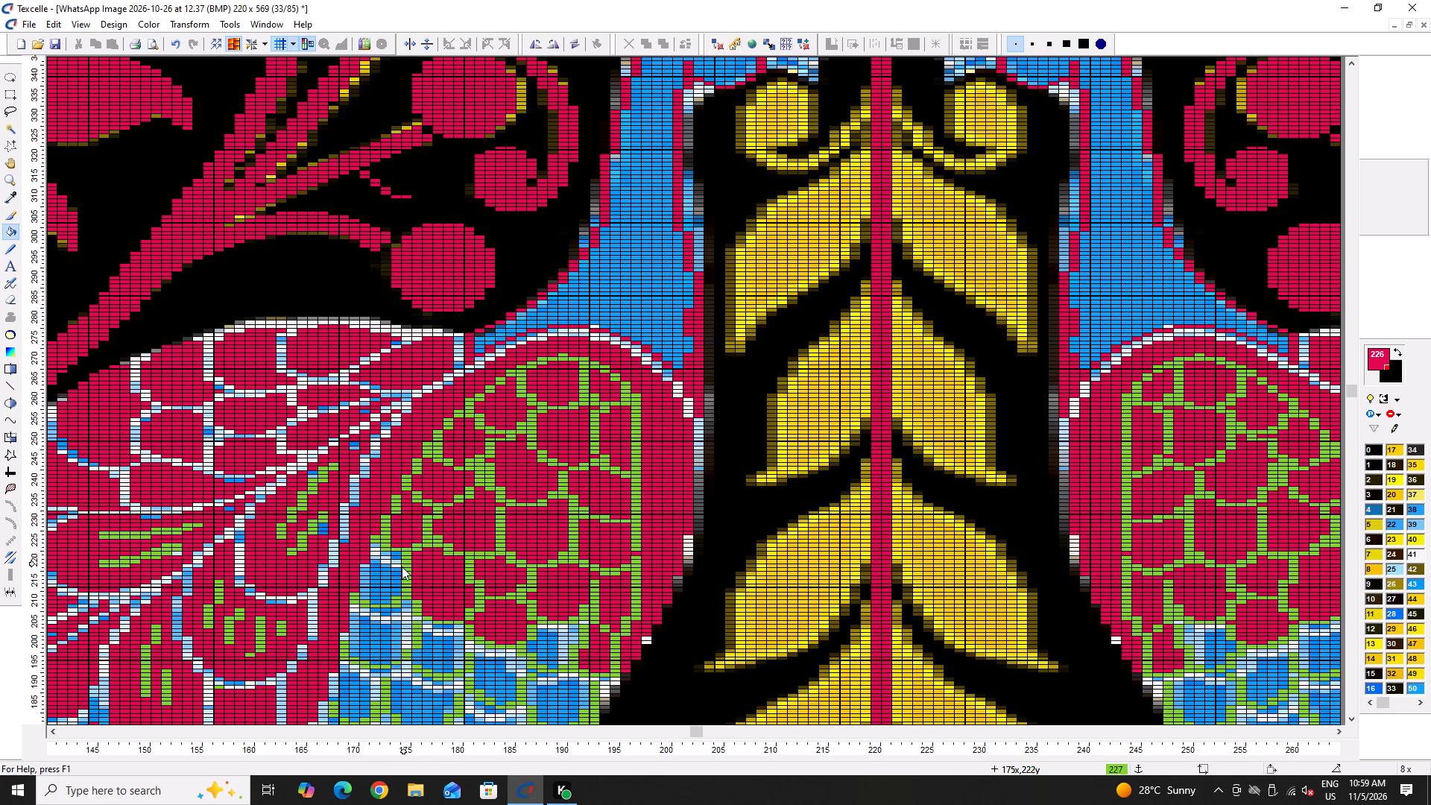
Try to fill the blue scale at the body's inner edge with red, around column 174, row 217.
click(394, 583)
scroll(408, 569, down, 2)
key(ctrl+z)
Draw a green pixel outline along the inner edge of the unfilled scales, columns 170 to 172, about rows 205 to 228.
ctrl+scroll(347, 419, up, 2)
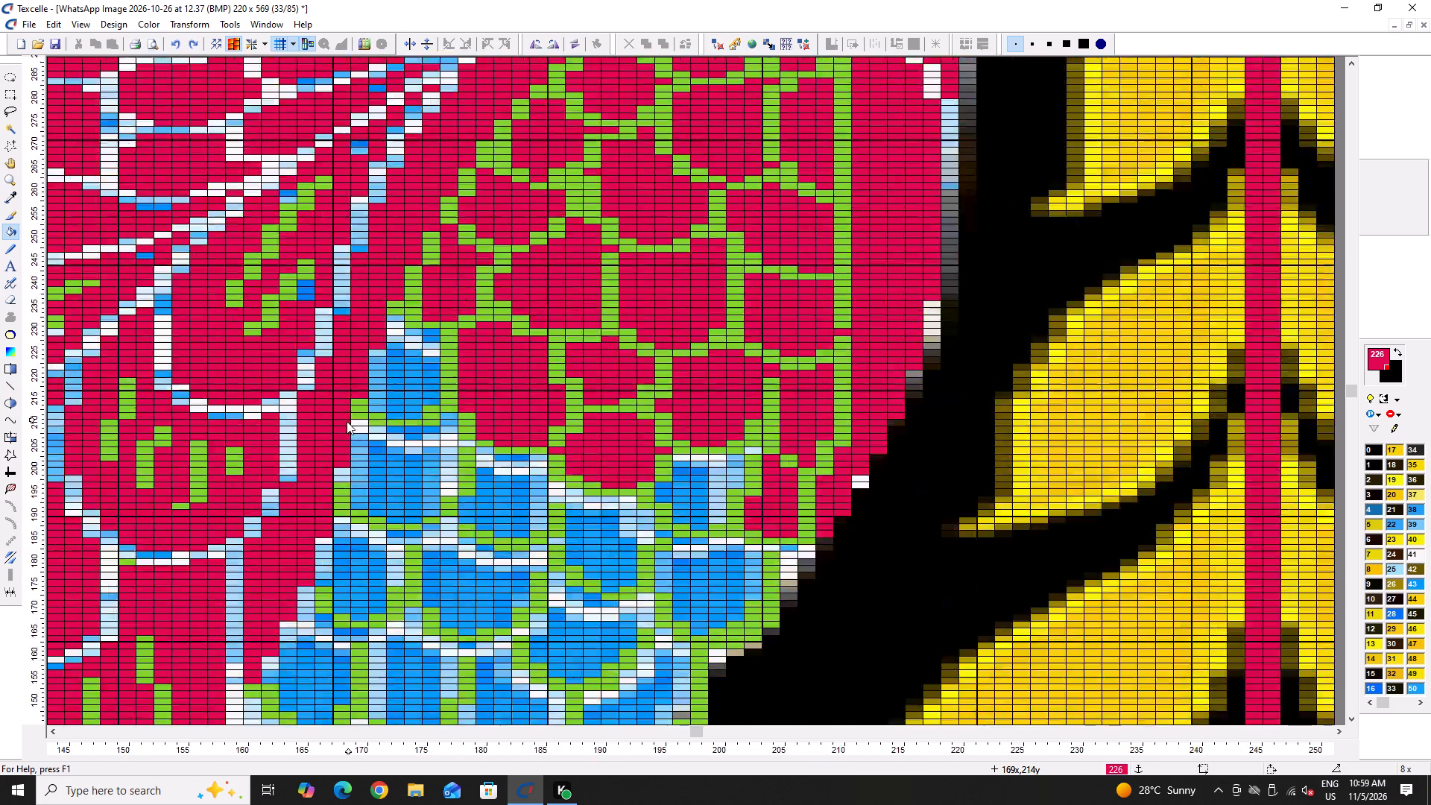
ctrl+scroll(347, 421, up, 2)
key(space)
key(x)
drag(358, 523, 358, 514)
drag(376, 494, 391, 386)
click(391, 386)
scroll(400, 380, up, 2)
drag(413, 520, 421, 426)
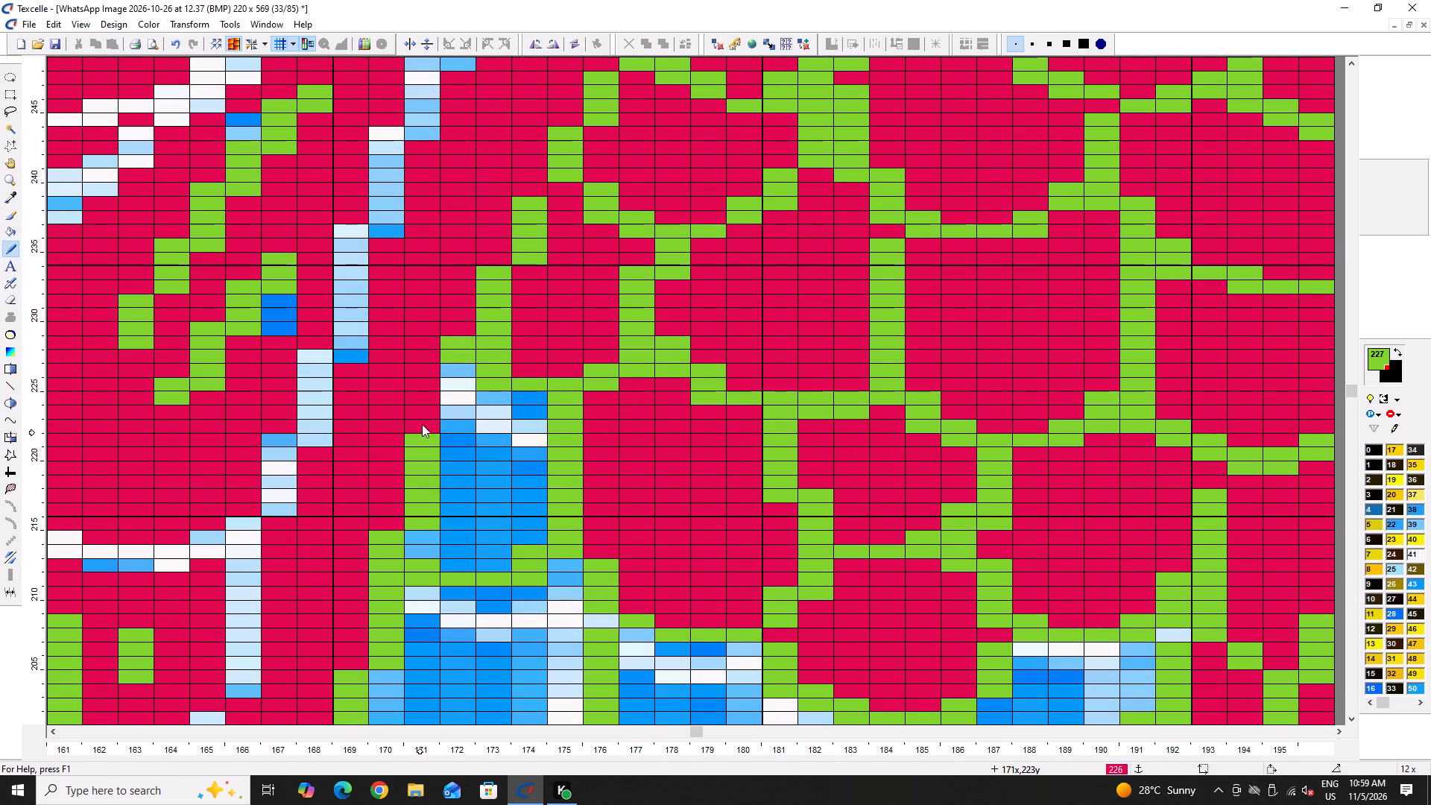
click(421, 426)
drag(435, 418, 452, 420)
drag(452, 420, 452, 397)
drag(452, 394, 455, 354)
click(455, 354)
Continue the green outline down the scales' inner edge, stepping from column 169 to 165, about rows 197 down to 173.
scroll(452, 399, down, 4)
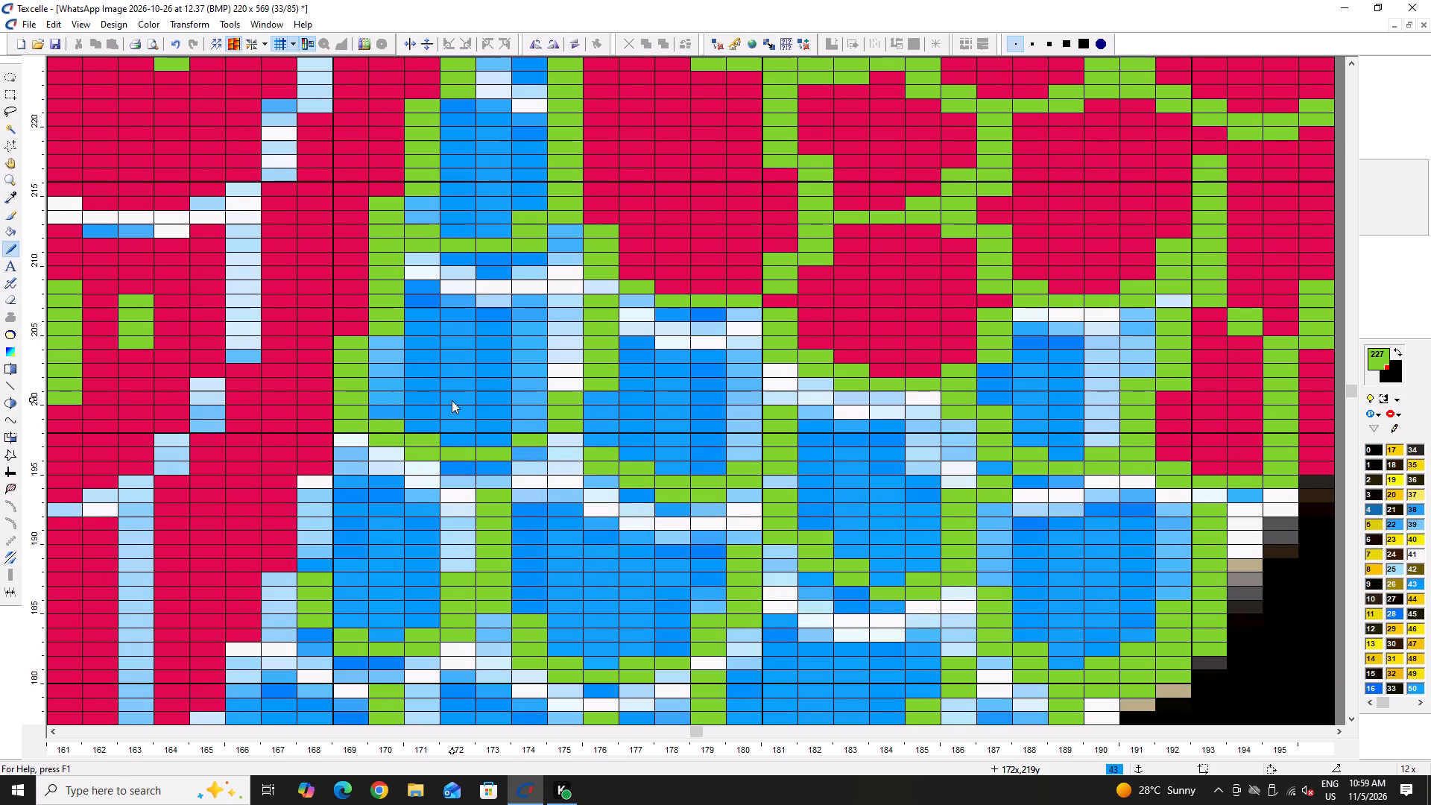
scroll(450, 405, down, 2)
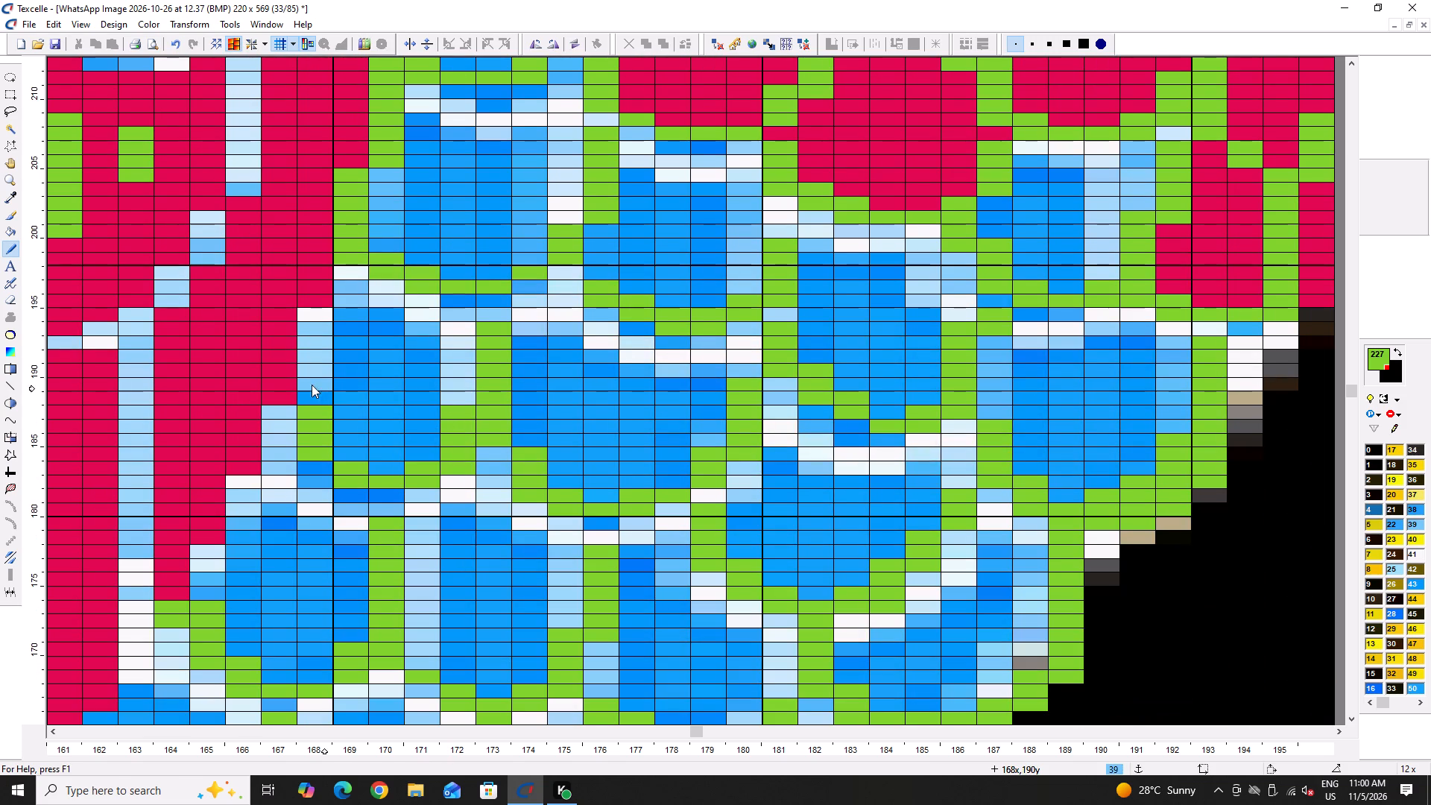
drag(312, 385, 311, 398)
drag(311, 379, 320, 308)
drag(351, 279, 349, 308)
click(288, 398)
drag(288, 408, 286, 439)
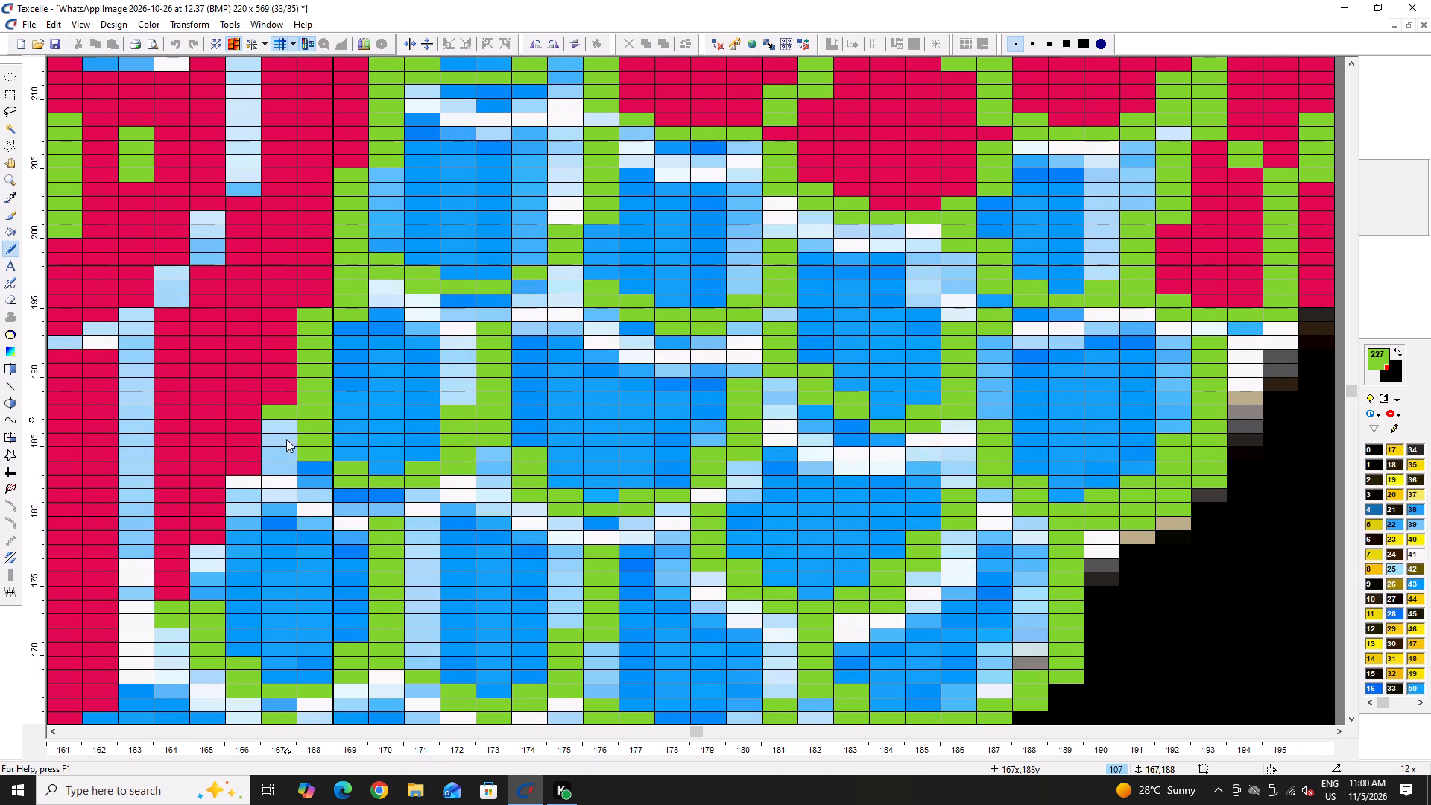
drag(286, 439, 284, 456)
double_click(284, 457)
click(284, 463)
drag(282, 473, 281, 479)
drag(249, 481, 235, 540)
double_click(235, 540)
drag(213, 547, 209, 572)
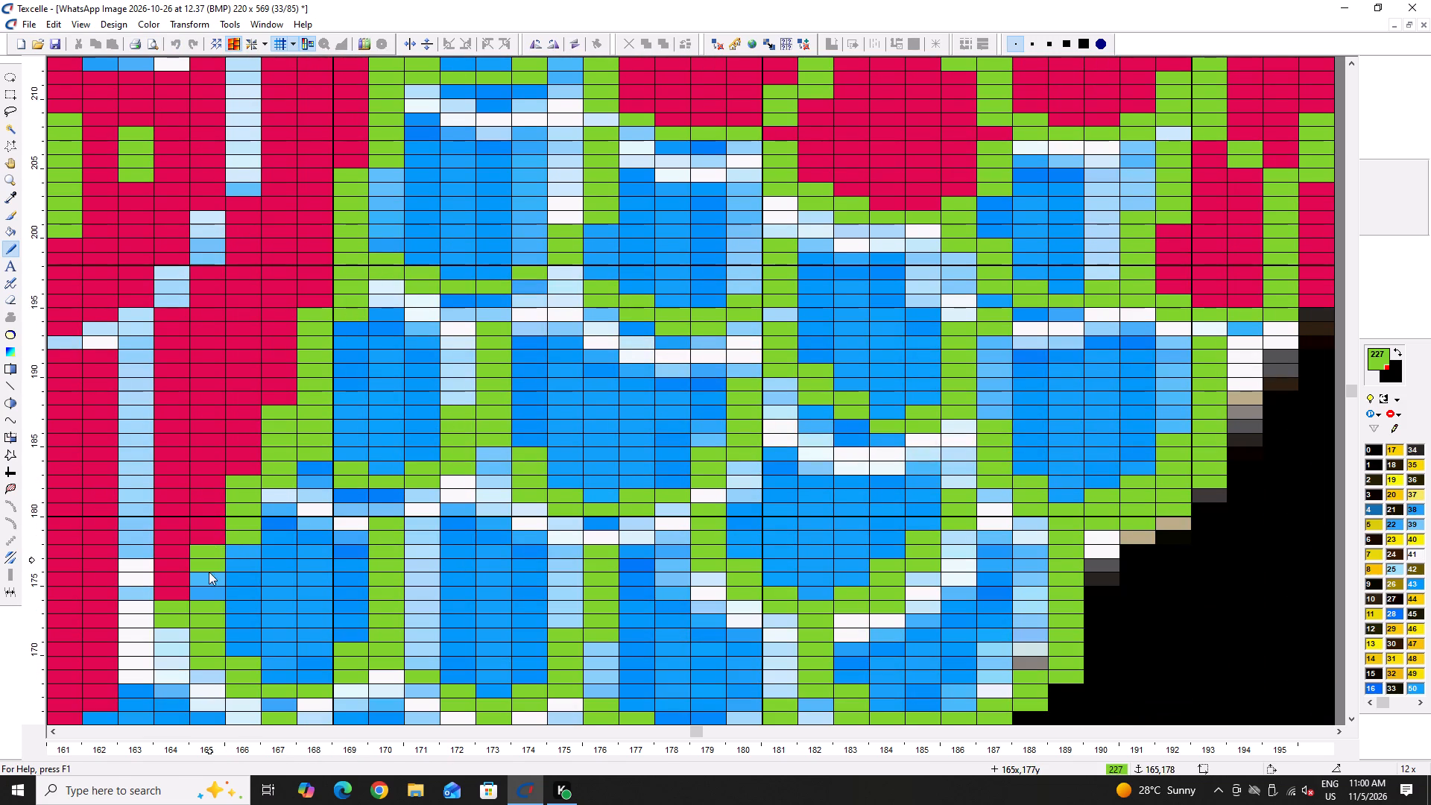
drag(209, 572, 208, 601)
scroll(222, 570, down, 2)
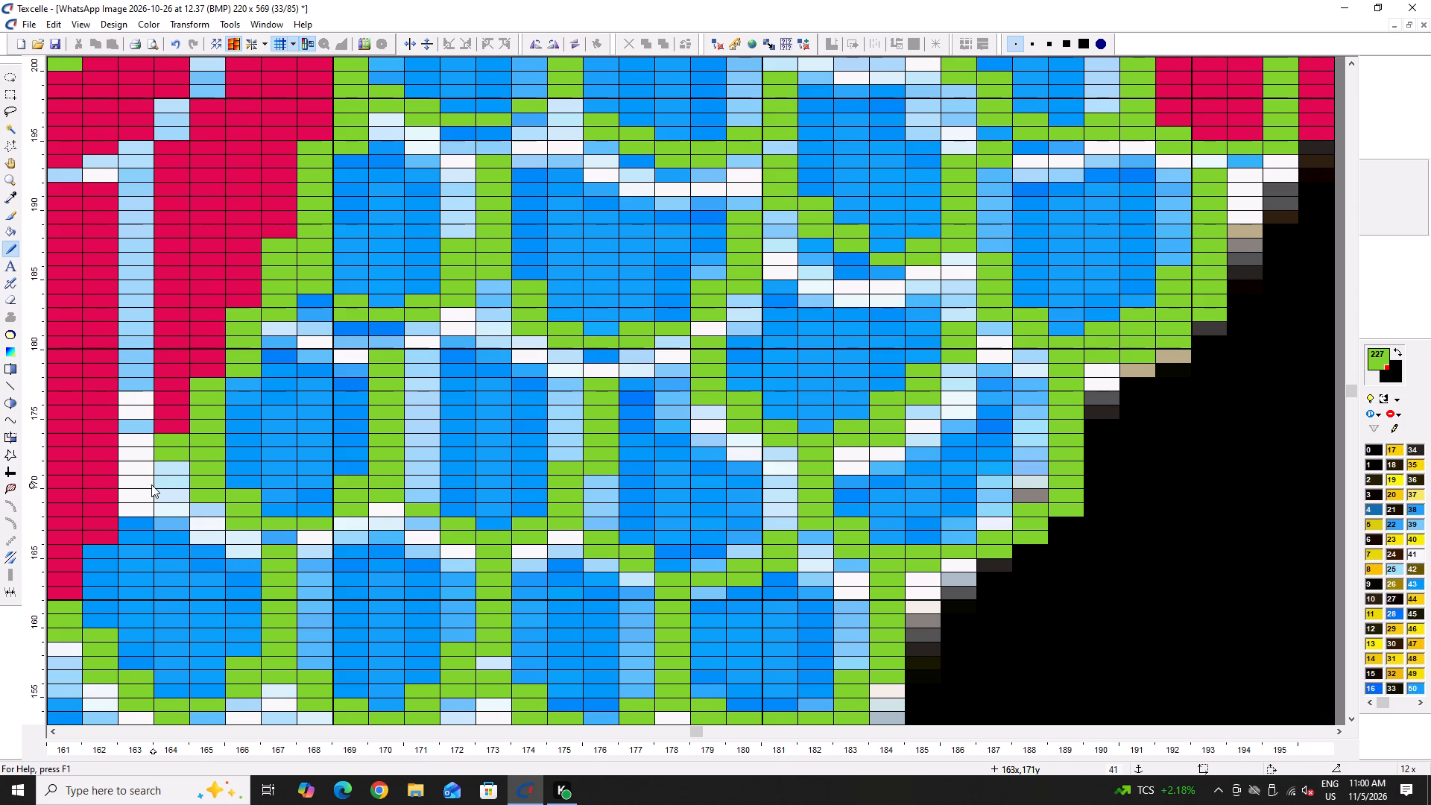
scroll(342, 530, down, 1)
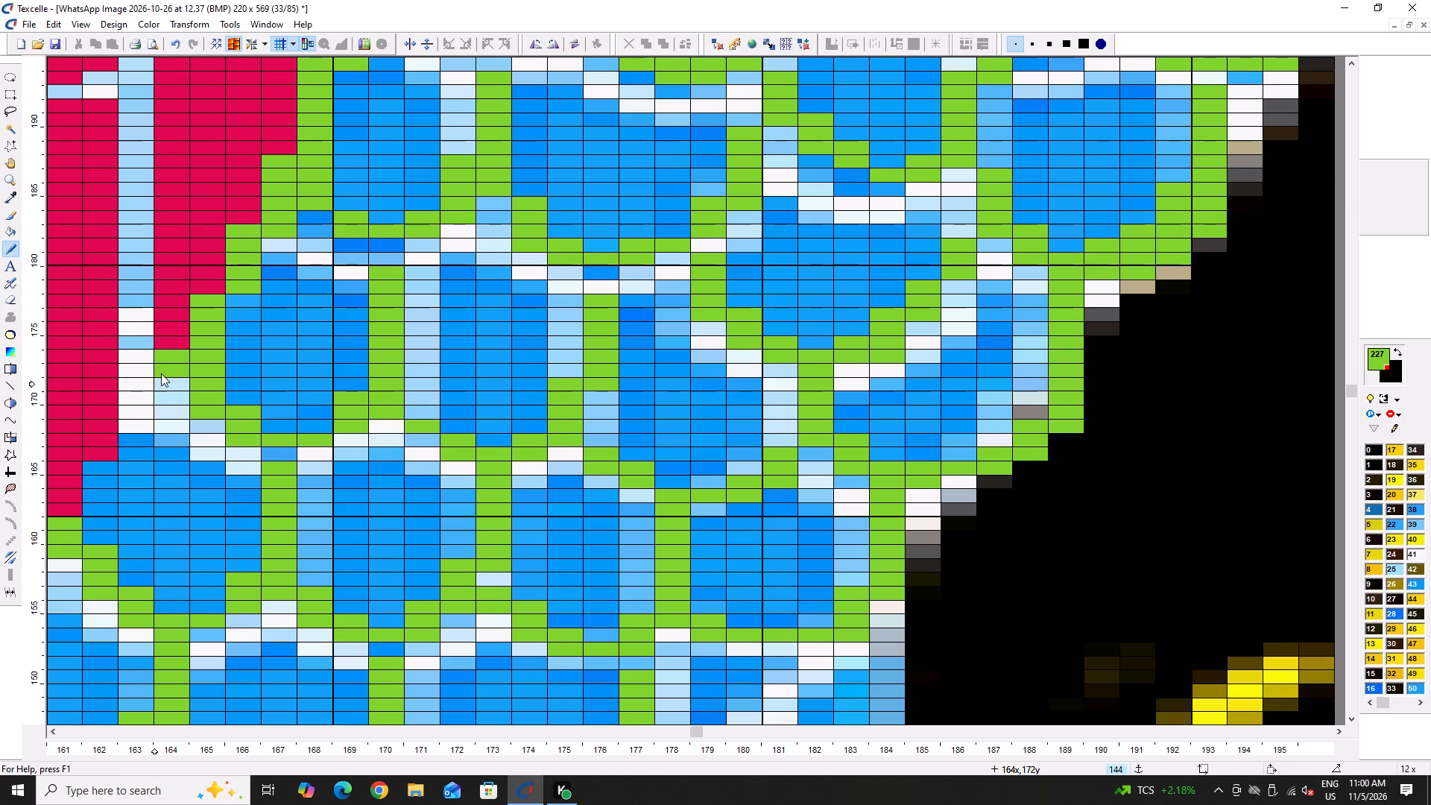
Draw the green border between the red wing and the blue scales, stepping down from column 164 to column 162, about rows 174 to 161.
drag(165, 367, 165, 376)
drag(165, 378, 164, 419)
drag(138, 429, 140, 449)
drag(140, 450, 141, 466)
click(141, 467)
drag(100, 464, 100, 513)
double_click(100, 517)
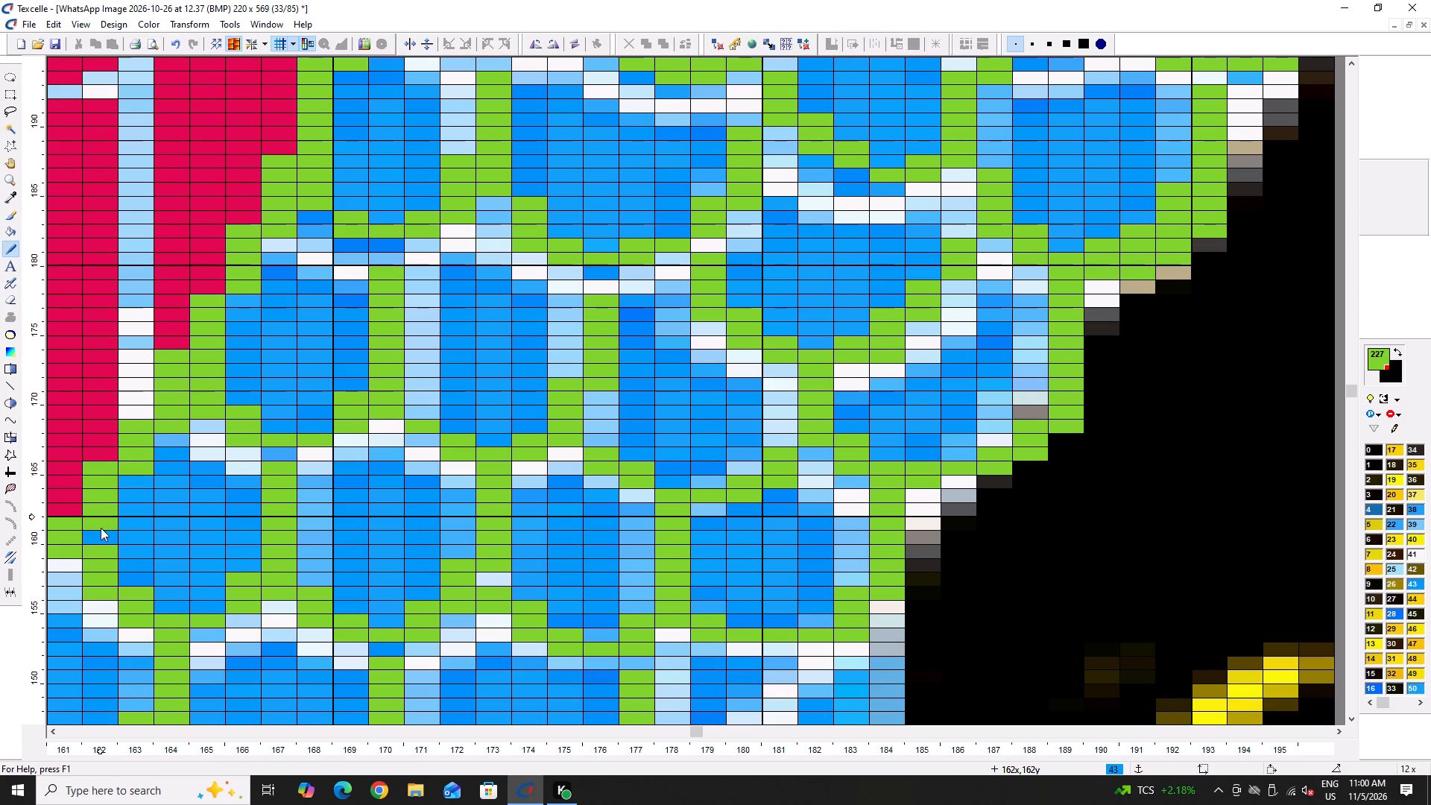
click(101, 528)
Extend the green border along the wing side of the lower scales from column 157 up to column 161, about rows 147 to 159.
ctrl+scroll(103, 521, down, 4)
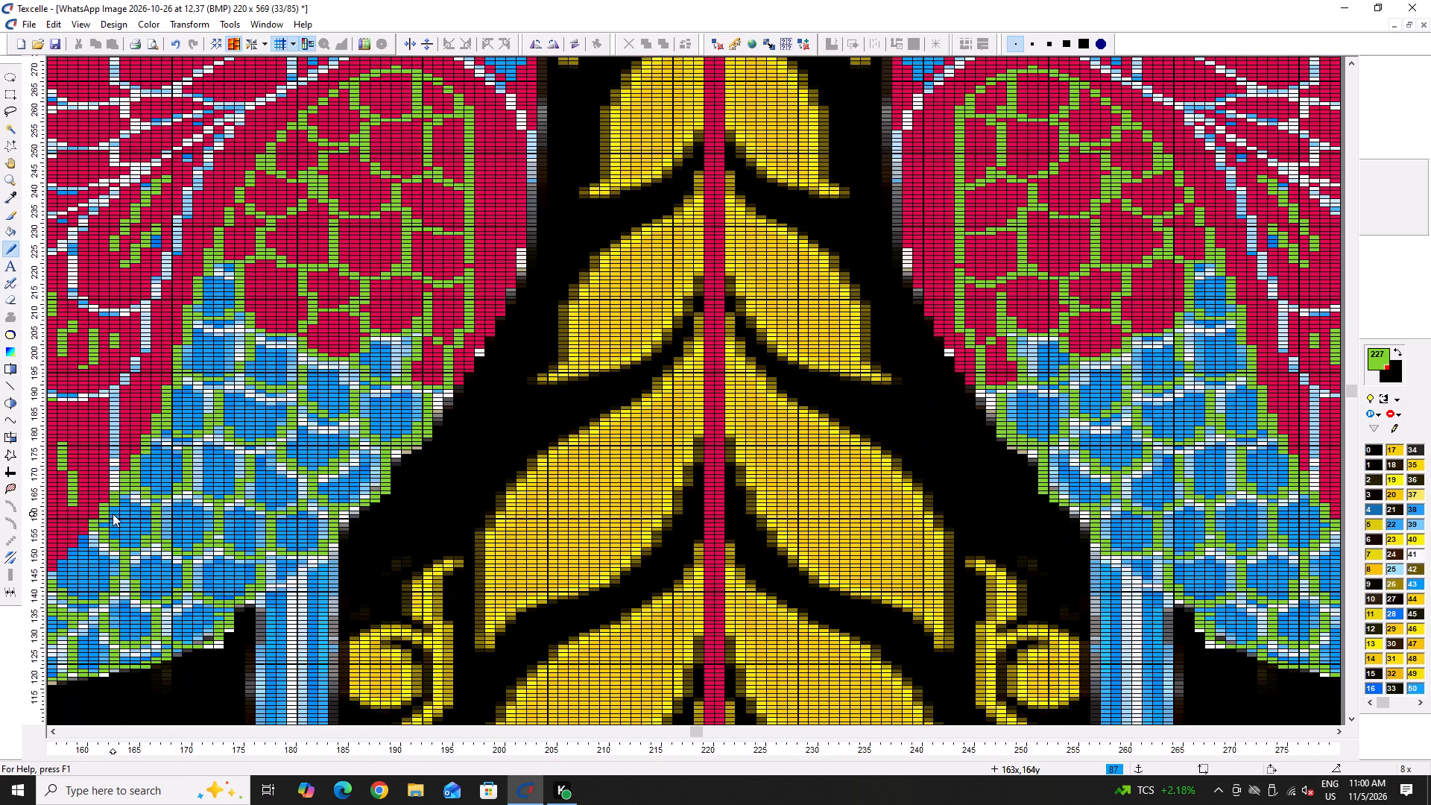
key(Left)
key(Left)
ctrl+scroll(384, 581, up, 5)
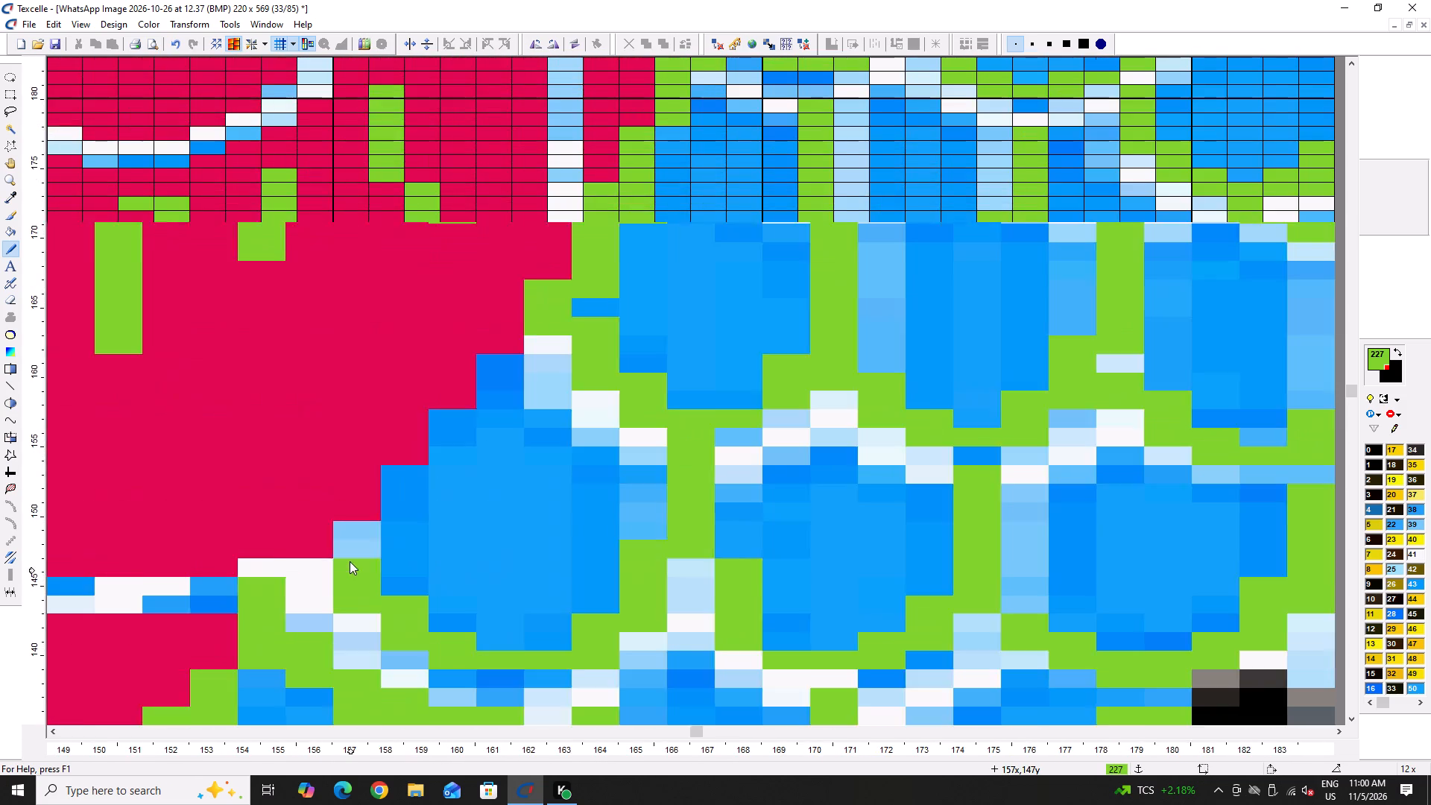
ctrl+scroll(350, 561, up, 1)
drag(354, 552, 355, 543)
click(355, 541)
click(356, 534)
click(358, 524)
double_click(397, 527)
drag(398, 523, 398, 495)
drag(401, 474, 404, 467)
drag(434, 476, 453, 402)
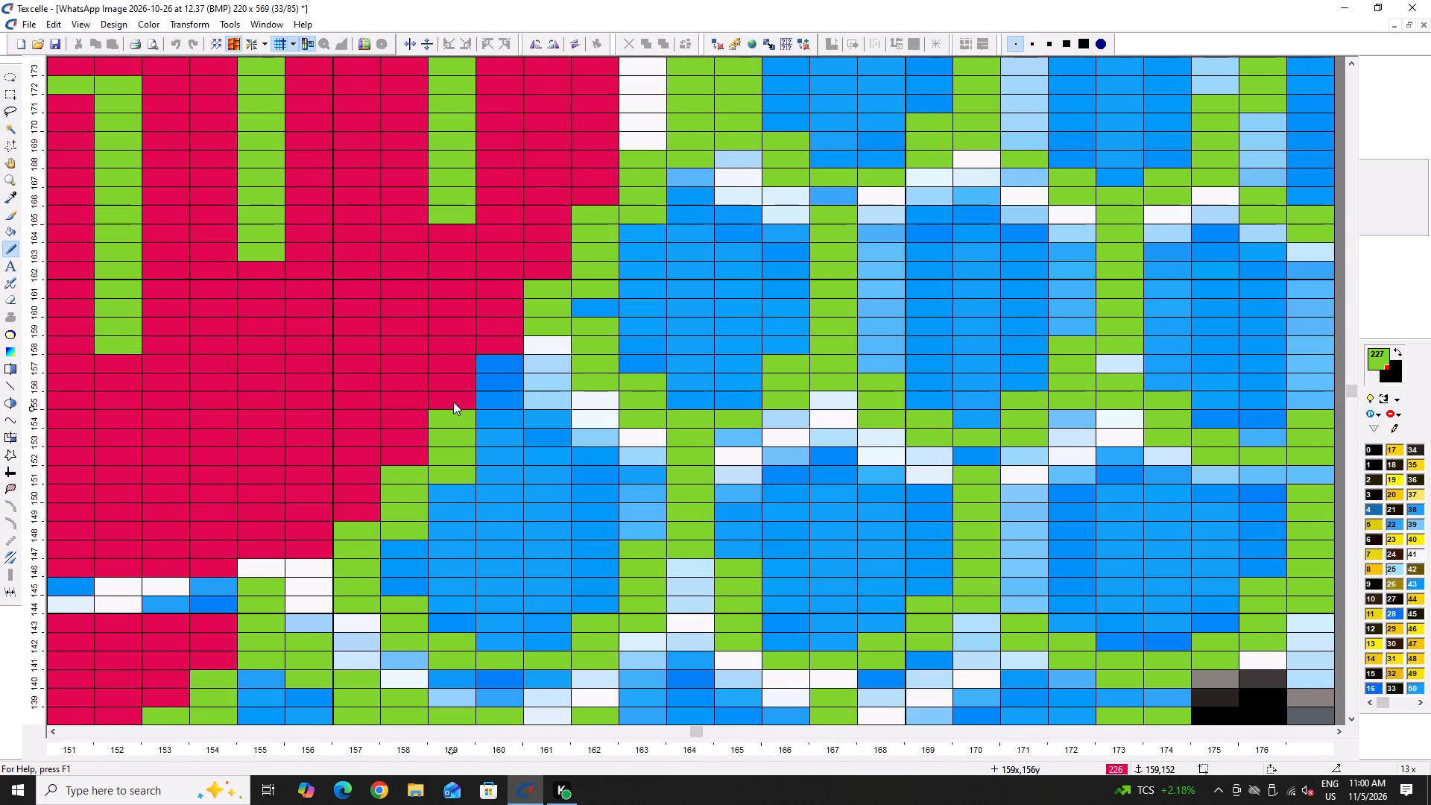
drag(453, 402, 454, 400)
click(454, 400)
drag(480, 411, 508, 331)
drag(529, 331, 532, 356)
Fill the three lower scales beside the new green border with red, between columns 158 and 173.
ctrl+scroll(526, 369, down, 2)
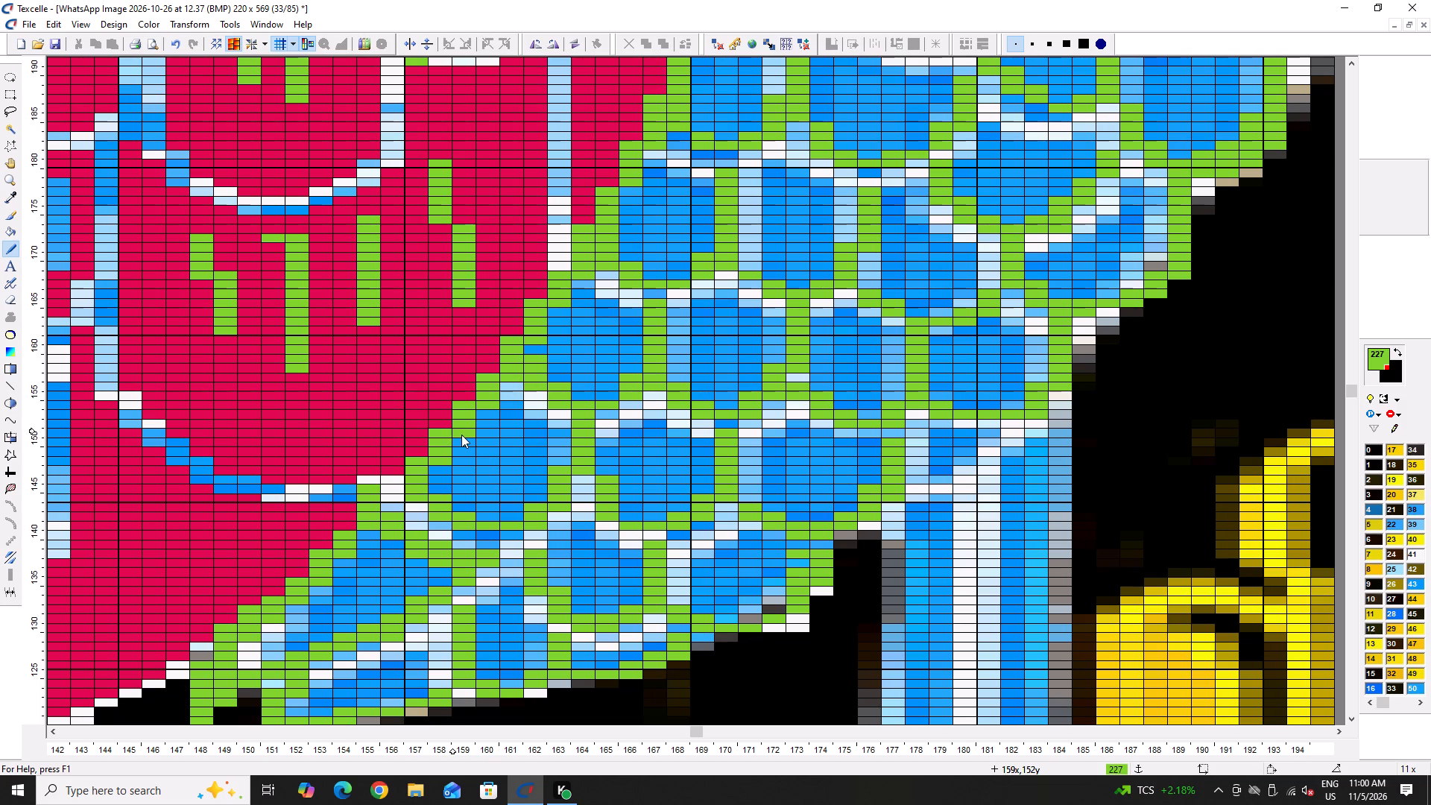
key(h)
key(space)
click(473, 437)
click(477, 440)
double_click(580, 336)
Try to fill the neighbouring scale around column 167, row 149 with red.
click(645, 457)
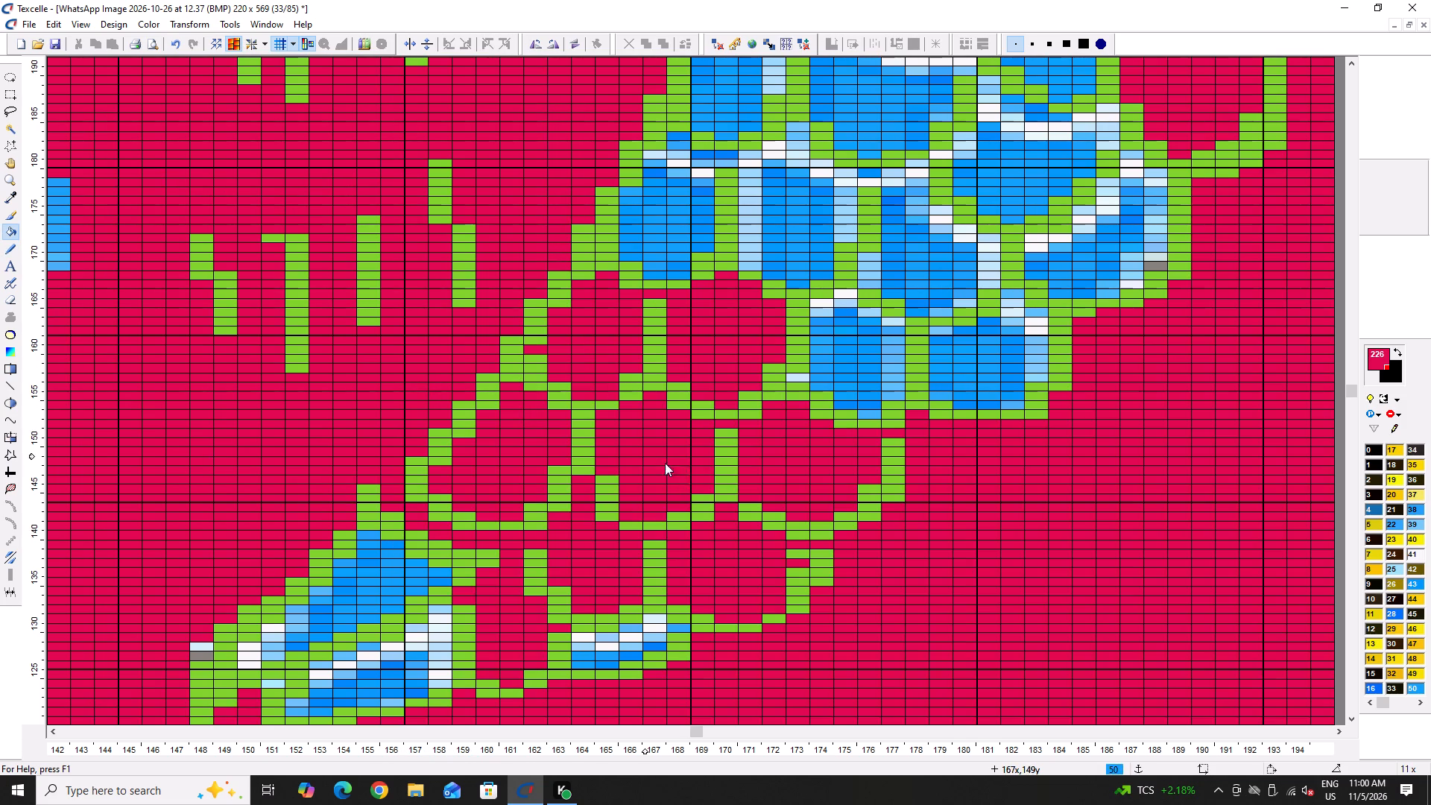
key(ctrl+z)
Close the gaps in the green scale outlines at column 177, around row 152, and column 174, around row 141.
key(space)
key(x)
drag(894, 450, 894, 432)
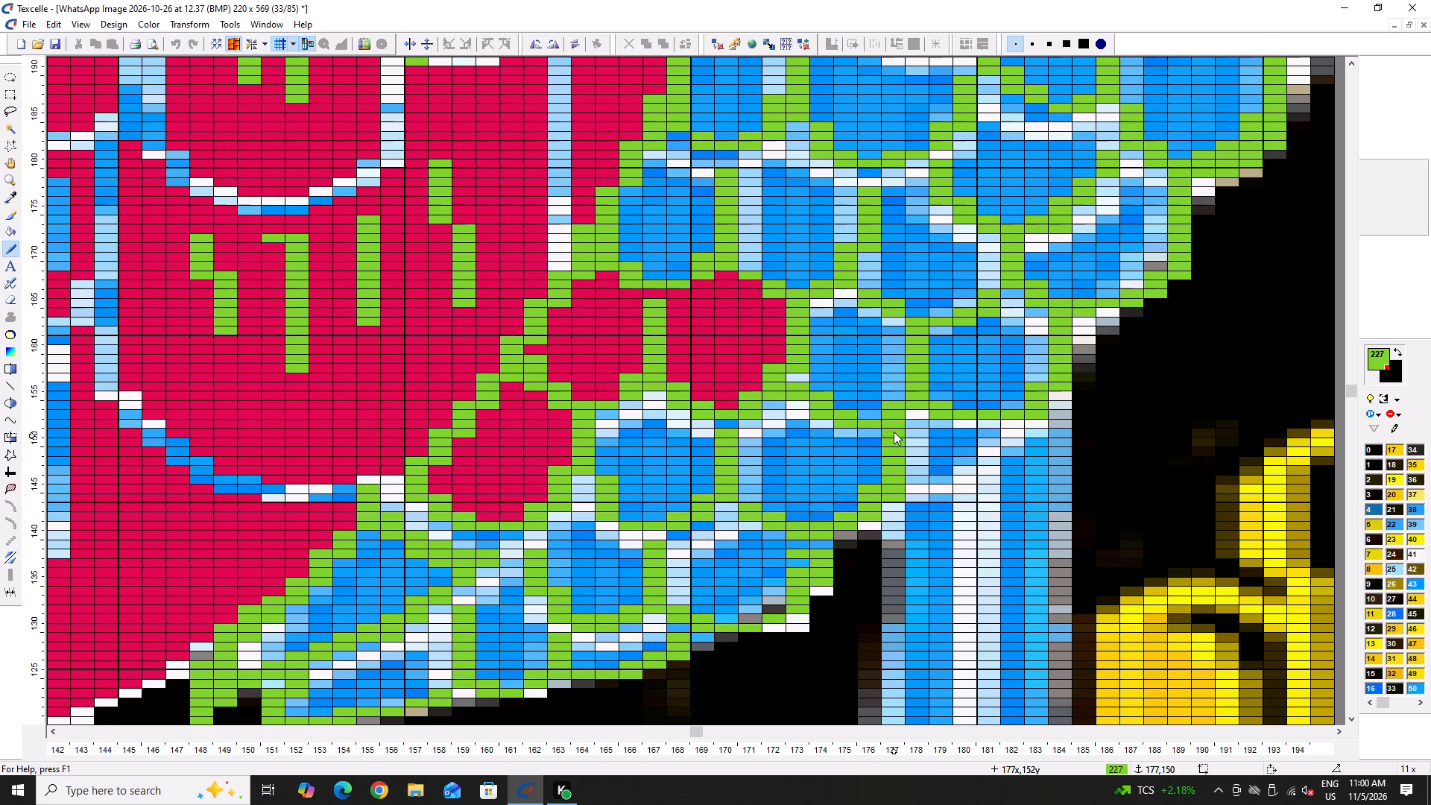
drag(894, 432, 894, 429)
drag(820, 549, 821, 535)
double_click(823, 531)
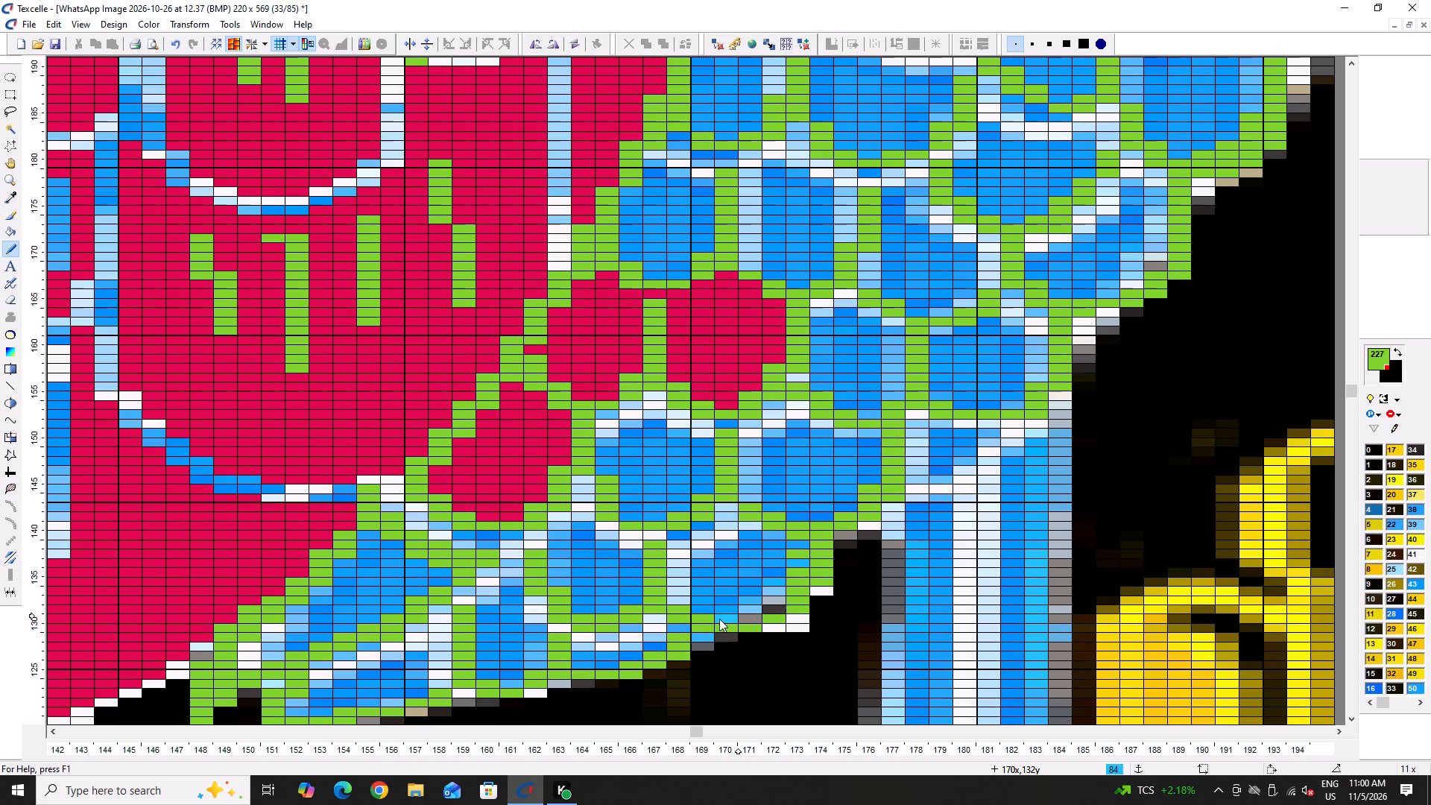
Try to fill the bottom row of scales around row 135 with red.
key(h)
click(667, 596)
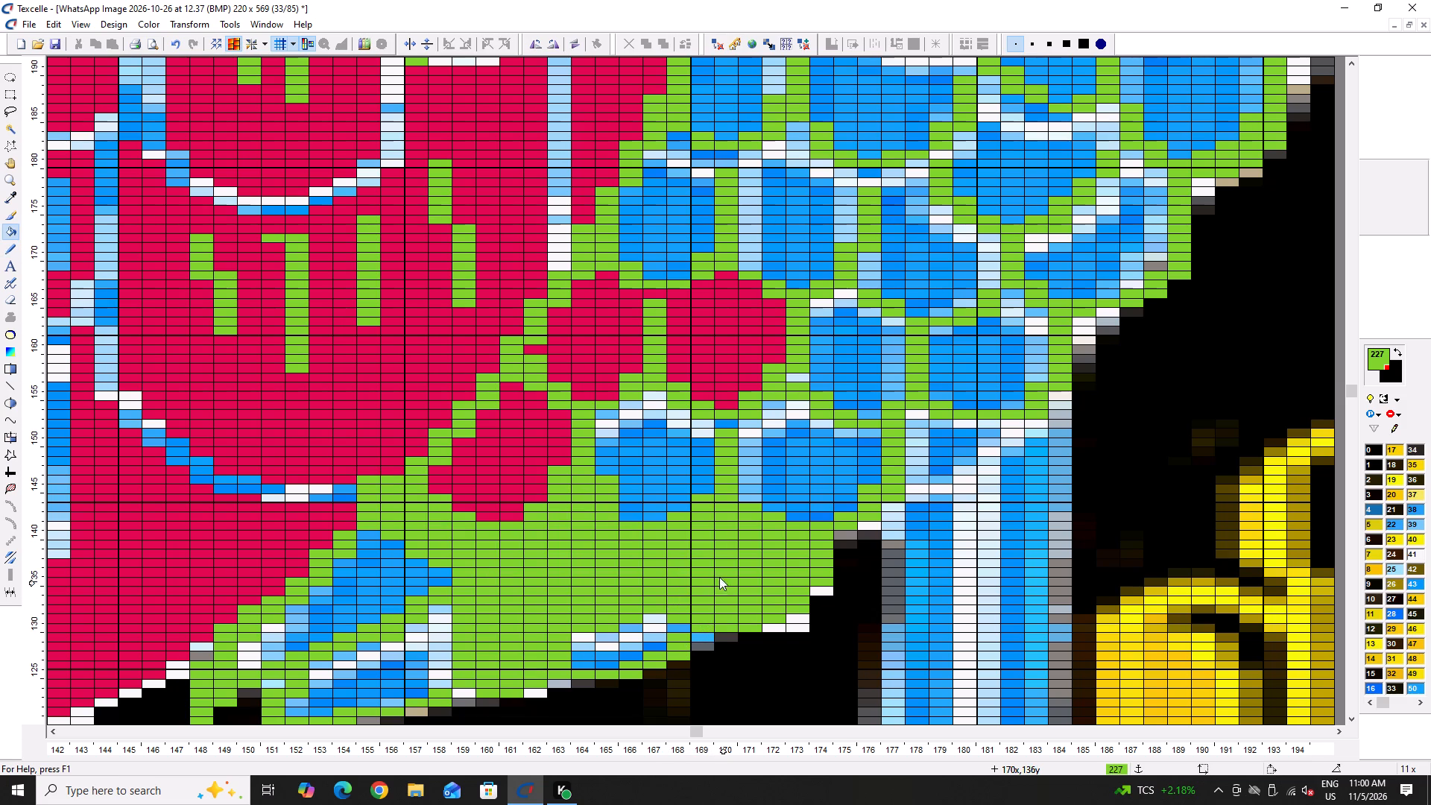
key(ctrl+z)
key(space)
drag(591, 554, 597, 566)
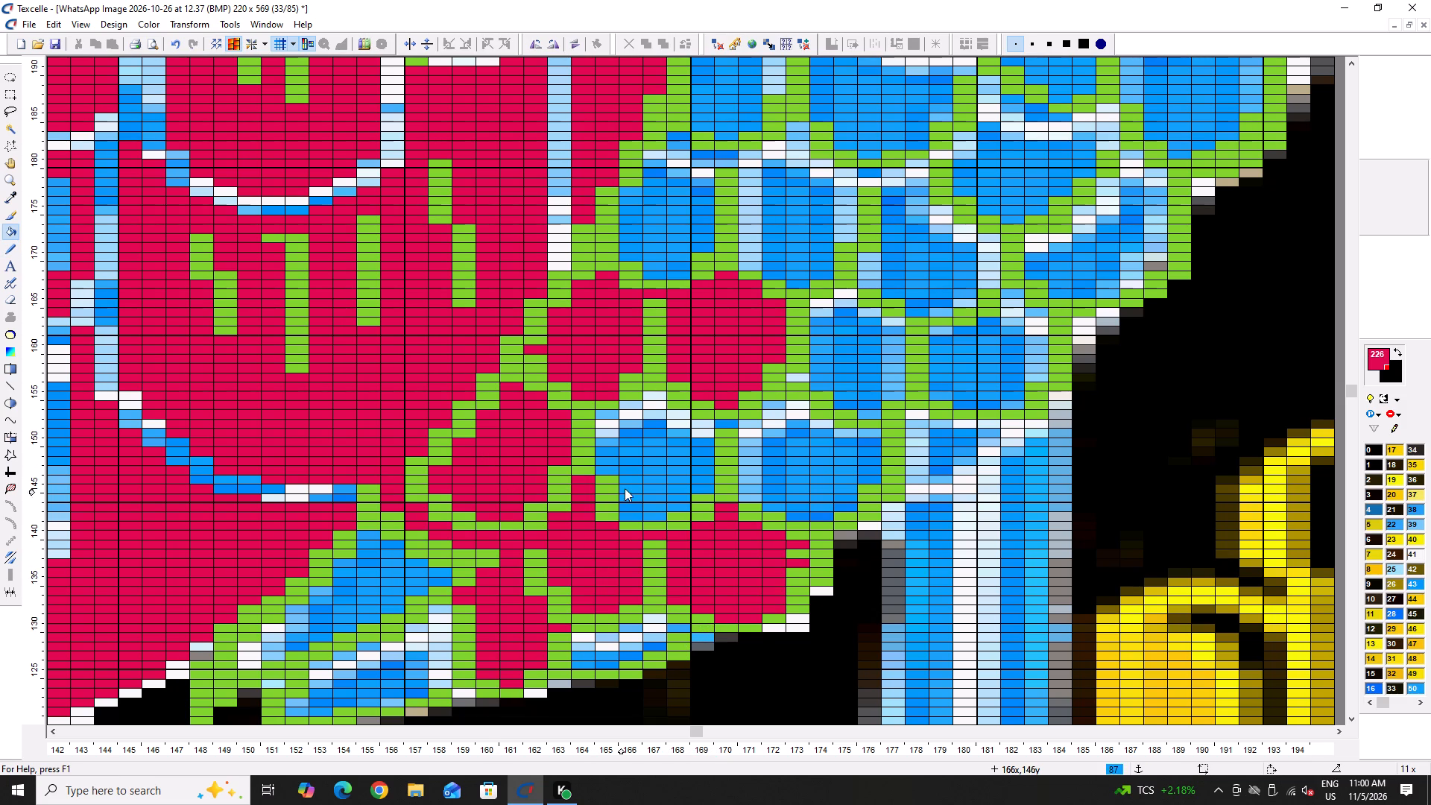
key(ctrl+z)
Add green pixels to close the scale outlines at columns 162, 160 and 159 in the bottom rows and at column 170 near row 152.
key(space)
drag(534, 558, 531, 529)
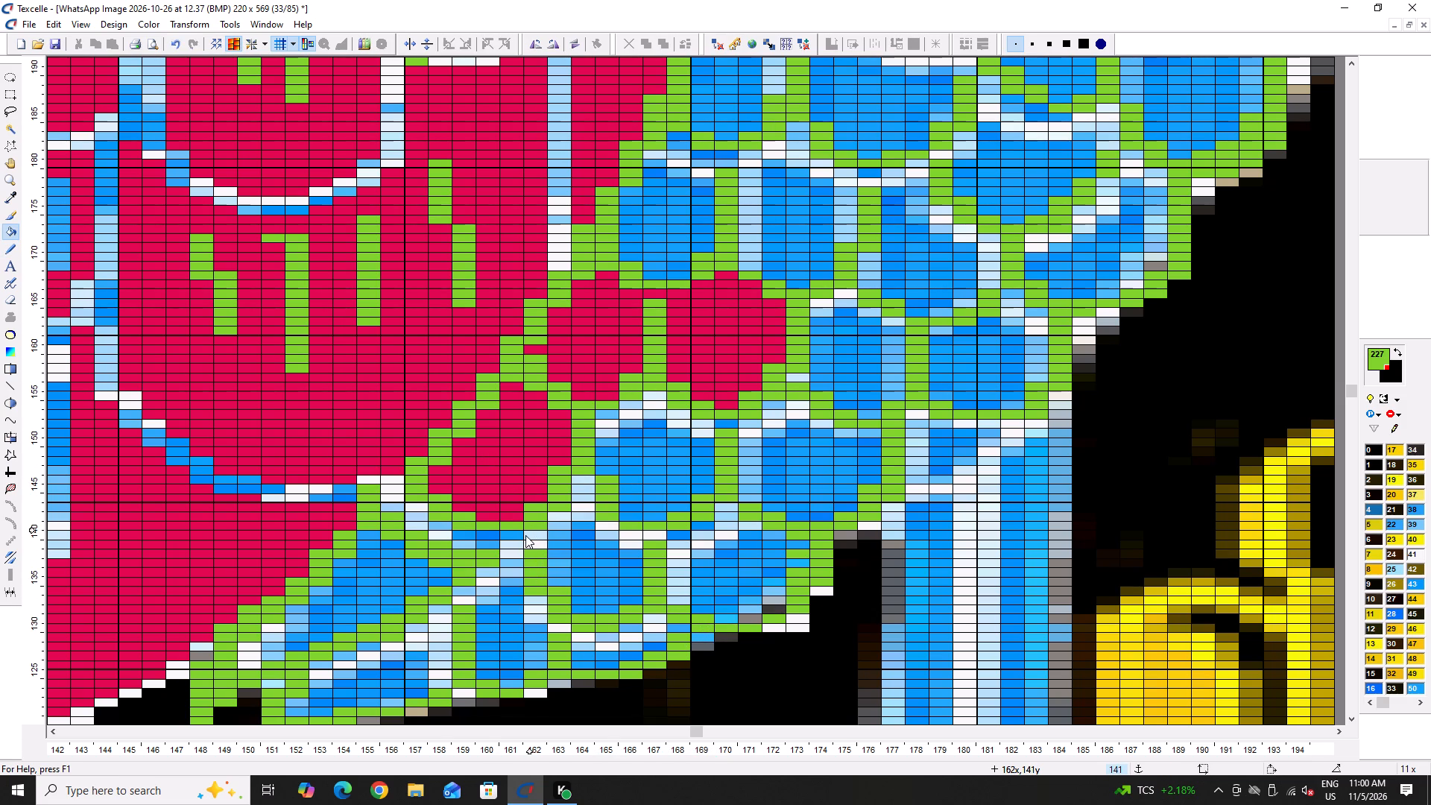
key(x)
drag(525, 535, 525, 552)
drag(492, 535, 491, 546)
click(470, 590)
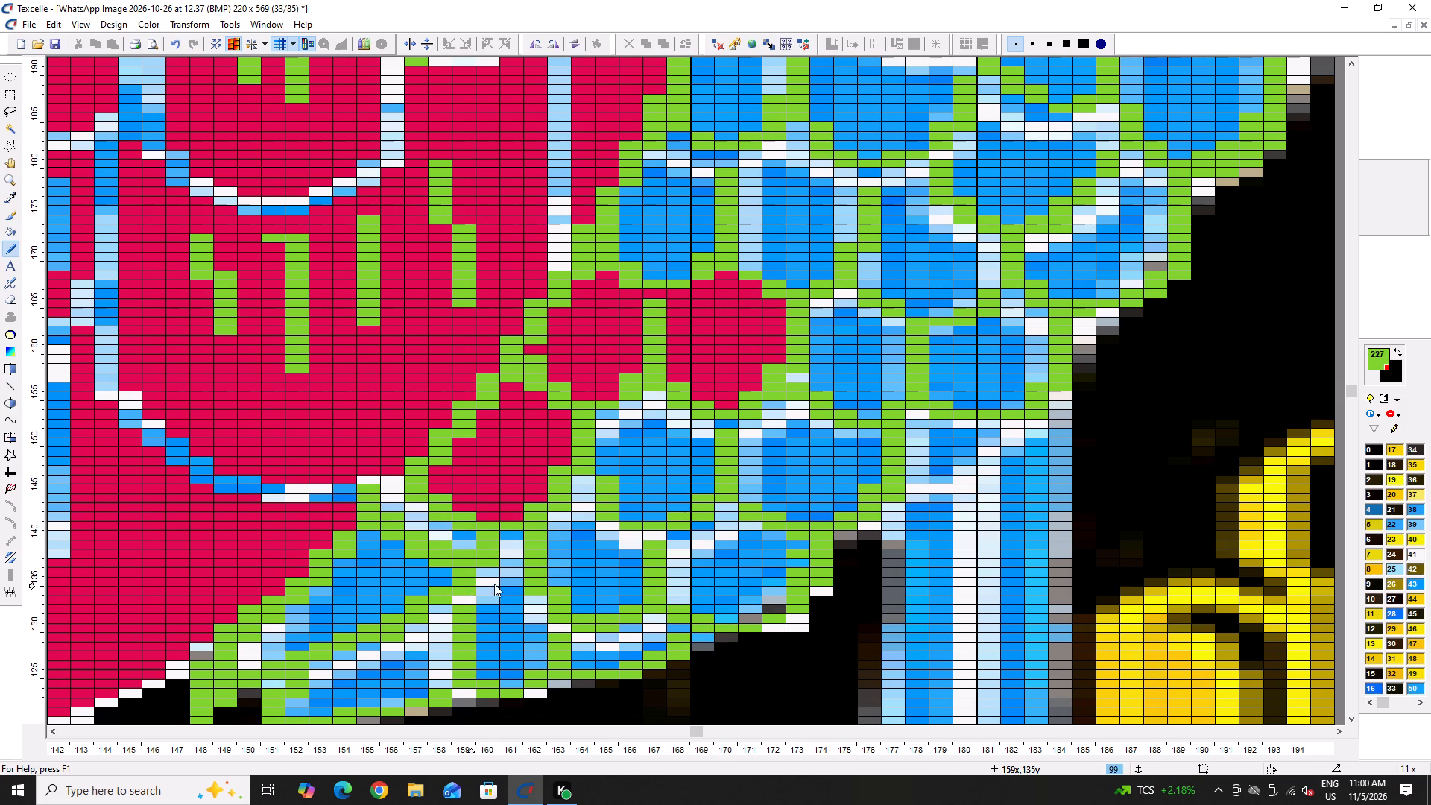
click(724, 426)
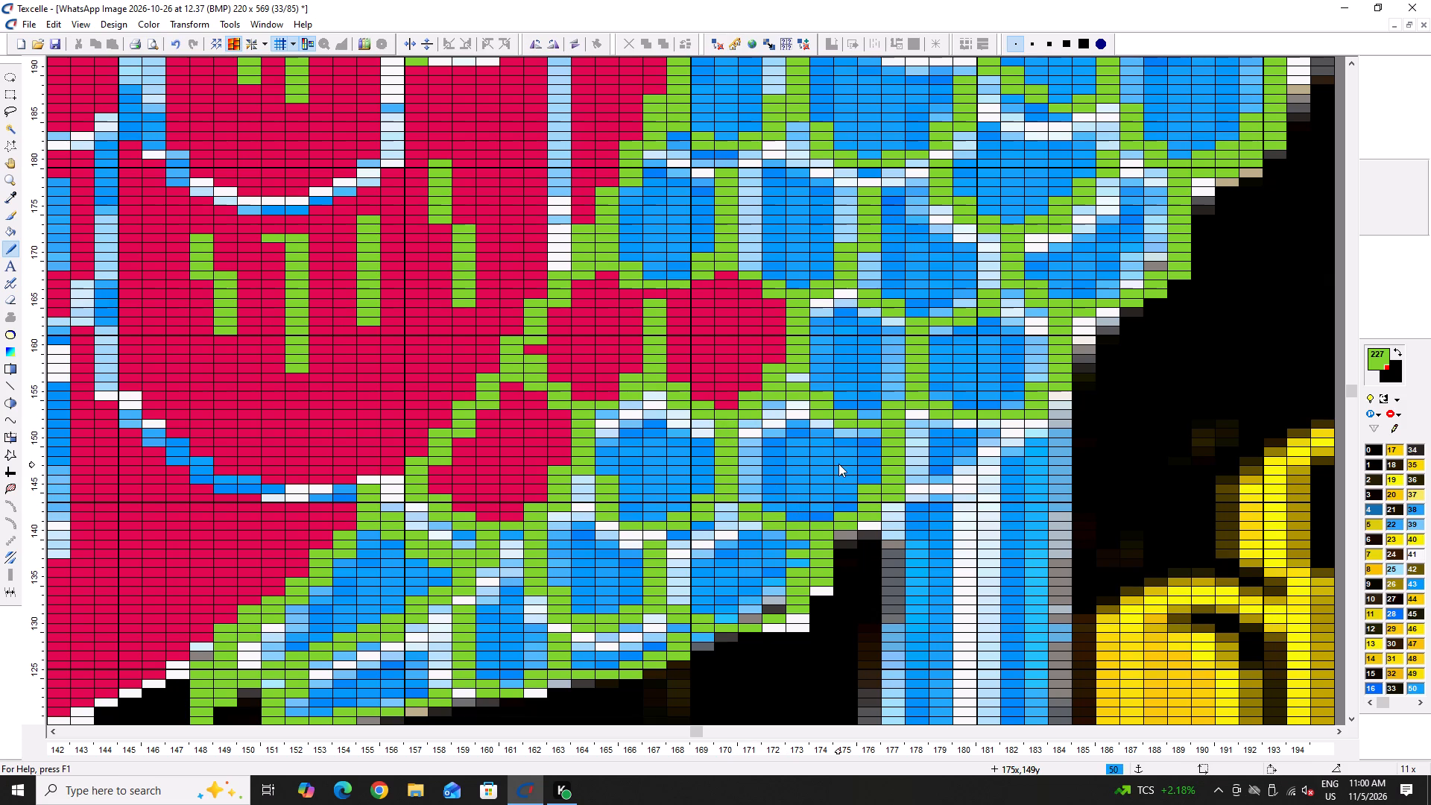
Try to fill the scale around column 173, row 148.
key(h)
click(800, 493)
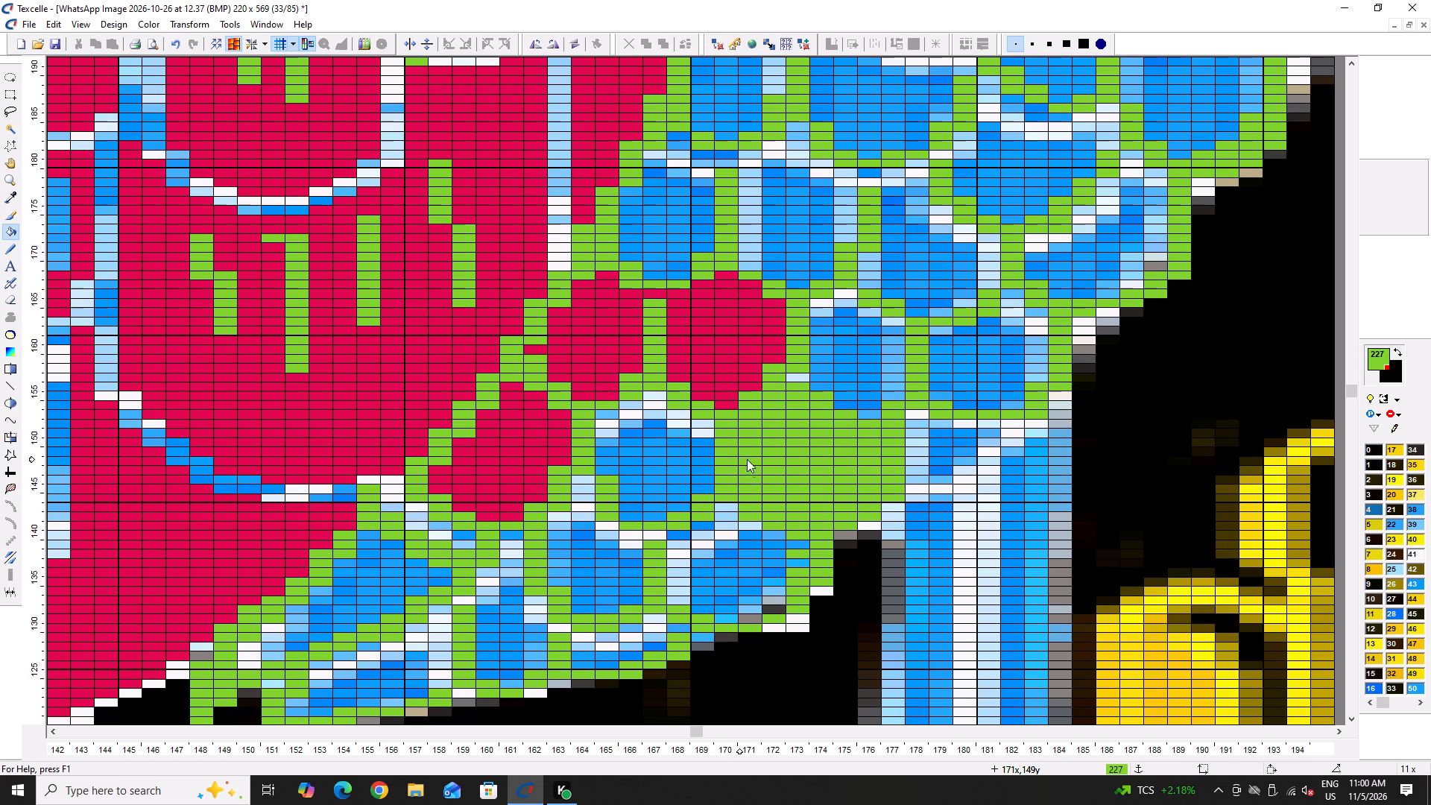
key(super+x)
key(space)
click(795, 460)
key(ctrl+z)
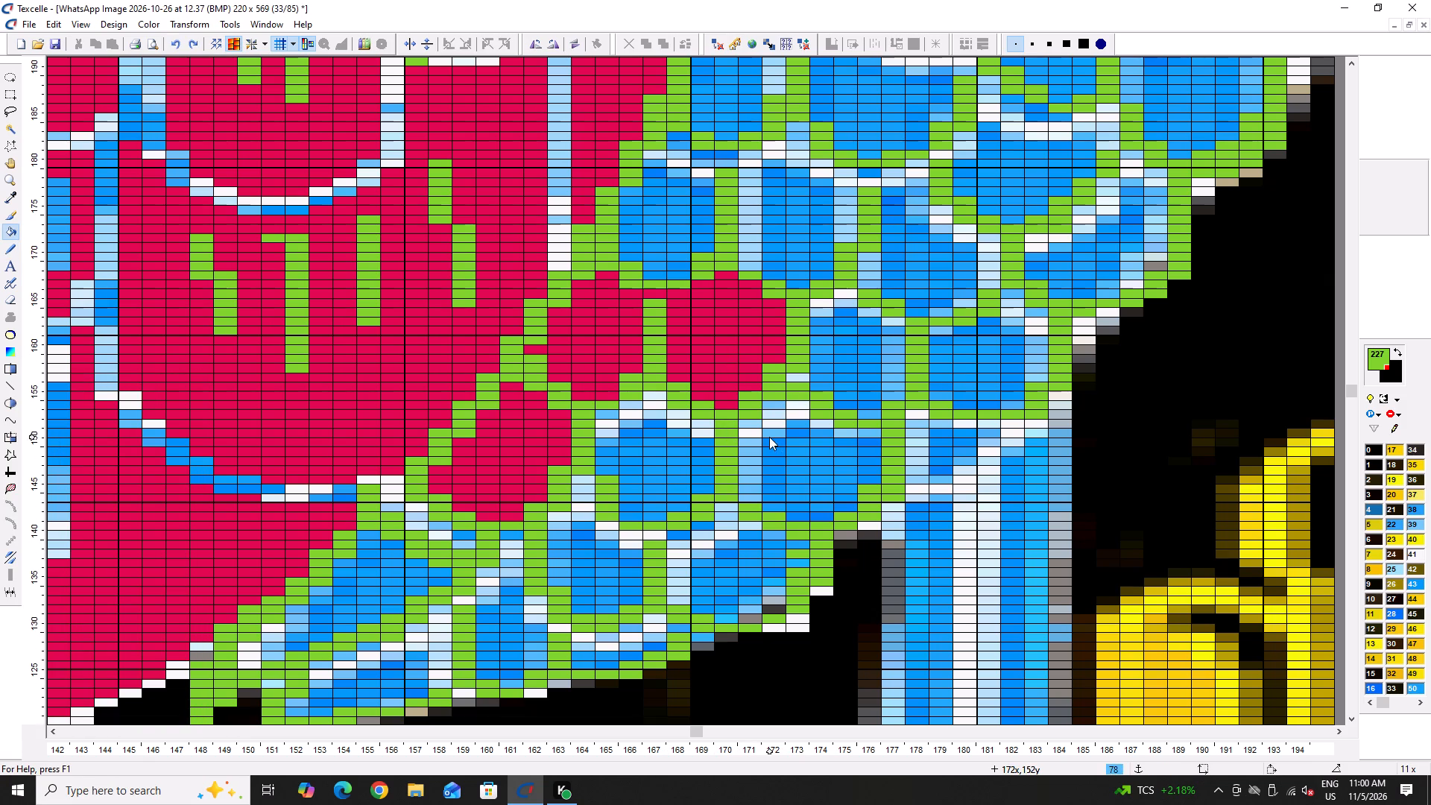
Fill the remaining lower scales with red, from the scale at column 173 down to the body's bottom tip near column 155.
key(space)
click(799, 449)
click(686, 465)
click(716, 562)
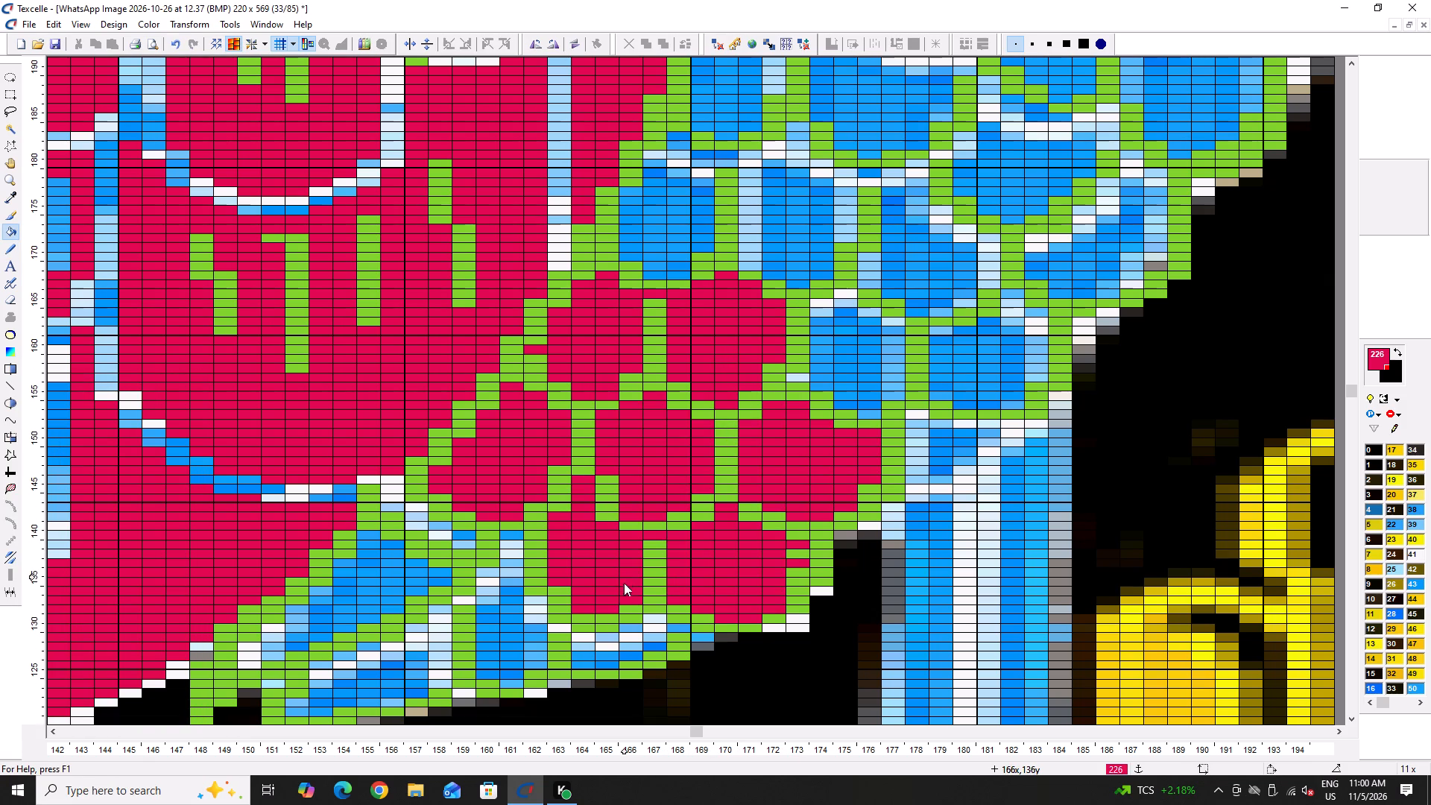
click(585, 640)
click(521, 637)
drag(416, 579, 408, 580)
click(402, 661)
ctrl+scroll(424, 636, down, 3)
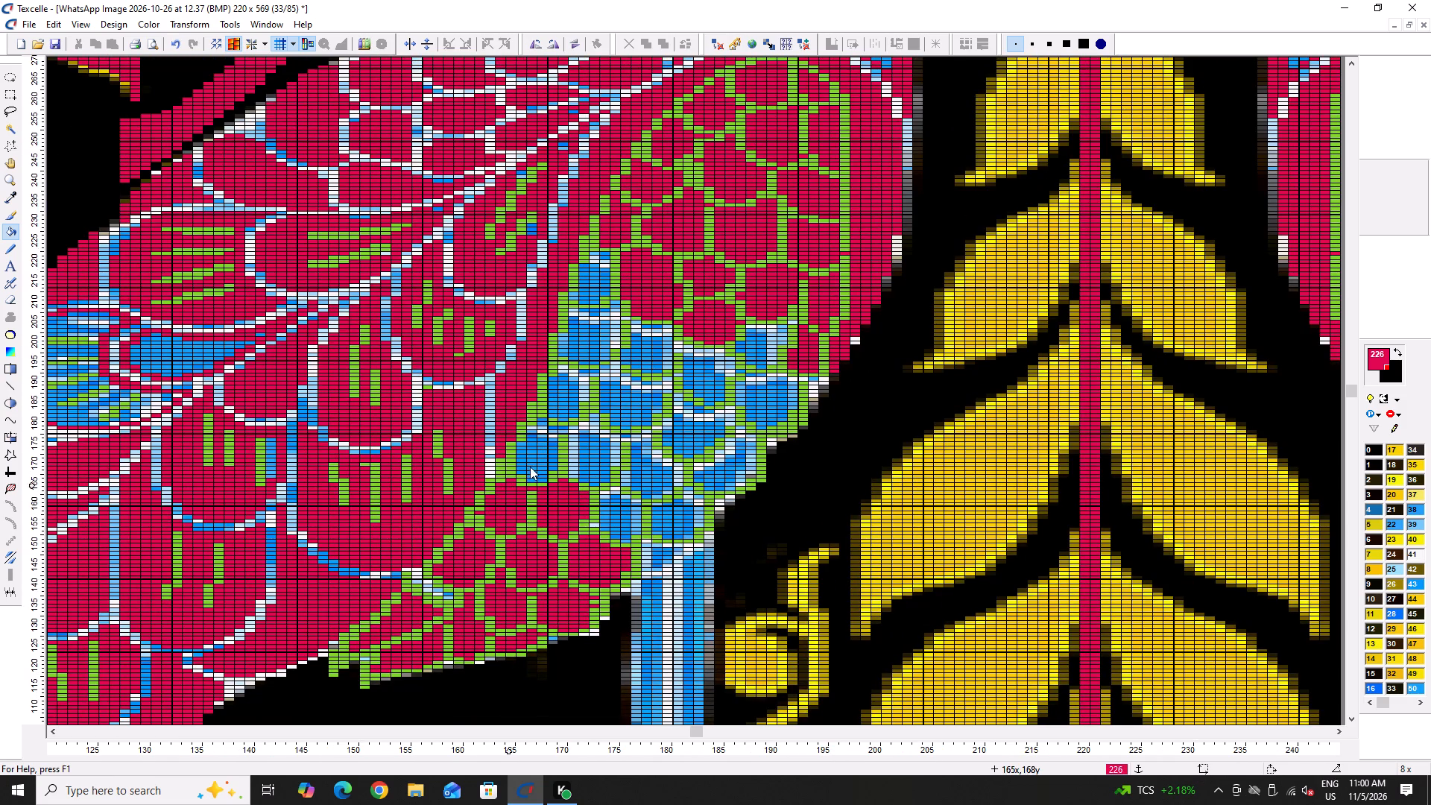
Fill the blue body scales with red, from column 169 up to column 172 and on to the scales around columns 181 and 186.
drag(552, 437, 551, 443)
click(556, 411)
click(572, 331)
click(585, 290)
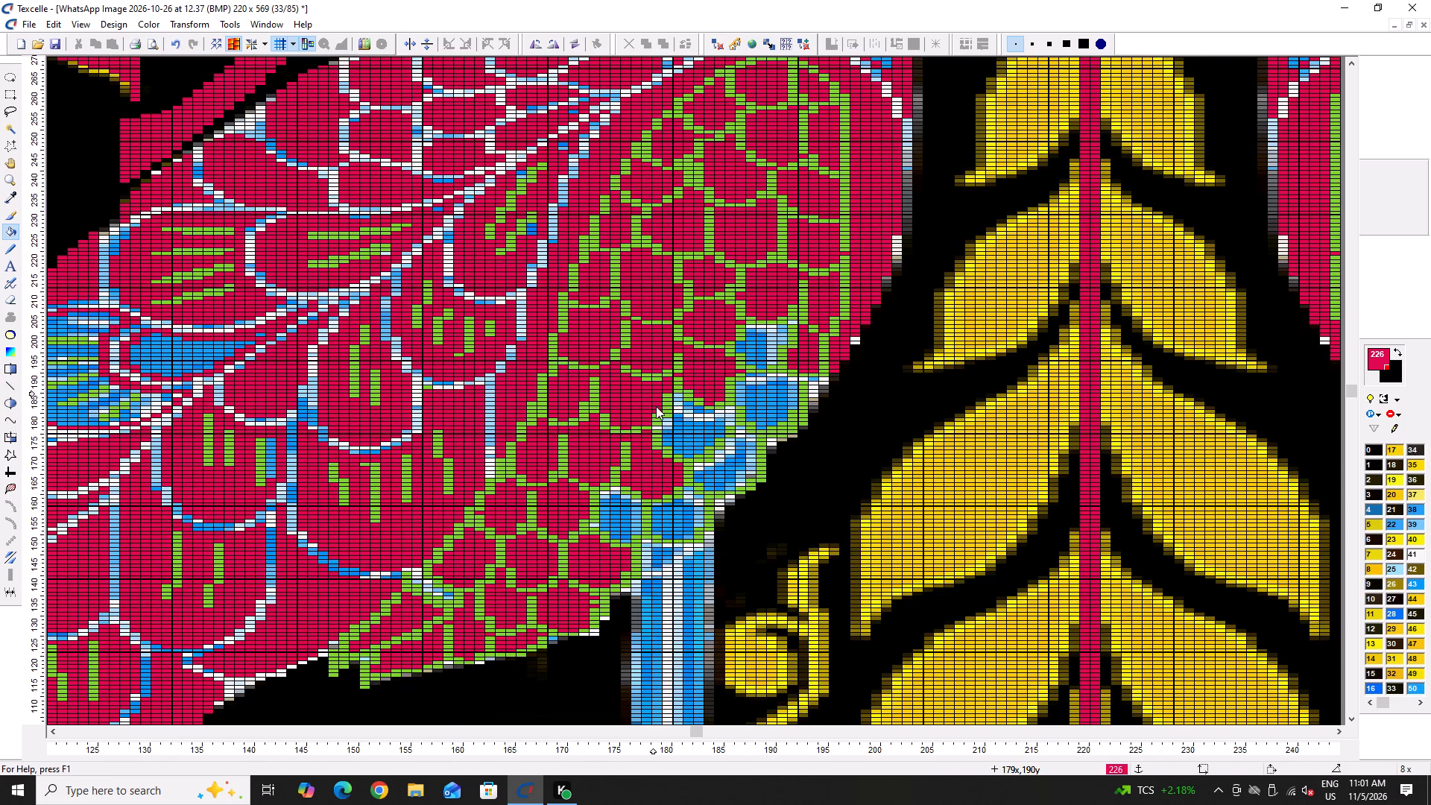
click(682, 435)
click(733, 472)
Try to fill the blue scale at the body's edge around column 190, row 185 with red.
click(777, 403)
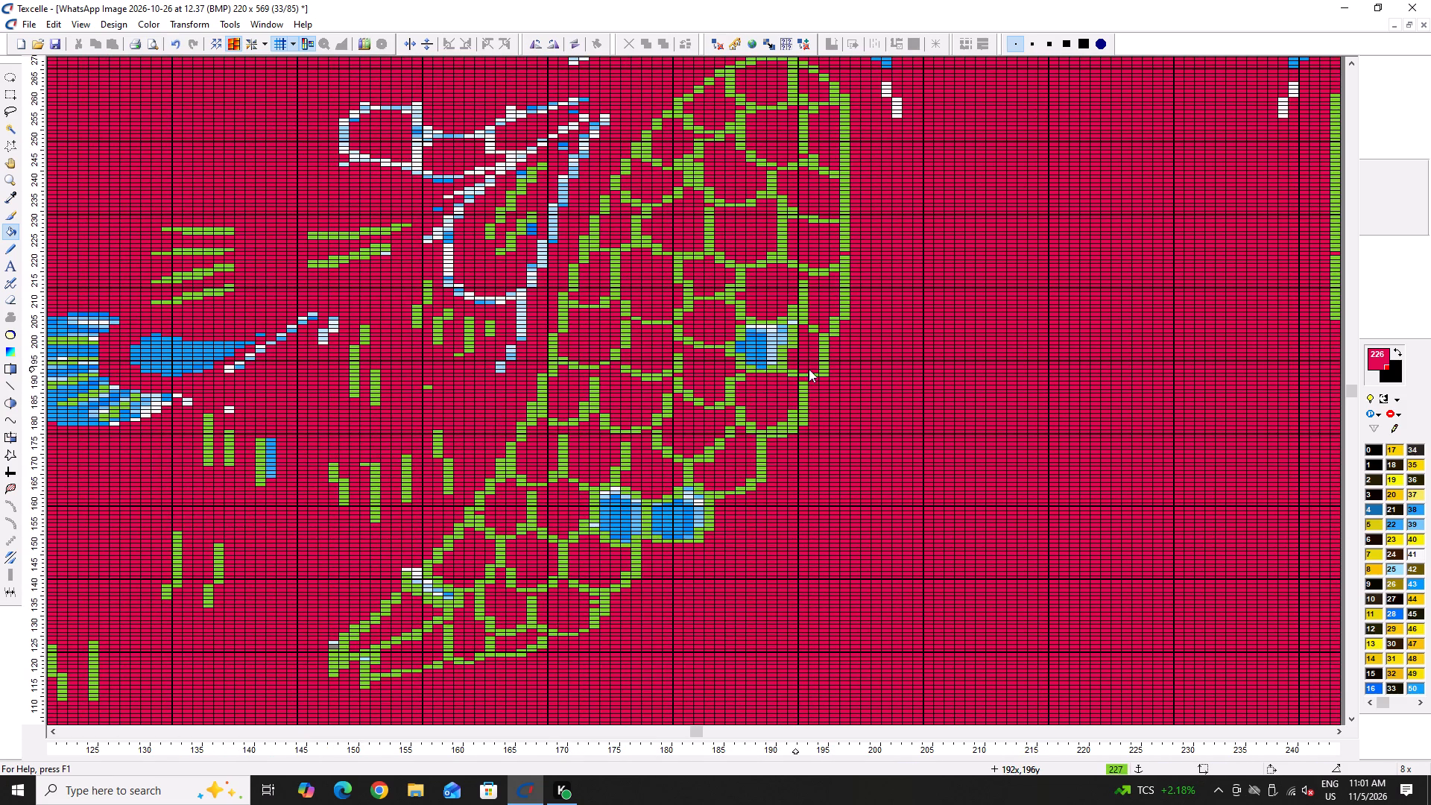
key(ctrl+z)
Add green pixels around column 193, row 190 to close the edge scale's outline.
key(space)
key(x)
drag(798, 391, 803, 375)
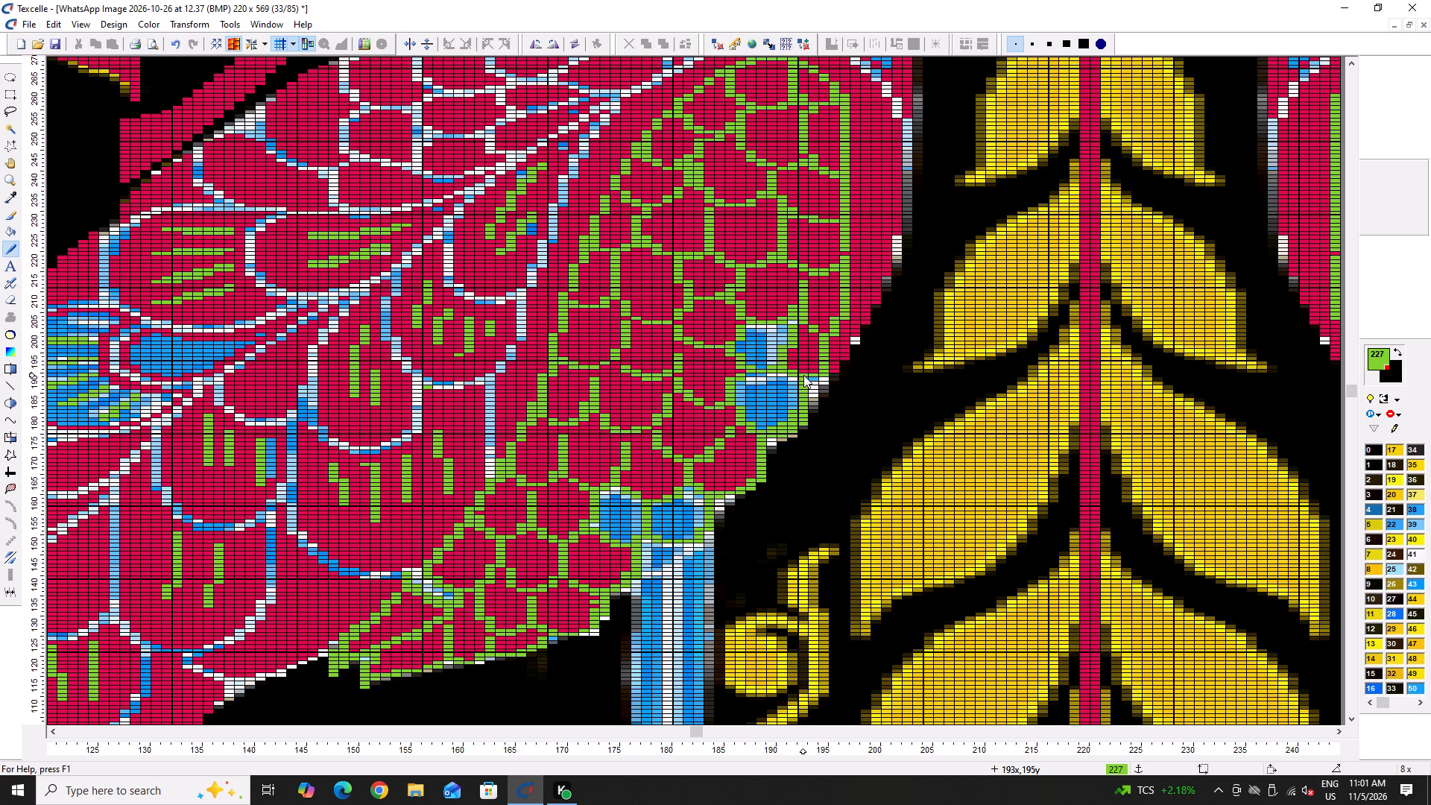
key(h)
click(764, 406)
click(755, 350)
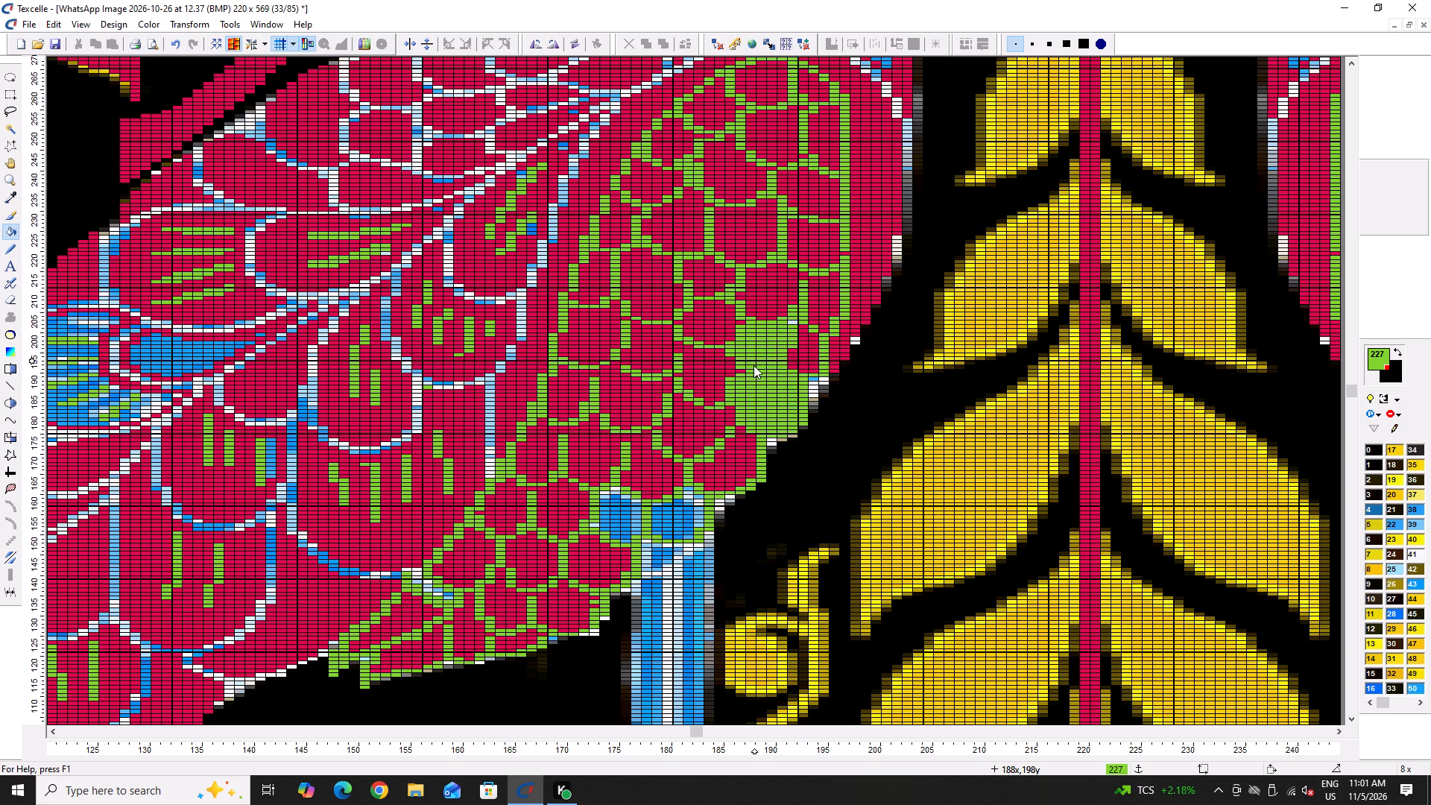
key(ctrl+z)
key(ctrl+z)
Fill the last four blue body scales with red: two around column 190 and two around columns 176 and 182.
key(space)
key(space)
click(781, 391)
click(764, 336)
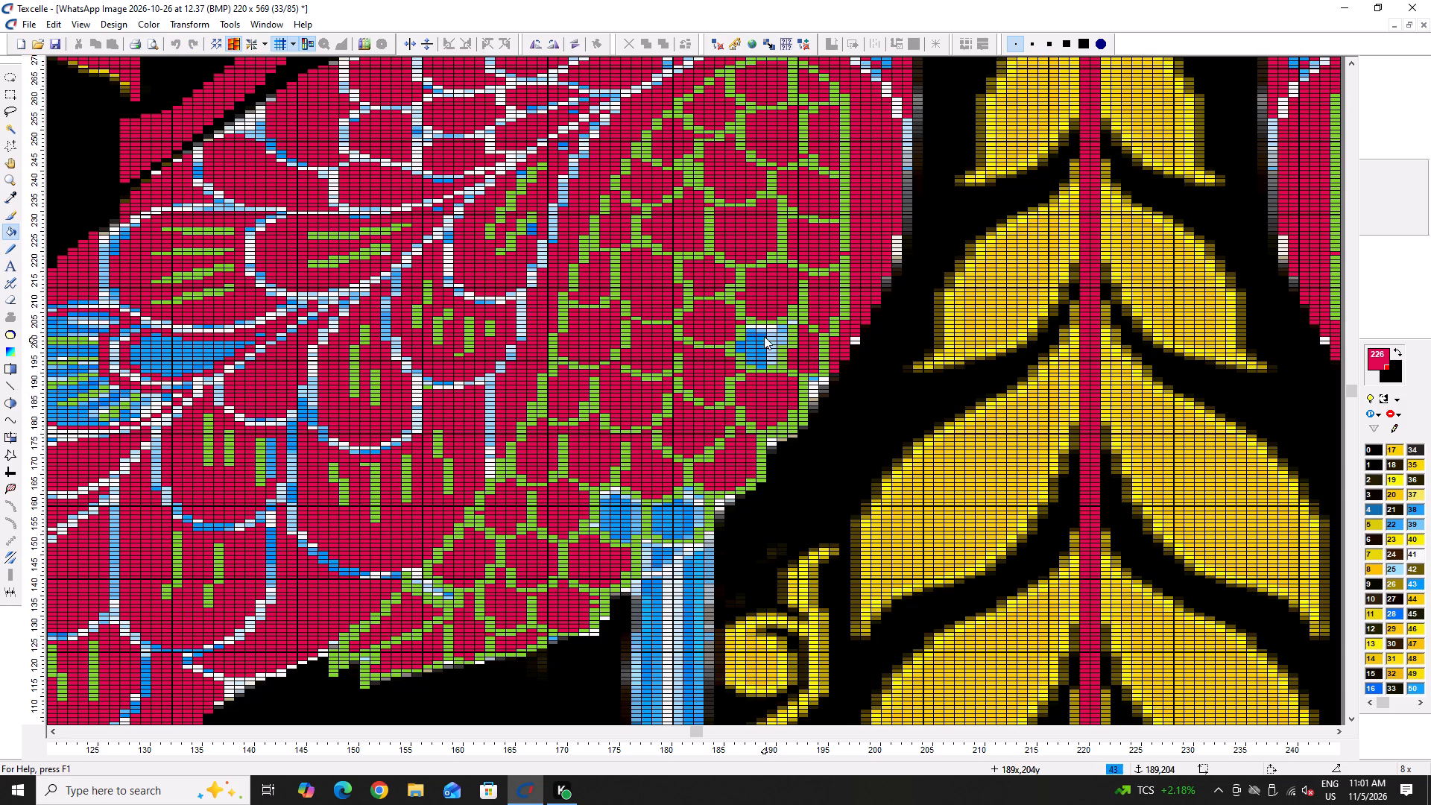
click(685, 505)
click(628, 508)
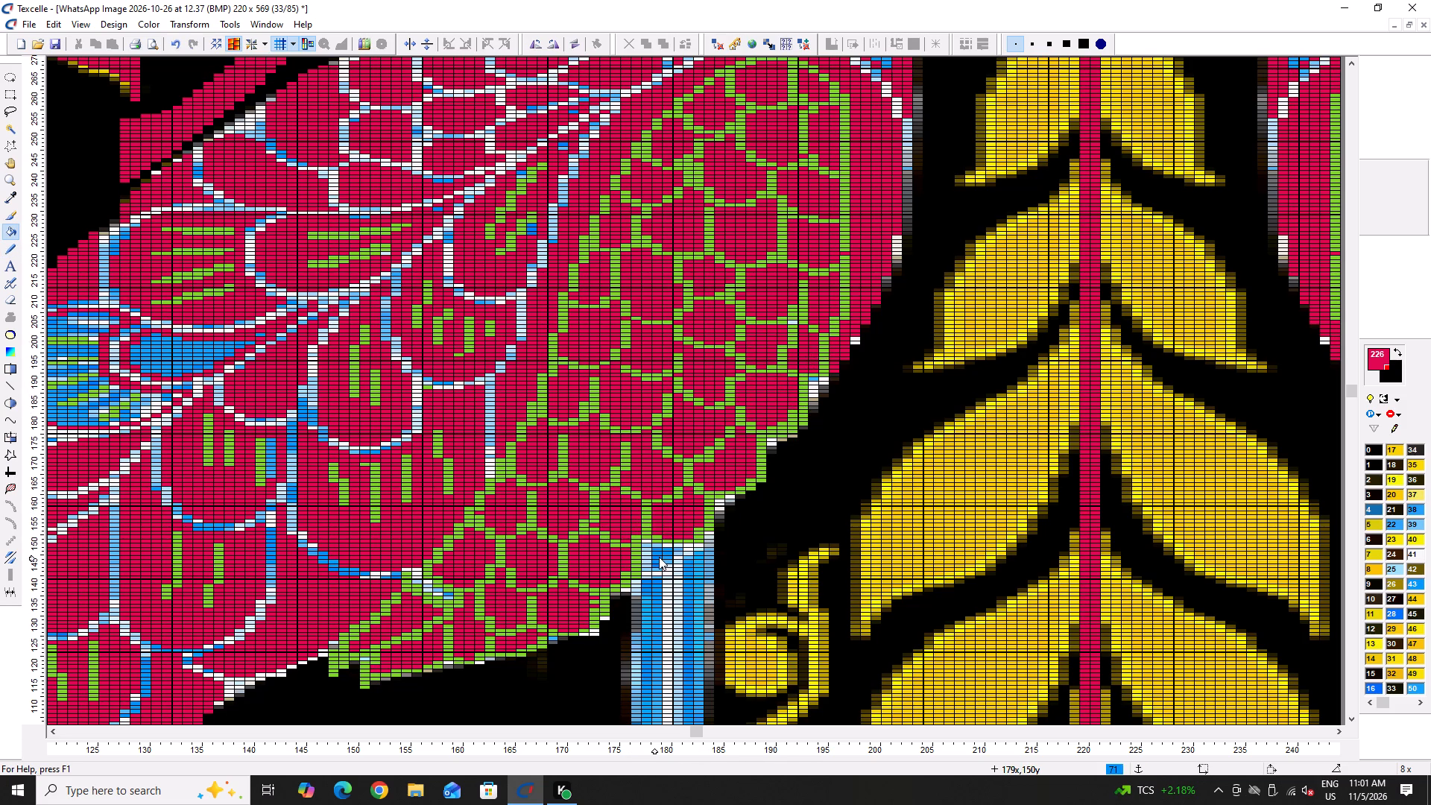
Fill the blue feather around column 124, row 205 and the blue eye shape beside it with red.
ctrl+scroll(663, 558, up, 5)
ctrl+scroll(663, 560, down, 11)
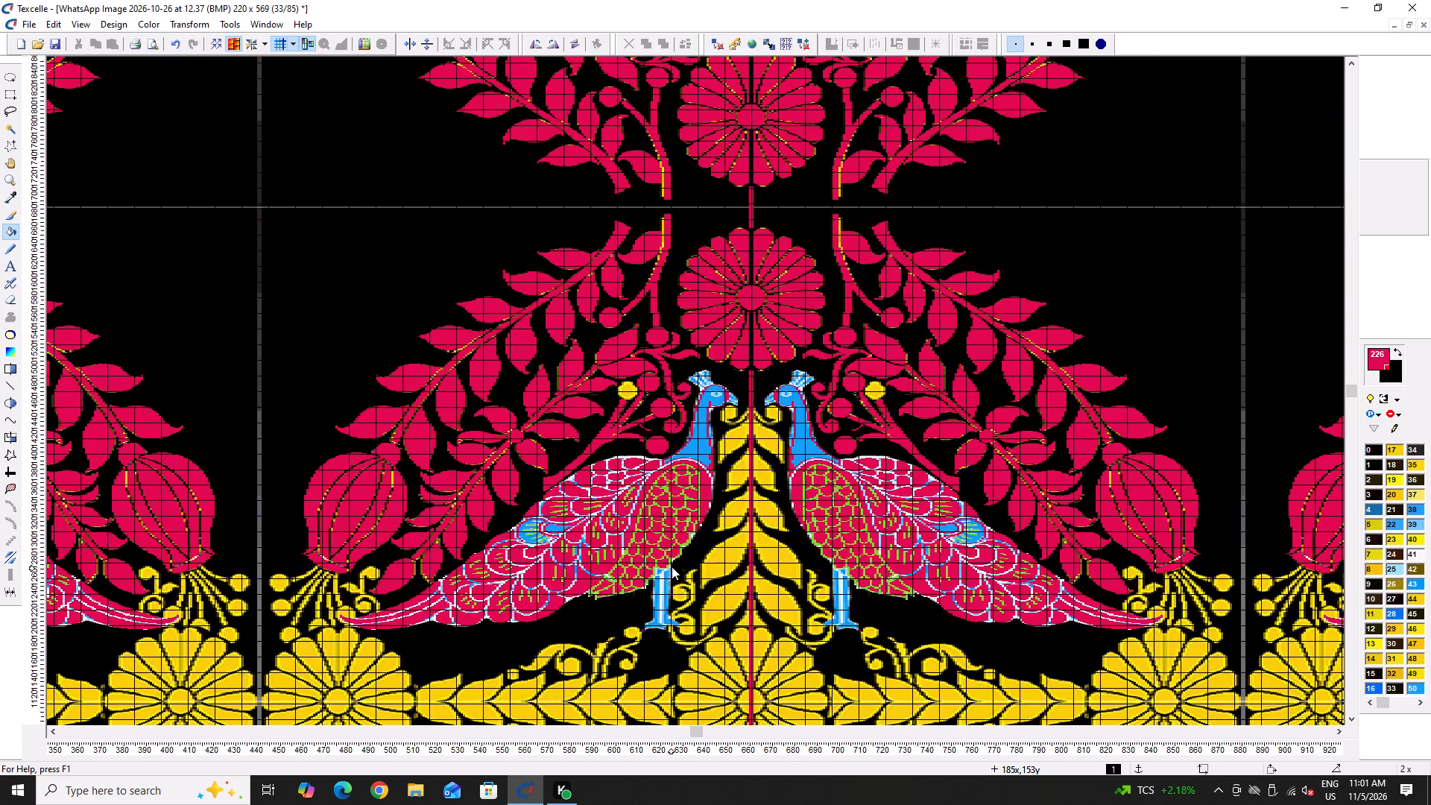
ctrl+scroll(569, 535, up, 6)
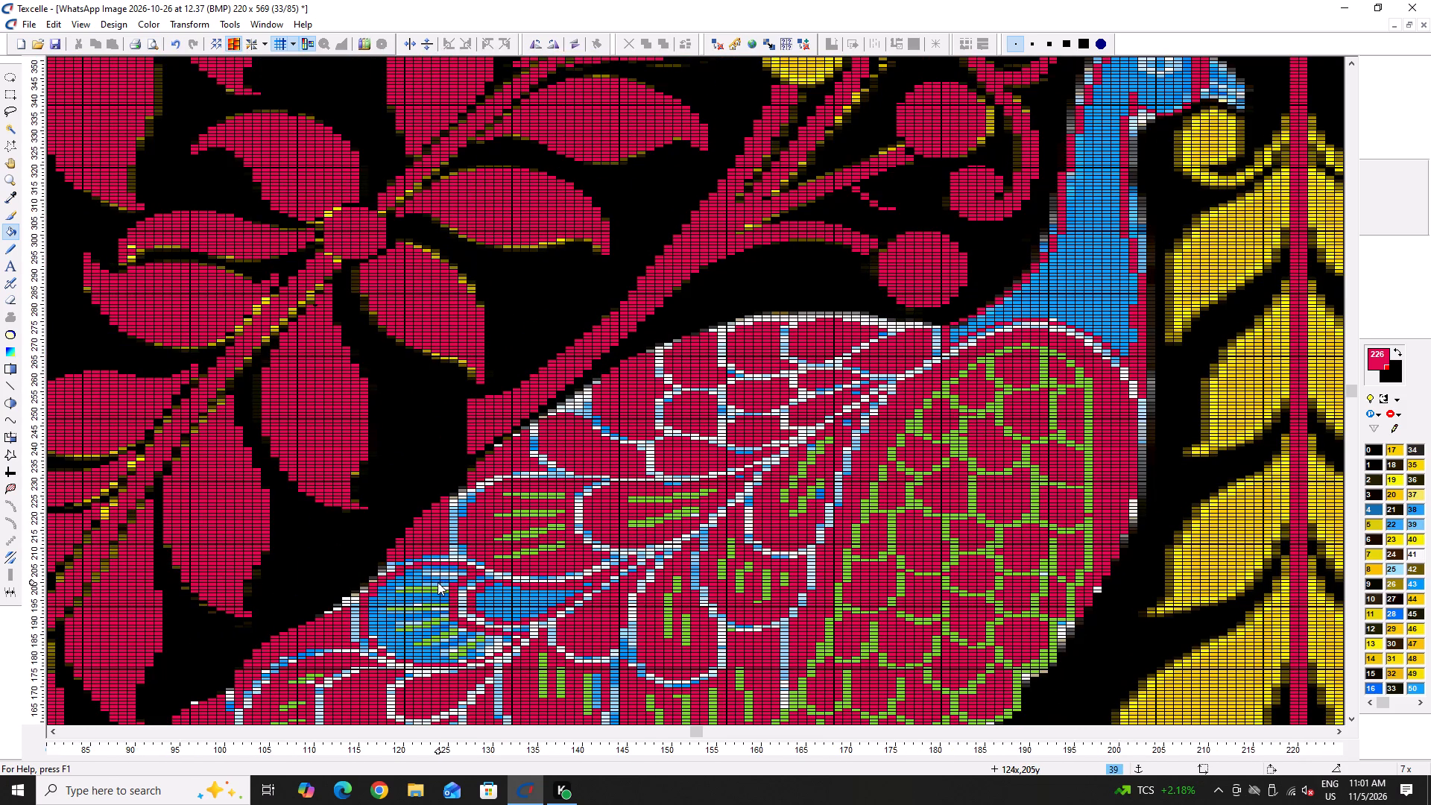
click(437, 582)
click(552, 602)
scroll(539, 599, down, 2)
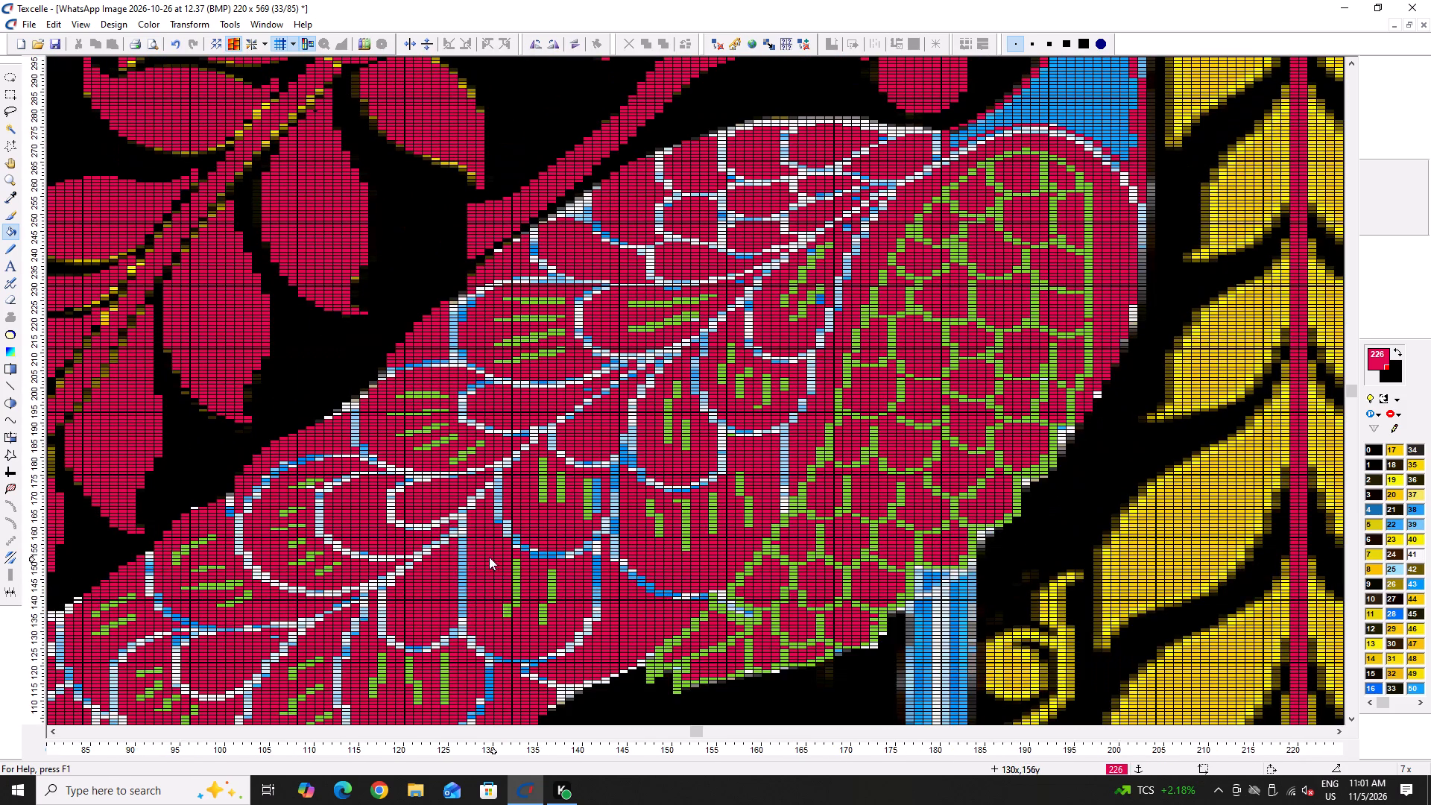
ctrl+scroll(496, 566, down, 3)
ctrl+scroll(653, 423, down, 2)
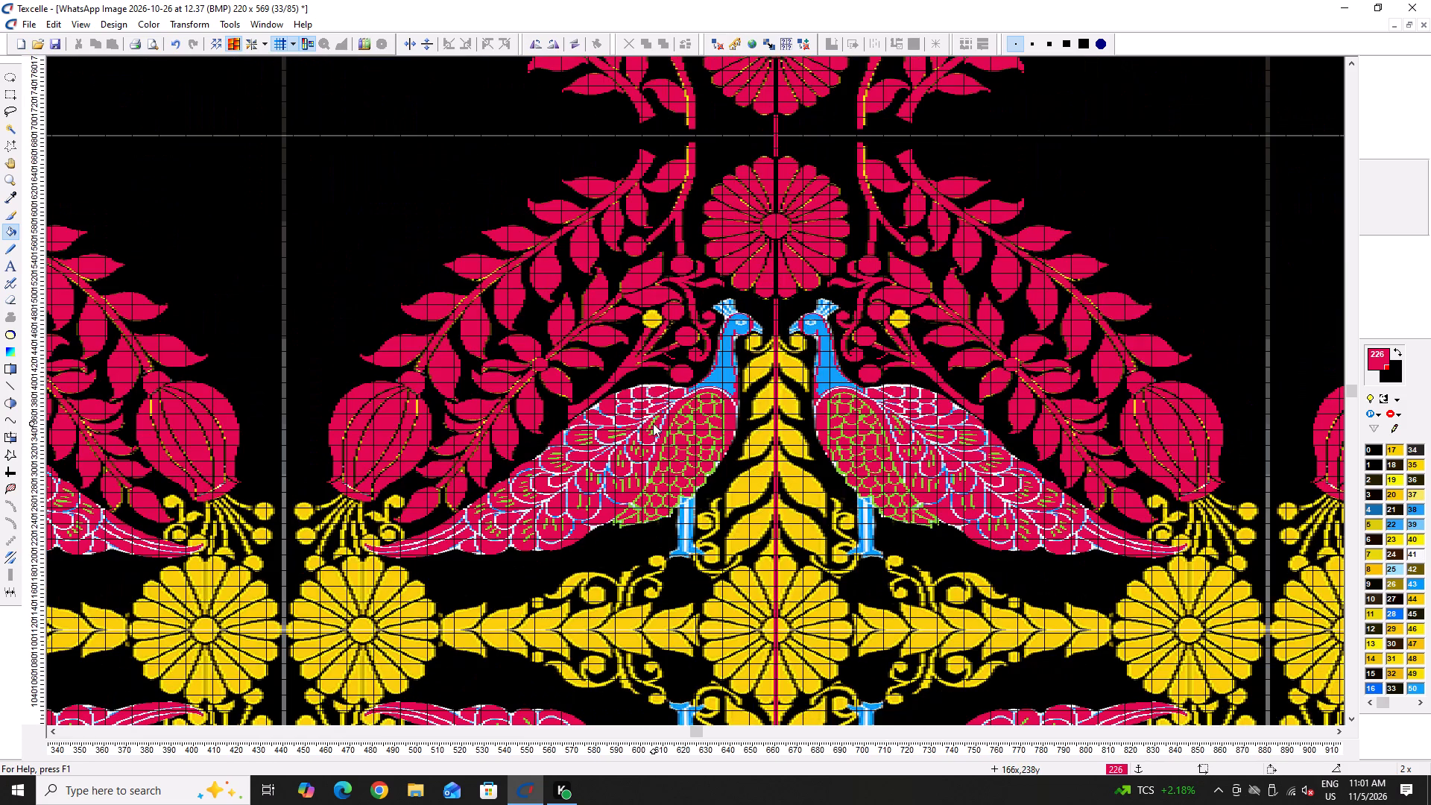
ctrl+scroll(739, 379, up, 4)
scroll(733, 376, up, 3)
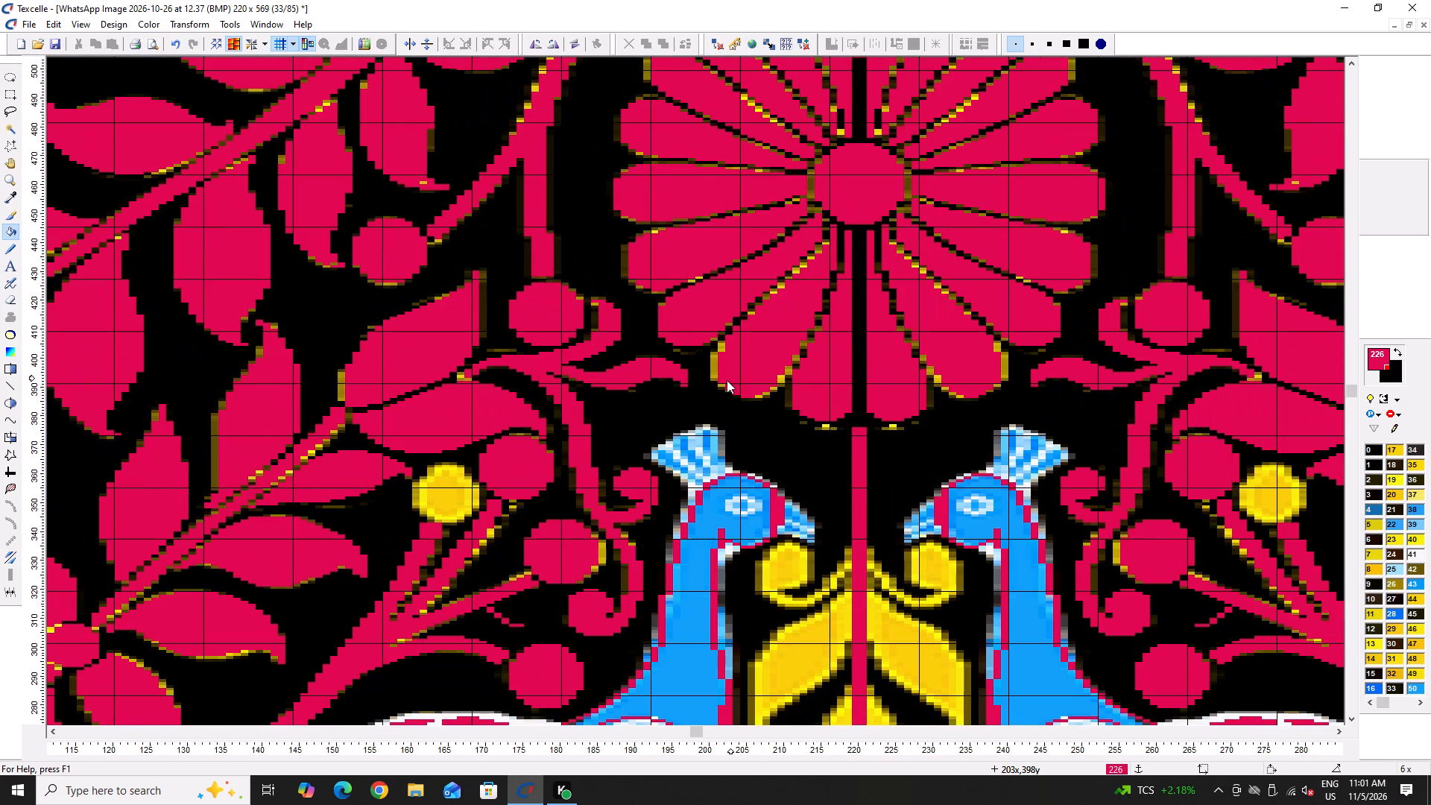
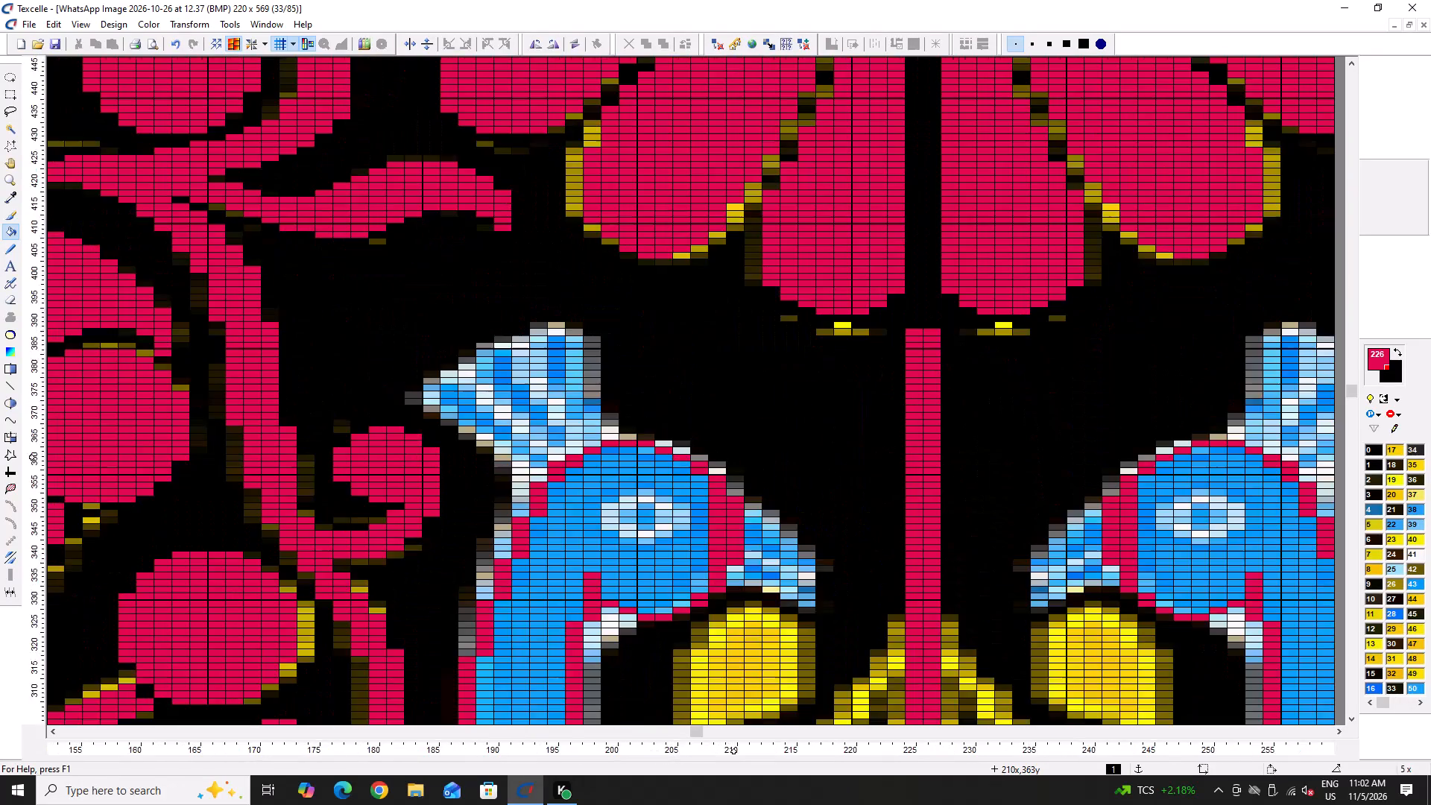
Paint the centre of the peacock's eye red, covering columns 204 to 206 around rows 352 to 355.
ctrl+scroll(734, 460, up, 5)
scroll(970, 527, down, 4)
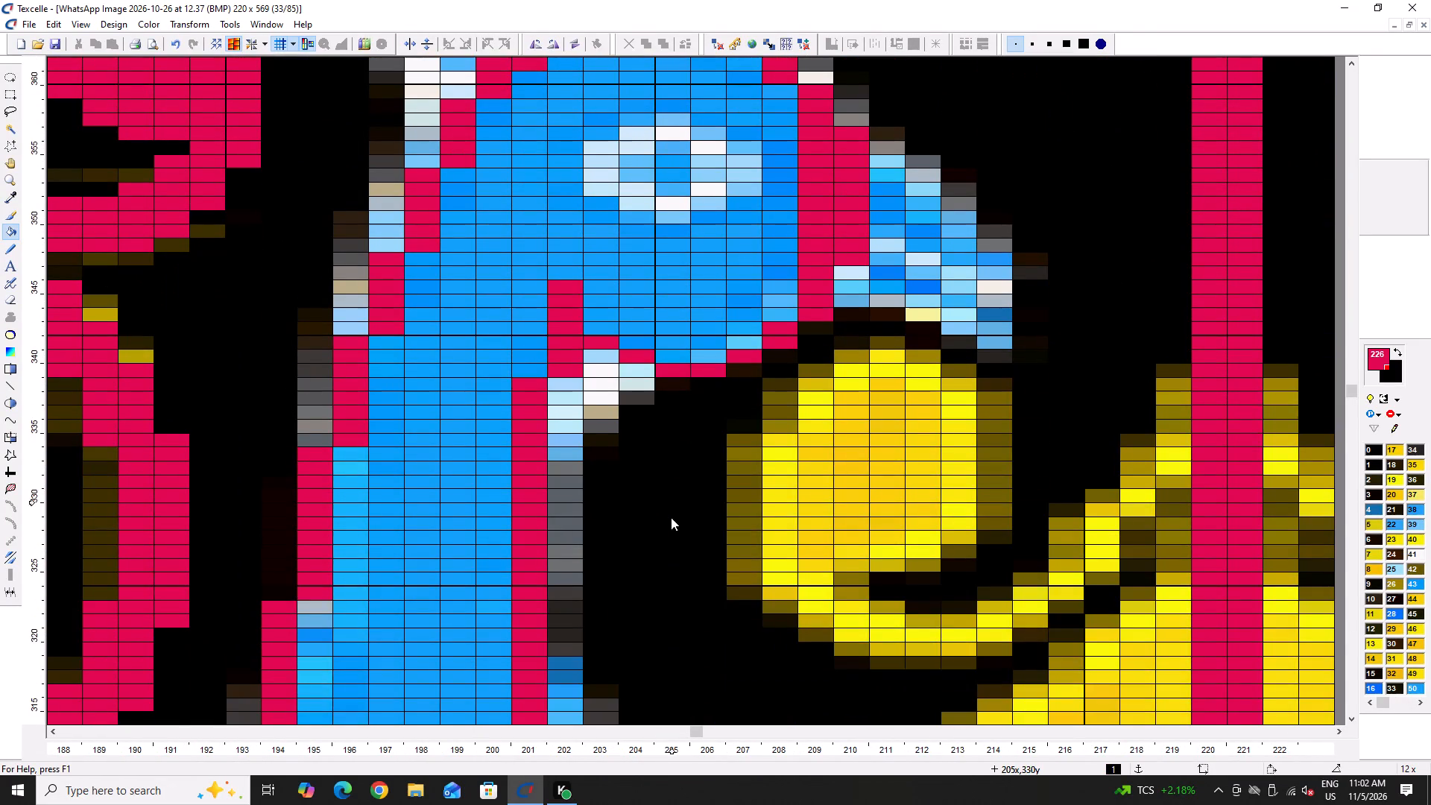
ctrl+scroll(593, 508, down, 4)
scroll(534, 517, down, 5)
scroll(531, 428, up, 5)
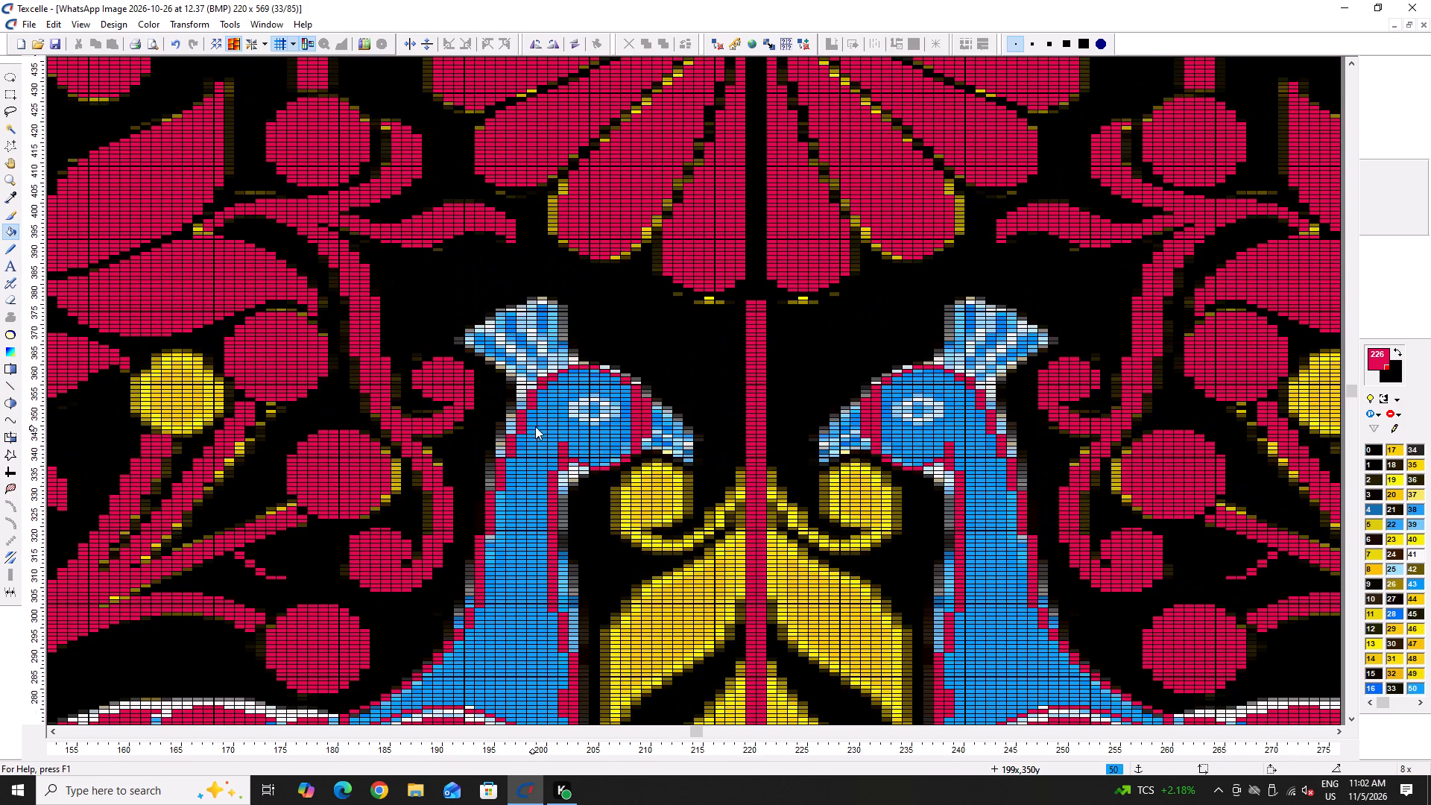
ctrl+scroll(643, 412, up, 5)
key(space)
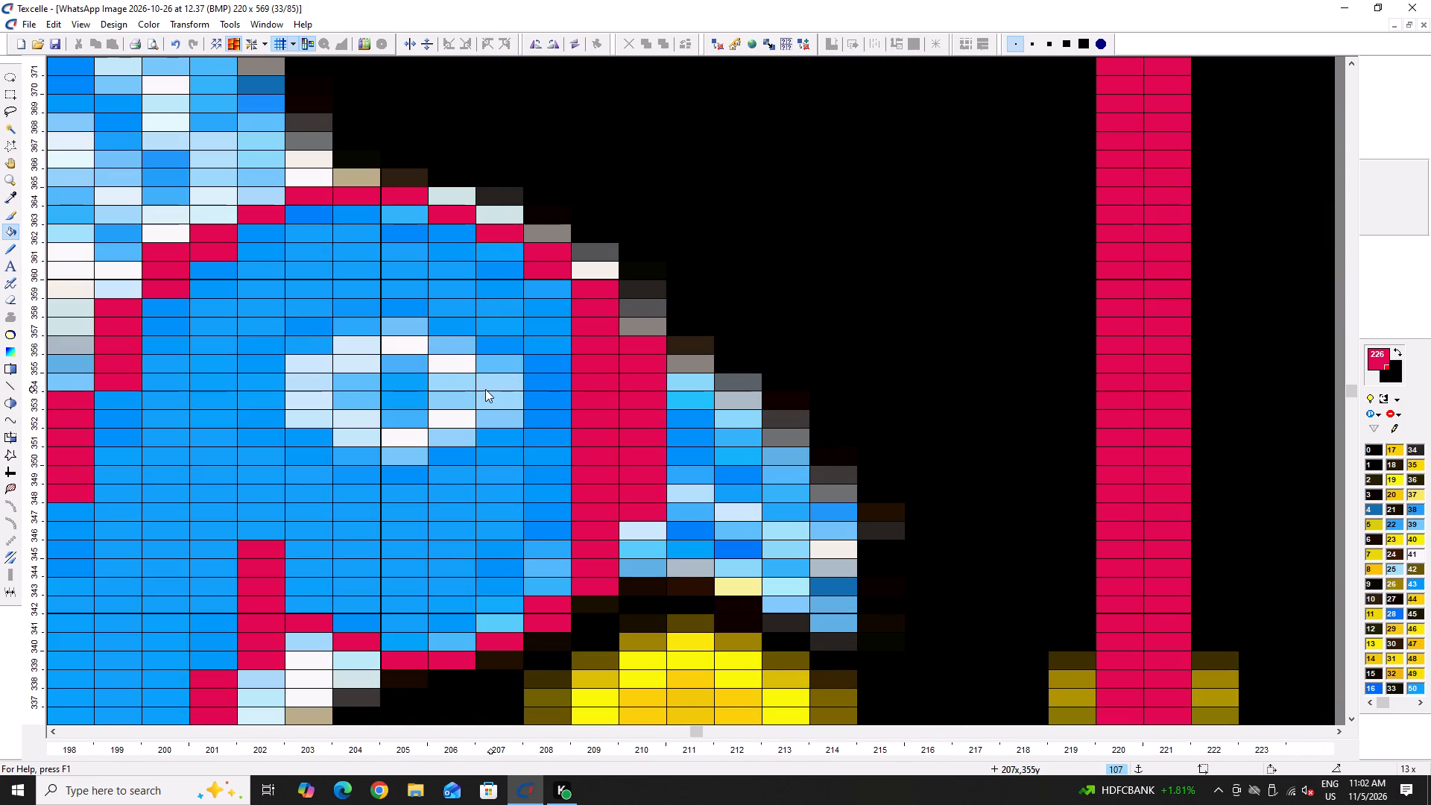
key(x)
ctrl+scroll(327, 353, up, 2)
drag(395, 379, 396, 403)
click(397, 376)
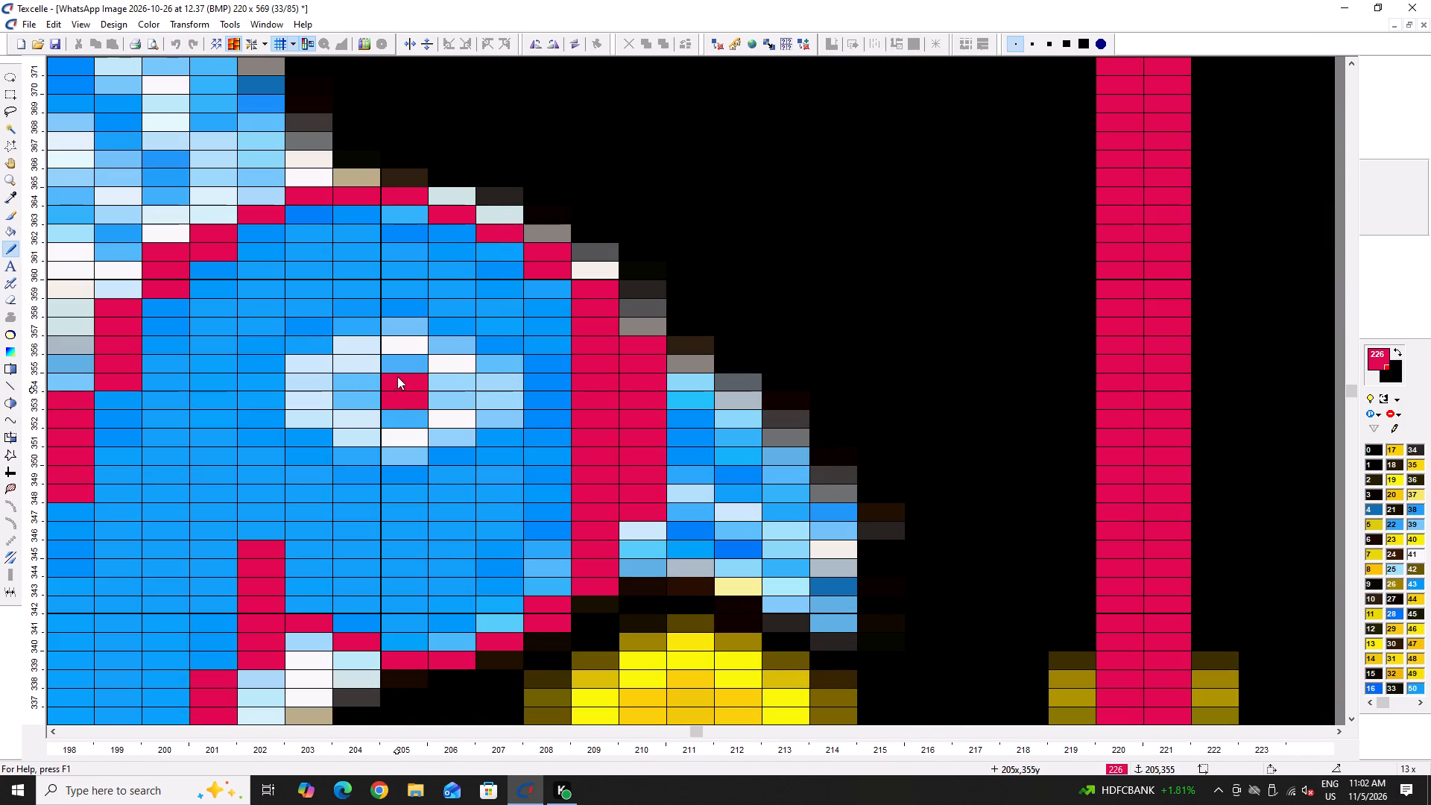
drag(398, 366, 399, 373)
drag(399, 401, 399, 411)
drag(363, 375, 367, 397)
drag(443, 381, 445, 400)
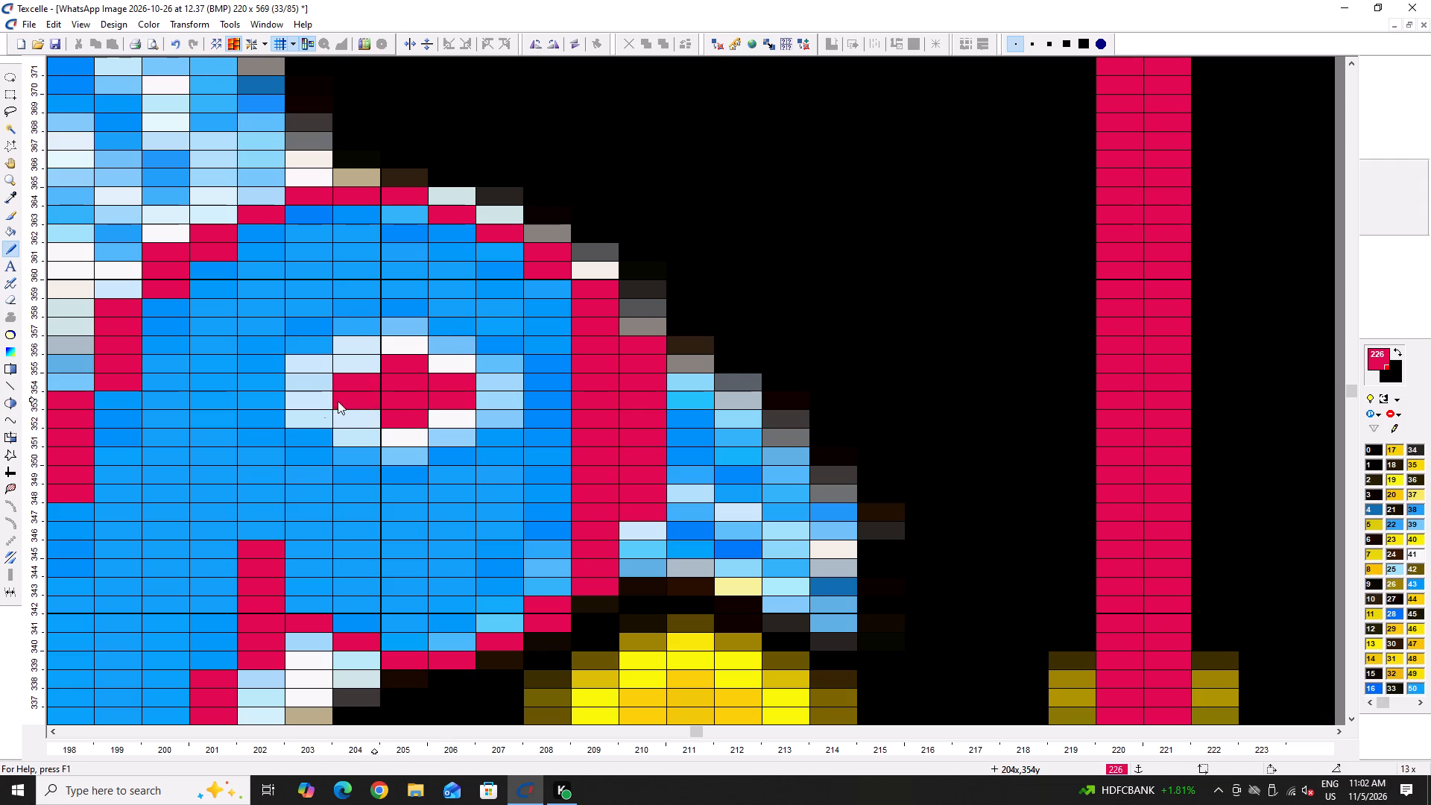
Draw a closed red outline around the light ring of the eye, spanning about columns 202 to 208.
drag(274, 377, 271, 414)
click(271, 417)
click(319, 442)
click(358, 461)
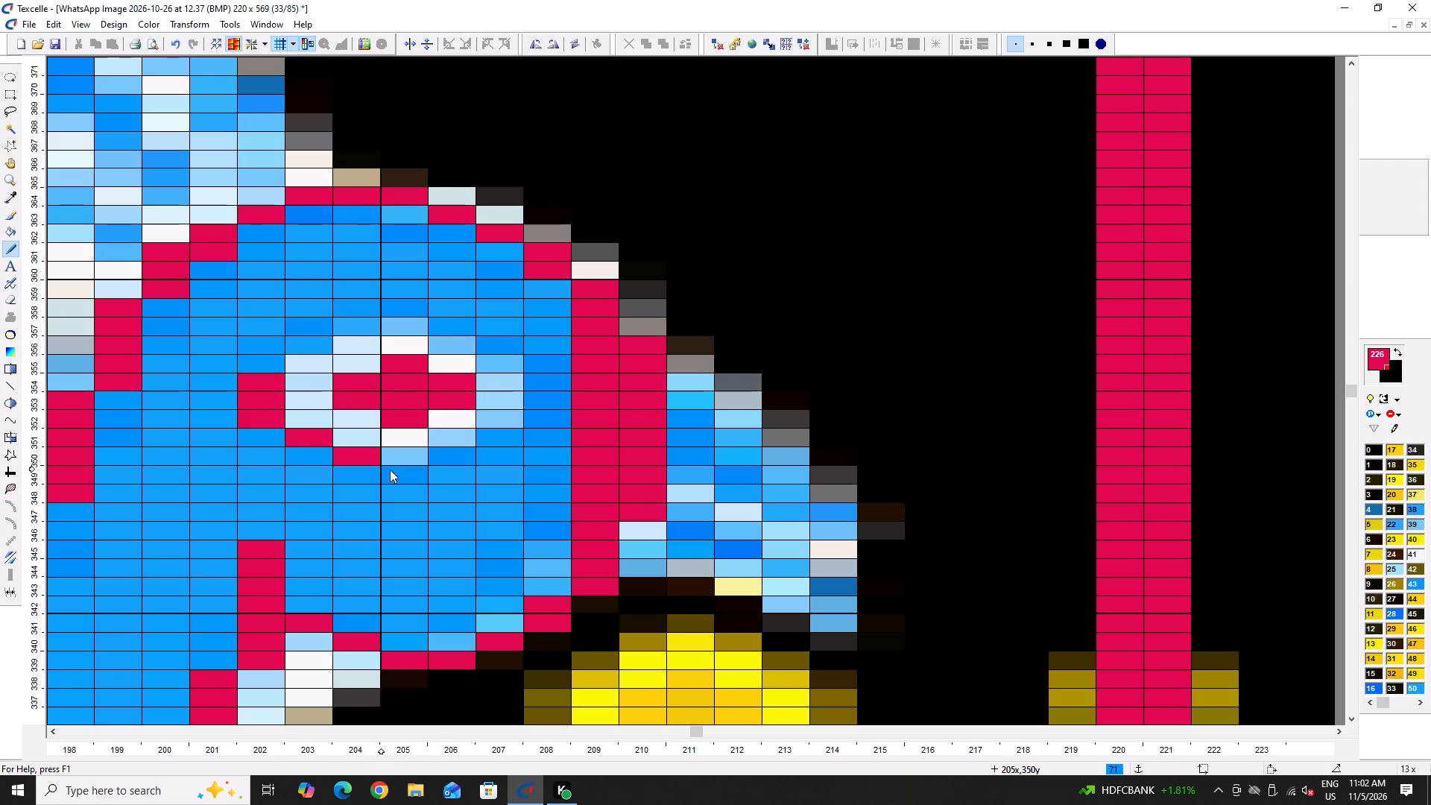
click(418, 470)
click(447, 466)
click(452, 457)
right_click(473, 470)
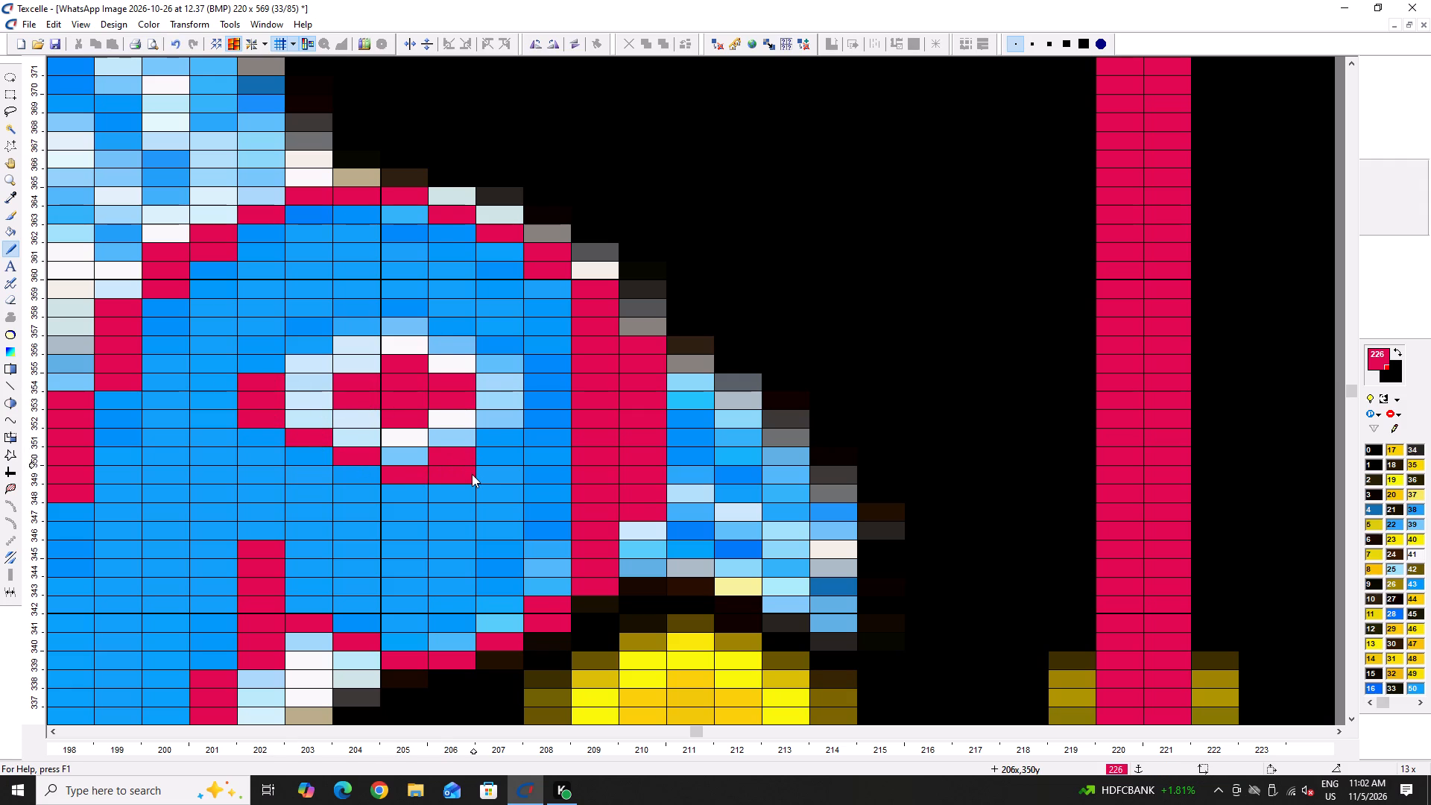
click(493, 434)
drag(537, 420, 544, 373)
drag(544, 373, 543, 353)
drag(262, 370, 262, 361)
click(296, 344)
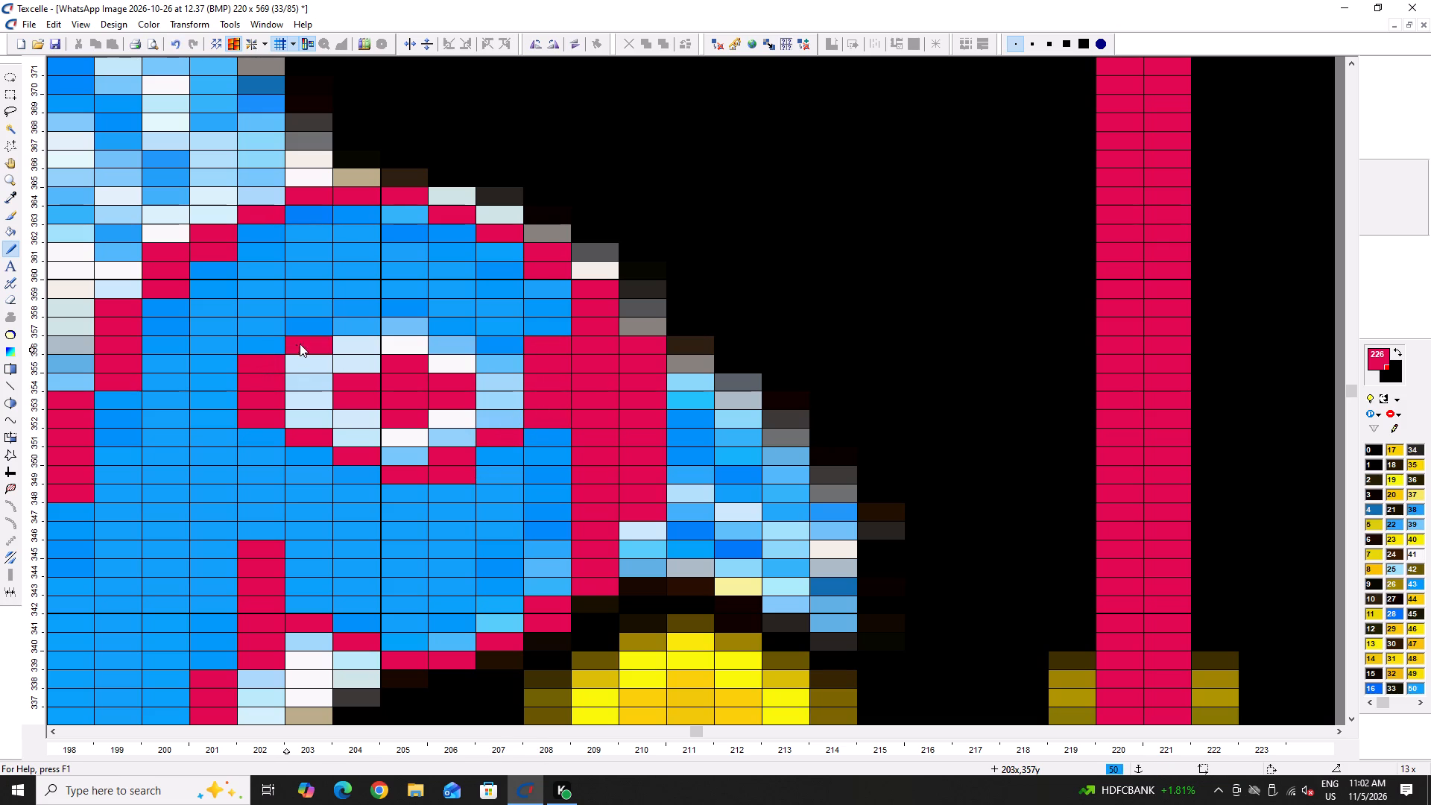
click(338, 325)
click(400, 314)
click(461, 321)
click(489, 338)
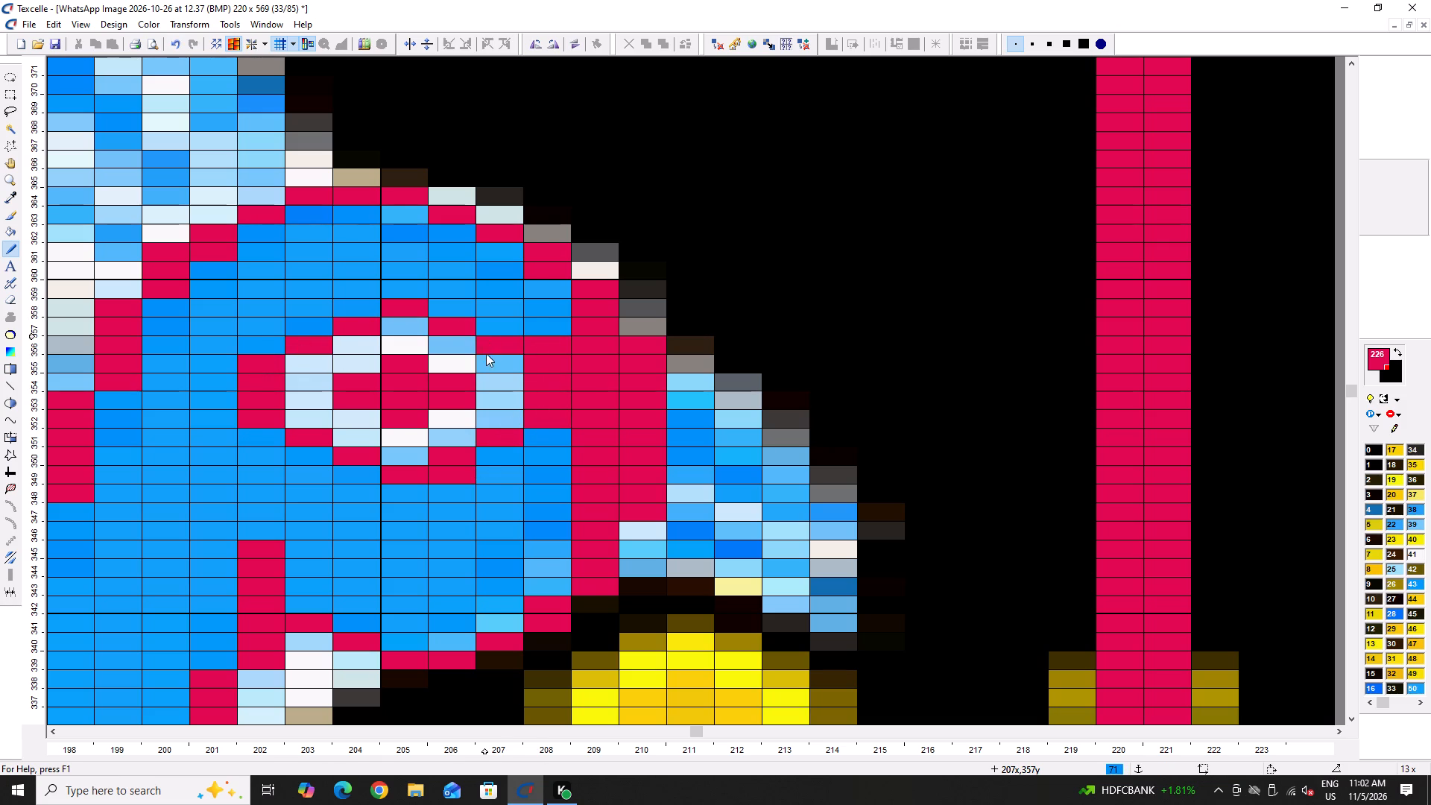
Fill the blue head and neck area around the outlined eye with red.
key(h)
click(396, 521)
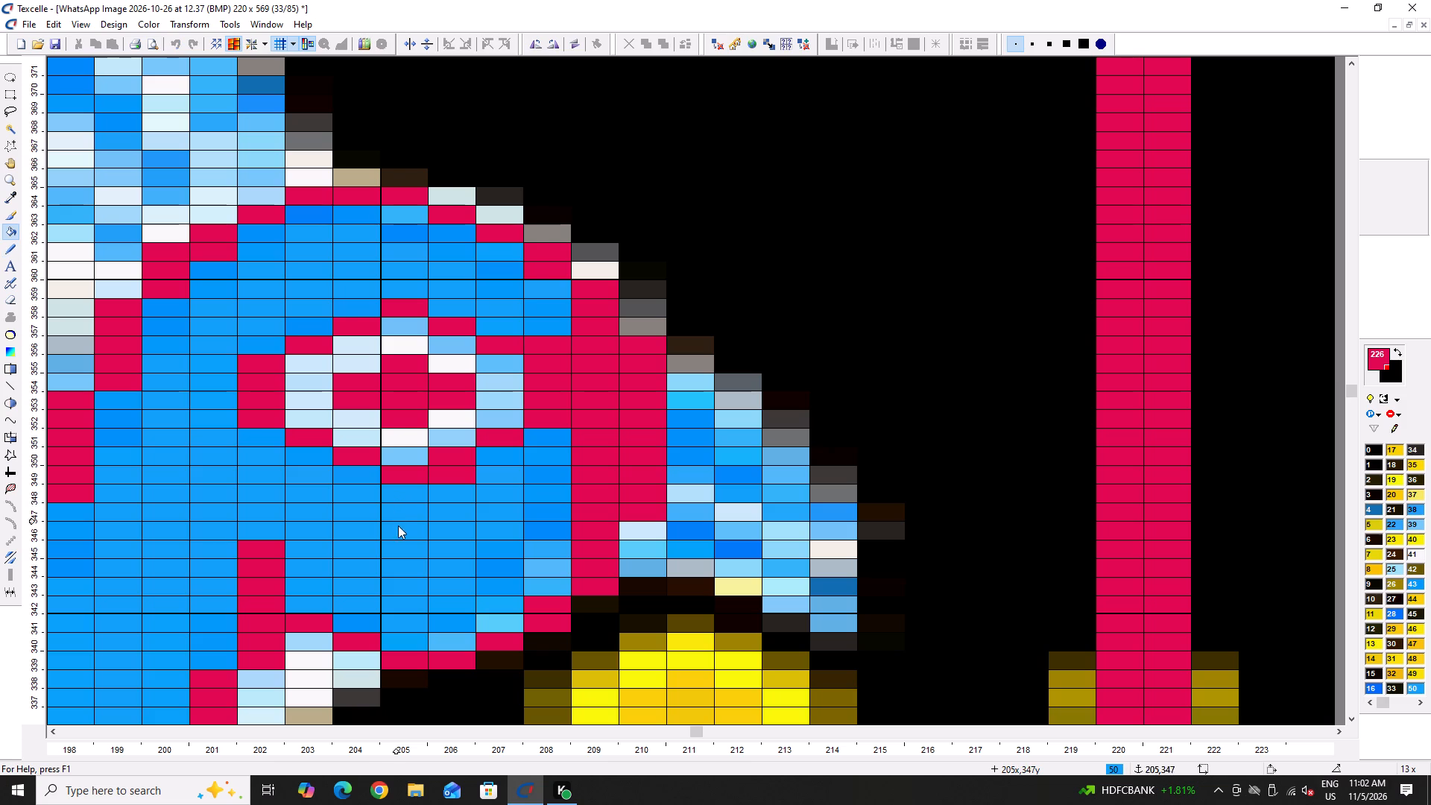
Paint the lower half of the beak red in columns 211 to 214, keeping the light dividing line above it.
ctrl+scroll(416, 531, down, 8)
ctrl+scroll(447, 528, up, 6)
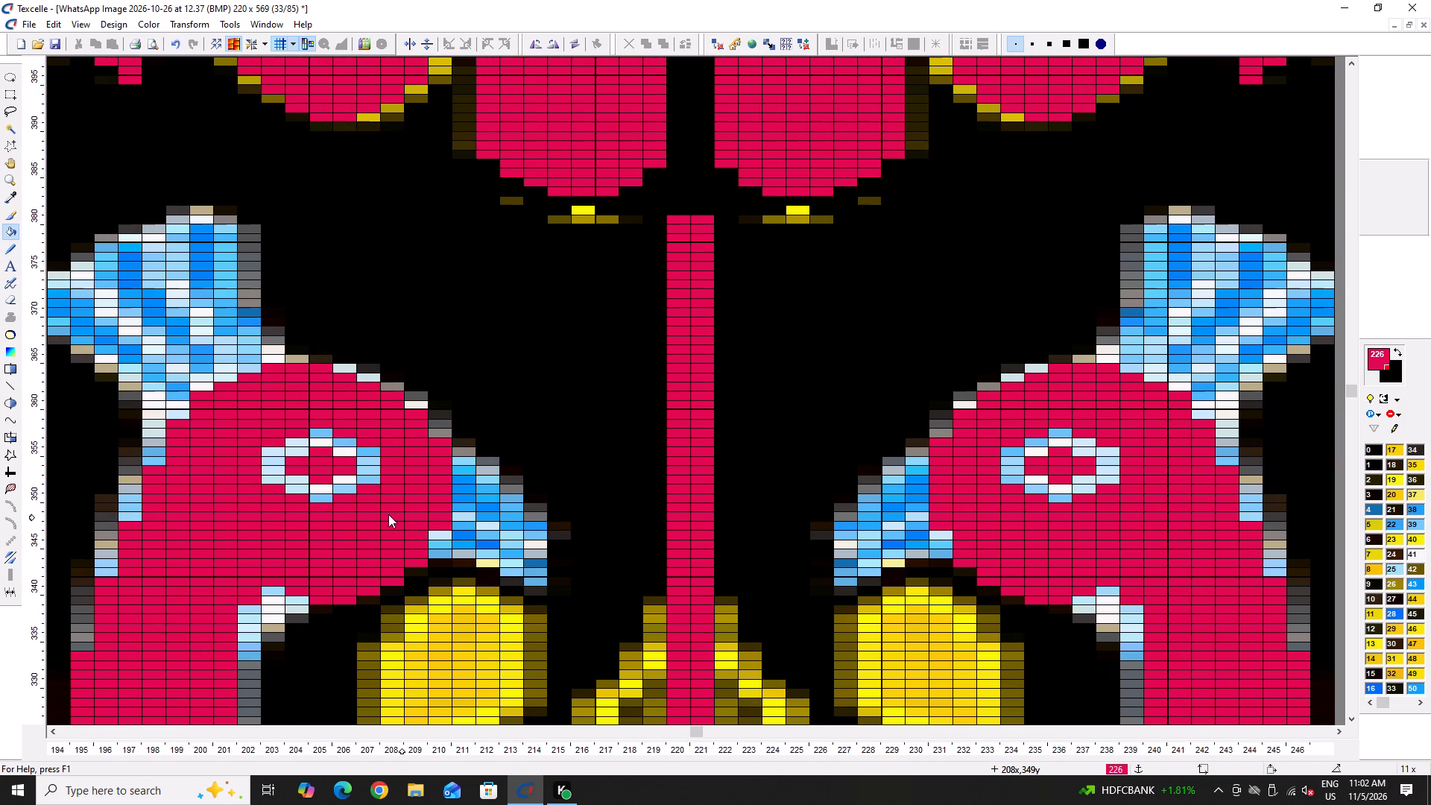
key(space)
text(x)
ctrl+scroll(469, 536, up, 3)
scroll(470, 527, down, 2)
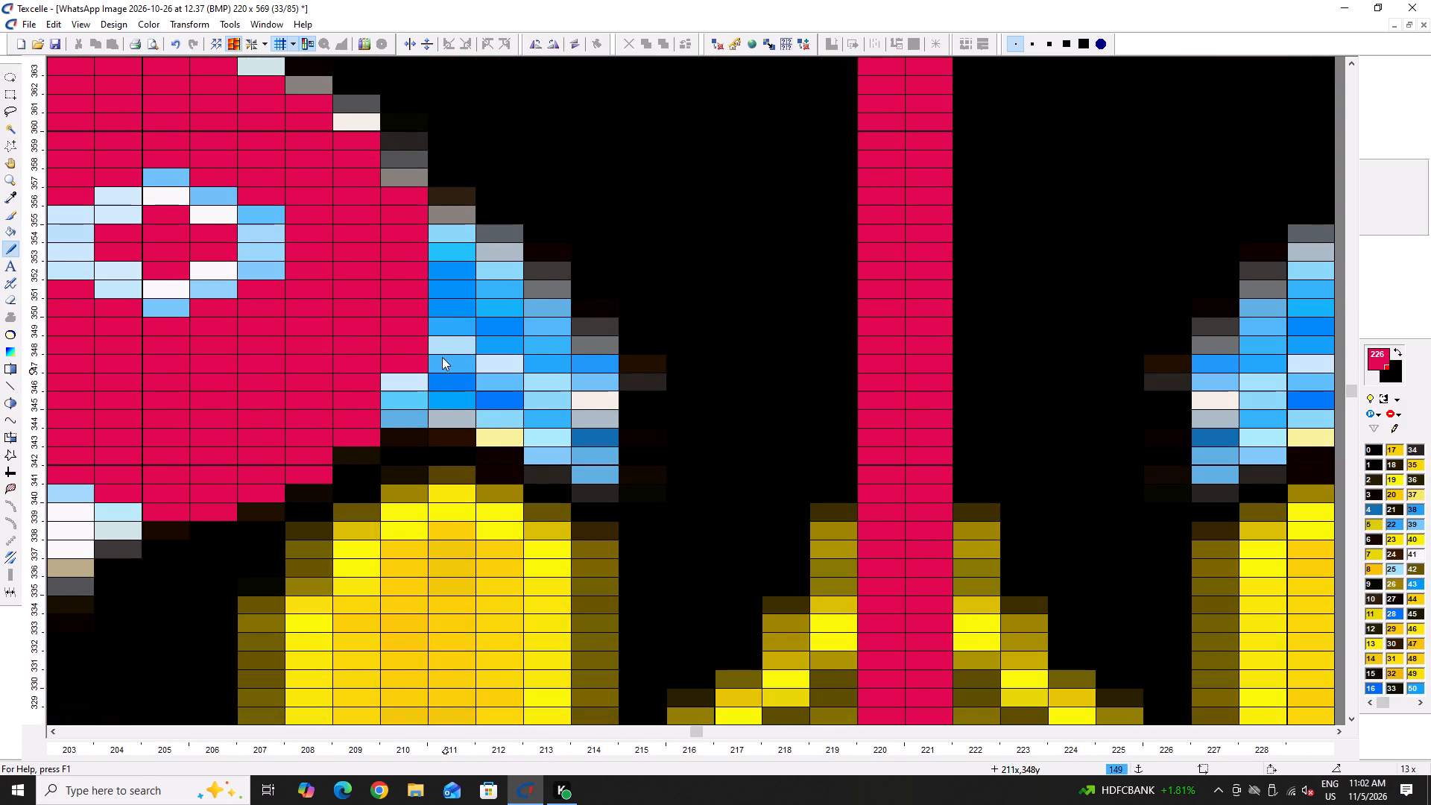
right_click(381, 432)
right_click(379, 439)
click(453, 380)
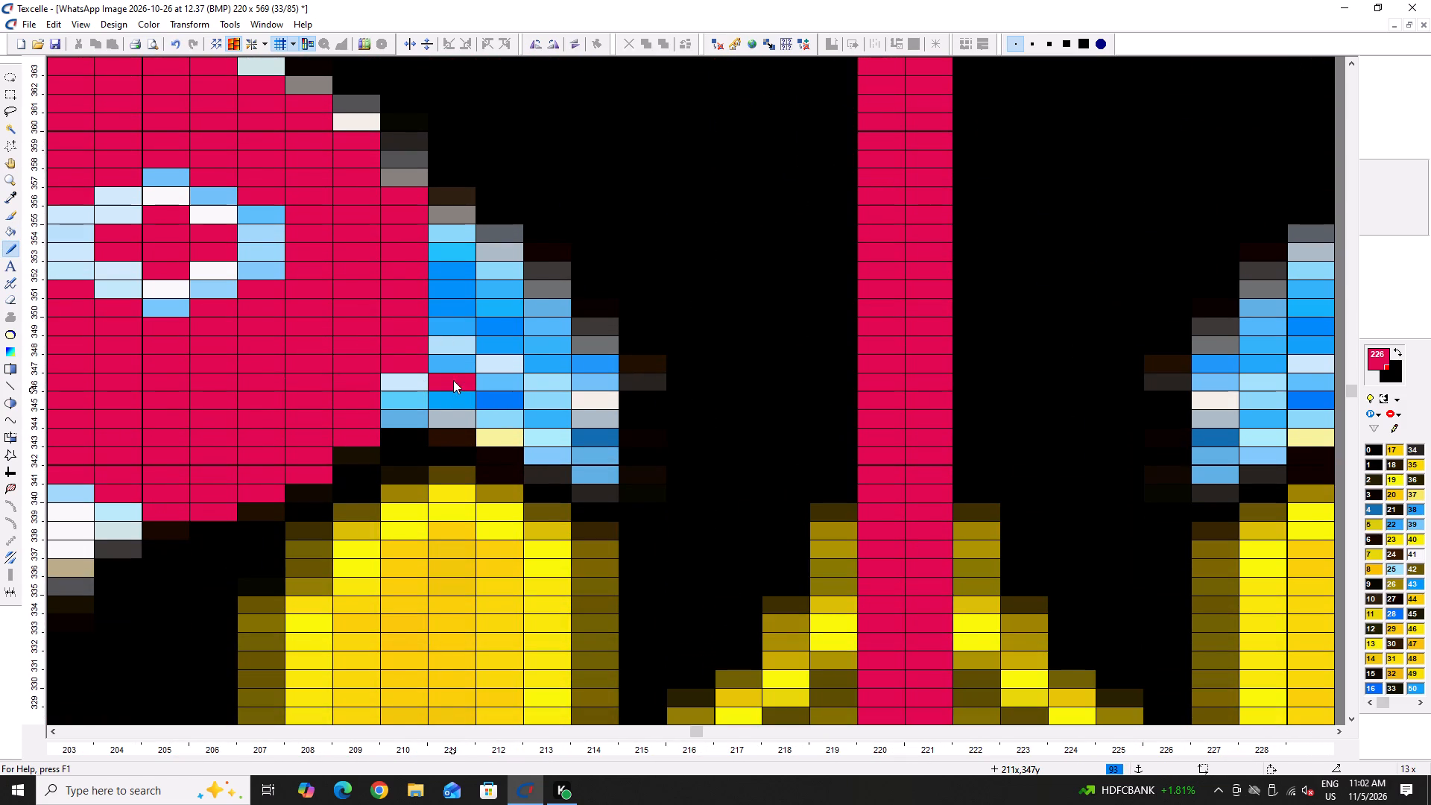
click(432, 400)
click(453, 415)
click(494, 426)
click(513, 438)
click(535, 446)
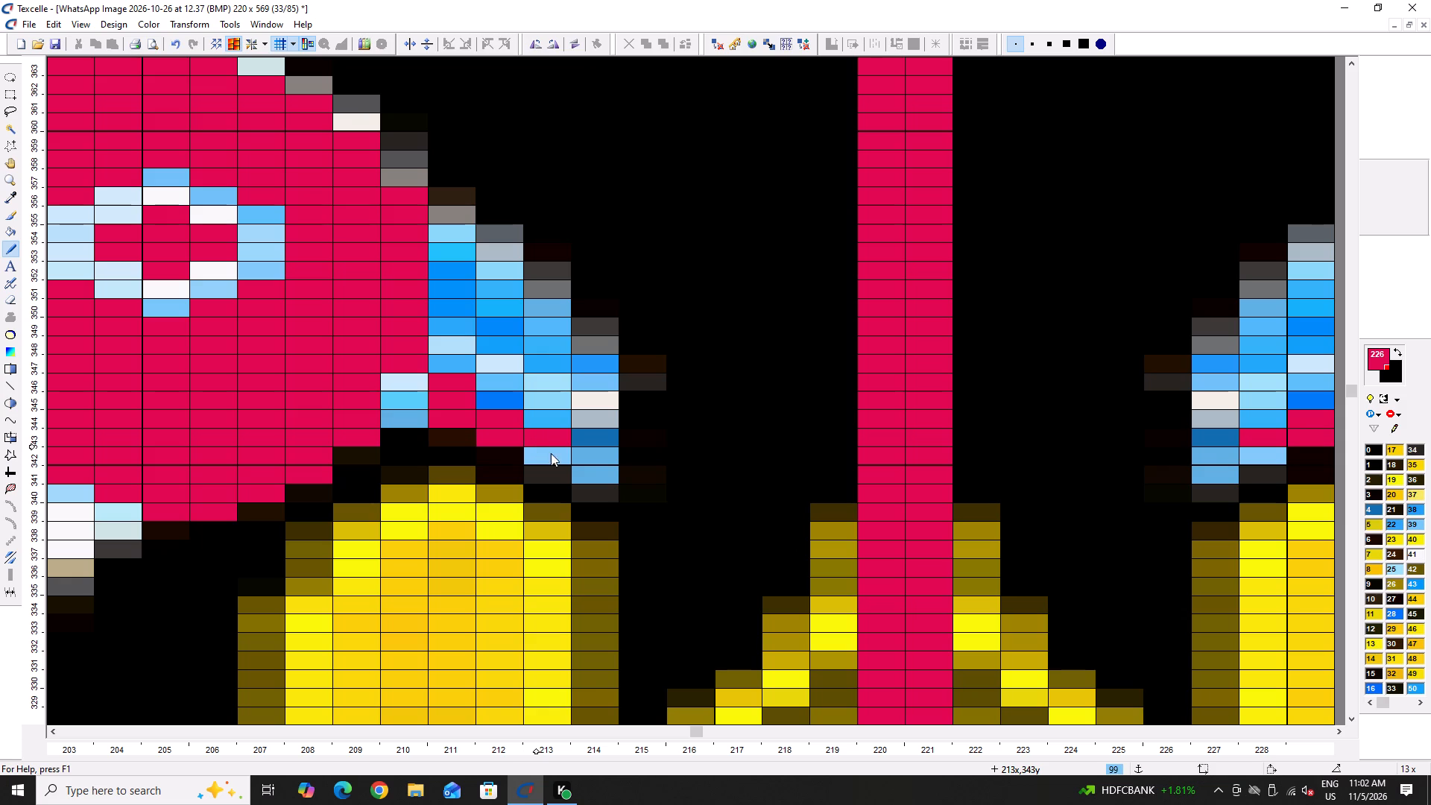
click(551, 453)
drag(581, 458, 588, 477)
drag(495, 382, 499, 420)
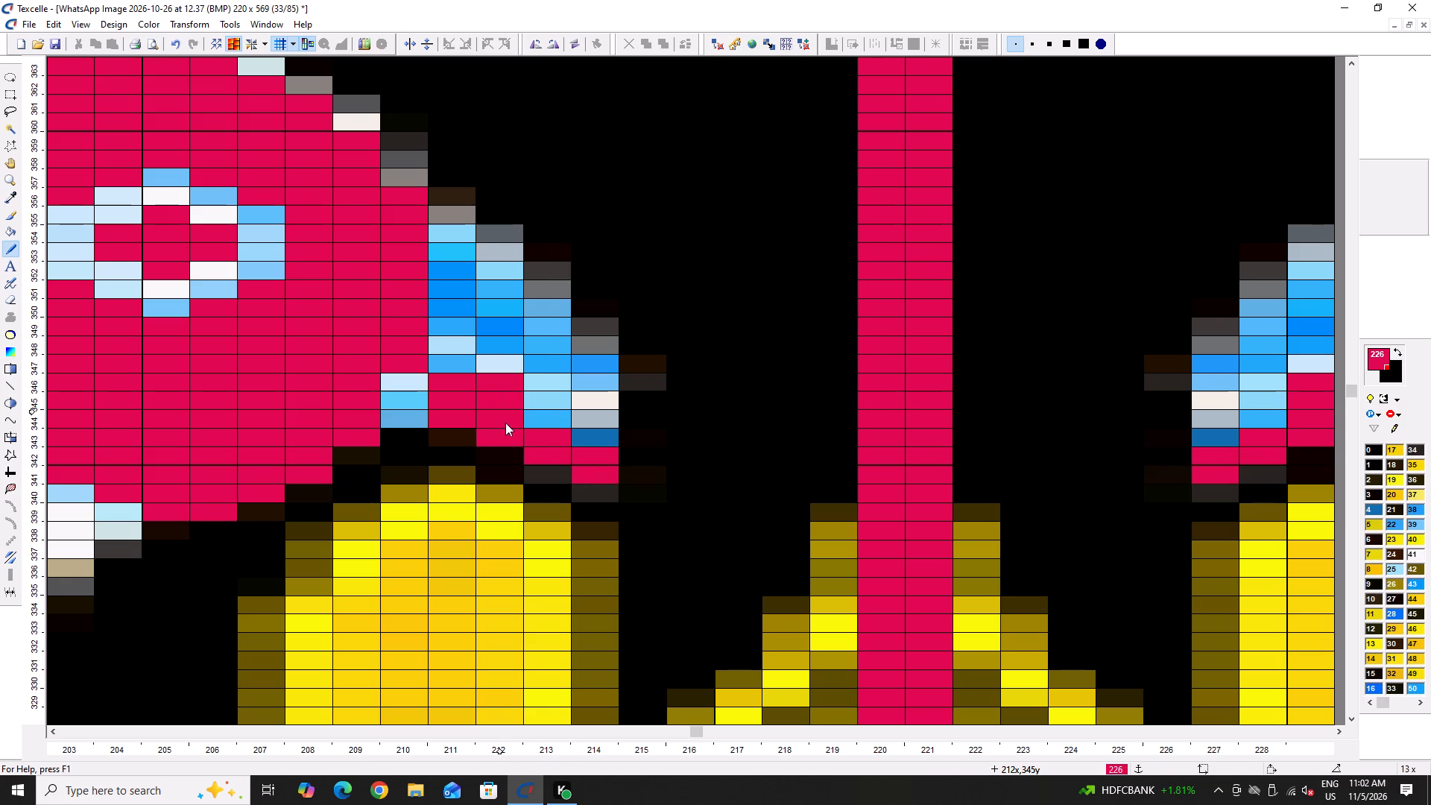
drag(537, 397, 548, 433)
drag(604, 420, 608, 464)
right_click(506, 376)
right_click(519, 383)
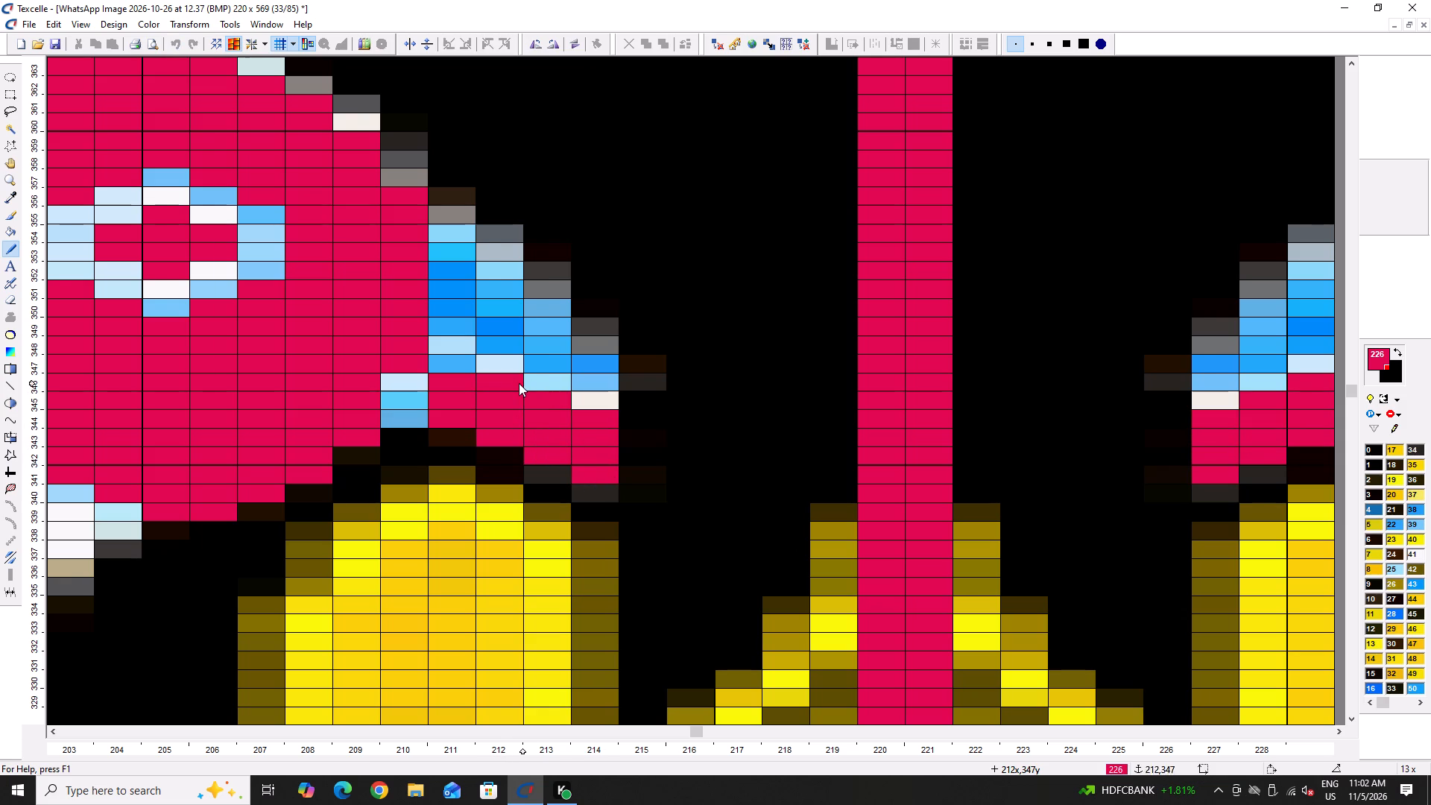
Paint the upper half of the beak red in columns 212 to 214, including its grey edge pixels.
scroll(469, 364, up, 1)
drag(495, 328, 485, 404)
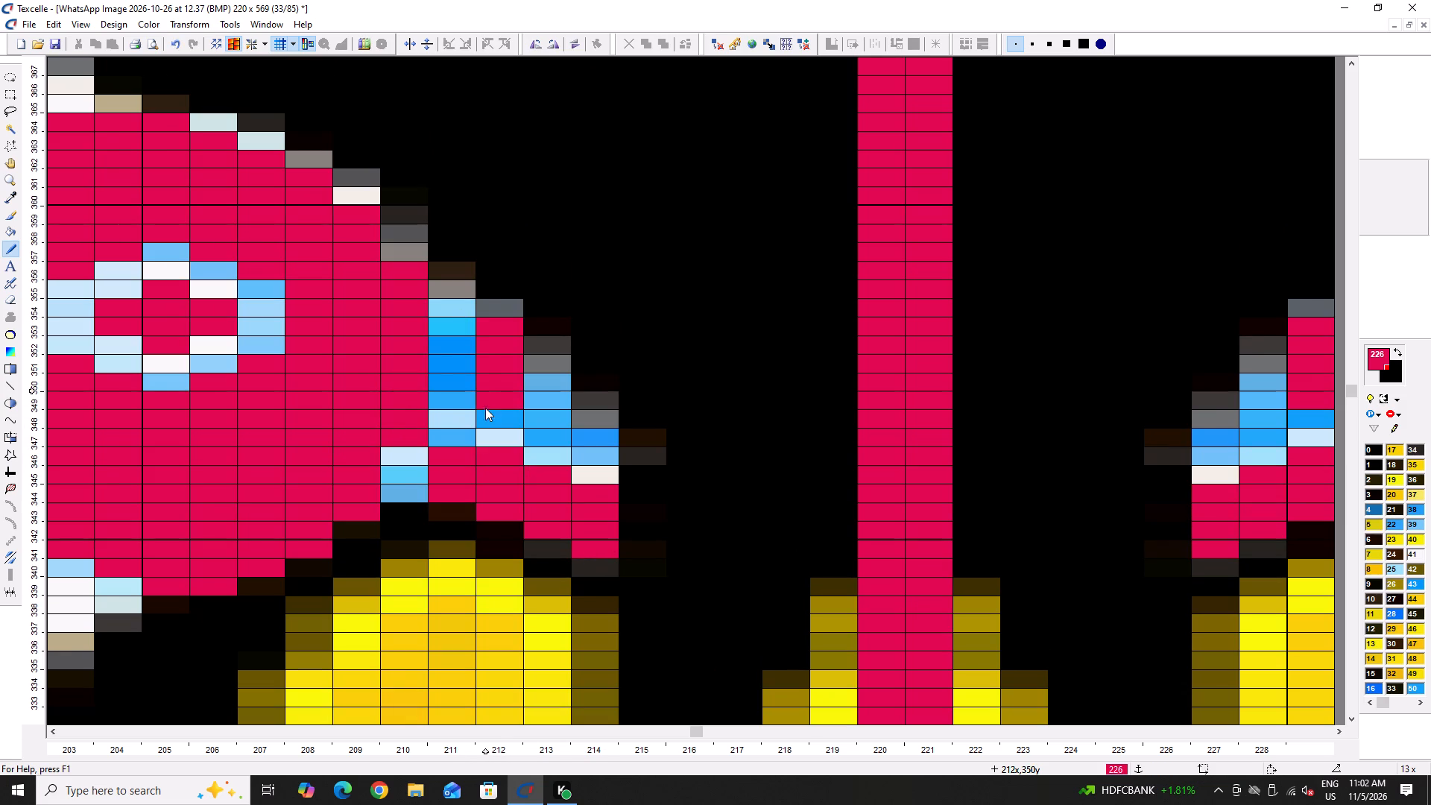
click(490, 414)
click(552, 426)
click(603, 450)
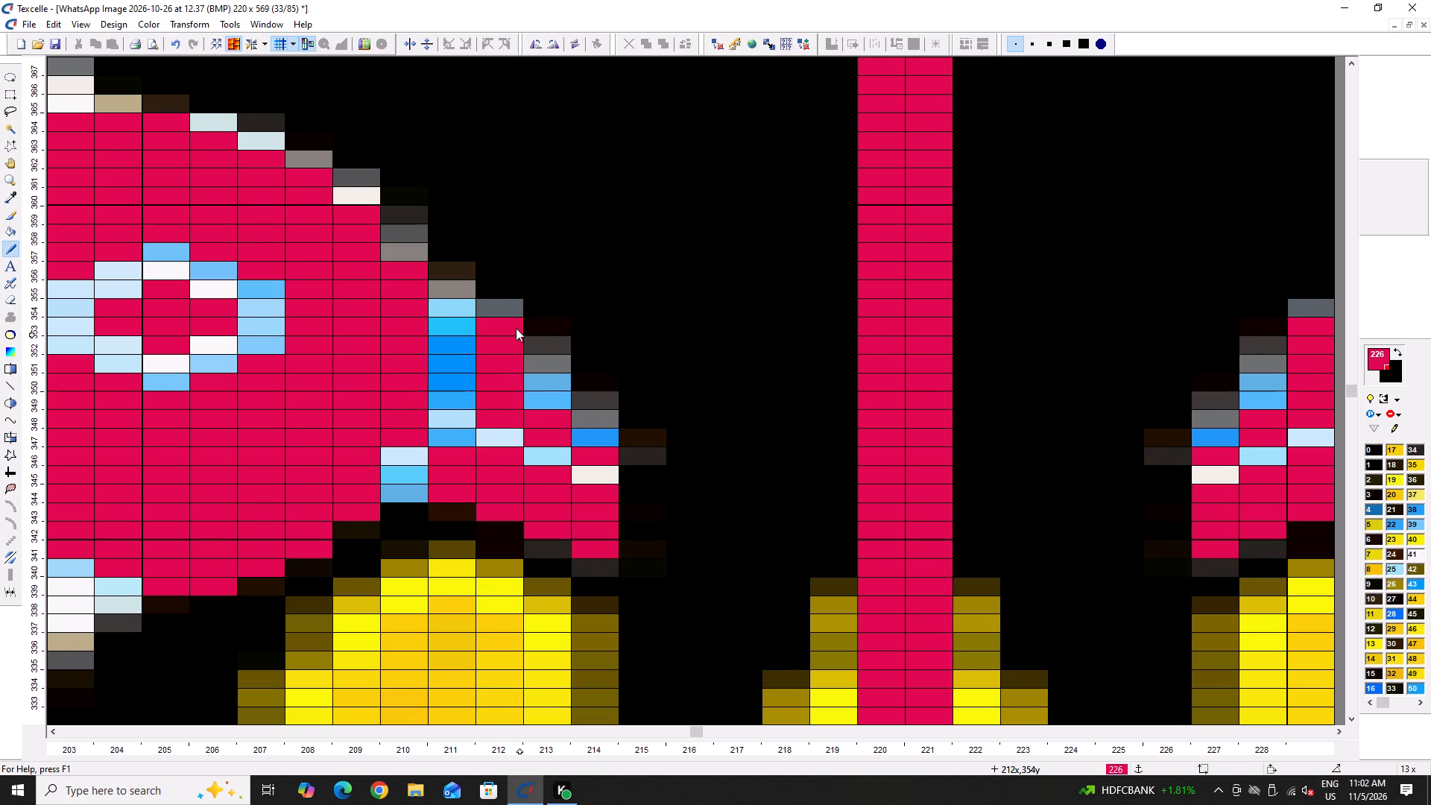
drag(537, 351, 547, 408)
drag(596, 394, 595, 437)
right_click(552, 337)
right_click(552, 339)
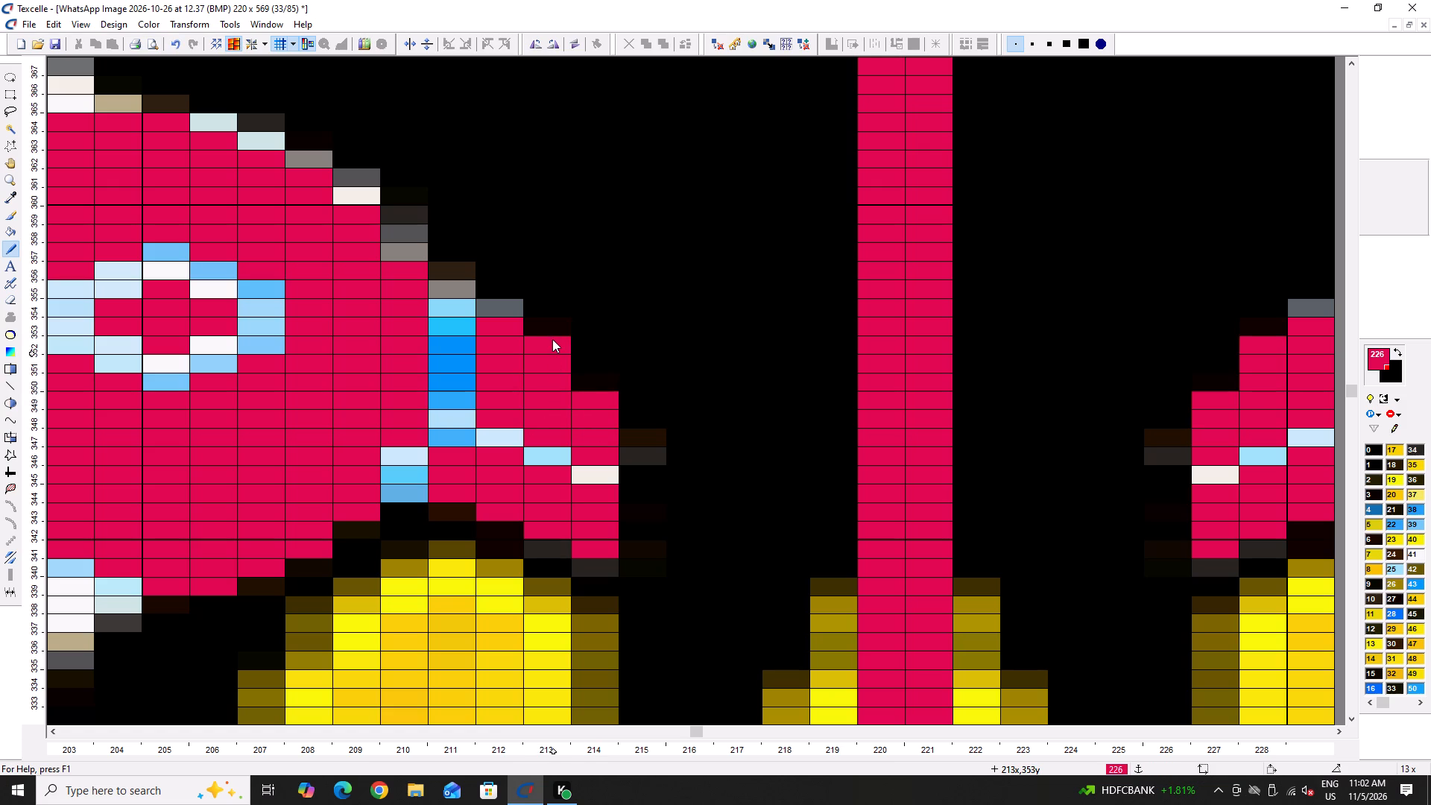
Paint the outer and lower edge of the crest's lowest feather red, from column 193 down to the head at column 199.
ctrl+scroll(542, 370, down, 4)
ctrl+scroll(307, 258, up, 5)
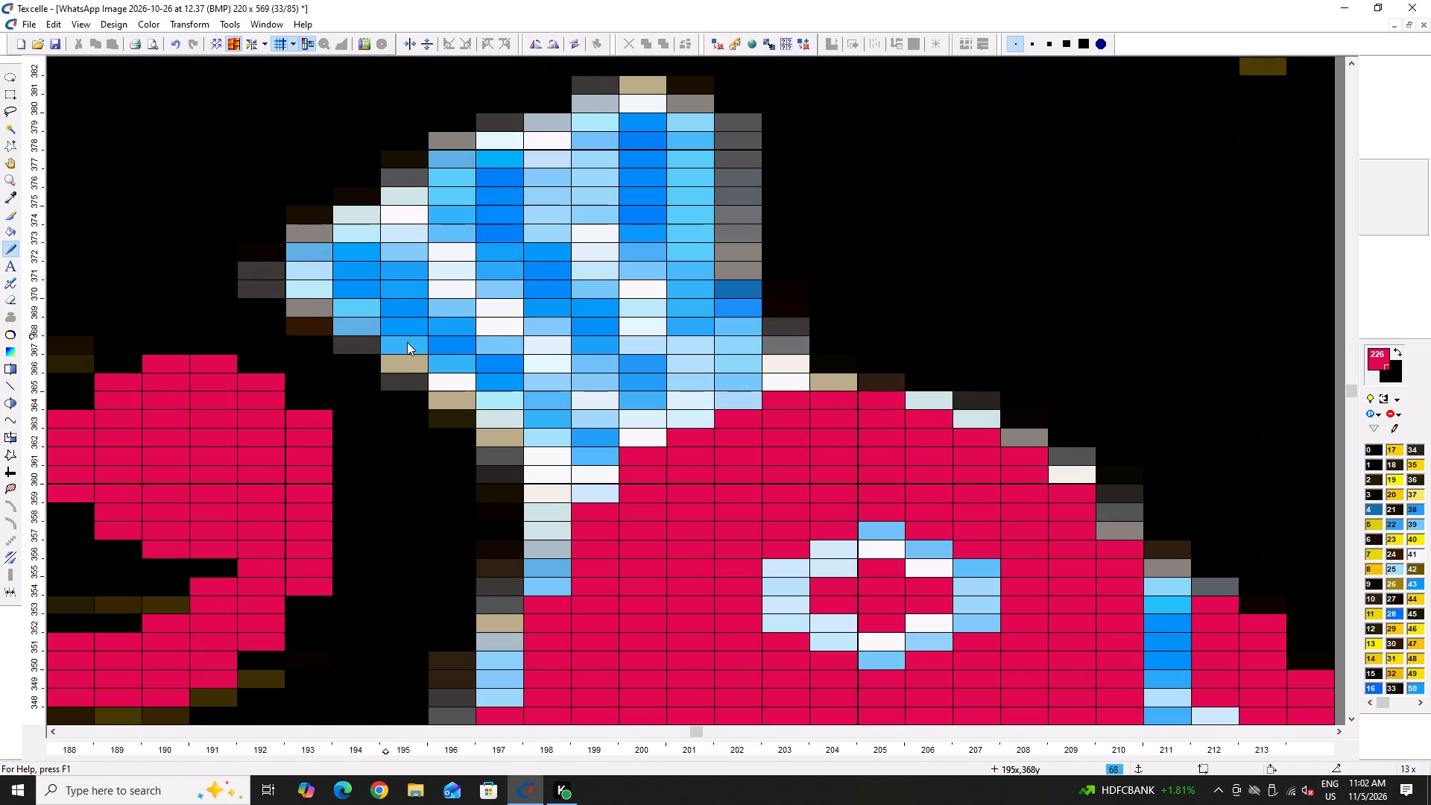
drag(296, 265, 314, 309)
click(350, 323)
click(394, 351)
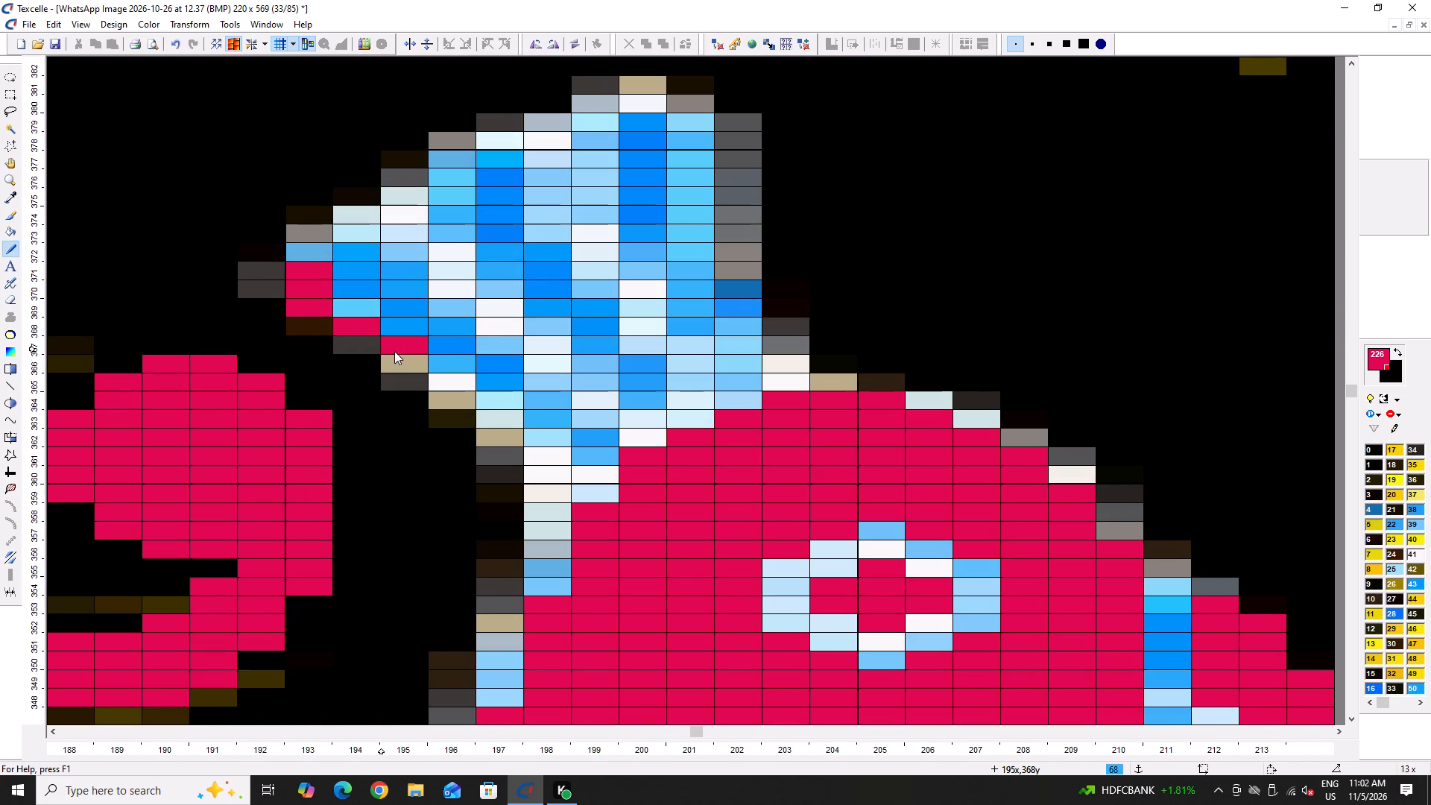
click(467, 369)
click(506, 387)
drag(532, 397, 537, 404)
click(559, 418)
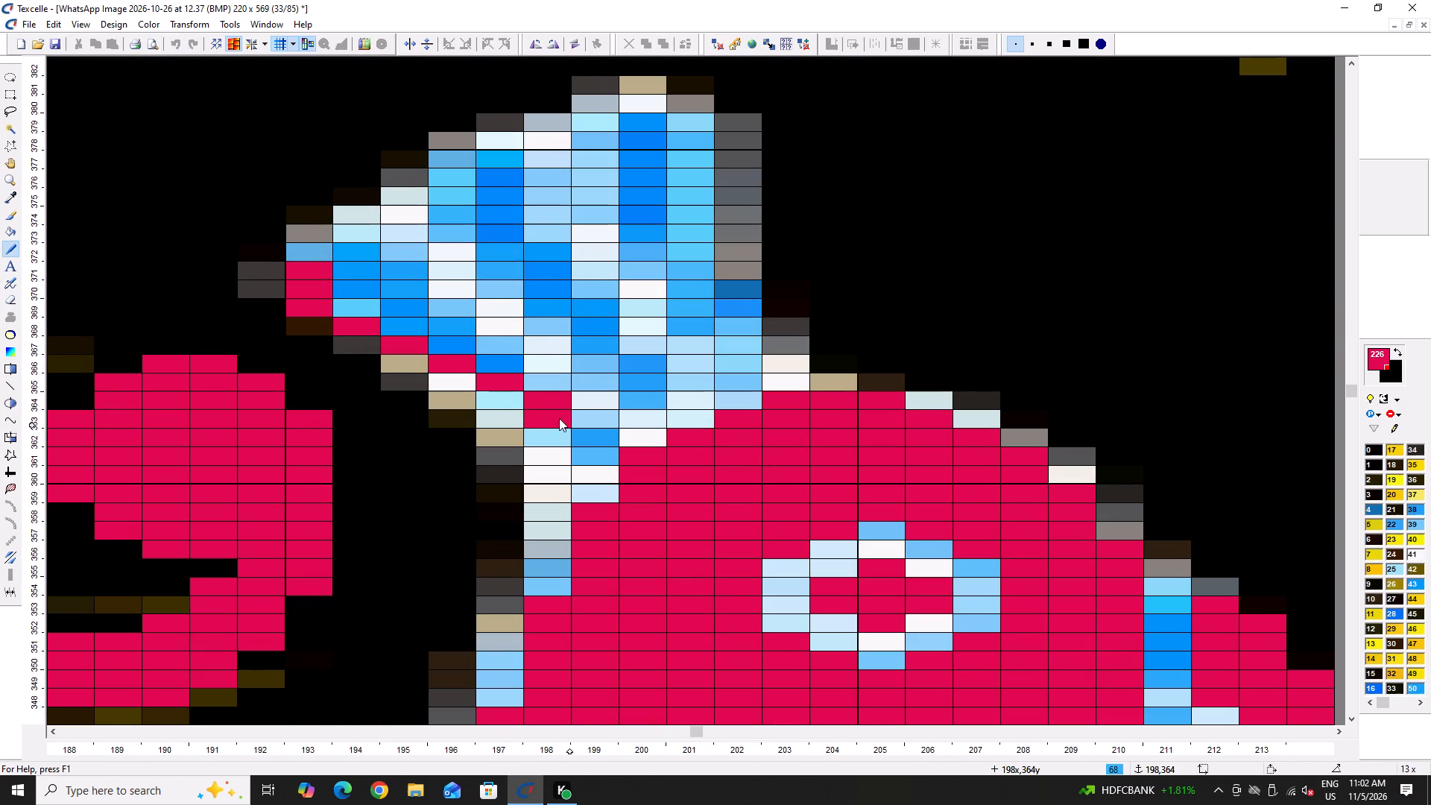
drag(595, 436, 596, 446)
click(510, 408)
drag(306, 253, 311, 238)
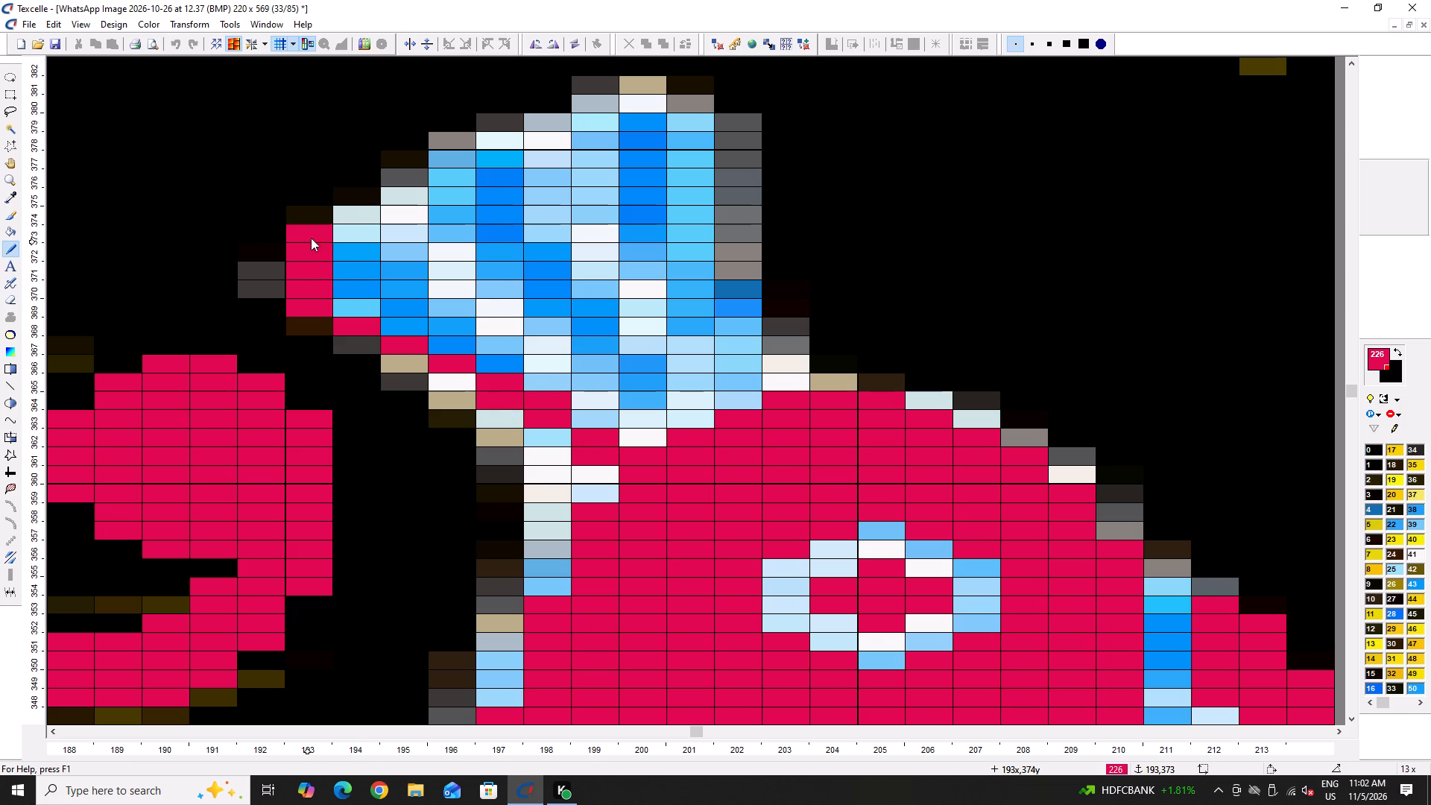
Paint the blue inside of the crest's lowest feather red through columns 194 to 199, keeping the light stripe above it.
drag(311, 238, 364, 305)
drag(394, 250, 402, 323)
drag(446, 303, 450, 335)
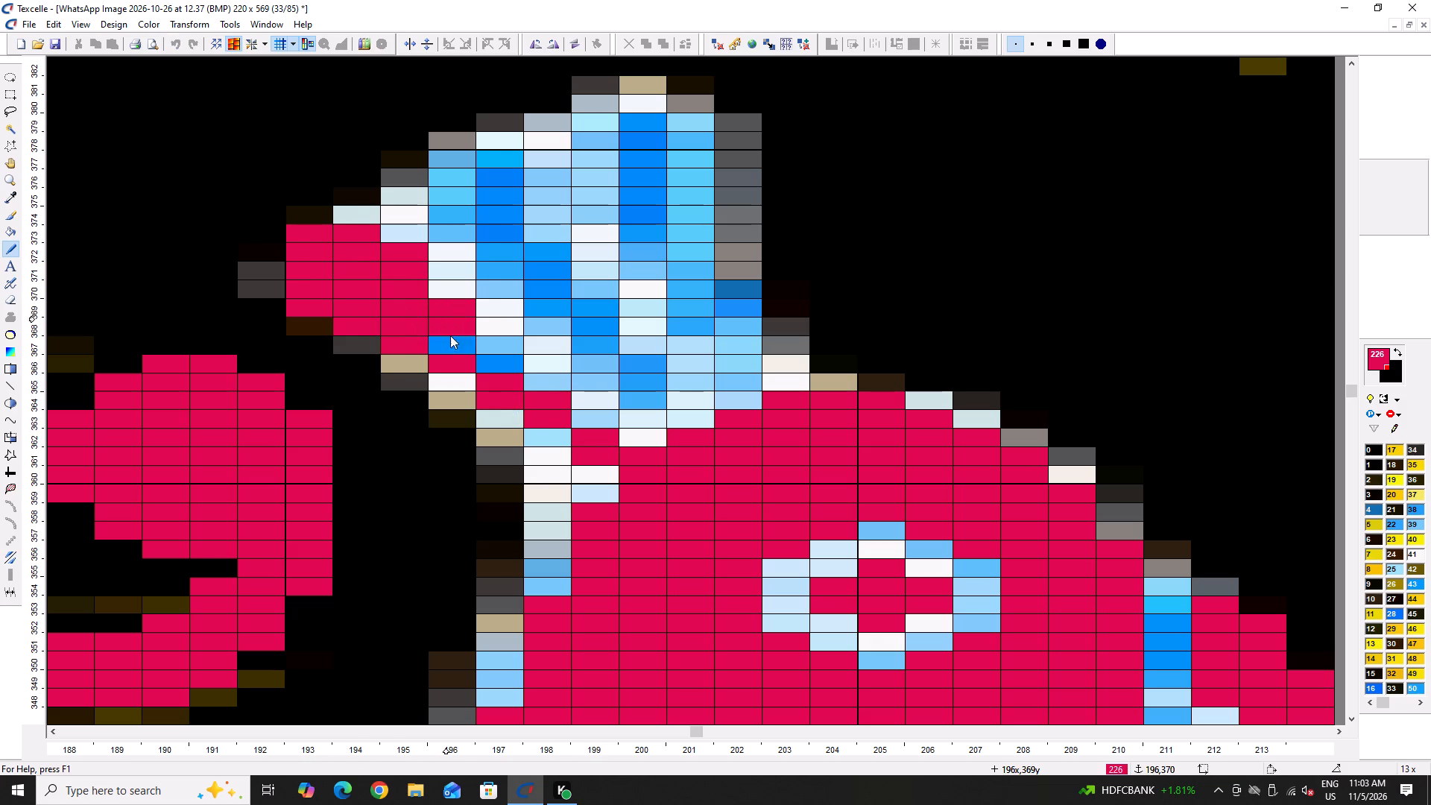
drag(450, 335, 452, 343)
drag(487, 333, 502, 369)
right_click(516, 321)
right_click(514, 326)
drag(540, 364, 537, 381)
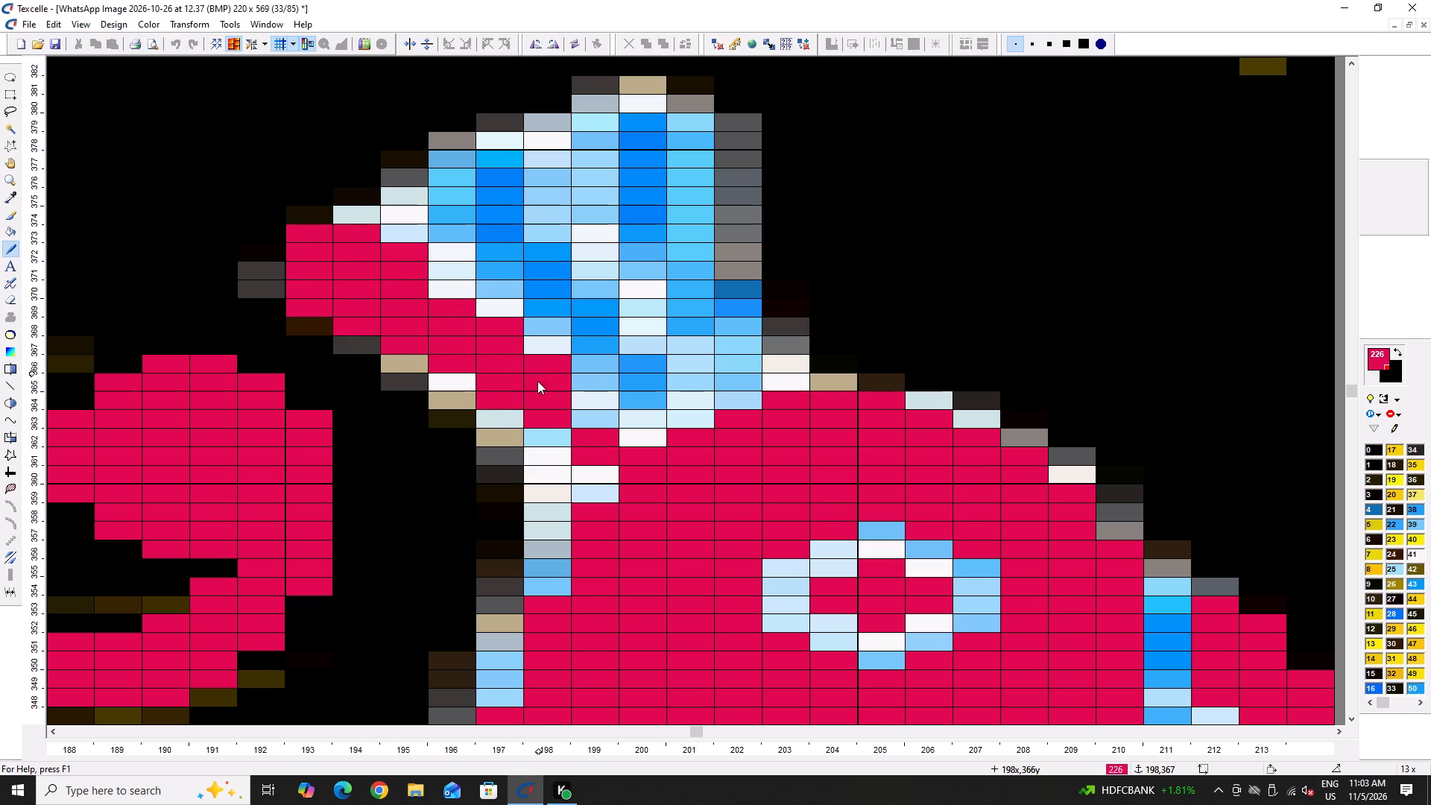
drag(537, 381, 538, 395)
drag(608, 400, 604, 423)
click(604, 423)
Paint the crest's middle feather red from its tip at columns 196 and 197 down to column 200, between the light stripes.
scroll(500, 350, up, 2)
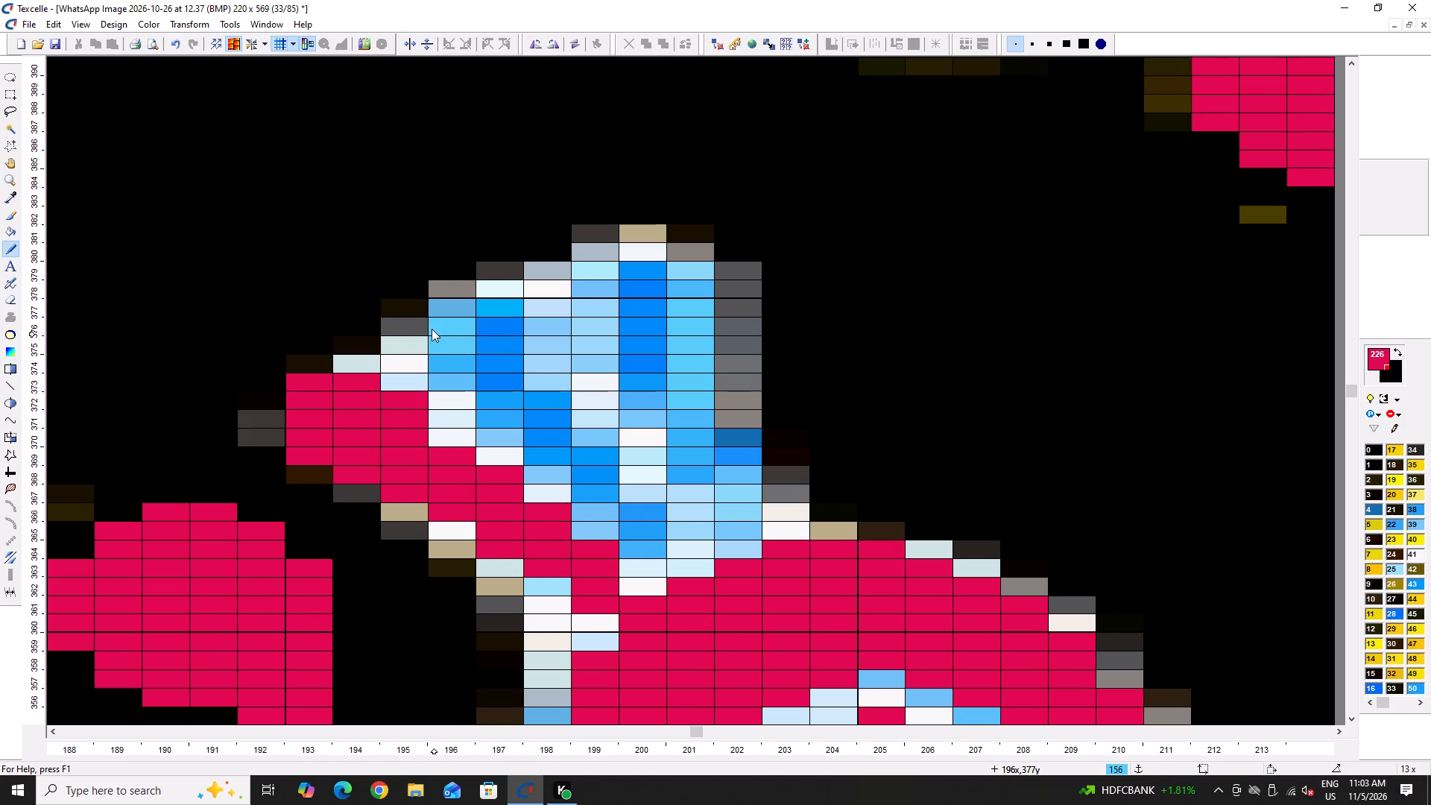
drag(445, 305, 444, 375)
drag(490, 291, 515, 385)
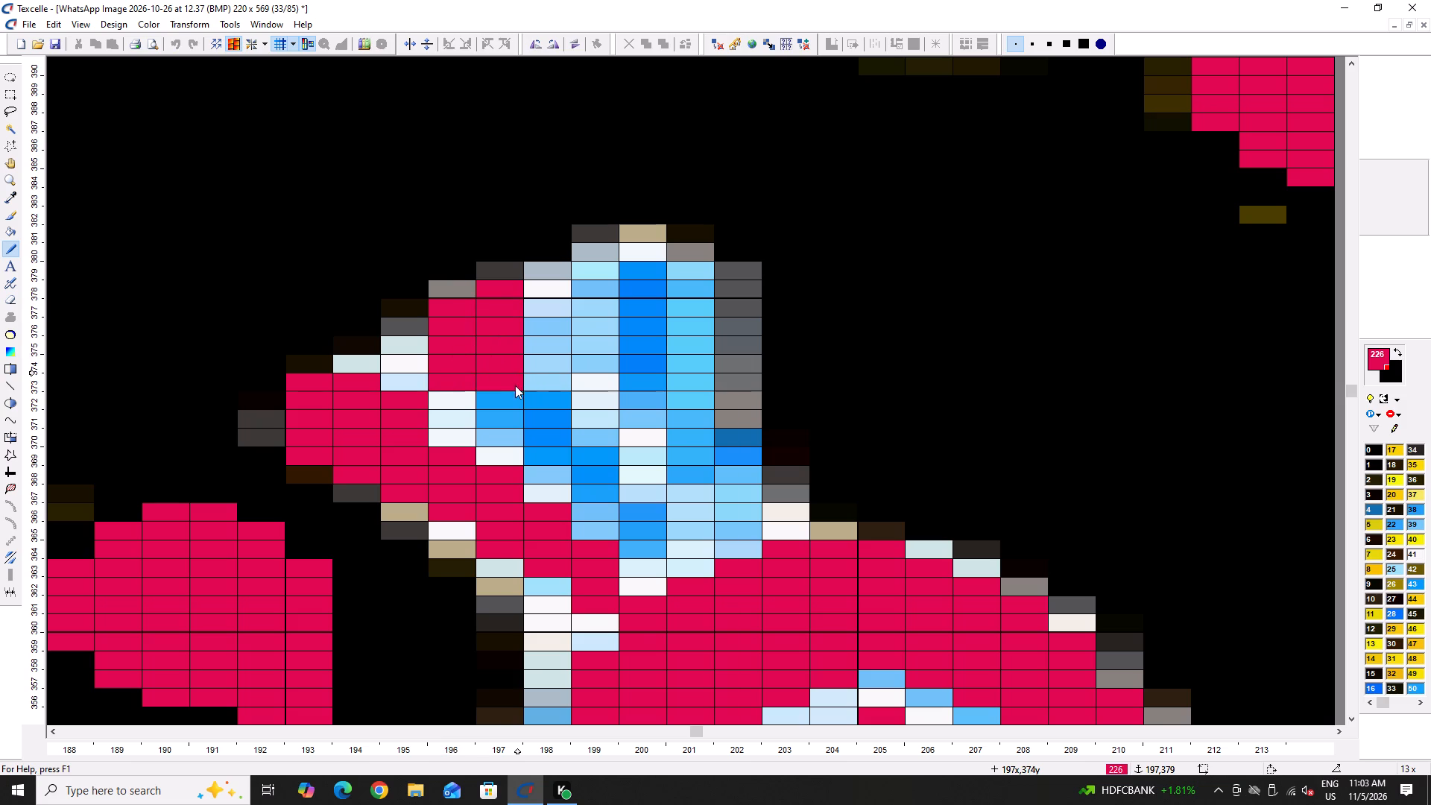
drag(515, 385, 518, 396)
drag(501, 410, 501, 418)
drag(537, 351, 540, 432)
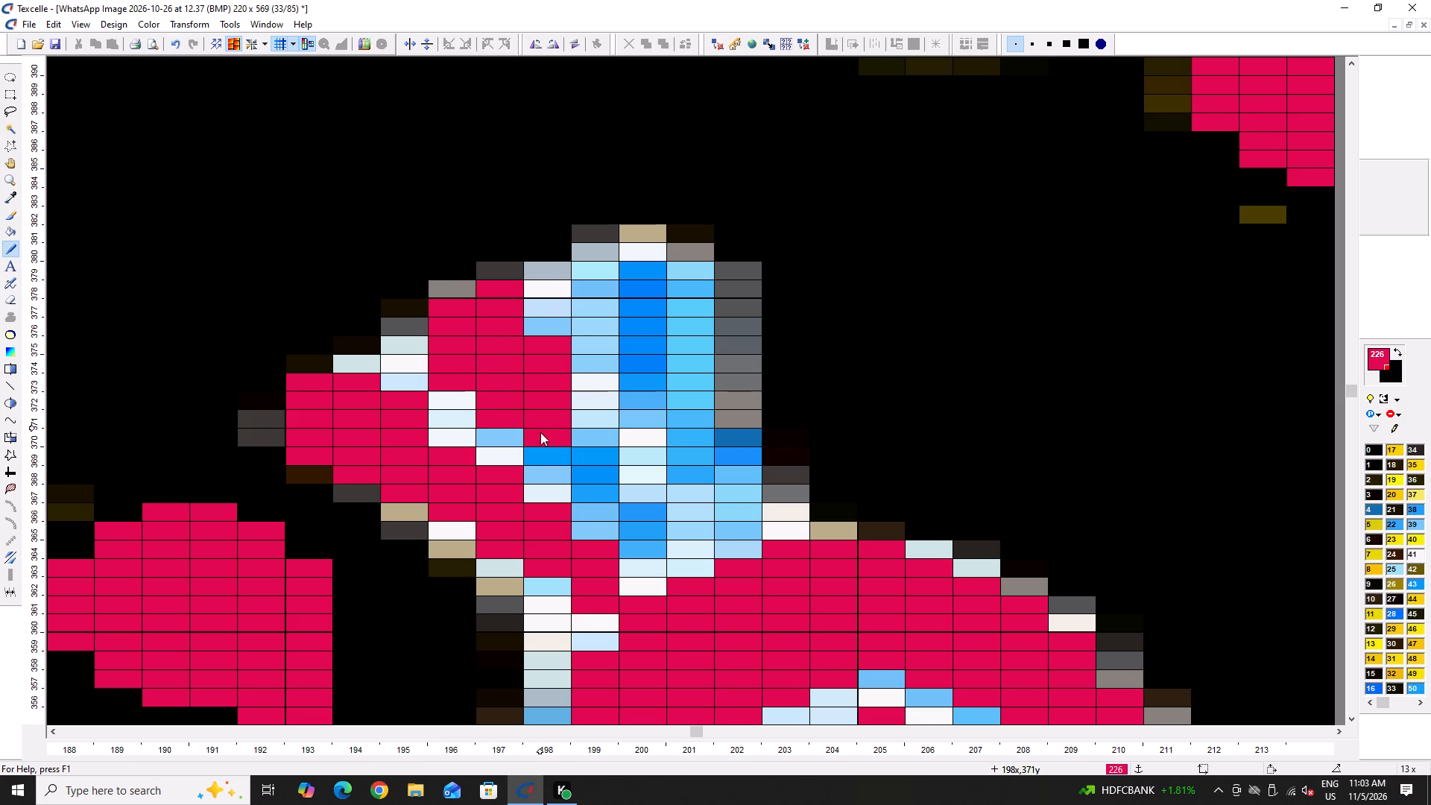
drag(547, 443, 548, 451)
click(548, 452)
drag(581, 433, 596, 490)
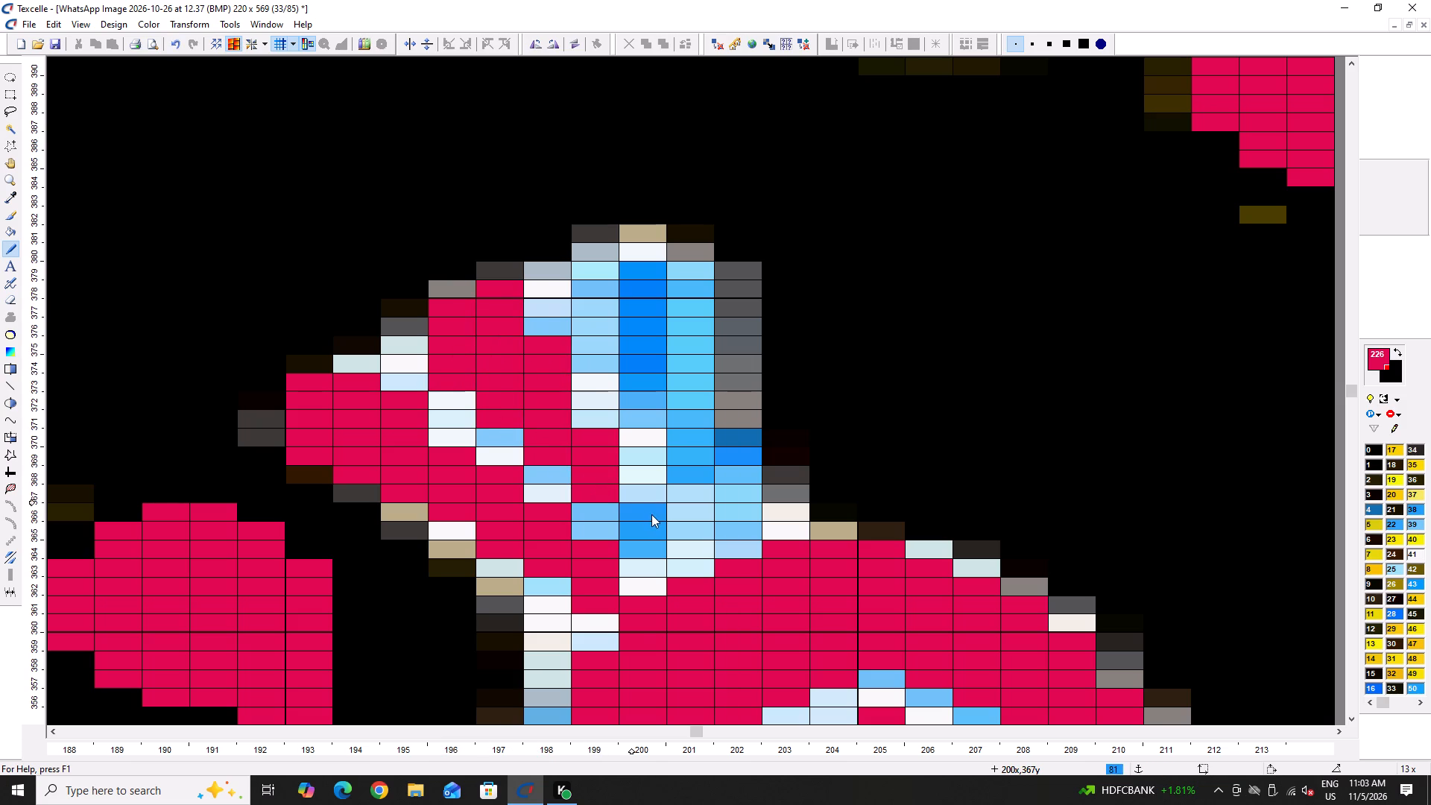
drag(652, 514, 651, 548)
double_click(651, 548)
right_click(645, 550)
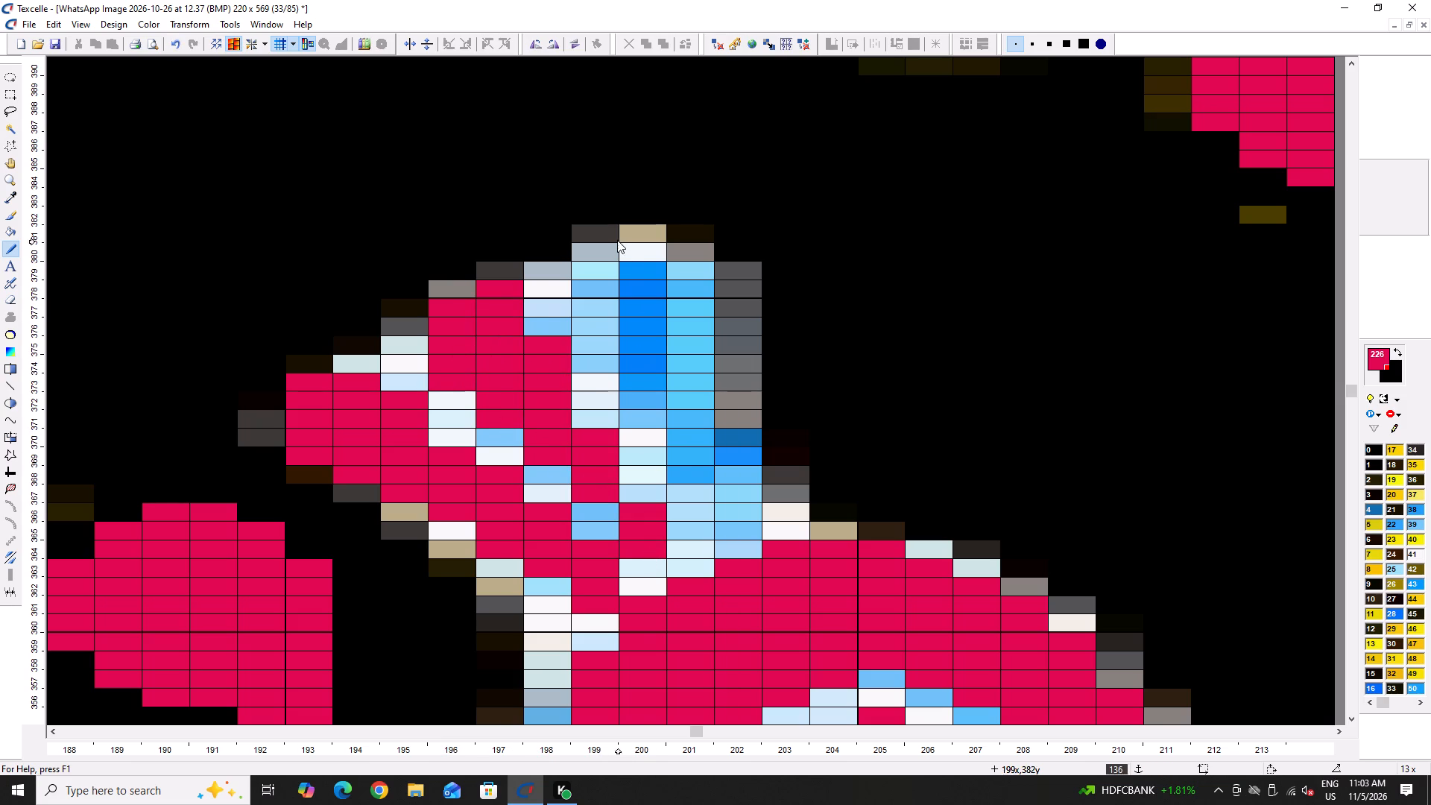
drag(644, 496, 646, 513)
drag(580, 412, 585, 424)
drag(632, 457, 631, 488)
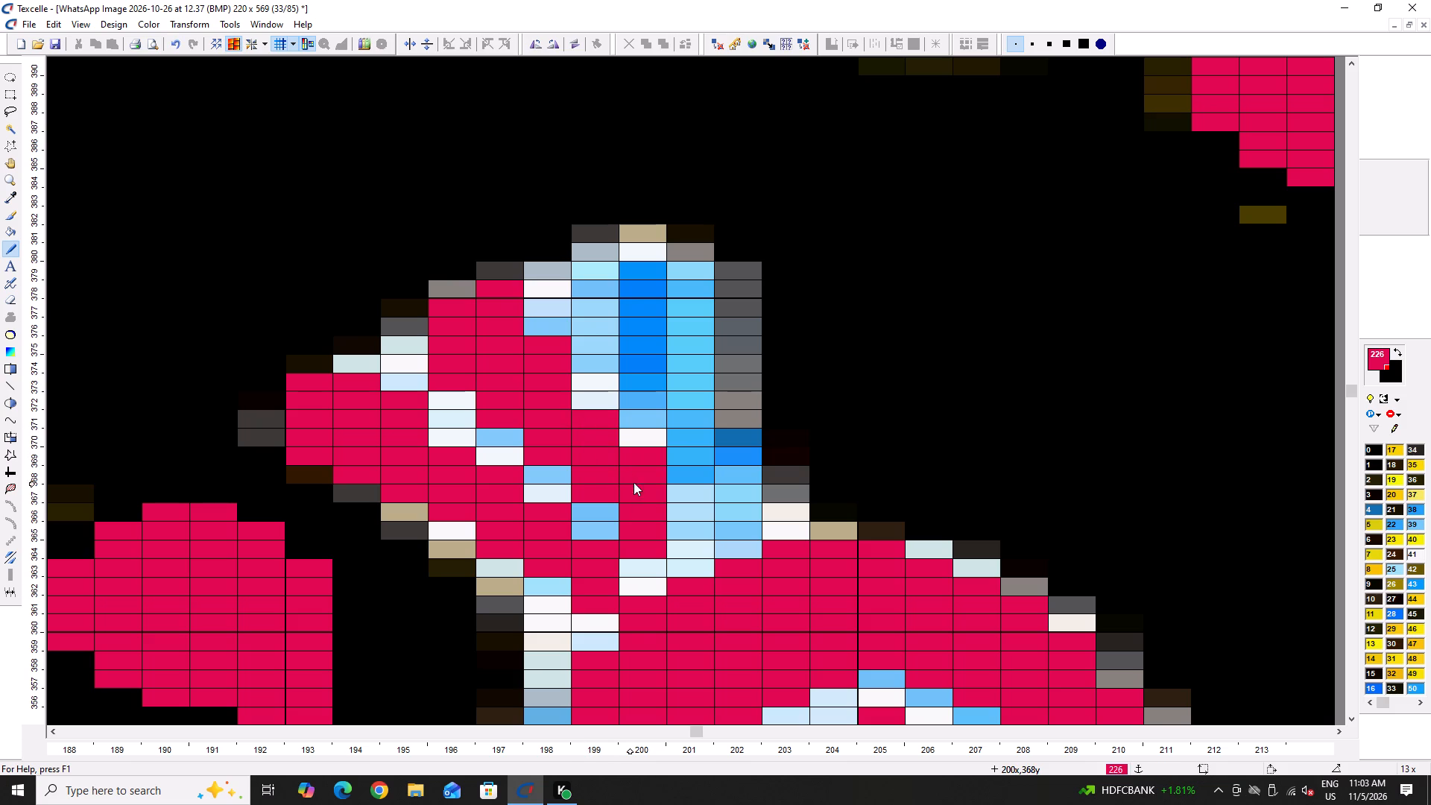
right_click(643, 450)
Paint the blue inside of the crest's uppermost feather red through columns 199 to 202, down towards the head.
drag(604, 264, 612, 329)
drag(636, 256, 678, 394)
drag(632, 298, 645, 408)
drag(652, 366, 652, 281)
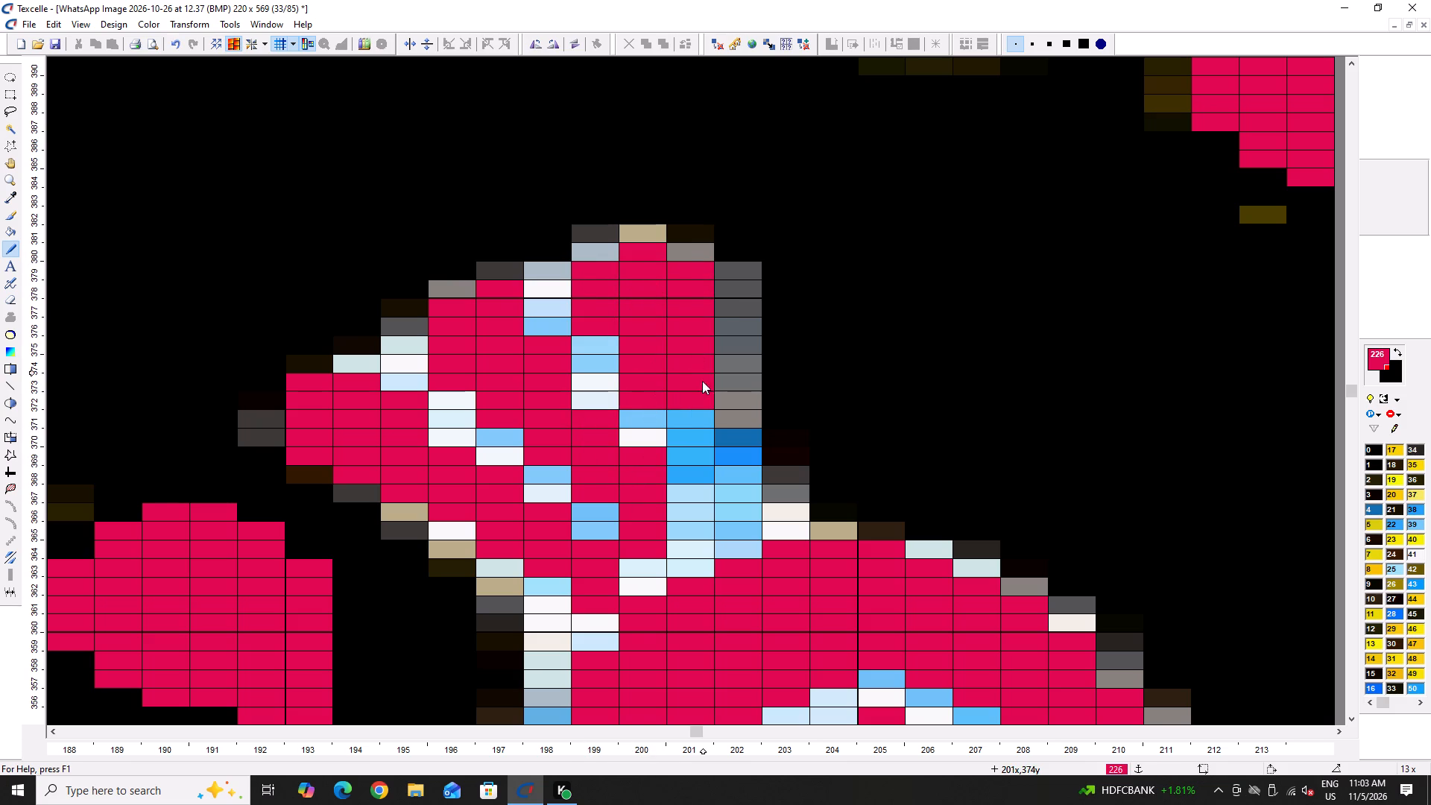
drag(701, 385, 693, 436)
drag(724, 455, 728, 522)
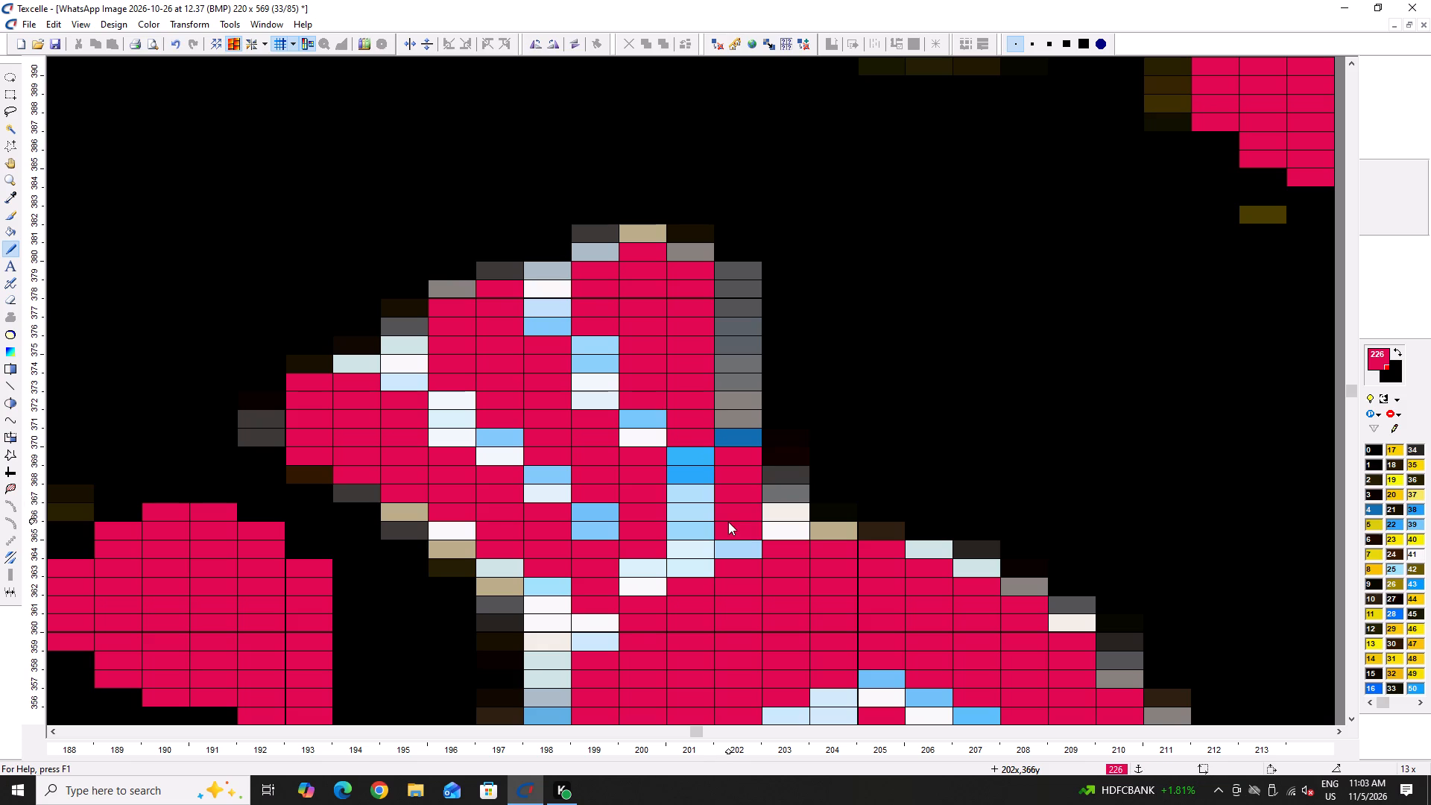
key(shift+space)
click(729, 443)
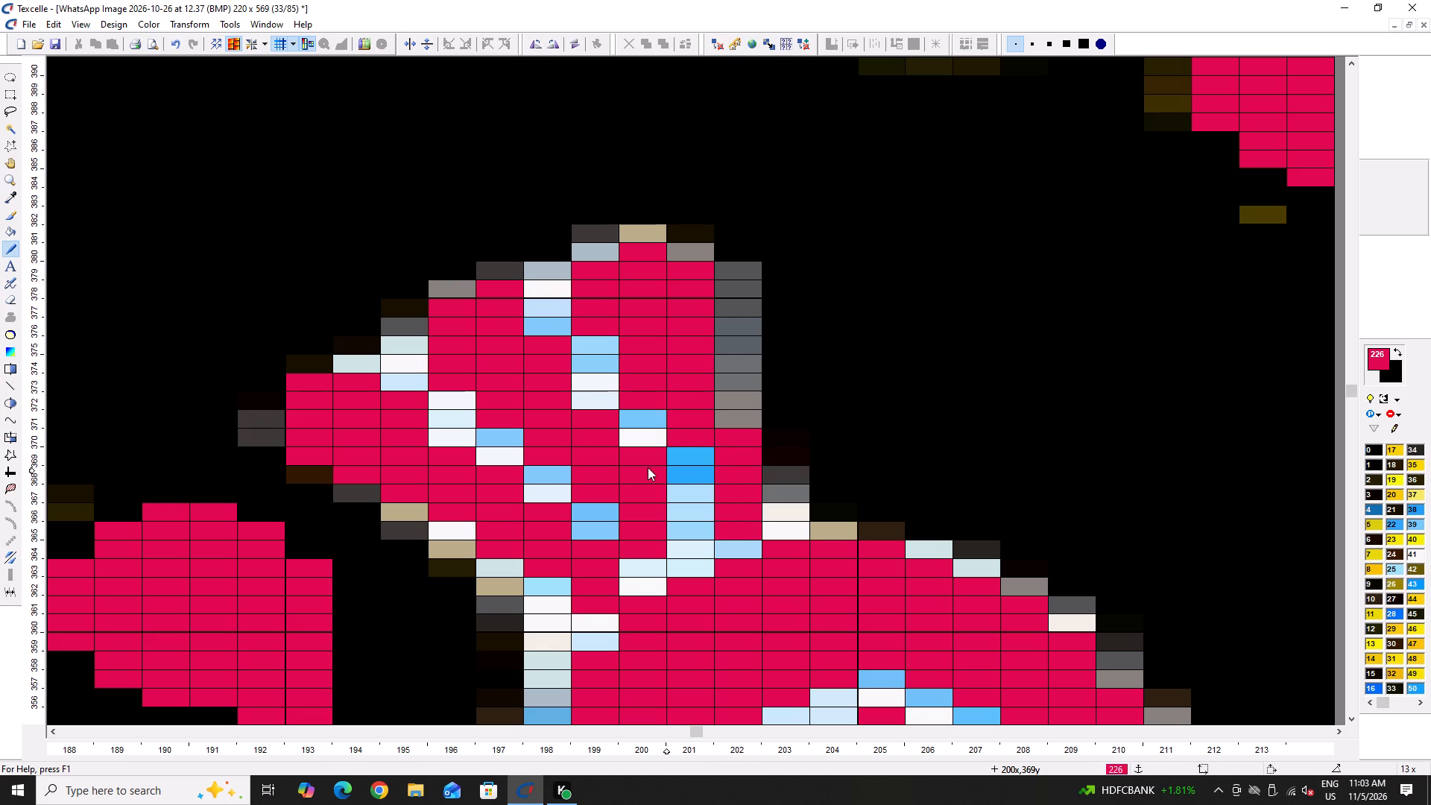
Add single black separator pixels between the crest feathers in columns 199 and 200, and paint neighbouring blue pixels red in columns 198 and 201.
right_click(659, 456)
right_click(659, 455)
click(688, 449)
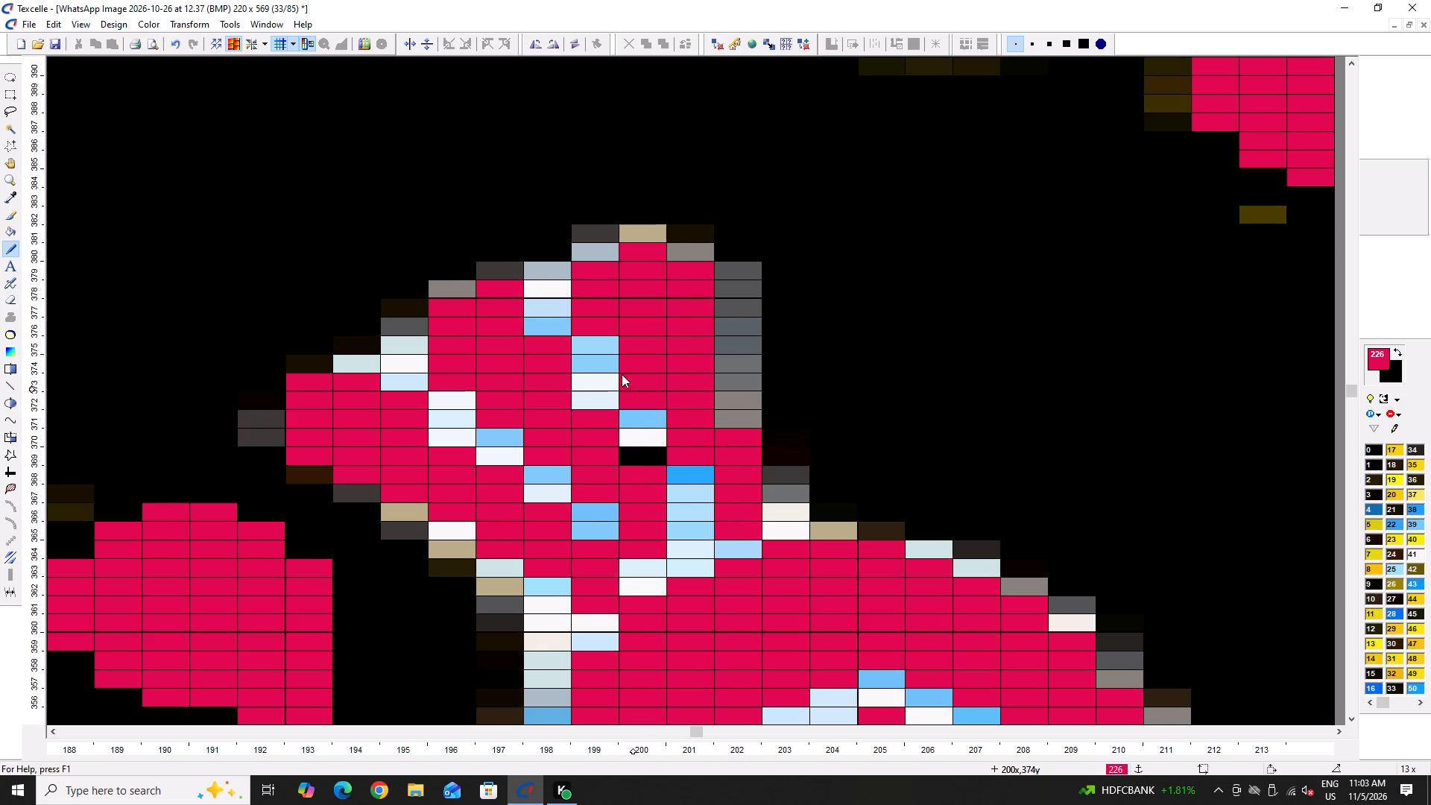
right_click(575, 326)
right_click(576, 326)
right_click(576, 326)
click(554, 329)
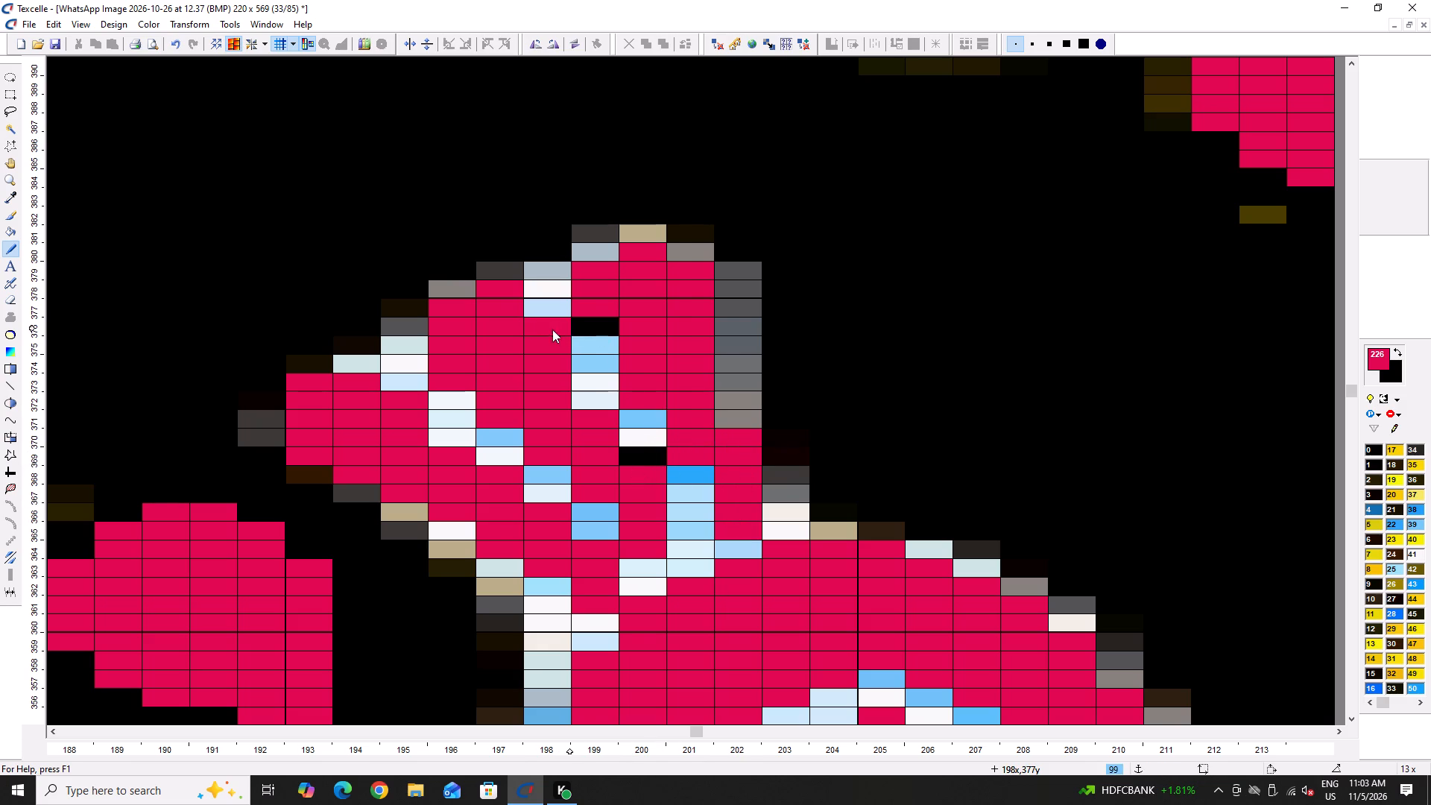
Trim the tips and outer edges of the crest's middle and uppermost feathers in black, in columns 196, 197, 199 and 200.
right_click(511, 287)
right_click(444, 305)
right_click(444, 306)
right_drag(513, 289, 505, 294)
right_click(505, 295)
right_click(502, 297)
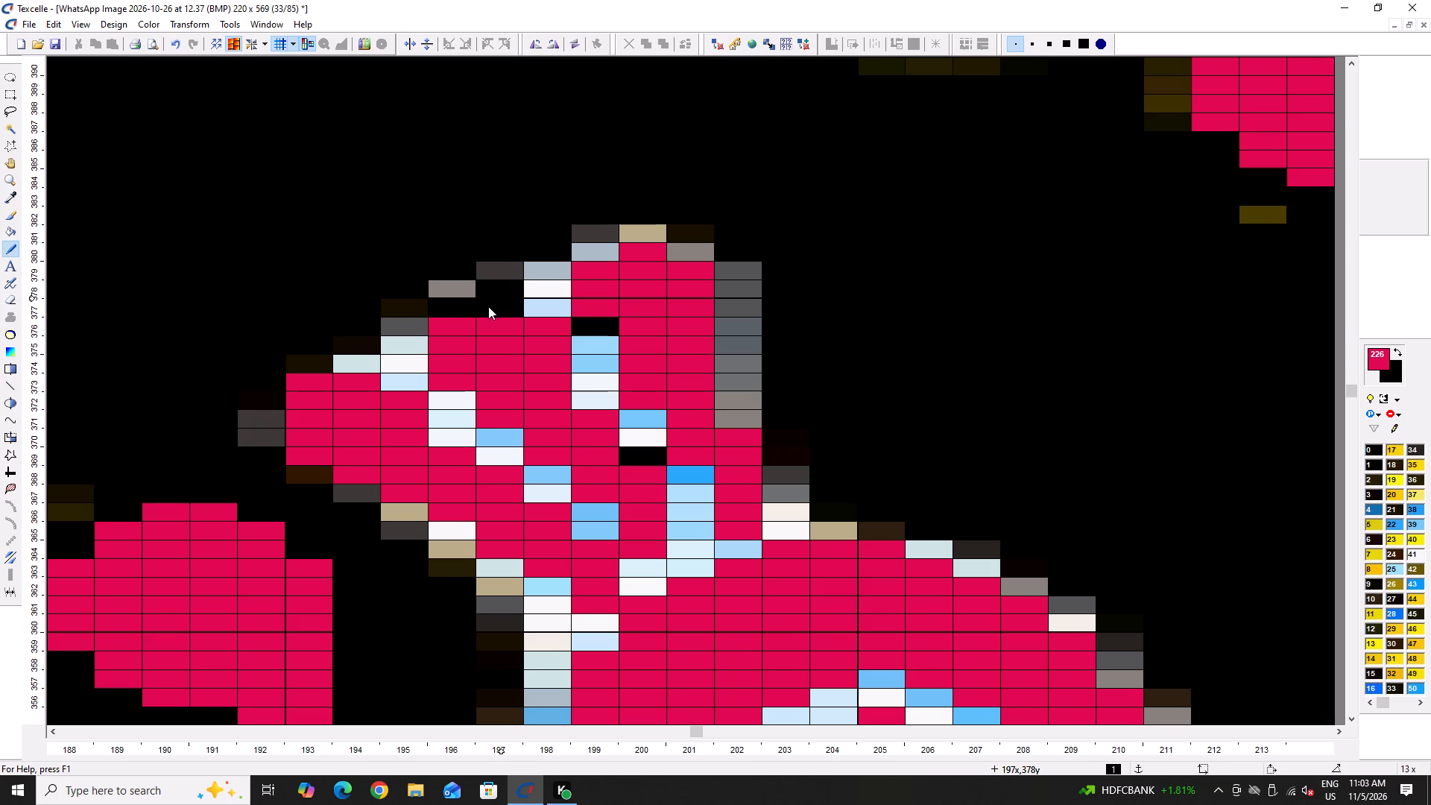
right_drag(435, 331, 445, 381)
right_click(445, 381)
right_click(492, 319)
click(505, 326)
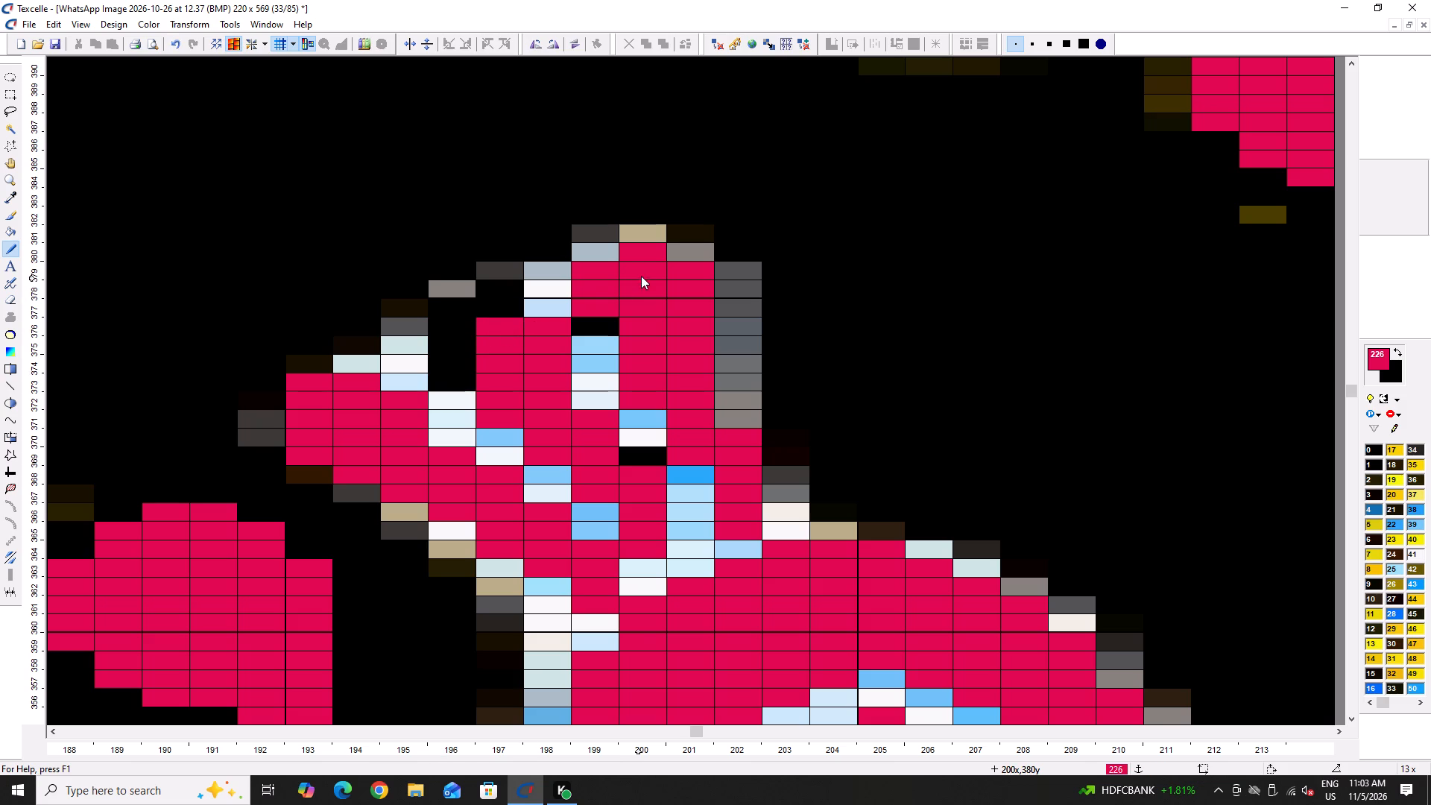
right_click(642, 250)
right_drag(615, 256, 582, 316)
right_click(582, 318)
right_click(582, 318)
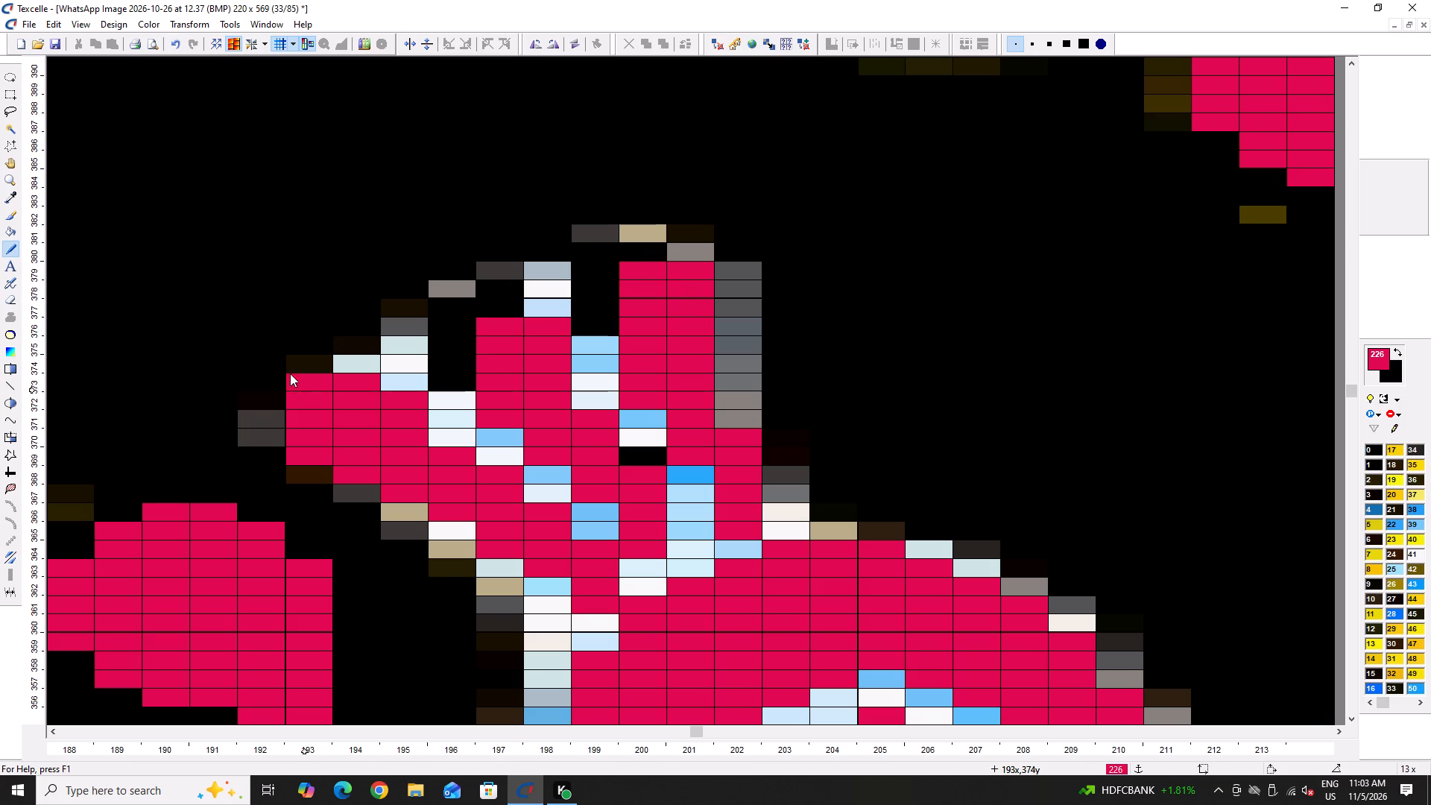
Trim the tip of the crest's lowest feather in black at column 193 and along the upper edge of column 194.
right_drag(290, 373, 300, 463)
right_click(300, 463)
right_click(300, 466)
right_drag(340, 383, 358, 376)
right_click(361, 376)
Blacken the crest-base pixels at column 199, row 366 and column 200, row 365, and paint the adjoining column 201 pixel red.
scroll(634, 490, down, 1)
right_click(611, 461)
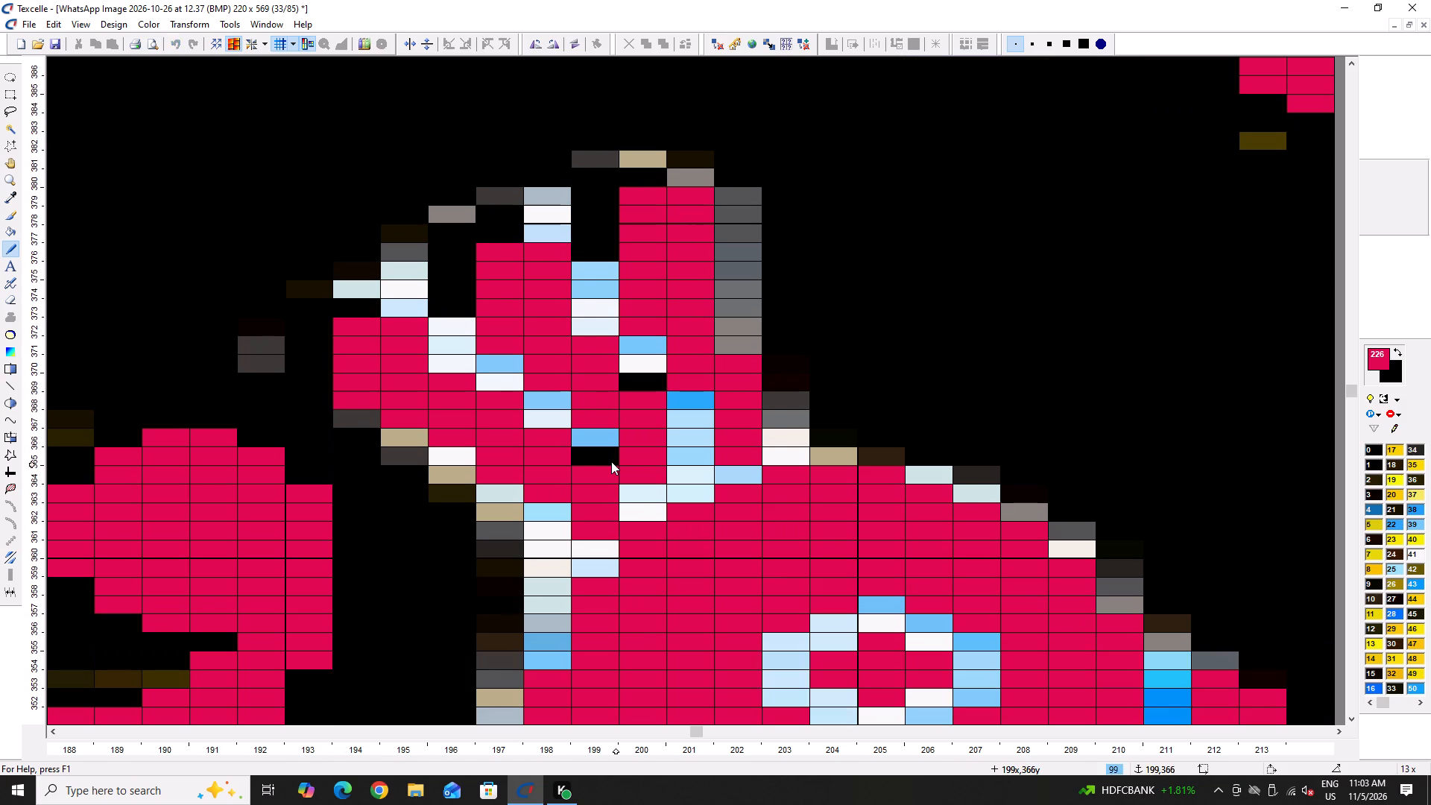
right_click(611, 461)
right_click(615, 471)
click(677, 479)
right_click(642, 473)
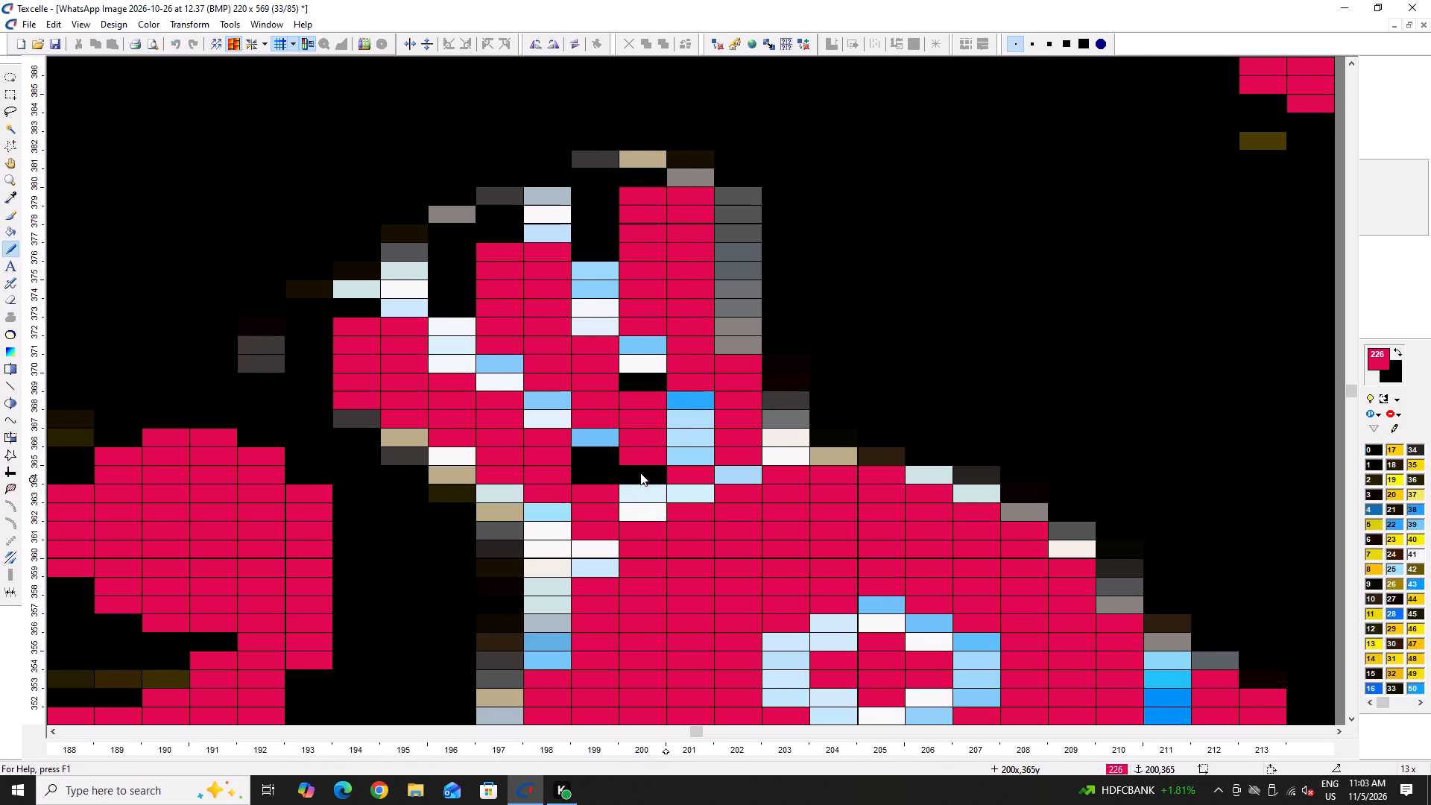
right_click(640, 473)
right_click(640, 473)
click(593, 478)
click(656, 479)
right_click(626, 475)
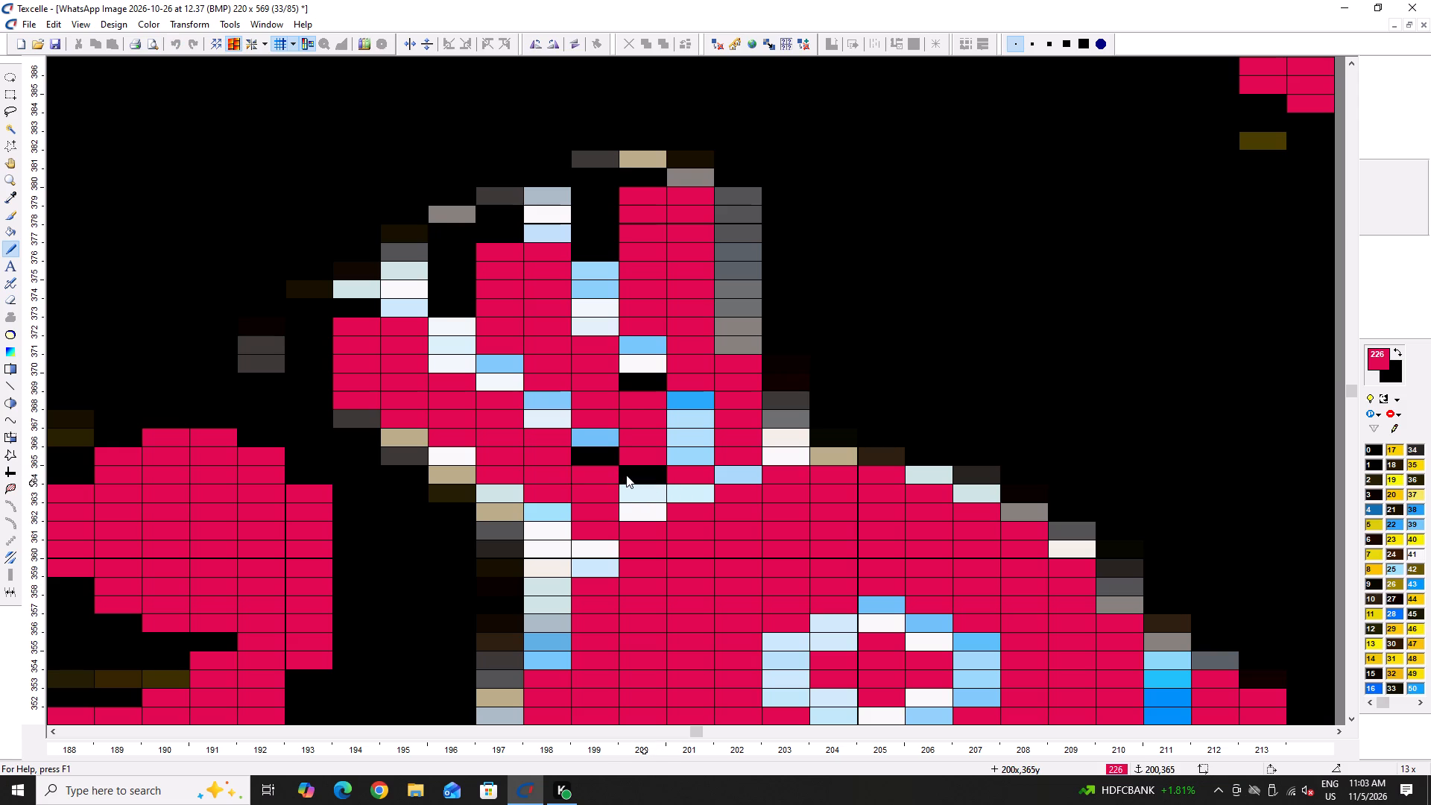
Cover the yellow berry around columns 161 to 169, beside the stems, with a filled red ellipse of the same size.
ctrl+scroll(625, 475, down, 6)
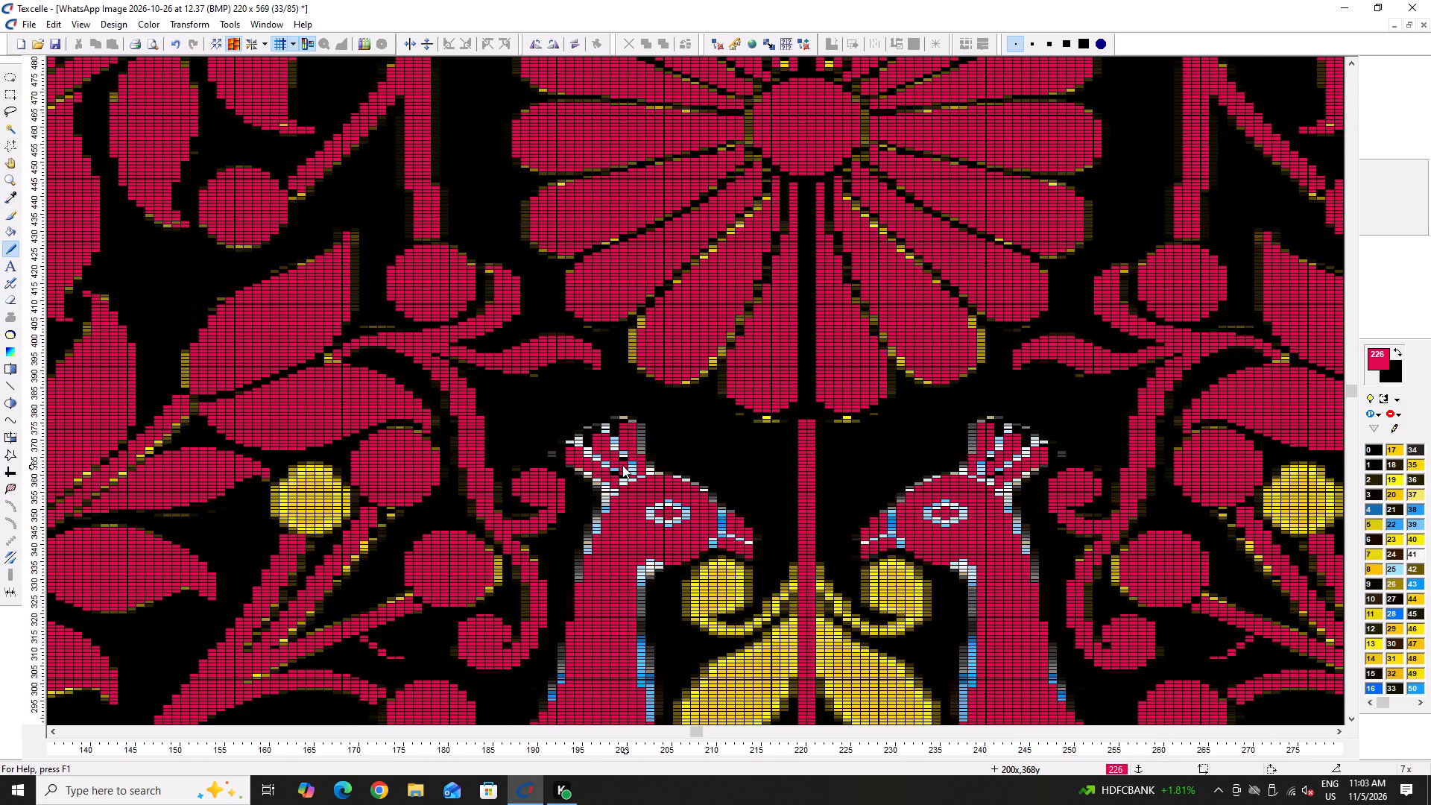
ctrl+scroll(288, 464, up, 3)
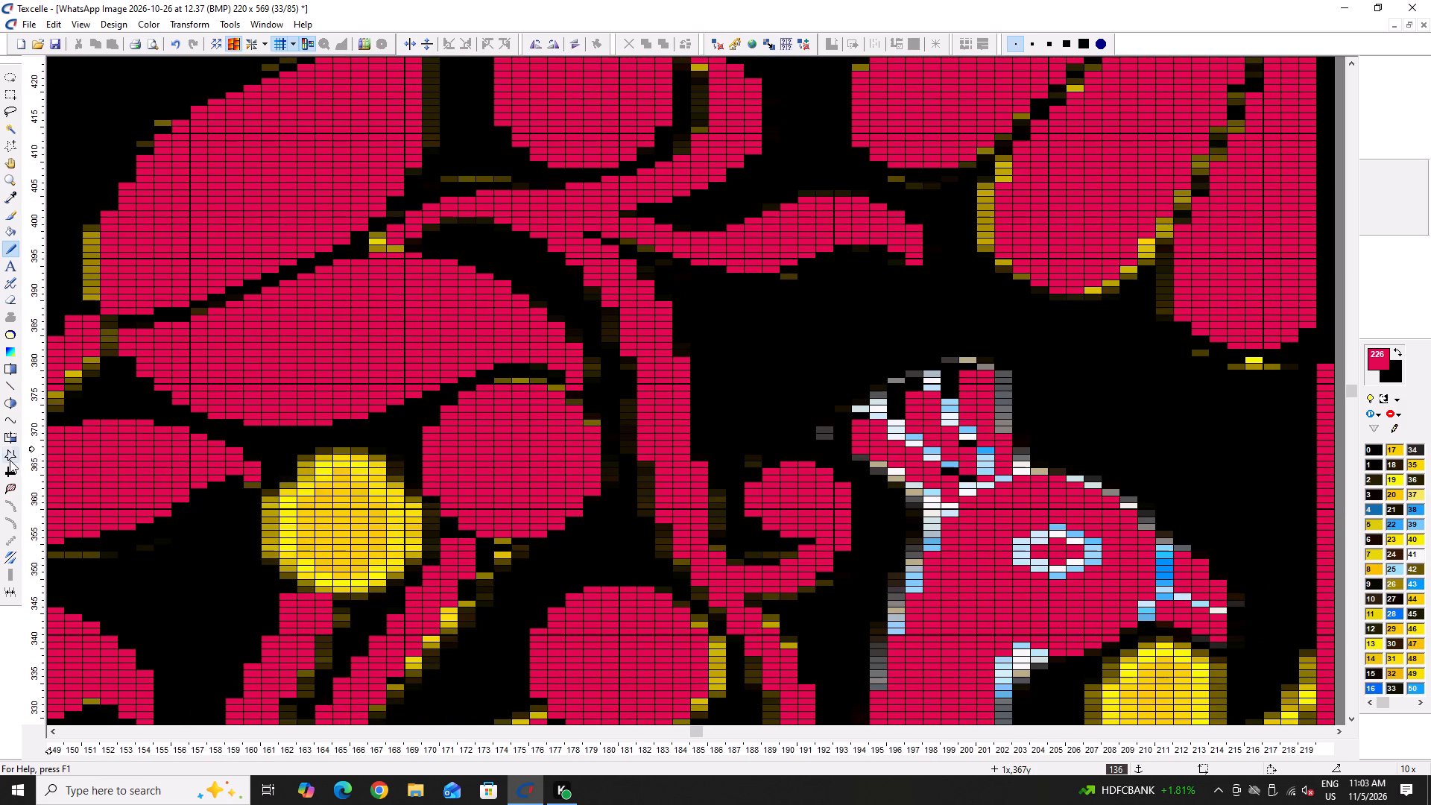
click(13, 404)
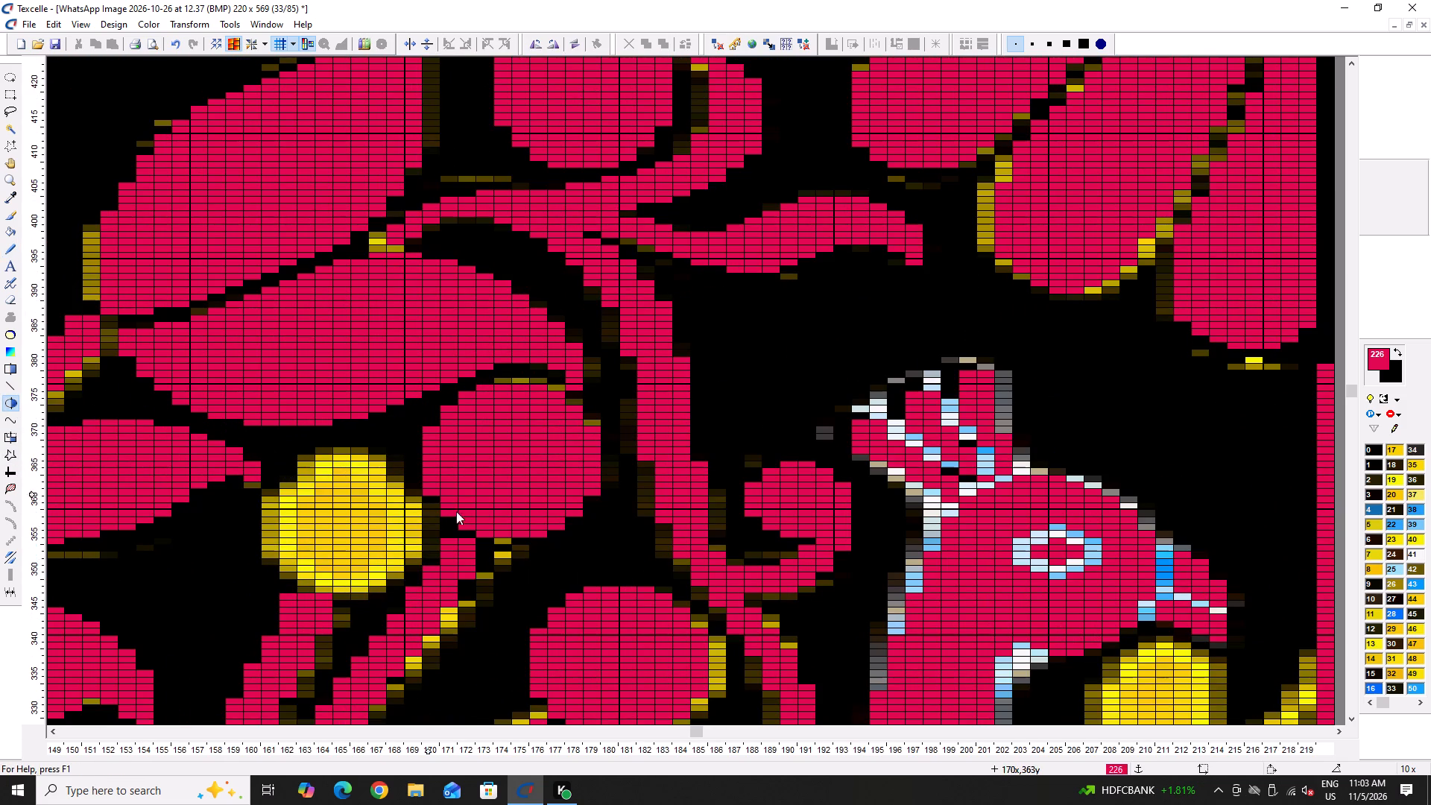
ctrl+scroll(269, 534, up, 1)
ctrl+shift+drag(329, 517, 336, 529)
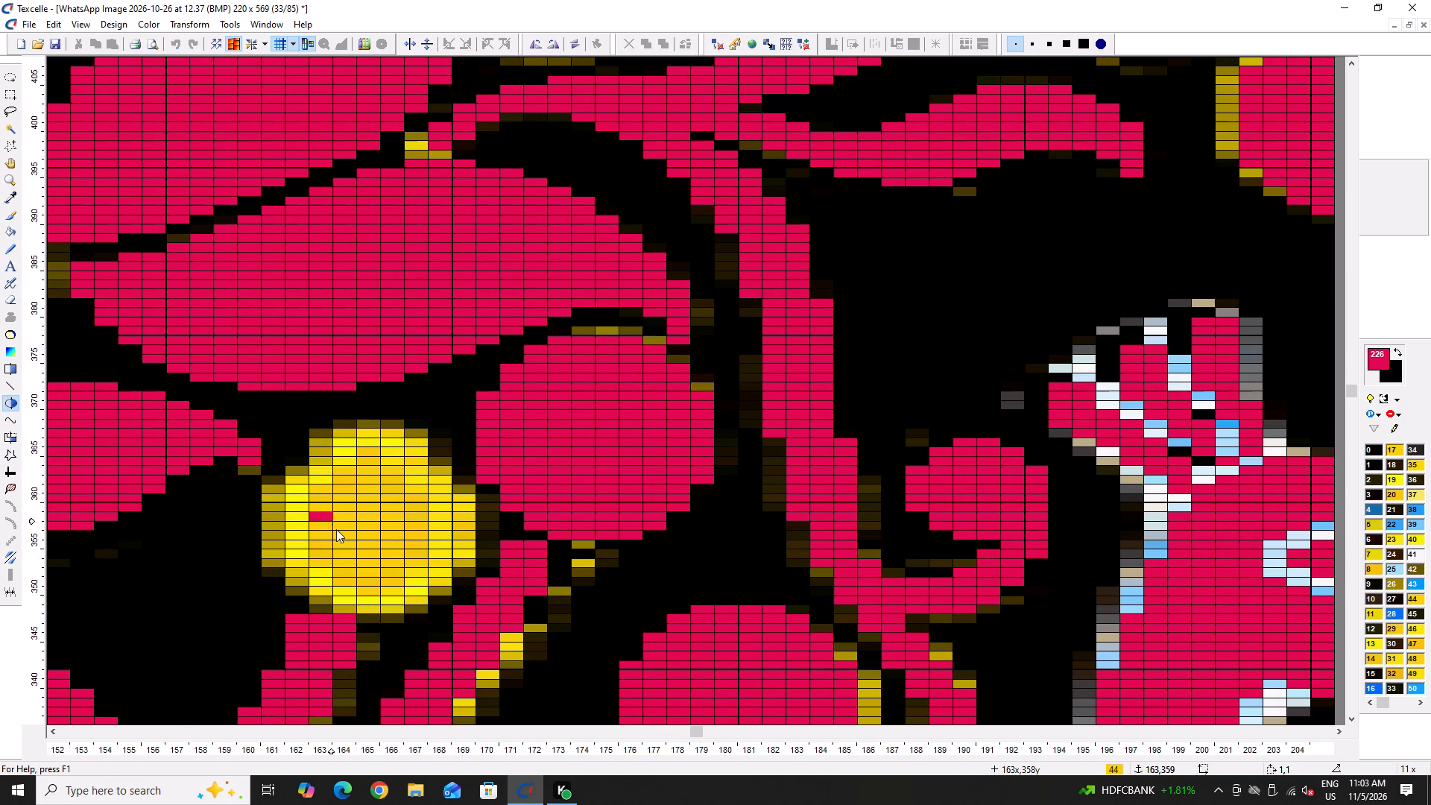
ctrl+shift+drag(336, 529, 390, 581)
key(ctrl+x)
key(ctrl+z)
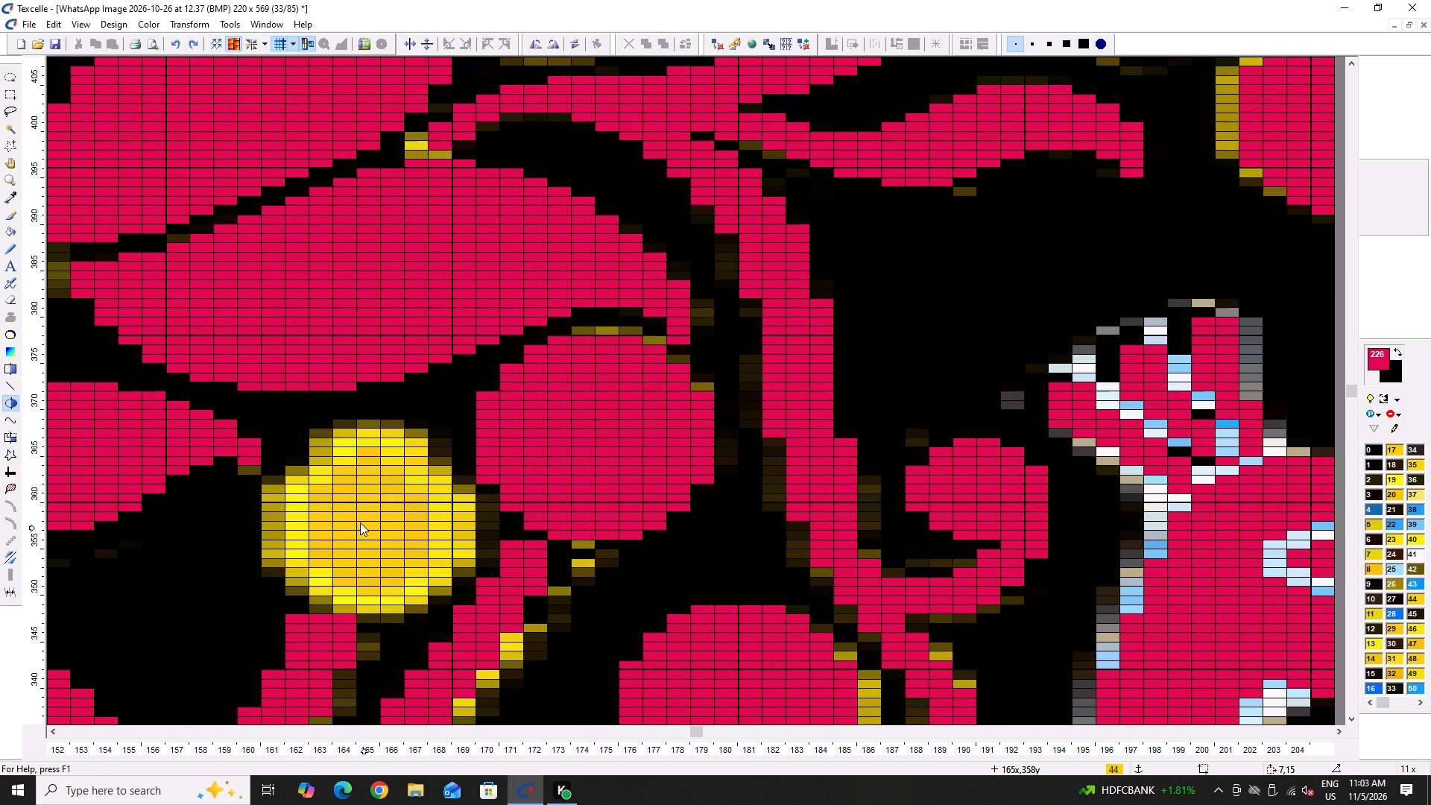
ctrl+shift+drag(361, 522, 455, 681)
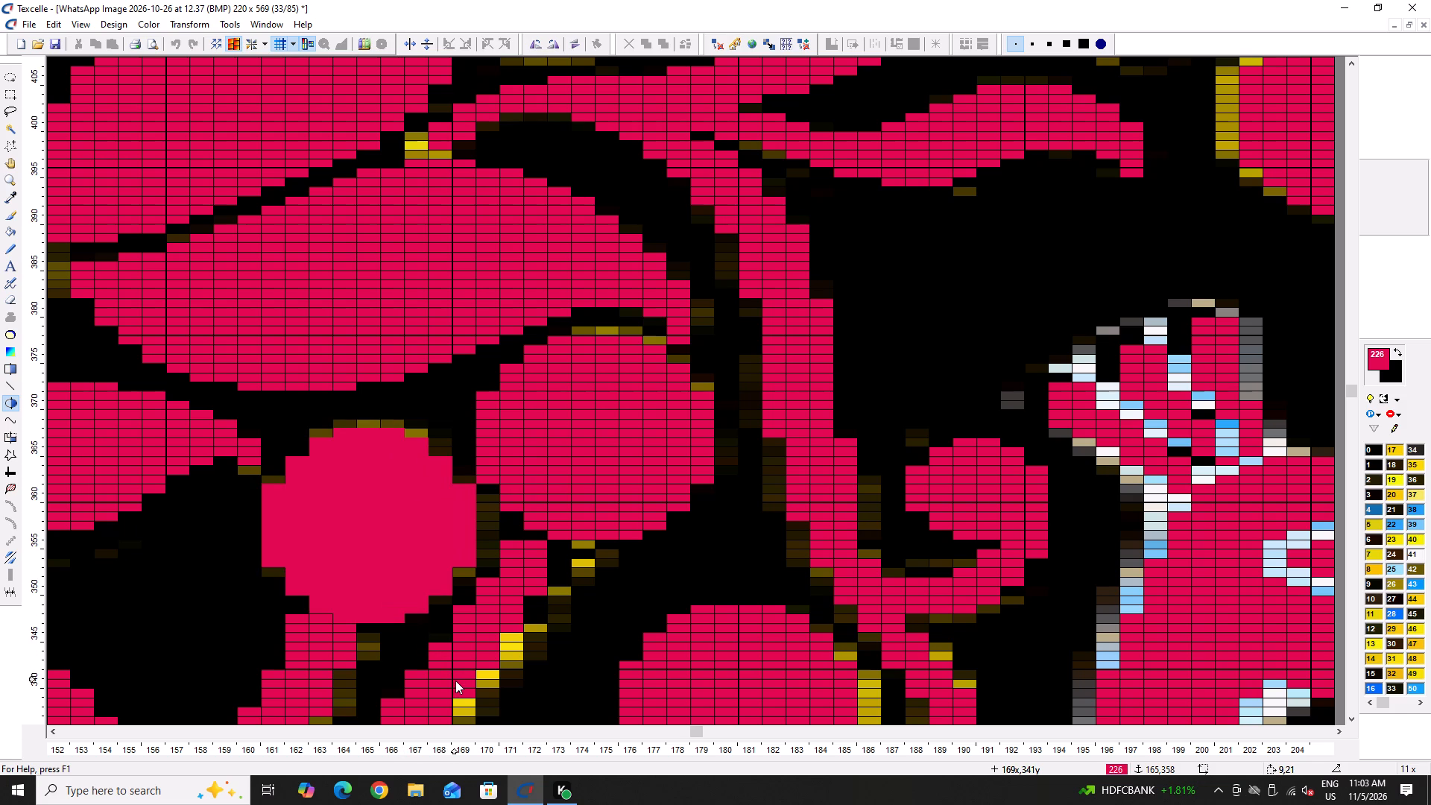
ctrl+shift+drag(455, 681, 454, 669)
ctrl+shift+click(454, 669)
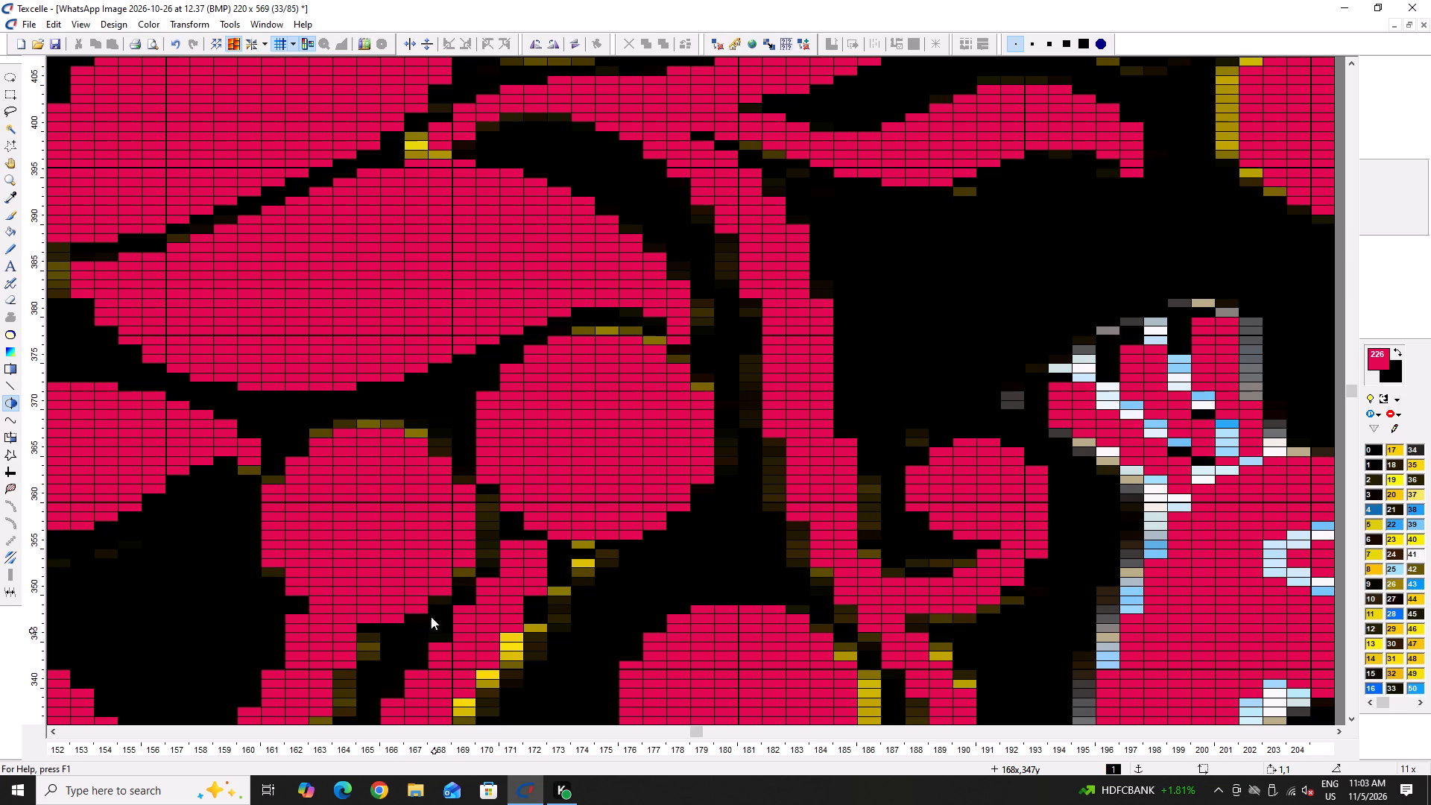
Separate the red berry from the stem below it with freehand black pixels in columns 162 to 164, keeping the stem top red.
key(space)
key(x)
ctrl+scroll(315, 644, up, 3)
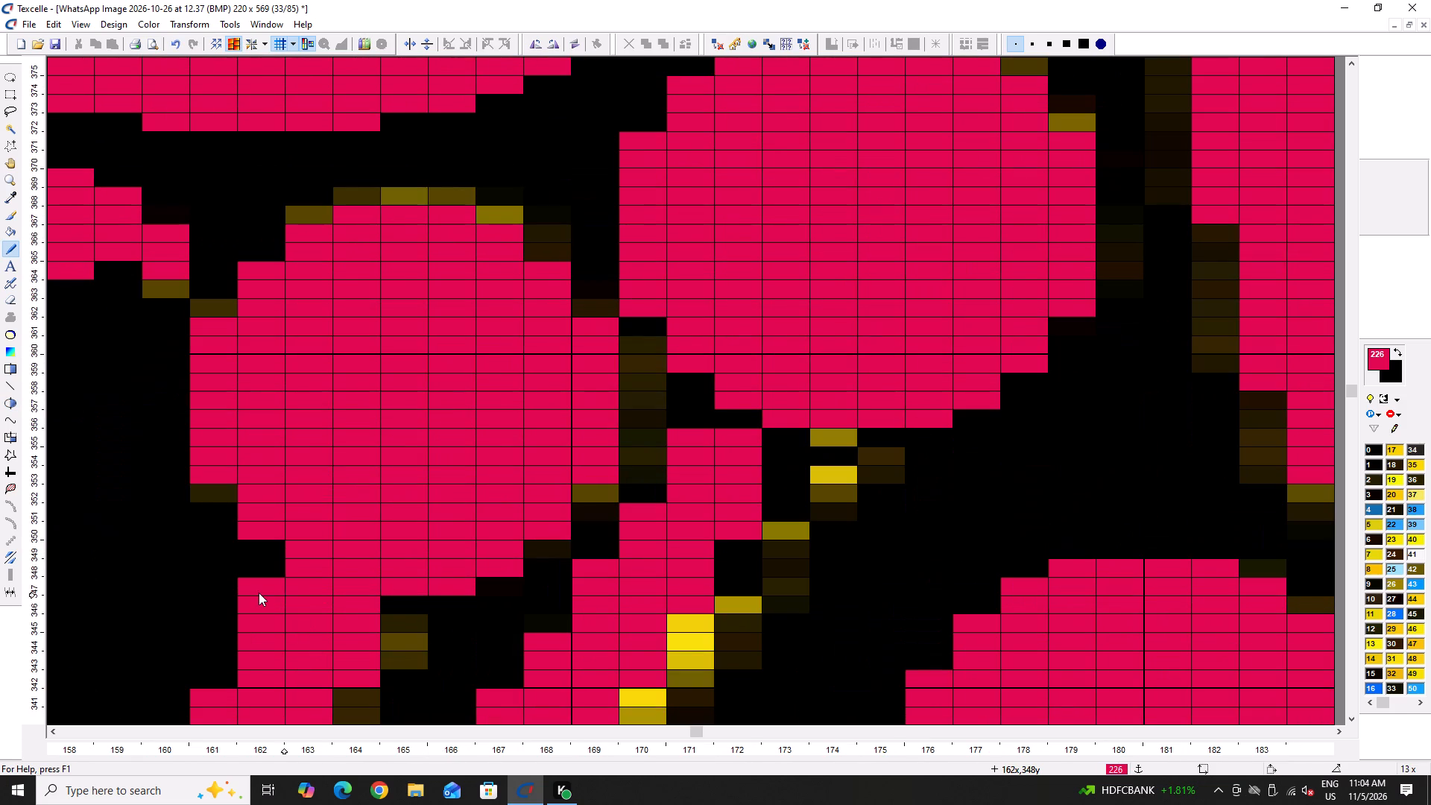
right_drag(259, 593, 360, 608)
ctrl+scroll(256, 698, down, 3)
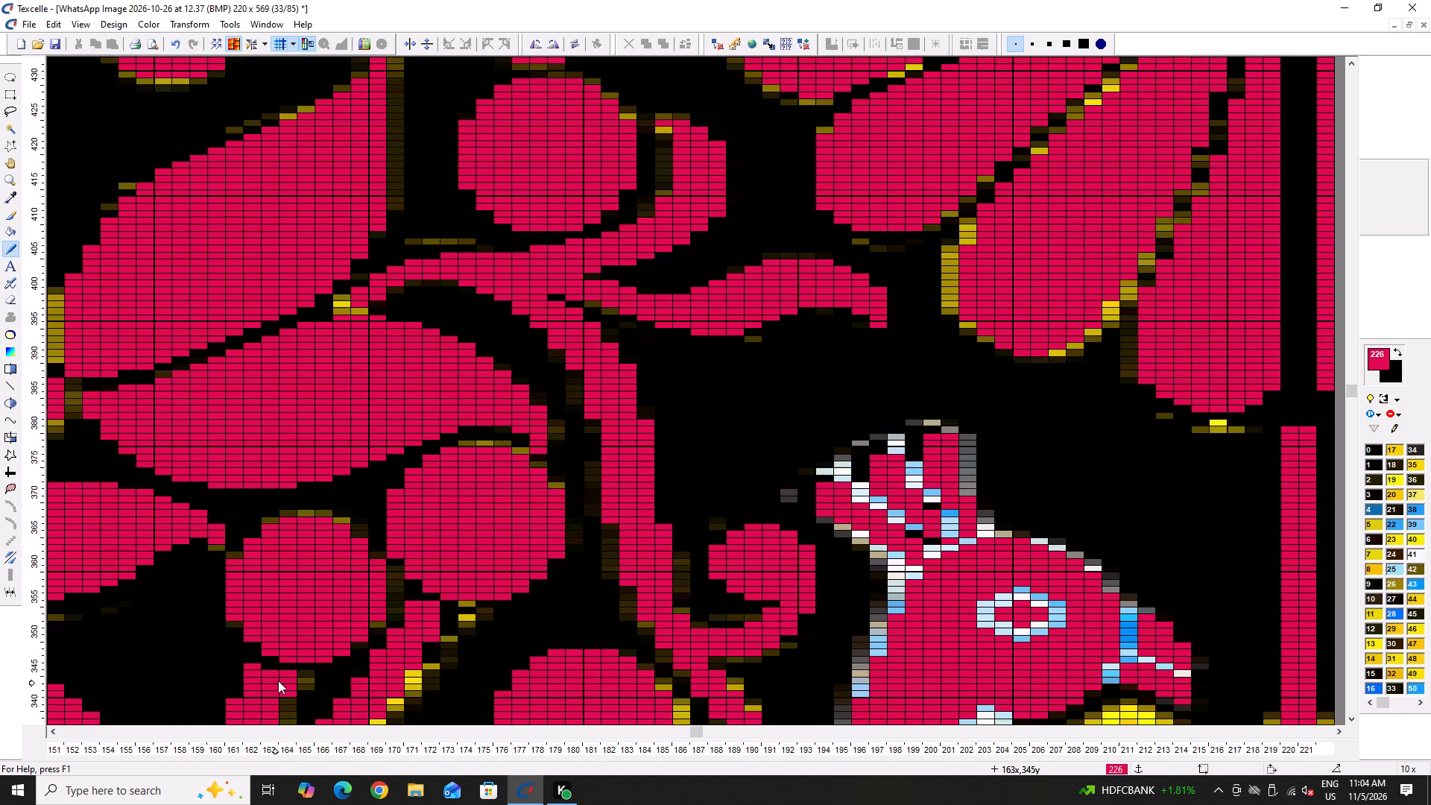
scroll(278, 681, down, 2)
ctrl+scroll(245, 565, up, 4)
right_drag(345, 405, 344, 466)
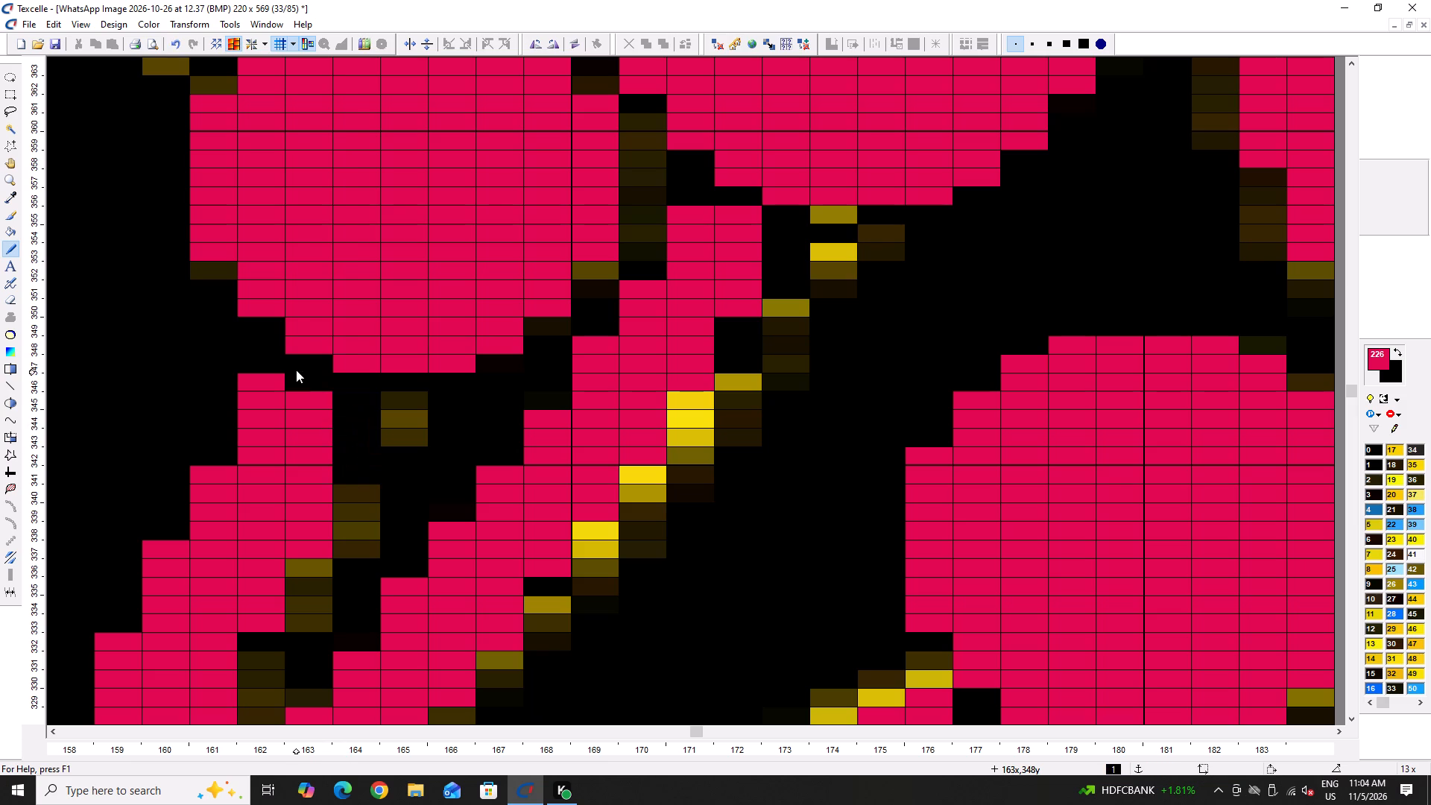
click(297, 385)
Save the design file.
ctrl+scroll(304, 396, down, 8)
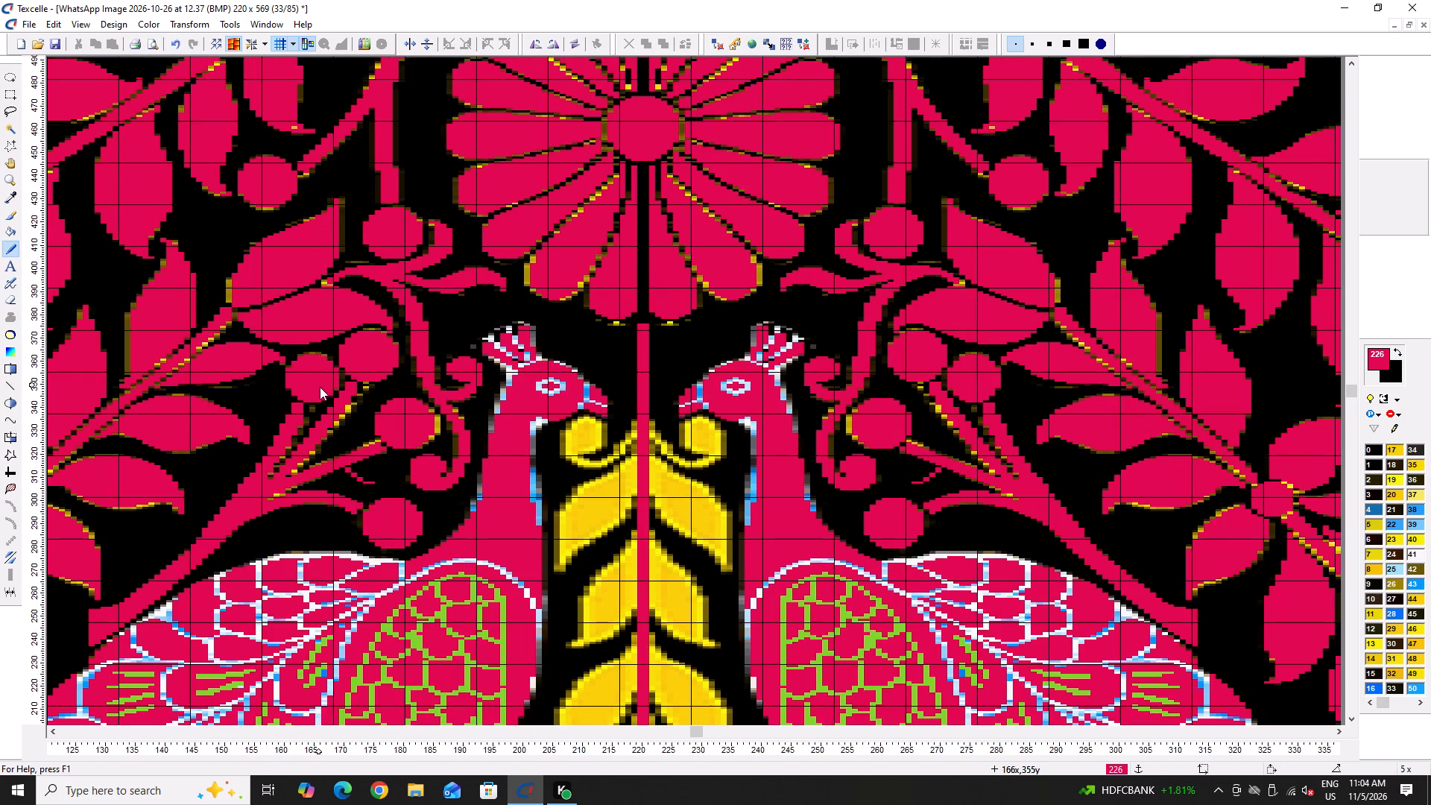
key(ctrl+s)
key(ctrl+s)
Examine the repeated layout, comparing the yellow border motifs with the red flower above the peacocks.
ctrl+scroll(677, 505, down, 4)
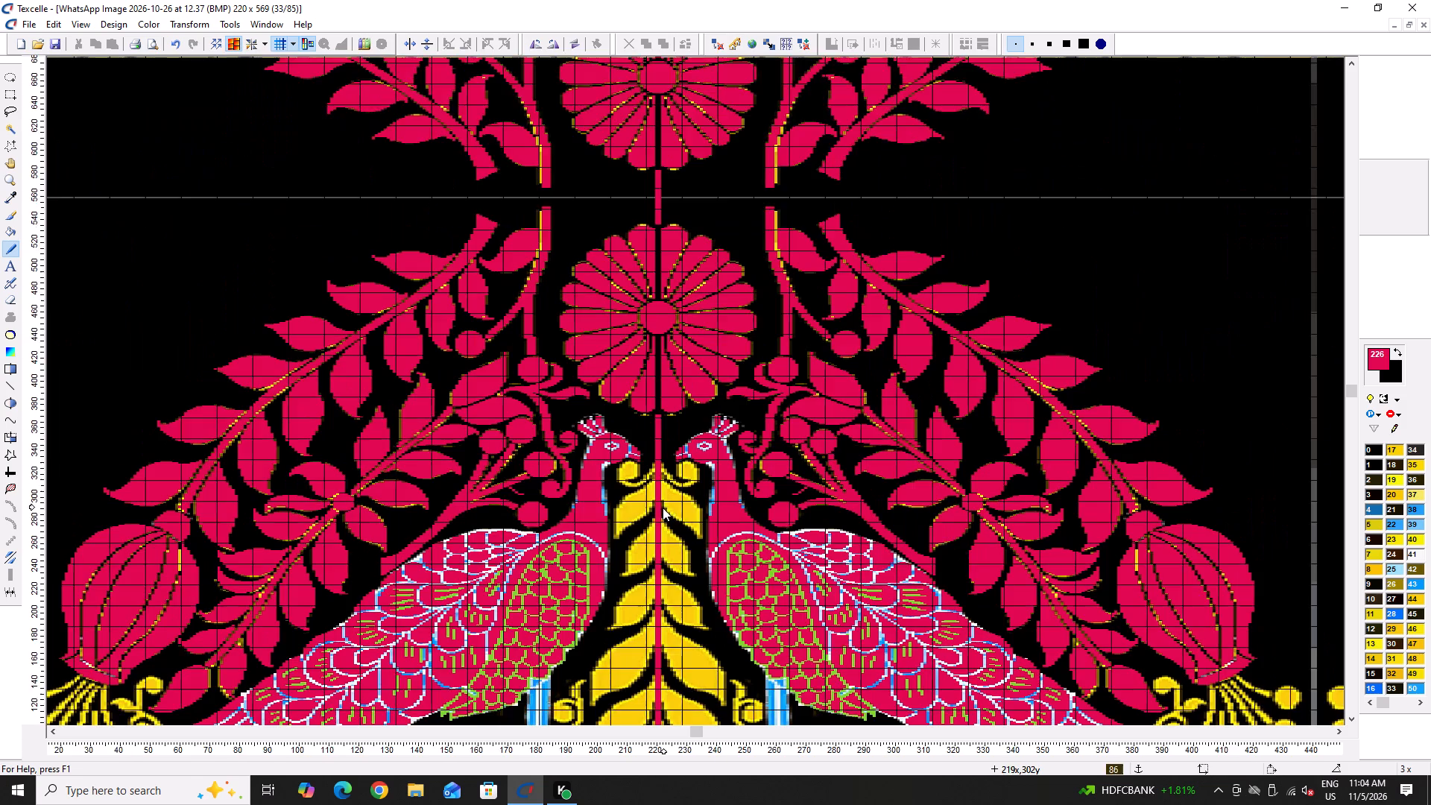
ctrl+scroll(648, 510, down, 2)
scroll(598, 523, down, 2)
ctrl+scroll(321, 461, up, 4)
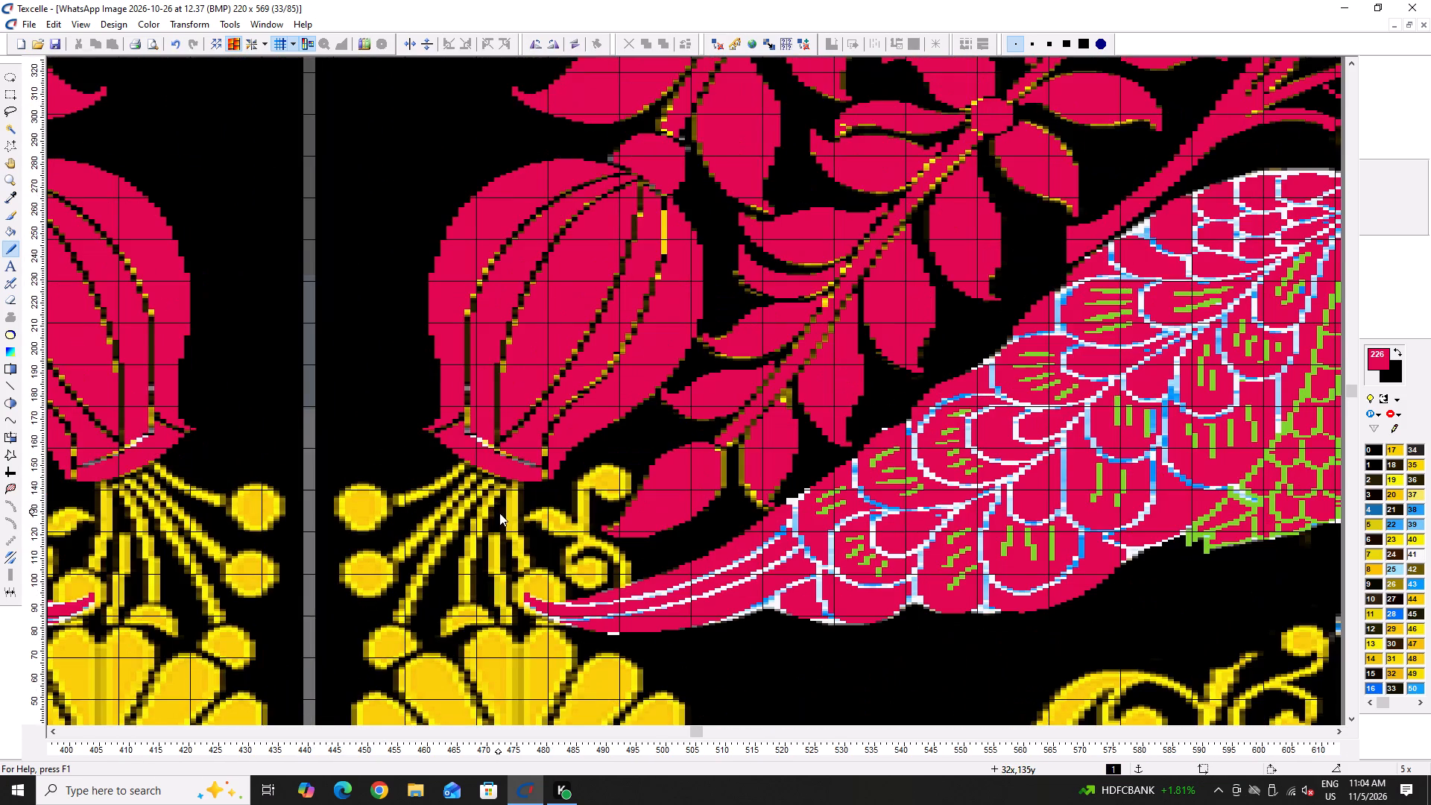
scroll(499, 513, down, 2)
ctrl+scroll(440, 519, down, 2)
ctrl+scroll(611, 450, down, 2)
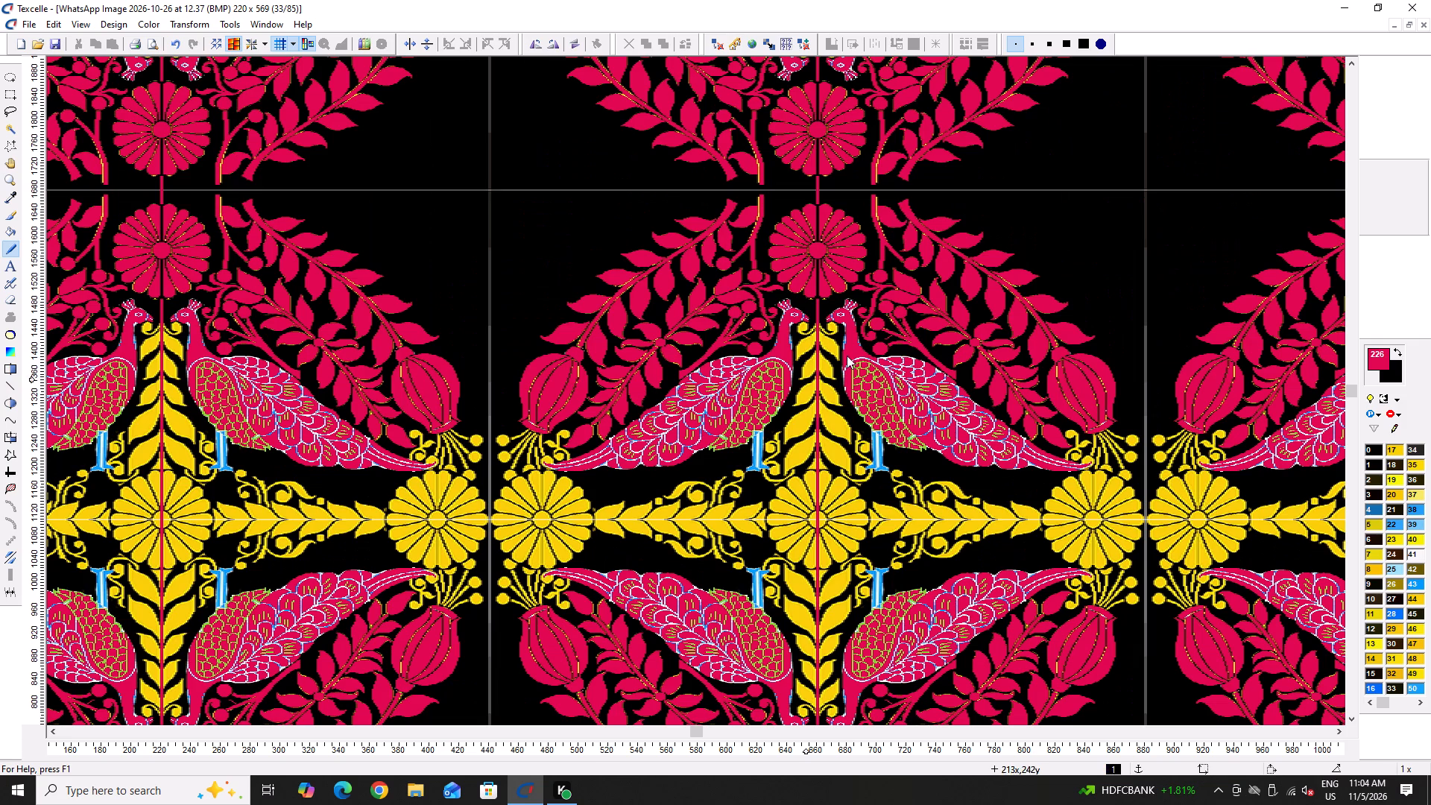
ctrl+scroll(918, 236, up, 5)
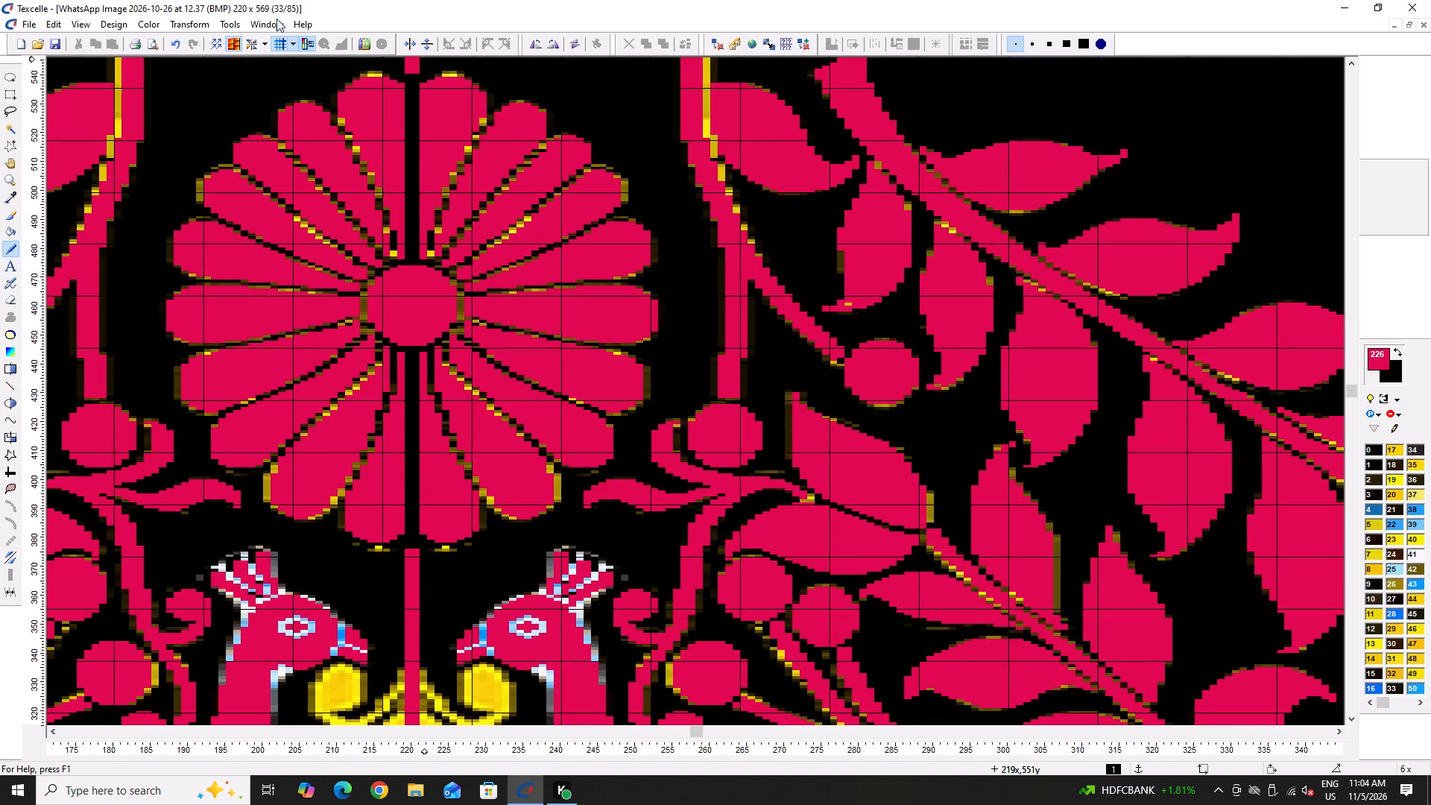
Select the centre and petals of the red flower's left half above the peacocks with the Magic Wand, and store them as a clip.
click(10, 129)
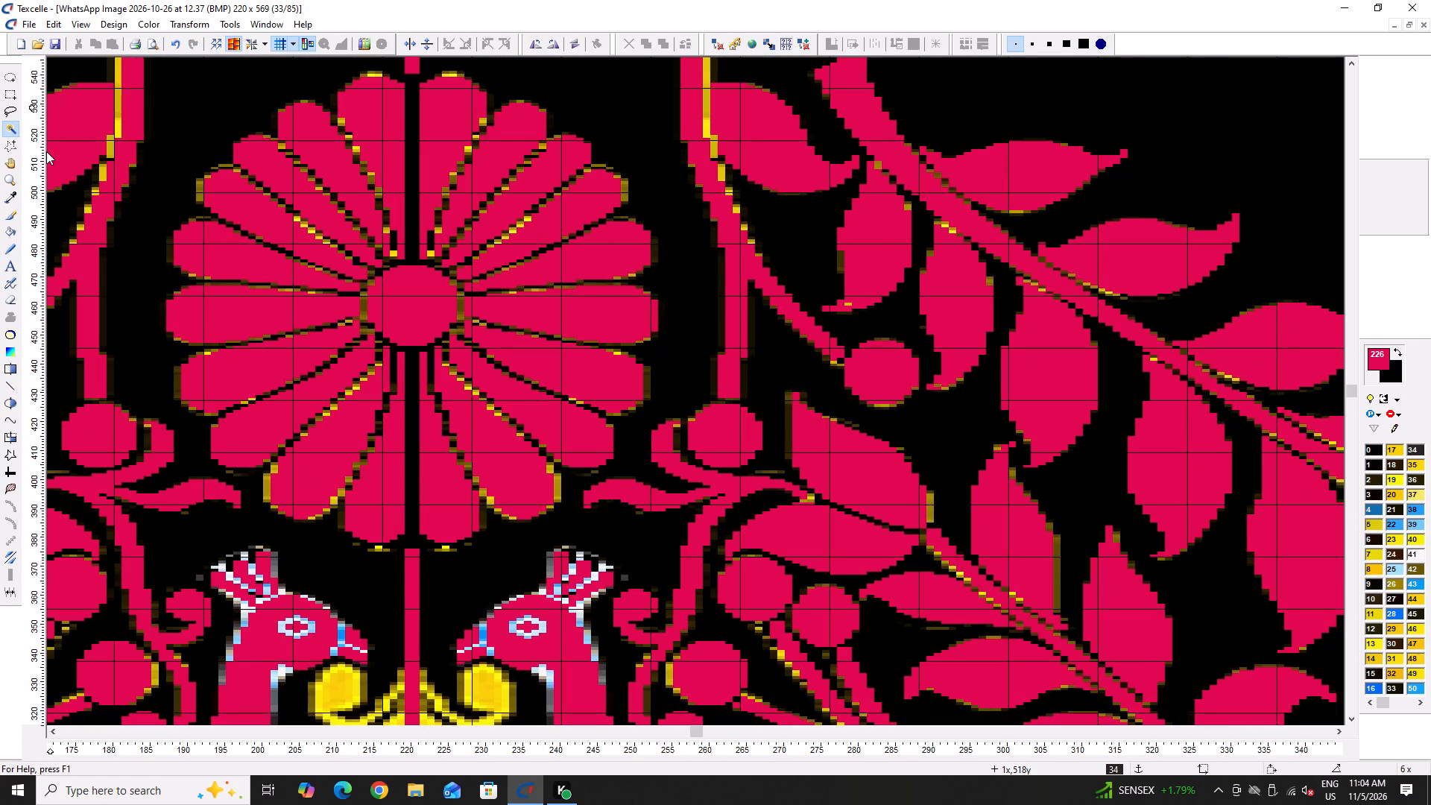
ctrl+scroll(382, 309, up, 1)
click(417, 297)
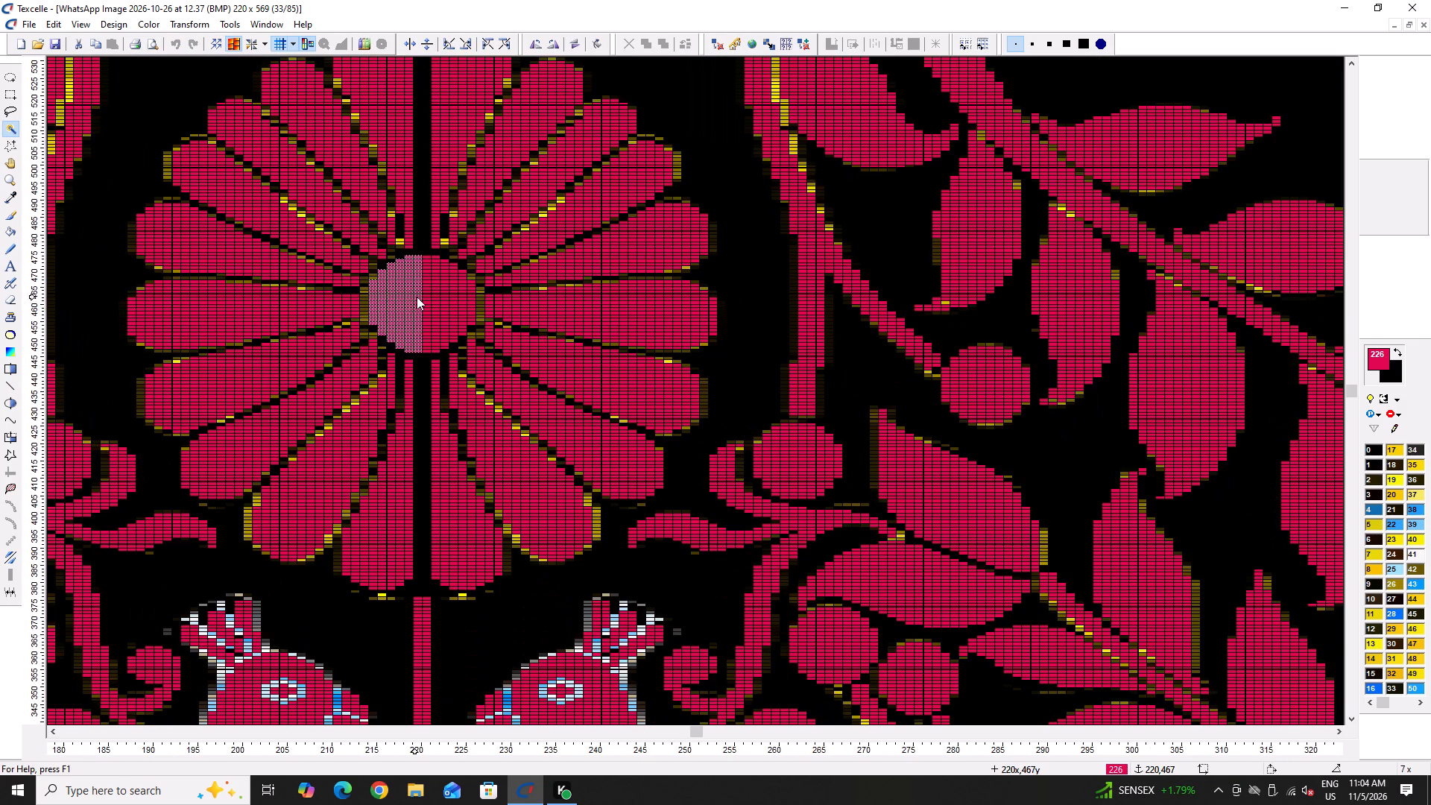
click(427, 302)
click(432, 308)
drag(365, 419, 367, 426)
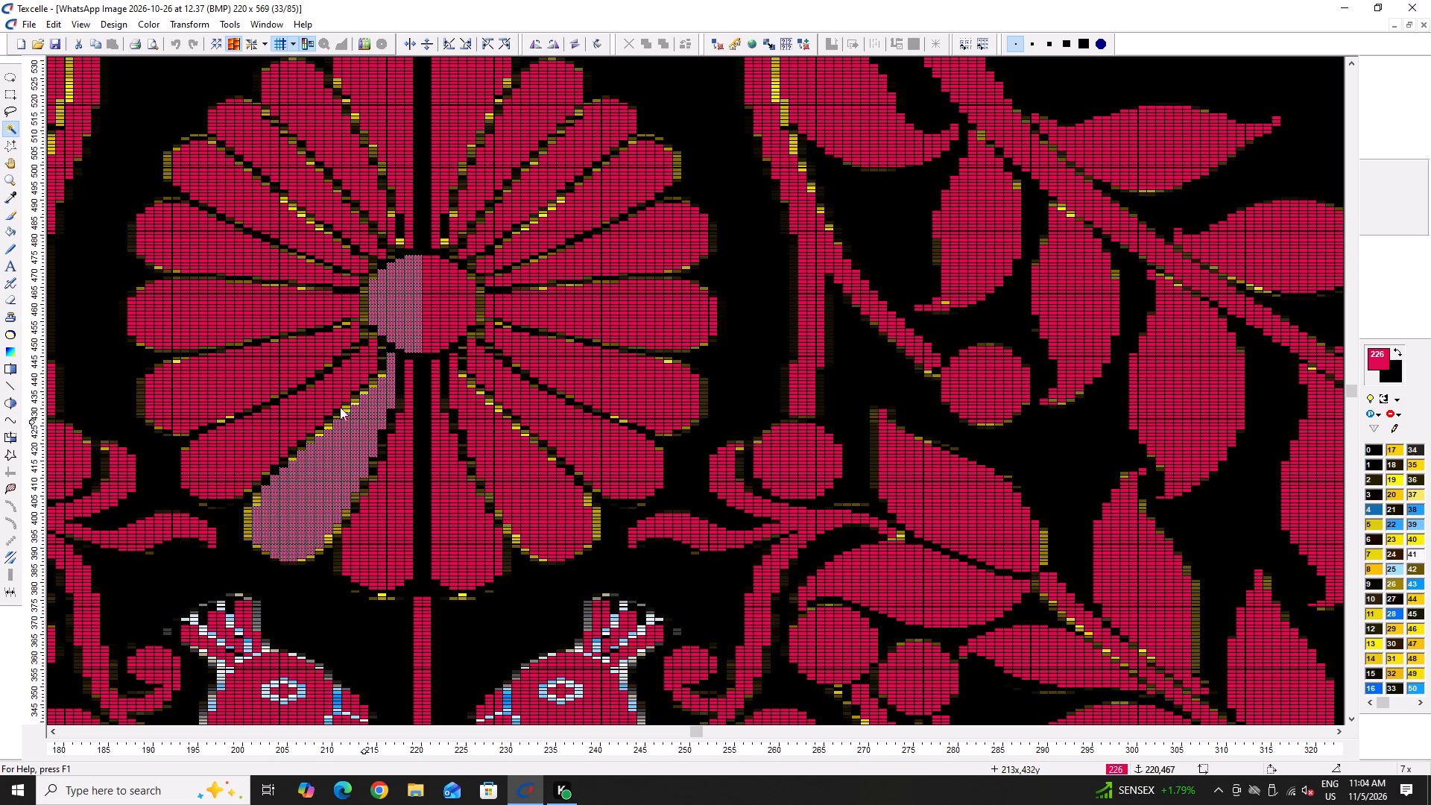
click(318, 400)
click(271, 367)
click(250, 319)
click(268, 260)
click(283, 238)
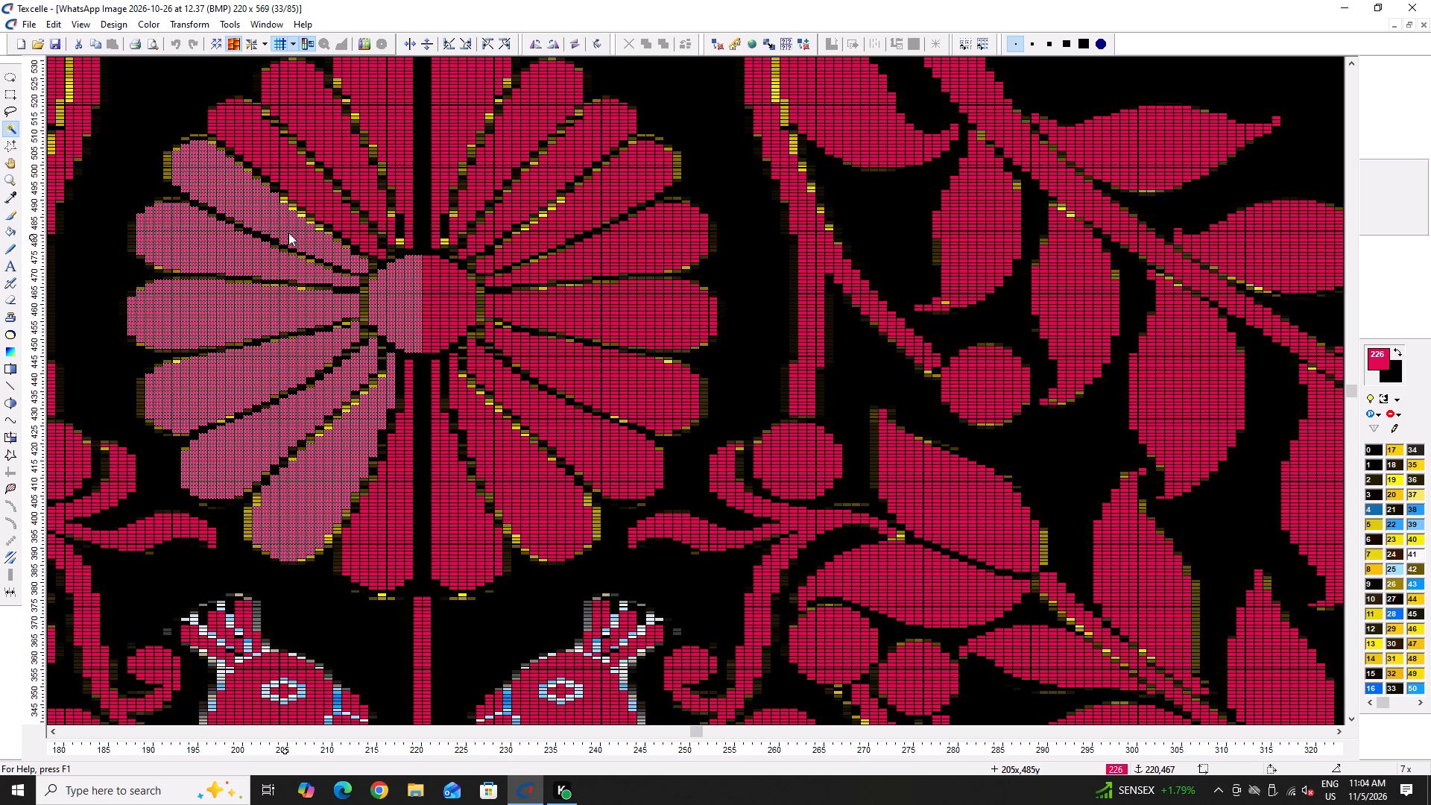
click(320, 198)
click(353, 168)
click(385, 145)
click(442, 137)
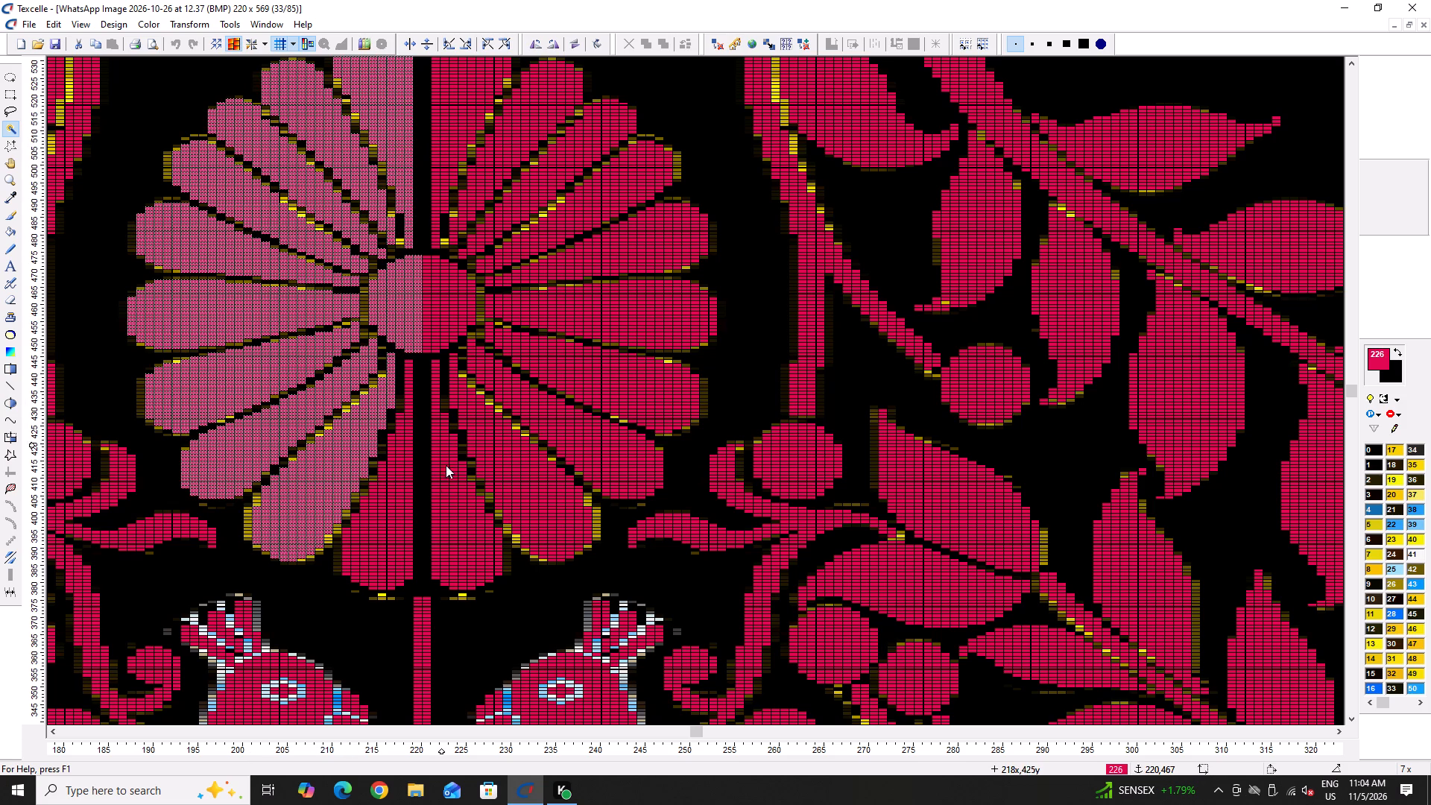
click(401, 514)
click(381, 300)
right_click(381, 300)
right_click(381, 300)
right_click(381, 300)
right_click(381, 300)
click(323, 267)
drag(314, 274, 1403, 204)
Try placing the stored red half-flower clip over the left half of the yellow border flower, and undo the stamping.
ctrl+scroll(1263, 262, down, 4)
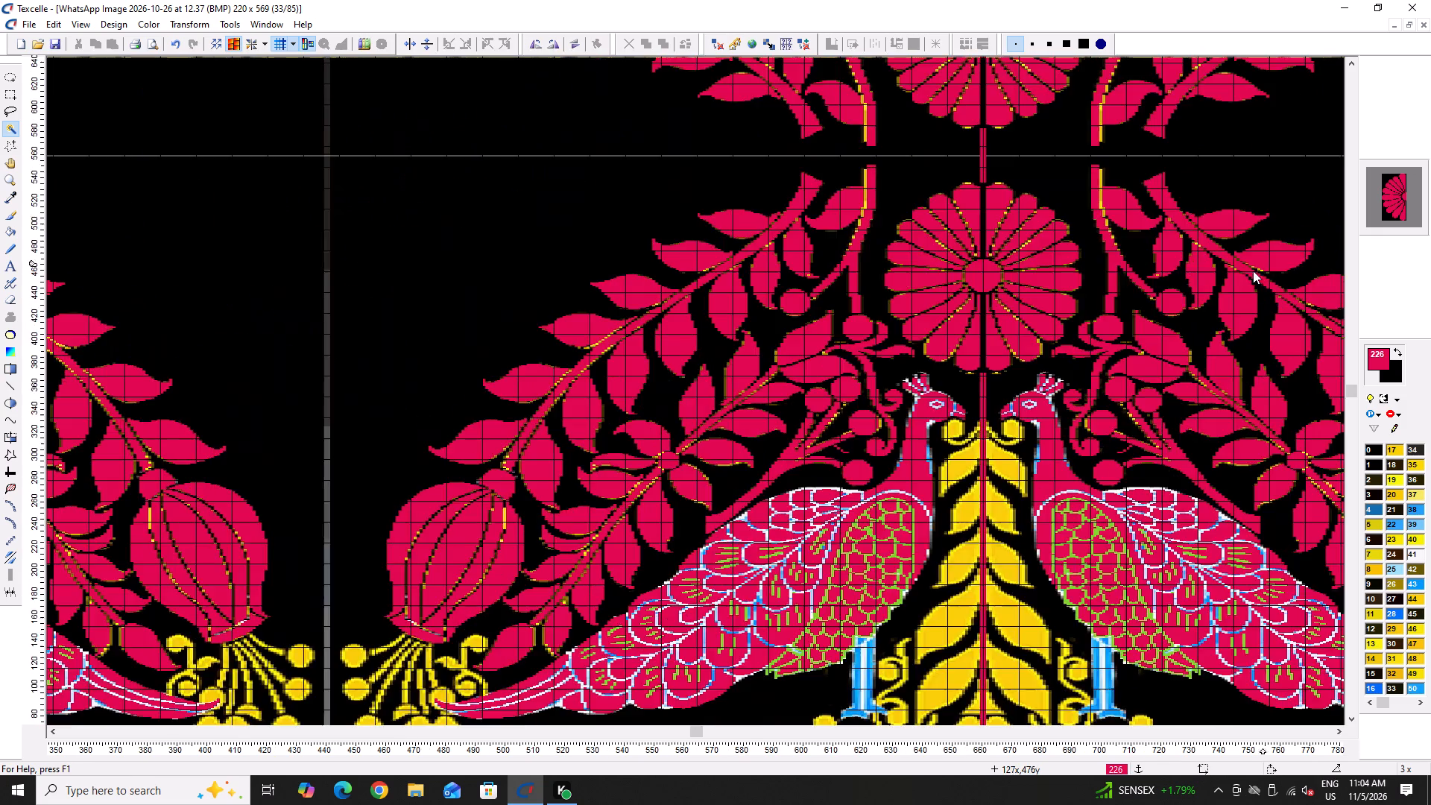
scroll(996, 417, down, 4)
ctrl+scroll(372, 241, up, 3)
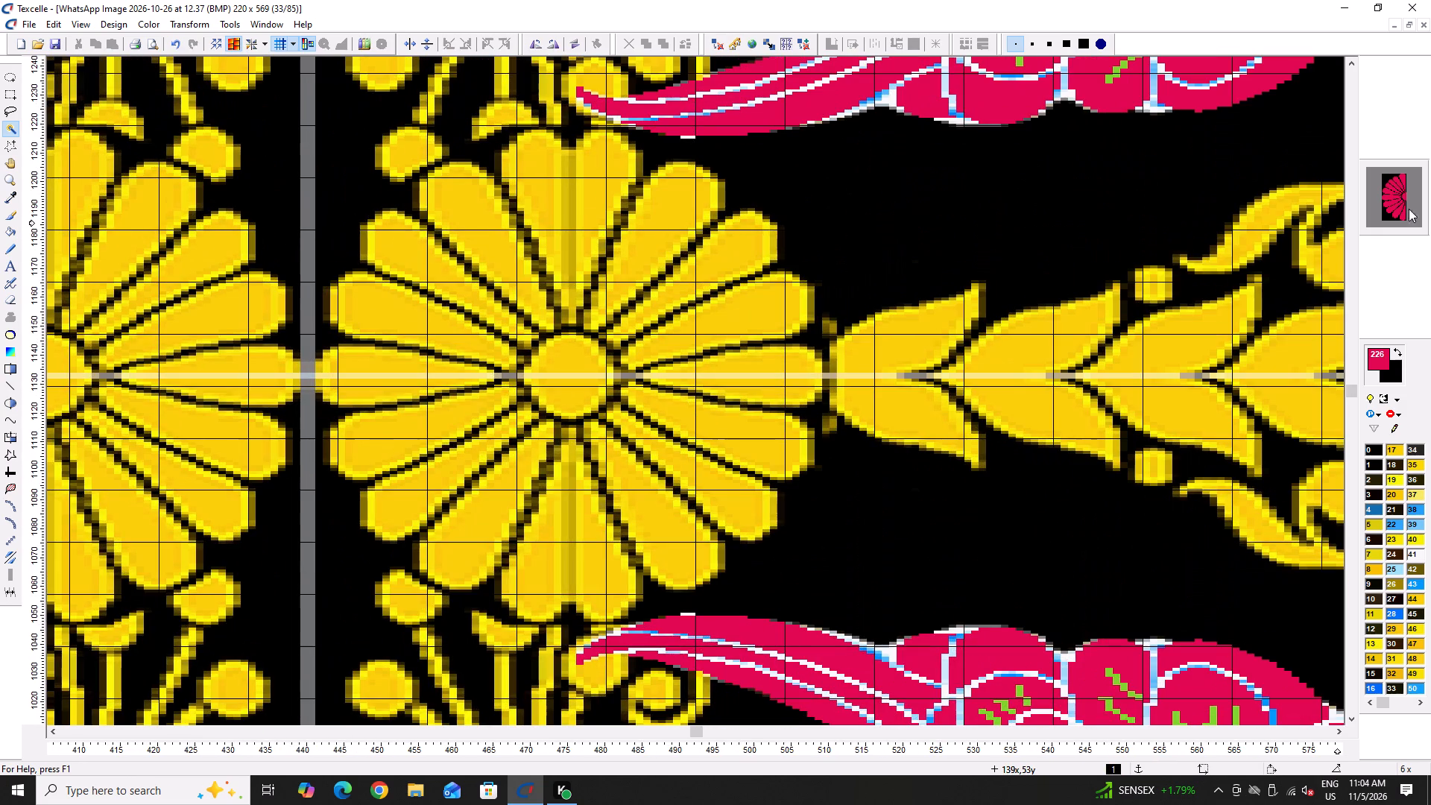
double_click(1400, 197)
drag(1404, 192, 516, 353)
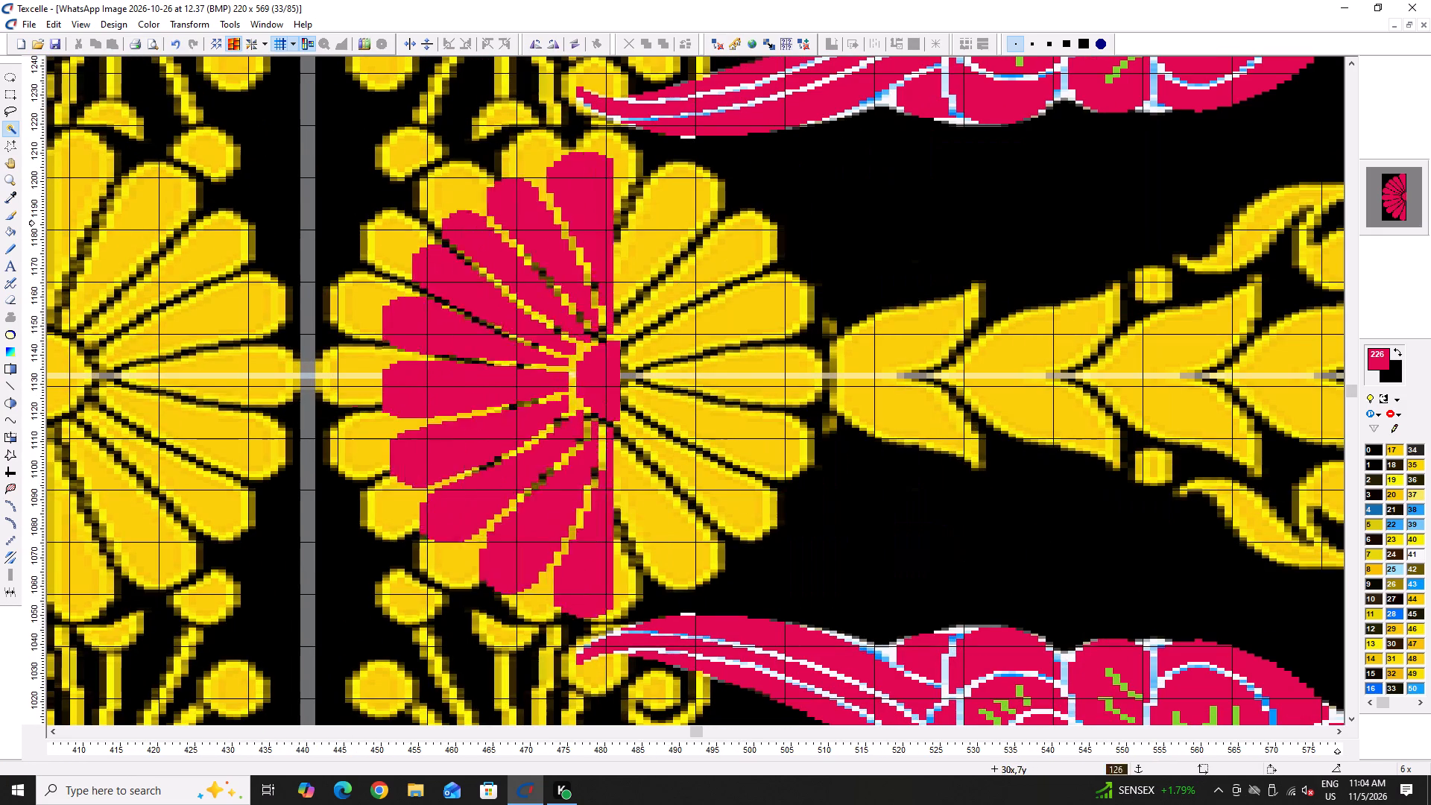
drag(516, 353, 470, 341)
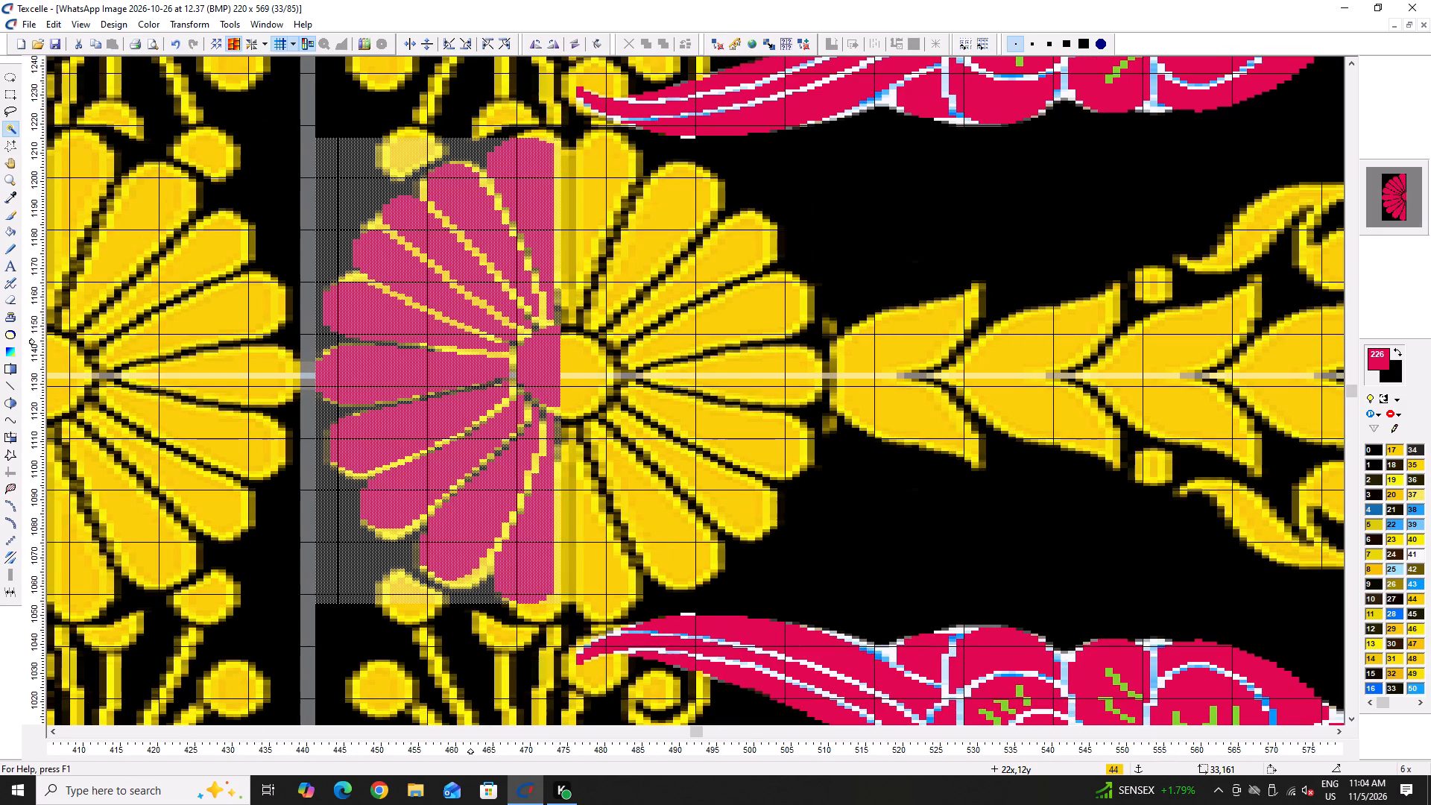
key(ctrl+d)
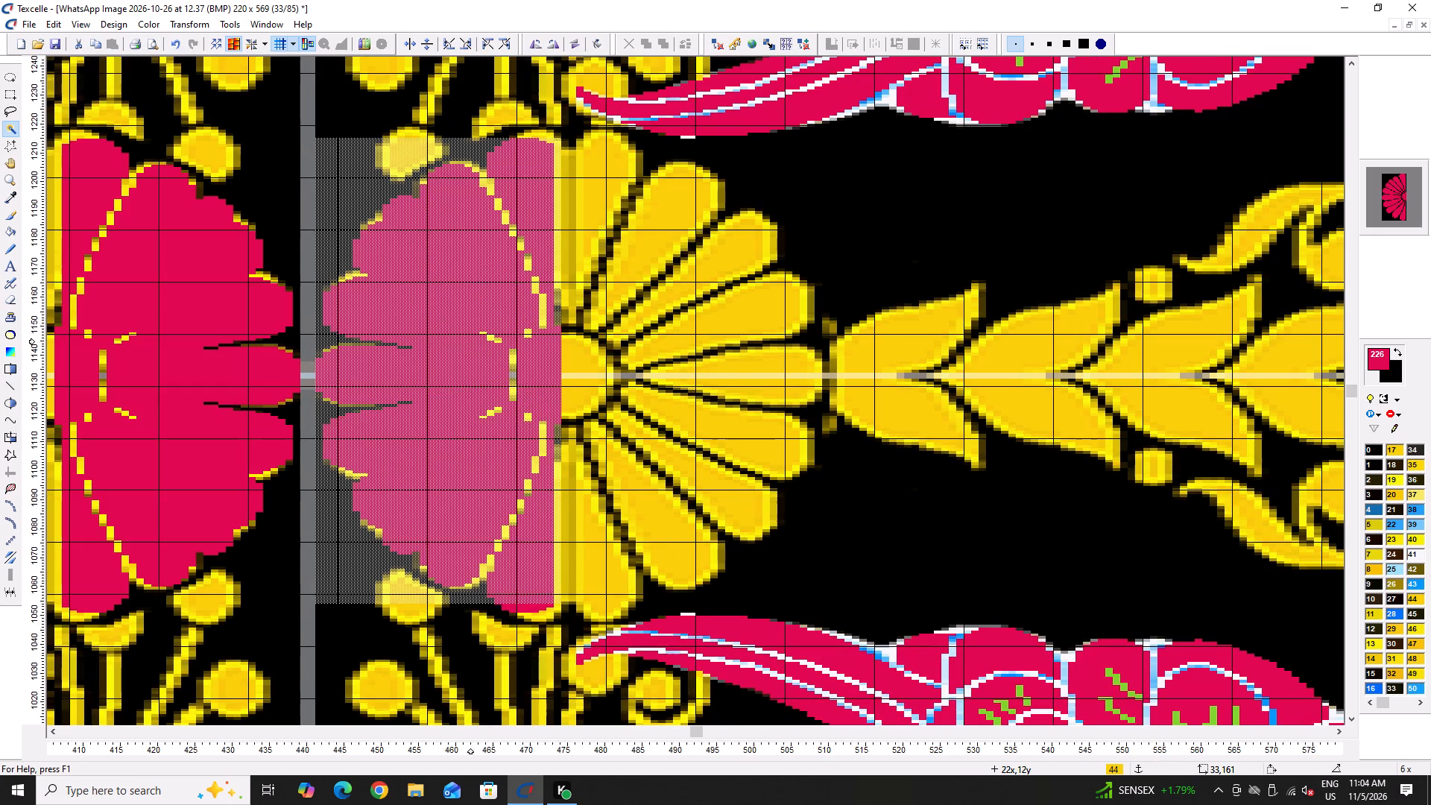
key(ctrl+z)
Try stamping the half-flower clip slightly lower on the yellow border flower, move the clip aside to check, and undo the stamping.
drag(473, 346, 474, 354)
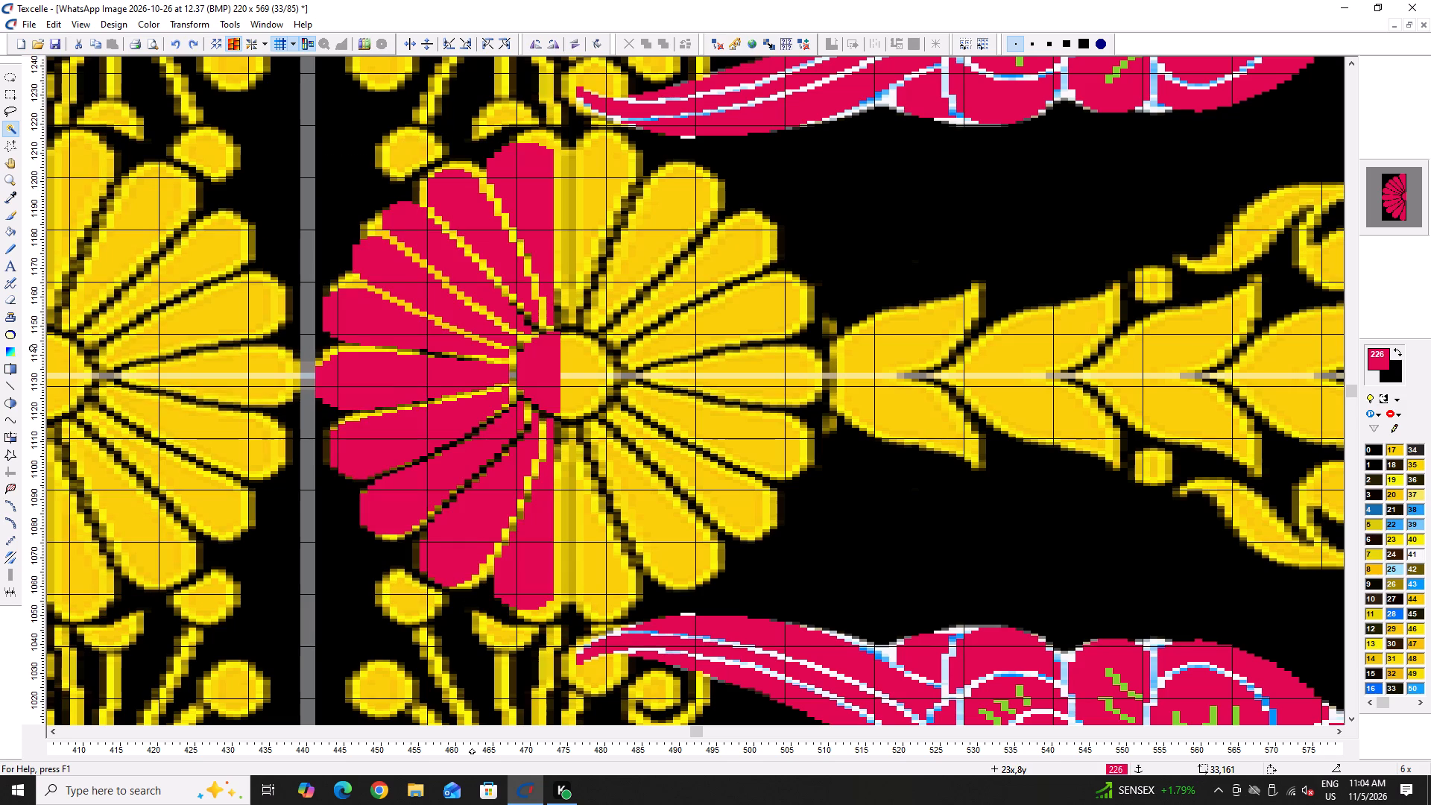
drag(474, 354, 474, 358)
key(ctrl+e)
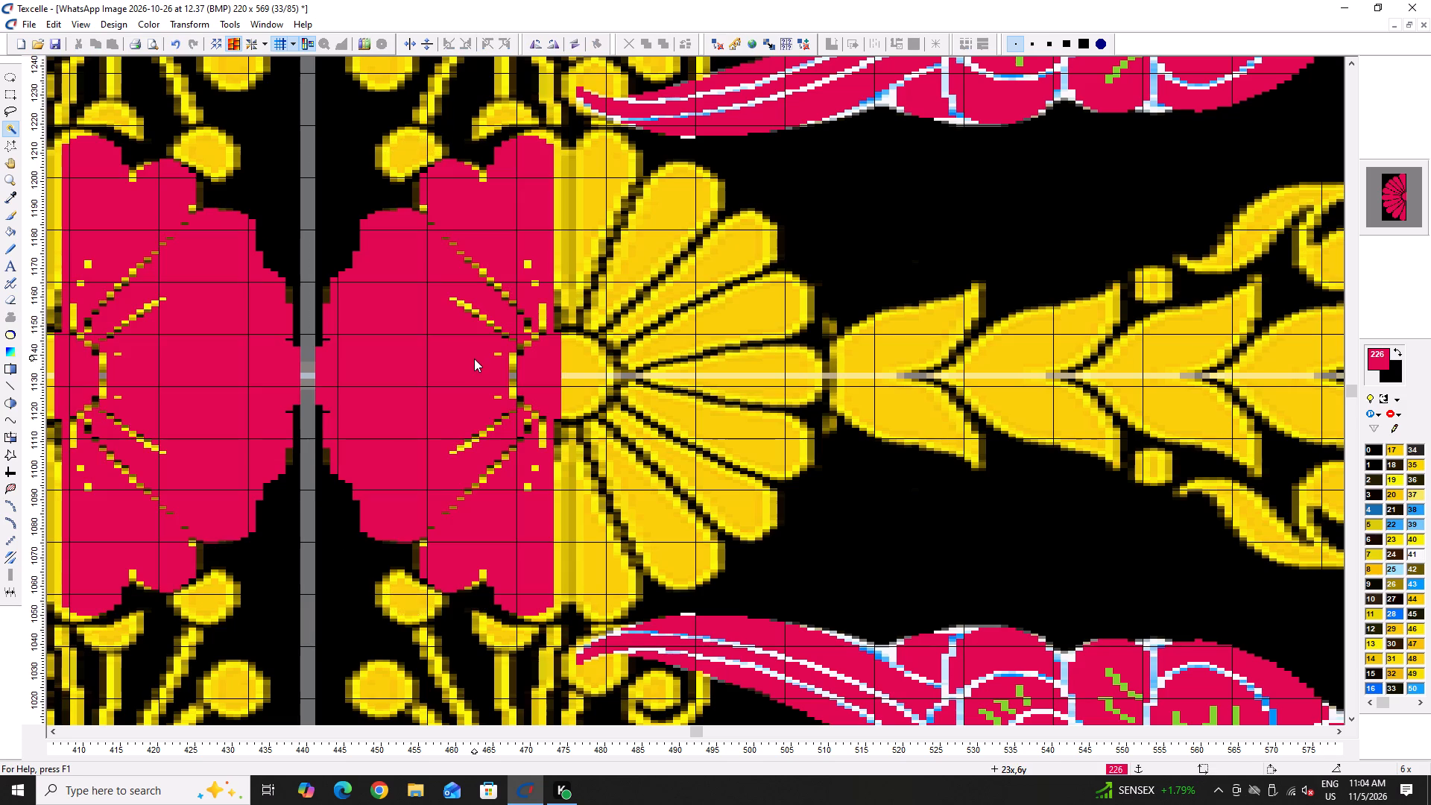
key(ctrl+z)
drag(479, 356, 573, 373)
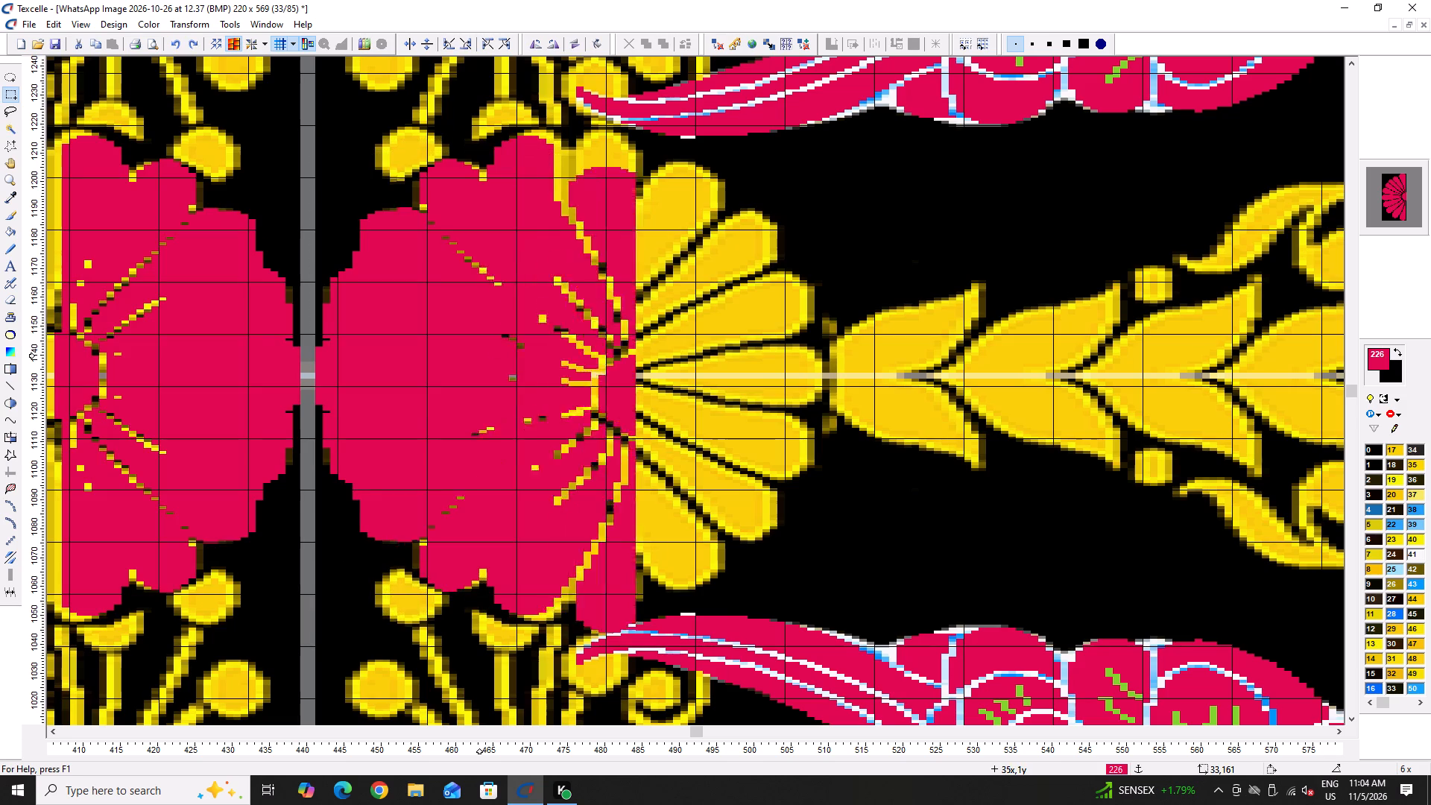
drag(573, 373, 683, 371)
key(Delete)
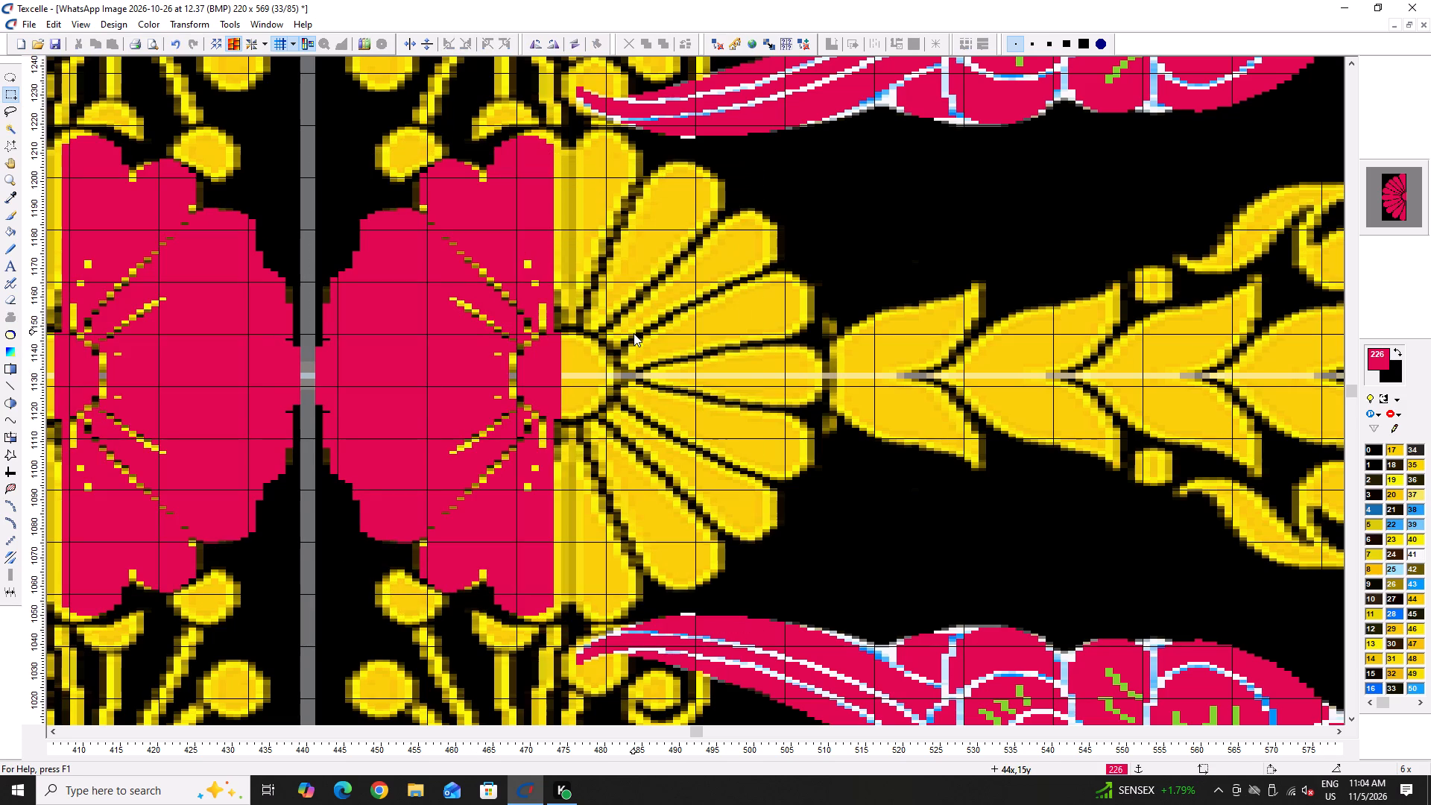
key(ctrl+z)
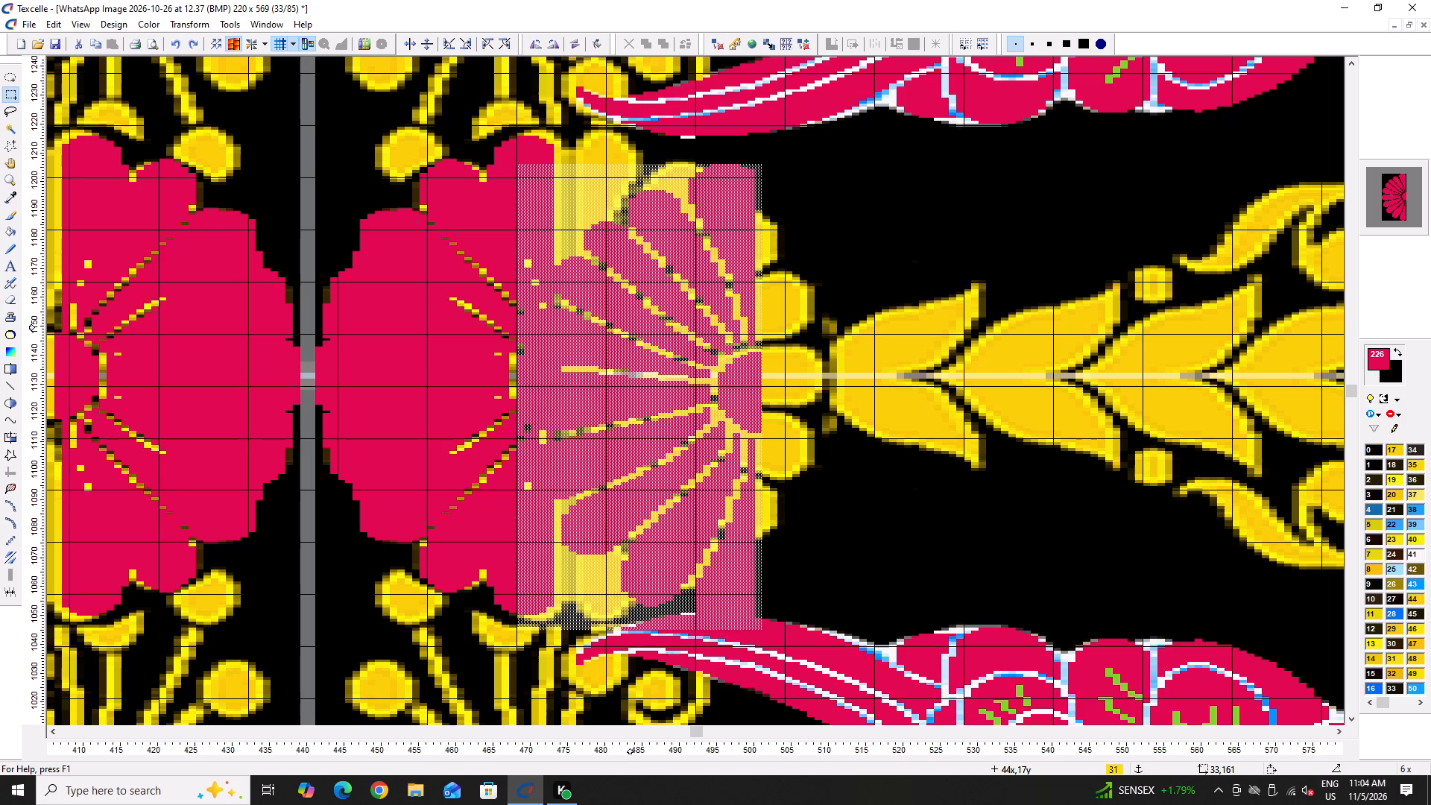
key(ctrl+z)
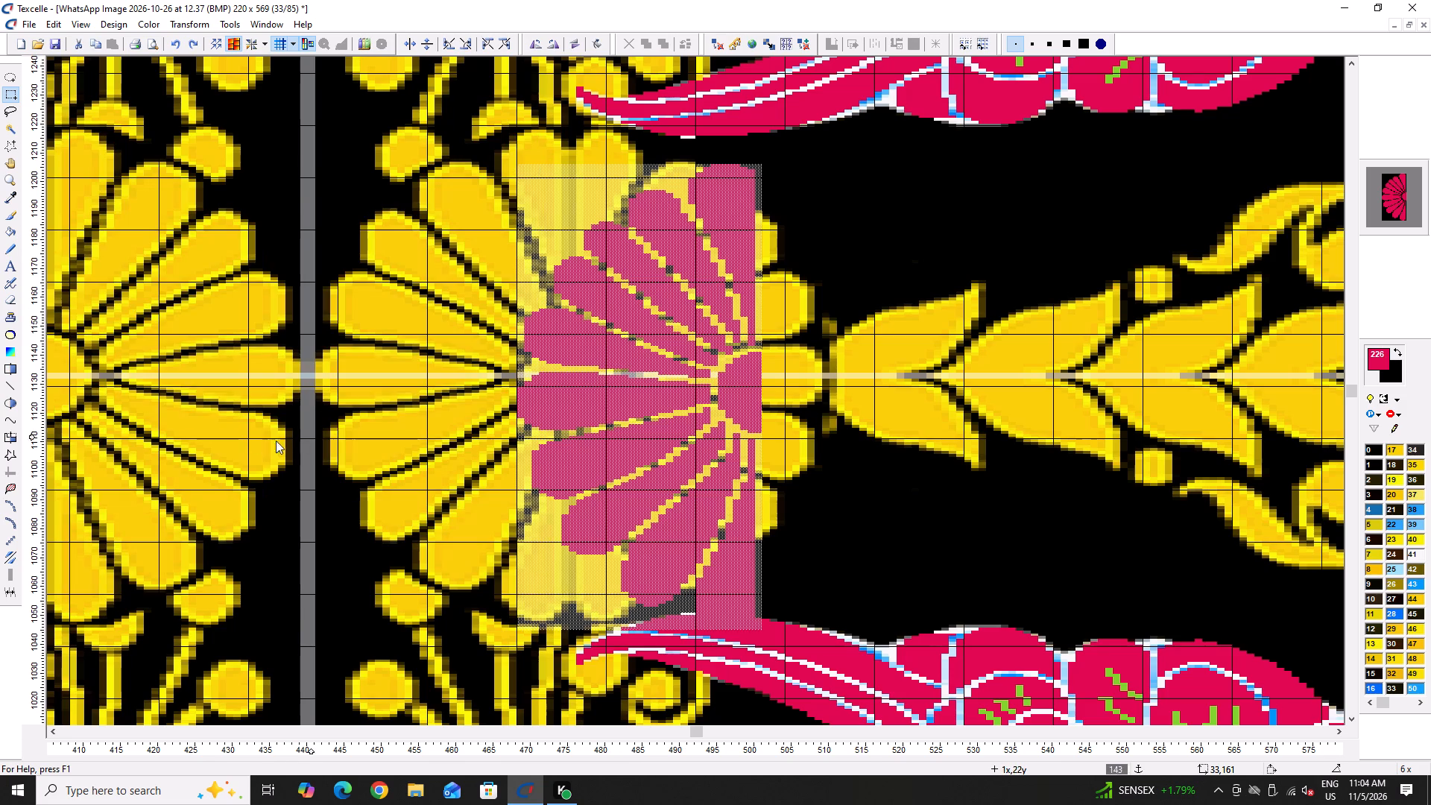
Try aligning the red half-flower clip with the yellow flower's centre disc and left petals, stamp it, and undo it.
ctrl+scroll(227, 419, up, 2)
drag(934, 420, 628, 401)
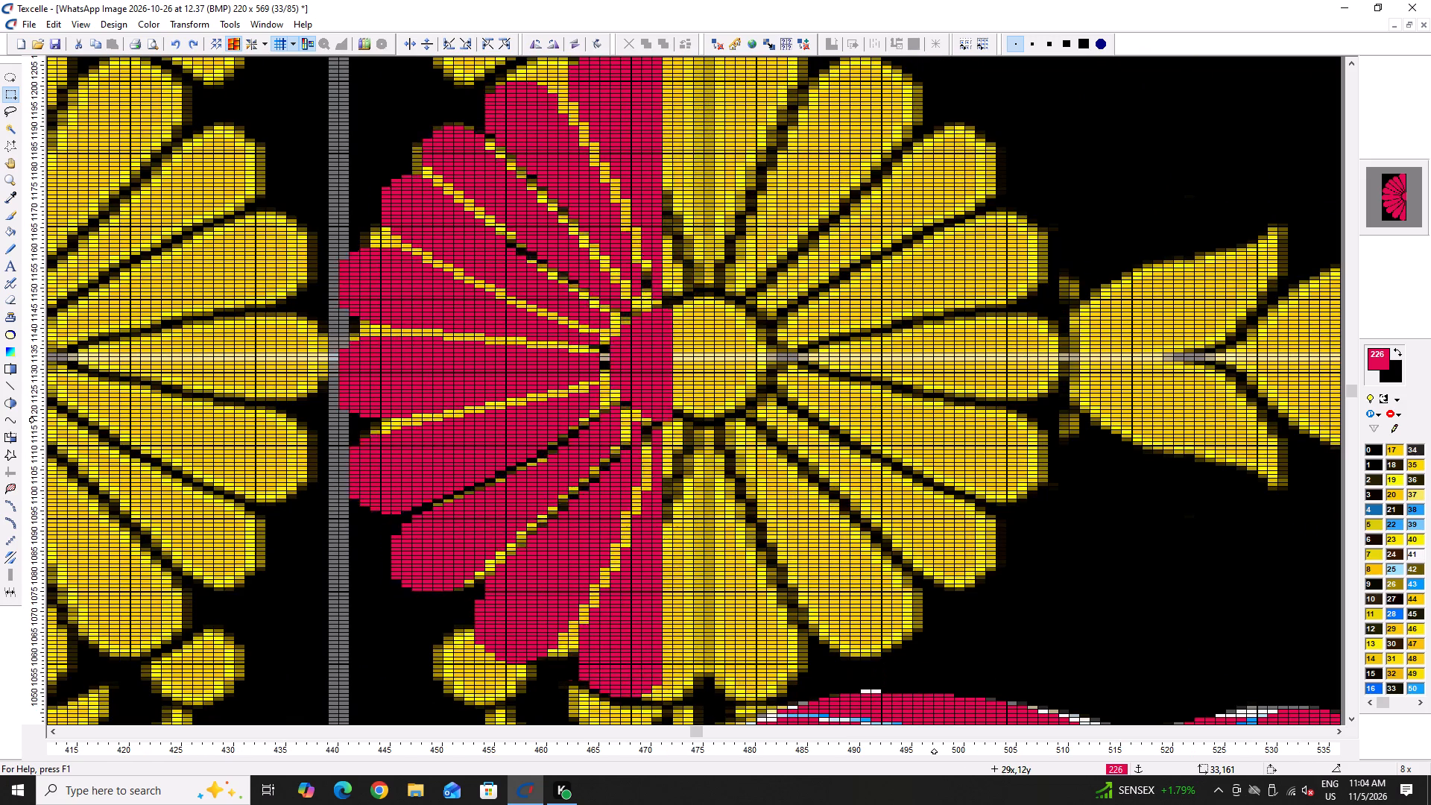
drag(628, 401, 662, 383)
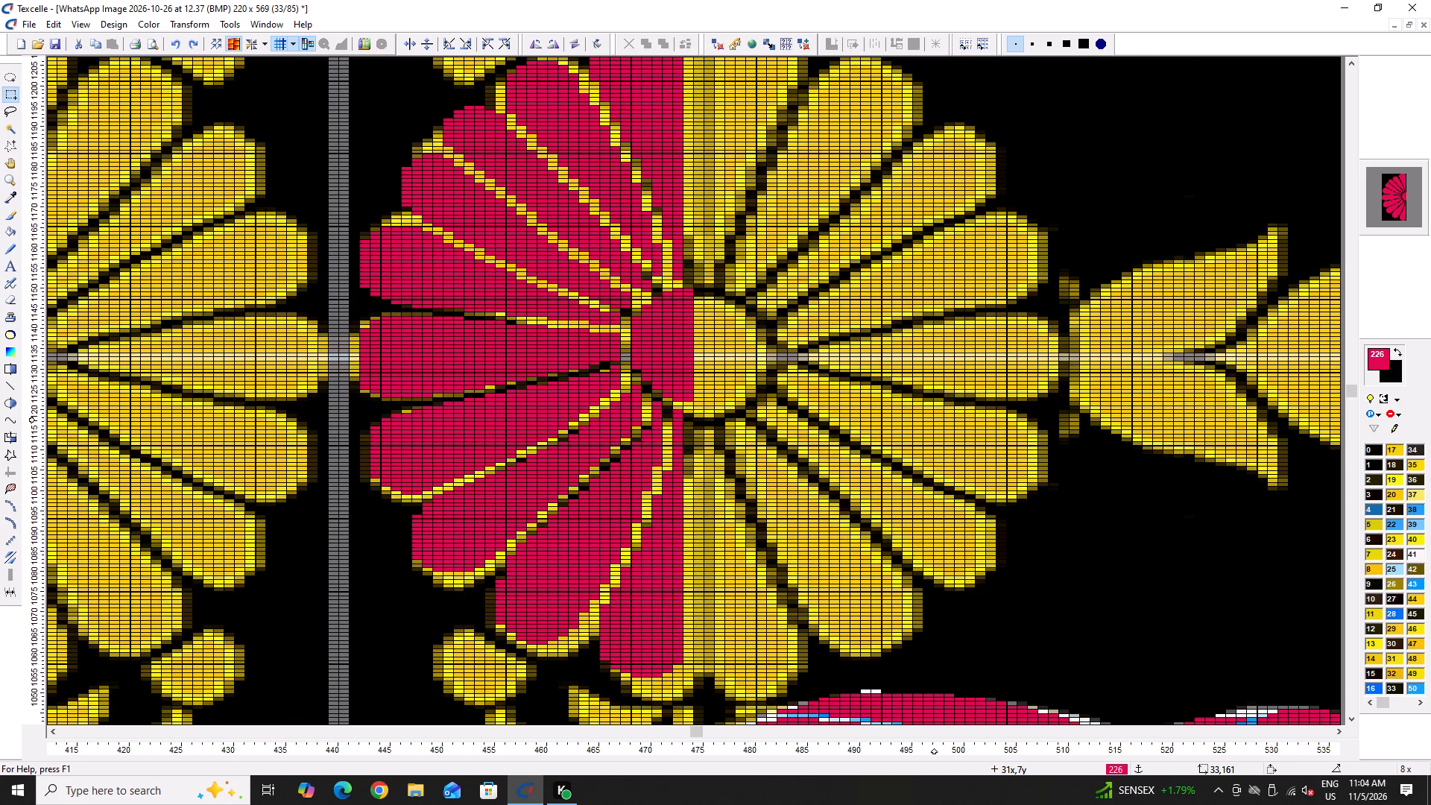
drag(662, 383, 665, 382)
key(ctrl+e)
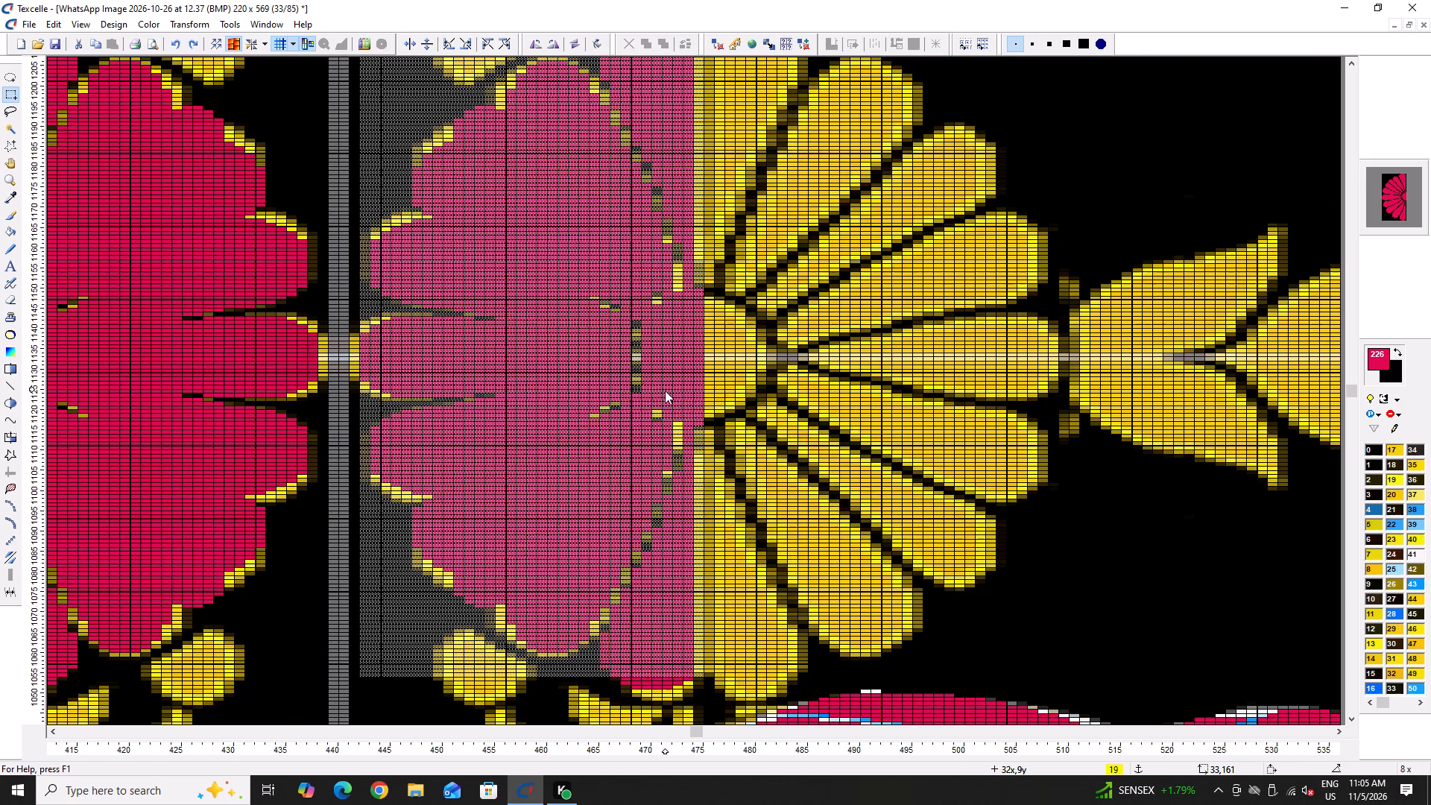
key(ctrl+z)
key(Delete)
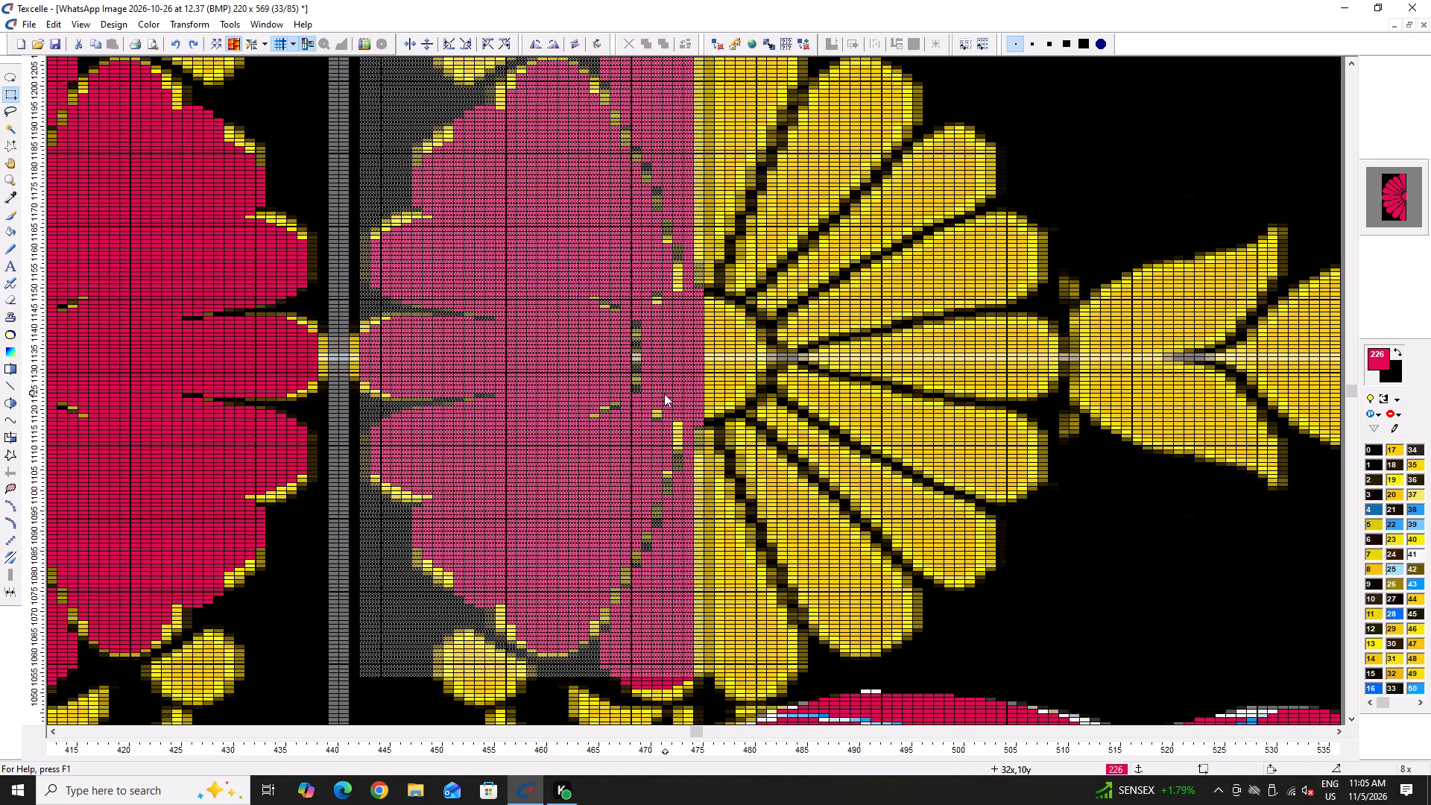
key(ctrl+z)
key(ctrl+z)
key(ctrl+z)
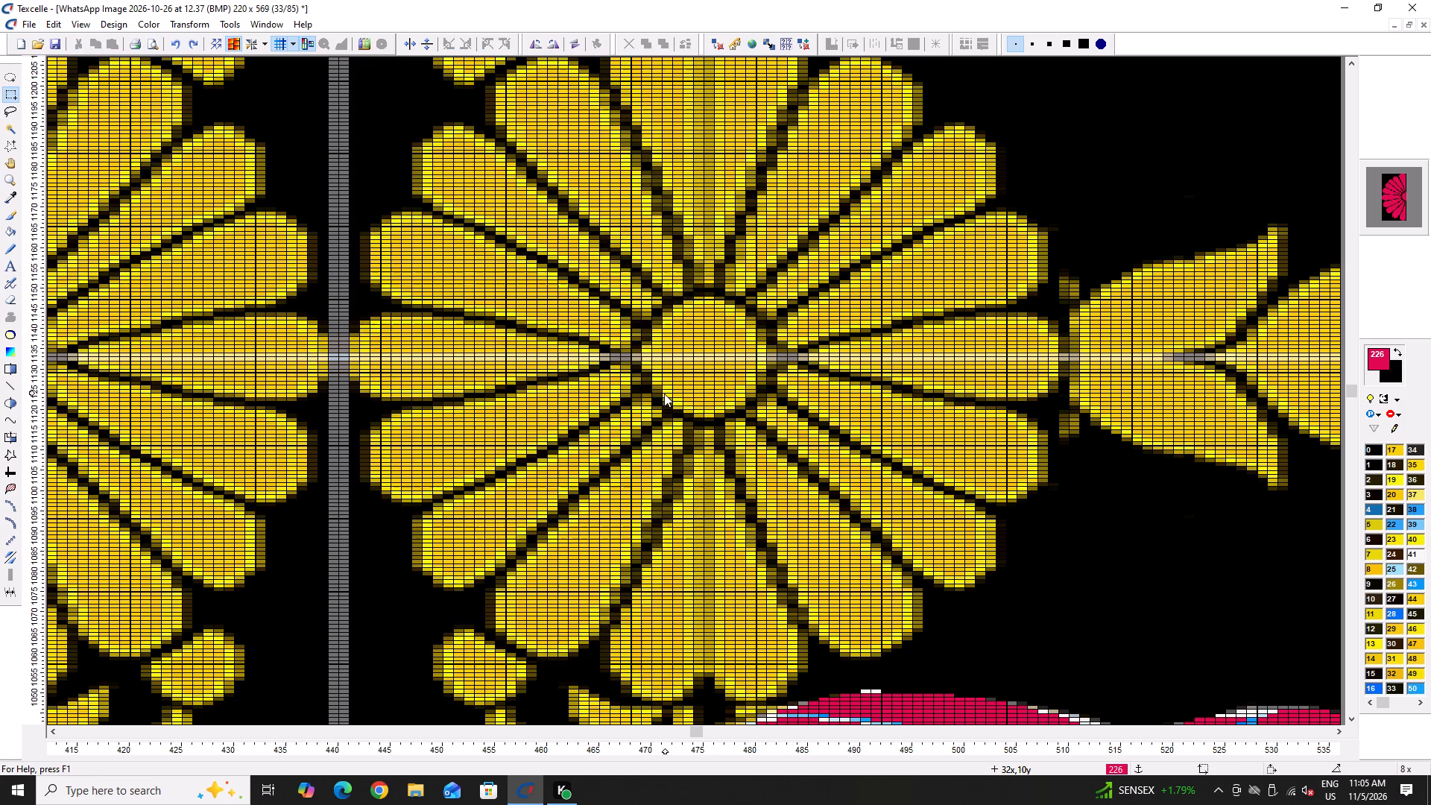
Mark the centre of the yellow border flower with freehand red pixels in columns 35 and 36, bordered above and below by black.
key(x)
ctrl+scroll(712, 368, up, 4)
drag(707, 364, 675, 365)
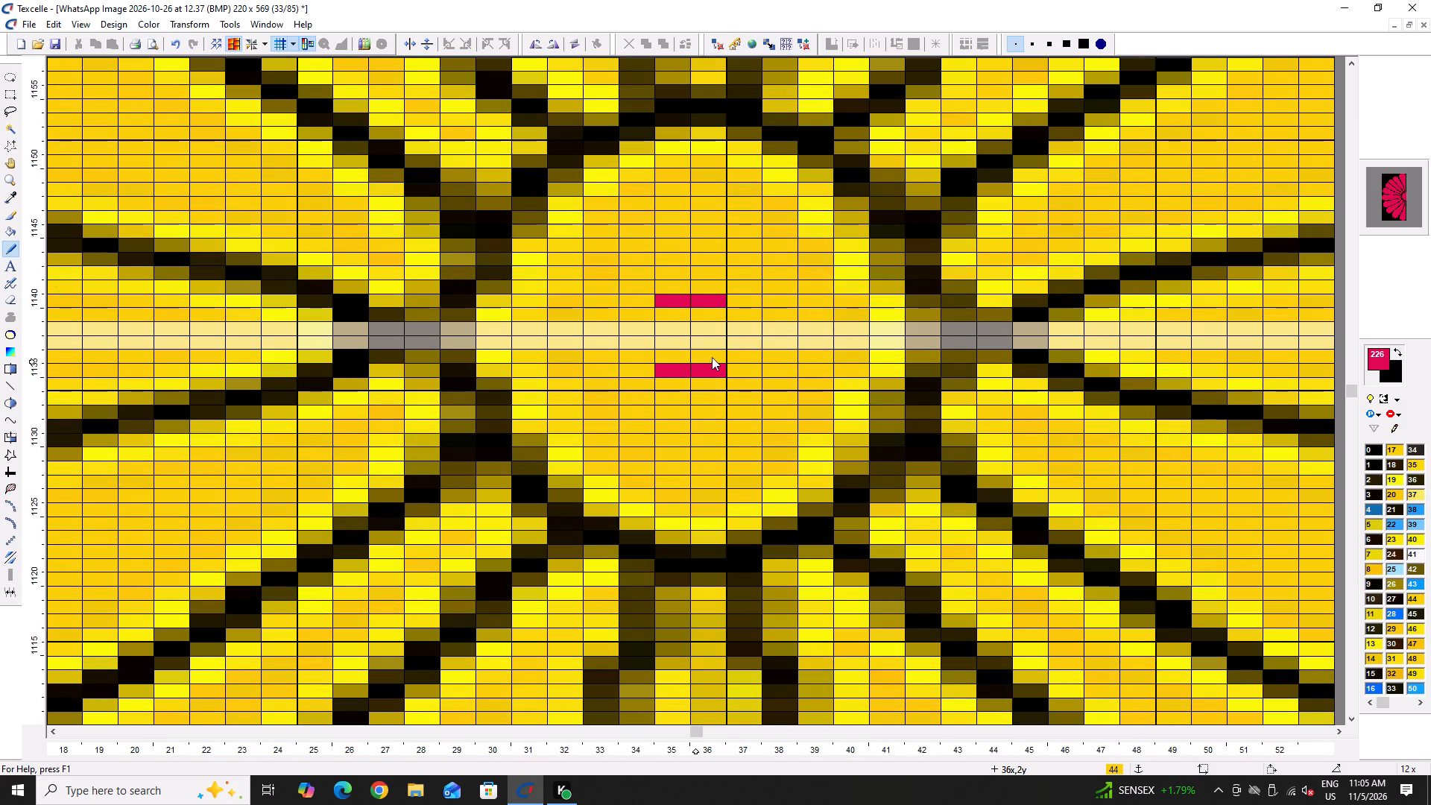
drag(721, 352, 672, 357)
drag(711, 341, 674, 343)
right_drag(742, 376, 655, 364)
right_drag(660, 356, 715, 353)
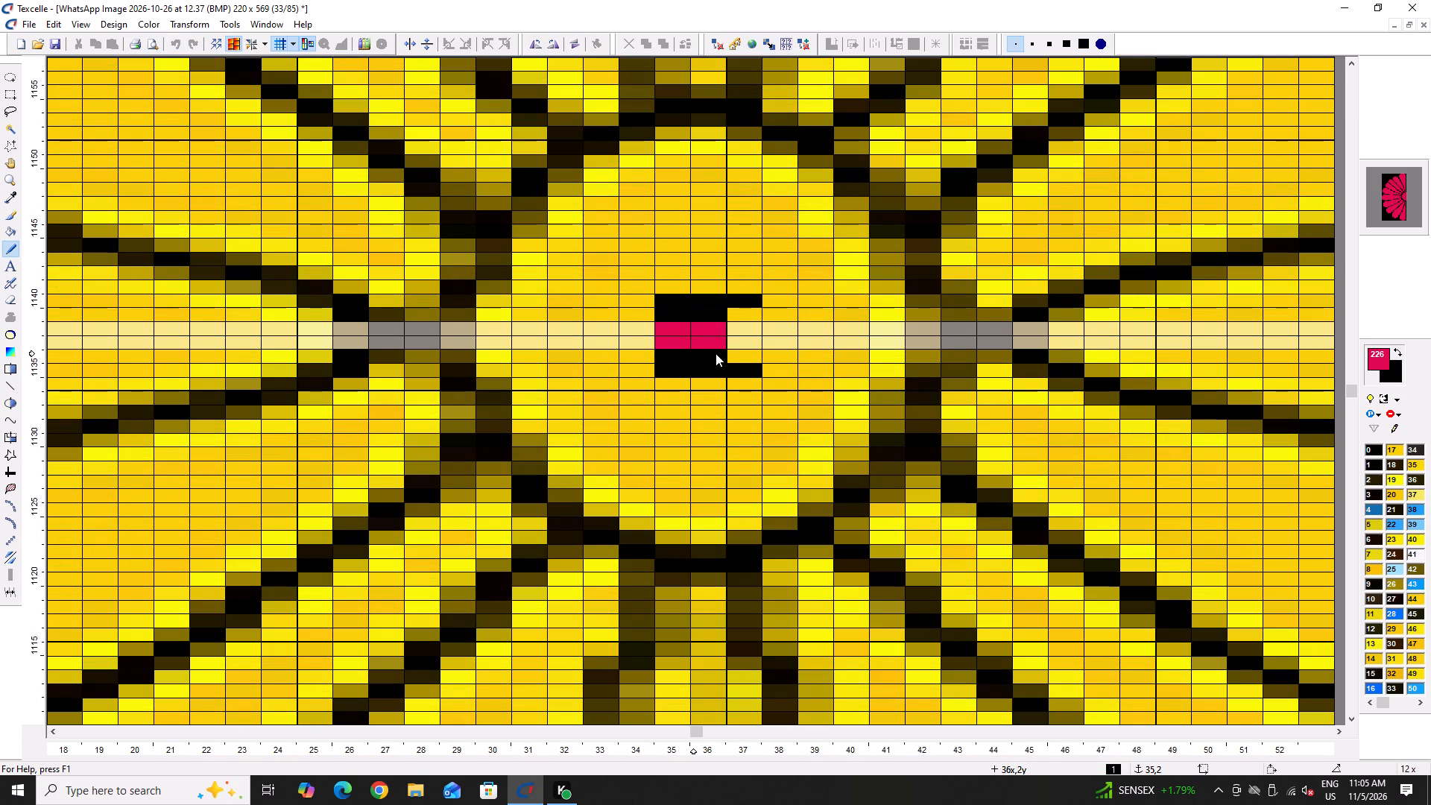
right_drag(715, 353, 719, 353)
right_click(720, 353)
right_drag(724, 348, 674, 348)
right_click(674, 348)
drag(665, 336, 700, 338)
drag(703, 338, 715, 338)
click(715, 338)
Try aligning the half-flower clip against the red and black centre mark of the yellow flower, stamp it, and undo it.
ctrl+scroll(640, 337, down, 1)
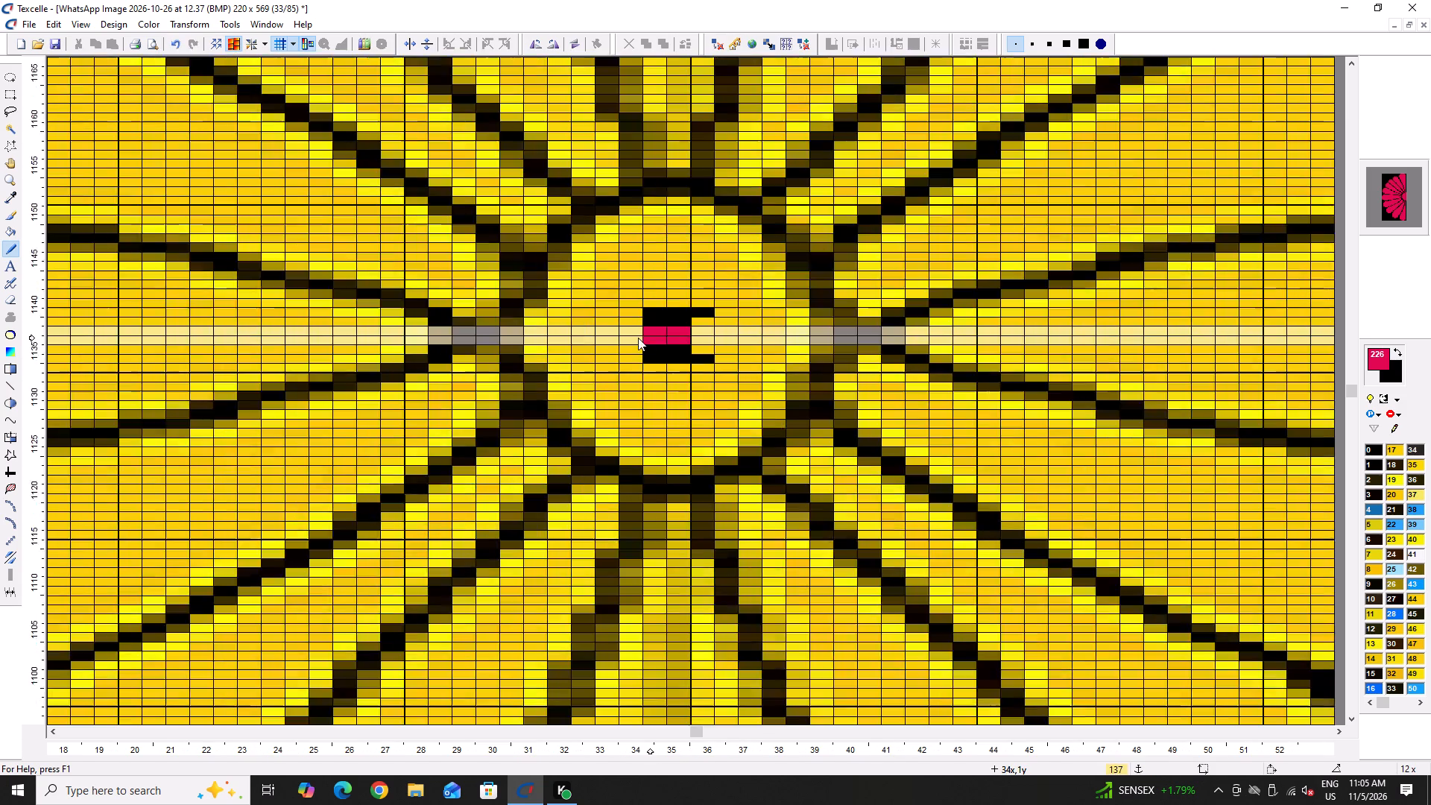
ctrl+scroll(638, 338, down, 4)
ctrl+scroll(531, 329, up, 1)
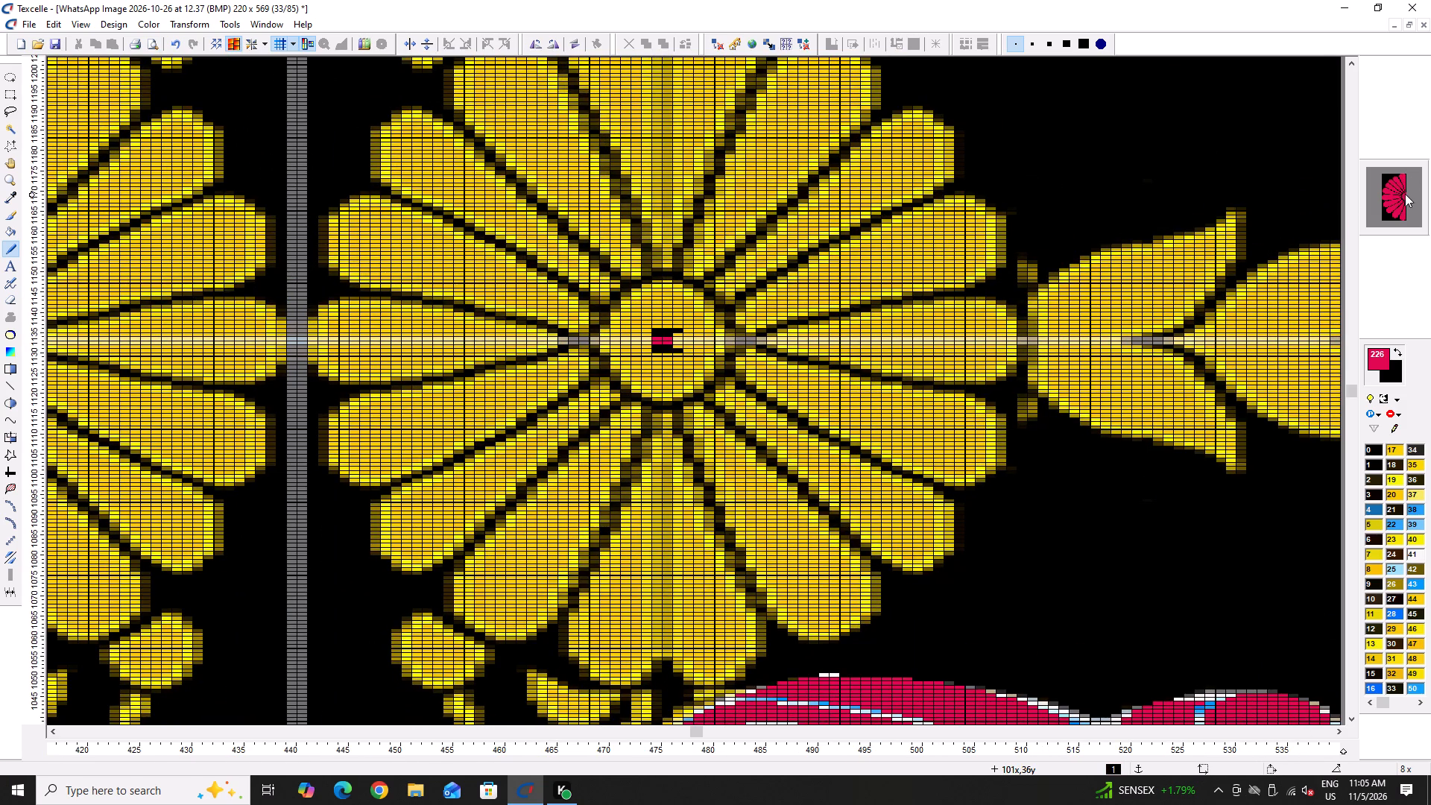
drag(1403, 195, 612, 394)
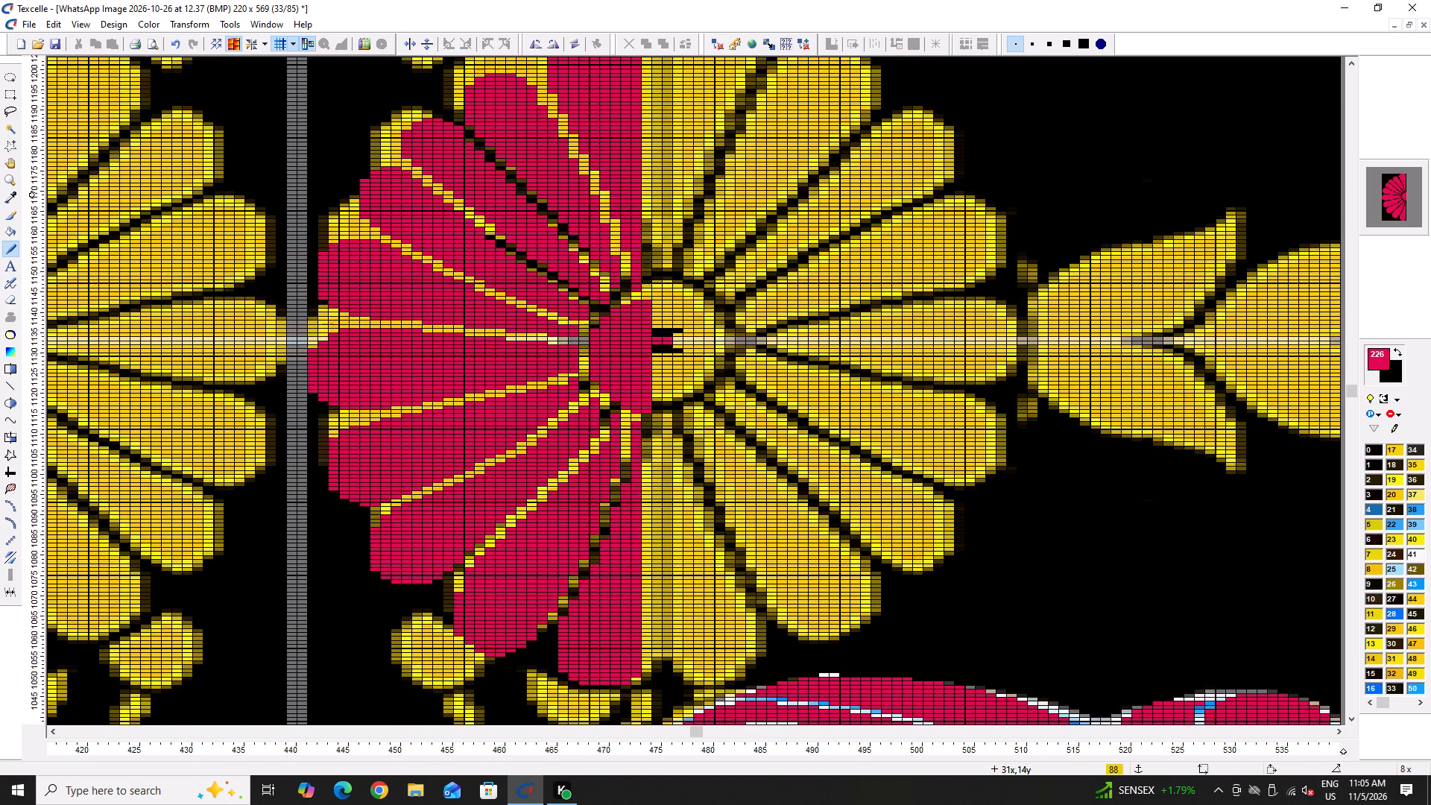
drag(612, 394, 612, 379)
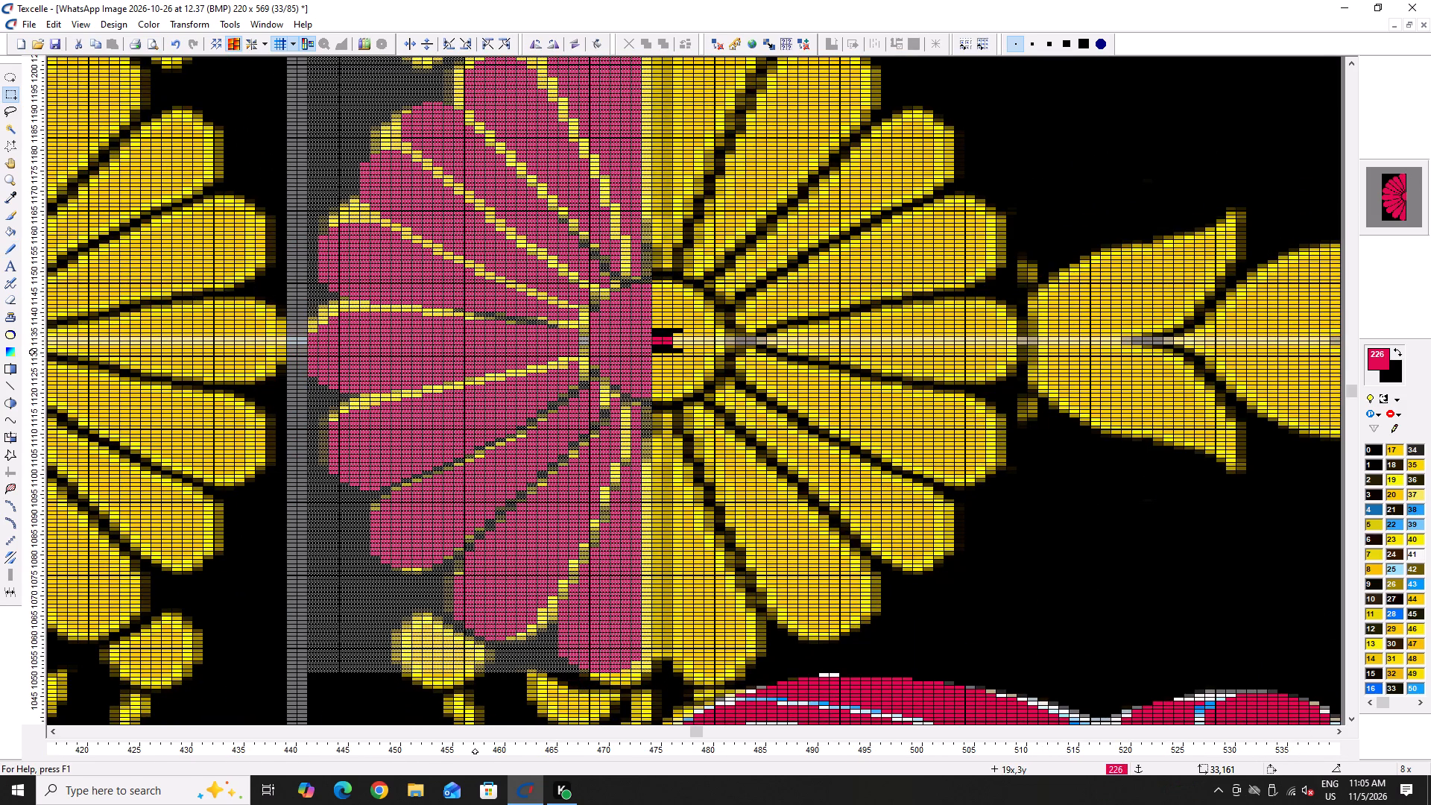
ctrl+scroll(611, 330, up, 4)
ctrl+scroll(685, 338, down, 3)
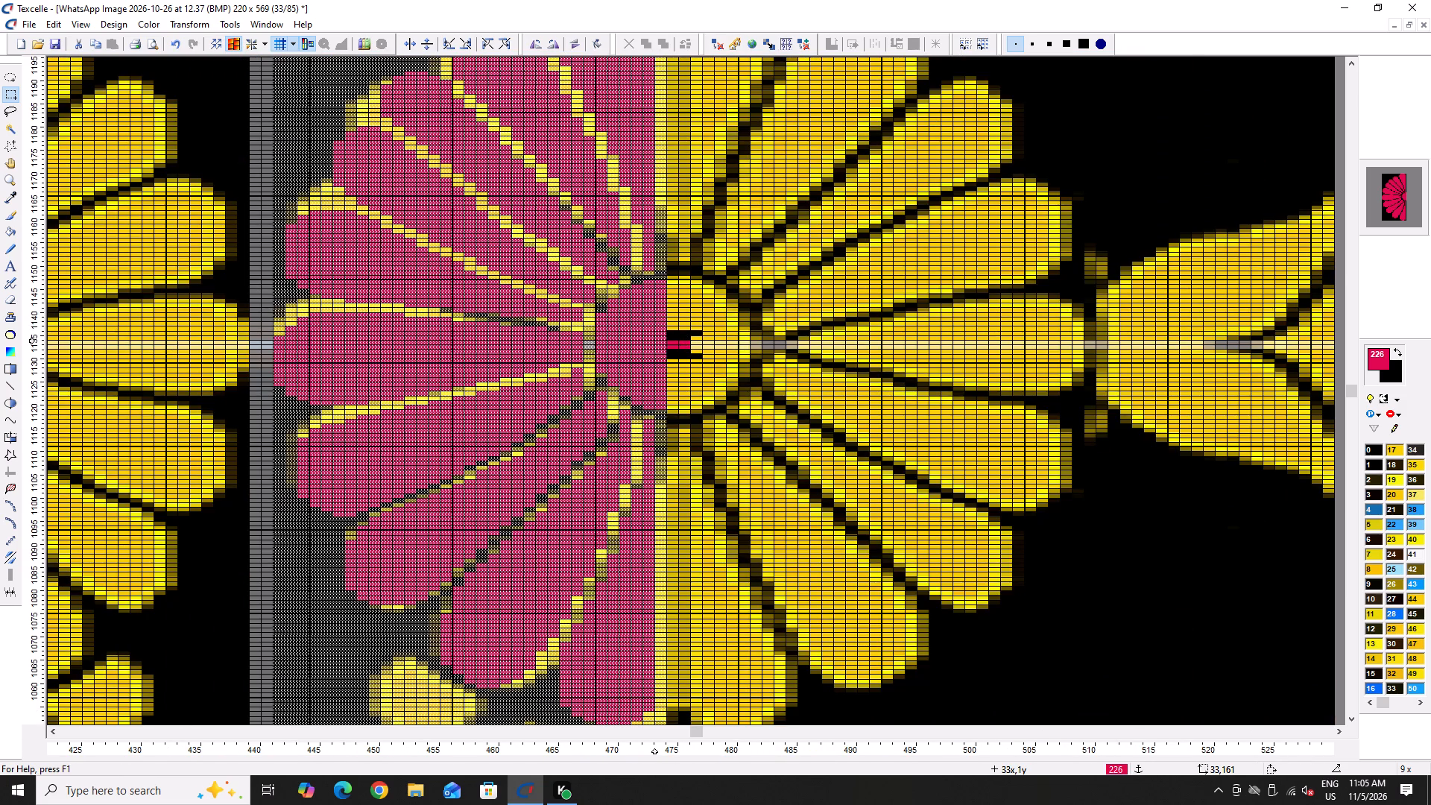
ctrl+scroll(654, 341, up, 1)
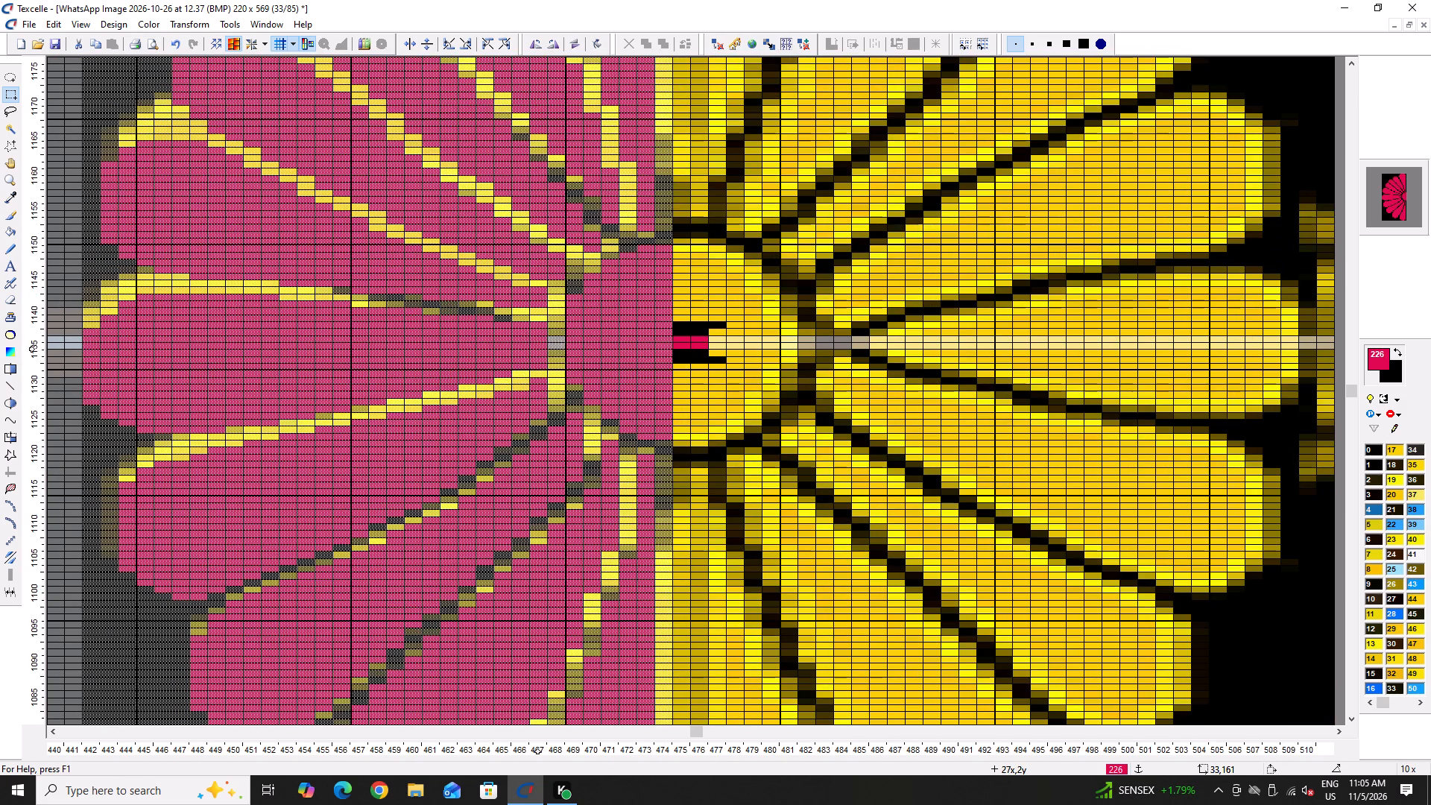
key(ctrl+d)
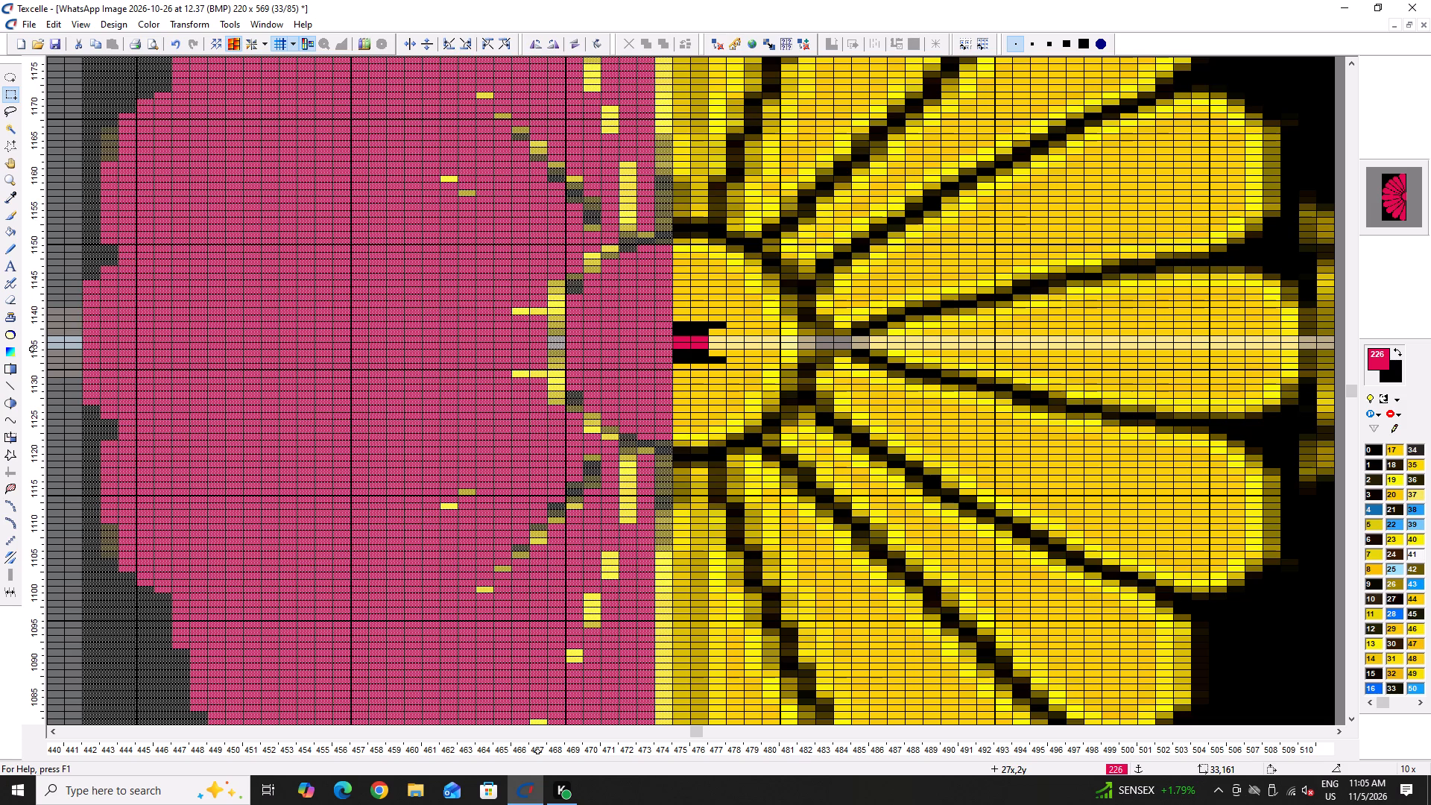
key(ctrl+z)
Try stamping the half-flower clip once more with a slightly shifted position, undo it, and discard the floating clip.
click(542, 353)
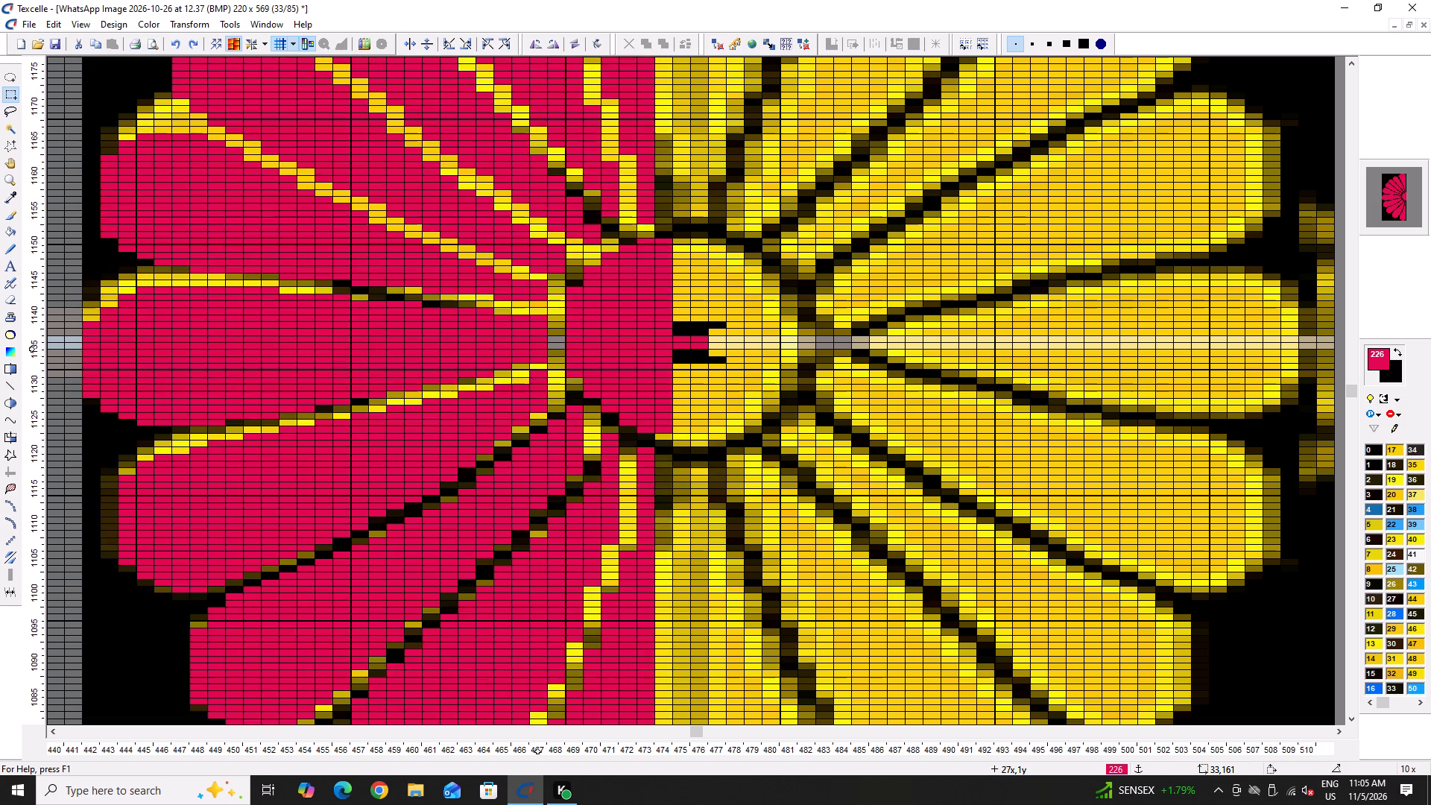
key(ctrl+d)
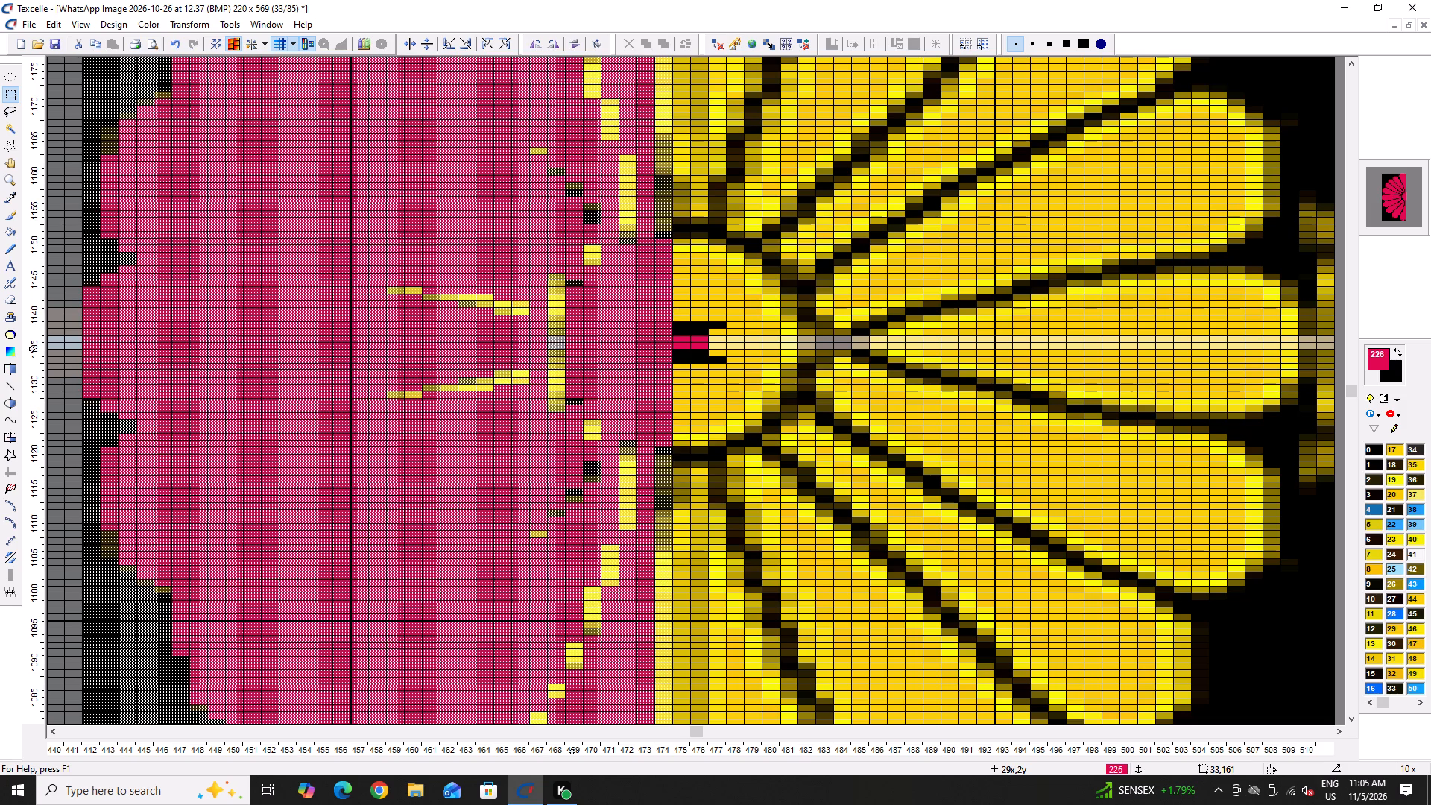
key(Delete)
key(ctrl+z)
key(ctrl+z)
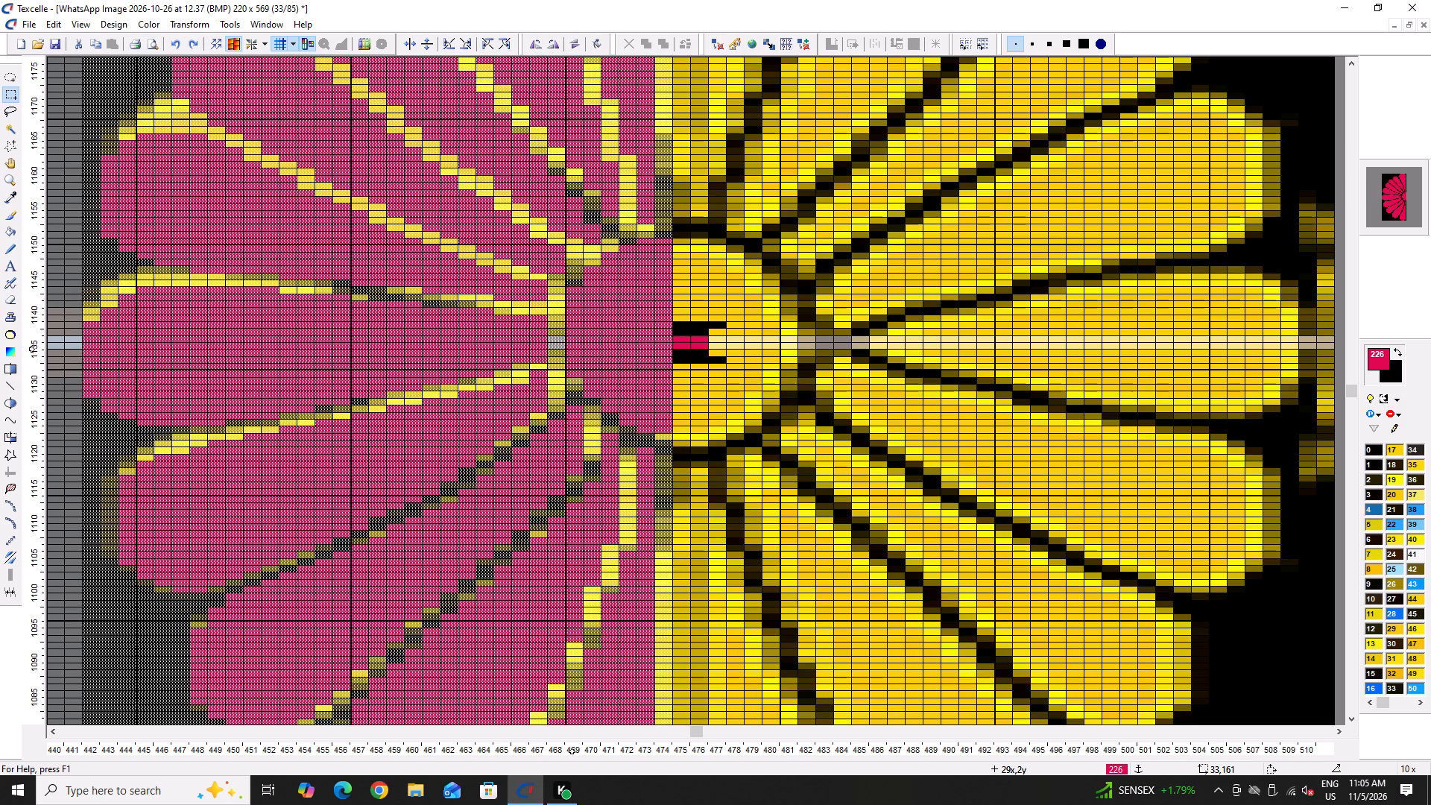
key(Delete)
Turn off the repeat view so that only the single design tile is shown.
ctrl+scroll(540, 353, down, 3)
scroll(592, 388, up, 1)
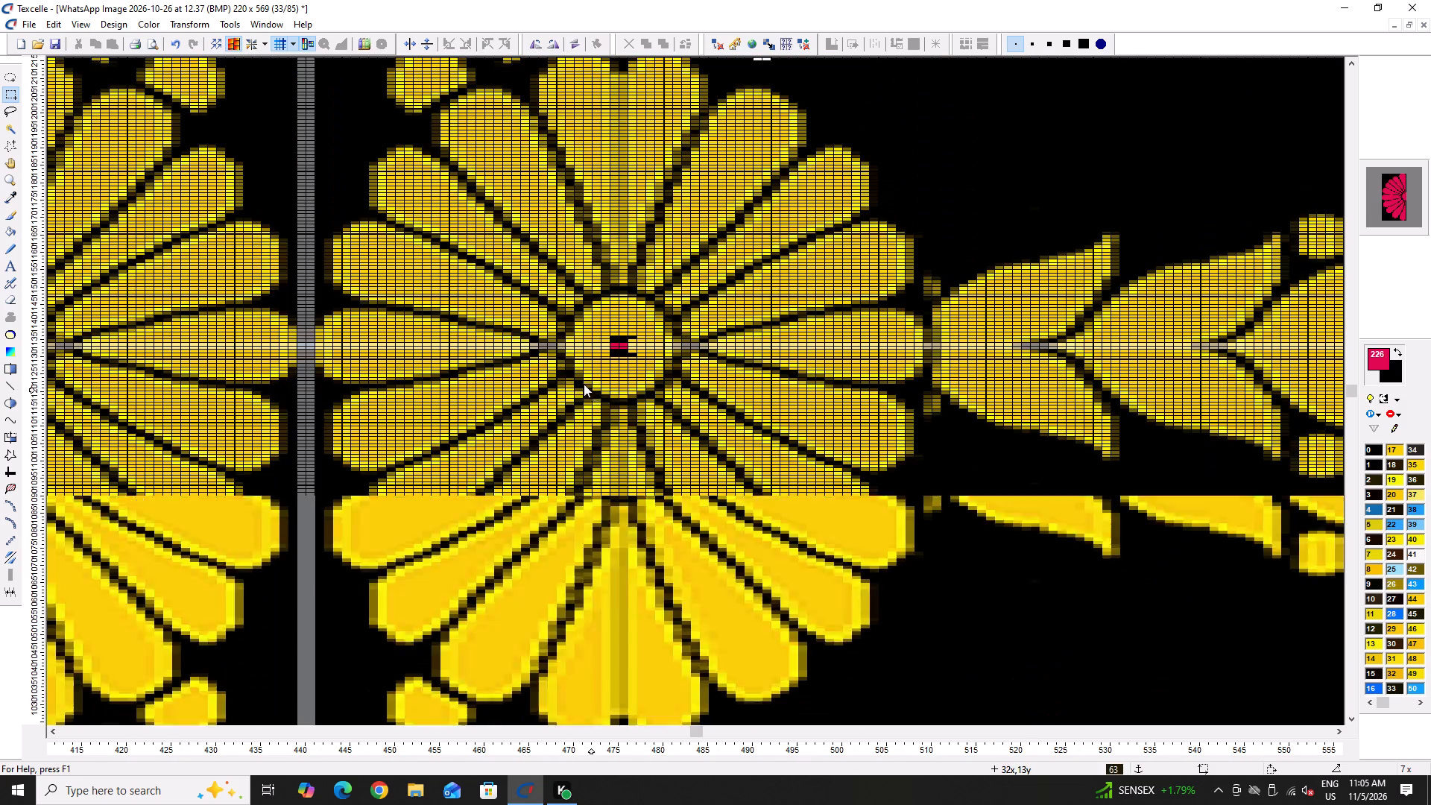
click(228, 44)
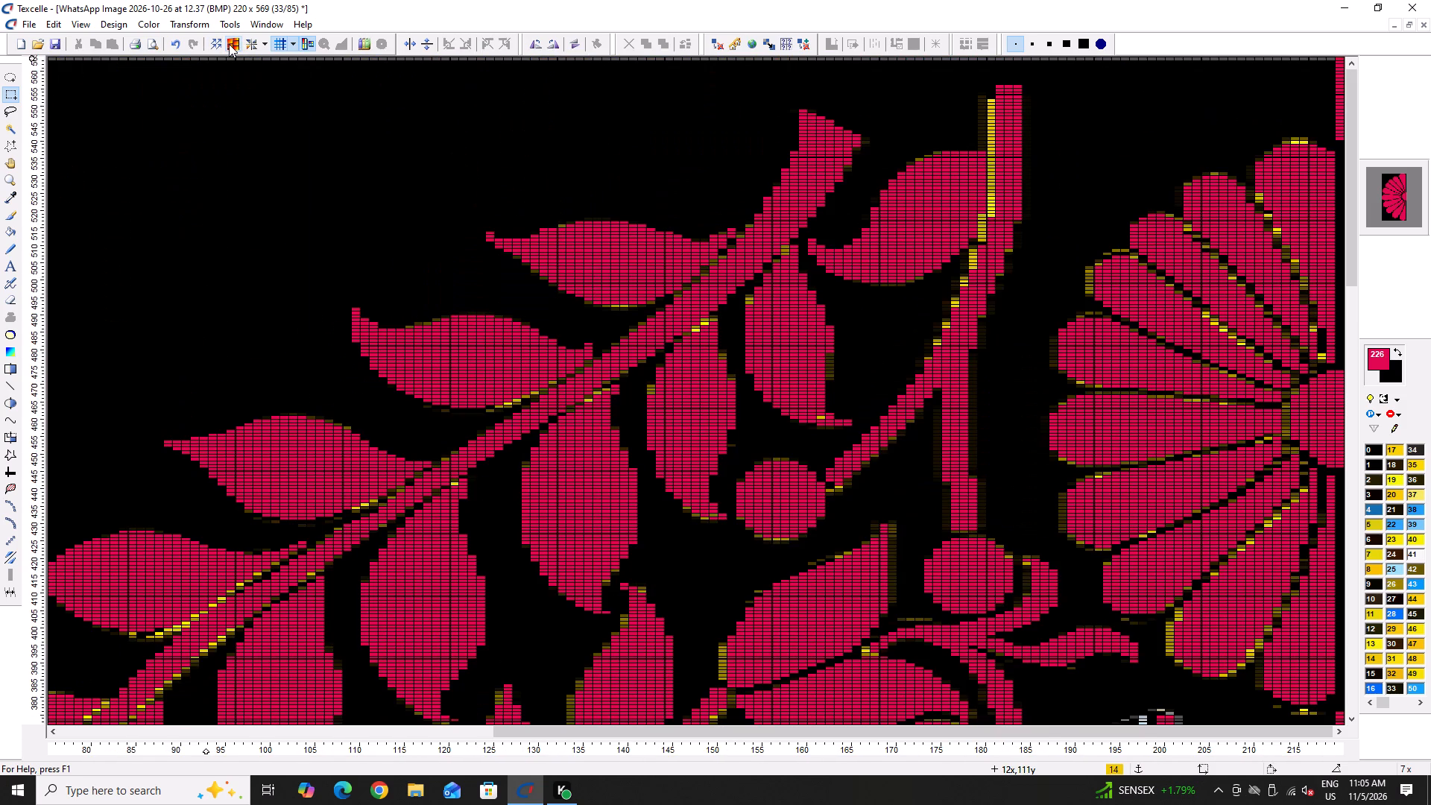
ctrl+scroll(192, 71, down, 3)
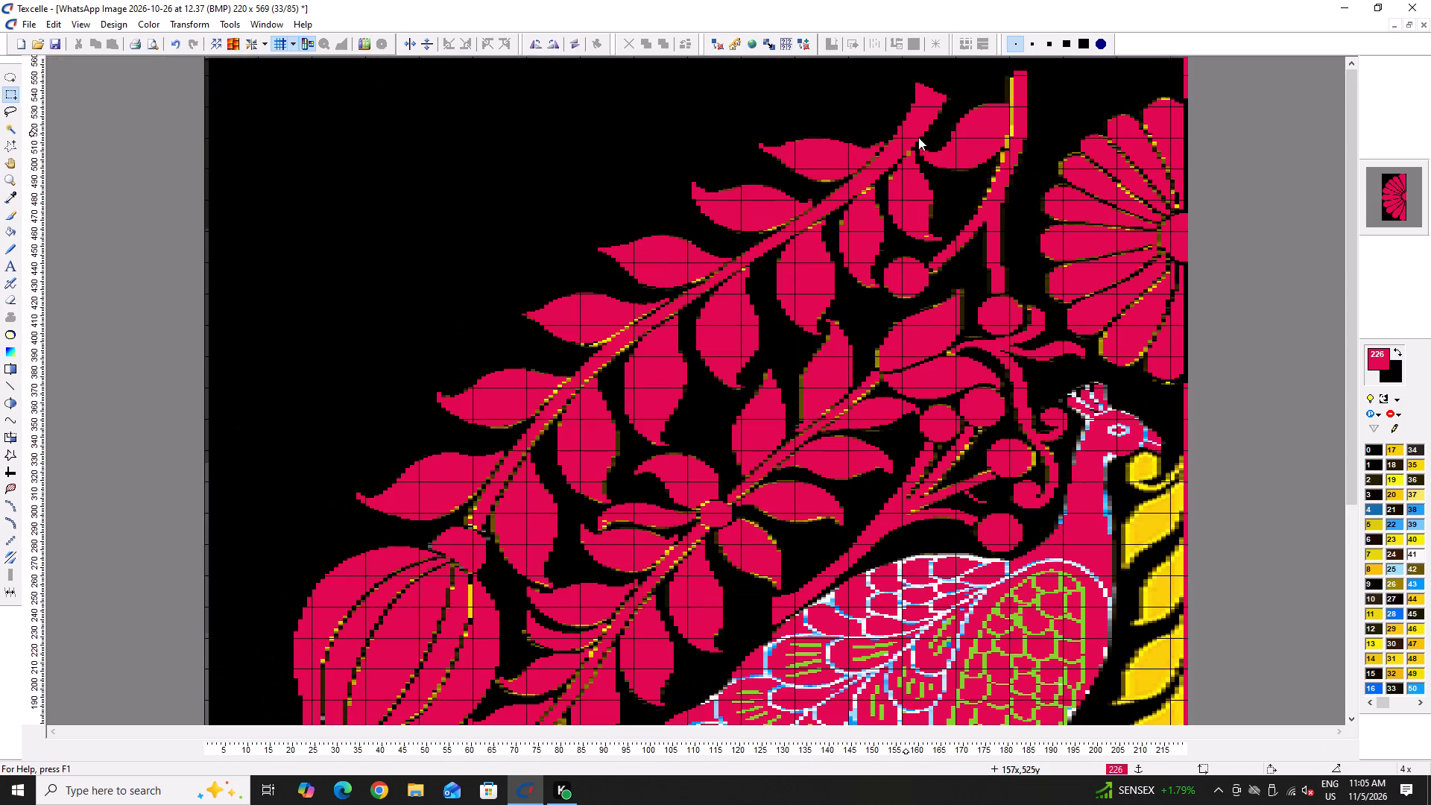
ctrl+scroll(1137, 221, up, 7)
key(Right)
key(Right)
key(Right)
key(Right)
key(Right)
key(Right)
key(Right)
key(Right)
key(Right)
key(Right)
key(Right)
key(Right)
key(Right)
key(Right)
key(Right)
key(Right)
key(Right)
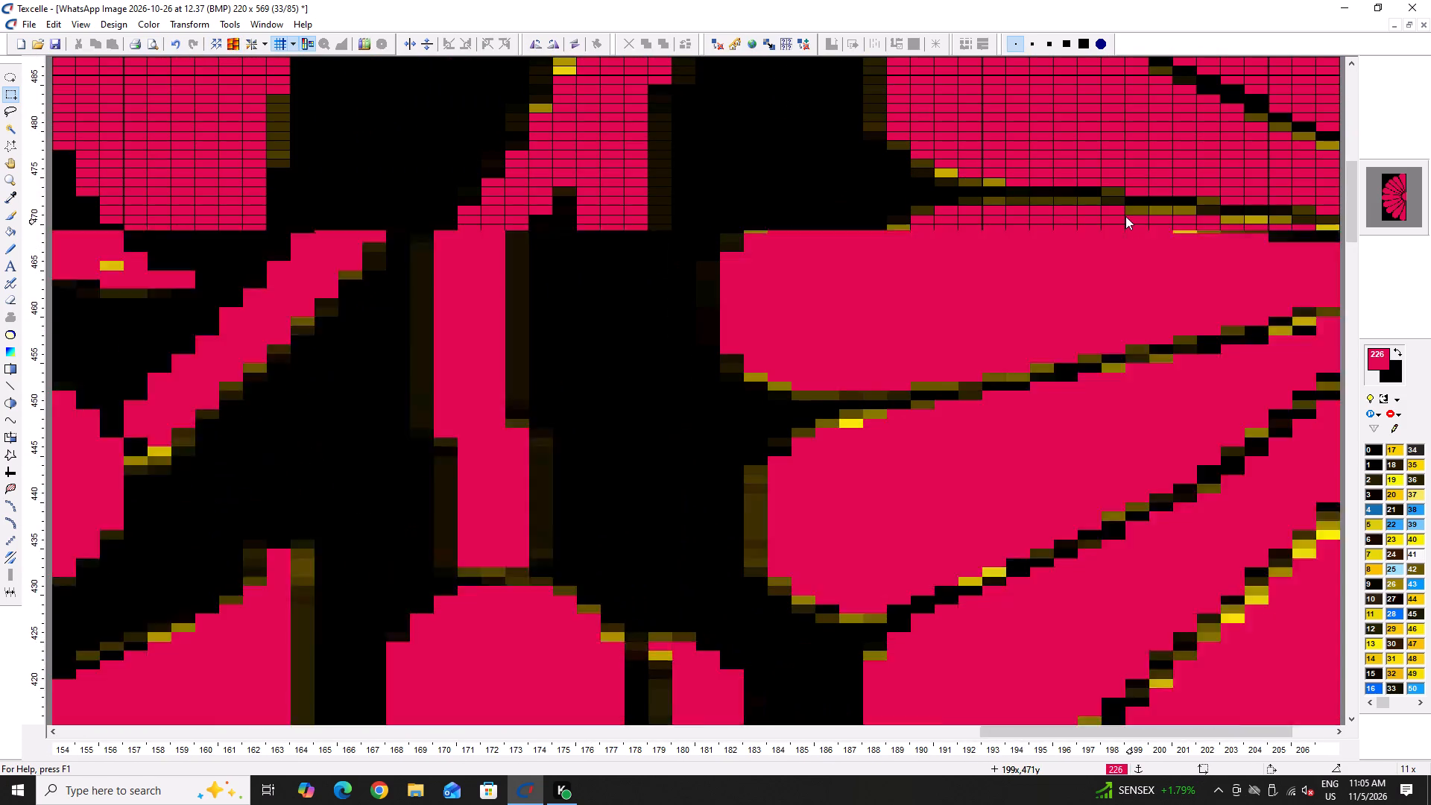
key(k)
ctrl+scroll(1342, 285, up, 3)
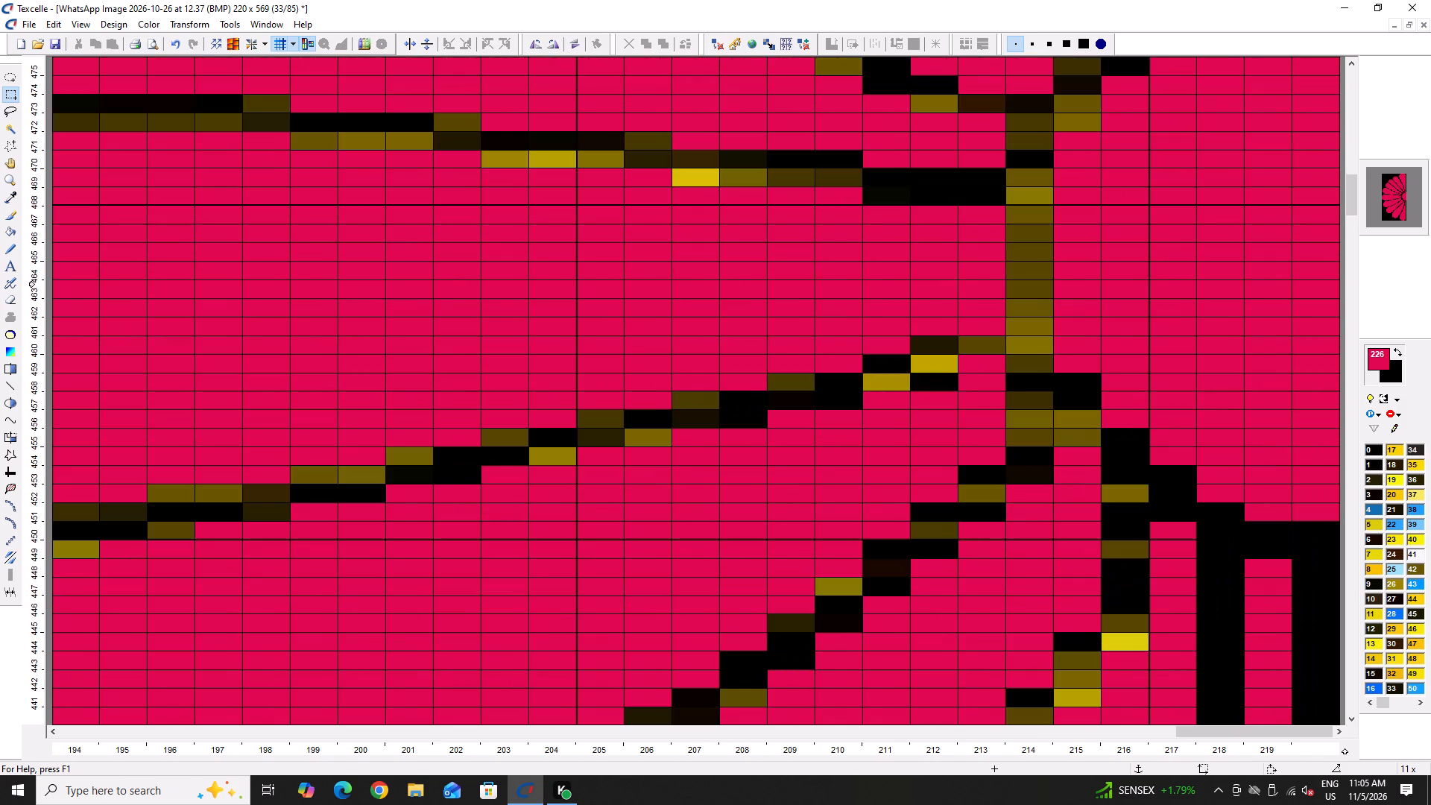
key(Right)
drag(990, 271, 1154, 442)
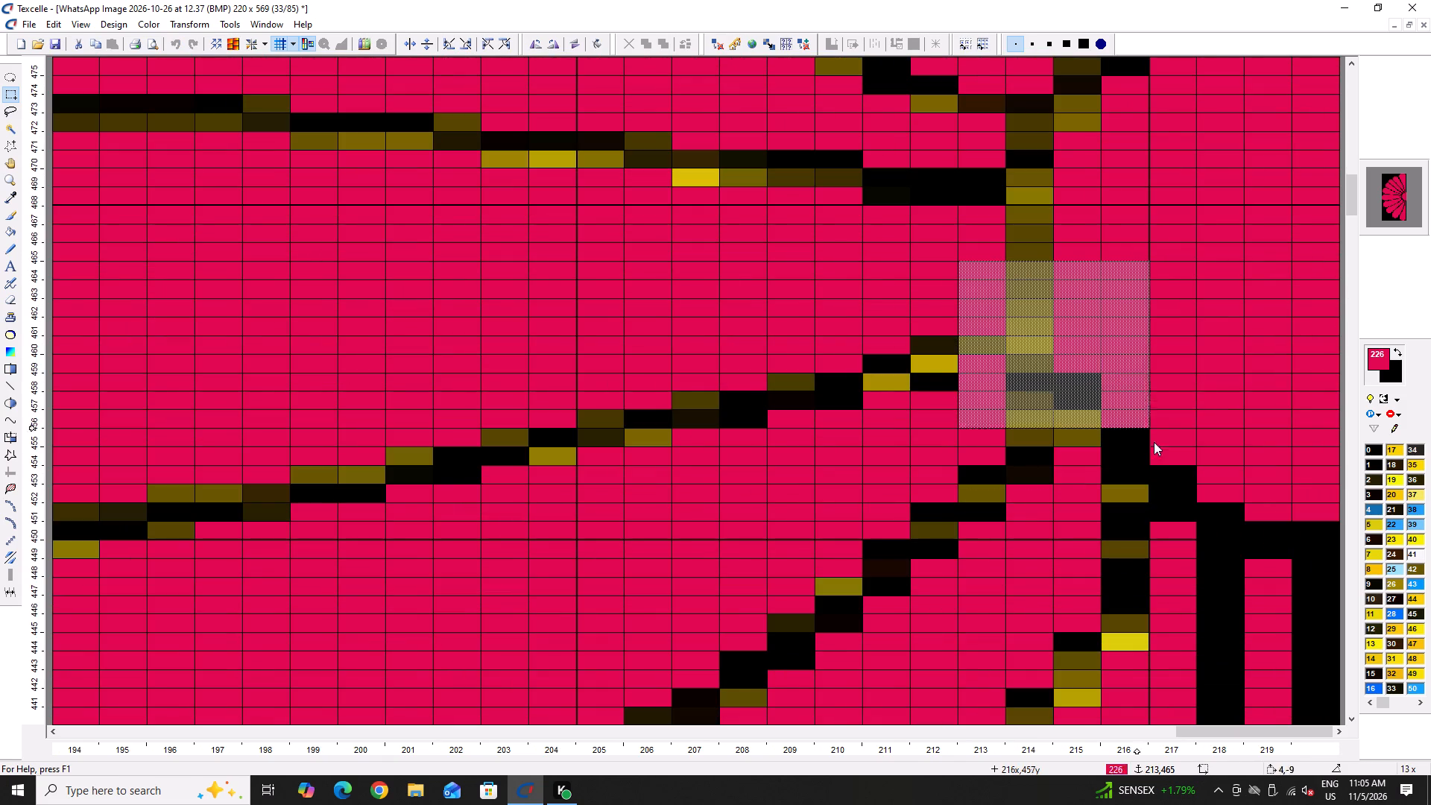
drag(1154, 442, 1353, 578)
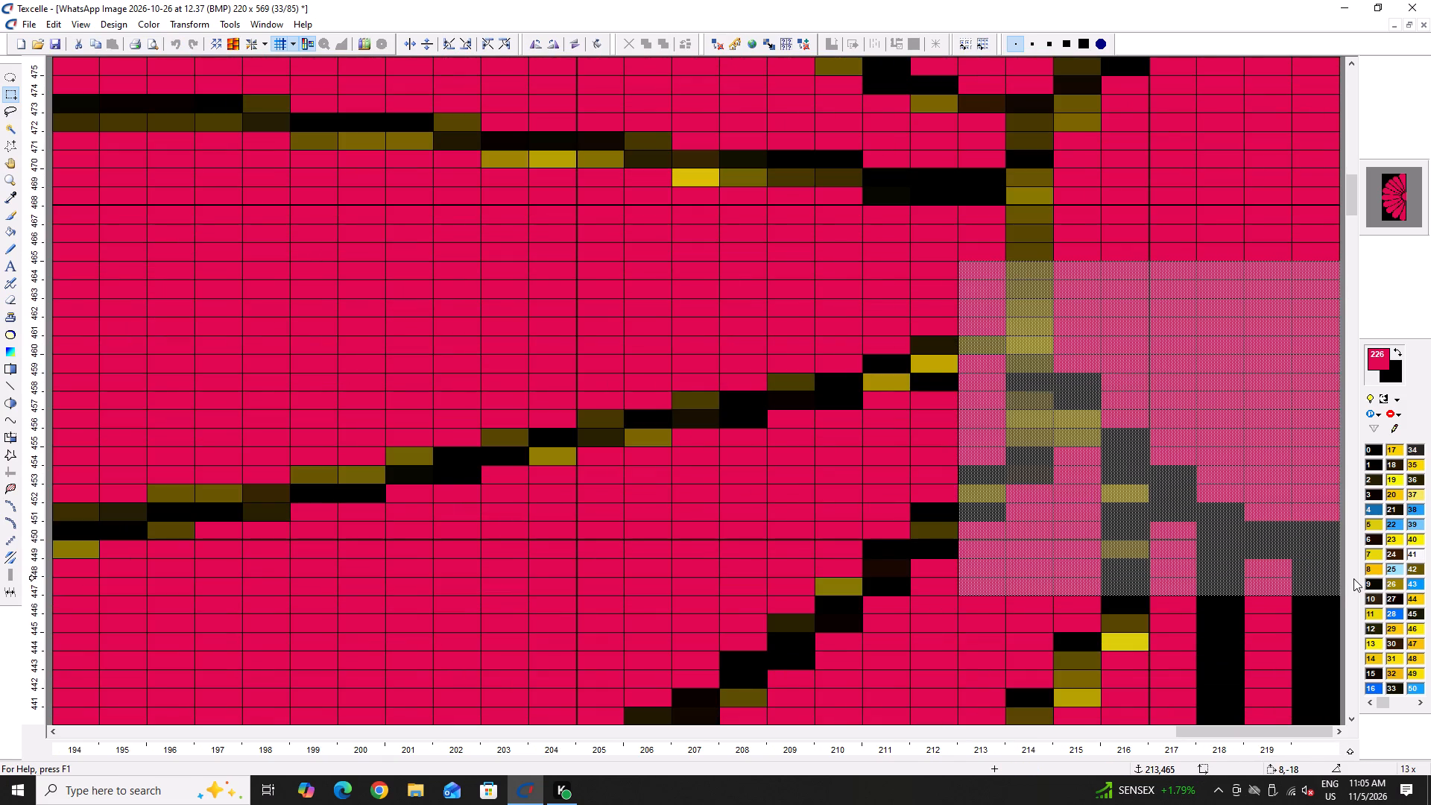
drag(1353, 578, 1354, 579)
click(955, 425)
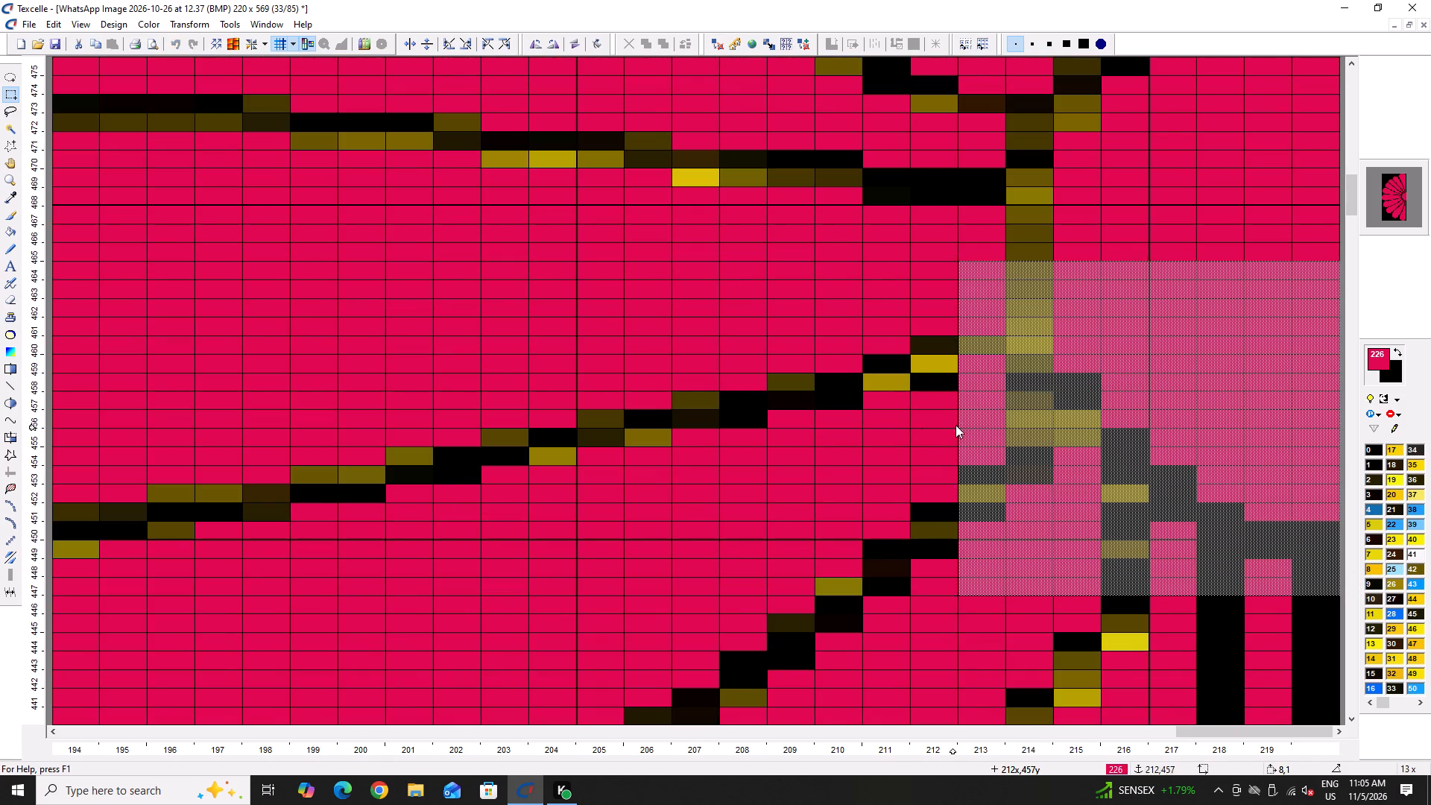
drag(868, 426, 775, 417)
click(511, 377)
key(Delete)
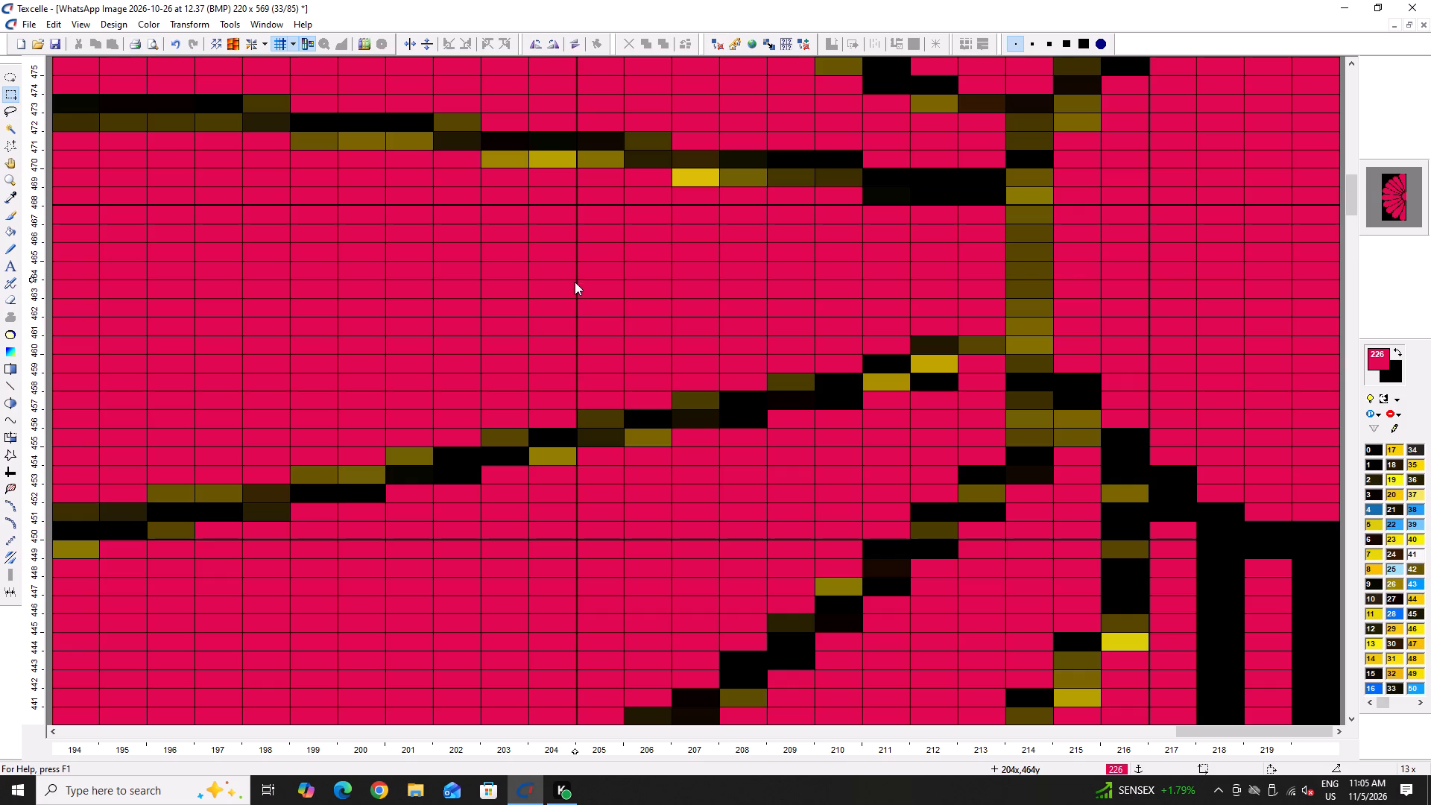
Select the lower quarter of the red half-flower at the tile's upper right edge, 33 columns by 82 rows.
key(k)
drag(992, 265, 855, 515)
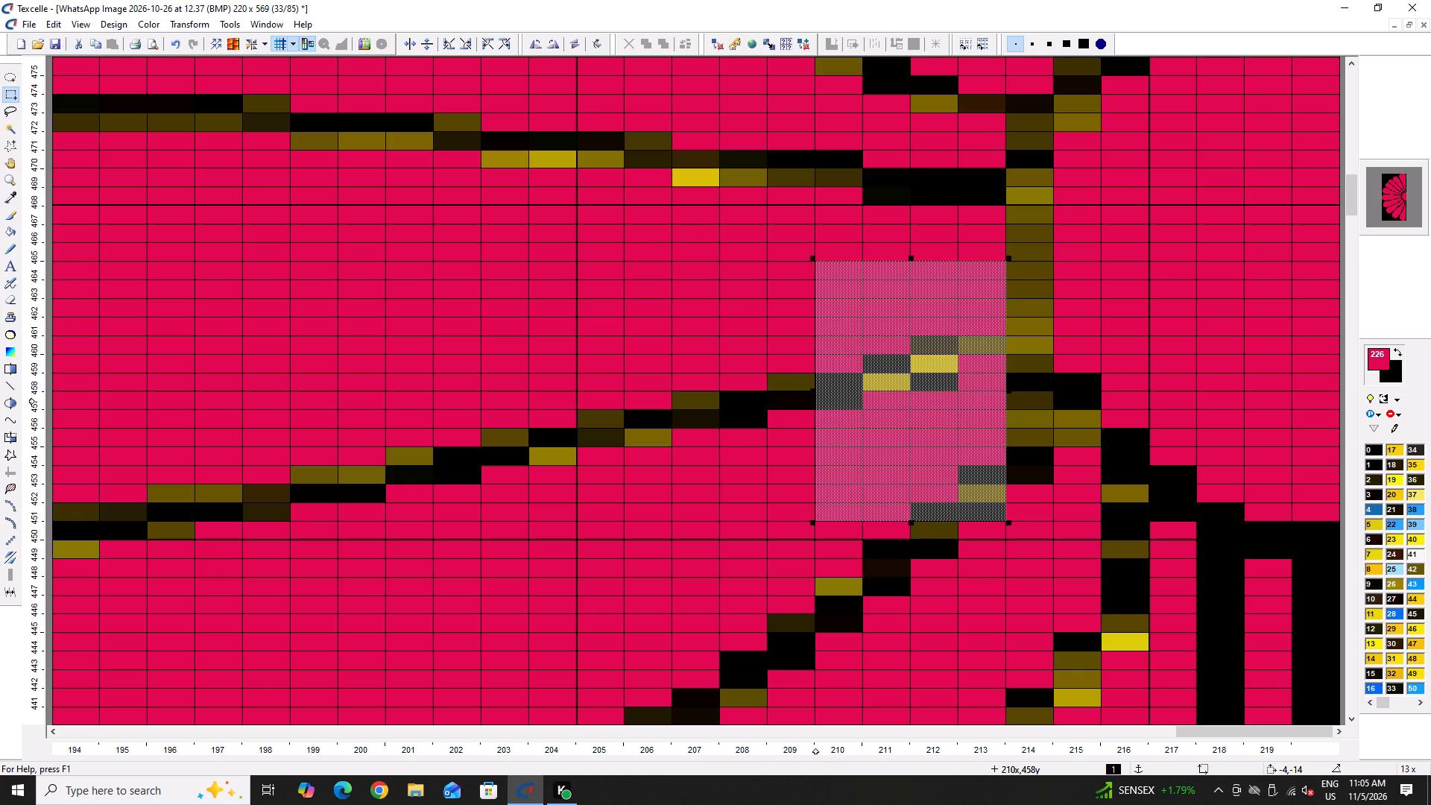
drag(1011, 388, 1380, 441)
ctrl+scroll(829, 341, down, 4)
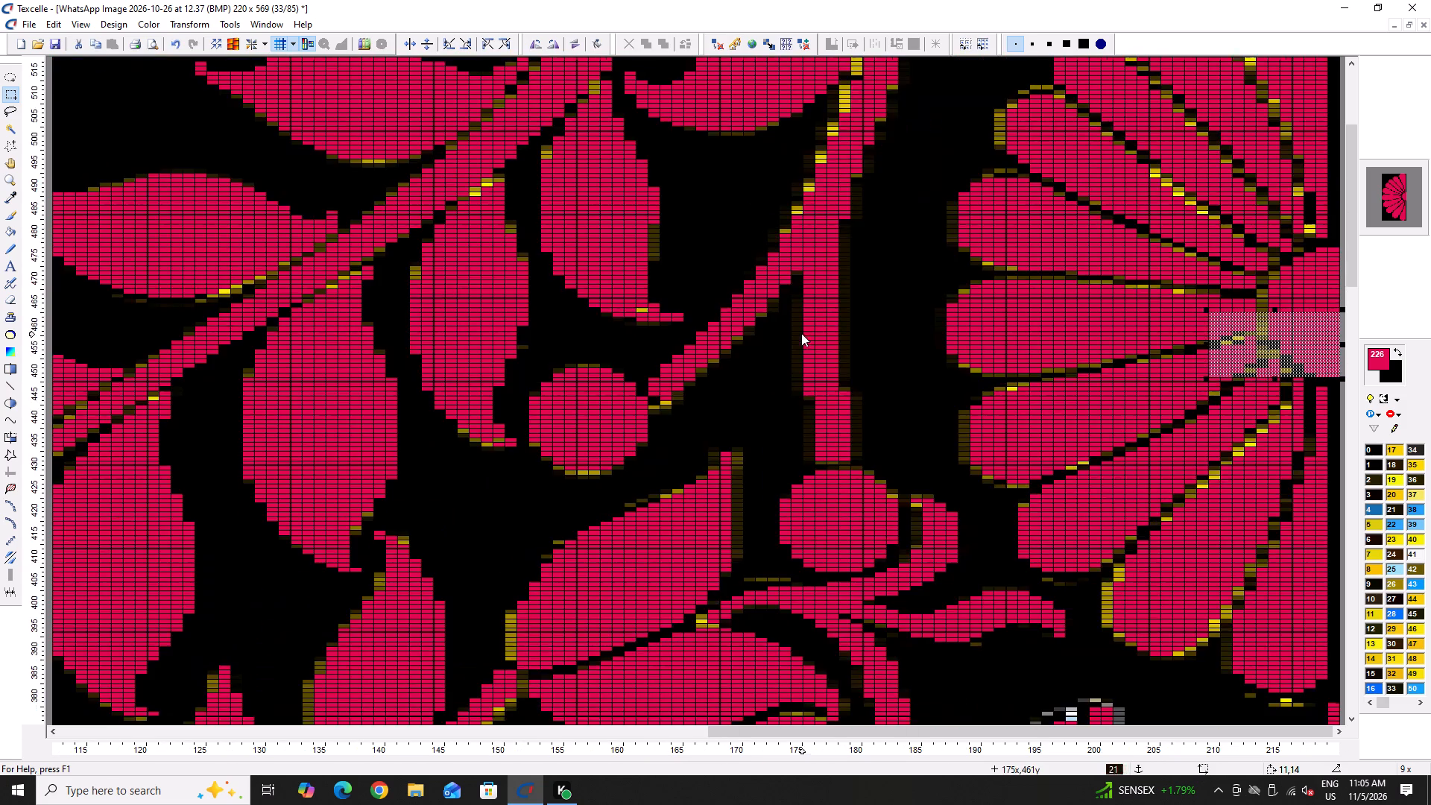
scroll(1177, 364, down, 4)
scroll(1260, 315, up, 3)
drag(1278, 297, 1265, 602)
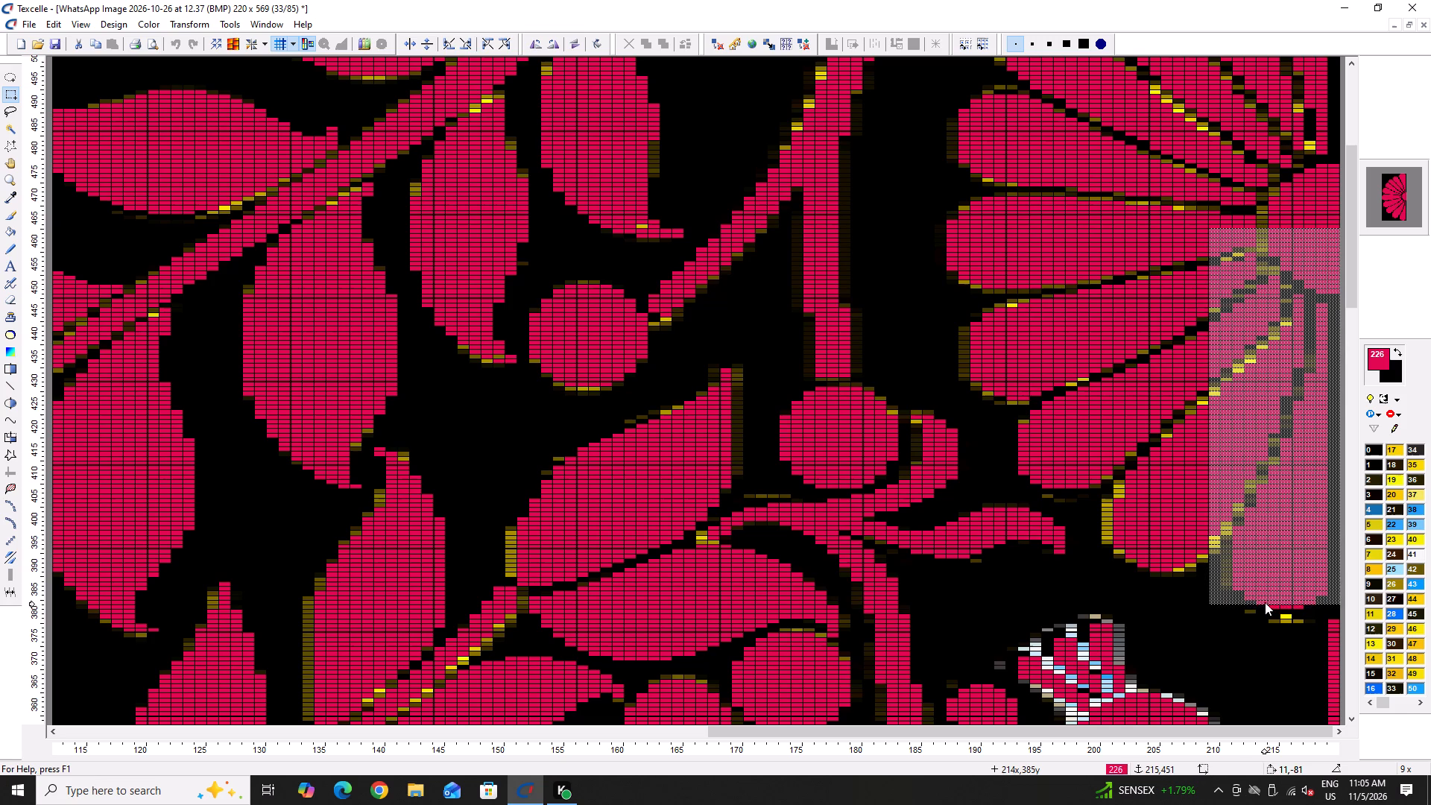
drag(1265, 602, 1266, 607)
drag(1207, 416, 969, 414)
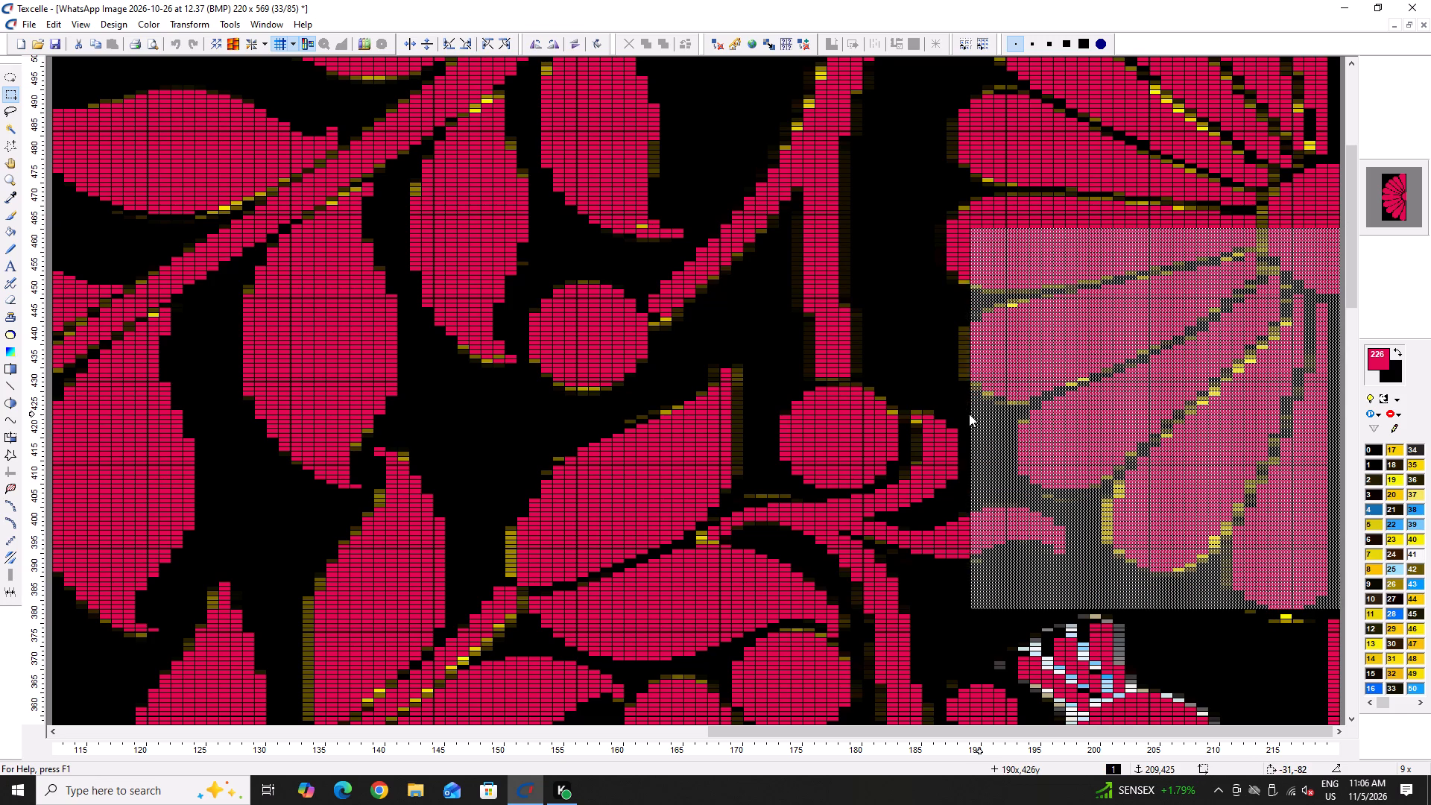
Finish selecting the lower quarter of the red half-flower and copy it into its own 33 x 82 pattern design.
drag(969, 414, 947, 420)
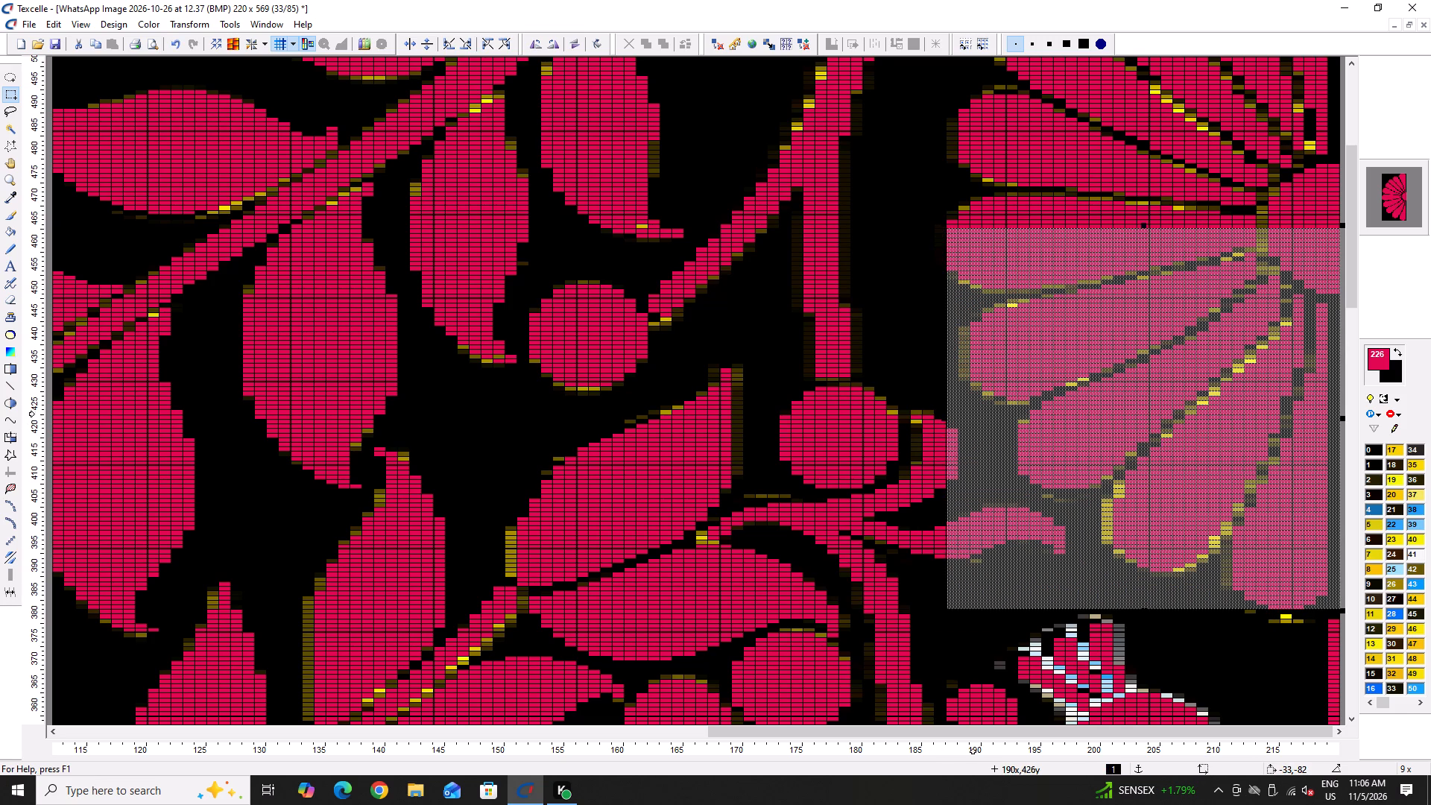
right_click(1106, 386)
click(1231, 383)
drag(1213, 454, 1154, 531)
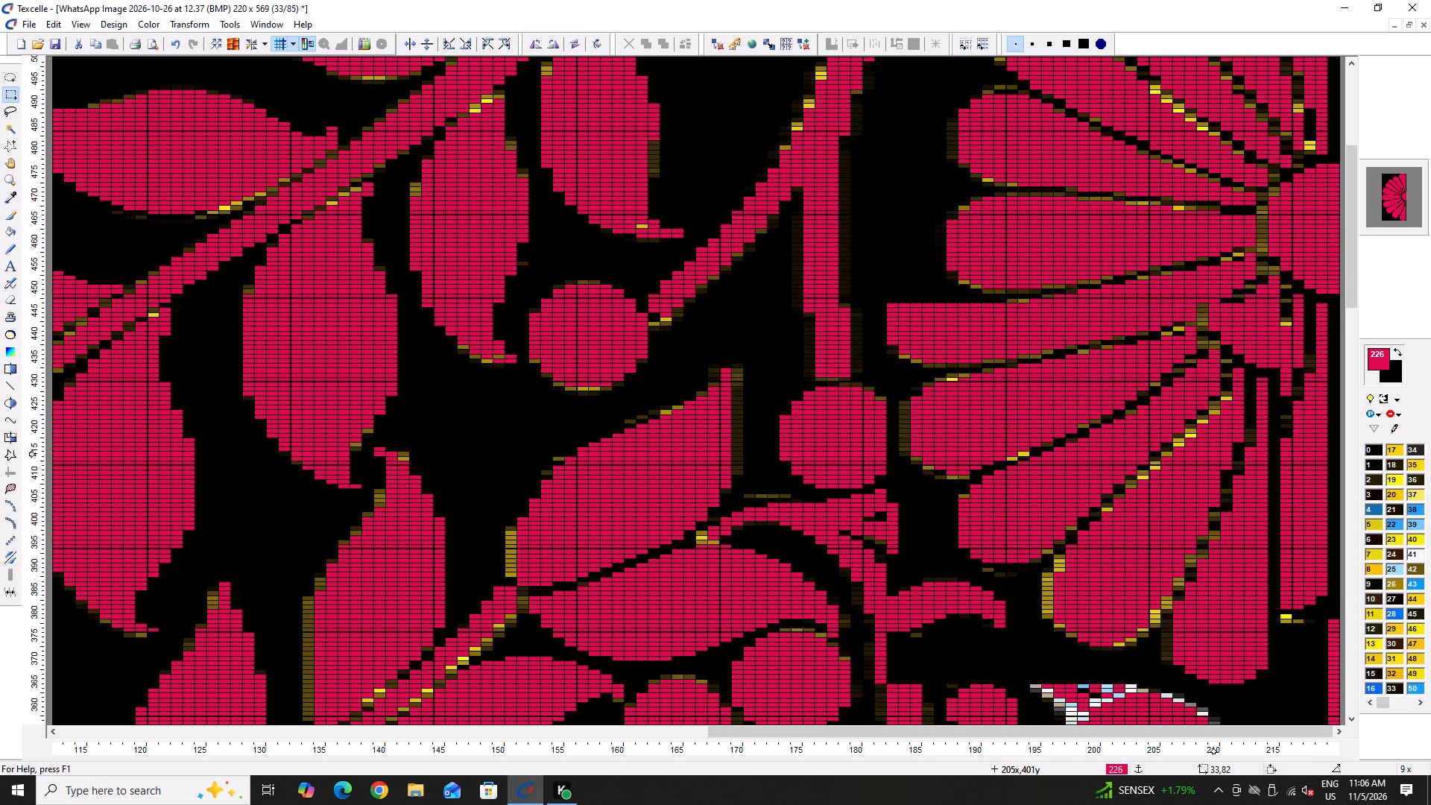
drag(1154, 531, 1275, 34)
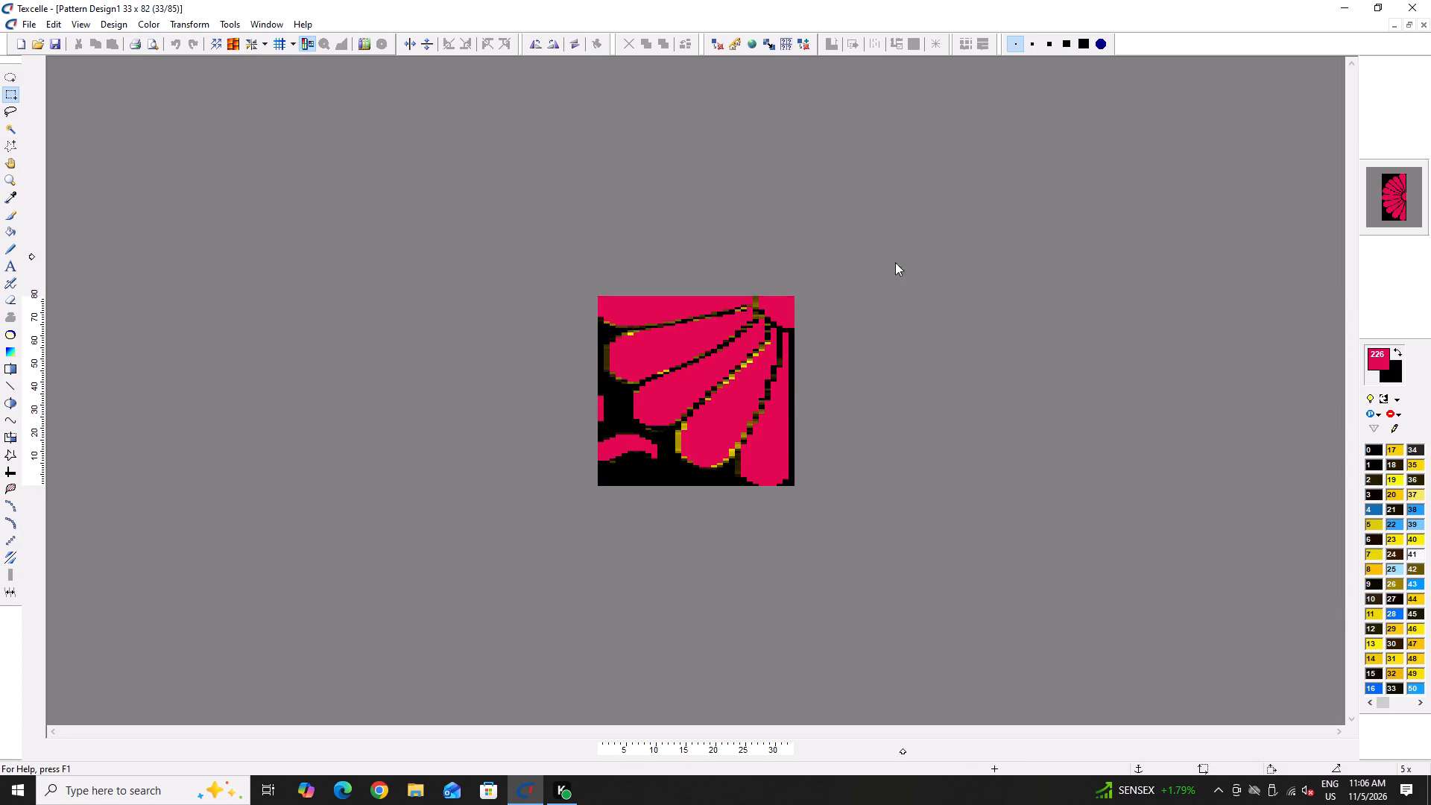
Select the red petals and centre piece of the quarter flower with the Magic Wand and store them as the pattern clip.
ctrl+scroll(793, 329, up, 2)
click(11, 134)
ctrl+scroll(695, 504, up, 1)
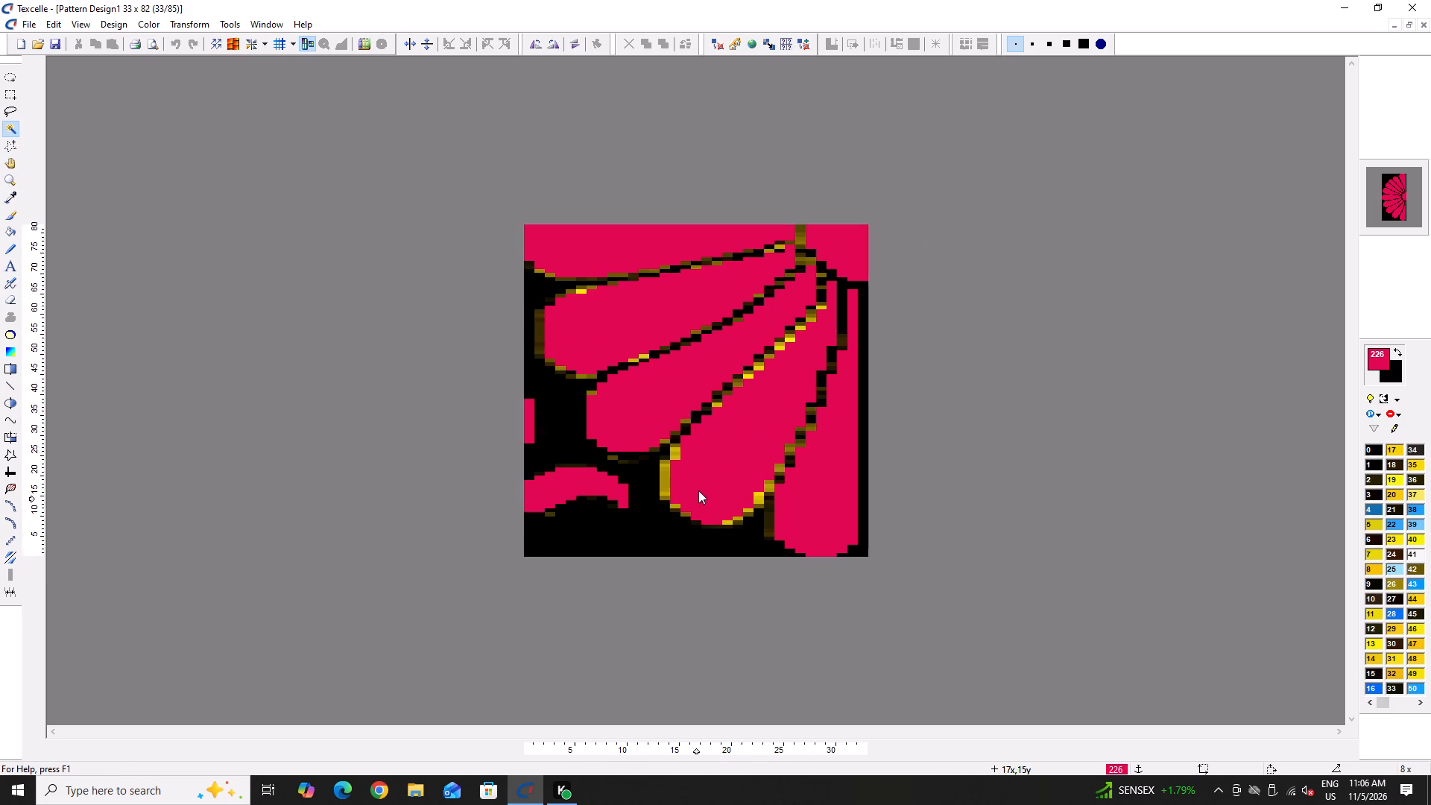
click(716, 455)
click(664, 387)
click(639, 344)
click(636, 264)
click(817, 472)
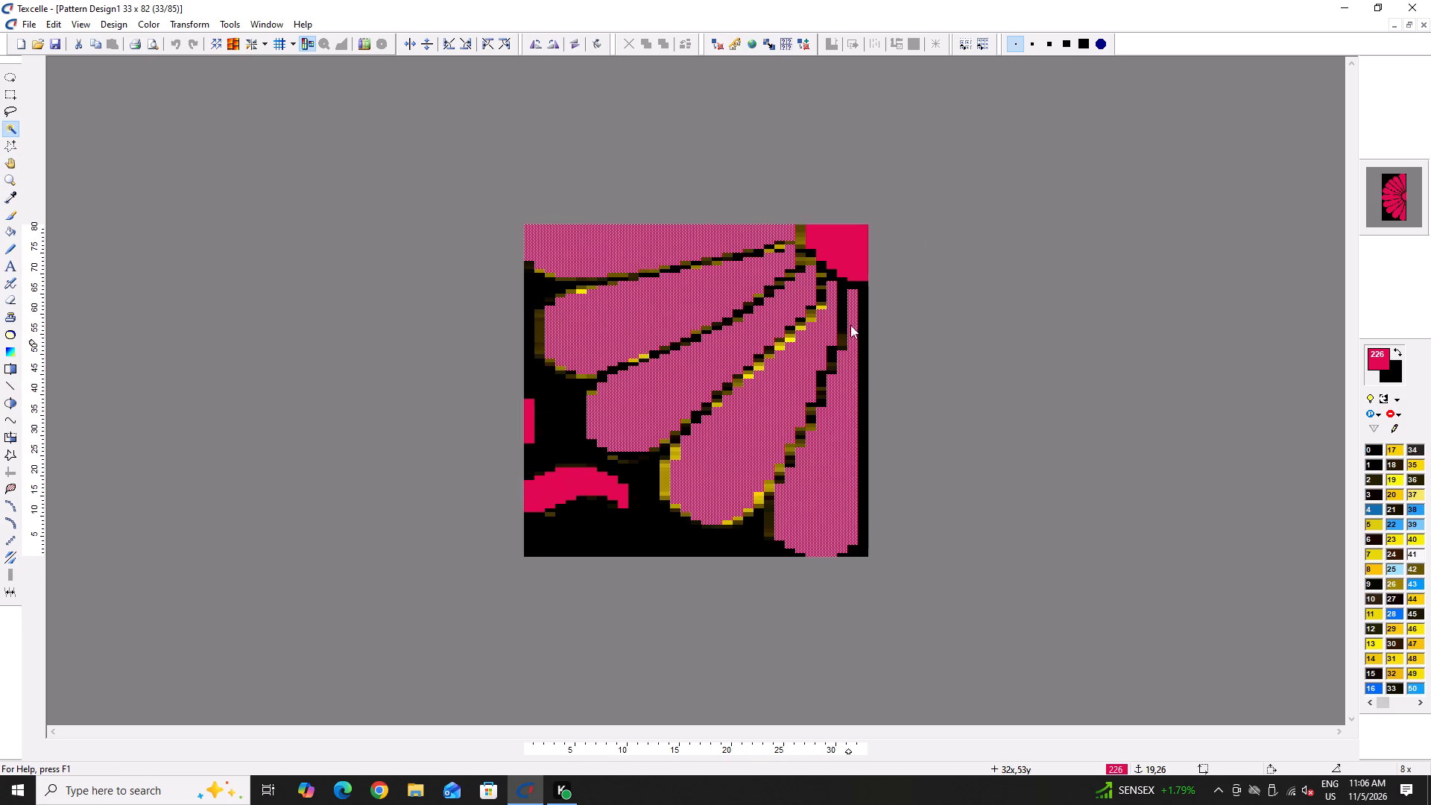
click(858, 257)
right_click(858, 257)
click(858, 236)
drag(847, 247, 1386, 188)
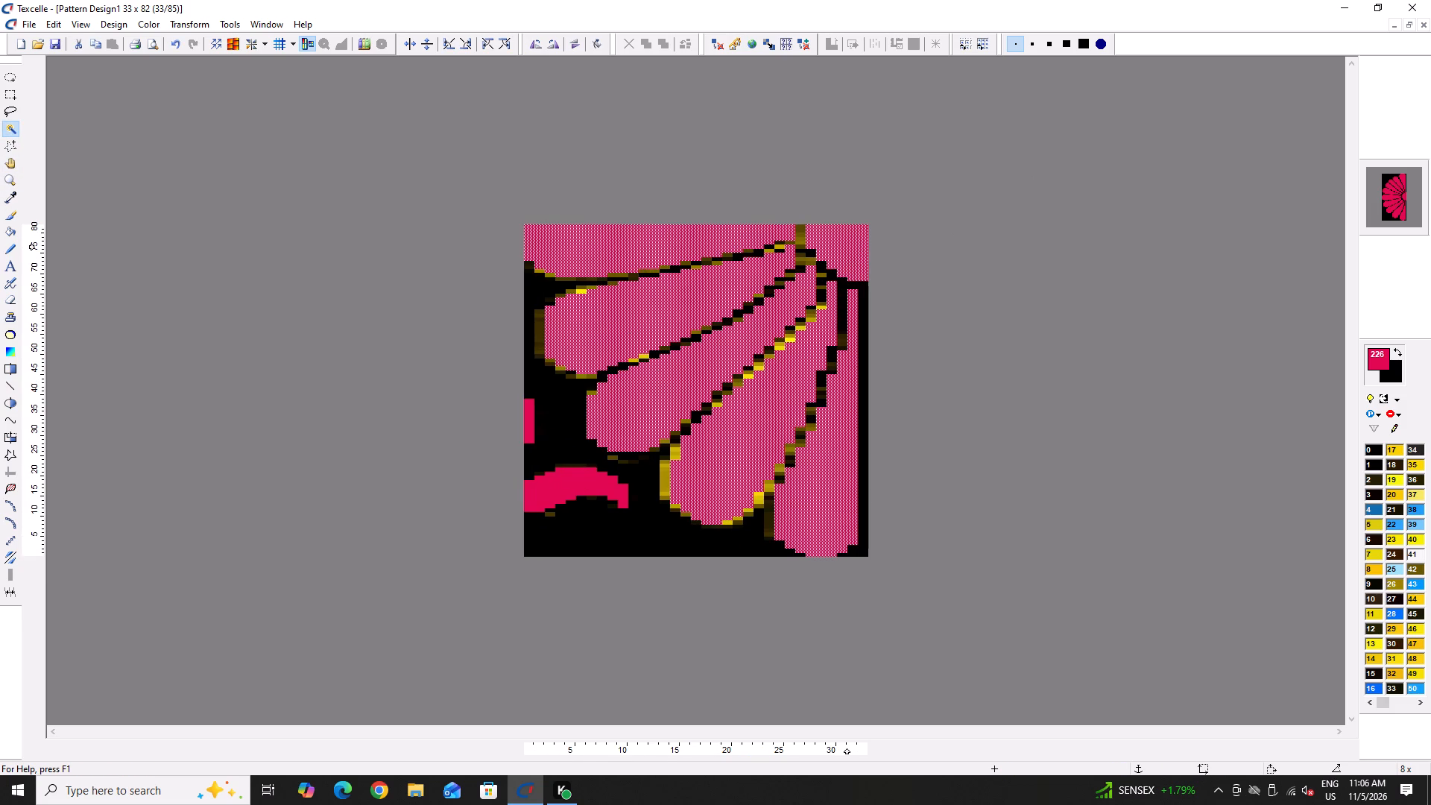
Return to the peacock design and discard the selection left over the red half-flower.
key(ctrl+Tab)
ctrl+scroll(679, 619, down, 6)
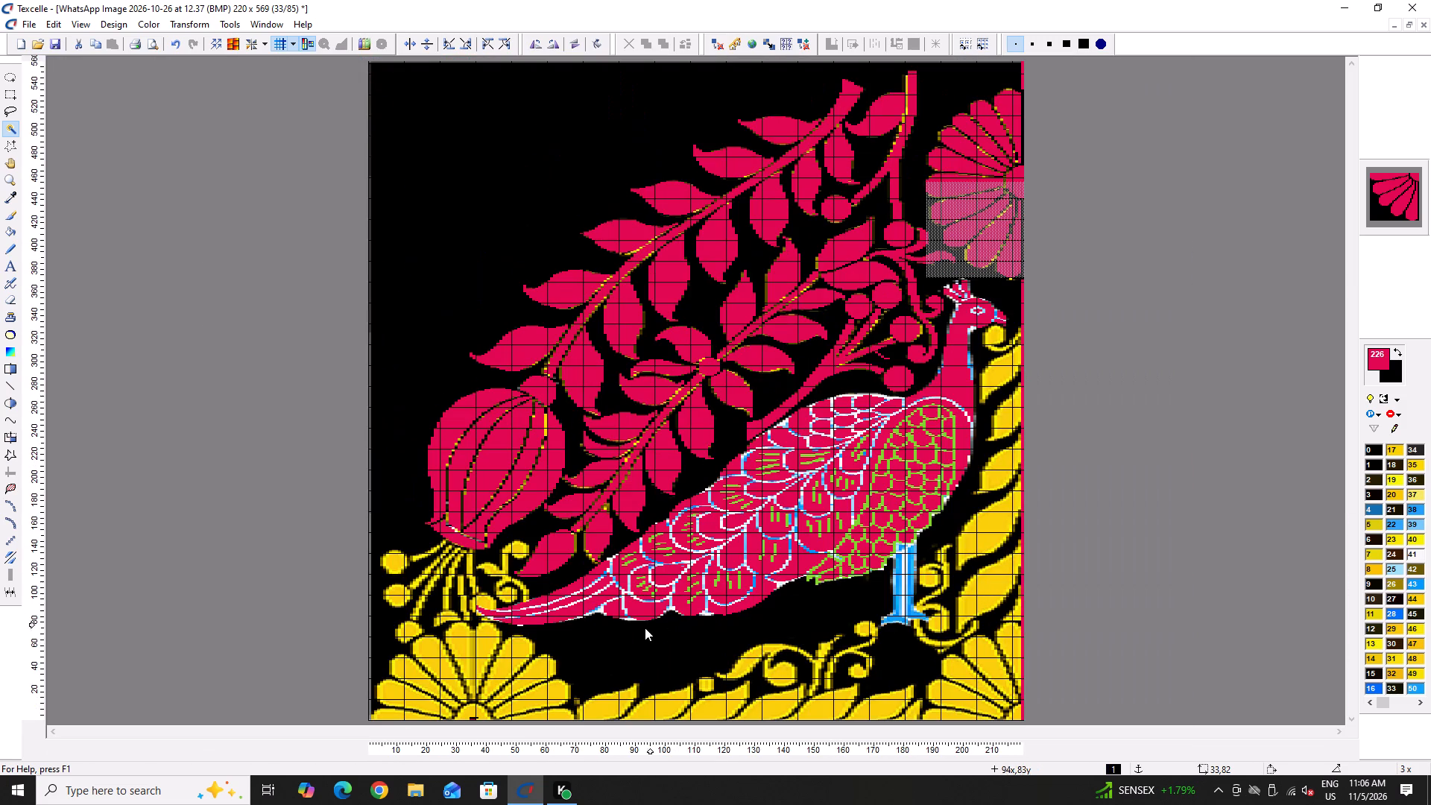
key(Delete)
Place the red petal clip over the yellow flower at the tile's lower left and flip it vertically.
scroll(521, 635, down, 5)
ctrl+scroll(402, 681, up, 4)
scroll(344, 660, down, 4)
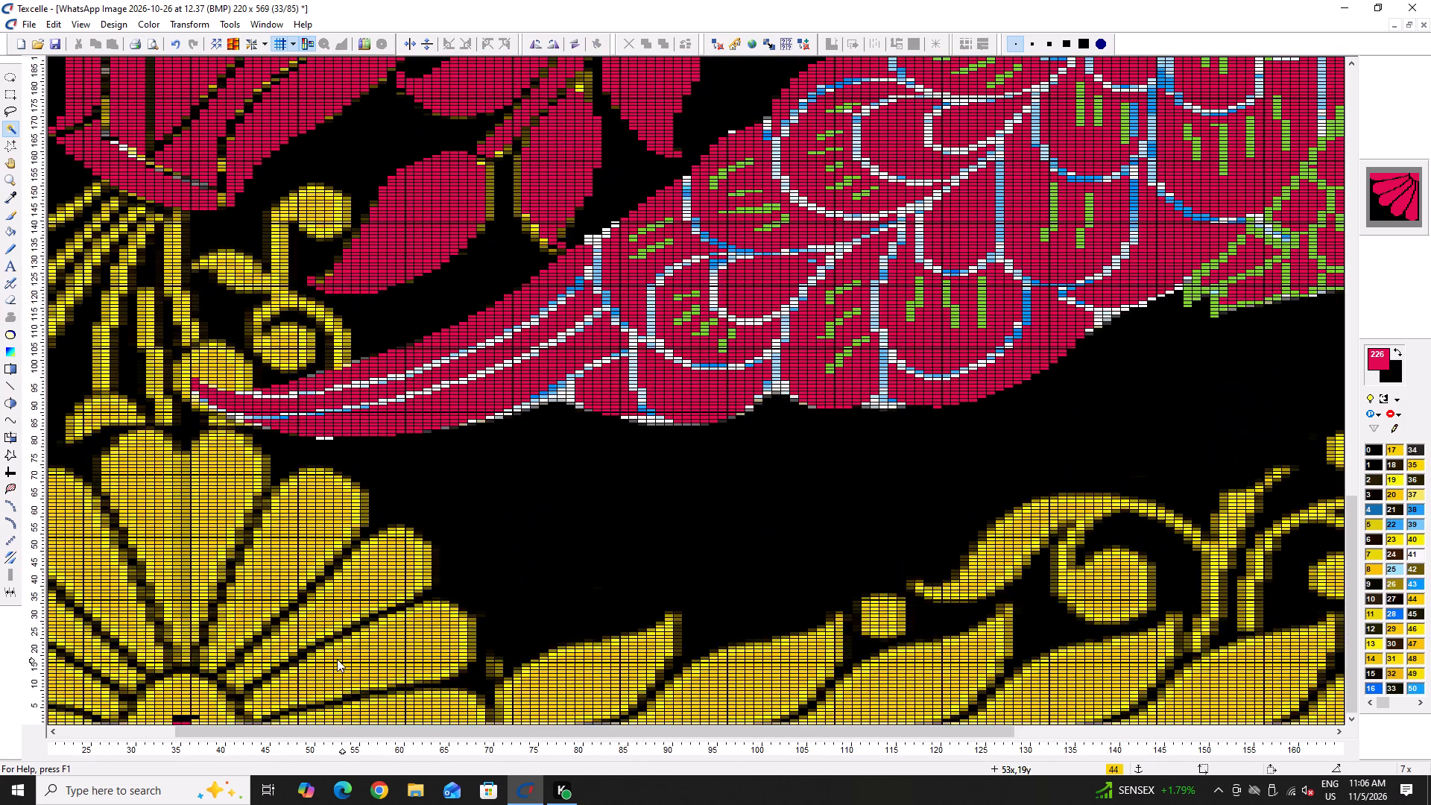
scroll(337, 659, down, 5)
key(Left)
key(Left)
key(Left)
scroll(283, 678, down, 7)
ctrl+scroll(201, 648, up, 1)
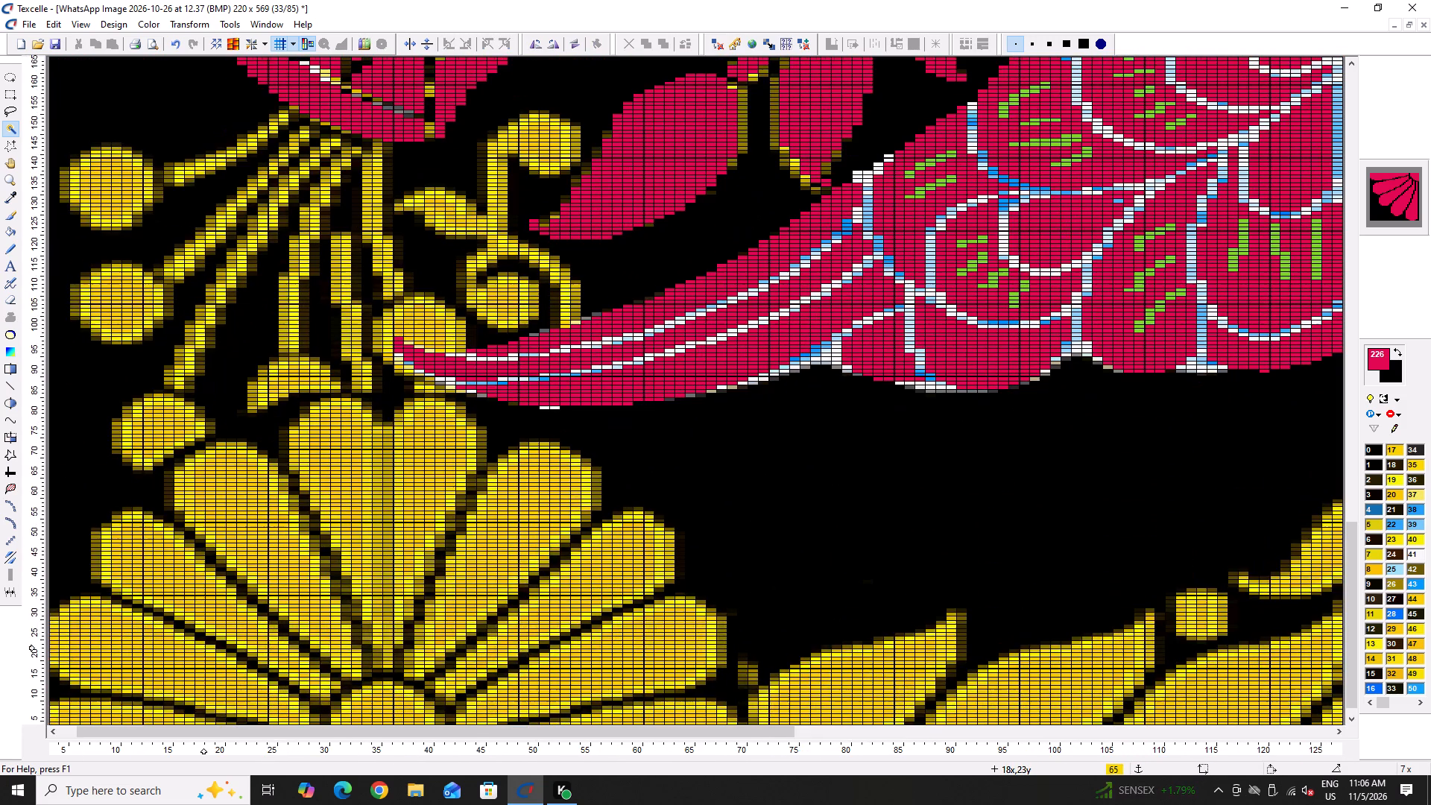
scroll(201, 648, down, 10)
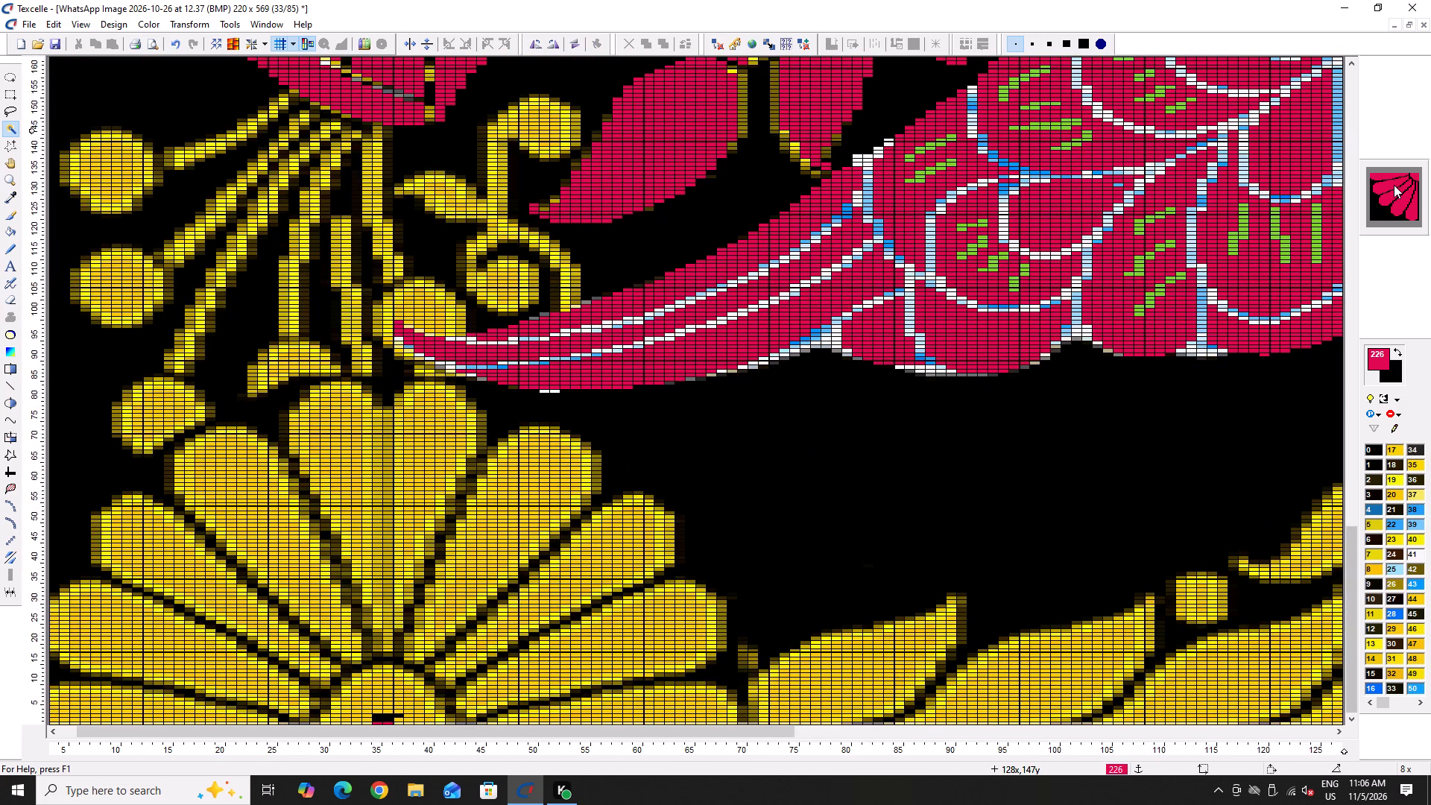
drag(1394, 185, 394, 626)
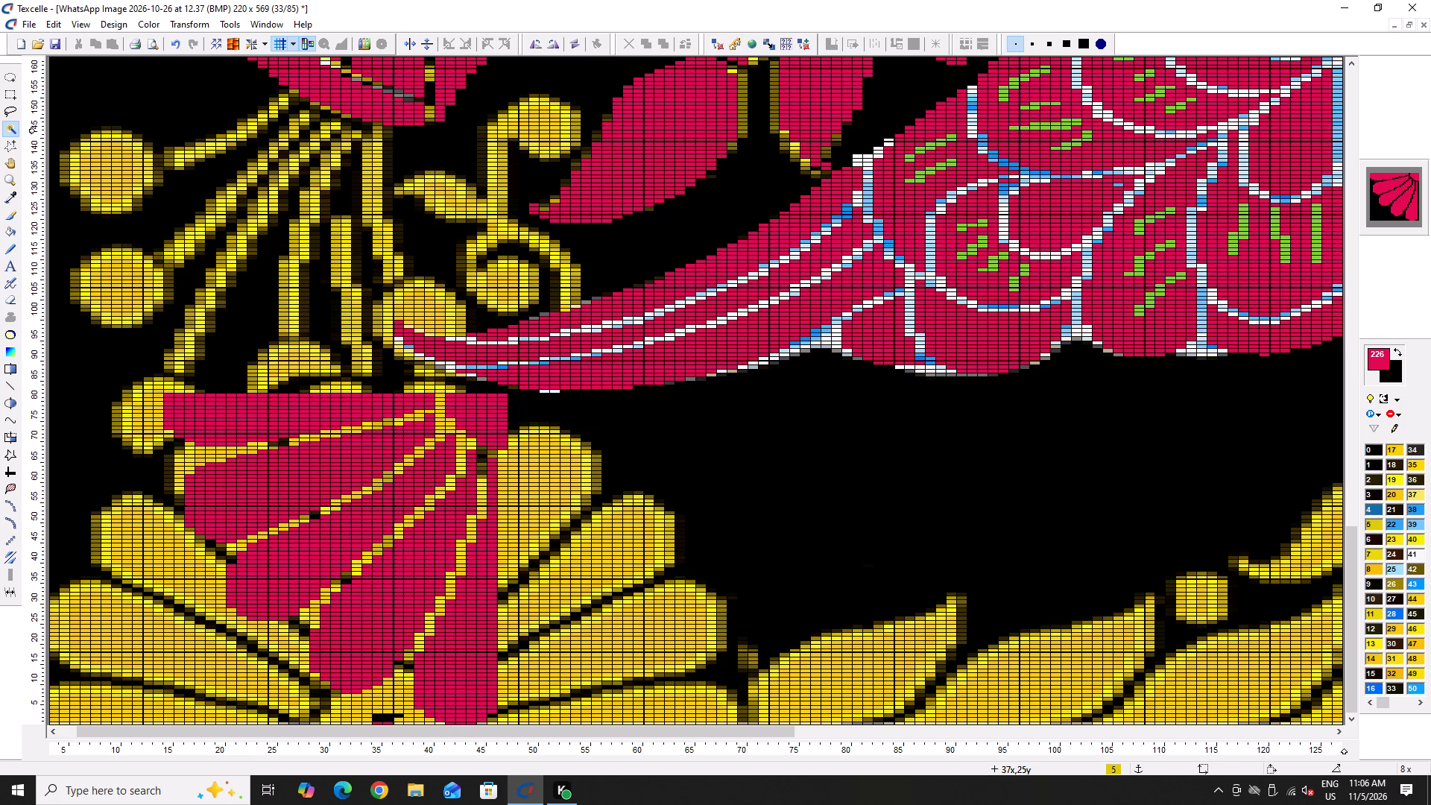
click(431, 42)
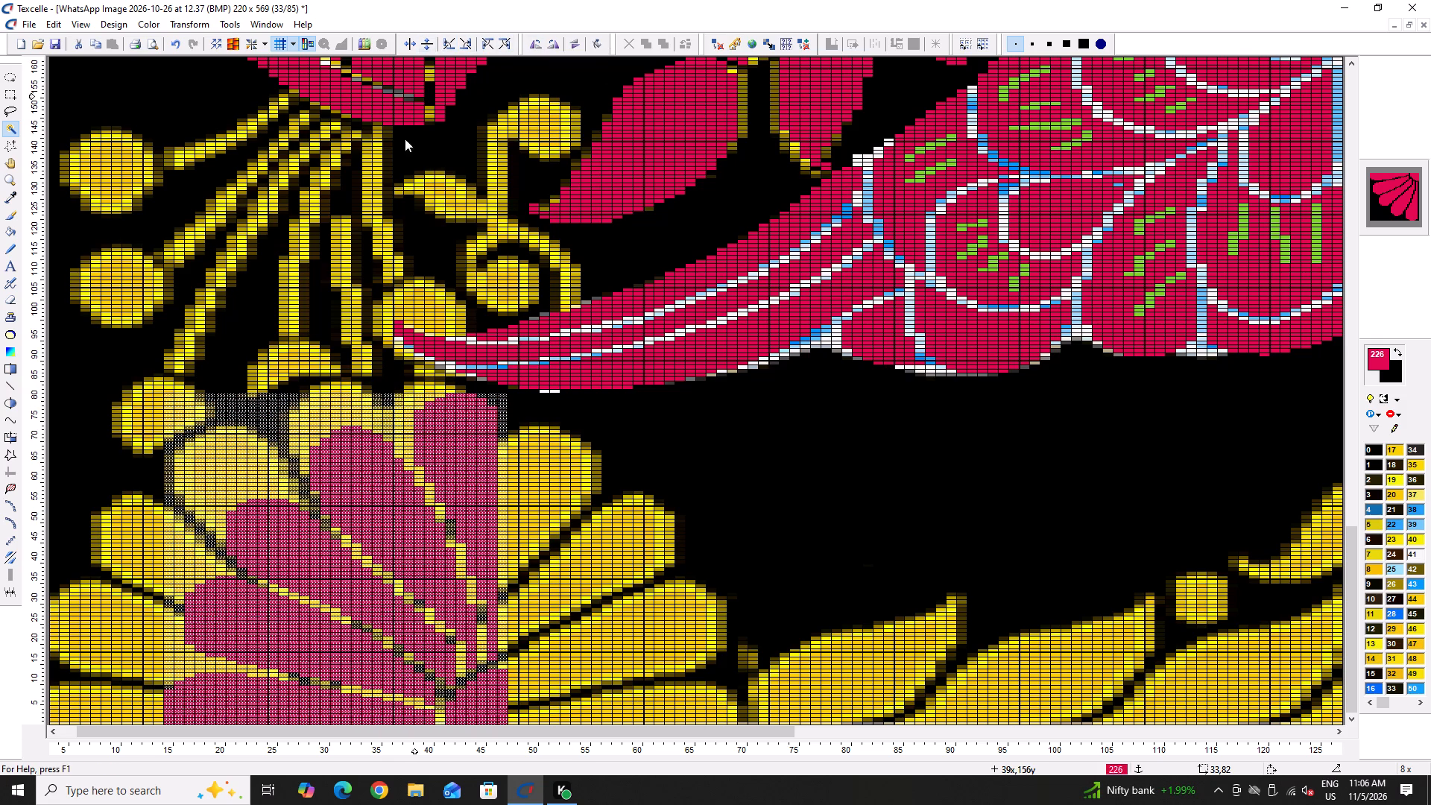
Align the flipped petal clip with the left half of the yellow flower, against the tile's left edge, and stamp it.
drag(385, 637, 252, 644)
key(Left)
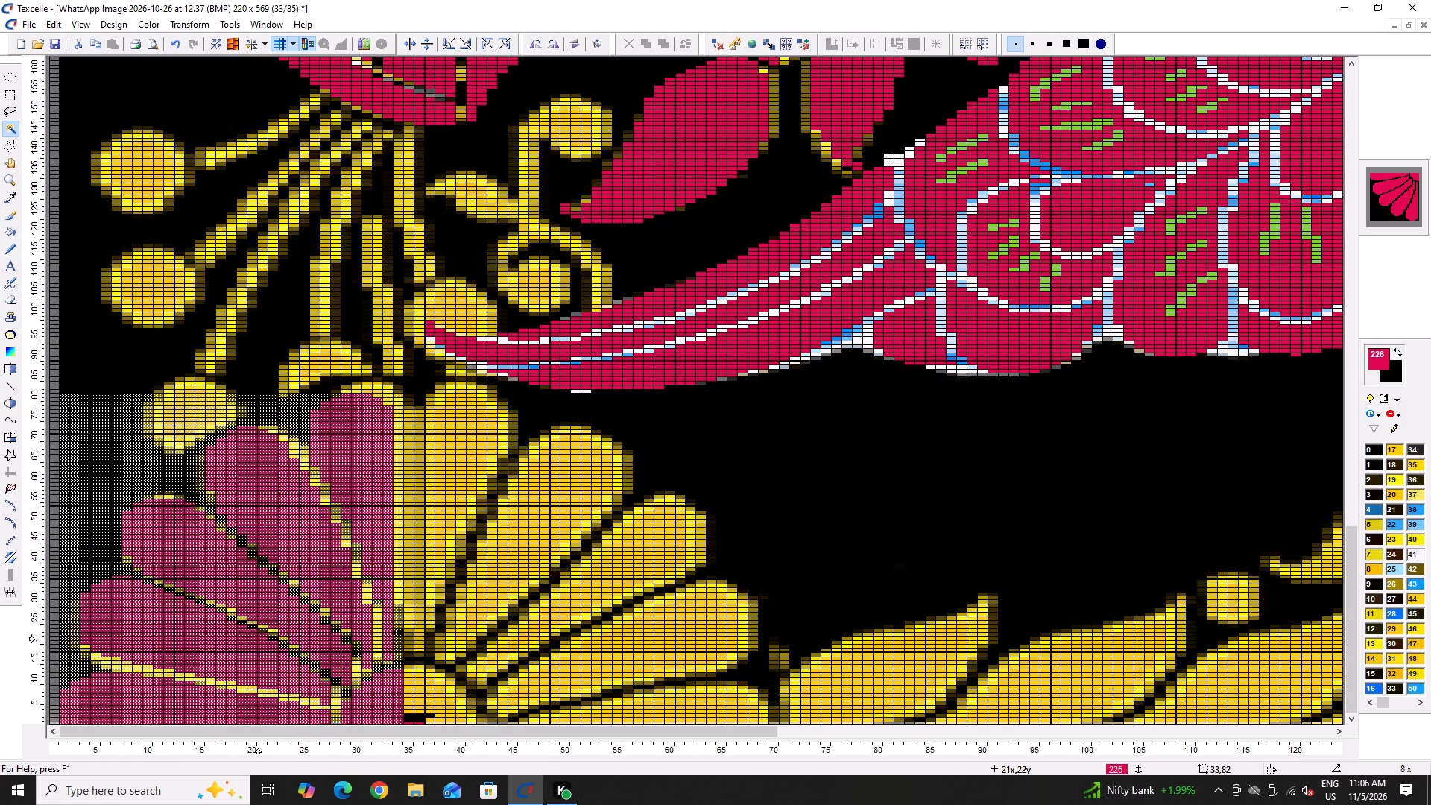
key(Left)
drag(329, 566, 305, 575)
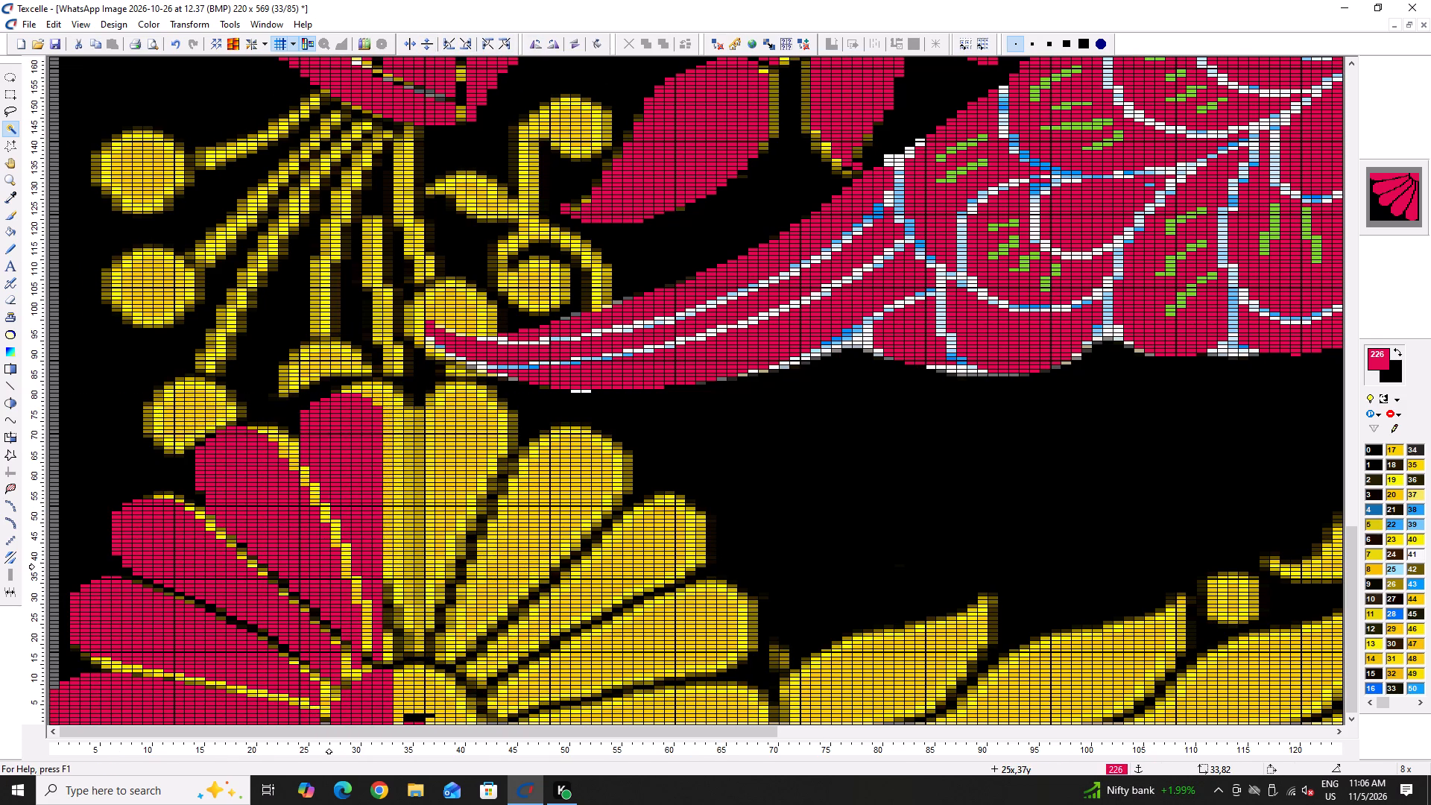
drag(305, 575, 303, 576)
key(ctrl+d)
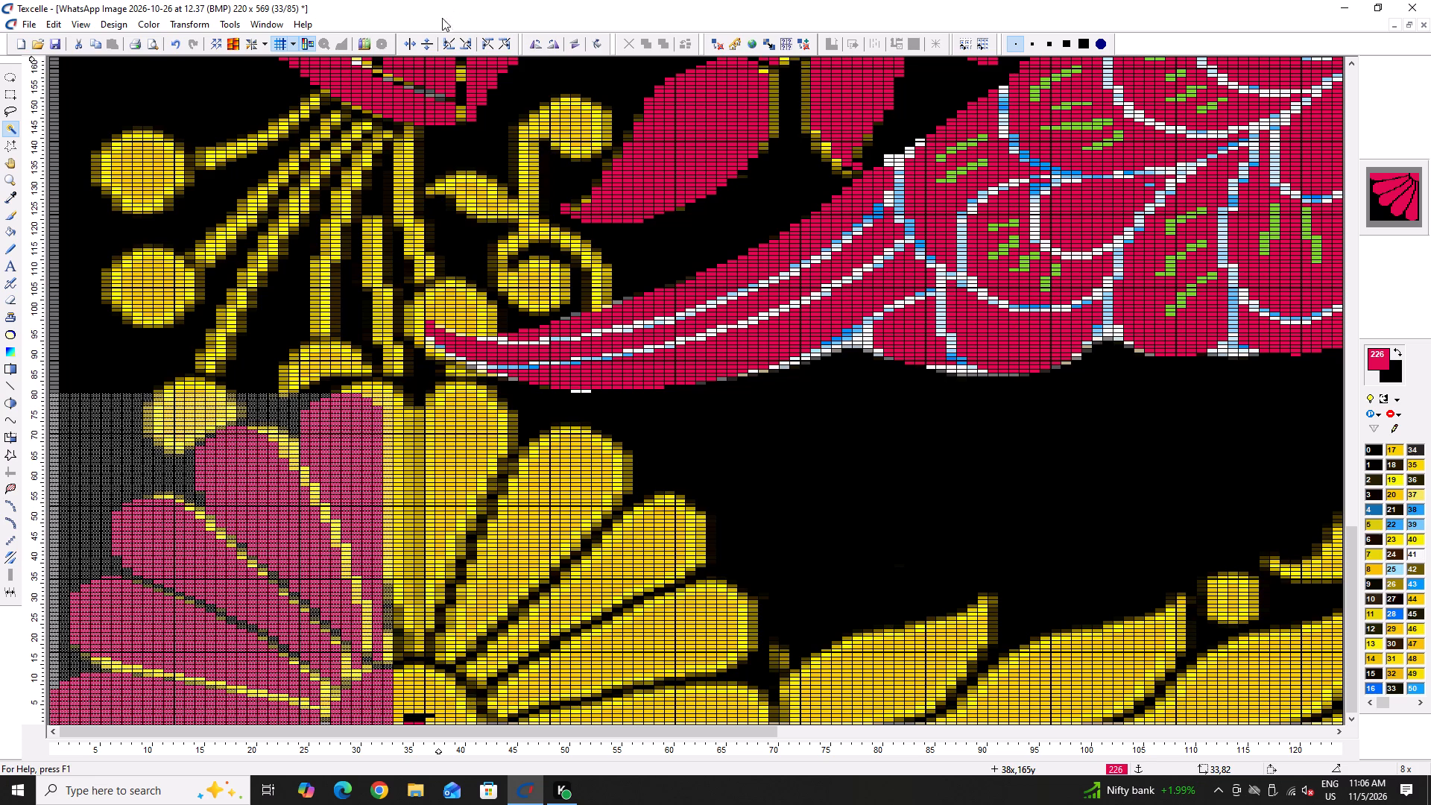
Mirror the red quarter-flower clip horizontally and stamp it over the right half of the yellow flower in the tile's lower-left corner.
click(417, 45)
drag(236, 492, 566, 585)
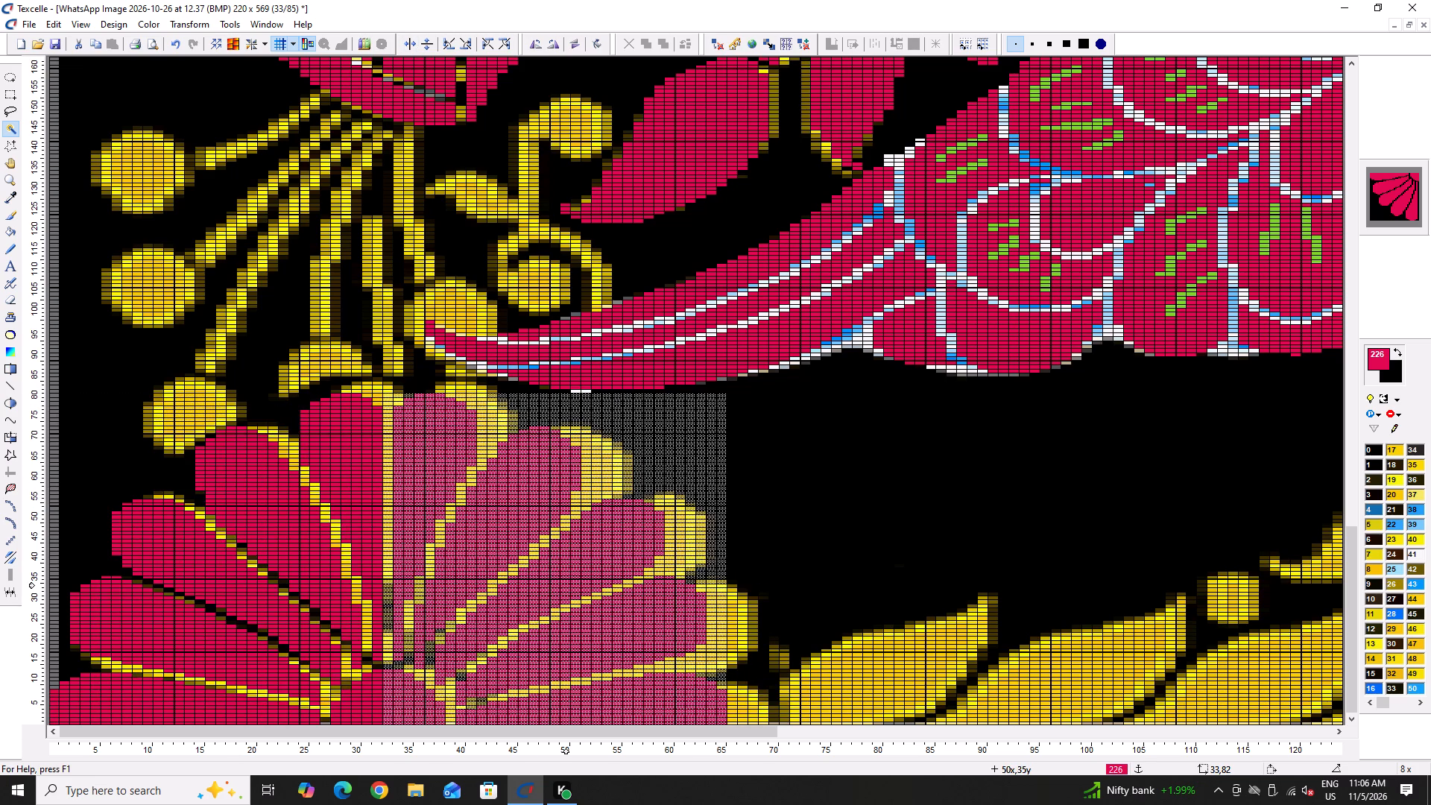
key(ctrl+e)
Flip the red quarter-flower clip vertically and stamp it over the yellow flower in the tile's lower-right corner.
ctrl+scroll(398, 516, down, 6)
scroll(750, 587, down, 2)
ctrl+scroll(999, 643, up, 2)
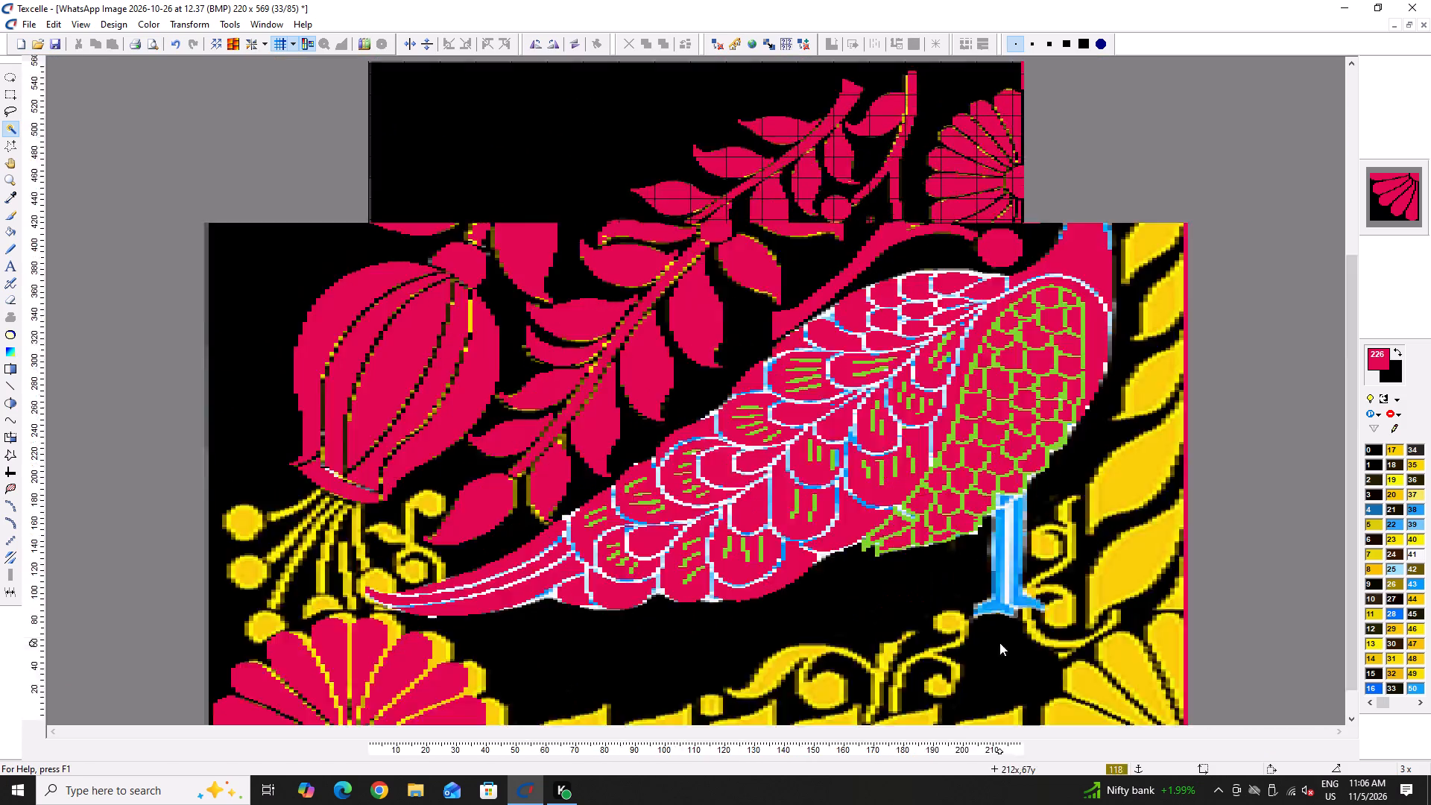
ctrl+scroll(999, 643, up, 5)
key(Right)
key(Right)
key(Right)
key(Right)
key(Right)
key(Right)
key(Right)
key(Right)
key(Right)
key(Right)
key(Right)
key(Right)
key(Right)
key(Right)
scroll(1377, 530, down, 7)
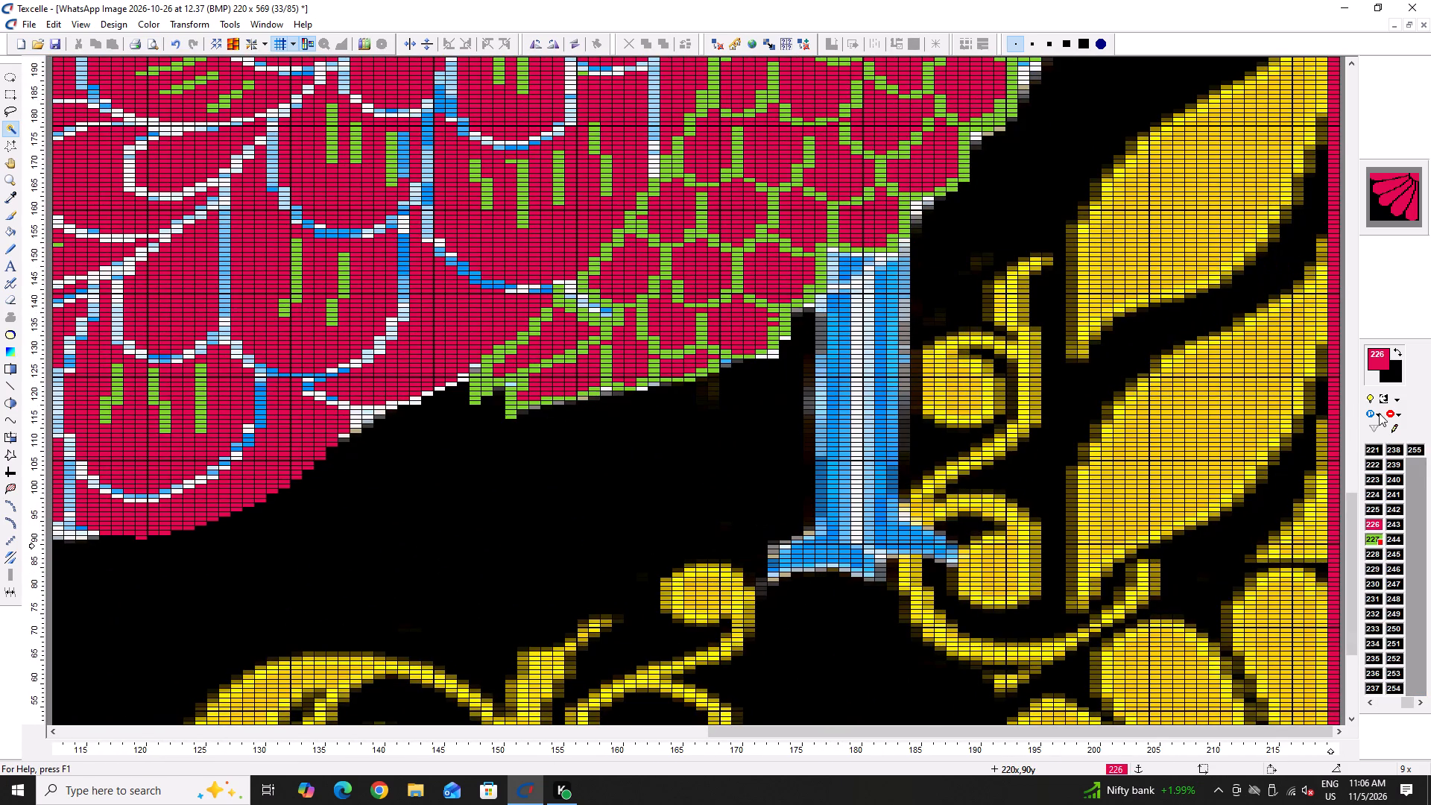
scroll(1379, 413, down, 17)
drag(1391, 194, 1146, 602)
click(429, 48)
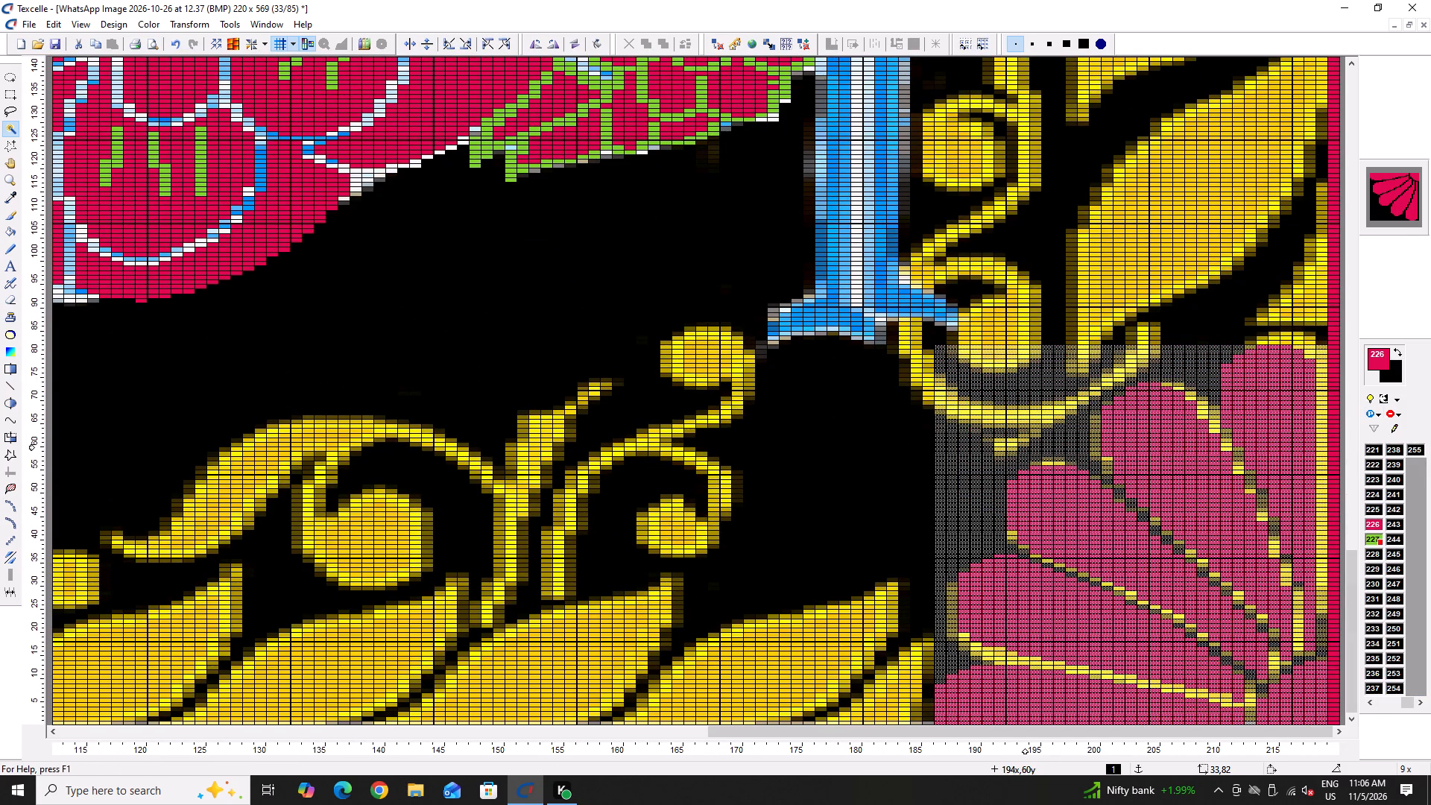
drag(1184, 540, 1192, 544)
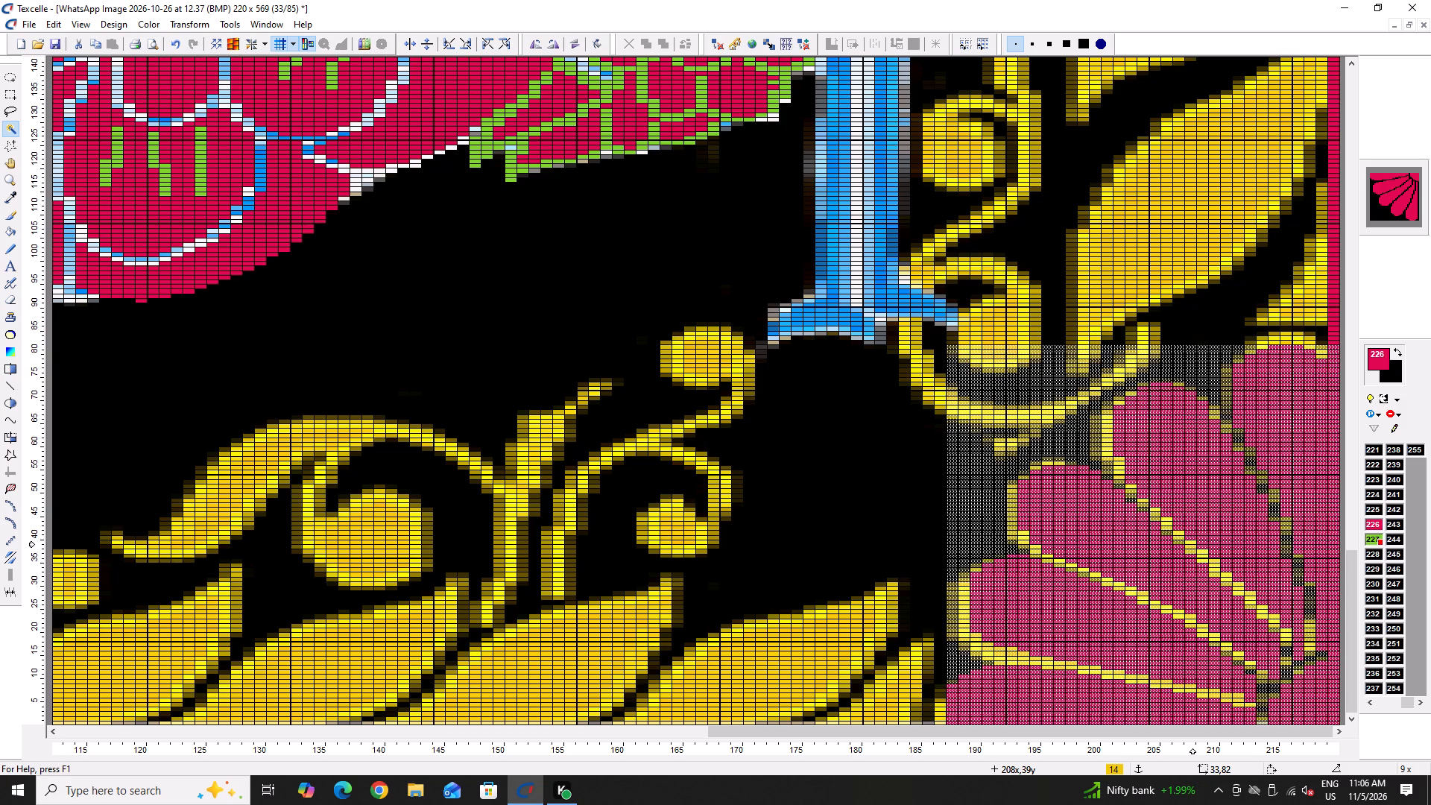
key(ctrl+e)
Draw a black vertical separator in column 220 from row 85 down to the tile's bottom edge.
ctrl+scroll(1292, 494, up, 4)
key(x)
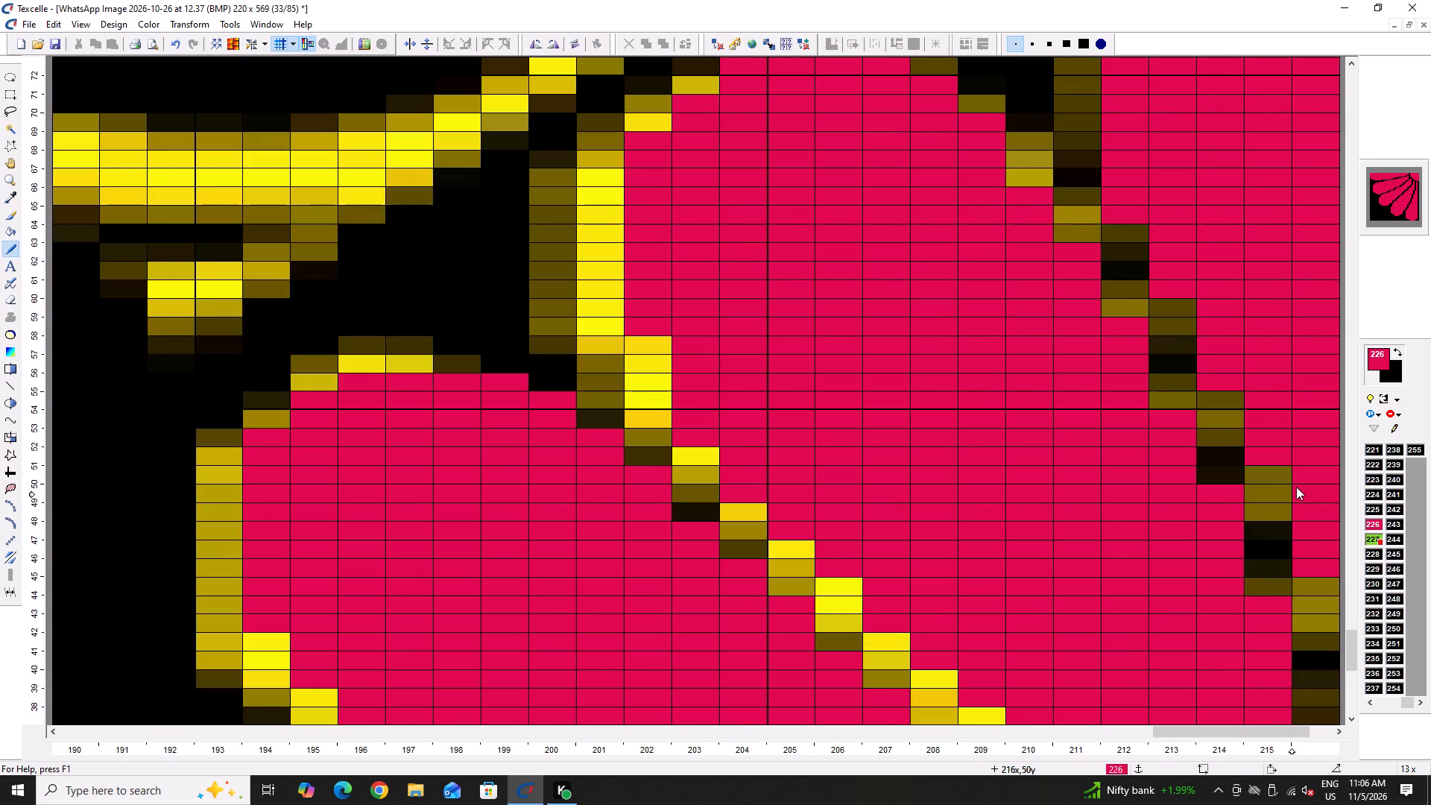
key(Right)
key(Right)
key(Right)
scroll(1304, 321, up, 8)
right_drag(1339, 432, 1328, 579)
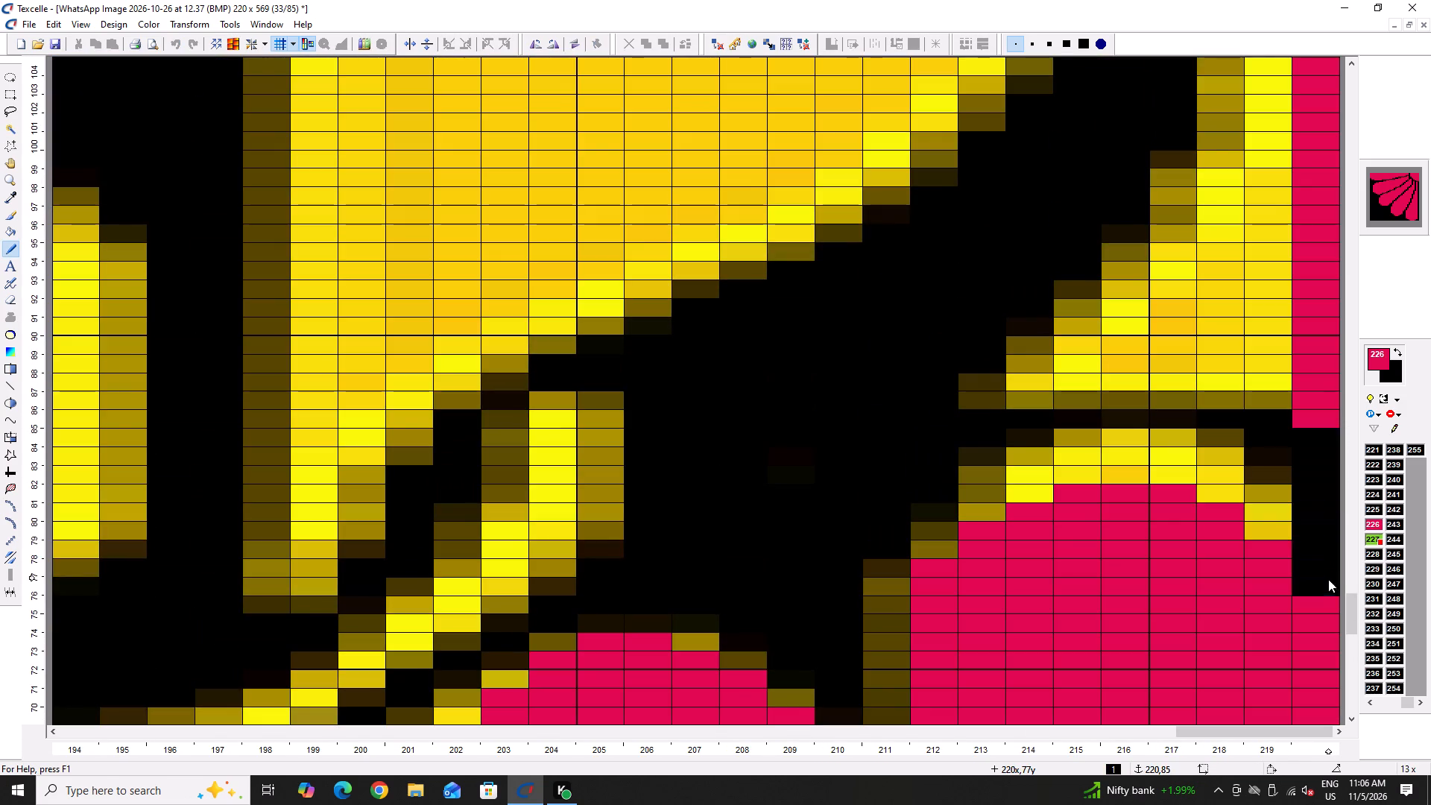
right_drag(1328, 579, 1324, 584)
key(Down)
key(Down)
key(Down)
key(Down)
key(Down)
key(Down)
key(Down)
key(Down)
key(Down)
key(Down)
key(Down)
key(Down)
key(Down)
key(Down)
key(Down)
key(Down)
key(Down)
key(Down)
key(Down)
key(Down)
key(Down)
key(Down)
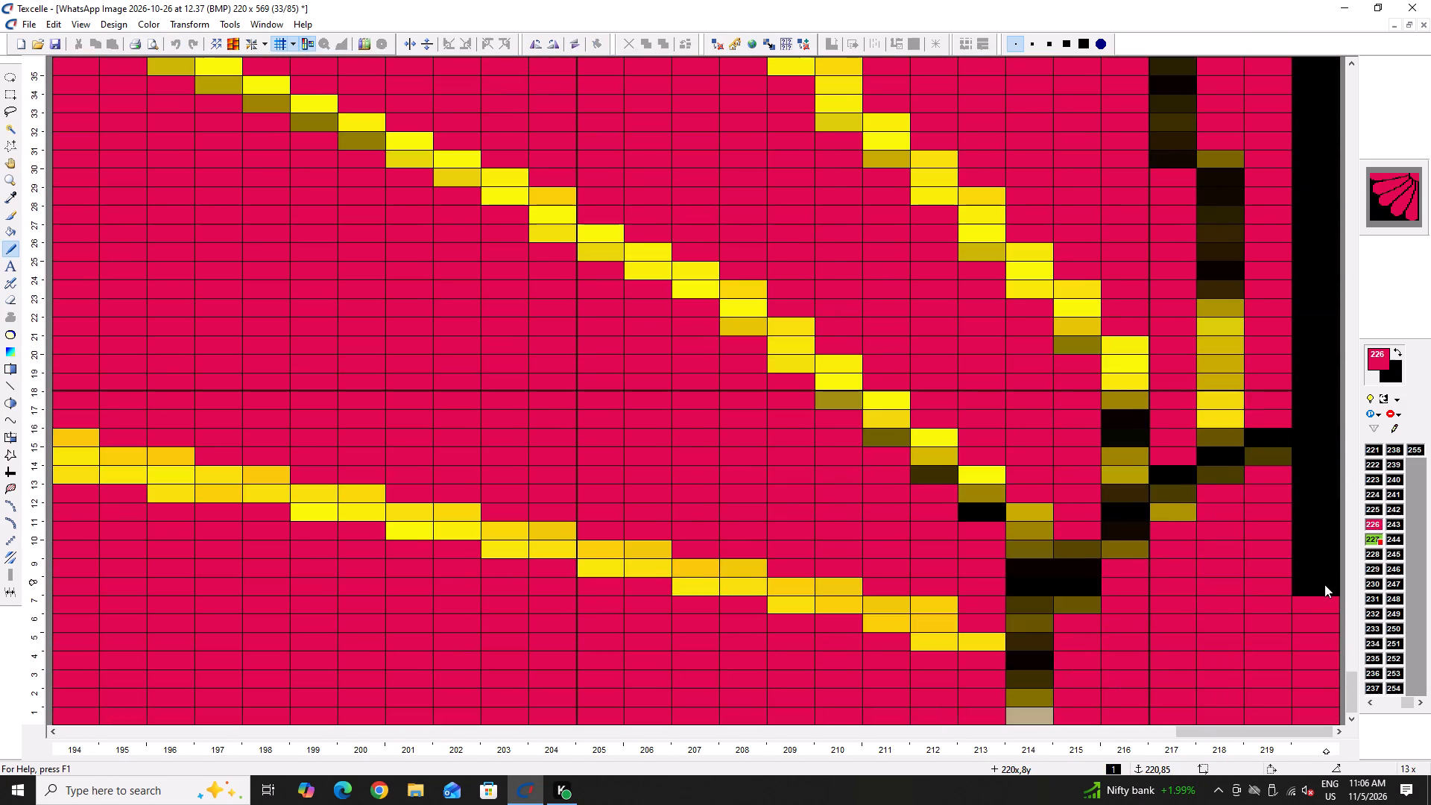
right_drag(1324, 584, 1312, 715)
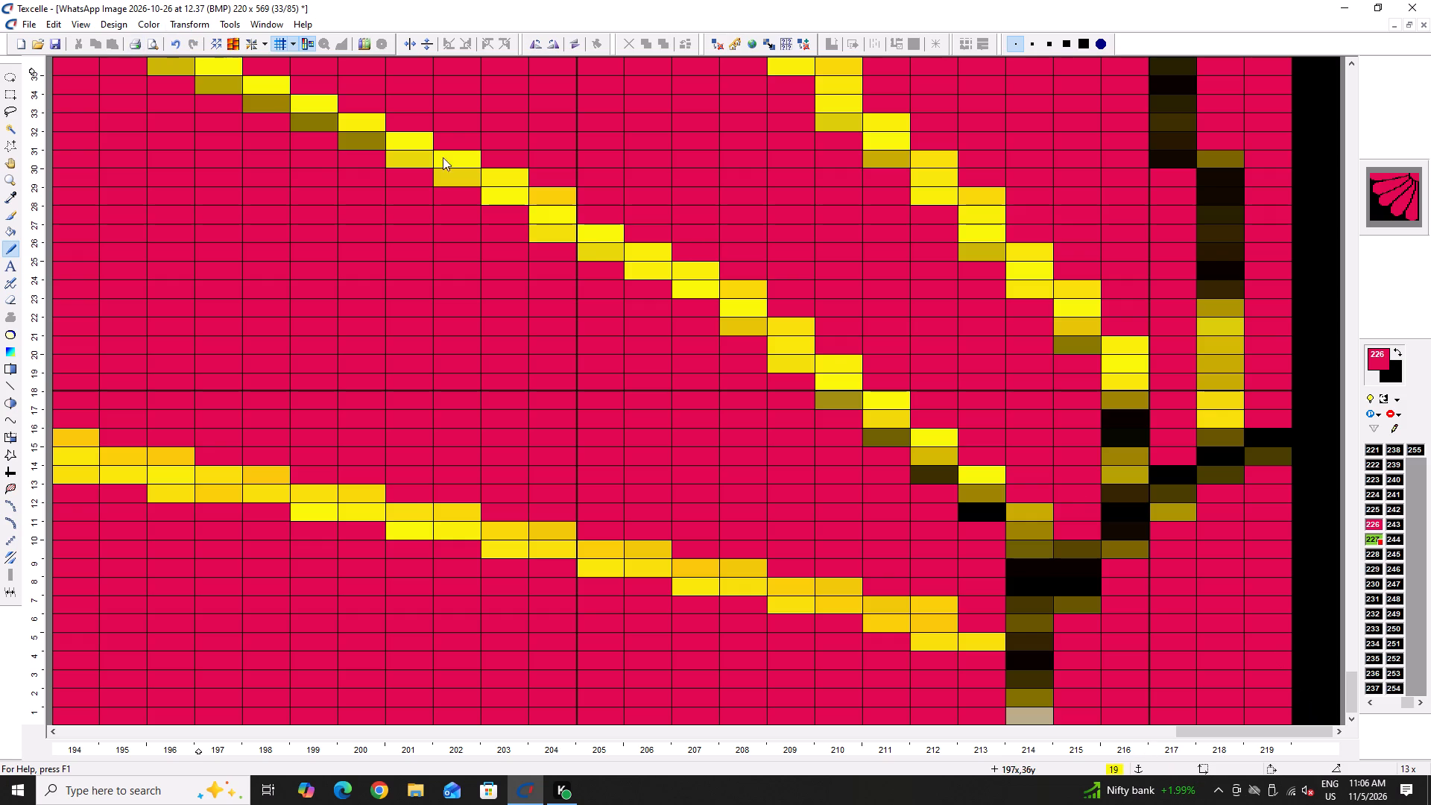
Repaint column 220 red from row 14 down to the bottom edge, across the flower's centre disc.
key(space)
drag(1311, 481, 1304, 698)
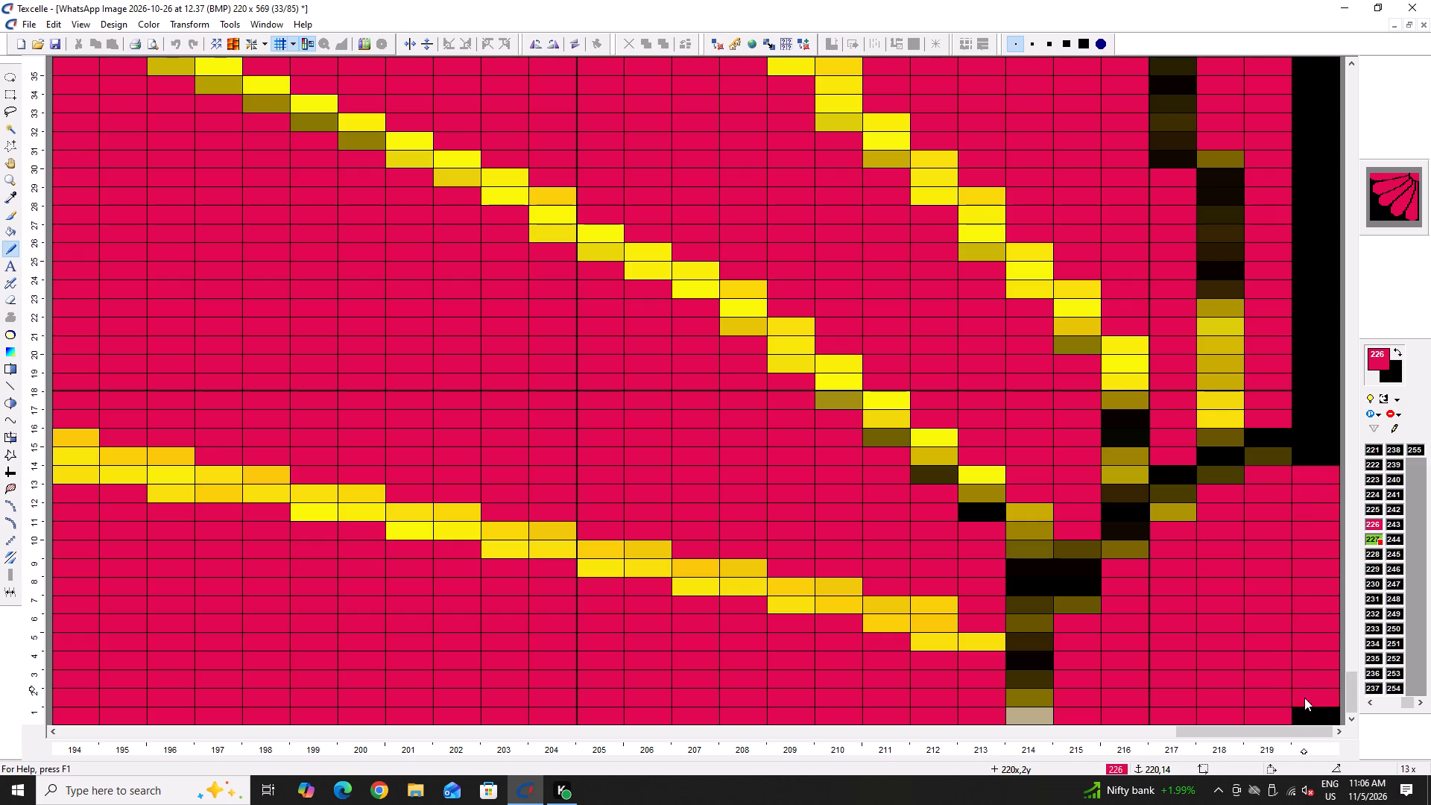
drag(1304, 698, 1310, 686)
Show the design in mirrored repeat with horizontal and vertical drop of 0, and inspect the recoloured flowers.
click(212, 43)
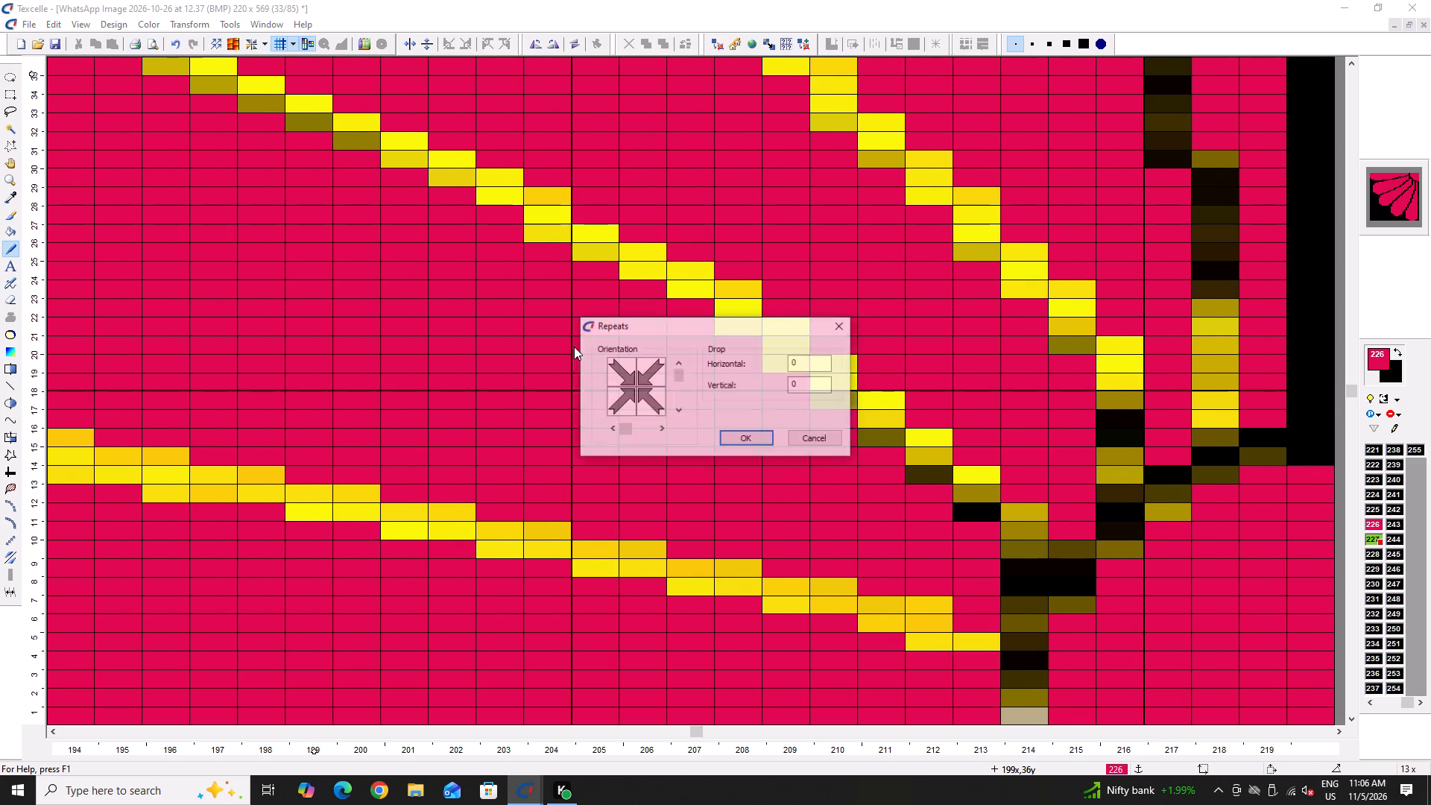
ctrl+click(758, 437)
ctrl+scroll(749, 434, down, 8)
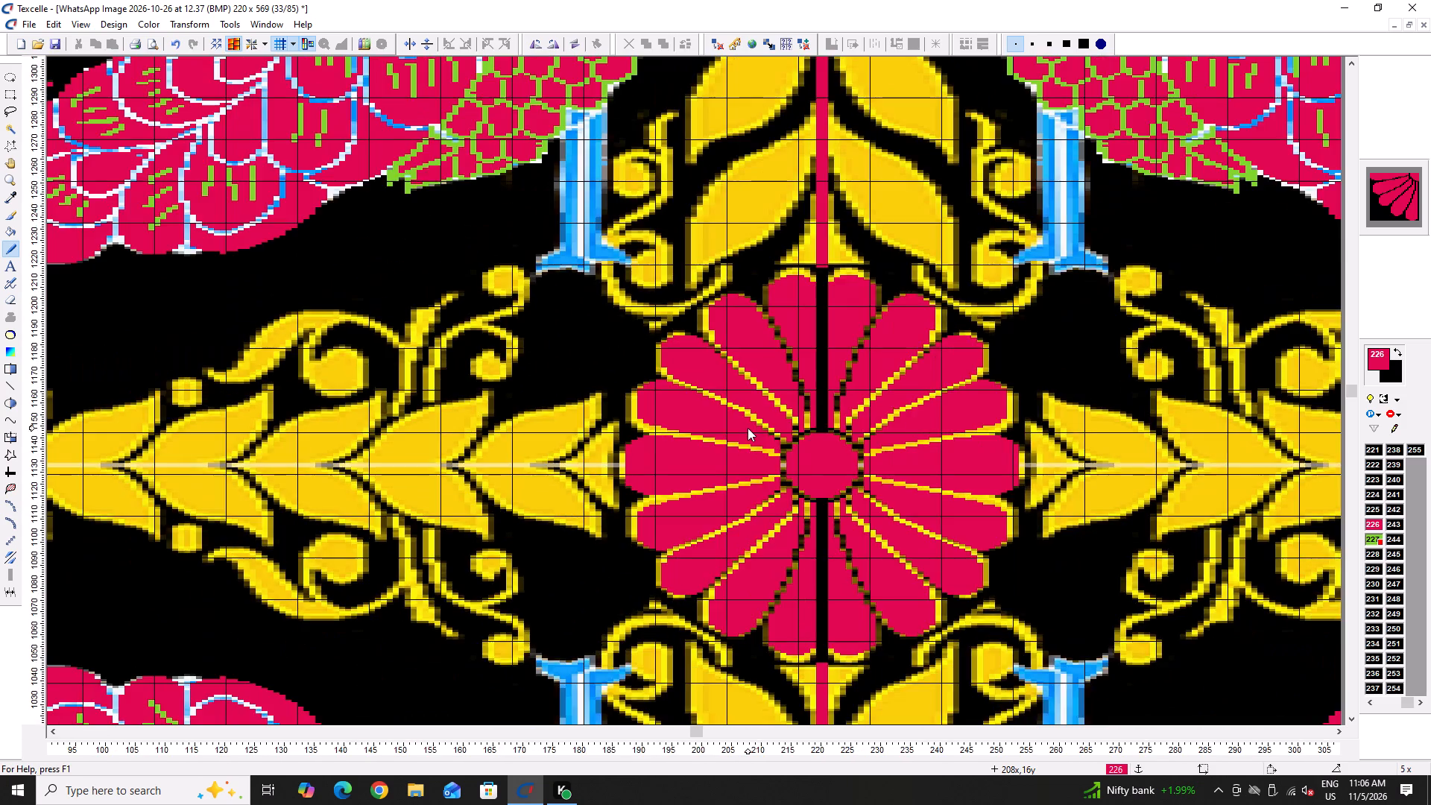
ctrl+scroll(748, 428, down, 2)
ctrl+scroll(612, 417, down, 1)
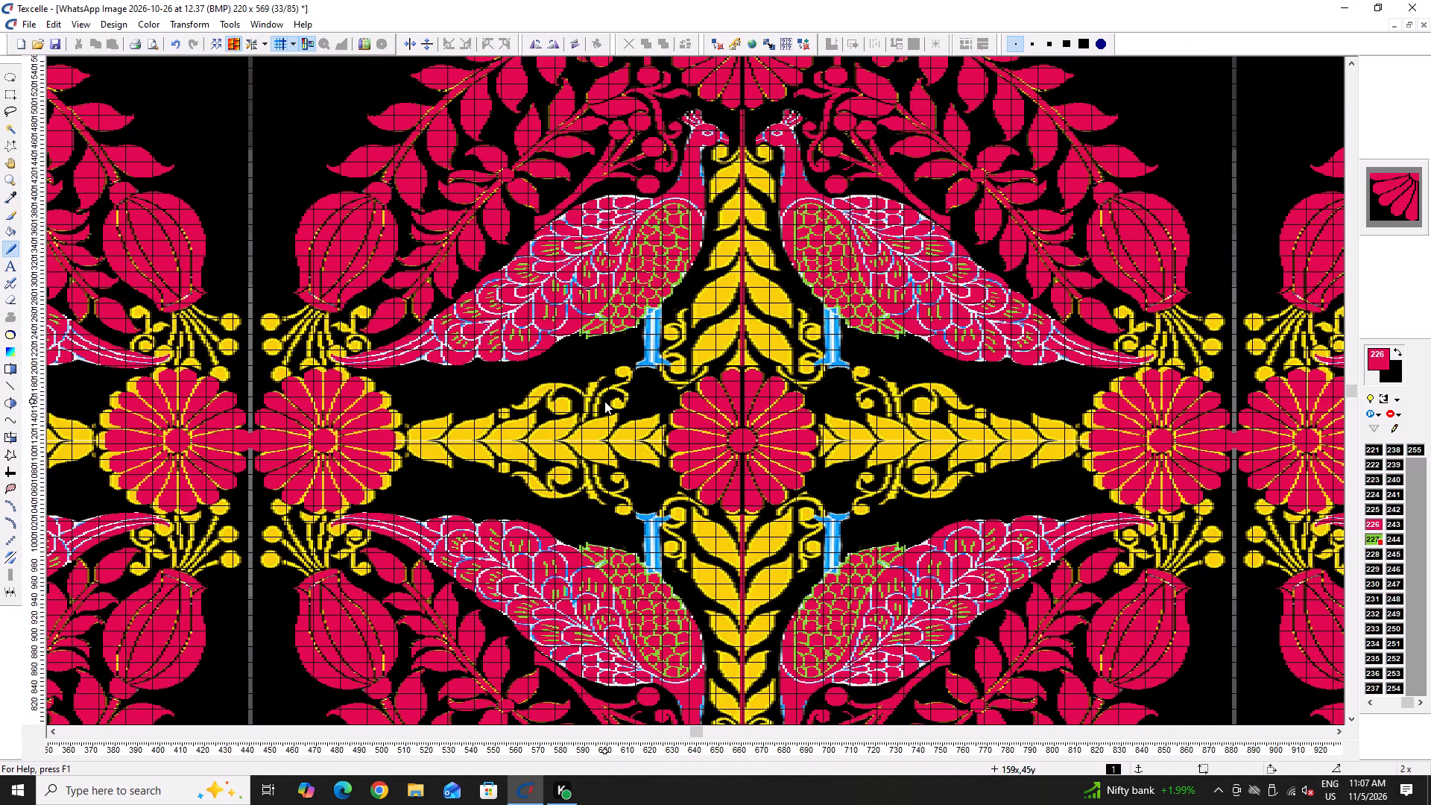
Save the design.
key(ctrl+s)
key(ctrl+s)
key(ctrl+s)
key(ctrl+s)
Paint the pale centre line of the yellow leaf border red along row 1 from column 66 to 79, using filled rectangles.
ctrl+scroll(478, 392, down, 2)
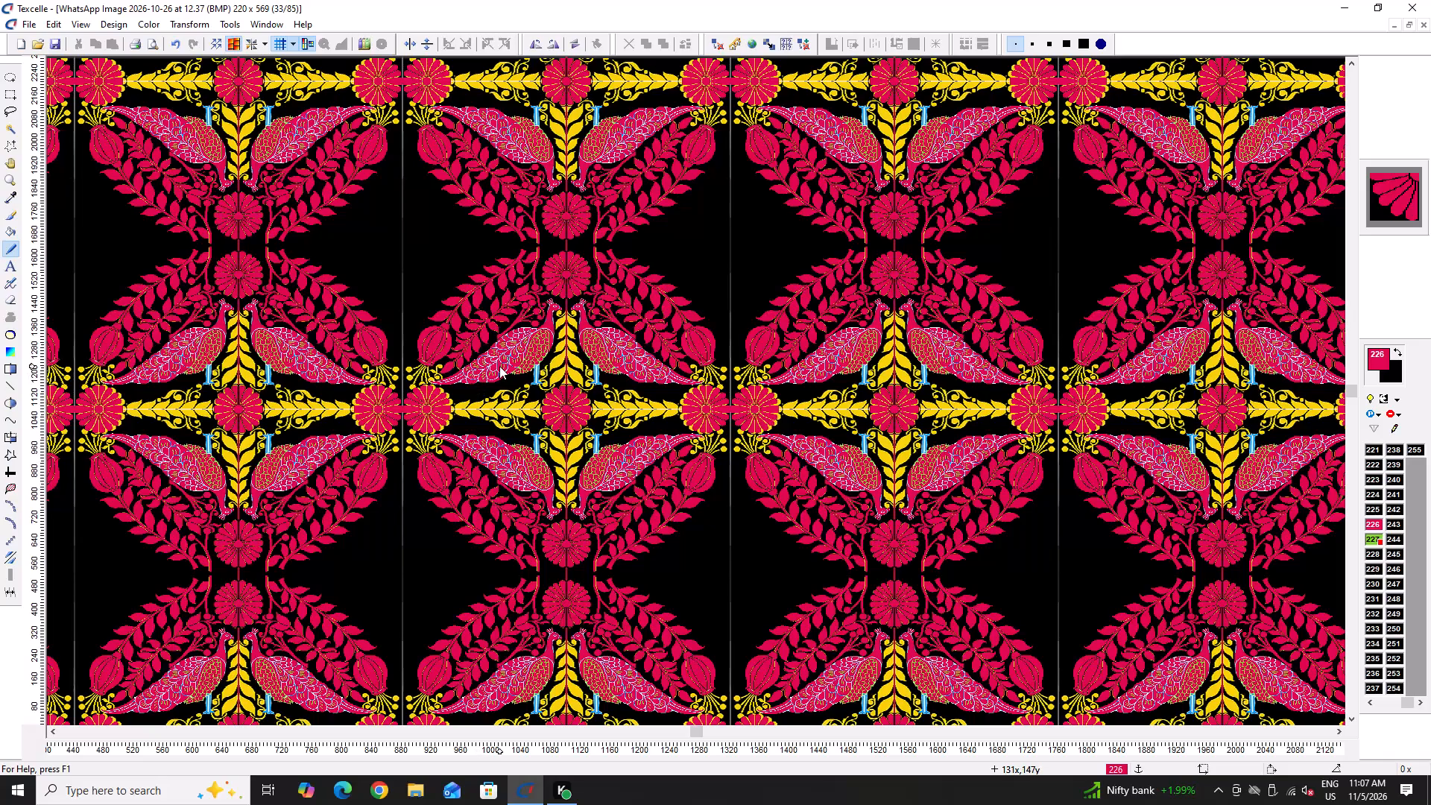
ctrl+scroll(470, 426, up, 5)
scroll(518, 397, up, 1)
ctrl+scroll(401, 375, up, 3)
key(x)
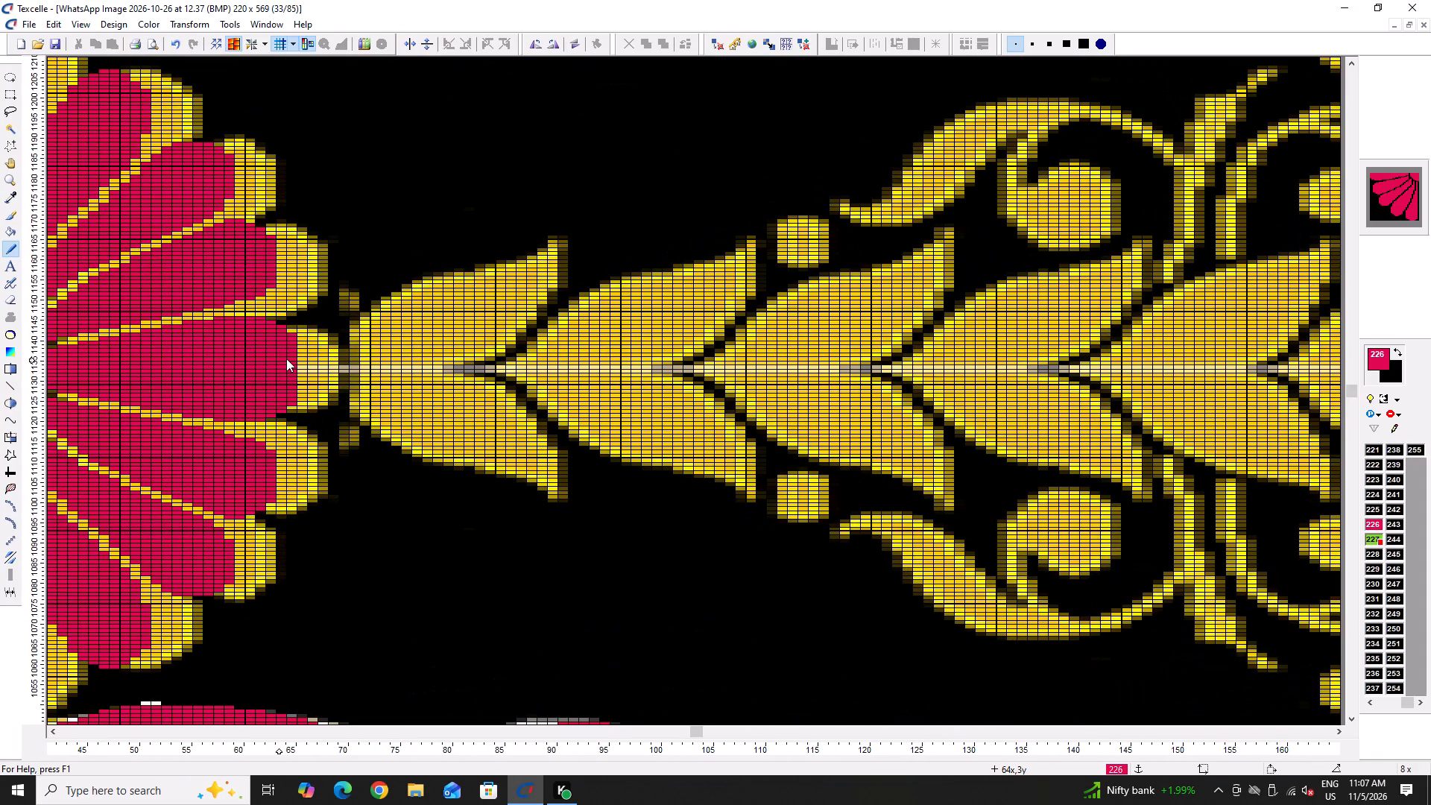
ctrl+scroll(233, 363, up, 2)
key(space)
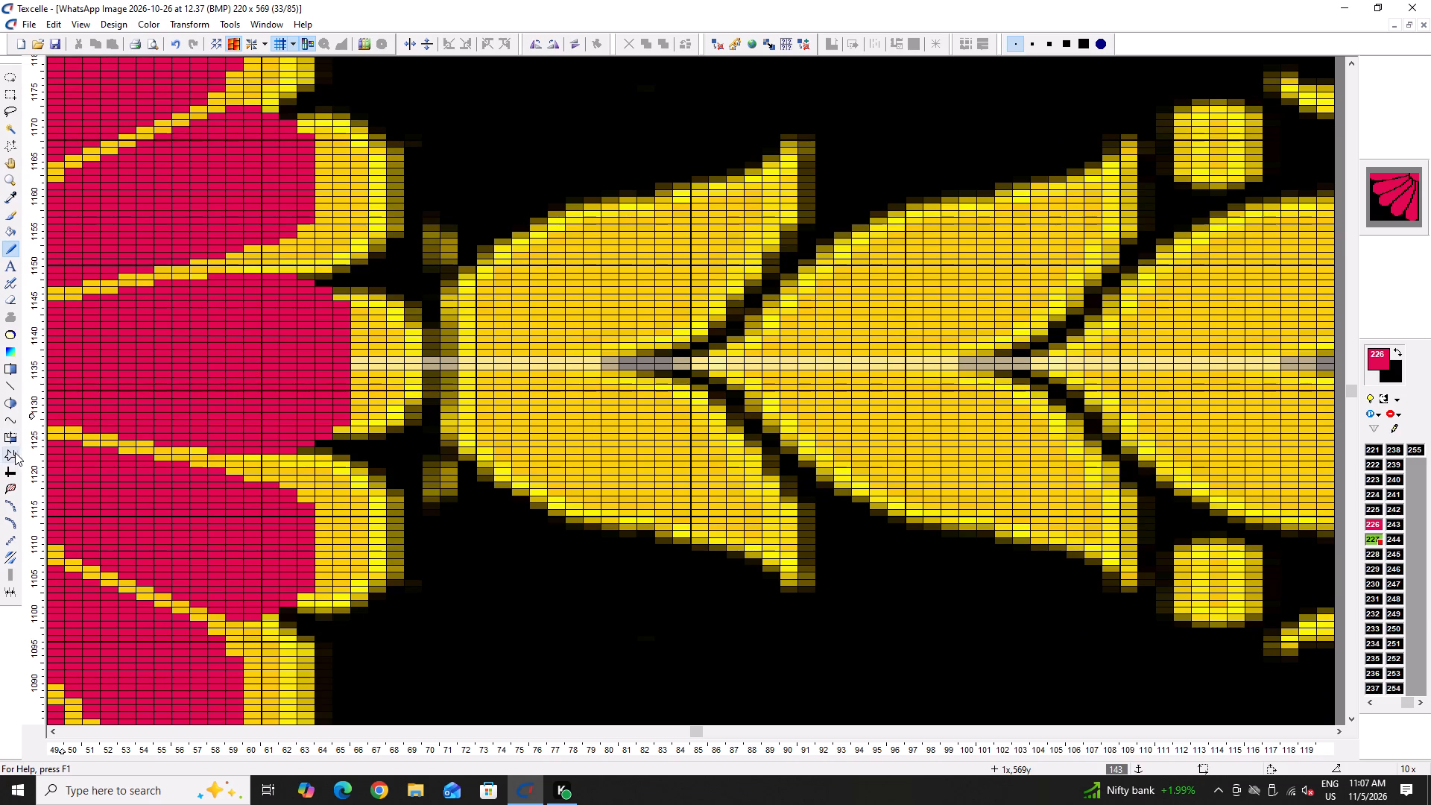
click(14, 367)
ctrl+scroll(499, 378, up, 2)
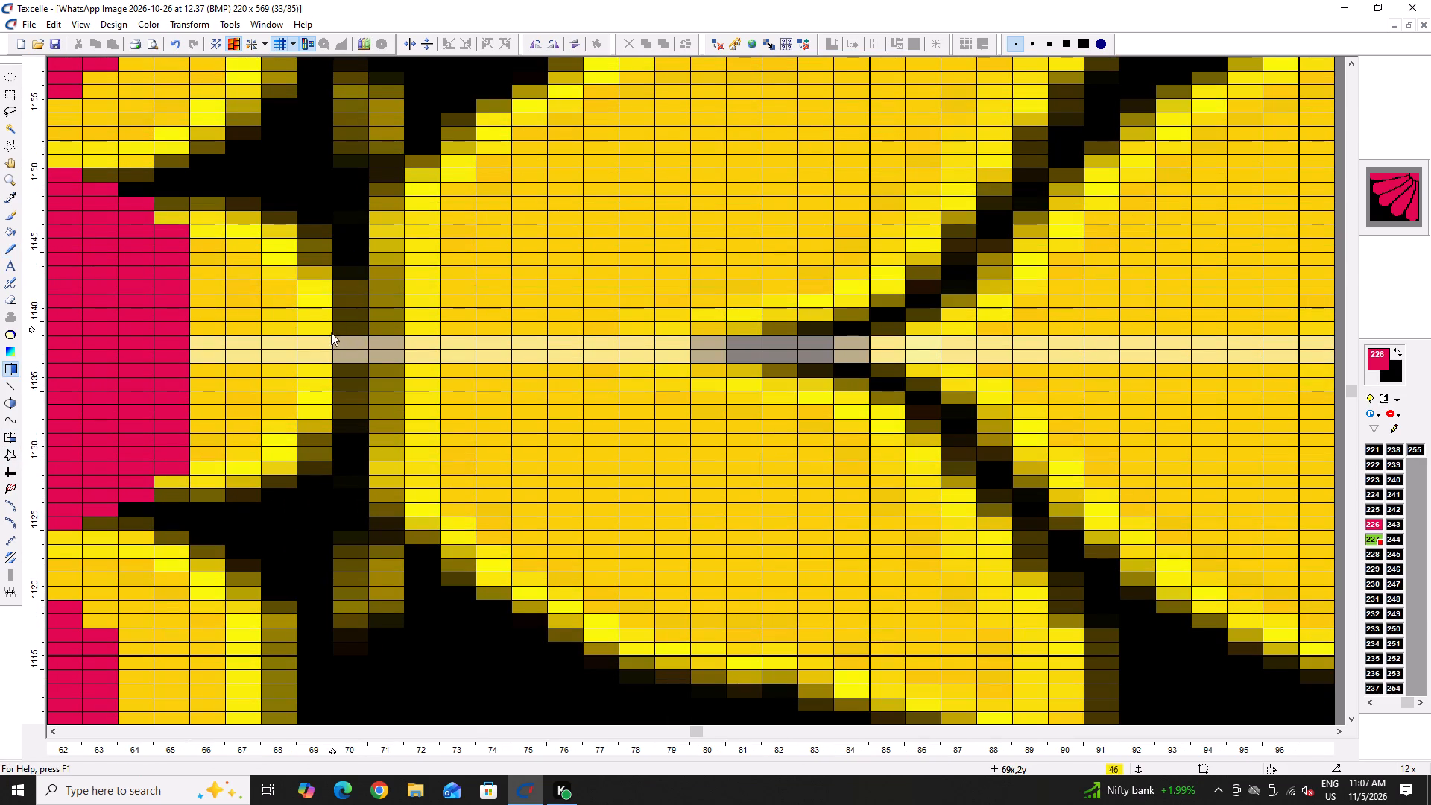
drag(320, 340, 423, 355)
drag(432, 342, 513, 344)
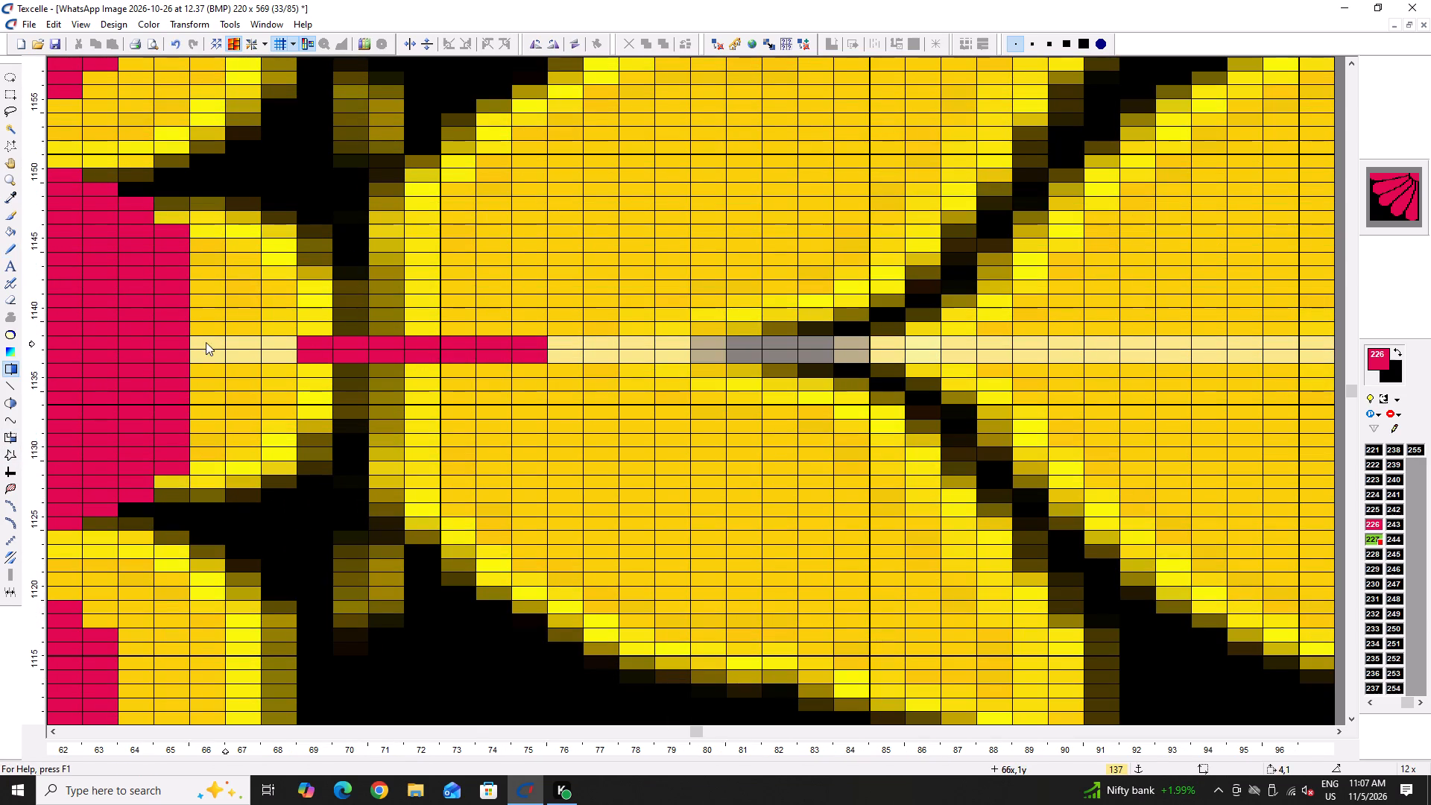
drag(211, 340, 284, 348)
drag(537, 338, 663, 335)
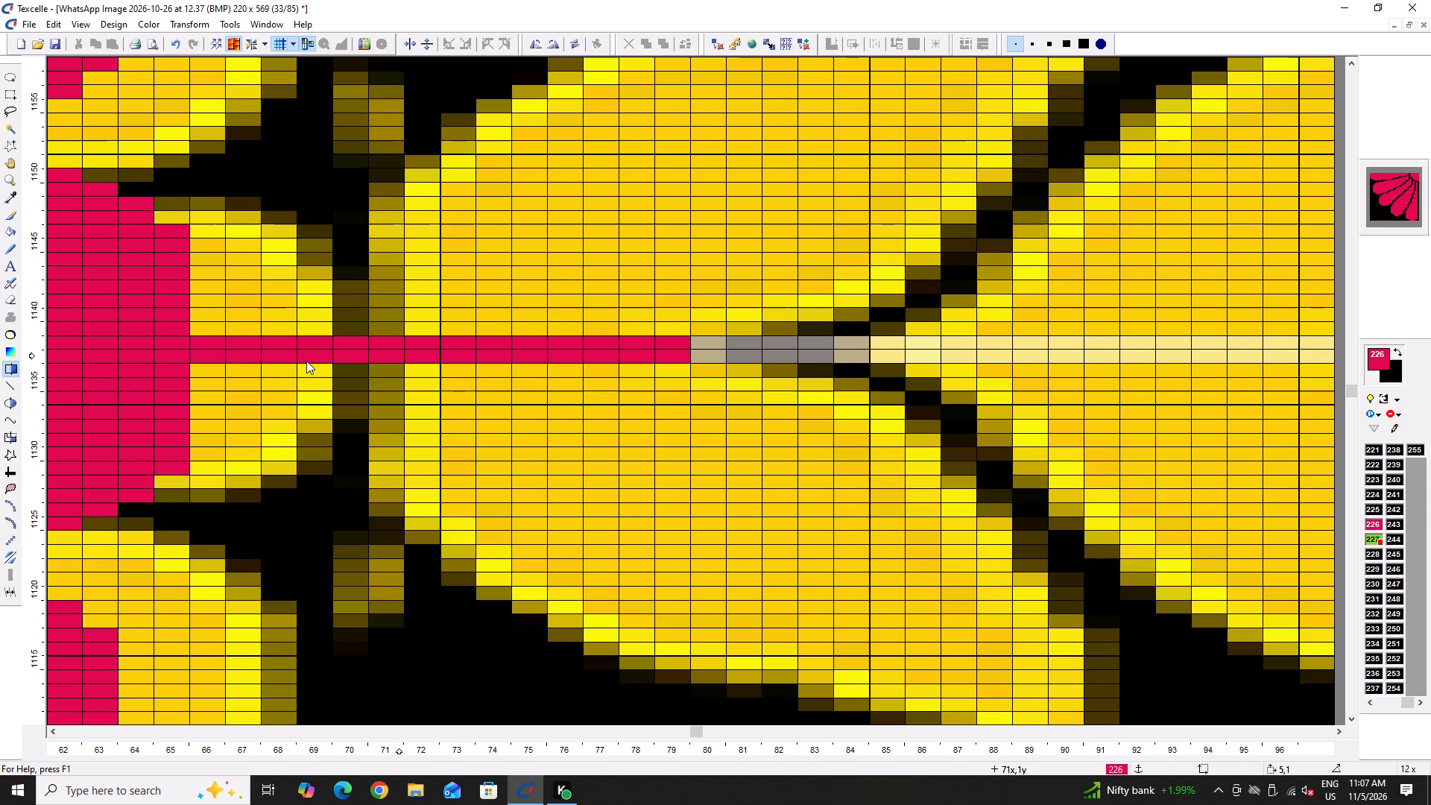
Paint a black block over rows 1 and 2 in column 66, beside the red petal's tip.
right_drag(214, 341, 206, 367)
Extend the red centre line of the yellow leaf border along row 1 through column 186, near the central red flower.
drag(613, 342, 754, 342)
key(ctrl+space)
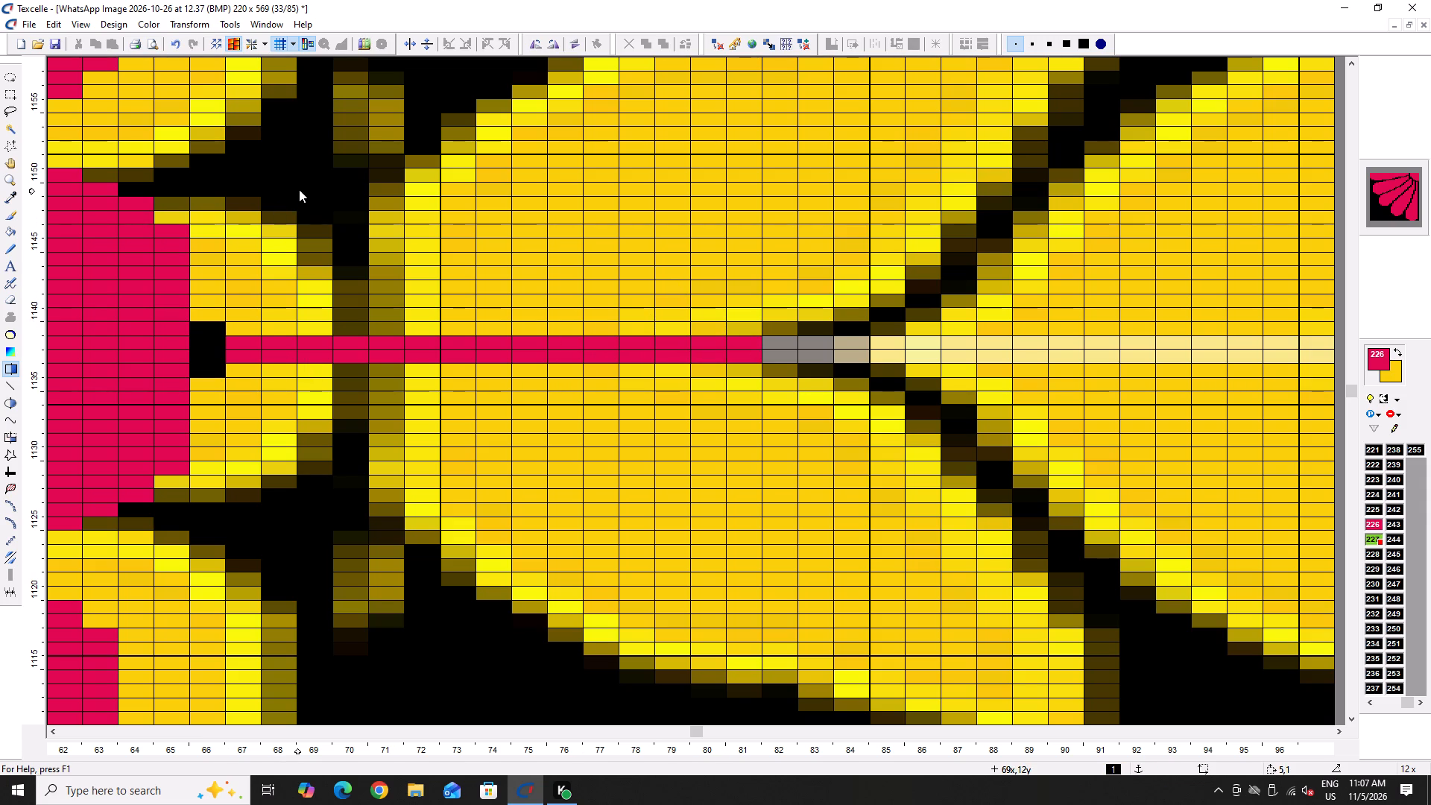
key(ctrl+space)
drag(756, 343, 914, 342)
key(Right)
key(Right)
key(Right)
key(Right)
key(Right)
key(Right)
key(Right)
key(Right)
key(Right)
key(Right)
key(Right)
key(Right)
key(Right)
key(Right)
key(Right)
key(Right)
key(Right)
key(Right)
key(Right)
key(Right)
key(Right)
key(Right)
key(Right)
key(Right)
key(Right)
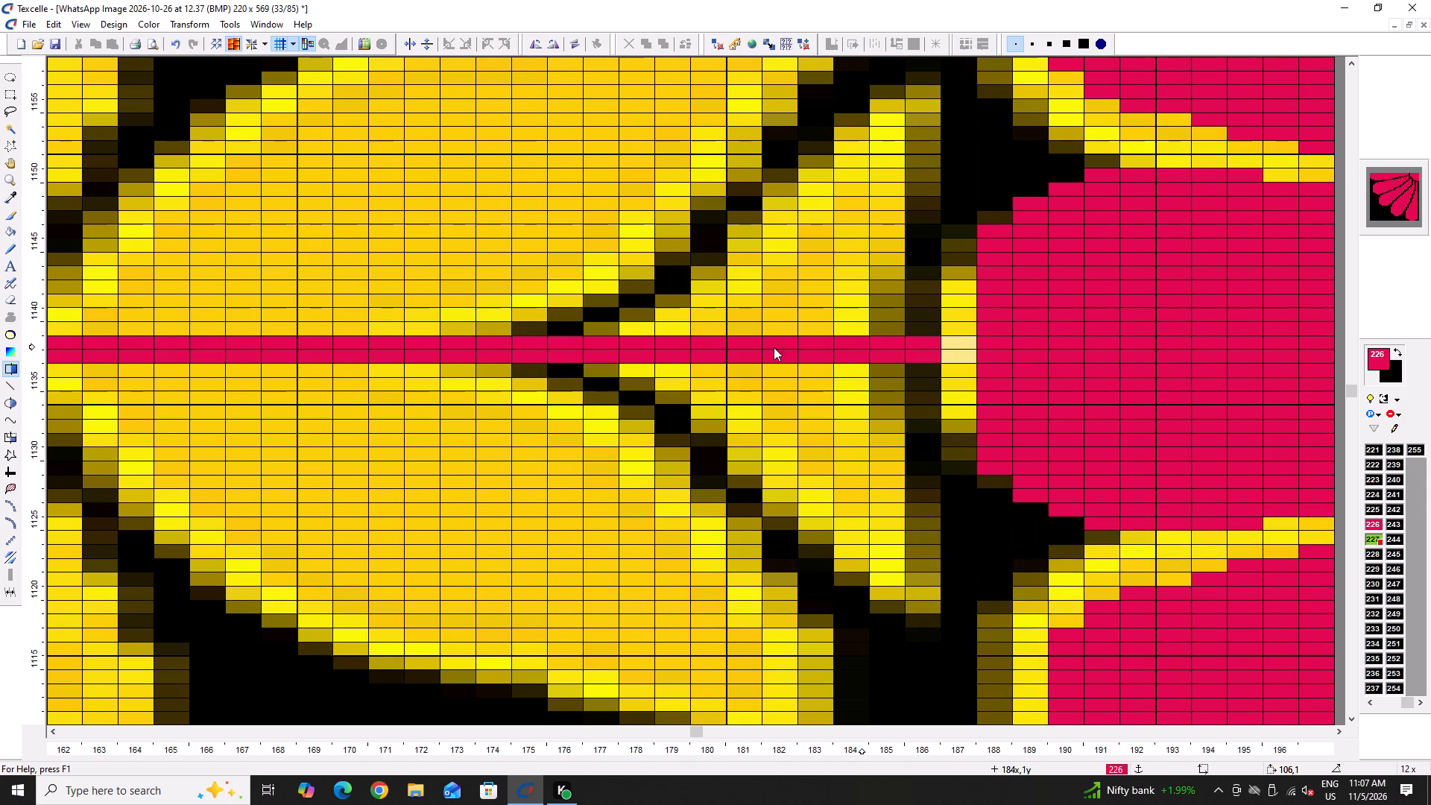
ctrl+scroll(714, 348, down, 8)
scroll(606, 321, up, 2)
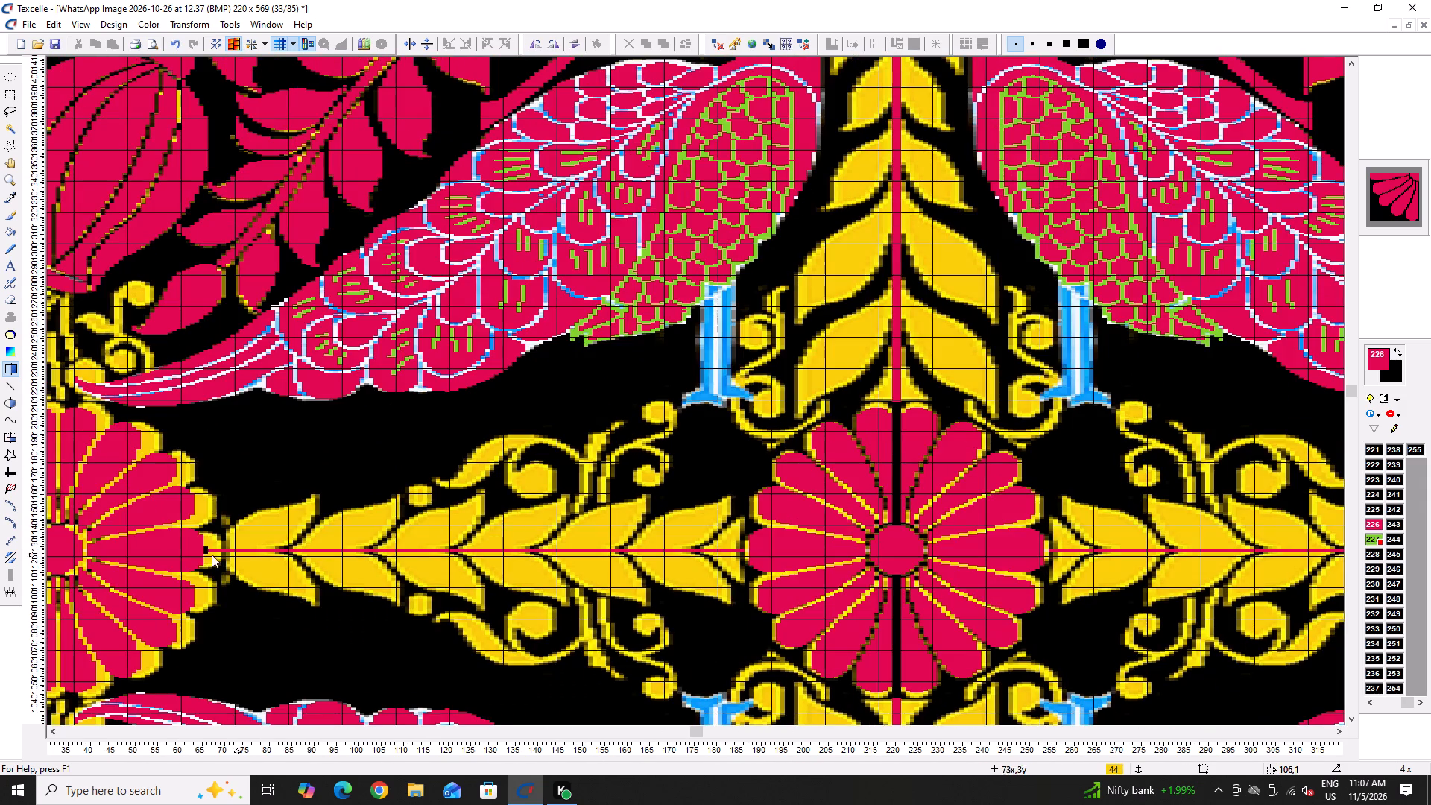
Outline the outer edge of the first yellow leaf pair in red 226 from the centre line at column 71 to the tip at column 90.
ctrl+scroll(194, 554, up, 6)
key(x)
key(x)
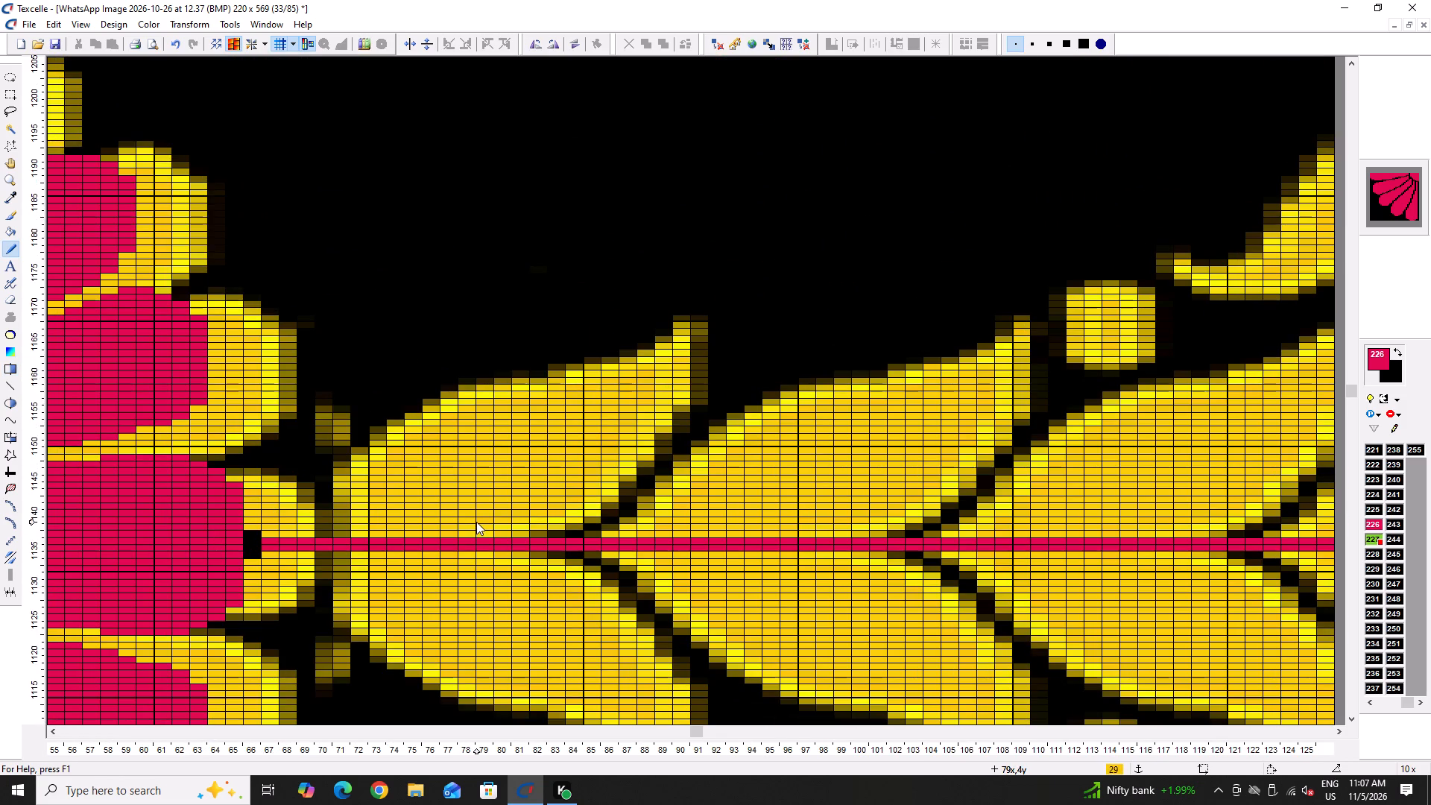
ctrl+scroll(354, 496, up, 2)
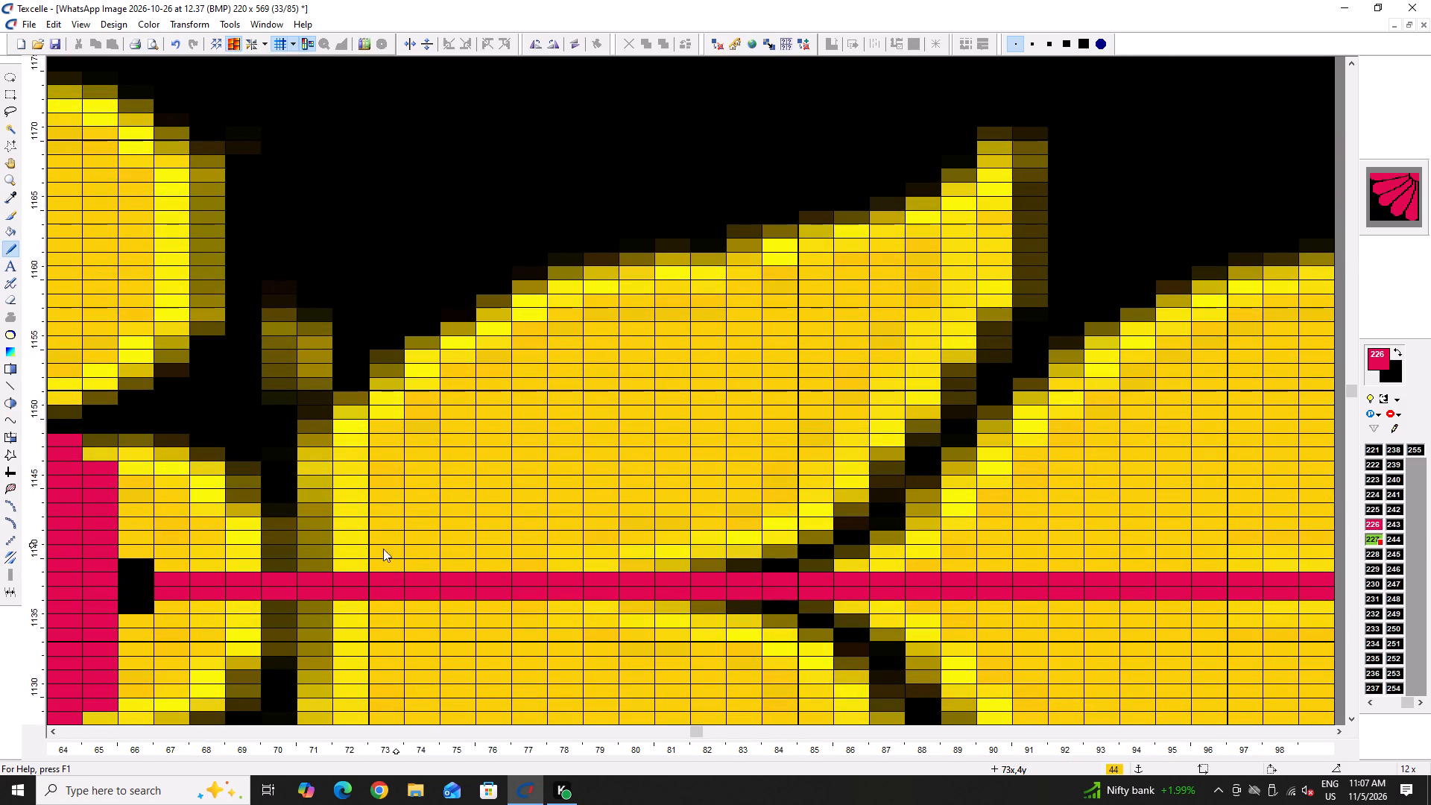
drag(302, 548, 417, 335)
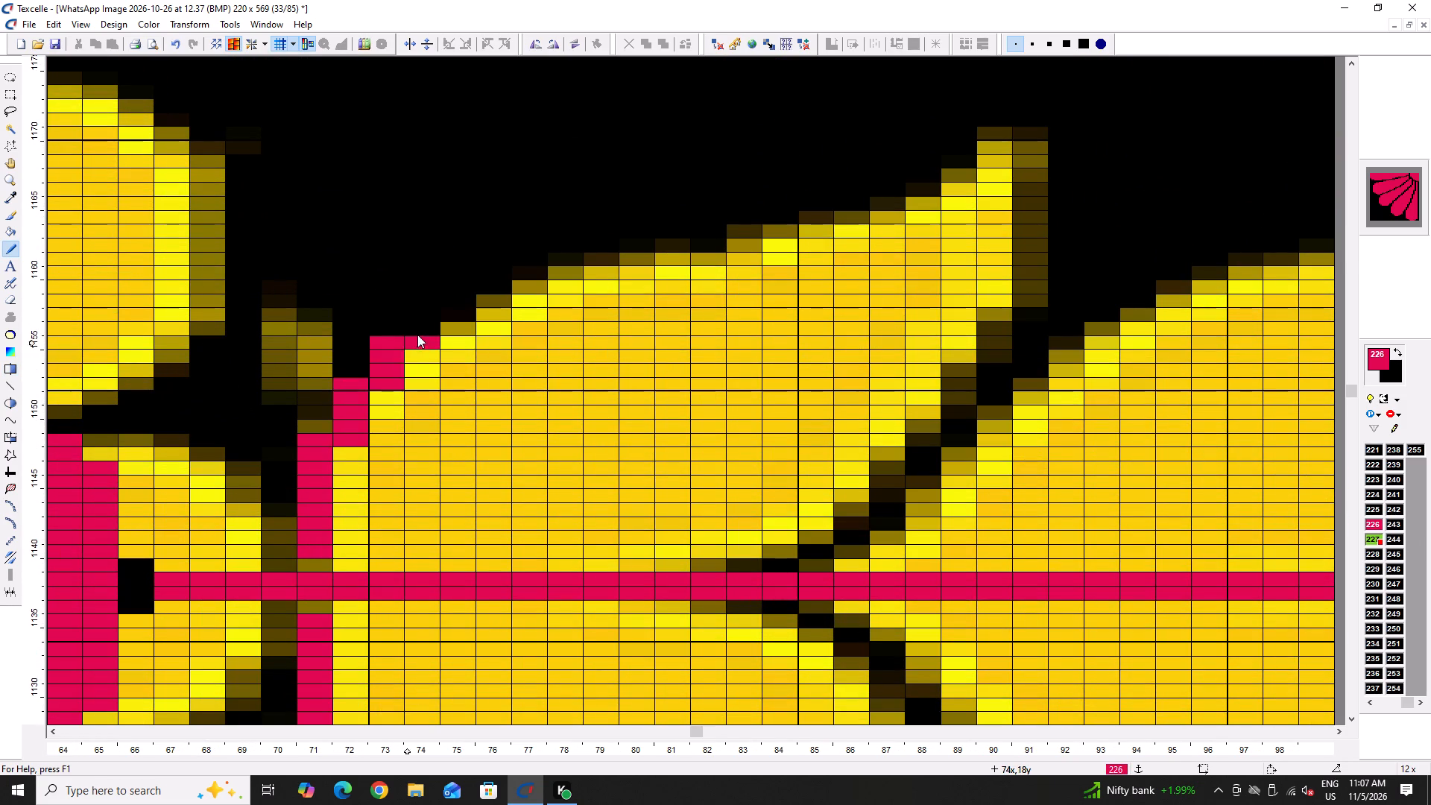
scroll(450, 399, up, 2)
drag(408, 511, 935, 348)
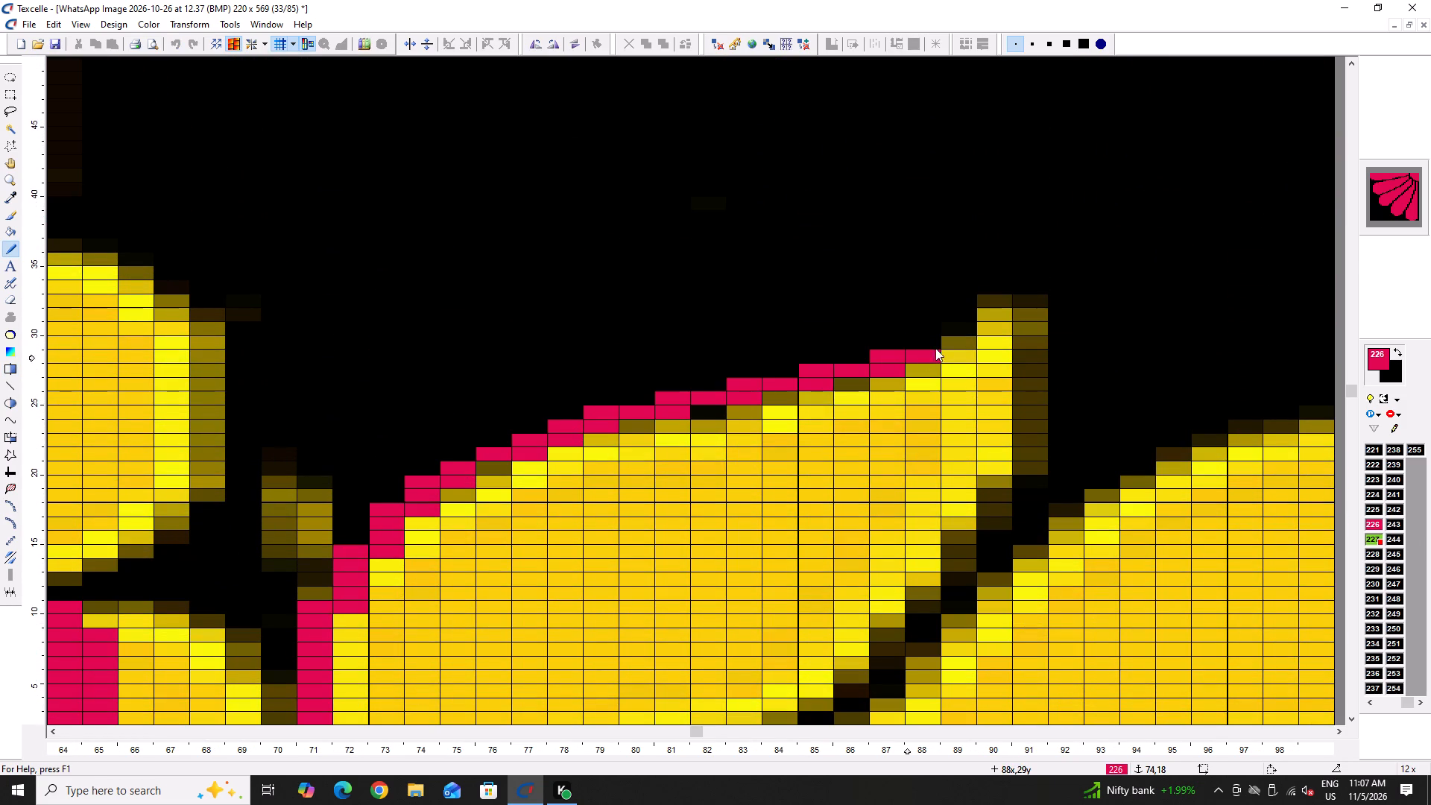
drag(935, 348, 1005, 238)
Outline the first leaf pair's inner edge in red, from its tip back to the red centre line near column 81.
drag(1006, 246, 975, 493)
scroll(978, 437, down, 2)
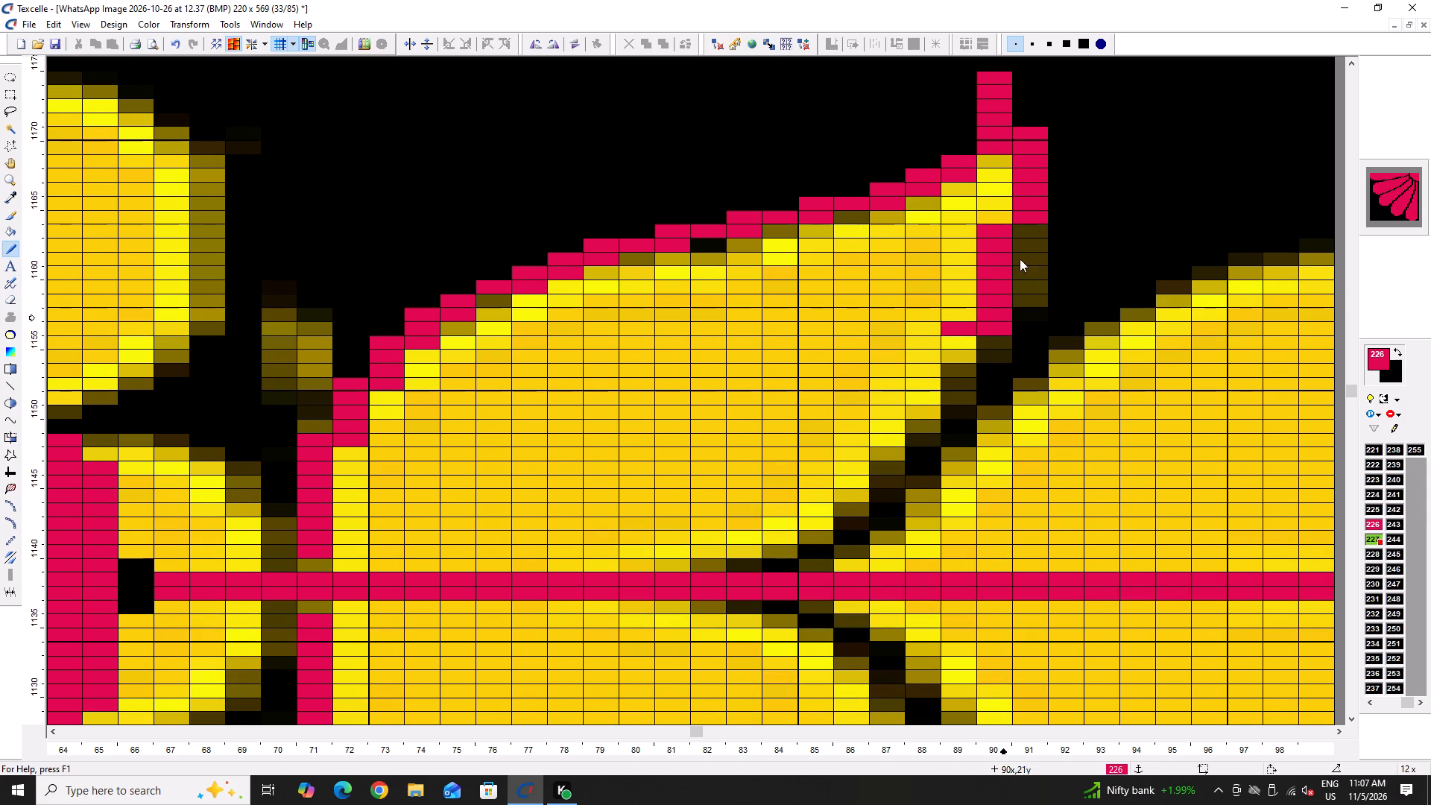
drag(1046, 203, 1029, 271)
drag(968, 351, 818, 501)
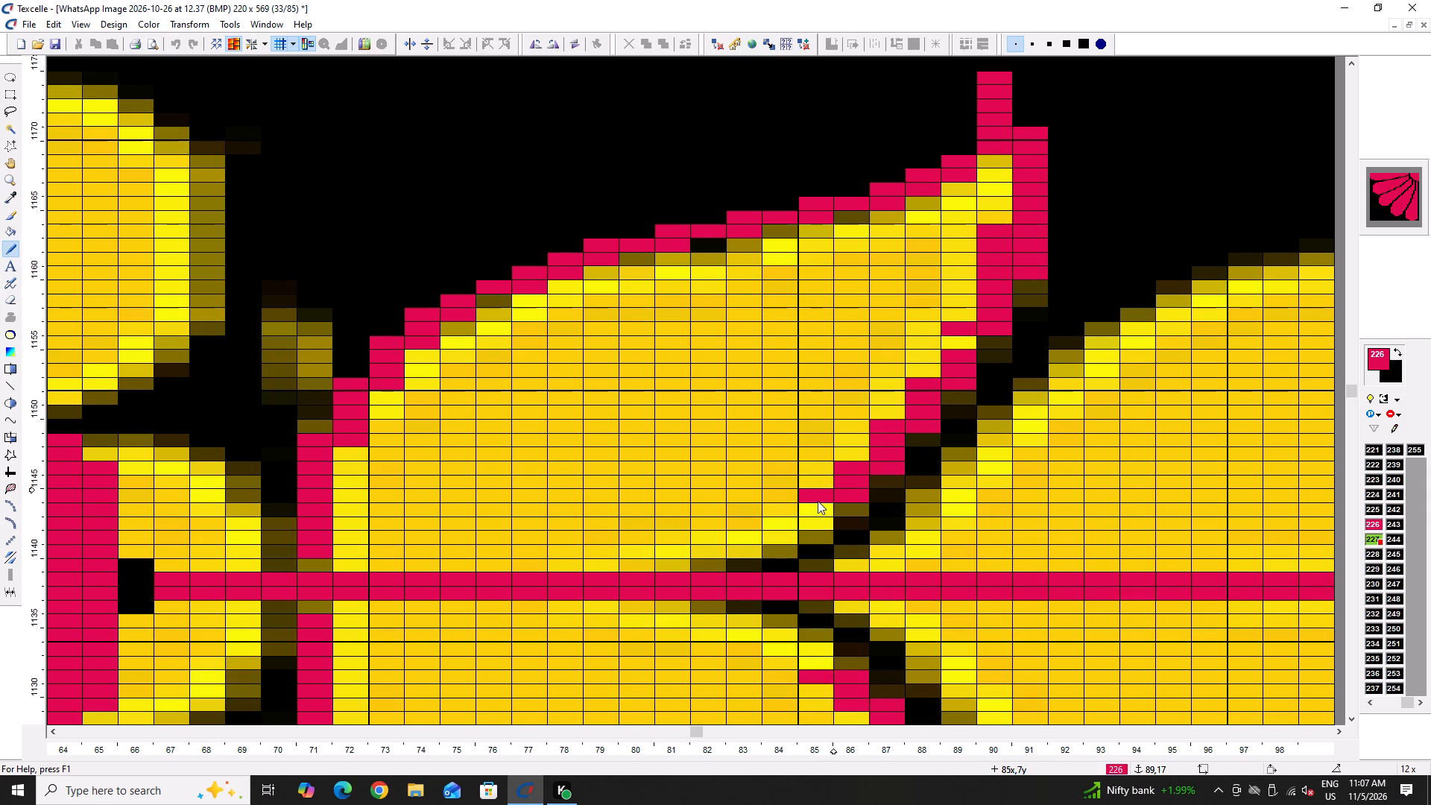
drag(818, 501, 667, 569)
ctrl+scroll(486, 402, down, 3)
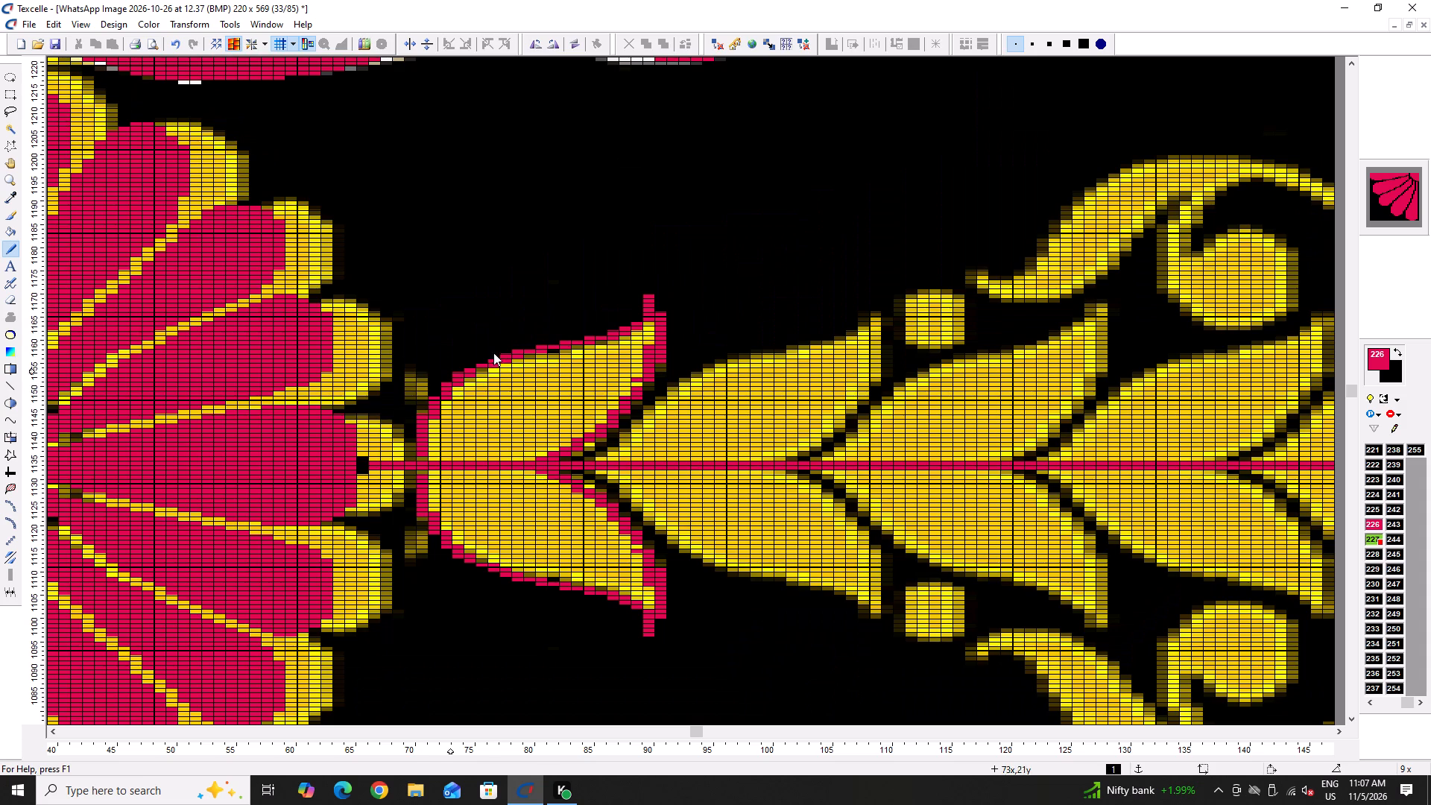
ctrl+scroll(603, 380, up, 3)
click(720, 395)
ctrl+scroll(493, 365, down, 5)
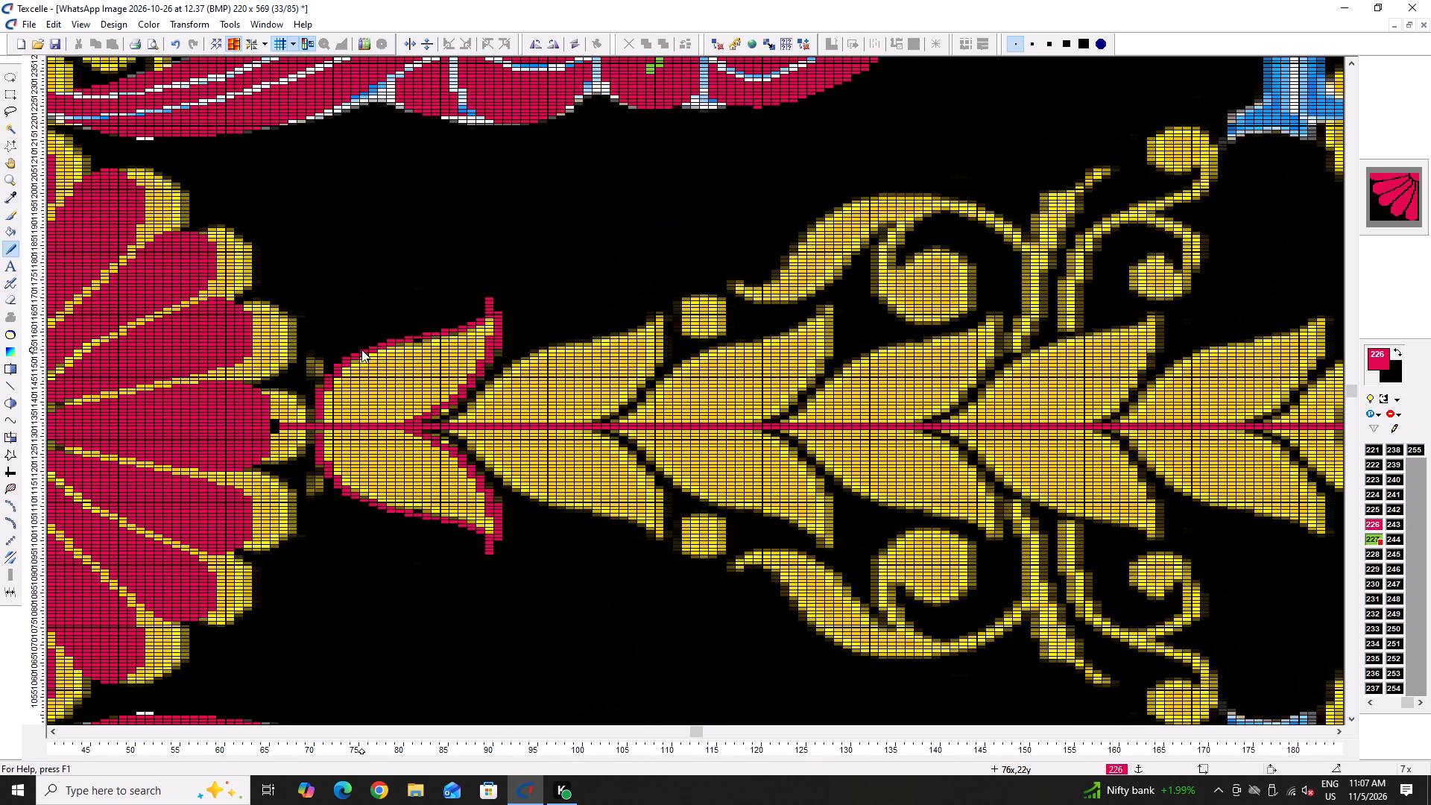
Outline the second leaf pair's outer edge in red from column 85 to the tip at column 109, blackening stray pixels beside it.
ctrl+scroll(691, 379, up, 3)
ctrl+scroll(294, 427, up, 2)
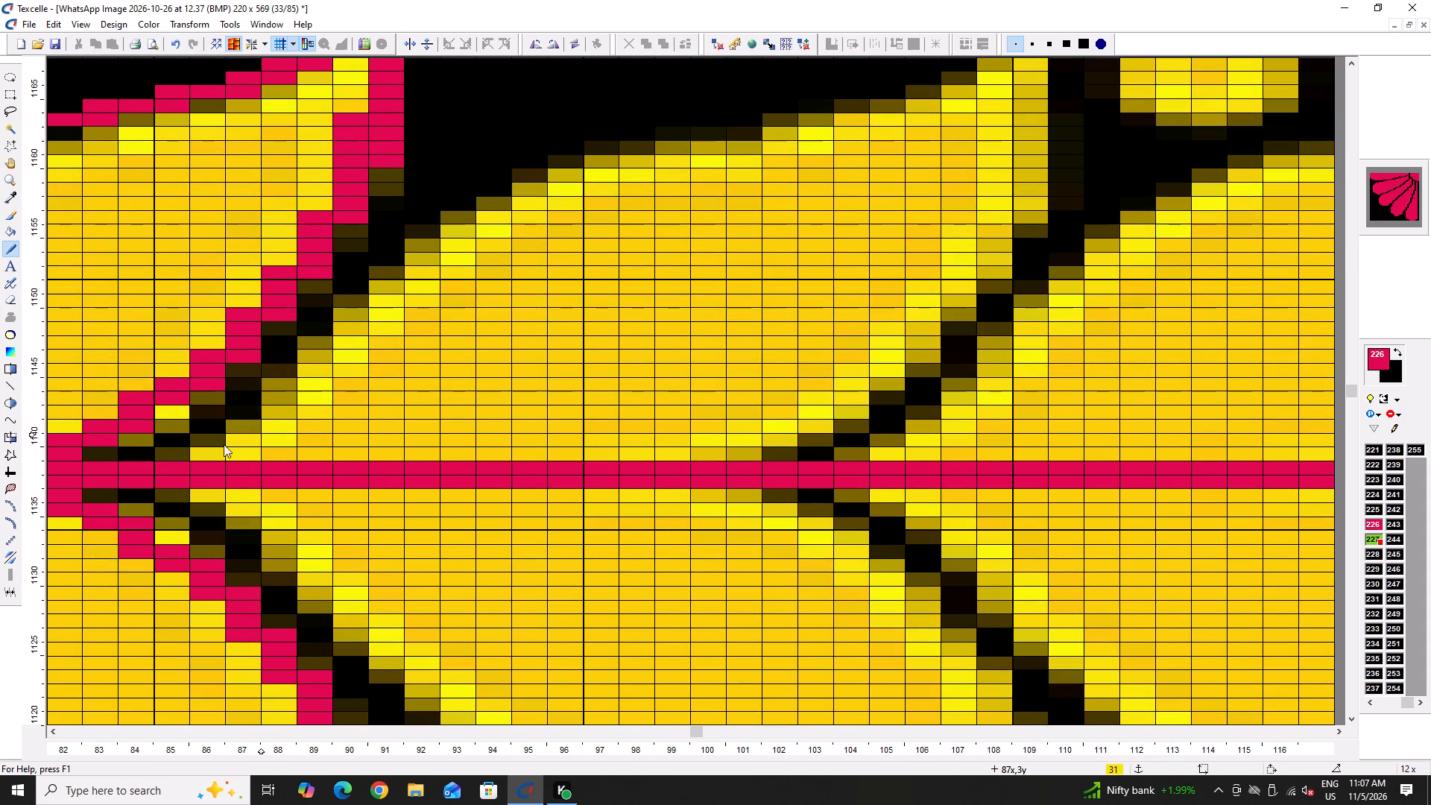
drag(165, 452, 375, 281)
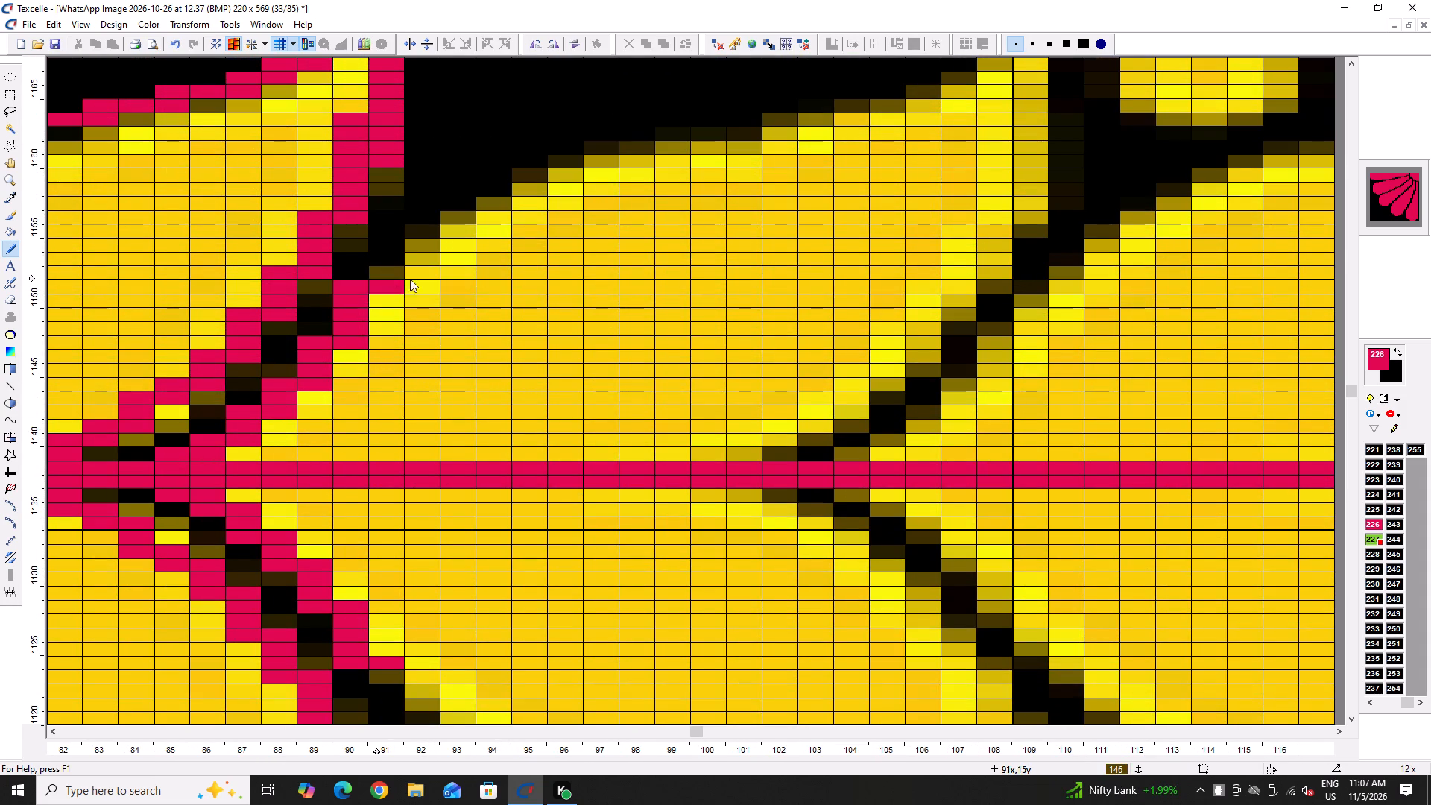
scroll(415, 285, up, 1)
right_click(358, 366)
drag(396, 366, 513, 250)
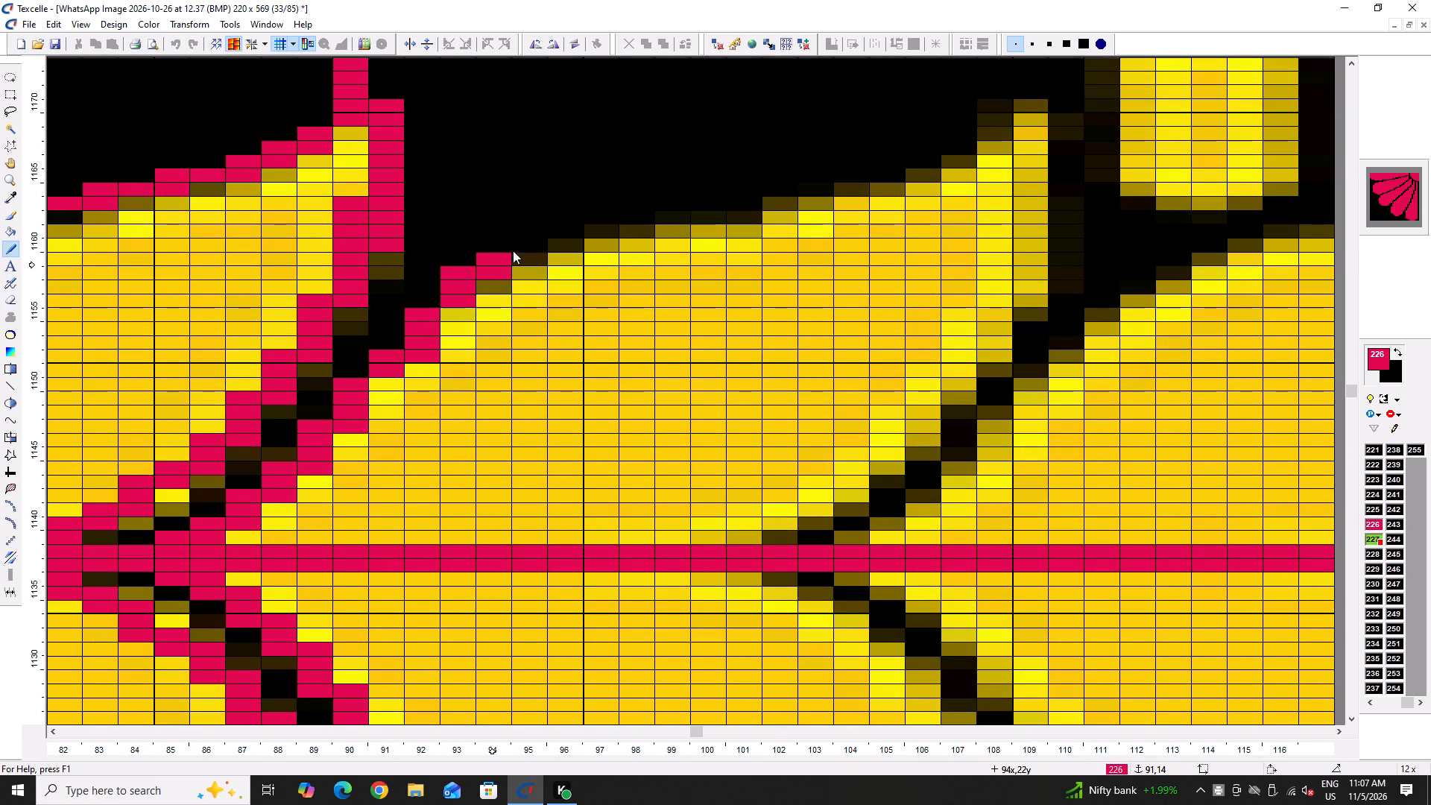
drag(513, 250, 683, 218)
scroll(697, 233, up, 2)
right_click(461, 433)
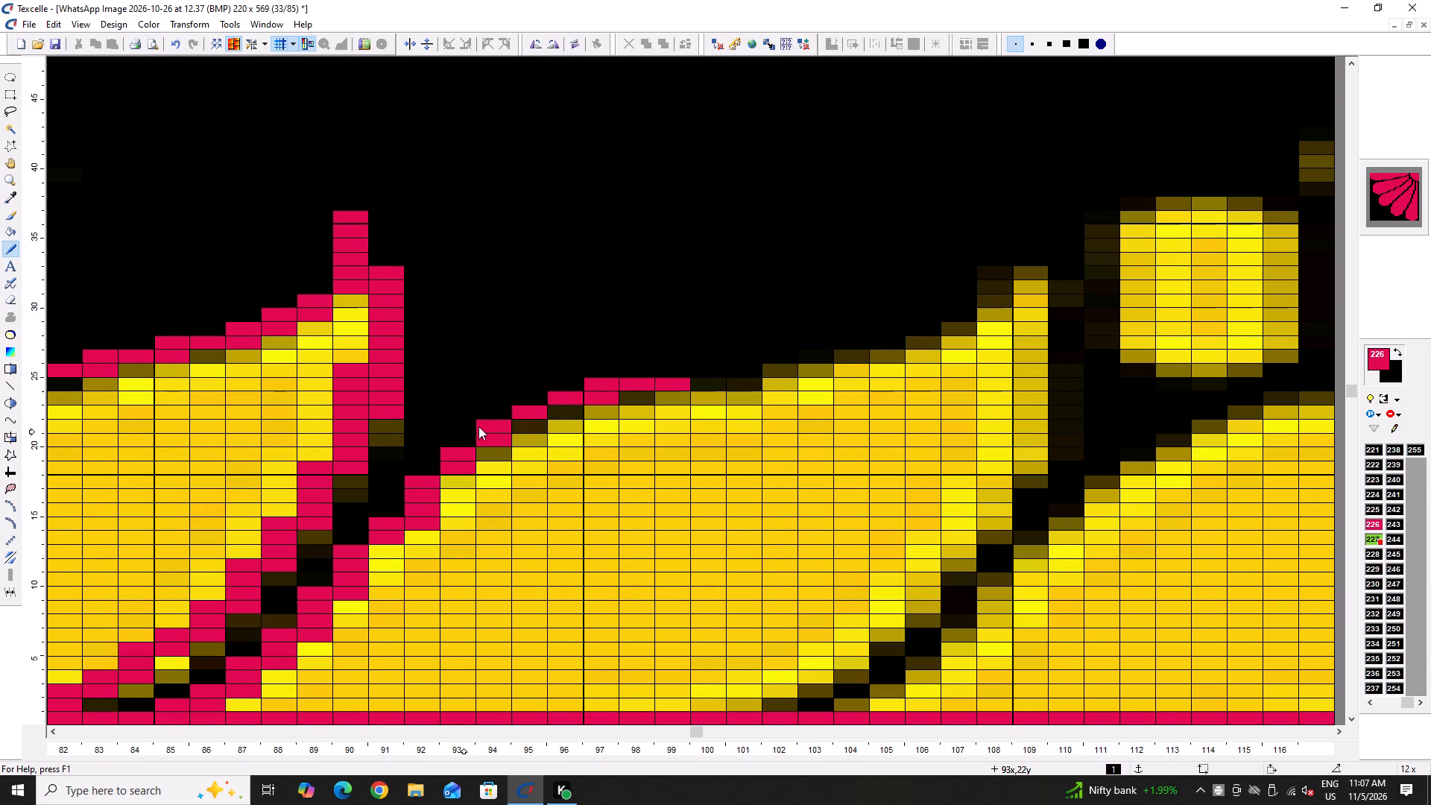
drag(583, 397, 1017, 222)
Outline the second leaf pair's inner edge in red from the tip at column 109 back to the centre line at column 99.
drag(1020, 231, 1033, 257)
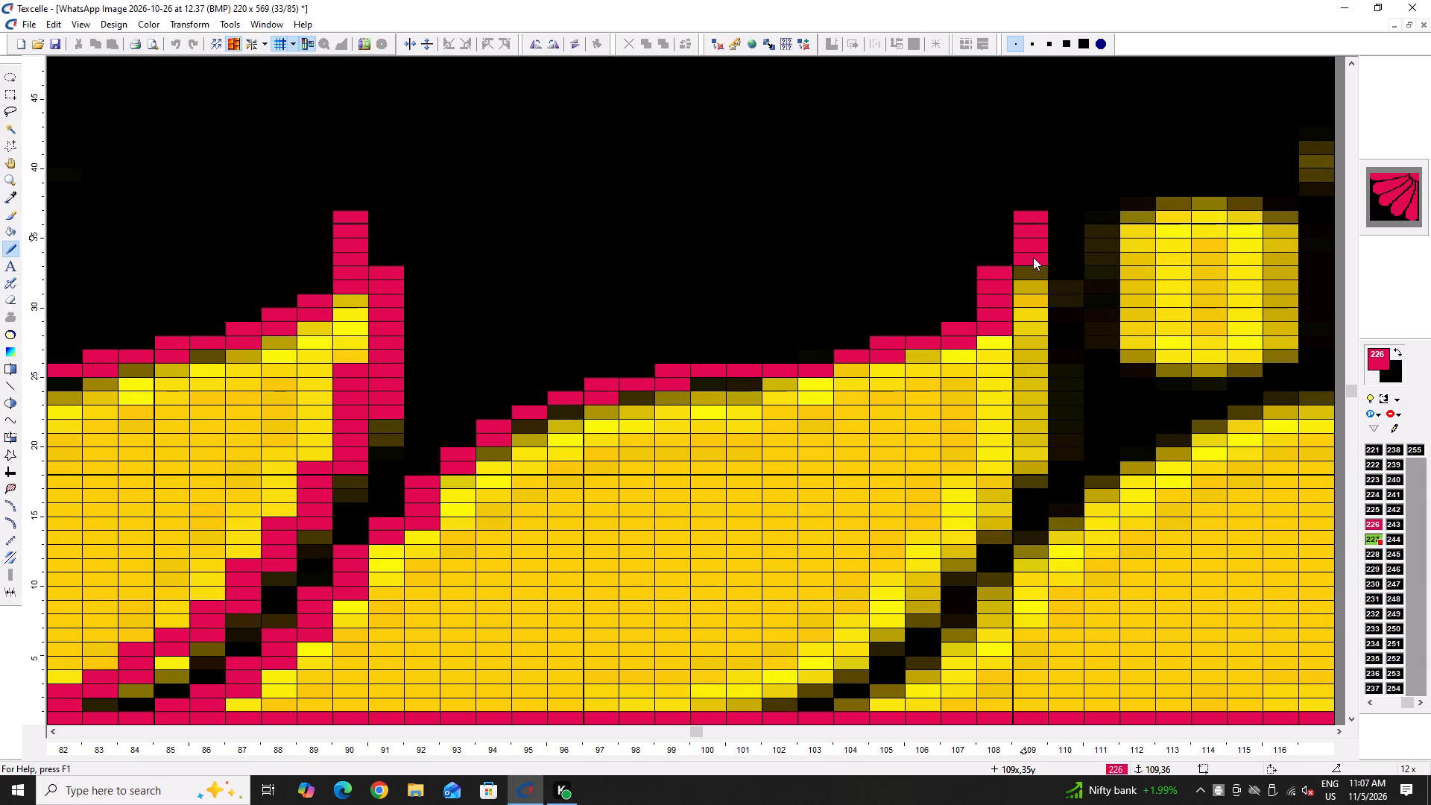
drag(1033, 257, 1037, 277)
drag(1037, 282, 1039, 300)
drag(1040, 302, 1040, 311)
drag(1040, 314, 1007, 450)
scroll(1011, 412, down, 2)
drag(1037, 266, 1033, 273)
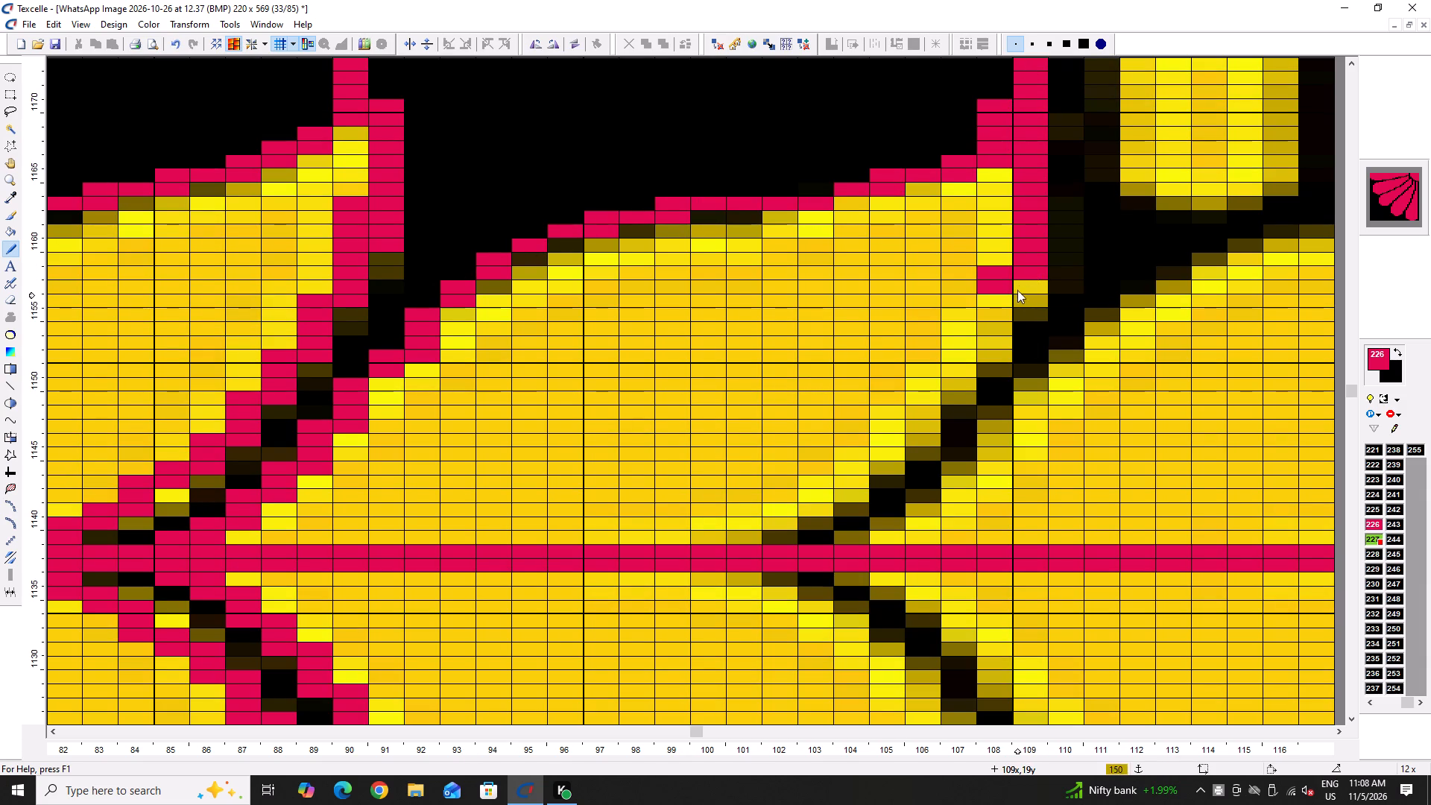
drag(1019, 285, 680, 539)
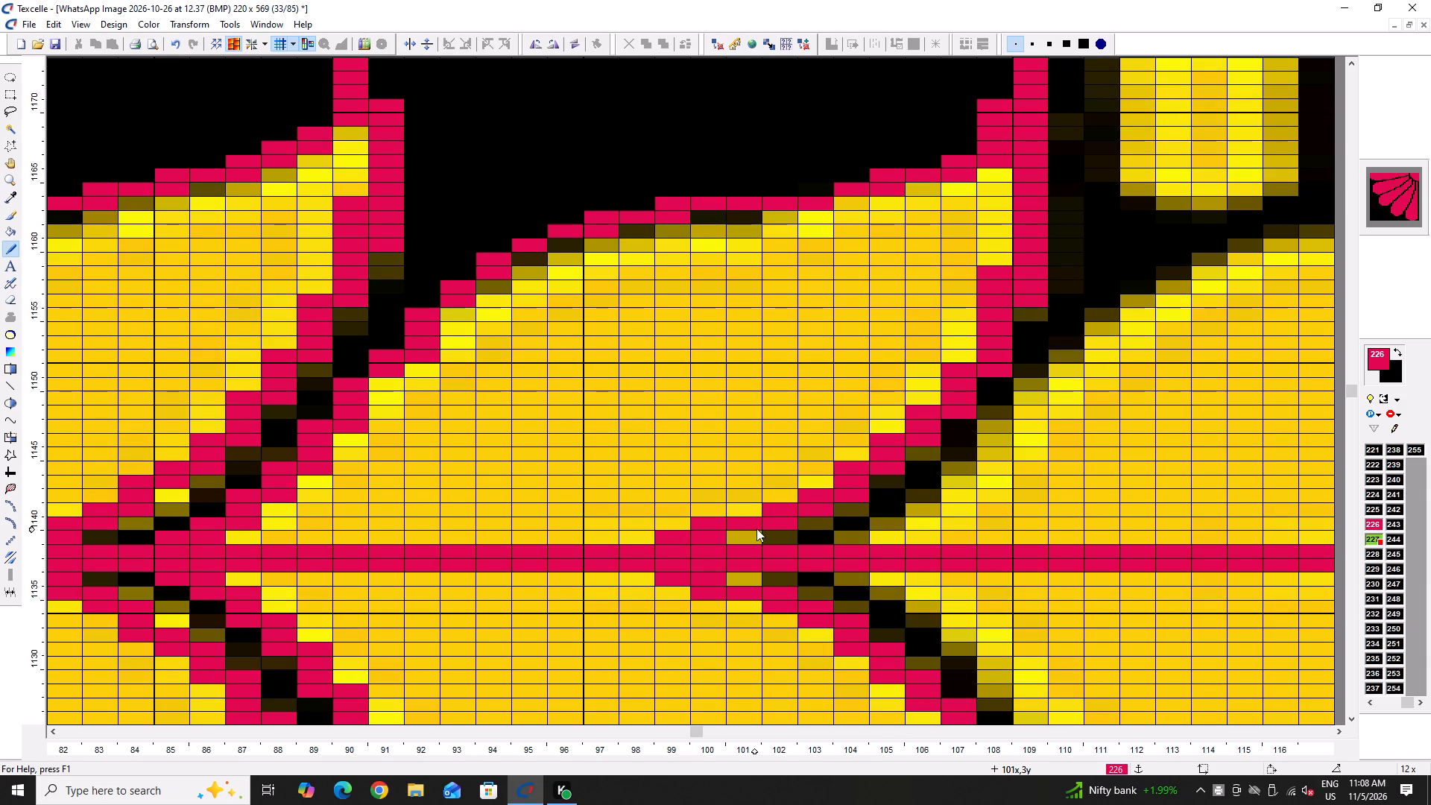
Blacken the muddy pixels along the gap behind the second leaf pair, columns 102 to 109, and touch up the red edge at column 109.
right_click(783, 523)
right_click(818, 513)
right_click(855, 498)
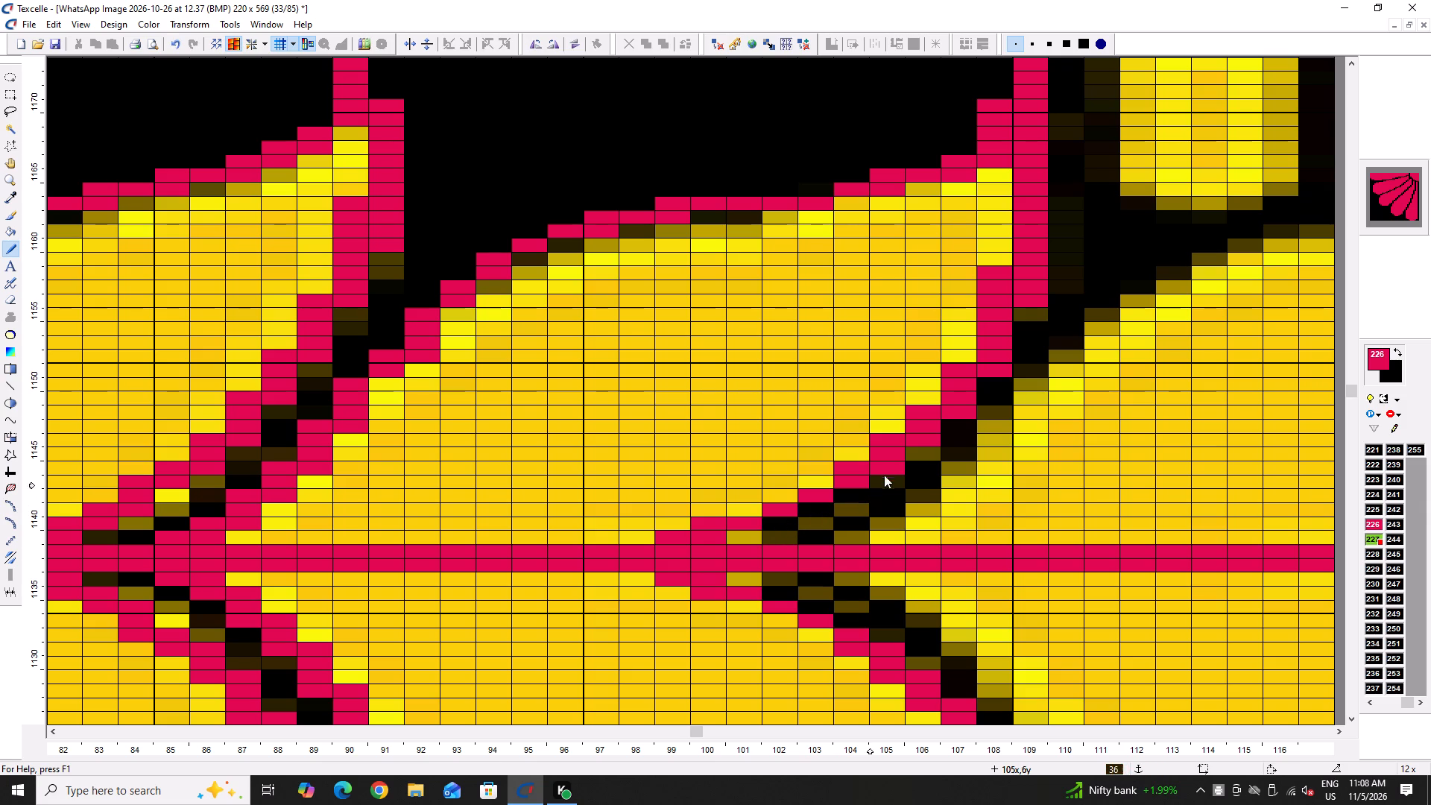
right_click(898, 464)
right_click(934, 439)
right_click(965, 409)
right_click(1000, 376)
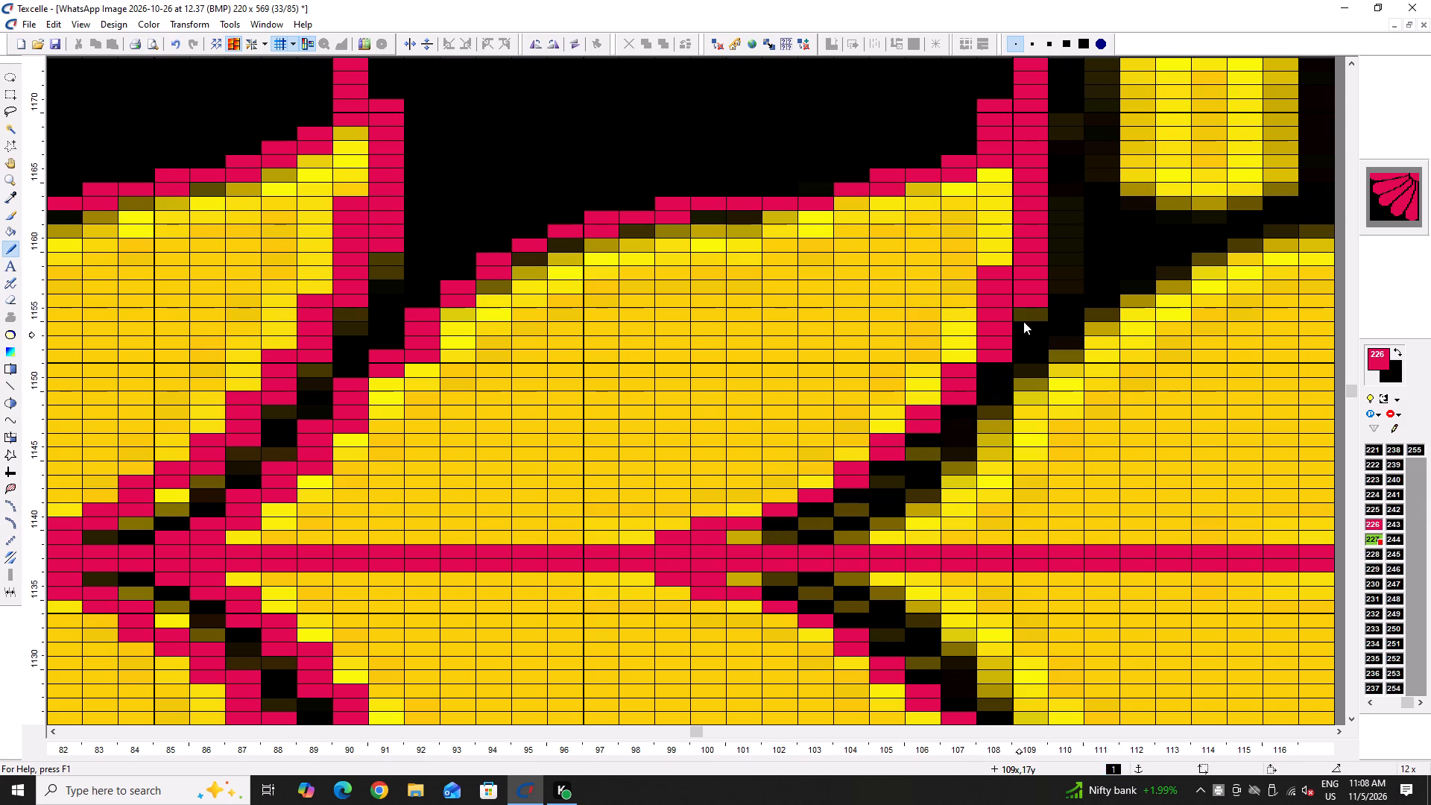
right_click(1030, 312)
right_click(1030, 310)
click(1030, 310)
Outline the base of the third leaf pair in red from column 103 to 111, blackening stray pixels in the gap beside it.
ctrl+scroll(607, 346, down, 5)
ctrl+scroll(940, 332, up, 2)
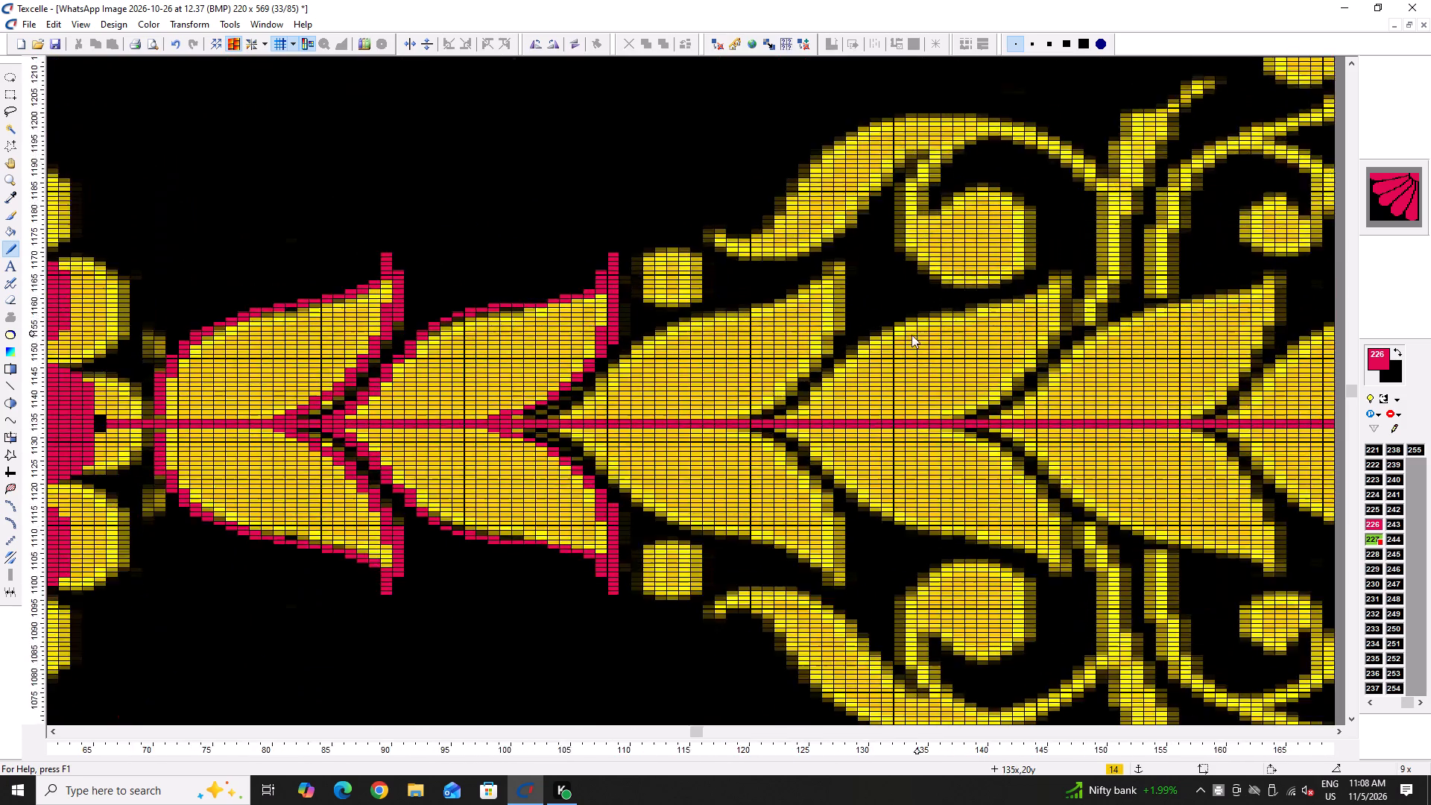
ctrl+scroll(912, 335, up, 1)
ctrl+scroll(505, 357, up, 2)
drag(219, 537, 283, 525)
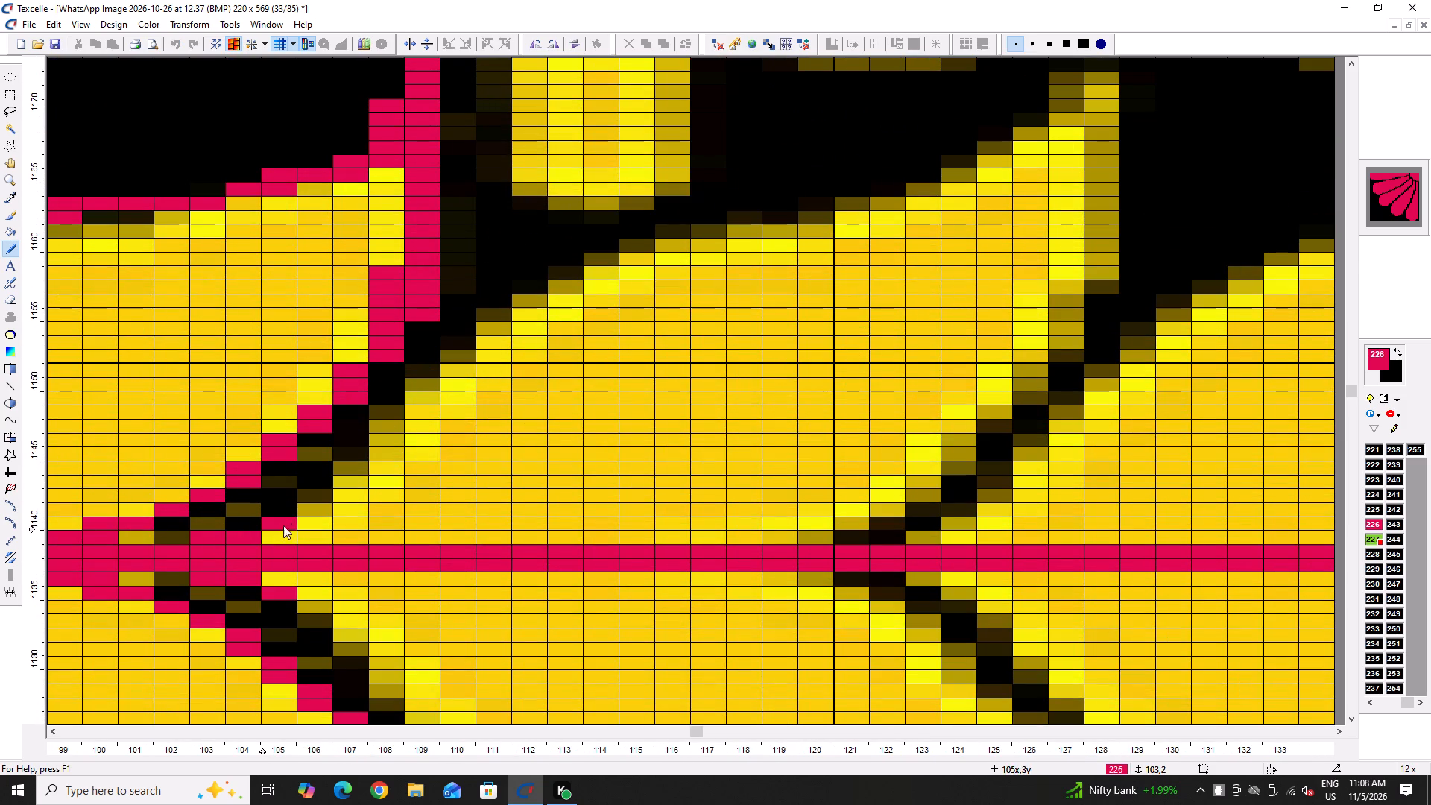
drag(283, 525, 390, 487)
drag(289, 514, 499, 312)
right_click(388, 411)
right_click(417, 373)
right_click(417, 370)
right_click(457, 321)
right_click(455, 326)
Extend the third leaf pair's red outer outline from column 111 to the tip at column 128, blackening stray pixels above it.
drag(505, 312, 725, 231)
scroll(745, 270, up, 2)
right_click(490, 468)
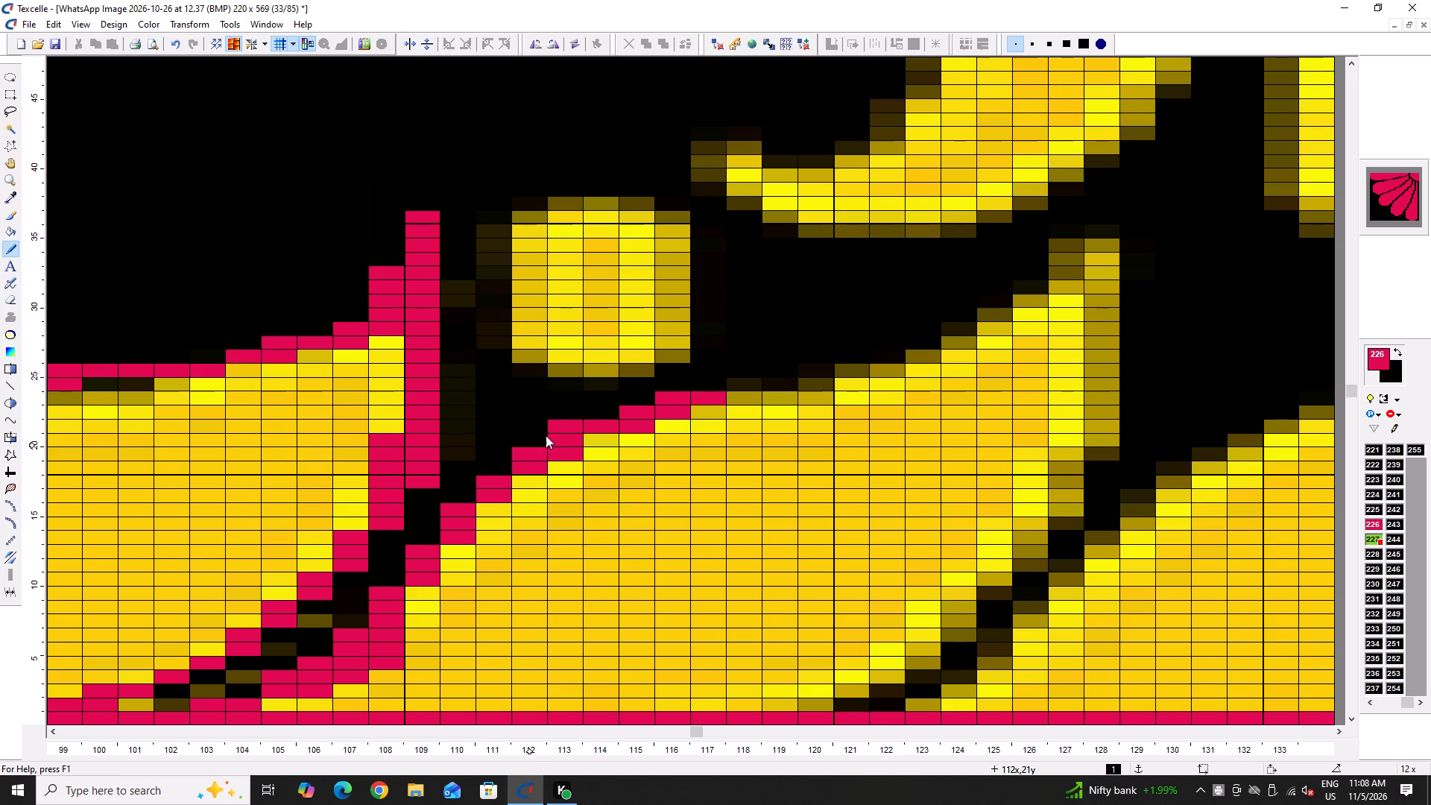
right_click(563, 423)
drag(626, 413, 934, 375)
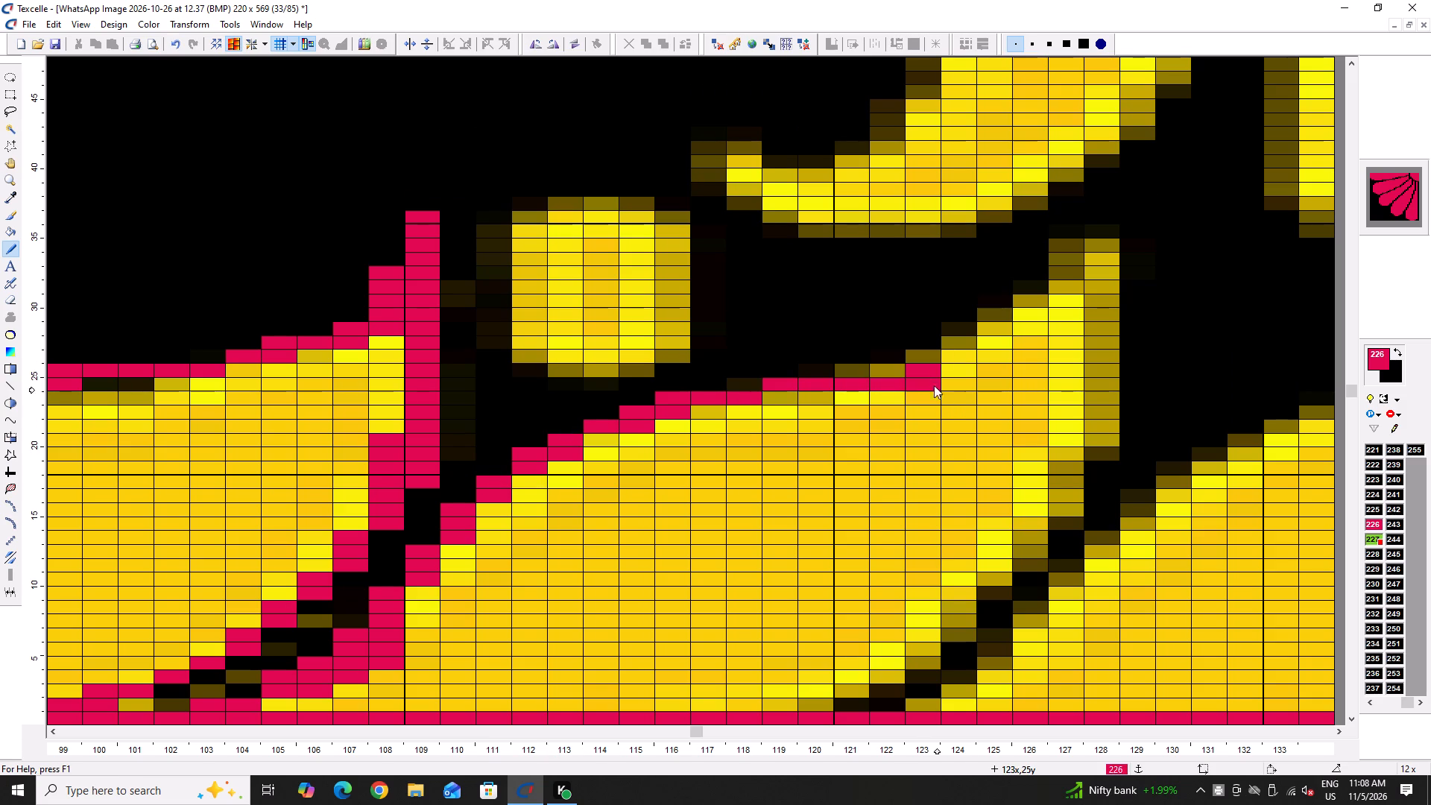
drag(897, 370, 1088, 247)
Outline the third leaf pair's inner edge in red from the tip at column 128 back to the centre line near column 118.
drag(1085, 235, 1066, 469)
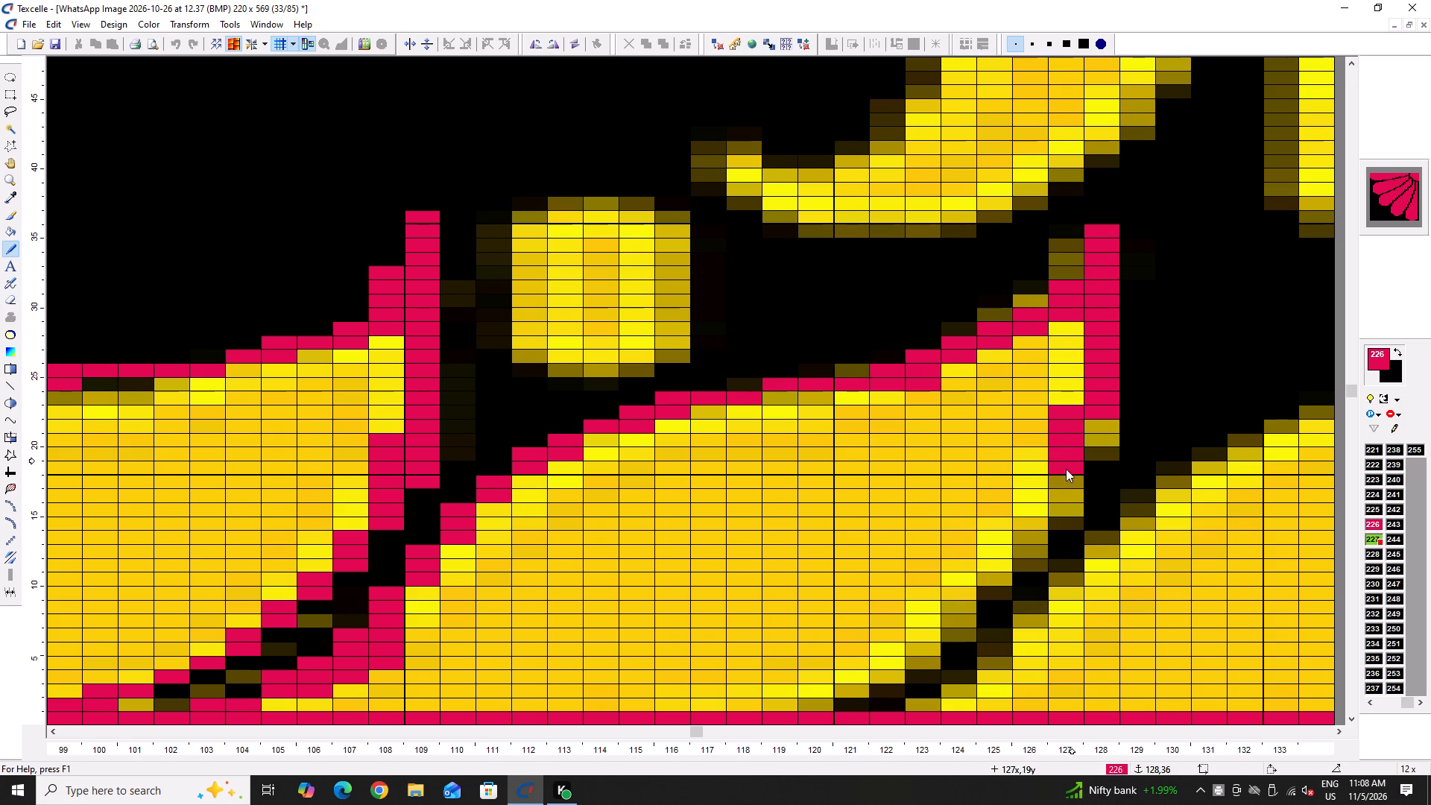
drag(1066, 469, 1037, 513)
scroll(1079, 429, down, 1)
drag(1107, 341, 1107, 349)
scroll(1107, 350, down, 2)
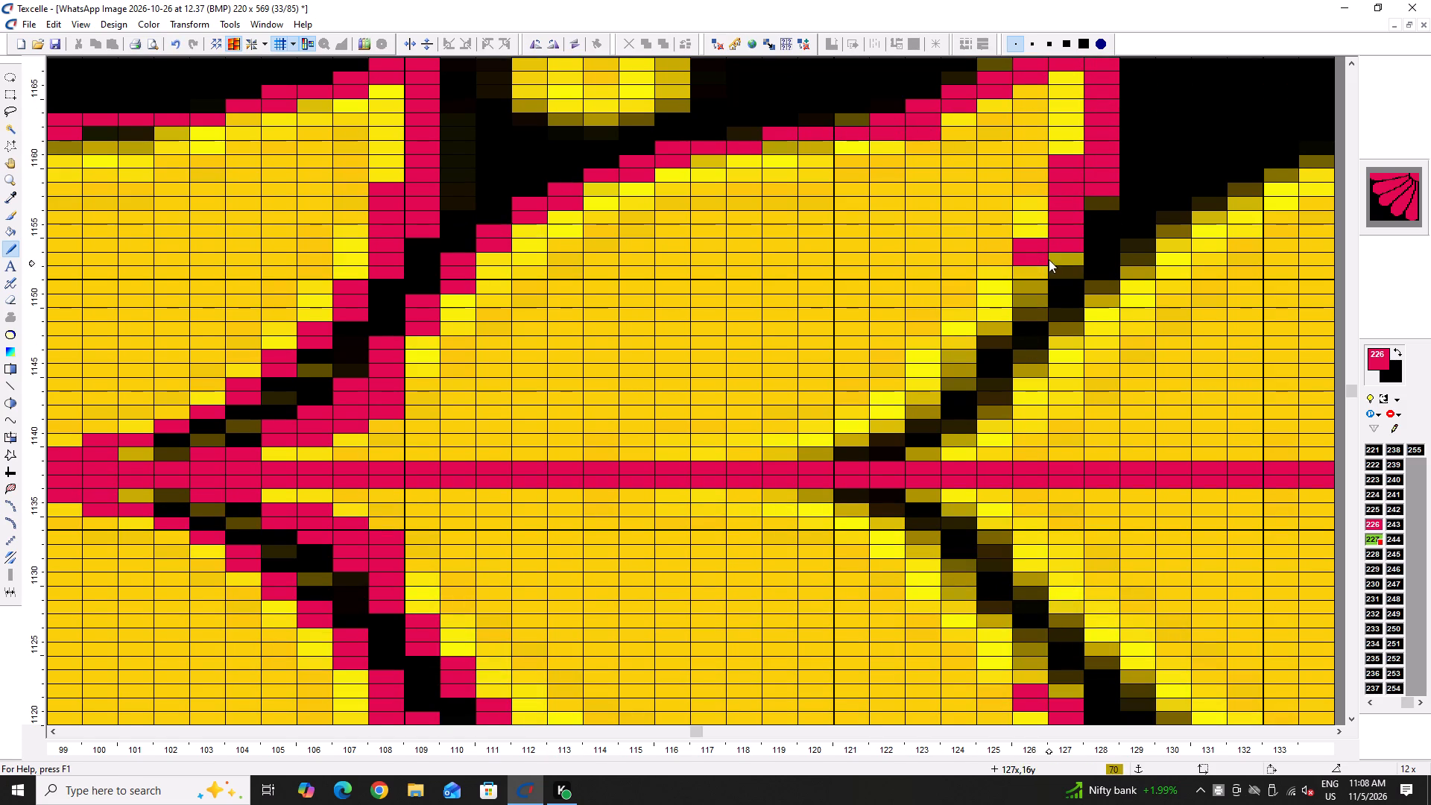
drag(1049, 256, 687, 464)
Blacken the muddy pixels along the gap behind the third leaf pair, columns 120 to 128, and touch up the red edge at column 128.
right_click(818, 447)
right_click(853, 438)
right_click(853, 438)
right_click(902, 423)
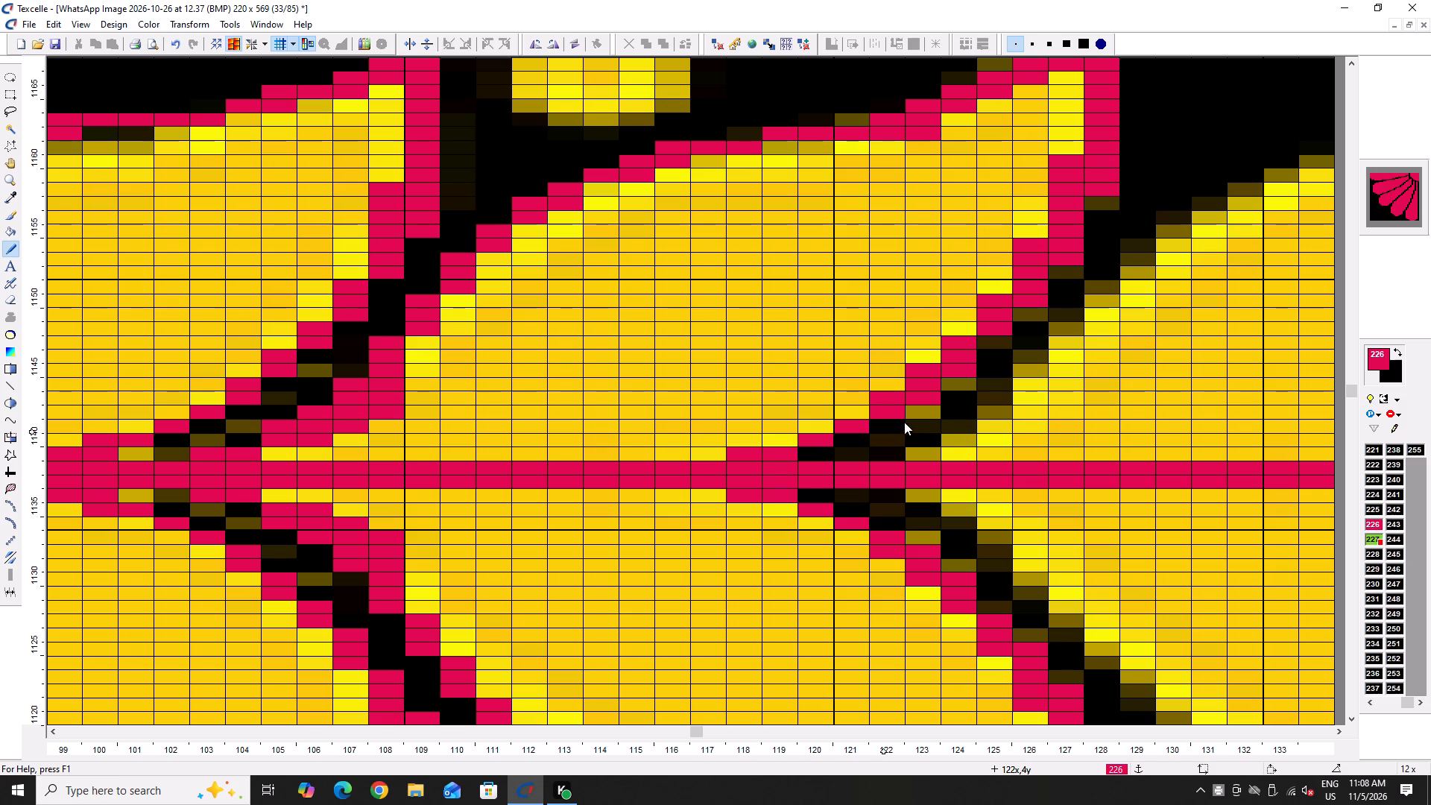
right_click(933, 396)
right_click(964, 370)
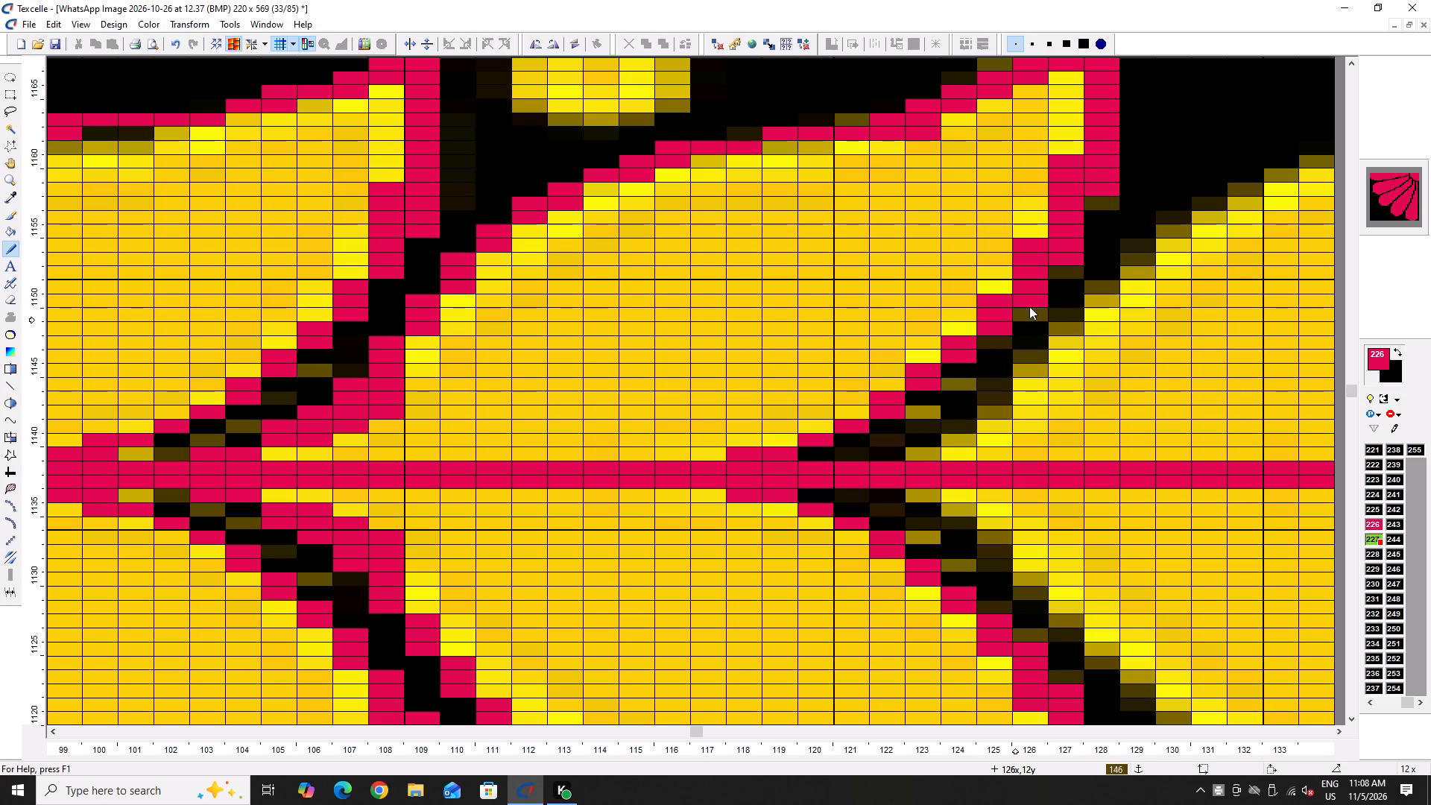
right_click(1037, 300)
right_click(1070, 259)
right_click(1070, 259)
right_click(1070, 257)
right_click(1093, 184)
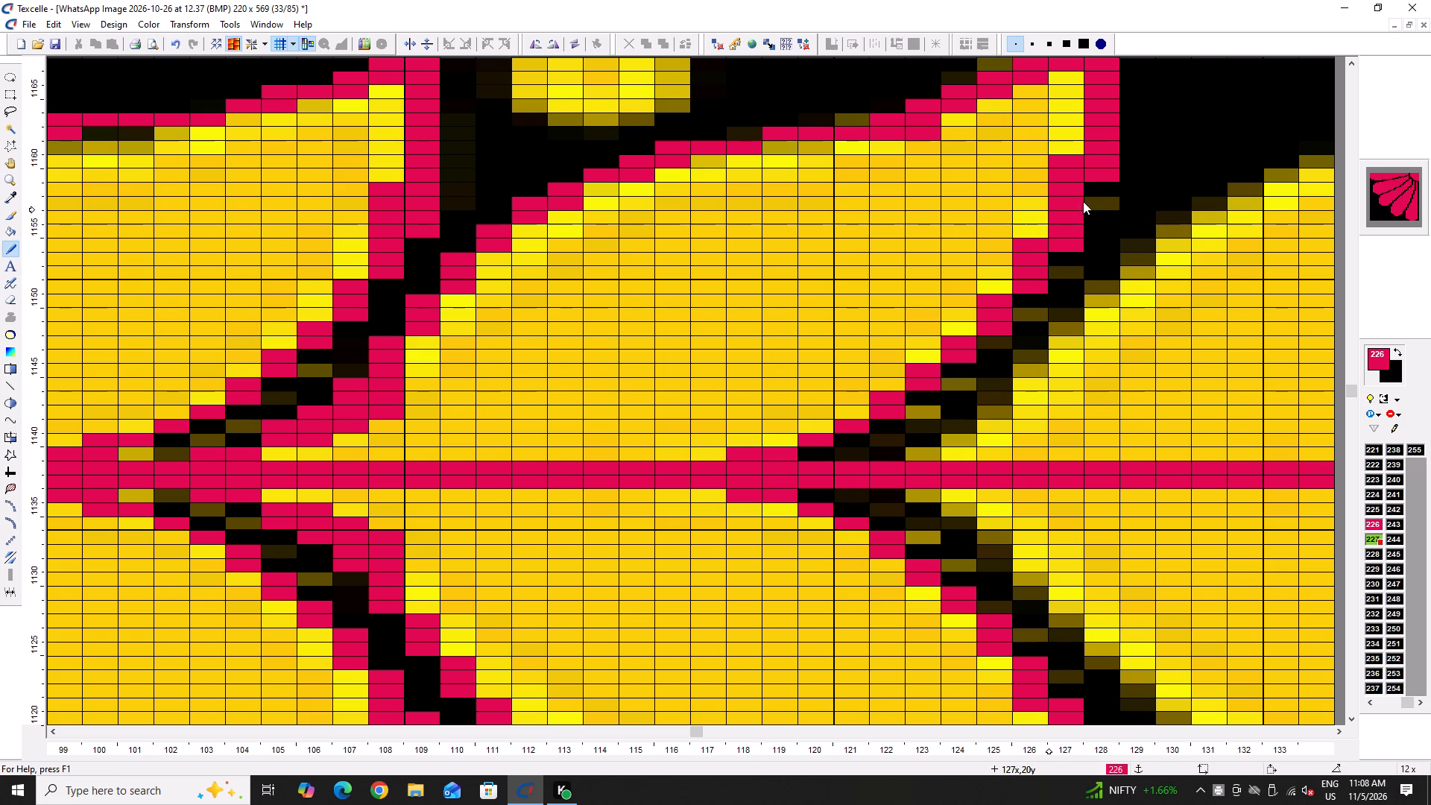
ctrl+click(1096, 184)
Save the design.
ctrl+scroll(765, 253, down, 6)
ctrl+scroll(907, 297, up, 3)
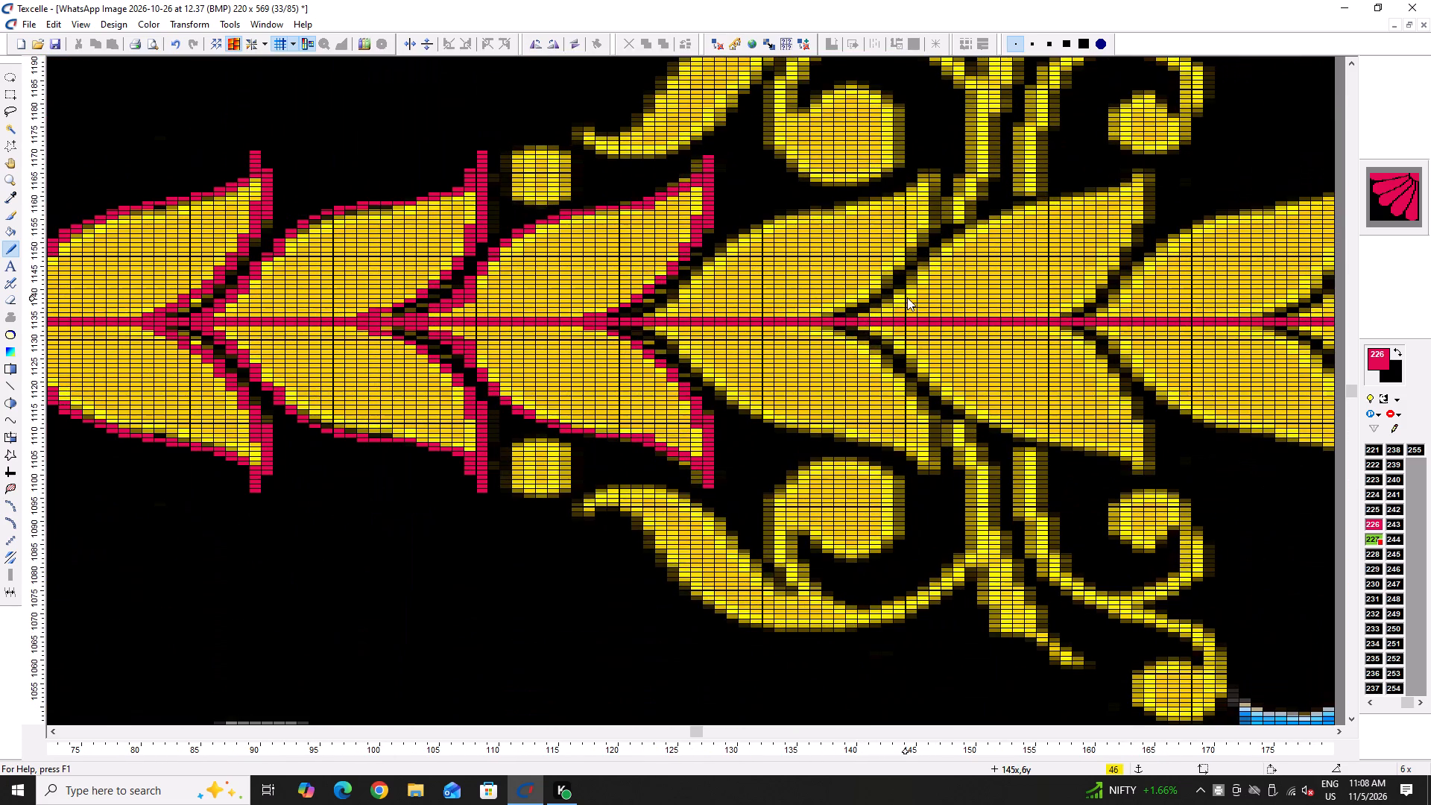
key(ctrl+s)
key(ctrl+s)
key(ctrl+s)
key(ctrl+s)
Outline the fourth leaf pair's outer edge in red from the centre line near column 122 to column 146 at the tip.
ctrl+scroll(810, 271, down, 3)
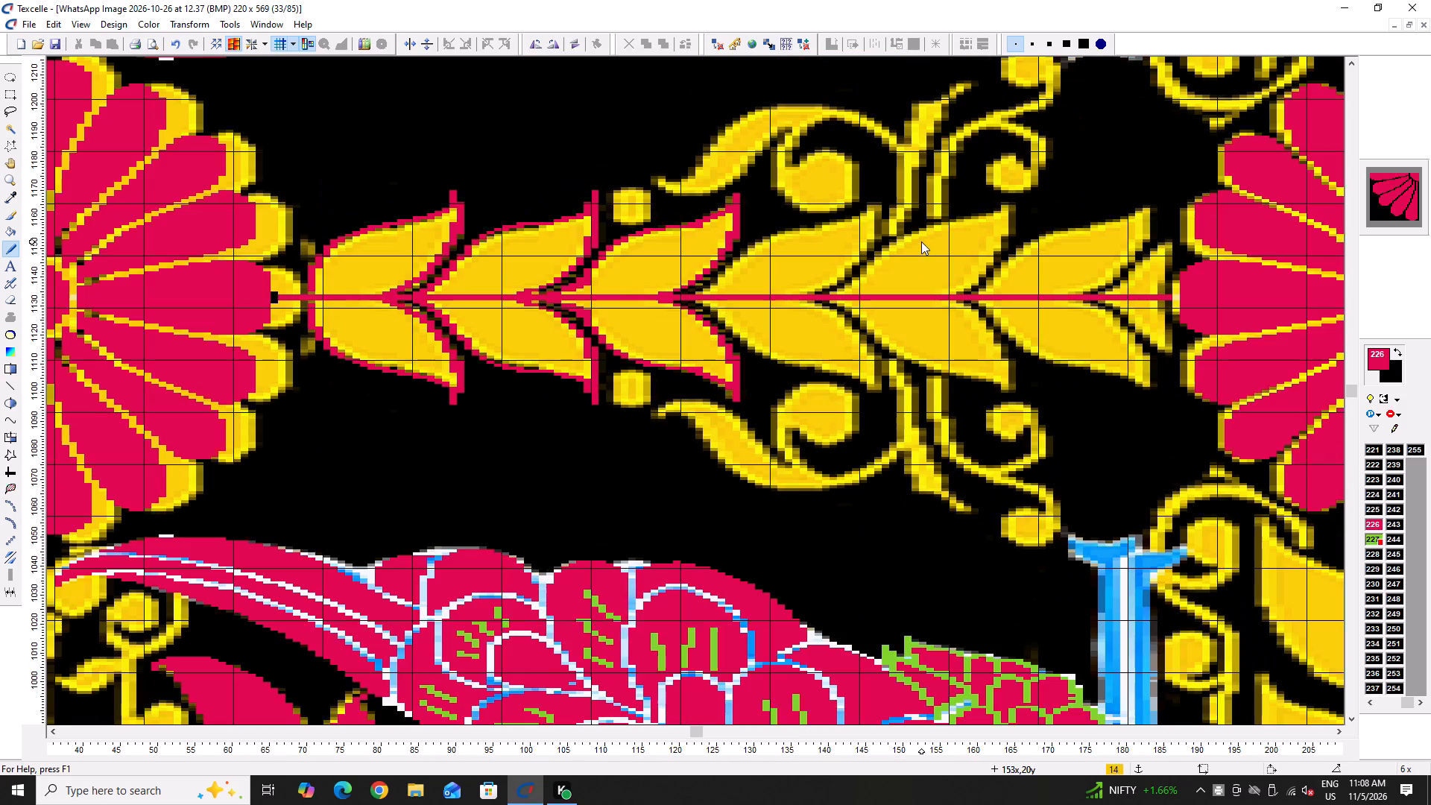
ctrl+scroll(921, 241, up, 3)
ctrl+scroll(678, 283, up, 3)
scroll(418, 414, up, 2)
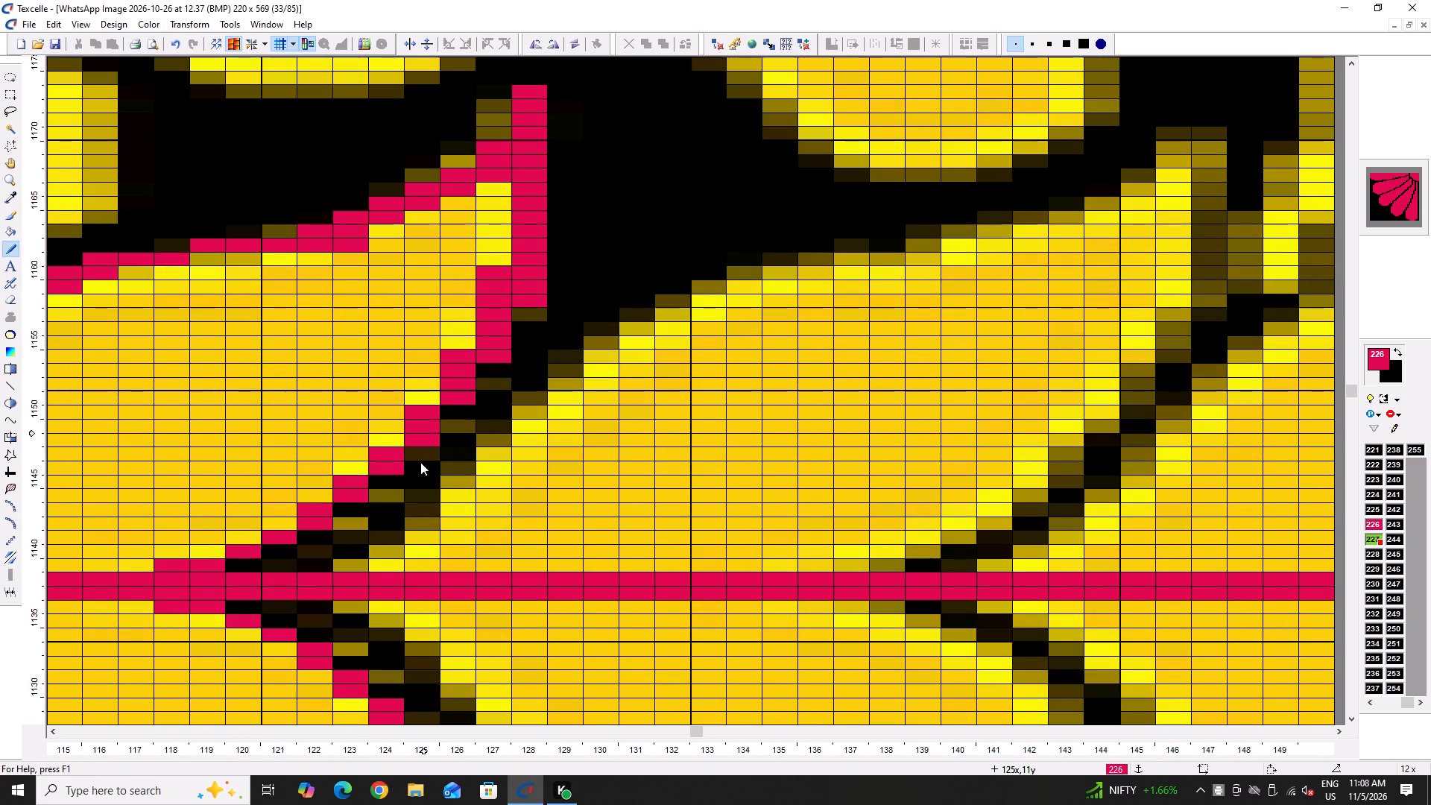
drag(321, 568, 496, 483)
drag(460, 505, 496, 474)
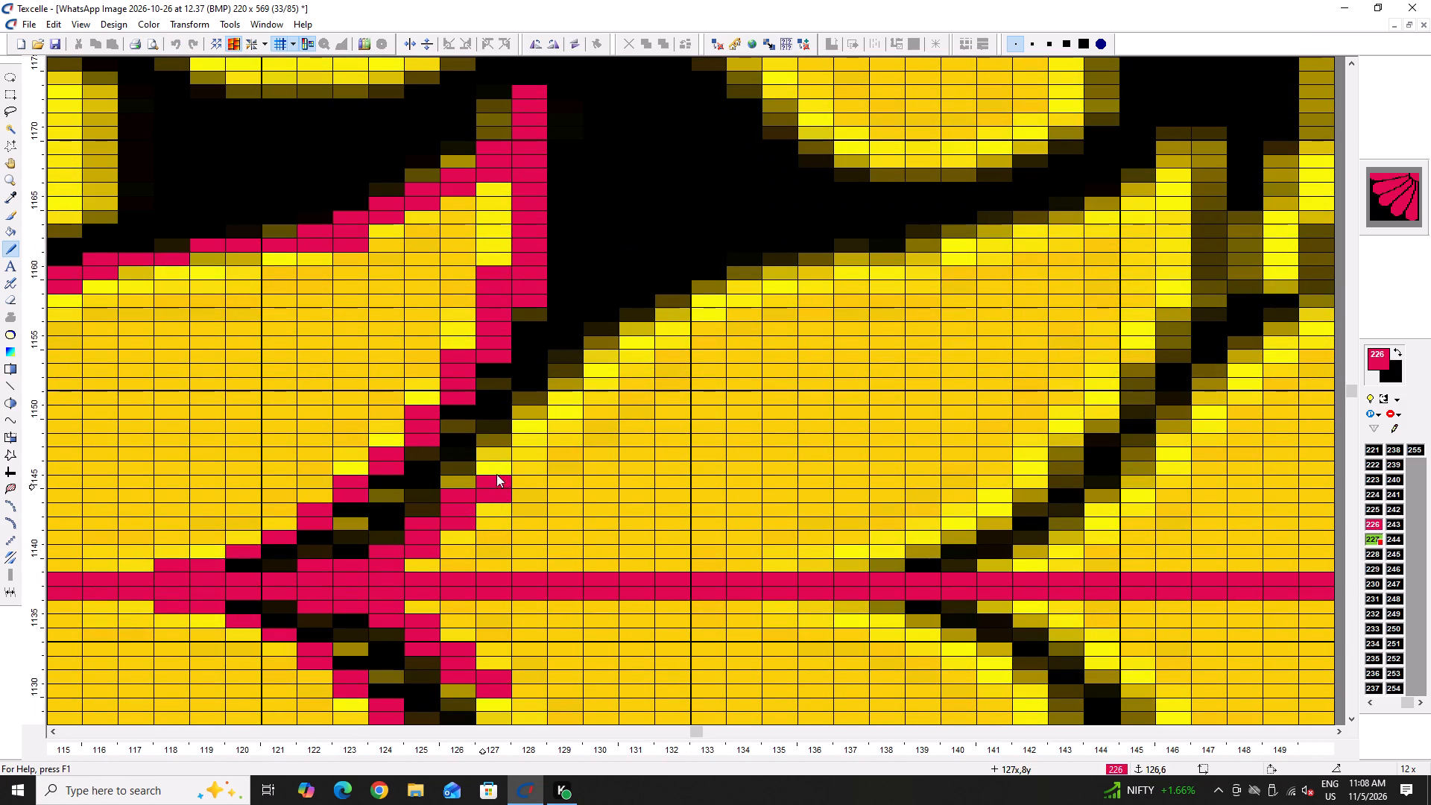
drag(496, 474, 622, 332)
scroll(624, 387, up, 2)
click(503, 614)
drag(554, 555, 568, 541)
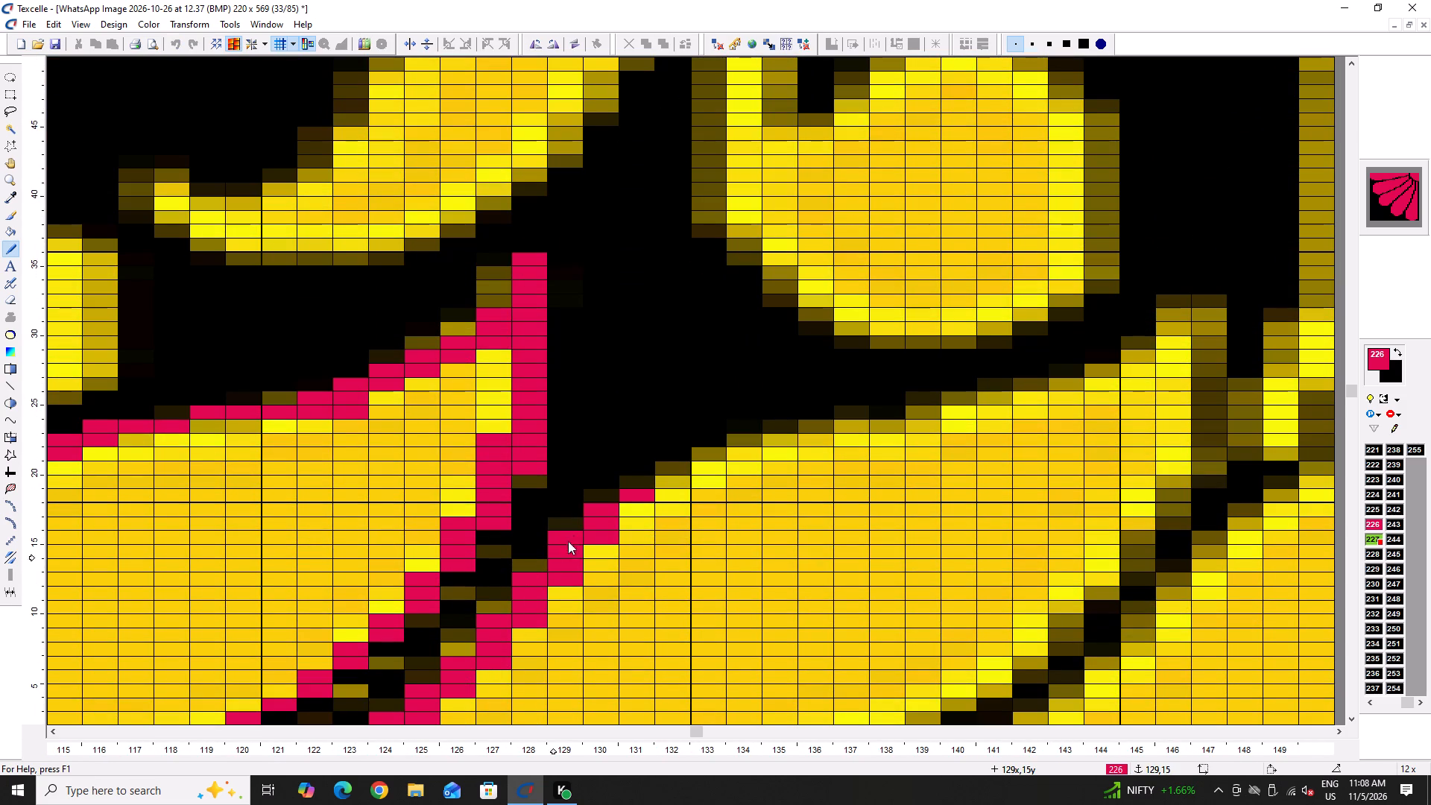
drag(568, 541, 1006, 411)
drag(933, 420, 1181, 328)
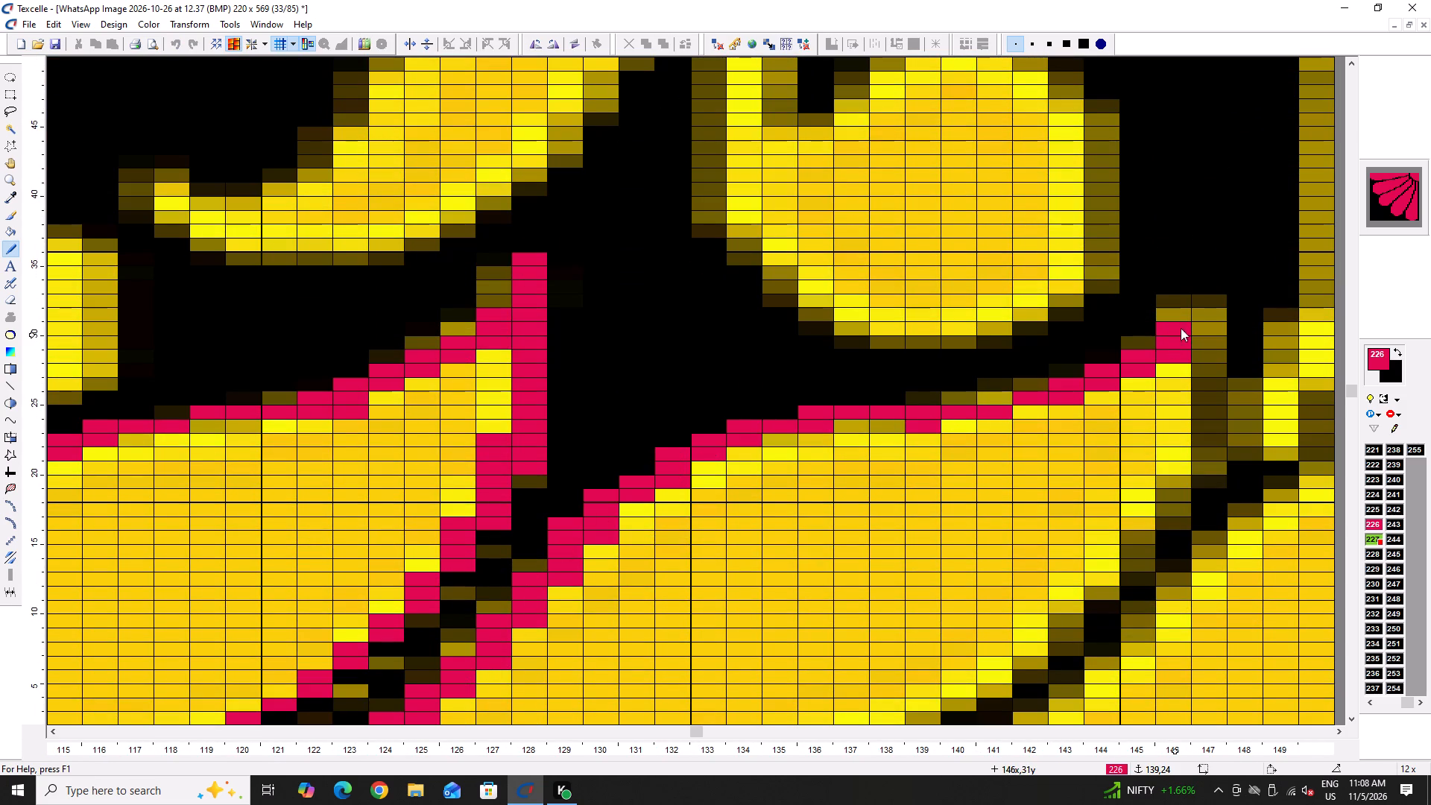
Outline the fourth leaf pair's inner edge in red from the tip at column 147 back to the centre line at column 135.
drag(1181, 328, 1123, 555)
scroll(1126, 507, down, 3)
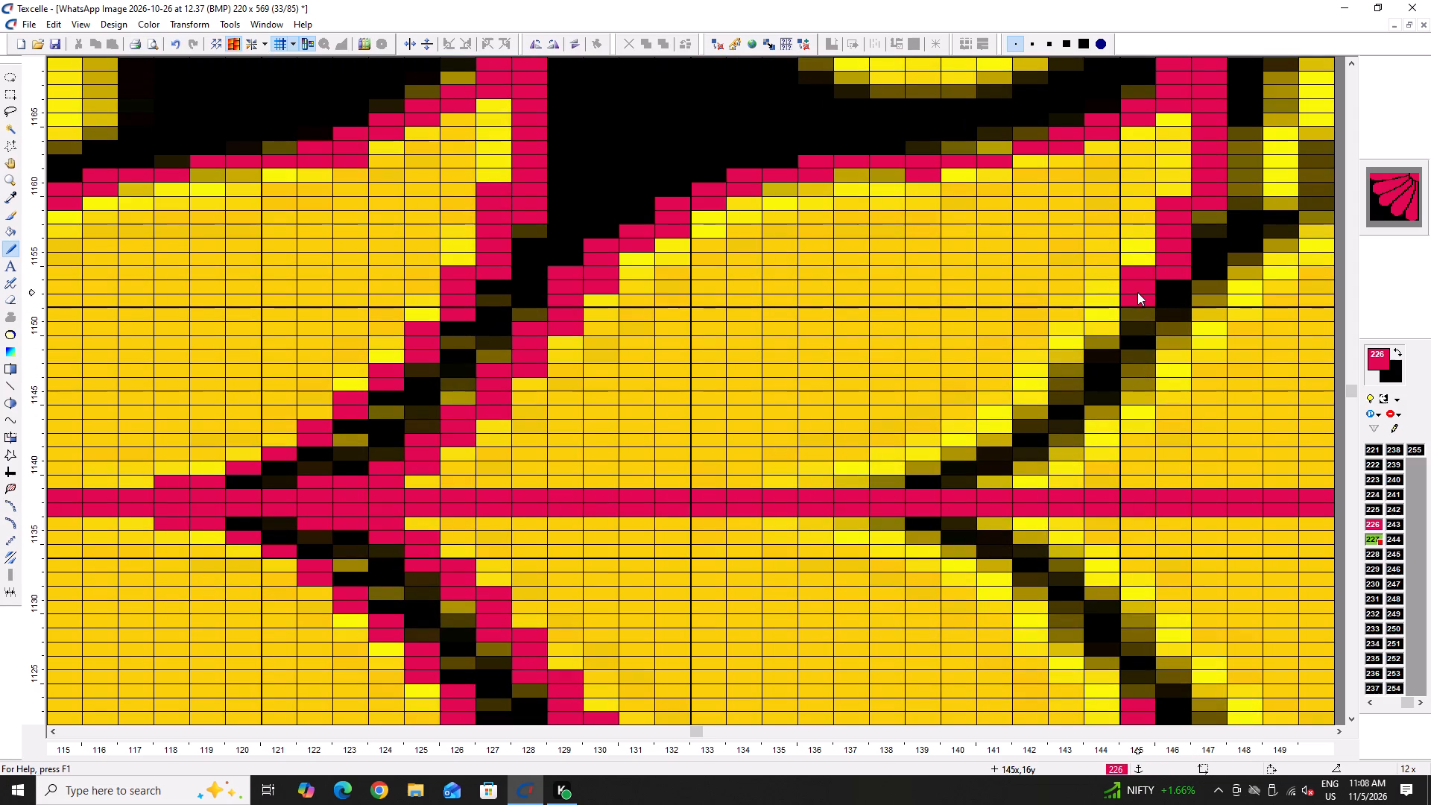
drag(1137, 292, 776, 488)
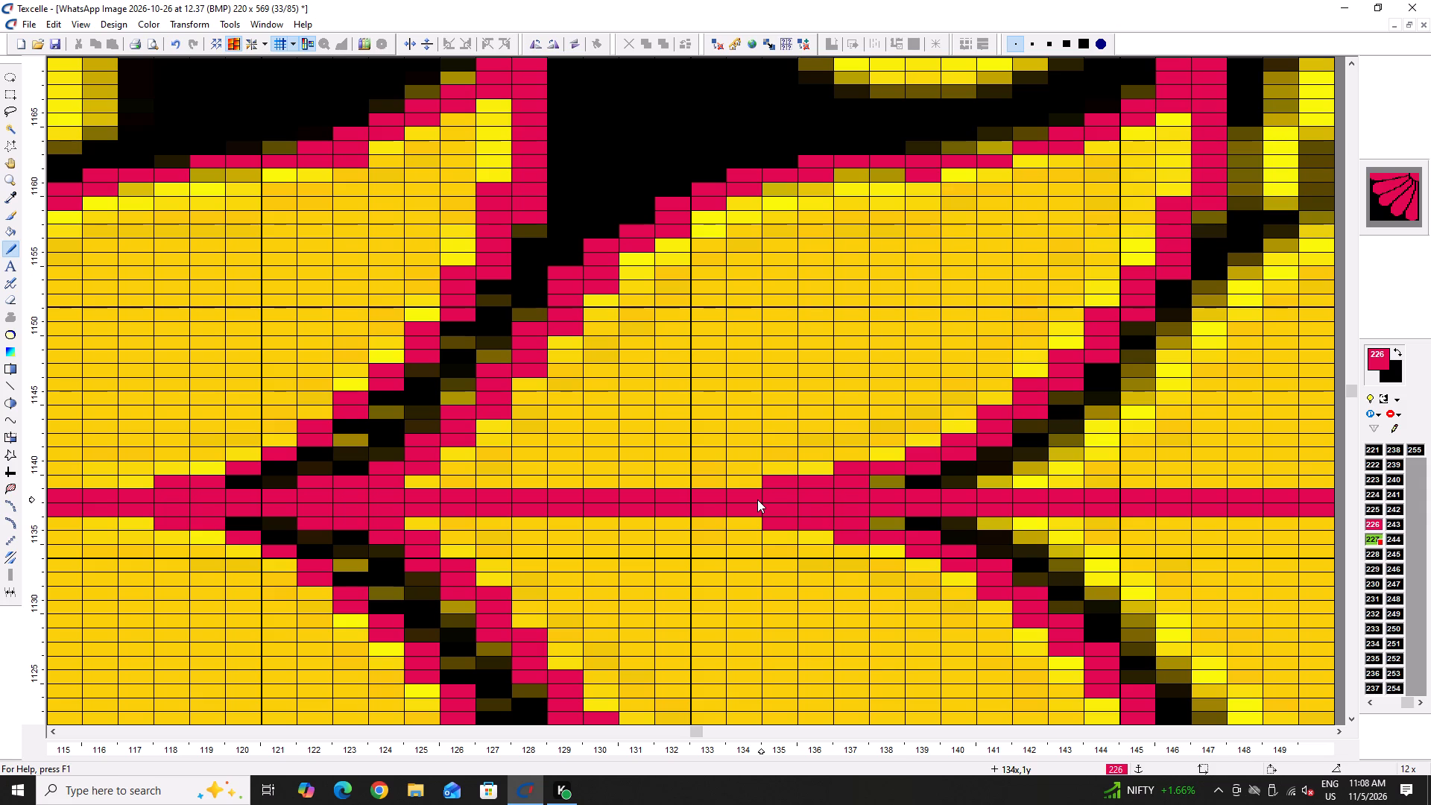
key(Right)
key(Right)
key(Right)
key(Right)
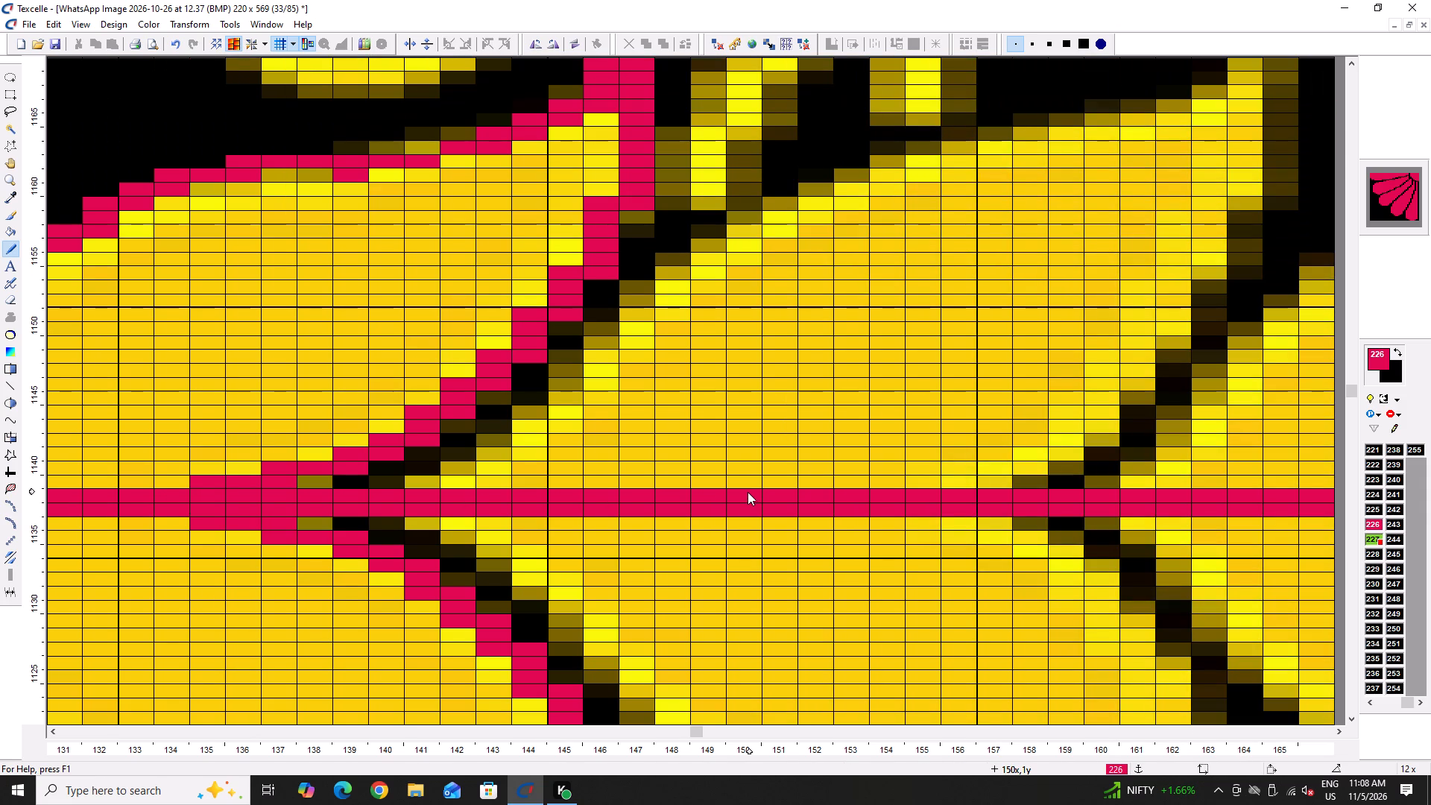
Save the design.
key(ctrl+s)
key(ctrl+s)
Outline the fifth leaf pair in red from the centre line near column 141 to the tip at column 164 and back to the centre line.
ctrl+scroll(642, 522, down, 4)
ctrl+scroll(838, 445, up, 3)
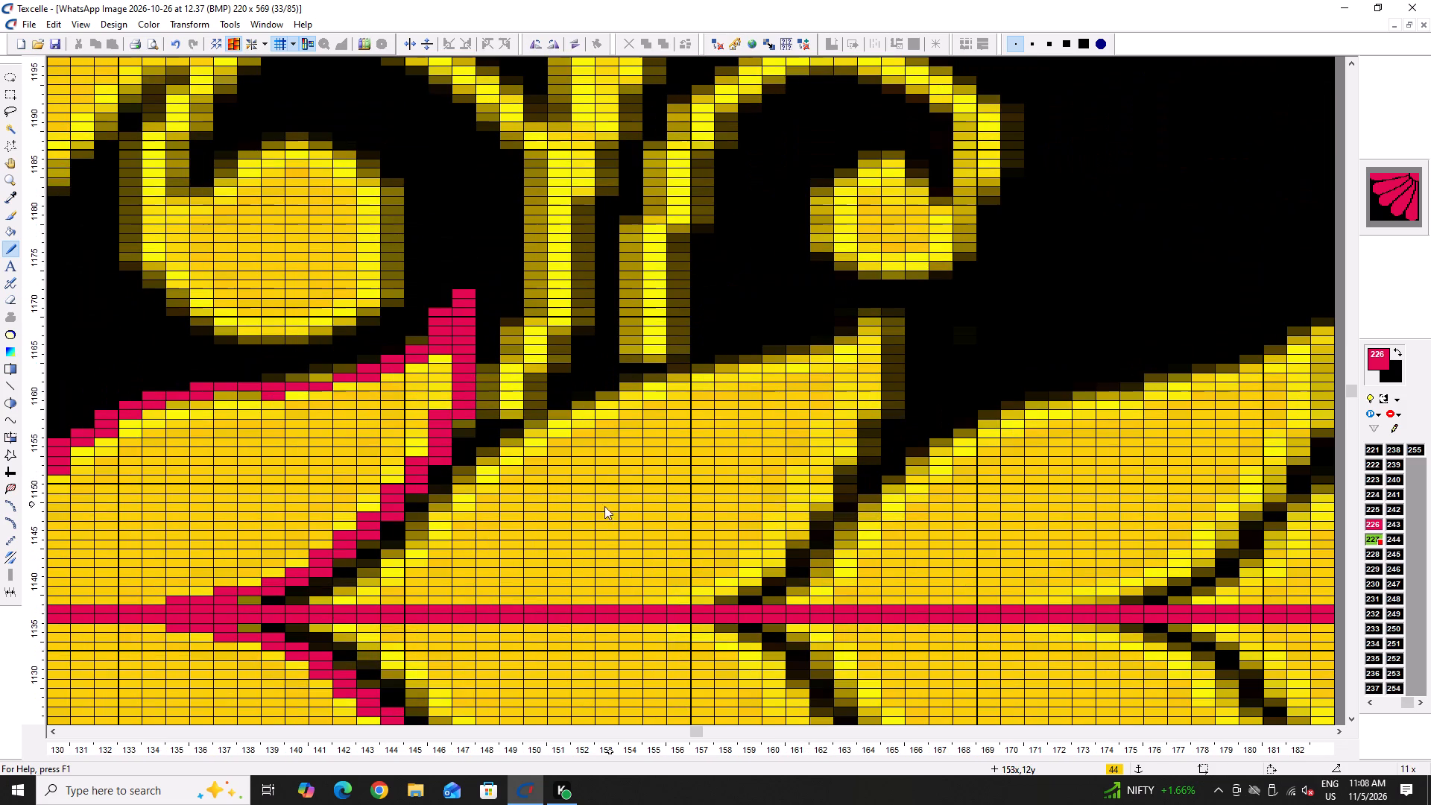
drag(312, 598, 379, 573)
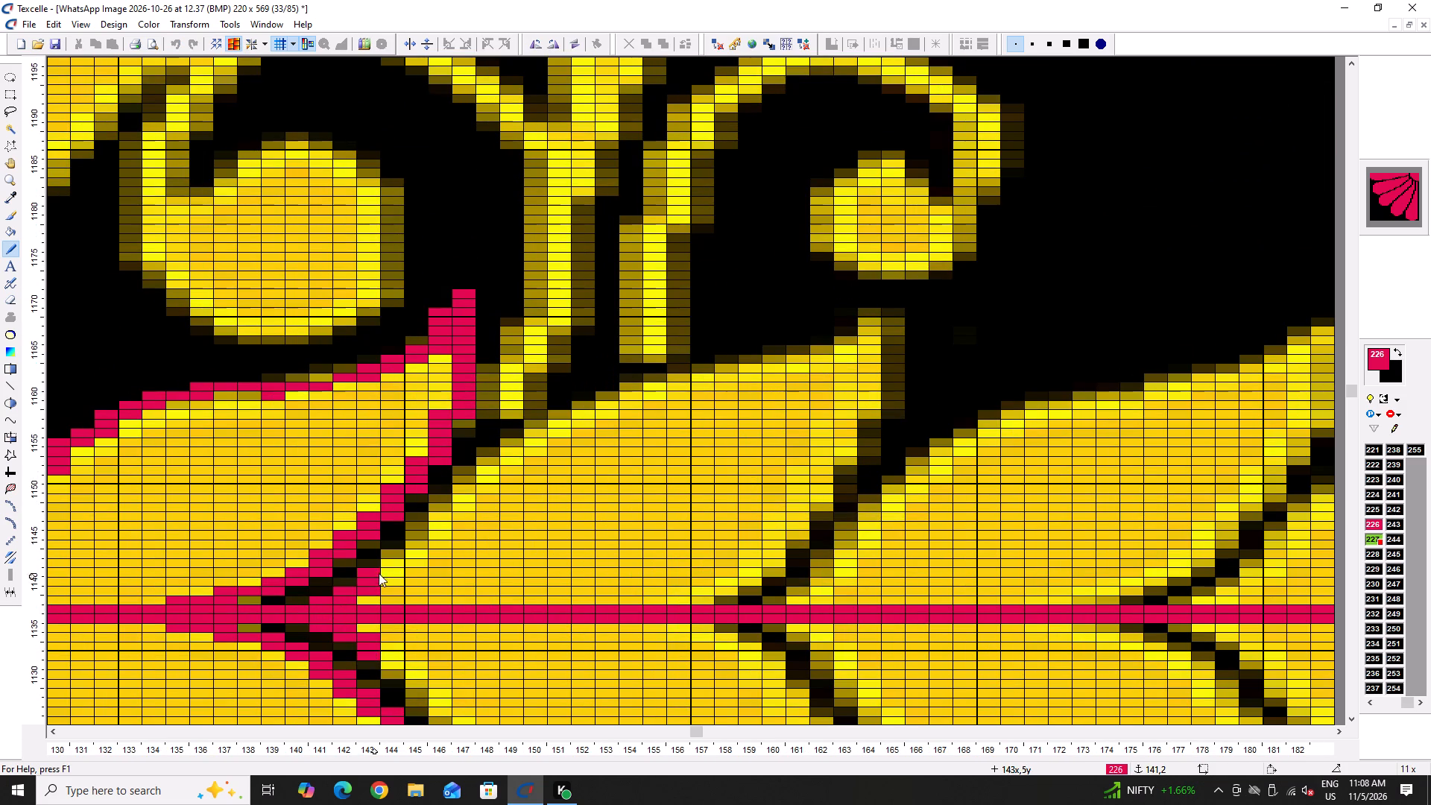
drag(379, 573, 420, 544)
scroll(527, 537, up, 2)
scroll(441, 640, down, 1)
drag(414, 622, 633, 484)
drag(584, 502, 739, 458)
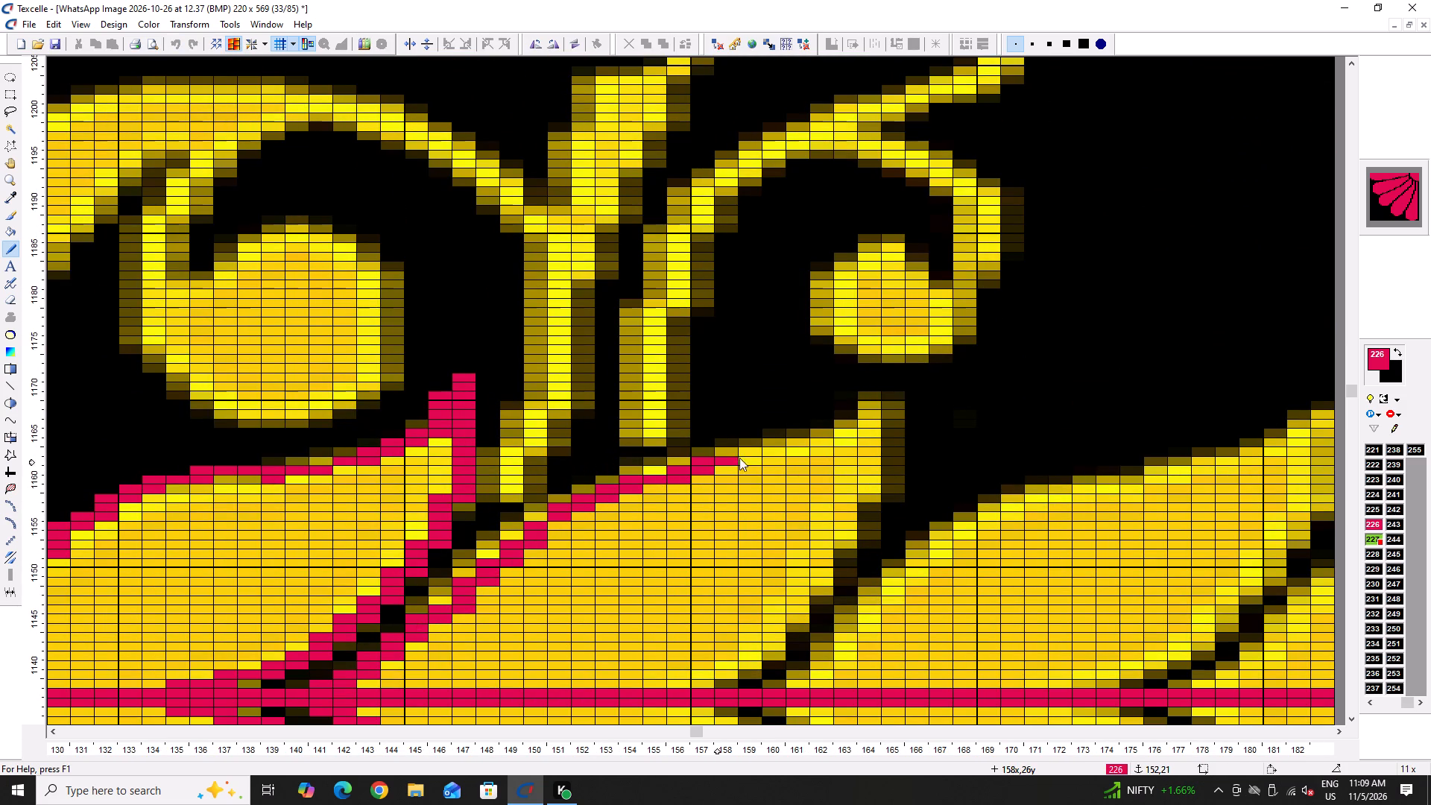
drag(739, 458, 775, 634)
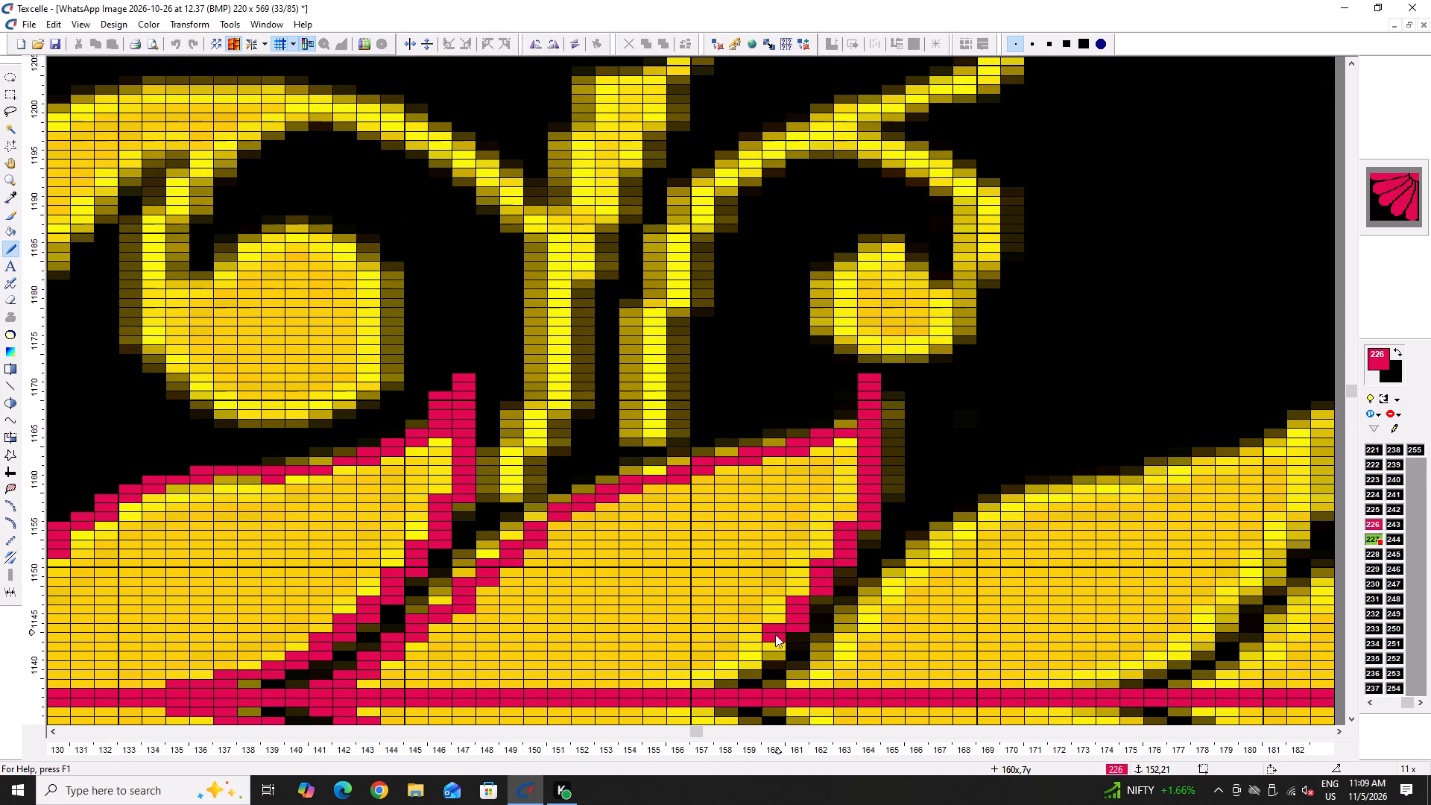
drag(775, 634, 659, 686)
Thicken the fifth leaf pair's red outer edge over the leftover yellow pixels from columns 146 to 163 and blacken strays along the edge and tip.
drag(449, 593, 446, 599)
drag(470, 569, 466, 583)
drag(490, 544, 487, 560)
click(487, 560)
drag(511, 528, 511, 542)
drag(540, 505, 537, 517)
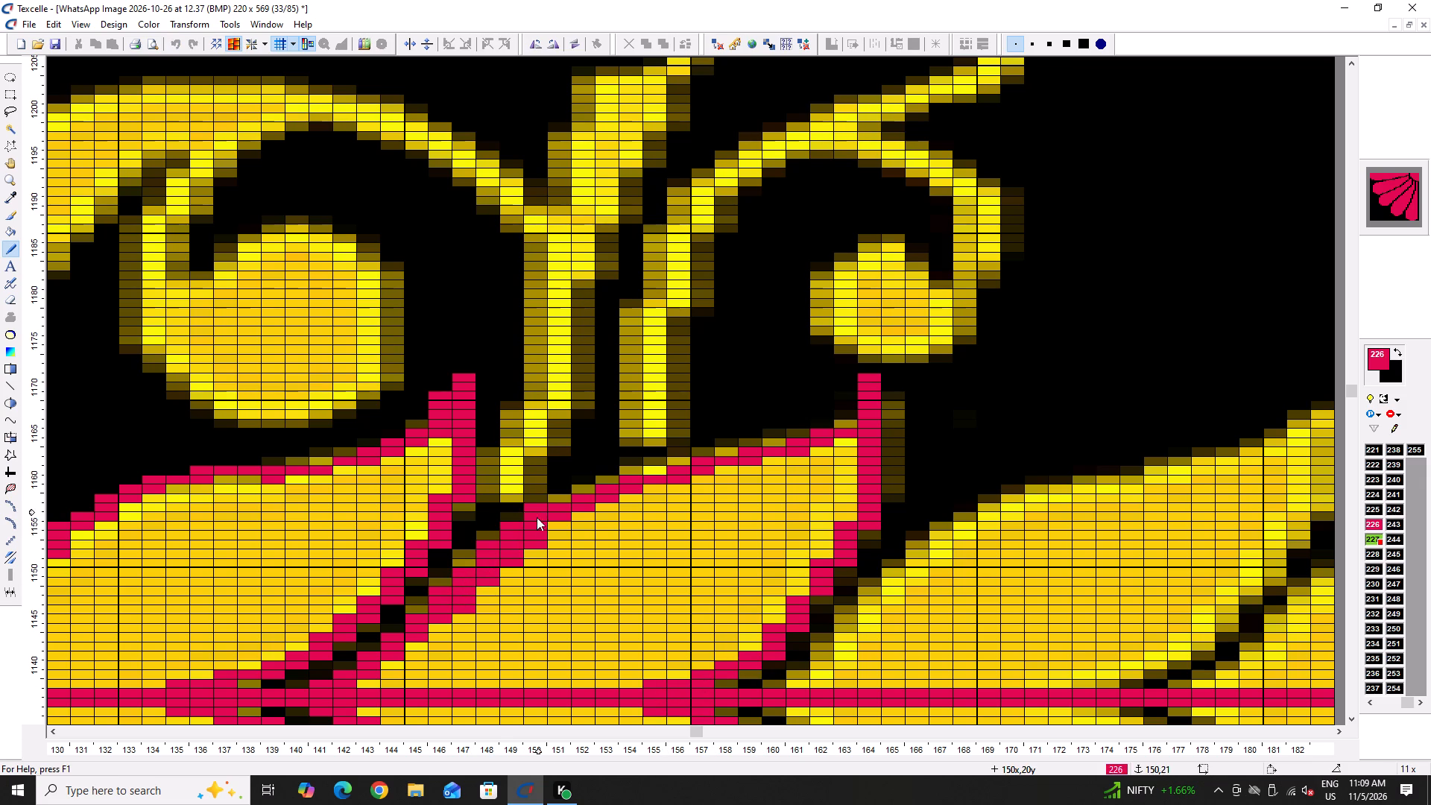
double_click(555, 496)
click(583, 482)
double_click(596, 492)
click(584, 484)
right_click(585, 476)
click(613, 476)
drag(632, 470, 663, 469)
click(677, 463)
double_click(713, 452)
click(721, 450)
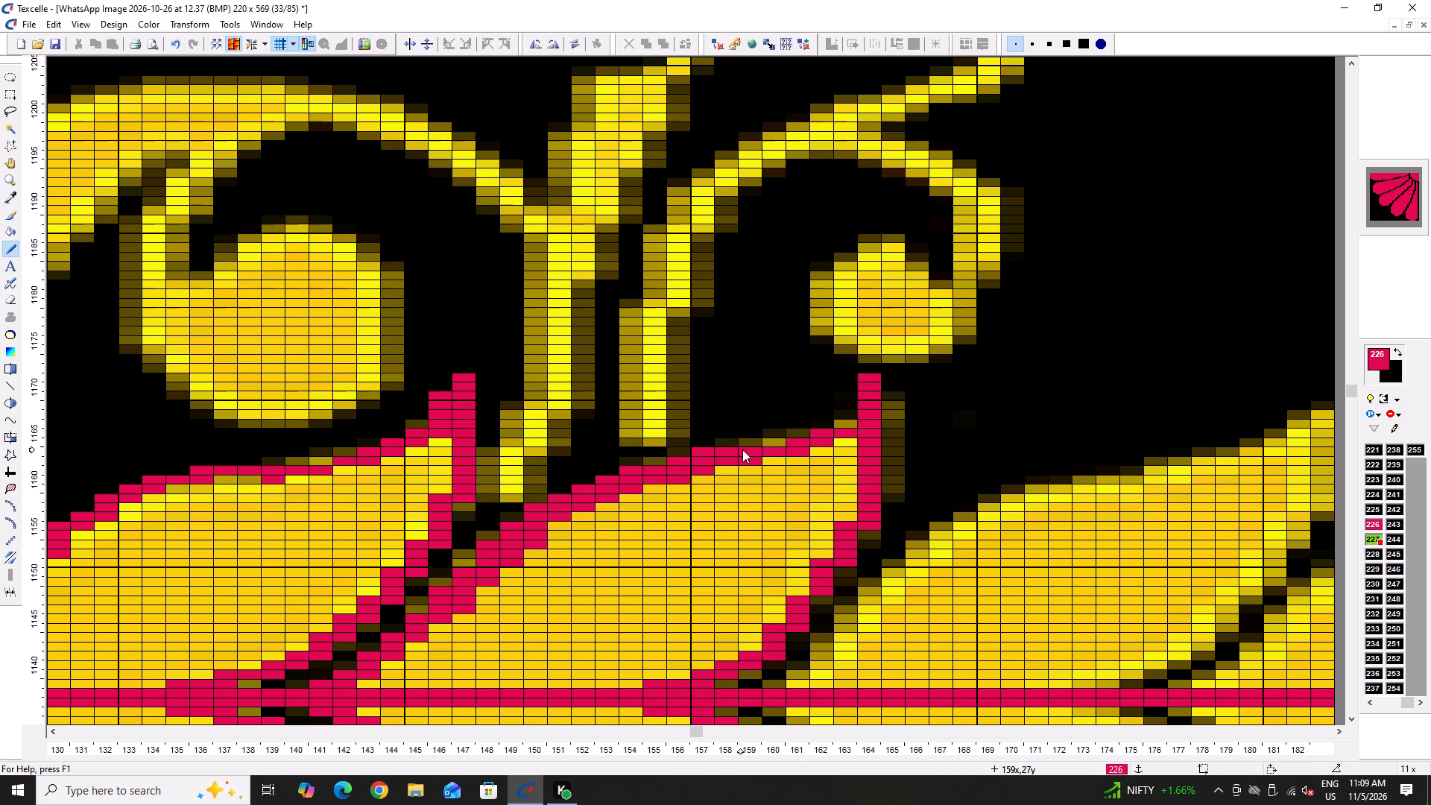
right_click(692, 451)
right_click(694, 452)
click(775, 450)
click(778, 445)
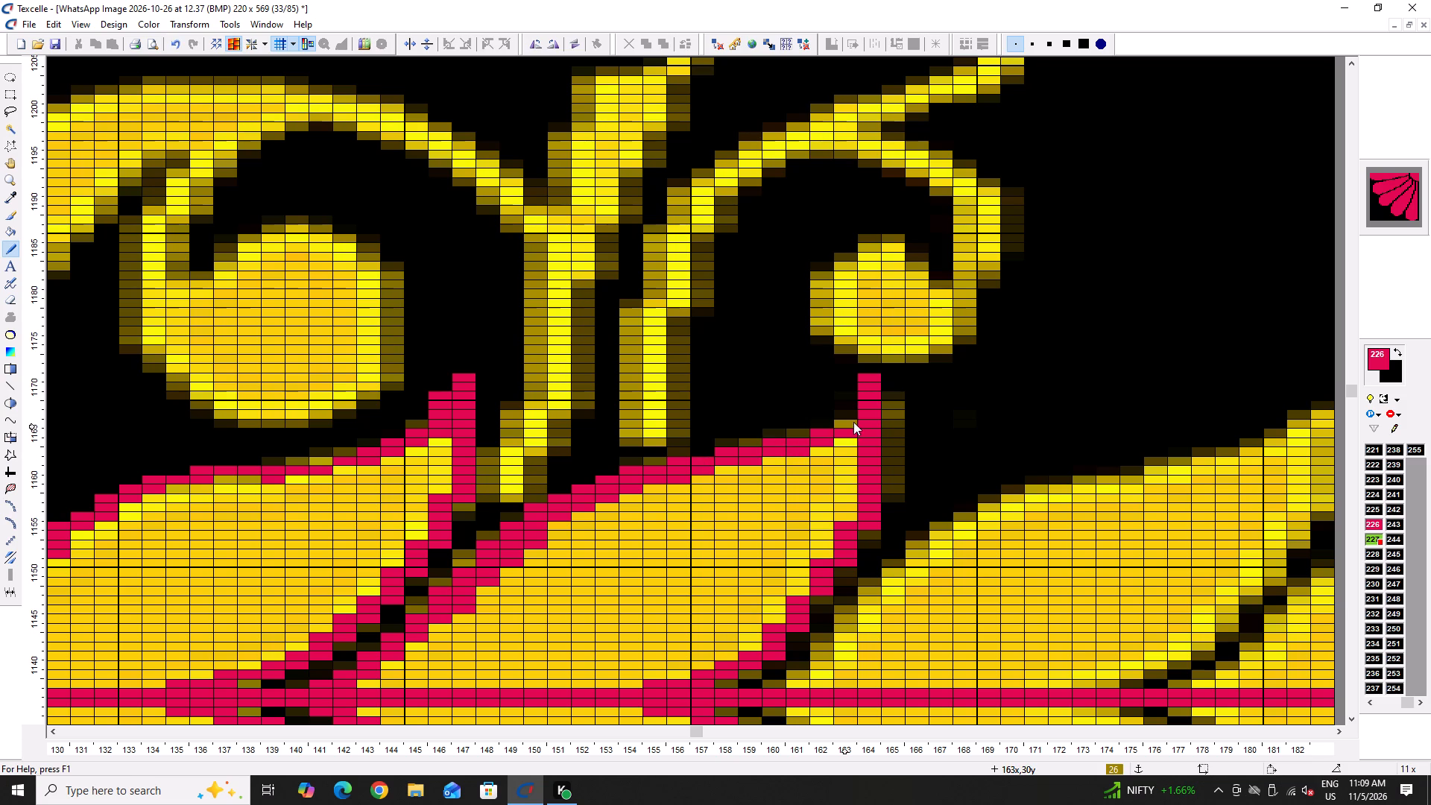
click(853, 423)
click(860, 416)
click(854, 416)
right_drag(863, 378, 863, 385)
right_click(863, 385)
Outline the sixth leaf pair's outer edge in red from the centre line near column 161 to the tip at column 183.
ctrl+scroll(604, 423, down, 3)
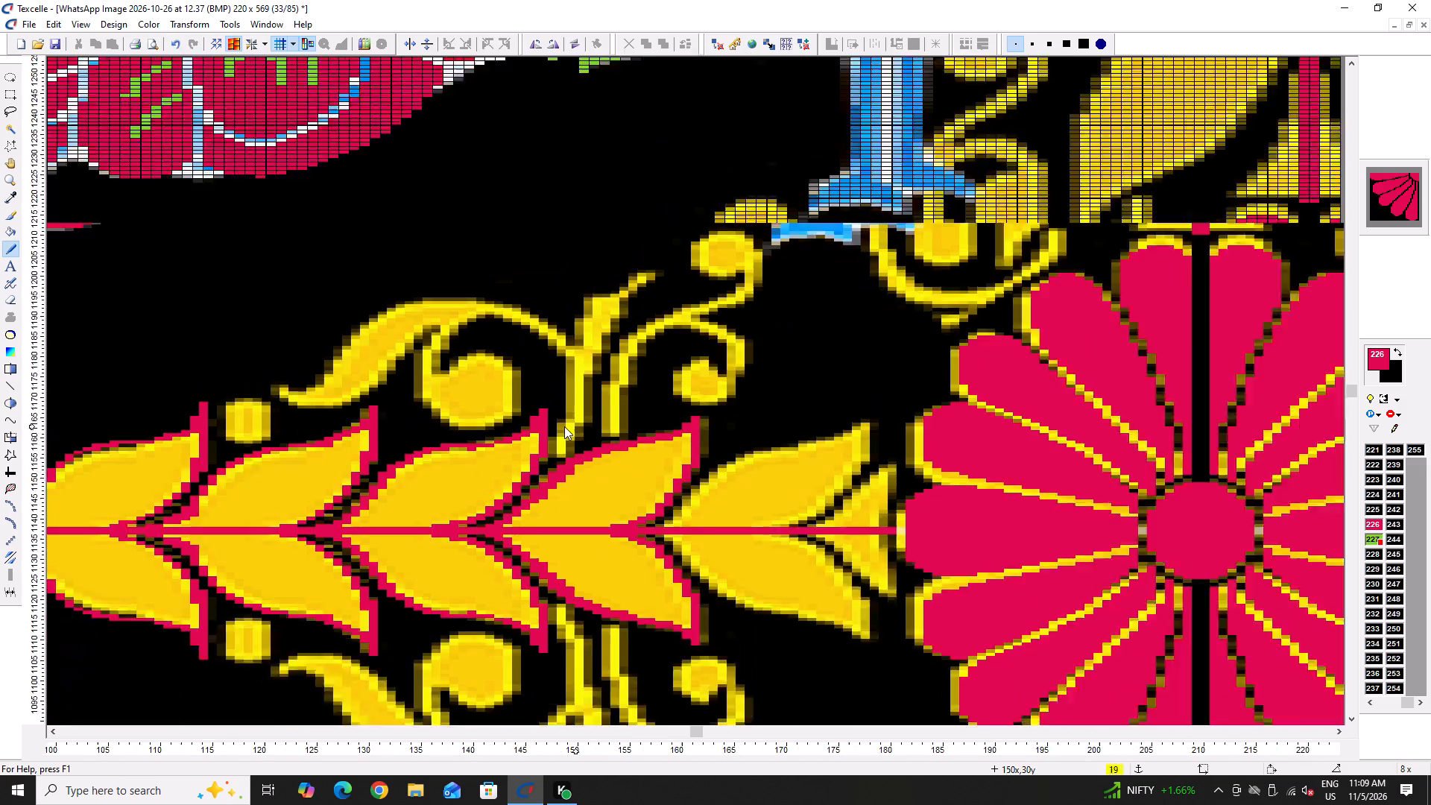
ctrl+scroll(564, 426, down, 2)
ctrl+scroll(756, 451, up, 4)
ctrl+scroll(549, 556, up, 1)
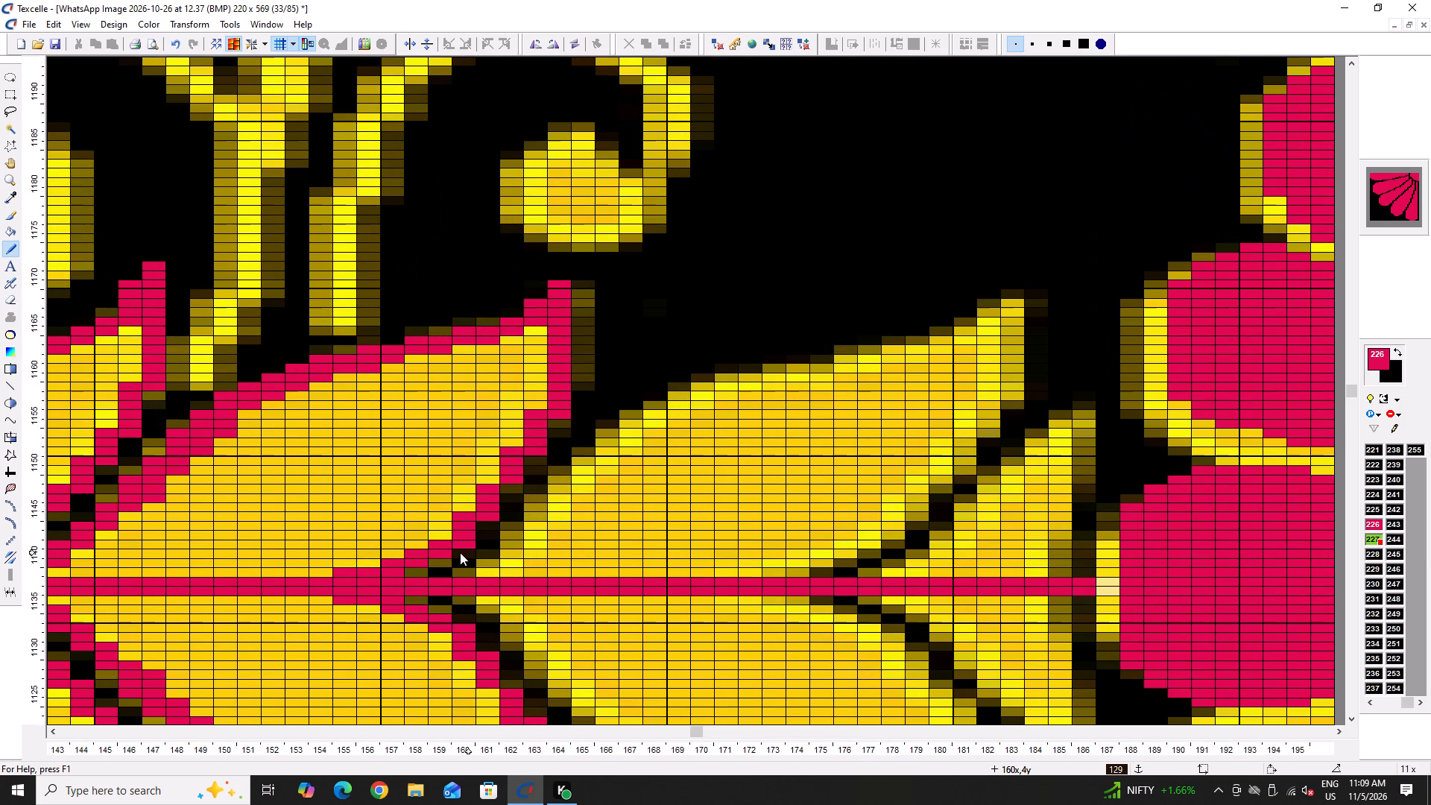
right_click(464, 547)
drag(448, 574, 501, 554)
drag(502, 553, 511, 546)
click(517, 543)
double_click(540, 517)
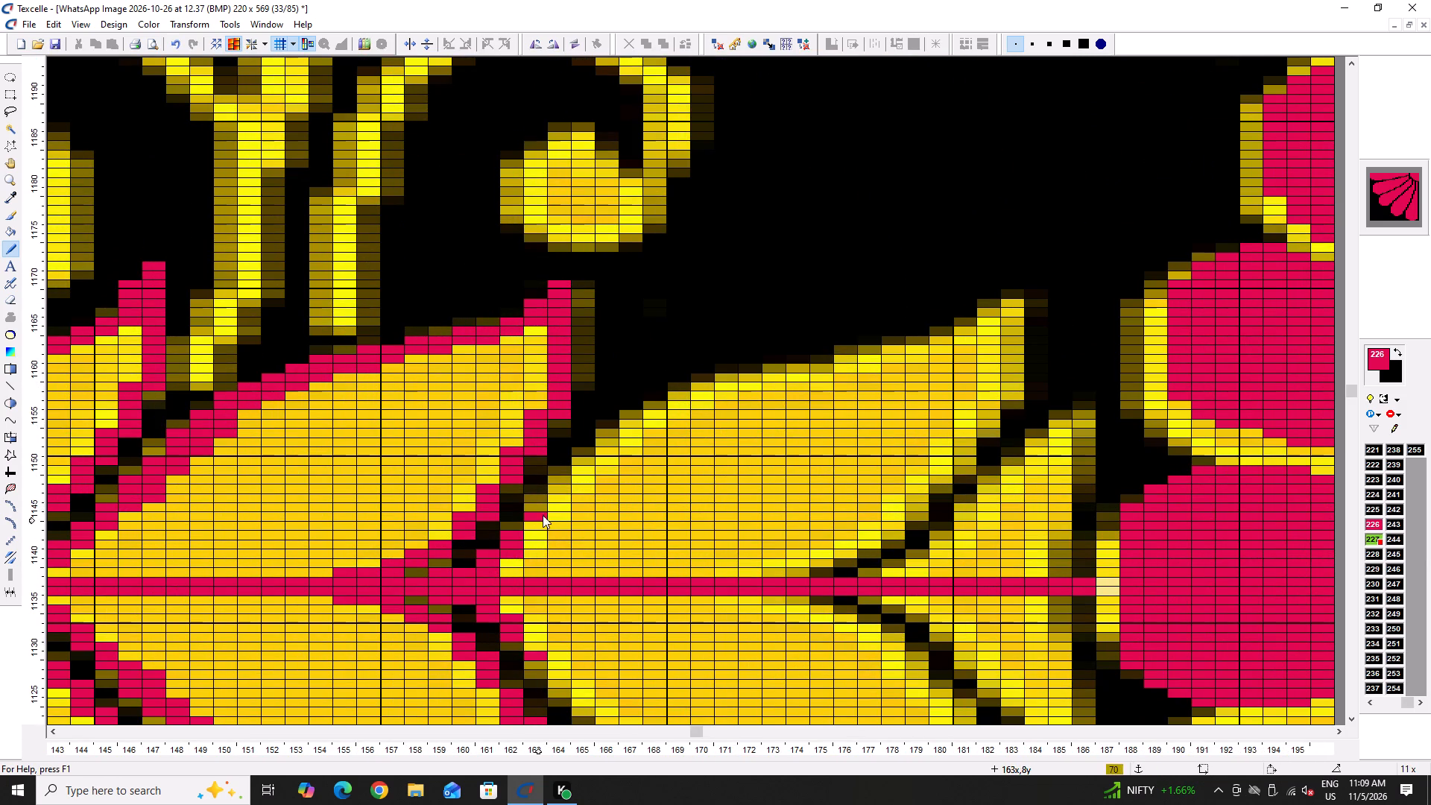
drag(514, 539, 590, 450)
drag(595, 446, 621, 421)
click(623, 419)
double_click(627, 414)
click(665, 391)
drag(670, 390, 680, 385)
drag(681, 385, 696, 382)
drag(698, 381, 725, 374)
click(652, 408)
drag(669, 396, 803, 356)
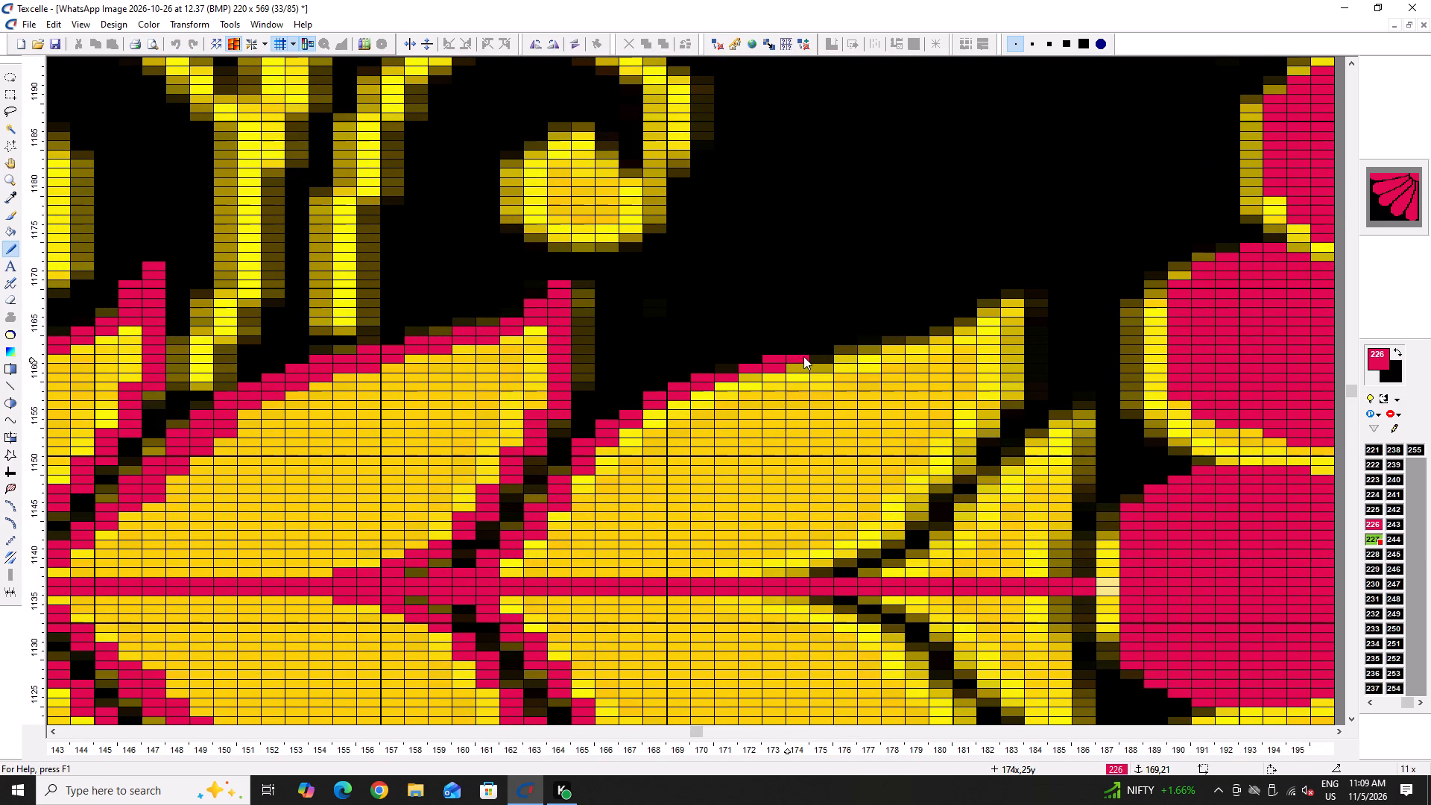
drag(803, 356, 994, 298)
click(999, 288)
Outline the sixth leaf pair's inner edge in red from the tip at column 183 back to the centre line near column 173.
drag(1001, 278, 953, 477)
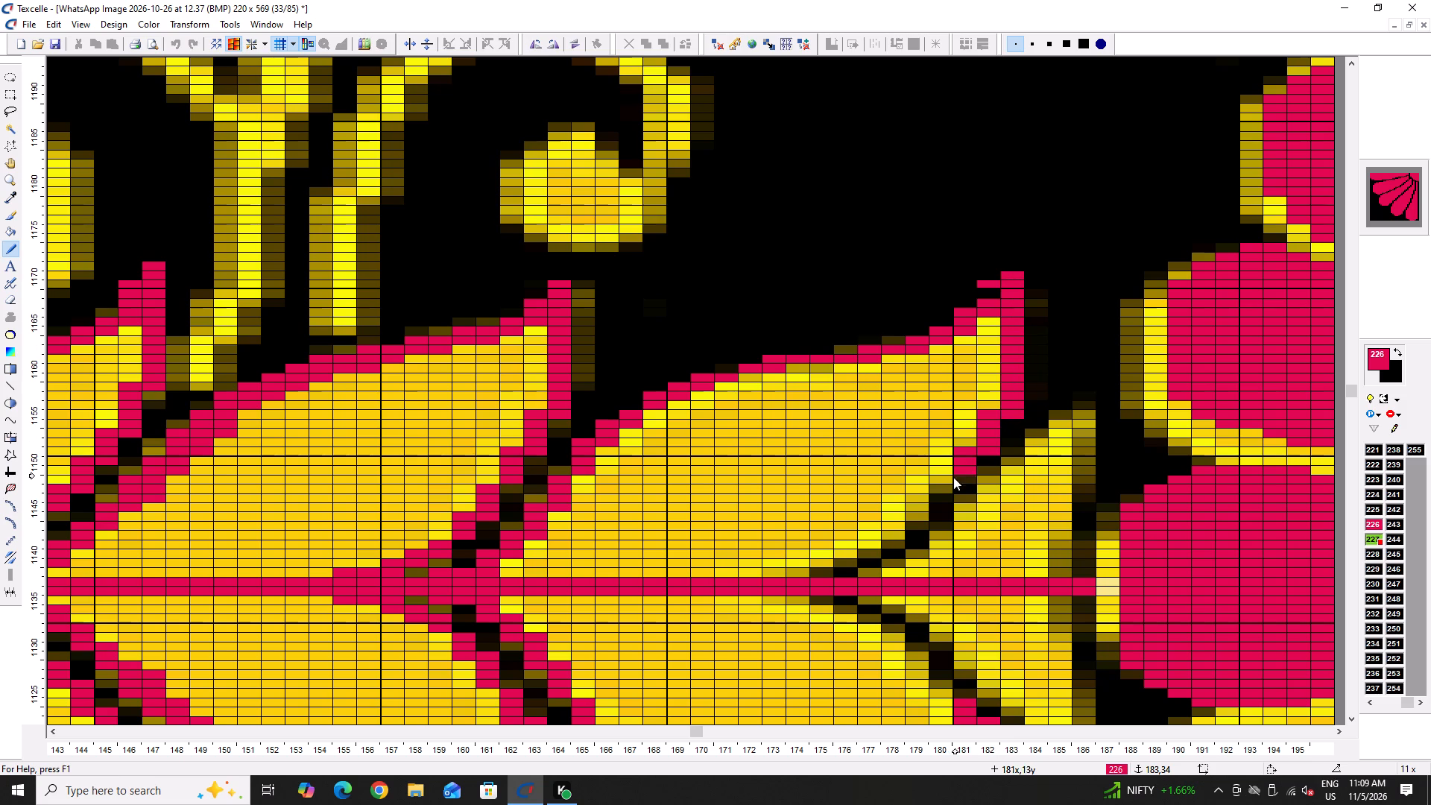
drag(953, 477, 766, 578)
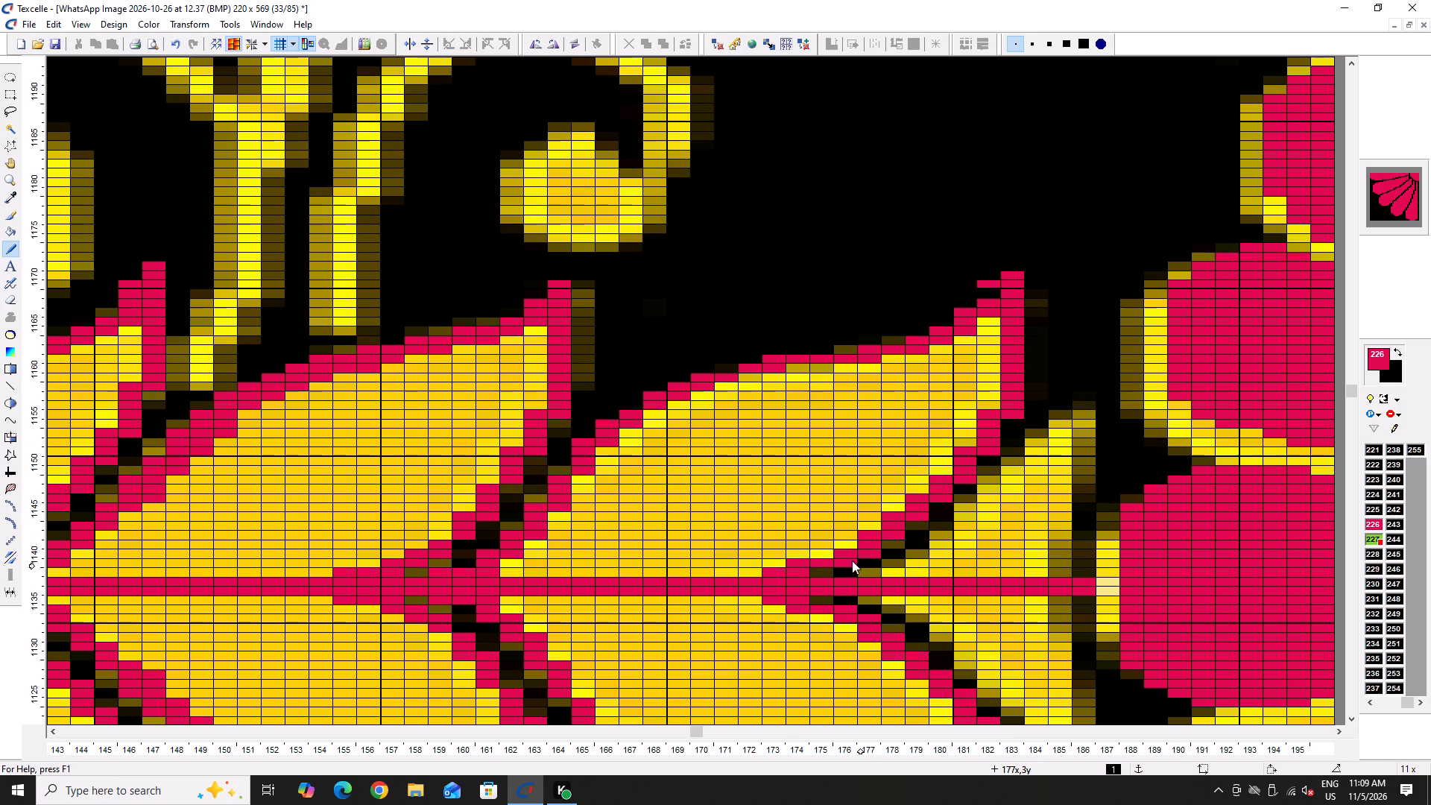
Touch up the sixth leaf pair's tip in red and blacken stray pixels near the tip, along both edges and beside the inner junction.
right_click(841, 561)
drag(984, 281, 985, 299)
right_click(990, 285)
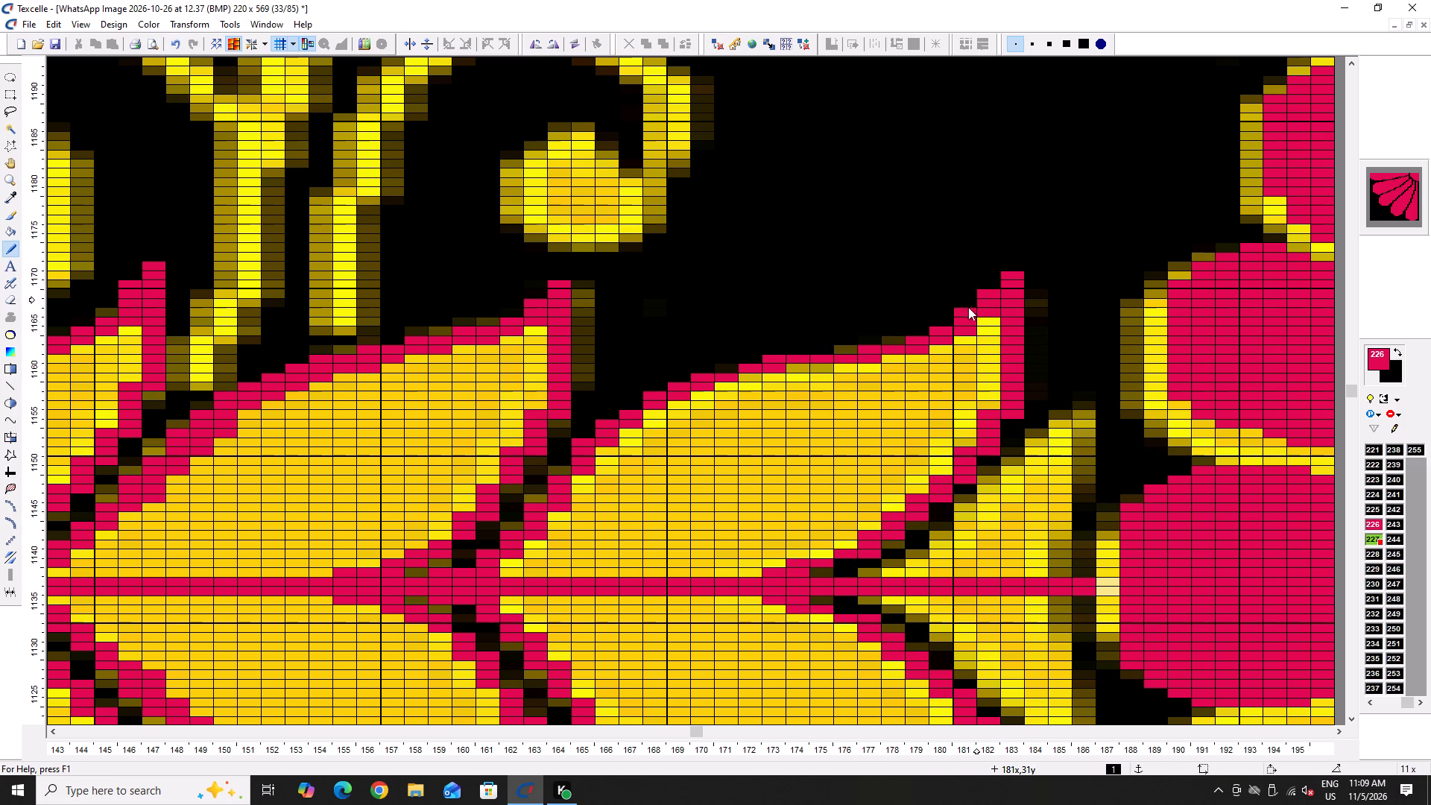
right_click(966, 308)
right_click(983, 285)
right_click(982, 292)
right_click(781, 356)
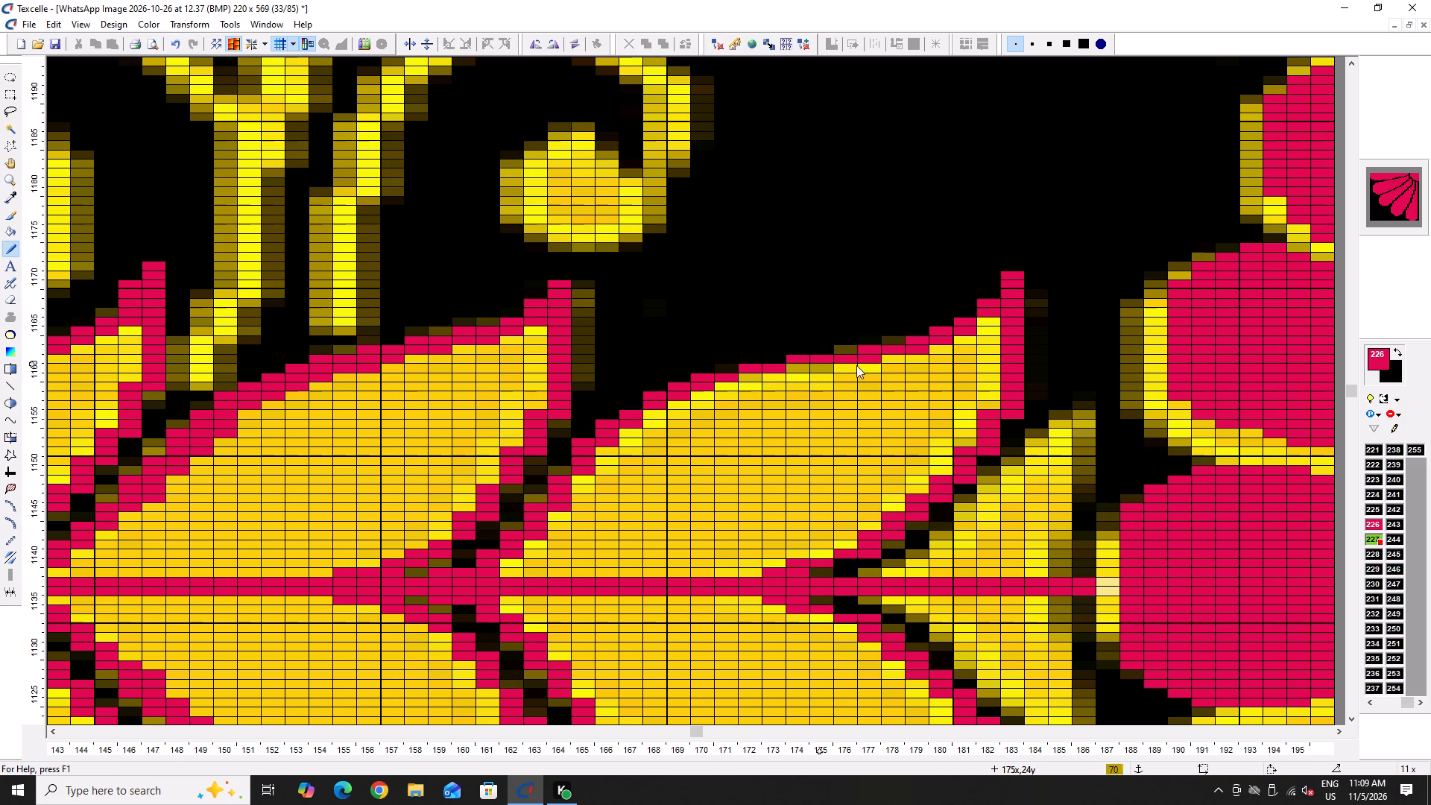
right_click(994, 453)
Outline the small end leaf pair in red from the centre line near column 178 to the tips at column 186 and back to the centre line.
ctrl+scroll(777, 449, down, 2)
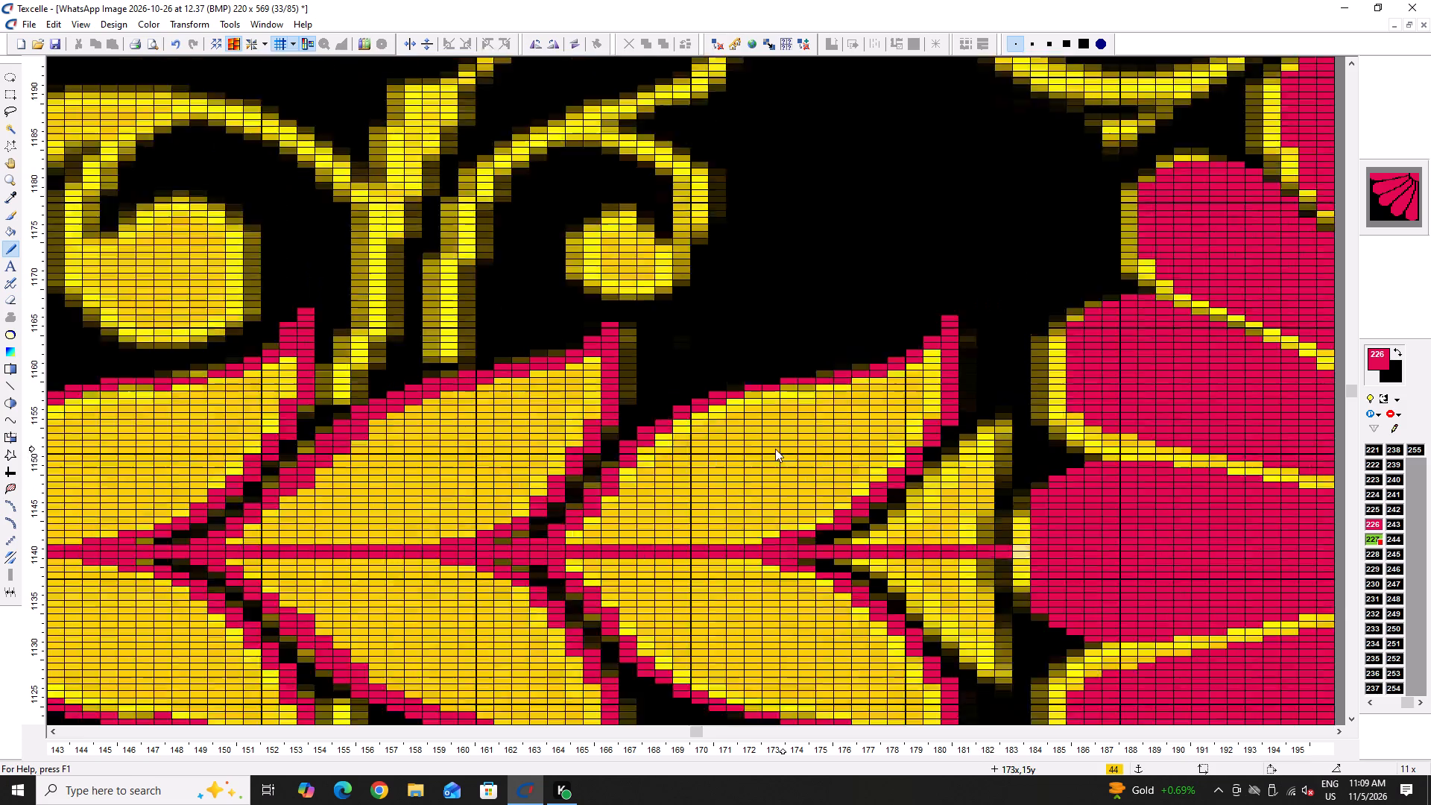
ctrl+scroll(775, 449, down, 2)
ctrl+scroll(917, 485, up, 5)
scroll(719, 463, down, 2)
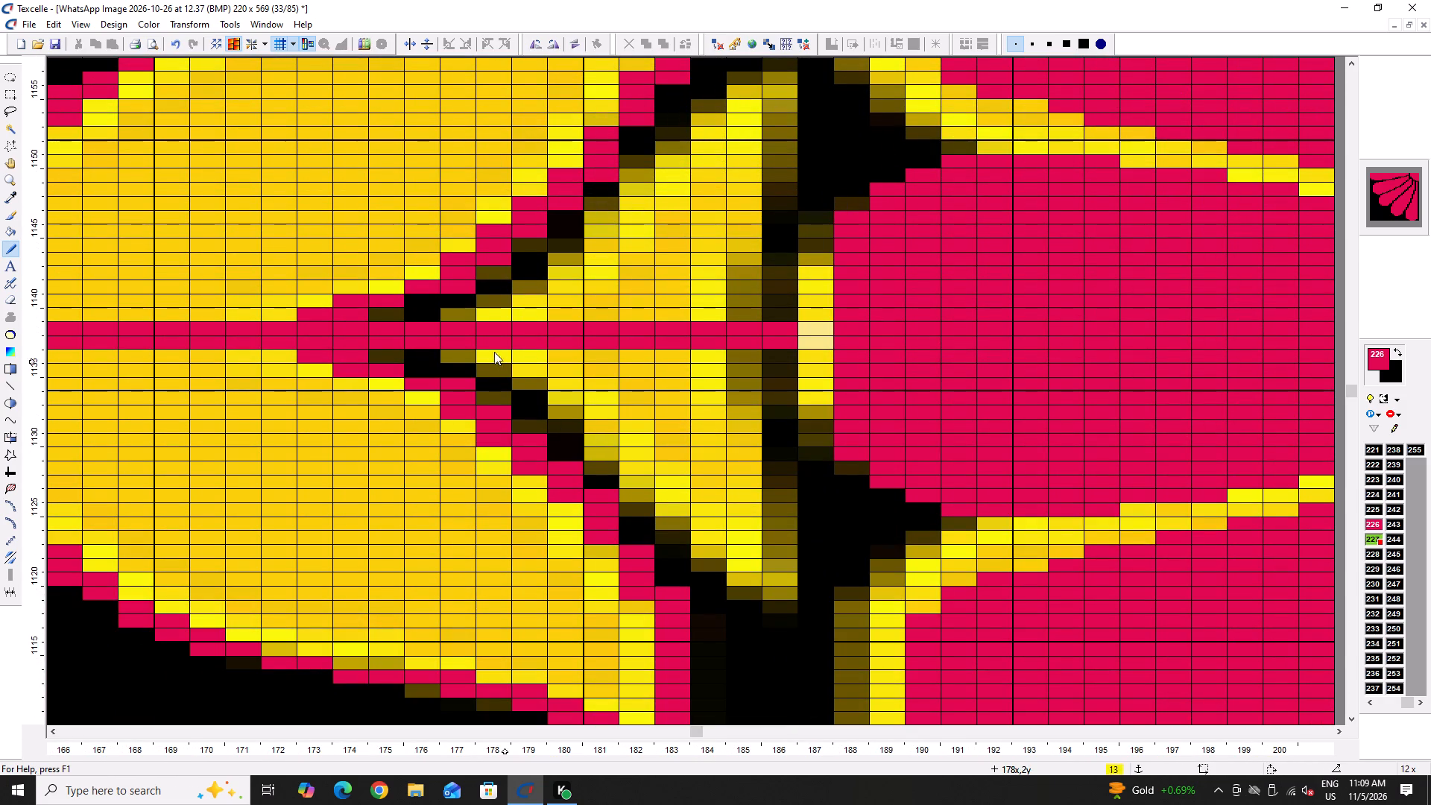
drag(485, 348, 769, 672)
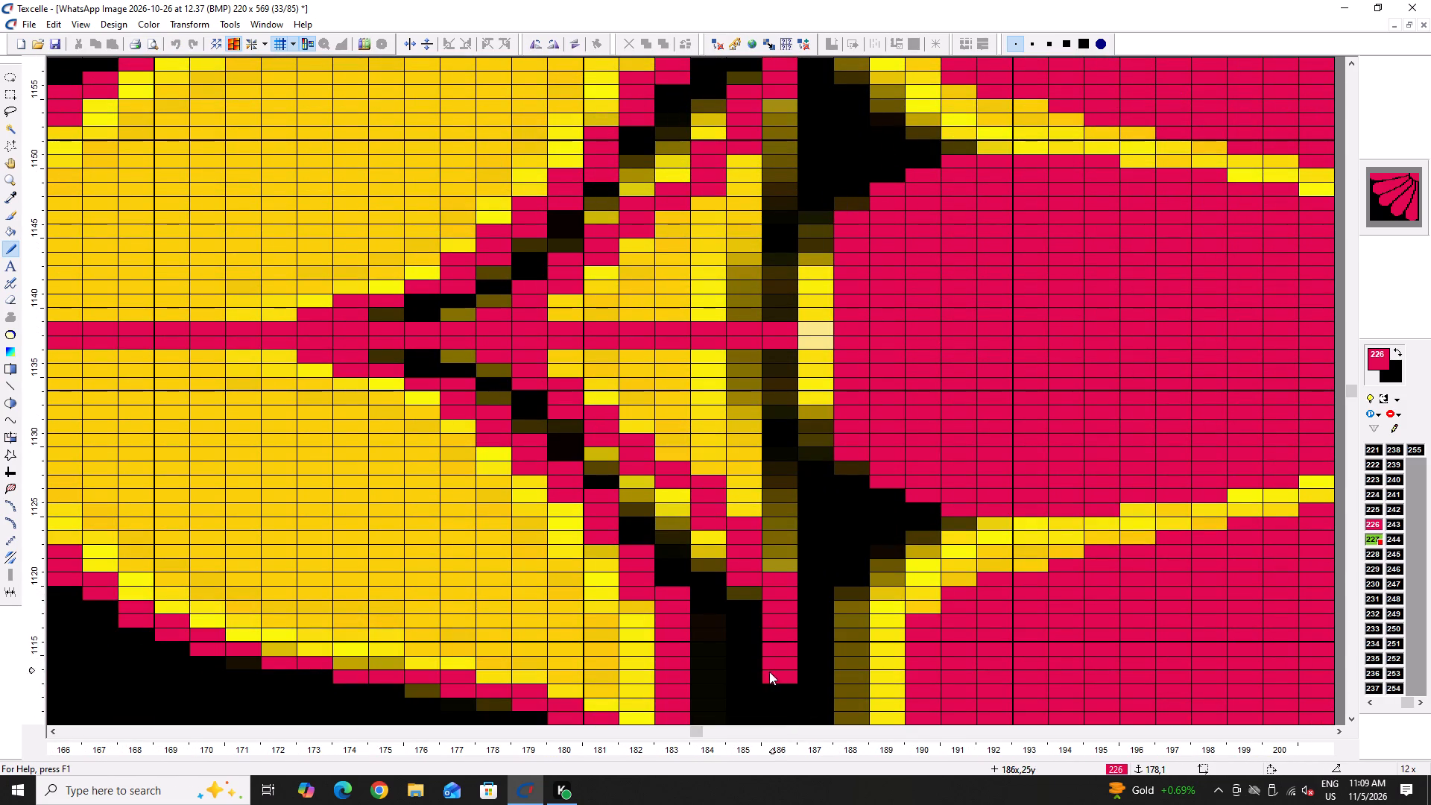
drag(769, 672, 687, 352)
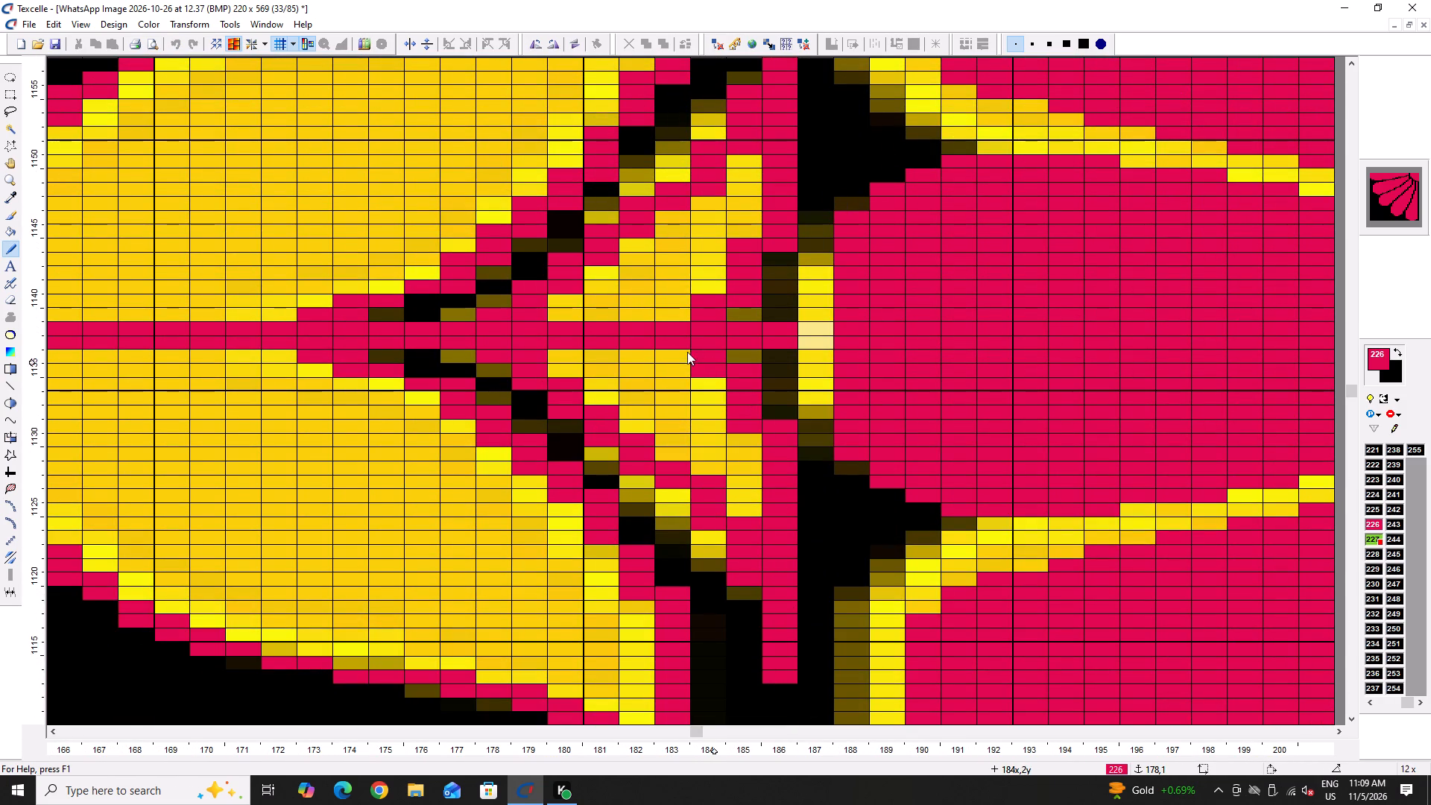
drag(687, 352, 633, 344)
Blacken stray pixels in the notch beside the centre line at columns 184 to 186 and touch up the notch's red edge.
right_click(741, 297)
right_click(739, 298)
right_click(715, 315)
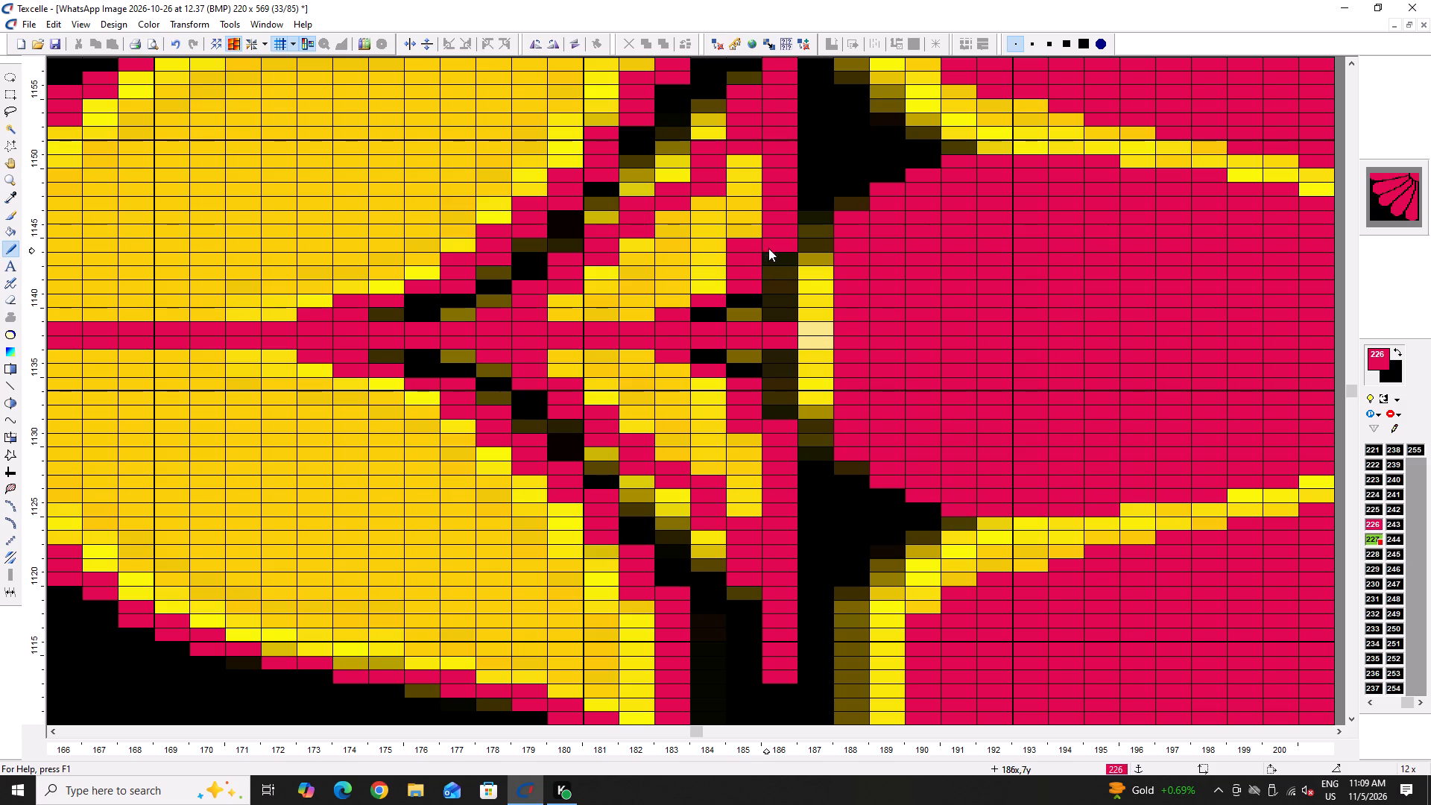
right_click(771, 246)
right_click(770, 247)
right_drag(751, 281, 742, 288)
click(720, 291)
Trim the overlong red tips of the small end leaf pair with black.
ctrl+scroll(680, 406, down, 5)
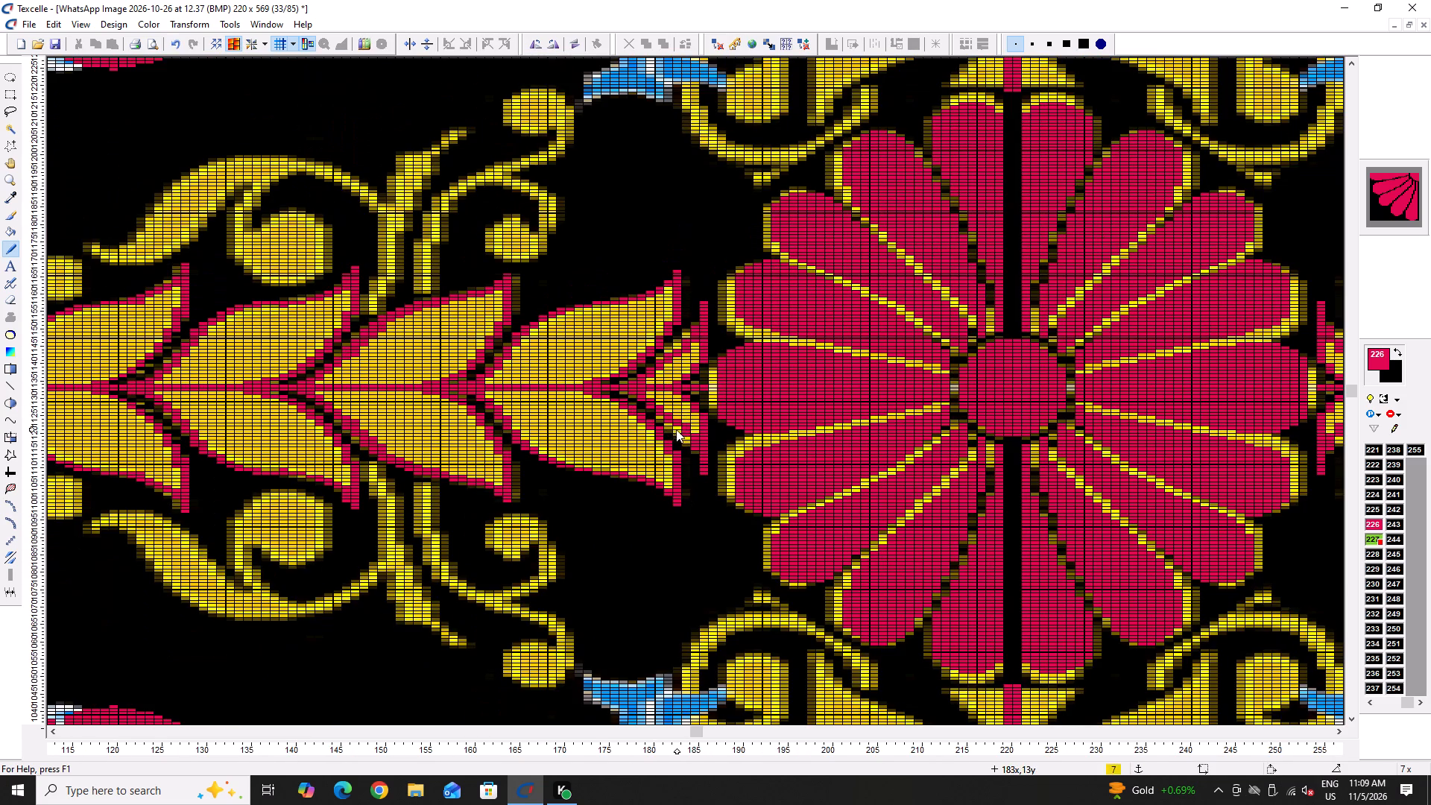
ctrl+scroll(704, 306, up, 3)
right_drag(704, 297, 701, 311)
right_click(701, 311)
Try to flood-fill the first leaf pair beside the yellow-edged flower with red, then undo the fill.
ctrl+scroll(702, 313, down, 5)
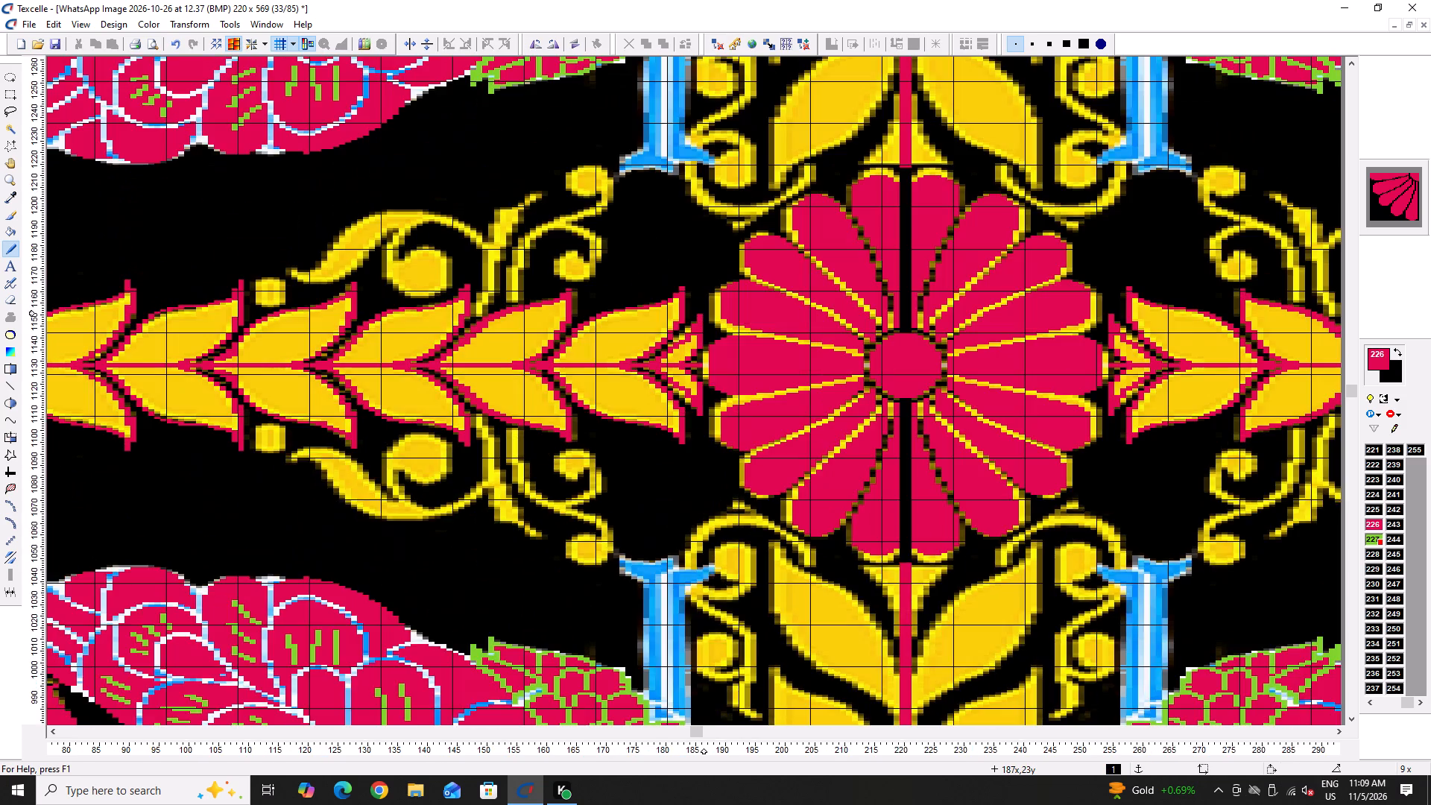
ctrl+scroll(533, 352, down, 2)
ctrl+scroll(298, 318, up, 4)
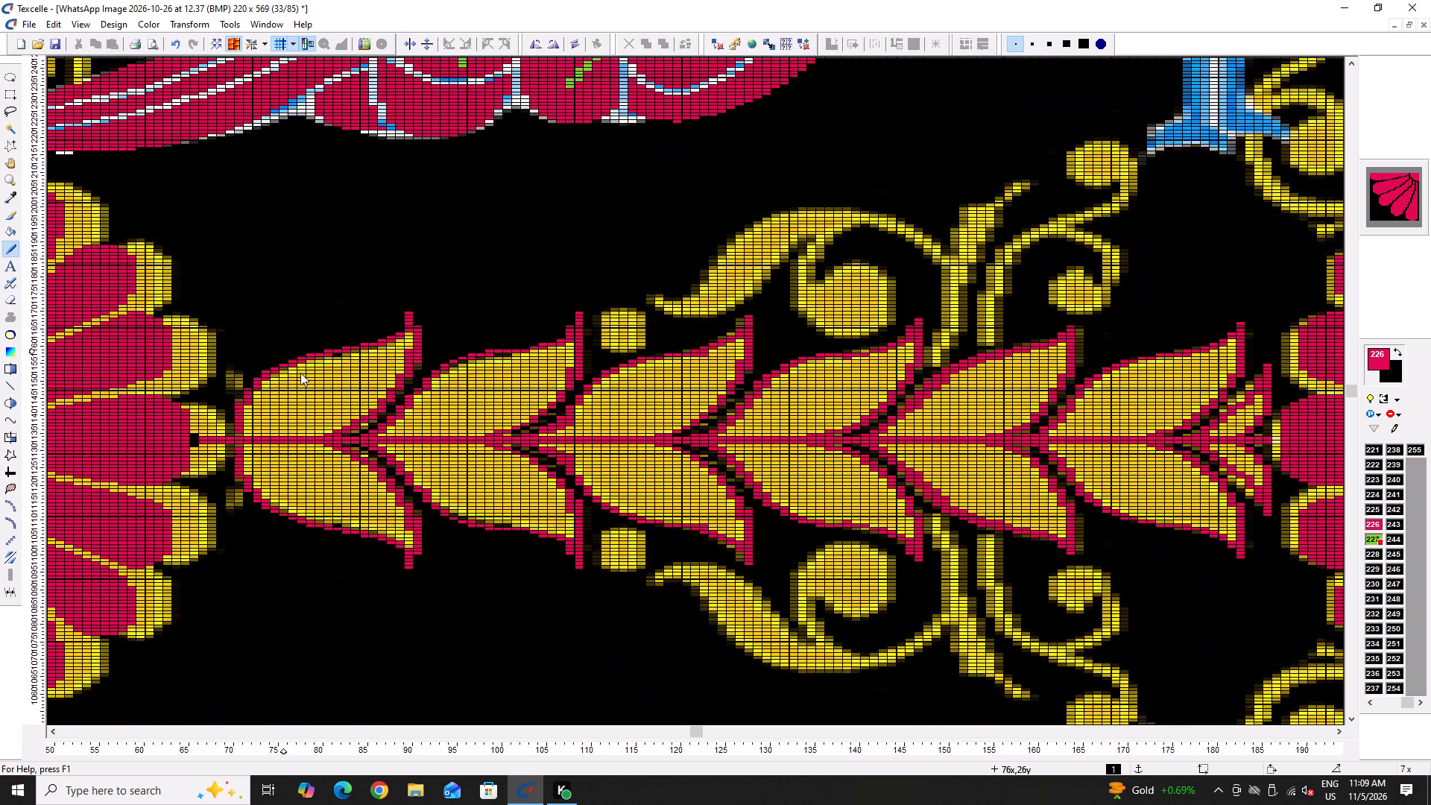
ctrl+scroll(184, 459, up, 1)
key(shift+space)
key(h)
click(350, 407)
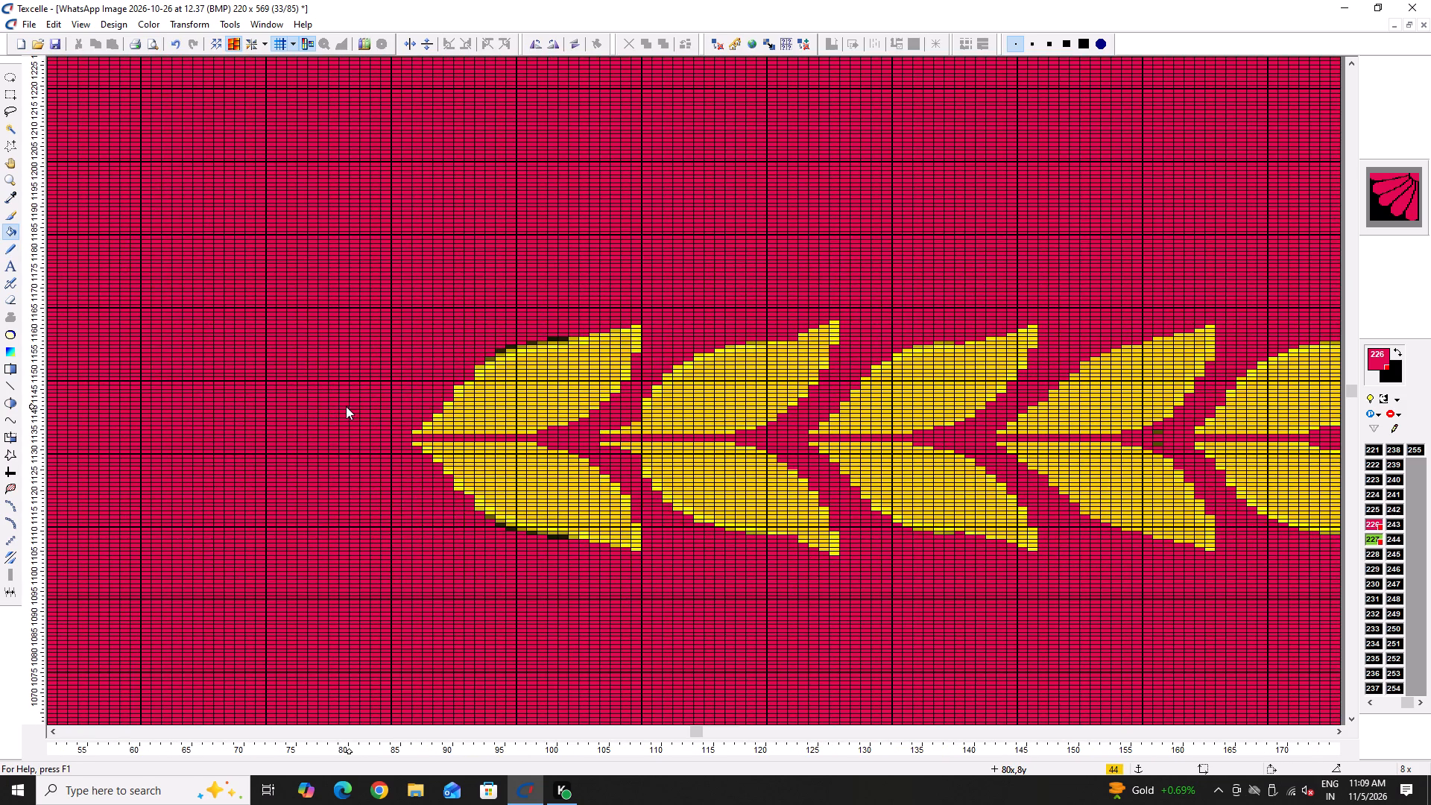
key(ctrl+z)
Close the gap at the first leaf pair's base near column 71 in red and fill all six leaf pairs and the small end leaves red.
key(x)
drag(247, 426, 248, 443)
key(h)
click(320, 388)
click(524, 411)
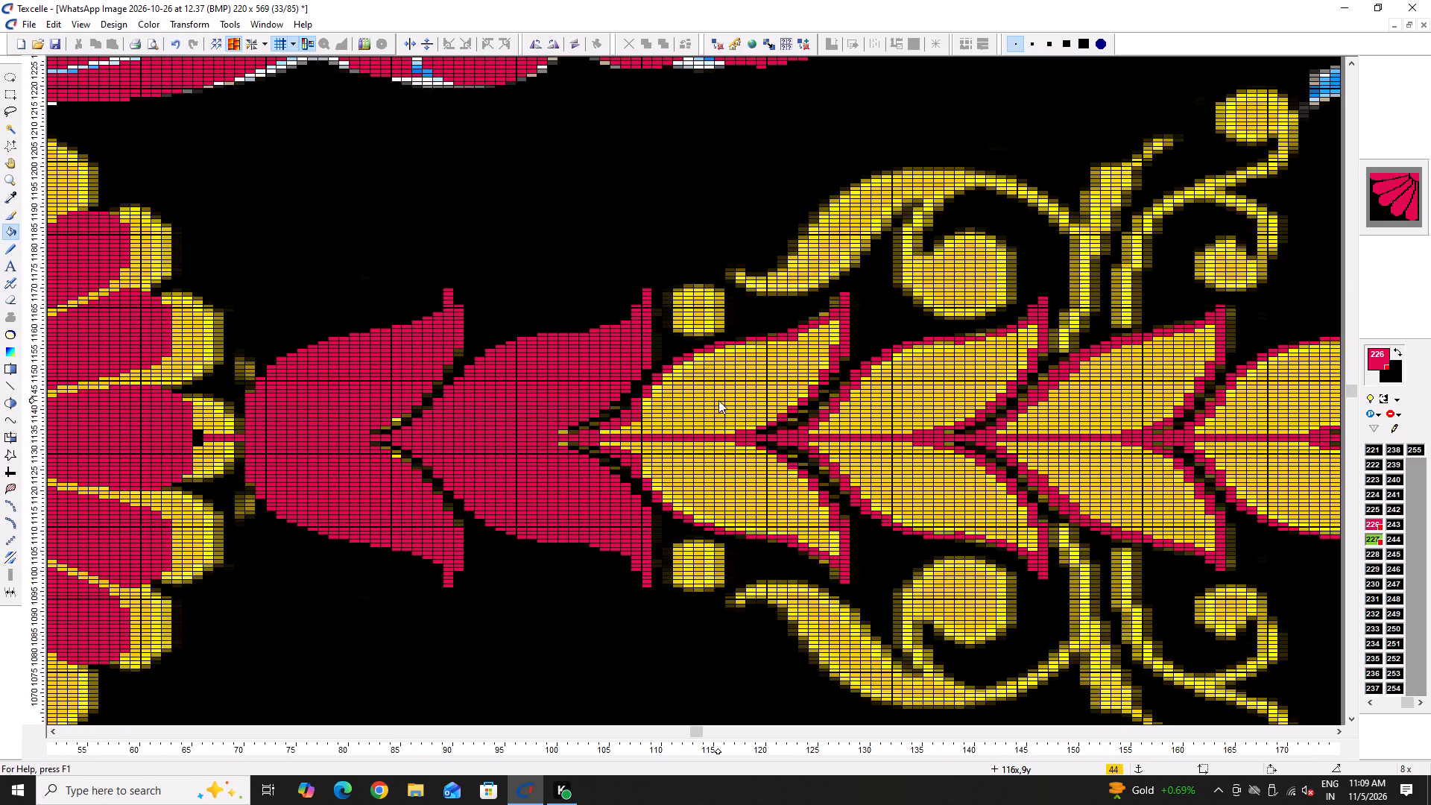
click(727, 399)
click(900, 403)
click(1099, 422)
click(1231, 408)
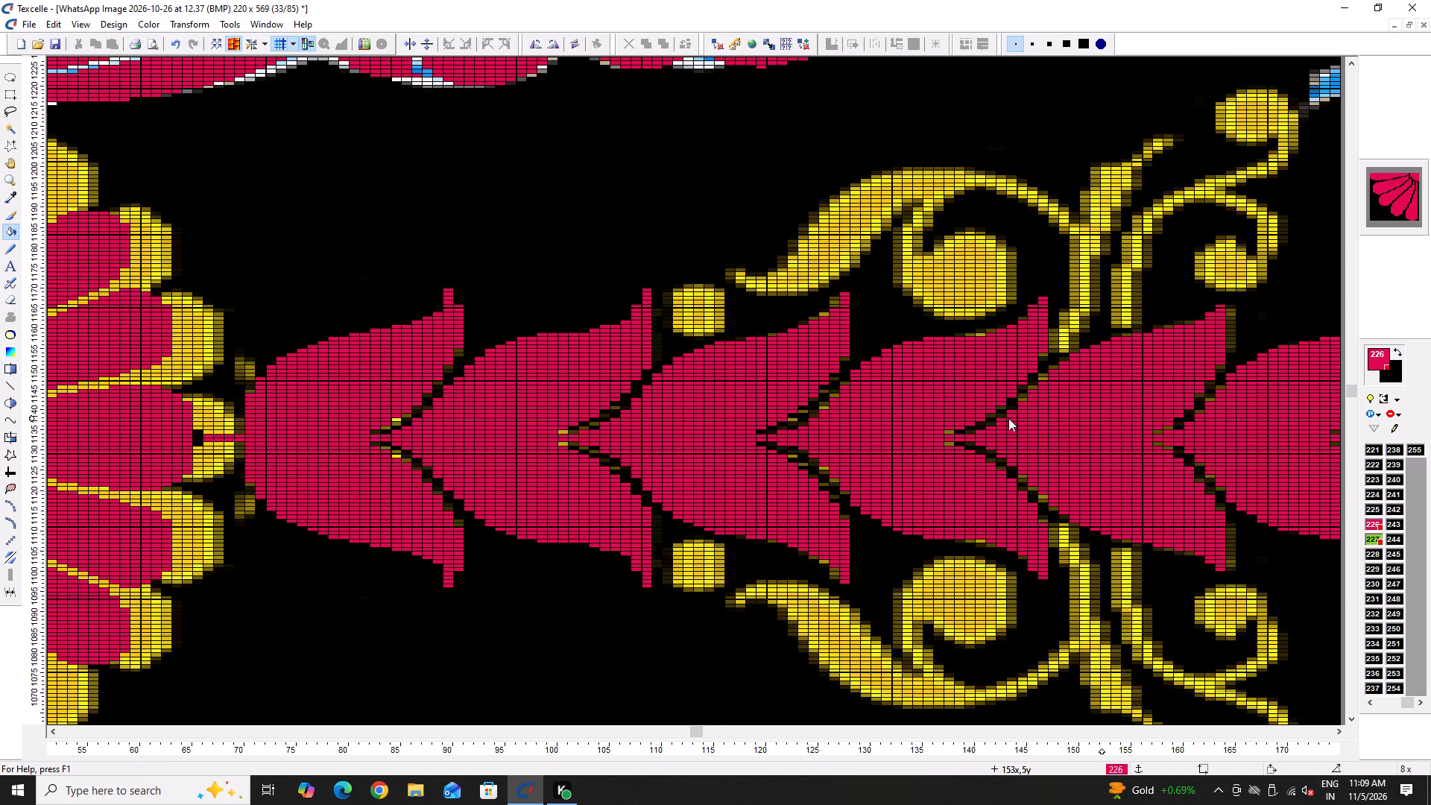
ctrl+scroll(560, 393, down, 4)
ctrl+scroll(894, 402, up, 2)
click(956, 404)
click(953, 398)
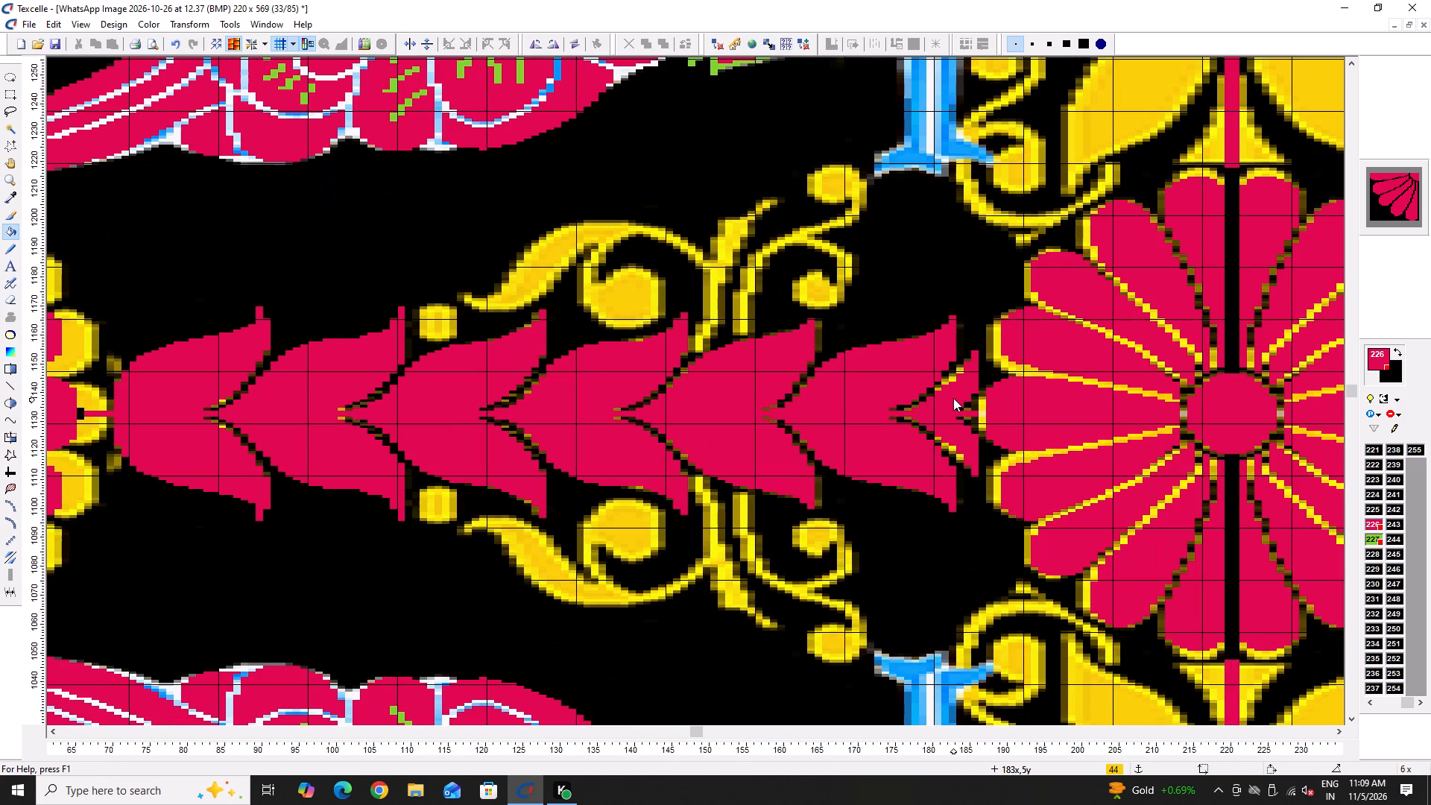
Save the design.
key(ctrl+s)
key(ctrl+s)
Outline the outer edge of the mirrored curls below the peacock beaks in red, from the stem at column 219 around column 207 to the top.
ctrl+scroll(647, 399, down, 5)
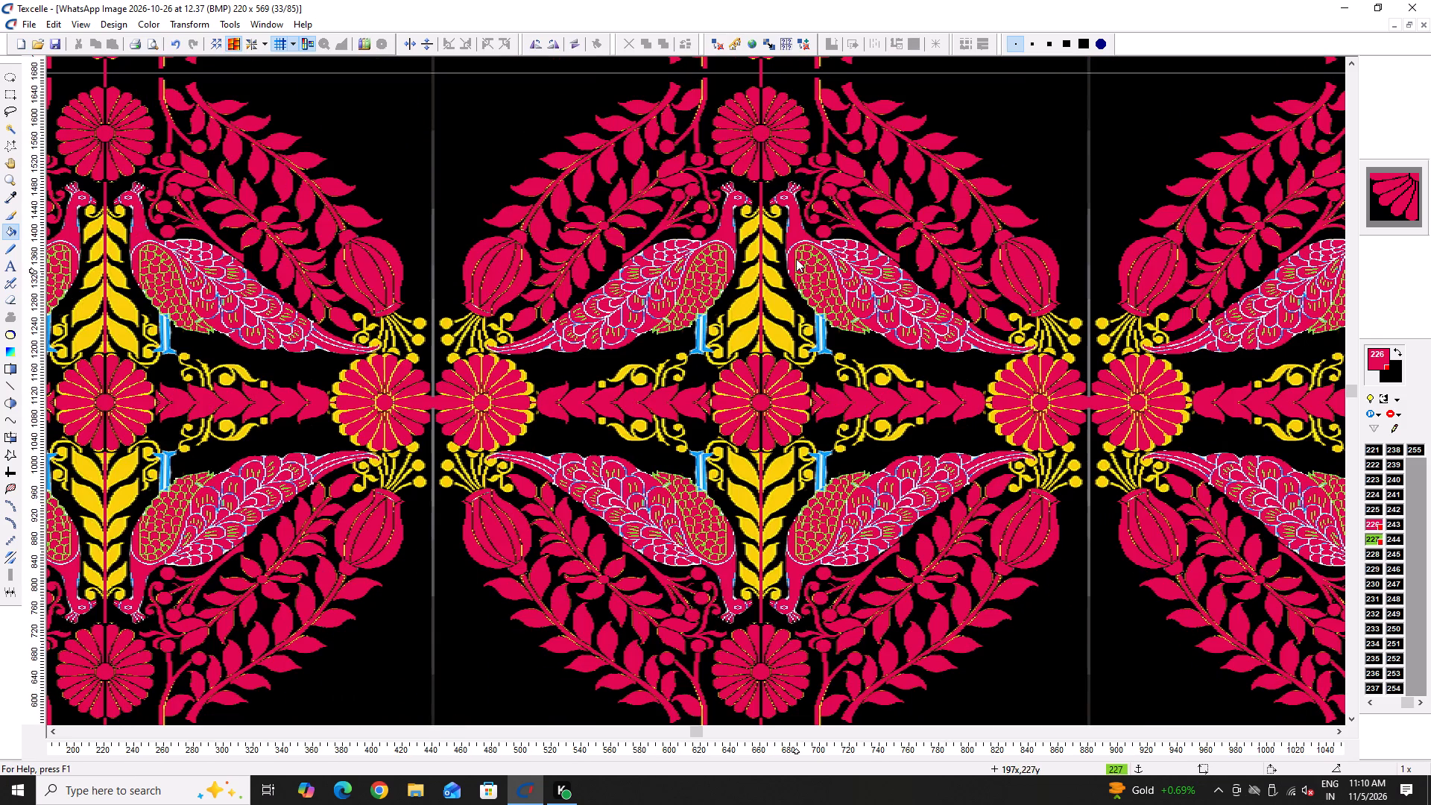
ctrl+scroll(796, 248, up, 5)
key(x)
scroll(801, 246, up, 4)
ctrl+scroll(627, 513, up, 3)
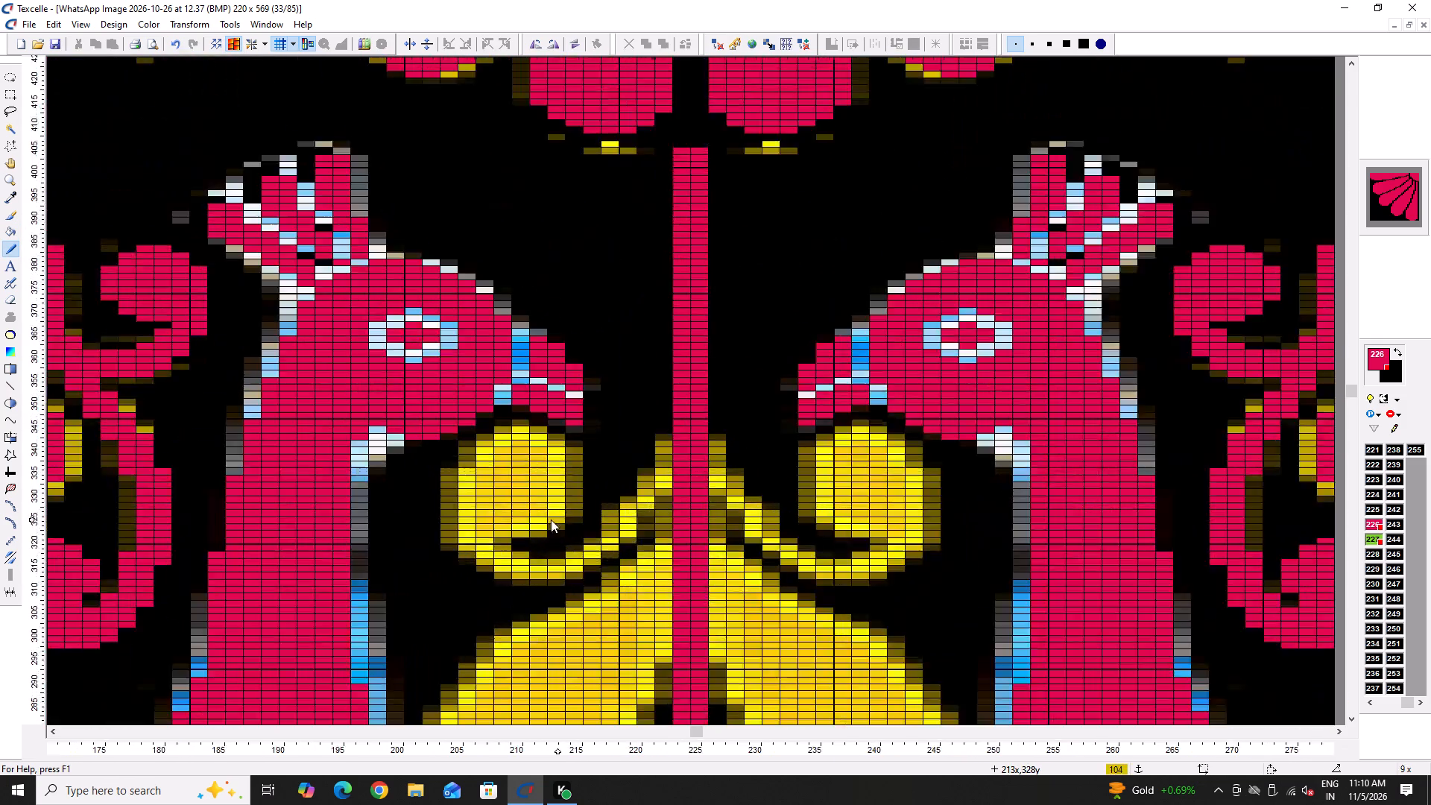
ctrl+scroll(551, 520, up, 3)
scroll(751, 435, down, 1)
drag(788, 297, 724, 445)
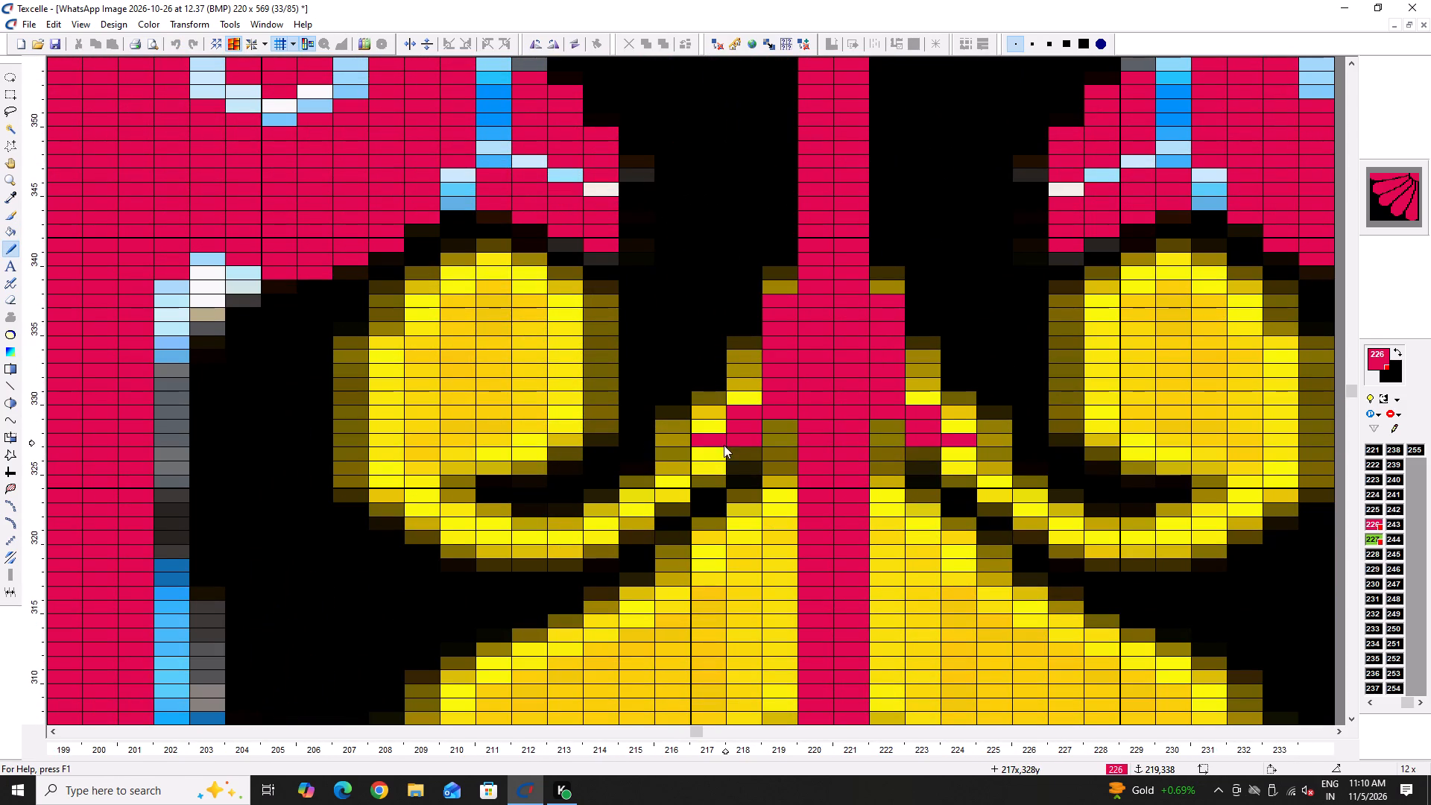
drag(724, 445, 367, 452)
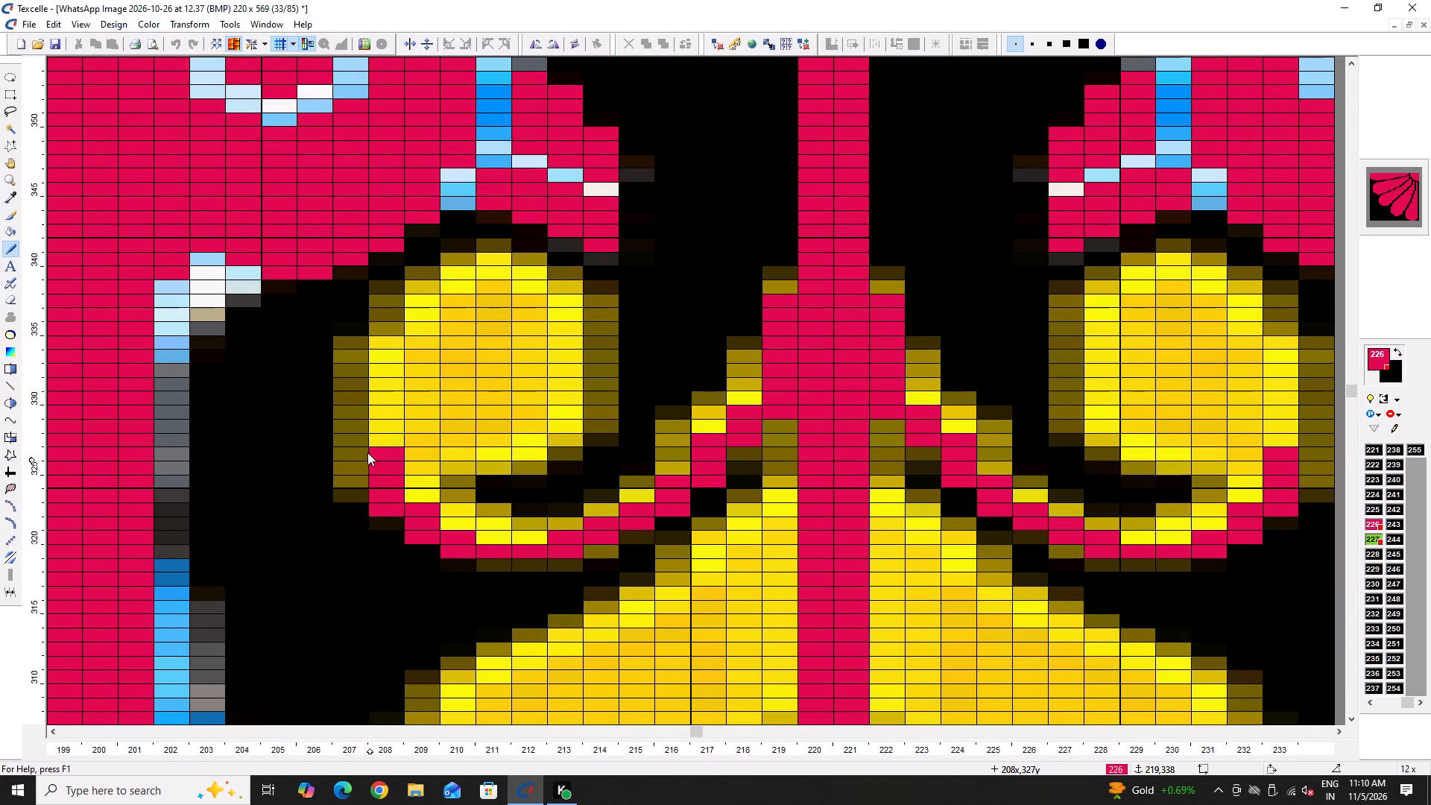
drag(367, 452, 470, 250)
Blacken the stray outline pixels along the curls' upper outer edge, around columns 208 to 210.
right_drag(382, 277, 389, 273)
right_drag(382, 265, 379, 274)
key(shift+space)
right_click(385, 275)
right_click(426, 255)
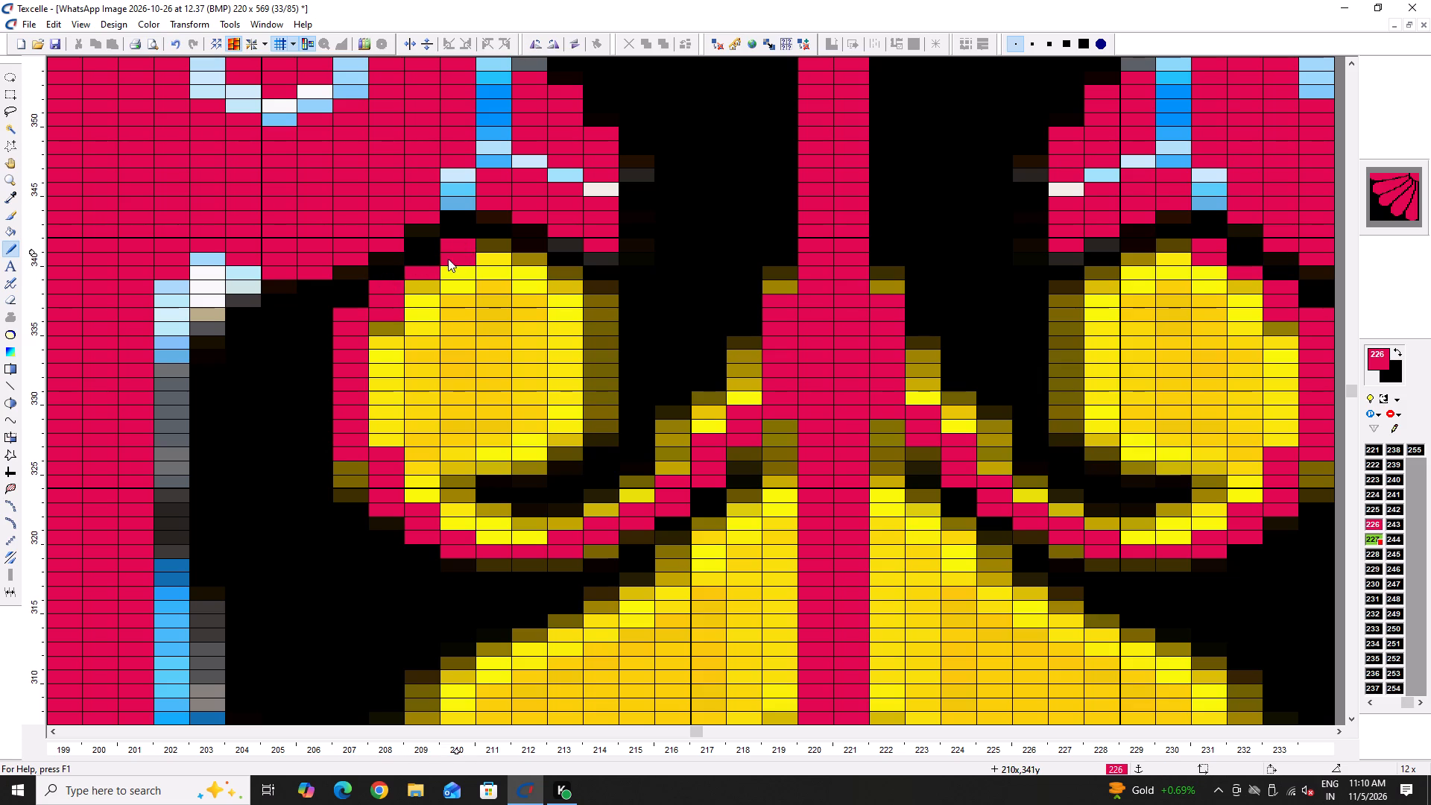
right_click(463, 250)
right_click(455, 261)
Complete the red ring around the curls' yellow centres, running over the top, down the inner side and along the bottom.
drag(441, 271, 543, 459)
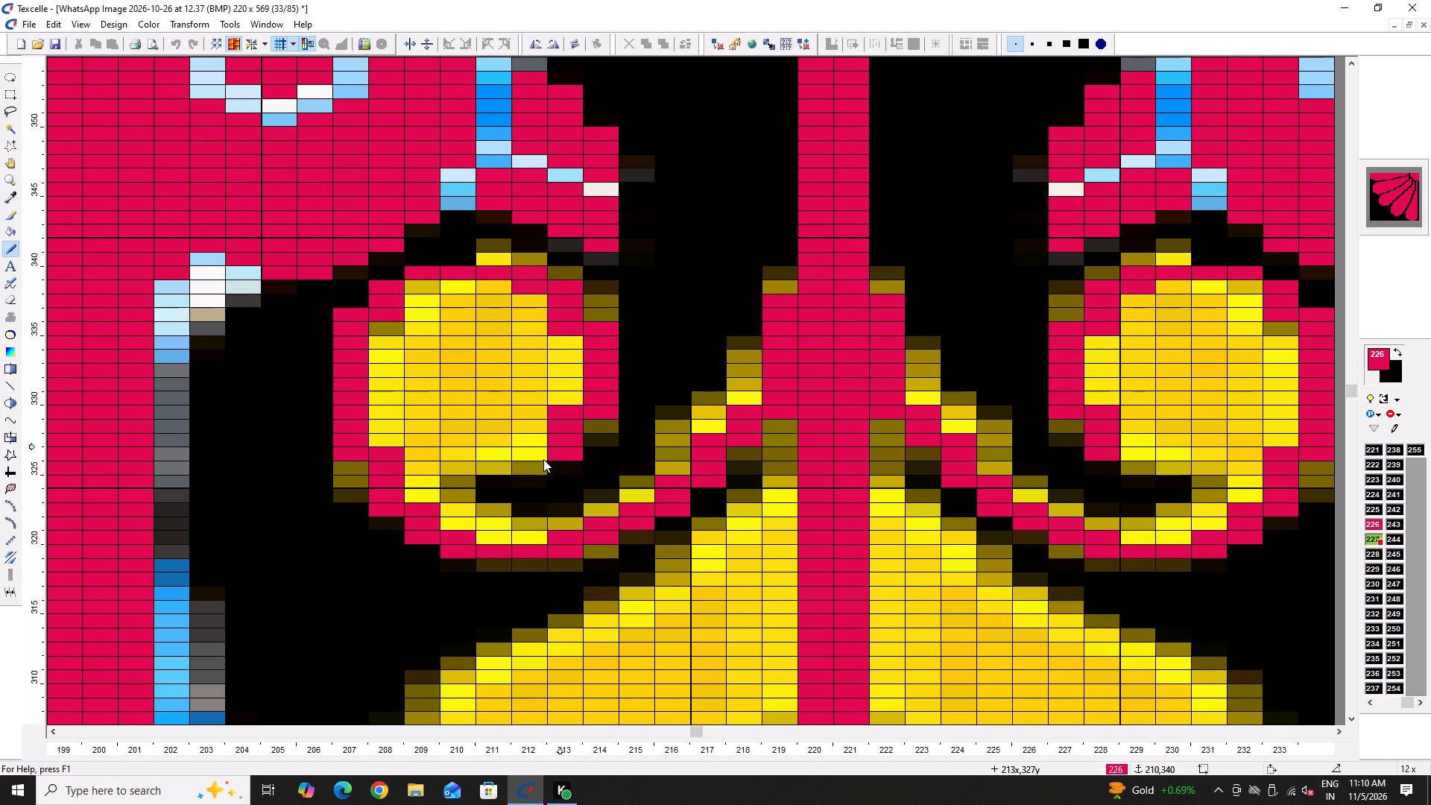
drag(543, 459, 423, 478)
Recolour the leftover yellow pixels of the curls' lower strands red up to the stem and tidy a pixel at column 219 in black.
drag(414, 471, 616, 521)
drag(601, 518, 543, 520)
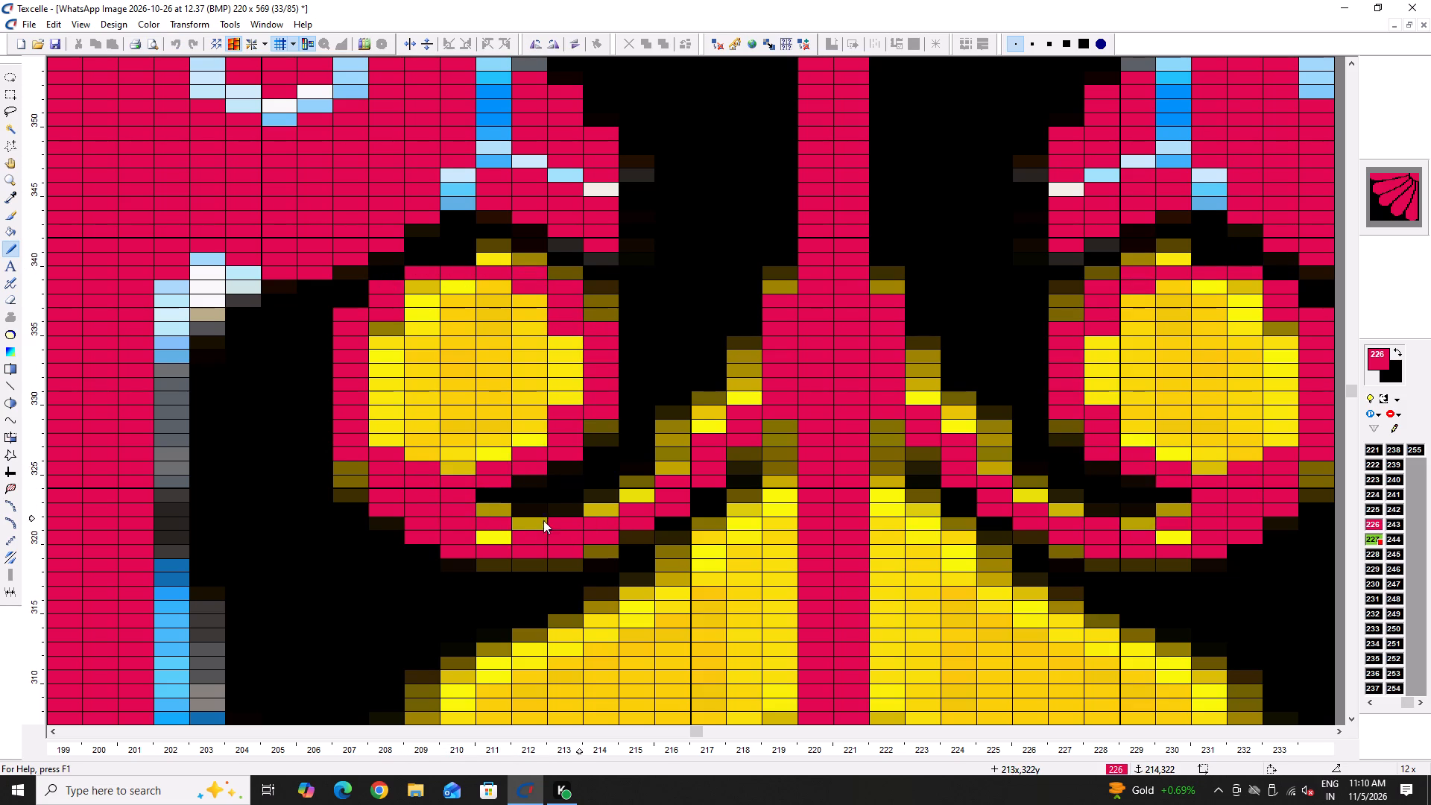
drag(543, 520, 537, 535)
drag(605, 515, 612, 511)
click(634, 495)
drag(666, 470, 674, 454)
drag(716, 429, 719, 411)
drag(749, 397, 751, 364)
right_click(774, 415)
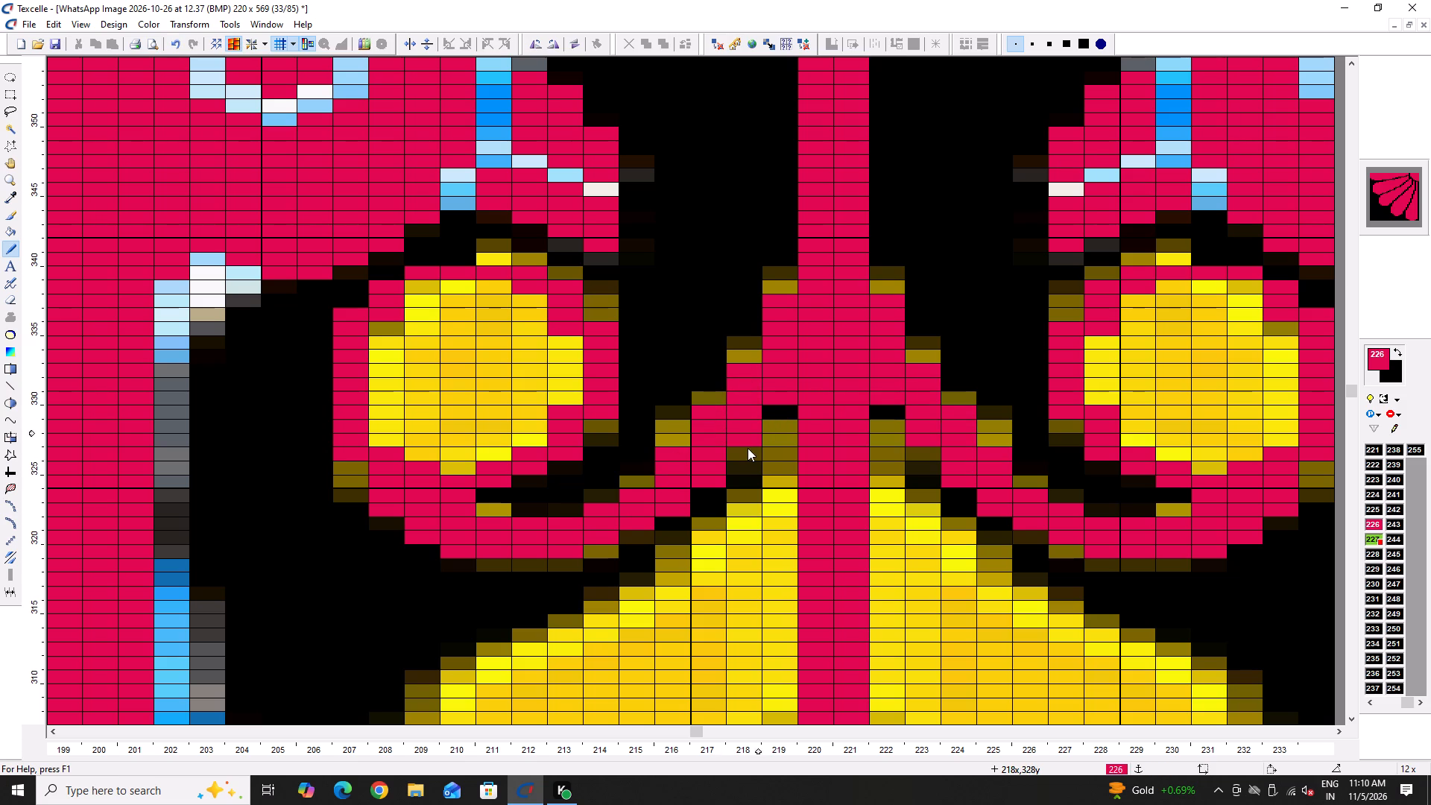
Blacken the stray pixels beneath the curls' lower strands at columns 216 to 218 and redden the strands' upper-edge pixels at columns 213 to 215.
right_click(748, 443)
right_click(715, 478)
right_click(684, 513)
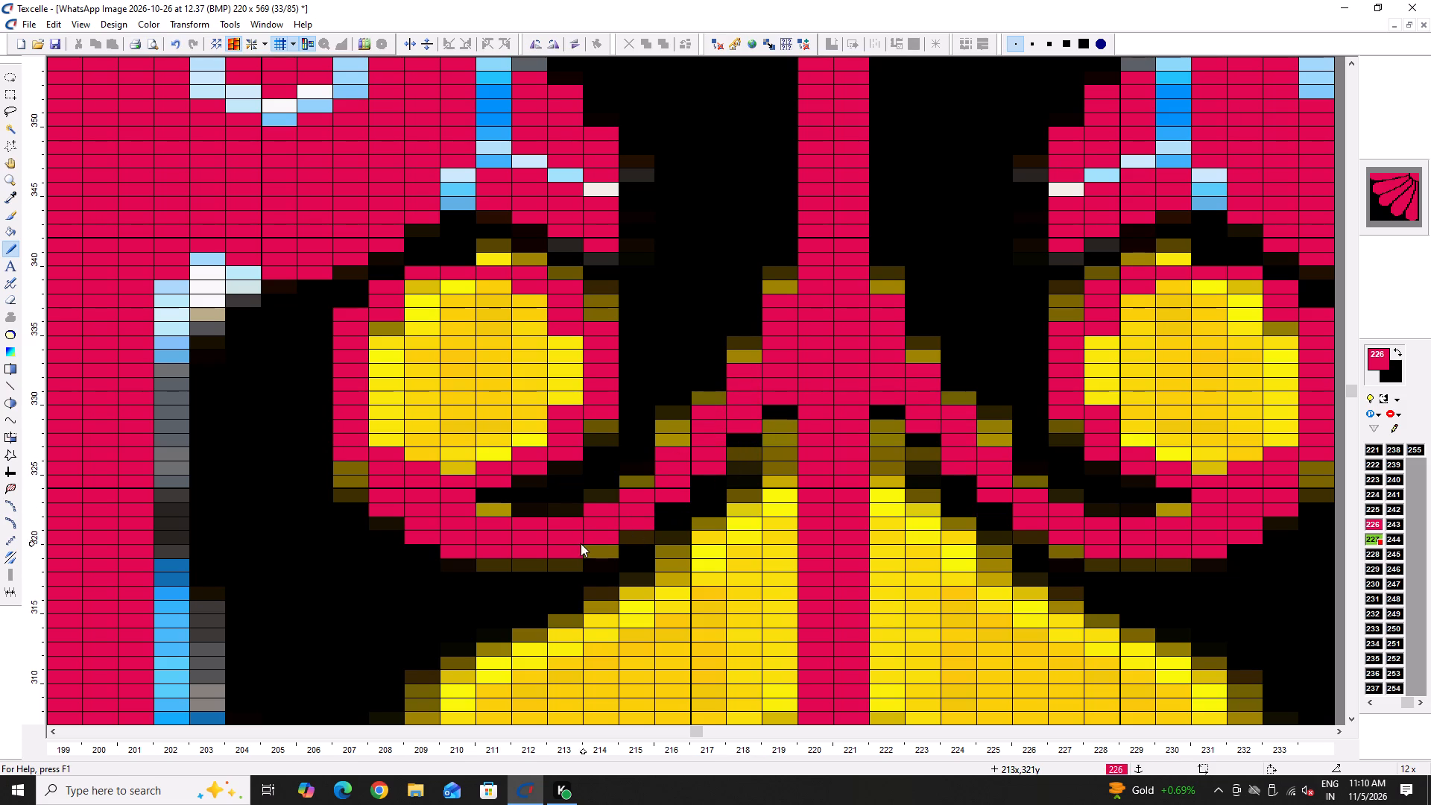
click(579, 508)
click(617, 495)
click(652, 475)
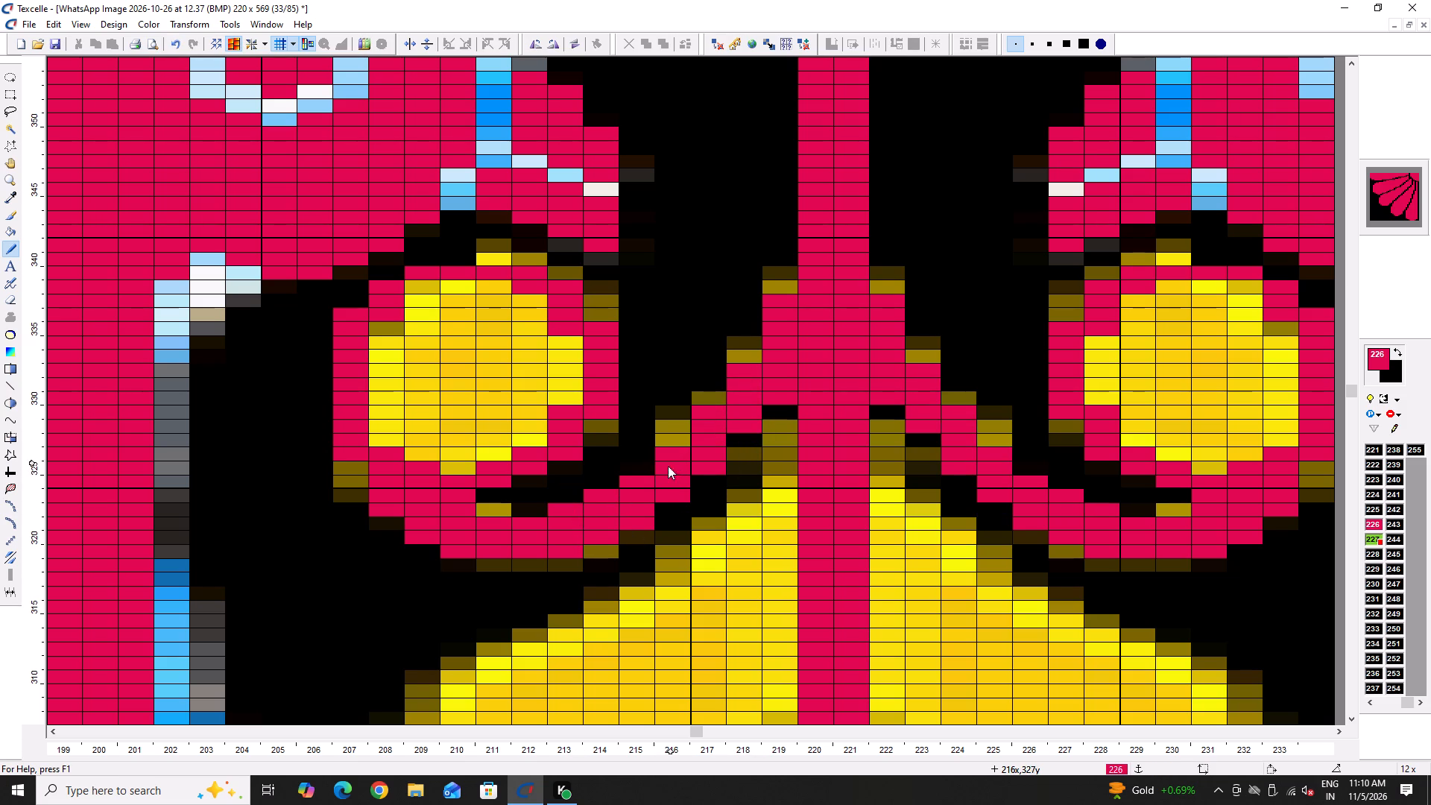
Trim the bottom outer edge of the curls to black from column 215 around to column 208.
right_click(578, 546)
right_drag(602, 534, 619, 534)
right_click(649, 520)
right_drag(560, 545, 461, 549)
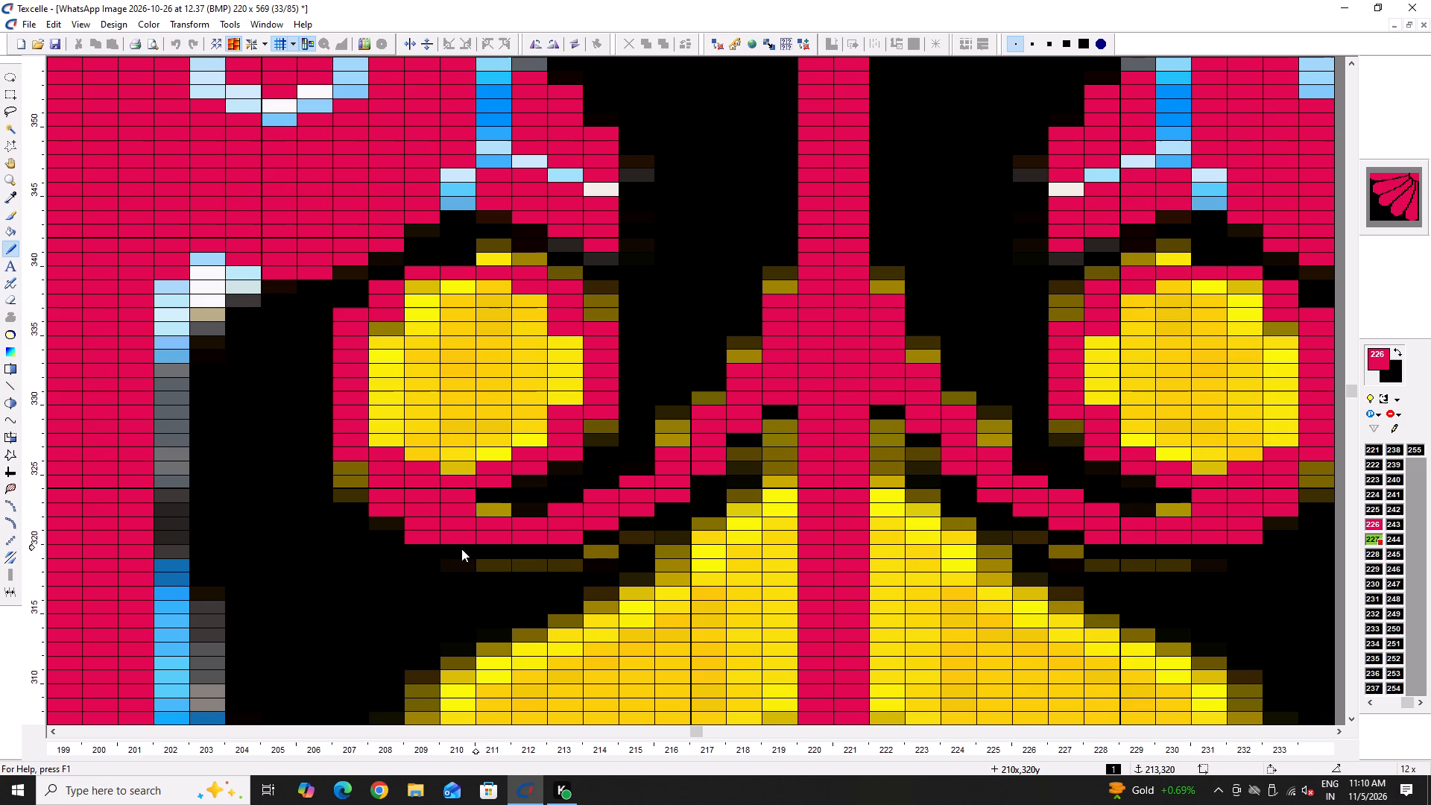
right_drag(461, 549, 456, 549)
right_click(385, 505)
right_click(430, 538)
Outline the lower edge of the topmost yellow leaf pair in red, from the stem at column 219 out to the leaf tips around column 207.
ctrl+scroll(432, 474, down, 5)
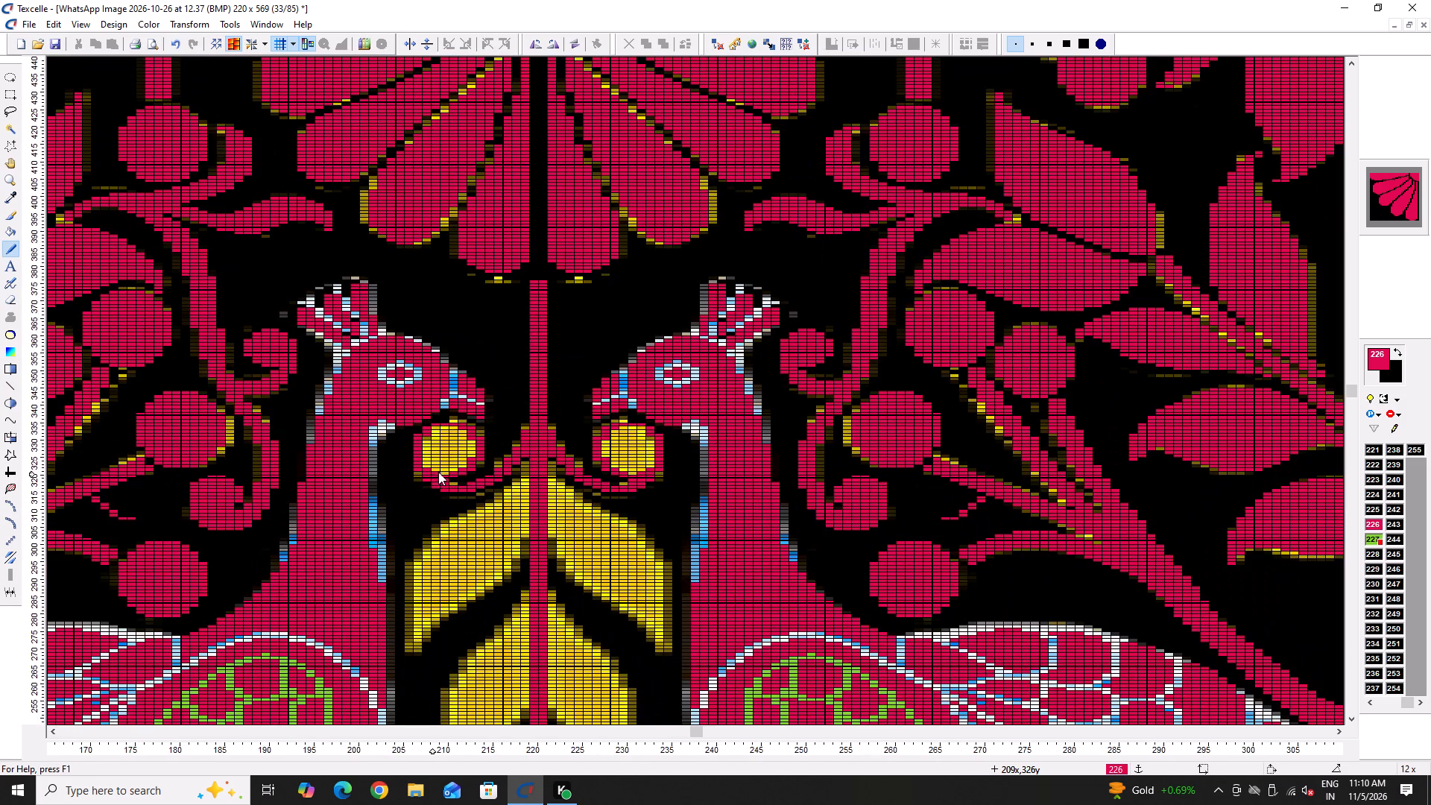
ctrl+scroll(481, 526, up, 2)
scroll(502, 522, down, 2)
ctrl+scroll(491, 402, up, 3)
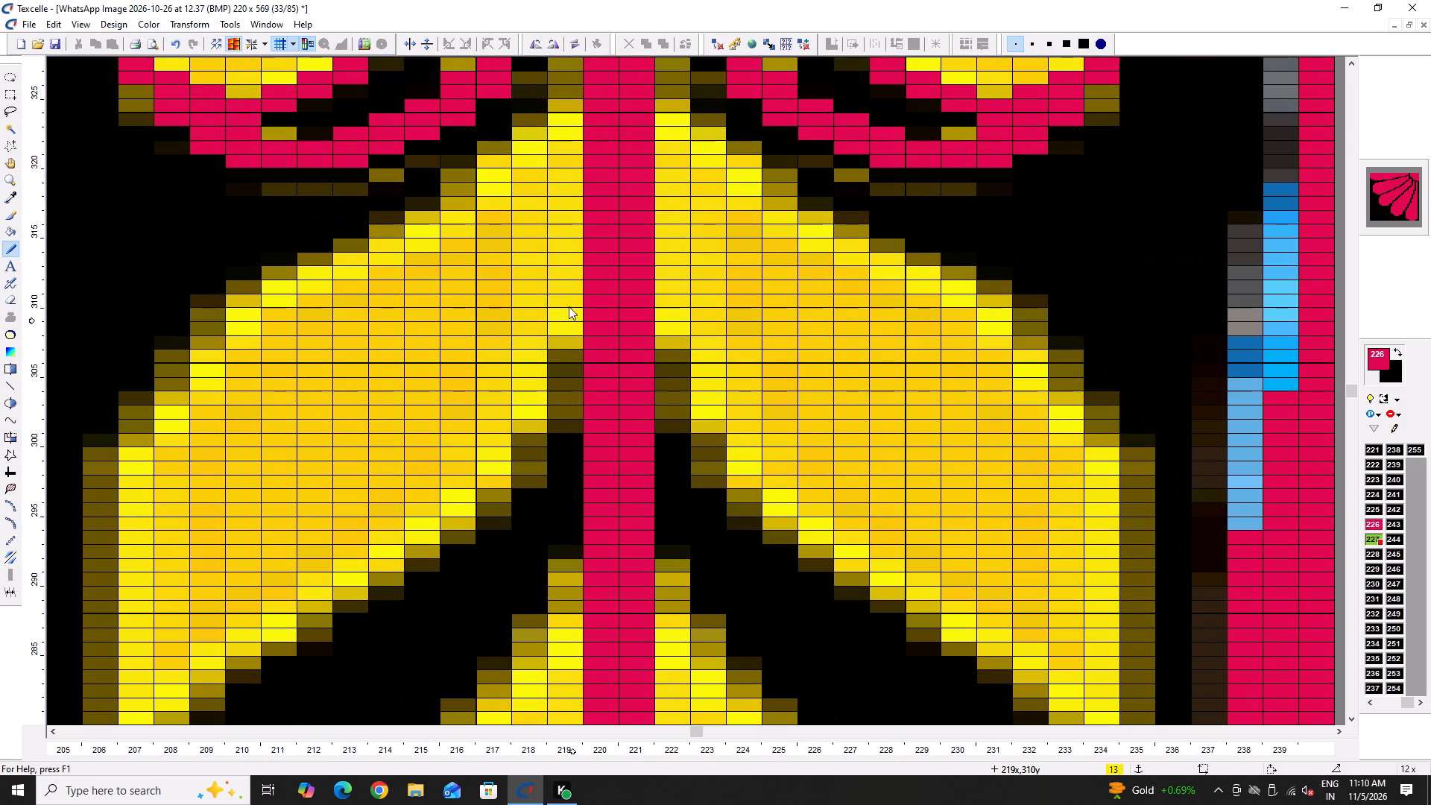
drag(569, 306, 449, 512)
scroll(462, 484, down, 3)
ctrl+scroll(458, 298, down, 2)
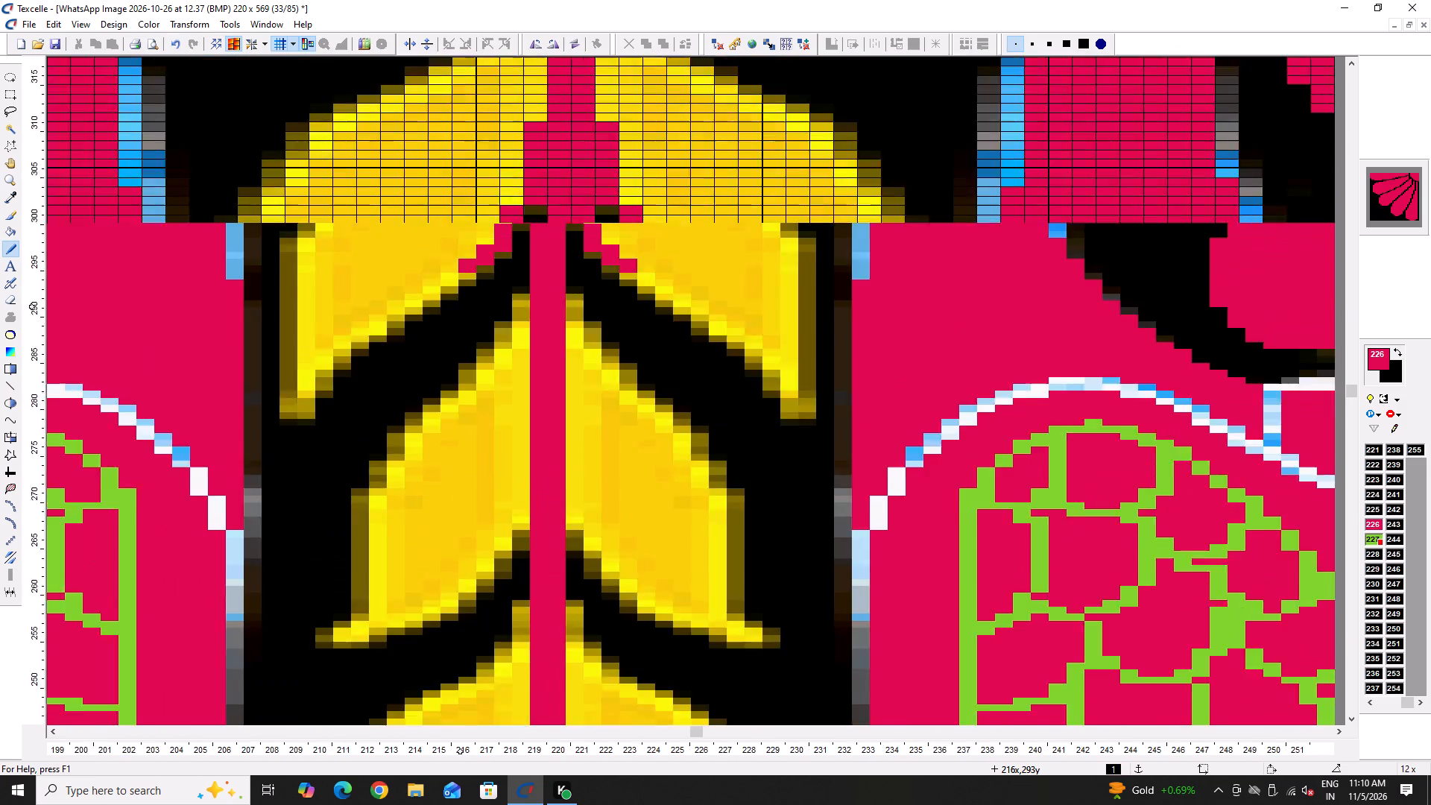
ctrl+scroll(391, 326, up, 2)
drag(549, 214, 274, 416)
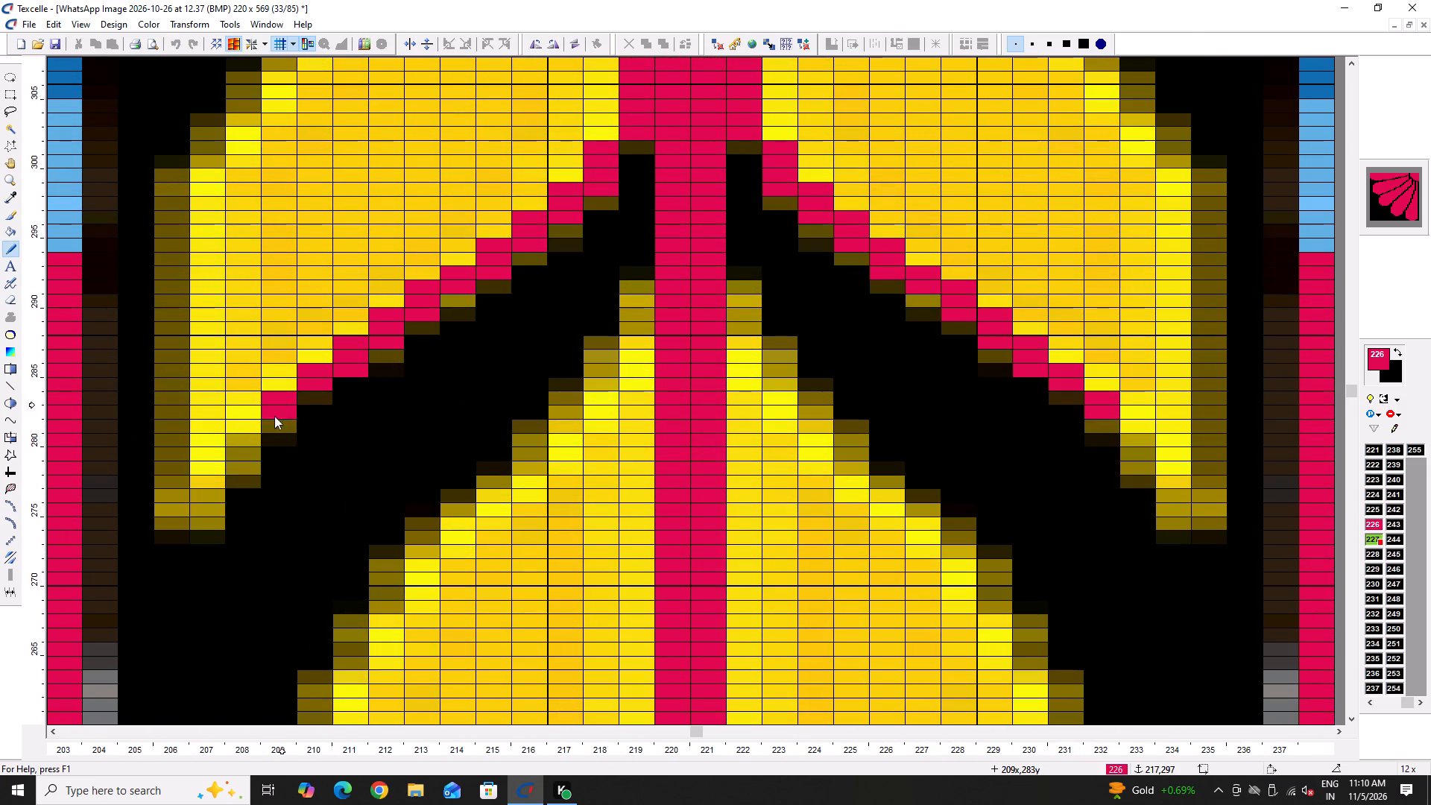
drag(274, 416, 232, 315)
Outline the outer side and curved upper edge of the topmost leaf pair in red, from the tips back to the stem.
scroll(225, 353, up, 3)
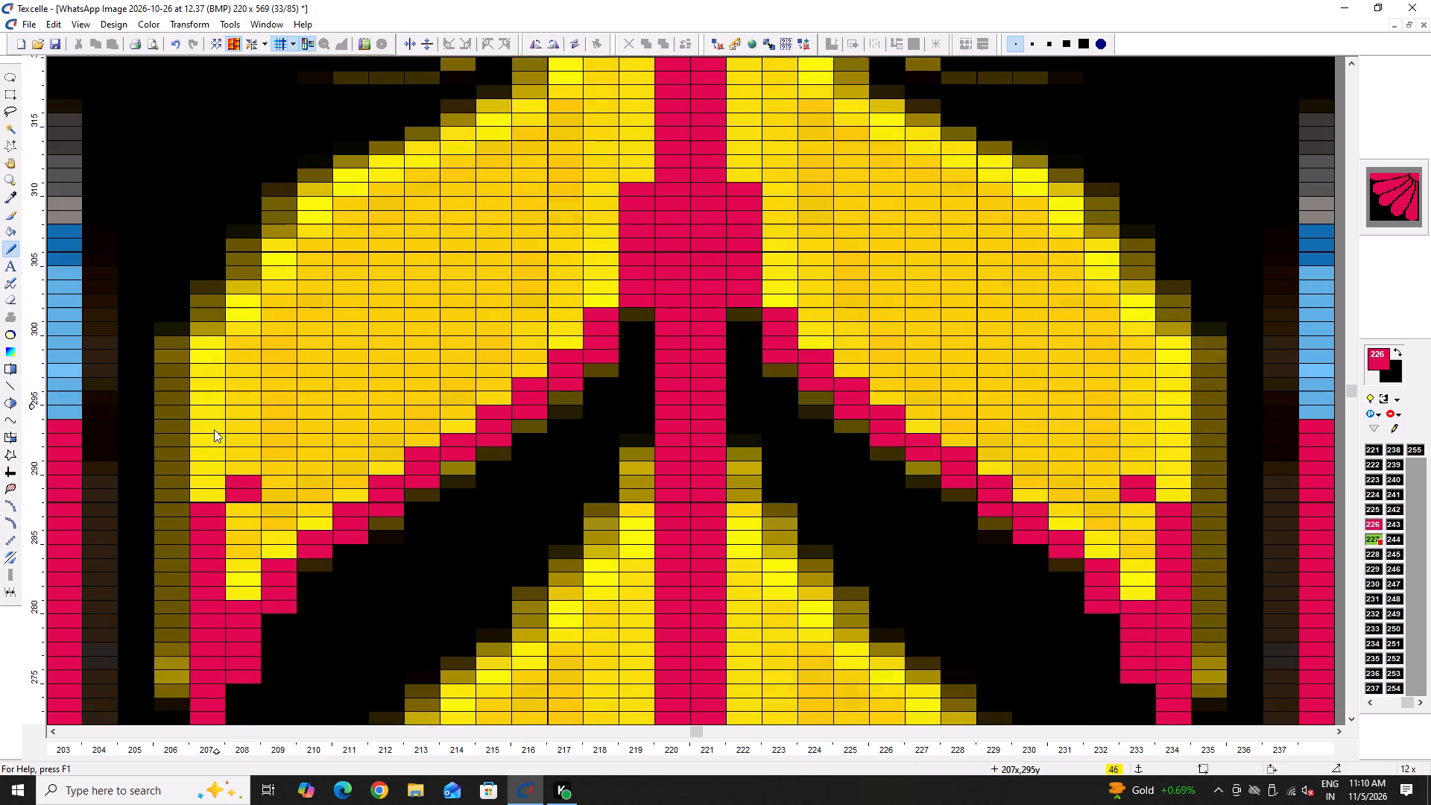
drag(215, 617, 446, 230)
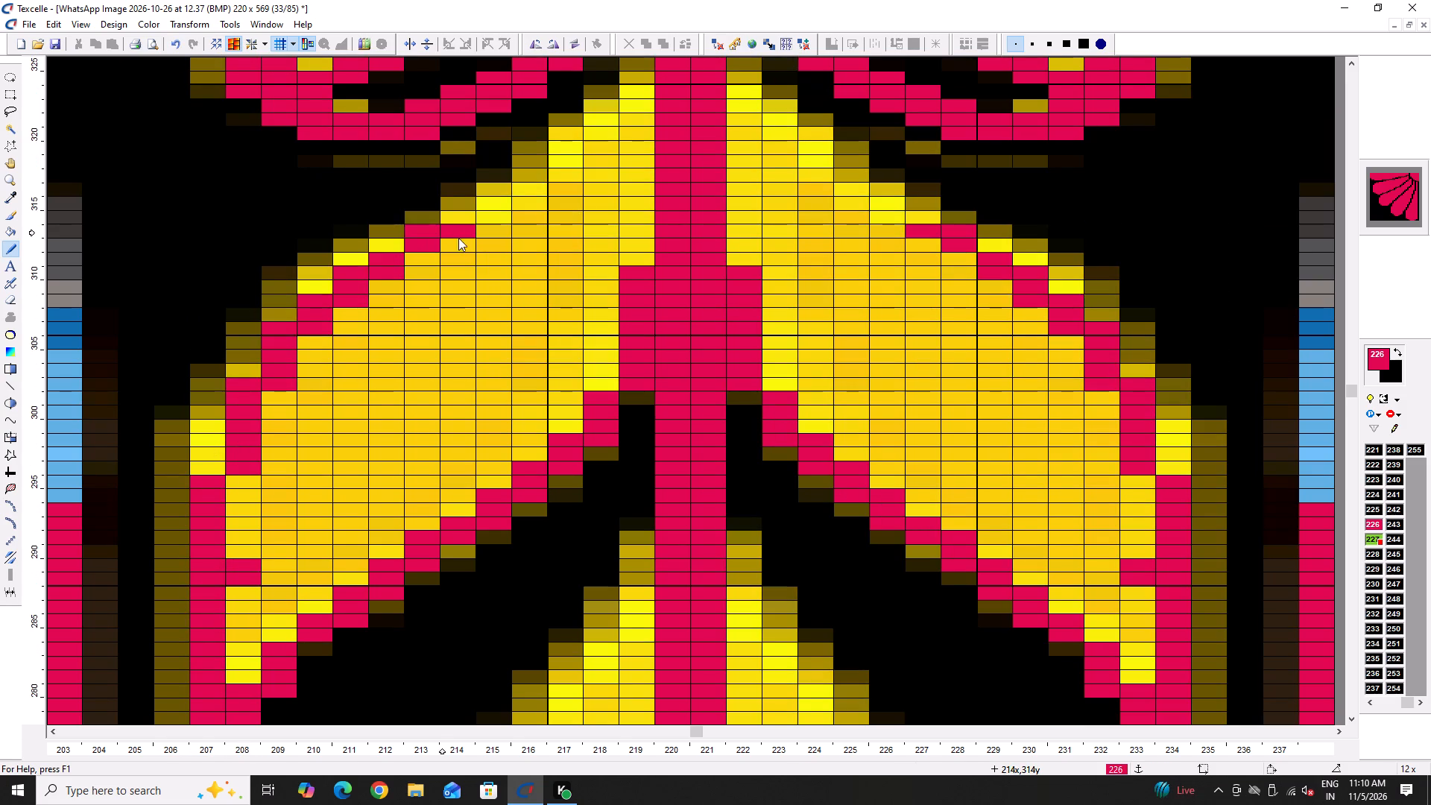
scroll(448, 276, up, 2)
drag(367, 427, 663, 206)
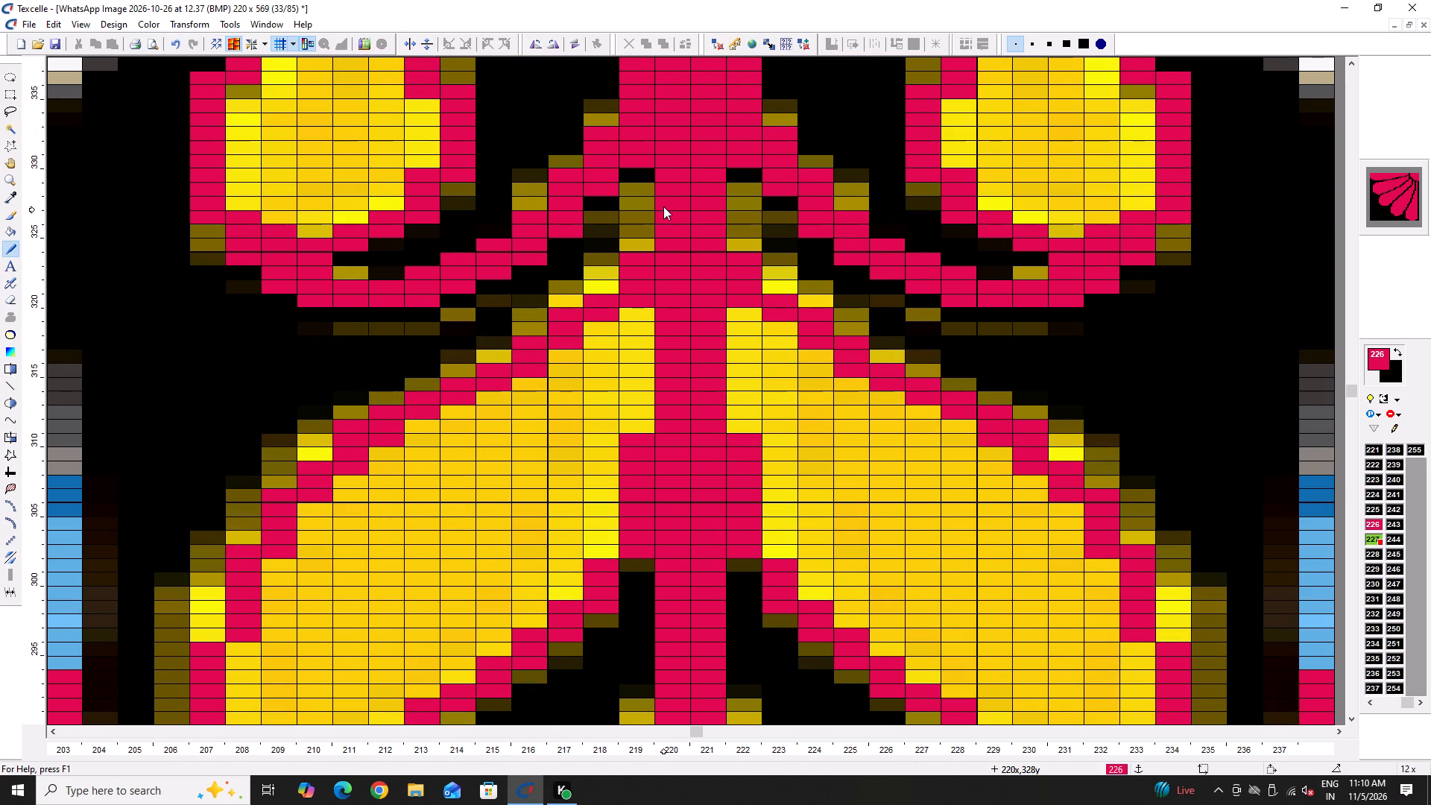
Recolour the leftover yellow pixels outside the leaf pair's upper outline red, from the stem out to column 207.
drag(663, 206, 631, 259)
click(628, 262)
drag(616, 271, 604, 280)
drag(593, 288, 574, 300)
drag(569, 303, 373, 416)
click(373, 416)
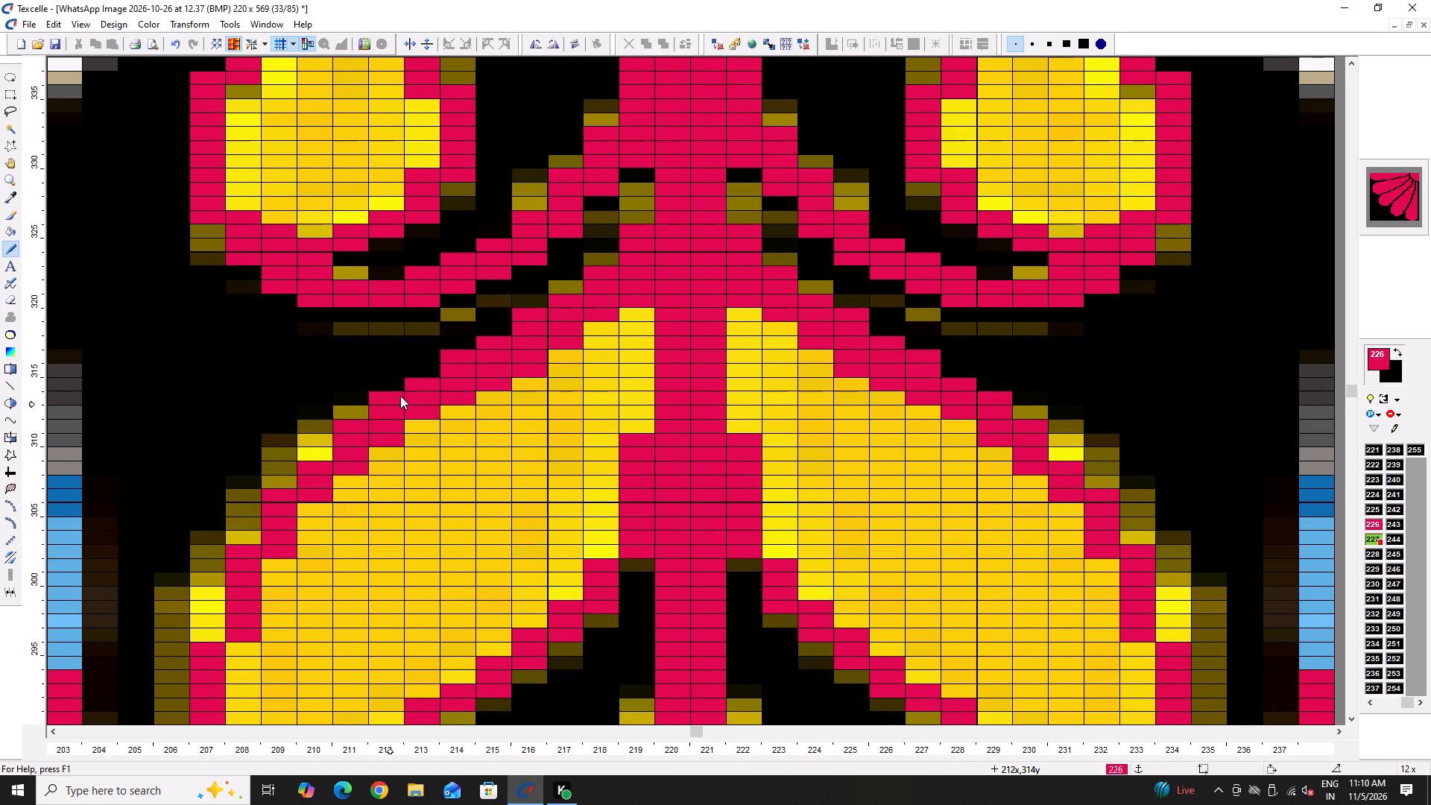
scroll(401, 395, down, 1)
drag(215, 514, 203, 576)
click(248, 450)
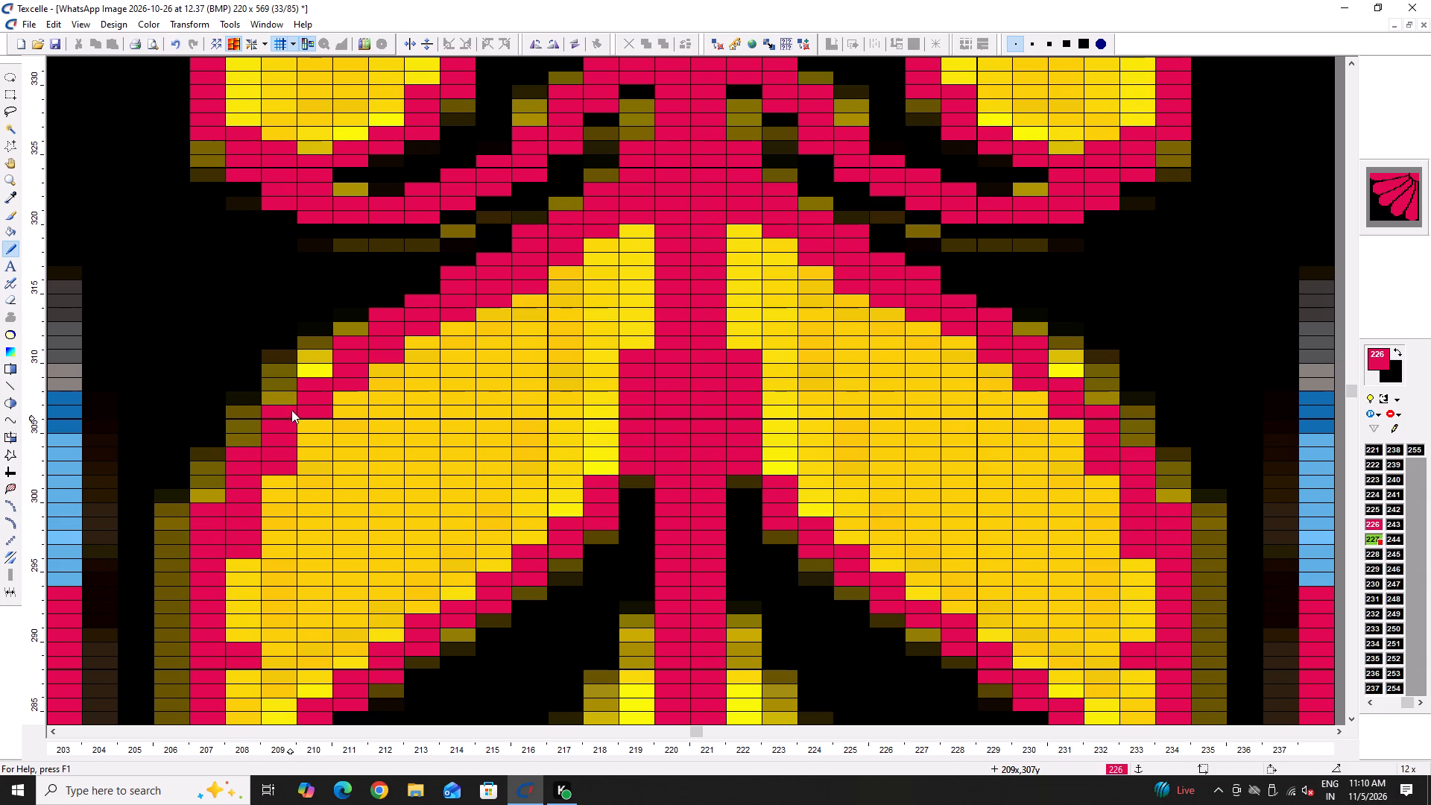
click(289, 408)
click(282, 401)
click(312, 371)
ctrl+scroll(321, 390, down, 5)
scroll(393, 476, down, 2)
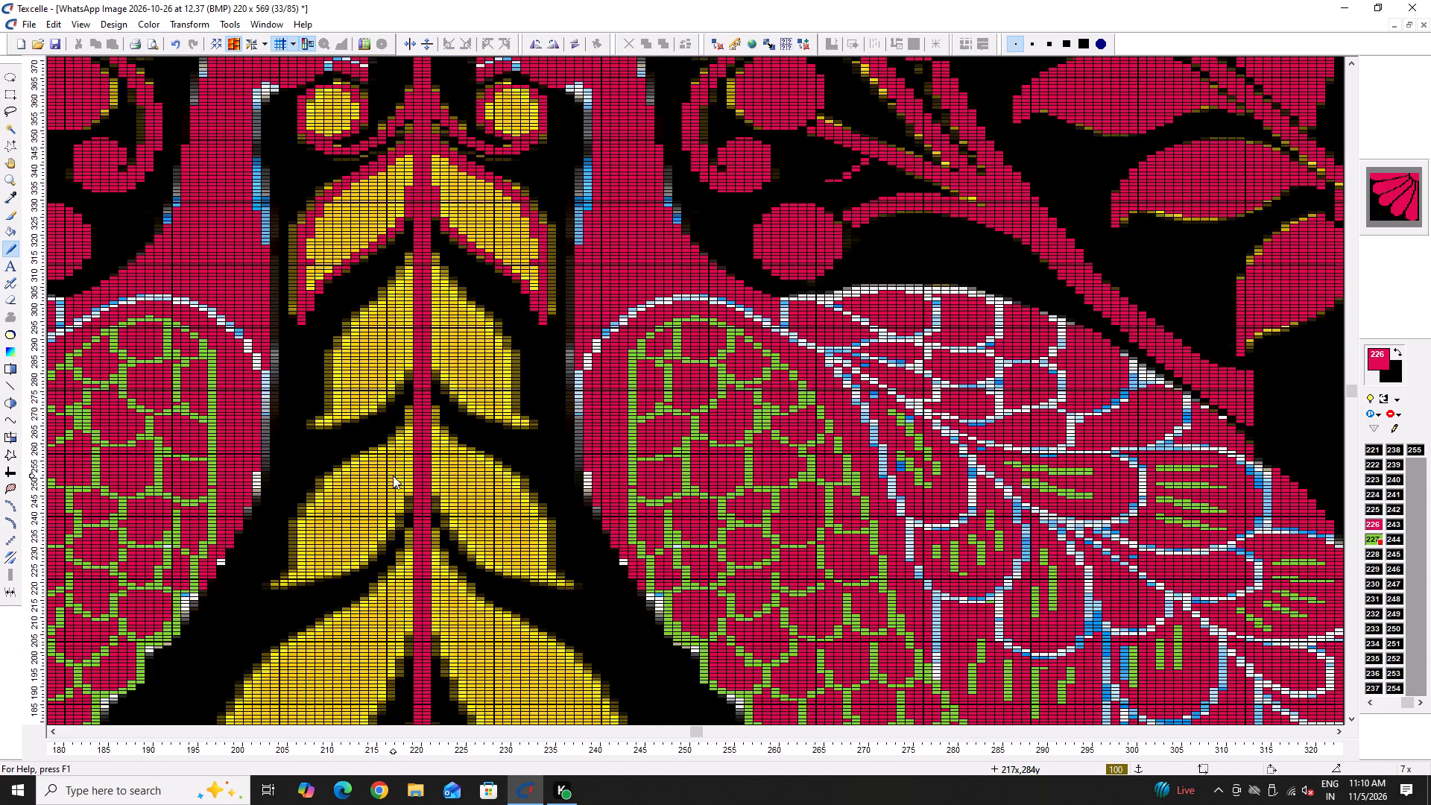
Save the design.
ctrl+scroll(285, 326, up, 3)
ctrl+scroll(441, 246, up, 2)
key(ctrl+s)
key(ctrl+s)
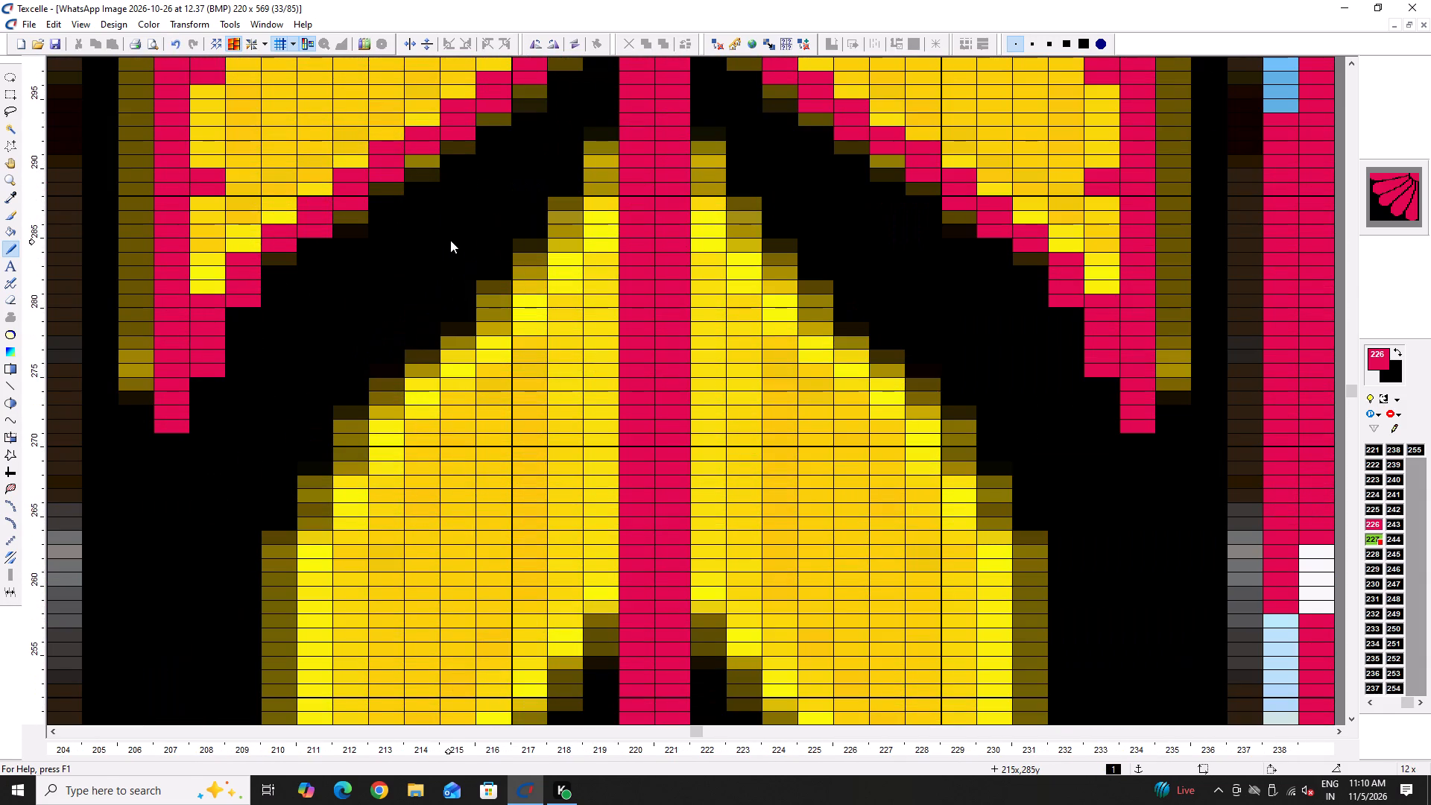
Outline the central stem's second leaf pair in red from the stem at row 294, around the lower tip near row 243, and back to the stem.
key(Left)
scroll(728, 209, down, 4)
ctrl+scroll(720, 185, up, 2)
drag(734, 122, 537, 312)
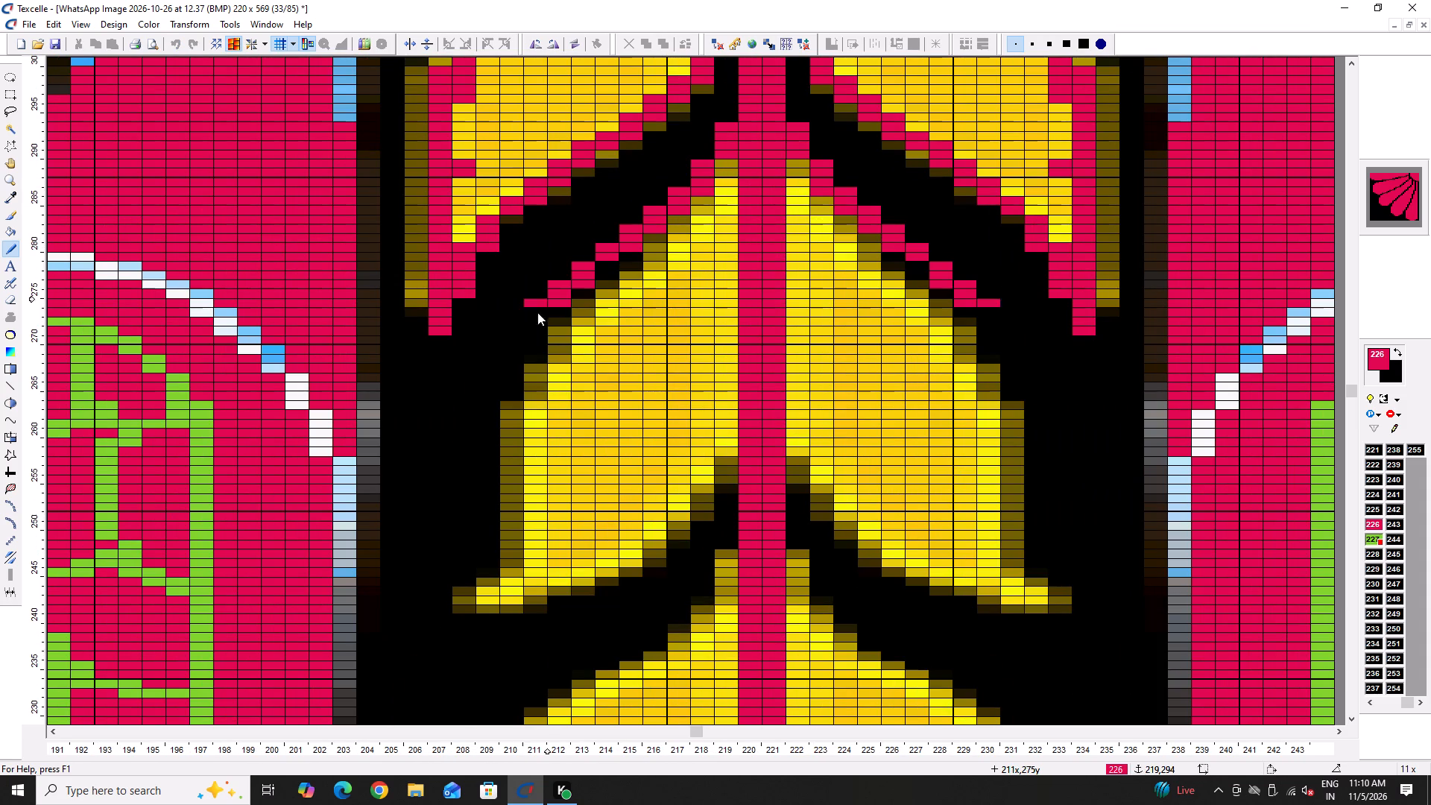
drag(537, 312, 507, 599)
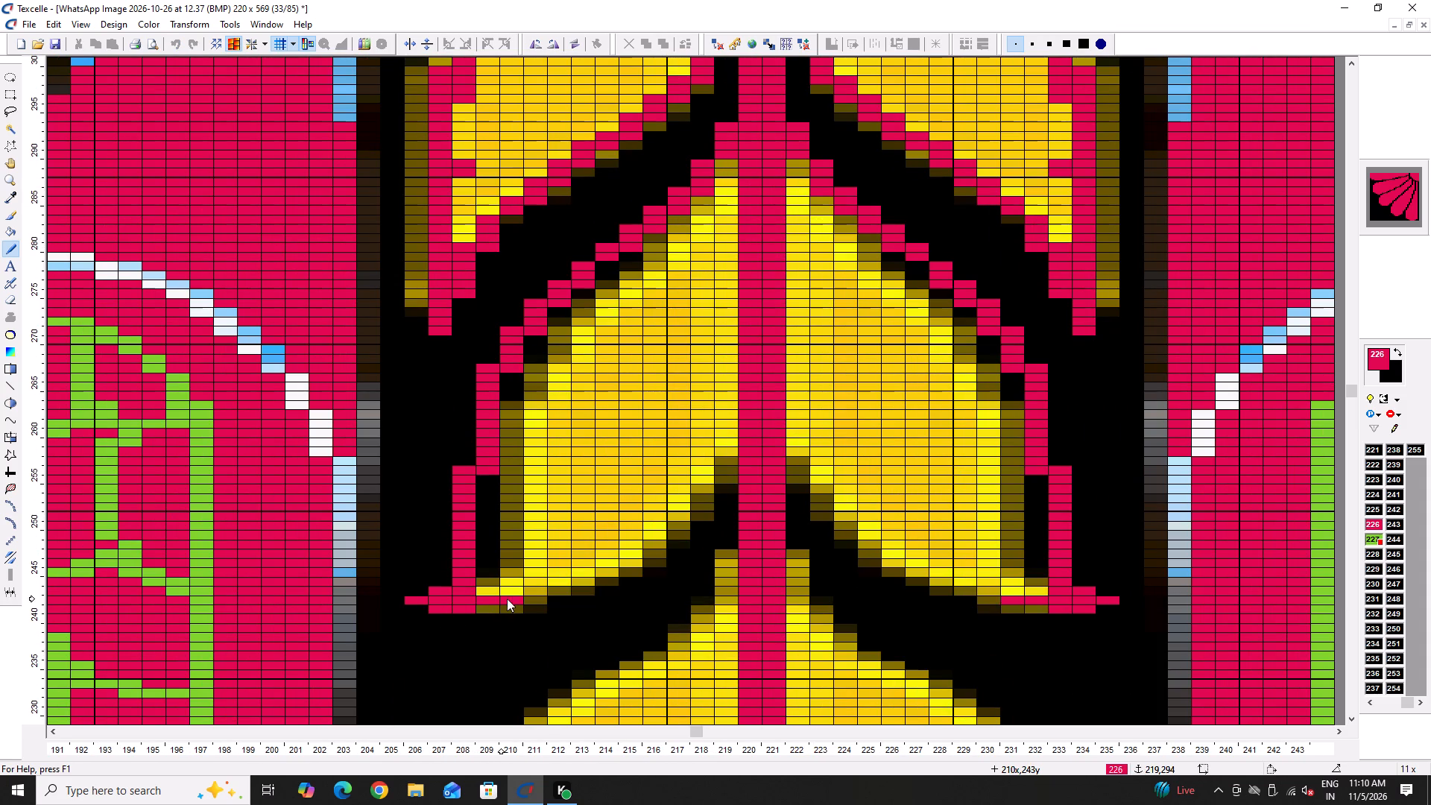
drag(507, 599, 724, 344)
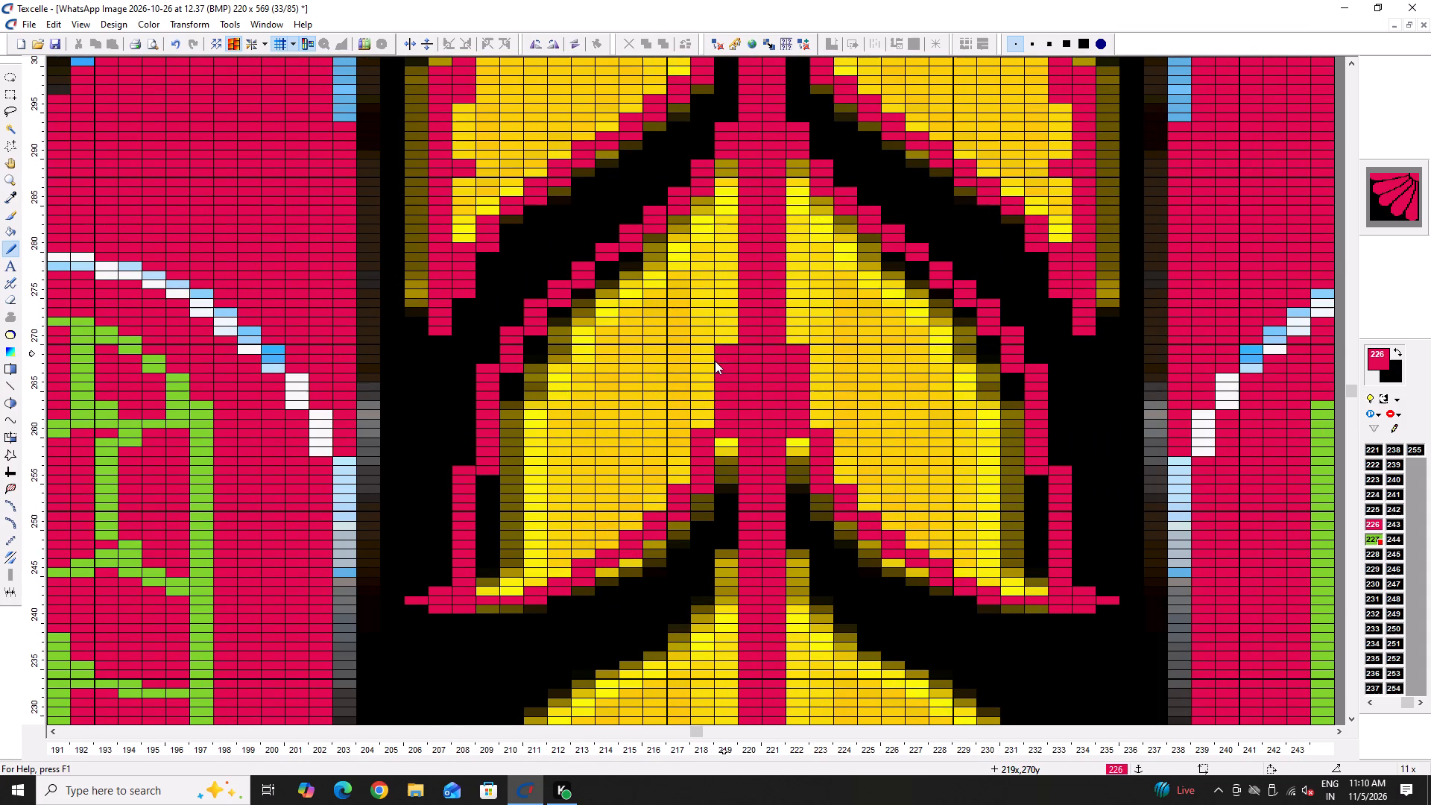
Clean the second stem leaf pair's lower tip, blackening pixels beneath it and redrawing a one-pixel red edge along row 243 to column 211.
scroll(645, 481, down, 2)
right_drag(467, 431, 449, 431)
right_click(449, 431)
right_click(449, 431)
drag(449, 431, 470, 435)
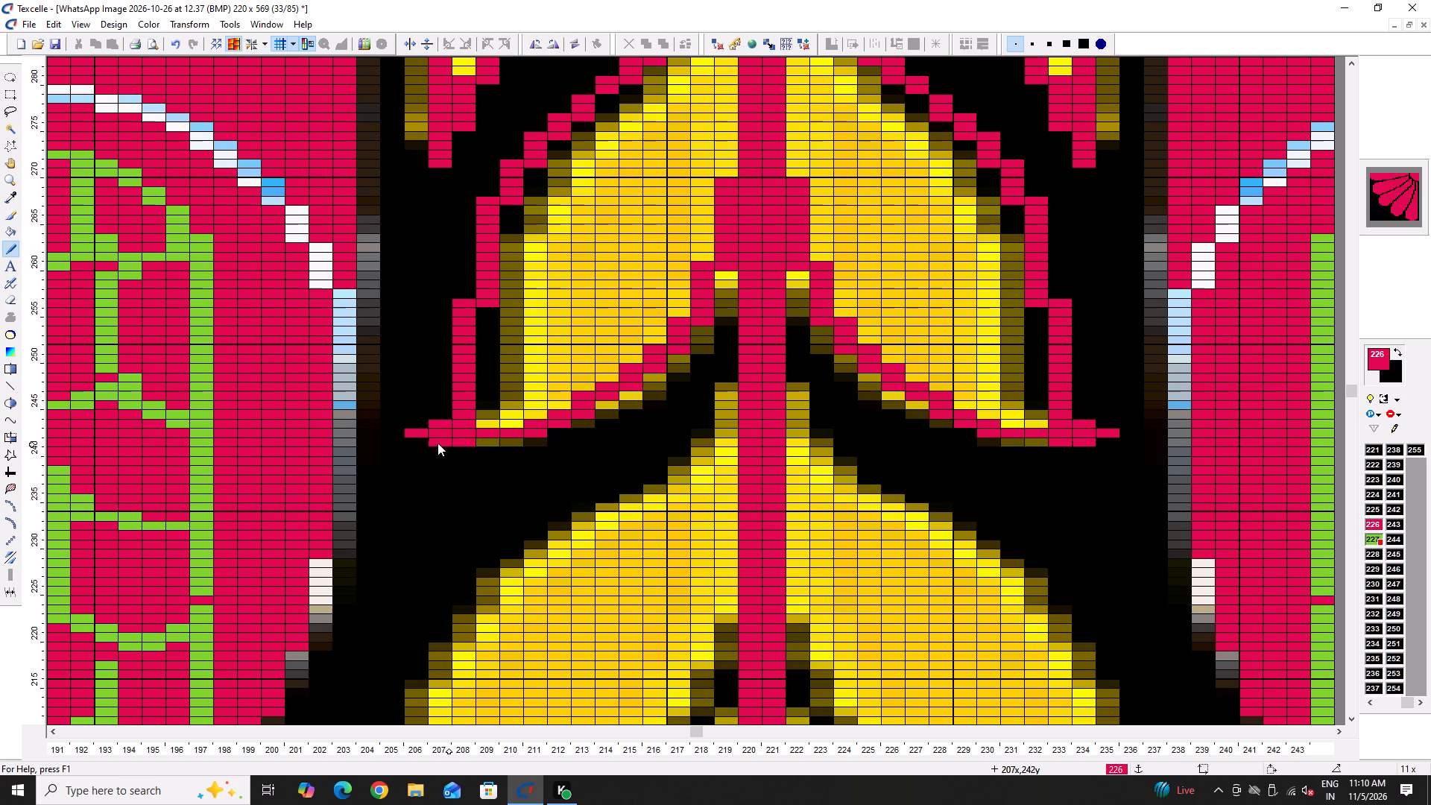
right_drag(432, 443, 466, 438)
right_click(466, 438)
drag(431, 432, 470, 432)
click(471, 432)
drag(461, 436, 502, 436)
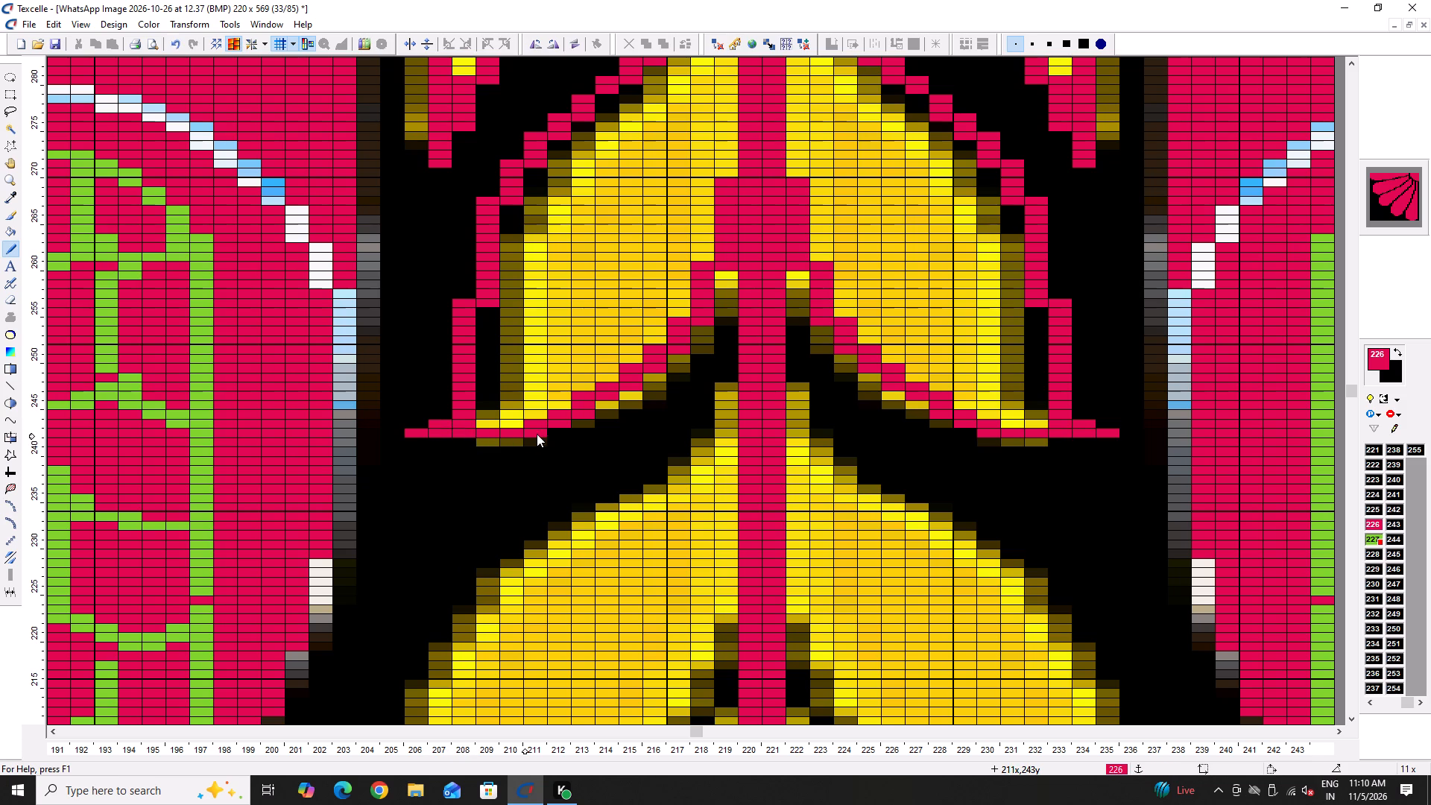
right_click(537, 434)
right_click(537, 434)
right_click(537, 434)
Outline the third stem leaf pair in red, from the stem near row 254 along the outer edge to the lower tip and back along the inner edge.
ctrl+scroll(530, 443, down, 4)
scroll(549, 454, down, 3)
ctrl+scroll(493, 267, up, 2)
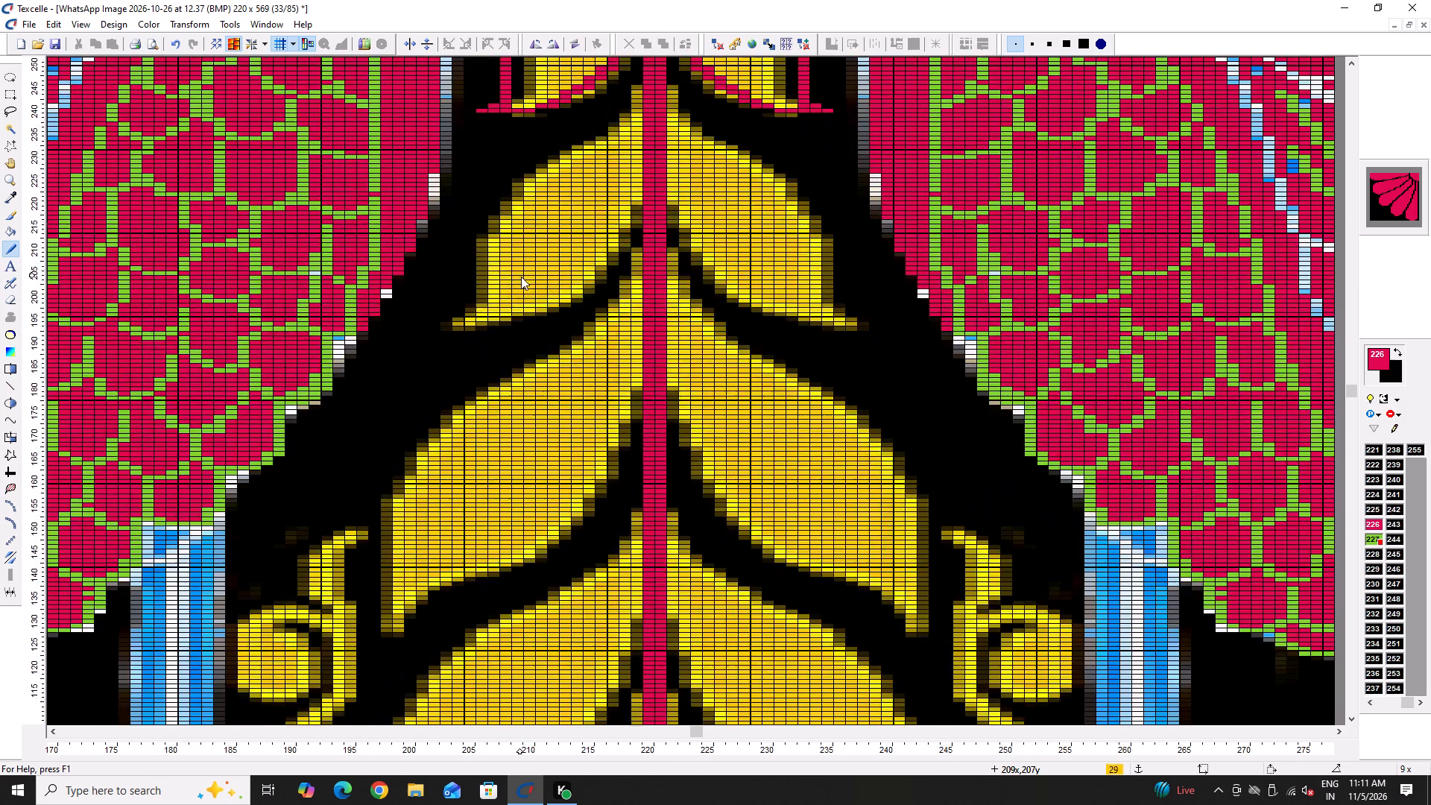
ctrl+scroll(521, 277, up, 1)
ctrl+scroll(581, 244, up, 2)
scroll(502, 316, up, 1)
drag(384, 474, 440, 387)
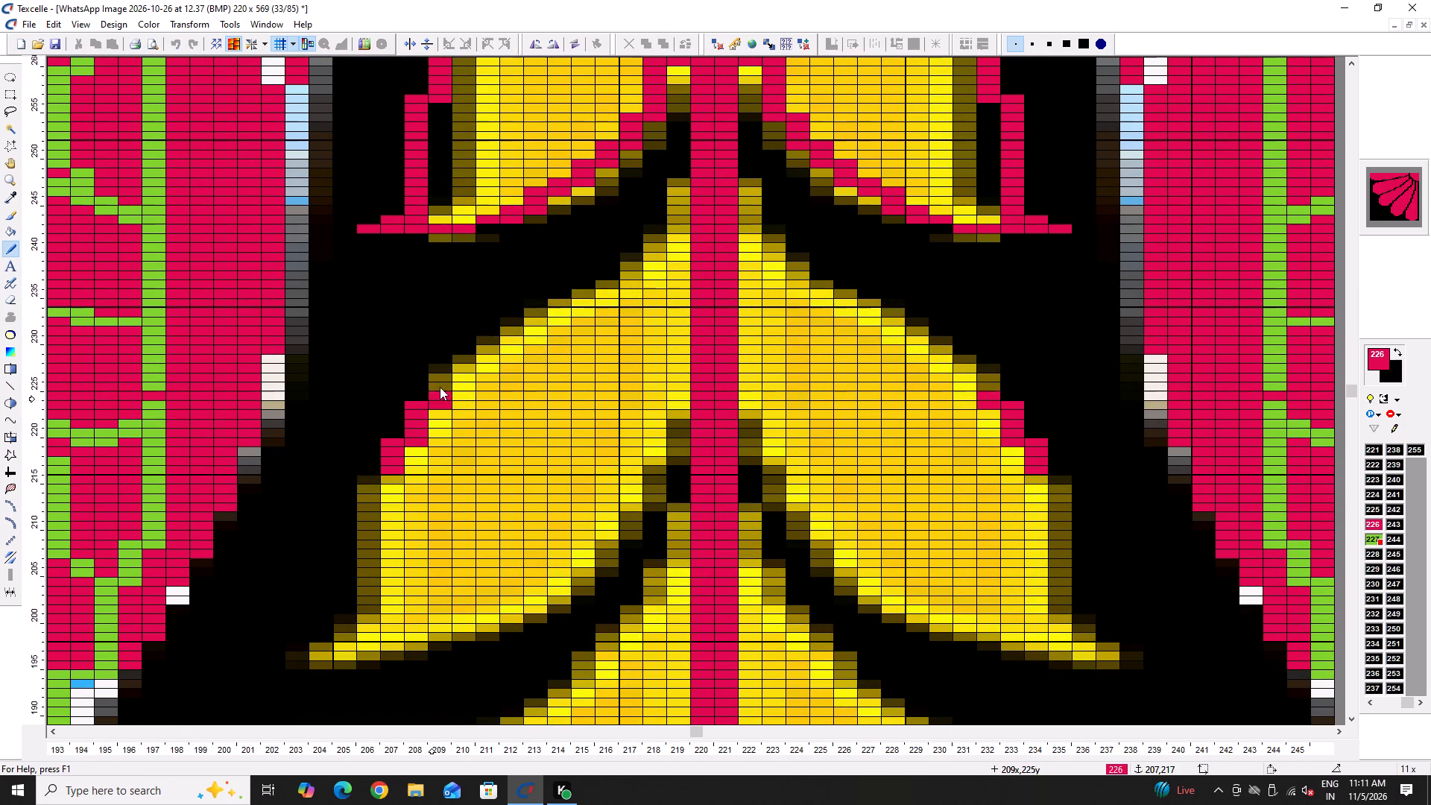
drag(440, 387, 689, 147)
drag(690, 146, 695, 129)
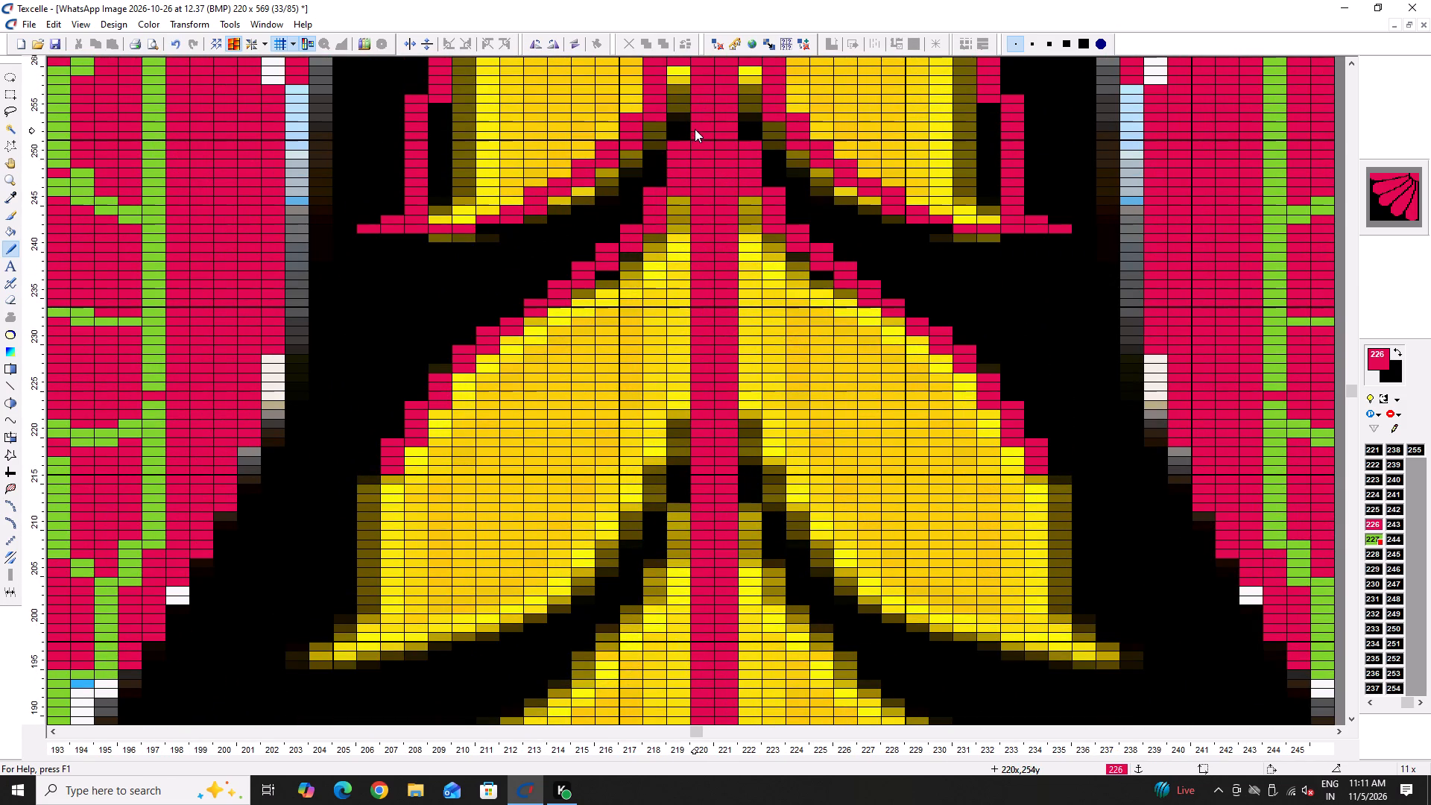
drag(396, 445, 315, 638)
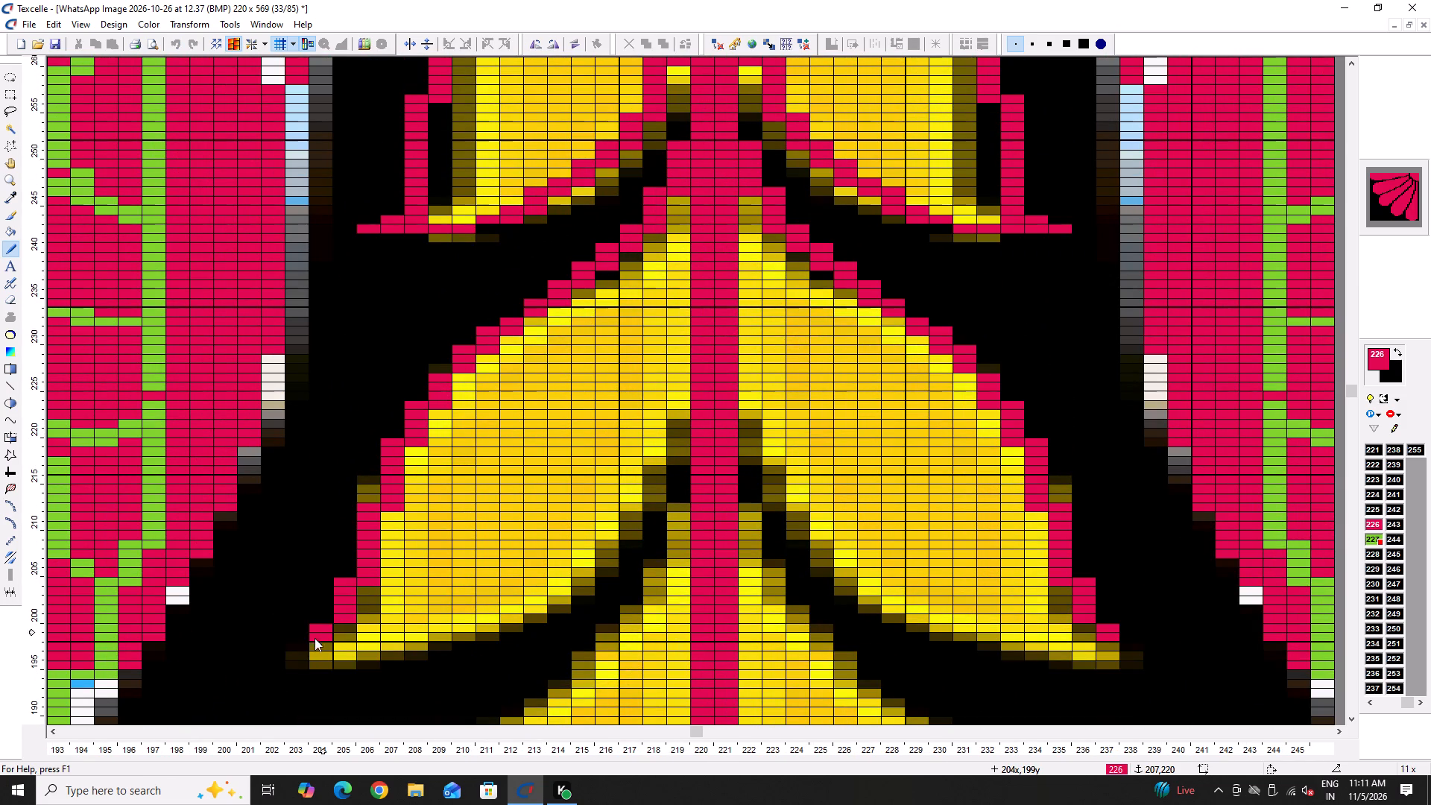
drag(315, 638, 625, 535)
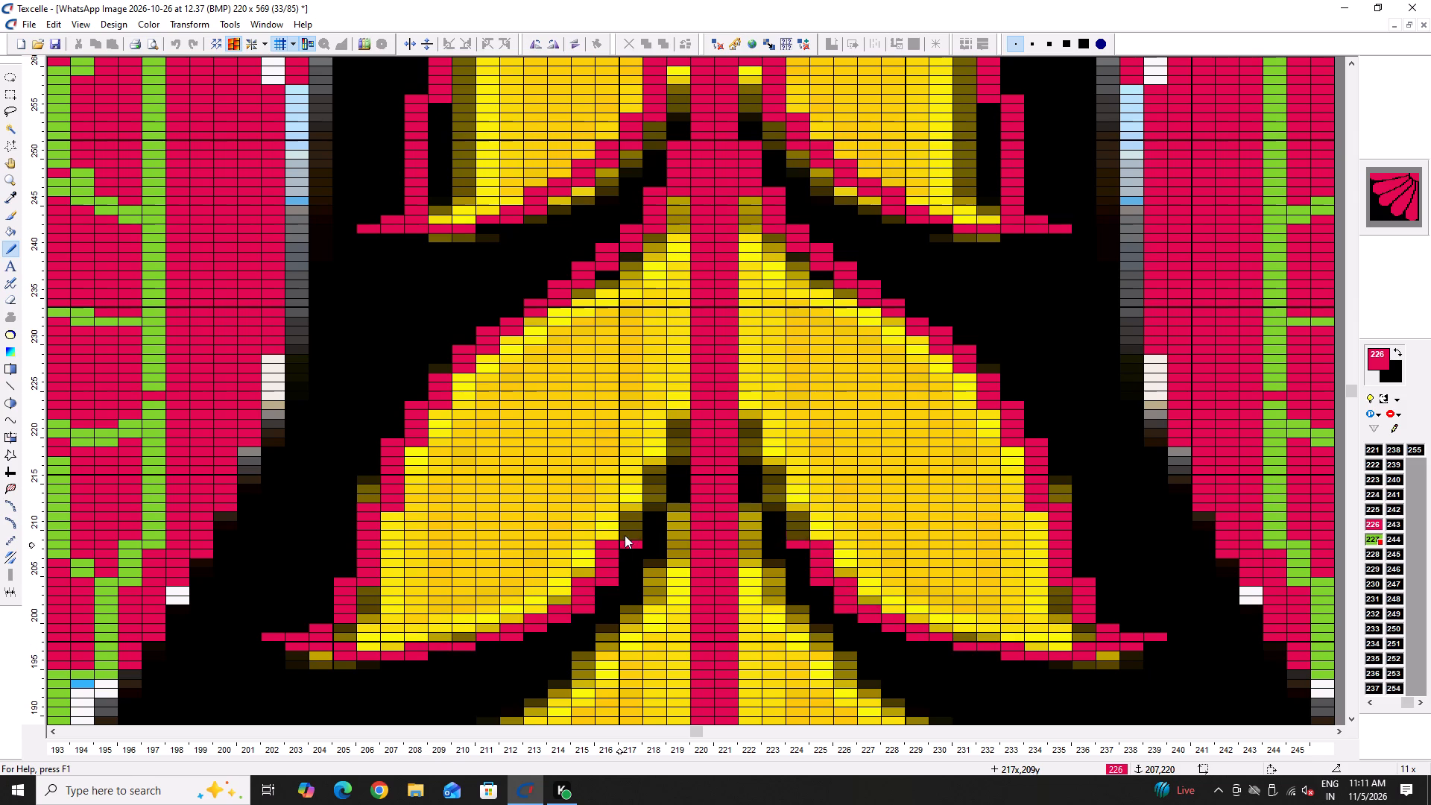
drag(625, 535, 688, 348)
Outline the fourth stem leaf pair in red, from the stem at row 188 along the inner edge to the lower tip and back along the outer edge.
scroll(651, 418, down, 5)
ctrl+scroll(648, 423, down, 4)
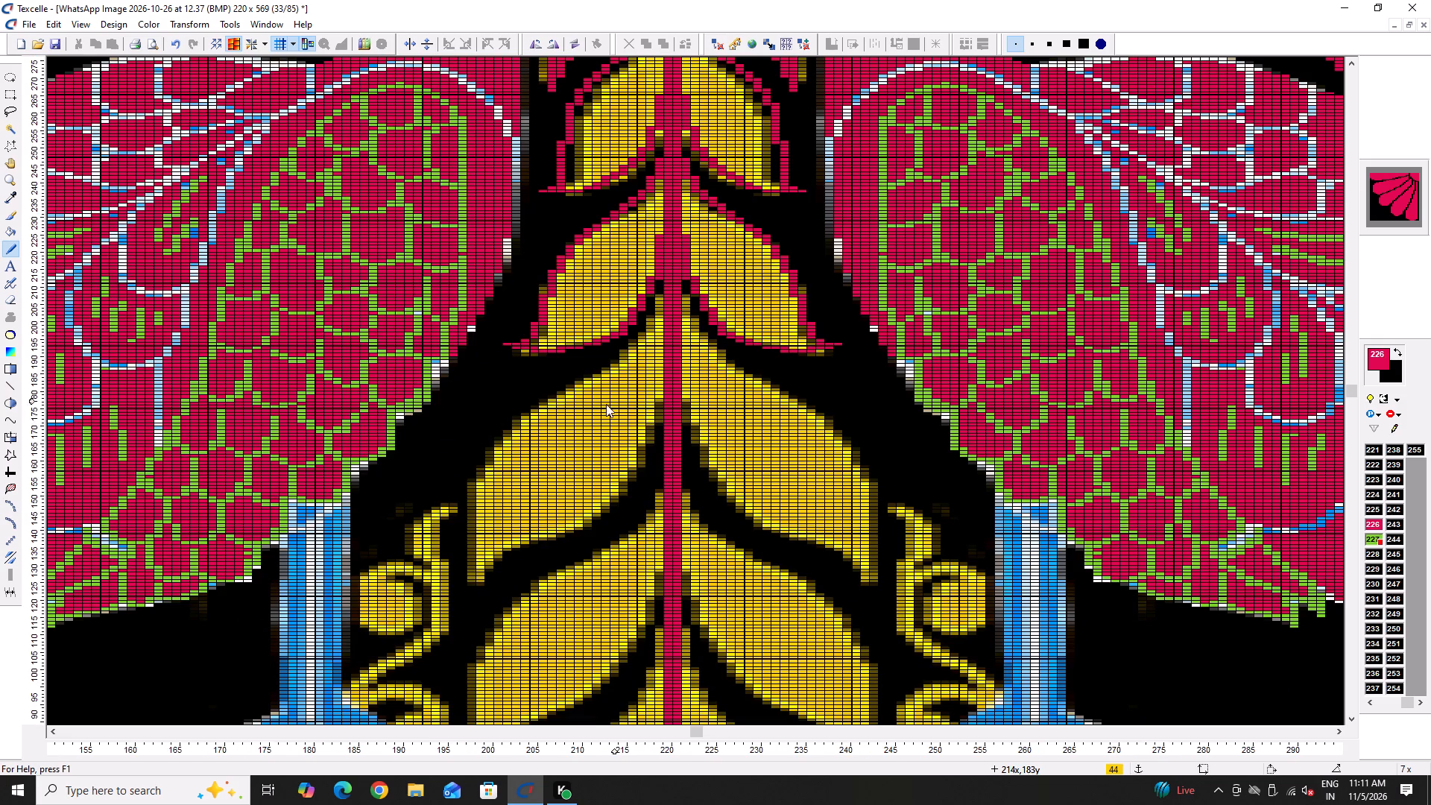
ctrl+scroll(592, 407, up, 2)
scroll(677, 366, down, 1)
drag(686, 289, 655, 380)
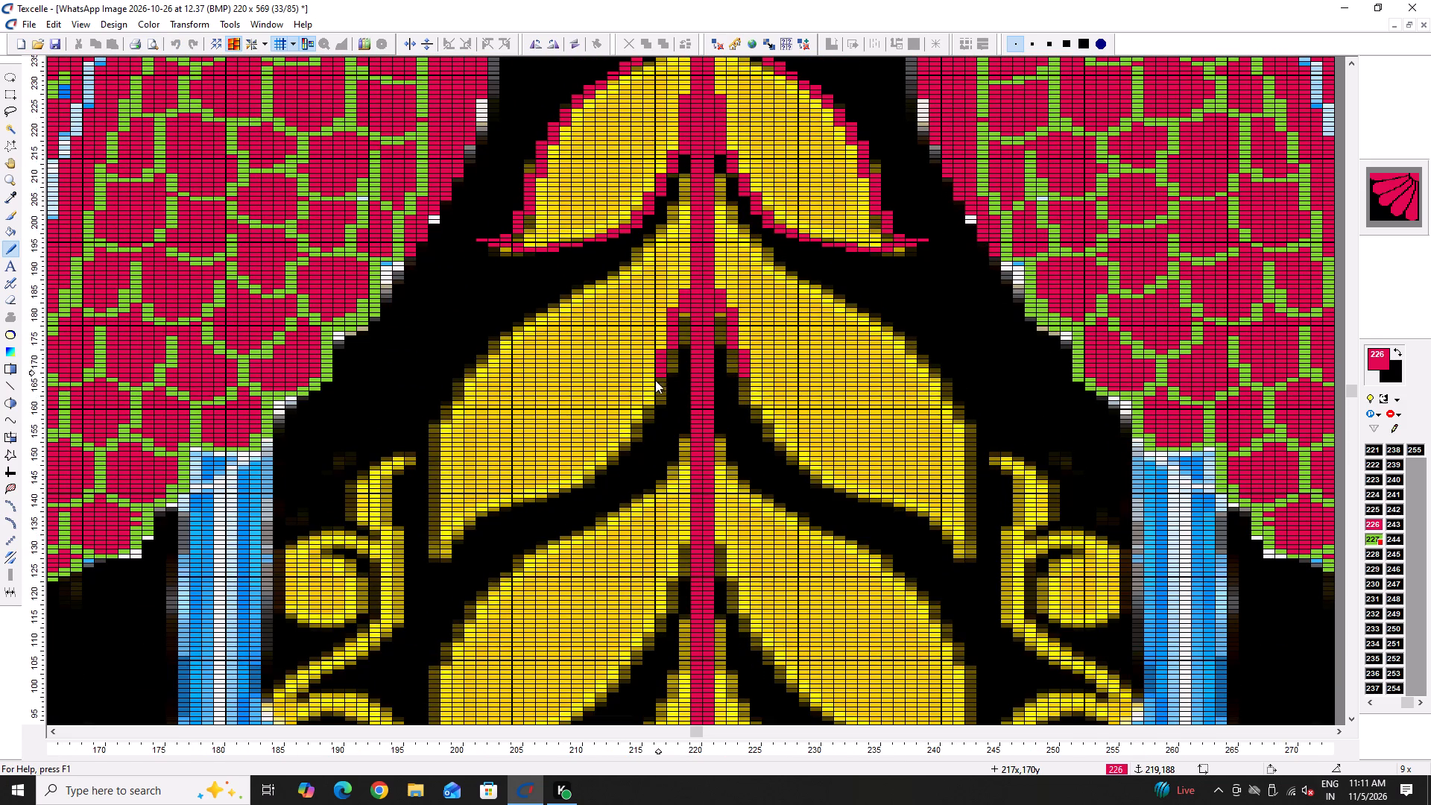
drag(655, 380, 433, 541)
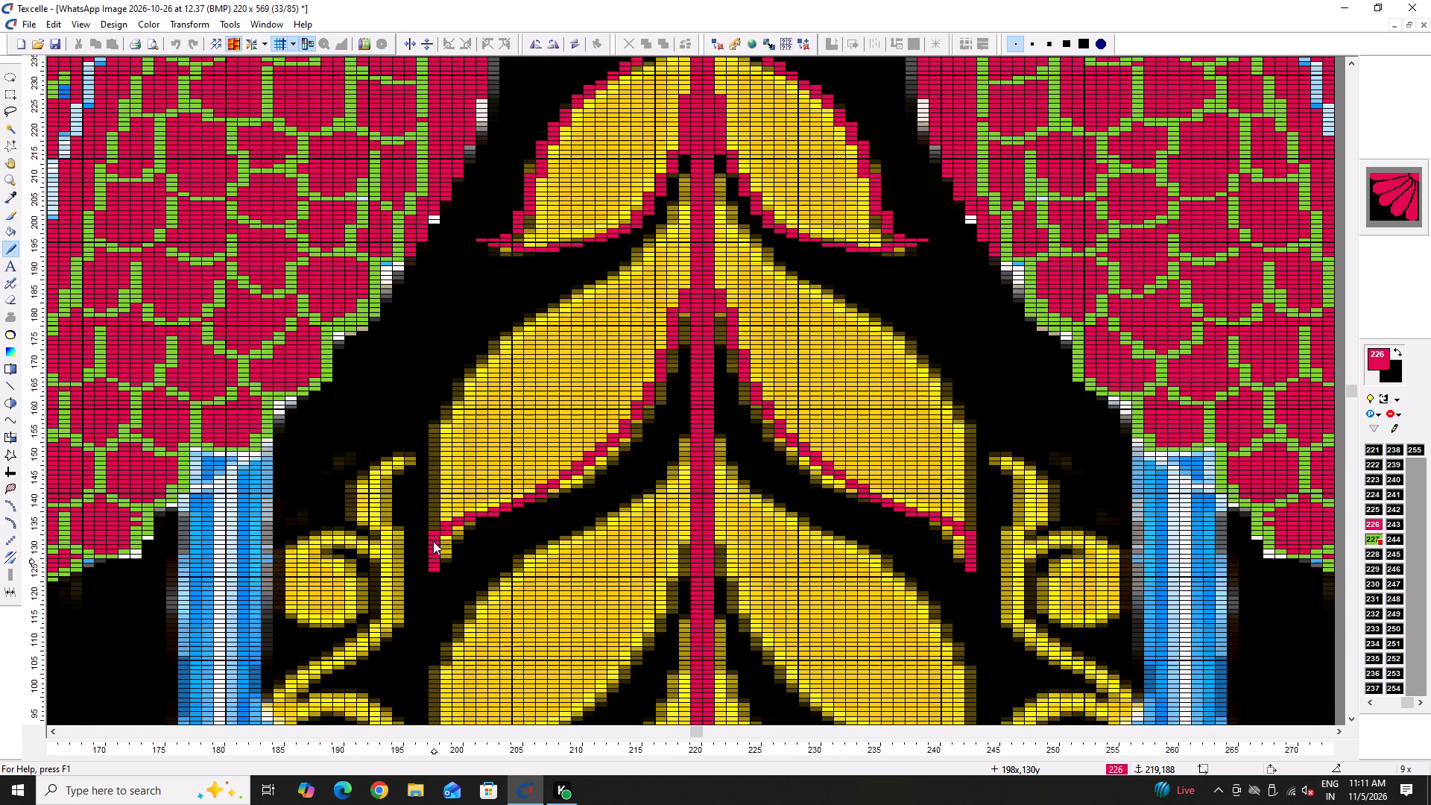
drag(433, 541, 660, 251)
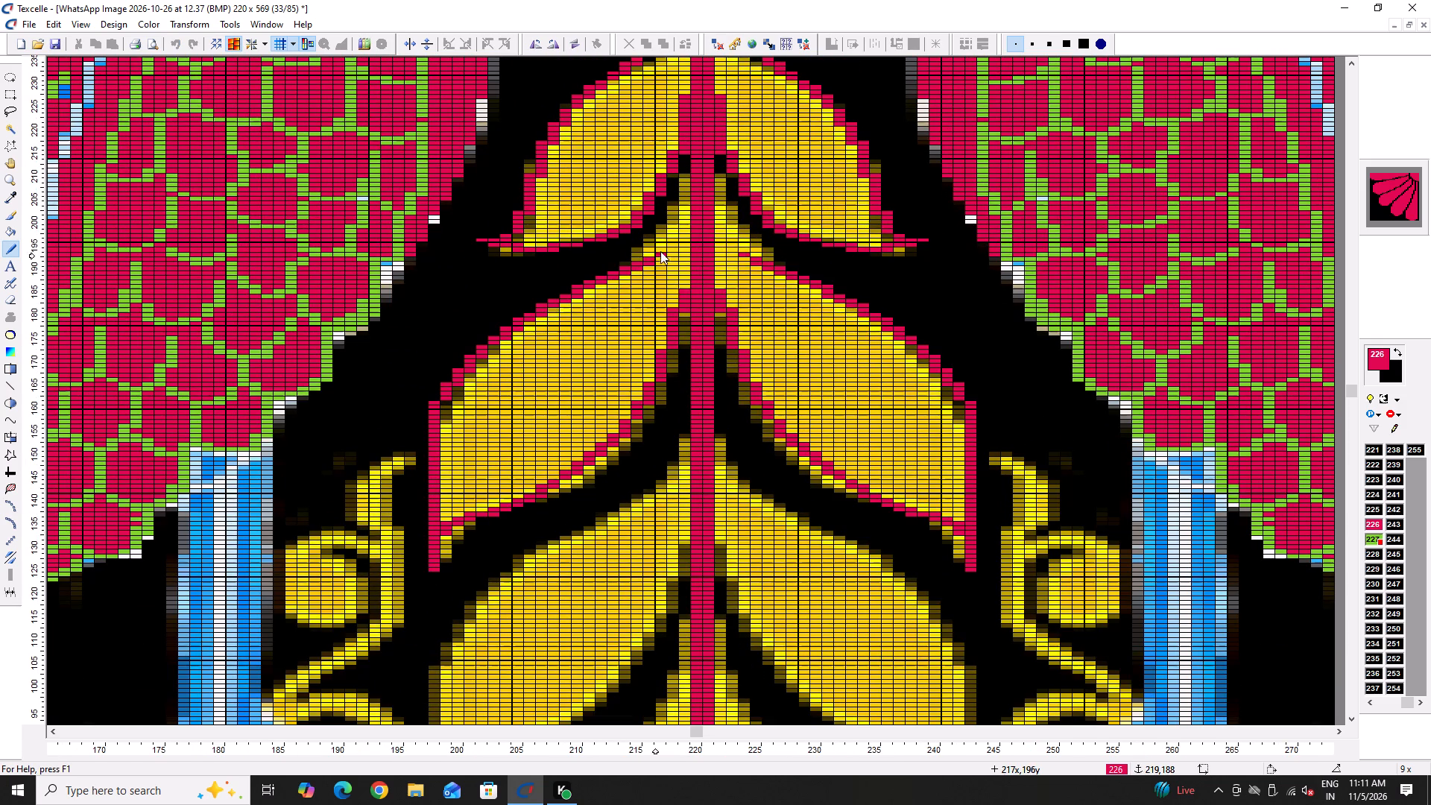
drag(660, 251, 693, 189)
click(693, 189)
triple_click(687, 318)
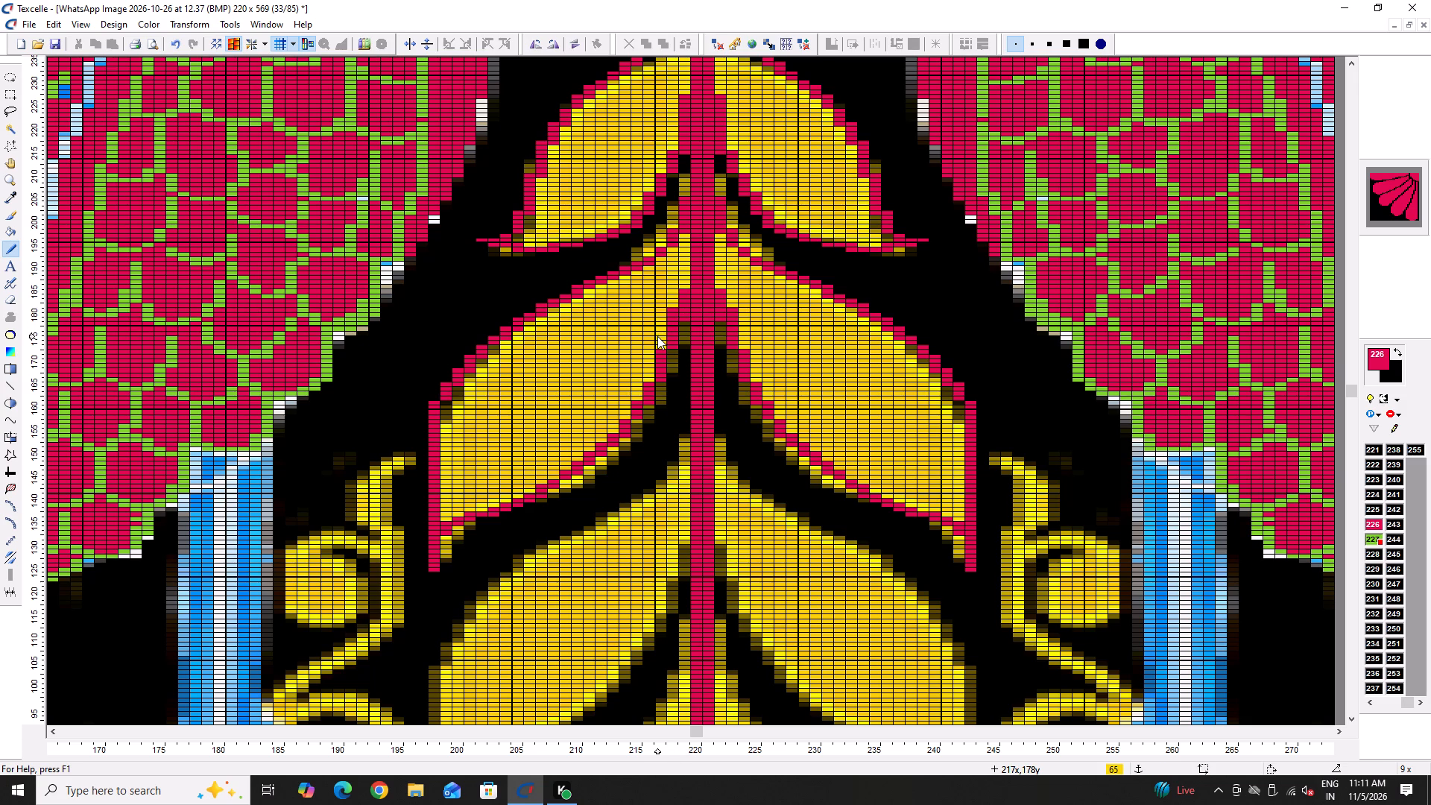
Save the design.
key(ctrl+s)
key(ctrl+s)
key(ctrl+s)
key(ctrl+s)
key(ctrl+s)
Outline the lowest stem leaf pair in red, from the stem near row 137 down the inner edge to the tip near row 76 and back up outside.
ctrl+scroll(618, 393, down, 3)
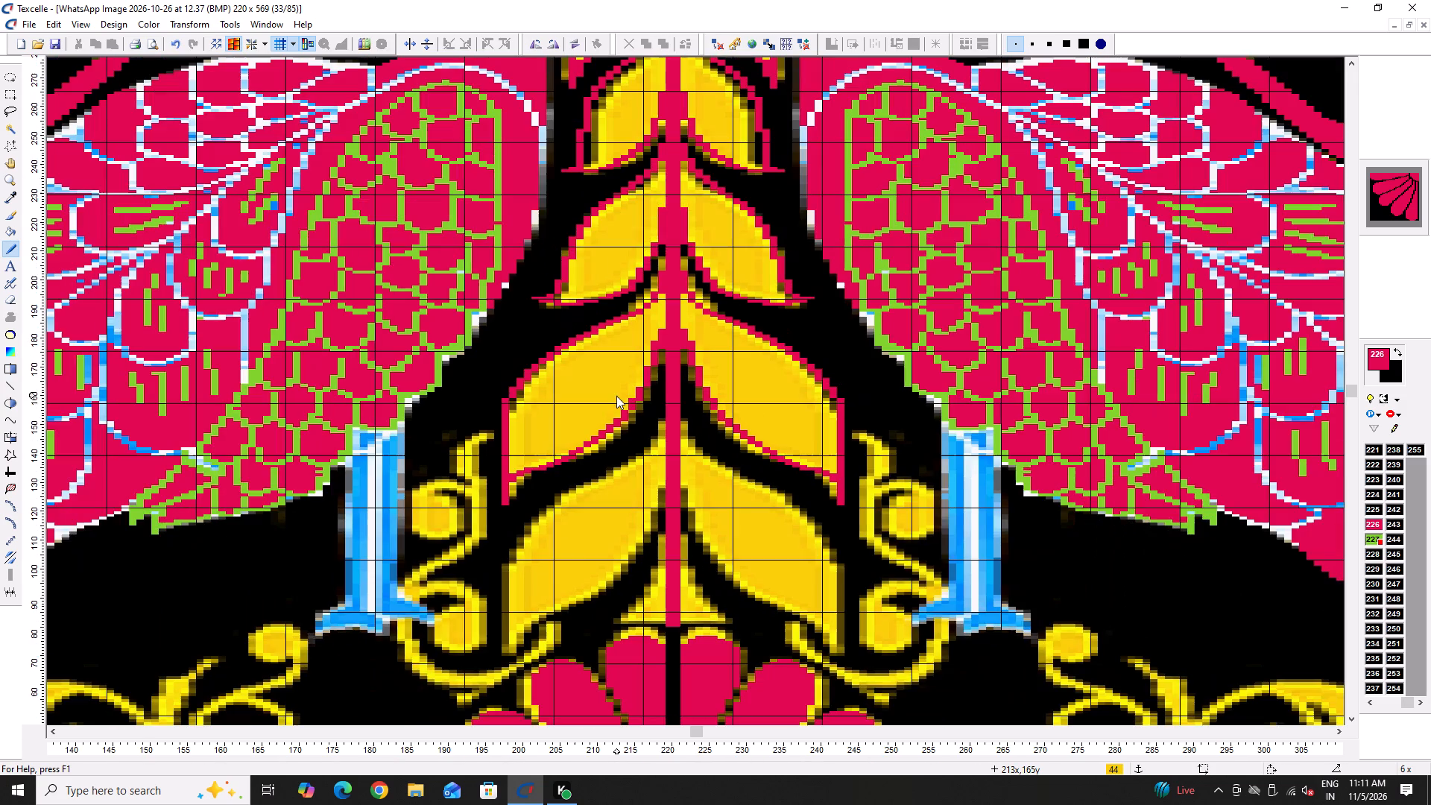
scroll(631, 483, down, 2)
ctrl+scroll(652, 271, up, 4)
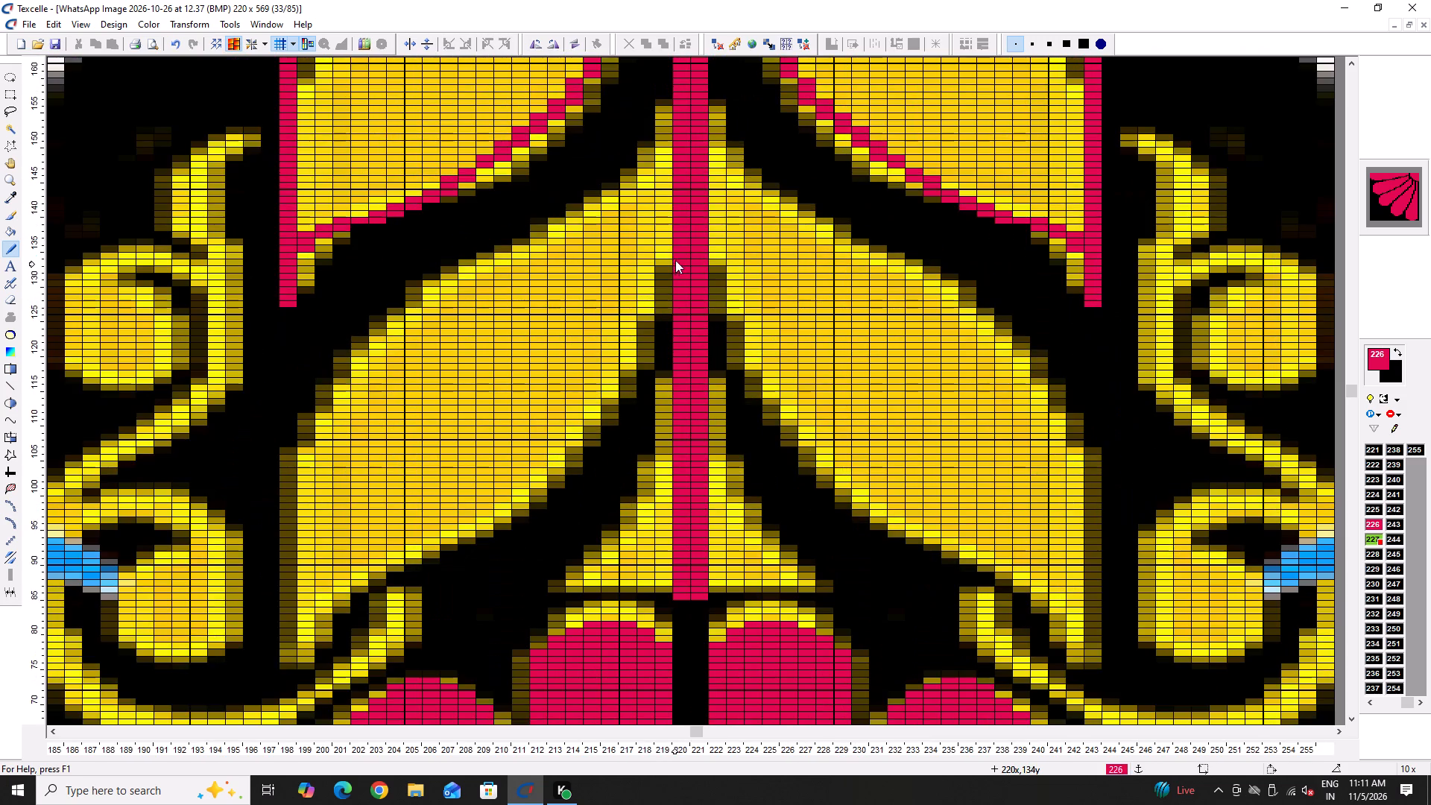
scroll(675, 258, down, 2)
scroll(666, 104, up, 1)
drag(667, 157, 649, 233)
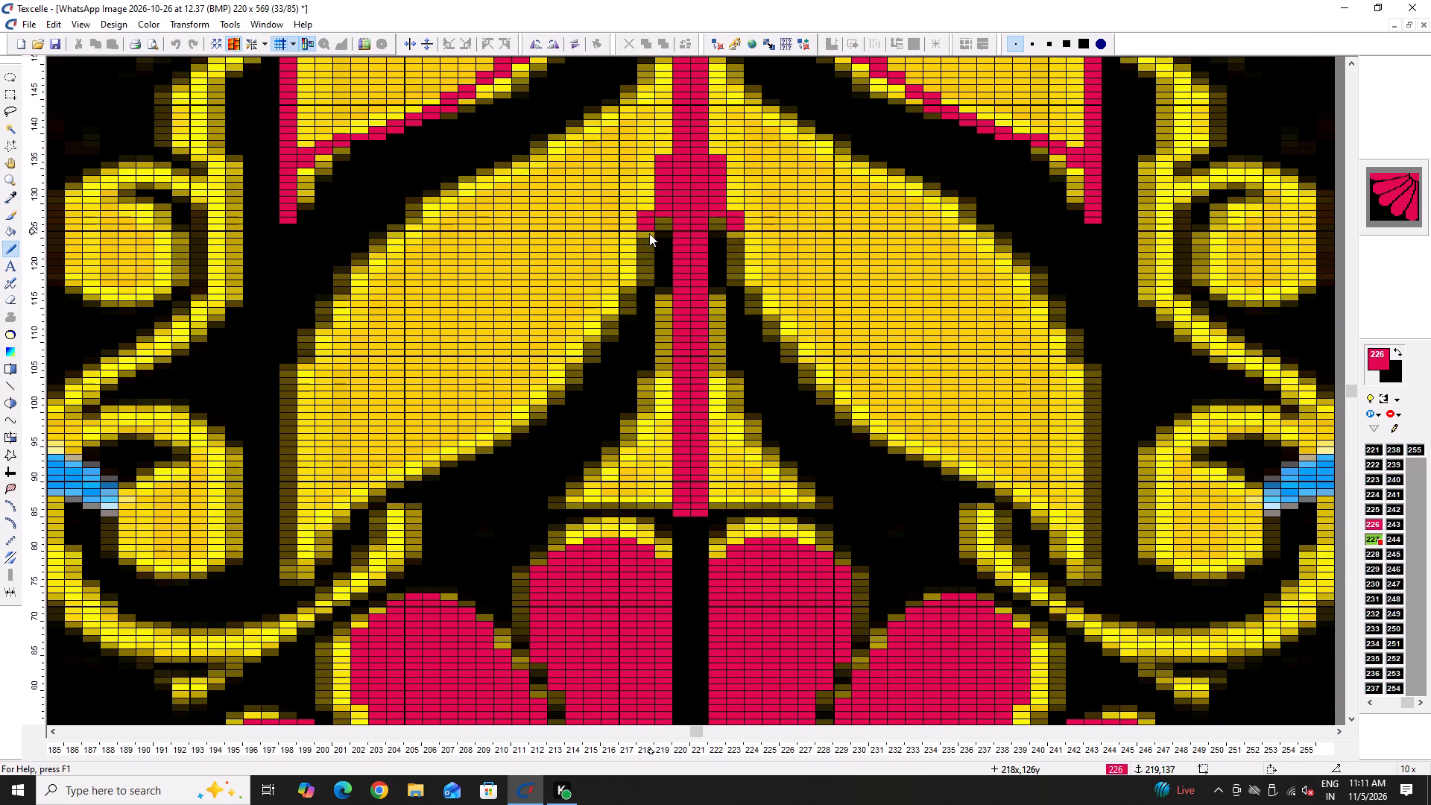
drag(649, 233, 367, 483)
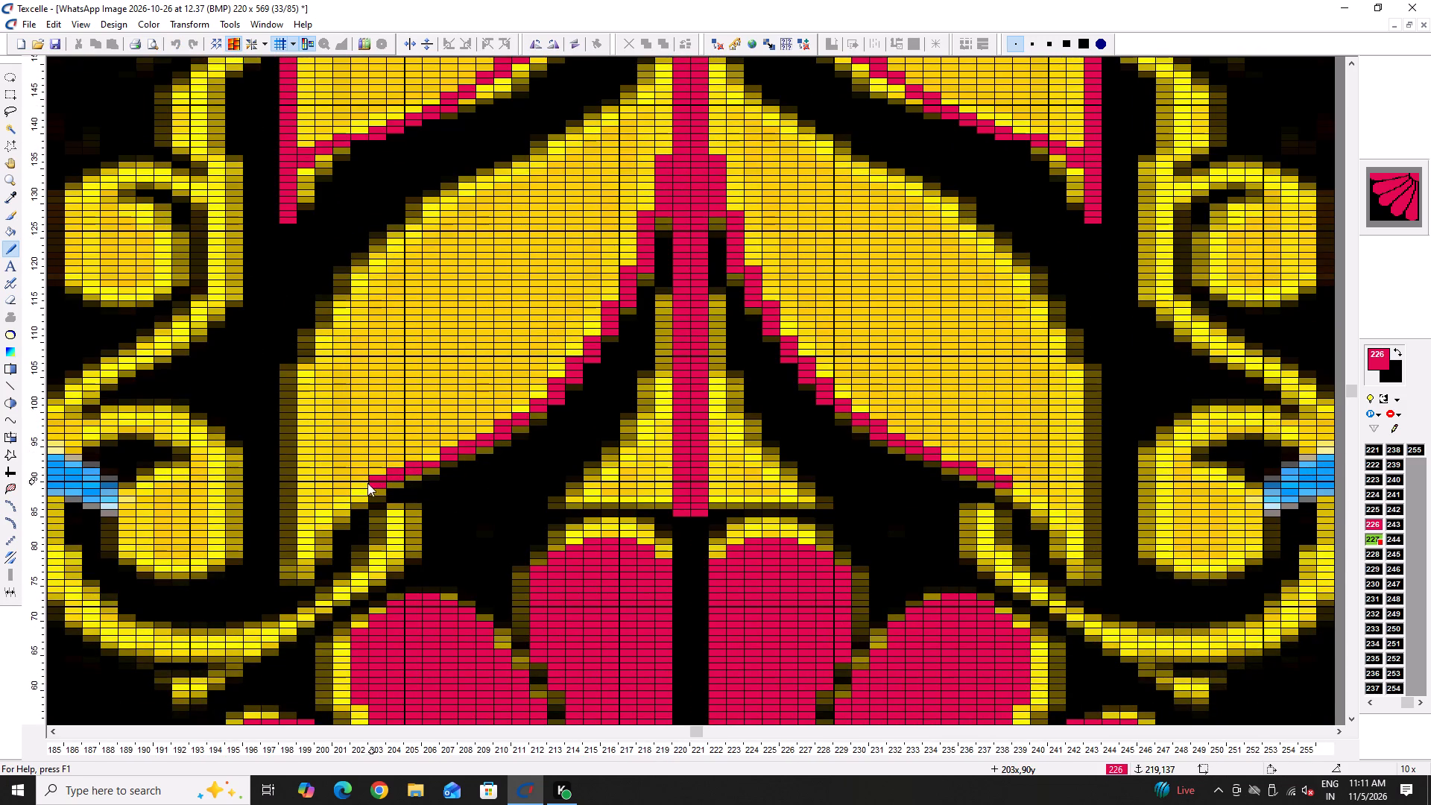
drag(367, 483, 311, 452)
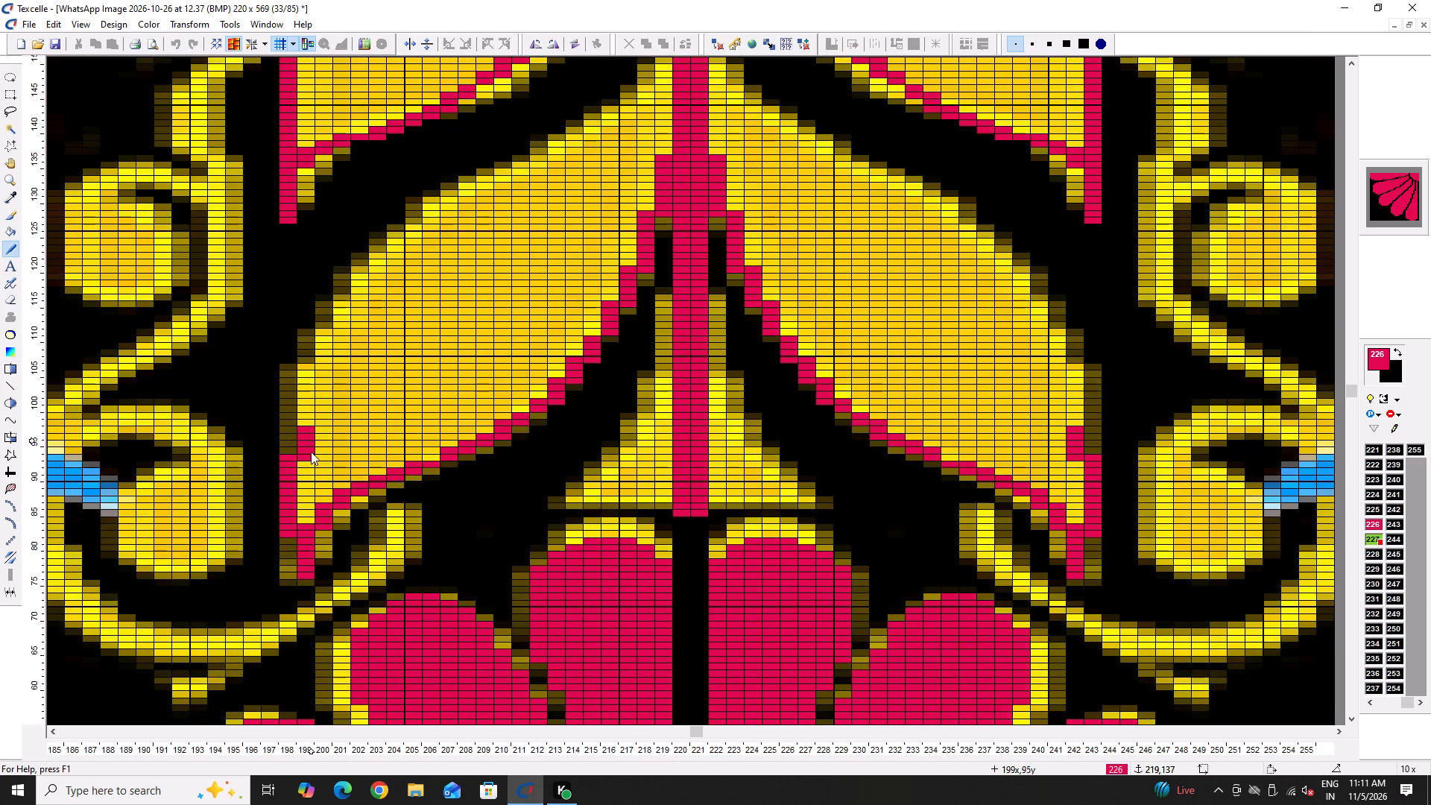
drag(311, 452, 289, 521)
scroll(282, 511, up, 1)
click(303, 557)
drag(302, 557, 299, 544)
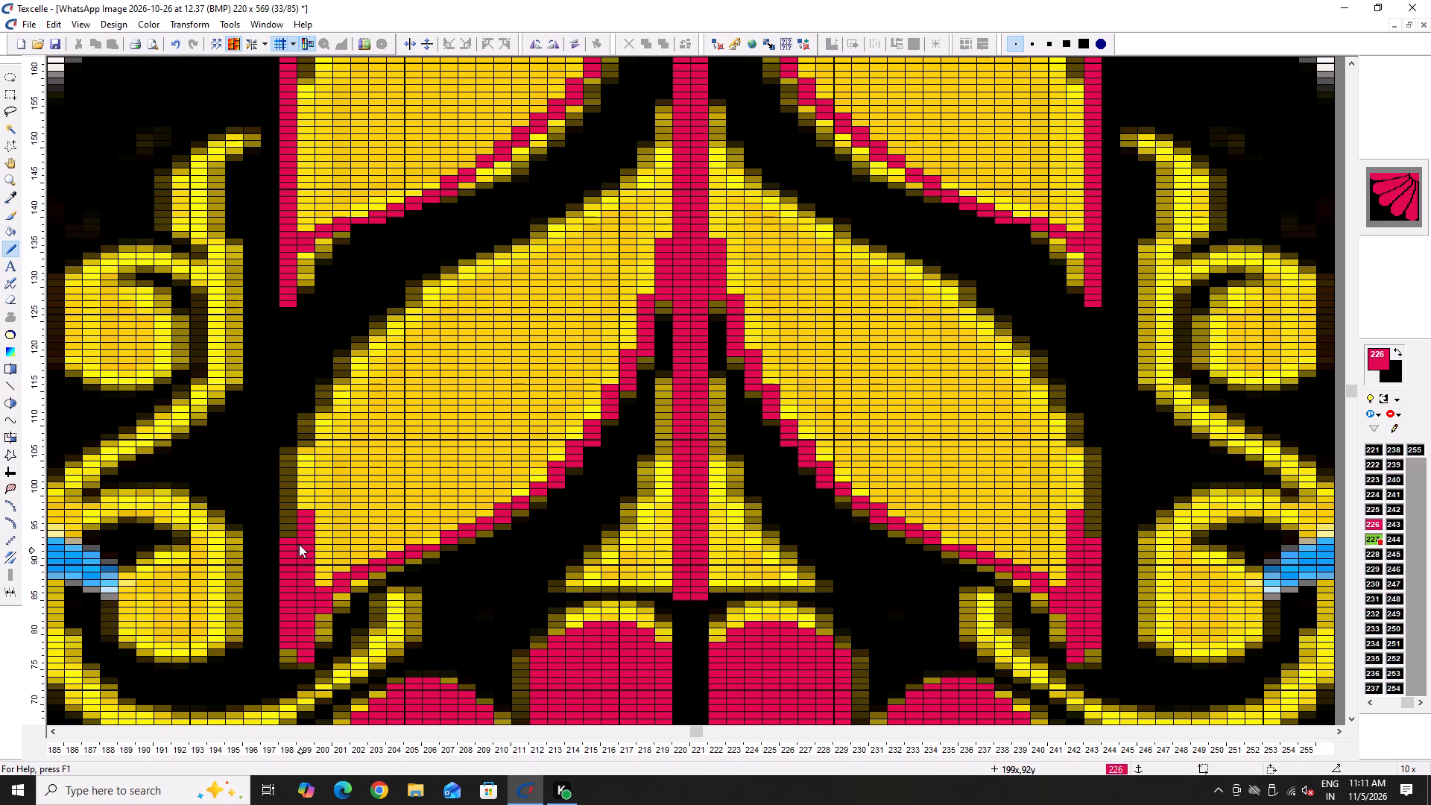
drag(299, 544, 297, 534)
drag(297, 527, 297, 511)
drag(297, 503, 299, 496)
drag(299, 494, 303, 482)
drag(305, 475, 581, 193)
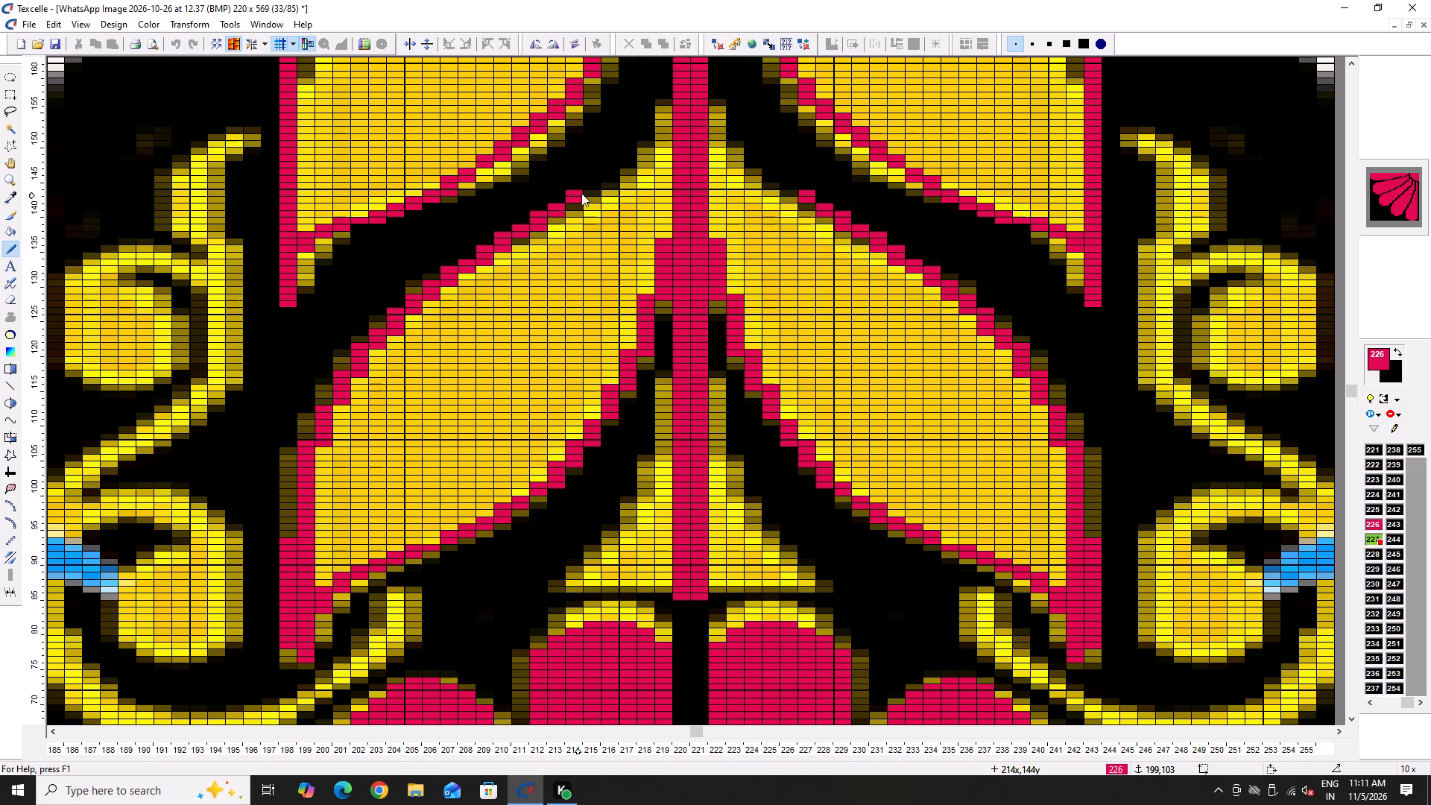
drag(581, 193, 675, 80)
Outline the stem's small triangular base above the central flower in red, from row 119 out to side tips near row 85 and back.
ctrl+scroll(639, 215, down, 4)
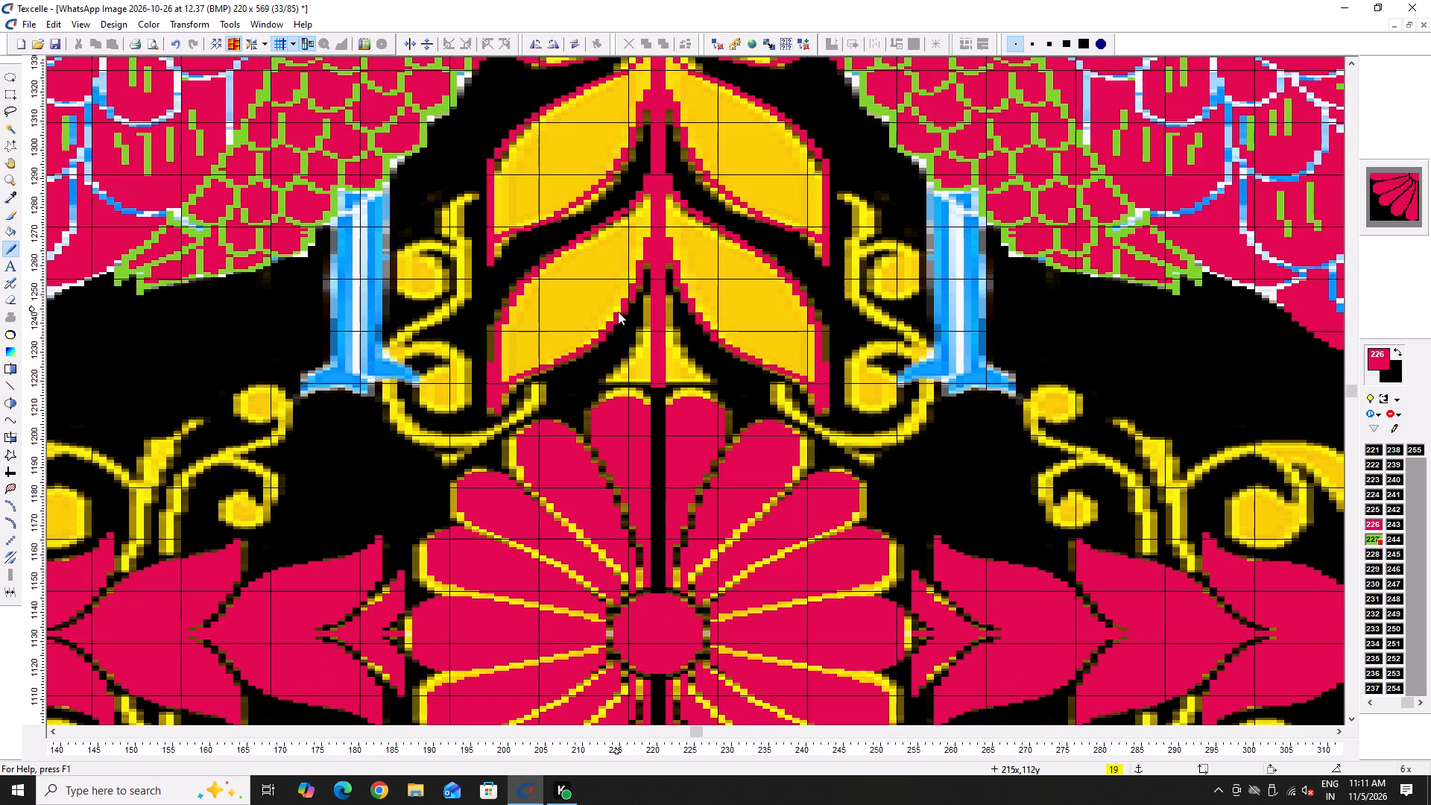
ctrl+scroll(626, 312, up, 5)
drag(692, 211, 669, 280)
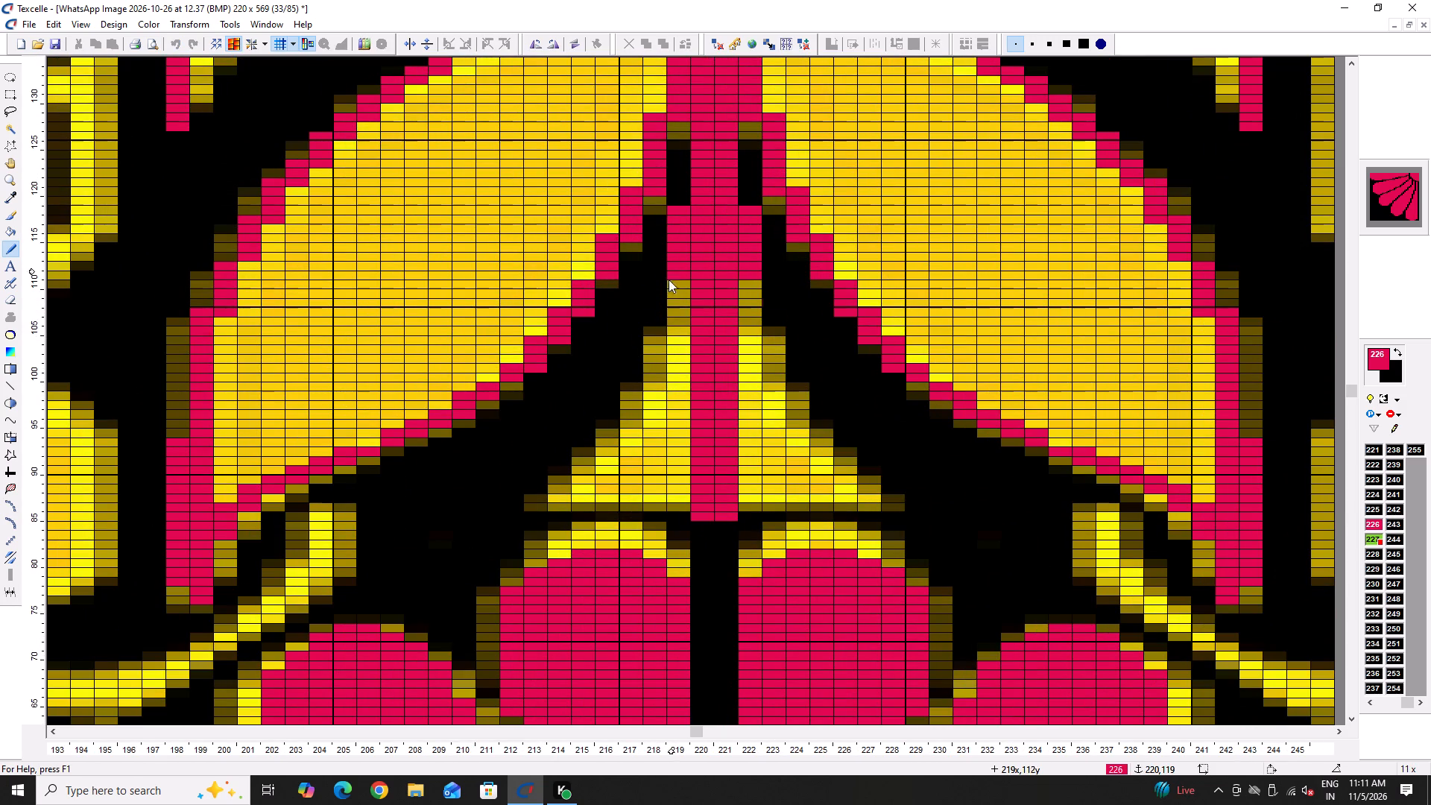
drag(669, 280, 655, 484)
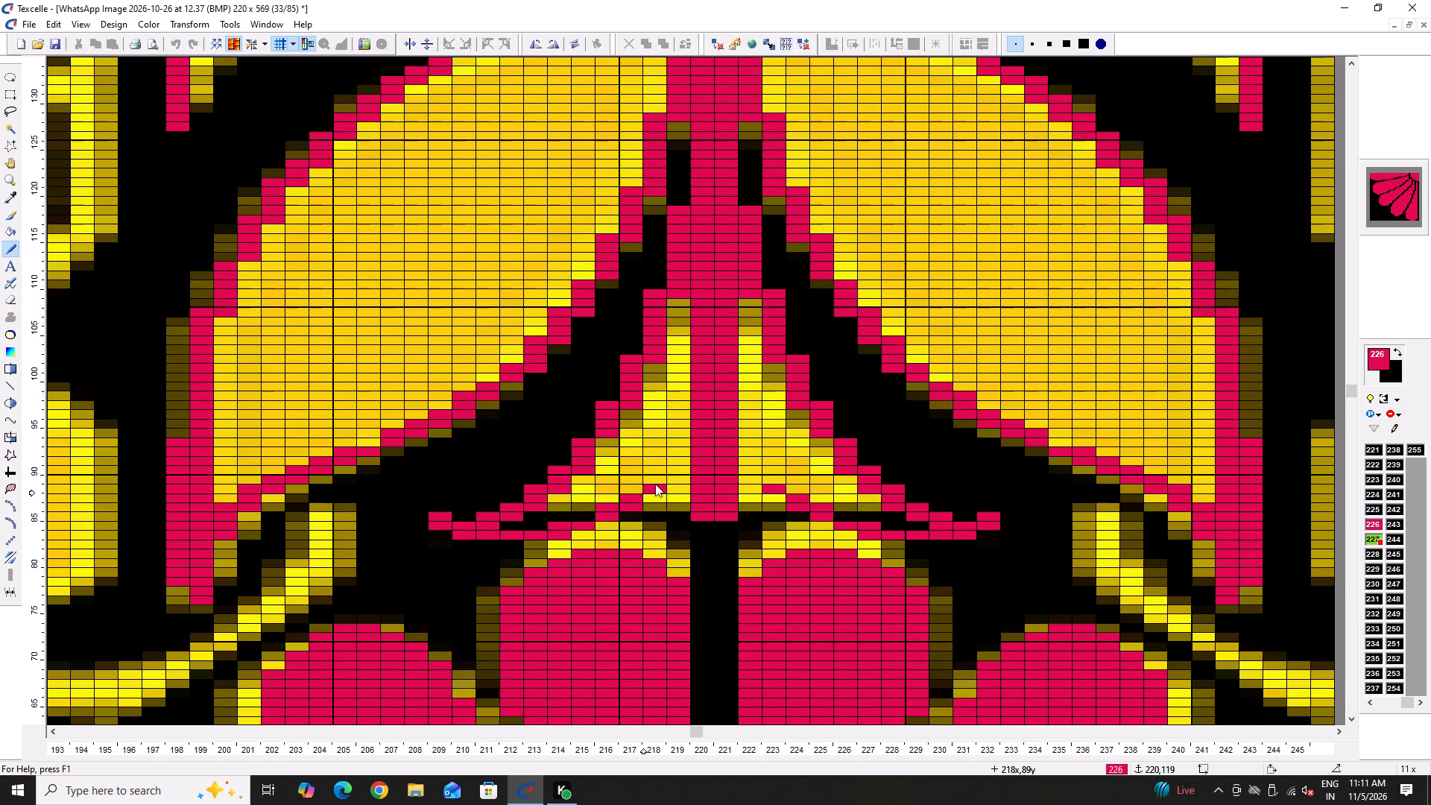
drag(655, 484, 692, 393)
drag(693, 490, 707, 576)
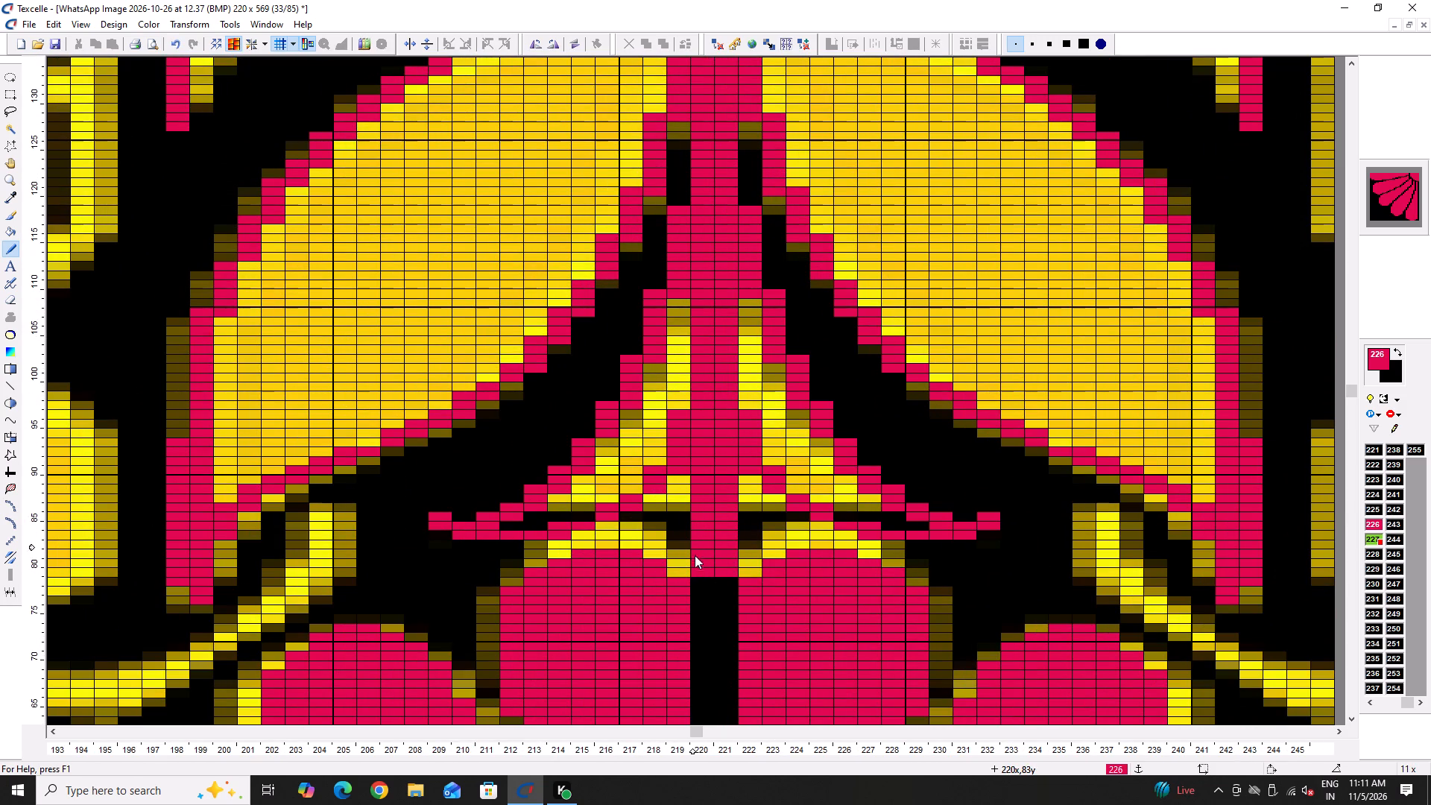
right_drag(698, 568, 699, 575)
ctrl+scroll(614, 464, down, 5)
ctrl+scroll(604, 426, up, 4)
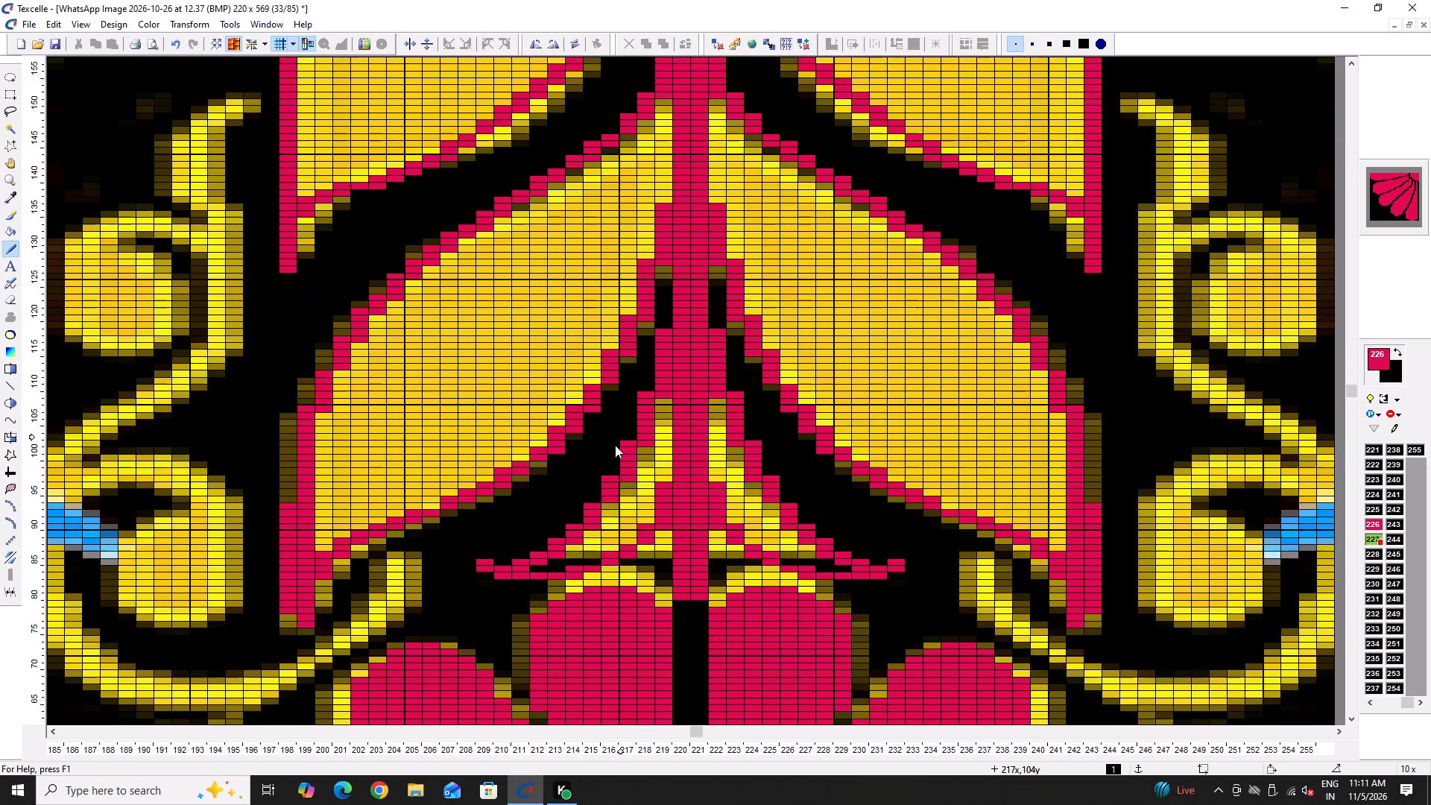
Touch up the lowest leaf pair's outer edge at column 198, blackening the lower tip and reddening the dark pixels from row 99 downward.
right_drag(281, 610, 287, 587)
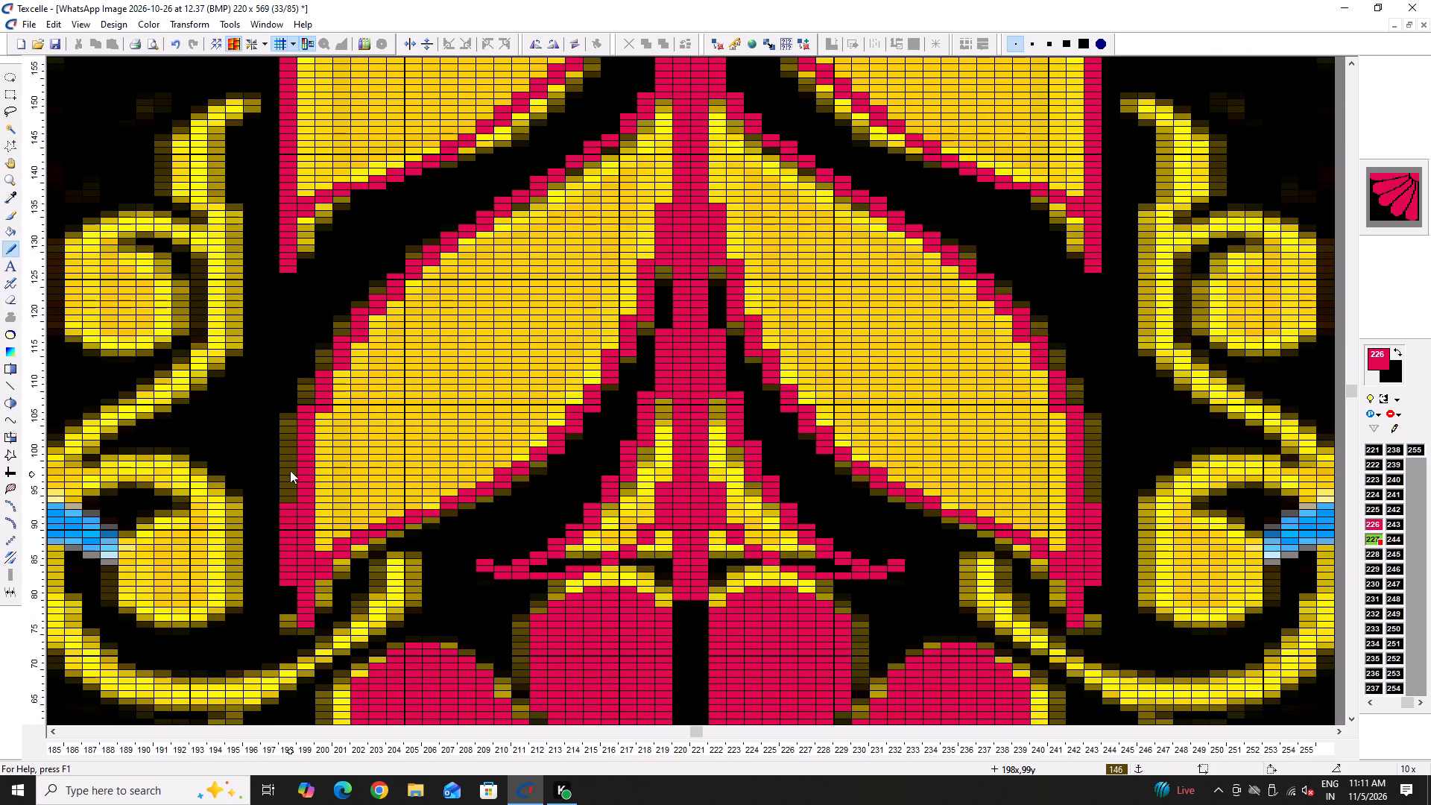
drag(290, 470, 288, 527)
Fill the five yellow stem leaf pairs, the triangular stem base and the round beads below the peacocks' beaks with red.
key(shift+space)
key(h)
click(385, 454)
ctrl+scroll(460, 441, down, 3)
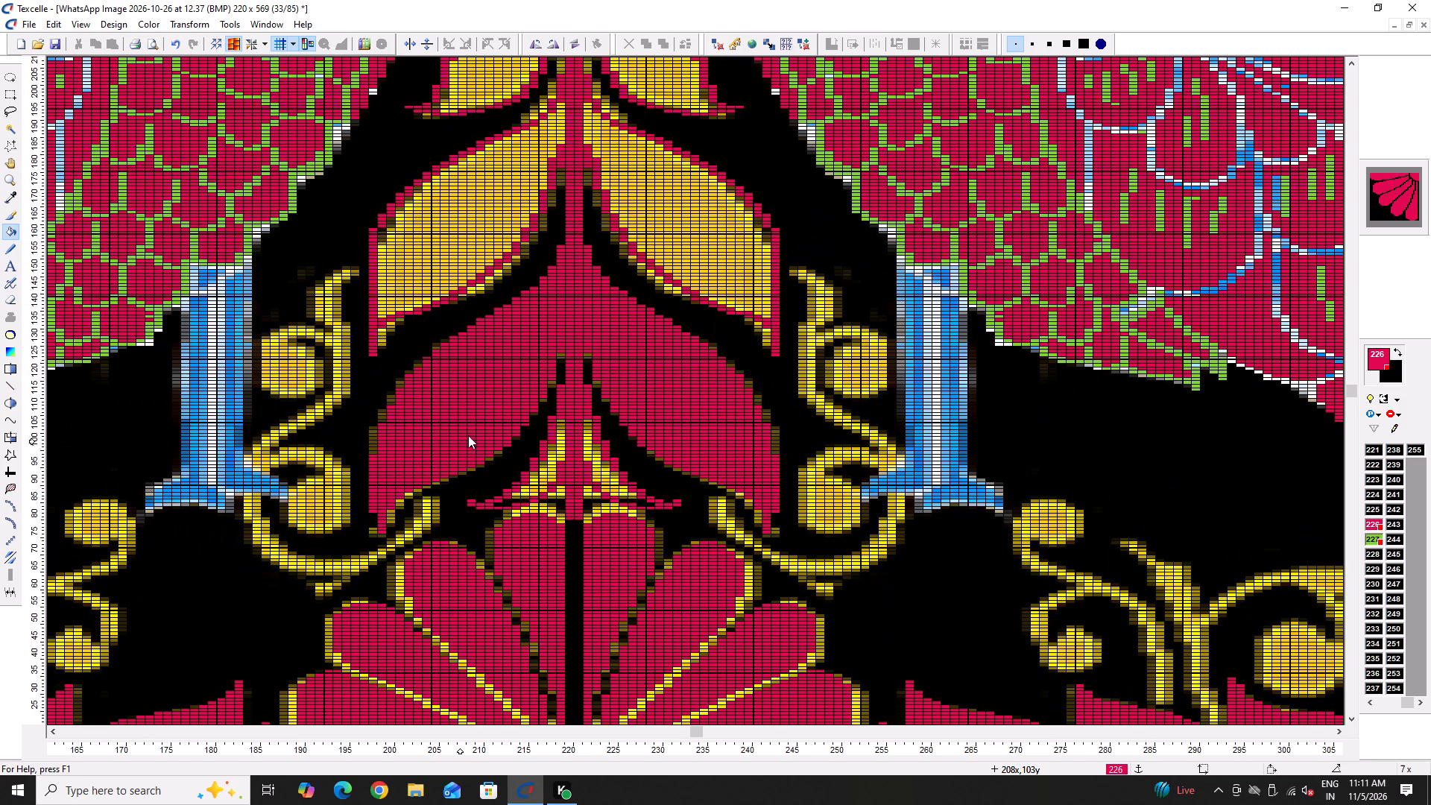
double_click(655, 215)
click(607, 474)
scroll(596, 458, up, 4)
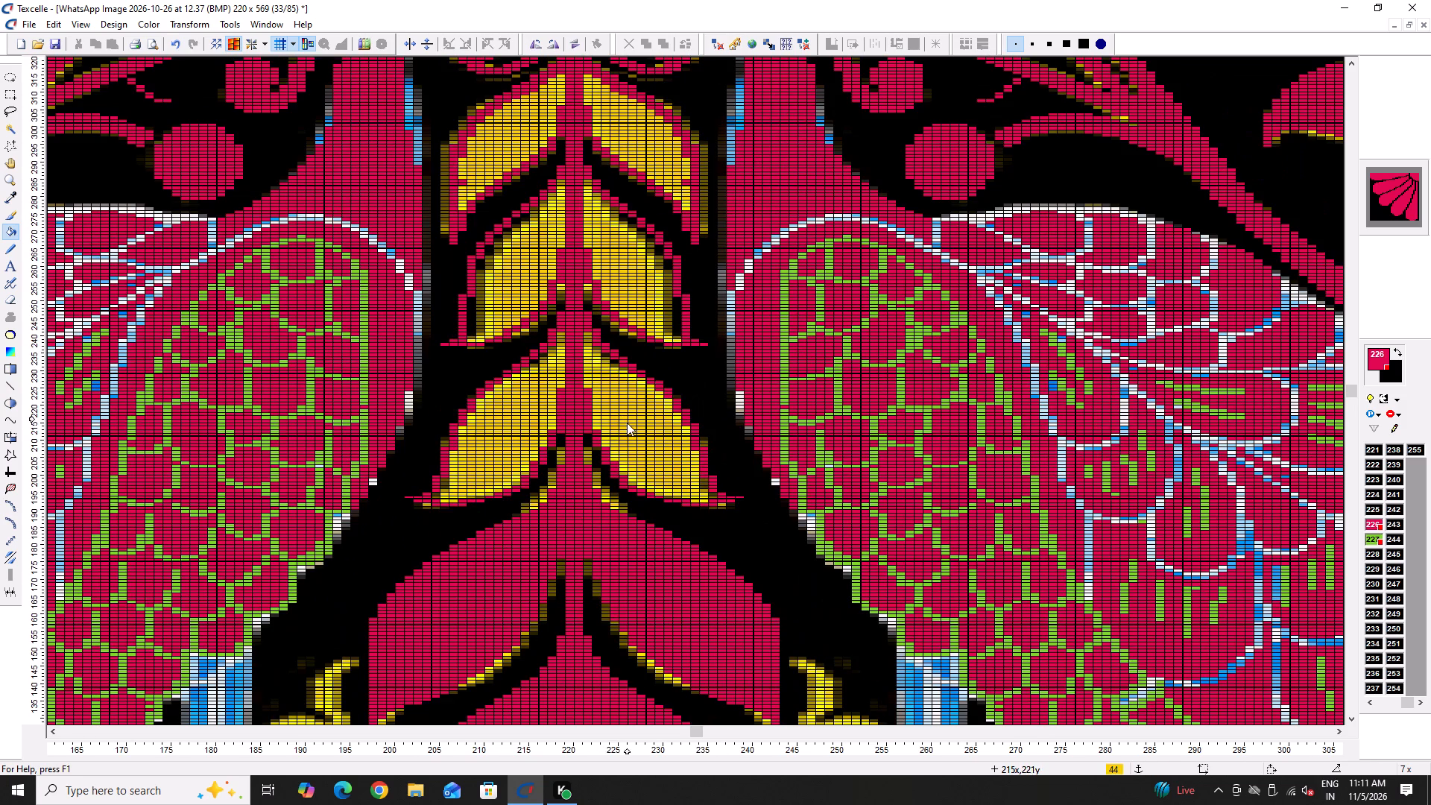
click(628, 423)
click(611, 260)
click(634, 153)
scroll(609, 214, up, 4)
click(666, 426)
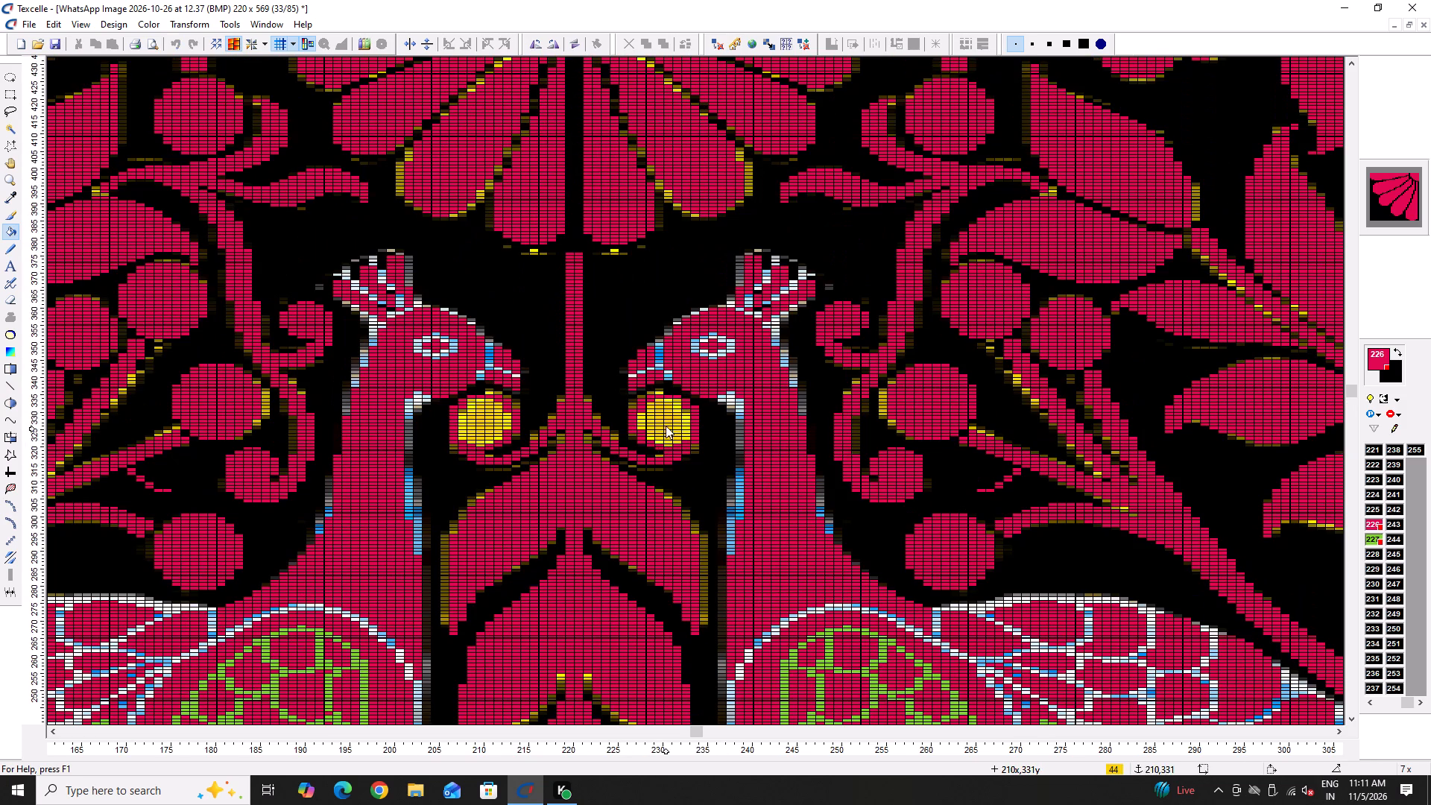
Save the design.
ctrl+scroll(666, 426, down, 5)
scroll(689, 425, down, 3)
key(ctrl+s)
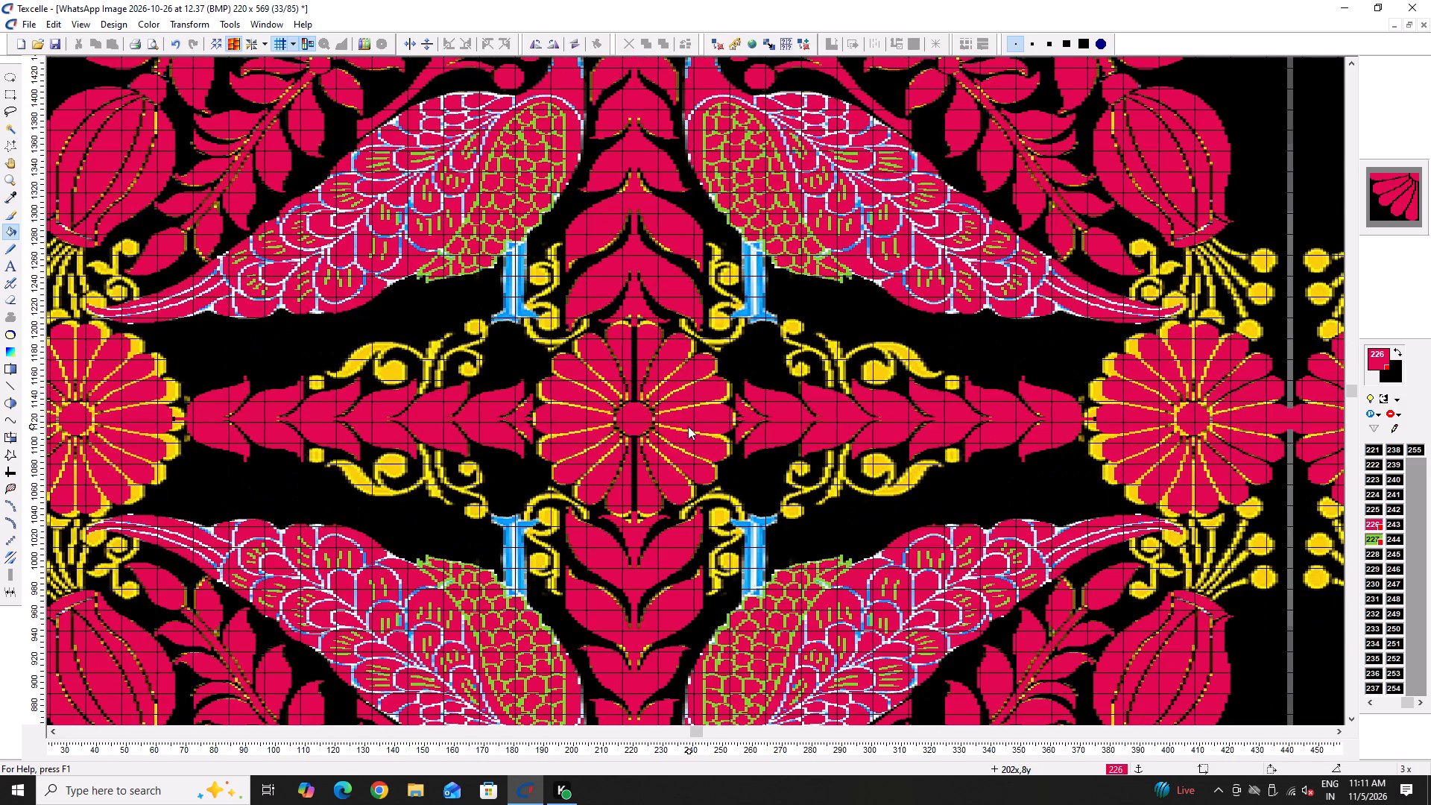
key(ctrl+s)
key(ctrl+s)
ctrl+scroll(543, 430, down, 1)
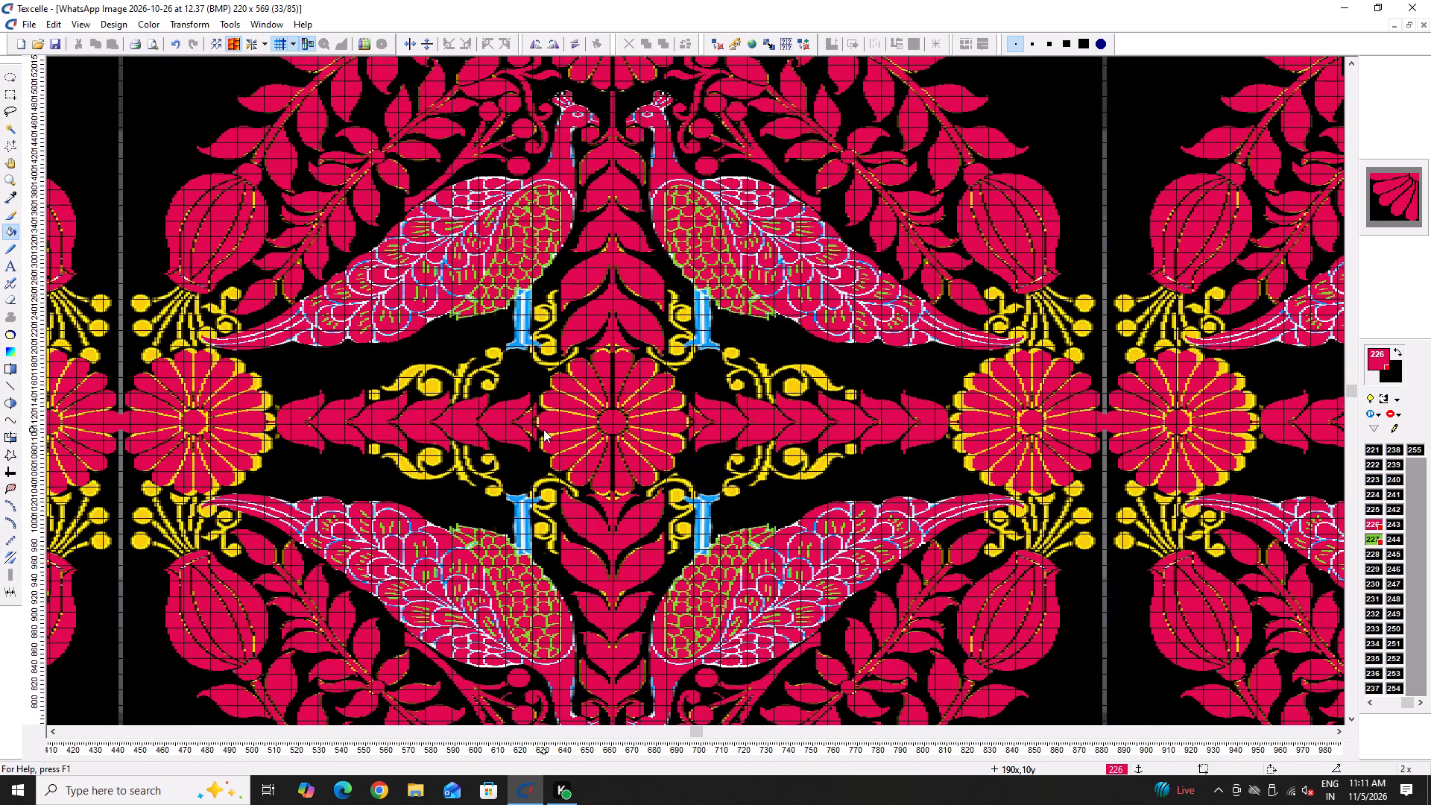
ctrl+scroll(545, 420, down, 3)
ctrl+scroll(481, 415, up, 3)
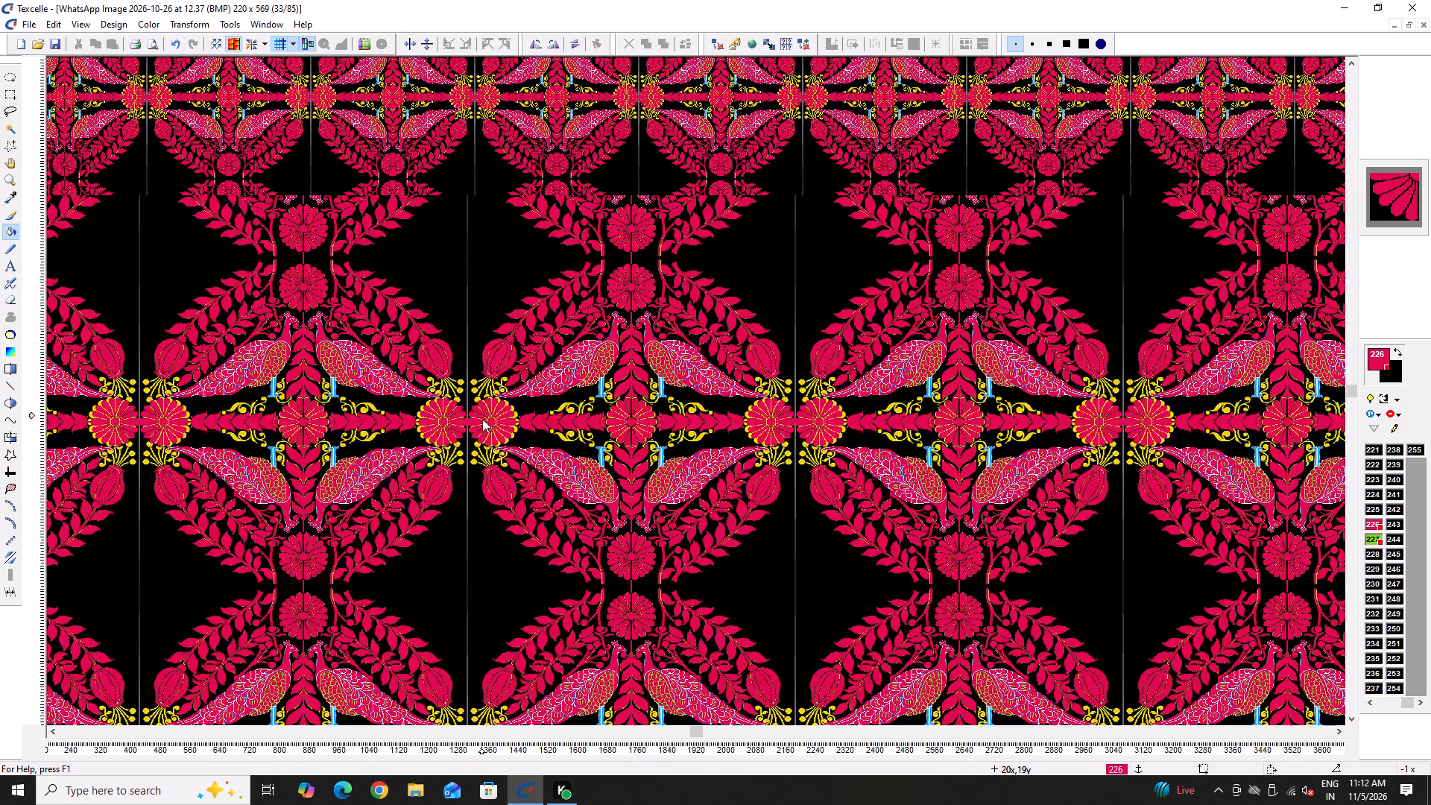
ctrl+scroll(482, 419, up, 1)
key(ctrl+s)
key(ctrl+s)
key(ctrl+s)
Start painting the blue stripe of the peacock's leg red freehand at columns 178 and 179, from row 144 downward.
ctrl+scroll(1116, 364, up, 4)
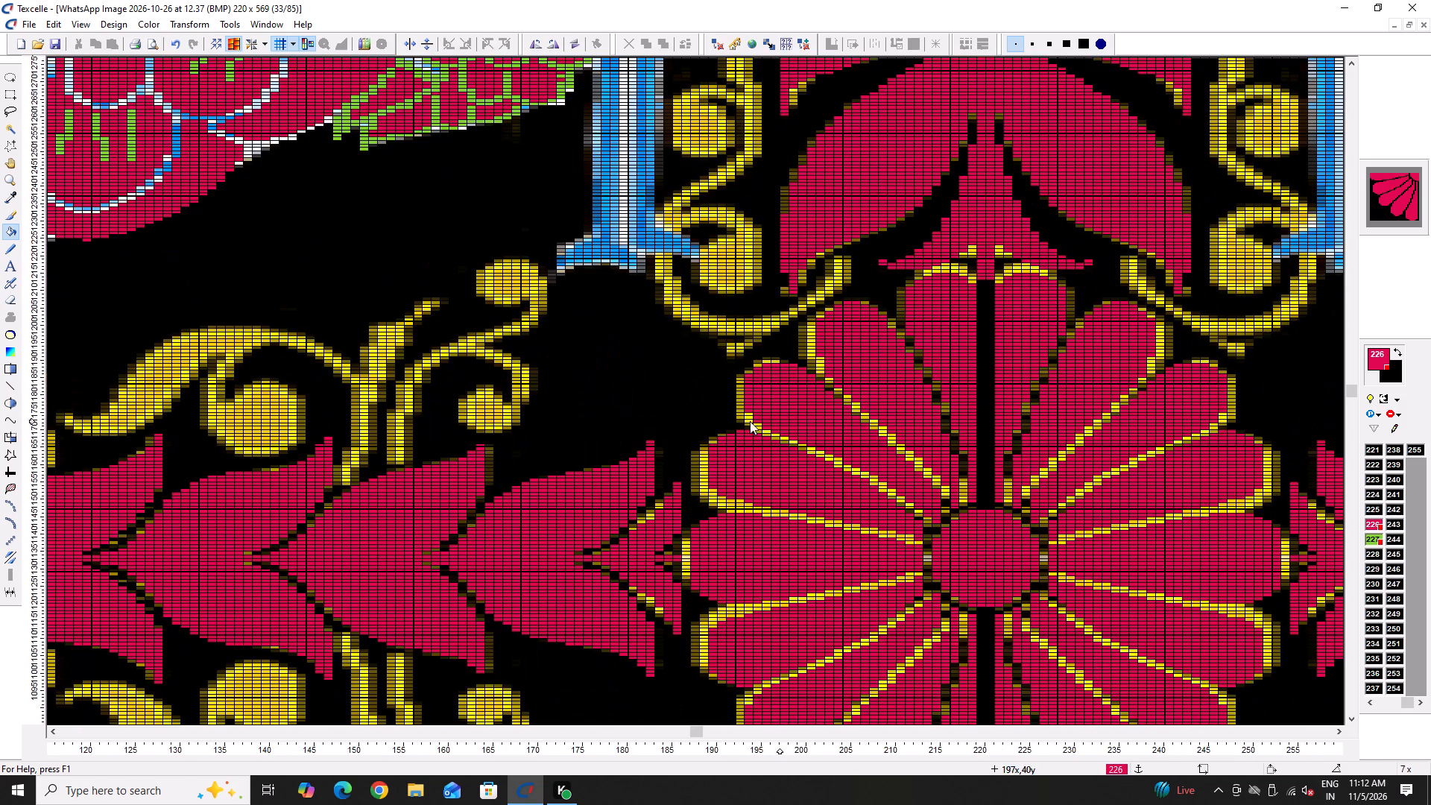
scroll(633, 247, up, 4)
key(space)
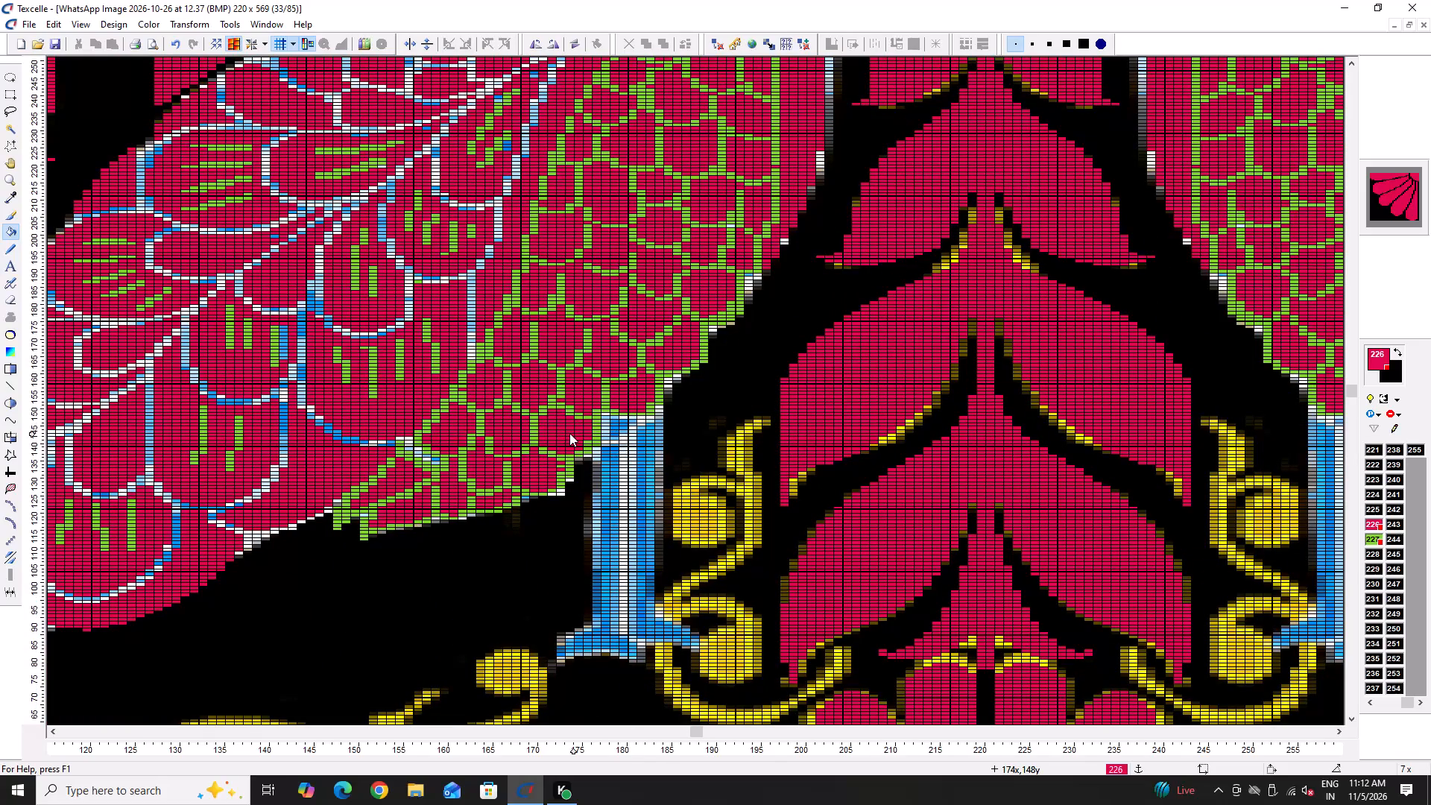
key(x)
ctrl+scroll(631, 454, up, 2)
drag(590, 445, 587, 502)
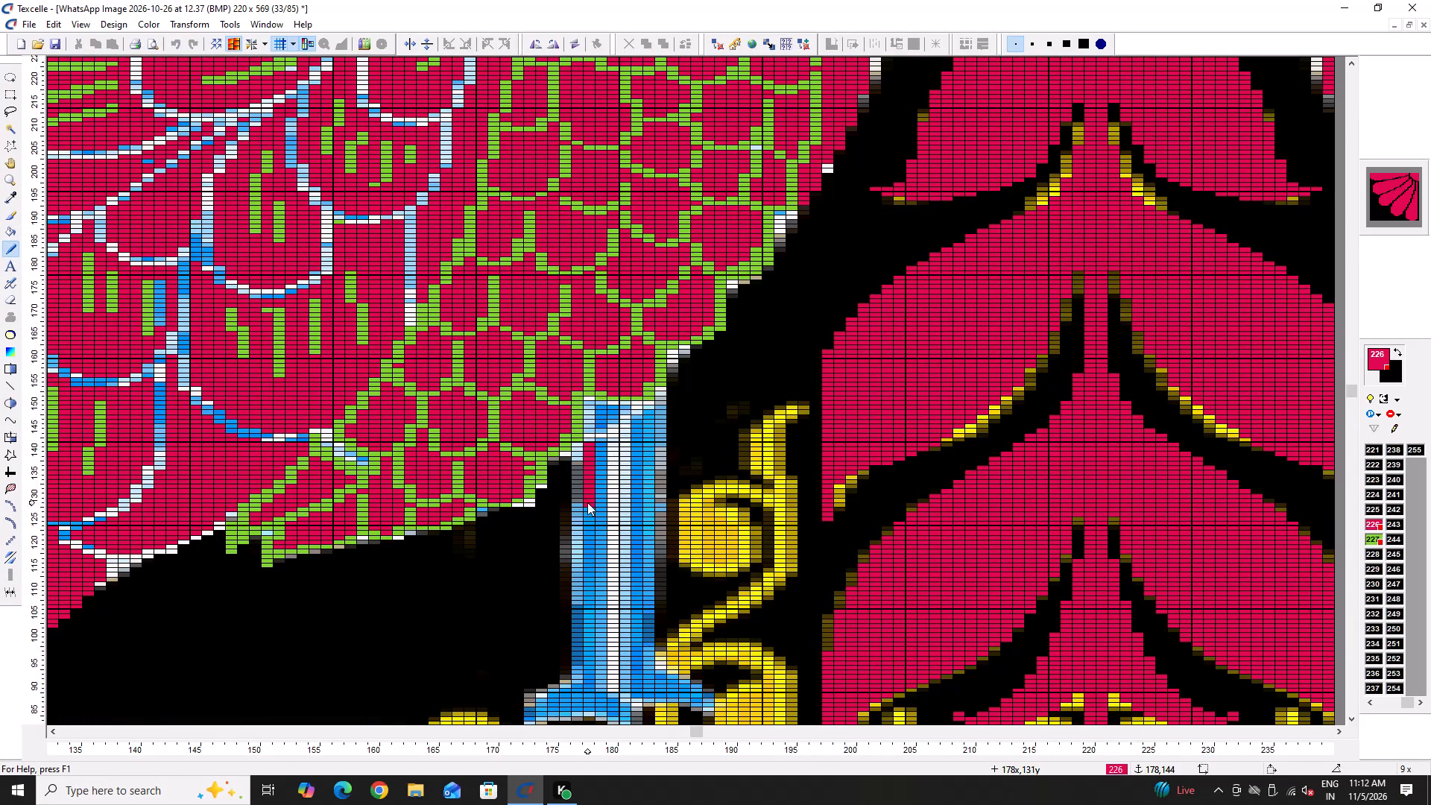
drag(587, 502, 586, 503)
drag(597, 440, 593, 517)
Draw two filled red vertical bars over the peacock's leg, at columns 178–179 and 182–184, extending down to about row 51.
click(5, 367)
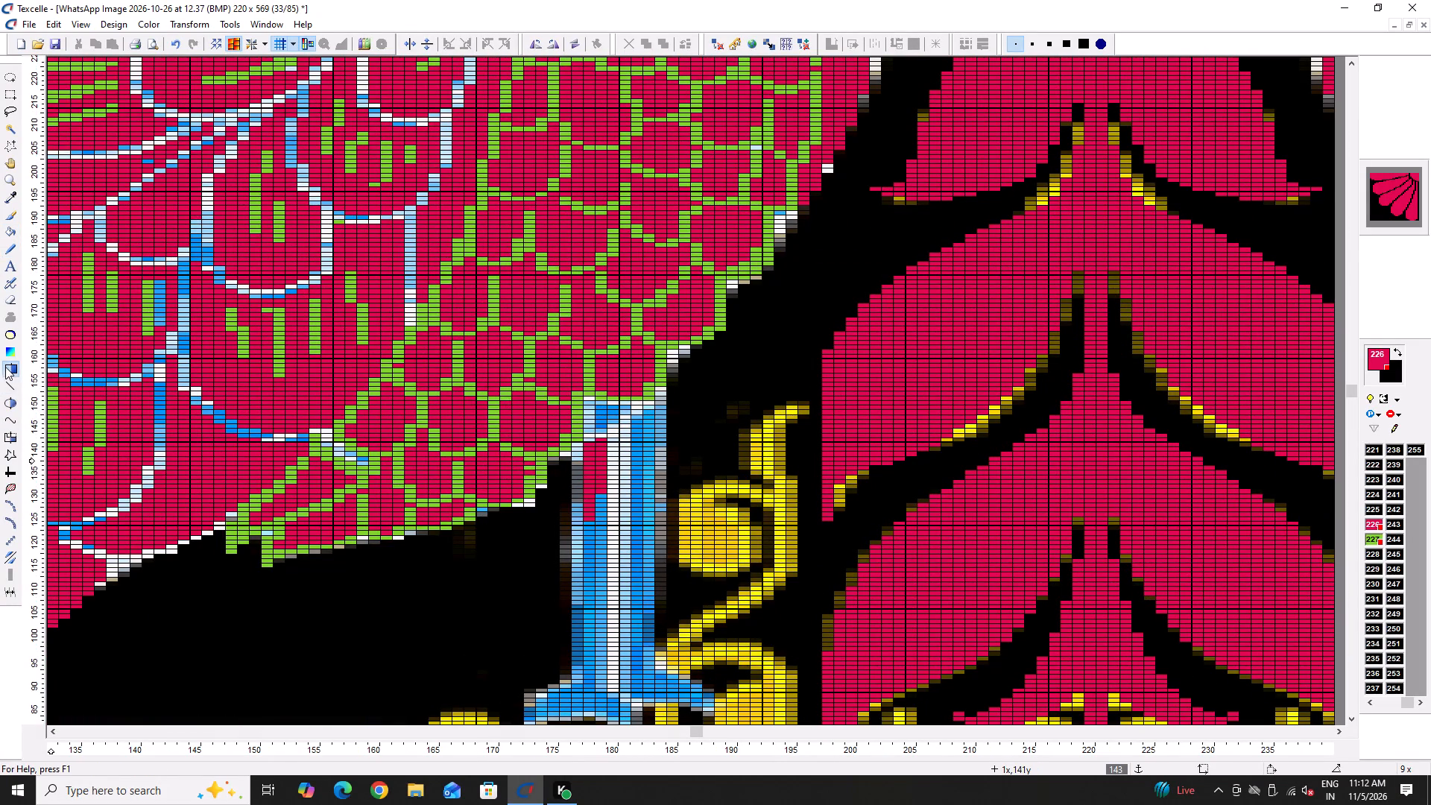
drag(588, 443, 596, 639)
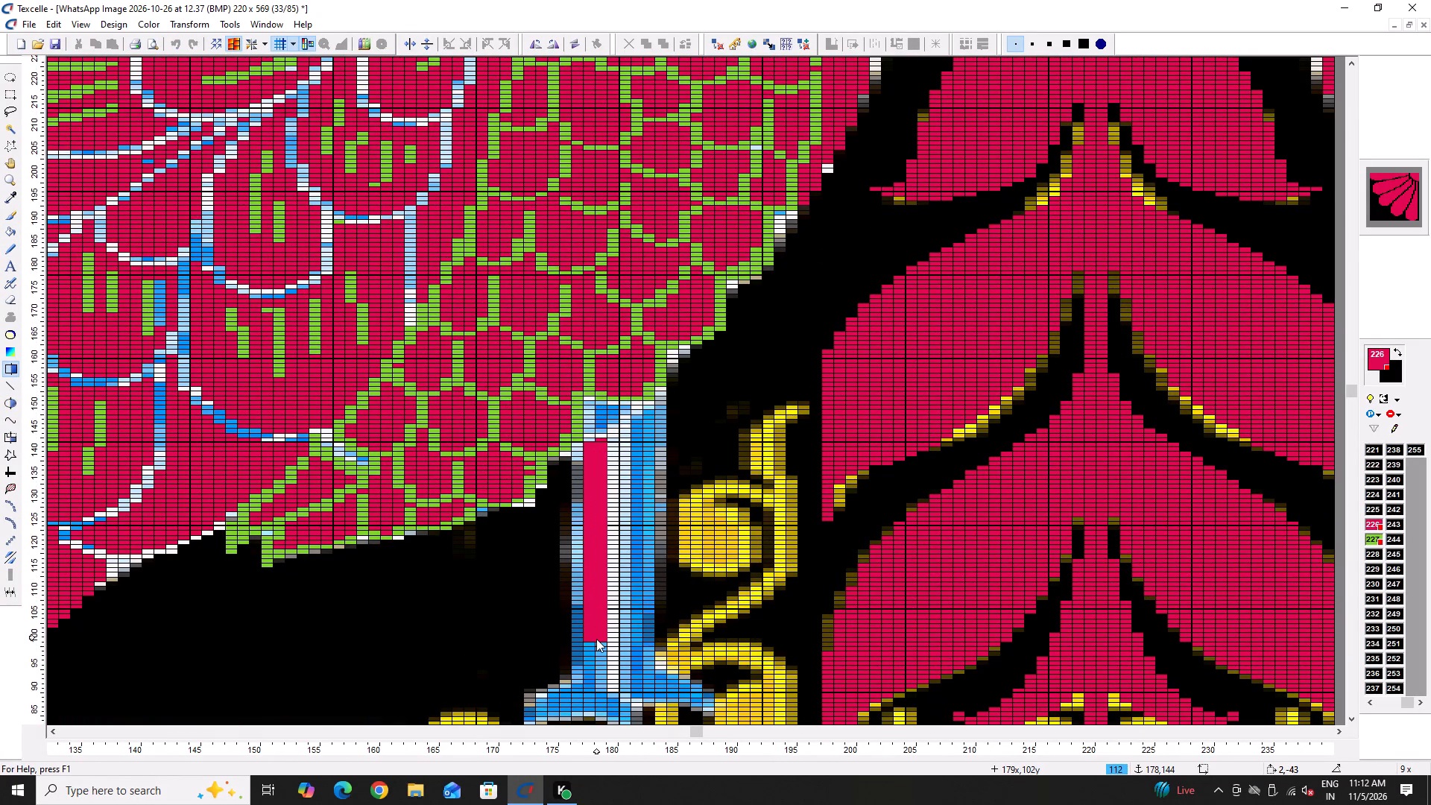
drag(596, 639, 598, 470)
key(Down)
key(Down)
key(Down)
key(Down)
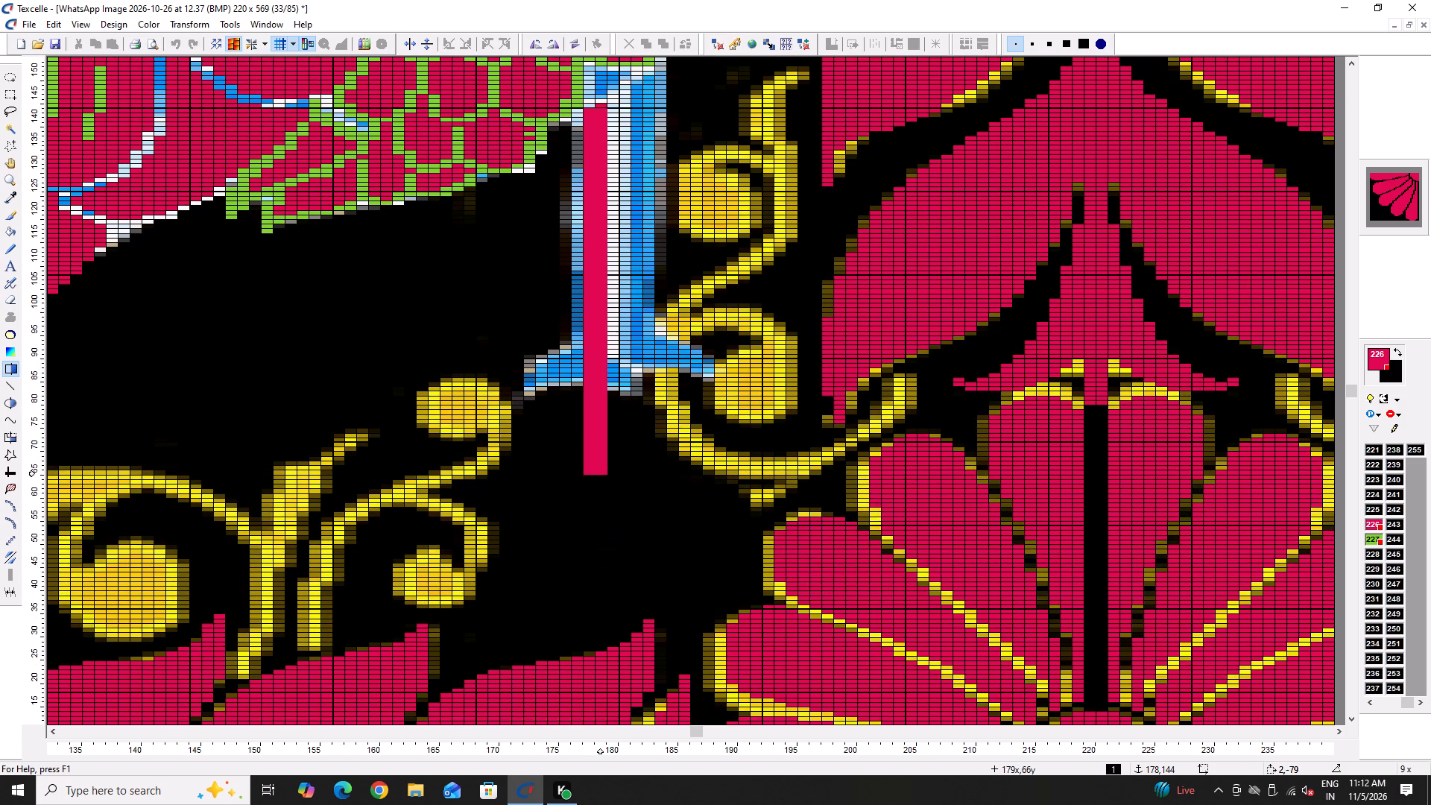
drag(598, 470, 601, 536)
drag(635, 87, 665, 533)
Widen the peacock leg's first red bar to include column 177, from row 141 down to about row 51.
click(581, 119)
drag(581, 133, 579, 152)
drag(579, 167, 579, 183)
drag(579, 191, 579, 239)
click(579, 244)
drag(581, 320, 581, 365)
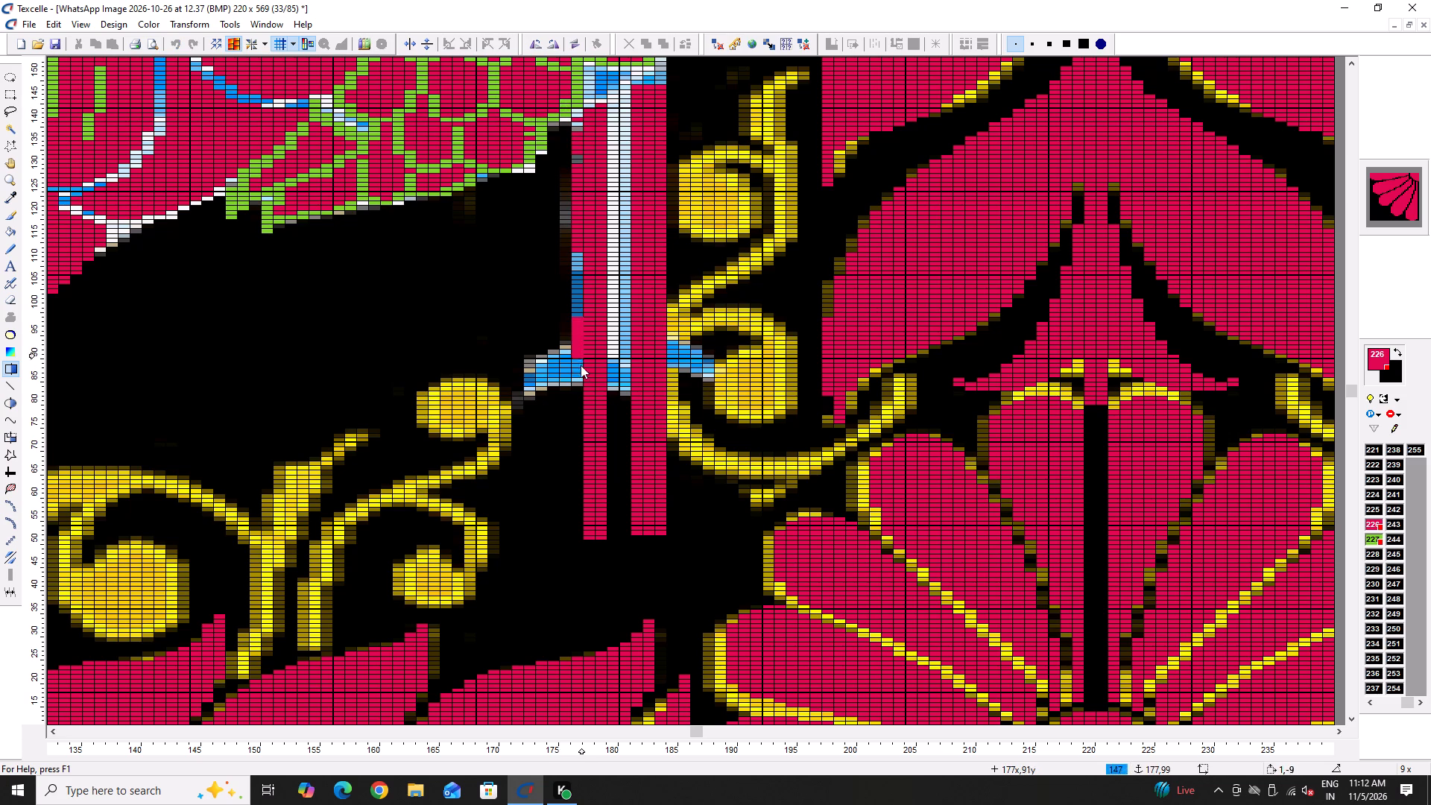
drag(581, 365, 580, 373)
ctrl+scroll(584, 344, down, 5)
ctrl+scroll(576, 333, up, 4)
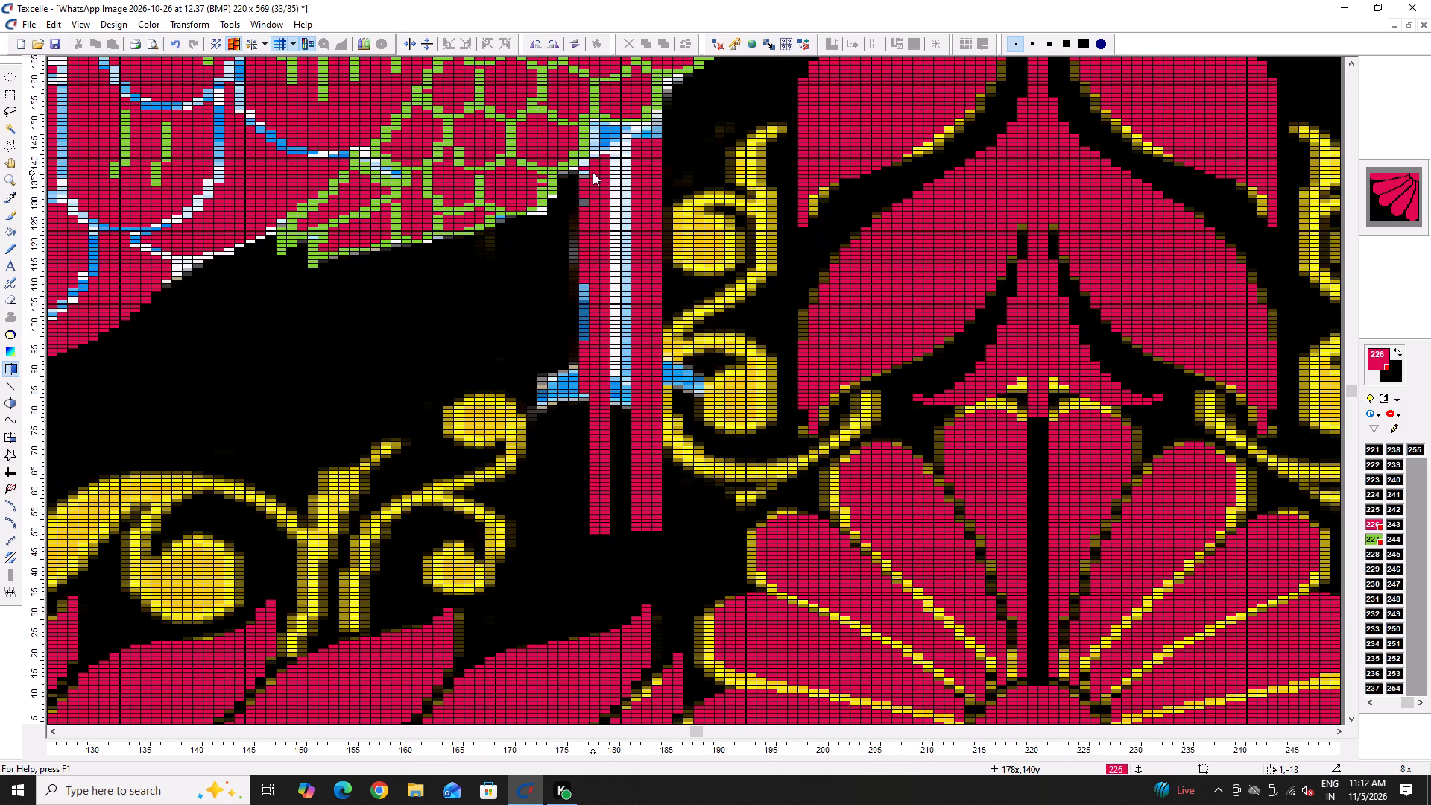
drag(586, 171, 593, 522)
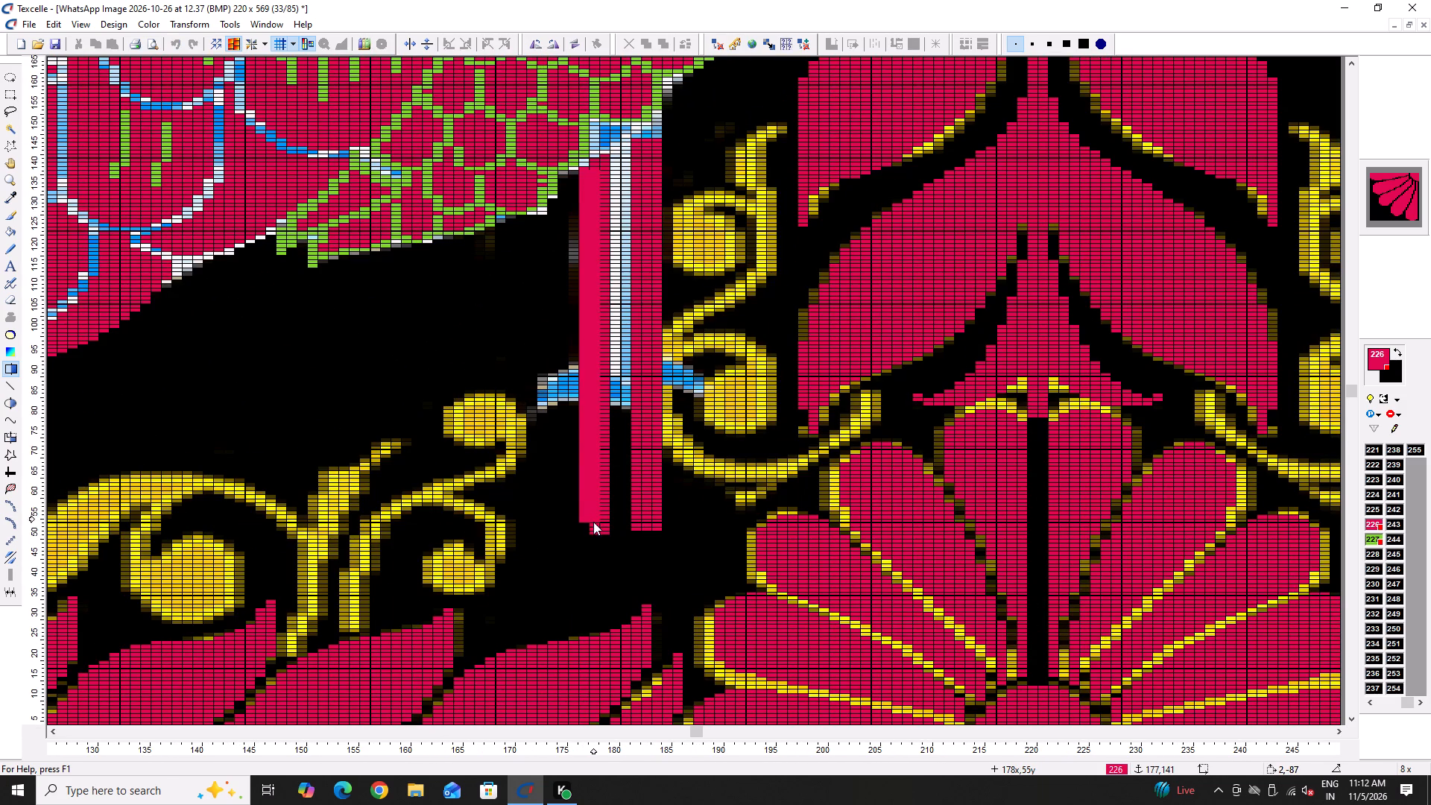
drag(593, 522, 594, 531)
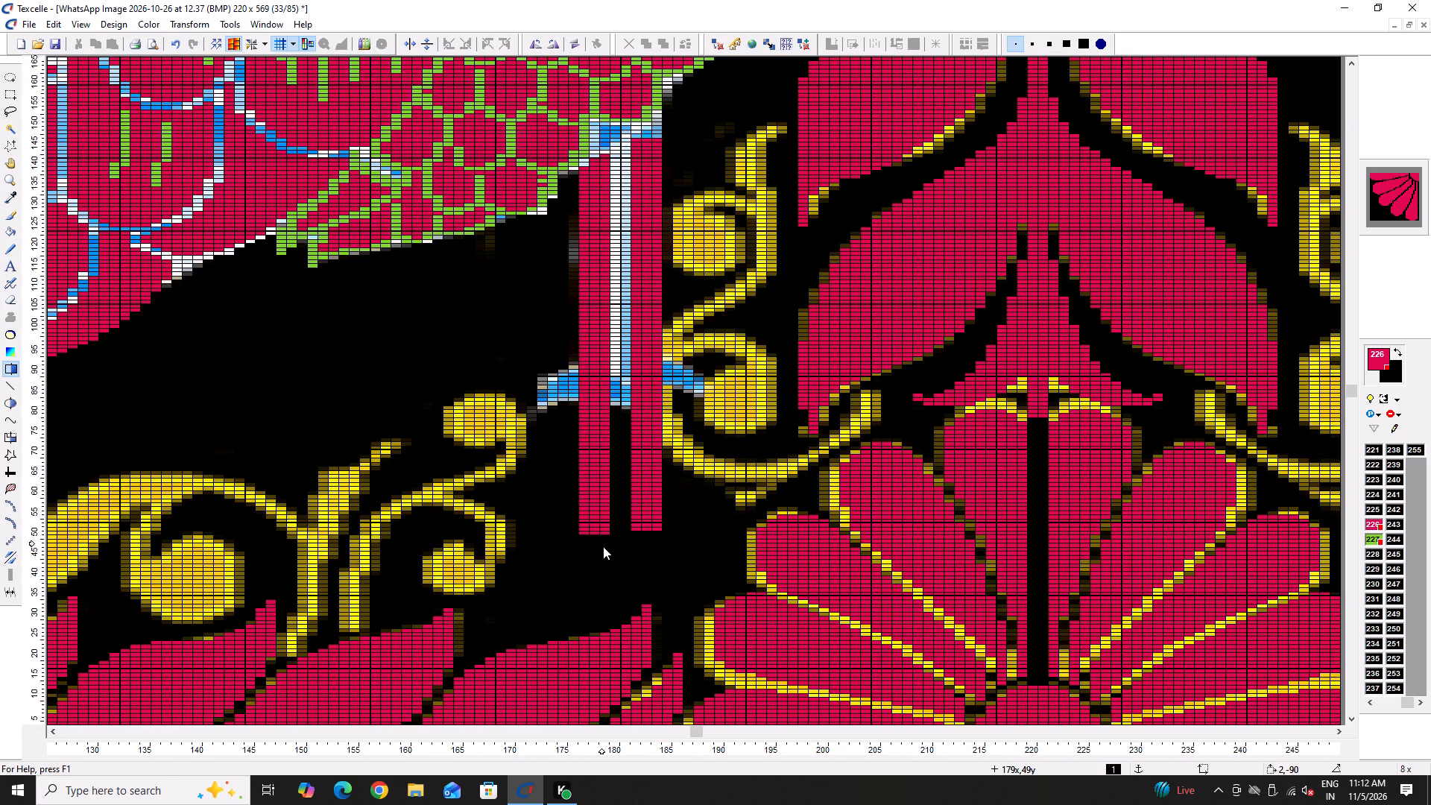
Erase the lower ends of the two red leg bars to black, ending them at about rows 59 and 68.
key(x)
ctrl+scroll(630, 527, up, 2)
right_drag(595, 525, 525, 522)
right_drag(519, 521, 604, 510)
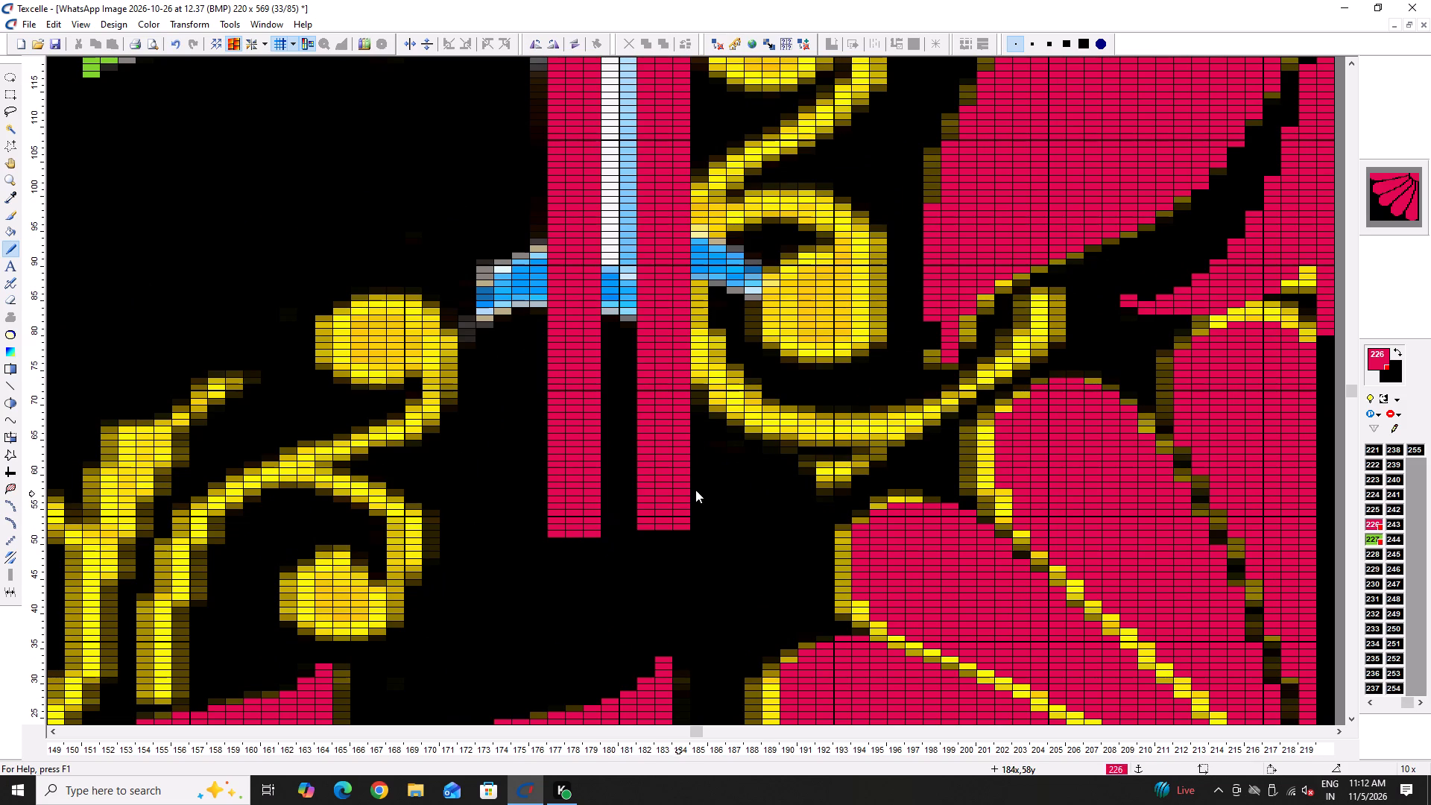
key(shift+space)
shift+right_drag(696, 489, 614, 496)
key(shift+space)
right_drag(683, 479, 527, 511)
right_drag(520, 511, 645, 477)
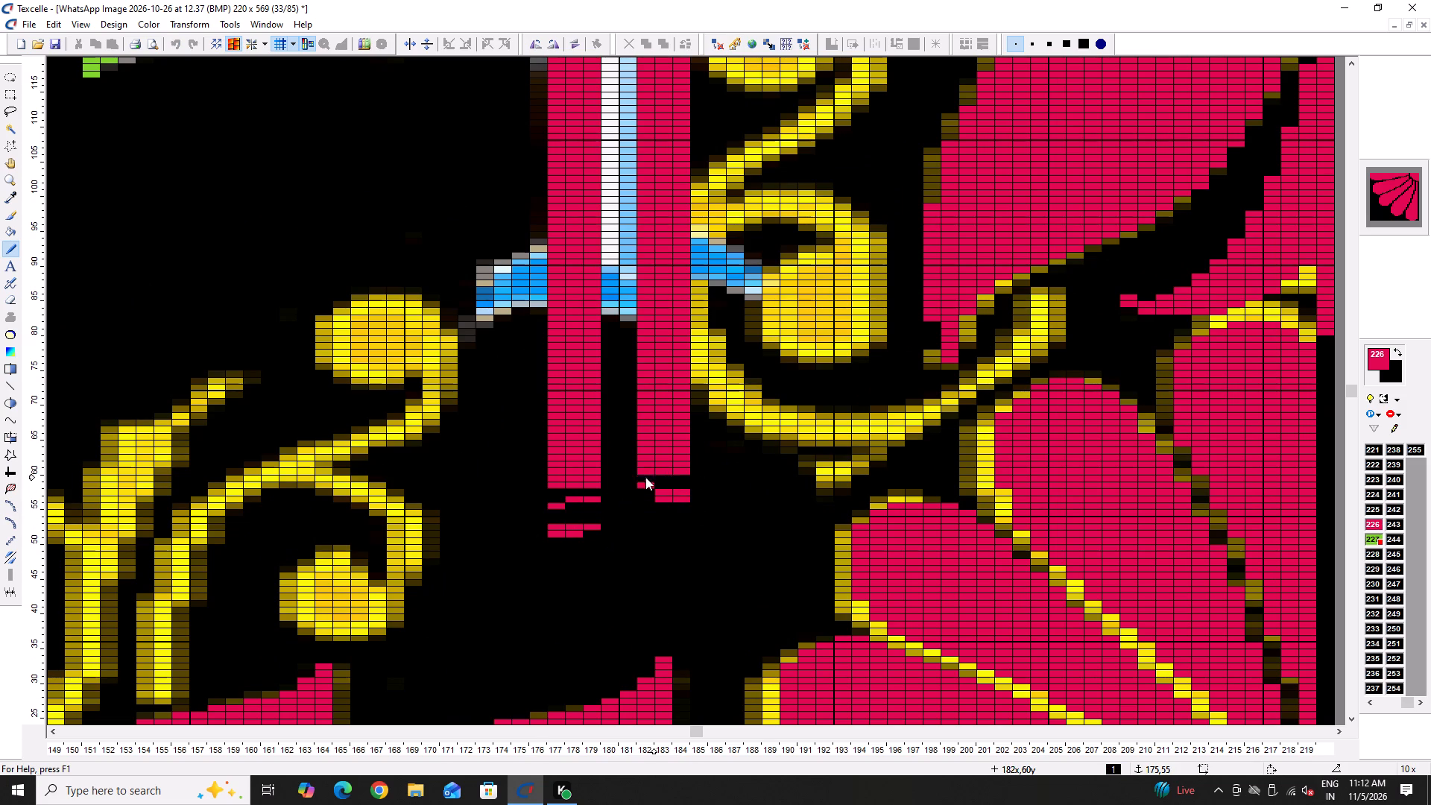
right_drag(645, 477, 572, 516)
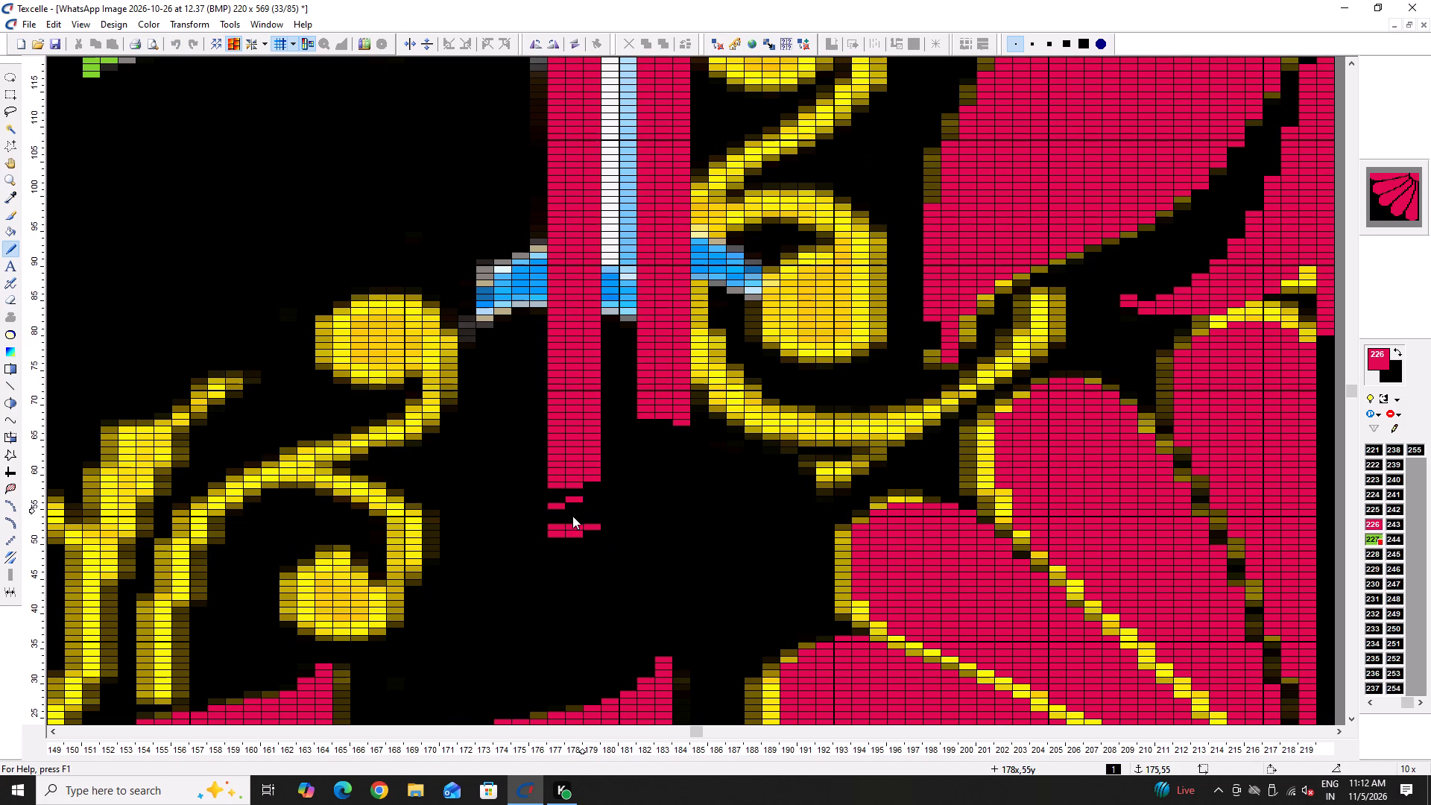
right_drag(572, 516, 569, 527)
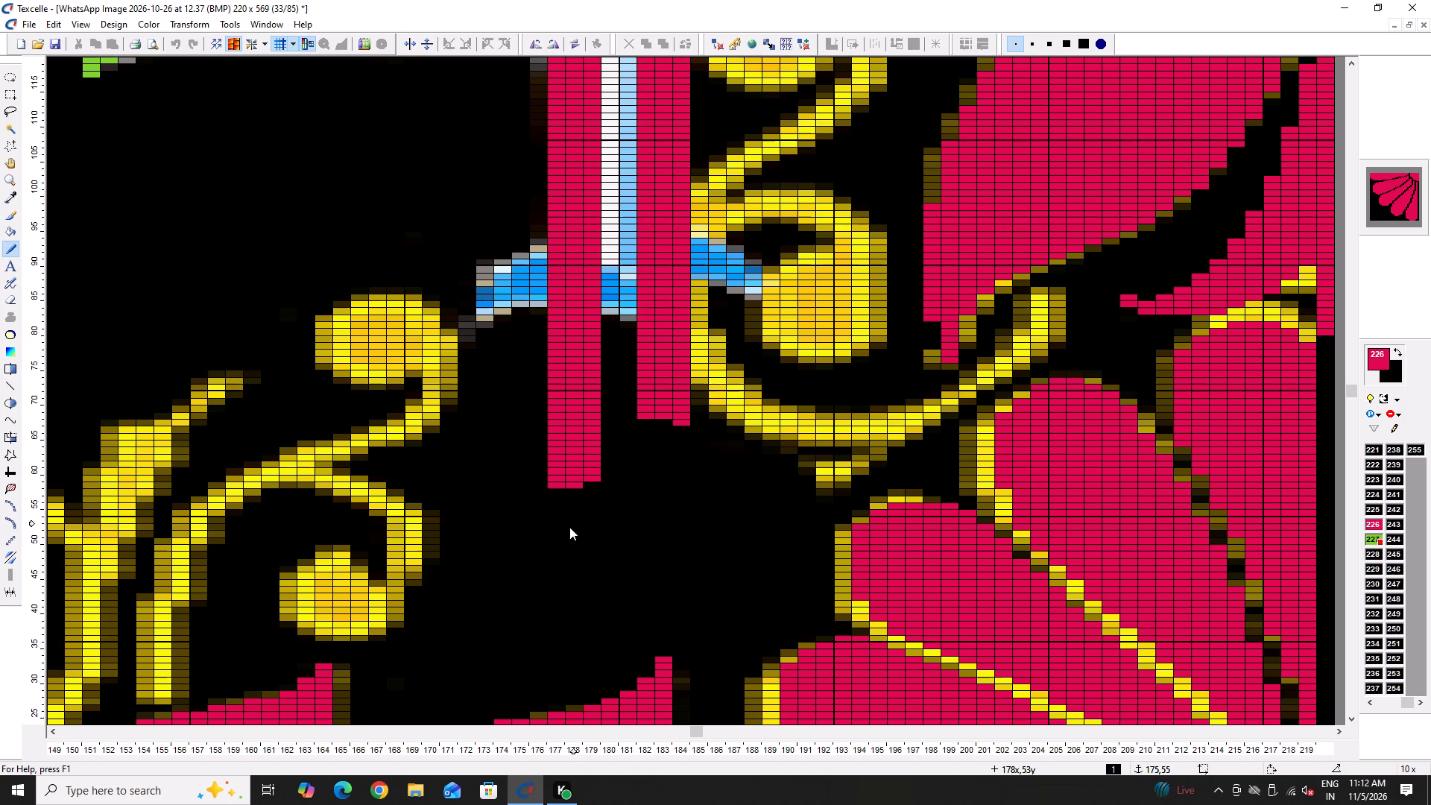
right_drag(569, 527, 567, 532)
Outline a curved red foot freehand under the first leg bar, spanning columns 174 to 184 and about rows 51 to 62.
drag(511, 516, 645, 512)
drag(517, 523, 604, 496)
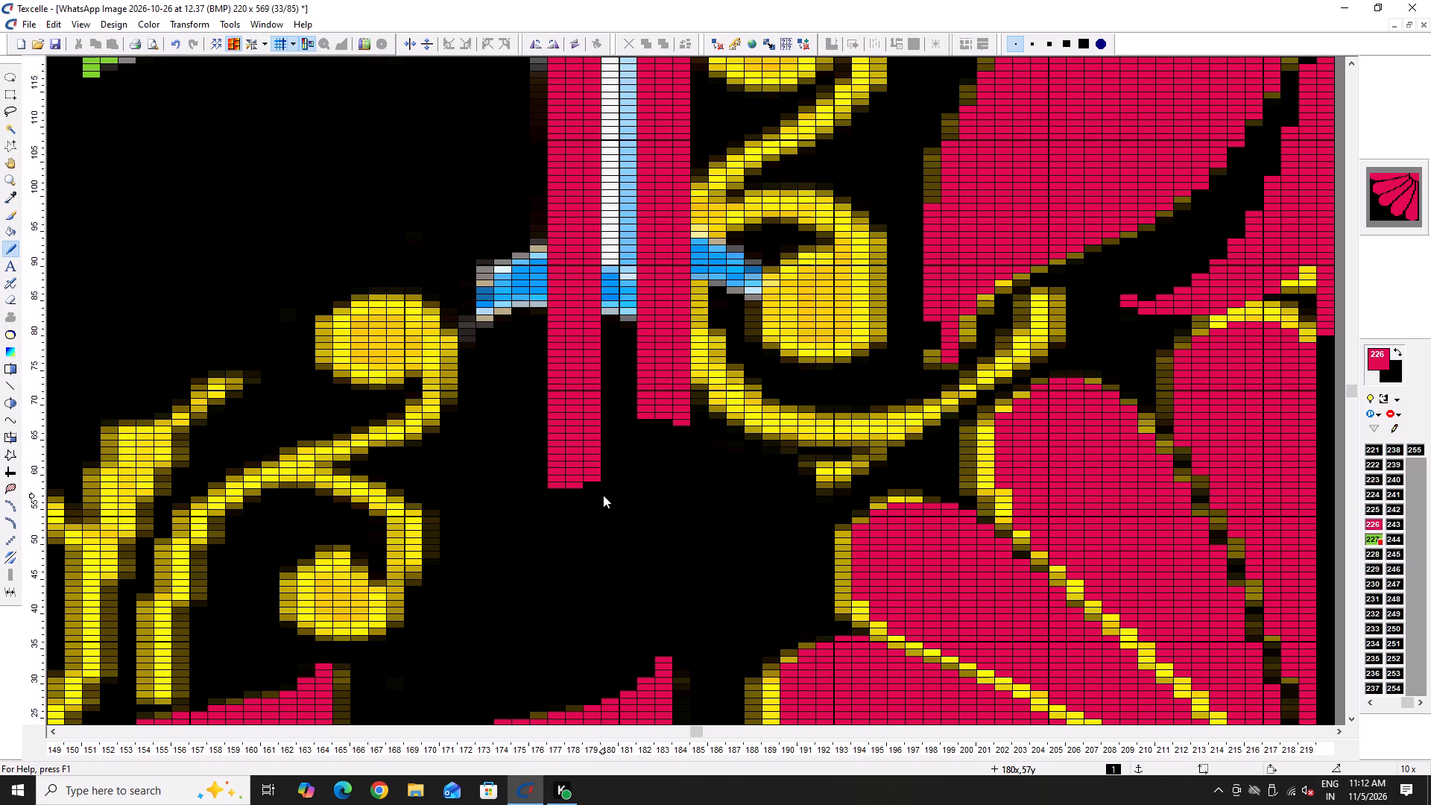
key(space)
ctrl+scroll(565, 497, up, 2)
drag(517, 499, 637, 478)
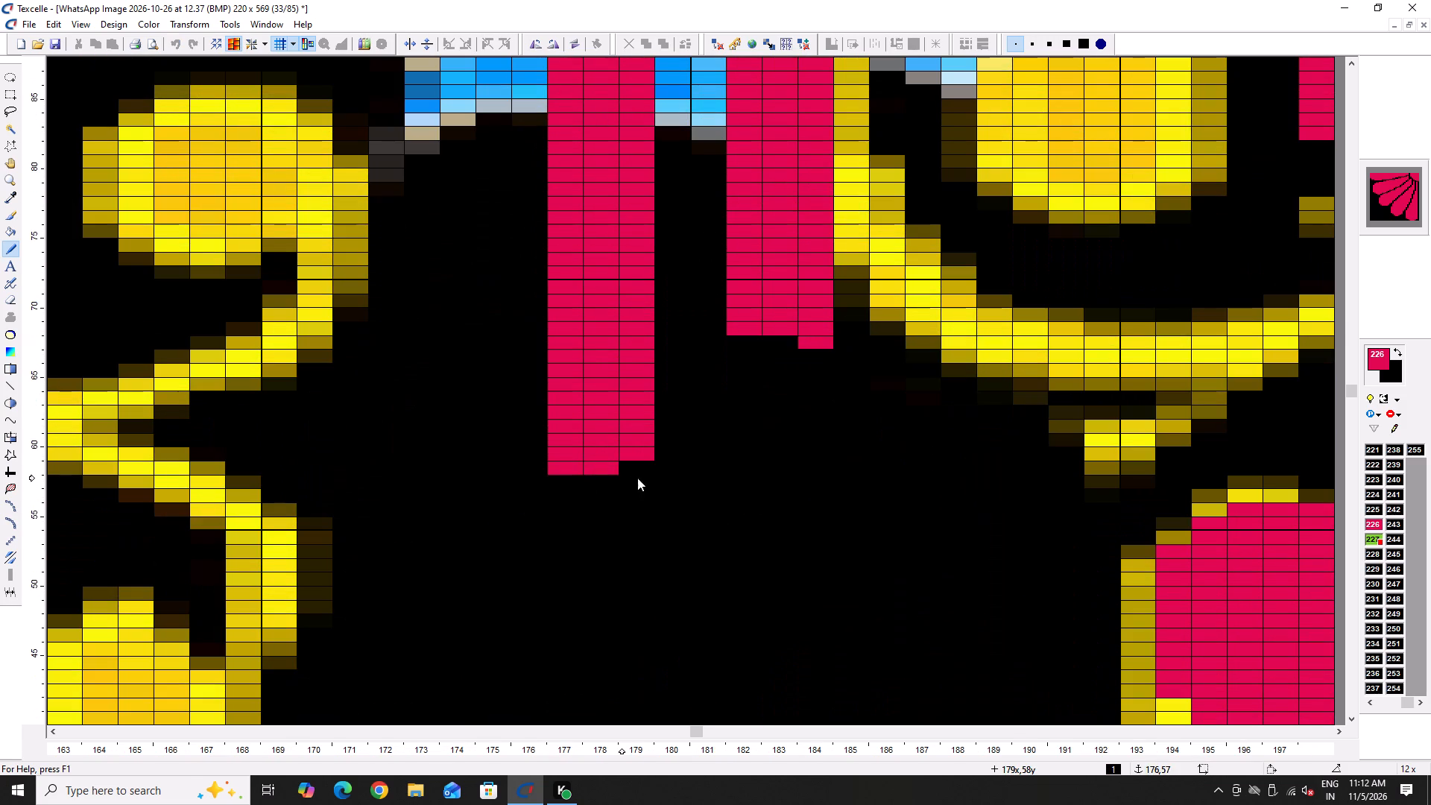
drag(637, 478, 672, 482)
click(675, 482)
click(1400, 414)
click(1393, 453)
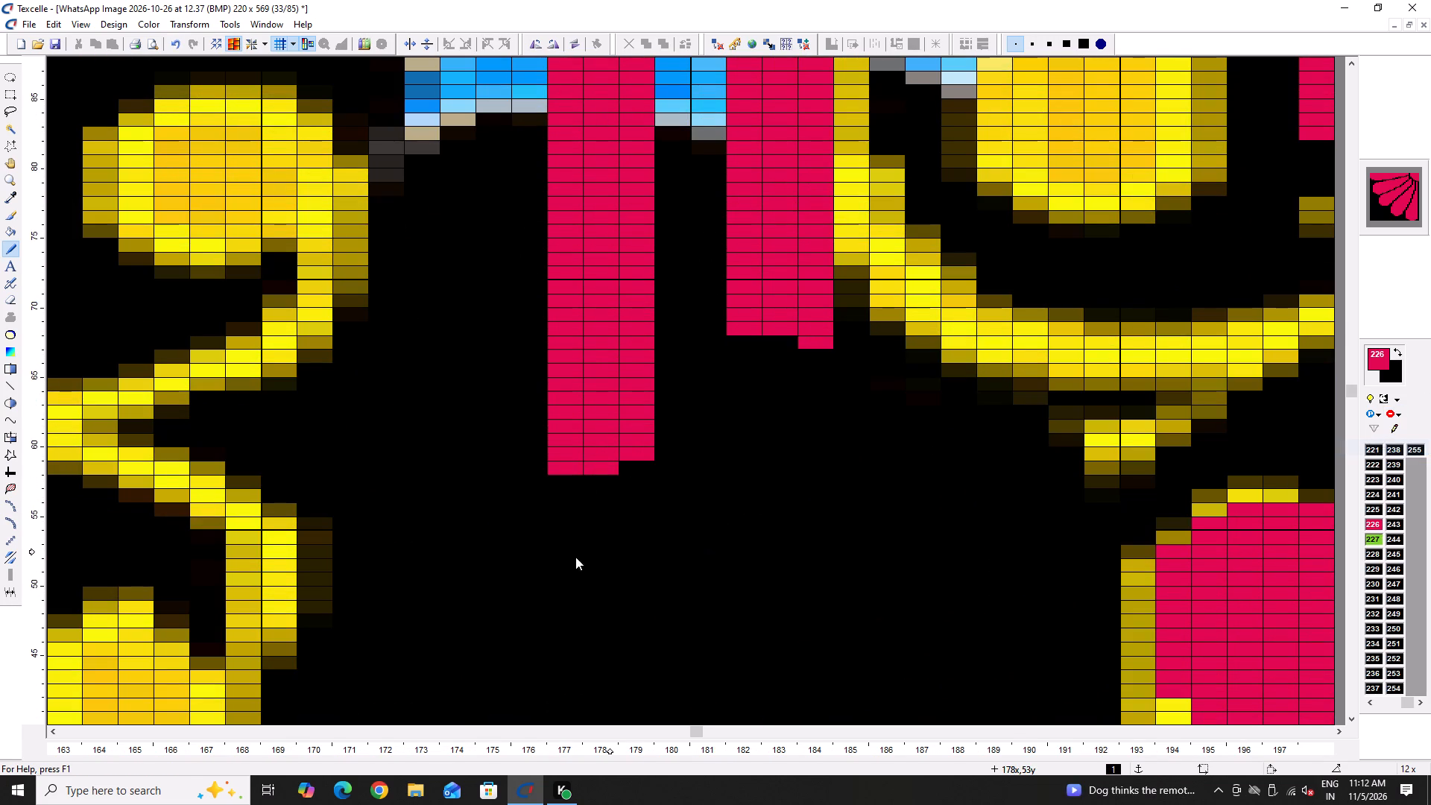
drag(489, 518, 665, 425)
drag(557, 429, 469, 505)
Outline a second red foot under the shorter leg bar, from column 181 to 189, and erase its stray cells in column 180.
drag(699, 385, 899, 367)
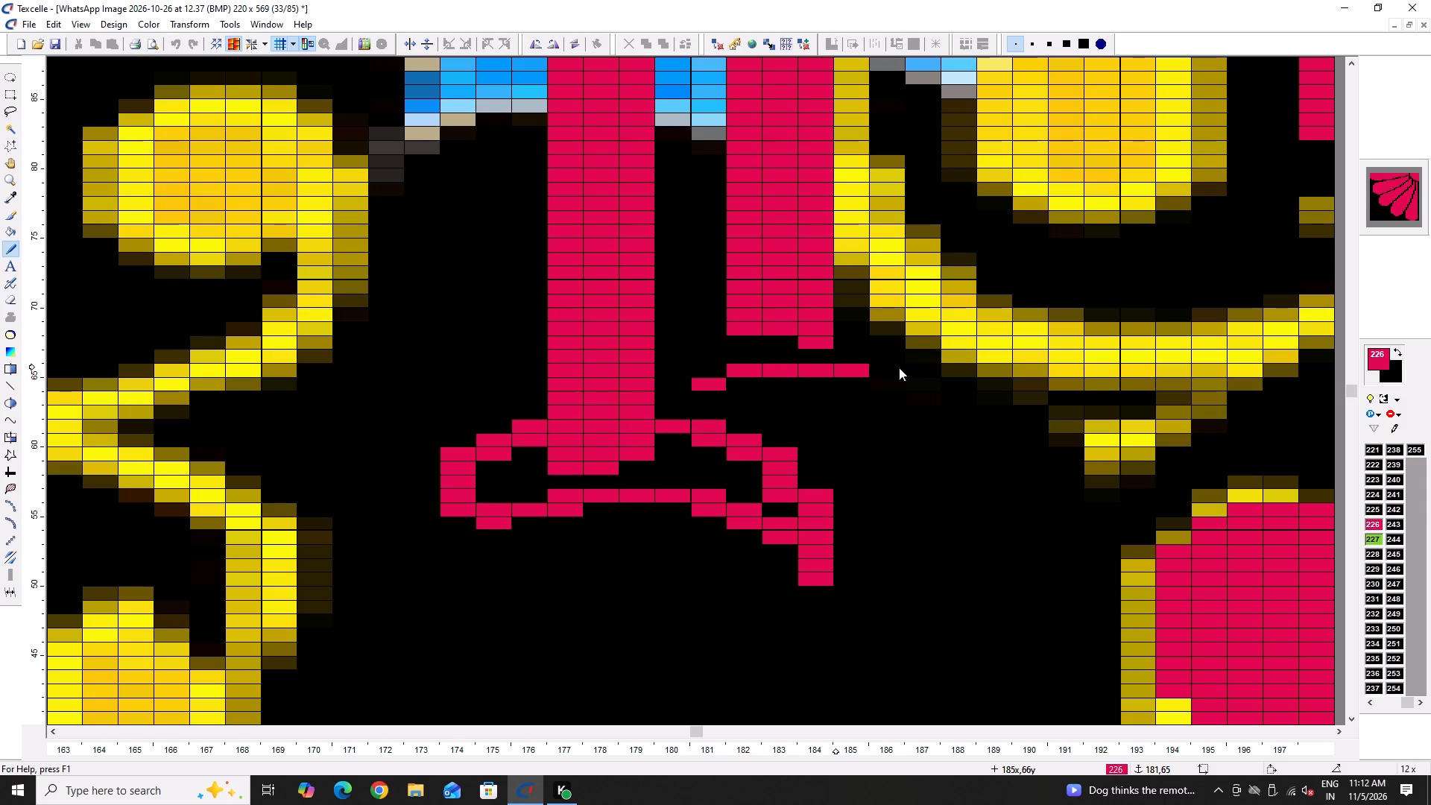
drag(899, 367, 812, 297)
drag(718, 318, 684, 381)
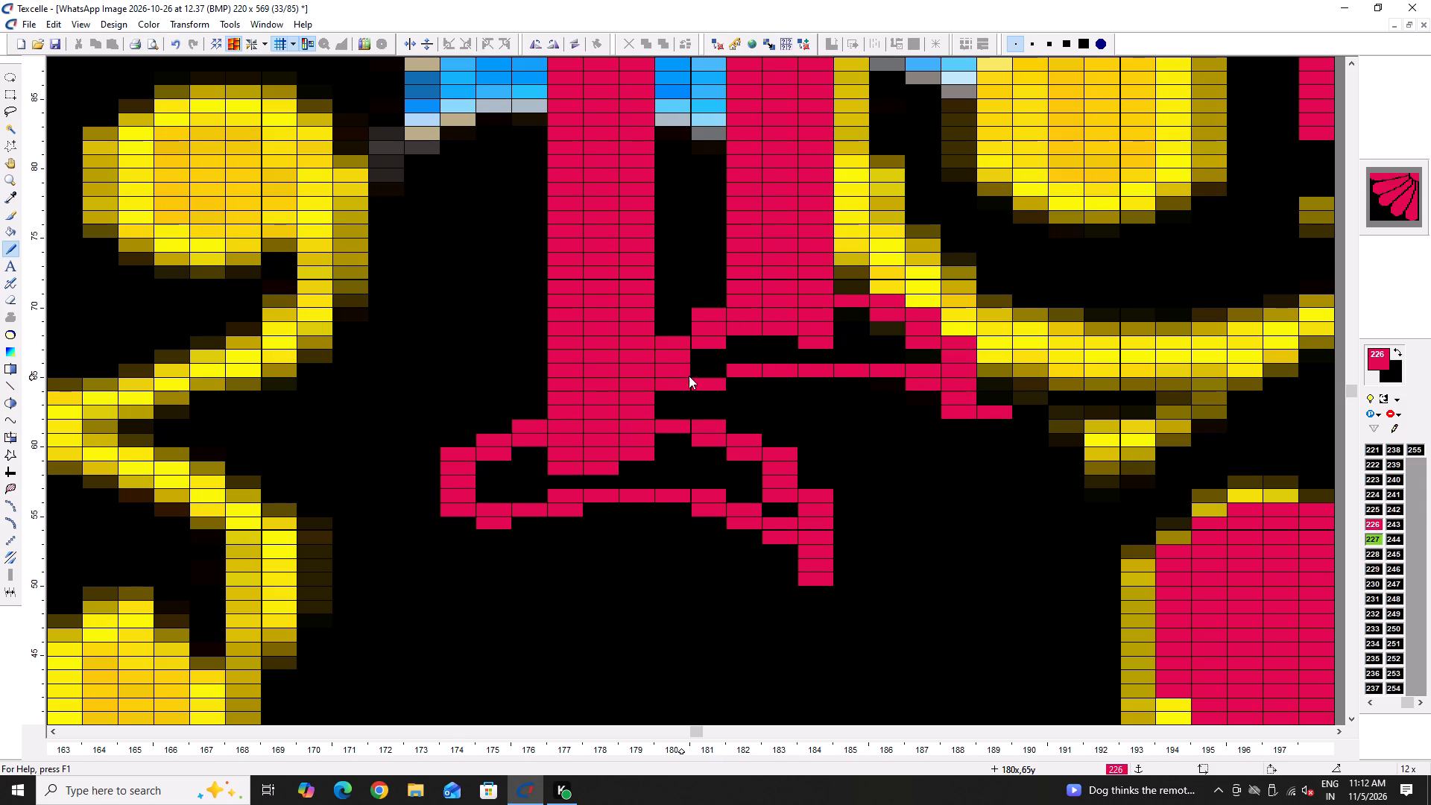
right_drag(668, 337, 672, 374)
drag(704, 353, 708, 376)
right_click(677, 378)
right_click(677, 383)
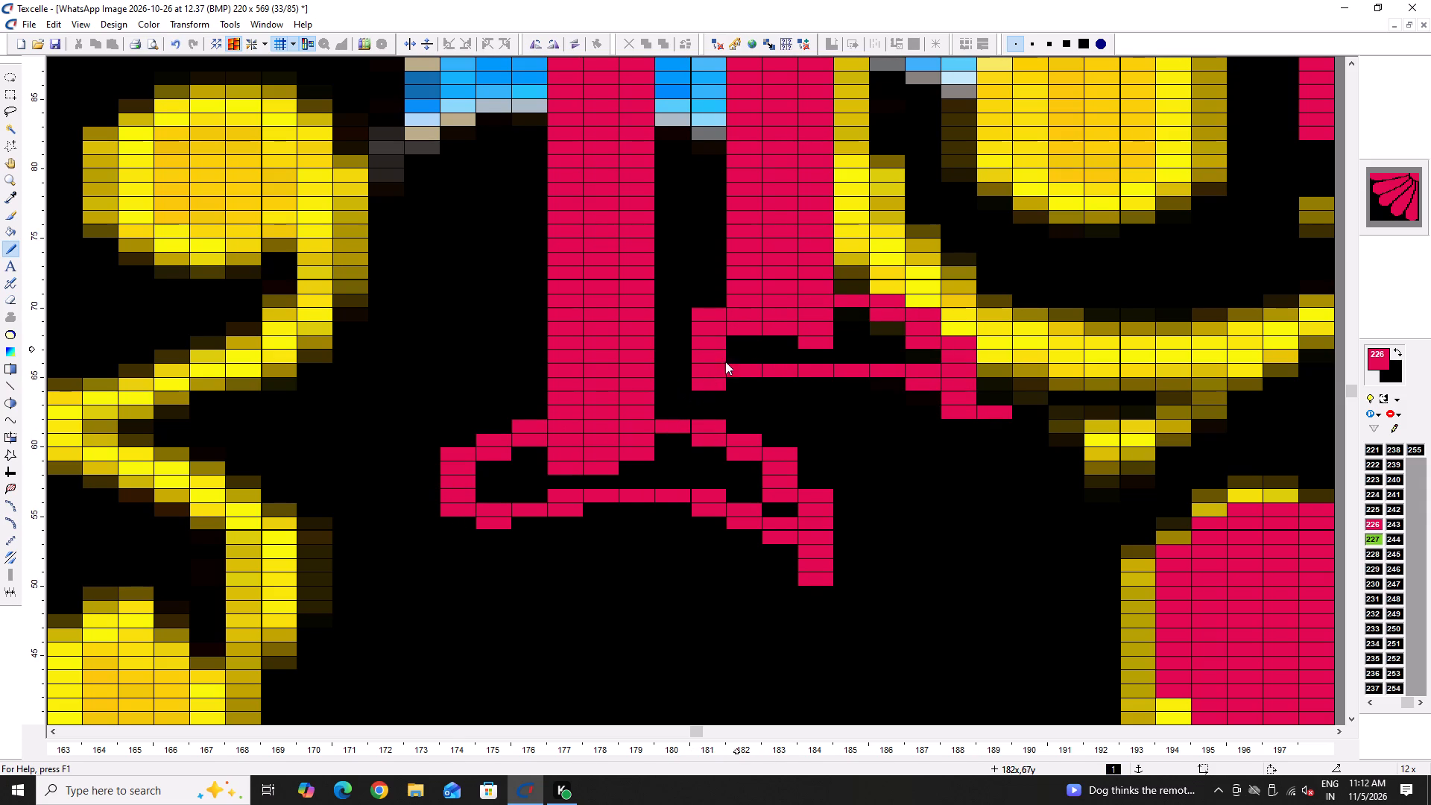
Lengthen the first foot's toe at column 174 and fill the interiors of both outlined feet red.
drag(489, 502, 467, 543)
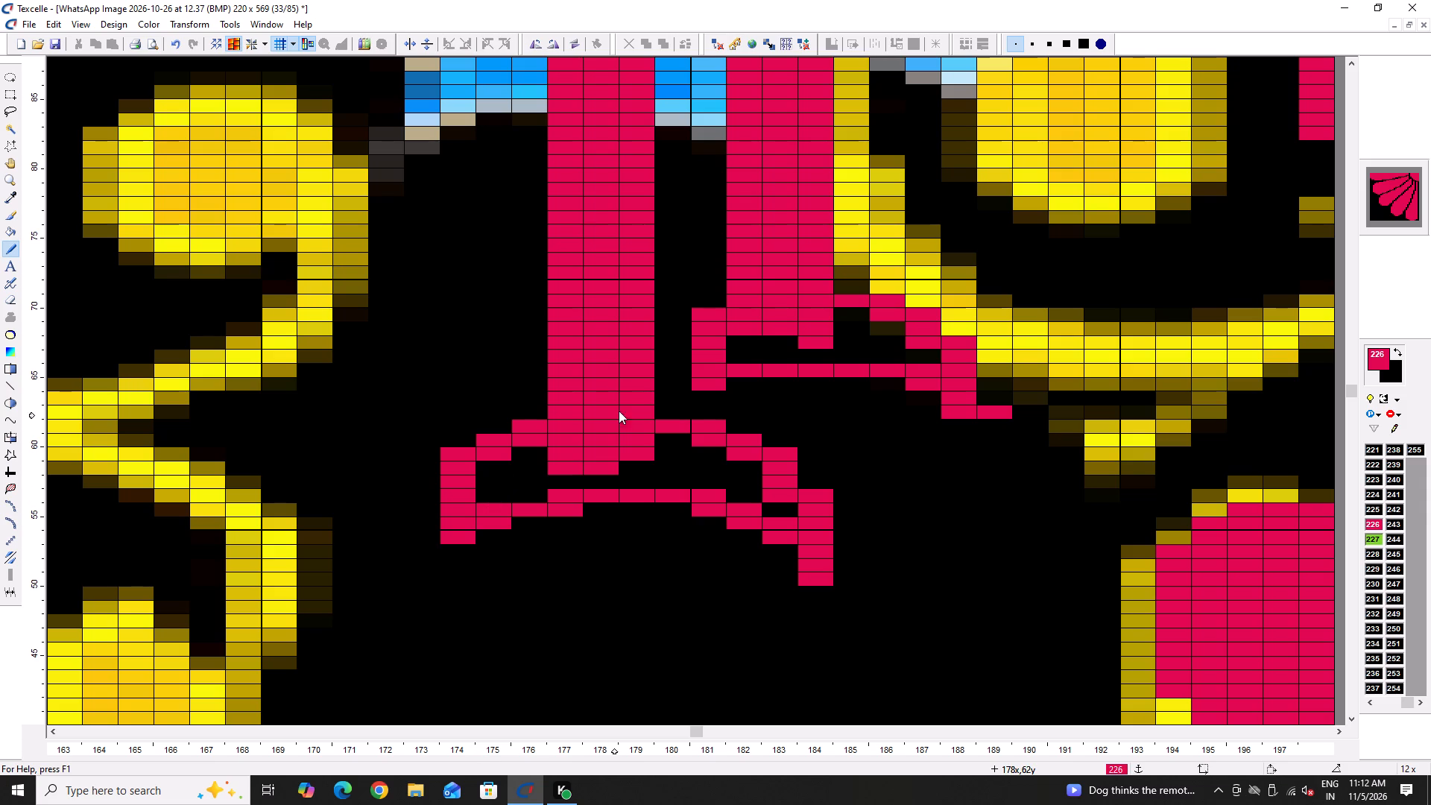
key(shift+space)
key(h)
click(687, 461)
click(796, 343)
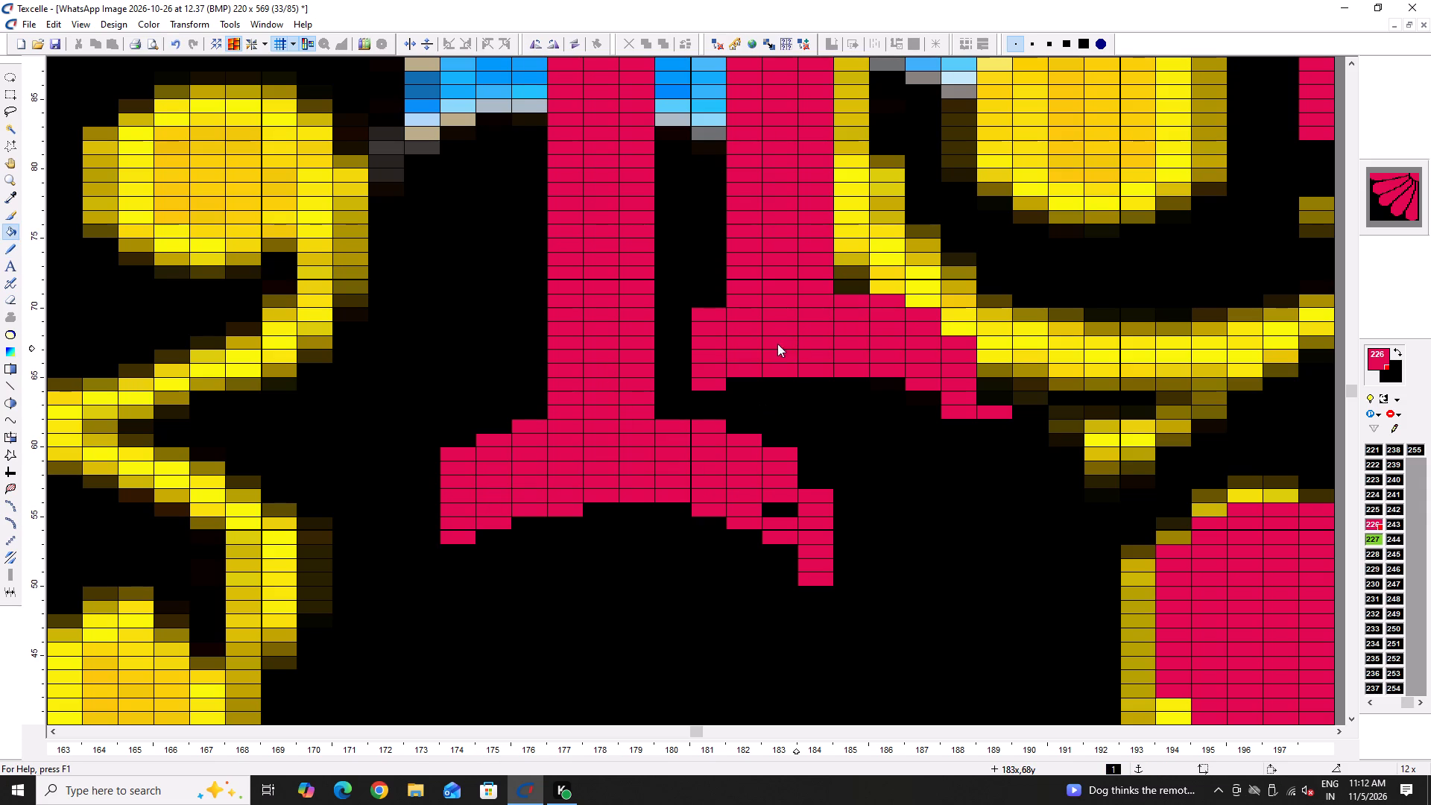
click(774, 515)
Refine the first foot cell by cell, trimming its upper corner and underside arch and lengthening the column 174 toe.
key(shift+space)
key(x)
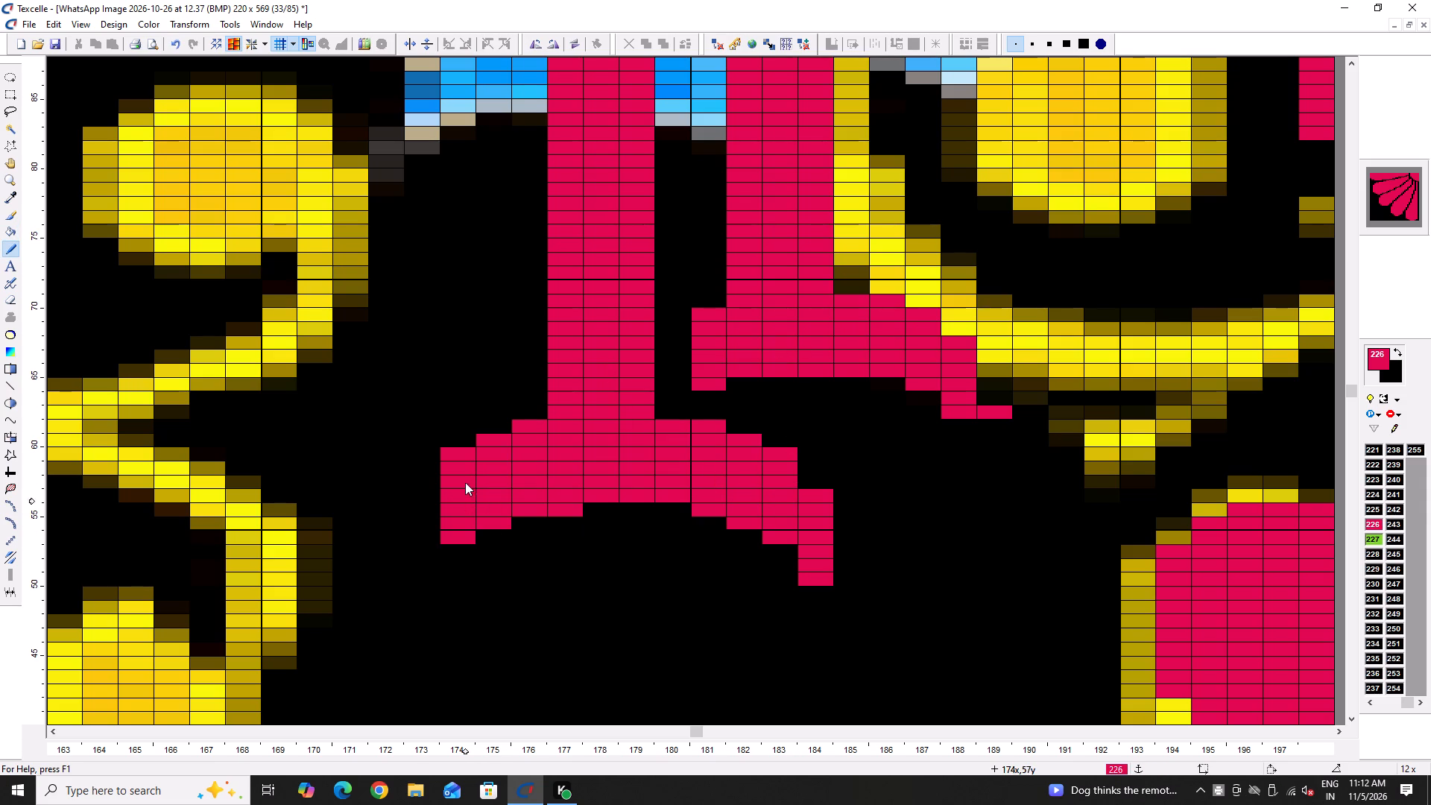
right_click(464, 455)
right_click(560, 508)
right_click(560, 508)
right_click(507, 520)
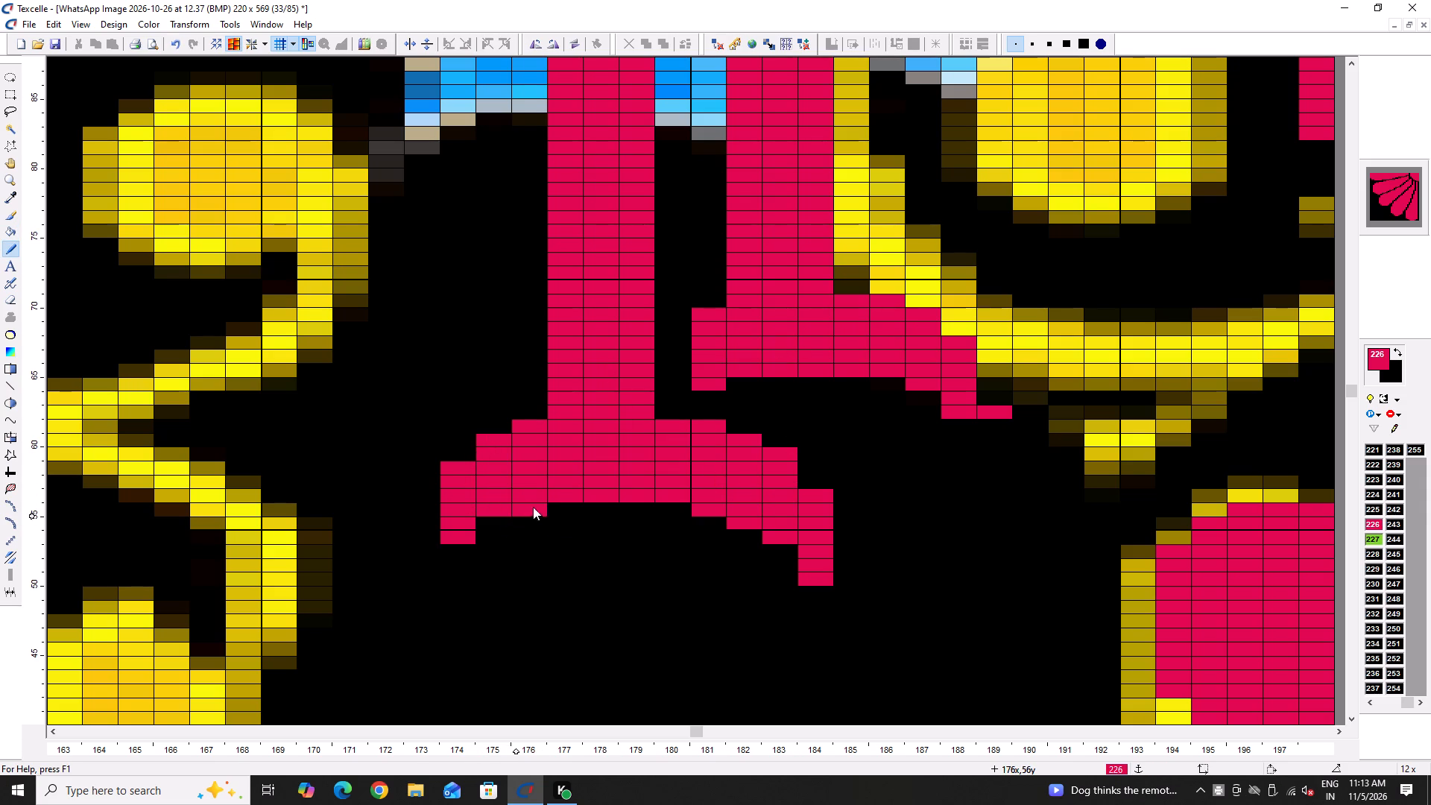
right_click(533, 507)
right_click(533, 506)
click(465, 545)
click(673, 506)
click(537, 510)
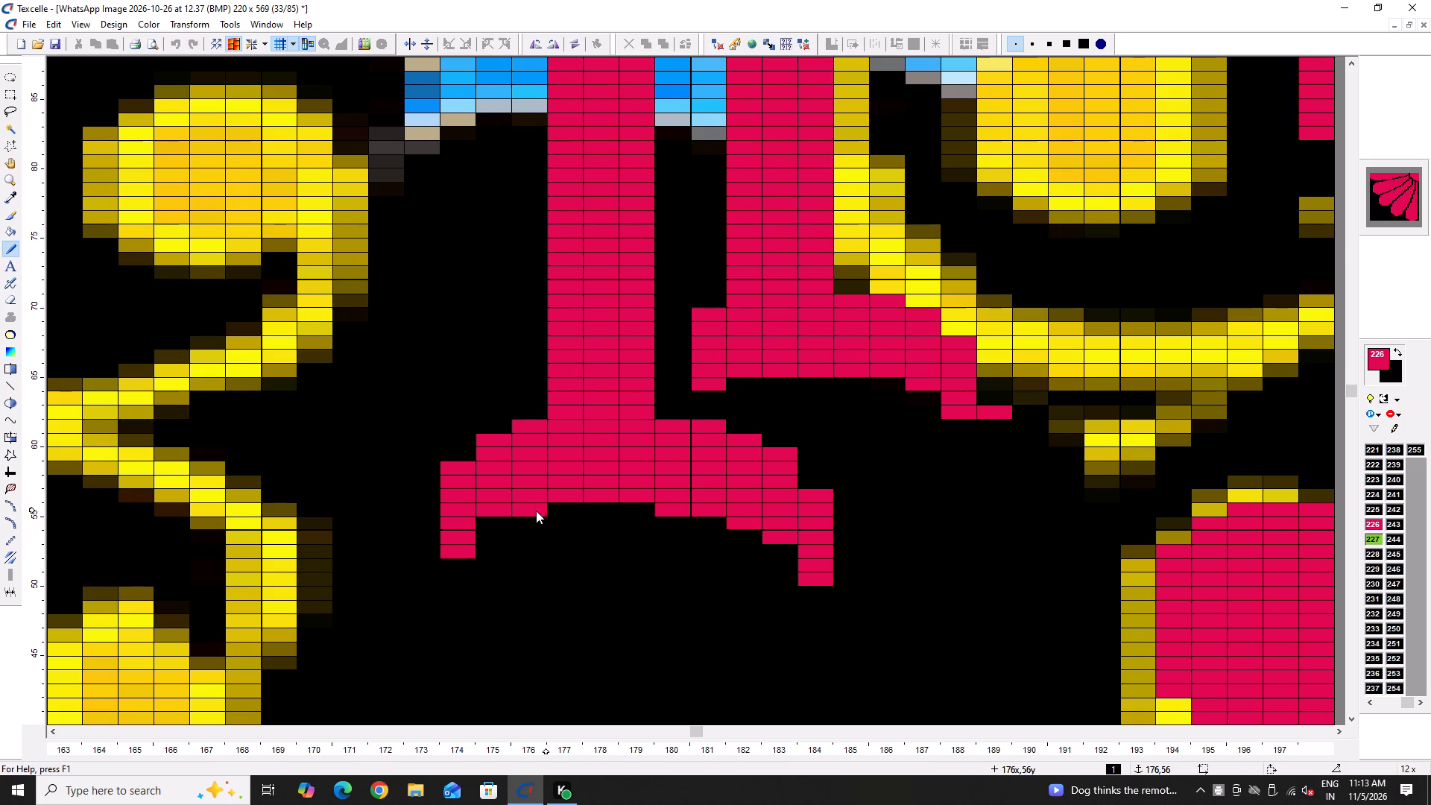
click(493, 525)
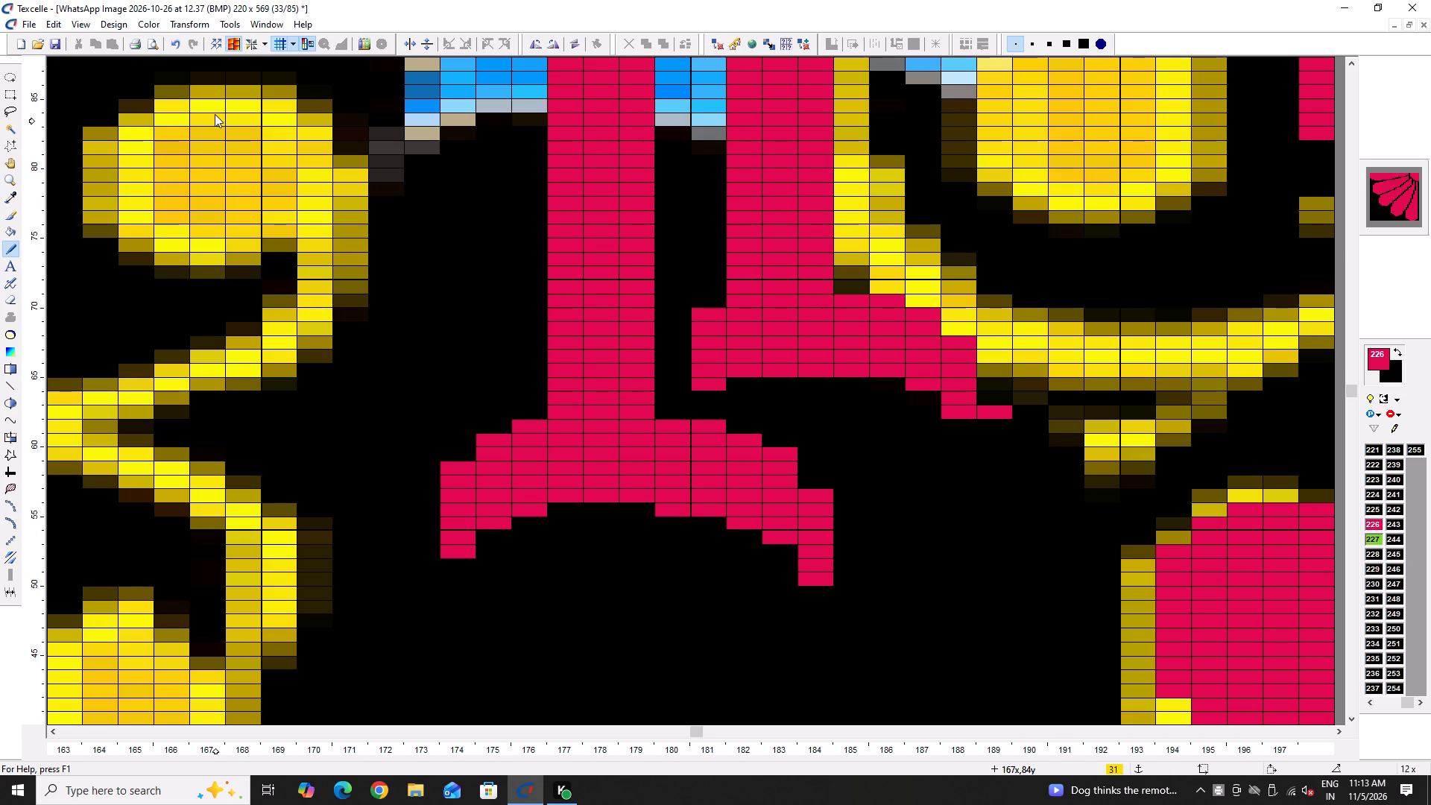
Save the design.
key(ctrl+s)
key(ctrl+s)
Refine the second foot cell by cell, trimming its heel above row 68 and thickening the ends of its underside arch.
ctrl+scroll(700, 273, up, 2)
right_drag(688, 333, 676, 338)
right_click(710, 313)
right_click(713, 314)
drag(744, 318, 748, 332)
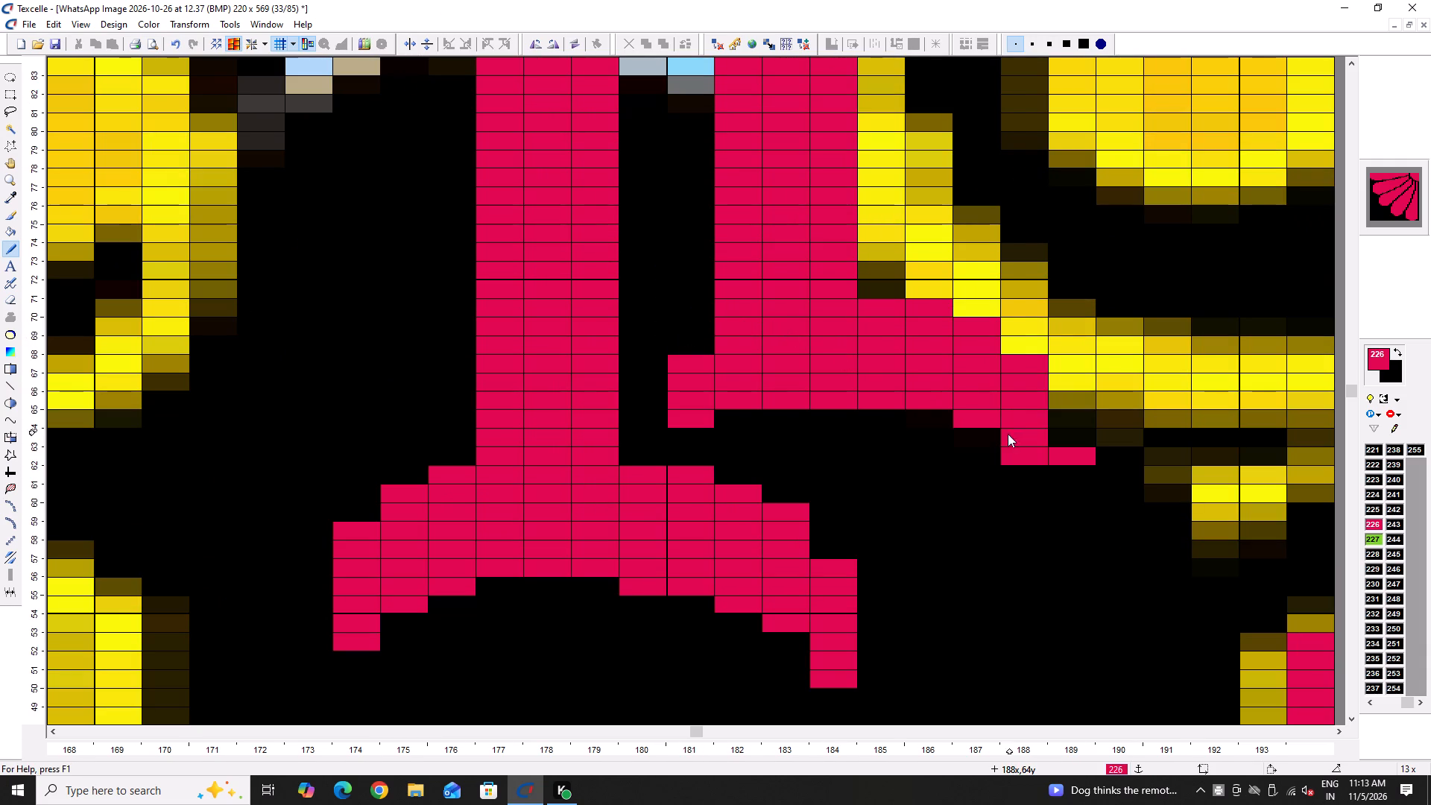
click(725, 423)
click(695, 432)
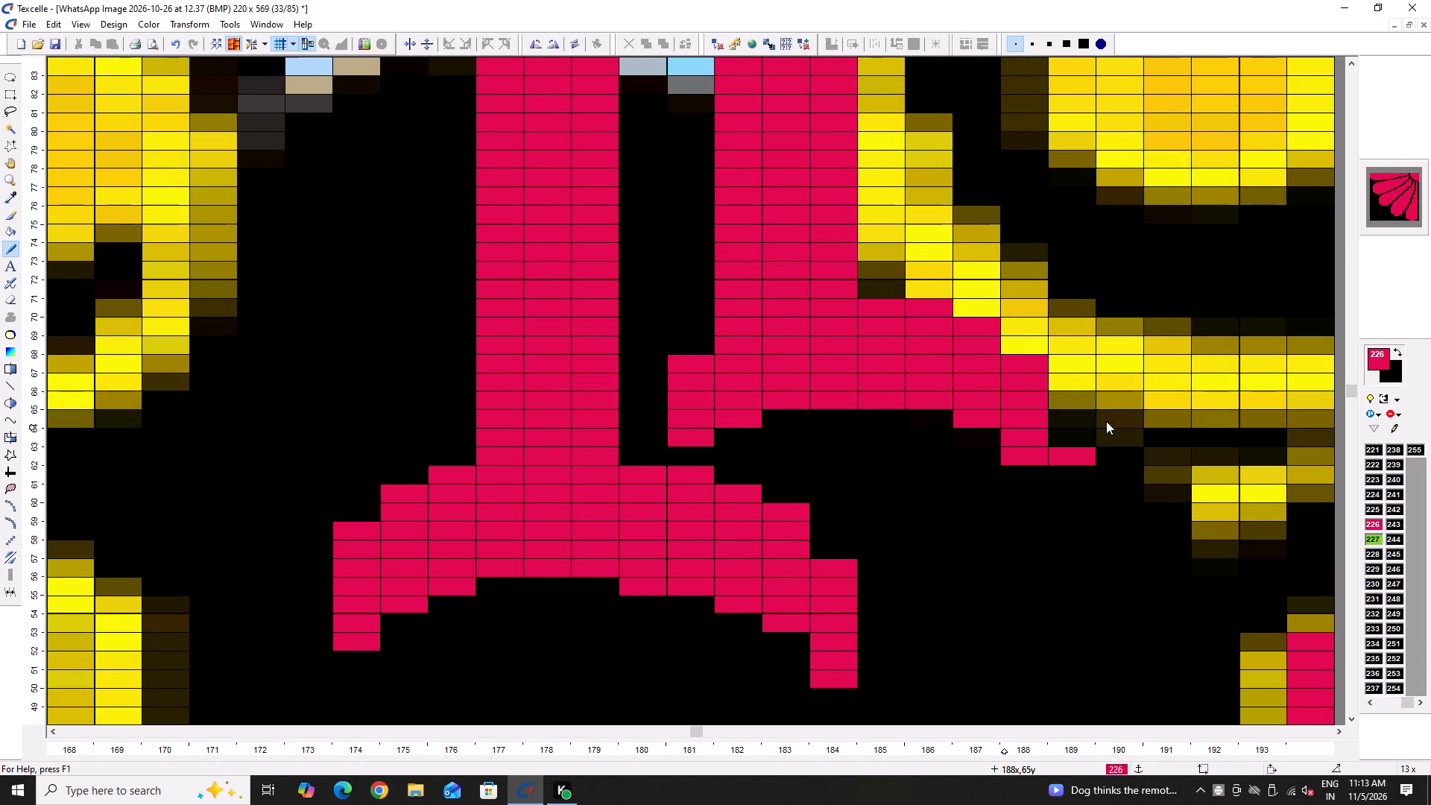
click(953, 413)
click(981, 435)
click(922, 398)
click(945, 409)
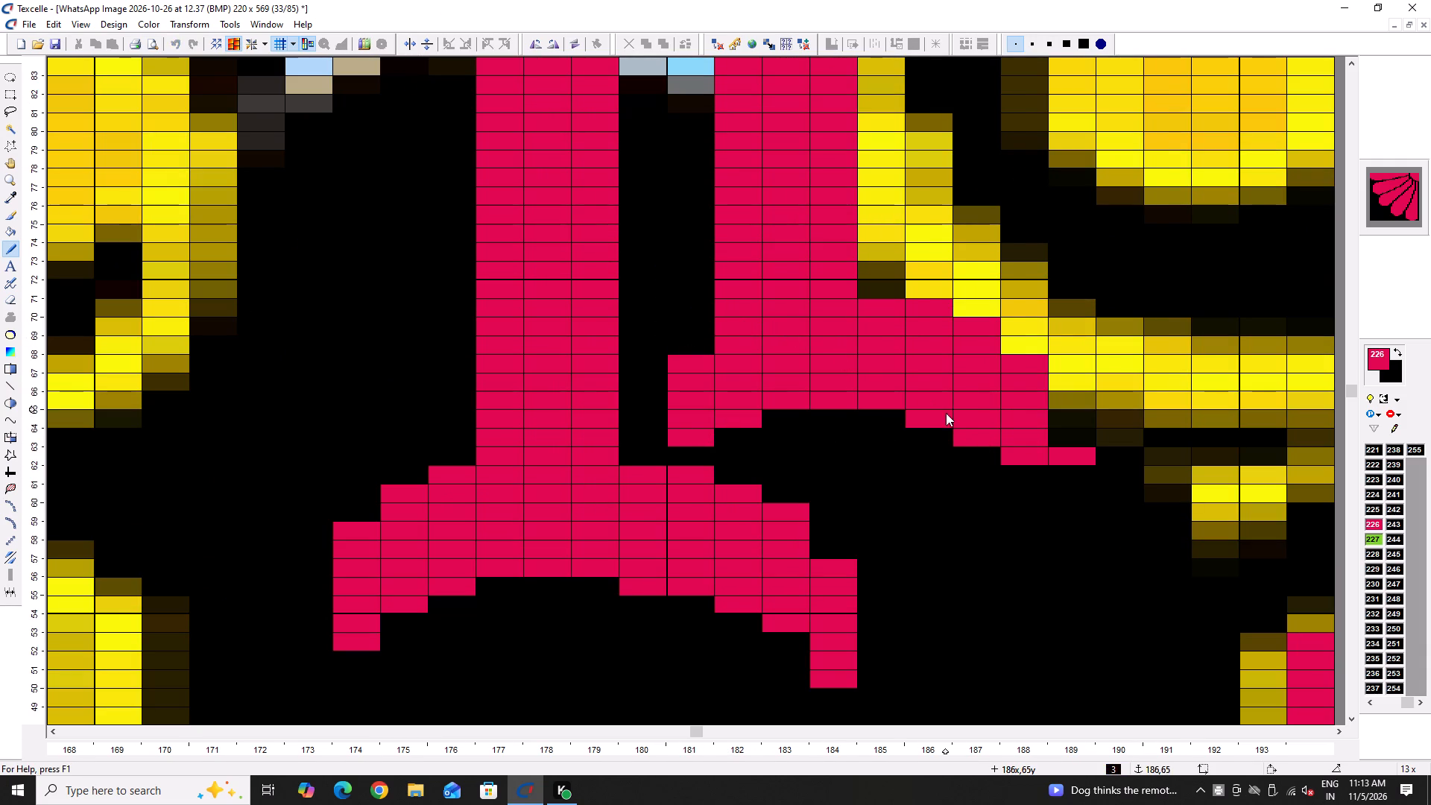
right_click(1061, 458)
Save the design with the reshaped peacock feet.
ctrl+scroll(929, 400, down, 5)
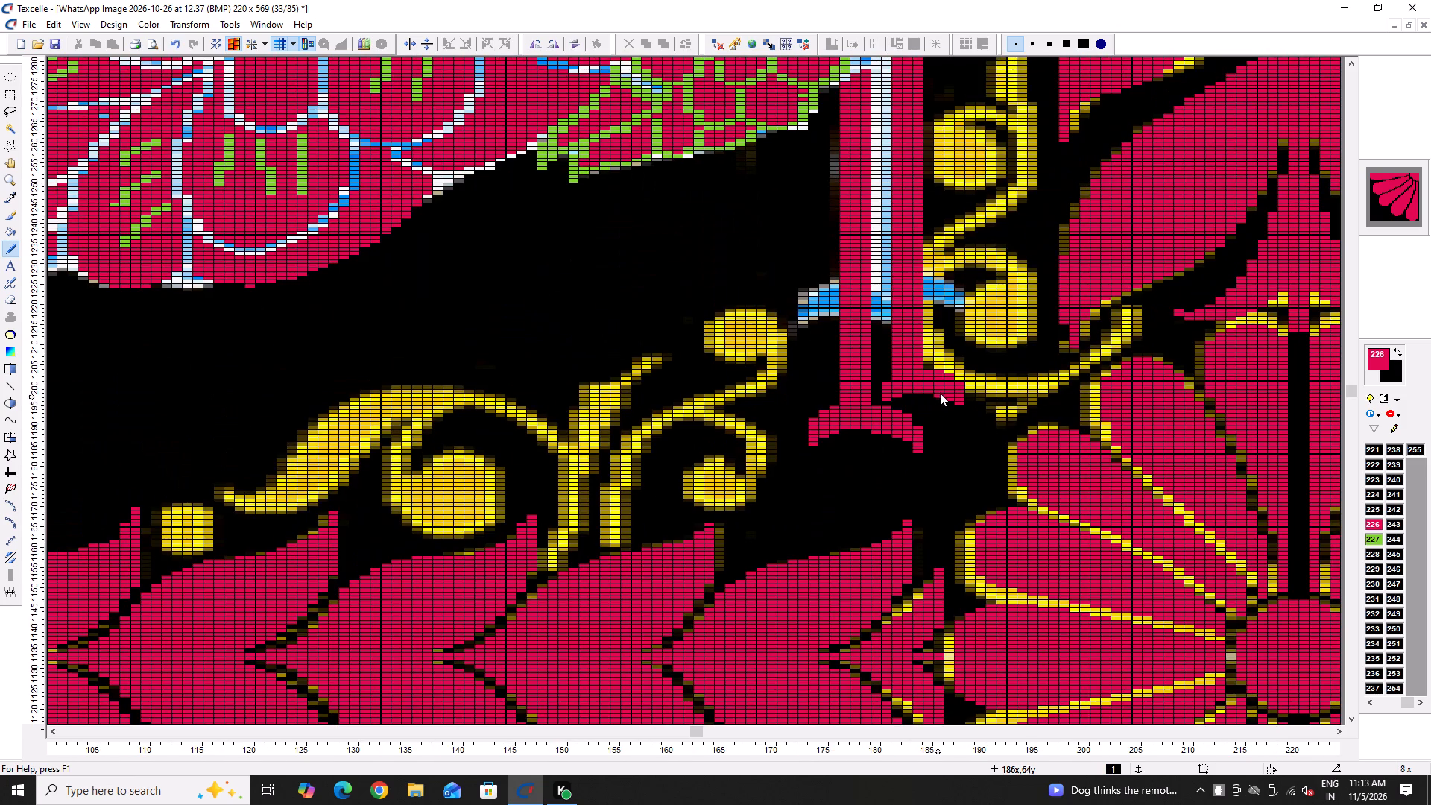
key(ctrl+s)
key(ctrl+s)
ctrl+scroll(930, 407, down, 4)
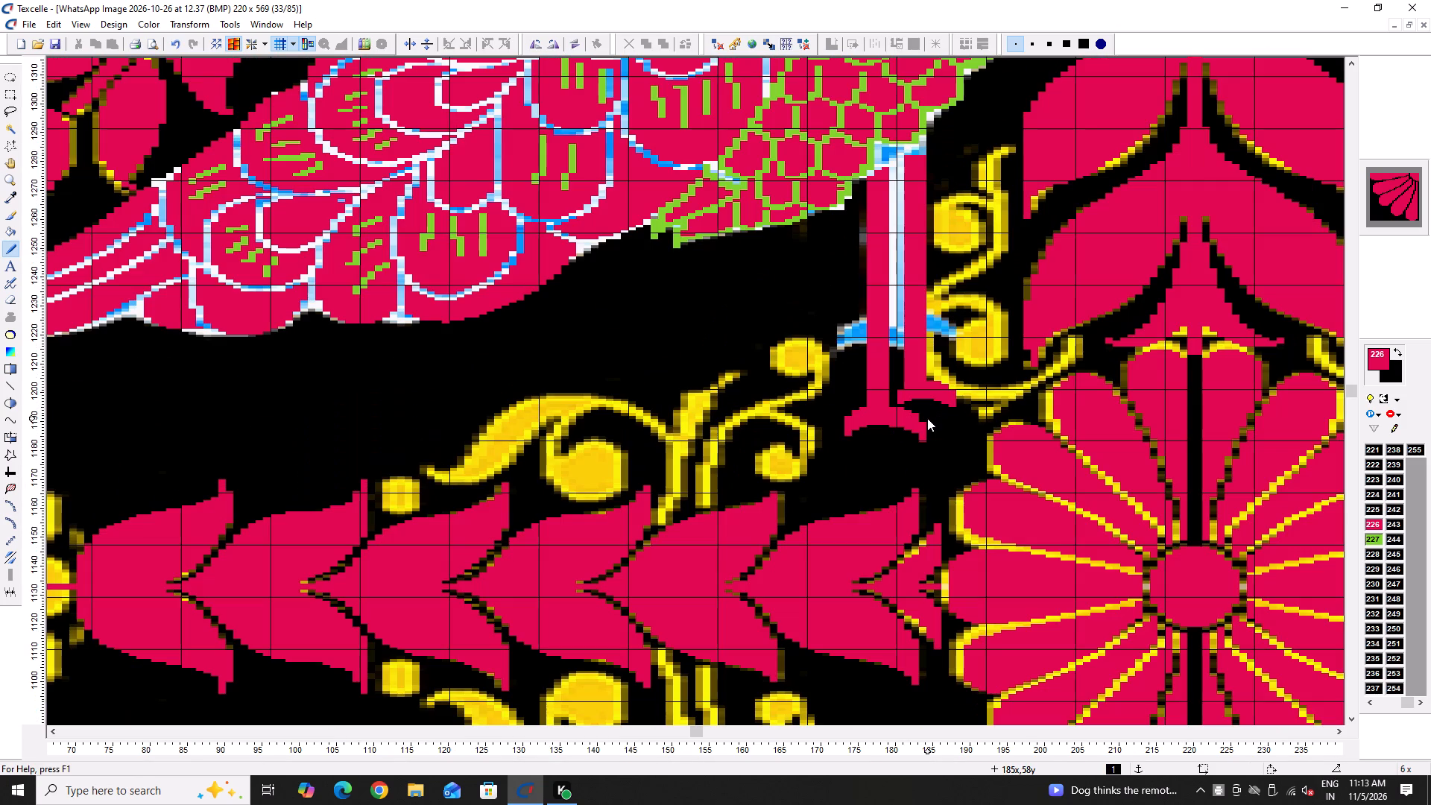
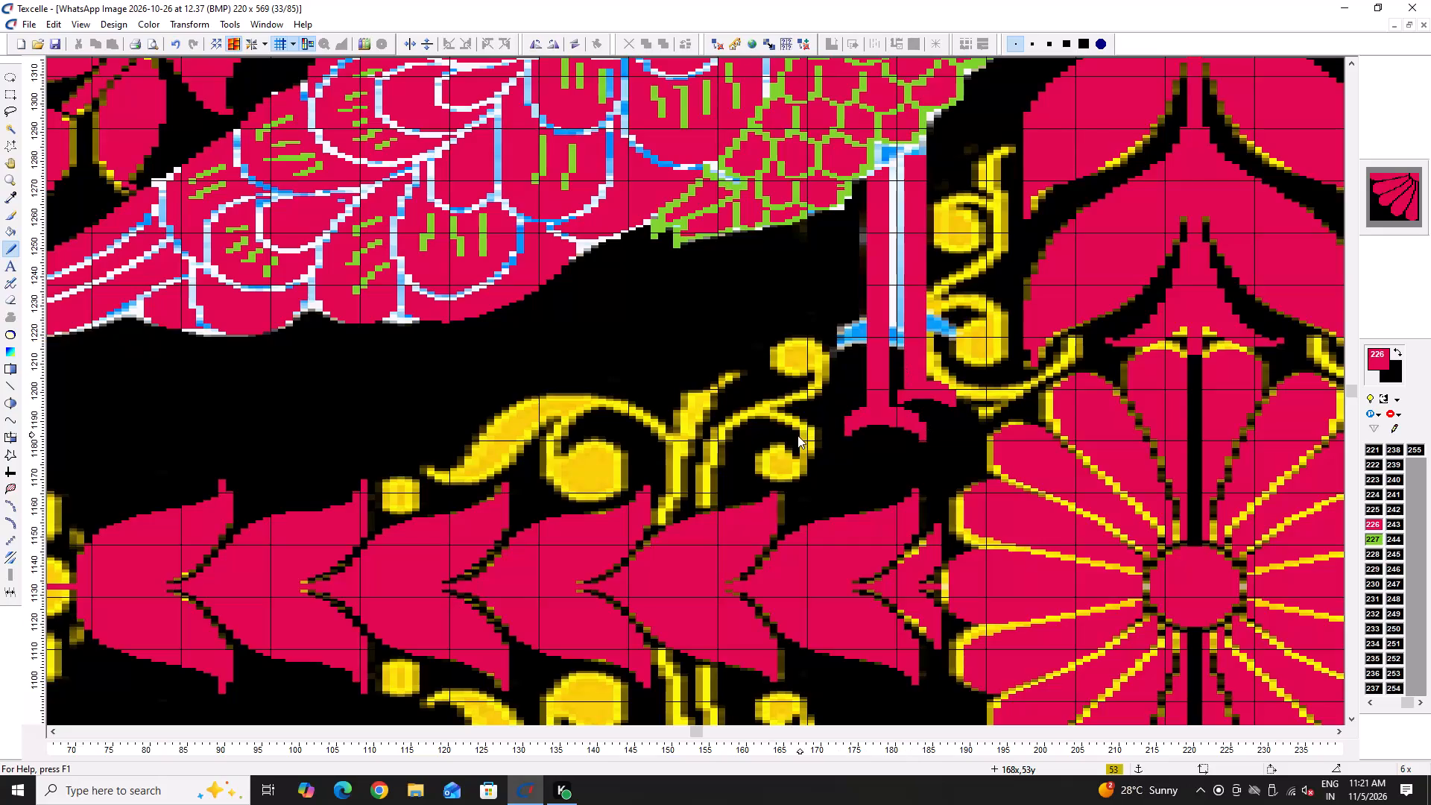
Save the design with the finished red peacock feet.
key(ctrl+s)
key(ctrl+s)
key(ctrl+s)
ctrl+scroll(747, 442, down, 4)
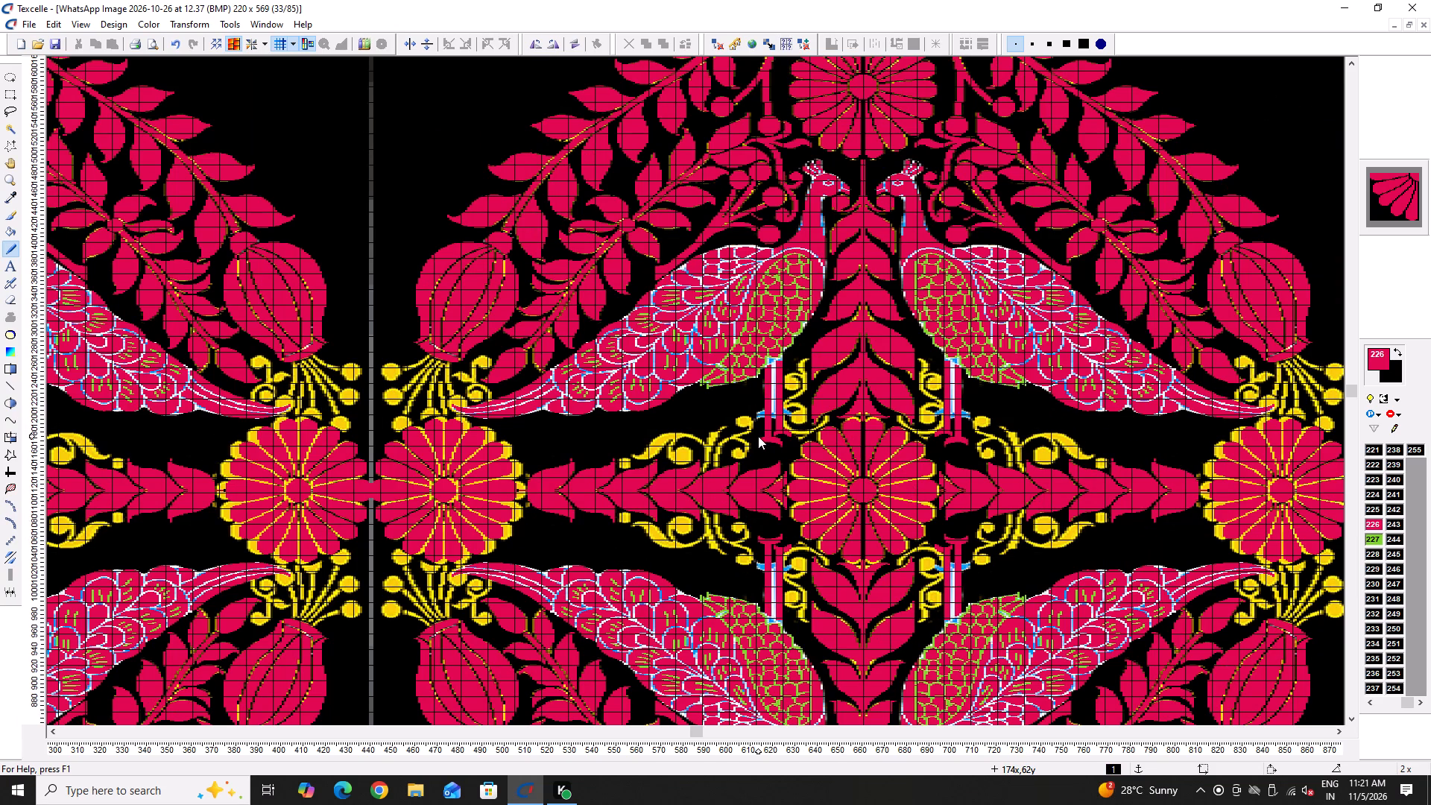
key(x)
key(ctrl+s)
key(ctrl+s)
key(ctrl+s)
key(ctrl+s)
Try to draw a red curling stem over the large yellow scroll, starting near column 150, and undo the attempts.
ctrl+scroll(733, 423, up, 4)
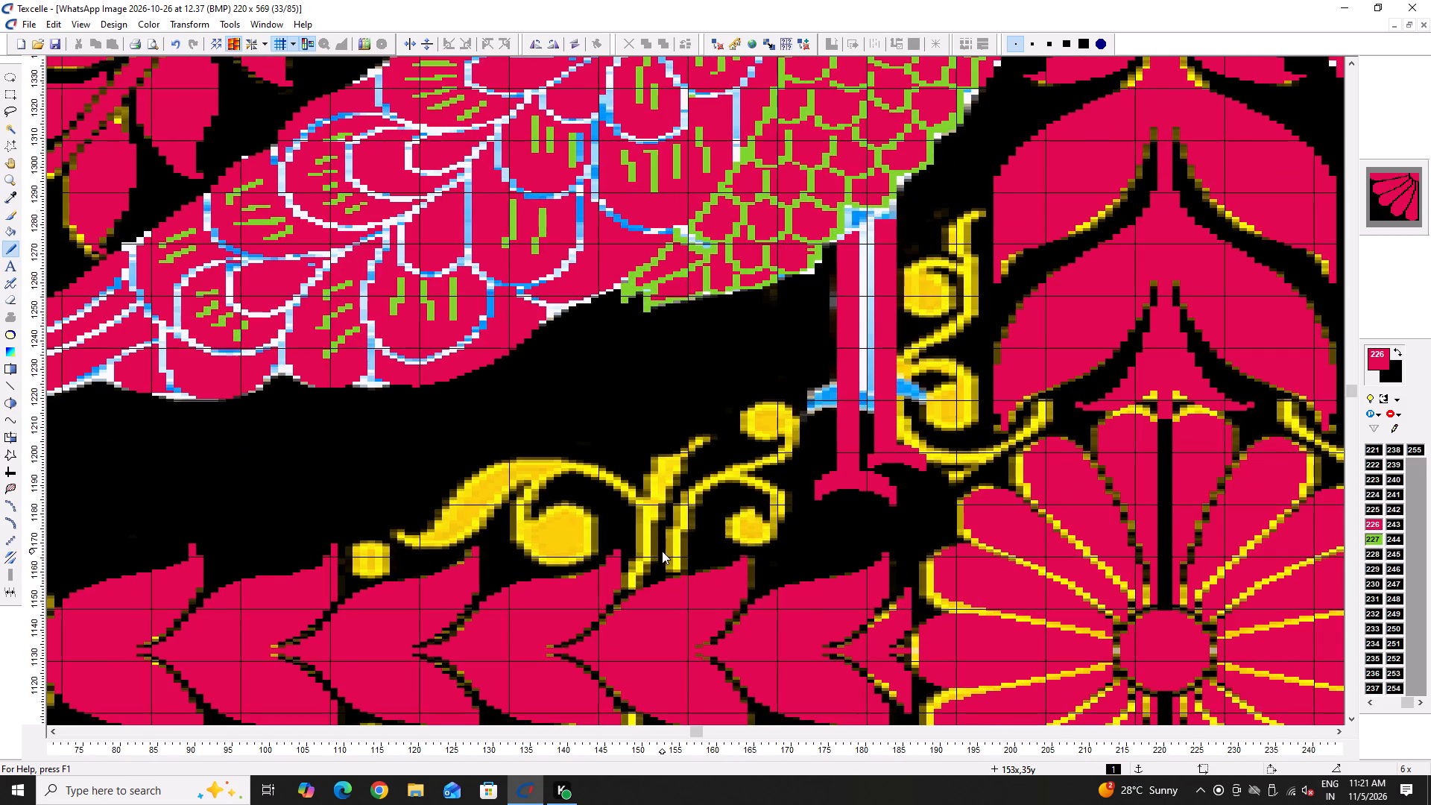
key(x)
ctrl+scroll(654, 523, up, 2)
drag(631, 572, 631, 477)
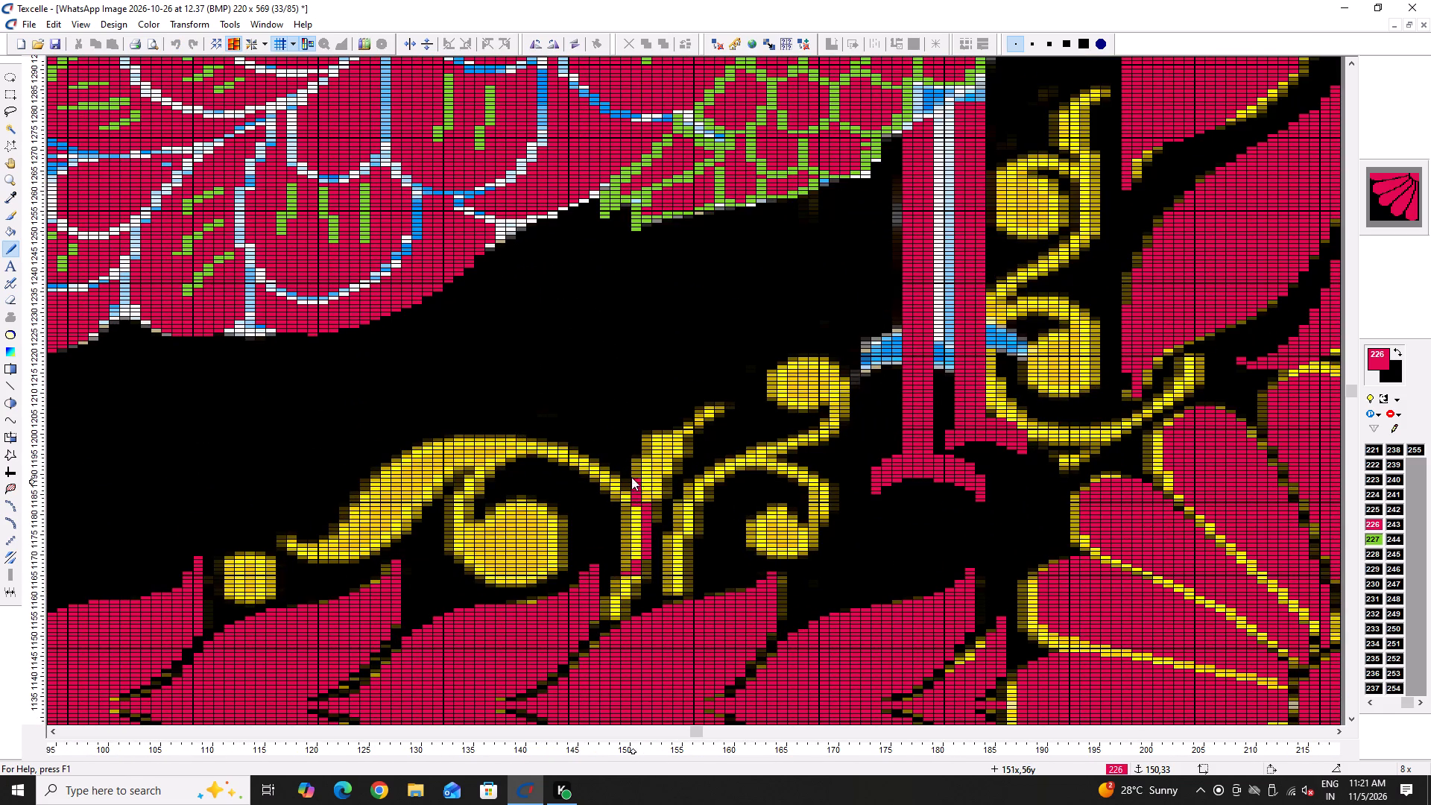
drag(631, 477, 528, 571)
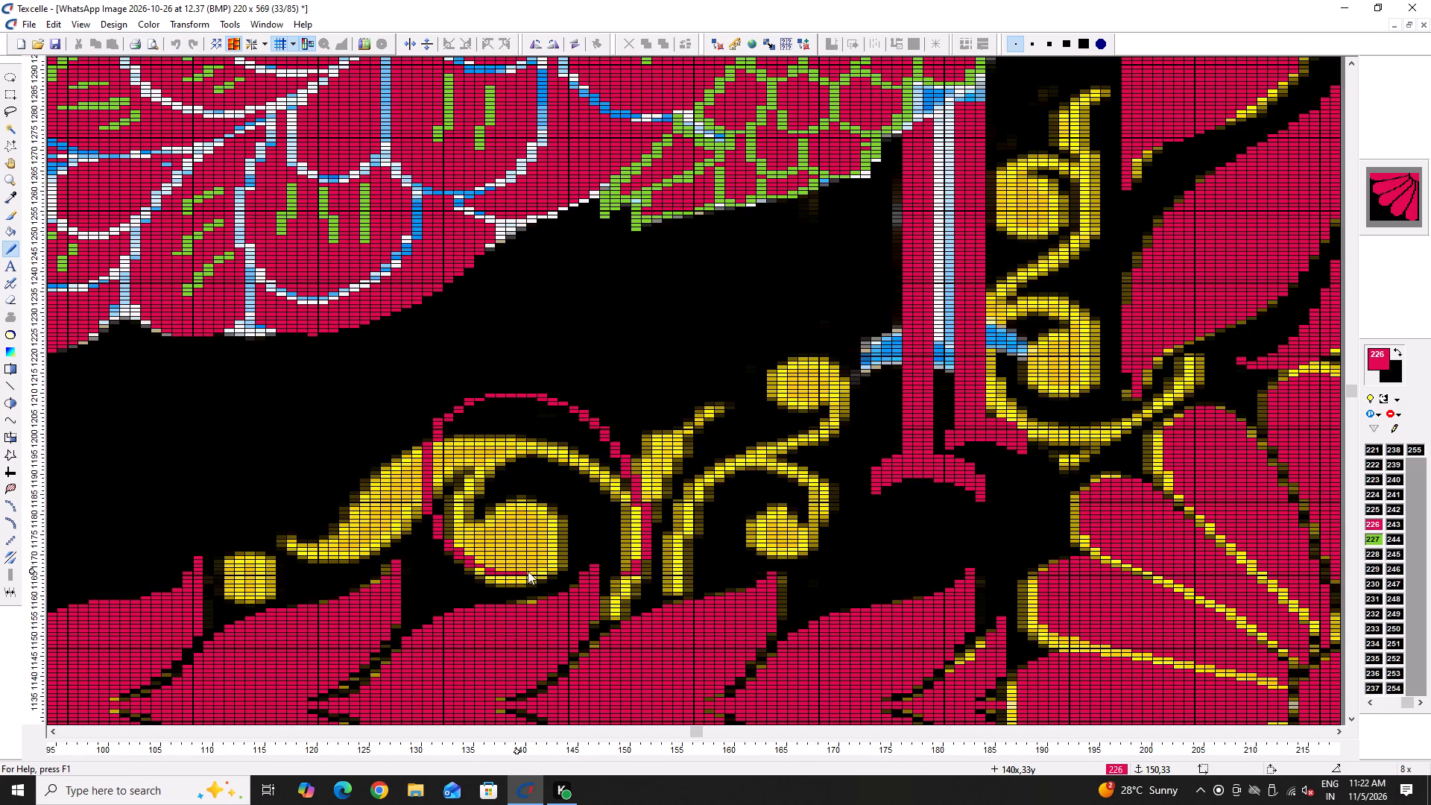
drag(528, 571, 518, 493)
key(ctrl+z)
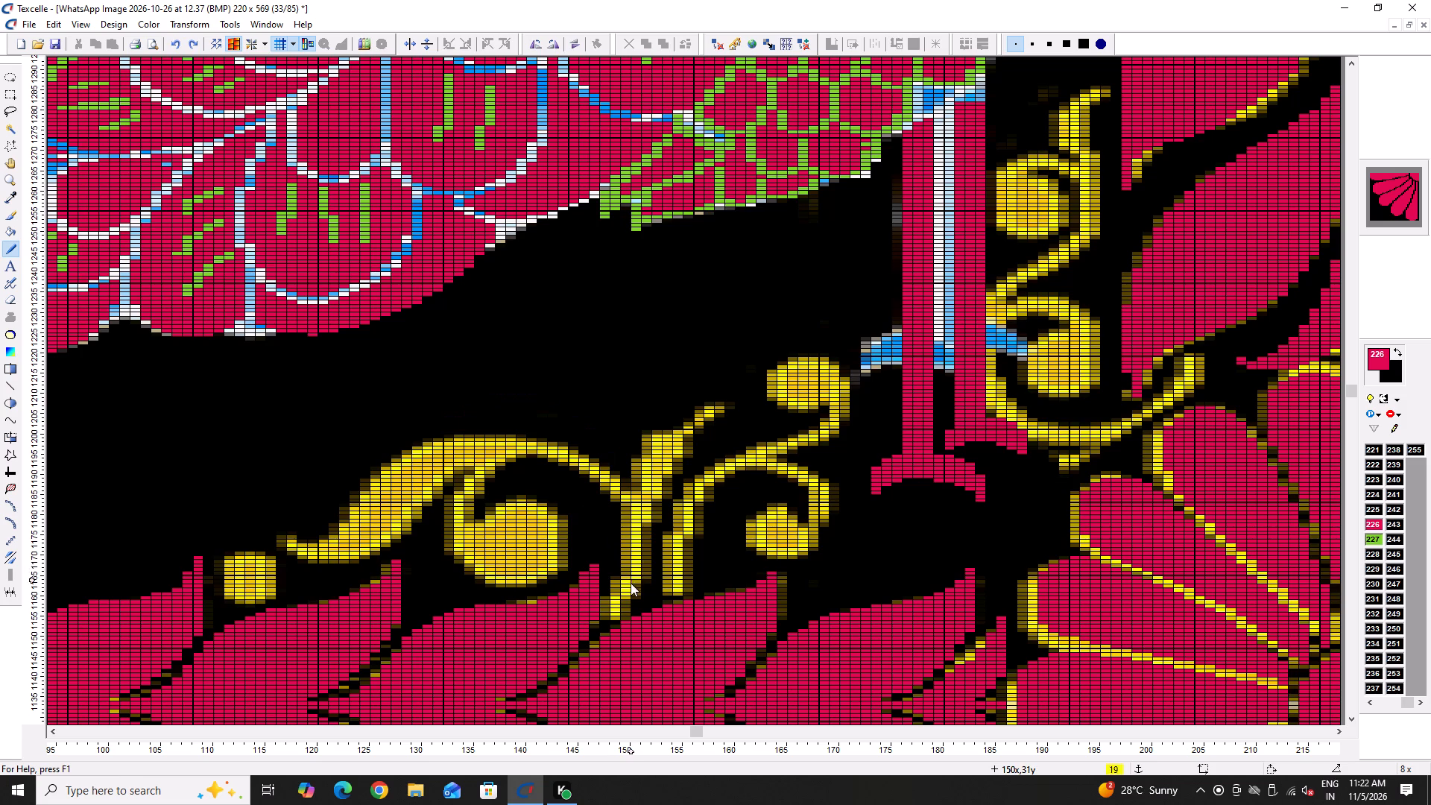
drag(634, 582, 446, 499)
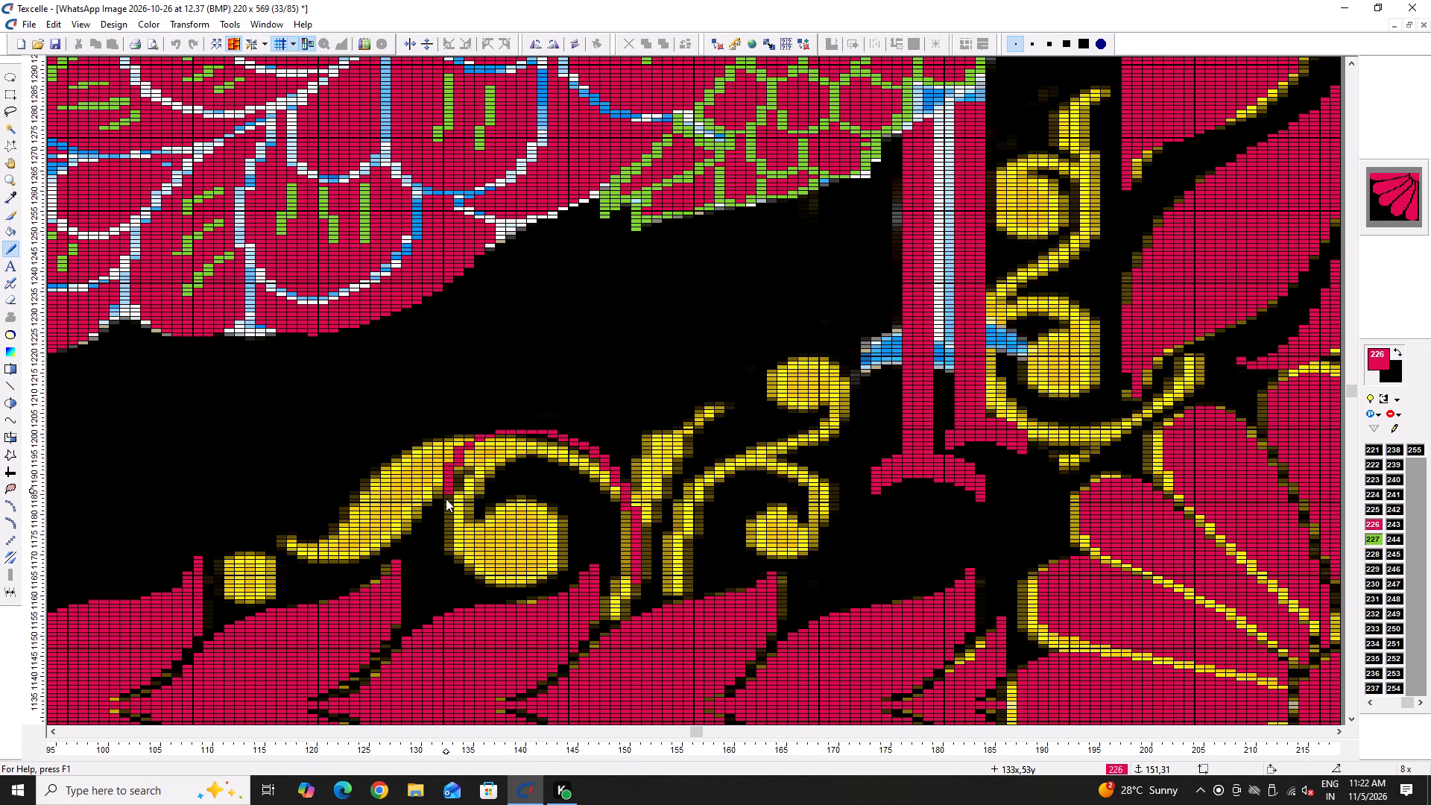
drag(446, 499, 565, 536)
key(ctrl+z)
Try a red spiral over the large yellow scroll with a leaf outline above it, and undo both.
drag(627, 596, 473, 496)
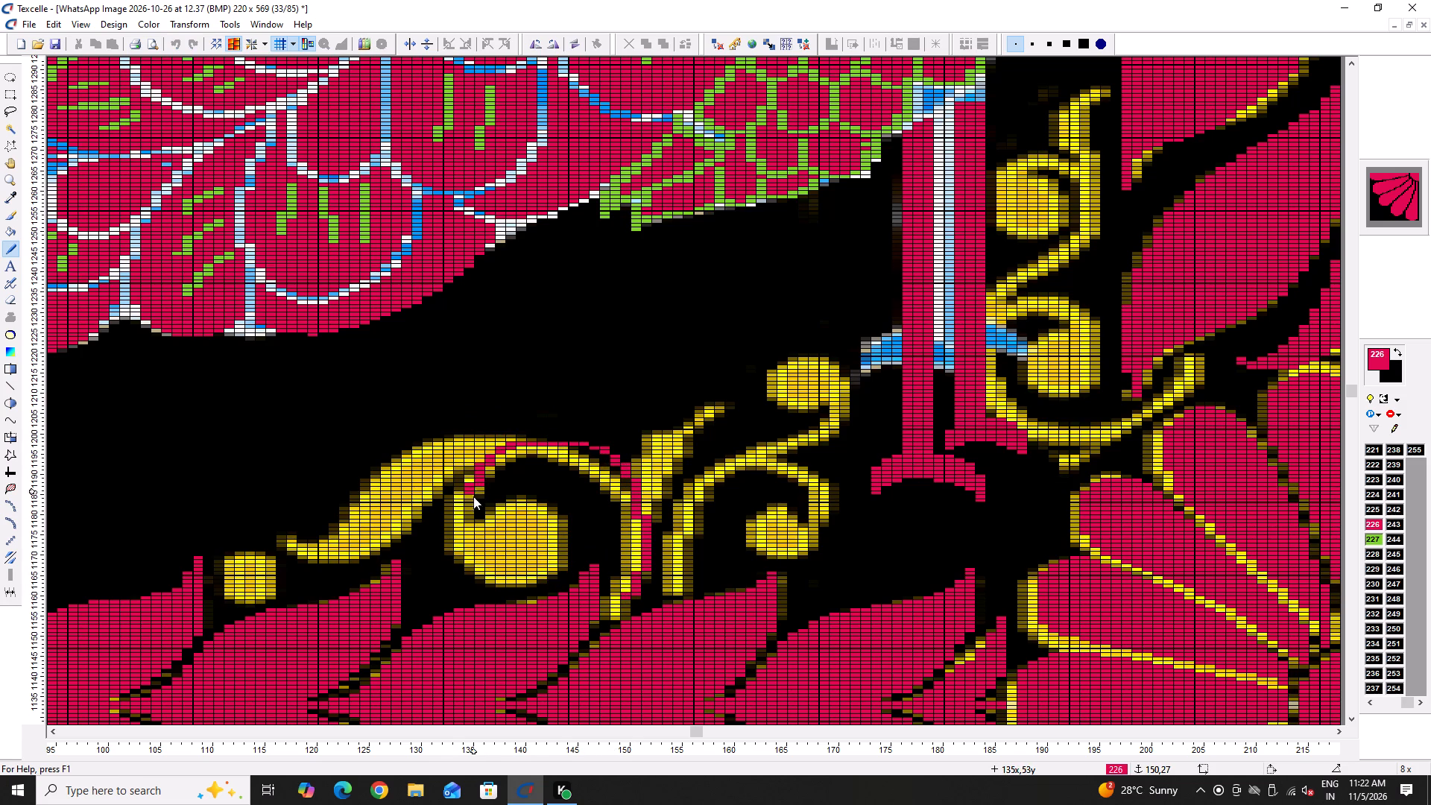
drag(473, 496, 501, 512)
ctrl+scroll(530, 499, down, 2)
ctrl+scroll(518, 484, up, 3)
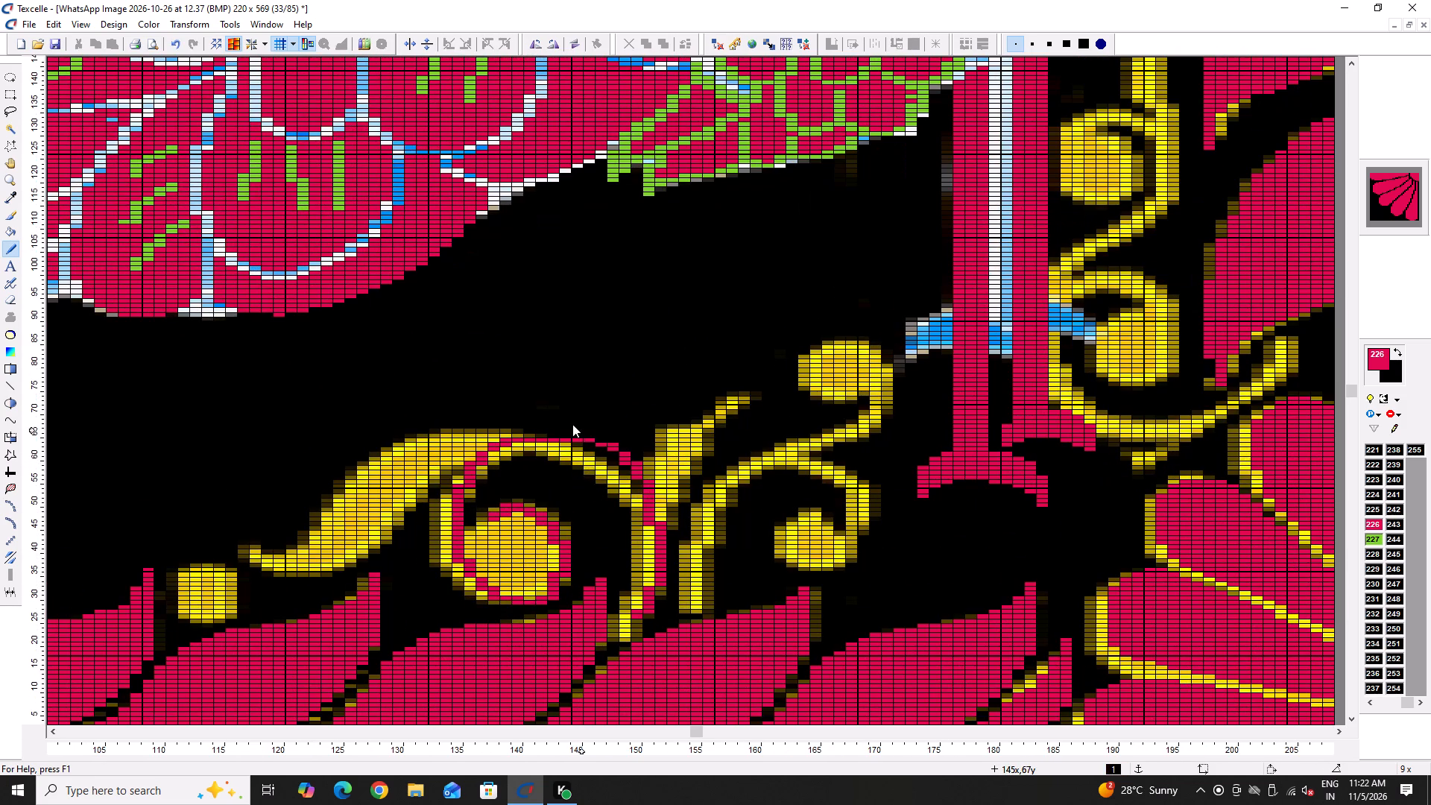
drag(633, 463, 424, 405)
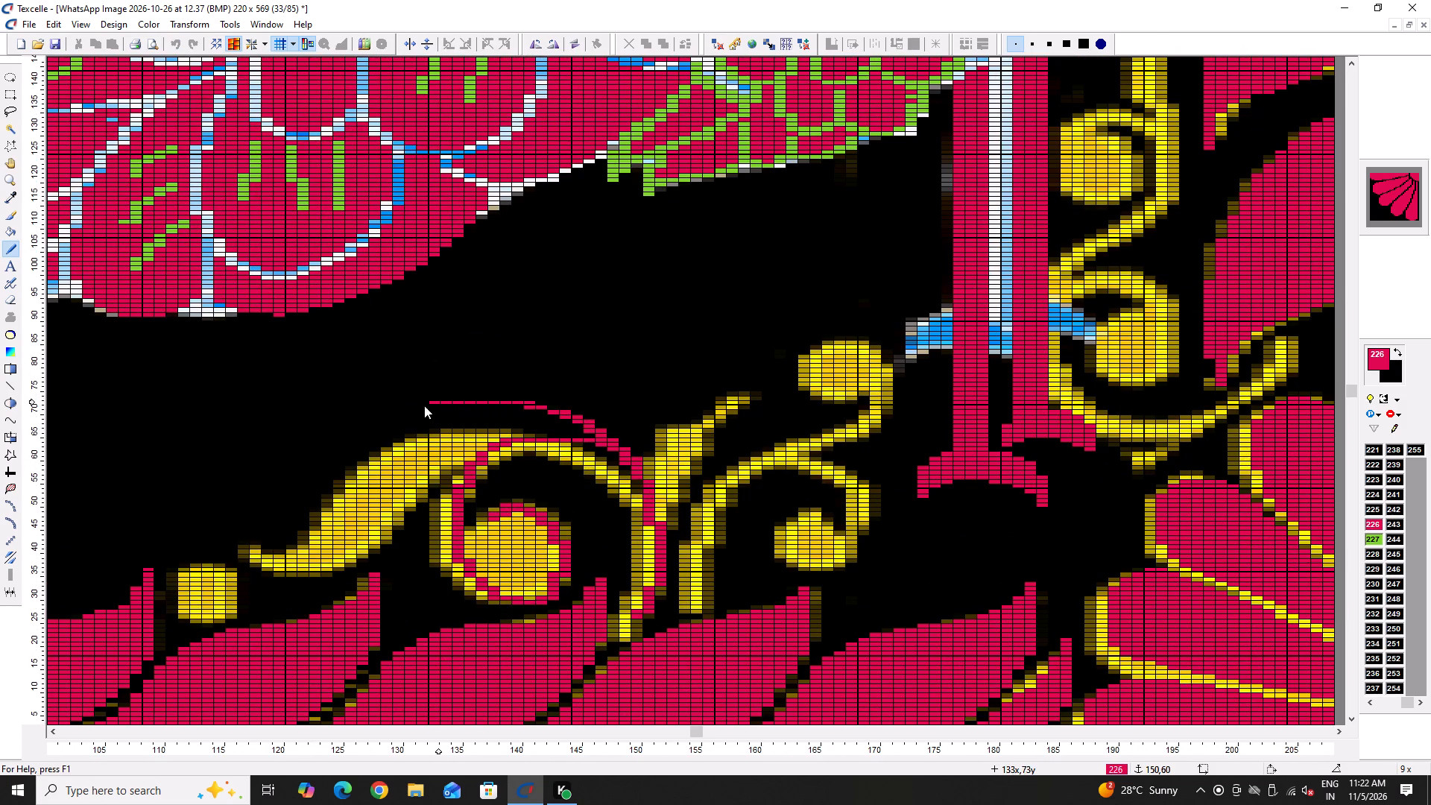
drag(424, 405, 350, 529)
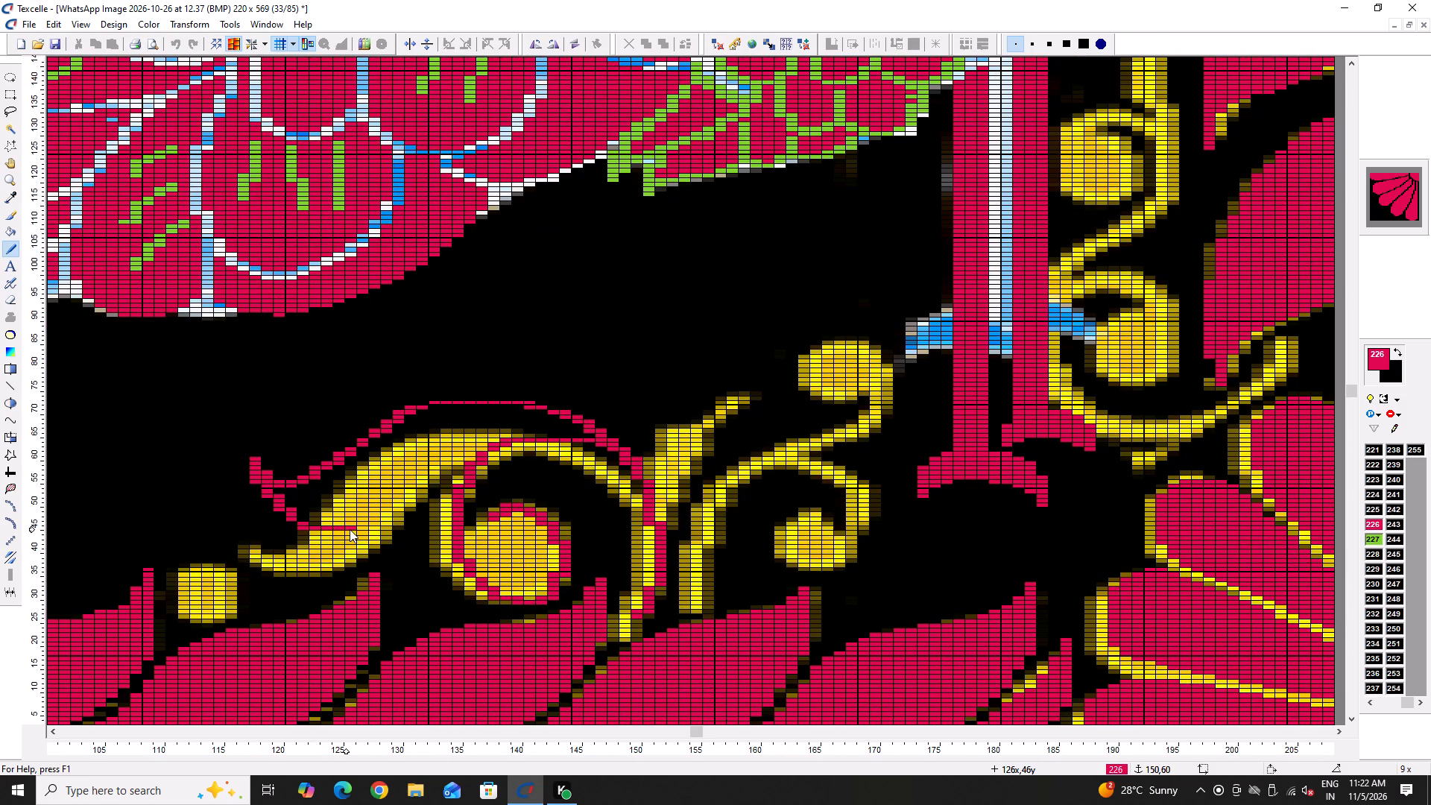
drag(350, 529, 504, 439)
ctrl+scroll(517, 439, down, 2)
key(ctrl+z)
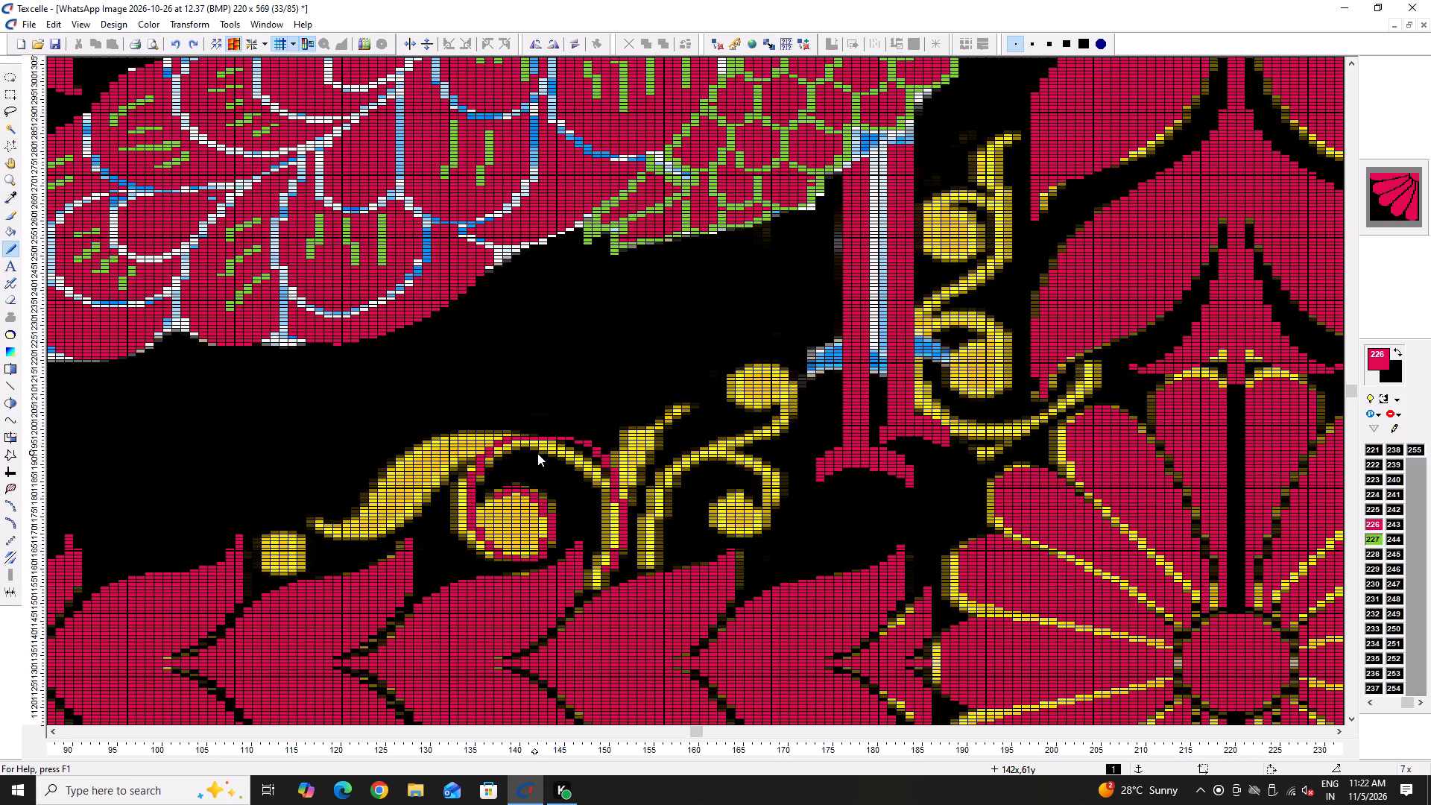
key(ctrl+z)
Draw a red stem up from column 151, row 32, arching over the large yellow scroll and coiling around its round centre.
ctrl+scroll(584, 476, up, 2)
drag(628, 574, 631, 527)
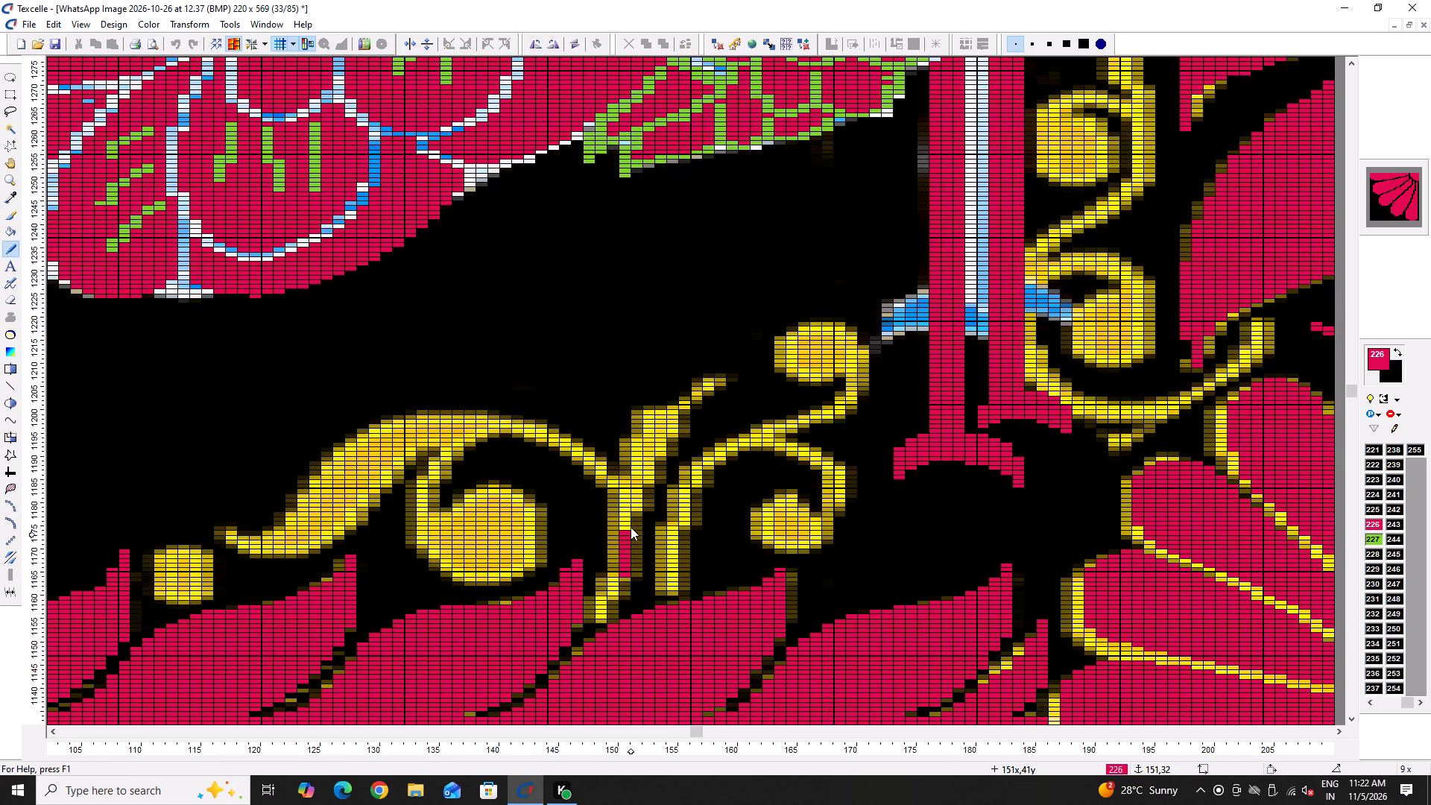
drag(631, 527, 461, 563)
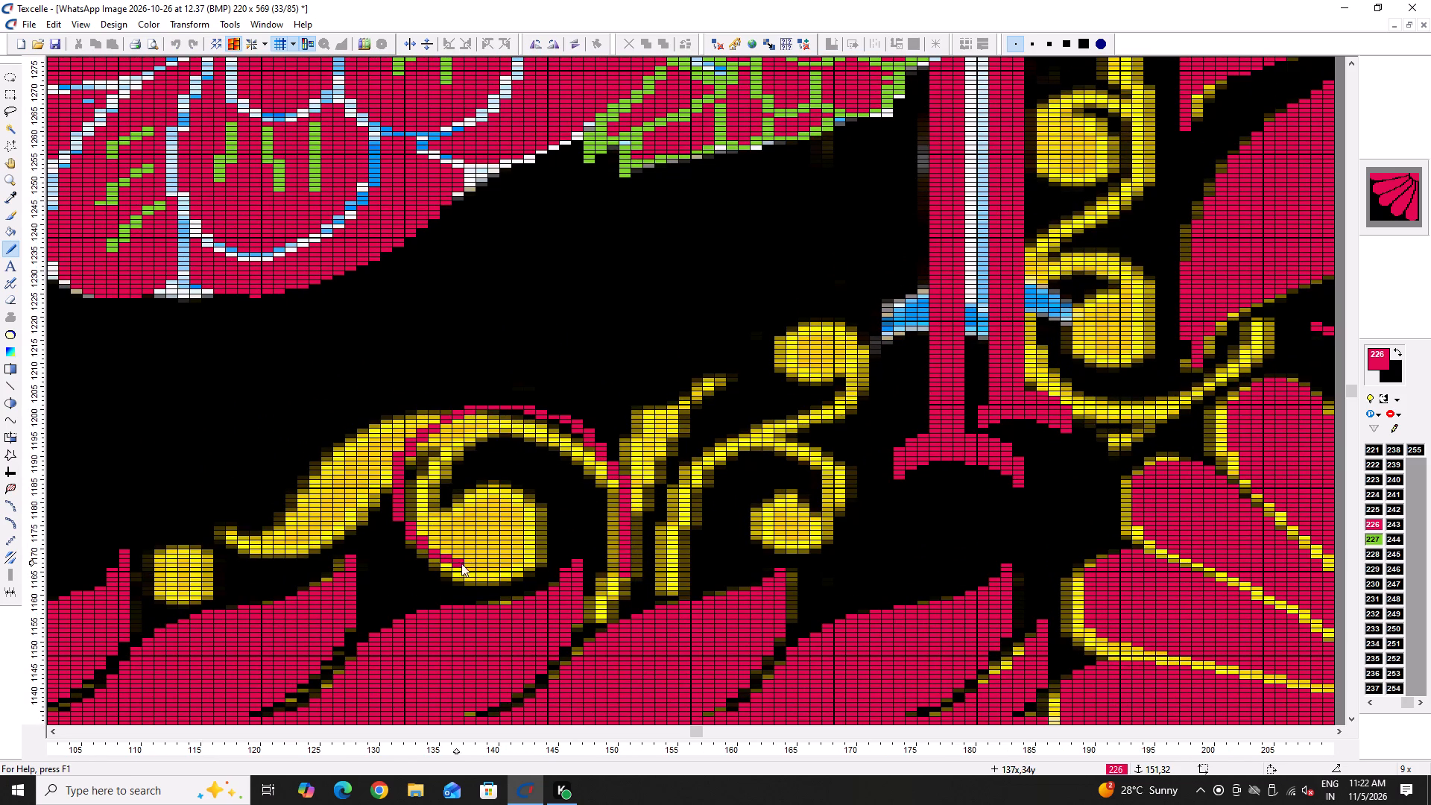
drag(461, 563, 426, 540)
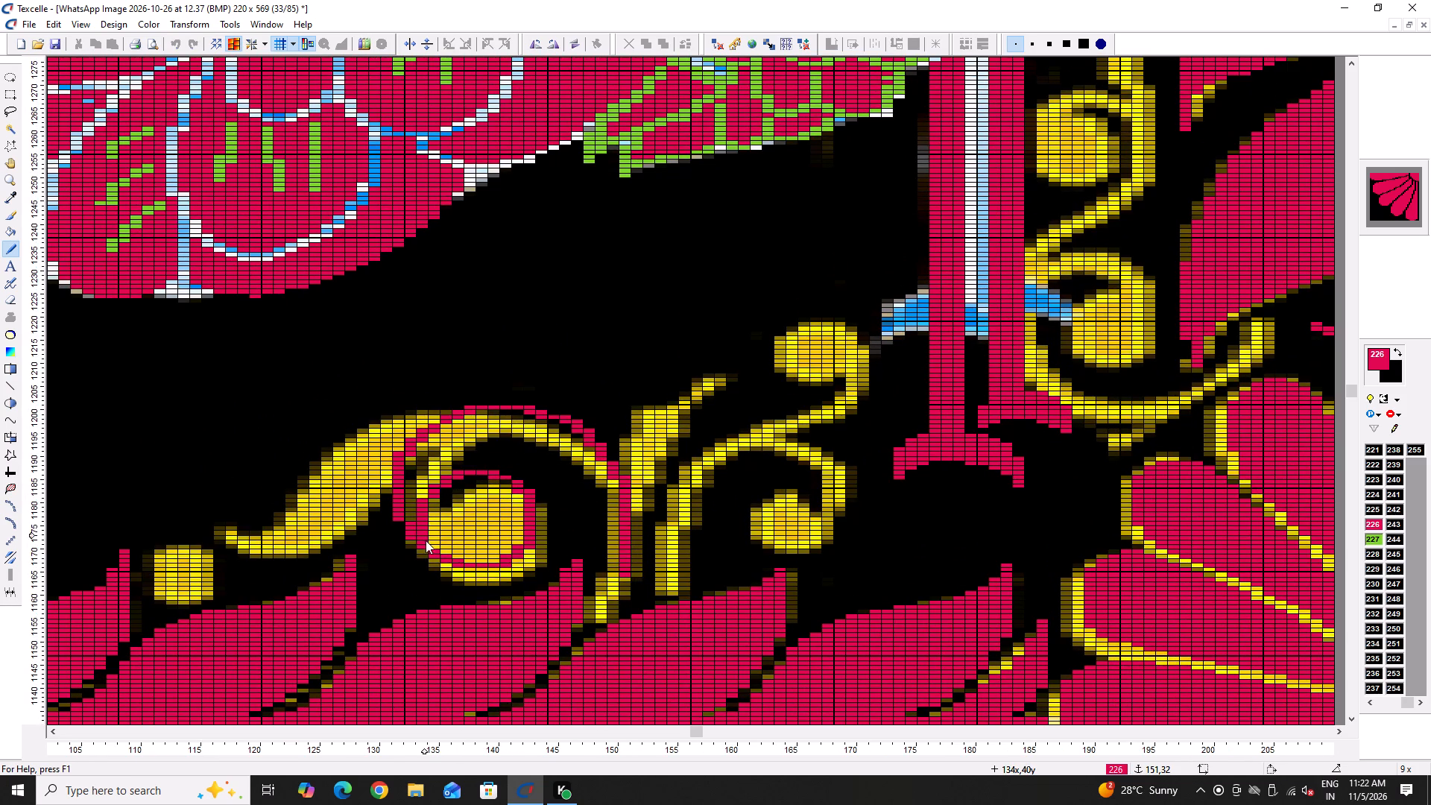
drag(426, 540, 426, 541)
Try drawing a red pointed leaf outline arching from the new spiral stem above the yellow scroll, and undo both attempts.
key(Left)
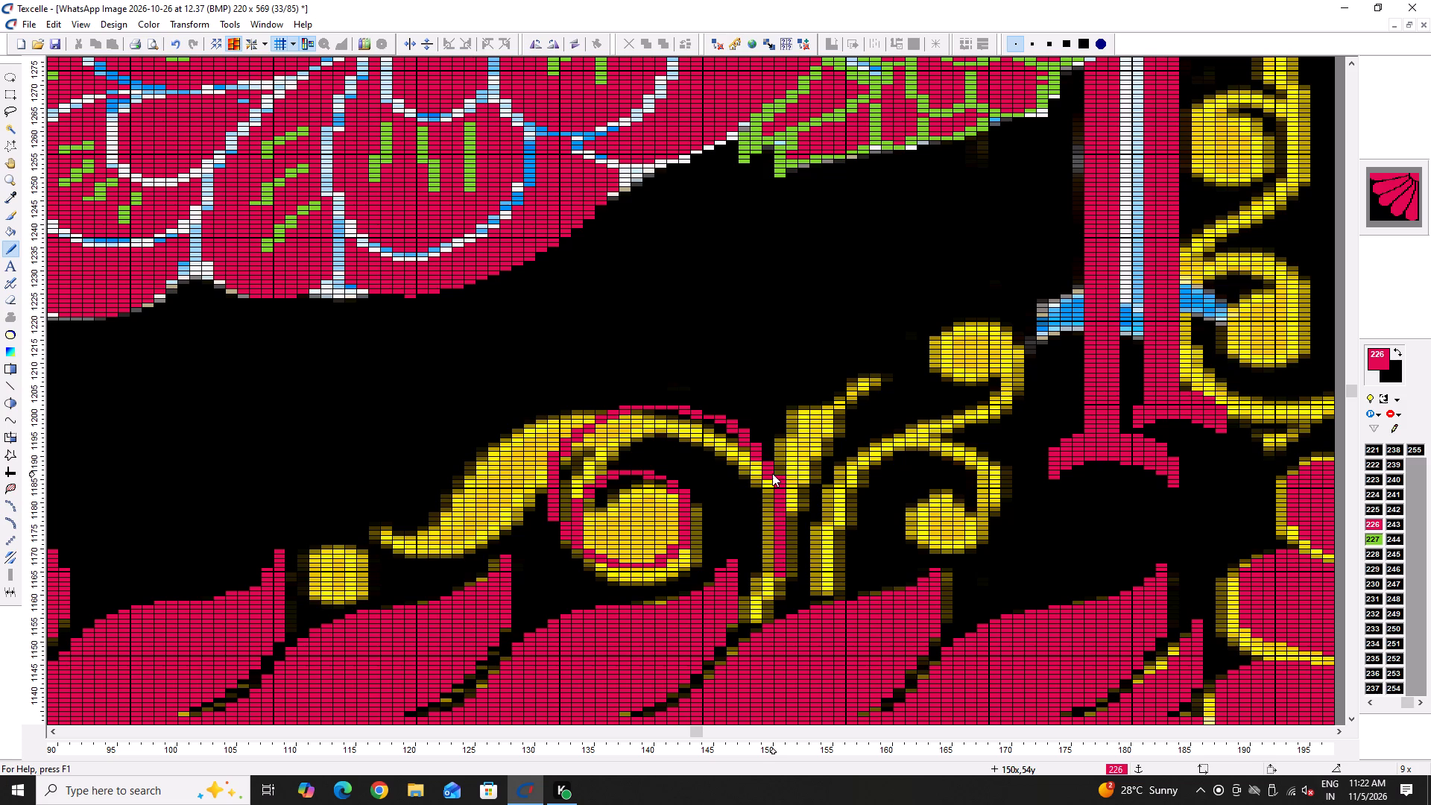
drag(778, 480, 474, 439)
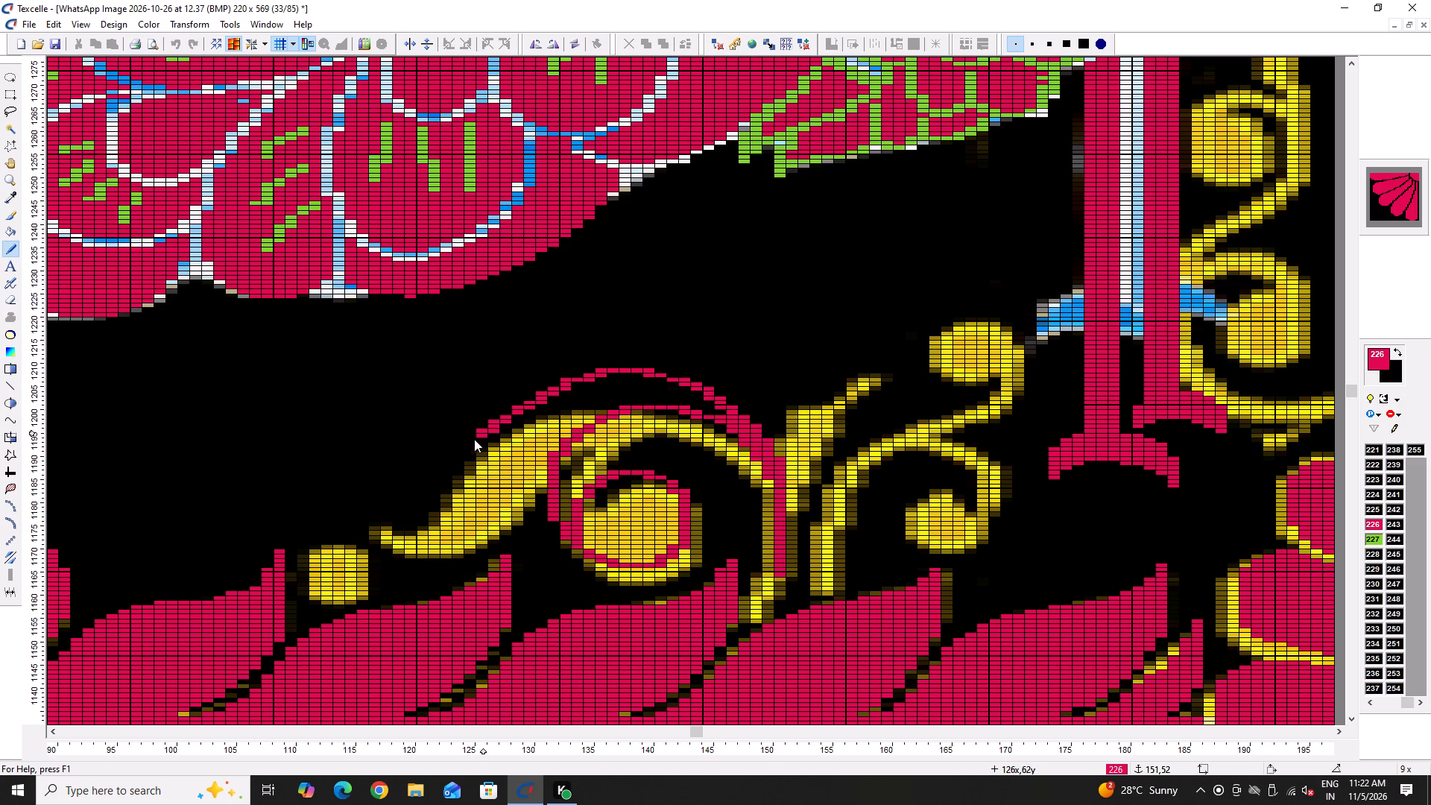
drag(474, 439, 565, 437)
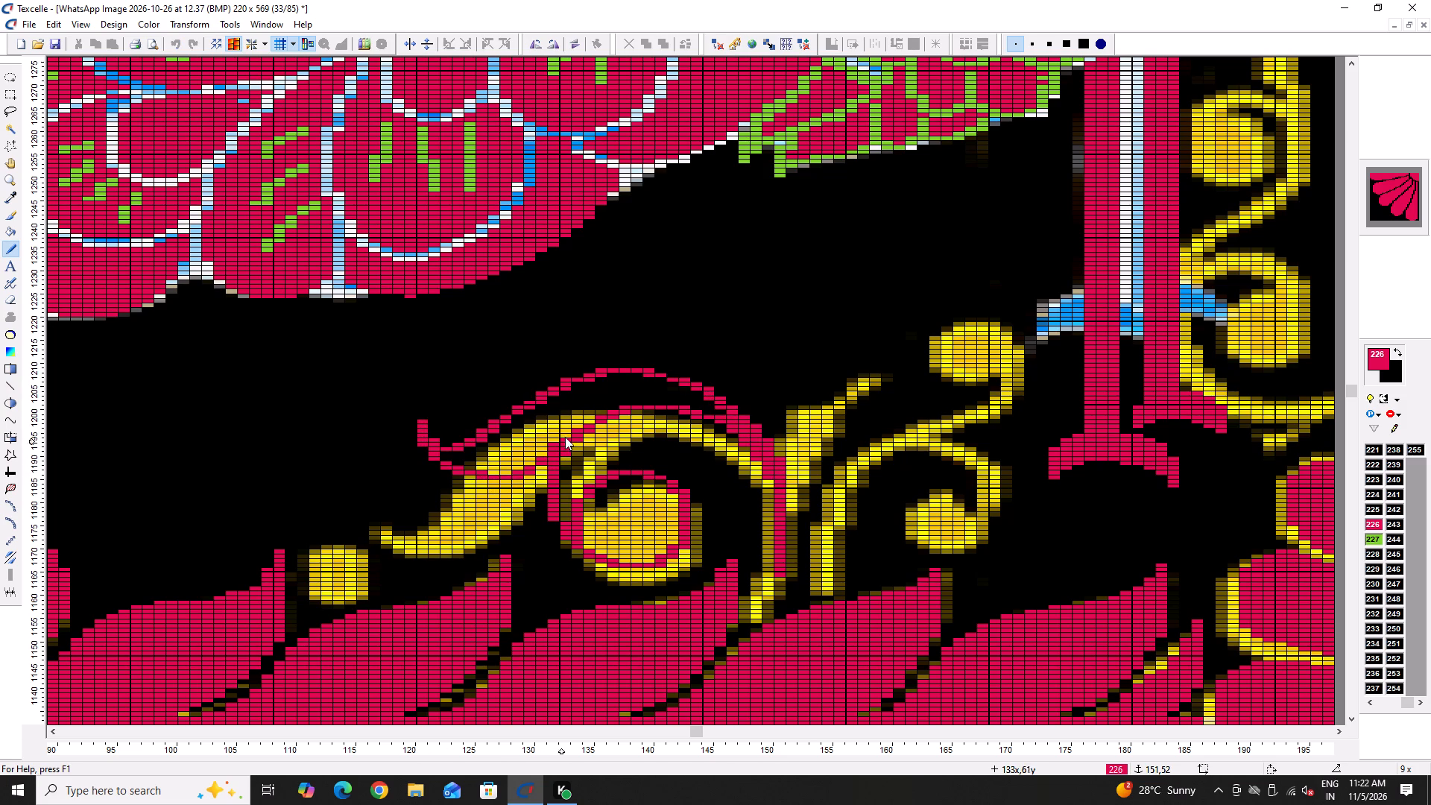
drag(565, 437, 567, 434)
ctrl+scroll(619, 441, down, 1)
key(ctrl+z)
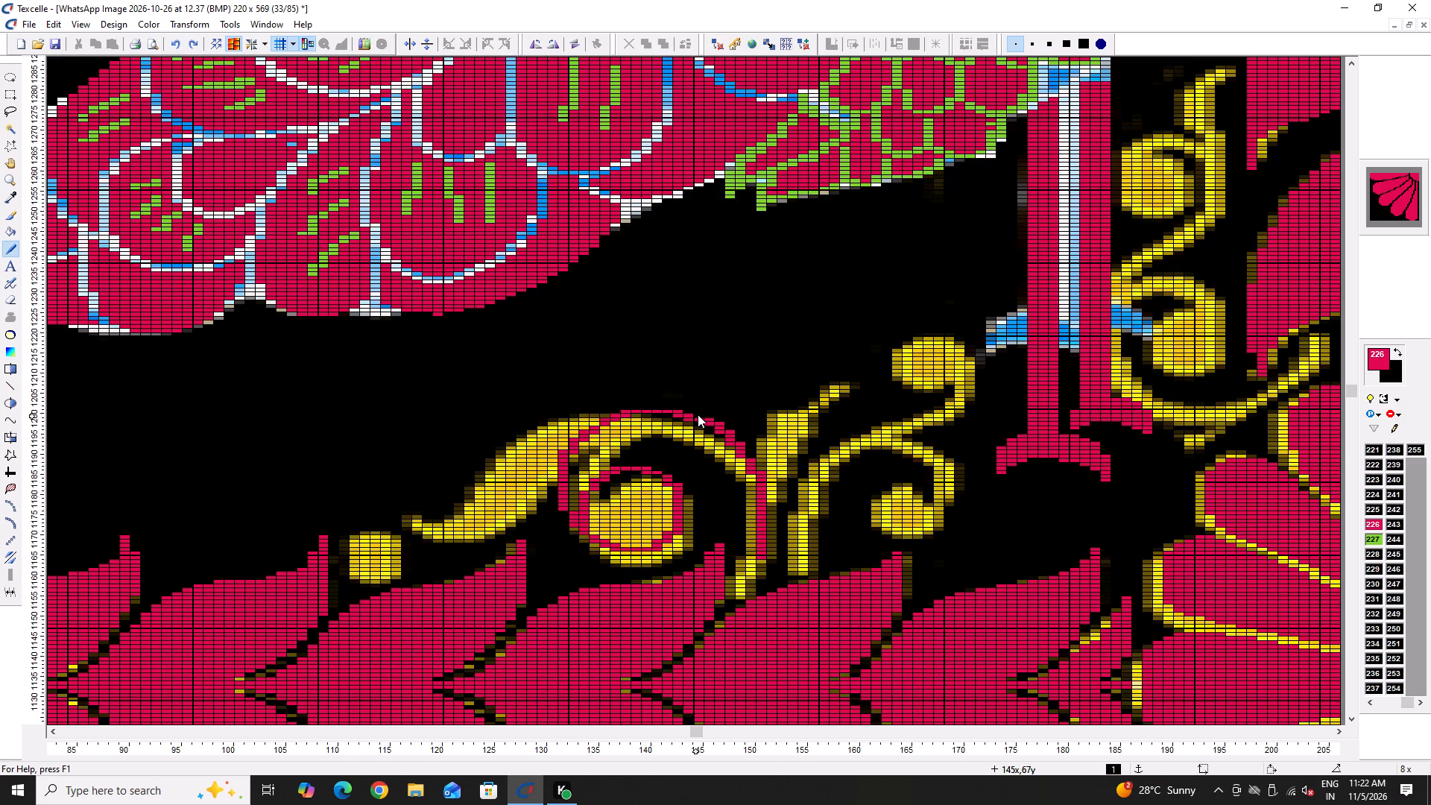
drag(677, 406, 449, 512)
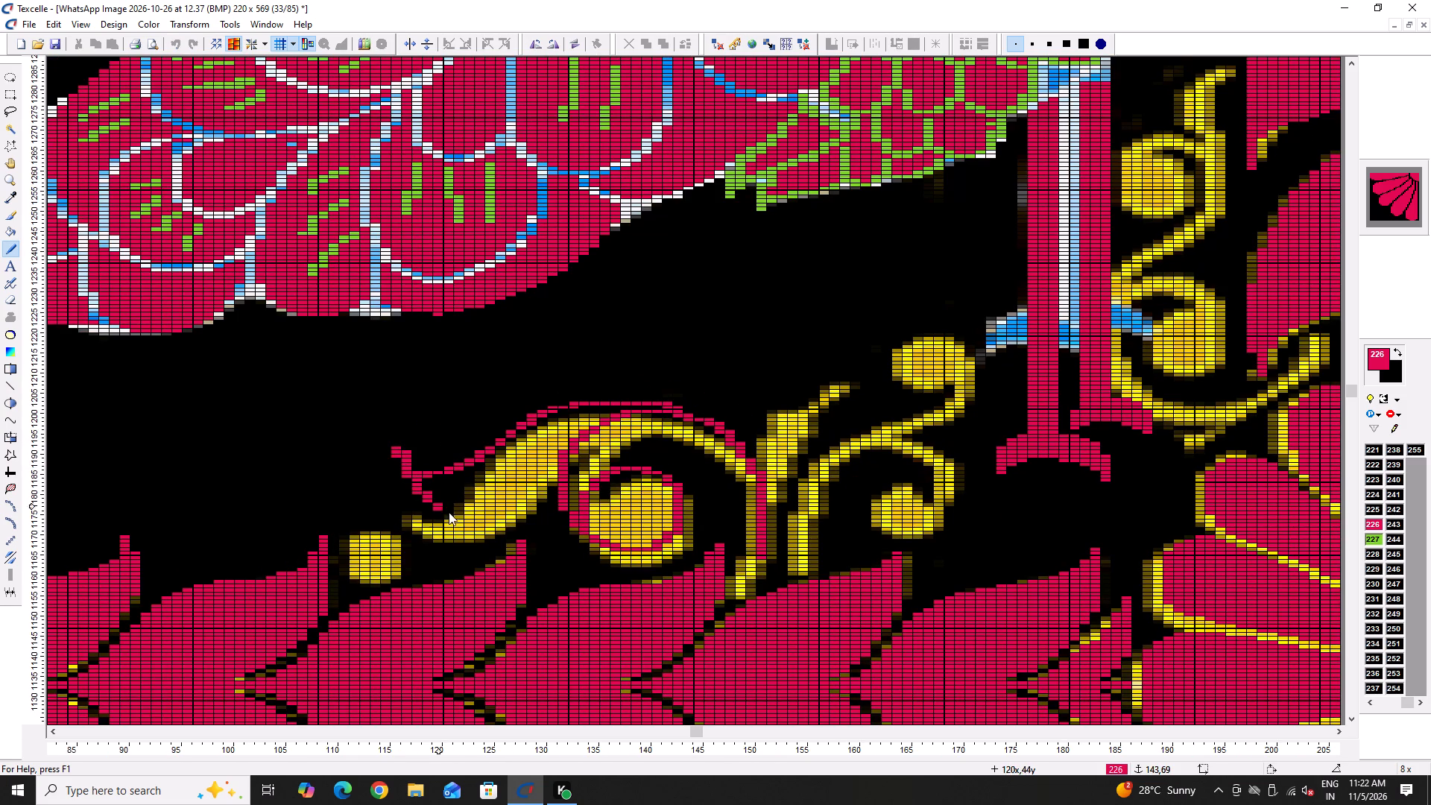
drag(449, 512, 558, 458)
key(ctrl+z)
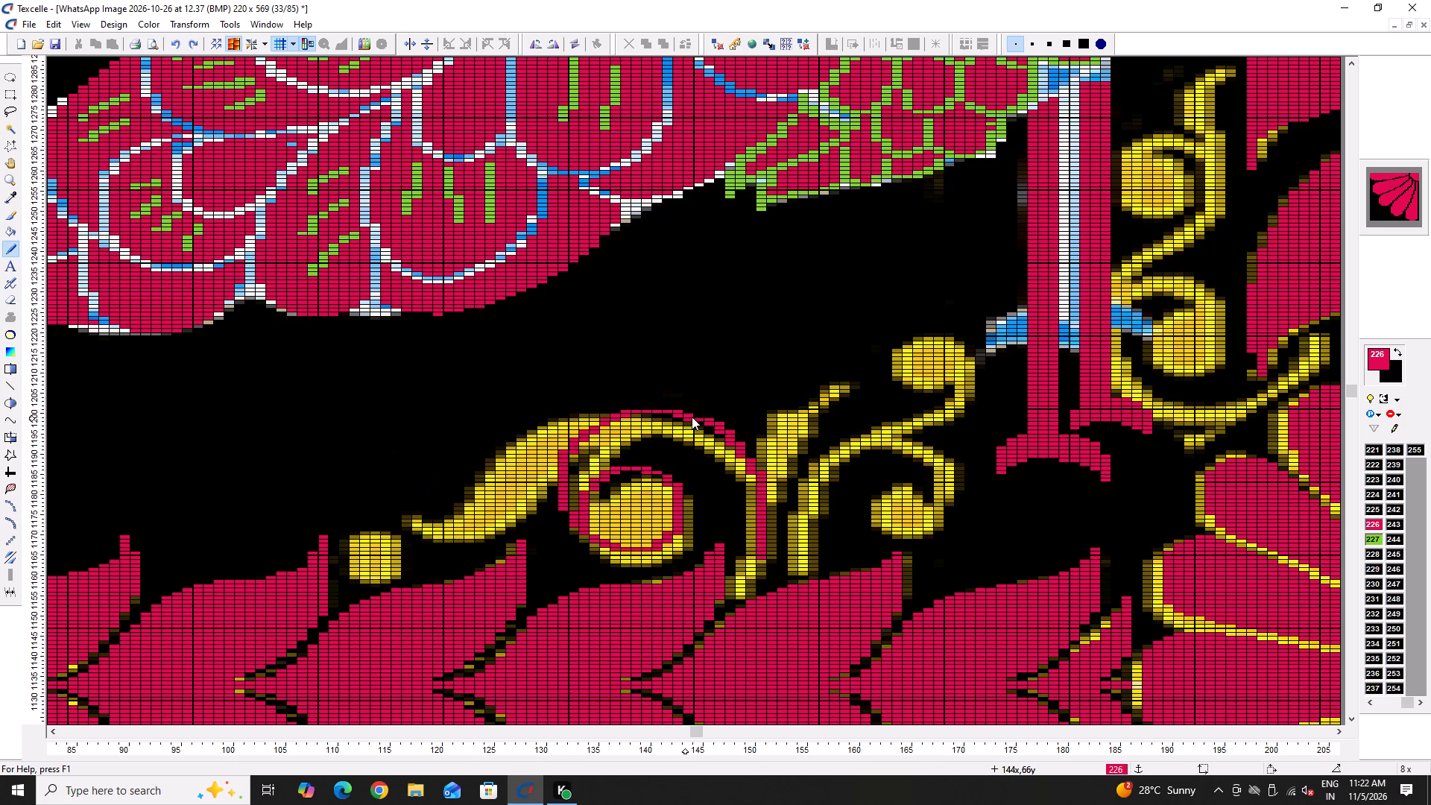
Draw a long wavy red line from column 146, row 65, over the yellow scroll, ending in an upturned hook near column 112.
drag(712, 421, 440, 440)
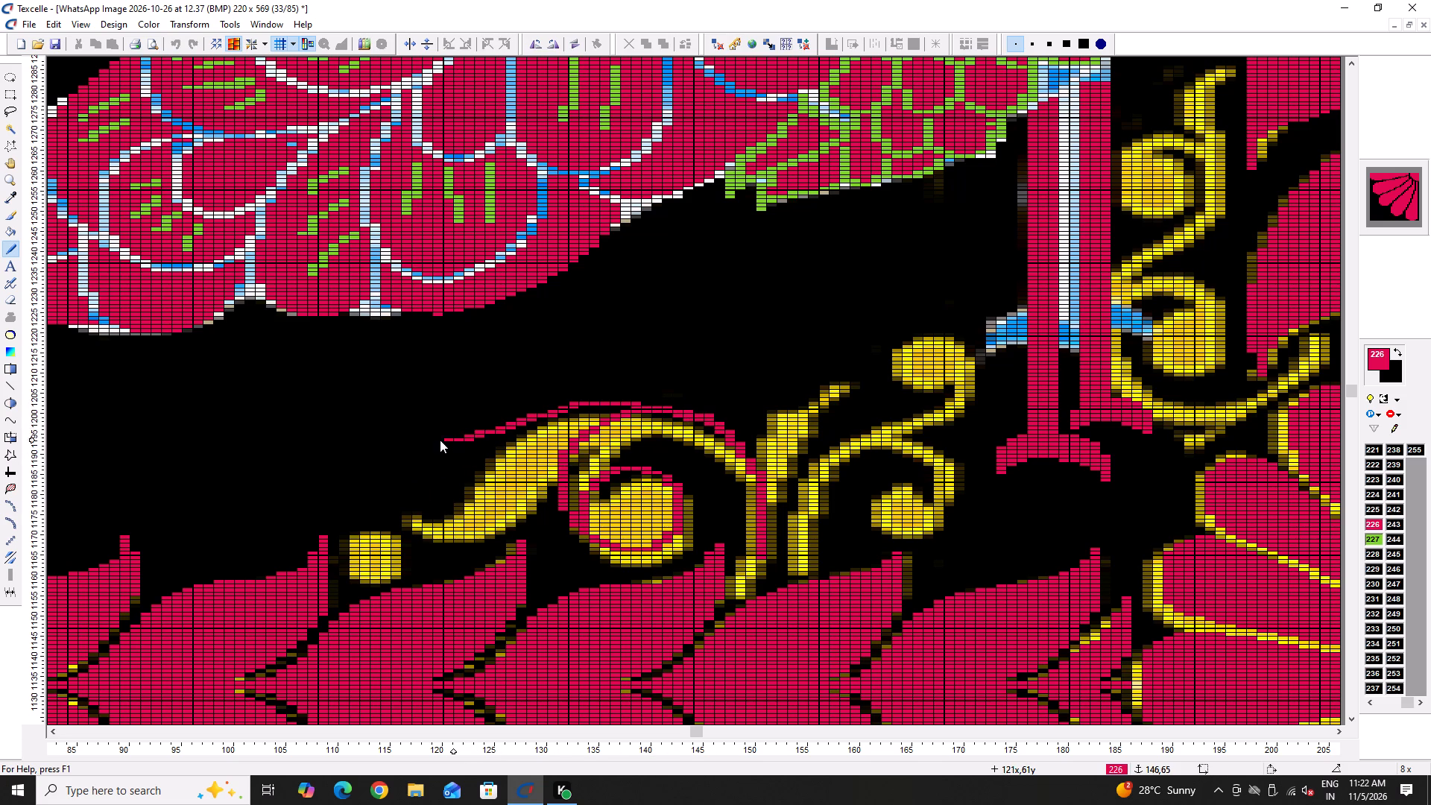
drag(440, 440, 360, 374)
ctrl+scroll(484, 420, down, 2)
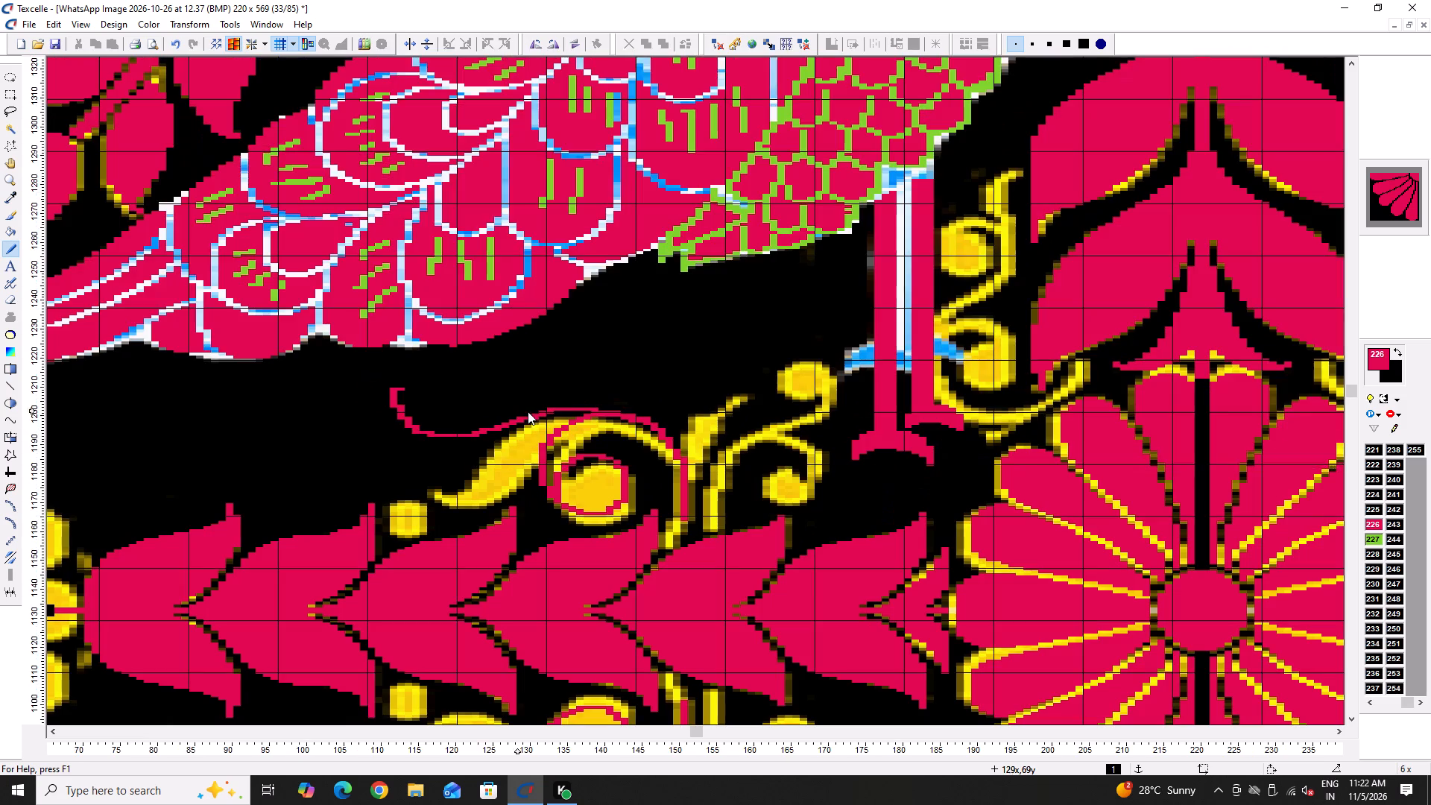
Draw a tall red stem up from column 151, row 48, arching over at about row 109 towards column 160.
ctrl+scroll(676, 417, up, 4)
drag(689, 539, 651, 326)
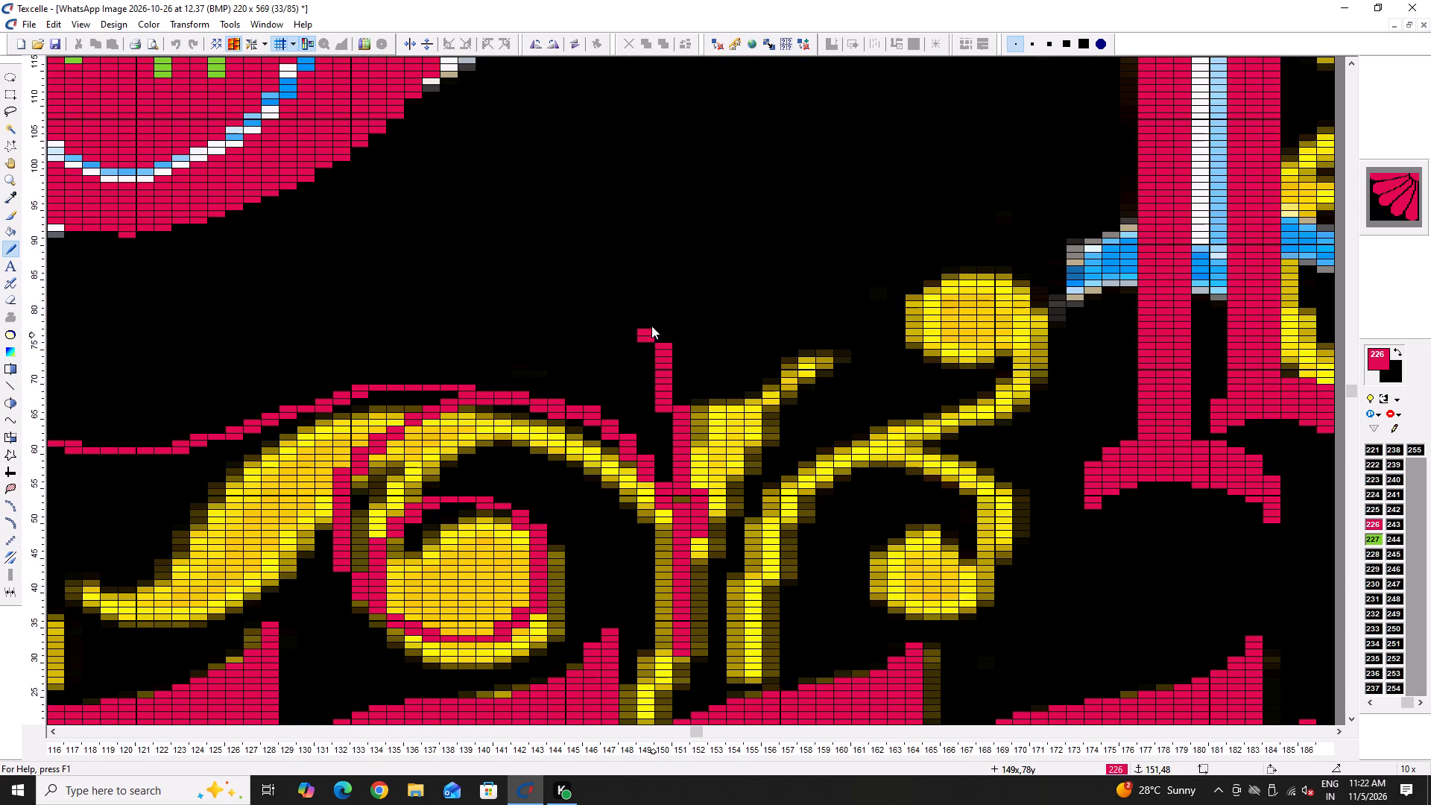
drag(651, 326, 657, 188)
scroll(699, 332, up, 2)
drag(660, 510, 824, 292)
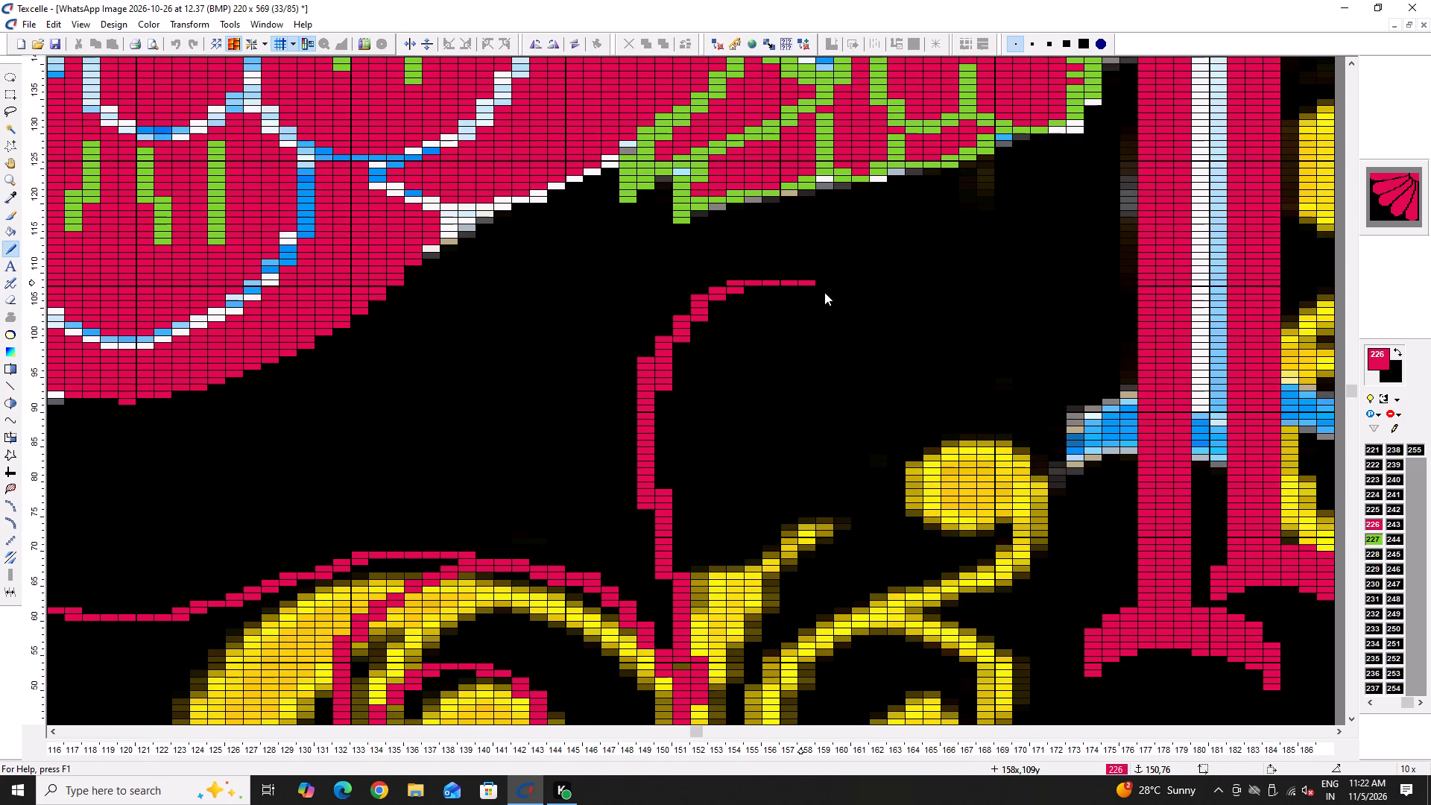
drag(824, 292, 858, 318)
Curl the tall stem's end down near column 162 and close it into a small red coil around columns 153 to 162.
click(868, 332)
drag(870, 335, 879, 365)
drag(879, 411, 876, 422)
drag(875, 425, 736, 426)
drag(733, 411, 773, 379)
drag(736, 387, 734, 432)
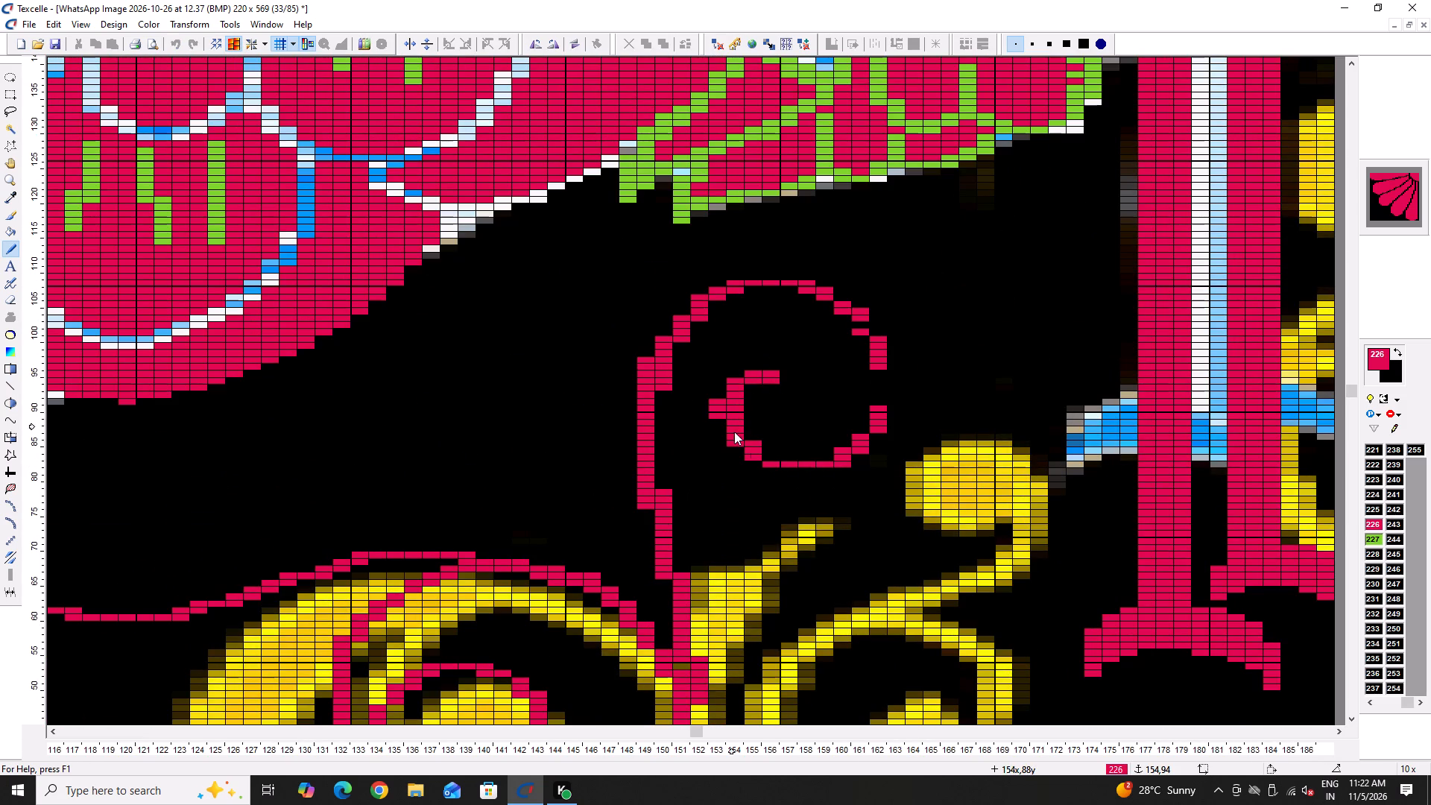
drag(734, 432, 746, 446)
click(747, 446)
drag(745, 385, 863, 435)
drag(879, 368, 874, 414)
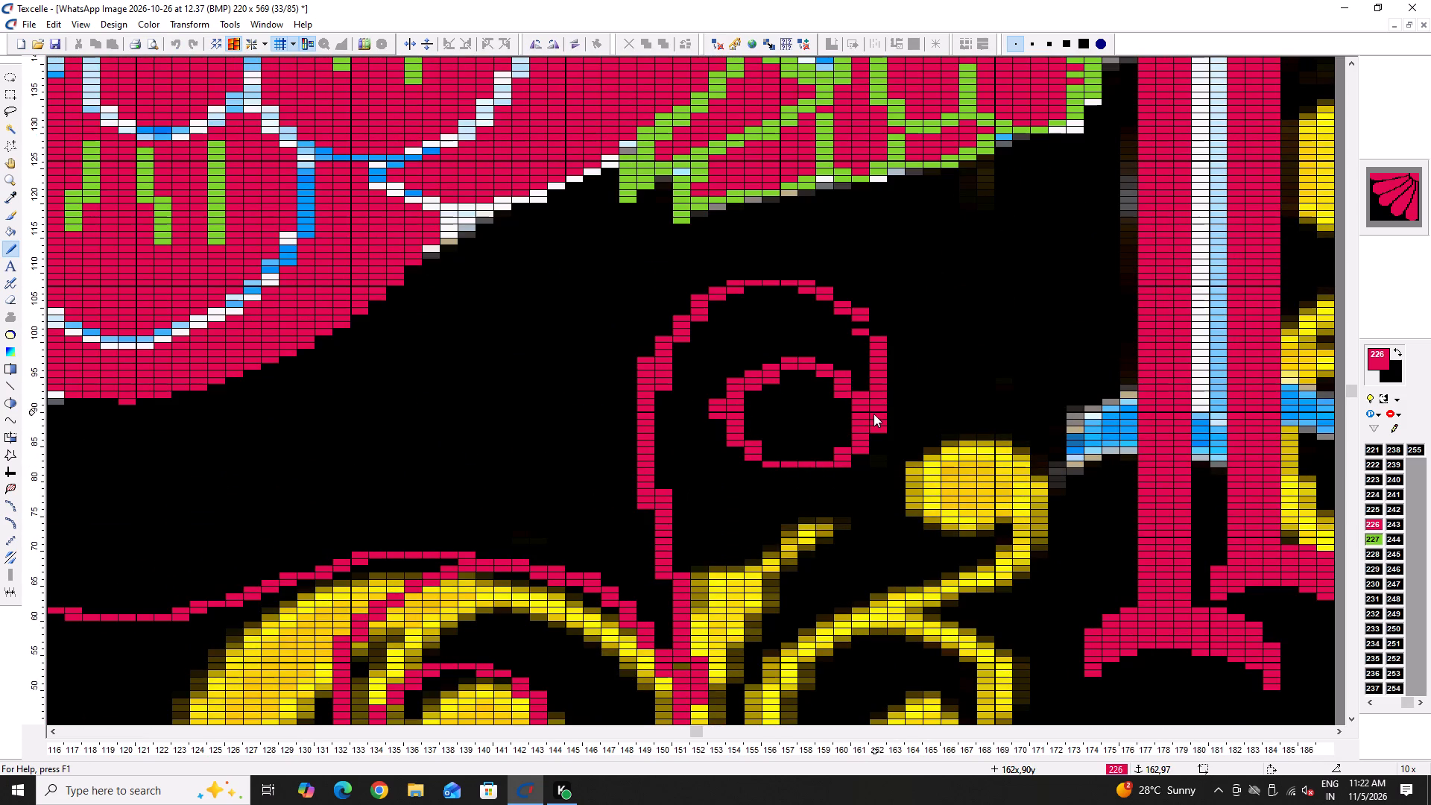
drag(874, 414, 874, 388)
drag(874, 386, 874, 379)
drag(874, 375, 857, 316)
Outline a red leaf from column 150, row 98, along the tall stem's arch to an upturned tip near column 171, row 117.
scroll(647, 418, up, 3)
drag(658, 608, 683, 569)
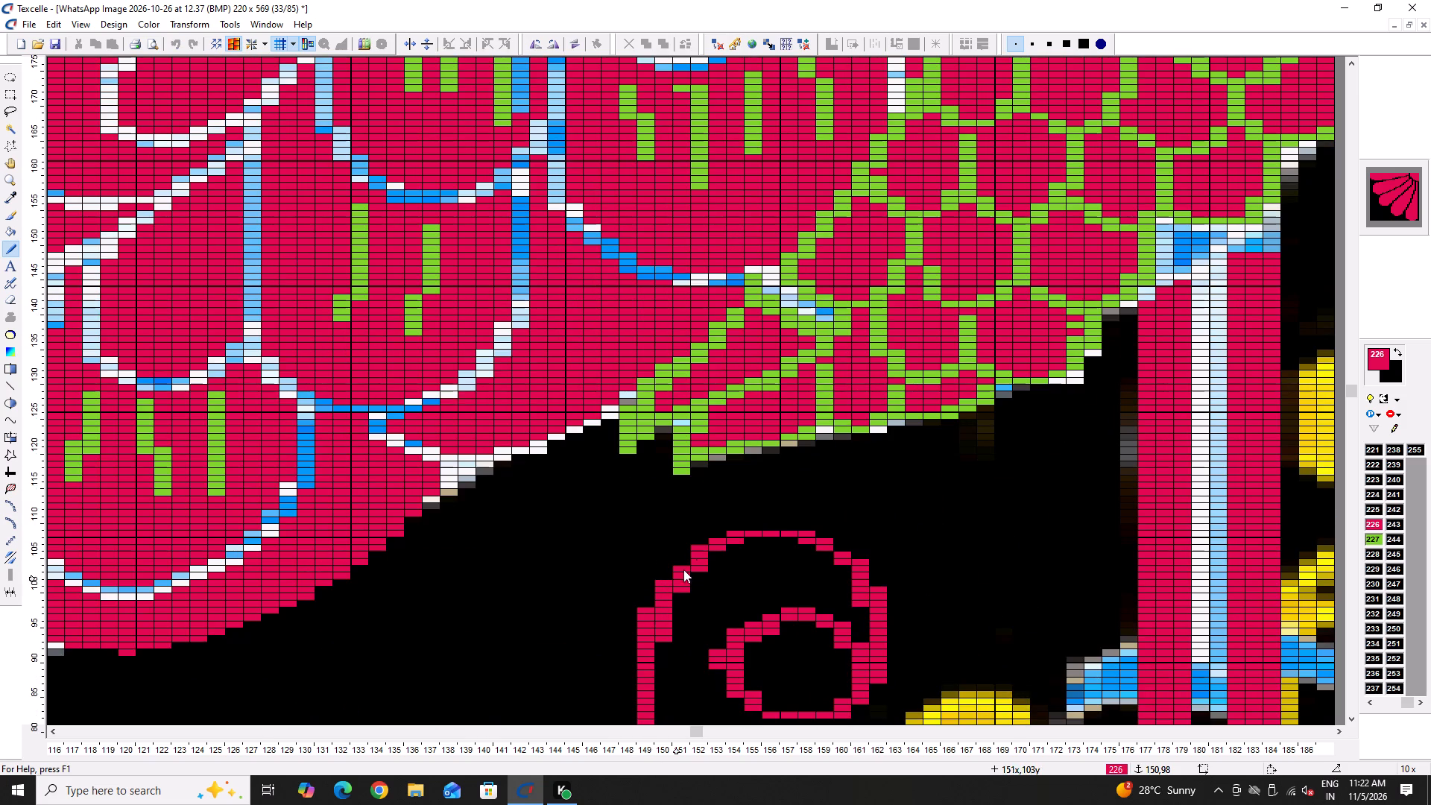
drag(683, 569, 1022, 481)
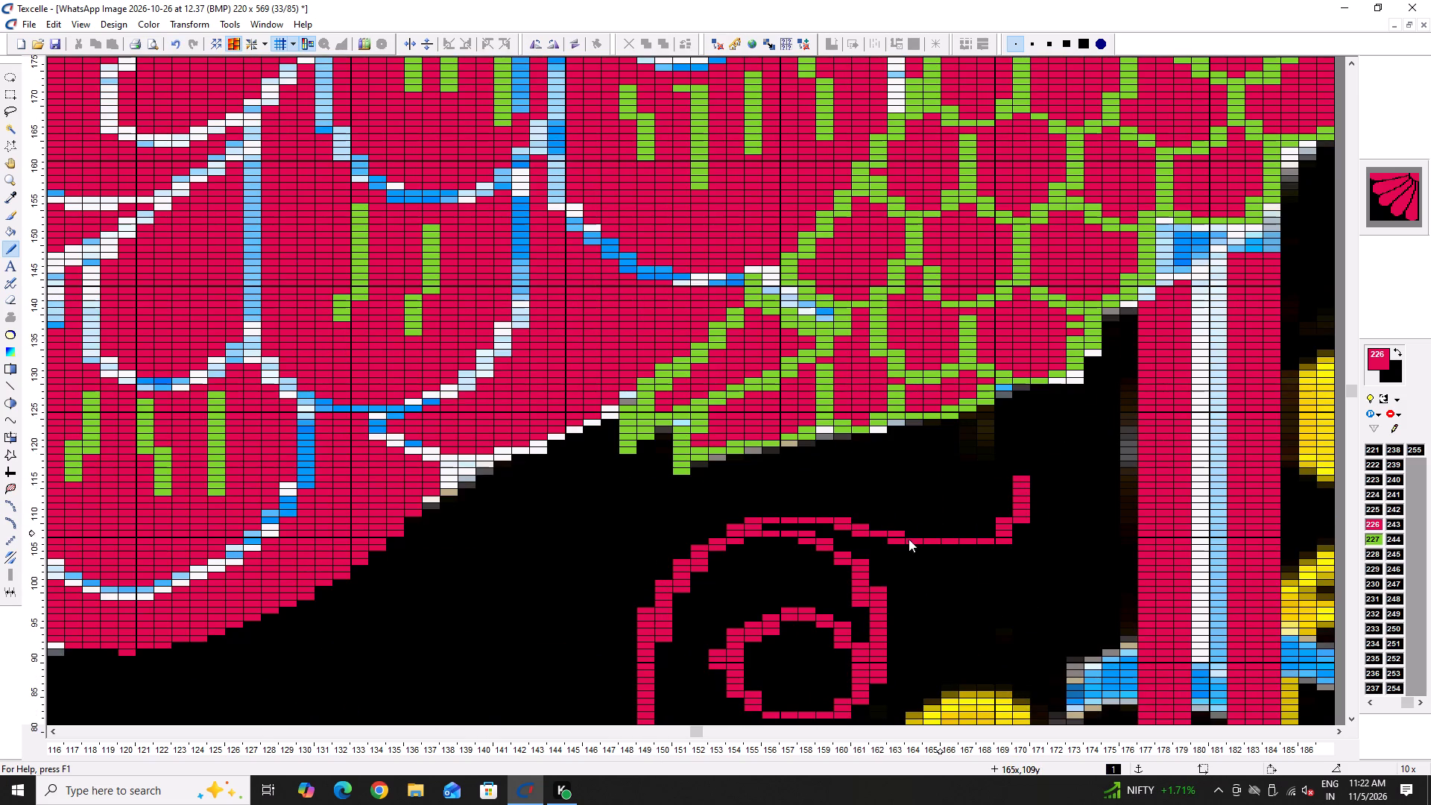
drag(778, 523, 1043, 484)
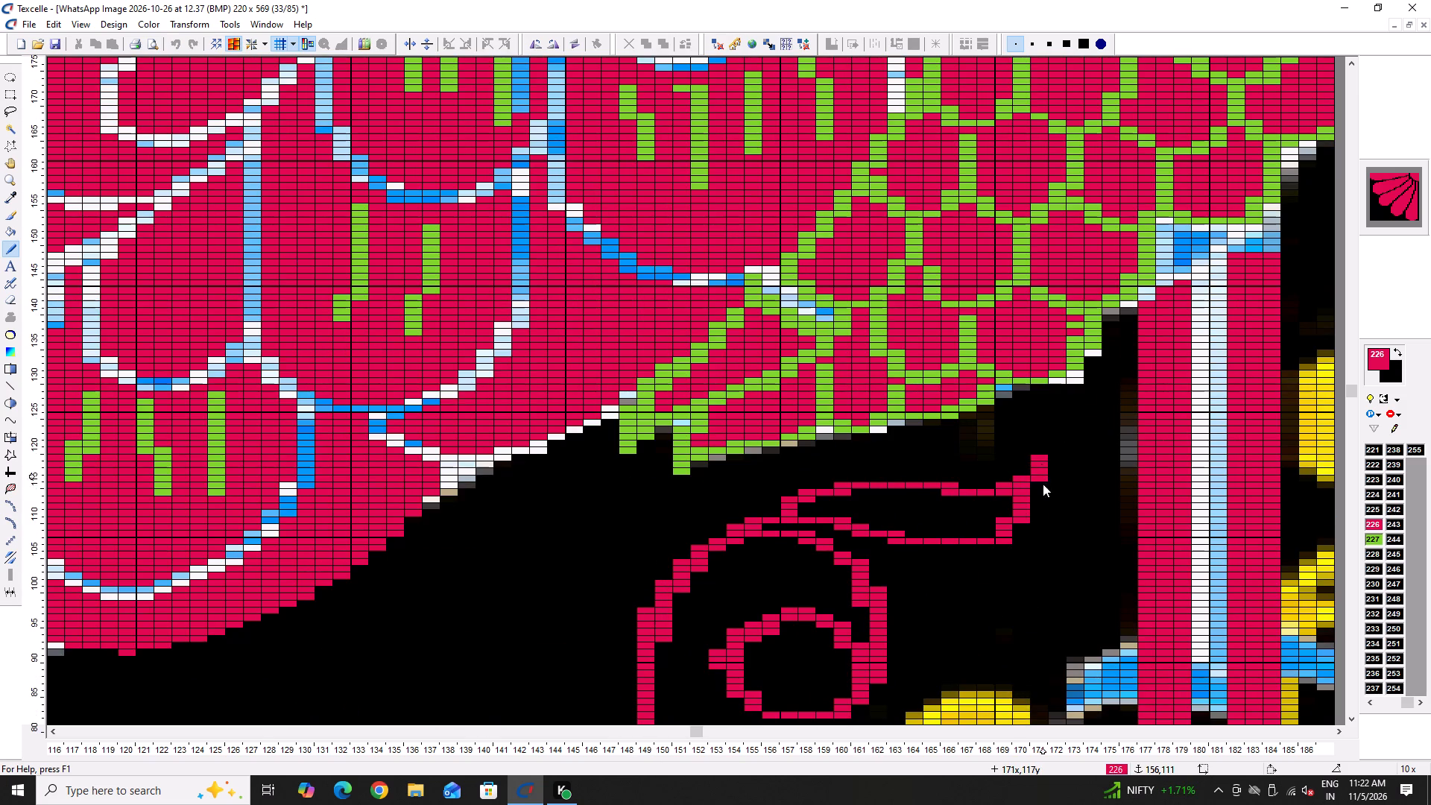
drag(1043, 484, 768, 513)
ctrl+scroll(804, 549, down, 3)
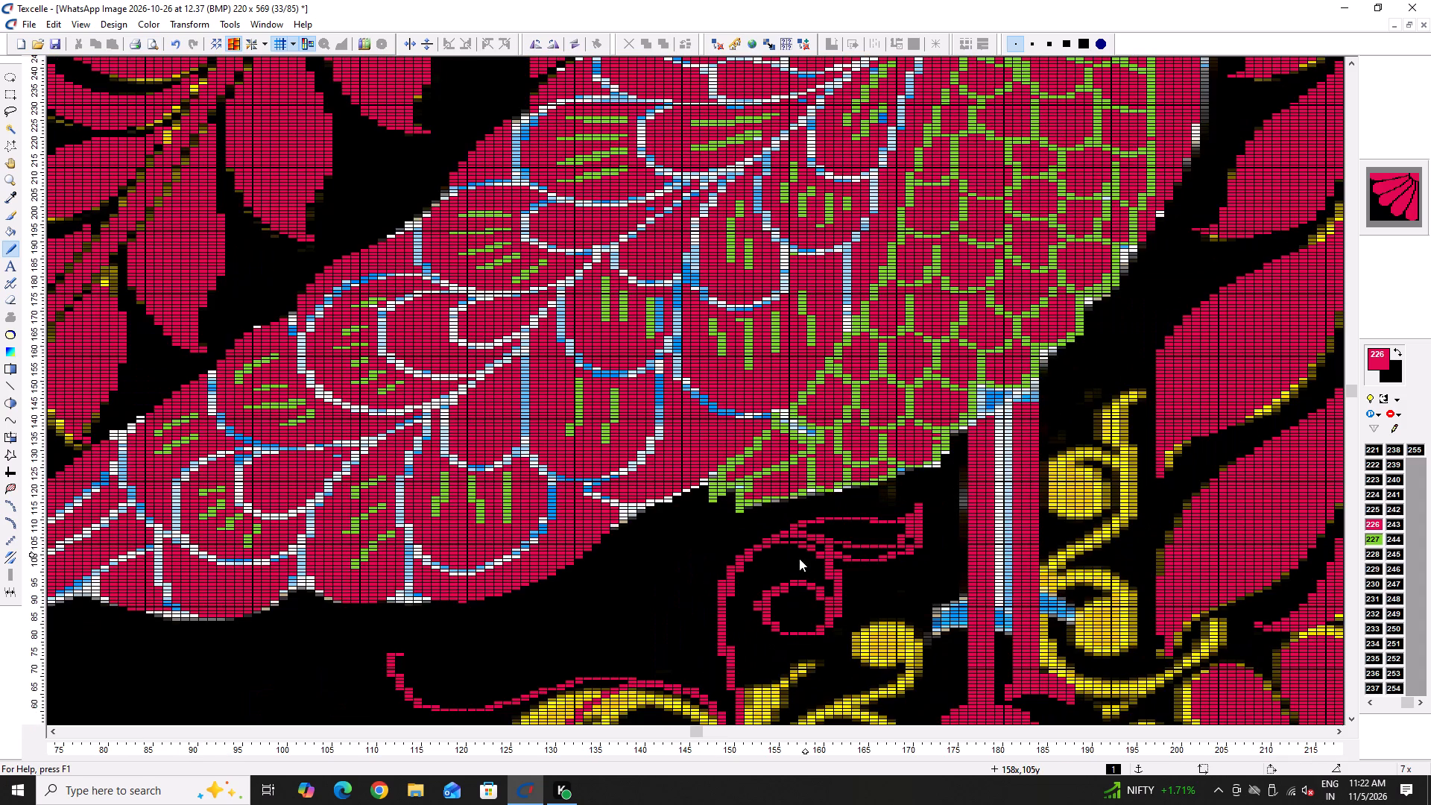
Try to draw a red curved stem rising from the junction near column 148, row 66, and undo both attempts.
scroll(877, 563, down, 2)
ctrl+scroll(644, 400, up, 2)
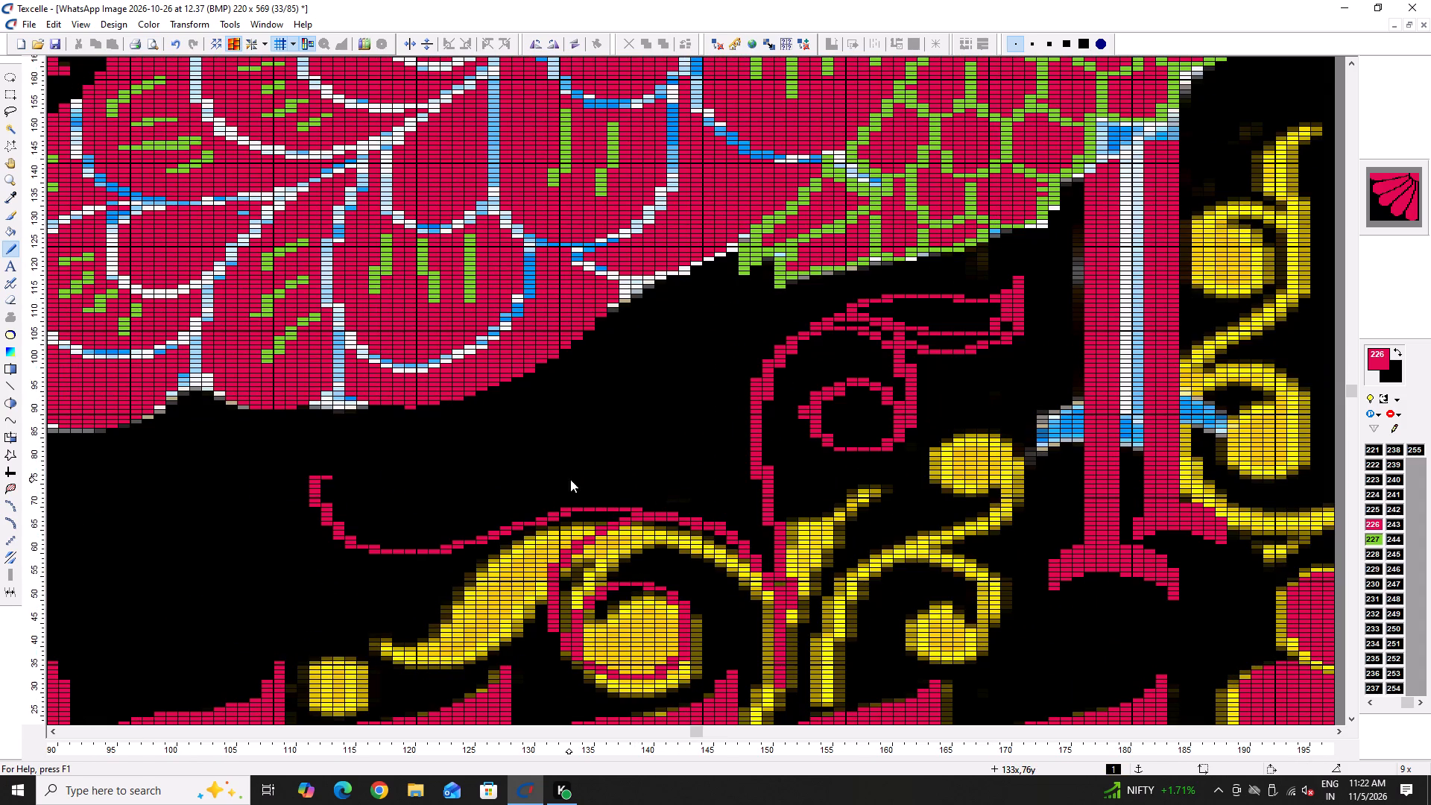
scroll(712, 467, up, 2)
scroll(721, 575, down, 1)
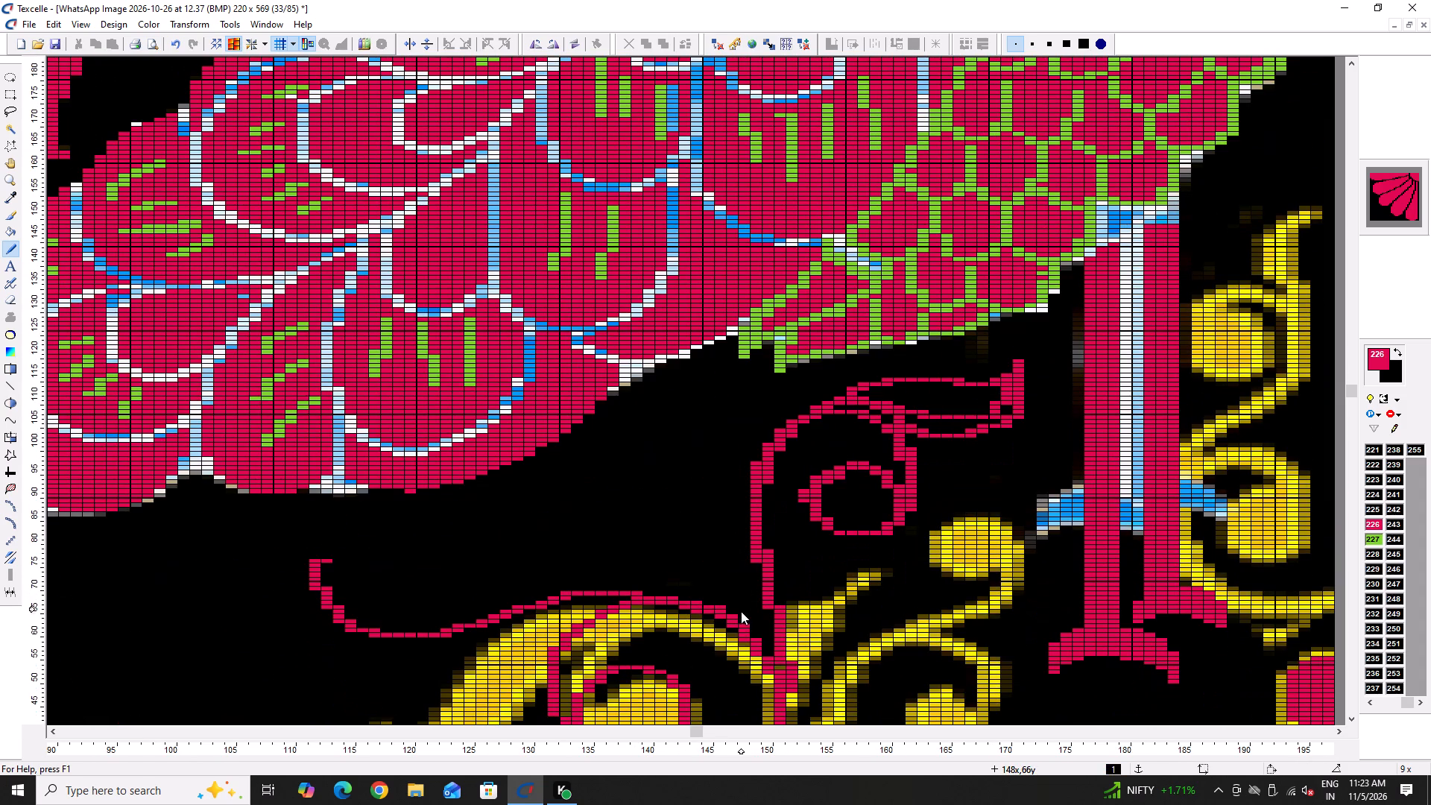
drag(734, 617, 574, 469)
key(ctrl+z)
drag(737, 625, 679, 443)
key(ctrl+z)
Outline a red curved leaf from column 148, row 64, up to a tip near column 144, row 106, and back to the stem.
drag(739, 620, 675, 438)
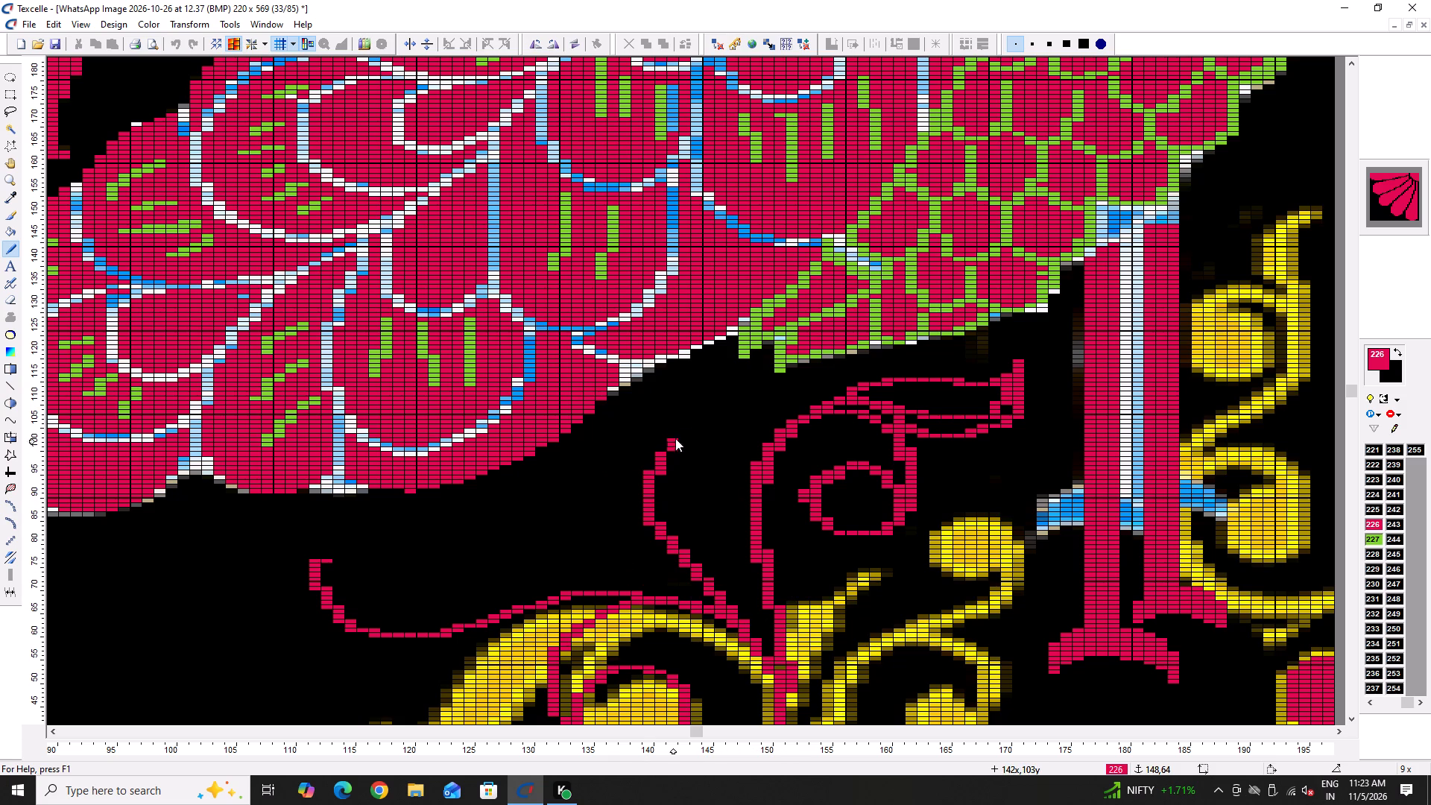
drag(675, 438, 697, 427)
middle_click(697, 427)
drag(697, 427, 639, 551)
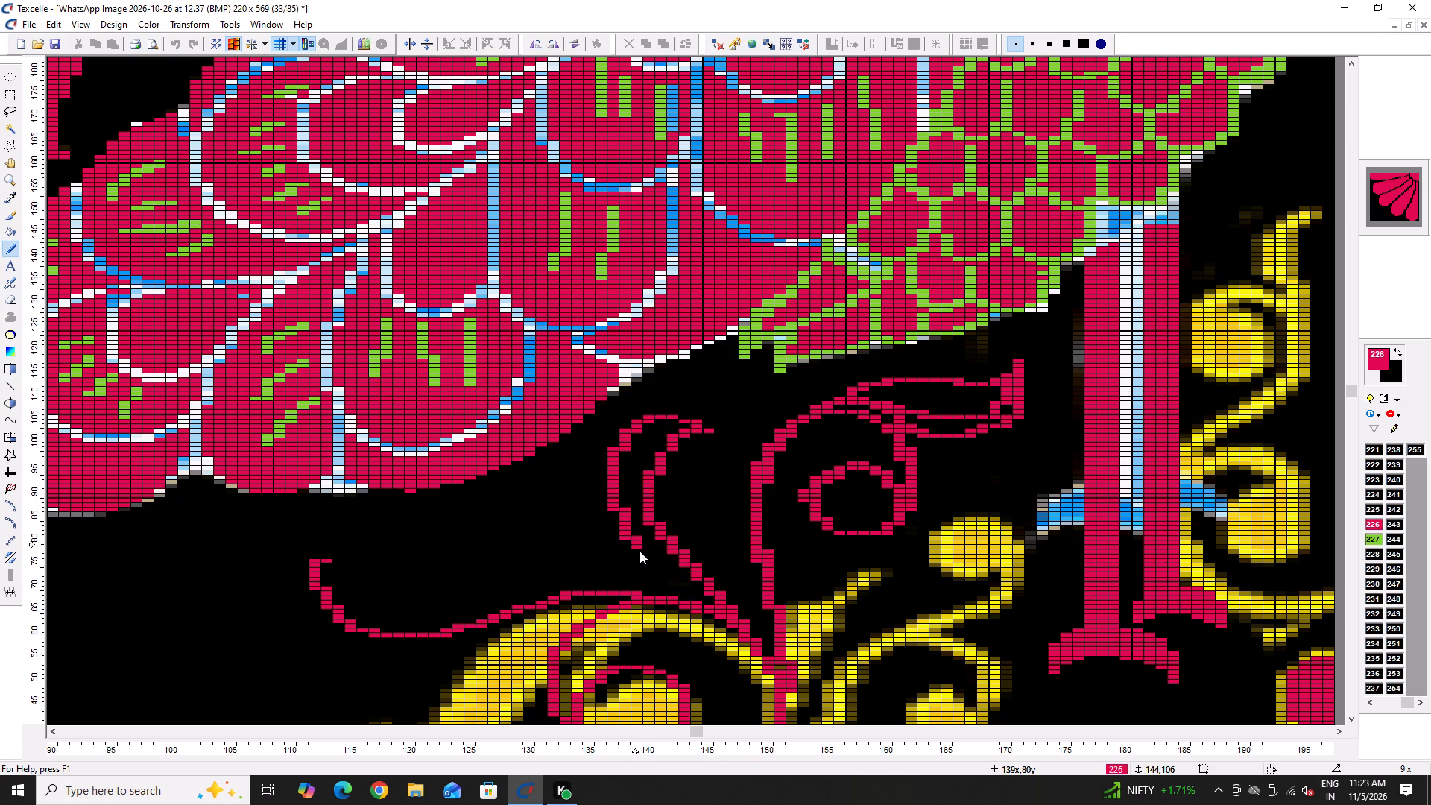
drag(639, 551, 721, 607)
Curl the long stem's free end near column 113, row 75, into a red spiral around columns 112 to 124.
ctrl+scroll(683, 587, down, 3)
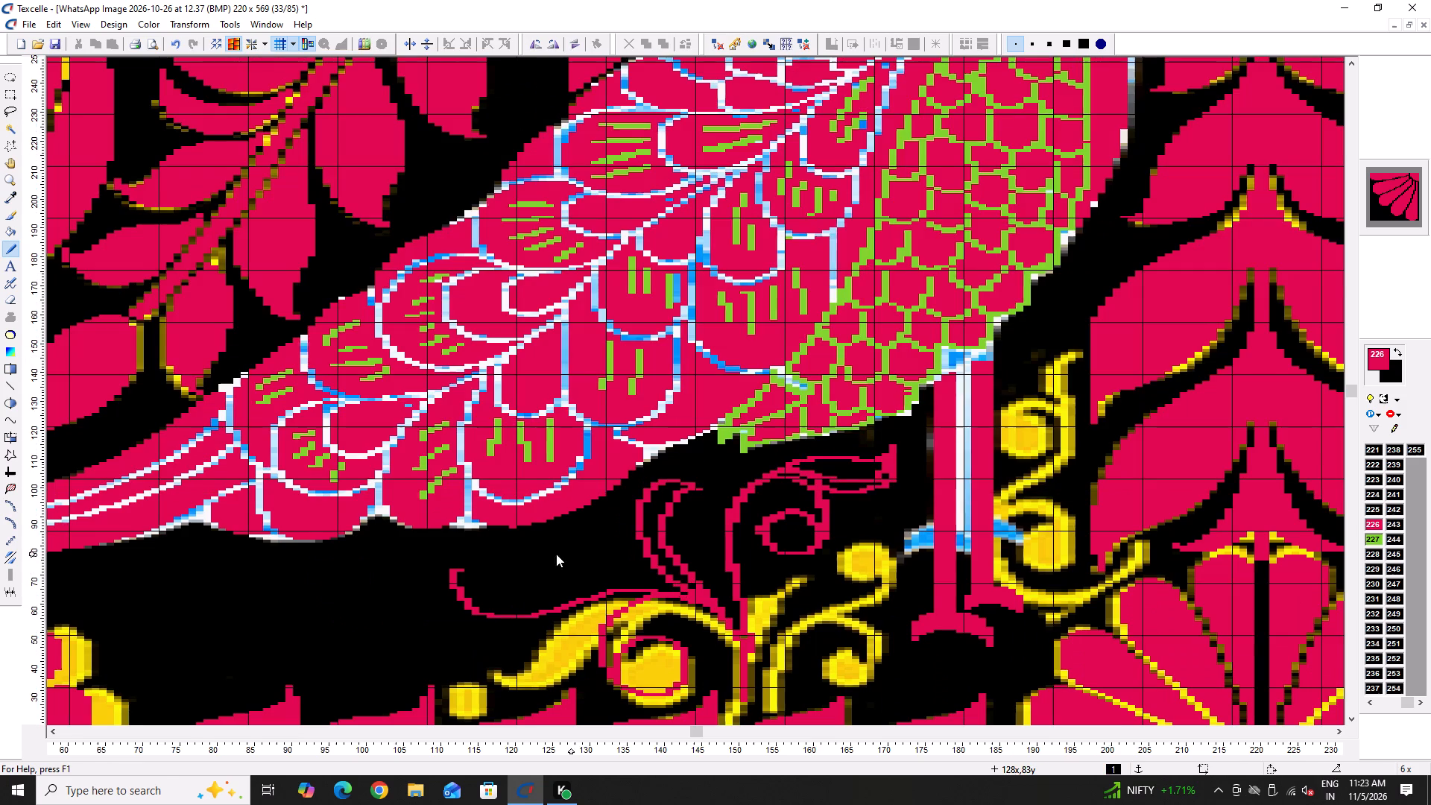
scroll(550, 558, down, 2)
ctrl+scroll(494, 356, up, 2)
scroll(628, 388, up, 2)
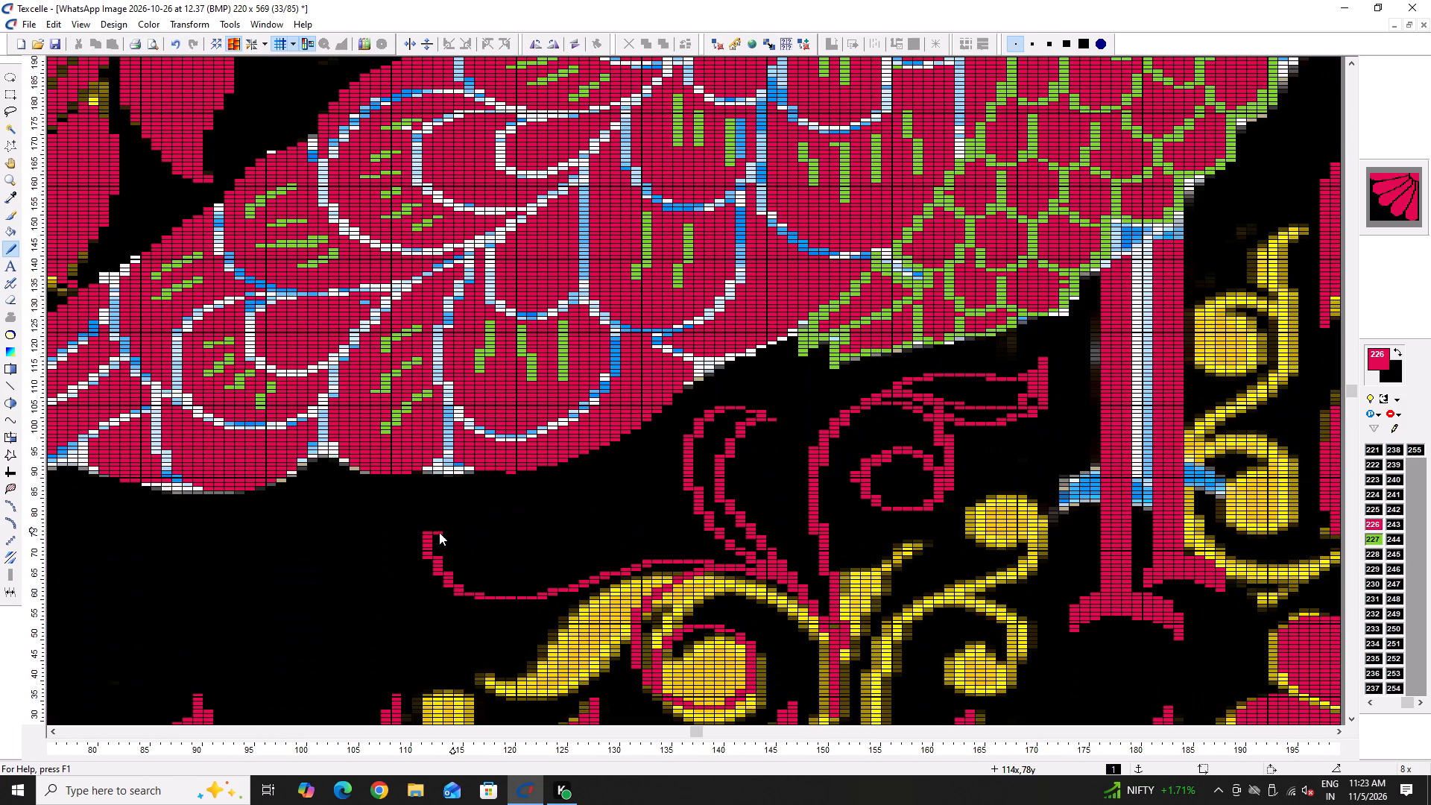
drag(435, 543, 477, 527)
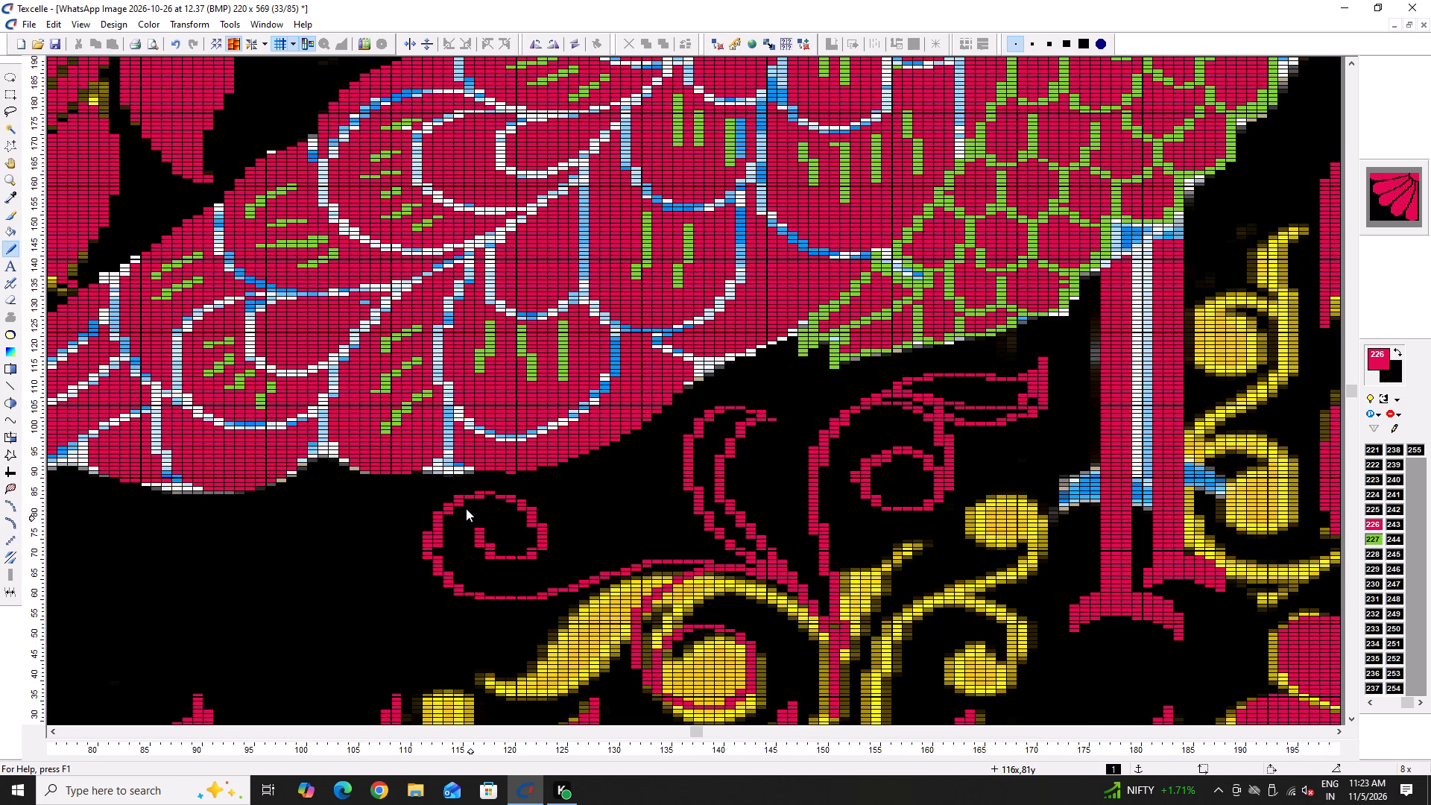
drag(466, 499, 540, 528)
click(540, 528)
Outline a red leaf from column 135, row 70, along the long stem to a tip near column 102, row 45, and back.
scroll(592, 540, down, 2)
ctrl+scroll(639, 430, down, 2)
ctrl+scroll(559, 408, up, 1)
drag(689, 394, 461, 426)
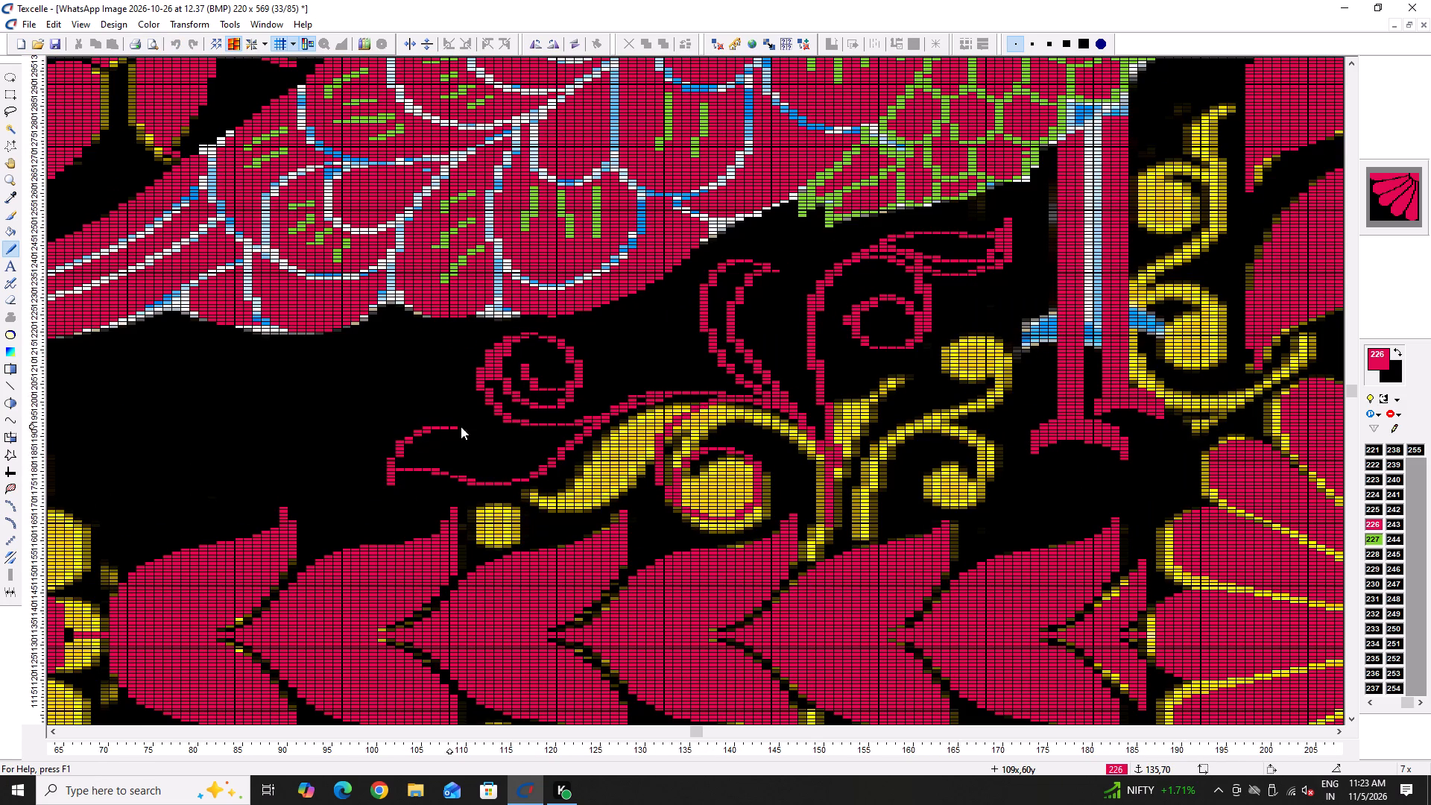
drag(461, 426, 583, 432)
Outline a red leaf over the yellow one, from column 136, row 66, down to a tip near column 119, row 39, and back.
ctrl+scroll(663, 413, up, 2)
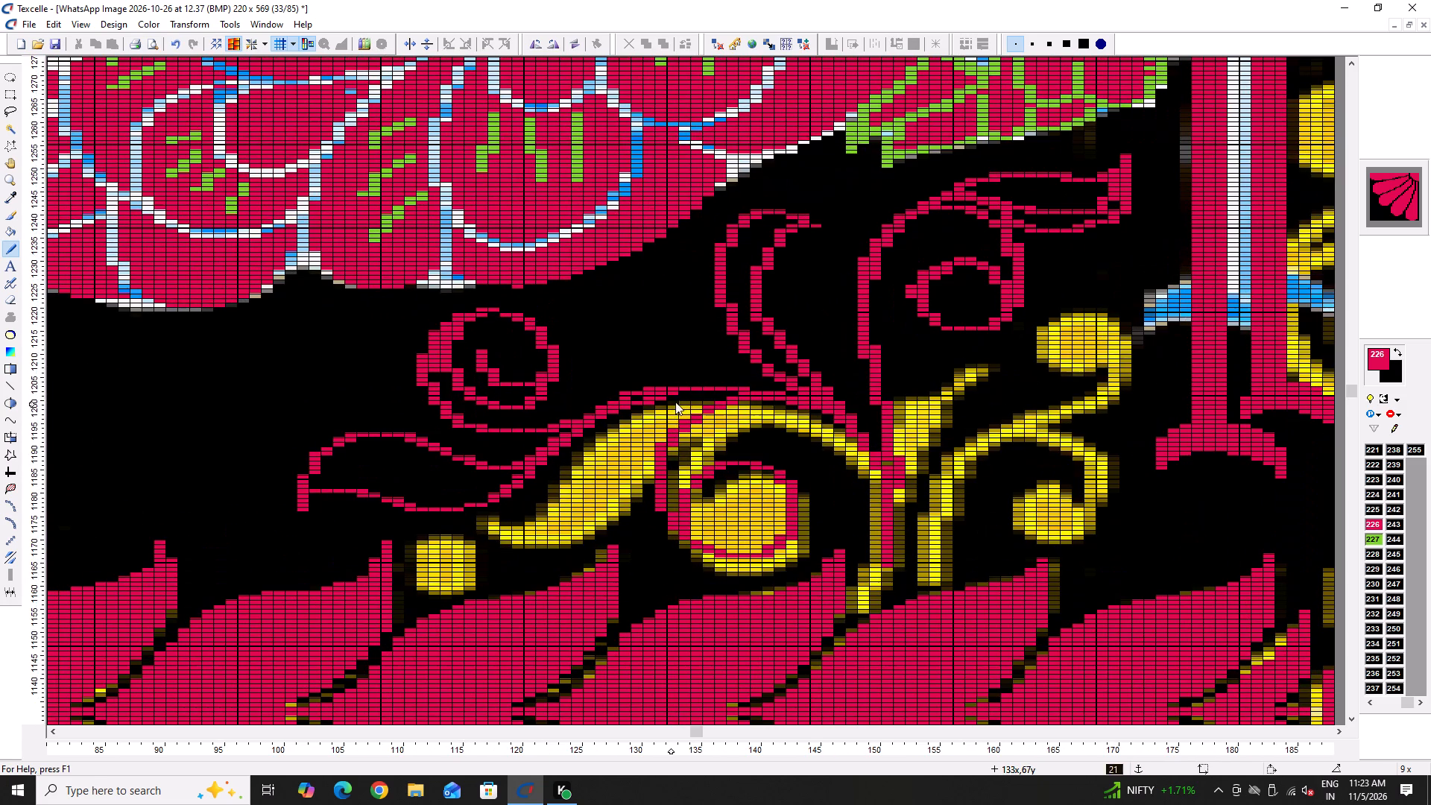
drag(704, 407, 512, 537)
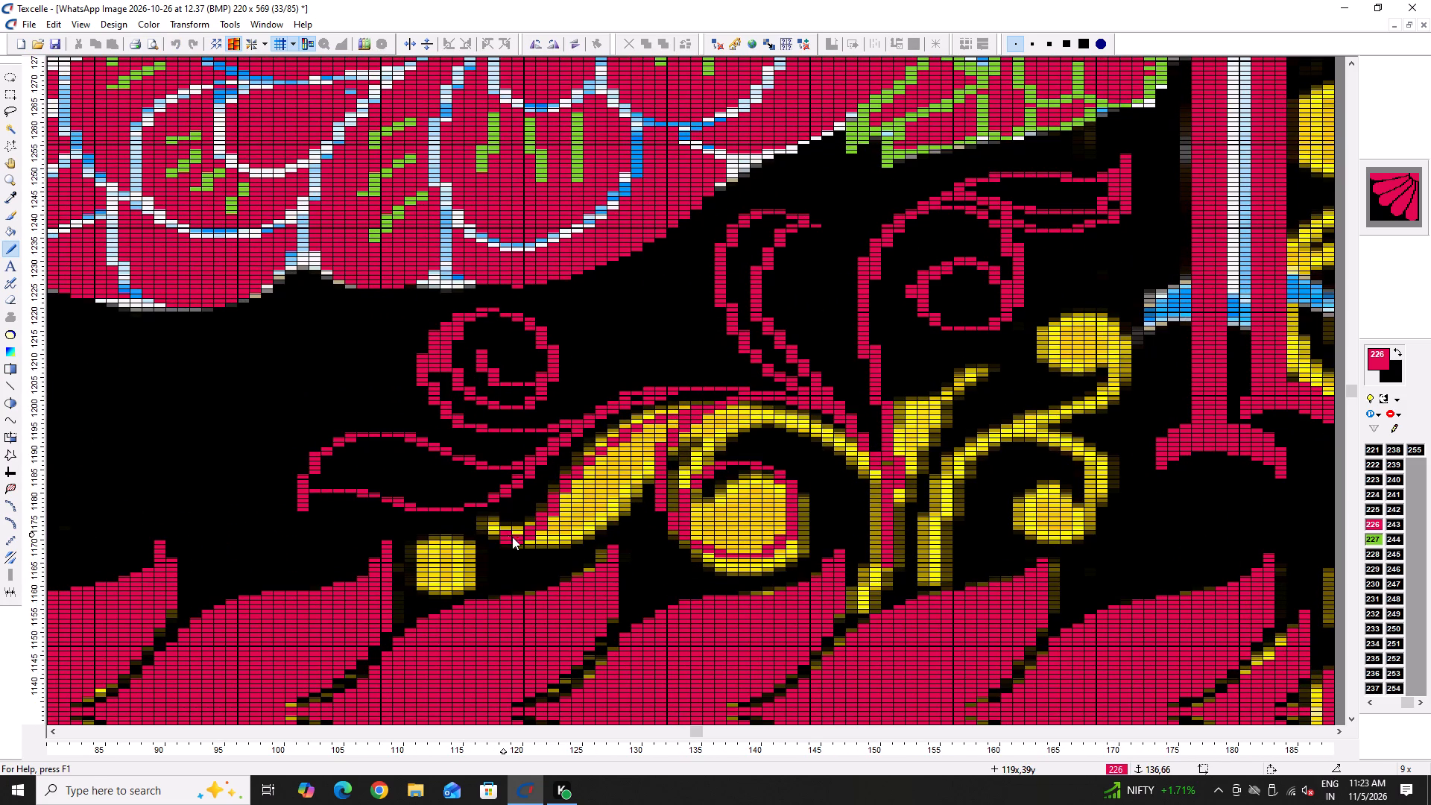
drag(512, 537, 682, 410)
Draw another curved red leaf beside the upright one, rising from the stem to about row 94 around columns 128 to 134.
scroll(704, 385, up, 1)
ctrl+scroll(672, 420, up, 2)
drag(867, 520, 657, 297)
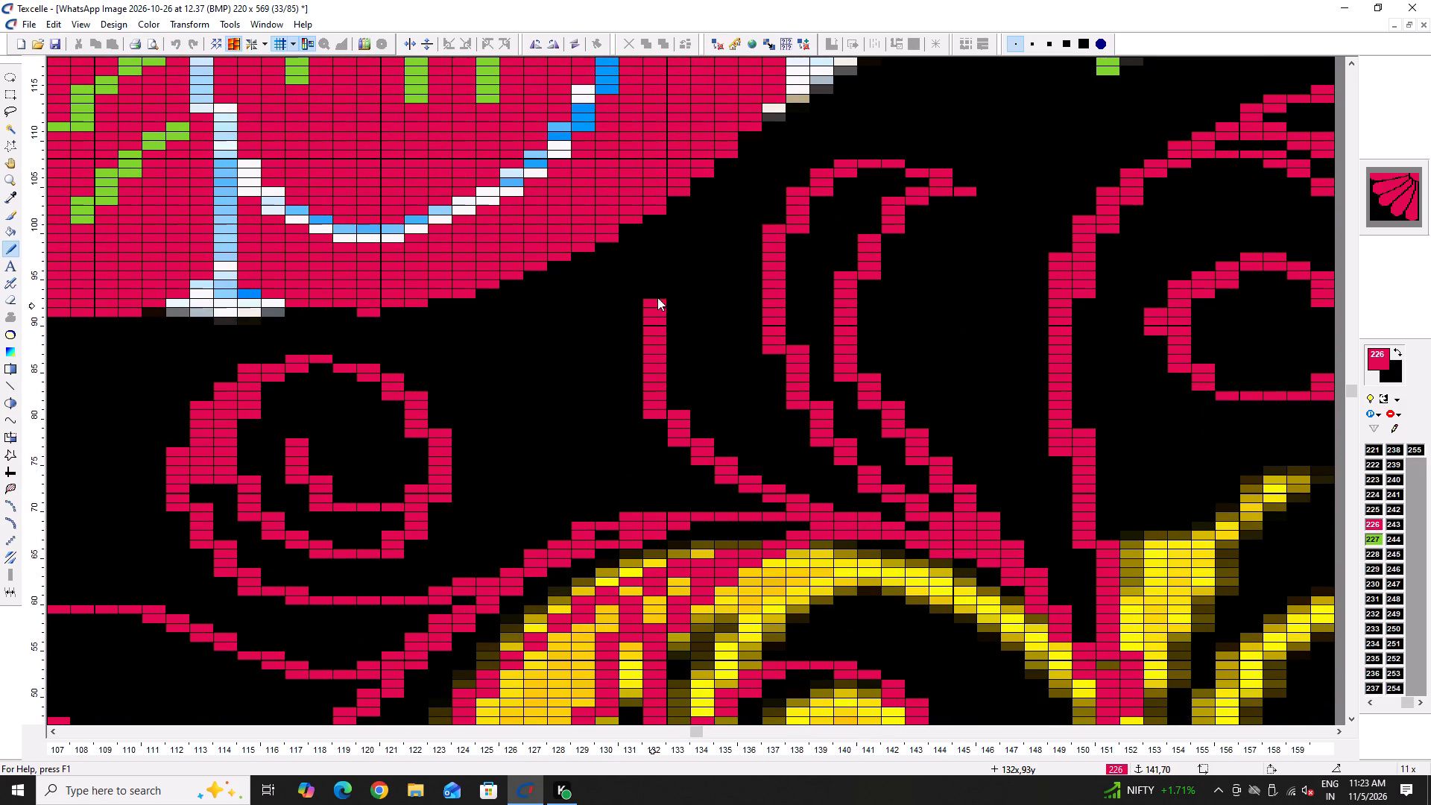
Finish the curved red leaf with a tip near column 134, row 96, and an outer edge bowing to column 128 and back to the stem.
drag(657, 297, 684, 271)
click(686, 271)
drag(667, 267, 719, 501)
click(690, 261)
drag(712, 508, 718, 506)
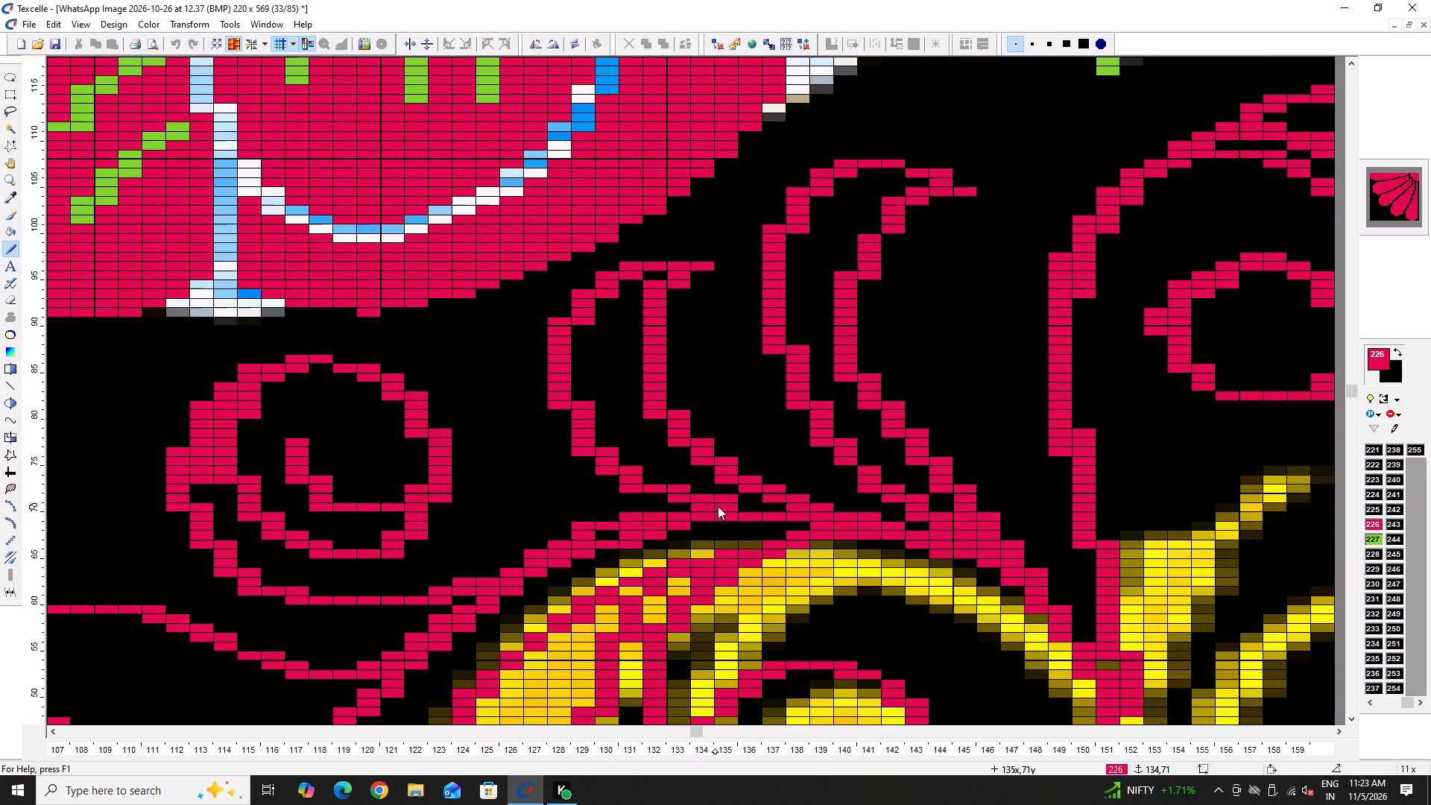
drag(718, 506, 785, 508)
Save the design.
ctrl+scroll(608, 452, down, 5)
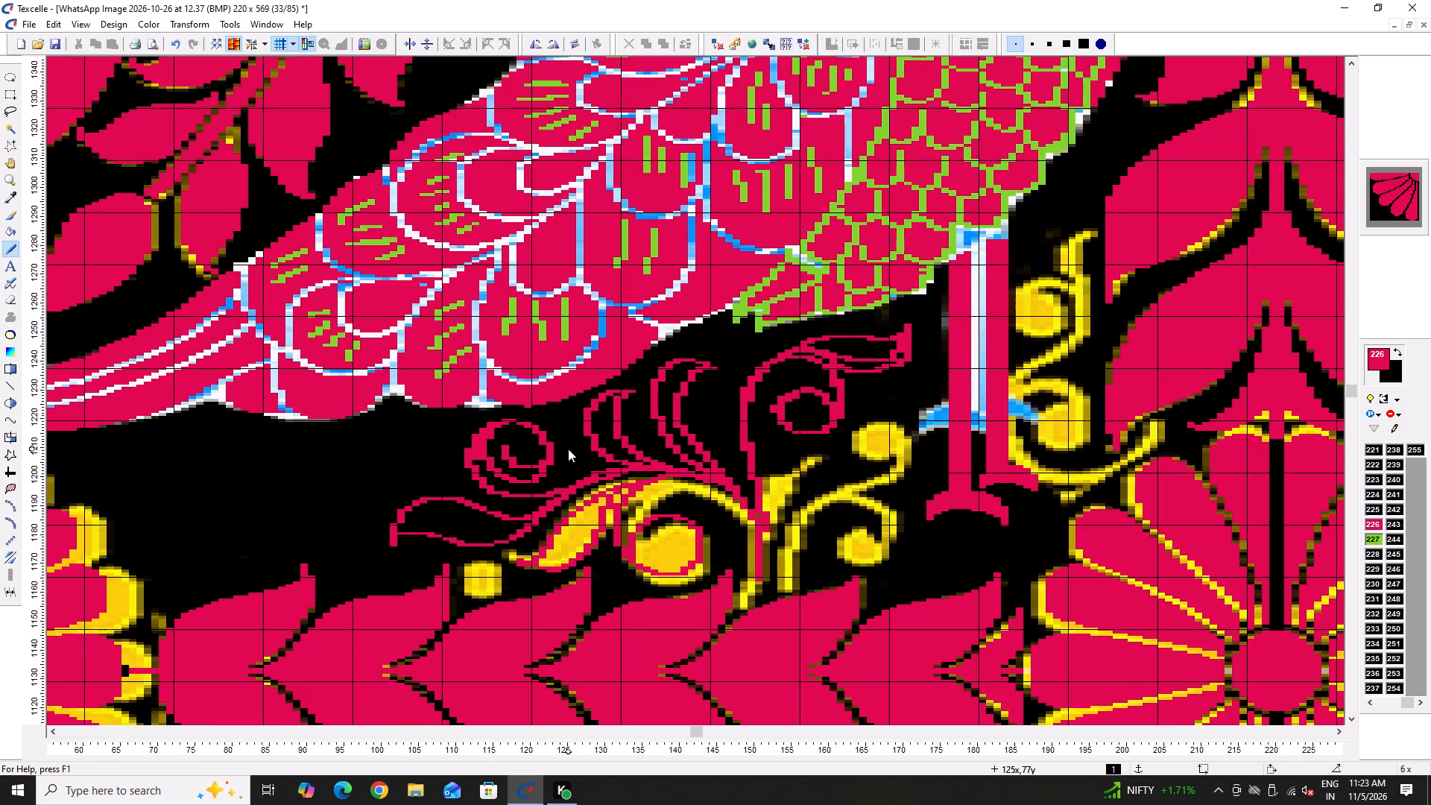
key(Left)
key(Left)
key(ctrl+s)
key(ctrl+s)
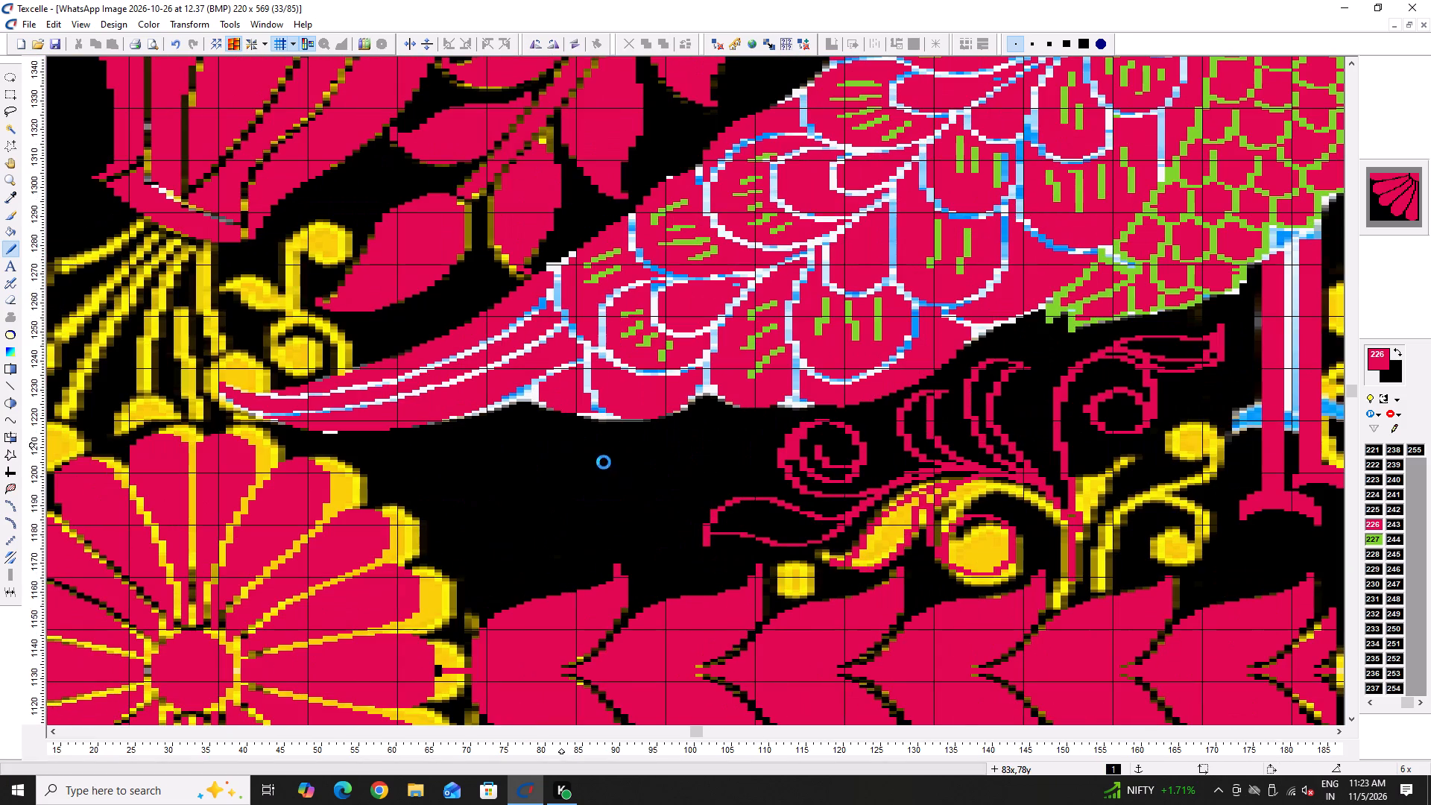
key(ctrl+s)
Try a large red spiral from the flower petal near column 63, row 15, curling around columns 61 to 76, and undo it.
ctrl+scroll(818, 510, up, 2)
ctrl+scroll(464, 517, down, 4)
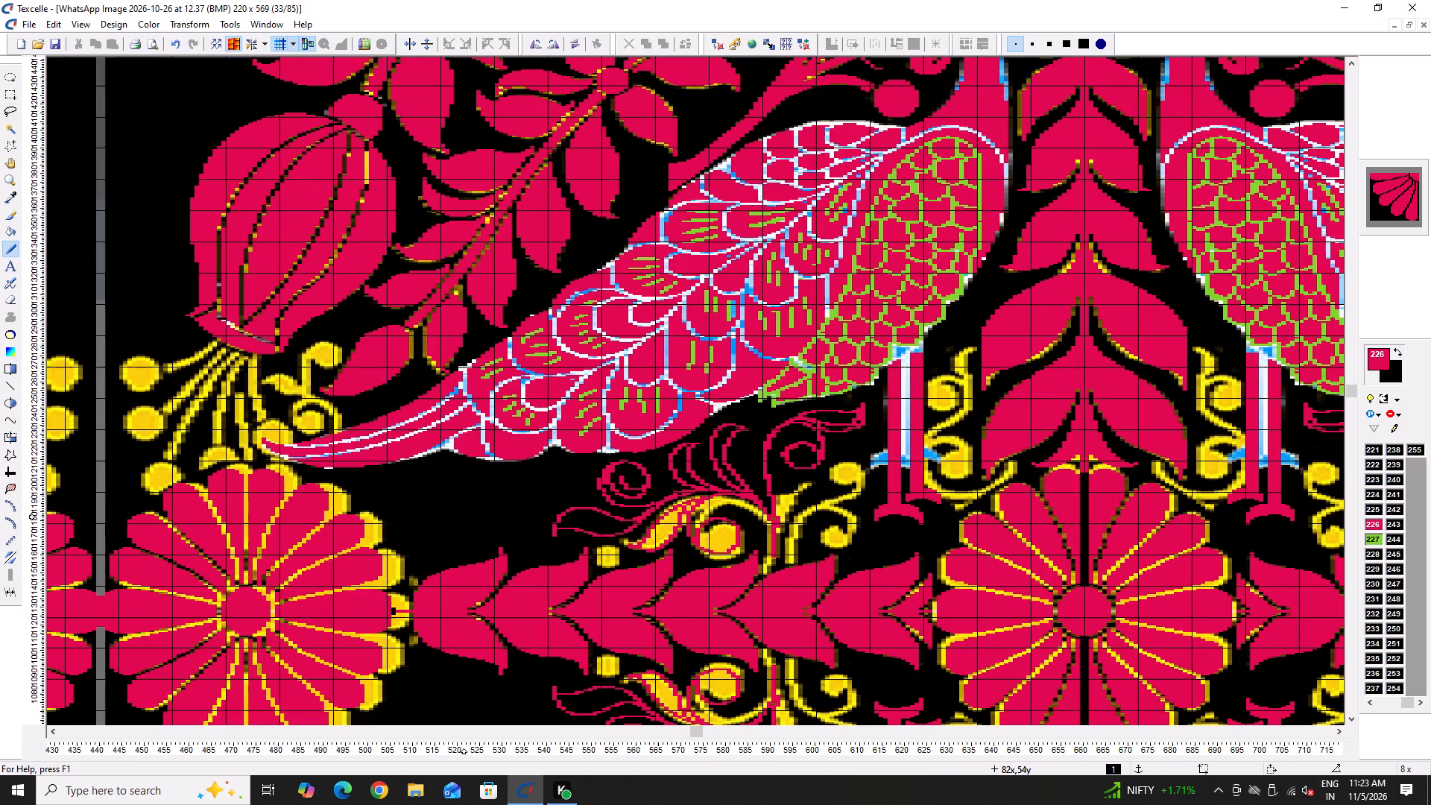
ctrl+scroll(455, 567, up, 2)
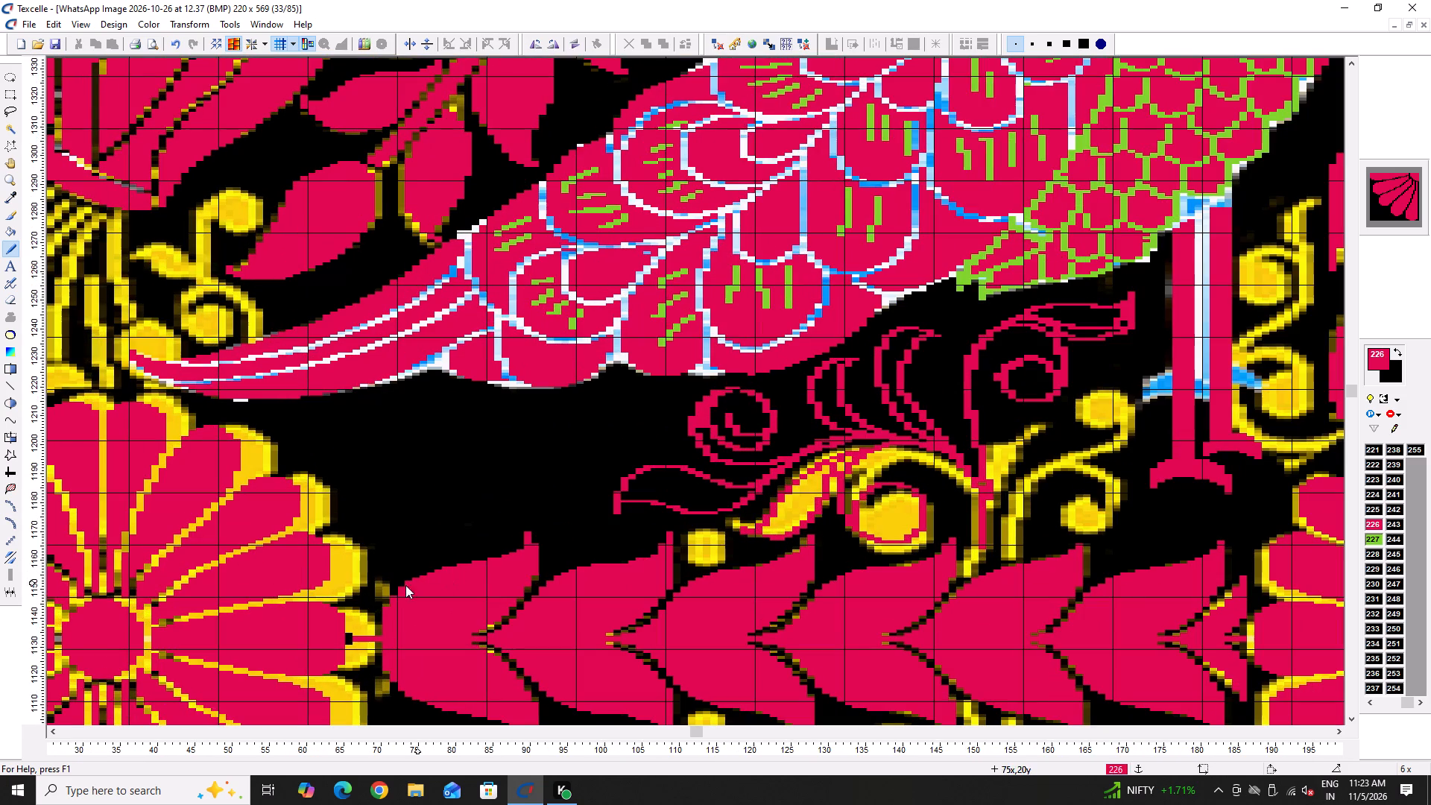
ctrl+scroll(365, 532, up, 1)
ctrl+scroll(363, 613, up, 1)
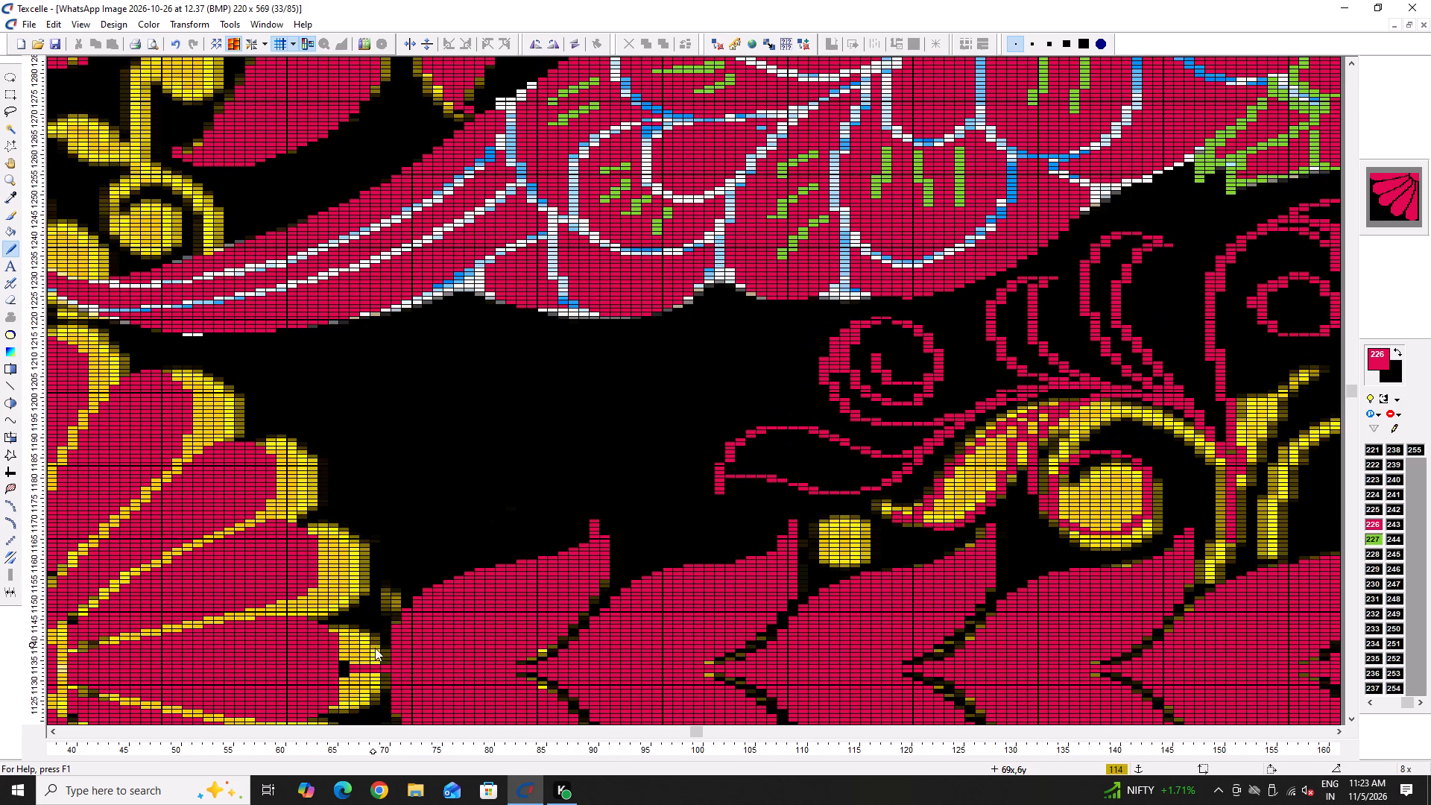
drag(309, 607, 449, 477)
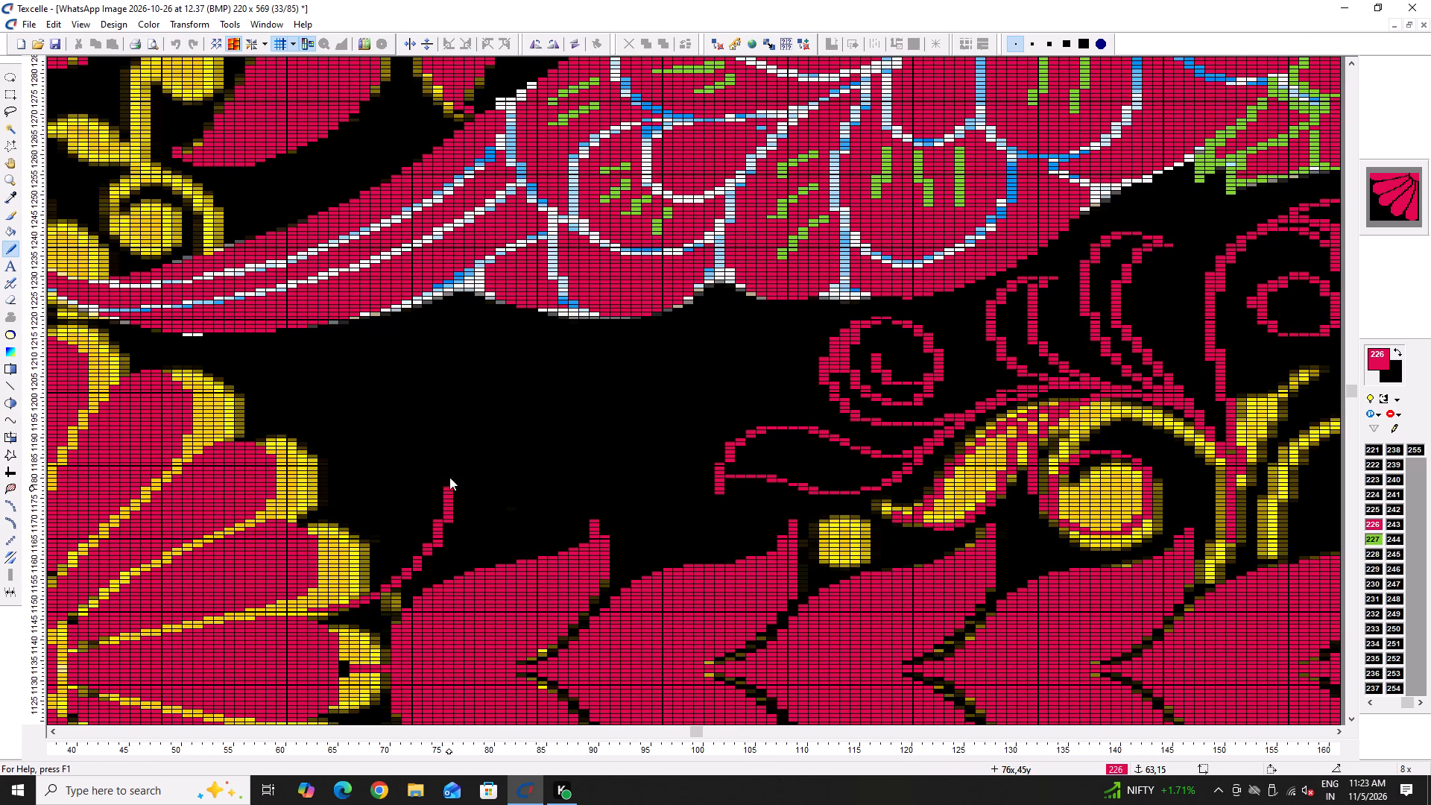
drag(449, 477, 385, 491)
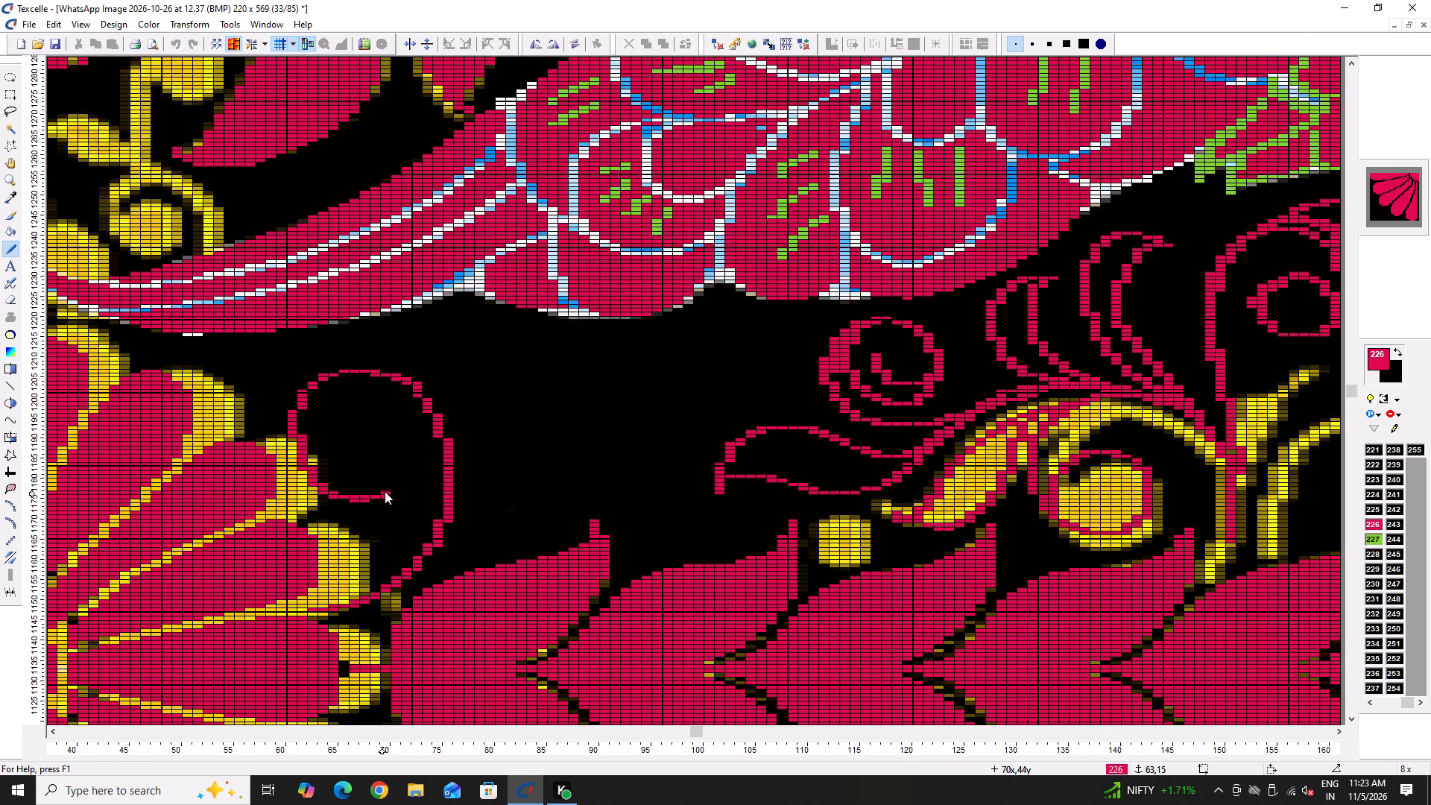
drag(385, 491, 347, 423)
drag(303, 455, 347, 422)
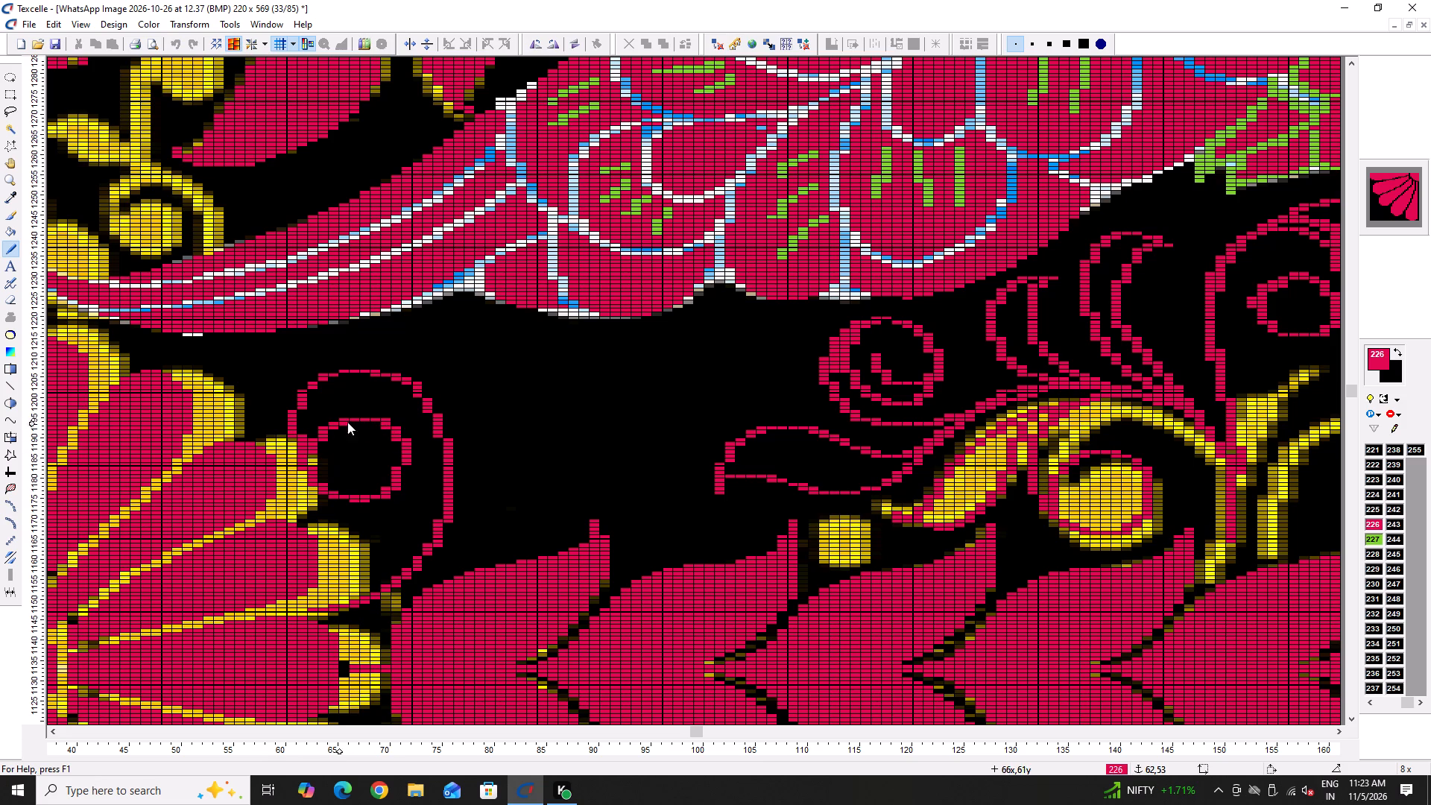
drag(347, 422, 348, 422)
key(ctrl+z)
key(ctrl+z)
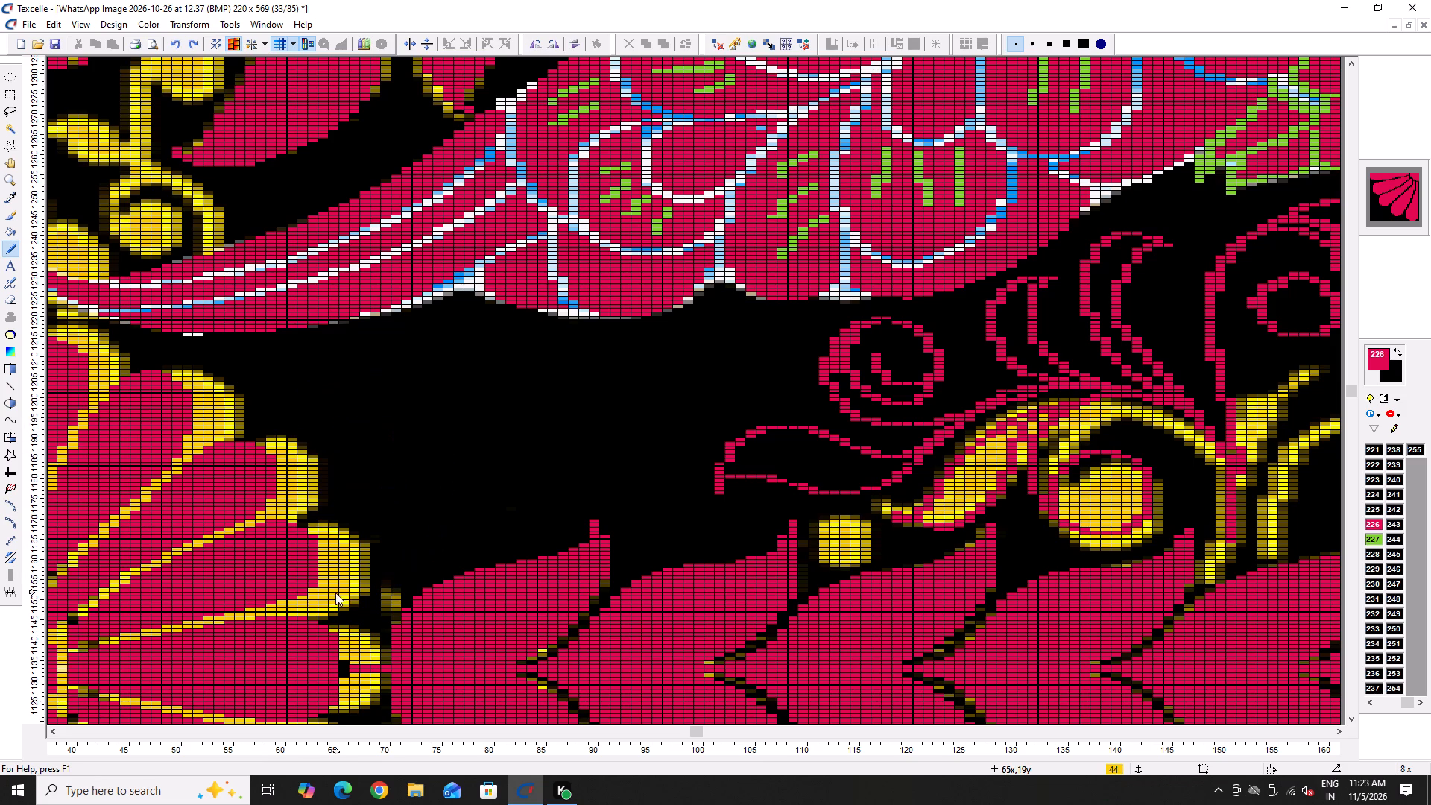
Draw a smaller red spiral from the petal near column 65, row 17, curling around columns 64 to 74 up to about row 60.
drag(329, 602, 382, 430)
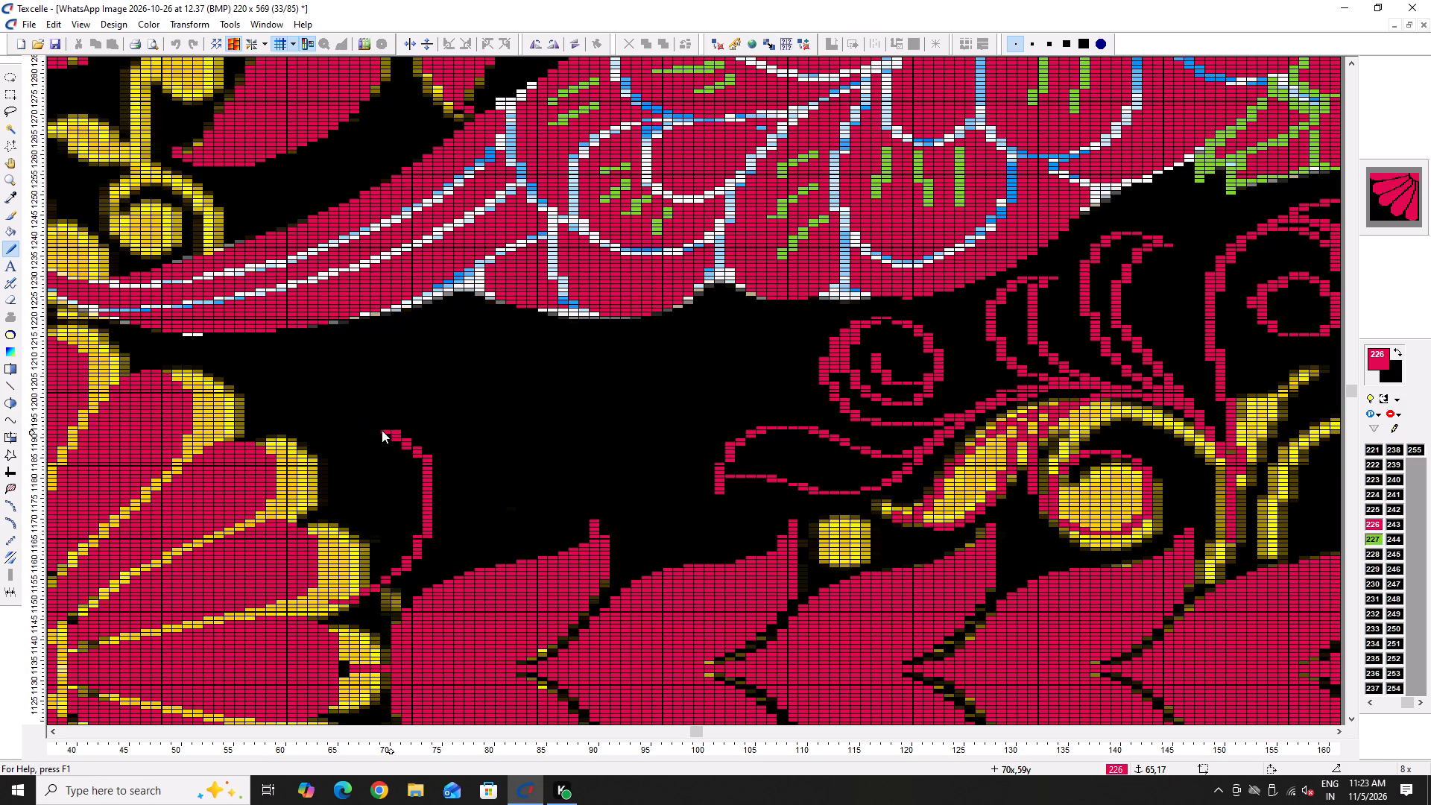
drag(382, 430, 385, 514)
drag(326, 477, 347, 457)
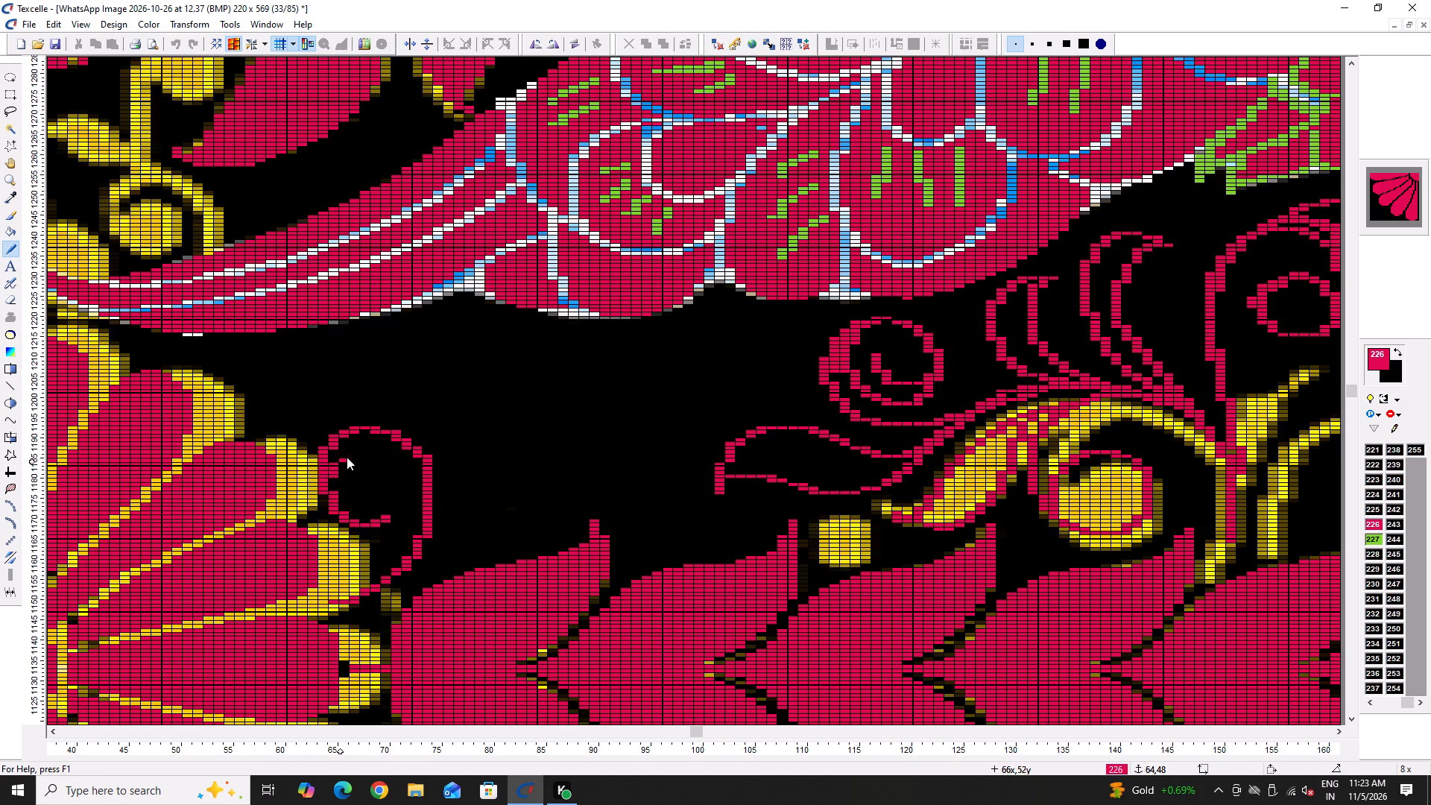
drag(347, 457, 381, 528)
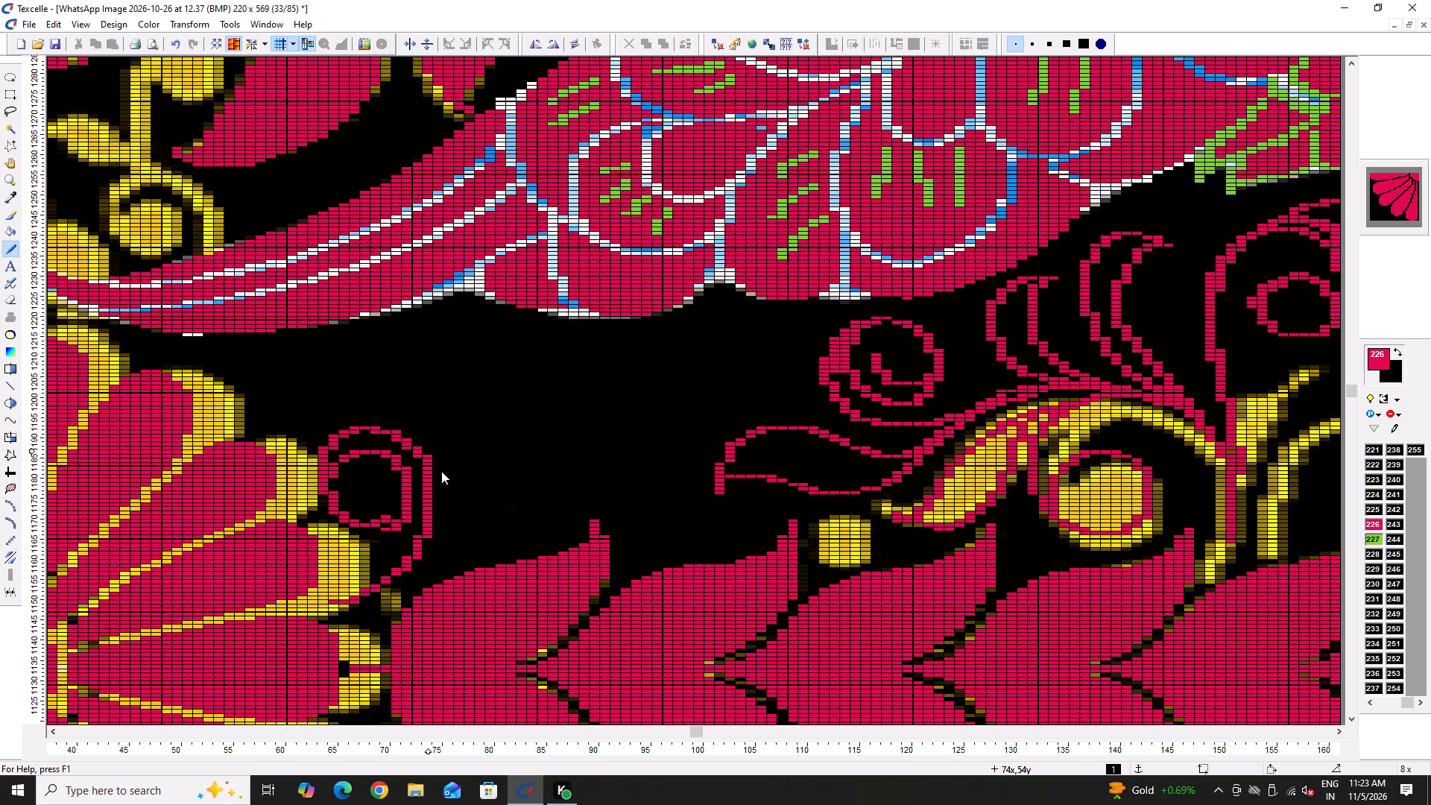
Draw a curved red stem beside the spiral, rising from column 71, row 24, to about column 81, row 69.
drag(399, 575, 504, 389)
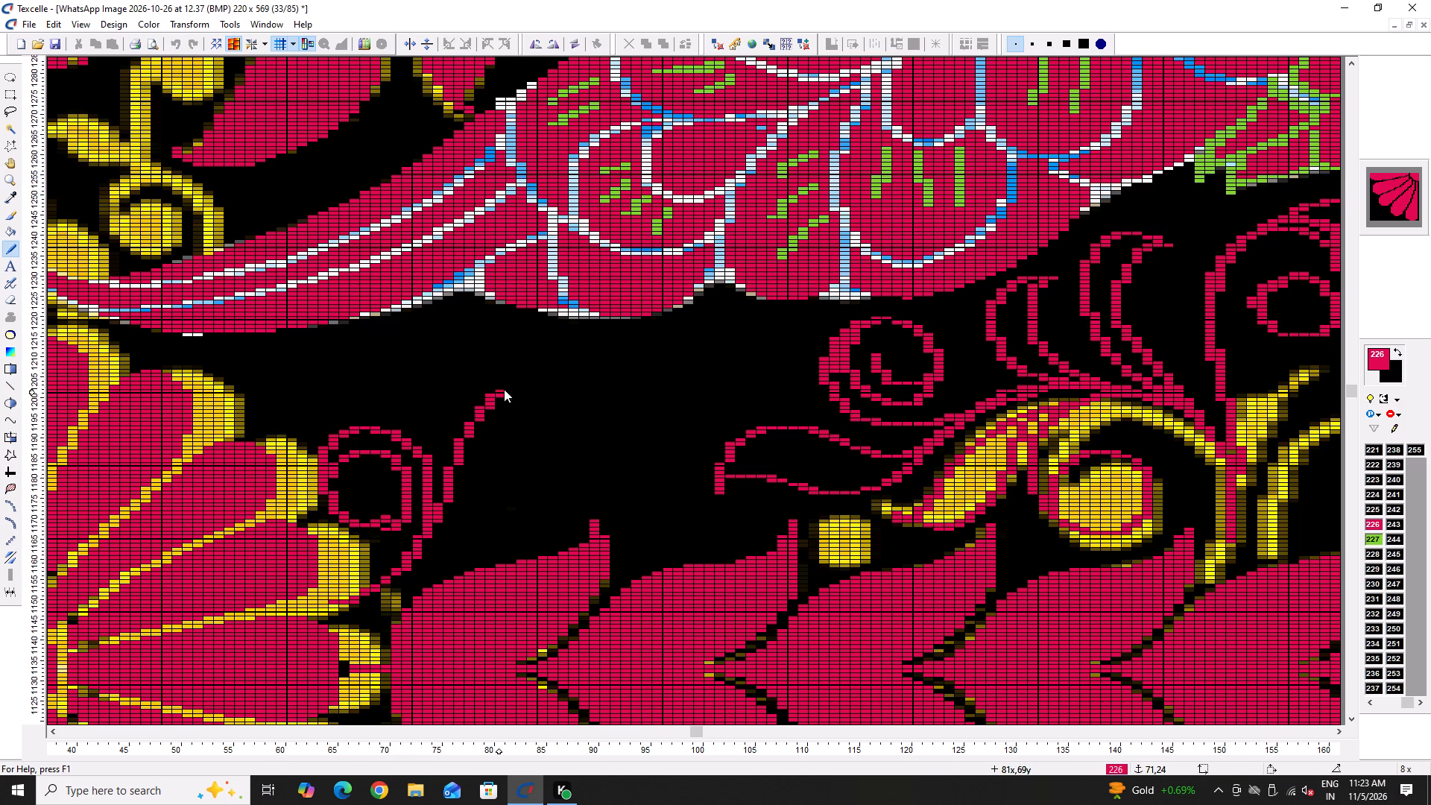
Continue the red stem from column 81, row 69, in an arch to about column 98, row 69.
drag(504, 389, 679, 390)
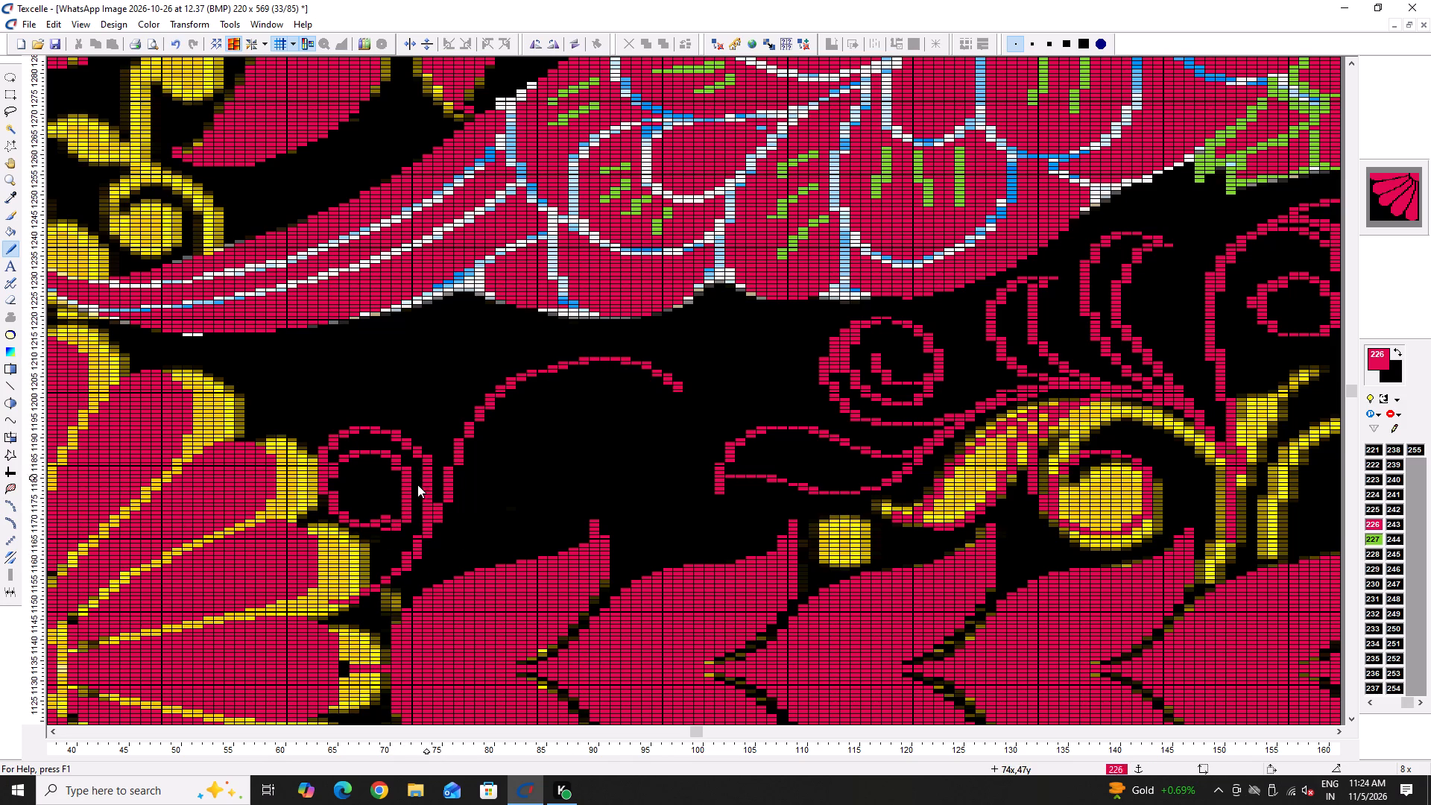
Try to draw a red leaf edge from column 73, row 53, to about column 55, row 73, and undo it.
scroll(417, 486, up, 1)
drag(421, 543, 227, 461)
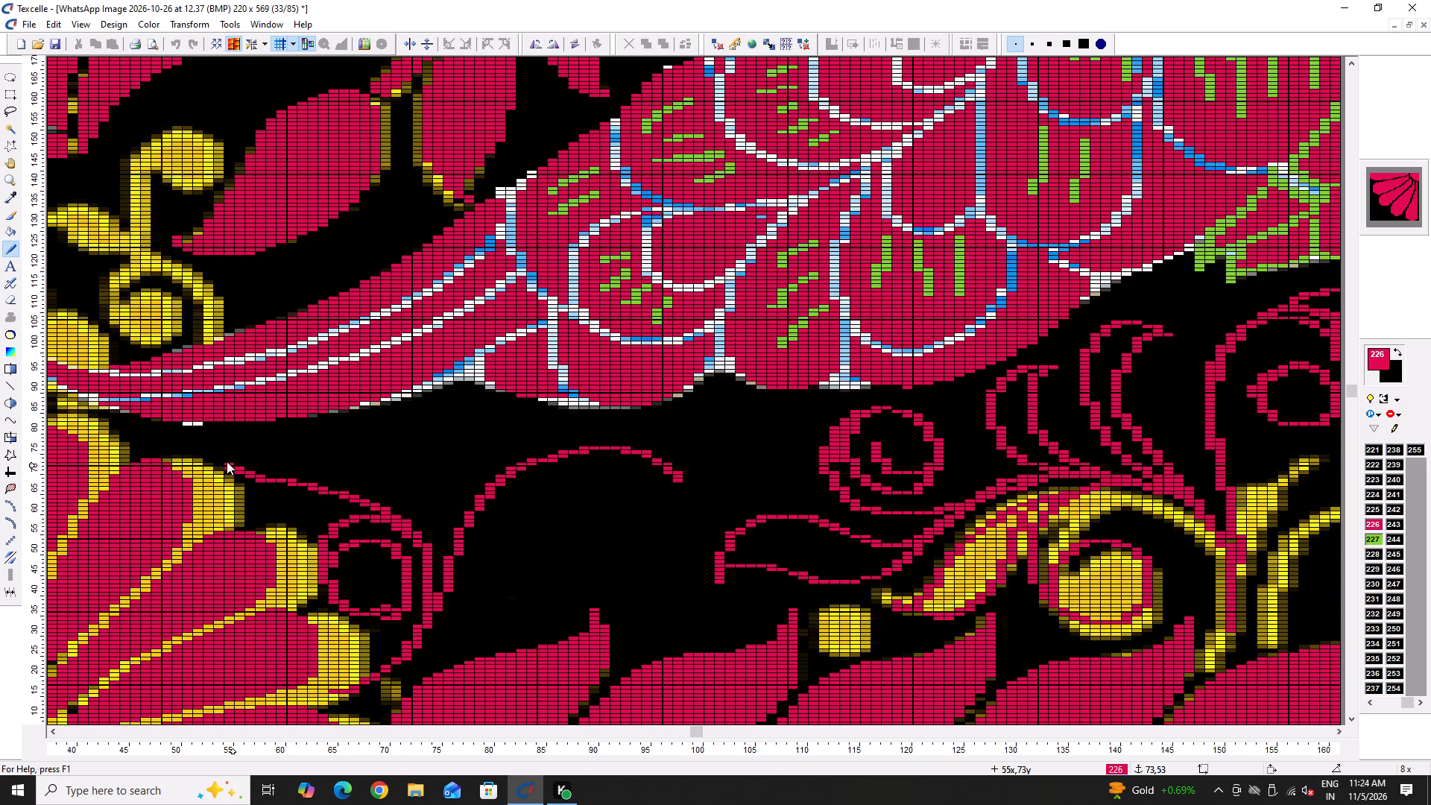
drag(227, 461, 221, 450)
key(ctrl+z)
Outline a red leaf from column 75, row 51, over the coil to a tip near column 54, row 73, and back.
drag(435, 555, 390, 476)
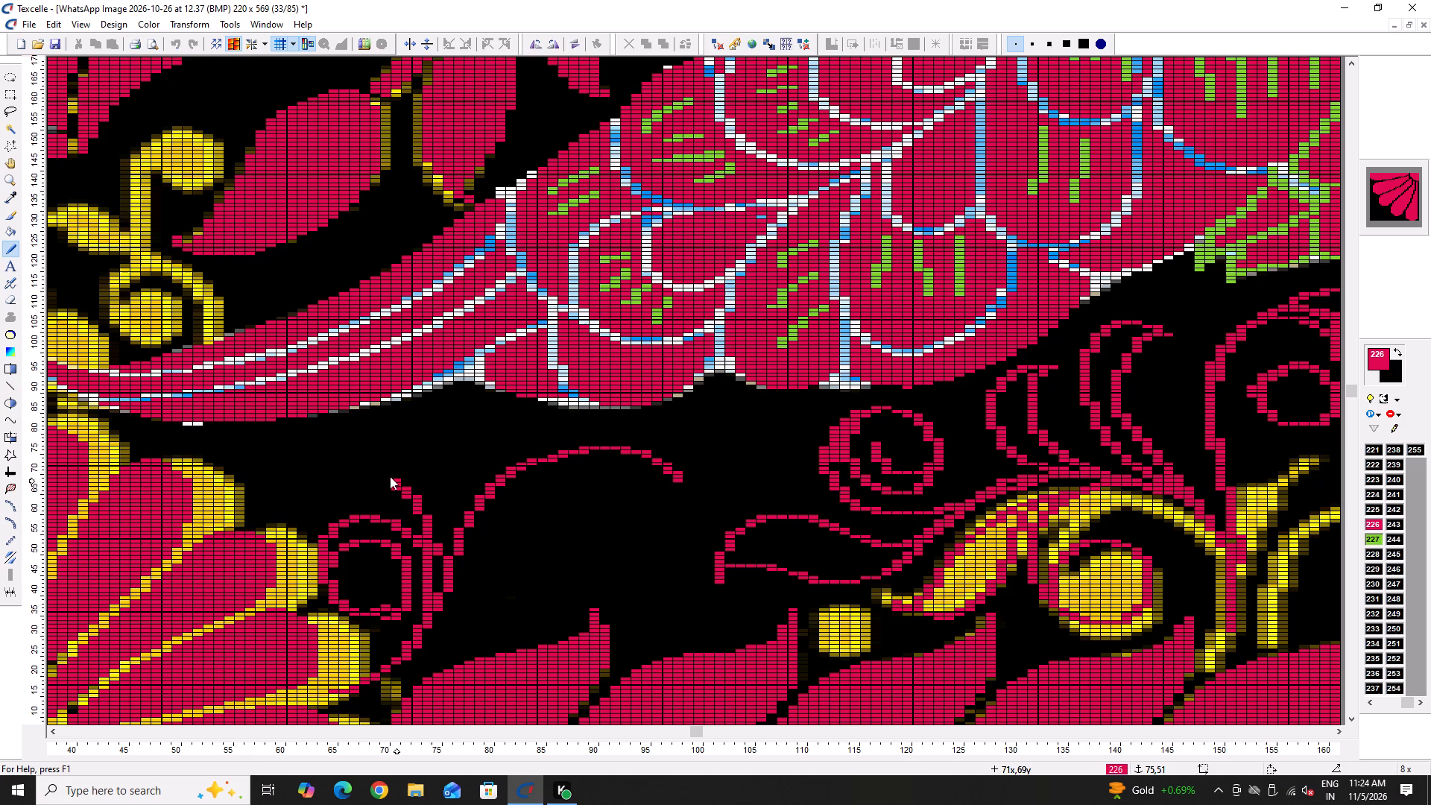
drag(390, 476, 368, 500)
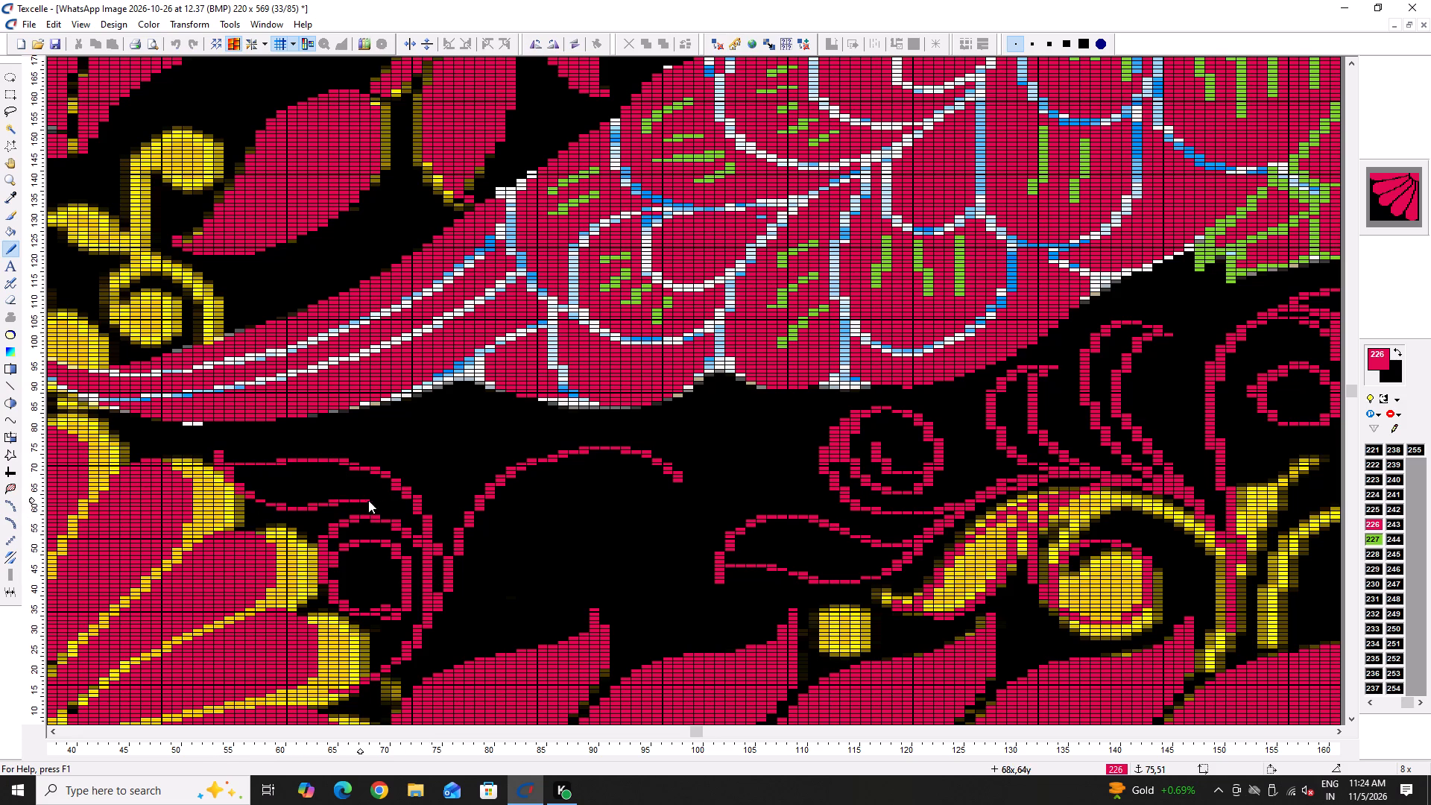
drag(368, 500, 429, 531)
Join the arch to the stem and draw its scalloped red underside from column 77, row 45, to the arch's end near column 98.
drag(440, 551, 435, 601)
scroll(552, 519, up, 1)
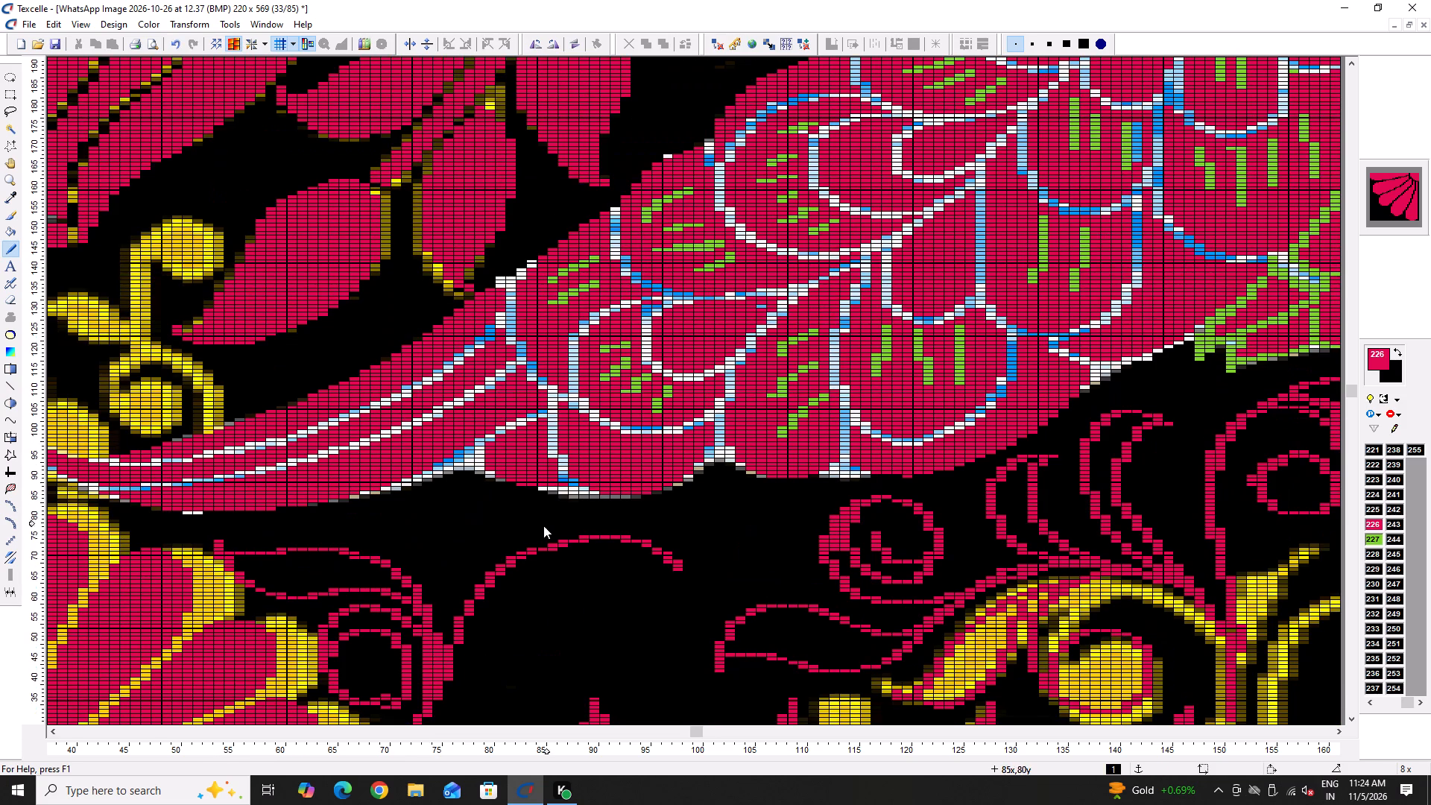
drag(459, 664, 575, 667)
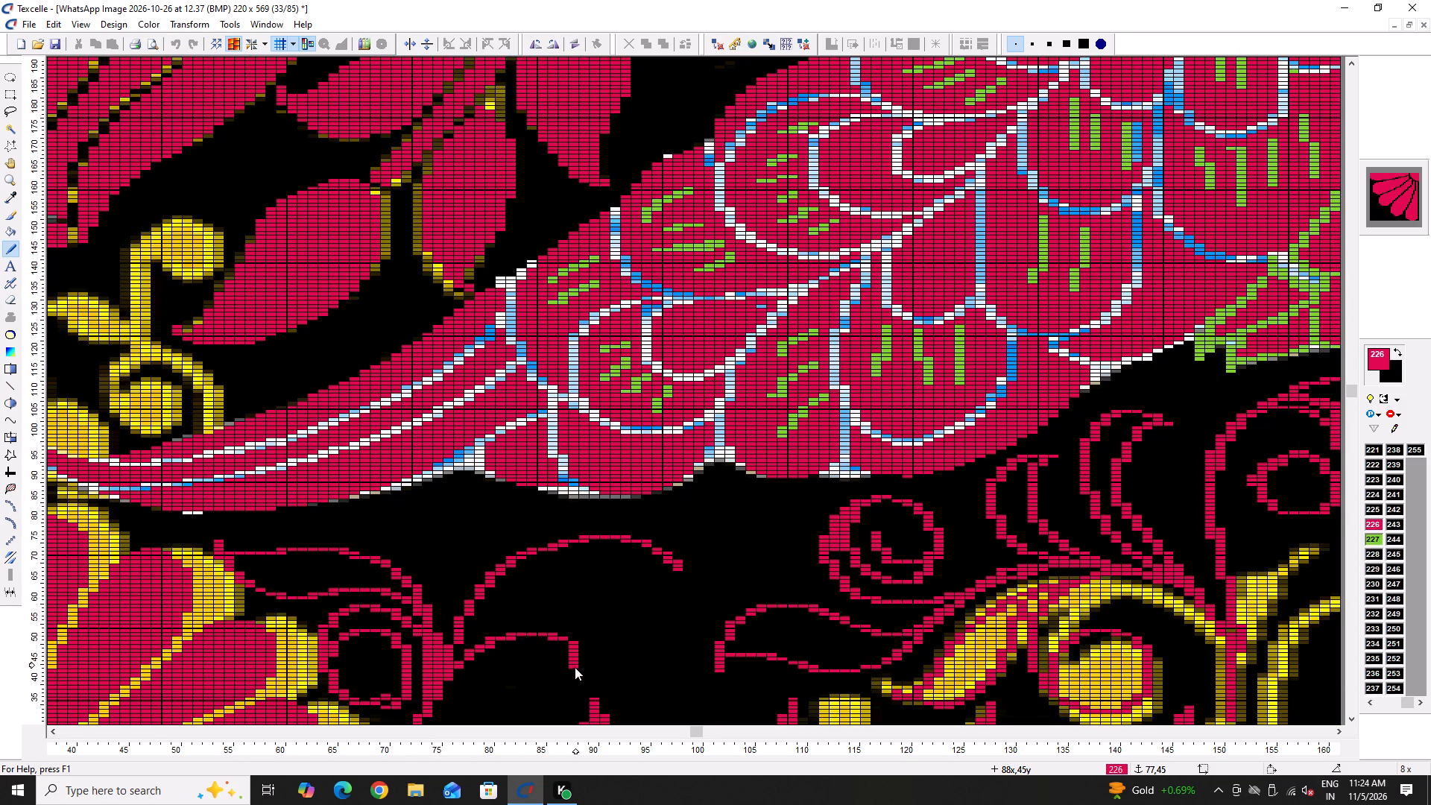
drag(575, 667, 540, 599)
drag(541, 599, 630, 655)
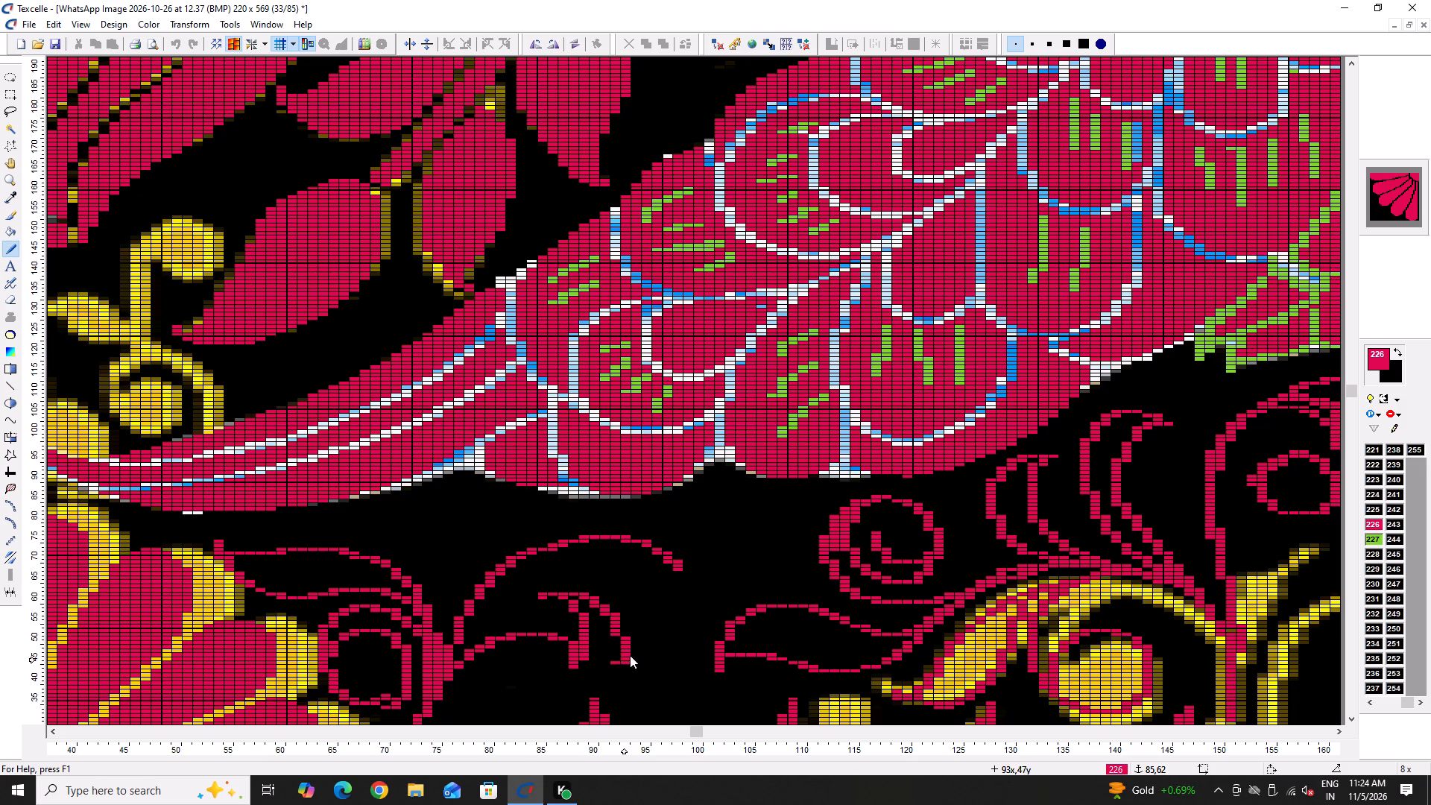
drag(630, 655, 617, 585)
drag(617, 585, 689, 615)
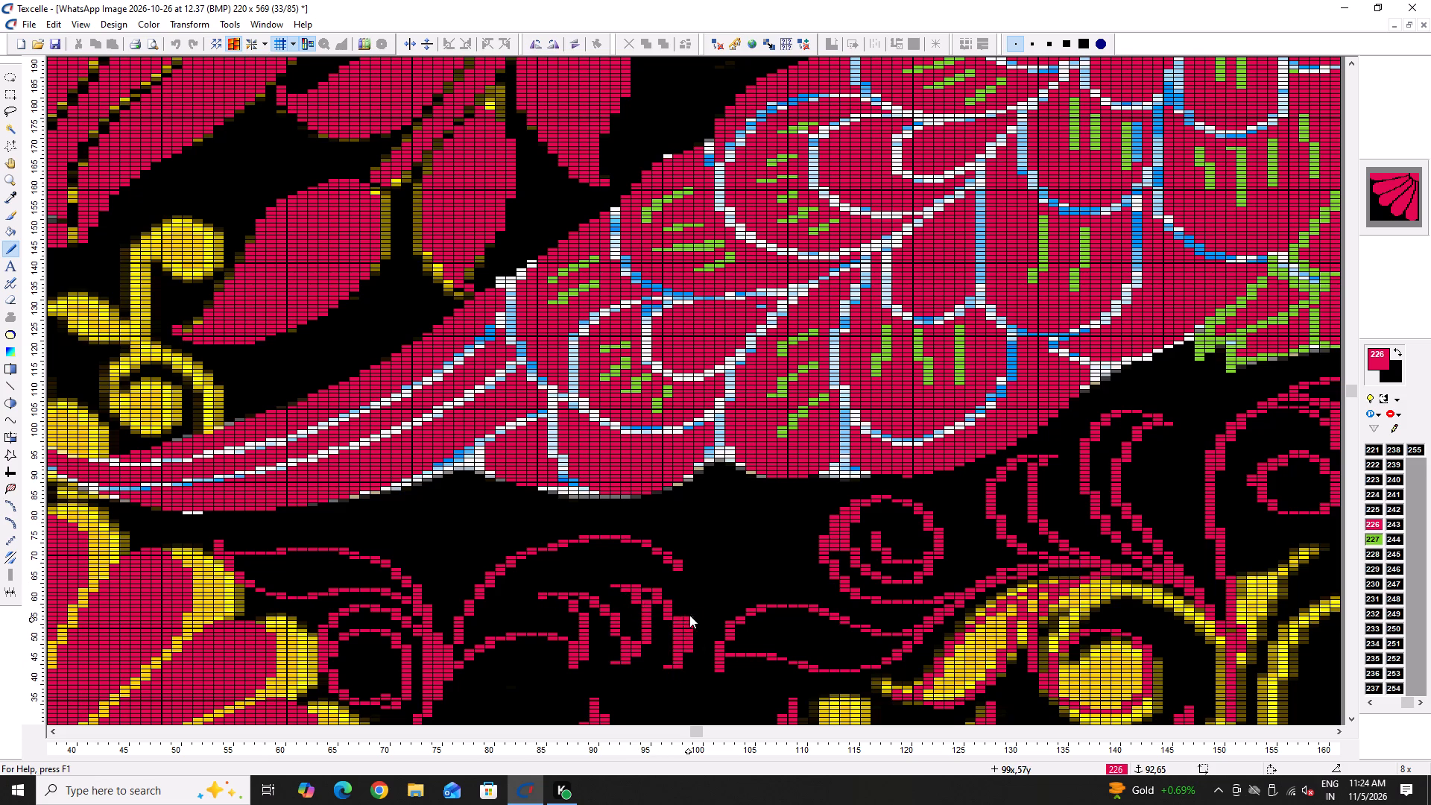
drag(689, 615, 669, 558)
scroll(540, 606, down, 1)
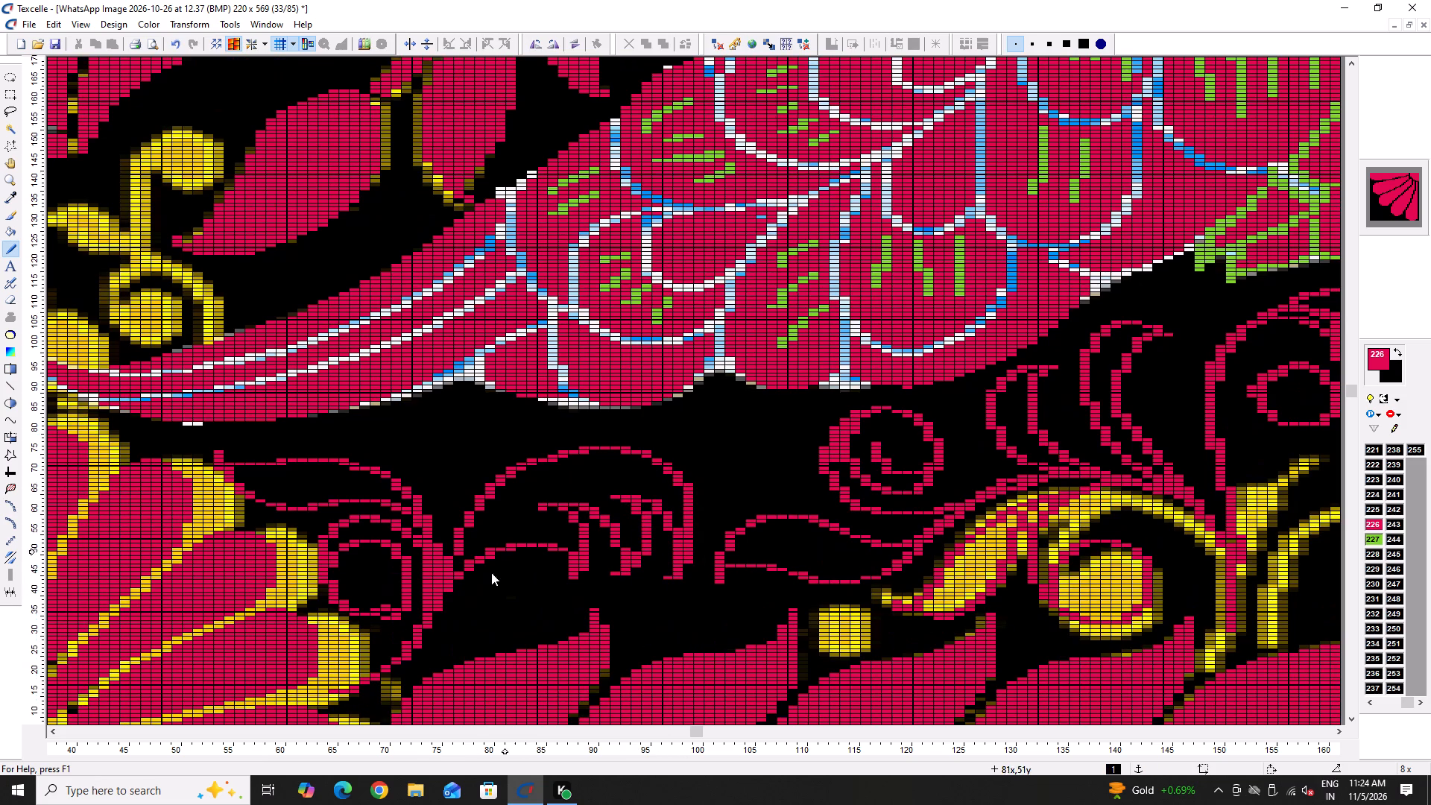
Outline a small red leaf from the stem base near column 73, row 24, to a tip near column 87, row 39, and back.
ctrl+scroll(486, 599, up, 2)
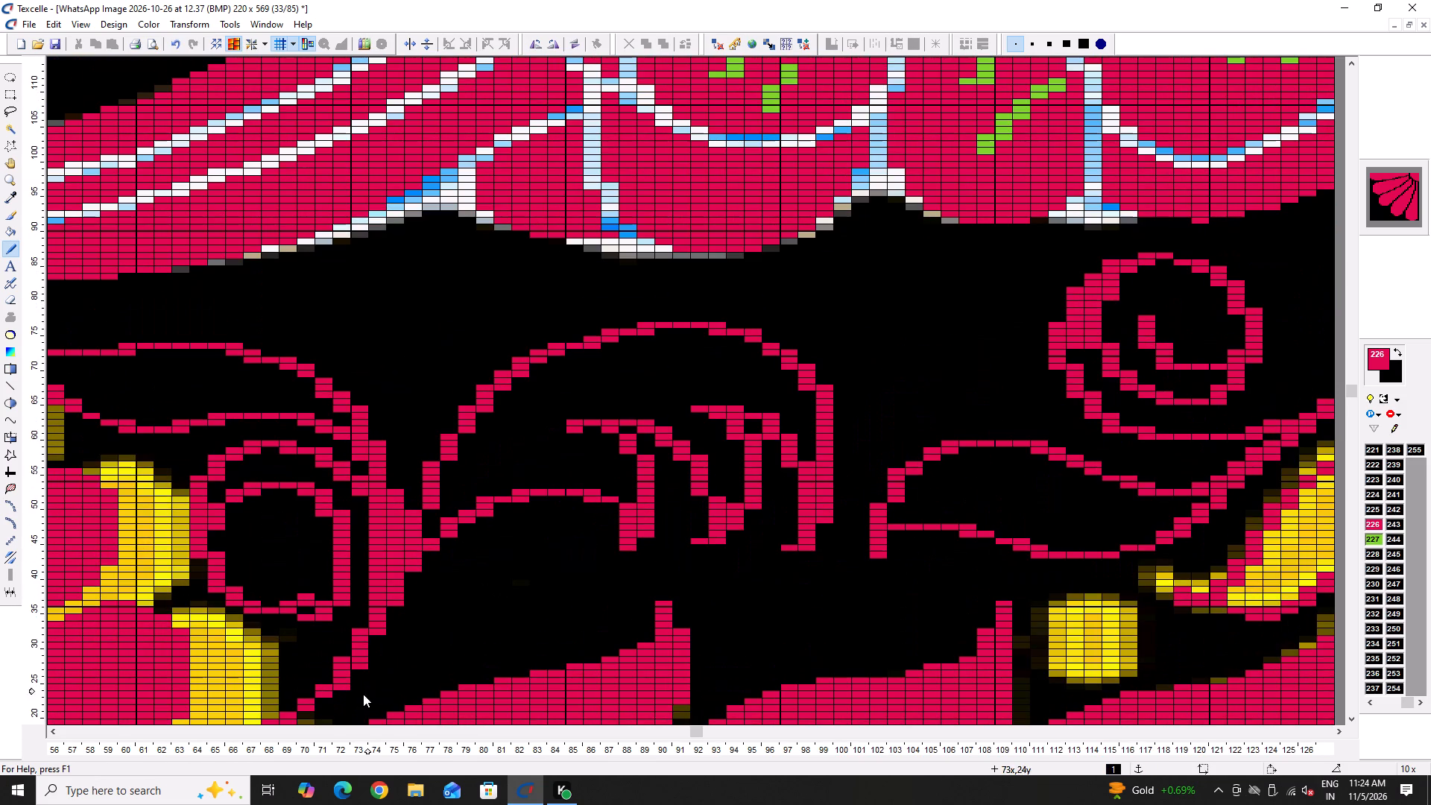
drag(362, 695, 447, 578)
click(446, 579)
drag(443, 581, 435, 593)
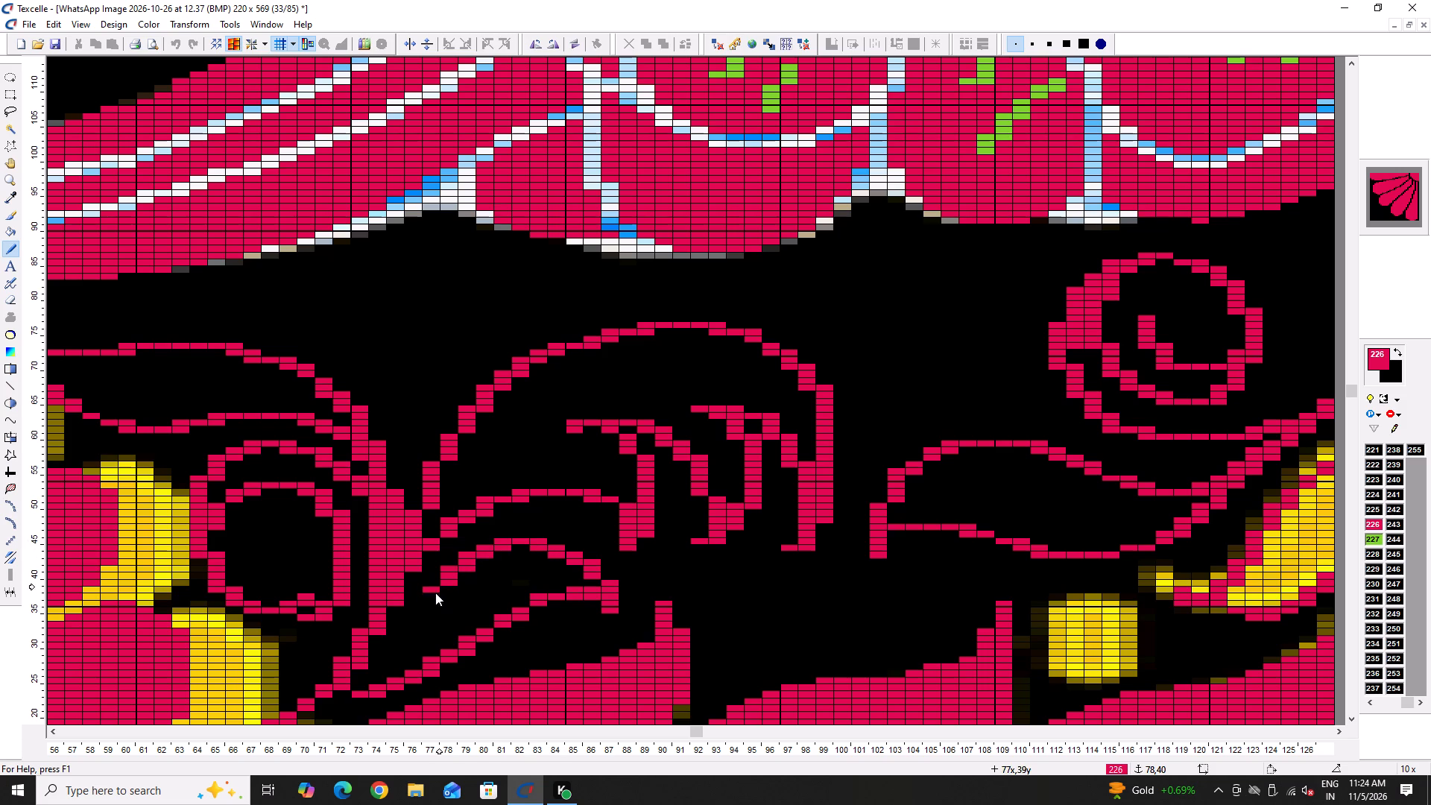
drag(435, 593, 373, 685)
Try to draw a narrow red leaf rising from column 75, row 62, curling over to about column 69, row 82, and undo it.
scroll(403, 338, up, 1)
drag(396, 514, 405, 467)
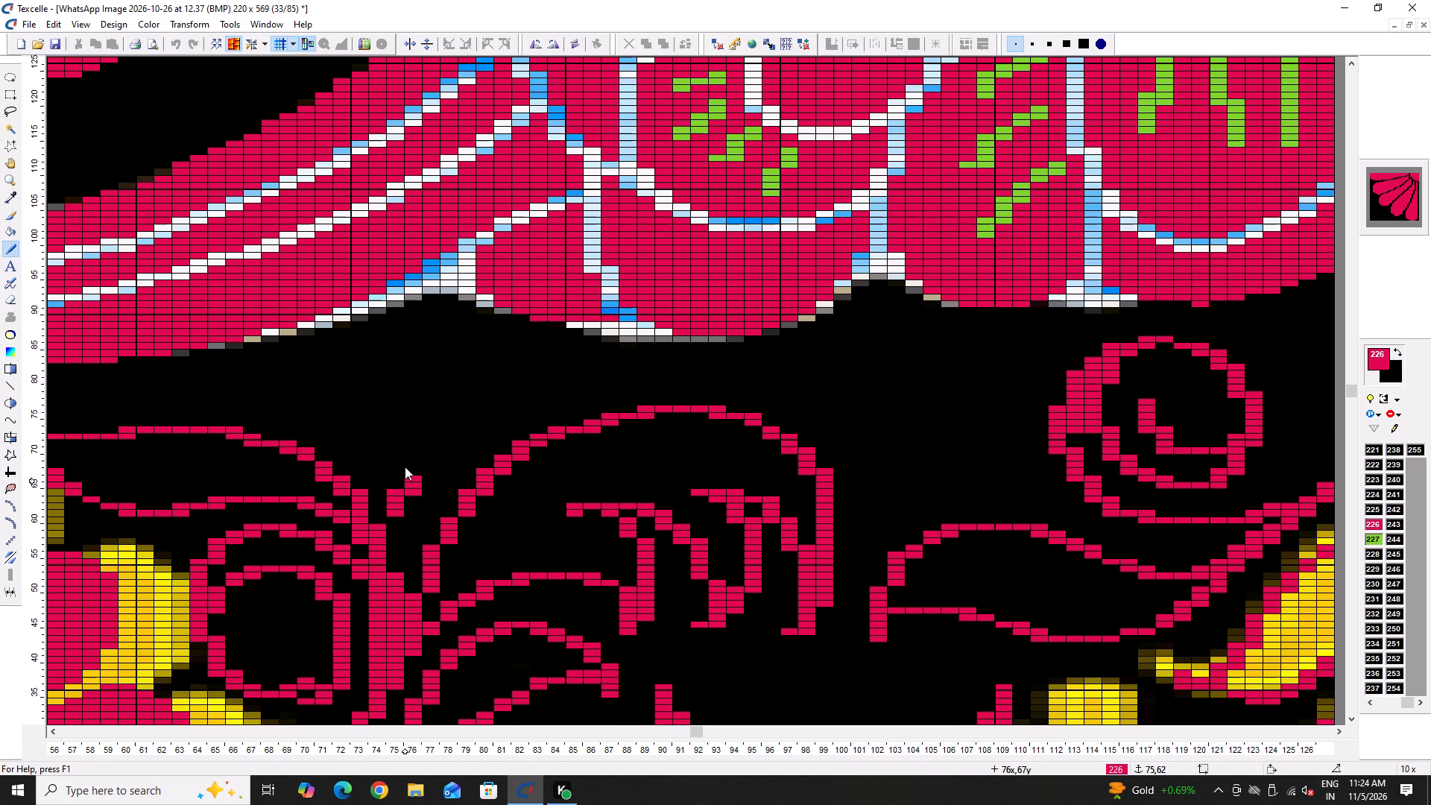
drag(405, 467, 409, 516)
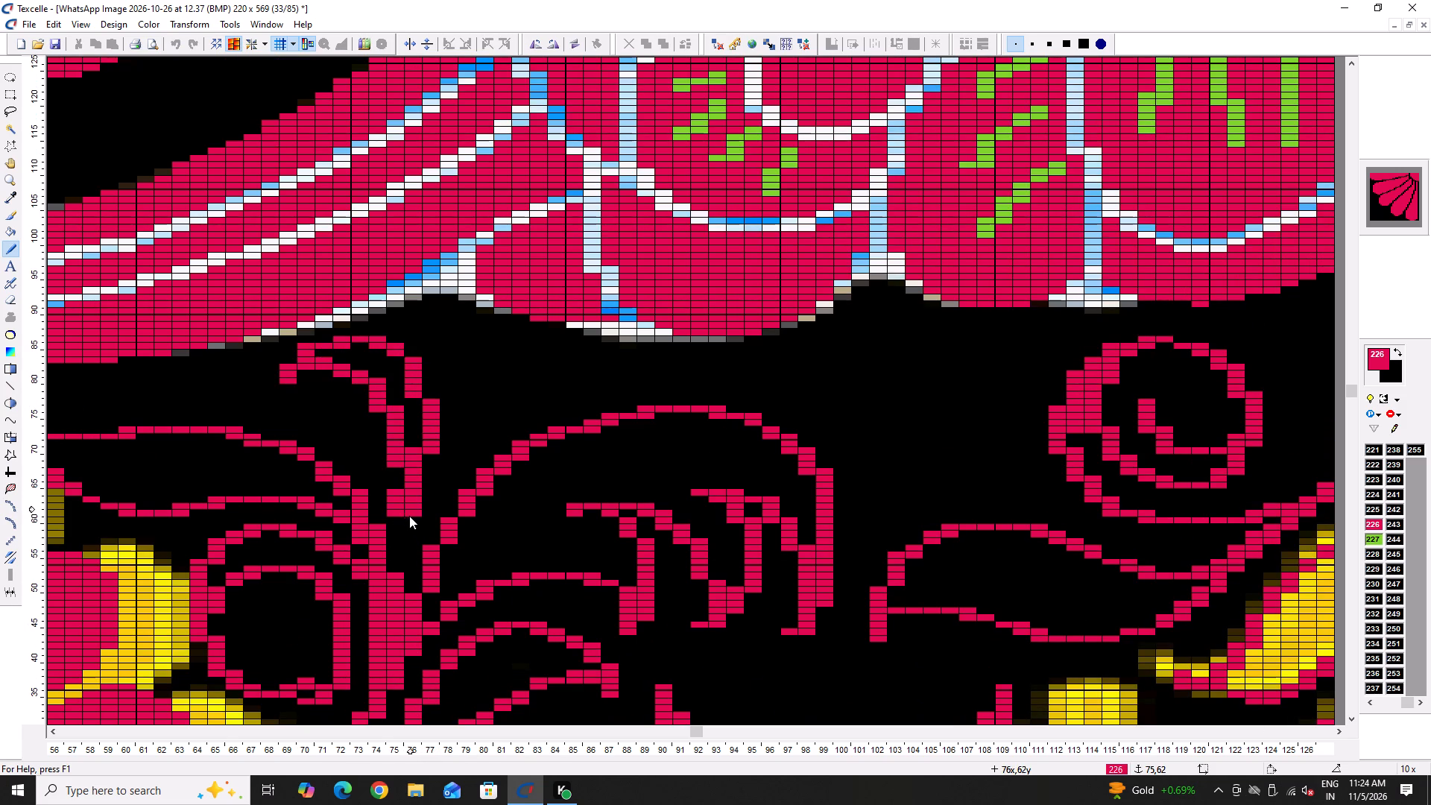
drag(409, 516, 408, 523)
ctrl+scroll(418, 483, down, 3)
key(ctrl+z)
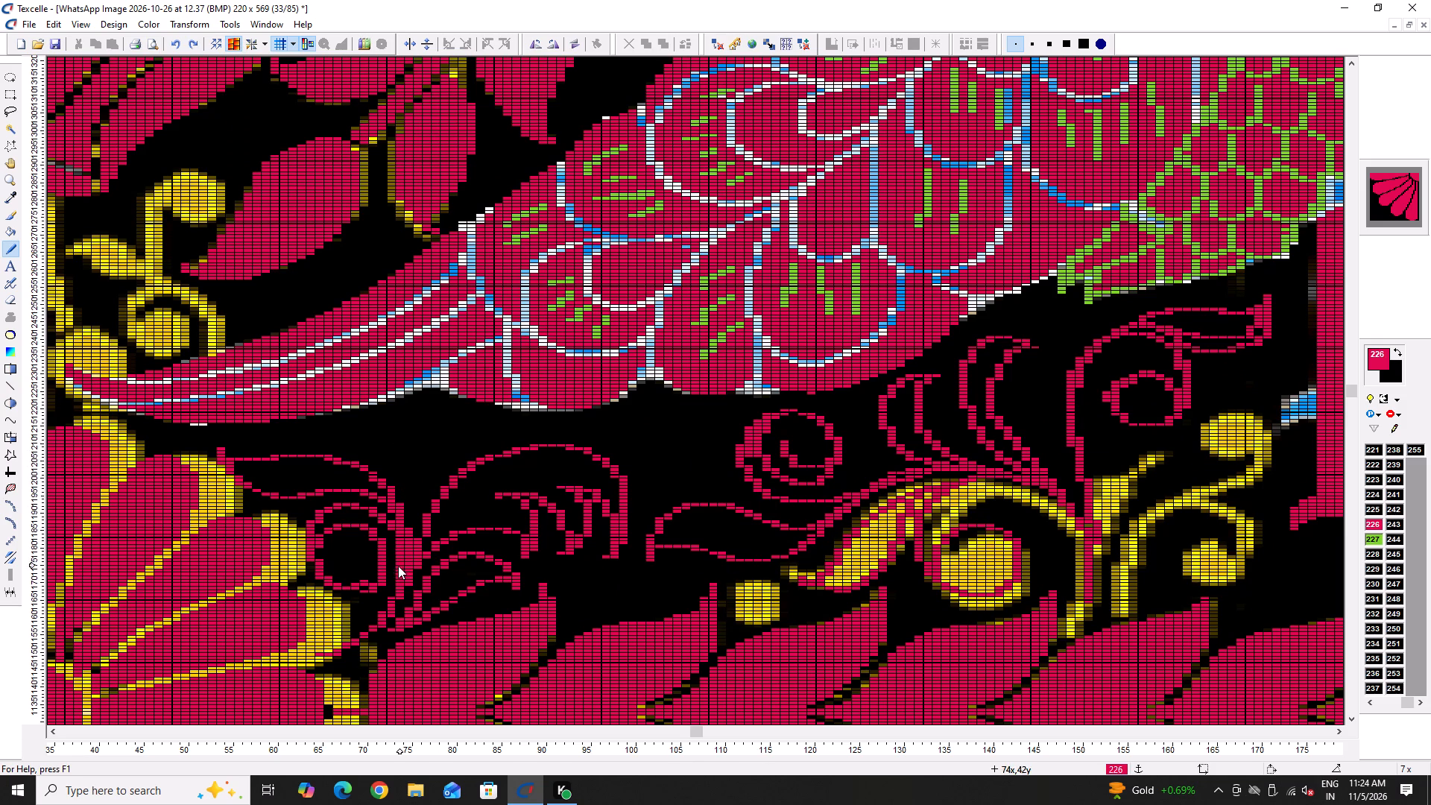
Paint surplus red cells black beside the coil's stem around columns 75 to 77, rows 43 to 55.
ctrl+scroll(398, 566, up, 2)
right_drag(417, 512, 408, 561)
right_drag(408, 559, 405, 523)
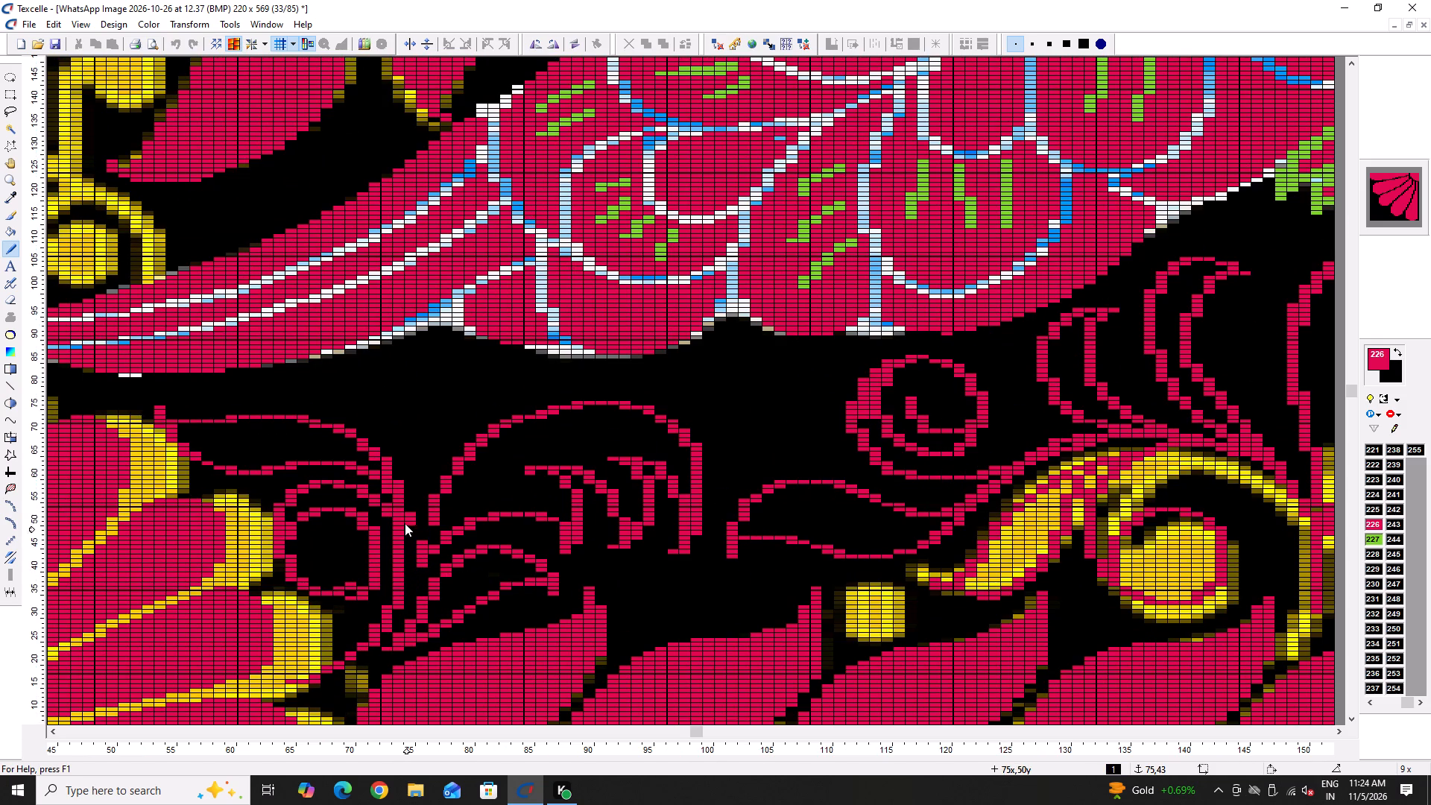
right_drag(405, 523, 408, 504)
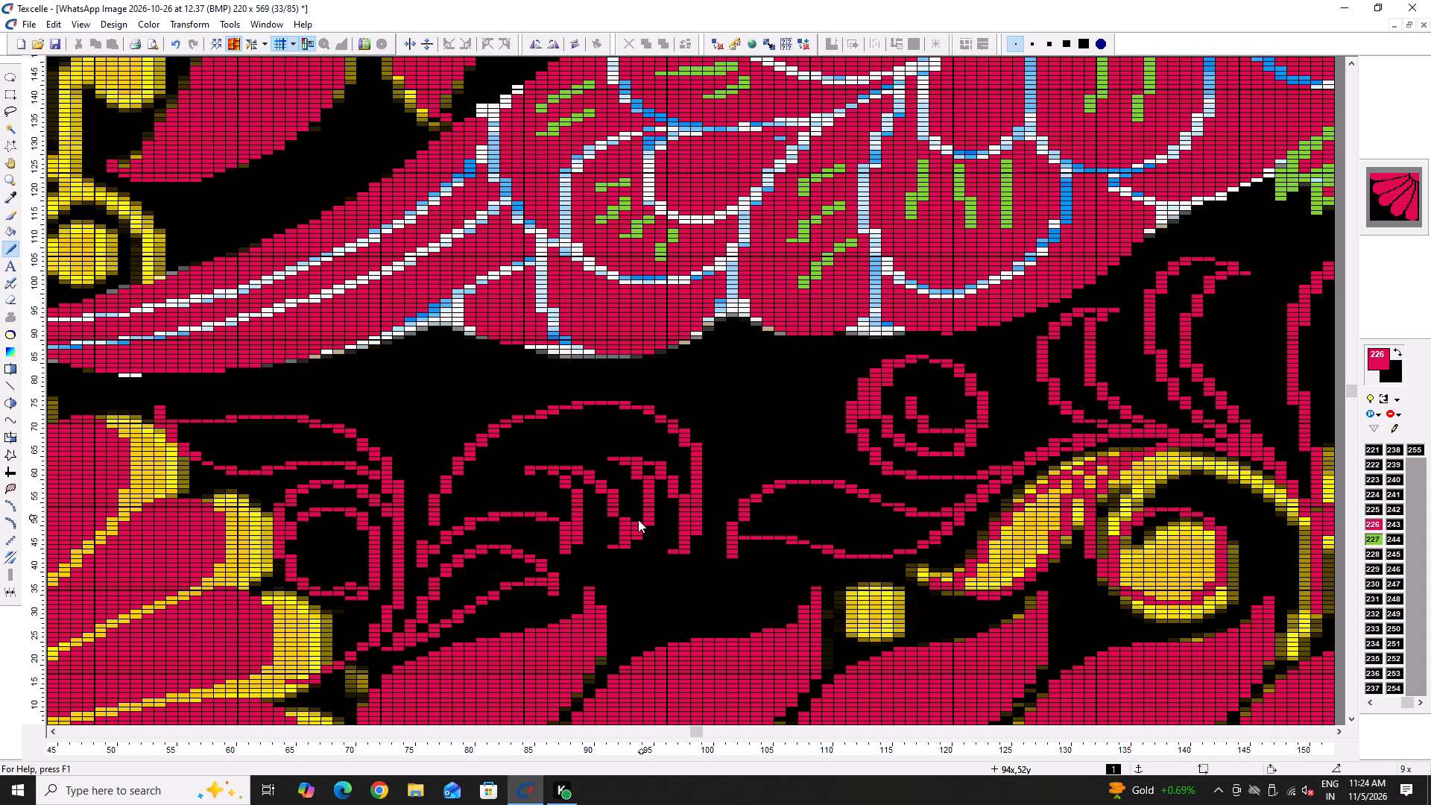
Erase the large arched leaf and its scalloped underside between about columns 76 and 99, rows 42 to 76.
key(e)
right_drag(604, 548, 581, 405)
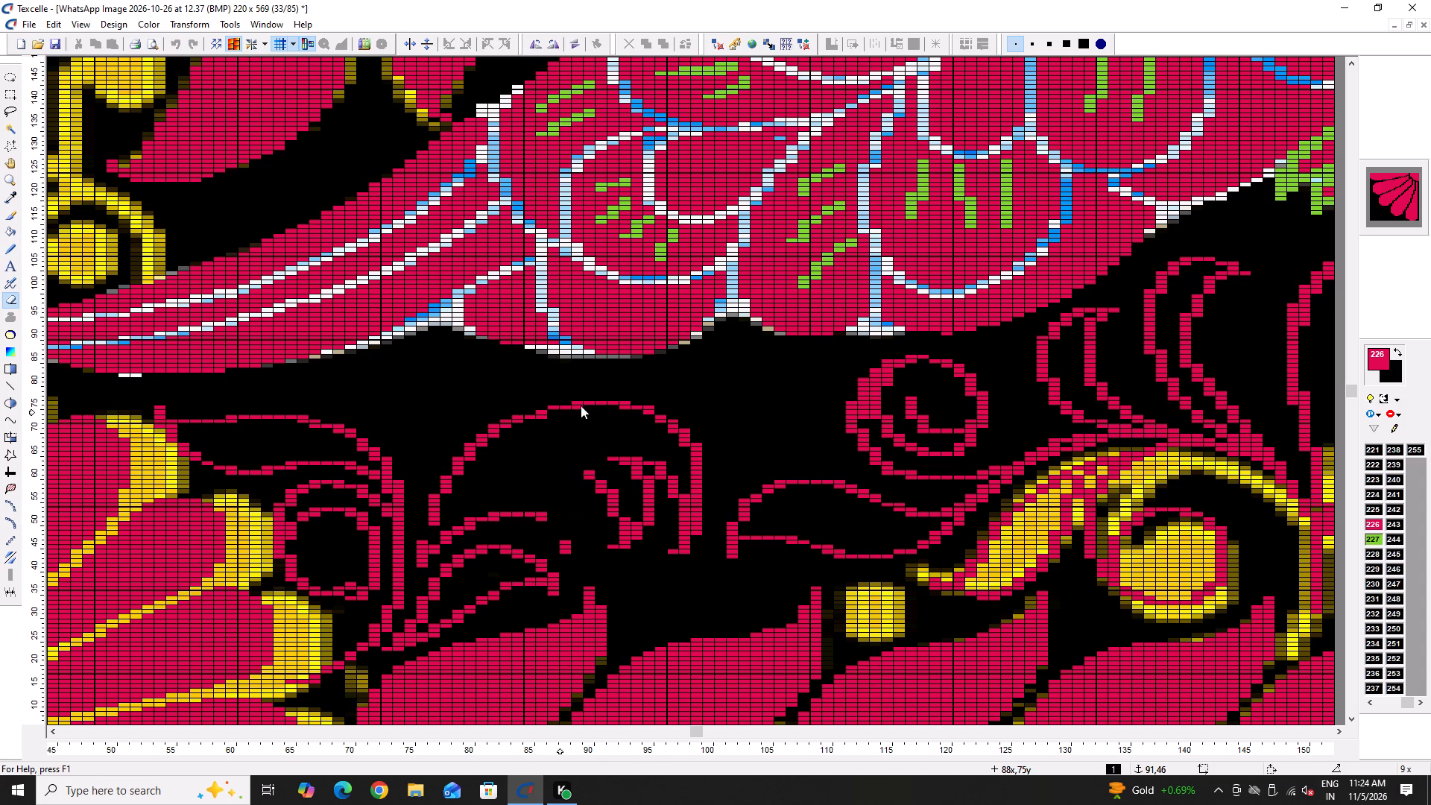
right_drag(581, 405, 677, 526)
right_click(679, 525)
right_click(683, 525)
right_drag(688, 525, 696, 525)
right_drag(697, 525, 701, 537)
right_drag(697, 538, 688, 540)
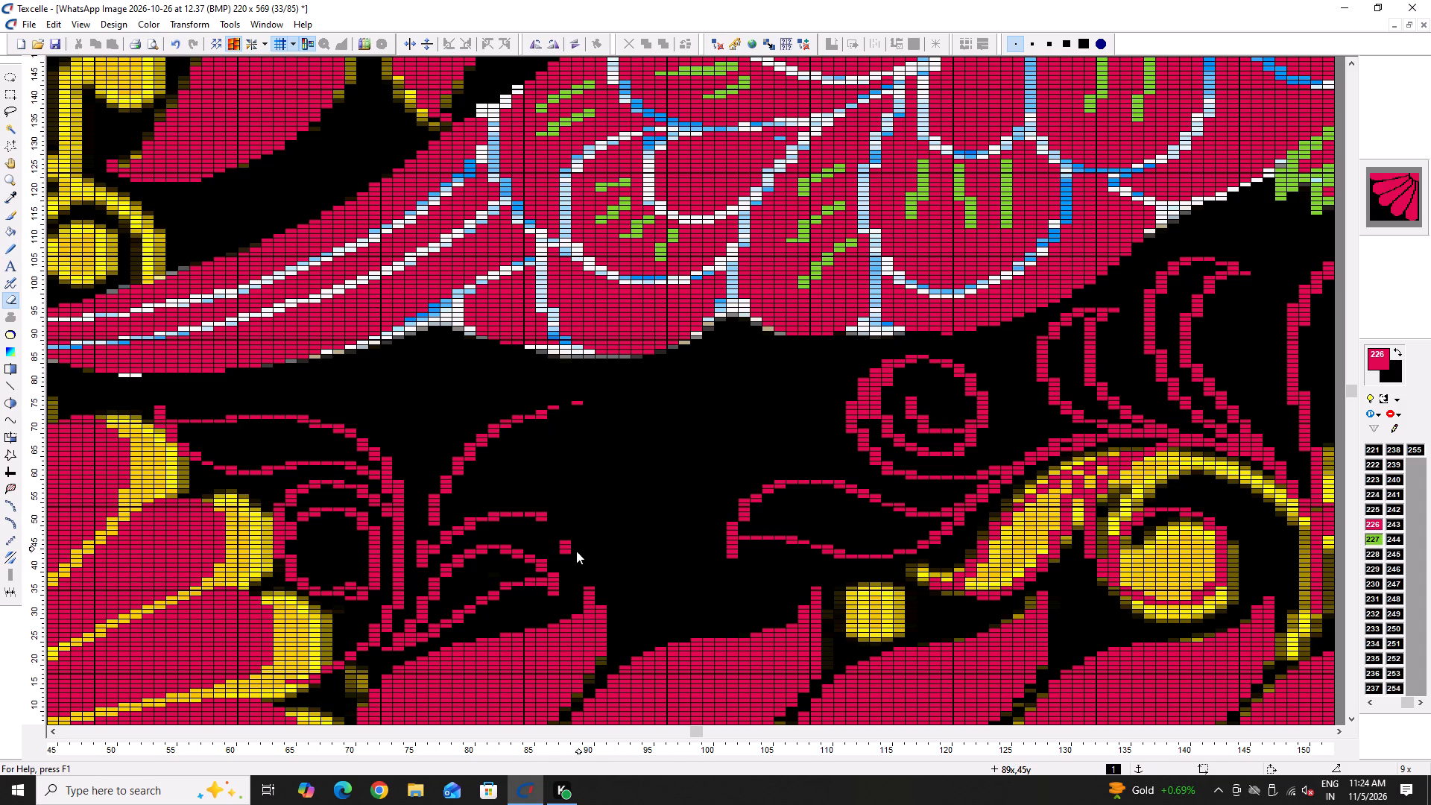
right_drag(576, 551, 623, 429)
right_click(625, 432)
right_drag(496, 518, 438, 543)
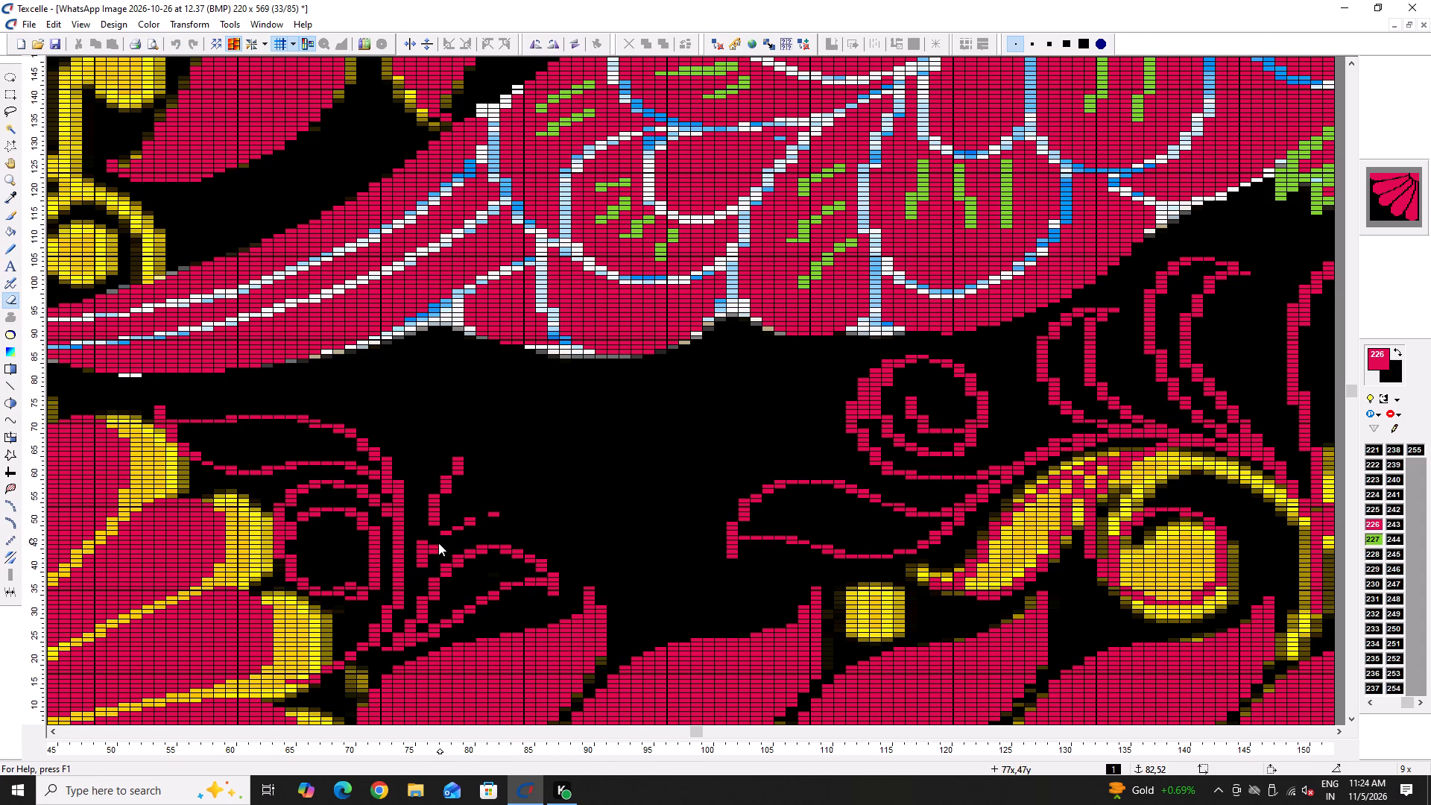
right_drag(438, 543, 515, 466)
right_click(516, 467)
Thicken and extend the small leaf's tip in red around columns 84 to 88, rows 34 to 45.
key(x)
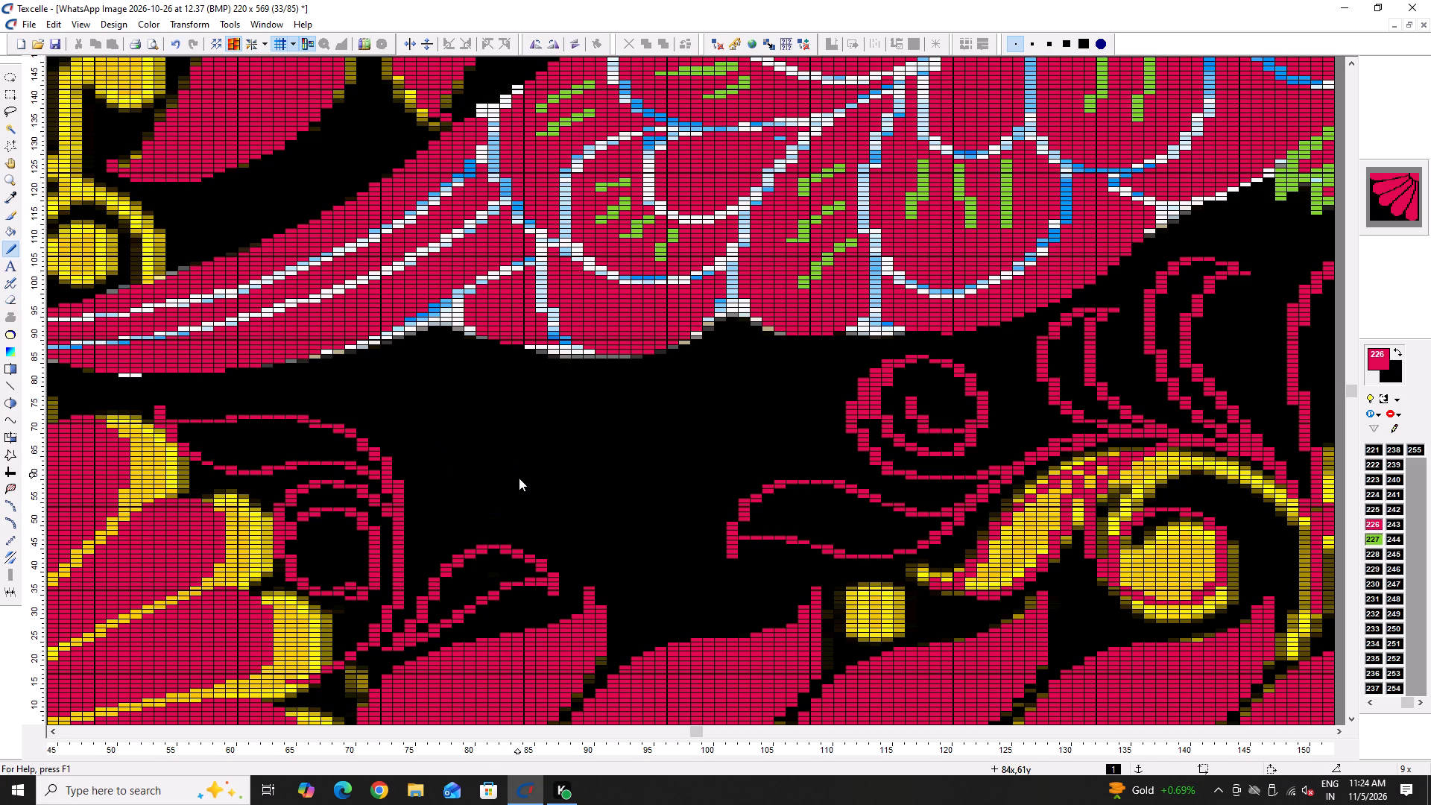
ctrl+scroll(462, 495, up, 1)
key(x)
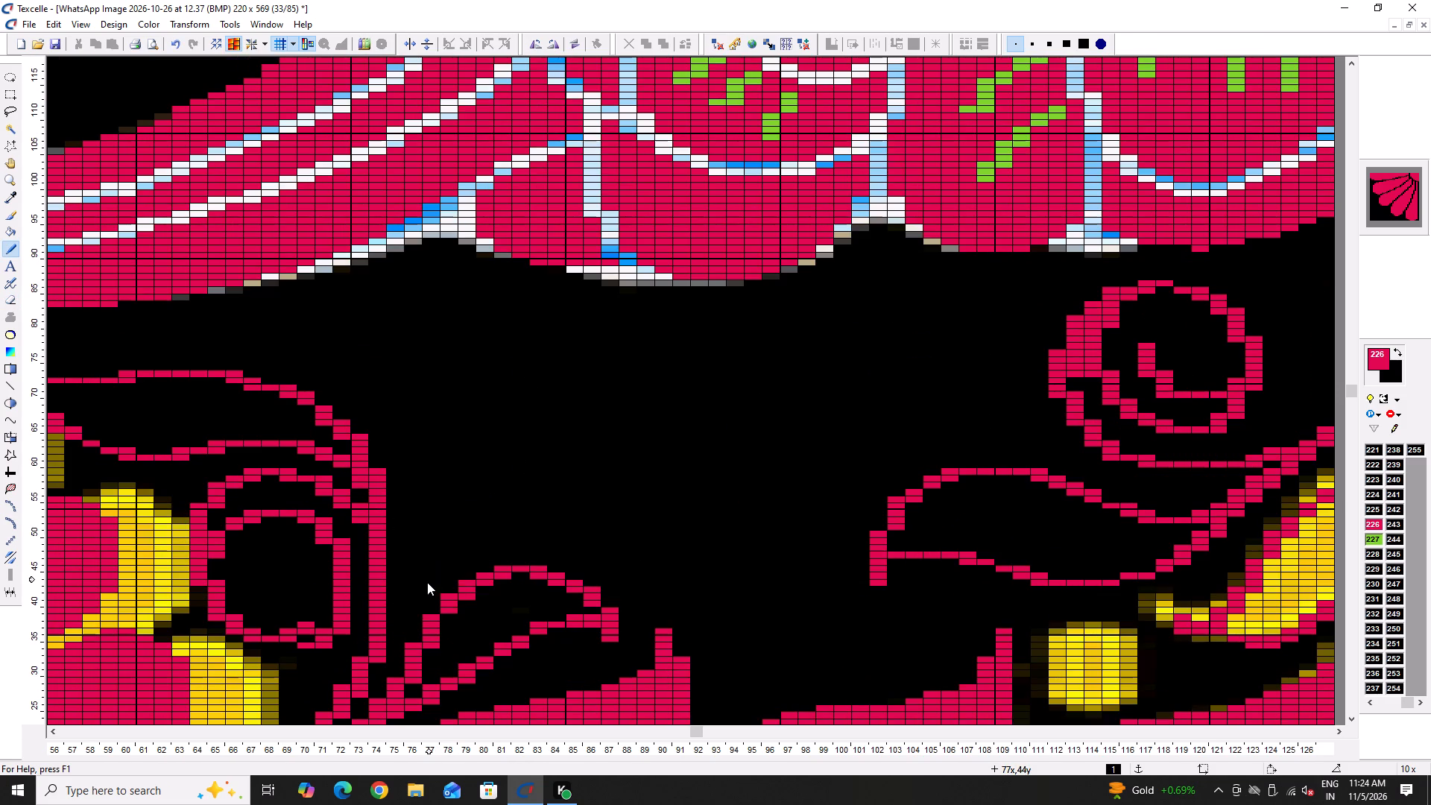
key(z)
key(x)
key(x)
drag(548, 570, 610, 614)
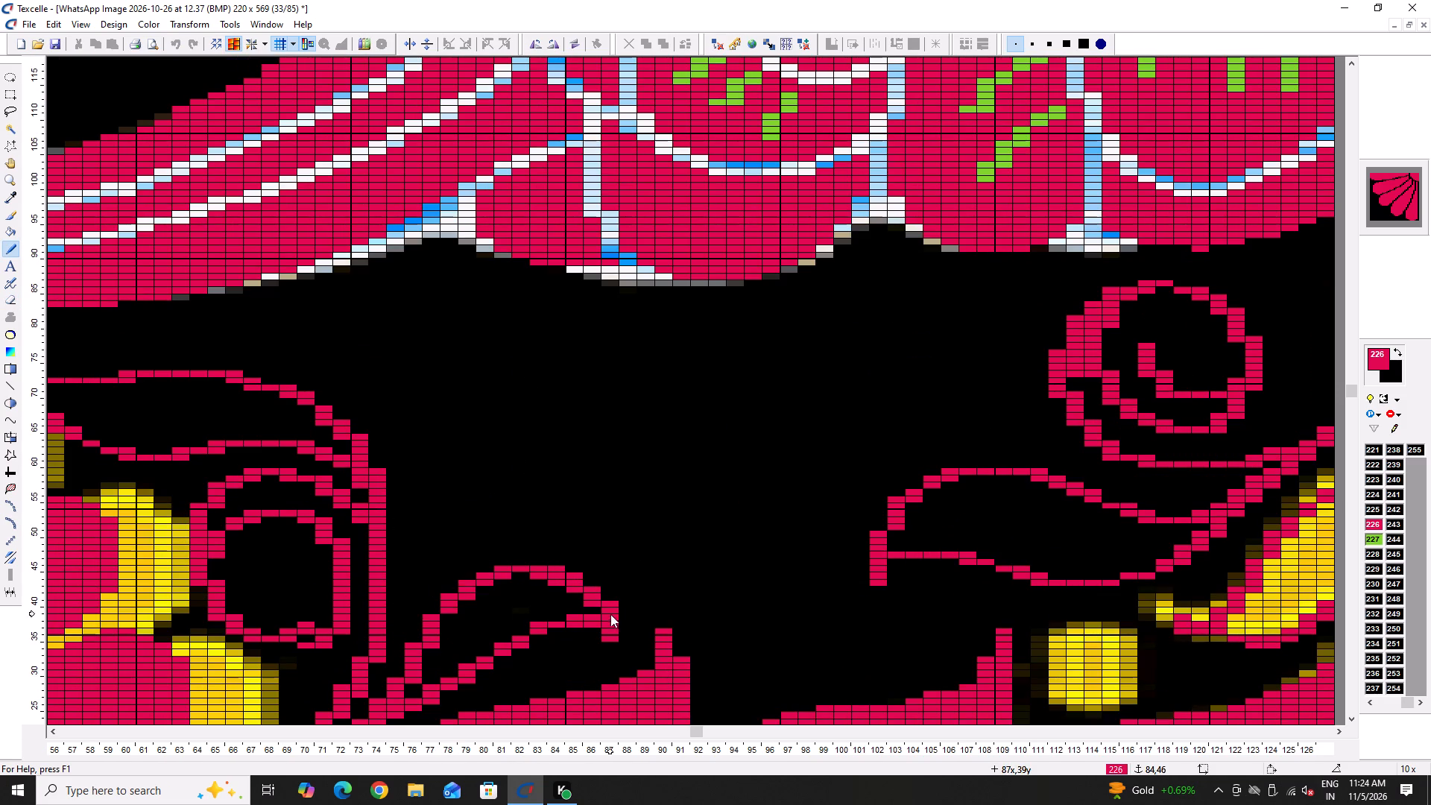
drag(610, 614, 612, 619)
drag(627, 619, 623, 645)
click(628, 609)
click(602, 587)
click(604, 595)
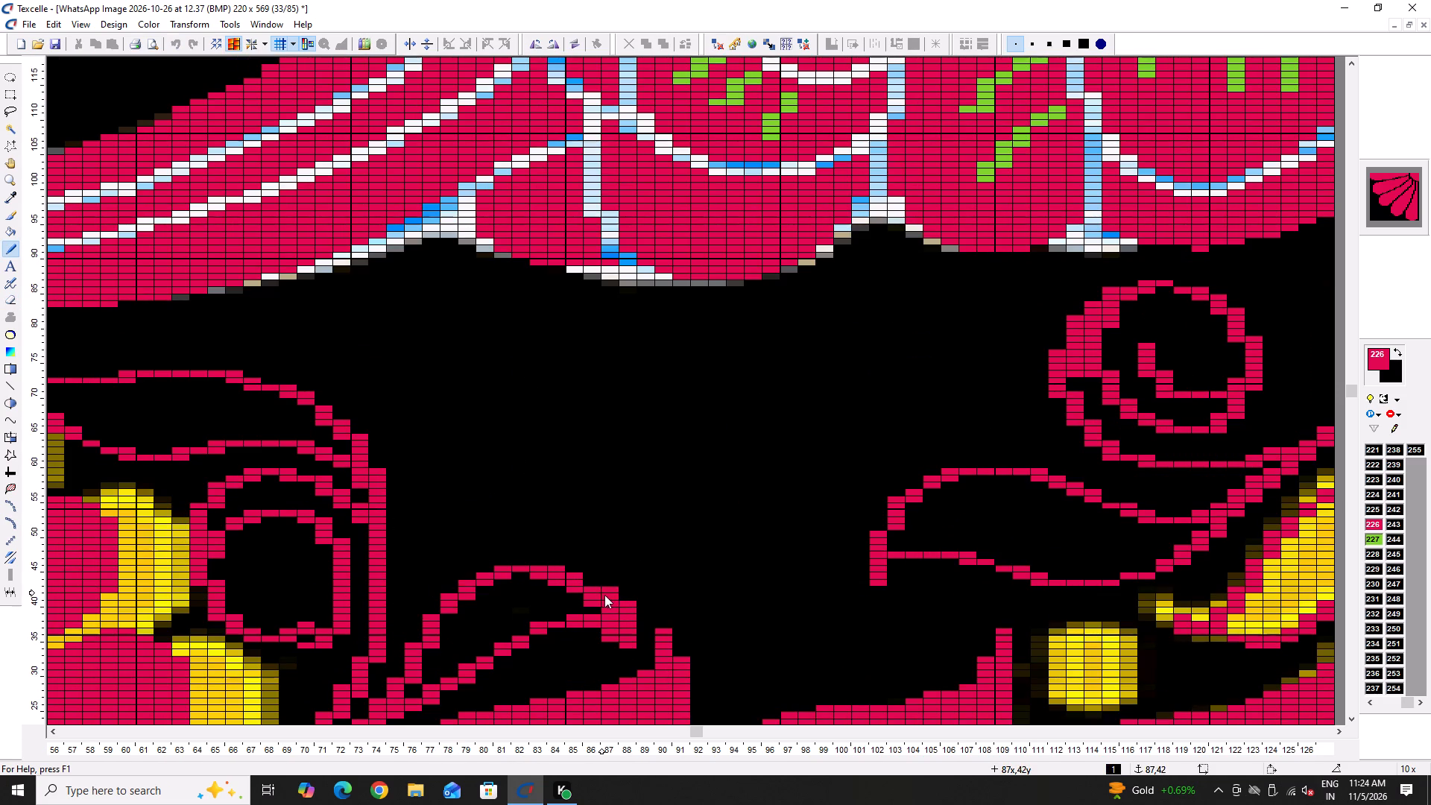
drag(584, 575, 583, 585)
click(590, 577)
Trim stray red cells to black along the small leaf's upper edge between about columns 84 and 88.
right_click(596, 571)
right_click(596, 573)
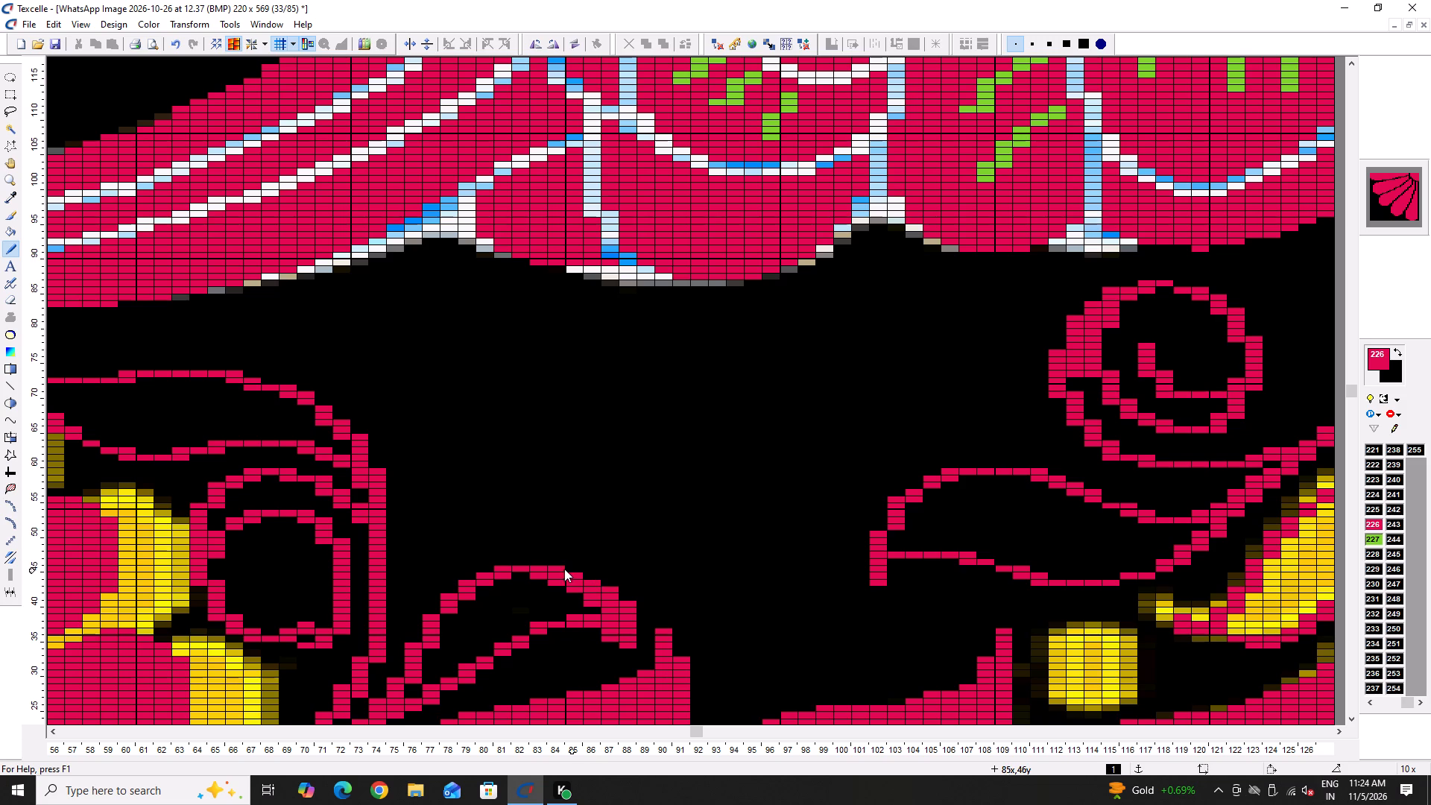
right_click(561, 567)
right_click(560, 567)
right_click(628, 599)
right_click(626, 603)
right_click(609, 590)
ctrl+scroll(636, 482, down, 3)
ctrl+scroll(816, 453, up, 2)
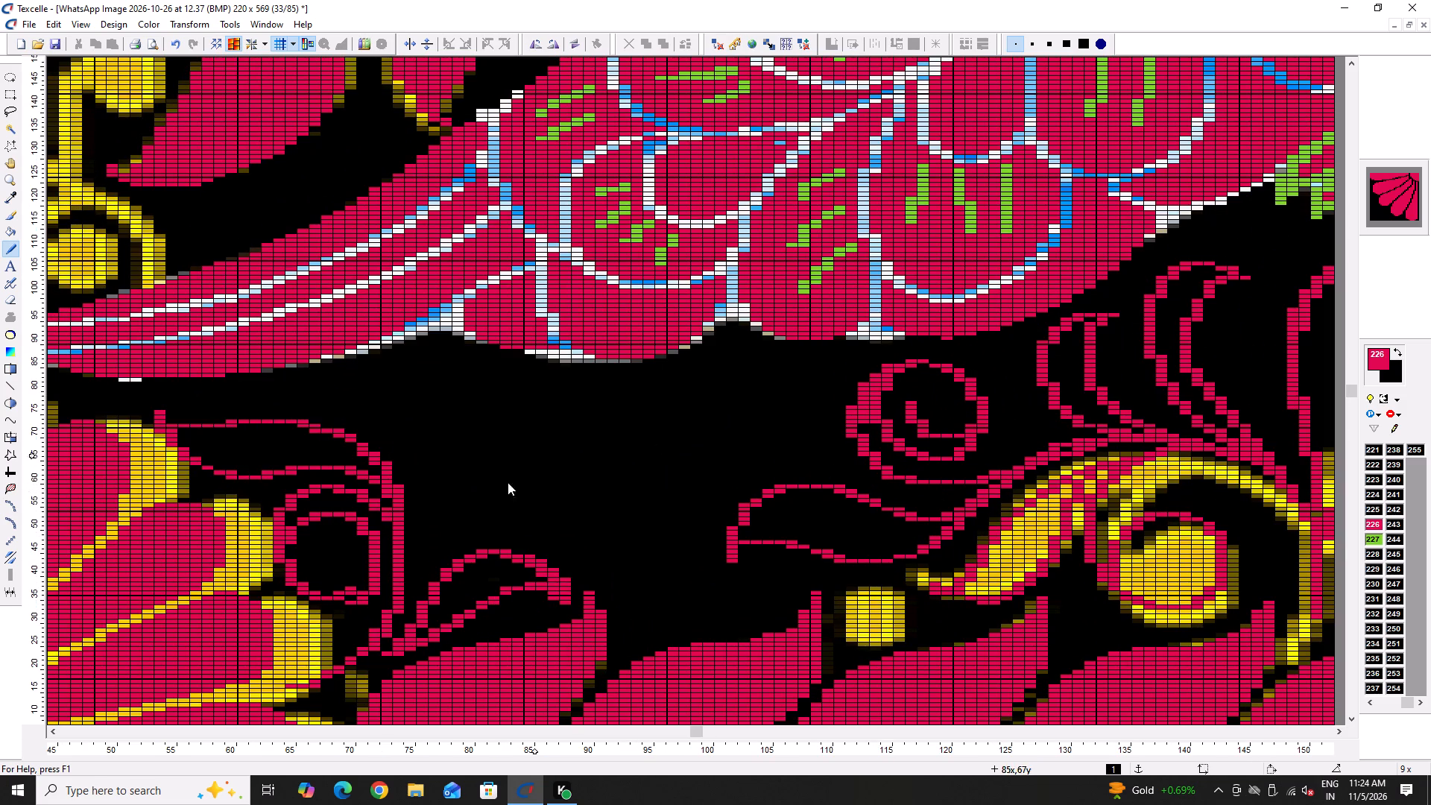
Draw a red arched leaf outline from about column 76, row 41 to column 96, row 43, with a stem branching to about column 109, row 84.
drag(422, 574, 552, 468)
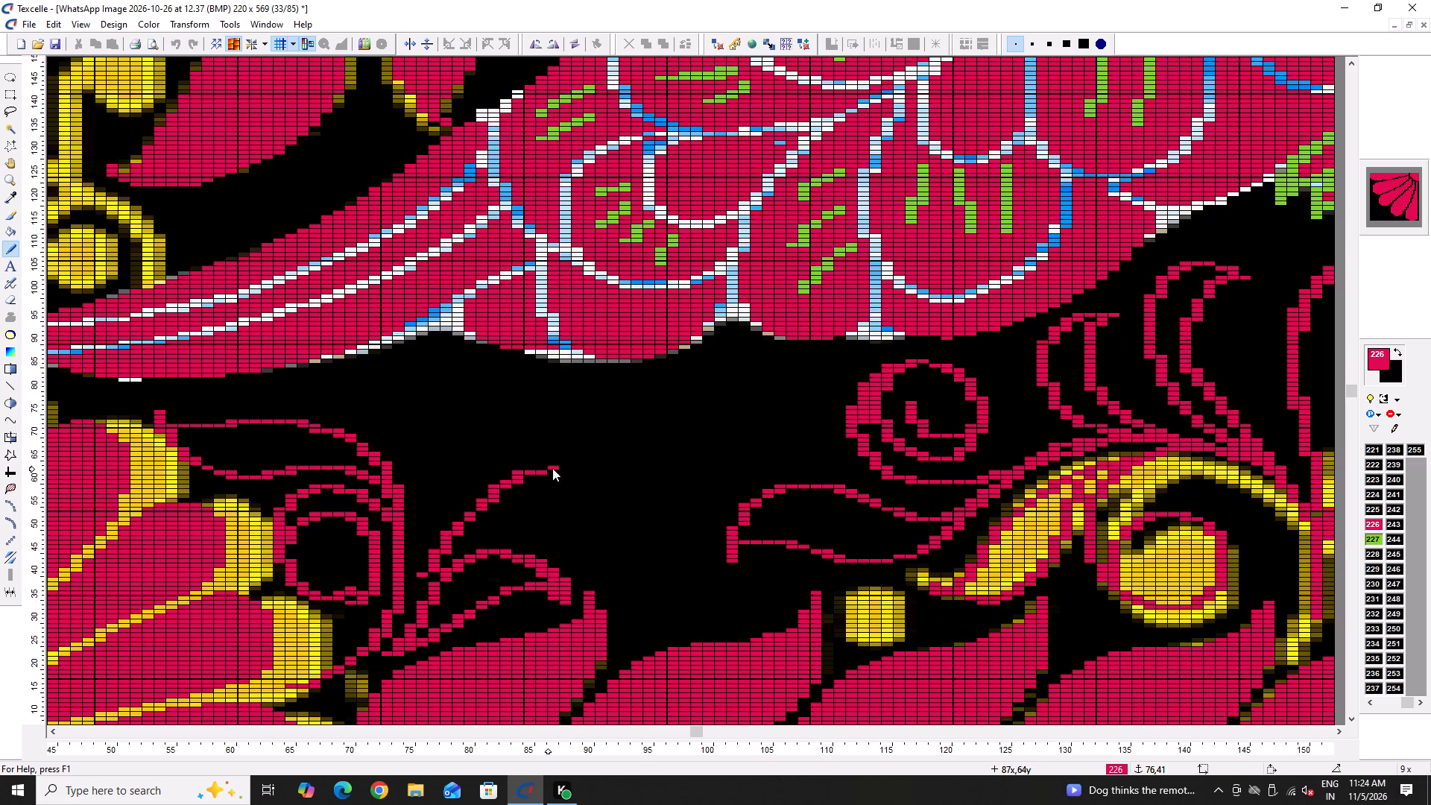
drag(552, 468, 666, 566)
drag(487, 491, 578, 445)
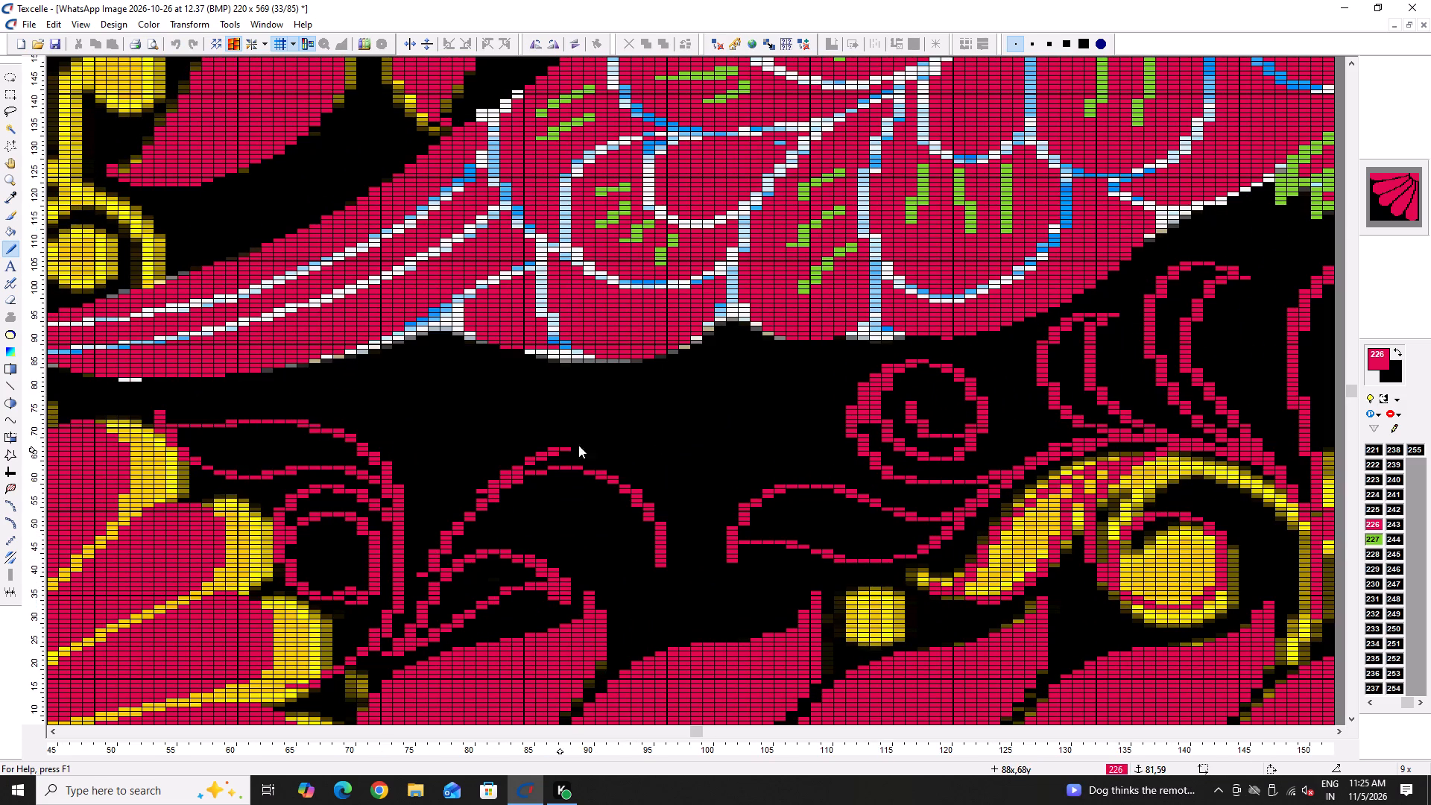
drag(578, 445, 810, 372)
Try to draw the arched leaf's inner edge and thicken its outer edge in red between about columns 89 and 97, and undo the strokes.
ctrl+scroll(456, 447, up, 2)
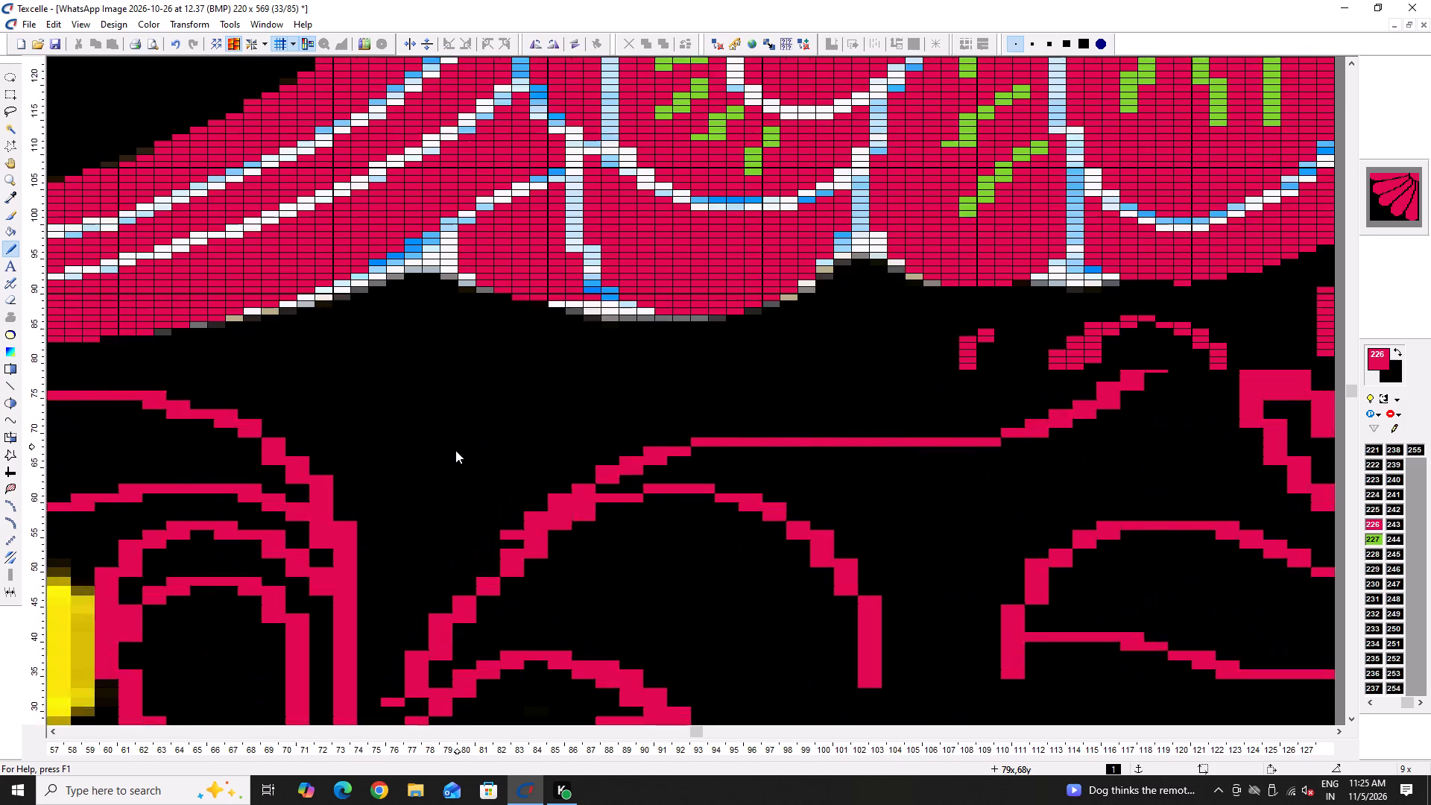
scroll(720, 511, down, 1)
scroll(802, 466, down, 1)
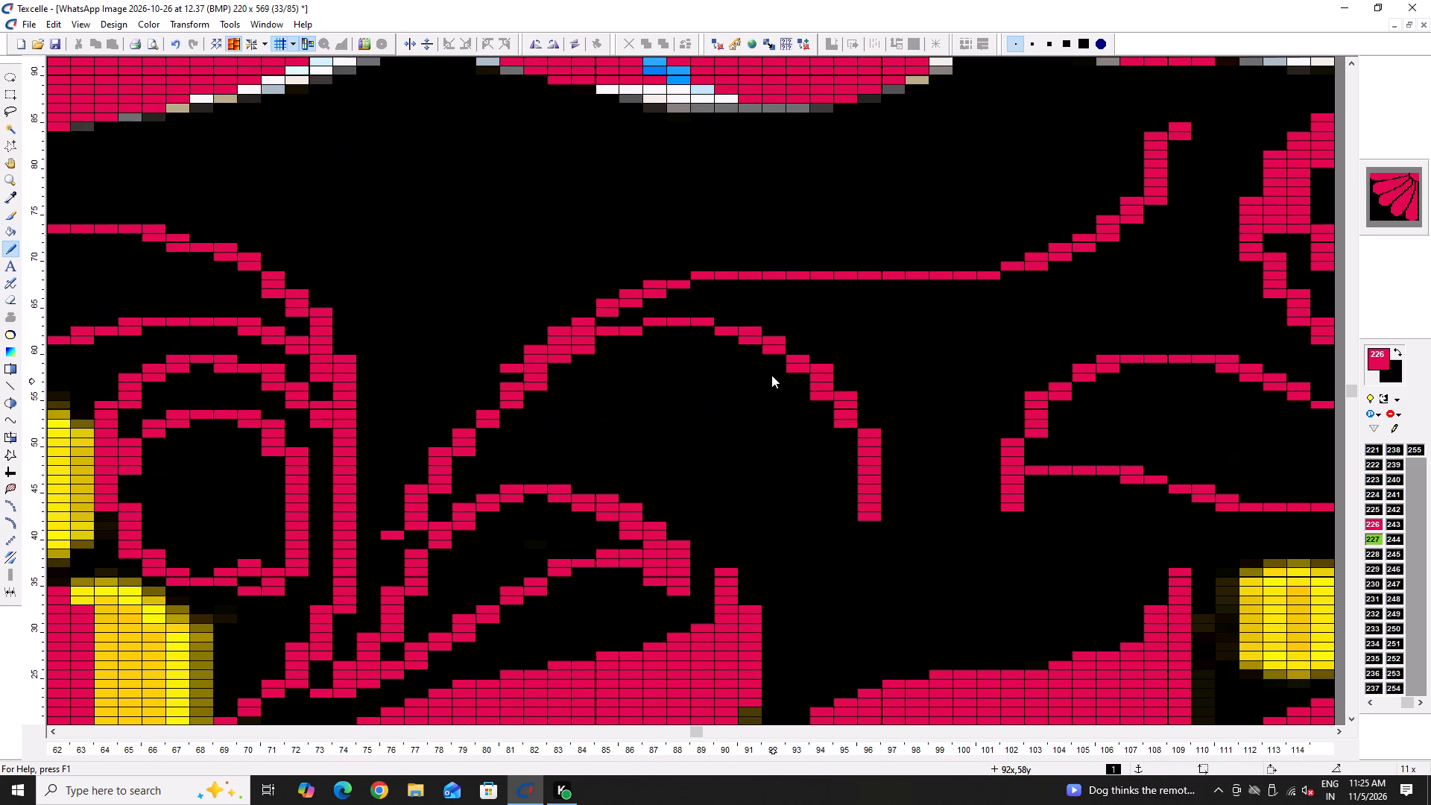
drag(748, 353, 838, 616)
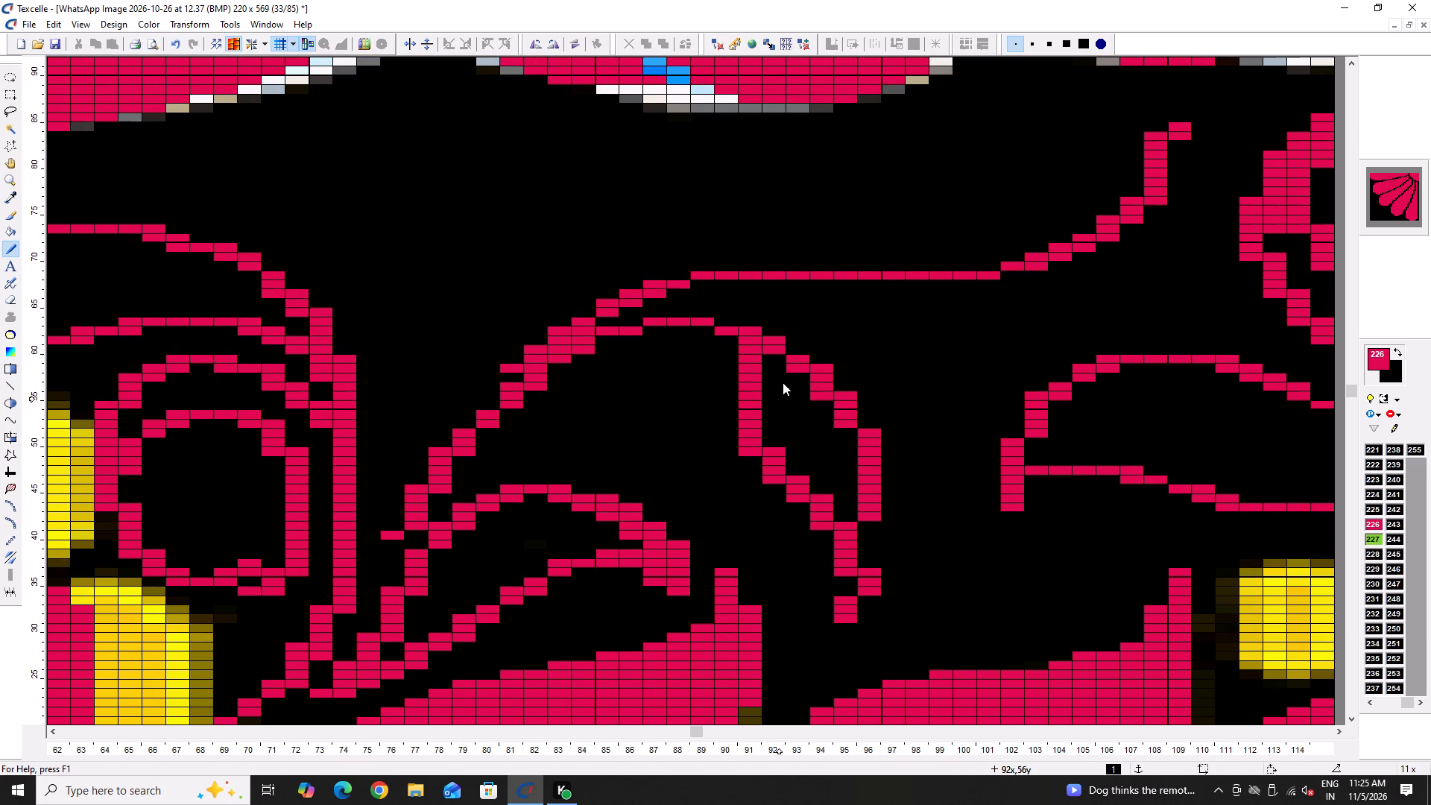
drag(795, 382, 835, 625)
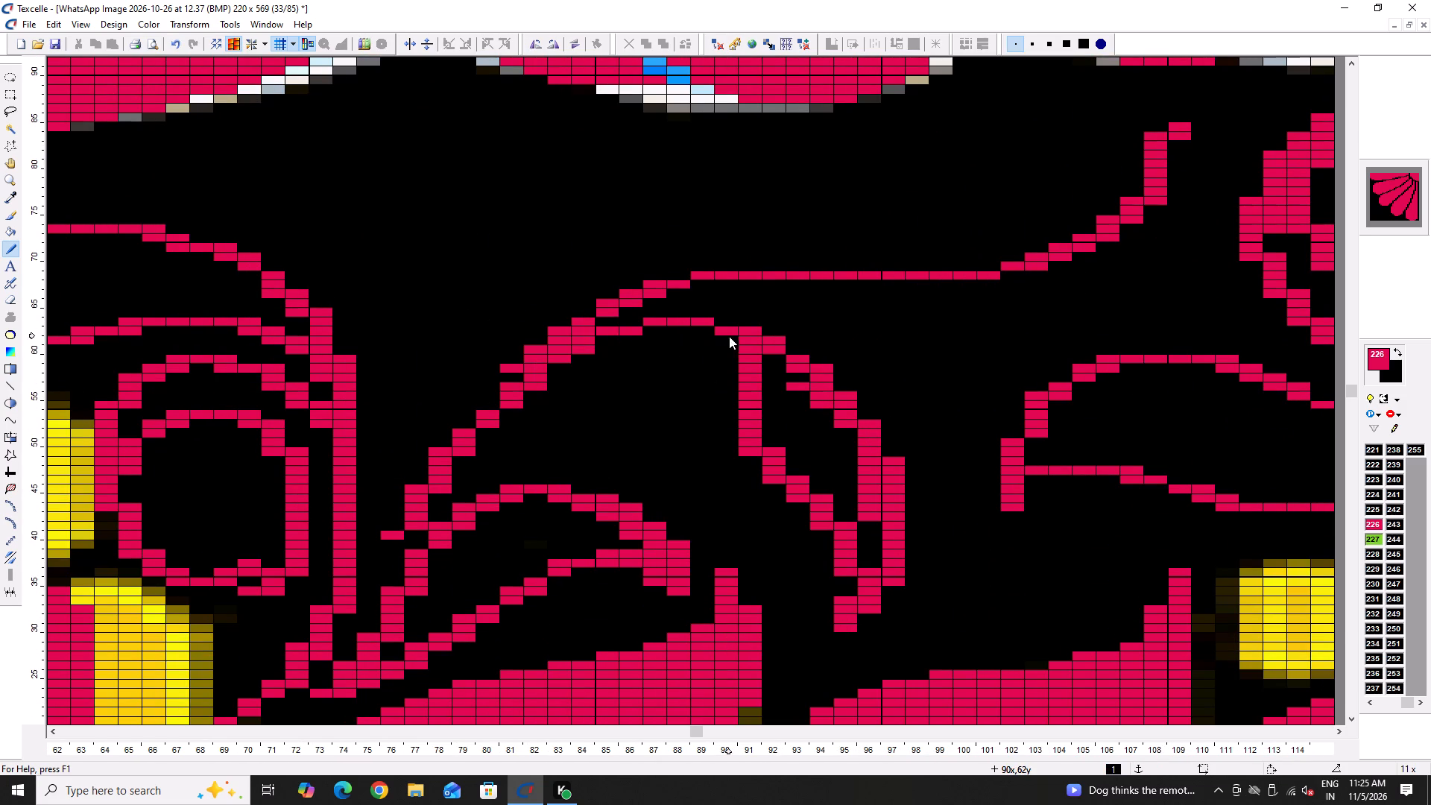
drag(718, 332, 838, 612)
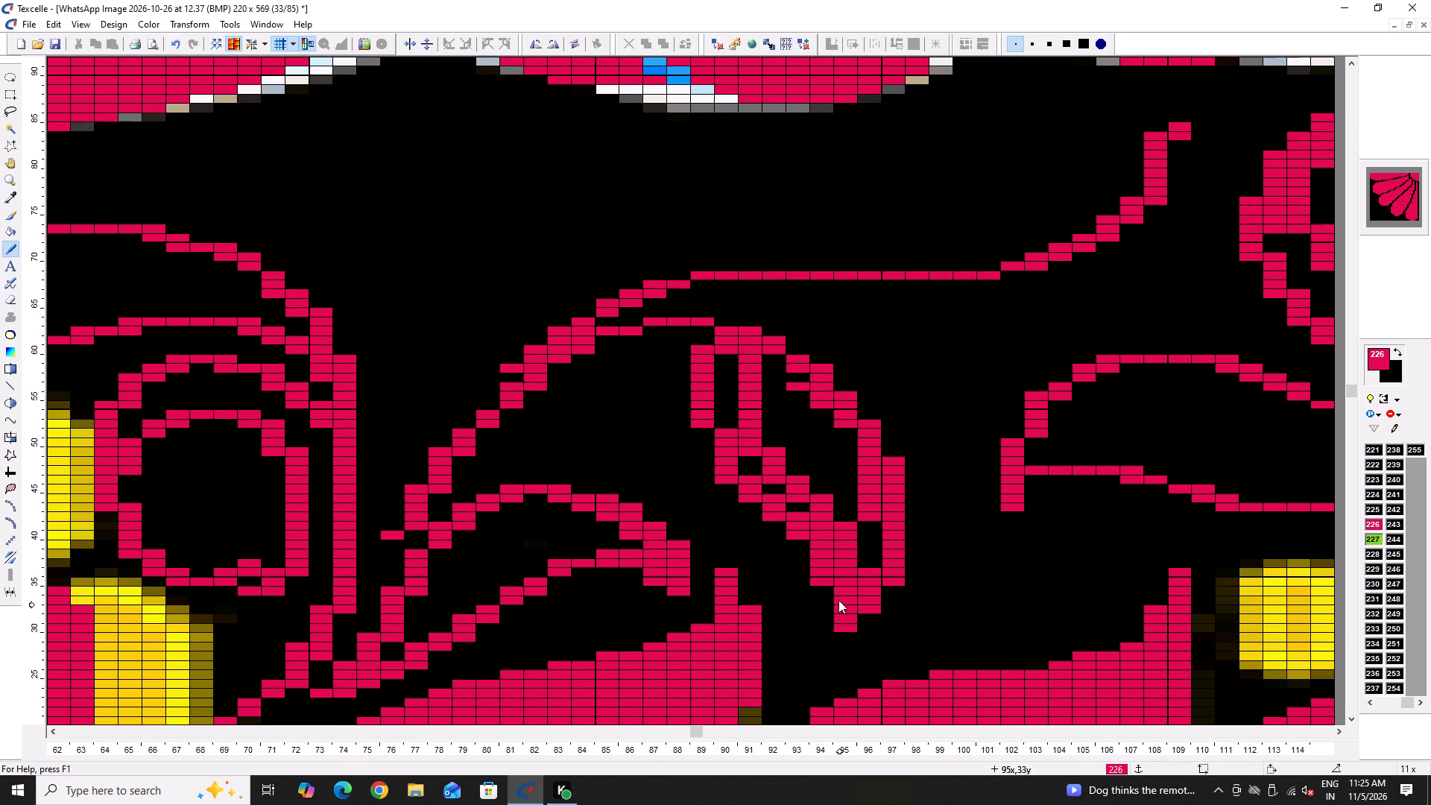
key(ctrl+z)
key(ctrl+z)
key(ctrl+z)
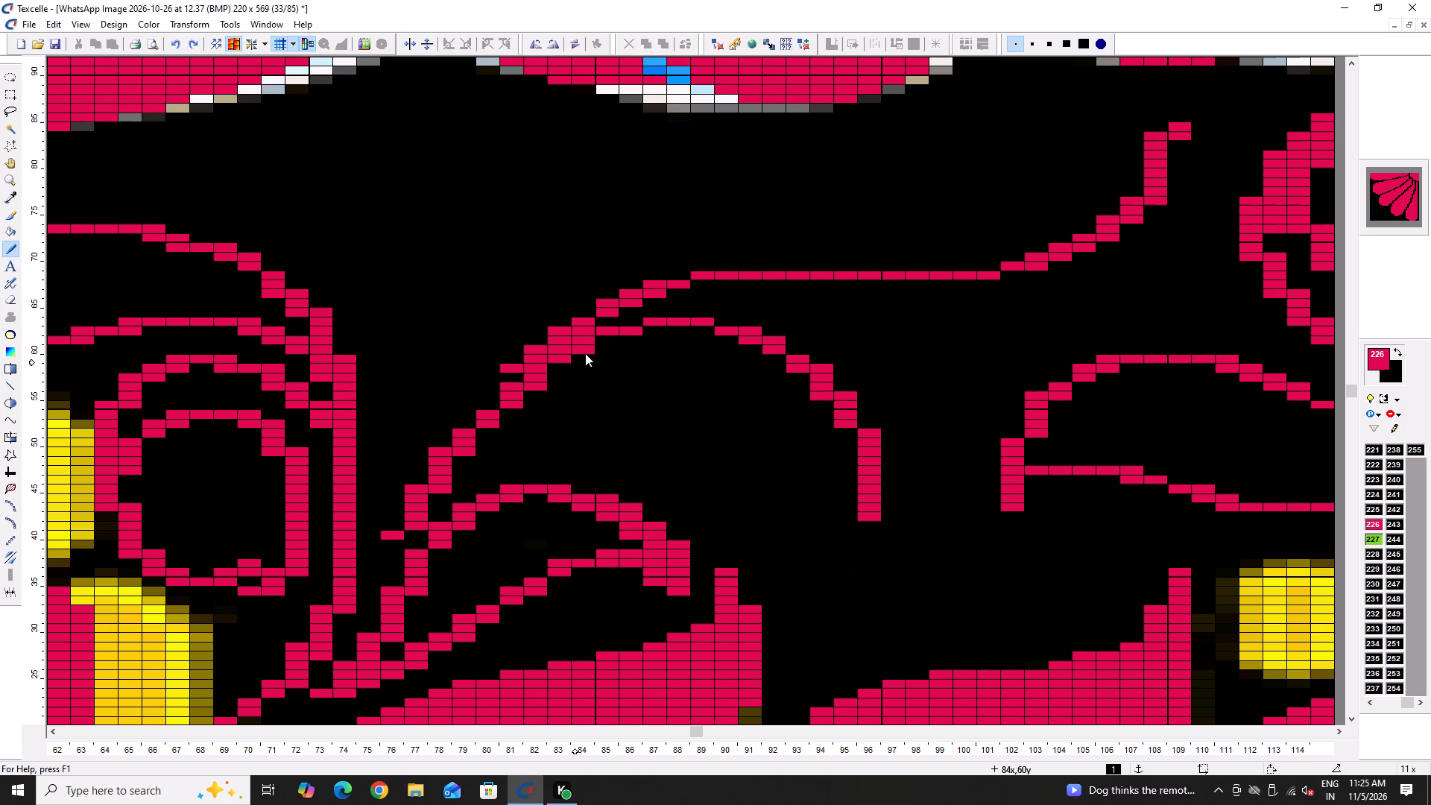
Draw the arched leaf's inner edge in red from about column 89, row 62 to a joined tip near column 96, row 32, trimming the excess black.
drag(705, 337, 857, 645)
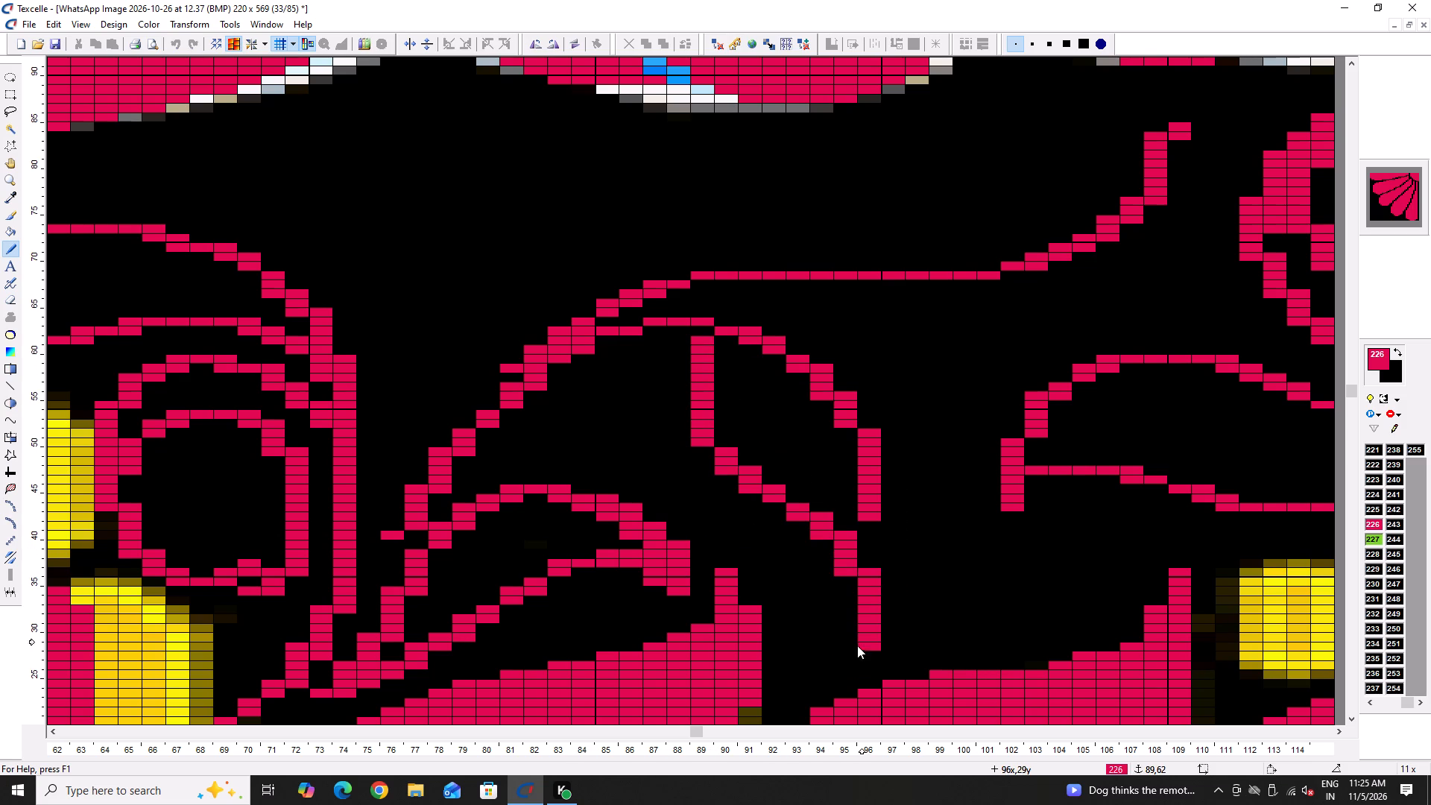
drag(857, 645, 856, 648)
drag(879, 517, 877, 592)
right_drag(877, 619, 856, 649)
right_click(856, 649)
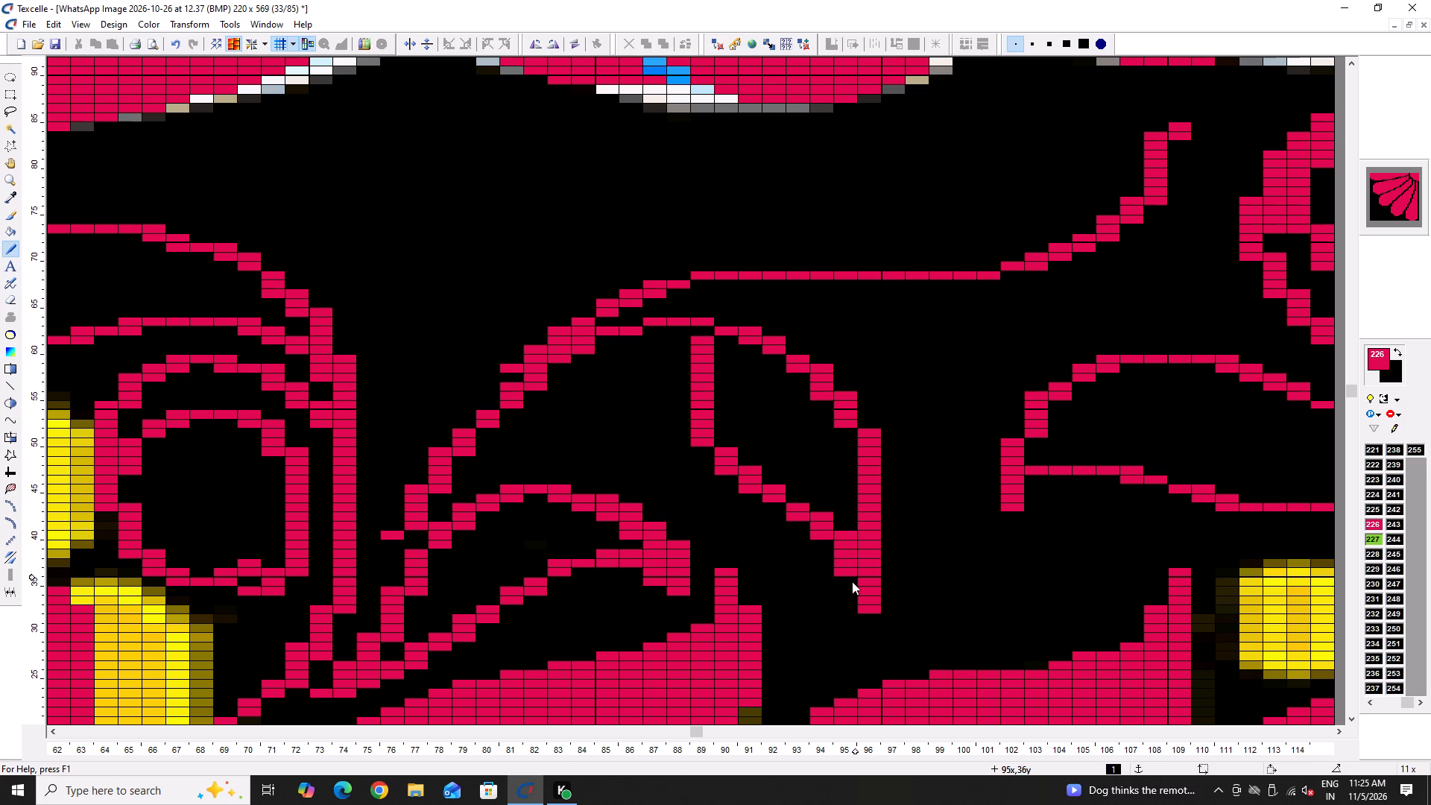
Close the long upper leaf with a red edge from about column 92, row 70 to column 108, row 87, blackening stray cells beside its tip.
ctrl+scroll(718, 383, down, 2)
scroll(868, 308, up, 1)
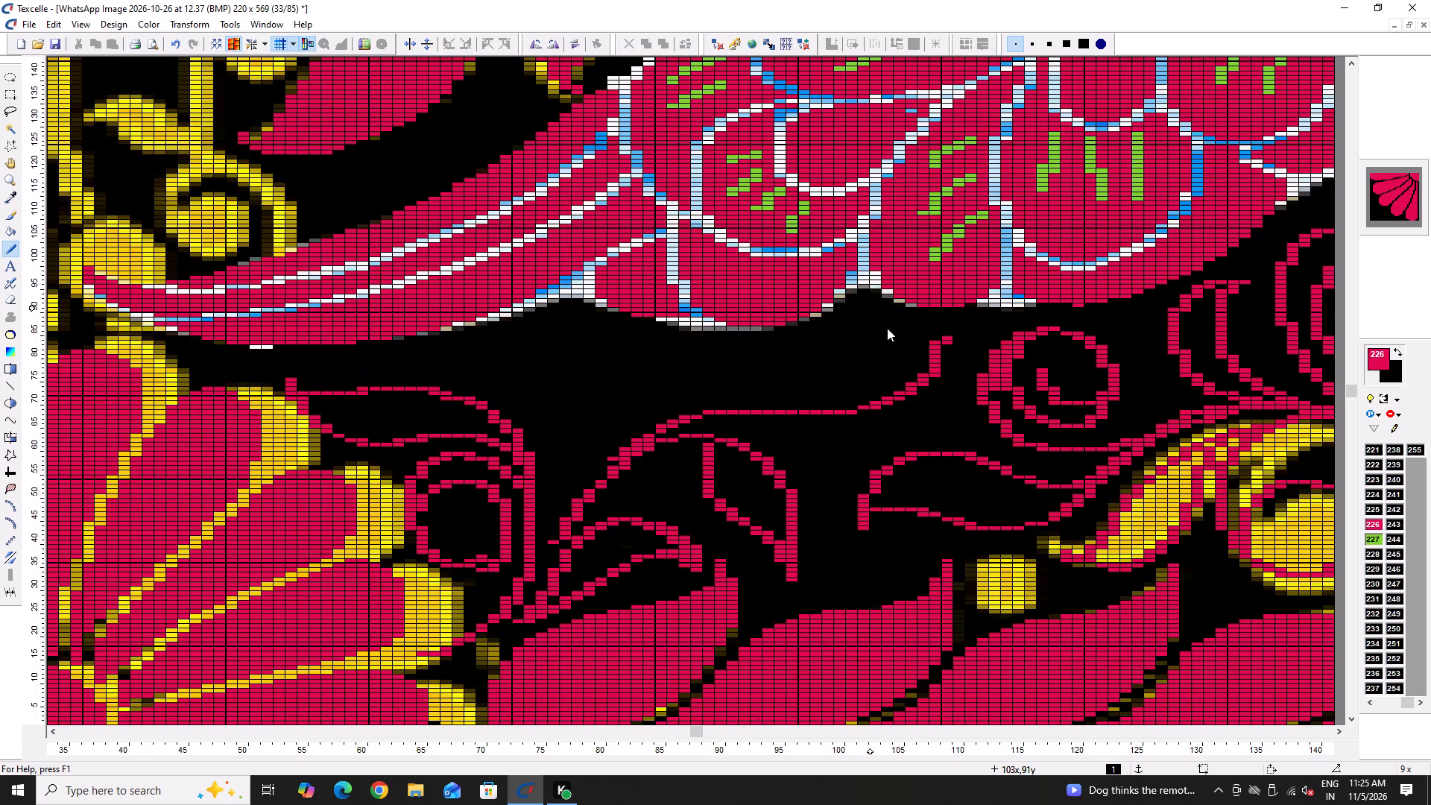
ctrl+scroll(897, 385, up, 2)
ctrl+scroll(772, 417, up, 2)
ctrl+scroll(458, 423, down, 2)
scroll(626, 384, up, 1)
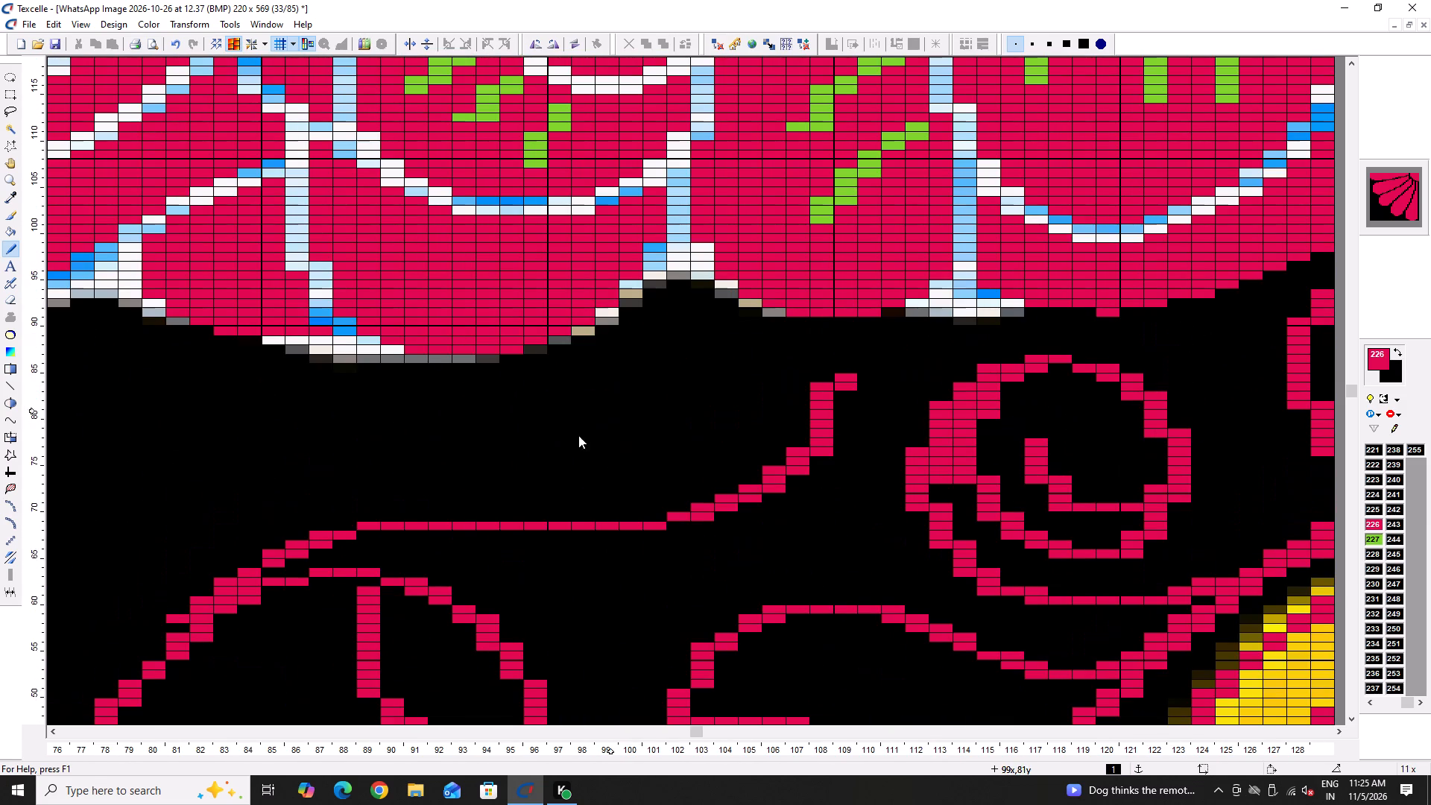
drag(434, 512, 831, 355)
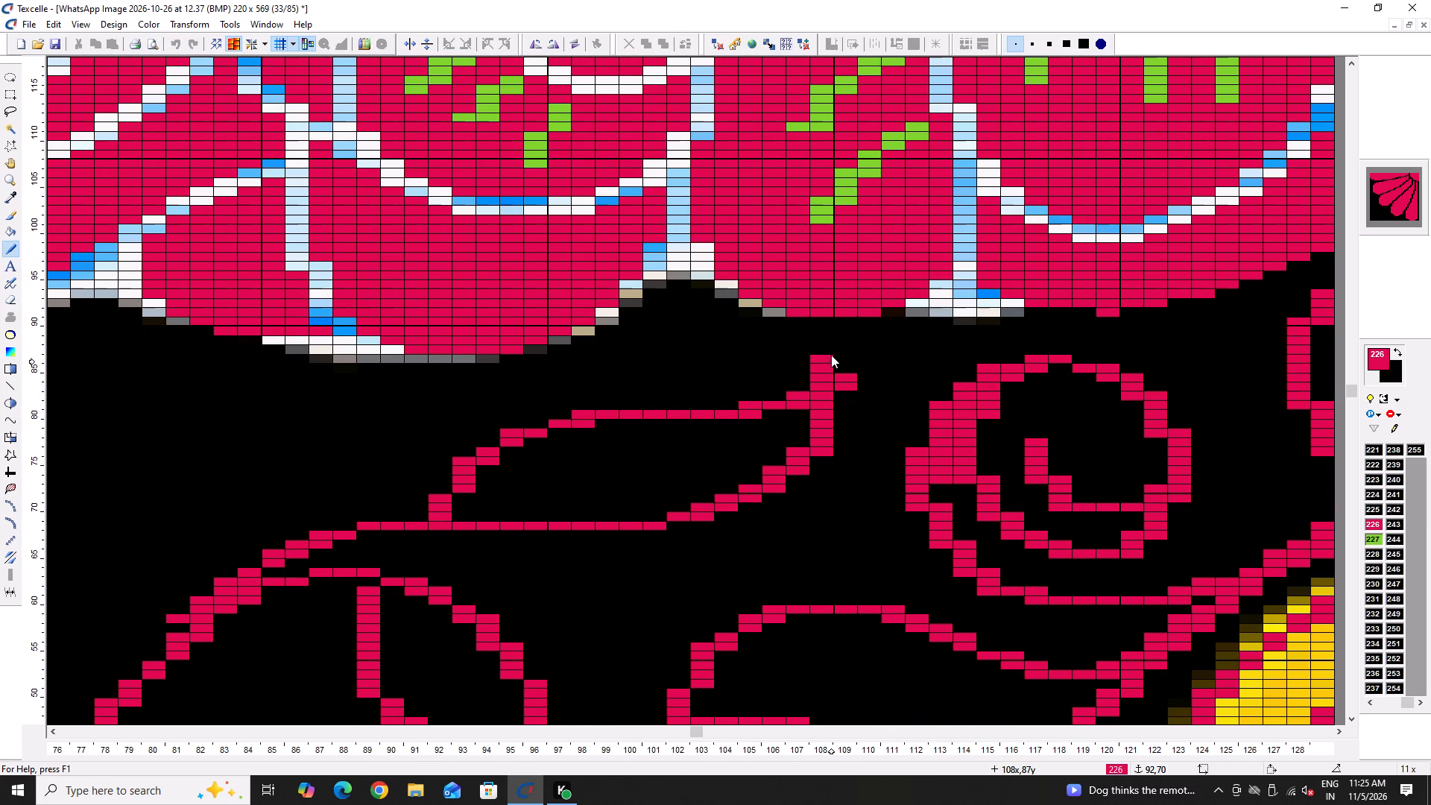
drag(831, 355, 833, 366)
right_drag(841, 370, 848, 400)
right_drag(848, 404, 846, 413)
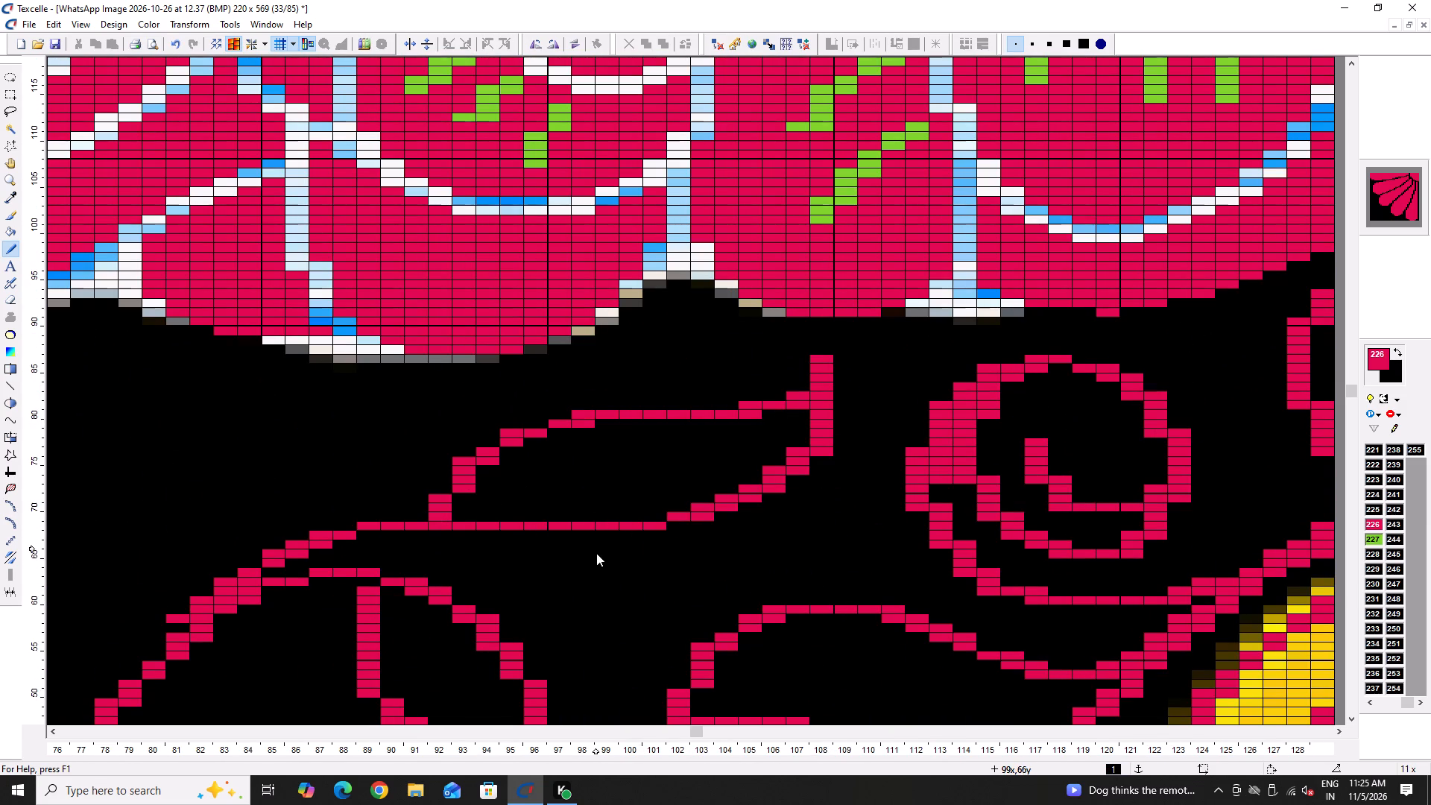
Draw a red hooked tendril rising from the stem near column 79, row 55 to about column 75, row 80 and back down.
scroll(597, 551, down, 2)
ctrl+scroll(627, 423, down, 2)
ctrl+scroll(393, 400, up, 1)
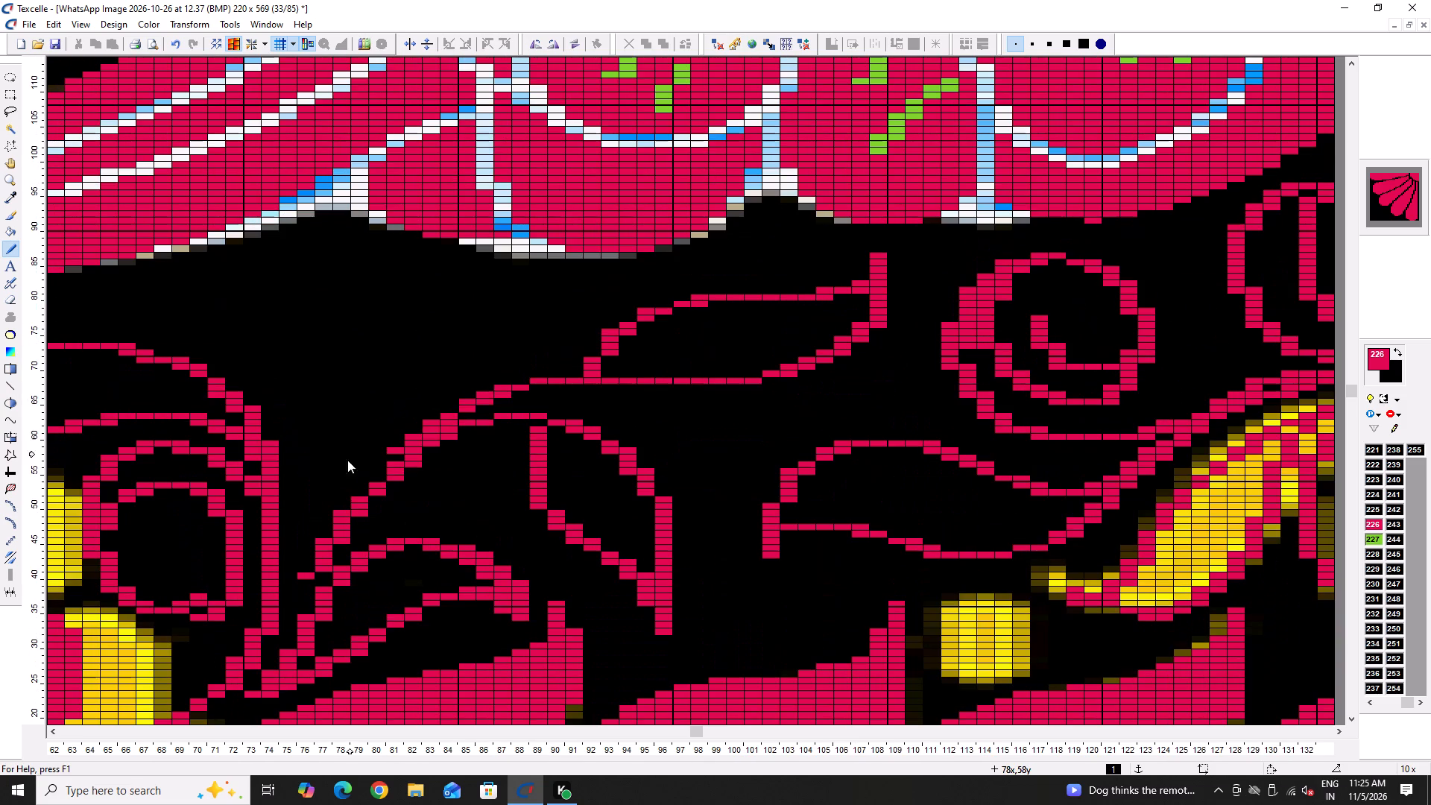
drag(350, 490, 301, 317)
drag(280, 319, 303, 298)
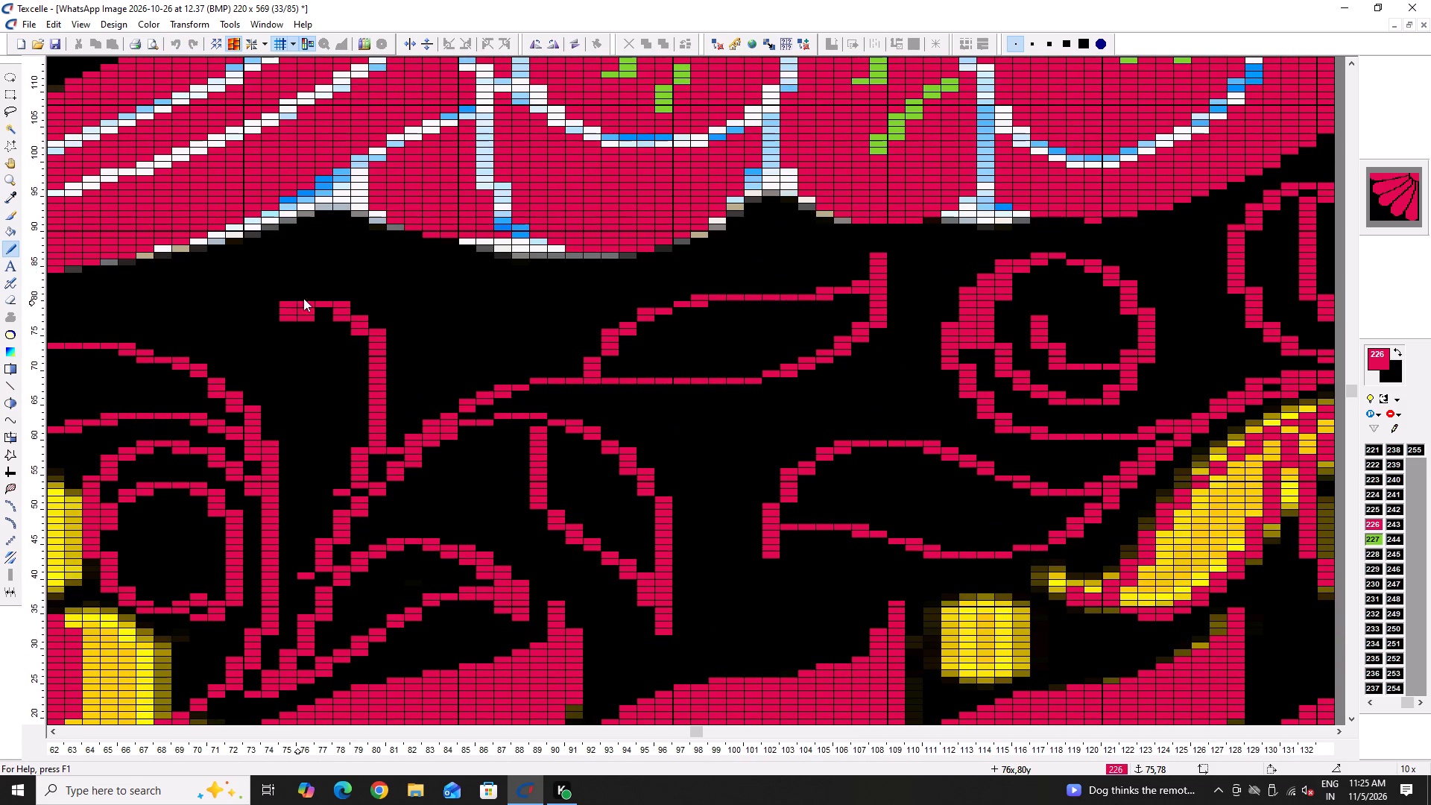
drag(303, 298, 368, 498)
Draw a red stem over the yellow scroll inside the peacock's legs, from about column 208, row 88, curling round the lower yellow coil.
ctrl+scroll(489, 419, down, 3)
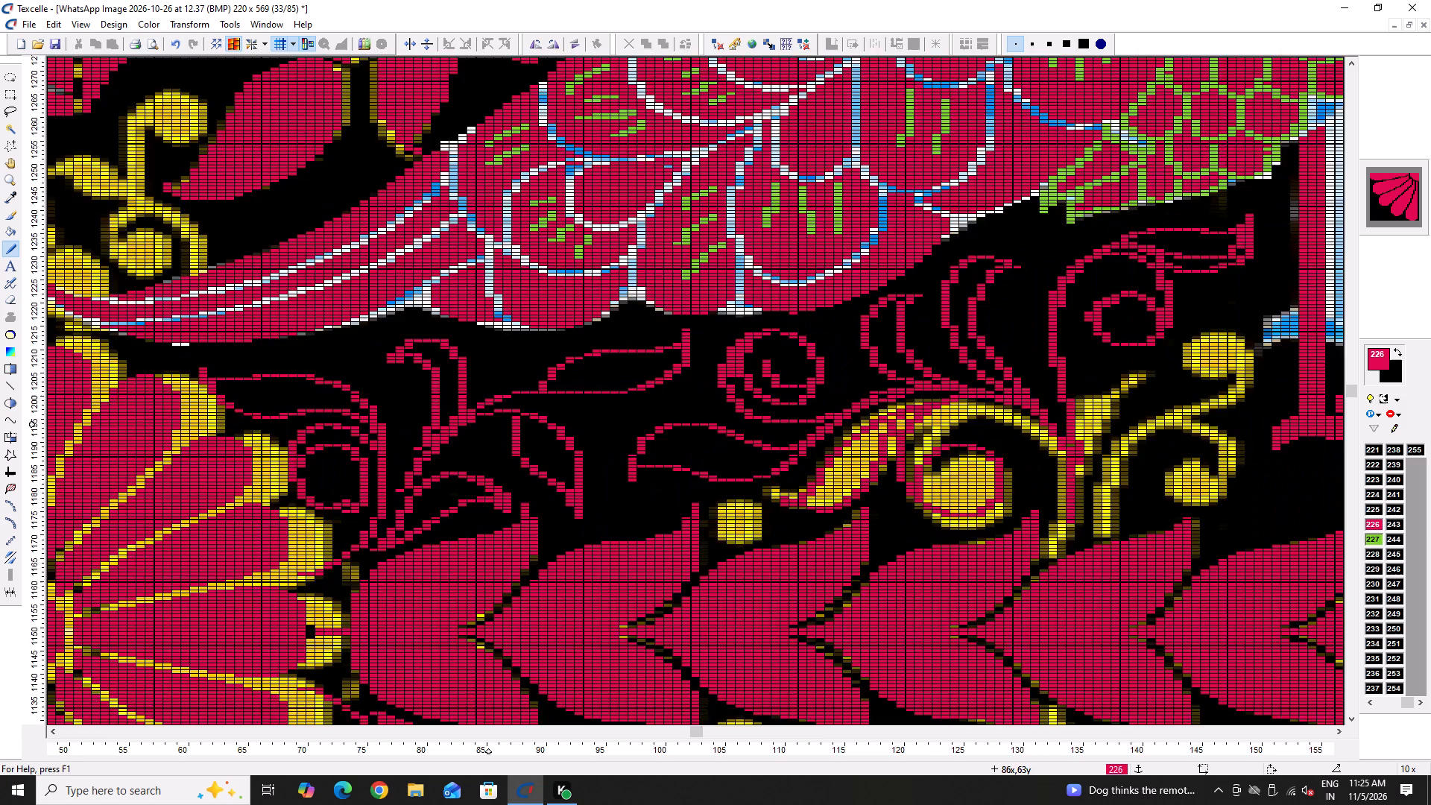
ctrl+scroll(489, 419, down, 6)
ctrl+scroll(825, 364, up, 4)
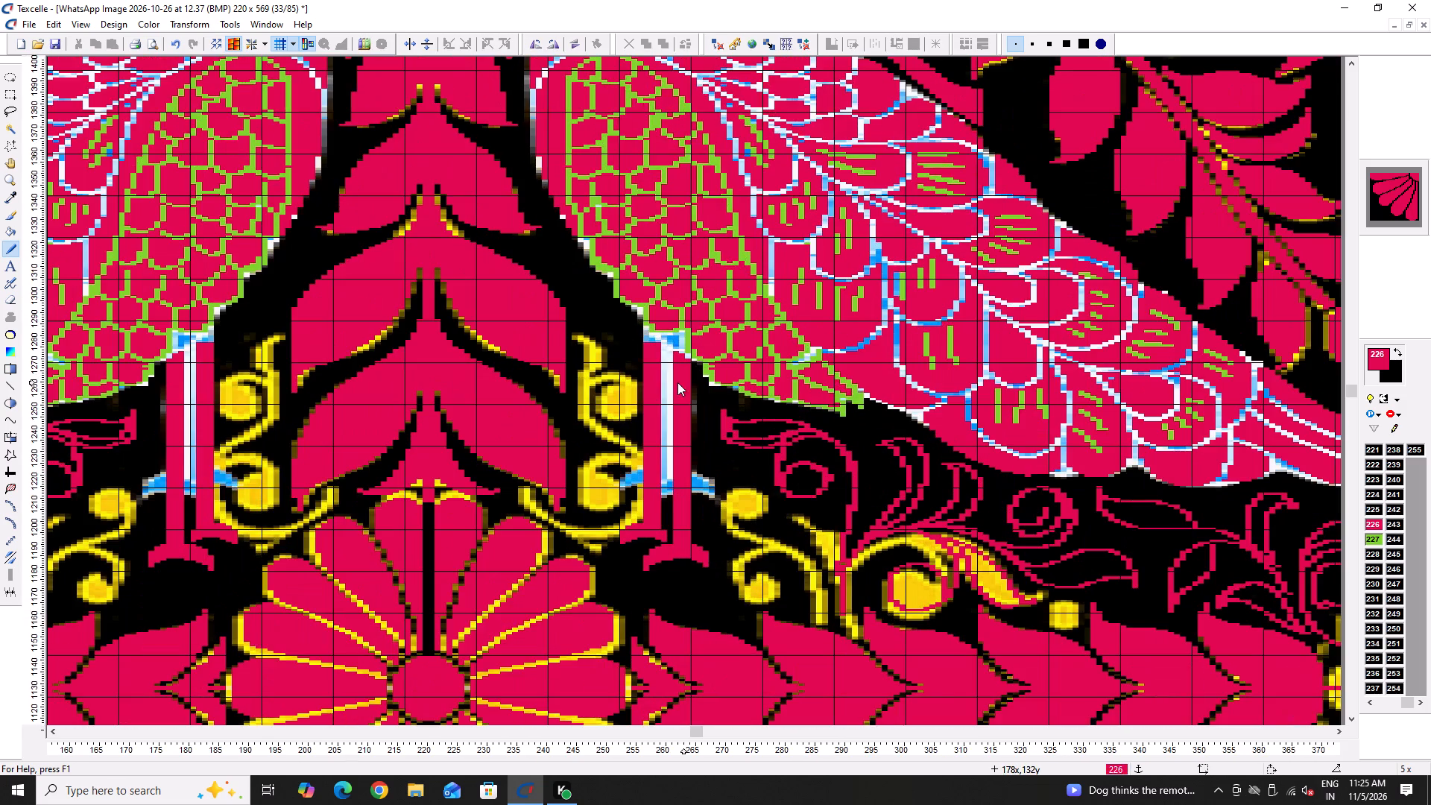
scroll(663, 382, down, 4)
ctrl+scroll(507, 348, up, 5)
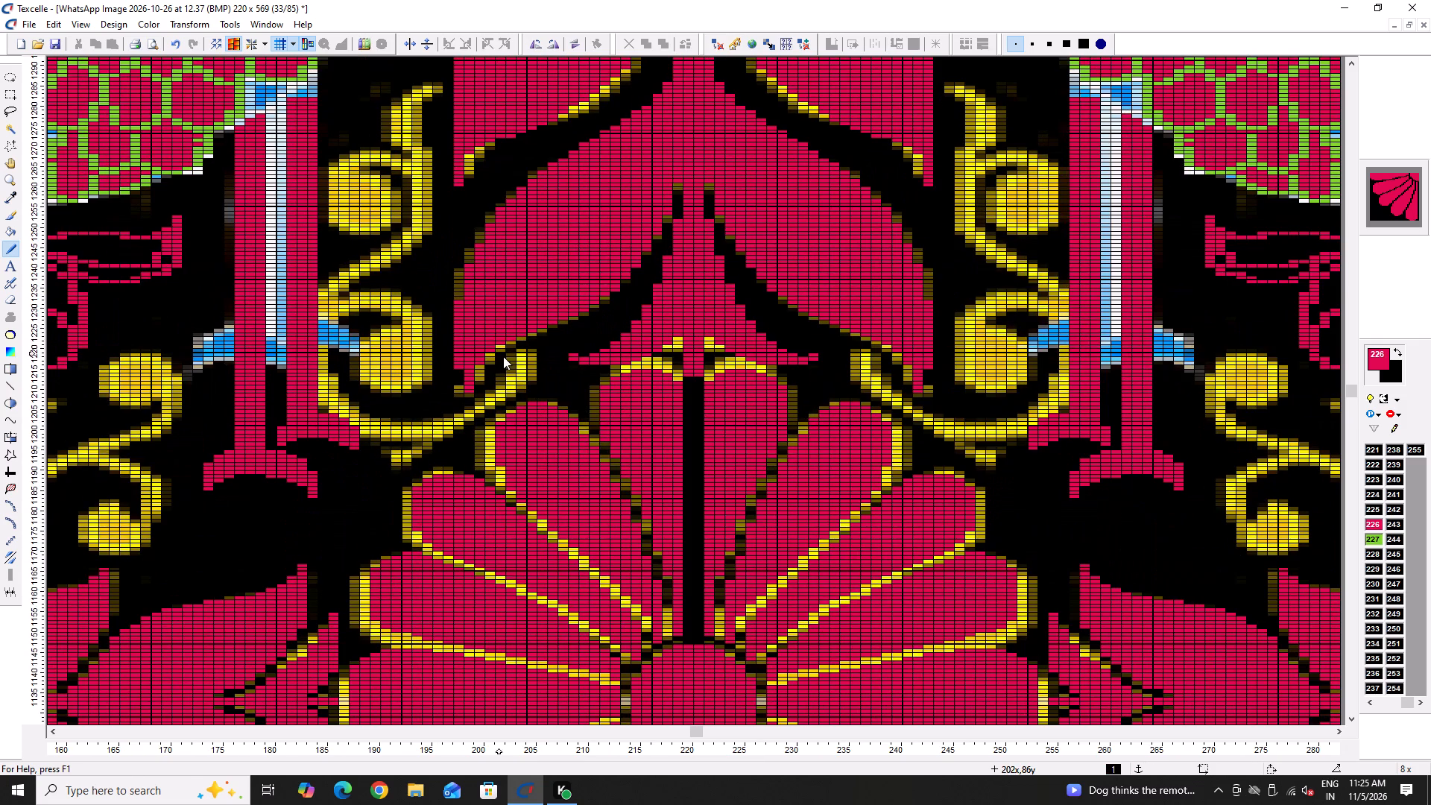
scroll(418, 315, up, 1)
ctrl+scroll(518, 435, up, 1)
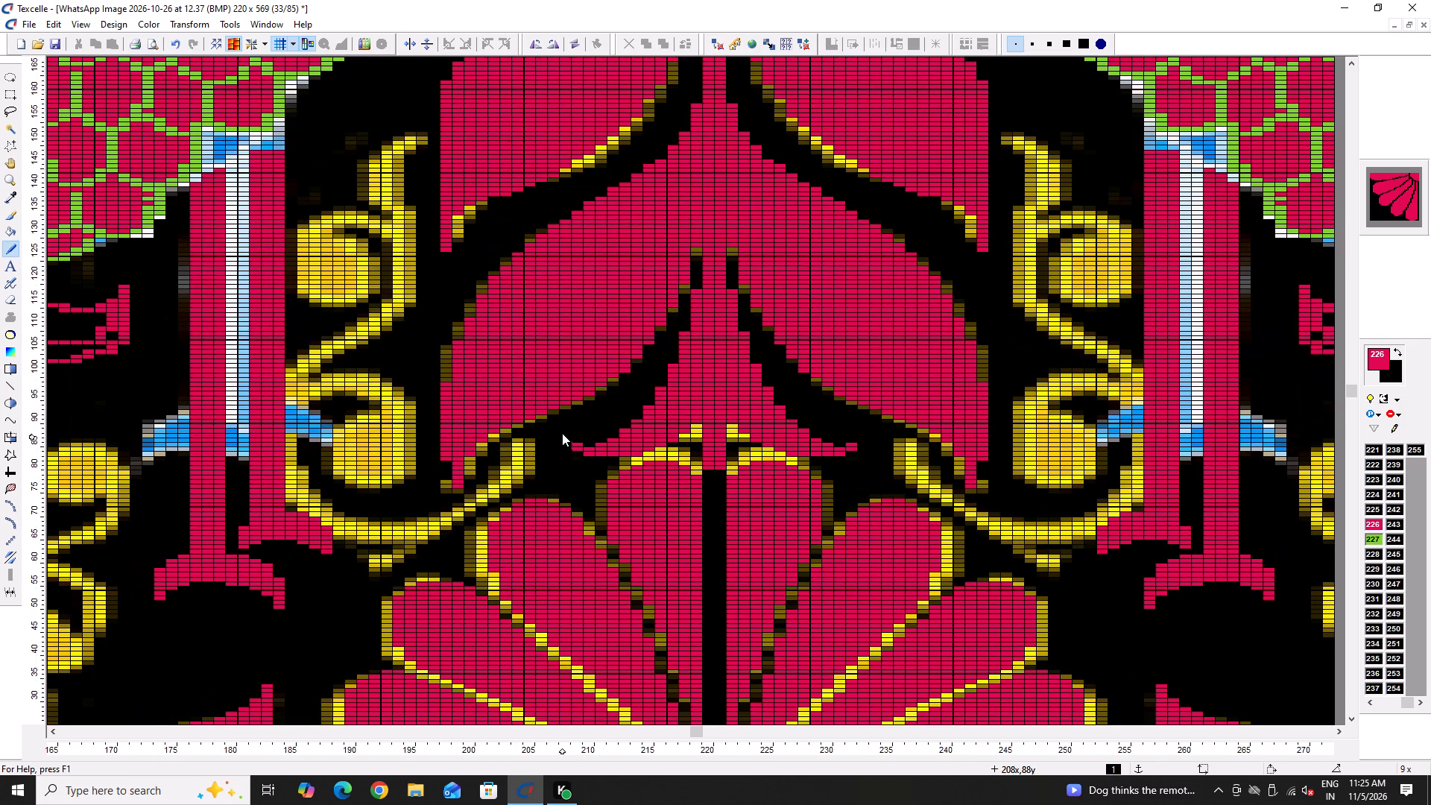
drag(561, 432, 378, 353)
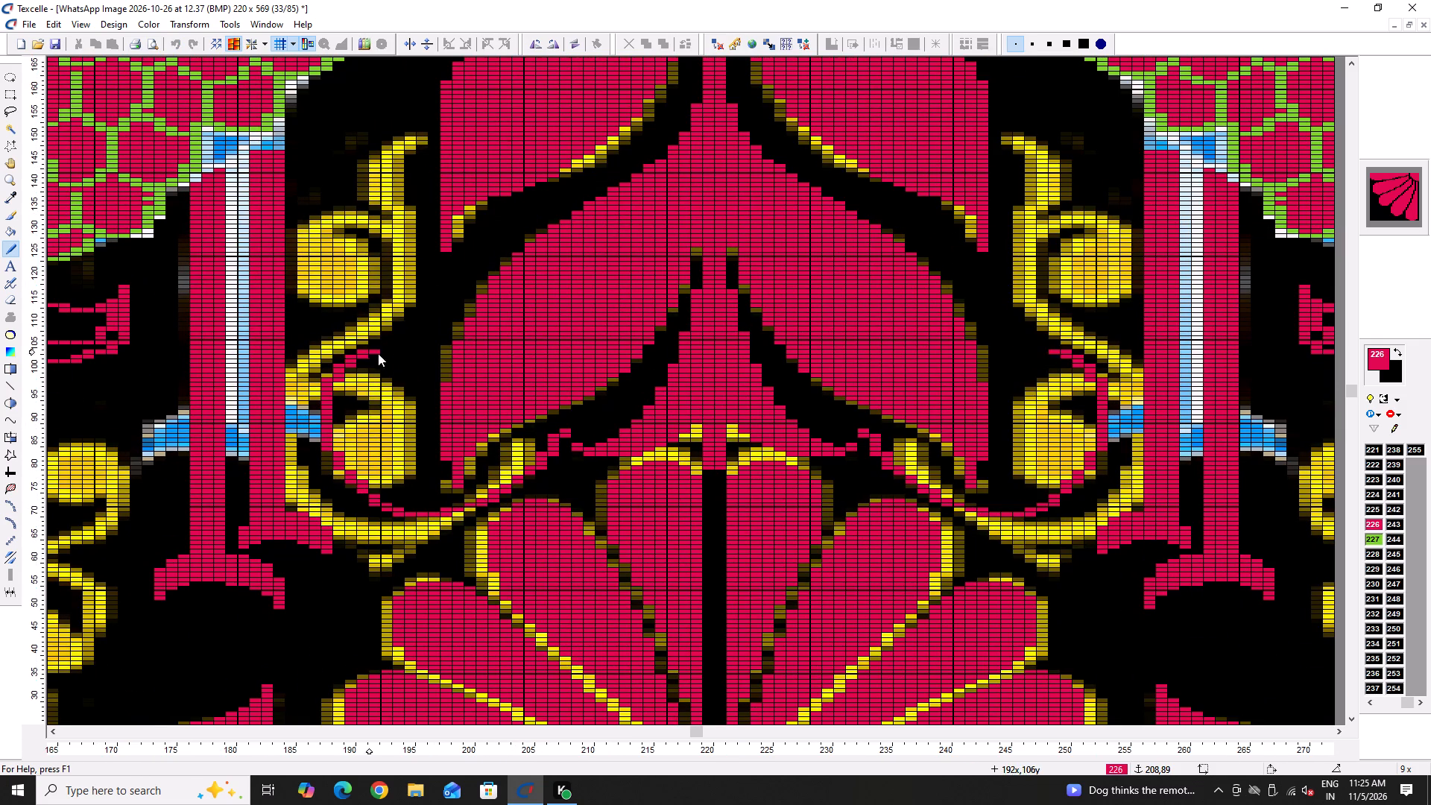
drag(378, 353, 382, 433)
Add a second red contour around the lower yellow coil between about columns 187 and 195, rows 71 to 104.
ctrl+scroll(294, 423, up, 1)
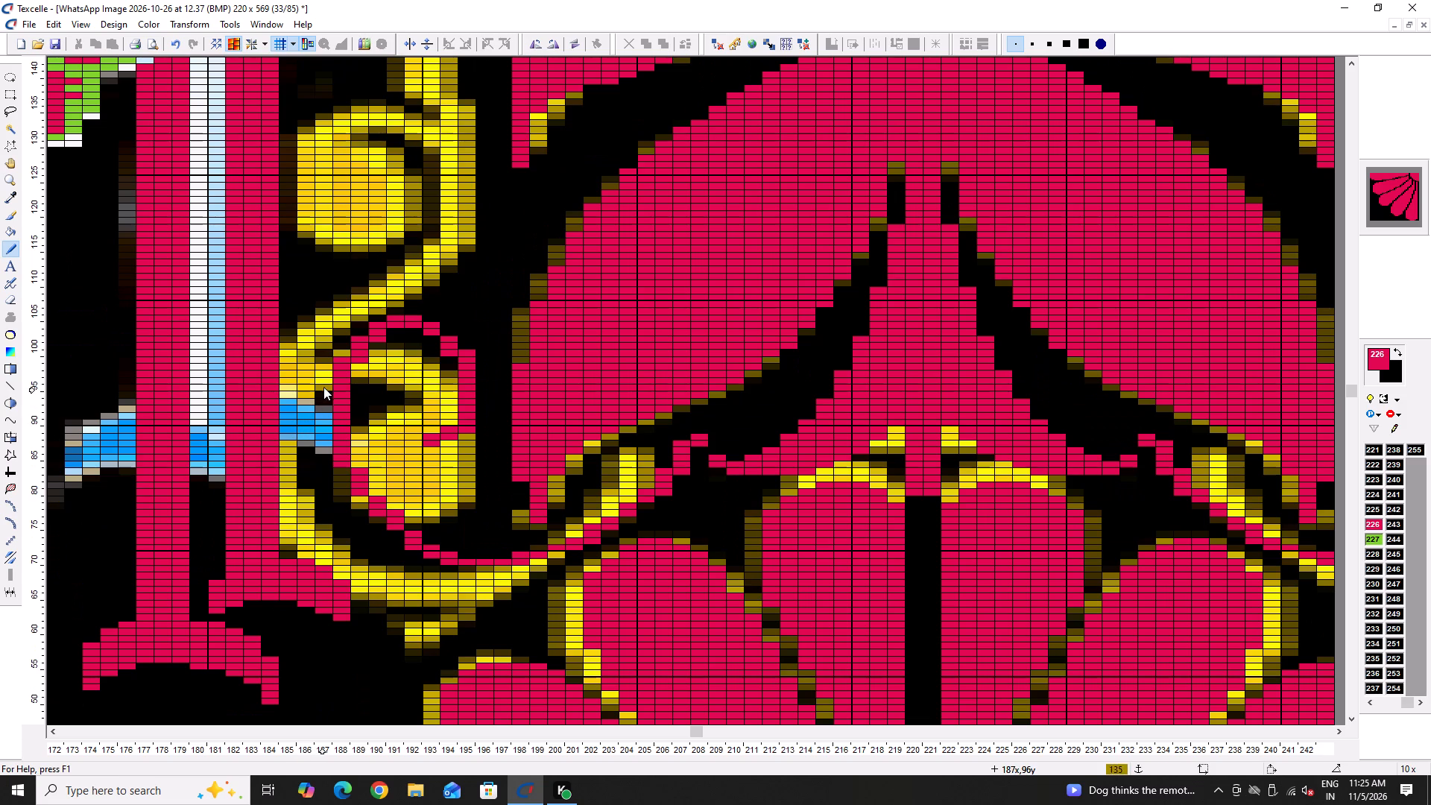
drag(323, 387, 458, 560)
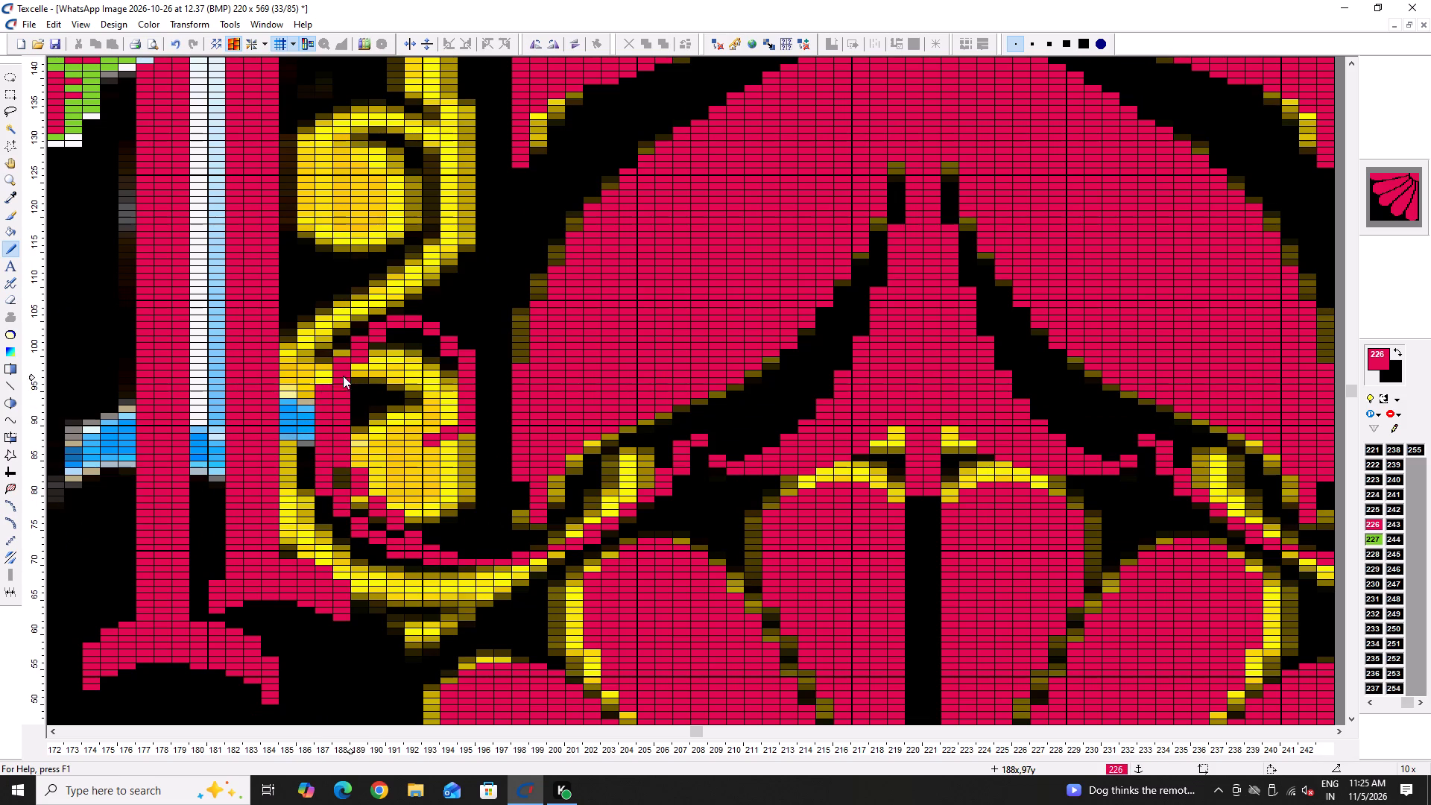
drag(319, 390, 347, 418)
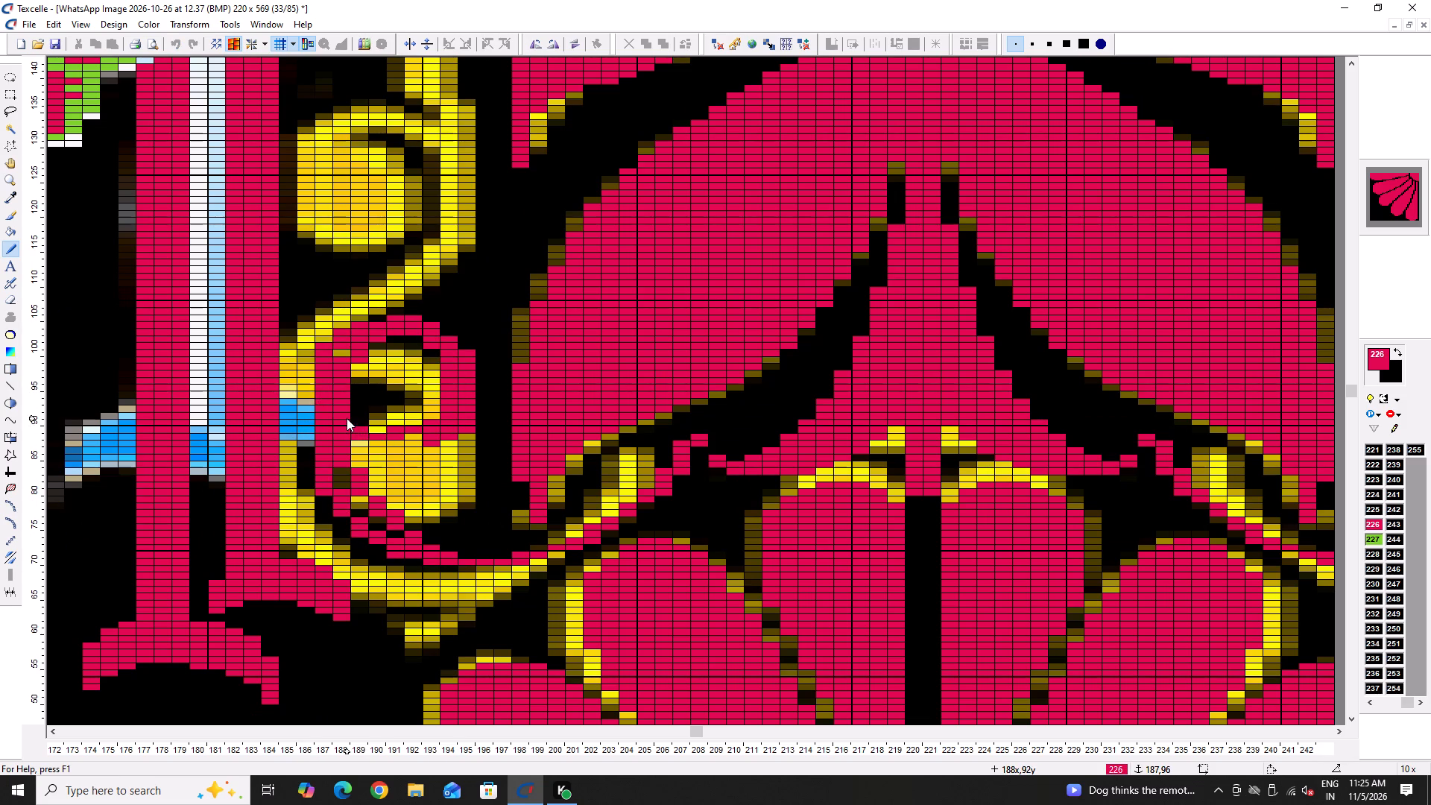
drag(347, 418, 441, 432)
Draw a red stem from about column 188, row 99 spiralling round the upper yellow coil, clean its outer edge black and thicken column 186 red.
scroll(409, 396, up, 3)
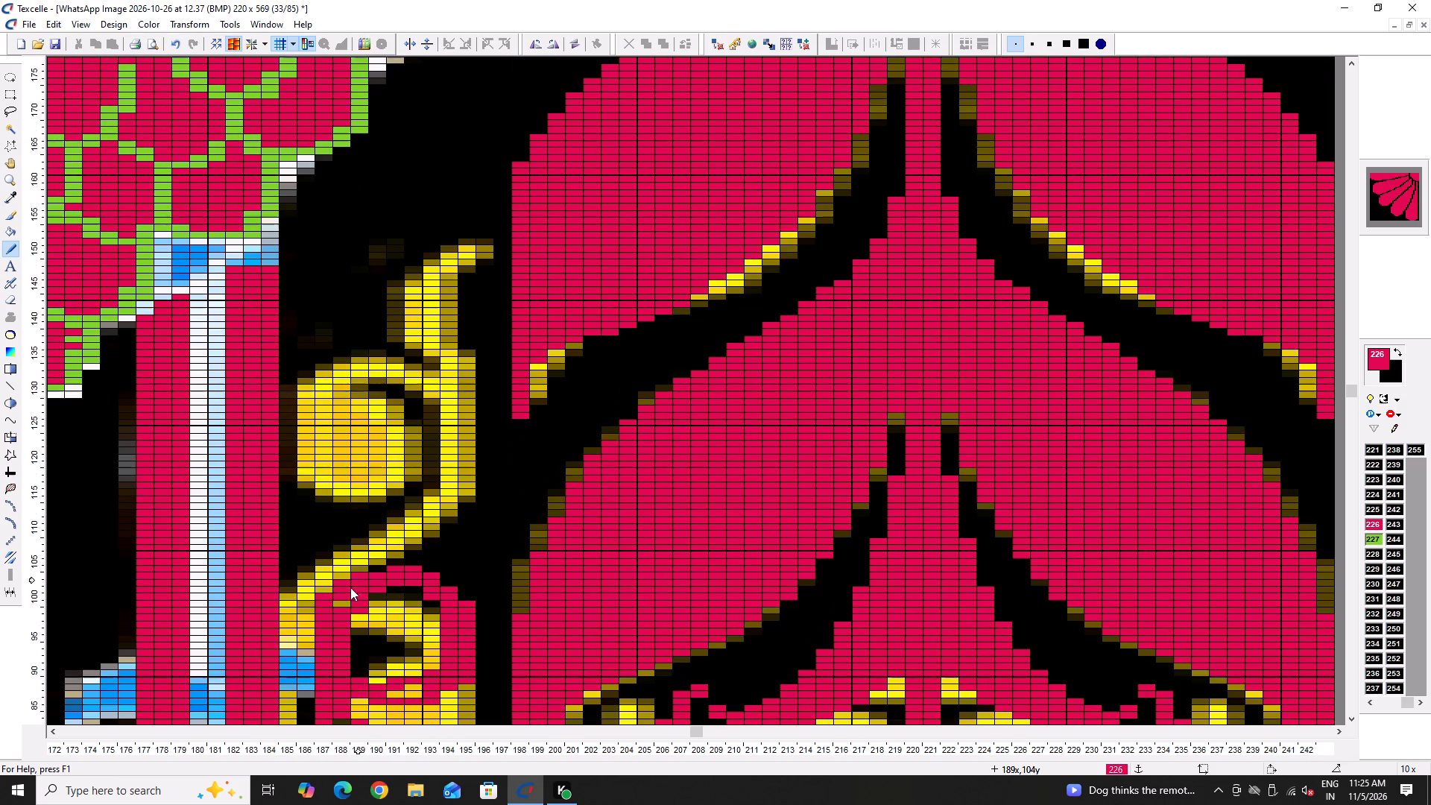
drag(335, 610, 431, 359)
drag(428, 357, 408, 348)
drag(402, 347, 374, 342)
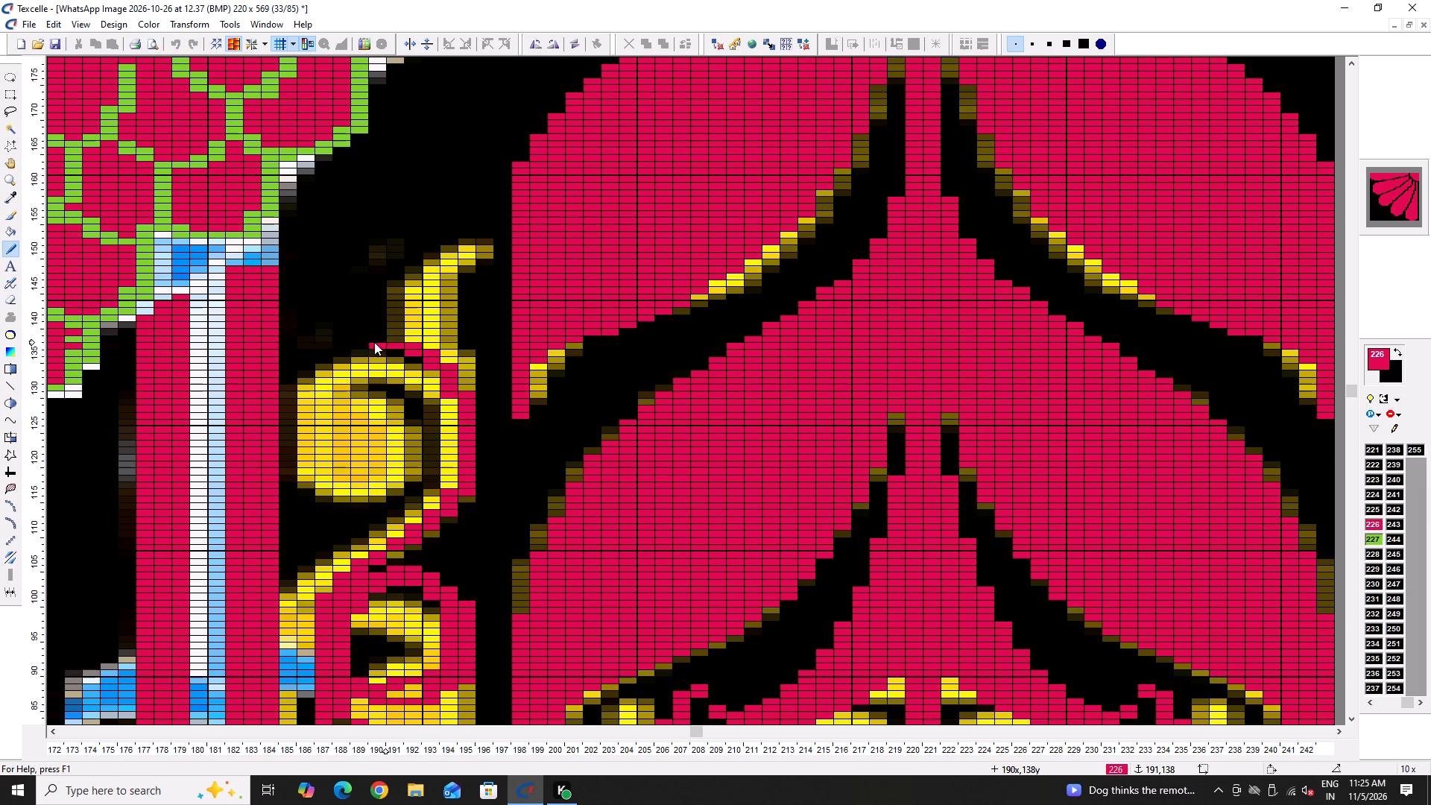
drag(374, 342, 407, 422)
drag(405, 421, 367, 383)
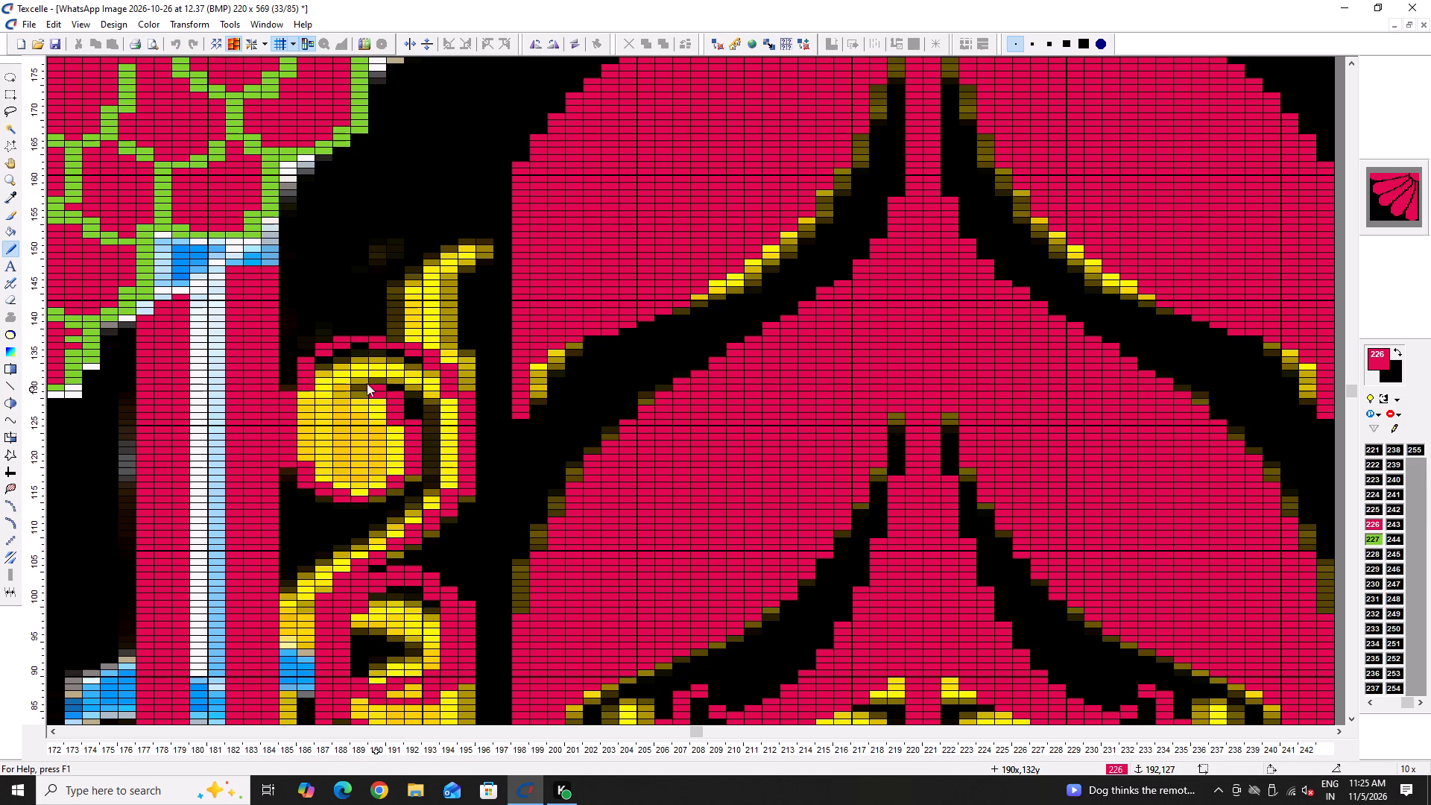
drag(367, 383, 342, 378)
drag(341, 378, 322, 398)
click(322, 398)
right_drag(289, 393, 286, 473)
right_click(286, 473)
drag(307, 400, 306, 455)
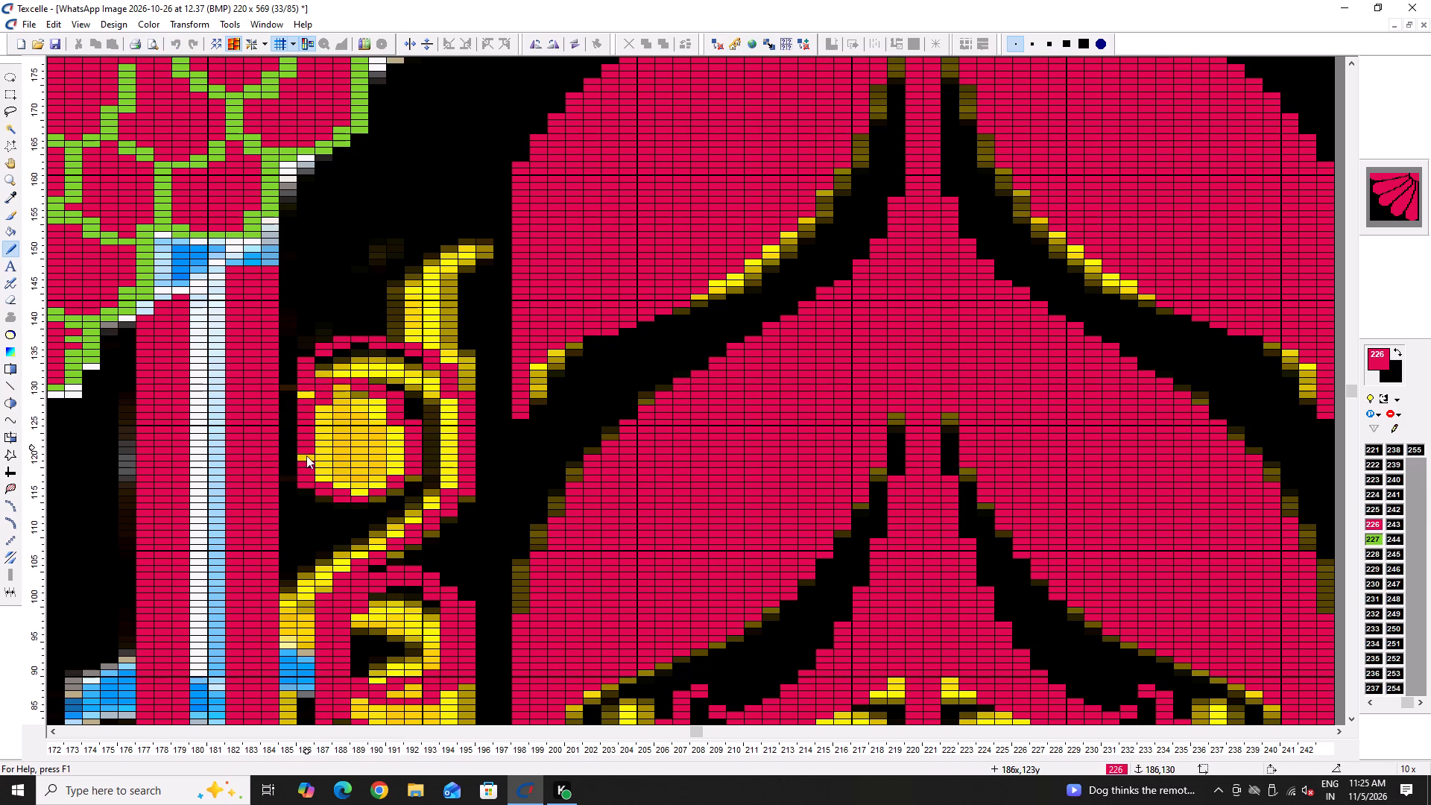
drag(306, 455, 306, 368)
Draw a red curled leaf above the upper coil between about columns 189 and 195, rows 132 to 166, and touch up its upper corner.
scroll(446, 396, up, 2)
drag(461, 552, 464, 524)
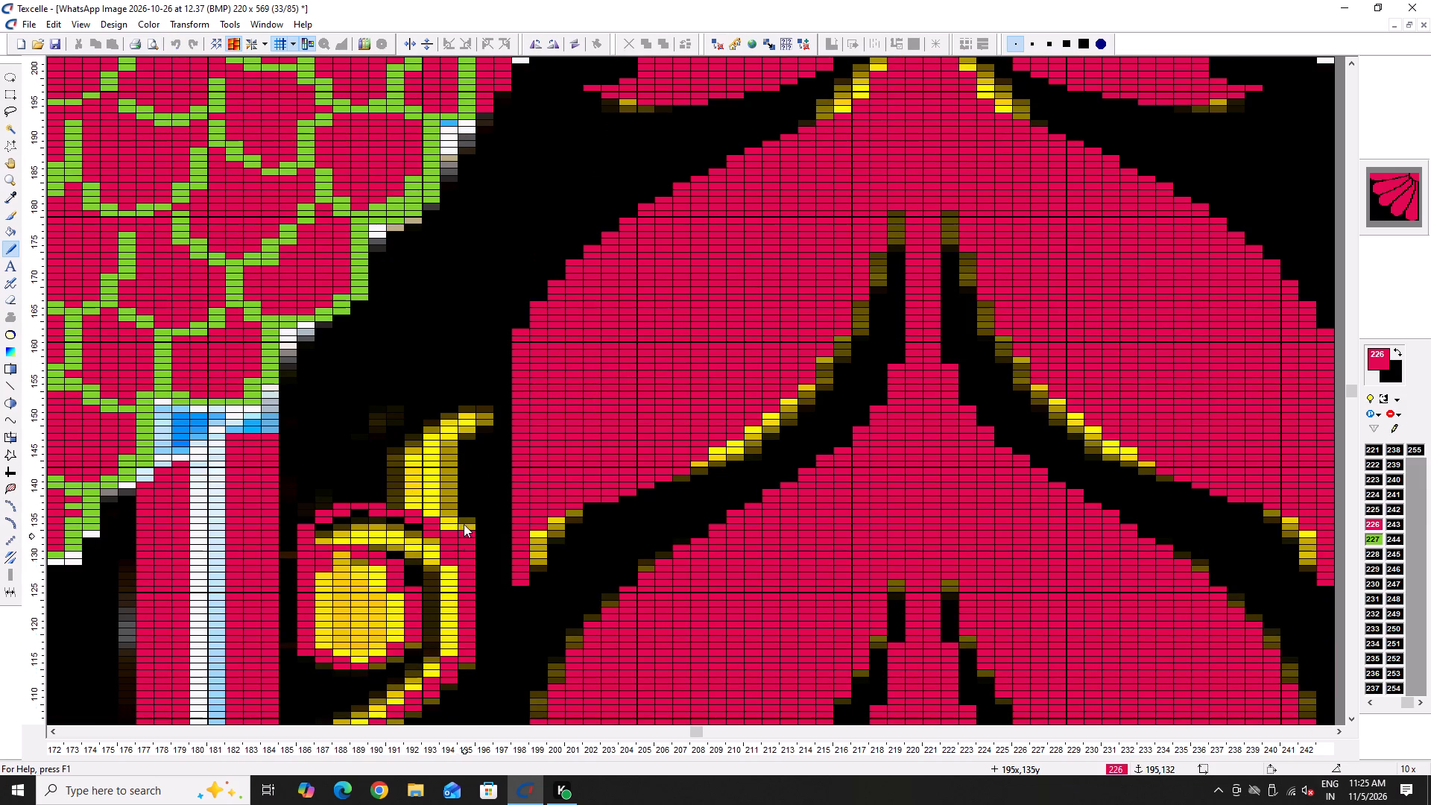
drag(464, 524, 368, 428)
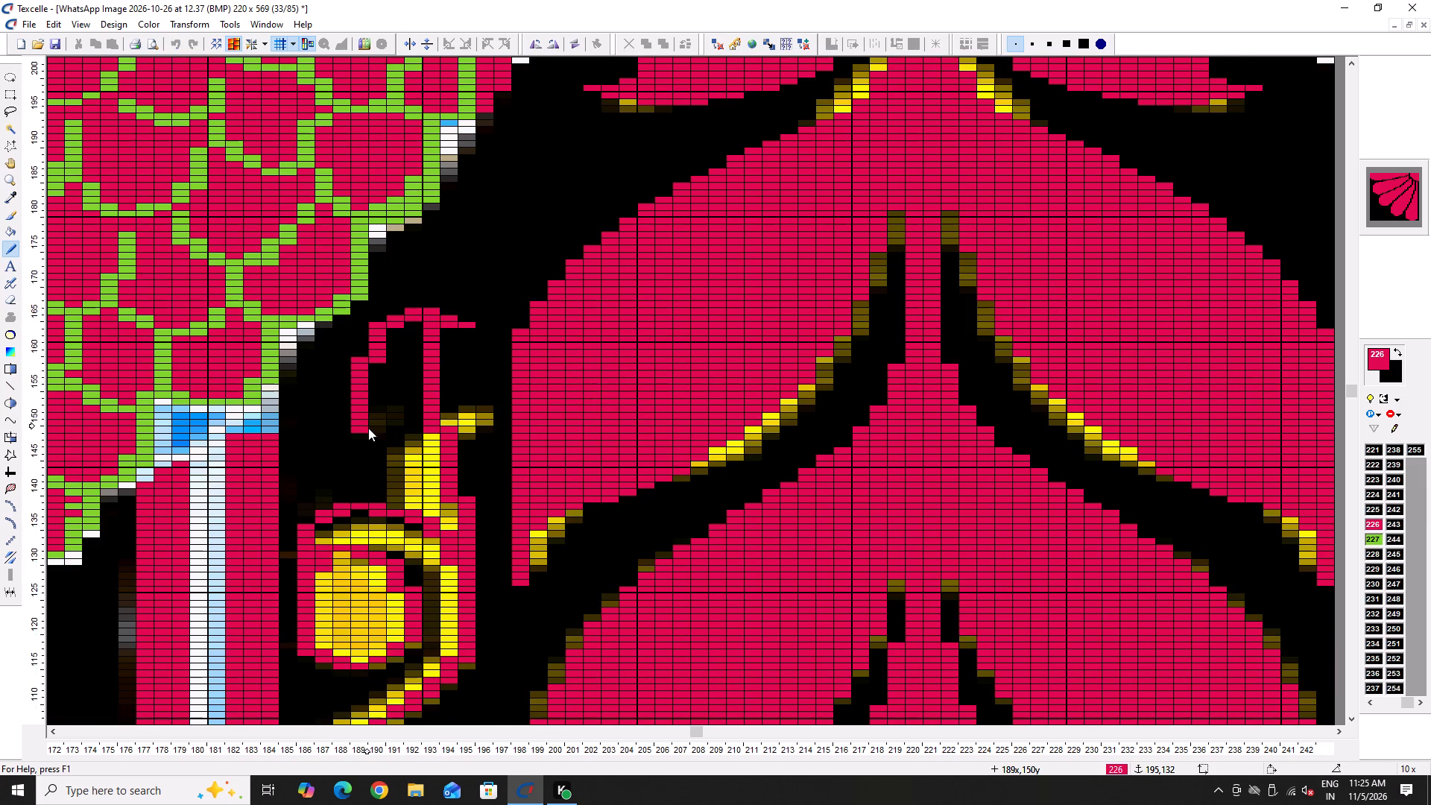
drag(368, 428, 440, 524)
right_click(376, 328)
right_click(374, 322)
right_click(374, 322)
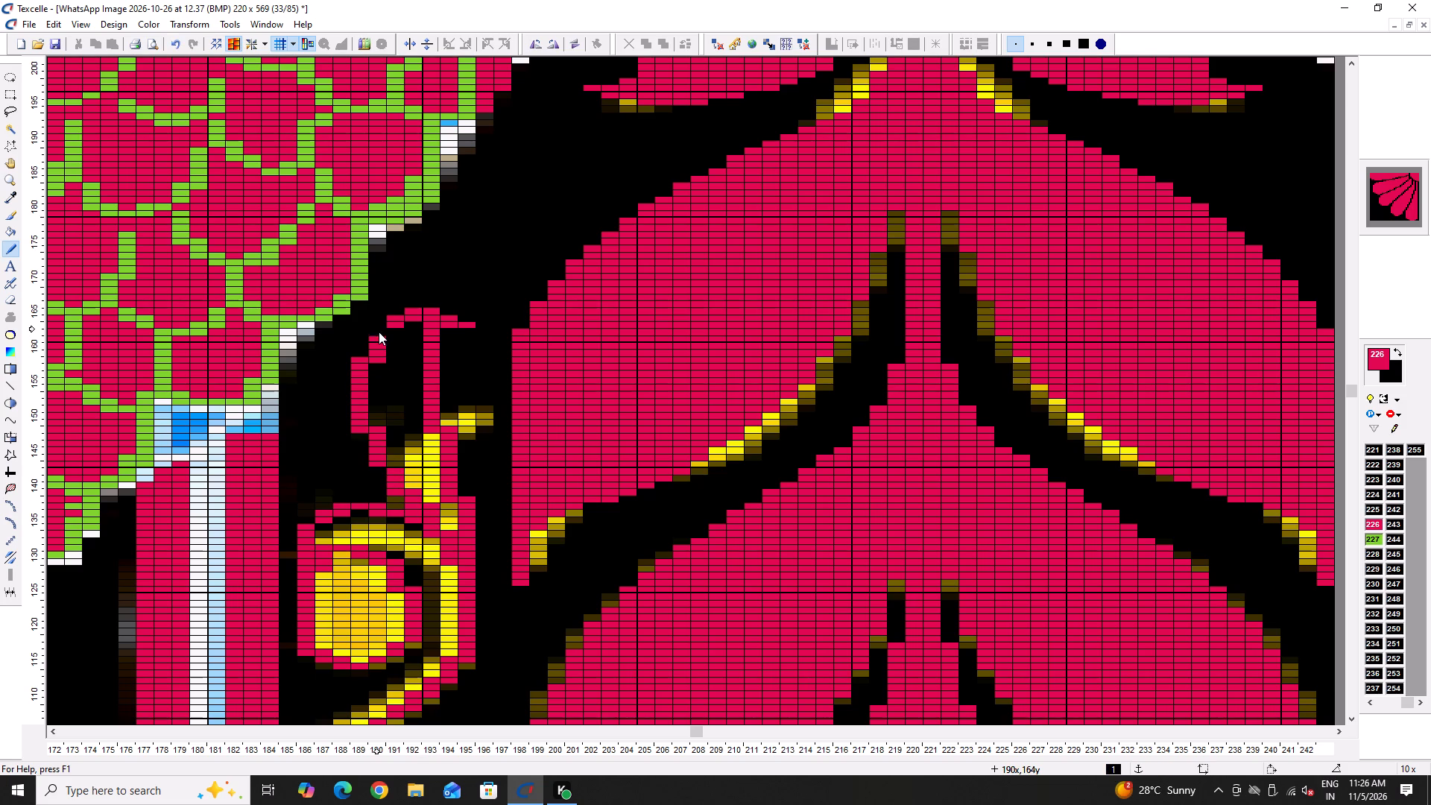
click(379, 332)
Fill the outlined curled leaves, the coil centre and the small leaf below the peacock red, between about columns 127 and 171.
ctrl+scroll(420, 340, down, 4)
scroll(479, 364, down, 1)
ctrl+scroll(597, 405, down, 3)
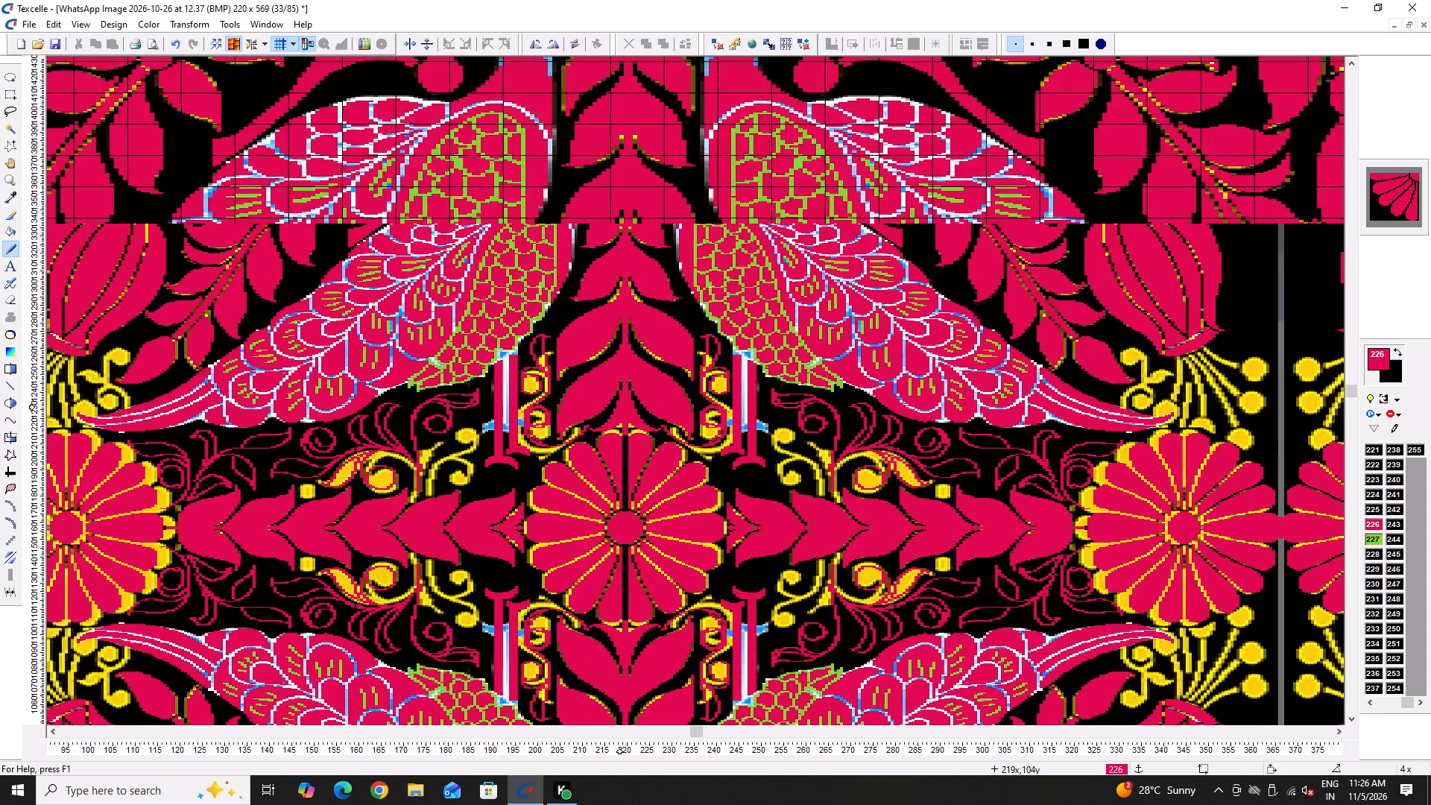
scroll(619, 414, down, 2)
ctrl+scroll(320, 354, up, 6)
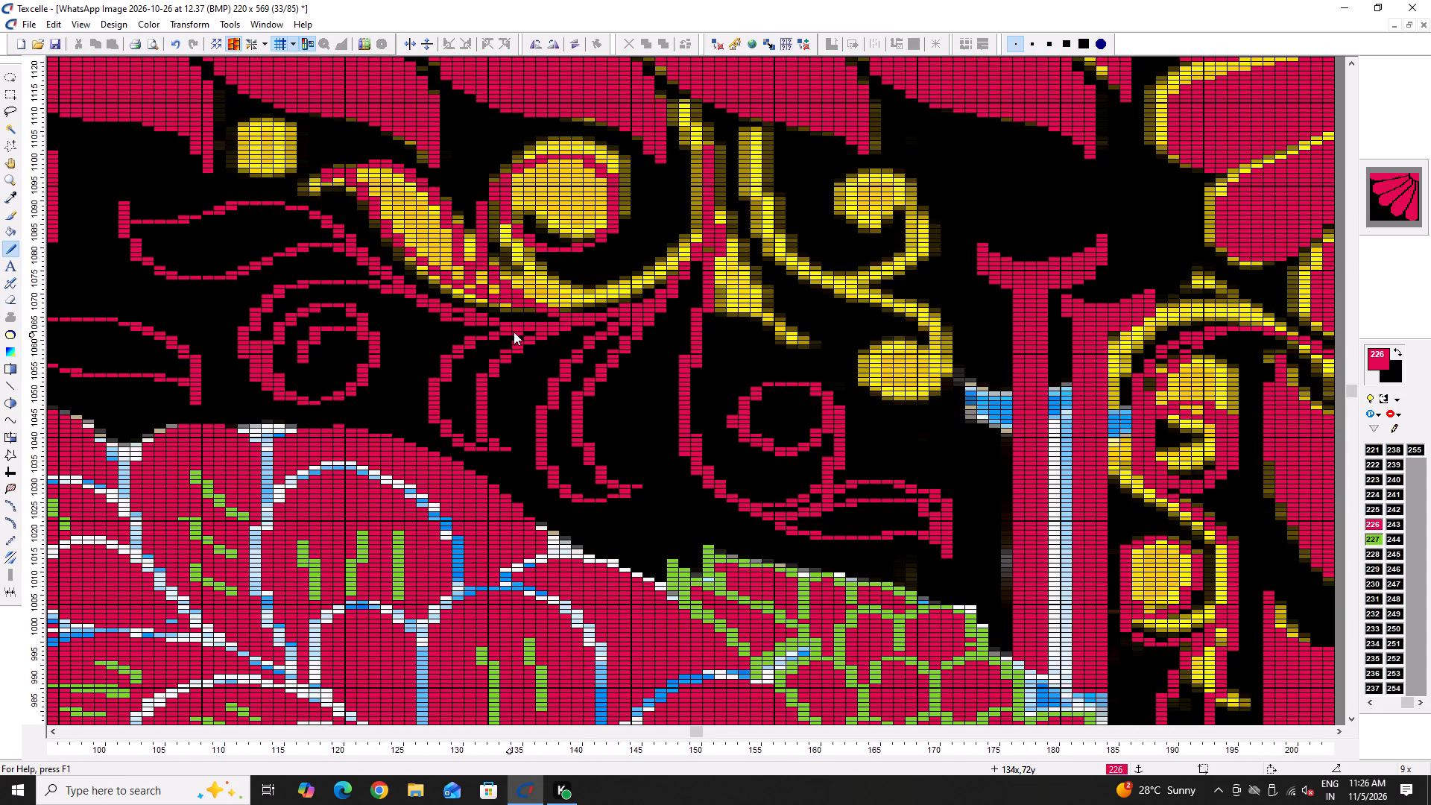
ctrl+scroll(515, 331, up, 2)
key(shift+space)
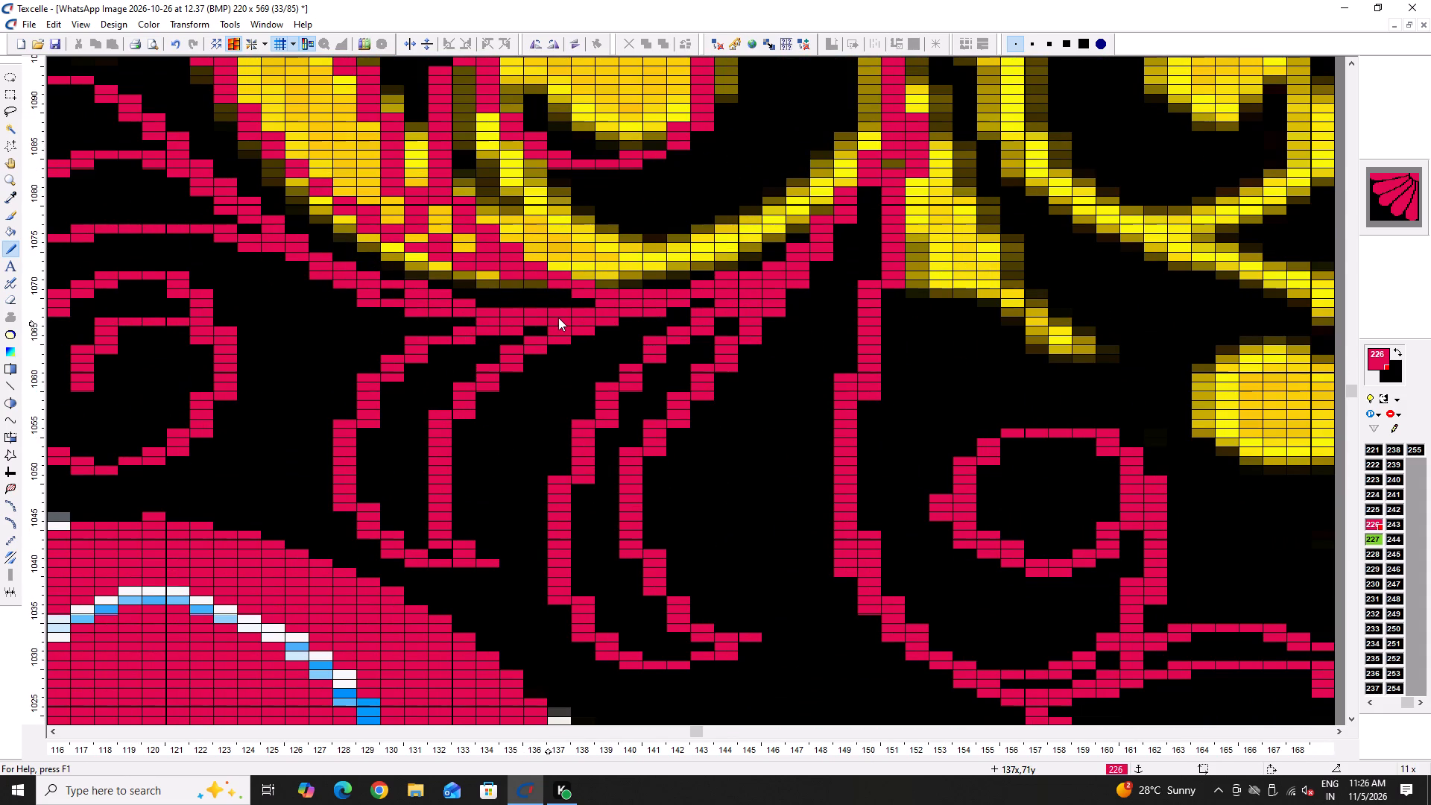
key(h)
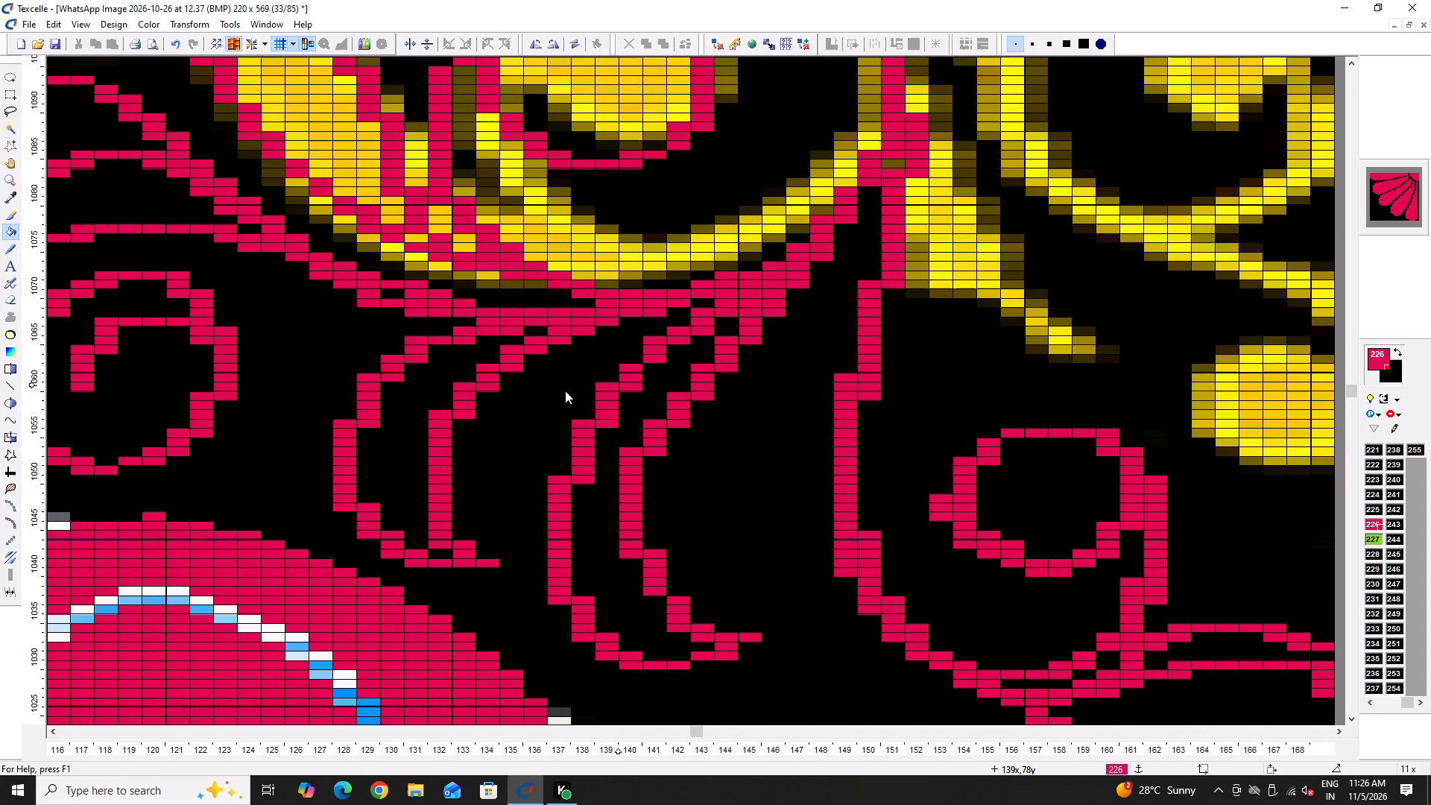
click(423, 409)
click(585, 534)
ctrl+scroll(529, 487, down, 4)
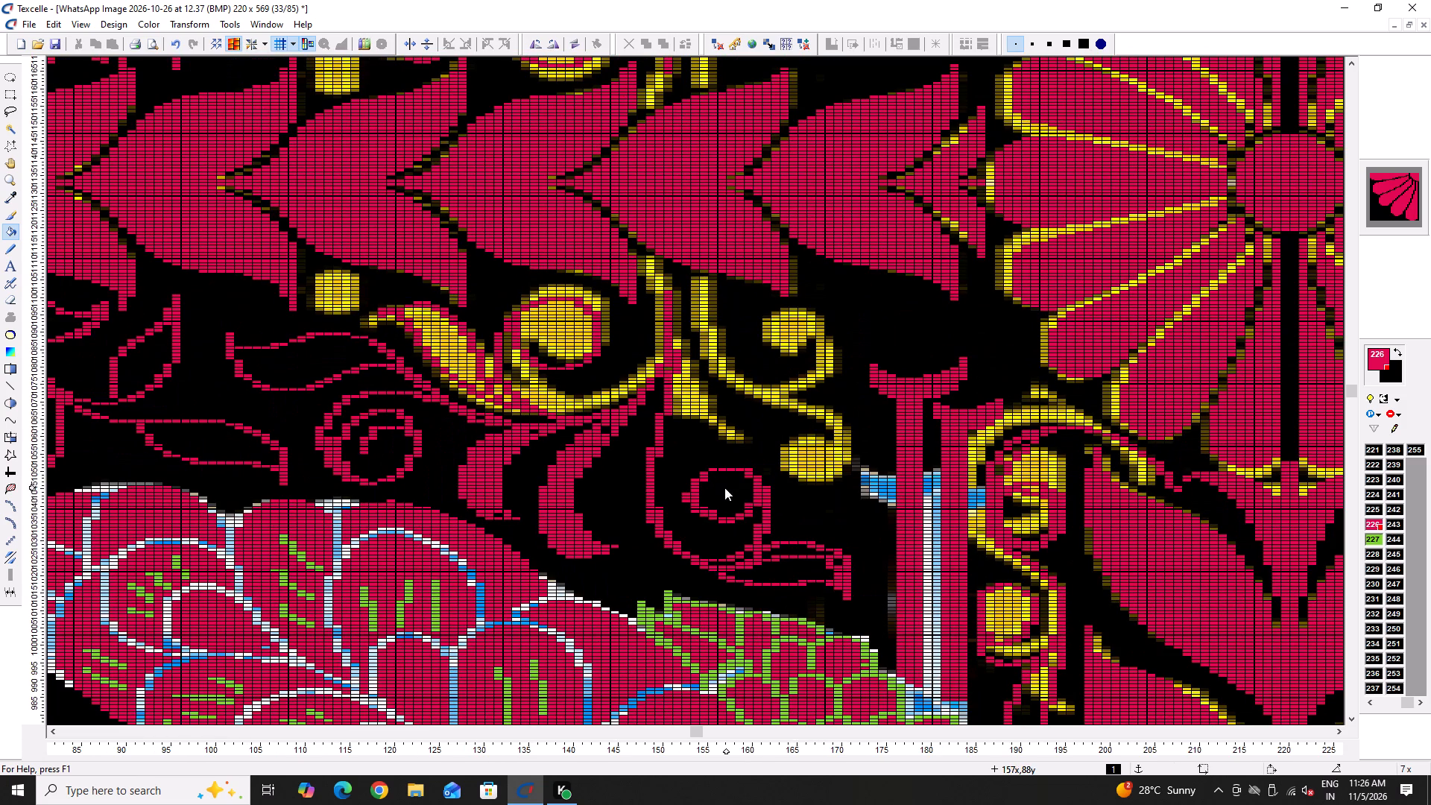
click(724, 487)
click(789, 572)
click(791, 544)
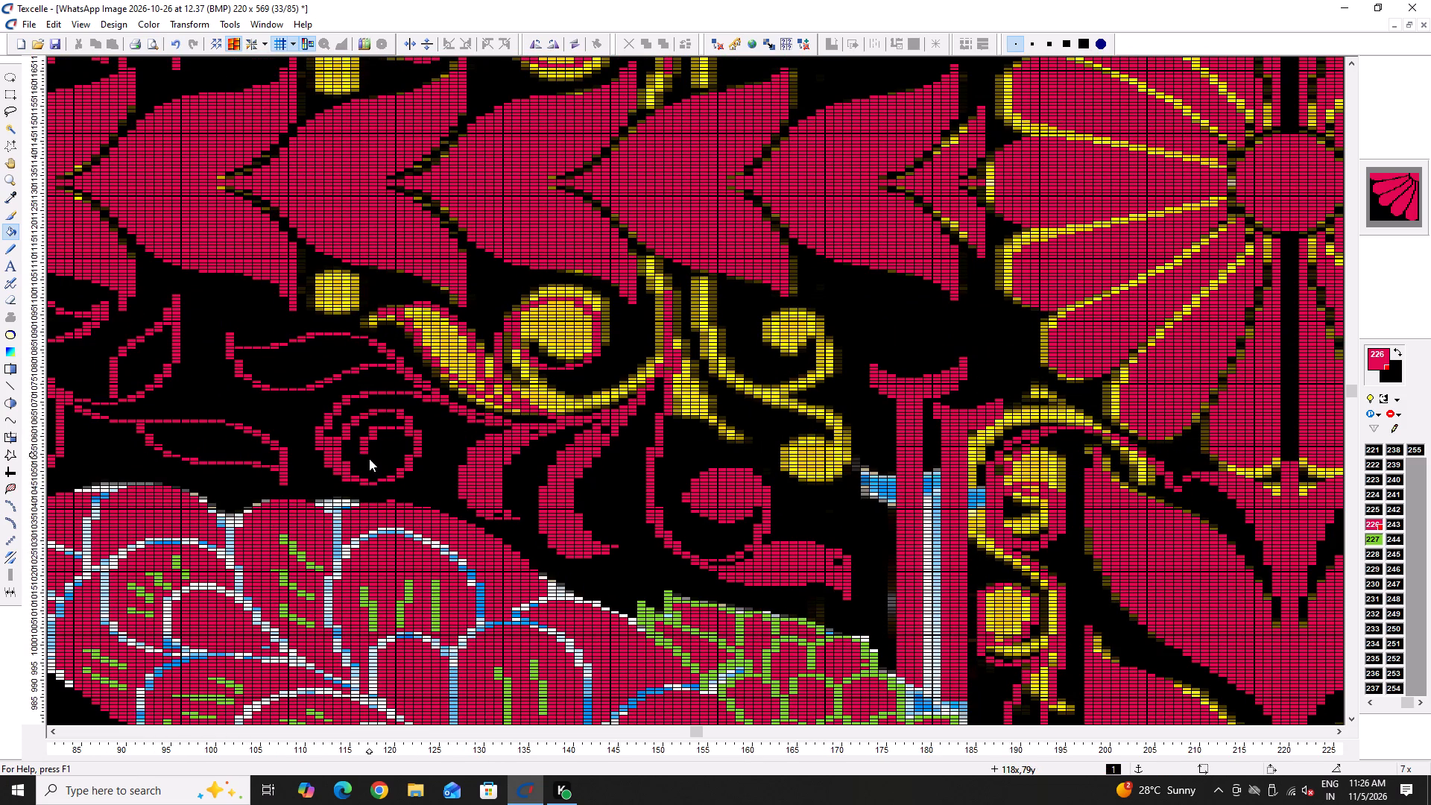
Fill the remaining outlined coils and leaves below the peacock's tail red, from about column 118 back to column 65.
click(373, 465)
click(329, 356)
ctrl+scroll(358, 376, down, 3)
click(287, 411)
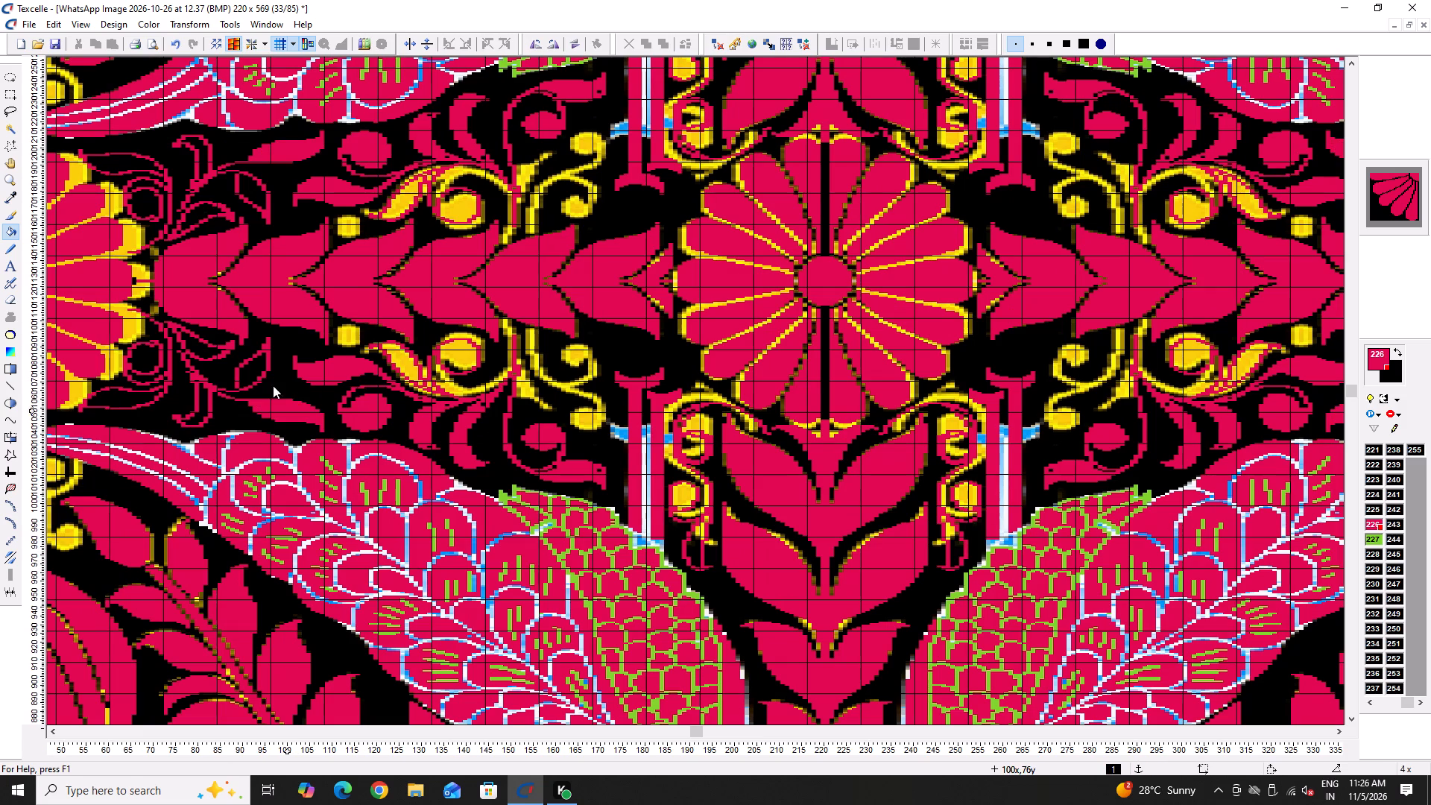
click(251, 357)
click(247, 373)
click(199, 399)
click(195, 341)
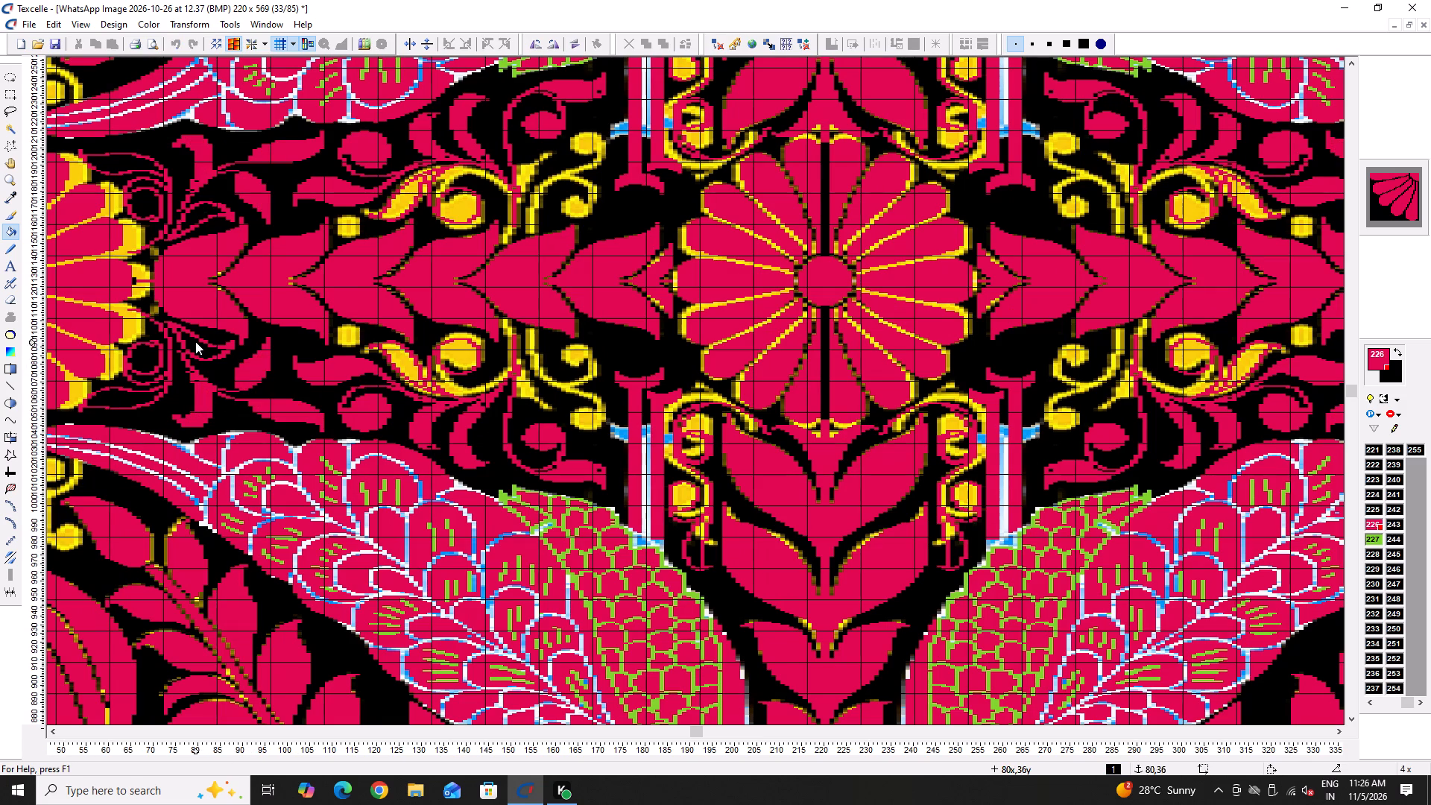
click(138, 360)
click(142, 390)
click(130, 397)
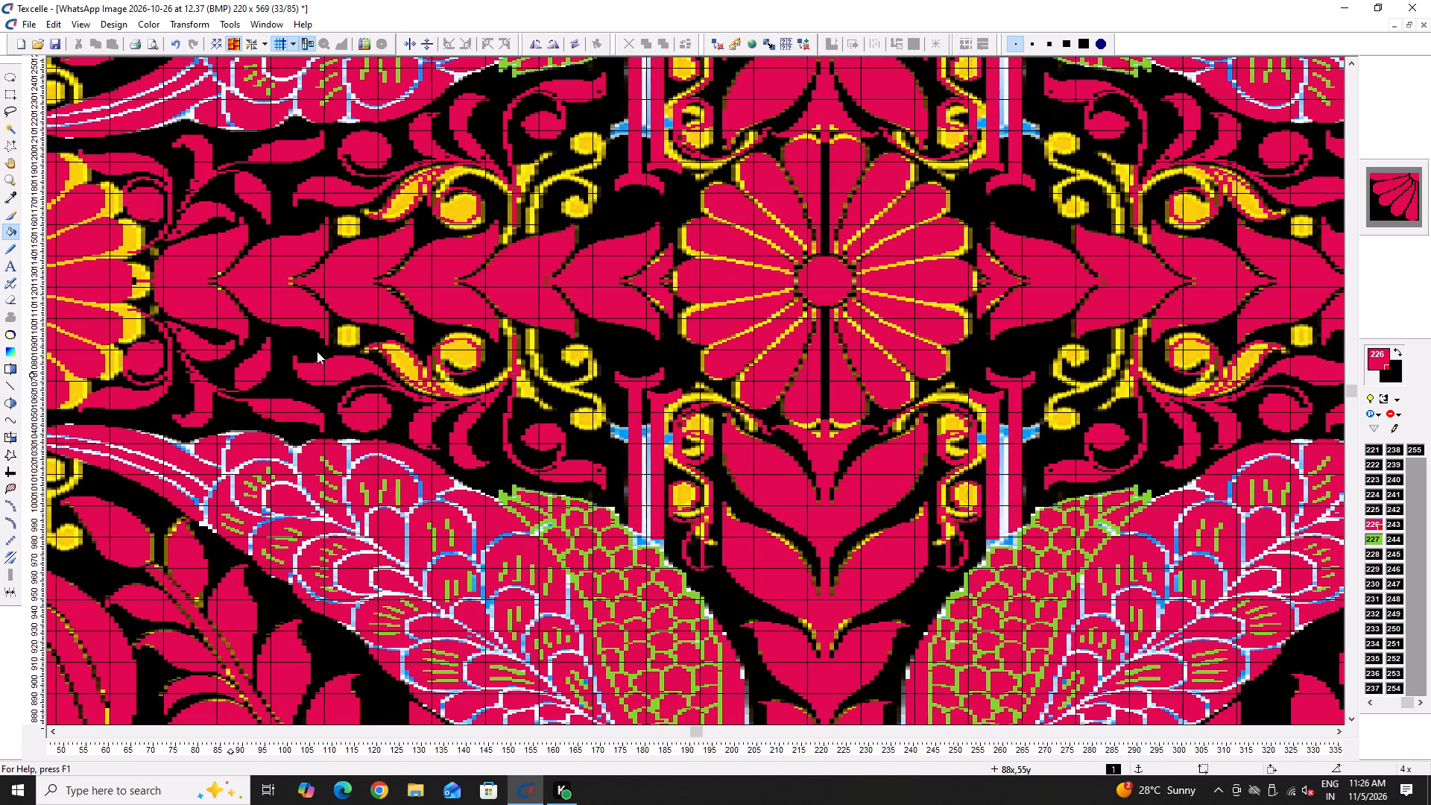
Fill the yellow leaf near column 127, the coil near column 137, and the coils and curled leaf beside the leg red.
click(408, 195)
click(451, 356)
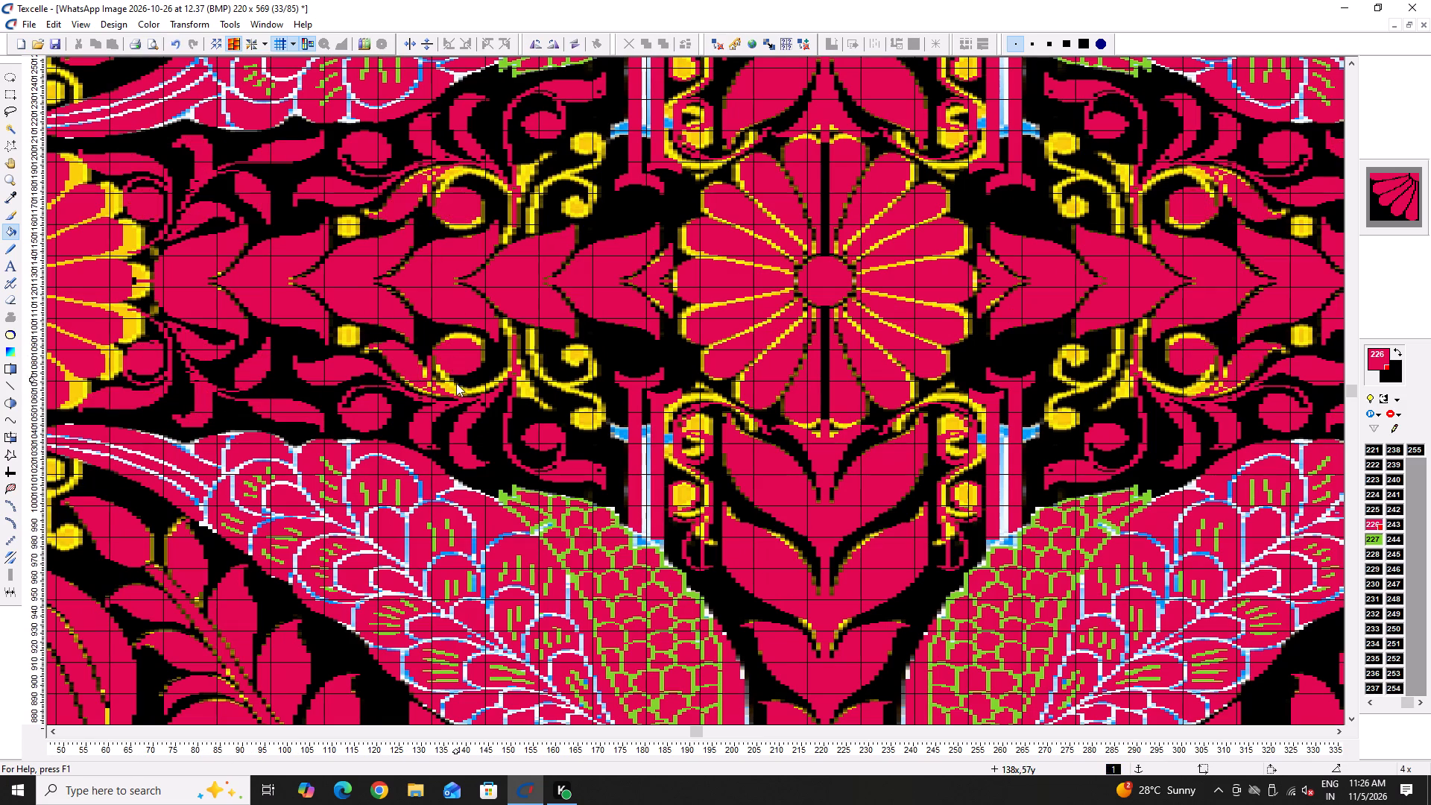
drag(695, 446, 695, 454)
click(687, 499)
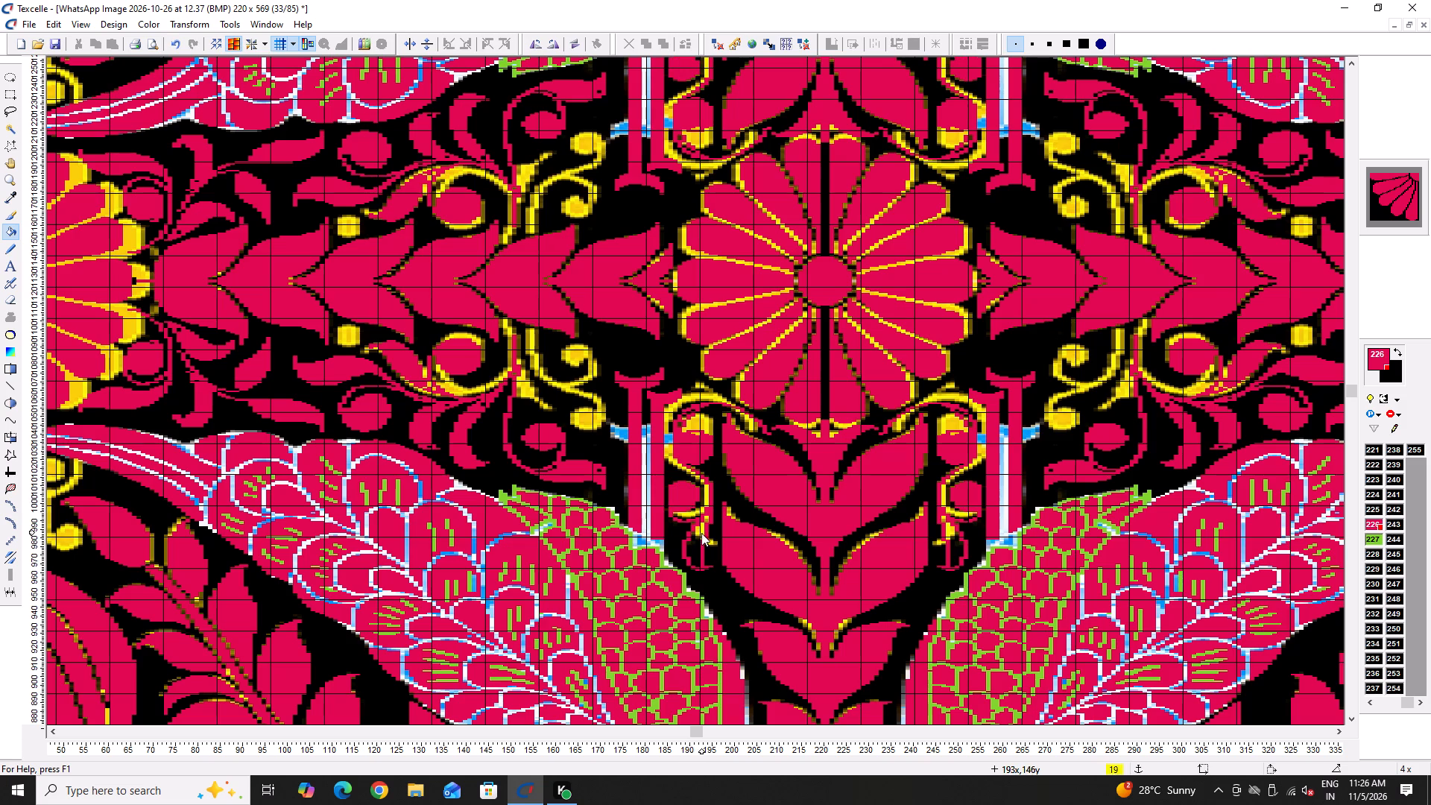
click(698, 541)
Draw a red stem from column 154, row 31 along the yellow scroll, spiralling round the yellow coil near column 165.
ctrl+scroll(745, 479, down, 4)
ctrl+scroll(687, 412, up, 7)
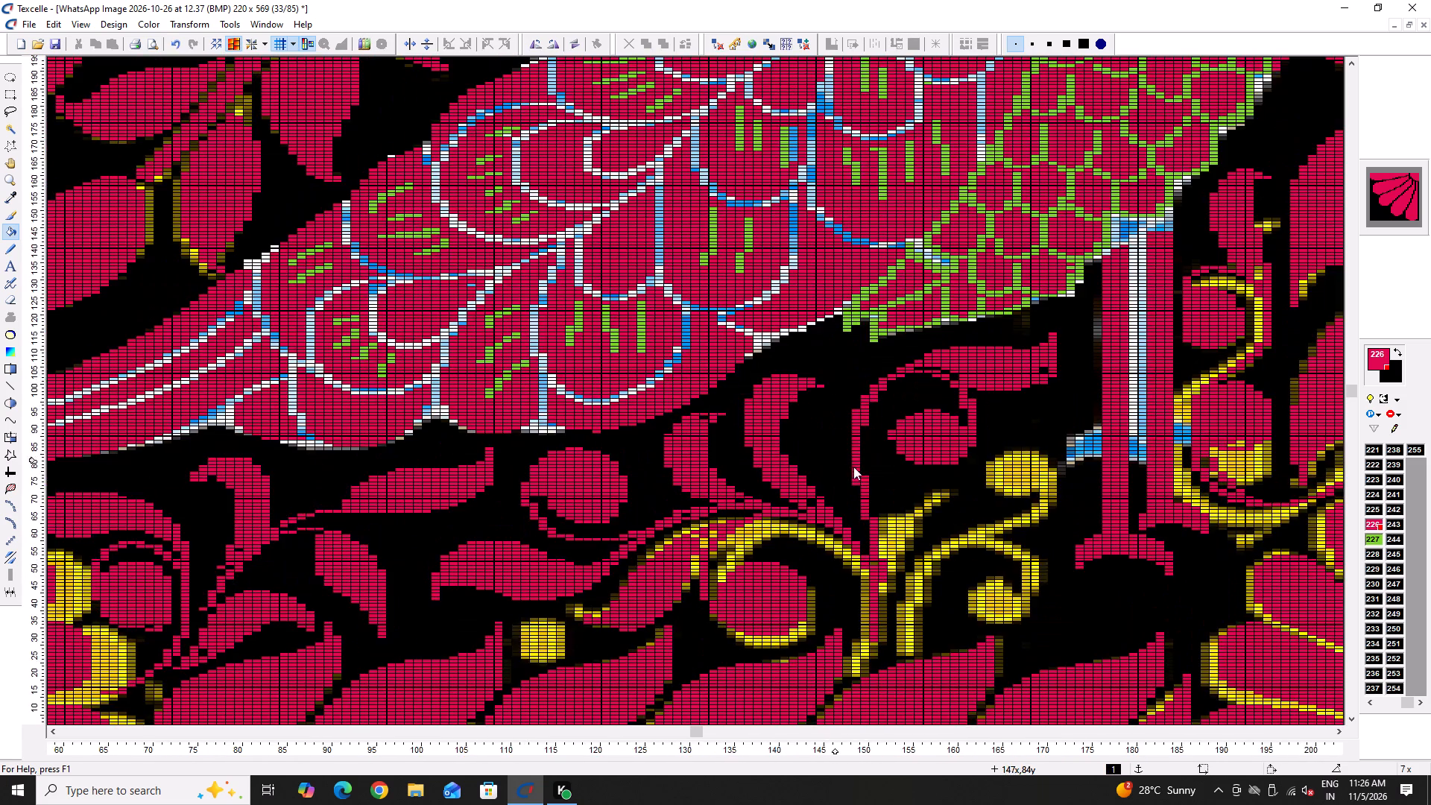
ctrl+scroll(868, 475, up, 1)
ctrl+scroll(850, 466, down, 4)
ctrl+scroll(859, 467, up, 4)
ctrl+scroll(663, 461, down, 5)
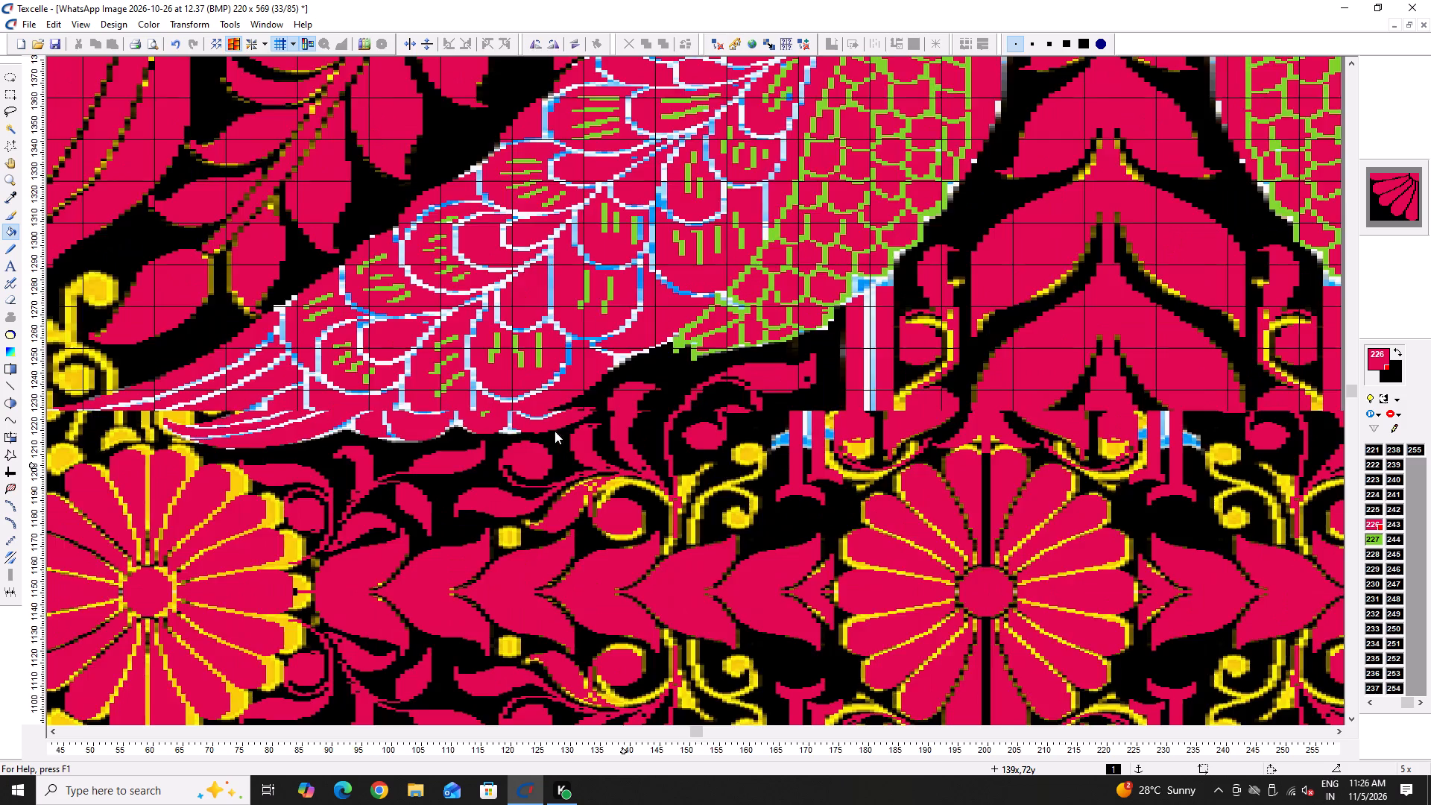
ctrl+scroll(621, 391, up, 3)
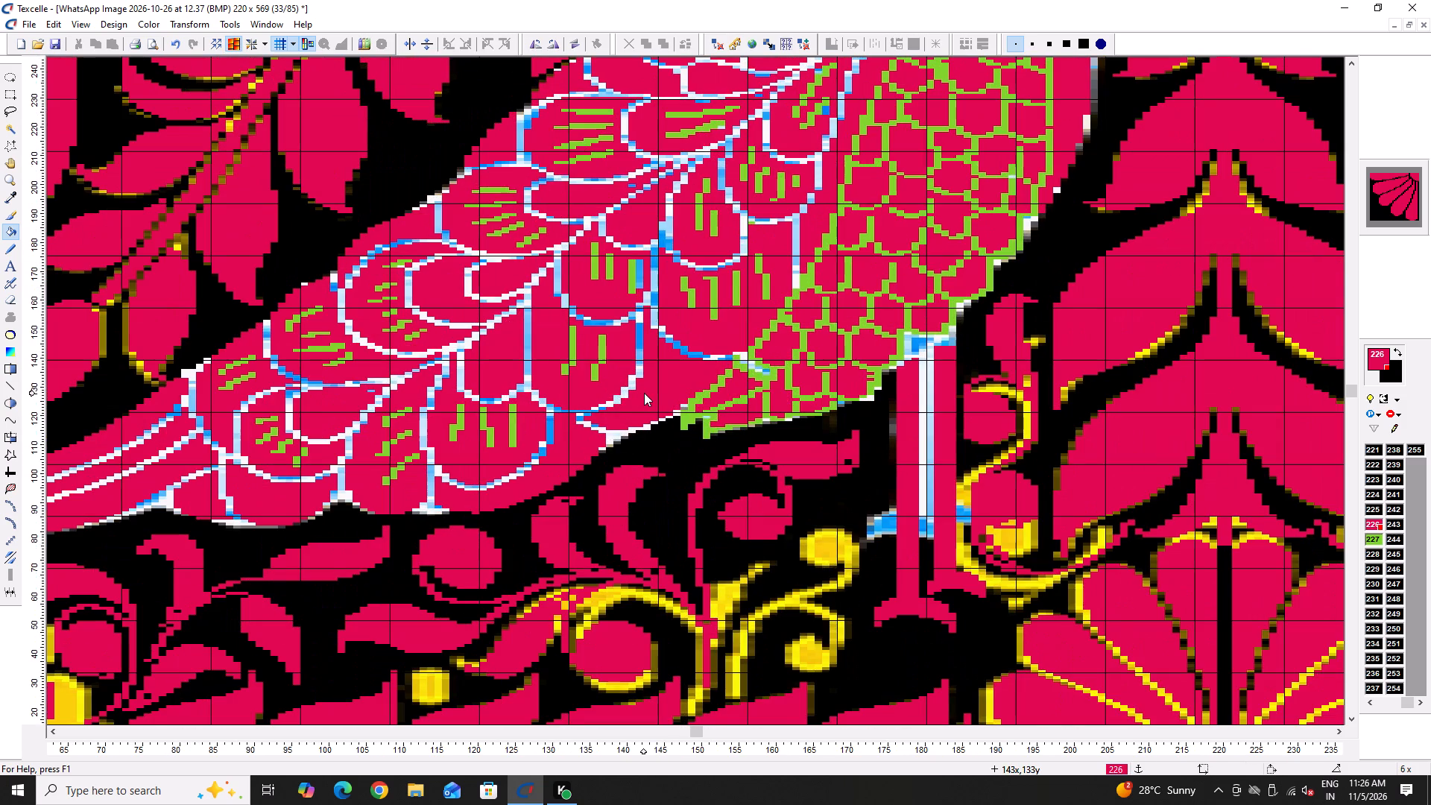
key(Right)
key(Right)
key(x)
scroll(468, 381, down, 1)
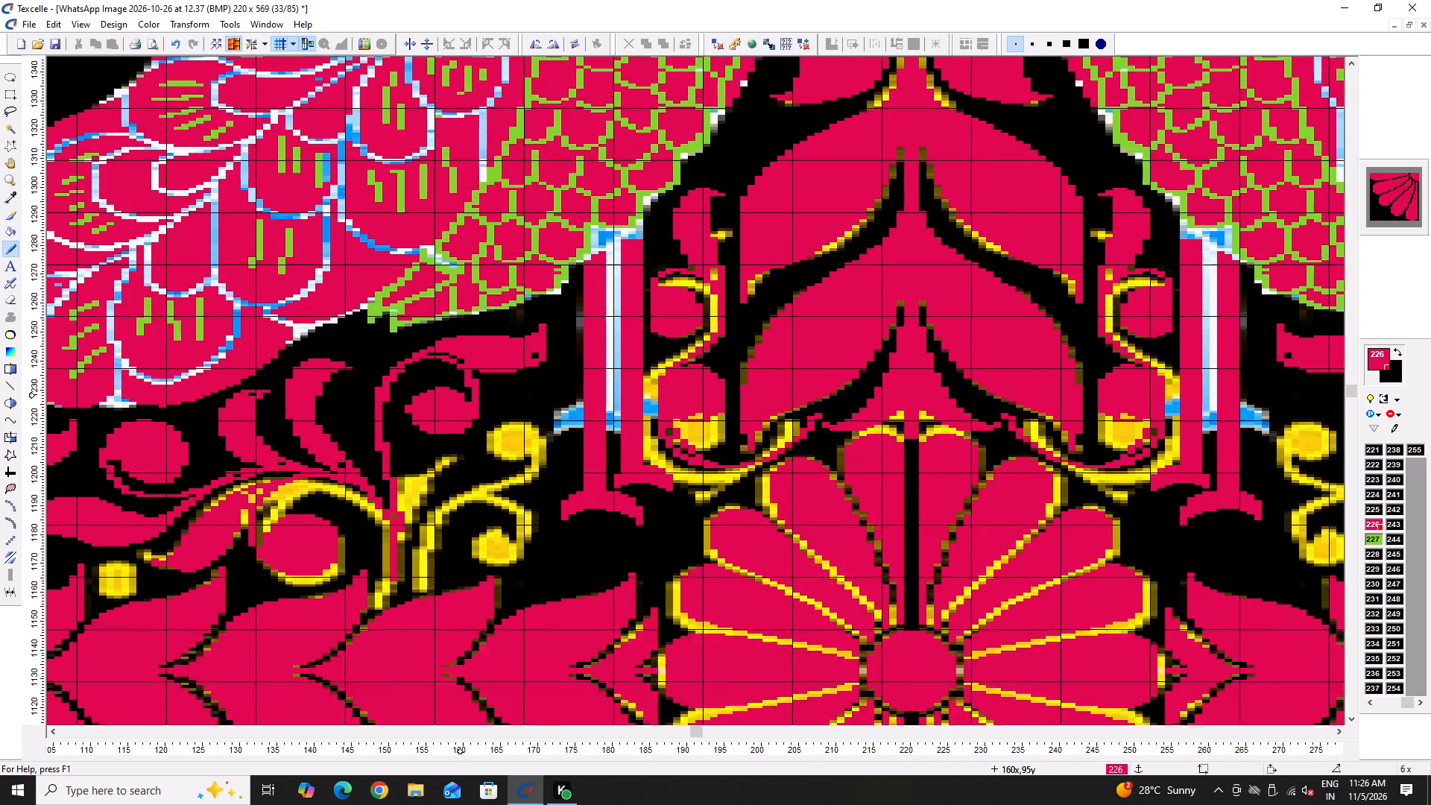
scroll(456, 400, down, 1)
ctrl+scroll(446, 444, up, 4)
drag(399, 507, 411, 388)
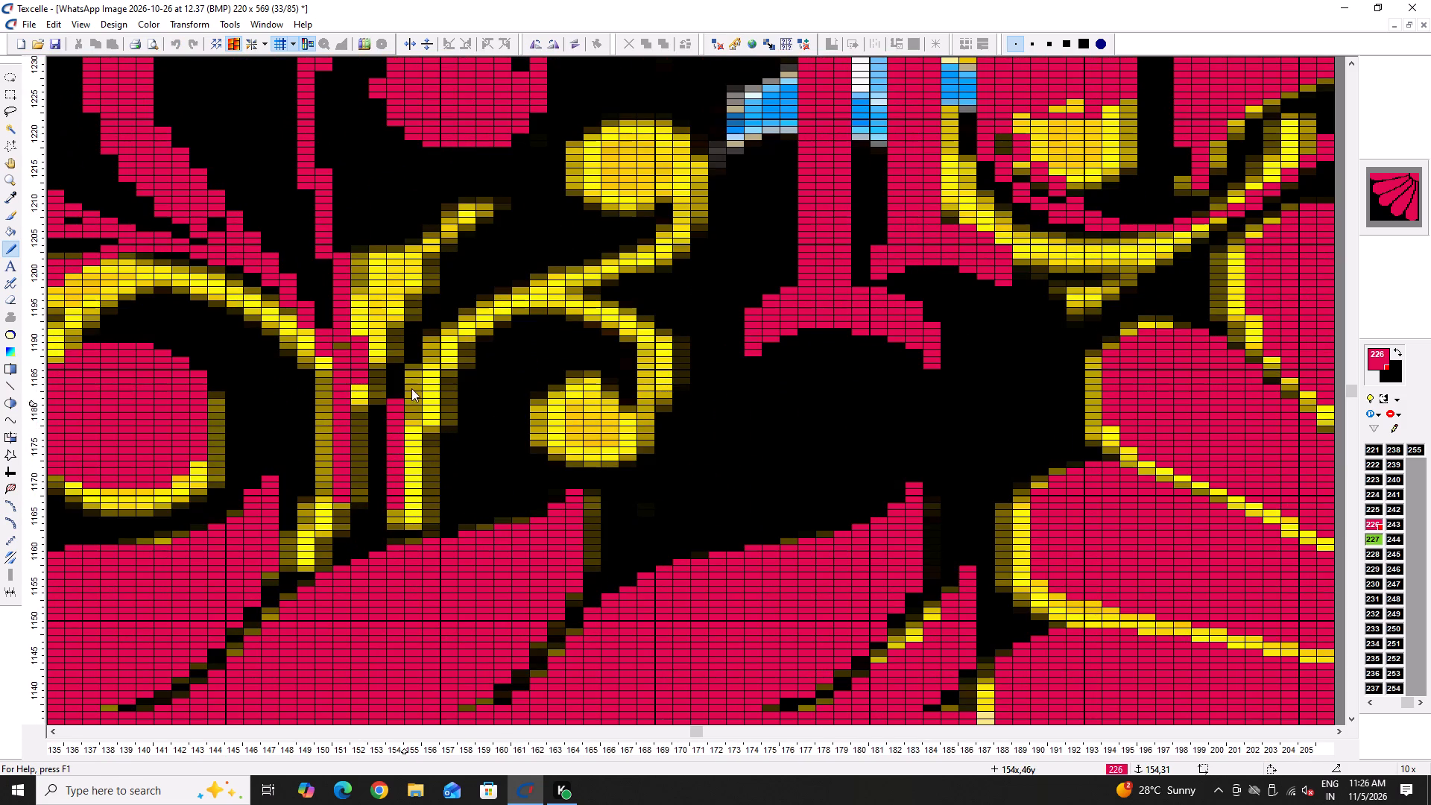
drag(411, 388, 549, 421)
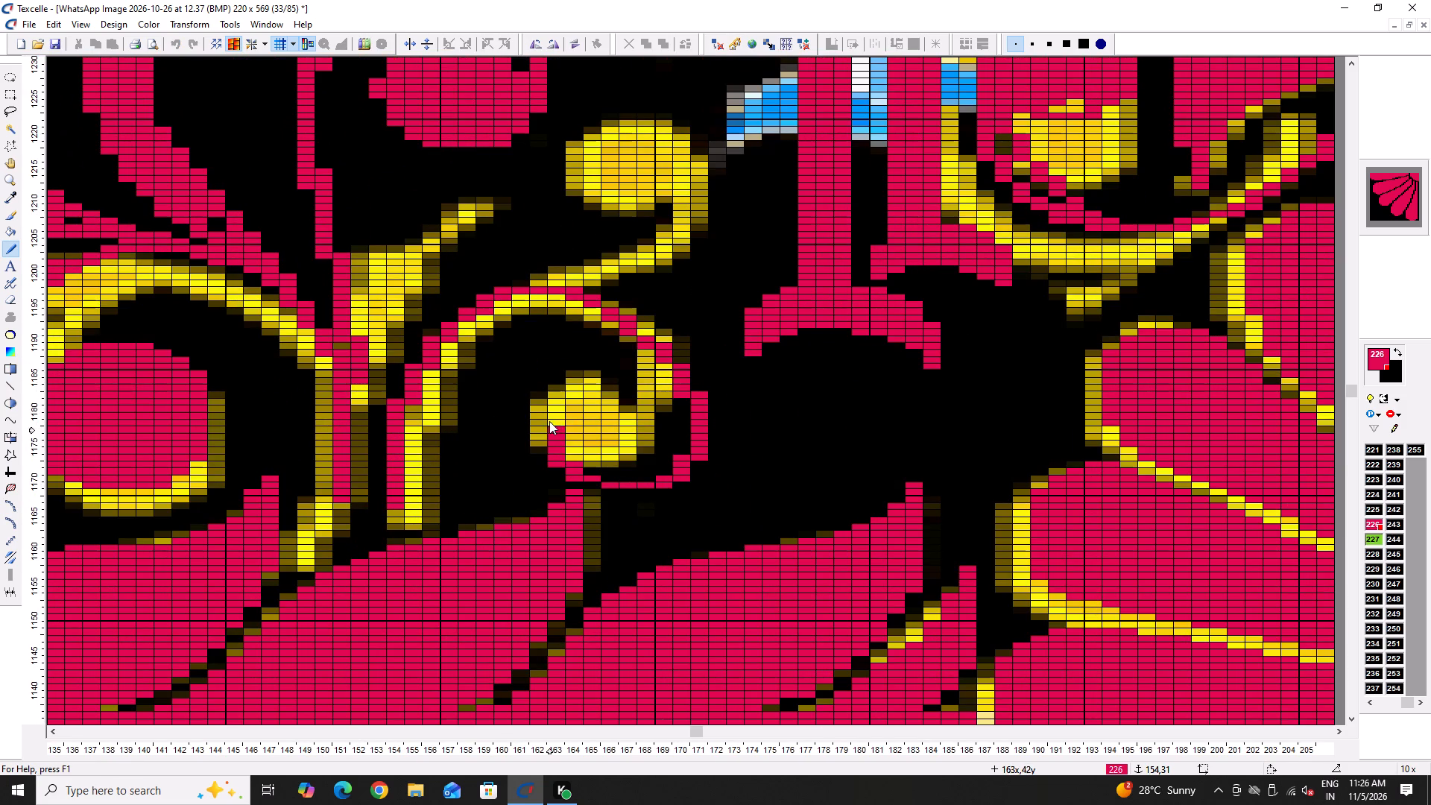
drag(549, 421, 613, 369)
Thicken the red spiral around that coil with a second contour from column 163, row 62, and clean its lower edge with black.
drag(563, 288, 692, 368)
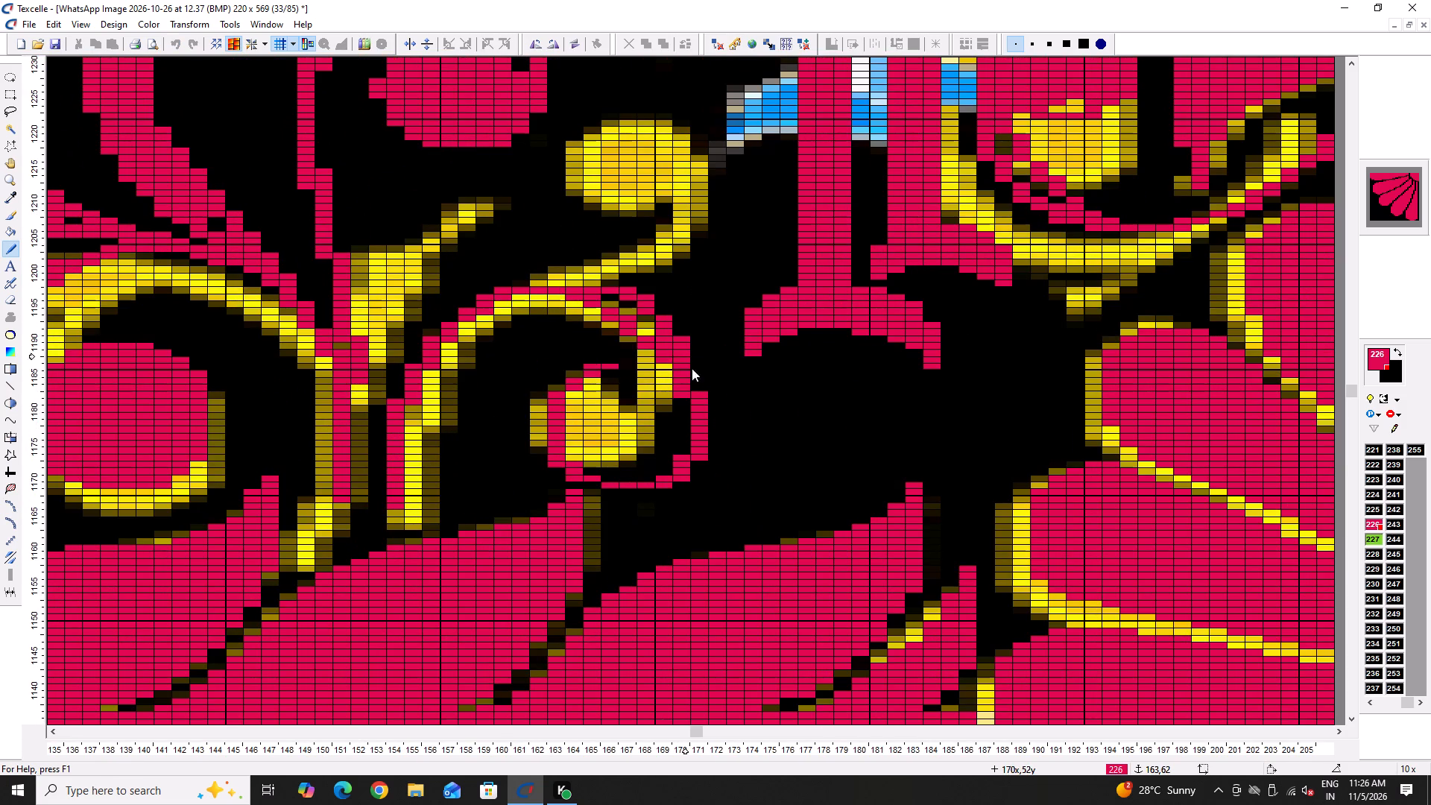
drag(692, 368, 665, 473)
drag(578, 370, 699, 404)
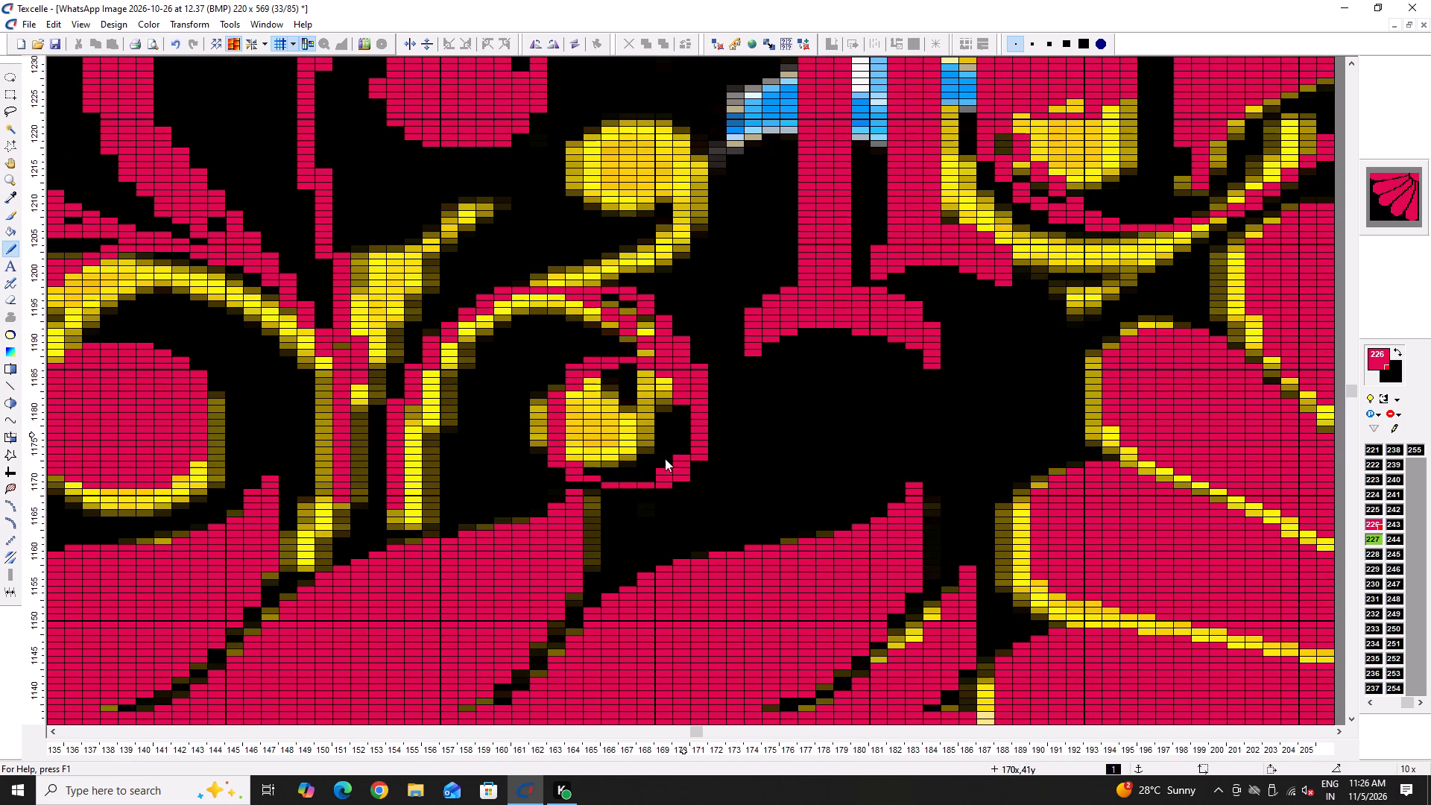
right_click(554, 455)
right_click(553, 459)
right_click(568, 472)
right_click(555, 464)
right_click(556, 465)
right_click(574, 474)
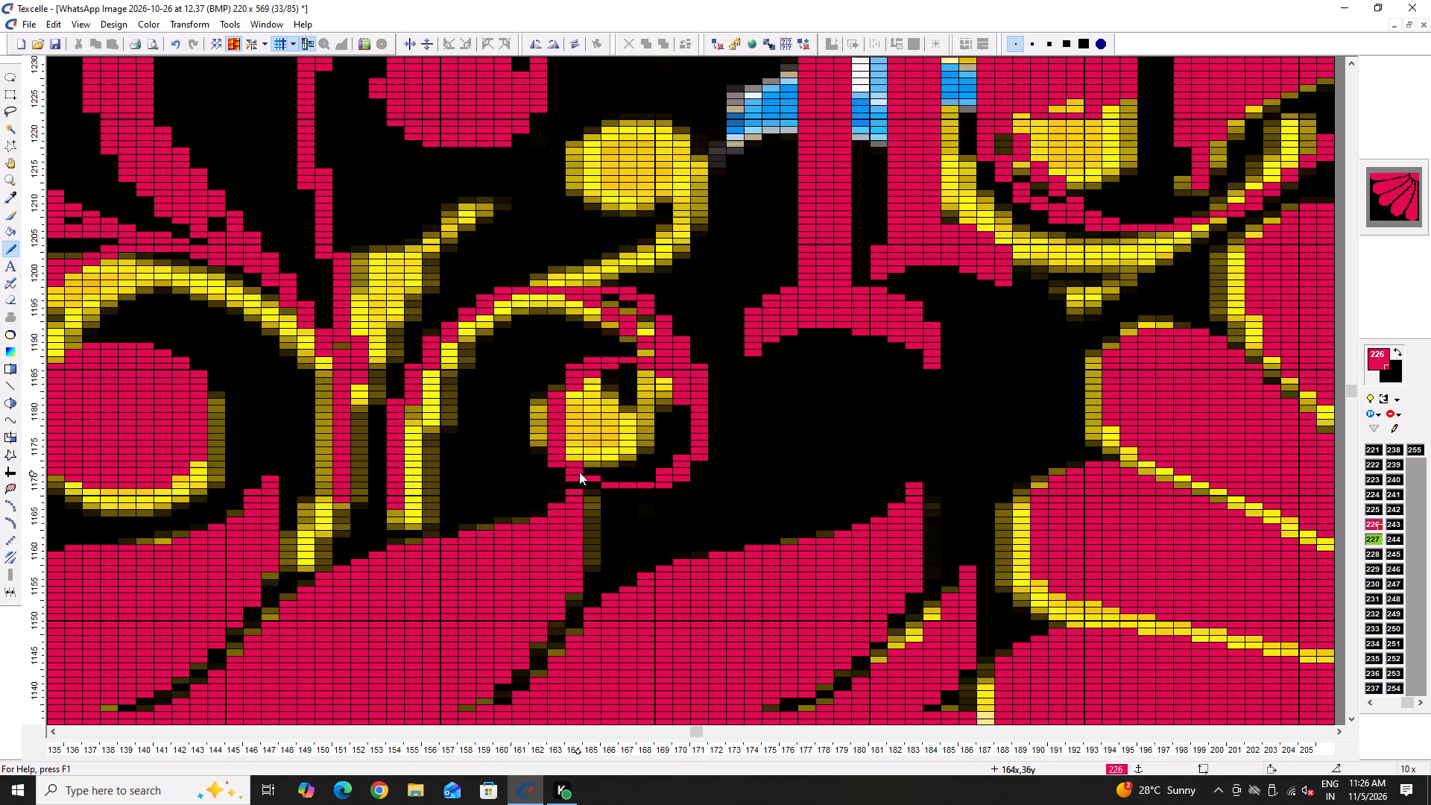
key(shift+space)
right_click(555, 465)
right_click(571, 475)
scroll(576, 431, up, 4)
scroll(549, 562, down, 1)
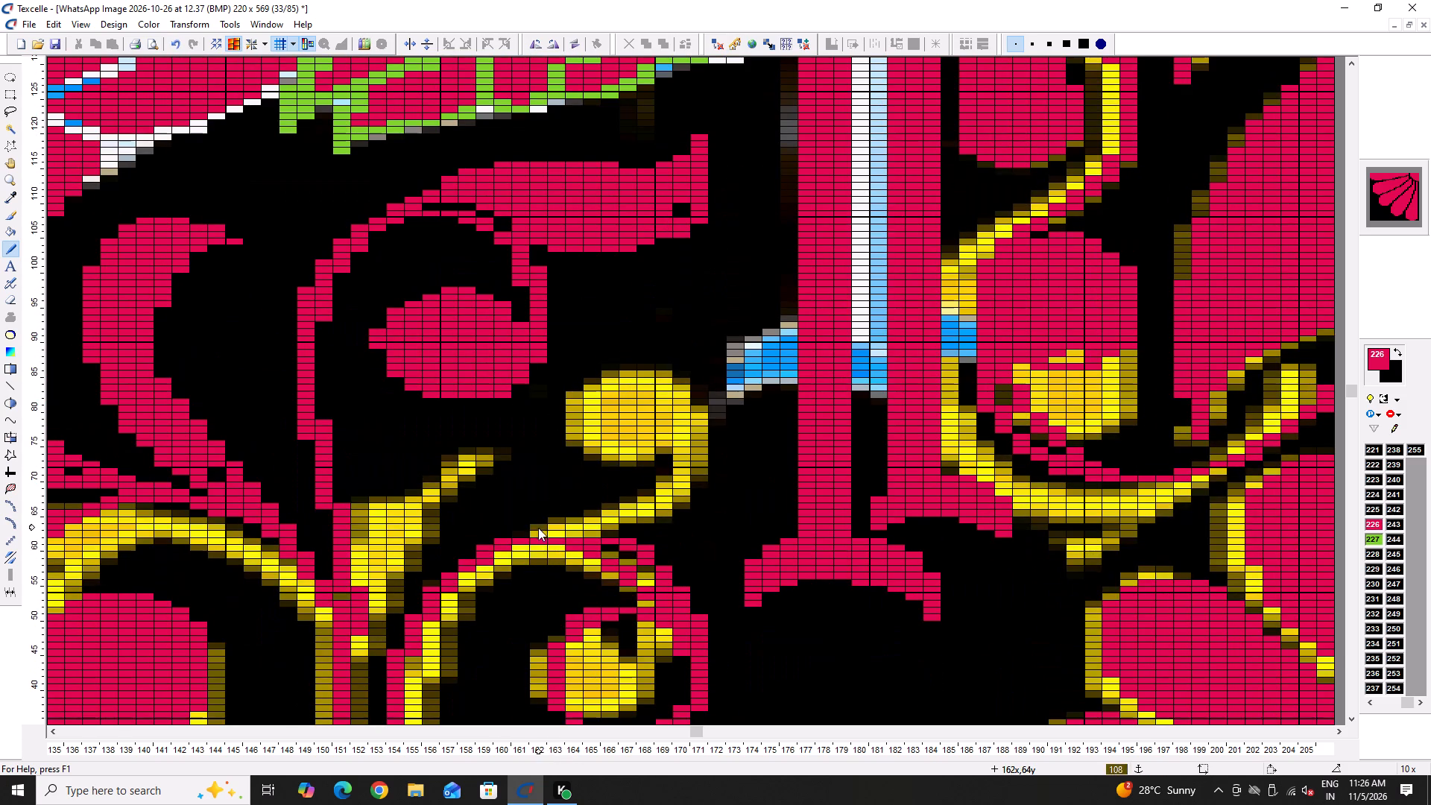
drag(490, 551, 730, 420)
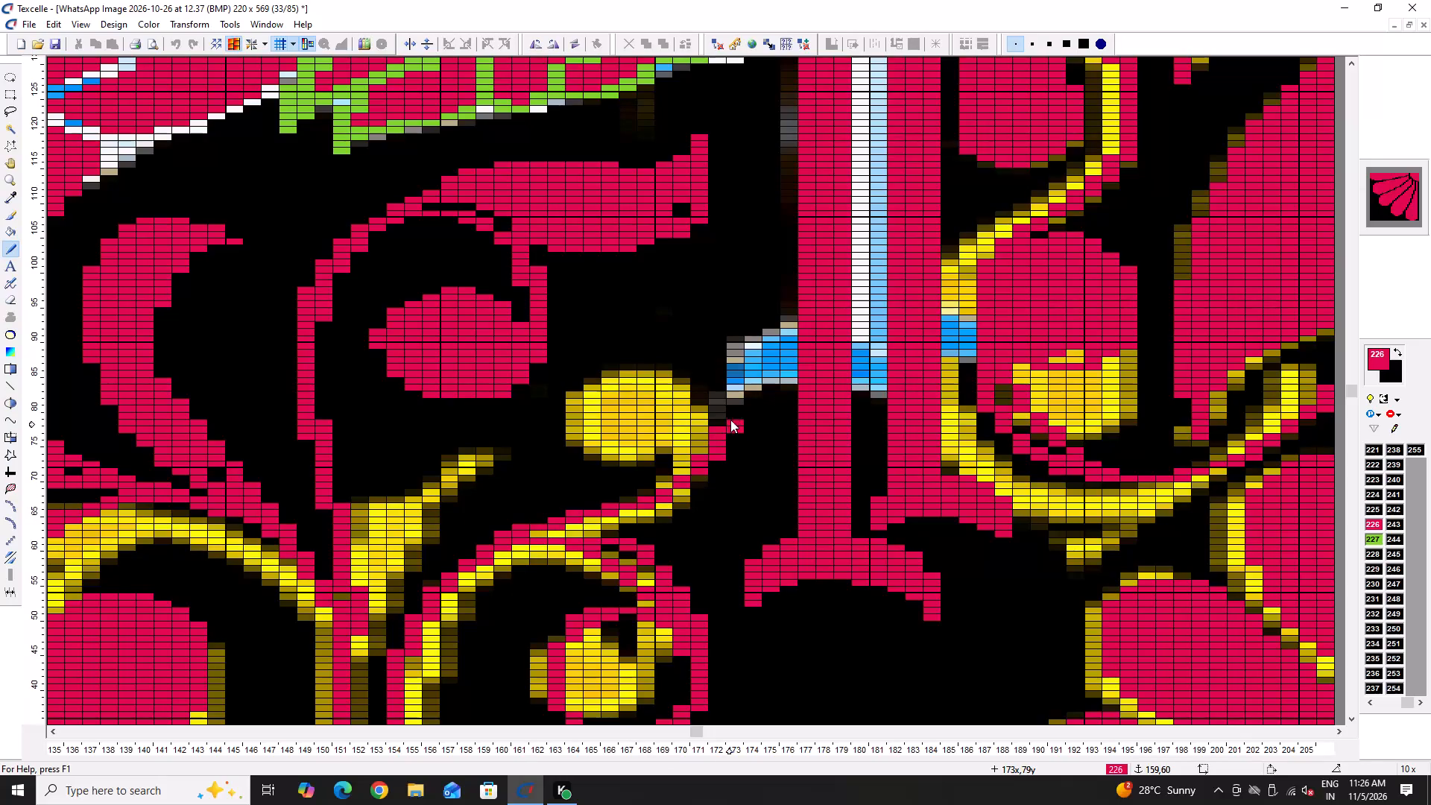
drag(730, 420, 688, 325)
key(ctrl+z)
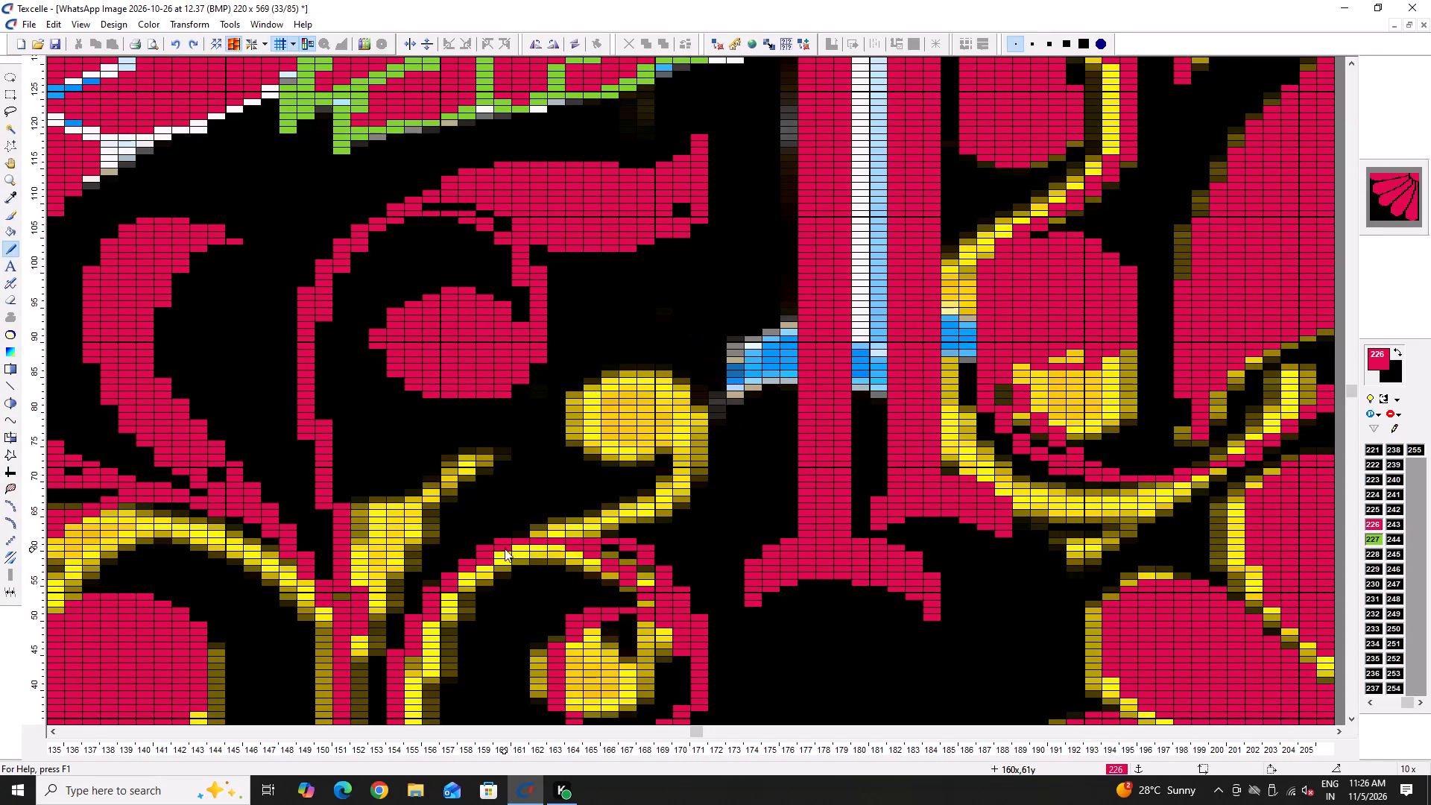
Draw a red branch from column 160, row 62 round the upper yellow coil, and thicken the main stem along column 155.
drag(506, 543, 714, 447)
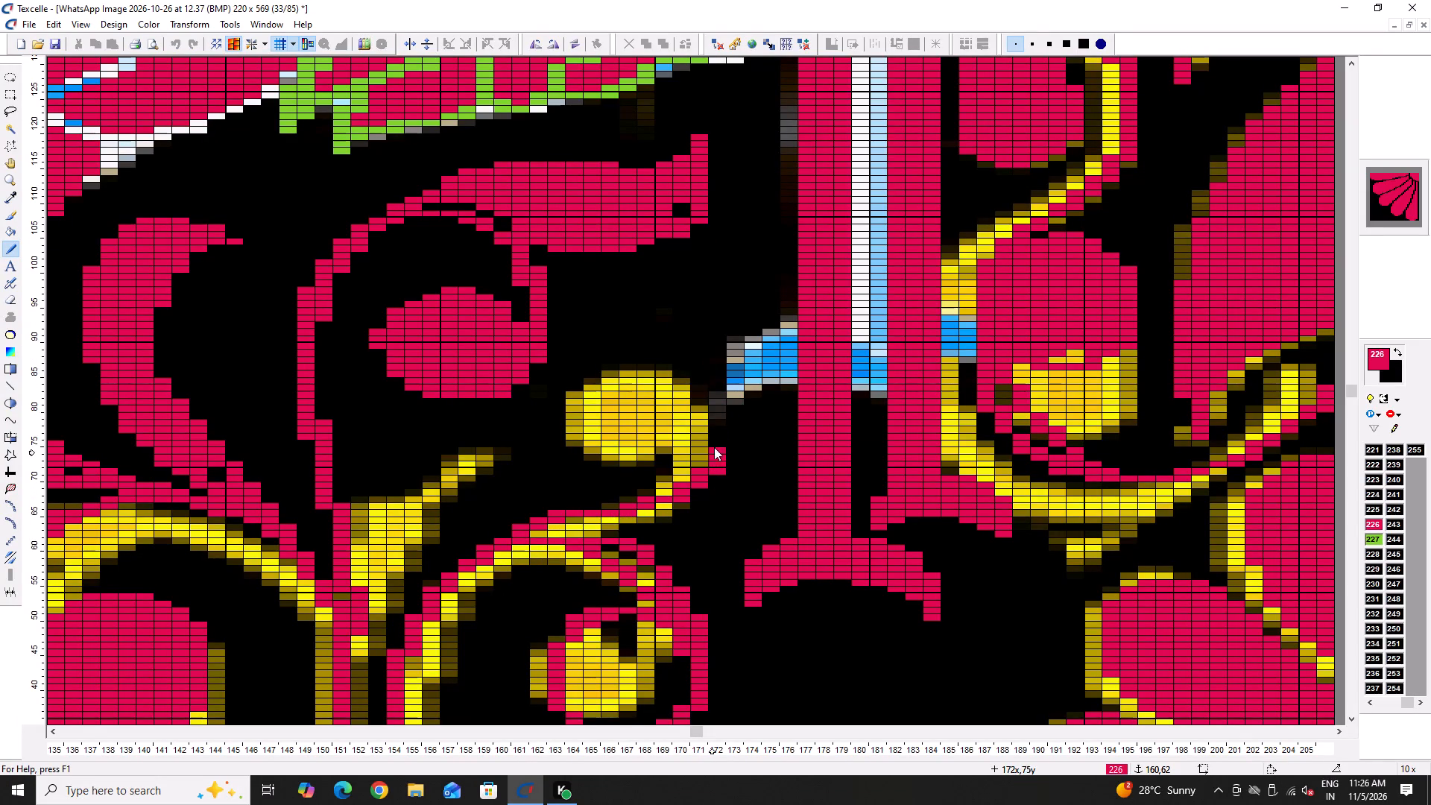
drag(714, 447, 680, 441)
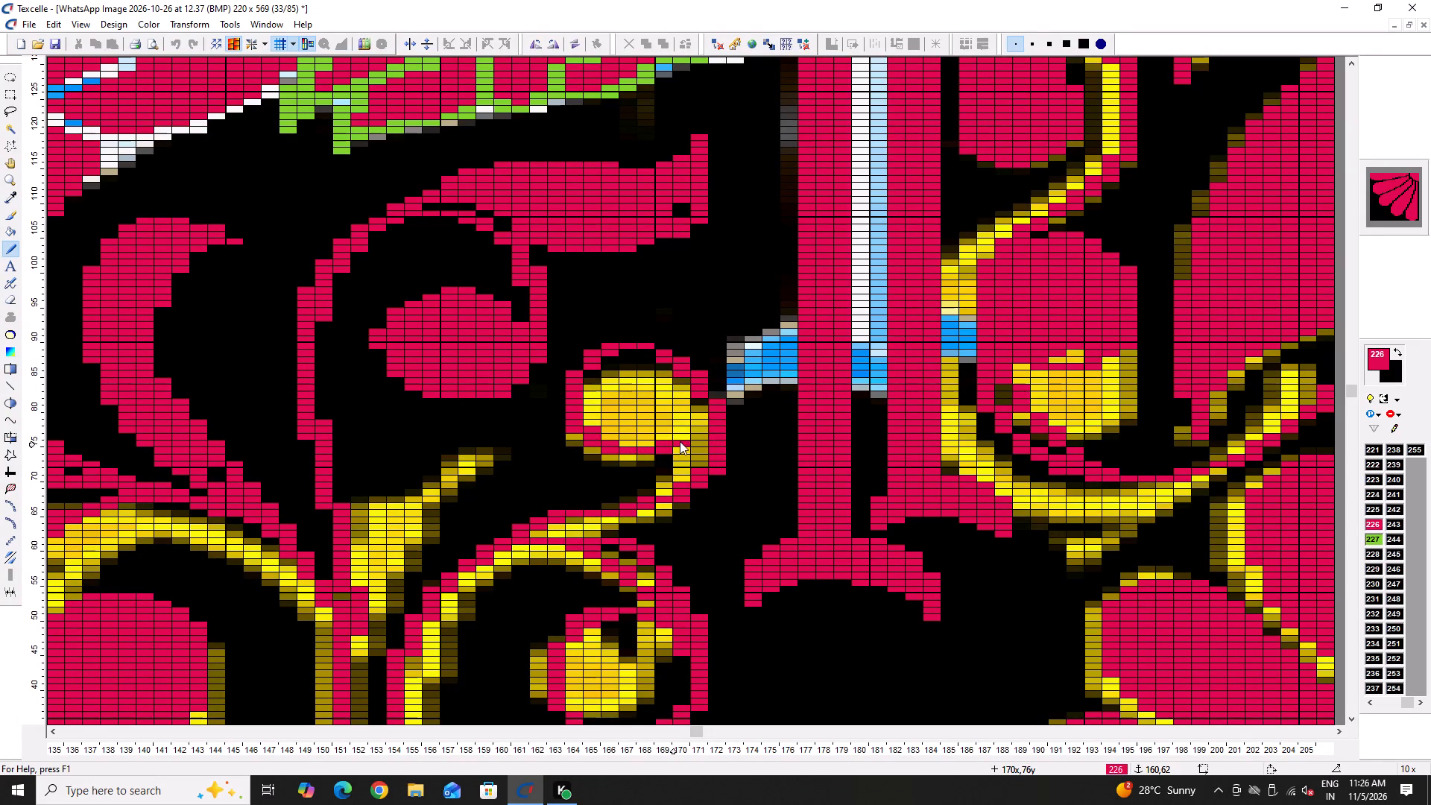
drag(680, 441, 705, 411)
scroll(696, 414, down, 3)
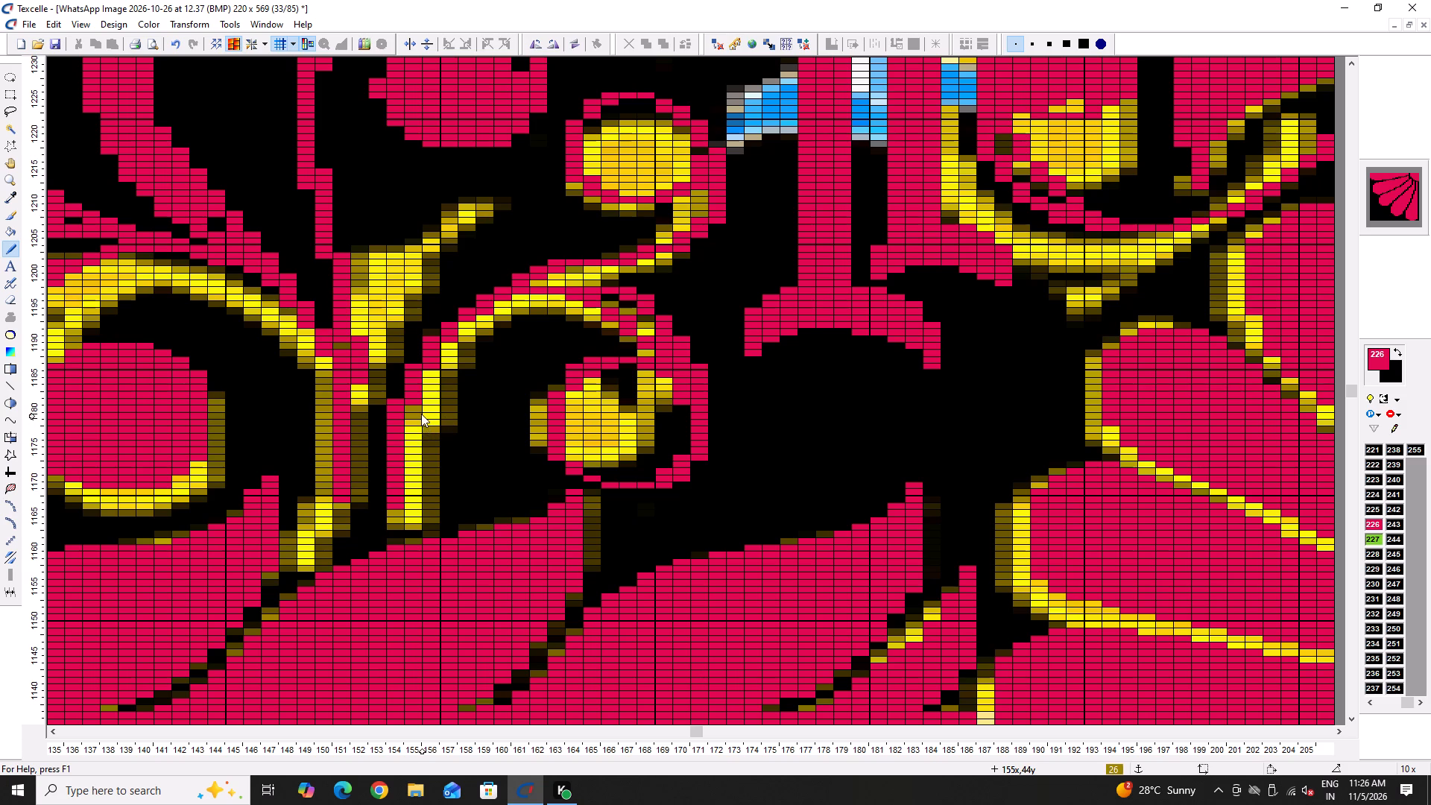
drag(413, 406, 408, 510)
Fill both newly outlined coils near columns 165 and 168 red, along with the gap in the stem above the lower one.
key(shift+space)
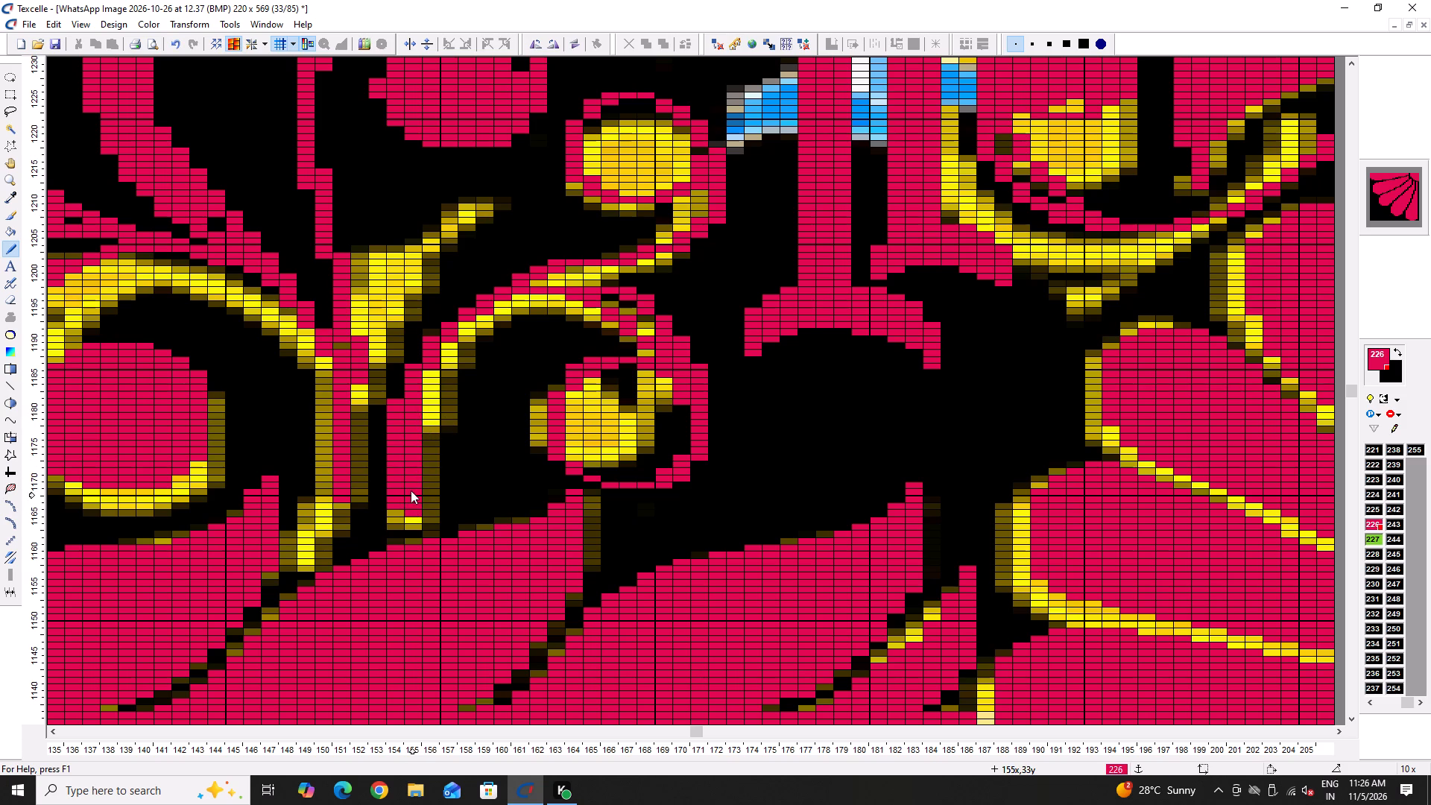
key(h)
click(648, 437)
click(638, 157)
ctrl+scroll(613, 223, down, 1)
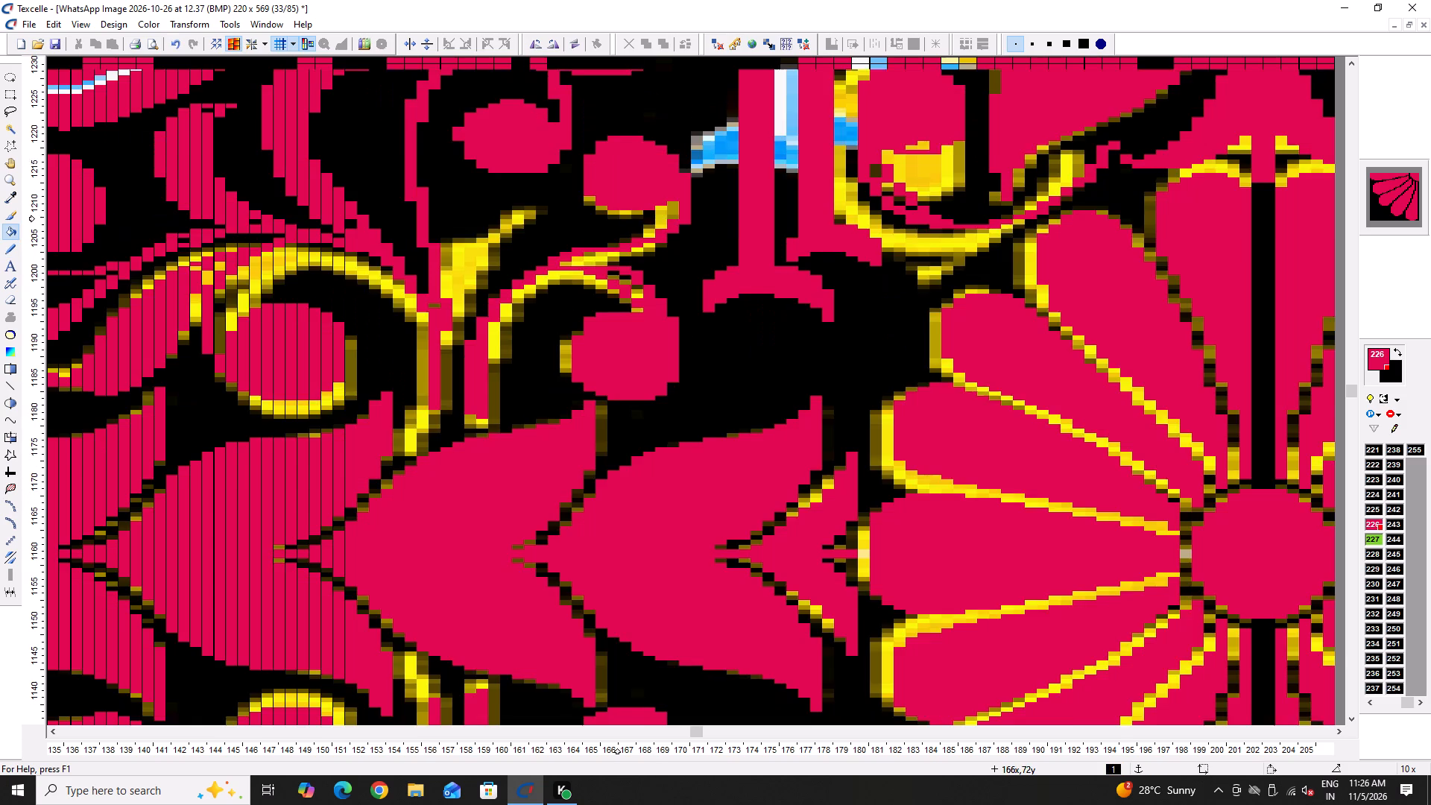
click(626, 282)
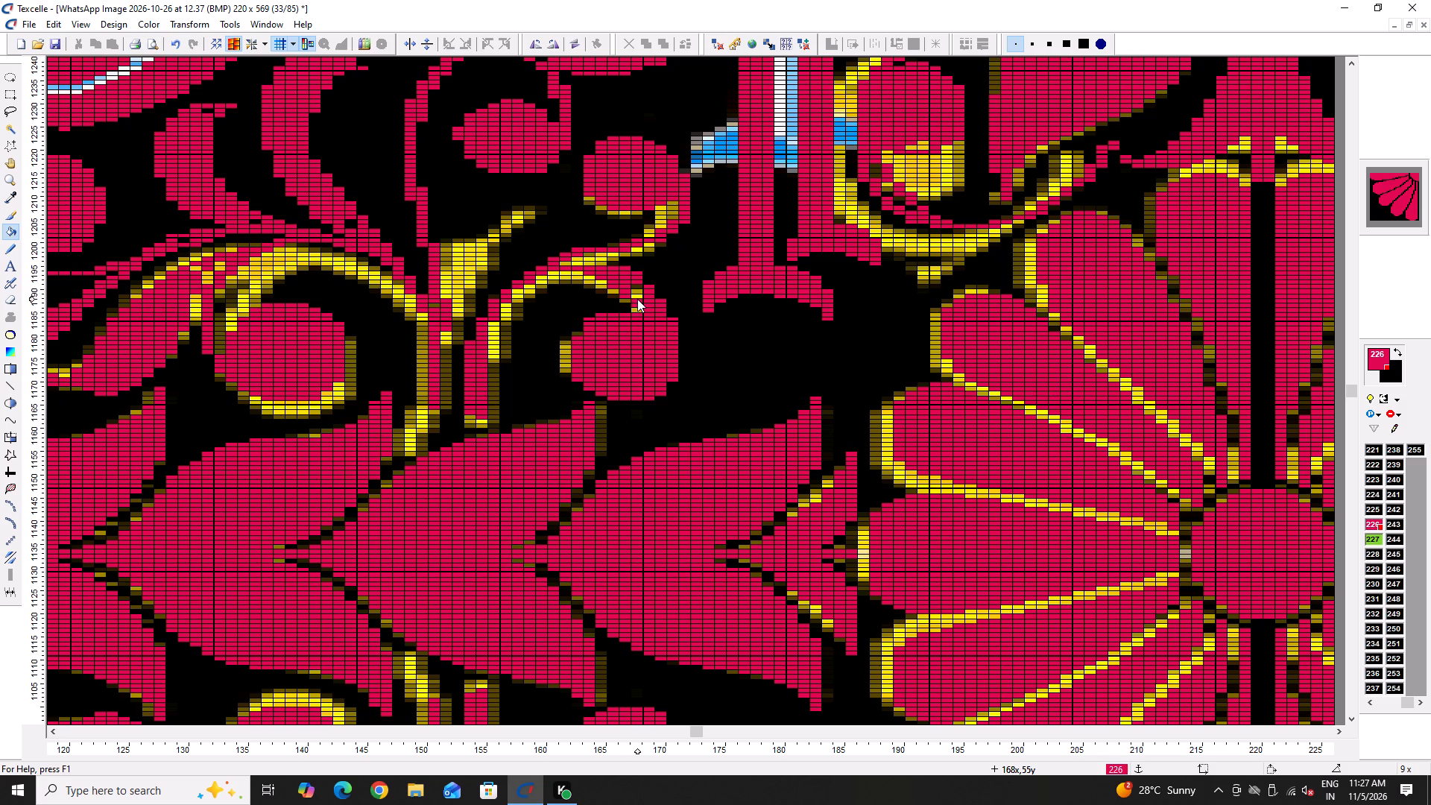
Draw a red leaf outline below the leg scroll from column 202, row 75 to about column 190, row 43 and back up.
ctrl+scroll(633, 310, down, 3)
ctrl+scroll(848, 241, up, 6)
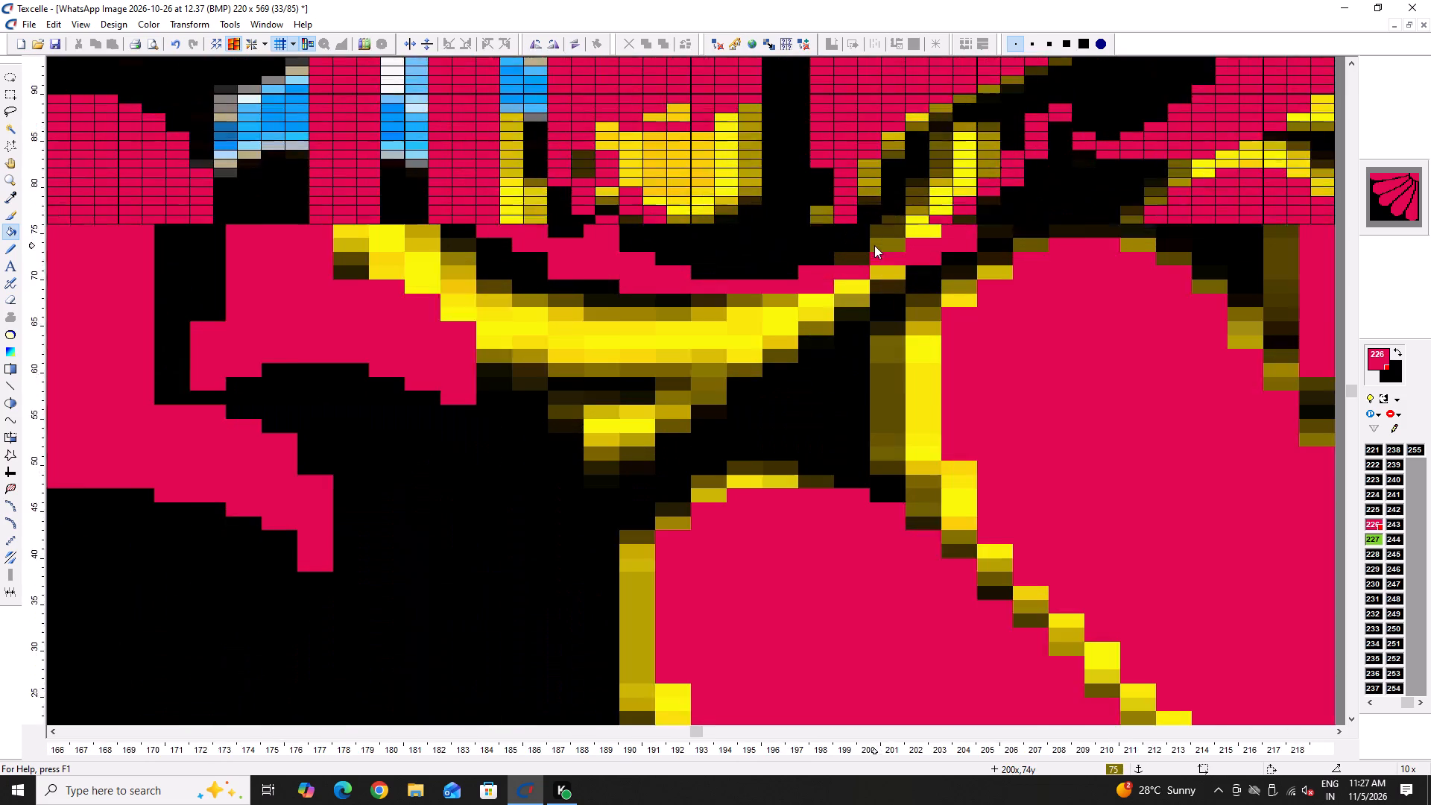
key(x)
ctrl+scroll(817, 300, down, 3)
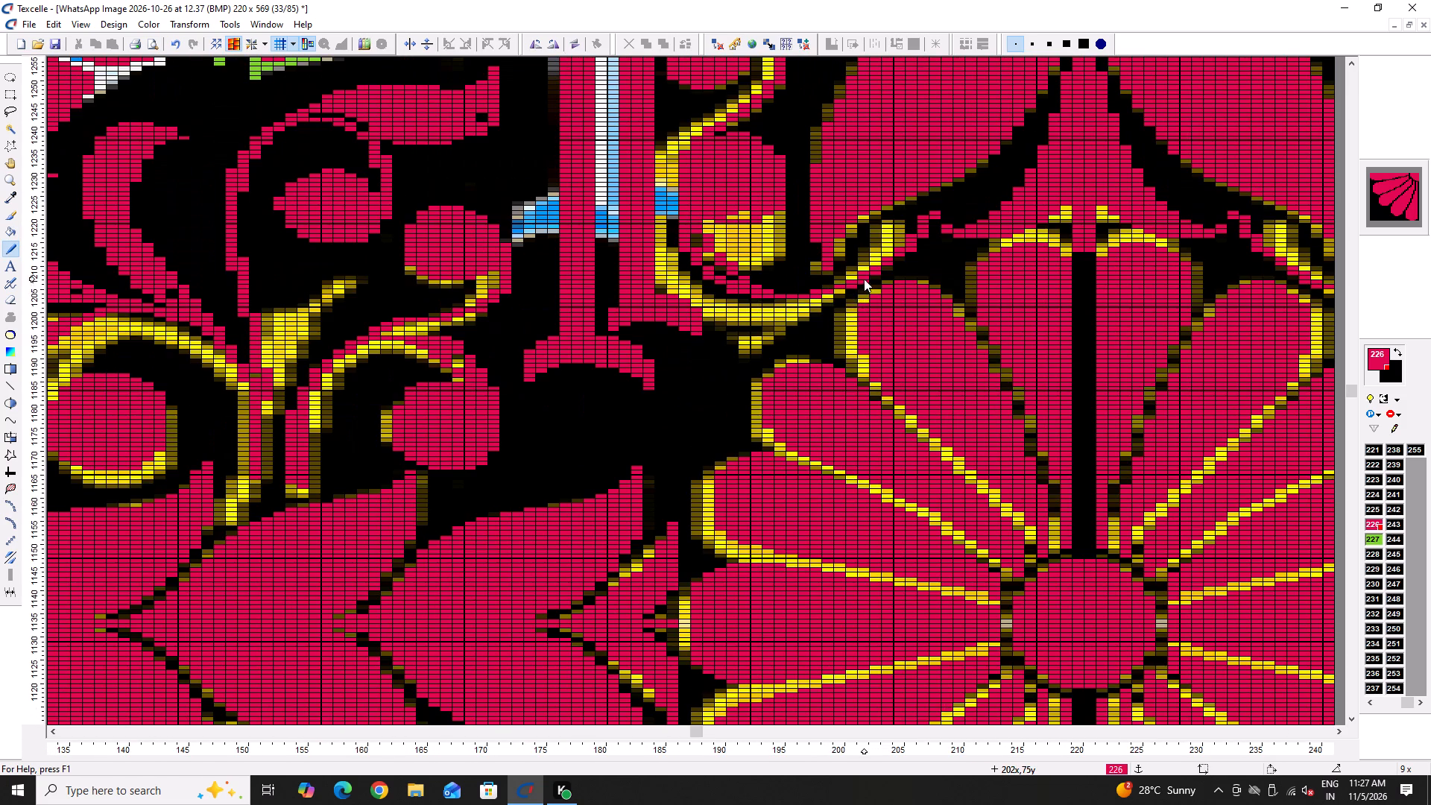
drag(863, 279, 721, 369)
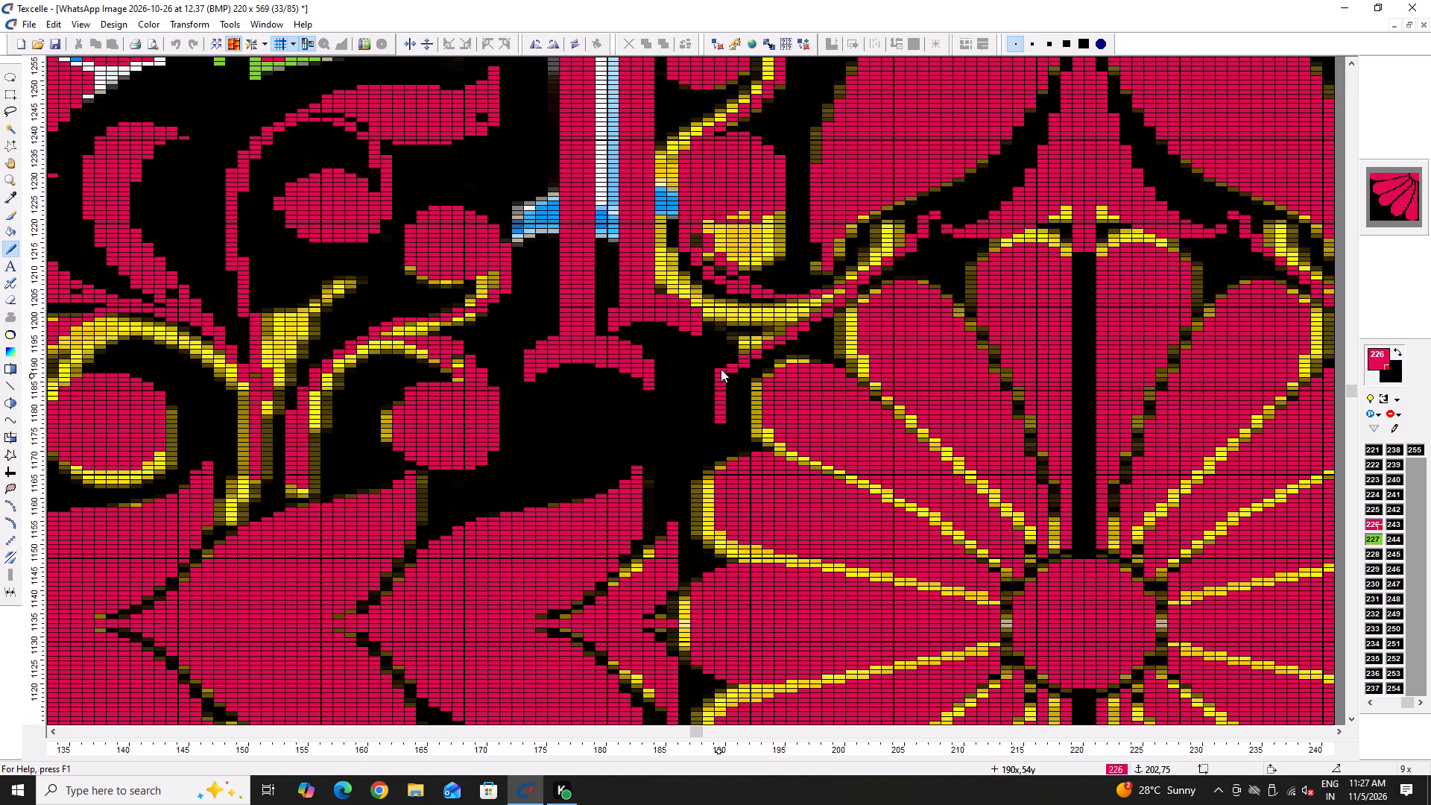
drag(721, 369, 830, 297)
Draw a red leaf outline beneath the peacock's foot, from the coil near column 171, row 50 to about column 186, row 48.
ctrl+scroll(730, 376, down, 1)
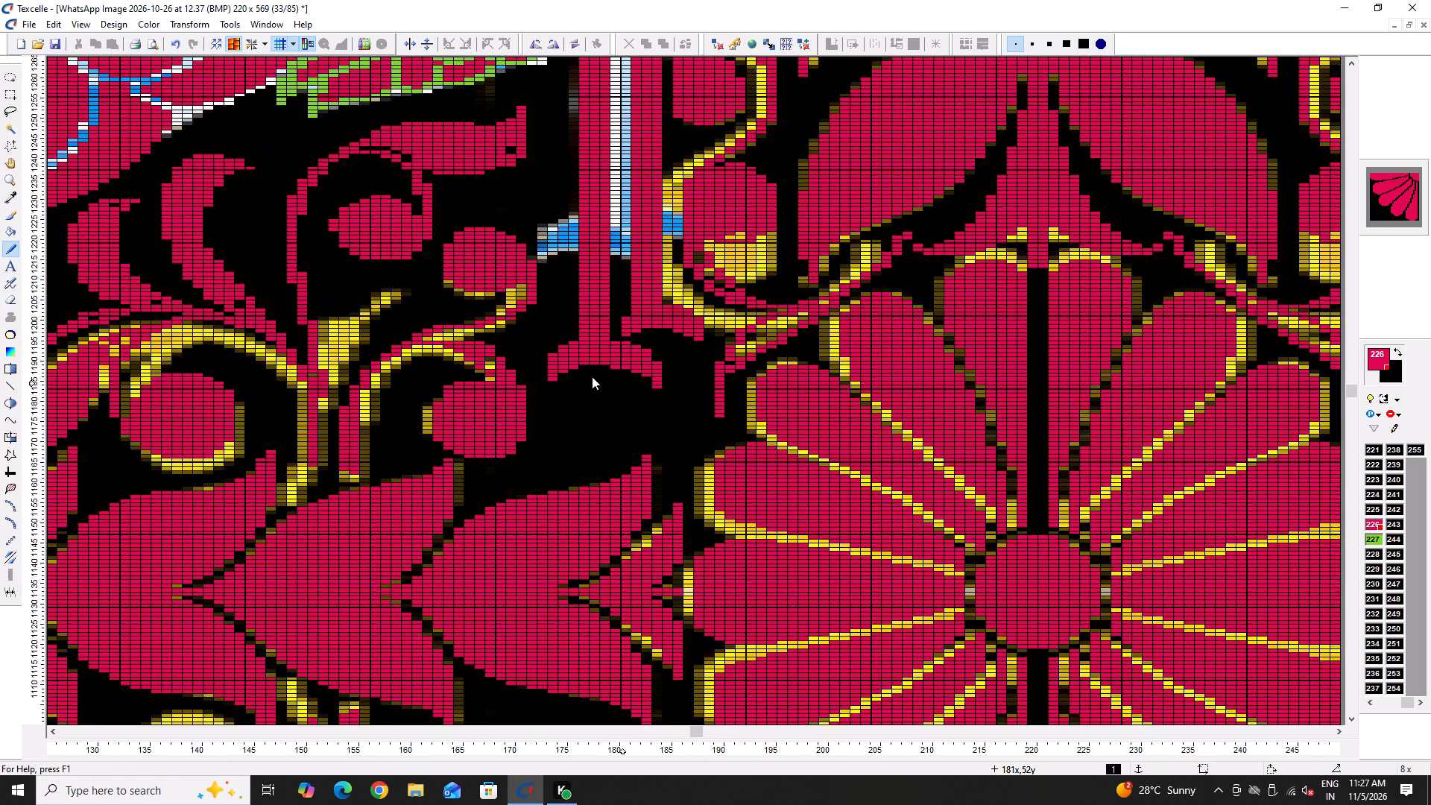
ctrl+scroll(537, 366, up, 2)
drag(453, 347, 487, 389)
drag(452, 323, 552, 423)
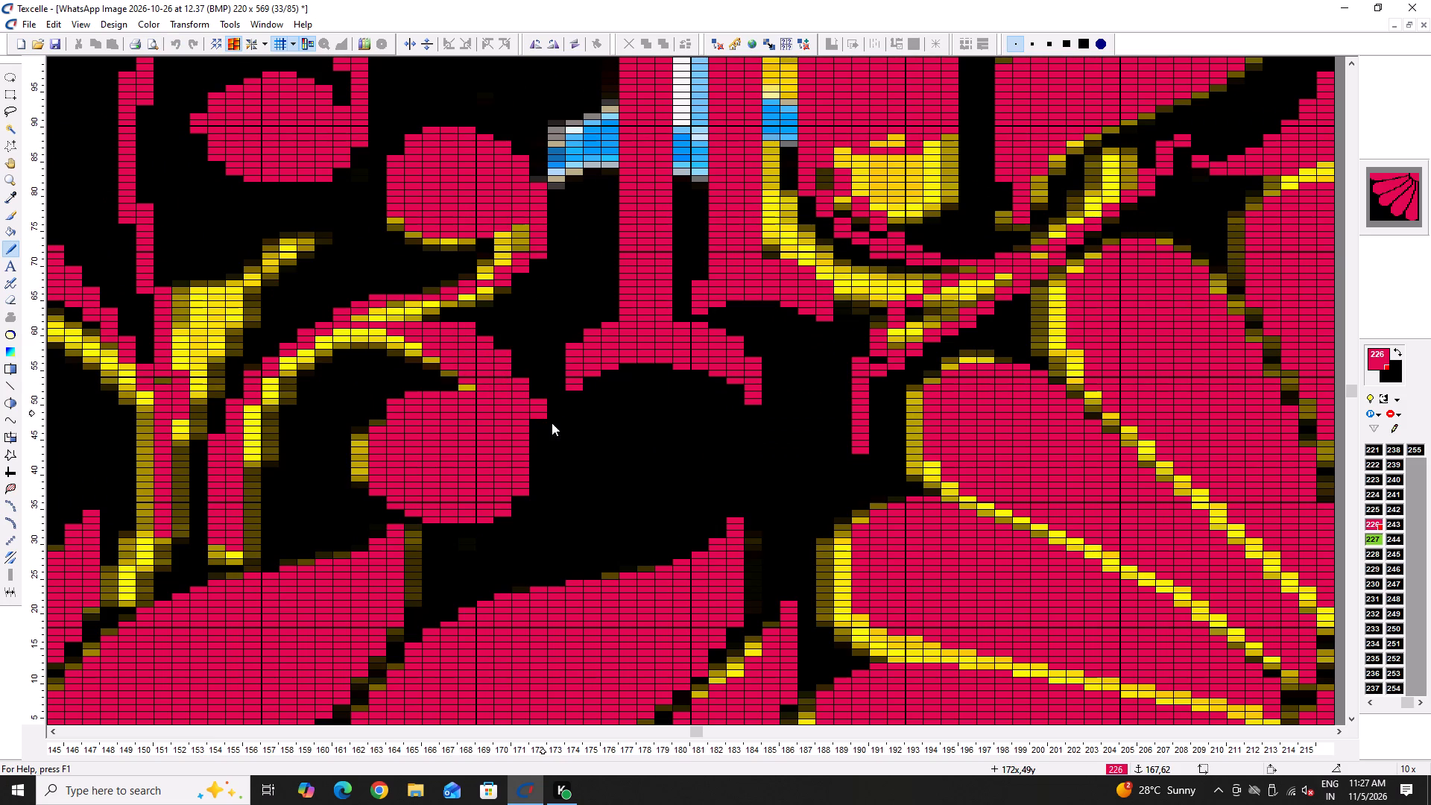
drag(552, 423, 765, 453)
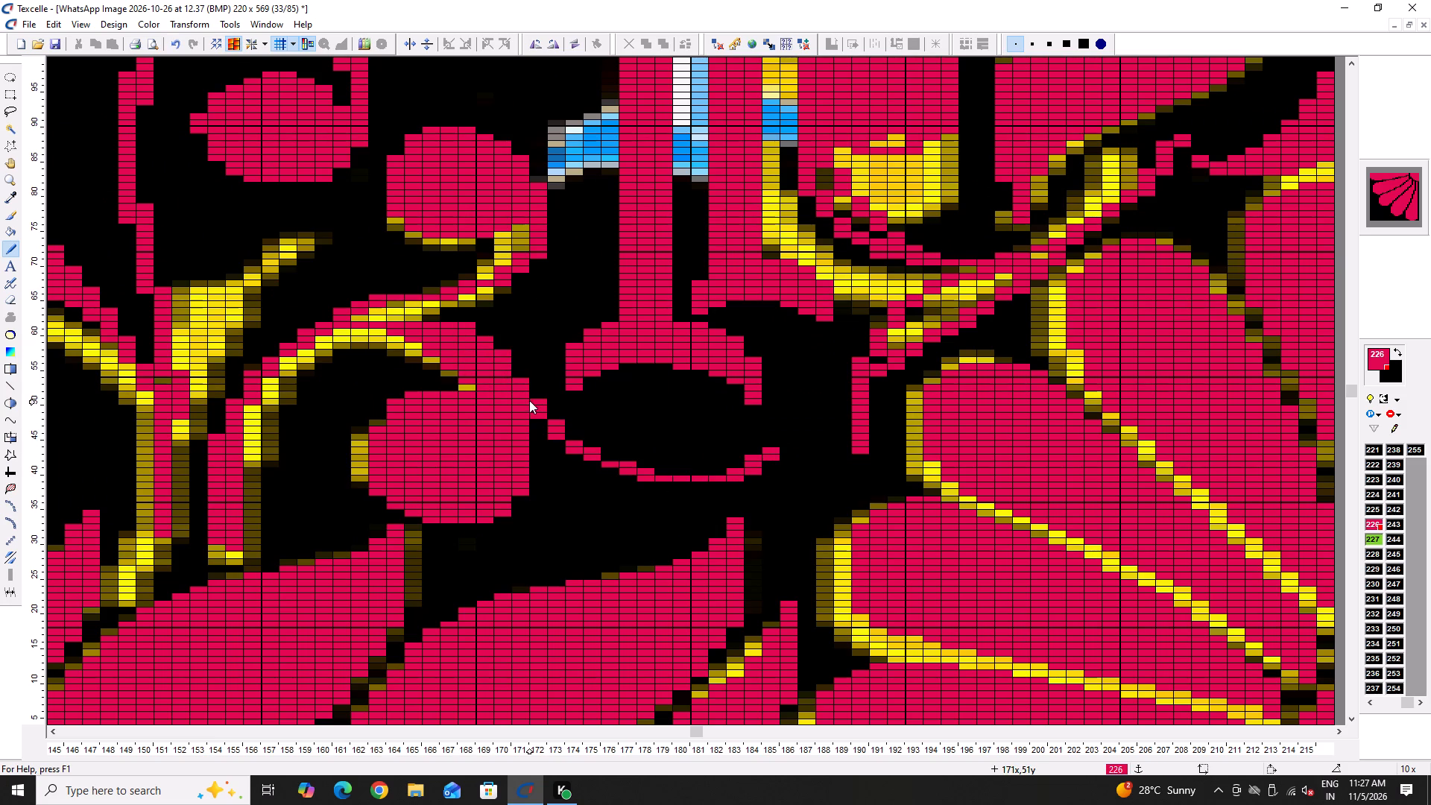
drag(529, 400, 791, 417)
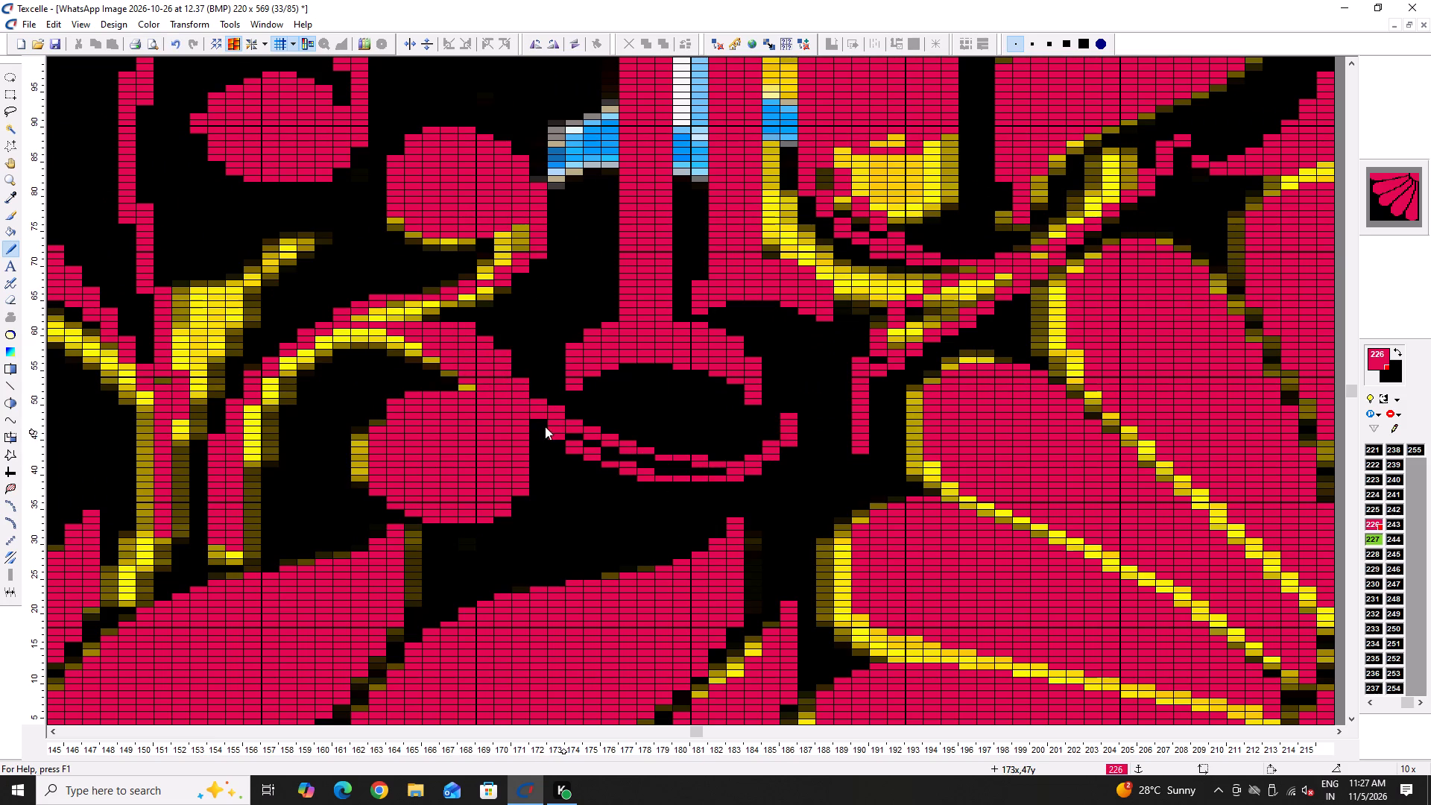
drag(543, 426, 765, 442)
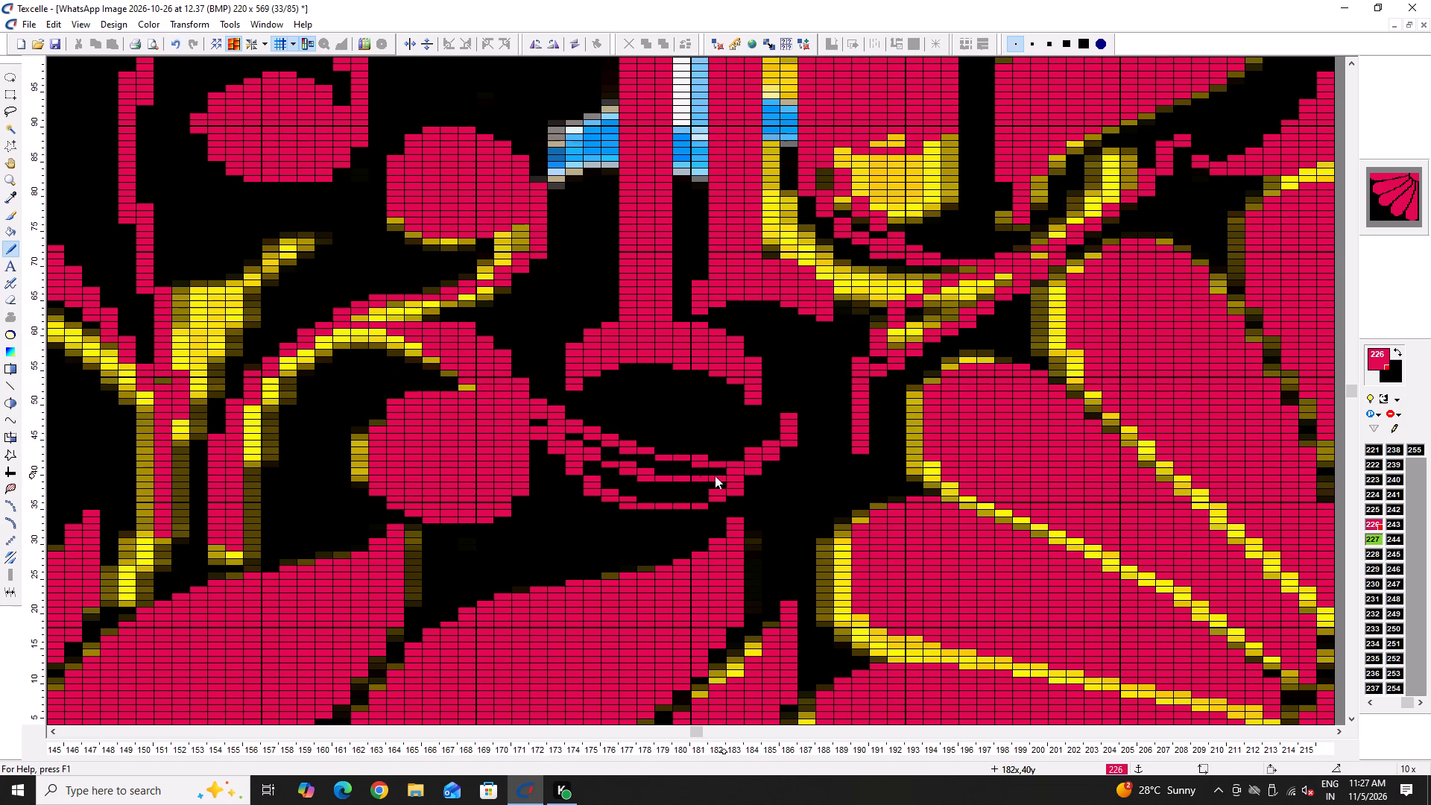
drag(705, 476, 636, 484)
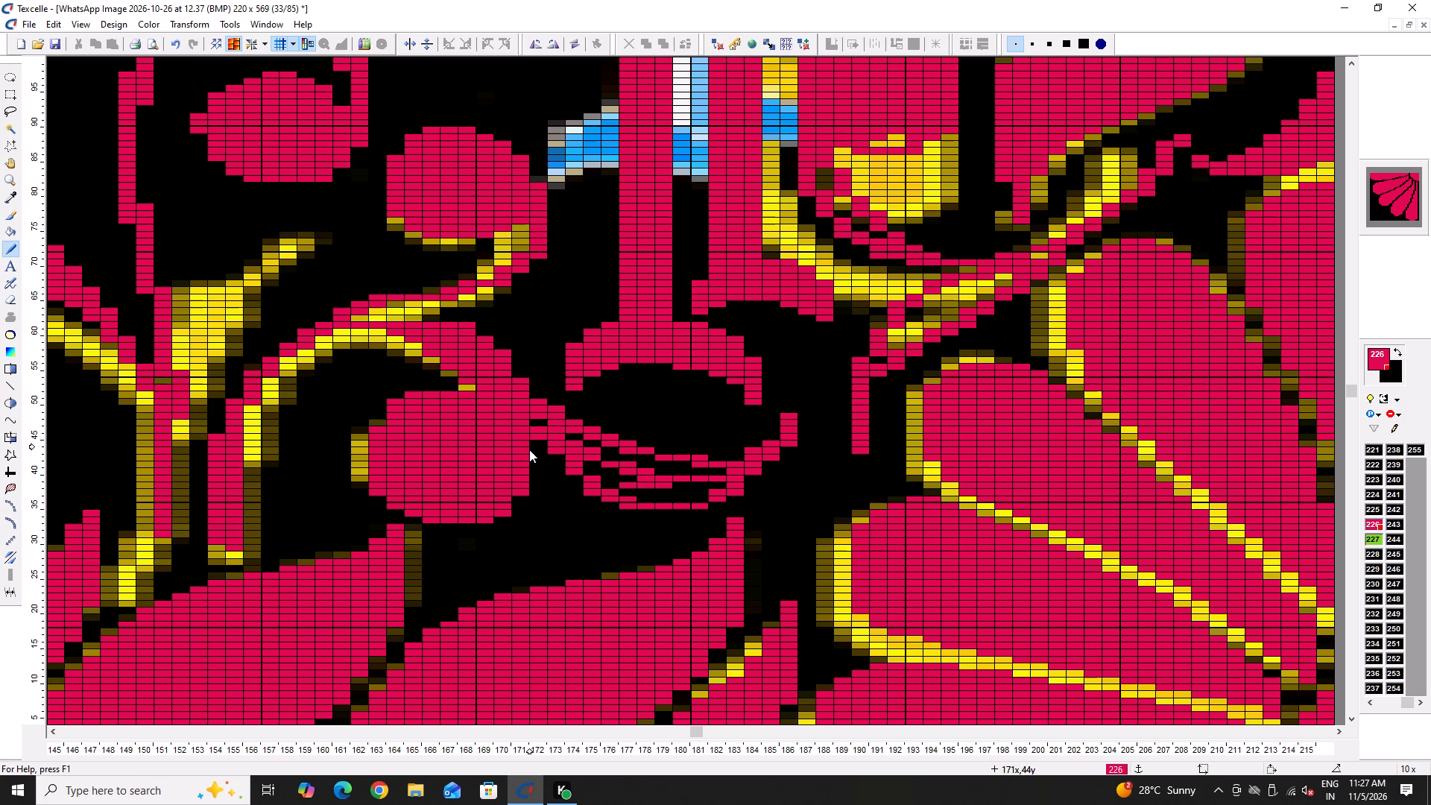
right_drag(532, 438, 533, 412)
click(537, 420)
Fill the leaf outlined below the leg scroll red around columns 191 to 198, along with the small gaps in the scroll above it.
ctrl+scroll(569, 428, down, 6)
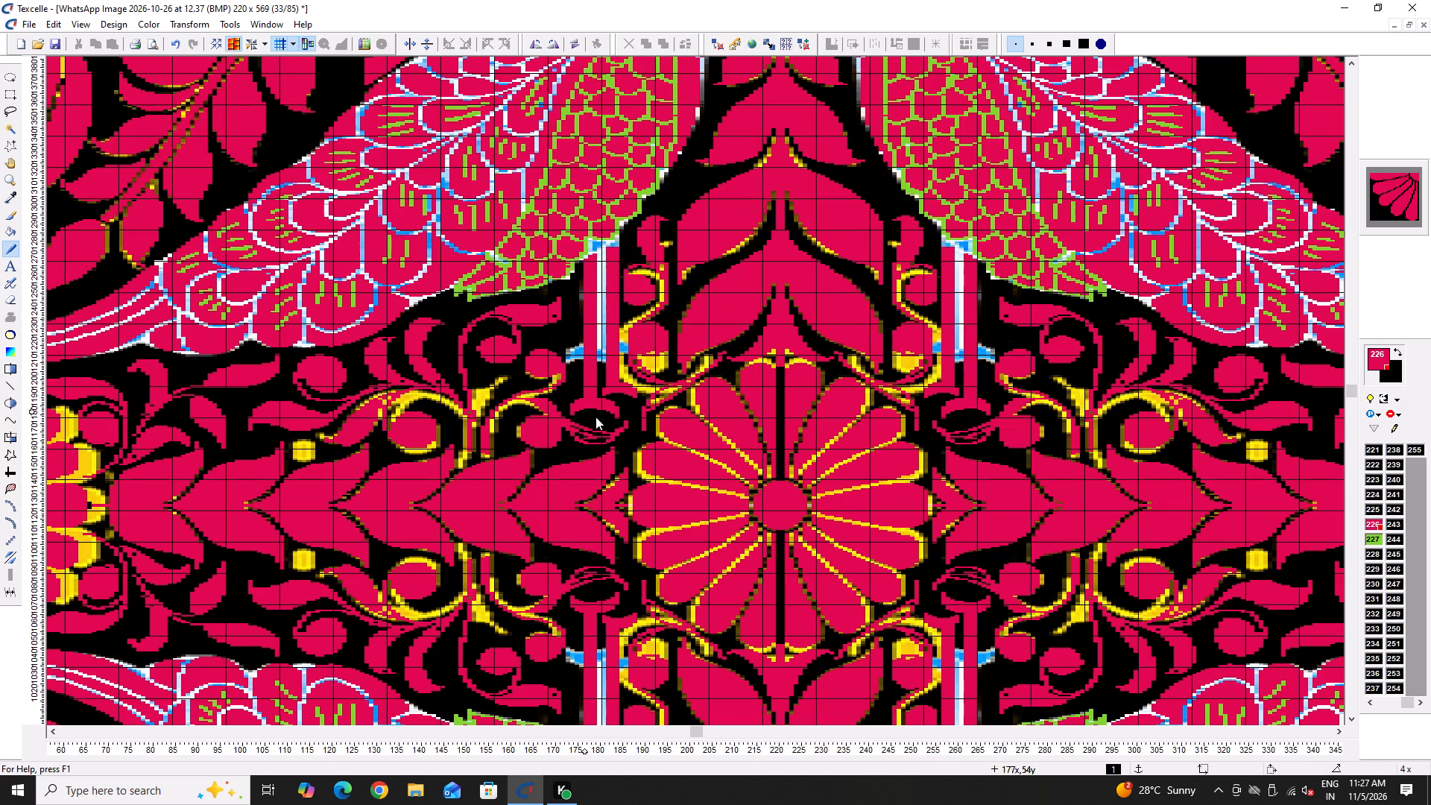
ctrl+scroll(671, 370, up, 6)
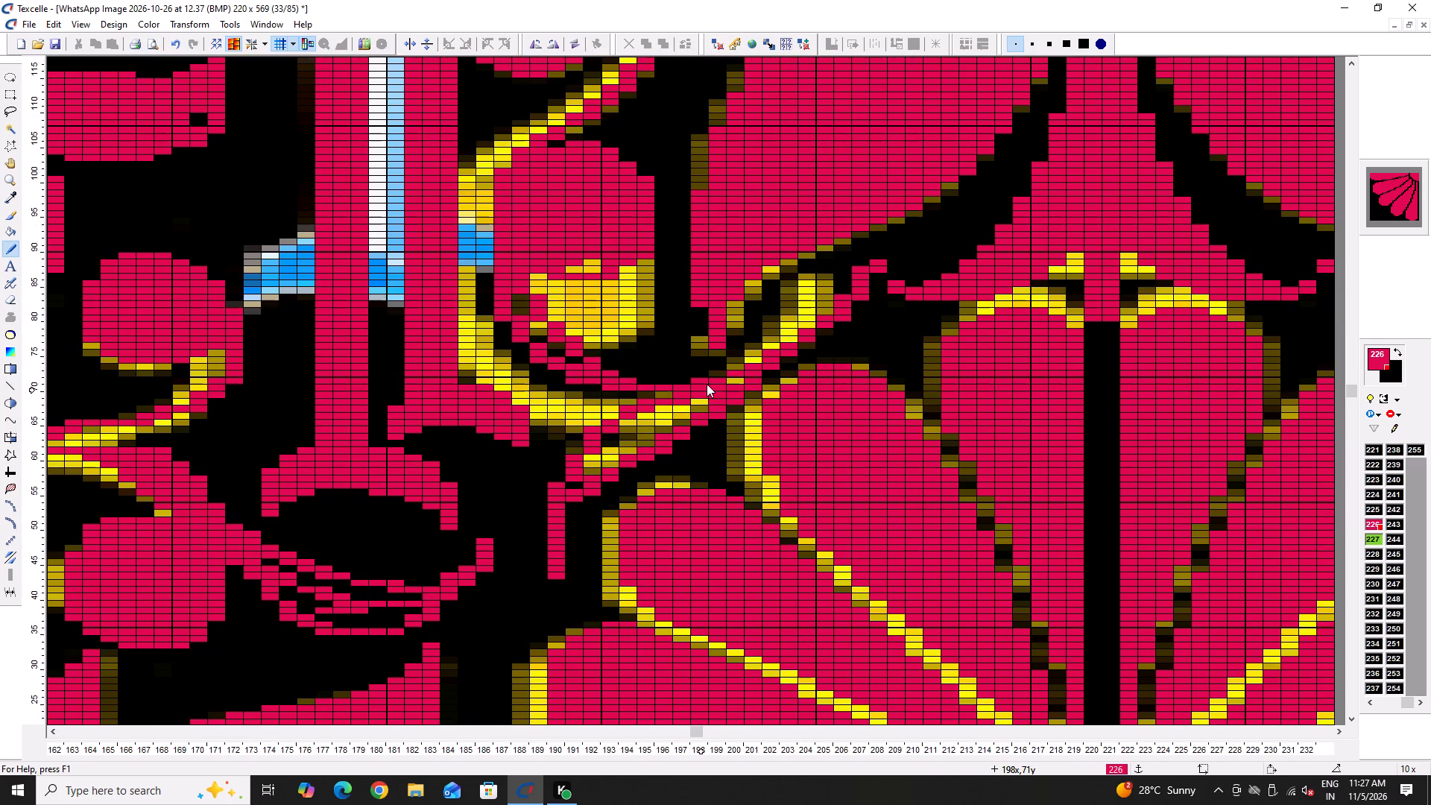
key(shift+space)
key(h)
click(651, 429)
click(622, 432)
click(638, 435)
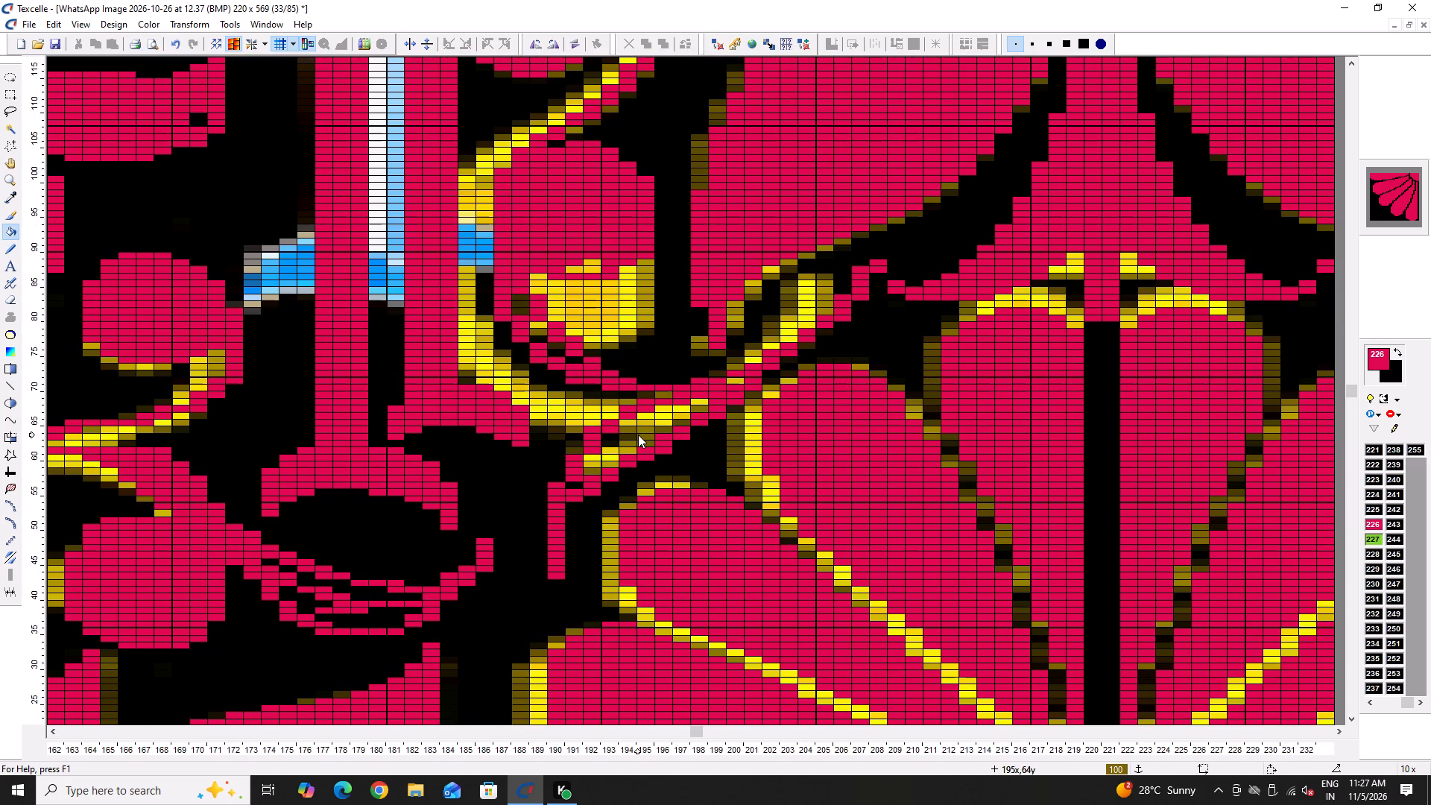
key(shift+space)
click(668, 424)
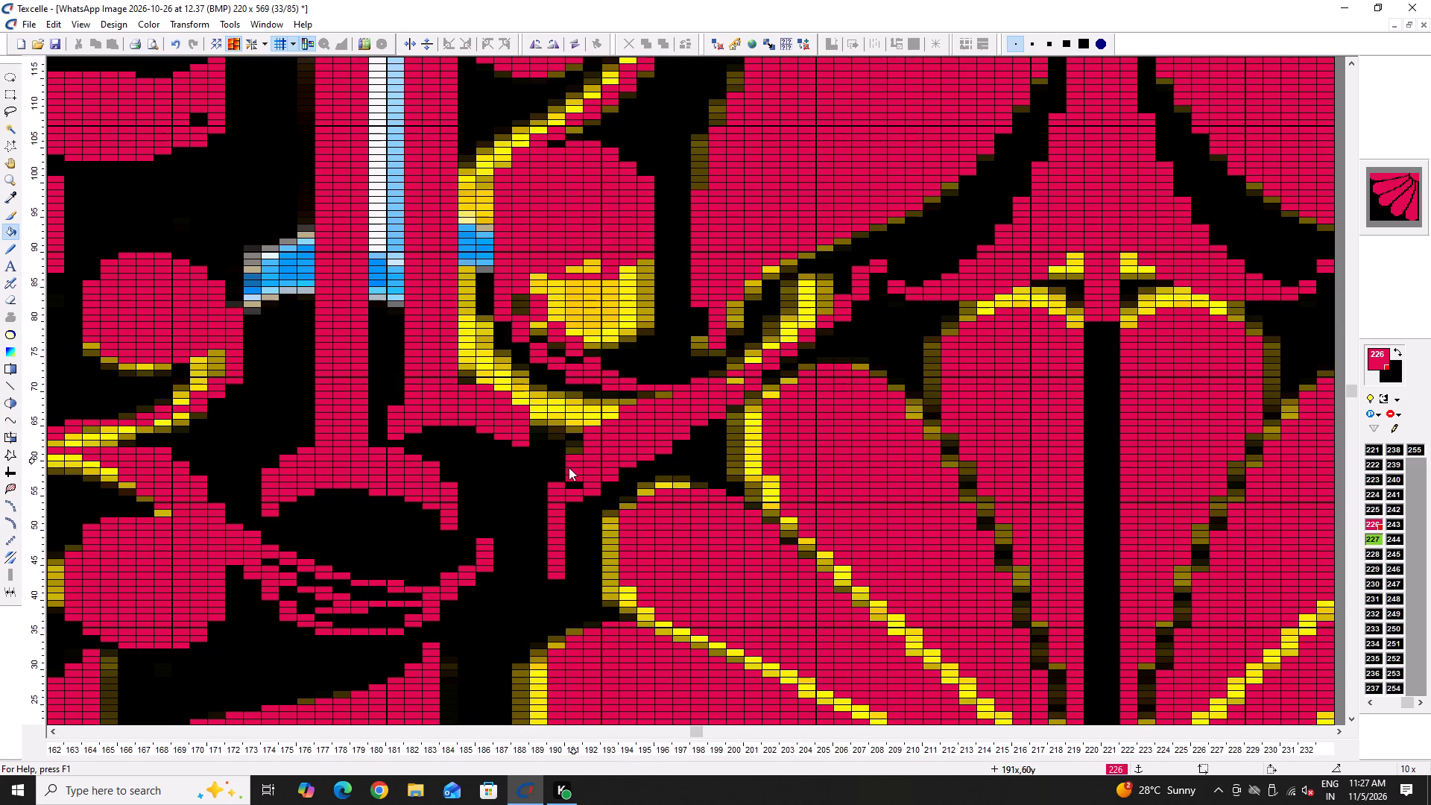
click(576, 480)
click(542, 323)
click(517, 297)
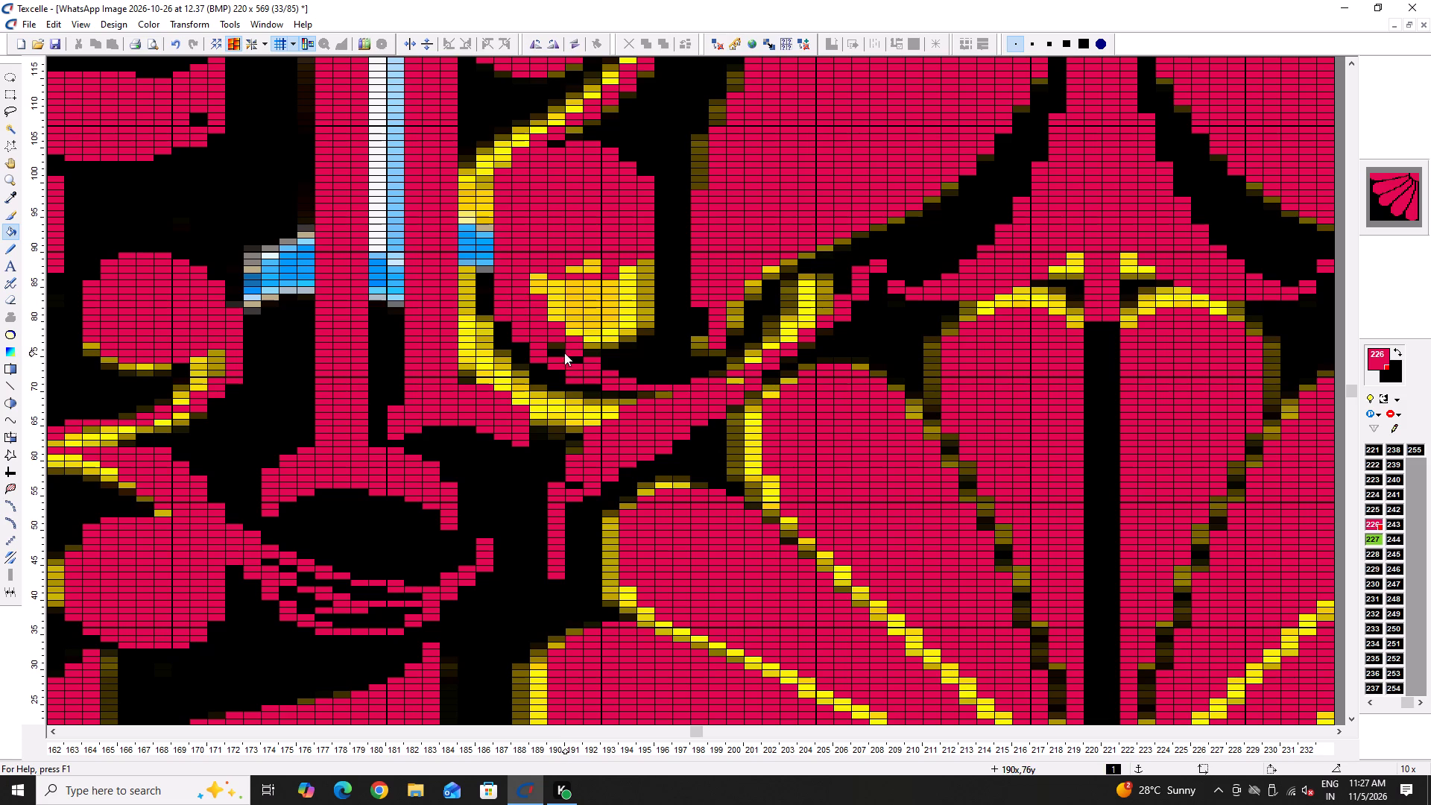
click(555, 347)
click(571, 359)
Fill the remaining gaps inside the new leaf beneath the peacock's foot with red.
ctrl+scroll(626, 392, down, 5)
ctrl+scroll(531, 688, up, 6)
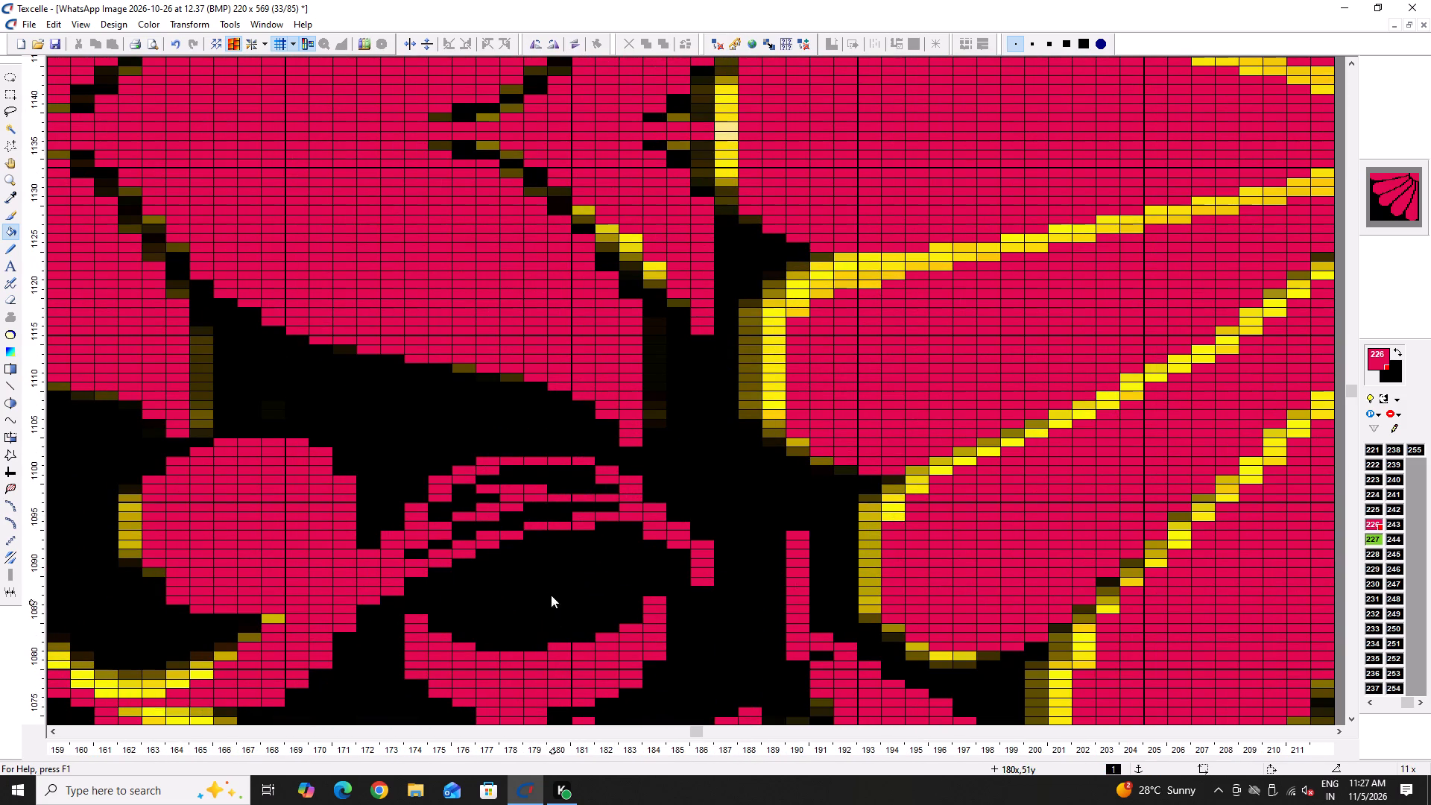
click(552, 482)
click(542, 507)
click(467, 493)
click(429, 546)
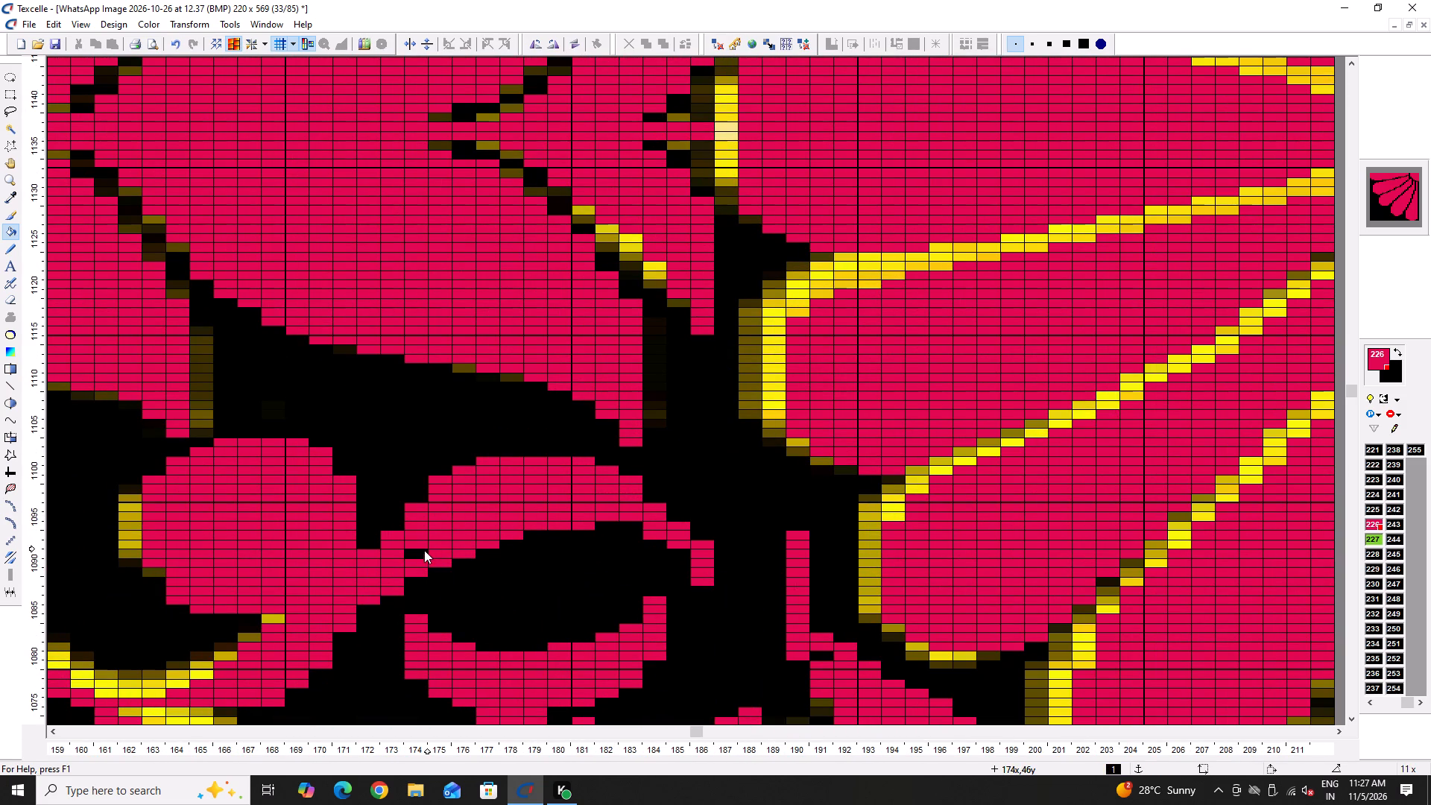
click(416, 554)
Extend the central stem between the peacocks' heads up to the flower and outline a red leaf from it to about column 205, row 377.
ctrl+scroll(455, 528, down, 6)
ctrl+scroll(534, 511, down, 3)
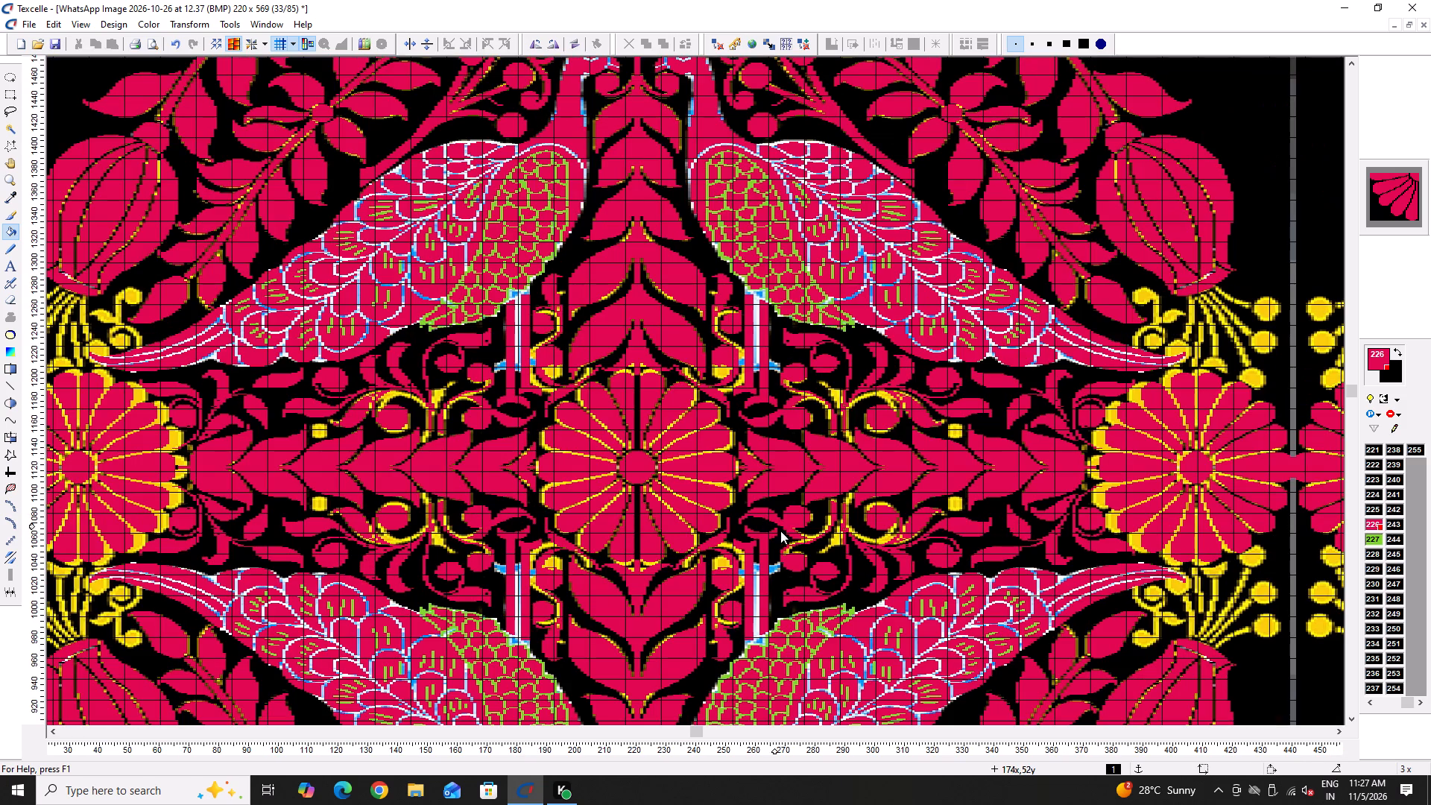
ctrl+scroll(390, 440, down, 2)
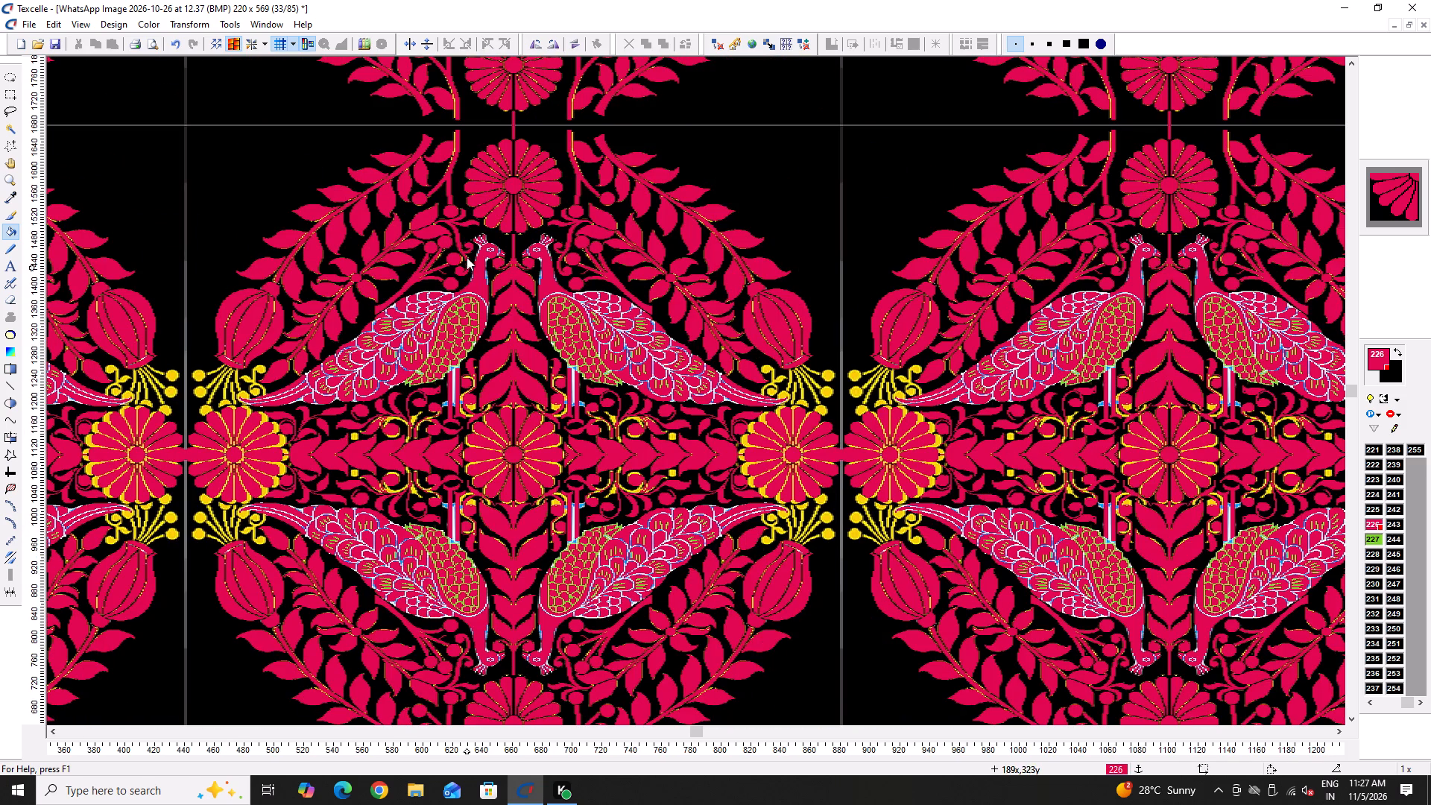
ctrl+scroll(476, 215, up, 6)
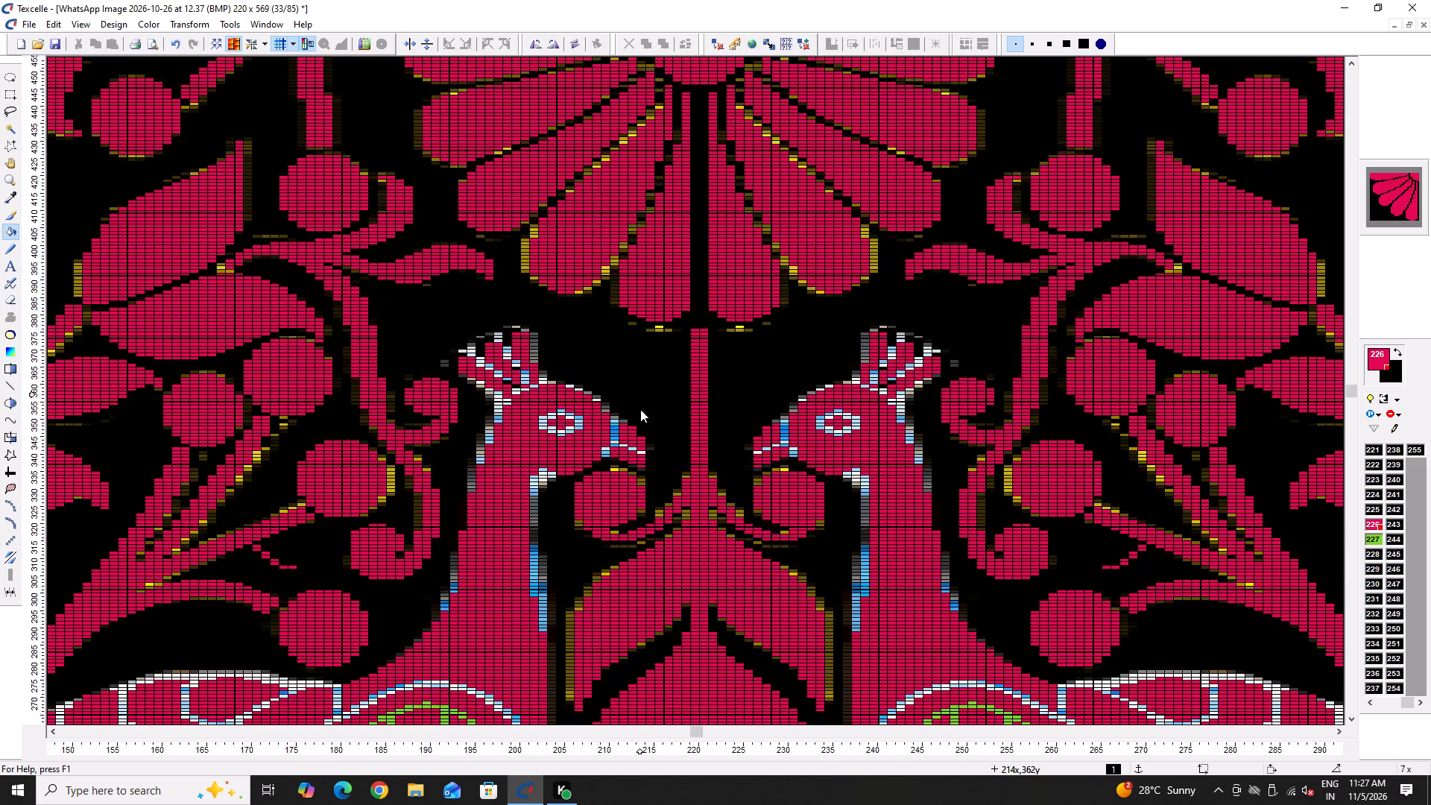
key(shift+space)
key(x)
ctrl+scroll(576, 373, up, 3)
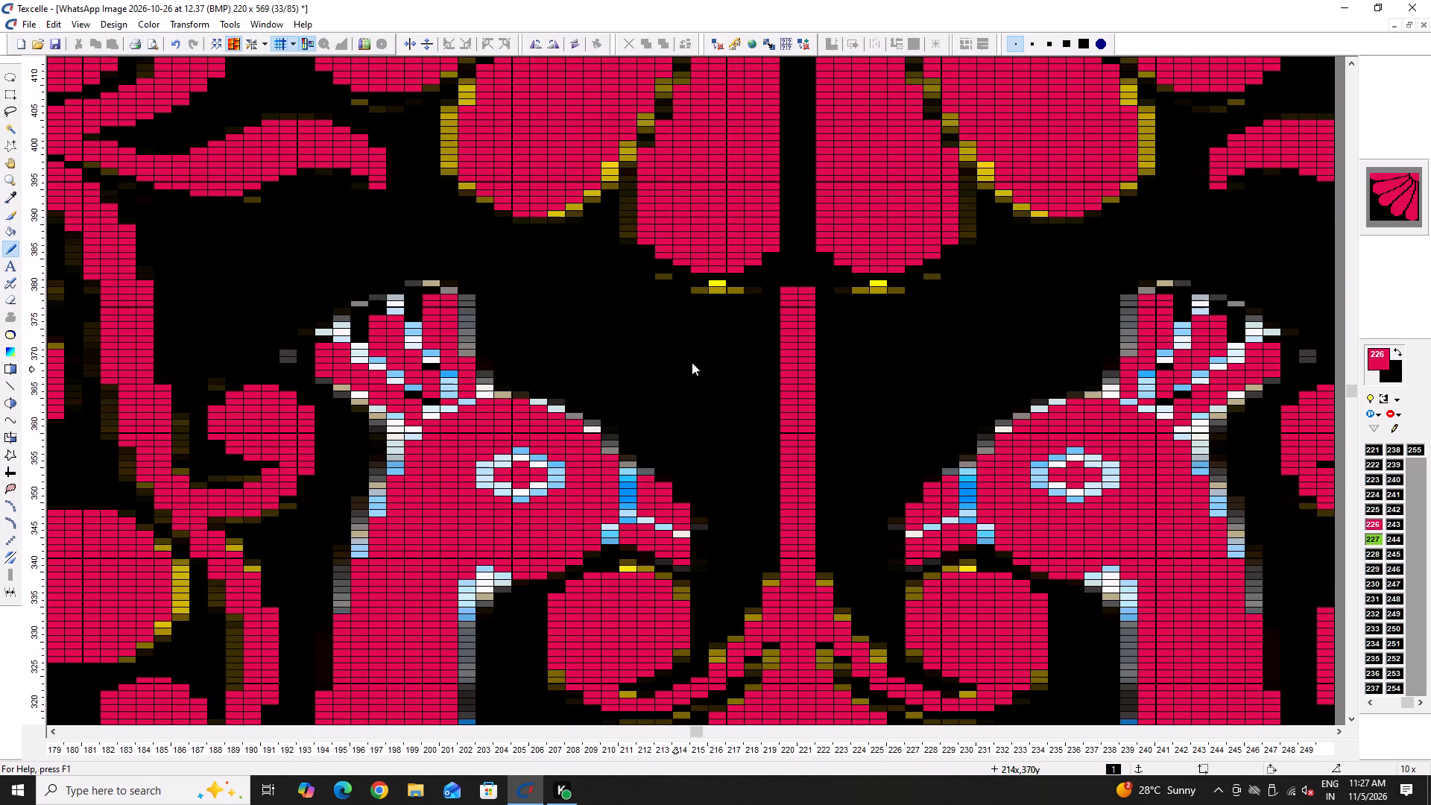
ctrl+scroll(556, 334, down, 2)
ctrl+scroll(598, 312, up, 2)
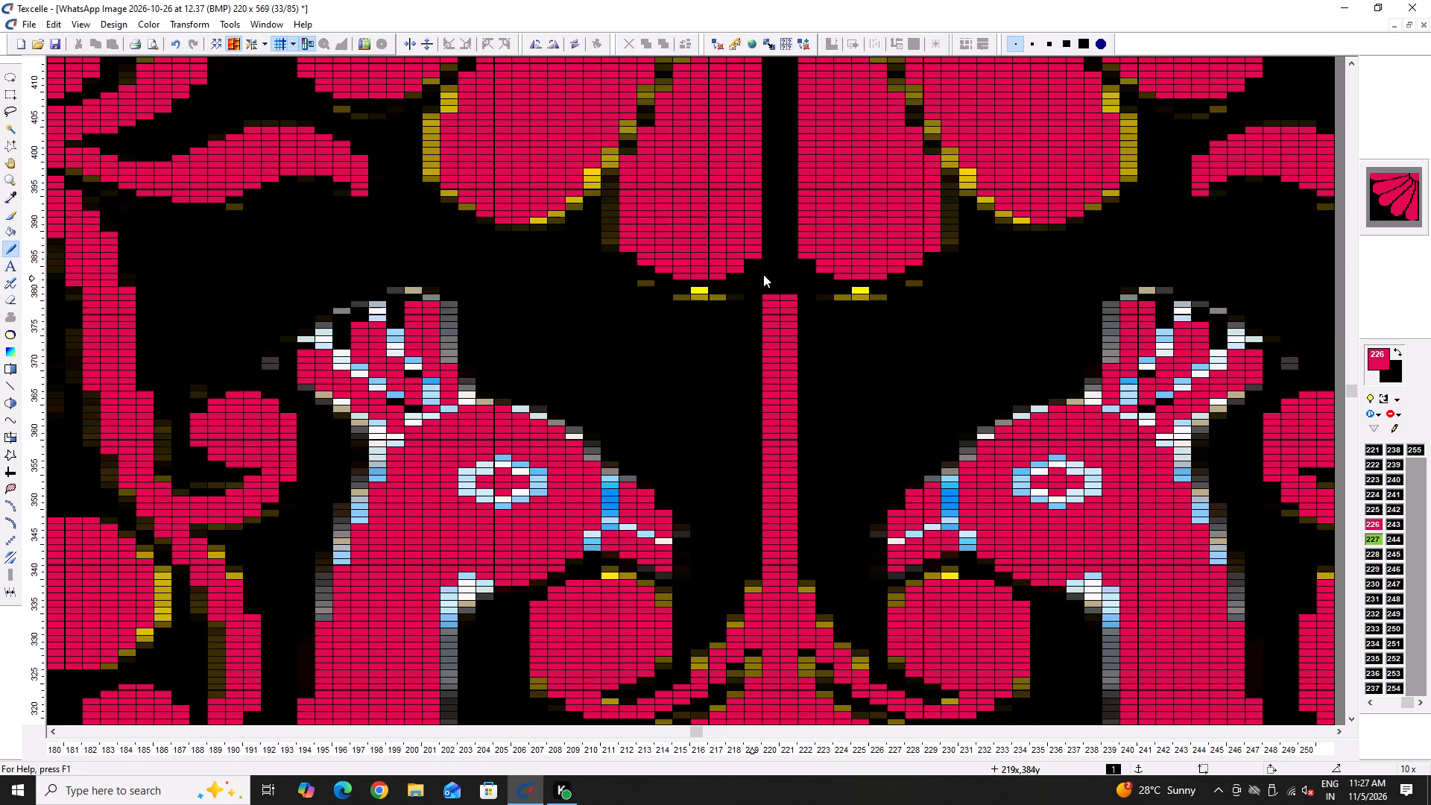
drag(777, 263, 778, 305)
drag(759, 303, 573, 318)
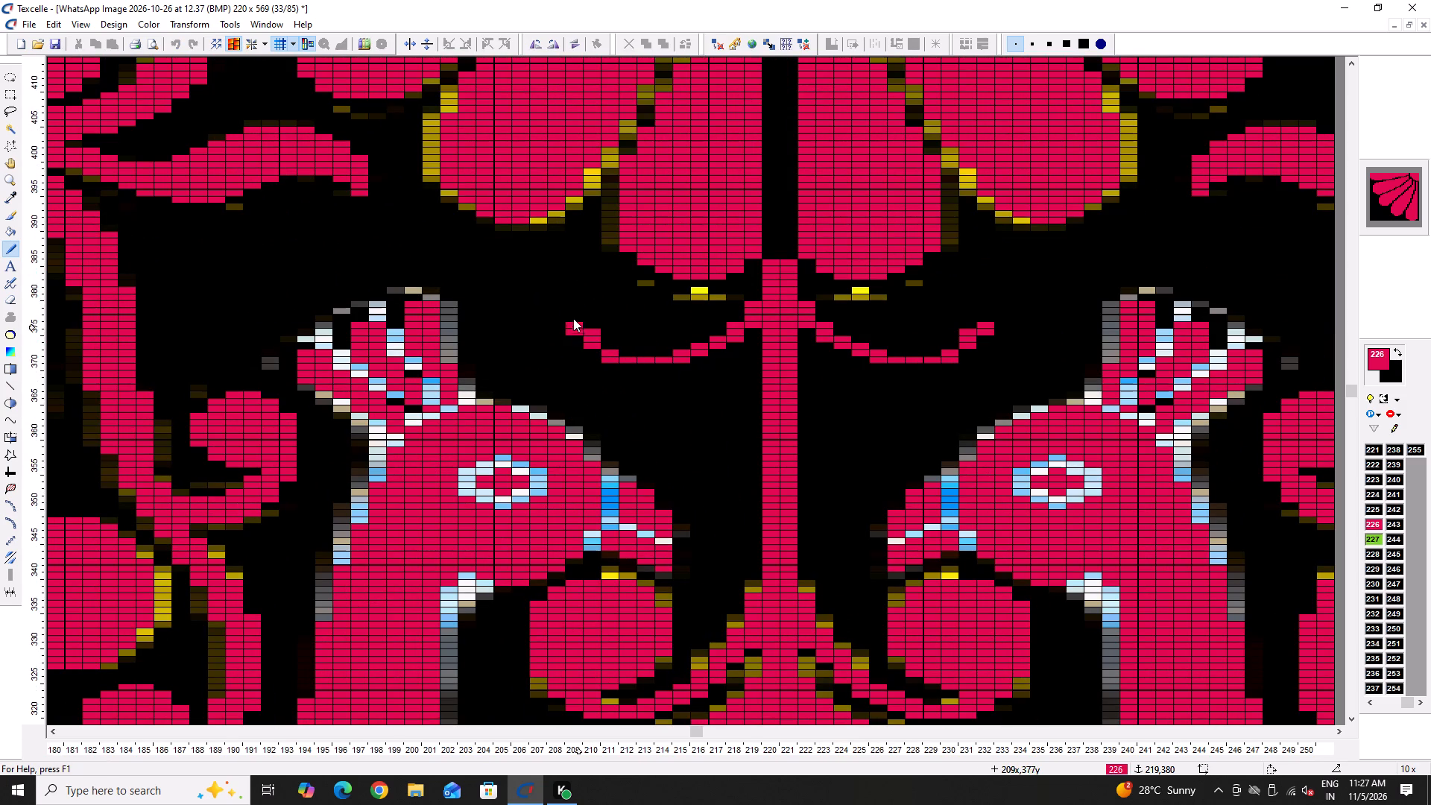
drag(573, 318, 572, 313)
click(742, 295)
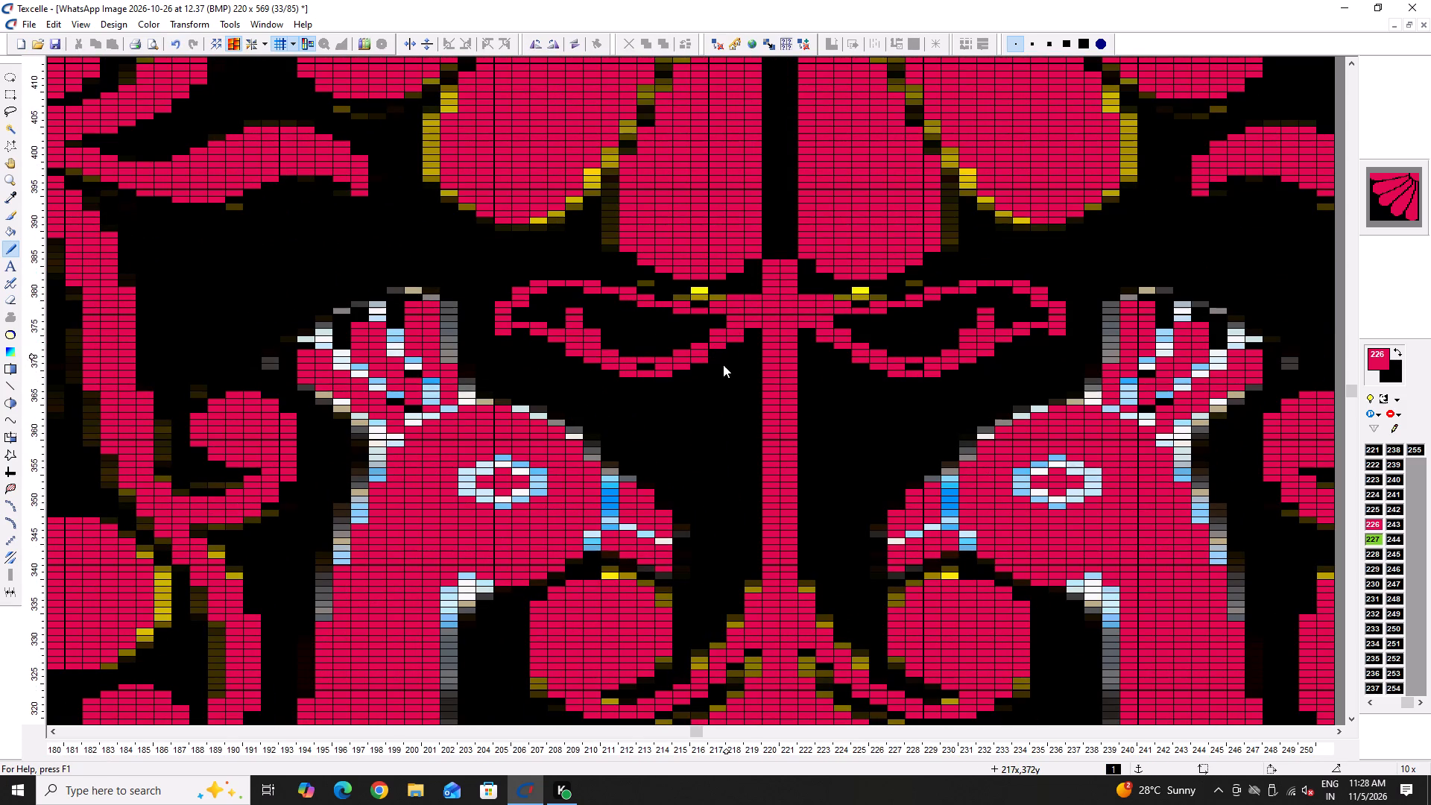
Outline a smaller red leaf below it, from column 218, row 371 to about column 212, row 358.
drag(740, 363, 663, 459)
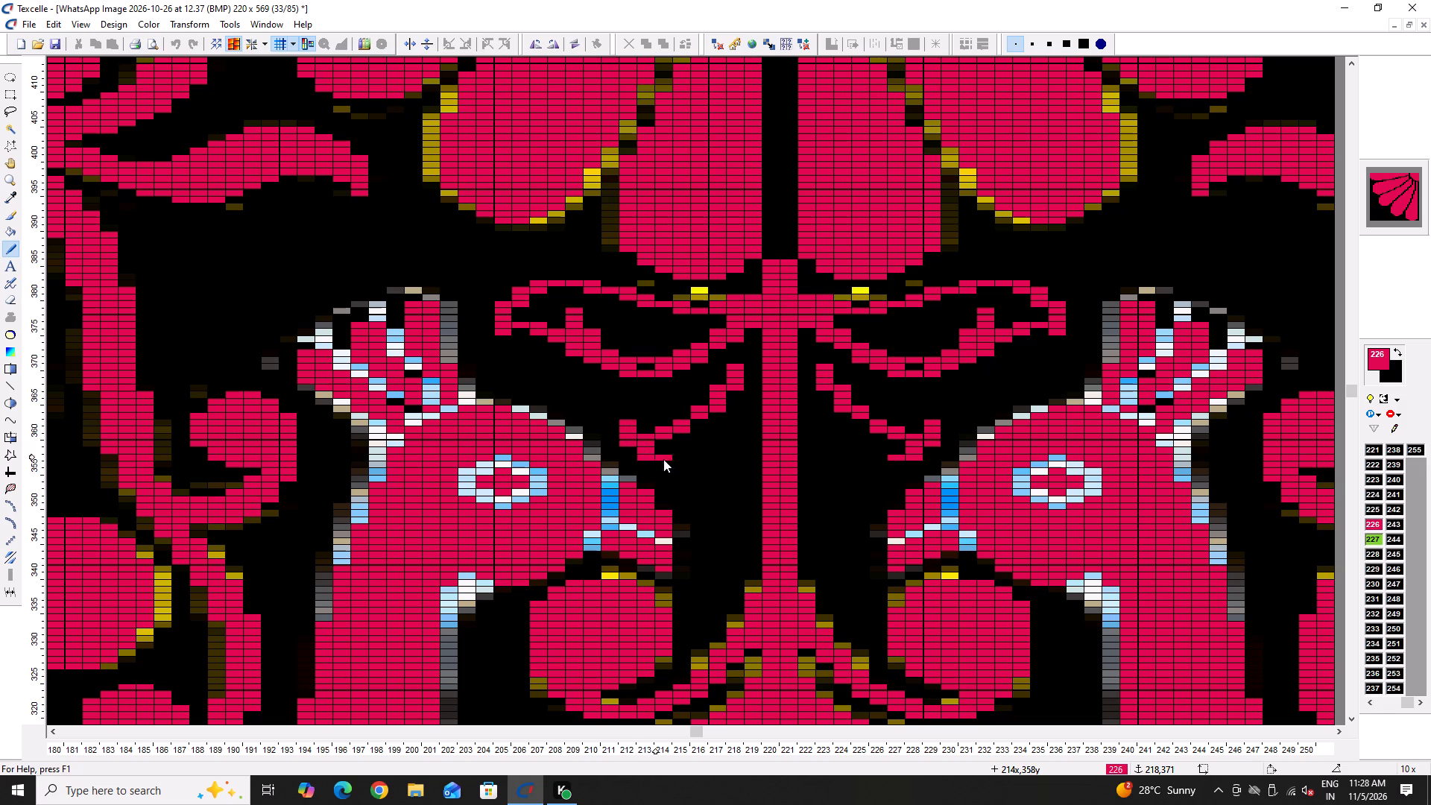
drag(663, 459, 746, 371)
right_click(748, 376)
right_drag(749, 380, 748, 402)
right_click(748, 402)
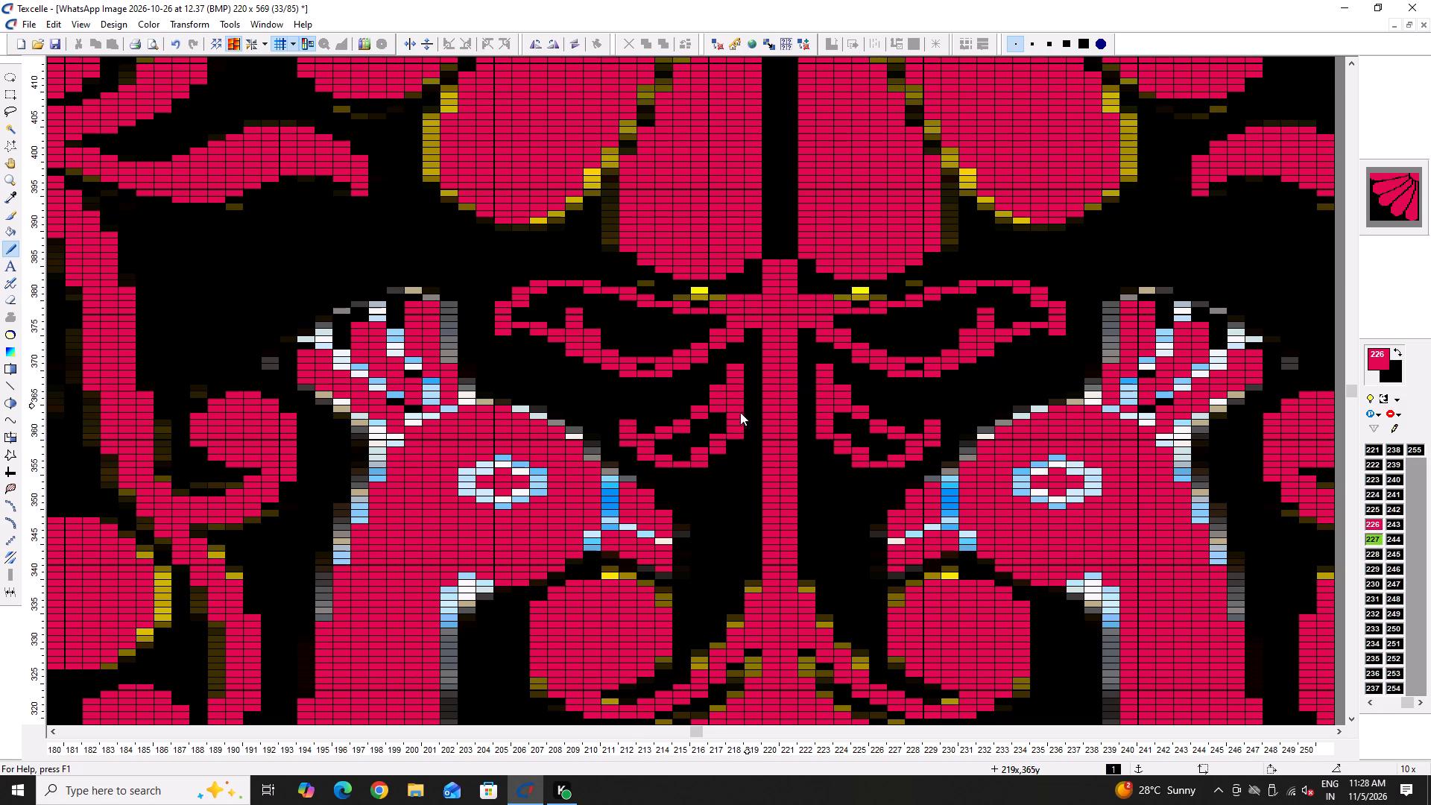
click(738, 362)
Fill the upper and lower leaf outlines beside the central stem red.
key(shift+space)
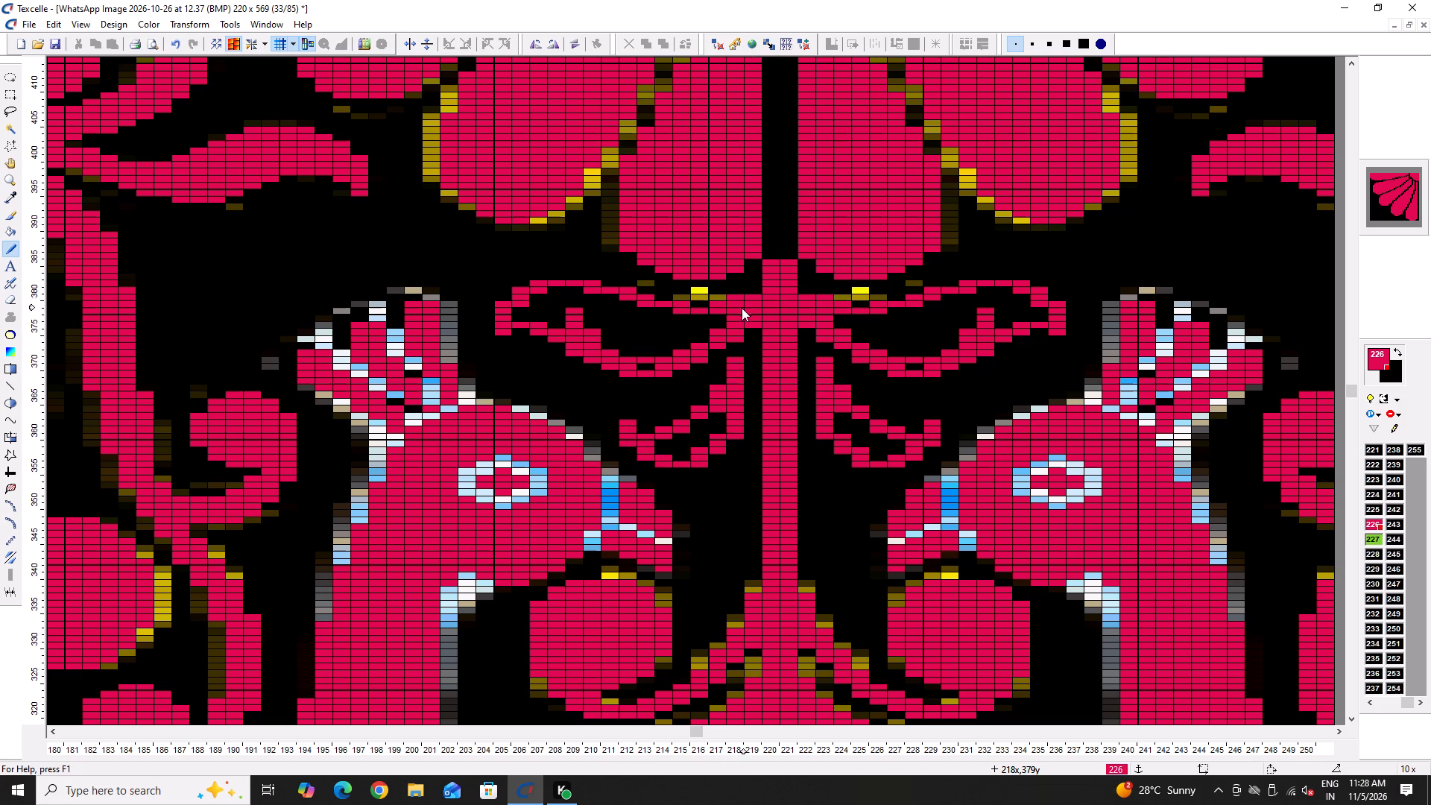
key(h)
click(656, 356)
click(648, 332)
click(687, 433)
click(690, 439)
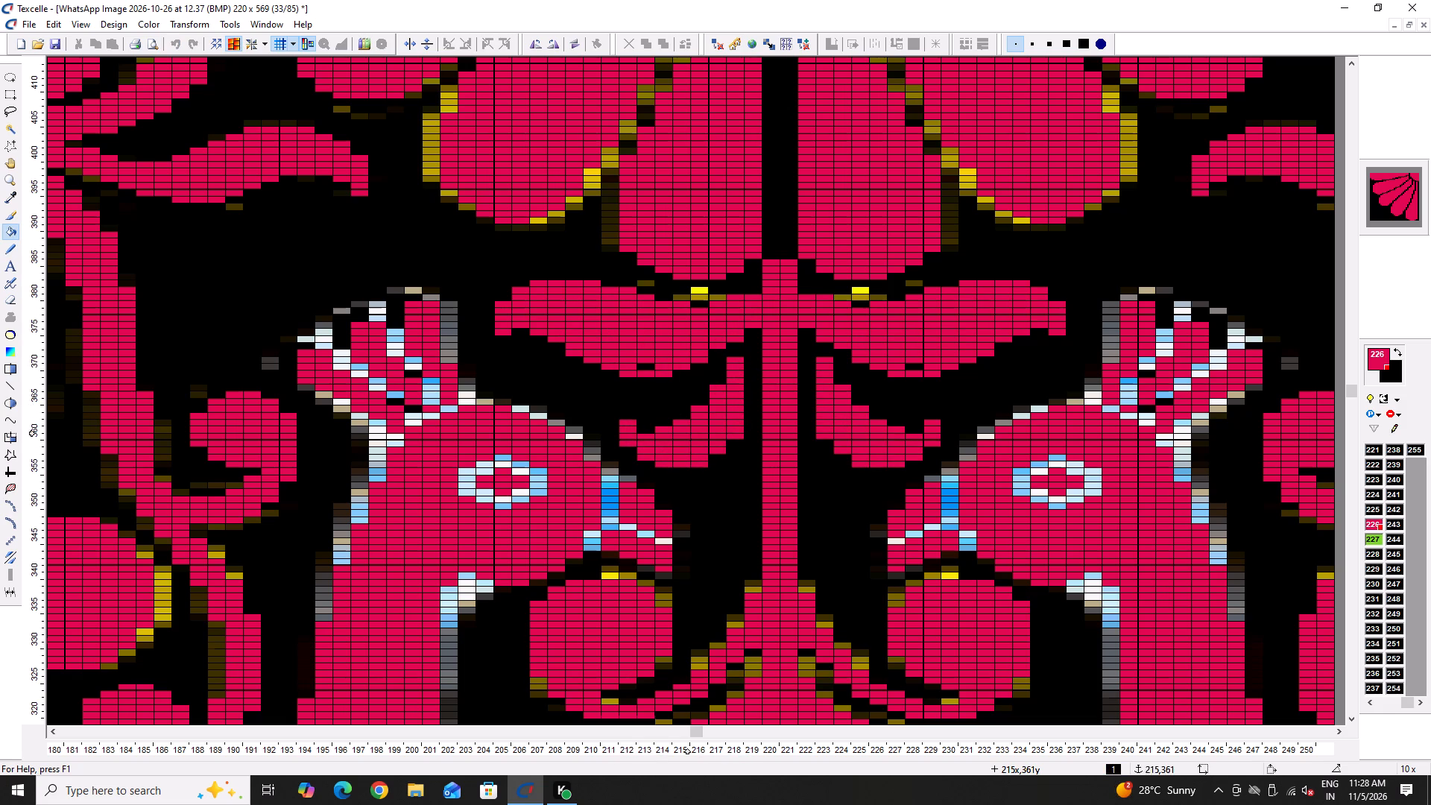
drag(648, 361, 648, 370)
click(651, 366)
key(shift+space)
Trim the outer edge of the curved stem behind the peacock's crest with black along column 184, above row 380.
ctrl+scroll(636, 366, down, 6)
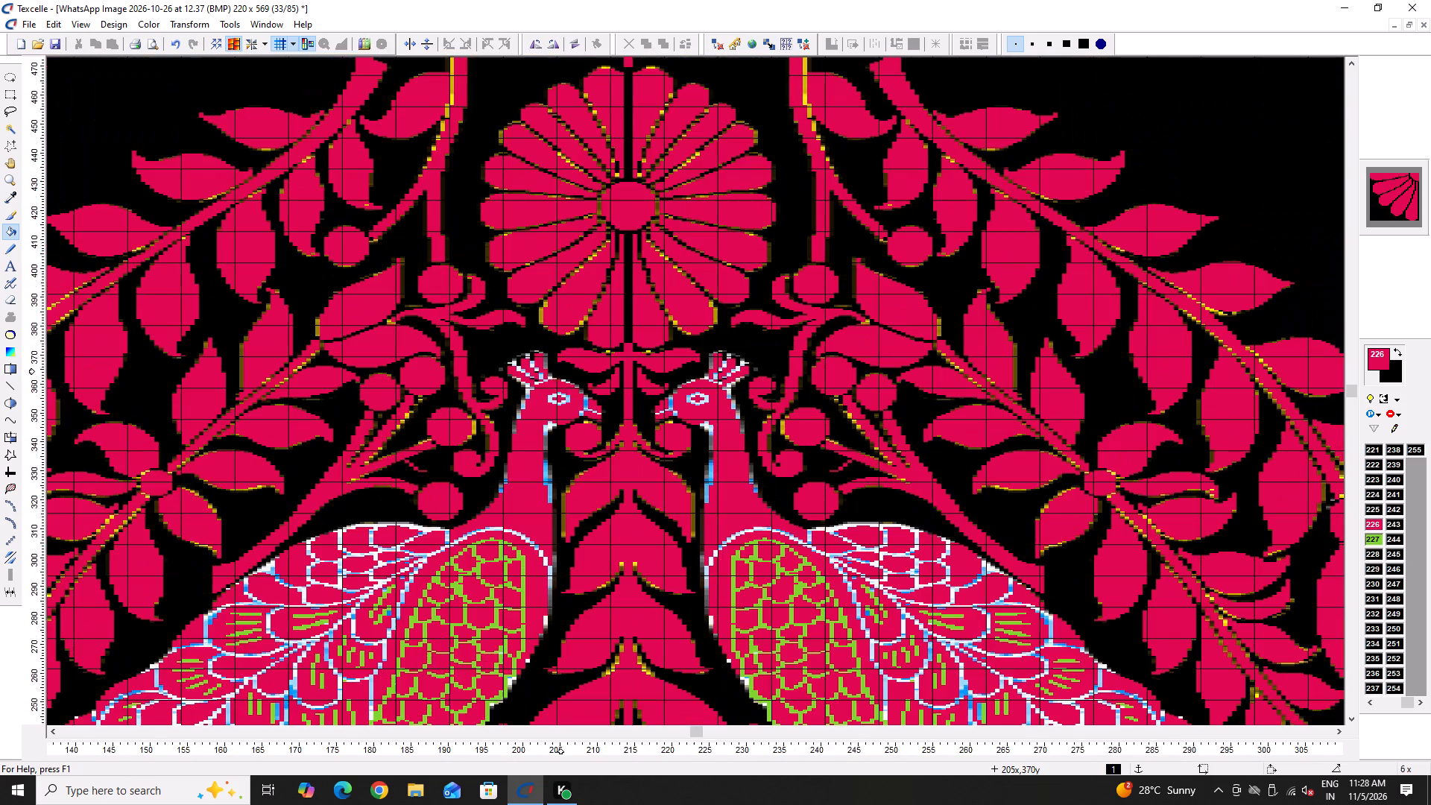
ctrl+scroll(450, 341, up, 6)
key(space)
text(x)
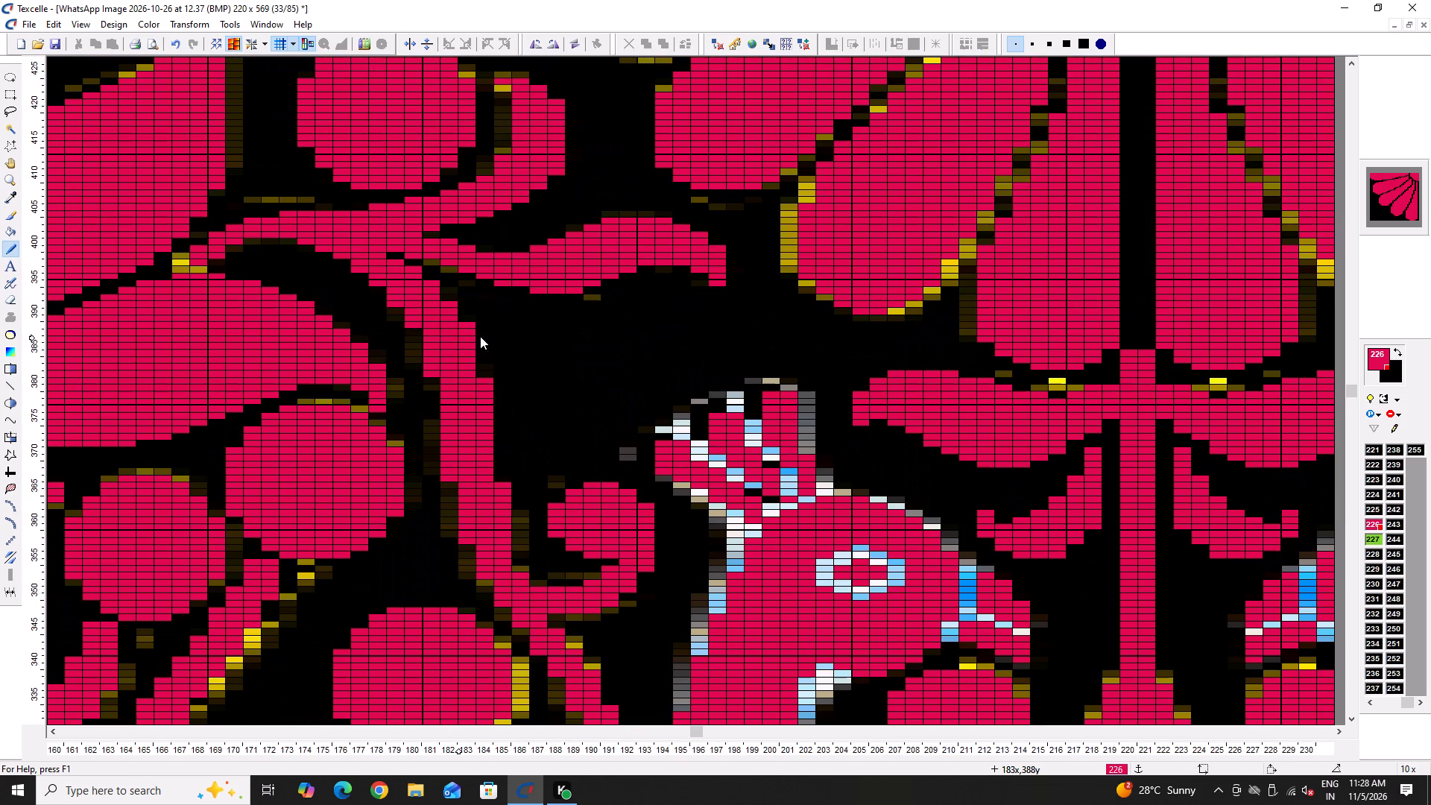
ctrl+scroll(484, 346, up, 2)
right_click(478, 393)
right_drag(478, 399, 482, 434)
right_click(490, 422)
right_click(490, 422)
right_click(490, 422)
shift+right_drag(495, 407, 495, 417)
right_click(493, 402)
right_click(493, 409)
right_drag(493, 416, 493, 423)
right_click(493, 423)
key(shift+space)
right_click(496, 417)
right_click(496, 418)
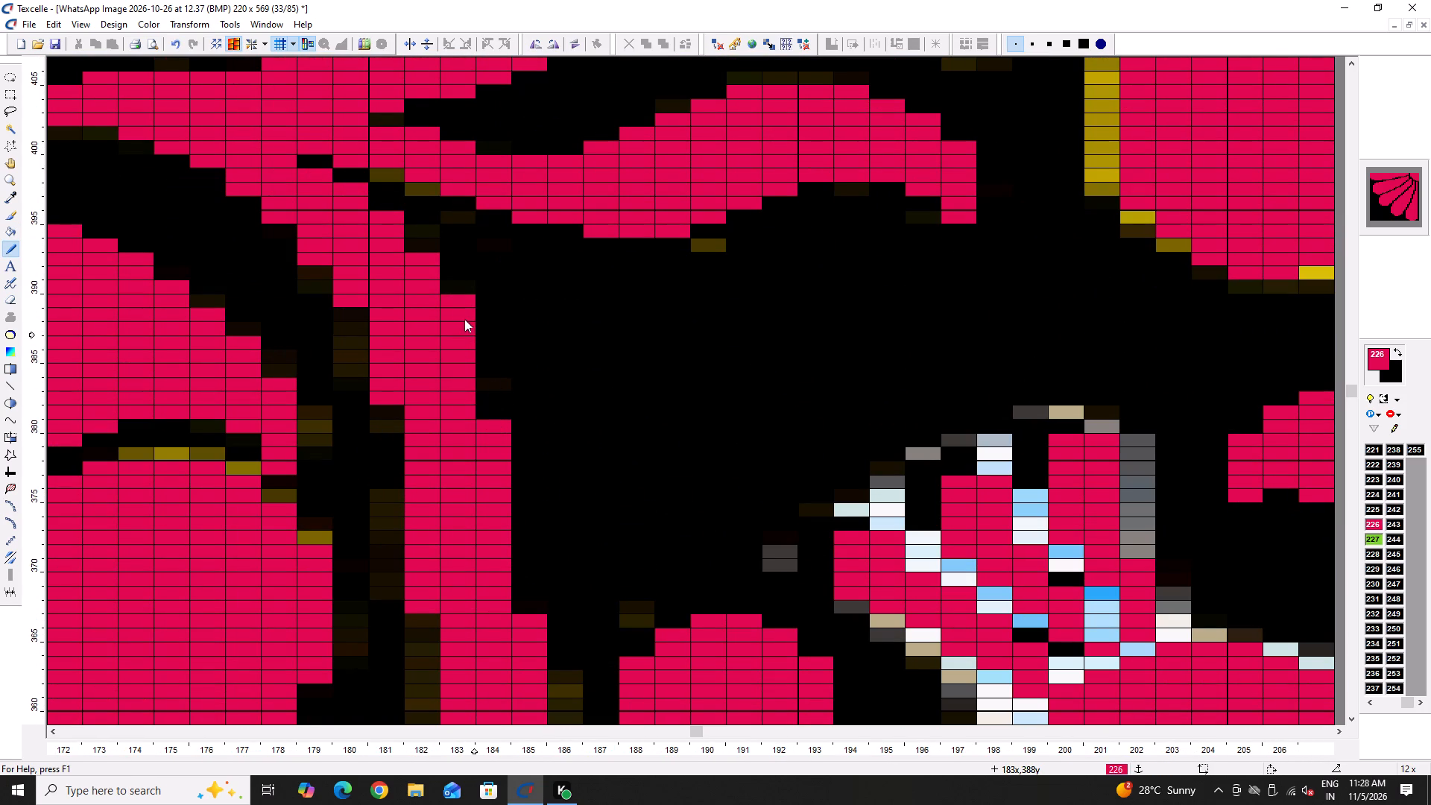
Trim that stem's edge further up with black at columns 182 and 183, around rows 388 to 394, and touch it up in red.
right_click(459, 312)
right_click(459, 312)
right_drag(449, 288, 452, 303)
right_click(452, 303)
right_click(446, 271)
right_click(444, 271)
right_click(431, 265)
right_click(431, 265)
right_drag(436, 247, 433, 252)
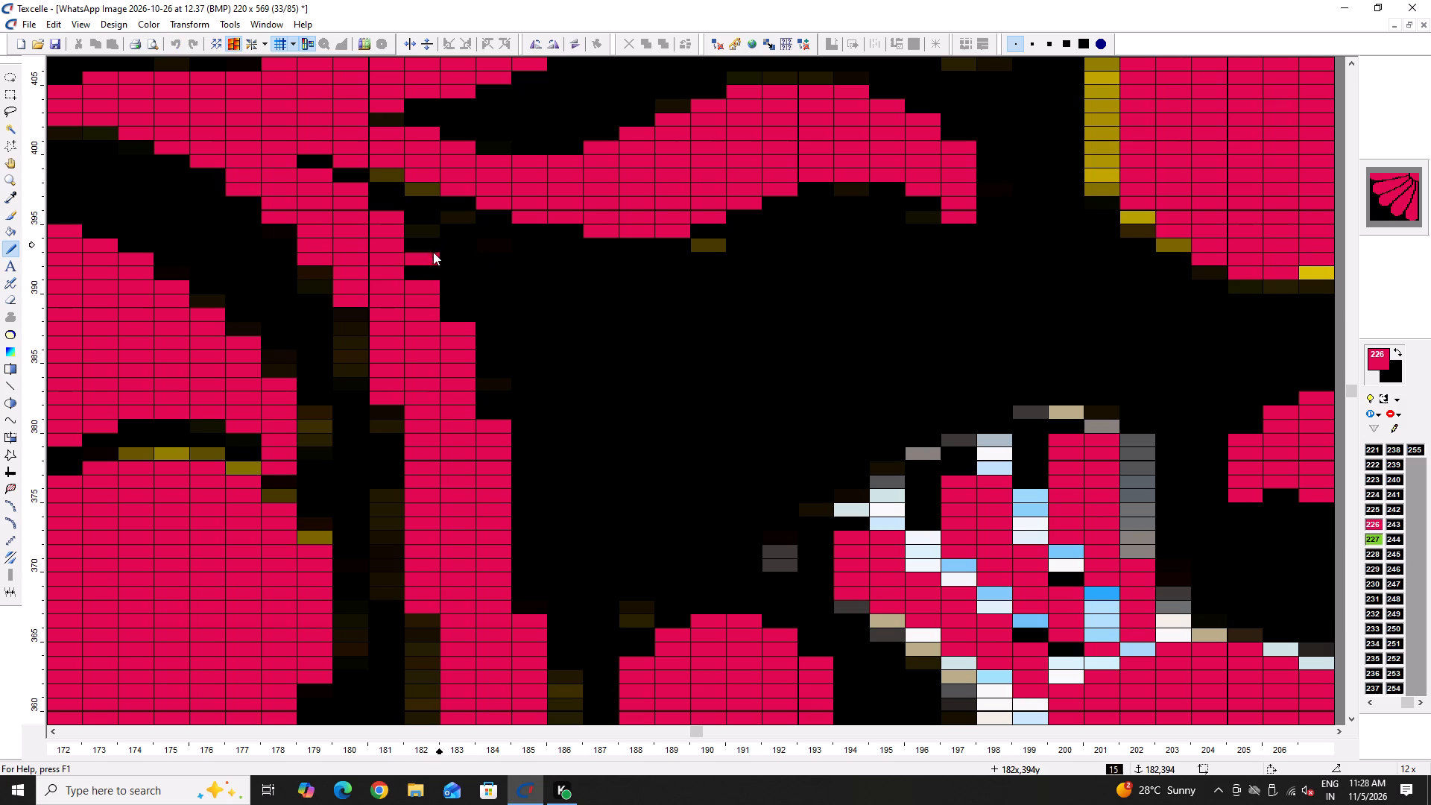
right_drag(433, 252, 429, 264)
right_click(428, 265)
right_click(428, 265)
drag(425, 268, 421, 280)
ctrl+scroll(446, 334, down, 3)
ctrl+scroll(464, 409, up, 1)
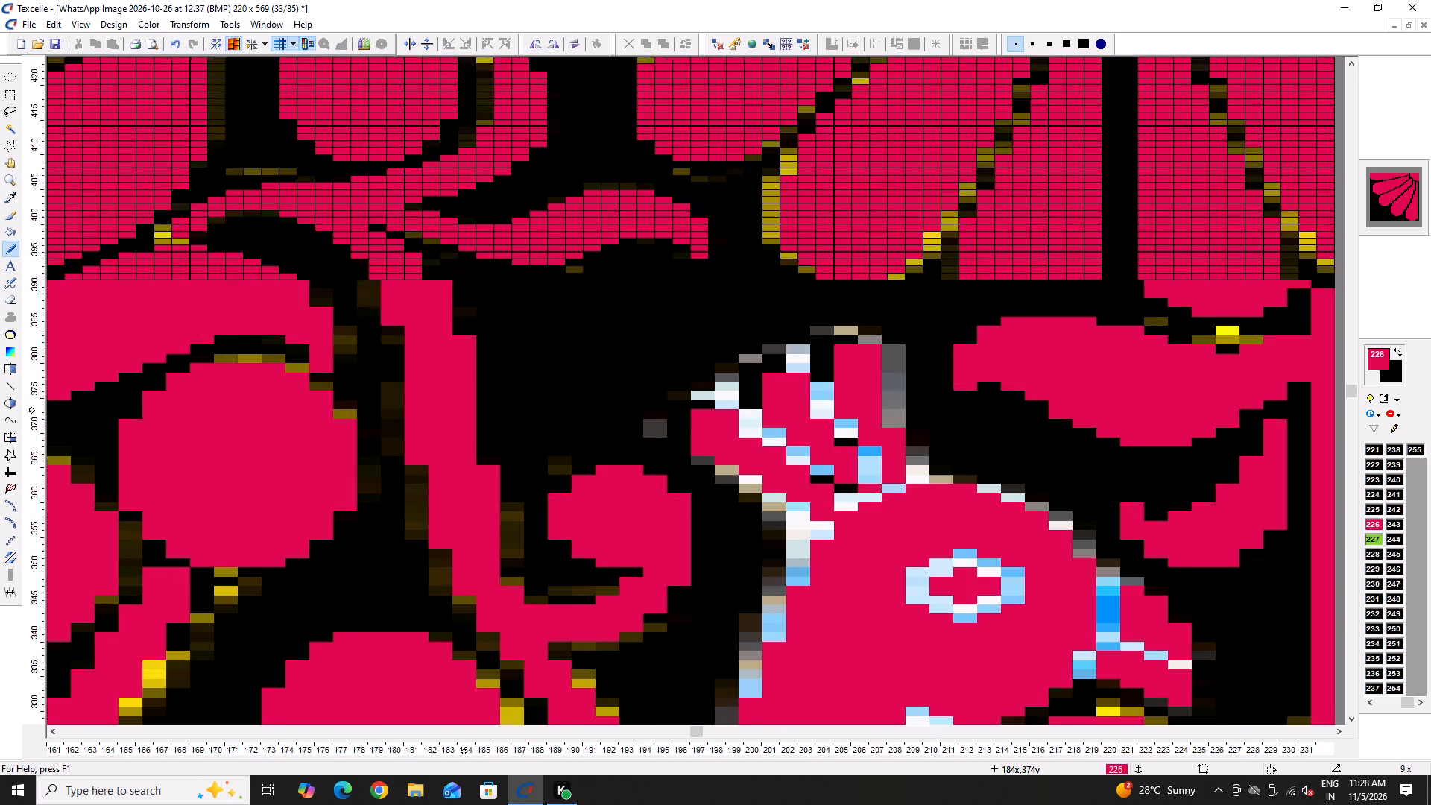
ctrl+scroll(464, 409, up, 1)
right_click(443, 542)
drag(512, 569, 508, 593)
scroll(505, 468, up, 3)
scroll(465, 505, down, 1)
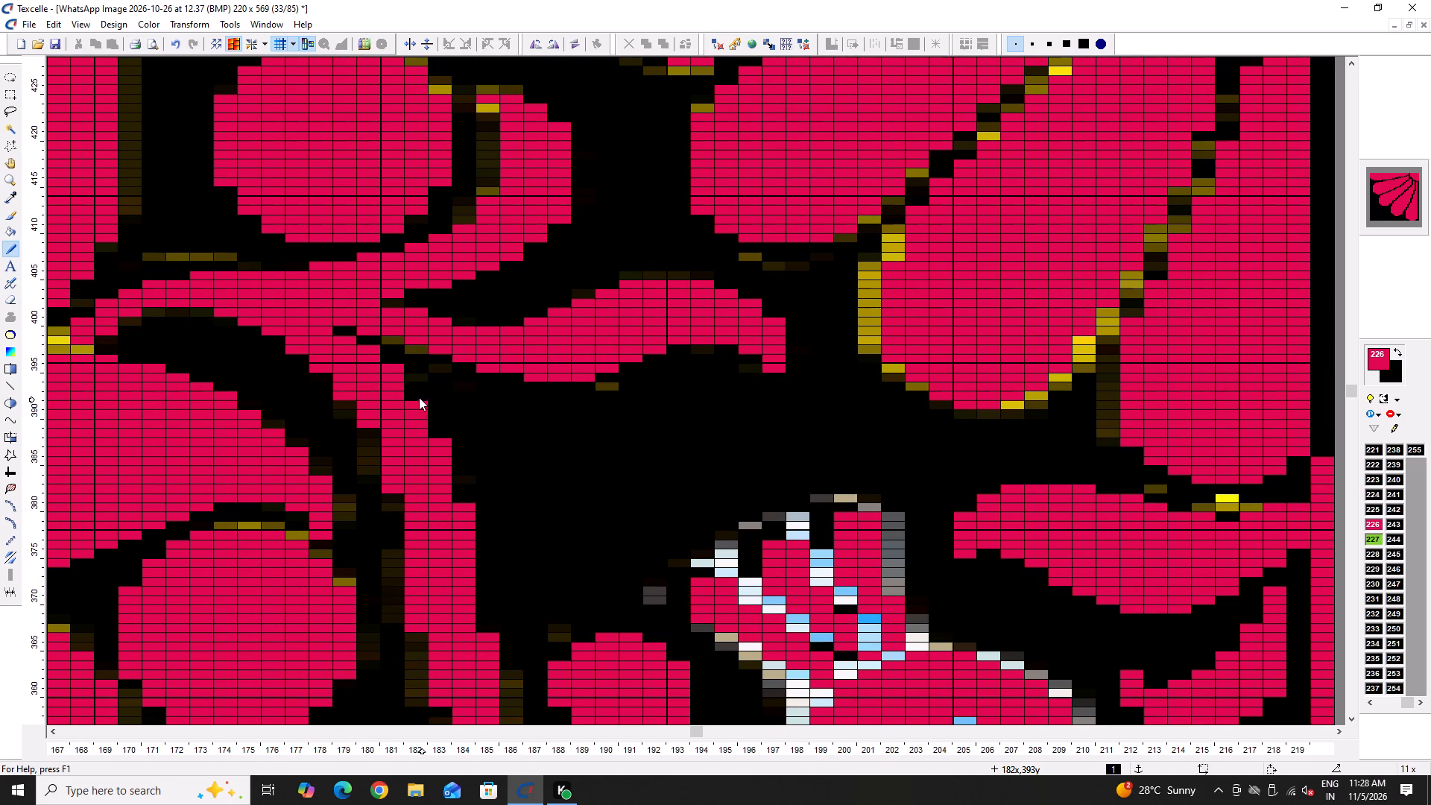
Draw a red-filled leaf above the peacock's crest, from the stem at column 182, row 393 to about column 195, row 390.
drag(419, 397, 721, 450)
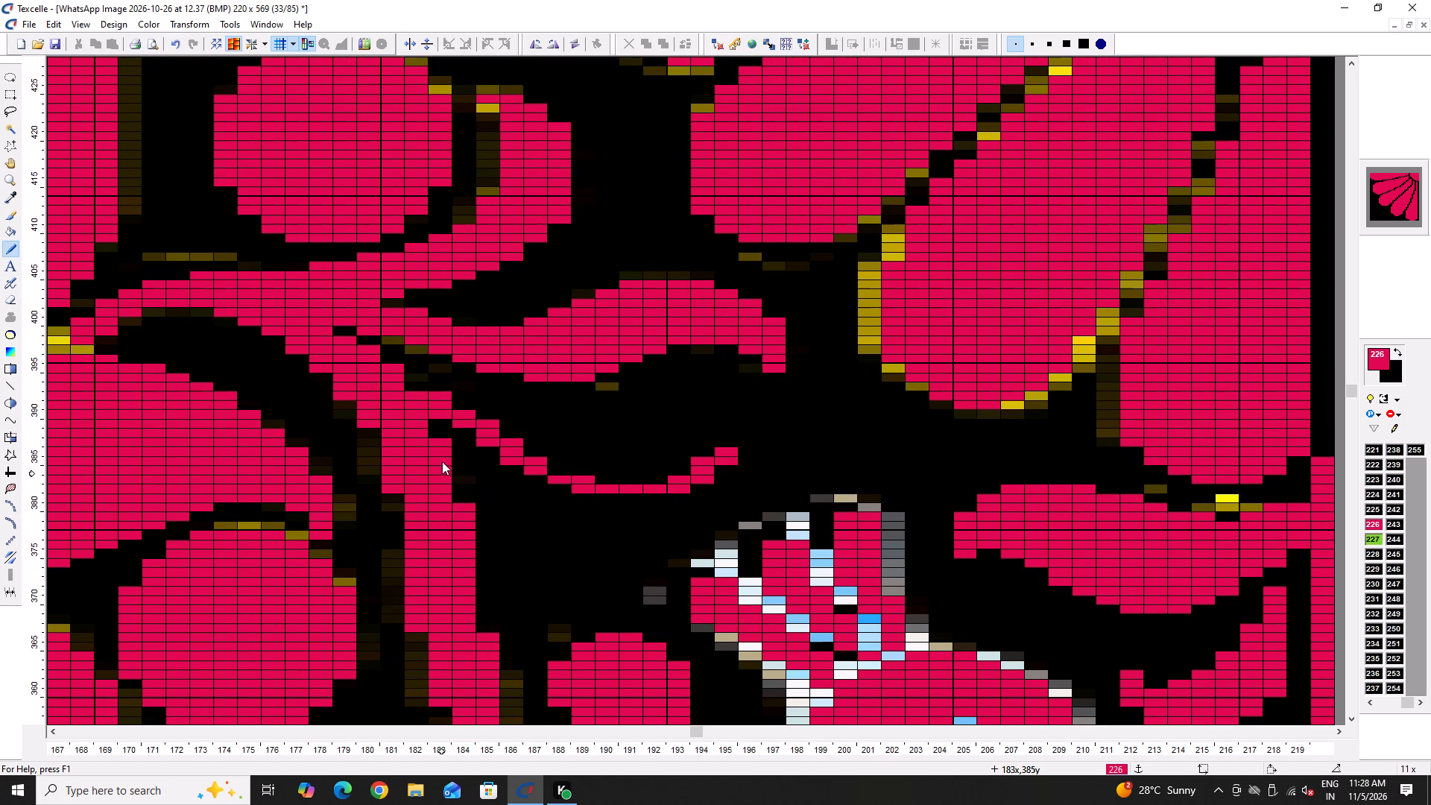
drag(443, 458, 727, 416)
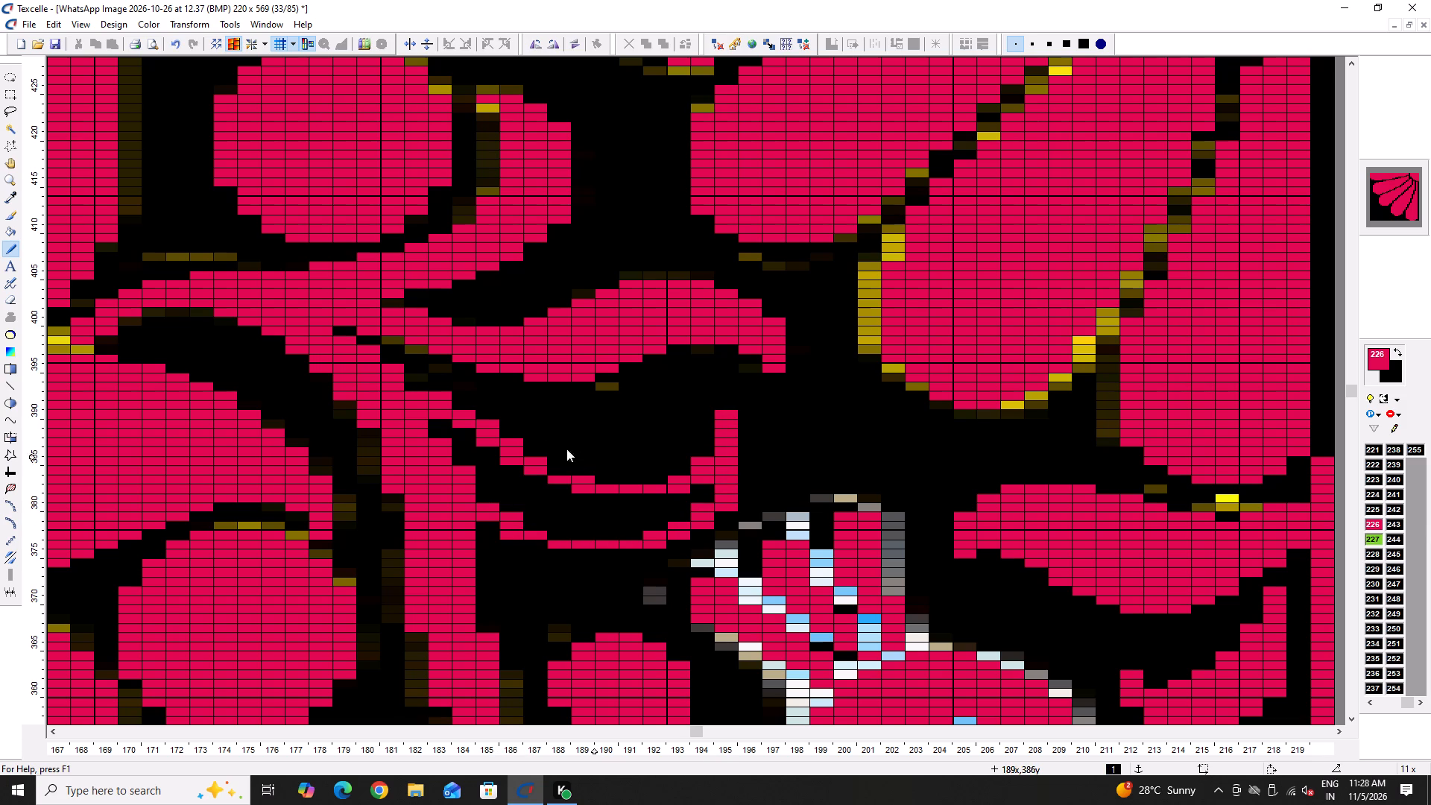
key(shift+space)
key(h)
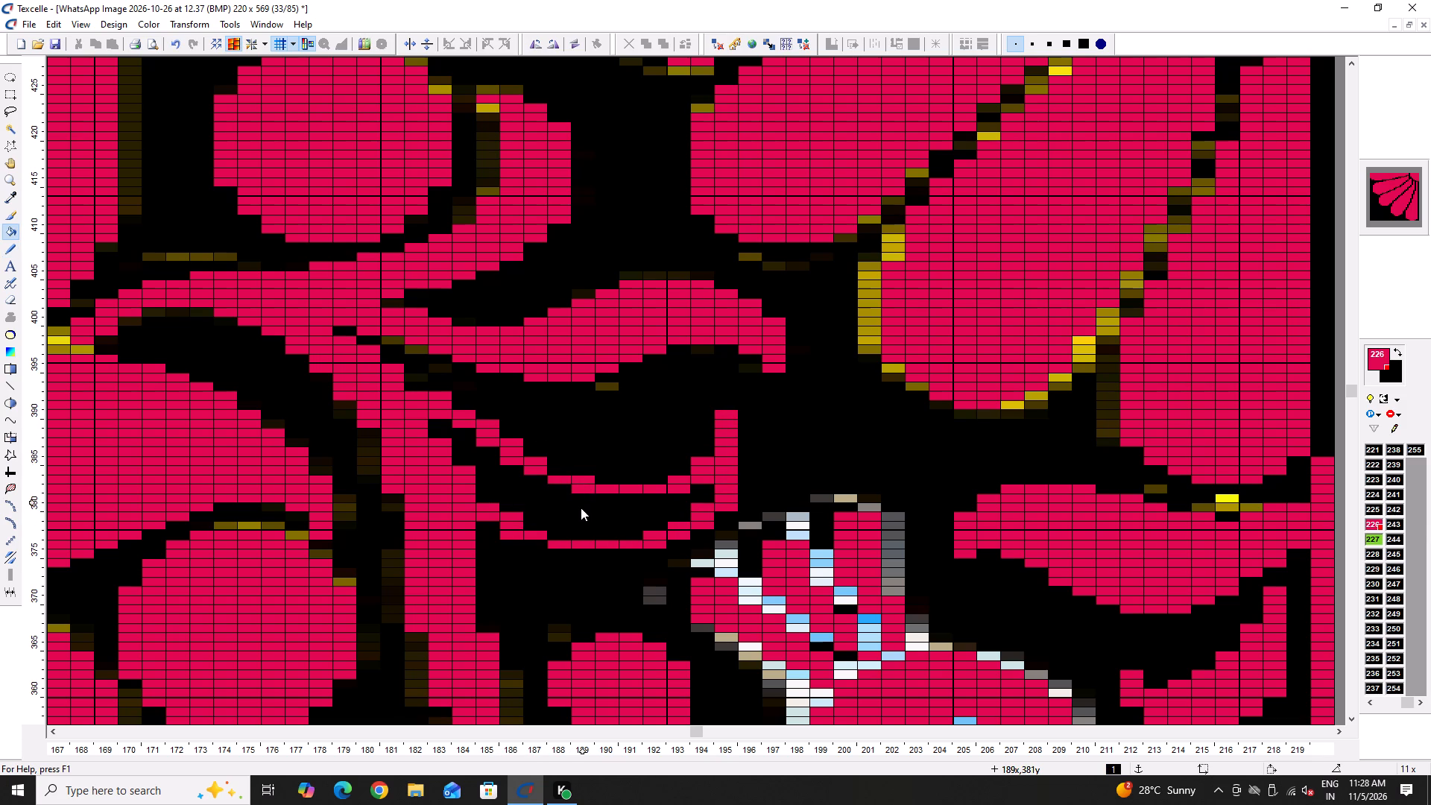
click(580, 513)
key(shift+space)
ctrl+scroll(504, 501, down, 7)
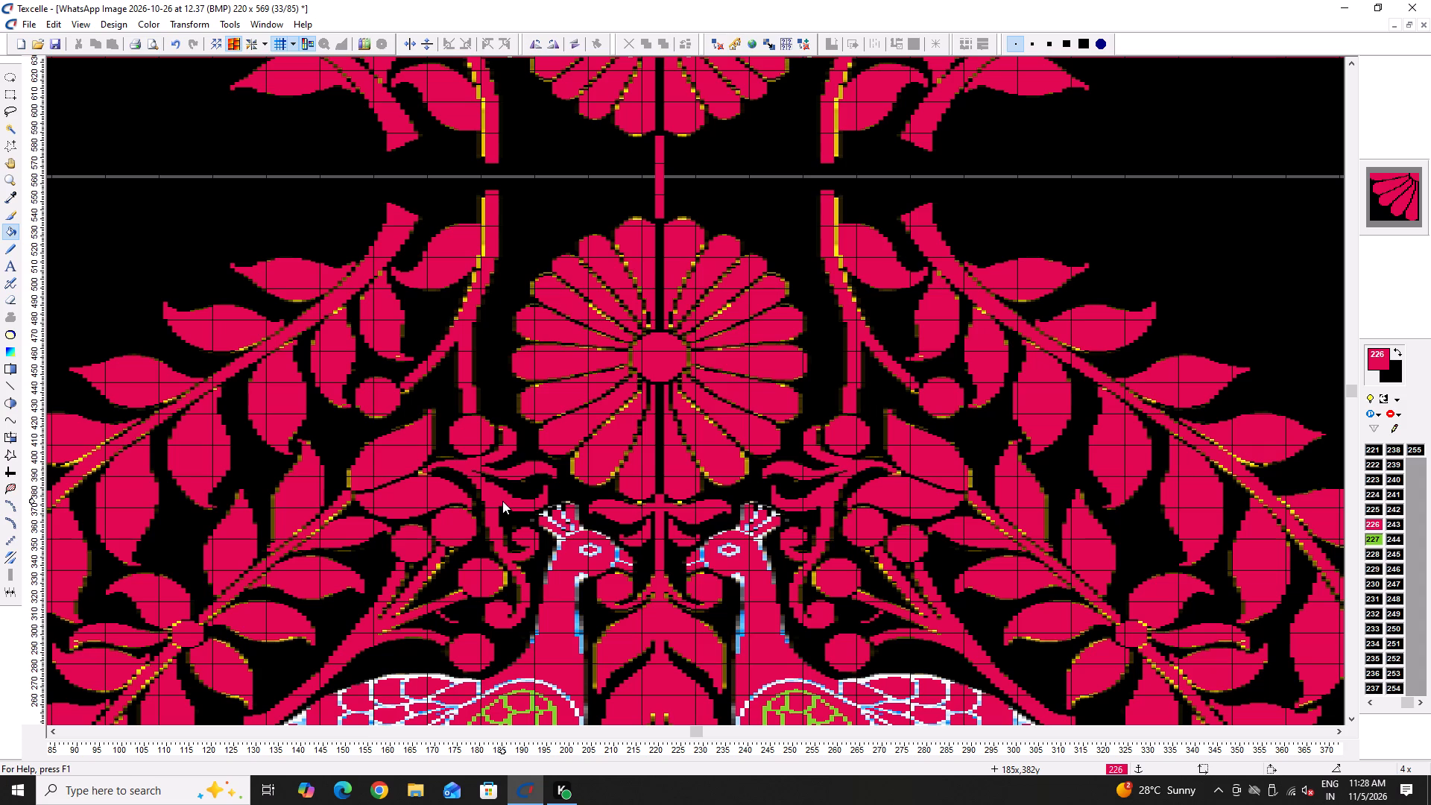
Save the design.
key(ctrl+s)
key(ctrl+s)
key(ctrl+s)
key(ctrl+s)
key(ctrl+s)
key(ctrl+s)
key(ctrl+s)
key(ctrl+s)
key(ctrl+s)
key(ctrl+s)
key(ctrl+s)
key(ctrl+s)
key(ctrl+s)
key(ctrl+s)
key(ctrl+s)
Outline both edges of the yellow stalk leading to the ball nearest the large red bud with thin red curves.
ctrl+scroll(511, 501, down, 3)
scroll(514, 499, down, 1)
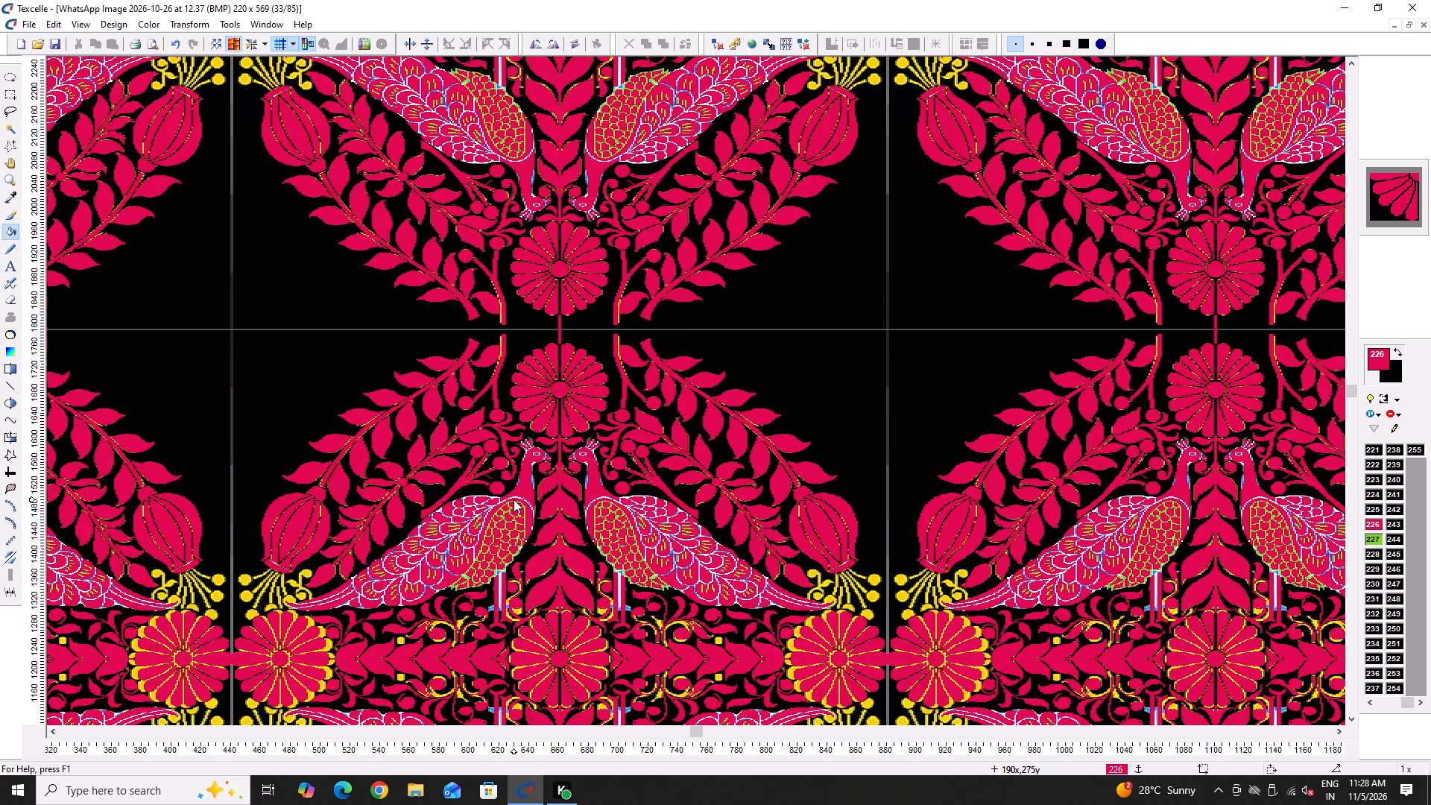
scroll(562, 477, down, 3)
ctrl+scroll(552, 478, down, 2)
ctrl+scroll(550, 499, up, 5)
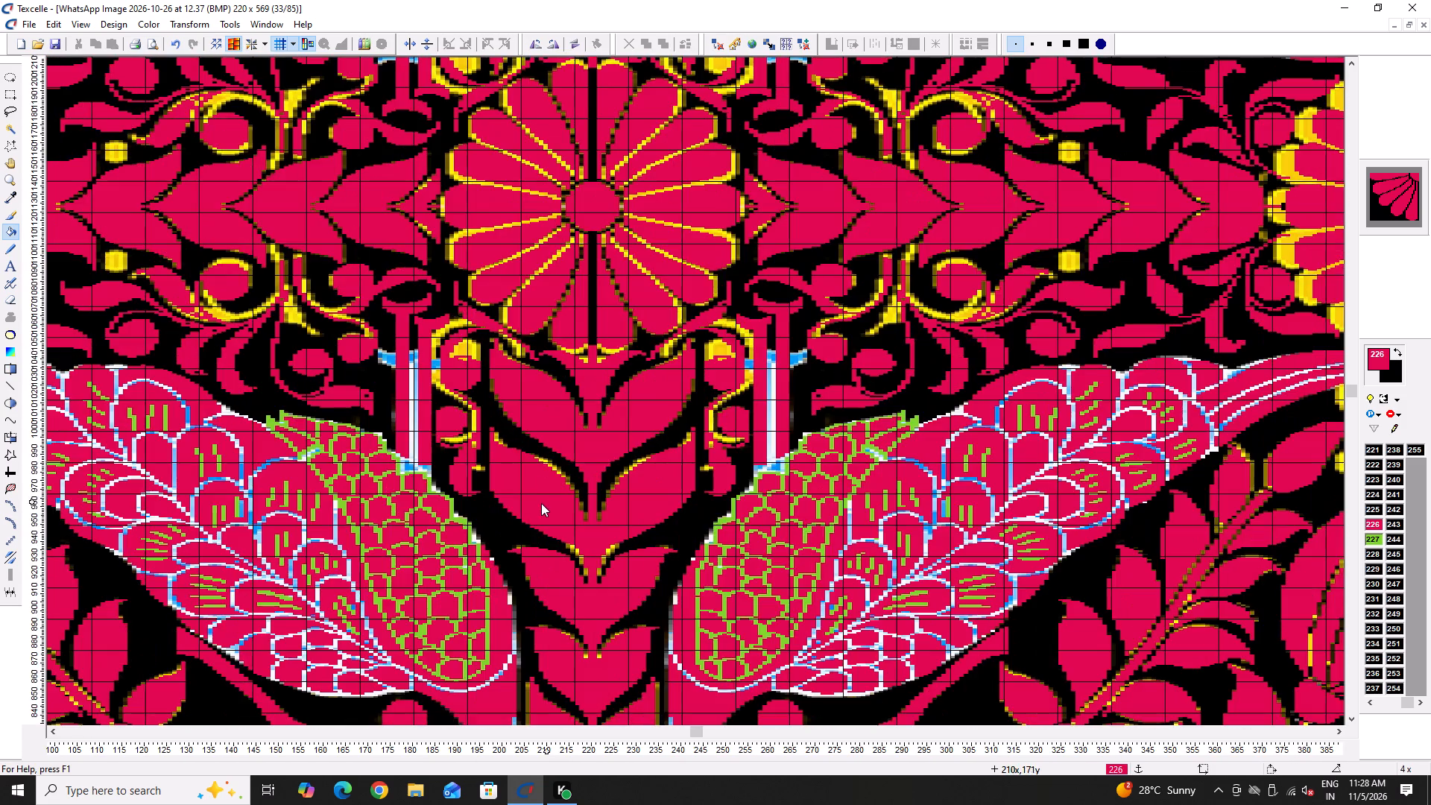
ctrl+scroll(535, 505, down, 2)
key(Left)
key(Left)
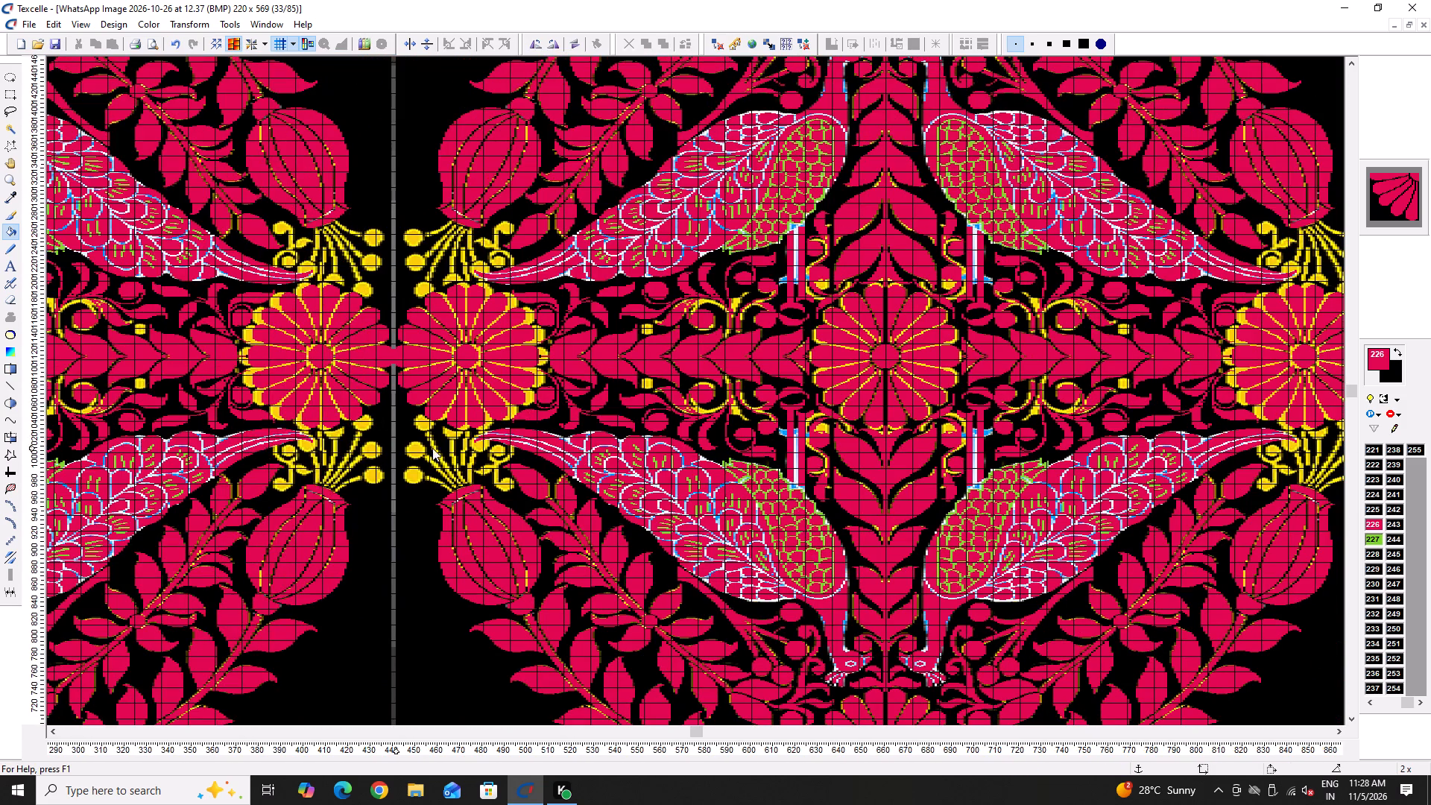
ctrl+scroll(424, 470, up, 6)
key(x)
key(Left)
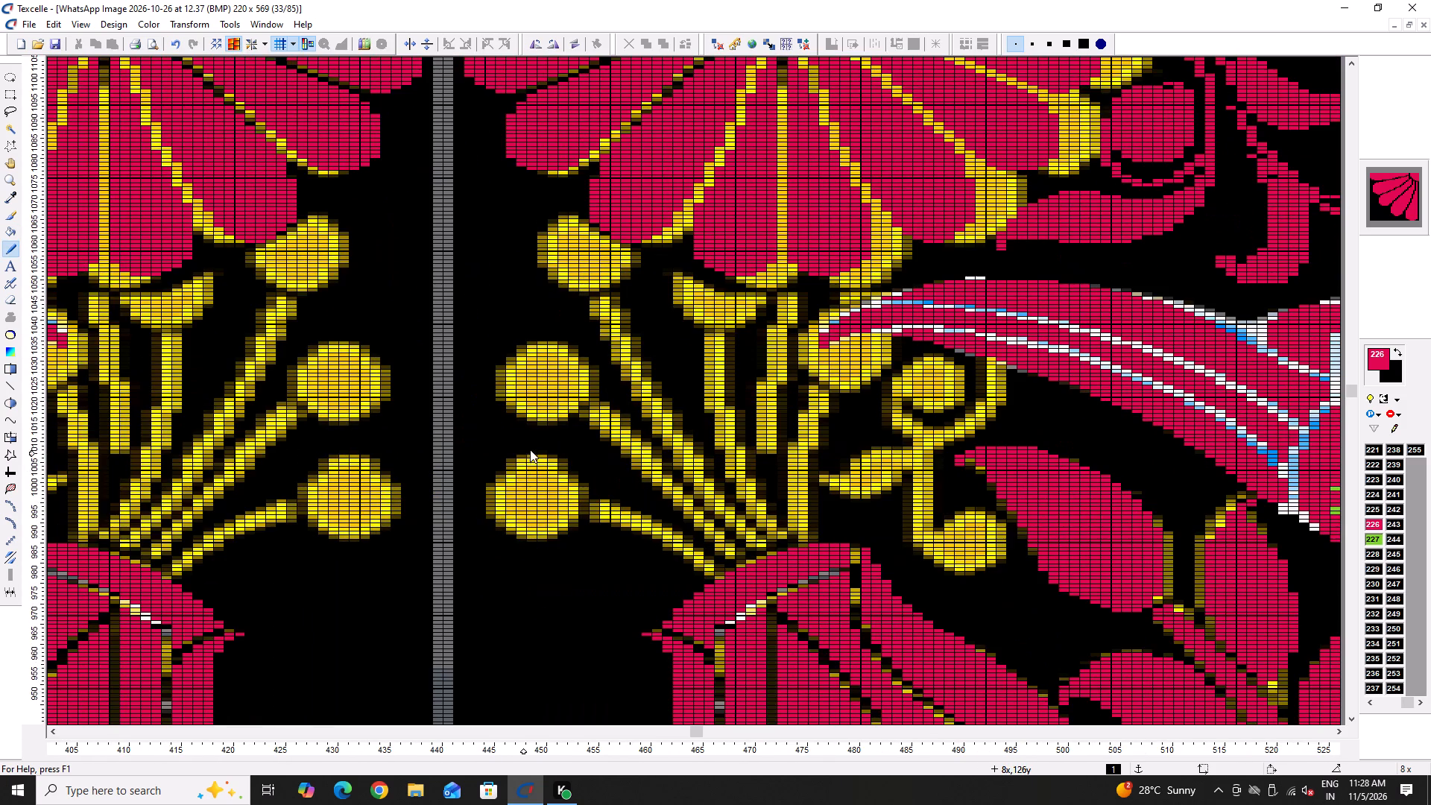
ctrl+scroll(677, 563, up, 3)
key(y)
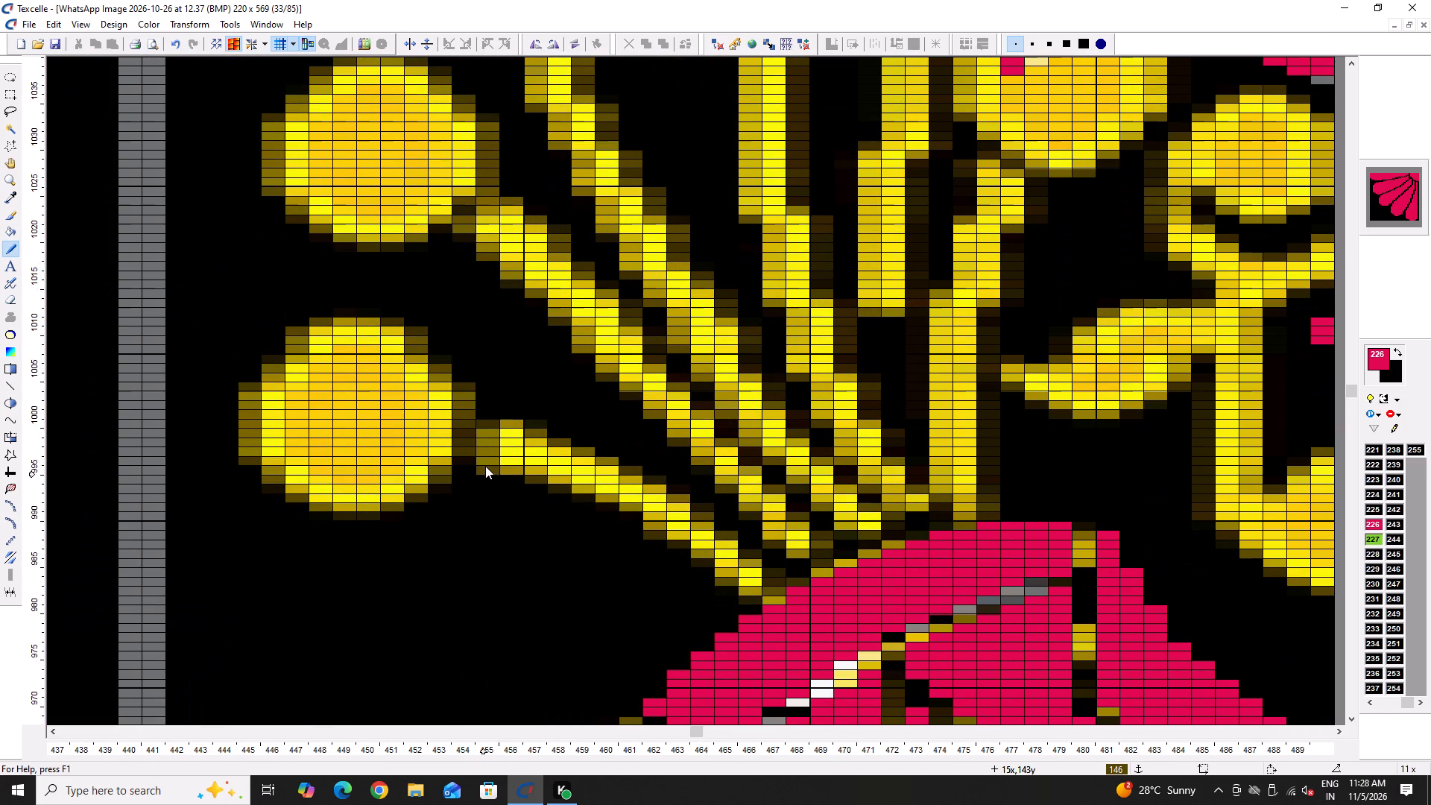
click(465, 467)
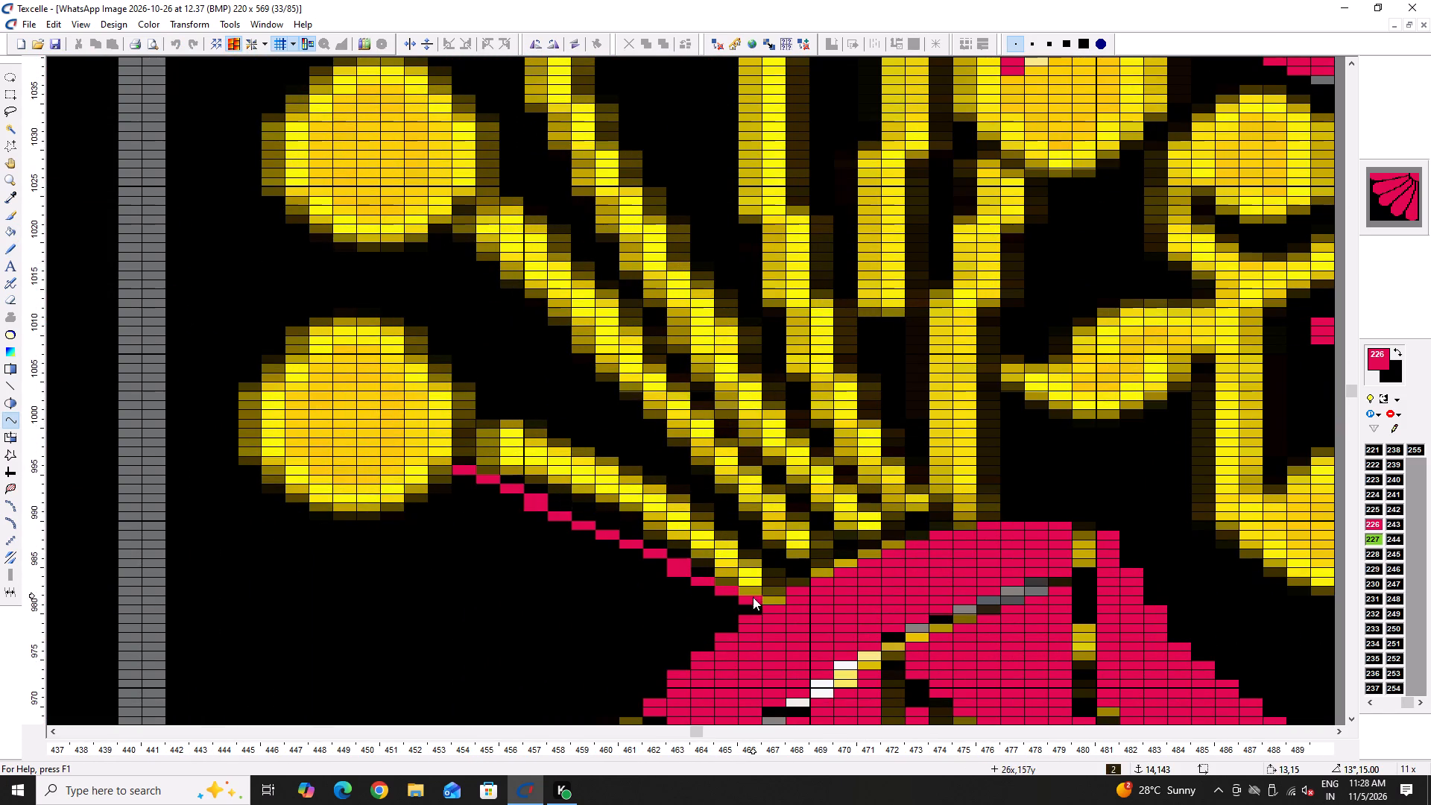
click(753, 598)
click(636, 523)
click(481, 426)
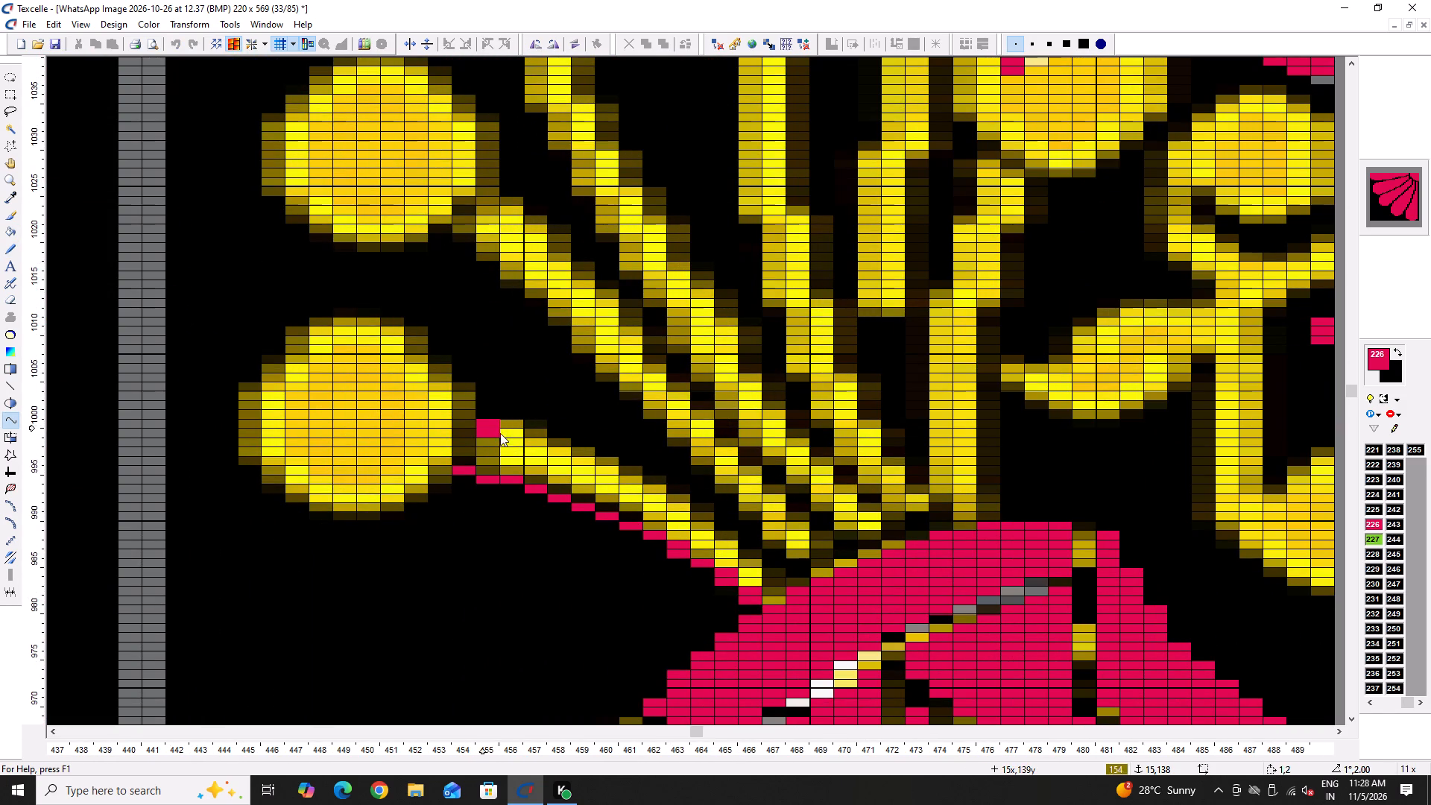
click(754, 592)
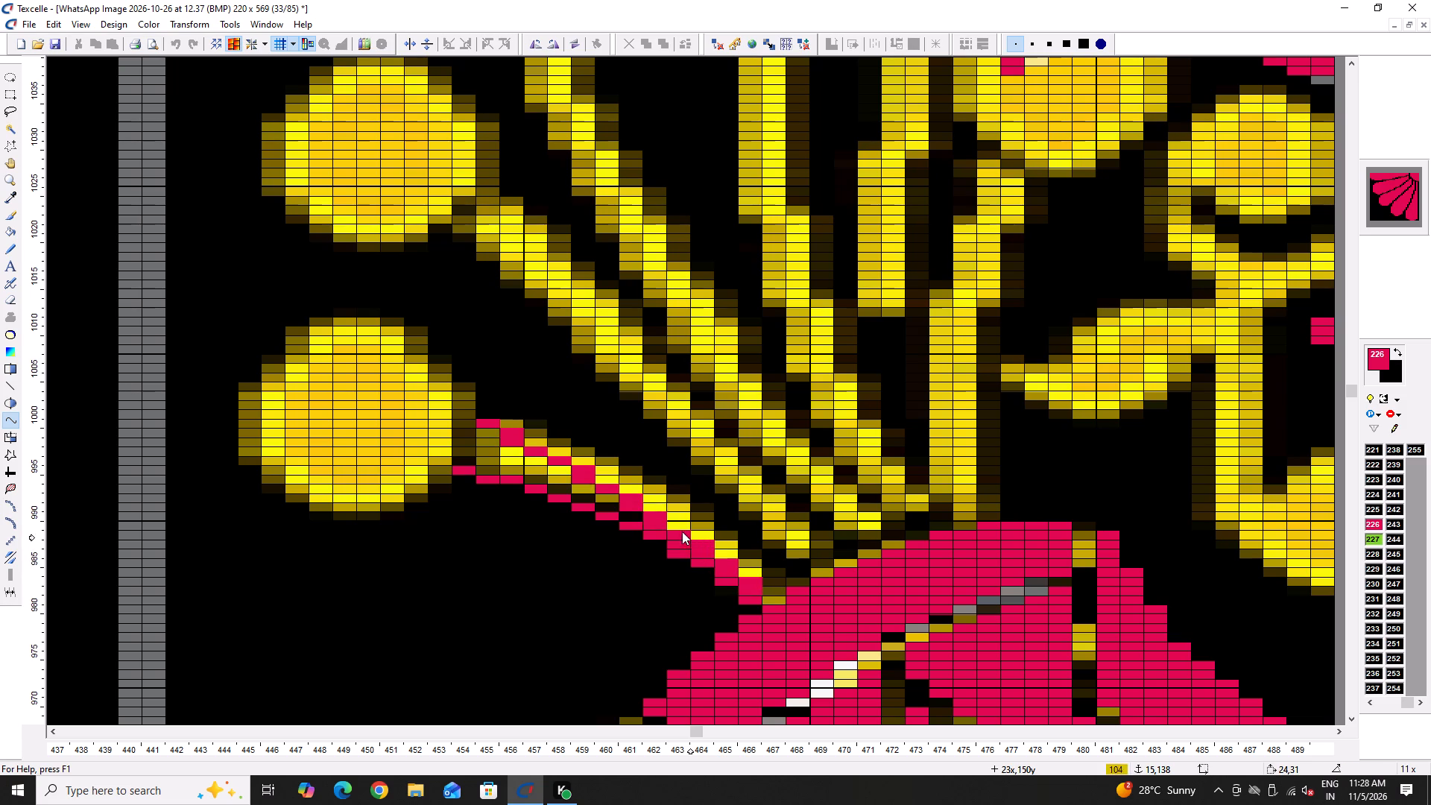
click(668, 514)
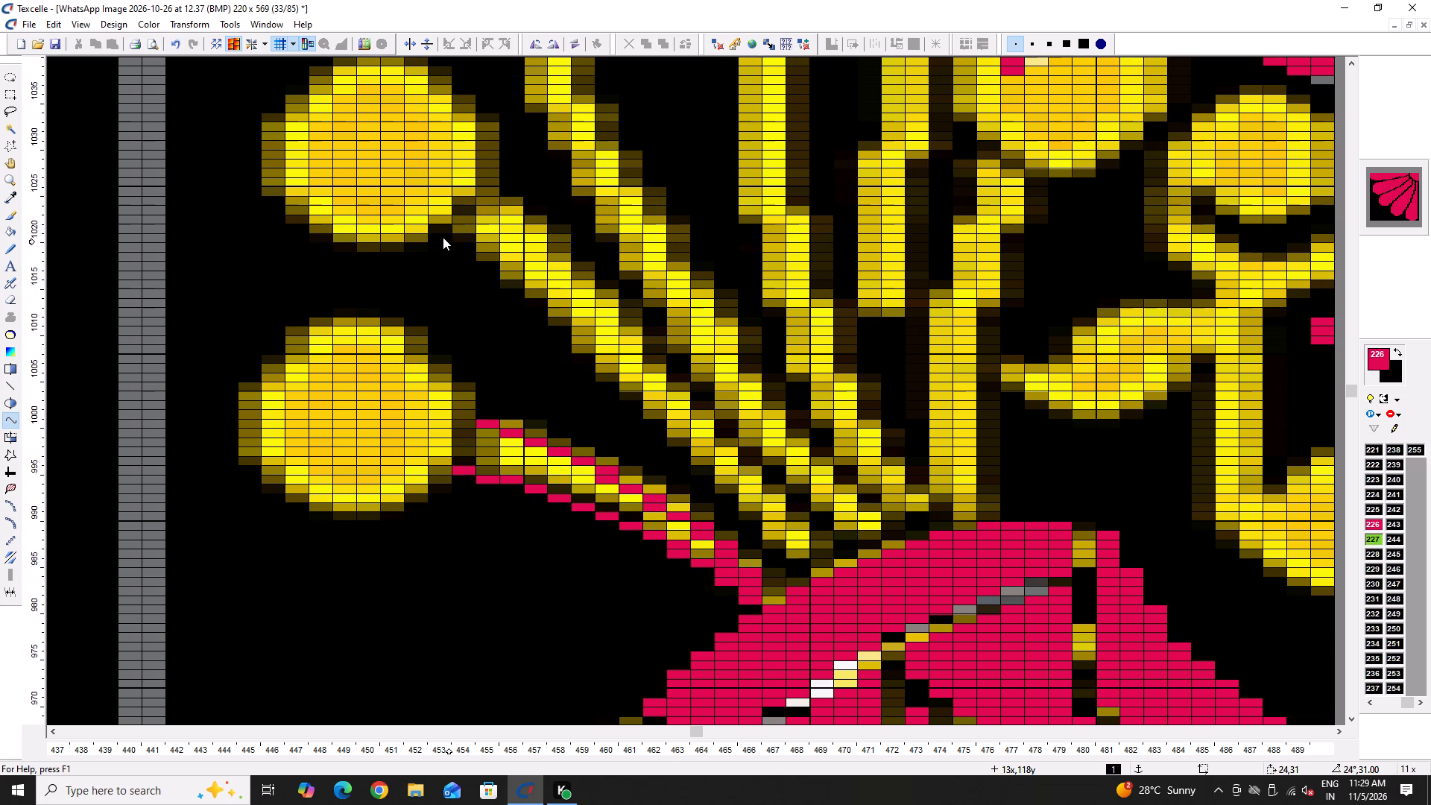
Draw red curves along both edges of the second yellow stalk, from its ball to the large red bud.
click(443, 237)
click(803, 573)
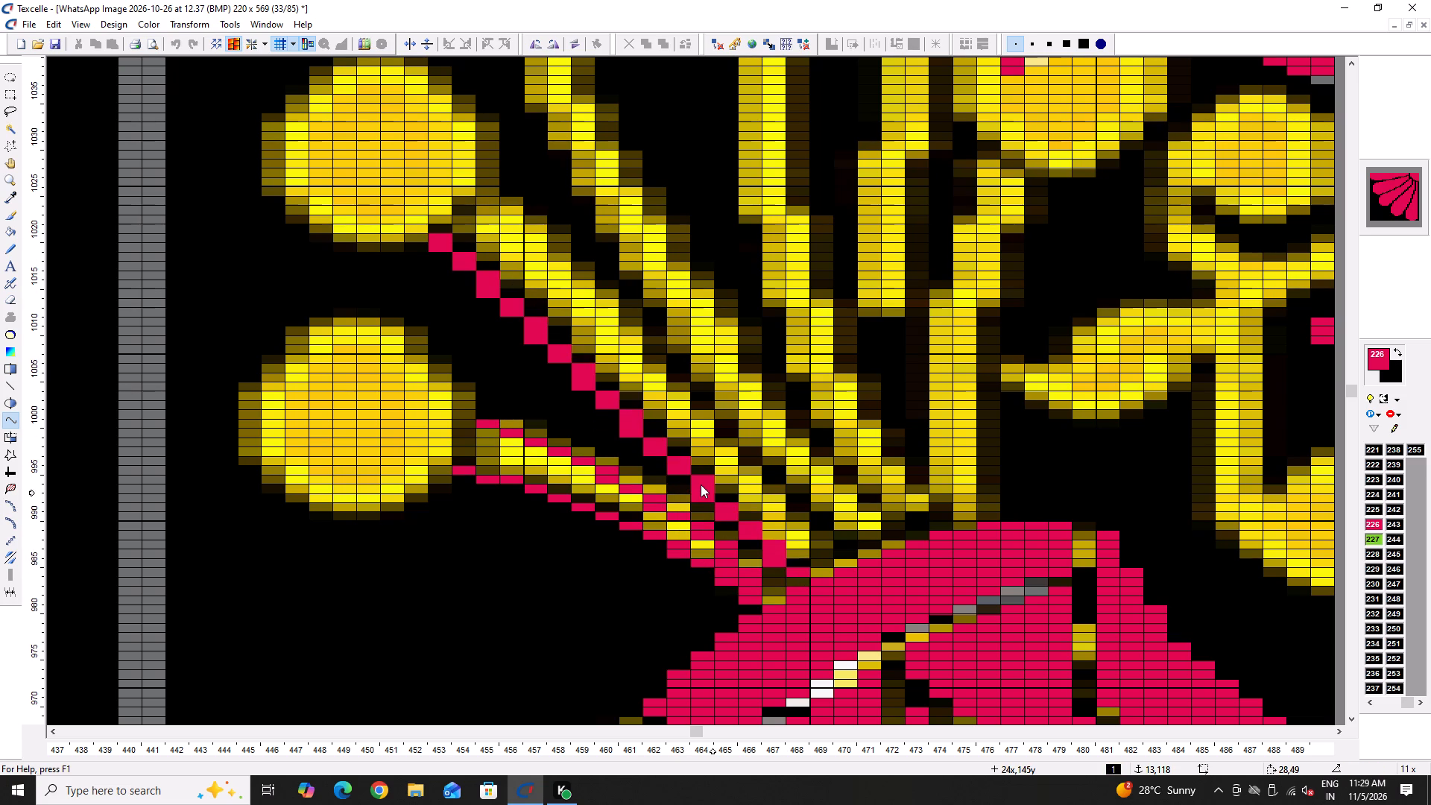
click(697, 471)
click(470, 209)
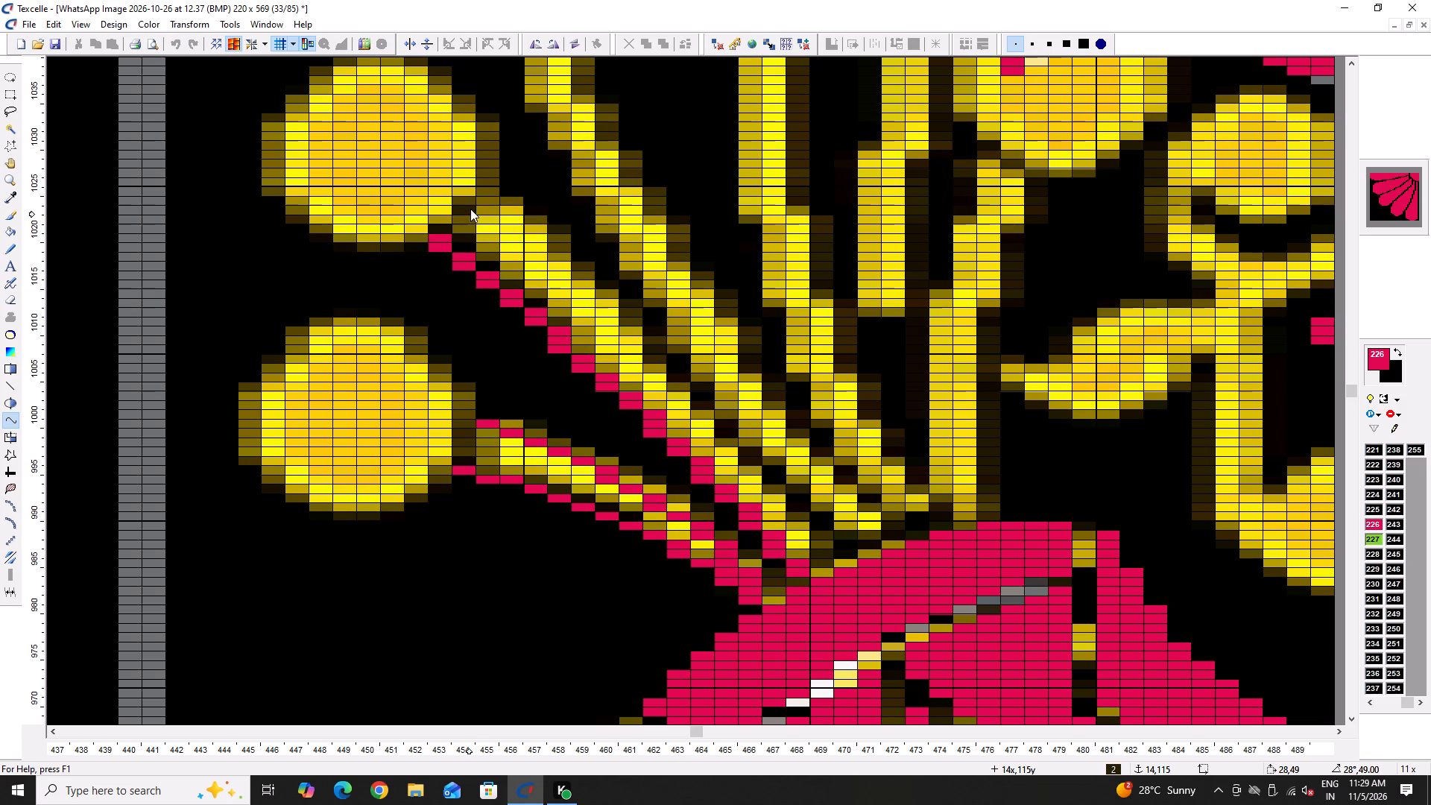
click(795, 564)
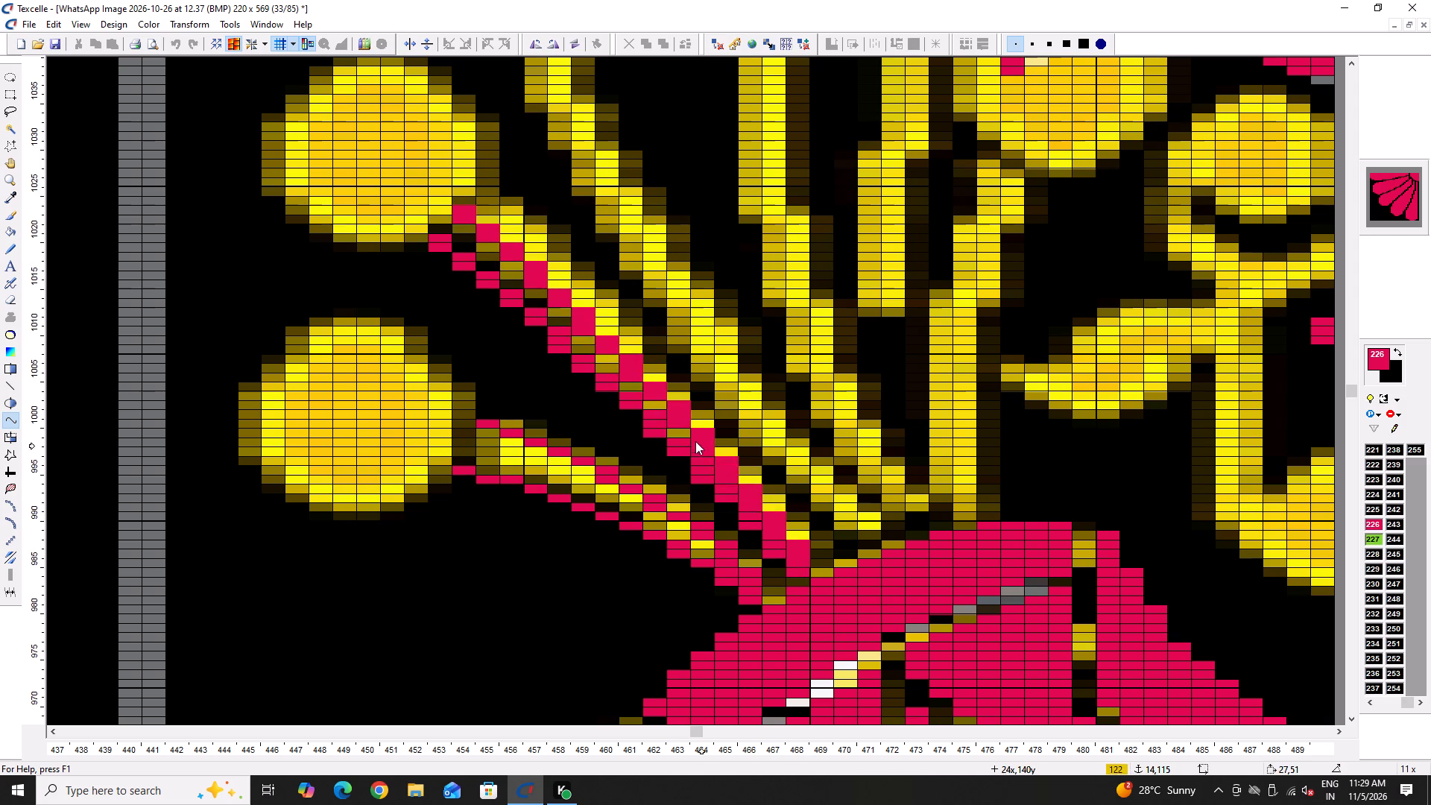
click(646, 391)
Draw red curves along both edges of the third yellow stalk, from beneath the ball nearest the flower to the large red bud.
scroll(705, 421, up, 2)
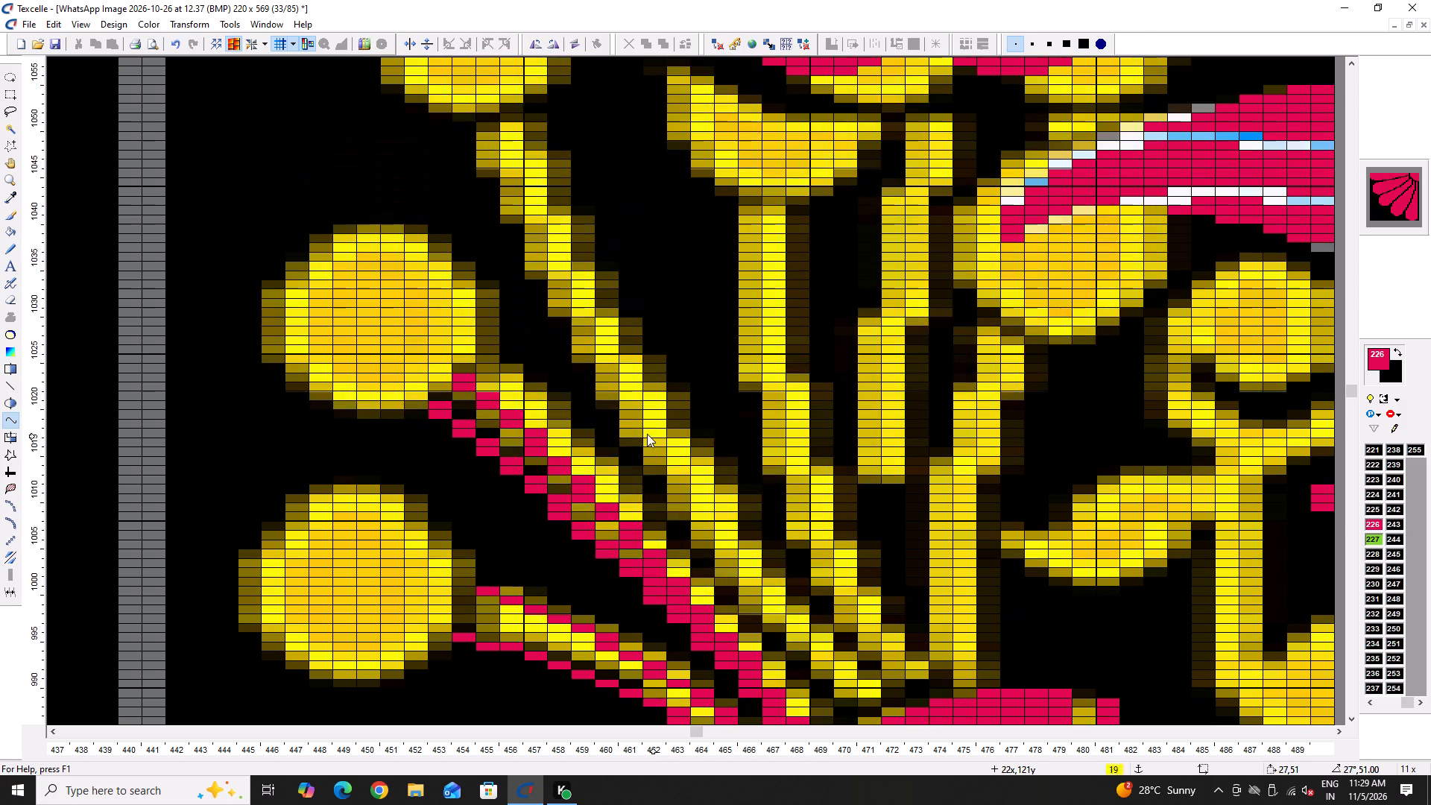
ctrl+scroll(641, 433, down, 4)
ctrl+scroll(579, 308, up, 2)
click(620, 343)
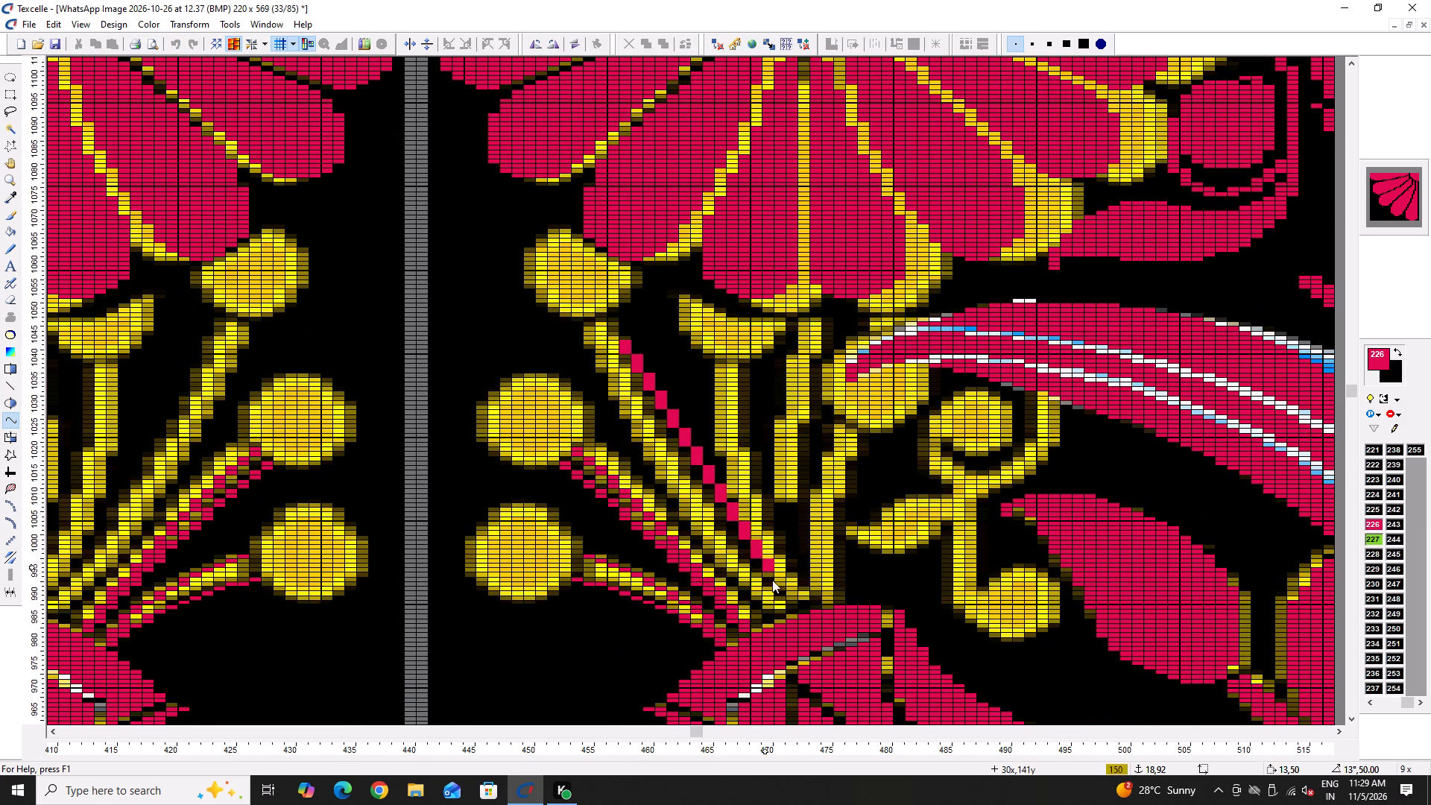
click(783, 604)
click(727, 541)
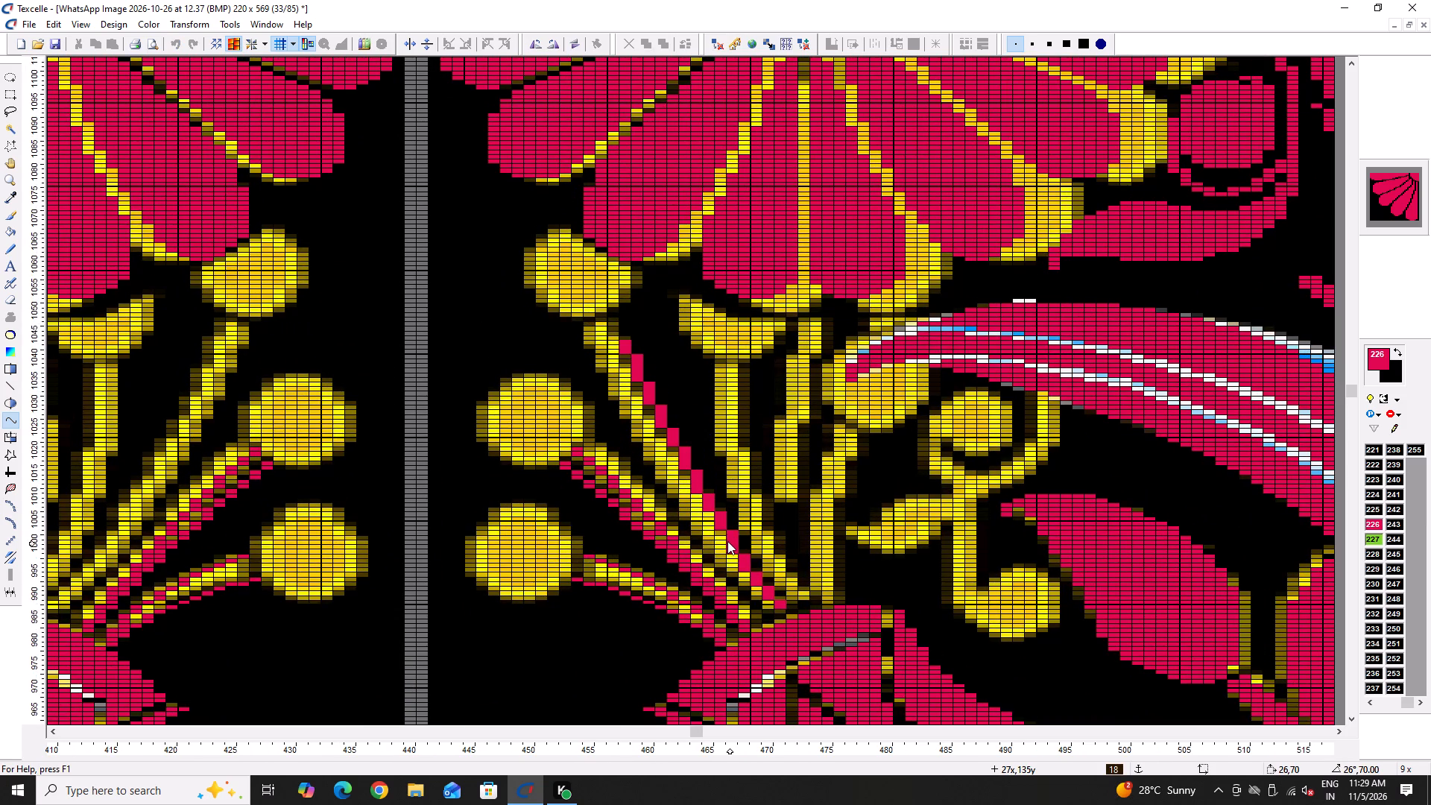
click(598, 330)
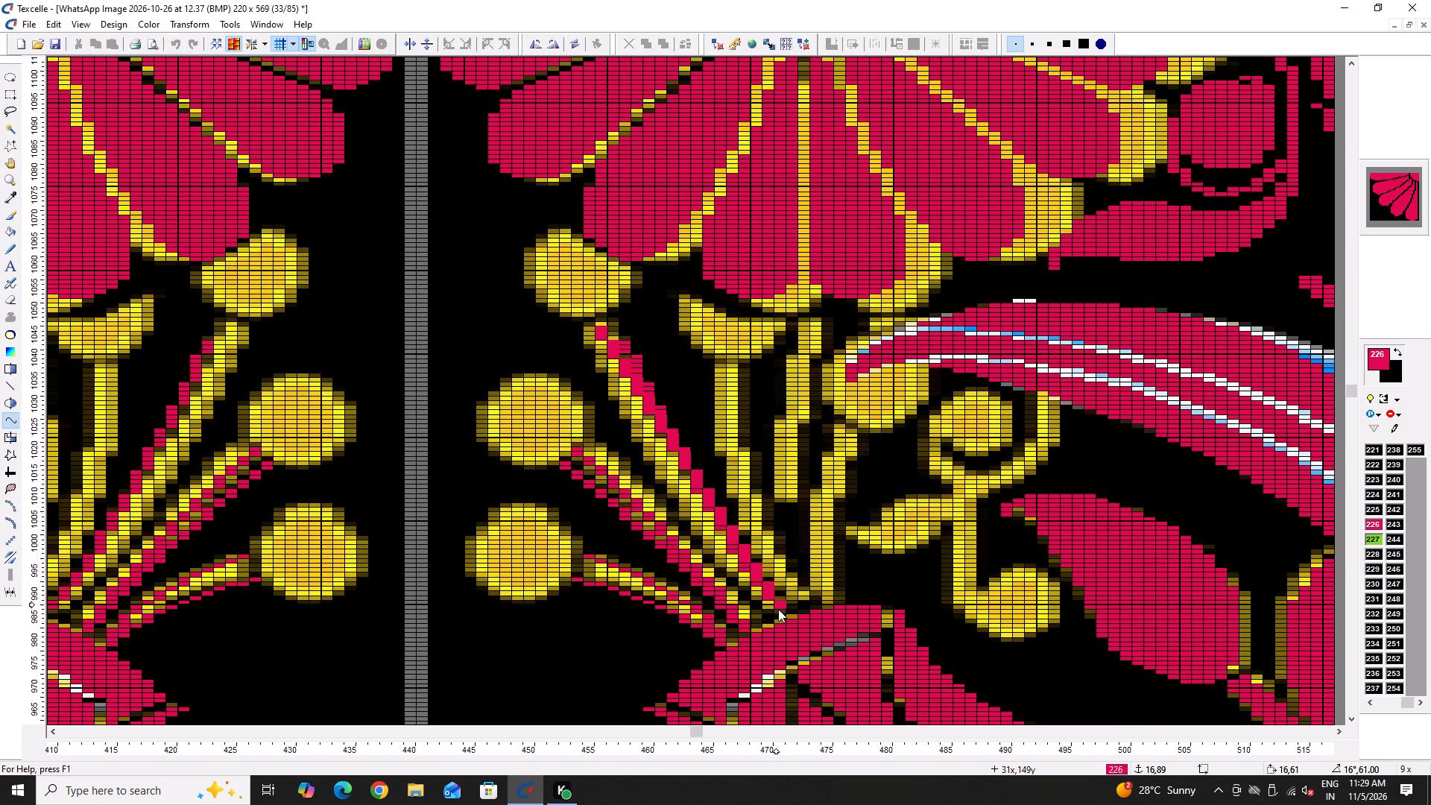
click(774, 612)
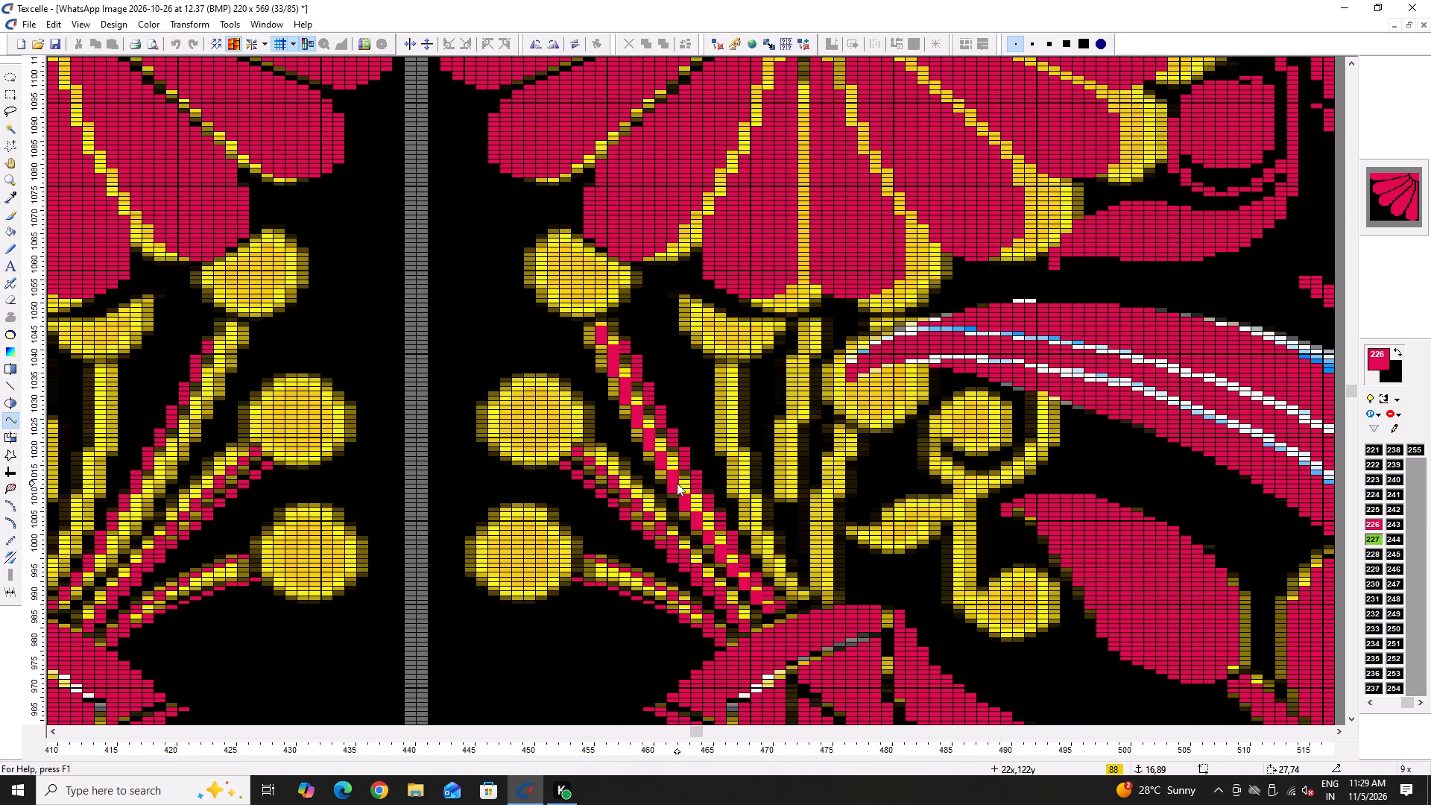
click(677, 483)
Draw three red curves for the near-vertical central stalk between the large red bud and the flower's petals.
key(Right)
key(Right)
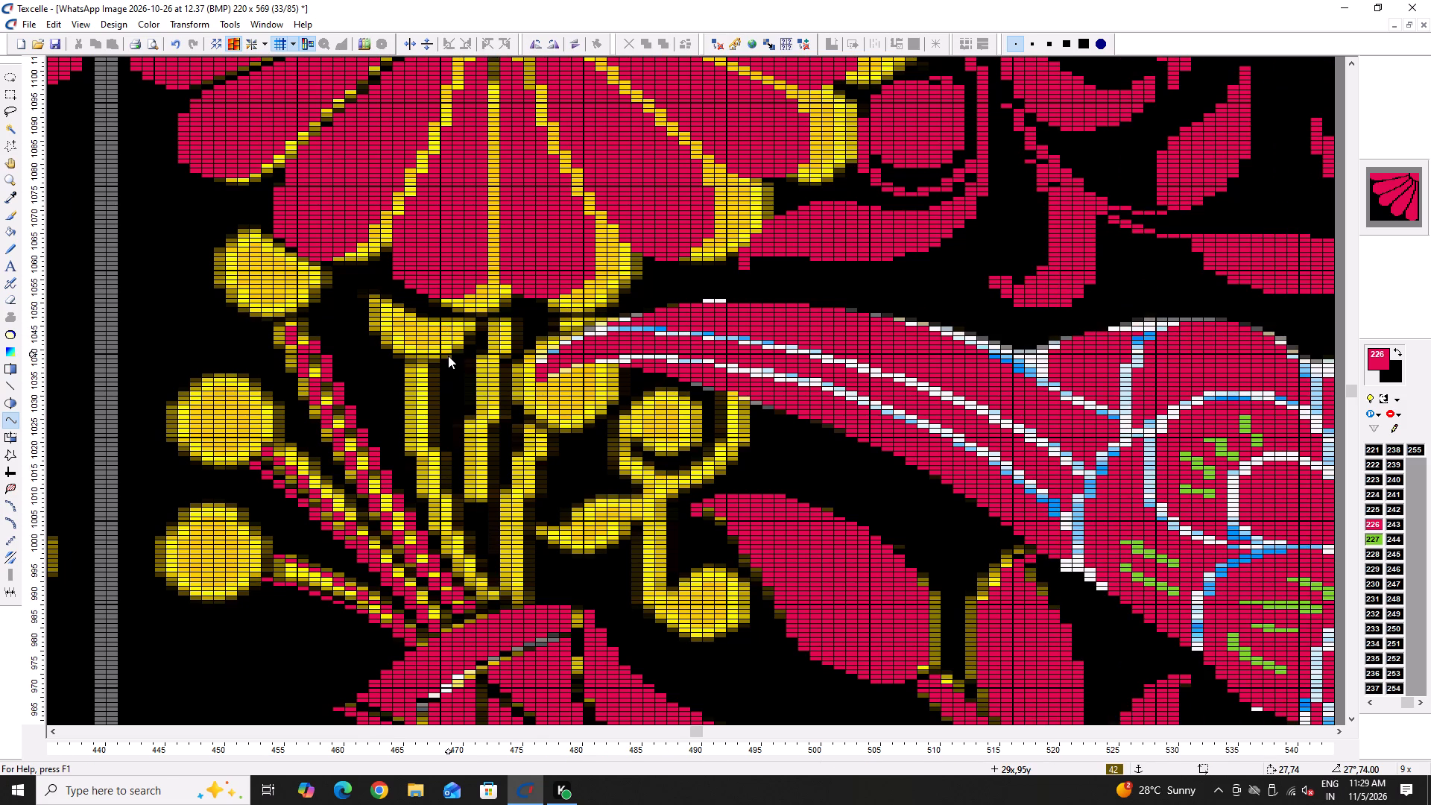
scroll(820, 490, up, 4)
scroll(820, 490, down, 5)
ctrl+scroll(756, 442, down, 3)
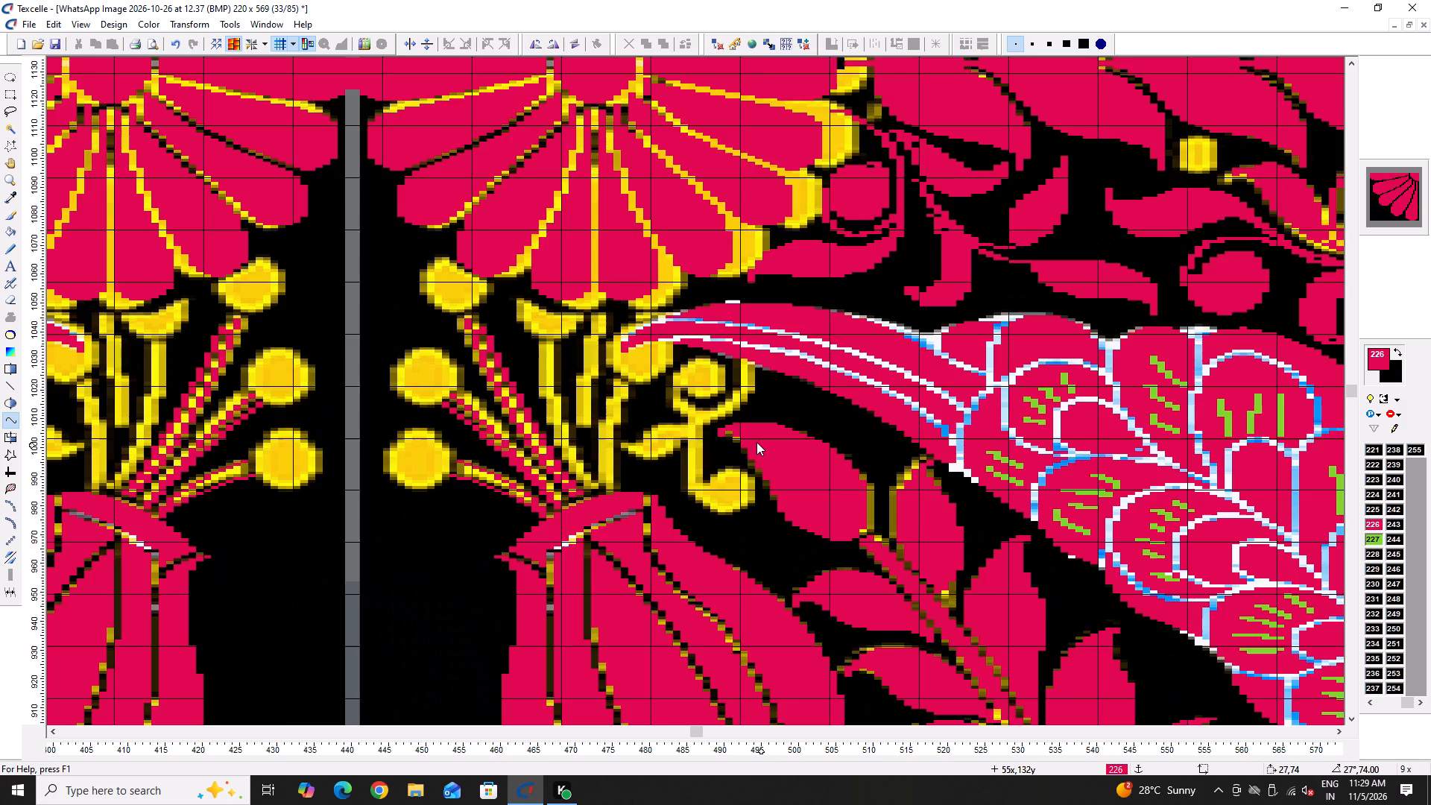
scroll(758, 440, up, 5)
ctrl+scroll(602, 215, up, 3)
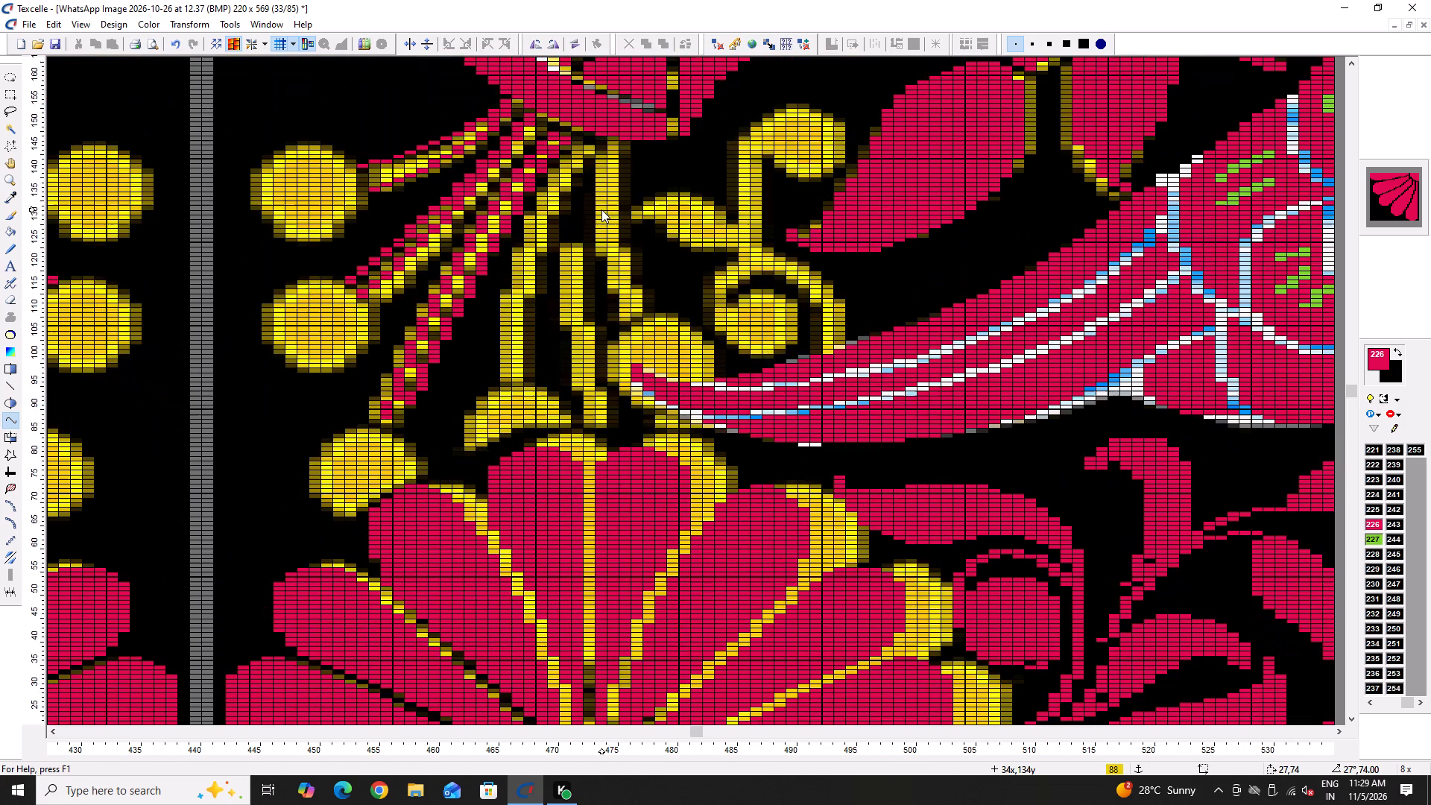
scroll(593, 237, up, 2)
click(600, 312)
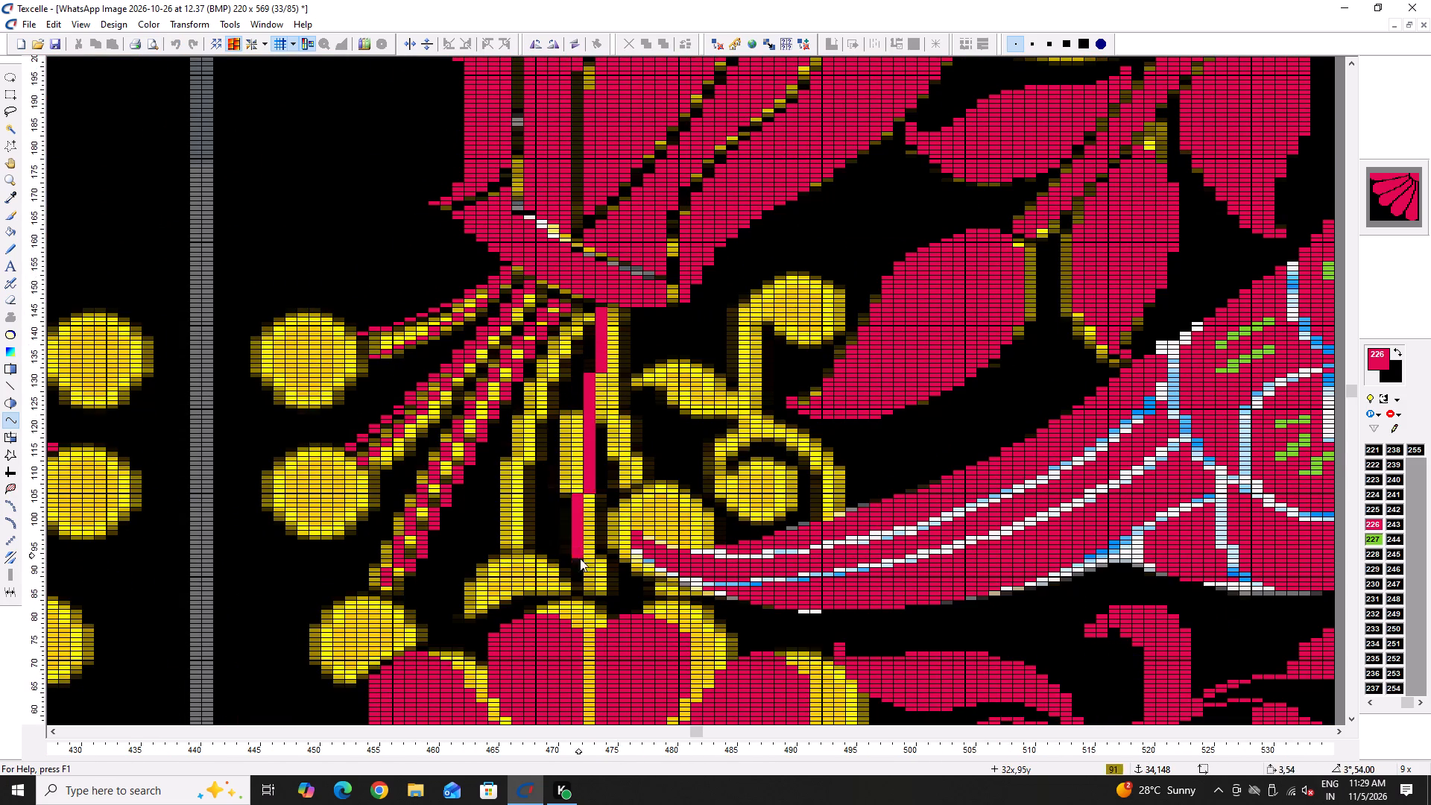
click(600, 596)
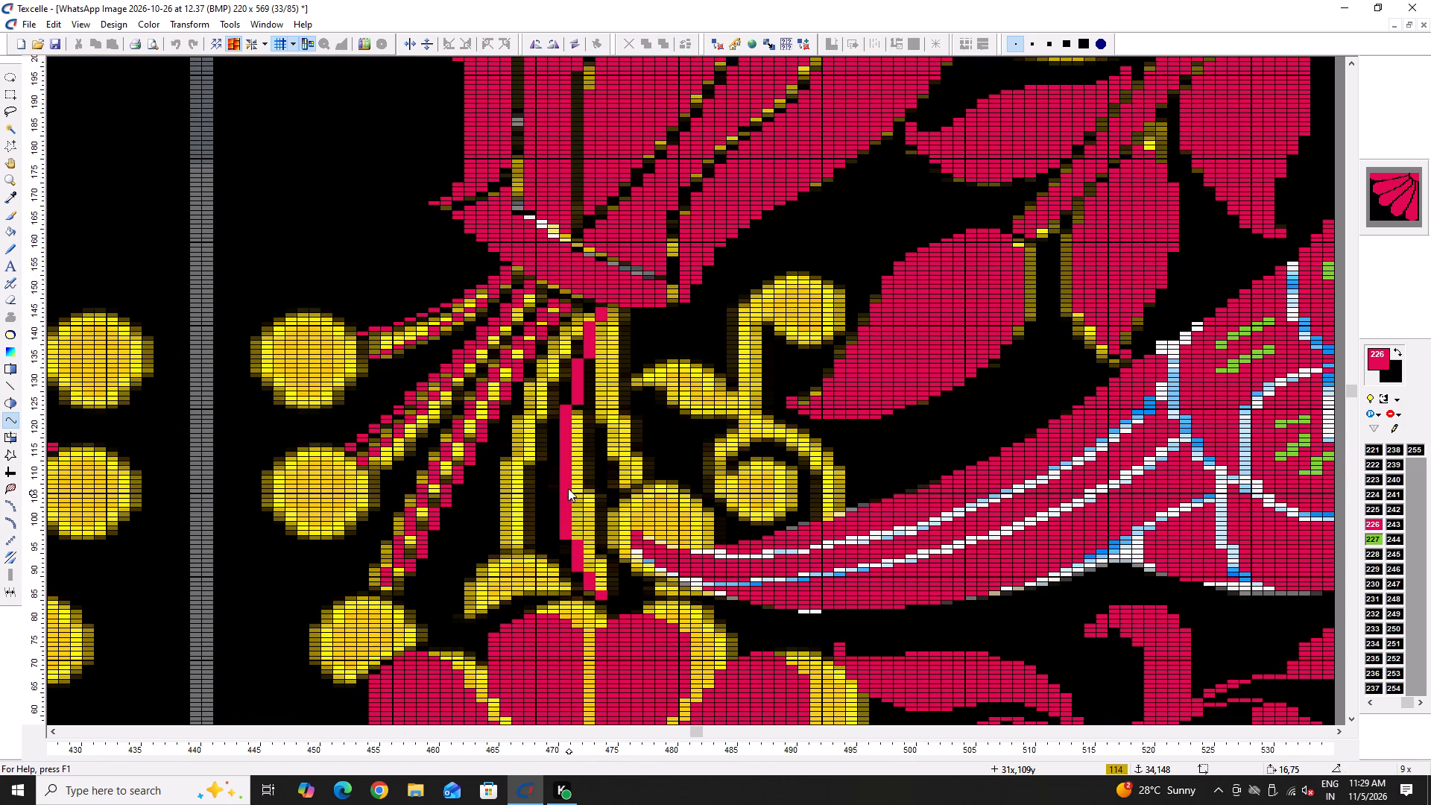
click(575, 476)
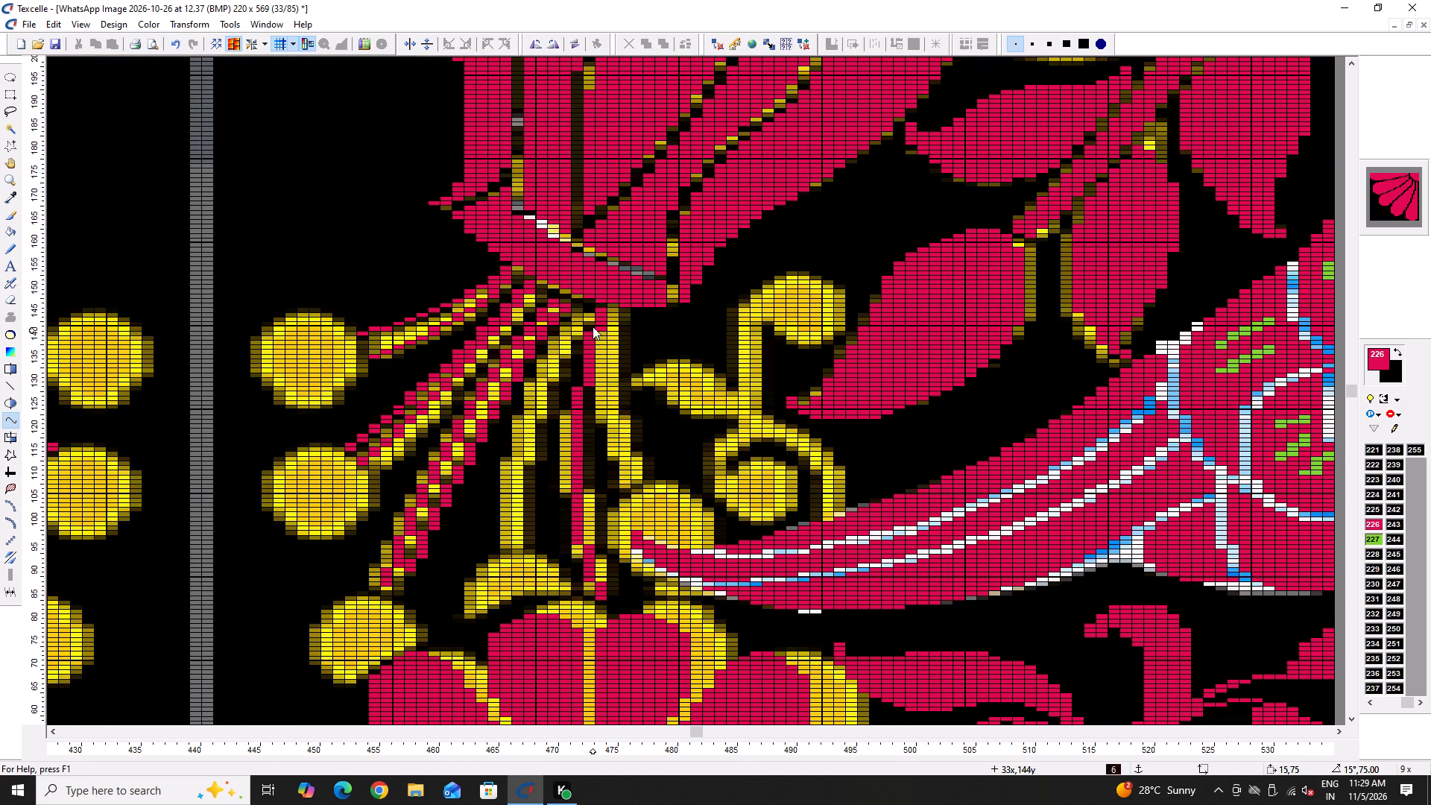
click(593, 315)
click(558, 572)
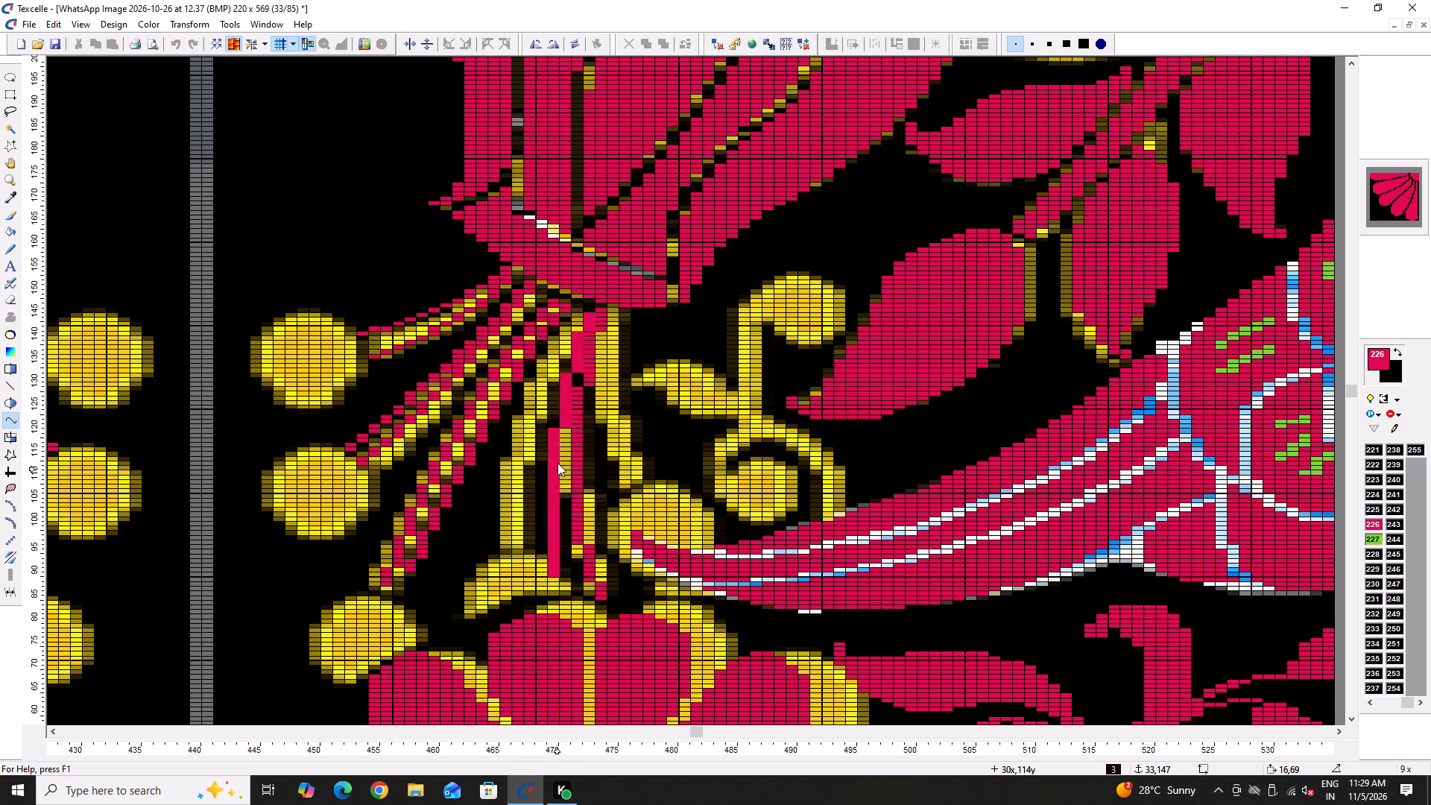
click(563, 400)
Close the central stalk's flower-side end in red and black out the pixels beyond it, around rows 90 to 93.
key(x)
ctrl+scroll(605, 581, up, 2)
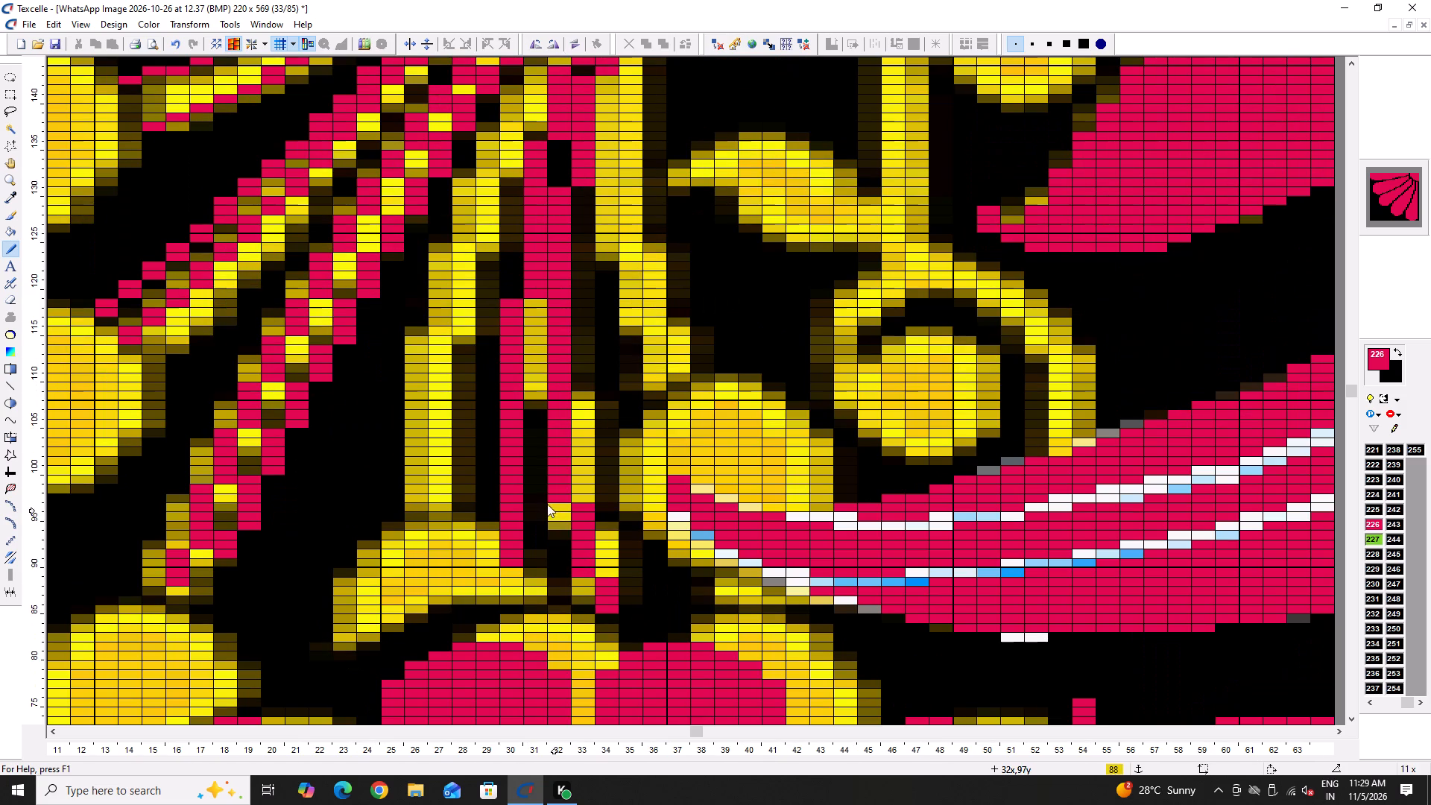
drag(534, 496, 528, 554)
right_drag(511, 541, 581, 537)
right_click(584, 537)
right_drag(584, 537, 499, 556)
right_drag(510, 556, 541, 556)
right_click(576, 556)
right_drag(578, 557, 531, 547)
right_drag(519, 543, 499, 536)
right_drag(534, 534, 543, 534)
right_drag(552, 534, 500, 568)
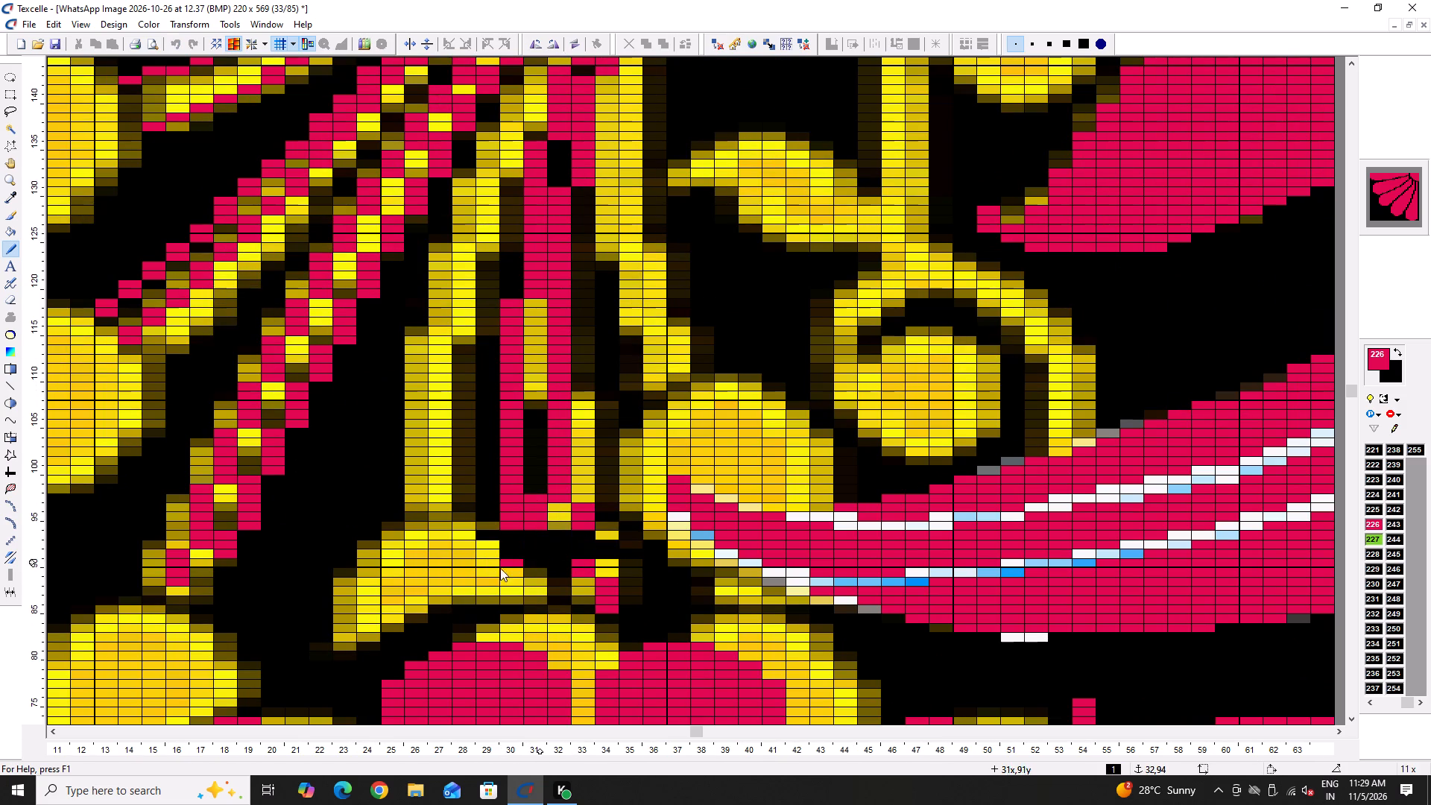
right_drag(500, 568, 588, 556)
ctrl+right_click(587, 557)
Draw a red outline inside the yellow ball of the first stalk, joined to the stalk's two edges.
ctrl+scroll(587, 557, down, 5)
scroll(604, 593, down, 7)
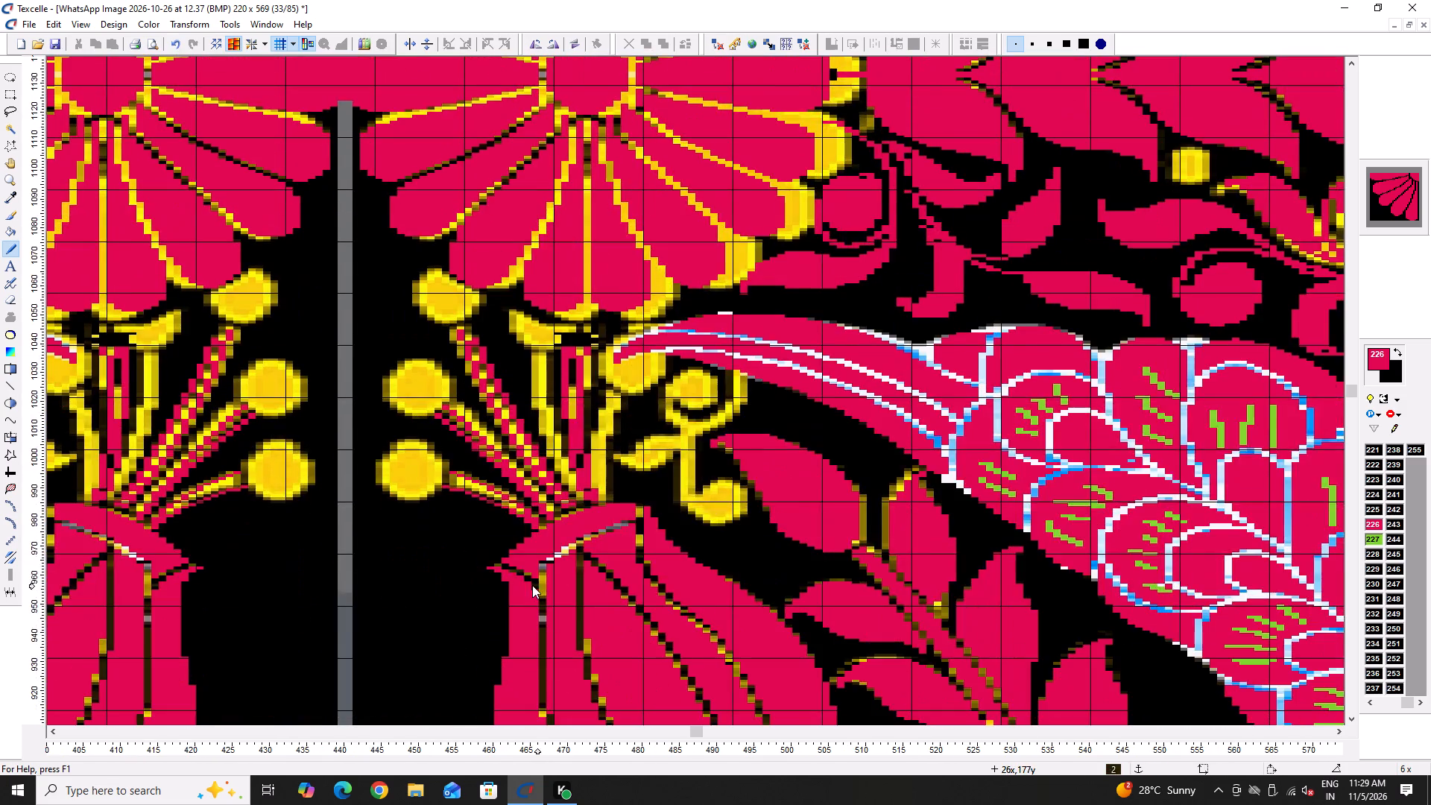
ctrl+scroll(417, 484, up, 4)
drag(513, 496, 360, 427)
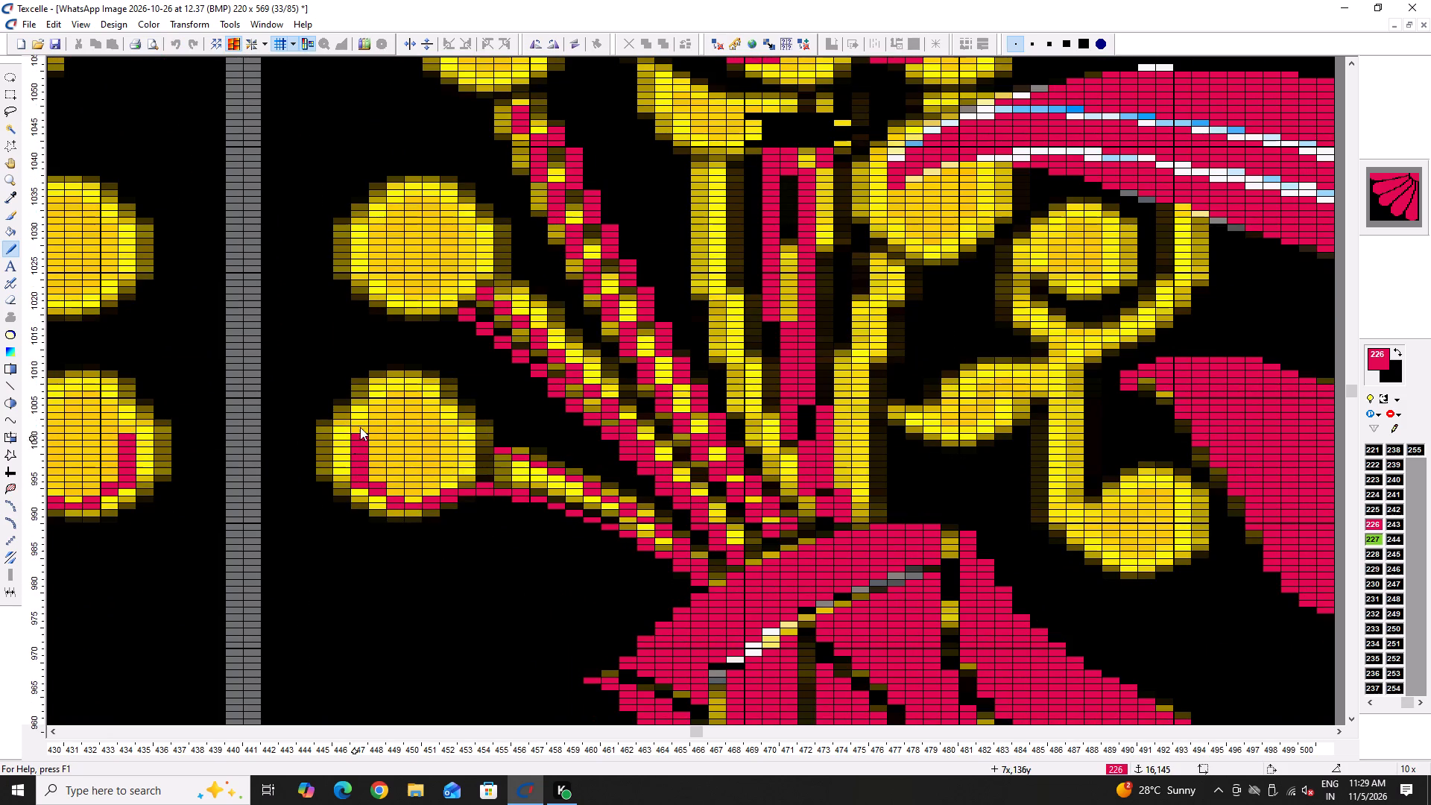
drag(360, 427, 538, 464)
Draw a red outline inside the yellow ball of the second stalk, joined to that stalk.
scroll(537, 468, up, 2)
drag(508, 510, 464, 487)
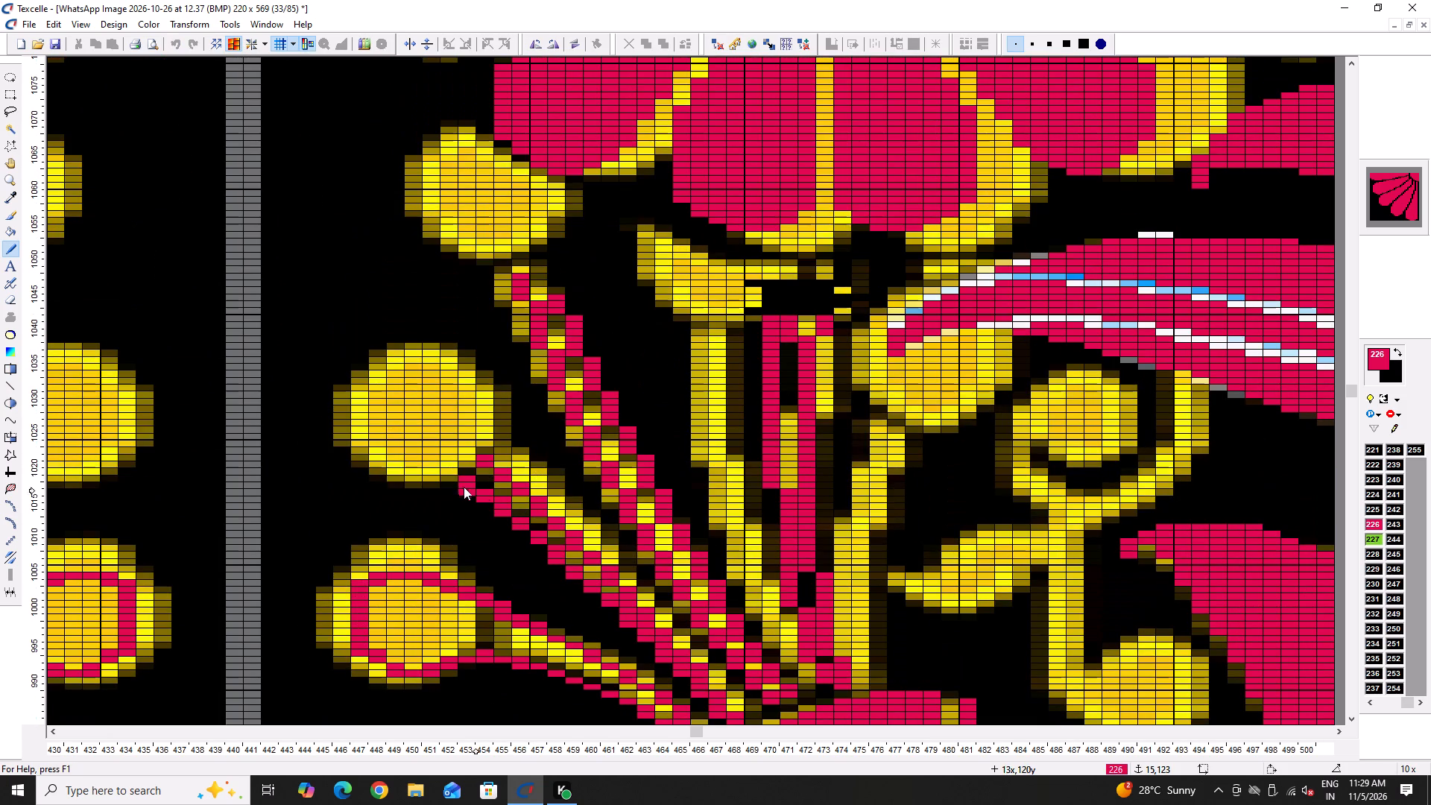
drag(464, 487, 586, 548)
Draw a rounded red outline at the third stalk's tip, reaching outward to about column 8 and back to the stalk.
scroll(587, 550, up, 2)
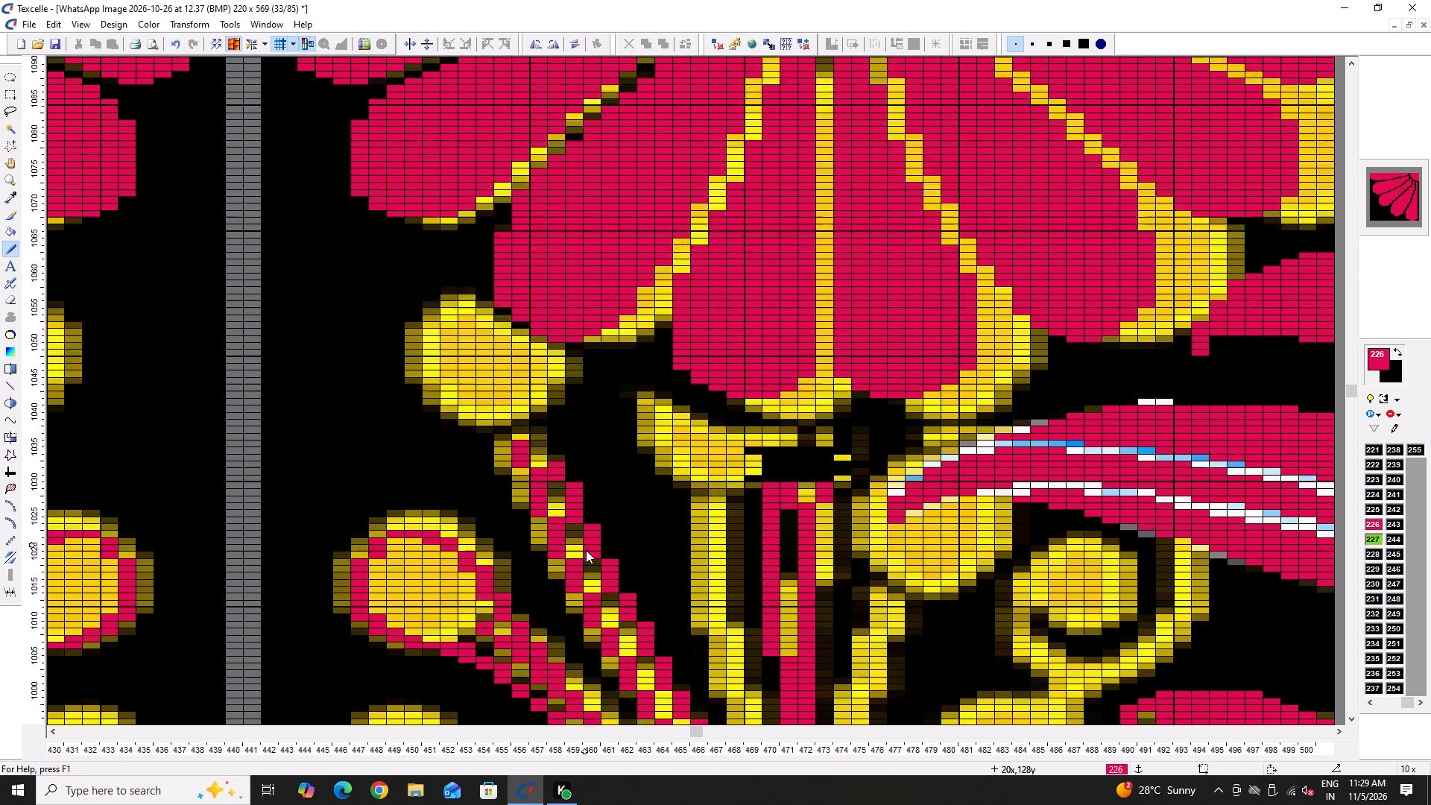
scroll(586, 550, up, 1)
drag(555, 622, 380, 486)
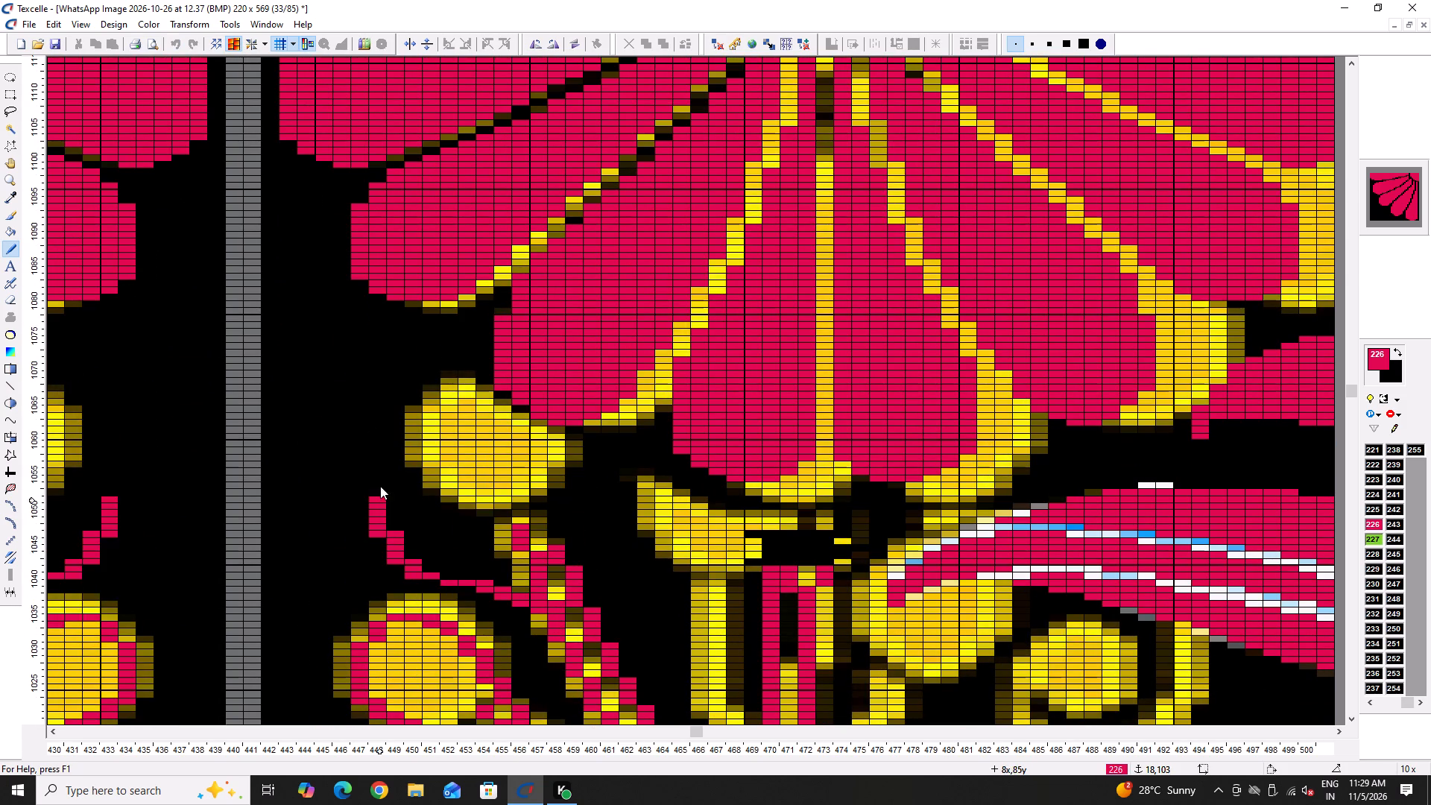
drag(380, 486, 596, 629)
drag(499, 593, 584, 671)
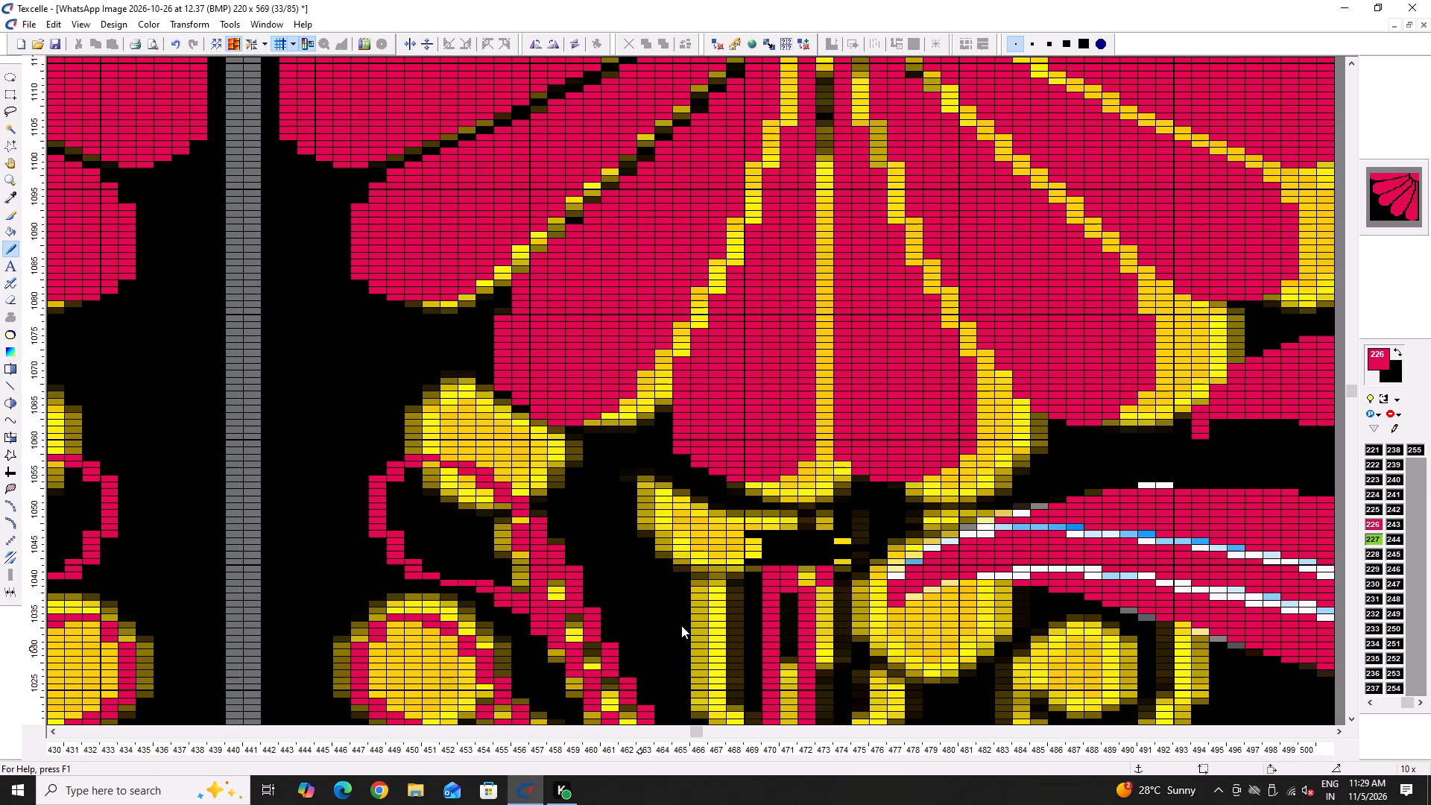
Draw a red outline around the central stalk, curving over its flower-side end and back down to its base.
scroll(718, 597, down, 2)
drag(809, 572, 827, 401)
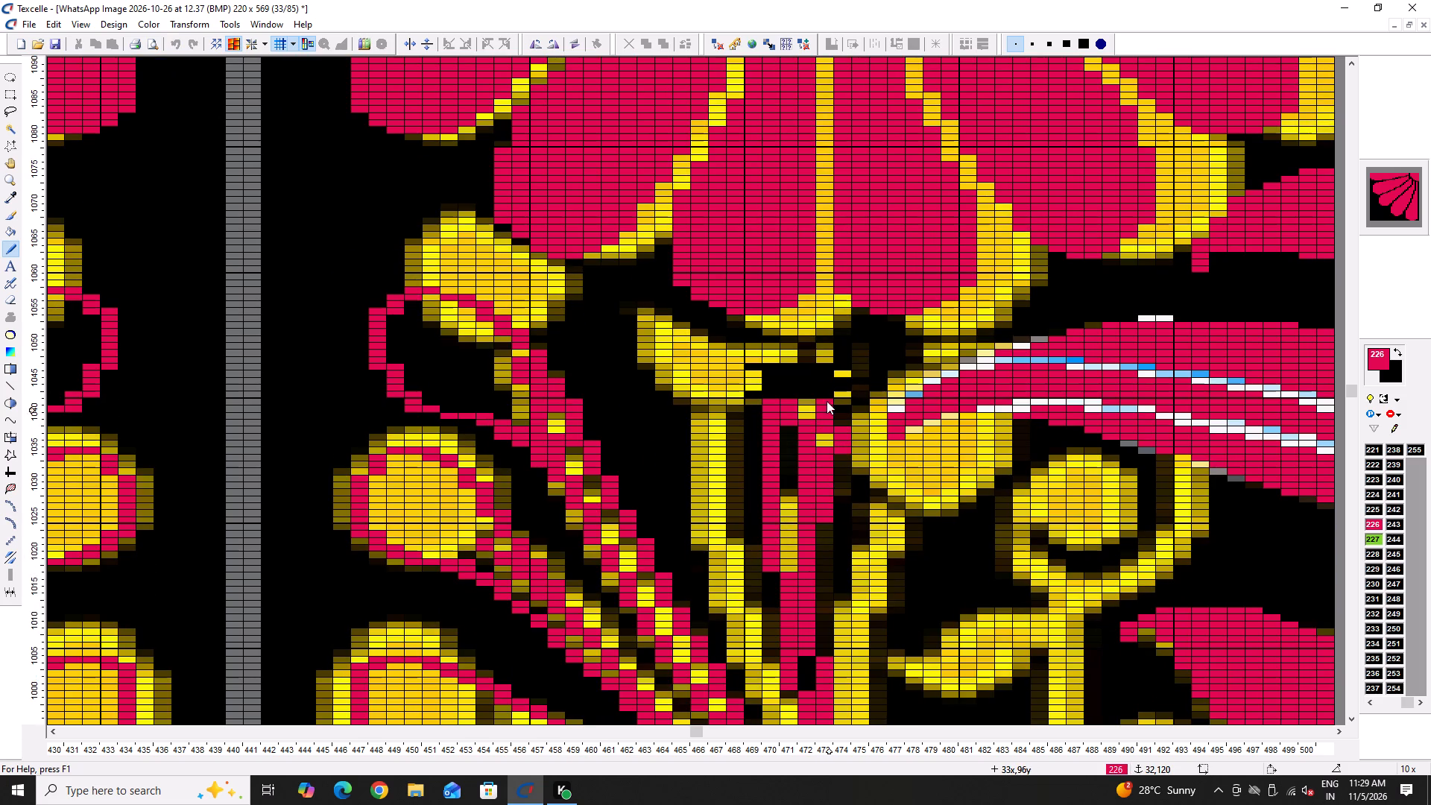
drag(827, 401, 792, 652)
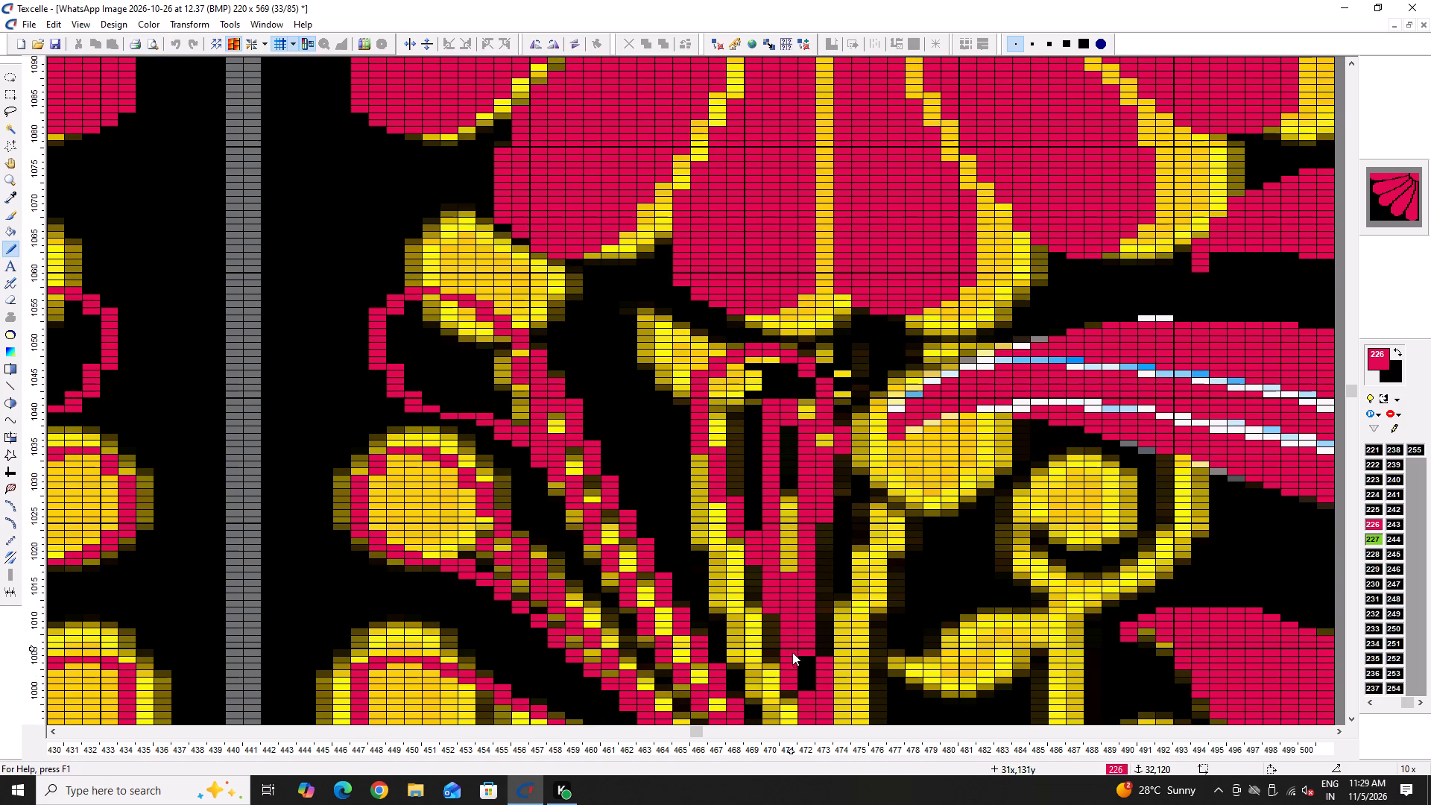
drag(792, 652, 810, 642)
ctrl+scroll(583, 396, down, 2)
ctrl+scroll(510, 384, up, 3)
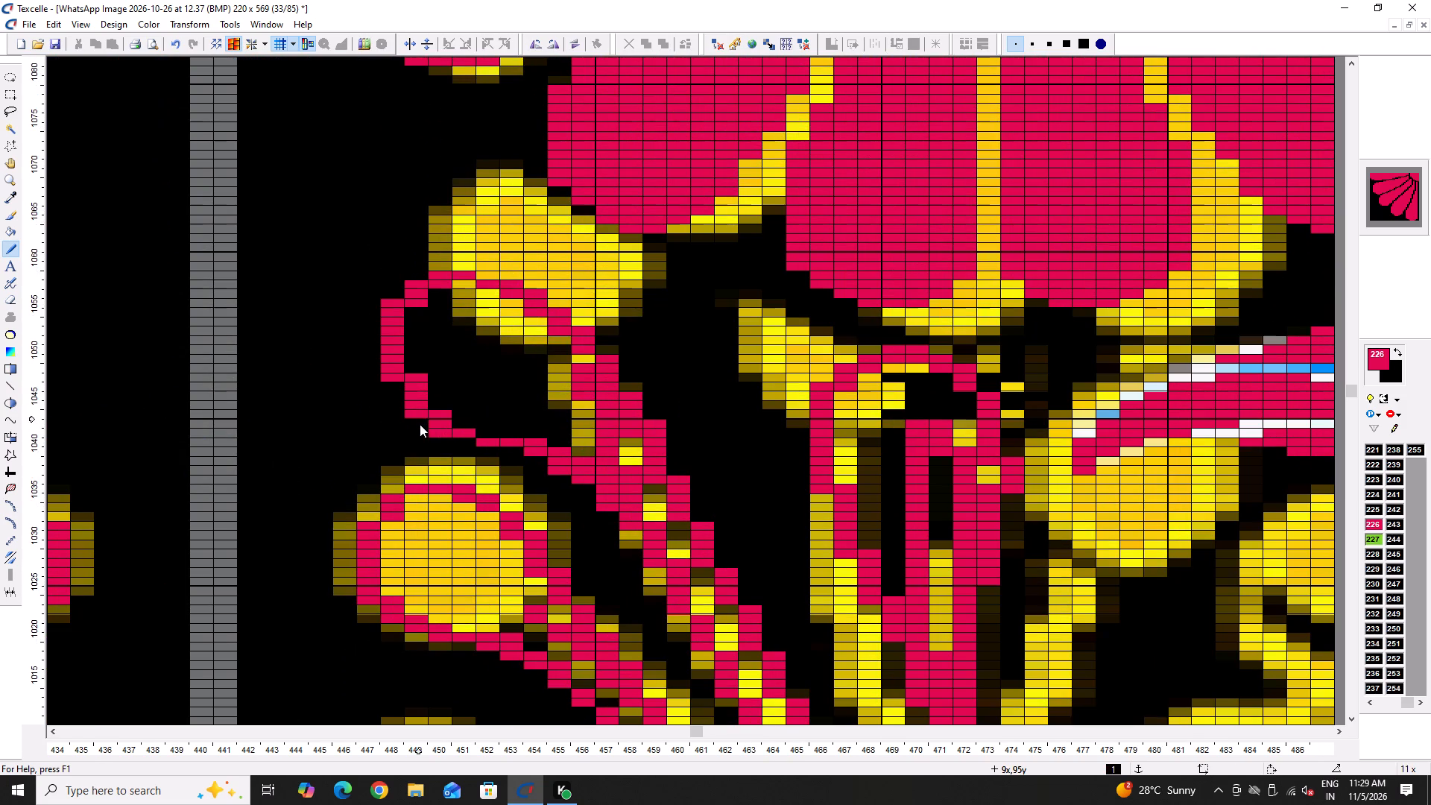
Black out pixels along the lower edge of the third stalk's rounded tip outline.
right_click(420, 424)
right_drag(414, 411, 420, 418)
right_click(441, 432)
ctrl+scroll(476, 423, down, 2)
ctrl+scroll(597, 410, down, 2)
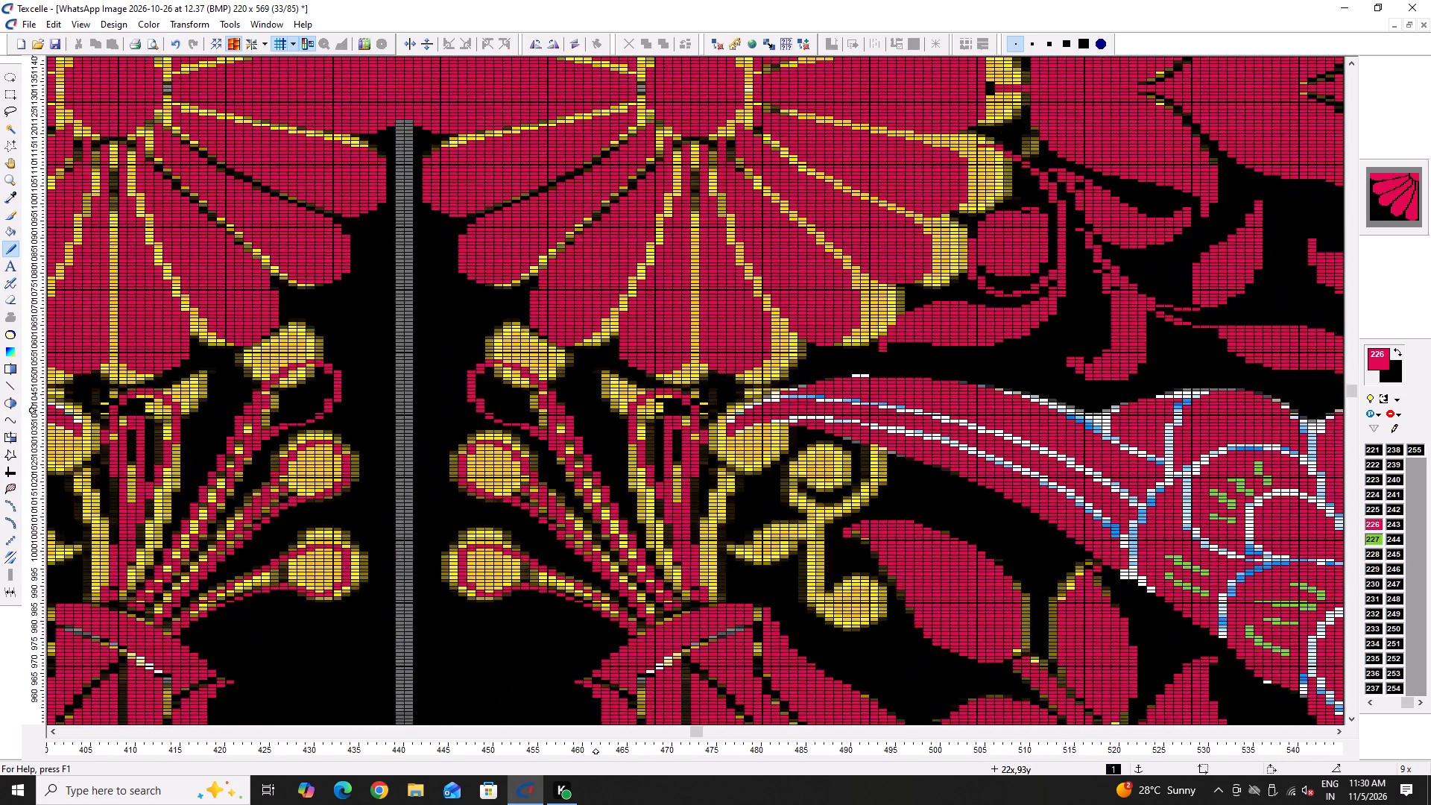
Redraw the third stalk's tip in red as a straight, narrower shape, between about columns 14 and 22.
ctrl+scroll(598, 411, down, 1)
ctrl+scroll(588, 422, up, 5)
drag(616, 558, 538, 262)
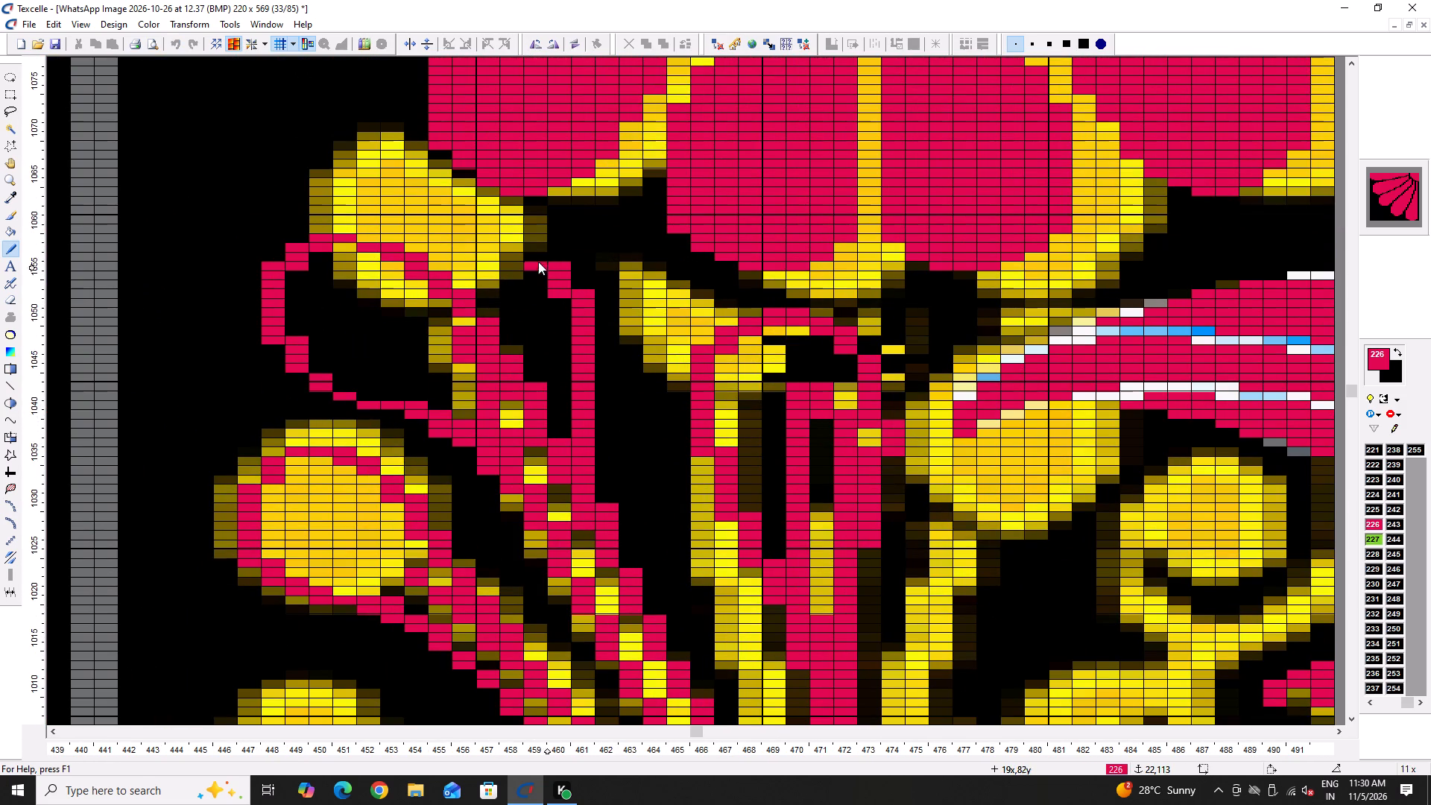
drag(538, 262, 522, 250)
drag(597, 500, 437, 282)
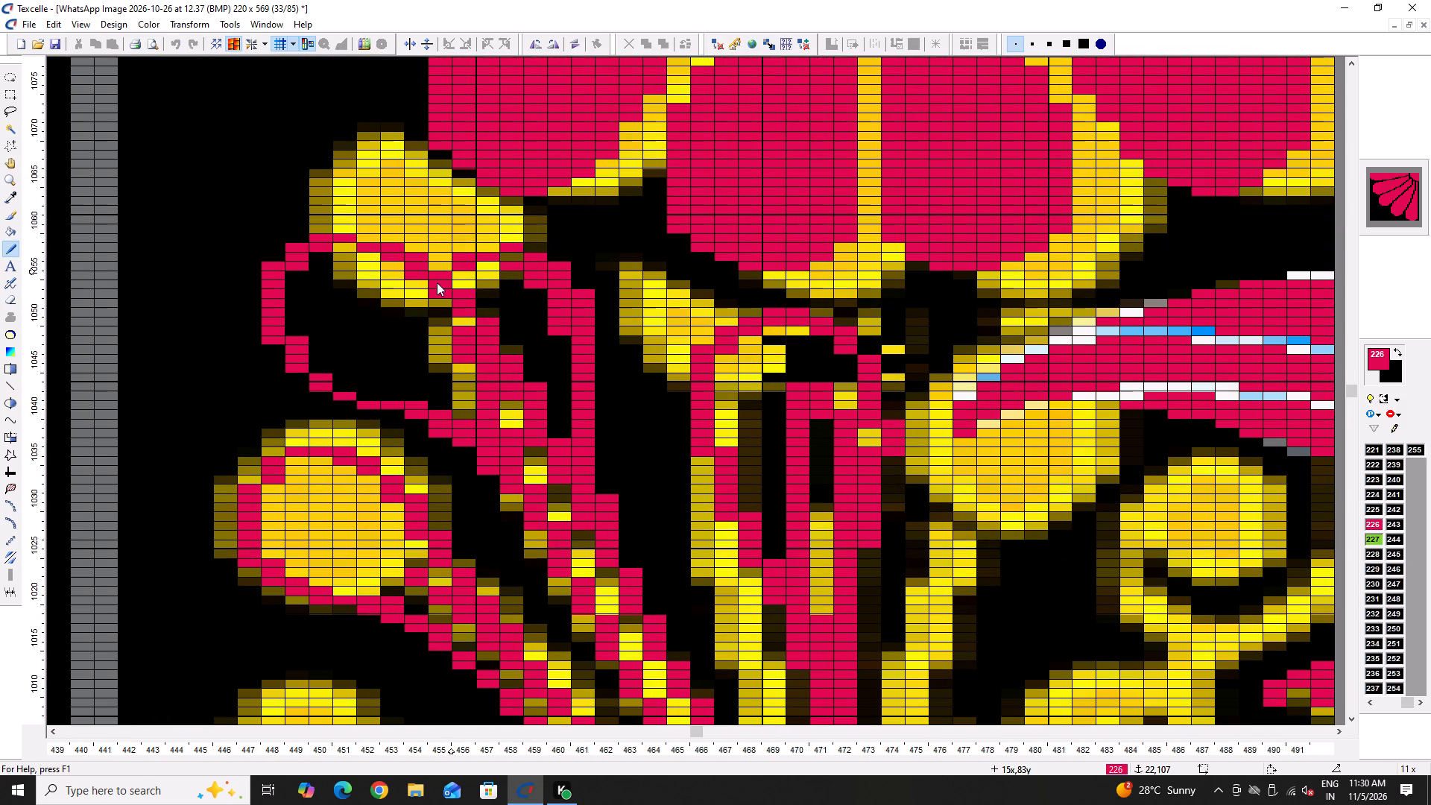
drag(437, 282, 548, 555)
Black out the third stalk's old rounded outline that reaches outward to about column 8.
right_drag(394, 402, 361, 385)
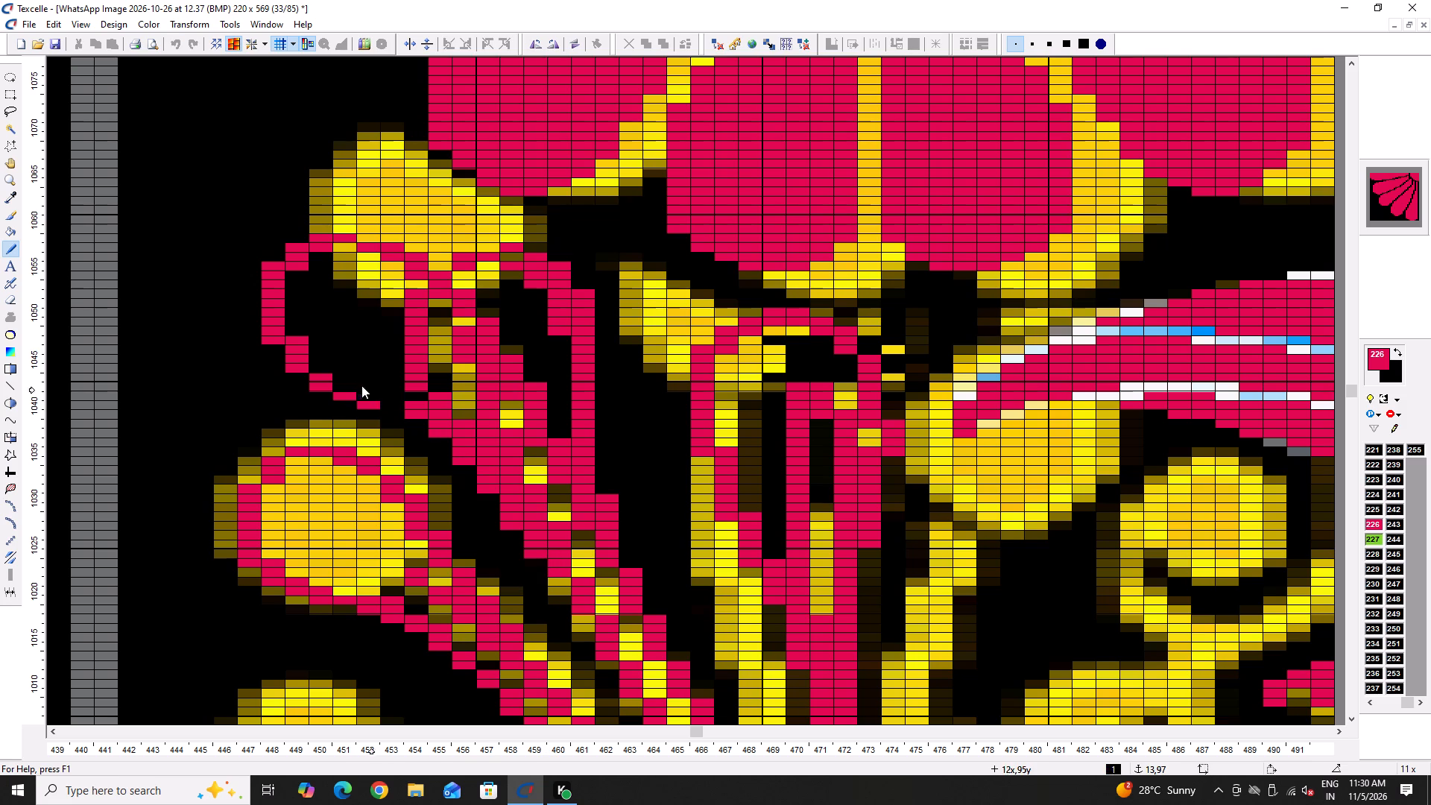
right_drag(361, 385, 268, 291)
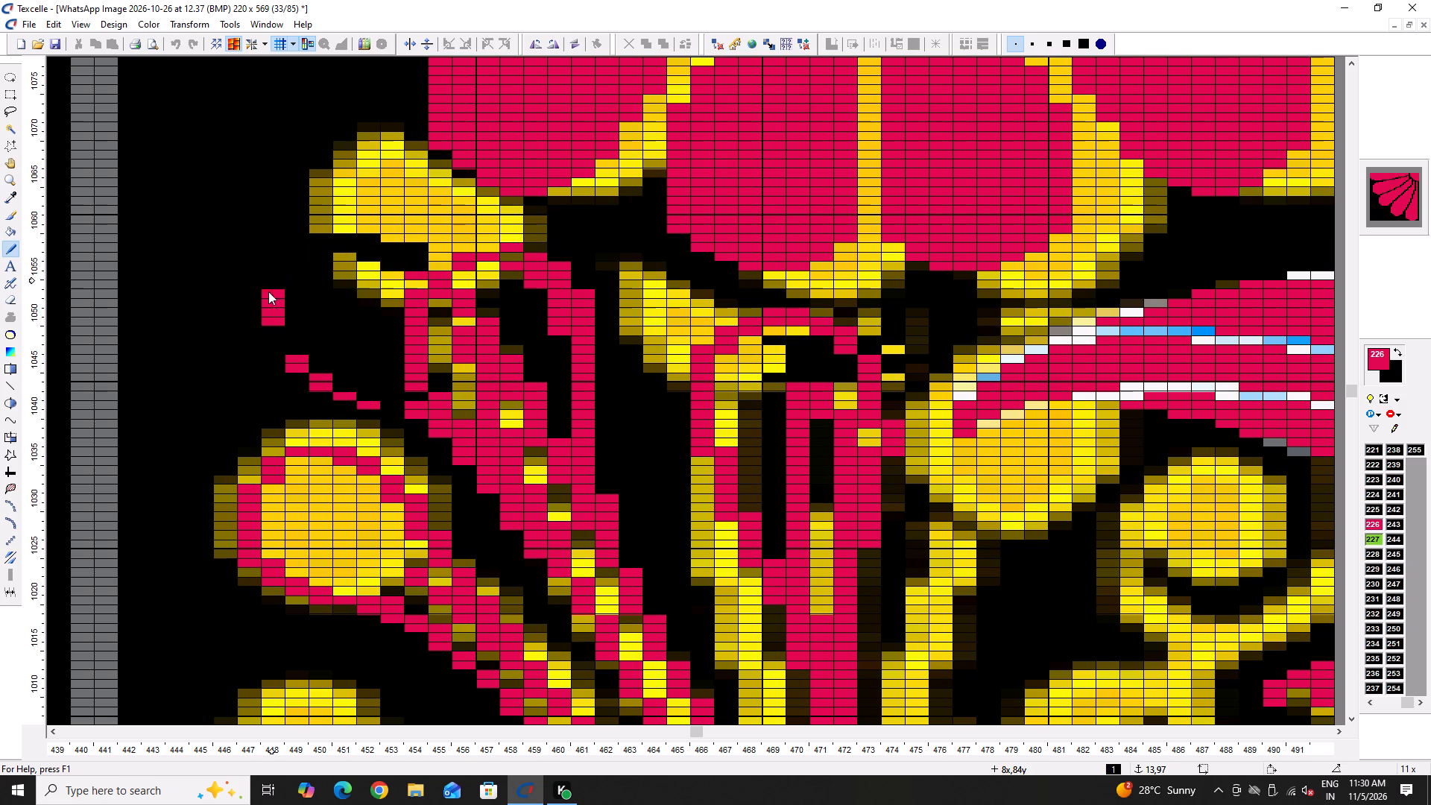
right_drag(268, 291, 329, 385)
ctrl+scroll(335, 374, down, 3)
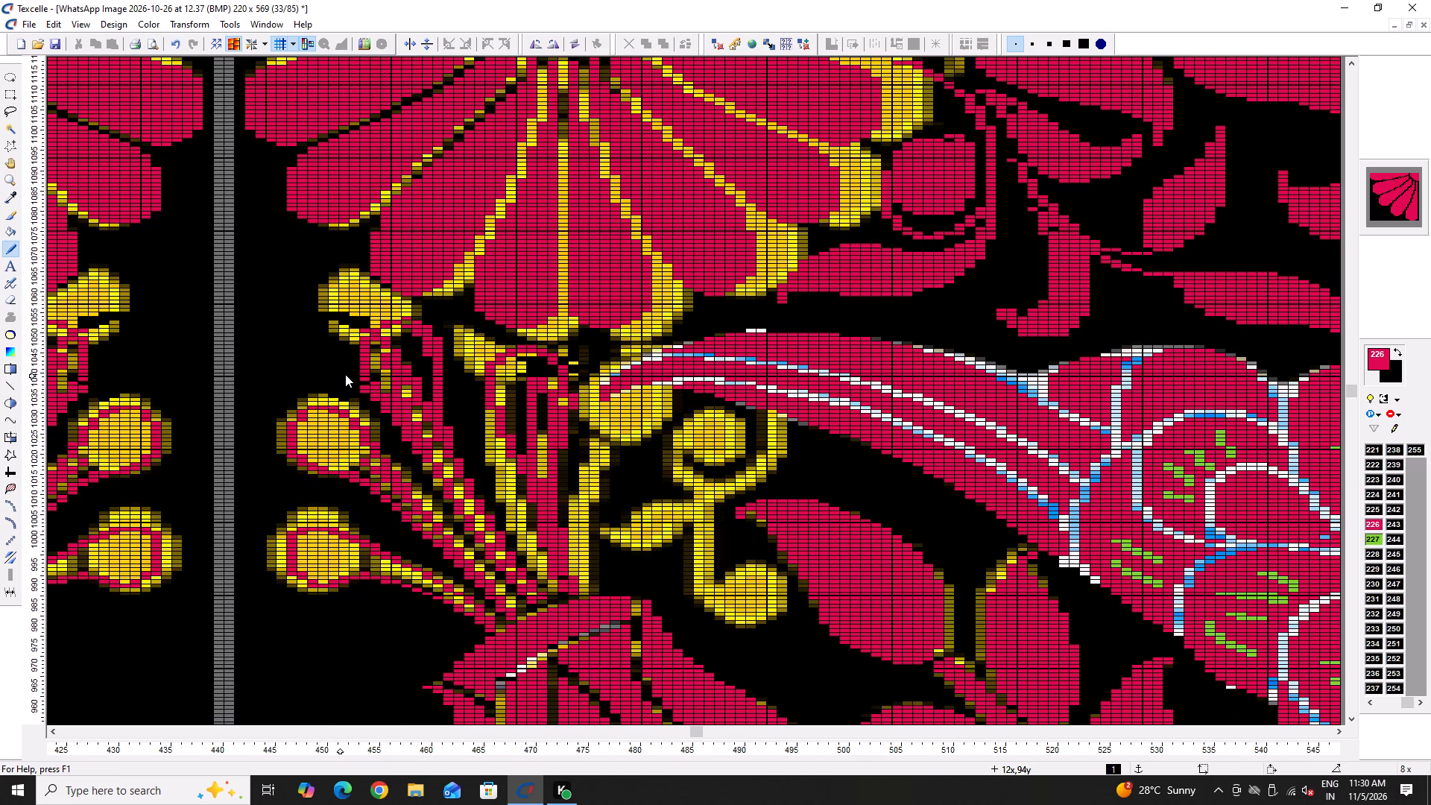
ctrl+scroll(373, 315, up, 6)
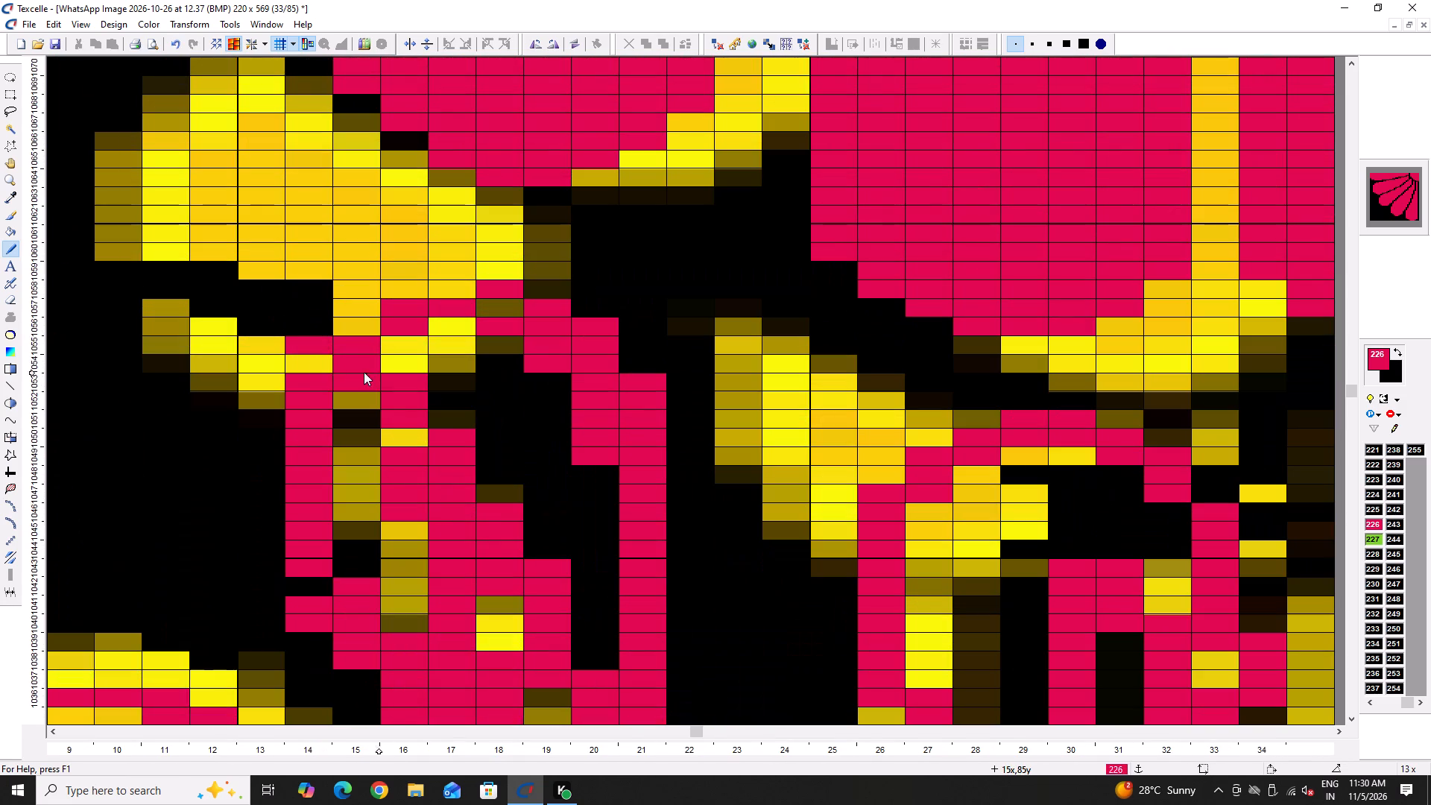
Close the third stalk's new tip with a red stroke from about column 14 to column 18.
drag(314, 360, 484, 315)
ctrl+scroll(503, 347, down, 5)
ctrl+scroll(464, 465, up, 5)
ctrl+scroll(480, 391, down, 4)
Flood-fill the balls of the first and second stalks, the third stalk's tip and the central stalk with red.
key(shift+space)
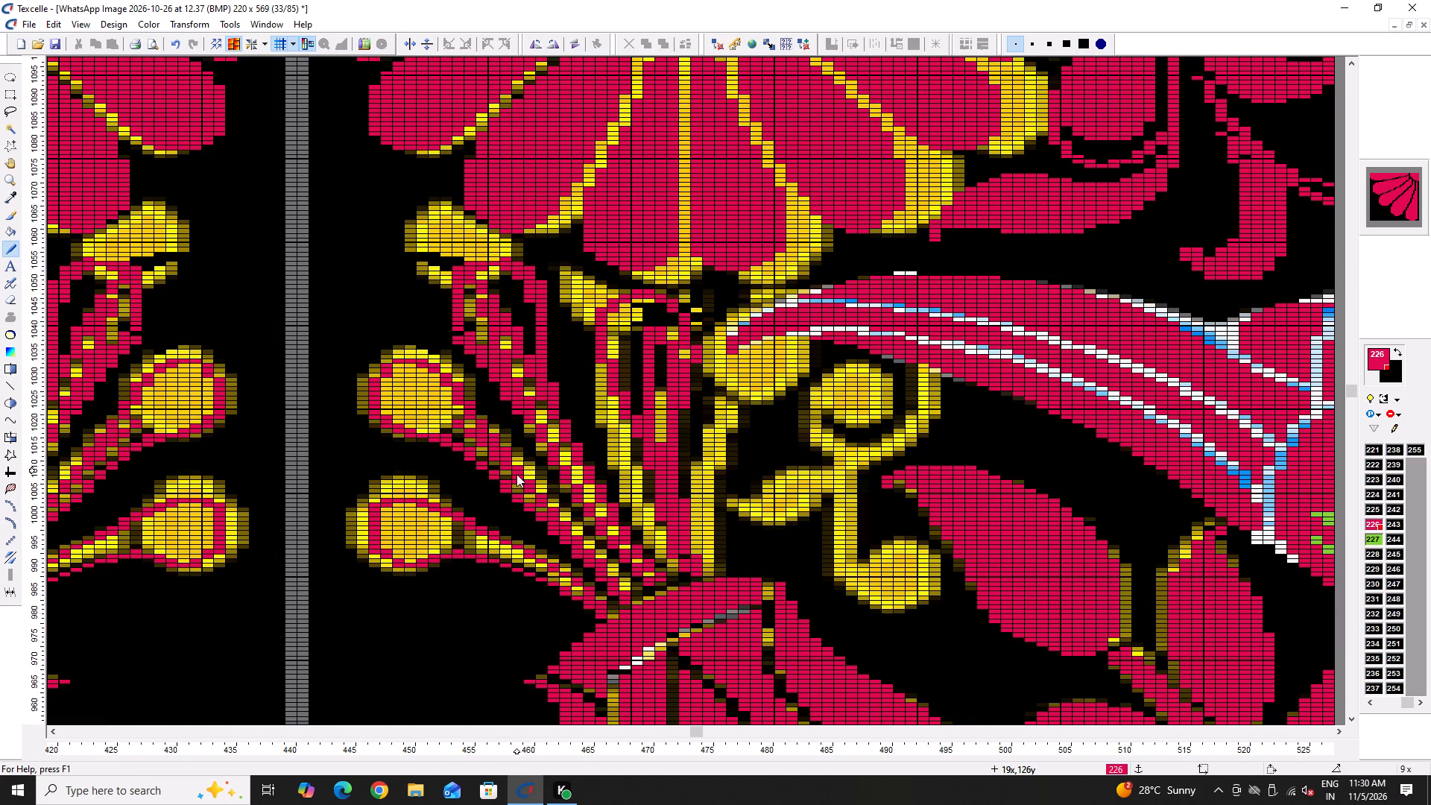
key(h)
click(438, 520)
click(435, 407)
click(508, 307)
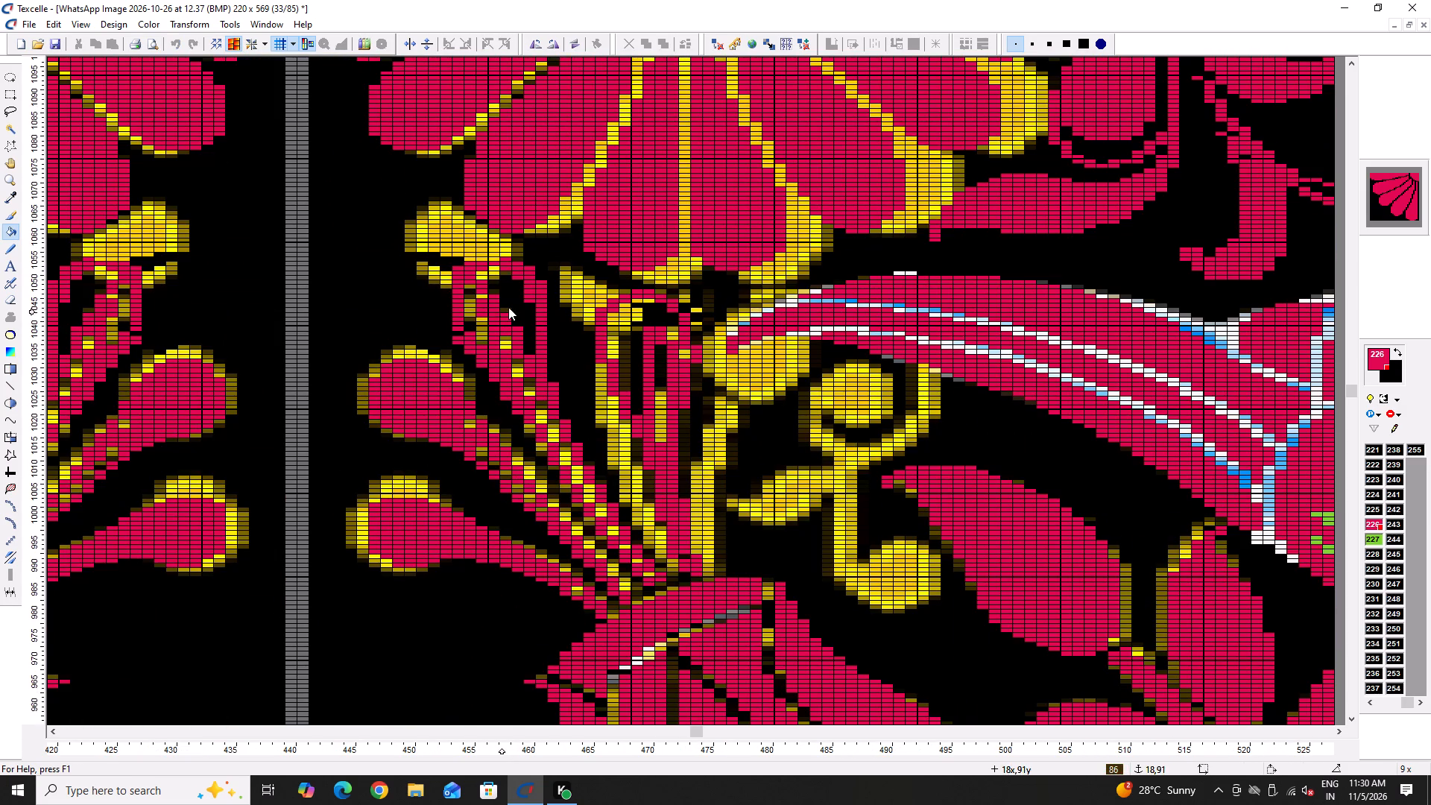
click(472, 319)
click(623, 348)
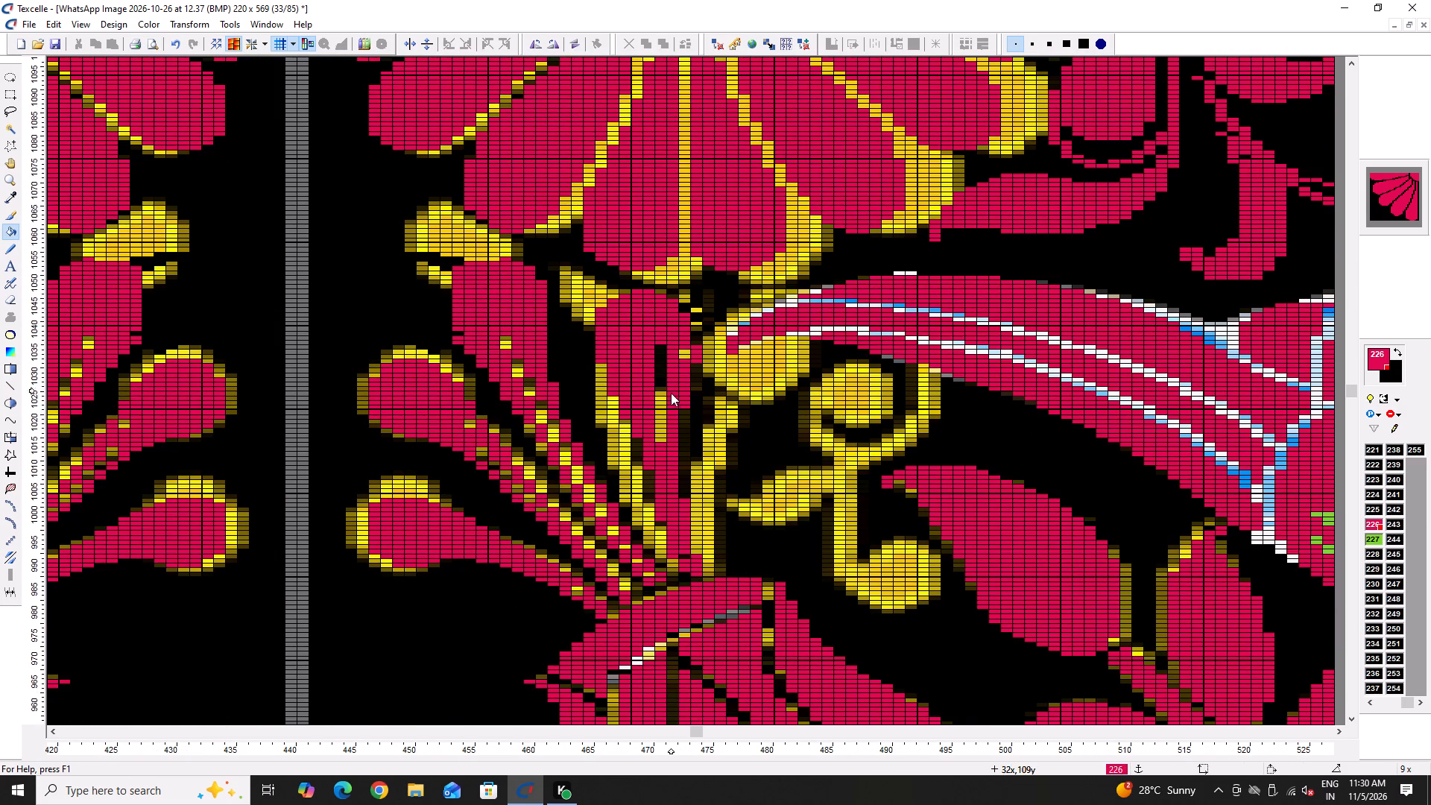
drag(672, 397, 668, 404)
click(663, 409)
Paint the yellow and olive pixels inside the third stalk red from about row 108 to row 131.
ctrl+scroll(610, 389, down, 2)
ctrl+scroll(592, 438, up, 6)
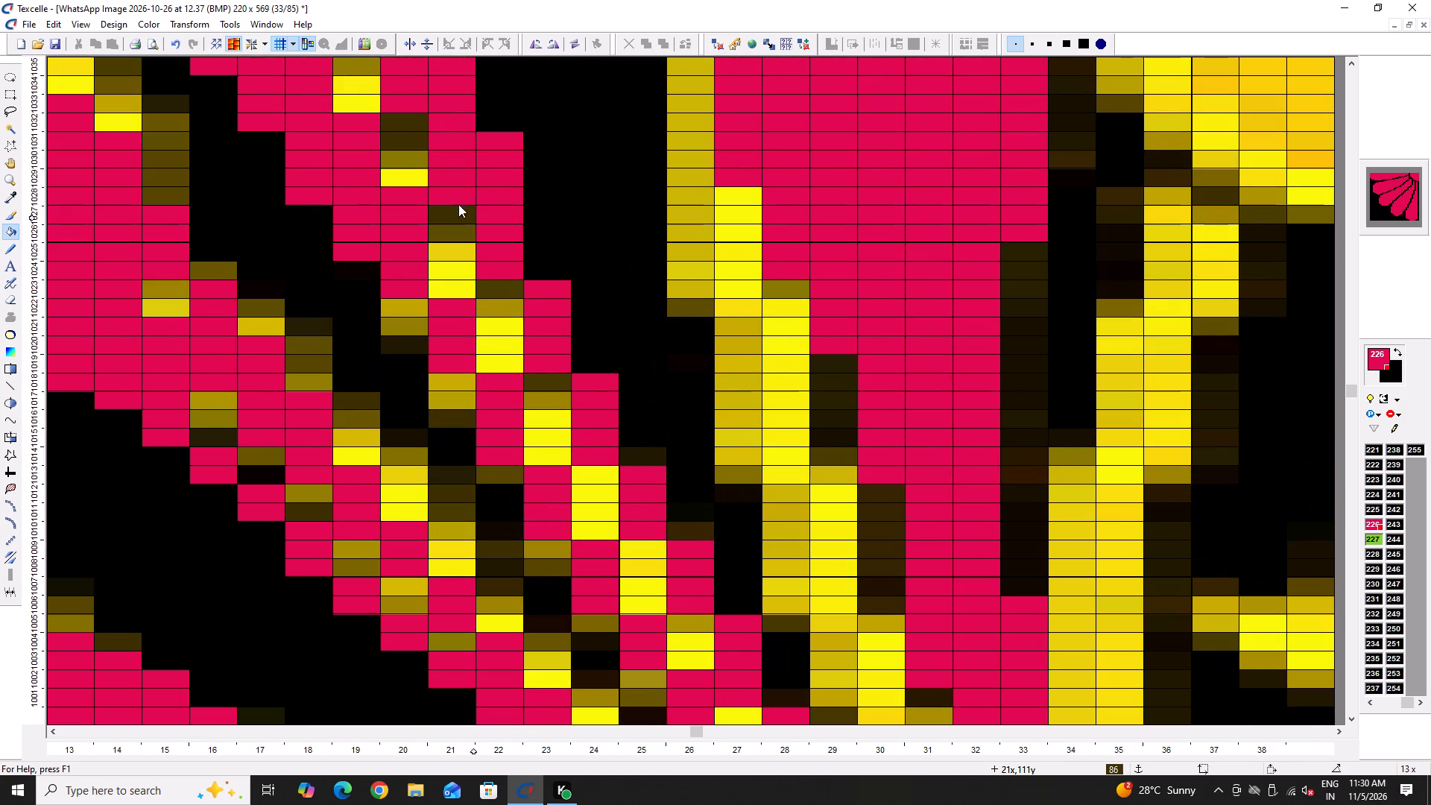
key(shift+space)
key(x)
drag(437, 159, 639, 592)
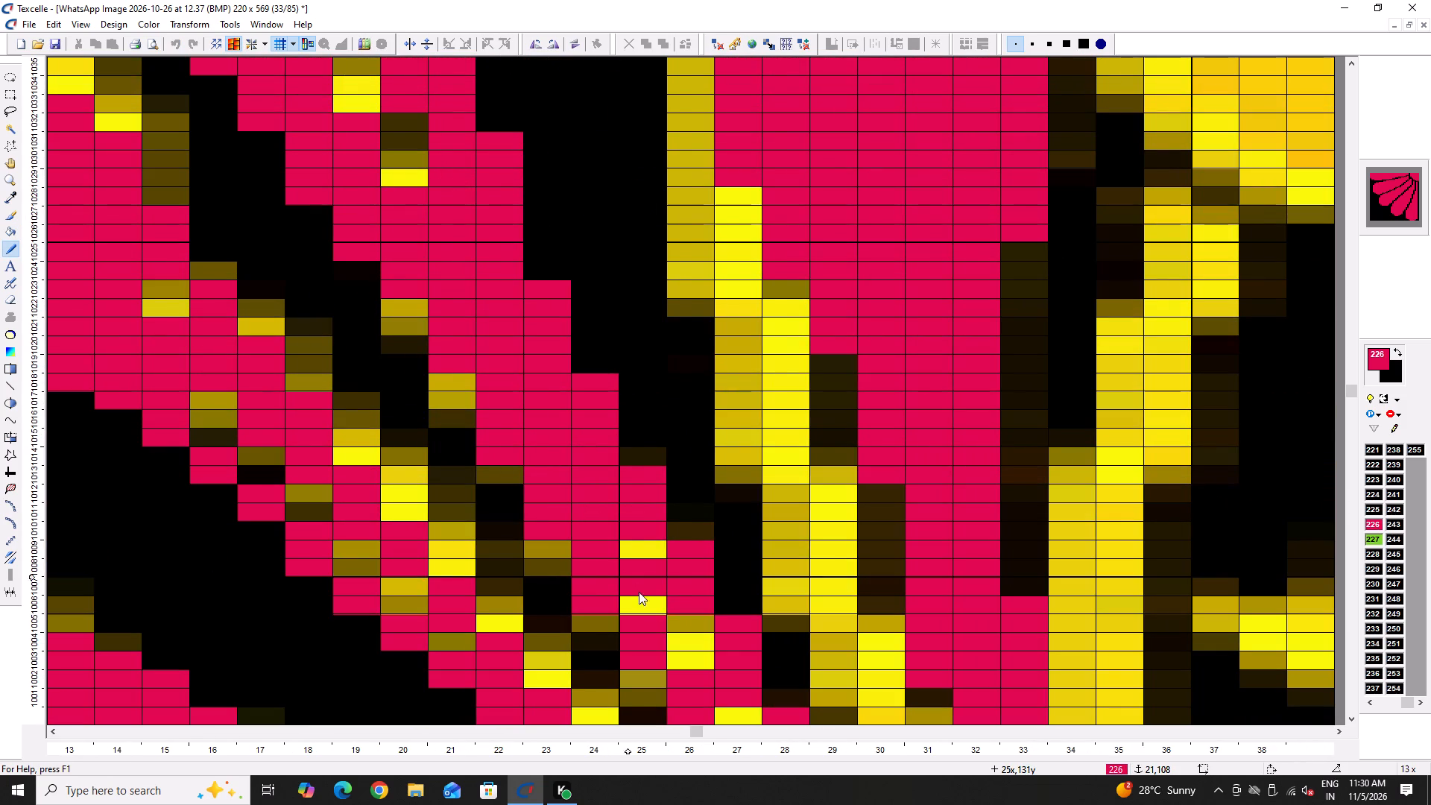
drag(639, 592, 618, 489)
ctrl+scroll(605, 461, down, 4)
ctrl+scroll(488, 420, up, 4)
Paint the yellow and olive pixels inside the second stalk red from about row 115 down towards its base.
drag(500, 413, 573, 584)
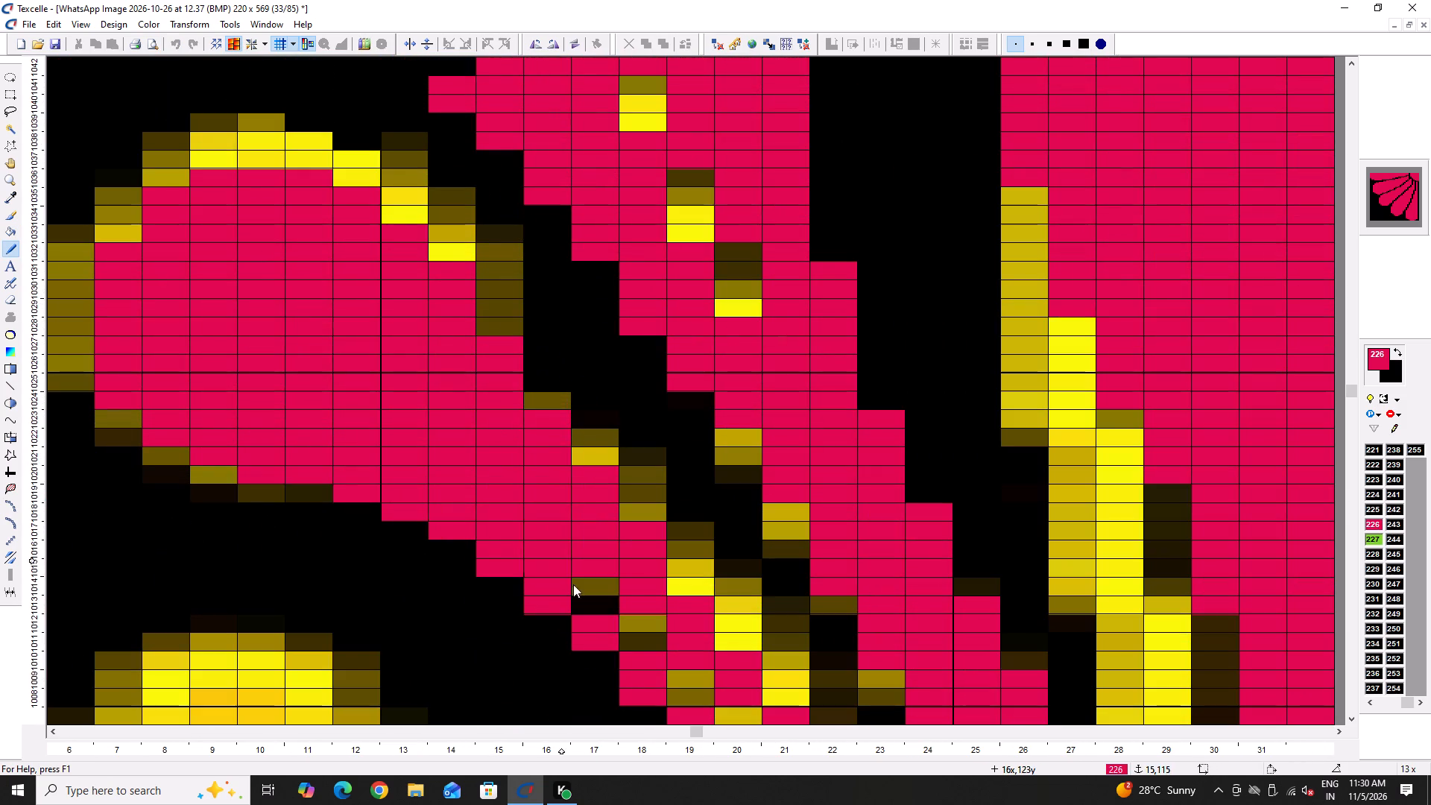
drag(573, 584, 647, 672)
scroll(622, 557, down, 4)
drag(647, 303, 933, 609)
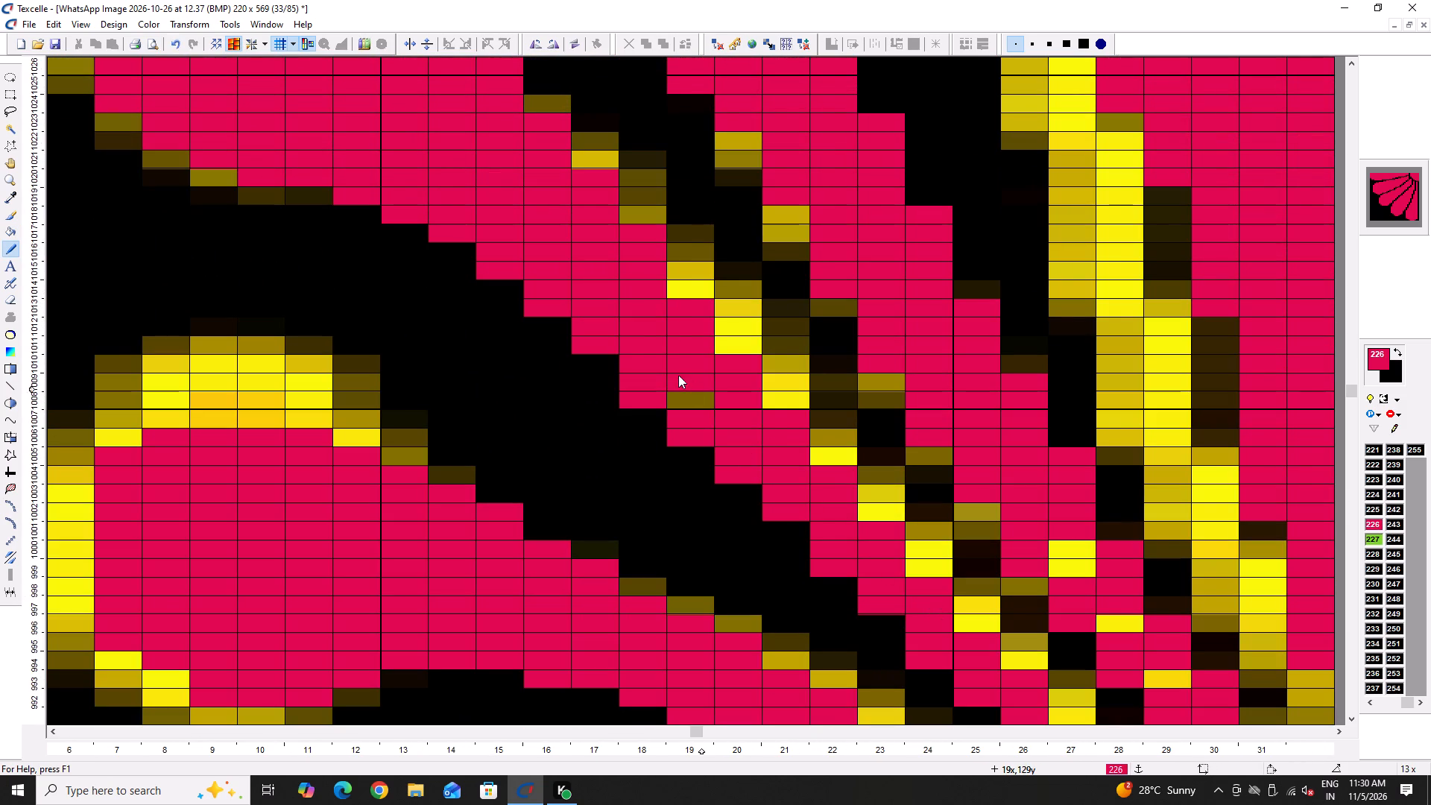
drag(675, 396, 681, 412)
Paint the remaining yellow pixels inside the third stalk red, from its base end up to its tip.
ctrl+scroll(684, 416, down, 6)
ctrl+scroll(715, 406, up, 5)
drag(780, 439, 827, 521)
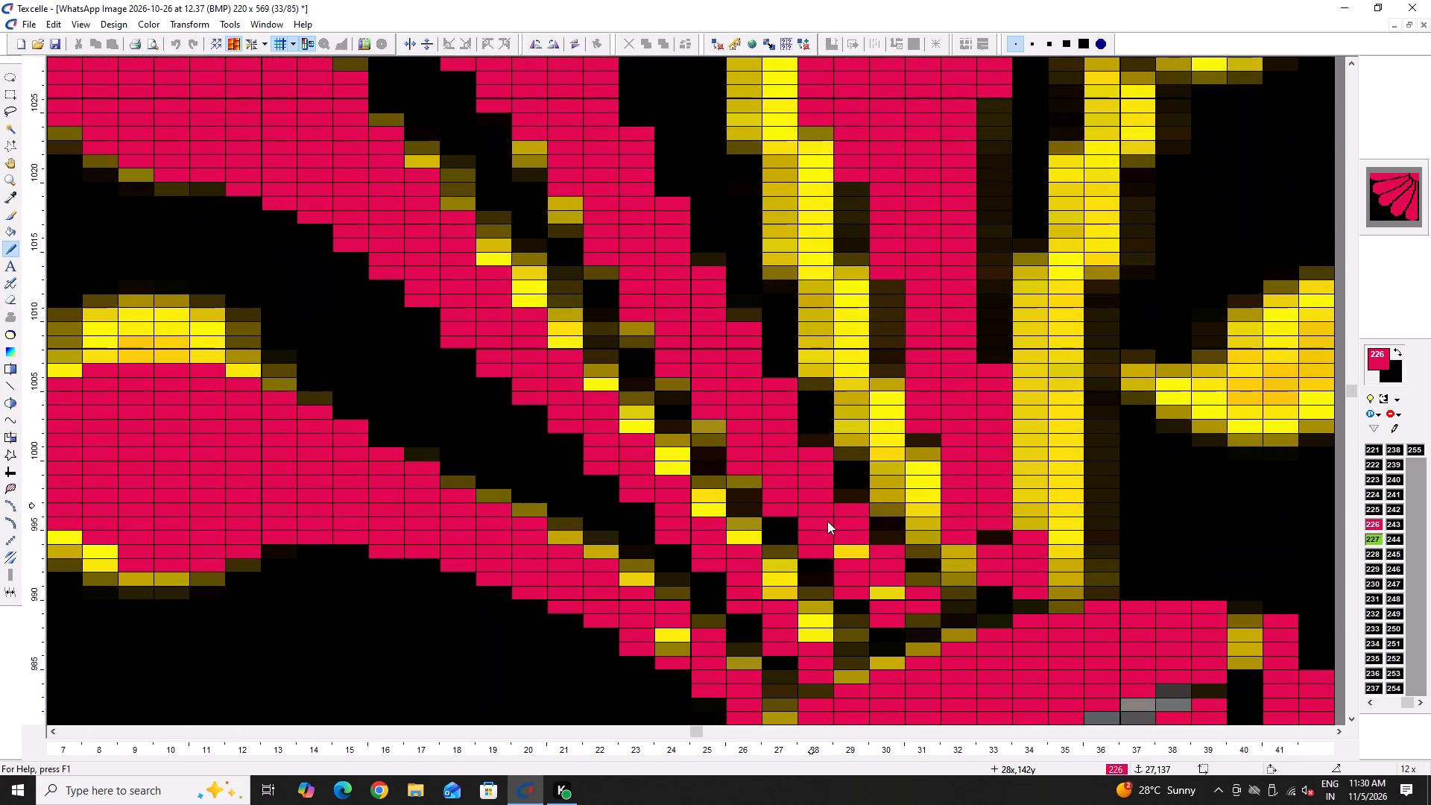
drag(827, 521, 910, 607)
scroll(835, 558, down, 2)
drag(666, 462, 666, 470)
ctrl+scroll(666, 470, down, 1)
click(665, 479)
scroll(591, 443, up, 5)
drag(496, 385, 476, 367)
drag(420, 376, 414, 385)
Black out the corner pixels at the third stalk's tip to round it off.
right_click(412, 242)
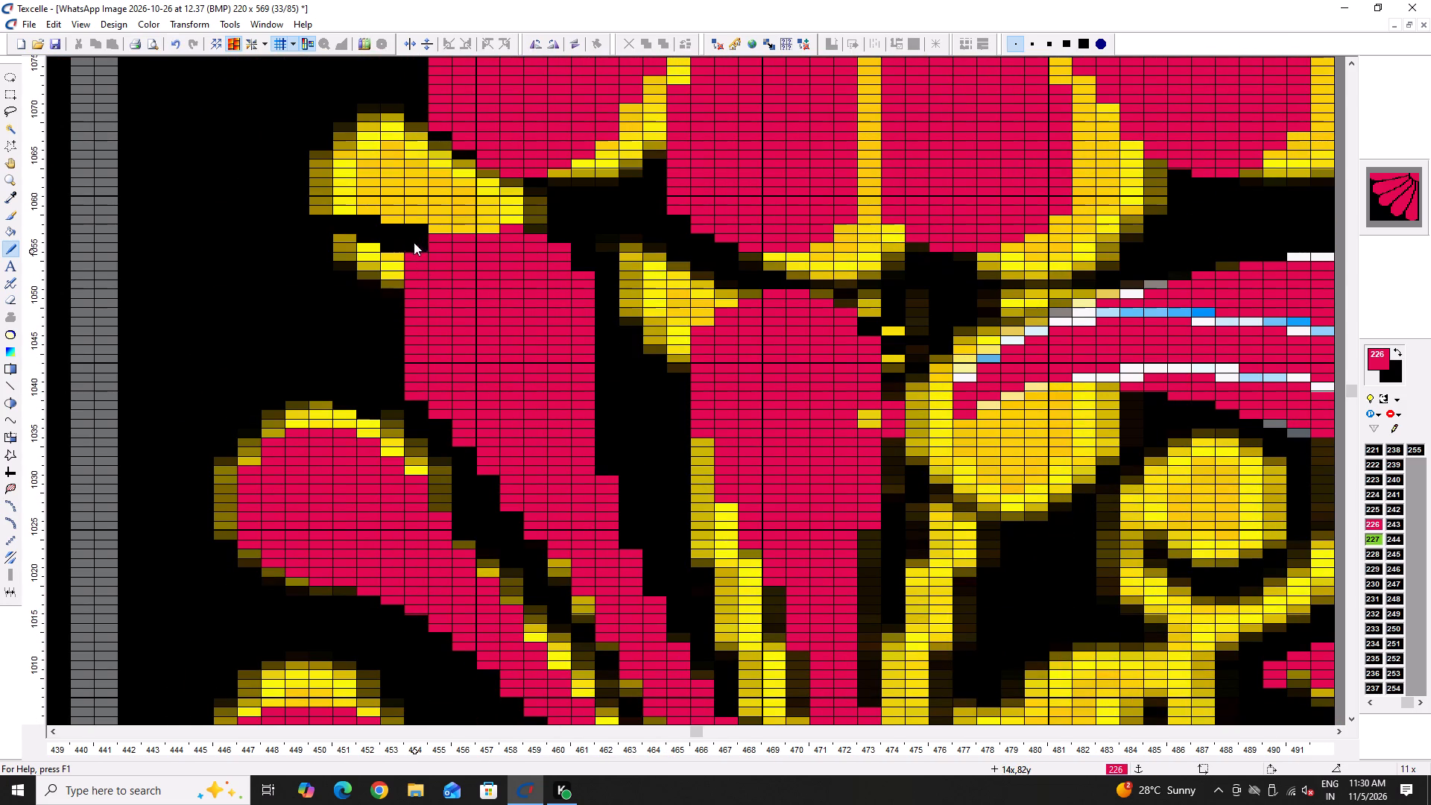
right_click(435, 233)
right_click(417, 250)
right_click(417, 250)
right_click(513, 224)
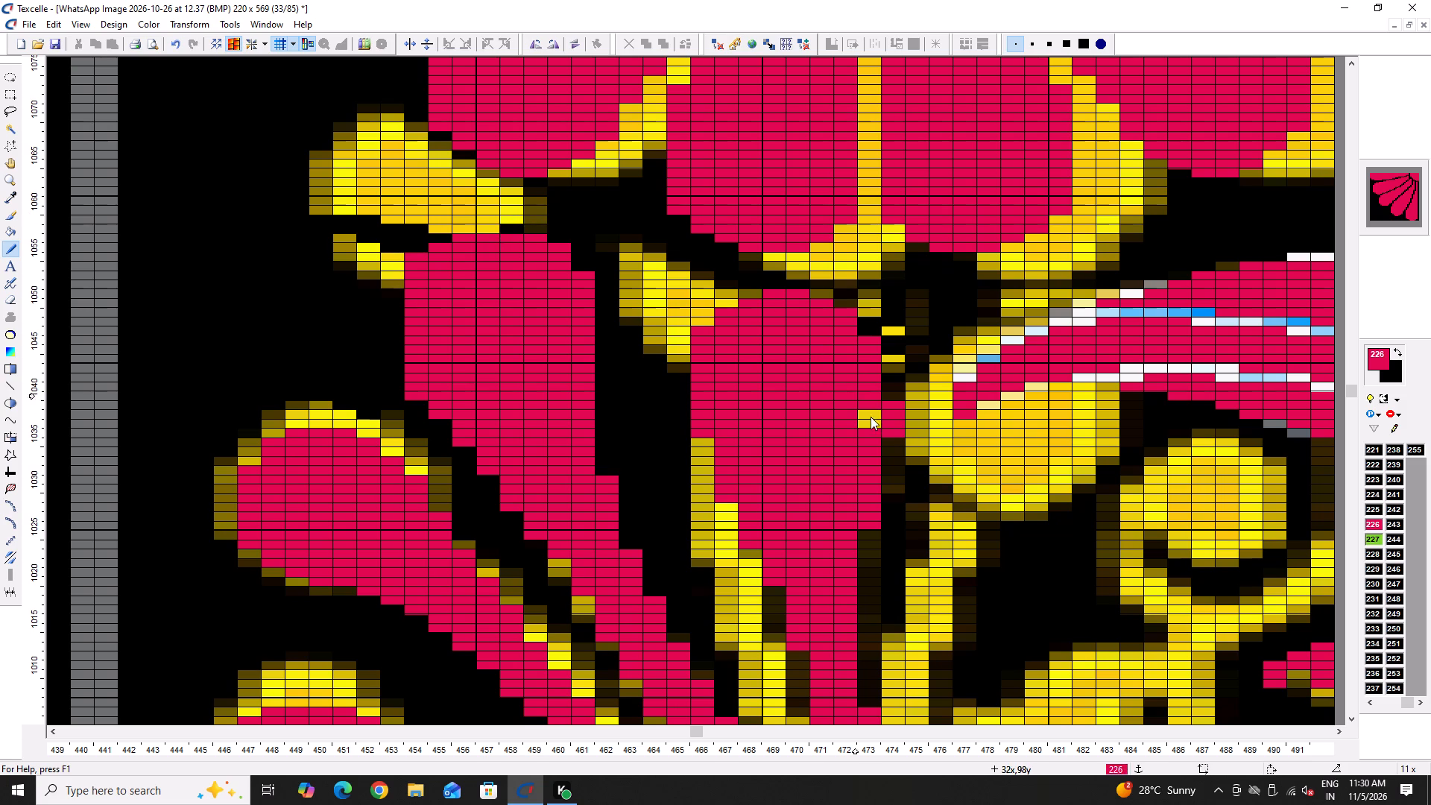
Paint the leftover yellow pixels inside the central stalk red, around column 32, row 98.
drag(866, 411, 868, 432)
ctrl+scroll(651, 392, down, 5)
ctrl+scroll(882, 436, up, 5)
Trace the yellow scroll's upper curl in red from column 54, row 105, around its ball and back.
scroll(779, 412, down, 1)
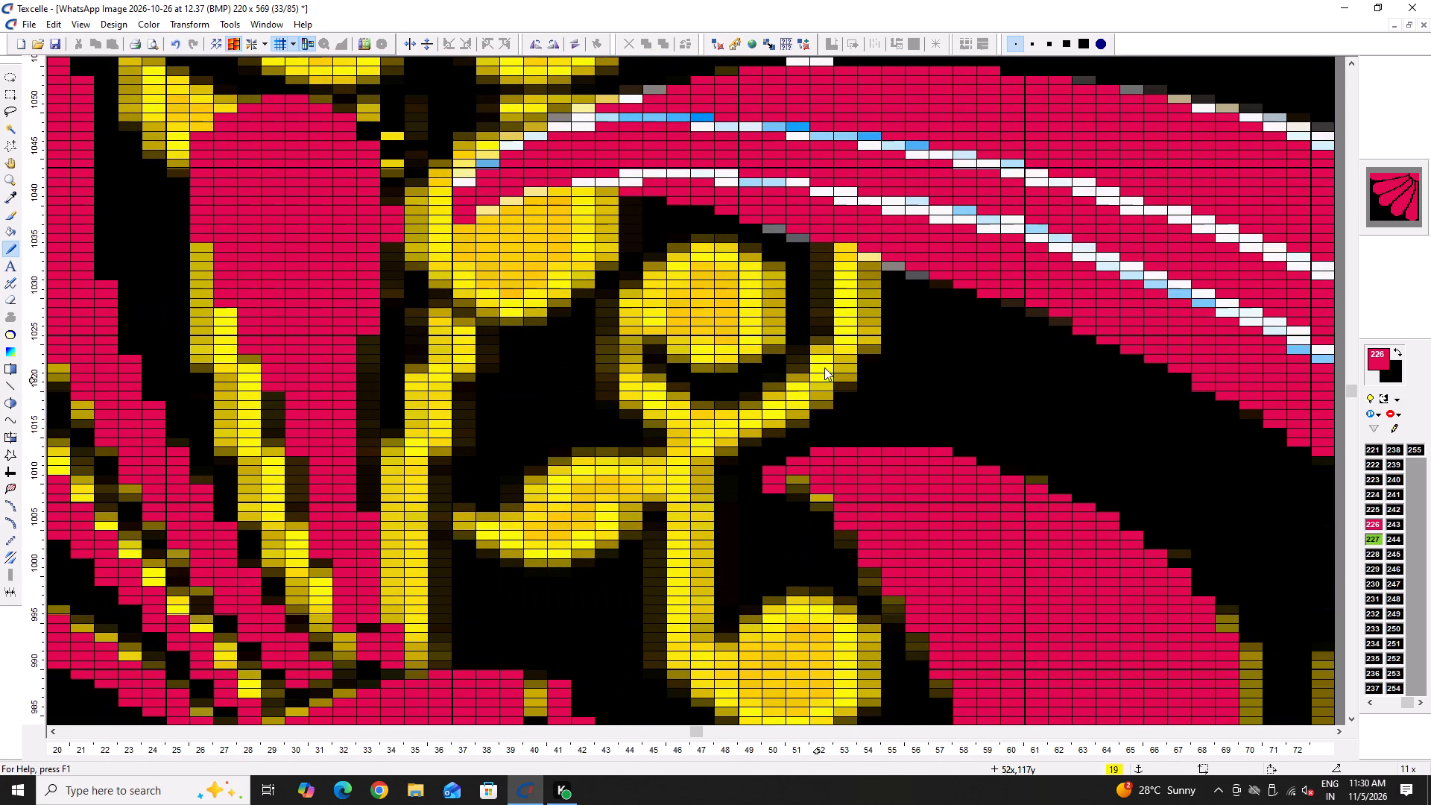
drag(859, 266, 587, 296)
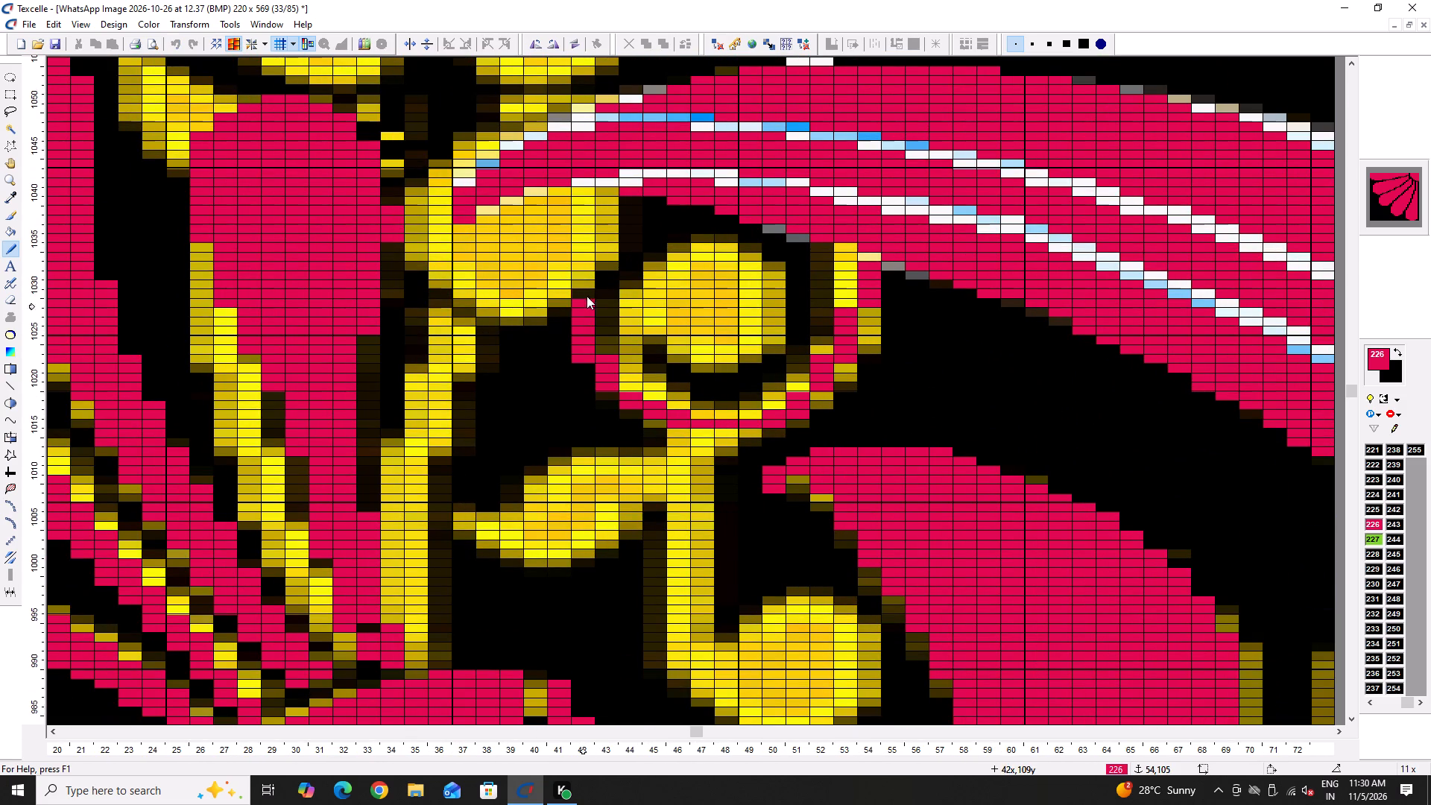
drag(587, 296, 686, 381)
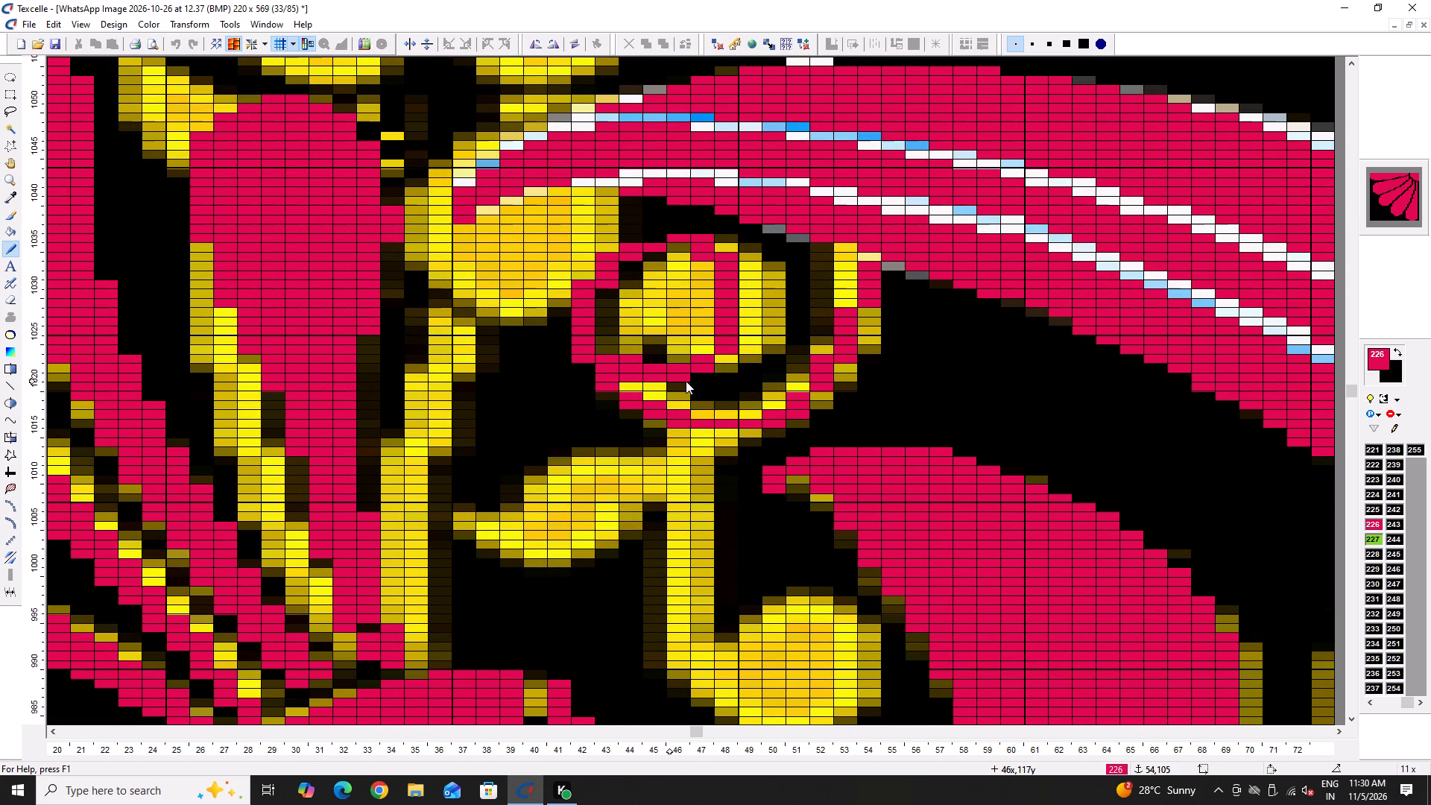
drag(686, 381, 582, 298)
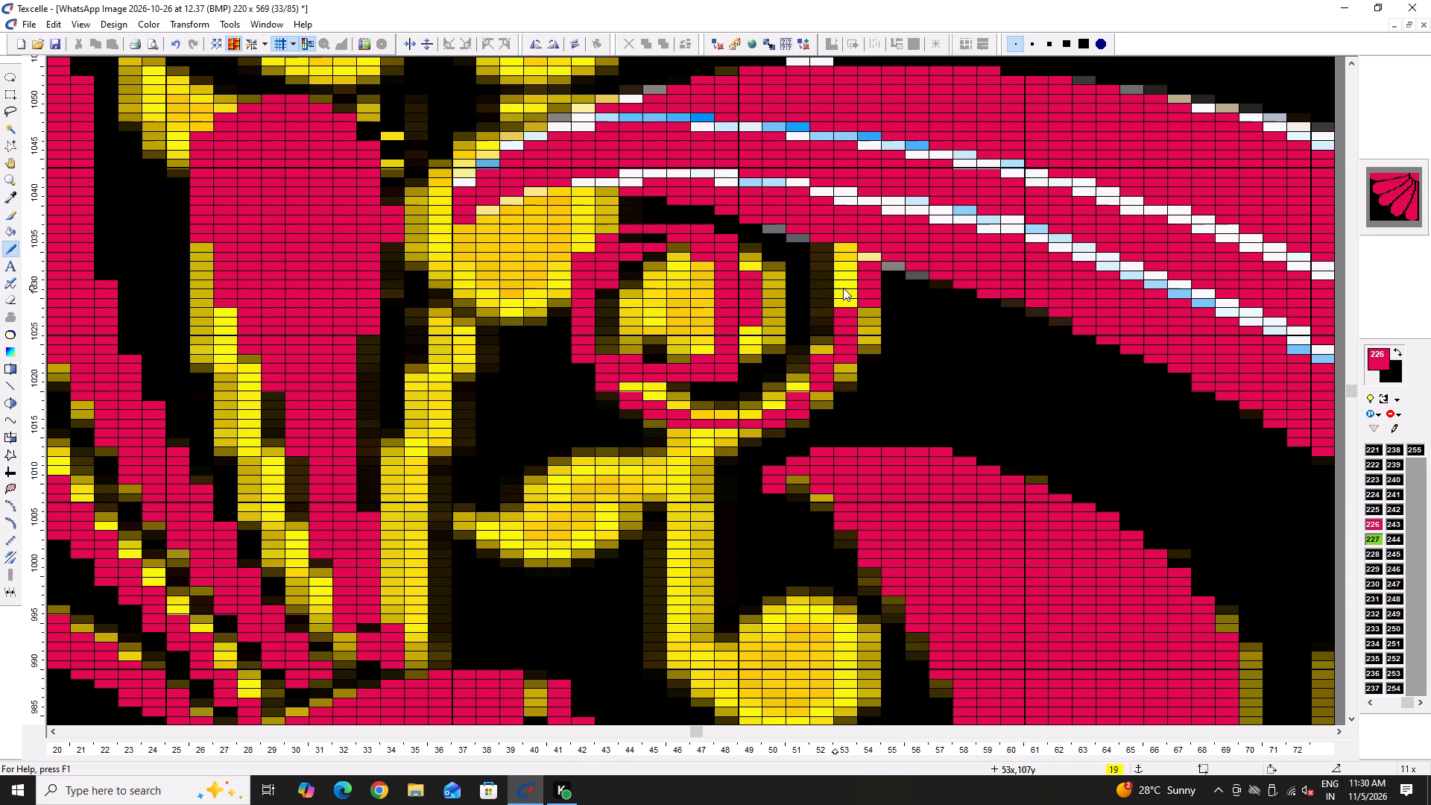
Draw a red outline from the curl down the scroll's stem and around its lower ball.
scroll(863, 306, down, 2)
drag(866, 128, 631, 418)
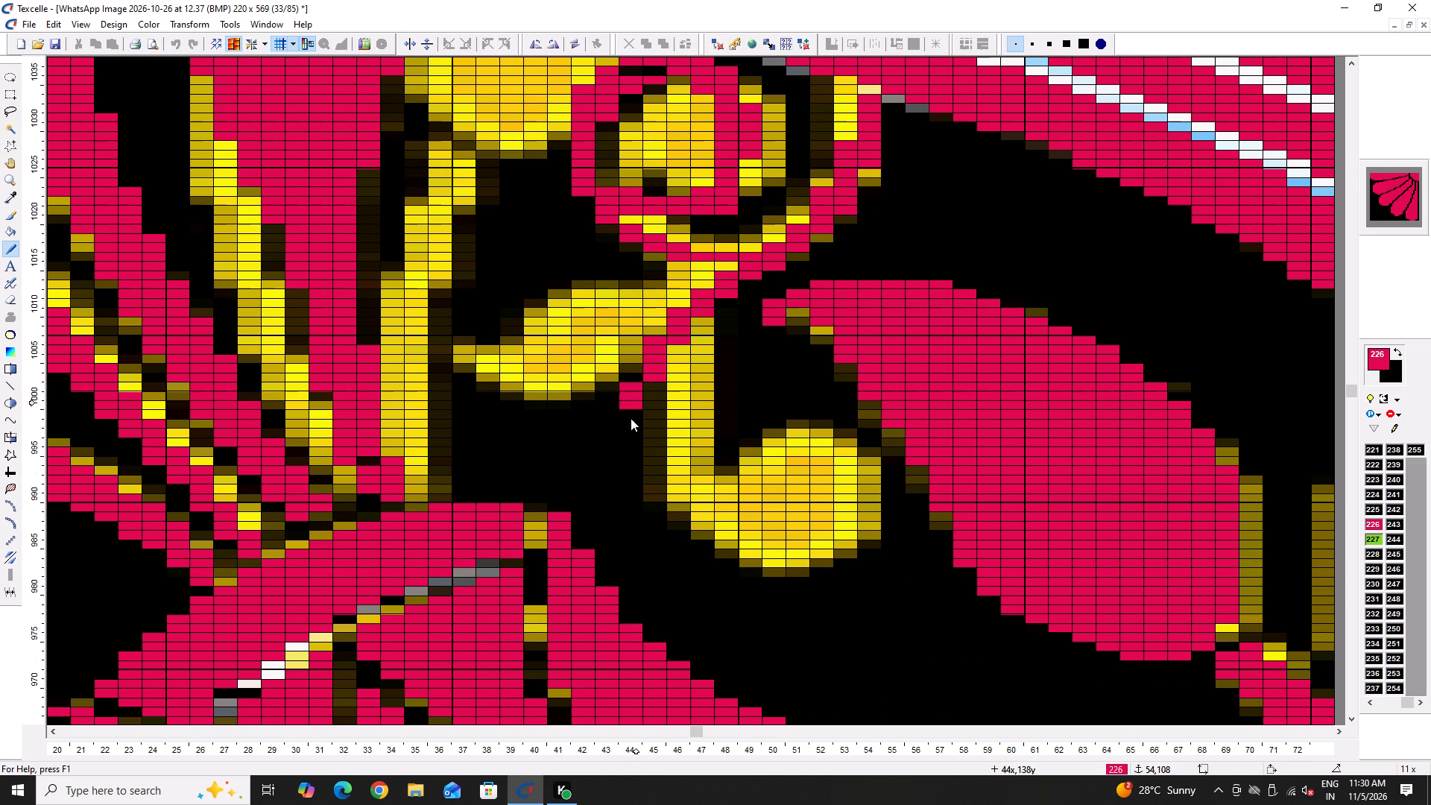
drag(631, 418, 733, 424)
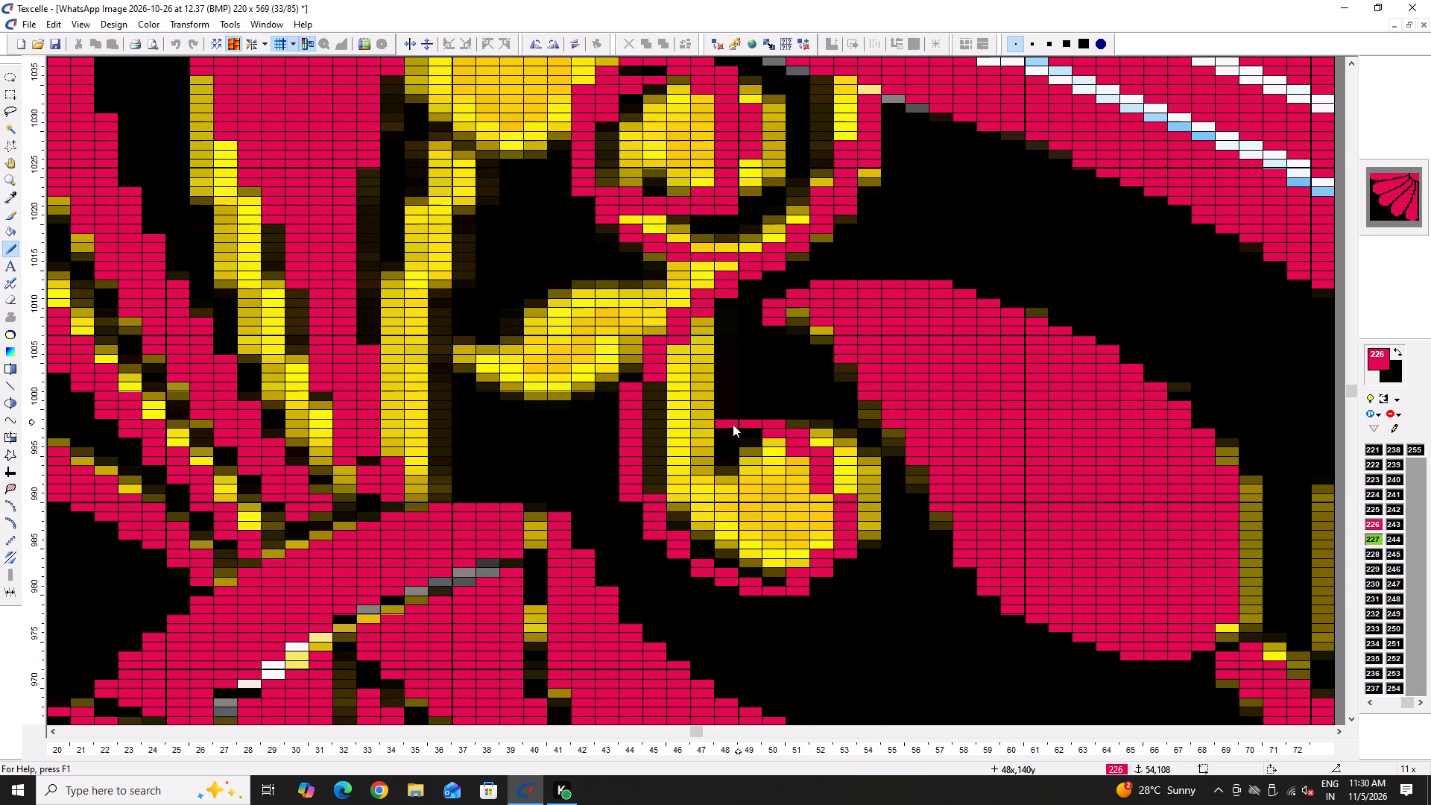
drag(733, 424, 671, 521)
Draw a red leaf outline around the scroll's yellow side leaf, reaching to about column 35 and back to the stem.
ctrl+scroll(691, 380, down, 2)
ctrl+scroll(683, 319, up, 3)
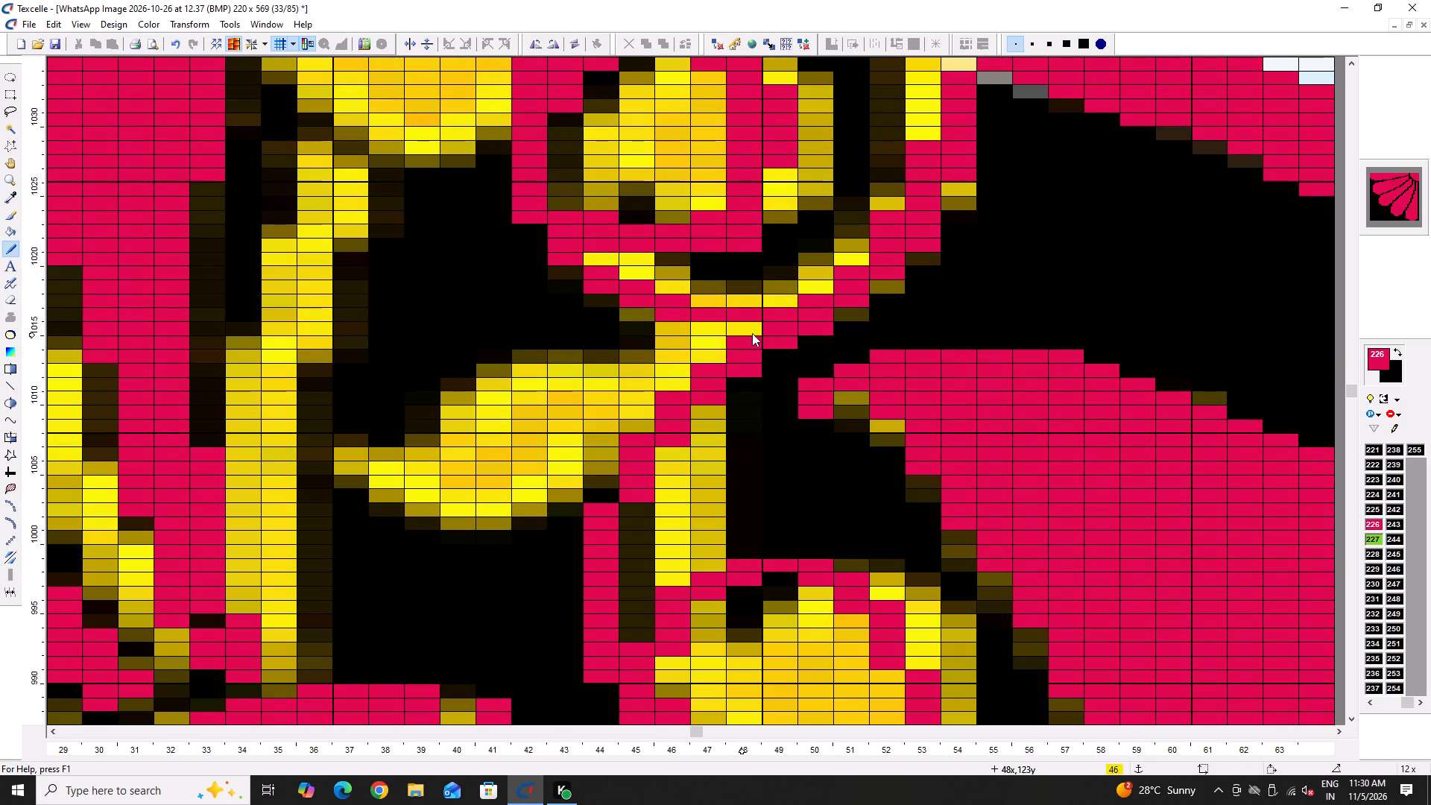
drag(745, 341, 308, 514)
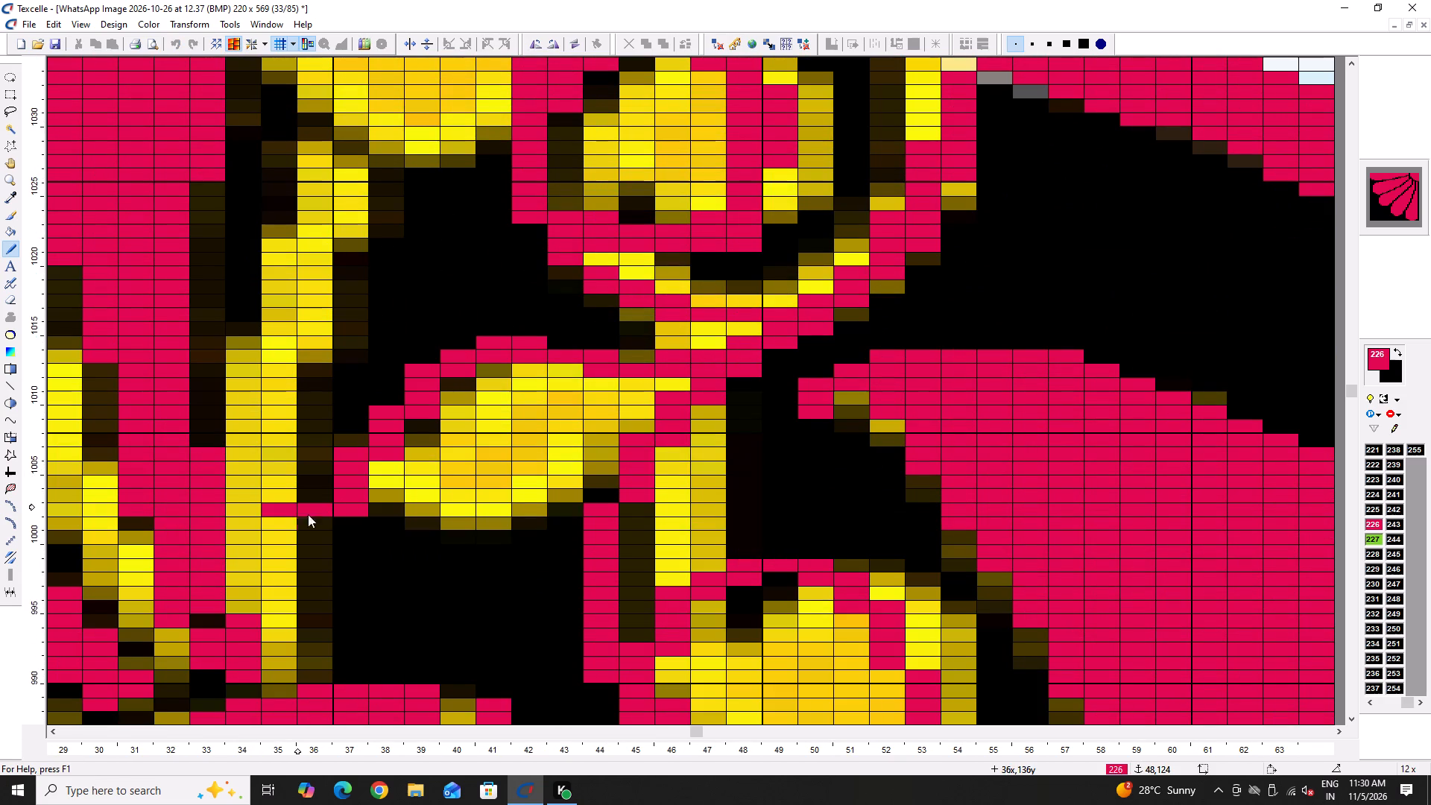
drag(308, 514, 569, 507)
ctrl+scroll(576, 474, down, 4)
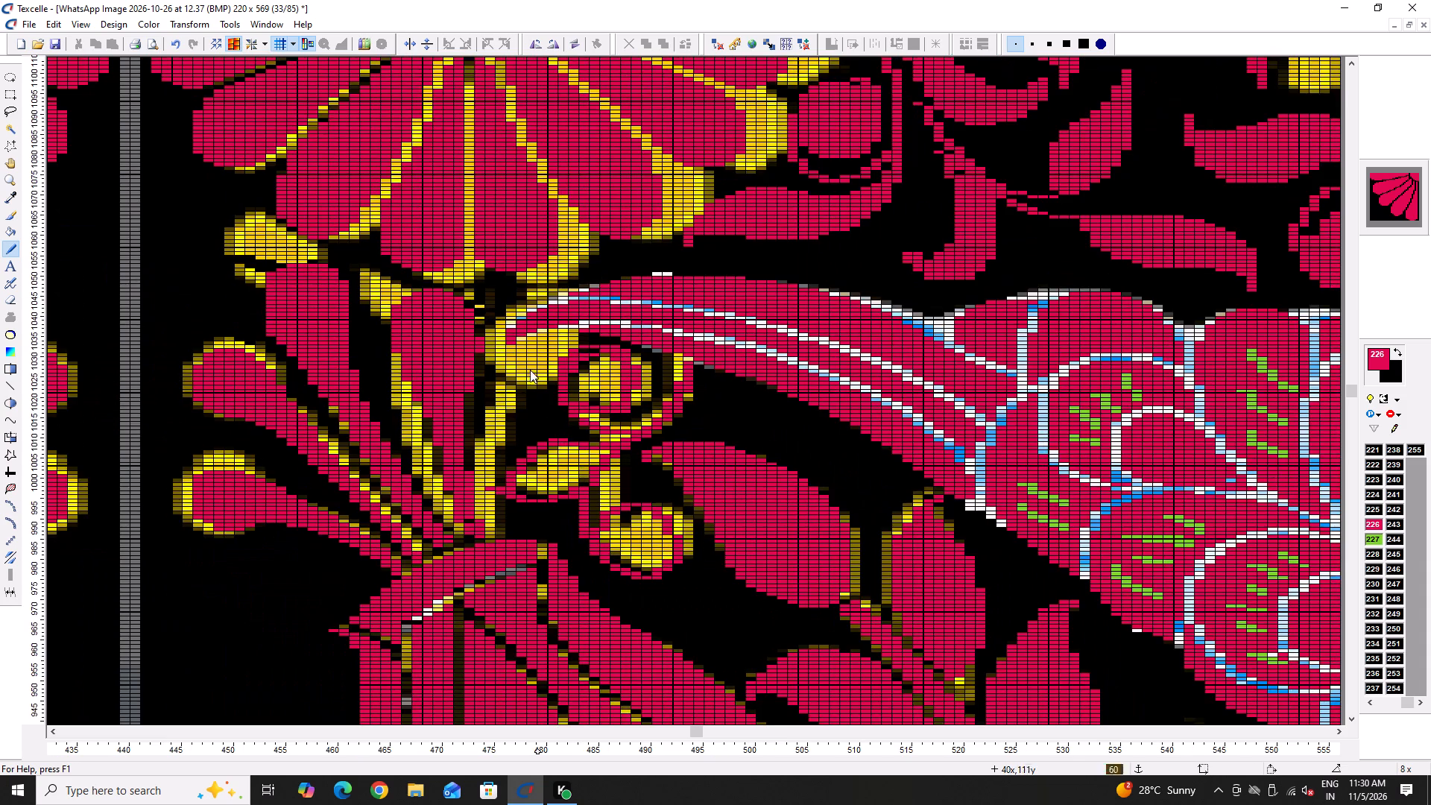
ctrl+scroll(519, 353, up, 4)
drag(766, 335, 732, 362)
ctrl+scroll(673, 398, down, 3)
ctrl+scroll(639, 456, up, 1)
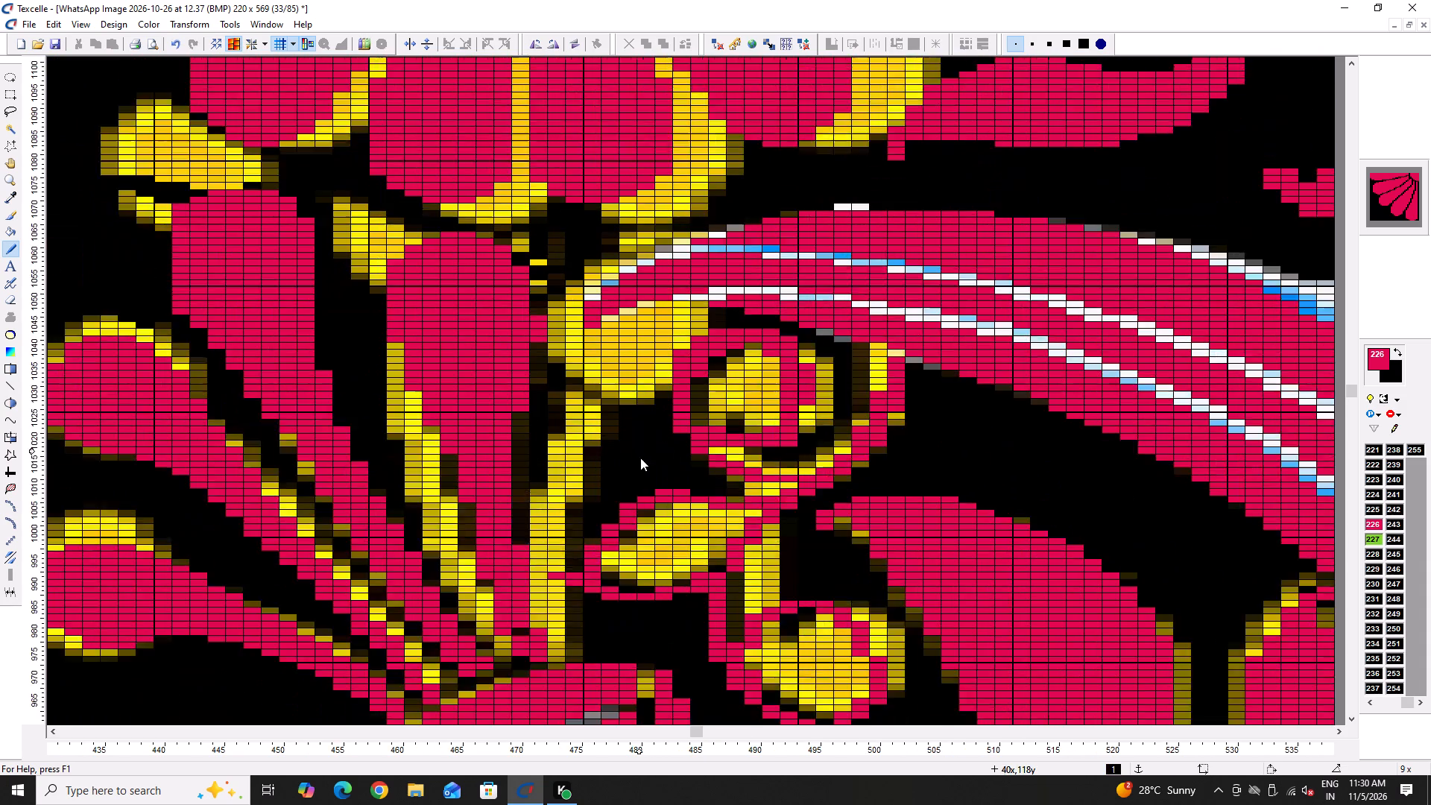
Black out the stray pixels beside the central stalk at column 34, around rows 100 to 106.
ctrl+scroll(640, 458, up, 1)
right_drag(490, 280, 484, 346)
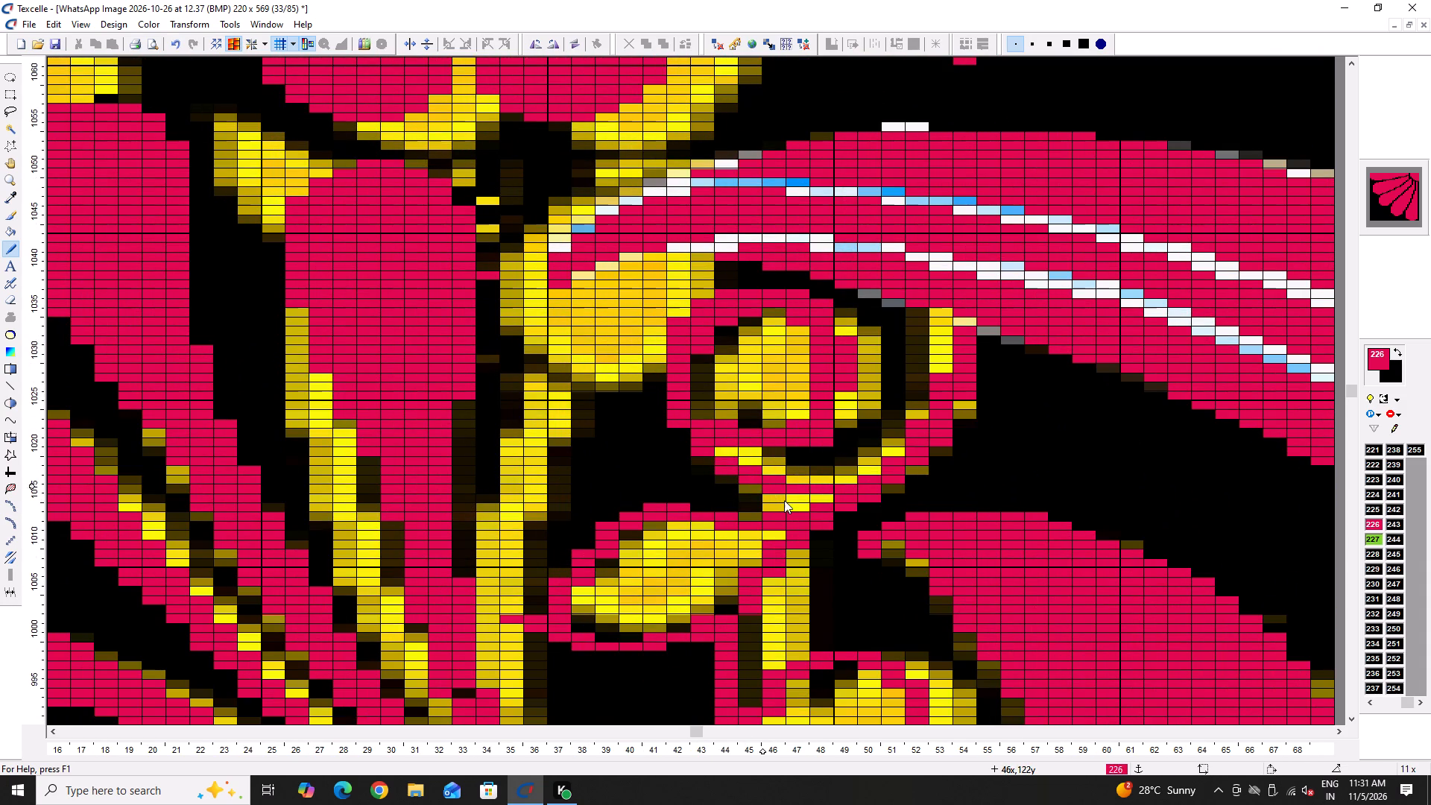
Draw a red leaf outline from the curl's stem to the yellow ball at about column 35, trimming its tip in black.
drag(778, 487, 533, 322)
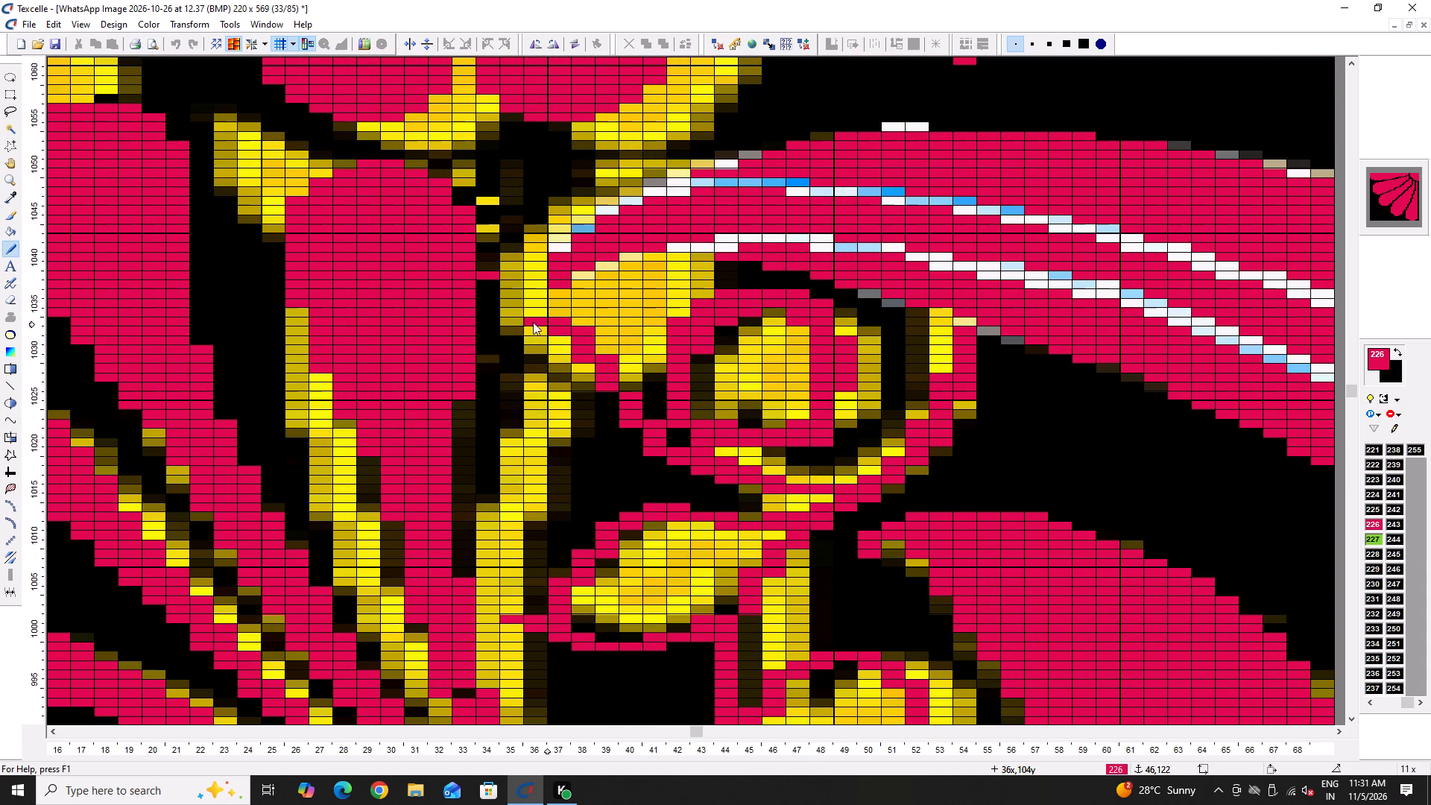
drag(533, 322, 508, 341)
drag(730, 476, 503, 327)
right_click(502, 339)
right_click(502, 342)
right_click(578, 329)
right_click(569, 324)
ctrl+scroll(612, 358, down, 3)
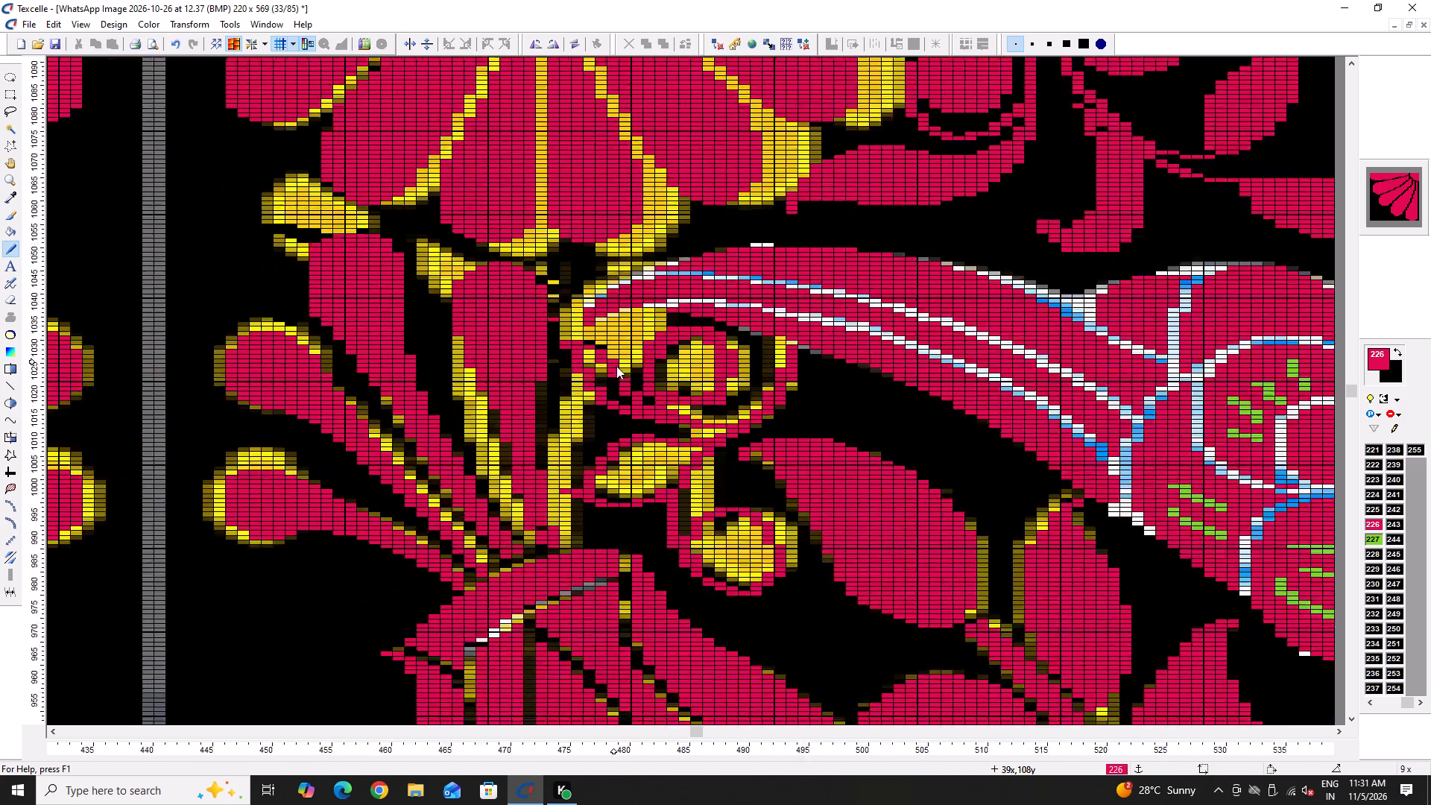
Flood-fill the upper curl's ball, the new leaf beside it and the scroll's side leaf with red.
ctrl+scroll(683, 404, up, 4)
key(shift+space)
key(h)
click(710, 264)
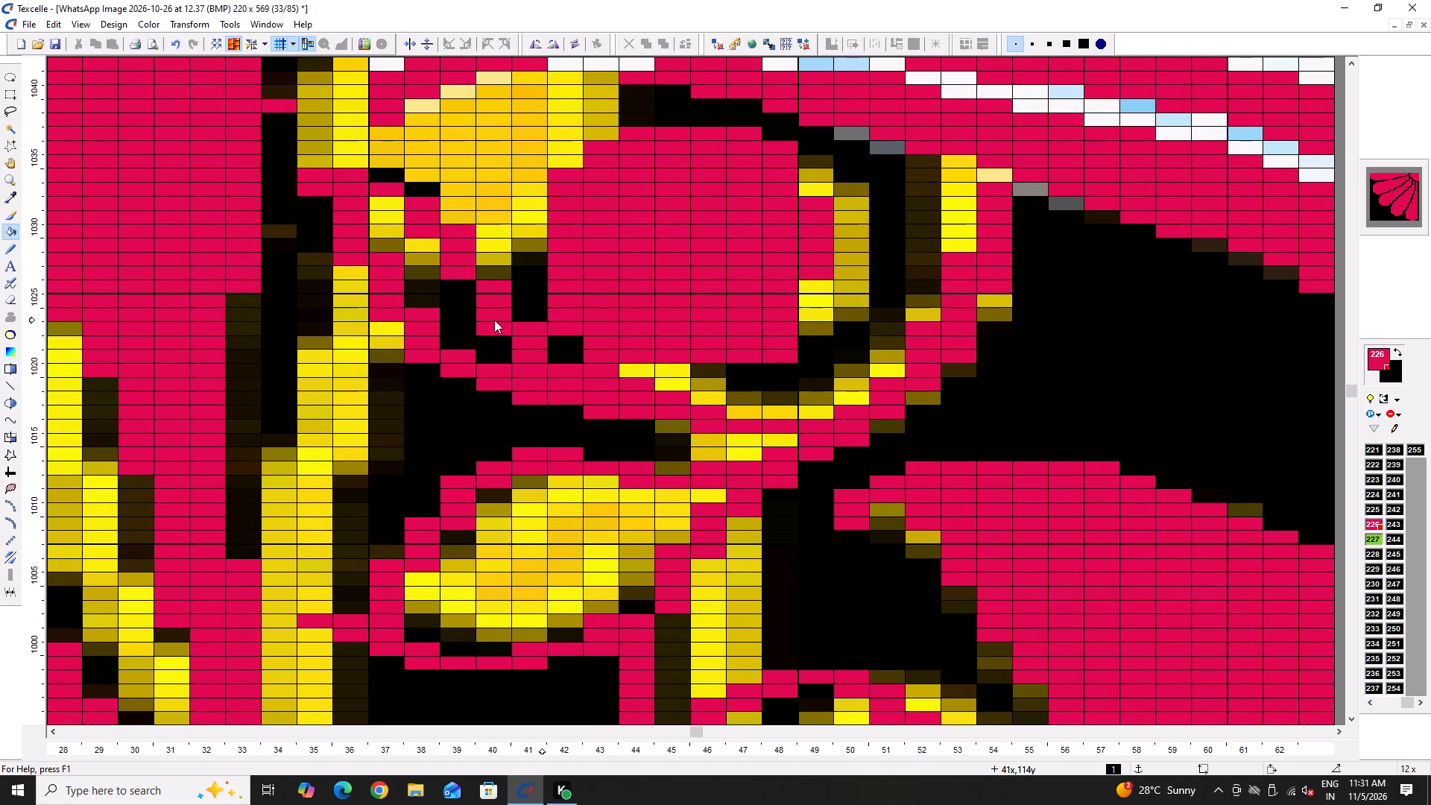
click(449, 277)
click(481, 323)
click(438, 284)
click(587, 554)
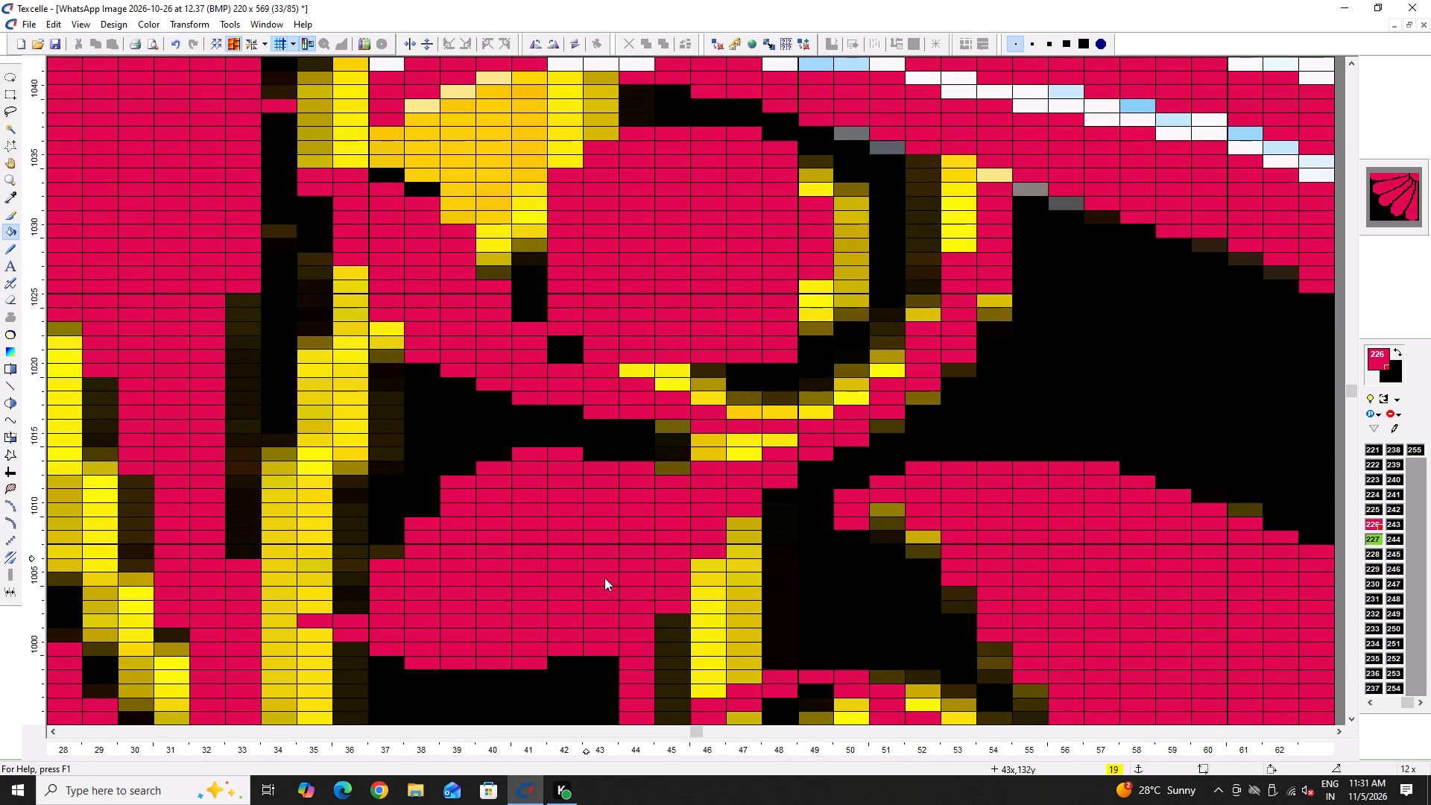
Paint over the small yellow ball at columns 111 to 116, just below the central leaf band, in red with the freehand pen.
scroll(709, 578, down, 2)
drag(862, 575, 866, 584)
ctrl+scroll(662, 523, down, 9)
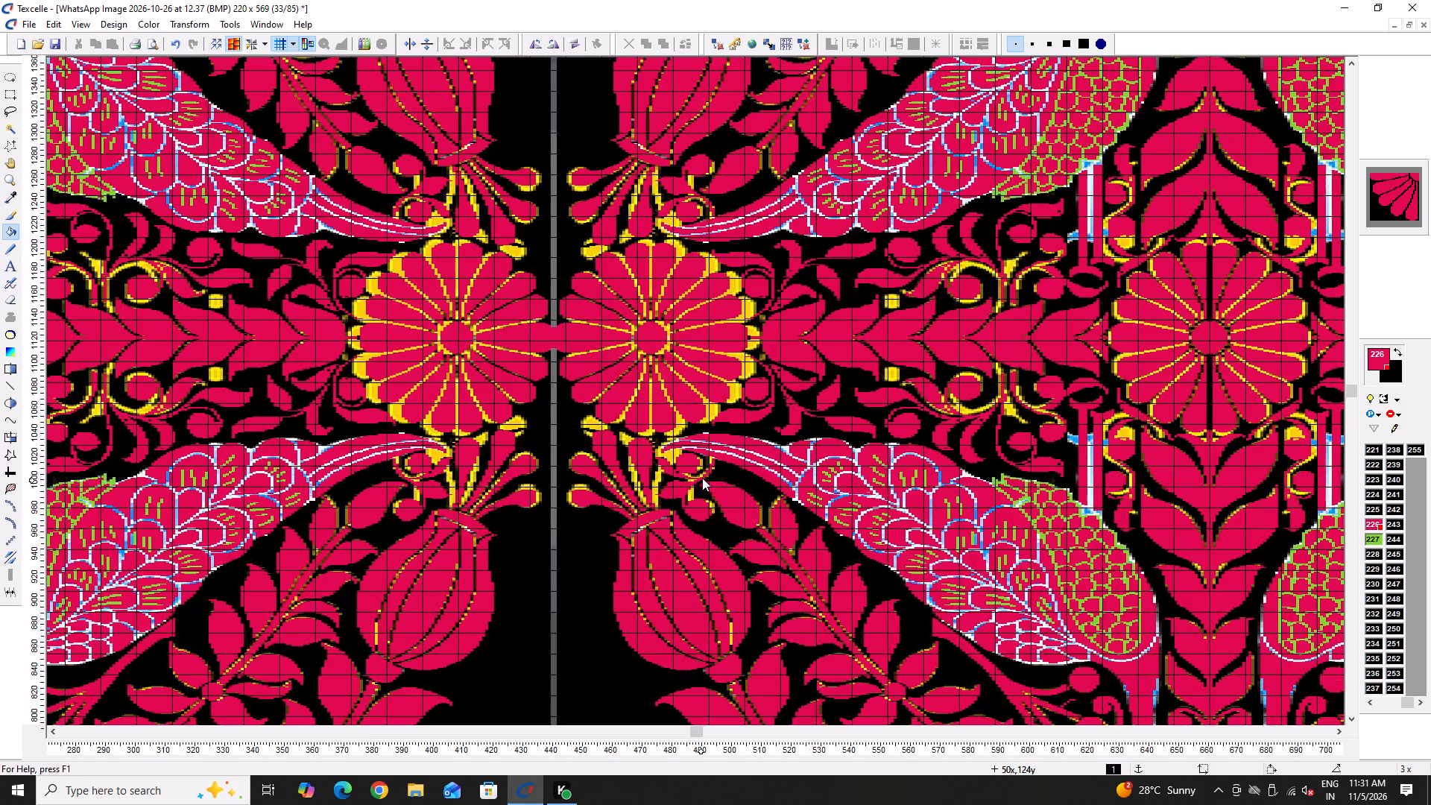
ctrl+scroll(964, 356, up, 7)
key(x)
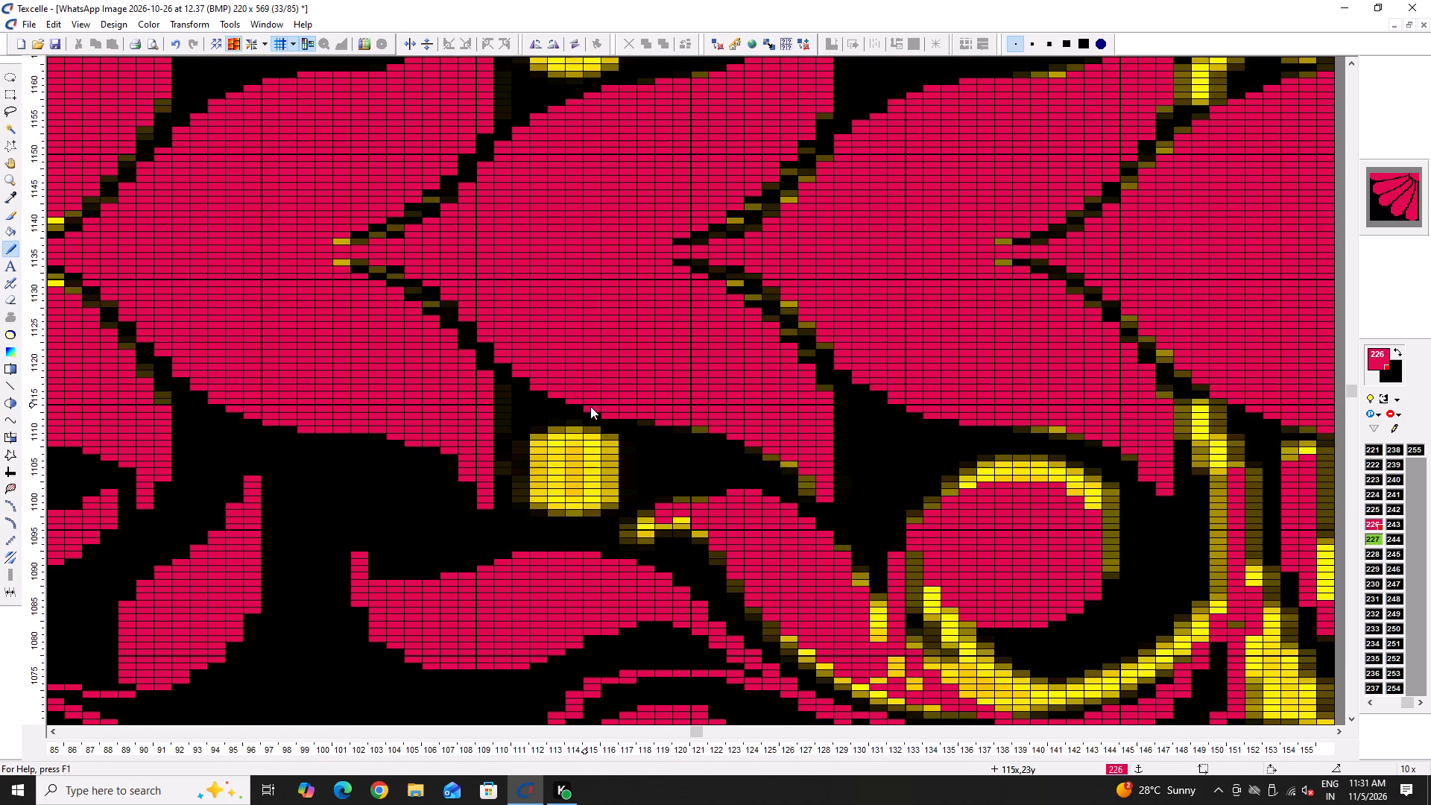
ctrl+scroll(528, 448, up, 3)
drag(596, 397, 780, 468)
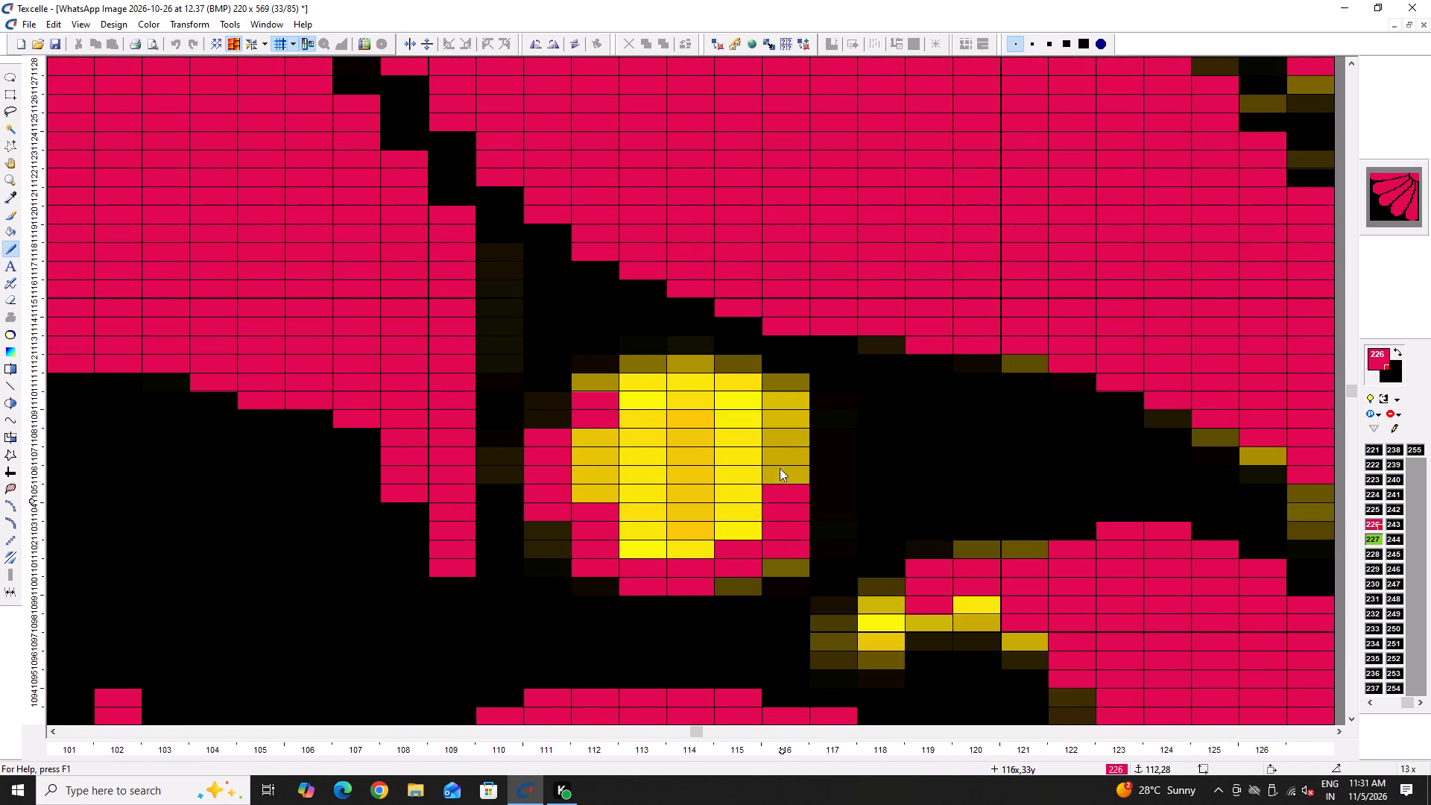
drag(780, 468, 692, 394)
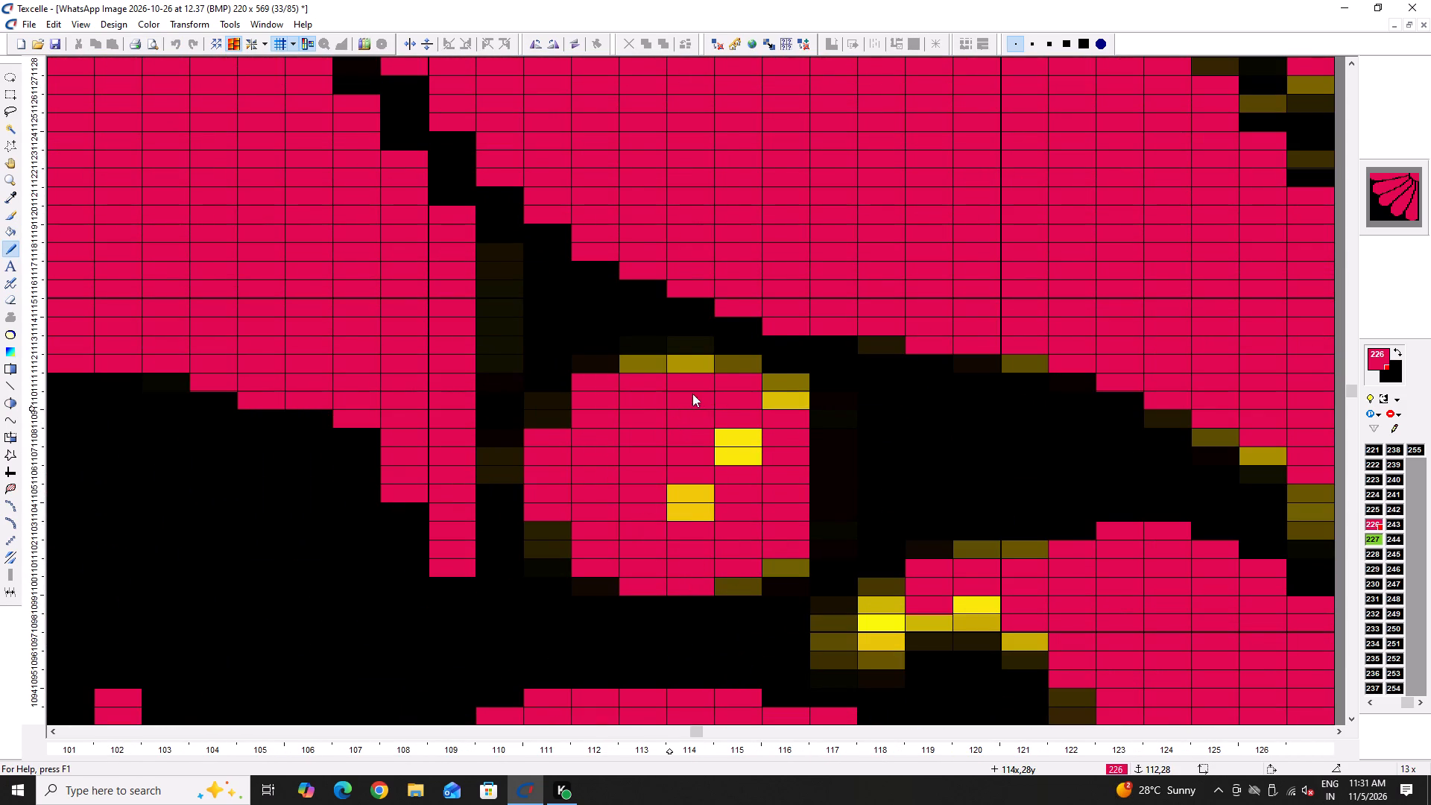
drag(692, 394, 709, 468)
Round the small ball's outline, blacking out its upper corners and column 111 and filling its lower edge with red.
right_click(581, 382)
right_click(581, 382)
right_click(581, 384)
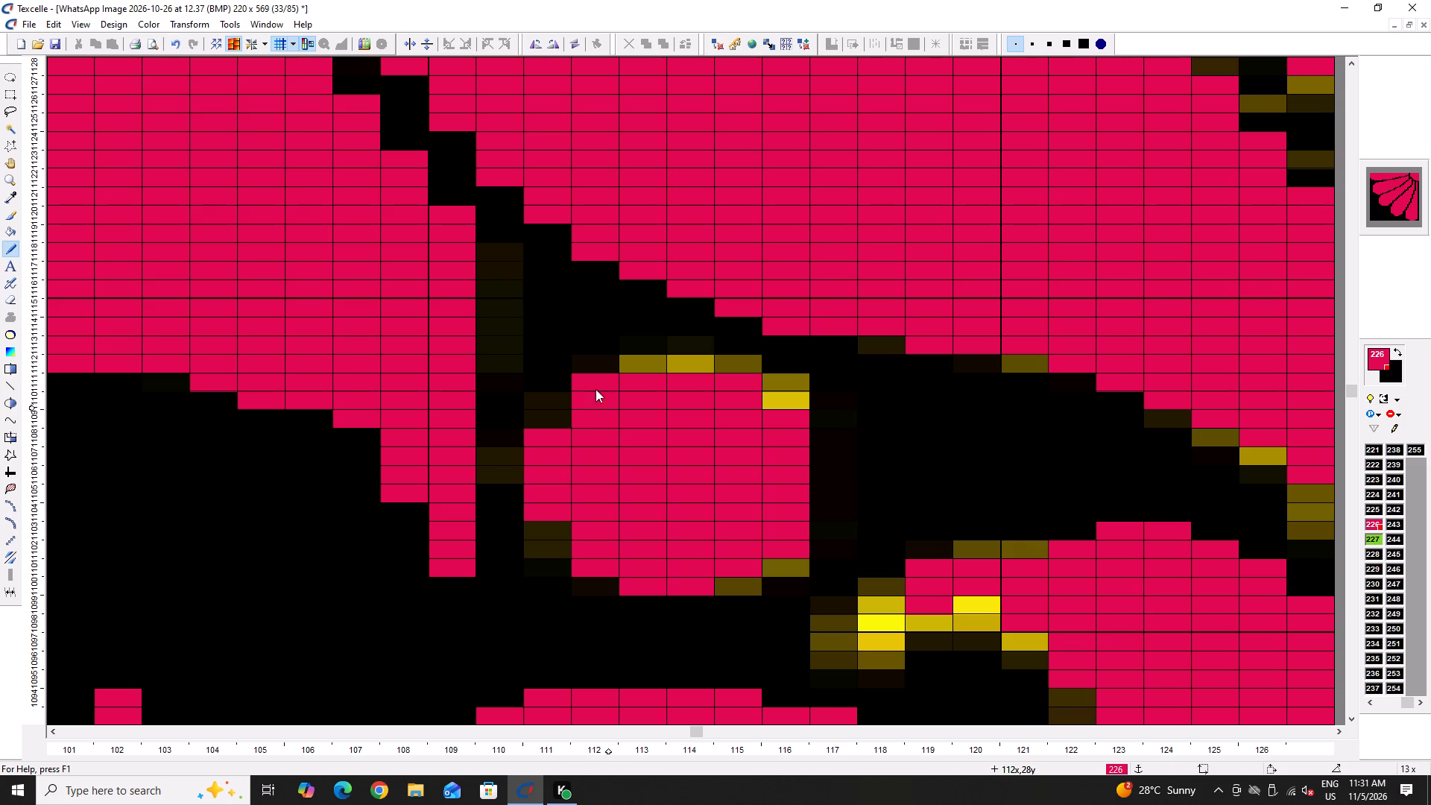
key(shift+space)
right_click(593, 382)
right_click(587, 382)
drag(735, 592, 742, 589)
click(774, 566)
click(549, 528)
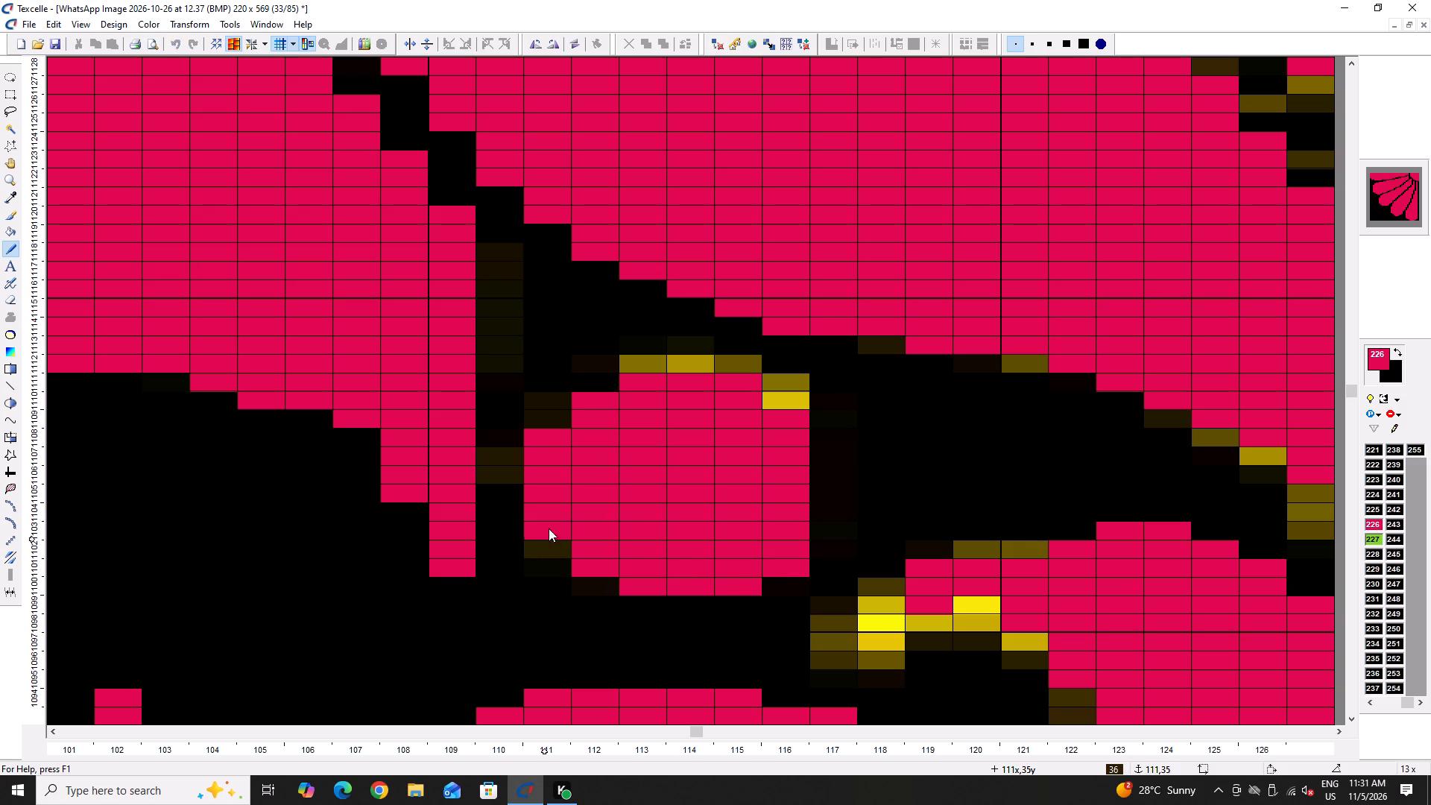
right_click(751, 383)
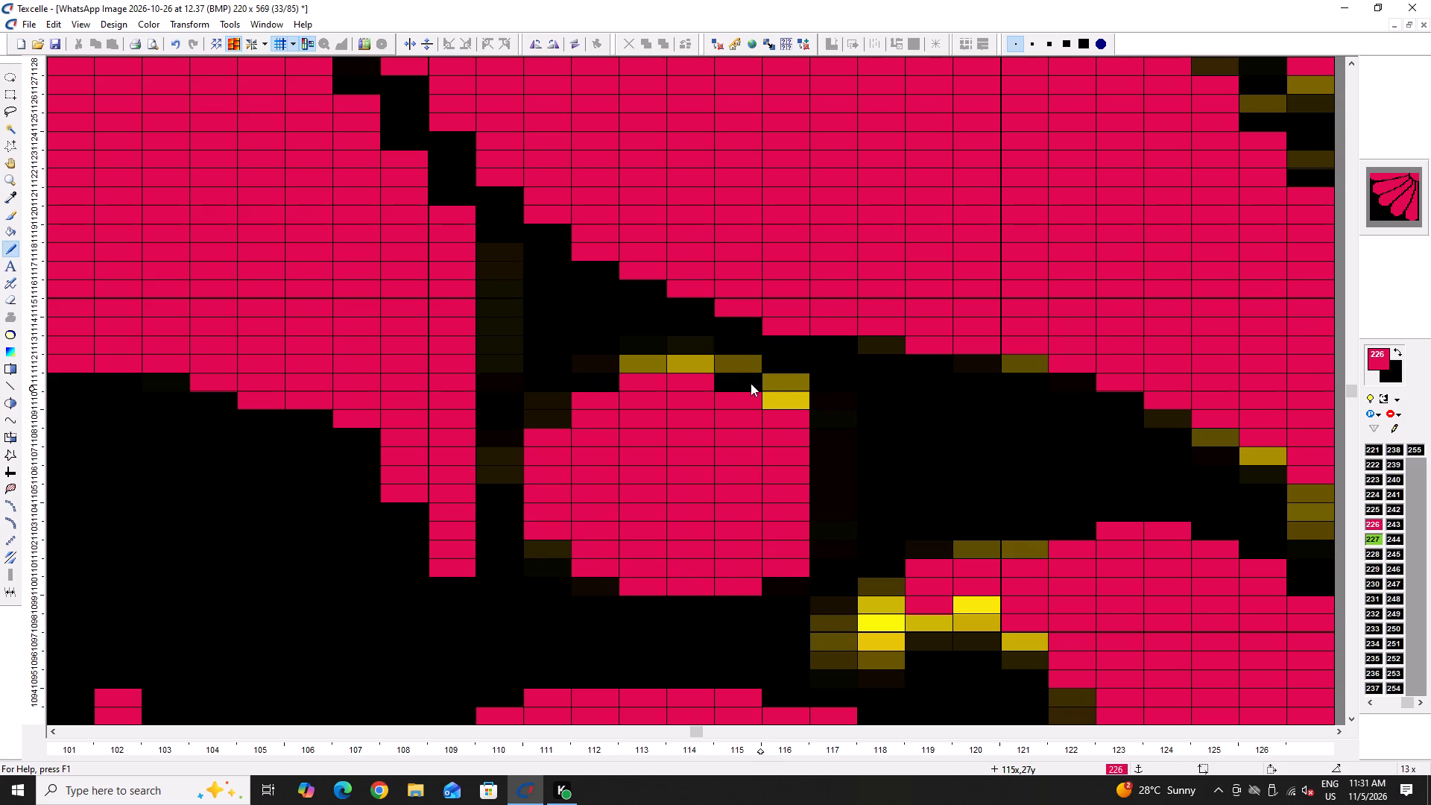
right_drag(556, 426, 555, 534)
right_click(555, 536)
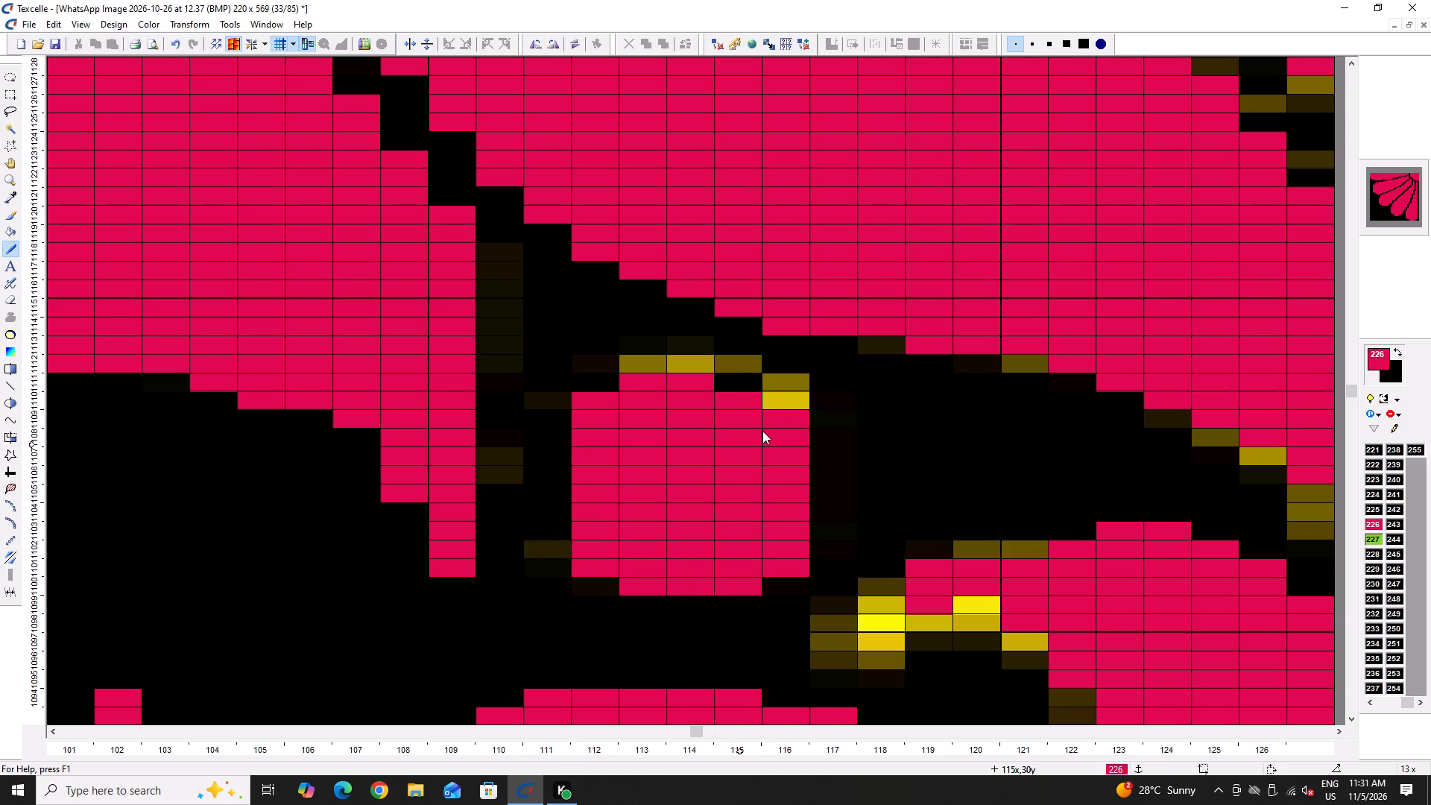
click(723, 379)
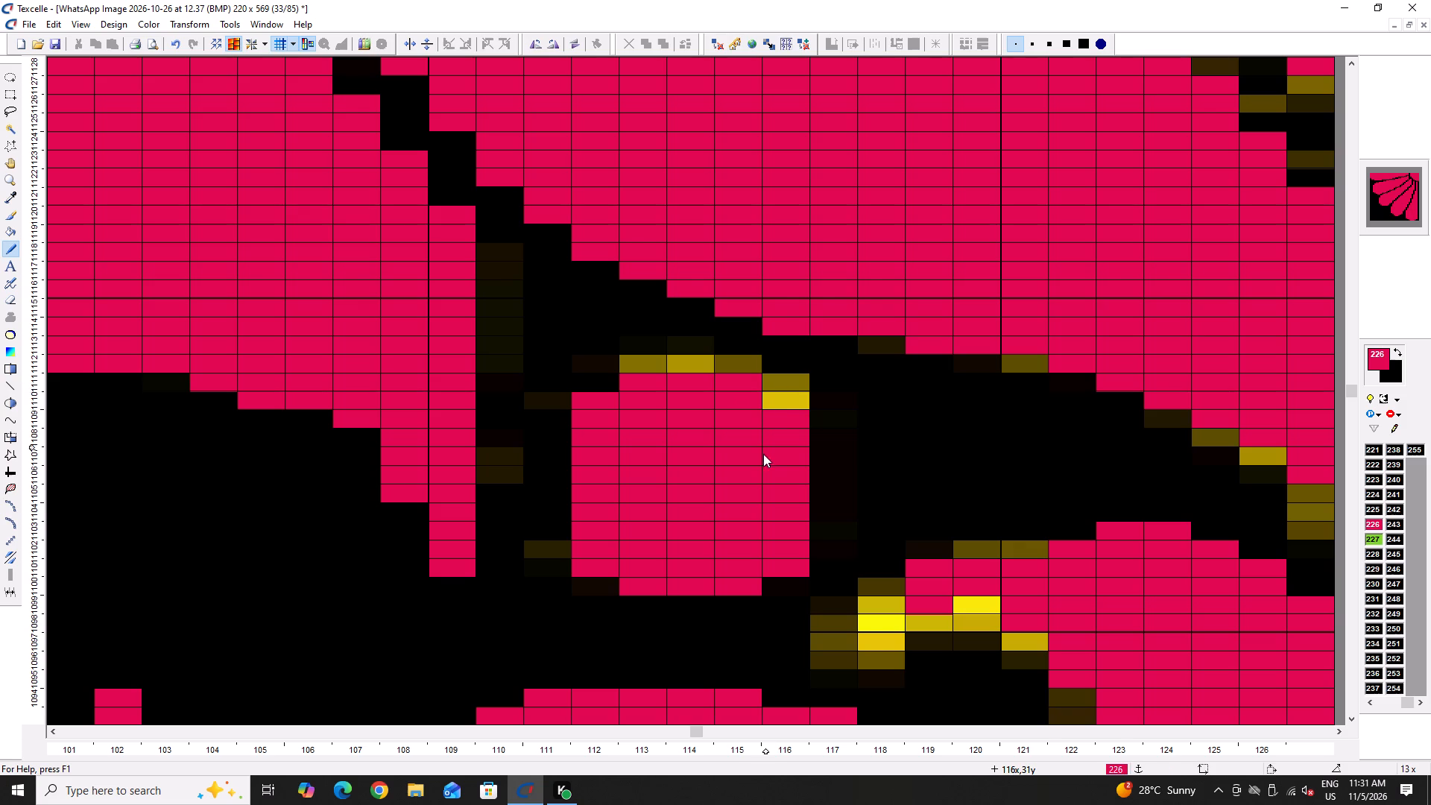
Paint red over the yellow patch around columns 131 to 133 and the small black gaps where the scroll's stems merge.
ctrl+scroll(729, 458, down, 7)
ctrl+scroll(1018, 581, up, 5)
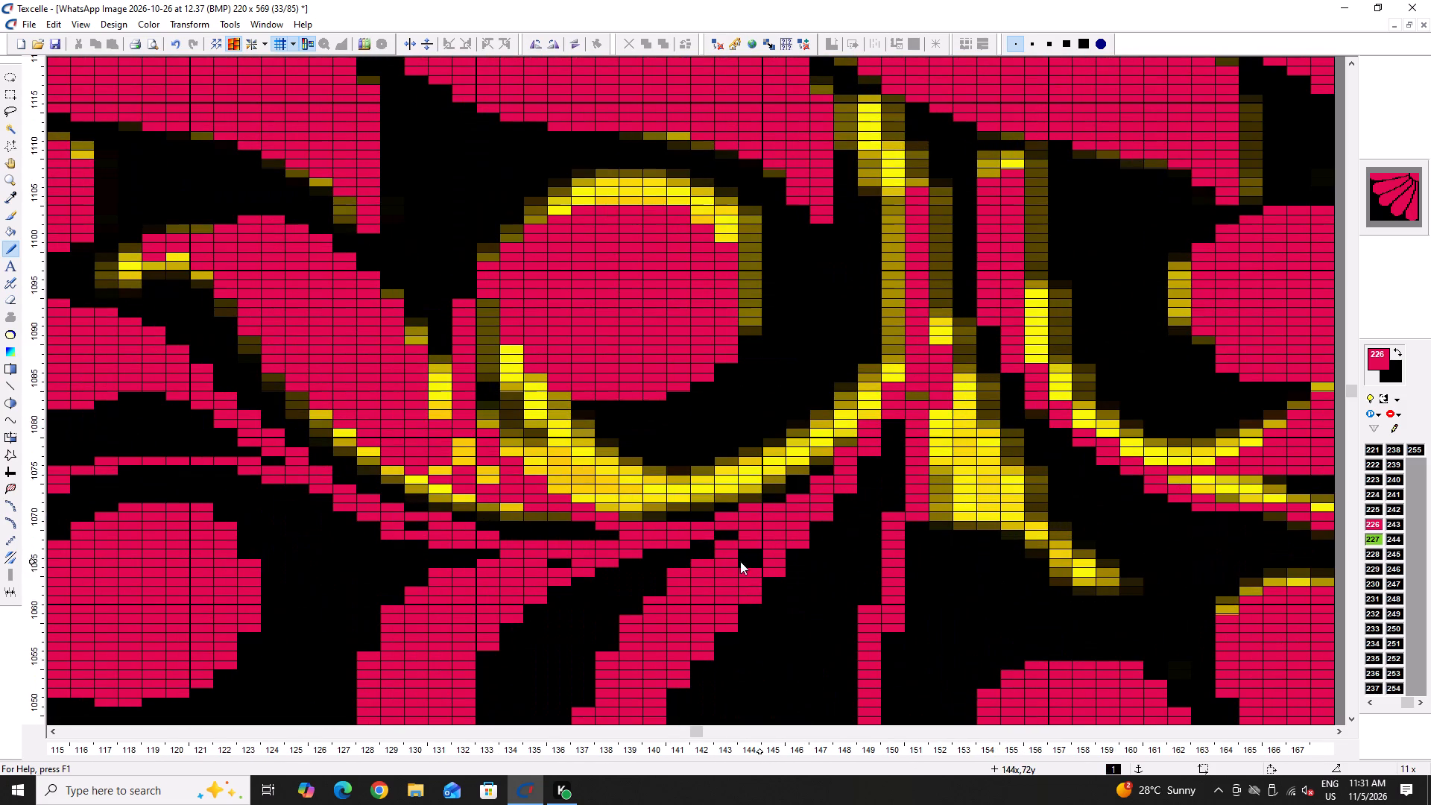
drag(458, 455, 442, 470)
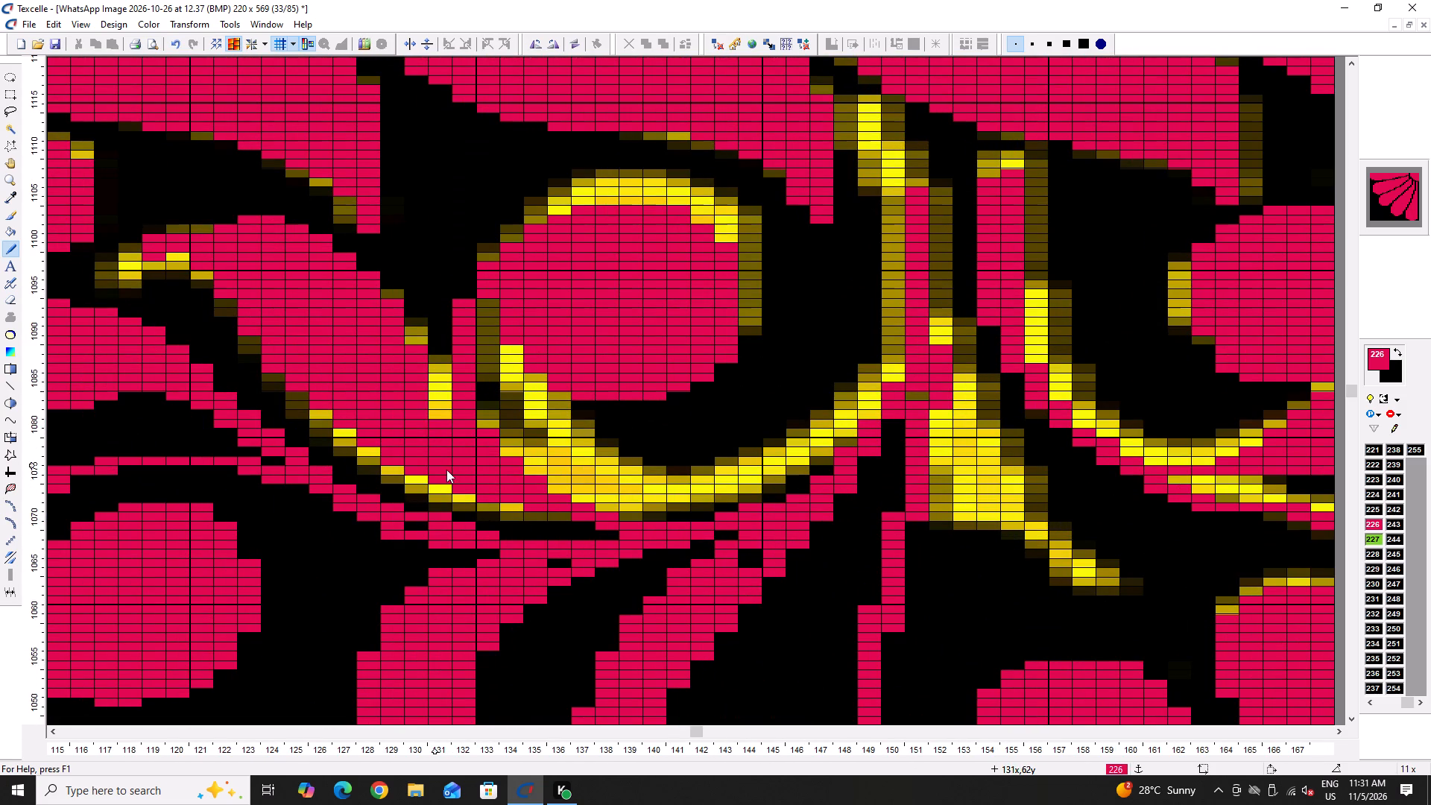
drag(760, 554, 745, 572)
drag(566, 563, 548, 565)
drag(401, 521, 408, 523)
click(267, 452)
Thicken the stem curling over the lower ball in red from column 112 to 123, blacking out its outer corner pixel.
ctrl+scroll(279, 455, down, 5)
ctrl+scroll(196, 485, up, 4)
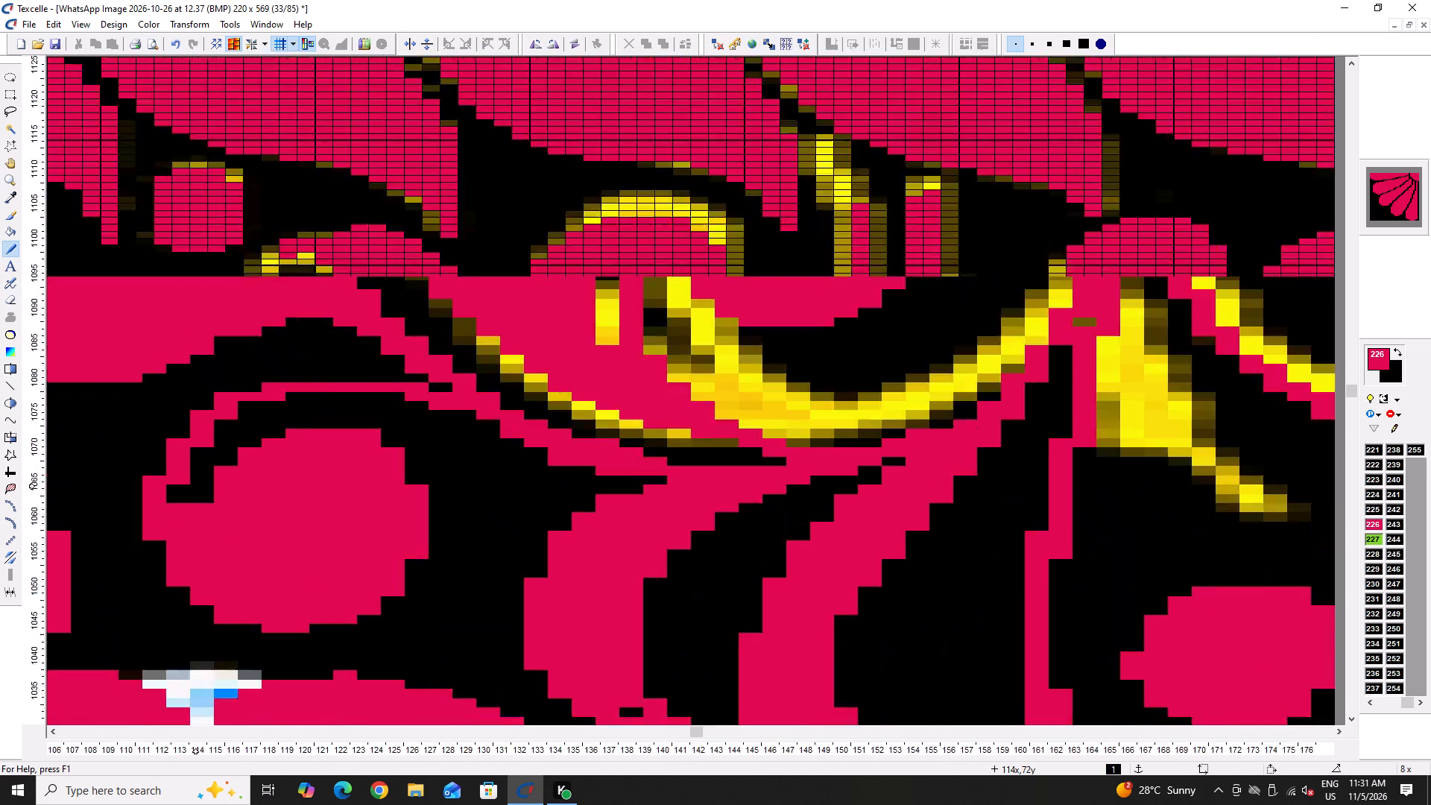
ctrl+scroll(194, 486, up, 2)
drag(136, 469, 142, 493)
drag(165, 473, 162, 514)
drag(194, 421, 197, 438)
drag(235, 376, 236, 376)
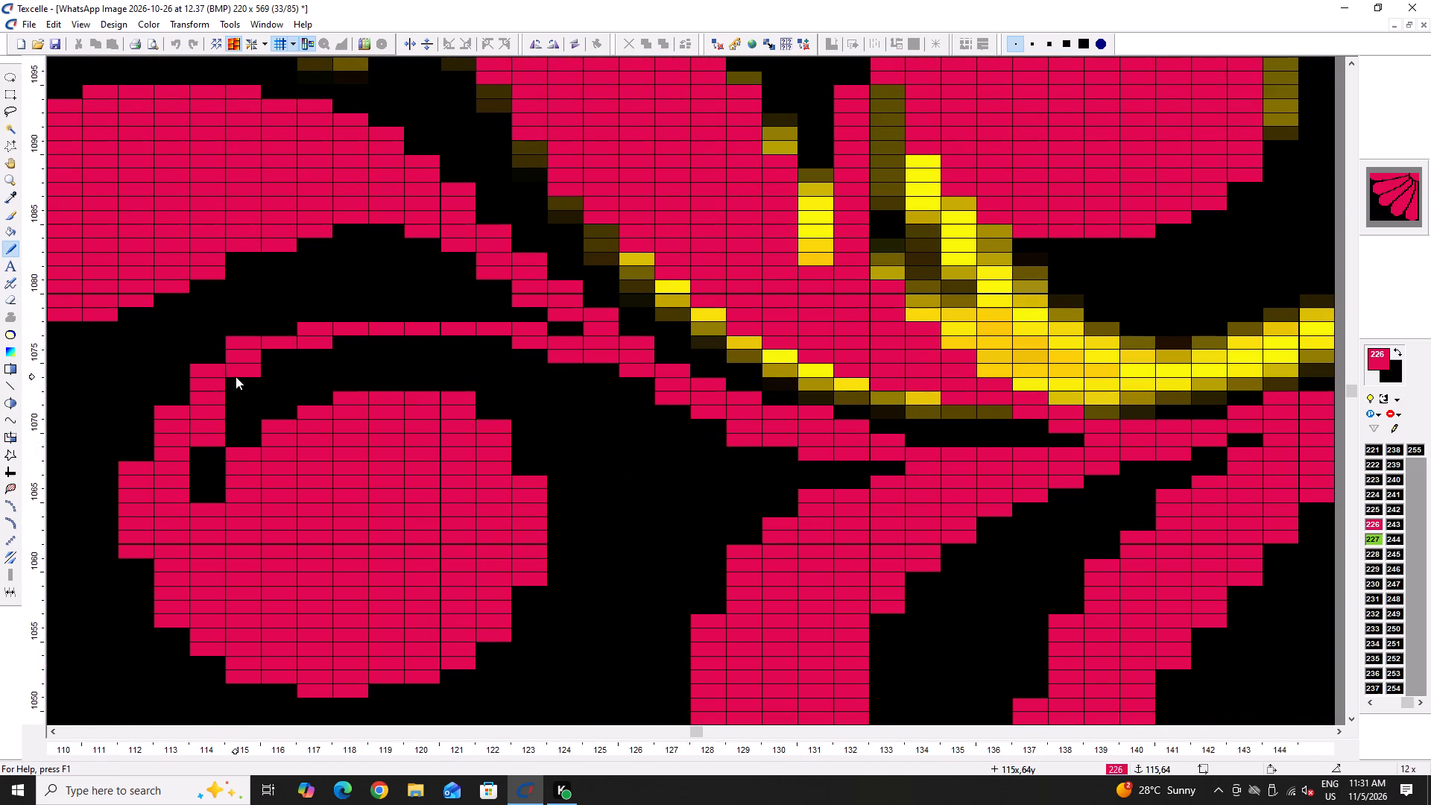
drag(236, 376, 238, 391)
drag(274, 356, 274, 363)
drag(285, 359, 329, 352)
drag(344, 348, 527, 348)
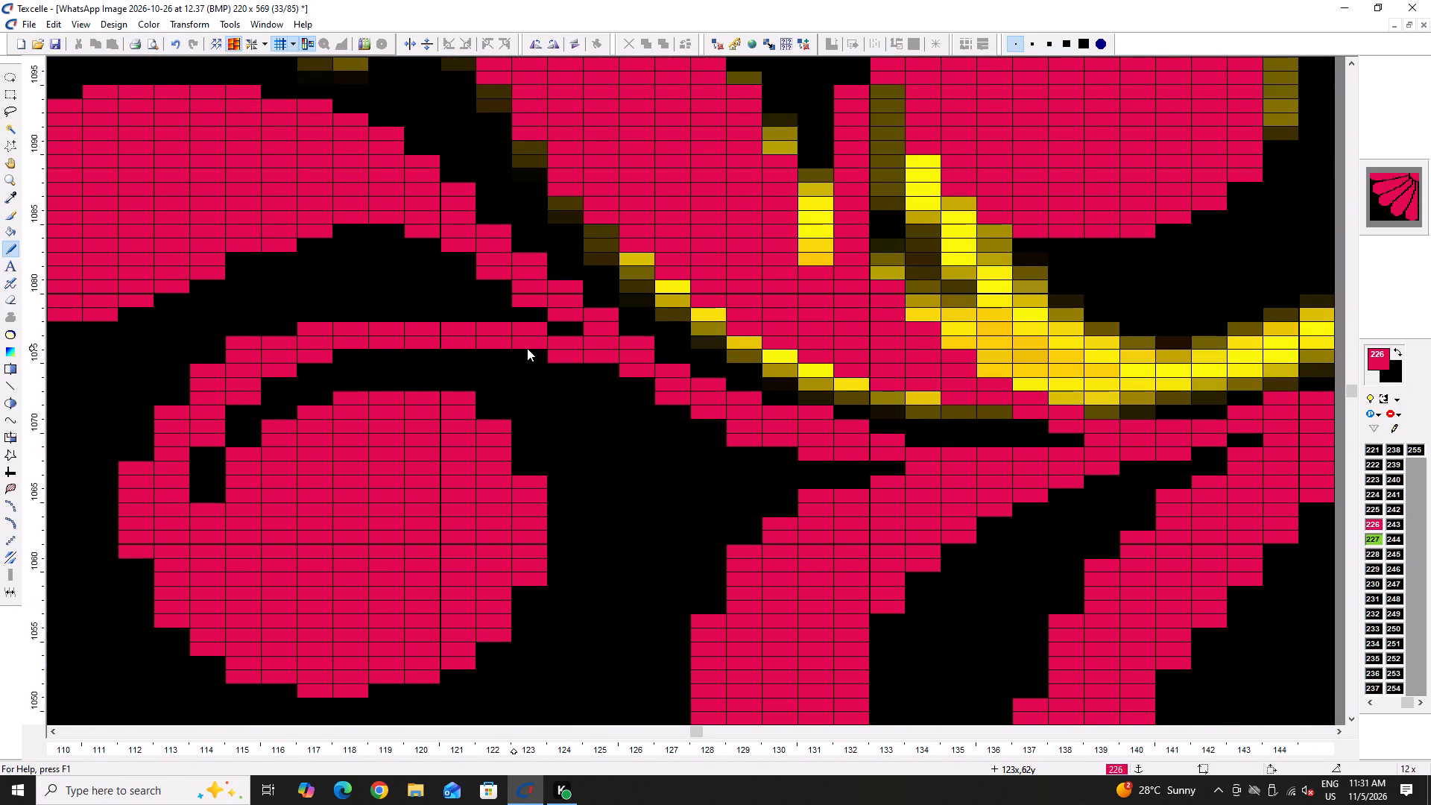
drag(527, 348, 528, 348)
right_click(242, 340)
right_click(242, 340)
Widen the curl stem's underside in red up to its junction near column 130 and smooth its steps with black.
drag(347, 355, 578, 368)
drag(575, 366, 486, 362)
right_drag(434, 375, 613, 373)
drag(564, 372, 606, 376)
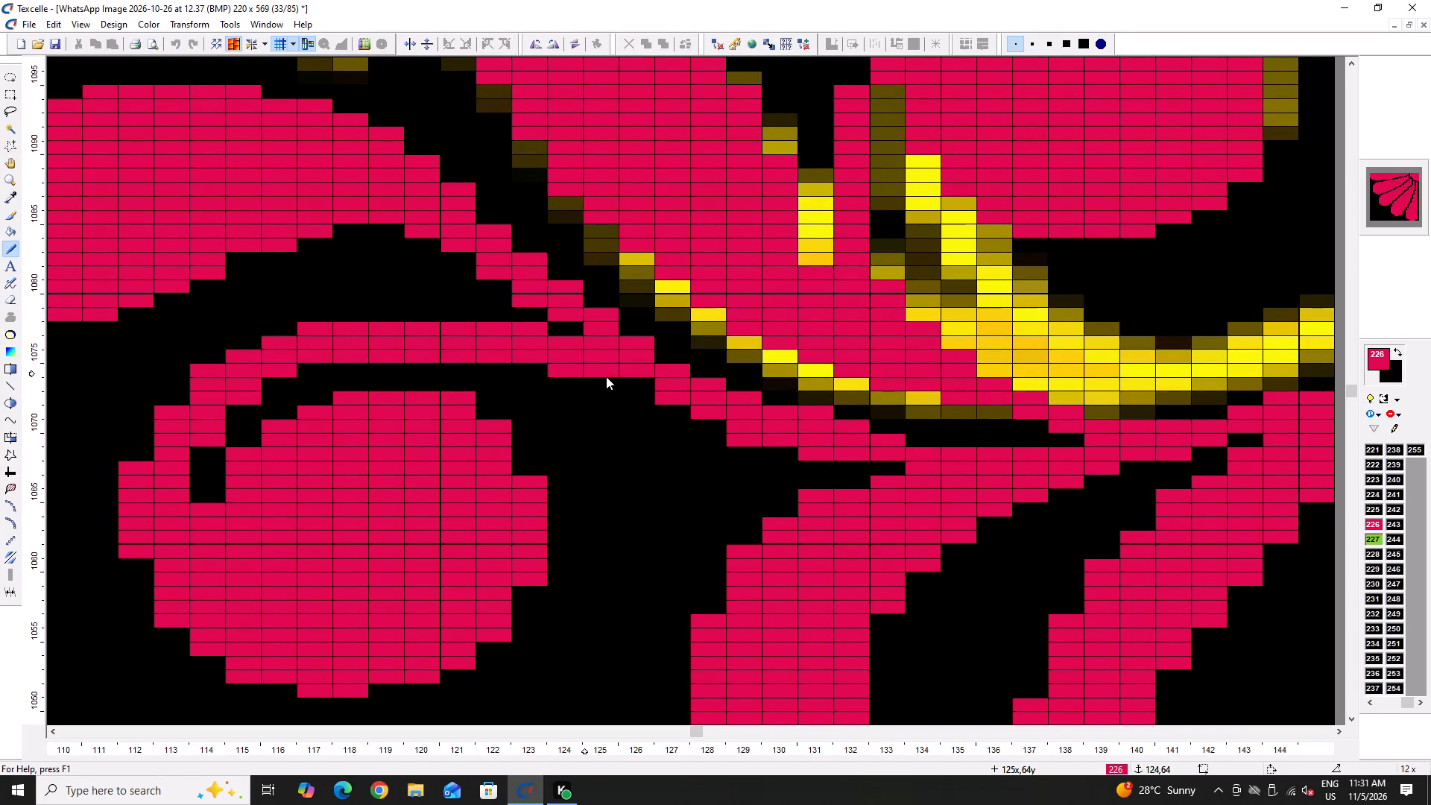
drag(606, 376, 603, 374)
click(654, 391)
click(648, 388)
right_click(639, 400)
right_click(640, 400)
click(615, 385)
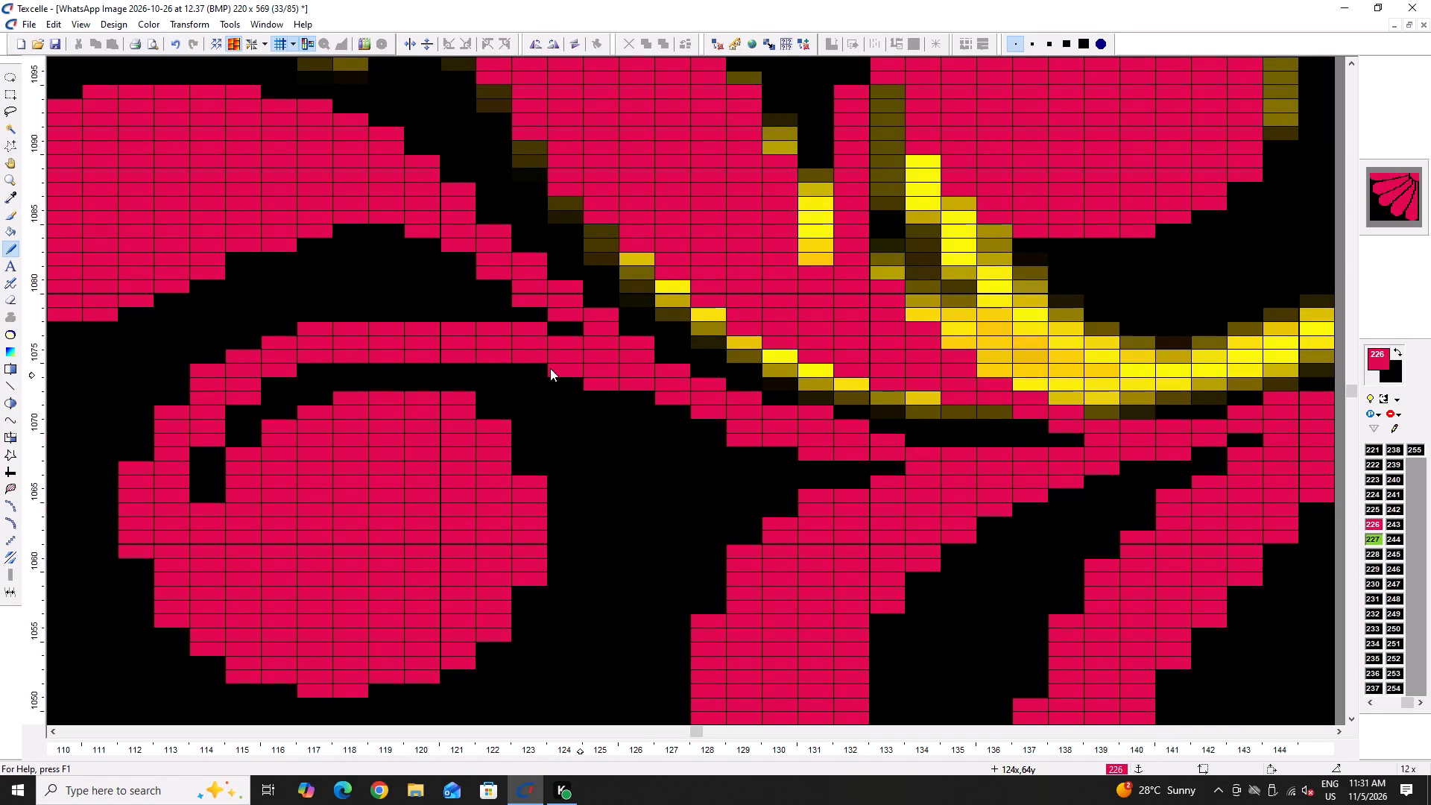
click(518, 364)
click(712, 428)
right_click(743, 435)
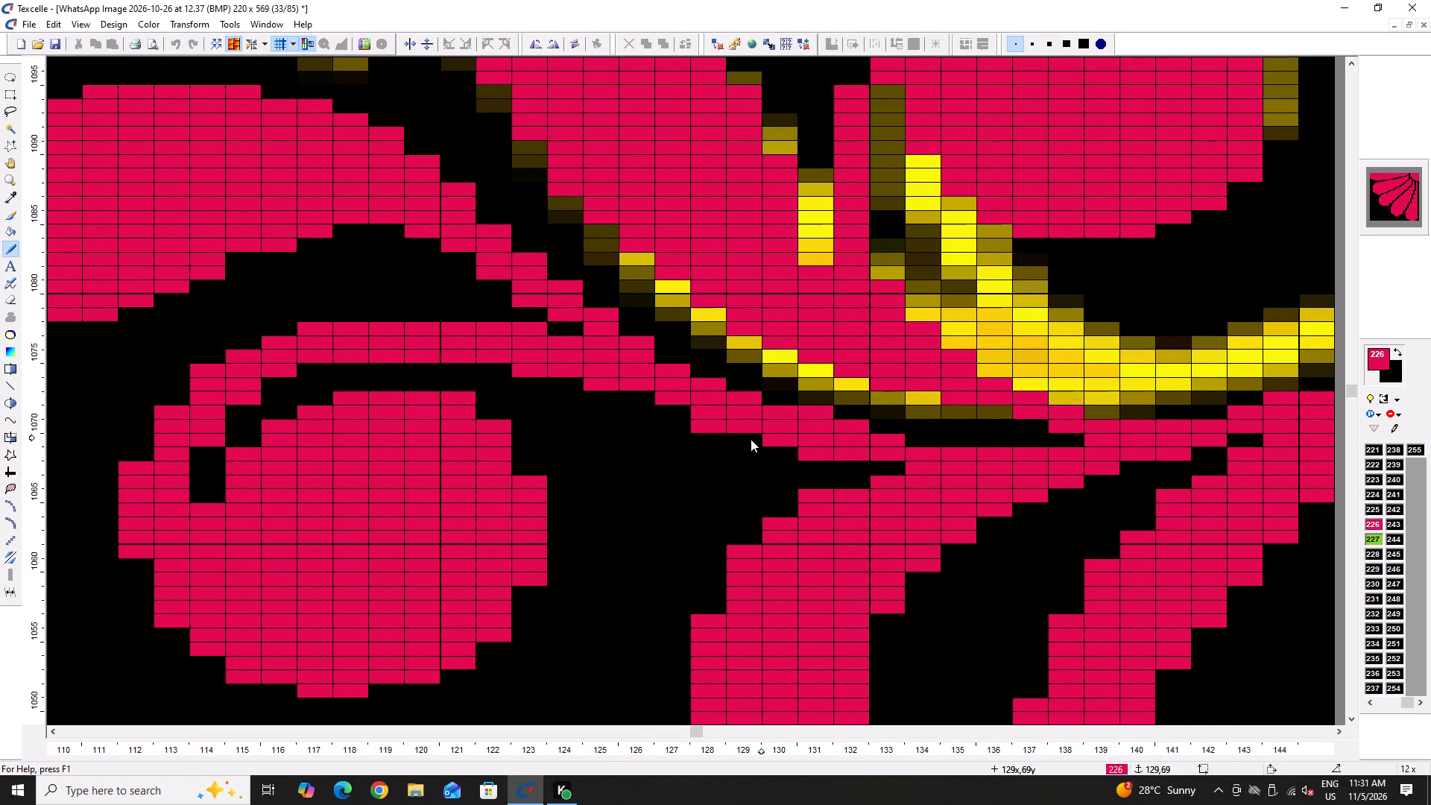
right_click(809, 451)
right_click(809, 451)
right_click(689, 417)
right_drag(695, 420, 702, 424)
Slim the curl and its ball by blacking out the outer pixels at columns 112 and 123 and along the ball's top.
ctrl+scroll(663, 409, down, 4)
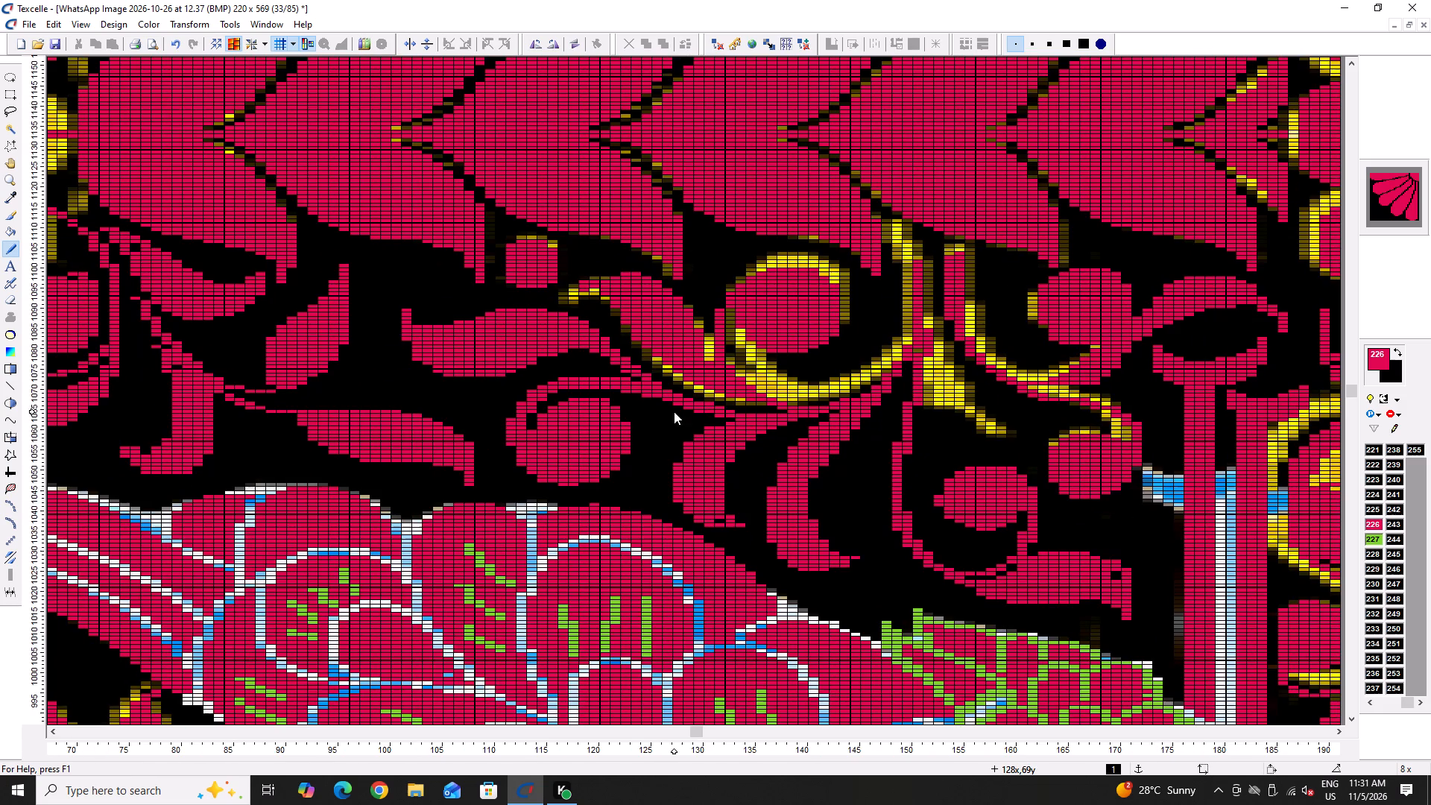
ctrl+scroll(552, 426, up, 4)
right_click(511, 363)
right_click(512, 364)
right_click(512, 364)
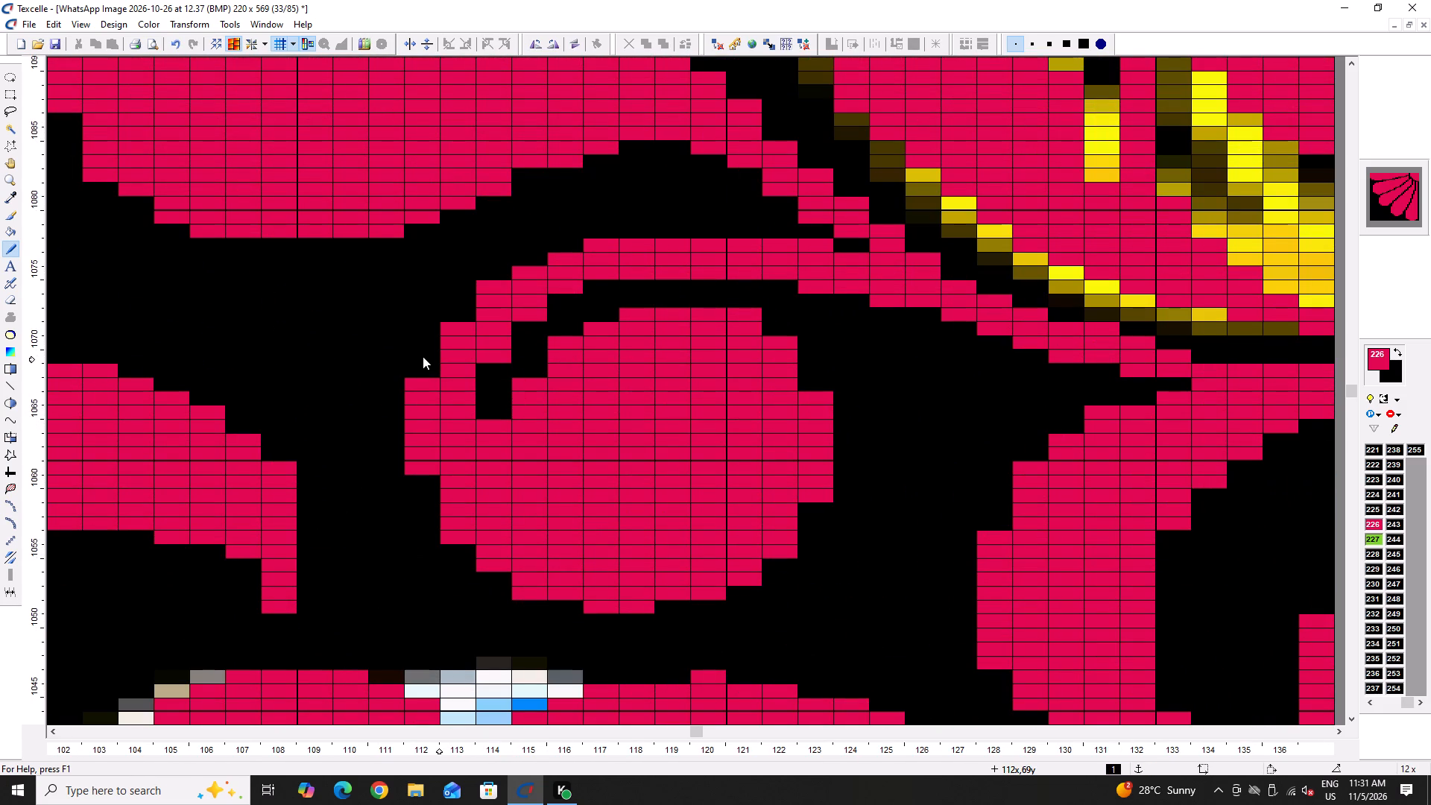
right_drag(421, 357, 421, 373)
right_drag(421, 375, 436, 479)
right_click(436, 479)
right_drag(448, 529, 452, 559)
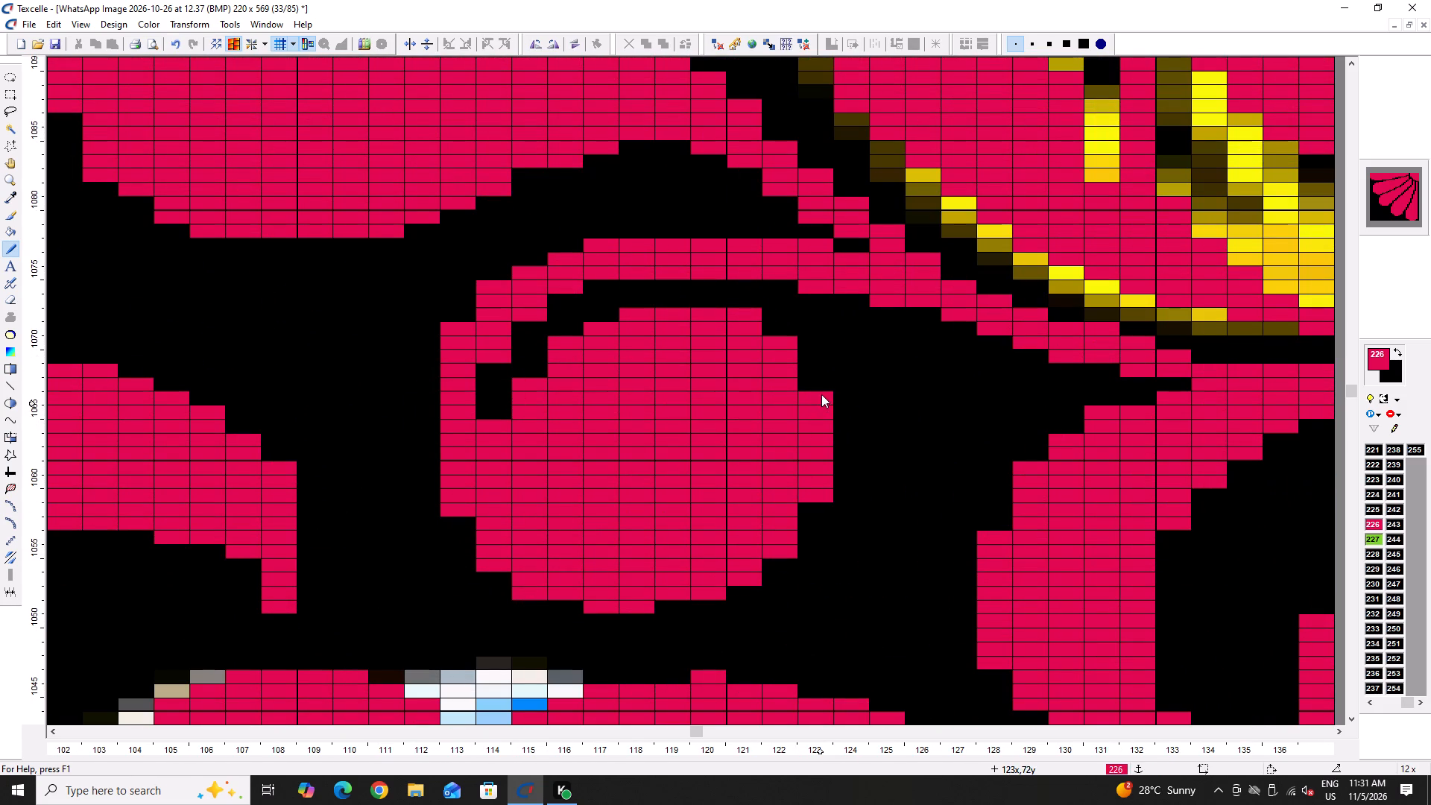
right_drag(821, 394, 827, 506)
right_drag(610, 314, 799, 385)
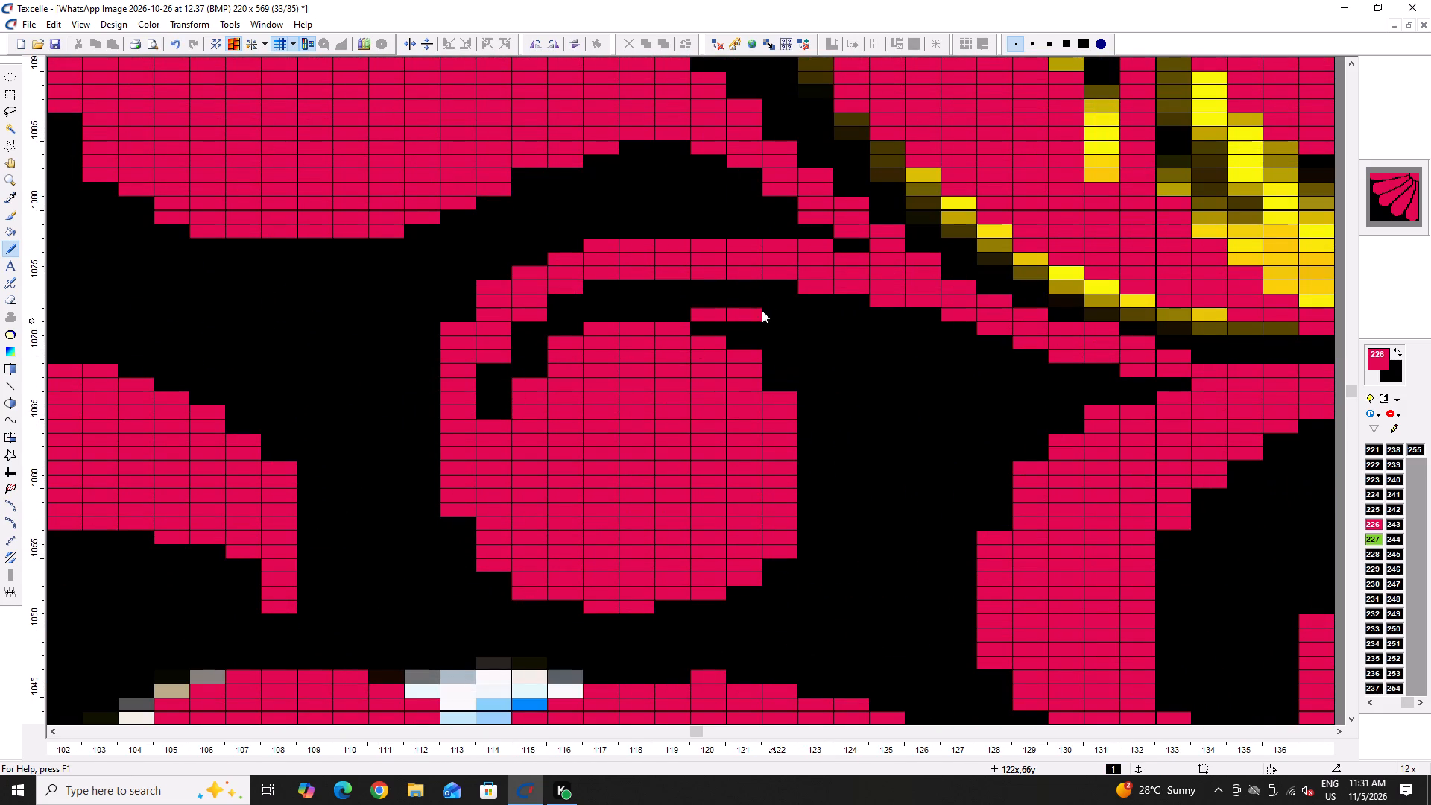
right_drag(759, 309, 725, 311)
right_click(725, 311)
Fill in red along the stem between the lower curl and its leaf, around columns 156 to 161.
ctrl+scroll(643, 367, down, 7)
ctrl+scroll(748, 373, up, 2)
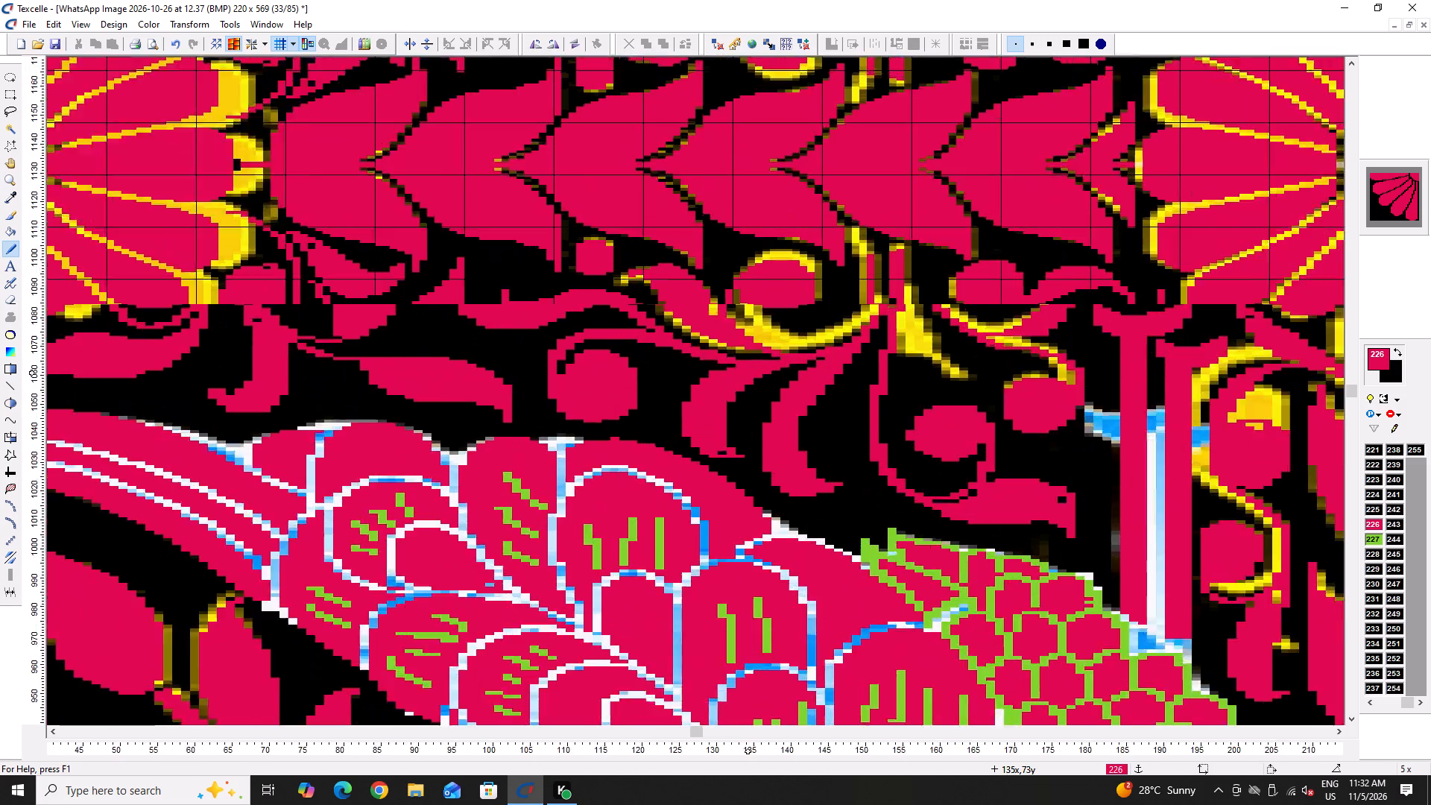
ctrl+scroll(791, 457, up, 3)
drag(1156, 506, 1069, 527)
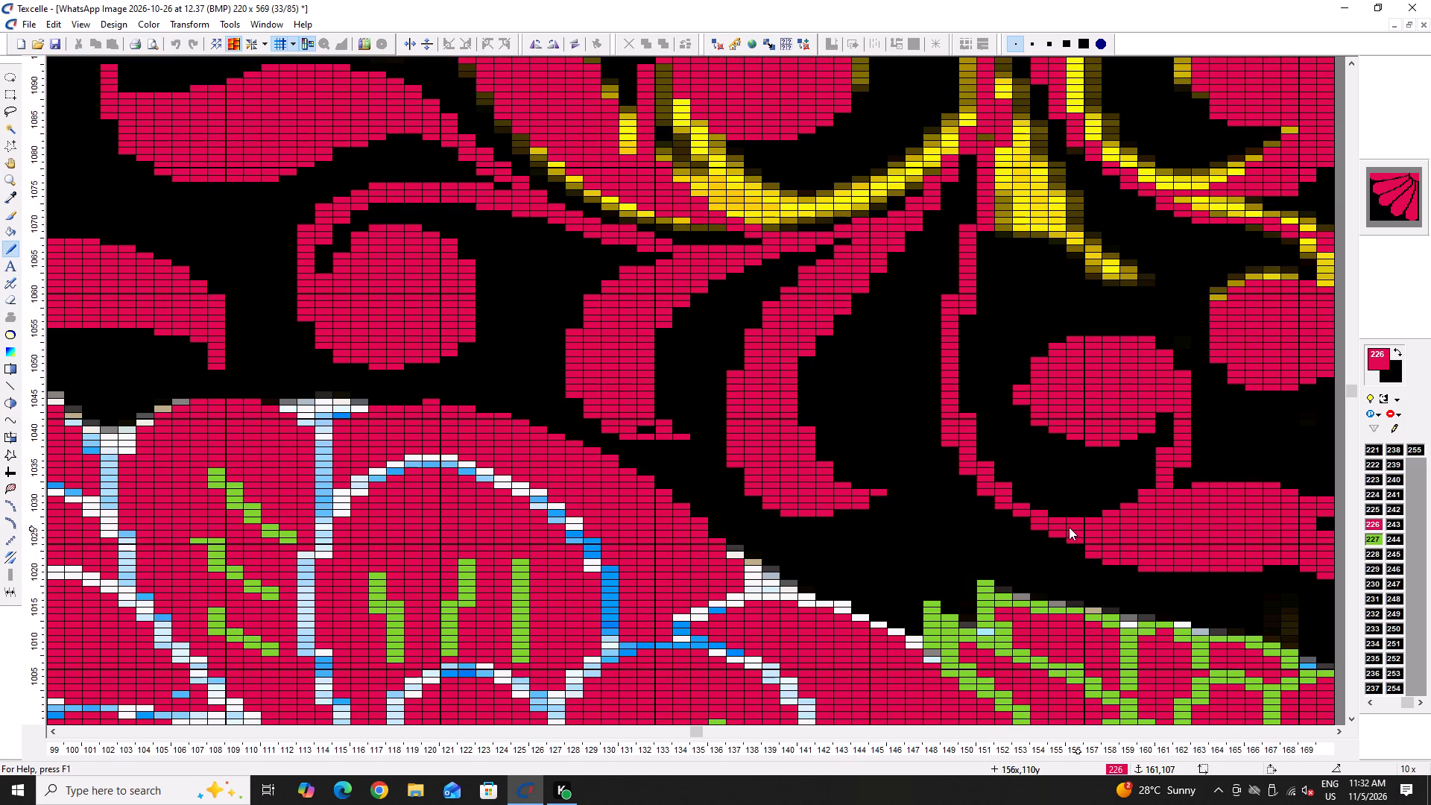
drag(1069, 527, 1068, 526)
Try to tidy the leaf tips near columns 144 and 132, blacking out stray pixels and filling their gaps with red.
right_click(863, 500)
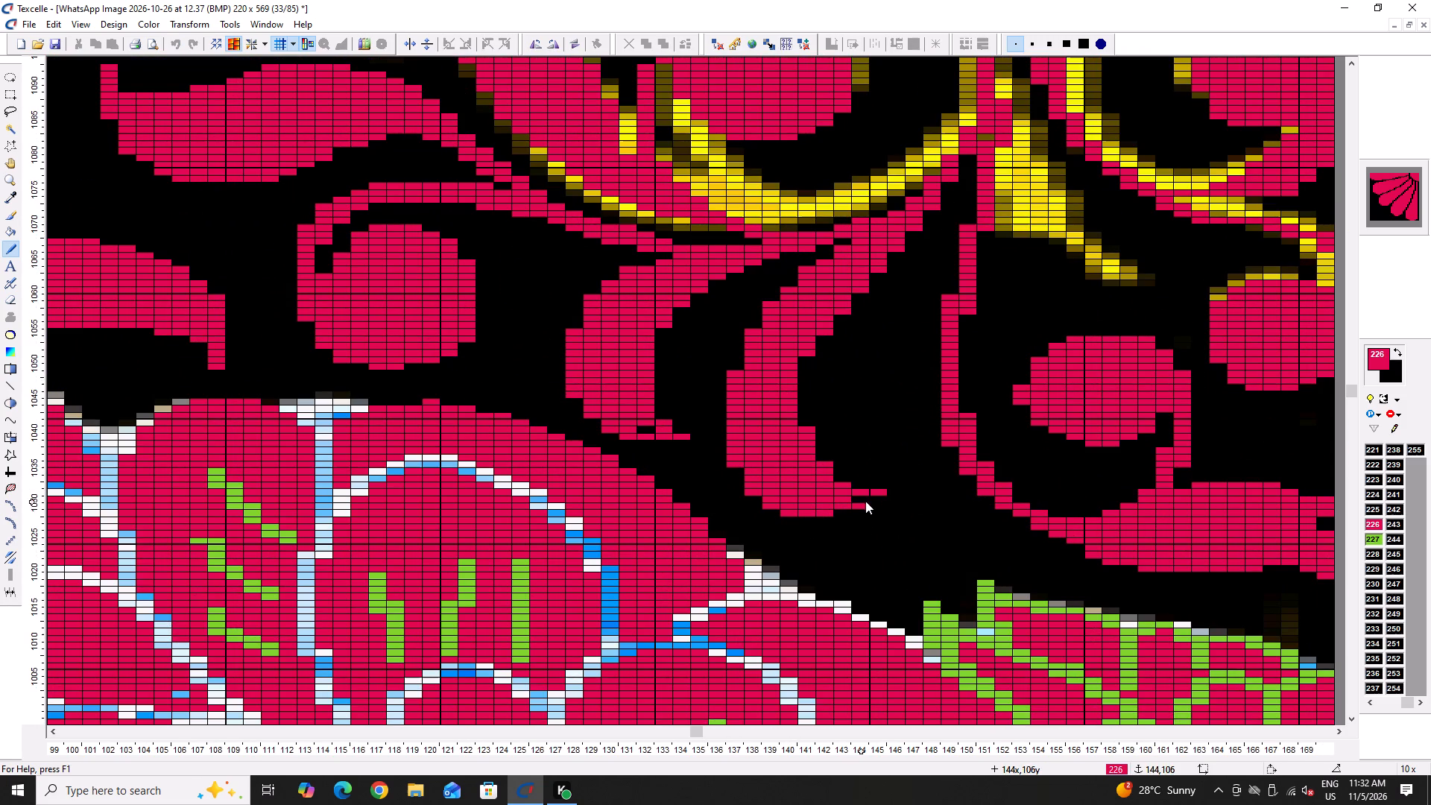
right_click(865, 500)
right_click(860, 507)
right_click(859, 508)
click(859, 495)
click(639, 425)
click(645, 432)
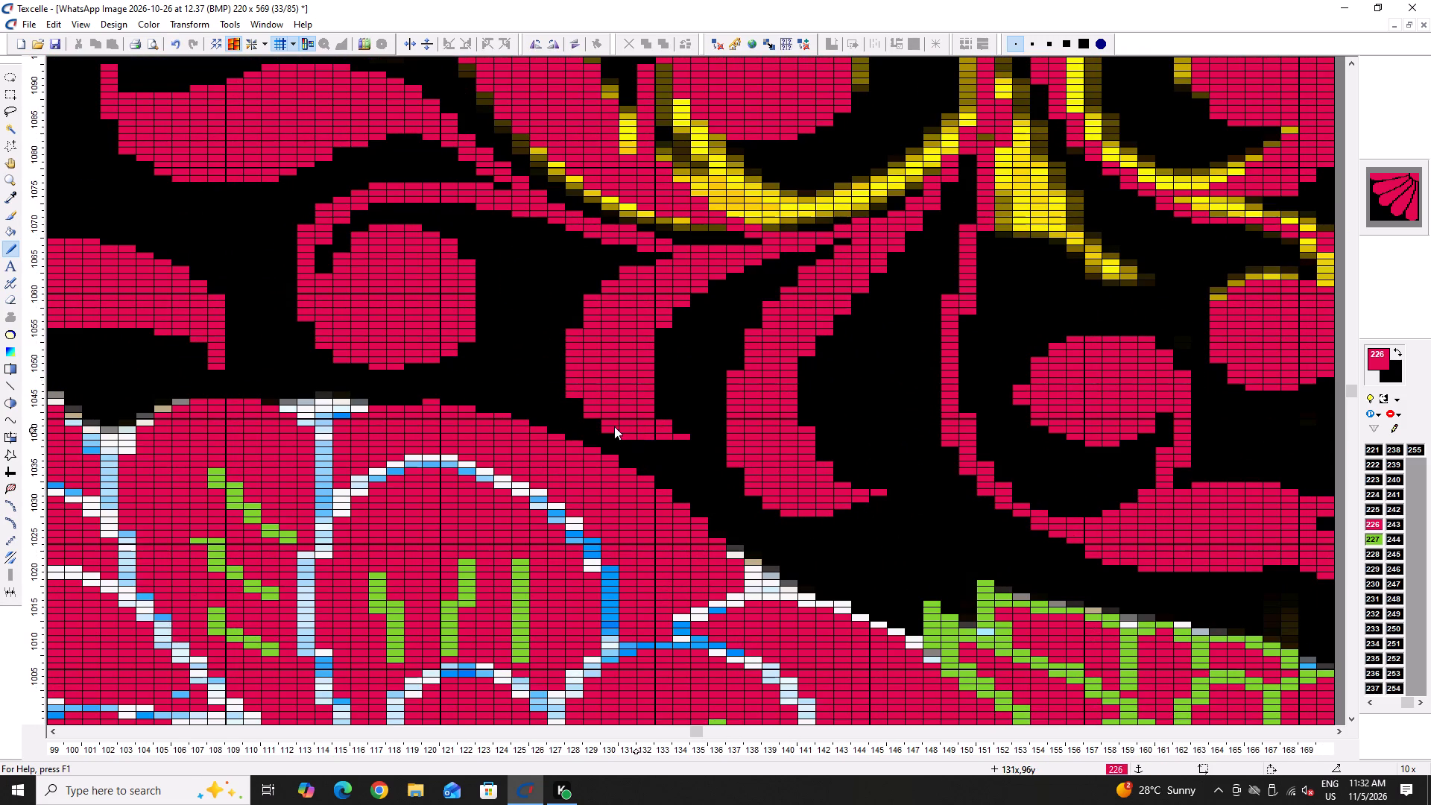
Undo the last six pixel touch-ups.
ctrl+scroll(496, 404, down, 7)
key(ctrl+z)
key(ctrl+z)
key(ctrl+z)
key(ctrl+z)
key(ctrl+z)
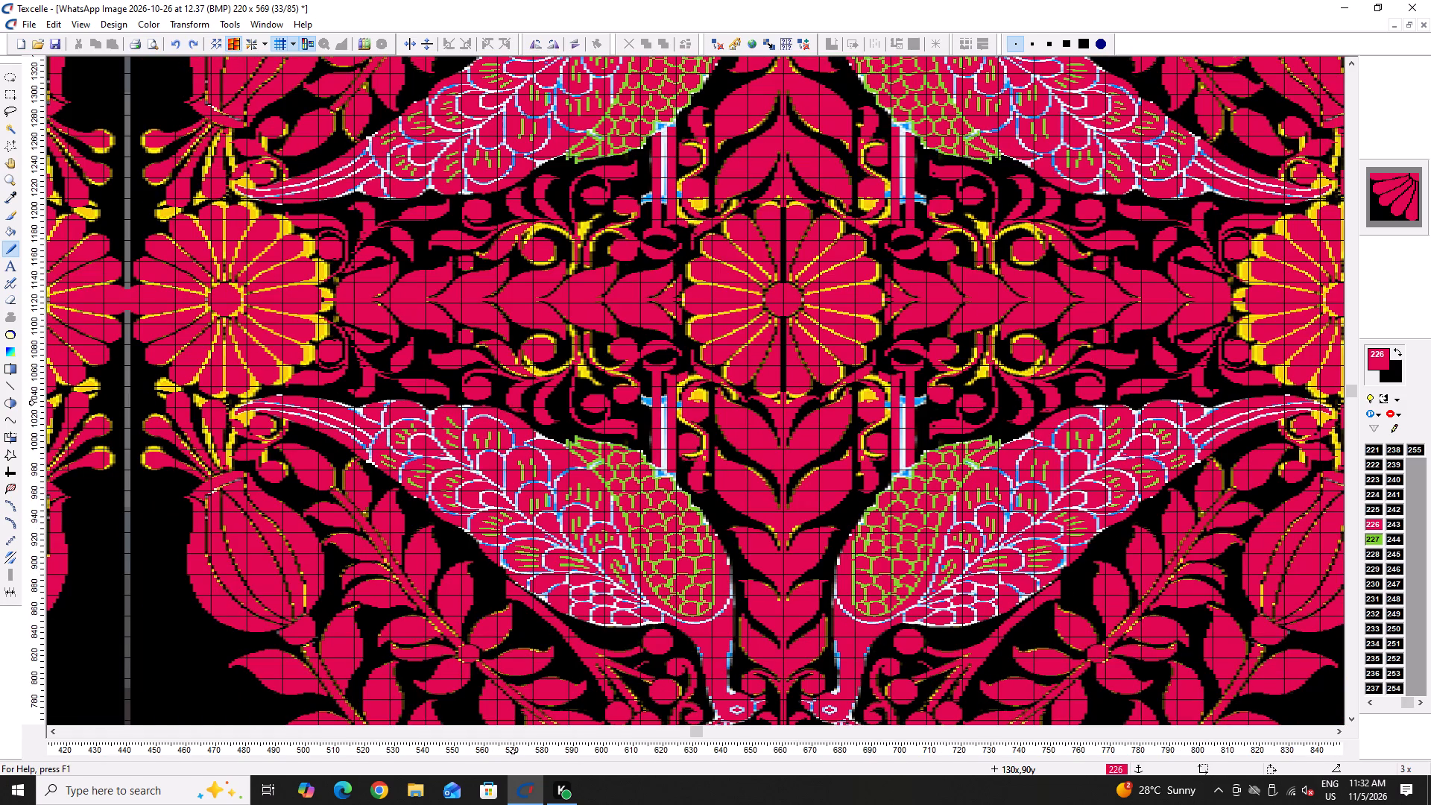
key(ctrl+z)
Erase to black the yellow, white, blue and green details on the peacock and surrounding scrollwork, keeping the red shapes.
key(shift+space)
key(e)
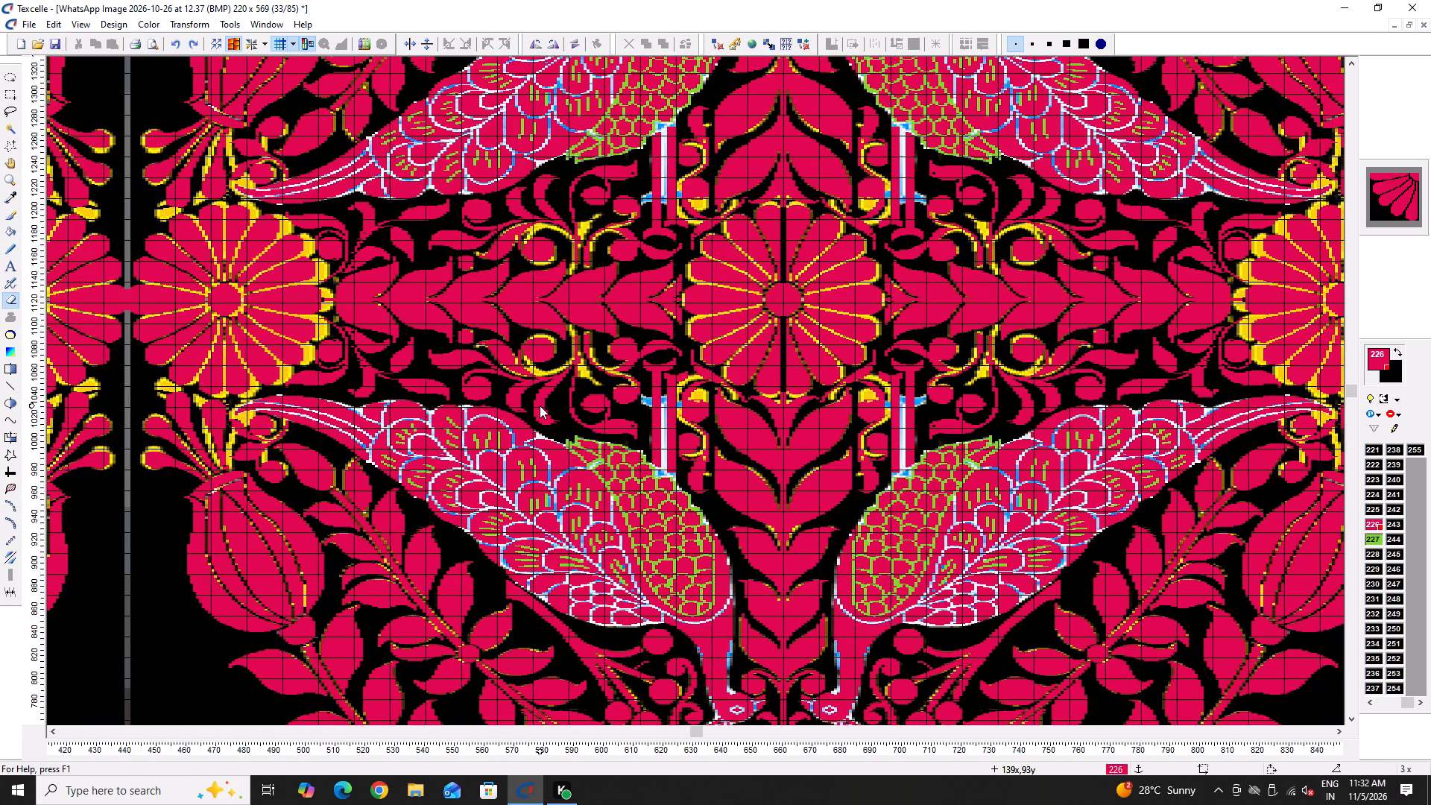
ctrl+scroll(540, 405, down, 1)
right_drag(490, 405, 588, 635)
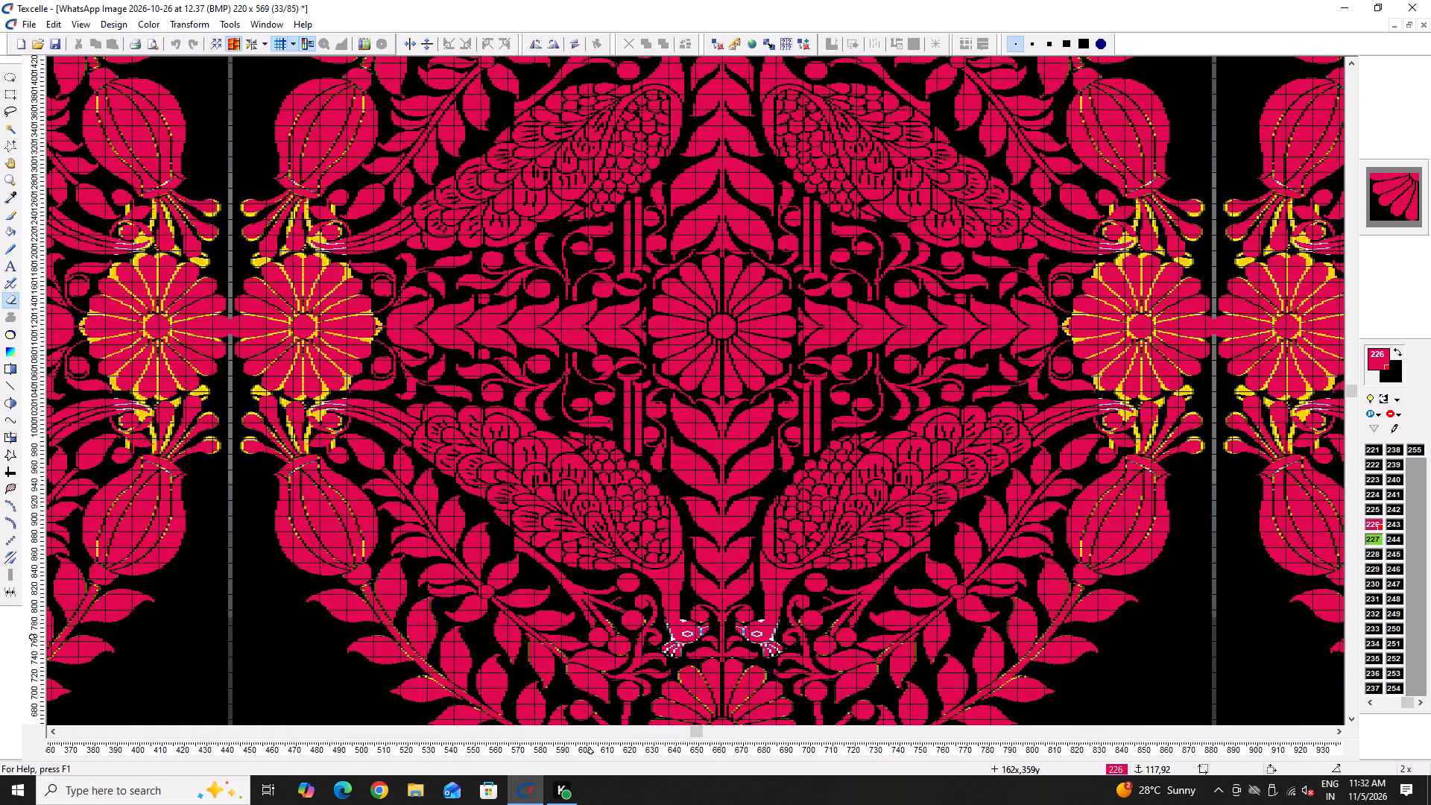
right_drag(588, 635, 458, 206)
right_drag(467, 210, 478, 220)
Erase to black the remaining coloured pixels across the flowers, seed pods and leafy branches, and undo the last eraser stroke.
ctrl+scroll(665, 336, down, 1)
right_drag(698, 322, 824, 657)
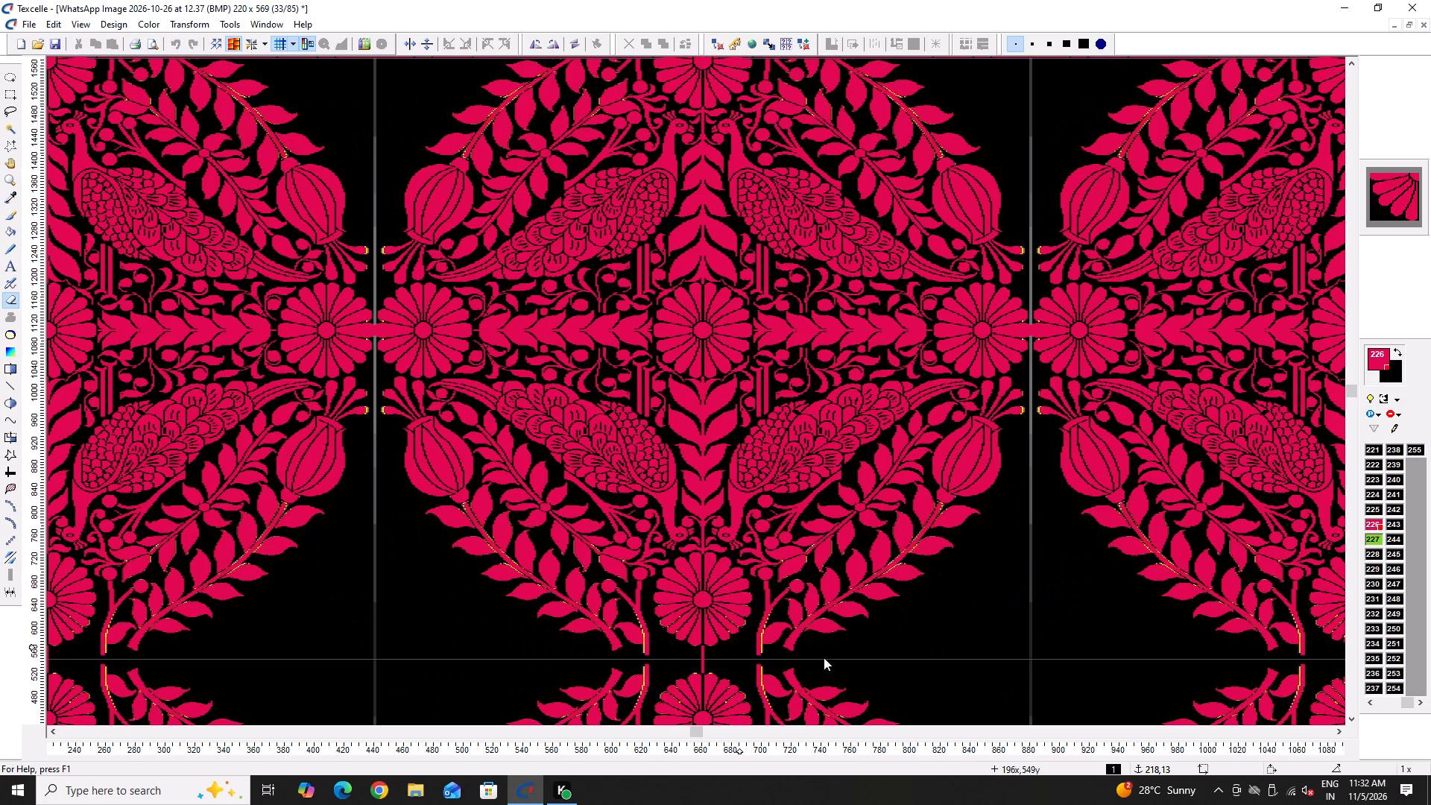
right_drag(824, 657, 538, 328)
right_click(537, 329)
right_drag(544, 192, 468, 189)
right_drag(461, 181, 259, 310)
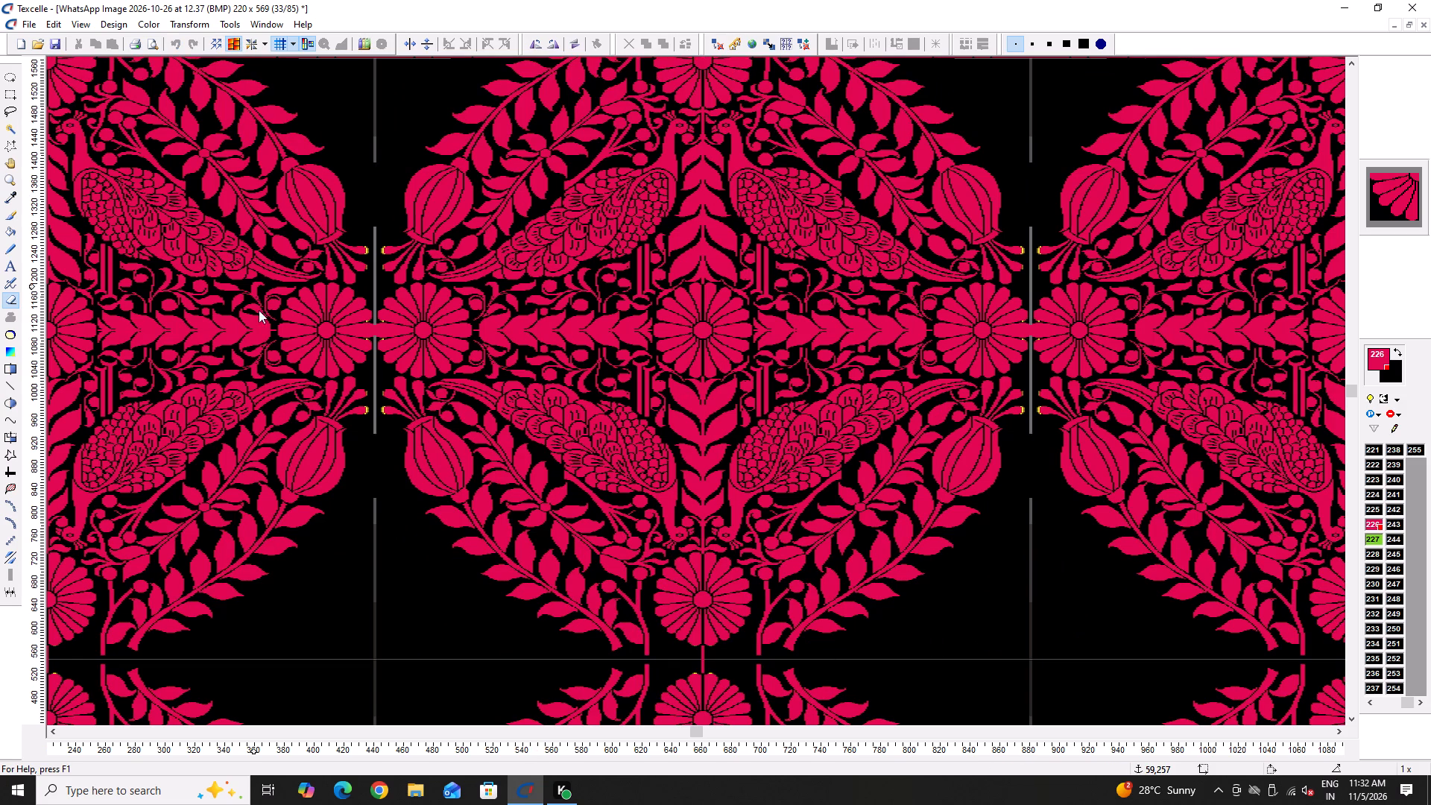
right_drag(259, 310, 690, 276)
key(ctrl+z)
Erase to black the leftover yellow stalk tips and the grey line beside them at the vertical edge of the repeat.
ctrl+scroll(376, 450, up, 2)
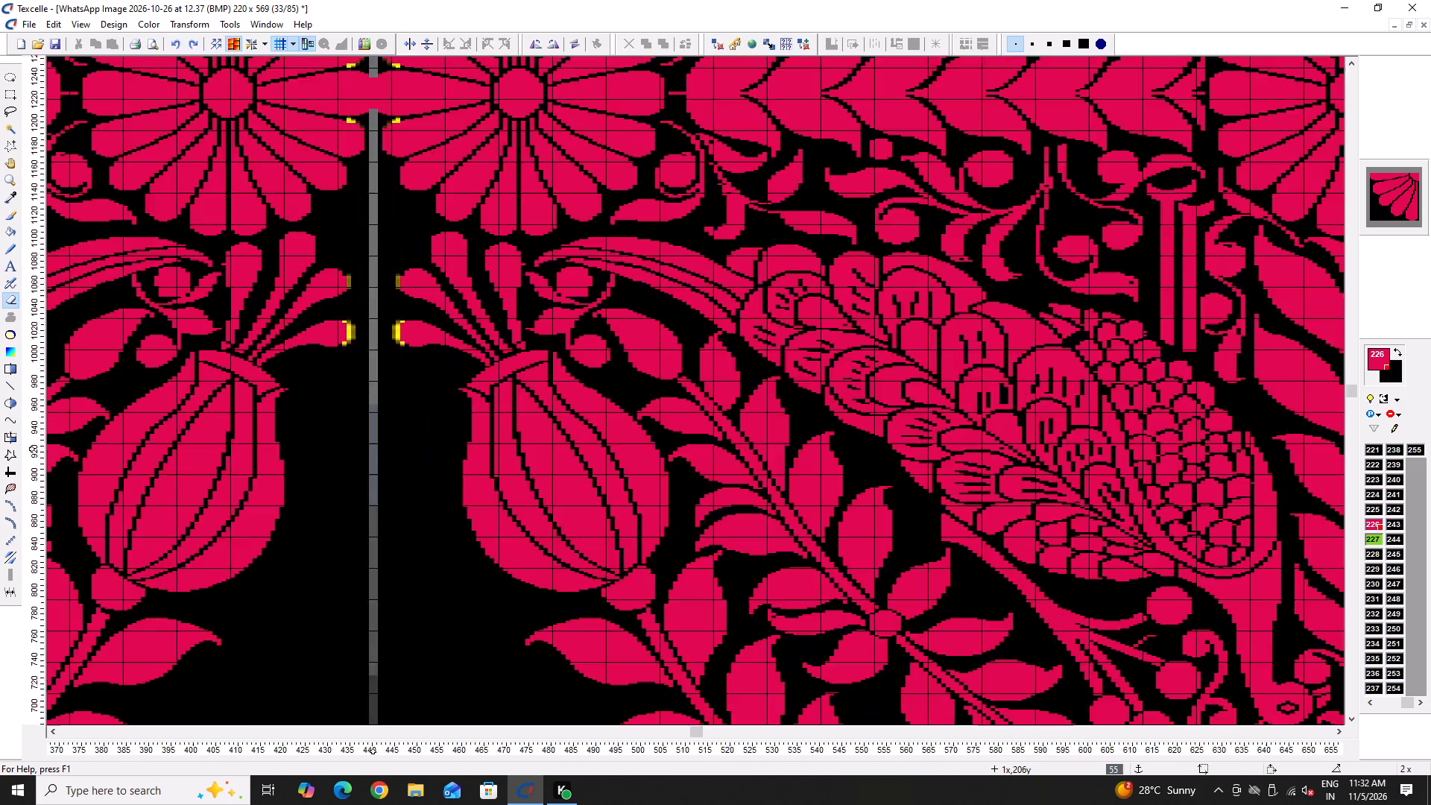
ctrl+scroll(373, 449, up, 2)
ctrl+scroll(373, 449, down, 3)
right_drag(367, 209, 329, 170)
right_drag(327, 185, 328, 200)
Sweep the eraser once more across the peacock and branches, and check the repeated pattern for leftover pixels.
ctrl+scroll(365, 234, down, 1)
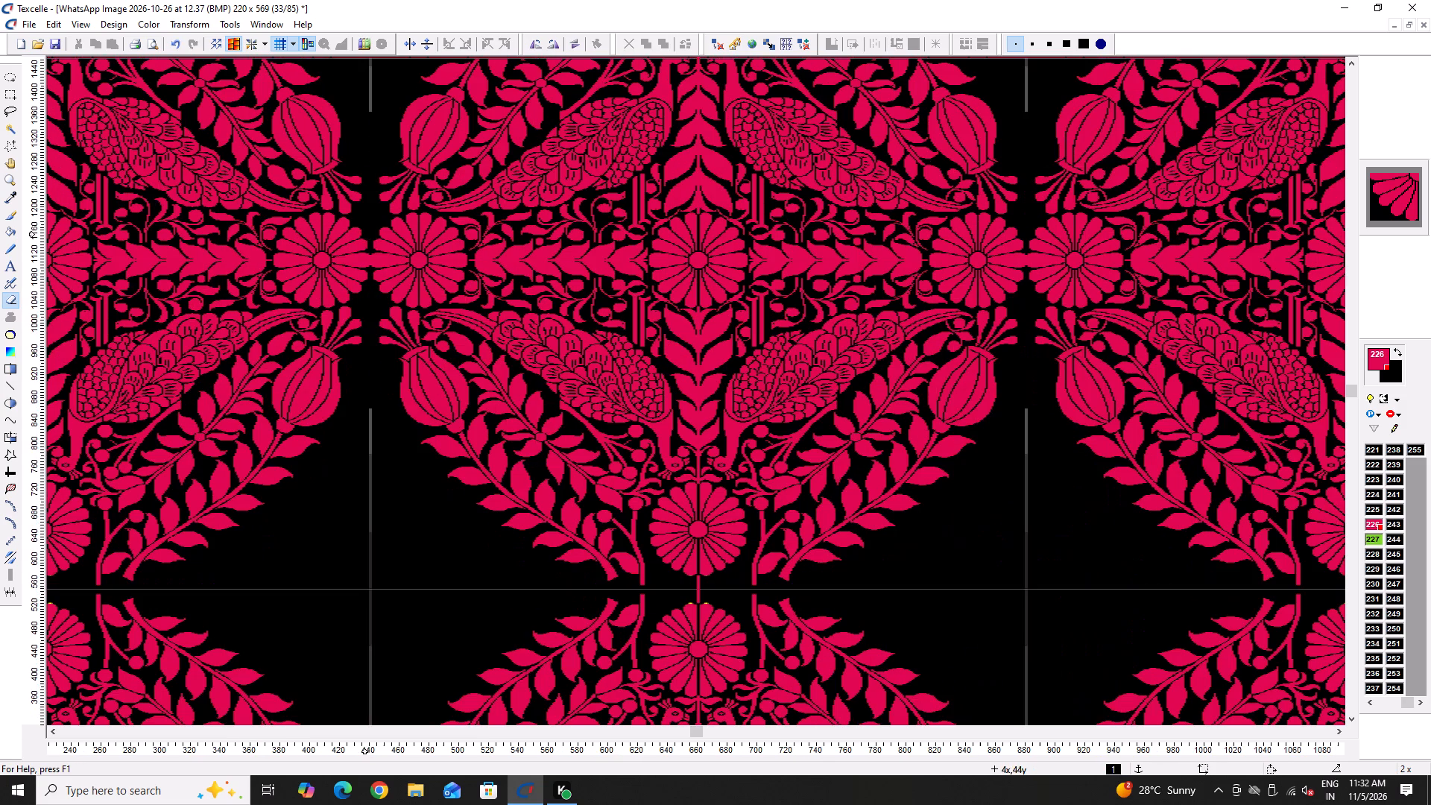
scroll(824, 302, up, 2)
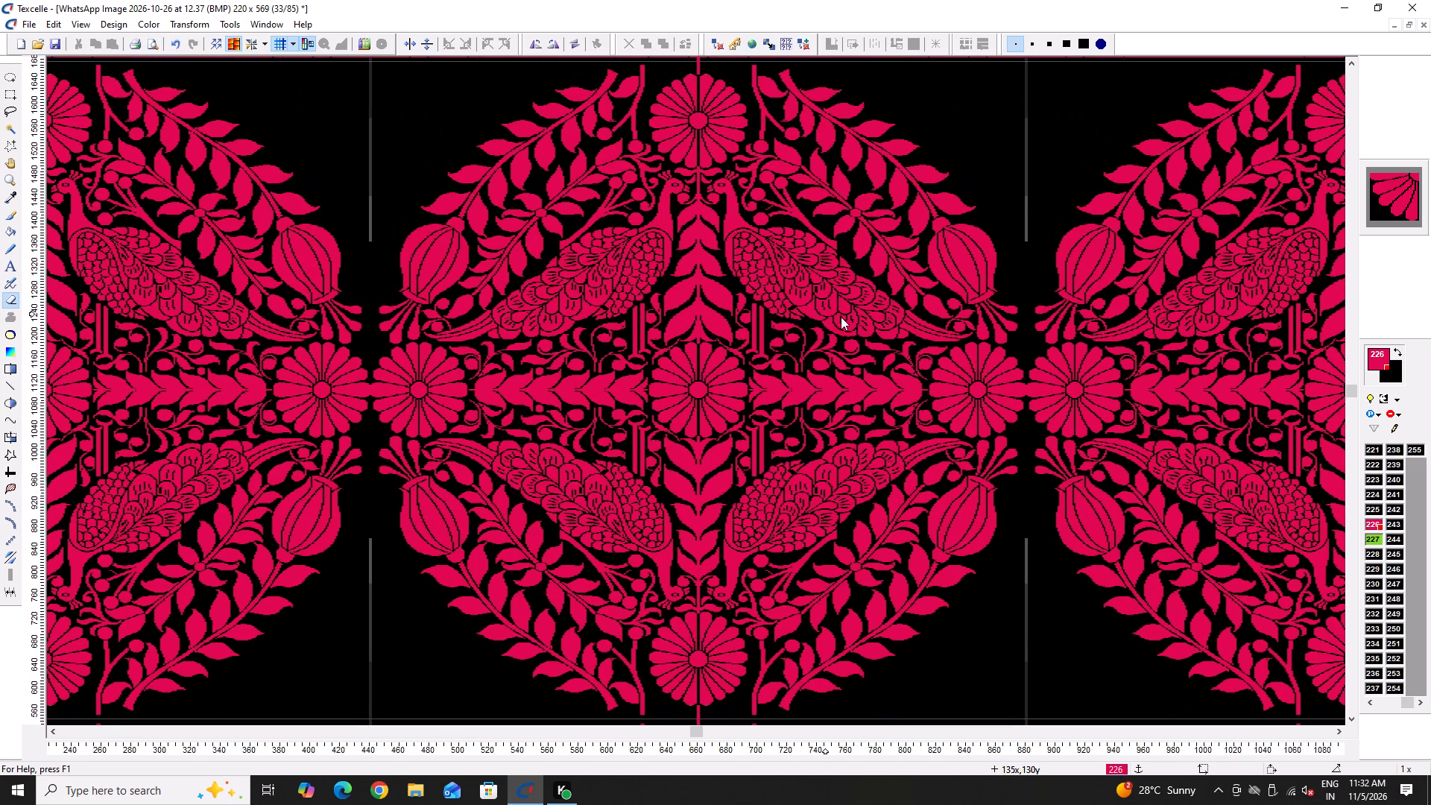
right_drag(903, 154, 617, 490)
ctrl+scroll(718, 470, down, 1)
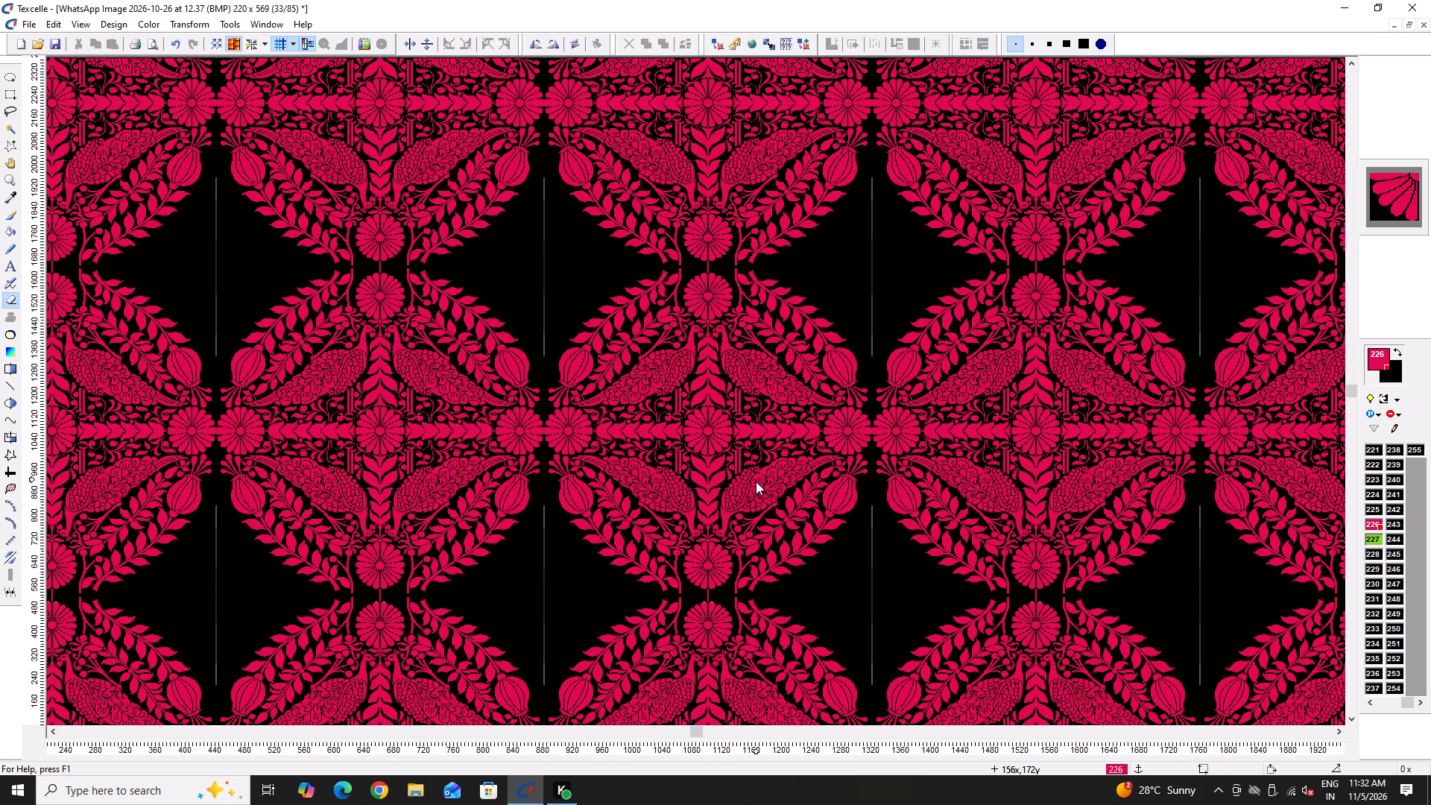
ctrl+scroll(754, 558, up, 1)
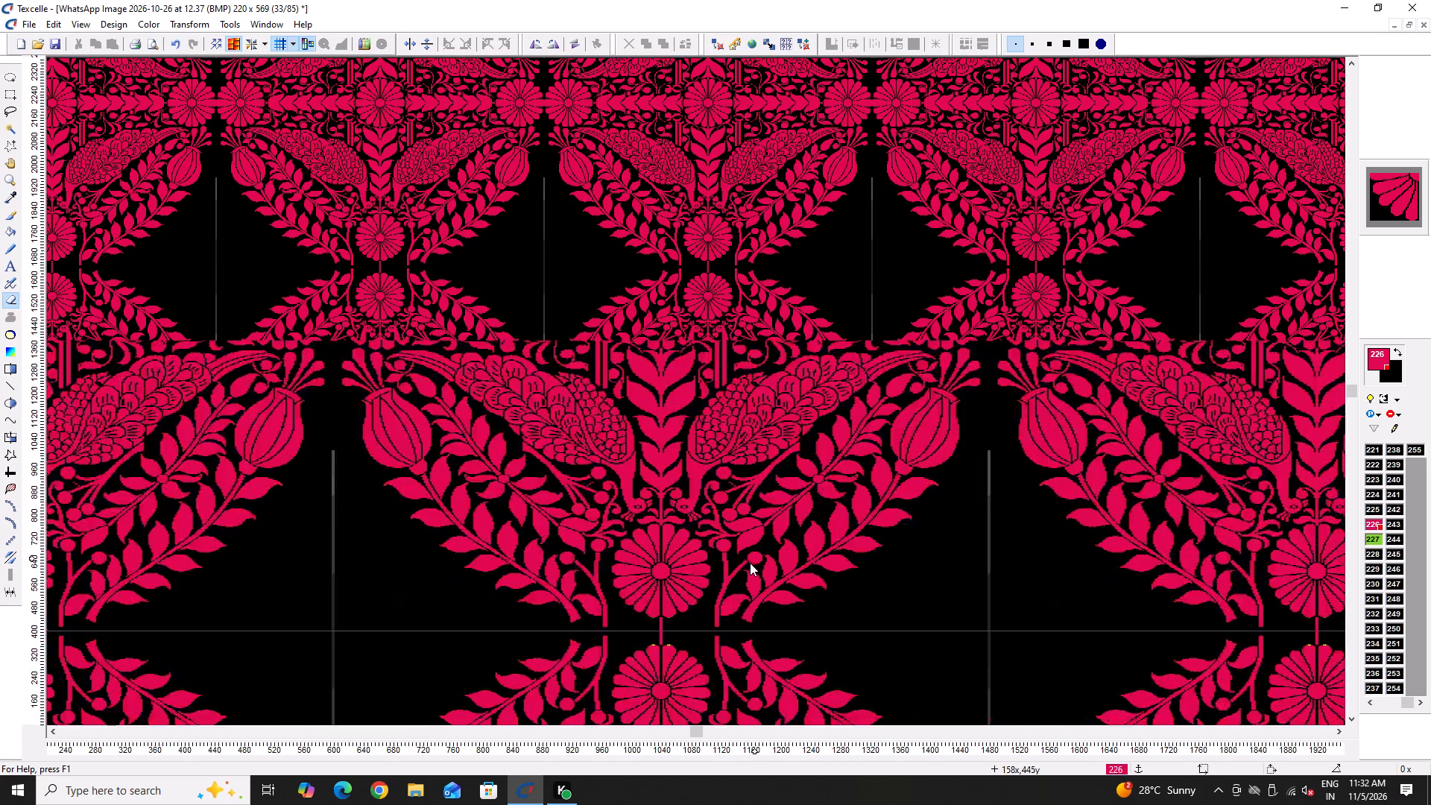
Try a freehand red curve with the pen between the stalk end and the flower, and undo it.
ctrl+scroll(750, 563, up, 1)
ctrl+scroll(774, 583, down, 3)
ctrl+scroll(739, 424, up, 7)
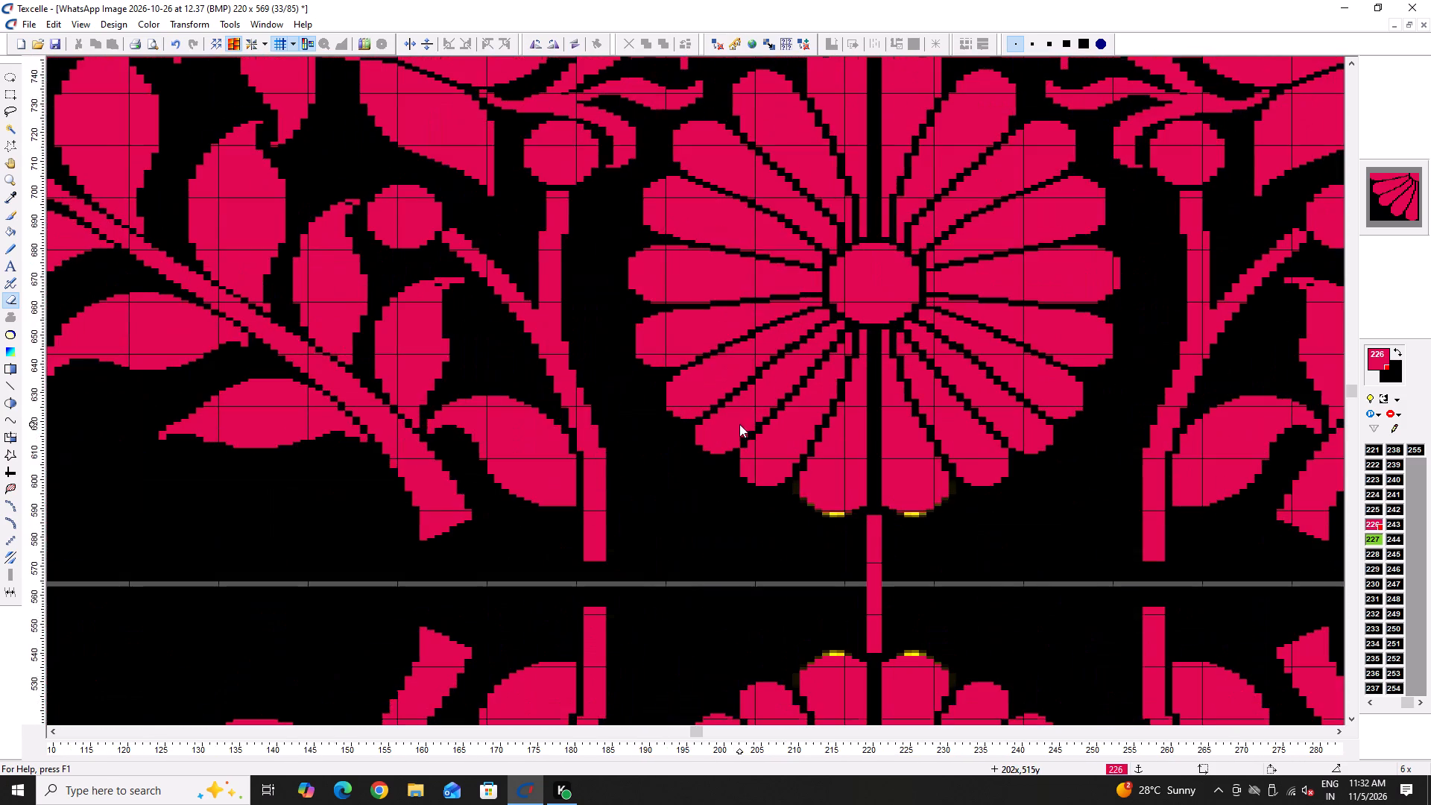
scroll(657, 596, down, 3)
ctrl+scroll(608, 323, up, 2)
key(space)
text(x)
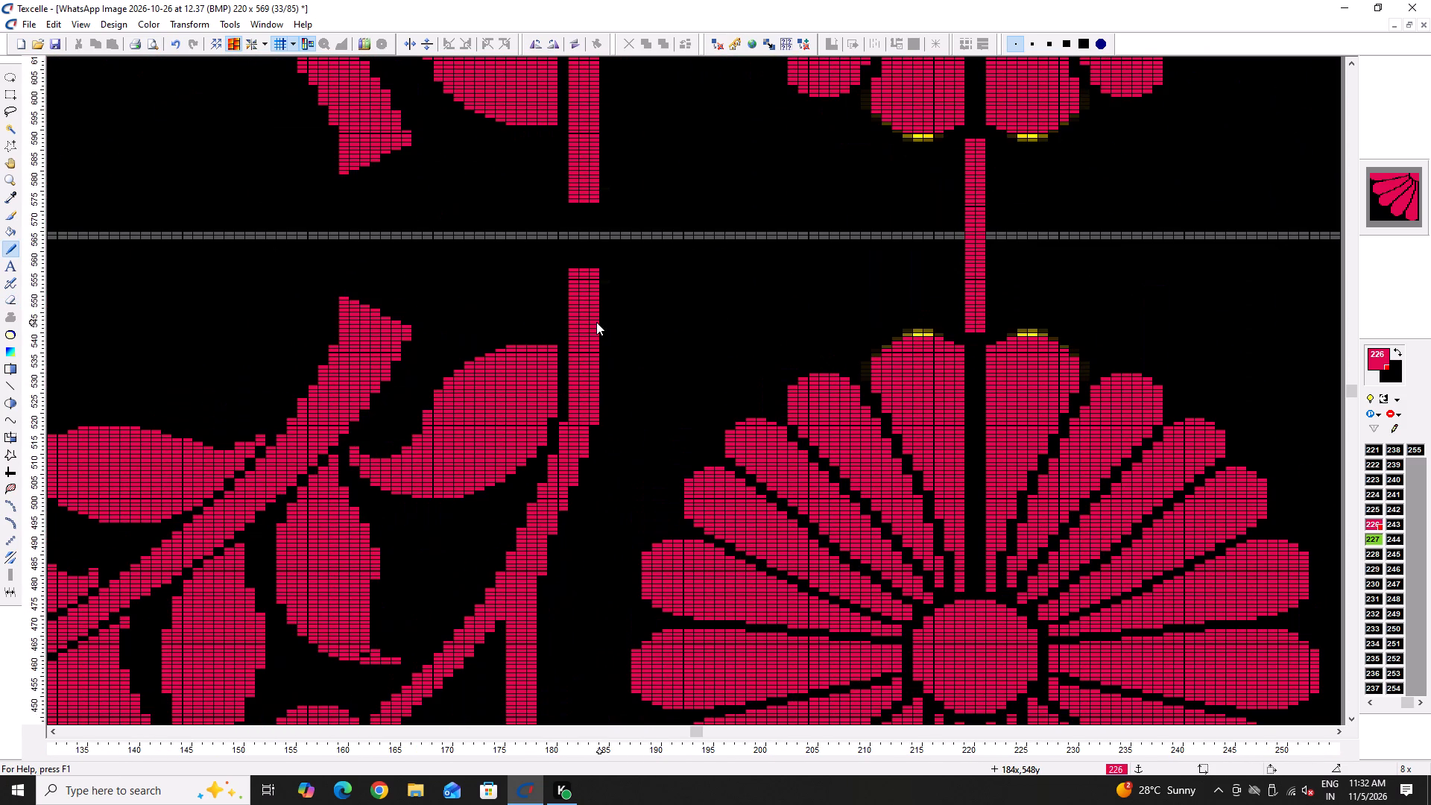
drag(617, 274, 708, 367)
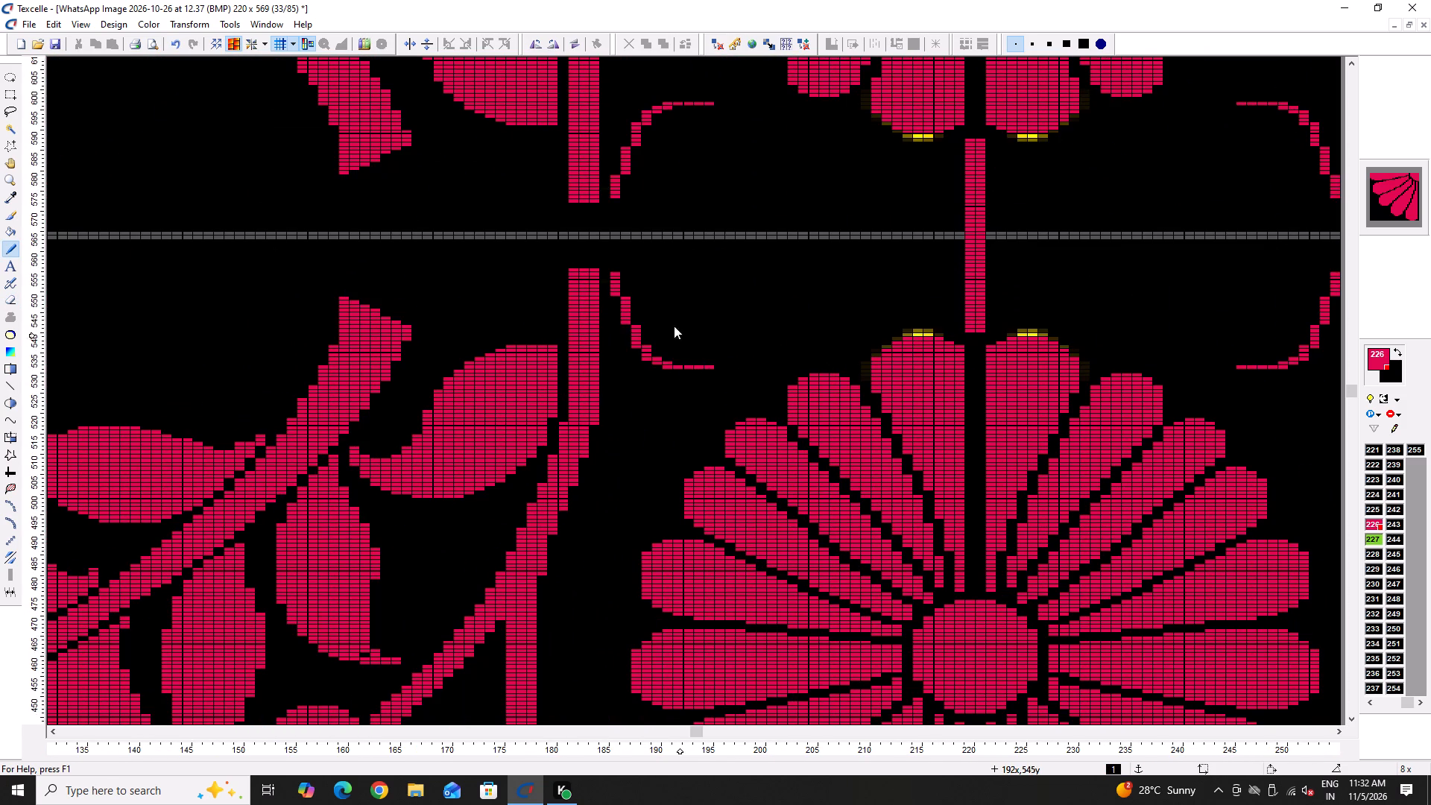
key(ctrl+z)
Paint the end of the stalk beside the flower black, row by row, to shorten it away from the repeat line.
ctrl+scroll(696, 294, down, 3)
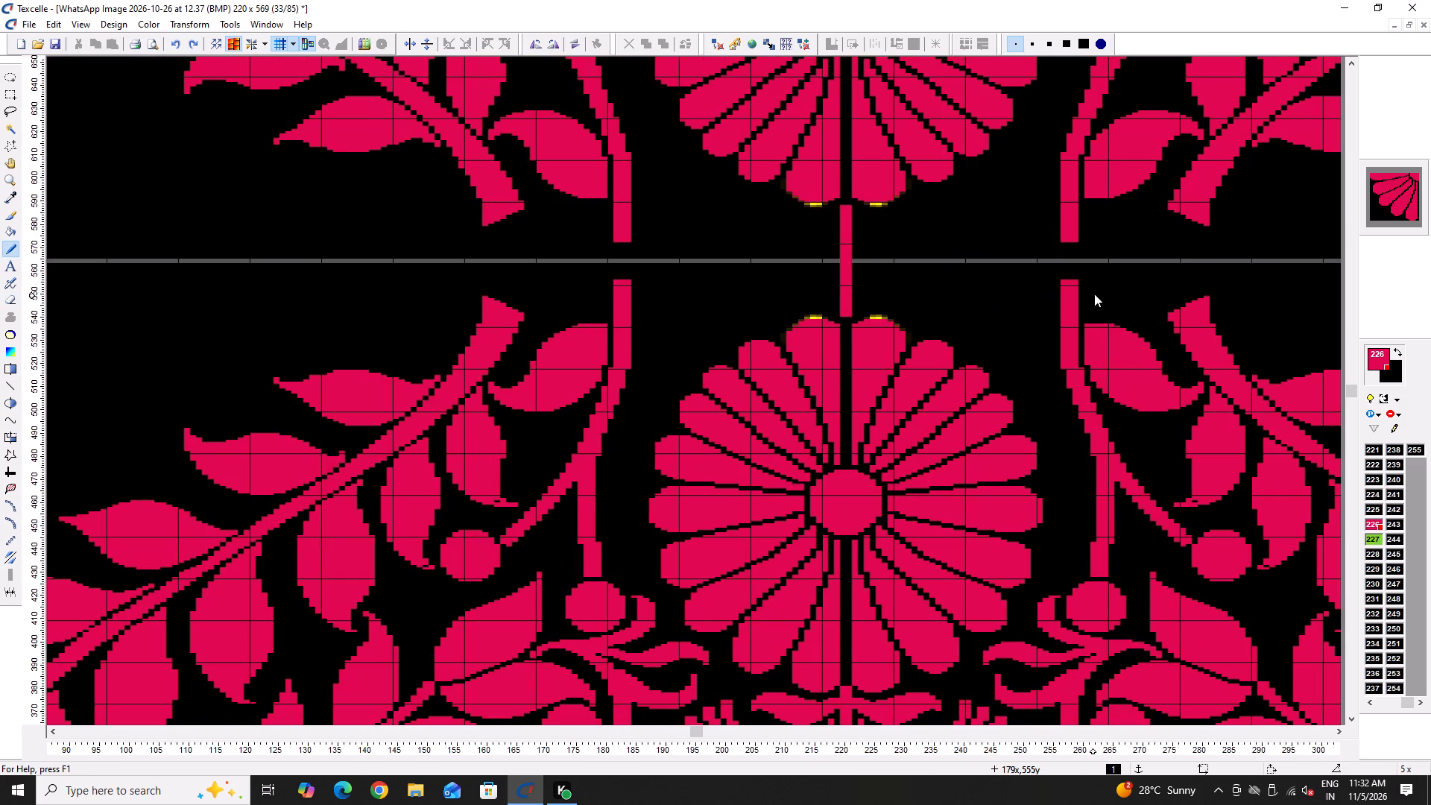
ctrl+scroll(1094, 294, up, 3)
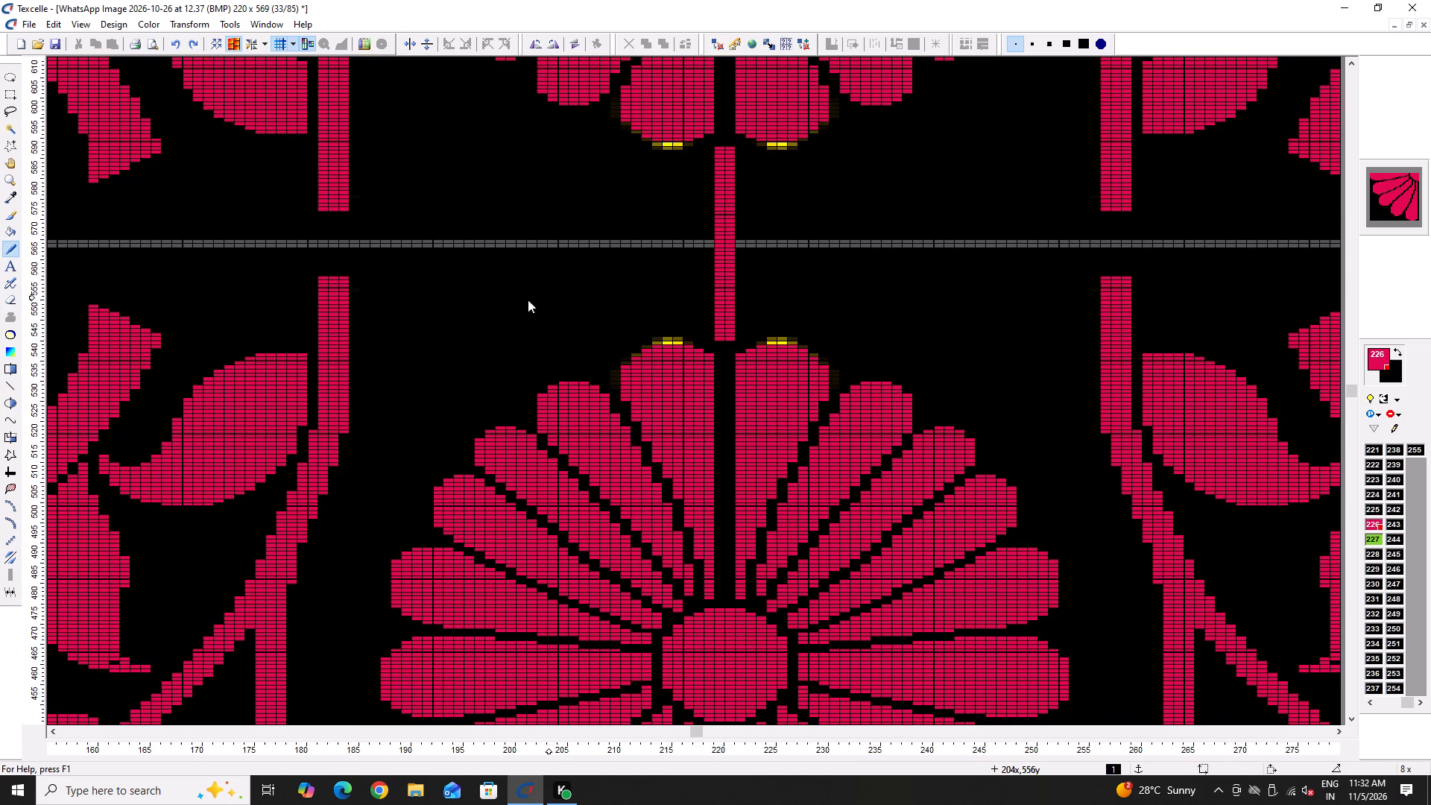
right_drag(295, 282, 368, 284)
shift+right_drag(335, 285, 332, 281)
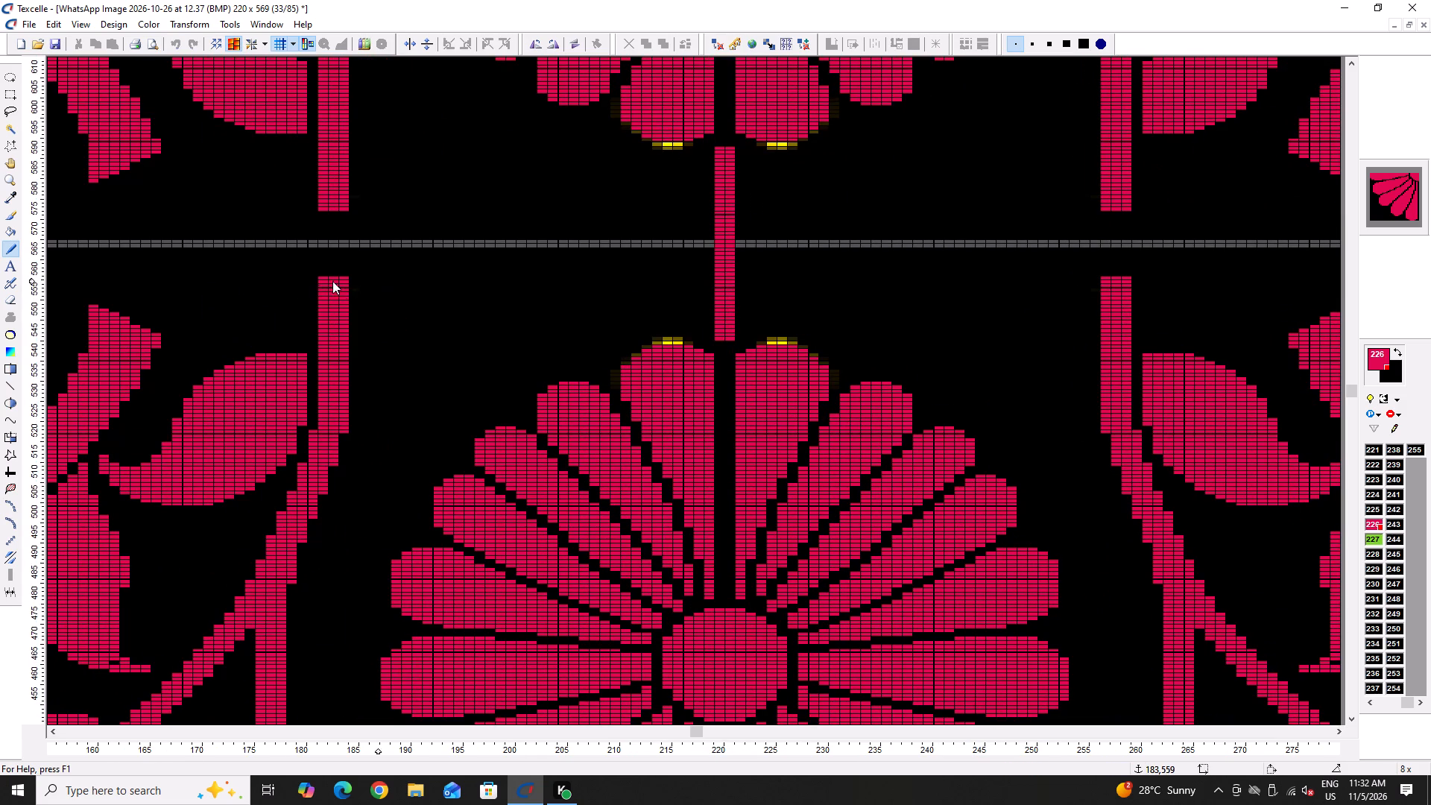
shift+right_drag(332, 281, 323, 282)
right_click(323, 282)
key(shift+space)
right_drag(337, 281, 271, 305)
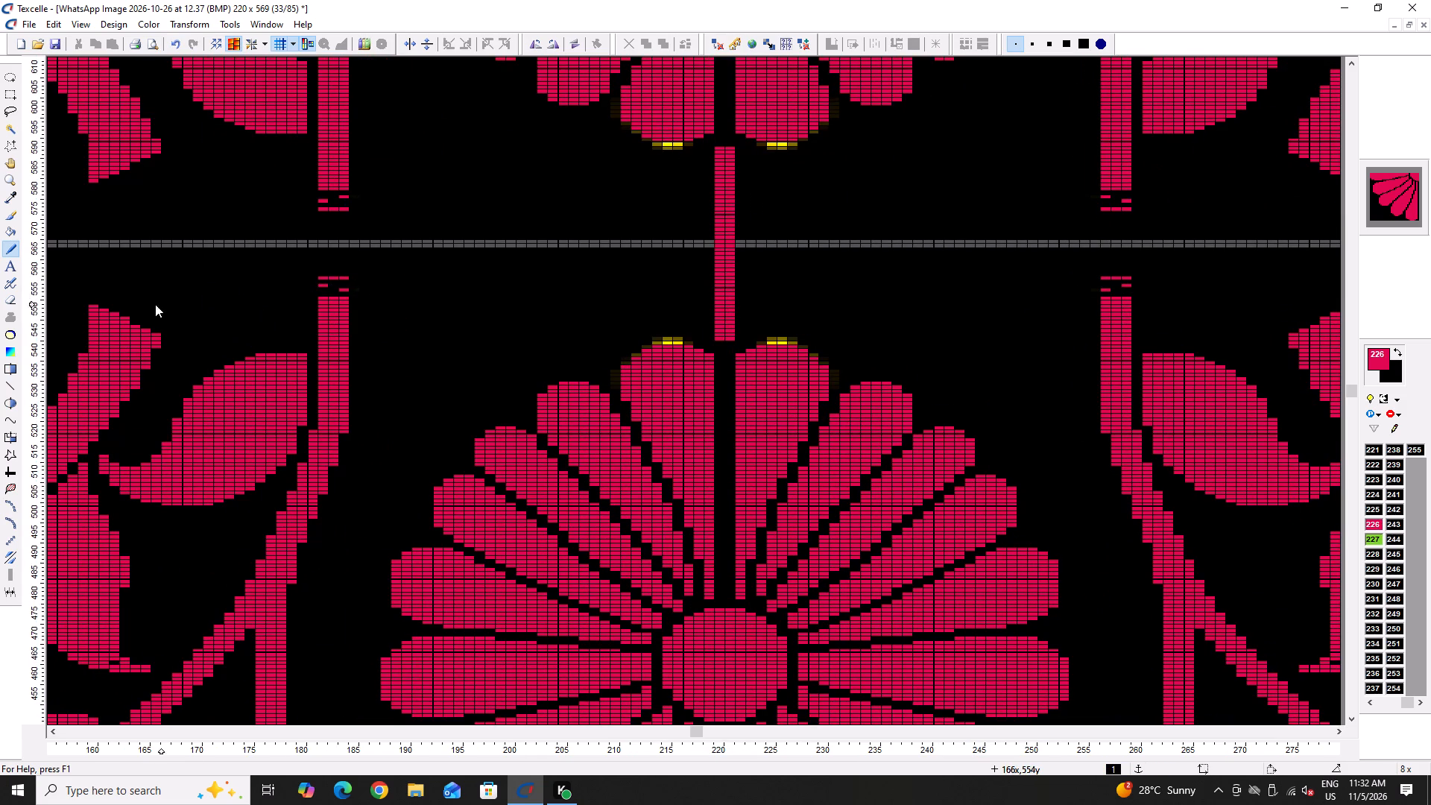
right_drag(106, 306, 133, 306)
right_drag(306, 306, 355, 297)
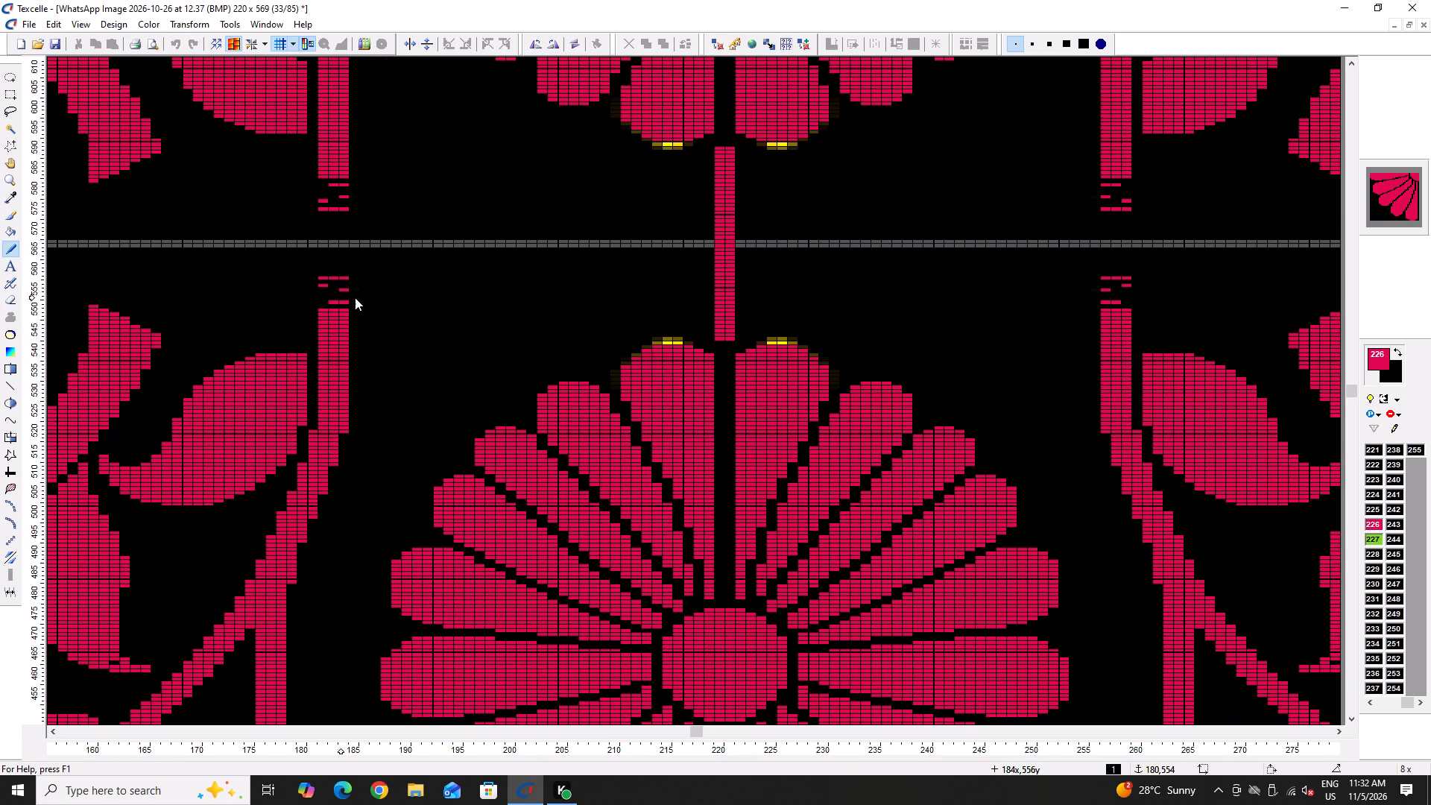
right_drag(355, 297, 356, 285)
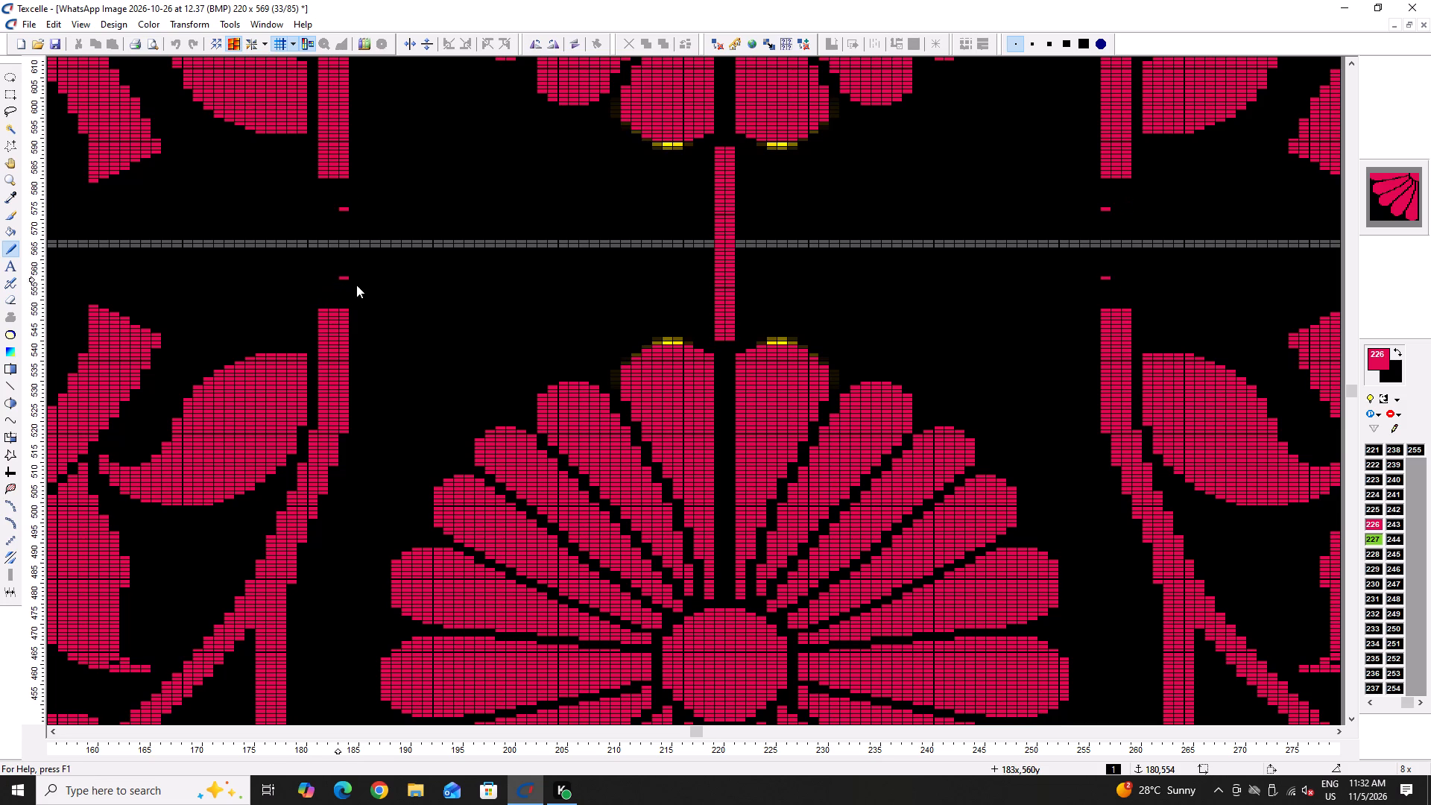
right_drag(356, 285, 347, 277)
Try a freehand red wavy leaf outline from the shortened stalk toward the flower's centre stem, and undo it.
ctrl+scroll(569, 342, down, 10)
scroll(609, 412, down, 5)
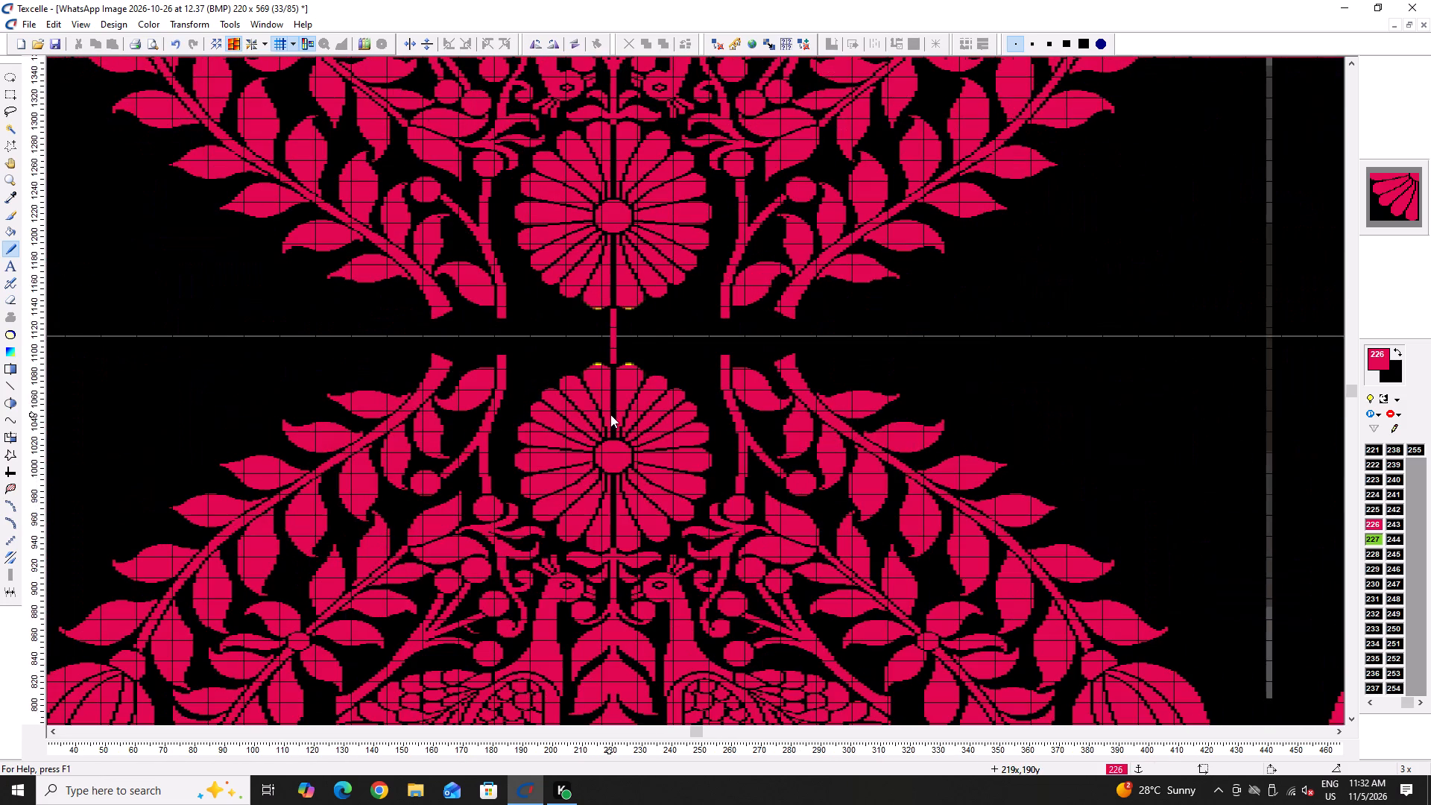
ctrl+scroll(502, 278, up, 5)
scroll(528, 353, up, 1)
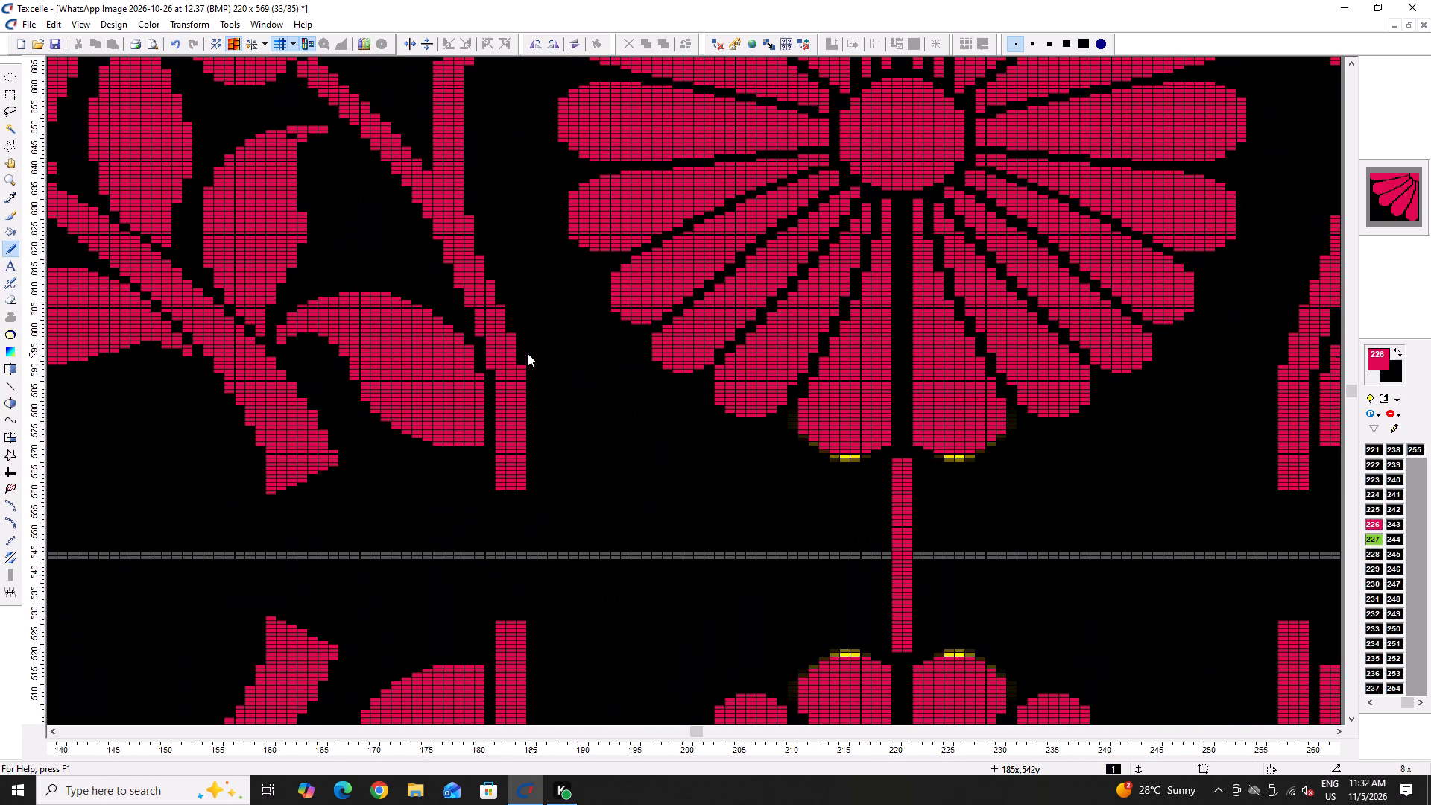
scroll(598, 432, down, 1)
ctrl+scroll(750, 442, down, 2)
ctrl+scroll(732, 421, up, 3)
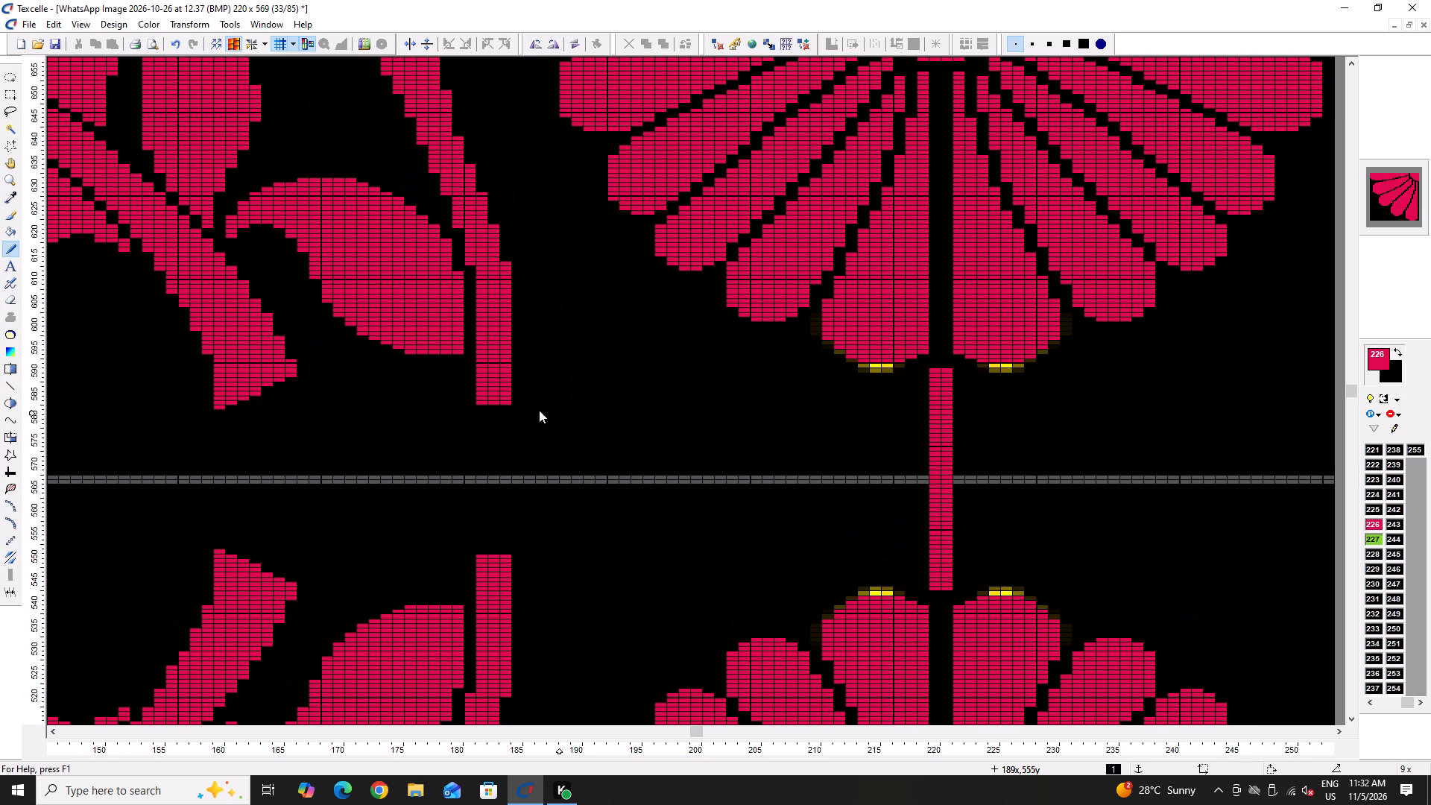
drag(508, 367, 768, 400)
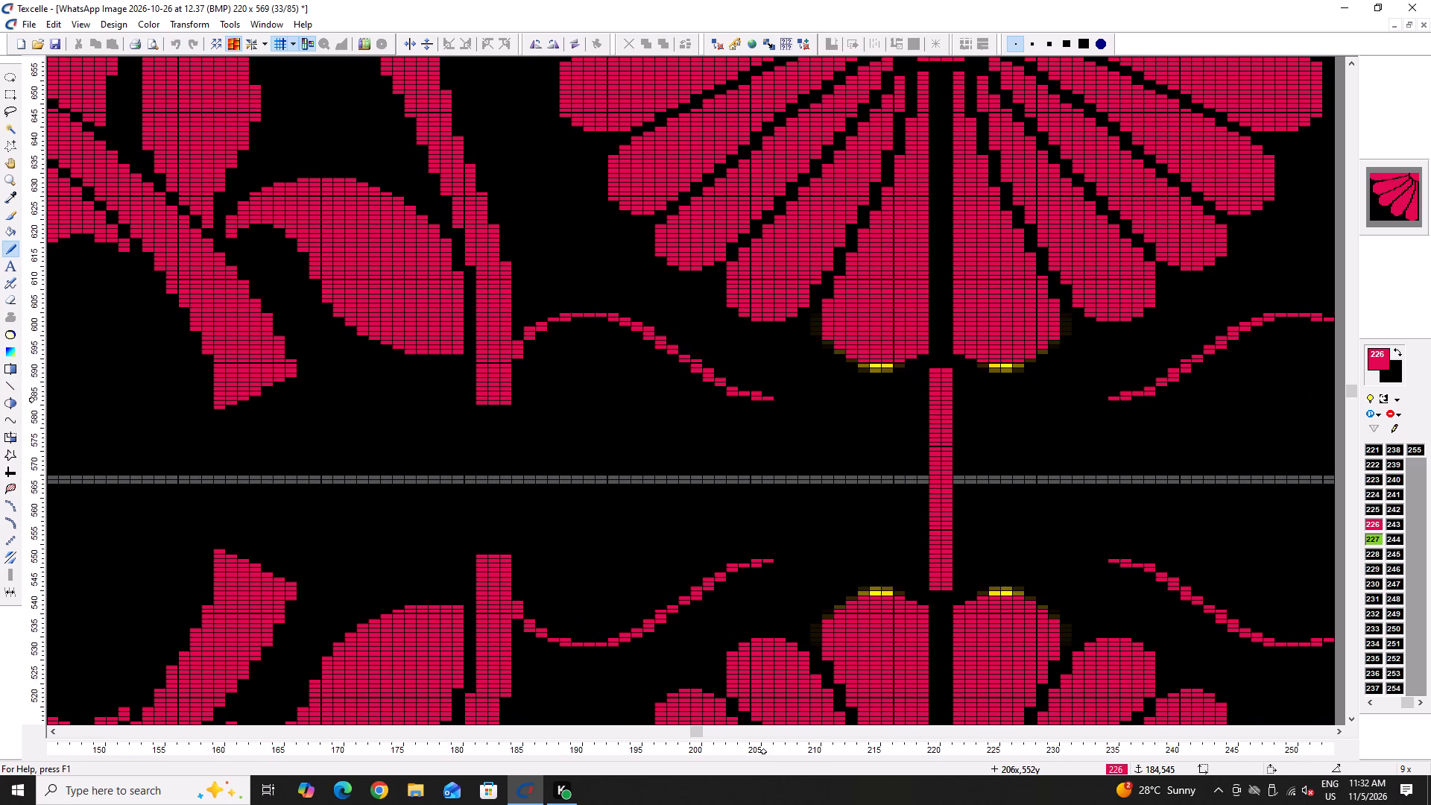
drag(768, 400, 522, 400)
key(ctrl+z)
Draw a long wavy red leaf outline with an inner vein from the shortened stalk to below the flower's yellow-tipped petal.
drag(511, 371, 651, 314)
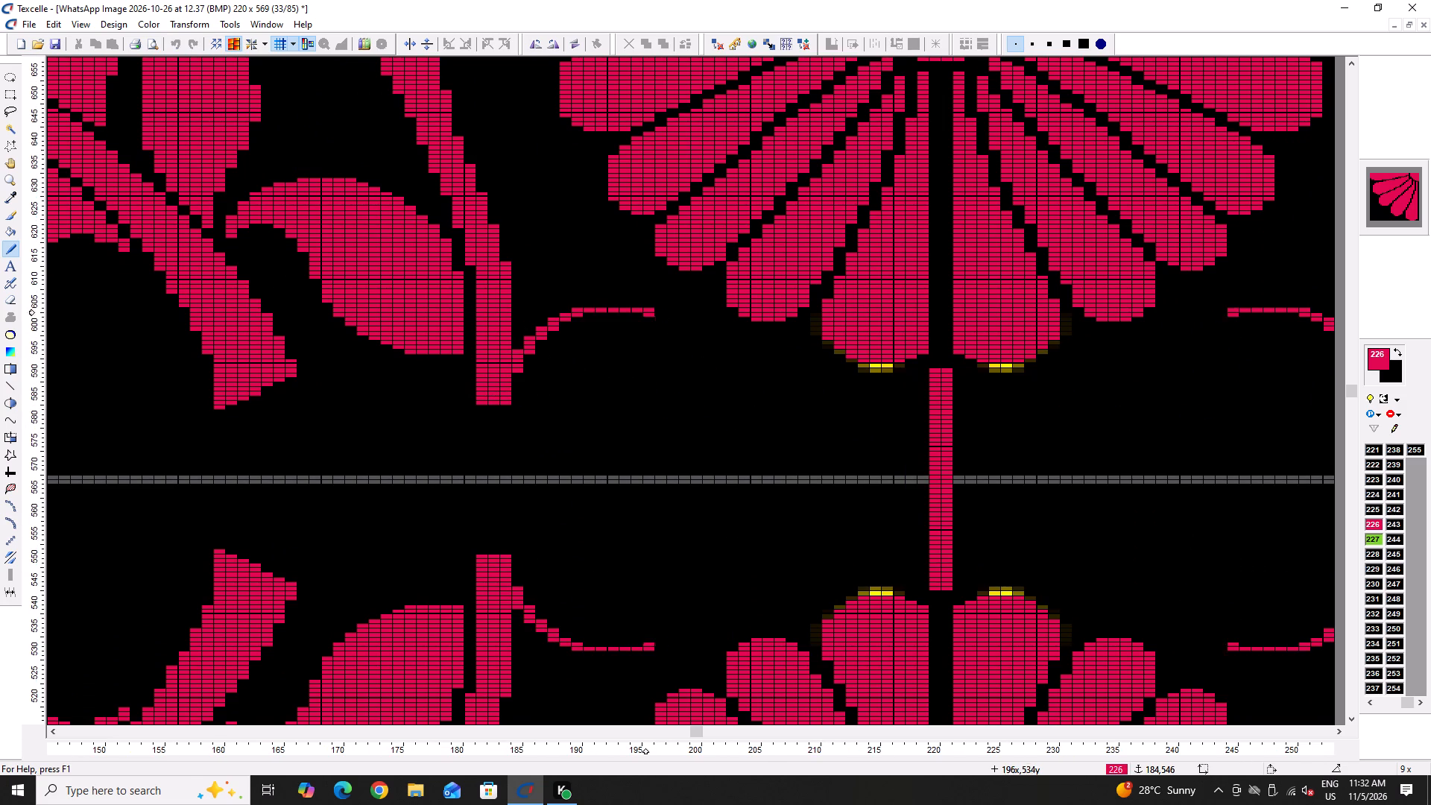
drag(651, 314, 660, 361)
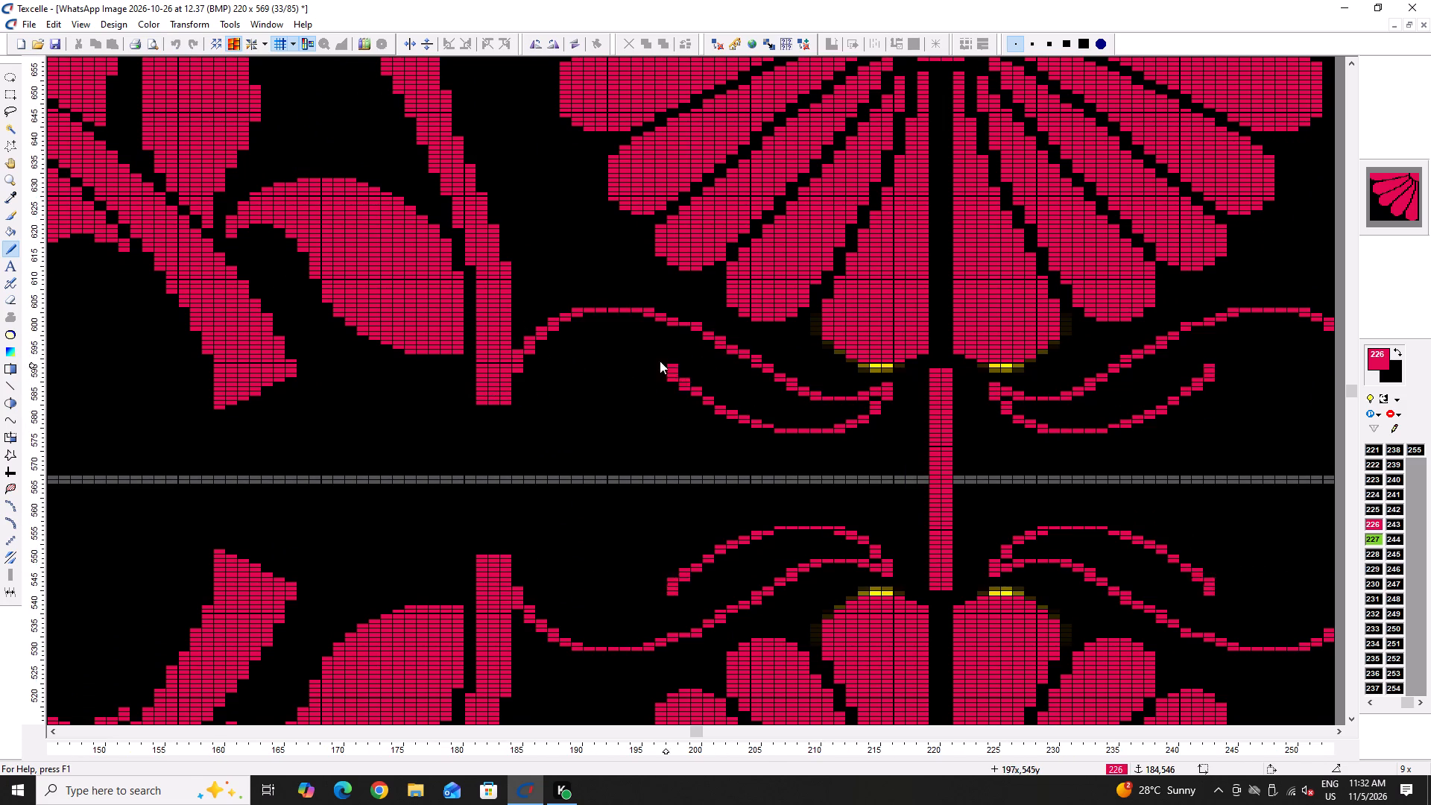
drag(660, 361, 704, 404)
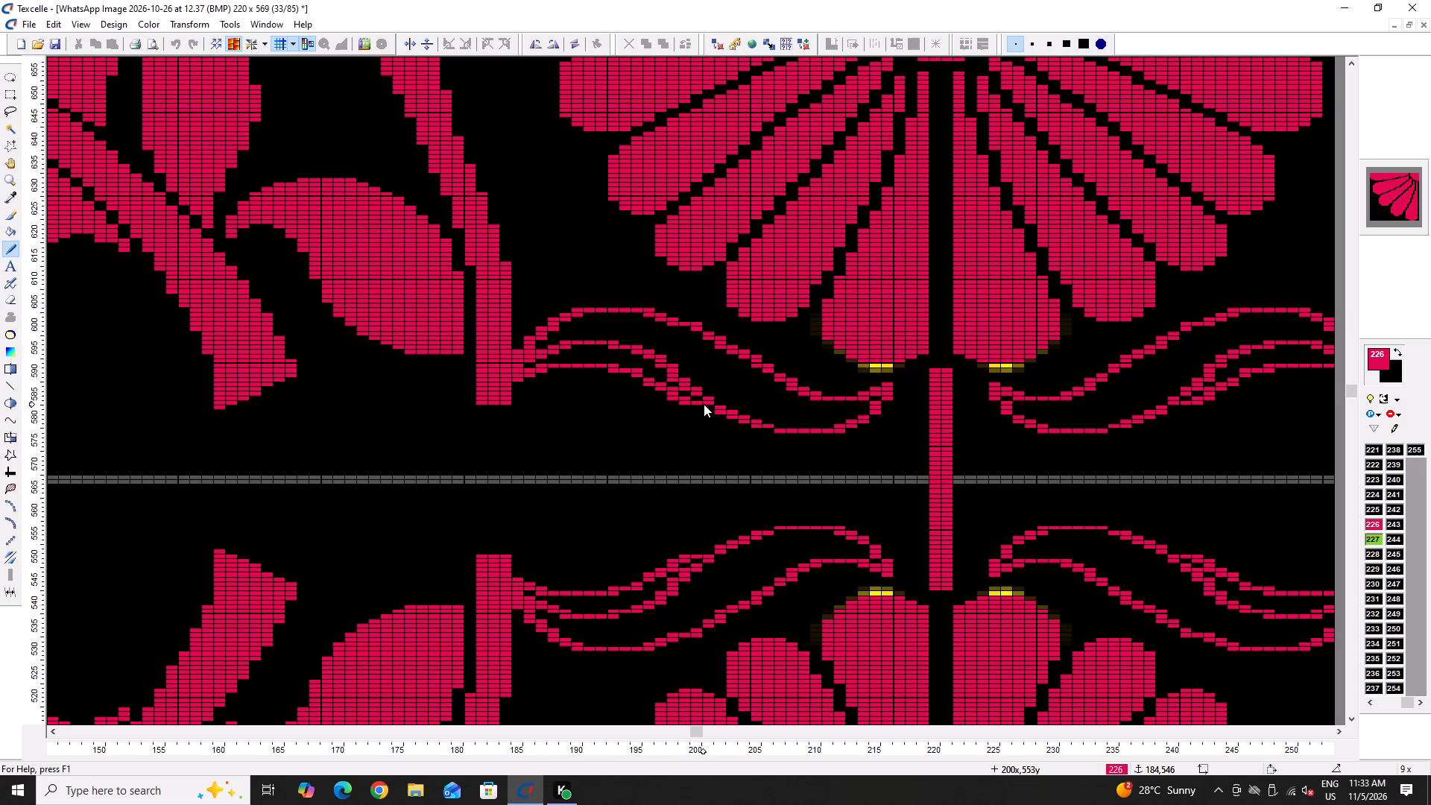
drag(704, 404, 719, 414)
Draw a small curved red leaf outline above the wavy leaf, from the stalk toward the flower petals.
scroll(533, 319, up, 3)
ctrl+scroll(543, 557, up, 2)
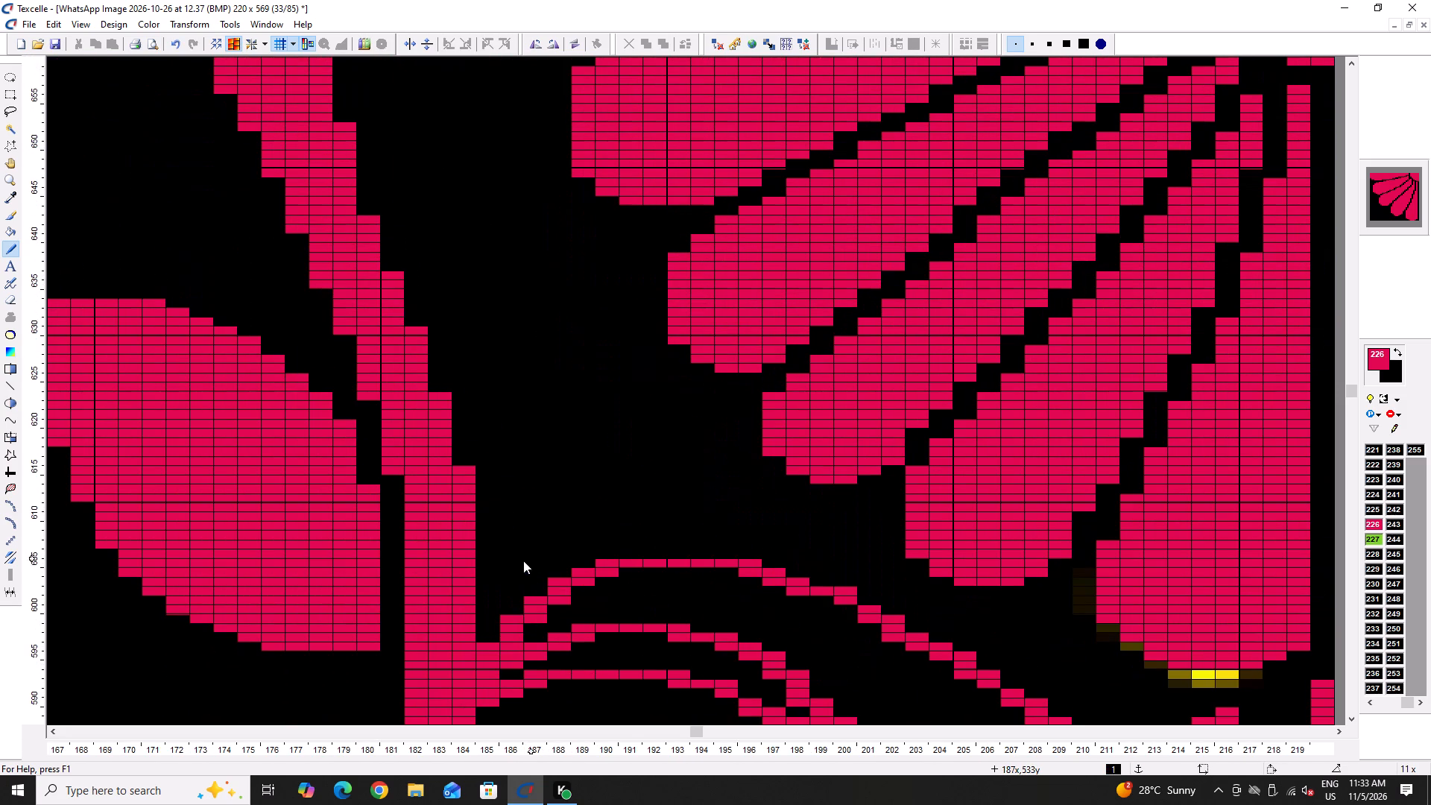
drag(507, 572, 522, 388)
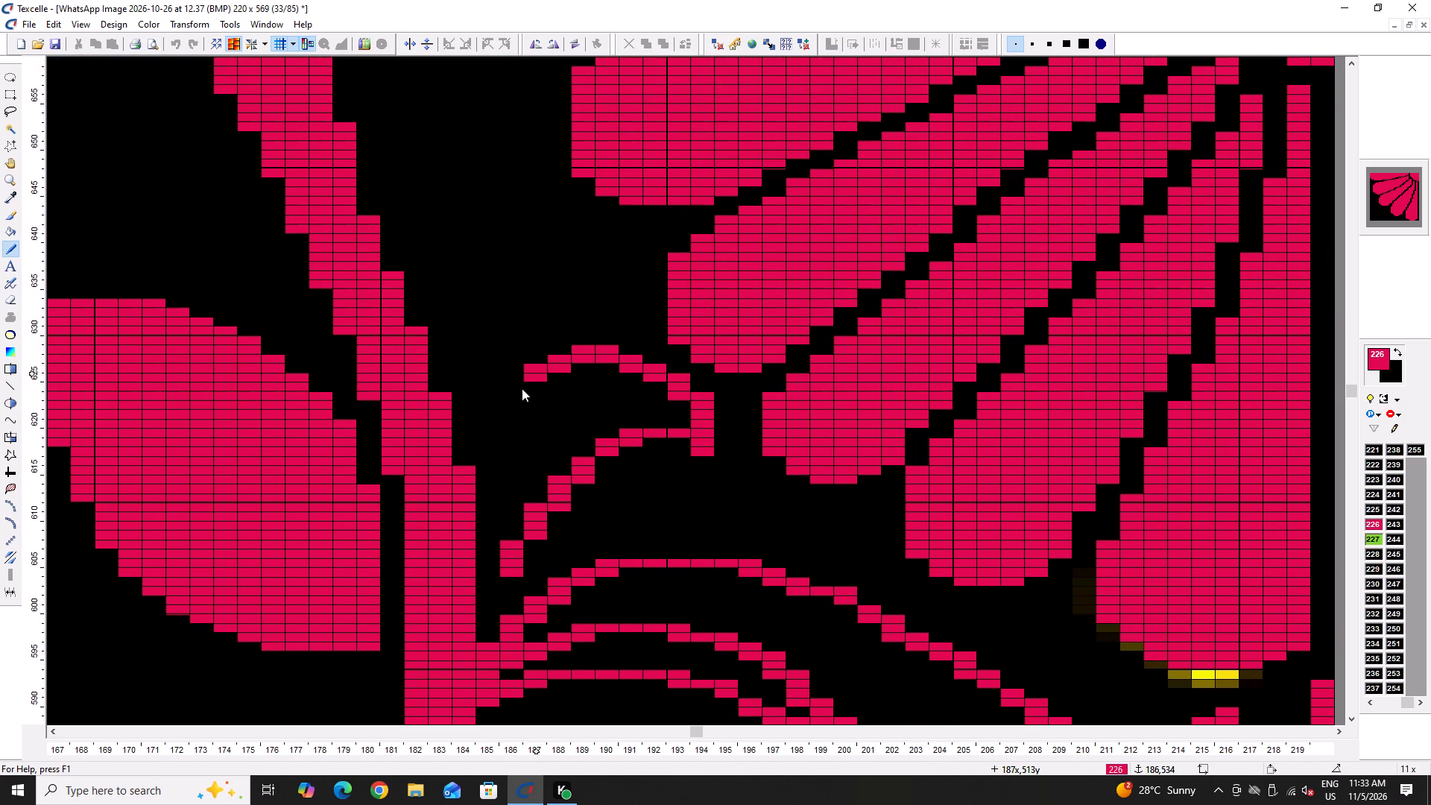
drag(522, 388, 496, 589)
Draw a slim curved red leaf outline on the stalk's outer side, just above the large solid leaf.
ctrl+scroll(515, 443, down, 4)
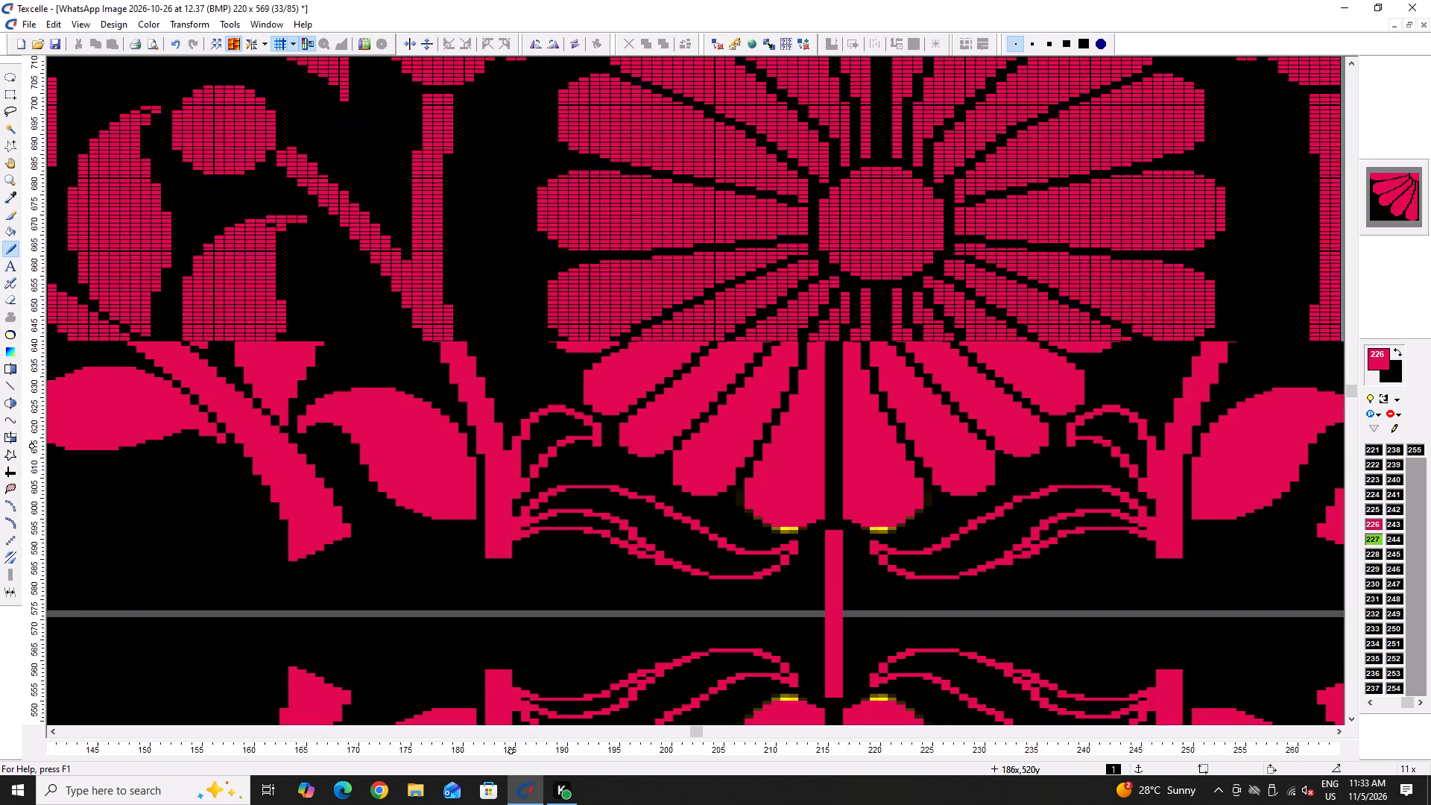
ctrl+scroll(376, 347, up, 4)
drag(537, 446, 395, 344)
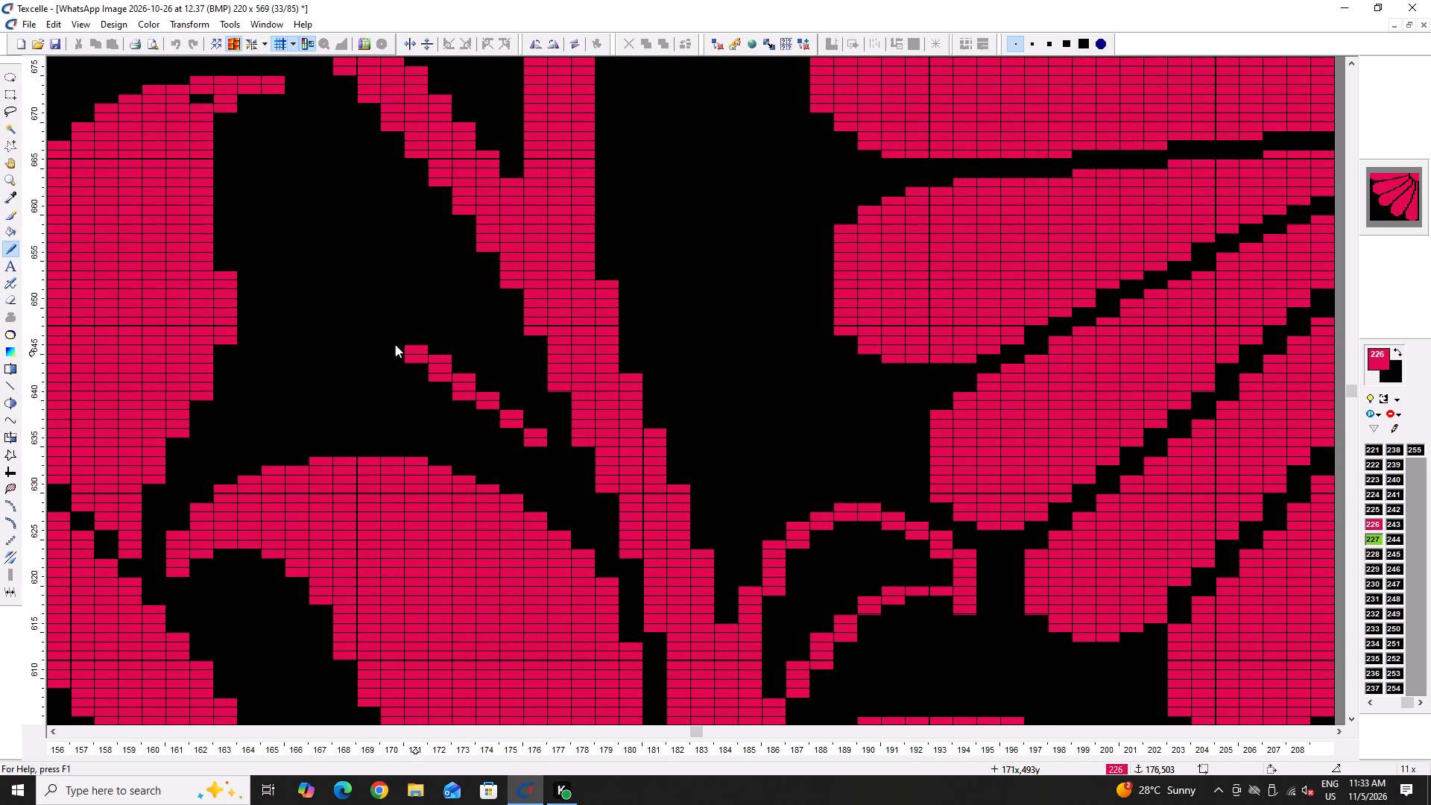
drag(395, 344, 546, 433)
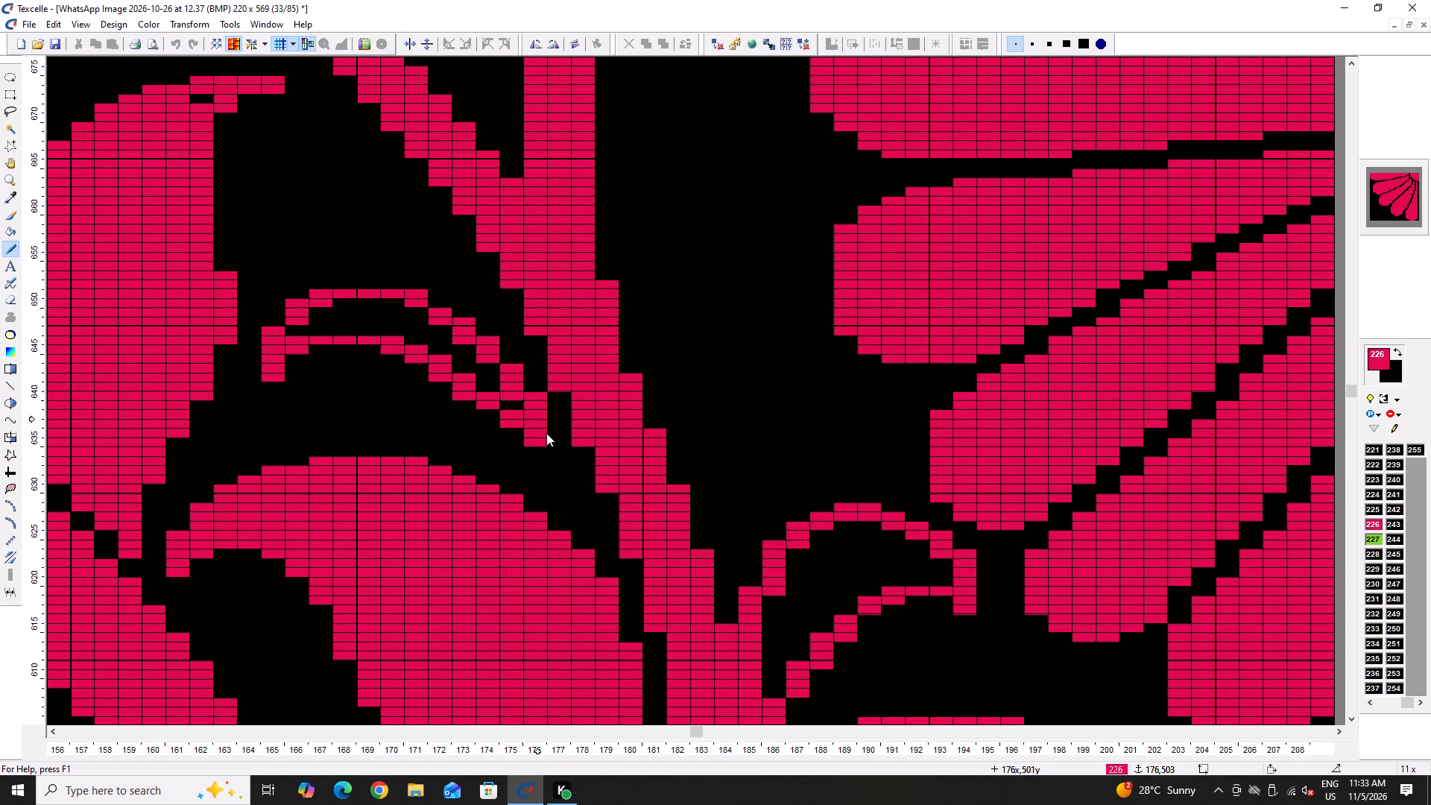
drag(546, 433, 561, 473)
Draw the outer edge and curved tip of an upright red leaf between stalk and flower, blacking out the excess pixels.
ctrl+scroll(484, 399, down, 3)
scroll(501, 382, up, 2)
scroll(584, 507, down, 1)
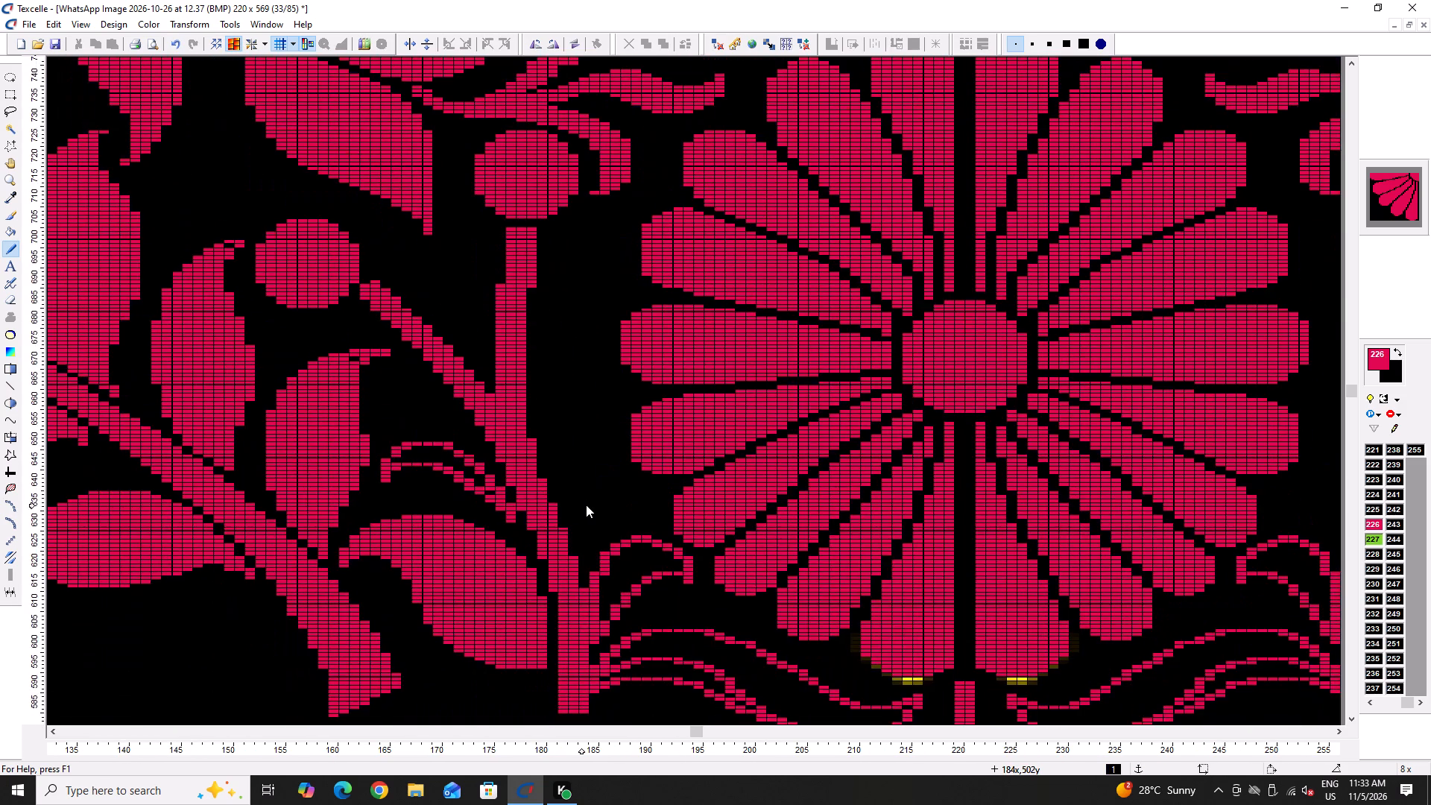
ctrl+scroll(587, 507, up, 2)
drag(593, 539, 607, 527)
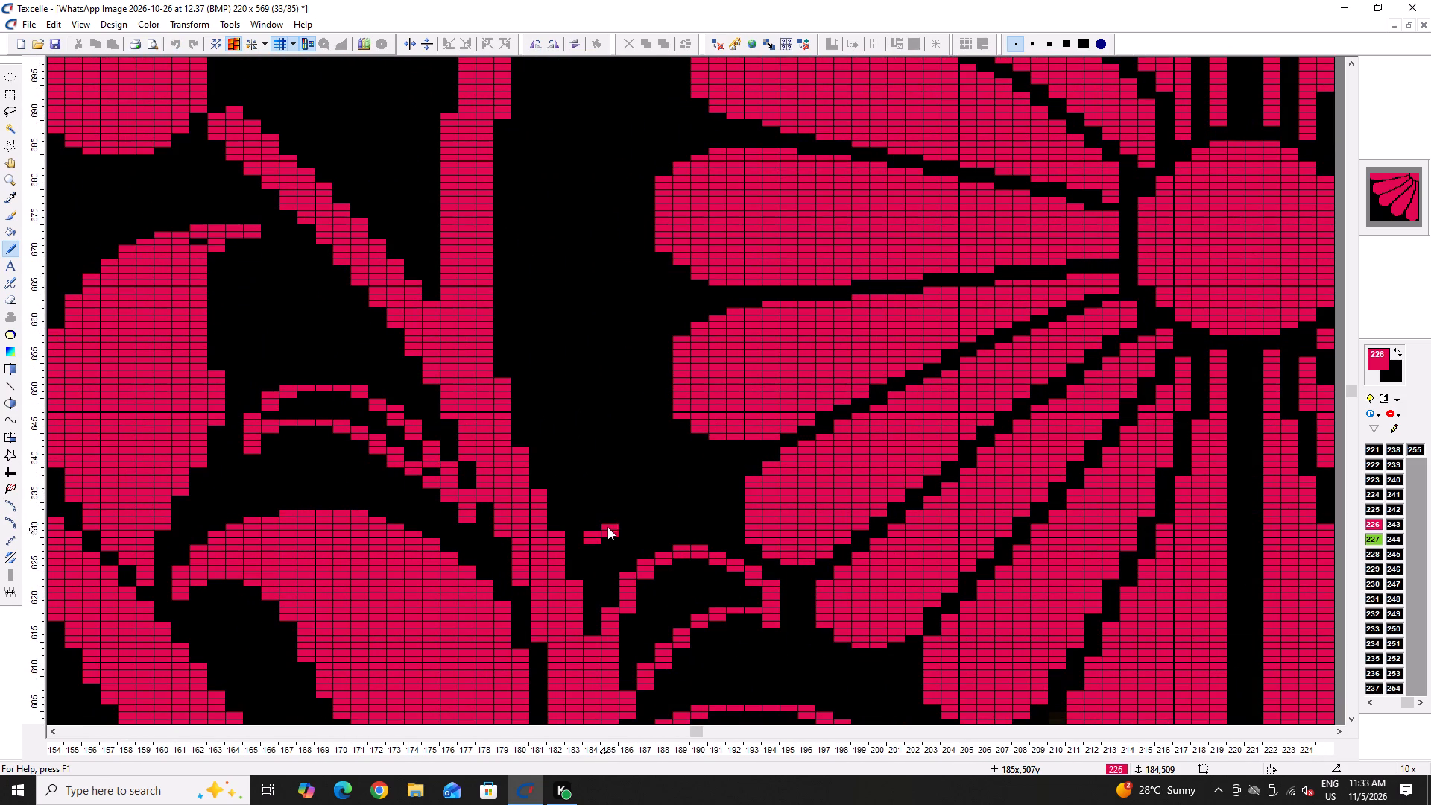
drag(607, 527, 539, 248)
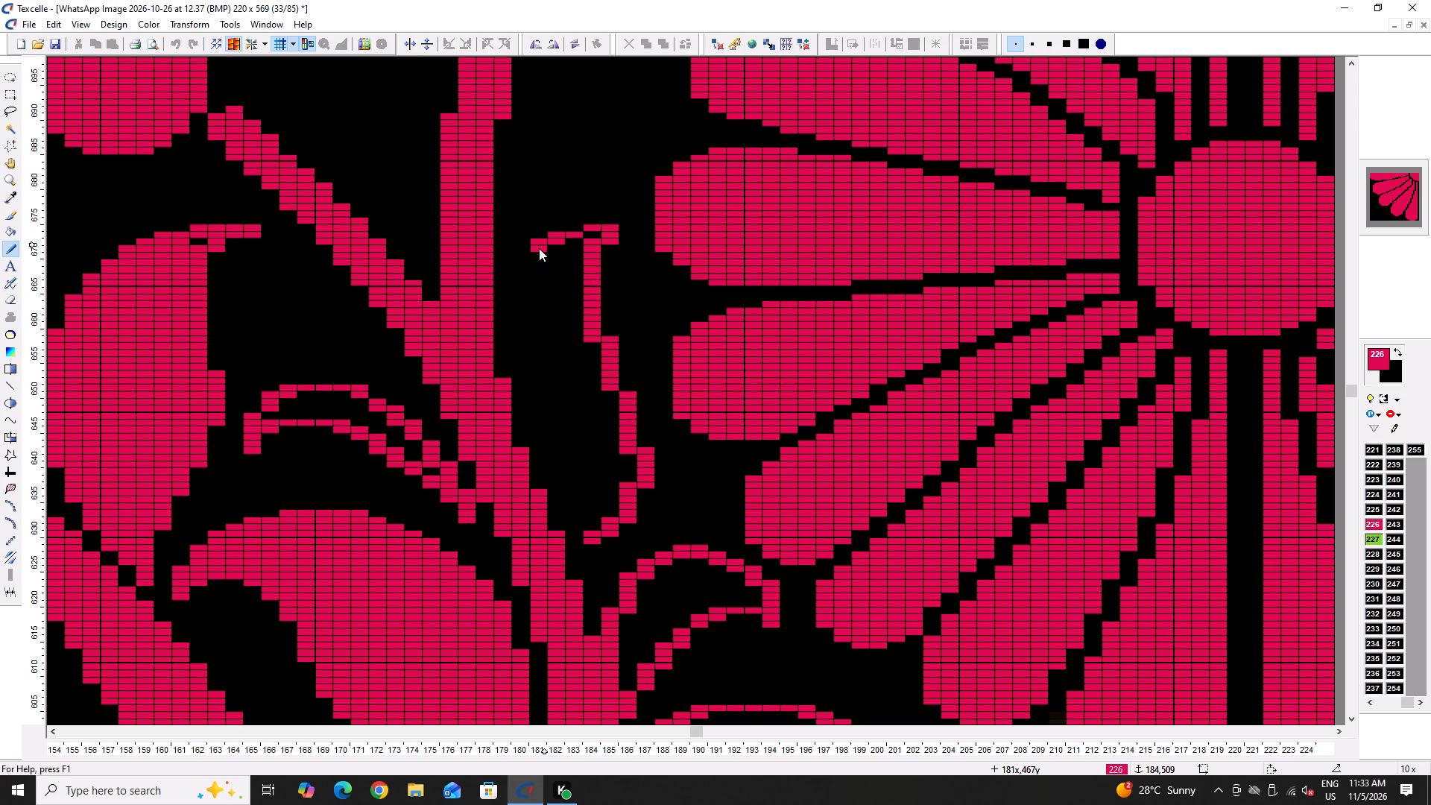
drag(539, 248, 513, 334)
right_drag(501, 270, 502, 350)
right_click(516, 333)
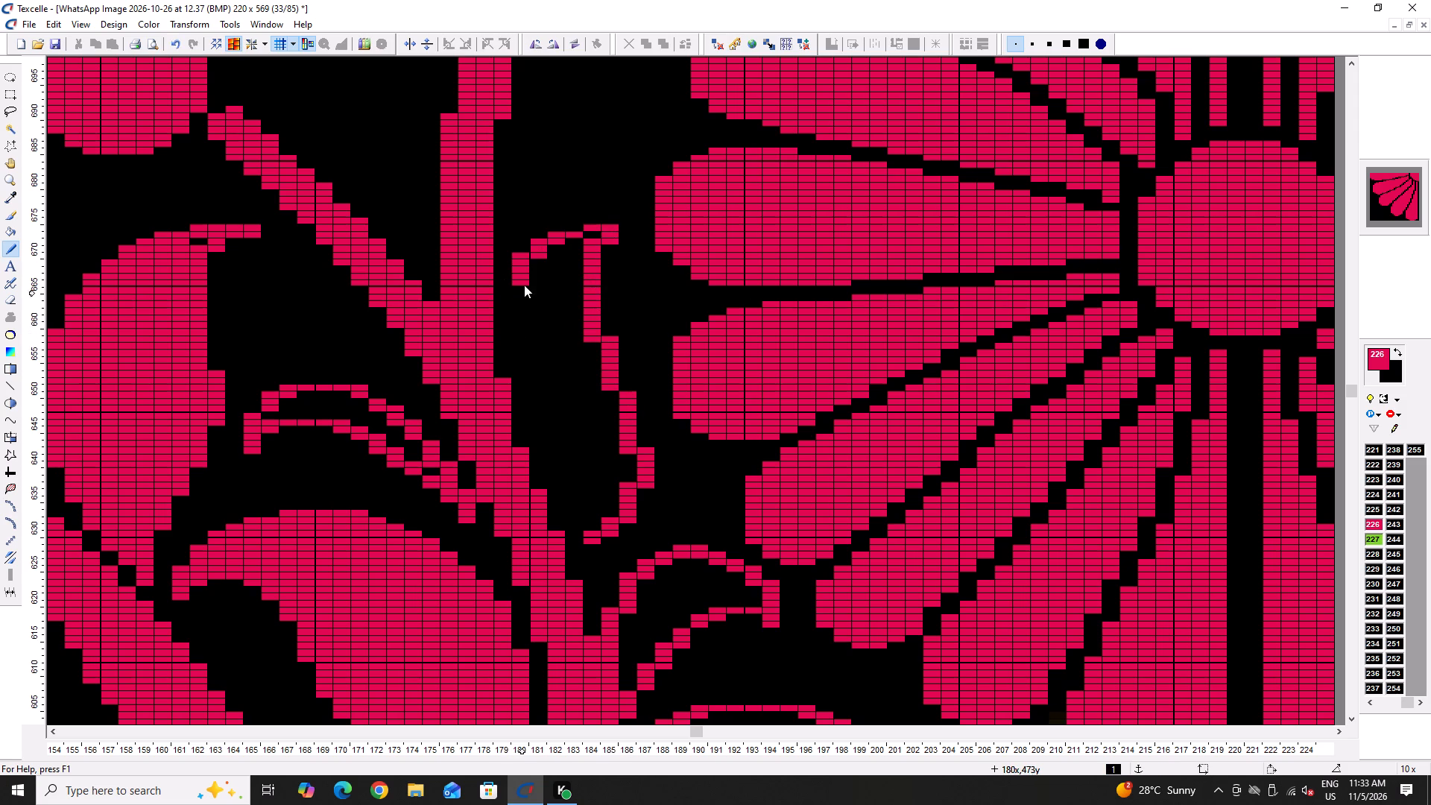
Draw the upright leaf's inner edge in red down to its base beside the stalk, correcting stray pixels in black.
drag(525, 282, 521, 376)
drag(528, 382, 540, 436)
right_drag(521, 379, 517, 391)
right_click(517, 391)
click(536, 379)
click(538, 441)
drag(552, 452, 554, 484)
drag(569, 487, 581, 534)
Reshape the upright leaf's tip with red pixels along its curve and black out the excess corner pixels.
ctrl+scroll(619, 433, down, 1)
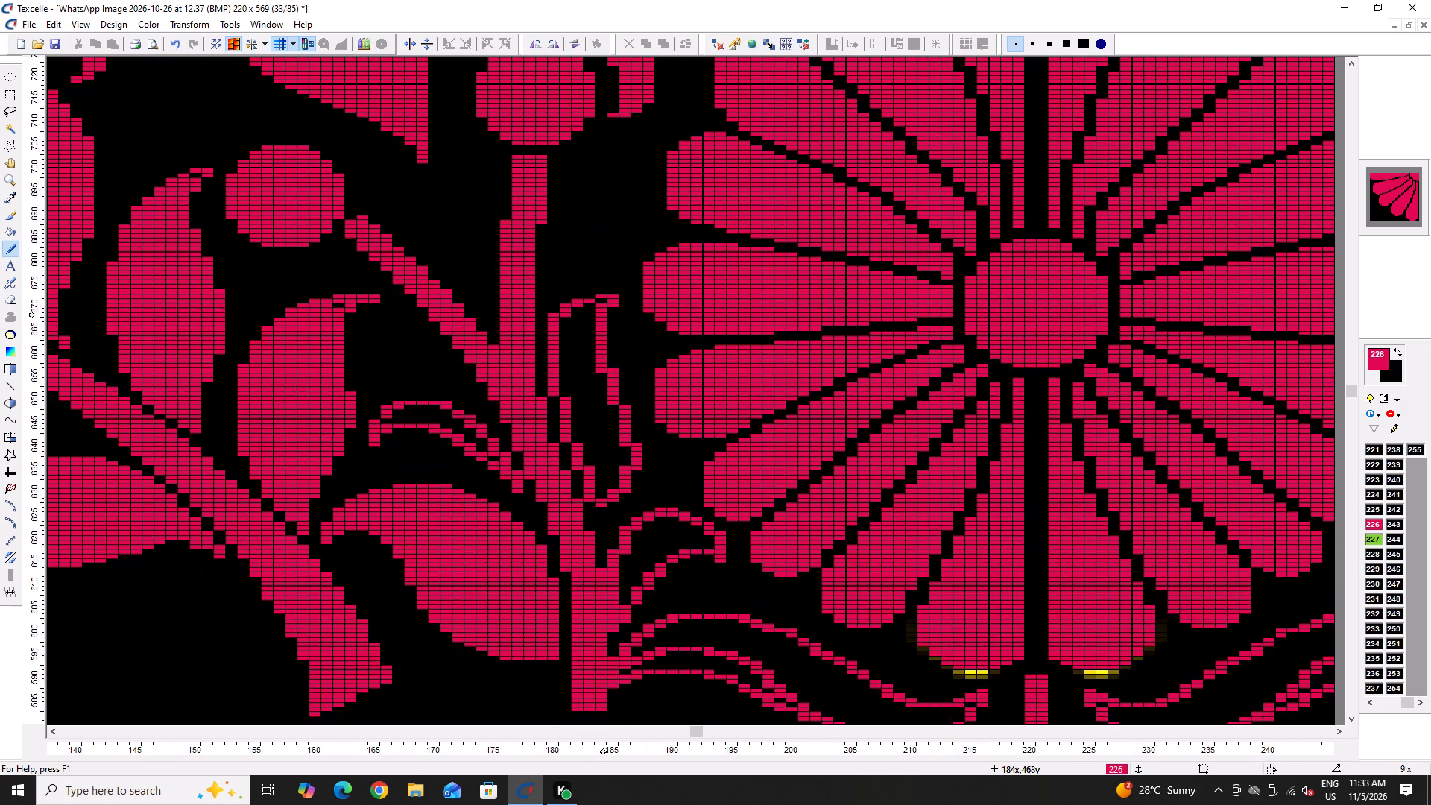
ctrl+scroll(603, 309, up, 3)
drag(604, 306, 487, 328)
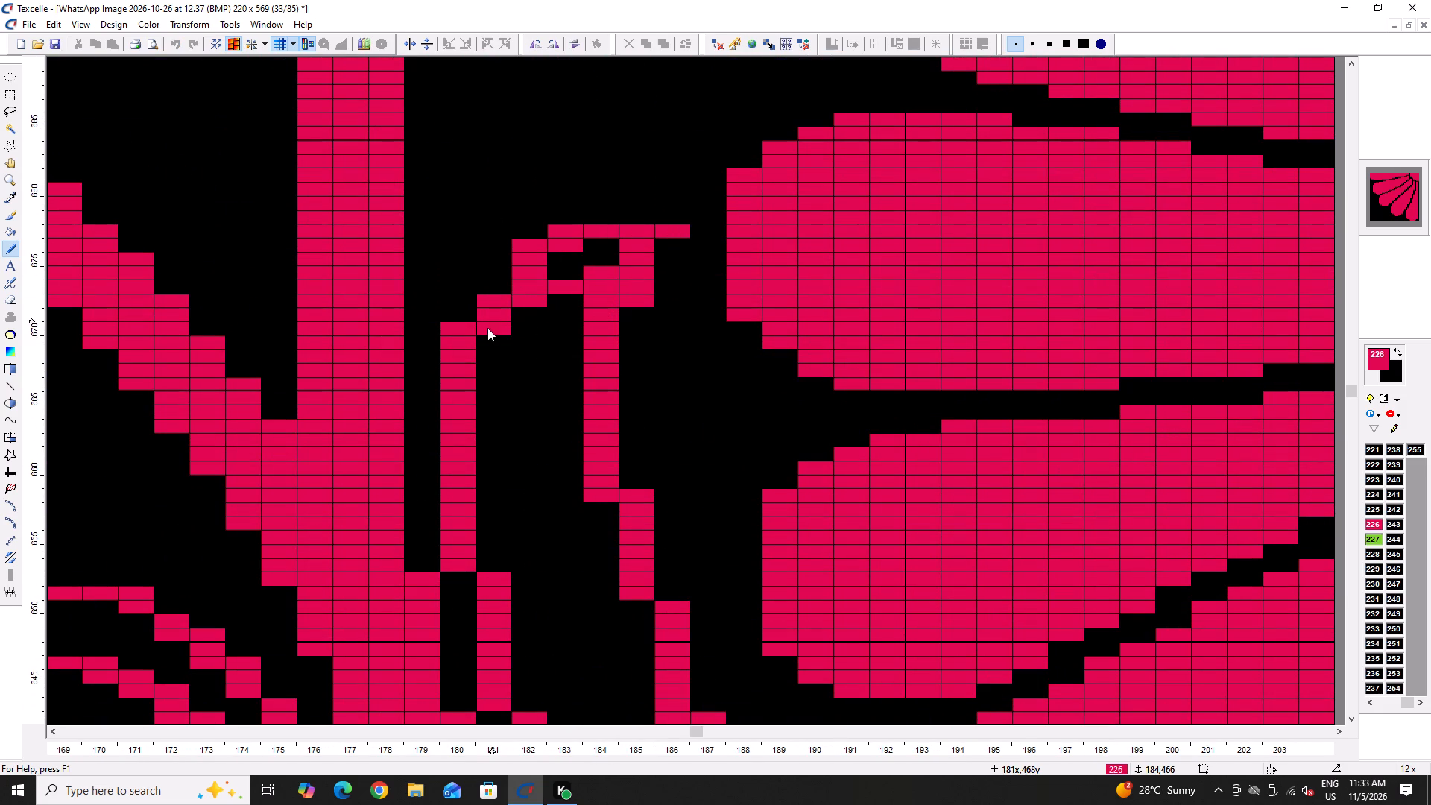
drag(487, 328, 498, 282)
drag(467, 307, 467, 328)
right_click(458, 314)
right_click(528, 241)
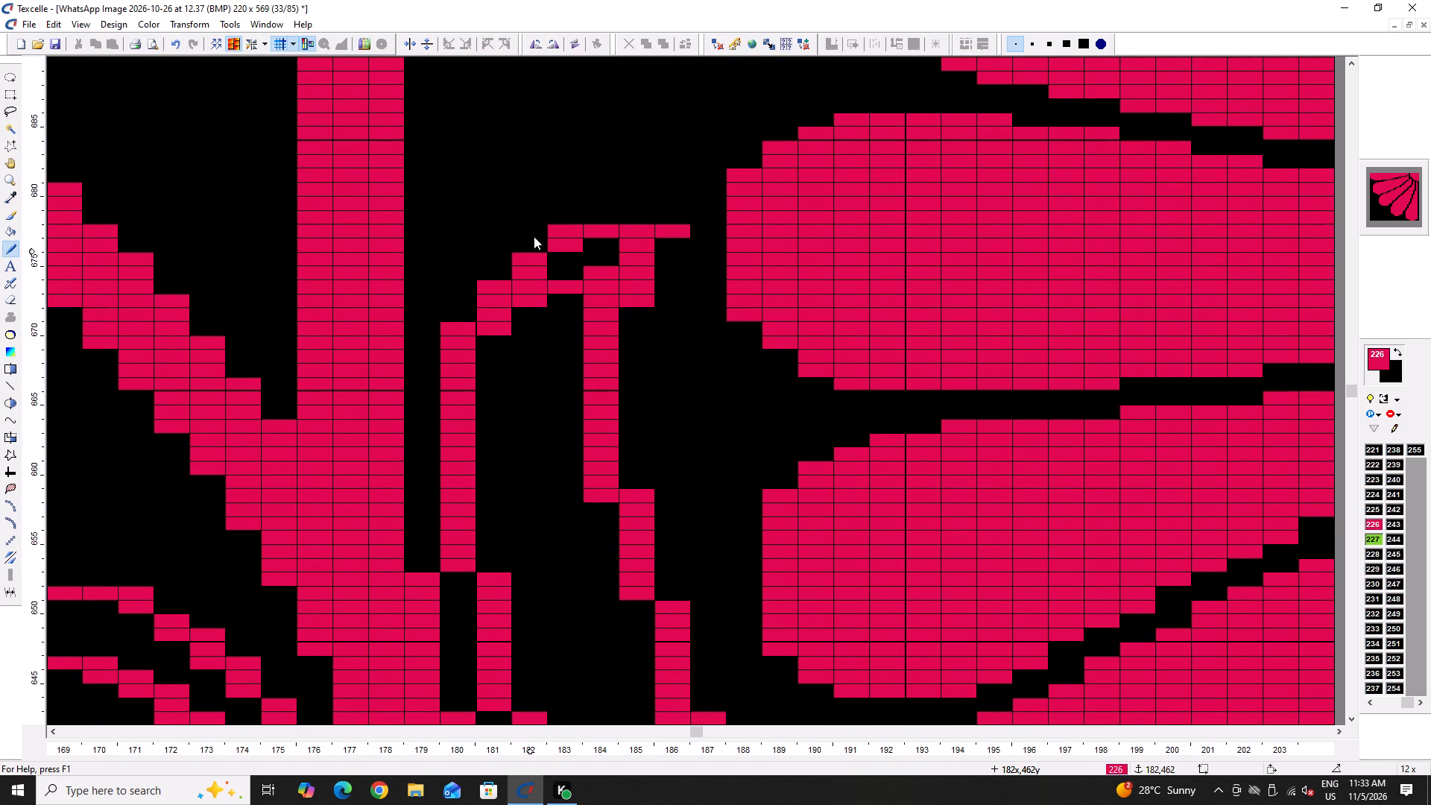
Black out the excess pixels on the outer curve of the upright leaf's tip.
right_click(530, 239)
right_click(558, 230)
Examine the repeated design around the peacocks, central flower and newly outlined leaves for areas that still need work.
ctrl+scroll(576, 297, down, 5)
scroll(587, 272, up, 2)
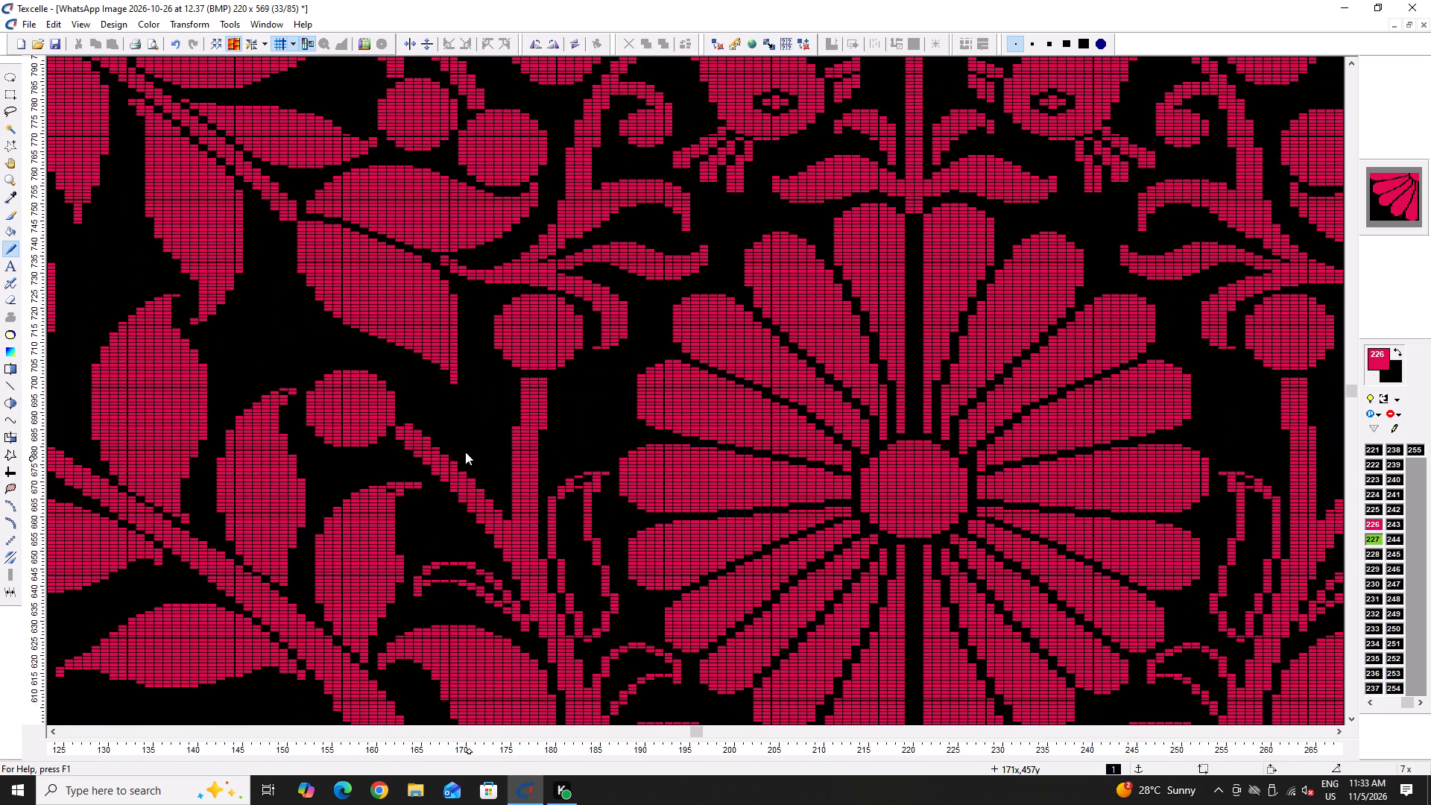
ctrl+scroll(457, 413, up, 3)
ctrl+scroll(493, 411, down, 9)
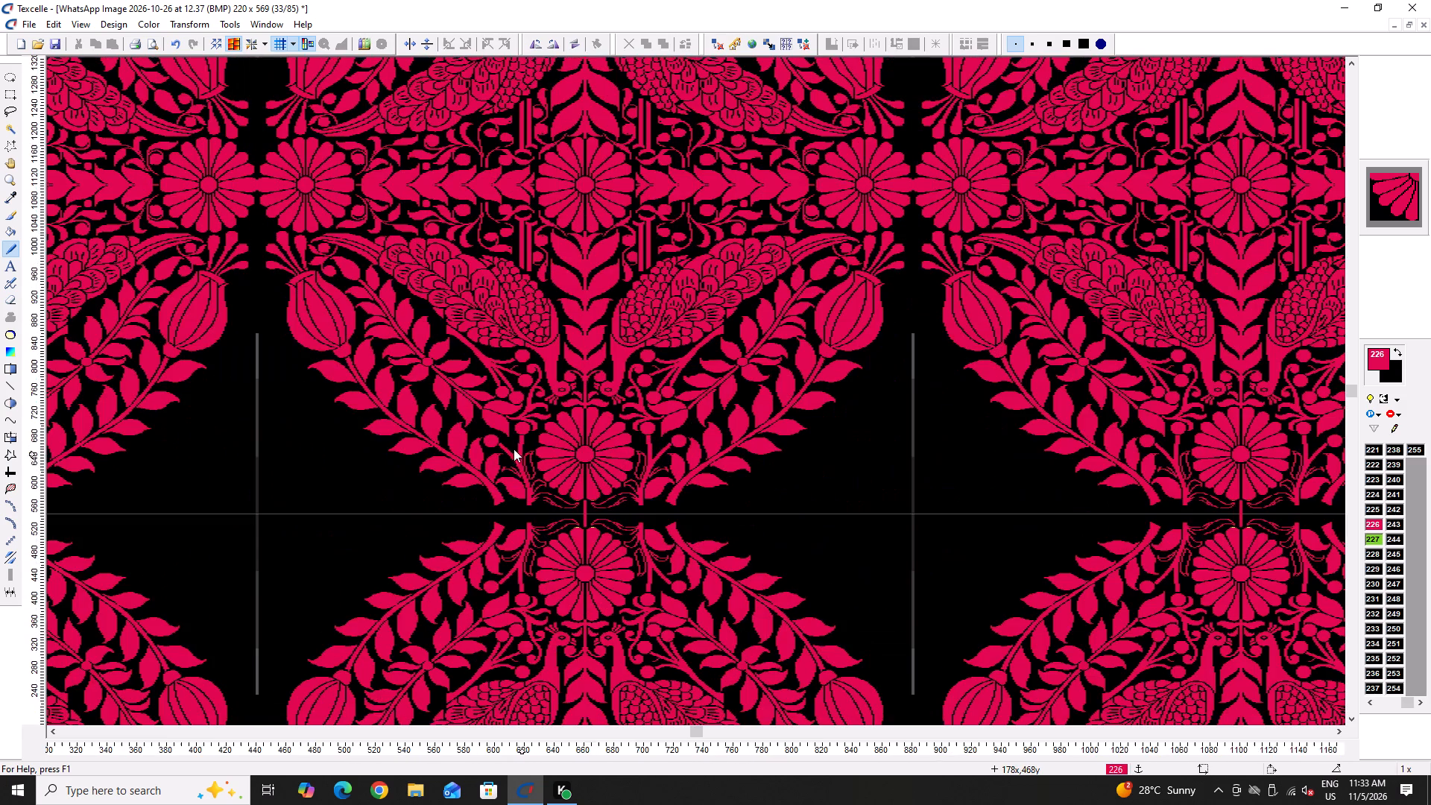
ctrl+scroll(295, 389, up, 5)
scroll(659, 495, down, 1)
ctrl+scroll(572, 429, down, 4)
scroll(777, 300, up, 2)
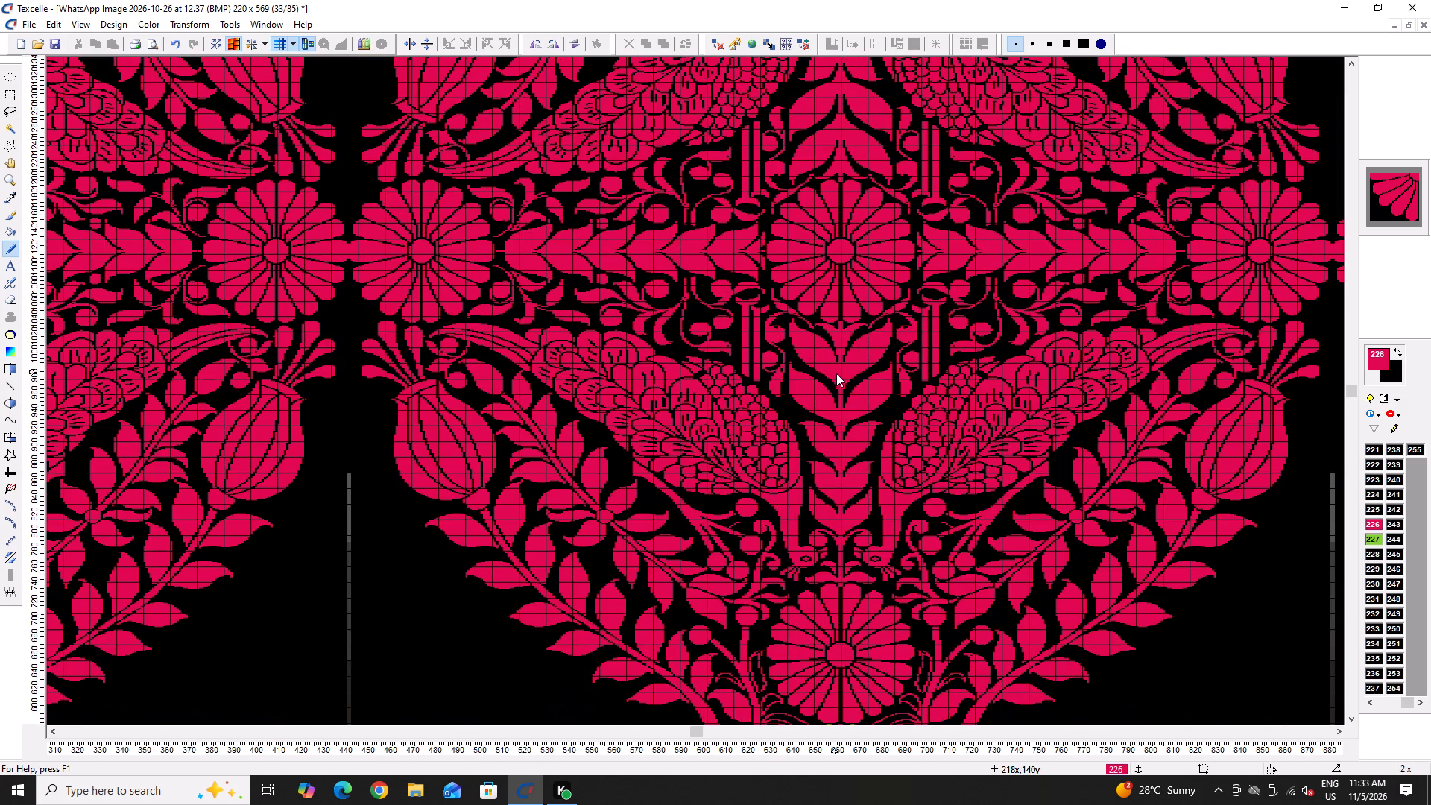
ctrl+scroll(838, 377, up, 4)
scroll(830, 377, down, 3)
ctrl+scroll(768, 388, down, 1)
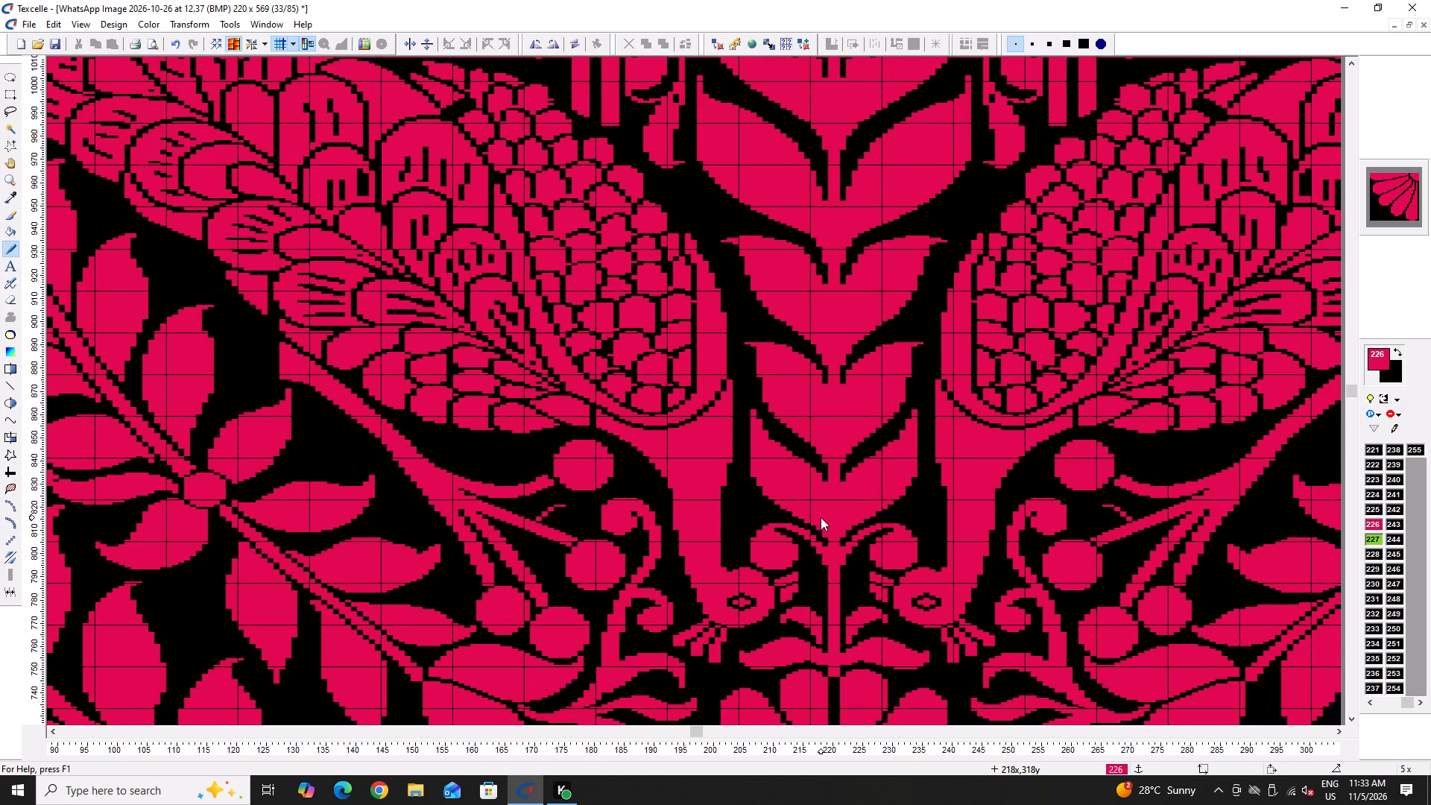
scroll(821, 517, down, 2)
ctrl+scroll(768, 498, down, 2)
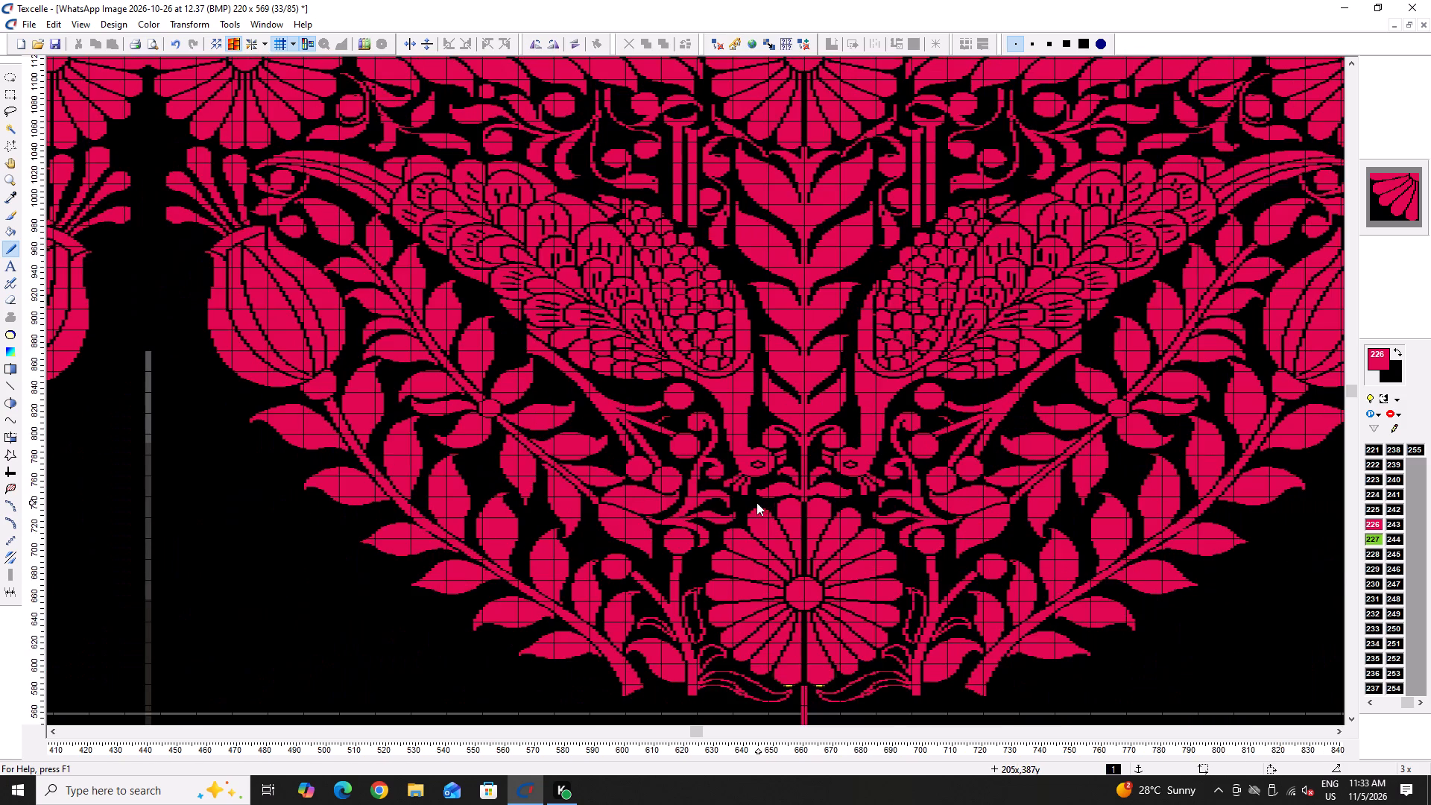
scroll(756, 502, down, 1)
ctrl+scroll(737, 520, up, 5)
Fill the outlined long wavy leaf, small curl, upright leaf with its tip and slim curved leaf with solid red.
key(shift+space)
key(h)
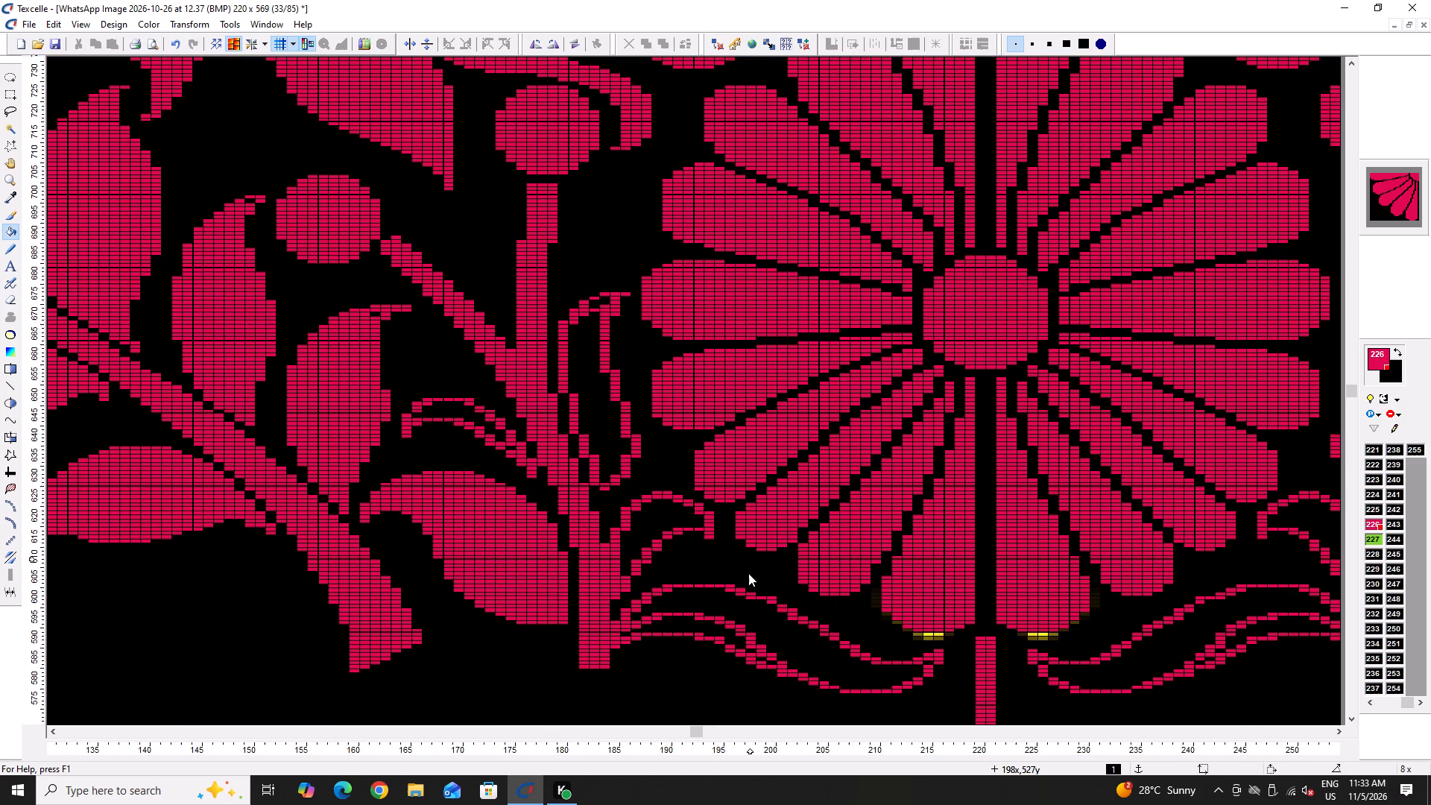
click(744, 604)
click(686, 619)
click(652, 523)
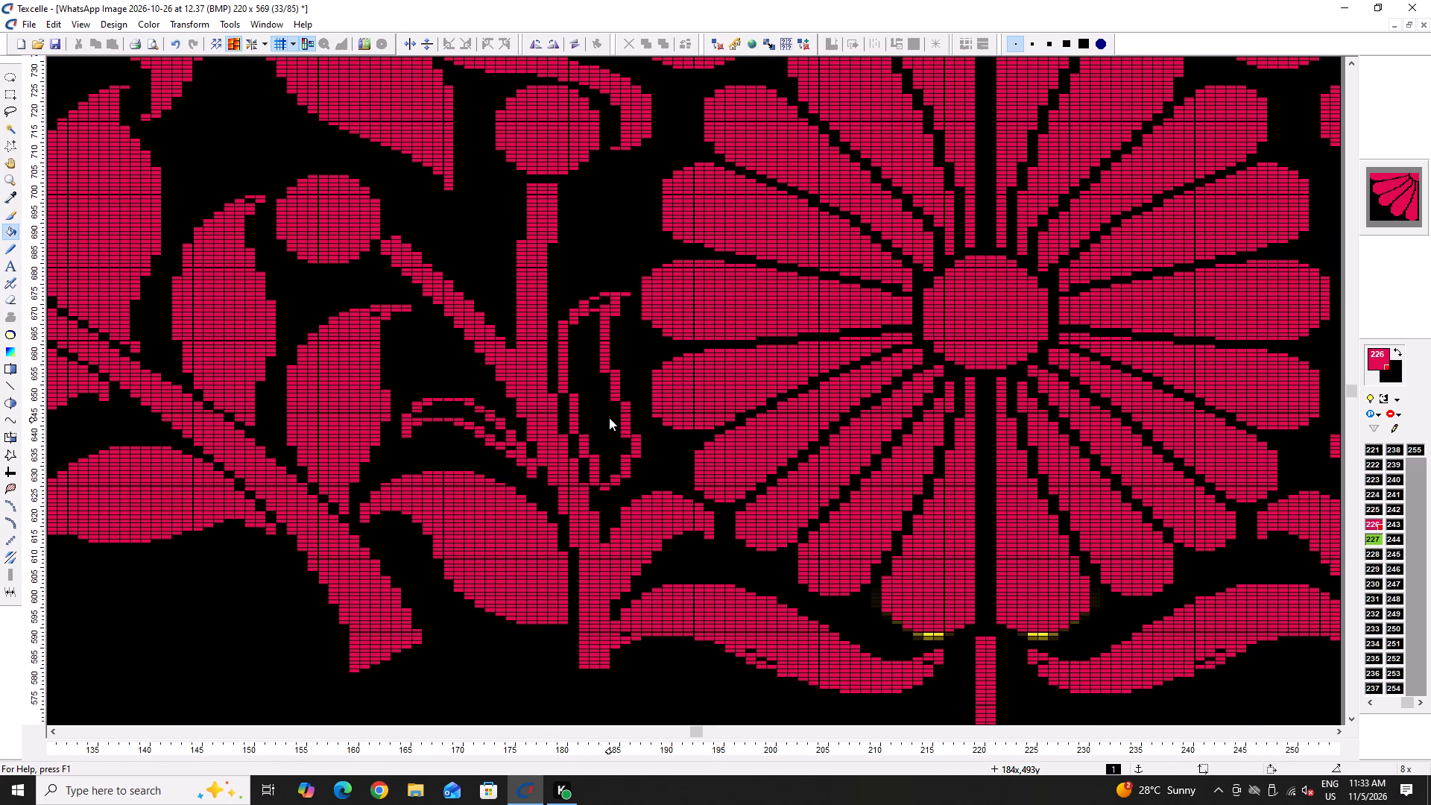
click(604, 411)
click(455, 408)
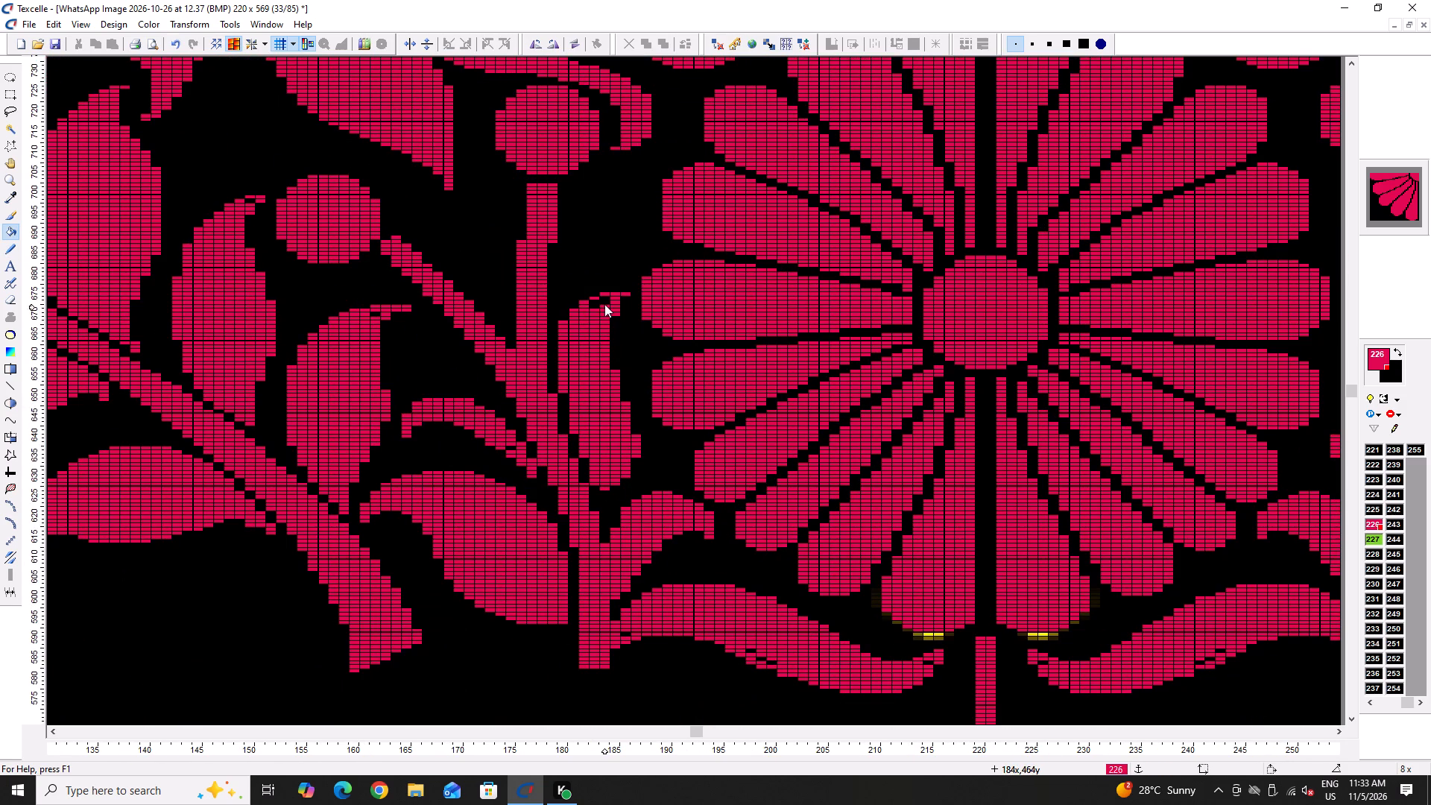
click(604, 301)
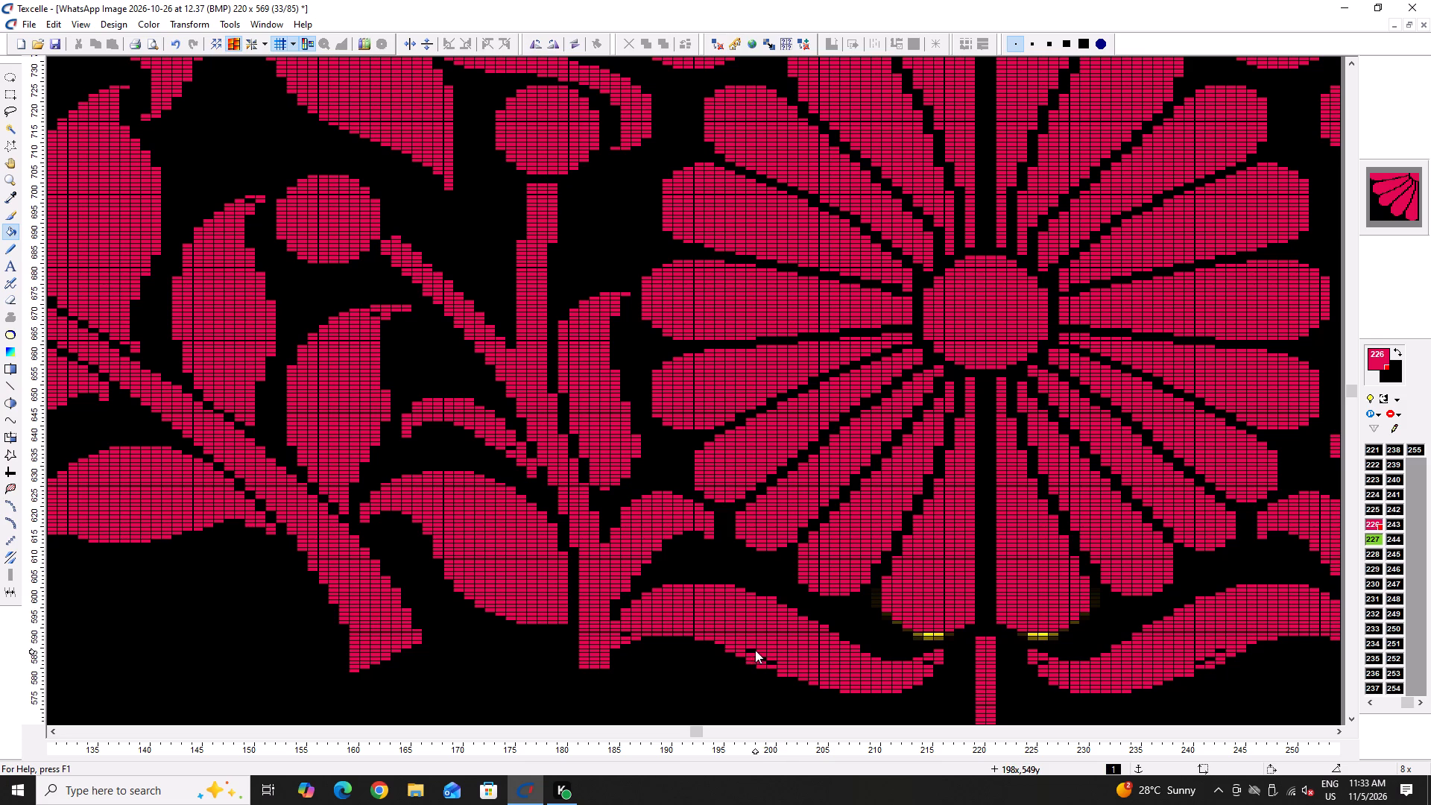
Fill the leftover black gaps along the long wavy leaf's lower edge and ends and in the slim curved leaf's stem with red.
click(755, 650)
click(769, 663)
click(763, 659)
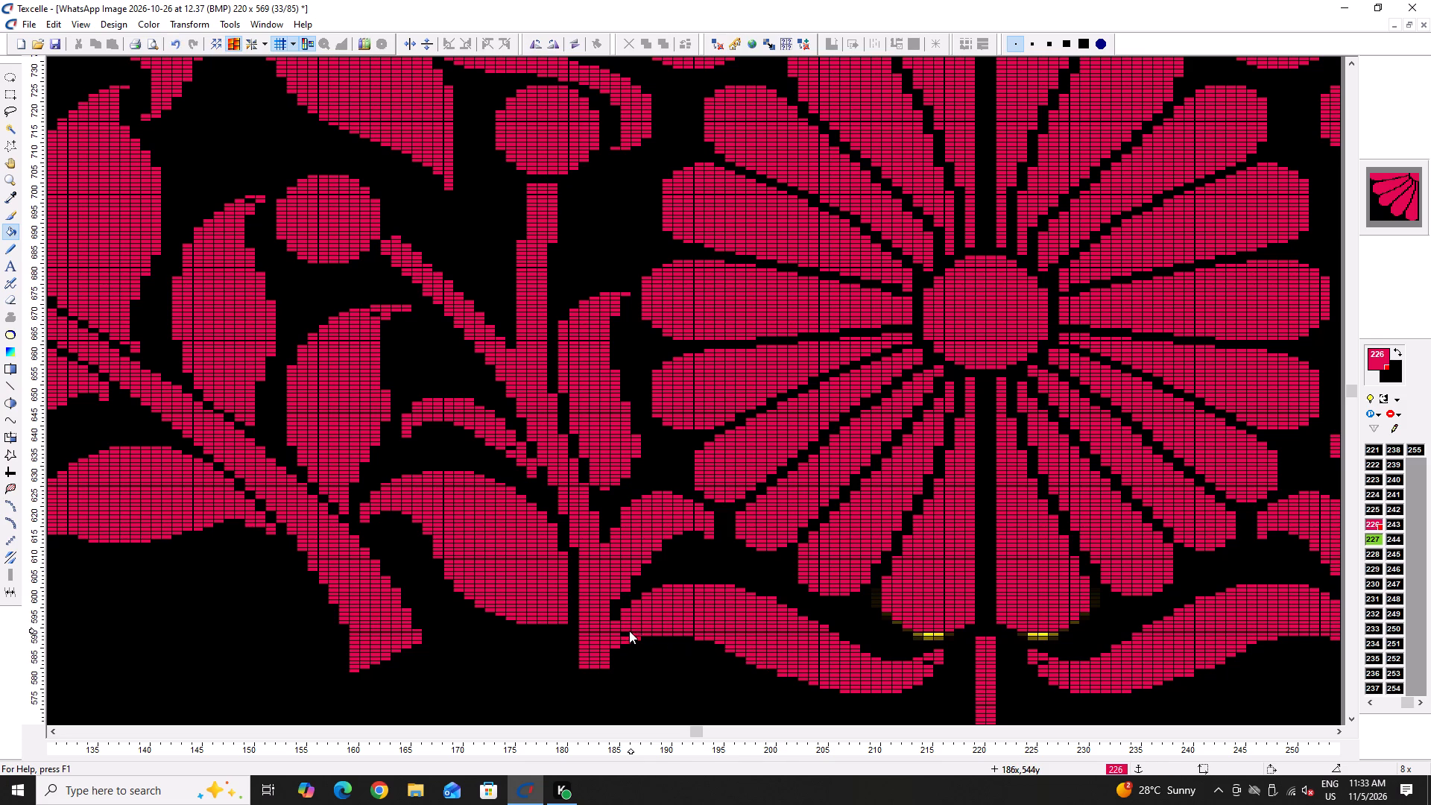
click(628, 633)
click(929, 661)
click(513, 449)
Fill the notch at the tip of the tall solid leaf beside the slim curved leaf and widen its inner edge in red, trimming the upper corner black.
ctrl+scroll(517, 452, down, 2)
ctrl+scroll(472, 415, up, 4)
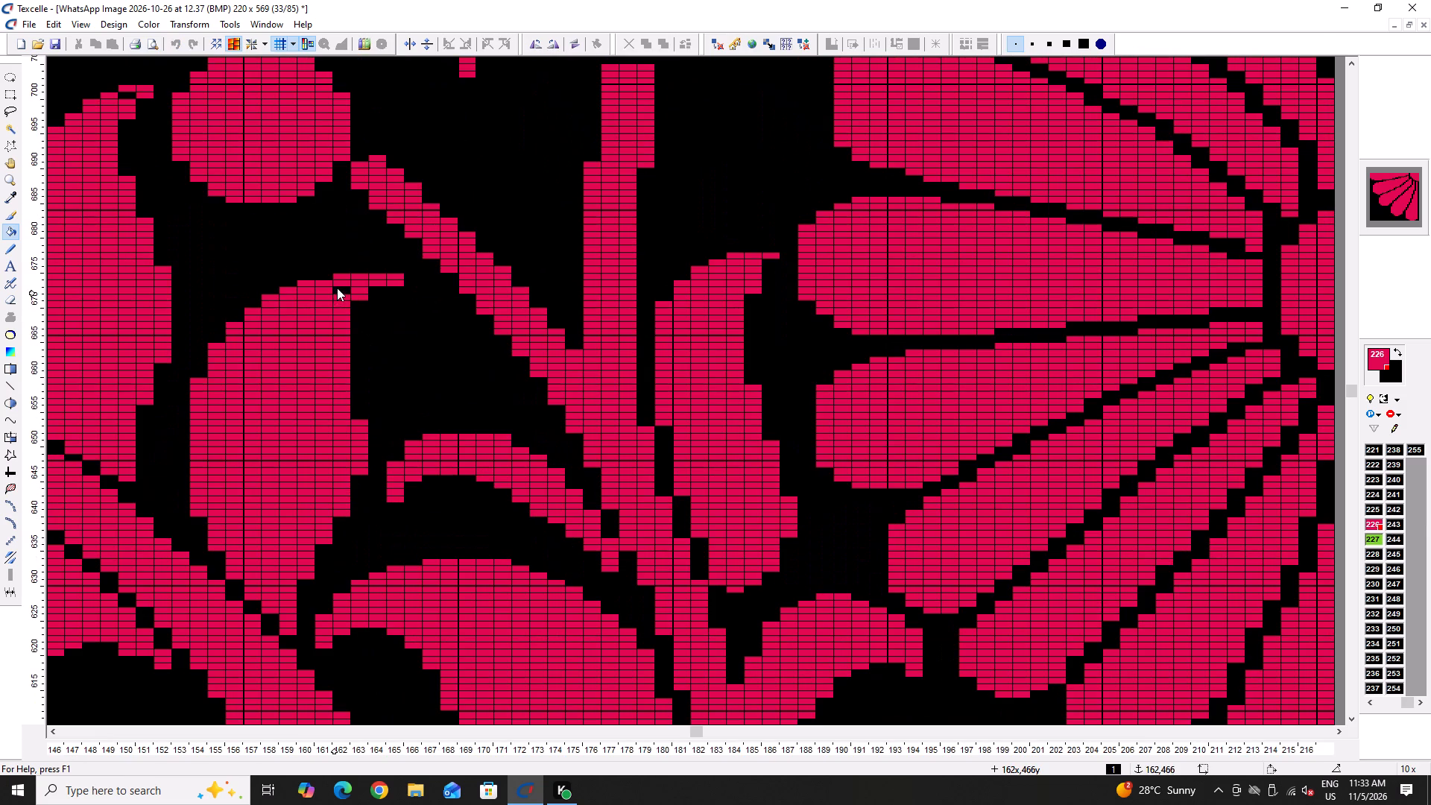
click(334, 288)
click(340, 288)
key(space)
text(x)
ctrl+scroll(352, 443, up, 2)
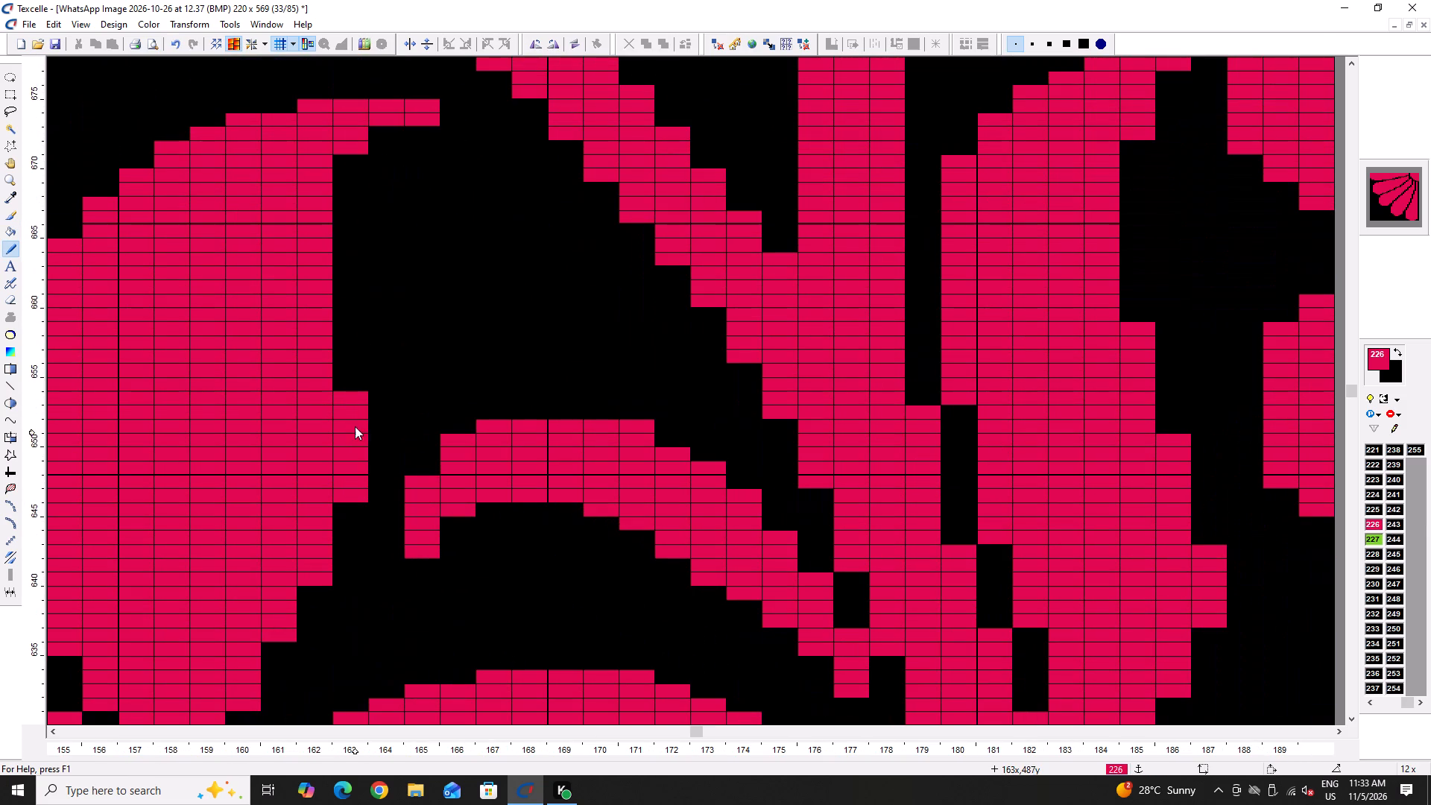
drag(341, 389, 350, 277)
drag(344, 403, 332, 536)
drag(340, 523, 344, 501)
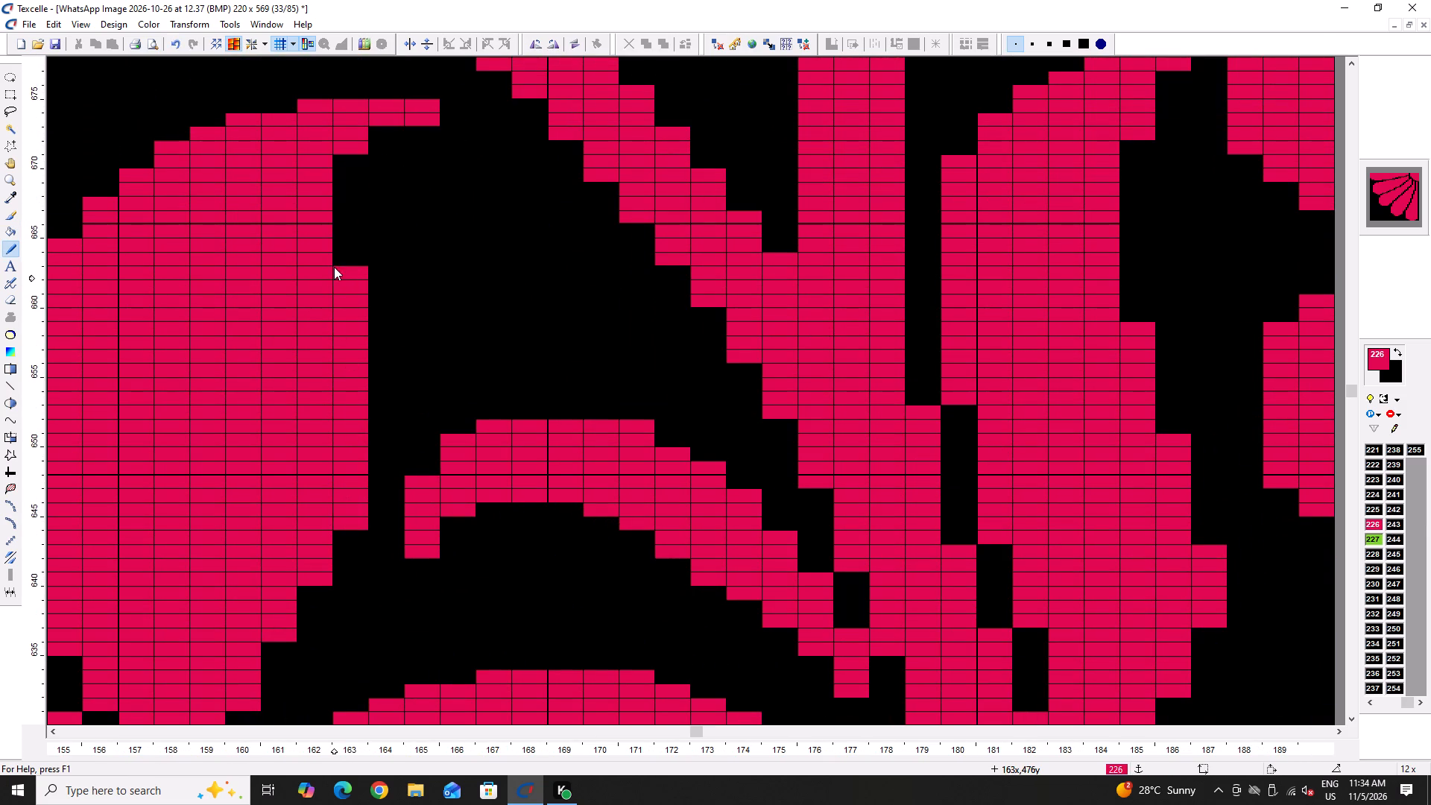
right_drag(334, 267, 342, 282)
Thin the tall solid leaf's pointed tip by blacking out excess pixels beneath and at its end, touching it up in red.
ctrl+scroll(341, 262, down, 4)
ctrl+scroll(338, 206, up, 3)
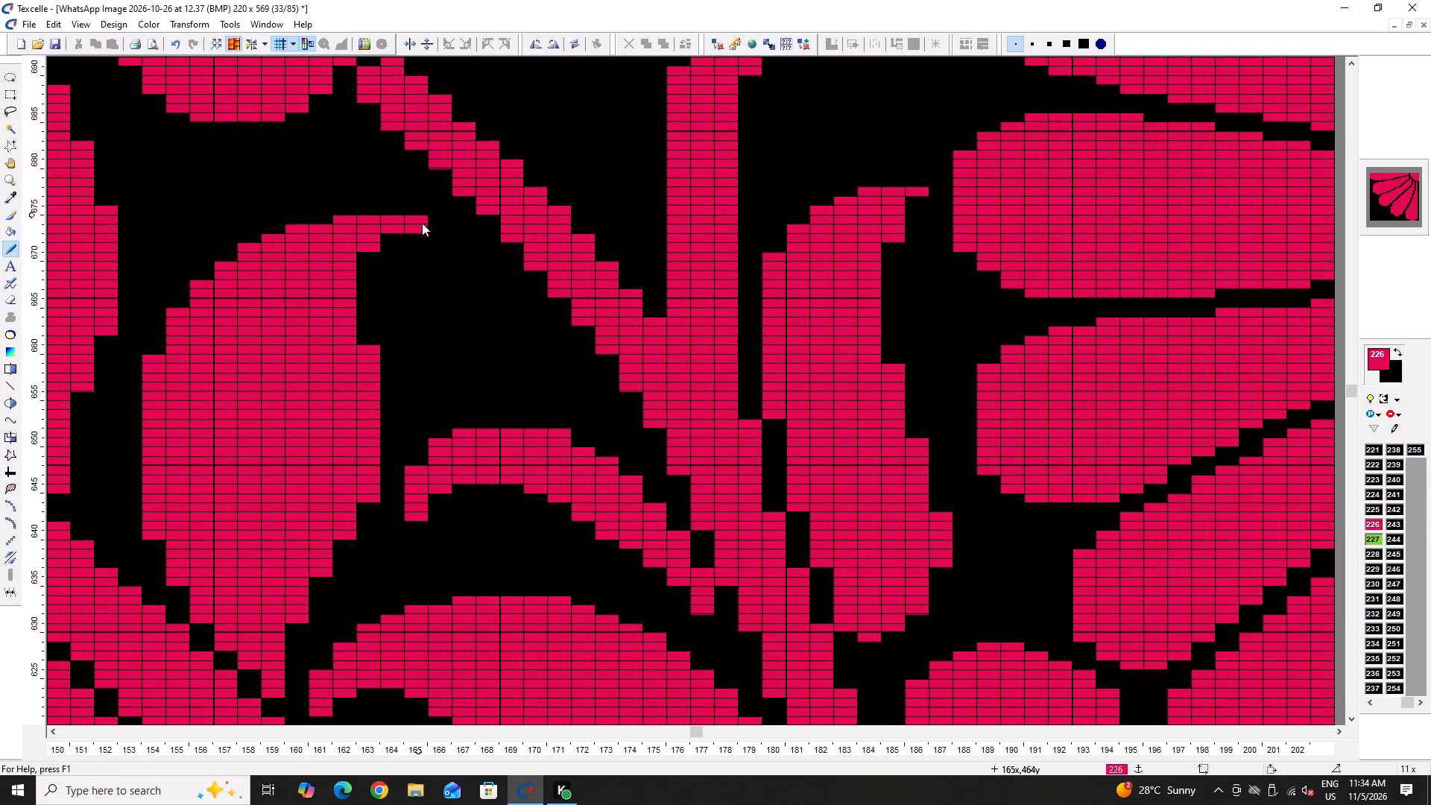
right_click(422, 223)
click(407, 221)
right_click(379, 245)
right_click(392, 233)
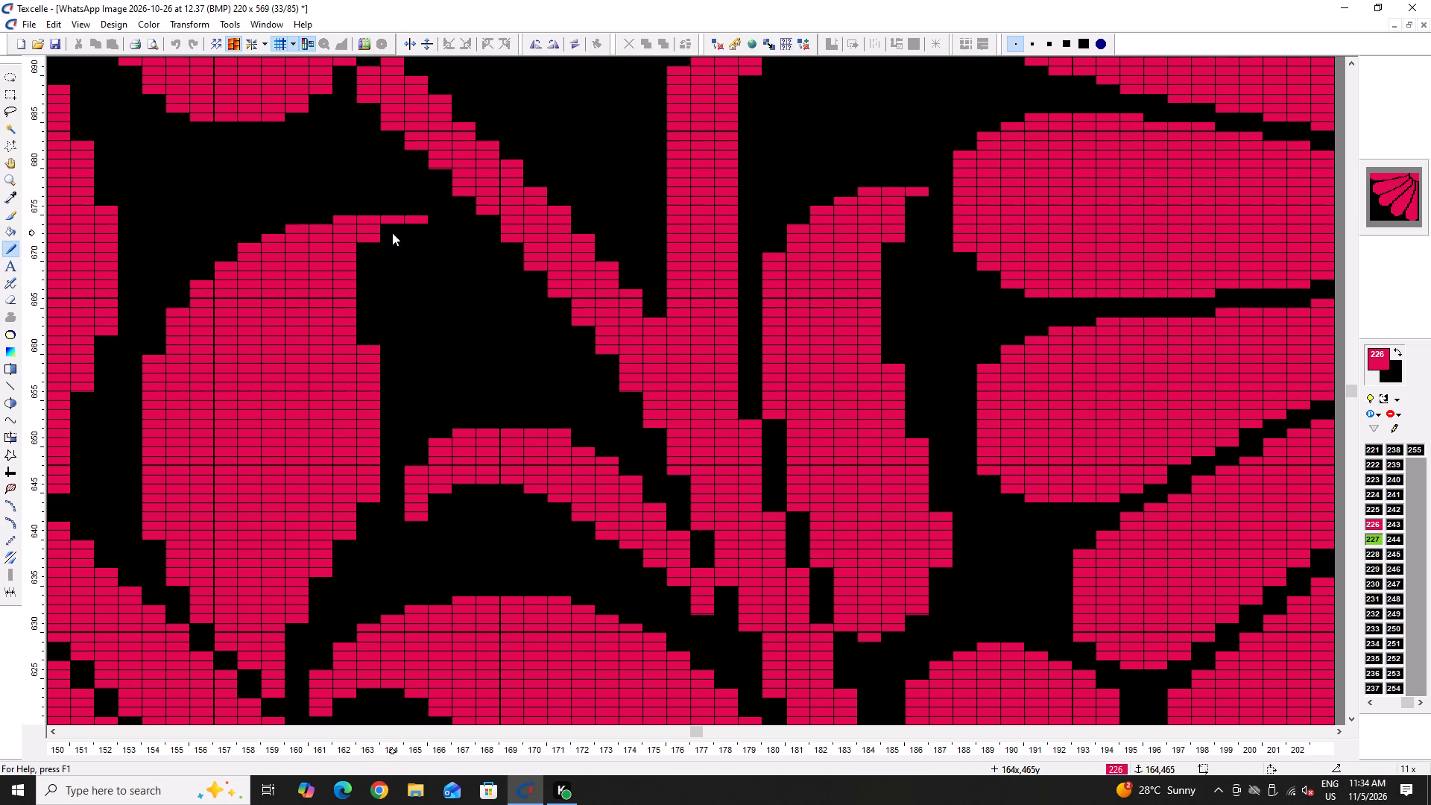
right_click(392, 233)
right_click(421, 219)
Widen the tall solid leaf's lower inner edge with stepped red pixels from its base up to the widened part.
ctrl+scroll(391, 415, down, 2)
ctrl+scroll(327, 562, up, 3)
drag(379, 474, 379, 518)
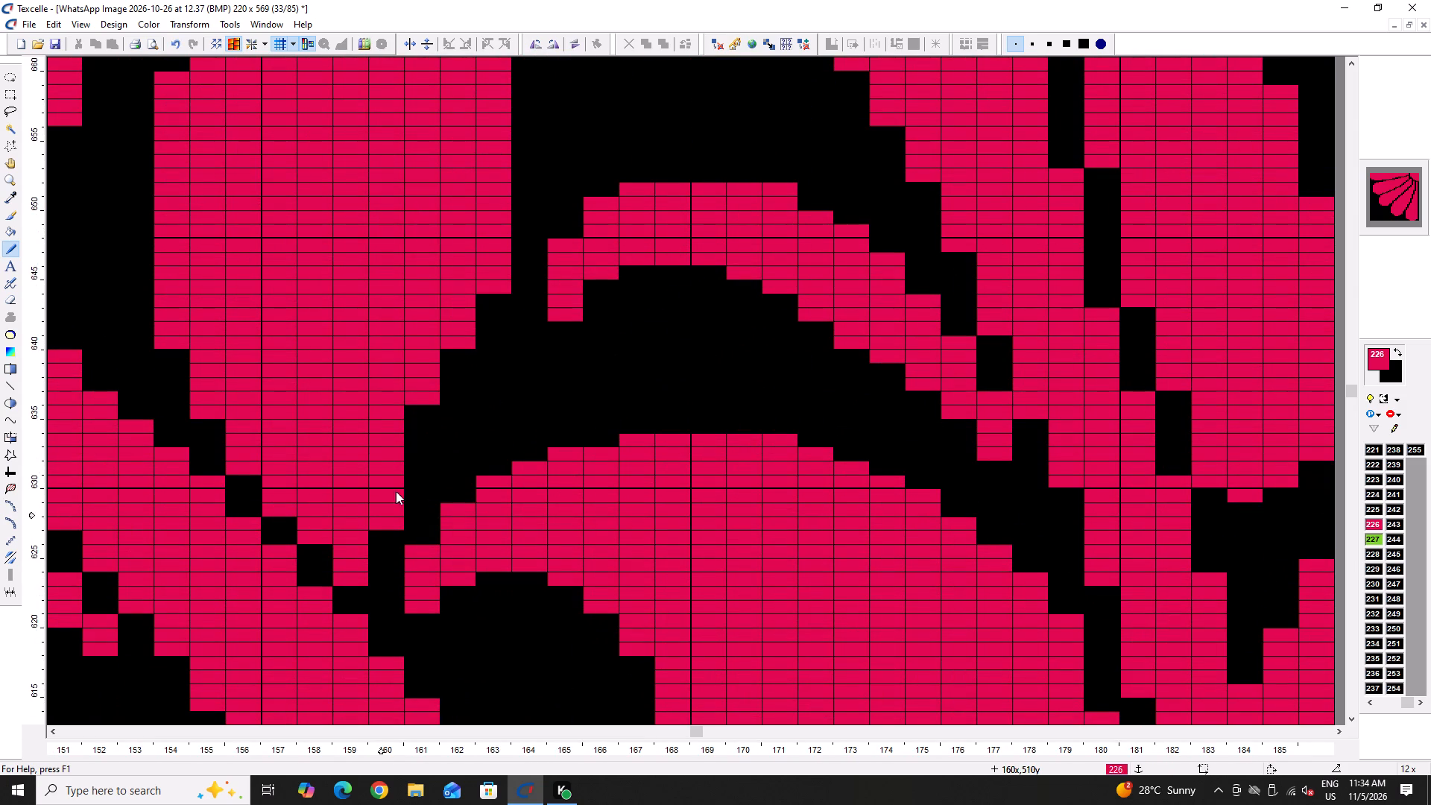
drag(418, 455, 426, 378)
drag(449, 380, 464, 344)
drag(508, 306, 508, 290)
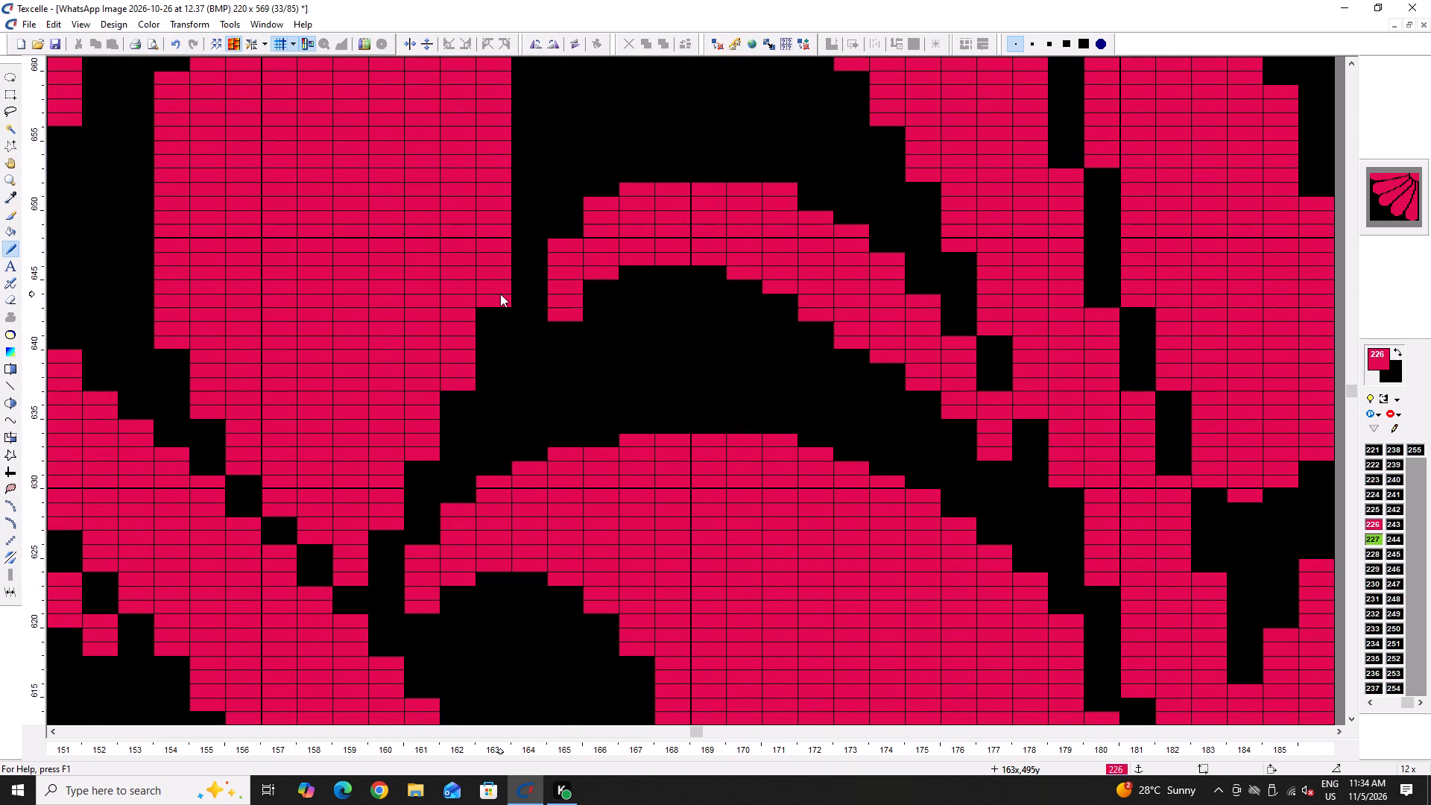
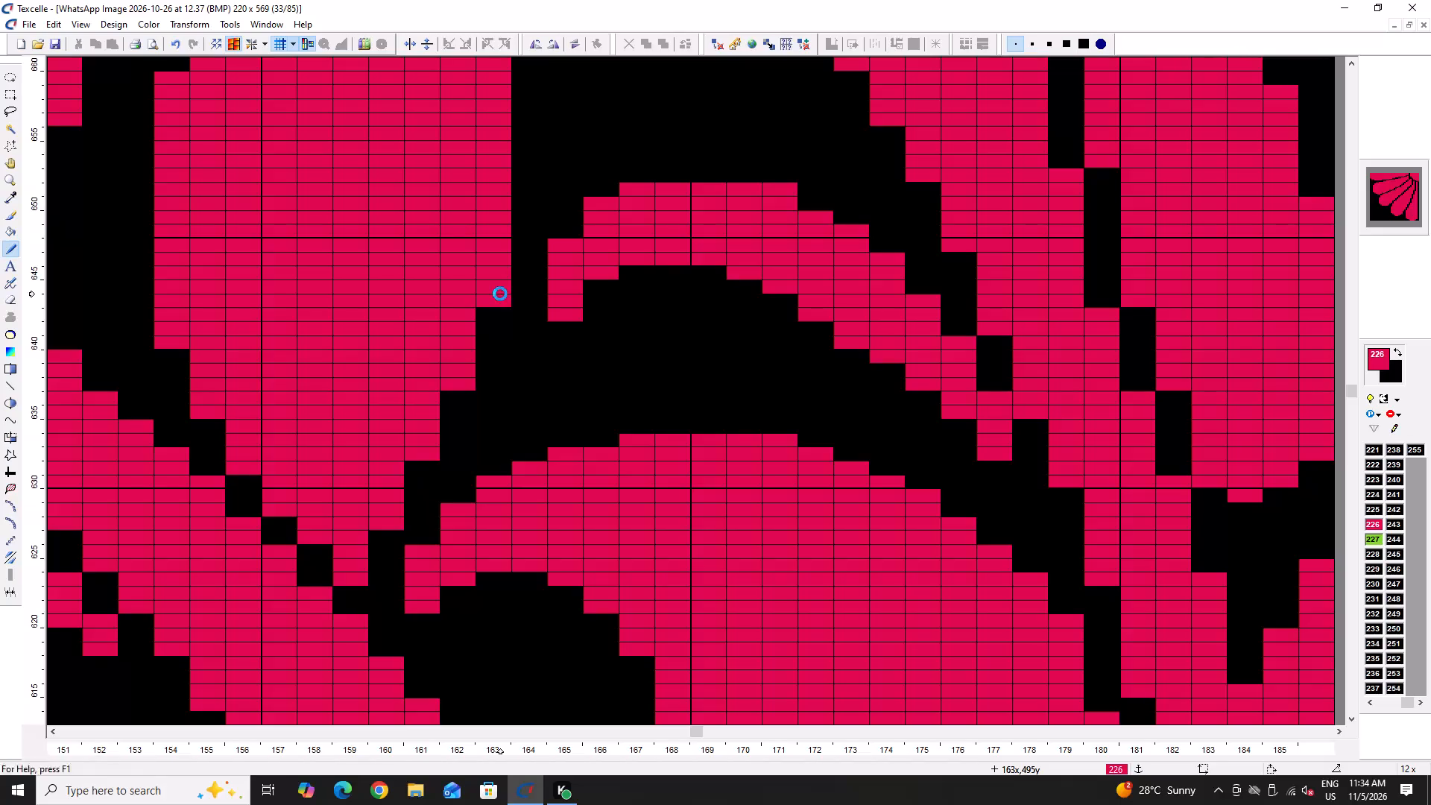
Save the edited floral motif bitmap.
key(ctrl+s)
Examine the motif in its overall repeat, with many tiled medallions in view.
key(ctrl+minus)
text(-------------)
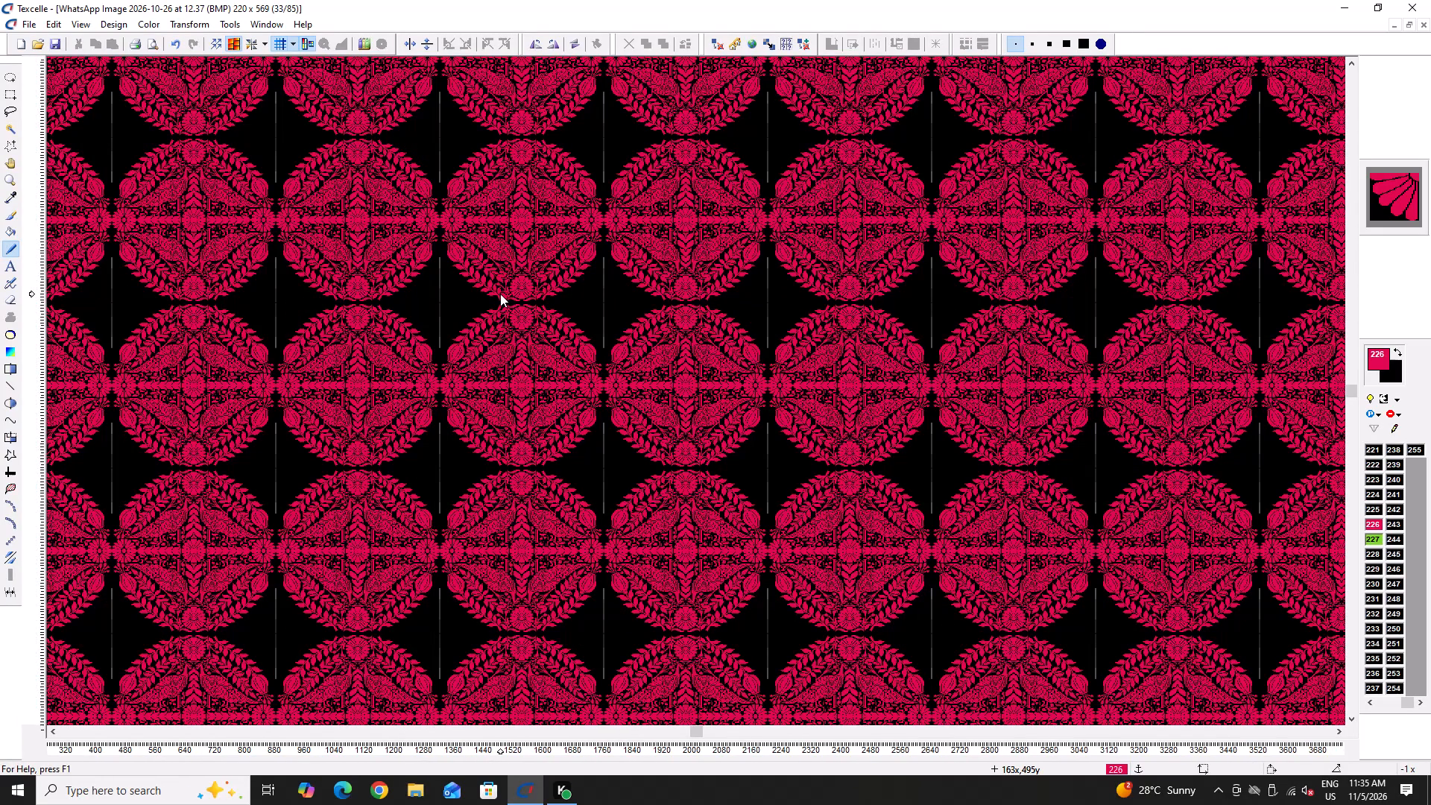
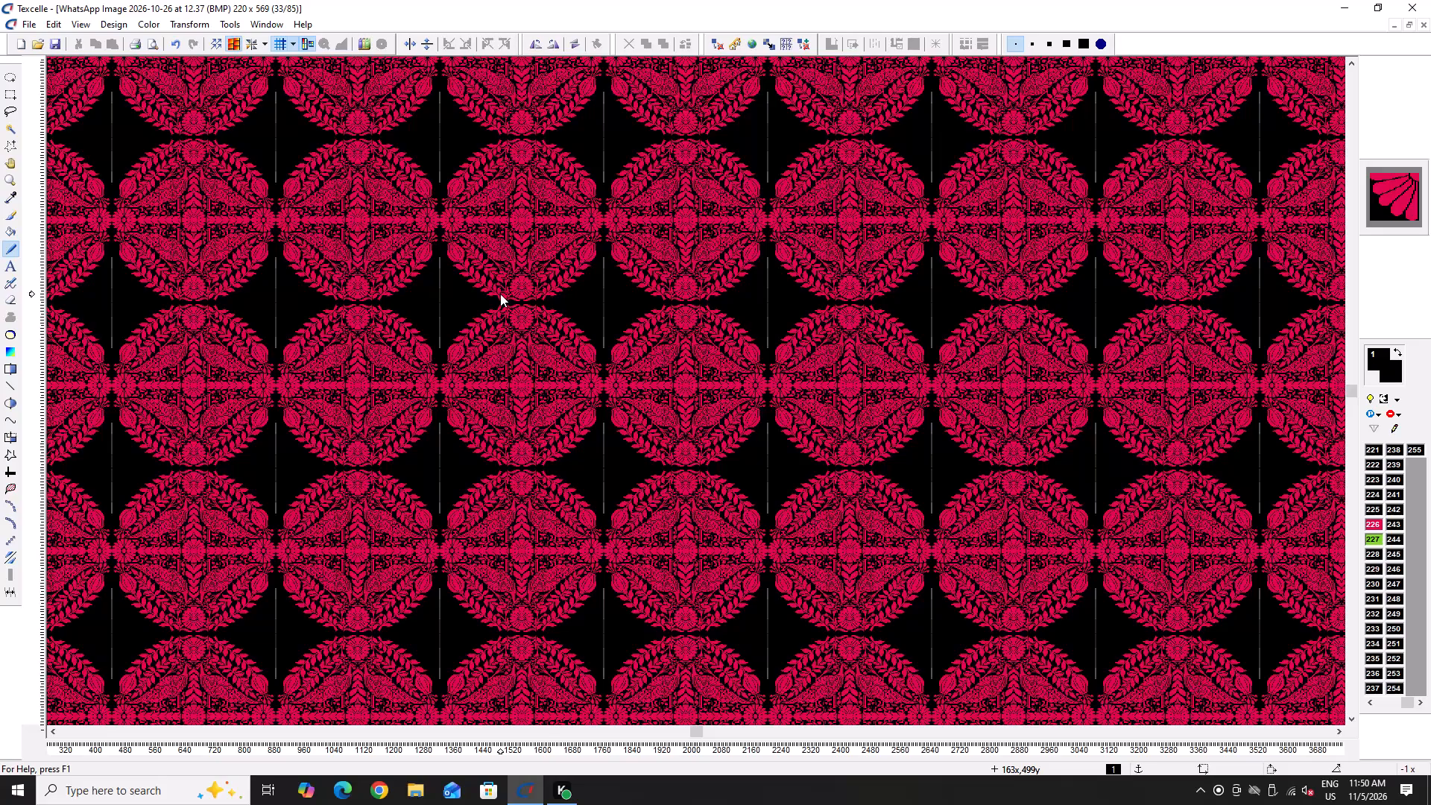
Save the floral motif bitmap.
key(ctrl+s)
key(ctrl+s)
key(ctrl+s)
key(ctrl+s)
key(ctrl+s)
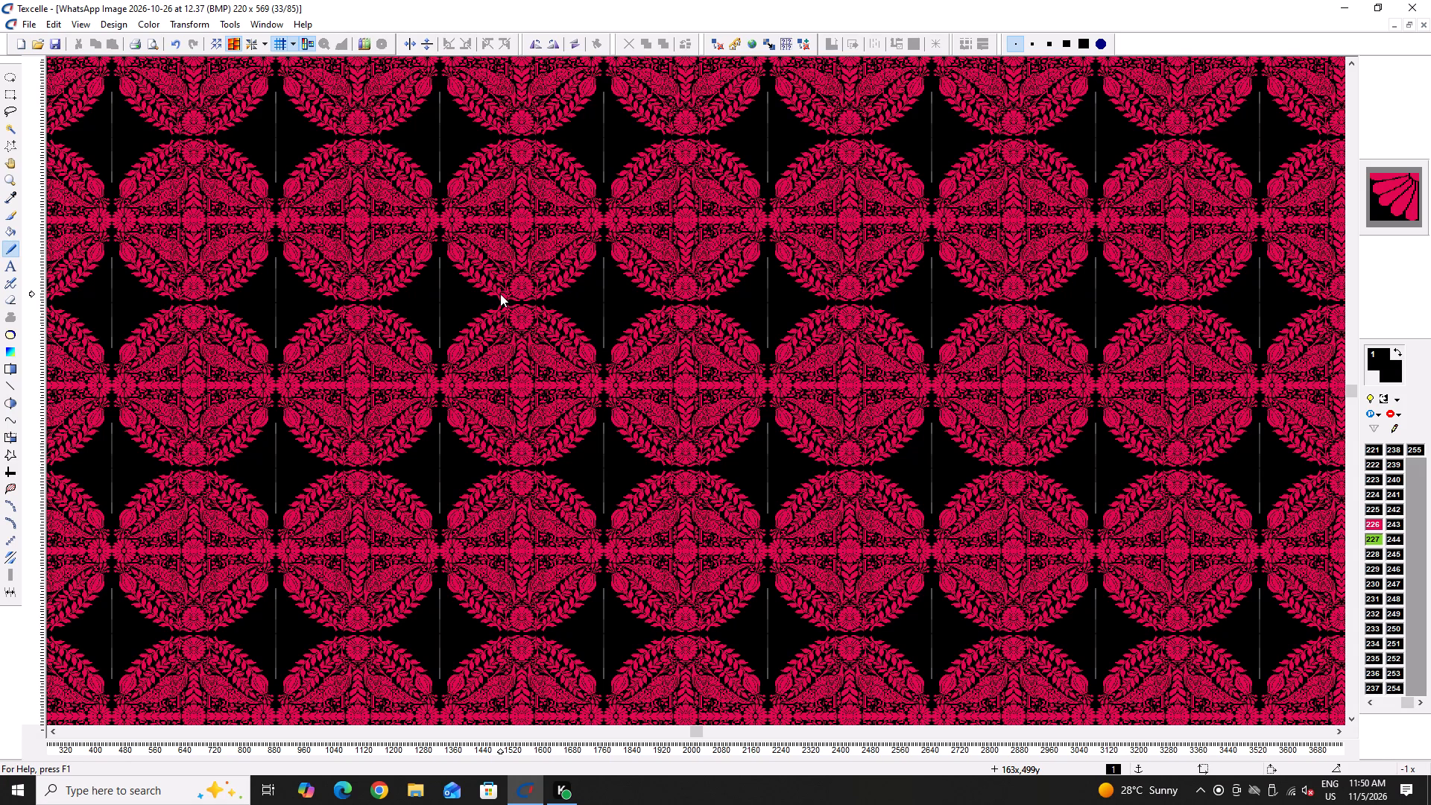
With pink 226 as the drawing colour, trim stepped pink pixels to black along the large striped bud's lower-right edge near its base.
ctrl+scroll(472, 522, up, 7)
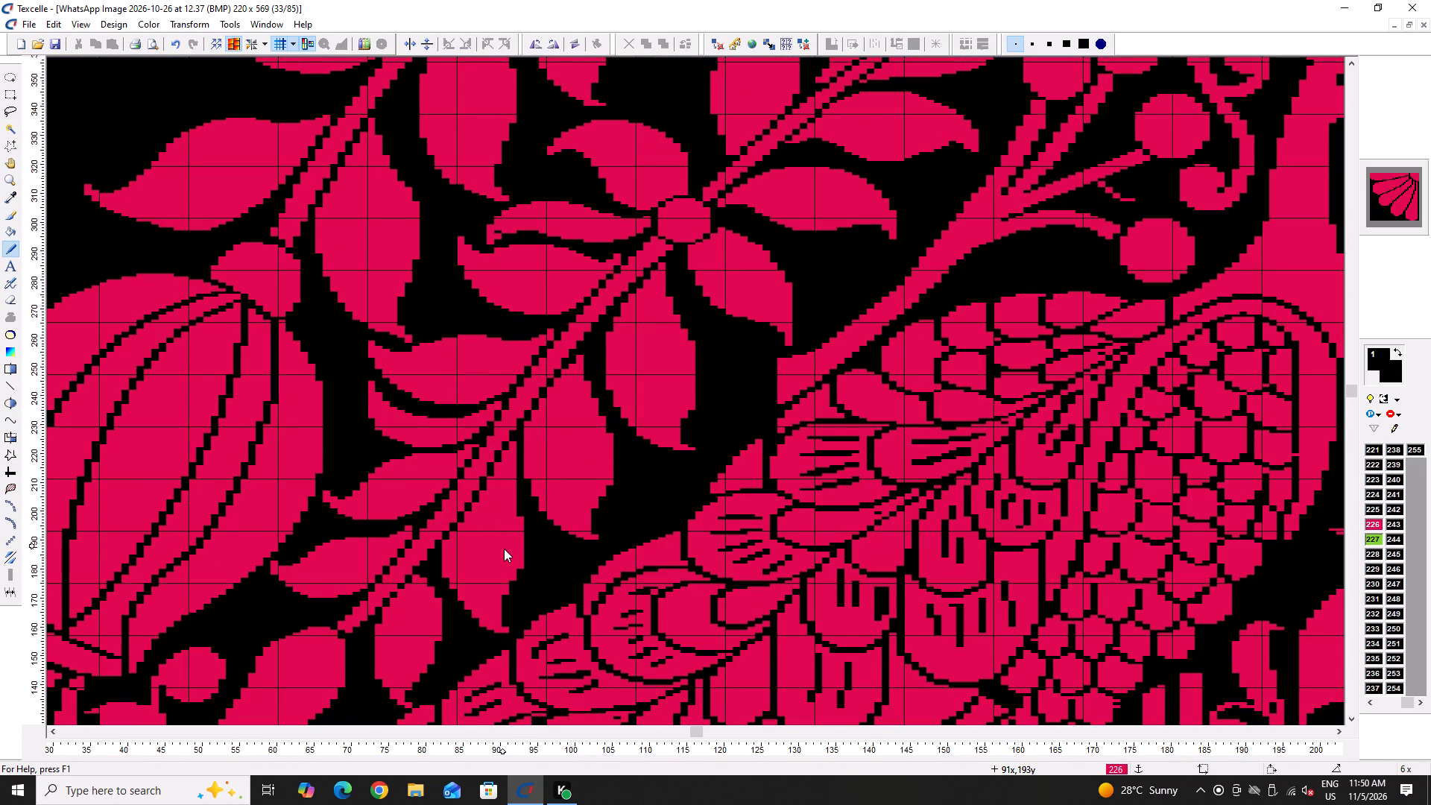
key(space)
text(x)
ctrl+scroll(229, 476, down, 2)
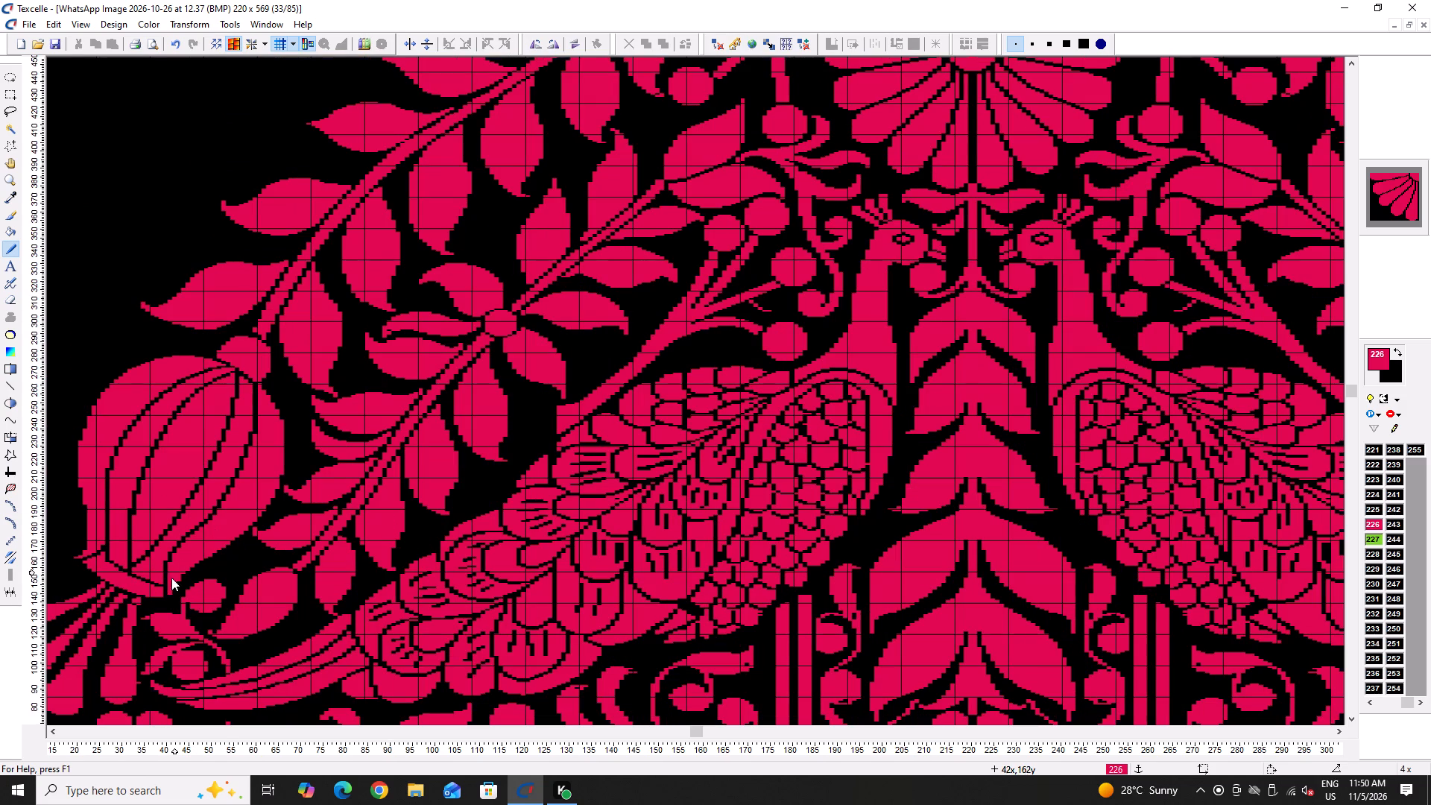
ctrl+scroll(155, 602, up, 6)
ctrl+scroll(265, 460, down, 4)
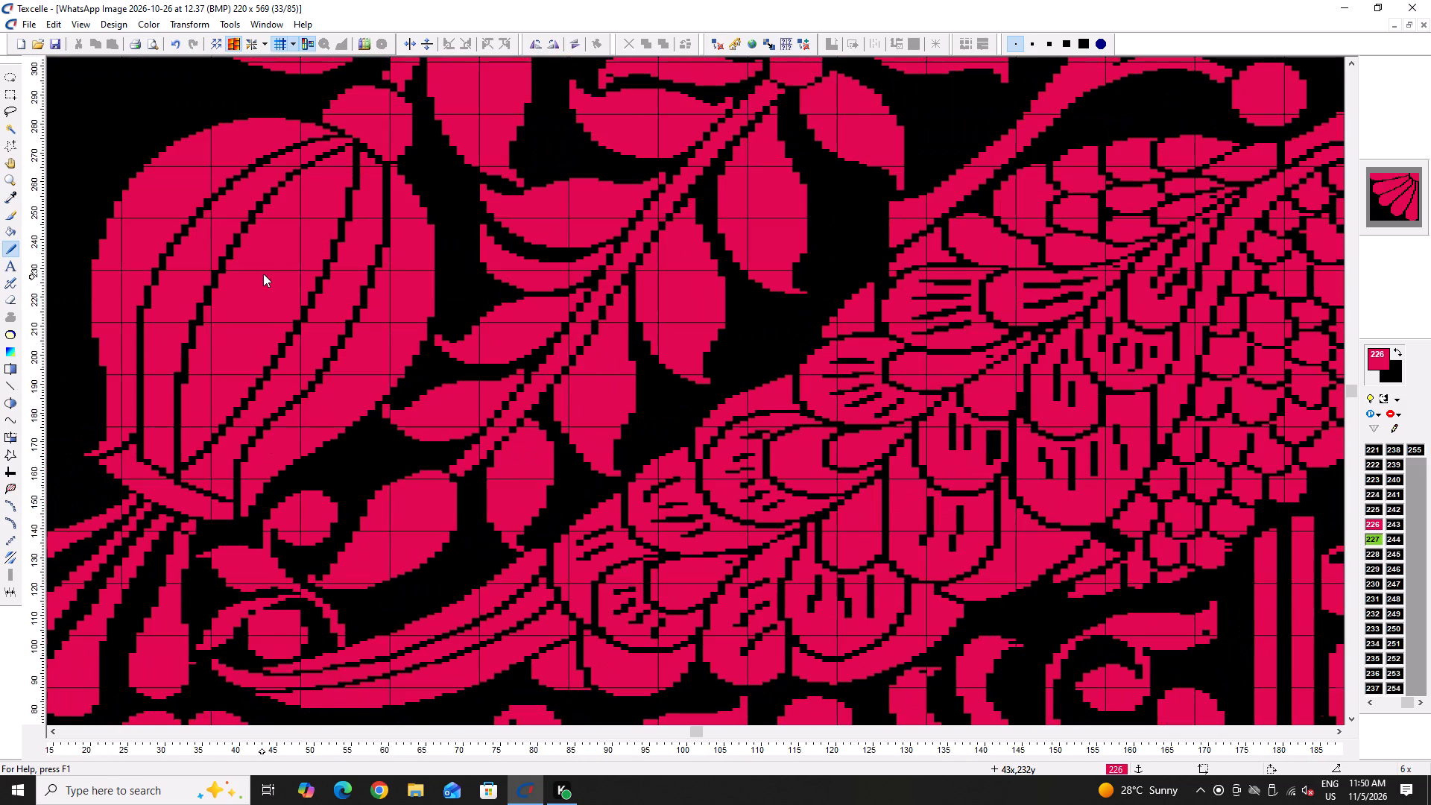
scroll(263, 274, up, 2)
ctrl+scroll(166, 496, down, 4)
ctrl+scroll(104, 543, up, 4)
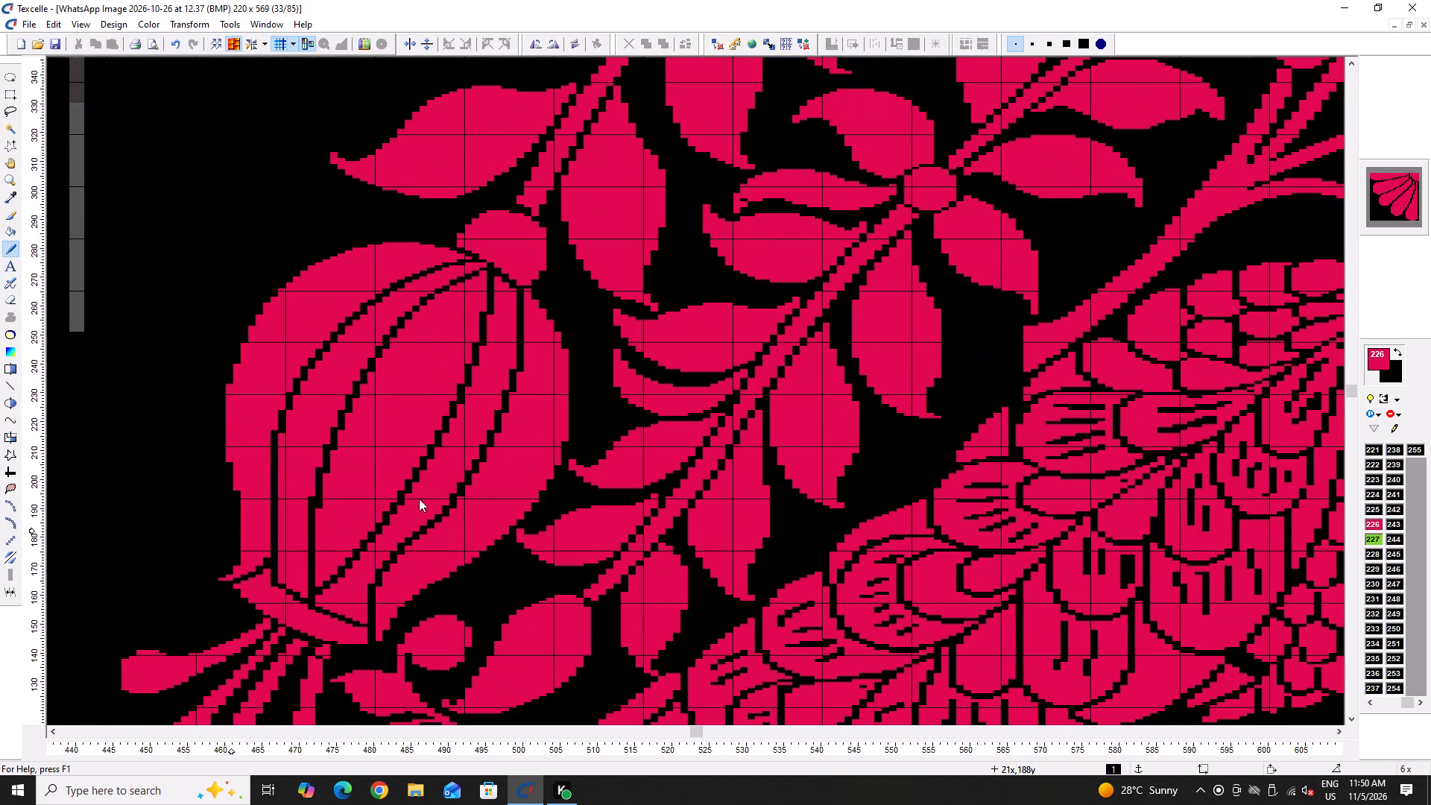
ctrl+scroll(608, 323, up, 6)
ctrl+scroll(494, 349, down, 6)
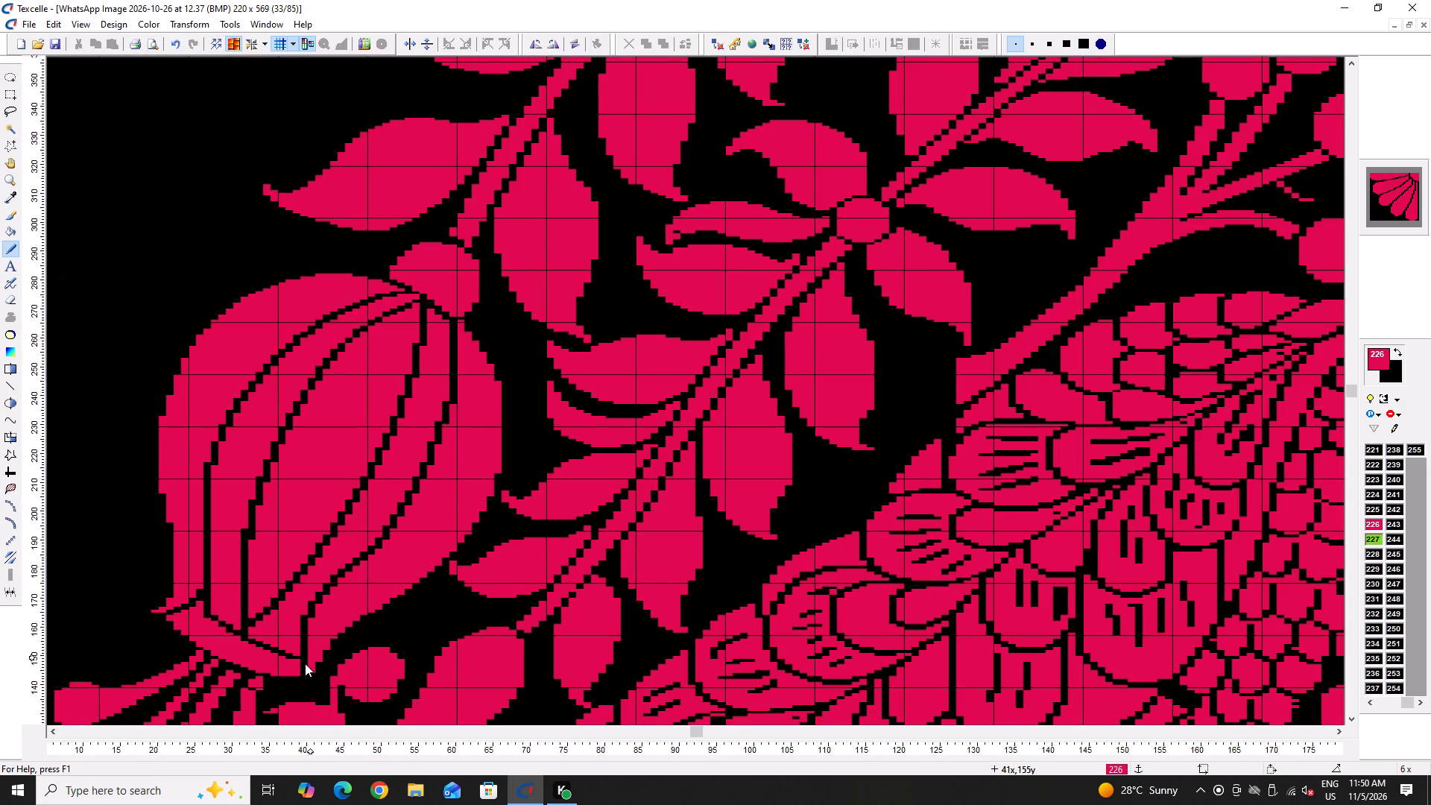
ctrl+scroll(305, 663, up, 5)
right_click(344, 657)
right_click(367, 617)
right_click(399, 581)
right_click(401, 580)
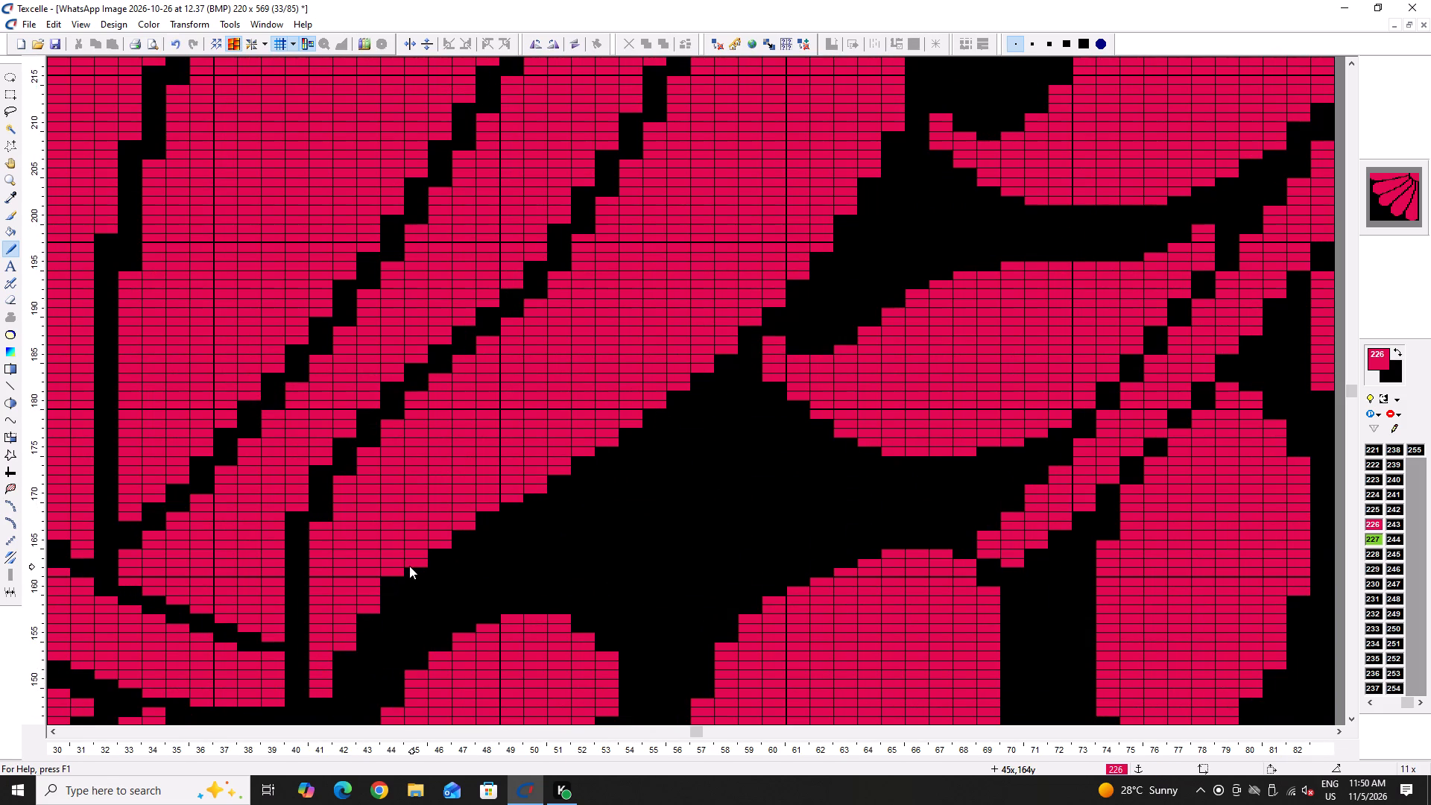
right_click(410, 566)
right_click(411, 566)
right_click(442, 546)
right_click(443, 546)
right_click(465, 532)
right_click(467, 531)
right_click(468, 530)
right_click(473, 520)
right_click(461, 531)
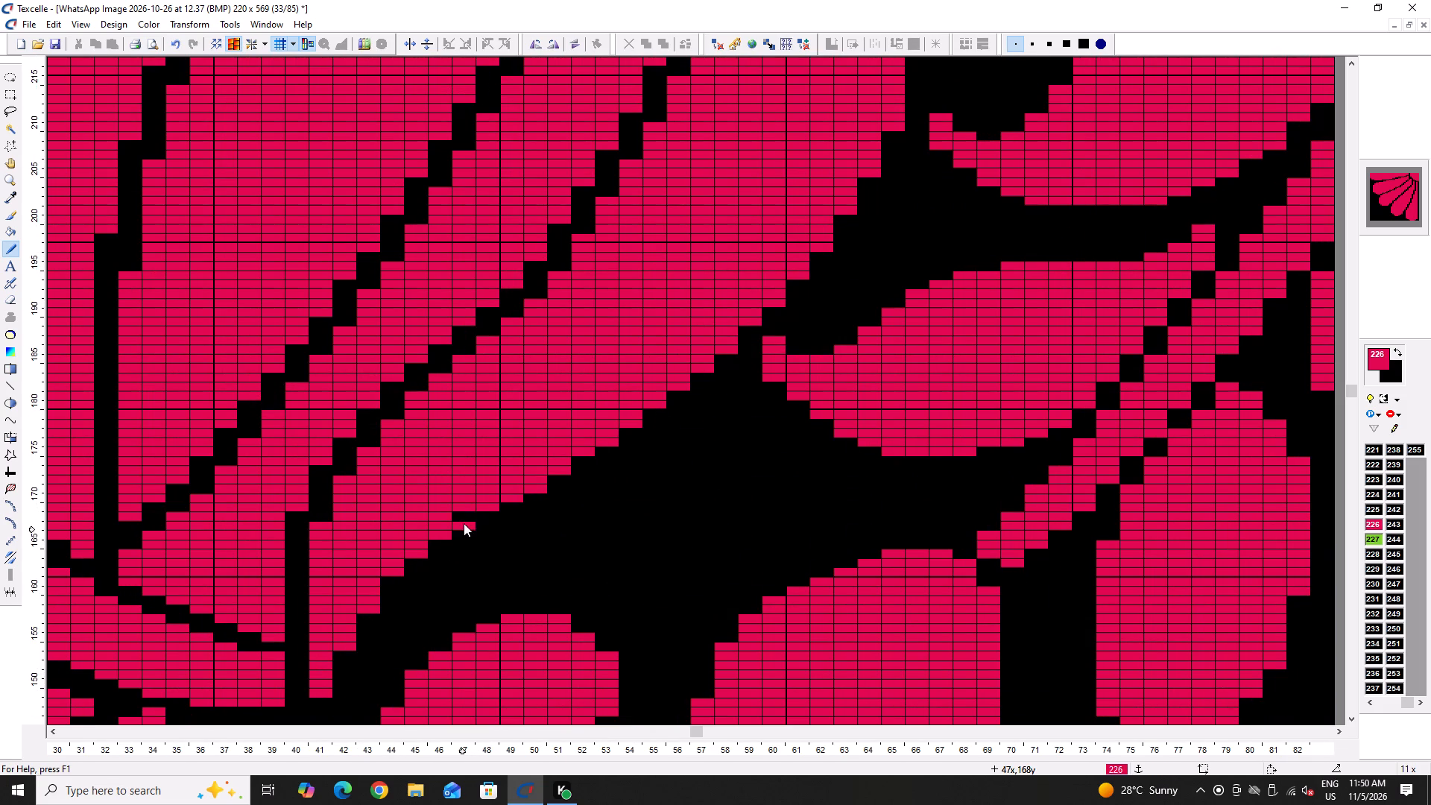
right_click(464, 523)
Smooth the next stretch of the striped bud's lower-right contour, blacking out protruding pixels and refilling gaps in pink 226.
right_click(503, 514)
right_drag(494, 508, 484, 503)
right_drag(501, 493, 508, 494)
right_drag(509, 496, 519, 496)
right_click(519, 498)
click(512, 485)
right_click(543, 485)
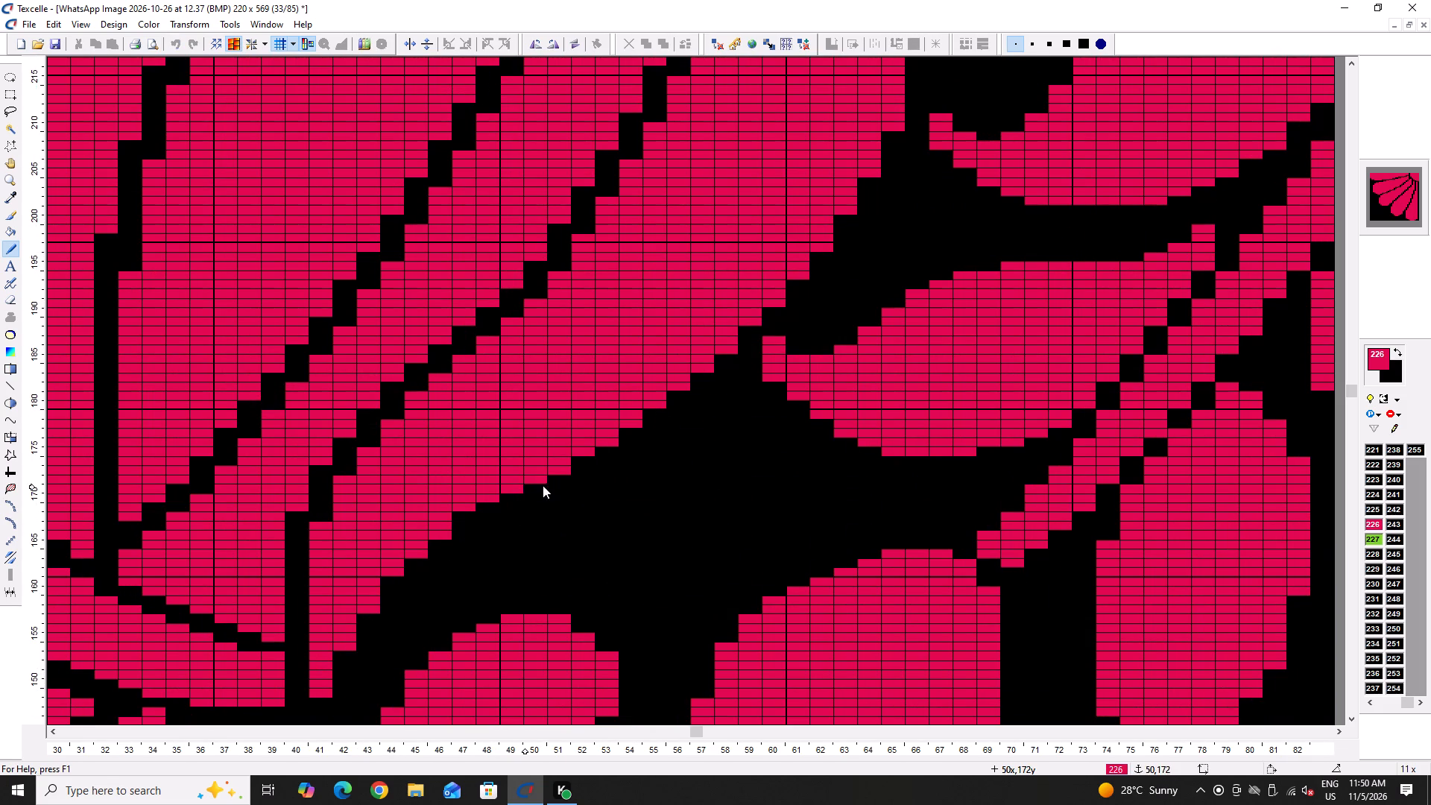
right_click(540, 487)
right_click(517, 491)
right_drag(516, 493, 509, 496)
right_click(488, 496)
right_click(473, 508)
right_click(537, 483)
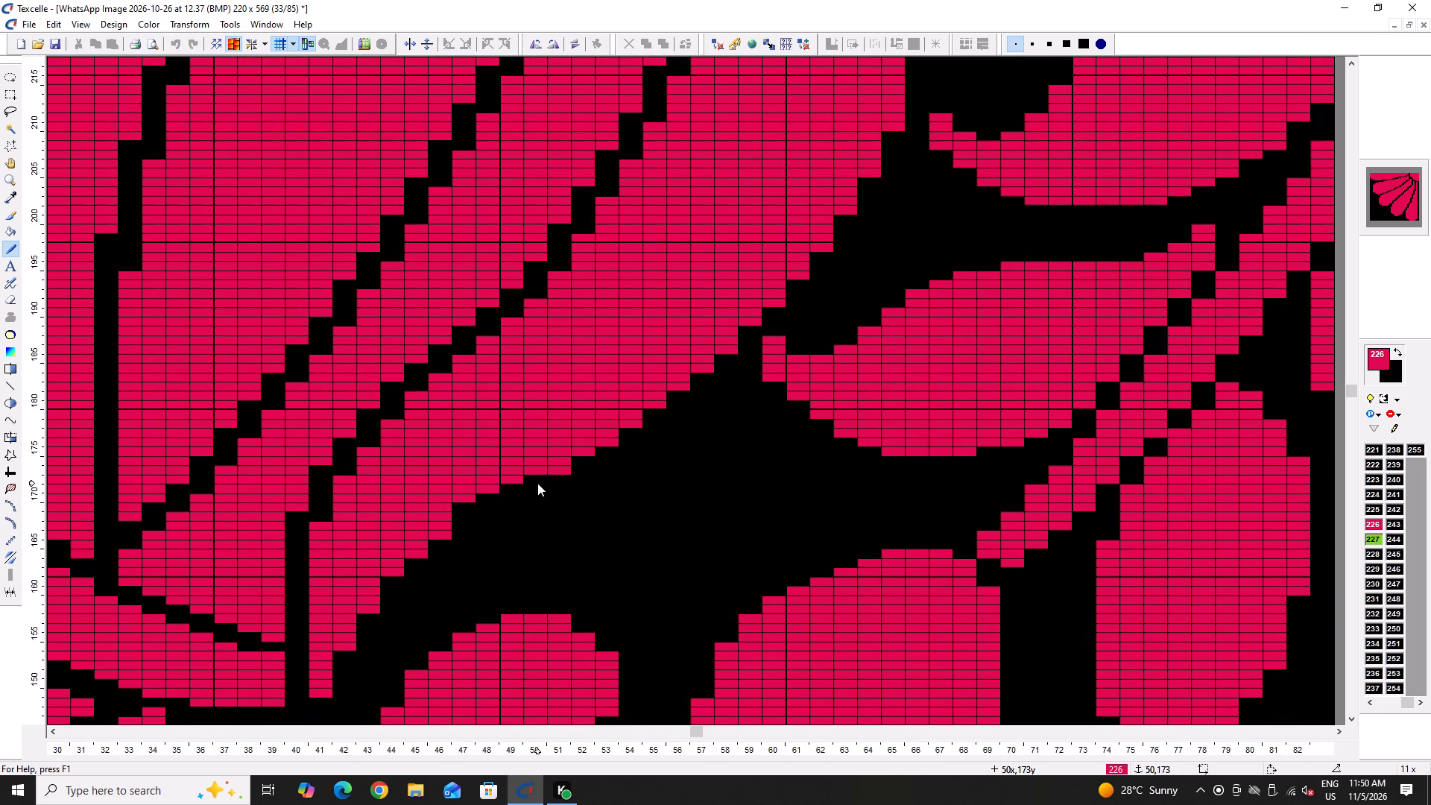
click(456, 508)
right_click(443, 537)
right_click(423, 558)
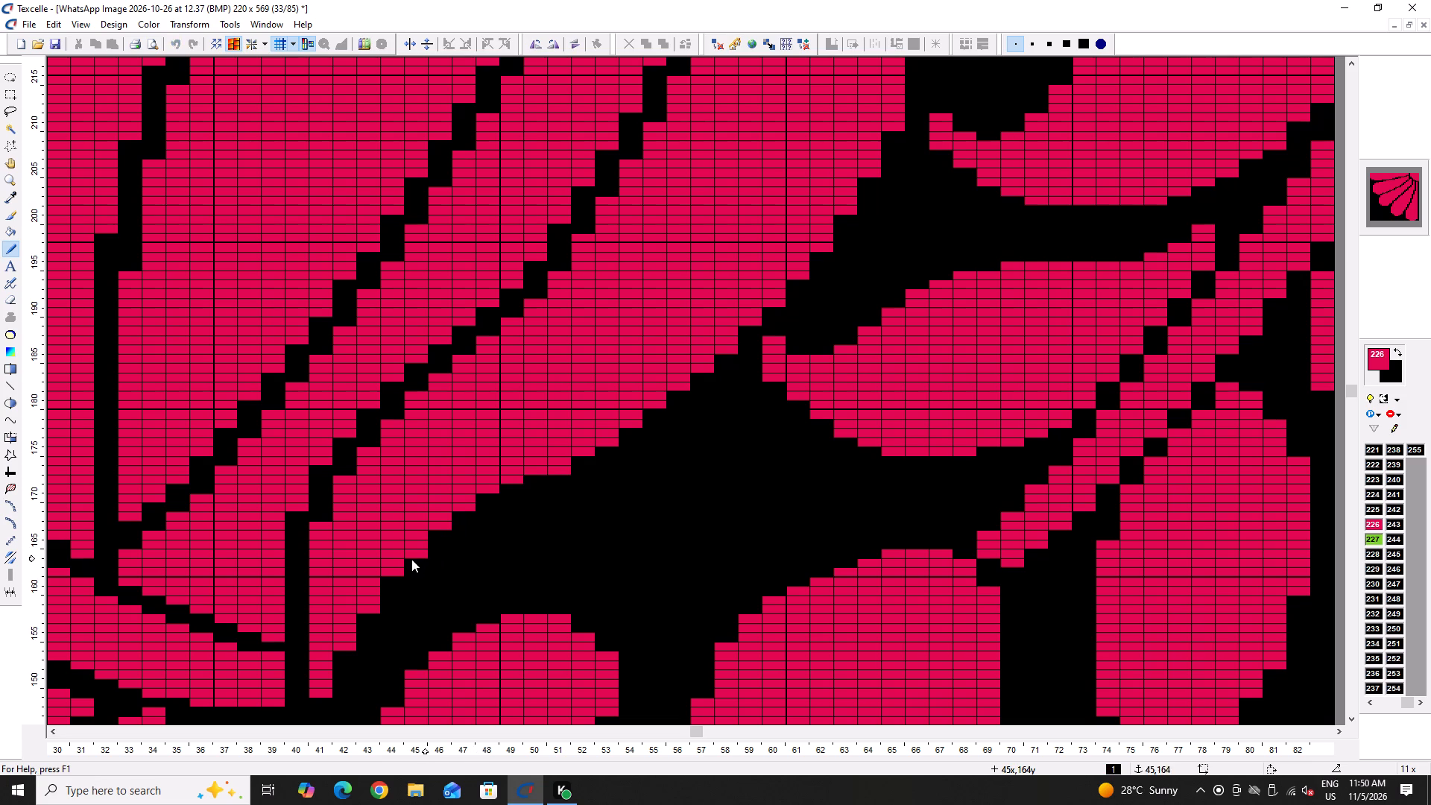
right_click(411, 559)
right_click(412, 558)
right_click(415, 558)
right_click(562, 467)
Save the floral motif bitmap with the smoothed striped bud contour.
ctrl+scroll(413, 489, down, 5)
ctrl+scroll(557, 387, up, 2)
ctrl+scroll(519, 462, up, 1)
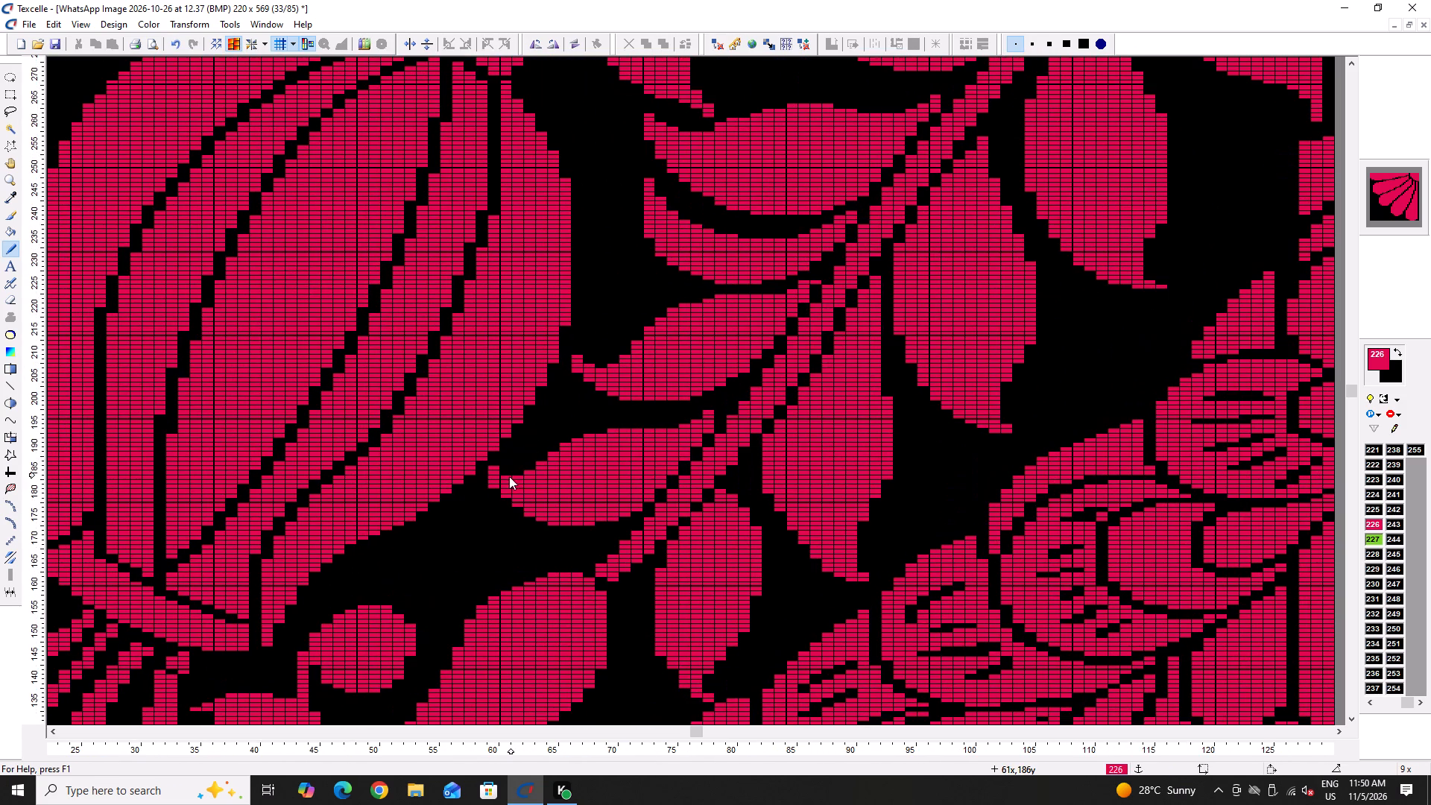
key(ctrl+s)
key(ctrl+s)
key(ctrl+s)
Fill the small notch in pink 226 on the upper edge of the pointed leaf beside the striped bud, near its tip.
ctrl+scroll(432, 487, down, 5)
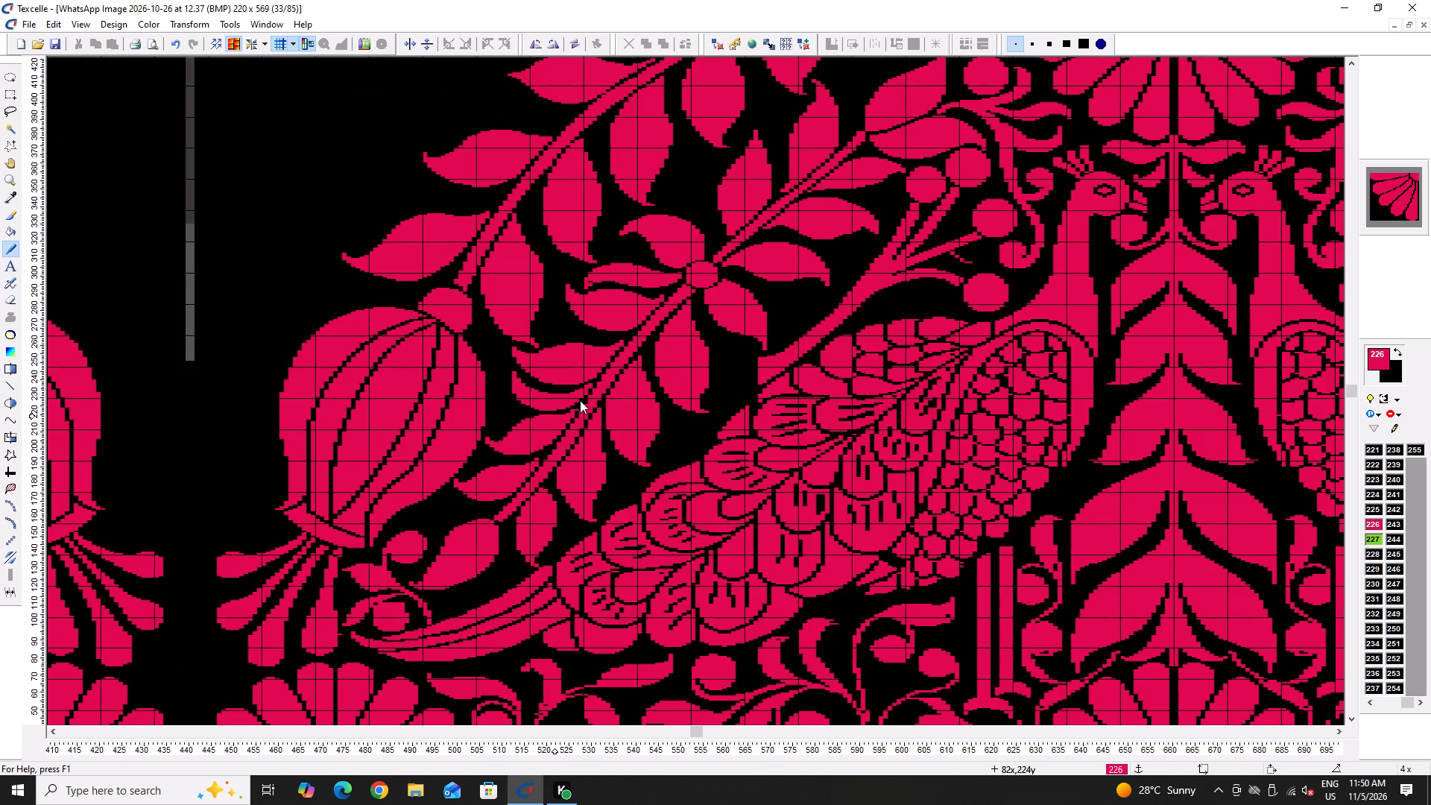
ctrl+scroll(584, 394, up, 6)
ctrl+scroll(324, 507, up, 1)
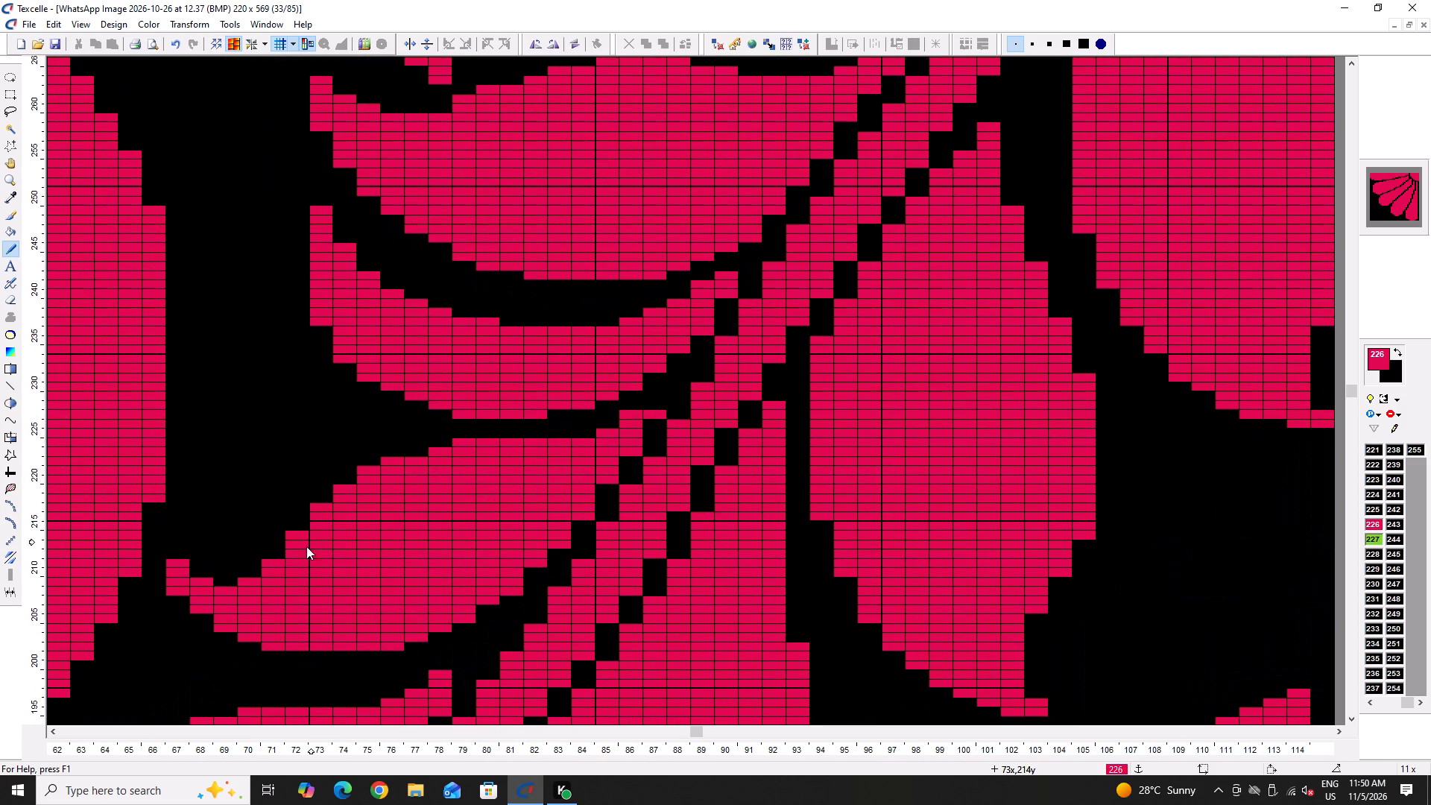
drag(227, 583, 227, 591)
Smooth the lower-left edge of the narrow curved leaf just above, trimming protruding pixels to black and retouching its steps in pink 226.
right_click(341, 351)
right_click(324, 328)
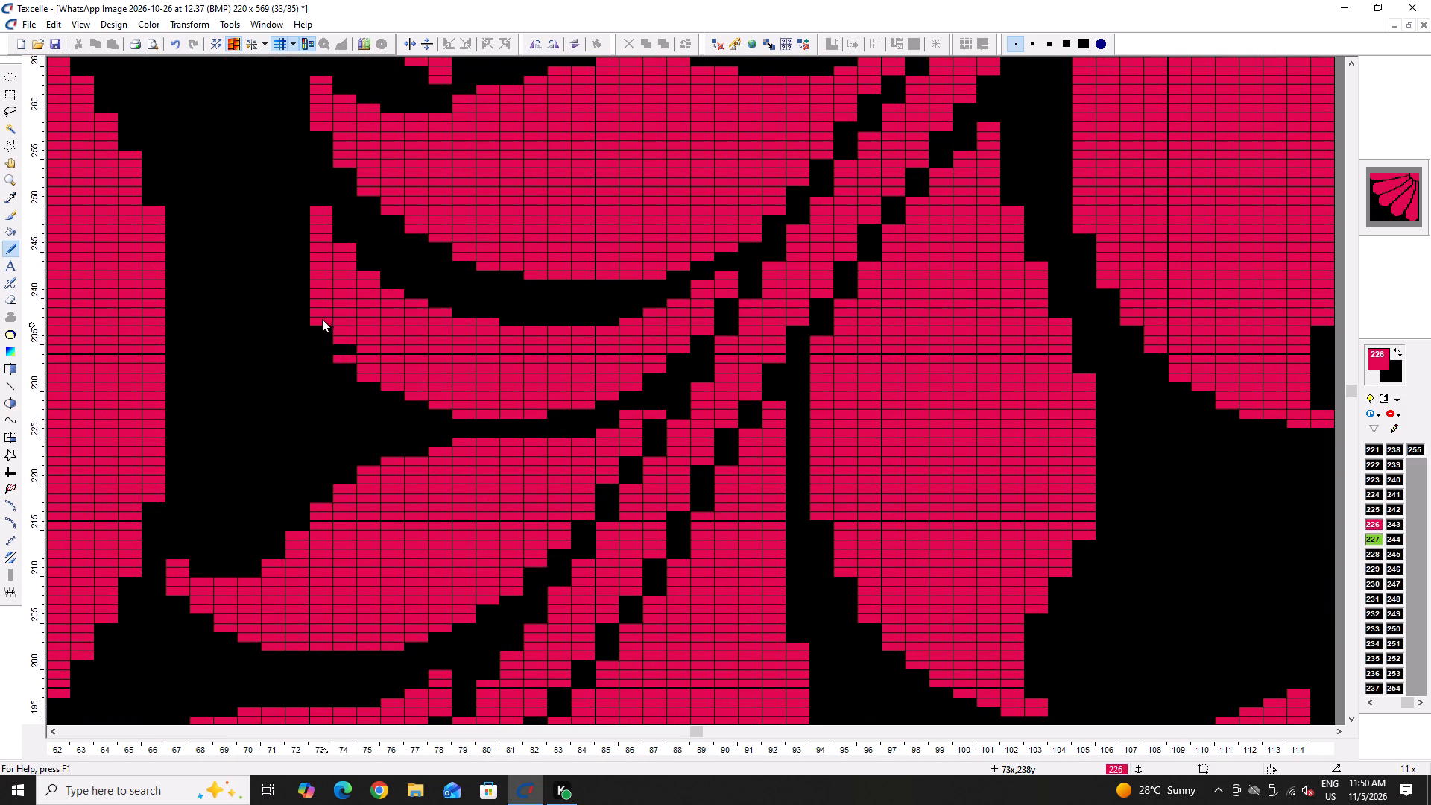
right_click(322, 319)
right_click(322, 319)
click(346, 347)
right_click(342, 360)
right_click(366, 377)
right_drag(364, 380, 370, 388)
Save the bitmap with the retouched leaf edges.
key(ctrl+s)
key(ctrl+s)
key(ctrl+s)
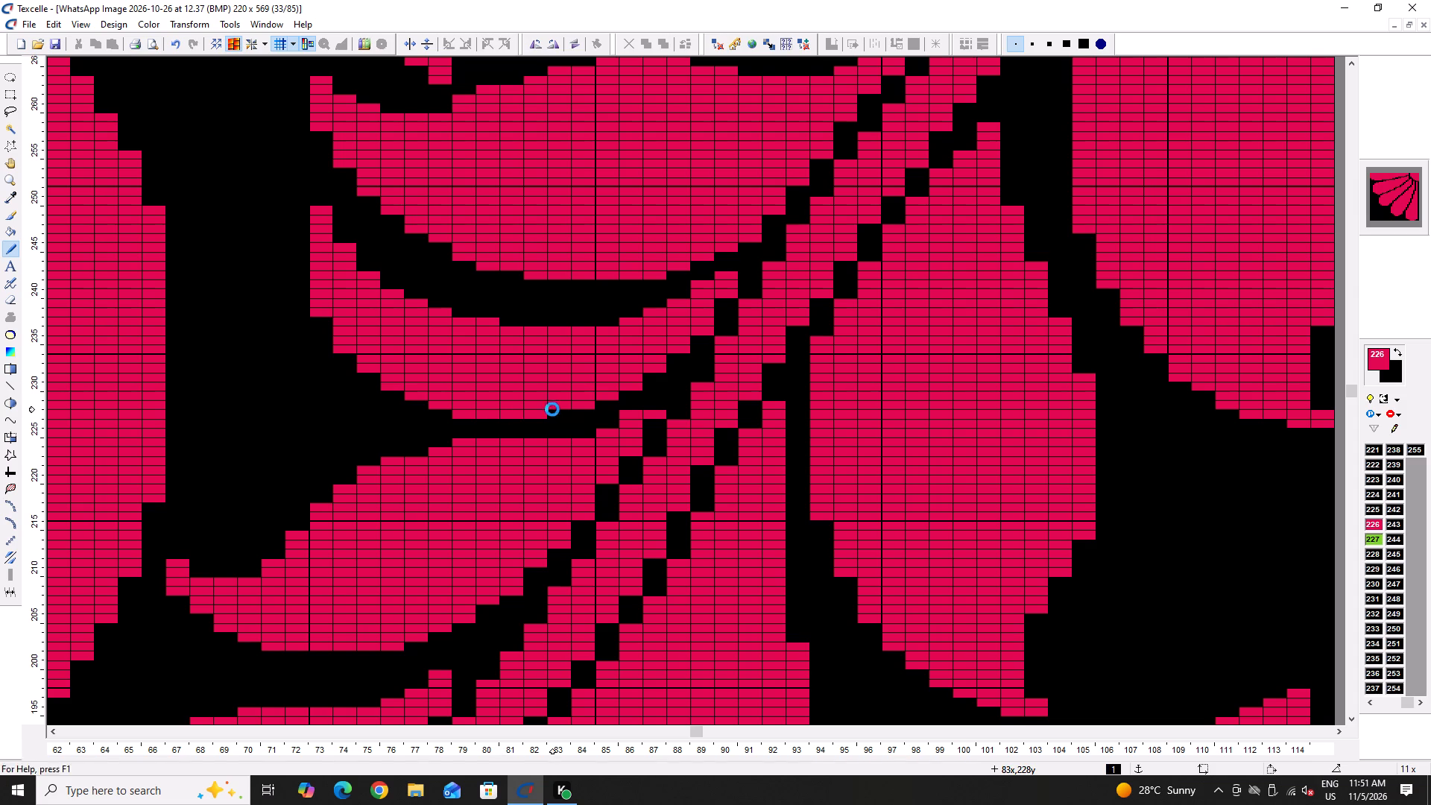
key(ctrl+s)
key(ctrl+s)
key(ctrl+s)
ctrl+scroll(651, 367, down, 2)
ctrl+scroll(705, 324, up, 3)
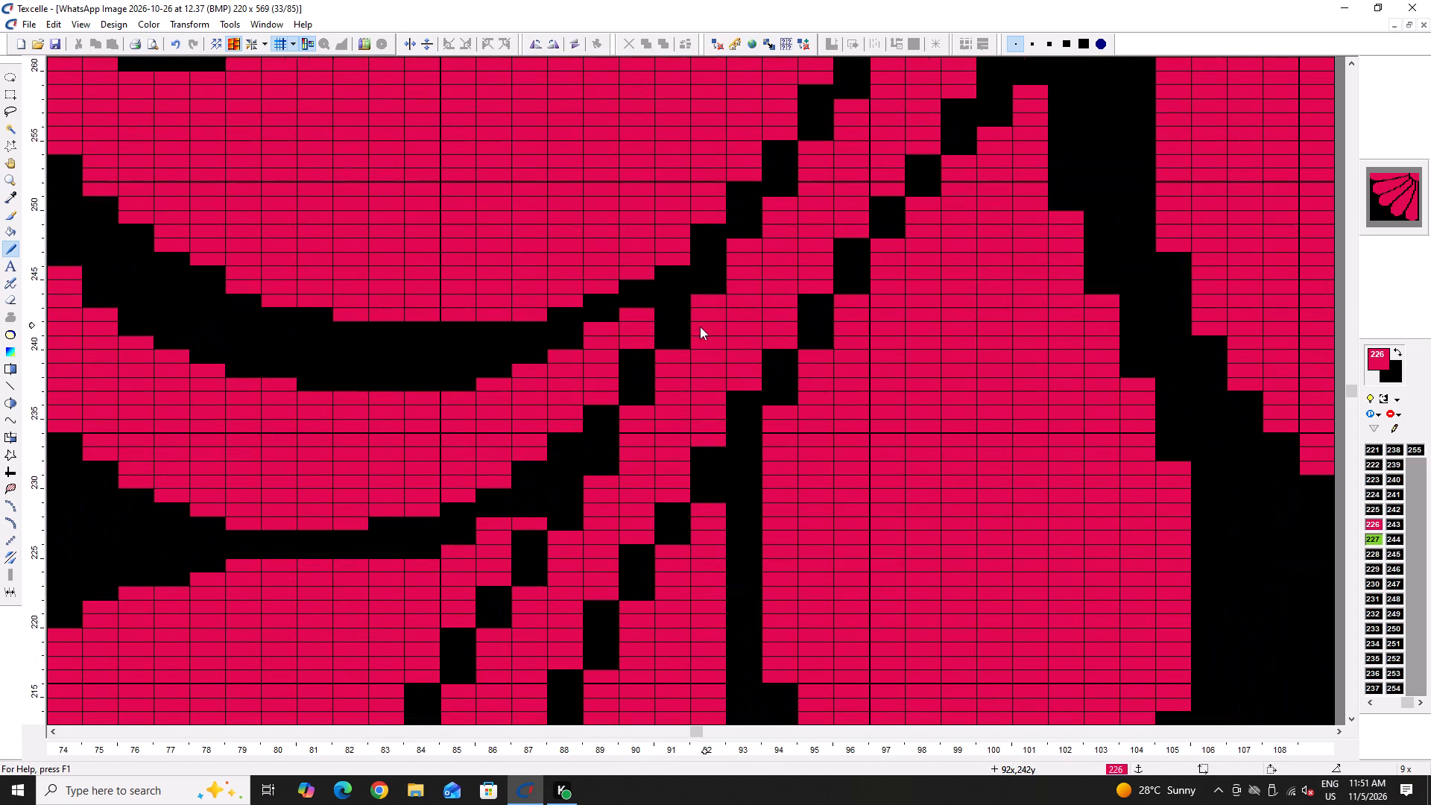
ctrl+scroll(496, 537, down, 4)
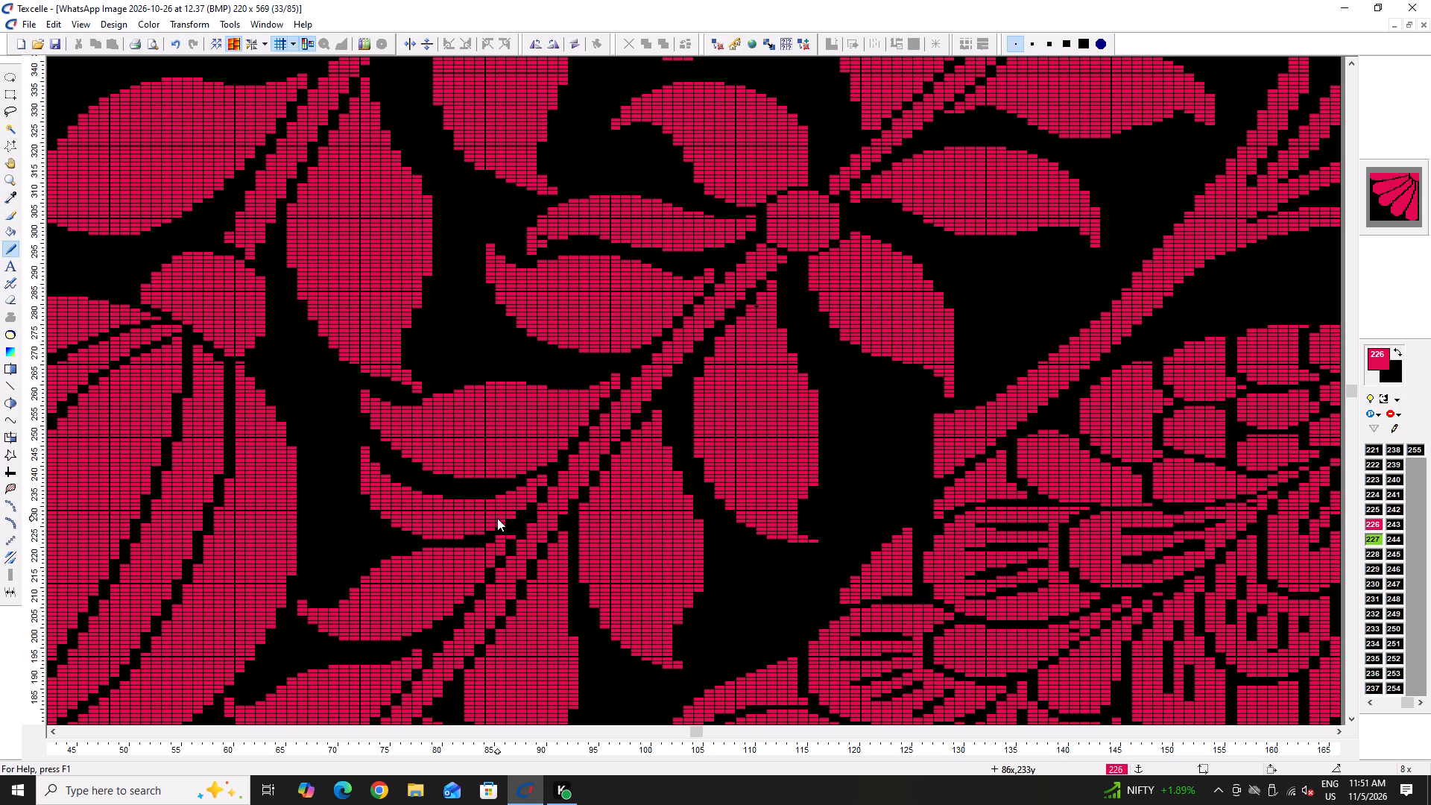
key(ctrl+s)
key(ctrl+s)
Trim the top and upper-left side of the small pink ball inside the curled arc below the bud, widening the black gap around it.
ctrl+scroll(411, 522, down, 5)
ctrl+scroll(316, 633, up, 5)
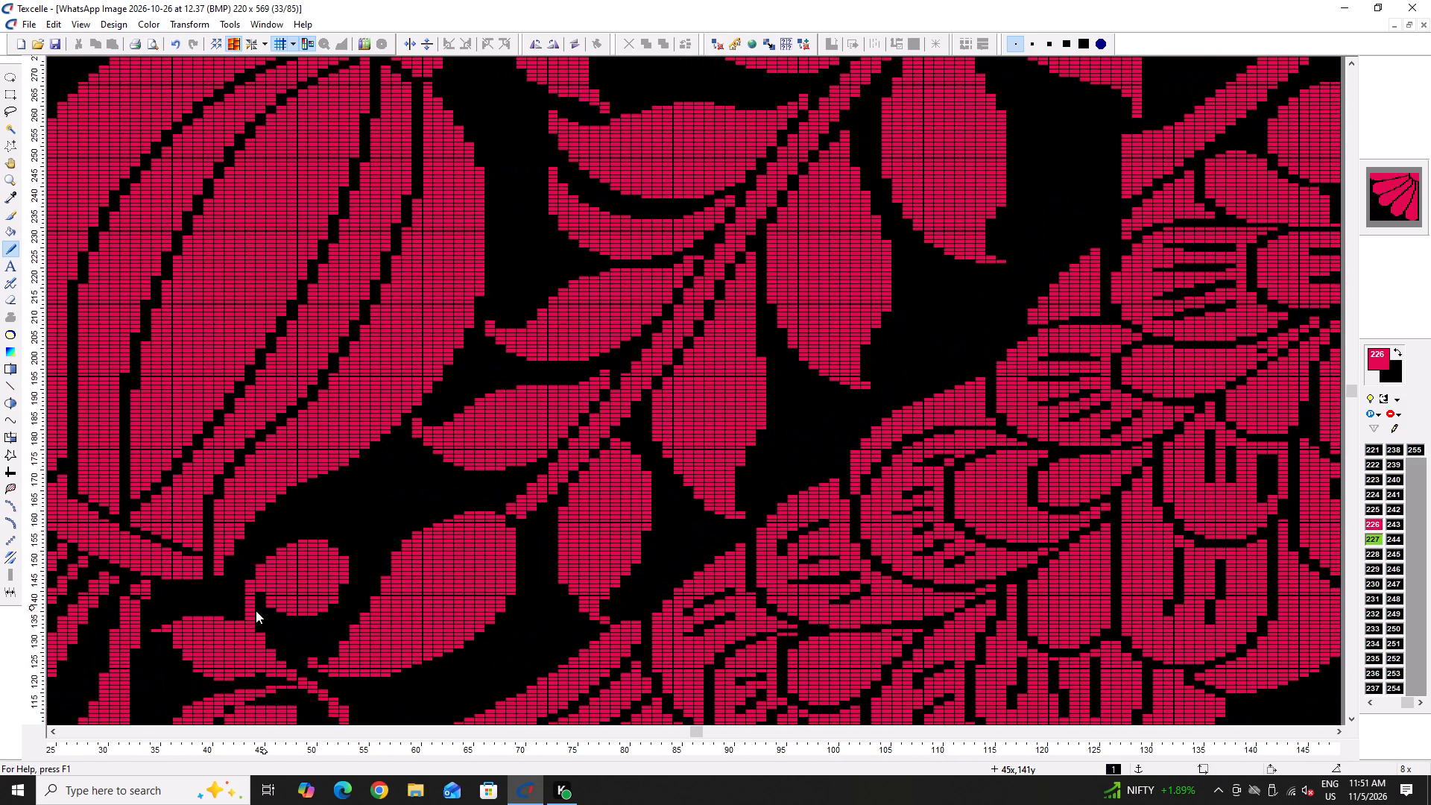
scroll(255, 612, down, 2)
ctrl+scroll(226, 563, up, 5)
right_click(309, 425)
ctrl+scroll(300, 431, down, 2)
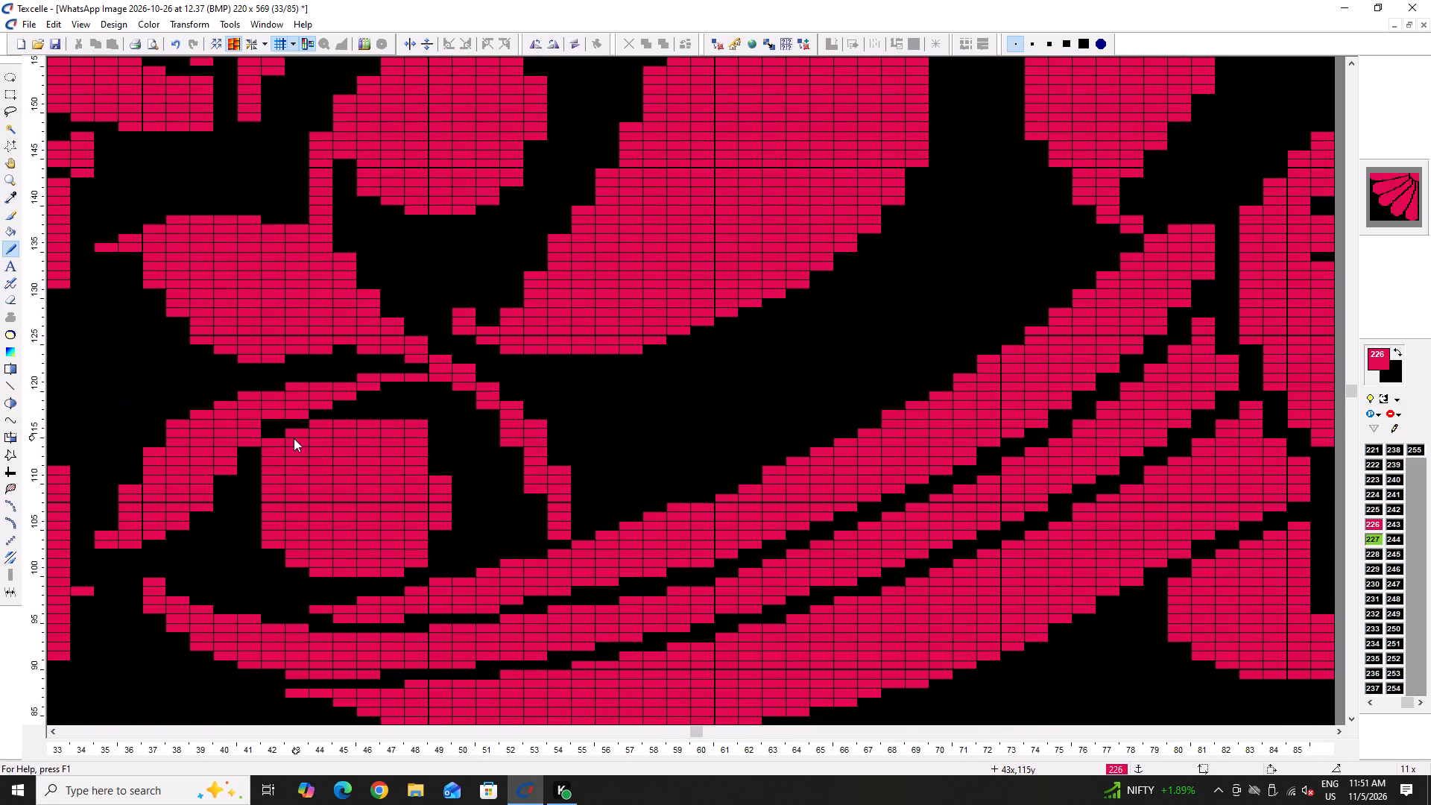
ctrl+scroll(394, 423, up, 2)
right_drag(428, 414, 442, 421)
ctrl+scroll(443, 425, down, 5)
ctrl+scroll(394, 437, up, 5)
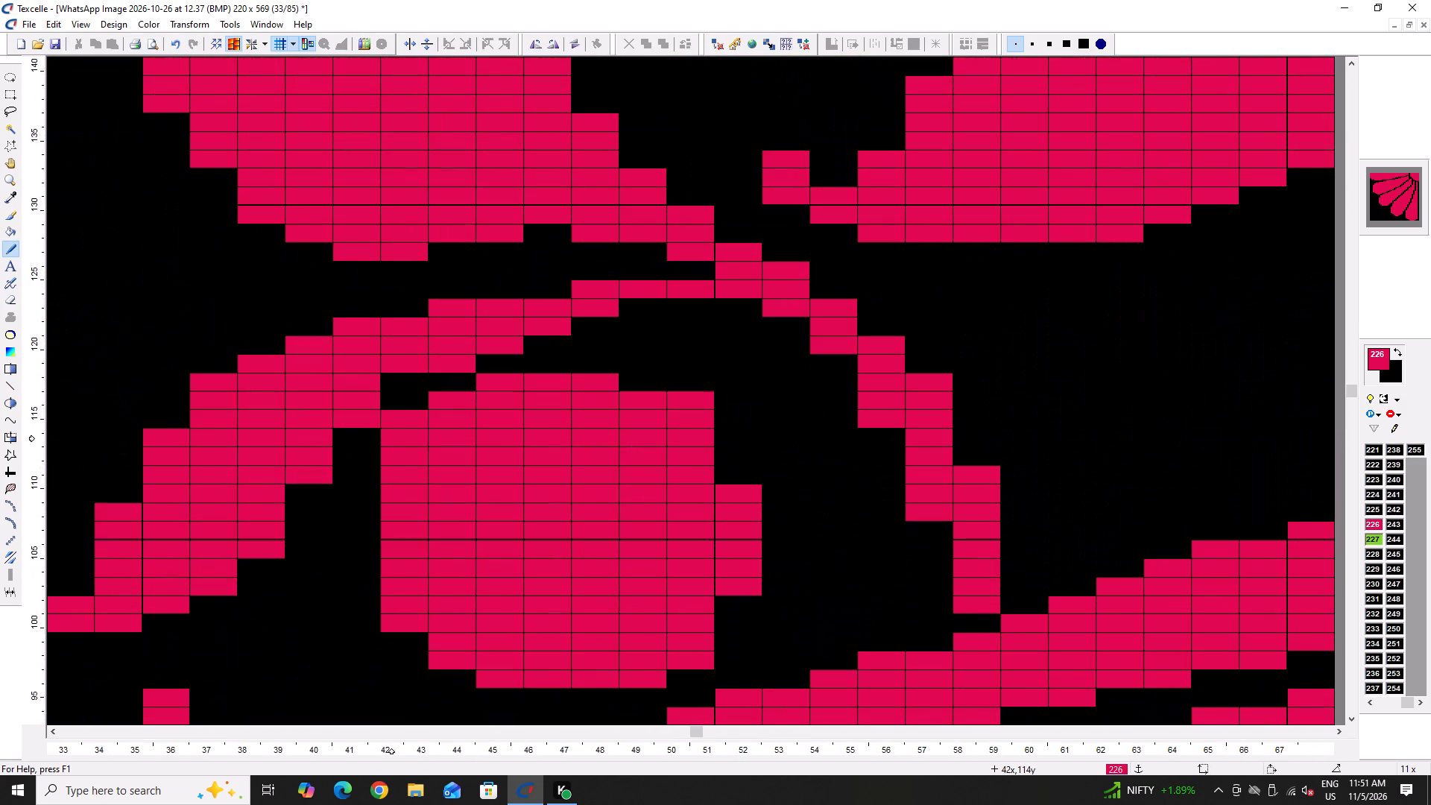
right_drag(400, 417, 410, 540)
right_drag(443, 403, 531, 386)
right_drag(462, 399, 446, 429)
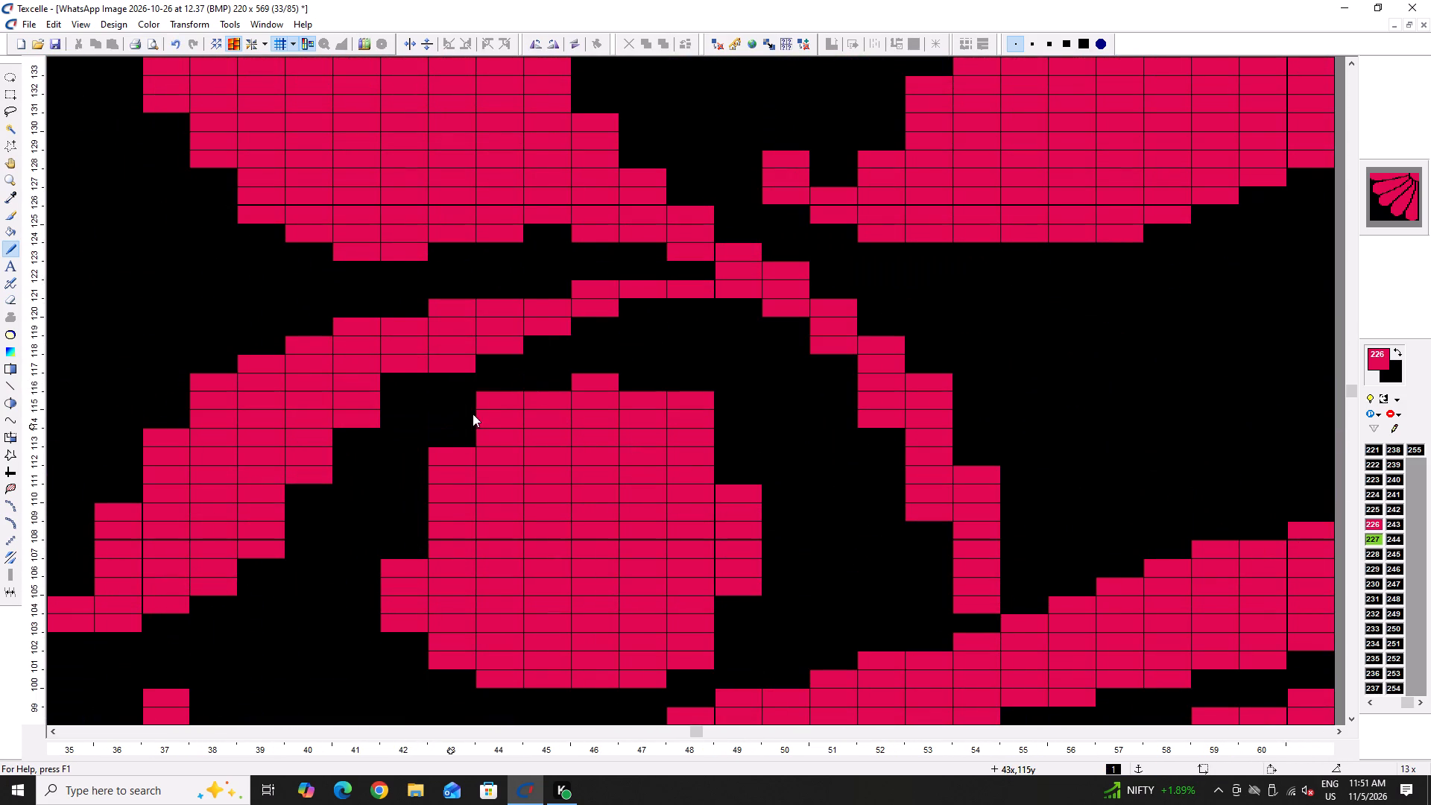
right_drag(491, 402, 519, 392)
right_drag(522, 392, 532, 390)
right_drag(557, 379, 704, 419)
right_click(704, 419)
right_drag(628, 398, 610, 402)
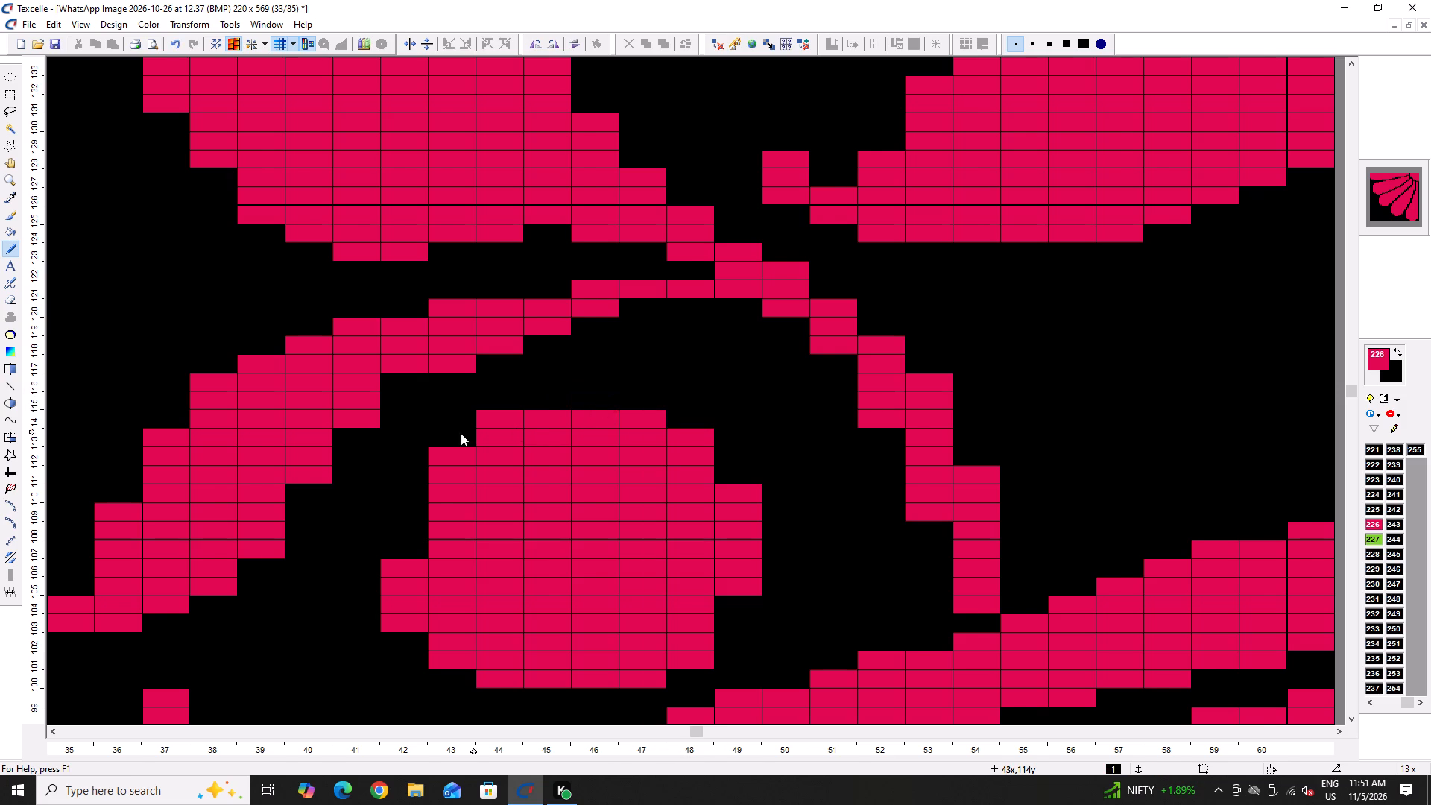
Black out the ball's protruding left column and step its lower-left corner into a rounder outline.
ctrl+scroll(455, 434, down, 2)
right_drag(443, 484, 440, 534)
ctrl+scroll(458, 537, up, 2)
right_drag(452, 523, 451, 534)
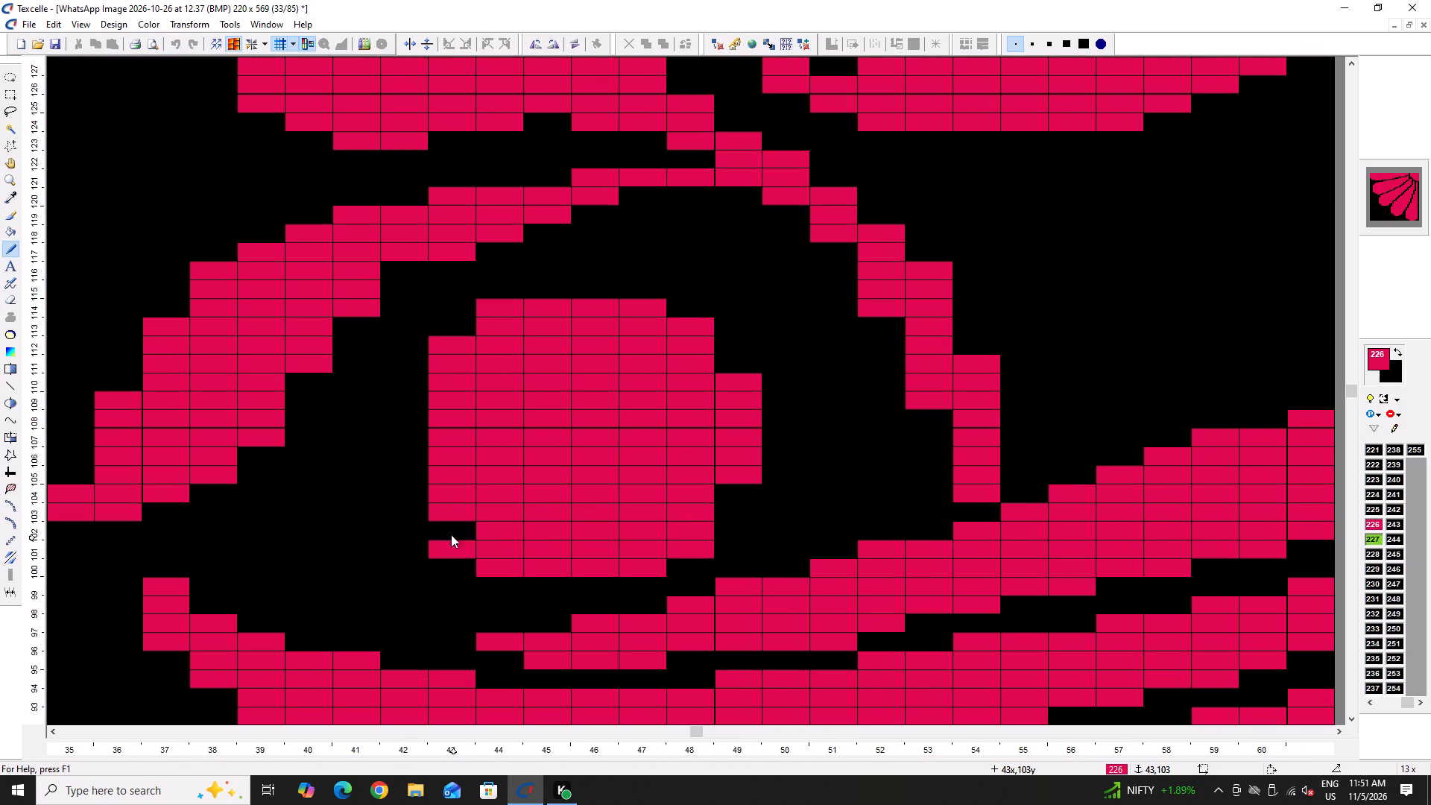
right_drag(451, 534, 453, 547)
right_click(454, 549)
right_drag(501, 560, 501, 567)
ctrl+scroll(455, 529, down, 1)
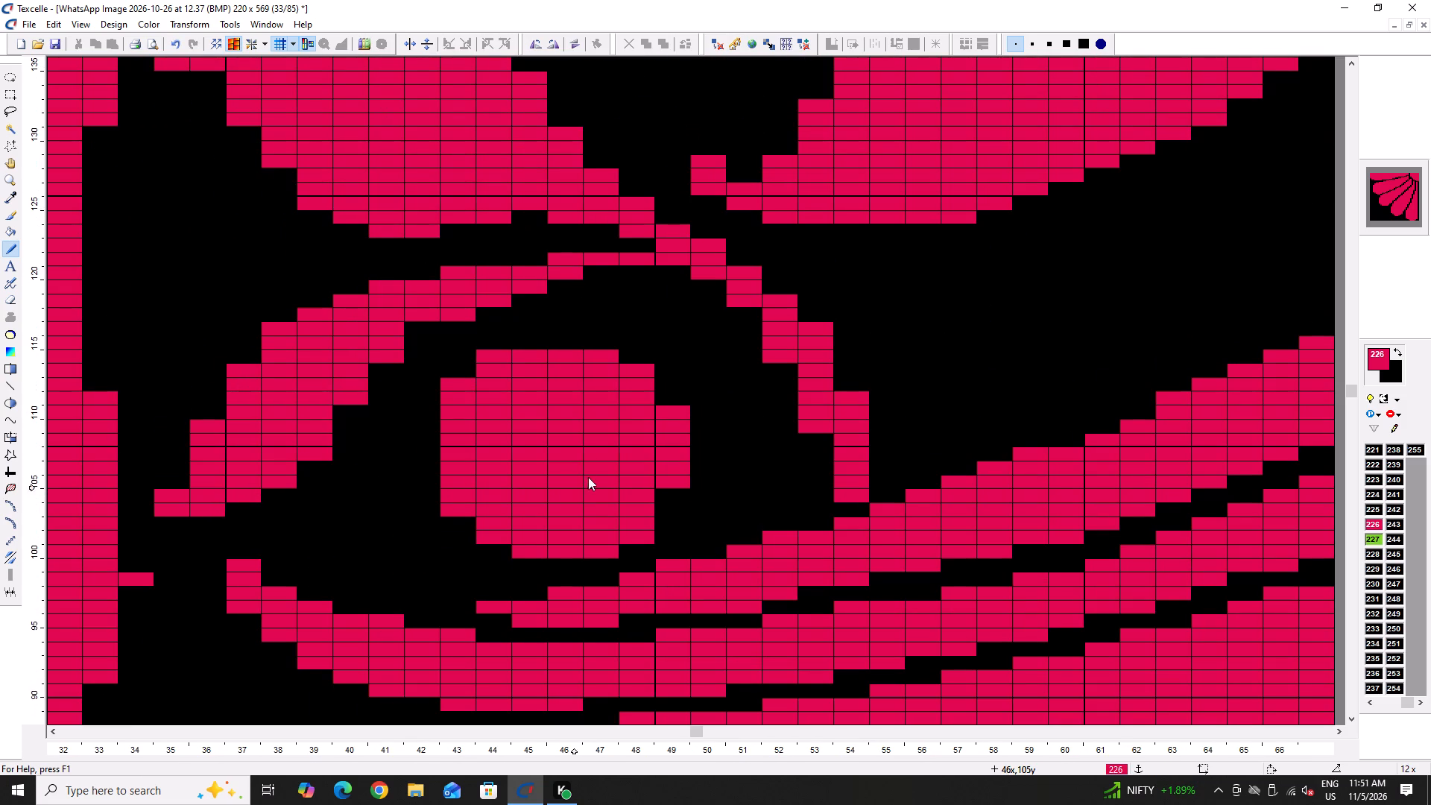
Round off the ball's top, right side and bottom by blacking out its protruding pixels to make the outline symmetrical.
right_click(499, 353)
right_drag(682, 397, 683, 480)
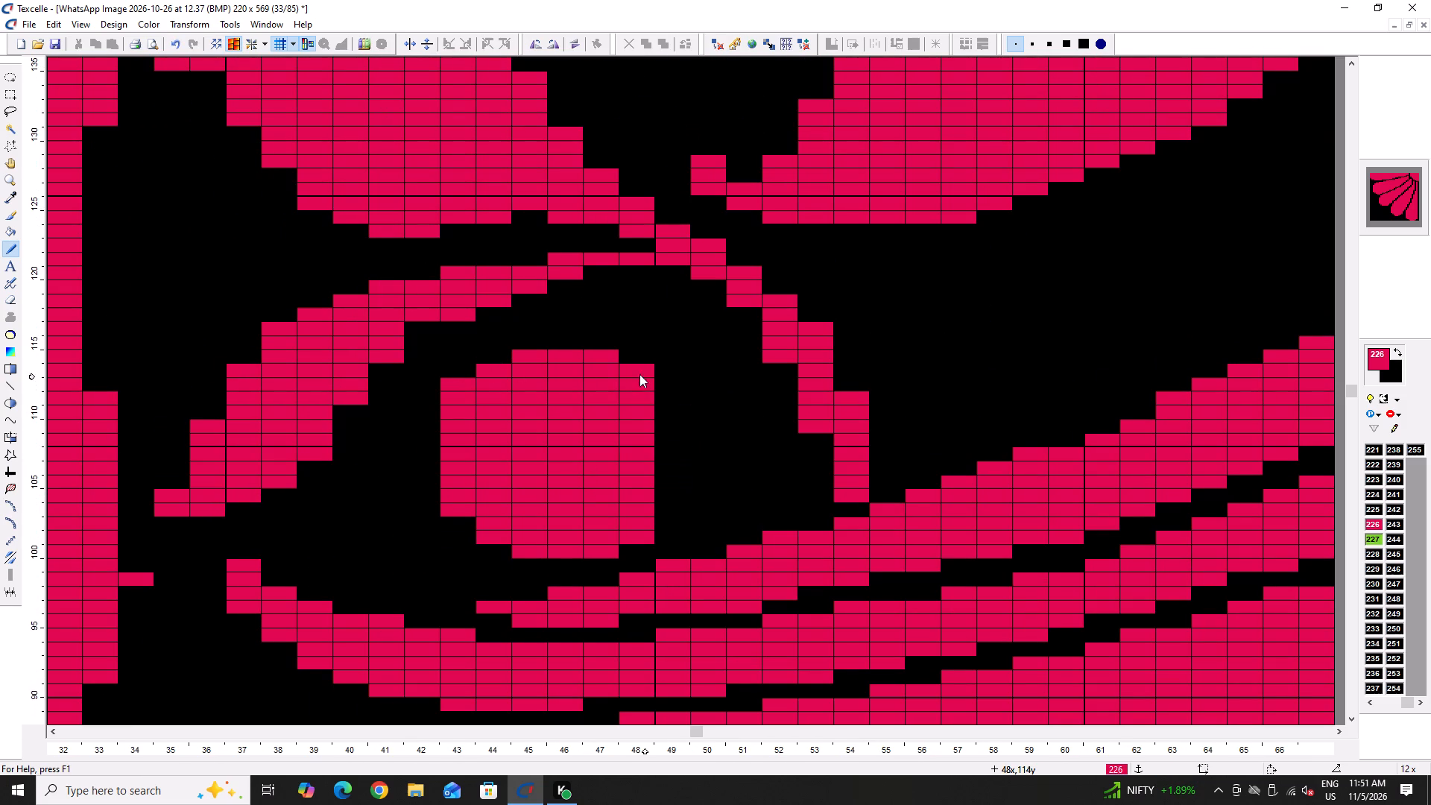
right_click(604, 356)
right_click(630, 364)
right_click(639, 535)
right_click(639, 528)
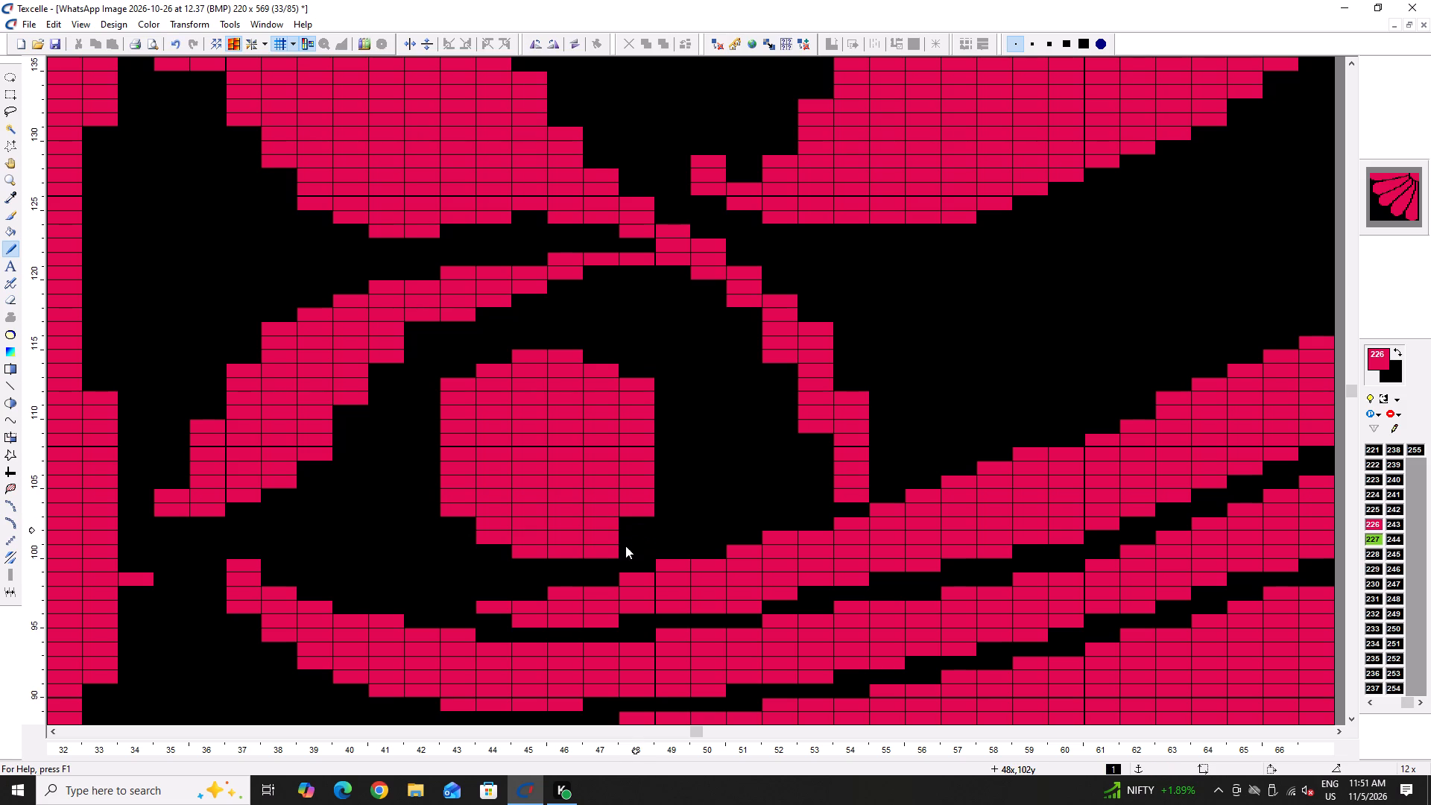
right_drag(619, 549, 505, 553)
right_click(491, 534)
right_click(606, 535)
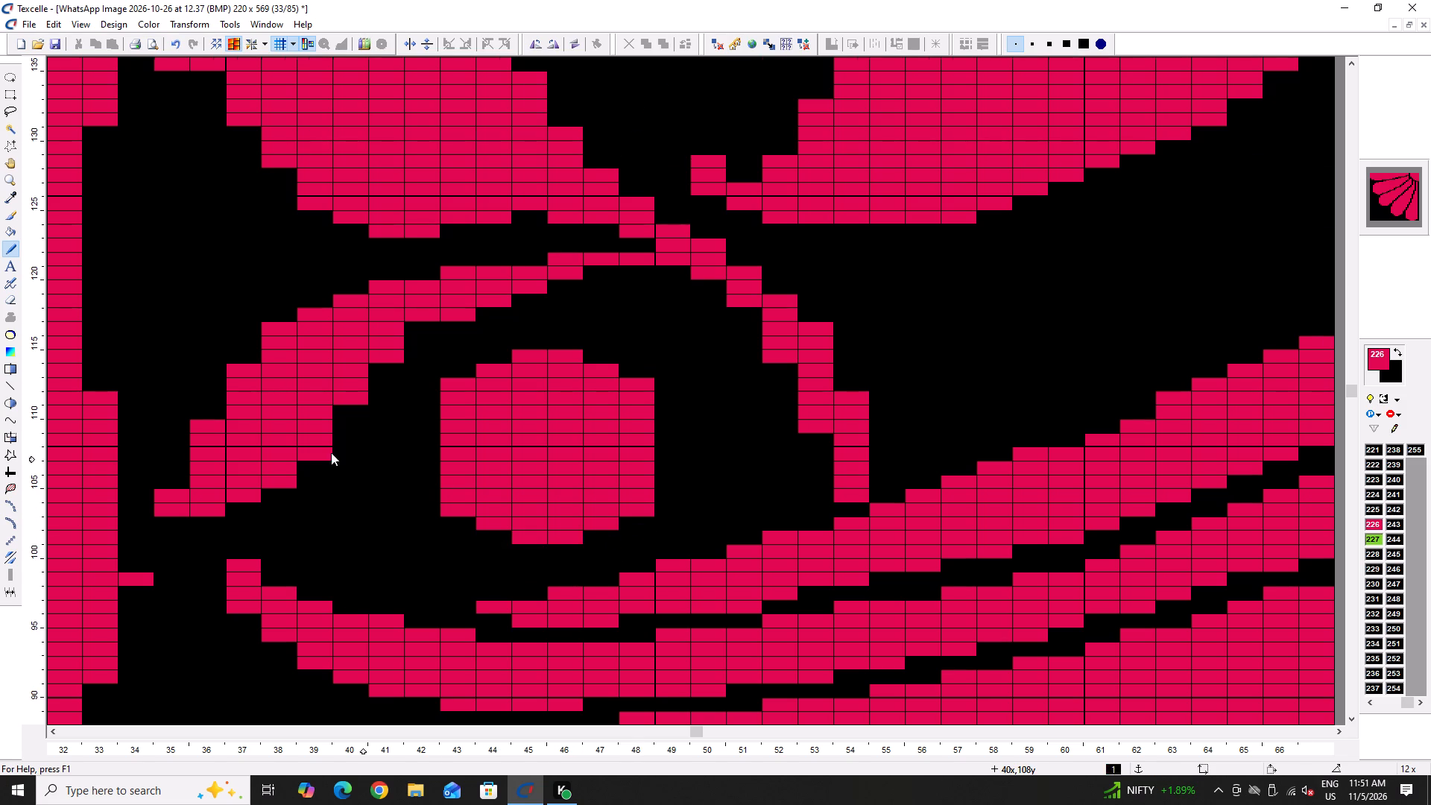
Add pink pixels along the inner left edge of the arc surrounding the ball.
ctrl+scroll(311, 451, down, 6)
ctrl+scroll(339, 435, up, 4)
drag(325, 405, 318, 412)
click(287, 452)
drag(302, 425, 303, 432)
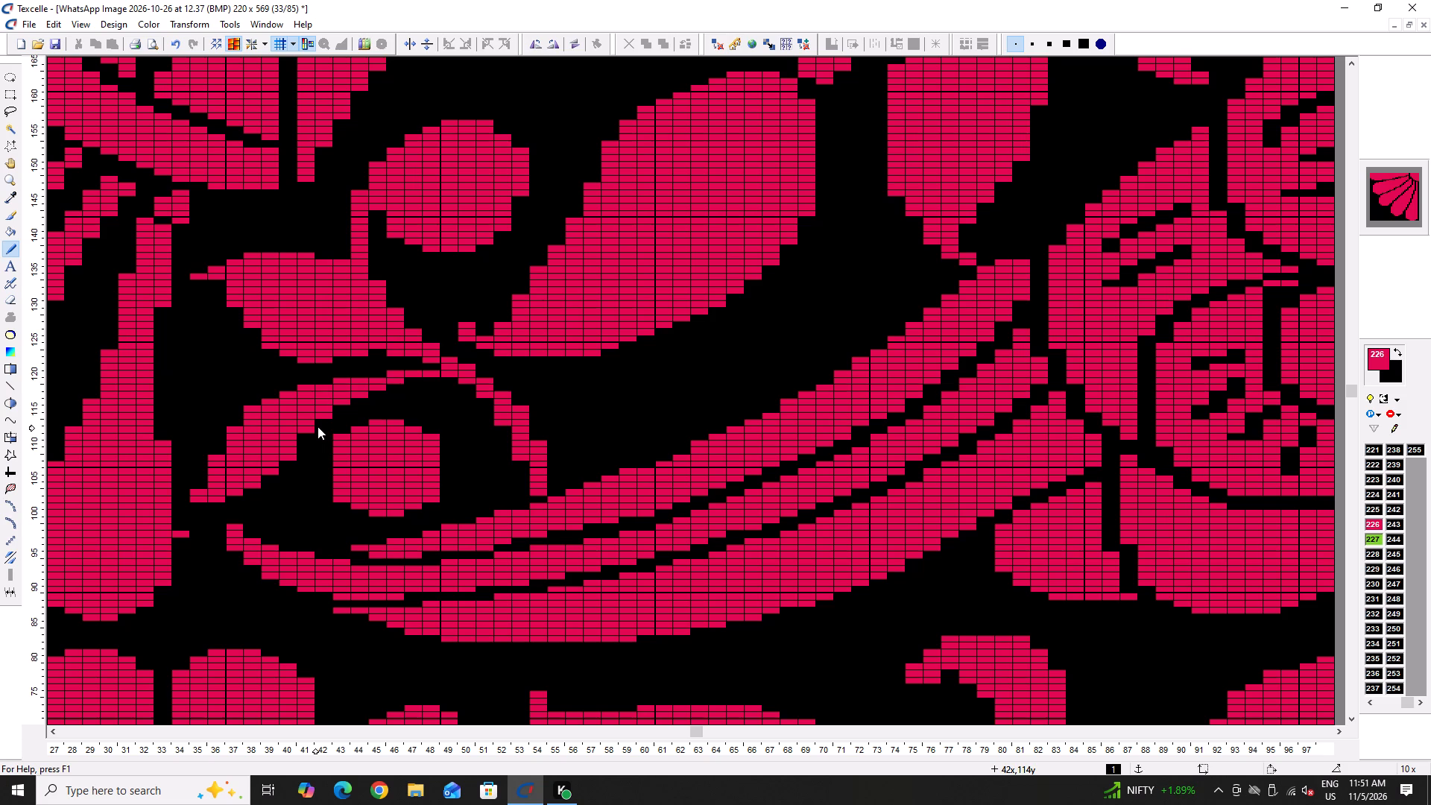
Thicken the arc's crown and right-hand branch with pink pixels along the inner edge, down toward the peacock's tail.
ctrl+scroll(391, 379, up, 4)
ctrl+scroll(427, 389, down, 2)
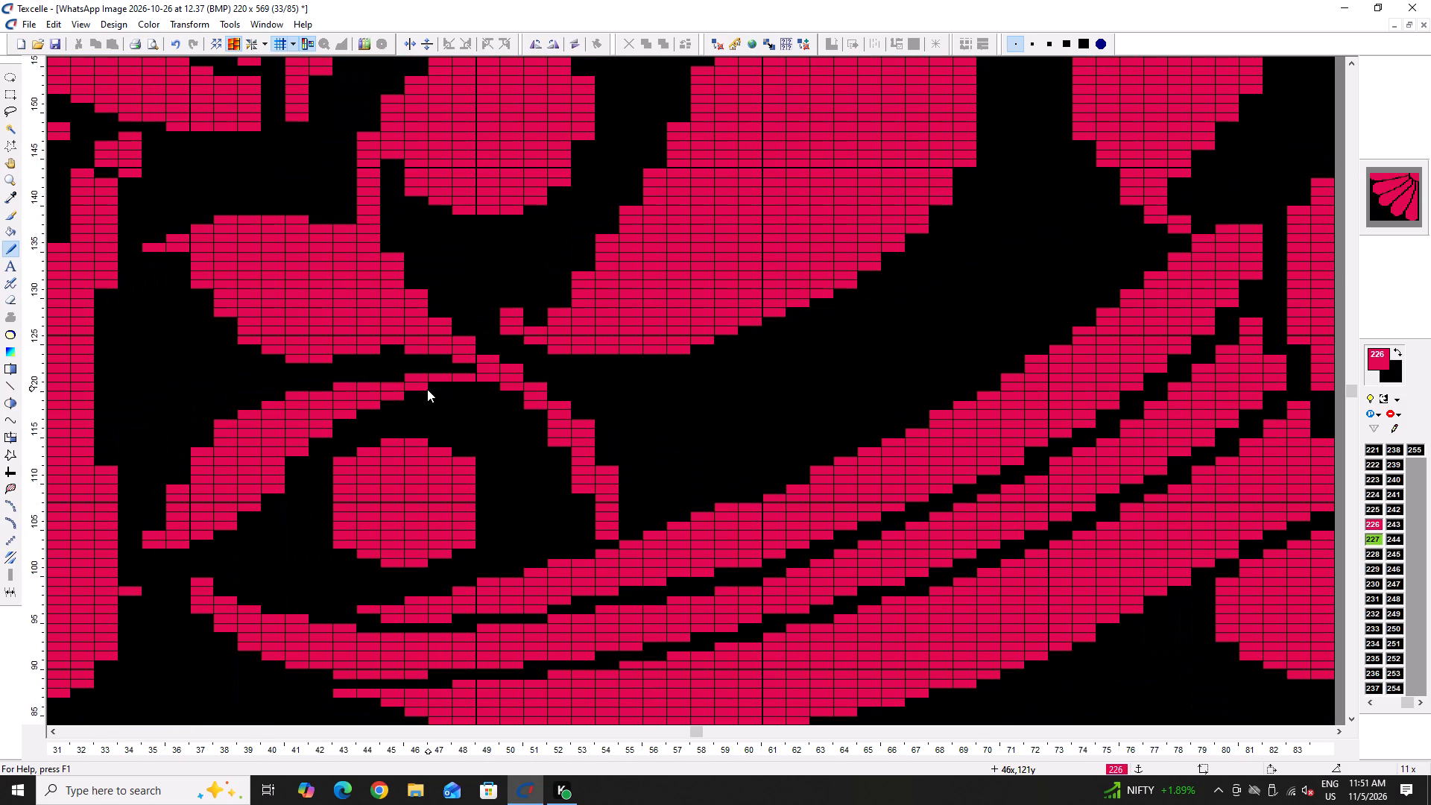
ctrl+scroll(461, 385, up, 3)
drag(402, 373, 504, 377)
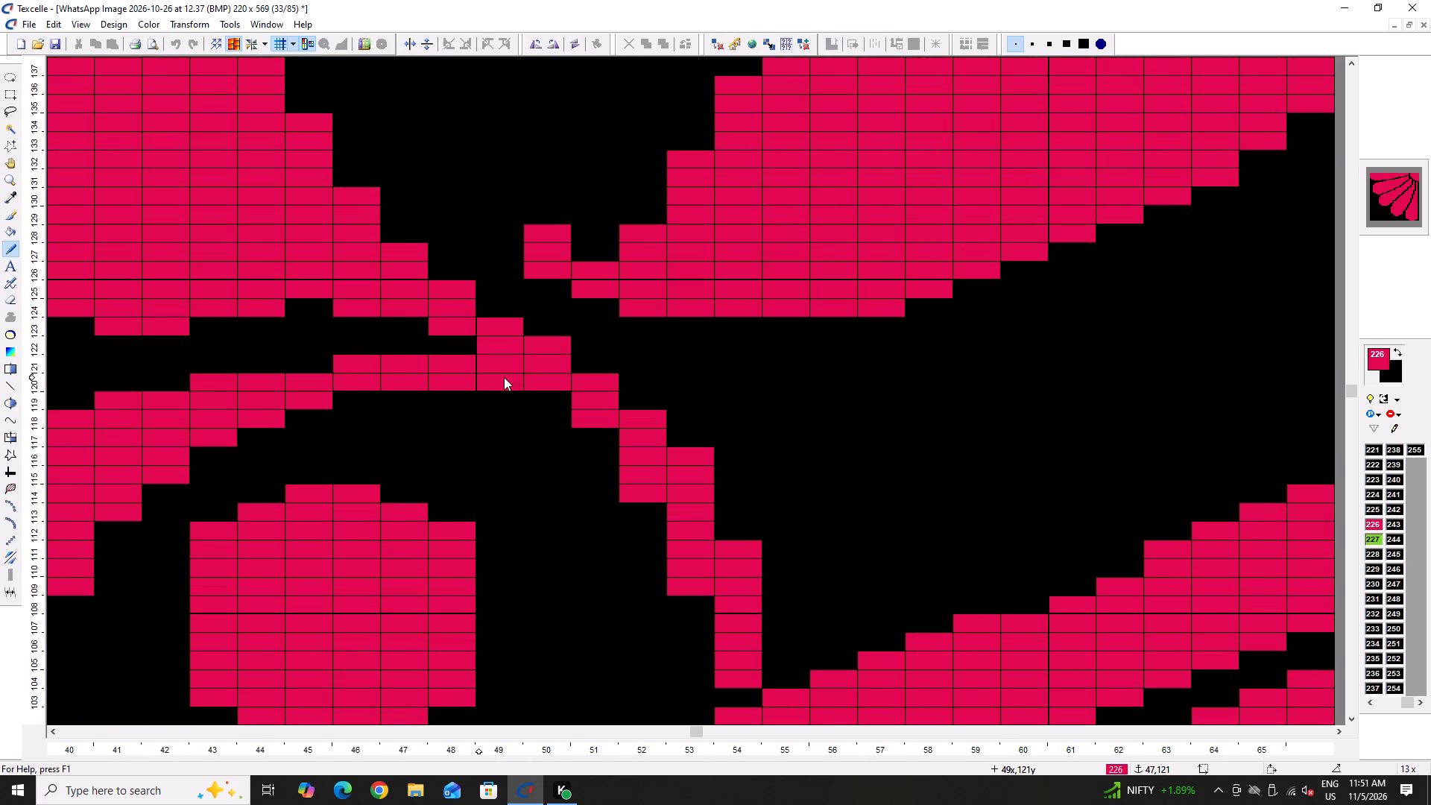
drag(504, 377, 518, 380)
ctrl+scroll(557, 394, up, 1)
drag(556, 393, 556, 405)
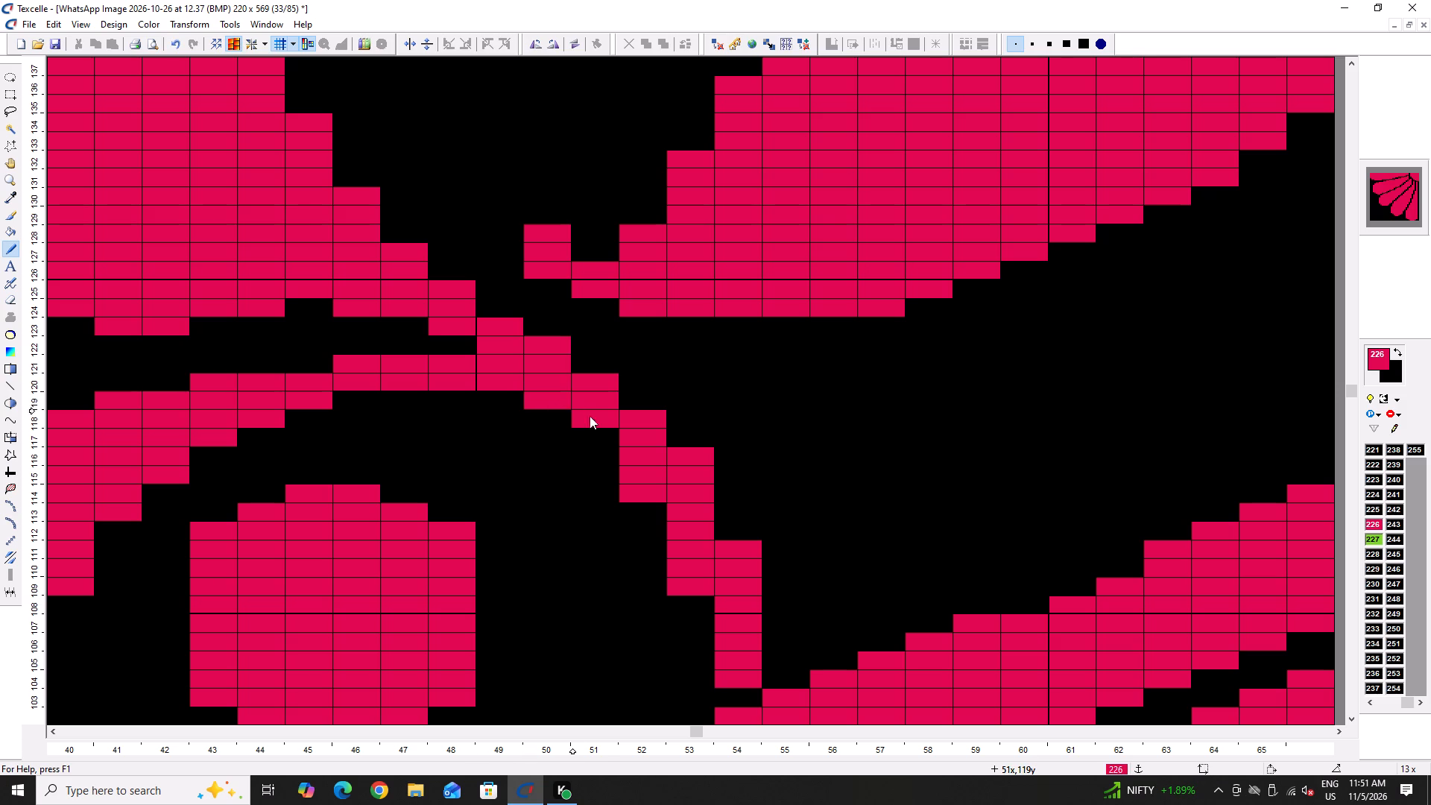
drag(601, 424, 607, 436)
ctrl+scroll(616, 444, down, 1)
click(648, 491)
click(683, 561)
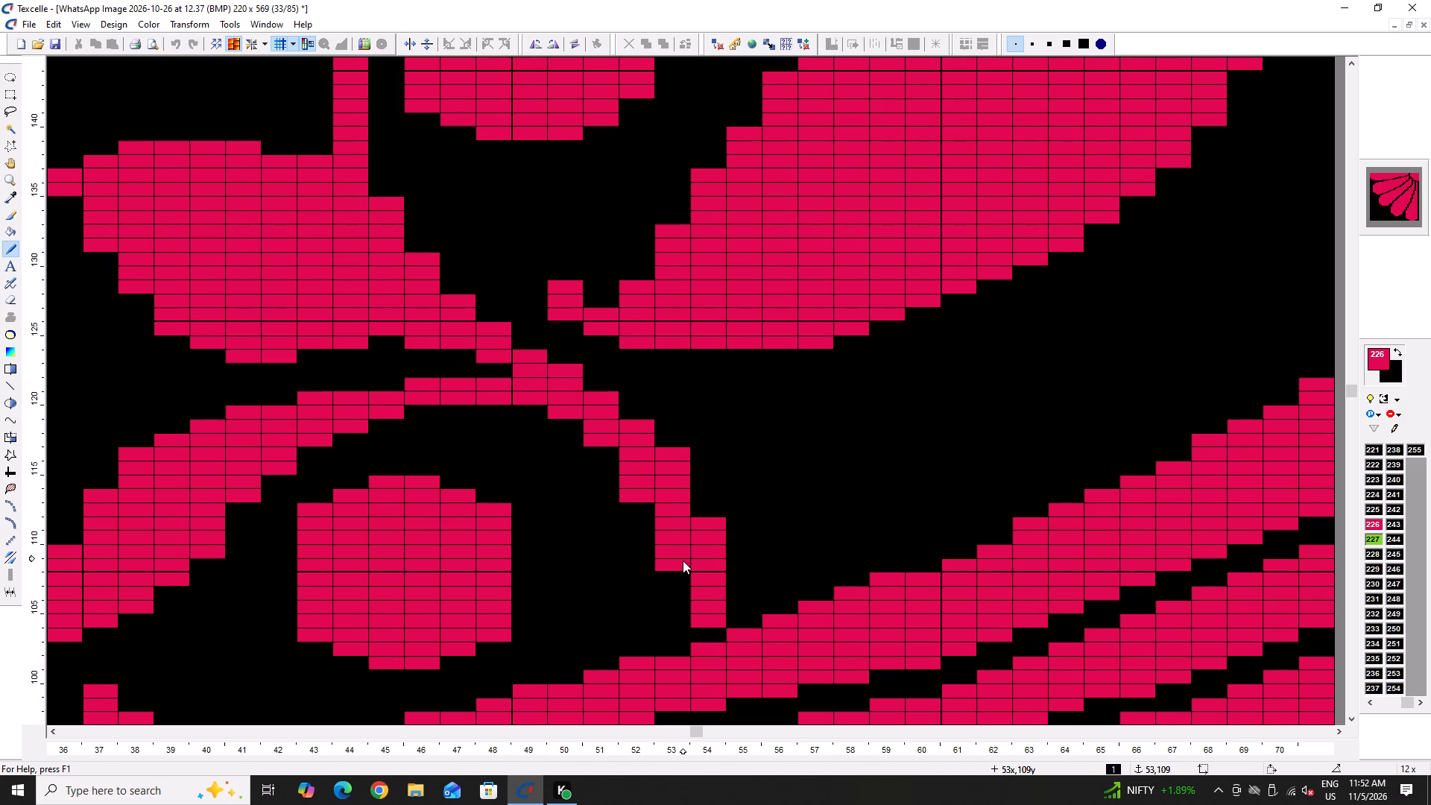
Add another row of pink under the arc's crown and fill the steps on both inner shoulders for an even thickness.
drag(417, 406, 560, 417)
click(563, 423)
click(594, 447)
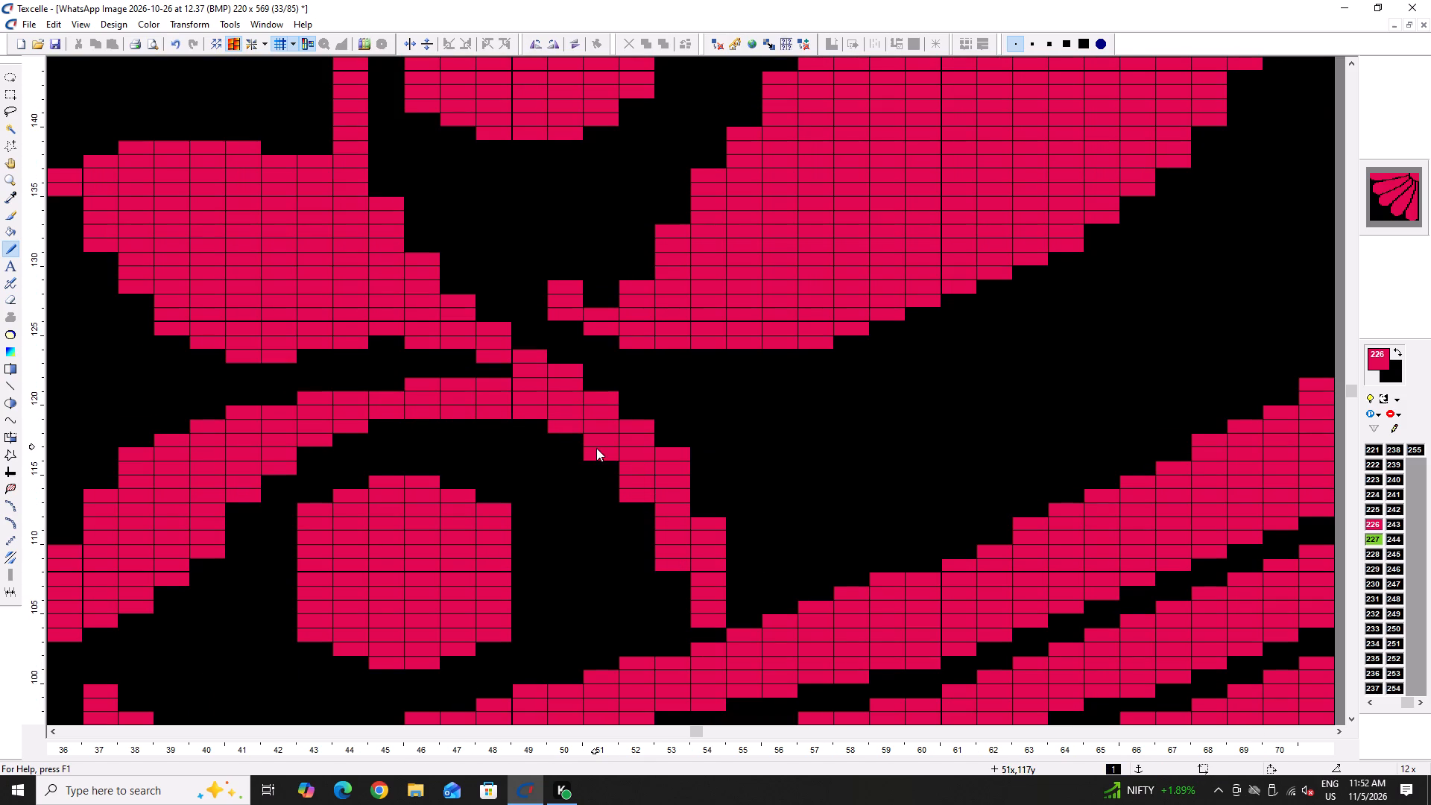
click(528, 417)
click(527, 421)
click(367, 422)
click(329, 435)
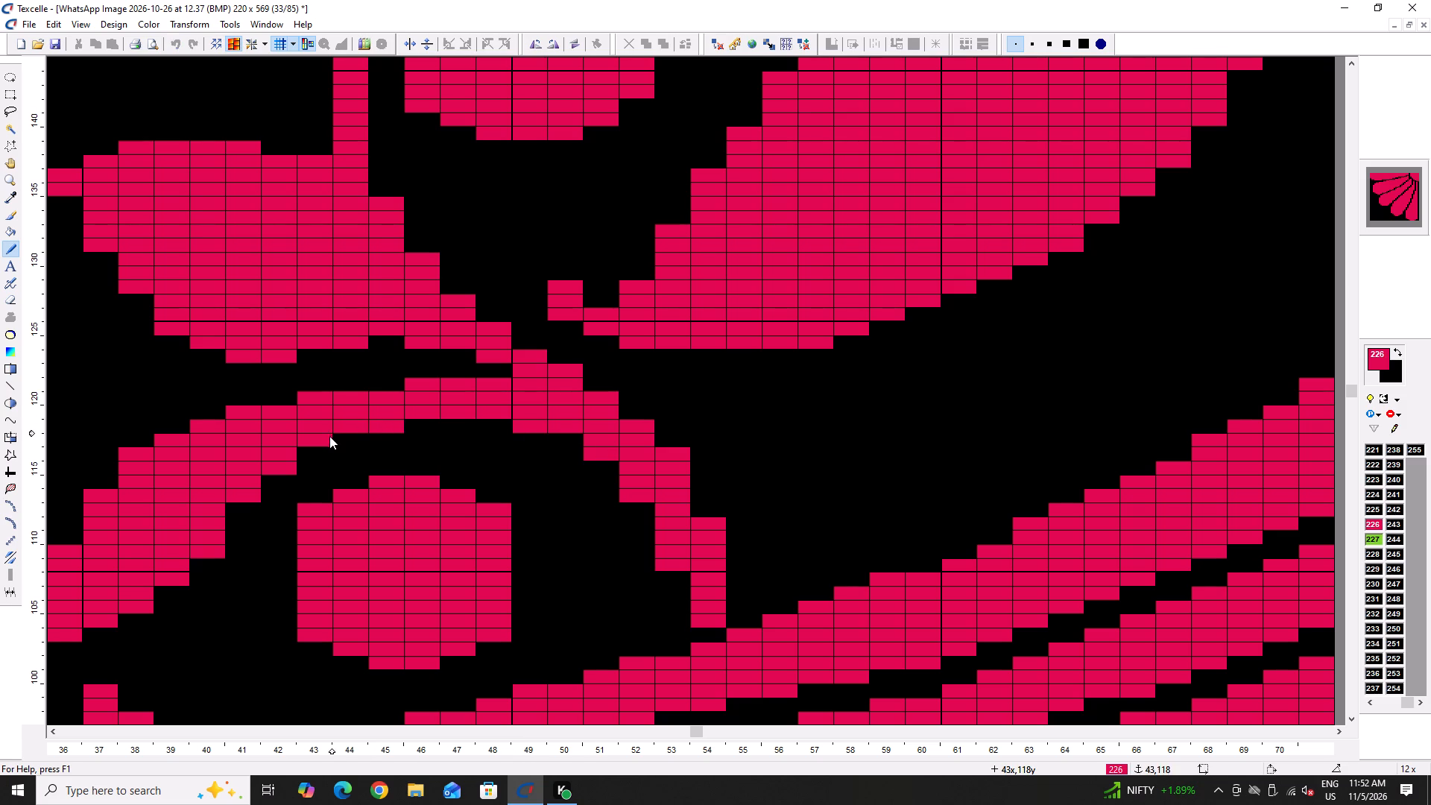
click(294, 458)
drag(248, 501, 244, 520)
Smooth the outer edge of the arc's left branch by blacking out its protruding corner pixels, touching up near the tip with pink.
ctrl+scroll(247, 508, down, 4)
ctrl+scroll(233, 548, up, 4)
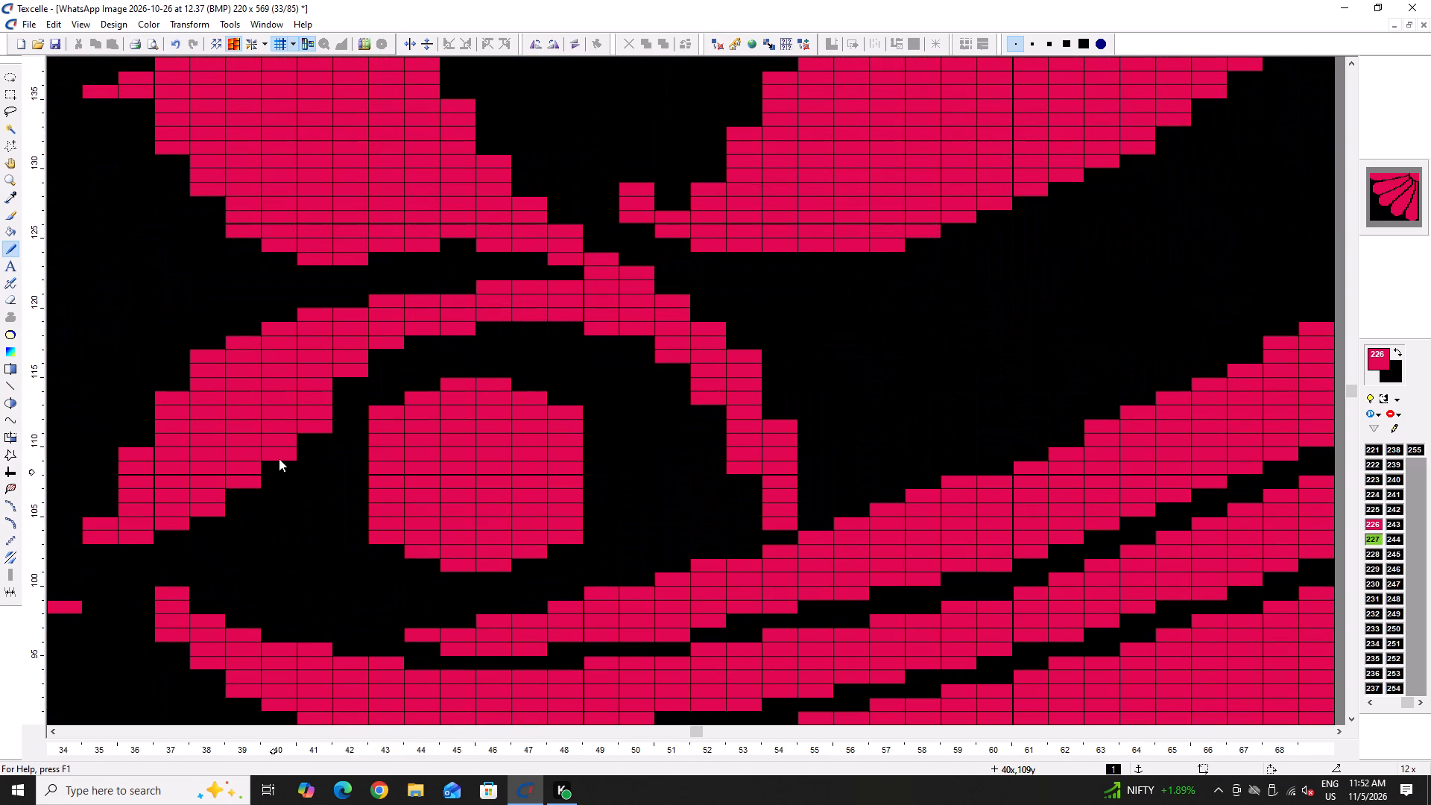
right_click(310, 427)
right_click(192, 356)
right_click(192, 358)
right_click(192, 359)
right_click(171, 394)
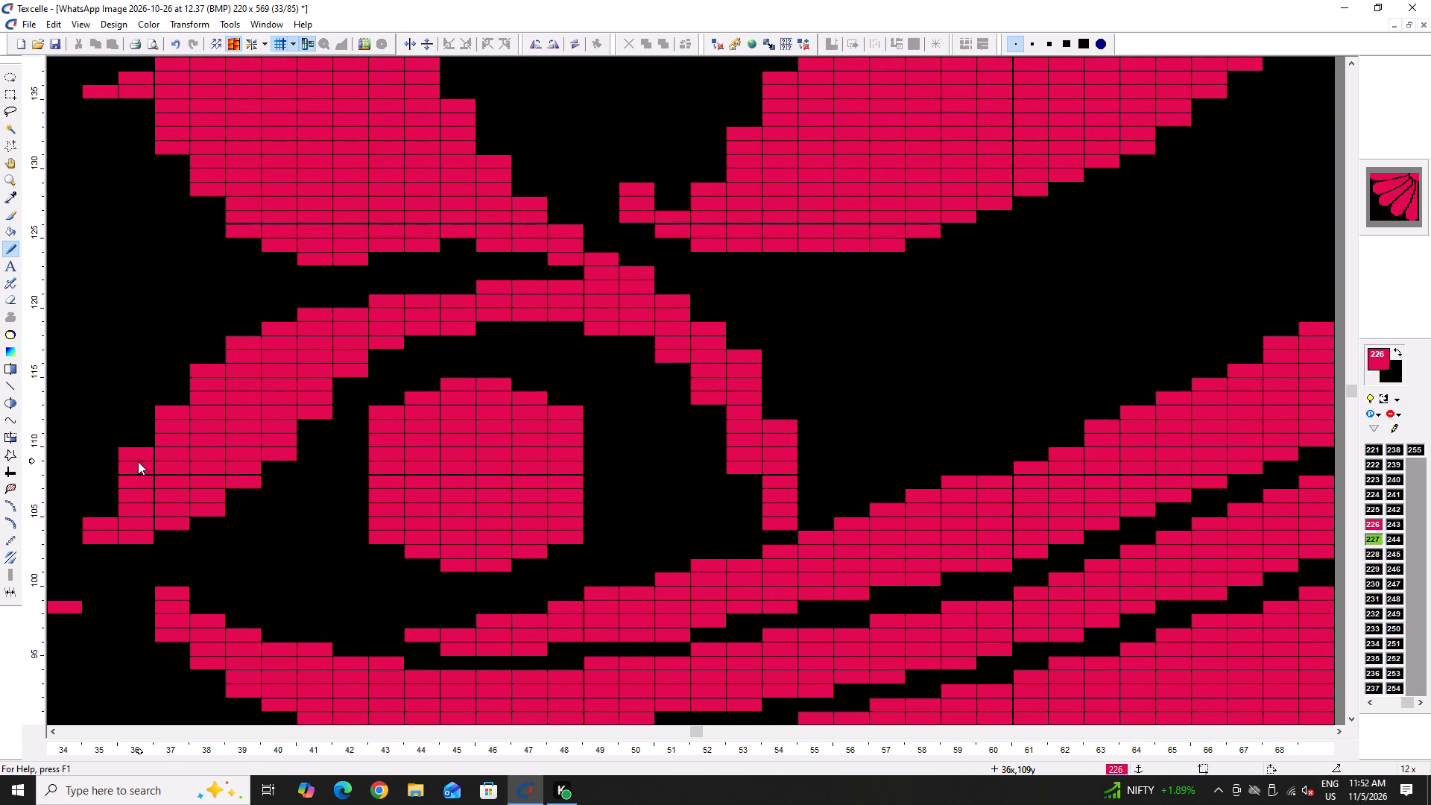
right_click(138, 461)
right_click(139, 450)
right_click(139, 450)
click(151, 465)
click(110, 516)
Black out the top pixel of each step along the outer left edge of the arc, from the tip up to the shoulder.
ctrl+scroll(118, 509, down, 3)
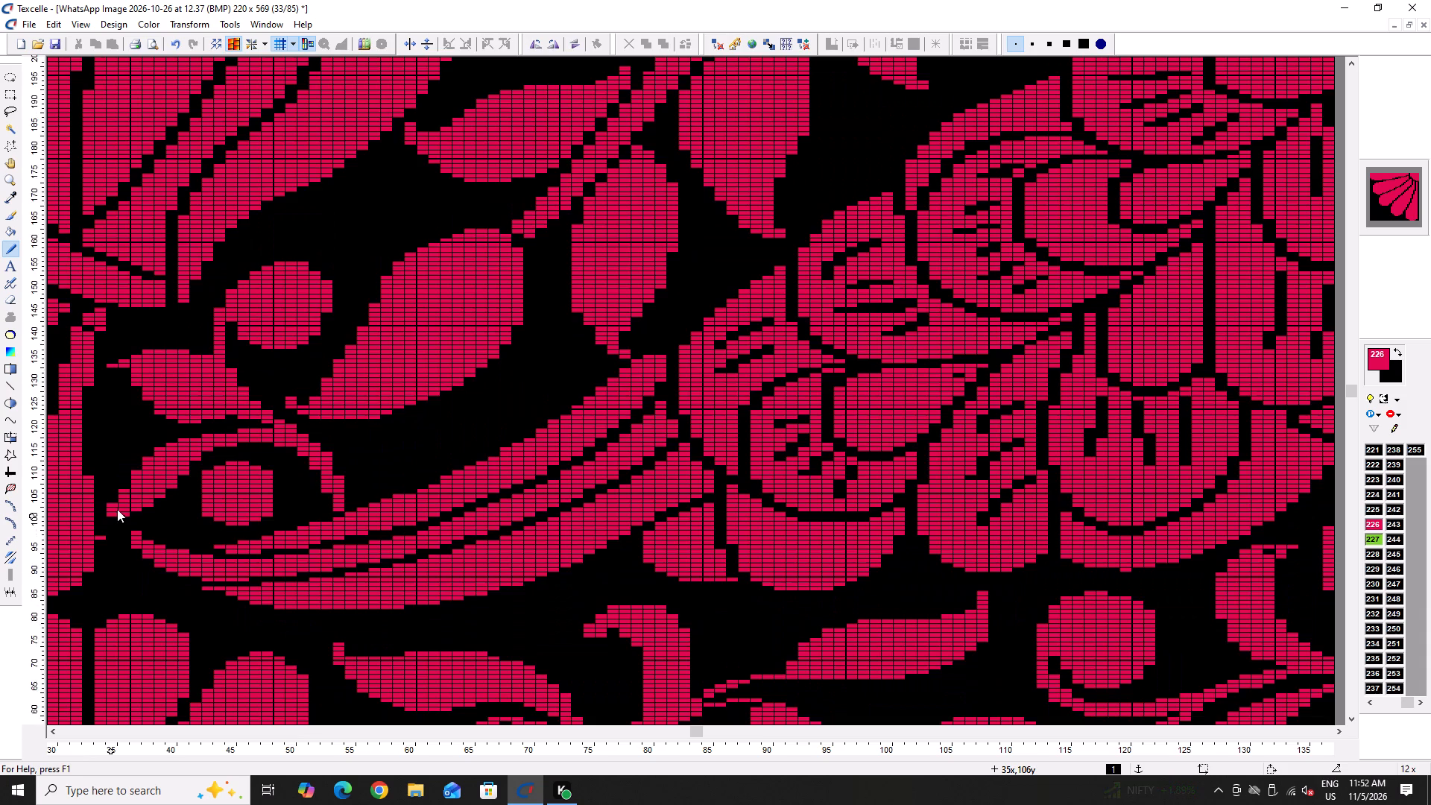
ctrl+scroll(110, 514, up, 4)
right_click(121, 467)
right_click(125, 492)
right_click(154, 420)
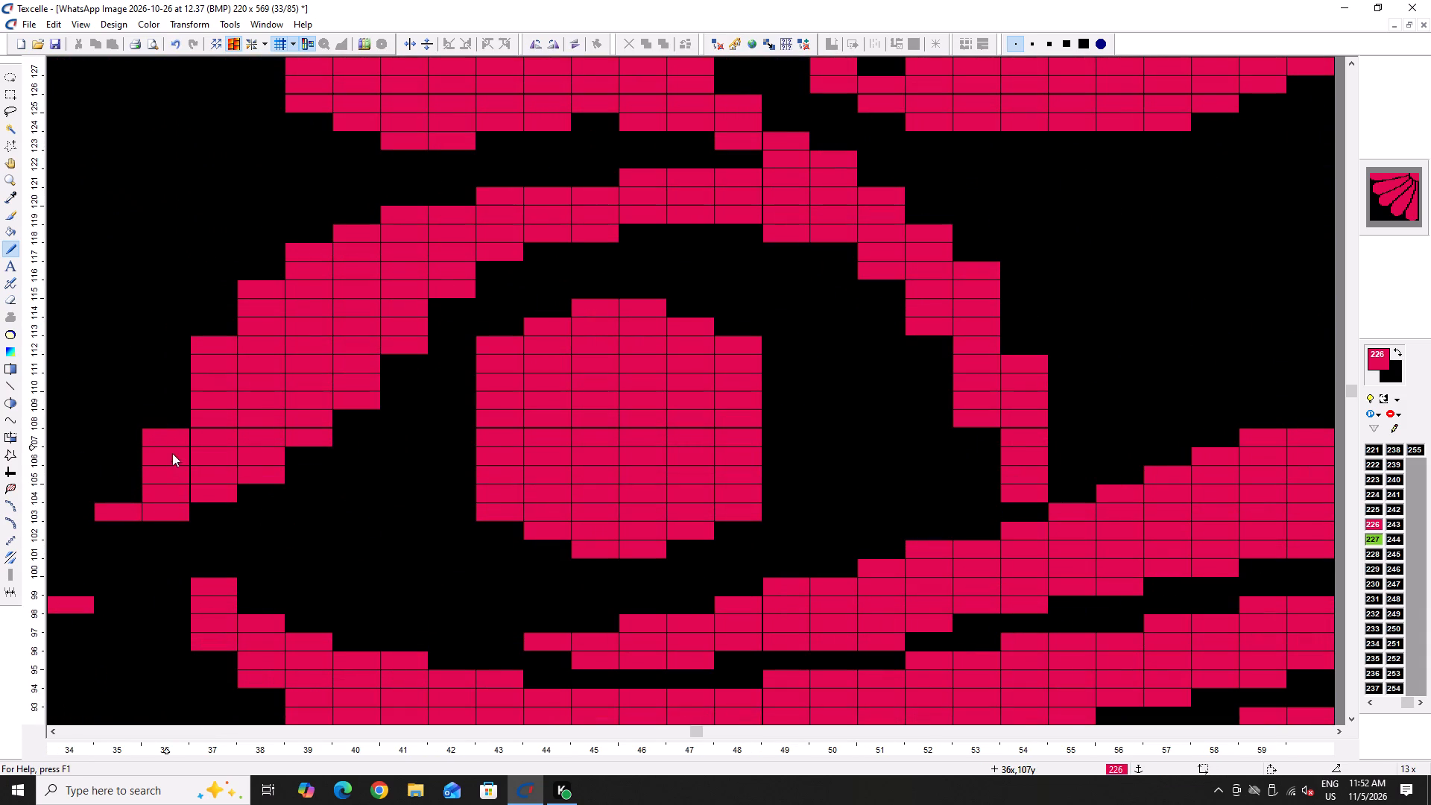
right_click(198, 346)
right_click(244, 279)
right_click(248, 280)
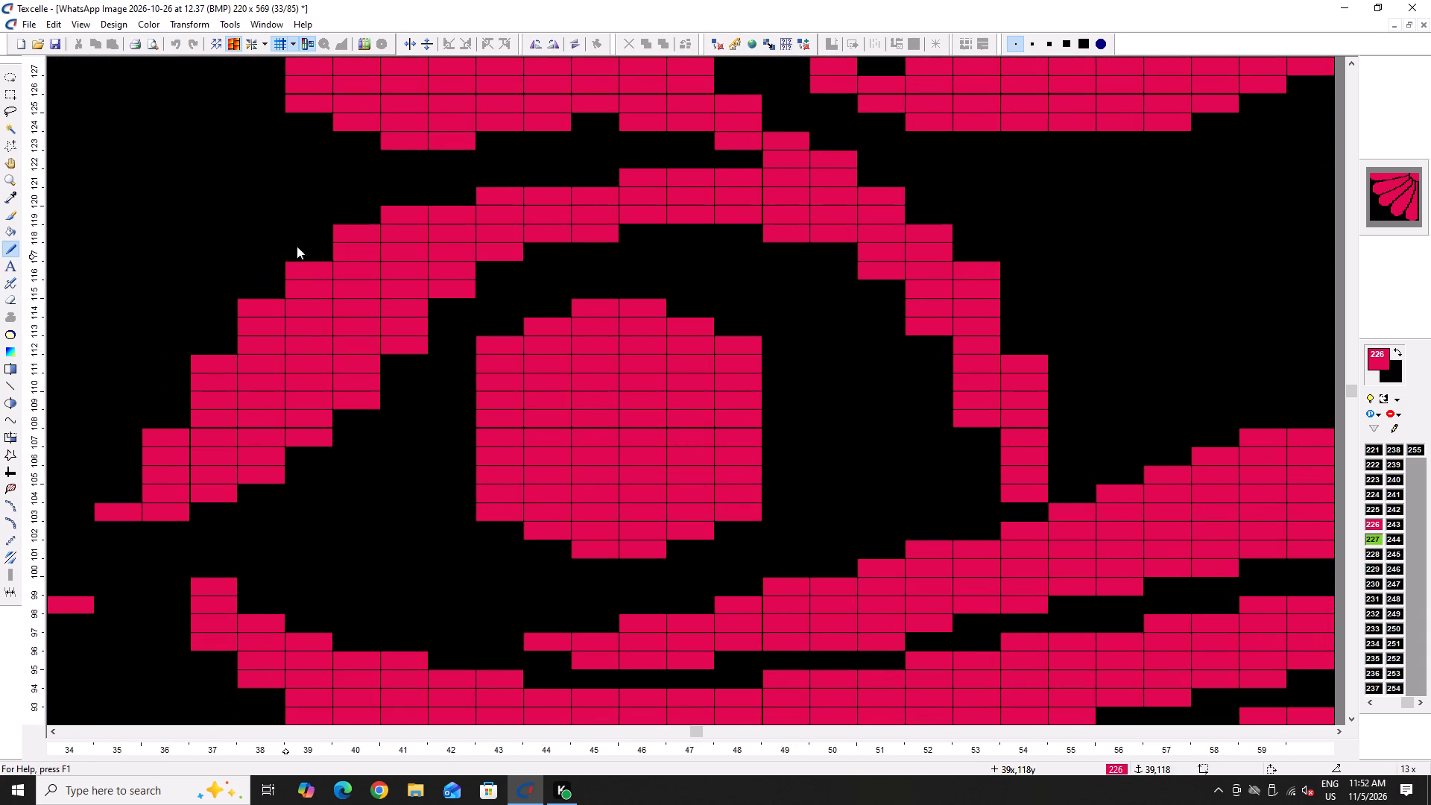
right_click(297, 246)
Reshape the underside of the leaf above the arc, trimming its left part with black and extending pink toward the arc junction.
ctrl+scroll(271, 247, down, 5)
scroll(350, 206, up, 2)
ctrl+scroll(289, 388, up, 5)
right_click(217, 426)
right_click(154, 359)
right_click(154, 359)
right_drag(247, 464, 247, 472)
right_click(247, 473)
right_drag(284, 490, 442, 516)
right_click(446, 516)
drag(544, 498, 586, 493)
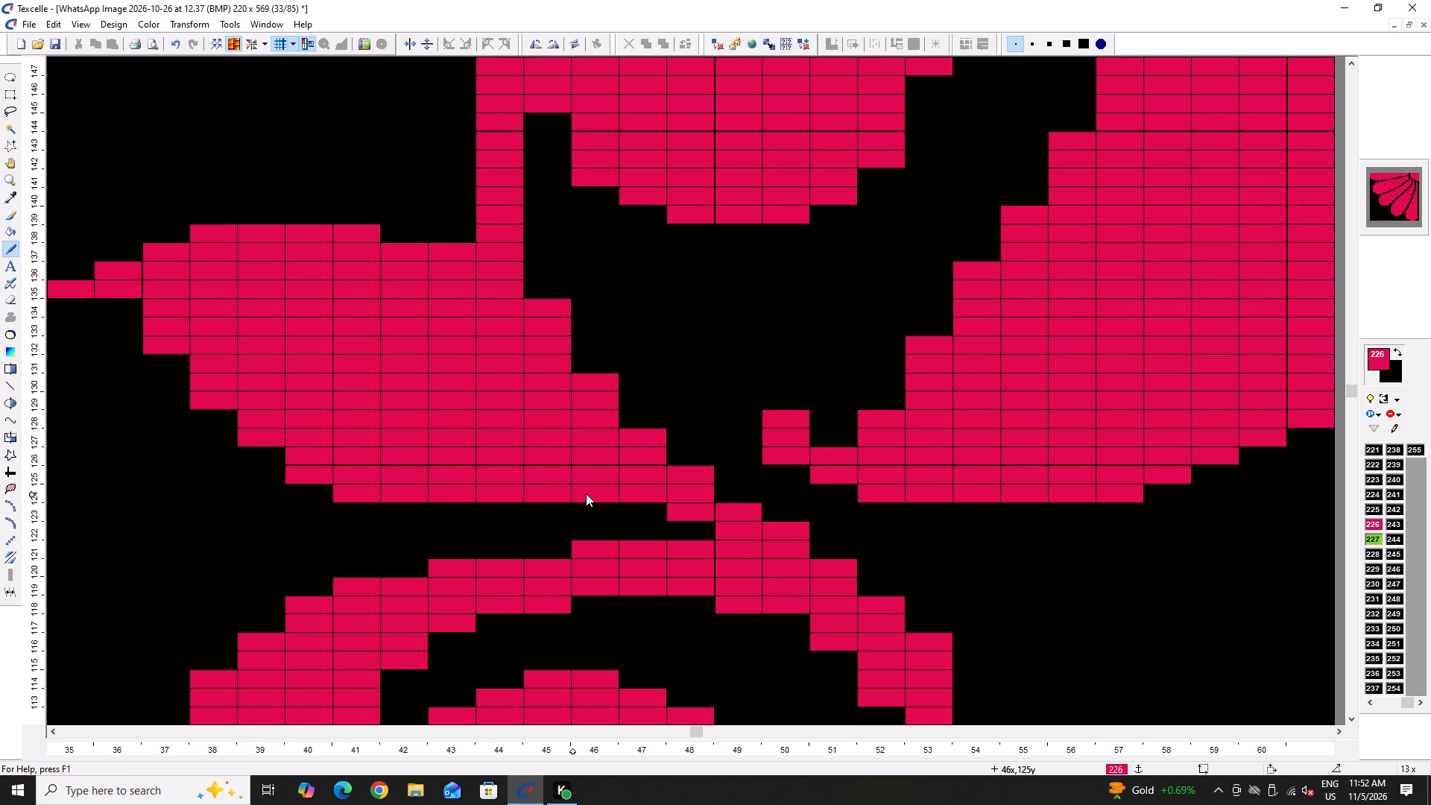
drag(636, 498, 674, 518)
click(711, 525)
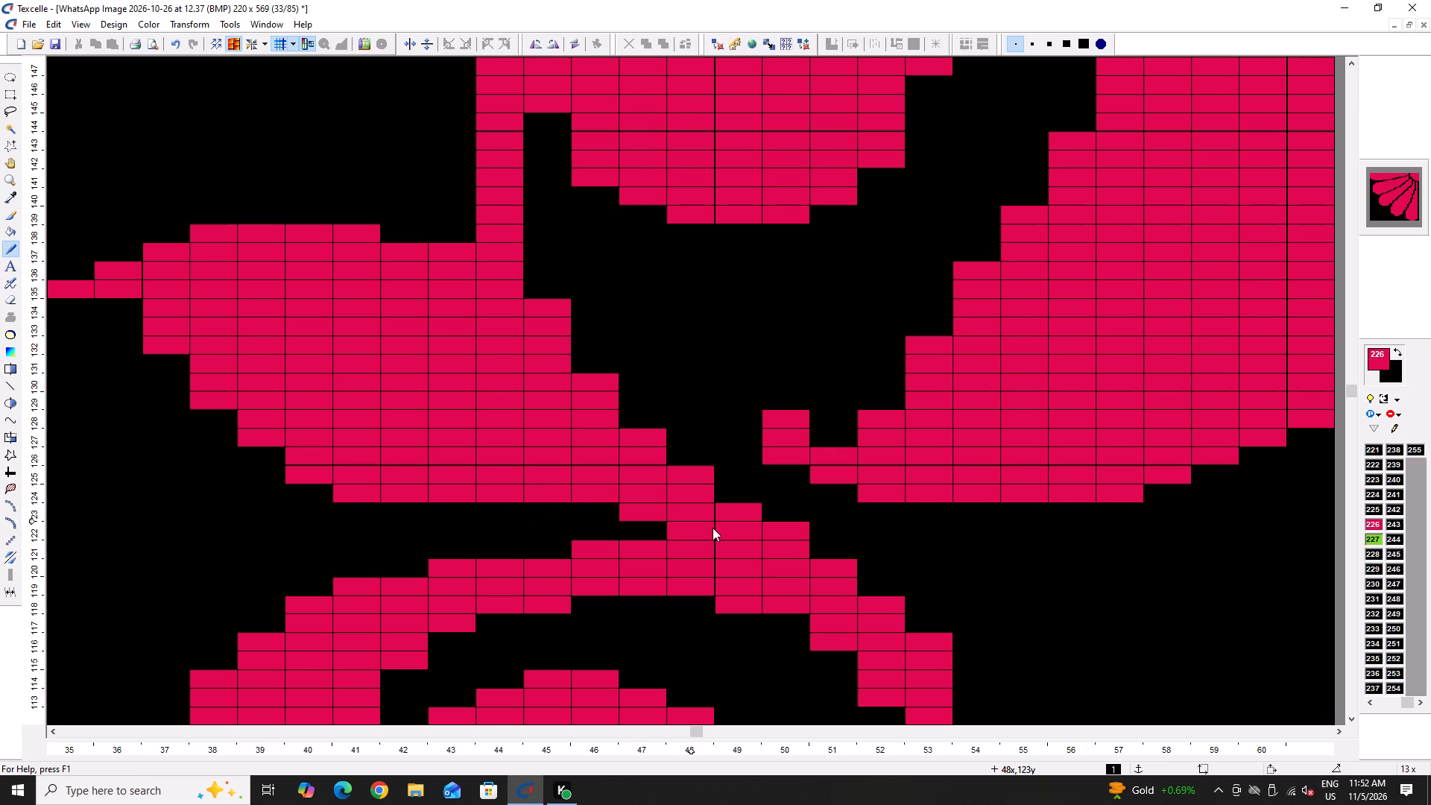
Slim the leaf's lower left edge with black pixels into an even slope running up to its pointed tip.
right_click(336, 489)
right_drag(343, 498, 355, 500)
right_drag(399, 497, 414, 496)
right_click(447, 502)
right_drag(347, 482, 312, 479)
right_click(312, 479)
right_click(252, 429)
right_click(250, 430)
right_click(292, 455)
right_click(294, 455)
right_drag(206, 396, 206, 403)
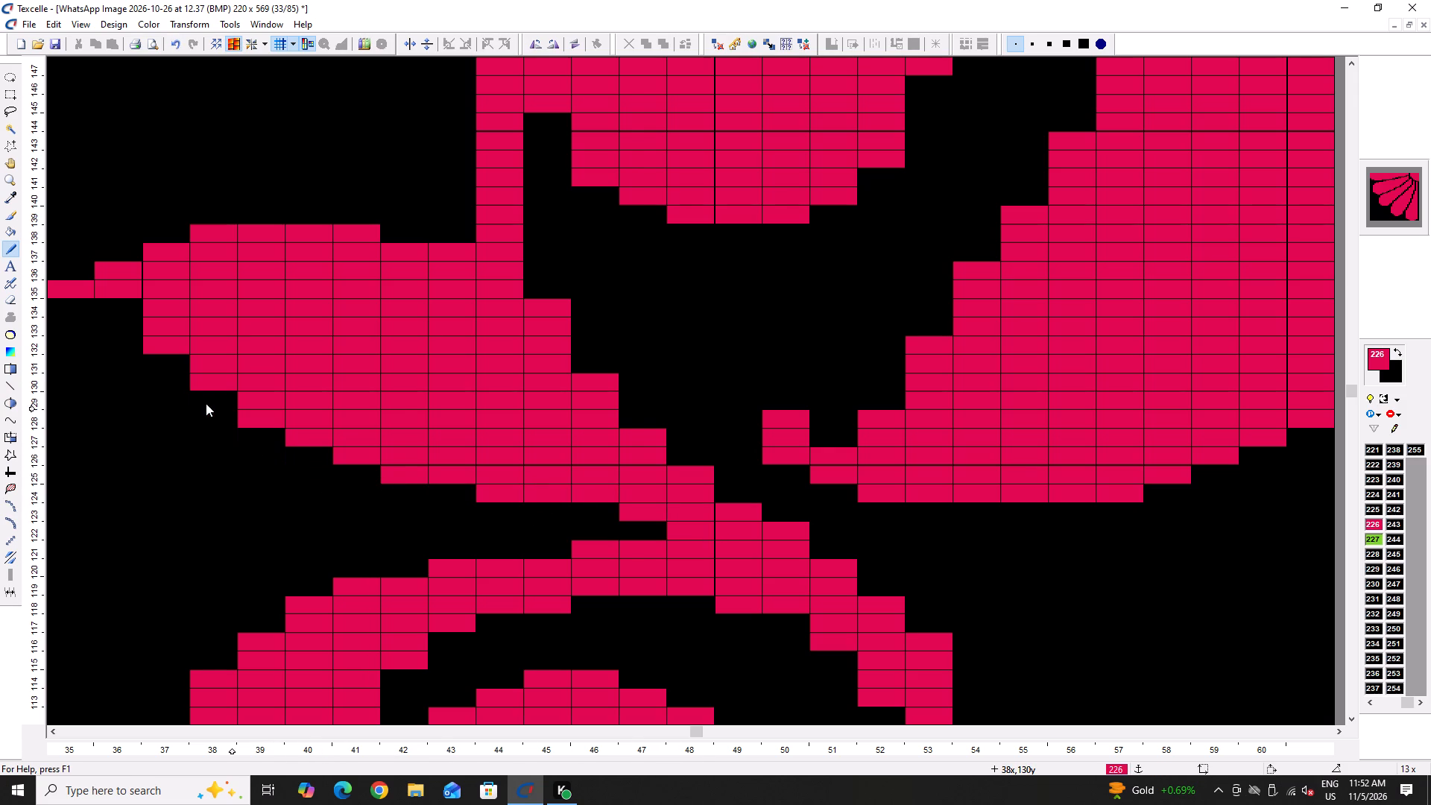
right_drag(206, 403, 206, 402)
right_click(161, 342)
Black out the leaf's top row and the stepped pixels beside the stem so its upper edge slopes down.
ctrl+scroll(265, 371, down, 3)
ctrl+scroll(260, 354, up, 1)
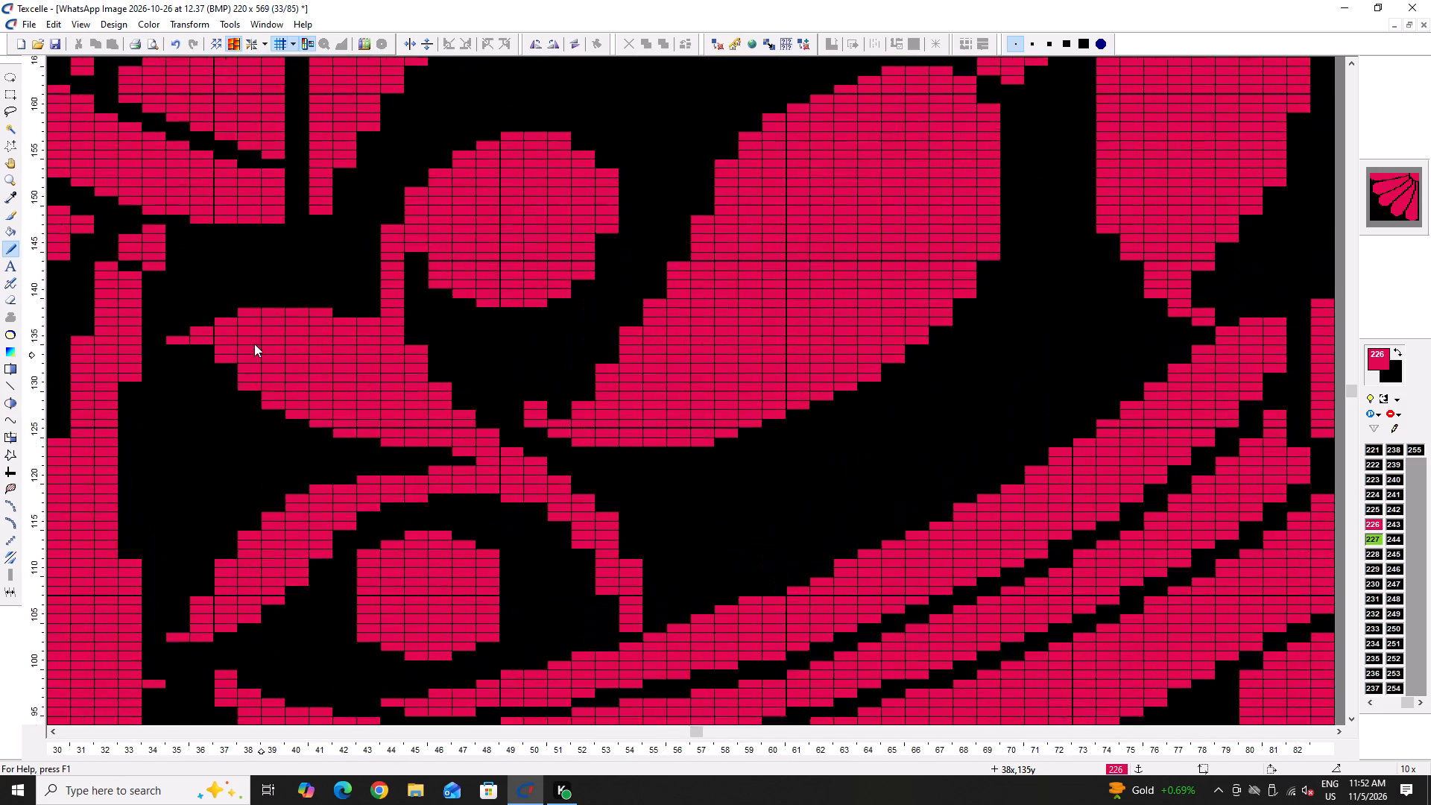
ctrl+scroll(254, 344, up, 2)
right_click(215, 294)
right_drag(231, 294, 444, 295)
right_drag(462, 307, 455, 318)
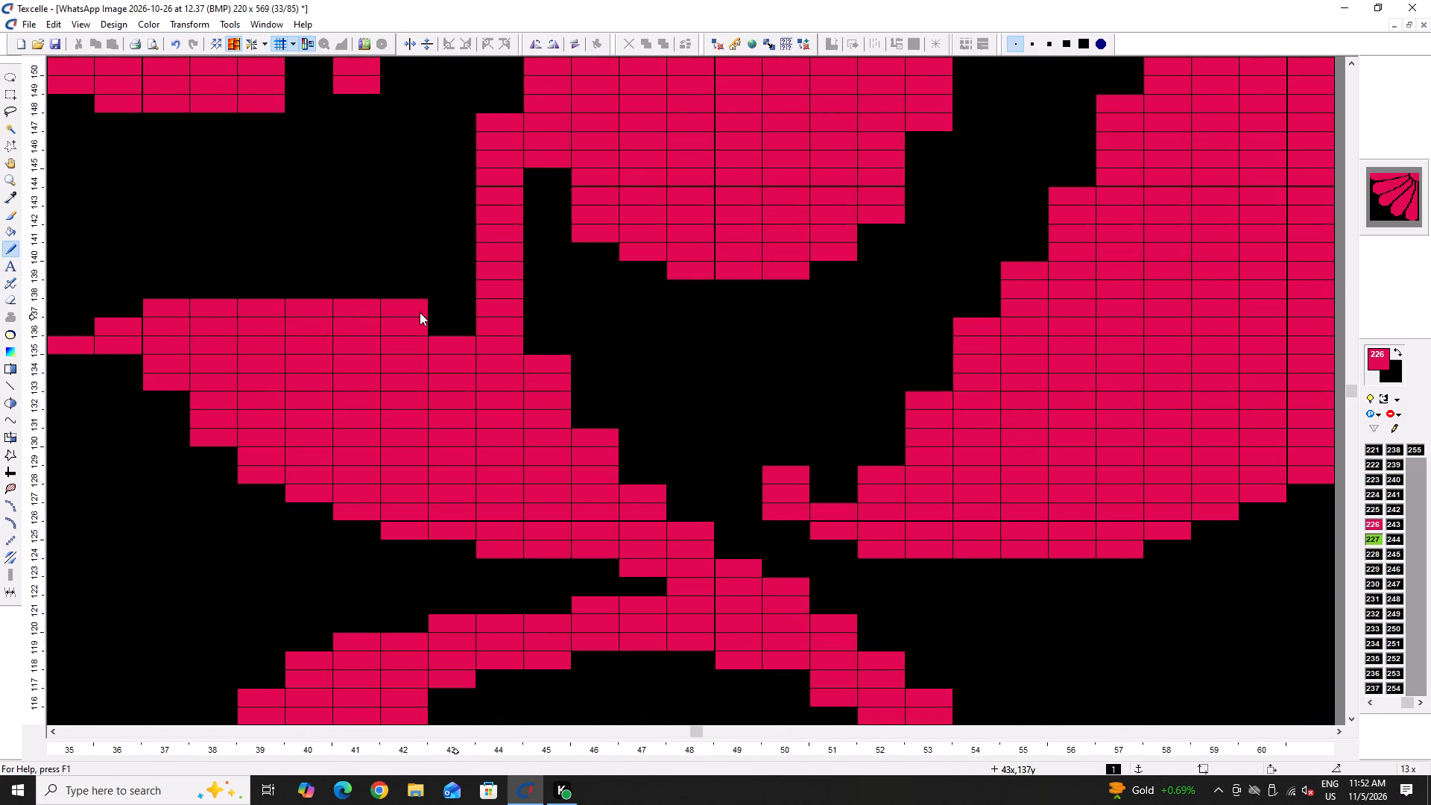
right_click(418, 312)
right_click(382, 307)
right_click(449, 338)
Add pink pixels along the right edge of the leaf and stem, down to the junction with the arc.
drag(540, 326, 543, 367)
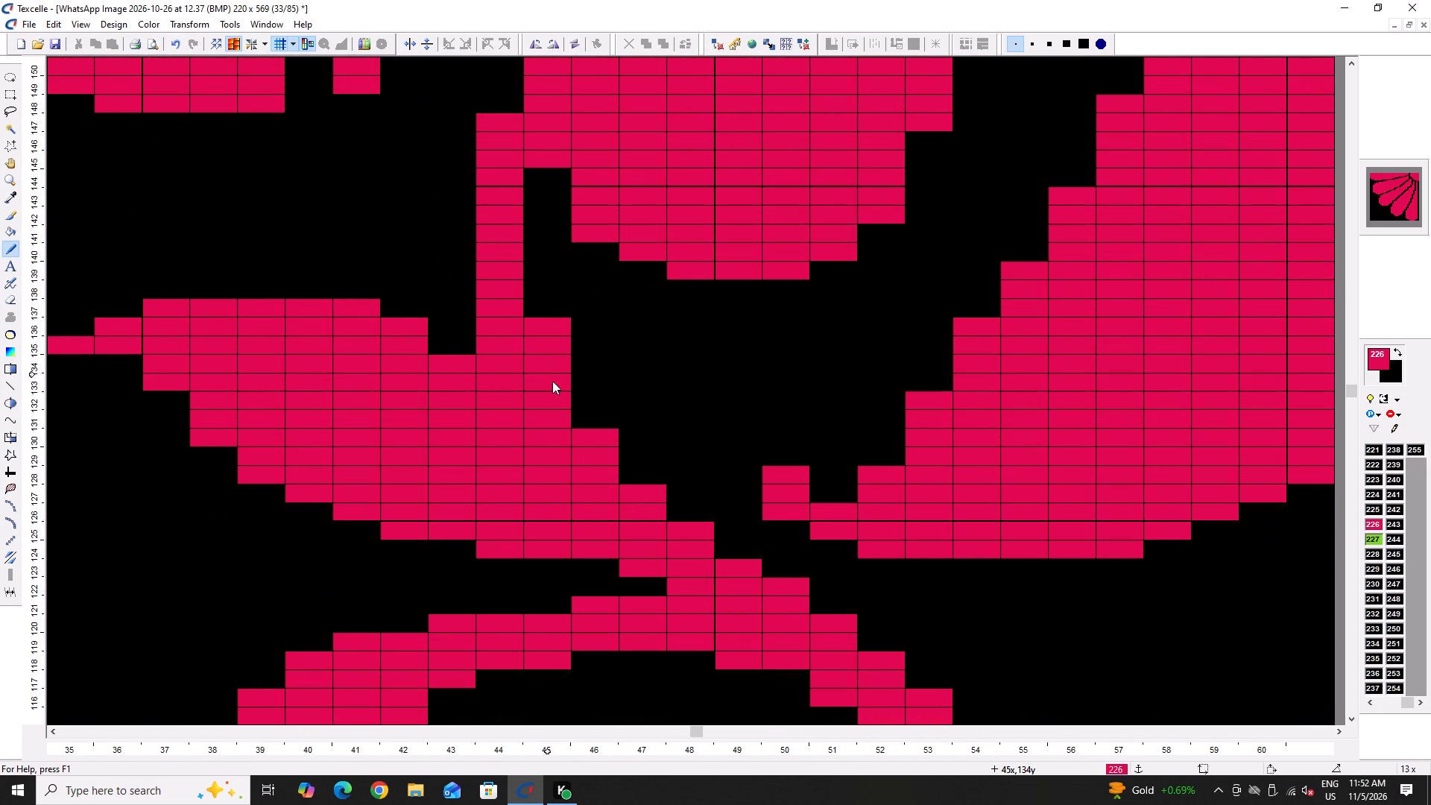
drag(575, 411, 578, 458)
drag(622, 483, 625, 492)
ctrl+scroll(333, 394, down, 3)
ctrl+scroll(453, 443, up, 3)
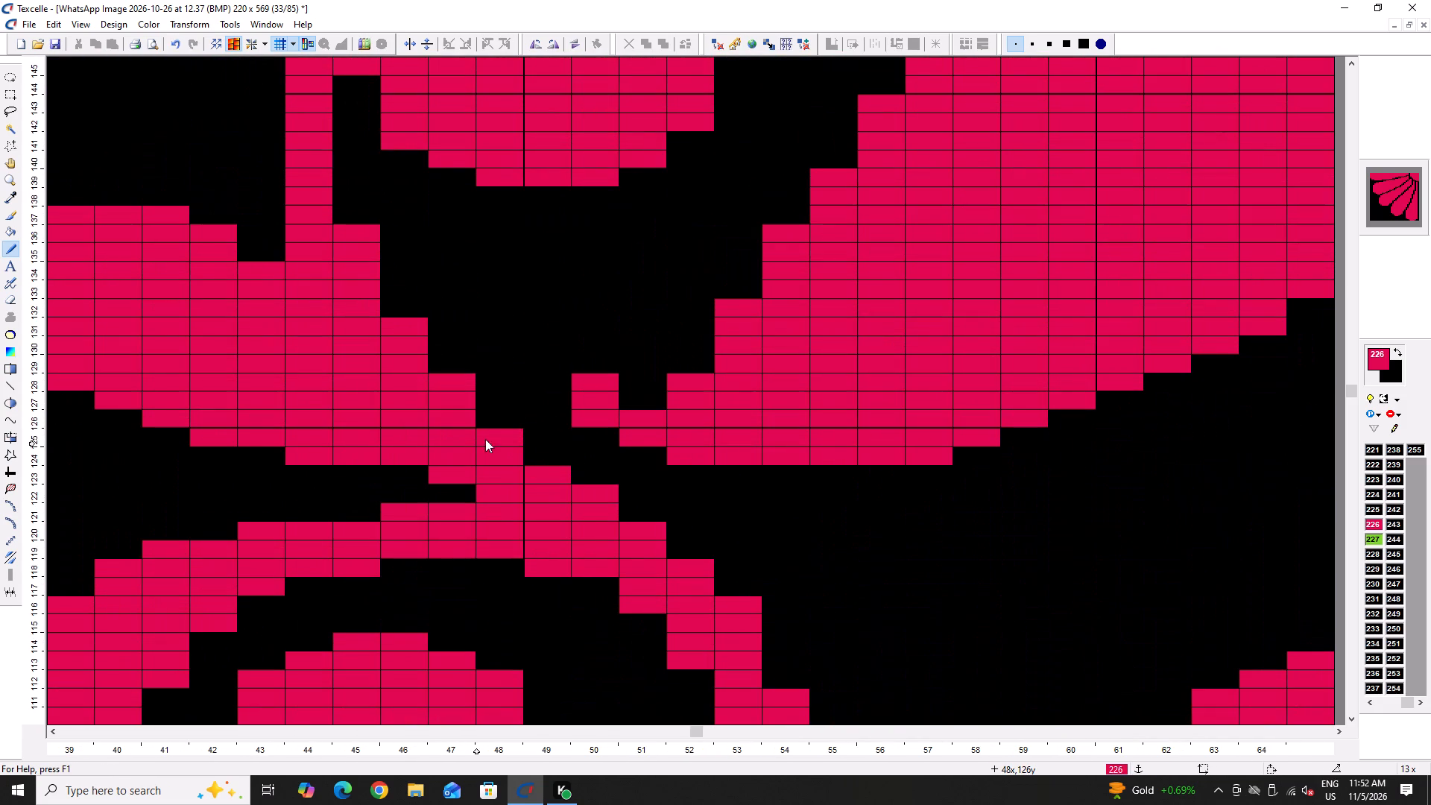
click(481, 420)
drag(563, 477, 559, 470)
click(543, 452)
Fill the steps on the inner edge of the arc's crown and right shoulder with single pink pixels.
ctrl+scroll(408, 442, down, 3)
ctrl+scroll(569, 511, up, 3)
right_click(499, 472)
ctrl+scroll(423, 466, down, 5)
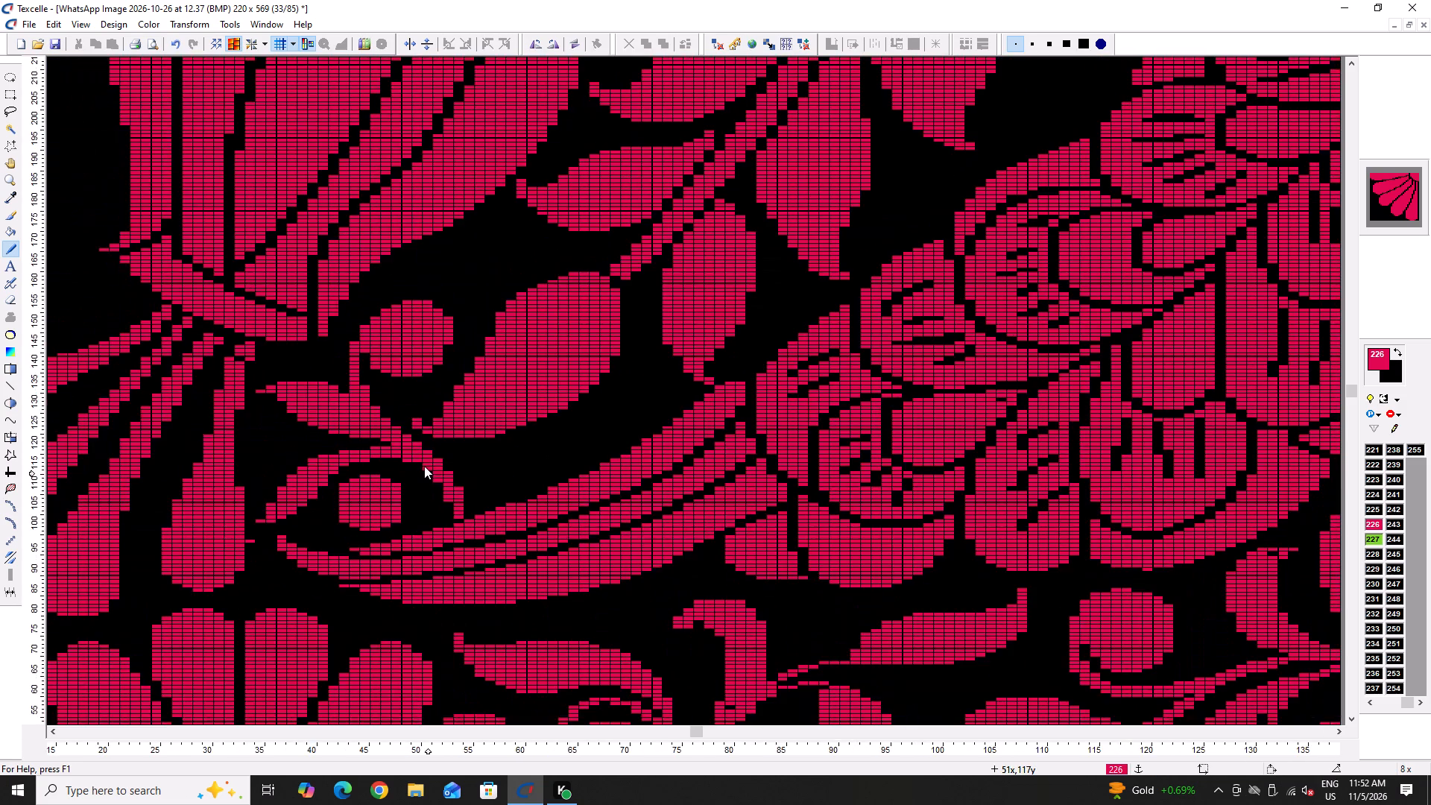
ctrl+scroll(424, 466, up, 5)
click(370, 451)
click(271, 430)
ctrl+scroll(331, 446, down, 5)
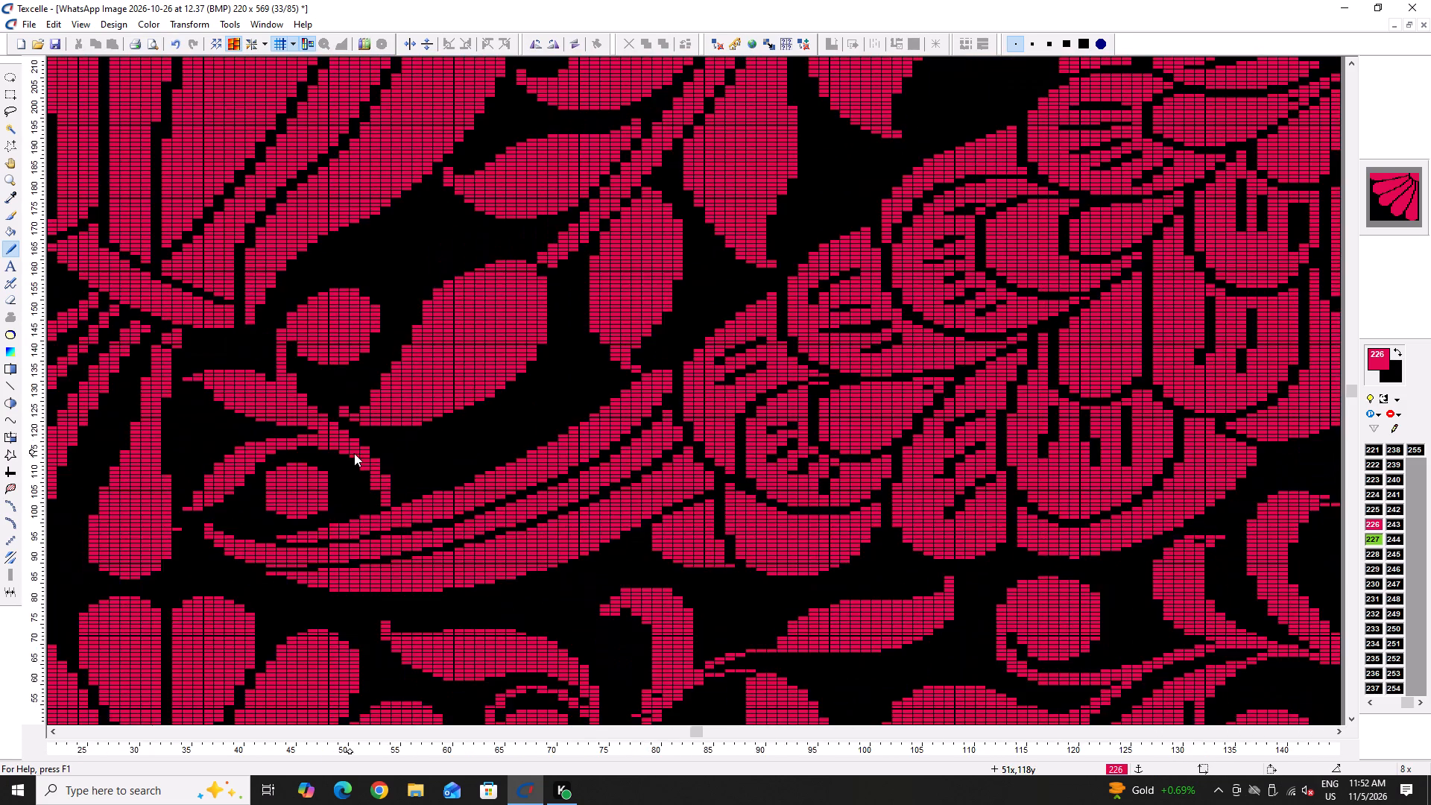
ctrl+scroll(355, 455, up, 5)
click(363, 470)
Thicken the arc's left branch with pink pixels at each step along its inner edge.
ctrl+scroll(410, 512, down, 7)
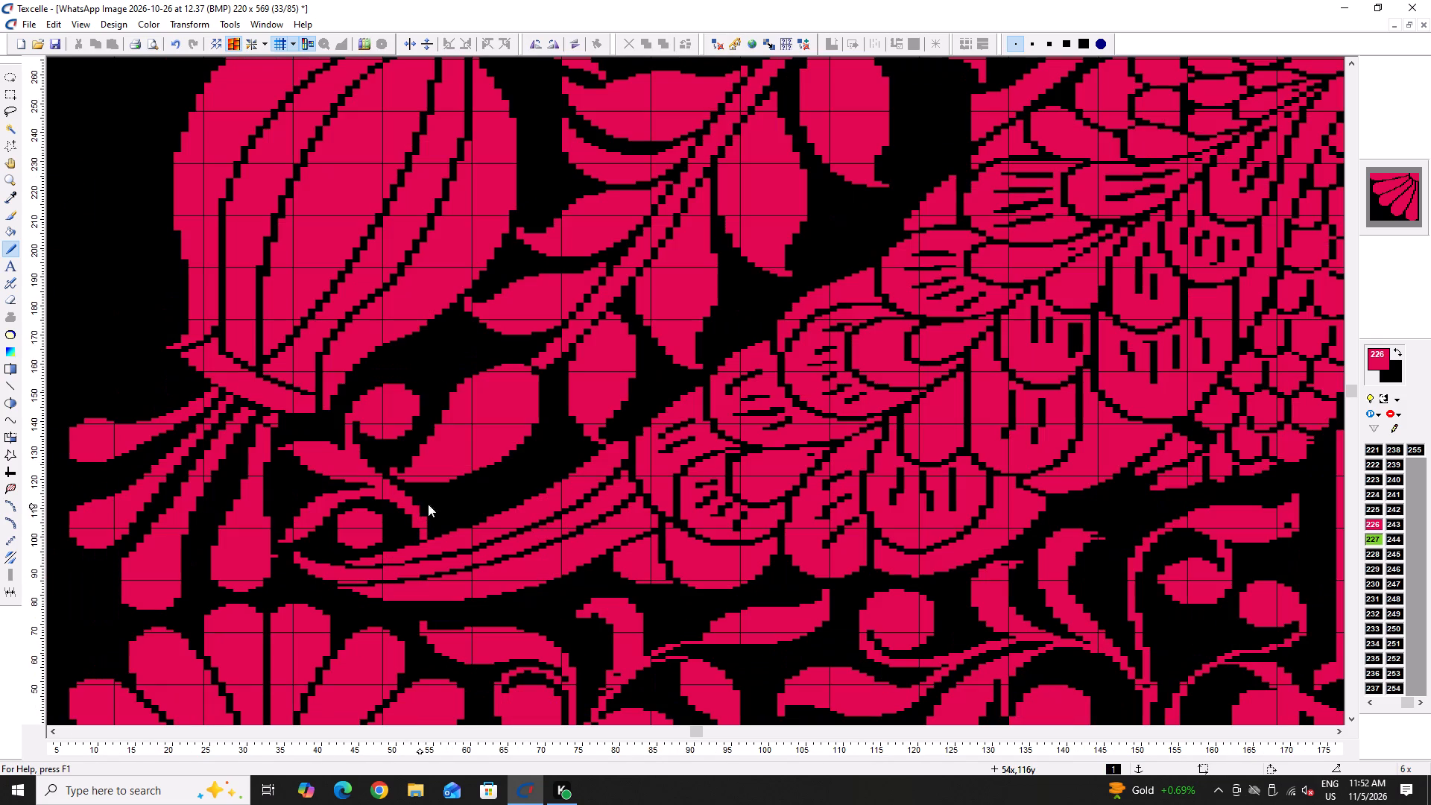
ctrl+scroll(267, 508, up, 5)
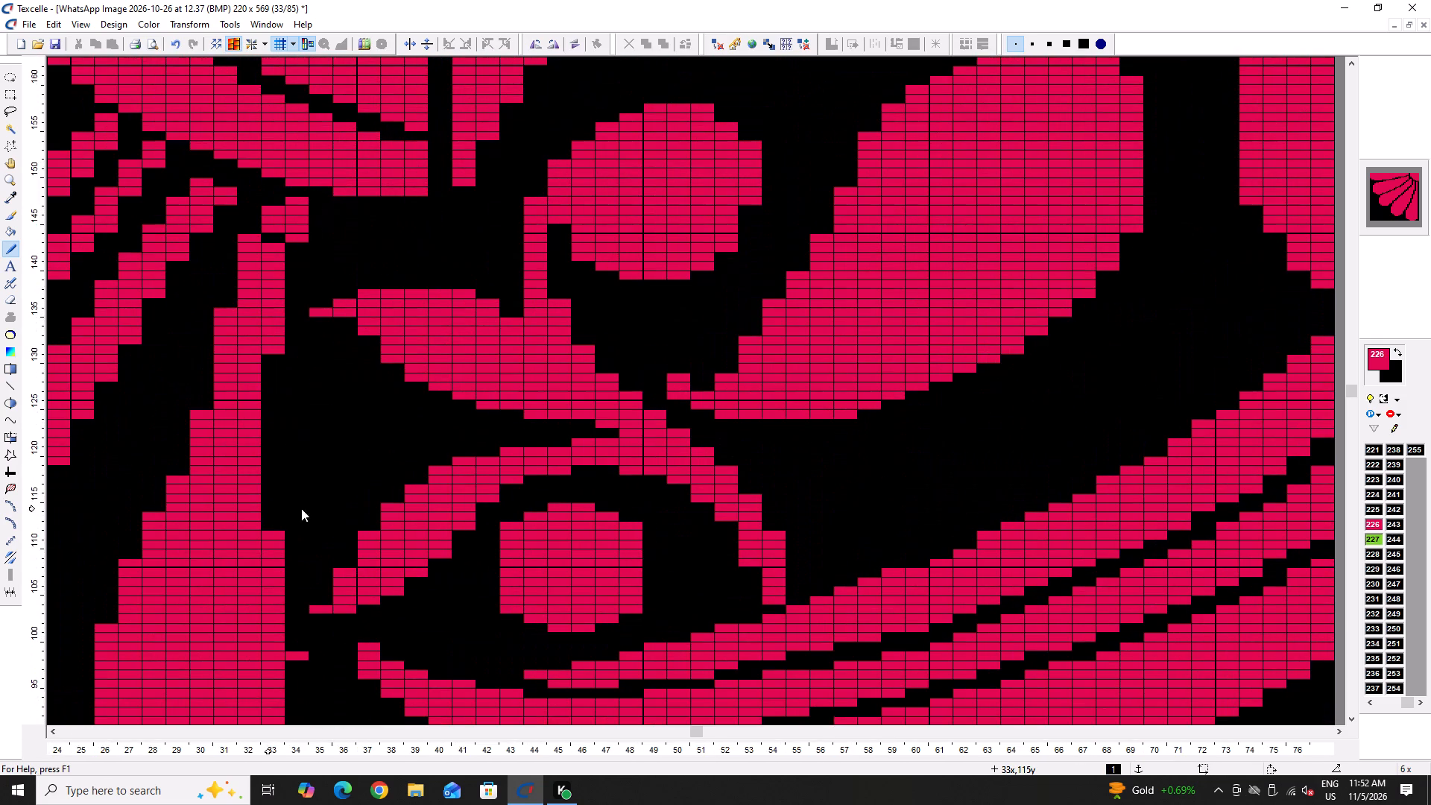
ctrl+scroll(339, 525, down, 3)
ctrl+scroll(421, 541, up, 6)
drag(395, 488, 401, 505)
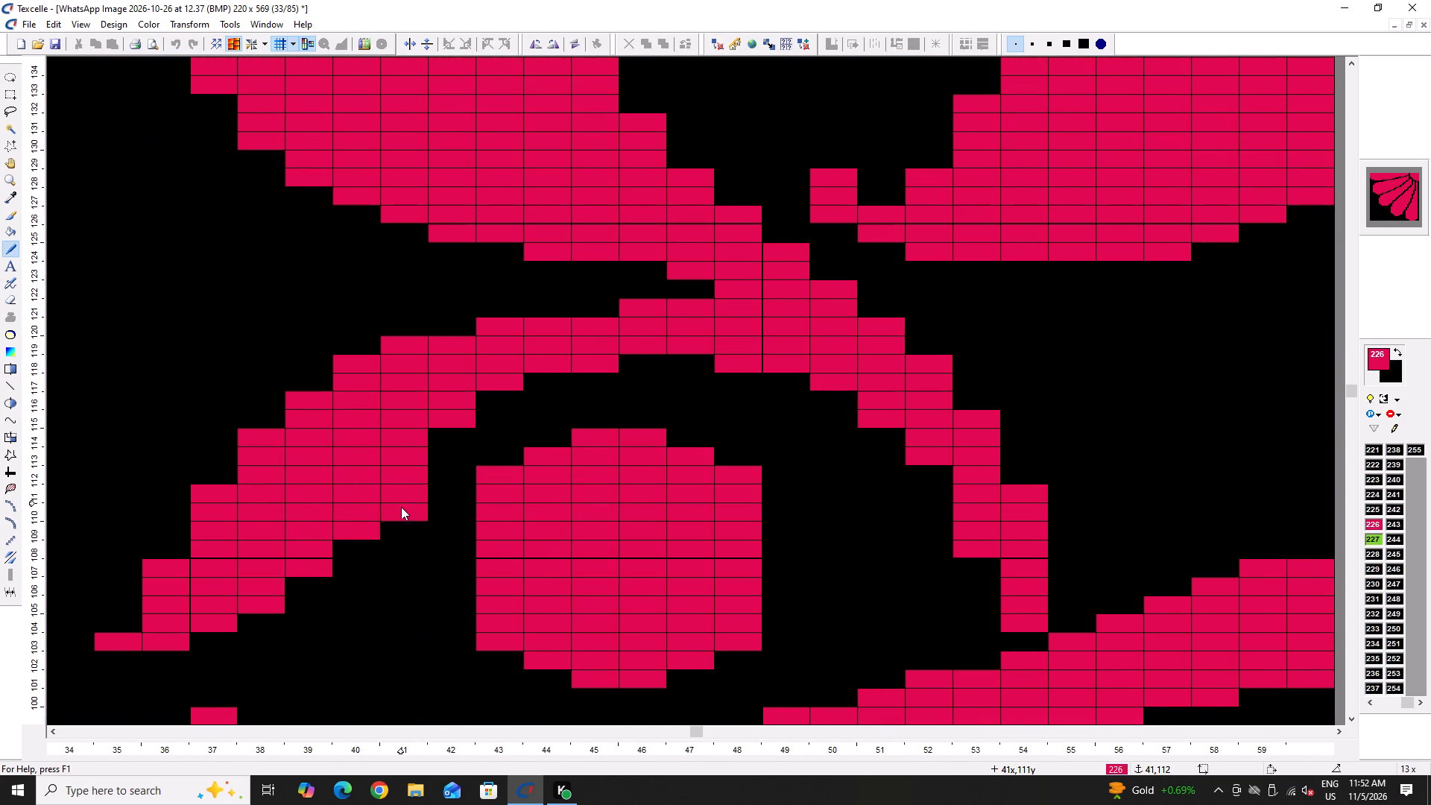
click(335, 558)
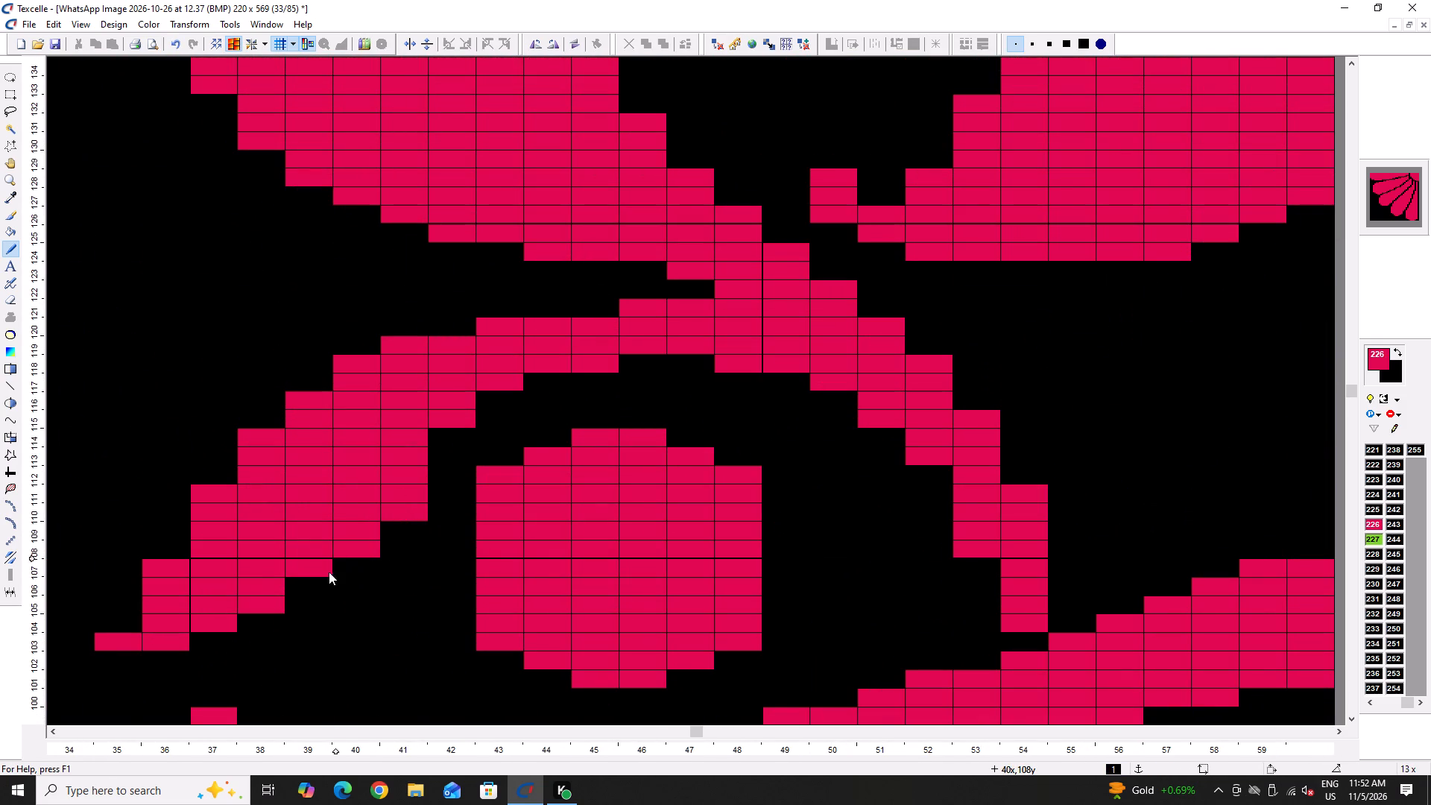
click(306, 586)
click(272, 617)
double_click(215, 634)
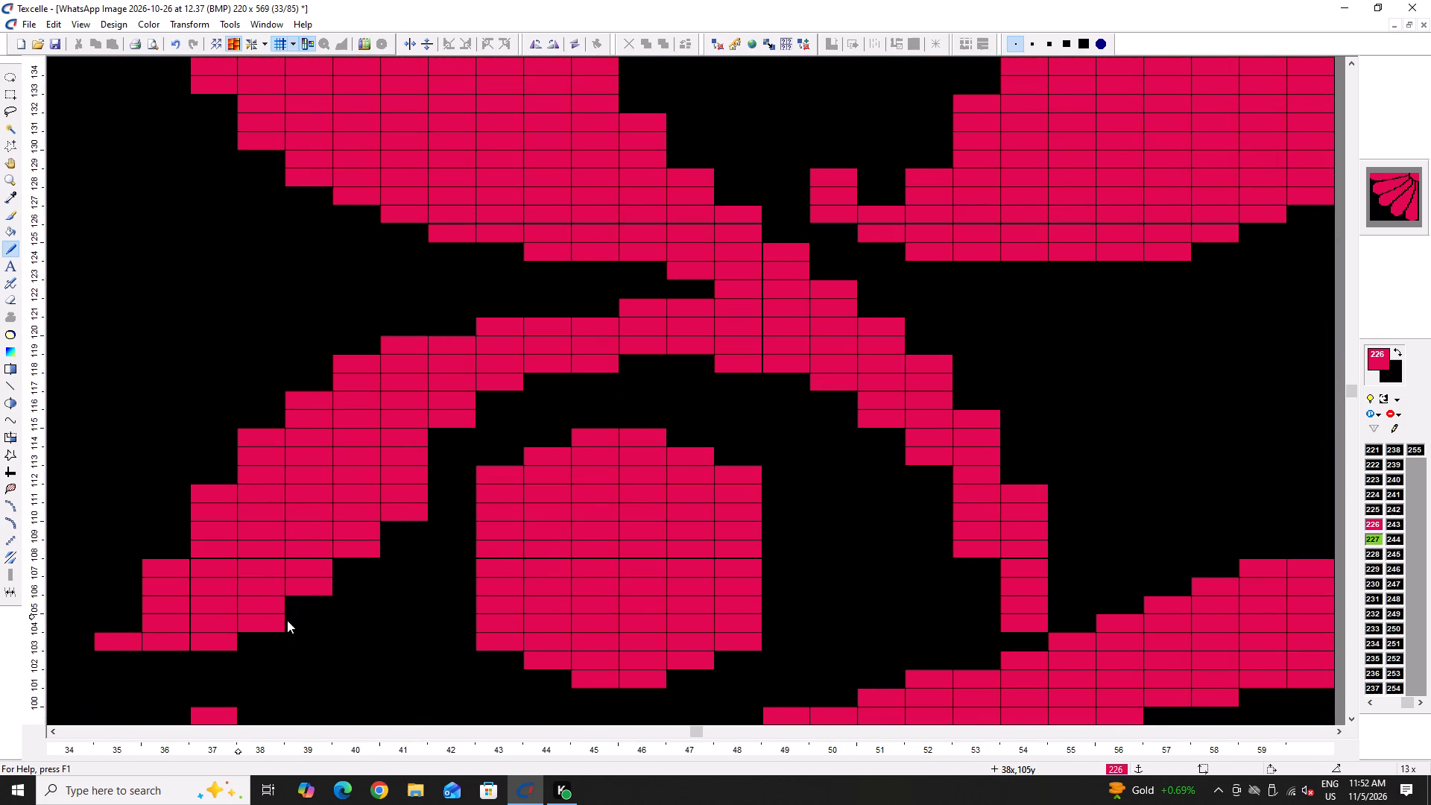
Lower the tip of the arc's left branch by one row, adding pink beneath and blacking out the stray pixels.
drag(209, 668, 123, 663)
ctrl+scroll(152, 648, down, 3)
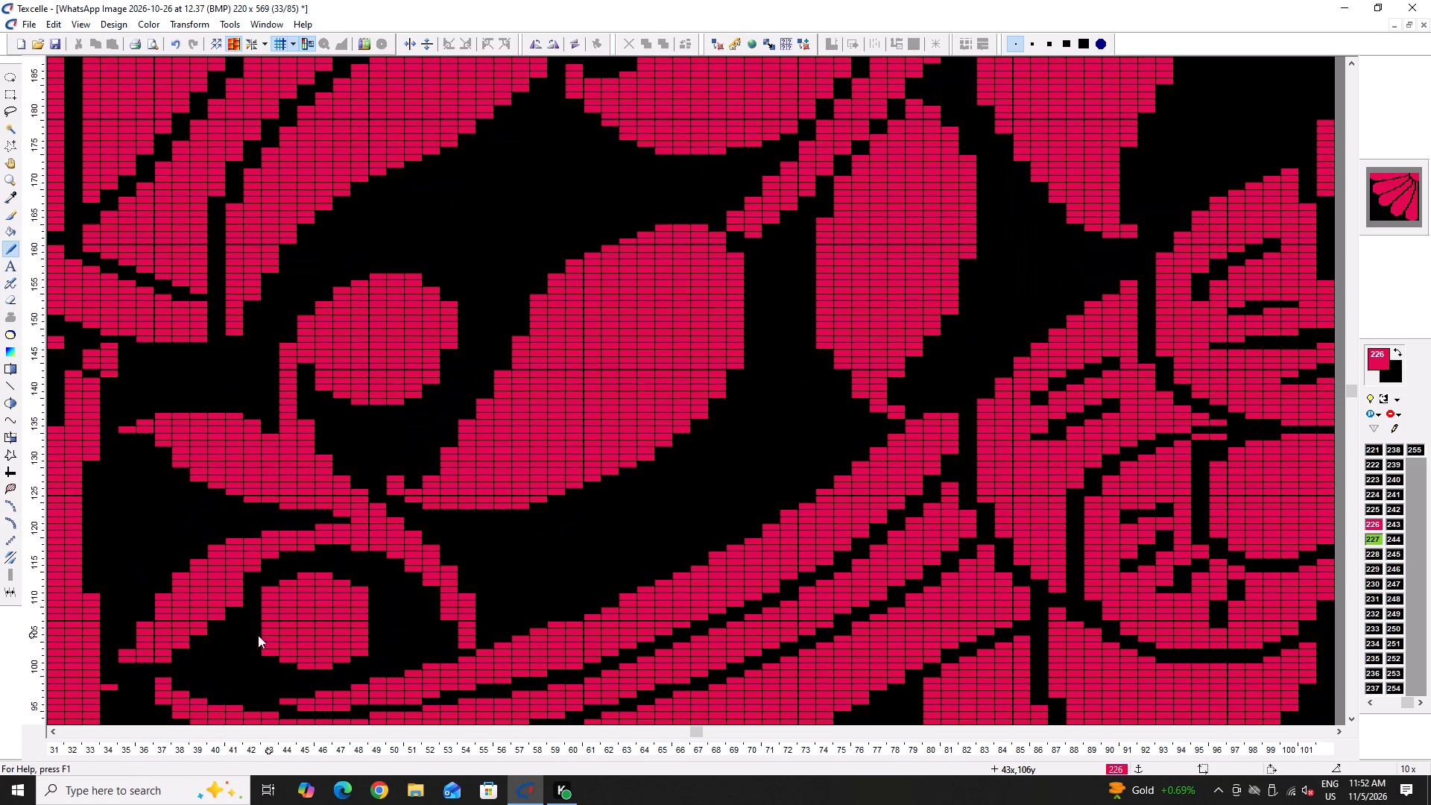
ctrl+scroll(128, 651, up, 4)
right_click(130, 654)
right_click(215, 677)
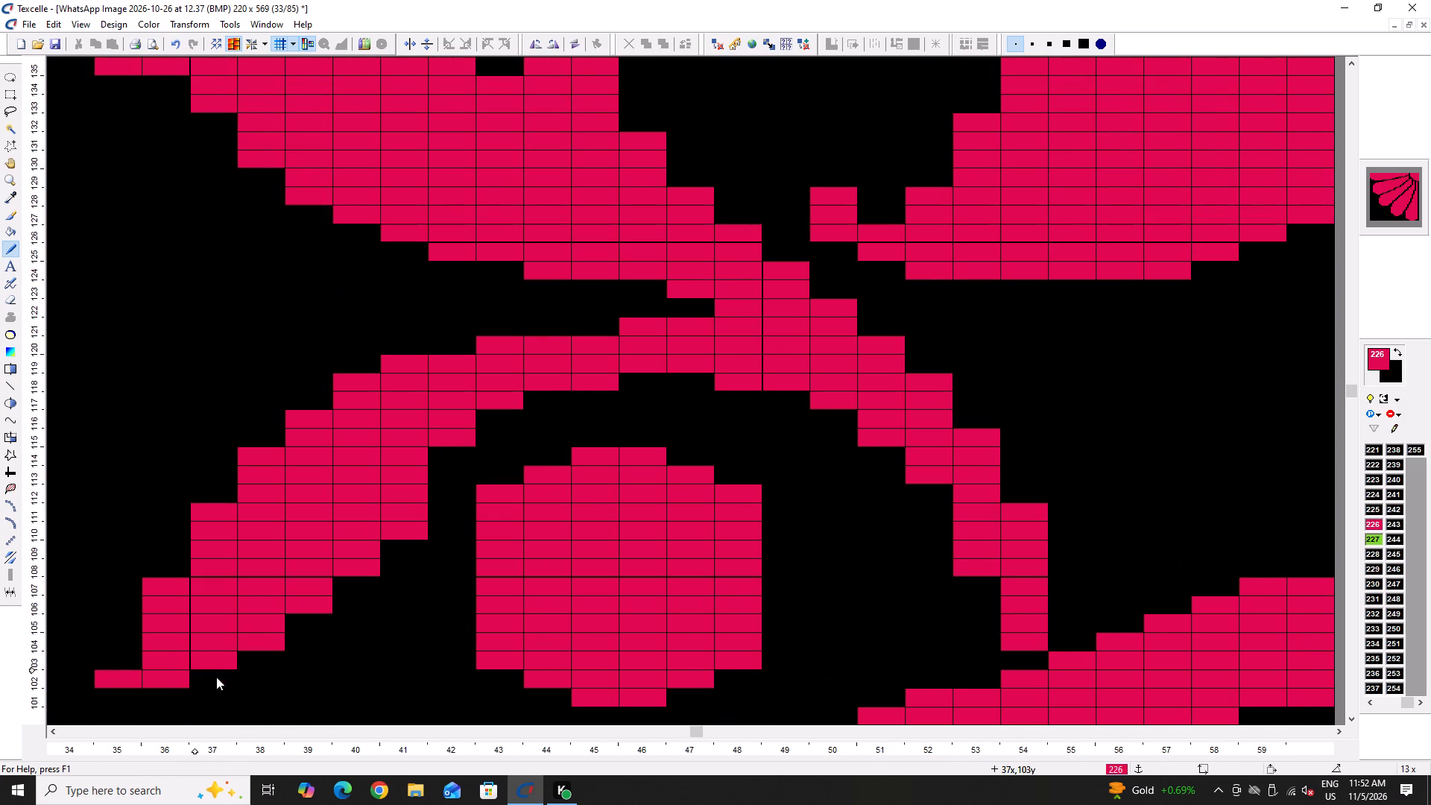
Trim the excess corner pixels from the inner edge of the arc's left branch with black.
ctrl+scroll(214, 674, down, 6)
ctrl+scroll(248, 657, up, 4)
right_click(252, 624)
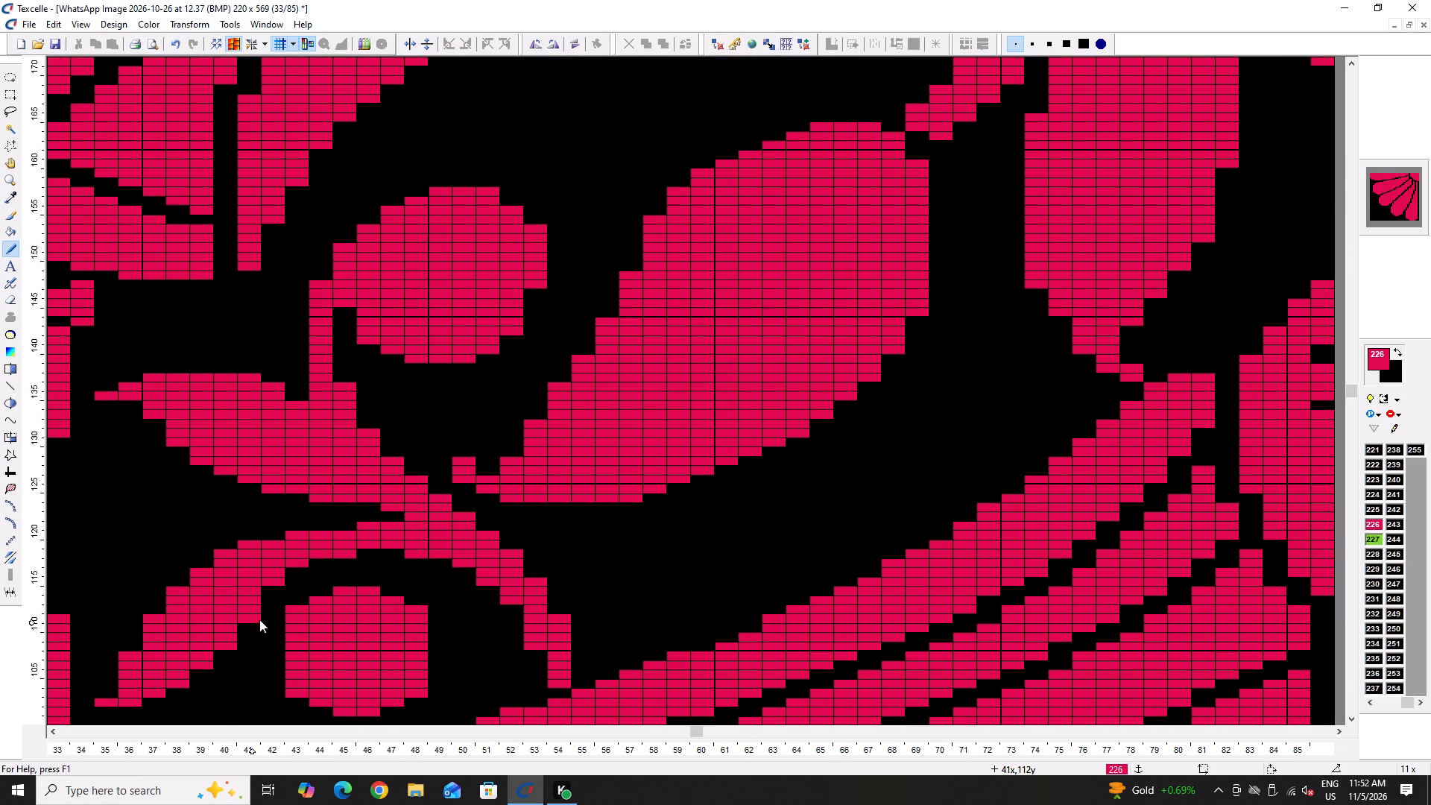
ctrl+scroll(265, 612, down, 6)
ctrl+scroll(238, 589, up, 6)
scroll(302, 669, down, 3)
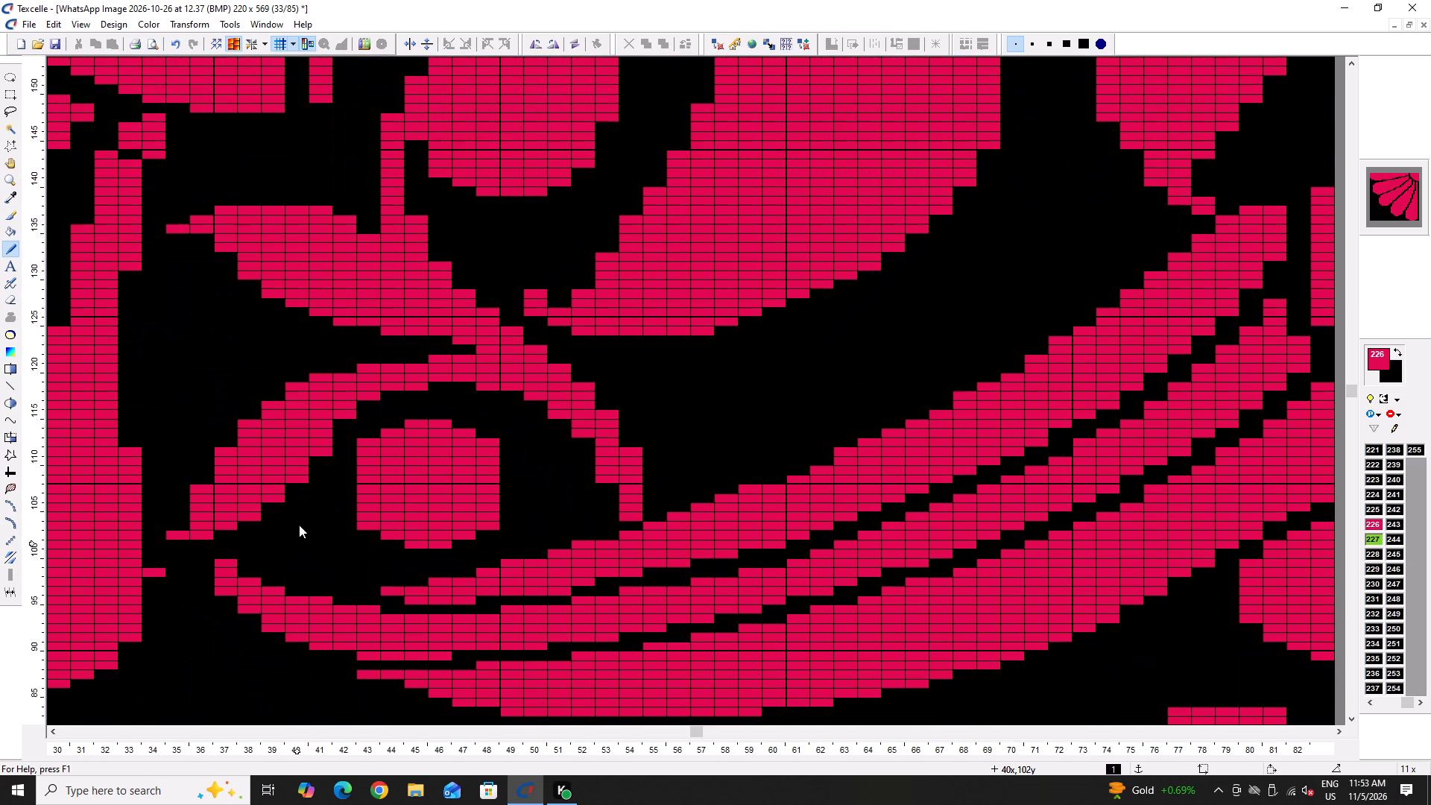
right_click(323, 443)
right_click(323, 452)
click(321, 443)
right_click(305, 483)
right_click(303, 484)
Black out the pixel column on the lower left side of the ball above the leaf to widen its gap from the stem.
ctrl+scroll(331, 443, down, 5)
ctrl+scroll(358, 346, up, 4)
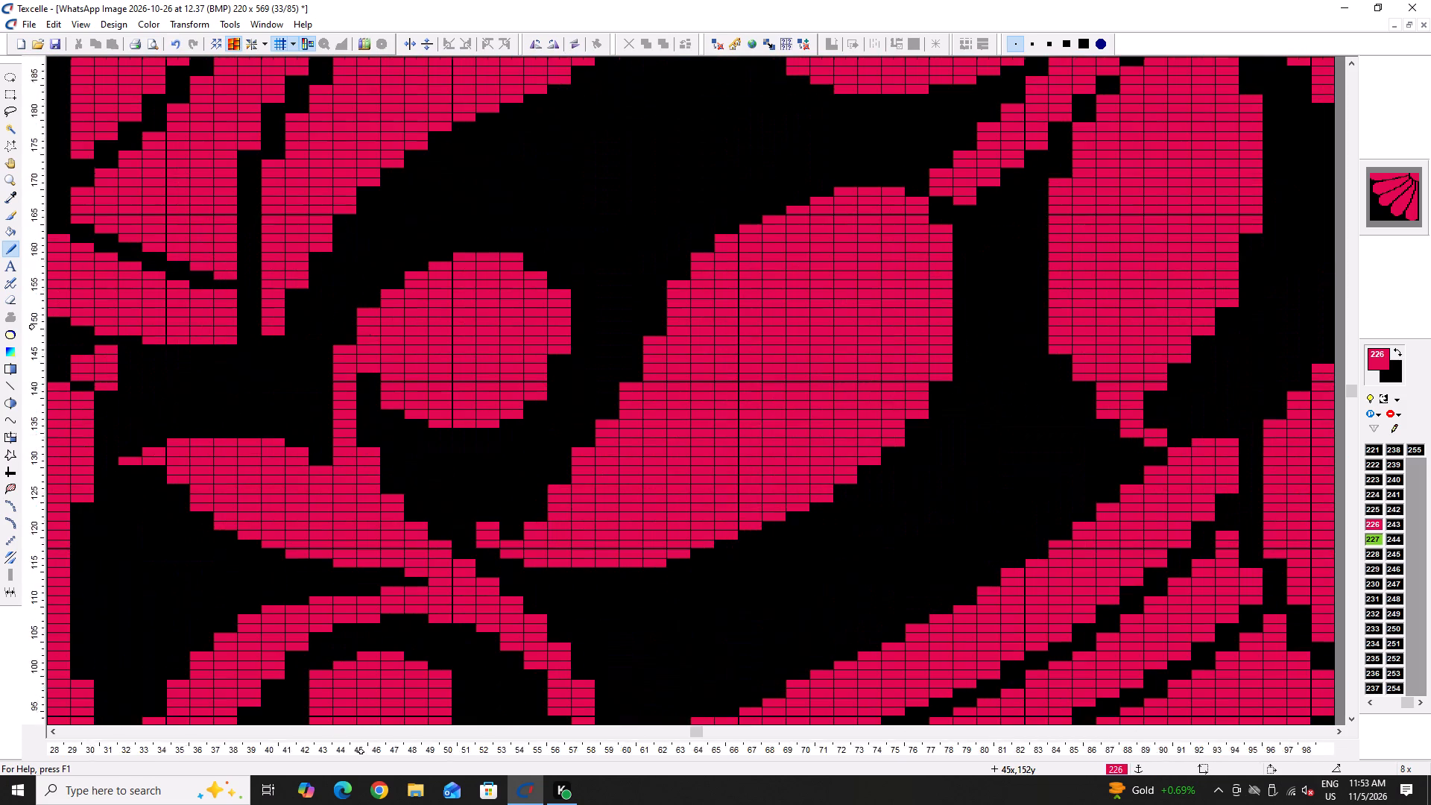
ctrl+scroll(361, 326, up, 1)
ctrl+scroll(508, 319, up, 1)
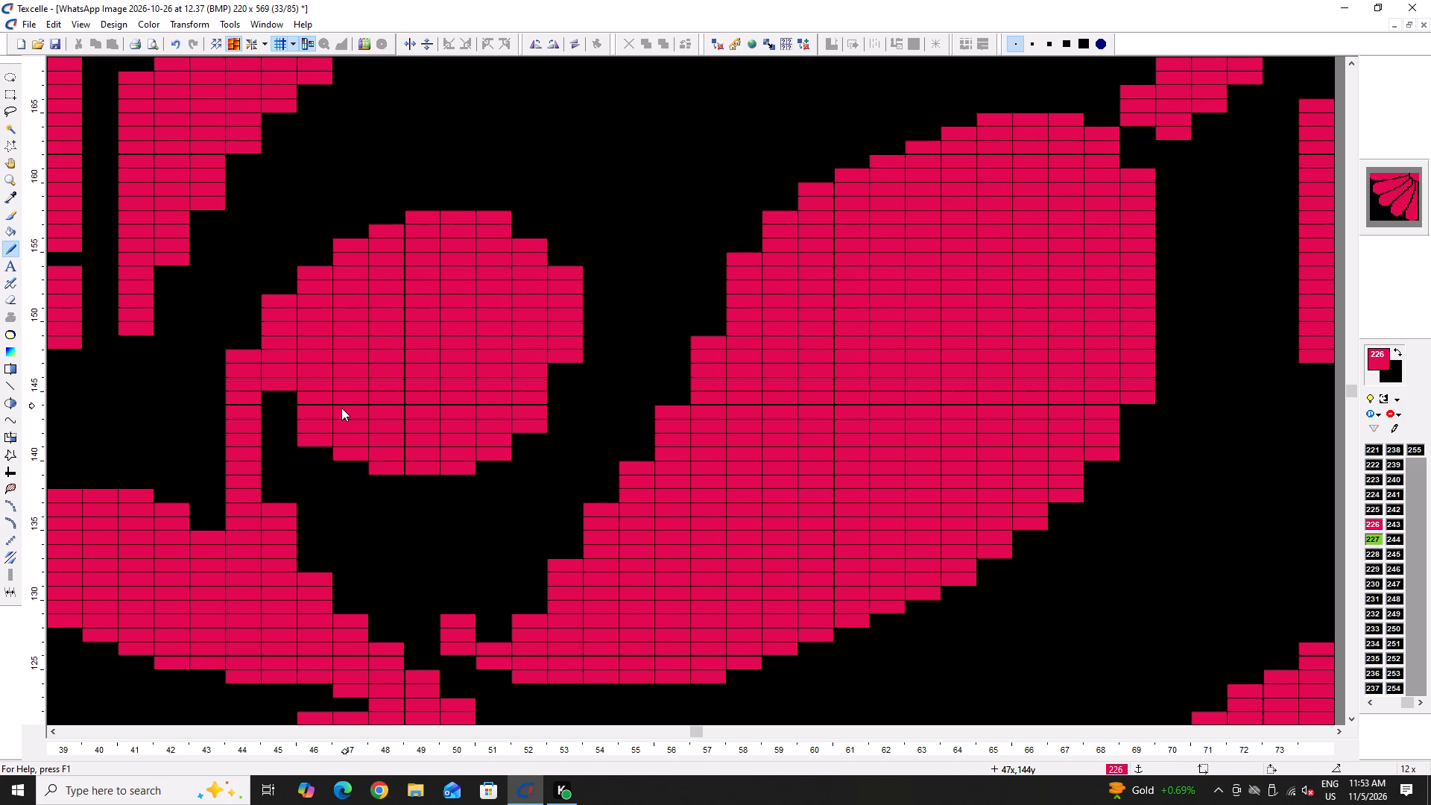
ctrl+scroll(346, 405, up, 1)
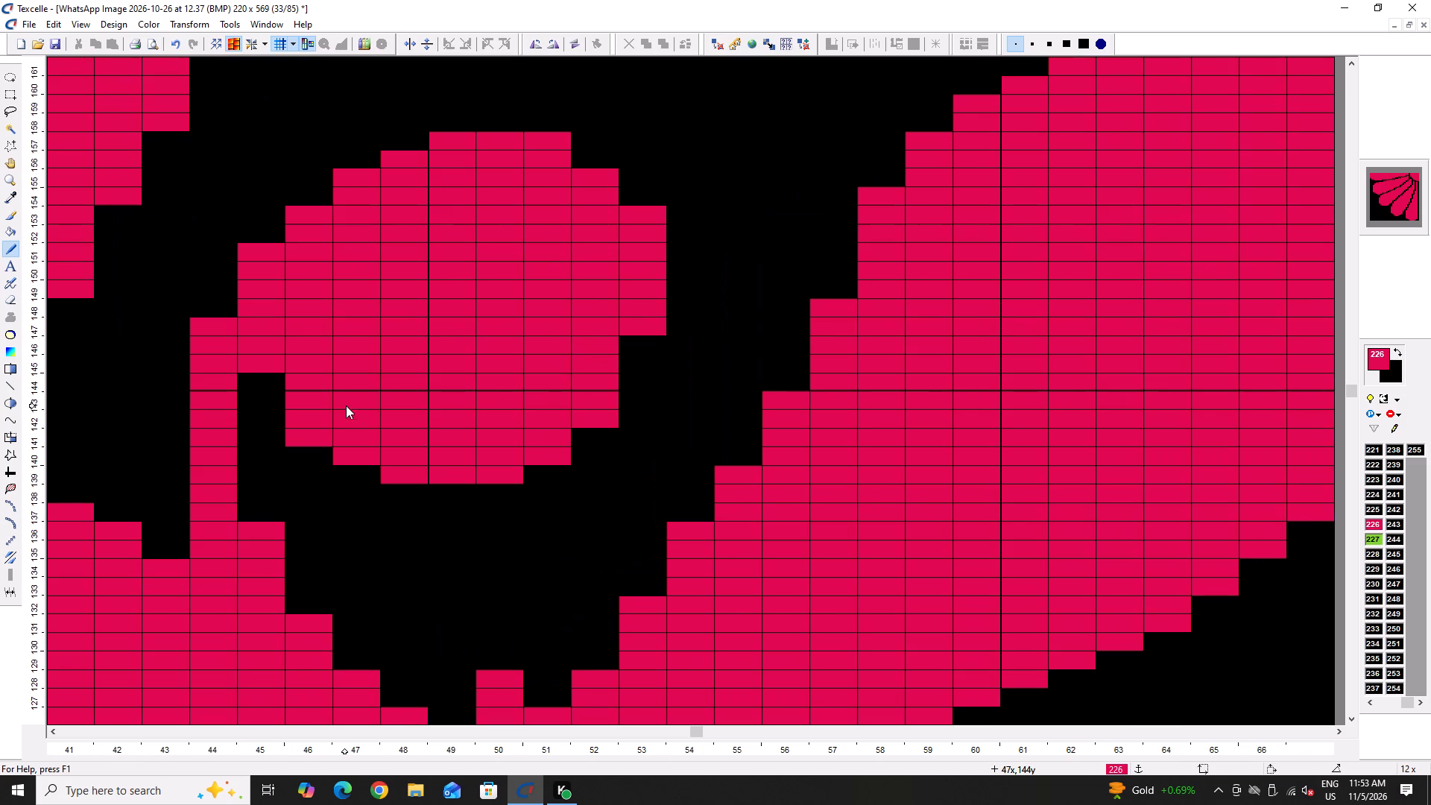
ctrl+scroll(329, 391, up, 1)
right_drag(304, 353, 306, 429)
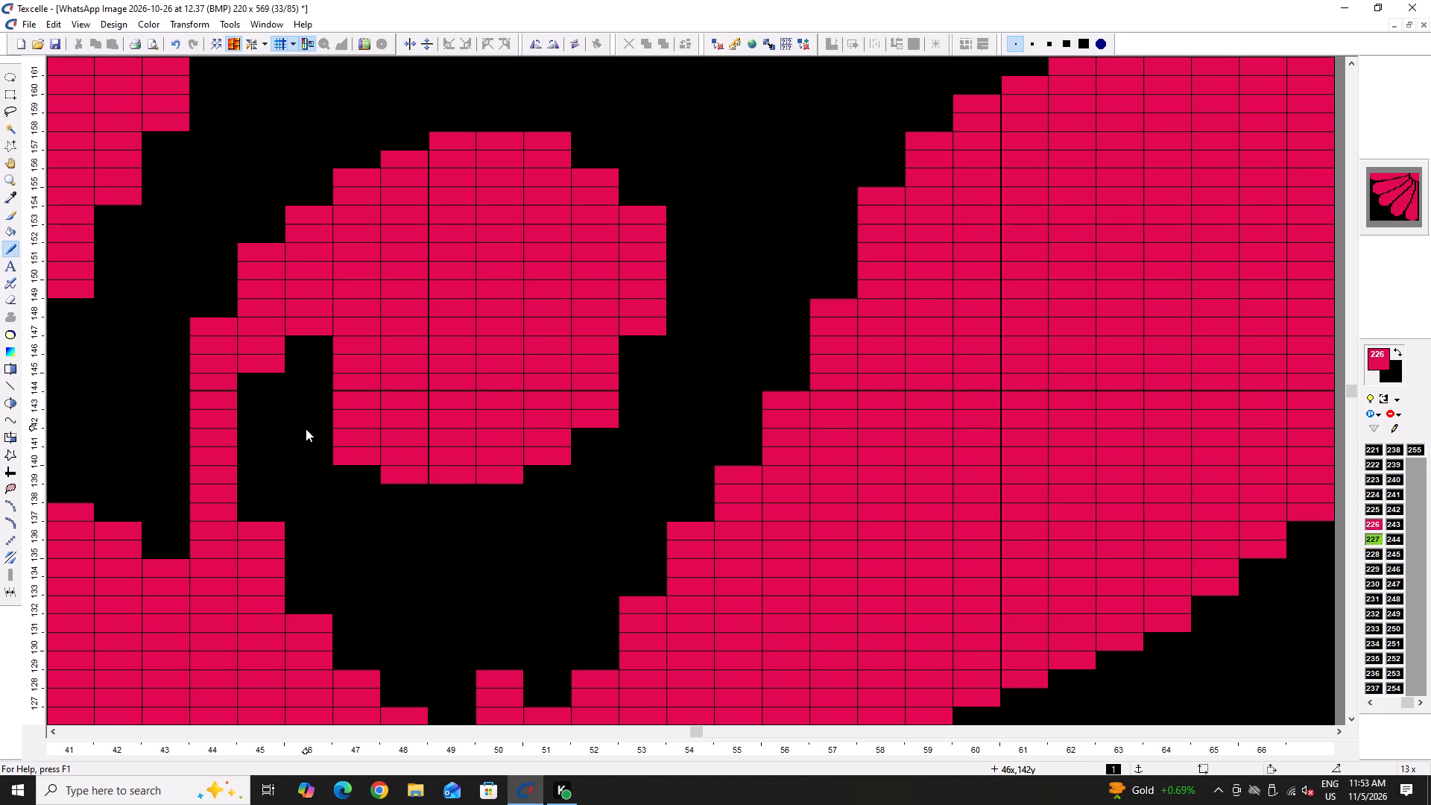
Reshape the stem's base where it meets the leaf, blacking out its bottom pixels and adding pink along the right side.
right_click(197, 569)
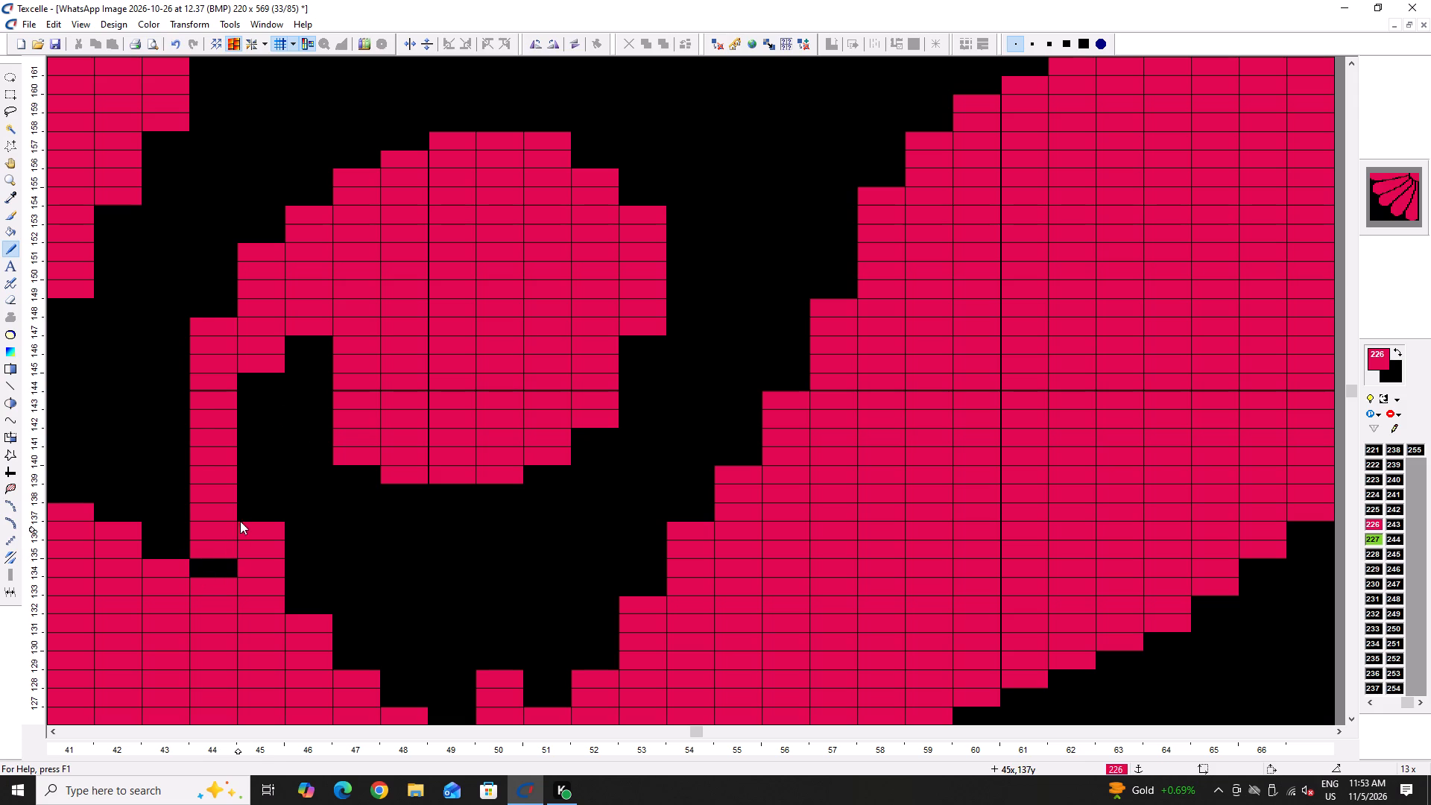
right_click(215, 544)
drag(252, 502, 249, 526)
right_drag(246, 490, 241, 499)
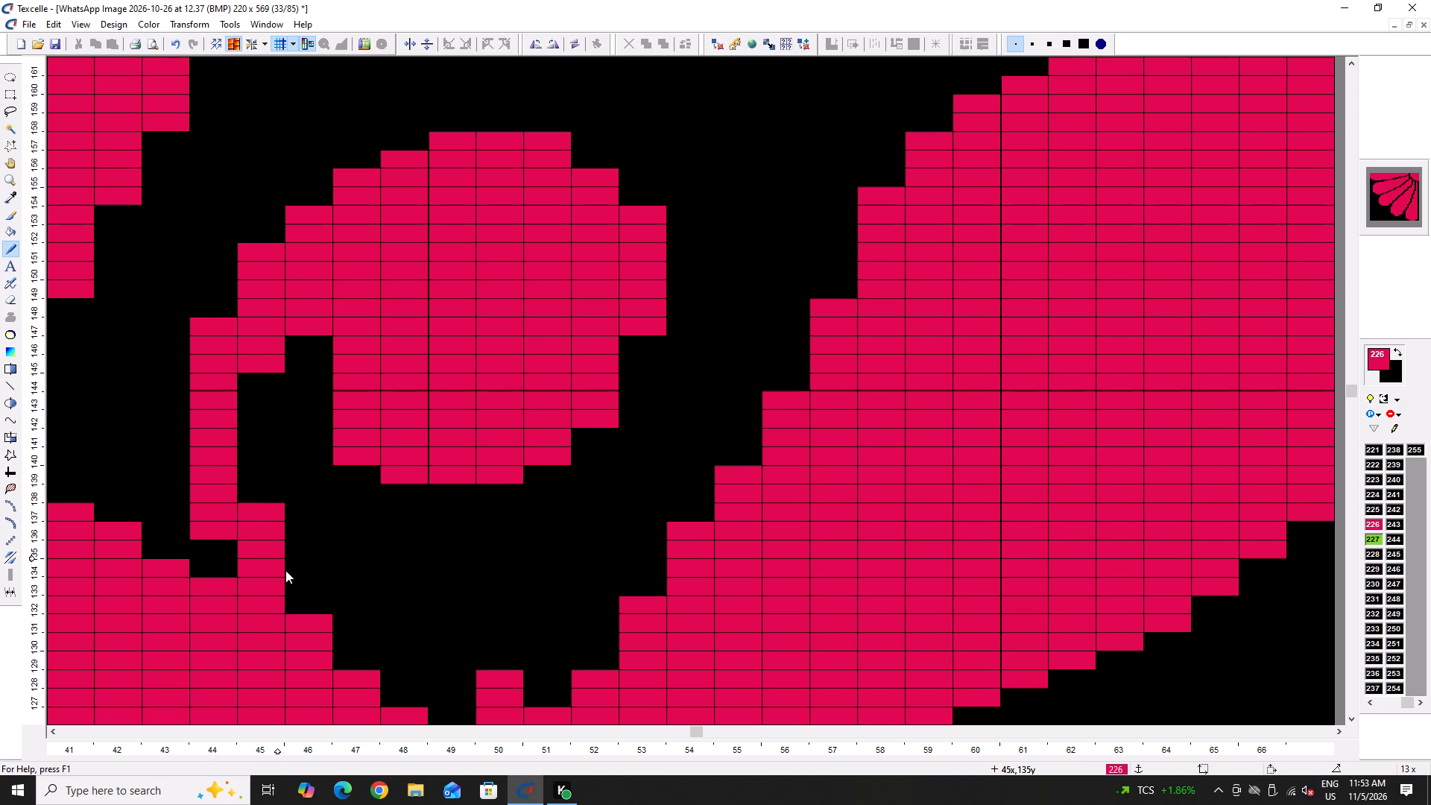
drag(293, 600, 295, 614)
Round off the upper ball by blacking out its lower left corner and bottom rows and extending its right side with pink.
ctrl+scroll(305, 584, down, 3)
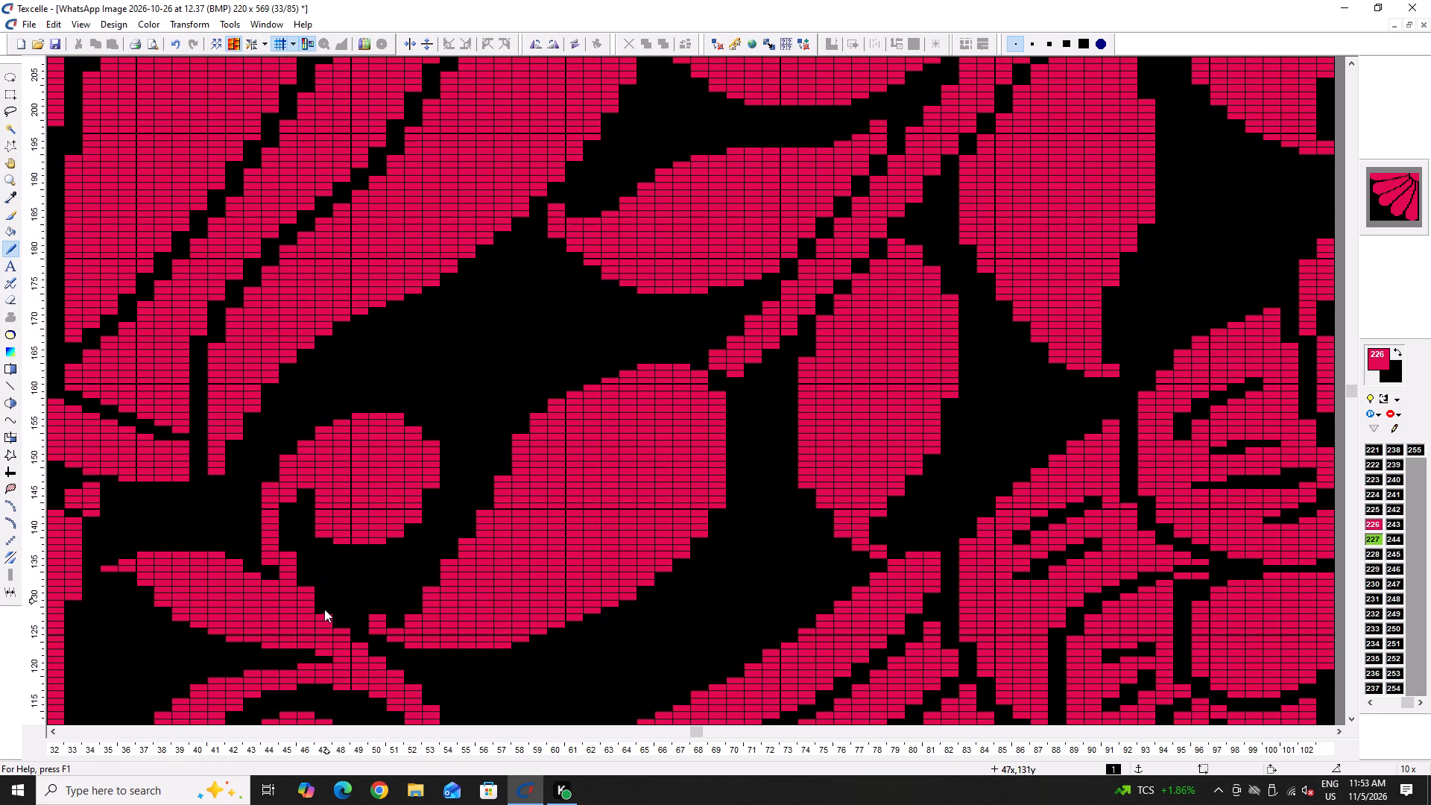
ctrl+scroll(323, 610, up, 2)
right_drag(305, 417, 375, 464)
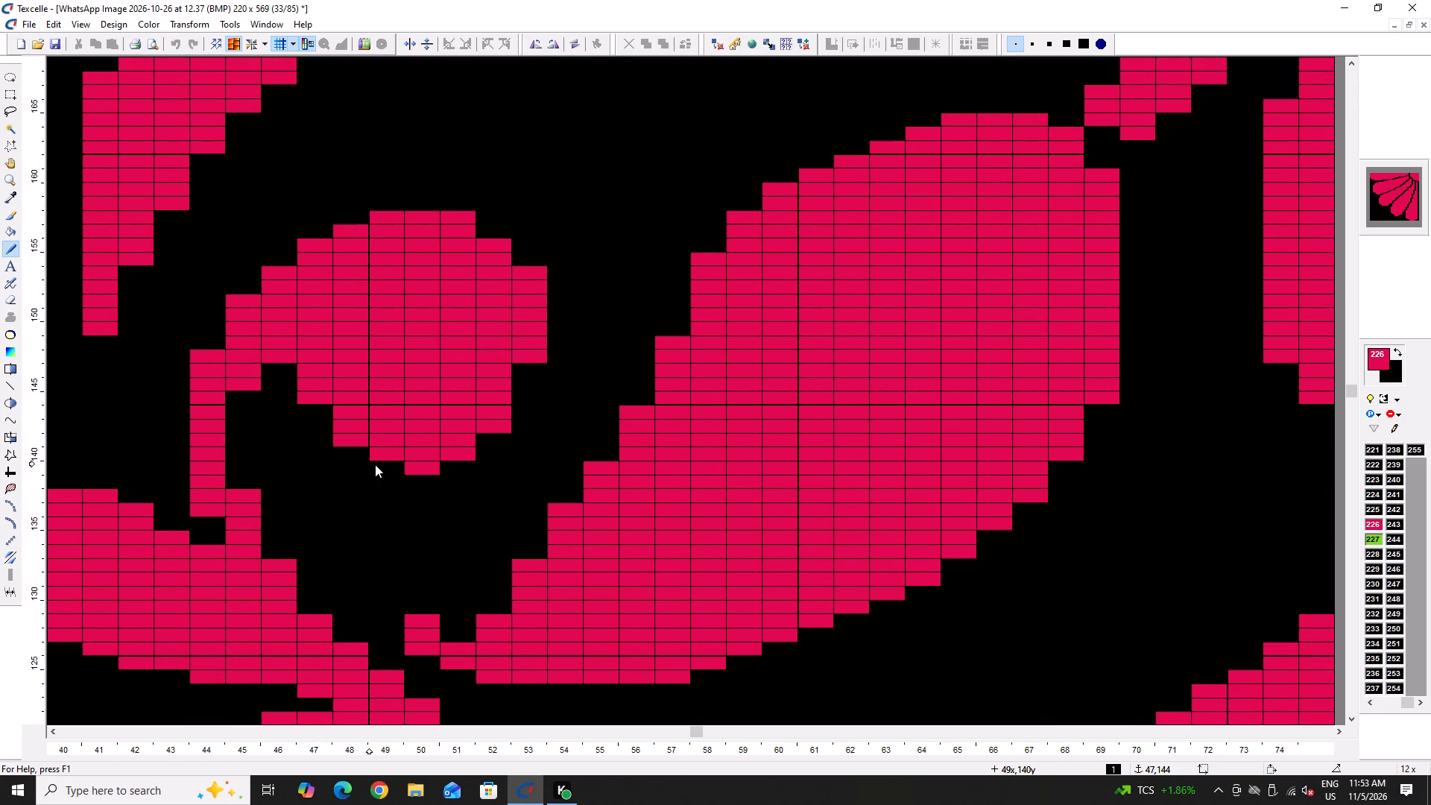
right_drag(375, 464, 390, 465)
right_click(333, 429)
right_click(350, 441)
click(356, 426)
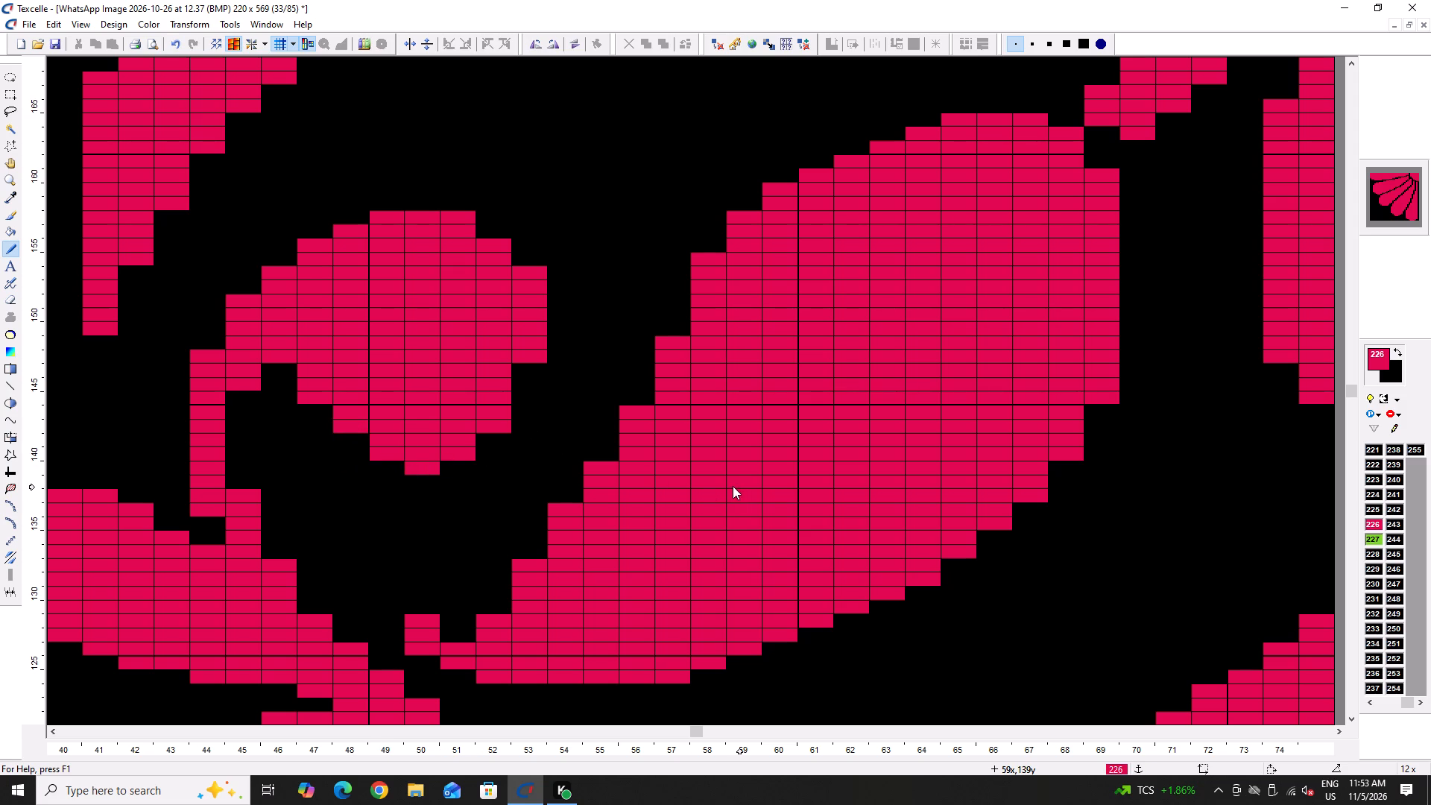
right_click(432, 468)
right_drag(371, 455, 496, 452)
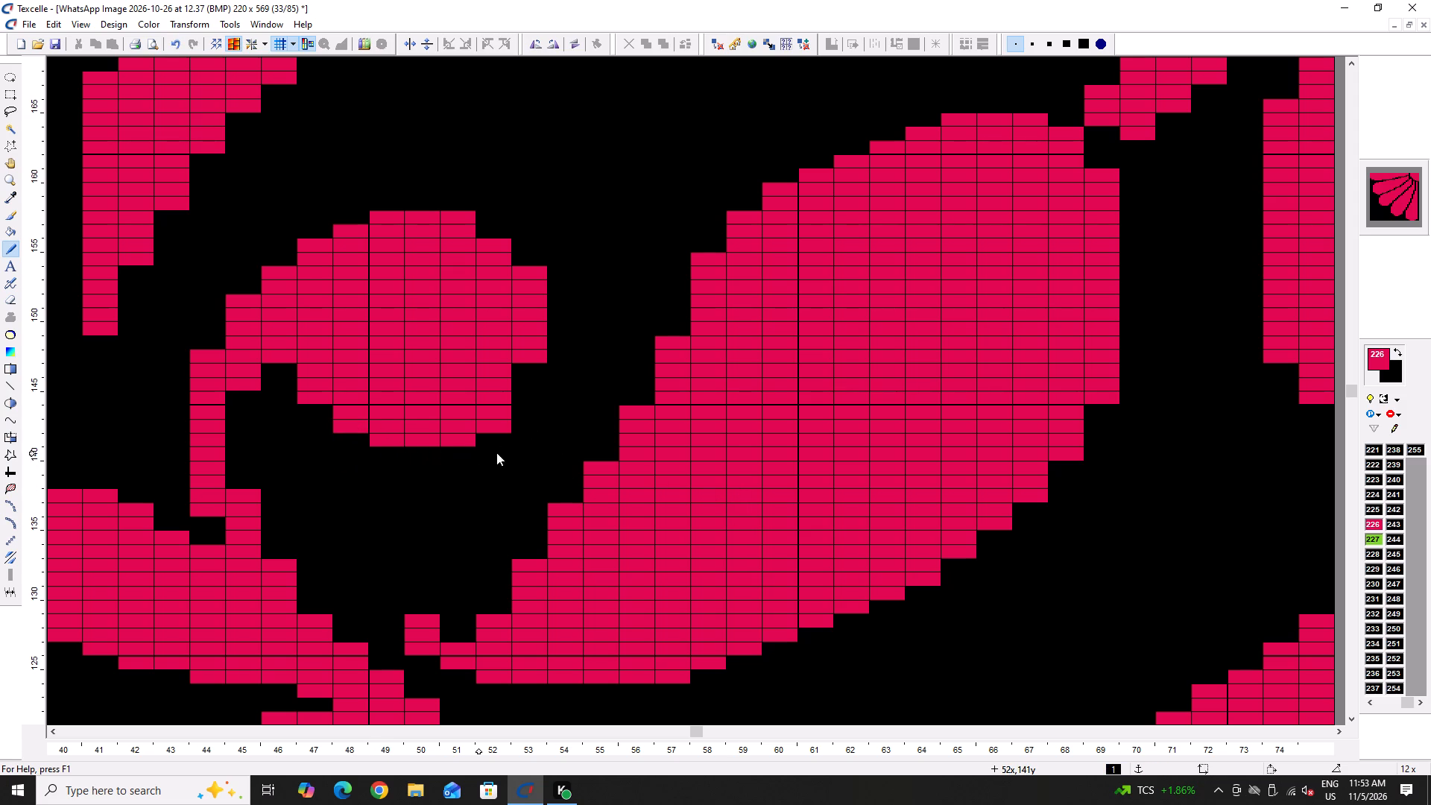
drag(525, 367, 525, 385)
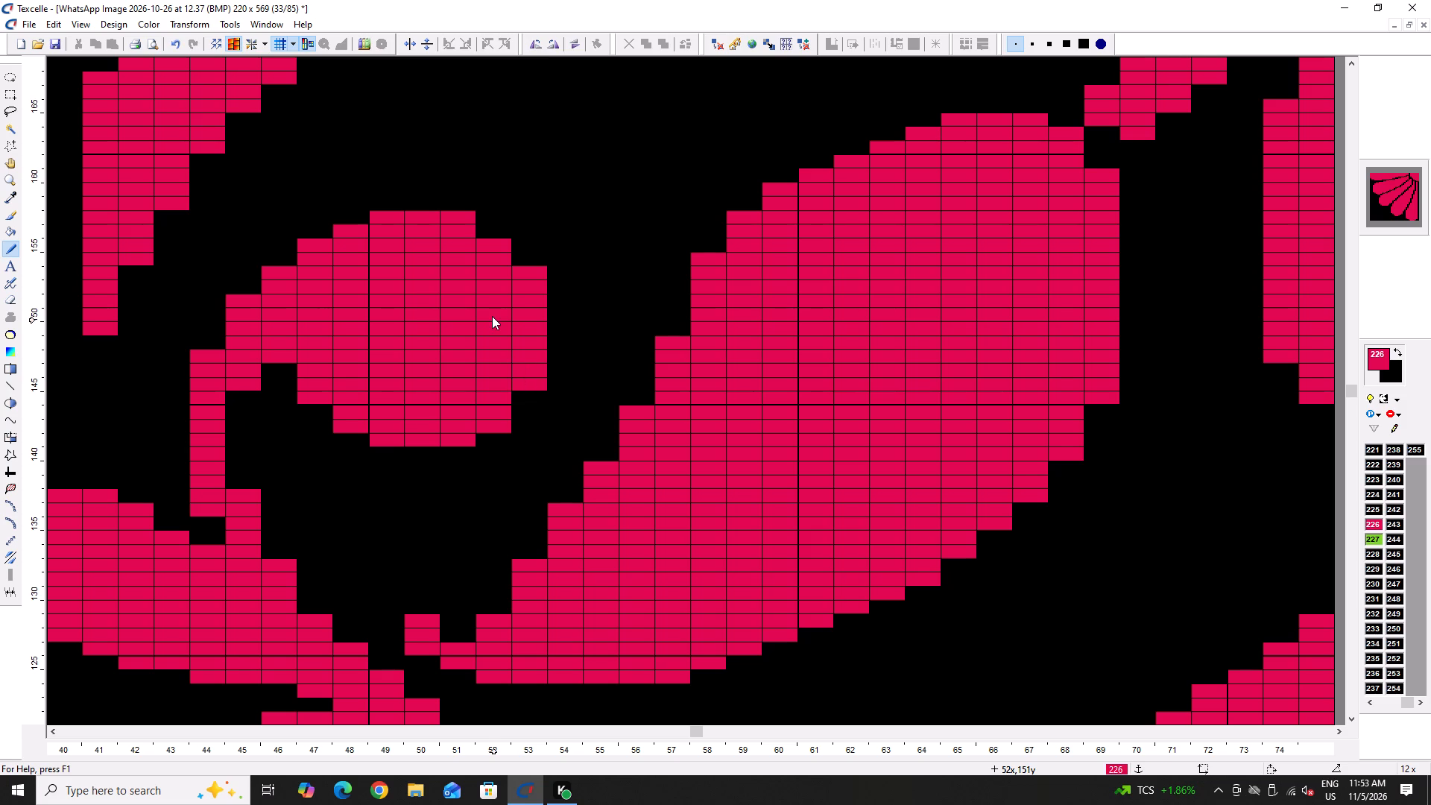
Round off the upper ball's top by blacking out its top row and upper right corner pixels and adding pink at the upper left.
scroll(492, 316, up, 1)
right_click(456, 310)
right_drag(464, 304, 392, 301)
click(449, 312)
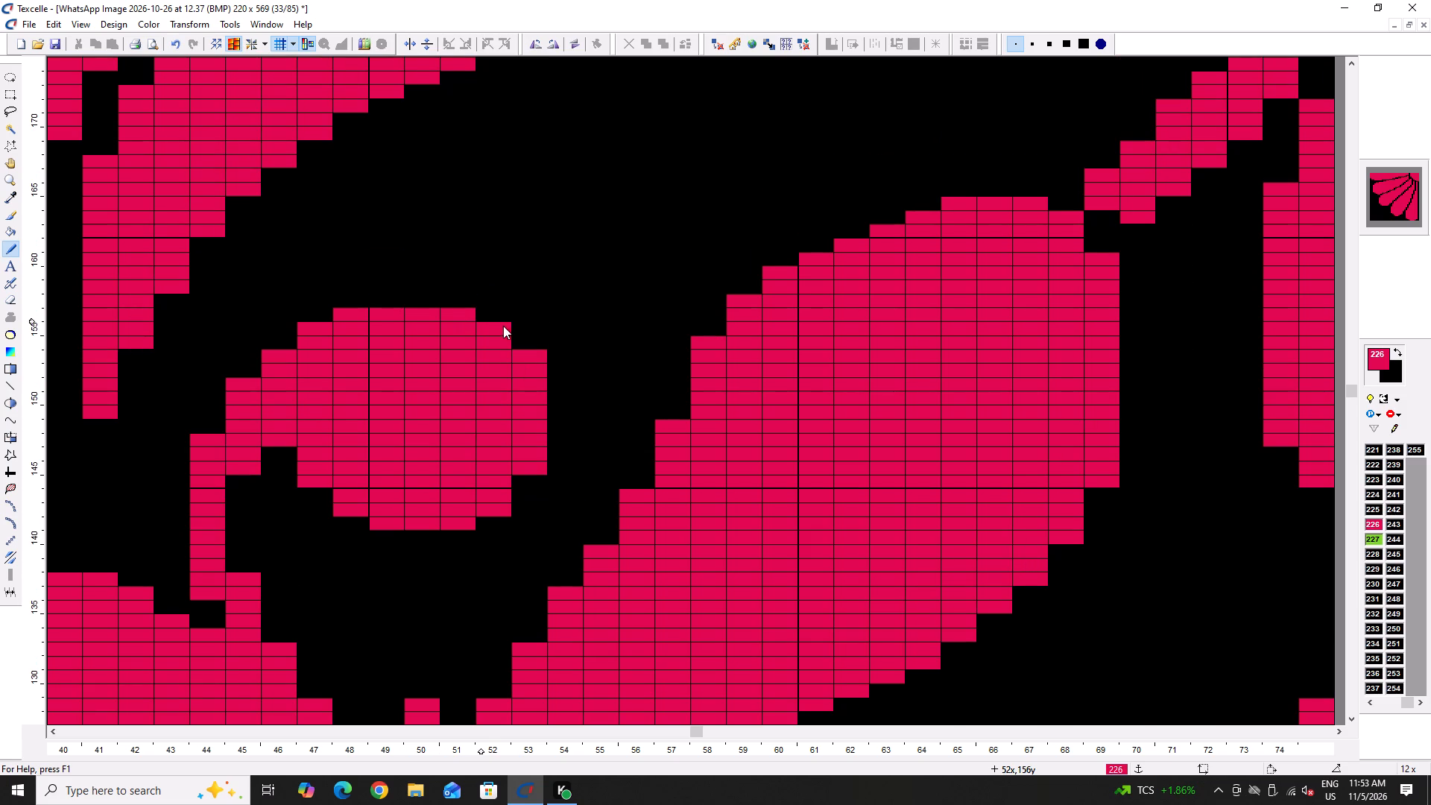
right_click(508, 330)
right_click(528, 350)
right_click(472, 315)
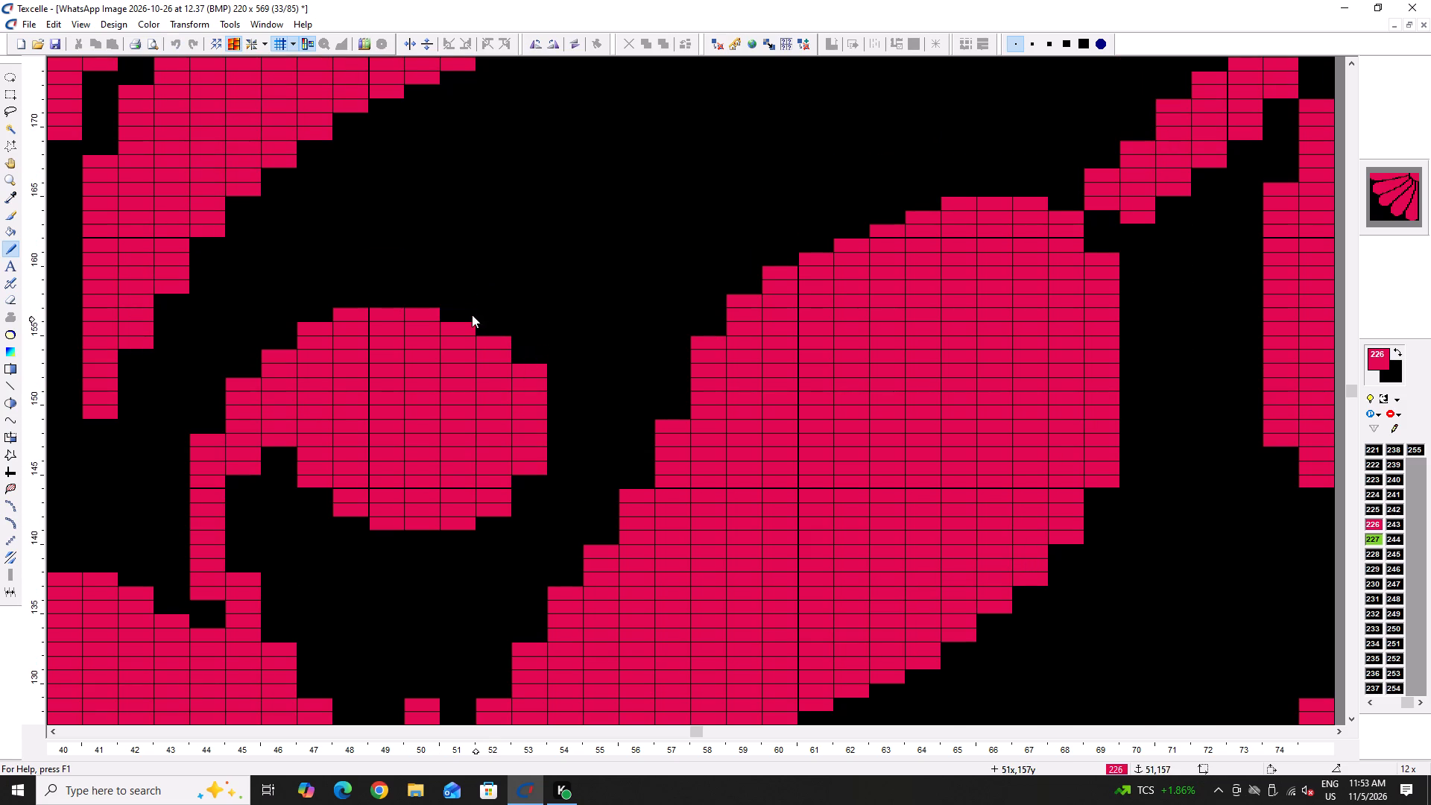
Black out the excess pixels on both sides of the stem where it curves into the ball.
click(233, 382)
right_click(233, 382)
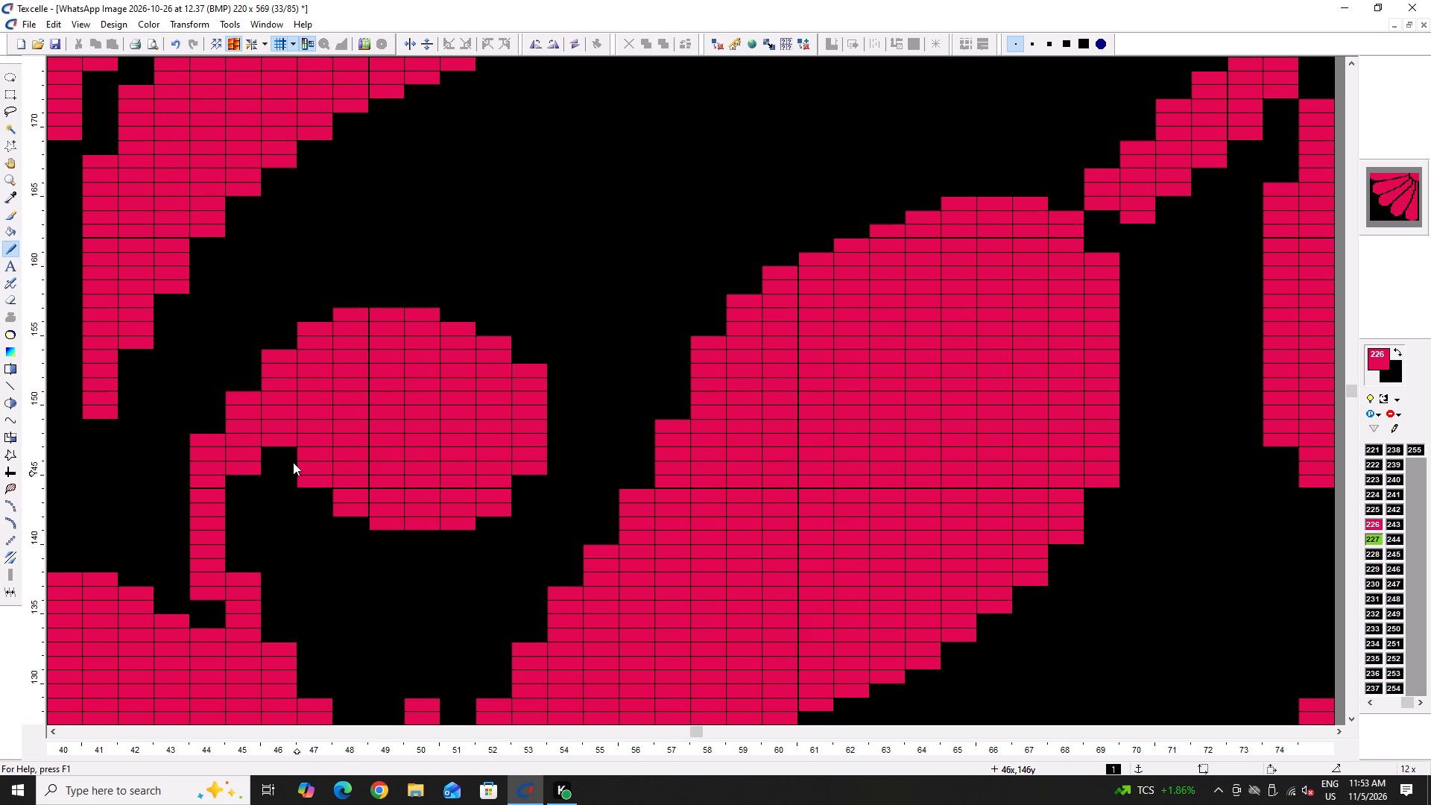
right_click(286, 442)
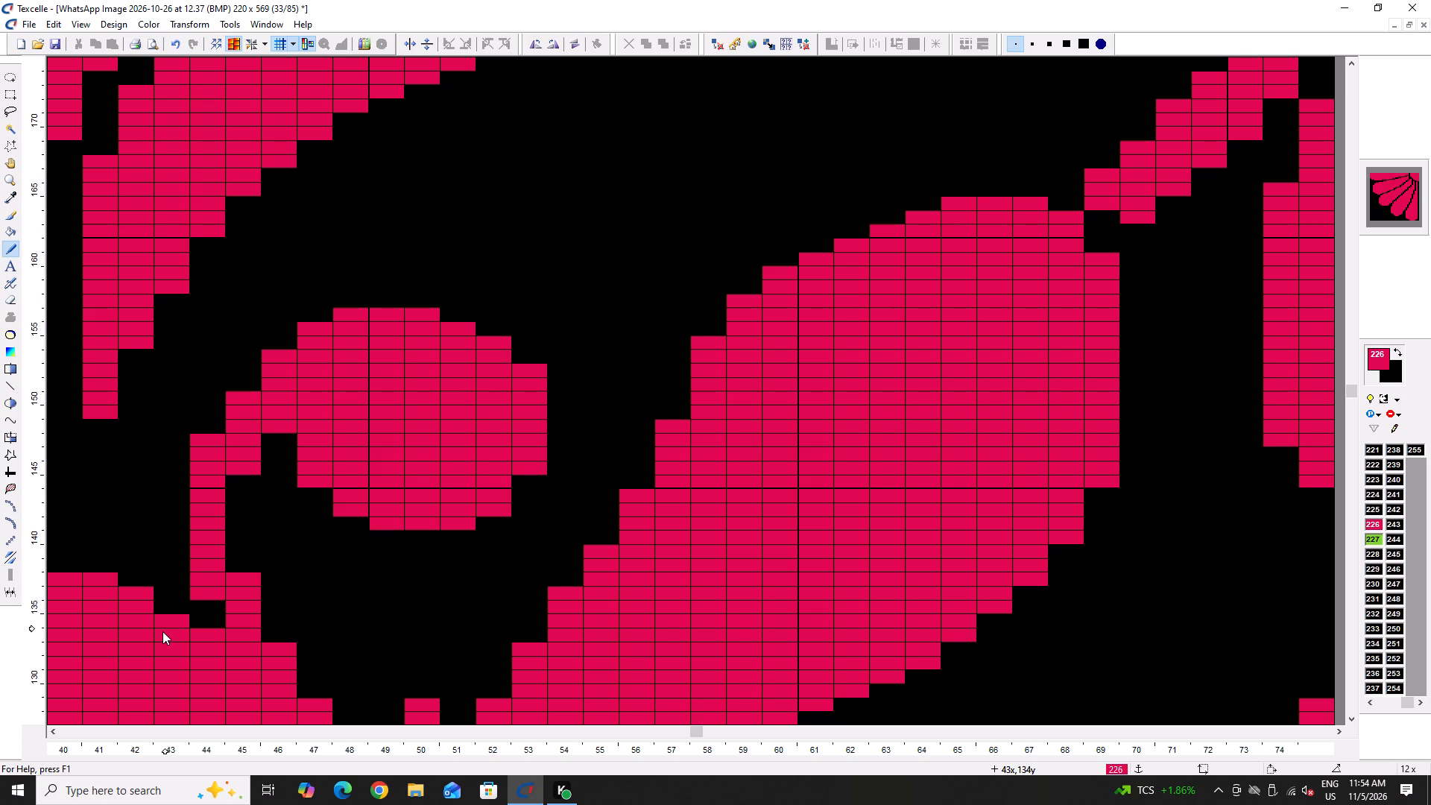
Black out the large leaf's bottom pixel row and fill the notch between its lower left tip and the leaf body with pink.
ctrl+scroll(342, 514, down, 7)
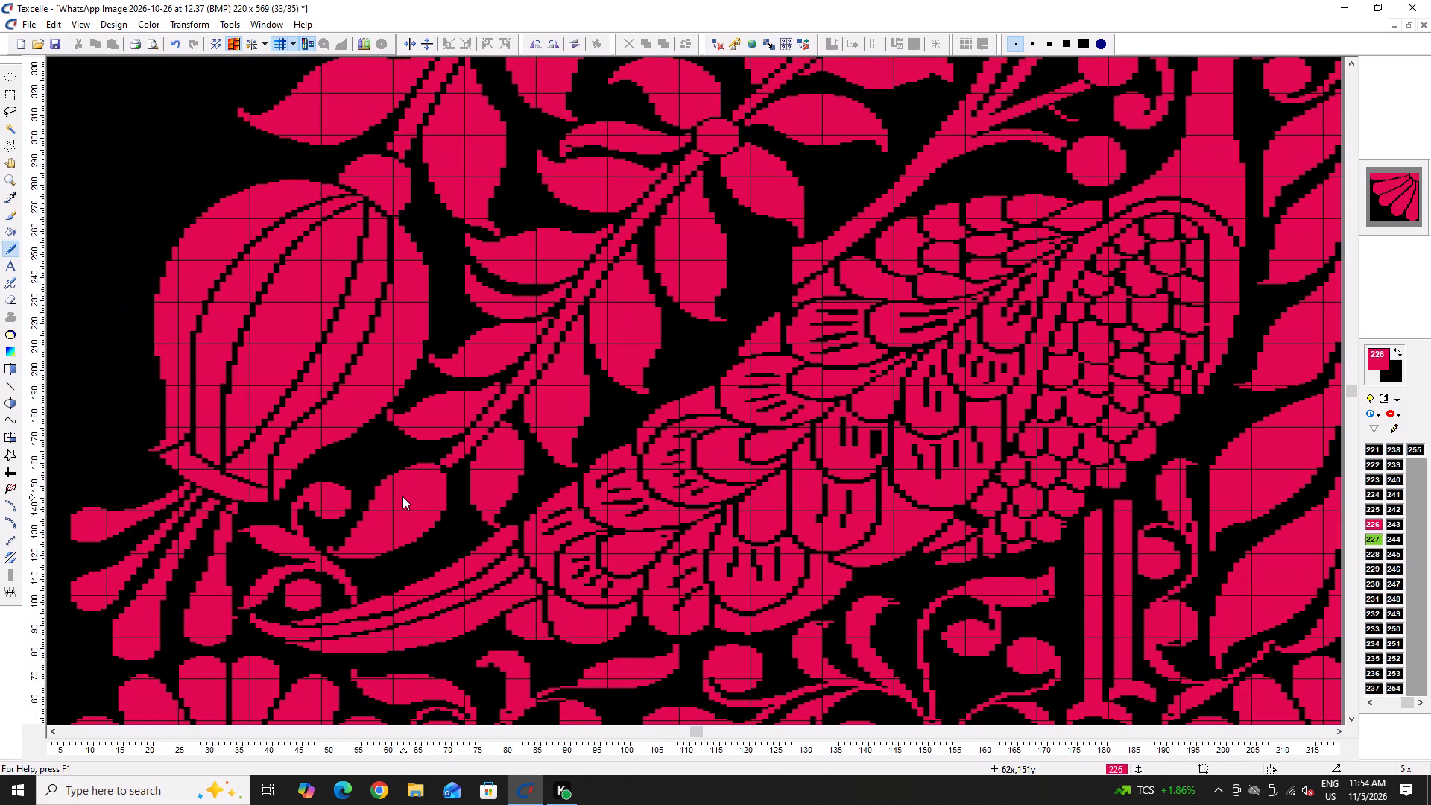
ctrl+scroll(411, 544, up, 5)
right_click(347, 557)
right_click(360, 553)
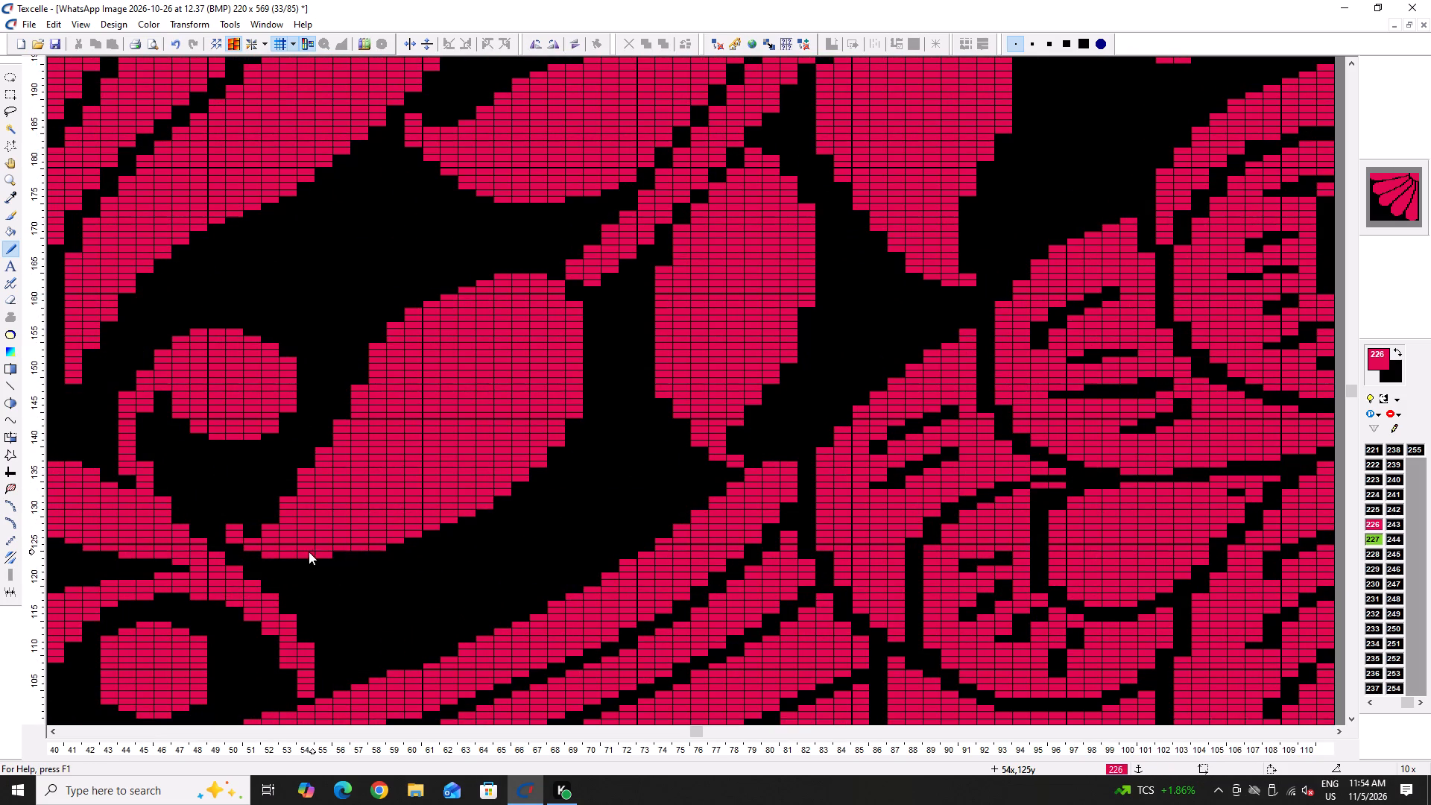
right_drag(309, 552, 260, 552)
right_drag(242, 534, 265, 533)
drag(266, 533, 249, 531)
drag(238, 520, 244, 532)
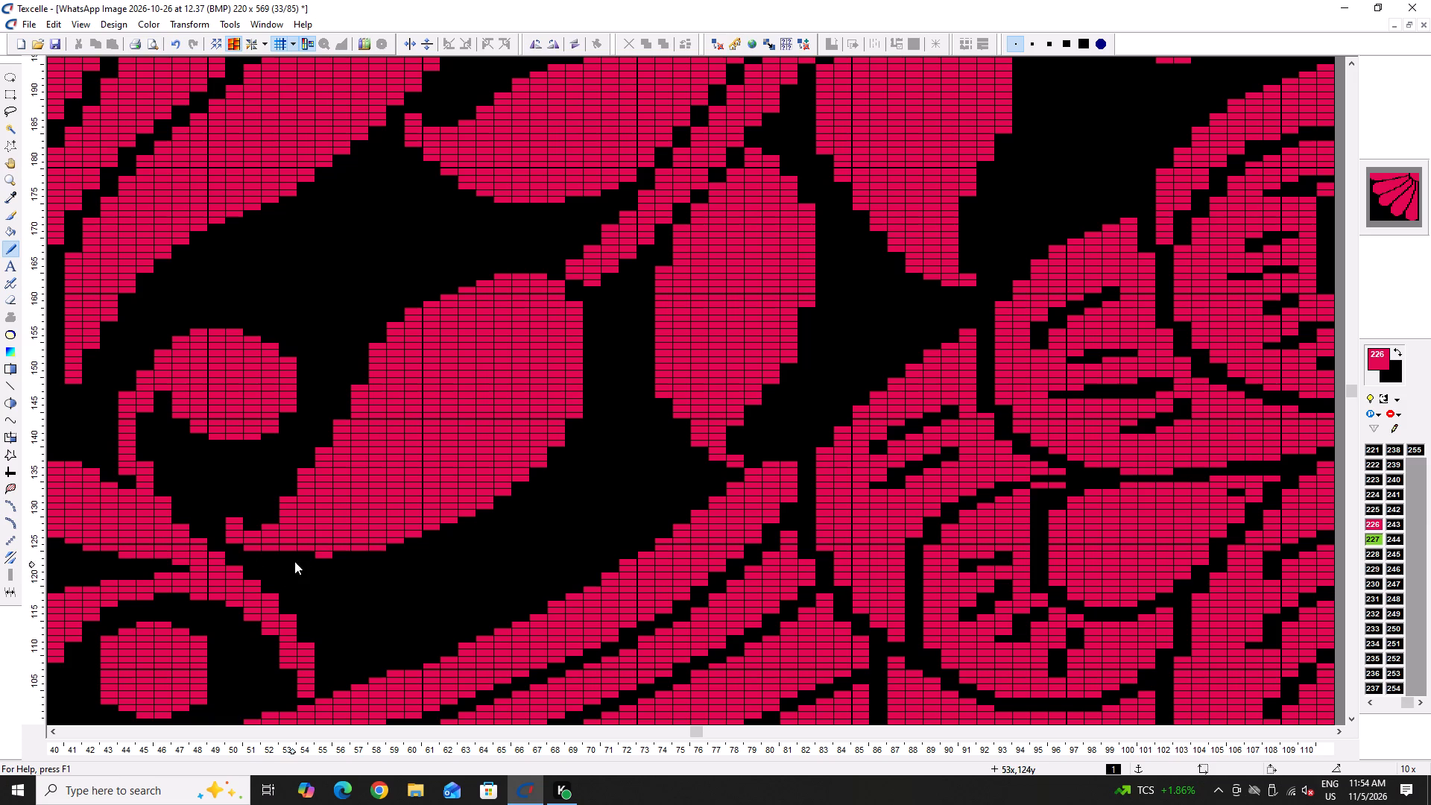
right_drag(320, 555, 329, 555)
drag(256, 530, 234, 524)
click(234, 524)
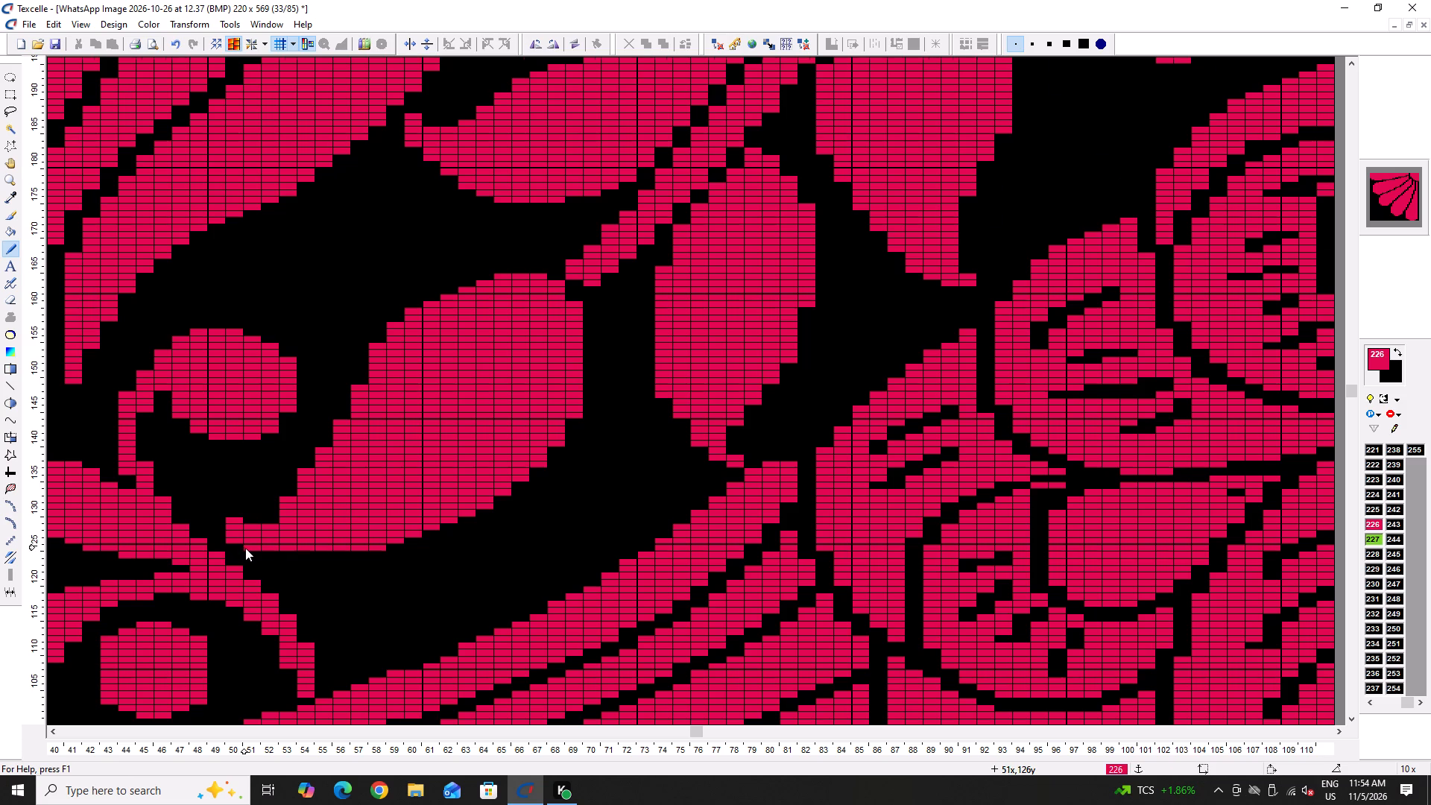
Thicken the leaf's hooked lower left tip with pink and taper its underside by blacking out the end pixels of the bottom rows.
ctrl+scroll(245, 548, up, 3)
drag(338, 487, 198, 446)
click(198, 446)
right_drag(276, 441, 276, 452)
right_click(275, 455)
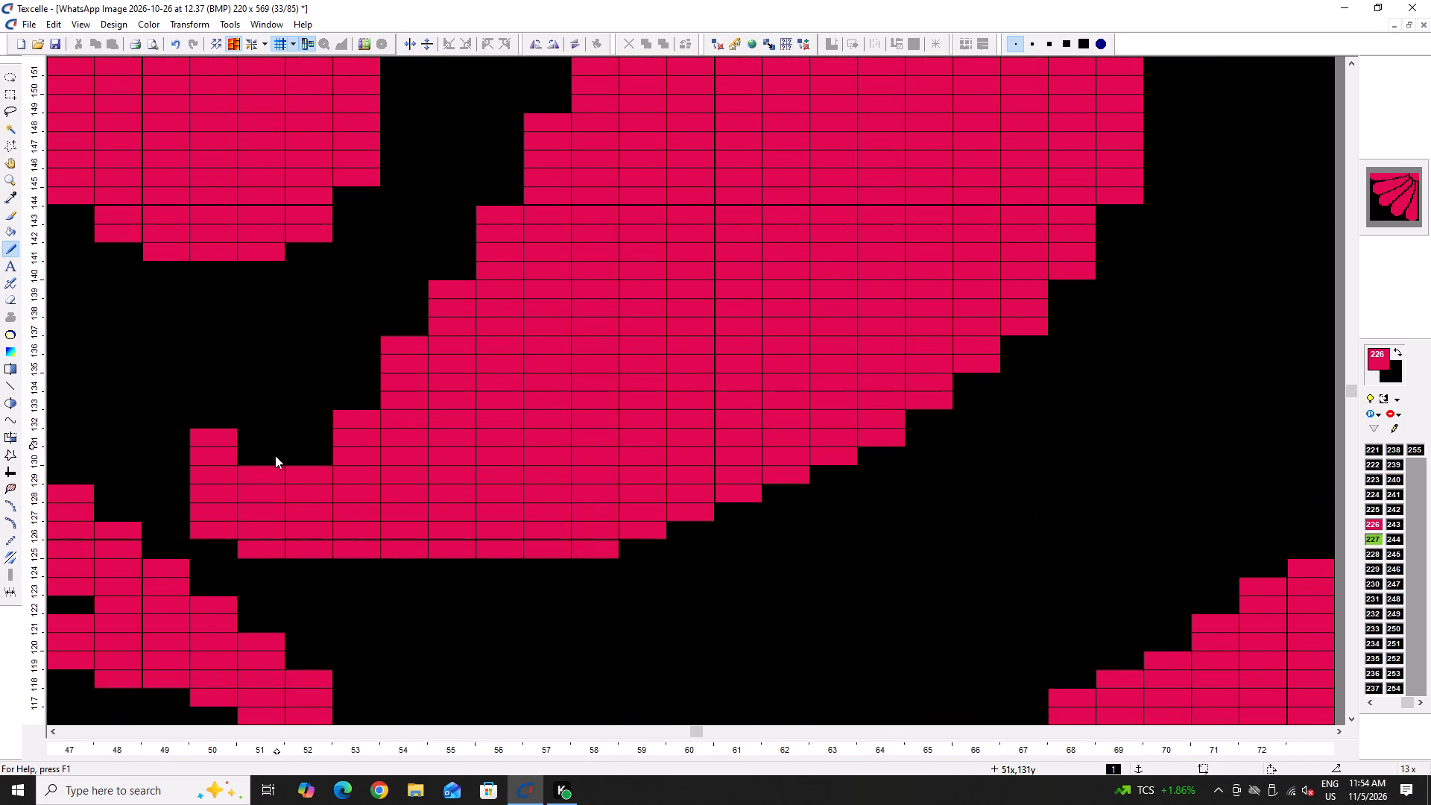
right_click(217, 529)
right_drag(276, 546, 289, 552)
right_click(600, 545)
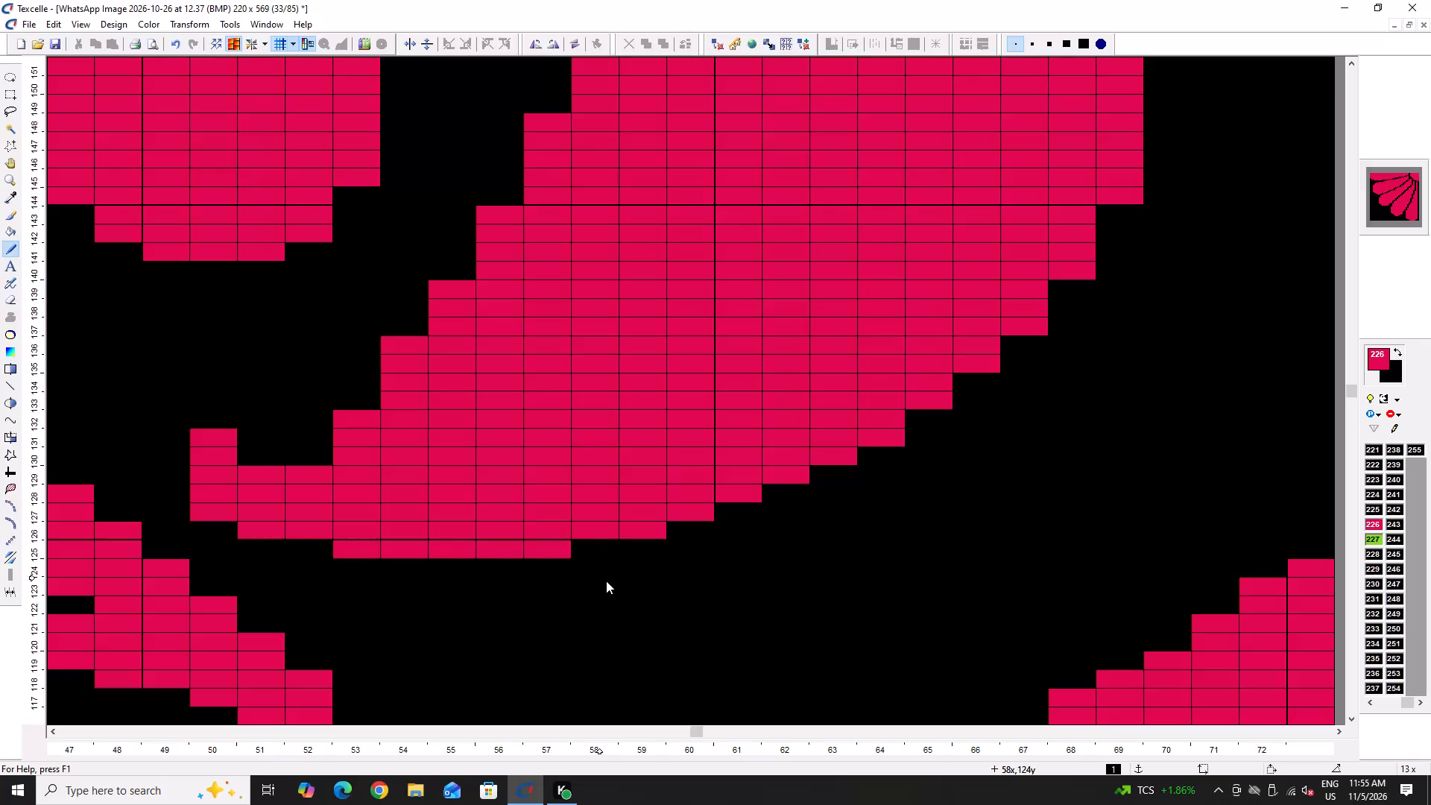
ctrl+scroll(487, 572, down, 5)
ctrl+scroll(578, 514, up, 5)
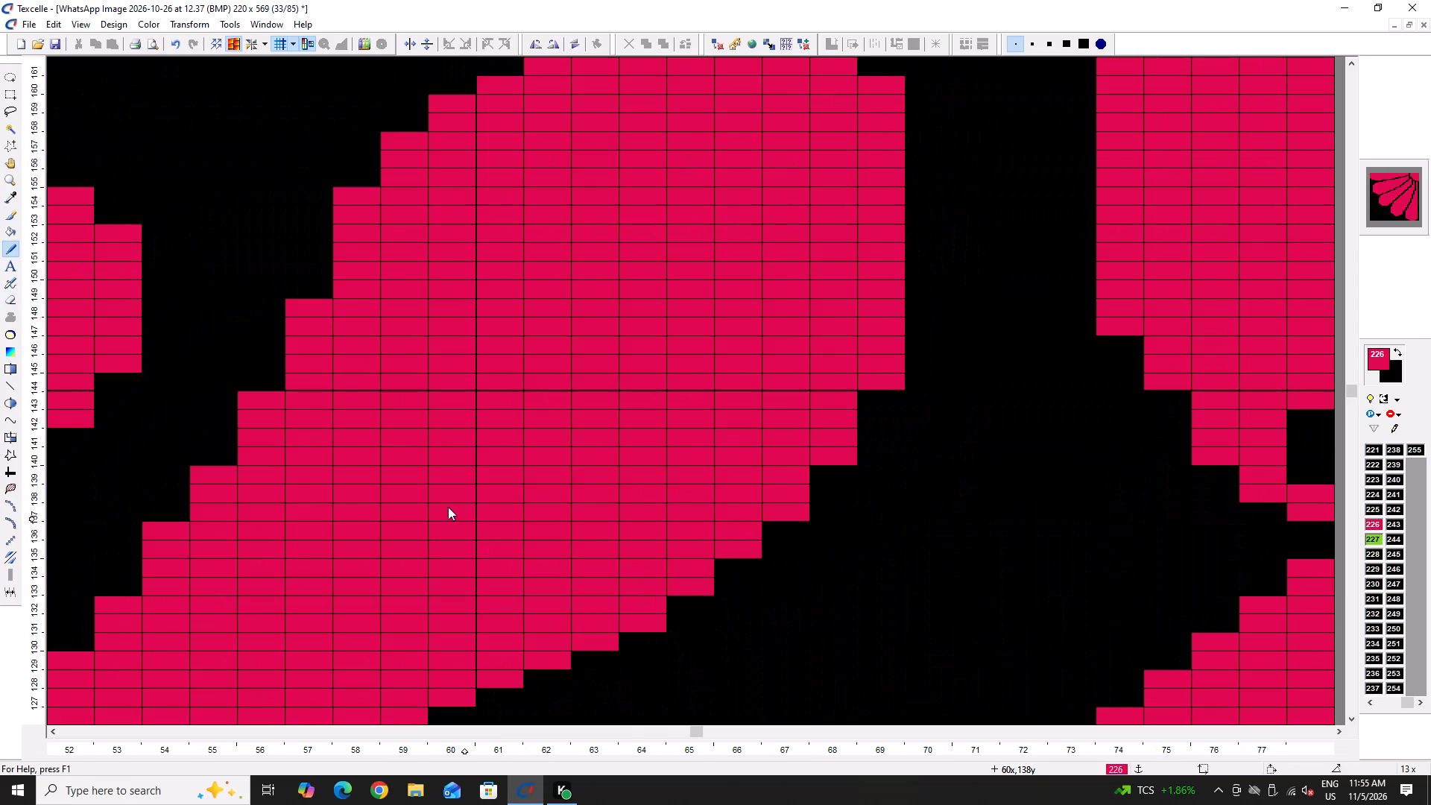
Smooth the stair-stepped upper left edge of the large leaf by blacking out its protruding corner pixels.
scroll(448, 507, up, 3)
ctrl+scroll(390, 490, down, 2)
ctrl+scroll(396, 420, up, 2)
right_drag(354, 448, 350, 492)
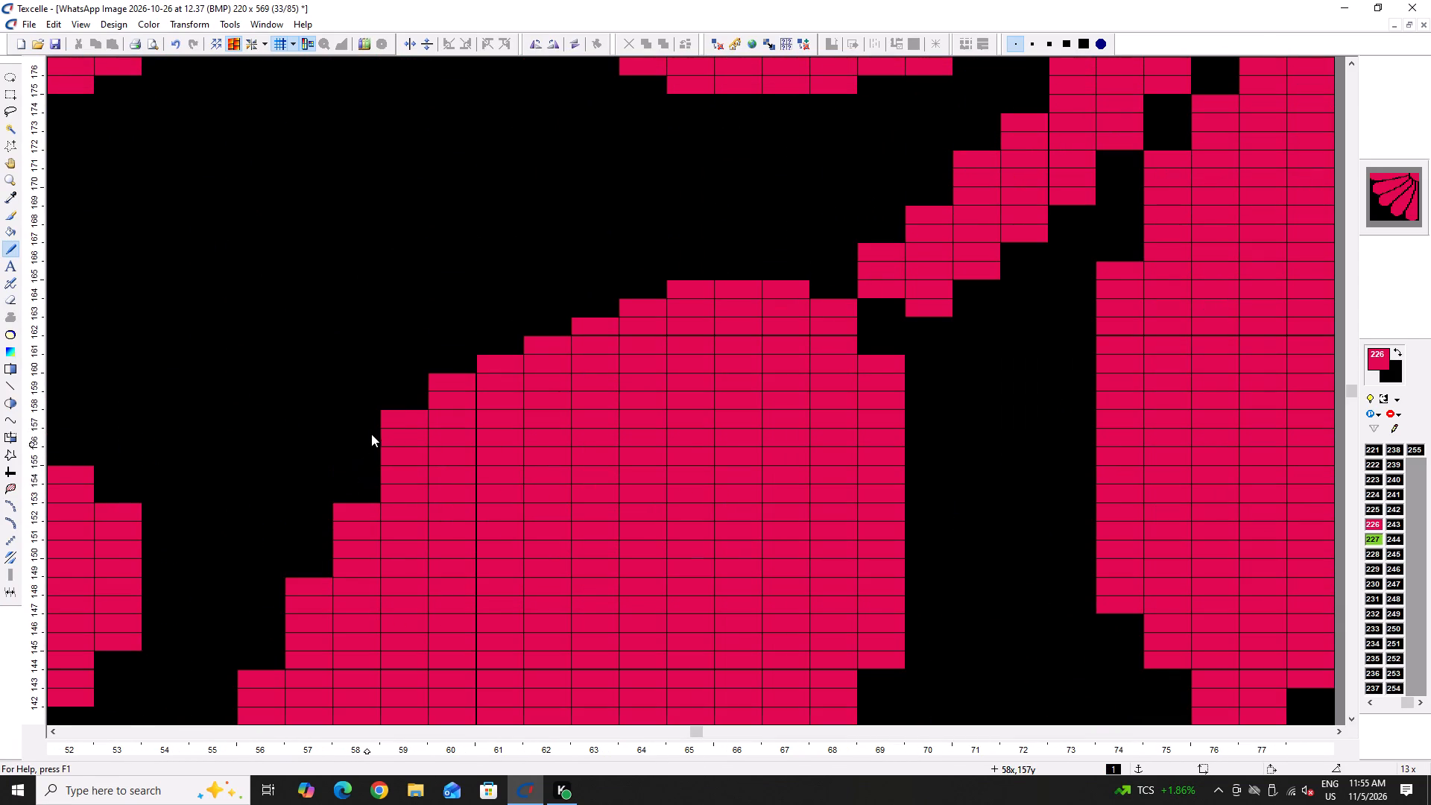
right_drag(387, 419, 390, 429)
right_click(447, 384)
ctrl+scroll(403, 420, down, 4)
ctrl+scroll(479, 400, up, 2)
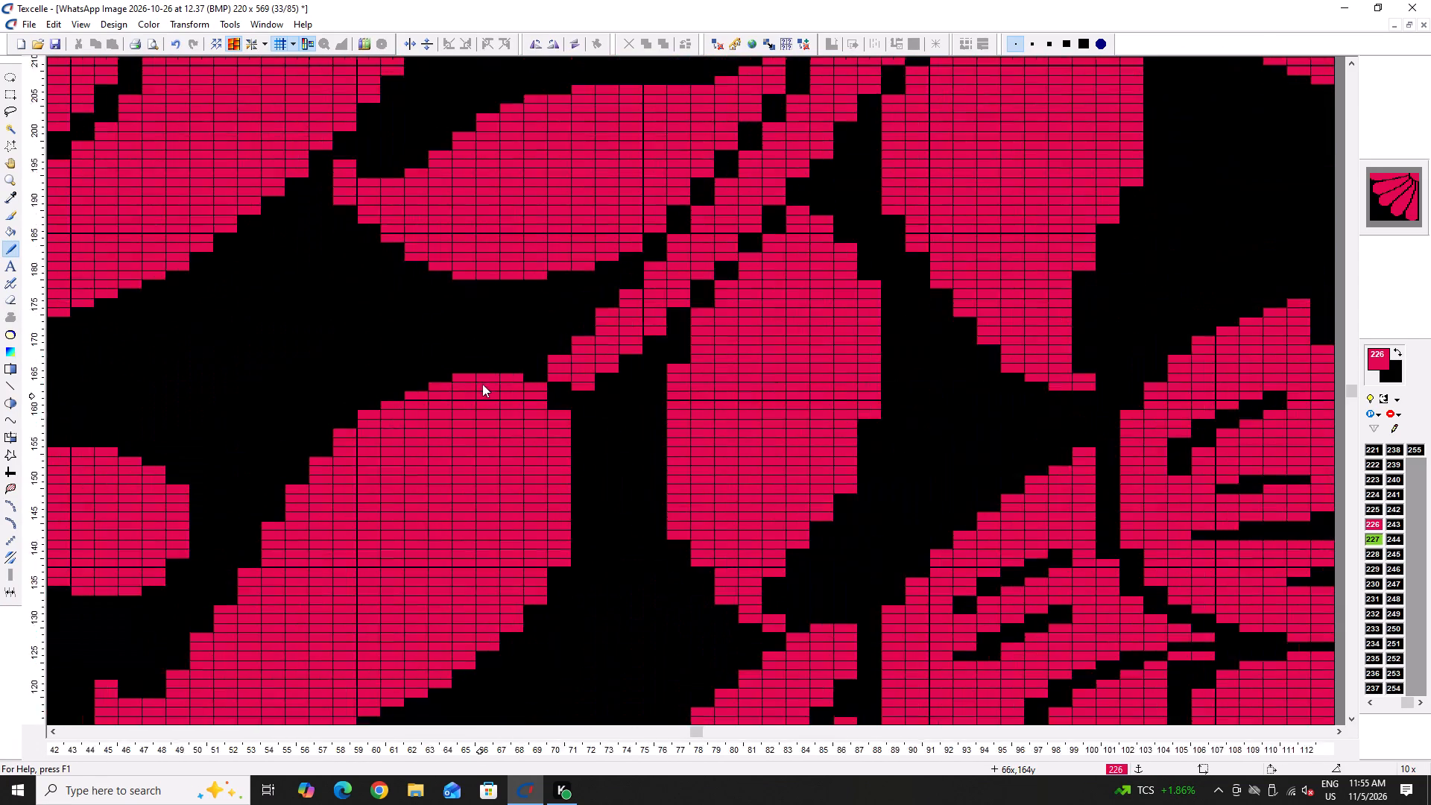
Round off the large leaf's top by blacking out its top pixel row and the corner pixels on its upper right shoulder.
ctrl+scroll(482, 384, up, 3)
right_drag(447, 366, 574, 361)
right_drag(575, 361, 593, 387)
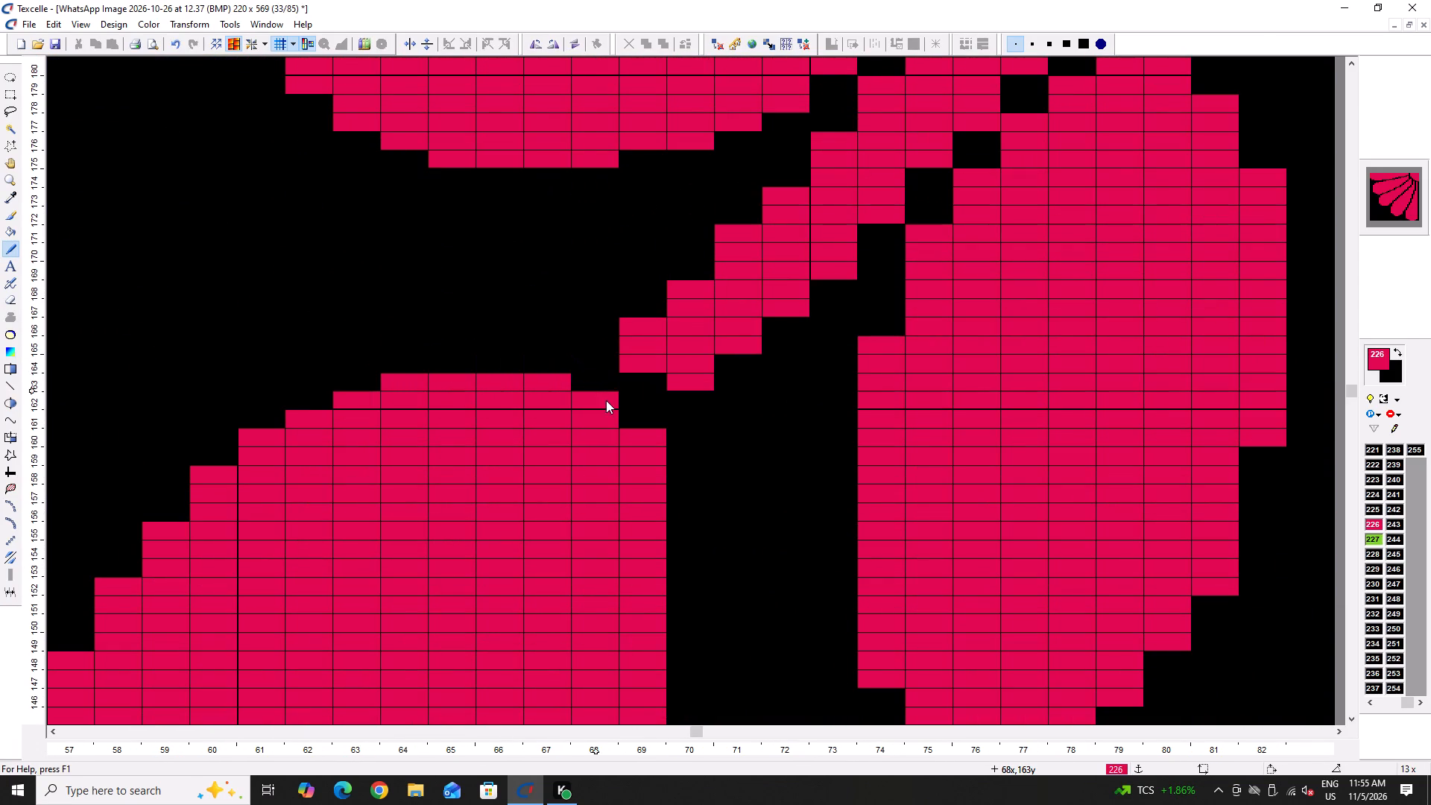
right_click(607, 401)
right_click(562, 373)
right_click(662, 438)
Square off the lower tip of the stem above the large leaf with pink and black out the excess pixels beside it.
ctrl+scroll(562, 421, down, 6)
ctrl+scroll(605, 394, up, 6)
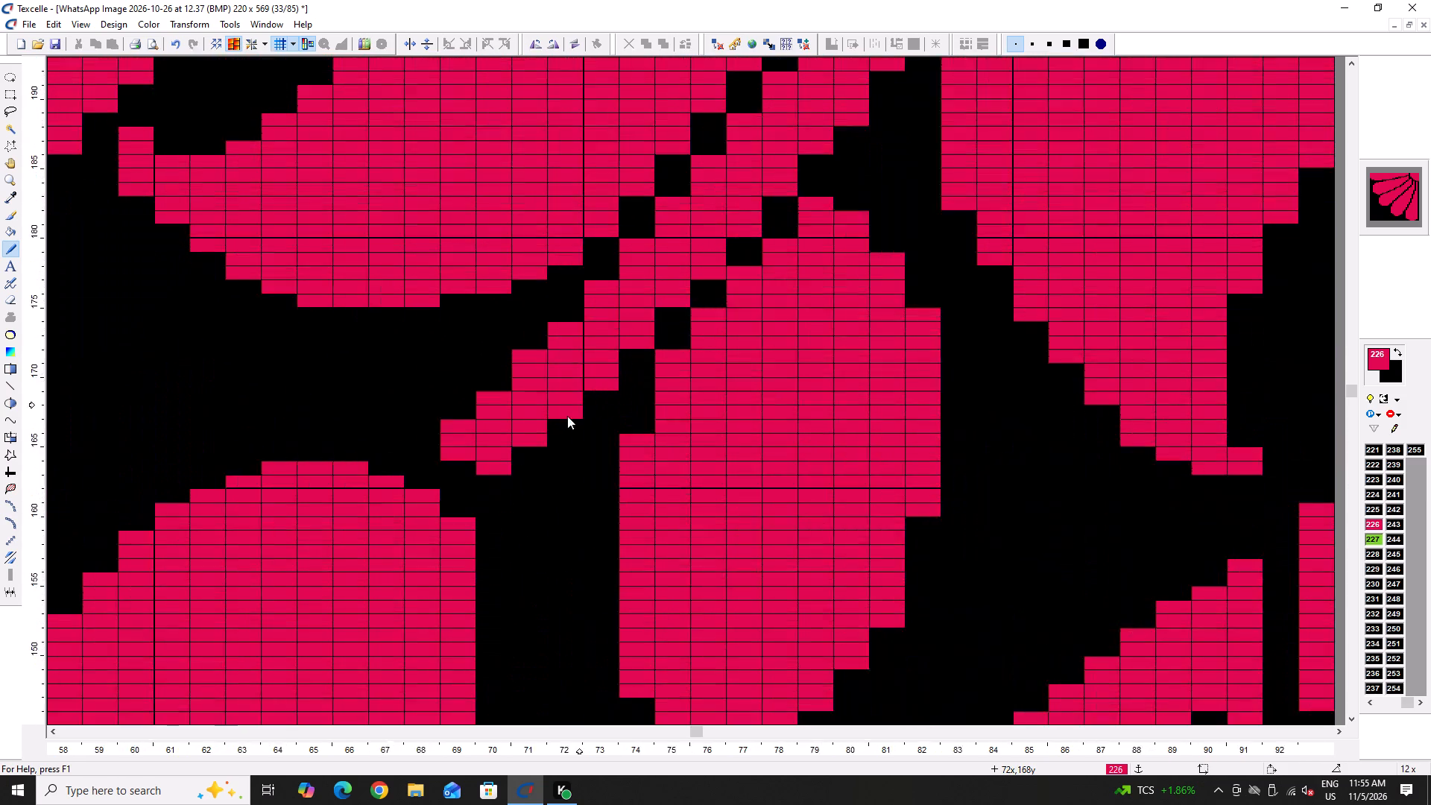
drag(470, 485, 457, 502)
click(457, 502)
drag(411, 457, 415, 491)
right_drag(405, 467, 410, 494)
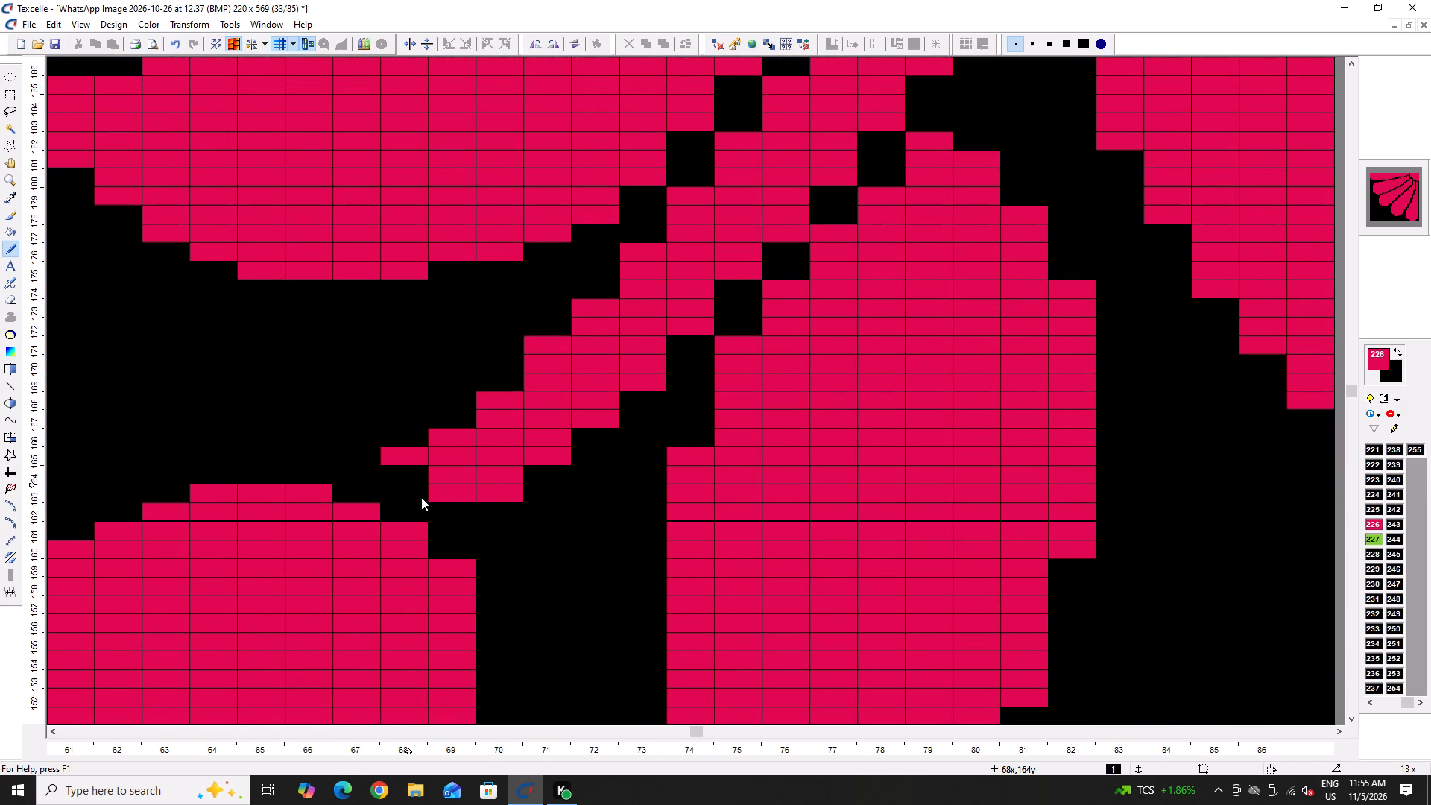
right_click(405, 448)
right_click(405, 448)
Reshape the leaf's hooked lower left tip: black out its underside corners, add pink along the inner edge and raise the hook's end.
ctrl+scroll(418, 467, down, 5)
ctrl+scroll(285, 664, up, 3)
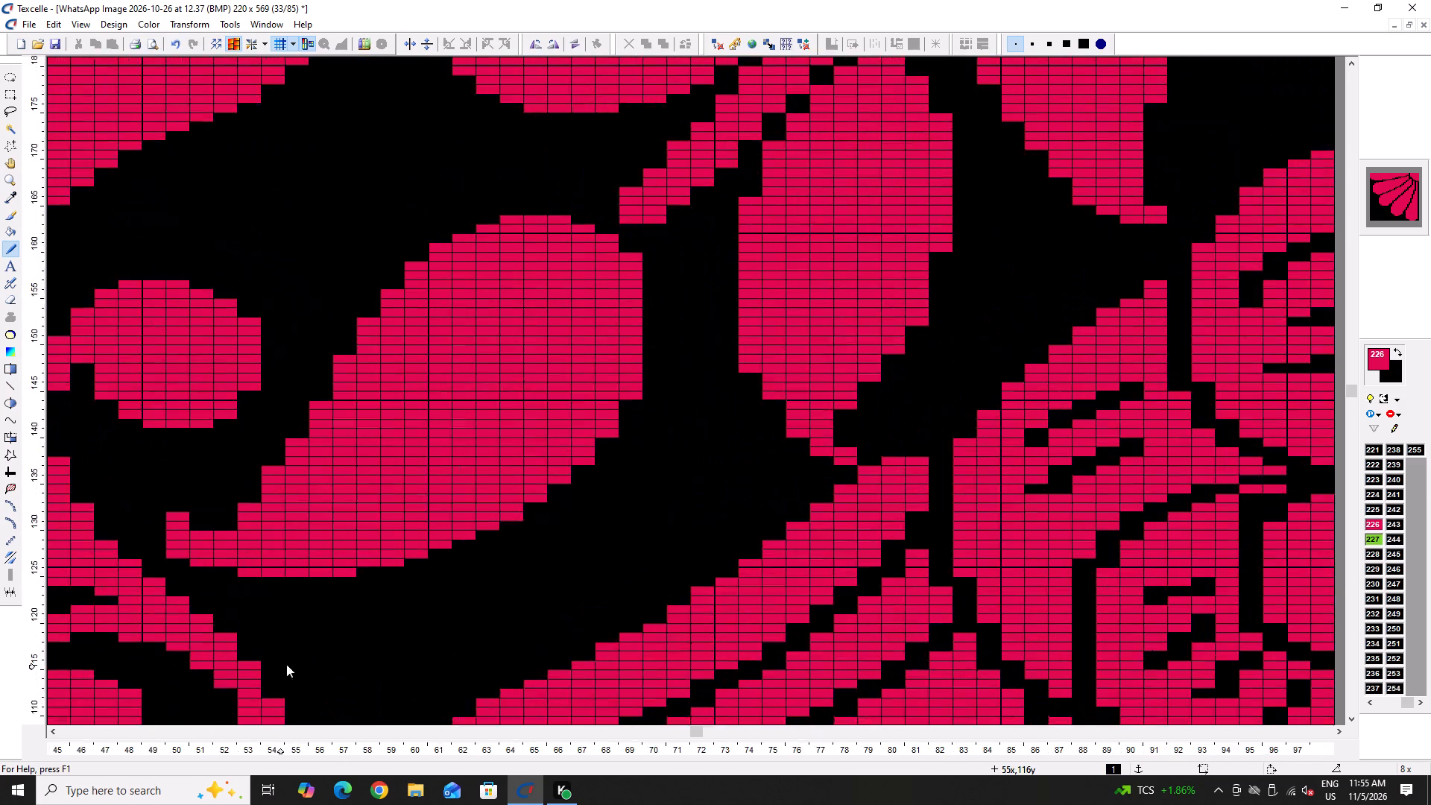
ctrl+scroll(286, 664, up, 1)
right_click(106, 491)
right_click(152, 507)
right_click(98, 481)
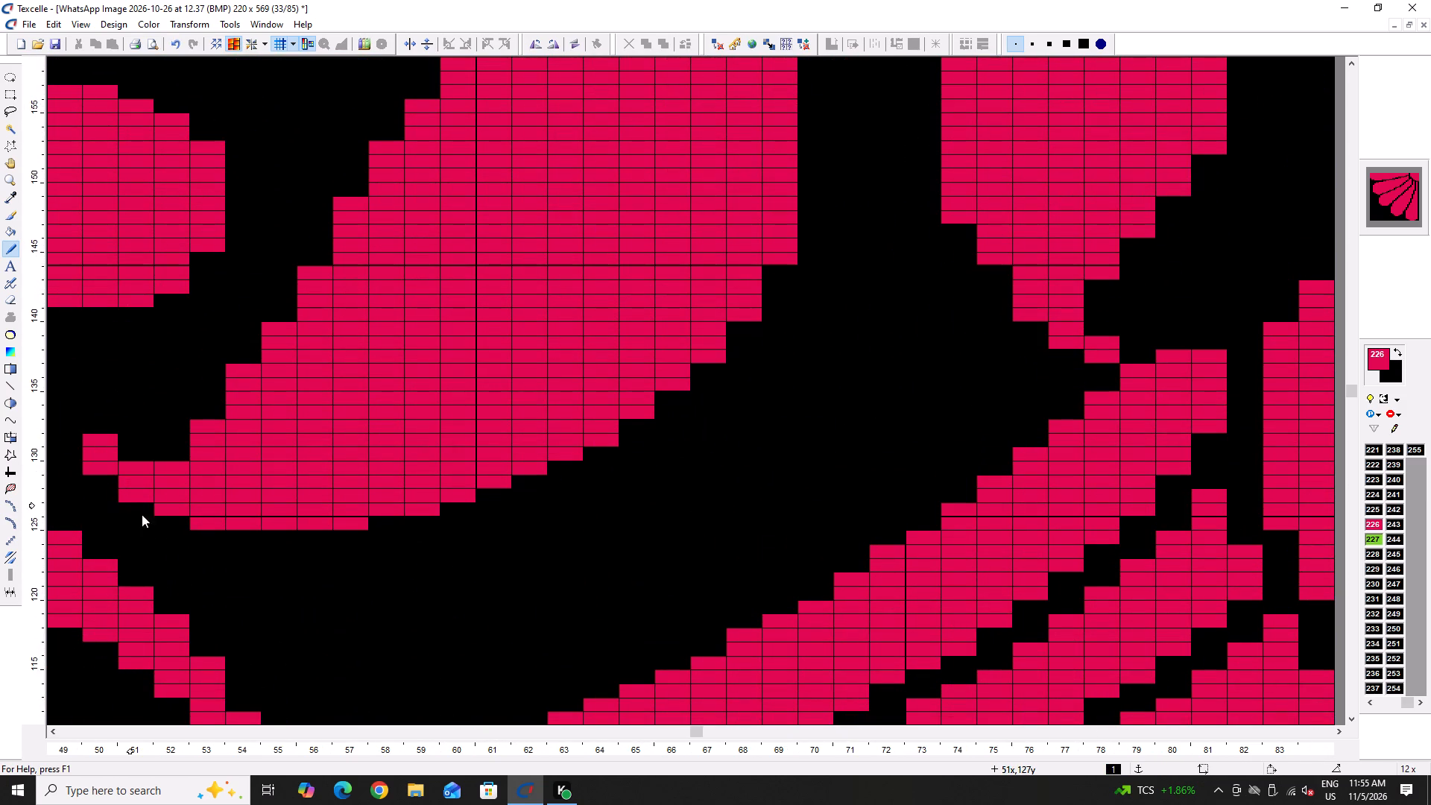
drag(187, 449, 119, 452)
click(113, 451)
click(90, 417)
click(107, 442)
click(104, 428)
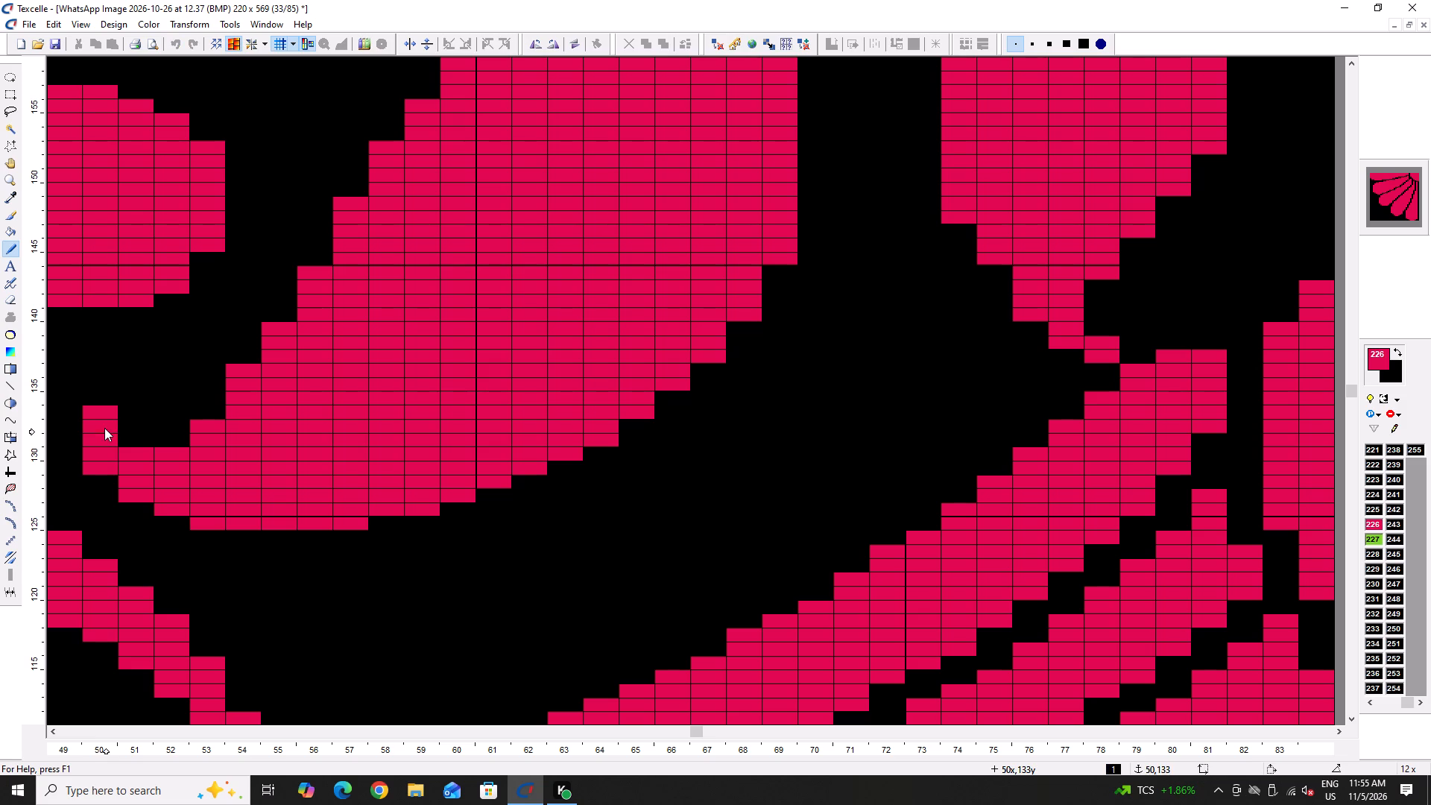
right_click(94, 414)
Round the large leaf's underside by blacking out its bottom pixel row and the end pixels of the rows above, including below the hook.
ctrl+scroll(136, 458, down, 6)
ctrl+scroll(123, 470, up, 5)
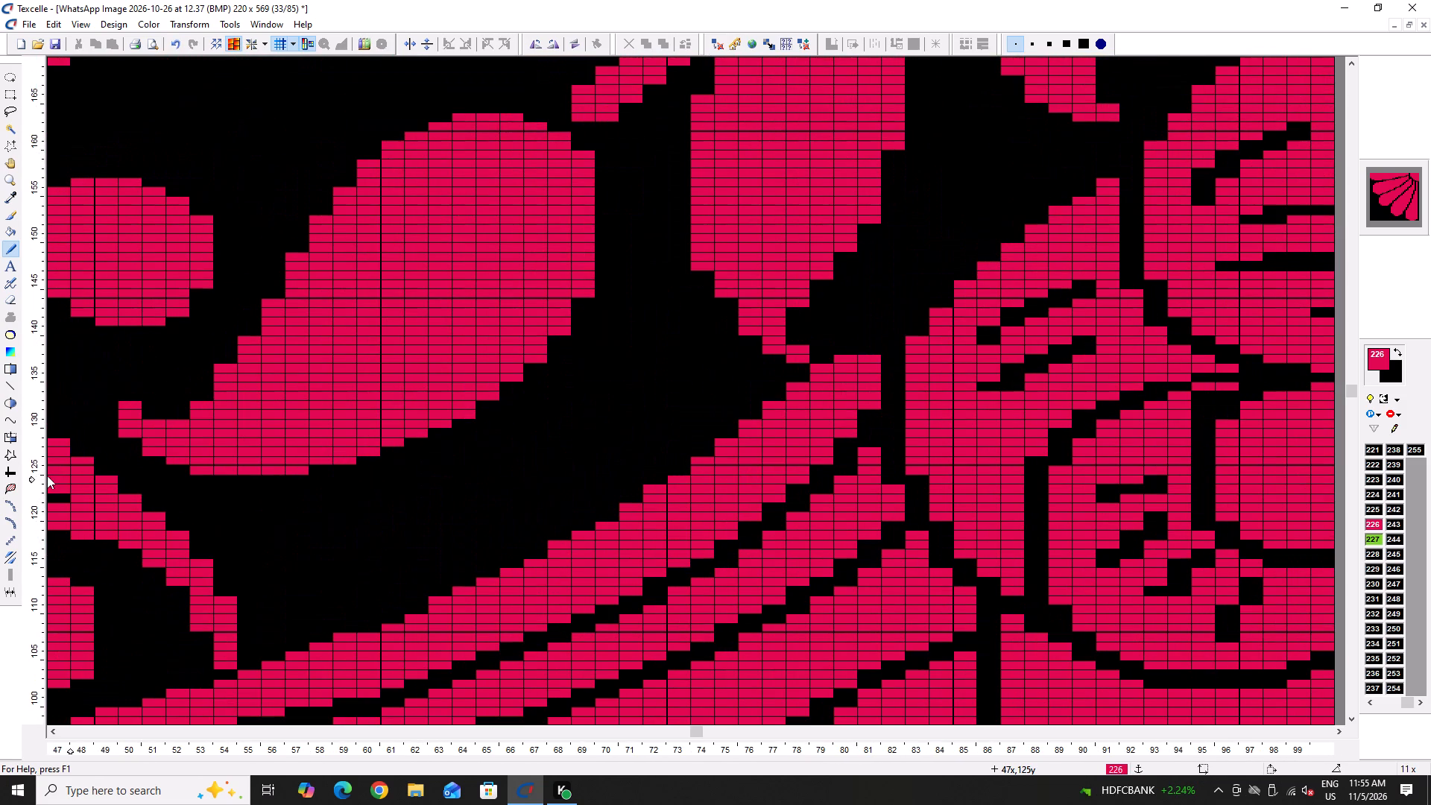
ctrl+scroll(51, 484, up, 3)
right_click(204, 379)
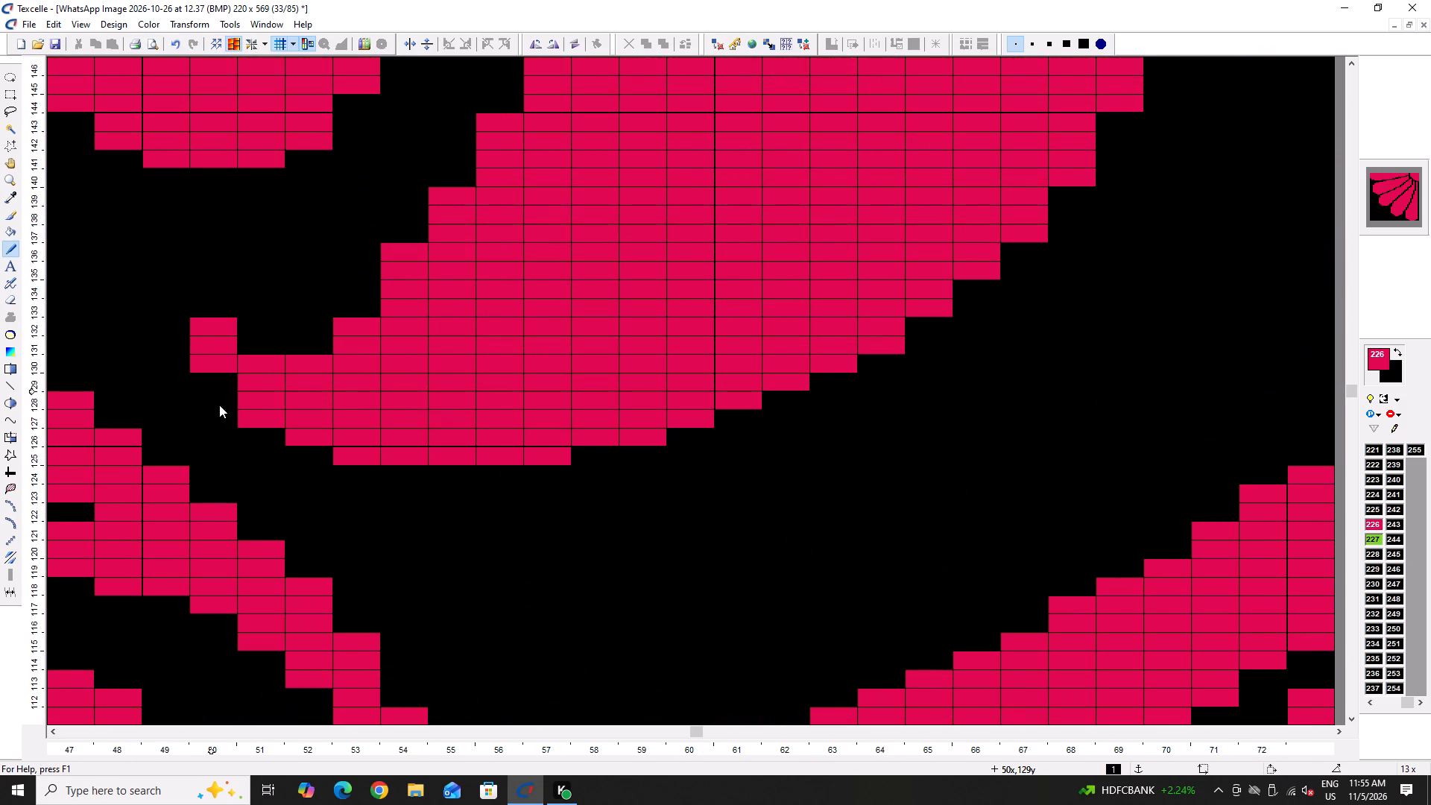
right_click(236, 421)
right_click(237, 423)
right_click(300, 440)
right_click(346, 454)
right_drag(398, 454, 432, 452)
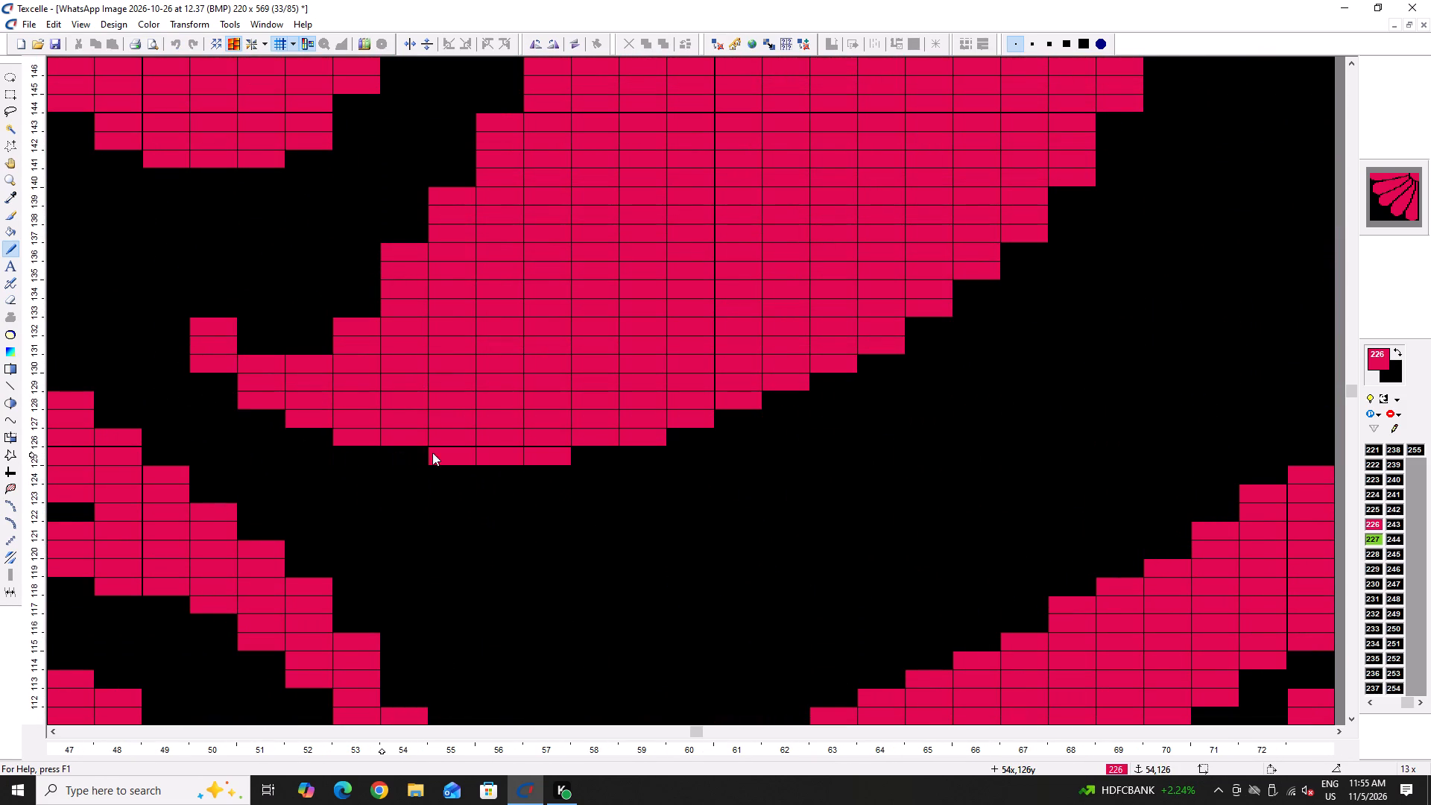
right_drag(432, 452, 625, 452)
right_click(628, 452)
right_drag(361, 443, 353, 460)
right_click(660, 429)
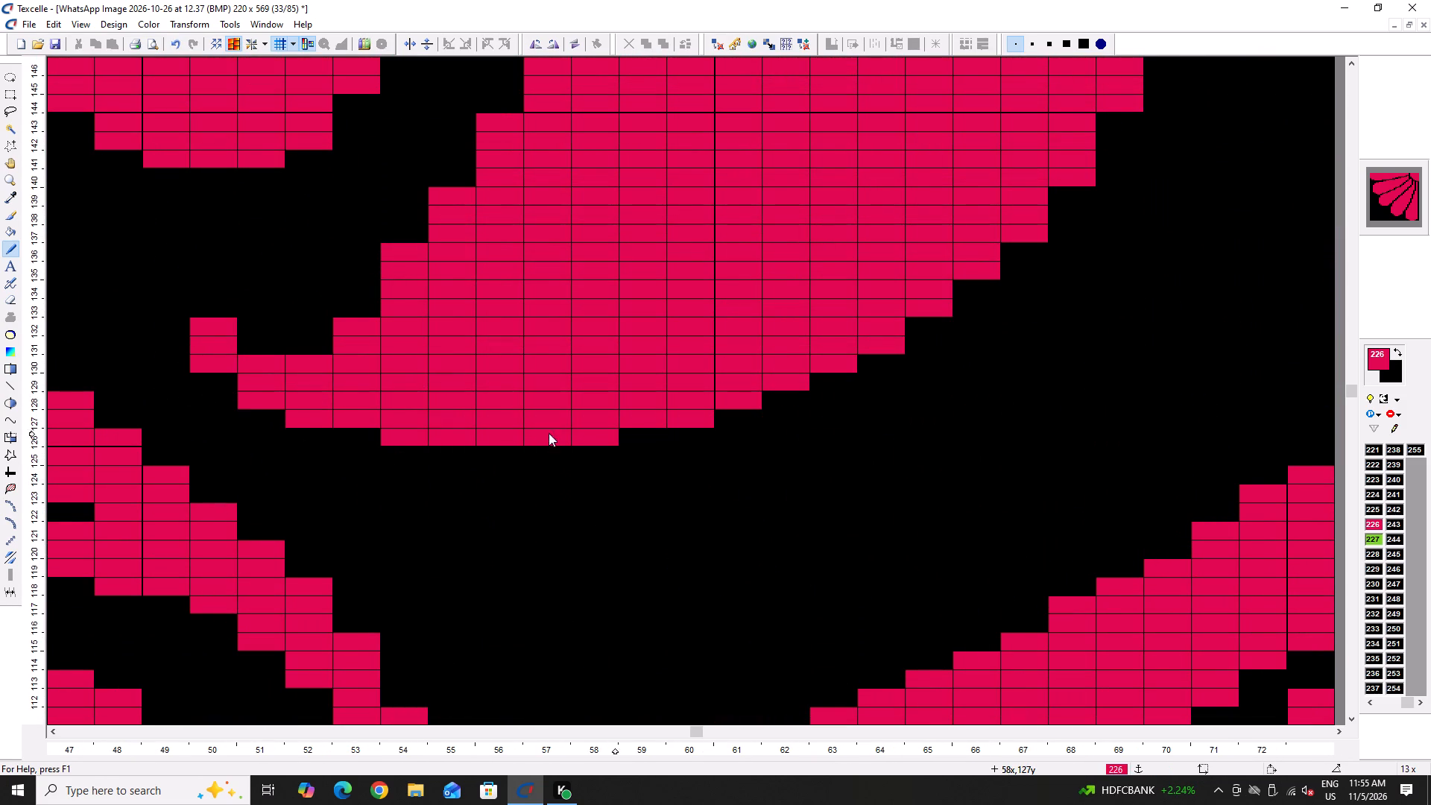
Smooth the large leaf's lower right edge by blacking out the protruding corner pixels of its steps.
ctrl+scroll(481, 429, down, 5)
ctrl+scroll(631, 364, up, 5)
right_click(591, 309)
right_click(591, 310)
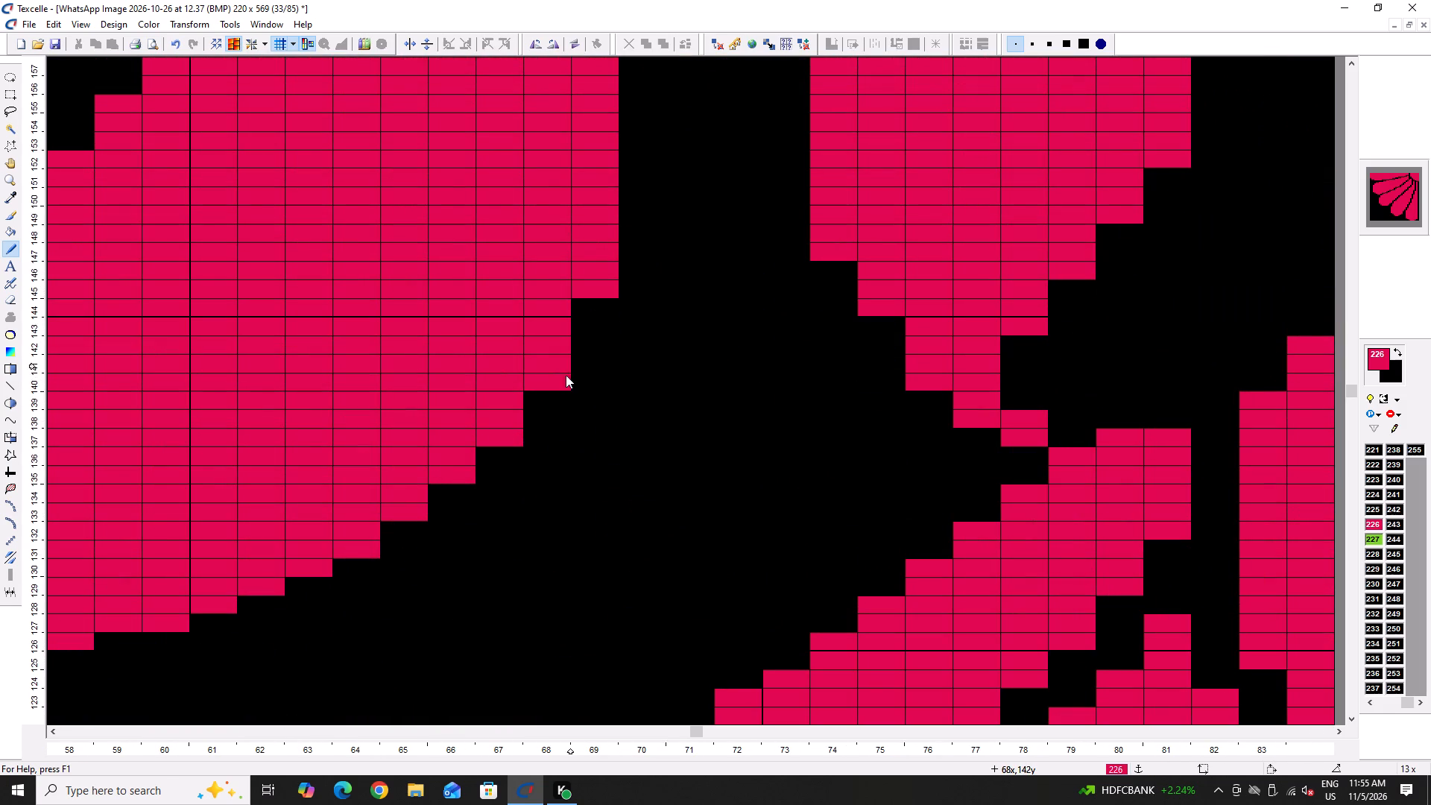
right_click(560, 382)
right_click(509, 444)
ctrl+scroll(575, 353, down, 3)
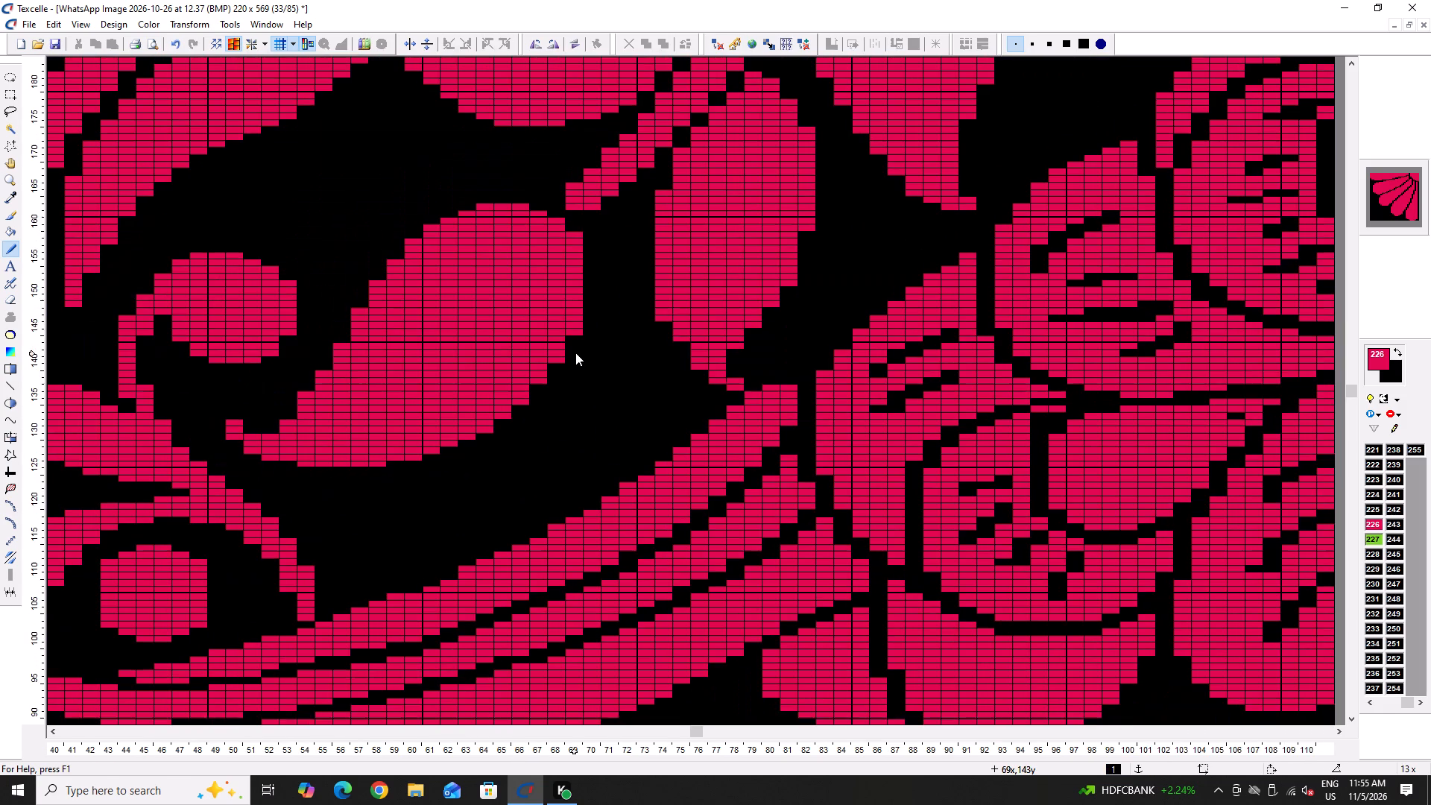
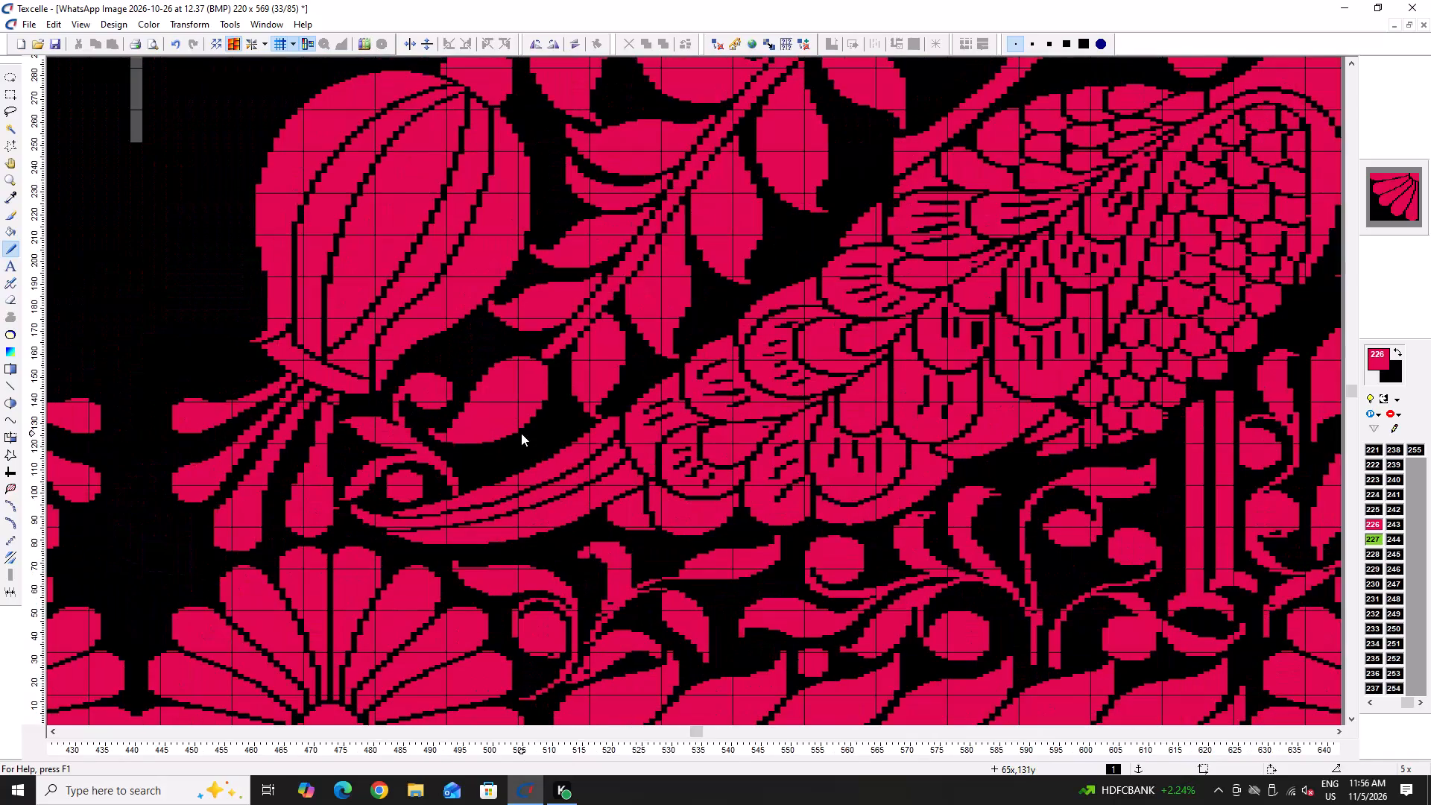
Taper the lower tip of the branch's lowest hanging leaf by blacking out pixels along its lower left edge.
ctrl+scroll(549, 417, up, 6)
right_drag(716, 382, 719, 396)
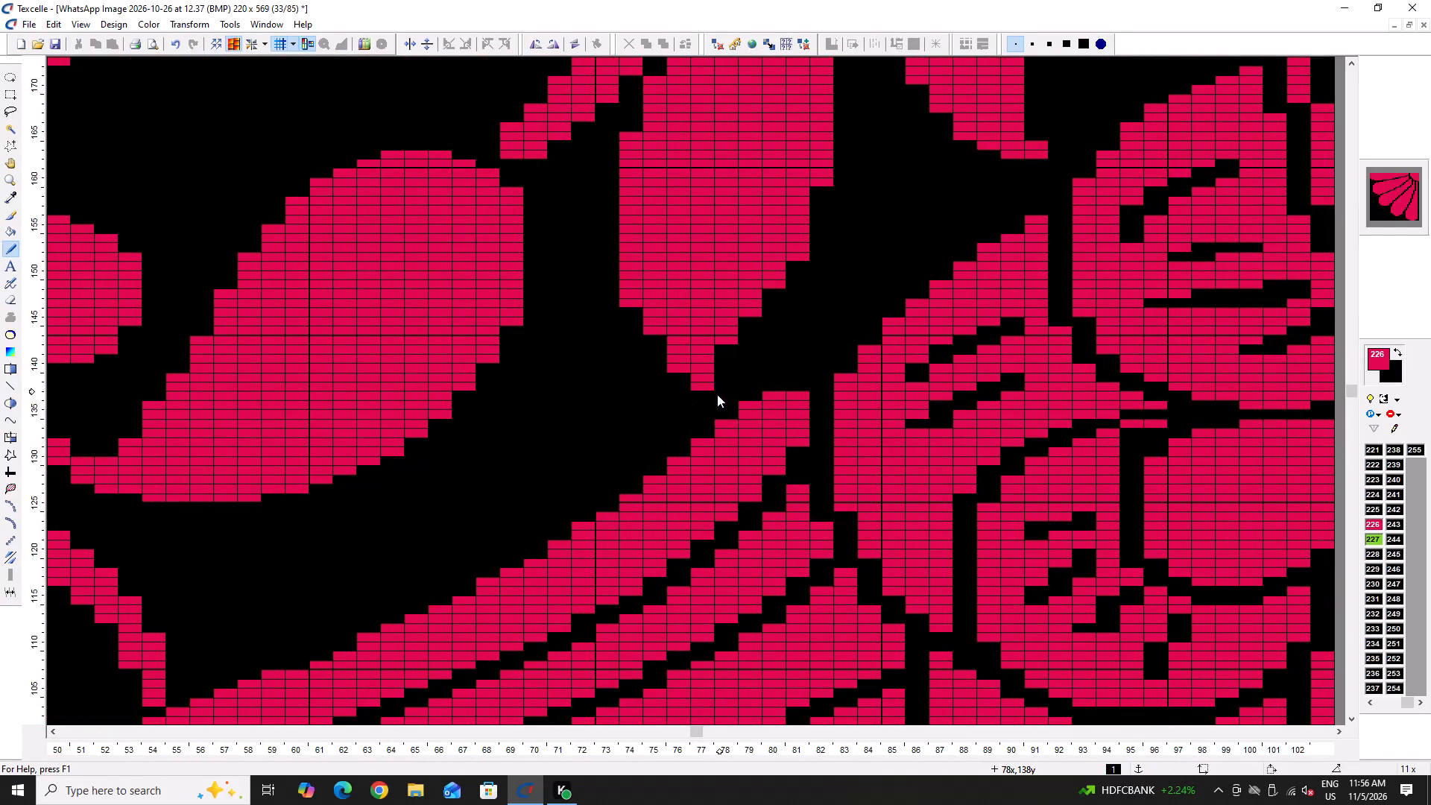
ctrl+scroll(716, 393, up, 3)
right_click(634, 345)
right_click(679, 381)
scroll(654, 375, up, 2)
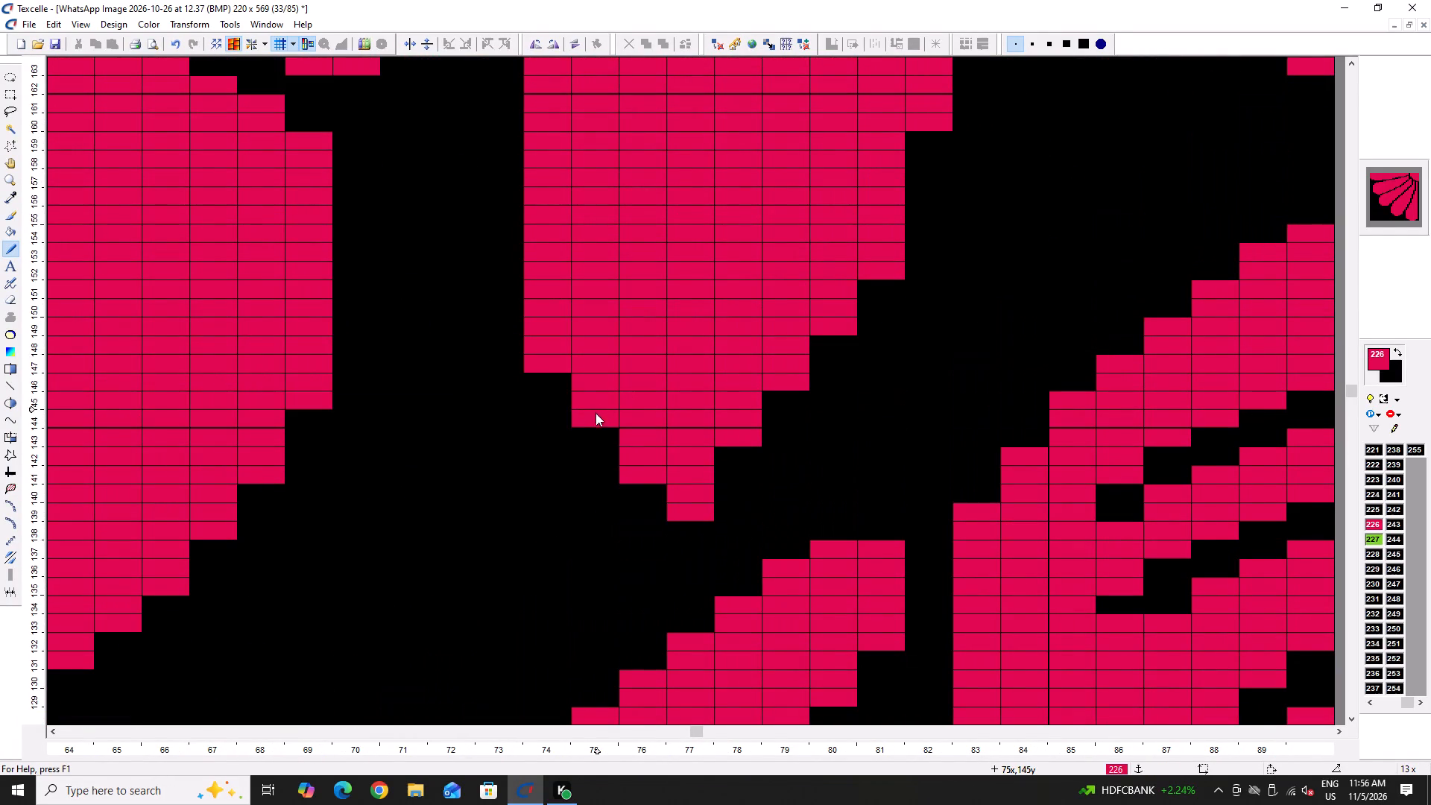
right_click(594, 415)
right_click(547, 370)
Even out the black gap between the stem and that leaf by blacking out pixels along the leaf's upper left edge.
ctrl+scroll(326, 364, down, 5)
scroll(347, 340, up, 2)
ctrl+scroll(386, 398, up, 2)
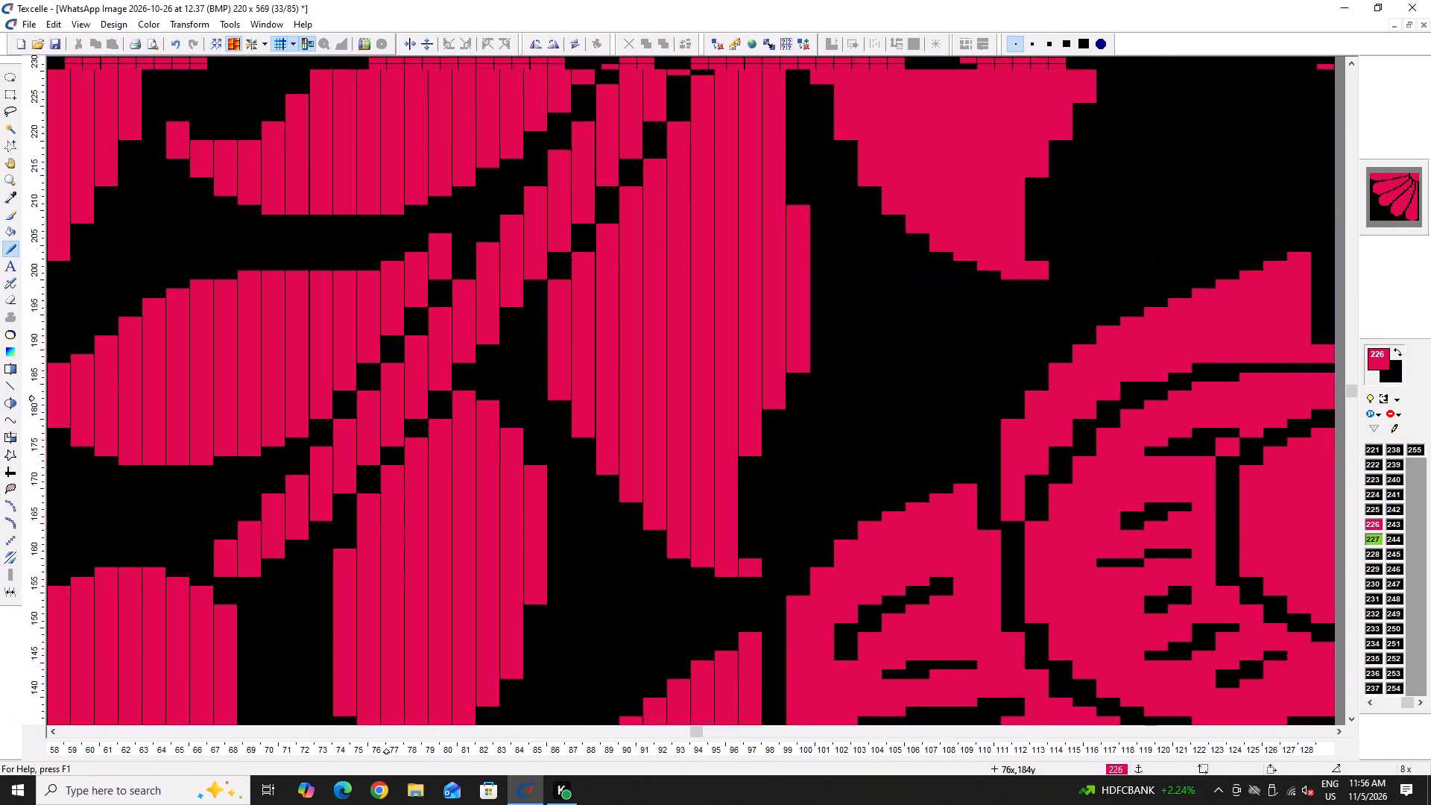
ctrl+scroll(386, 398, up, 2)
right_click(502, 387)
right_click(455, 417)
right_click(438, 423)
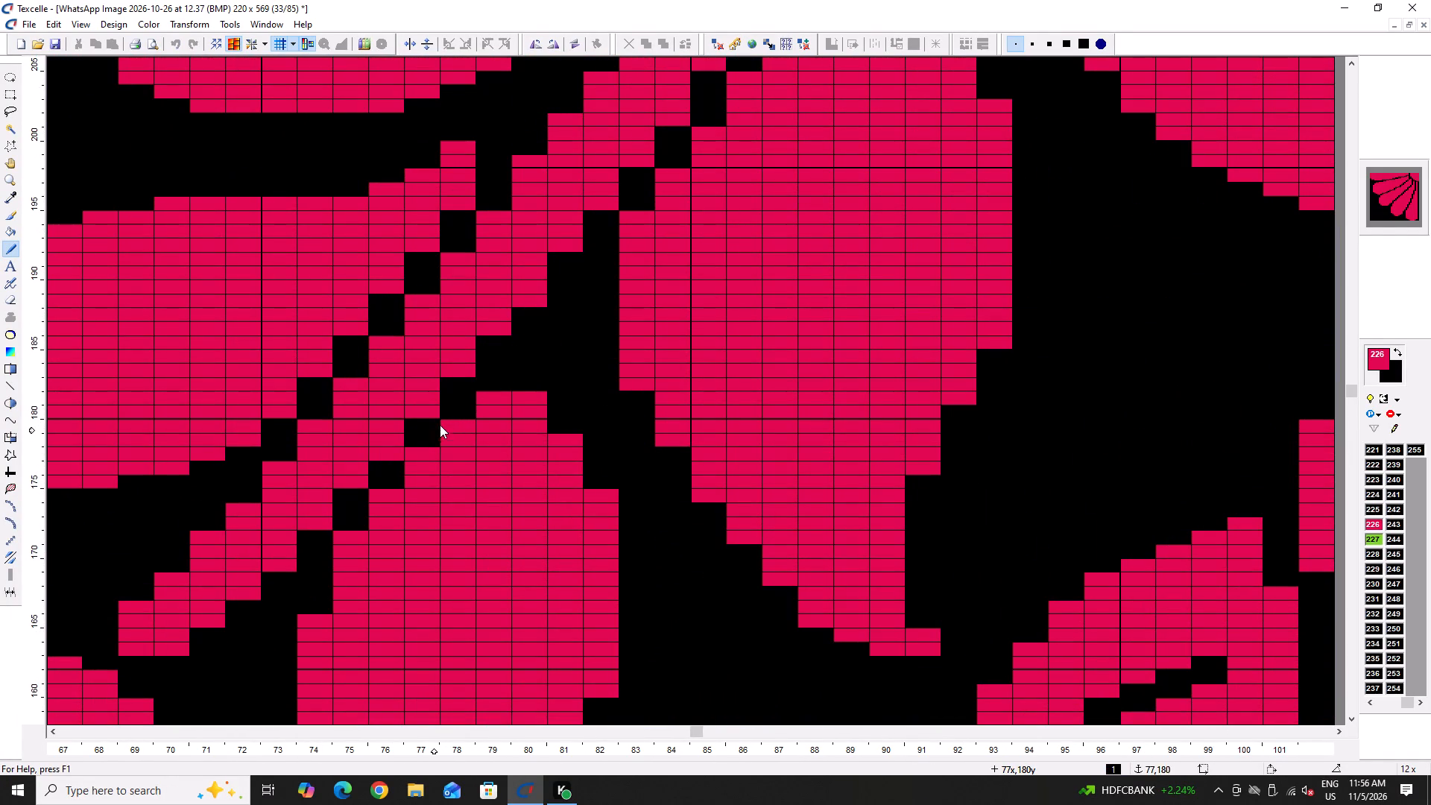
right_click(449, 417)
right_click(445, 426)
right_click(431, 451)
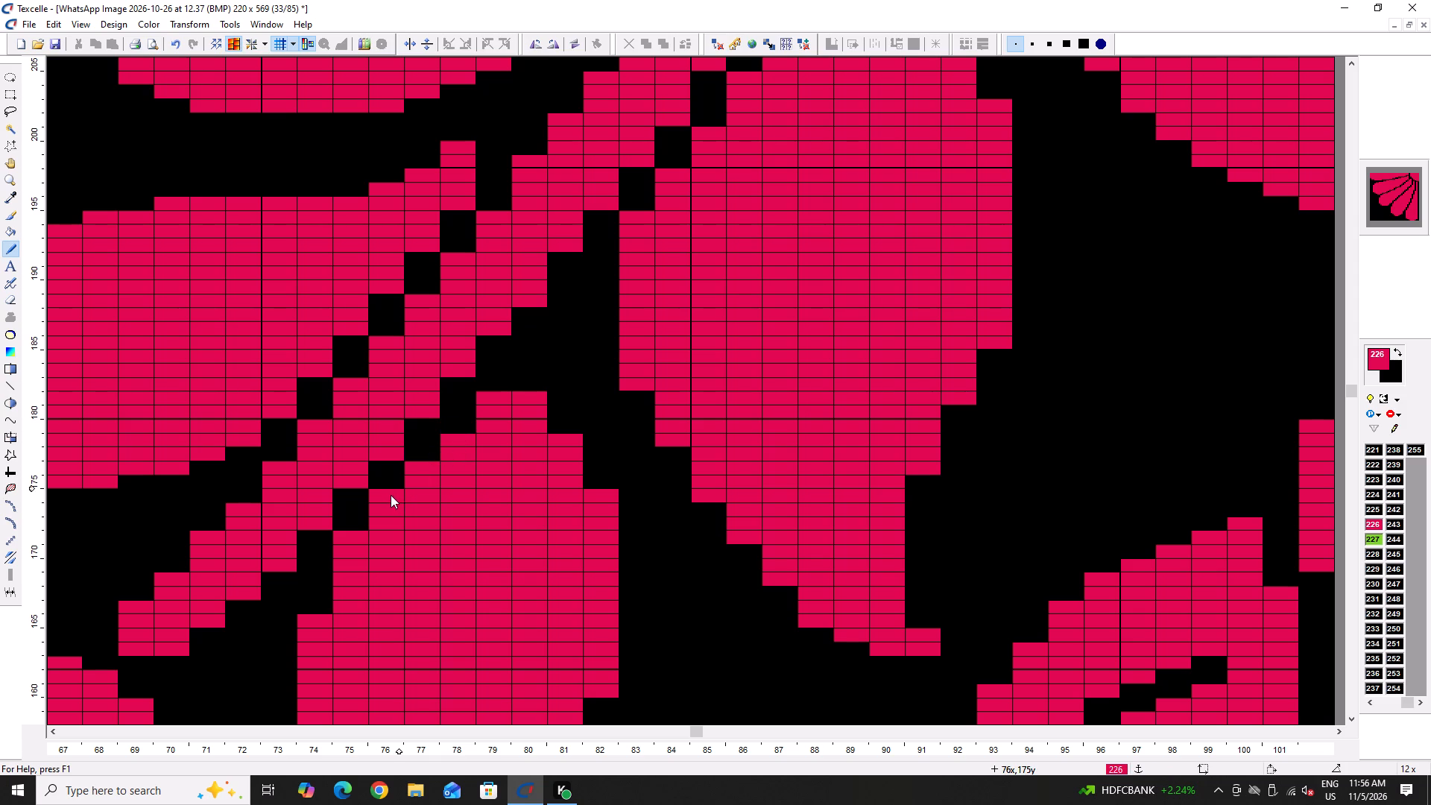
right_click(392, 496)
right_click(350, 537)
Thicken the hooked left tip of the narrow horizontal leaf beside the central ball with pink.
ctrl+scroll(344, 534, down, 4)
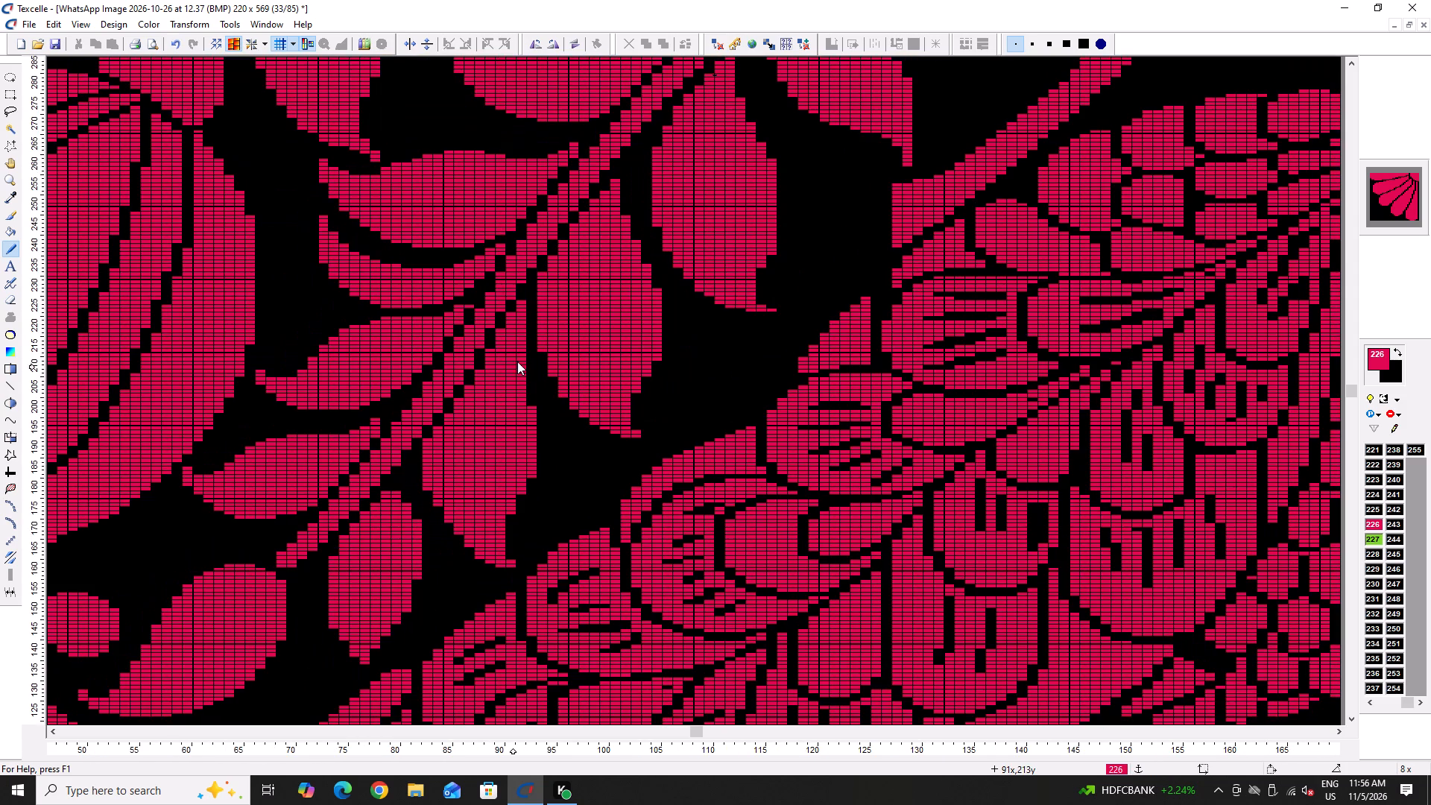
scroll(512, 364, up, 5)
ctrl+scroll(509, 399, down, 1)
ctrl+scroll(507, 438, up, 5)
click(494, 449)
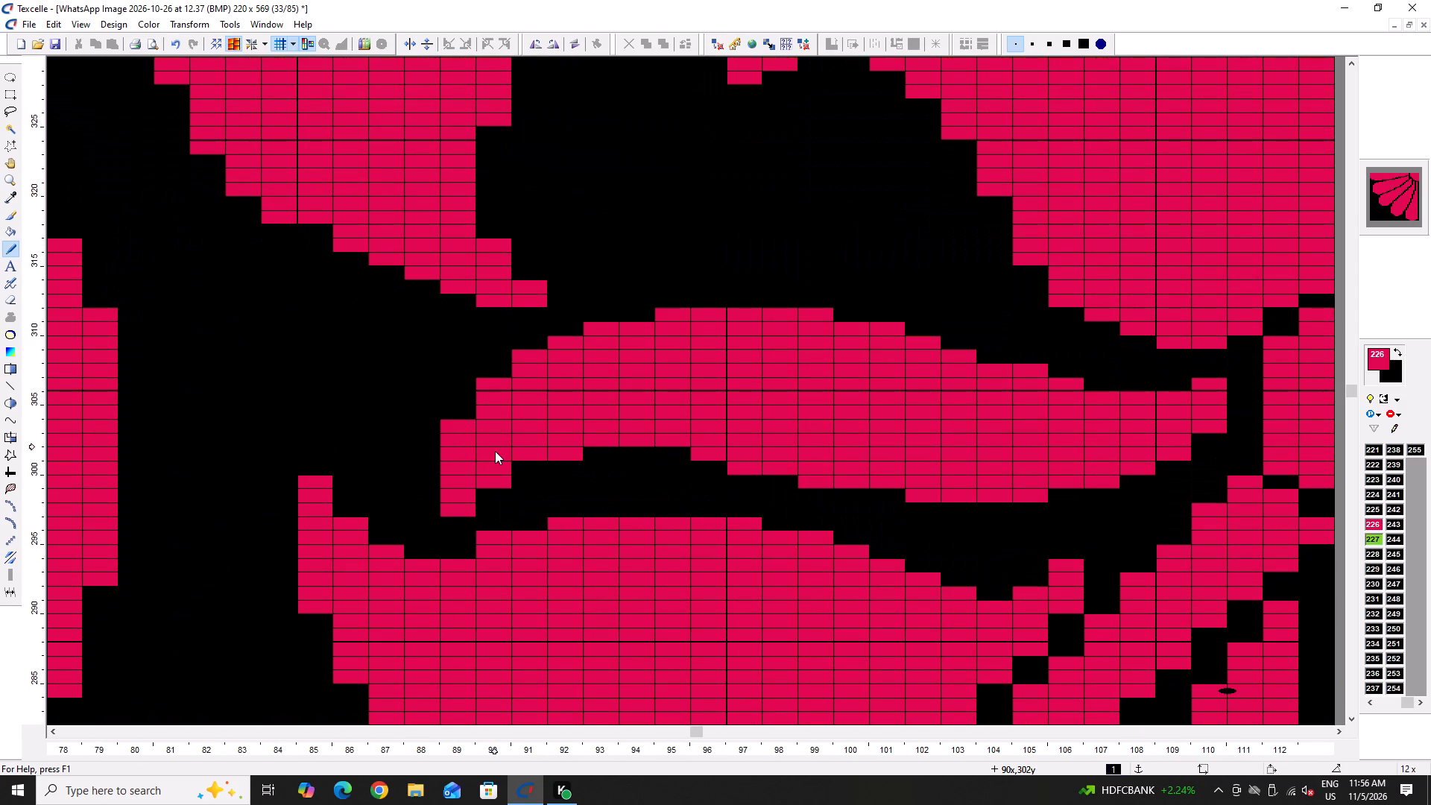
drag(447, 414, 452, 421)
ctrl+scroll(430, 432, down, 6)
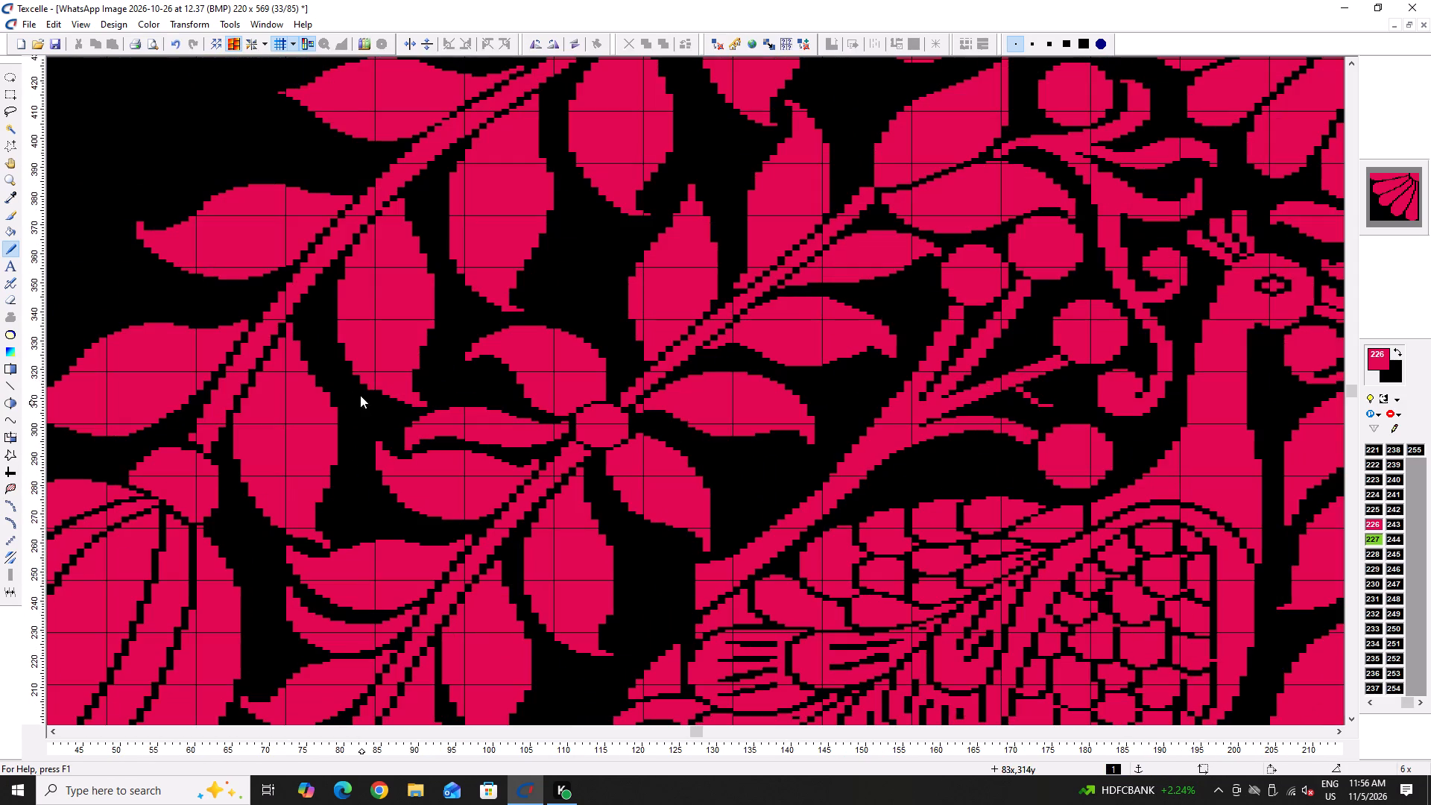
Black out the step corners along the lower left edge of the hanging leaf just above the narrow horizontal leaf.
ctrl+scroll(359, 391, up, 6)
right_click(417, 390)
right_click(405, 373)
right_drag(385, 359, 385, 338)
right_drag(344, 318, 343, 308)
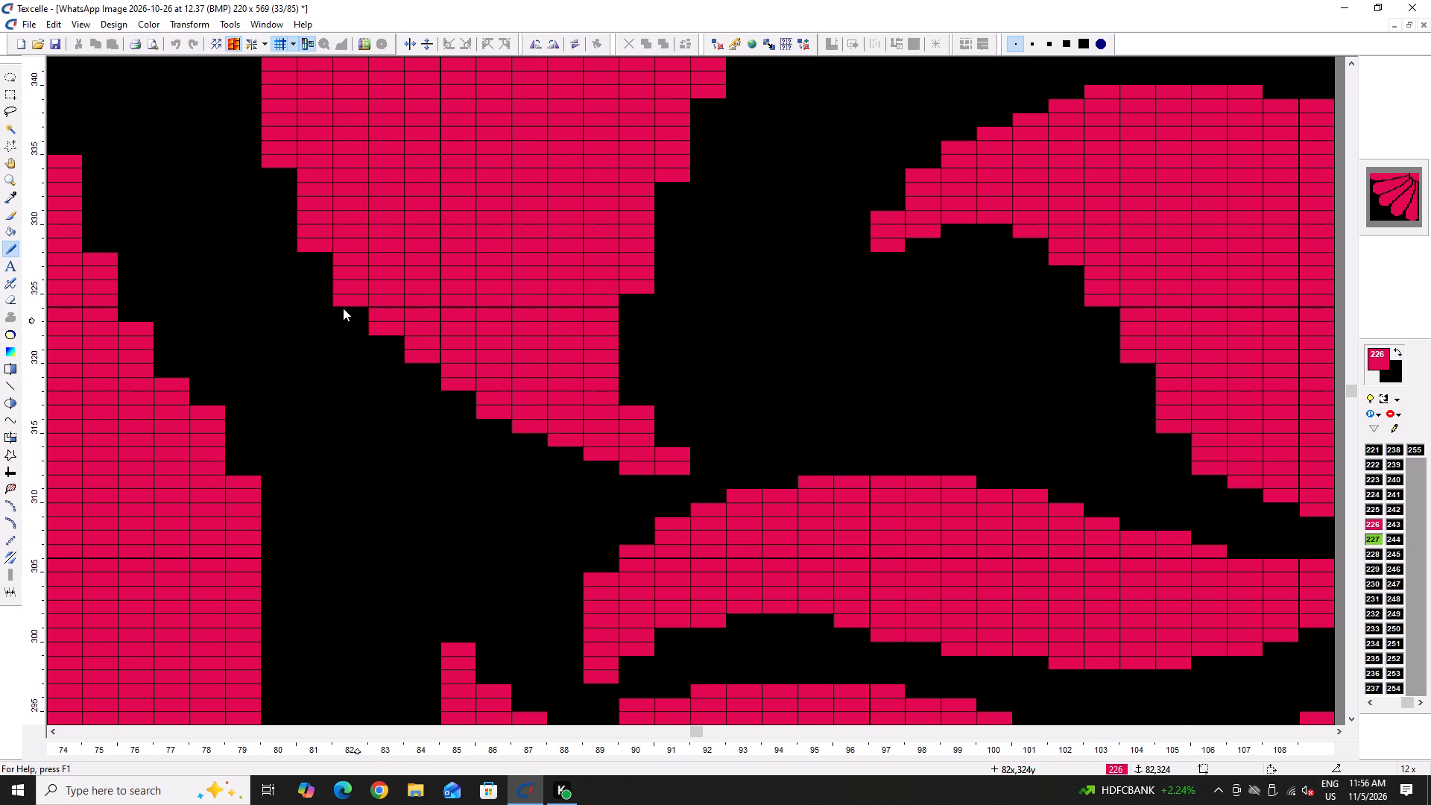
right_drag(343, 308, 344, 293)
scroll(335, 313, up, 2)
right_drag(310, 418, 312, 401)
right_drag(274, 364, 283, 316)
right_click(283, 316)
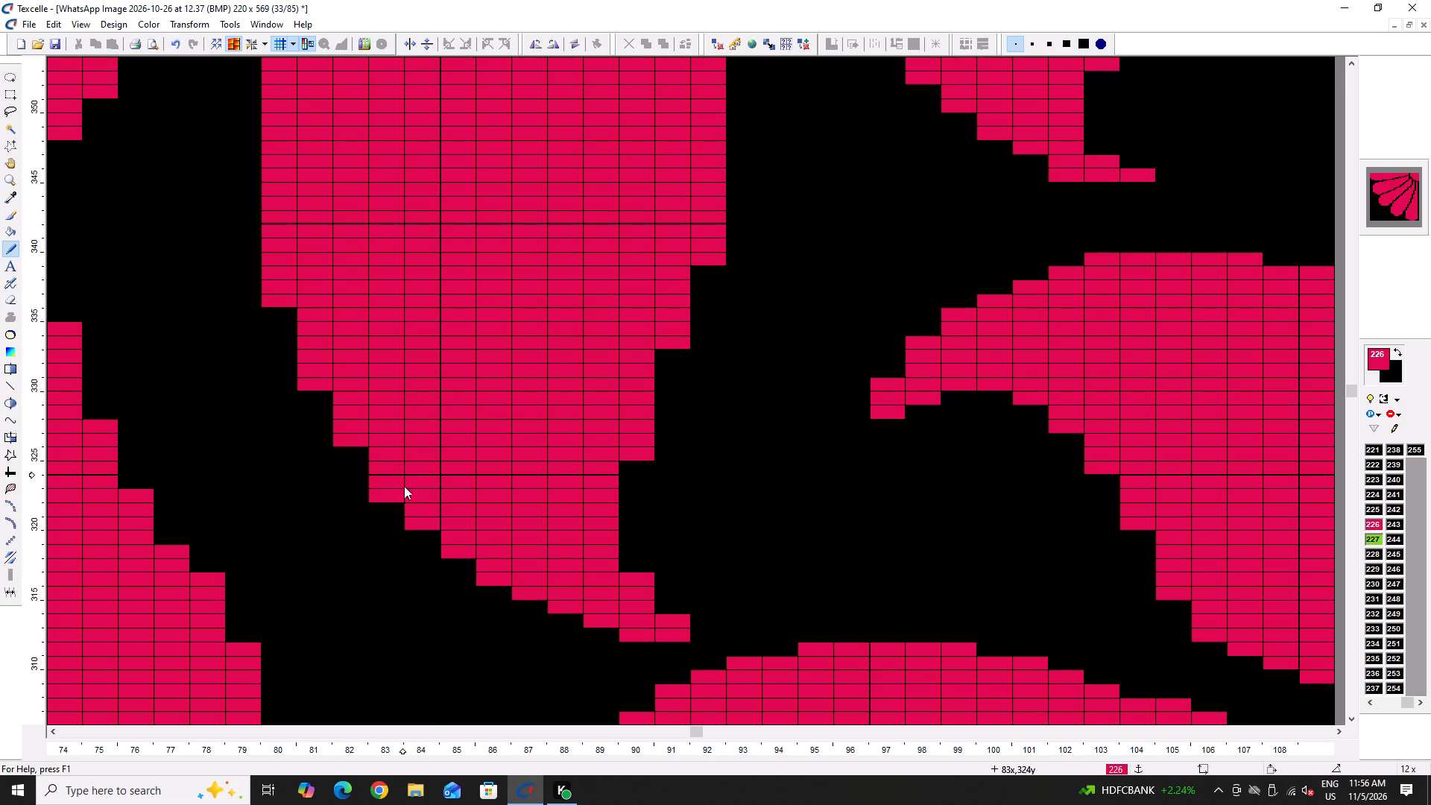
Refine the same leaf's lower left curve by blacking out more step corners and adding back one pink pixel near the bottom.
right_click(427, 531)
right_click(447, 544)
right_click(423, 525)
right_drag(394, 500, 392, 497)
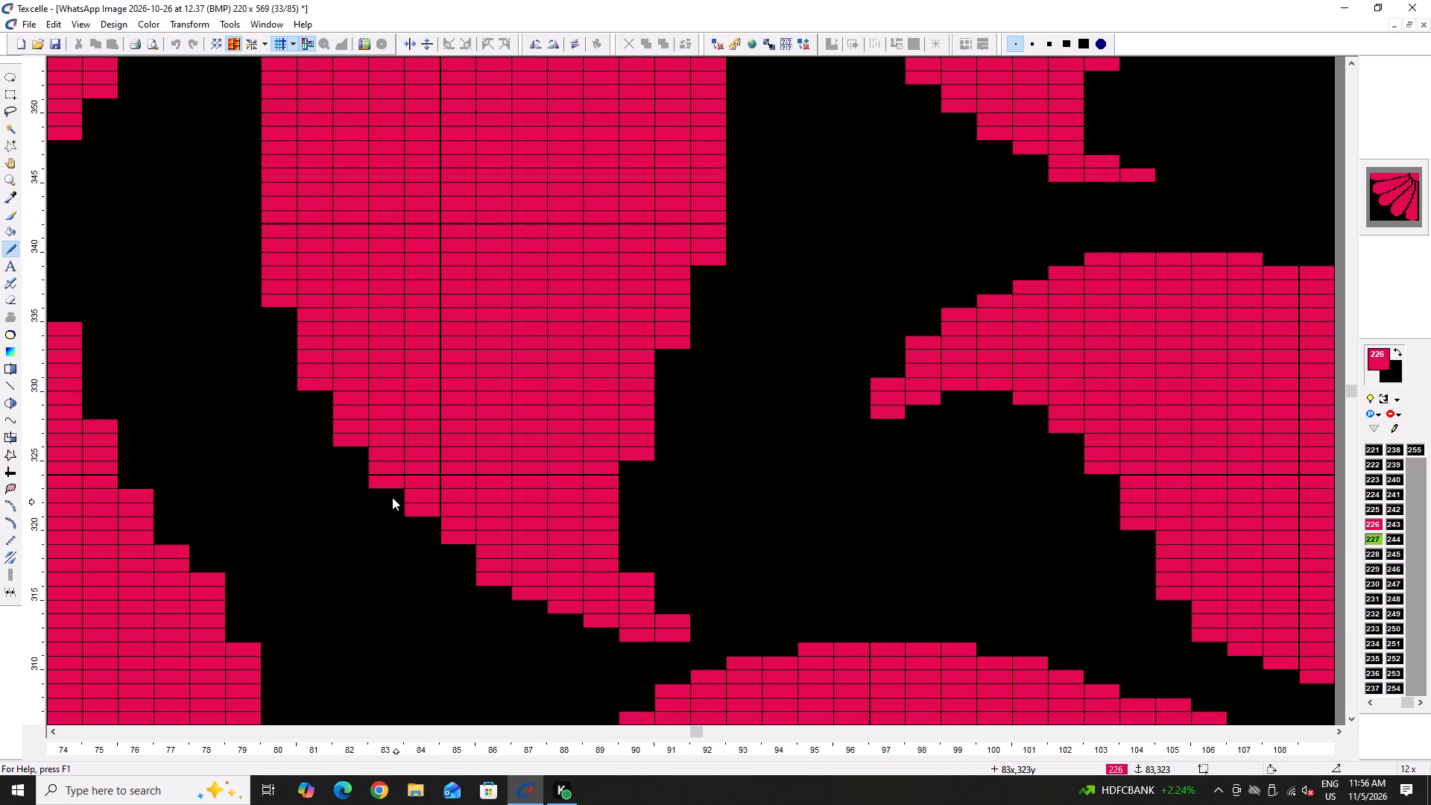
right_drag(392, 497, 390, 487)
right_click(354, 441)
right_drag(305, 394, 310, 388)
right_click(313, 386)
ctrl+scroll(405, 485, down, 2)
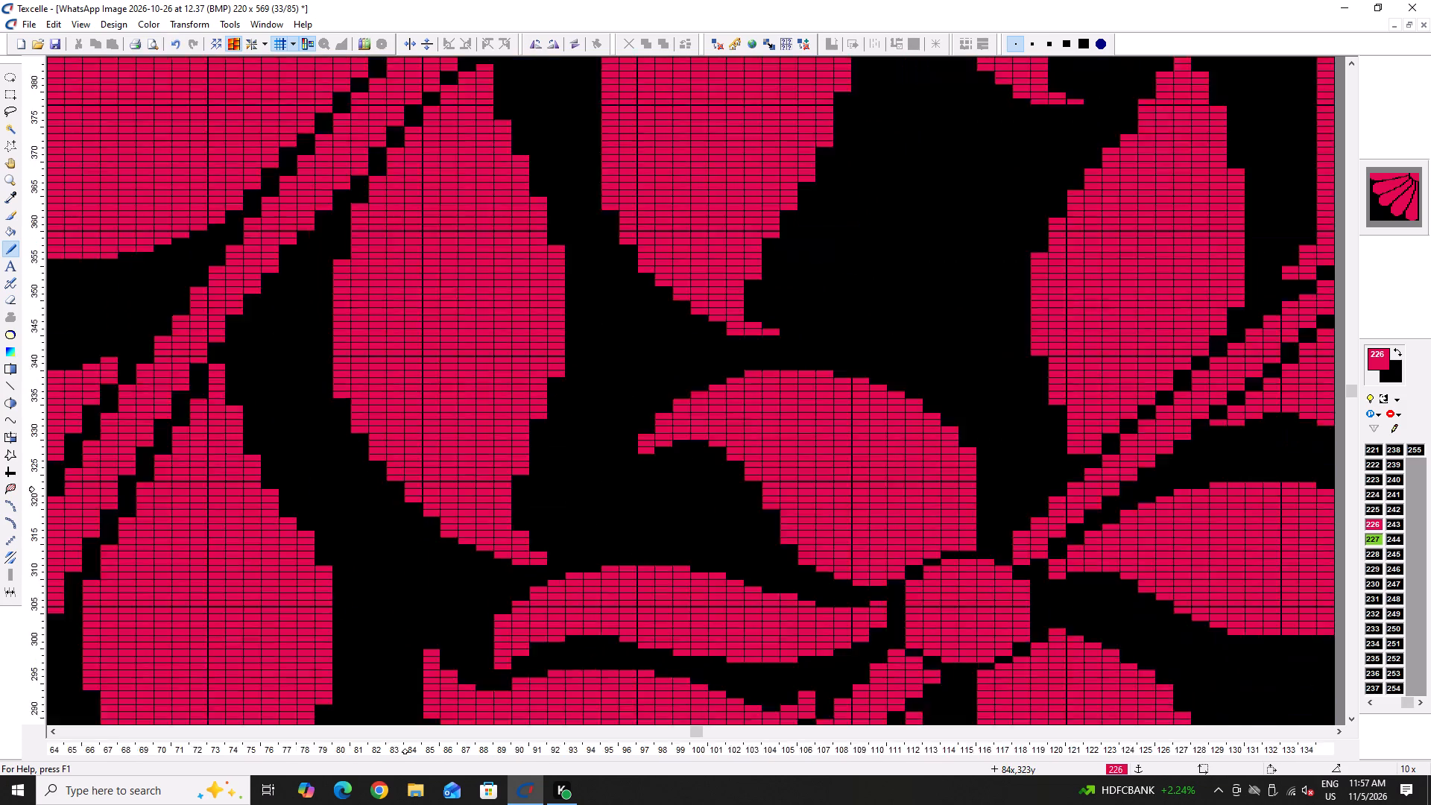
ctrl+scroll(405, 490, down, 2)
scroll(414, 506, up, 5)
scroll(433, 575, down, 5)
click(439, 483)
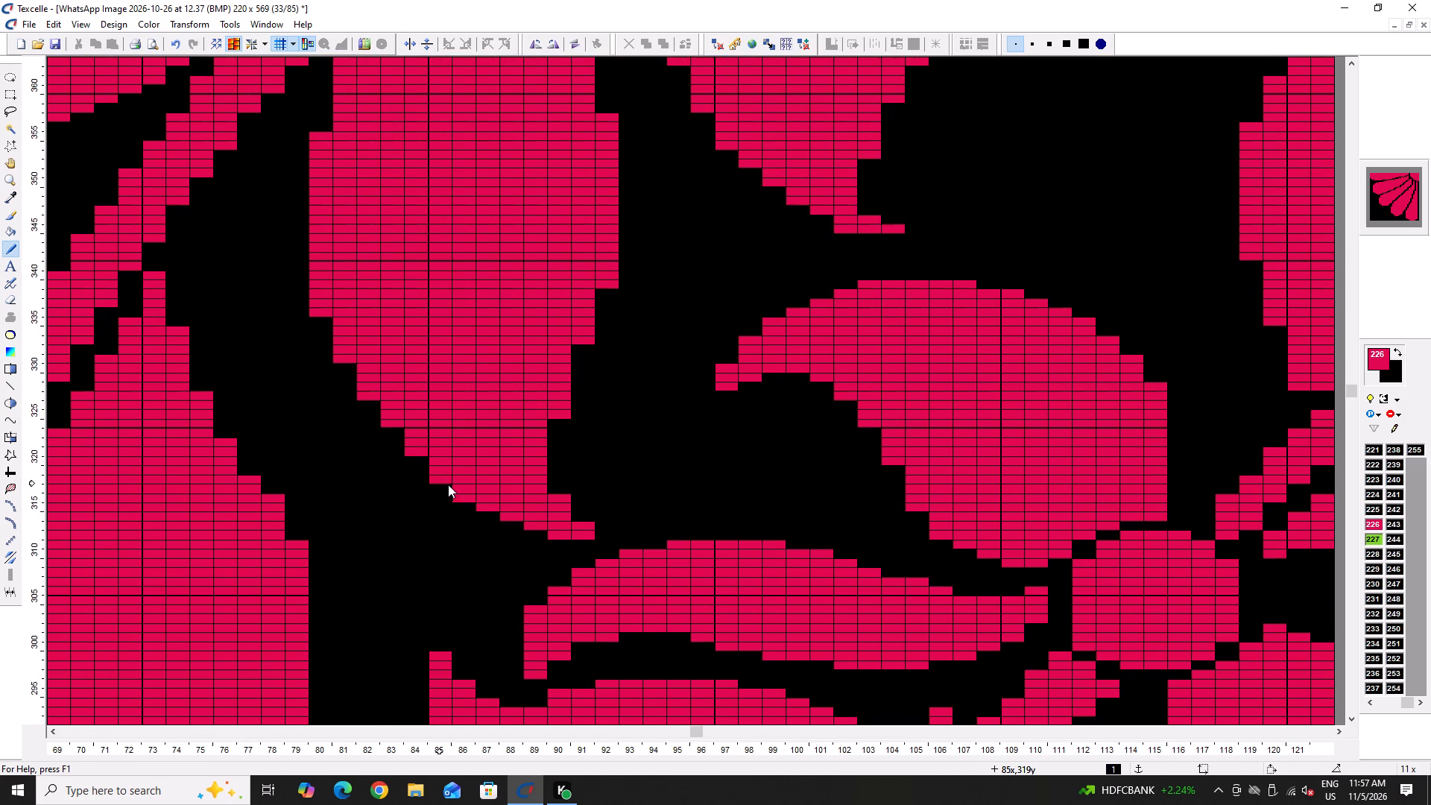
Smooth the lower left edge of the neighbouring lower hanging leaf by blacking out its step corner pixels.
ctrl+scroll(449, 488, down, 5)
scroll(405, 601, down, 1)
ctrl+scroll(361, 504, up, 5)
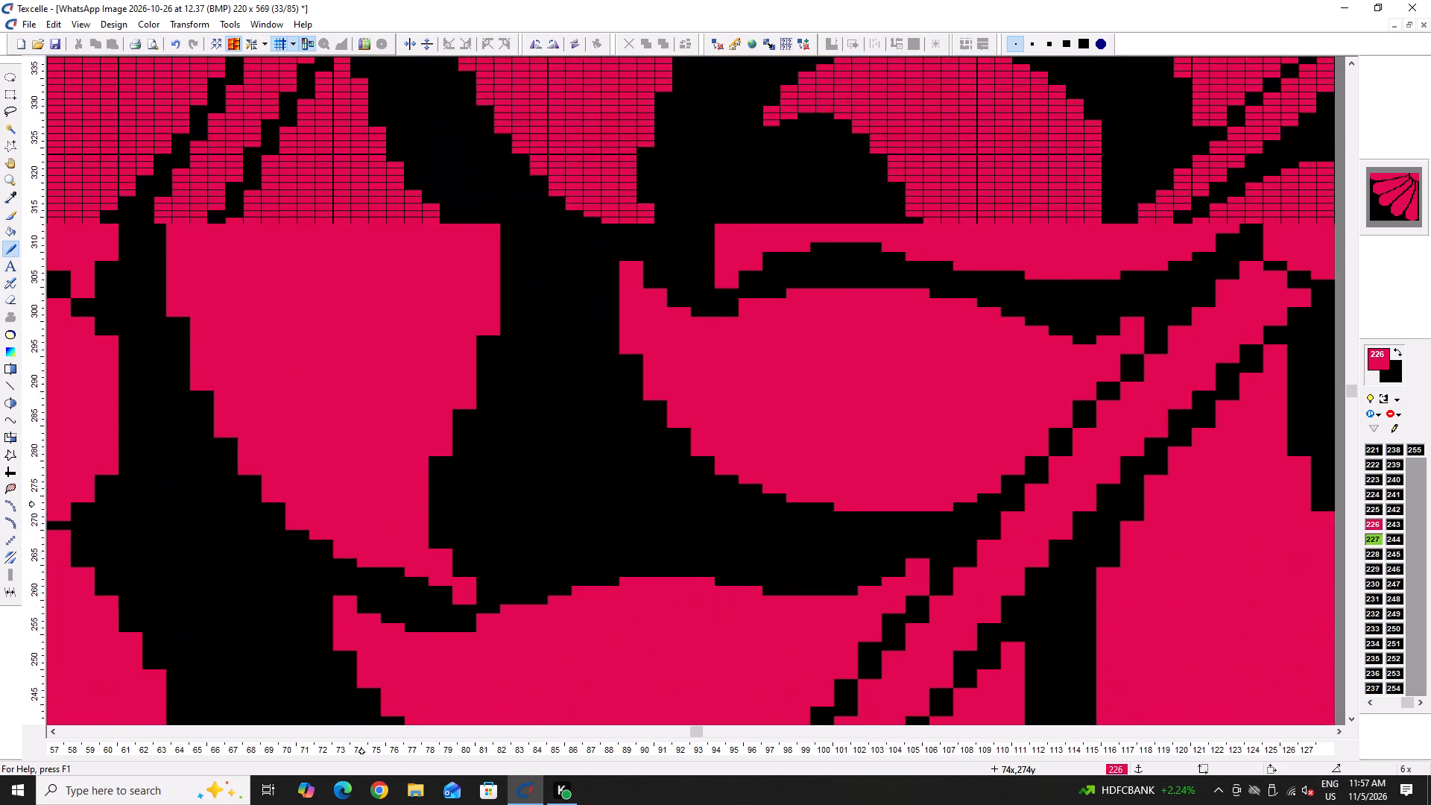
right_click(296, 525)
right_click(277, 499)
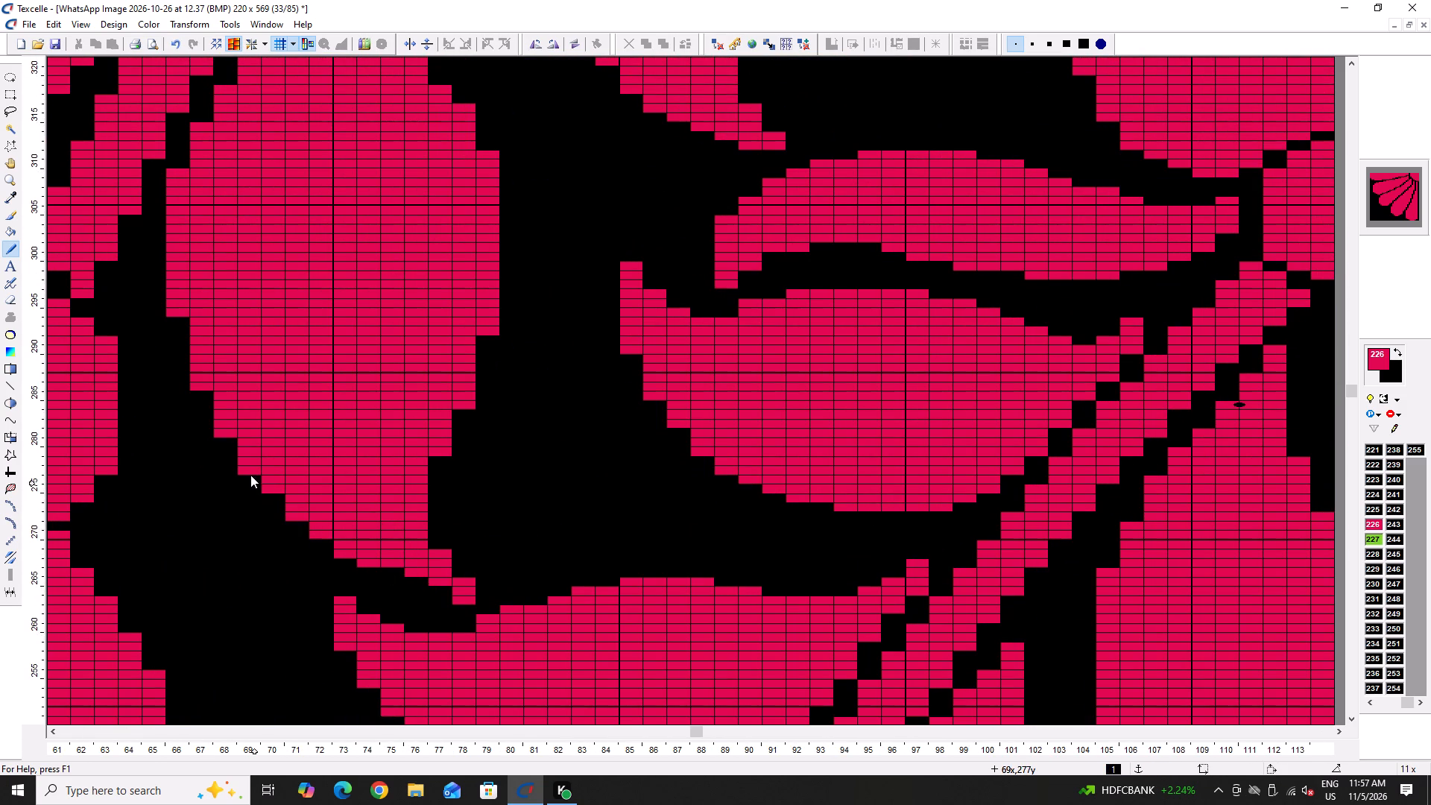
right_click(250, 475)
right_click(247, 469)
right_drag(222, 438, 223, 429)
right_drag(200, 392, 199, 385)
click(174, 322)
scroll(177, 367, up, 3)
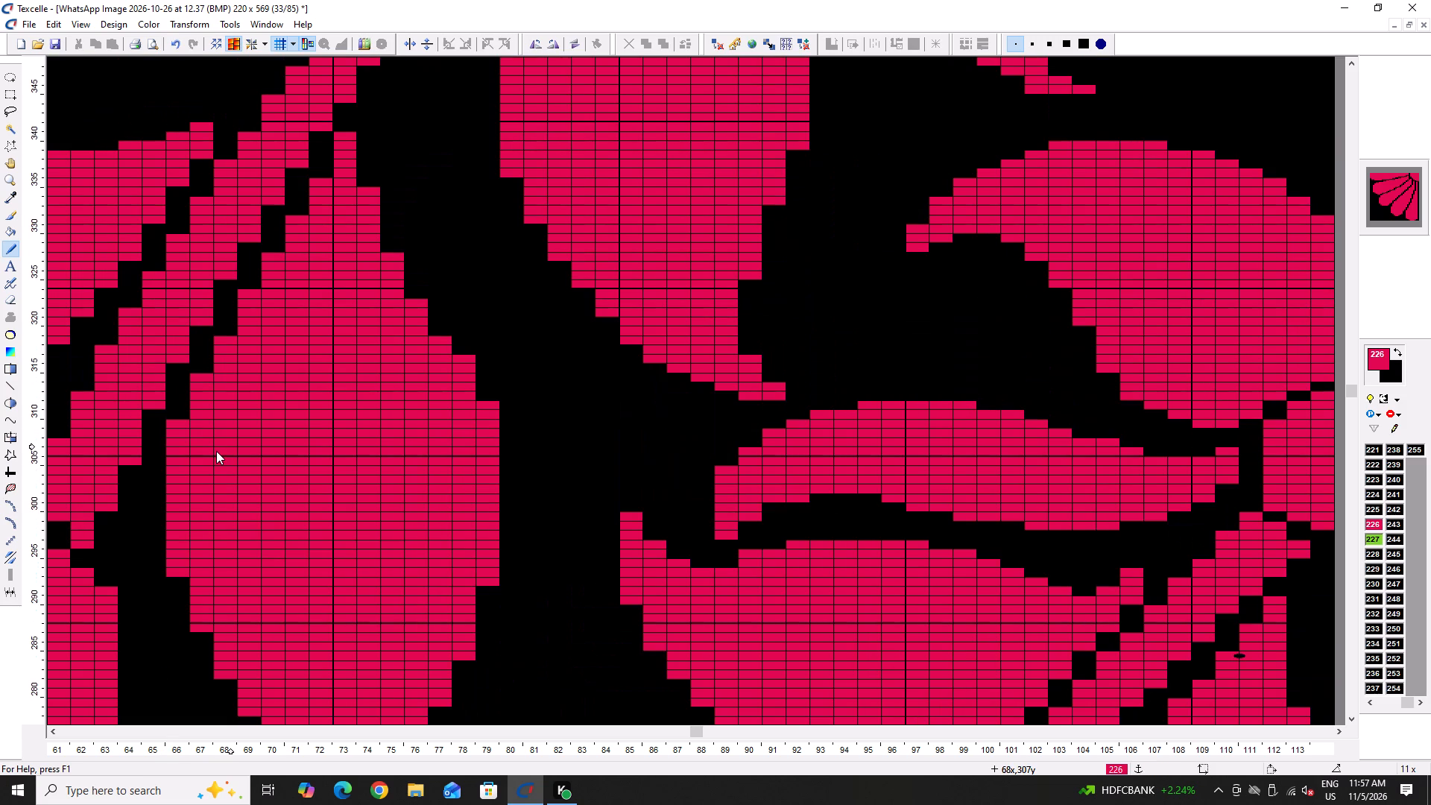
Thin that leaf's bottom tip by blacking out pixels along its underside and the excess below the pointed end.
ctrl+scroll(216, 451, down, 3)
ctrl+scroll(248, 605, up, 4)
right_drag(275, 596, 282, 599)
right_click(302, 605)
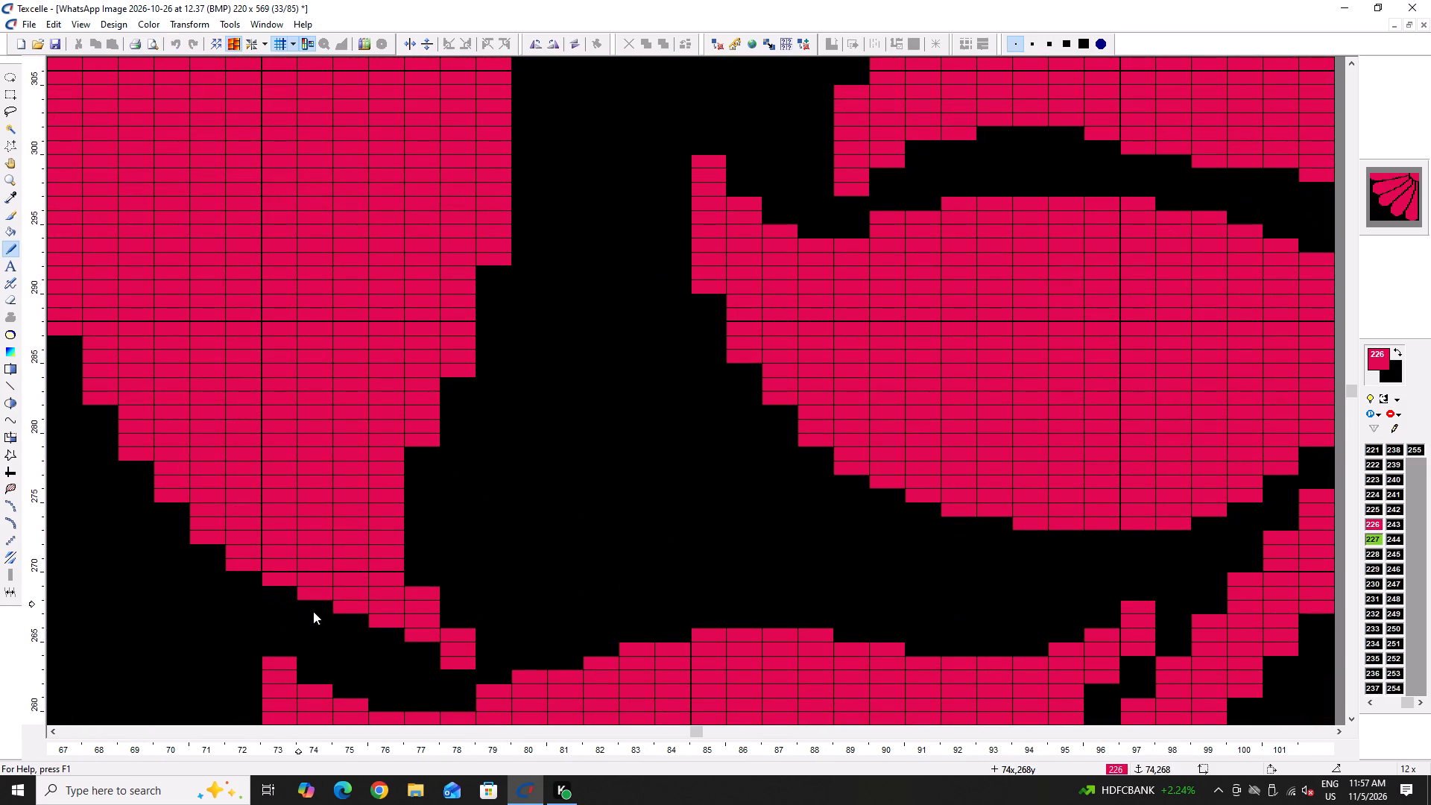
click(461, 671)
right_drag(458, 672, 460, 678)
right_click(427, 596)
ctrl+scroll(393, 637, down, 3)
ctrl+scroll(427, 655, up, 4)
right_drag(425, 654, 412, 670)
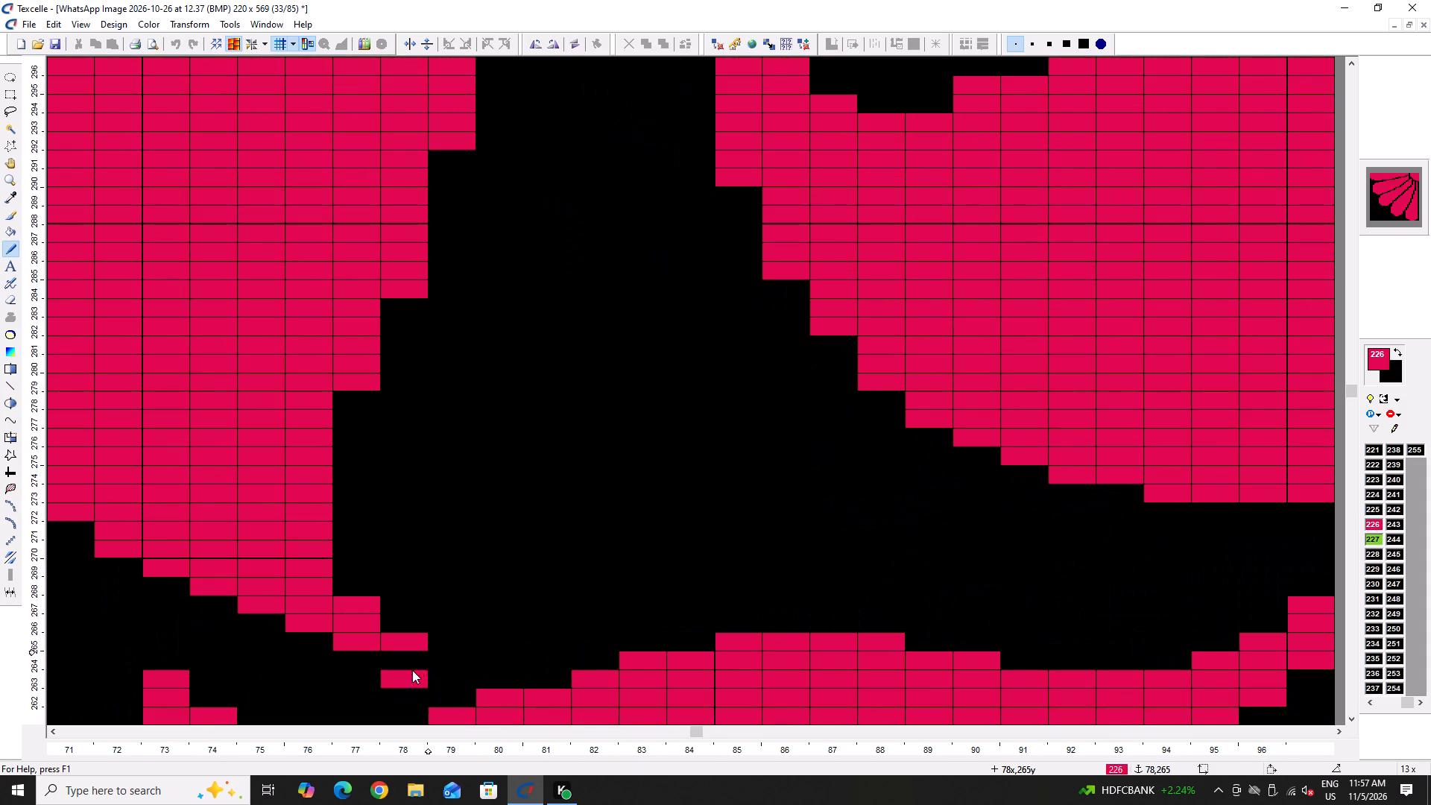
right_drag(412, 670, 408, 678)
Black out further step corners on that leaf's lower left edge so the slope descends evenly to the tip.
ctrl+scroll(337, 610, down, 4)
scroll(350, 640, up, 1)
scroll(284, 608, down, 2)
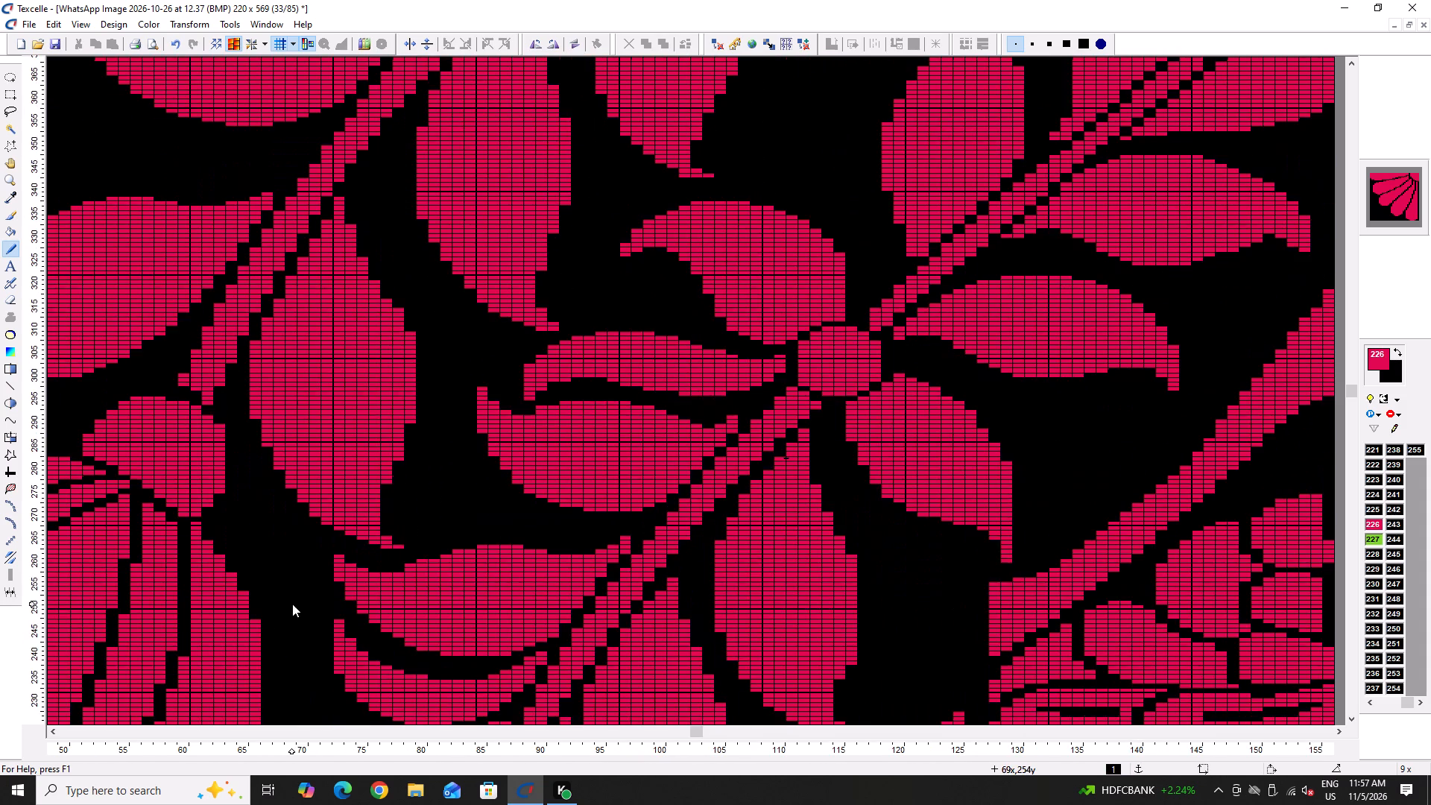
ctrl+scroll(271, 499, up, 4)
right_click(484, 582)
right_click(458, 556)
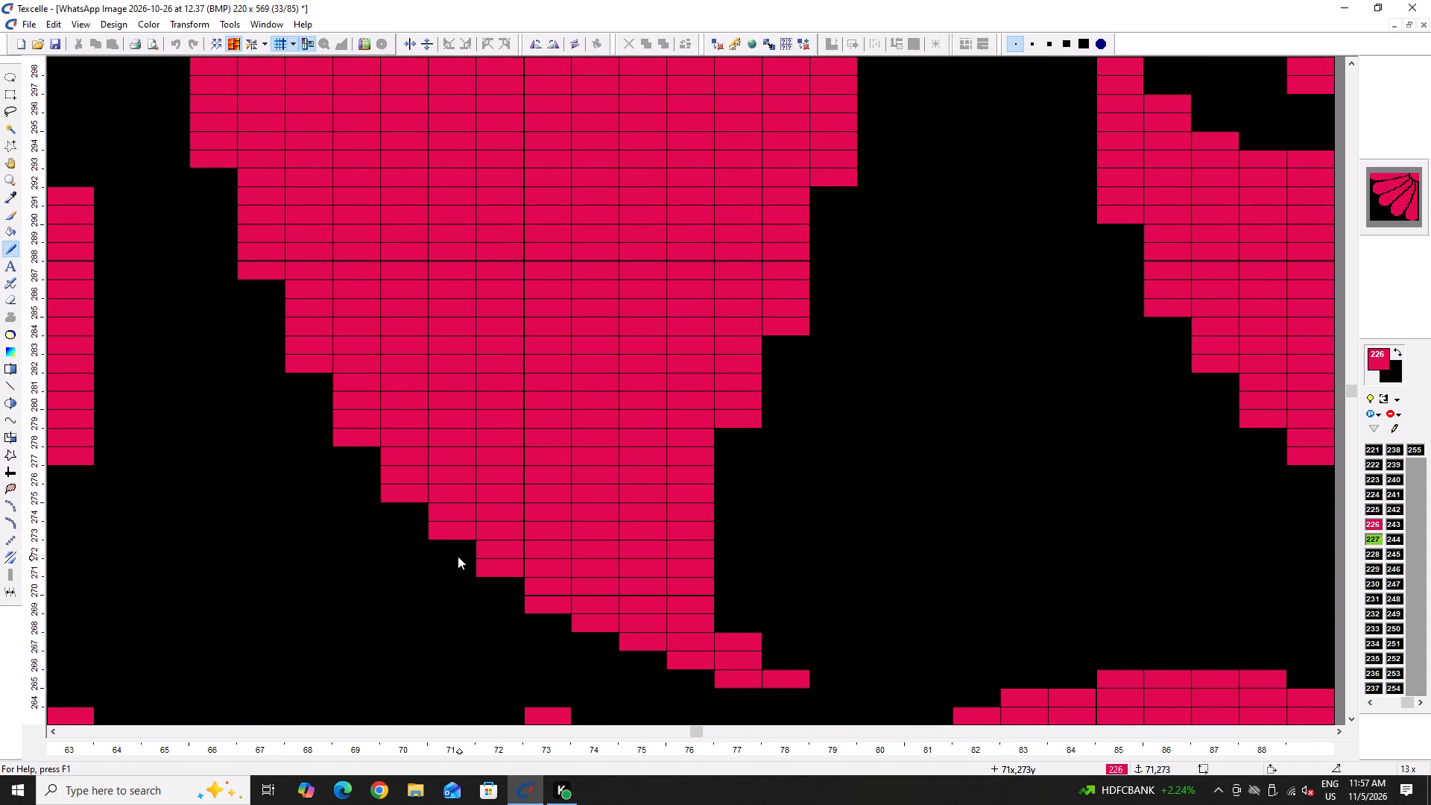
right_click(399, 502)
right_click(399, 490)
right_click(348, 432)
right_click(307, 361)
right_click(306, 364)
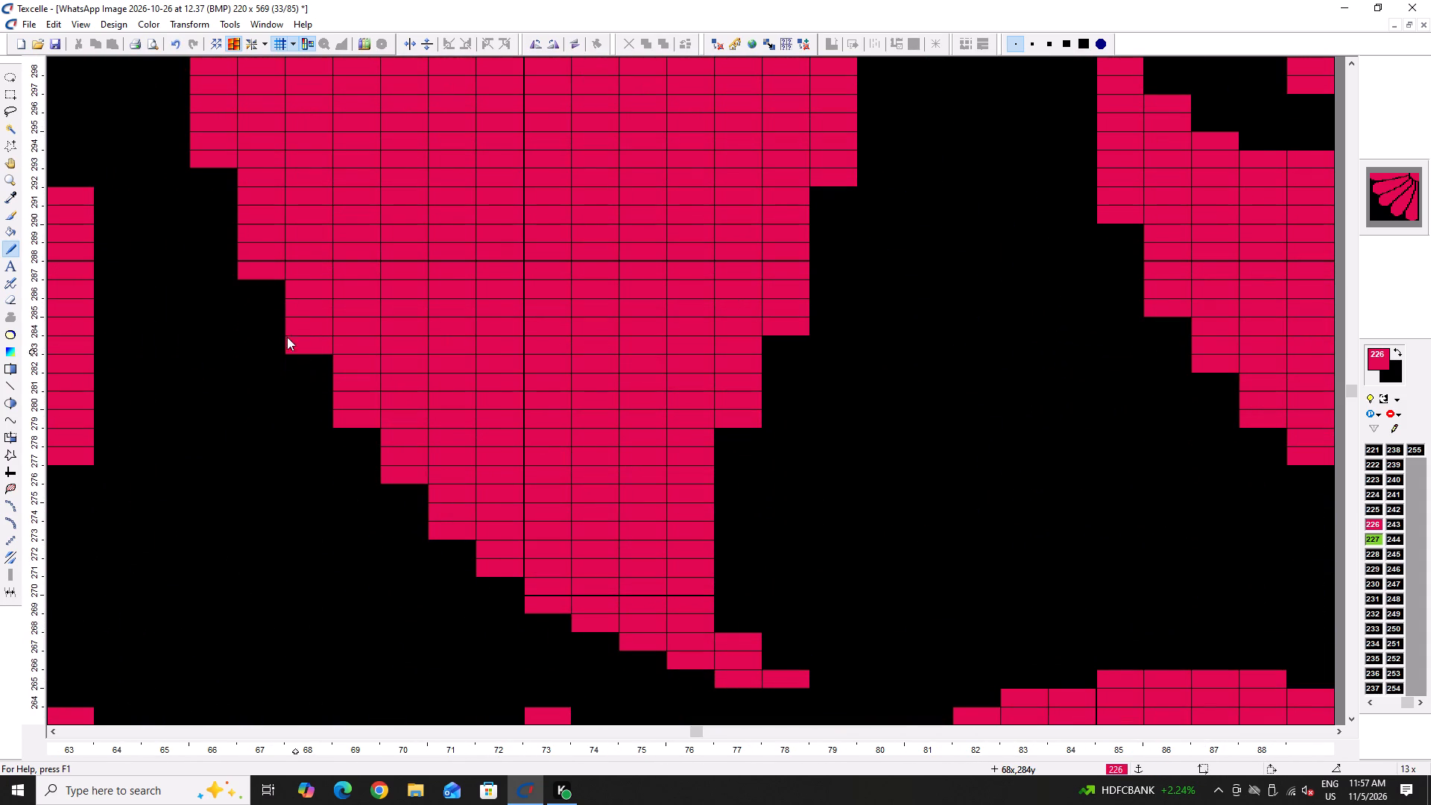
Save the design.
ctrl+scroll(309, 438, down, 5)
ctrl+scroll(489, 362, up, 2)
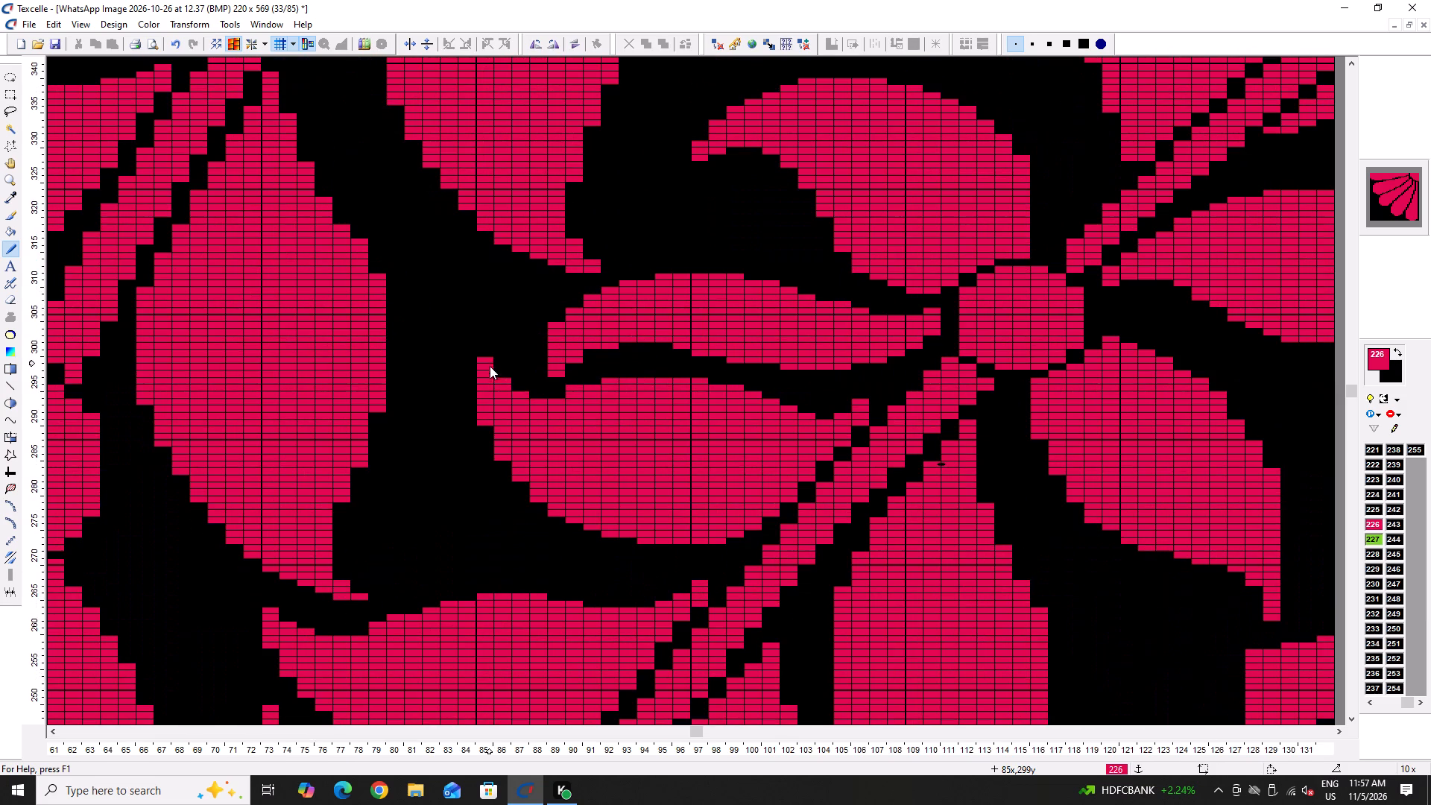
key(ctrl+s)
key(ctrl+s)
key(ctrl+s)
Round the same leaf's upper right edge by blacking out its protruding corner pixels.
ctrl+scroll(474, 380, down, 4)
ctrl+scroll(443, 295, up, 6)
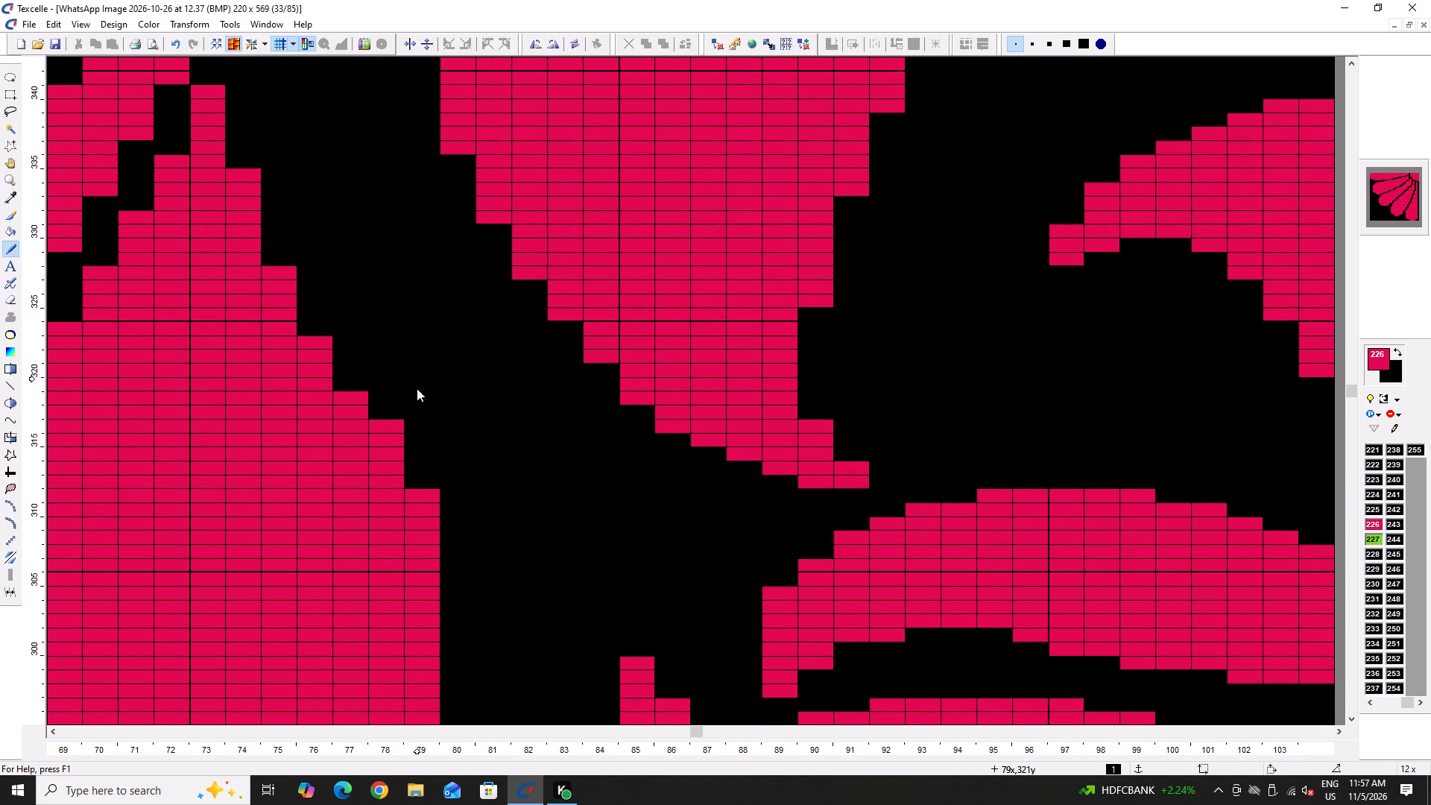
right_drag(408, 428, 402, 438)
right_click(402, 427)
right_drag(424, 491, 425, 508)
ctrl+scroll(349, 499, down, 5)
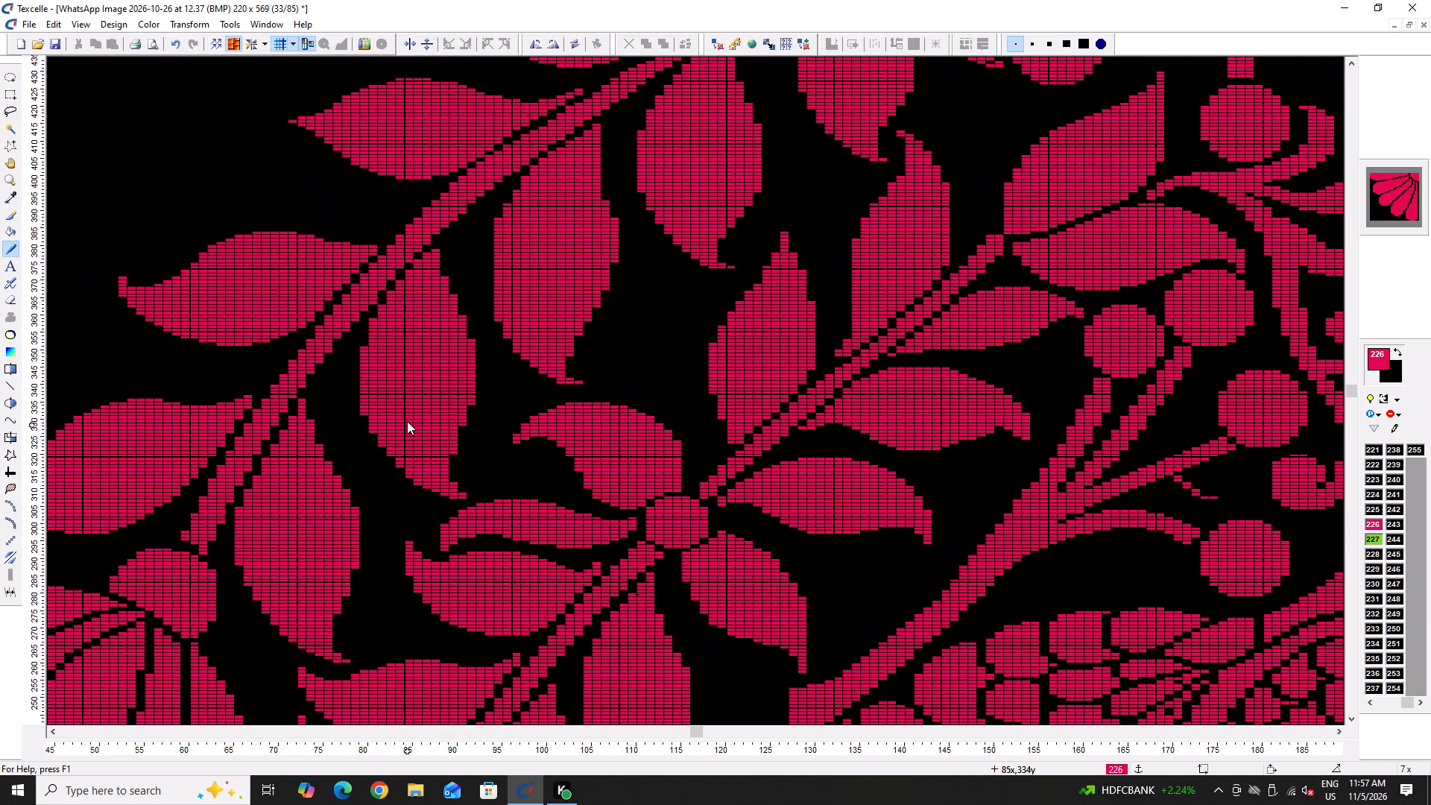
Shorten the steps on the lower left edge of the hanging leaf above the narrow horizontal leaf by blacking out corner pixels.
ctrl+scroll(446, 478, up, 5)
right_click(340, 496)
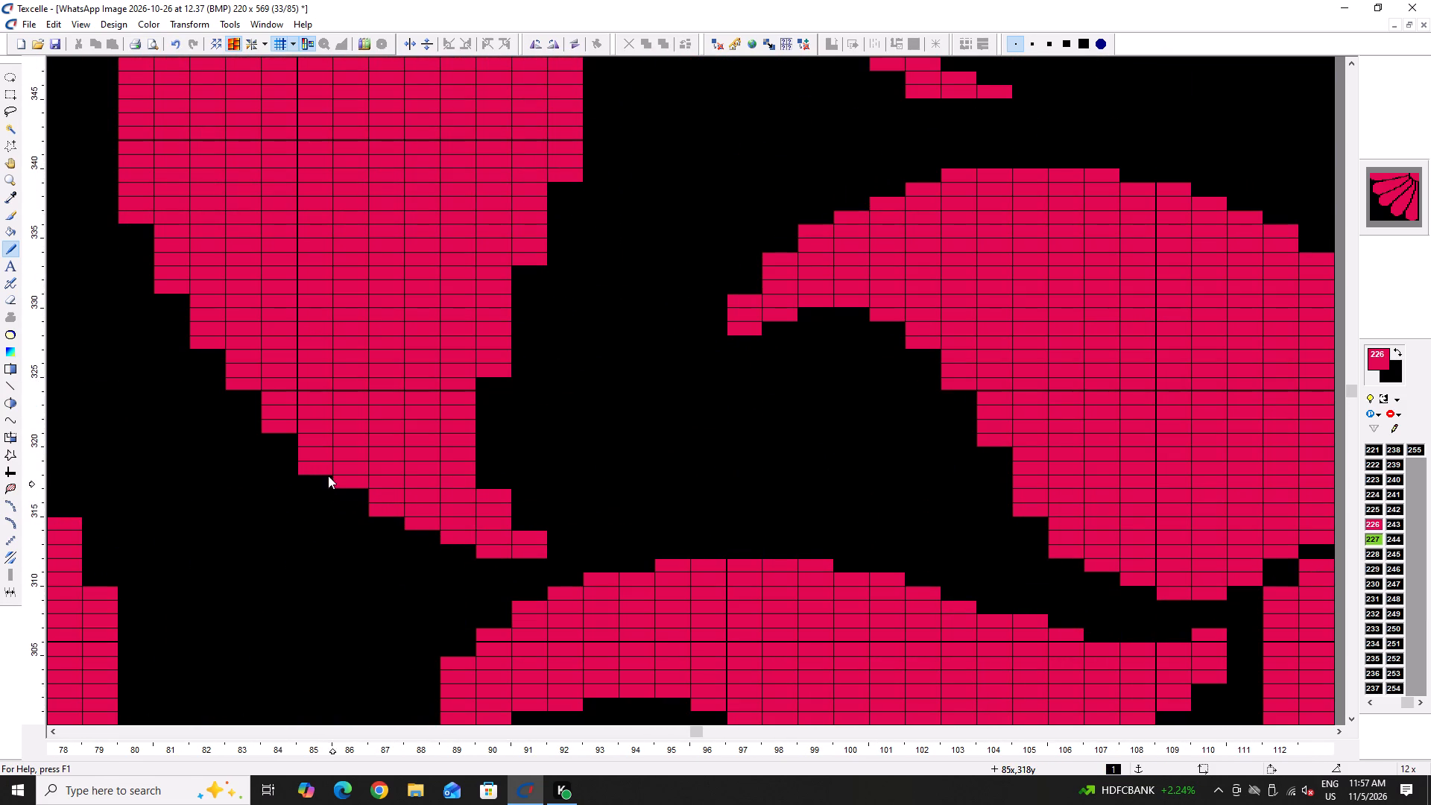
right_click(321, 466)
right_click(275, 429)
right_click(227, 368)
right_click(227, 370)
right_click(229, 383)
click(231, 367)
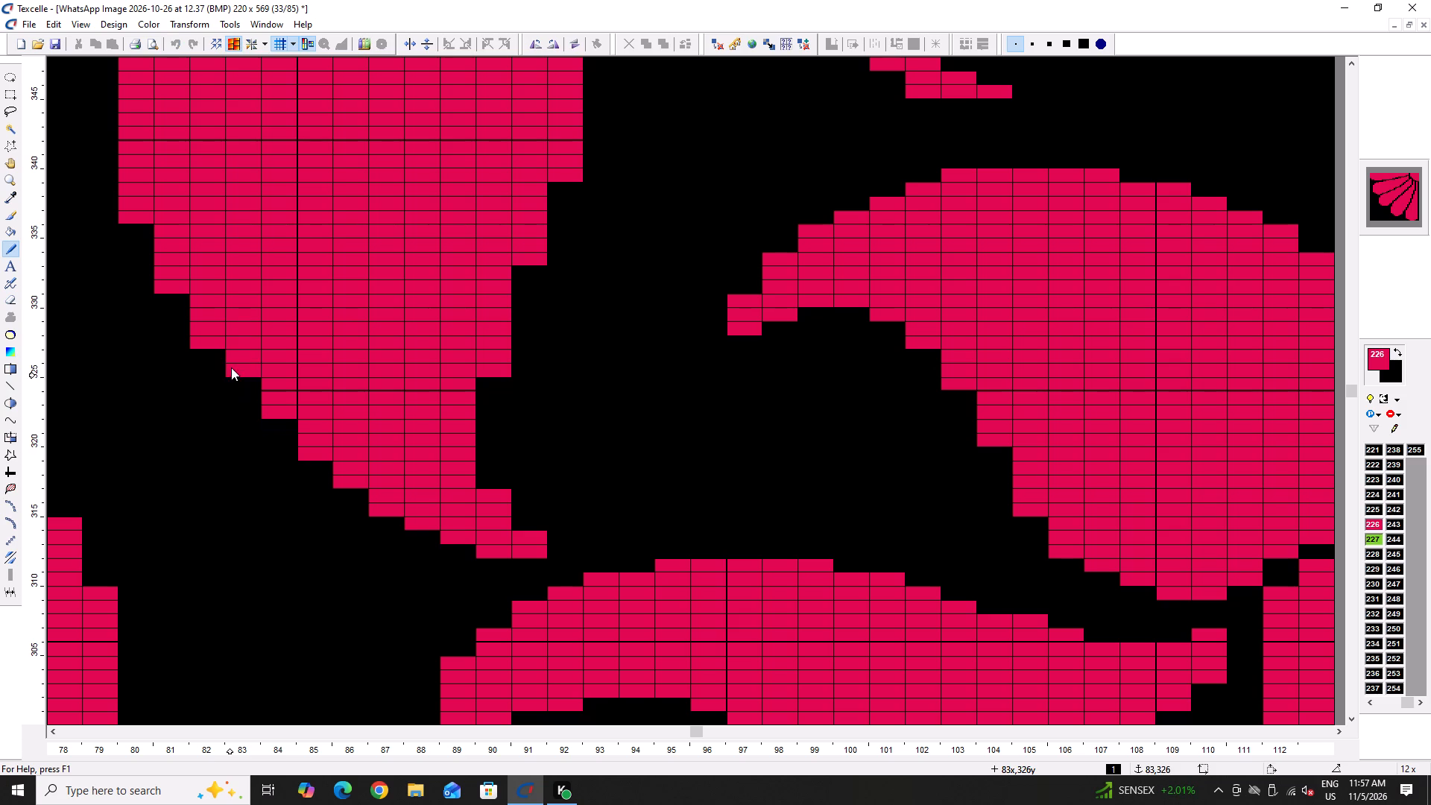
right_click(211, 342)
right_click(169, 288)
right_click(132, 221)
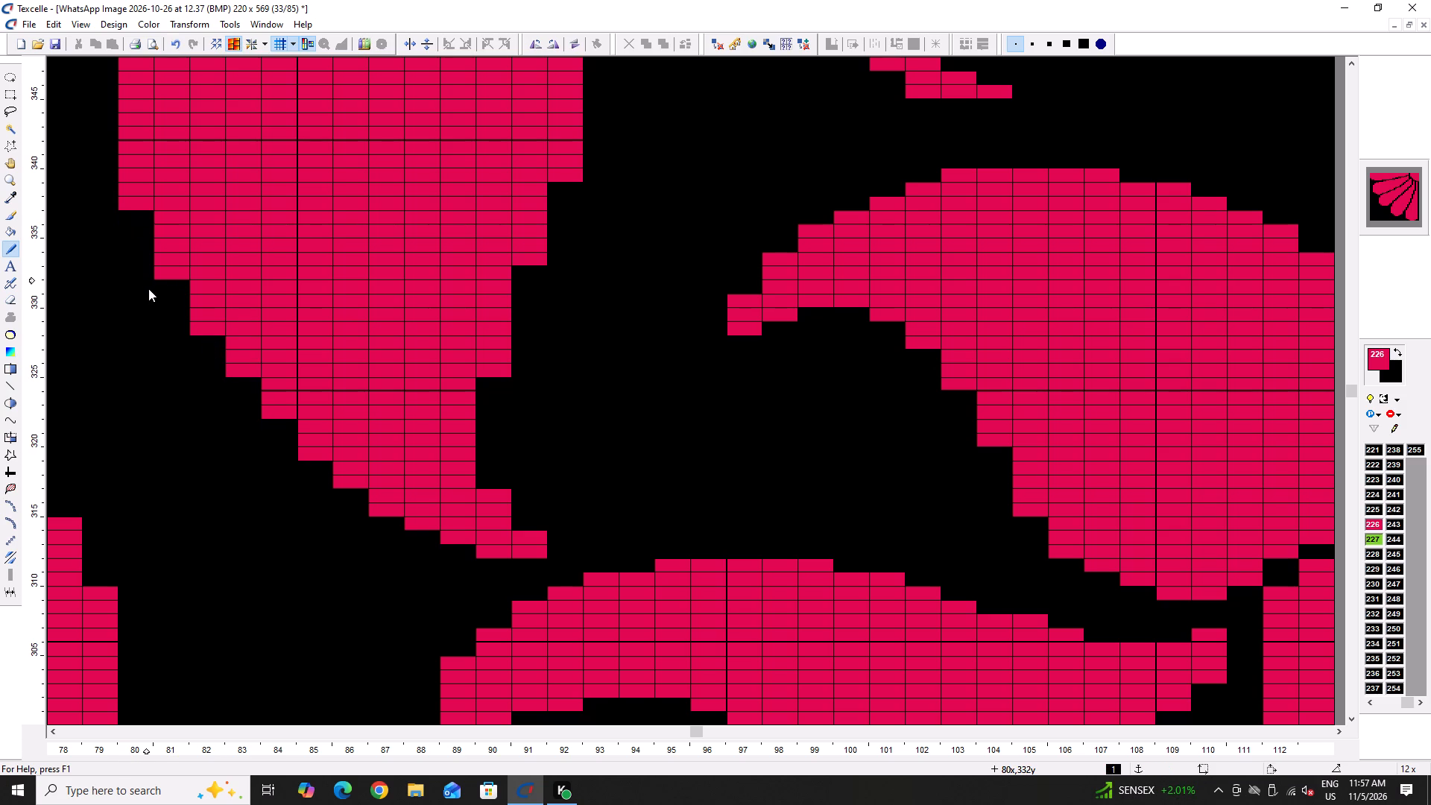
Save the design.
key(ctrl+s)
key(ctrl+s)
Black out strips of excess pixels down the left edge of the next hanging leaf up the branch.
ctrl+scroll(219, 383, down, 7)
scroll(357, 383, up, 4)
ctrl+scroll(383, 600, up, 5)
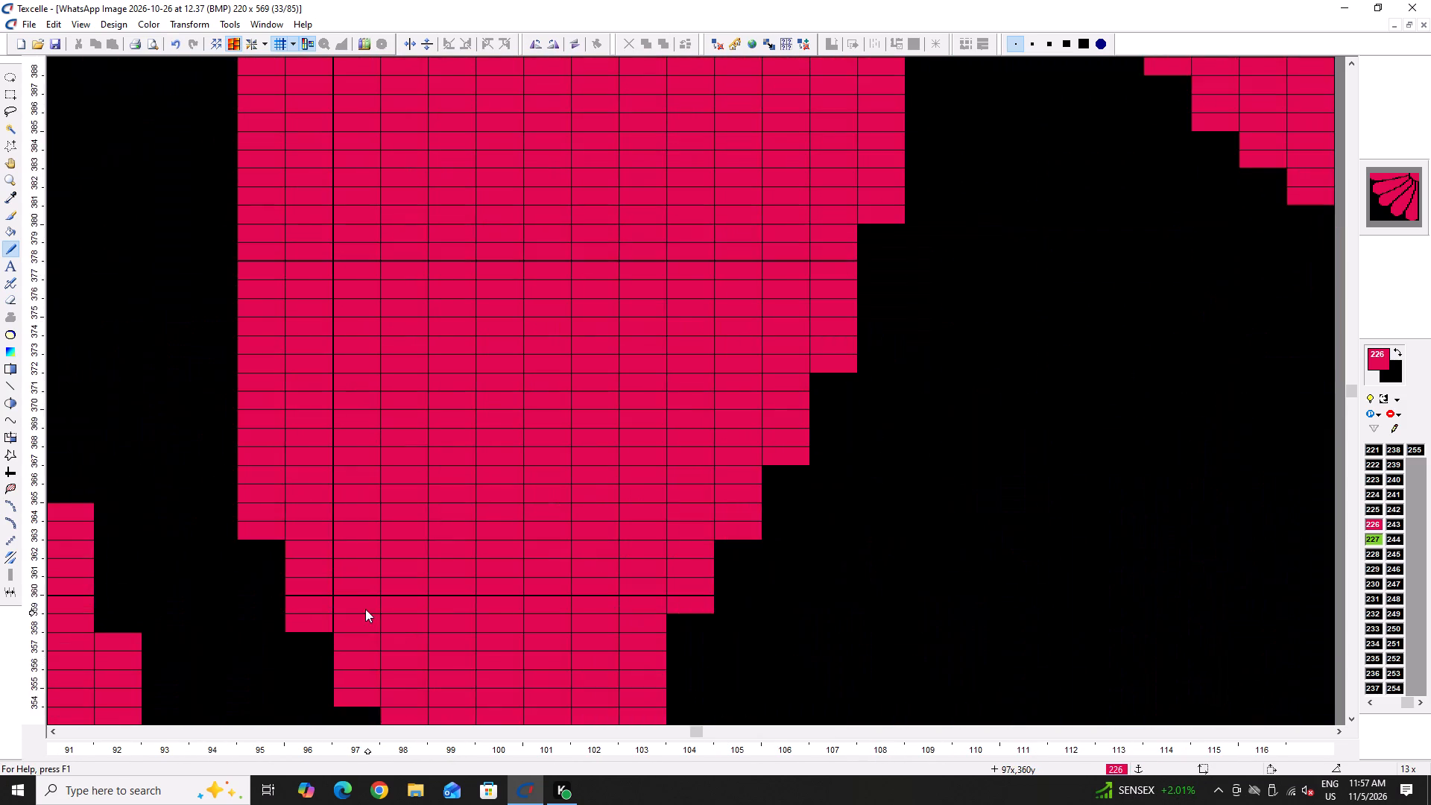
scroll(365, 609, down, 3)
right_drag(248, 275, 268, 341)
right_drag(270, 346, 279, 362)
right_drag(309, 362, 300, 423)
right_drag(300, 426, 303, 435)
right_drag(336, 465, 337, 500)
right_click(341, 506)
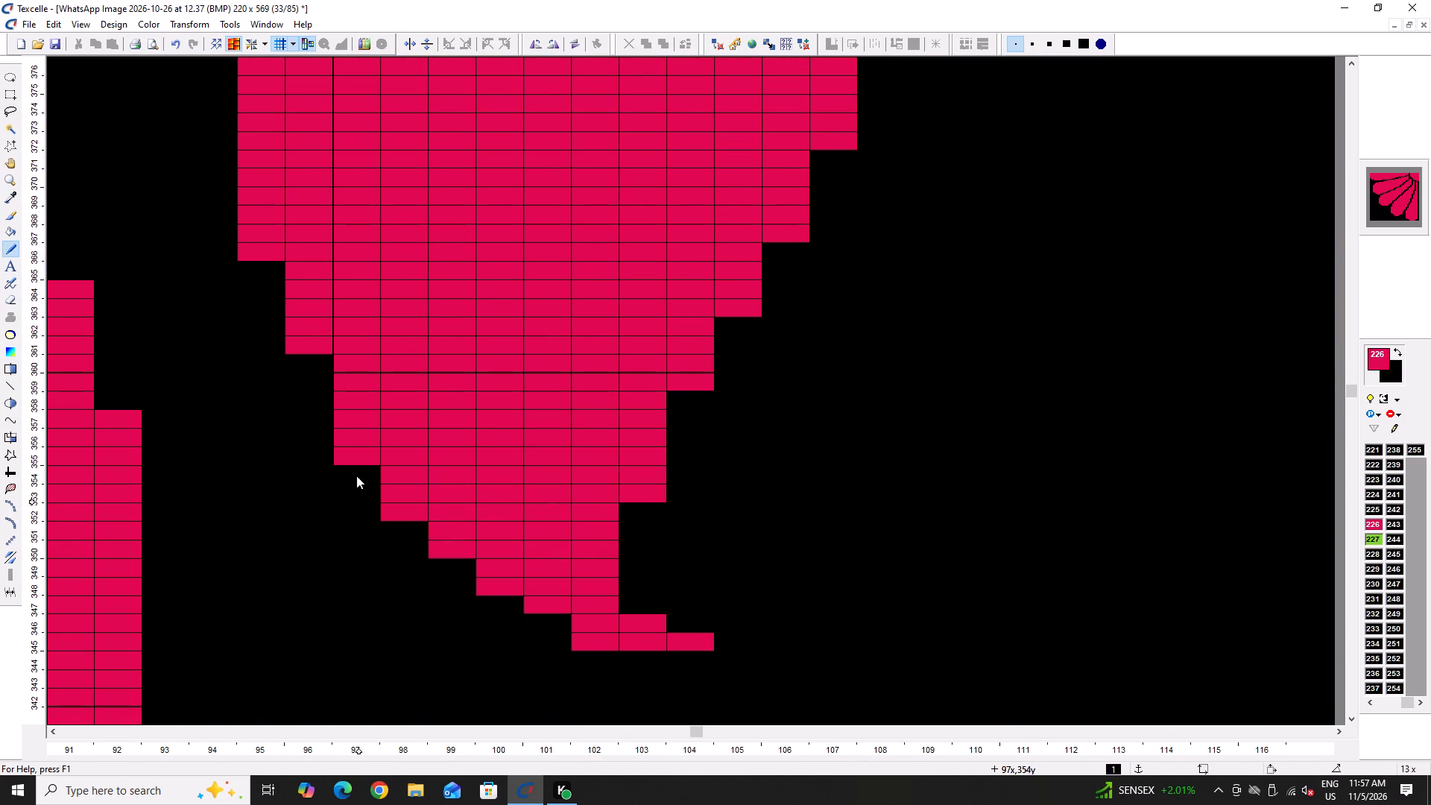
Even out the steps midway down that leaf's lower left edge by blacking out the lowest pixels of the protruding columns.
right_click(345, 451)
right_drag(399, 508, 401, 529)
right_click(404, 538)
right_click(405, 540)
right_drag(369, 455, 363, 440)
right_click(363, 440)
right_click(362, 439)
right_click(411, 508)
right_click(396, 493)
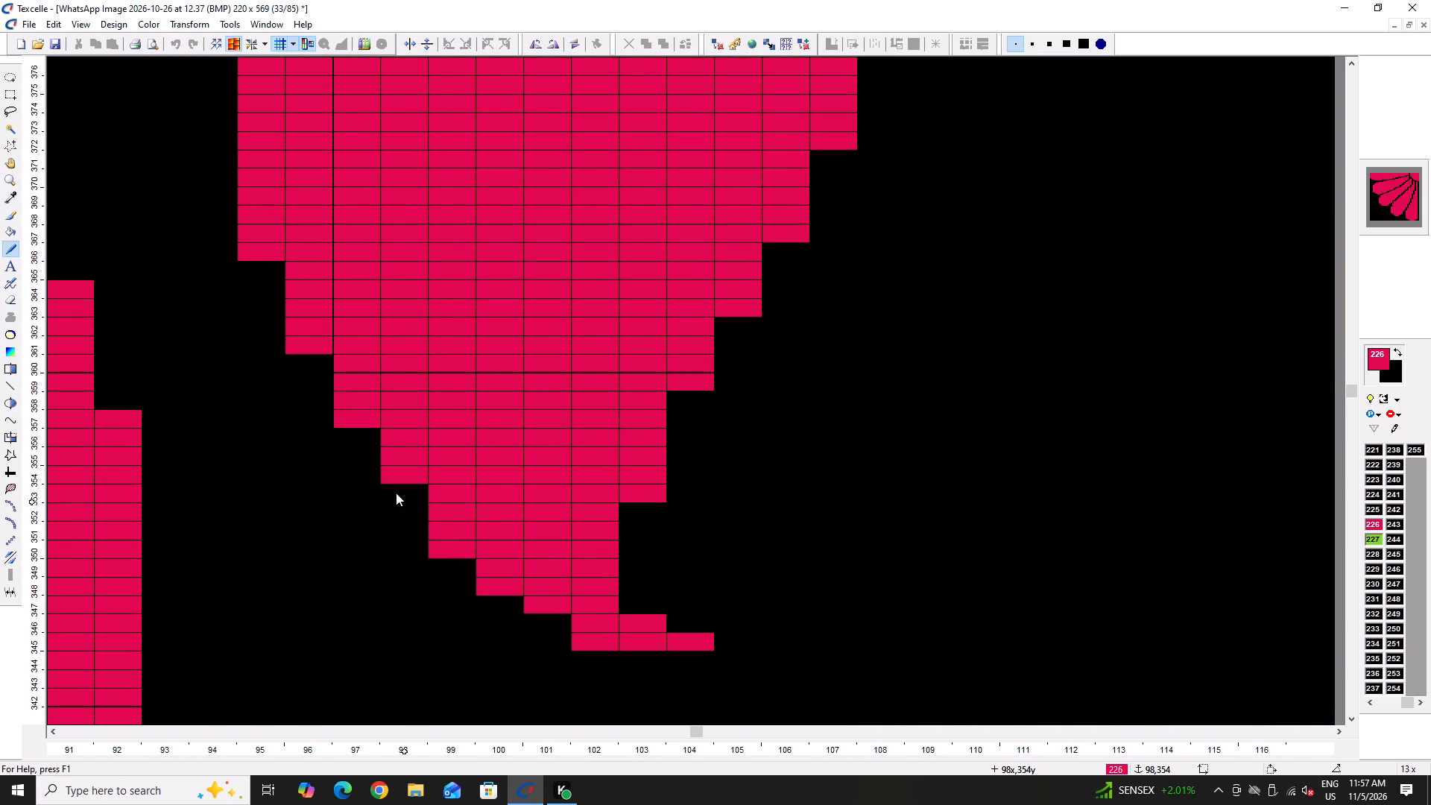
right_click(395, 493)
Taper that leaf's underside toward its bottom tip by blacking out the remaining step corners.
right_click(452, 556)
right_click(451, 563)
right_click(492, 593)
right_click(493, 596)
right_click(570, 644)
right_drag(573, 645, 580, 647)
right_click(580, 647)
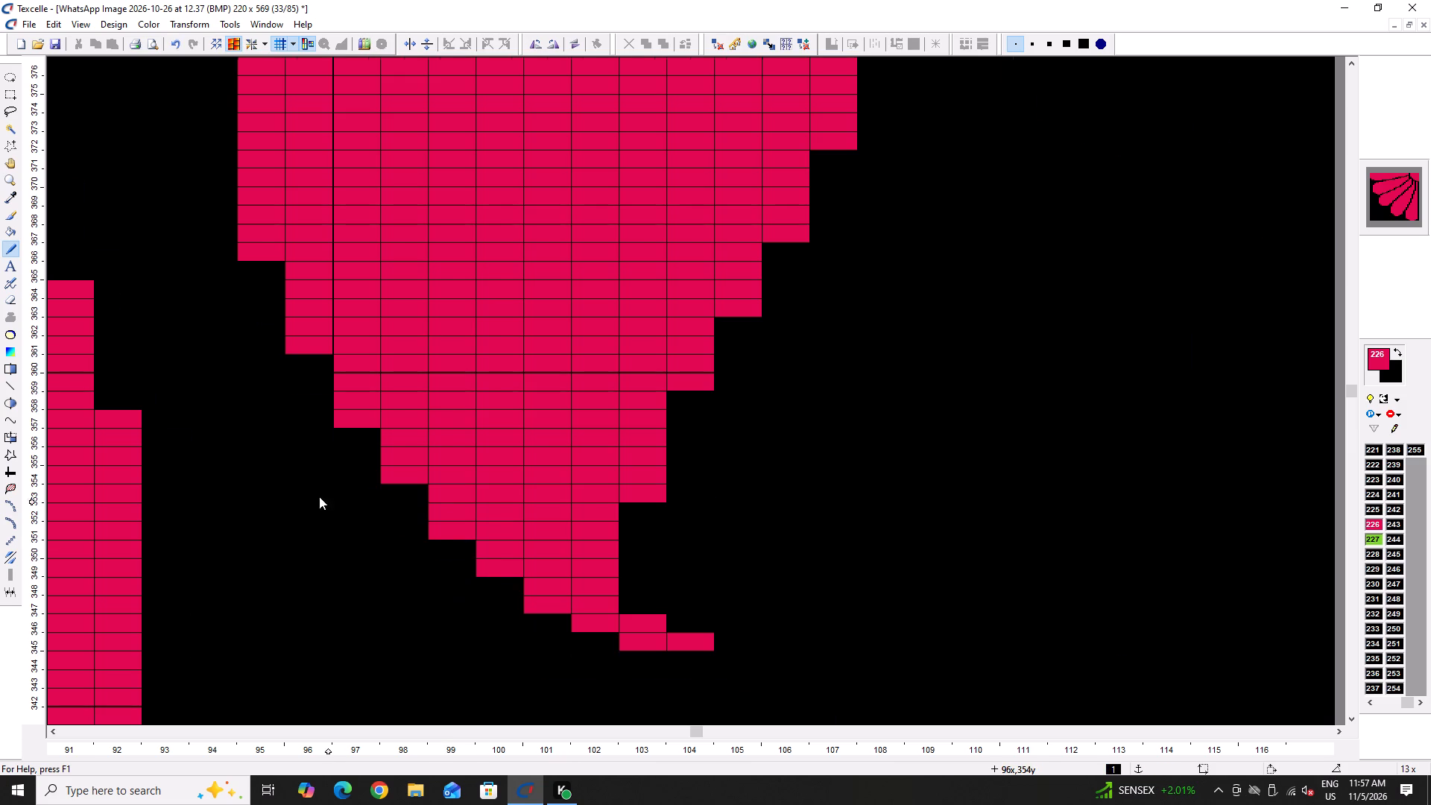
Save the design.
ctrl+scroll(317, 494, down, 6)
key(ctrl+s)
key(ctrl+s)
key(ctrl+s)
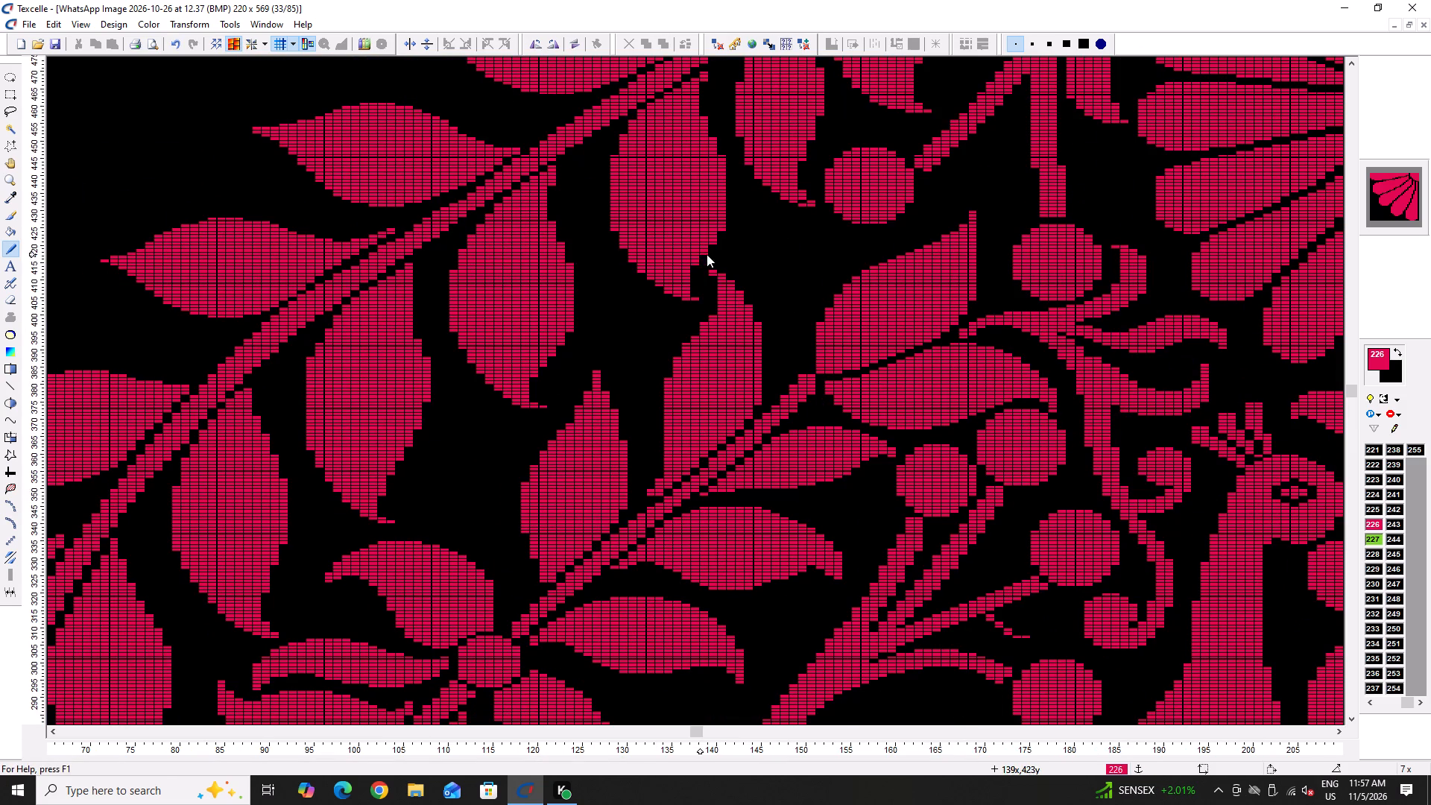
Slim the left tip and lower left edge of the third leaf from the top above the branch by blacking out protruding pixels.
scroll(707, 254, up, 3)
ctrl+scroll(232, 429, up, 6)
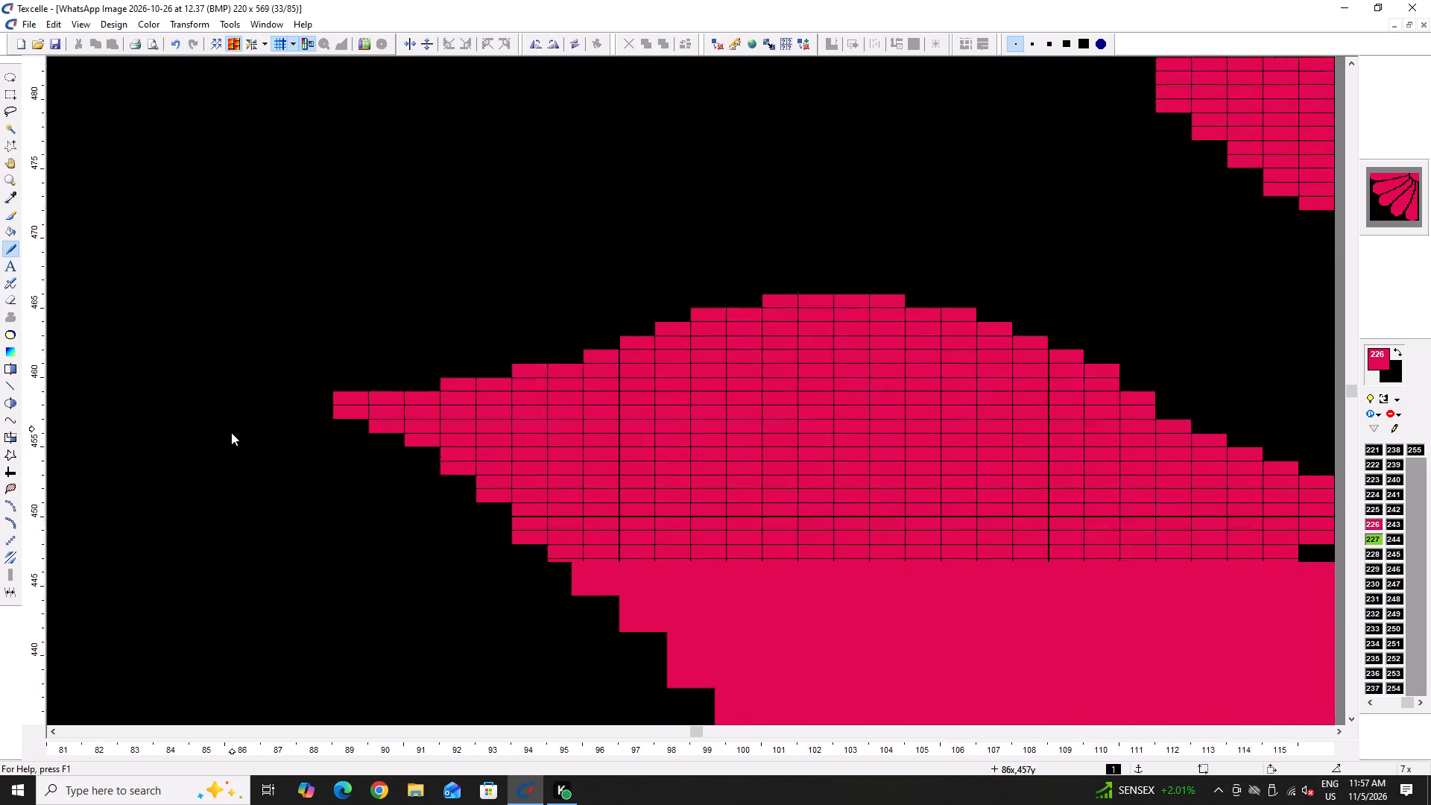
right_click(360, 422)
right_click(384, 437)
right_click(437, 463)
right_click(500, 504)
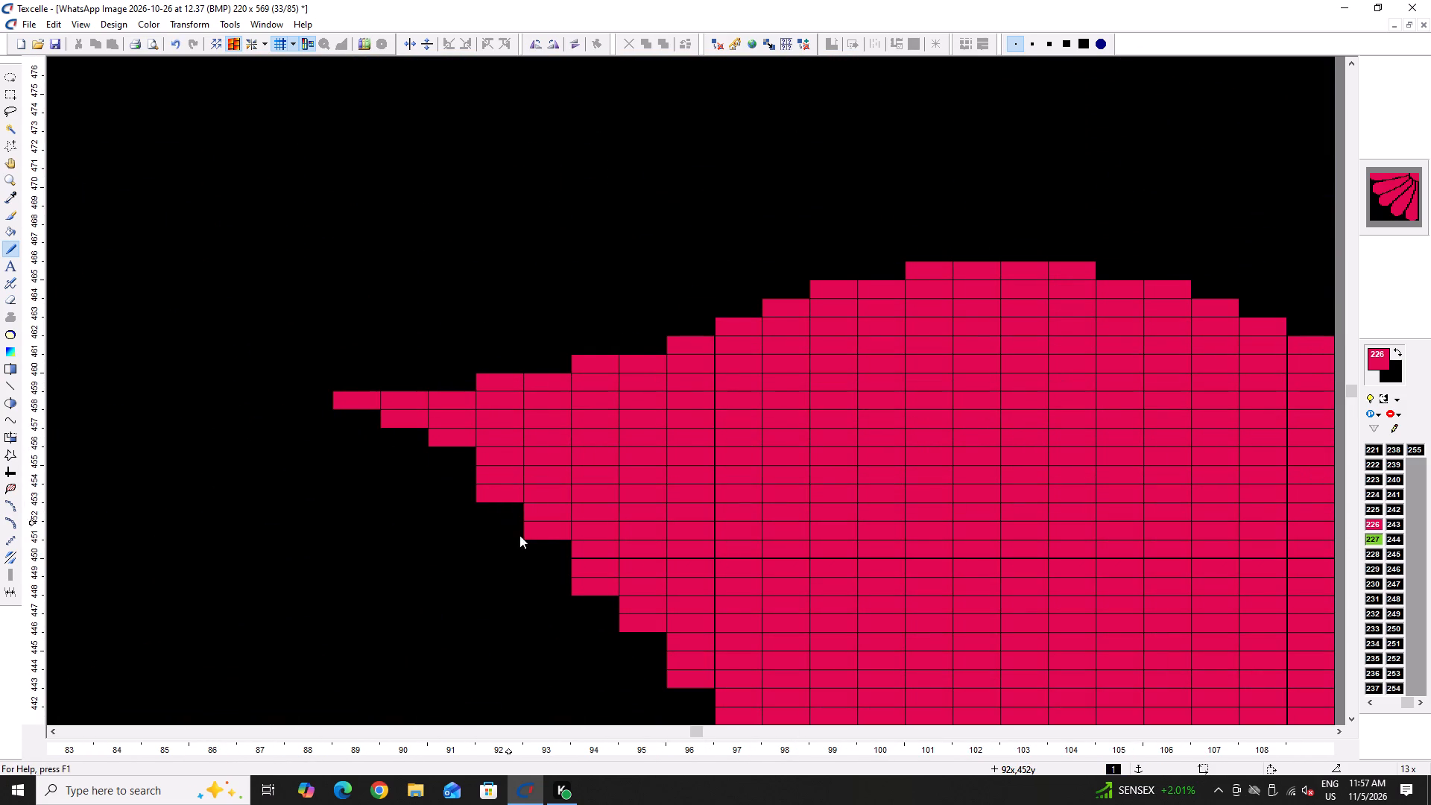
right_click(486, 488)
right_click(529, 529)
right_drag(531, 535, 546, 555)
right_click(586, 596)
right_drag(546, 569, 581, 589)
right_click(590, 589)
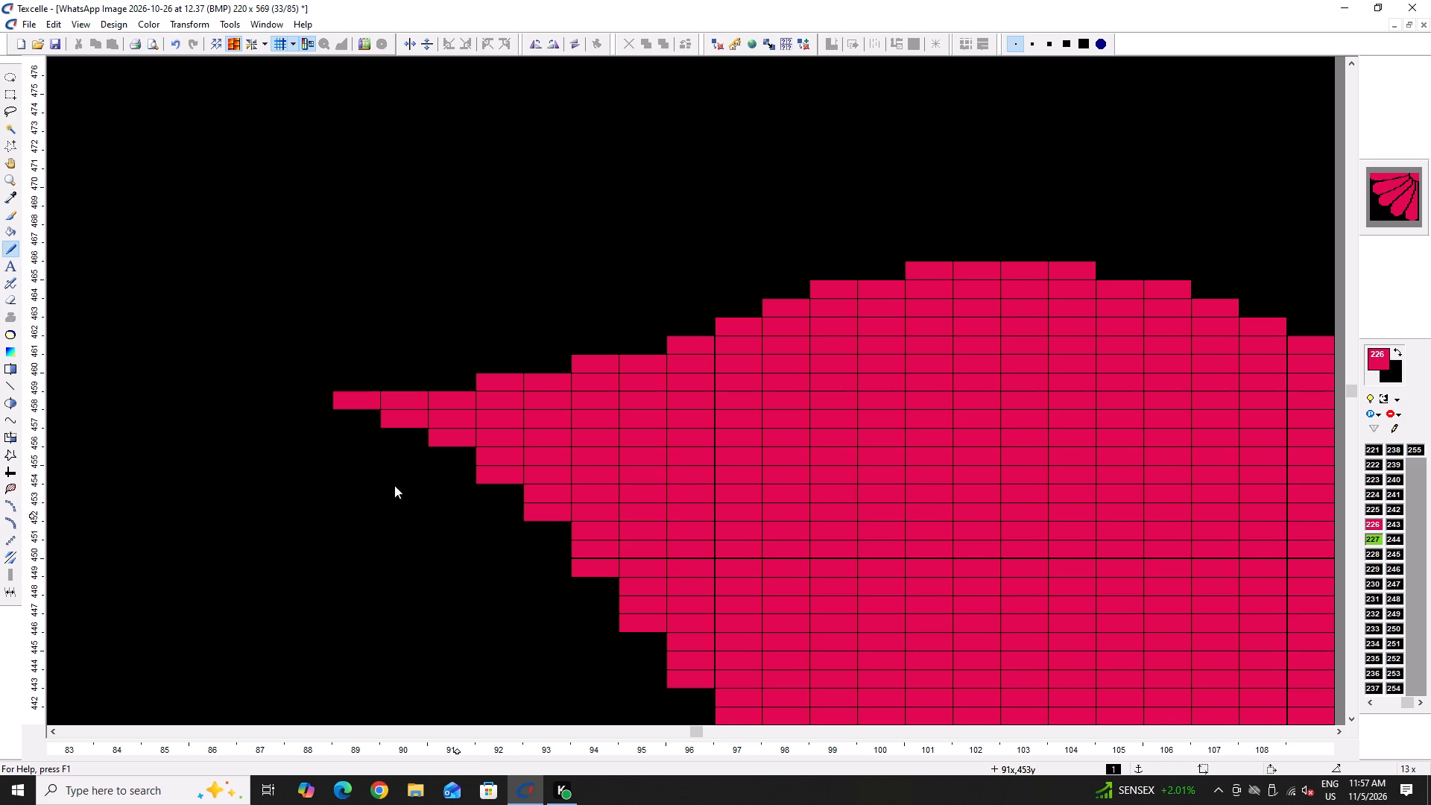
Even out the upper left slope of the fourth leaf above the branch by blacking out the step corners.
ctrl+scroll(386, 482, down, 5)
ctrl+scroll(461, 543, up, 4)
ctrl+scroll(434, 504, down, 5)
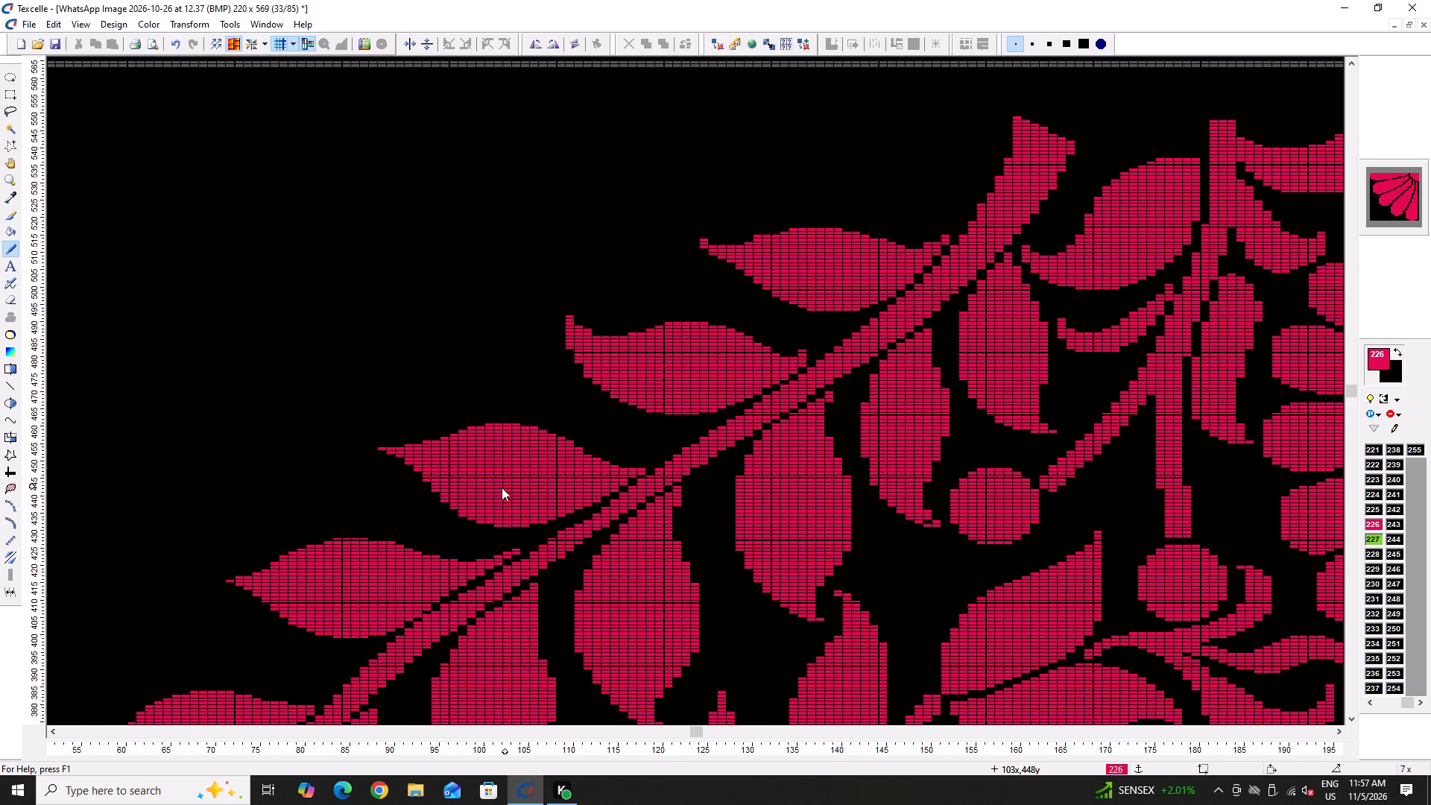
ctrl+scroll(415, 520, up, 7)
right_click(313, 595)
ctrl+scroll(353, 579, down, 5)
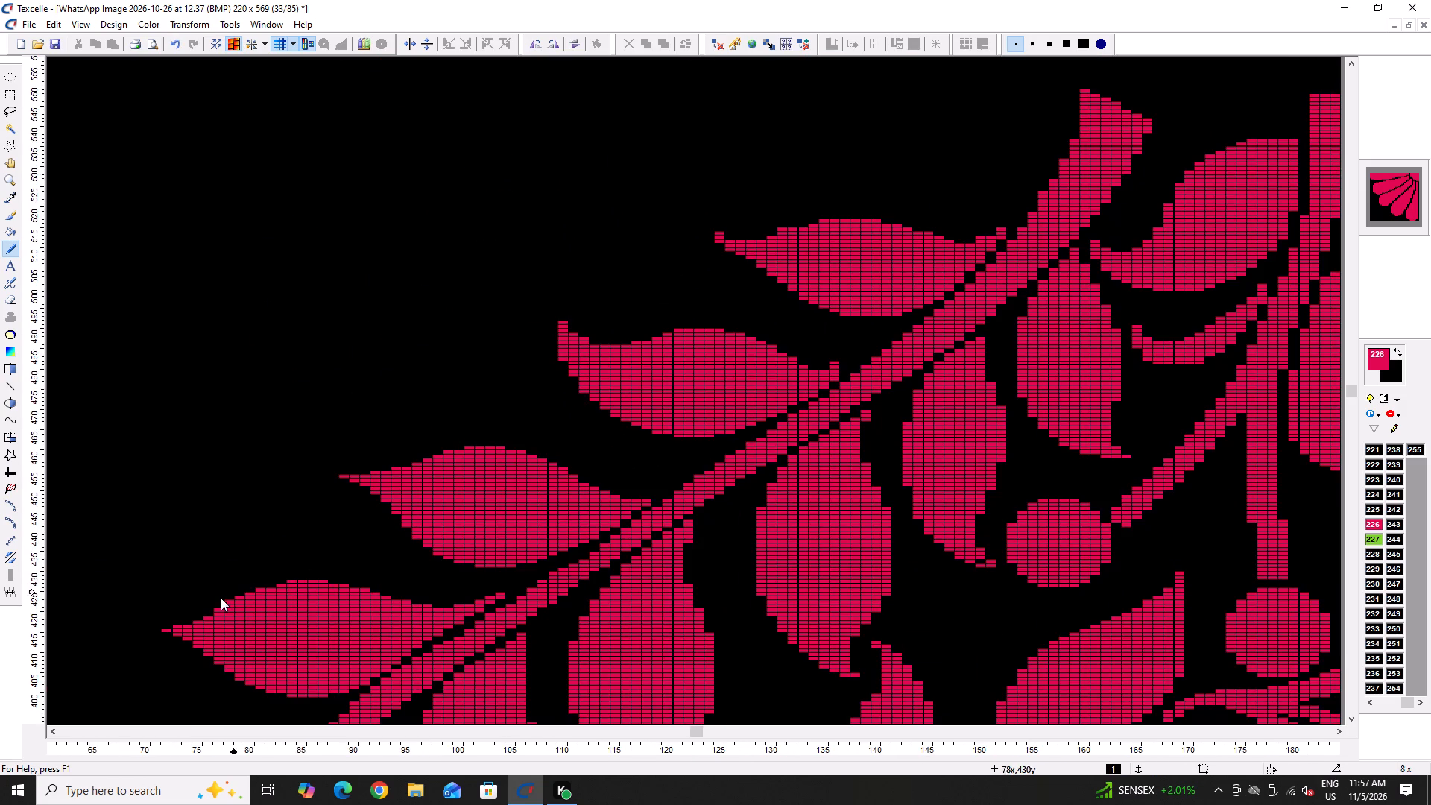
ctrl+scroll(214, 603, up, 5)
right_click(267, 594)
right_click(303, 567)
right_click(347, 553)
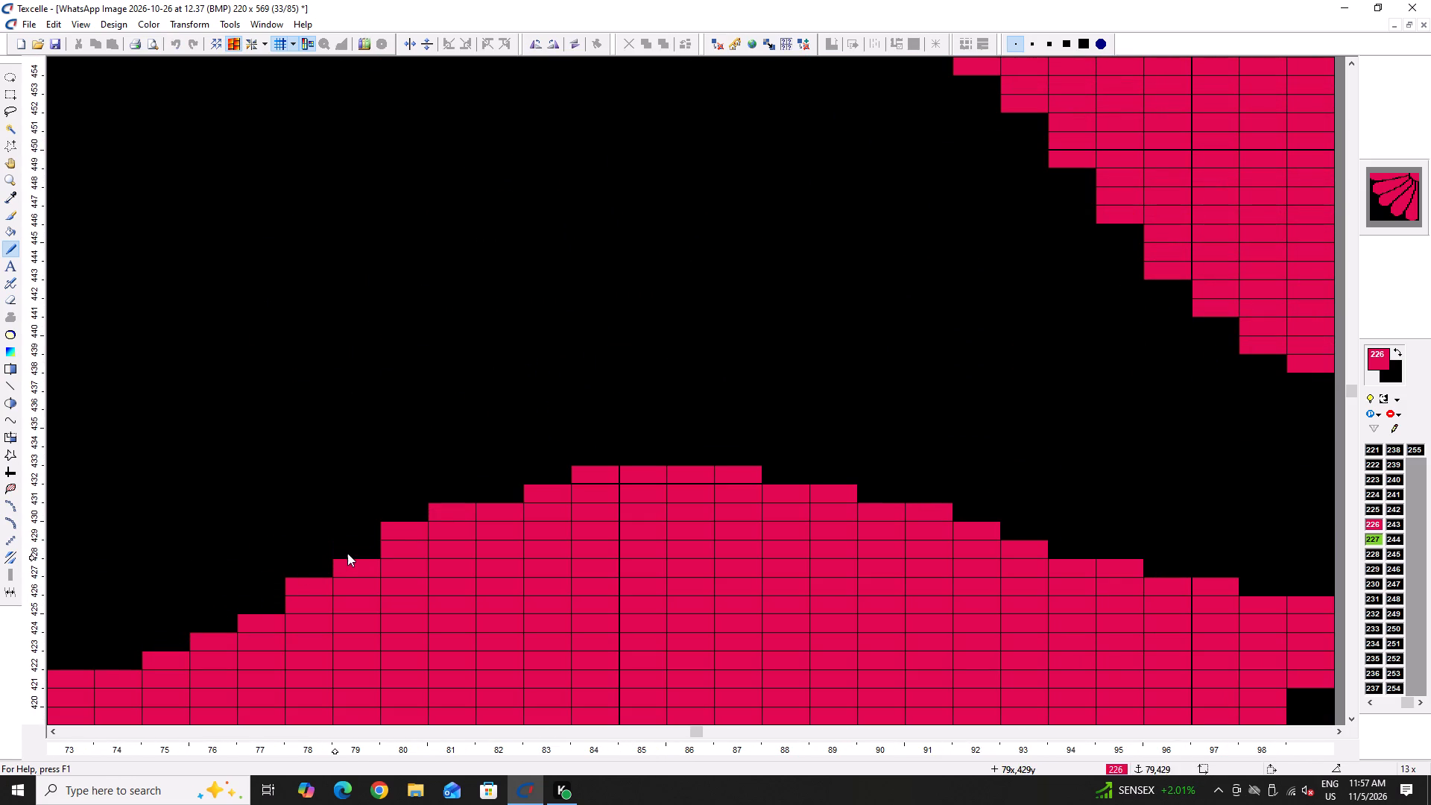
right_drag(379, 531, 389, 529)
right_drag(449, 508, 472, 502)
right_click(545, 484)
Flatten that leaf's crown by blacking out its top pixel row and the step ends just to its right.
right_drag(587, 473, 786, 473)
right_drag(788, 473, 800, 474)
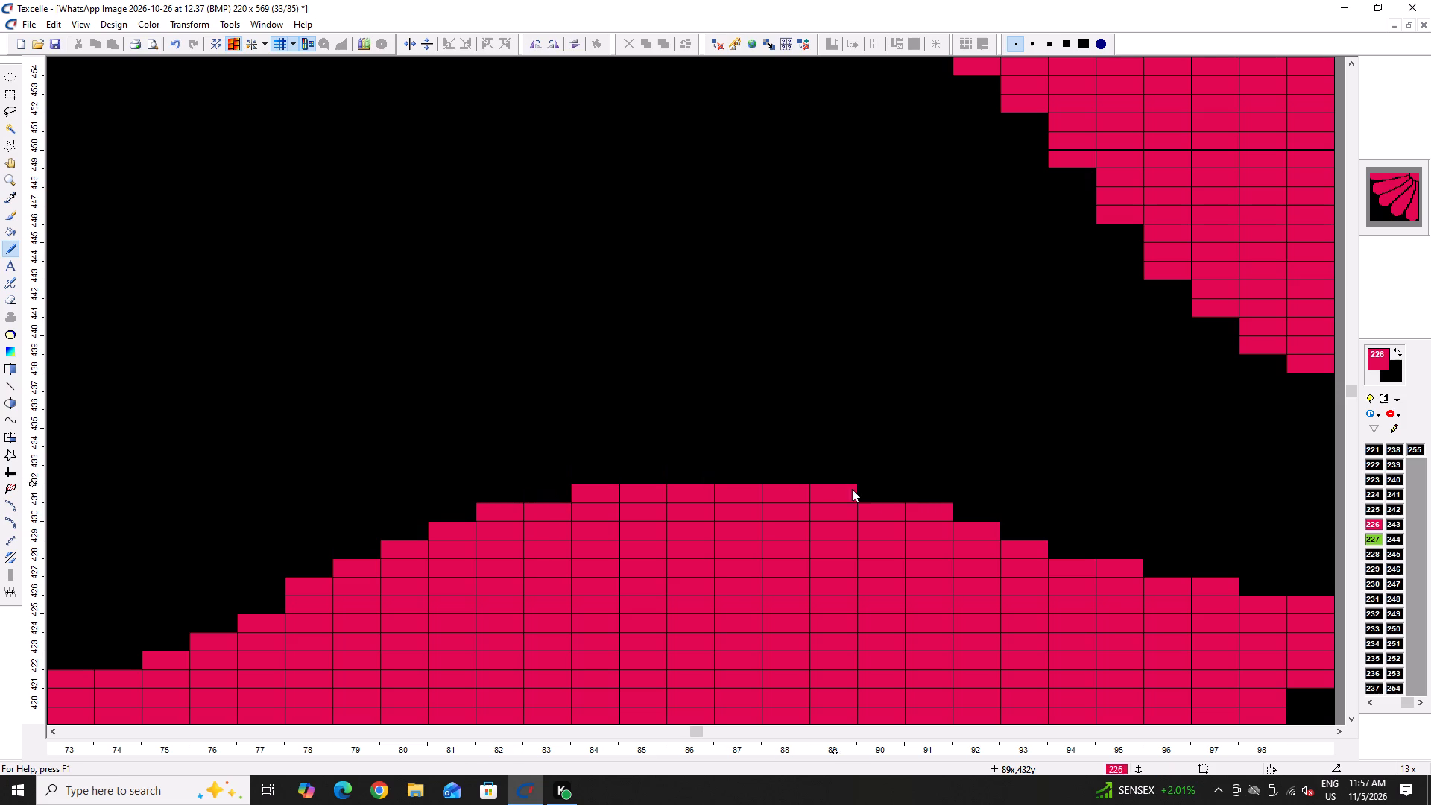
right_drag(835, 493, 931, 514)
drag(888, 520, 882, 521)
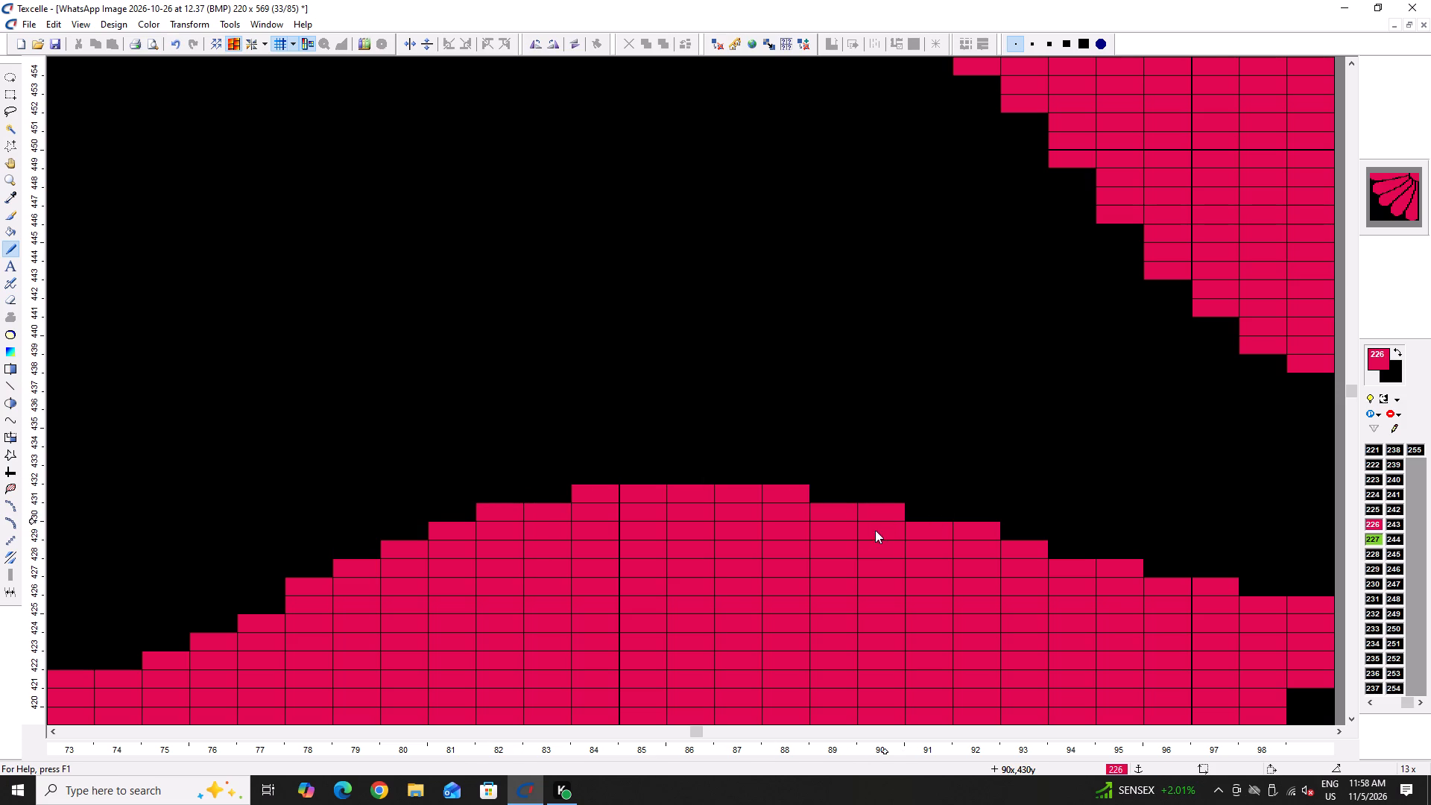
Fill the dip in that leaf's upper edge near the branch with pink pixels to make a smooth curve.
ctrl+scroll(529, 558, down, 6)
ctrl+scroll(716, 579, up, 7)
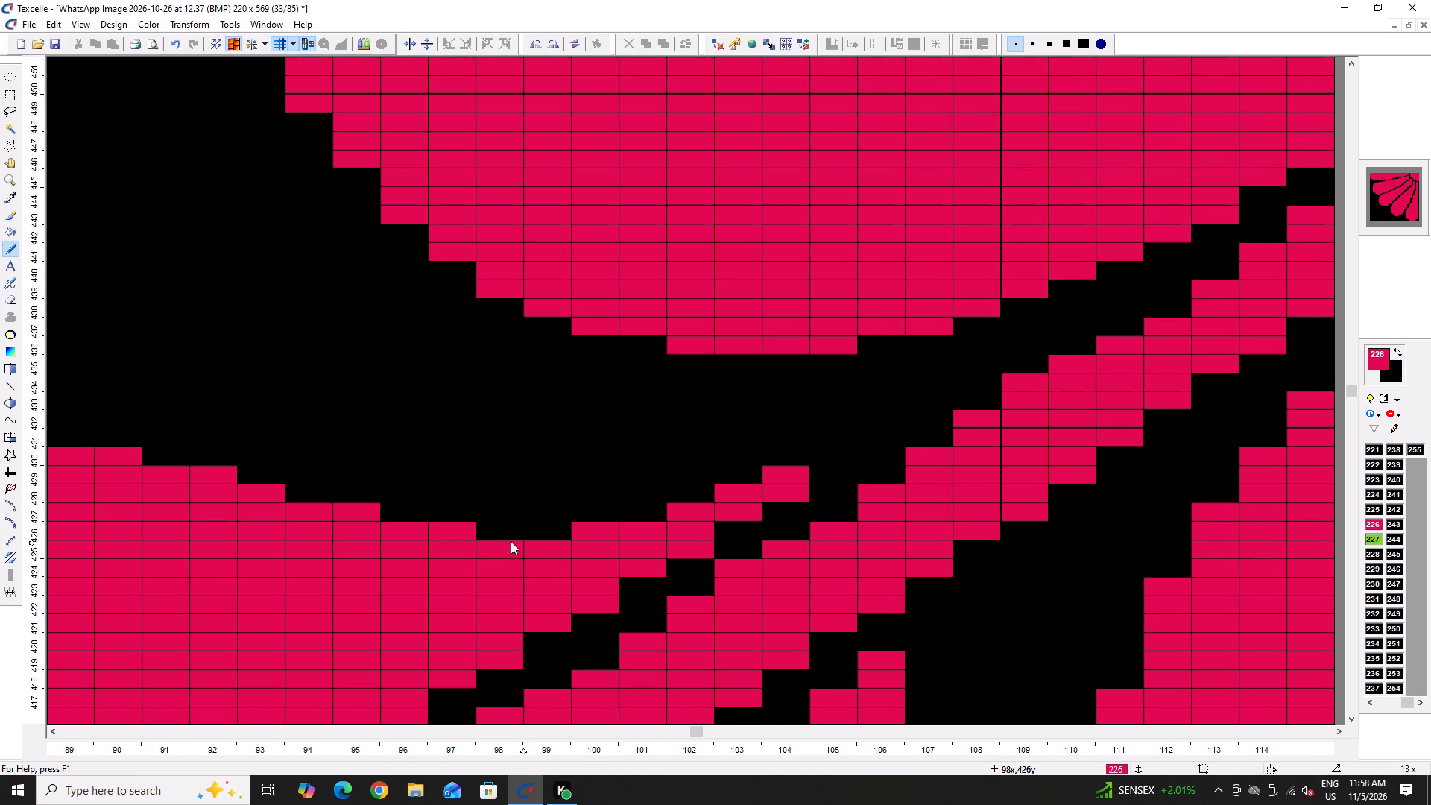
drag(450, 526, 610, 531)
click(613, 531)
drag(664, 523, 647, 518)
double_click(391, 513)
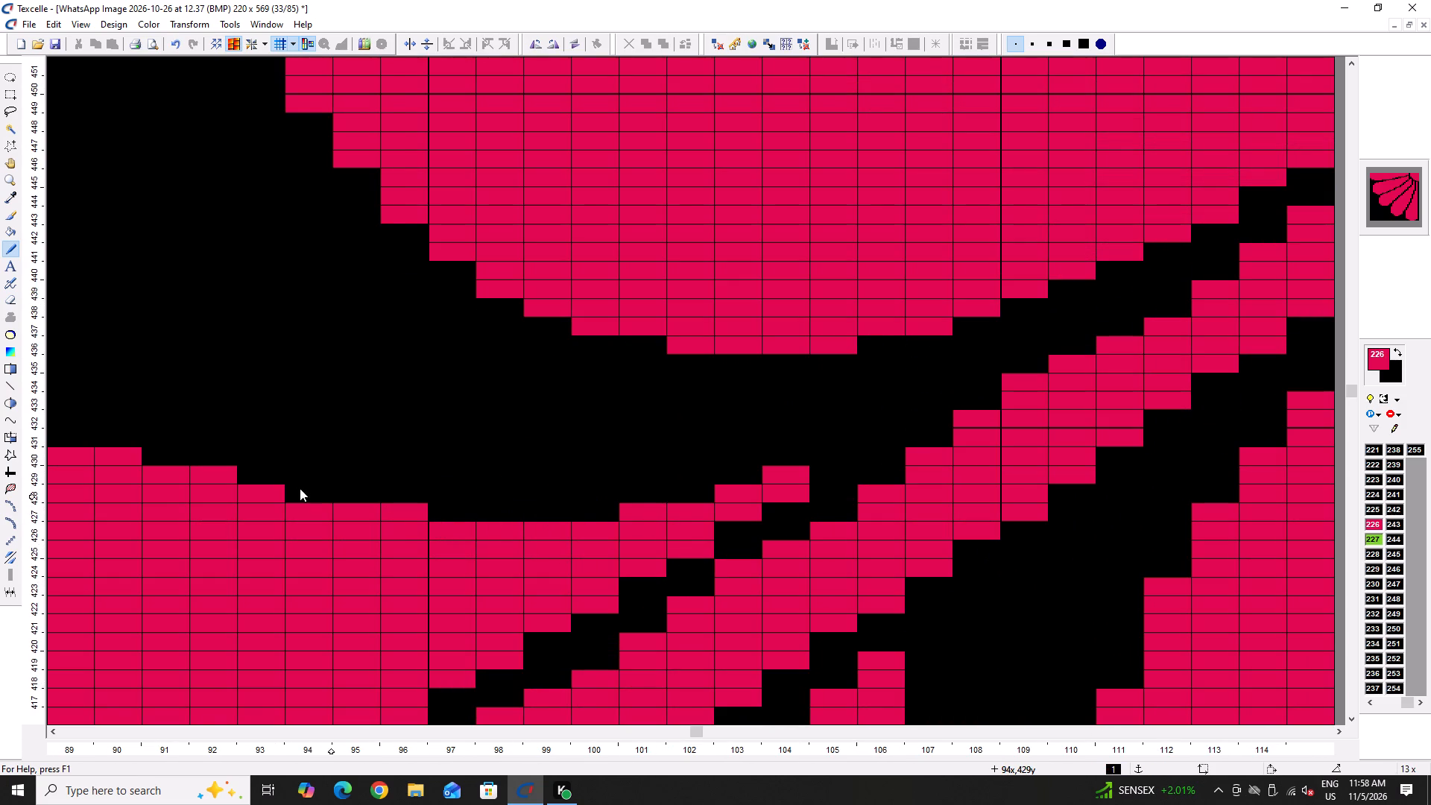
click(294, 487)
Narrow the black gap between that leaf's lower right edge and the branch by adding pink pixels along the leaf.
ctrl+scroll(443, 512, down, 6)
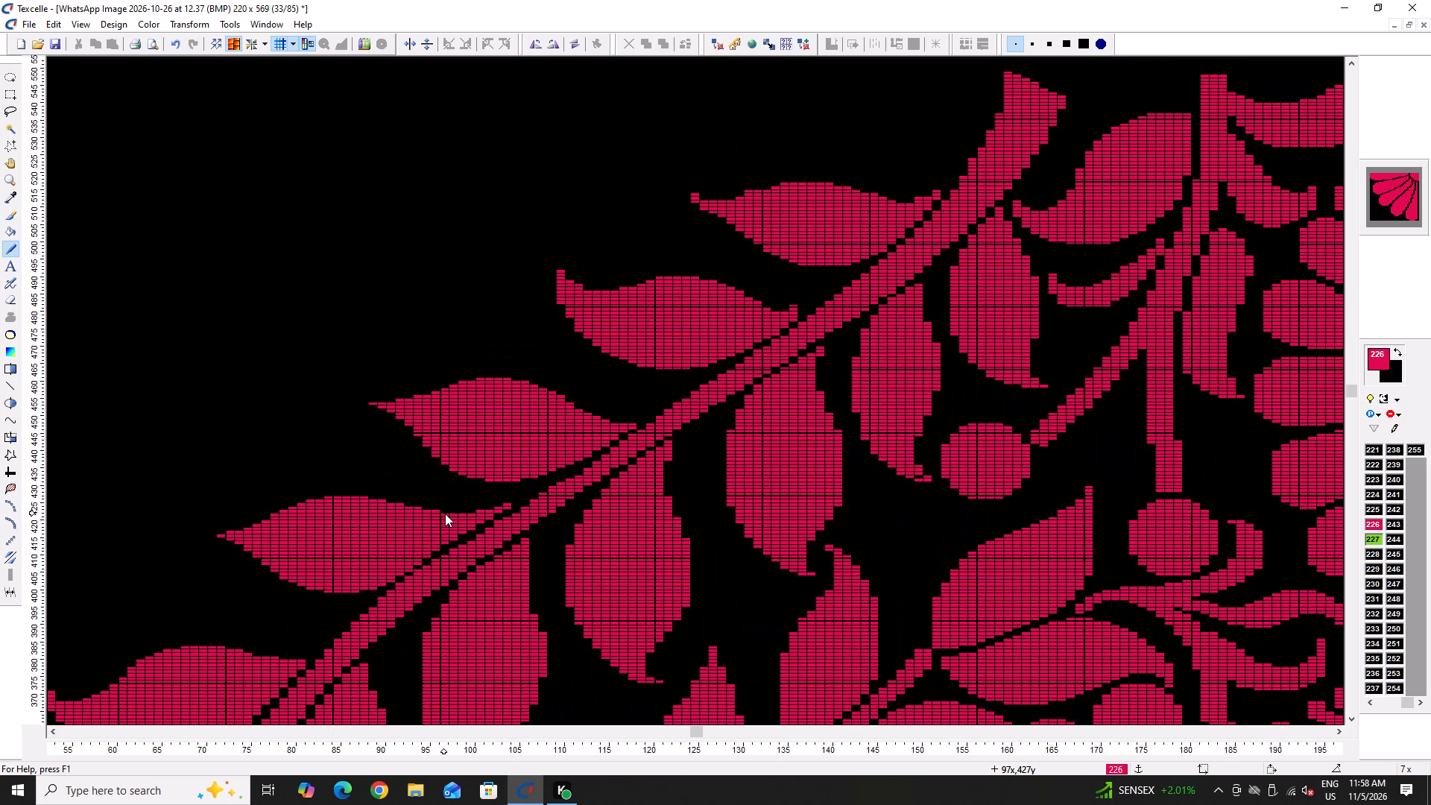
ctrl+scroll(447, 528, up, 6)
click(402, 640)
click(438, 612)
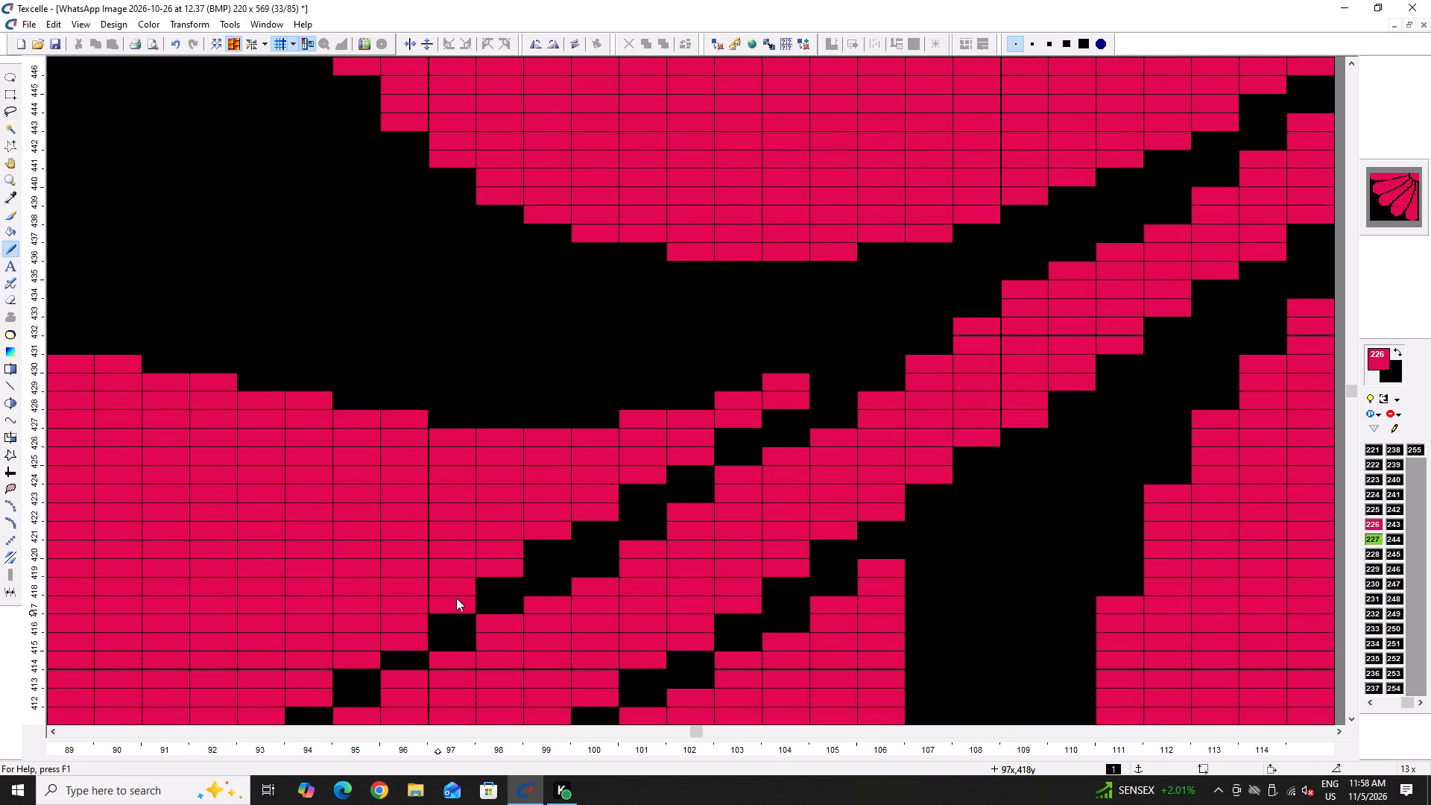
click(481, 581)
click(538, 554)
click(578, 533)
click(552, 561)
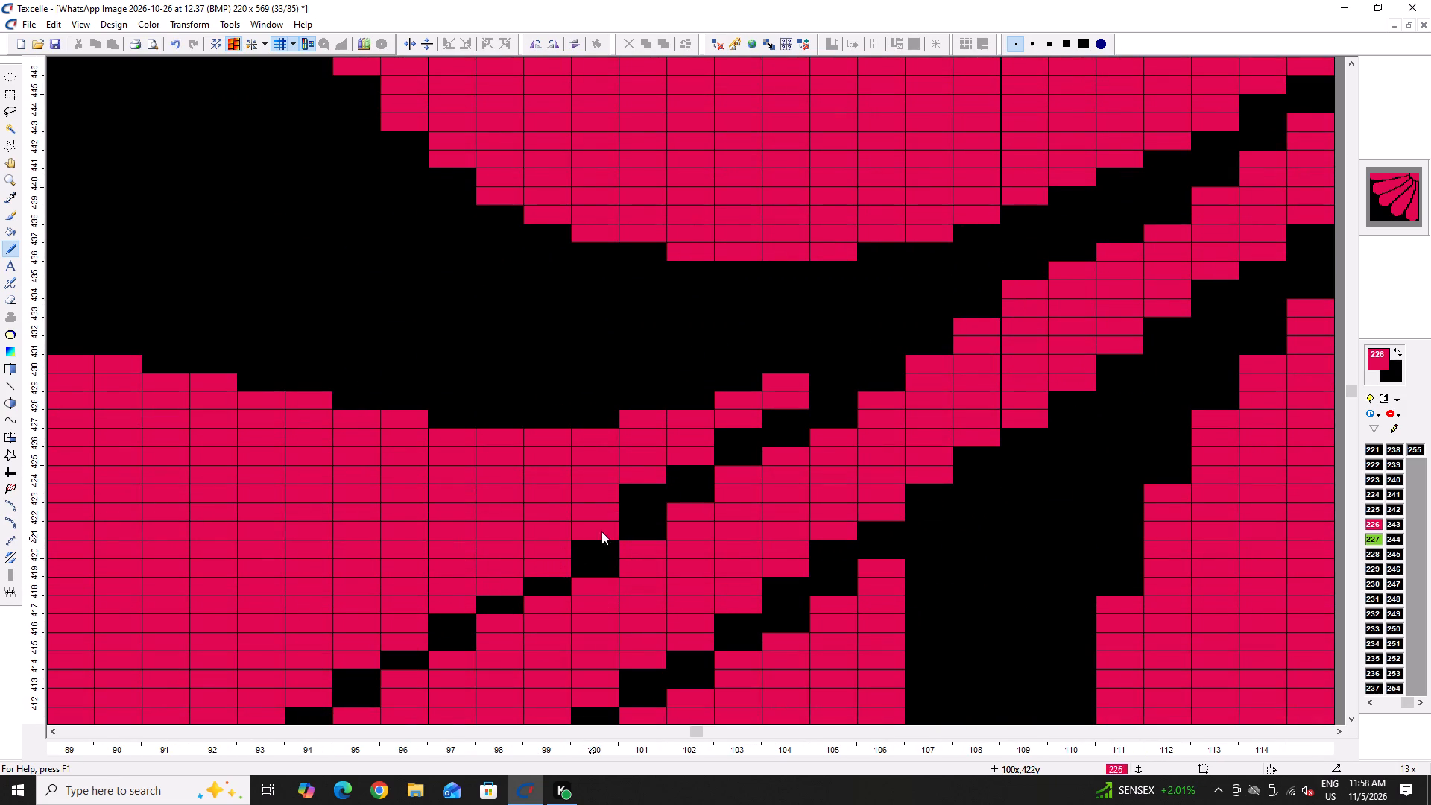
double_click(642, 489)
click(687, 467)
right_click(687, 467)
Smooth the upper edge beside the left tip of the topmost leaf above the branch, blacking out excess pixels and adding a pink step pixel.
ctrl+scroll(576, 469, down, 5)
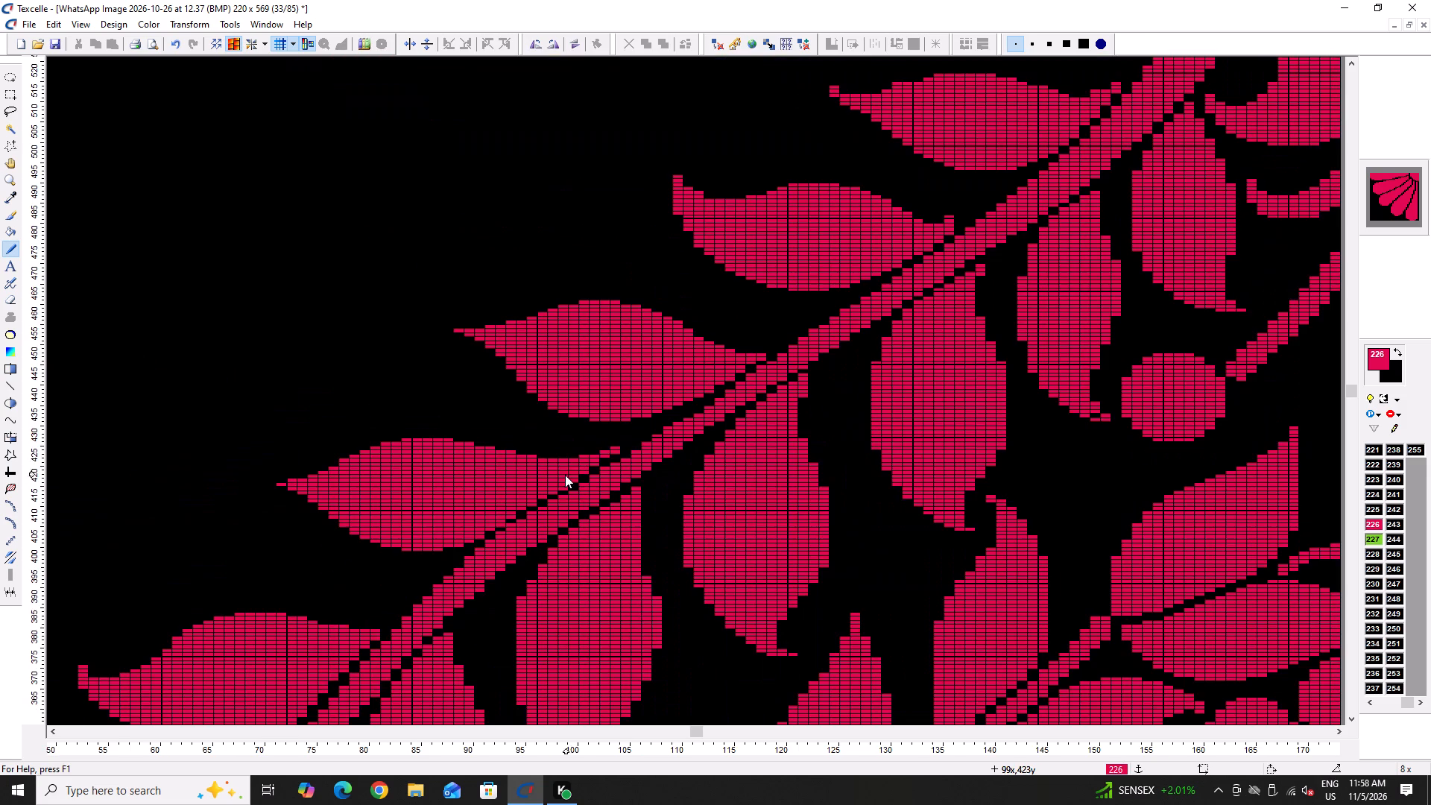
ctrl+scroll(415, 557, up, 3)
ctrl+scroll(118, 429, down, 5)
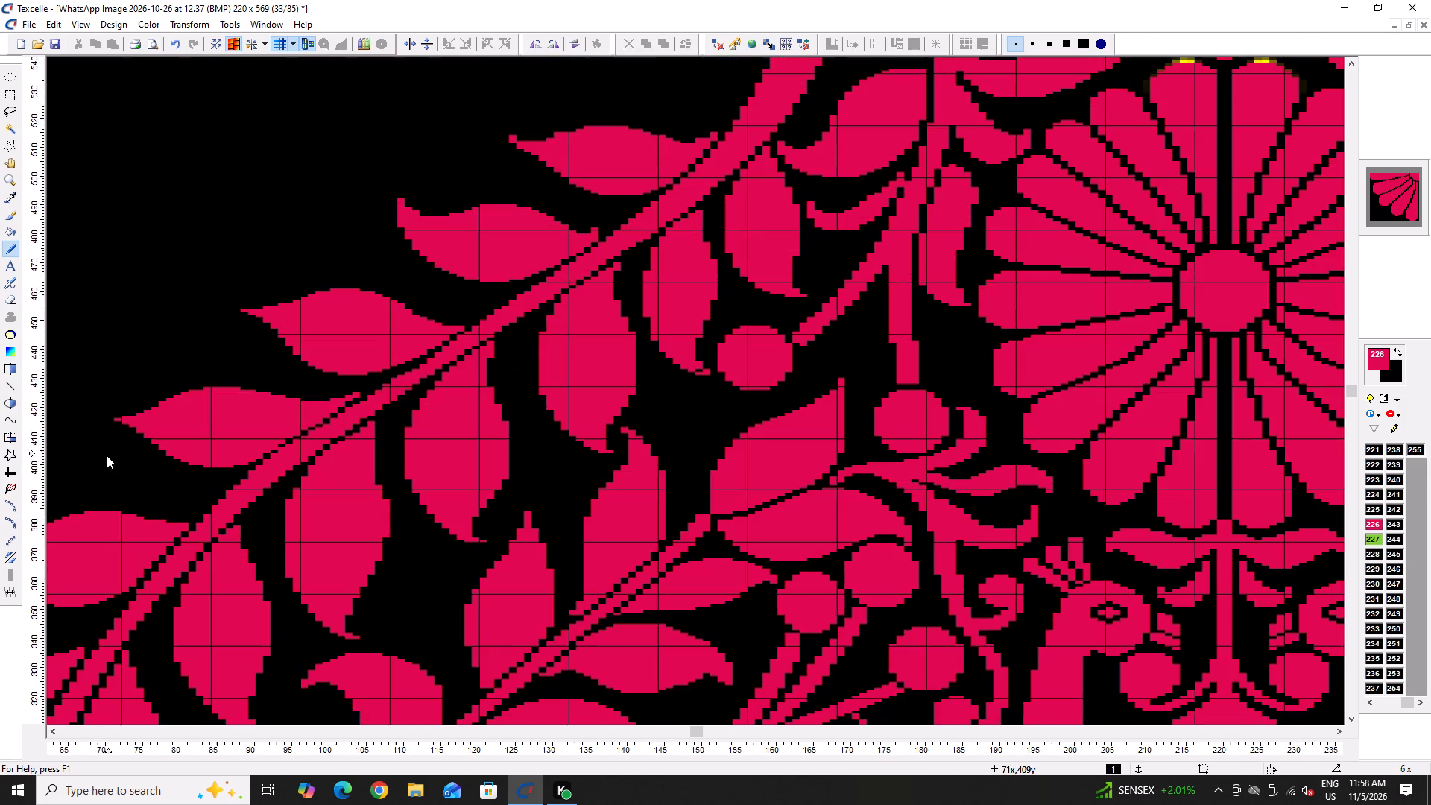
ctrl+scroll(185, 525, down, 3)
ctrl+scroll(307, 381, up, 4)
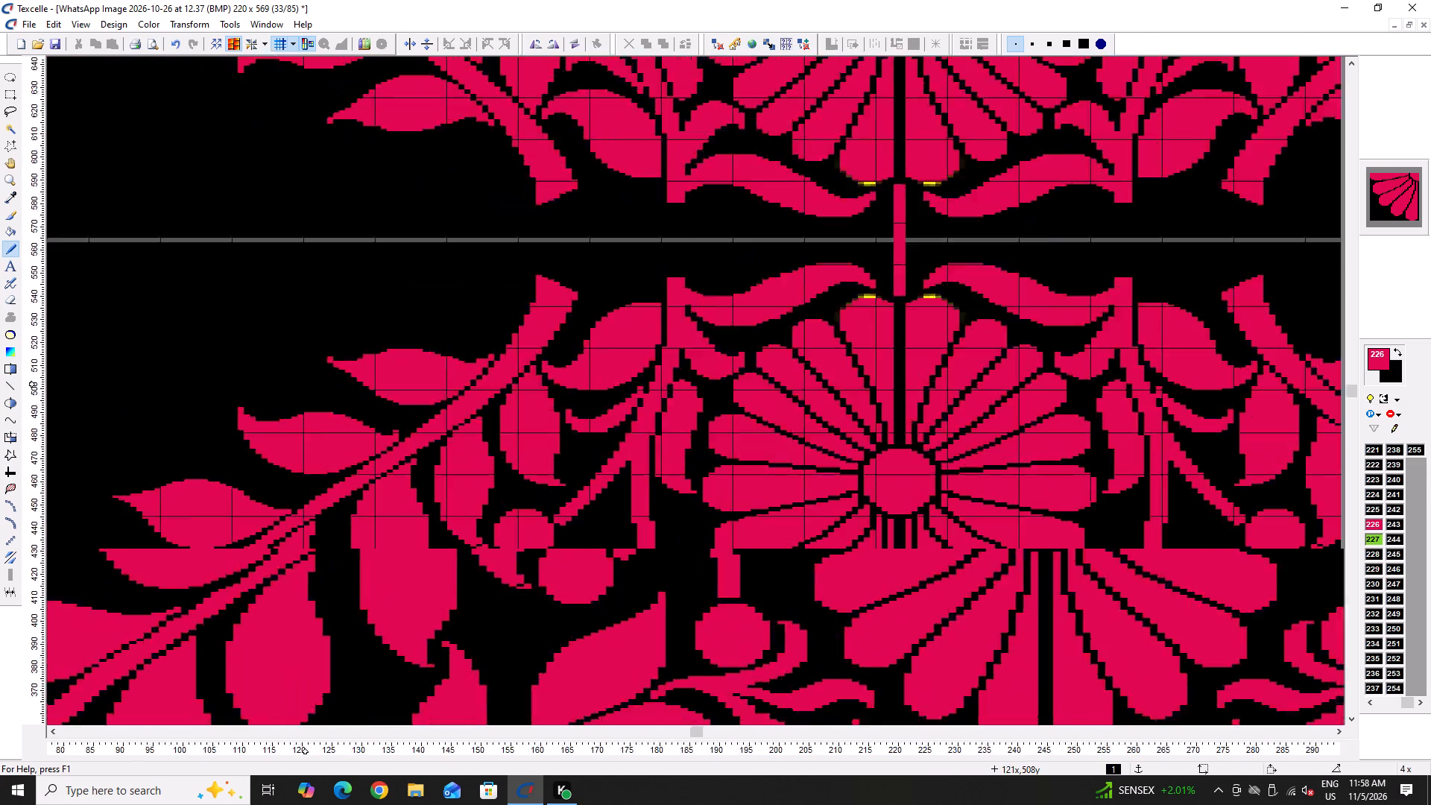
ctrl+scroll(305, 384, up, 3)
key(Right)
key(Right)
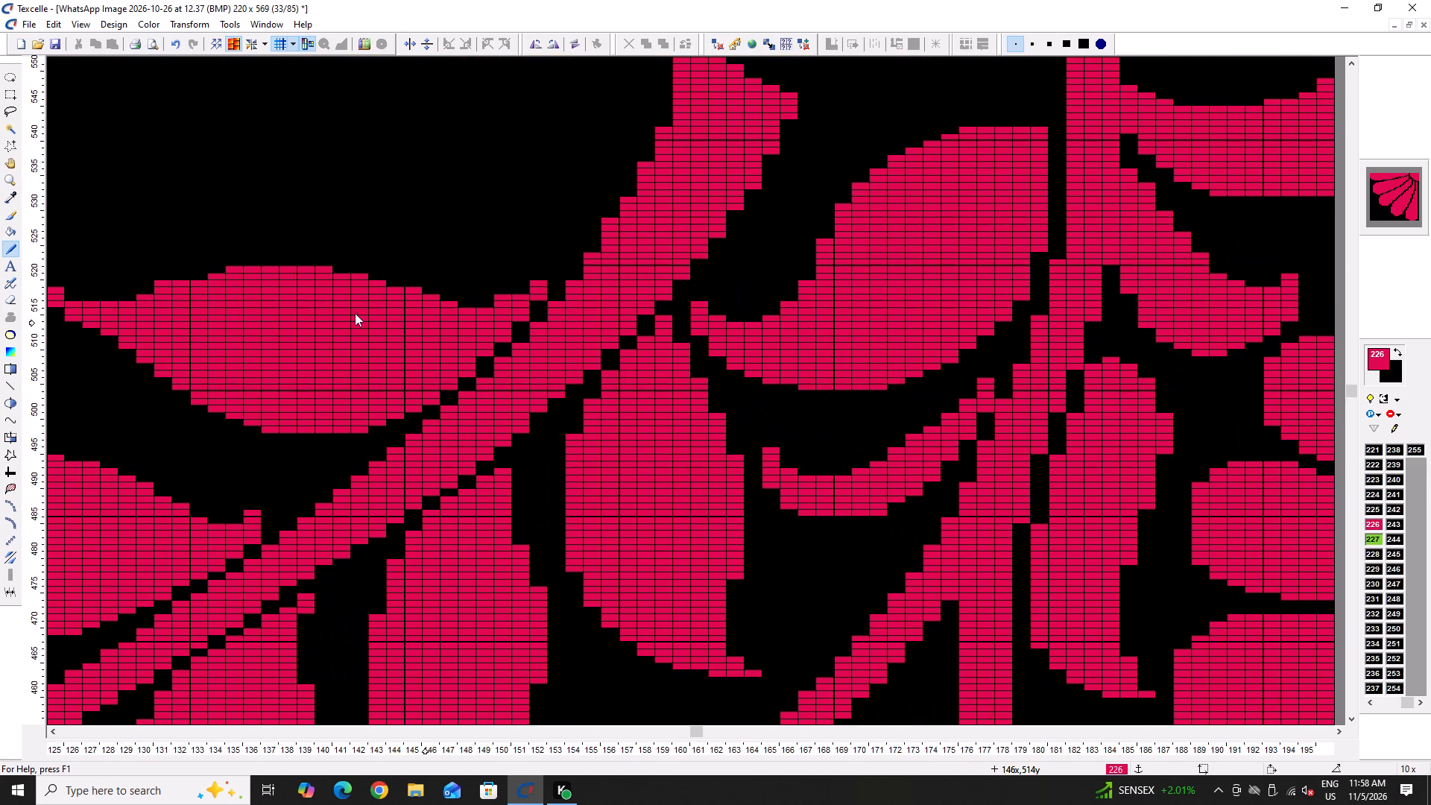
ctrl+scroll(223, 305, up, 2)
right_click(137, 250)
right_click(135, 254)
right_click(127, 271)
key(Left)
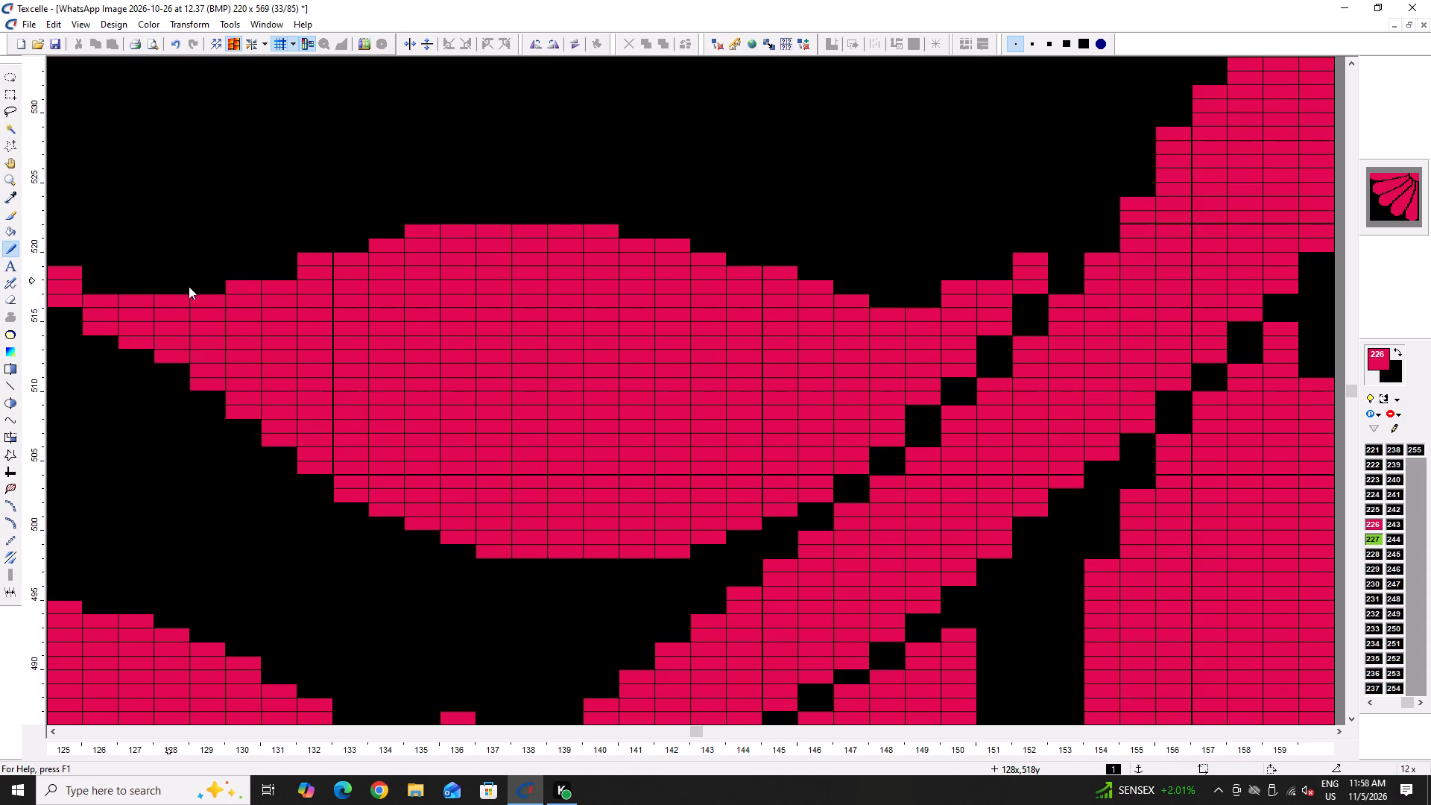
key(Left)
click(426, 269)
Round the topmost leaf's underside by adding pink pixels down its lower left steps and blacking out both ends of the bottom row.
click(319, 364)
click(356, 392)
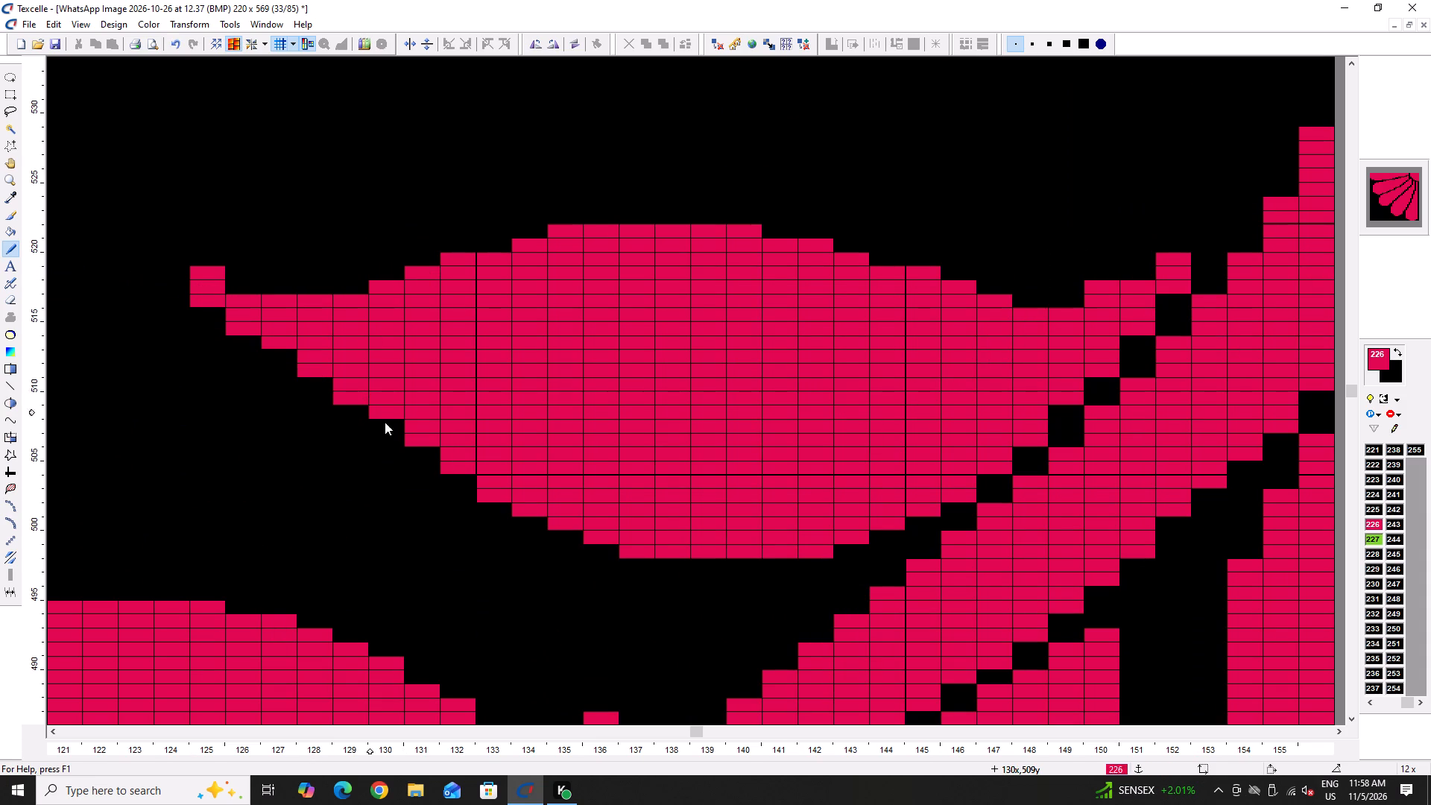
click(387, 423)
click(421, 446)
click(469, 481)
click(500, 501)
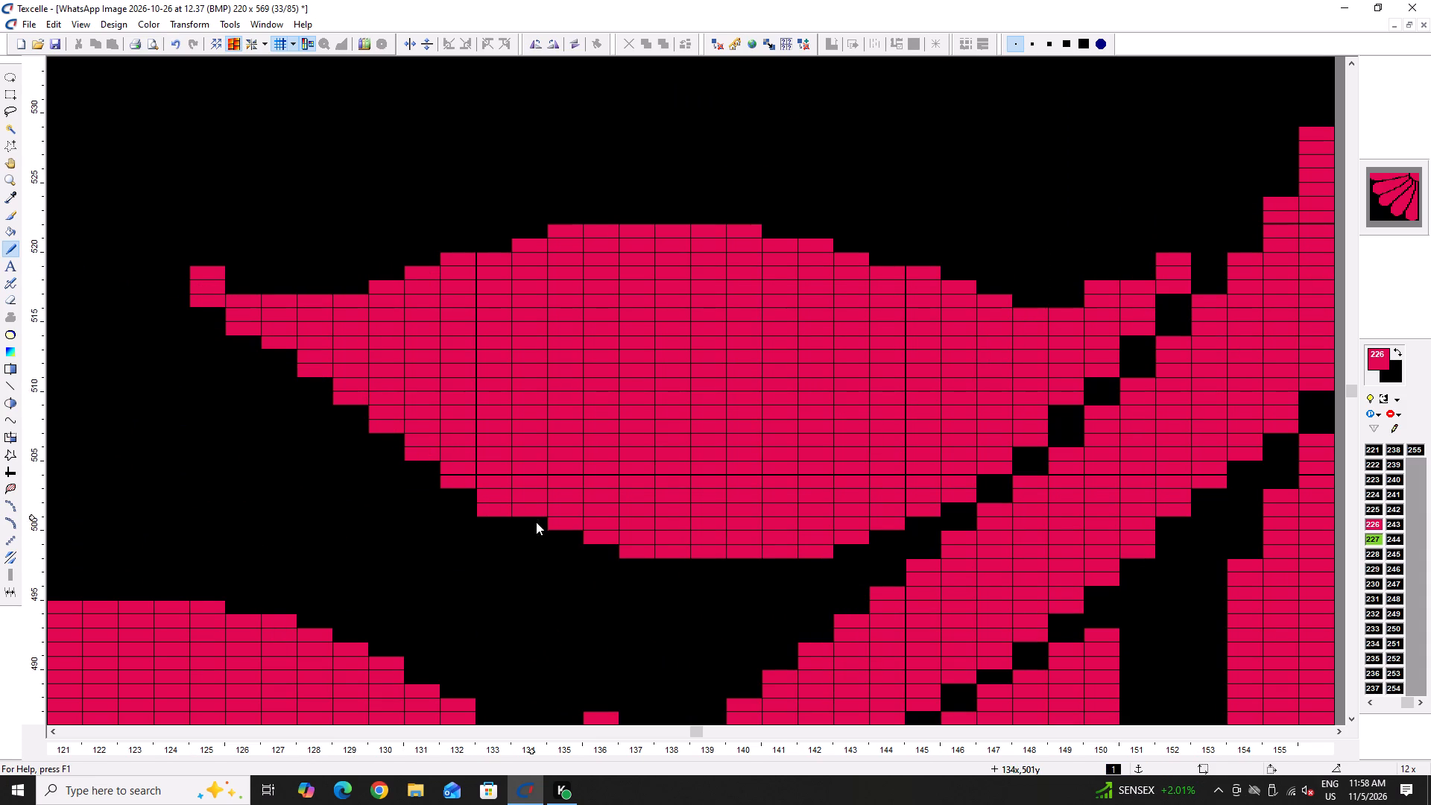
click(536, 522)
click(568, 533)
click(606, 546)
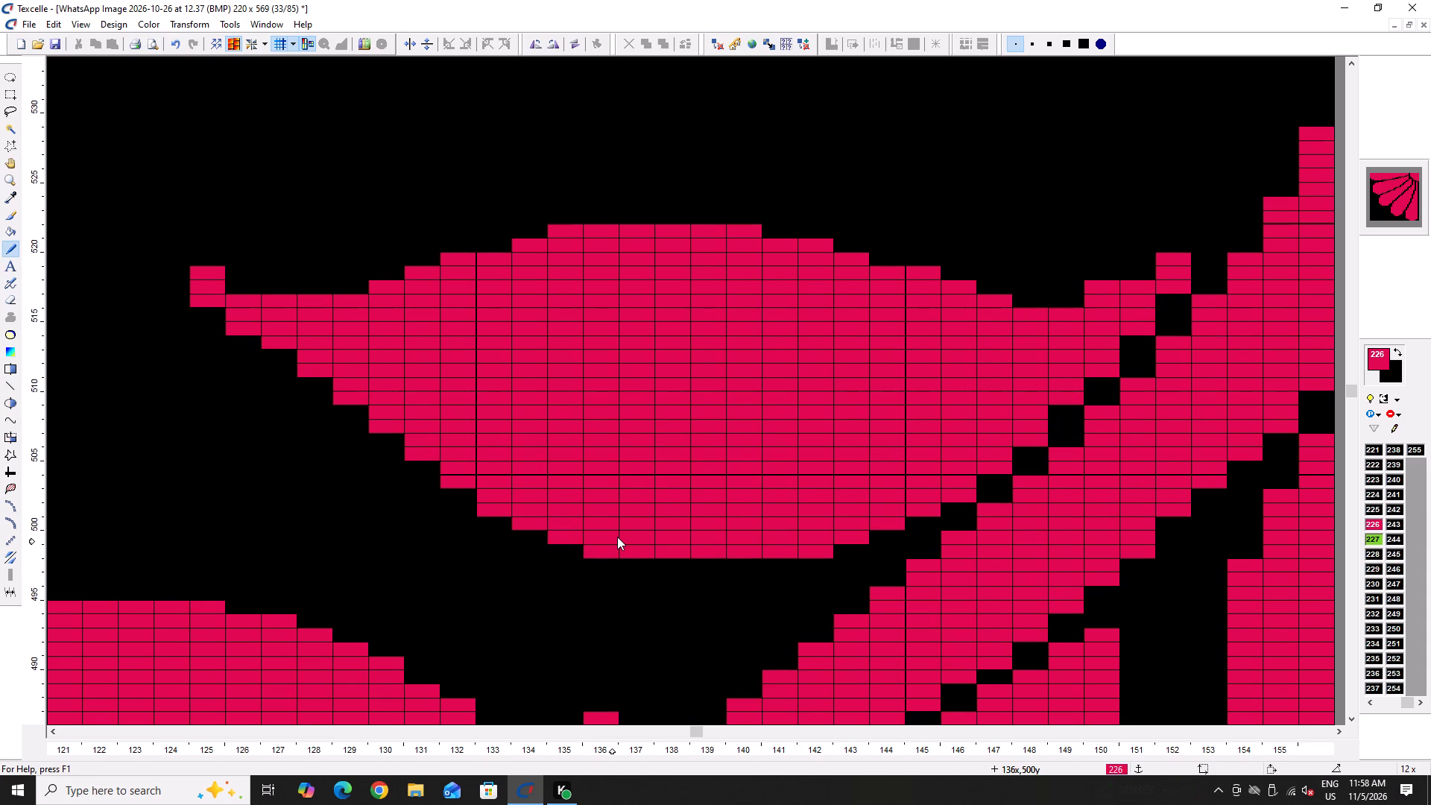
right_click(844, 550)
right_click(817, 555)
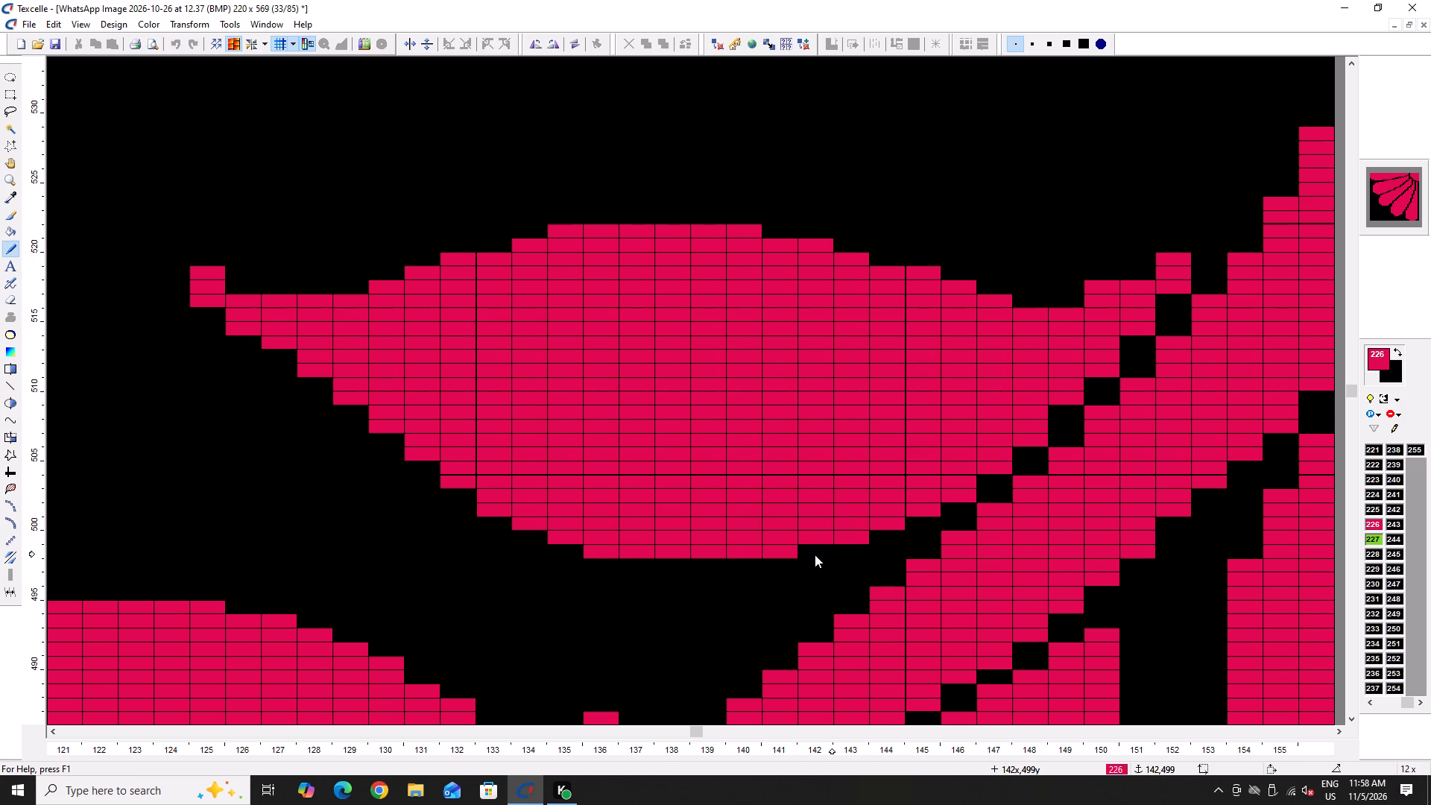
right_click(593, 553)
Smooth the topmost leaf's upper edge by filling the dip near the branch in pink and blacking out protruding pixels on the crown.
ctrl+scroll(576, 537, down, 4)
ctrl+scroll(710, 460, up, 5)
drag(784, 494, 734, 498)
ctrl+scroll(473, 466, down, 3)
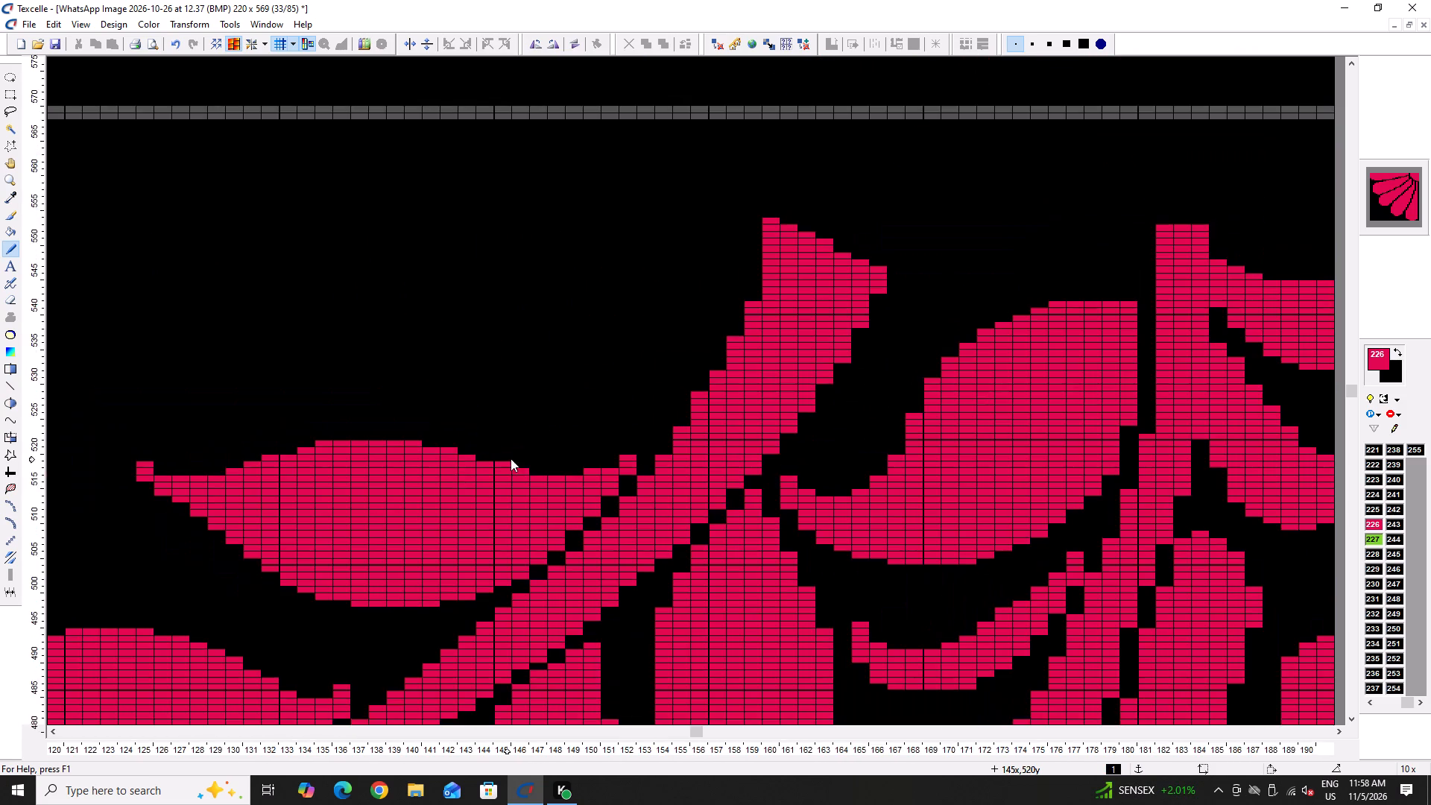
ctrl+scroll(511, 457, up, 2)
right_click(373, 438)
right_click(435, 457)
ctrl+scroll(446, 461, down, 3)
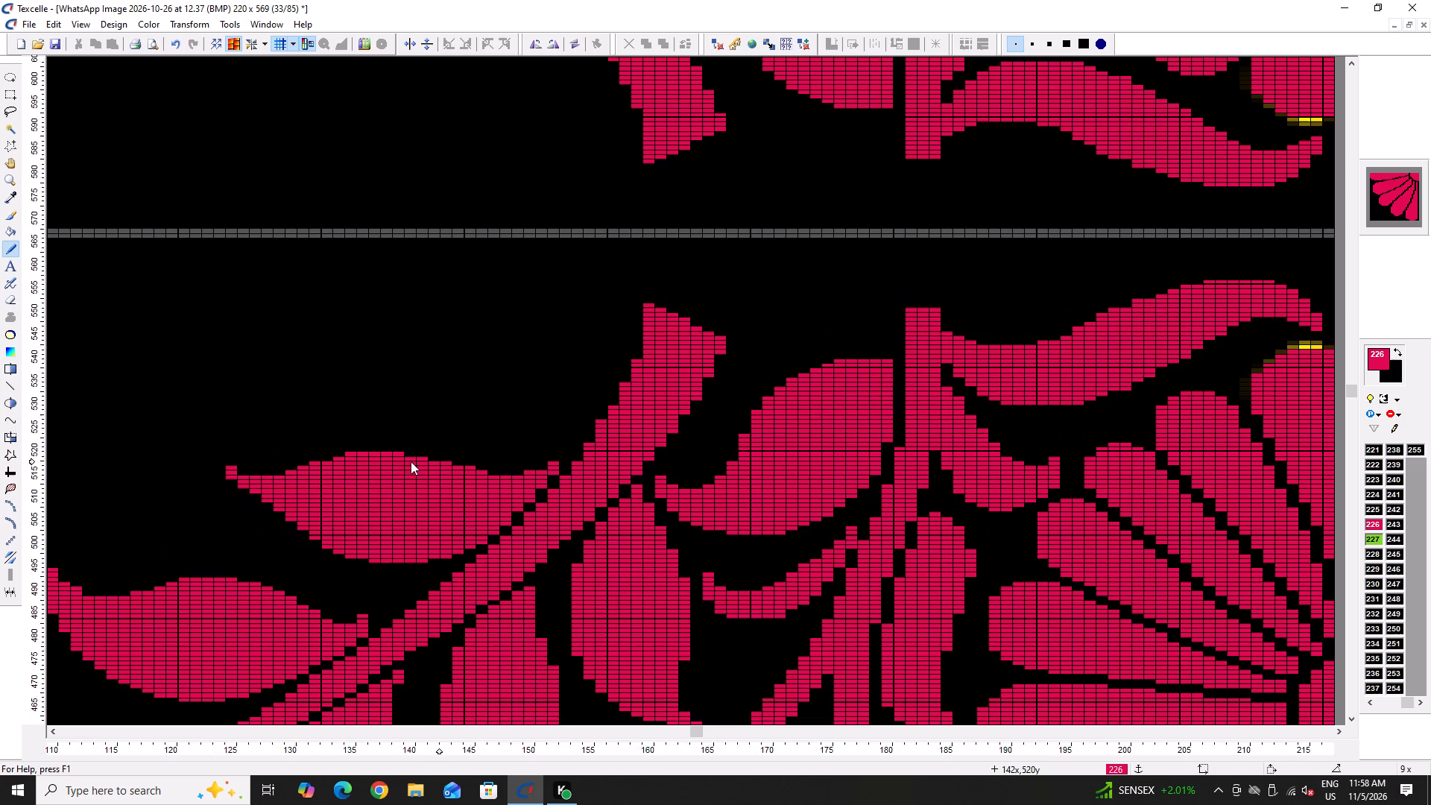
ctrl+scroll(318, 457, up, 4)
right_drag(429, 441, 435, 441)
Refine the topmost leaf's left tip by blacking out pixels beneath it and touching up its upper side in pink.
ctrl+scroll(391, 443, down, 4)
ctrl+scroll(329, 482, up, 3)
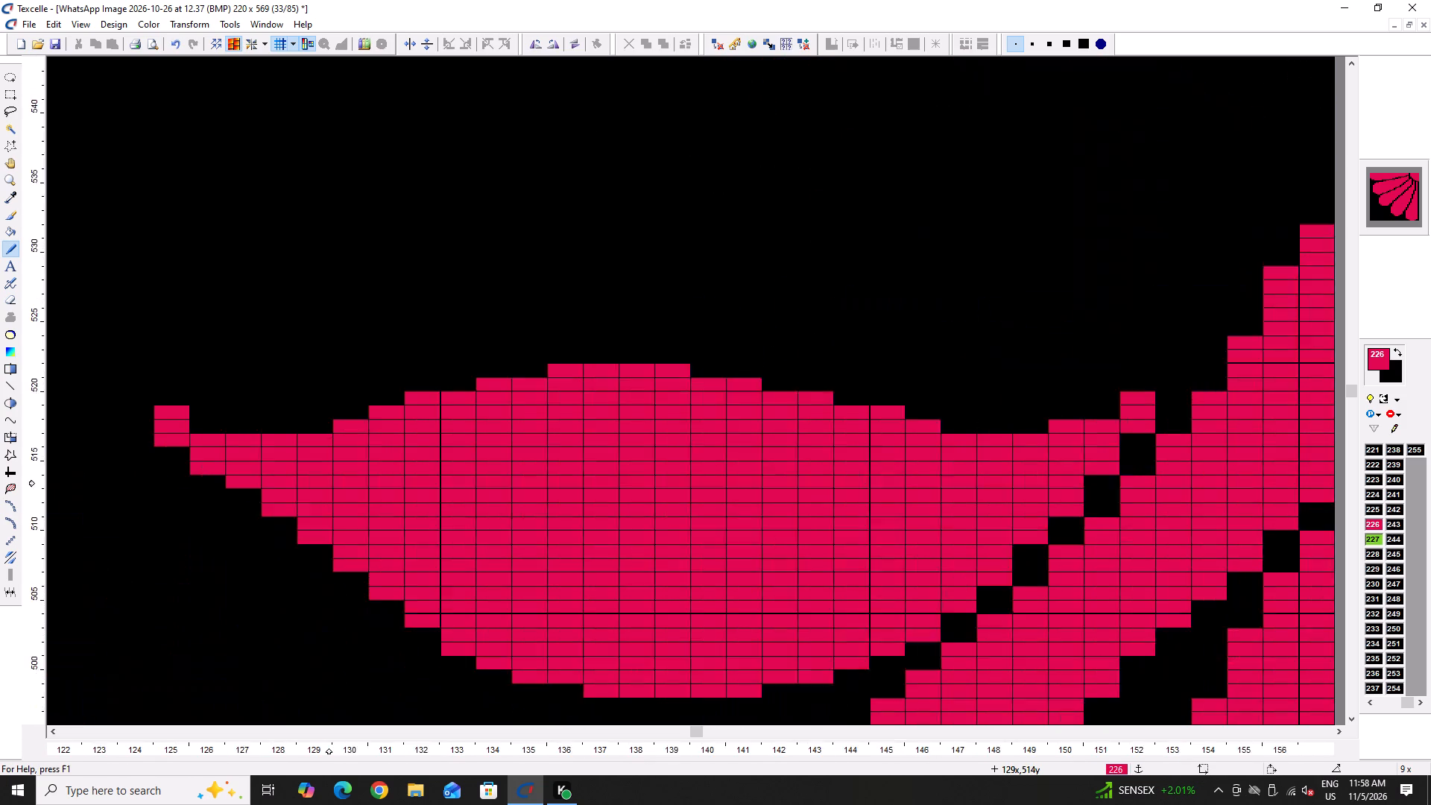
ctrl+scroll(329, 482, up, 1)
right_drag(159, 453, 161, 460)
right_click(195, 477)
right_drag(198, 481, 206, 487)
right_click(242, 513)
ctrl+scroll(277, 538, down, 4)
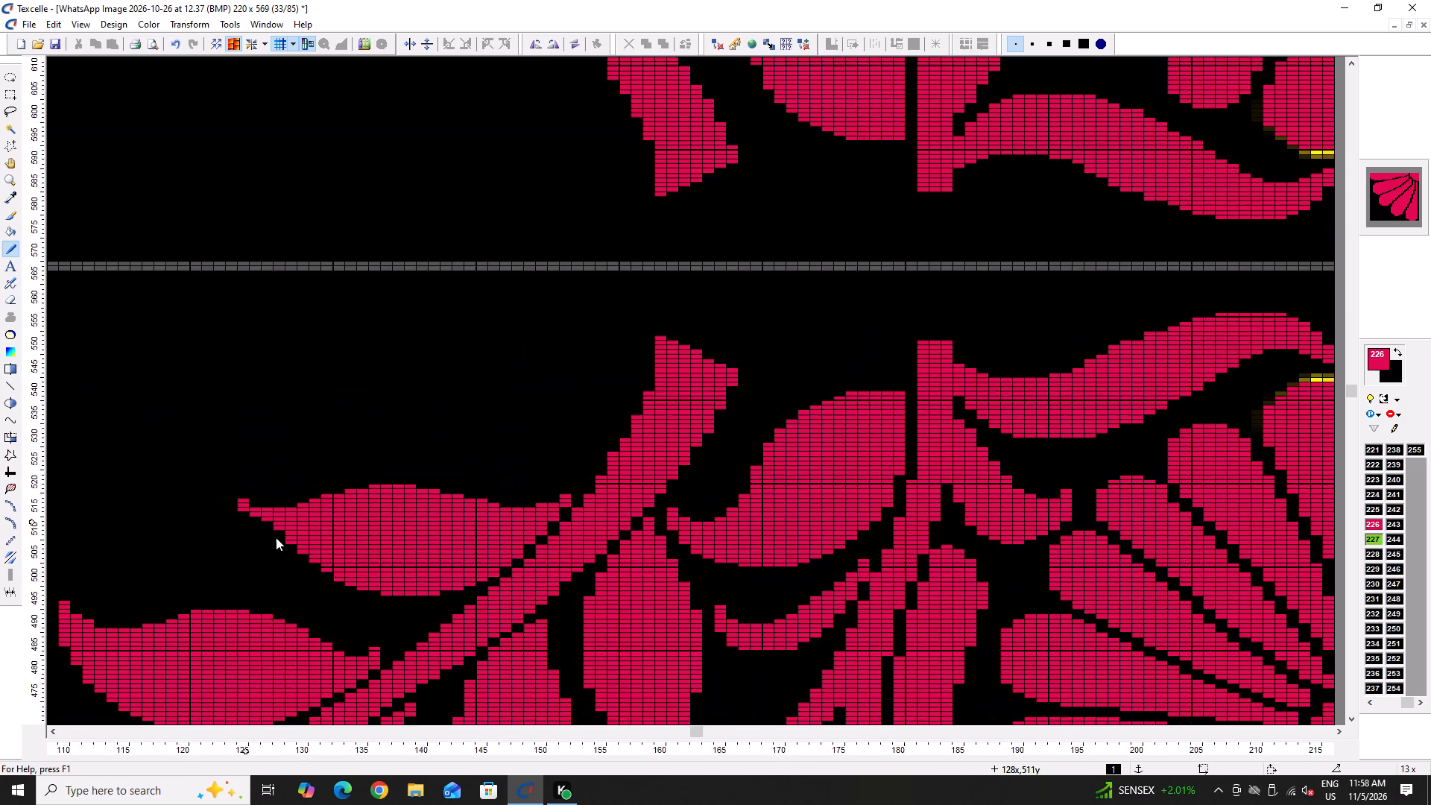
ctrl+scroll(256, 523, up, 3)
right_click(207, 472)
right_drag(206, 453, 206, 481)
drag(210, 466, 216, 473)
click(217, 473)
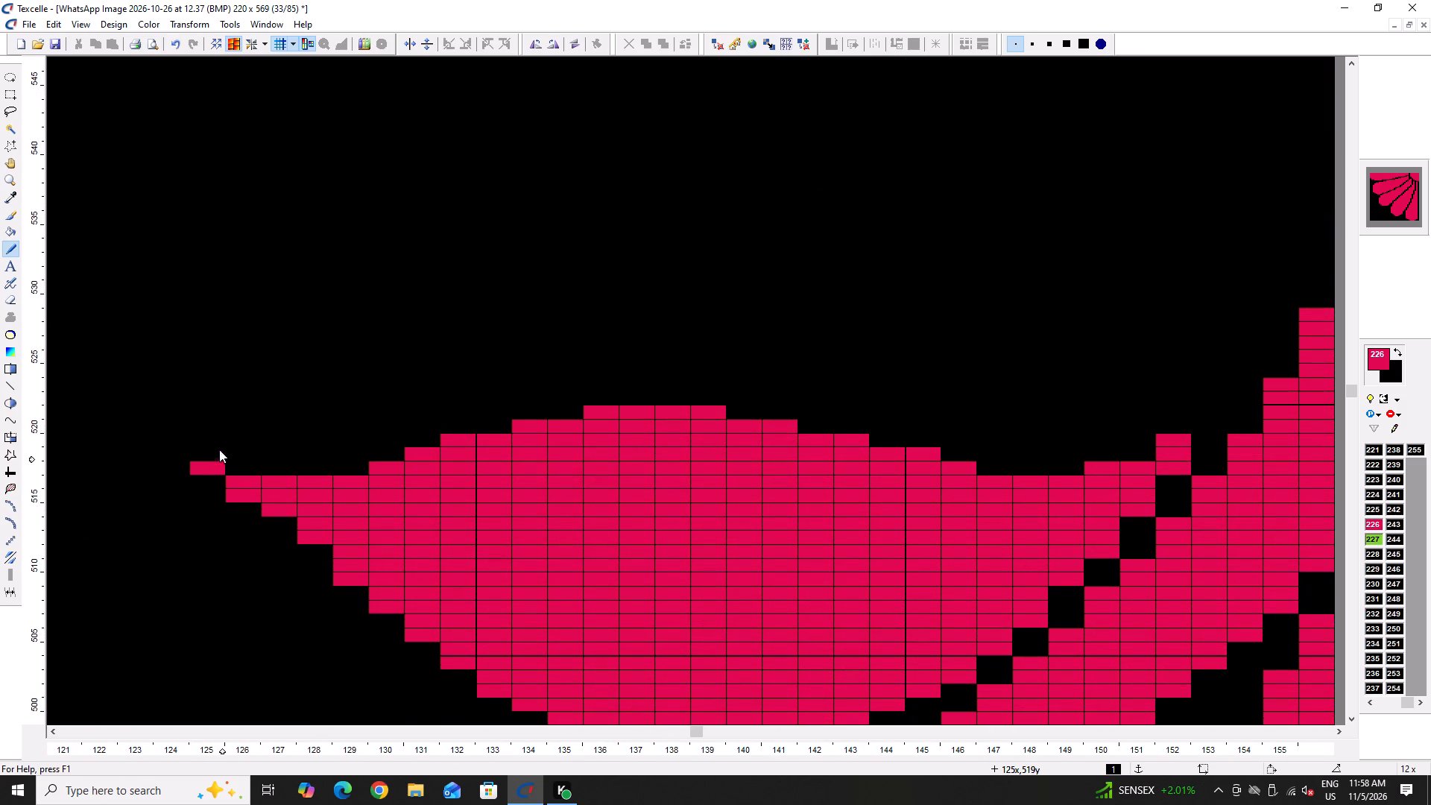
Thicken the topmost leaf's left tip by adding pink pixels along its upper side and its stepped underside.
double_click(218, 449)
double_click(236, 472)
click(211, 479)
drag(249, 514, 253, 521)
drag(287, 525, 288, 536)
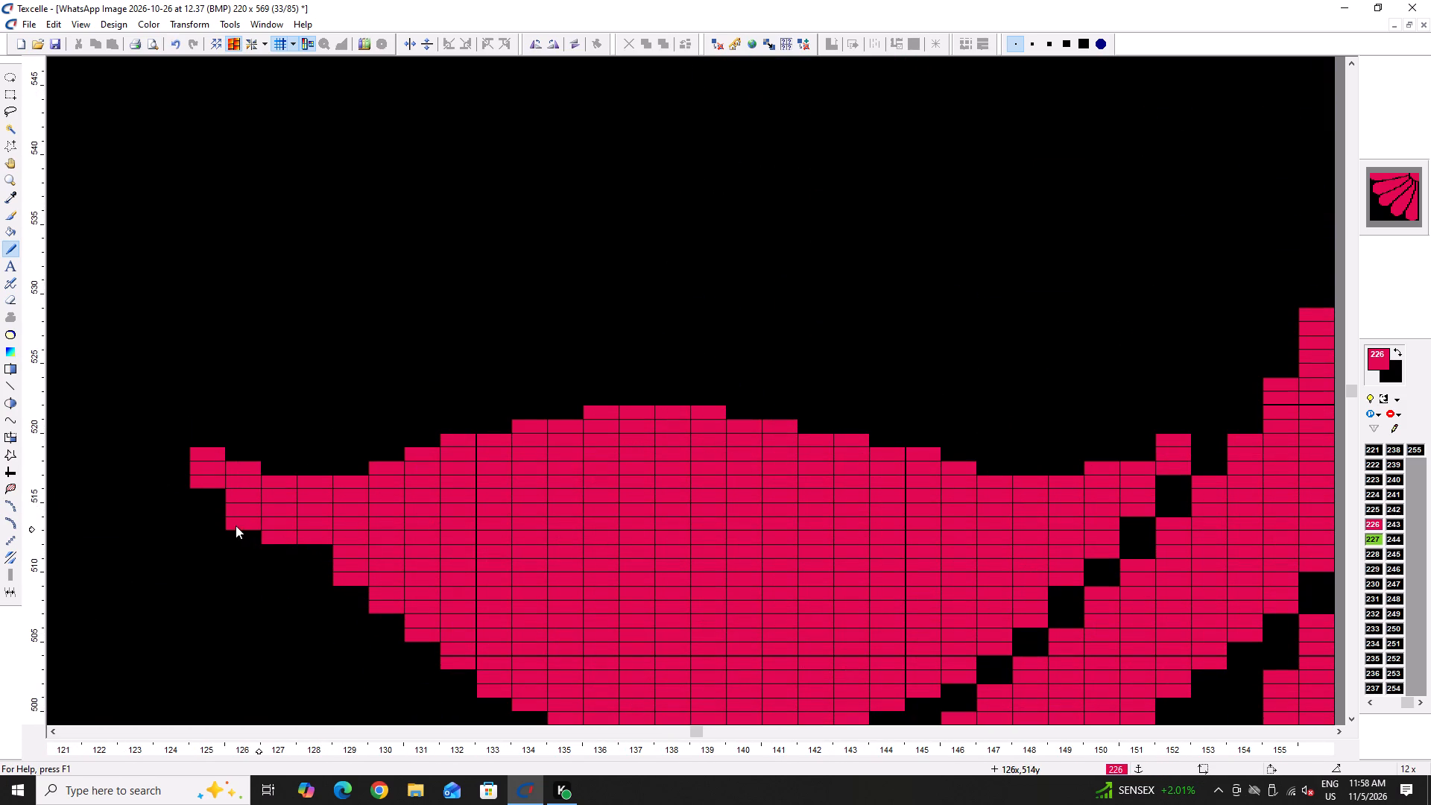
Even out the stepped underside of the topmost leaf's left tip, blacking out excess pixels and filling gaps in pink.
right_click(236, 525)
drag(324, 558, 326, 565)
click(321, 540)
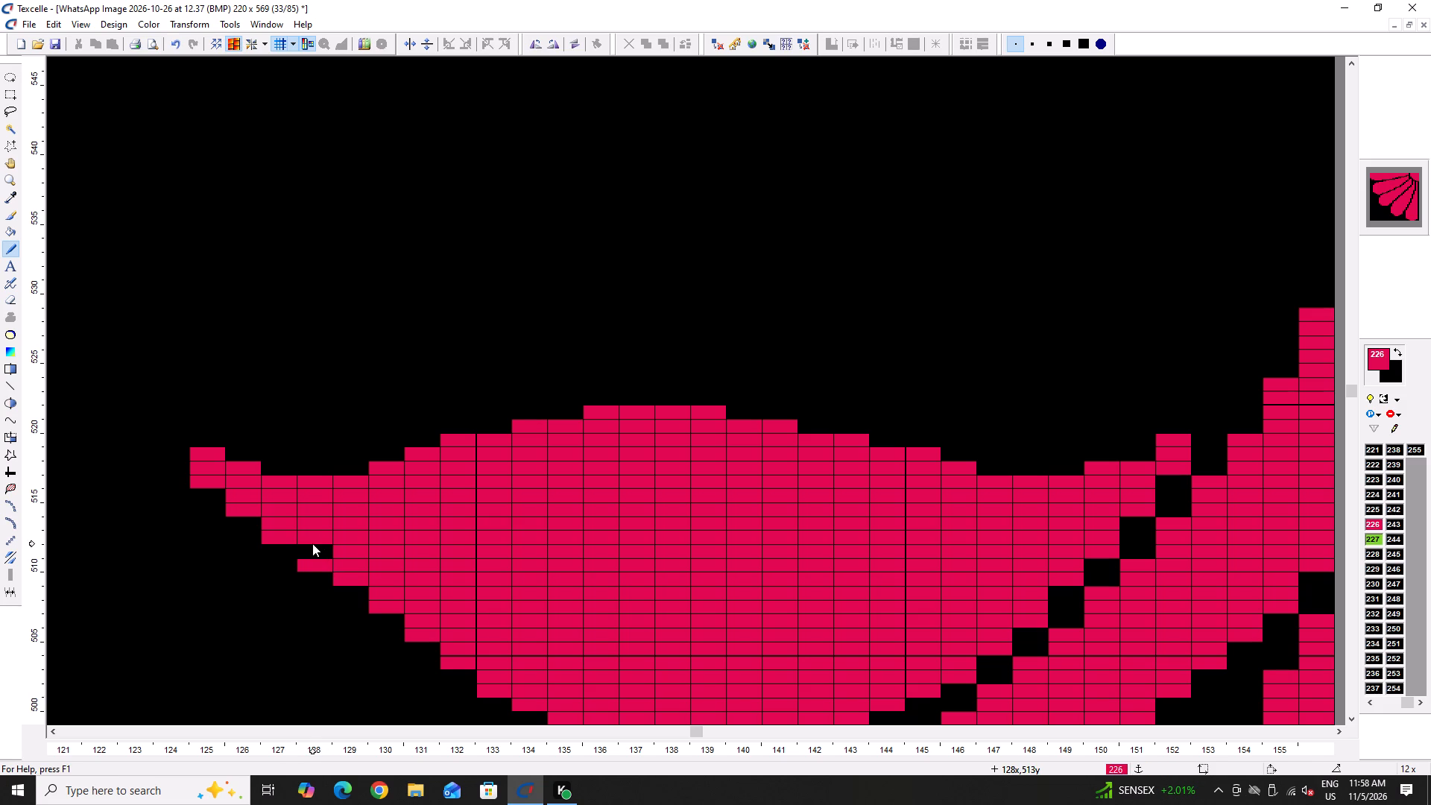
drag(311, 540, 313, 550)
click(313, 550)
right_drag(315, 553, 315, 560)
click(318, 551)
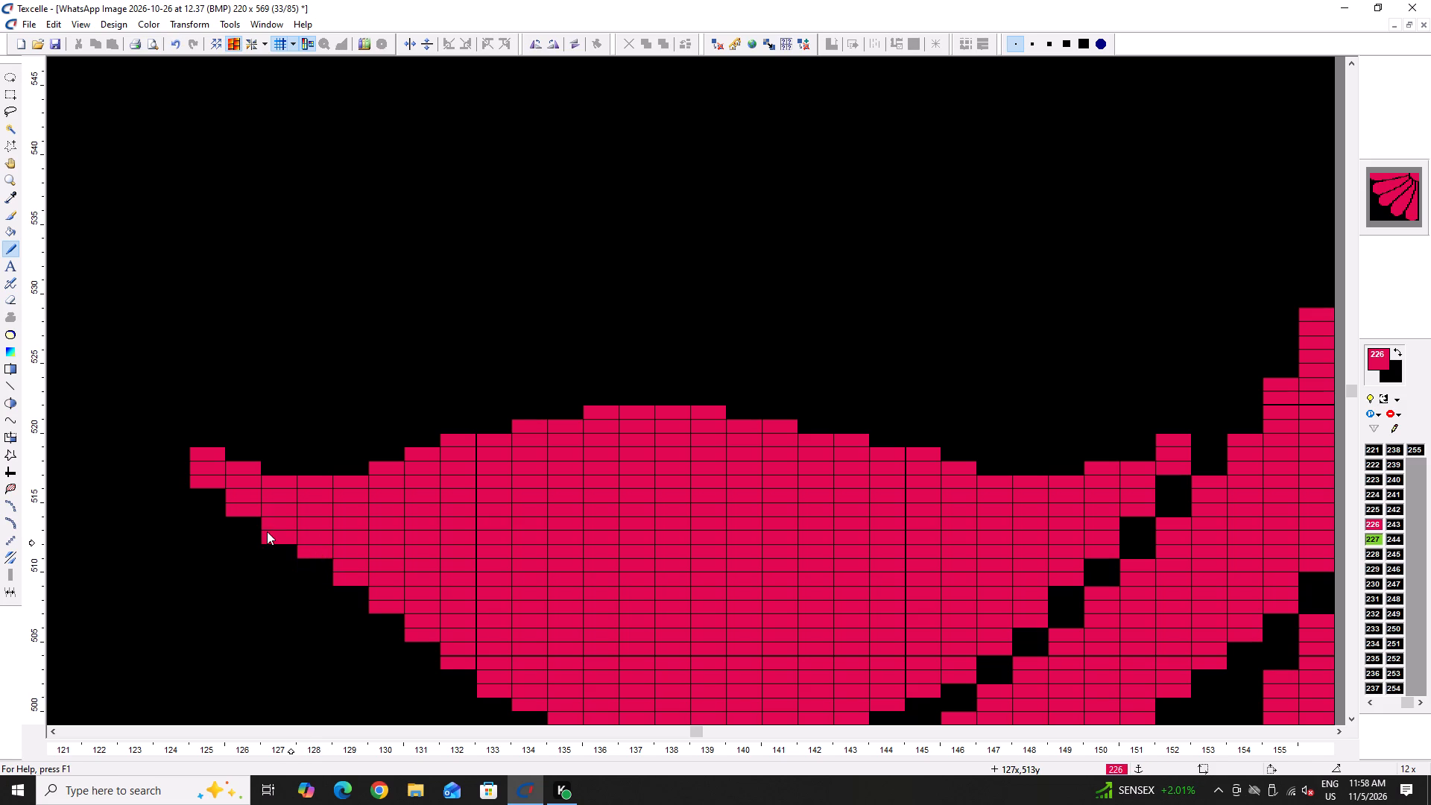
right_click(265, 531)
right_click(238, 512)
scroll(259, 517, down, 4)
ctrl+scroll(719, 412, down, 2)
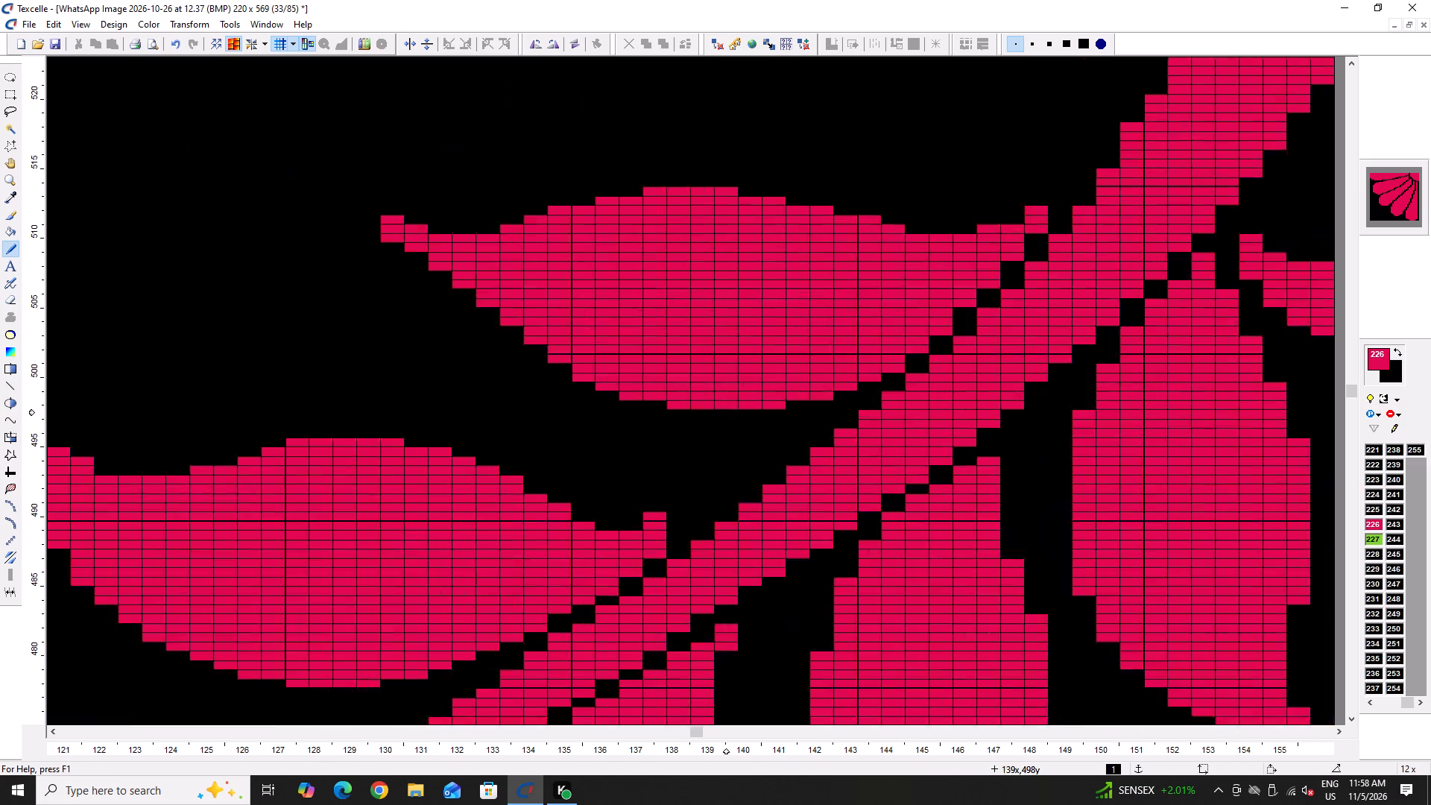
ctrl+scroll(705, 412, down, 4)
ctrl+scroll(583, 363, up, 6)
right_click(522, 316)
Trim the left tip of the second leaf above the branch by blacking out its top pixel and excess upper-side pixels.
ctrl+scroll(496, 331, down, 3)
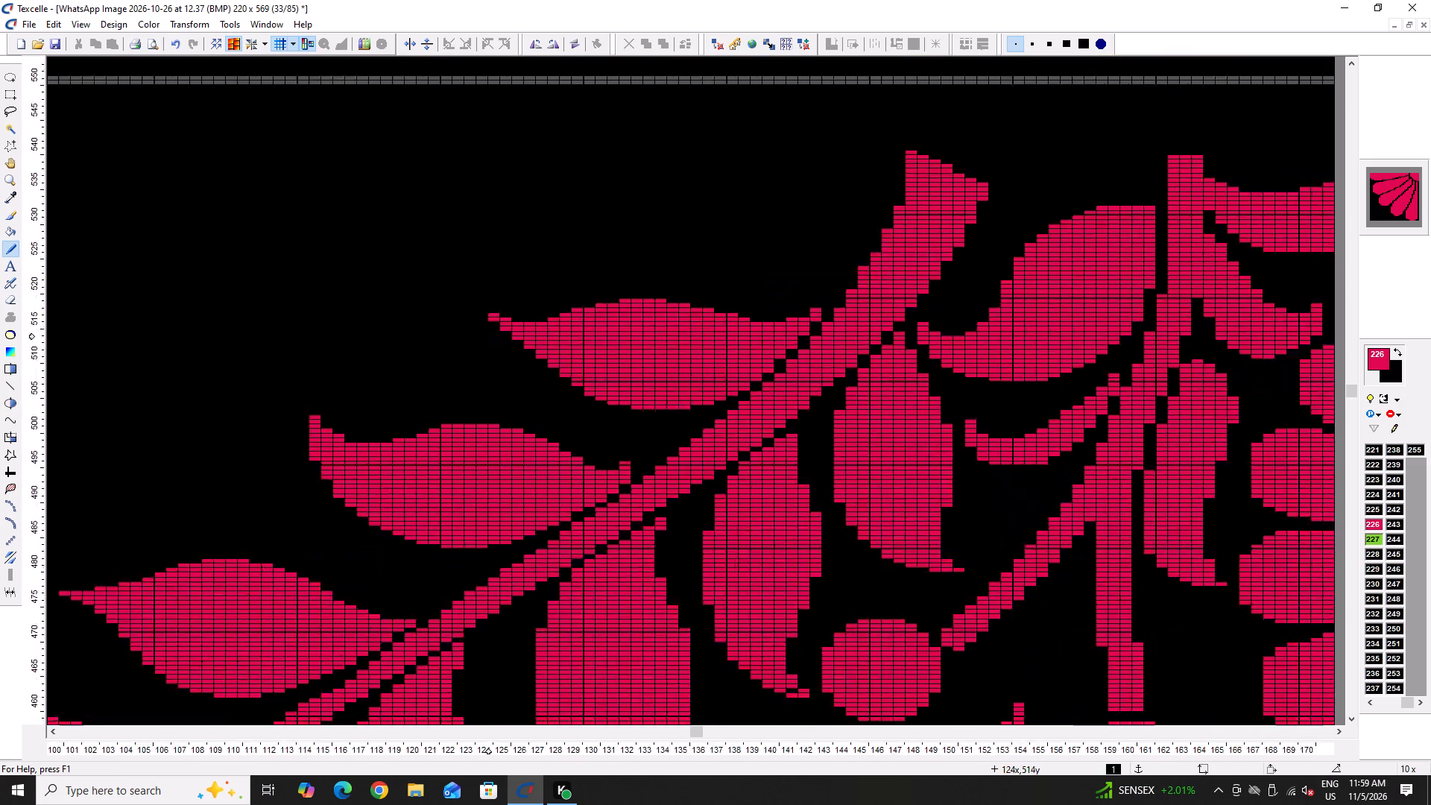
ctrl+scroll(484, 340, down, 1)
ctrl+scroll(377, 433, up, 5)
right_click(260, 414)
right_click(233, 398)
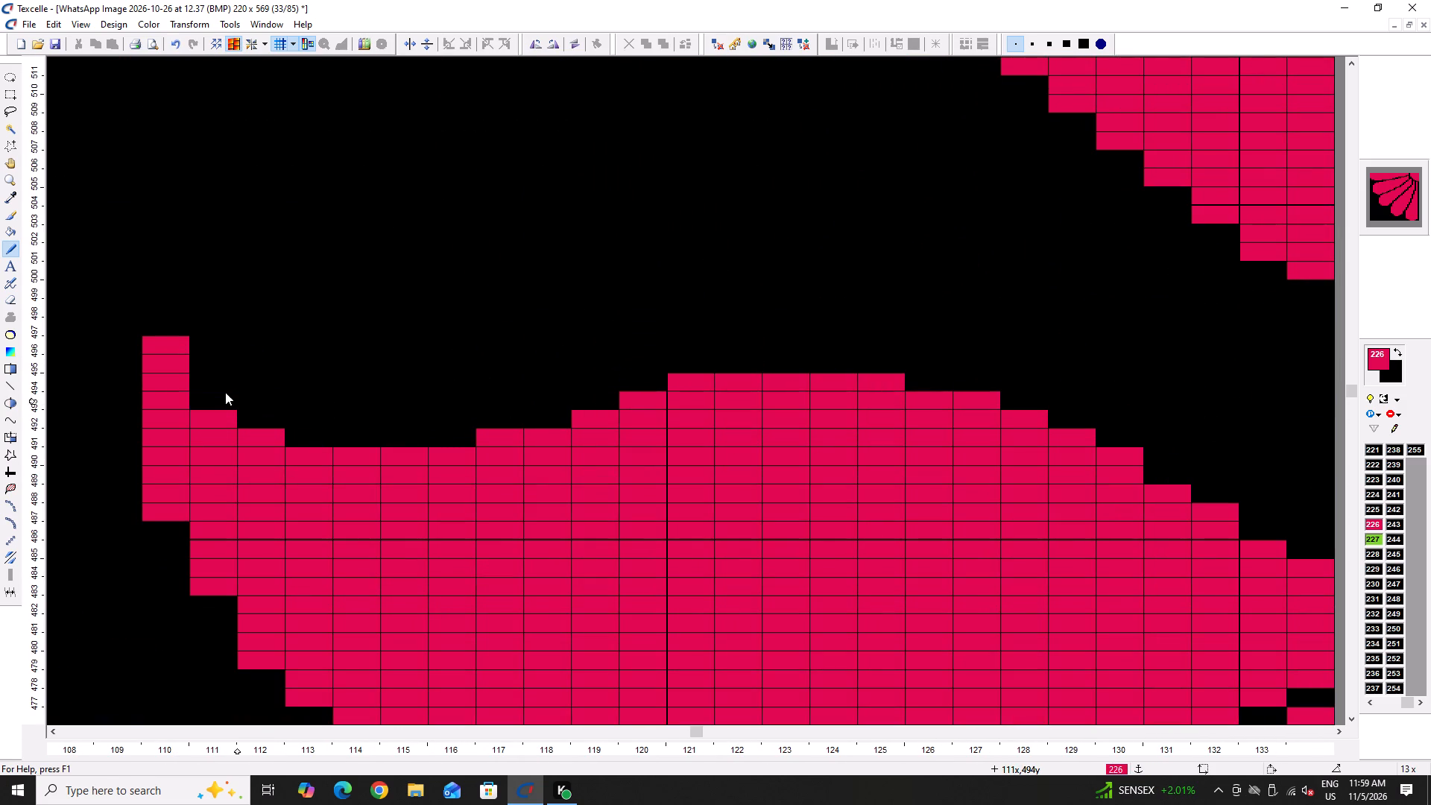
right_click(183, 347)
Smooth the second leaf's crown by blacking out the left end of its top row and touching up the left slope in pink.
ctrl+scroll(172, 352, down, 5)
ctrl+scroll(306, 363, up, 4)
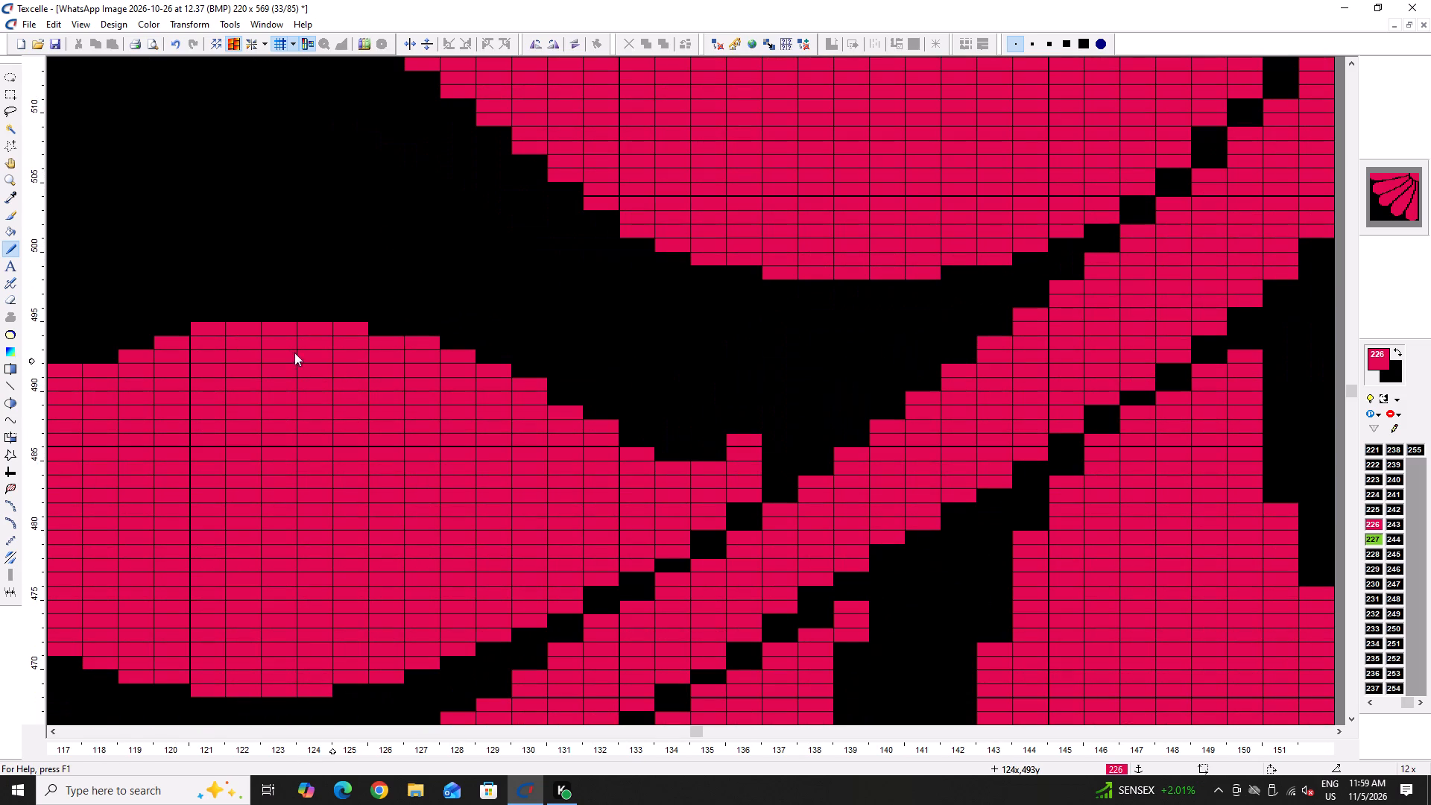
right_click(210, 320)
ctrl+right_click(213, 320)
right_click(210, 322)
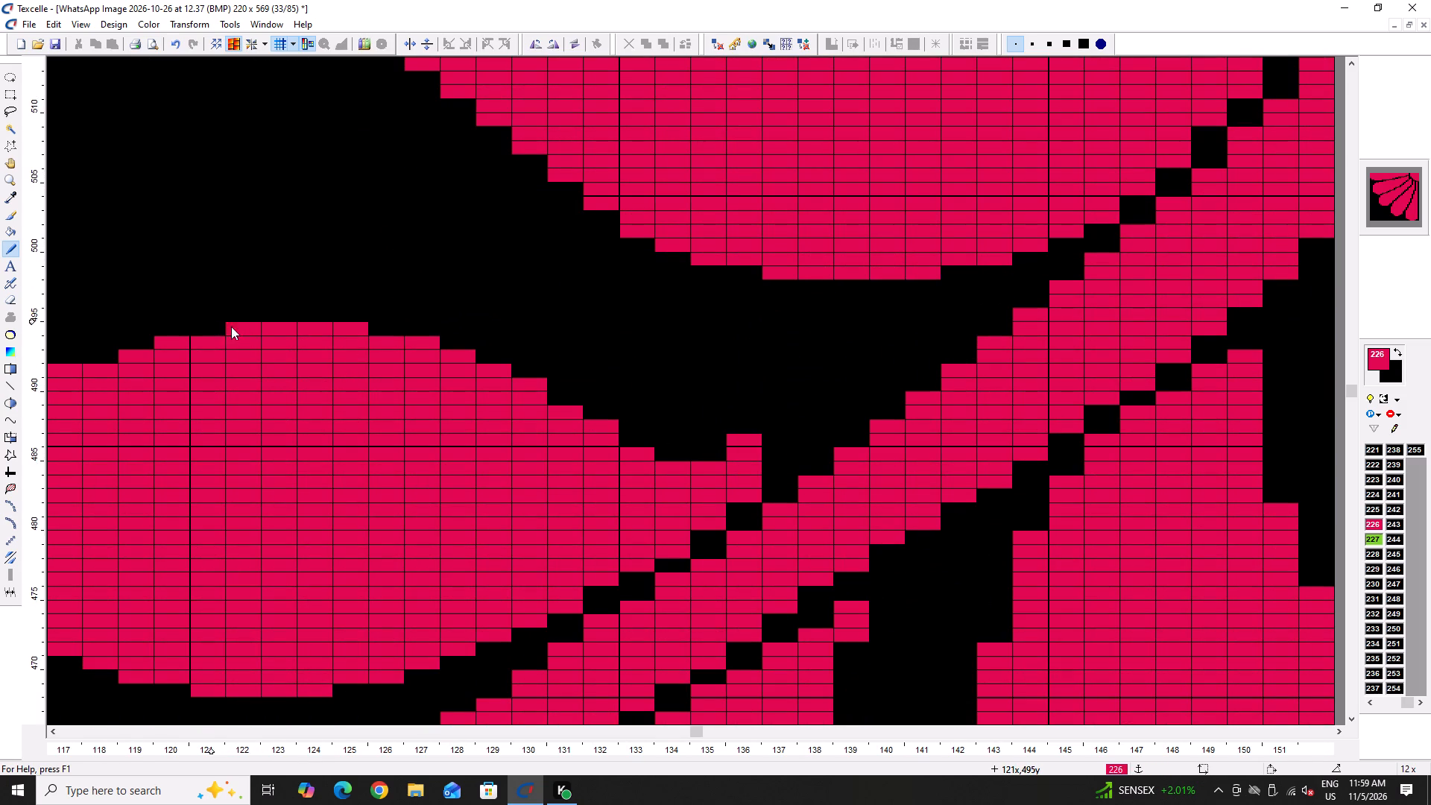
ctrl+scroll(250, 329, down, 3)
ctrl+scroll(151, 341, up, 4)
click(150, 341)
Black out protruding pixels on the second leaf's lower-left edge below its tip.
ctrl+scroll(216, 342, down, 5)
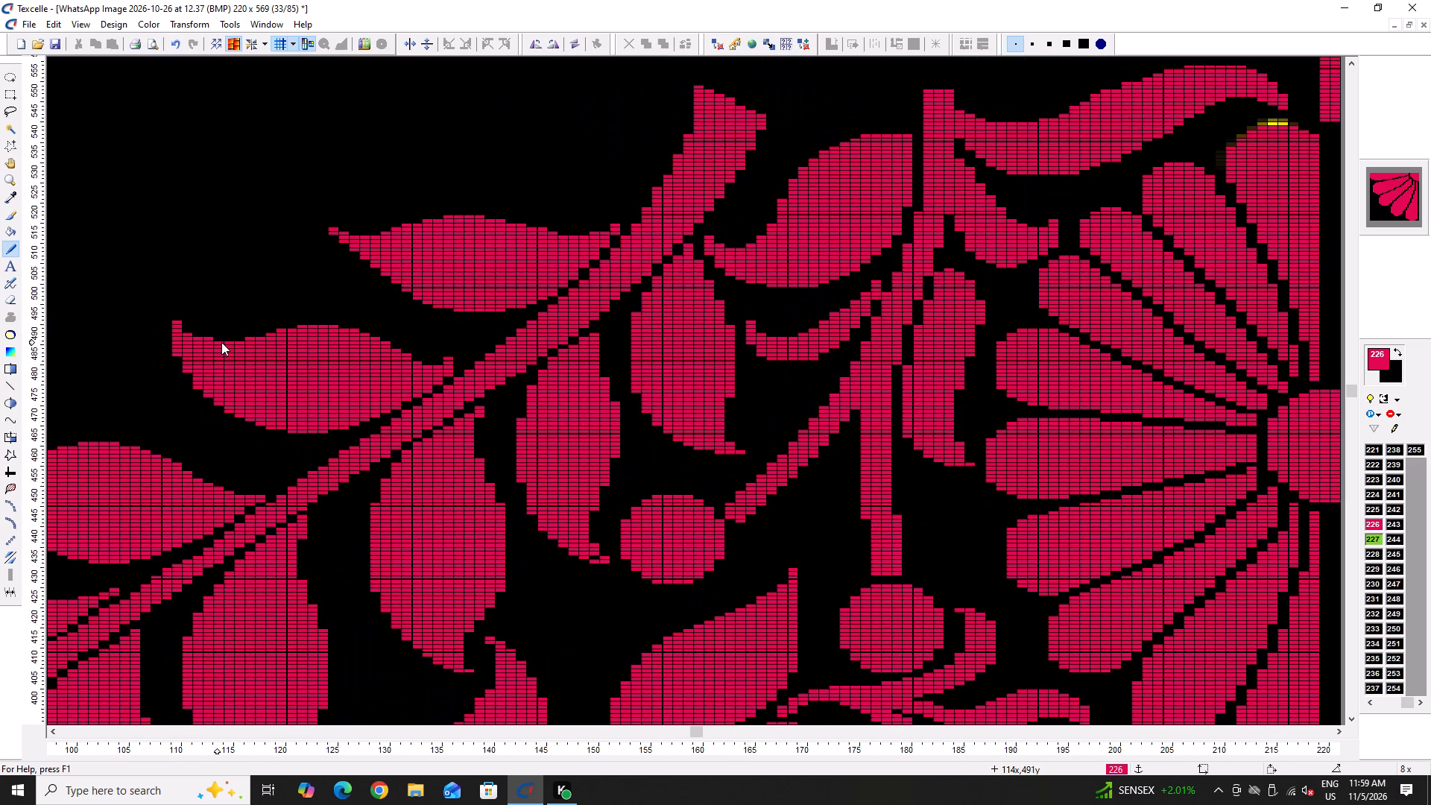
ctrl+scroll(195, 354, up, 3)
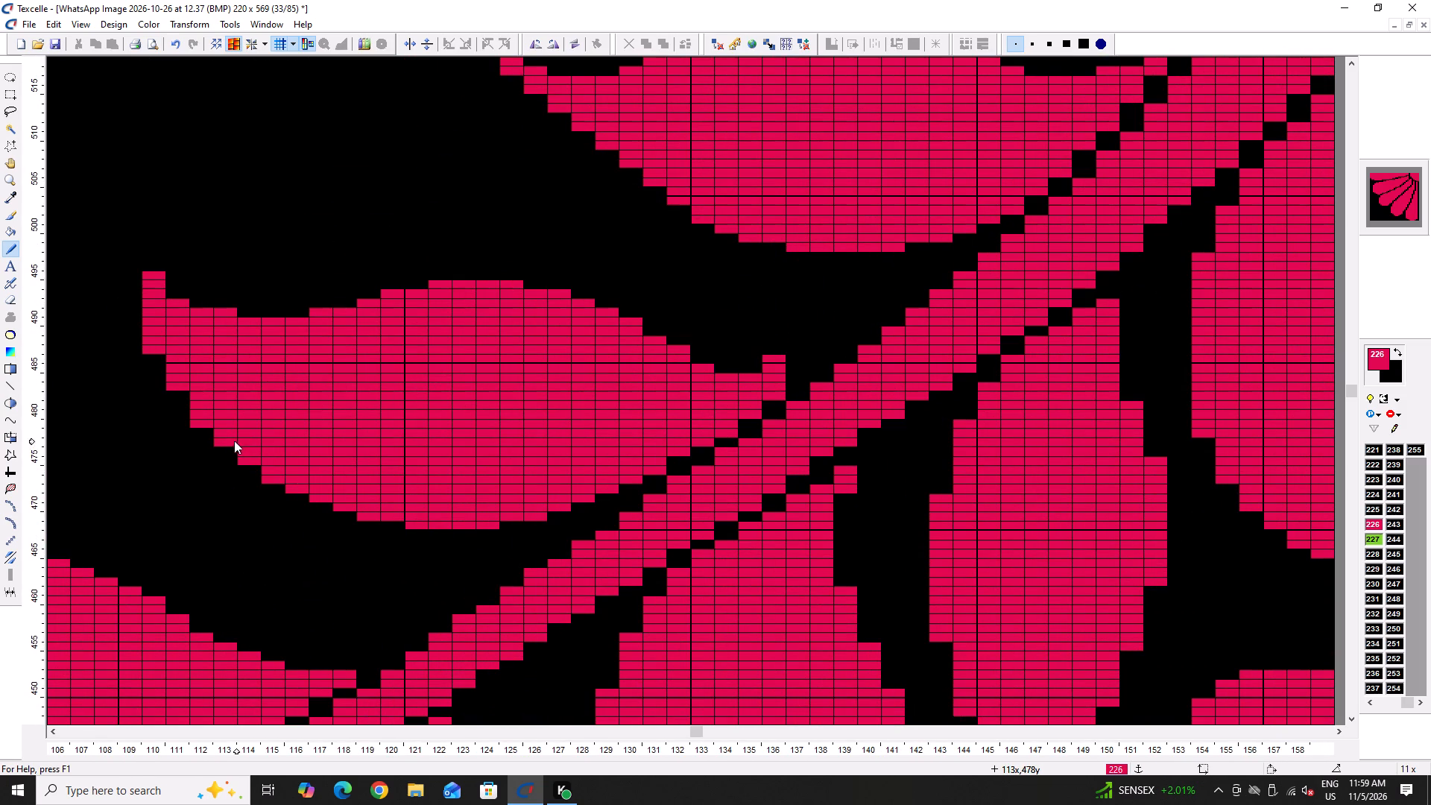
right_click(187, 420)
right_click(191, 422)
ctrl+scroll(271, 446, down, 2)
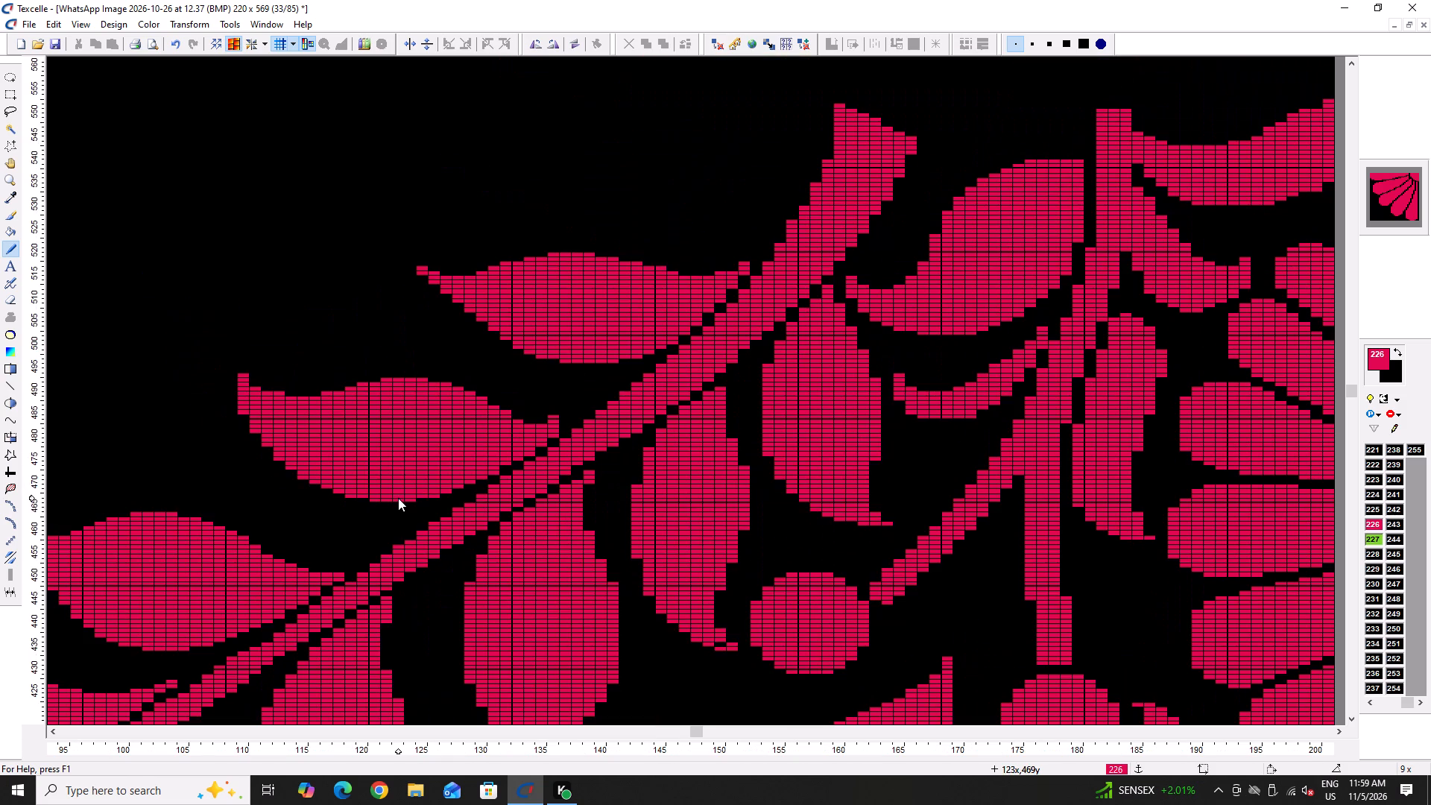
Extend the bottom tip of the hanging leaf beside the upper ball with pink pixels to form a thin point toward the ball.
ctrl+scroll(247, 503, down, 2)
ctrl+scroll(279, 553, down, 1)
ctrl+scroll(323, 558, up, 3)
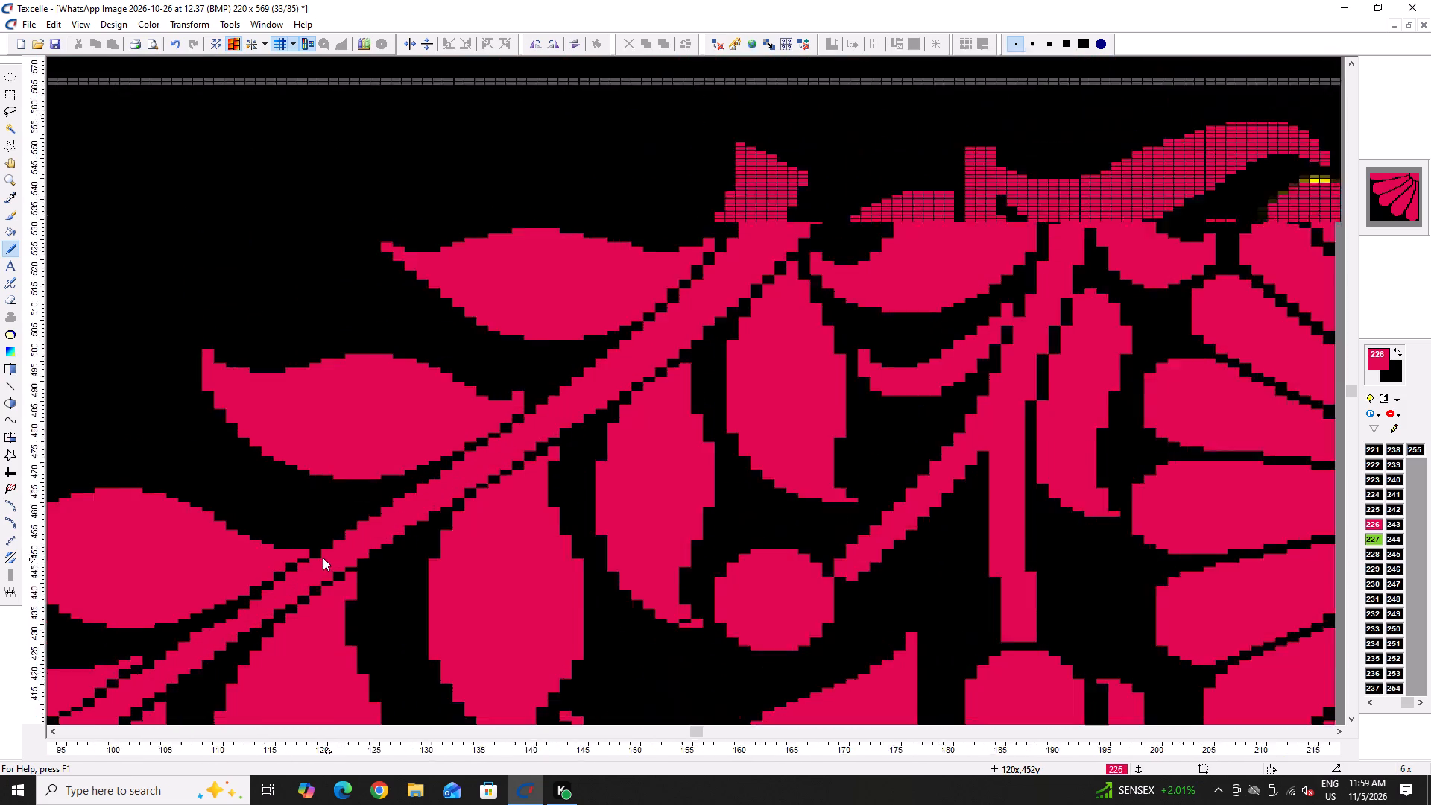
ctrl+scroll(323, 558, up, 2)
ctrl+scroll(330, 537, down, 6)
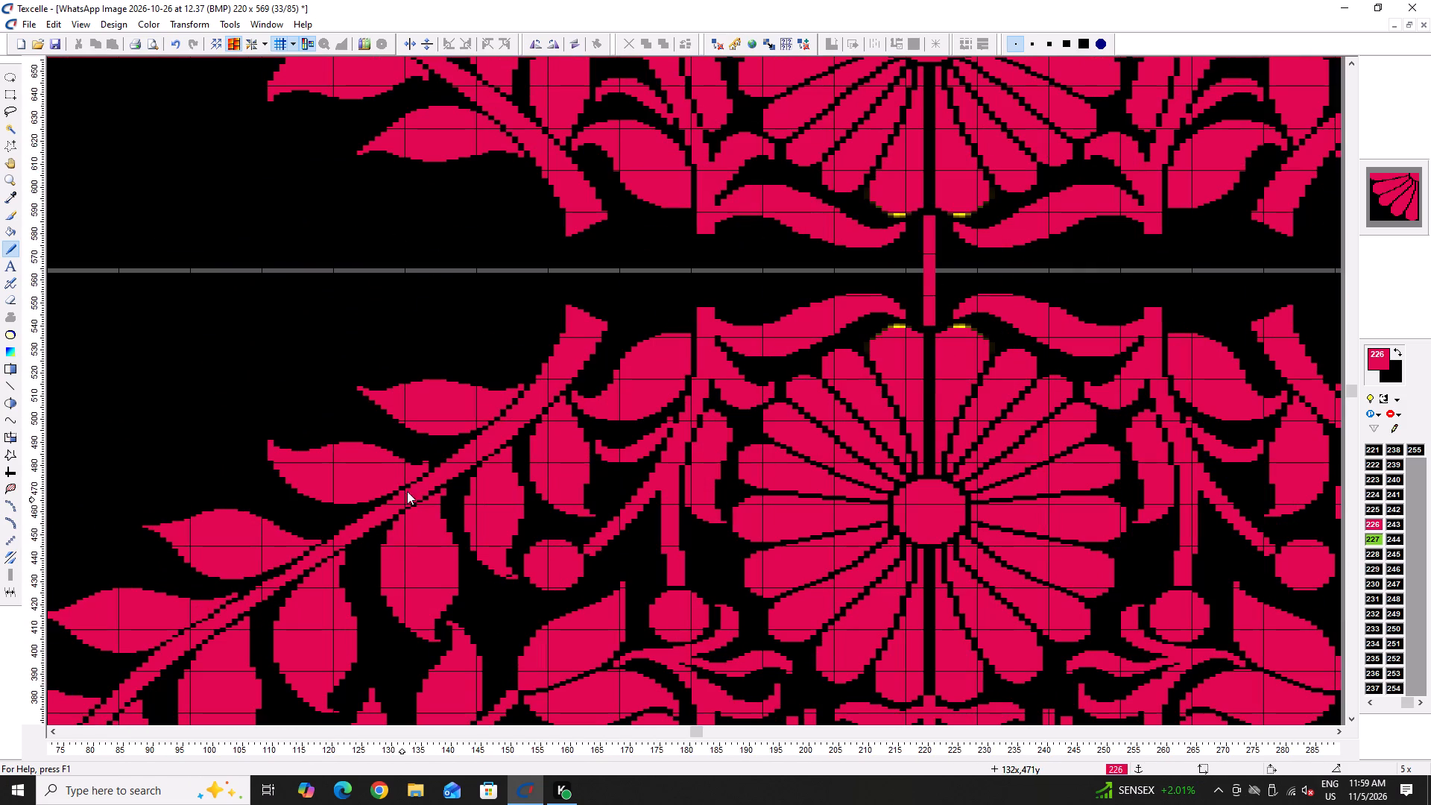
ctrl+scroll(502, 583, up, 6)
click(528, 568)
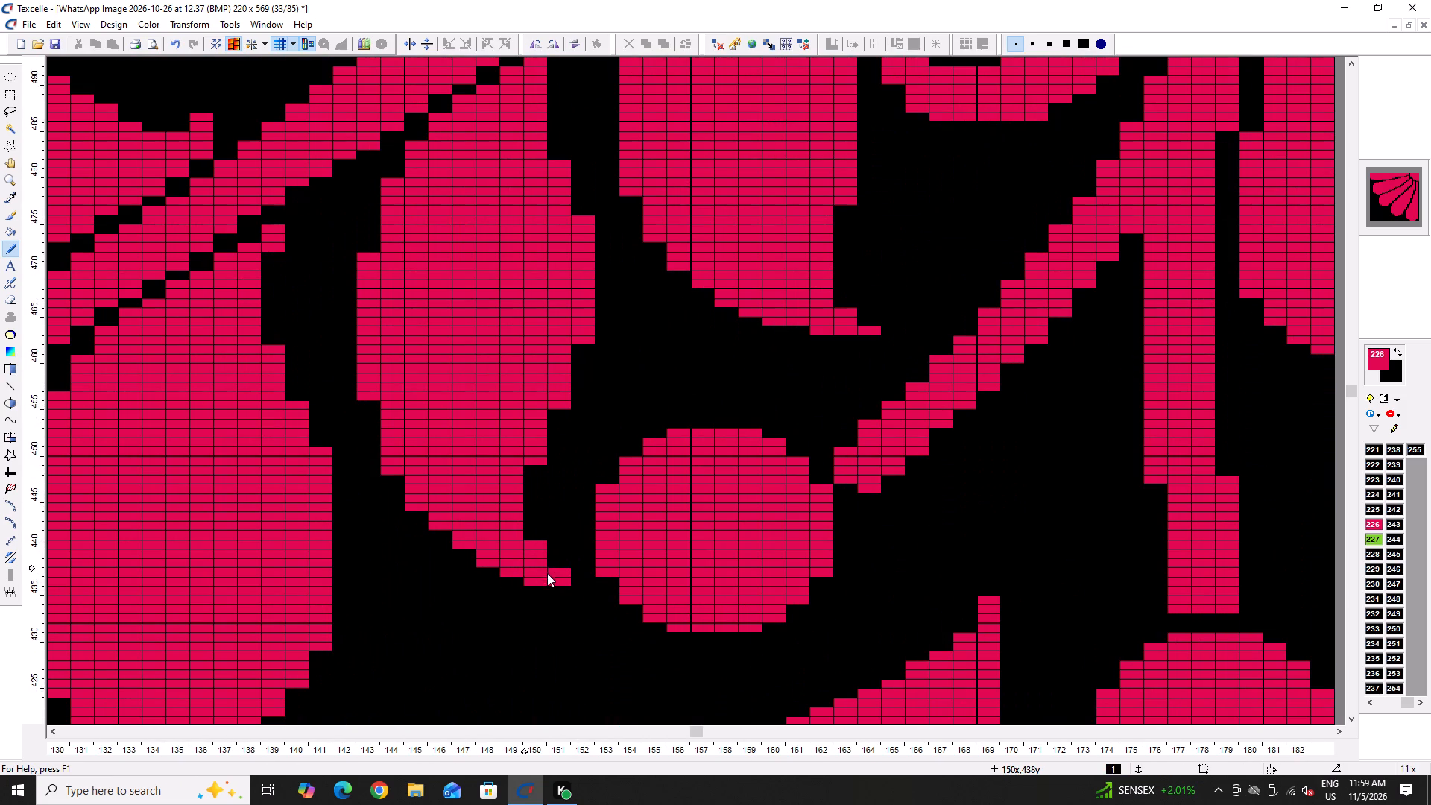
click(569, 579)
triple_click(571, 579)
double_click(572, 584)
Even out that hanging leaf's outline by blacking out lower left step corners and extending the upper right columns upward in pink.
right_click(415, 508)
right_click(388, 472)
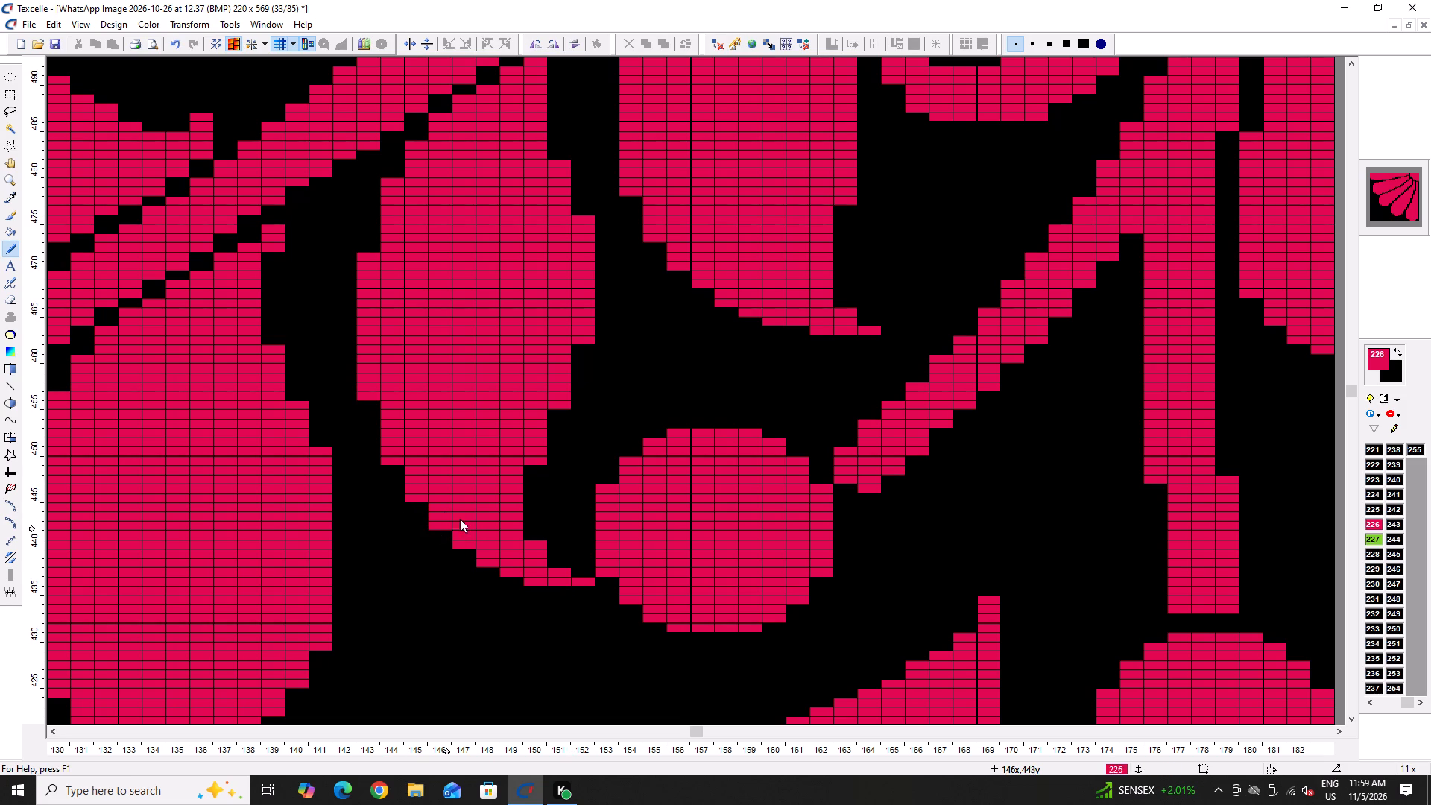
scroll(638, 490, up, 3)
drag(582, 449, 578, 466)
drag(557, 415, 558, 400)
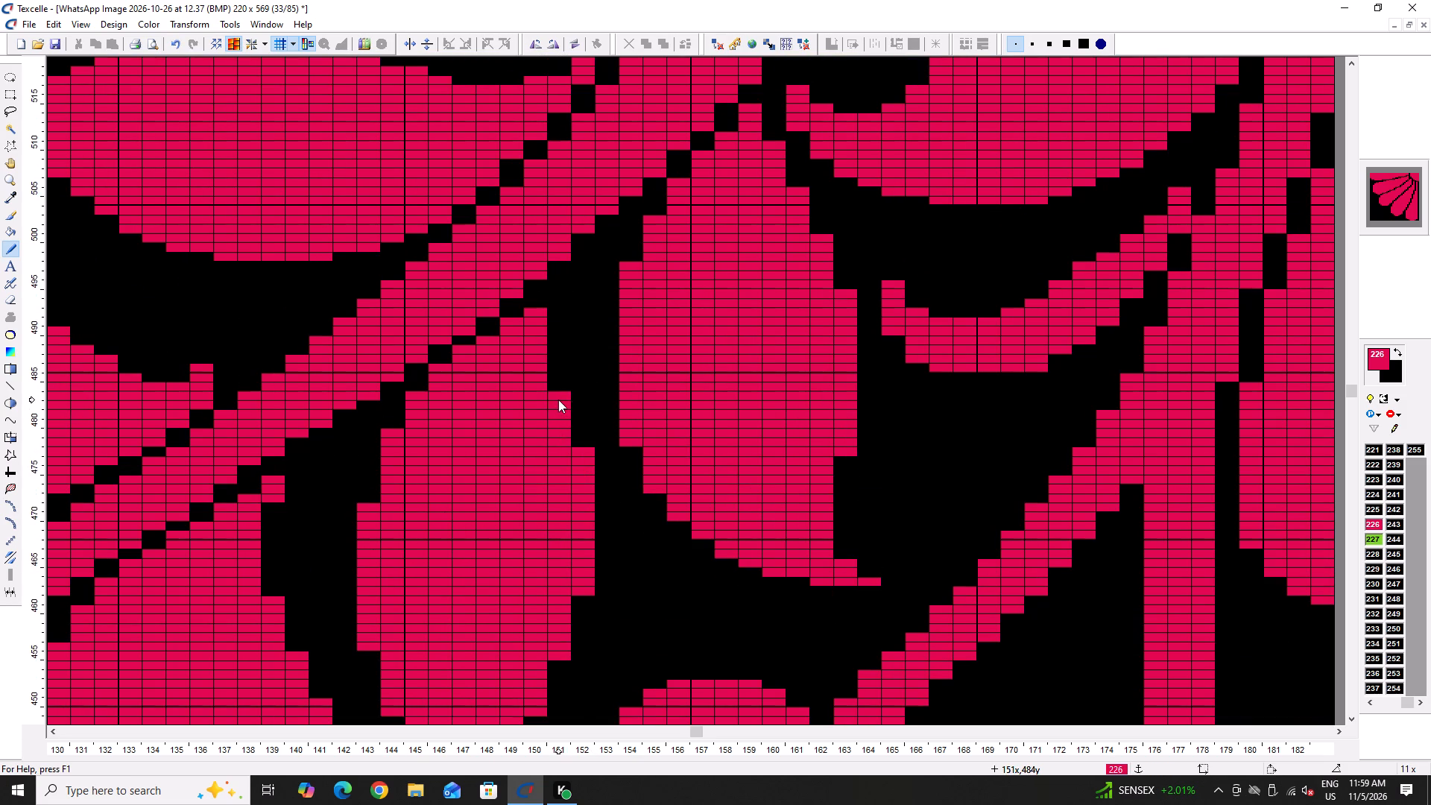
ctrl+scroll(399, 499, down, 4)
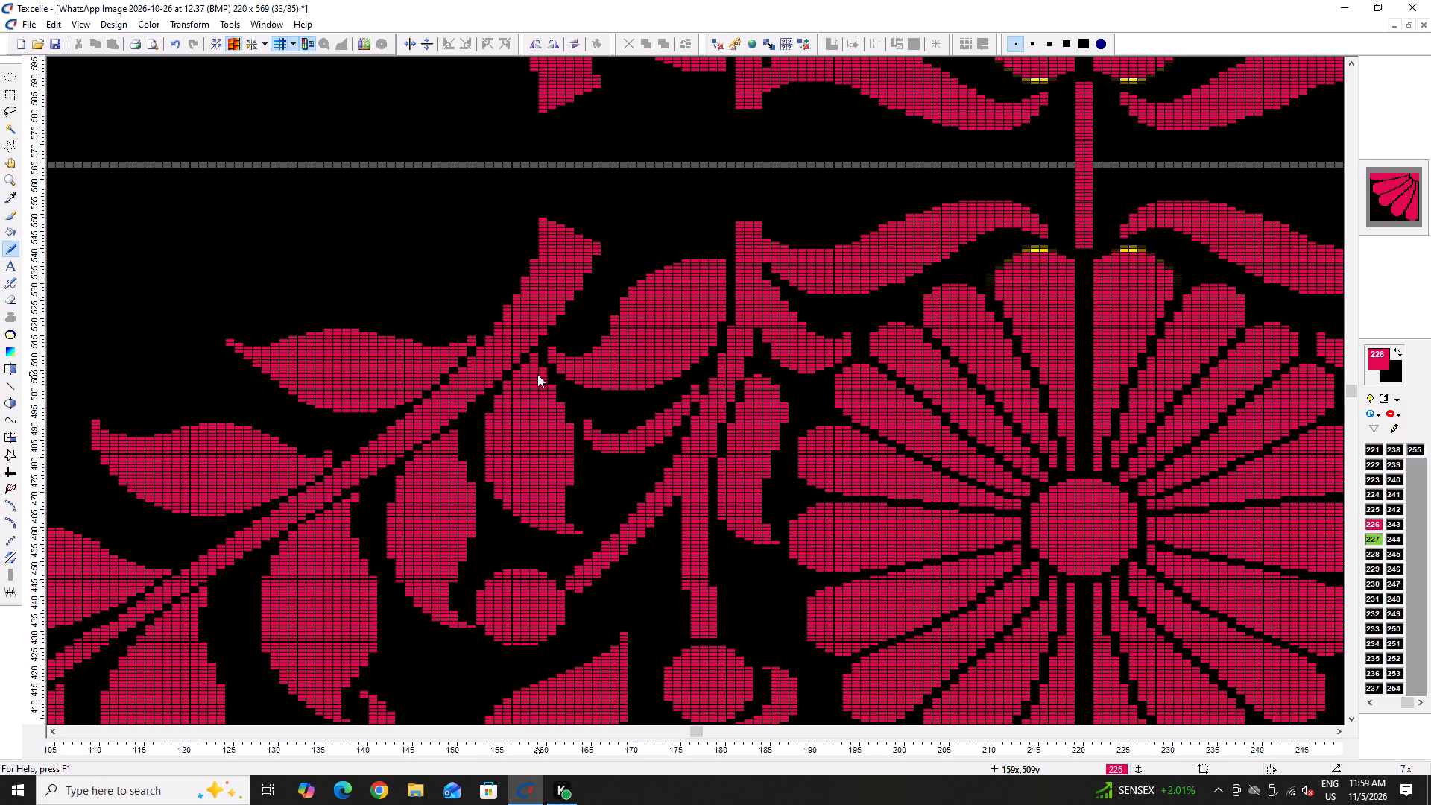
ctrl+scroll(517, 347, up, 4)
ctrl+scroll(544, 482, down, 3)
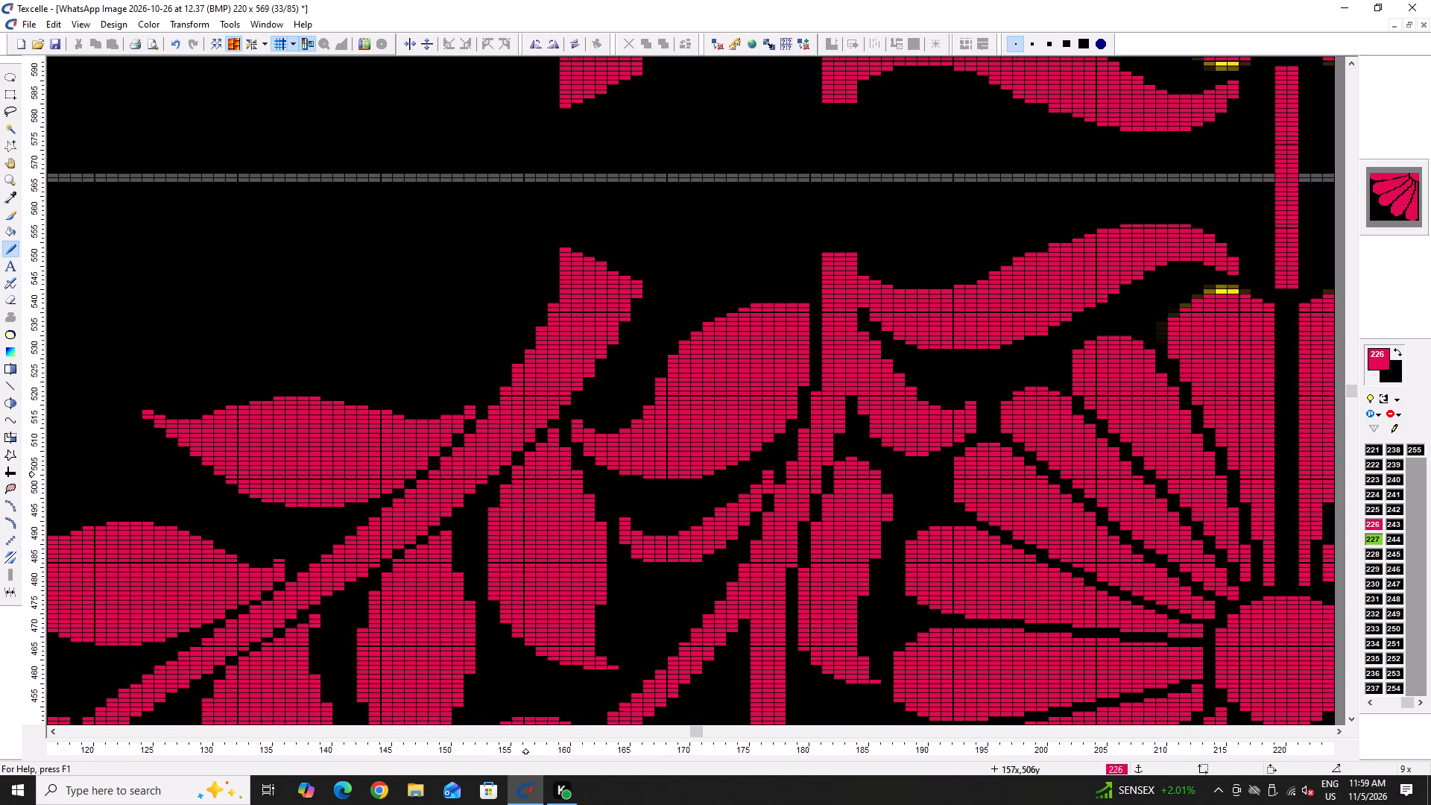
Extend the bottom tip of the next hanging leaf along the branch with pink pixels, forming a thin point.
ctrl+scroll(522, 480, down, 2)
scroll(543, 525, down, 3)
ctrl+scroll(232, 523, up, 4)
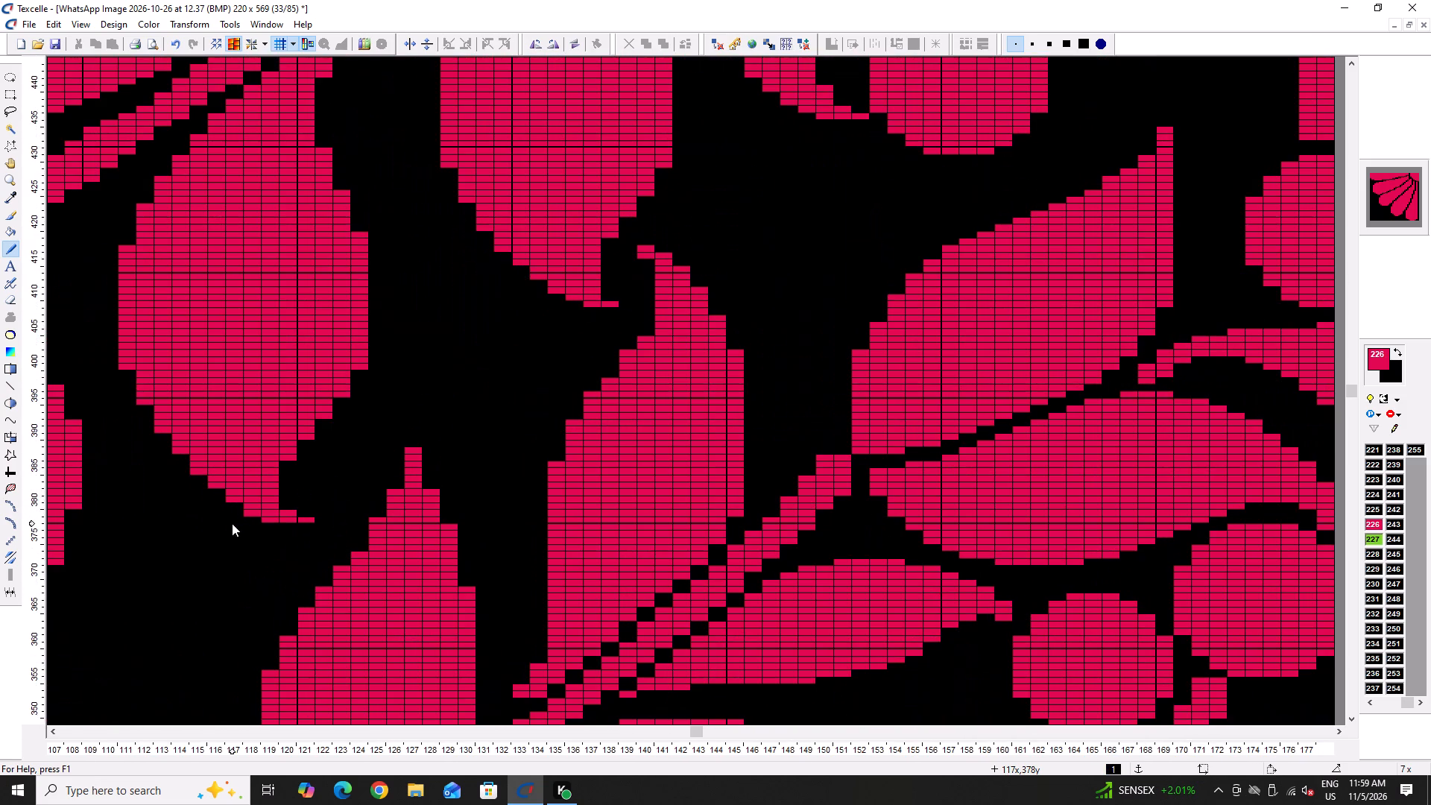
ctrl+scroll(250, 512, down, 5)
ctrl+scroll(257, 505, up, 3)
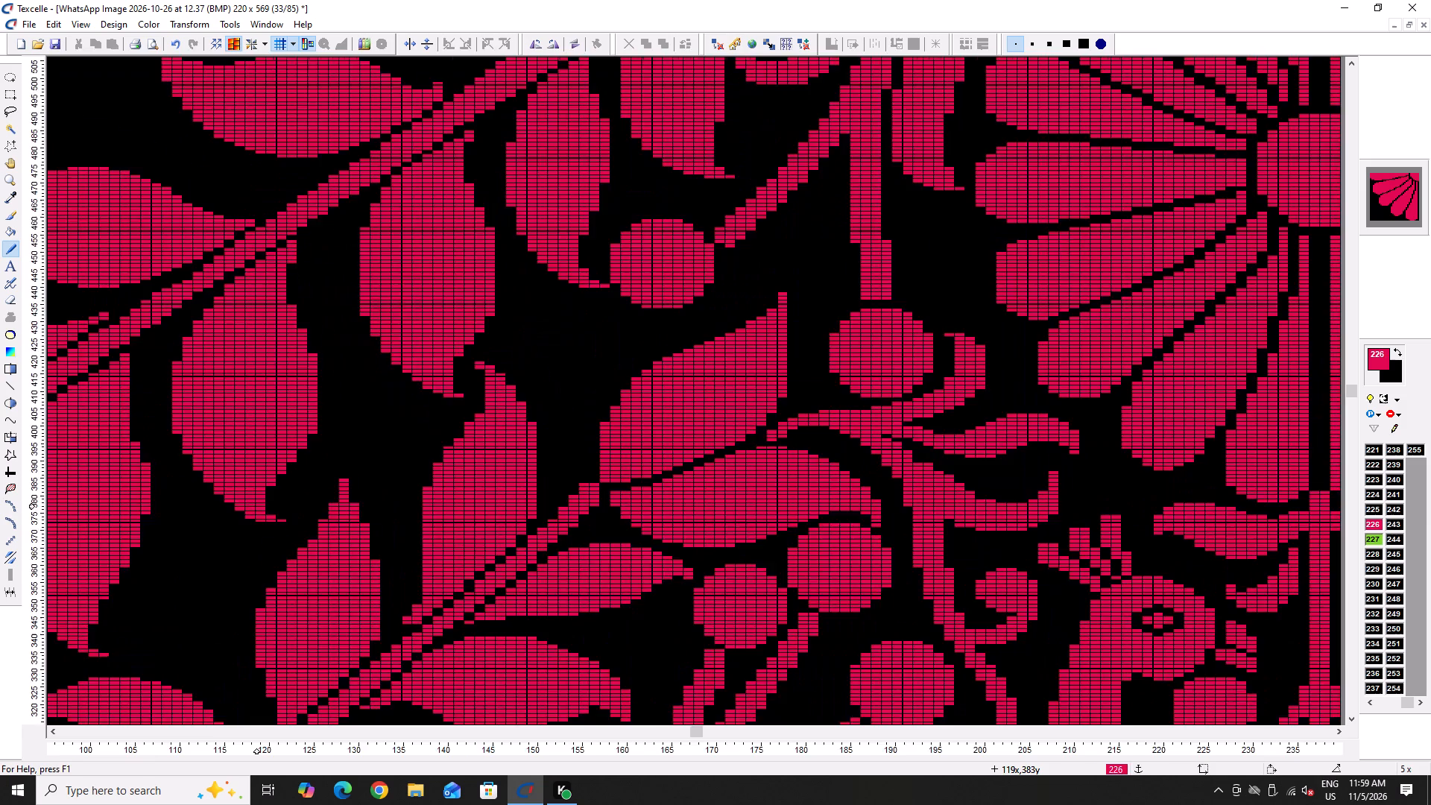
ctrl+scroll(257, 505, up, 3)
drag(261, 465, 277, 531)
drag(288, 531, 296, 537)
click(308, 541)
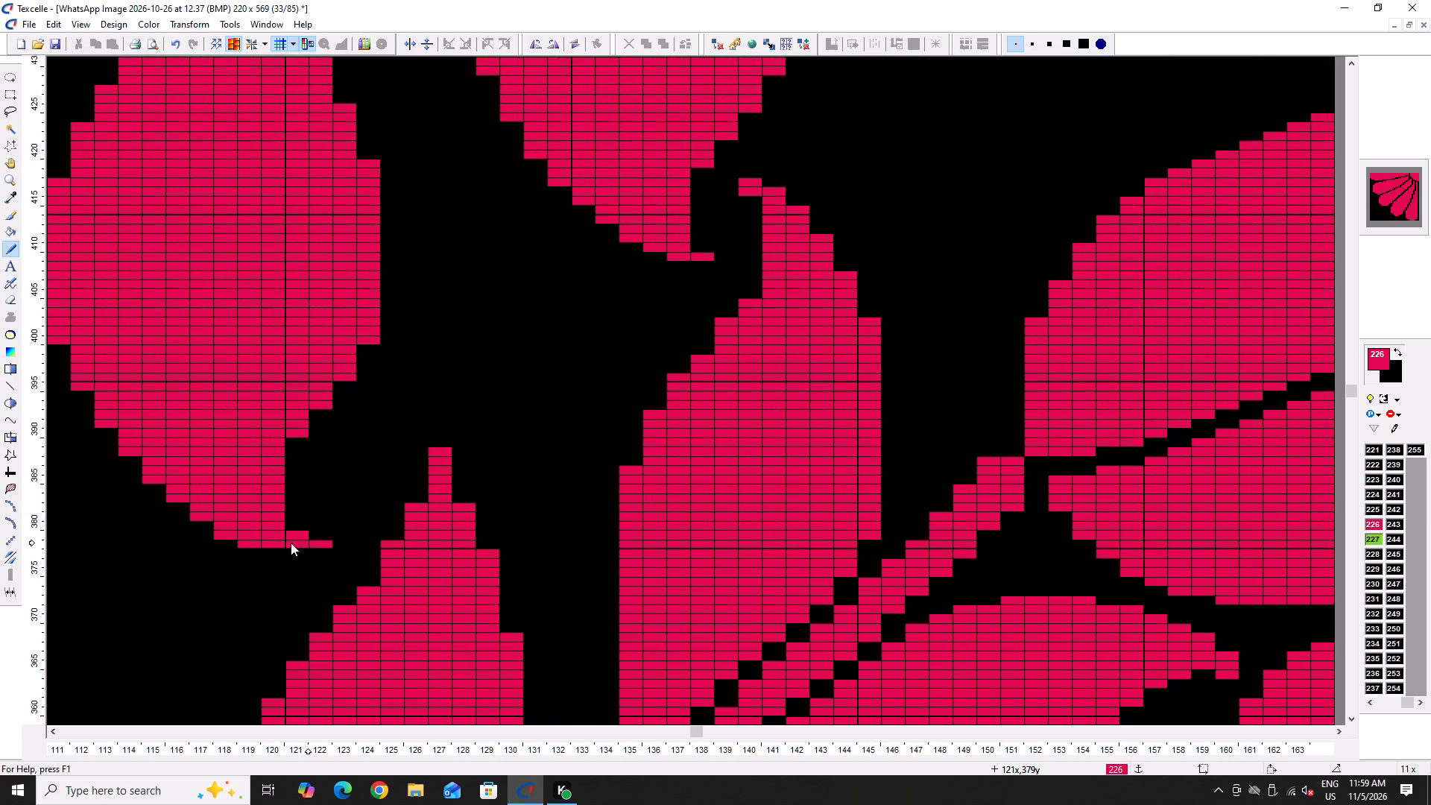
ctrl+scroll(229, 537, down, 6)
ctrl+scroll(235, 528, up, 5)
click(249, 490)
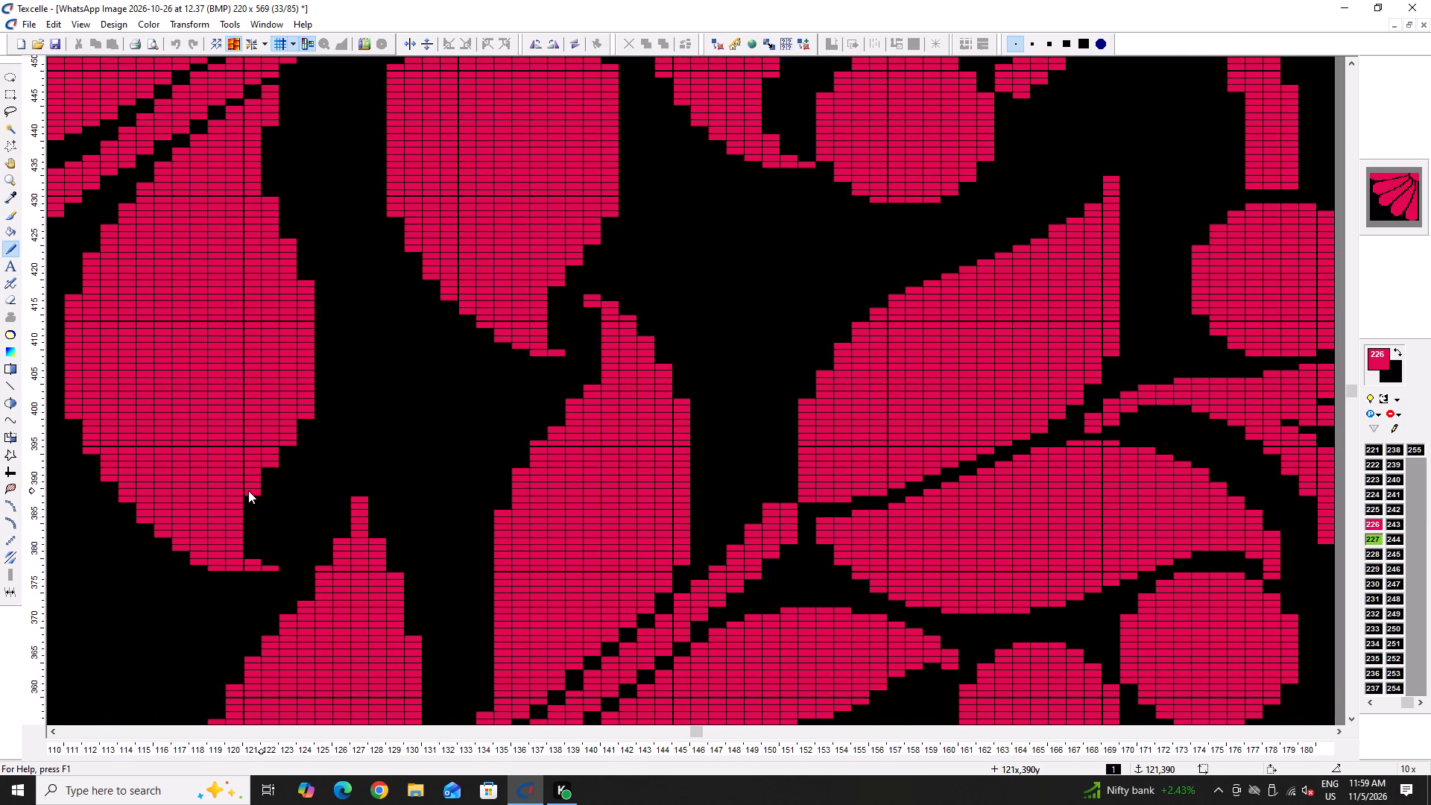
ctrl+scroll(274, 464, down, 6)
ctrl+scroll(224, 487, up, 8)
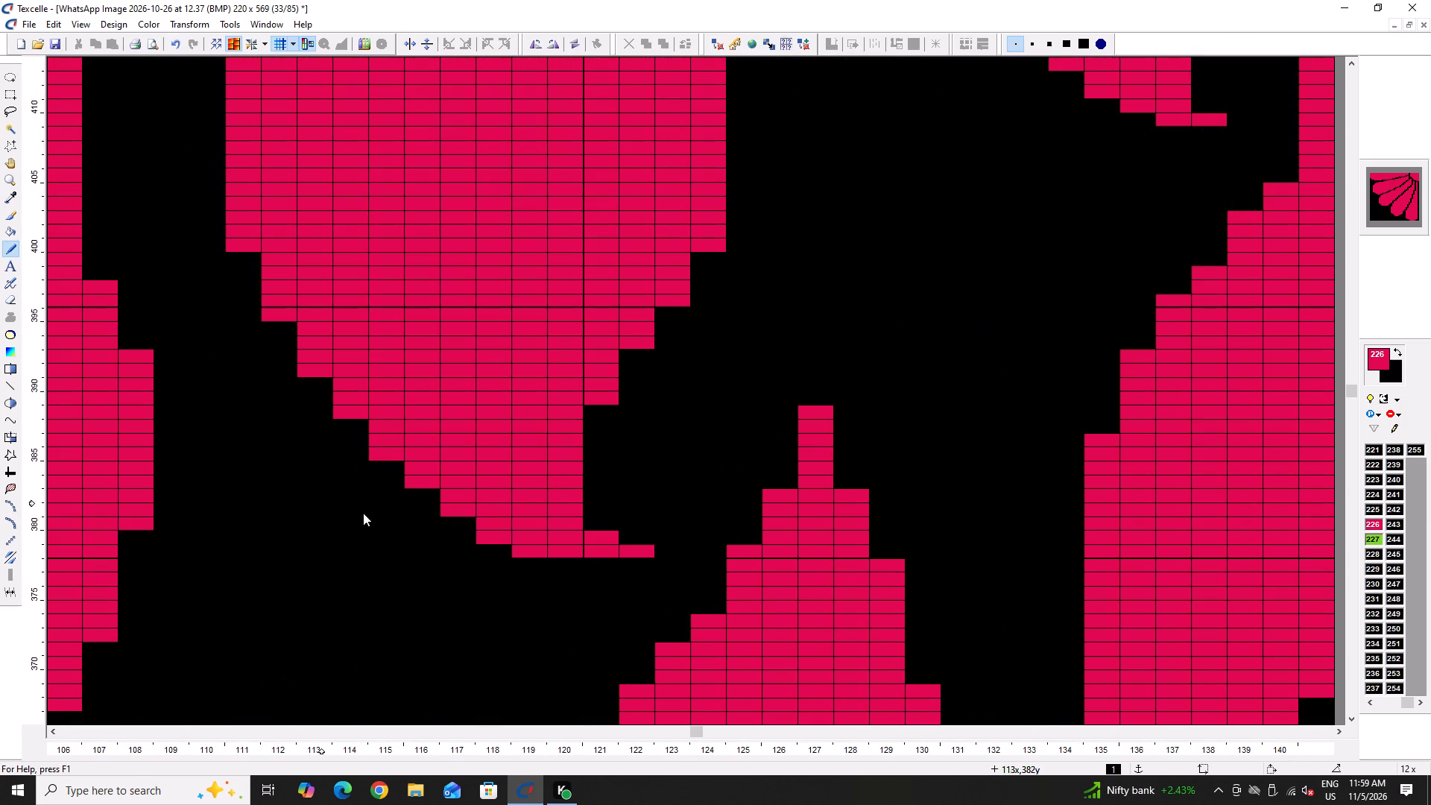
Even out that hanging leaf's lower left outline by blacking out the step corners from its tip up to its side.
right_click(505, 548)
right_click(519, 549)
right_click(492, 536)
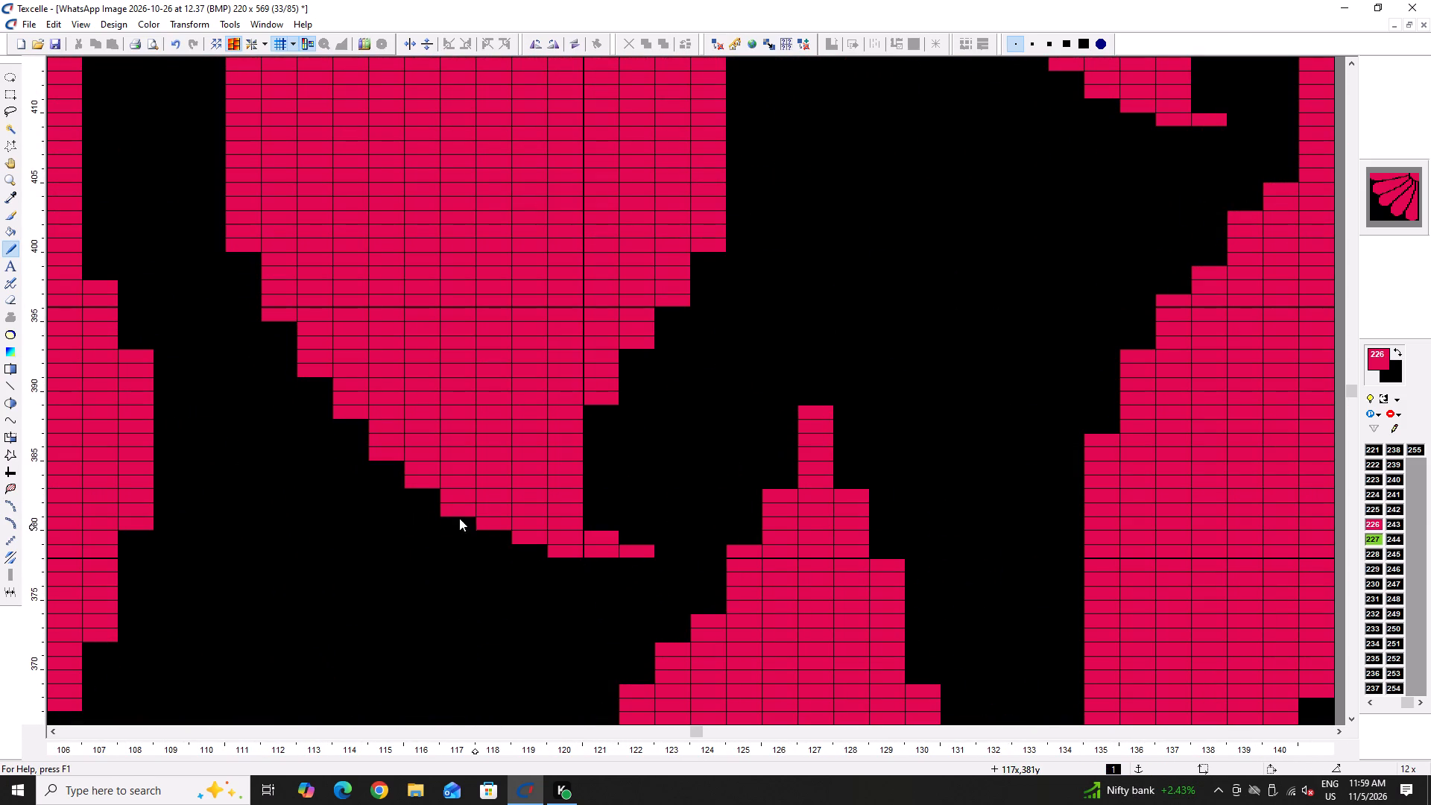
right_click(446, 511)
right_click(420, 487)
right_click(391, 458)
right_click(347, 411)
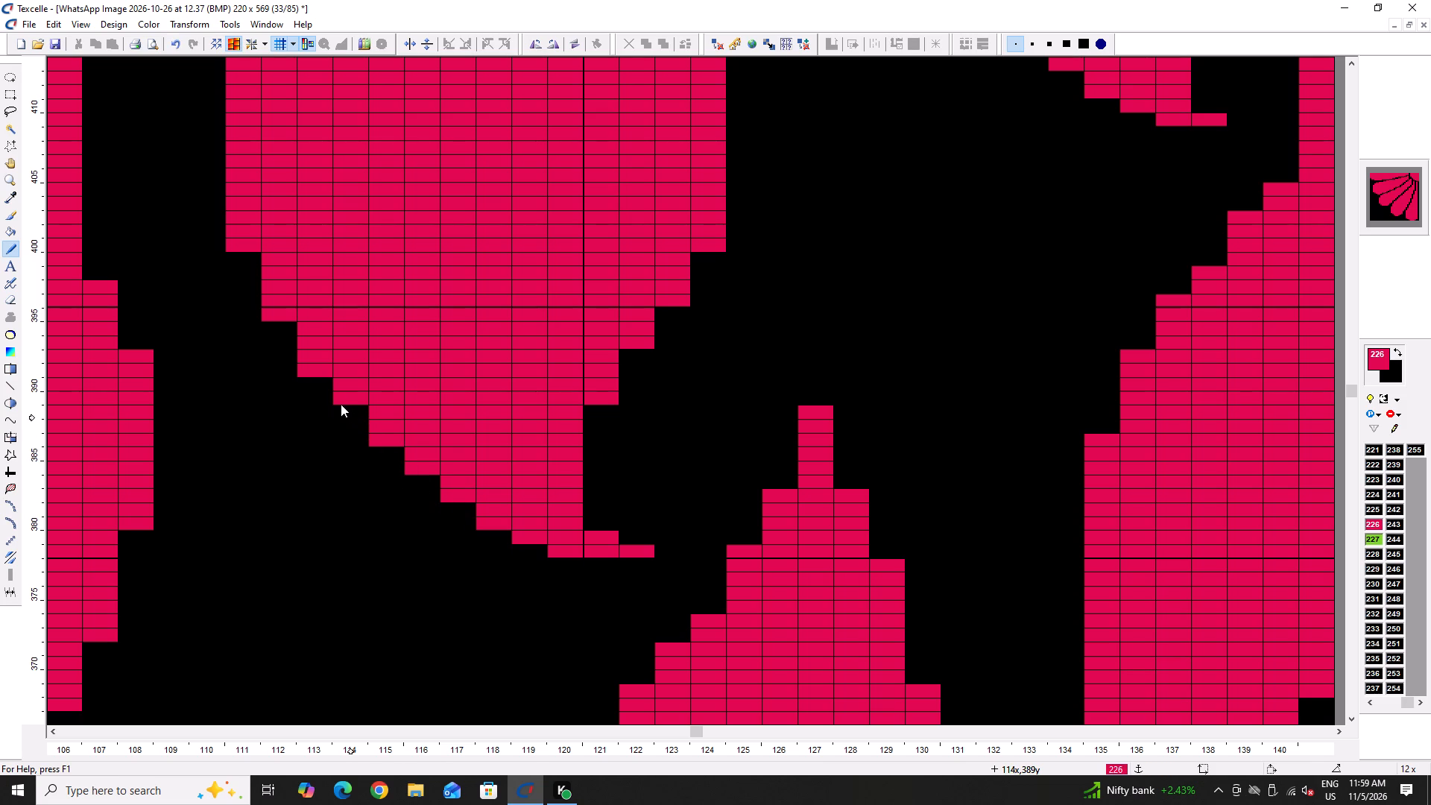
right_click(319, 373)
right_click(274, 313)
right_drag(230, 240, 231, 247)
Round out the right side of the neighbouring hanging leaf further down the branch with pink pixels.
ctrl+scroll(263, 328, down, 5)
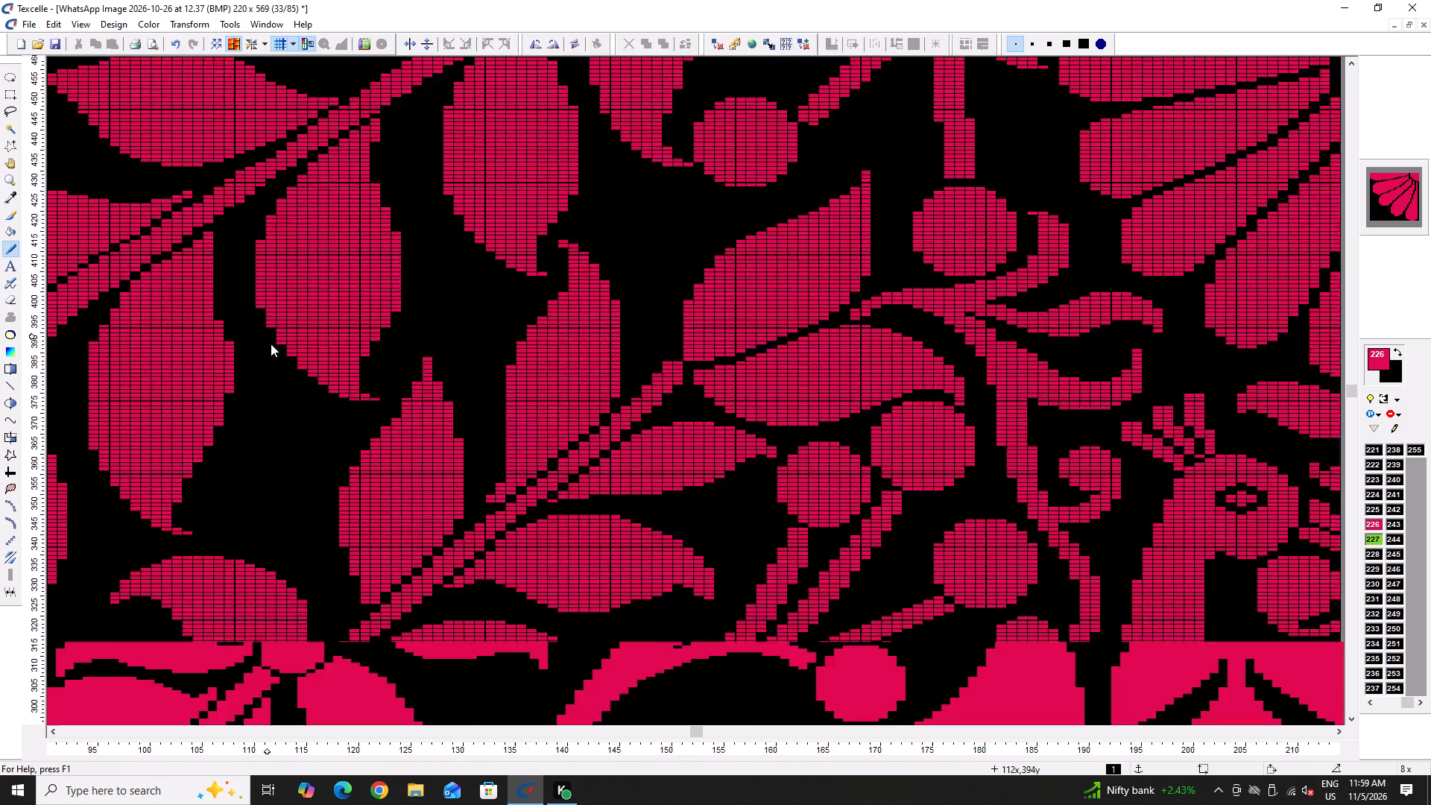
ctrl+scroll(193, 309, up, 5)
drag(341, 326, 354, 427)
drag(388, 436, 385, 456)
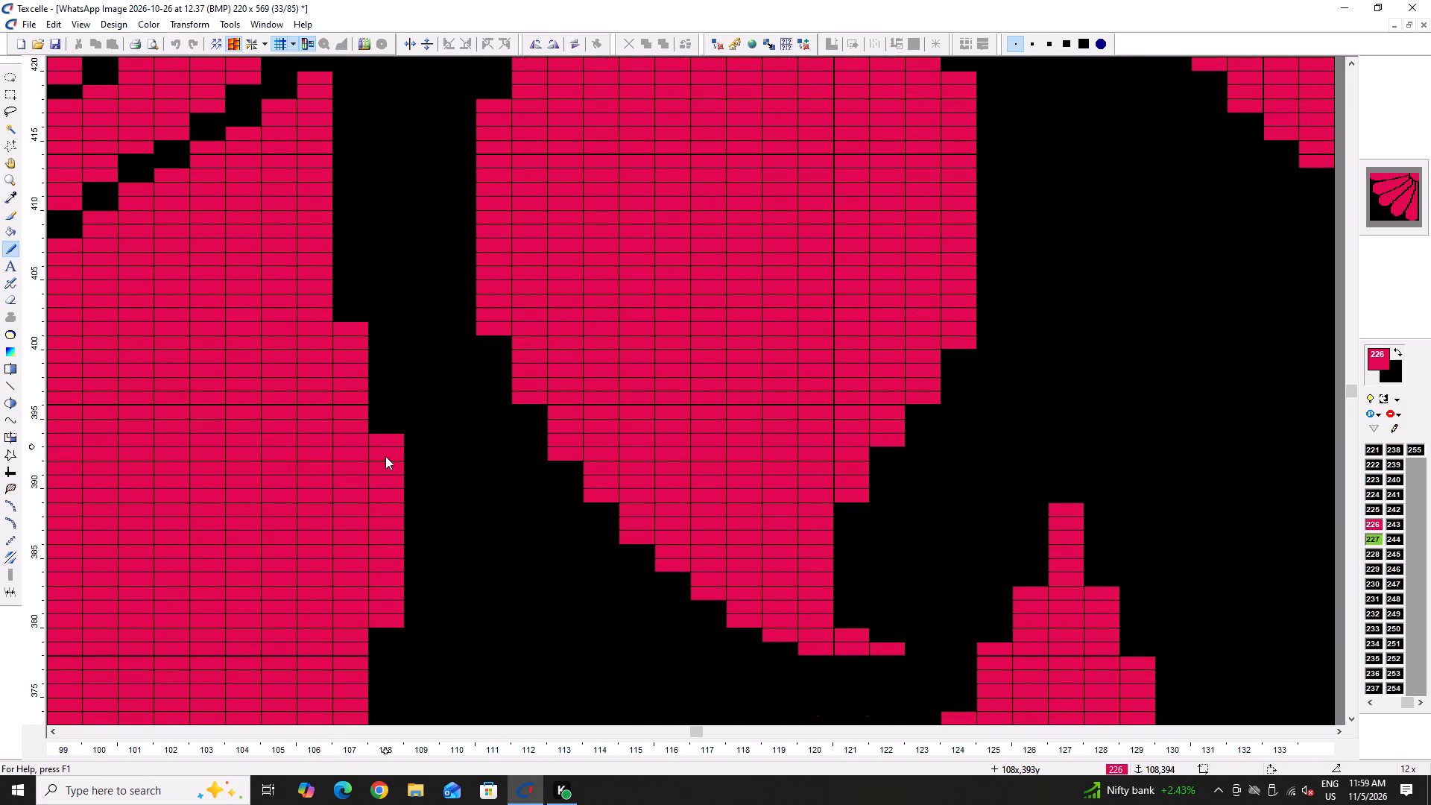
drag(385, 456, 385, 457)
Smooth the inner lower left edge of the curved leaf above the round flower centre by blacking out its step corners.
ctrl+scroll(376, 467, down, 6)
ctrl+scroll(284, 461, up, 5)
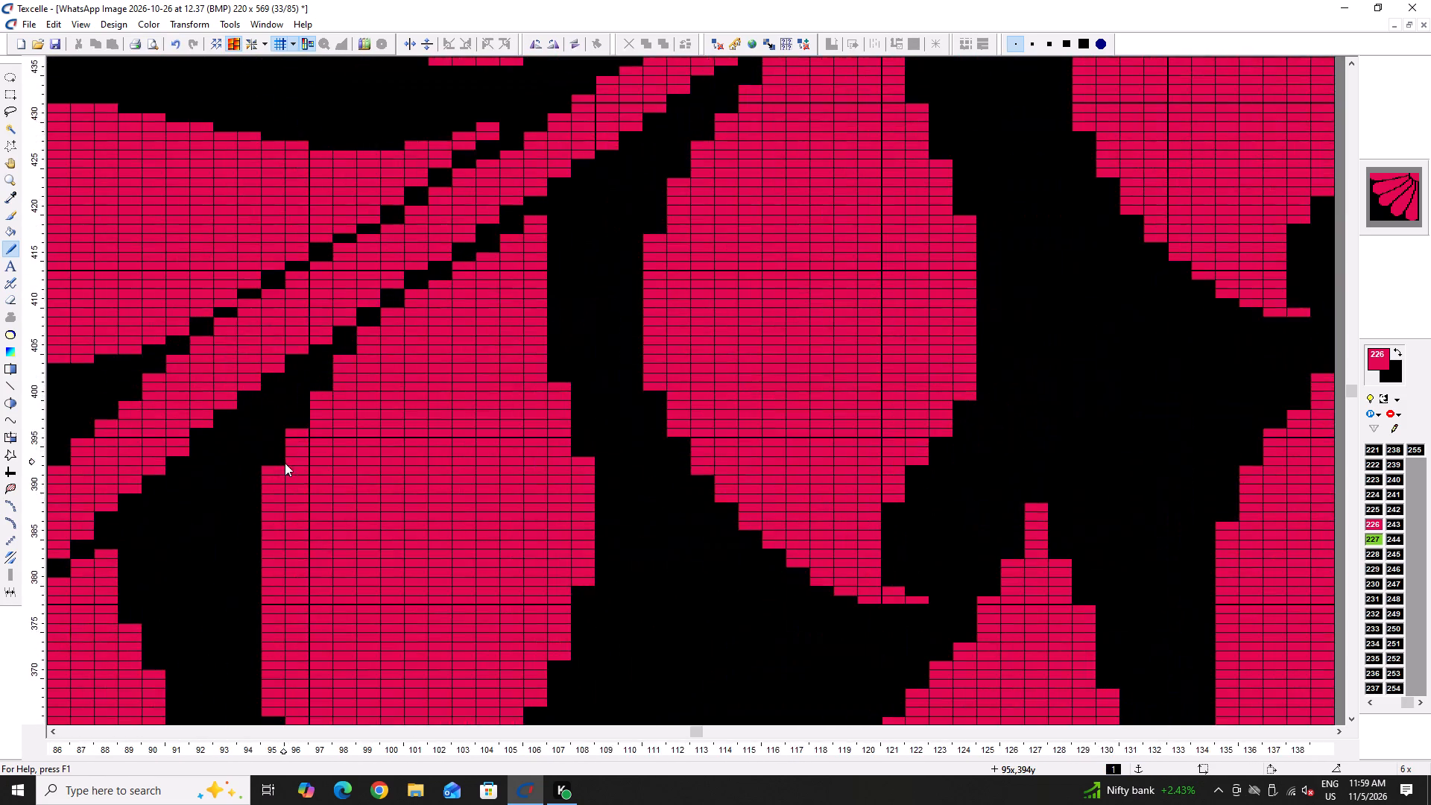
ctrl+scroll(286, 467, down, 5)
ctrl+scroll(379, 474, down, 1)
ctrl+scroll(288, 524, down, 2)
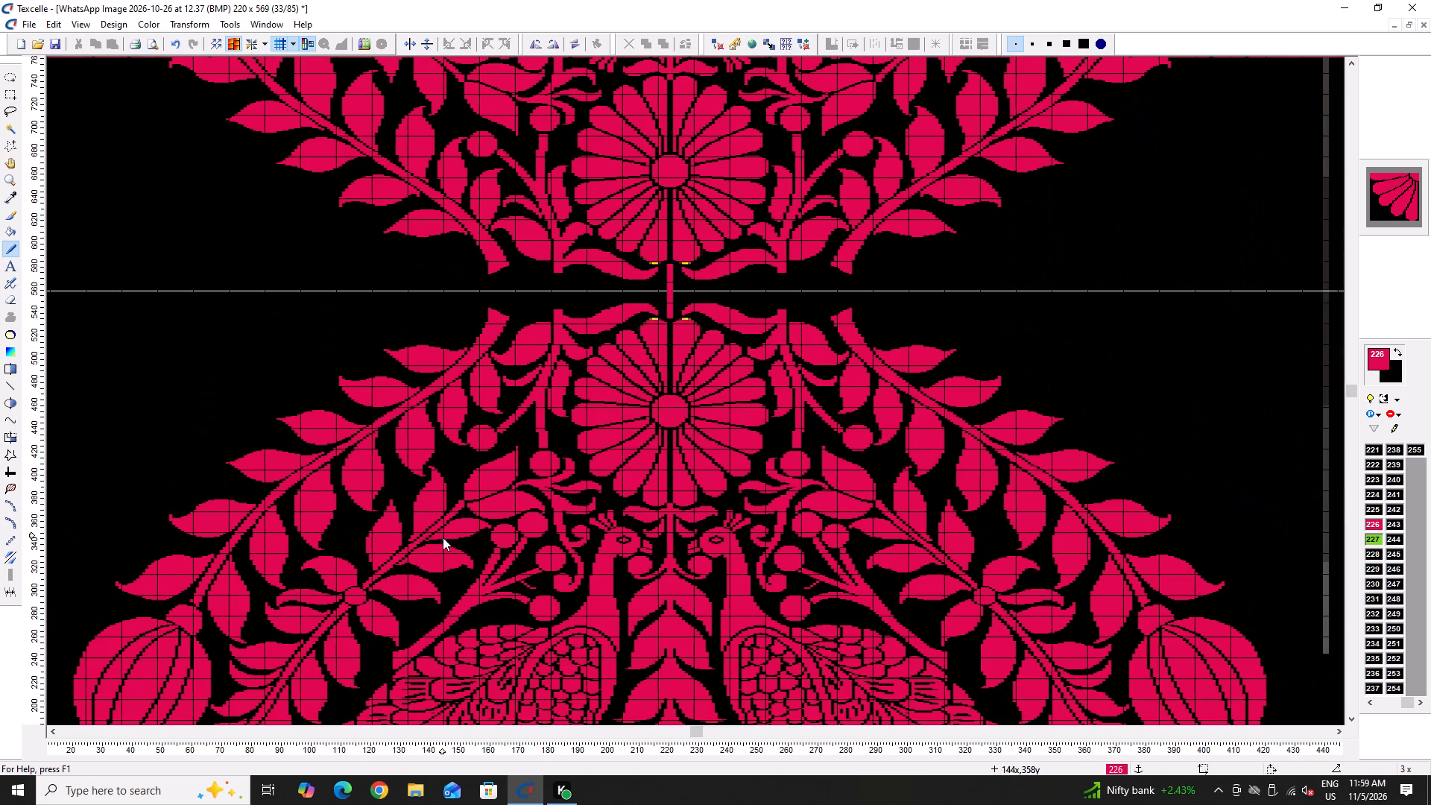
ctrl+scroll(333, 567, up, 7)
scroll(401, 573, down, 2)
ctrl+scroll(272, 487, up, 2)
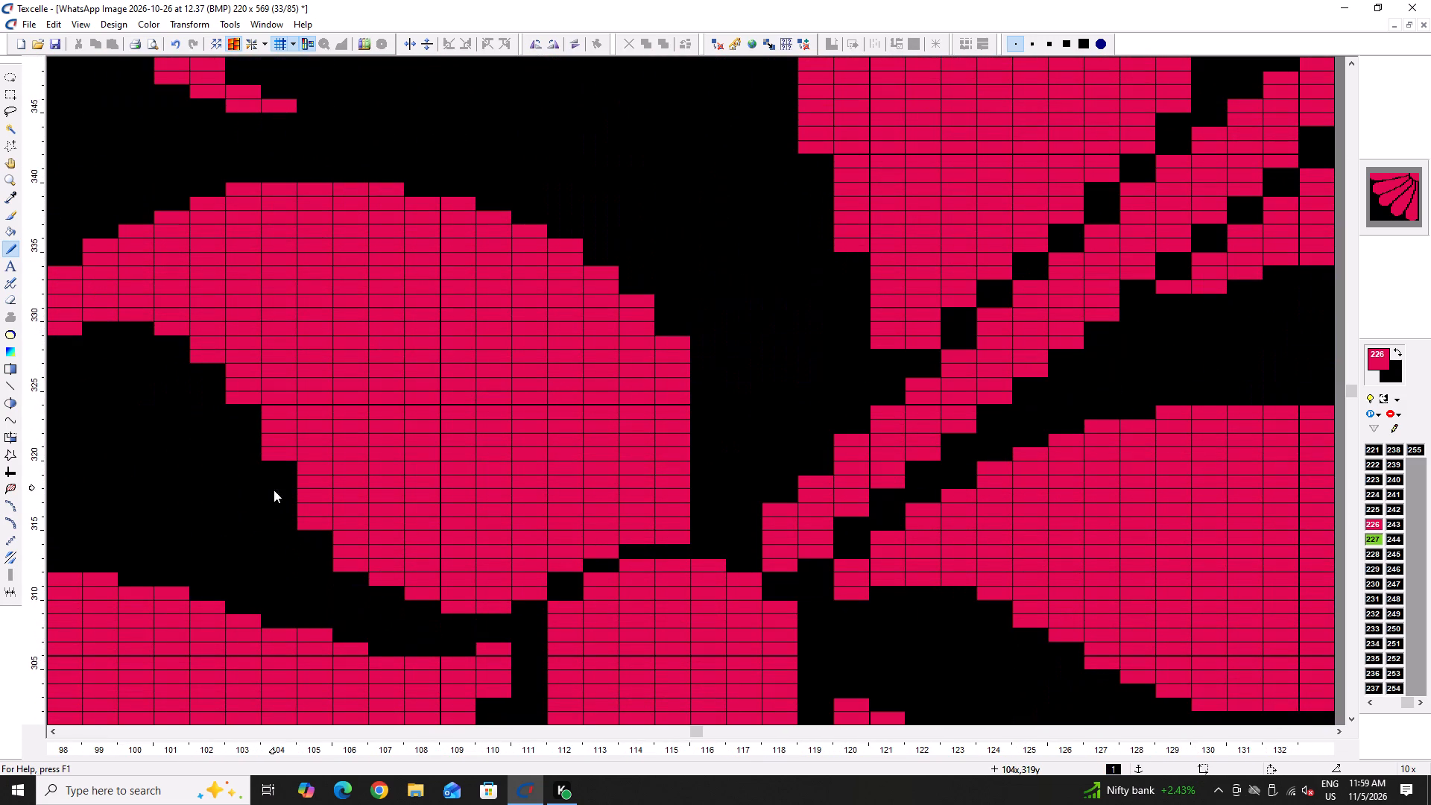
right_drag(304, 511, 305, 528)
right_drag(318, 543, 326, 561)
right_click(337, 557)
right_click(335, 563)
right_drag(378, 577, 382, 584)
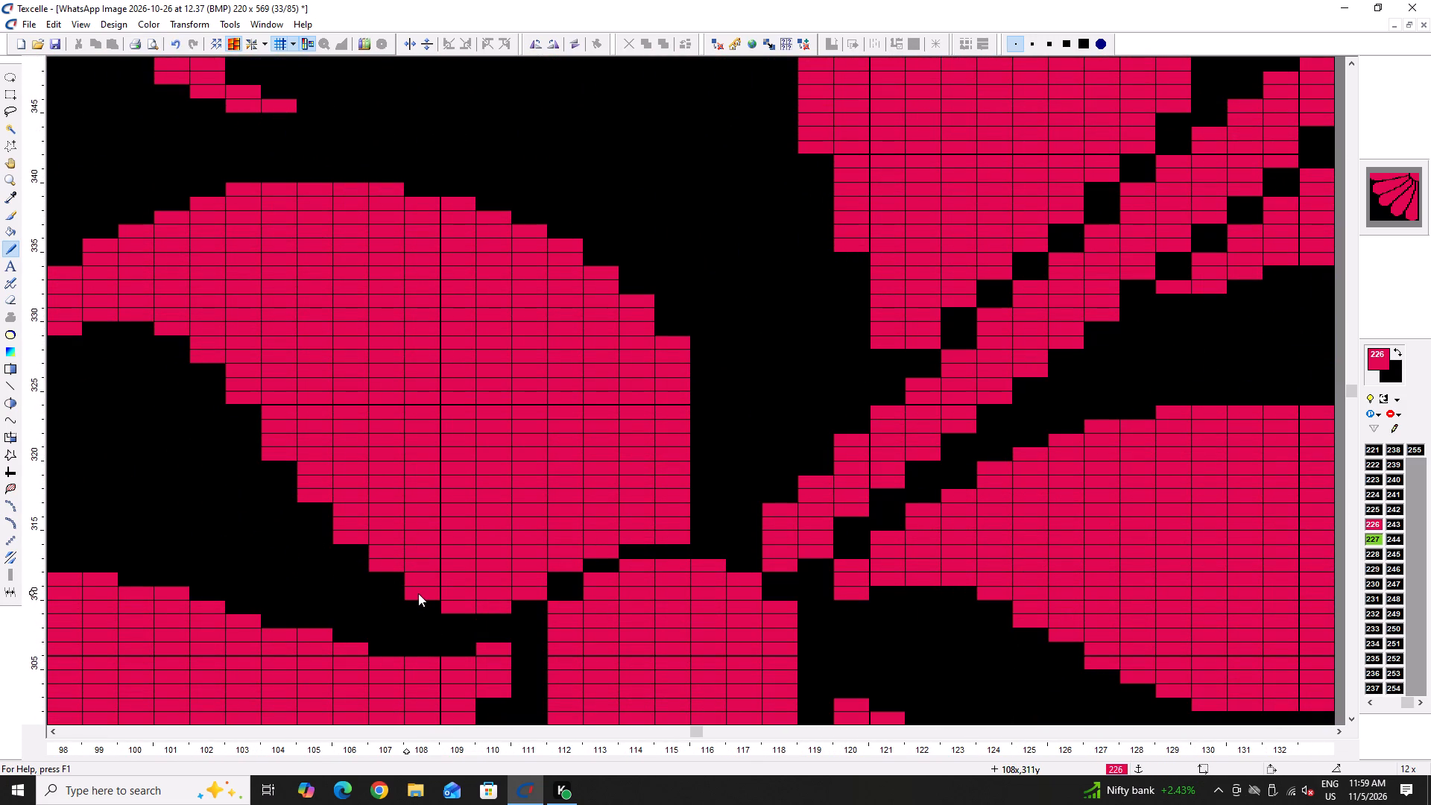
right_click(418, 593)
right_click(446, 607)
right_click(308, 497)
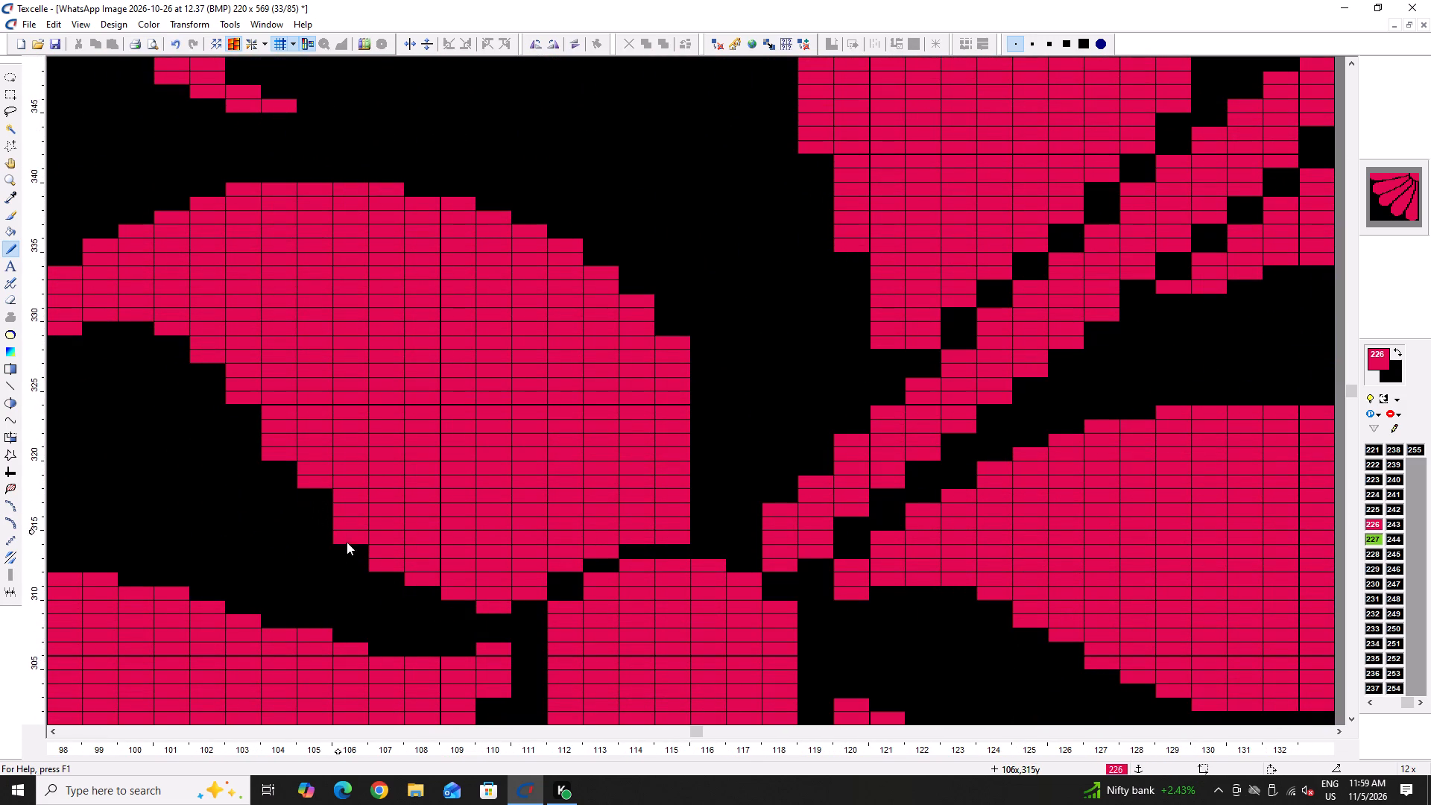
right_click(347, 541)
right_click(270, 446)
right_click(269, 455)
right_click(274, 451)
click(283, 438)
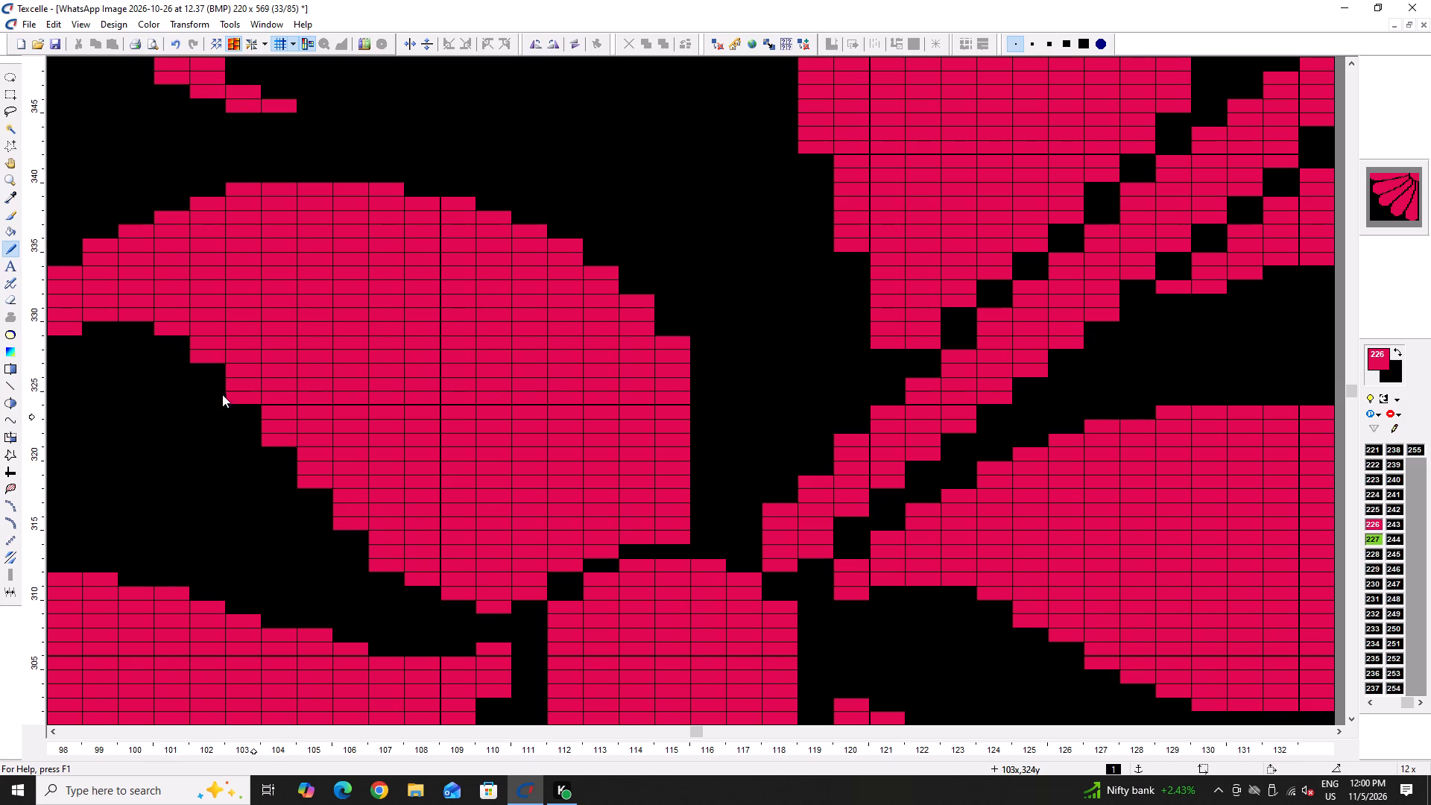
right_click(230, 395)
Thin the curved leaf's left tip by blacking out pixels beneath it and on its upper side.
ctrl+scroll(247, 397, down, 1)
ctrl+scroll(97, 359, up, 2)
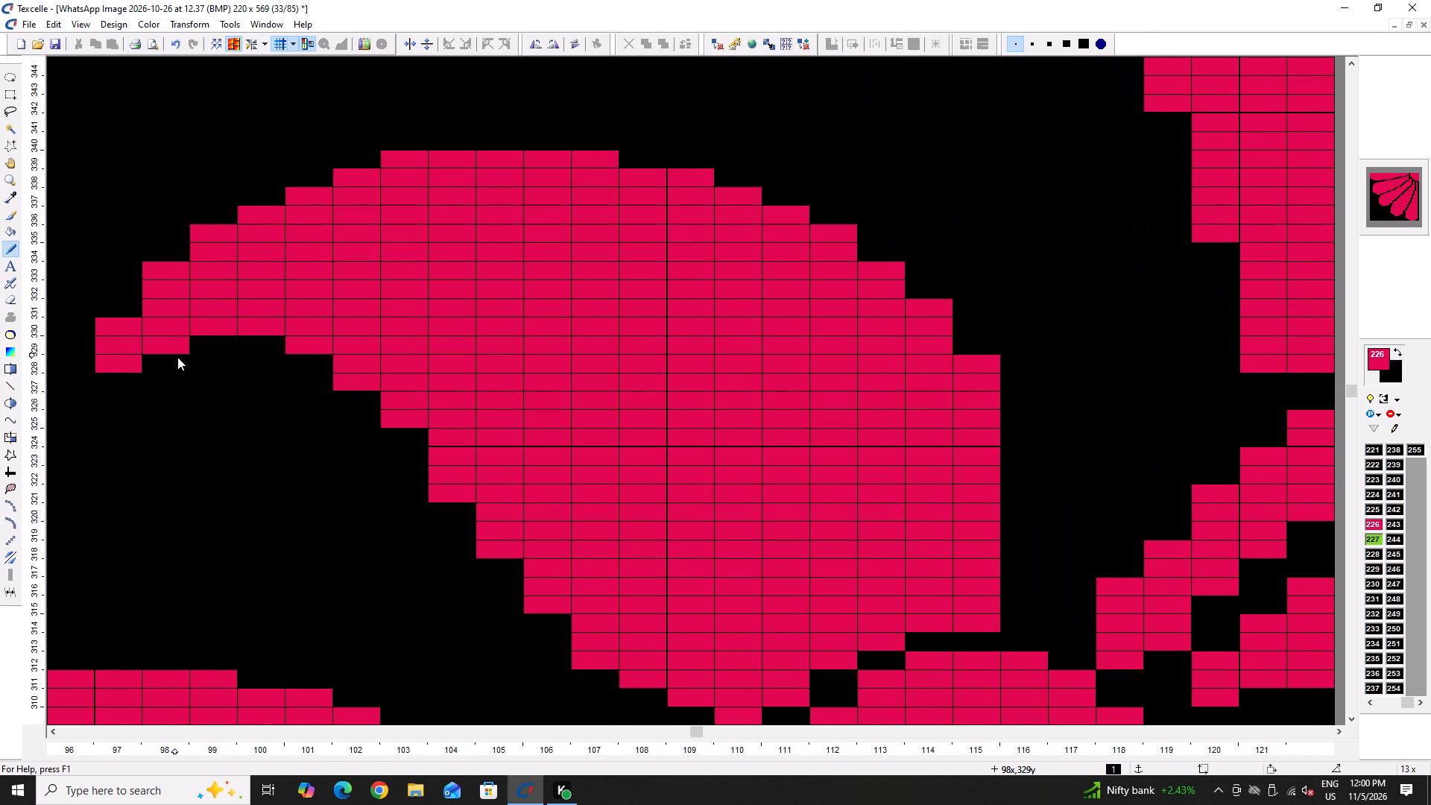
right_click(177, 357)
right_click(151, 274)
right_drag(118, 318, 112, 325)
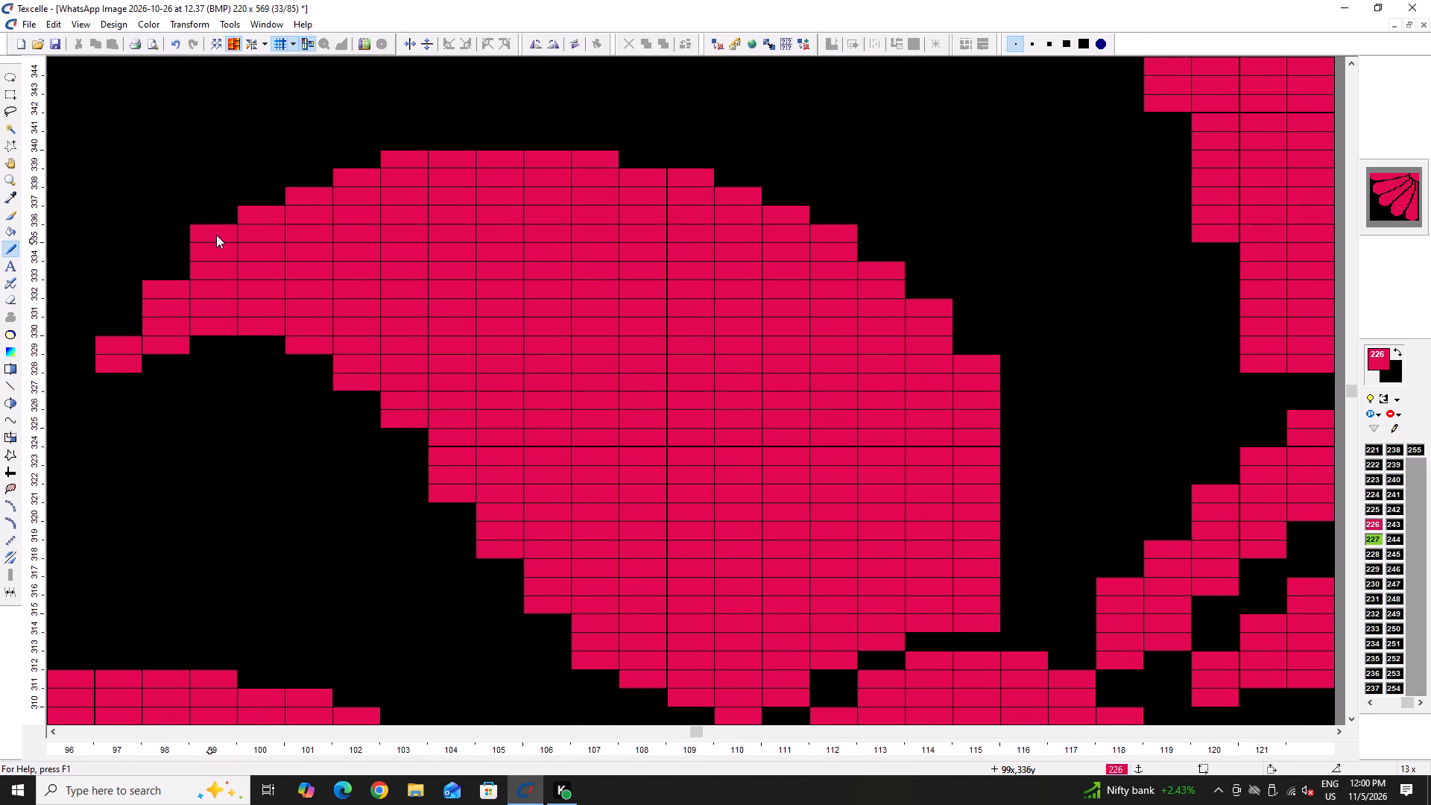
Lower the curved leaf's upper left slope and crown by blacking out the outermost pixels, touching up the crown in pink.
right_click(216, 235)
right_click(250, 214)
right_drag(253, 213, 262, 209)
right_drag(296, 196, 308, 191)
right_click(342, 175)
right_click(344, 174)
right_drag(385, 161, 680, 168)
right_click(680, 168)
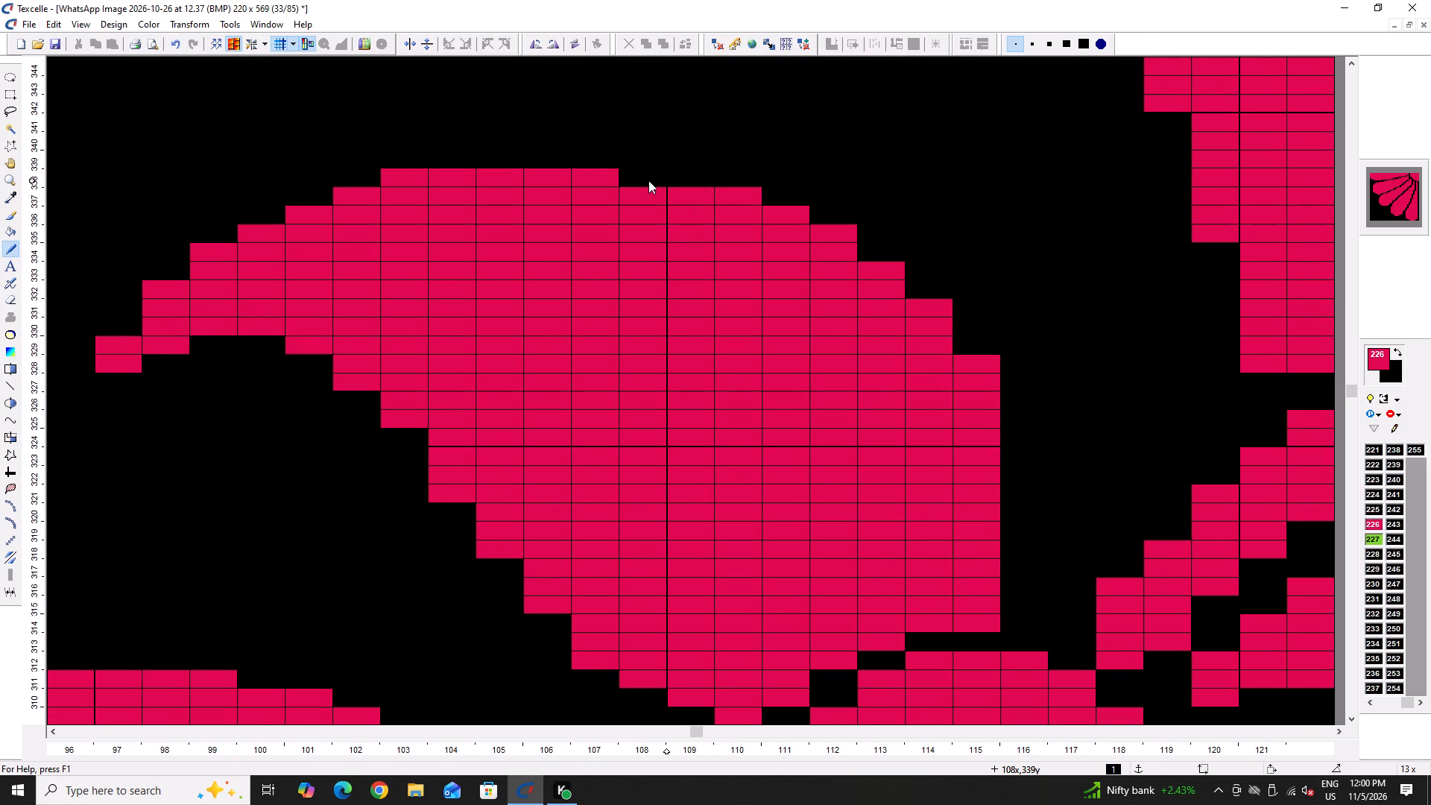
click(634, 180)
right_click(382, 182)
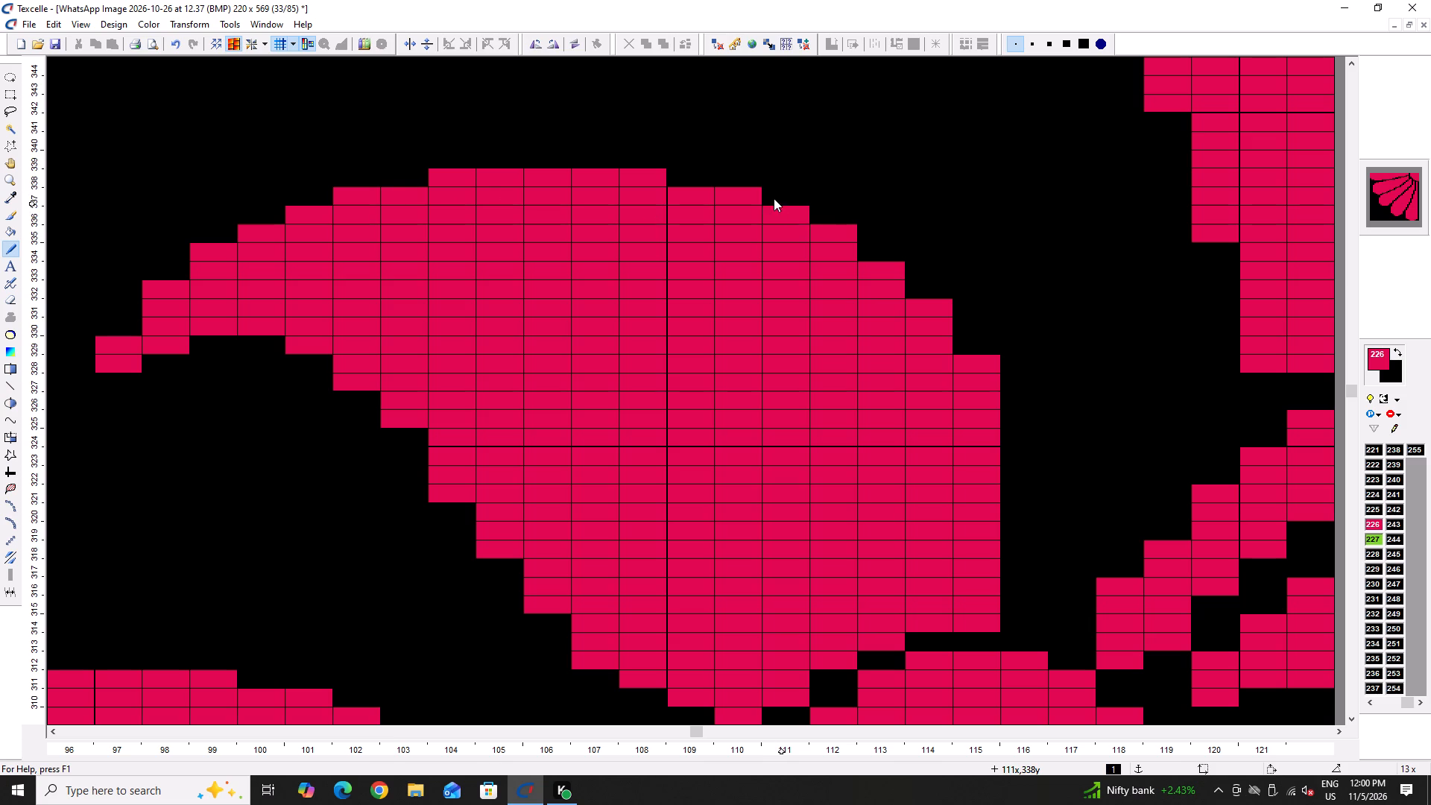
Round the curved leaf's upper right edge by blacking out the protruding step corners from the crown down to its side.
right_click(755, 194)
right_click(788, 212)
right_click(848, 225)
right_click(847, 229)
right_click(894, 255)
right_click(901, 266)
right_click(900, 266)
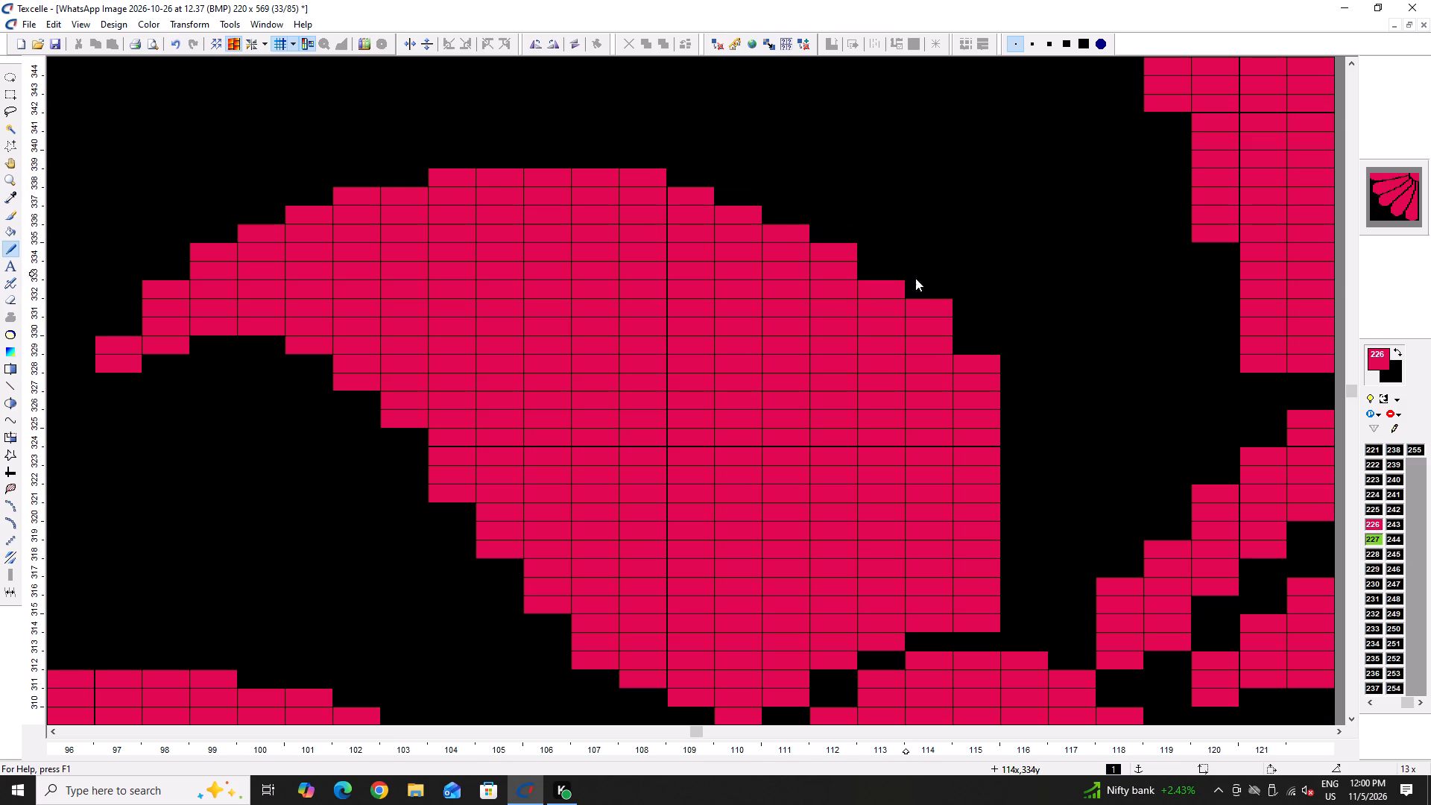
right_click(939, 296)
right_click(939, 297)
right_click(986, 362)
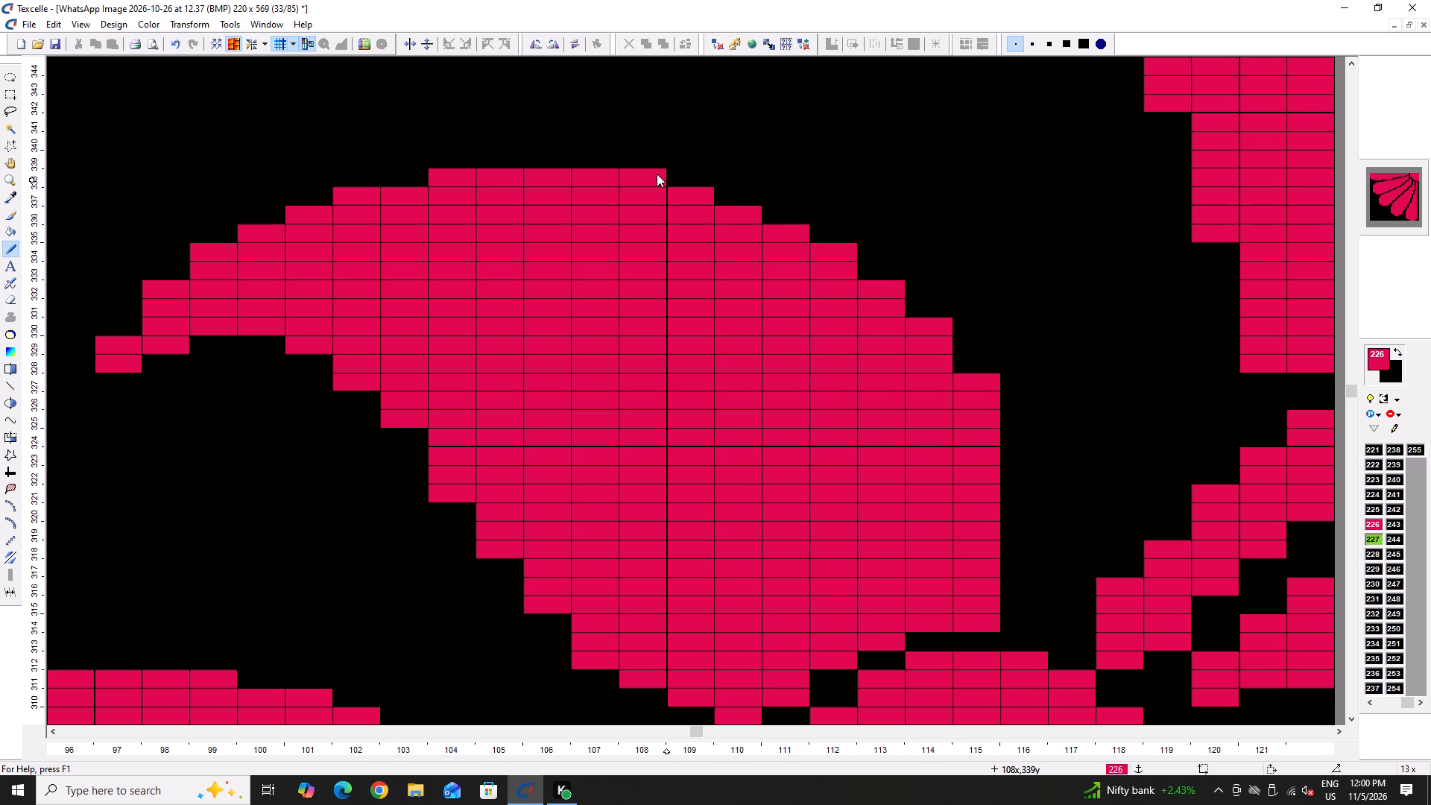
right_click(657, 174)
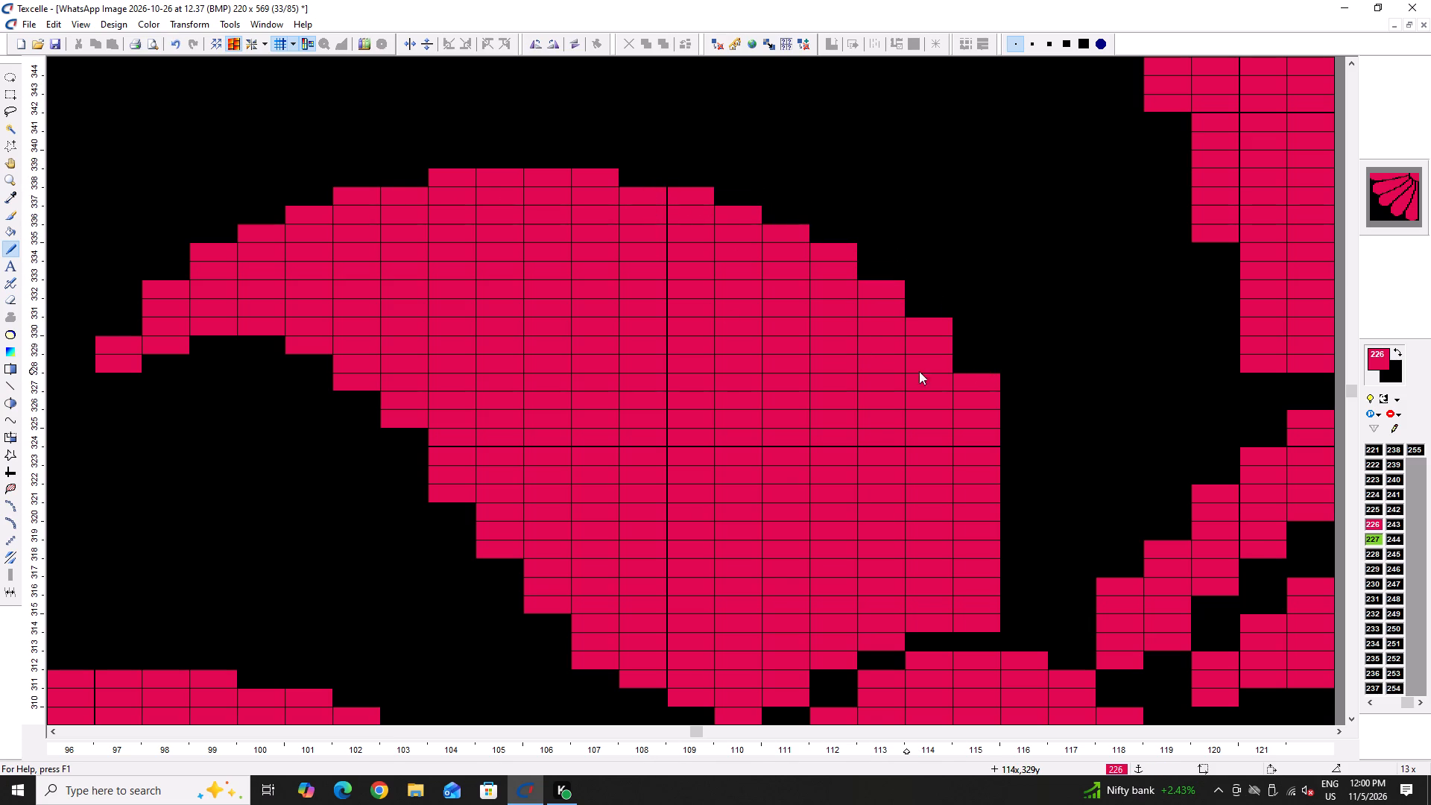
Reshape the curved leaf's bottom end near the flower centre with pink touch-ups and by blacking out protruding lower pixels.
scroll(596, 381, up, 1)
ctrl+scroll(476, 469, down, 2)
ctrl+scroll(523, 597, up, 3)
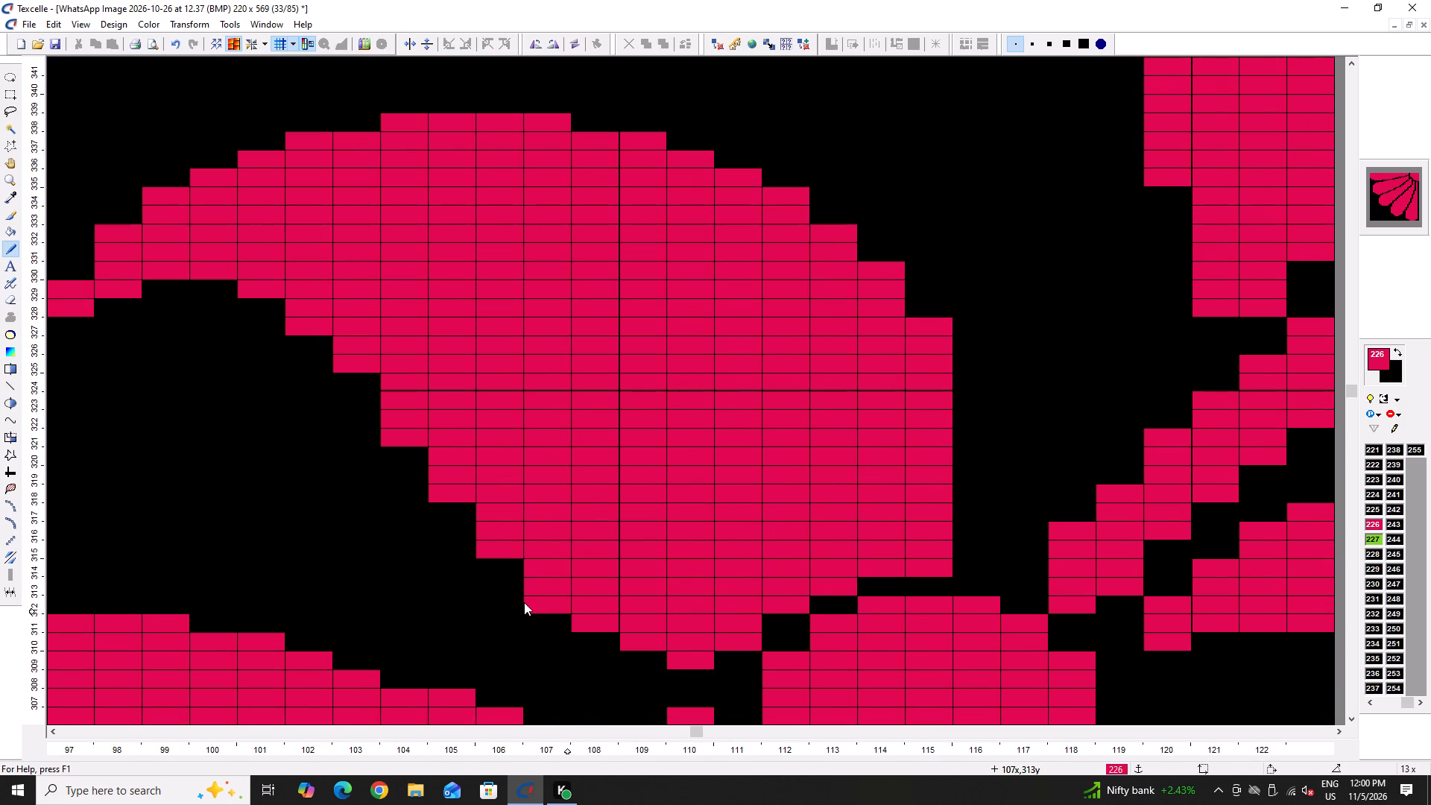
right_click(524, 602)
ctrl+scroll(720, 686, down, 1)
scroll(684, 603, down, 2)
click(655, 506)
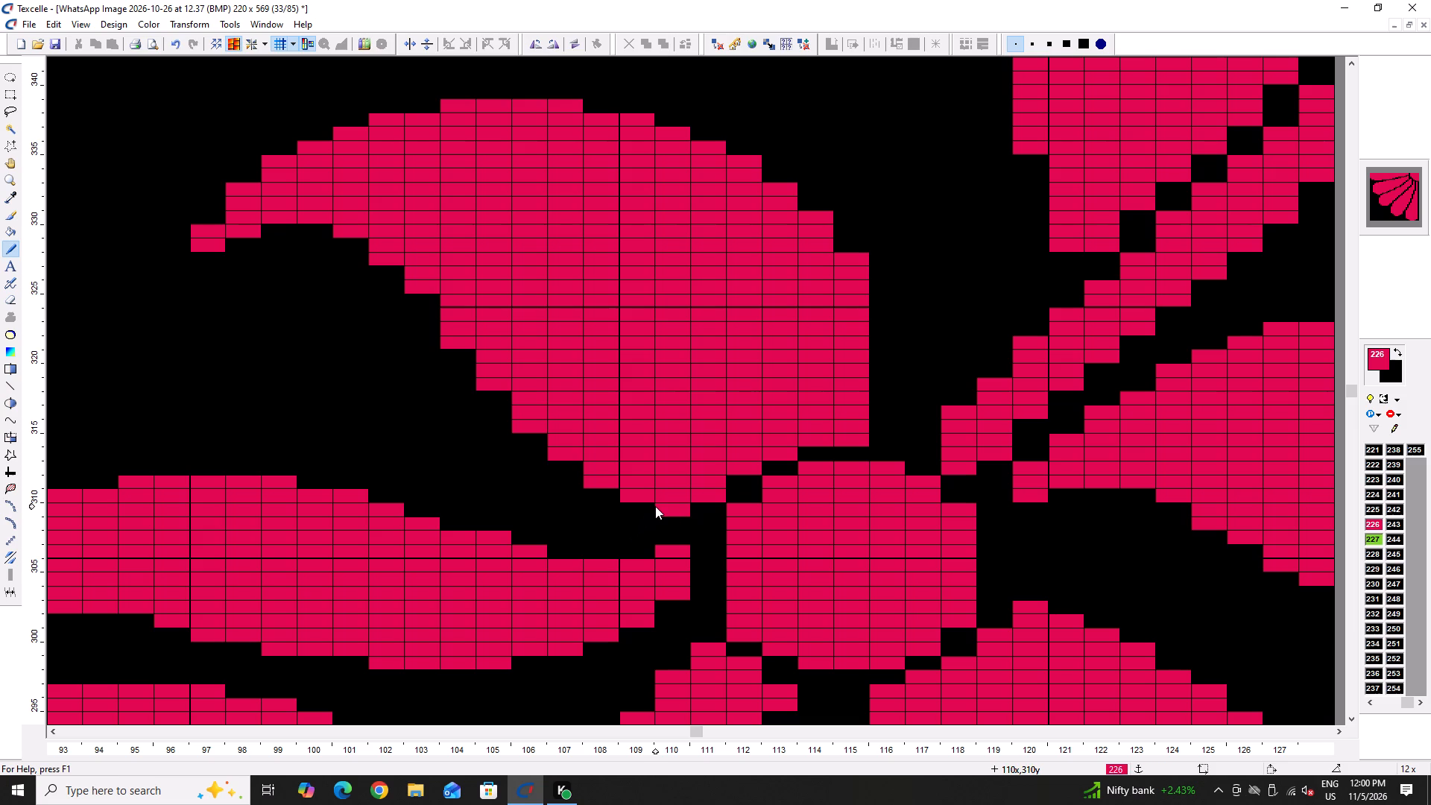
click(658, 502)
click(643, 510)
ctrl+scroll(478, 515, down, 3)
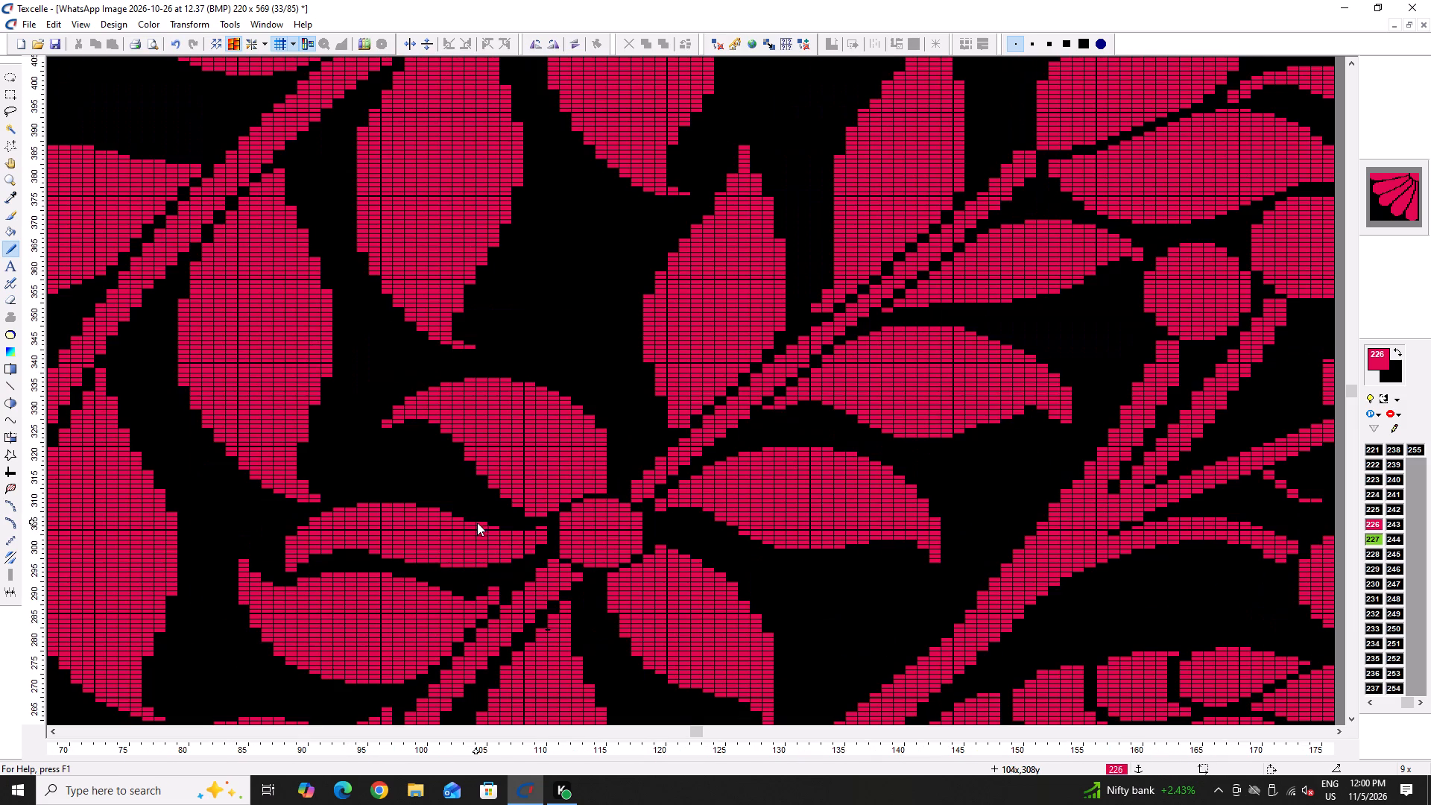
ctrl+scroll(597, 502, up, 4)
right_drag(311, 549, 370, 546)
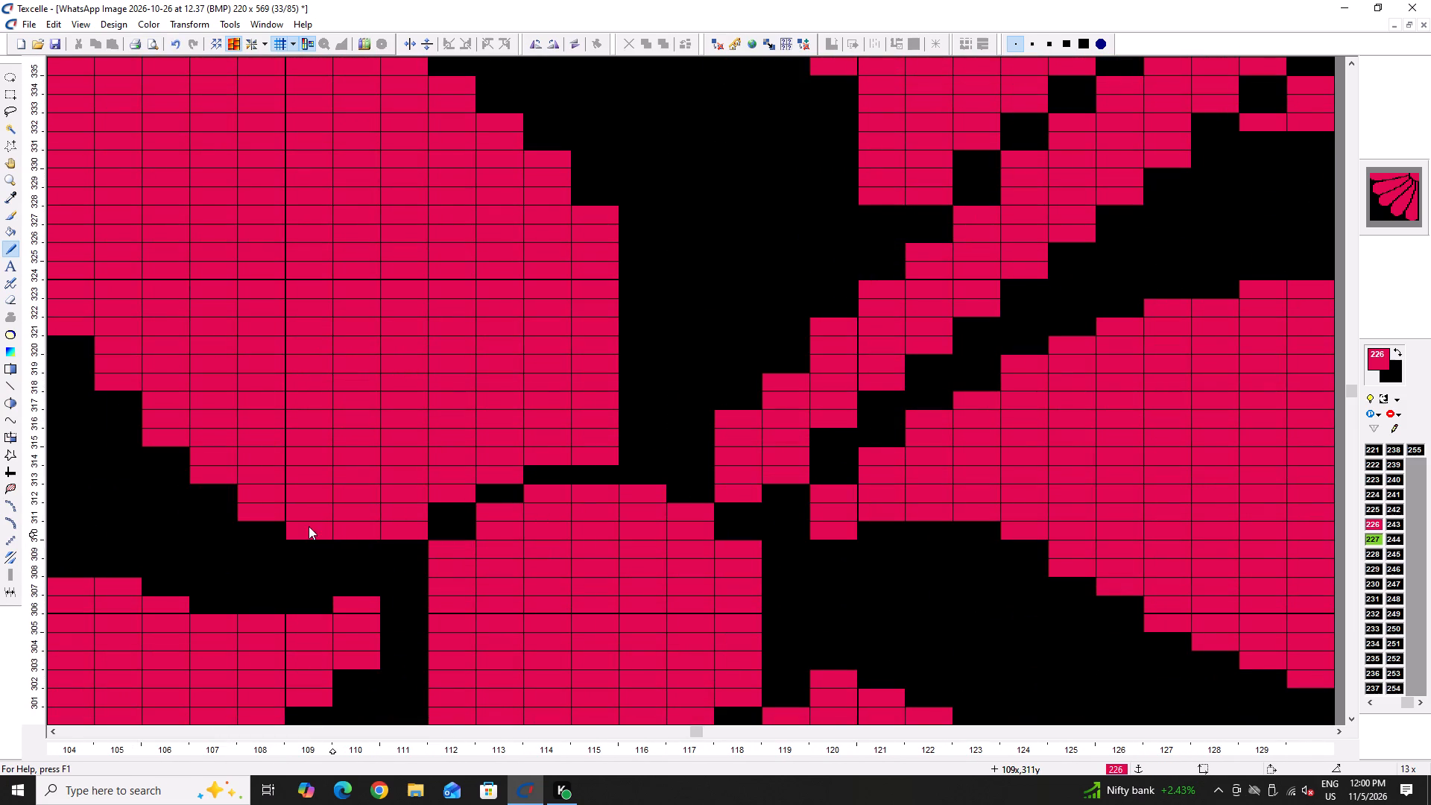
right_click(304, 528)
right_click(268, 512)
Even out the steps along the curved leaf's lower left edge by blacking out the remaining protruding corner pixels.
ctrl+scroll(362, 534, down, 2)
ctrl+scroll(256, 505, up, 1)
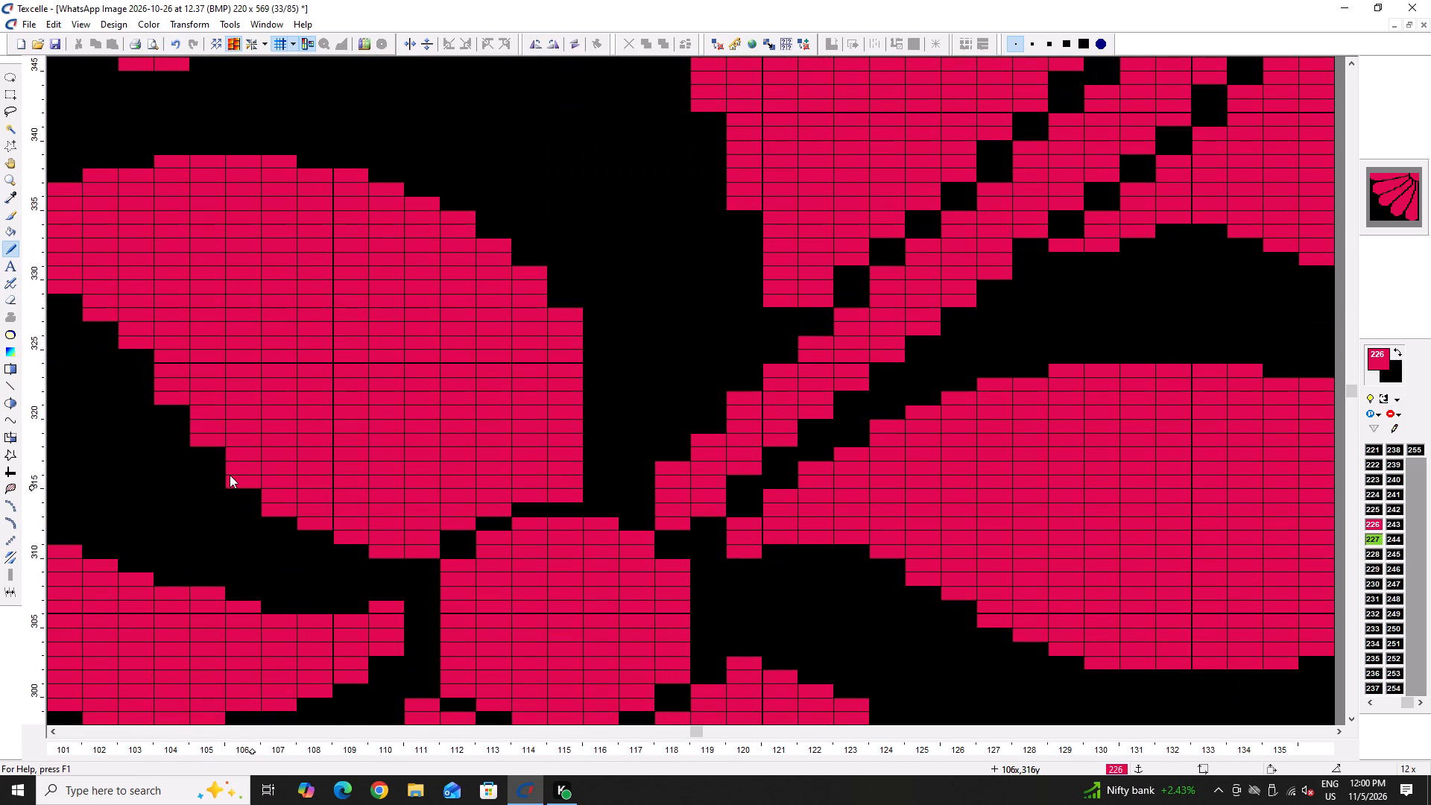
right_click(228, 475)
right_click(230, 478)
right_drag(267, 507, 272, 514)
ctrl+scroll(293, 517, down, 4)
ctrl+scroll(231, 481, up, 4)
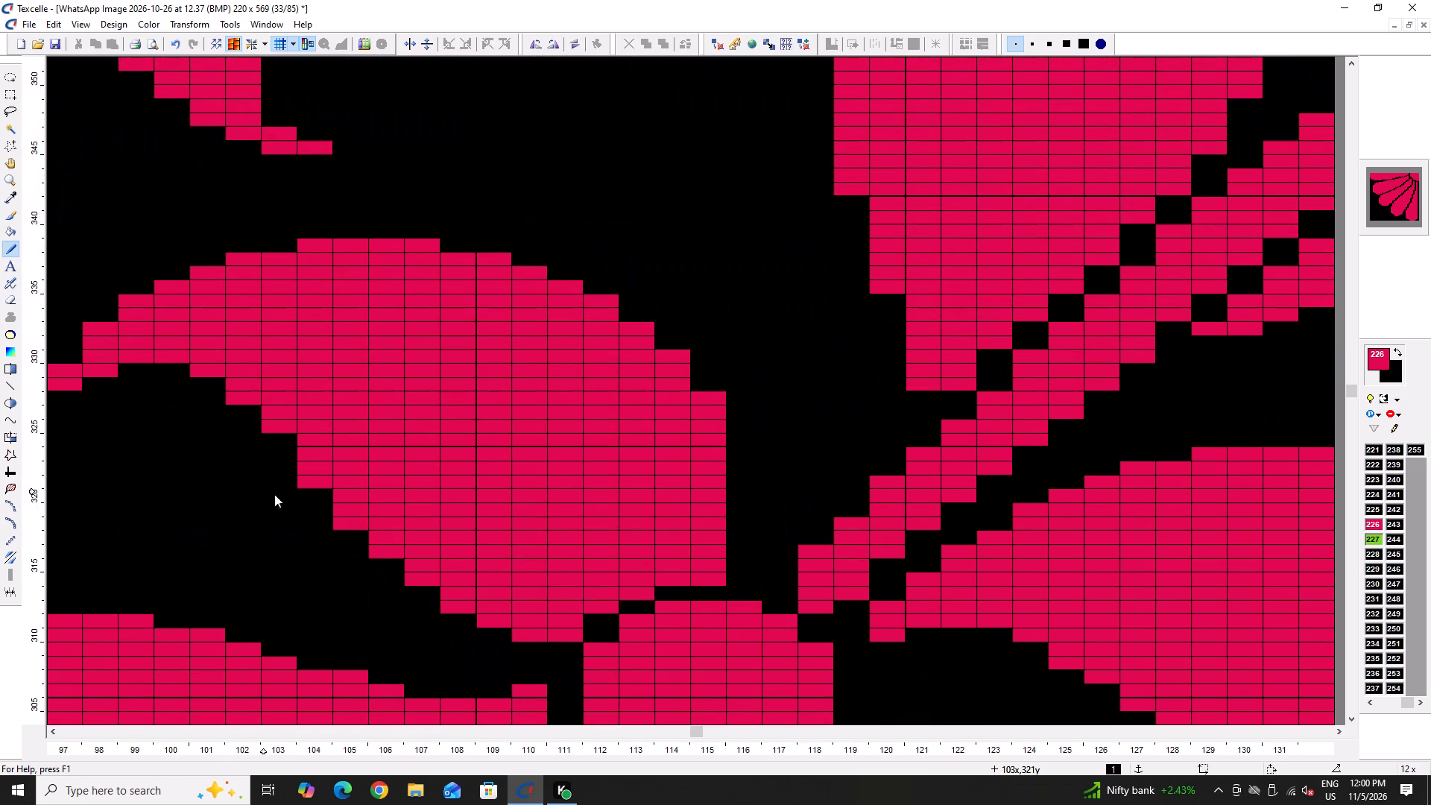
right_click(352, 525)
right_click(311, 479)
Refine the left tip and underside of the wavy leaf below the curved leaf by blacking out step corners.
ctrl+scroll(401, 564, down, 3)
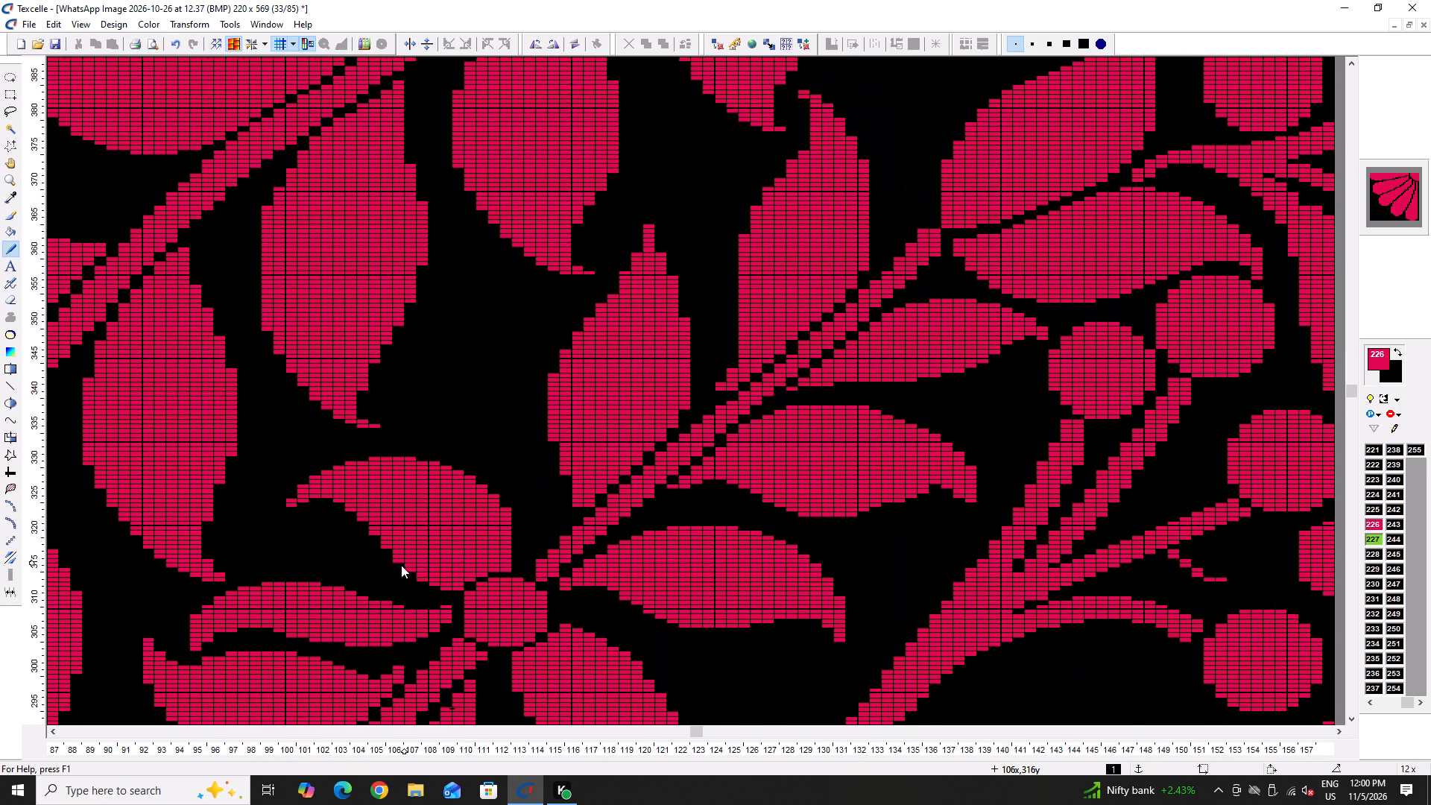
scroll(422, 508, down, 2)
ctrl+scroll(181, 461, up, 4)
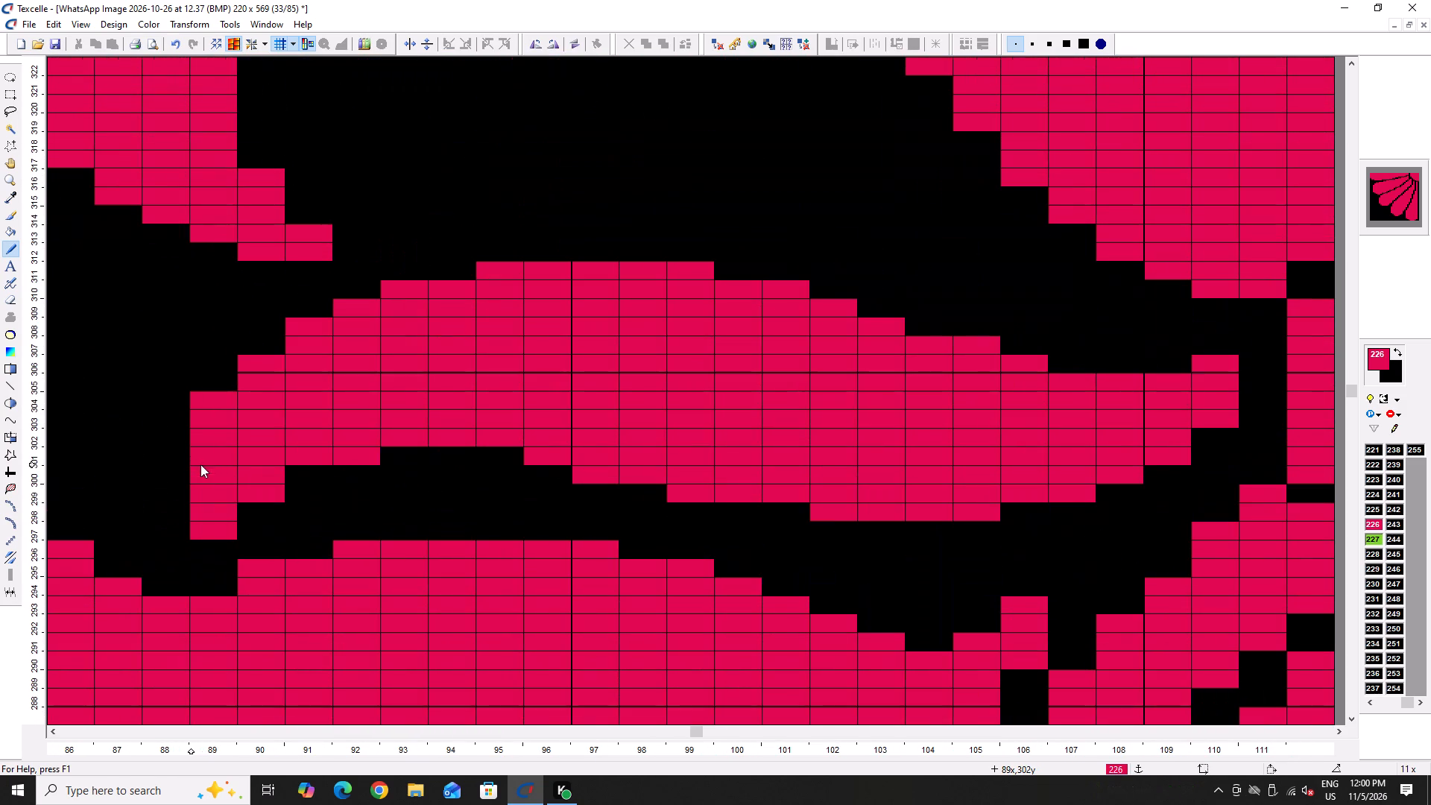
right_click(206, 404)
right_click(258, 497)
right_click(337, 459)
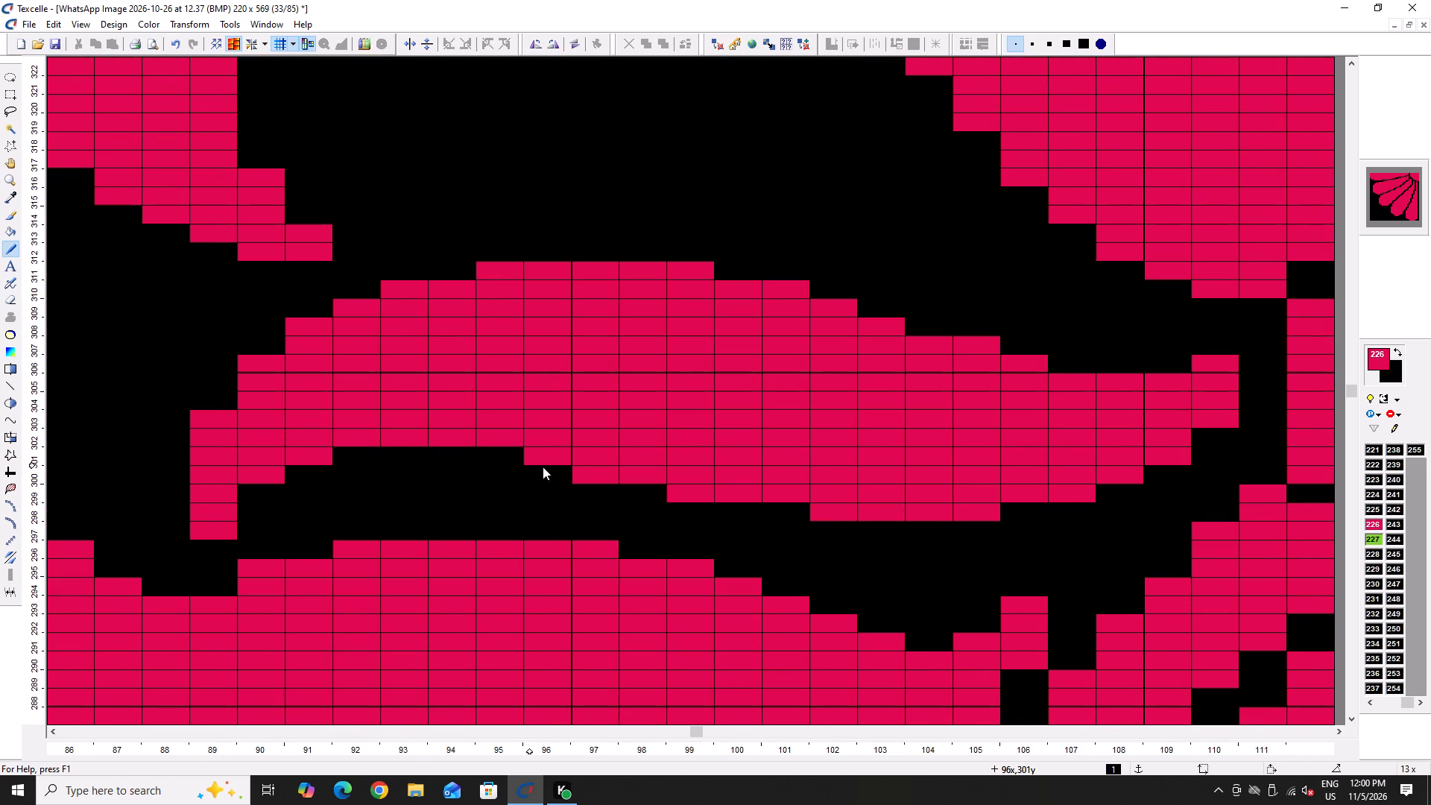
right_click(569, 470)
right_click(607, 480)
right_click(710, 496)
right_click(711, 496)
Even out the wavy leaf's bottom edge toward the flower centre with pink pixels, blacking out the excess.
ctrl+scroll(464, 468, down, 2)
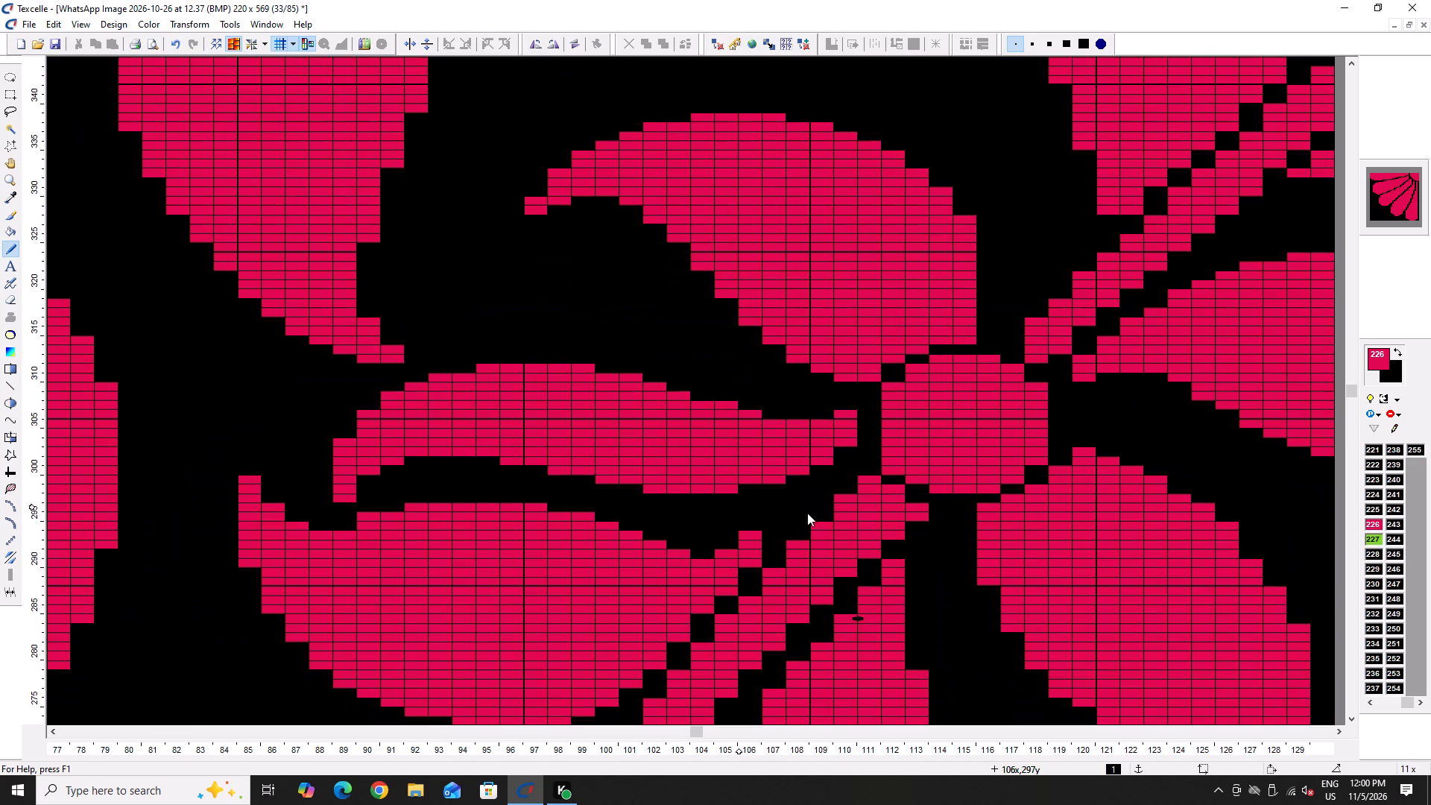
ctrl+scroll(800, 511, up, 3)
click(695, 469)
click(702, 450)
right_click(704, 487)
right_click(729, 468)
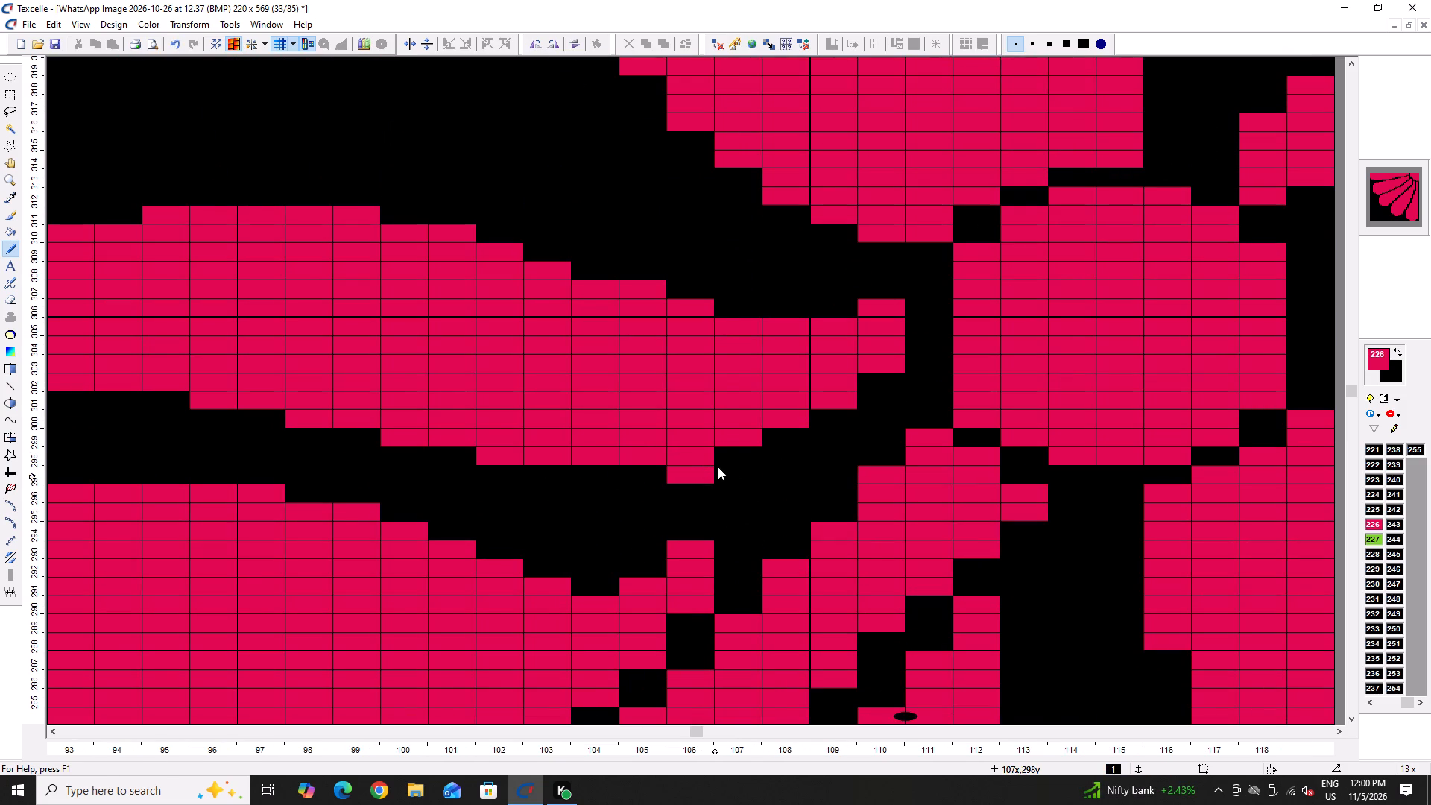
right_drag(713, 467, 705, 471)
Build up the wavy leaf's top edge toward the flower centre with pink pixels to even out its slope.
ctrl+scroll(654, 452, down, 4)
ctrl+scroll(613, 383, up, 3)
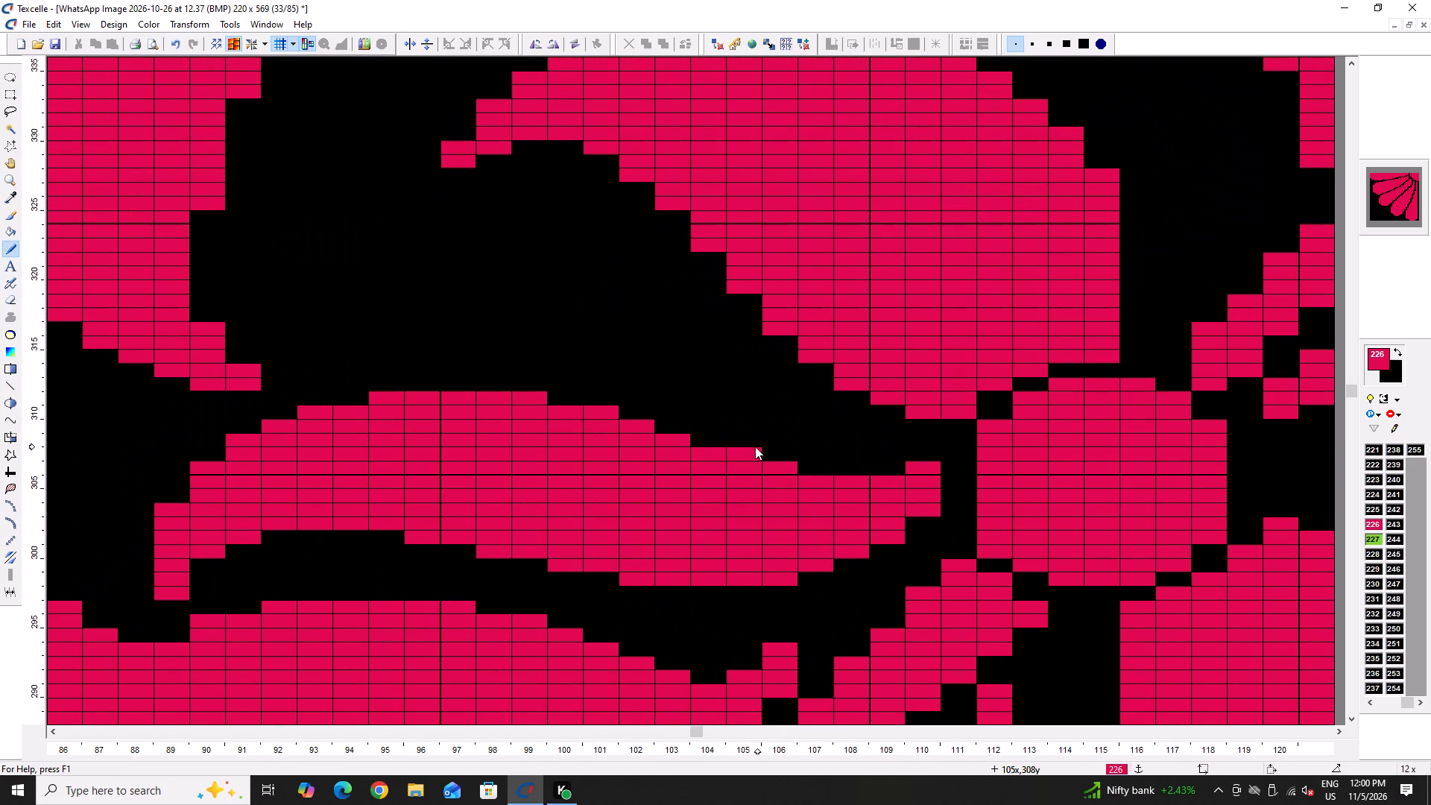
click(704, 439)
click(789, 458)
double_click(804, 464)
drag(820, 469, 833, 469)
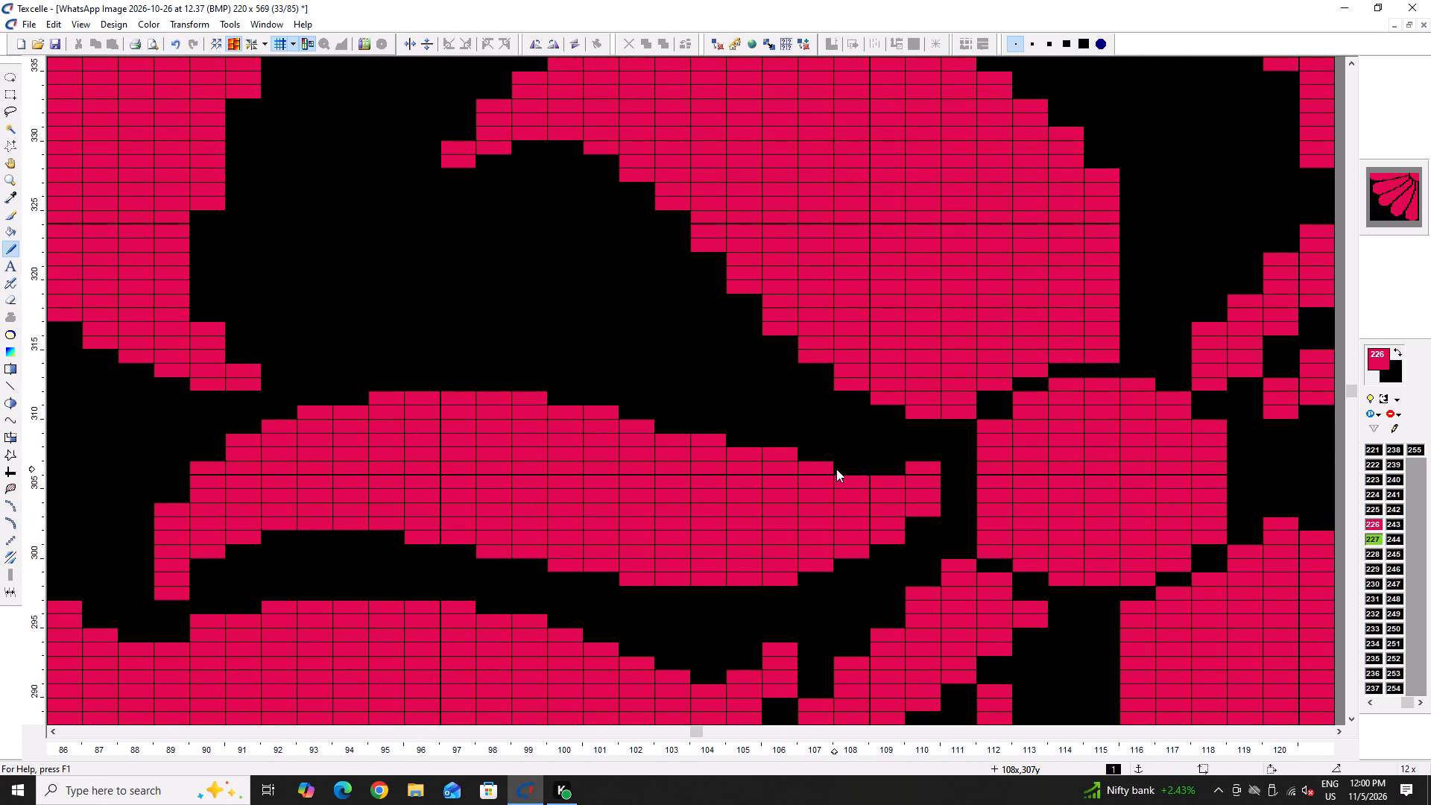
drag(839, 470, 882, 470)
click(888, 470)
click(895, 470)
click(914, 456)
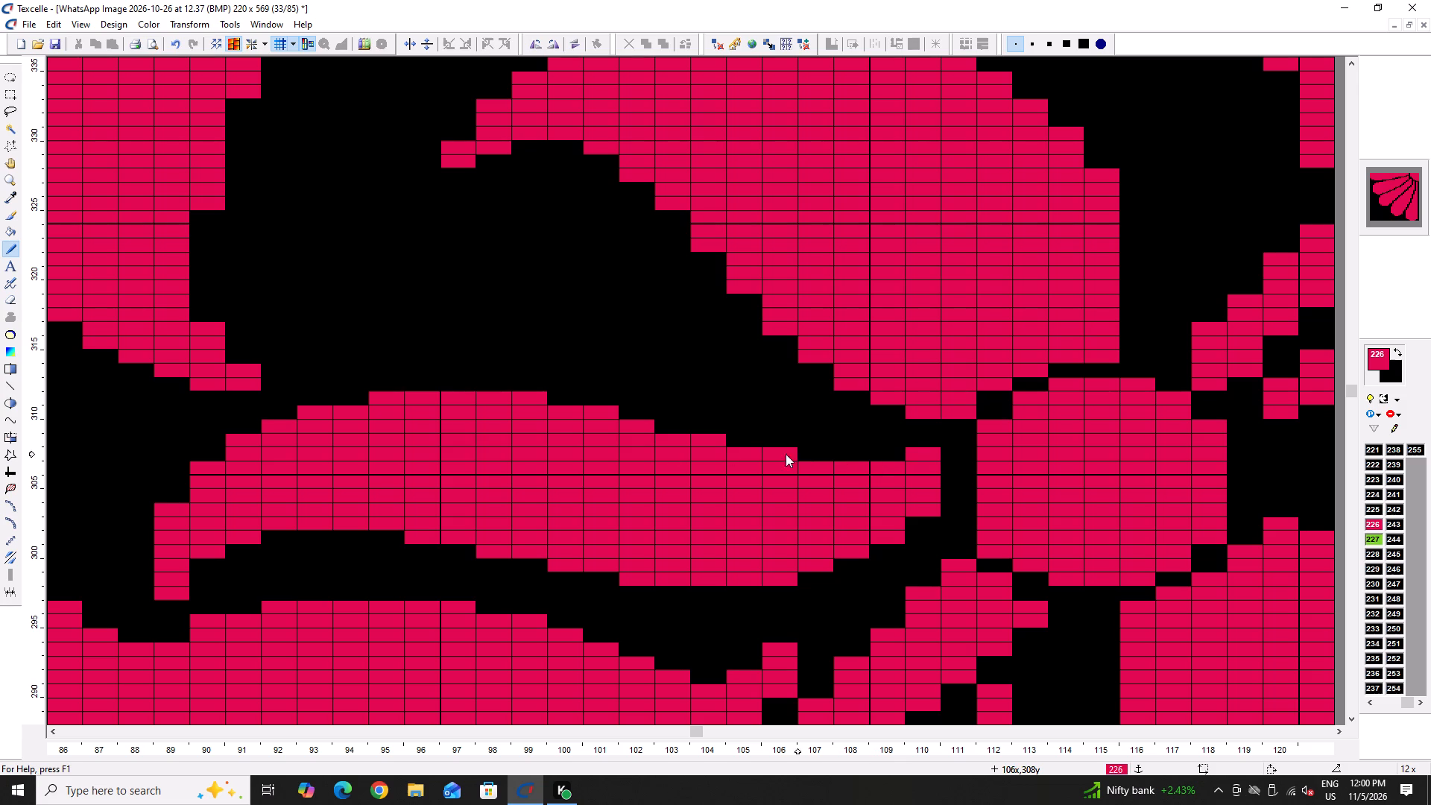
Touch up the wavy leaf's upper edge and left shoulder by blacking out step pixels.
right_drag(531, 391, 567, 402)
right_click(618, 408)
ctrl+scroll(429, 408, down, 3)
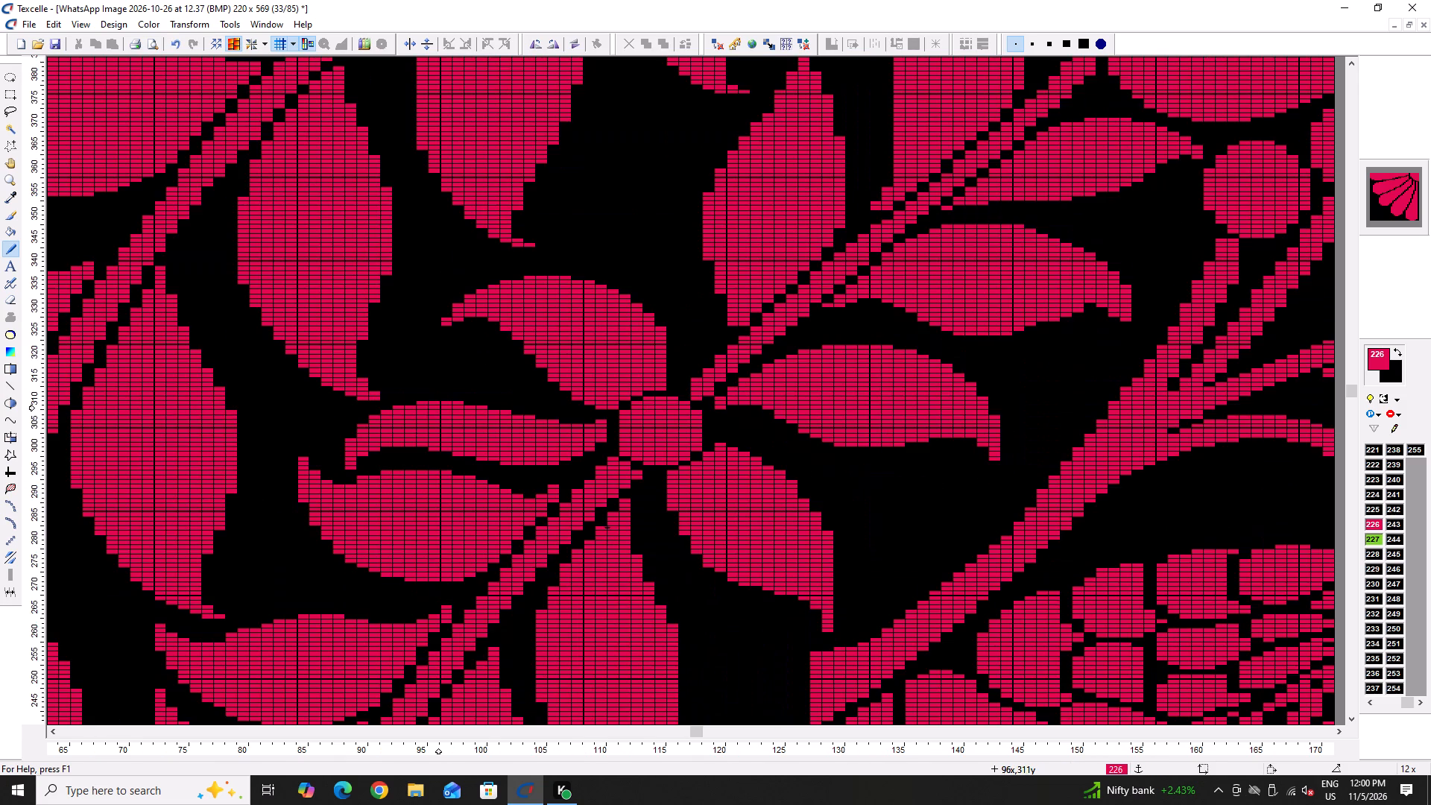
ctrl+scroll(347, 425, up, 4)
click(368, 452)
right_click(367, 448)
right_click(367, 448)
ctrl+scroll(362, 447, down, 4)
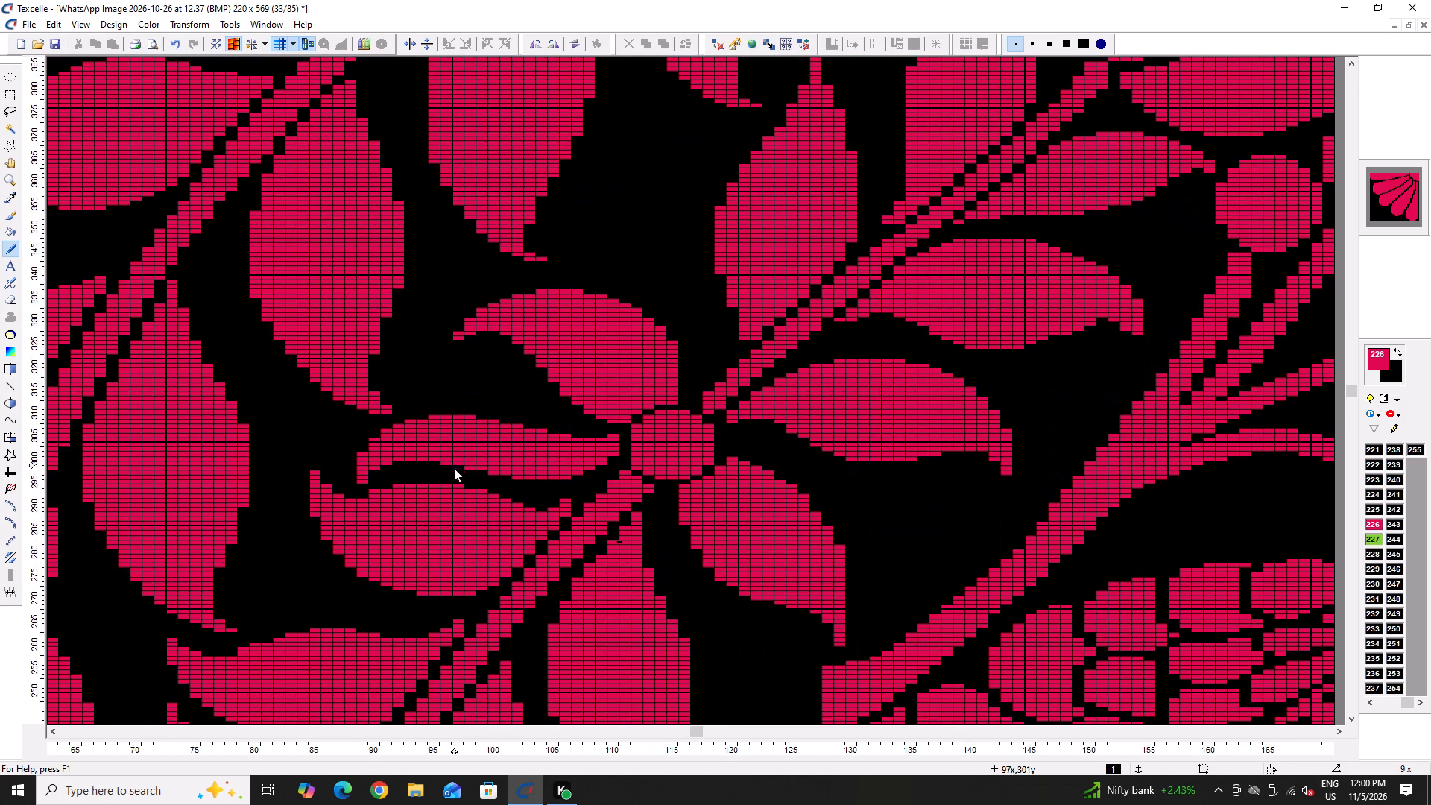
Flatten the top edge of the broad leaf below the wavy leaf by blacking out its raised row and uneven steps.
ctrl+scroll(377, 493, up, 4)
right_drag(328, 472, 337, 470)
right_click(389, 470)
right_drag(440, 461, 547, 458)
right_drag(553, 458, 601, 458)
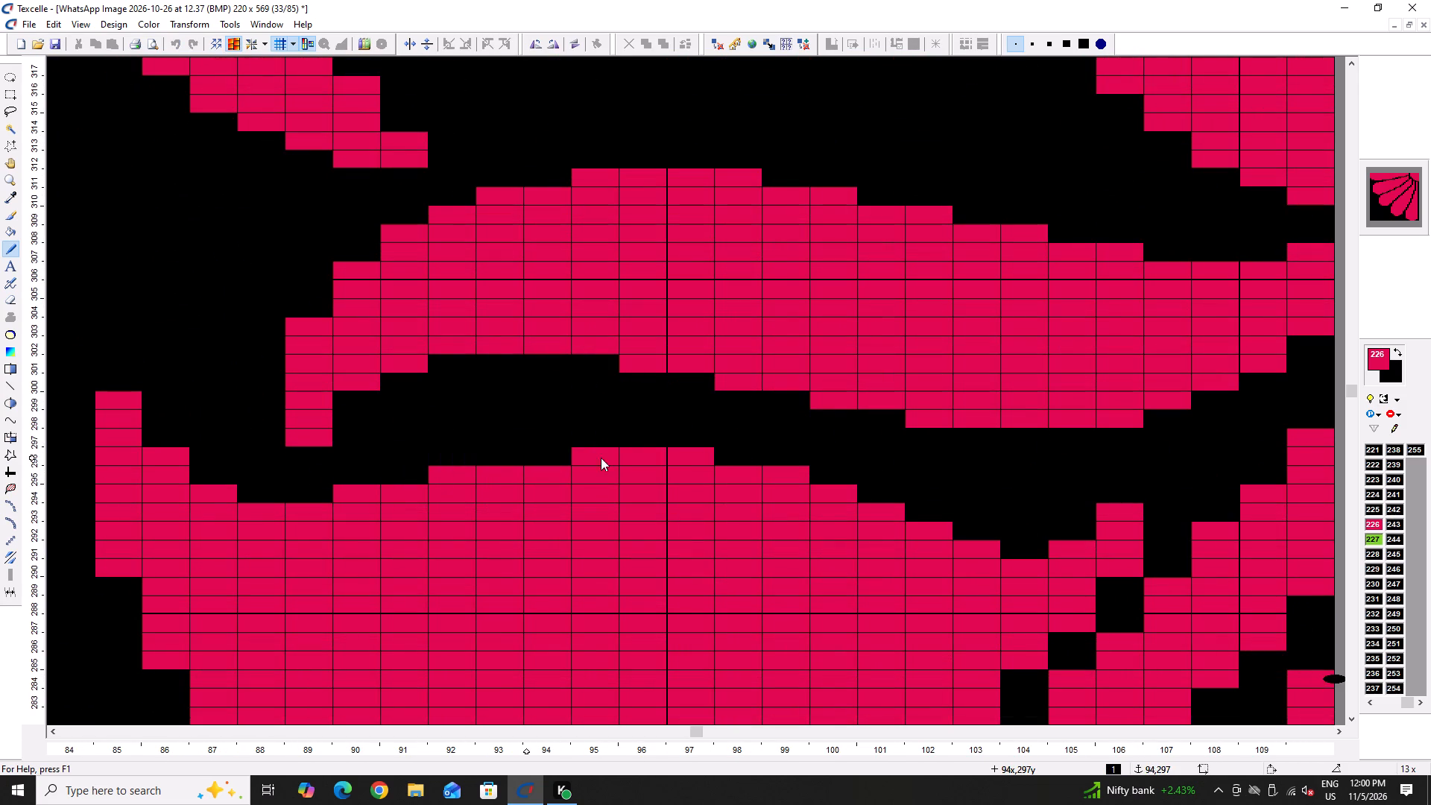
right_drag(601, 458, 712, 458)
right_click(778, 471)
right_click(778, 471)
right_click(458, 475)
drag(471, 472, 450, 472)
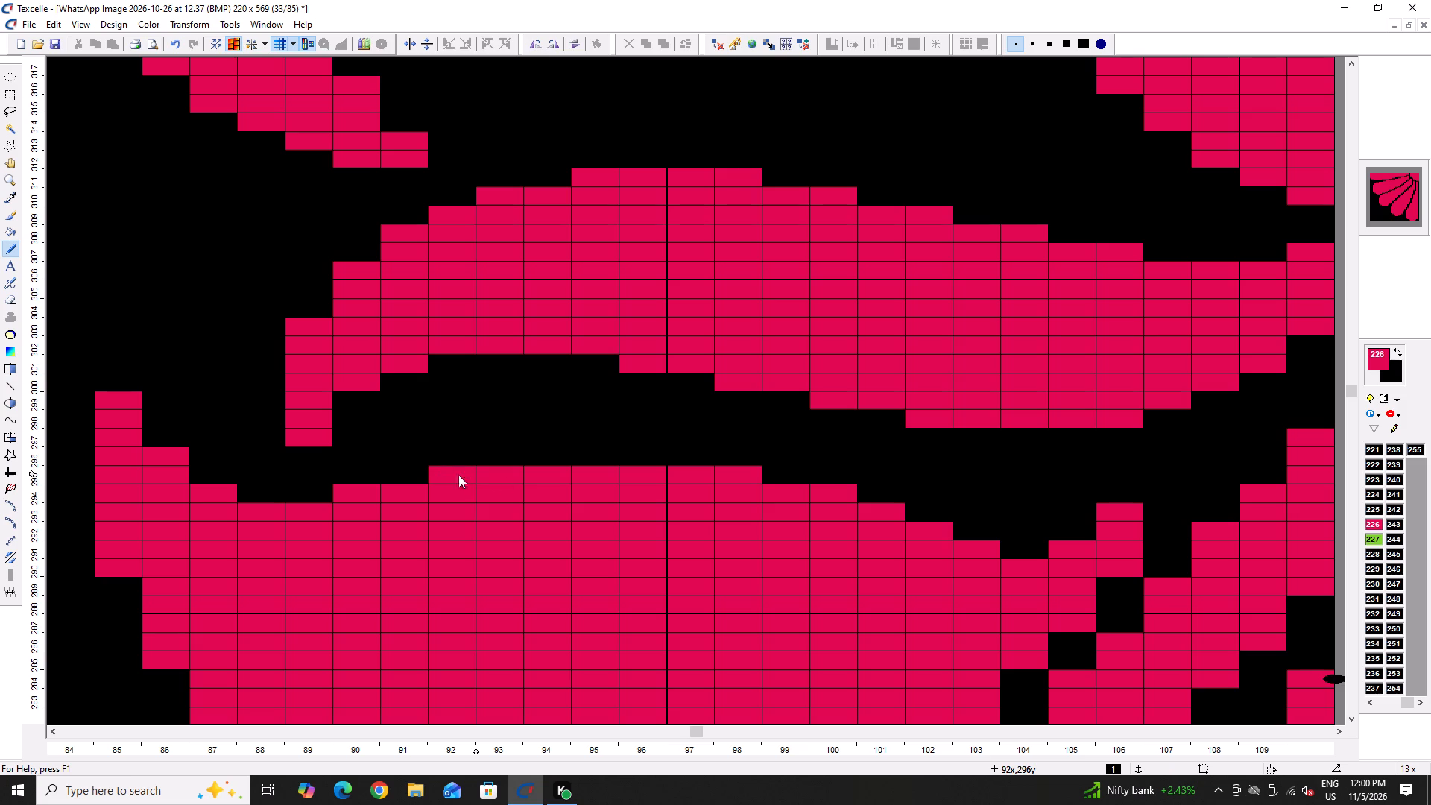
Smooth the broad leaf's lower left and bottom edge by blacking out step corners and the lowest row.
ctrl+scroll(253, 475, down, 5)
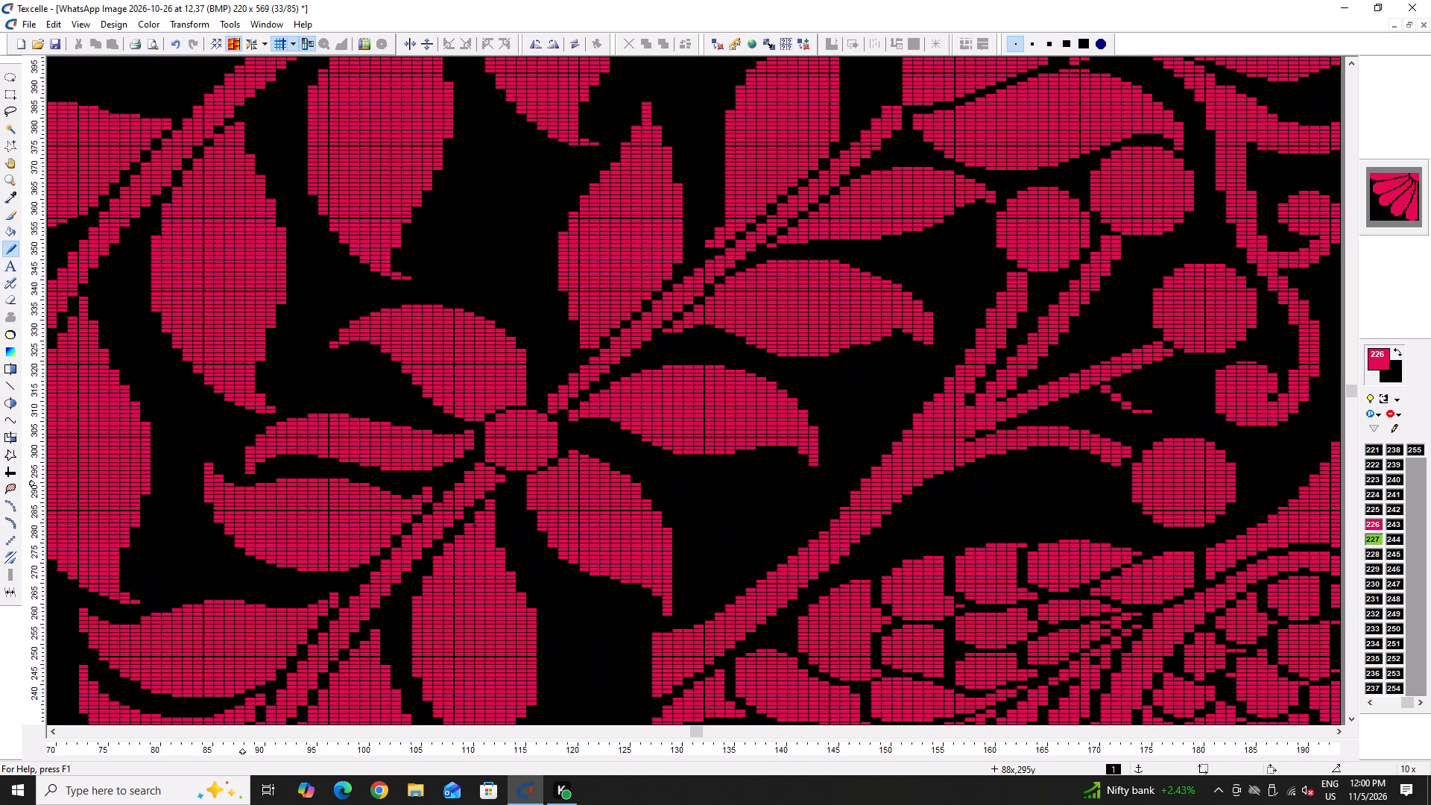
ctrl+scroll(353, 565, up, 5)
ctrl+scroll(256, 590, down, 4)
ctrl+scroll(146, 557, up, 2)
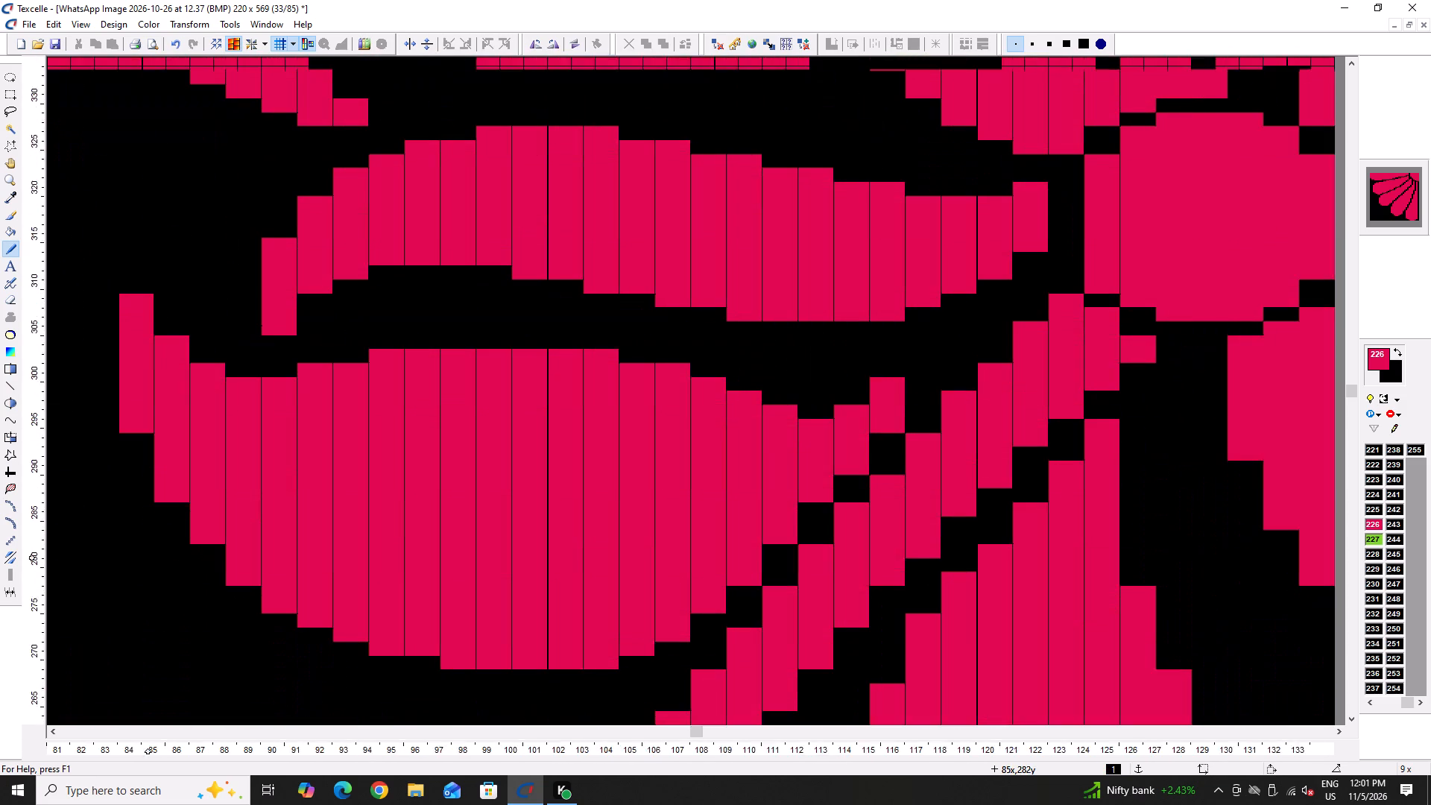
ctrl+scroll(146, 557, up, 1)
right_click(161, 496)
right_click(198, 534)
right_click(237, 581)
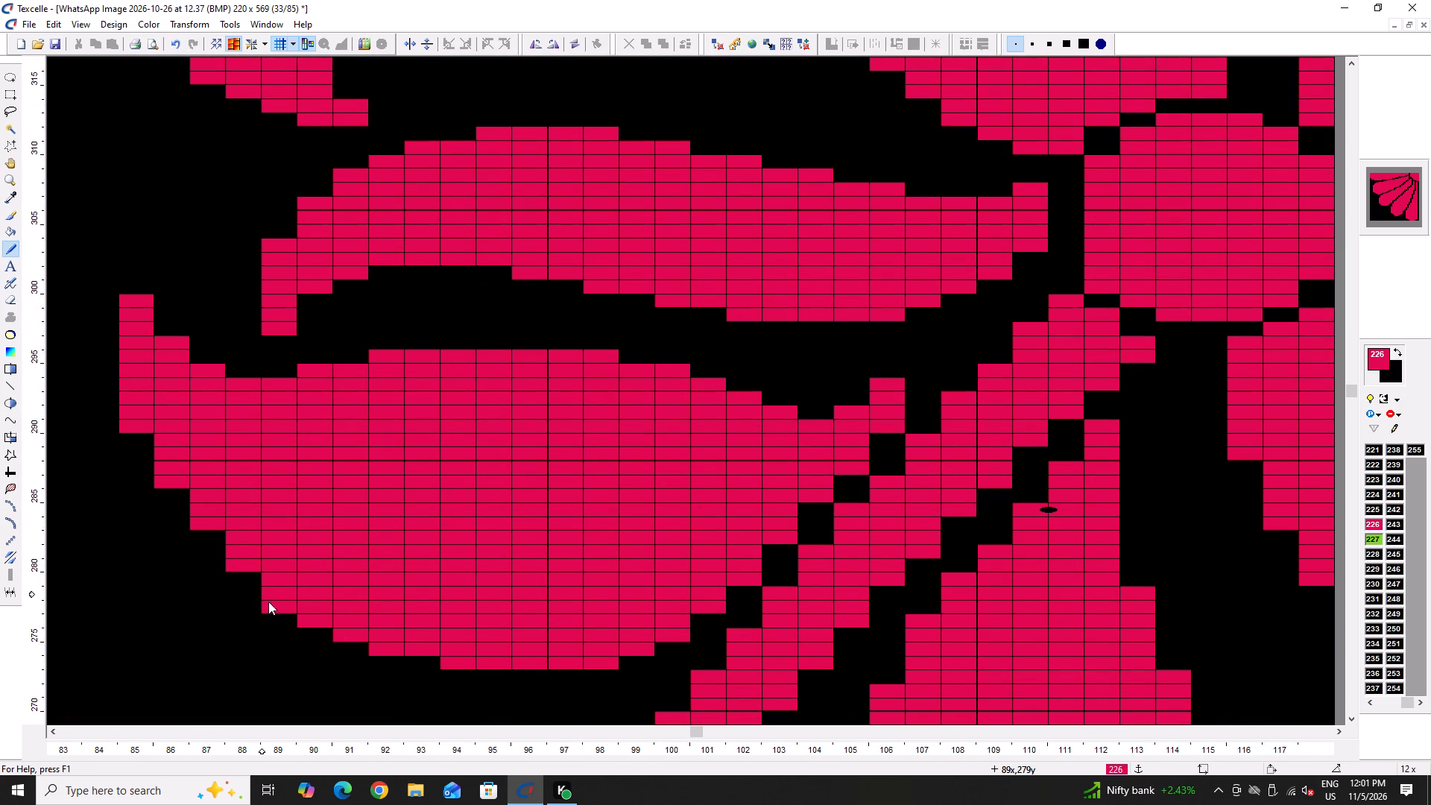
right_click(271, 603)
right_click(312, 625)
right_click(341, 637)
right_click(382, 654)
right_drag(384, 654, 396, 657)
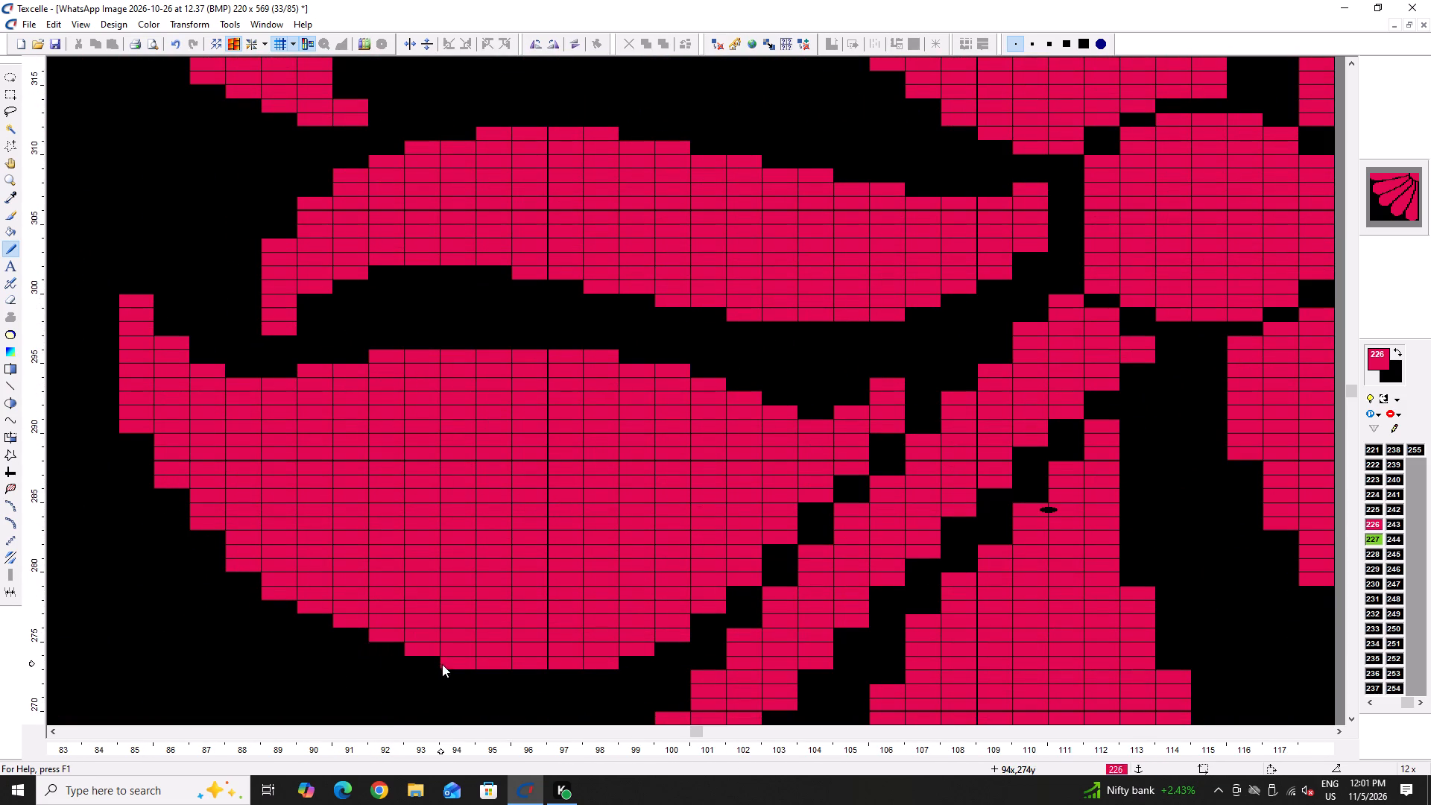
right_drag(442, 664, 617, 666)
right_click(619, 666)
right_click(645, 651)
right_click(426, 647)
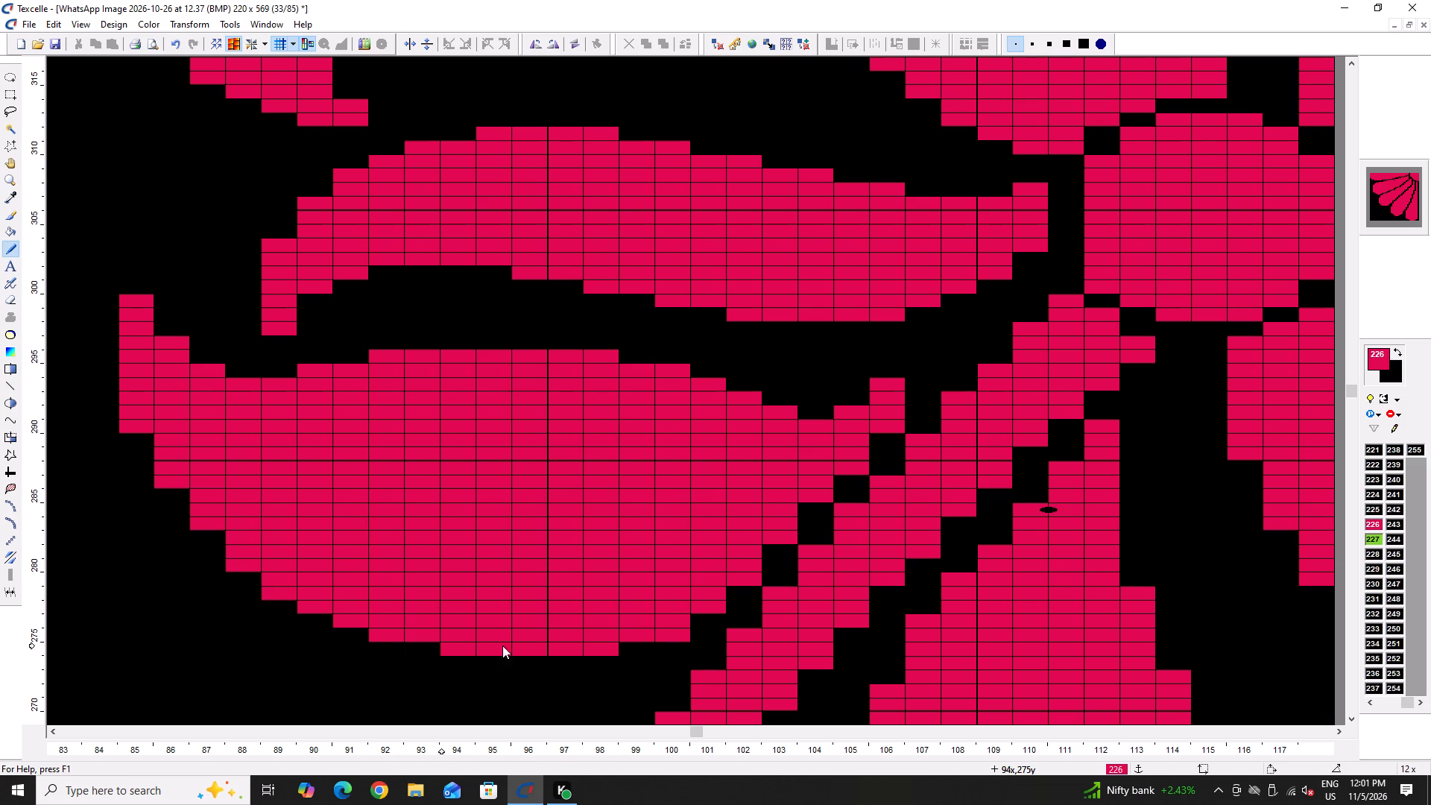
right_drag(688, 637, 681, 637)
Extend the top edge of the narrow leaf further down the stem with pink pixels, up to its stem-side tip.
ctrl+scroll(545, 642, down, 5)
scroll(585, 633, down, 2)
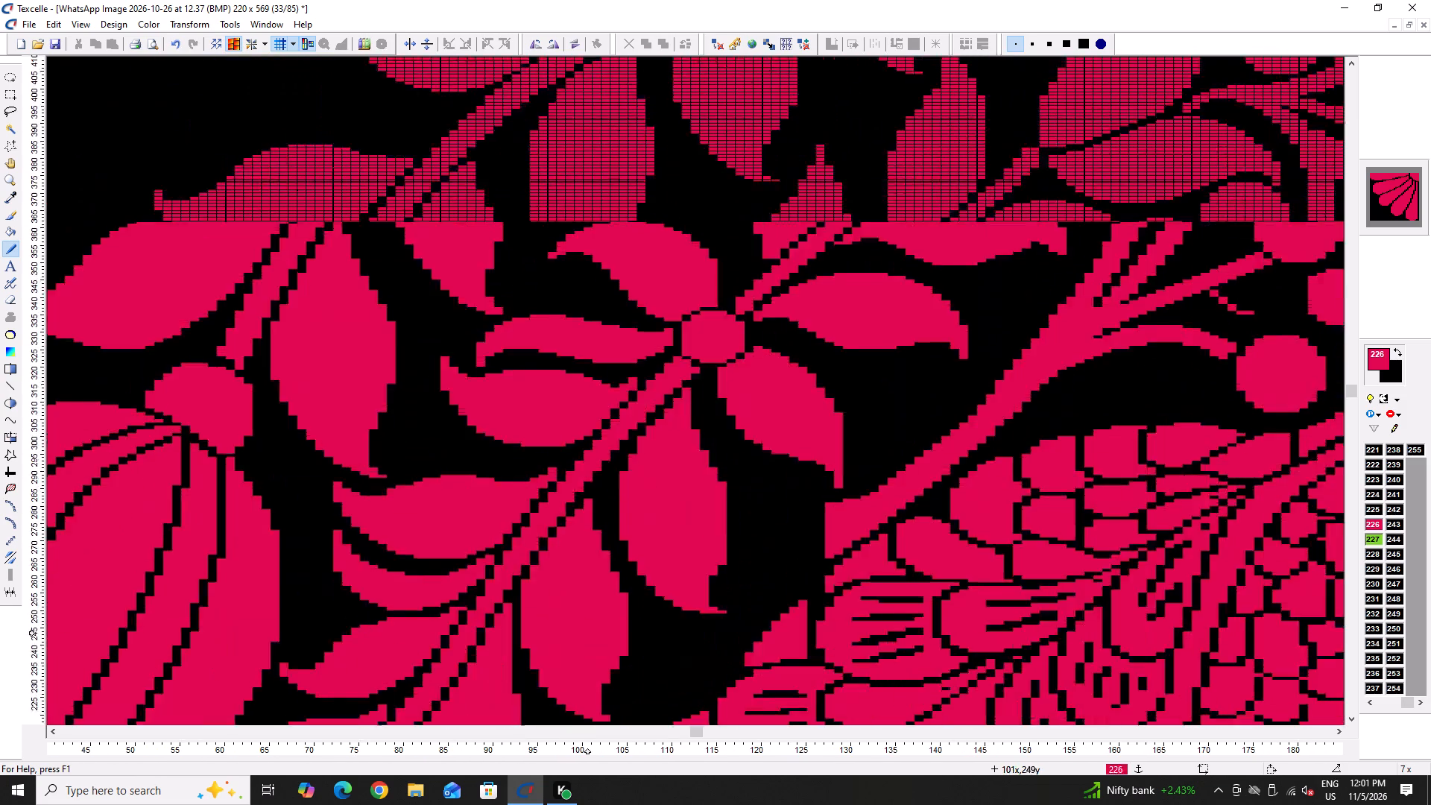
scroll(592, 631, down, 2)
ctrl+scroll(339, 434, up, 4)
click(446, 410)
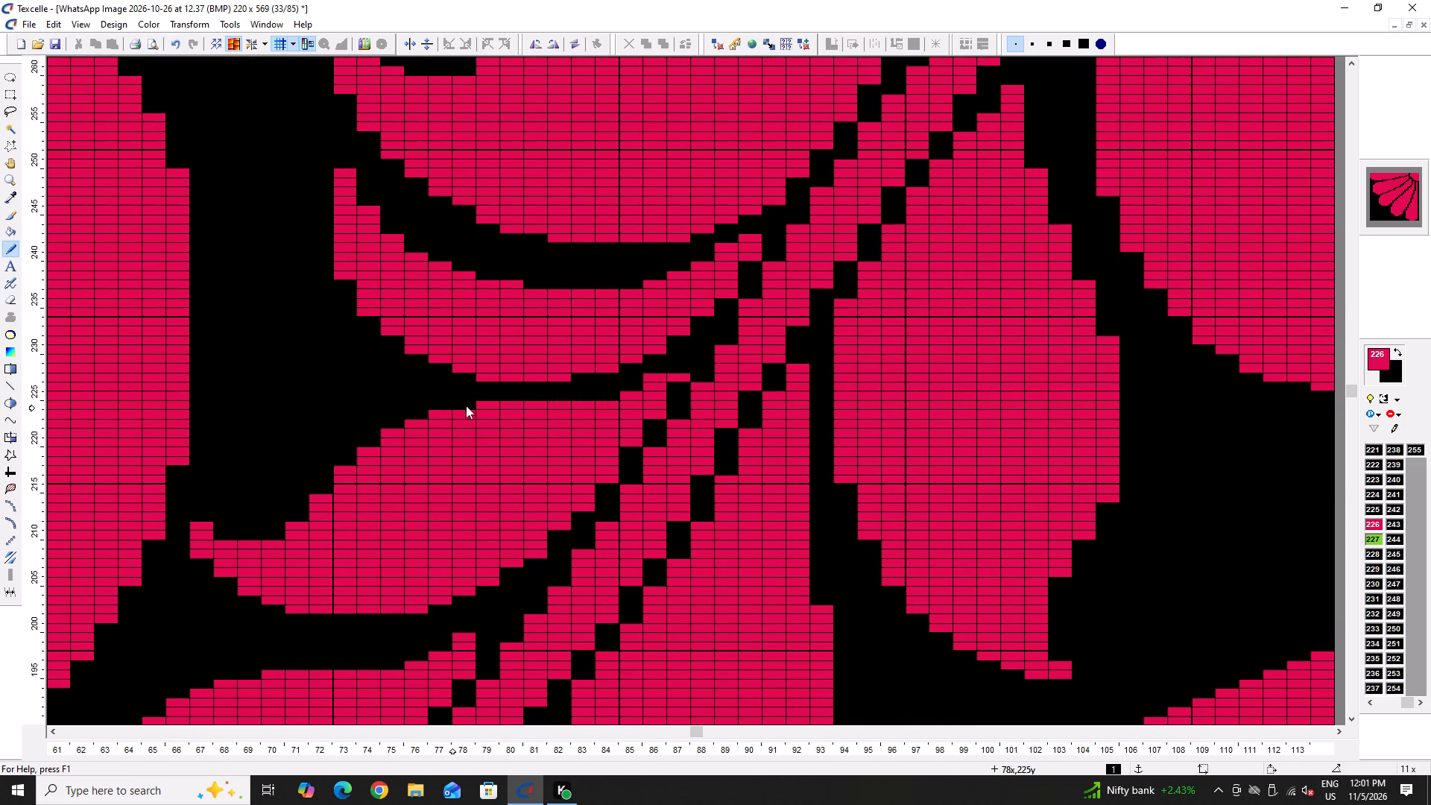
drag(477, 405, 470, 409)
click(610, 397)
click(641, 383)
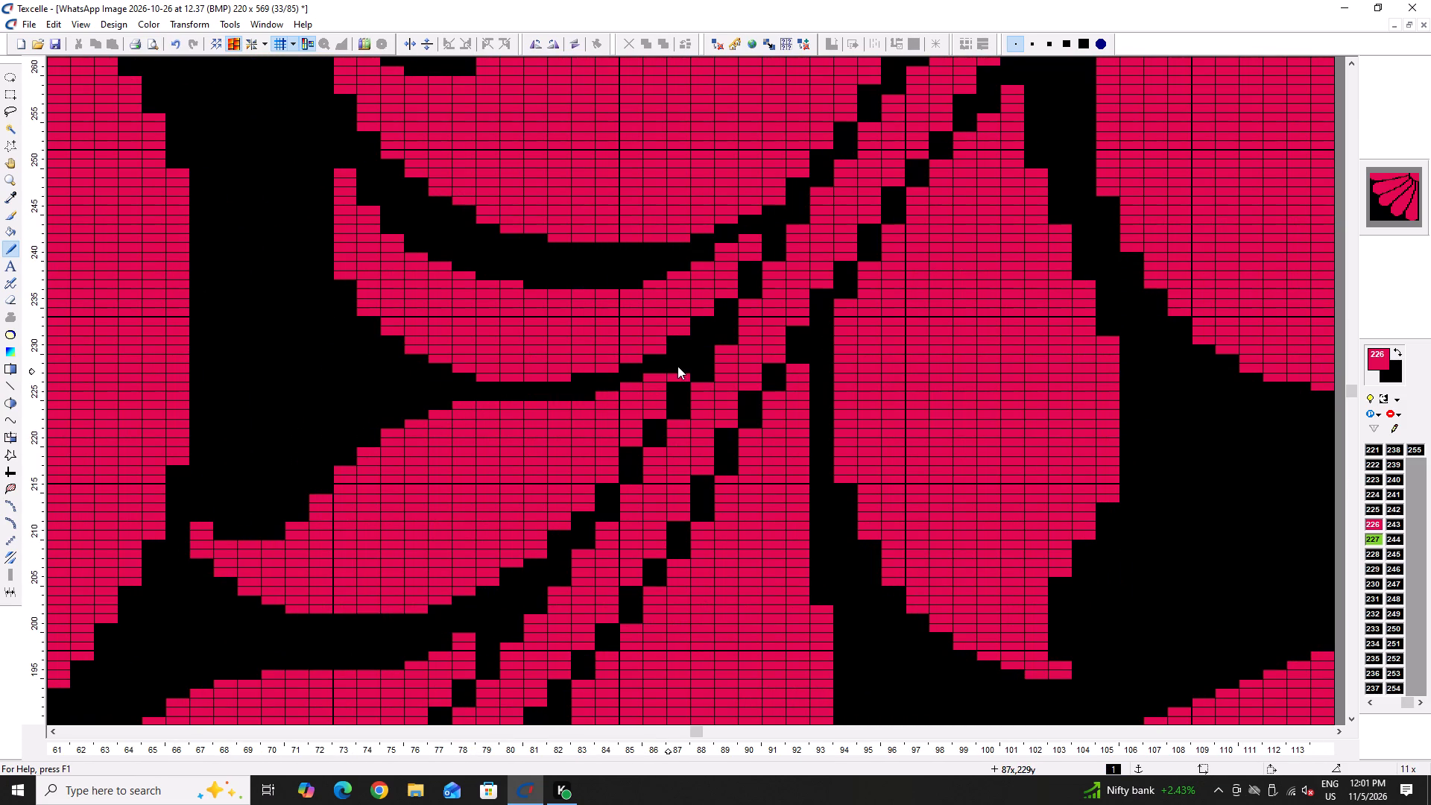
click(677, 366)
Round the narrow leaf's underside by blacking out step corners and its lowest row, with small pink corrections.
right_click(288, 611)
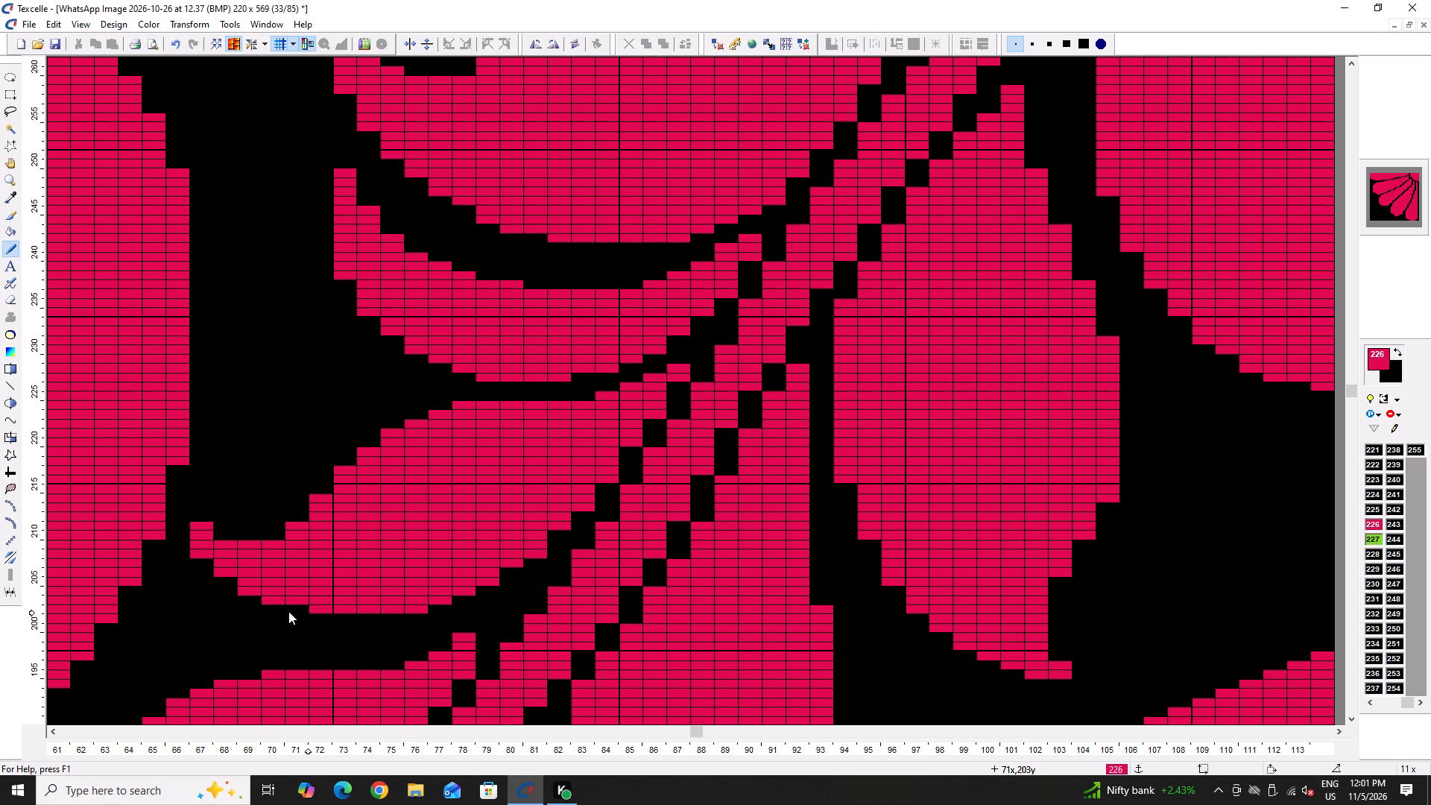
right_click(244, 590)
right_click(273, 600)
right_click(304, 608)
right_click(308, 609)
right_click(316, 609)
right_click(316, 609)
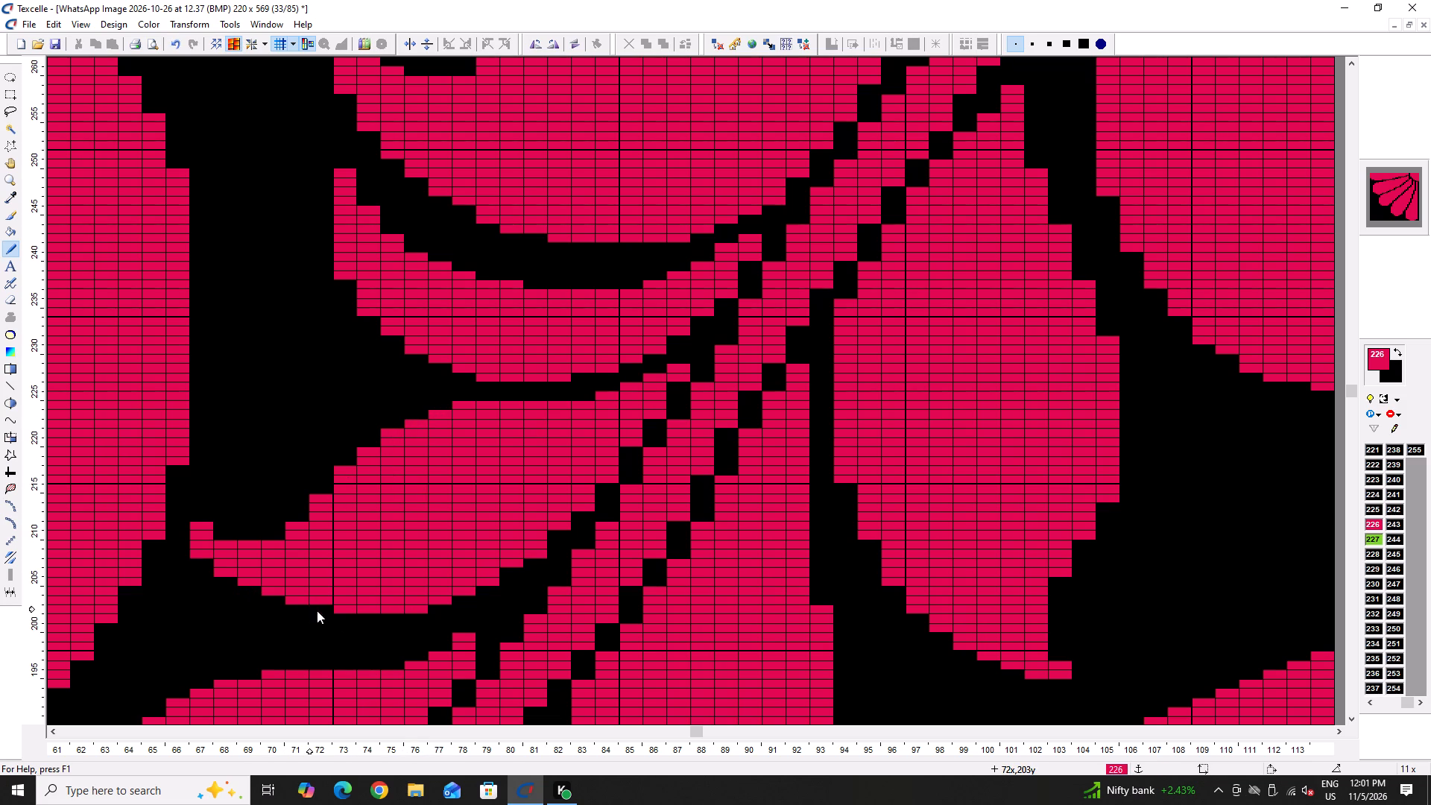
right_click(423, 608)
right_drag(417, 608, 333, 601)
right_click(332, 601)
drag(317, 599, 404, 606)
right_drag(399, 610, 348, 606)
right_click(348, 606)
right_click(314, 596)
right_click(306, 598)
click(329, 597)
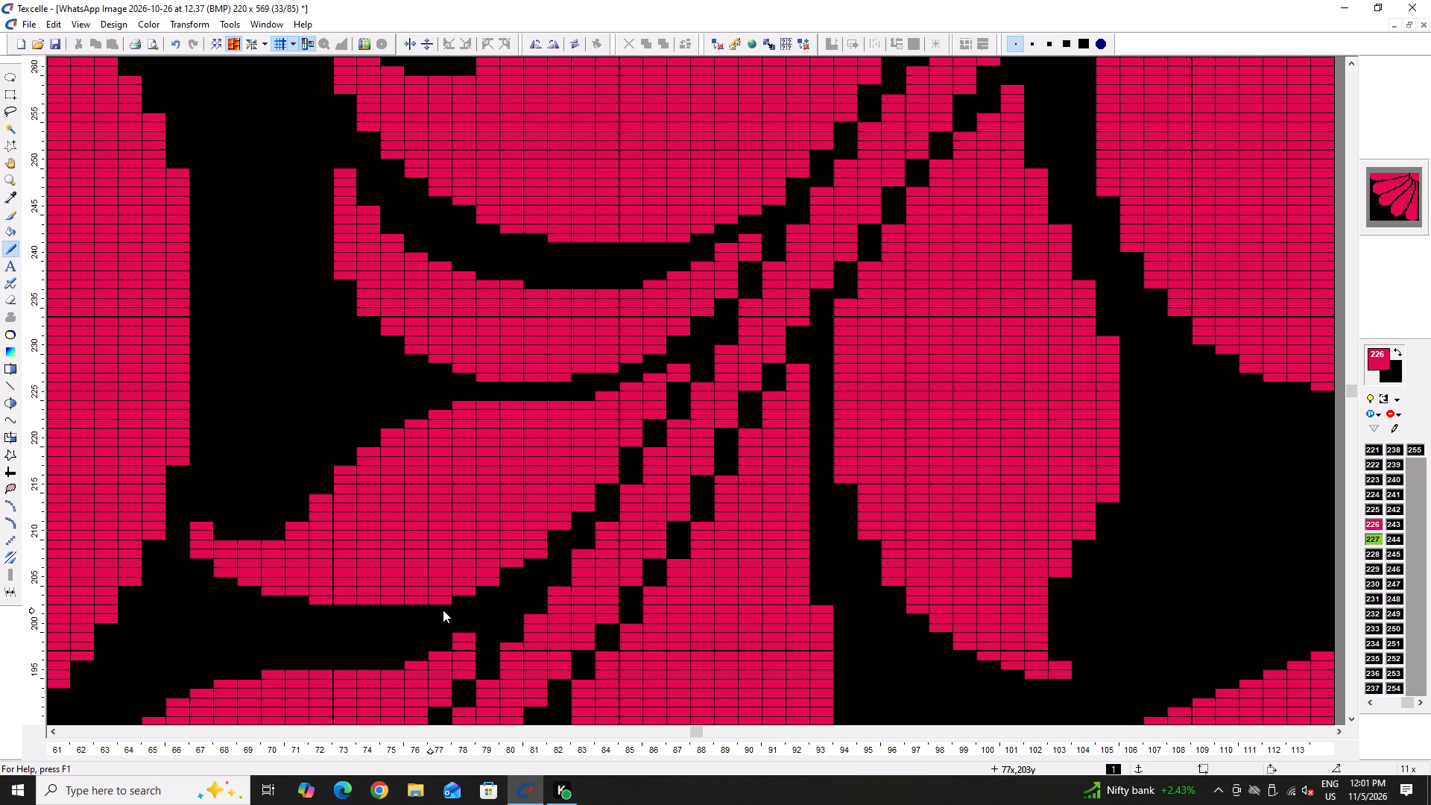
right_click(438, 601)
Smooth the narrow leaf's lower edge rising toward the stem by blacking out protruding corner pixels.
ctrl+scroll(483, 590, down, 2)
ctrl+scroll(485, 588, up, 3)
right_click(572, 552)
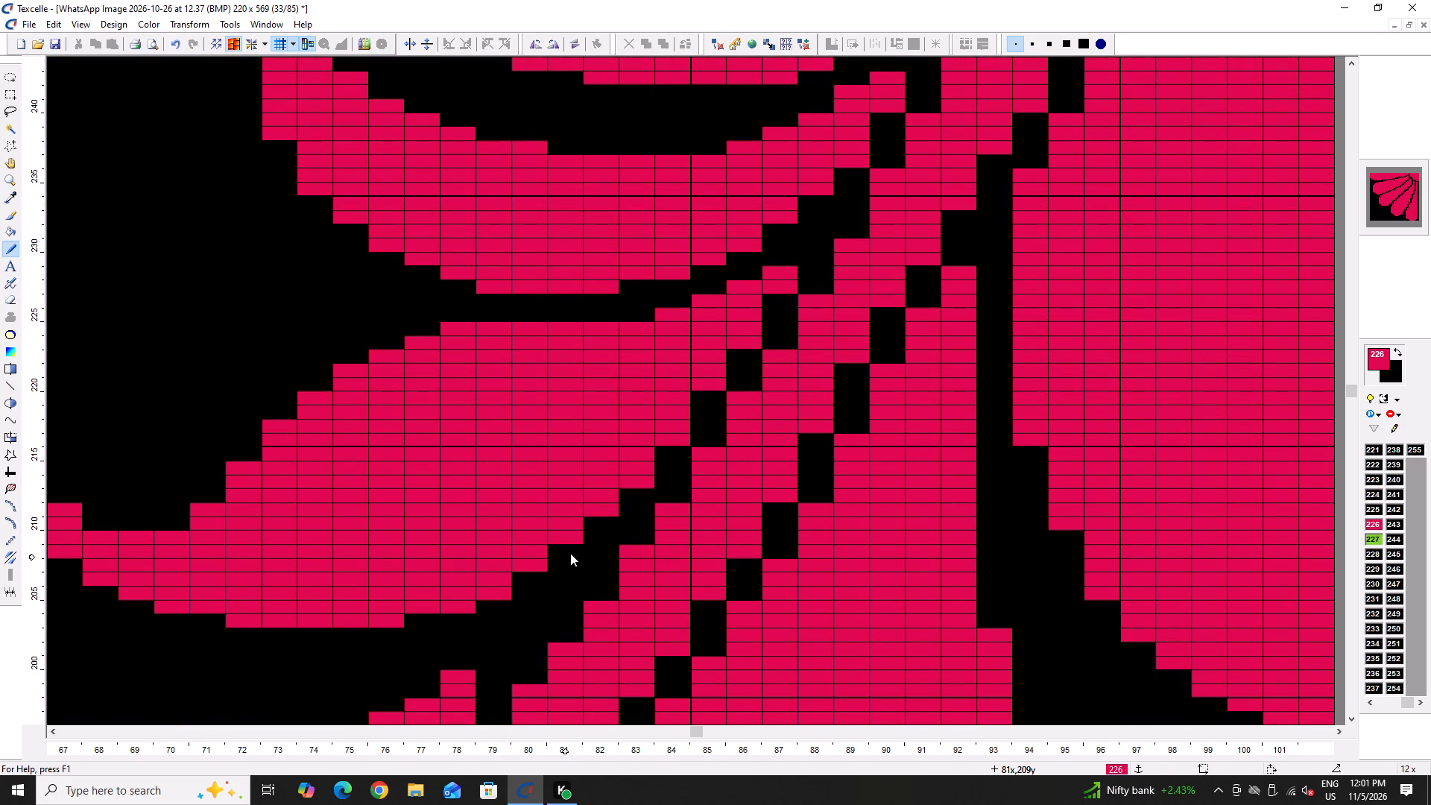
right_click(510, 592)
right_click(477, 604)
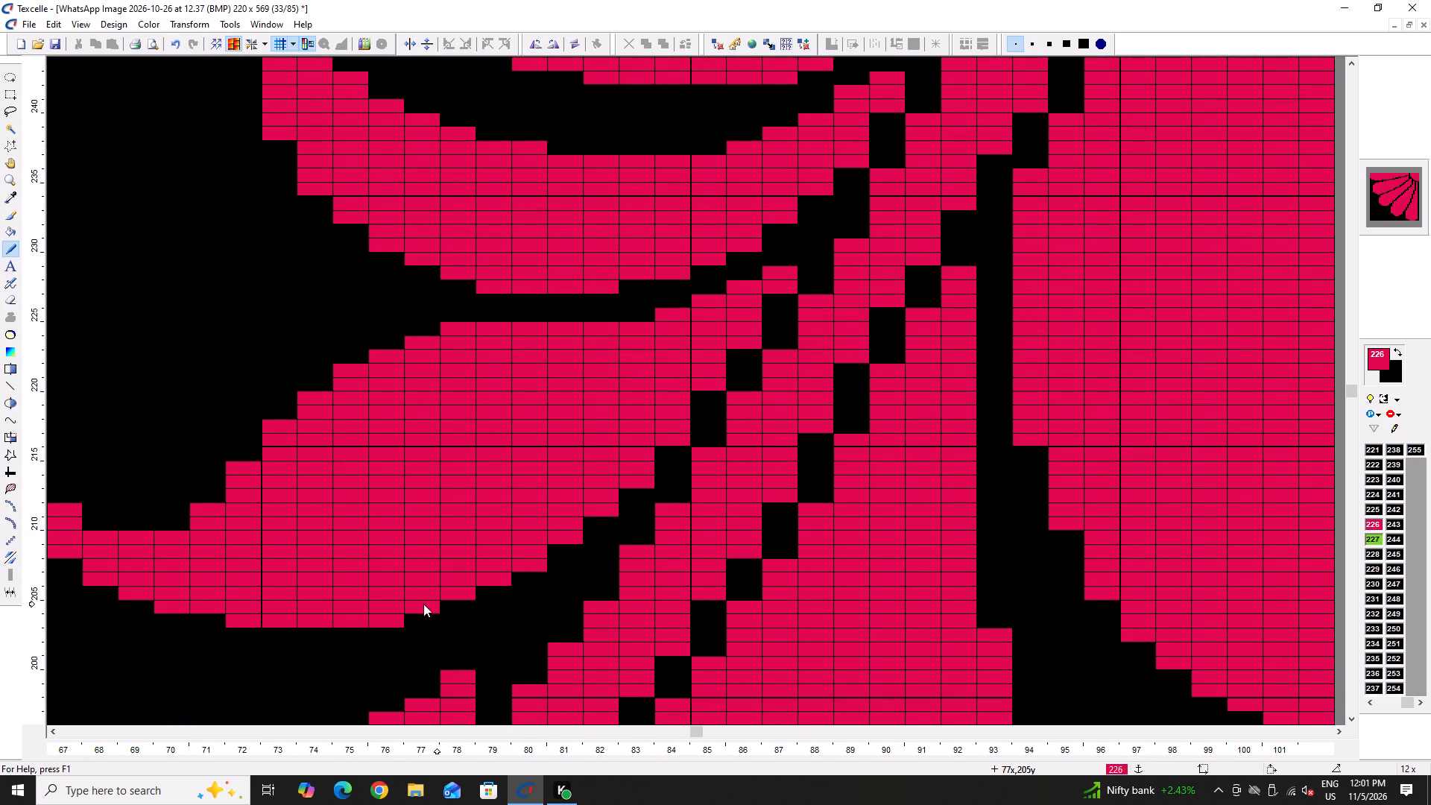
right_click(401, 622)
Trim the left tip of the lowest leaf on the same side of the stem with black.
ctrl+scroll(399, 636, down, 3)
scroll(496, 639, down, 2)
ctrl+scroll(208, 564, up, 2)
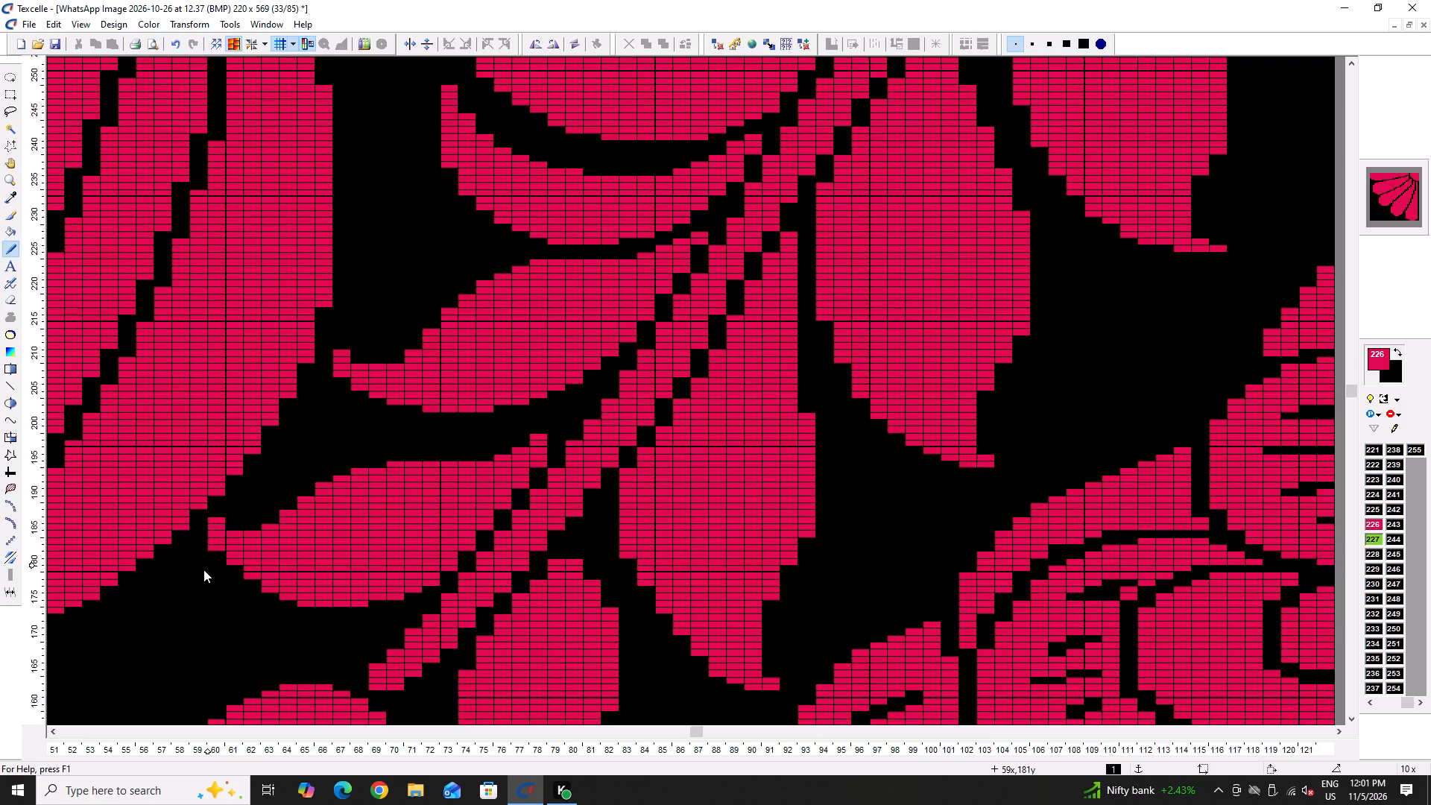
ctrl+scroll(203, 569, up, 1)
right_click(229, 526)
ctrl+scroll(316, 573, down, 3)
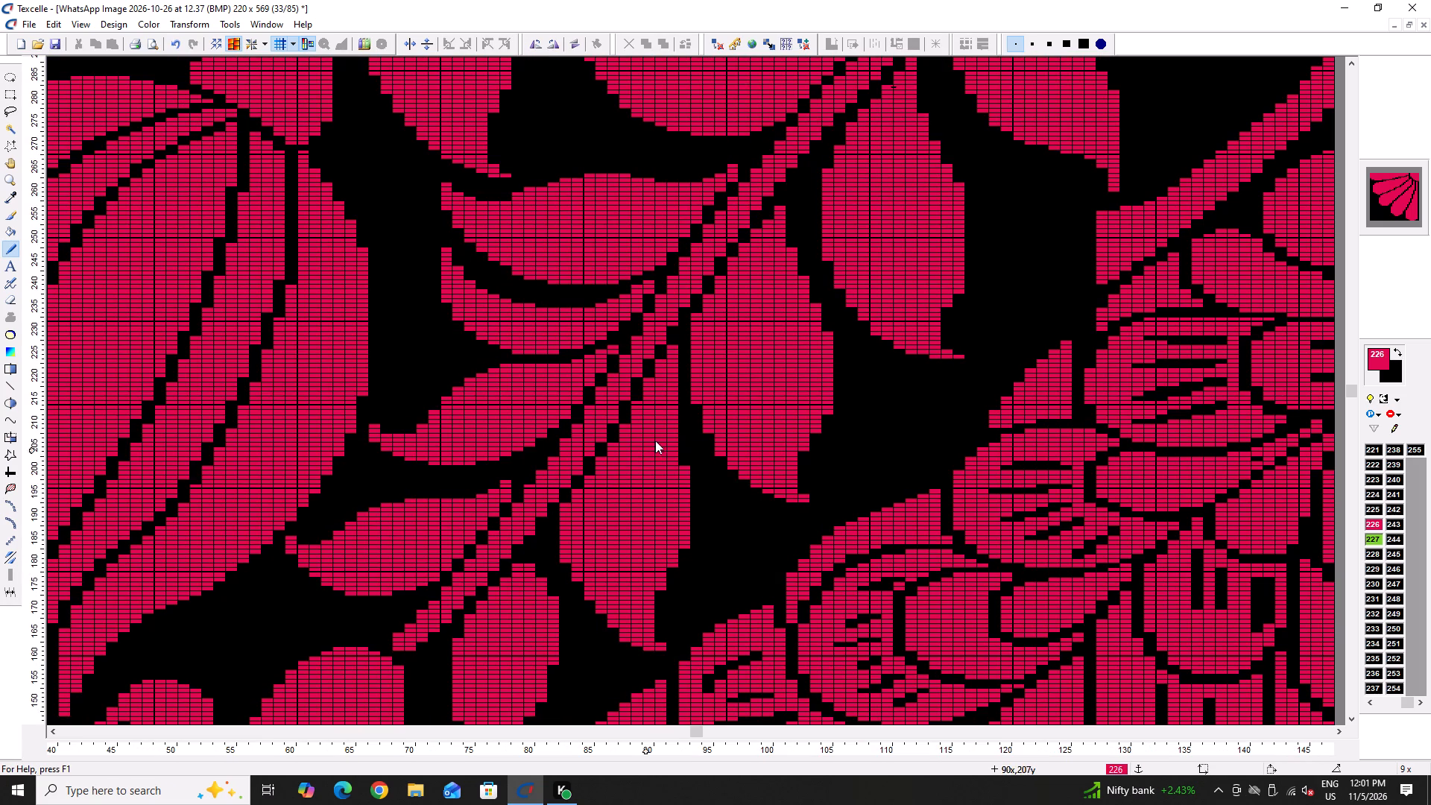
Black out the protruding column and upper corner along the stem-facing edge of the upright leaf beside the stem.
right_drag(566, 503, 562, 572)
ctrl+scroll(575, 505, up, 2)
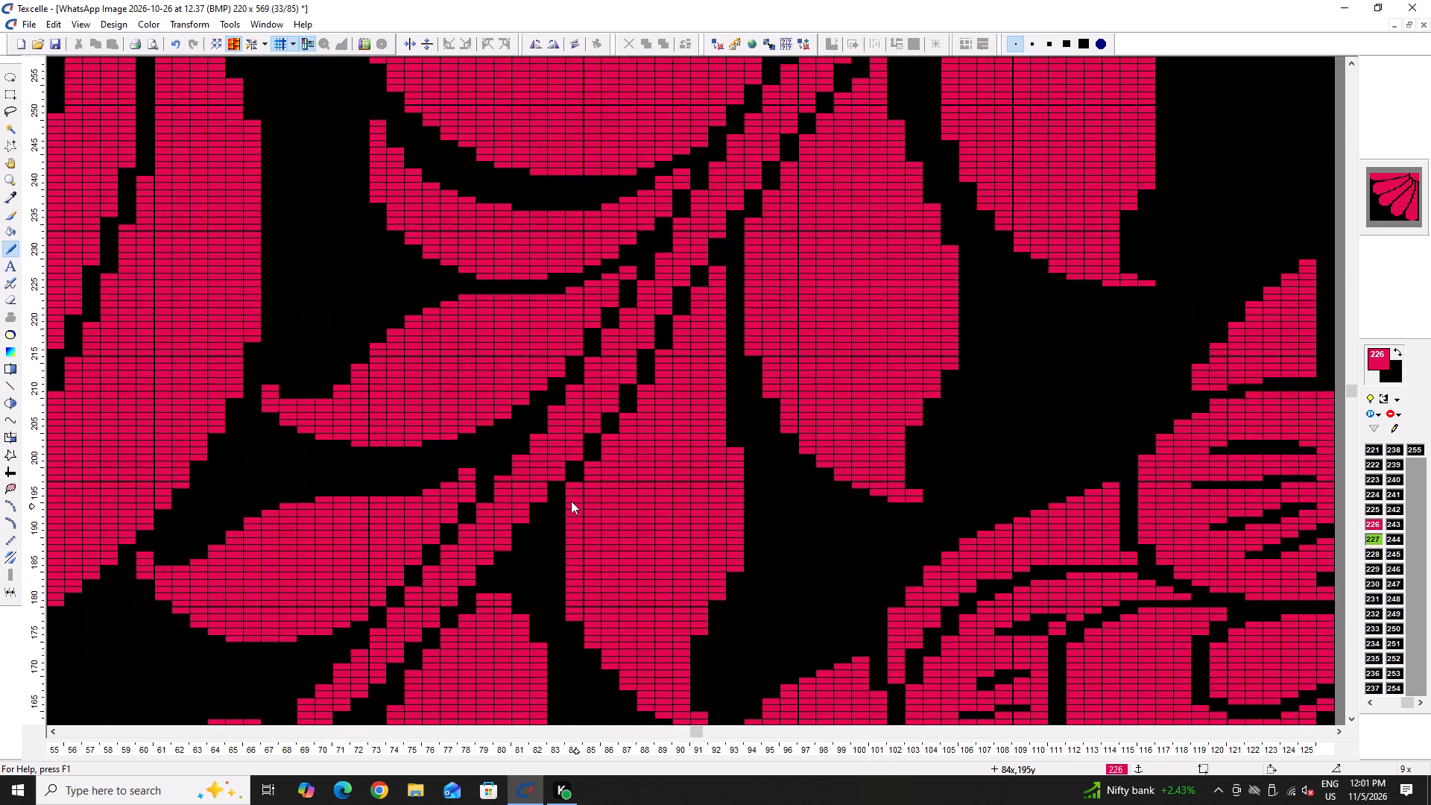
right_click(569, 473)
right_click(566, 476)
right_click(565, 482)
right_click(555, 652)
Fill out the upper tip of the small upright leaf at the stem's lower end with pink pixels.
ctrl+scroll(549, 648, down, 2)
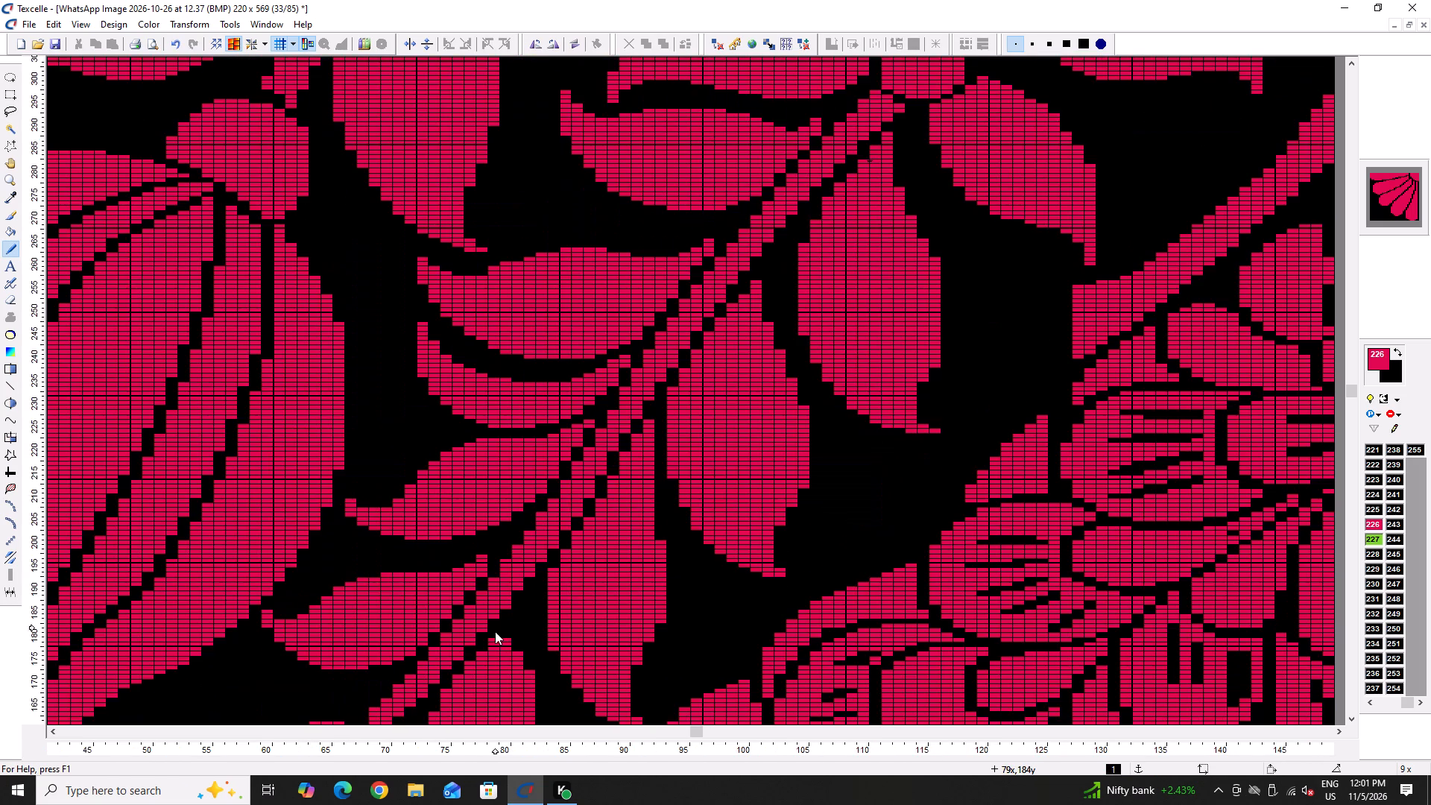
ctrl+scroll(501, 636, up, 3)
drag(502, 645, 490, 603)
click(470, 641)
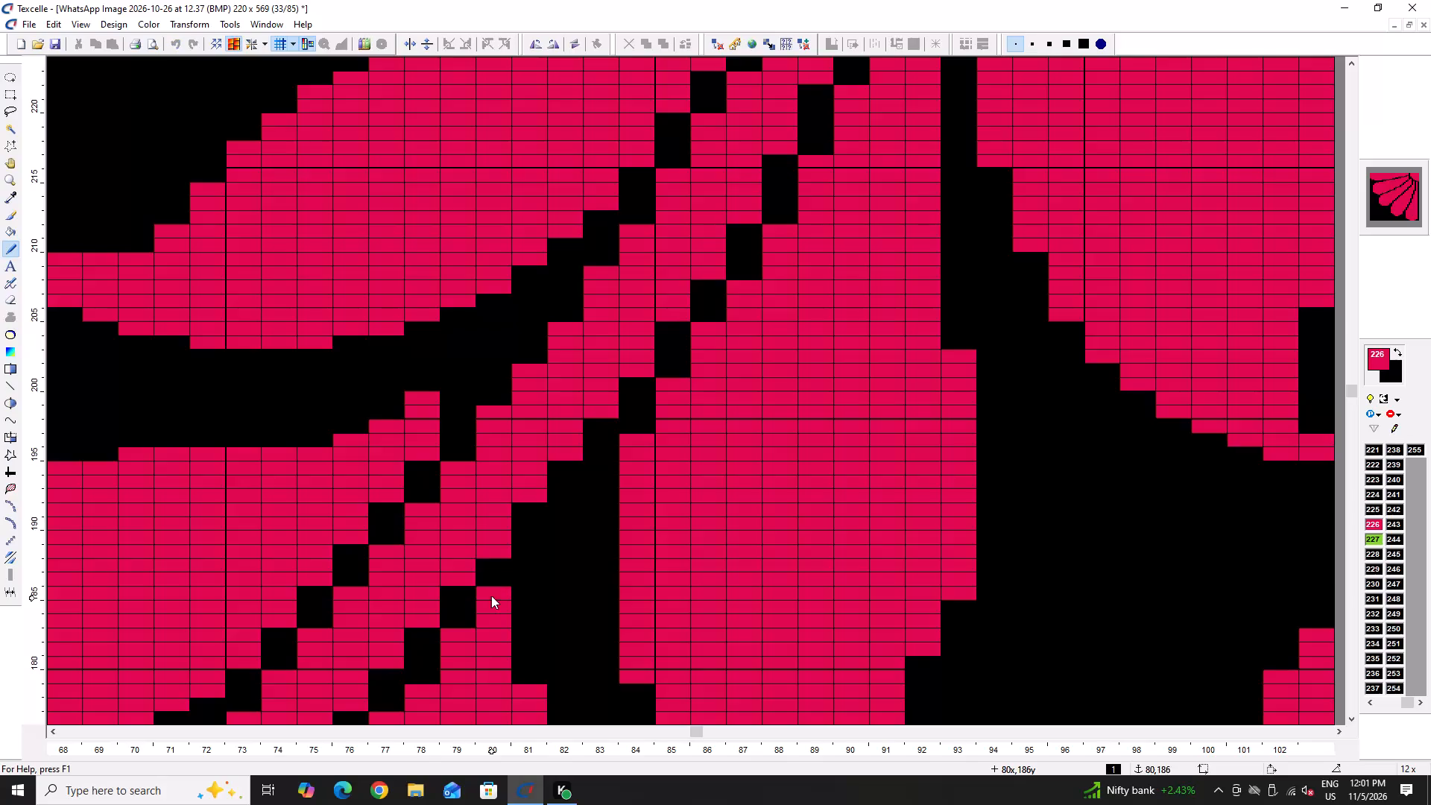
click(491, 596)
scroll(487, 602, down, 3)
click(412, 432)
ctrl+scroll(421, 461, down, 5)
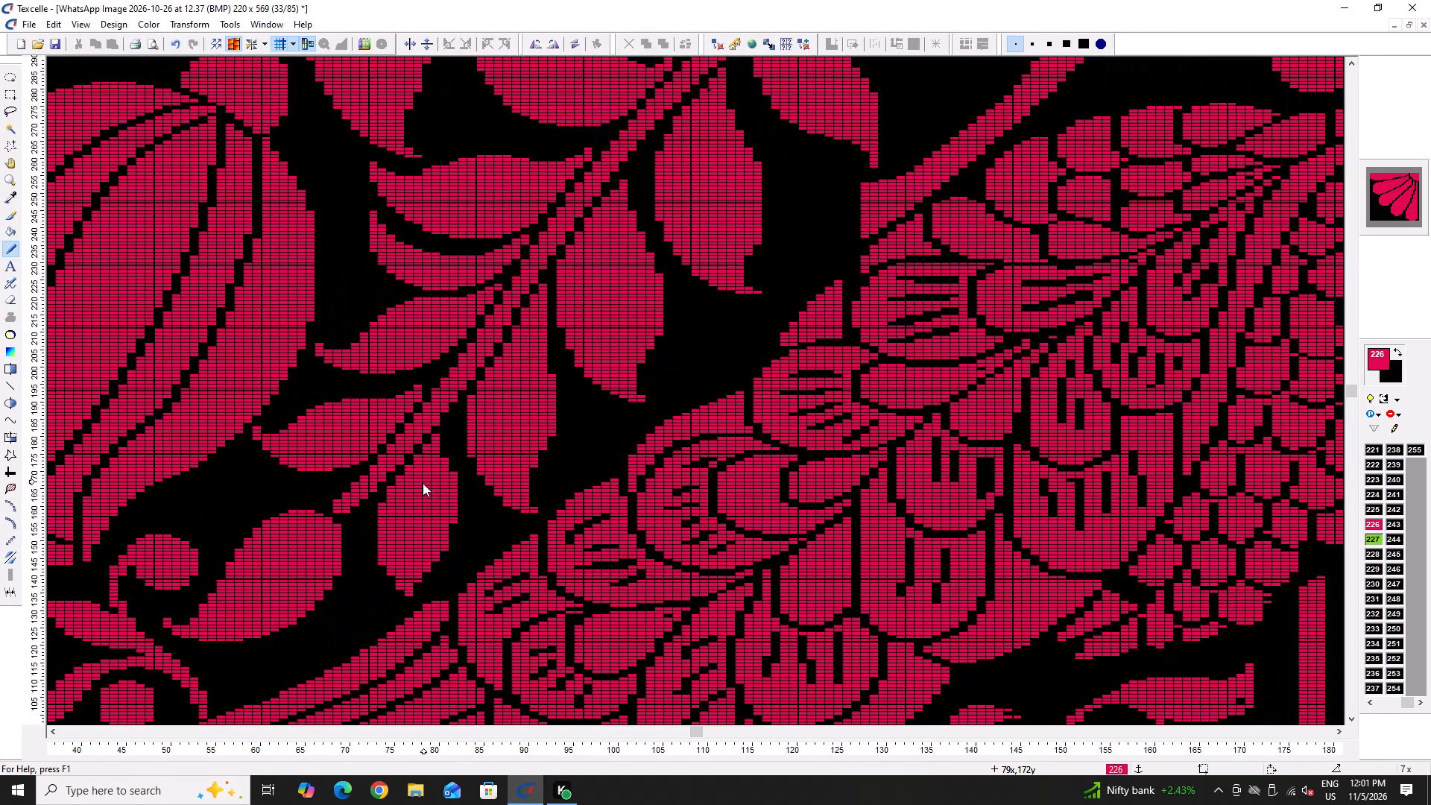
Taper the small upright leaf's lower left edge by blacking out its protruding pixels.
ctrl+scroll(379, 558, up, 3)
right_drag(377, 561, 373, 573)
right_drag(382, 551, 382, 568)
right_drag(399, 578, 399, 593)
right_drag(405, 603, 406, 612)
right_click(406, 613)
Round the underside of the stem's lowest left-hand leaf by blacking out step corners and the bottom row.
ctrl+scroll(446, 598, down, 3)
ctrl+scroll(241, 618, down, 1)
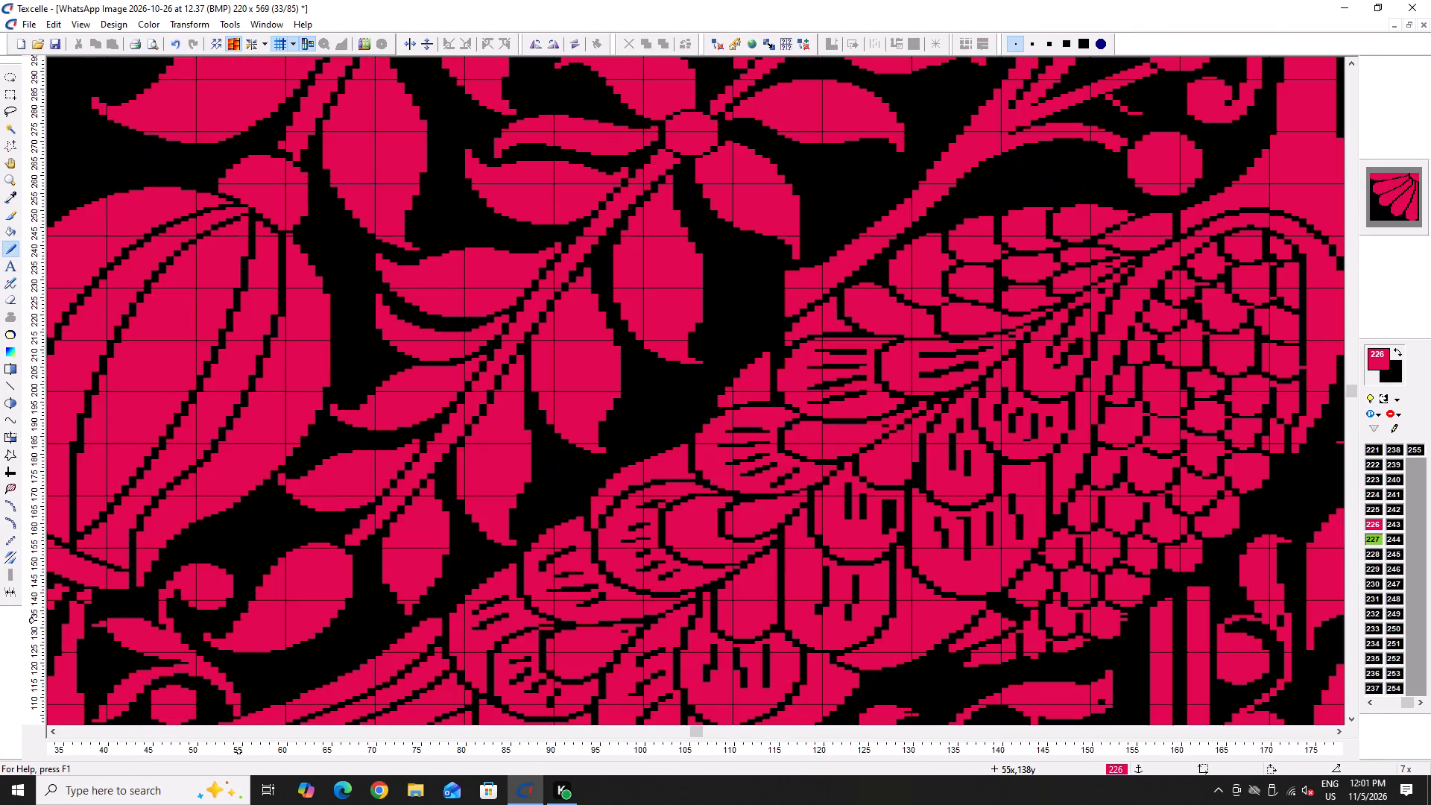
ctrl+scroll(331, 479, up, 5)
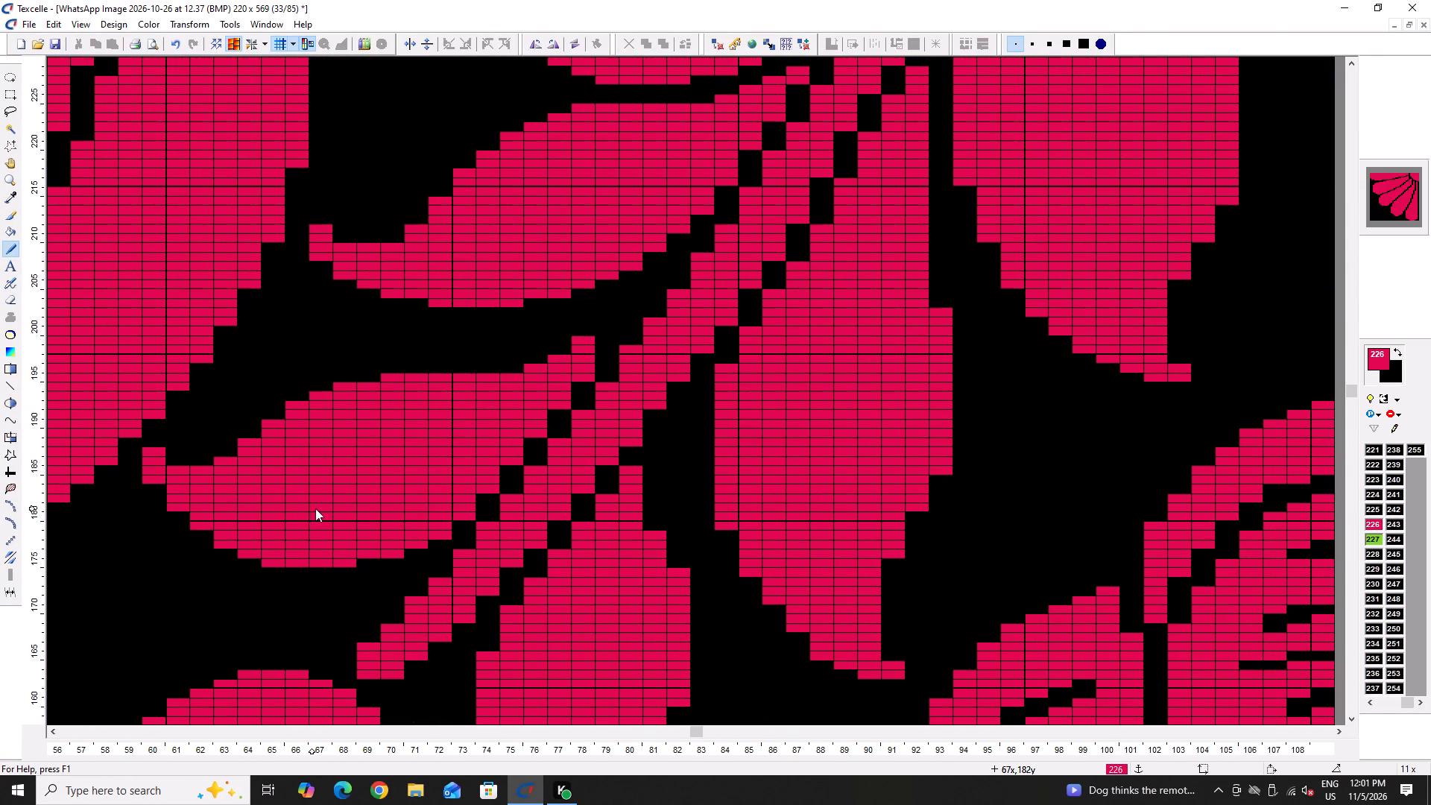
right_click(446, 535)
right_click(417, 547)
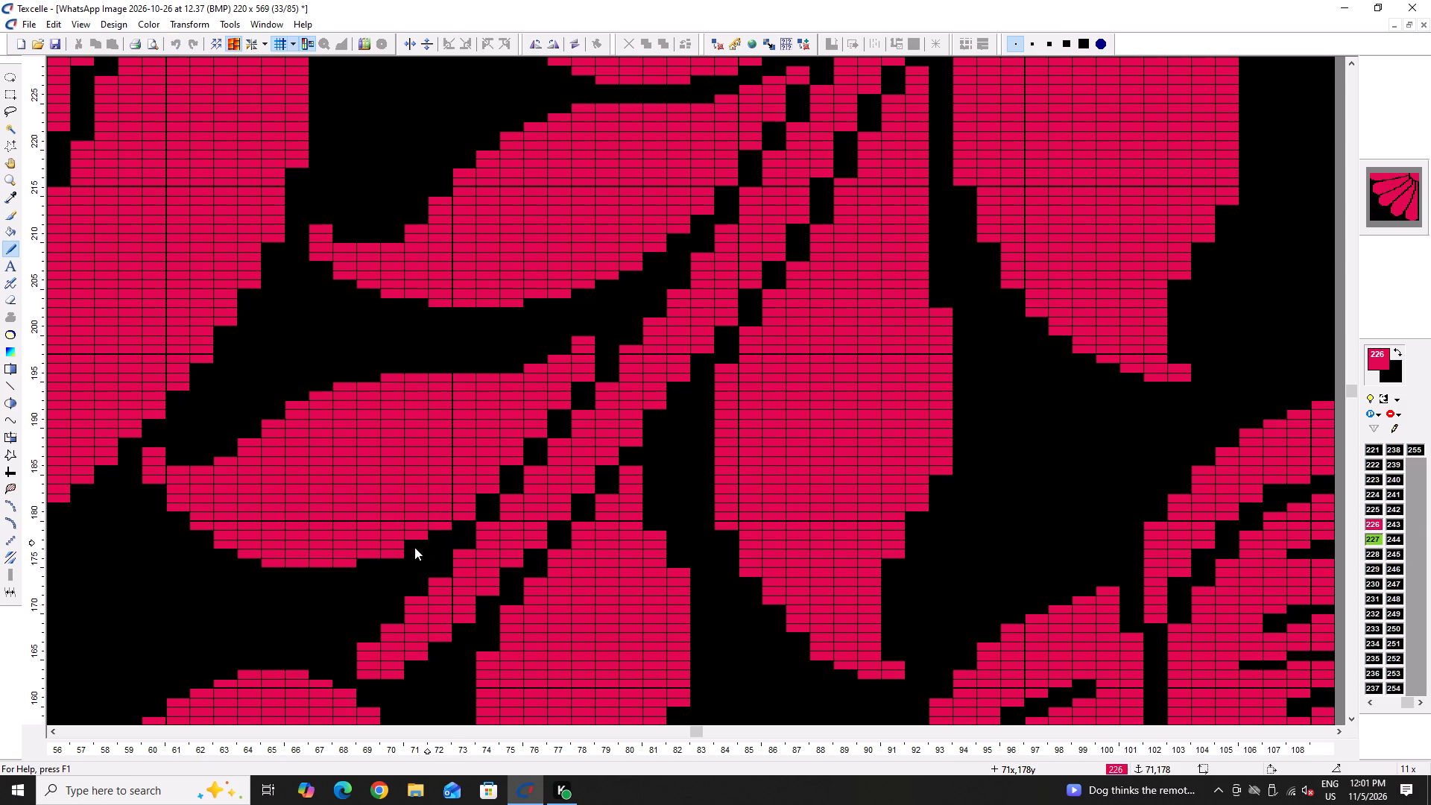
right_click(397, 555)
right_drag(360, 559, 273, 561)
right_click(271, 561)
right_click(221, 546)
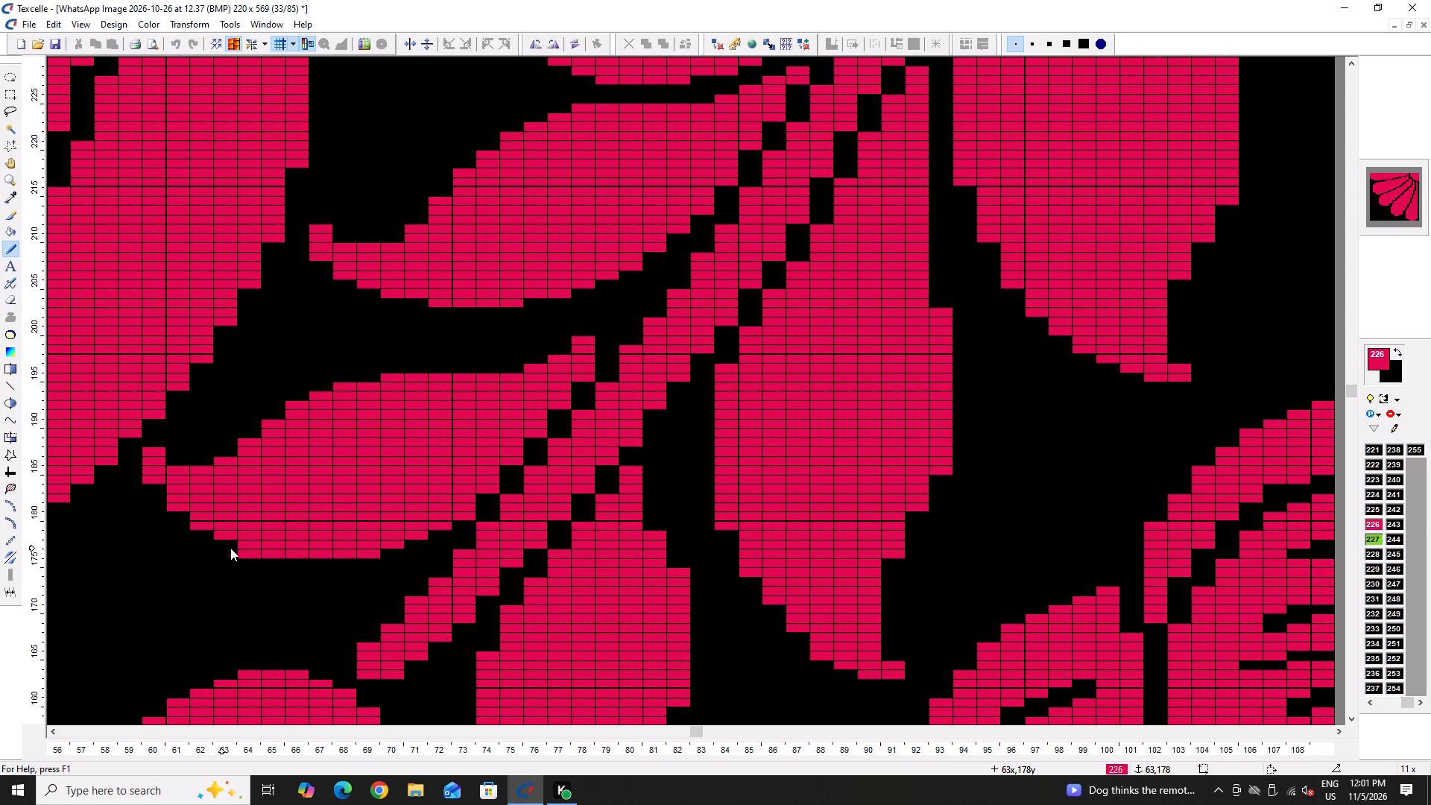
right_click(244, 552)
right_click(265, 555)
right_click(369, 555)
Save the edited design.
ctrl+scroll(368, 553, down, 5)
scroll(355, 587, down, 3)
ctrl+scroll(86, 386, up, 3)
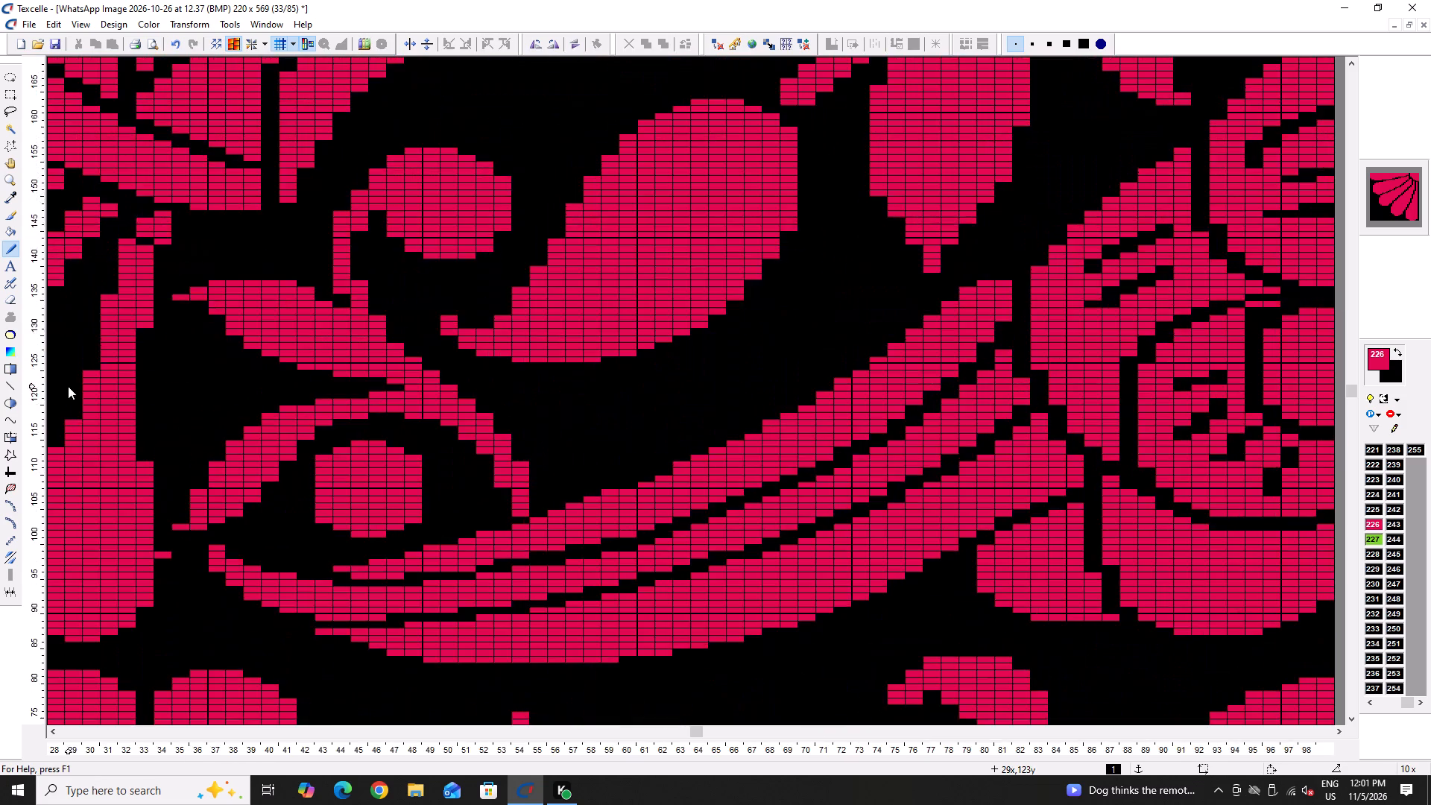
ctrl+scroll(68, 386, up, 3)
ctrl+scroll(338, 455, down, 5)
key(ctrl+s)
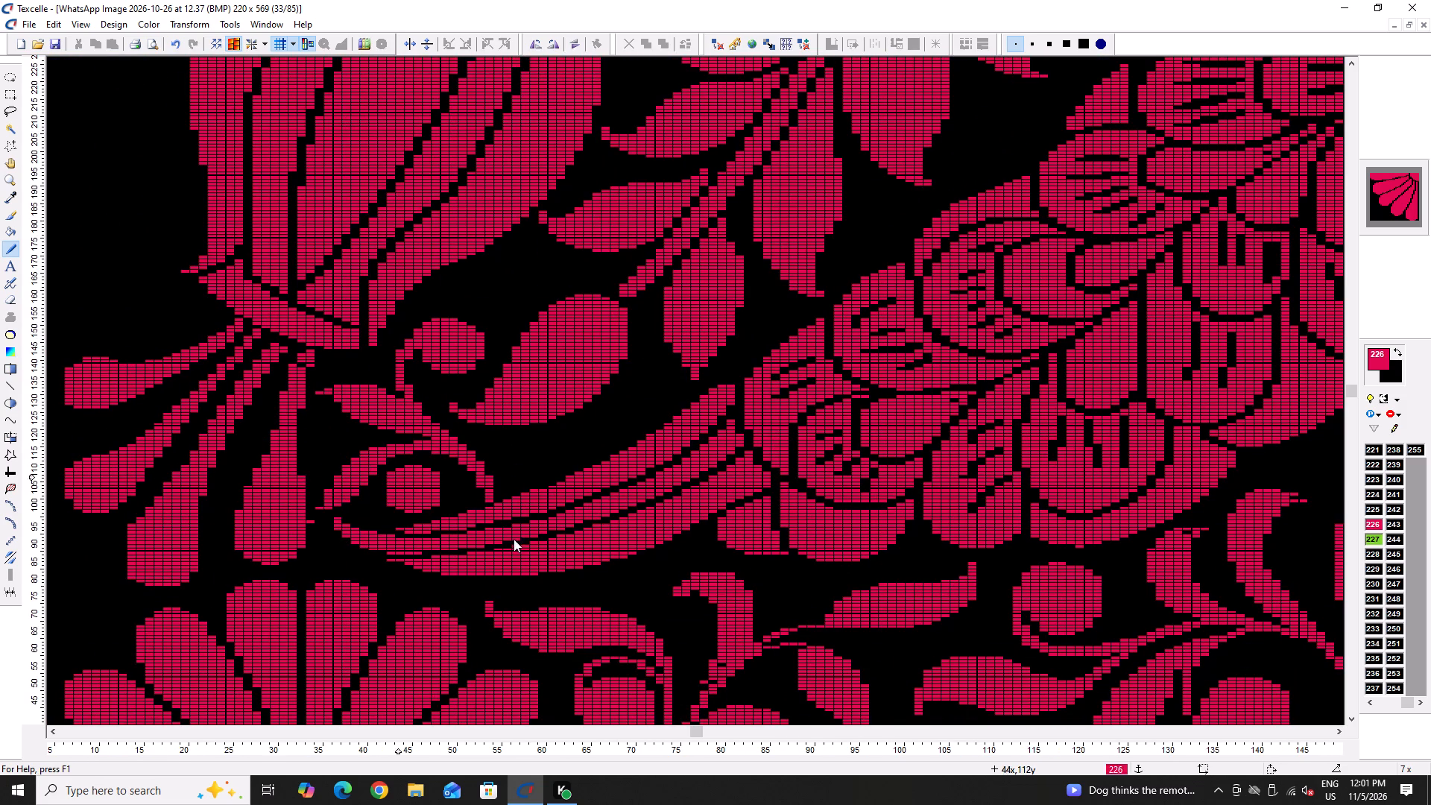
key(ctrl+s)
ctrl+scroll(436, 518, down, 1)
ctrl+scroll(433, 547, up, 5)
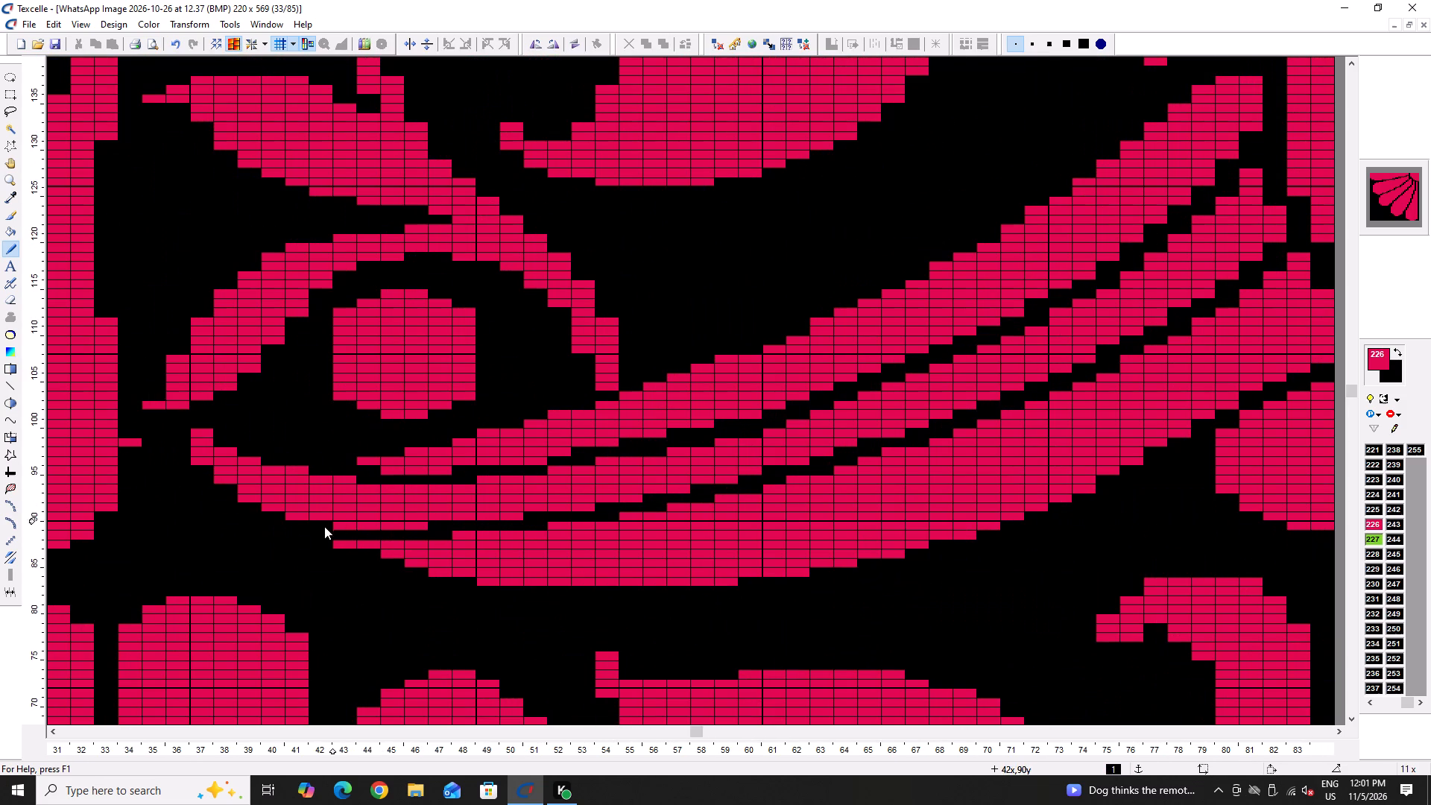
Taper the left end of the middle long curved strand below the ball by blacking out protruding pixels and reshaping its tip.
right_click(294, 514)
right_click(294, 514)
right_click(343, 523)
right_click(272, 502)
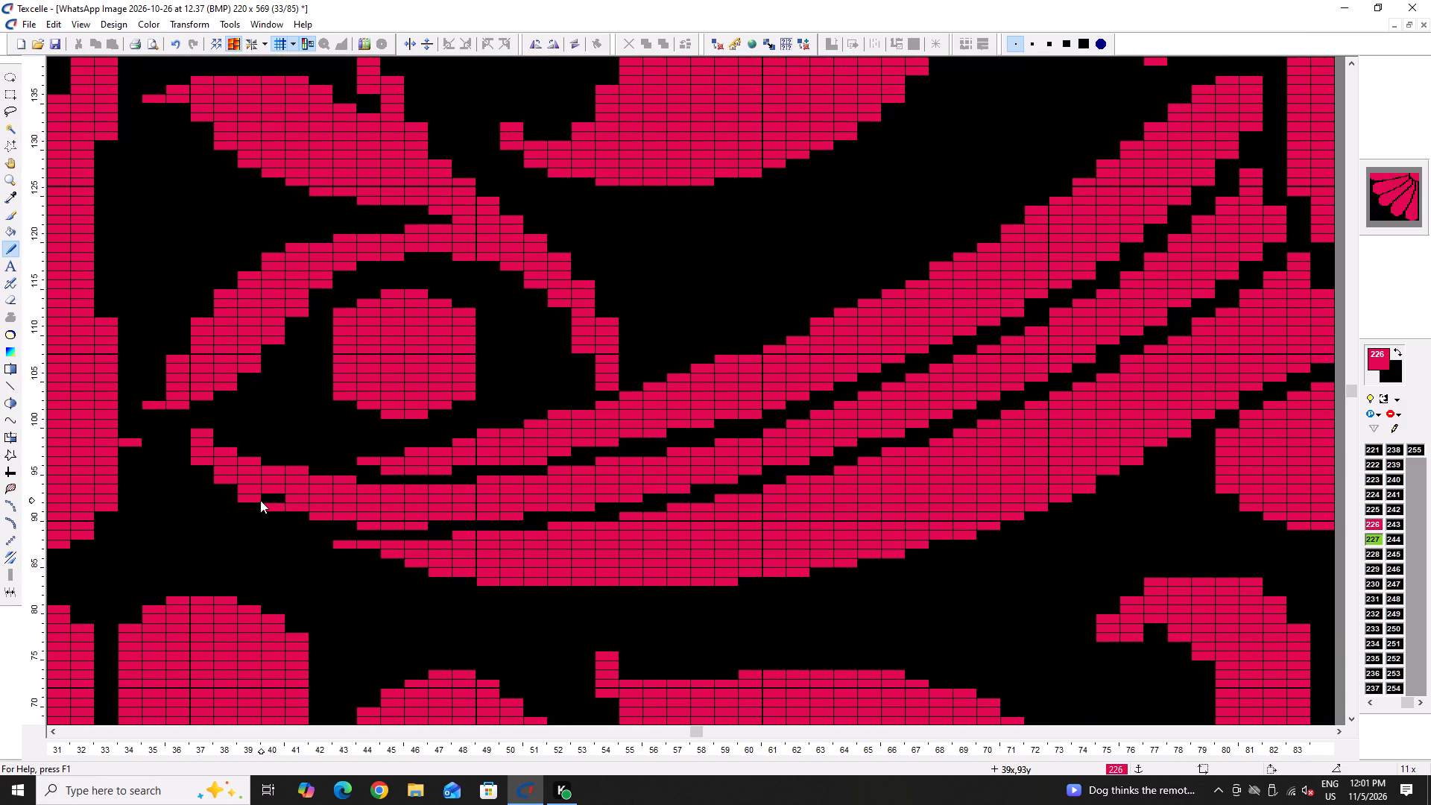
right_click(262, 501)
click(273, 494)
right_click(254, 499)
right_drag(205, 476, 200, 435)
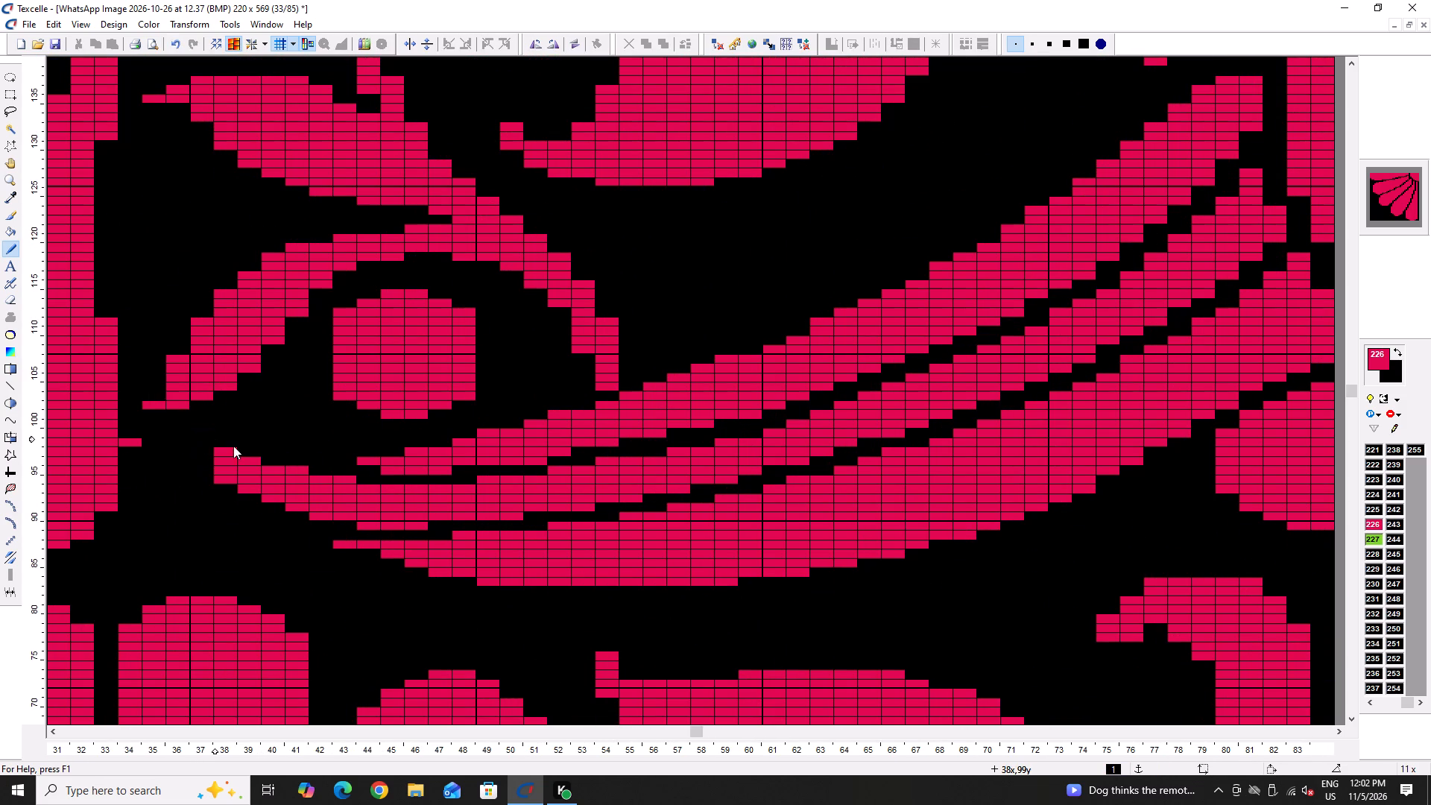
click(222, 446)
right_click(220, 473)
right_click(220, 478)
click(229, 468)
Black out the step corners along the lowest curved strand's upper edge to smooth the gap below the middle strand.
ctrl+scroll(271, 508, down, 5)
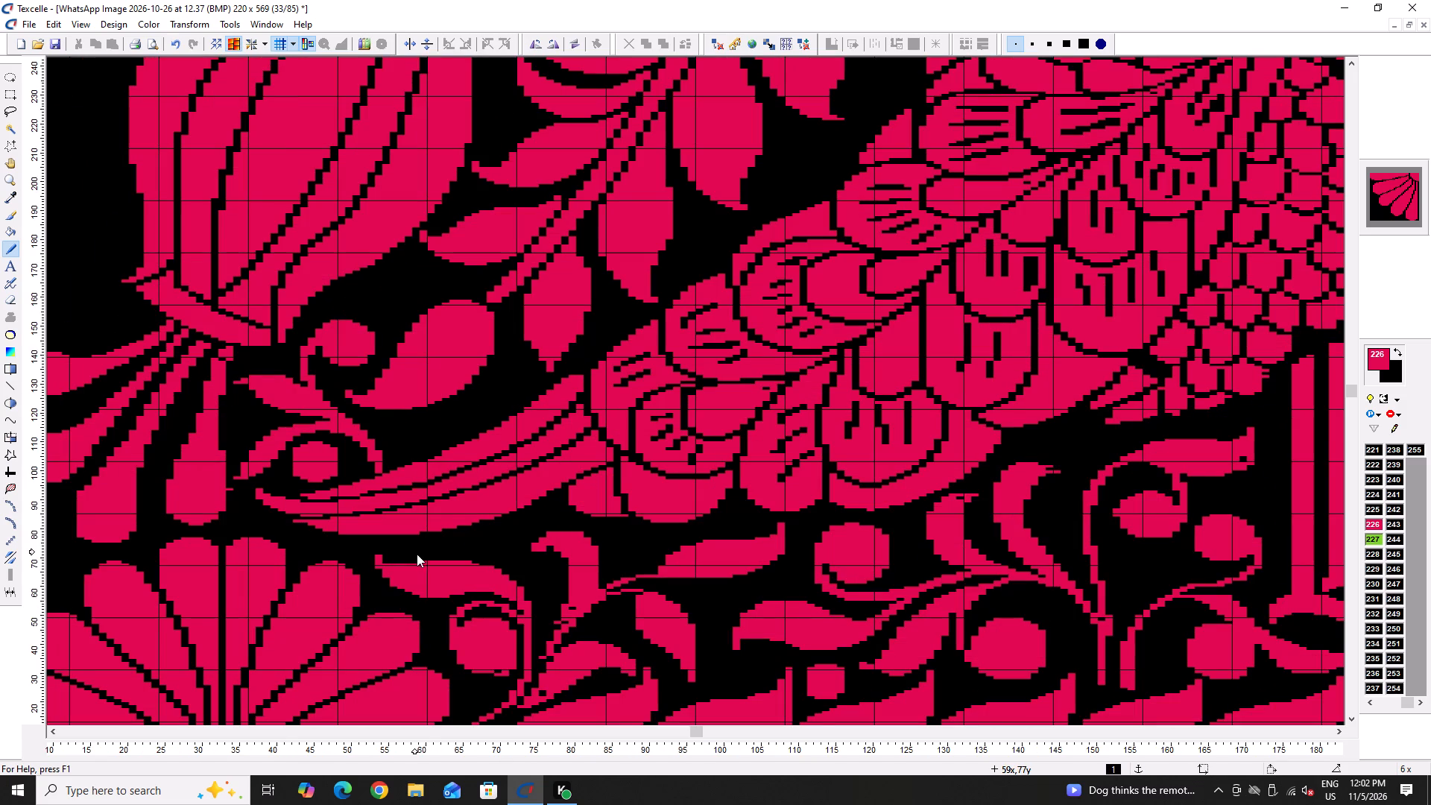
ctrl+scroll(451, 492, up, 5)
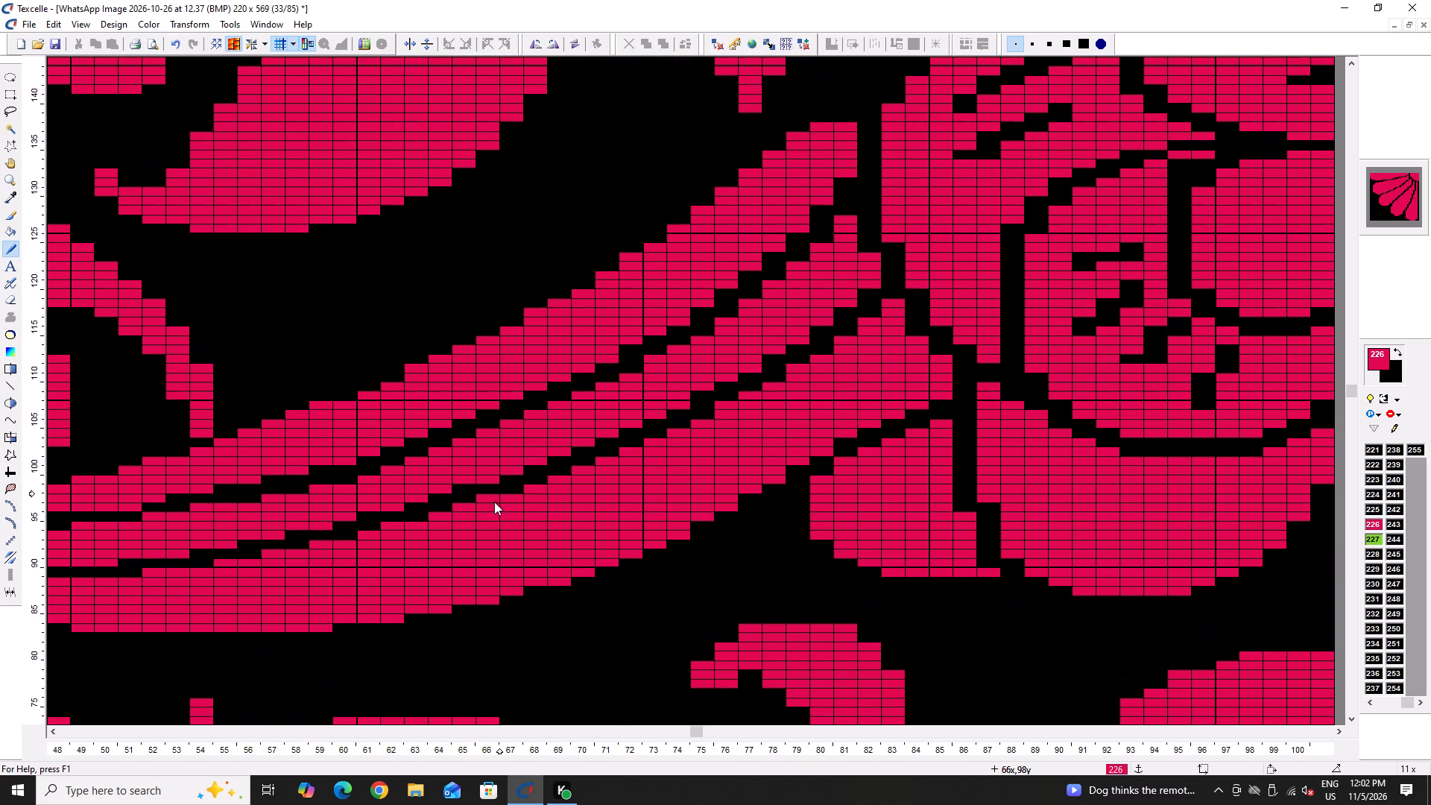
right_click(490, 491)
right_click(493, 491)
right_click(488, 496)
right_click(391, 523)
right_click(318, 545)
right_click(318, 545)
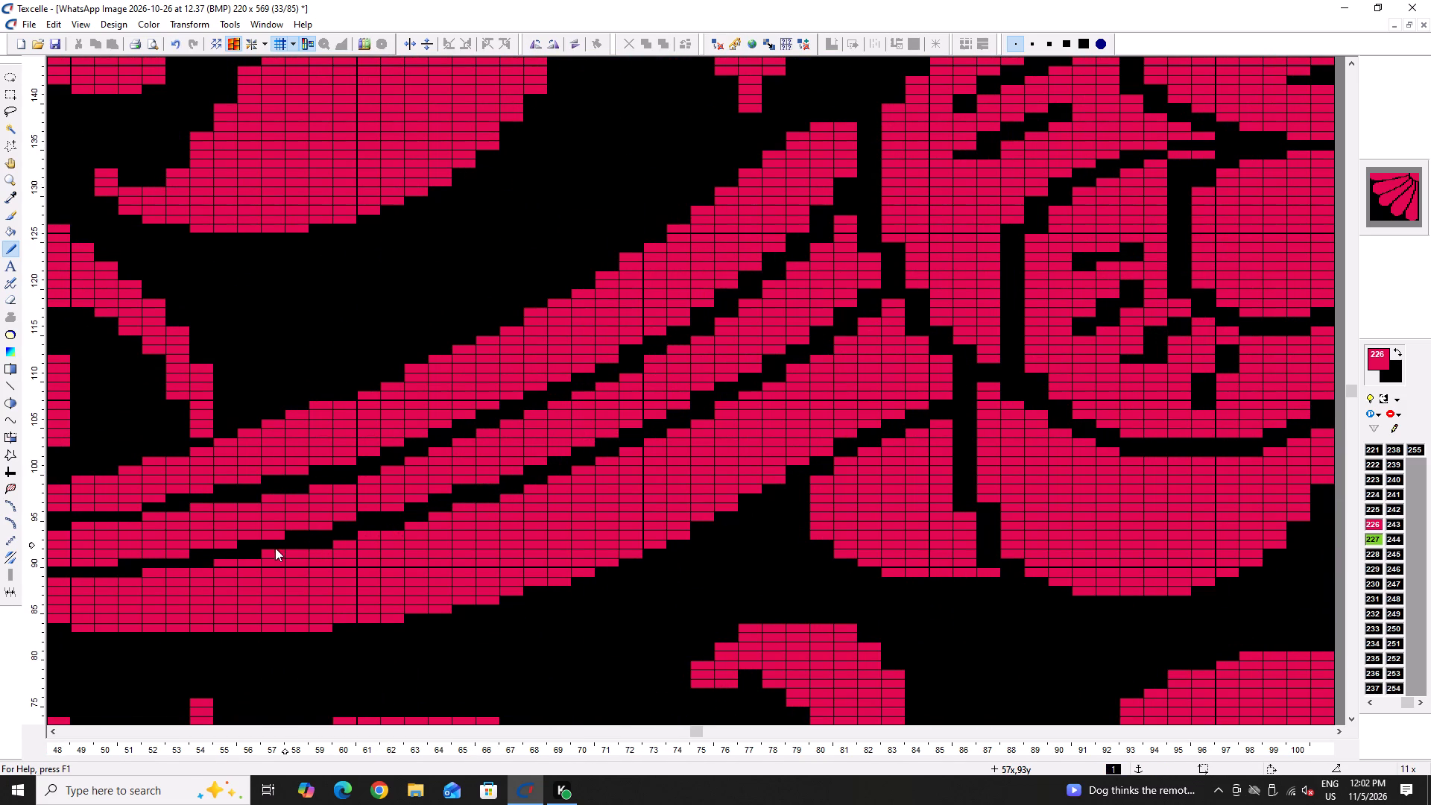
right_click(271, 552)
right_click(227, 561)
right_drag(168, 568, 141, 570)
Taper the left end of the lowest curved strand by blacking out its top row of pixels.
key(Left)
key(Left)
right_drag(394, 581, 340, 581)
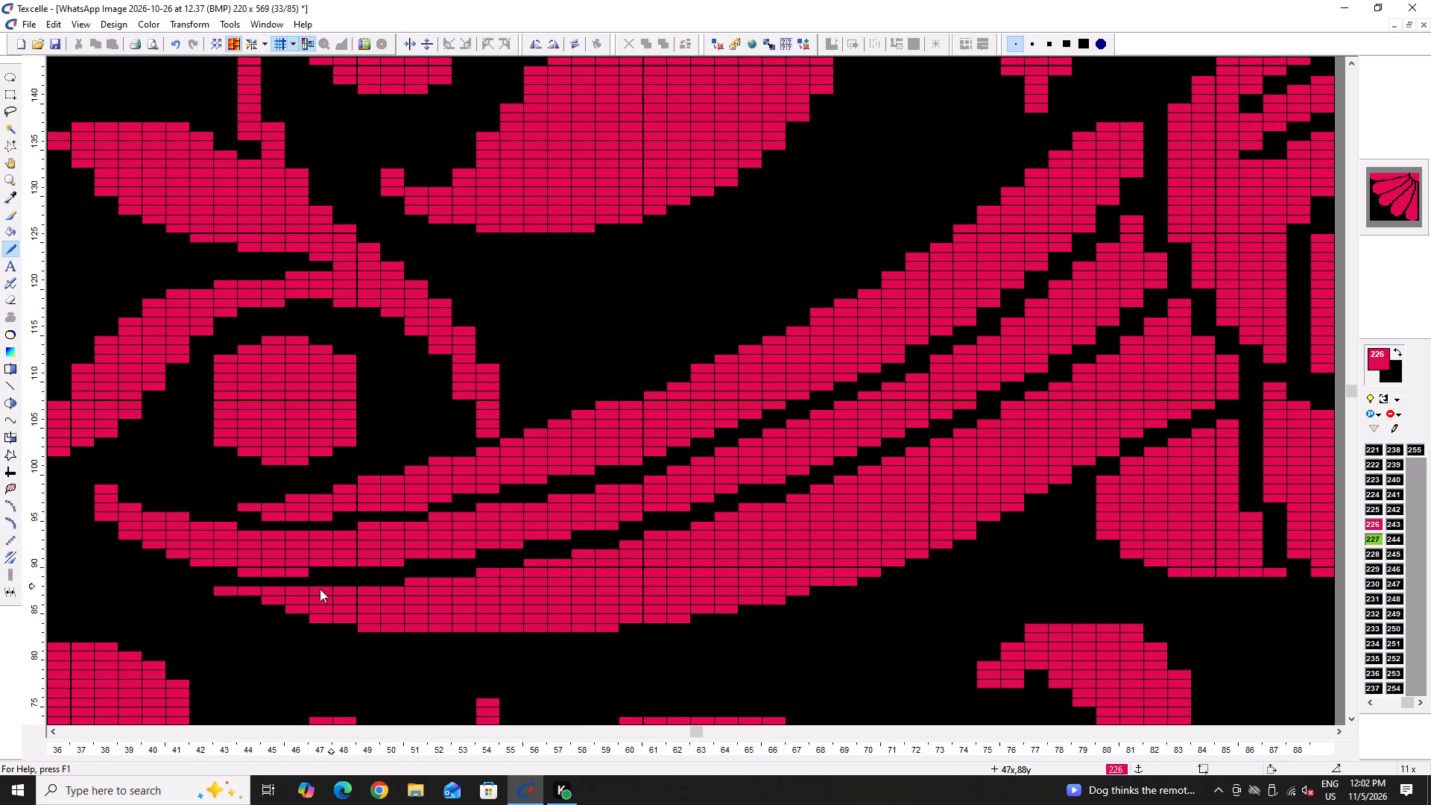
right_drag(296, 587, 274, 587)
ctrl+right_drag(248, 588, 224, 587)
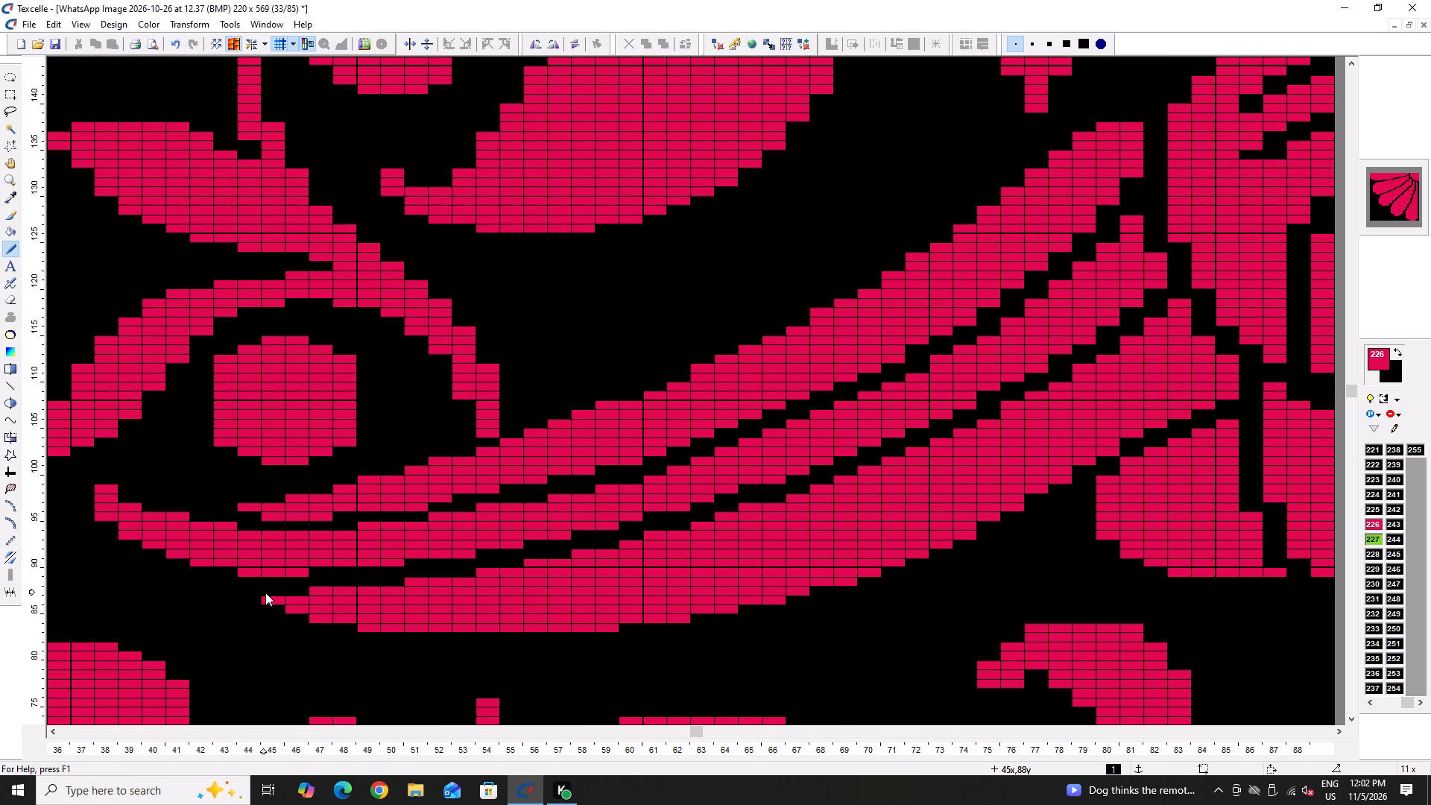
Slim the underside of the middle curved strand's left end by blacking out its bottom row and step corners.
ctrl+right_drag(261, 575, 285, 572)
right_click(292, 572)
right_drag(296, 572, 304, 572)
right_click(304, 572)
right_click(202, 562)
right_click(220, 562)
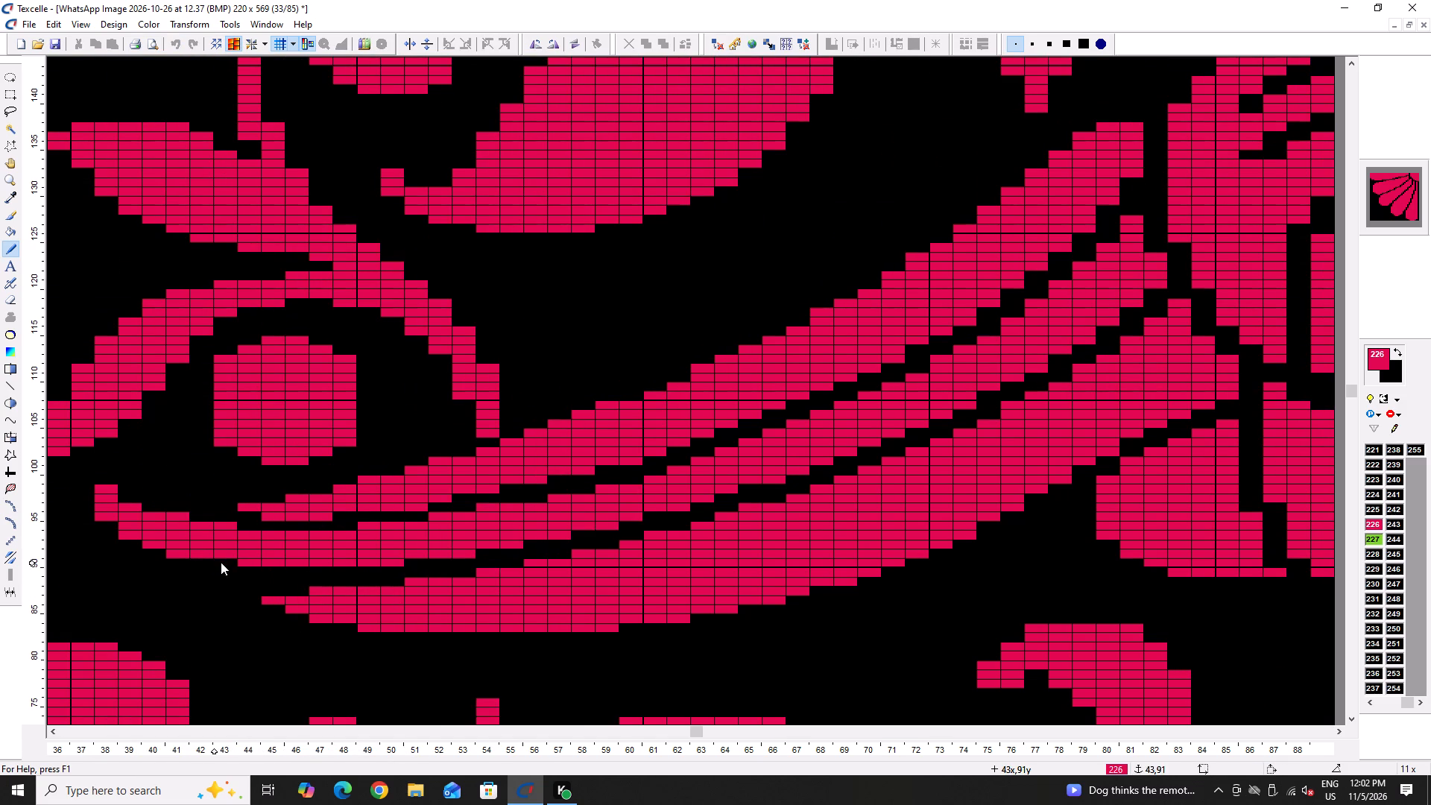
right_click(163, 550)
right_click(173, 550)
right_click(155, 543)
right_click(127, 531)
ctrl+scroll(273, 578, down, 5)
ctrl+scroll(249, 572, up, 4)
right_click(177, 543)
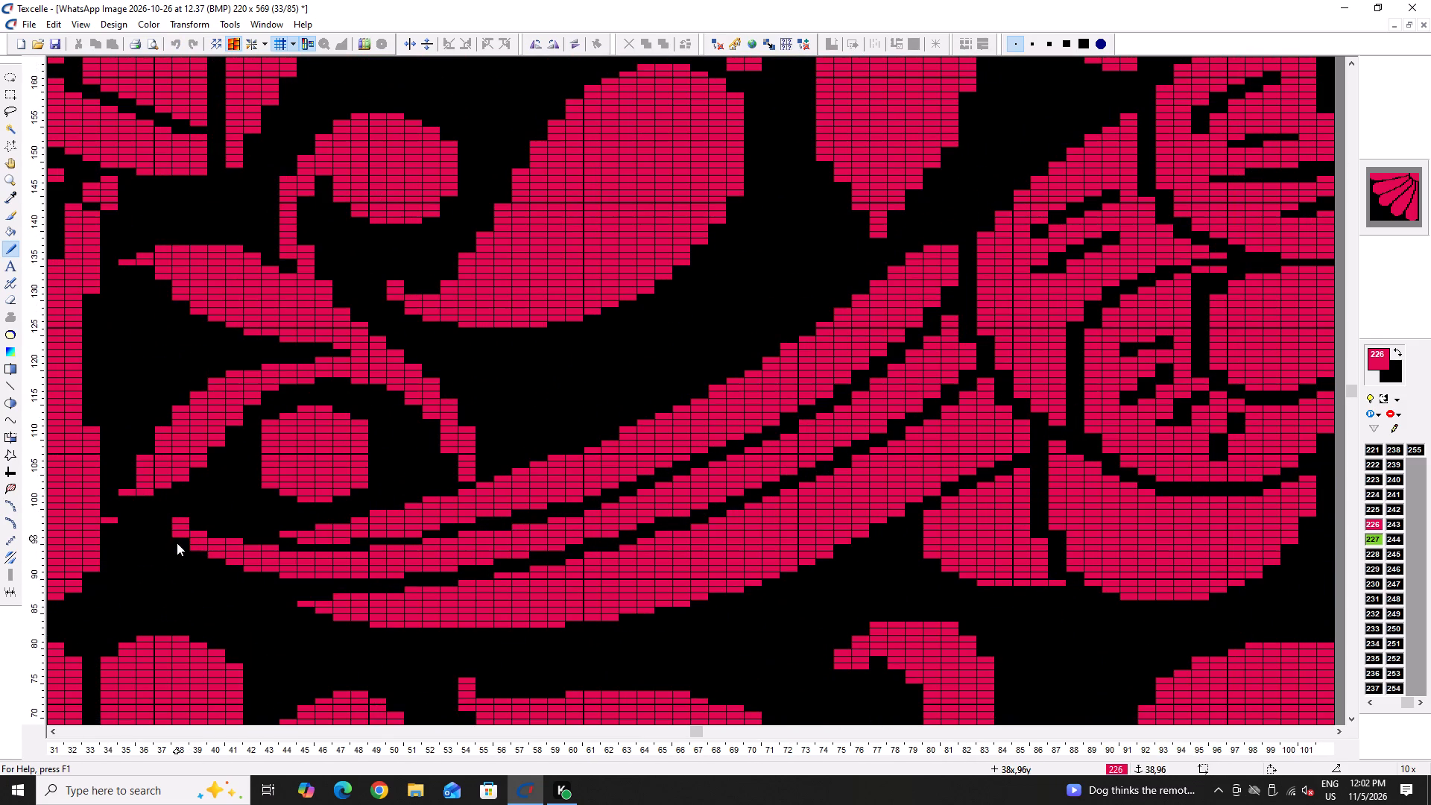
Save the edited design.
ctrl+scroll(249, 558, down, 4)
key(ctrl+s)
key(ctrl+s)
key(ctrl+s)
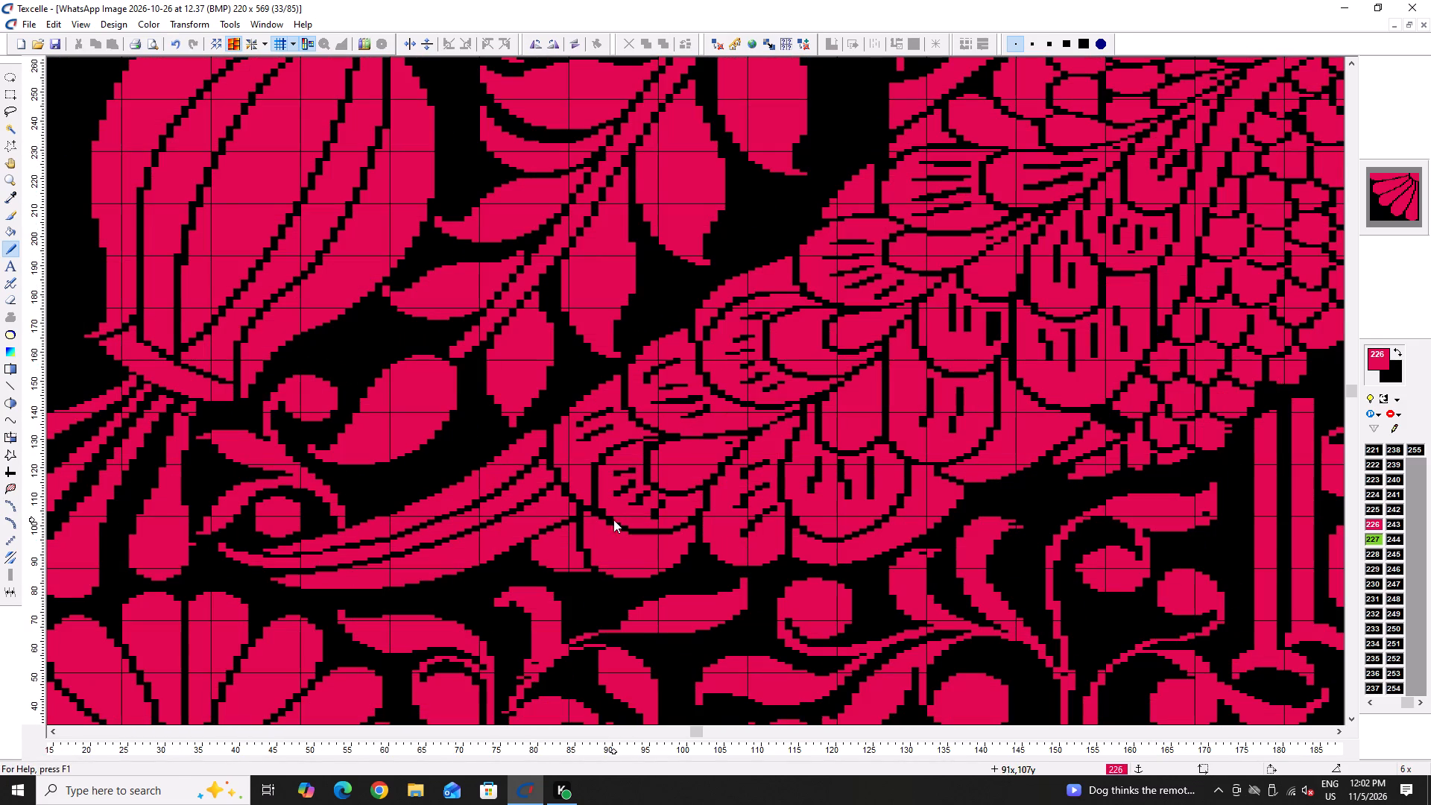
Even out the black gap between the upper and middle curved strands by blacking out protruding edge pixels towards their left ends.
ctrl+scroll(613, 520, up, 3)
ctrl+scroll(133, 575, up, 2)
key(Left)
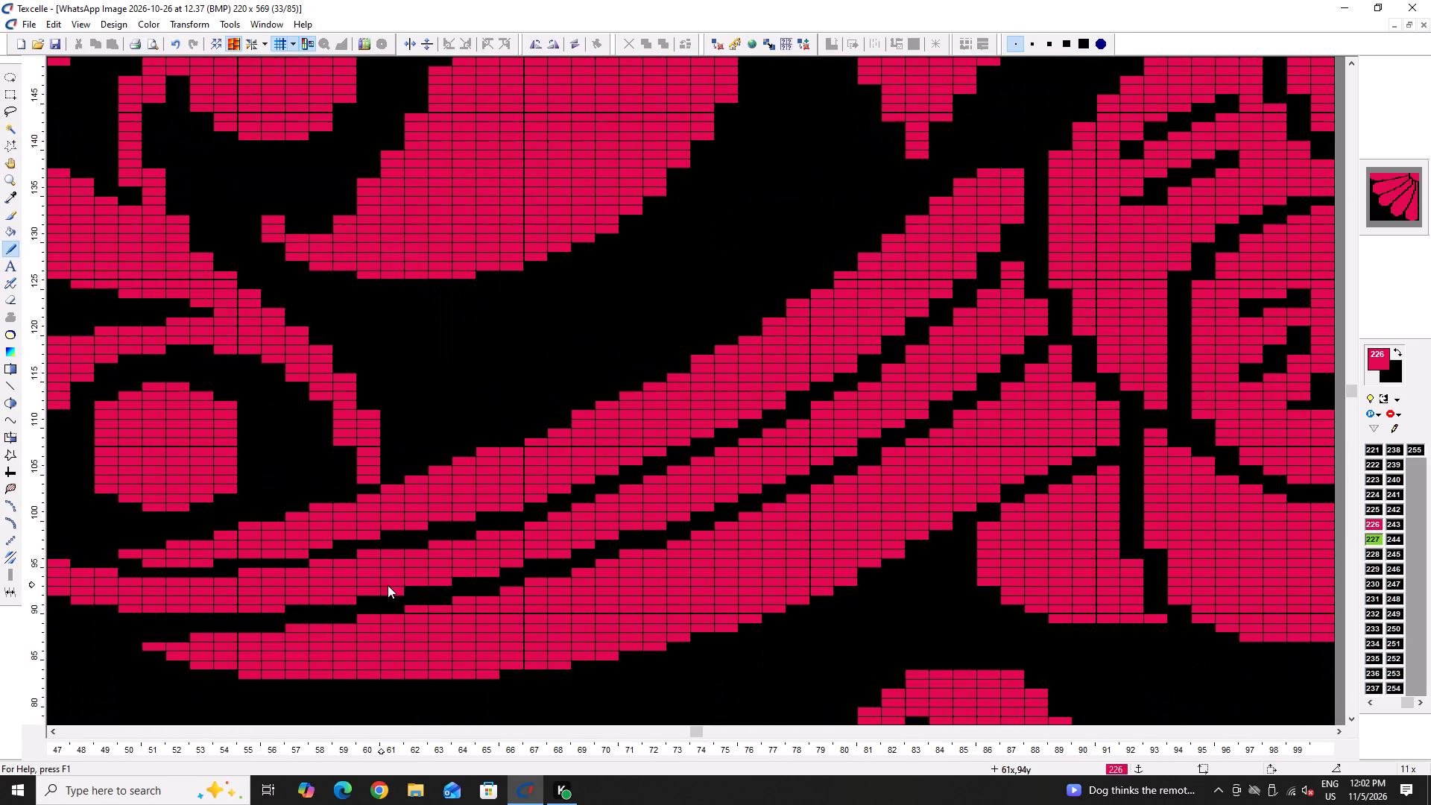
key(Left)
ctrl+scroll(394, 564, up, 1)
right_click(485, 566)
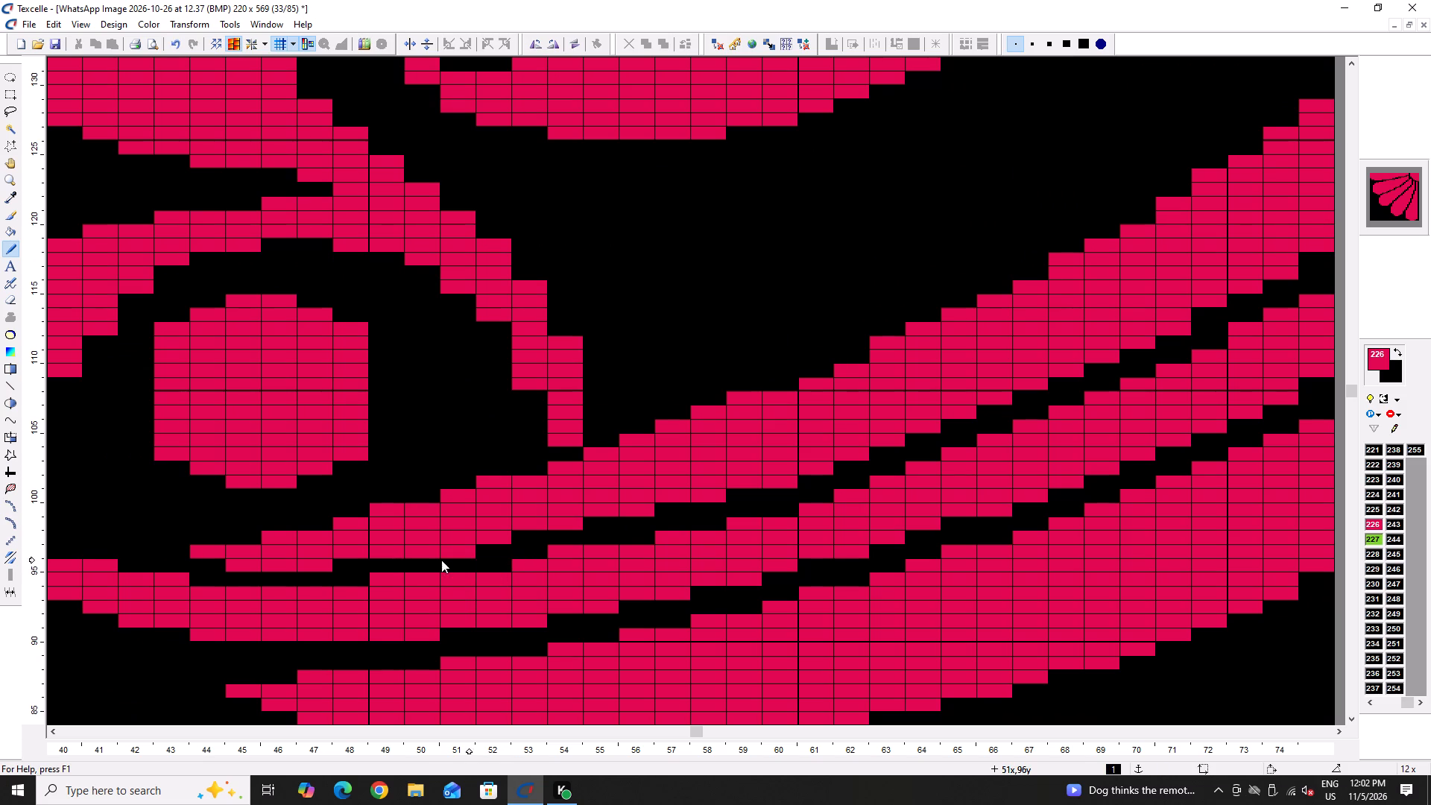
right_click(446, 555)
click(487, 557)
right_click(493, 551)
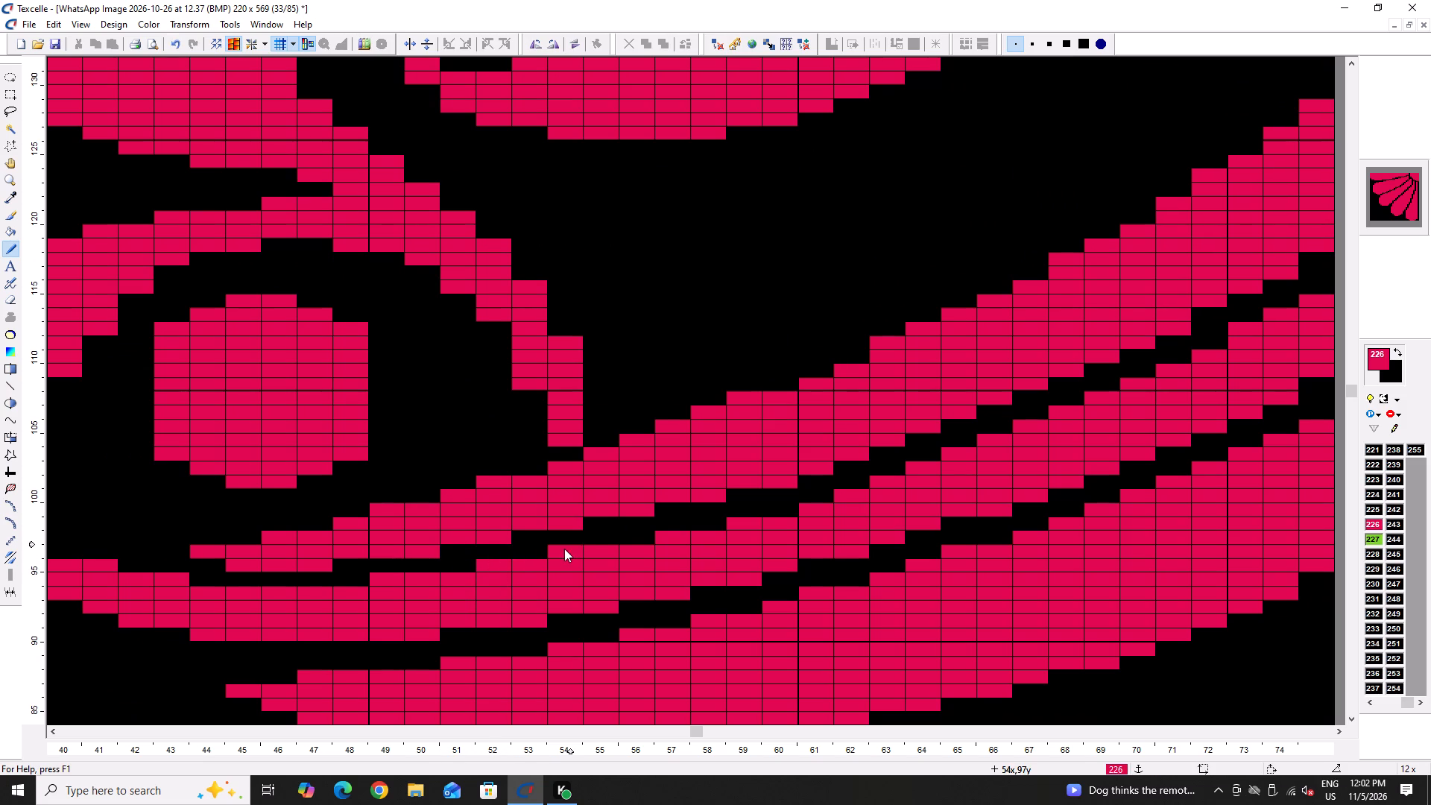
right_click(564, 549)
right_click(494, 562)
right_click(385, 581)
right_click(389, 579)
right_click(411, 574)
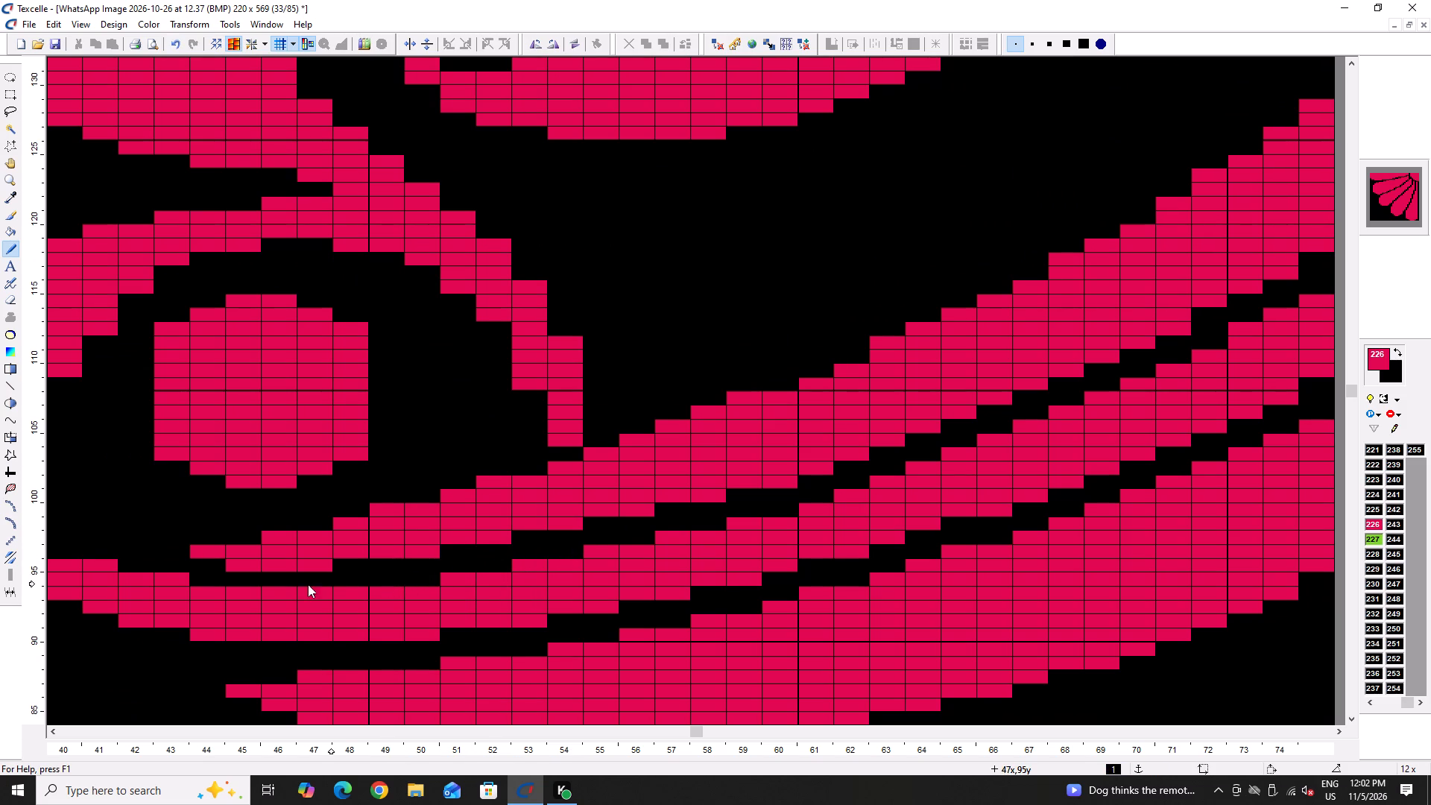
right_drag(244, 566, 347, 564)
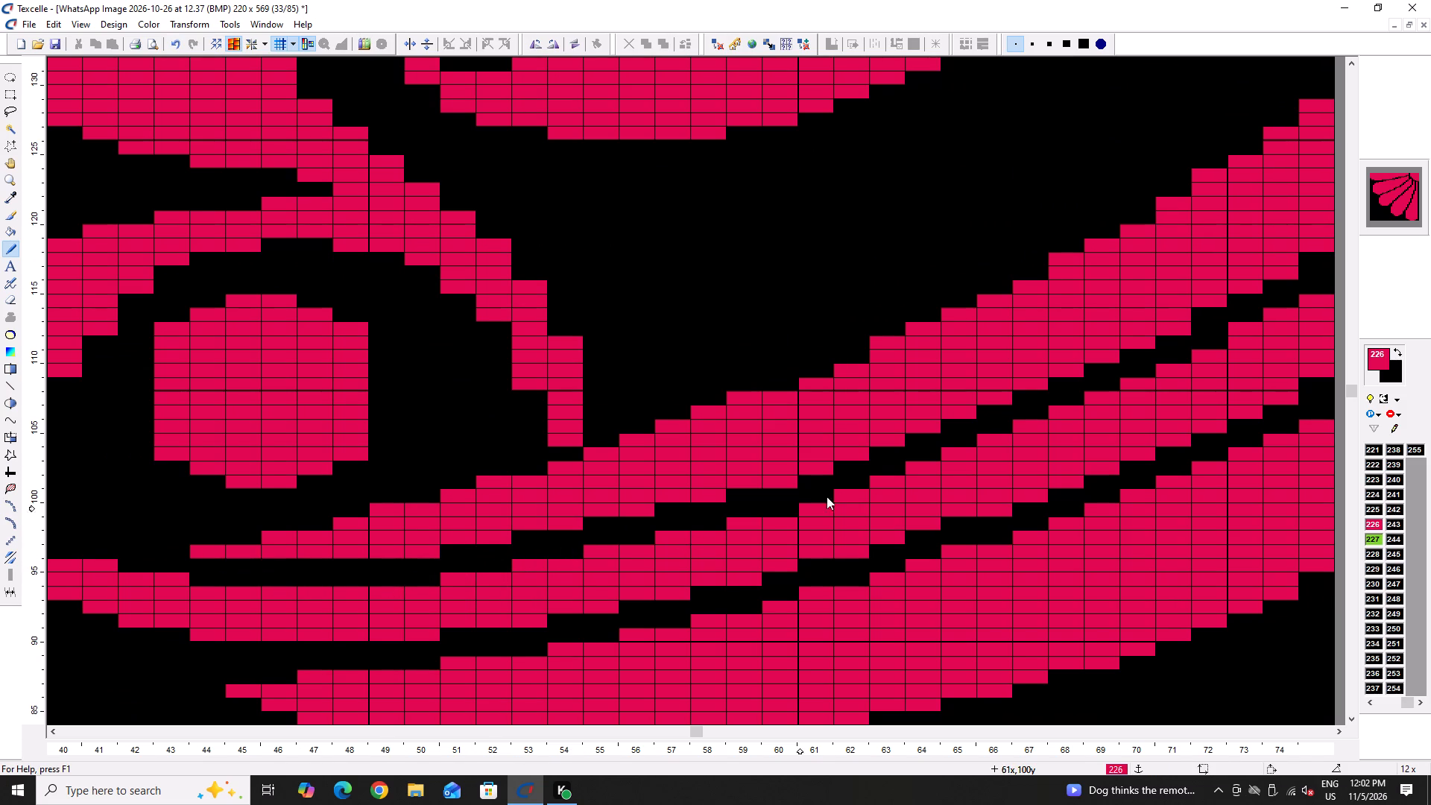
Save the edited design.
ctrl+scroll(814, 496, down, 5)
key(ctrl+s)
key(ctrl+s)
key(ctrl+s)
Black out the upper corner pixel at the right-hand end of the band beneath the large striped bud.
ctrl+scroll(650, 508, down, 3)
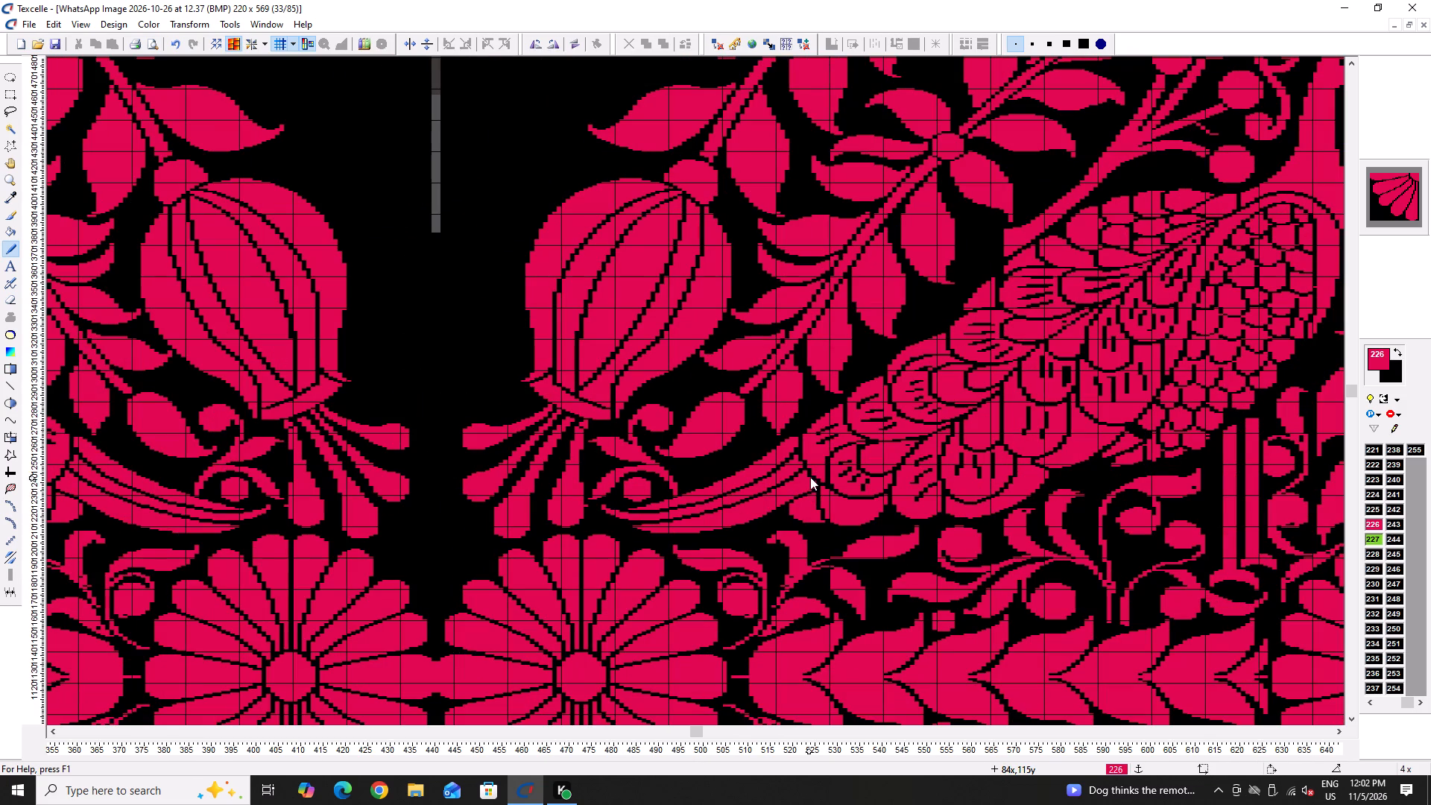
ctrl+scroll(581, 420, up, 6)
ctrl+scroll(646, 382, up, 2)
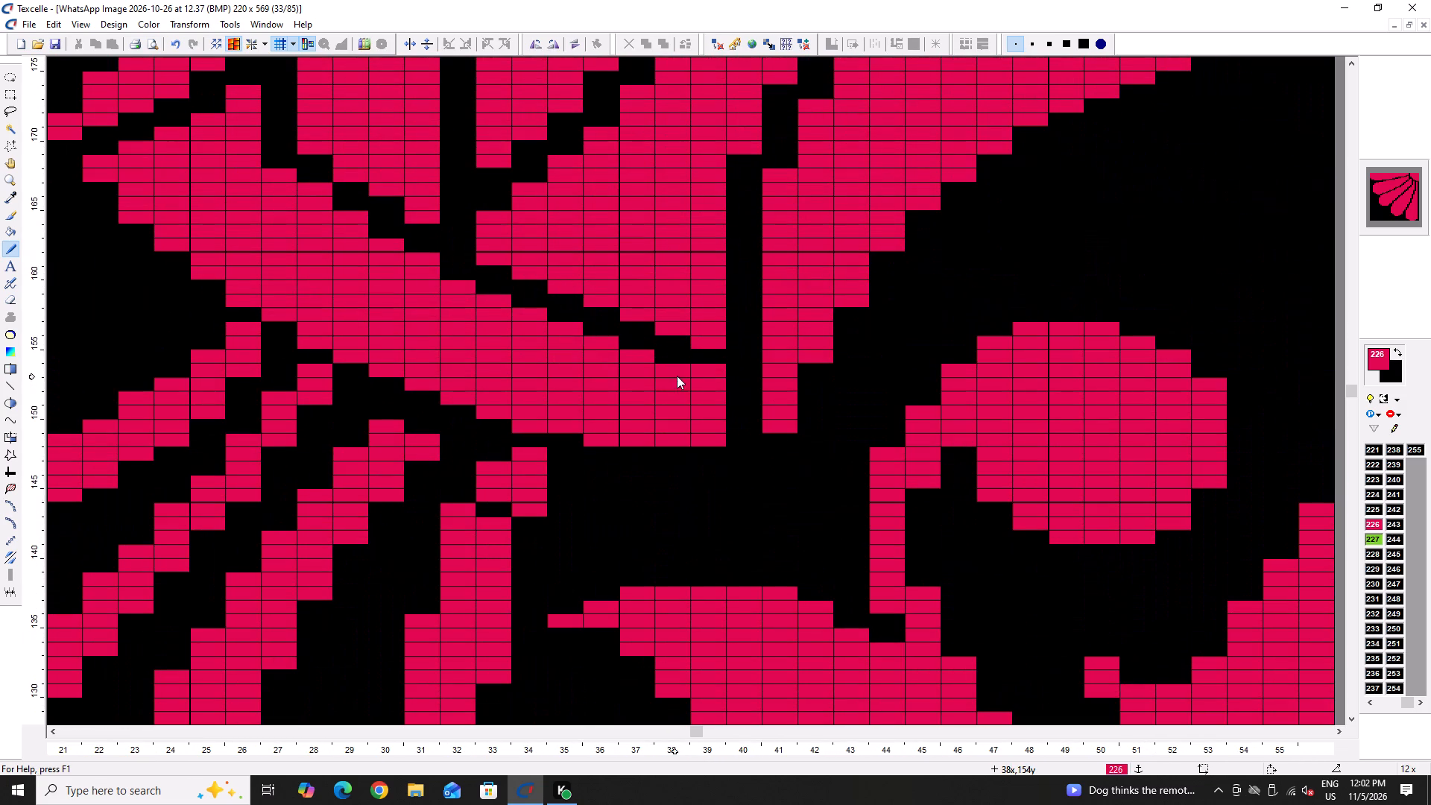
right_click(697, 364)
Save the edited design.
ctrl+scroll(654, 379, down, 5)
ctrl+scroll(593, 382, down, 3)
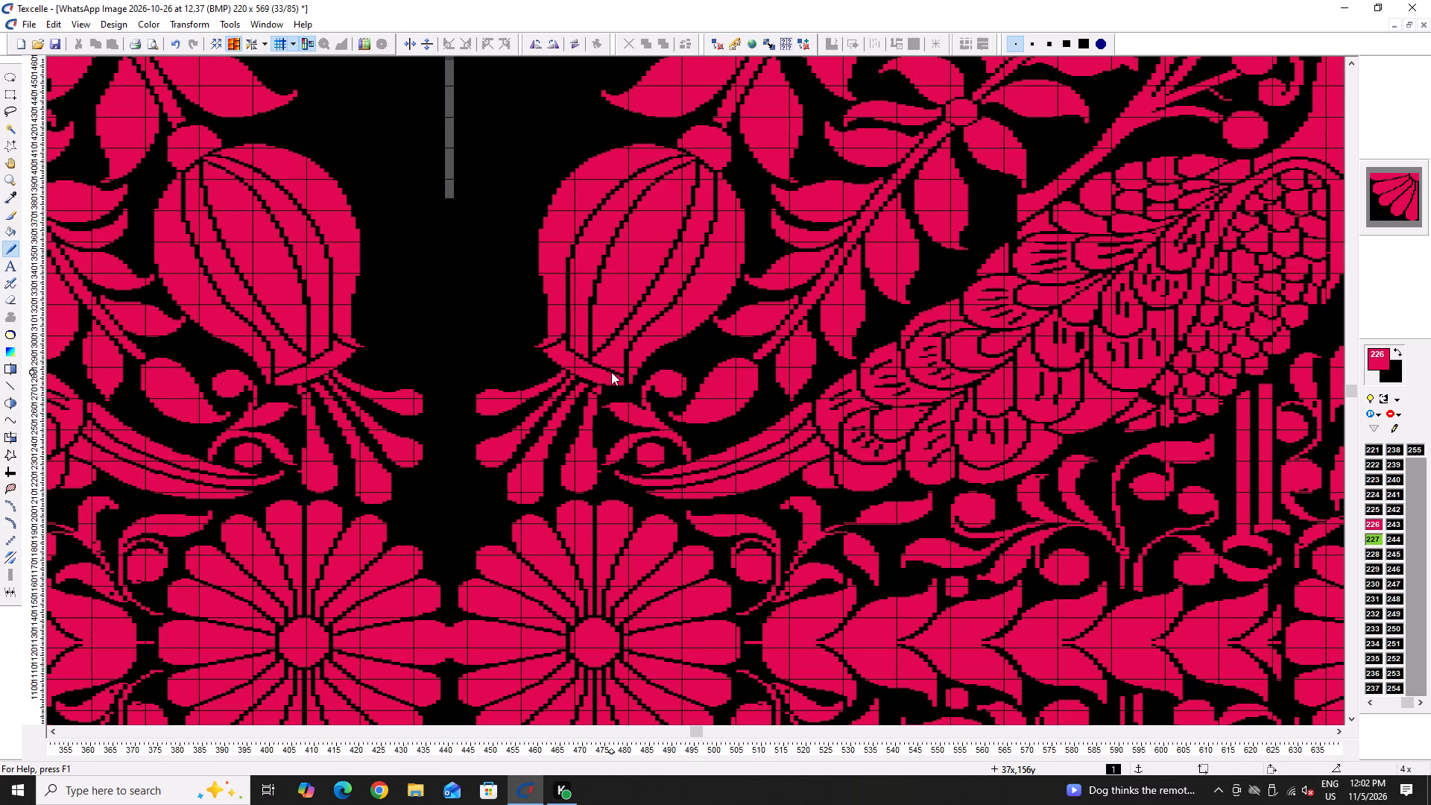
key(ctrl+s)
key(ctrl+s)
key(ctrl+s)
key(ctrl+s)
Round the underside of the long stem's lowest left-hand leaf above the bud by blacking out its bottom row and protruding pixels.
scroll(702, 265, up, 1)
scroll(776, 228, up, 2)
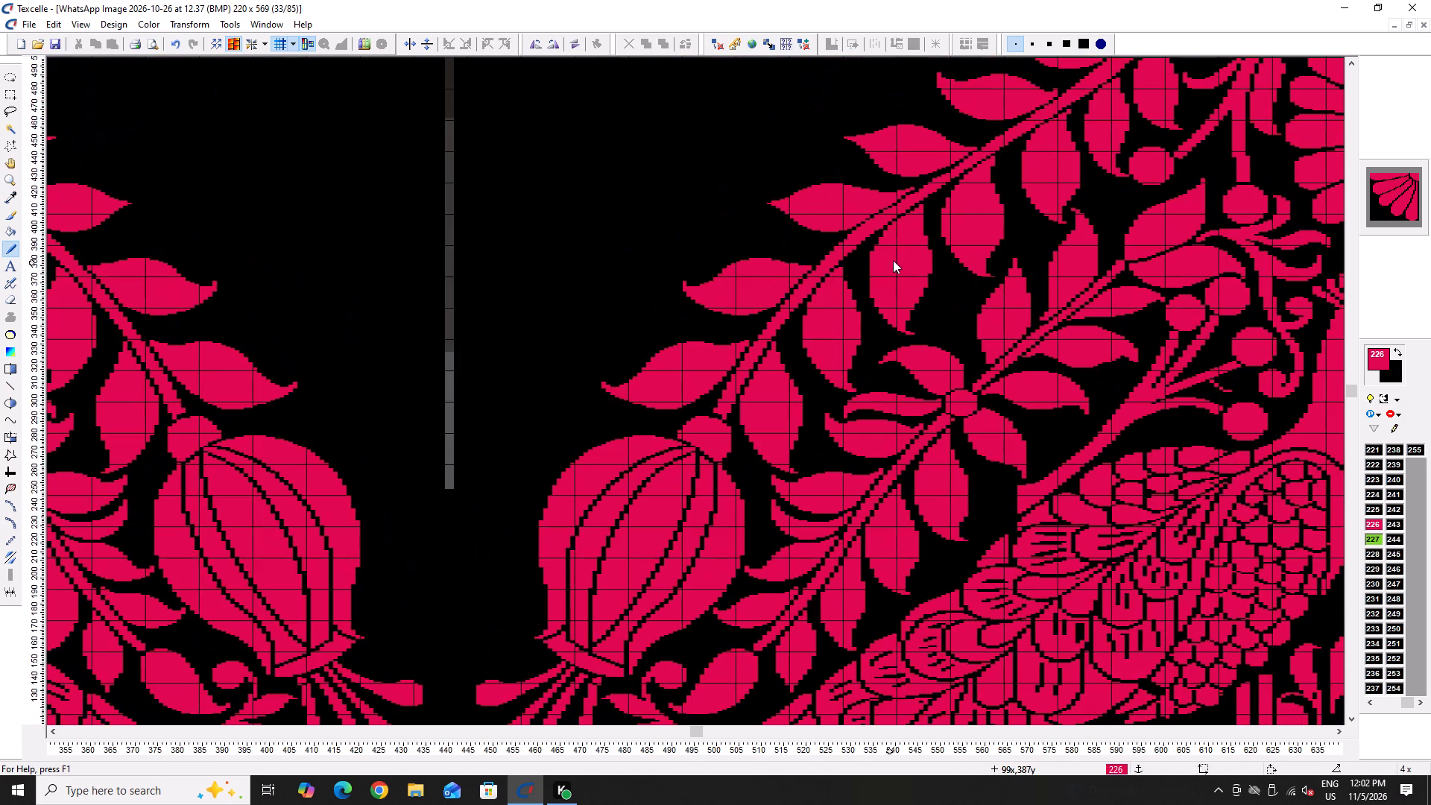
ctrl+scroll(894, 259, up, 5)
ctrl+scroll(292, 654, up, 1)
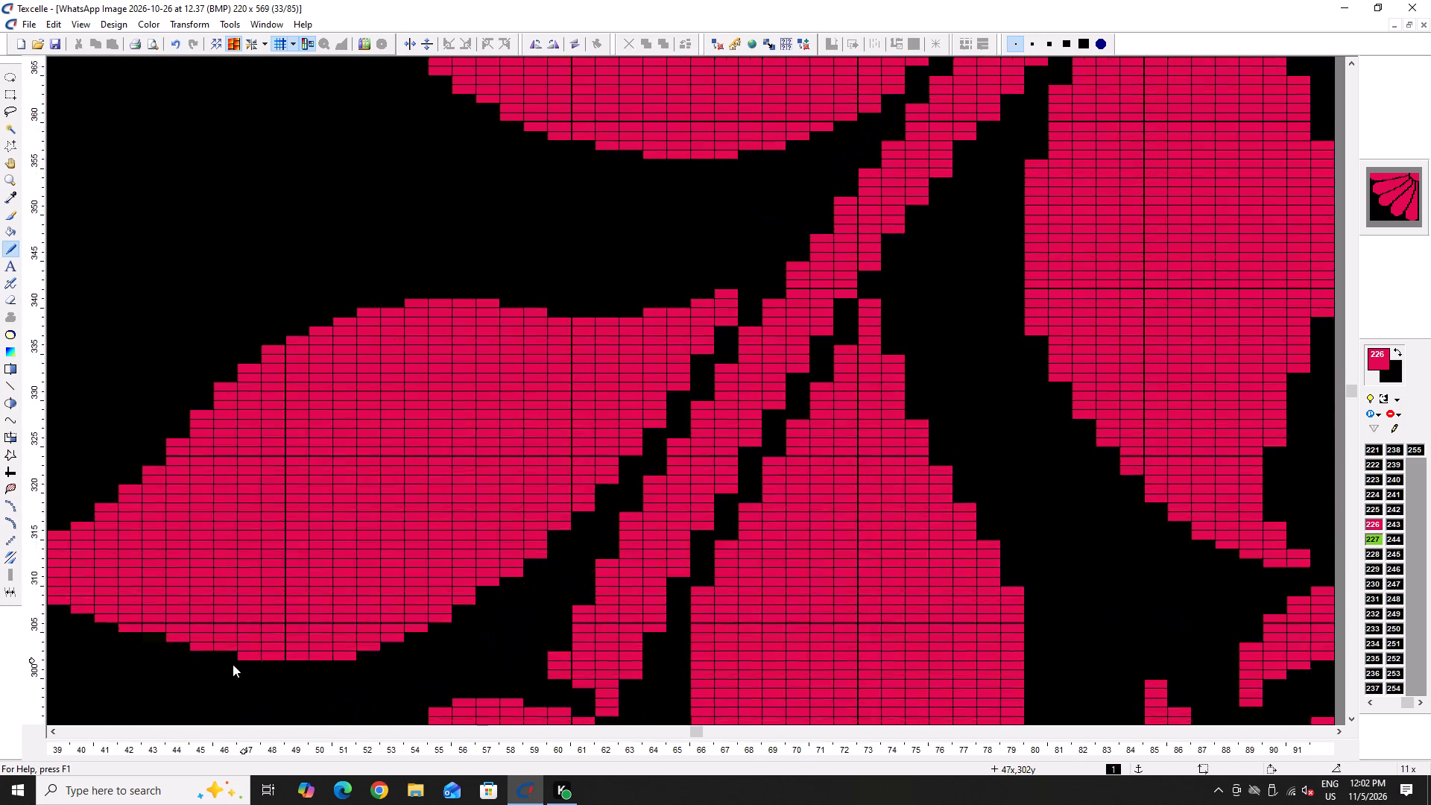
ctrl+scroll(233, 664, up, 3)
right_drag(265, 650, 567, 640)
right_drag(577, 631, 566, 625)
right_click(195, 619)
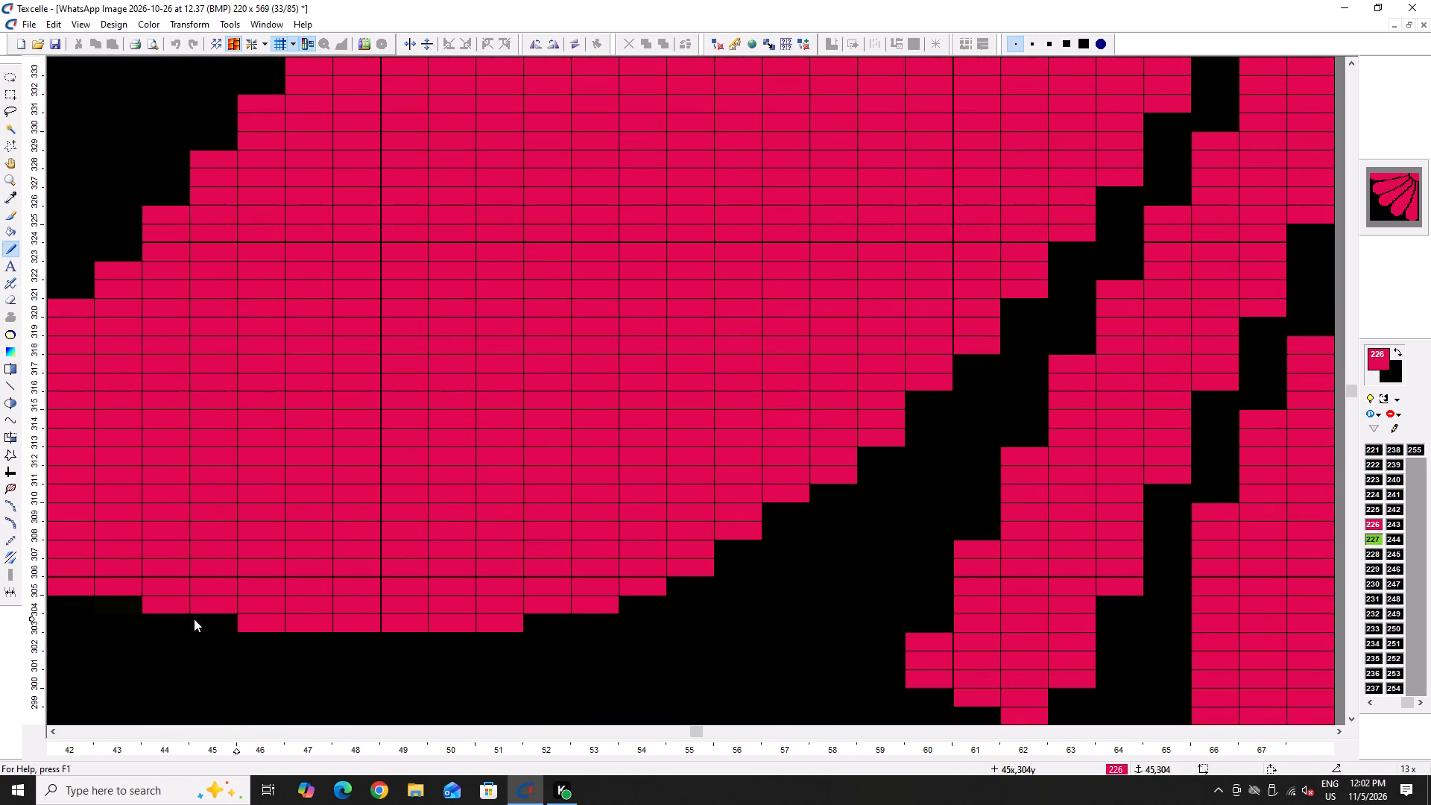
Save the edited design.
ctrl+scroll(248, 614, down, 3)
ctrl+scroll(195, 615, up, 2)
ctrl+scroll(269, 614, down, 5)
ctrl+scroll(517, 519, down, 3)
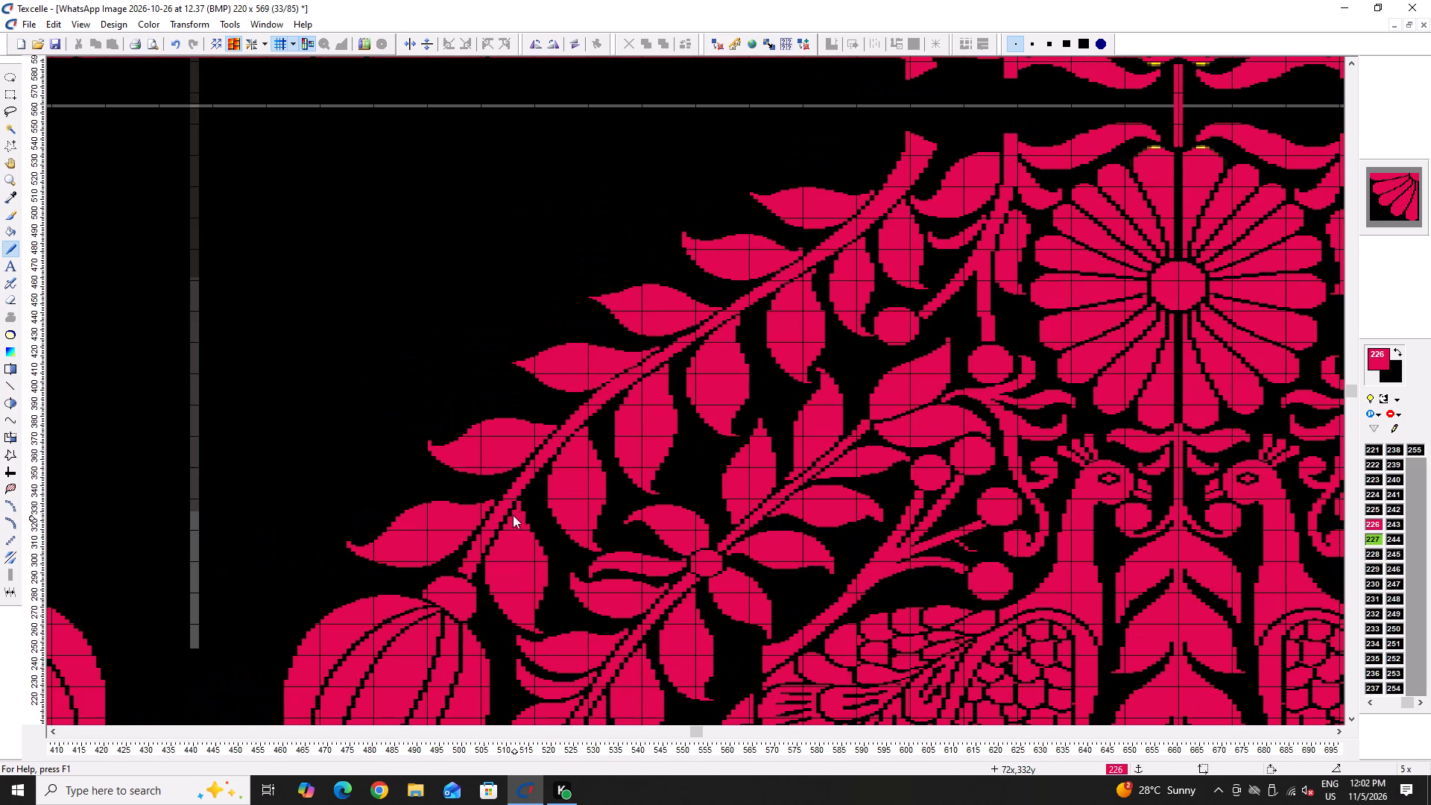
key(ctrl+s)
key(ctrl+s)
Widen the fork where the upright stem meets the small side leaf beside the upper rosette by blacking out the stem's edge pixels.
scroll(931, 186, up, 2)
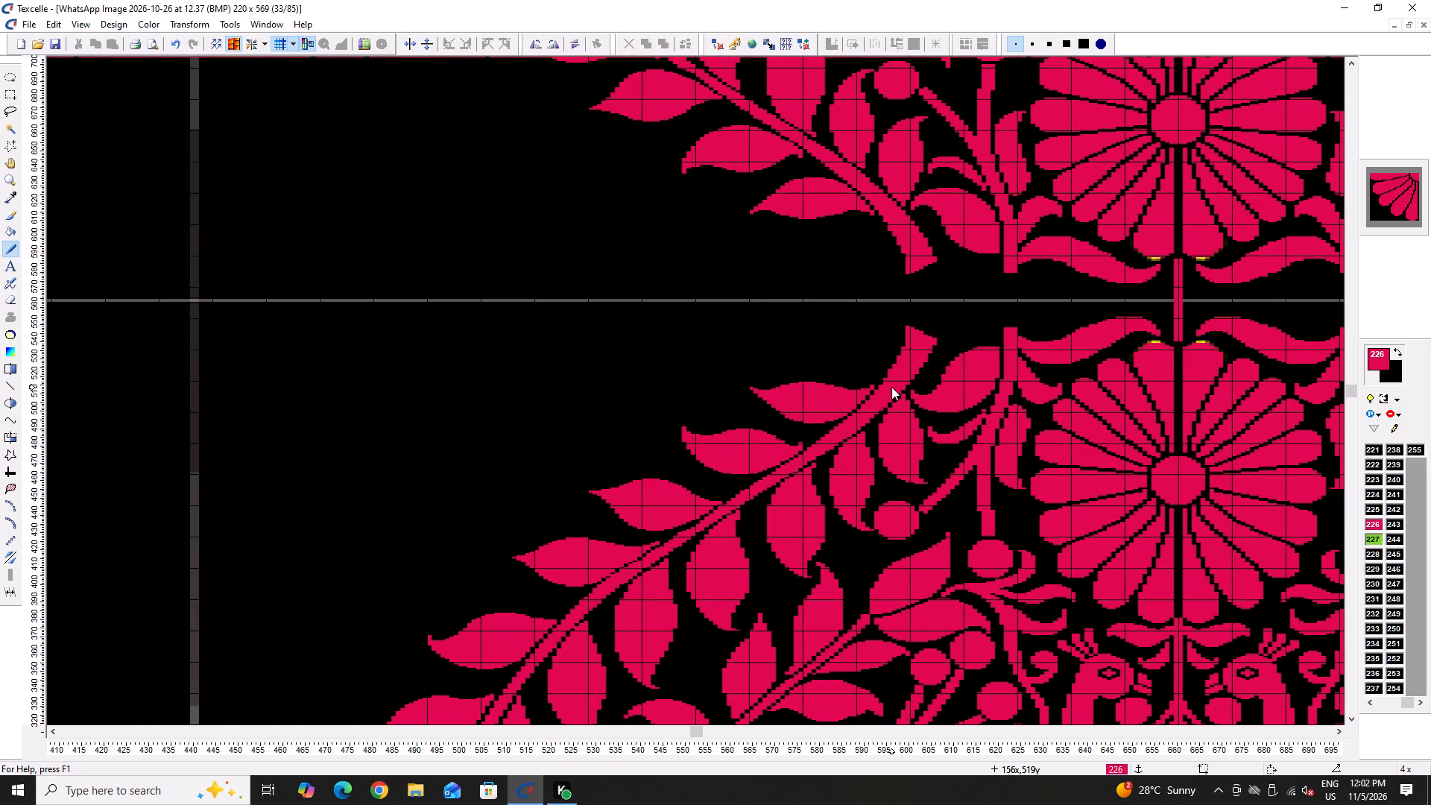
key(Right)
key(Right)
key(Right)
ctrl+scroll(578, 380, up, 5)
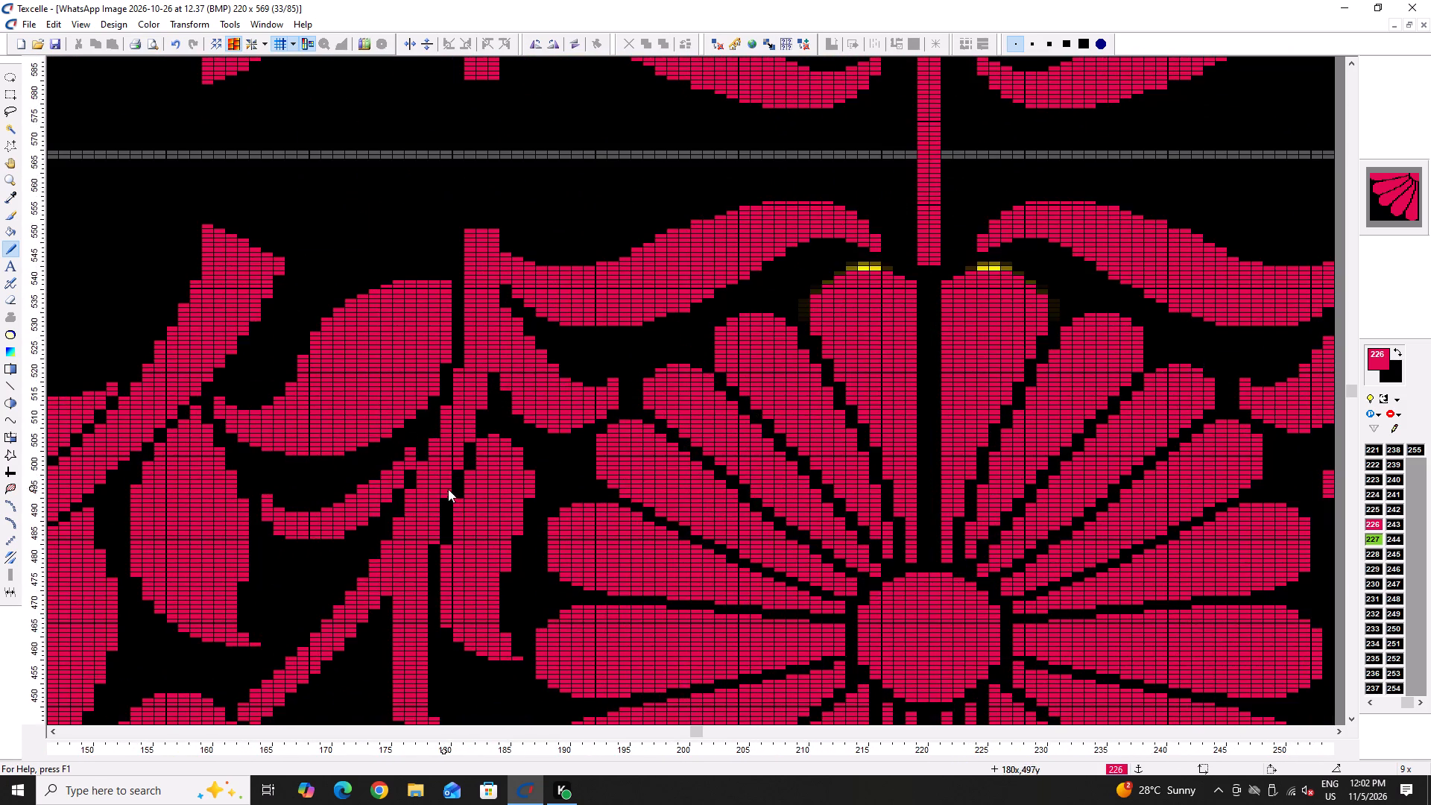
ctrl+scroll(467, 437, up, 2)
right_drag(460, 444, 460, 452)
right_drag(462, 449, 466, 409)
right_drag(491, 379, 491, 378)
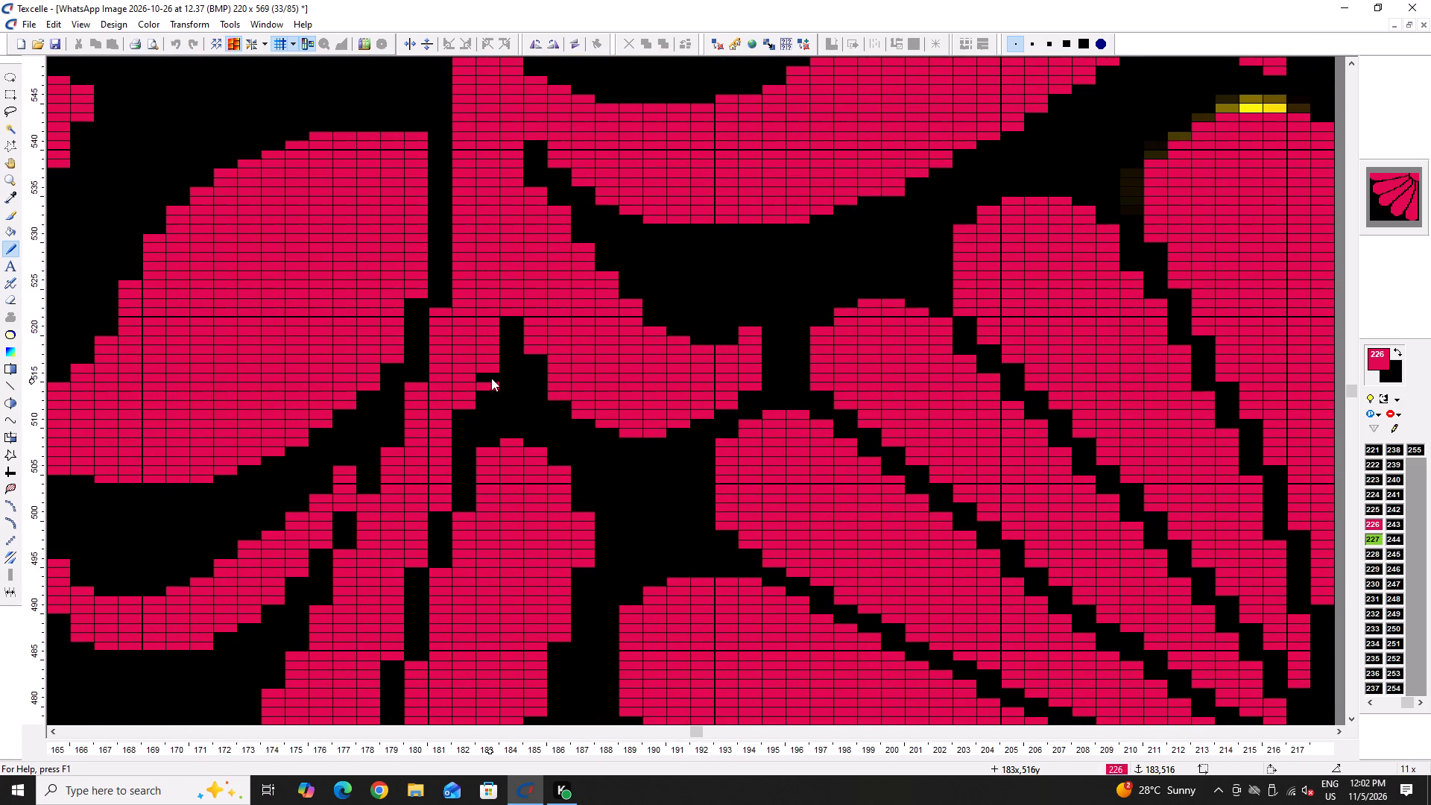
right_drag(491, 378, 486, 341)
right_drag(485, 344, 484, 371)
right_drag(484, 373, 484, 396)
Smooth the upright stem's right edge beside the small hanging leaf by blacking out protruding pixels and touching up with pink.
right_drag(442, 459, 435, 510)
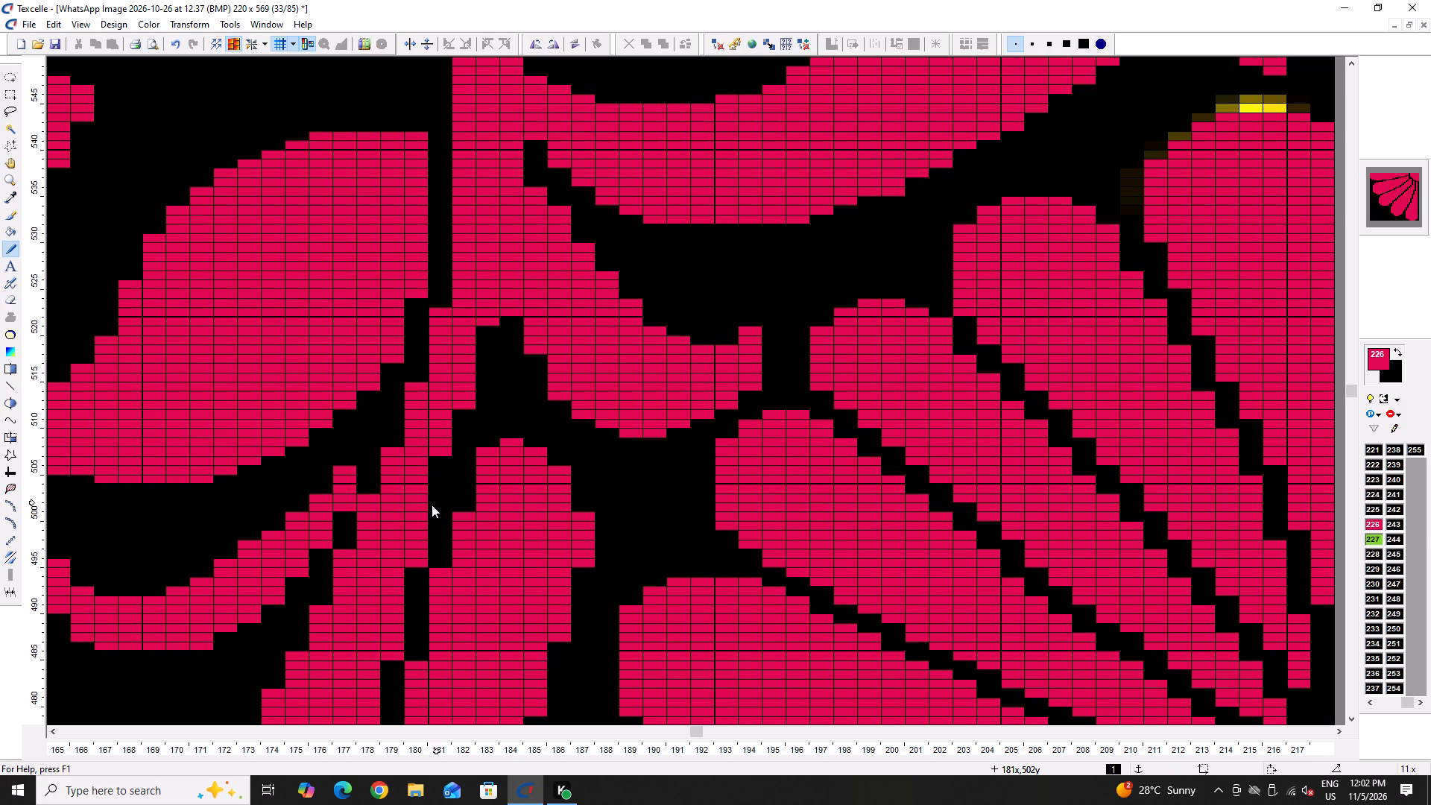
scroll(430, 492, down, 2)
drag(437, 288, 437, 296)
click(437, 296)
ctrl+scroll(369, 394, up, 1)
right_drag(462, 353, 460, 382)
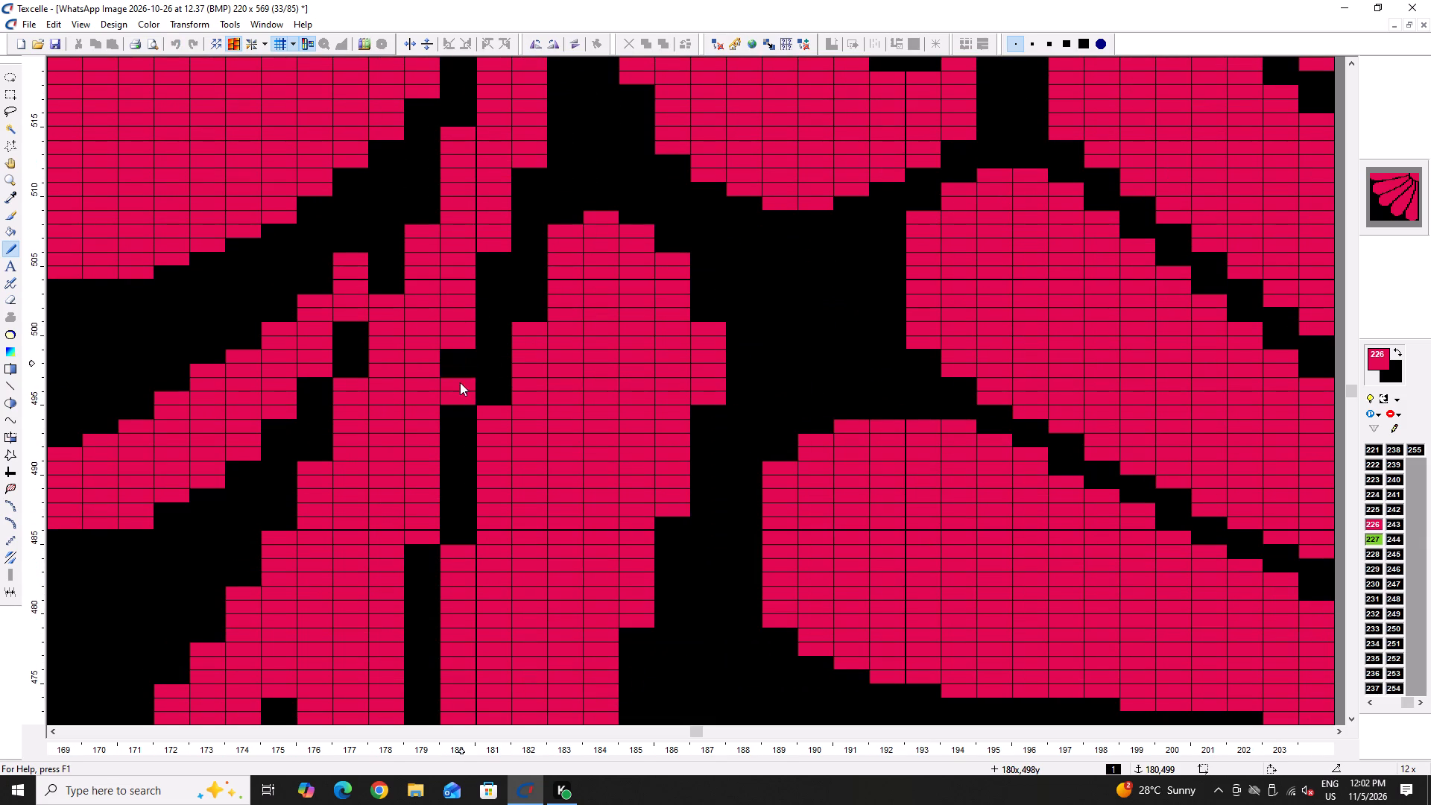
right_drag(460, 382, 460, 408)
ctrl+scroll(443, 470, down, 5)
ctrl+scroll(440, 476, up, 3)
right_drag(435, 465, 433, 499)
Extend the small hanging leaf's upper tip and fill out its left edge along the stem with pink pixels.
scroll(432, 499, down, 1)
ctrl+scroll(402, 419, down, 4)
ctrl+scroll(456, 357, up, 5)
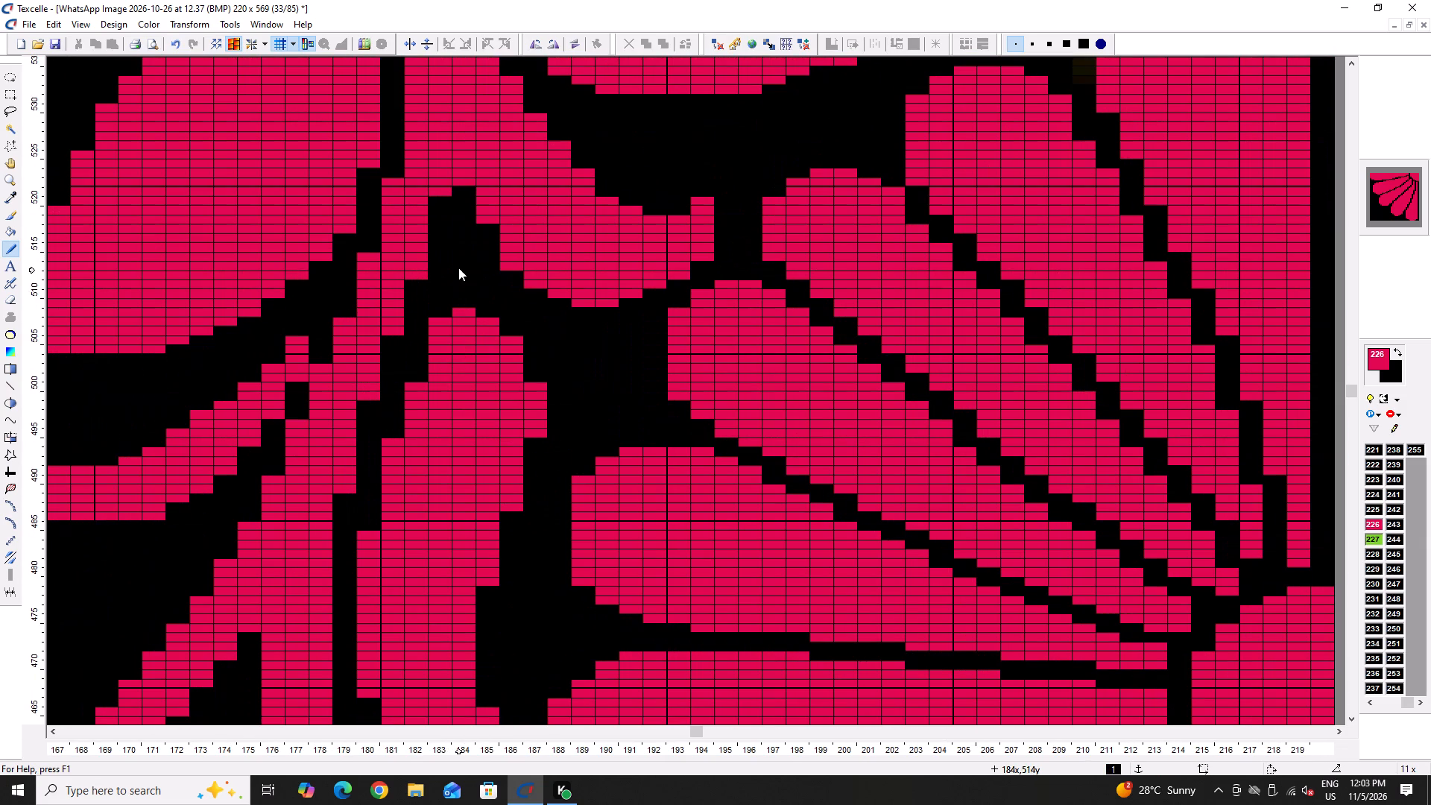
drag(458, 268, 457, 326)
drag(438, 295, 440, 338)
drag(420, 362, 416, 385)
click(416, 385)
drag(401, 423, 399, 429)
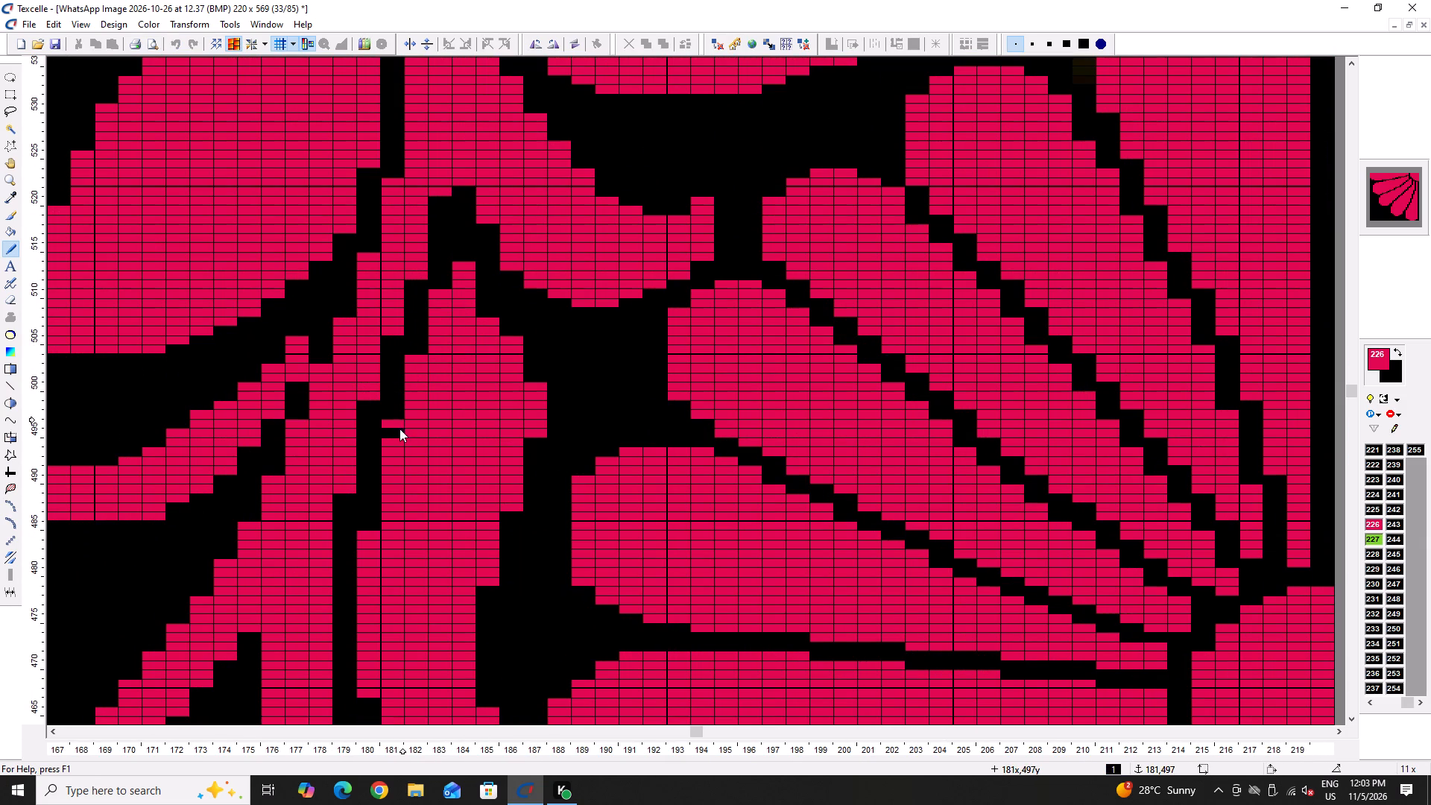
drag(399, 429, 399, 430)
drag(395, 421, 393, 441)
click(390, 415)
click(426, 350)
drag(376, 512, 370, 543)
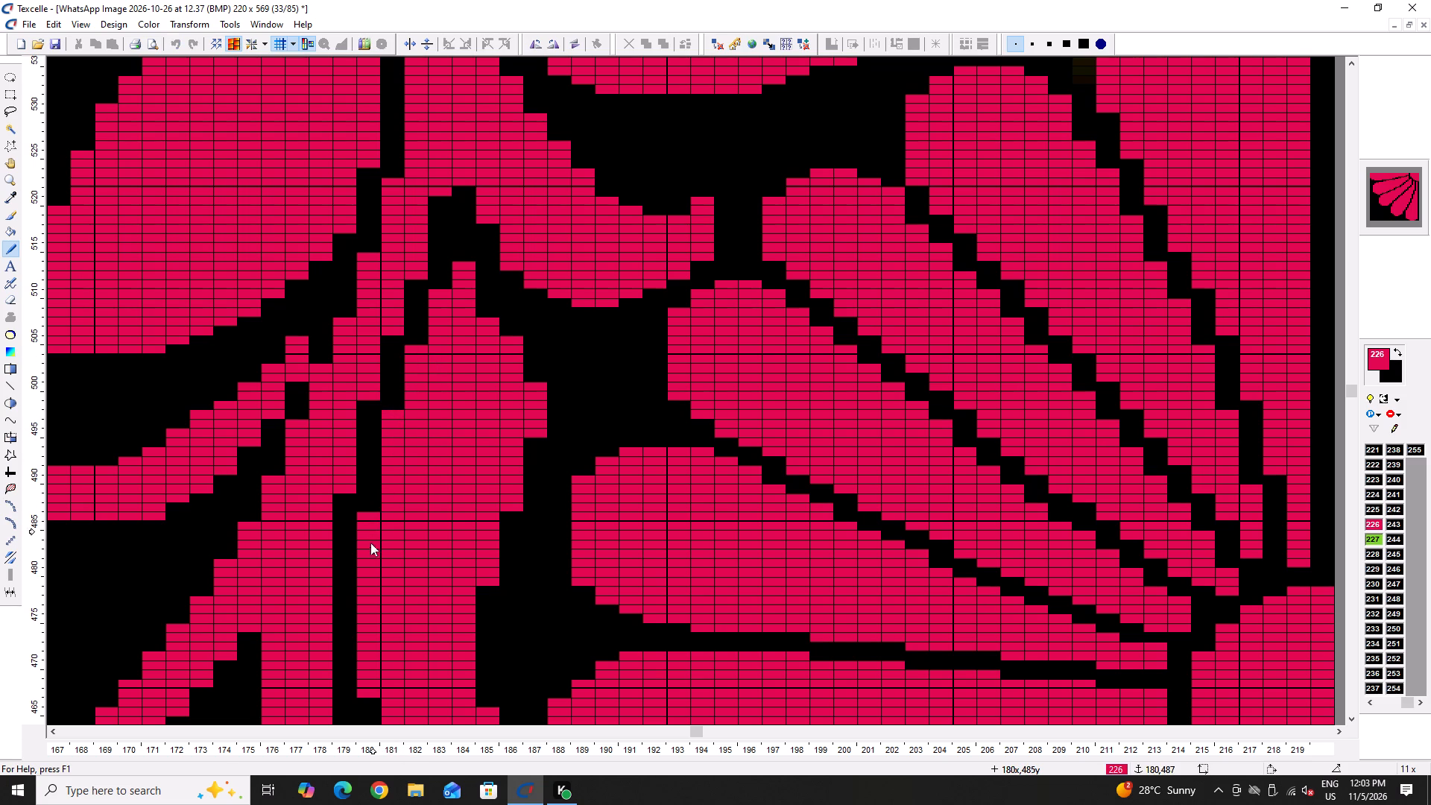
drag(370, 543, 370, 544)
click(367, 508)
Trim the small hanging leaf's right edge by blacking out its protruding column of pixels.
right_drag(539, 382, 538, 456)
right_click(538, 458)
Trim the small hanging leaf's lower-left edge into a stepped curve by blacking out its outer pixels.
scroll(526, 447, down, 2)
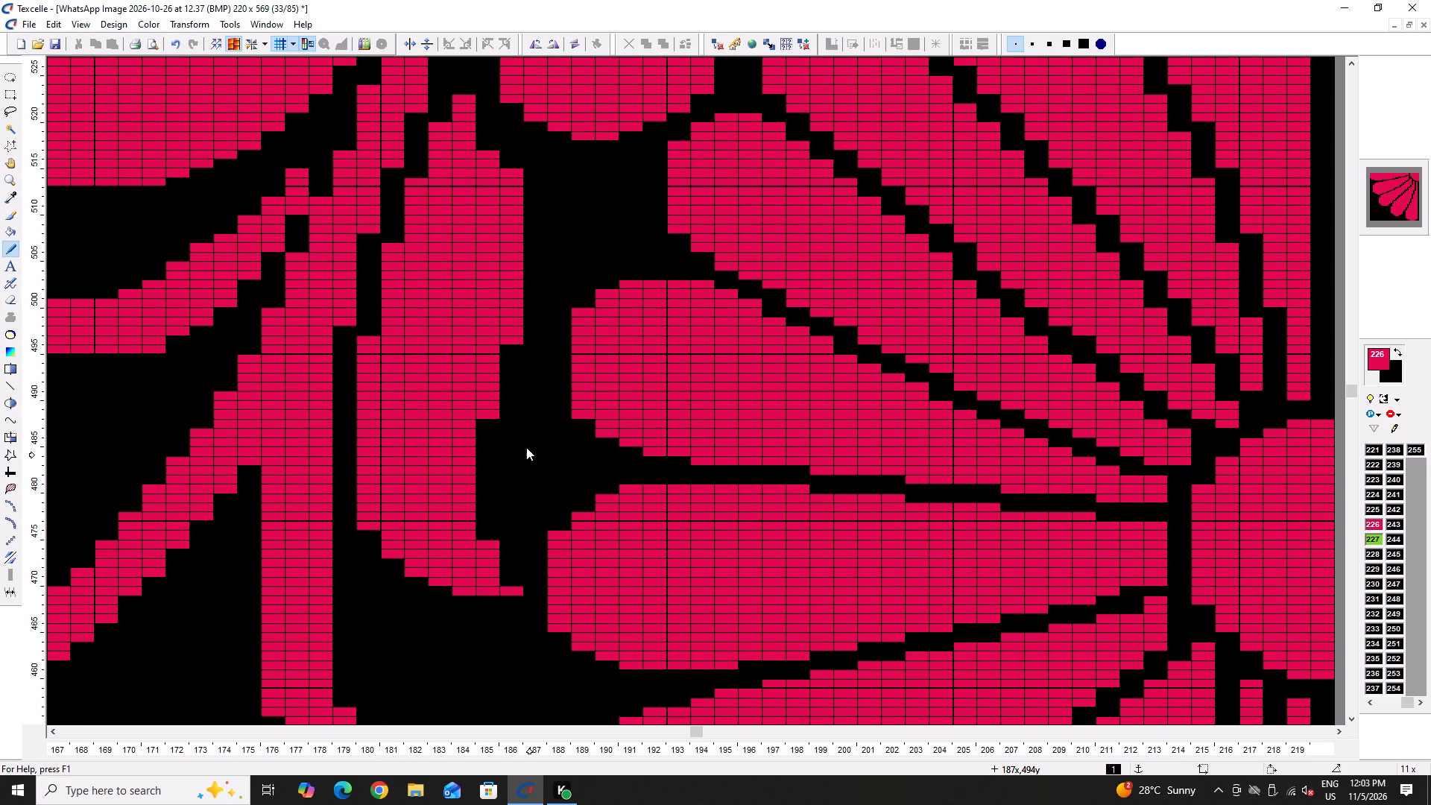
ctrl+scroll(467, 525, down, 2)
ctrl+scroll(449, 543, up, 3)
right_drag(390, 464, 407, 525)
right_drag(424, 519, 428, 551)
right_click(430, 552)
right_drag(434, 554, 445, 555)
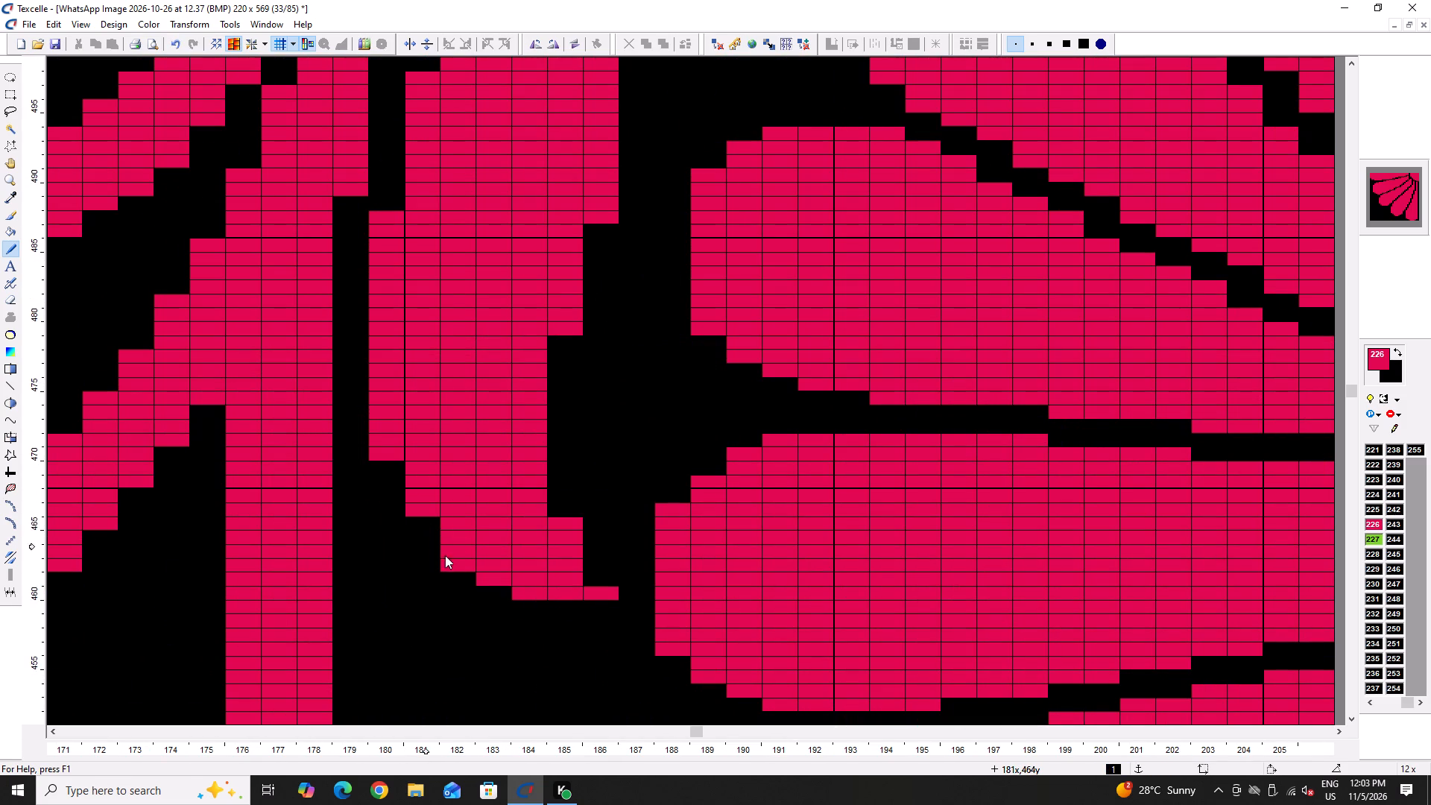
right_drag(445, 555, 443, 555)
right_drag(450, 554, 452, 574)
right_click(452, 575)
ctrl+scroll(427, 502, up, 2)
right_click(406, 511)
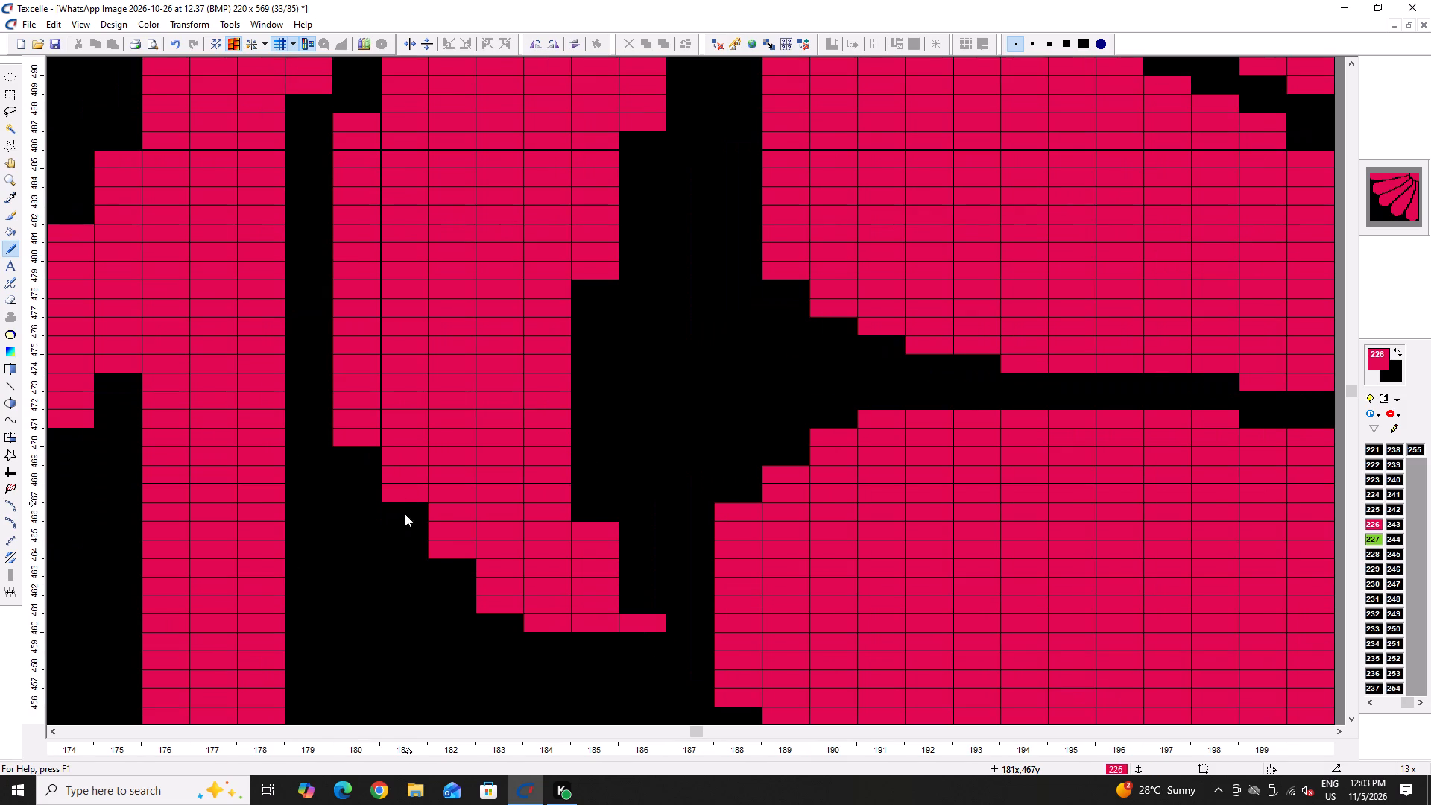
right_drag(357, 451, 353, 418)
right_click(353, 418)
Taper the small hanging leaf's lower-left curve down to its bottom tip, blacking out edge pixels and restoring misplaced gaps in pink.
right_click(404, 497)
right_click(427, 531)
right_drag(460, 568, 475, 589)
right_click(475, 590)
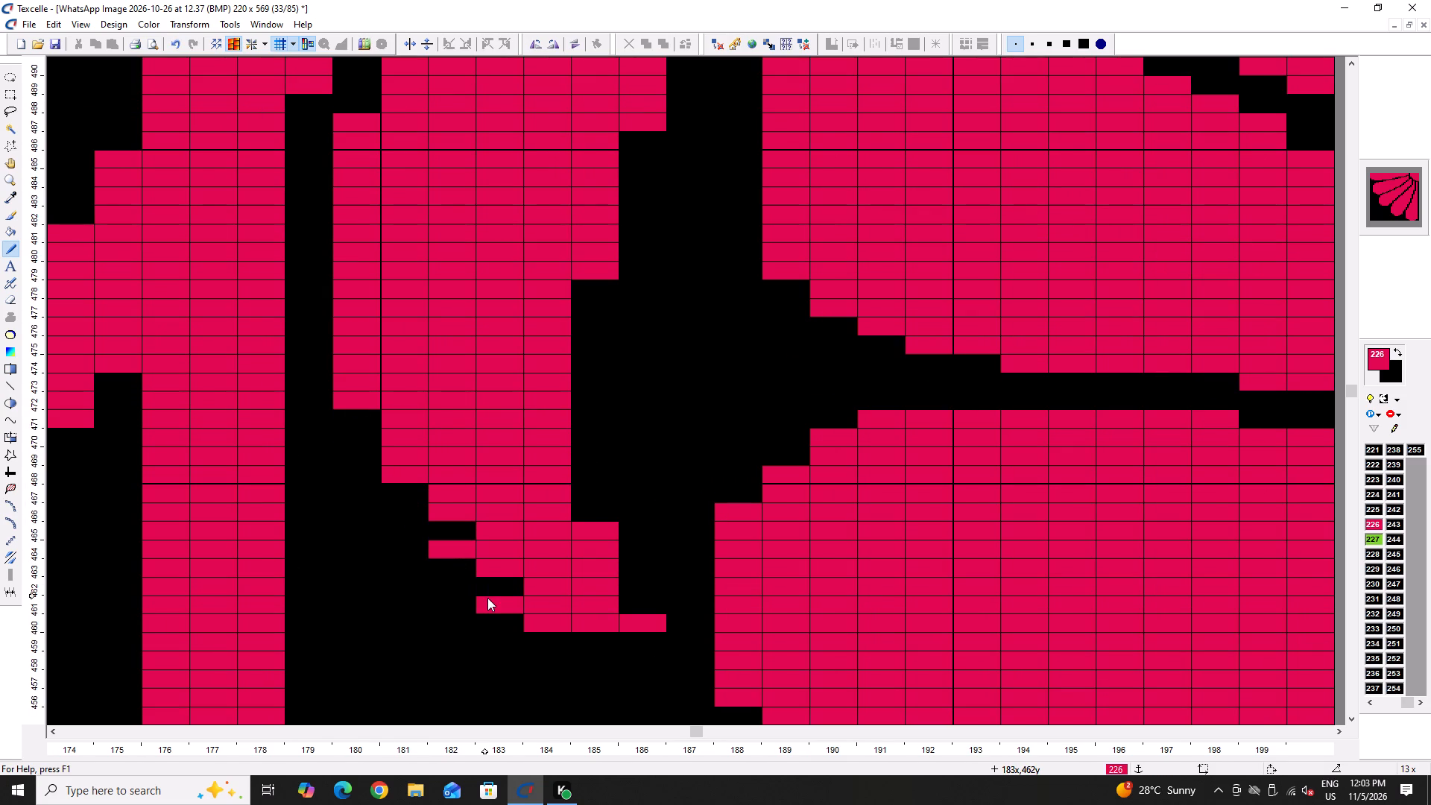
double_click(448, 546)
right_click(455, 552)
right_click(455, 552)
drag(461, 528, 462, 543)
right_drag(490, 593, 508, 613)
right_drag(511, 616, 520, 620)
right_click(550, 631)
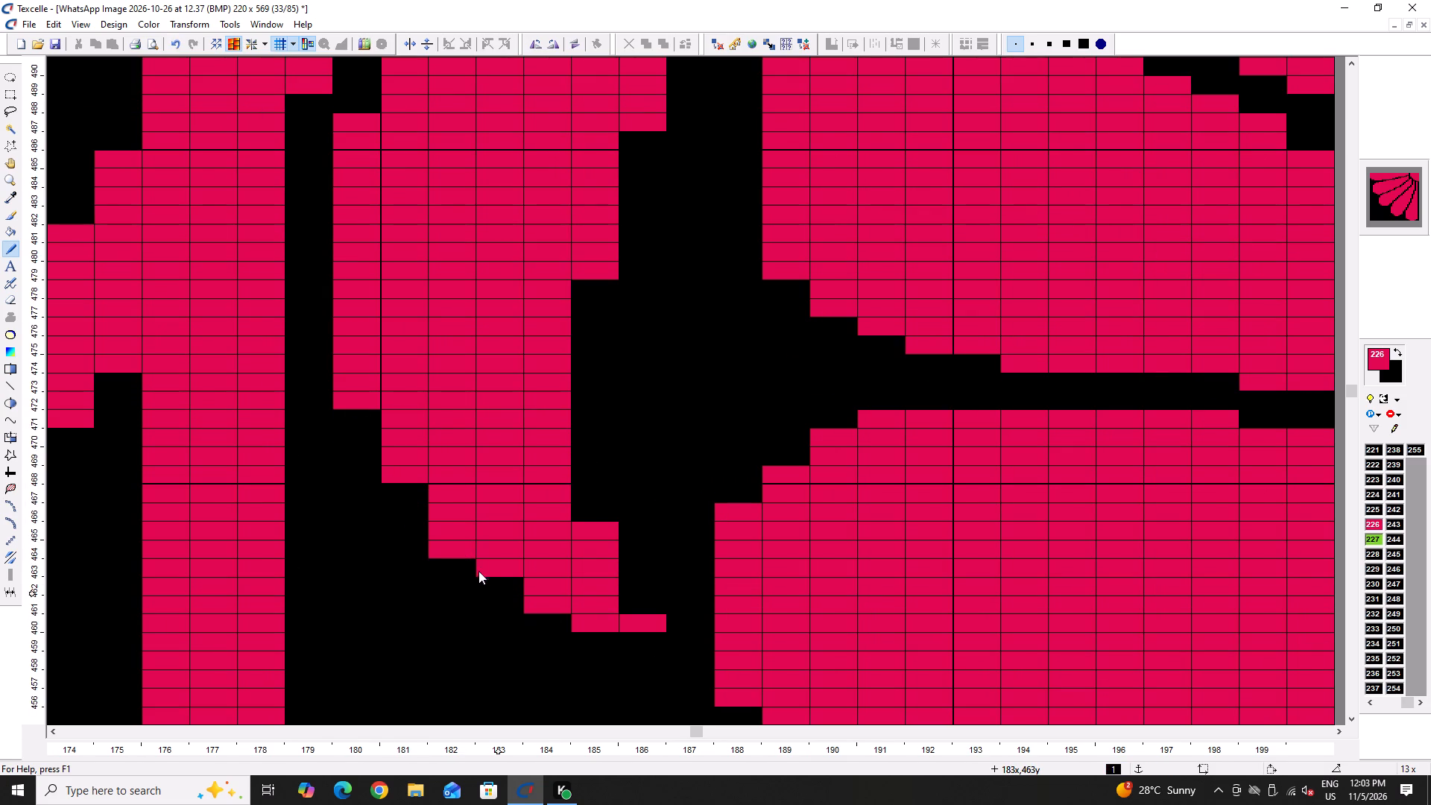
Even out the remaining steps along the small hanging leaf's lower-left curve with black pixels.
right_click(471, 556)
right_click(471, 556)
right_click(405, 474)
right_click(451, 541)
right_click(438, 534)
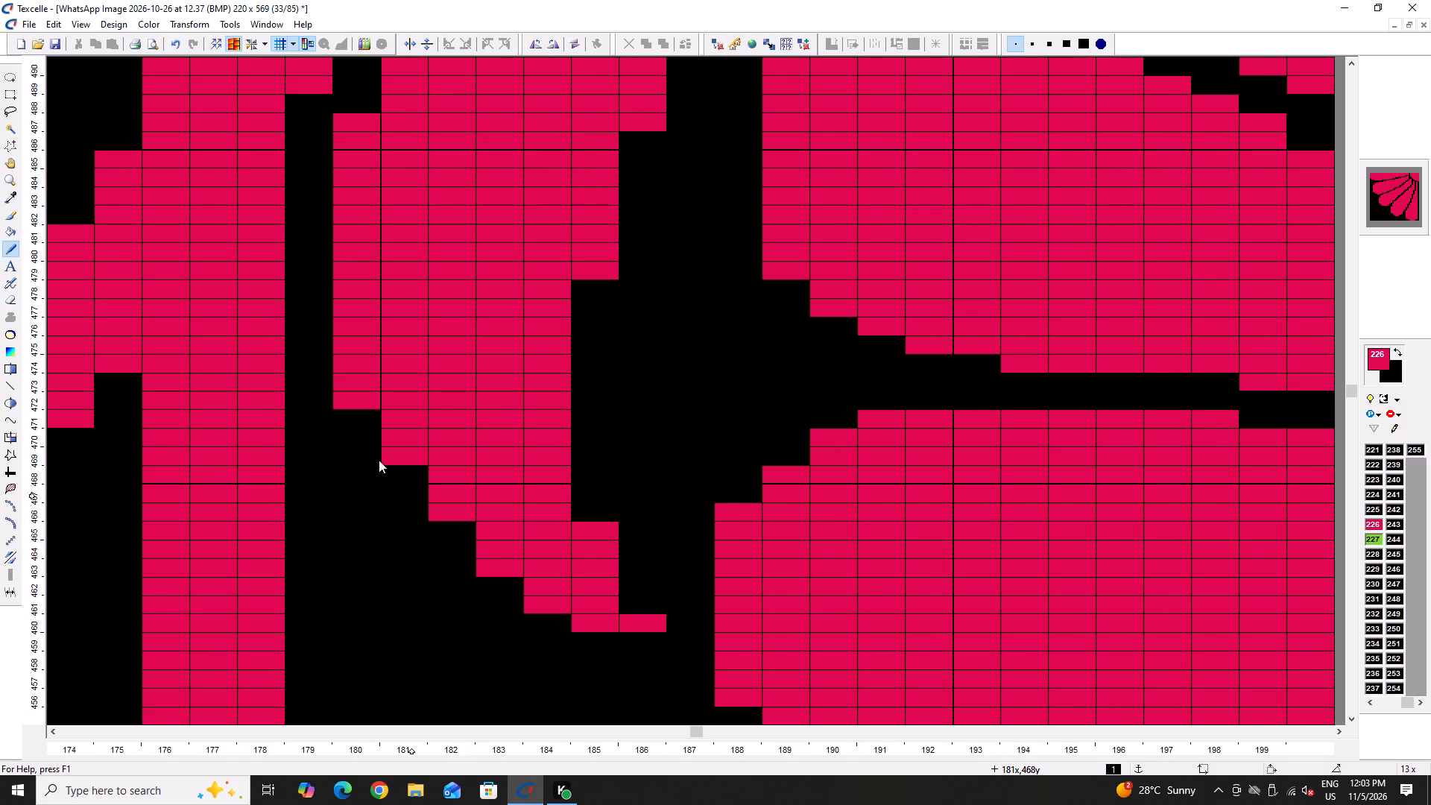
right_click(376, 420)
right_click(376, 419)
right_click(371, 408)
right_click(371, 409)
Extend the small hanging leaf's upper tip about three pixels higher in pink, keeping the gap beside it black.
ctrl+scroll(425, 480, down, 4)
ctrl+scroll(422, 394, up, 1)
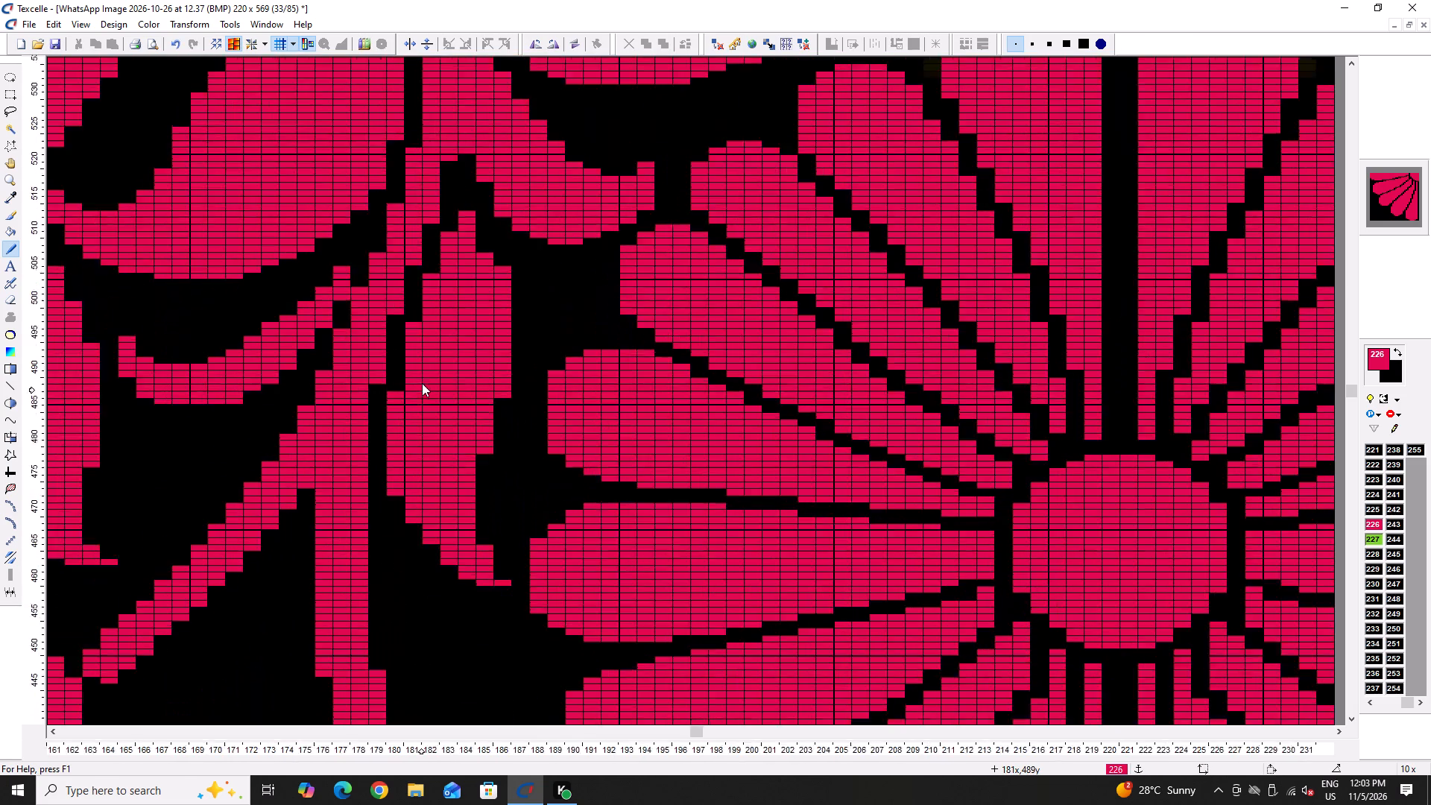
ctrl+scroll(422, 383, up, 2)
ctrl+scroll(560, 489, down, 5)
ctrl+scroll(563, 572, up, 2)
right_click(566, 528)
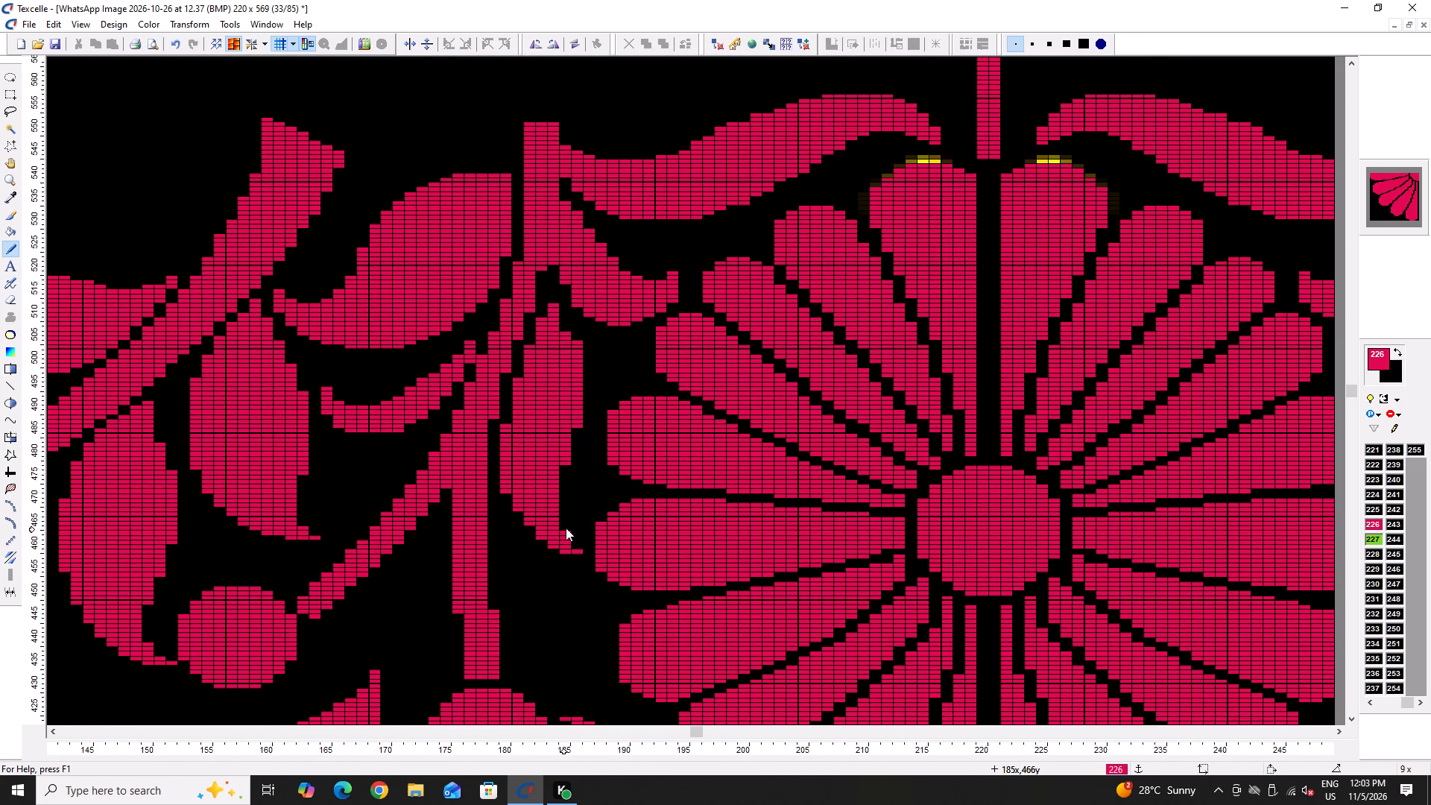
ctrl+scroll(543, 523, down, 4)
ctrl+scroll(540, 394, up, 7)
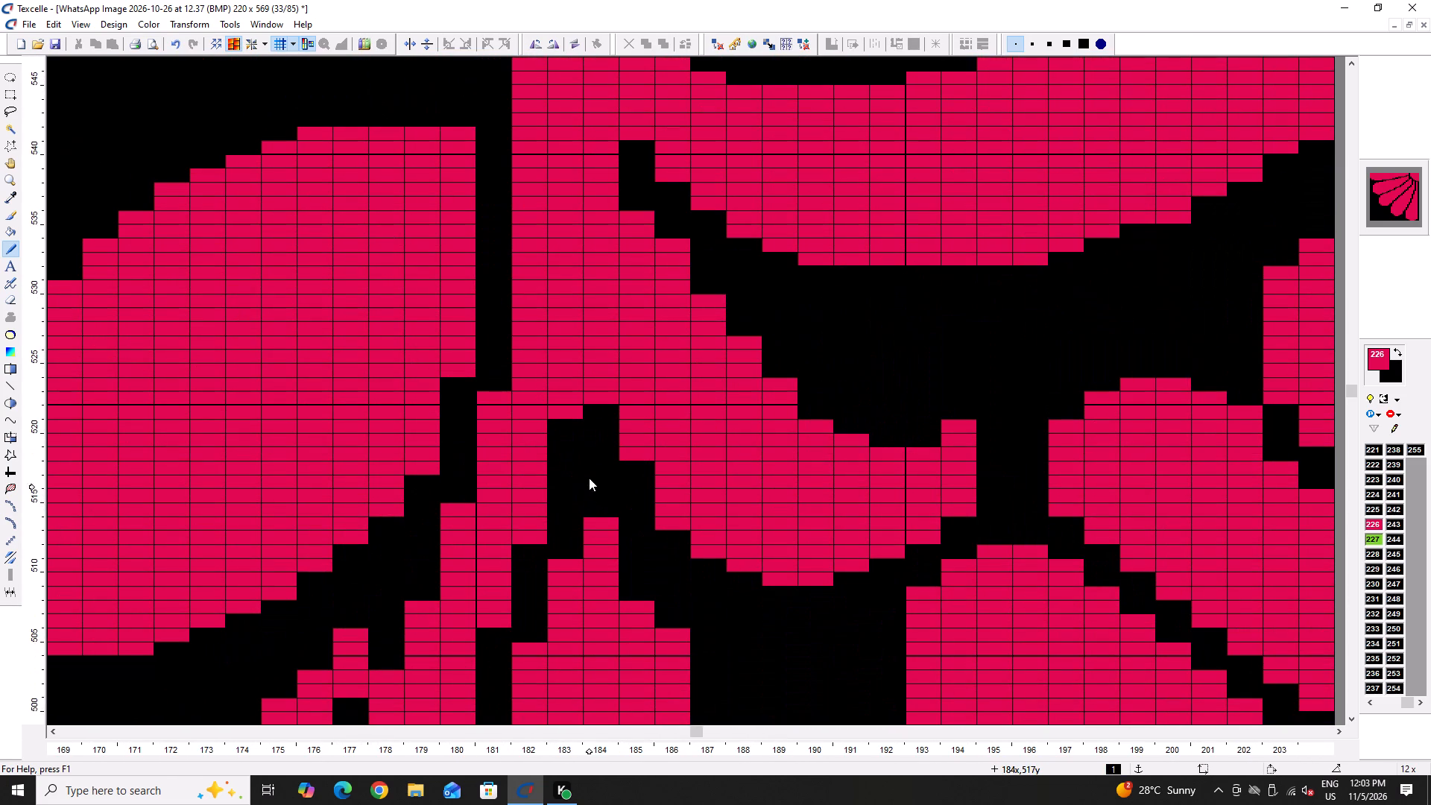
drag(584, 467, 590, 550)
right_click(614, 467)
right_click(614, 467)
Black out protruding pixels along the stem end of the small side leaf's underside, touching up with pink.
right_click(678, 525)
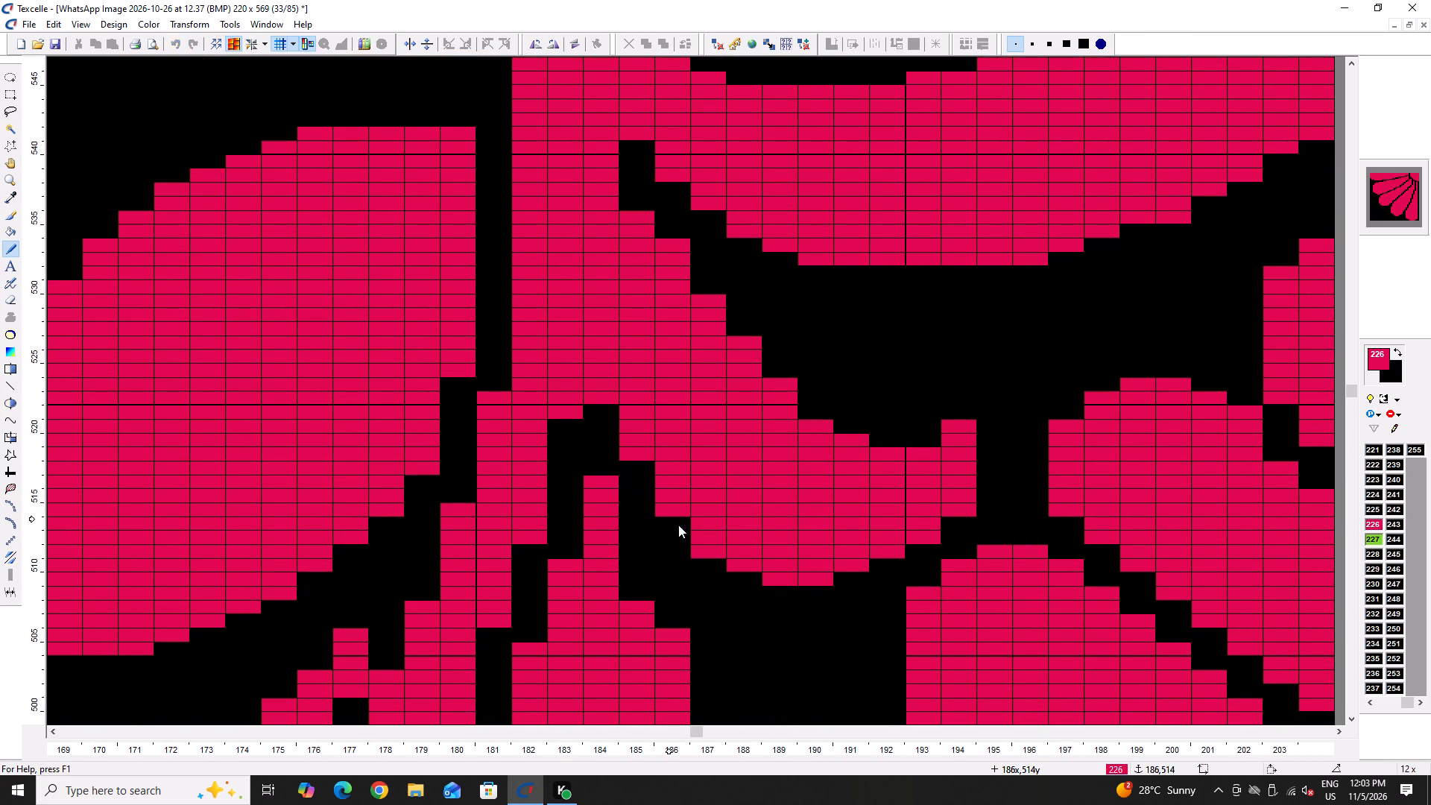
right_click(678, 525)
right_click(704, 543)
right_click(706, 545)
right_click(730, 557)
click(698, 526)
click(699, 531)
Smooth the small side leaf's underside into an even curve by blacking out its bottom row and uneven steps.
key(Right)
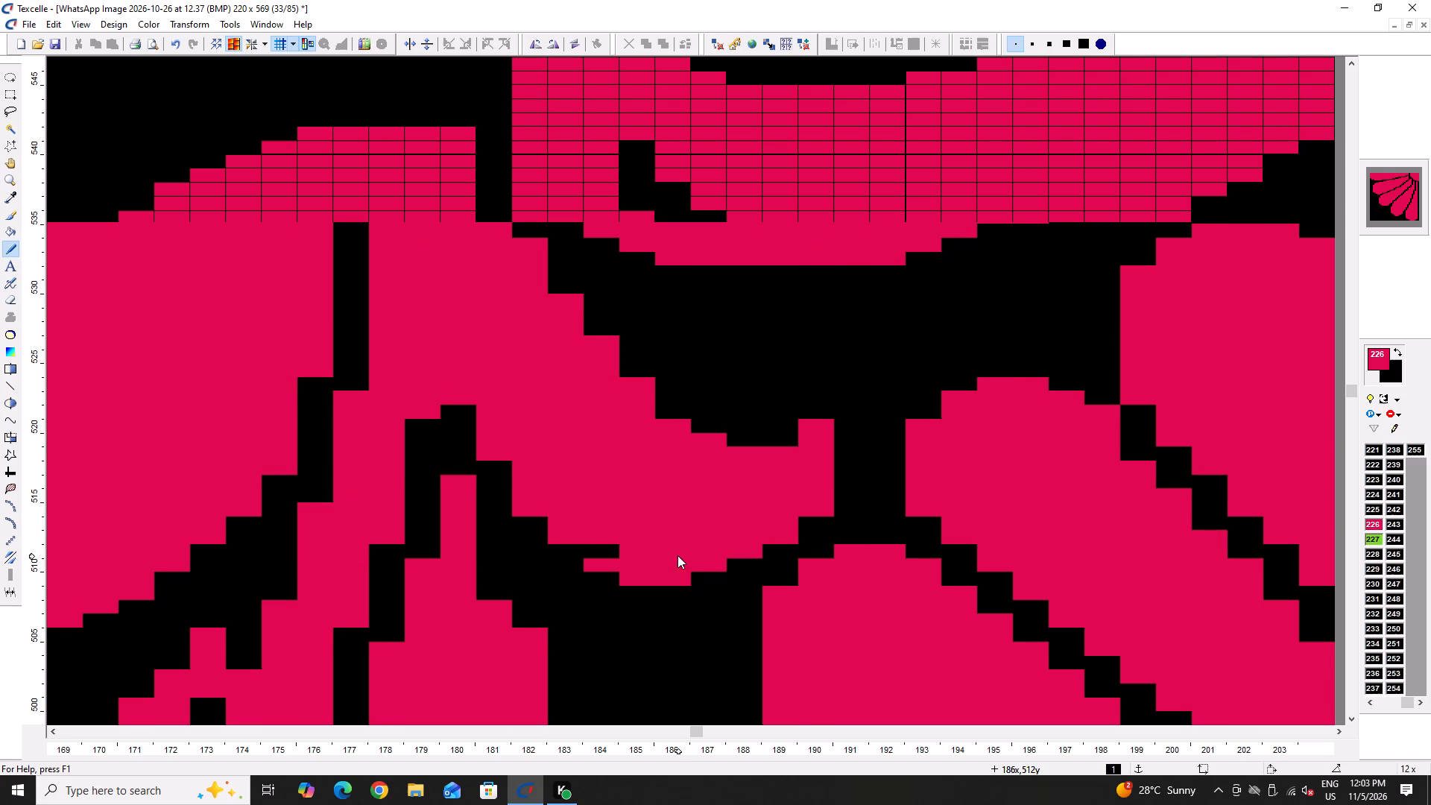
scroll(650, 562, up, 1)
right_drag(598, 656, 704, 647)
right_drag(706, 647, 715, 645)
right_drag(717, 645, 727, 643)
right_drag(724, 645, 623, 664)
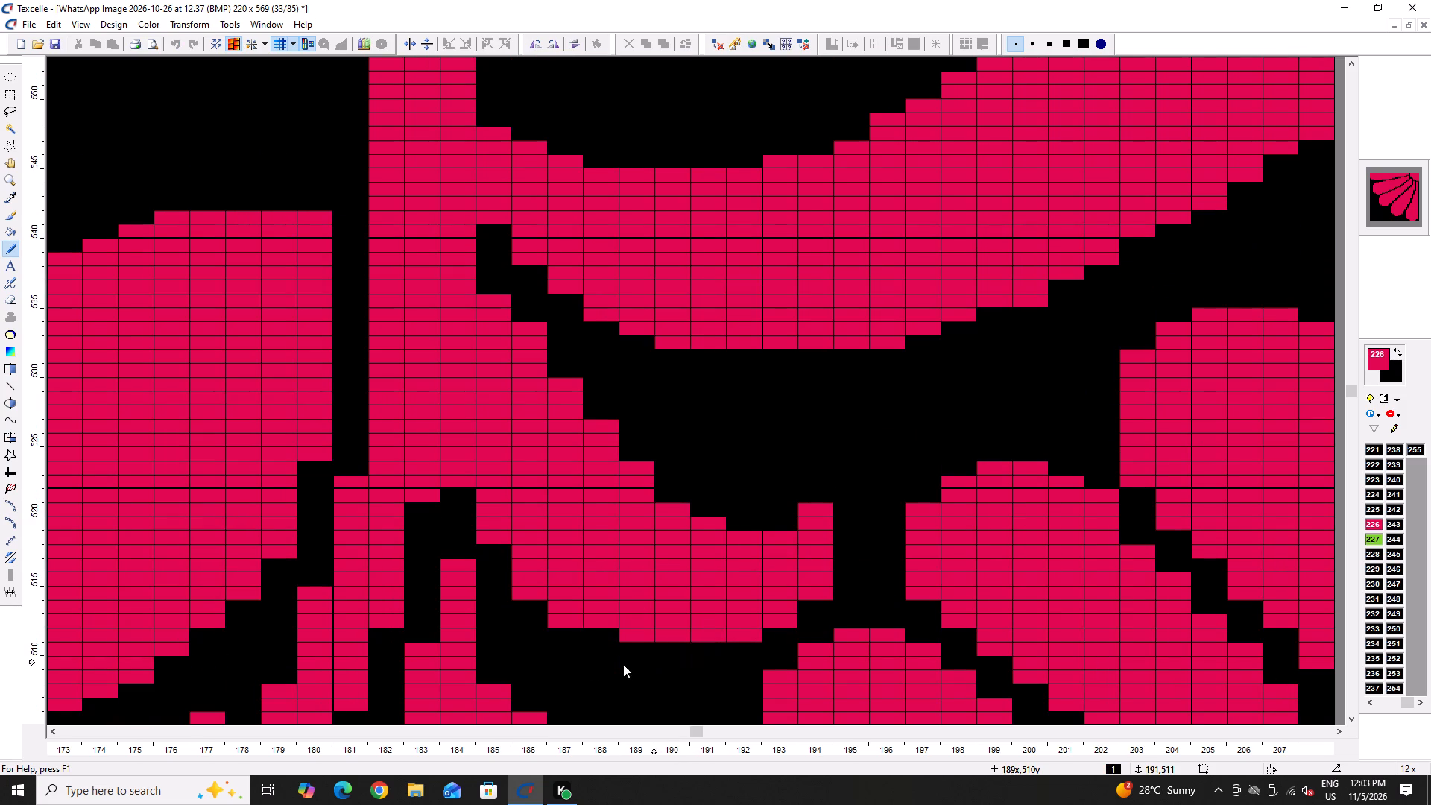
right_drag(623, 664, 590, 664)
right_click(589, 664)
right_click(584, 661)
right_click(561, 630)
right_click(522, 593)
right_click(557, 620)
right_click(558, 623)
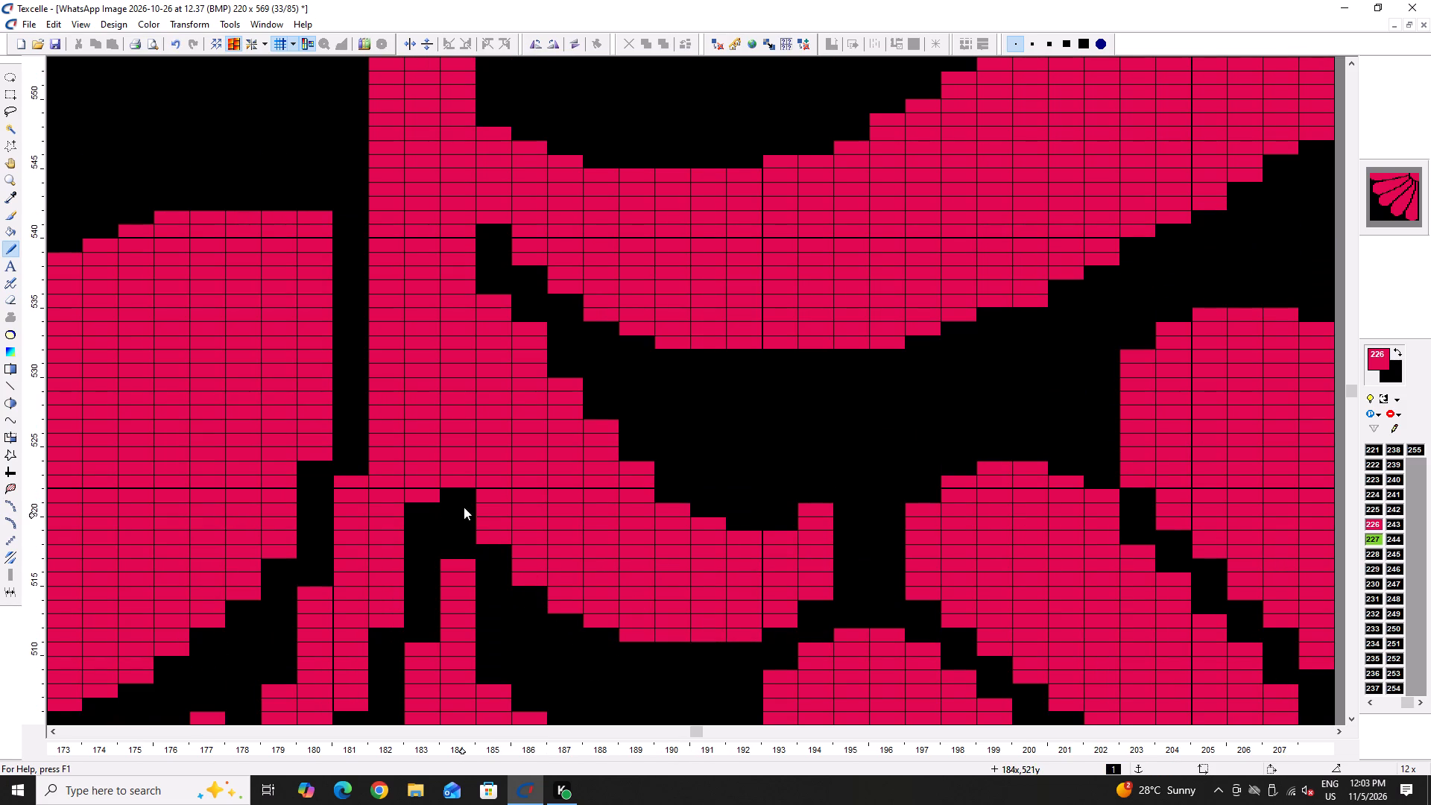
Deepen the notch between the upright stem and the small side leaf to a one-pixel-wide black point, refilling its stem side in pink.
right_drag(440, 489, 440, 461)
drag(432, 466, 429, 506)
right_drag(450, 481, 444, 463)
right_click(444, 463)
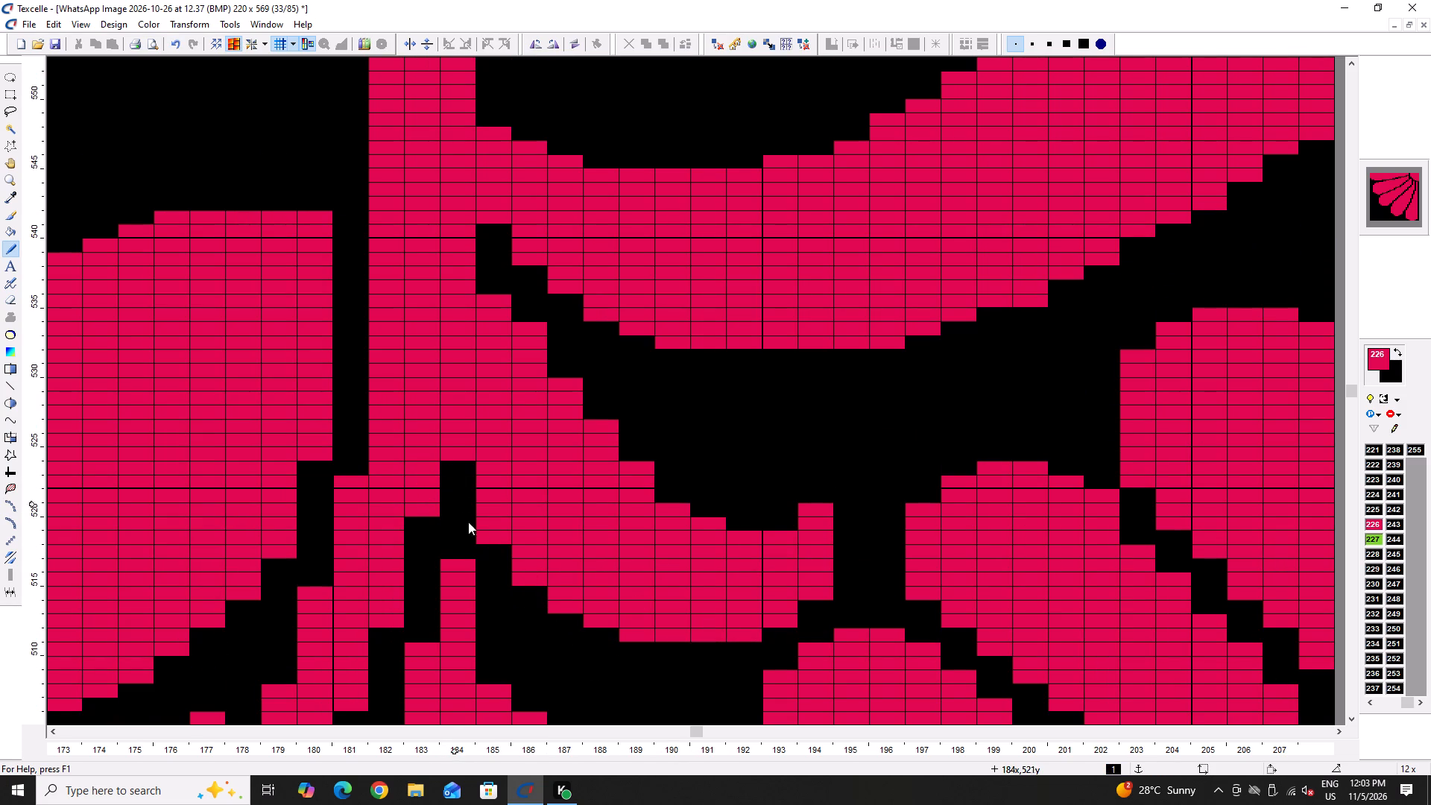
Black out the stepped pixels on the small side leaf's underside near its upturned tip.
right_drag(800, 614, 784, 625)
right_drag(762, 629, 748, 634)
right_click(809, 600)
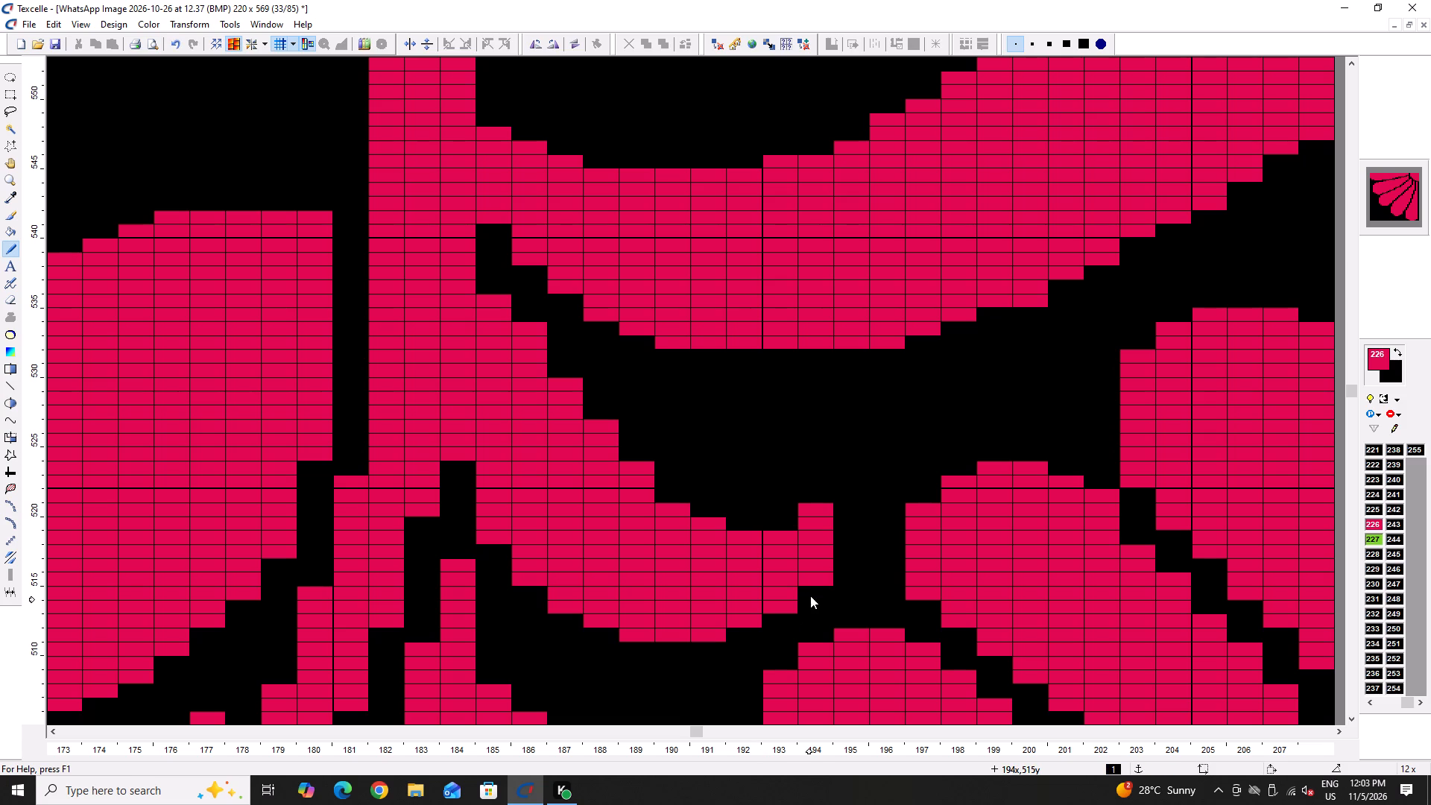
Reshape the small side leaf's upturned tip, extending it two pixels higher in pink and blacking out stray pixels around it.
right_drag(816, 587, 821, 517)
drag(782, 497, 783, 521)
right_click(815, 502)
right_click(815, 506)
drag(815, 509, 816, 559)
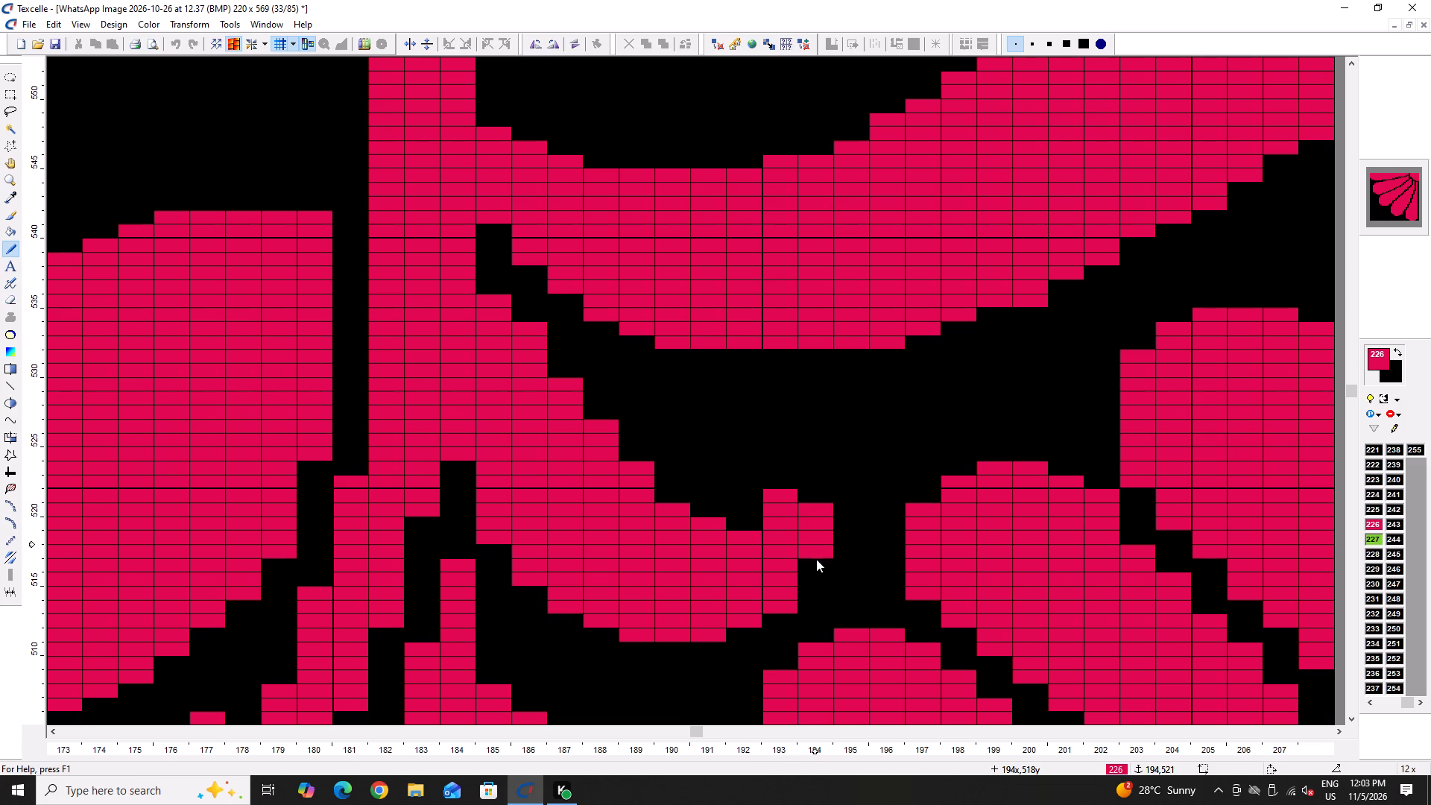
drag(816, 559, 817, 478)
right_drag(759, 493, 761, 511)
right_click(761, 511)
right_click(762, 513)
right_drag(772, 489, 771, 516)
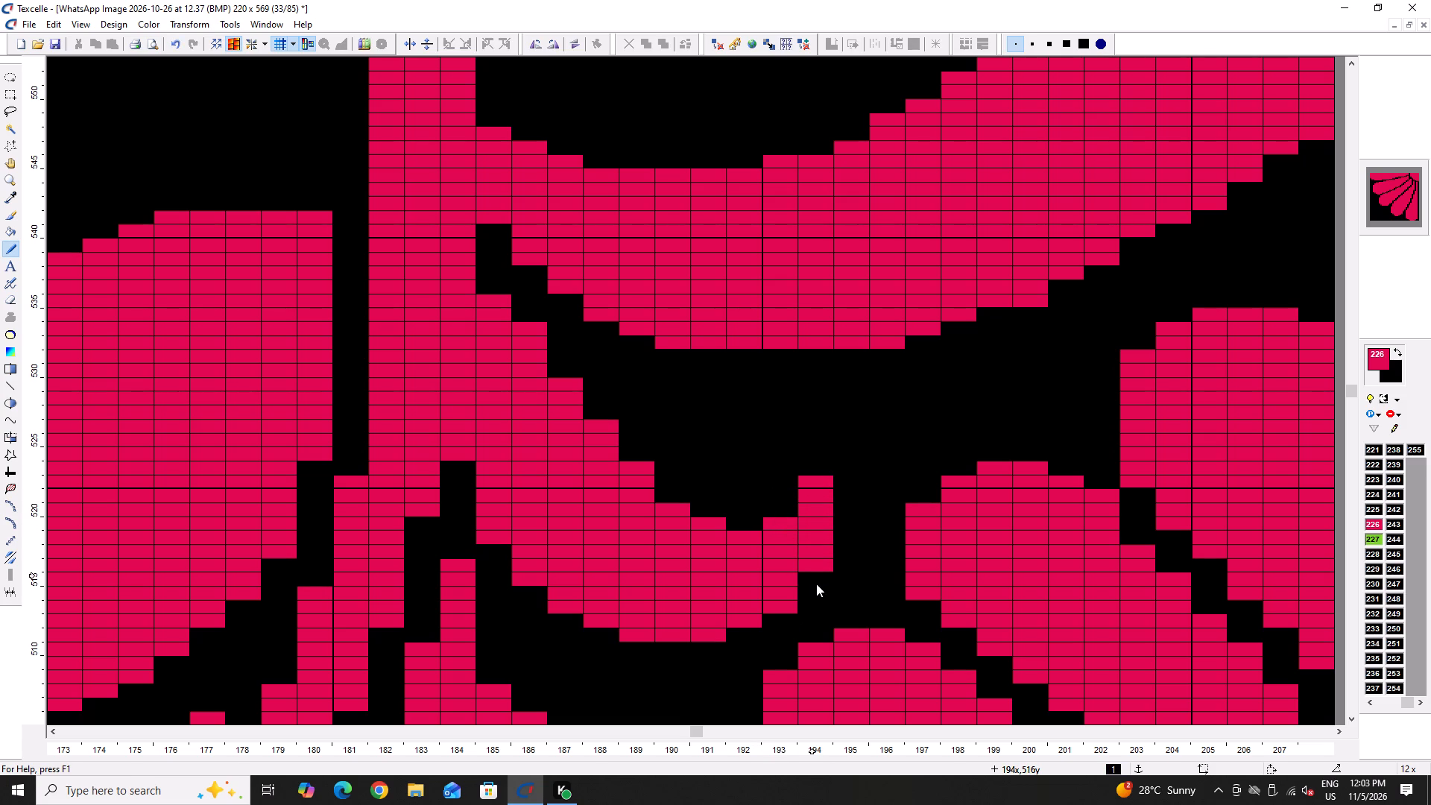
click(816, 584)
right_click(770, 521)
right_click(770, 521)
right_click(815, 584)
right_click(816, 585)
Trim the small side leaf's underside again from its tip along the bottom row with black pixels.
right_click(800, 610)
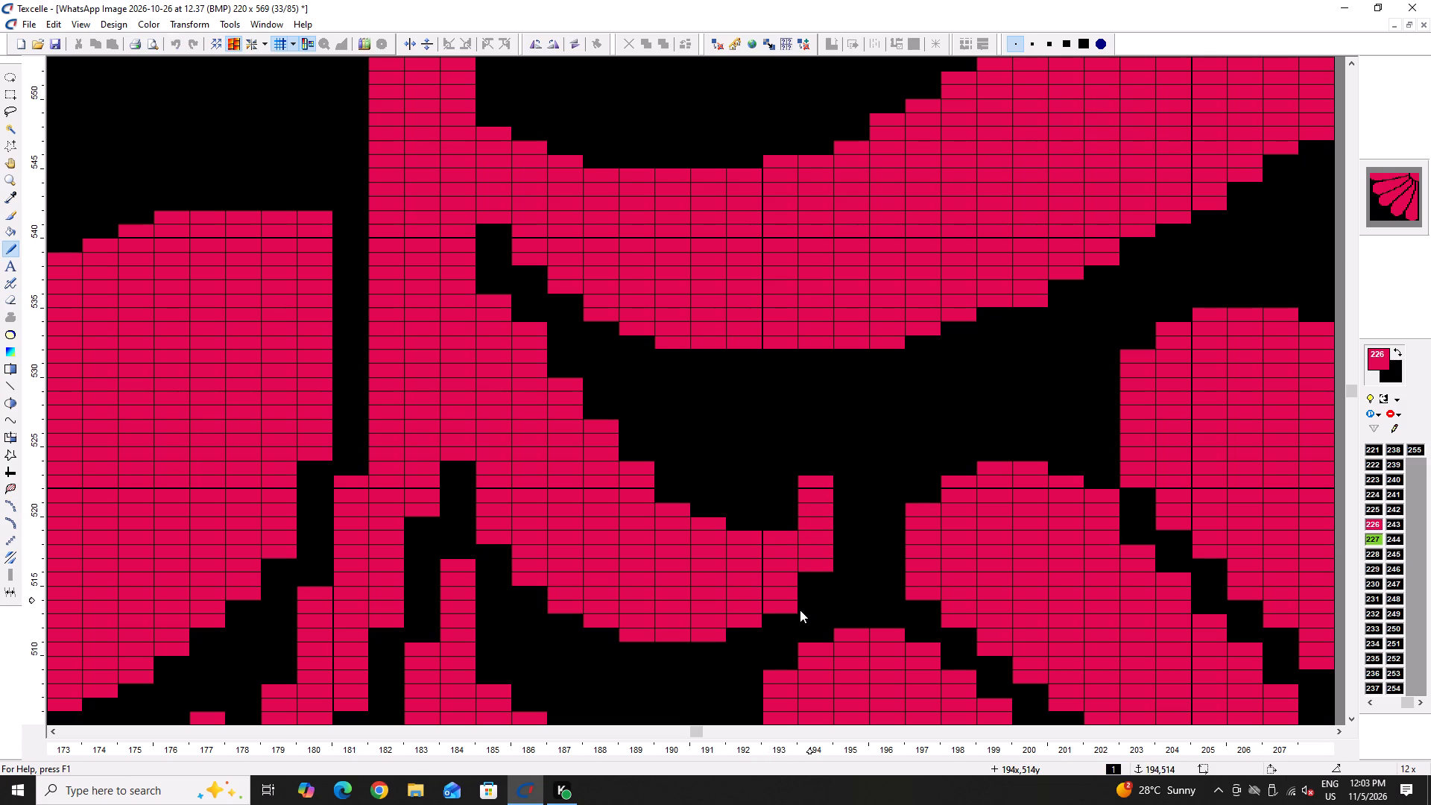
right_click(796, 611)
right_drag(783, 614, 755, 624)
right_drag(727, 633, 601, 631)
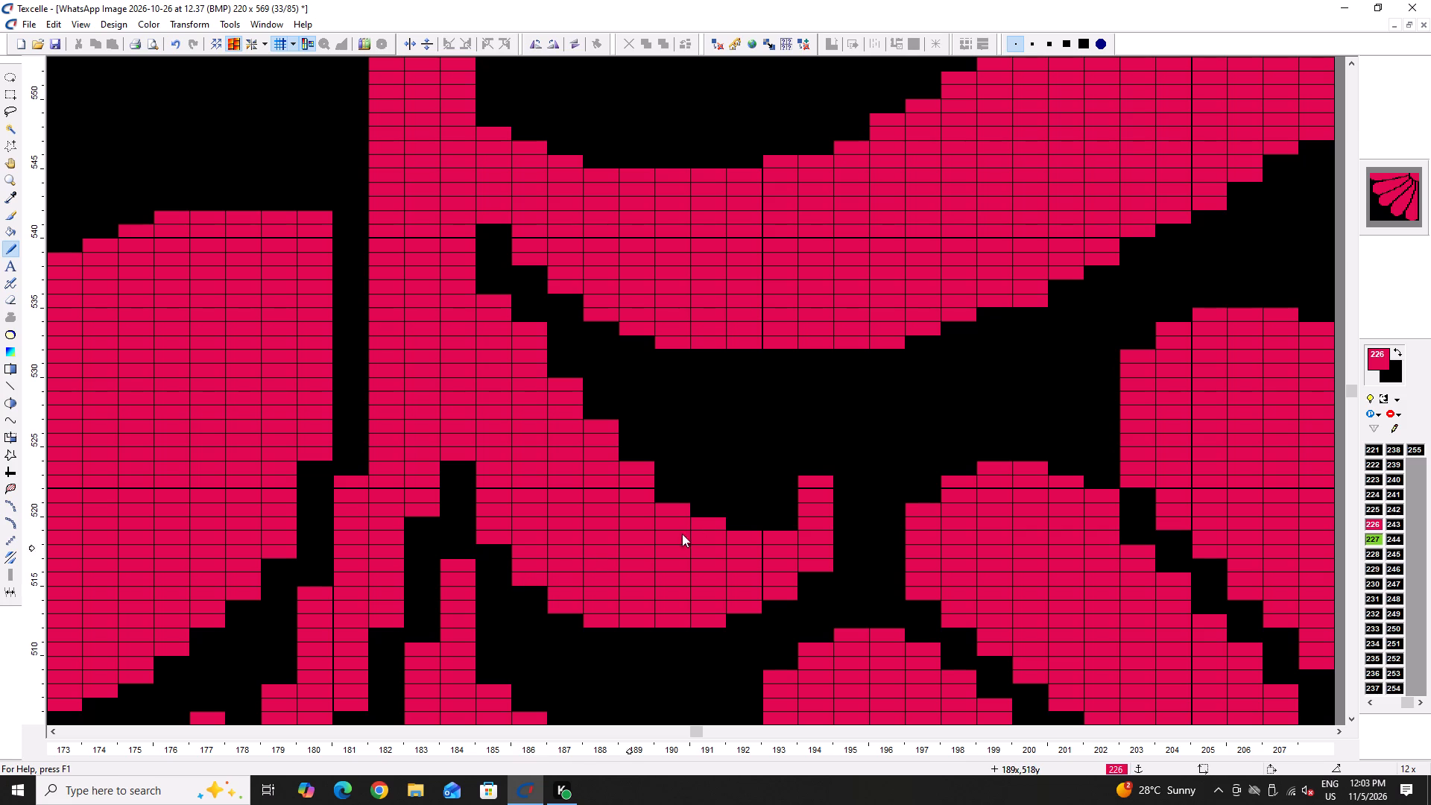
Smooth the small side leaf's upper edge from its inner curve up to the stem by blacking out protruding step pixels.
right_click(714, 522)
right_click(685, 507)
right_click(680, 507)
right_drag(634, 474, 632, 467)
right_drag(613, 439, 610, 426)
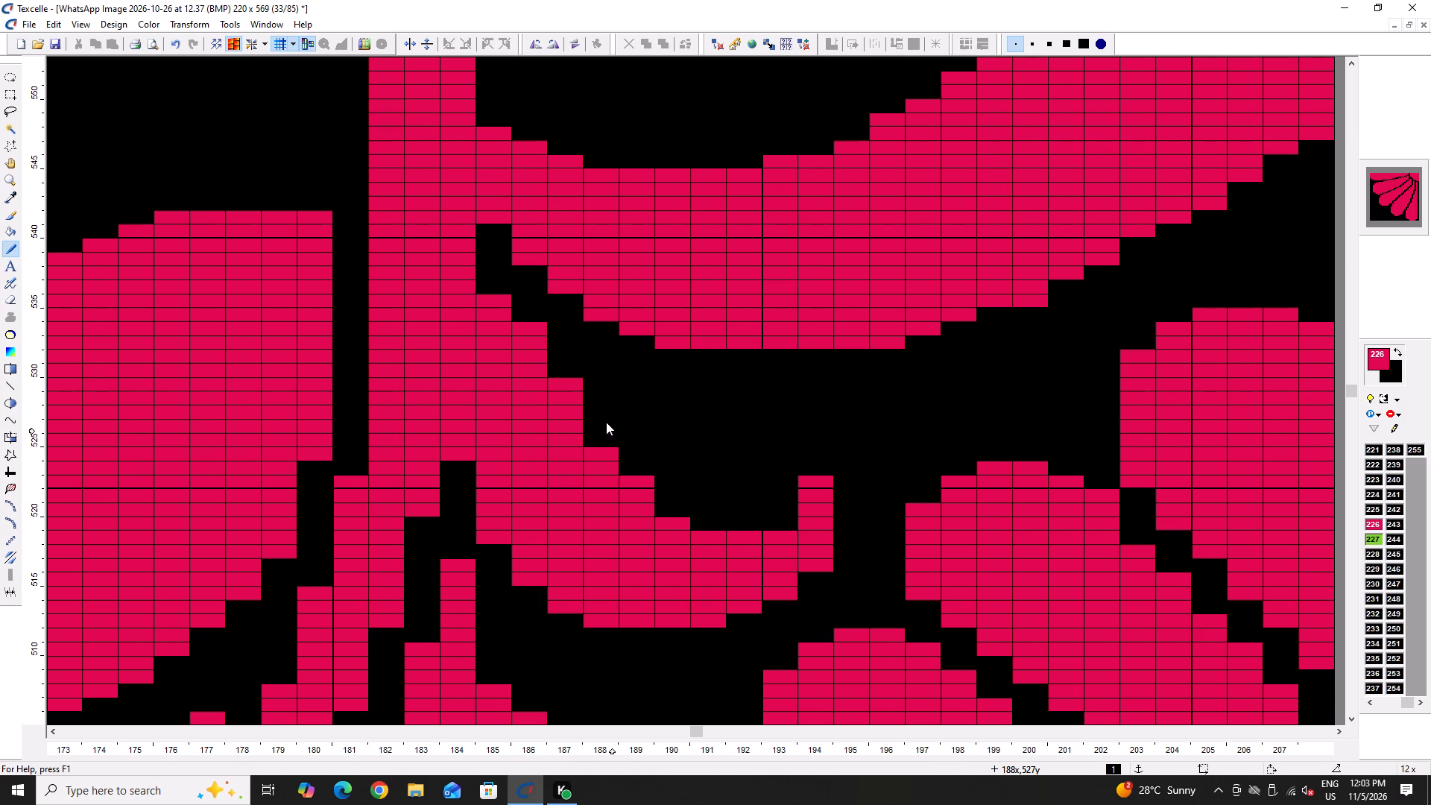
right_drag(578, 390, 572, 377)
right_click(572, 377)
right_drag(548, 341, 536, 320)
right_click(536, 320)
right_click(507, 301)
right_click(507, 301)
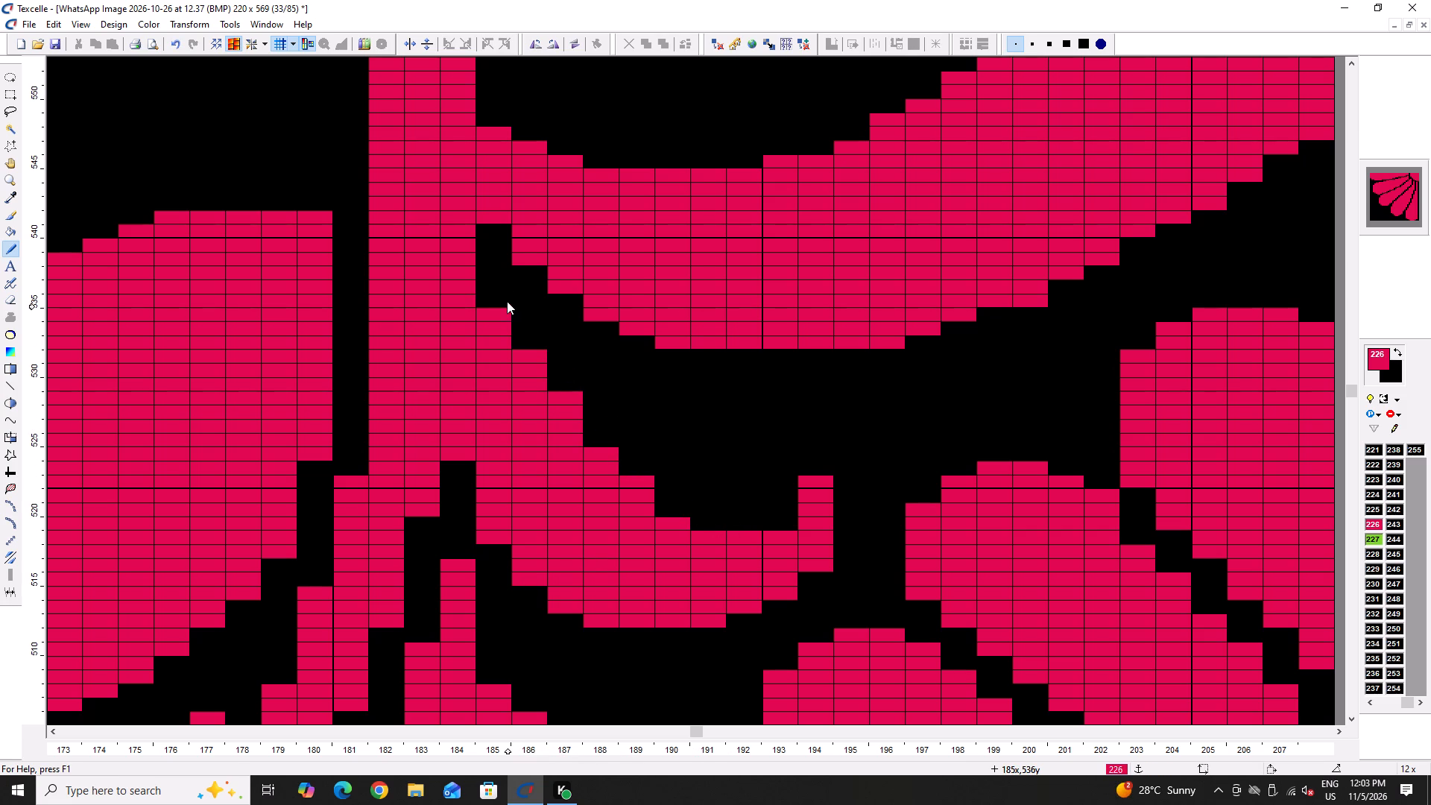
right_drag(575, 402, 566, 392)
right_click(543, 356)
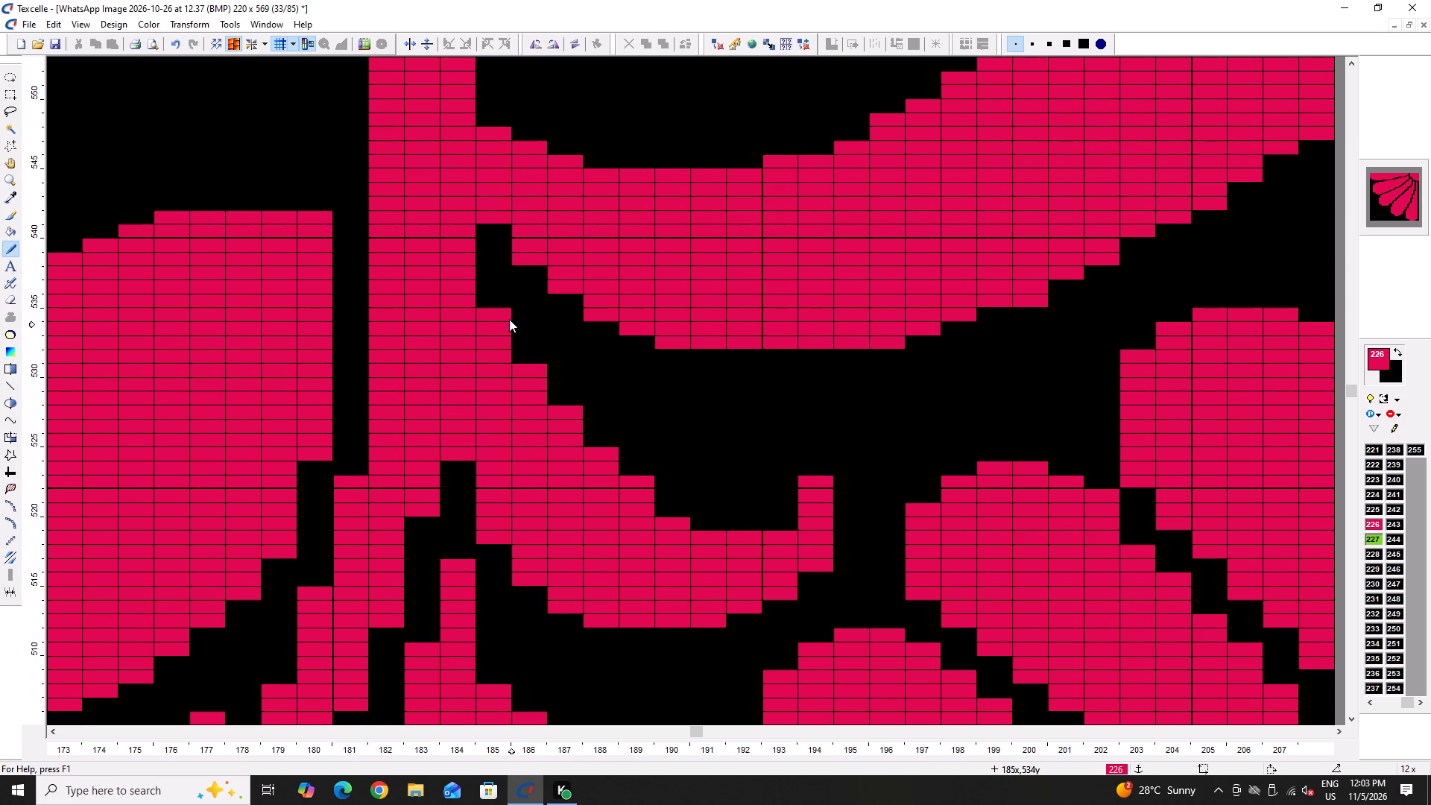
Deepen the black notch between the upright stem and the long wavy leaf above the rosette.
ctrl+scroll(469, 334, down, 5)
ctrl+scroll(667, 298, up, 4)
ctrl+scroll(113, 294, up, 1)
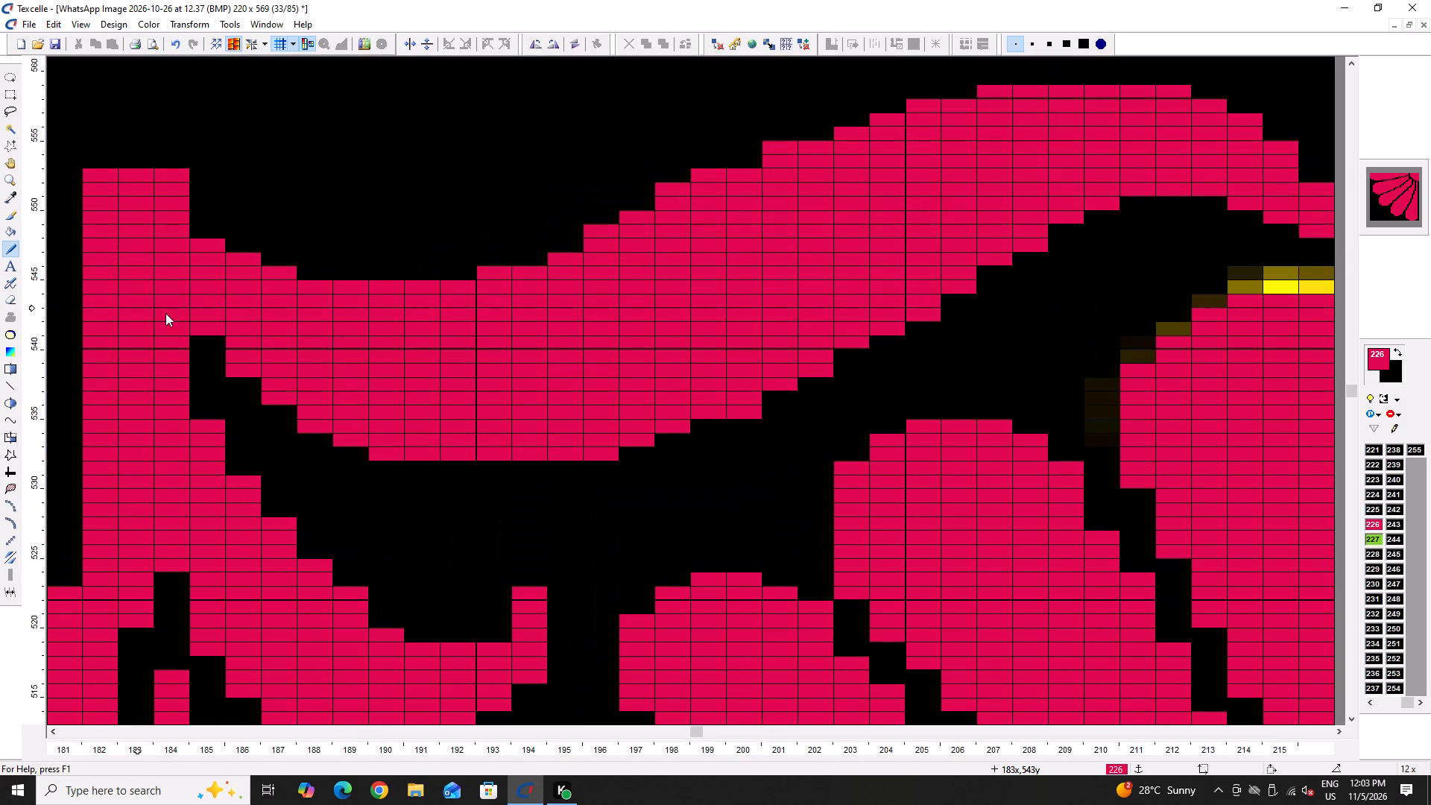
ctrl+right_click(193, 312)
right_click(193, 318)
right_click(193, 322)
Smooth the stem-side half of the long wavy leaf's underside by blacking out the corner pixels of its steps.
right_click(232, 370)
right_click(232, 370)
right_click(279, 400)
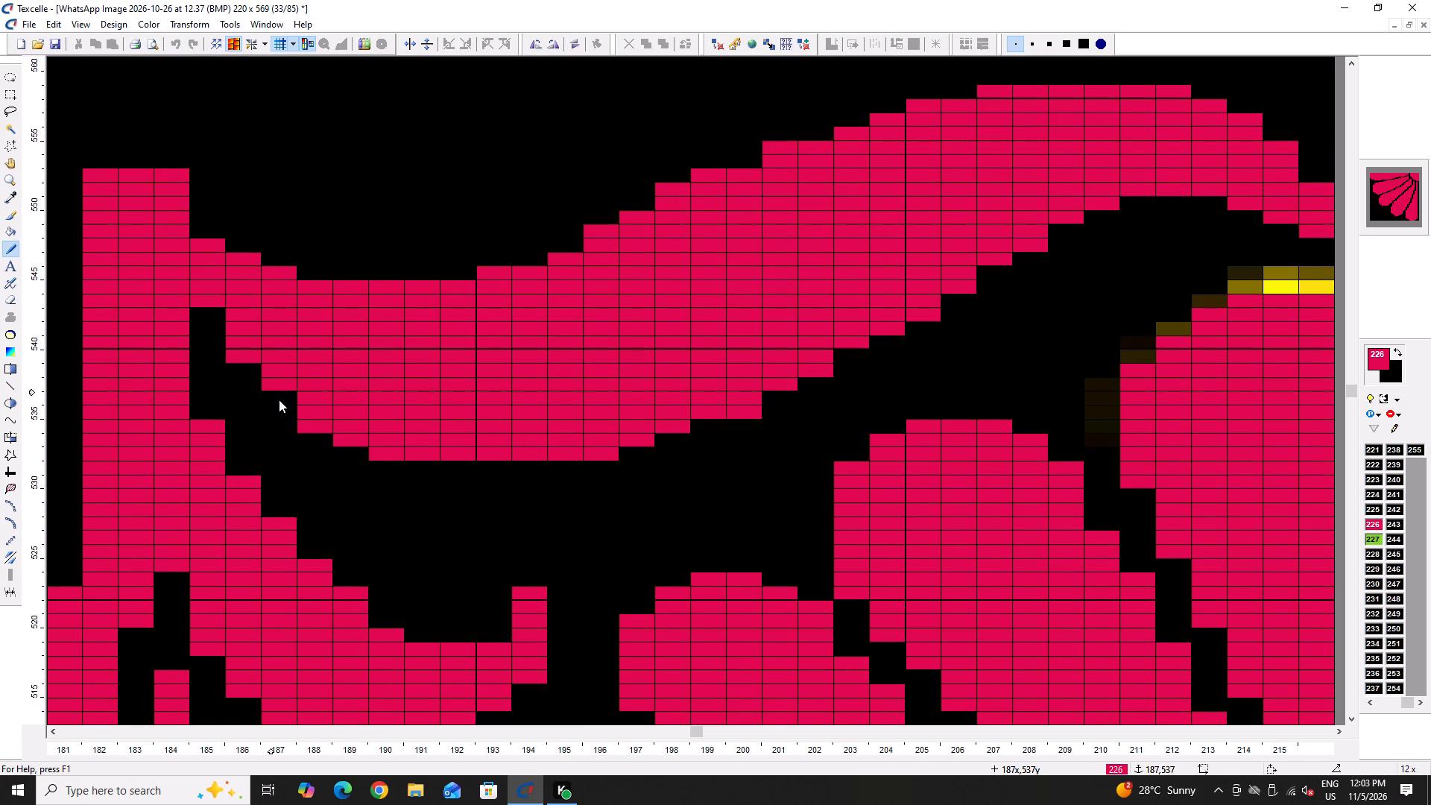
right_click(279, 400)
right_click(320, 426)
right_click(354, 450)
right_click(354, 450)
right_click(348, 438)
right_drag(347, 441, 350, 449)
right_click(376, 462)
right_click(376, 462)
right_click(391, 457)
right_click(391, 457)
right_click(415, 458)
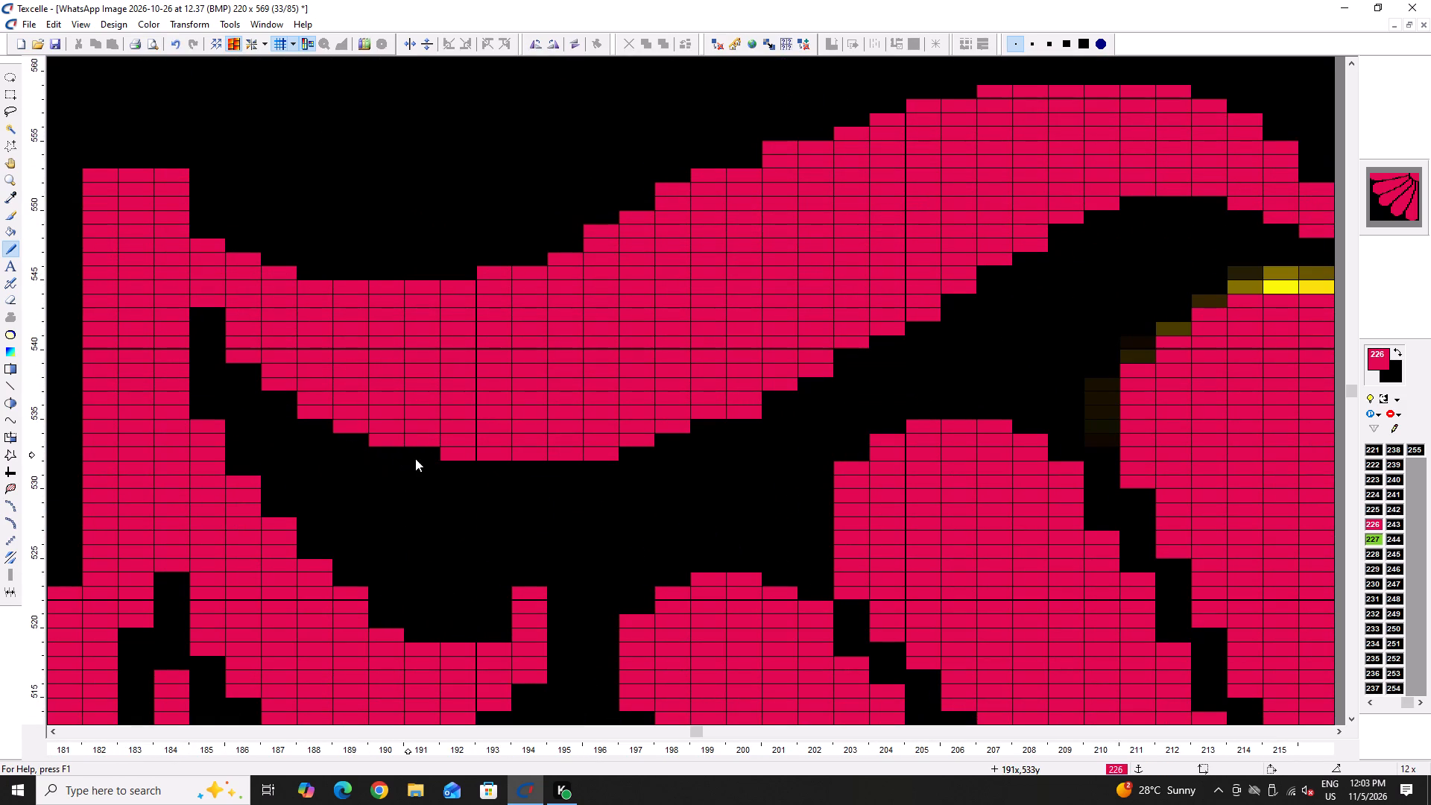
right_click(415, 458)
Black out protruding pixels where the long wavy leaf's underside starts rising toward the rosette's top.
right_click(602, 457)
right_click(602, 457)
right_click(755, 408)
right_click(756, 410)
right_click(754, 413)
right_click(750, 414)
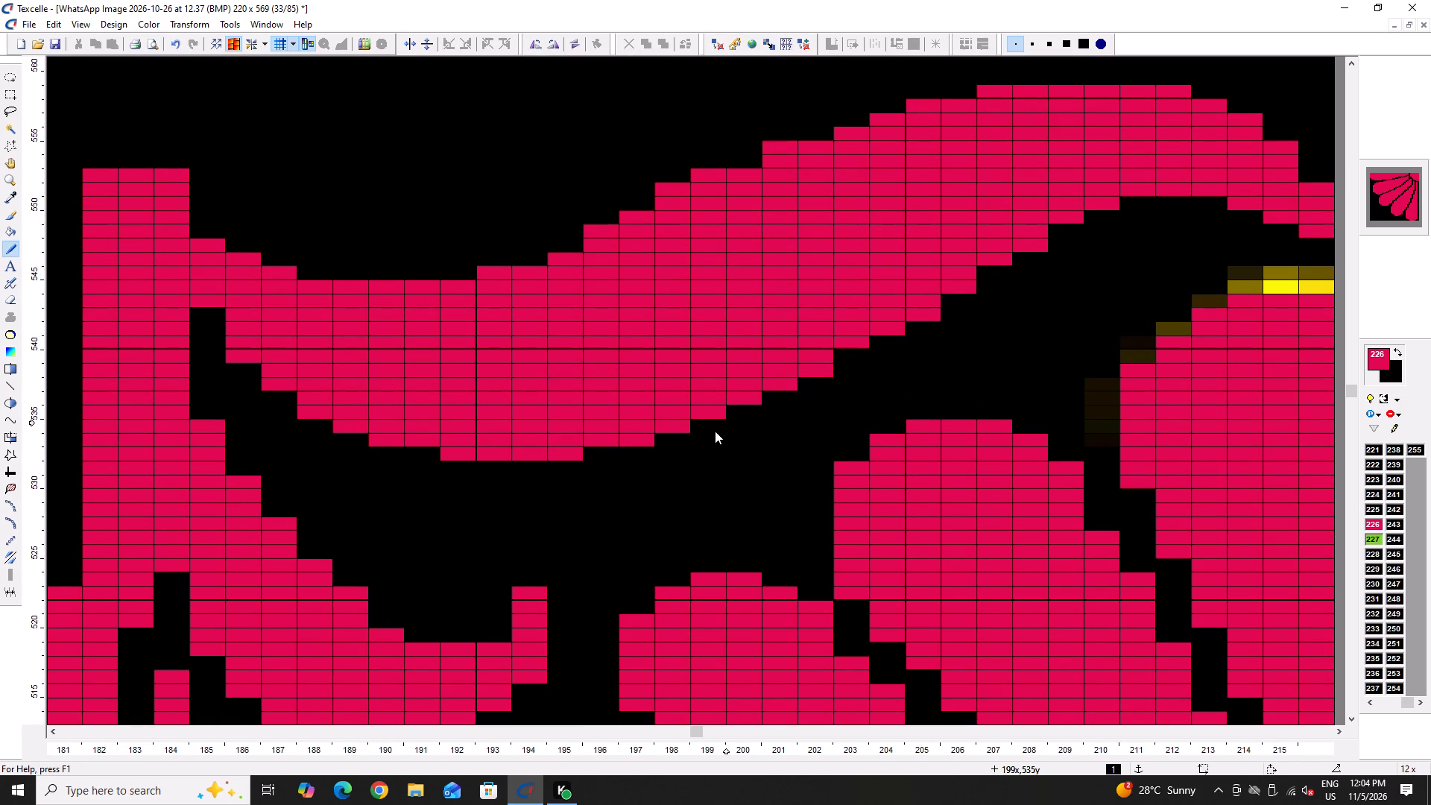
Round the long wavy leaf's crest down toward its tip by blacking out outer pixels and restoring one in pink.
ctrl+scroll(563, 407, down, 3)
ctrl+scroll(778, 263, up, 3)
right_drag(713, 346, 708, 359)
right_click(707, 360)
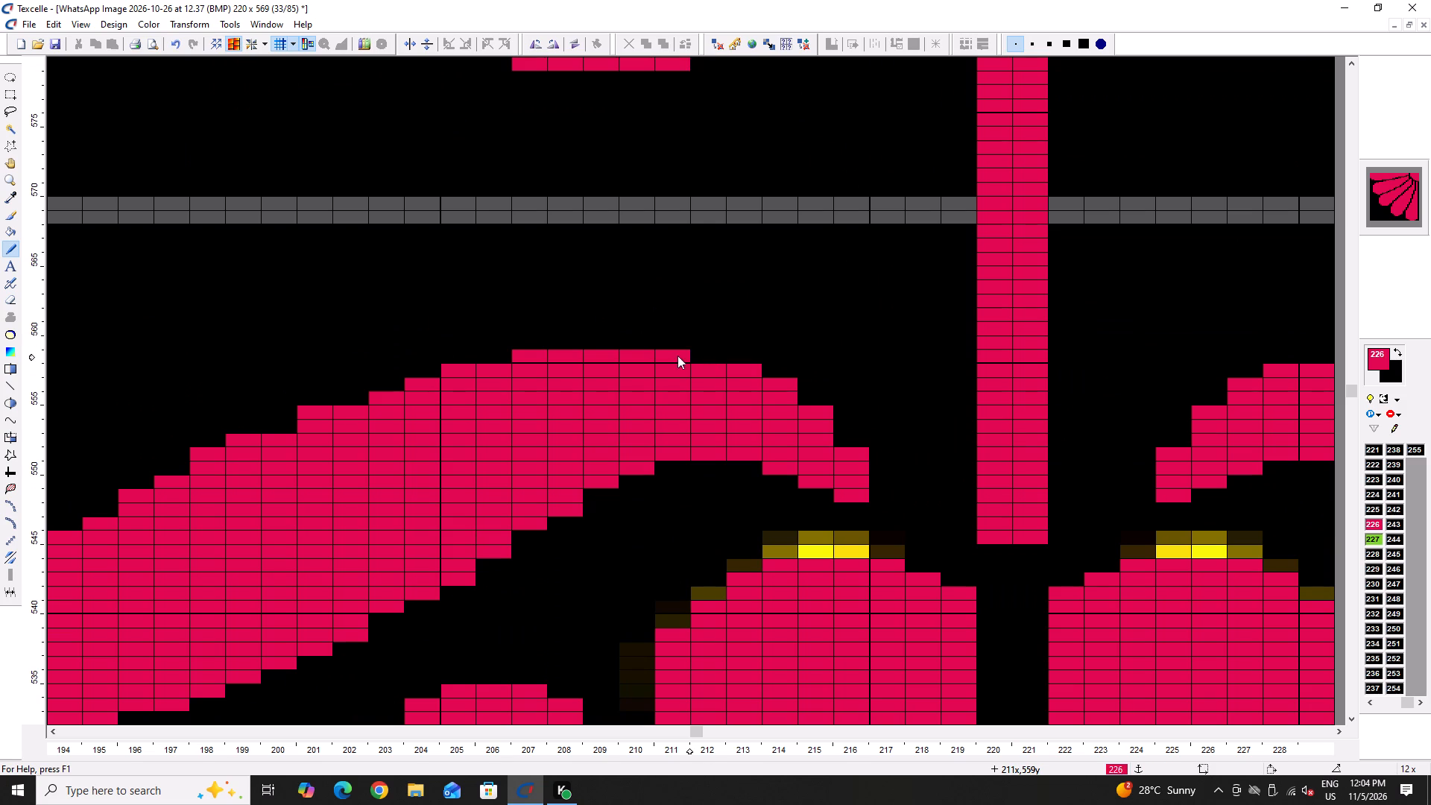
right_click(681, 356)
right_drag(763, 373, 704, 370)
right_click(704, 370)
right_click(704, 370)
right_click(780, 388)
right_click(830, 411)
right_click(830, 413)
click(697, 371)
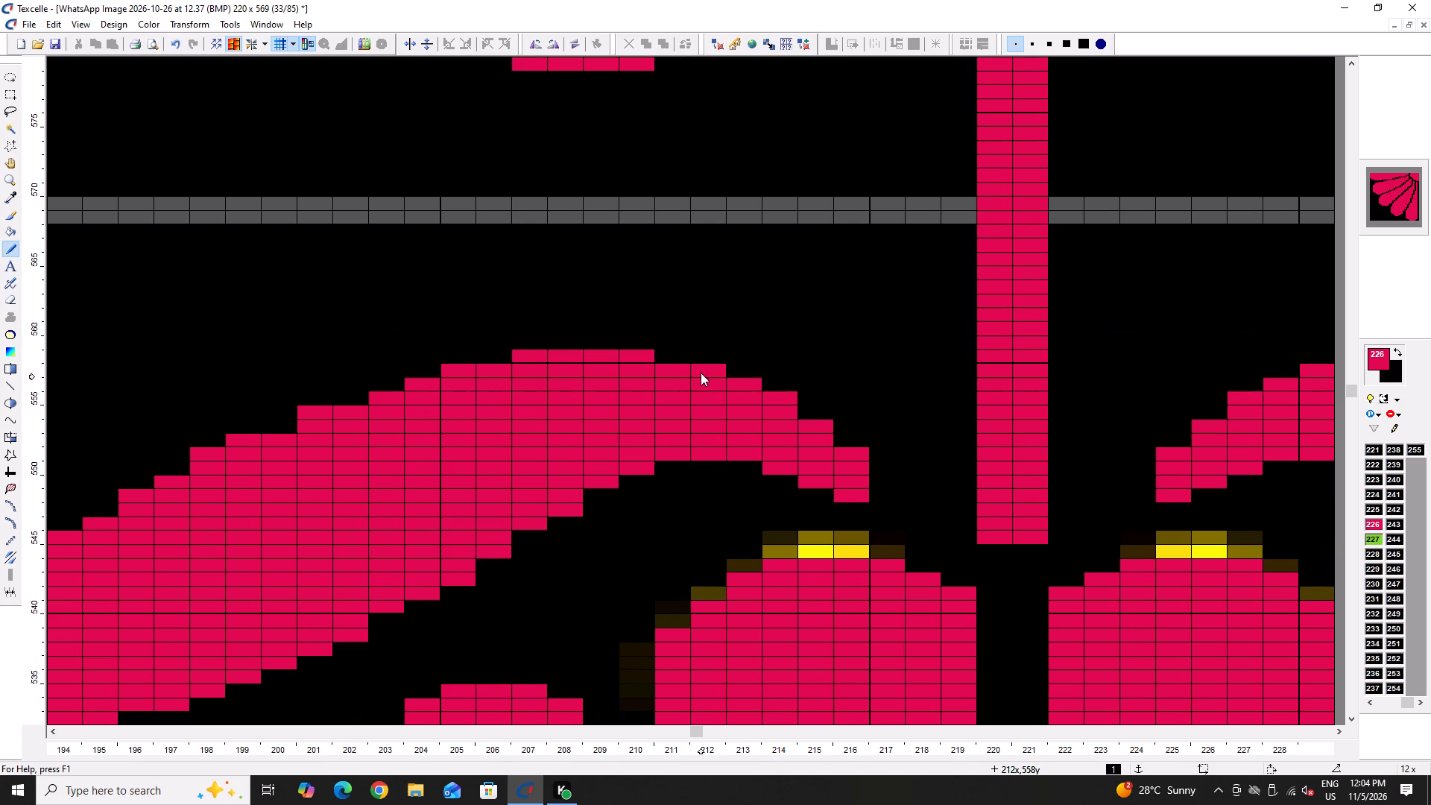
Even out the long wavy leaf's rising upper edge on the stem side of its crest by filling the steps with pink pixels.
right_click(307, 411)
click(291, 422)
click(314, 410)
click(351, 394)
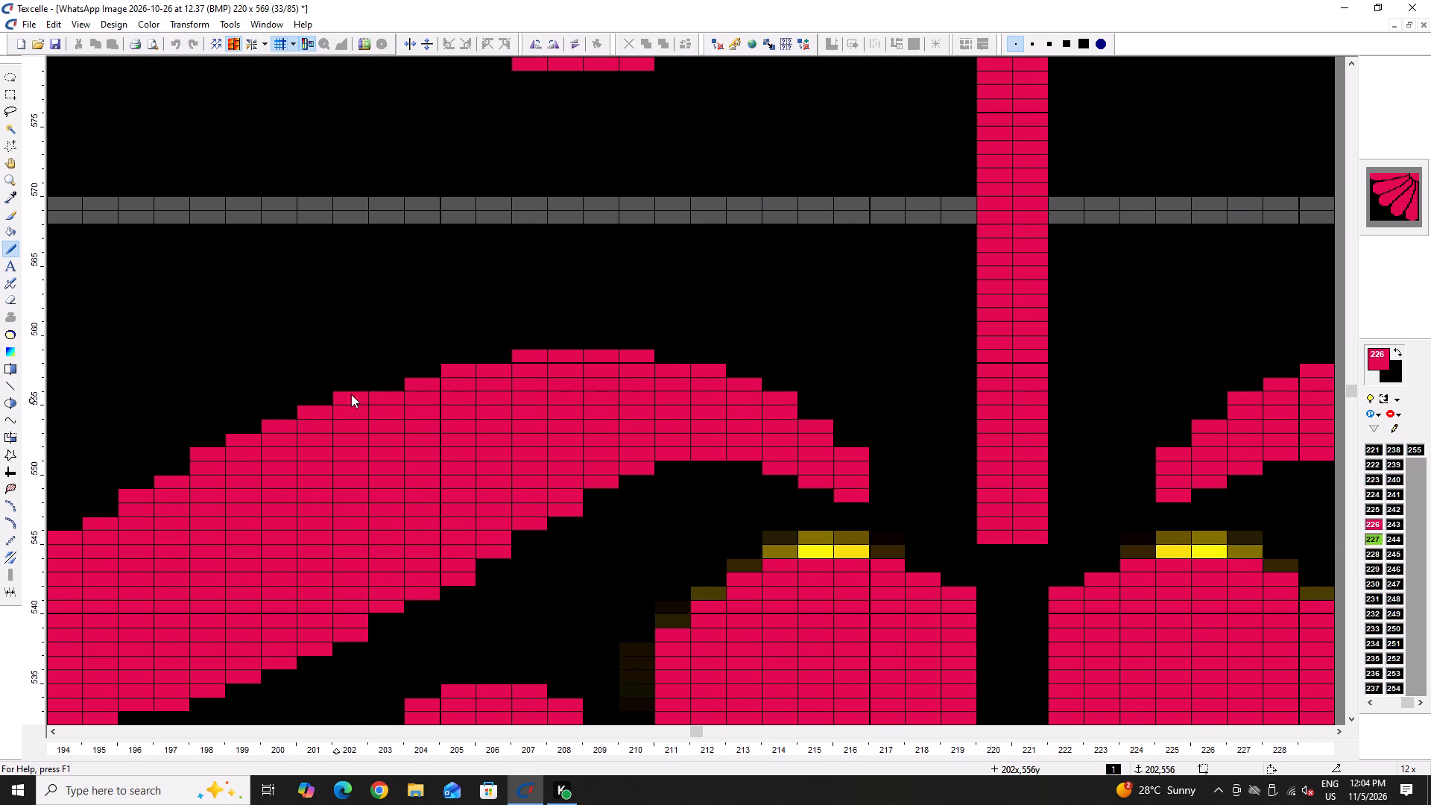
click(382, 388)
click(428, 371)
click(493, 359)
ctrl+scroll(560, 370, down, 3)
ctrl+scroll(423, 400, up, 3)
click(298, 481)
click(373, 464)
click(361, 467)
click(379, 458)
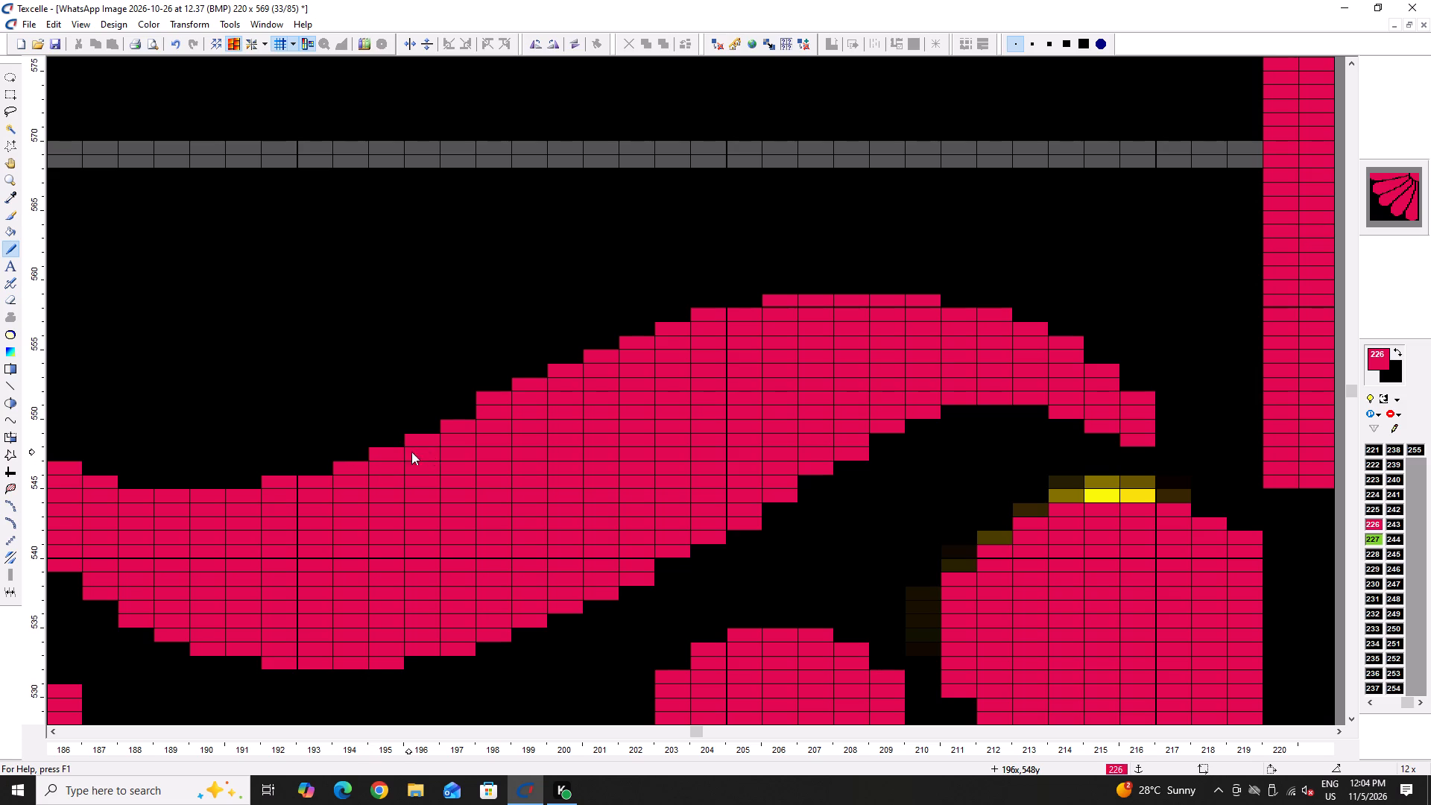
Smooth the long wavy leaf's underside below its crest by blacking out the corner and lowest pixels of its steps.
ctrl+scroll(292, 469, down, 3)
ctrl+scroll(232, 466, up, 3)
ctrl+scroll(409, 467, down, 4)
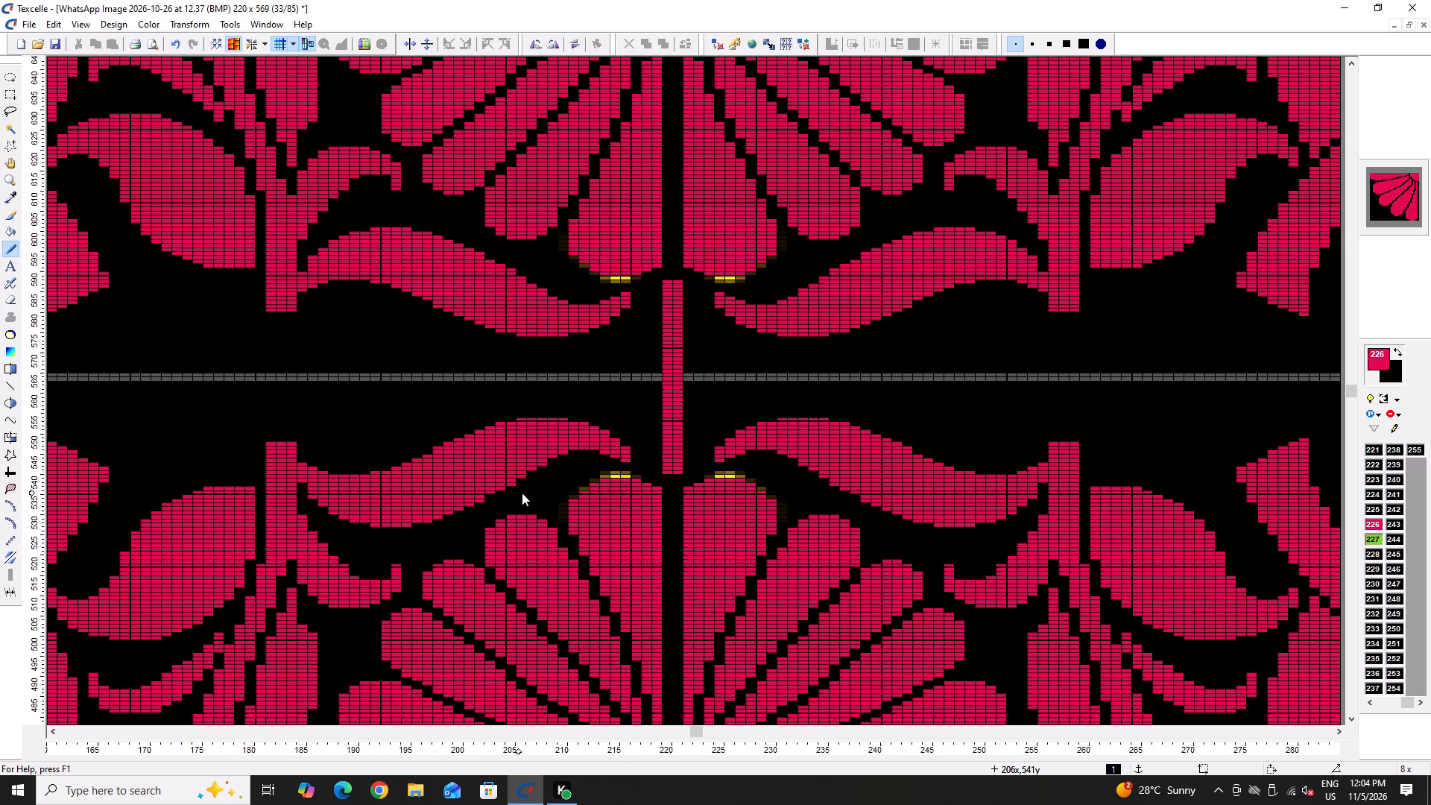
ctrl+scroll(534, 488, up, 4)
click(456, 479)
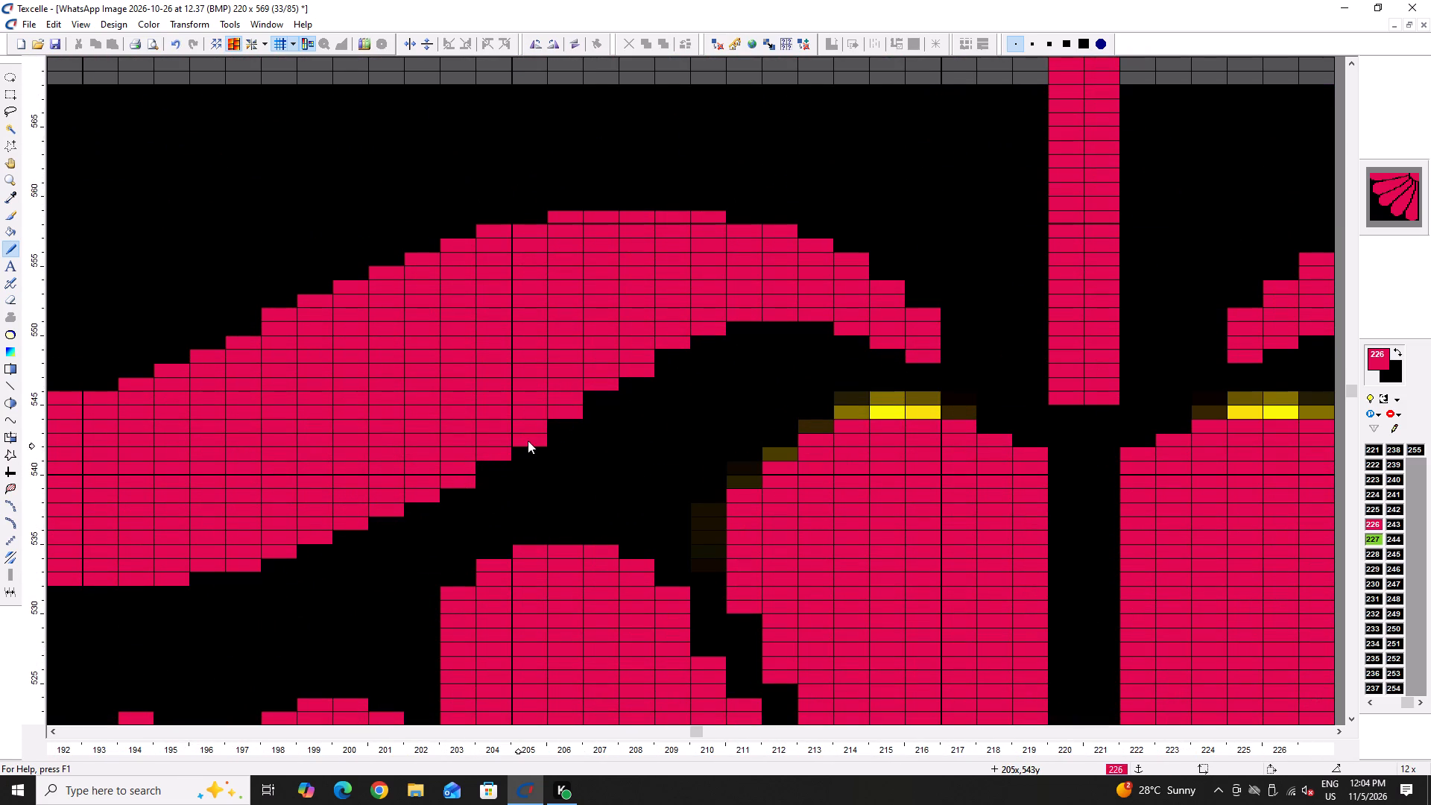
right_click(644, 376)
right_click(644, 376)
right_click(645, 375)
right_click(669, 350)
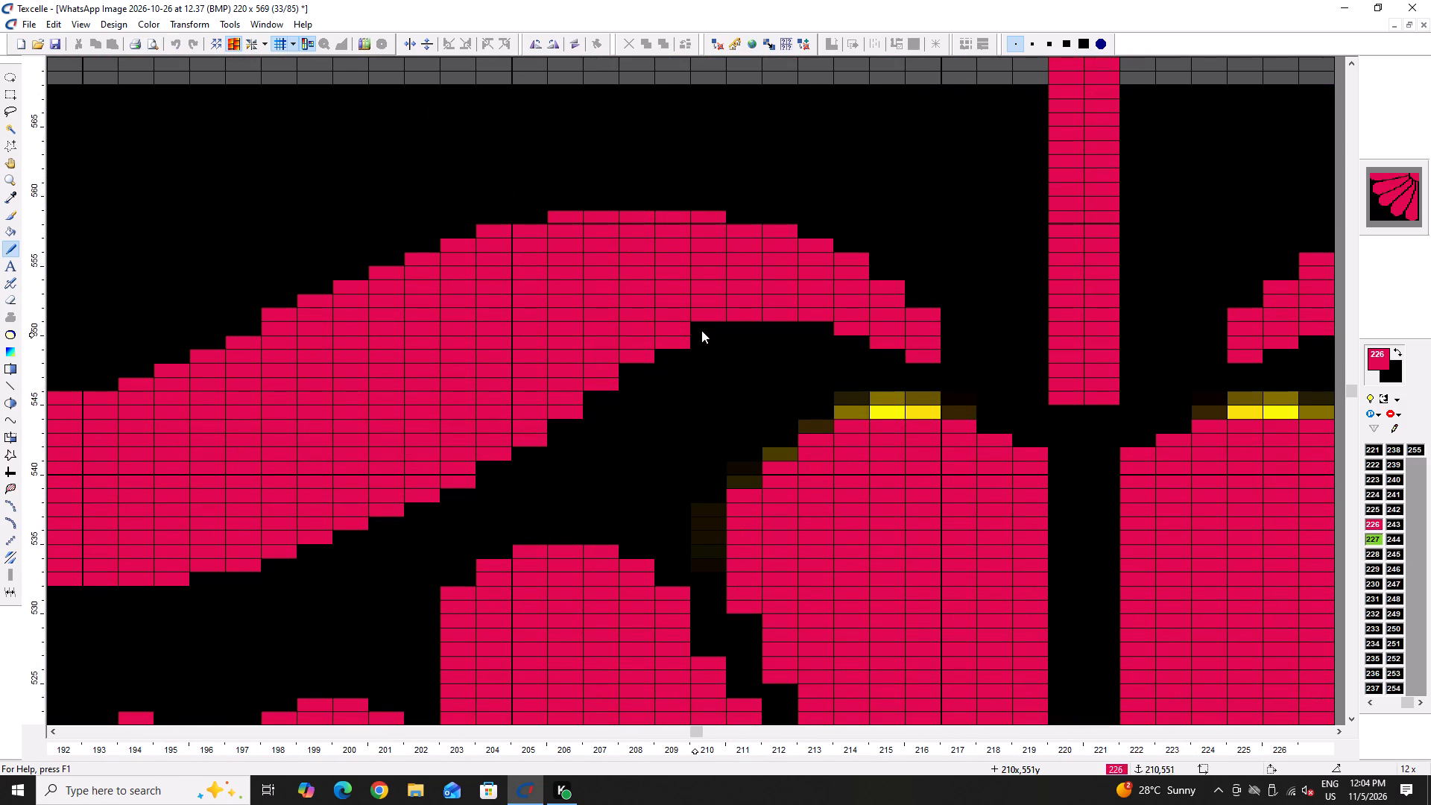
right_click(701, 330)
right_click(701, 330)
right_click(684, 341)
right_click(684, 341)
right_drag(739, 315, 801, 312)
right_click(804, 312)
right_click(838, 321)
right_click(841, 325)
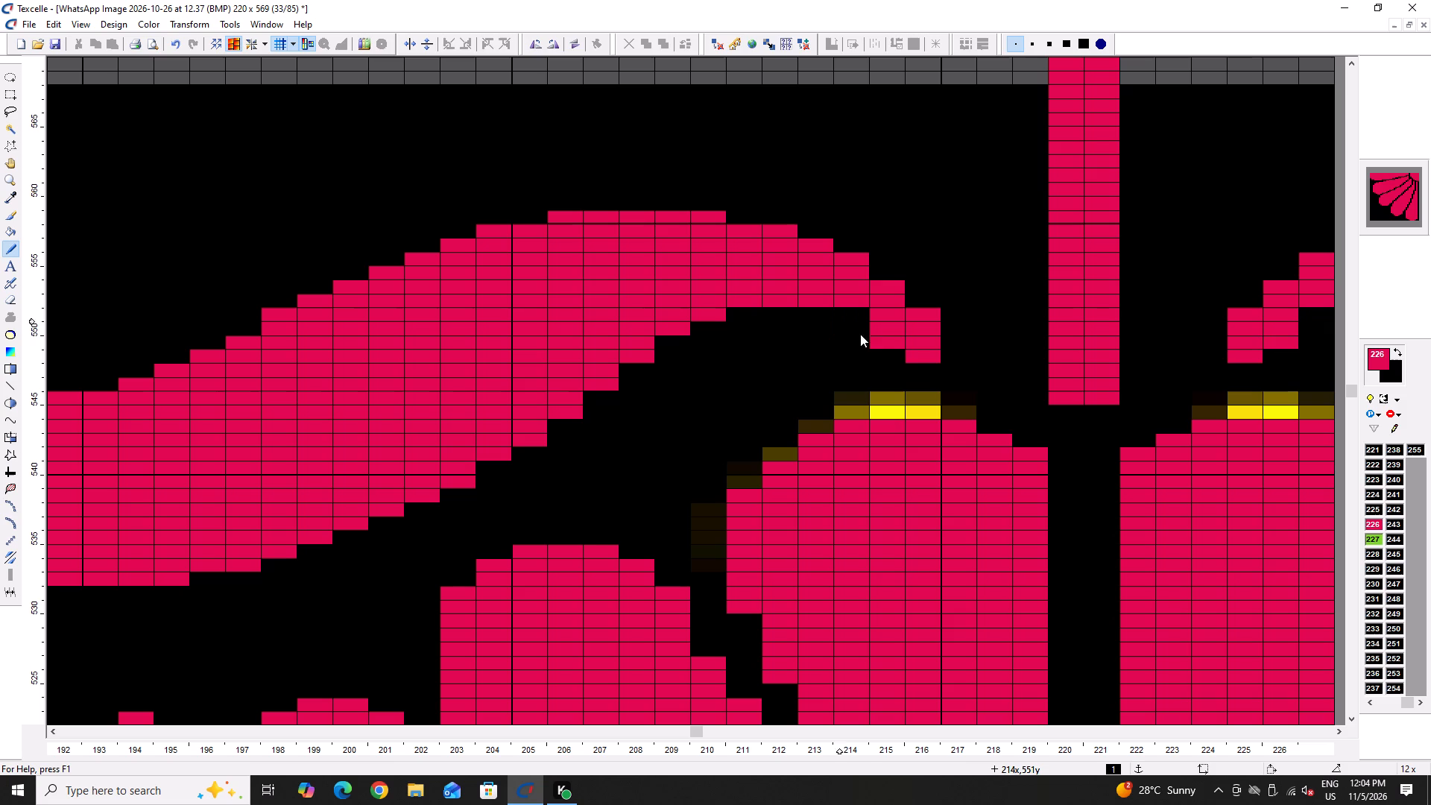
Reshape the long wavy leaf's tip by blacking out its end column and underside pixels and restoring a few in pink.
right_click(871, 335)
right_click(872, 335)
right_drag(918, 348, 920, 355)
right_click(920, 355)
click(866, 319)
drag(876, 333, 877, 343)
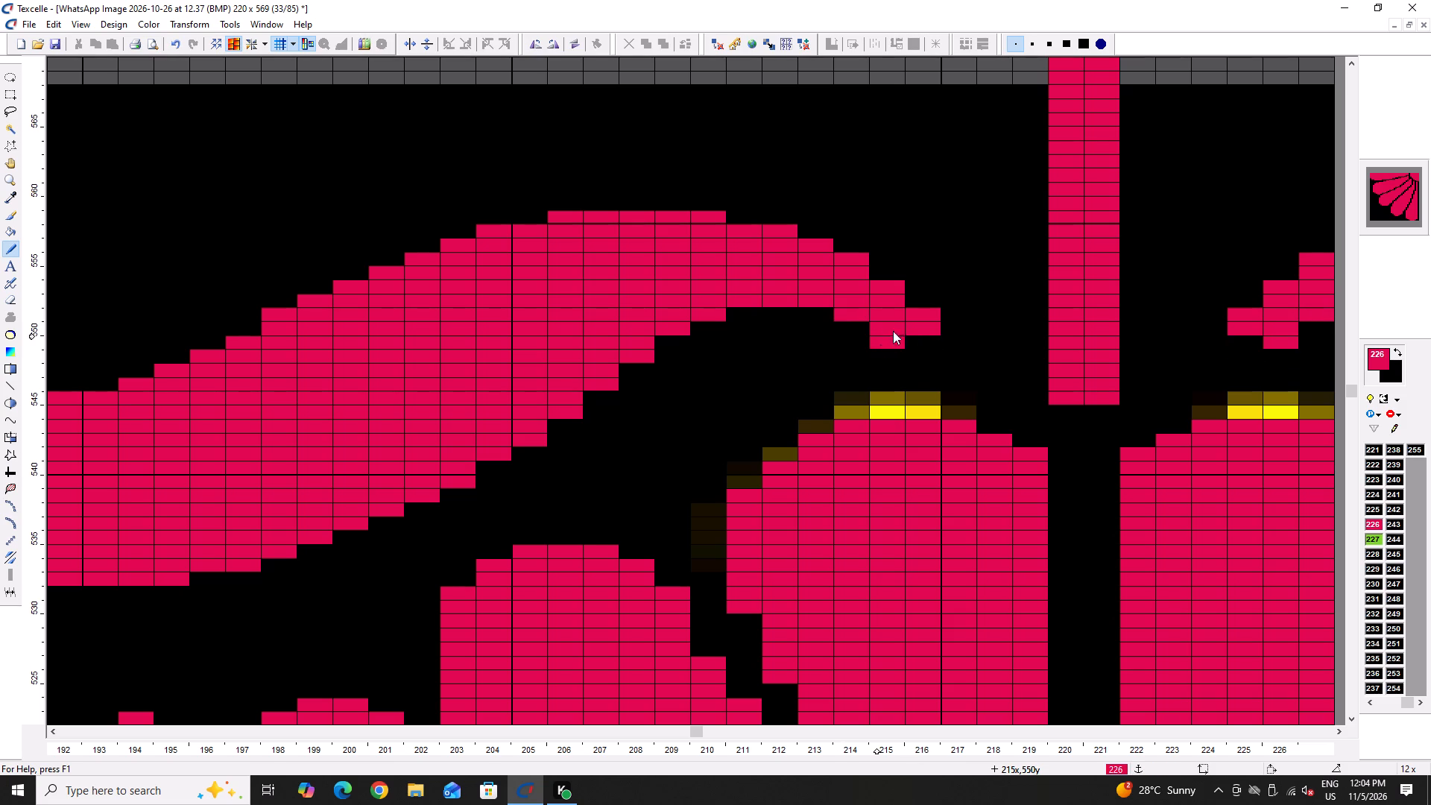
right_drag(909, 308, 912, 338)
Round the long wavy leaf's upper edge from crest to tip by blacking out the outer corner pixels.
right_drag(724, 216, 712, 216)
right_click(774, 224)
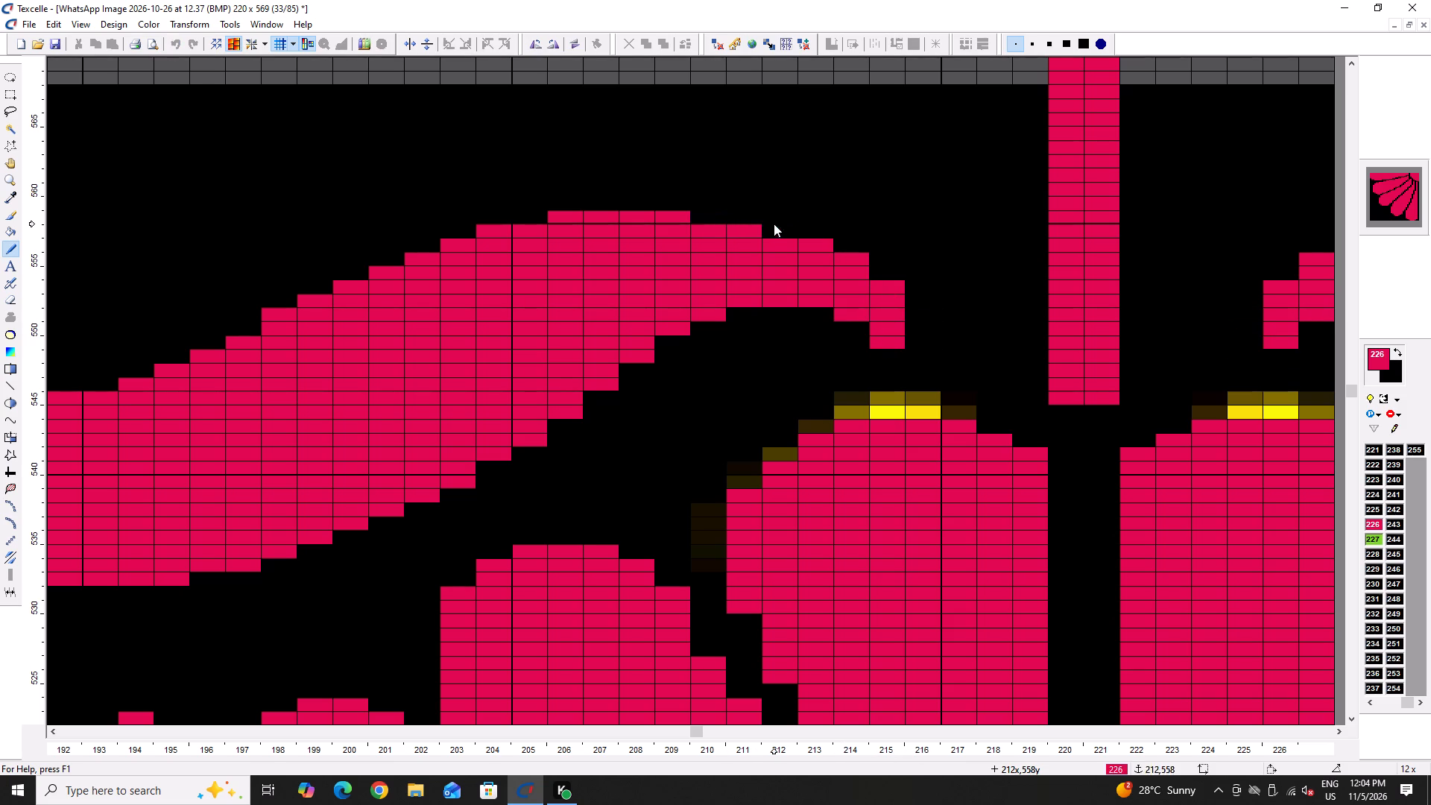
right_click(774, 224)
right_click(808, 233)
right_click(862, 253)
right_click(863, 255)
right_click(874, 281)
right_click(874, 281)
Save the design.
ctrl+scroll(763, 319, down, 5)
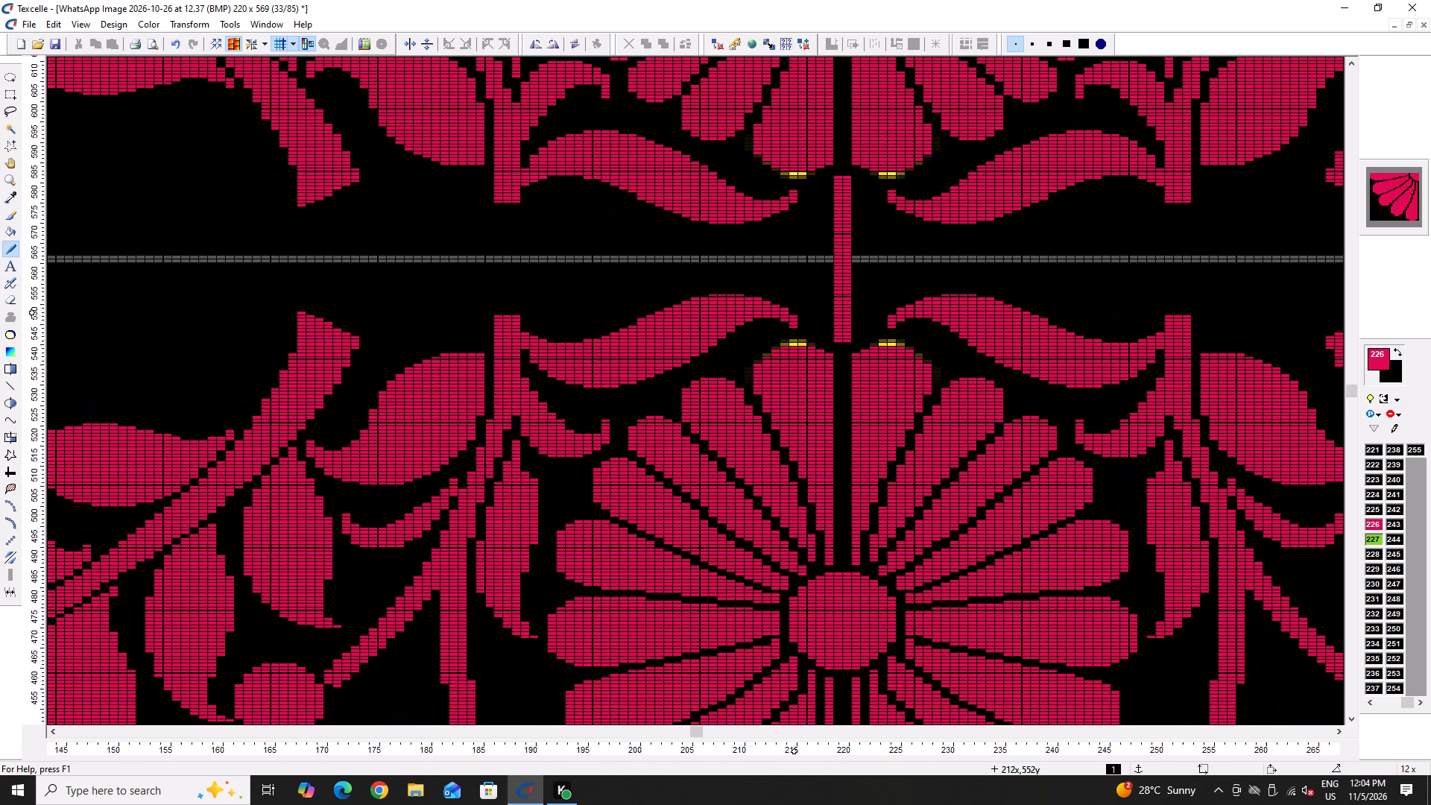
ctrl+scroll(783, 327, down, 1)
key(ctrl+s)
key(ctrl+s)
key(ctrl+s)
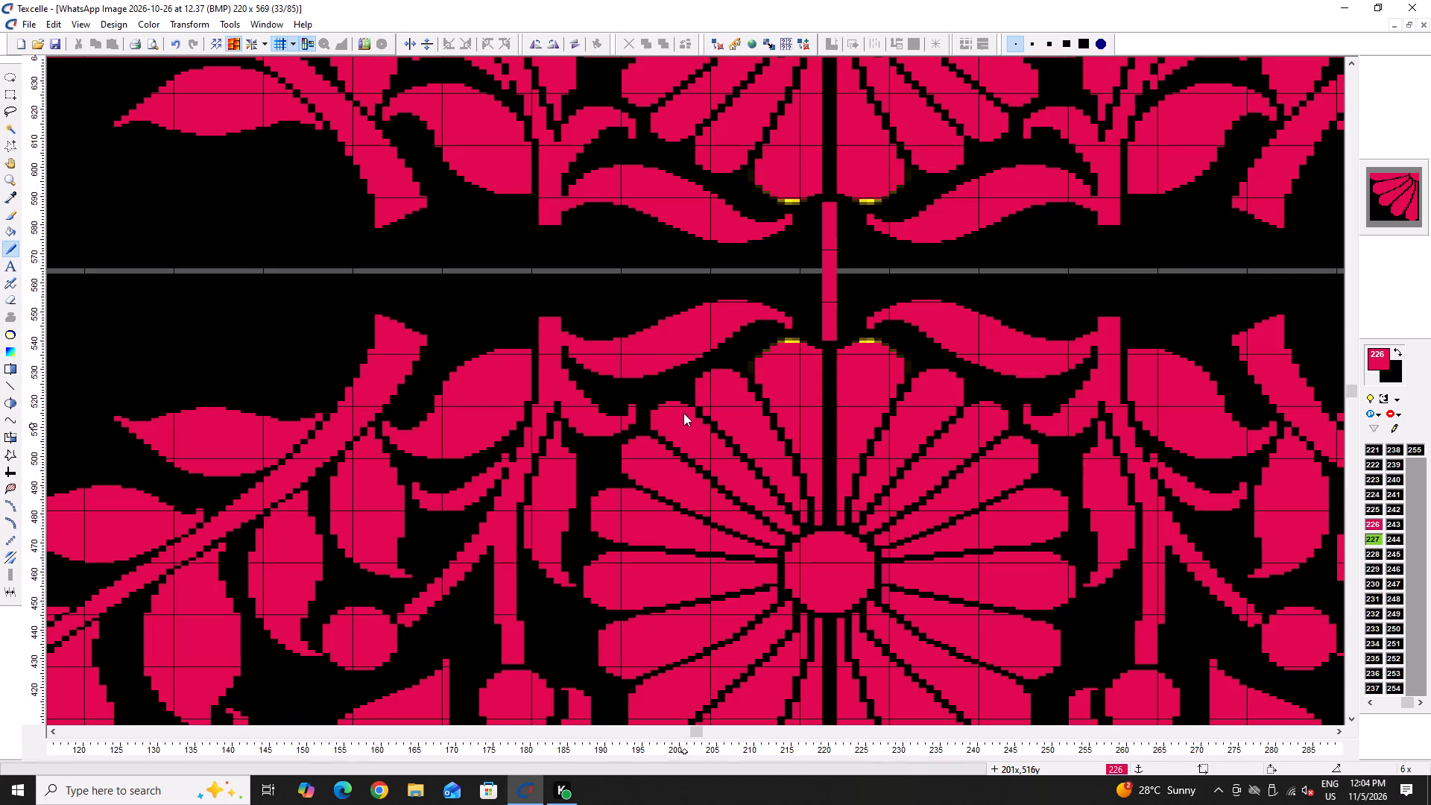
key(ctrl+s)
key(ctrl+s)
Open up the inside of the spiral curl beside the peacock's neck and flatten its ball's top with black pixels.
scroll(586, 438, down, 2)
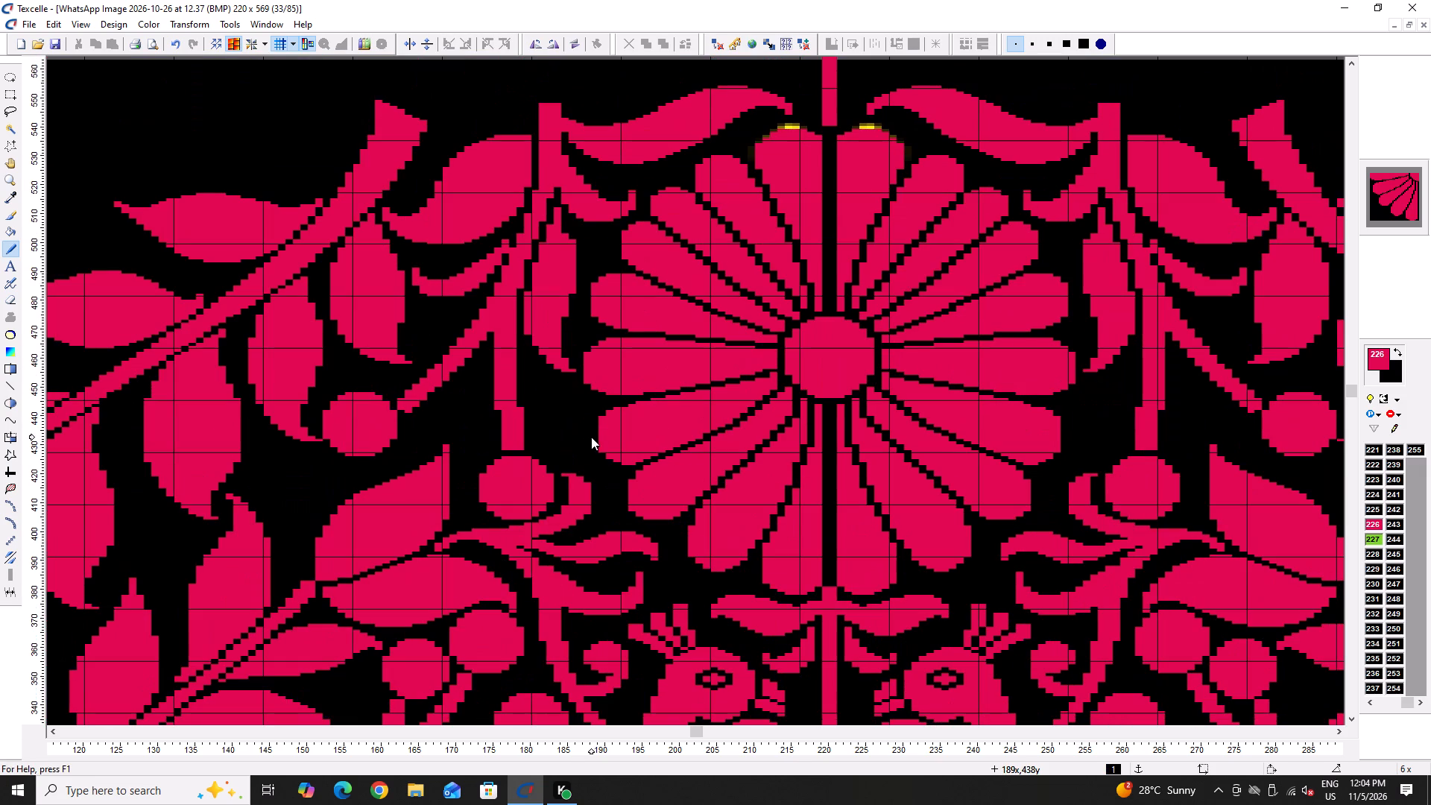
ctrl+scroll(586, 465, up, 3)
scroll(580, 473, down, 3)
ctrl+scroll(581, 431, up, 1)
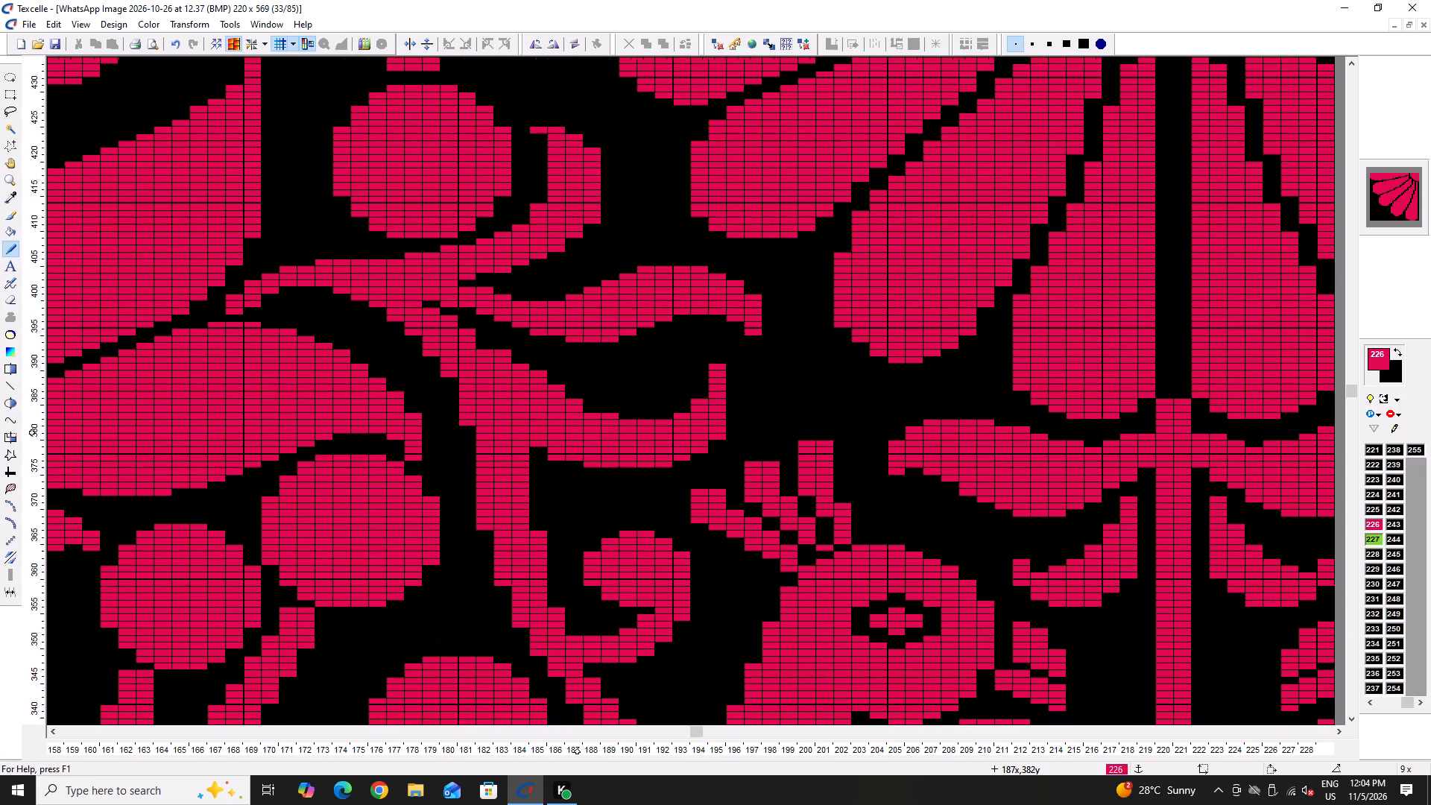
scroll(583, 433, down, 3)
scroll(581, 612, down, 2)
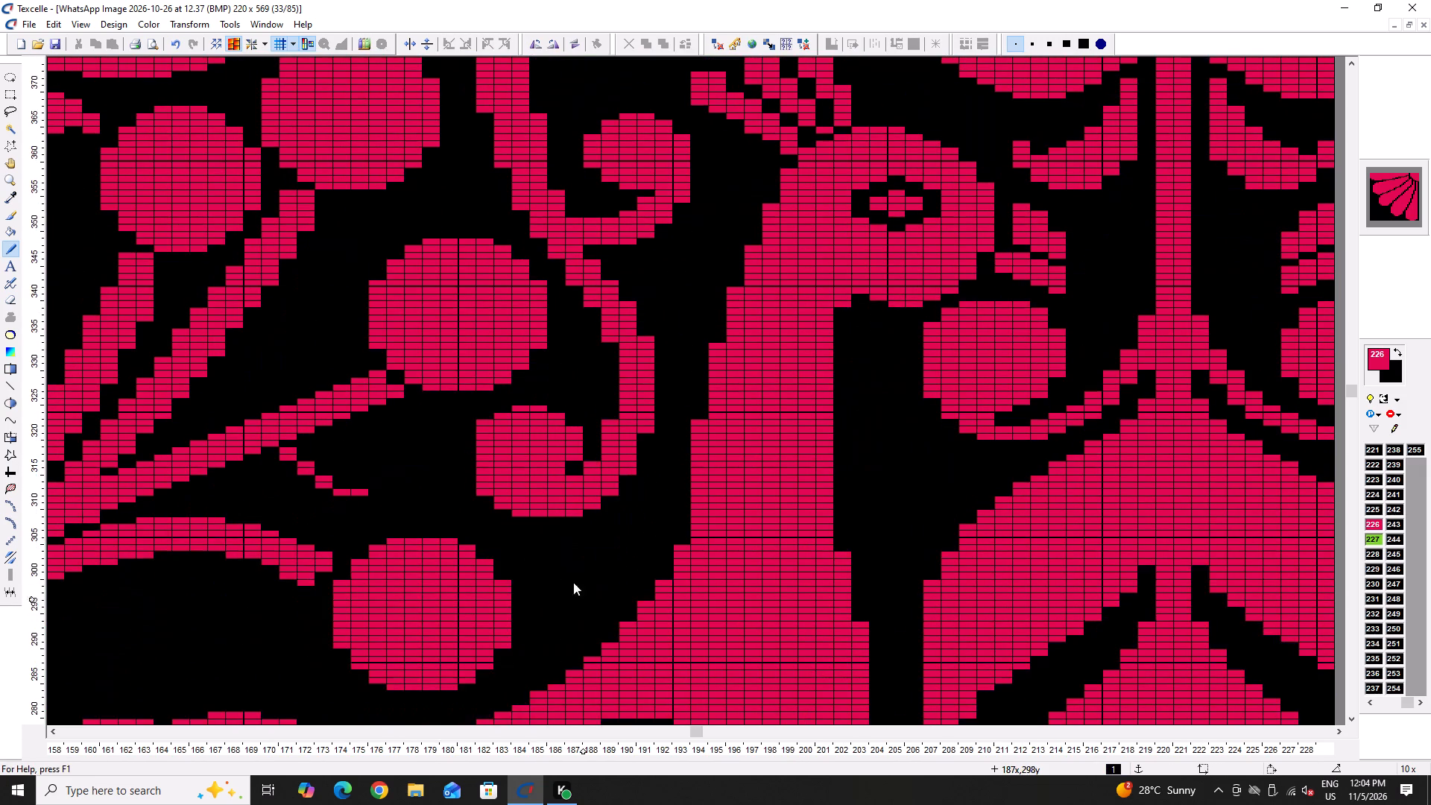
ctrl+scroll(572, 479, up, 3)
right_drag(606, 322, 604, 425)
right_click(563, 315)
right_click(563, 315)
right_click(517, 284)
right_click(514, 285)
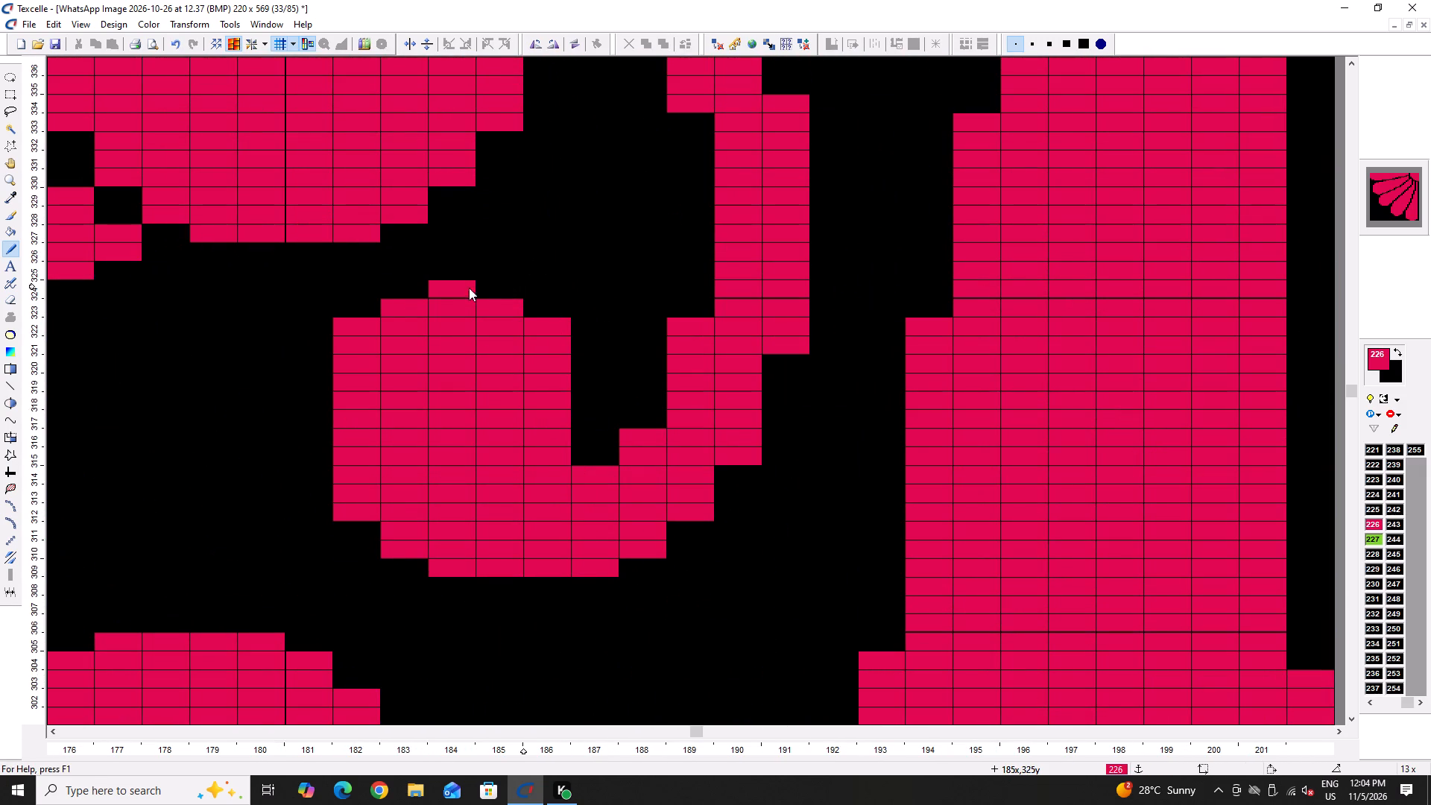
right_click(455, 286)
right_click(461, 283)
ctrl+scroll(543, 396, down, 4)
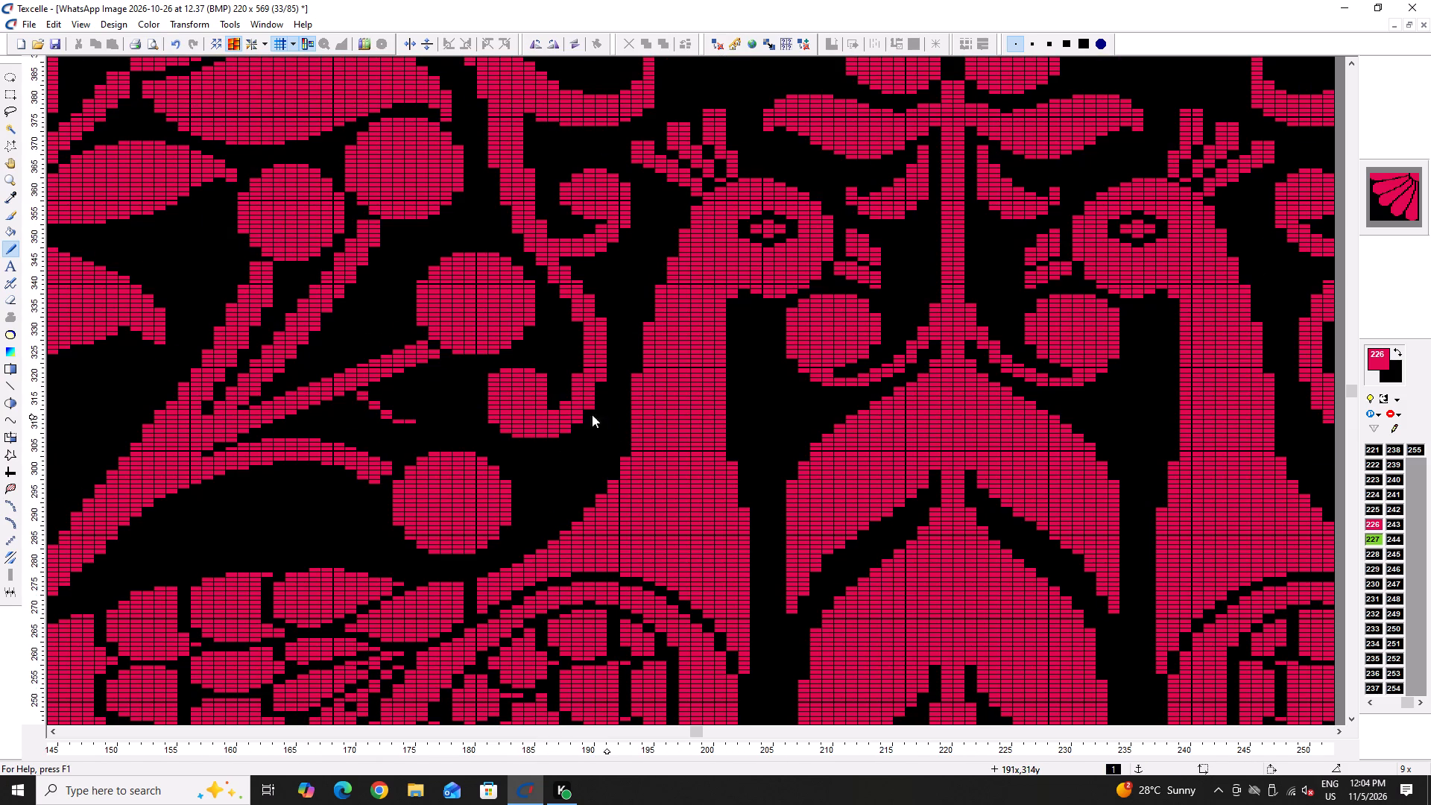
Erase the stray thin strand between the ball stem and the arched stem below it by painting it black.
ctrl+scroll(376, 411, up, 2)
right_drag(343, 381, 405, 423)
right_drag(415, 423, 446, 436)
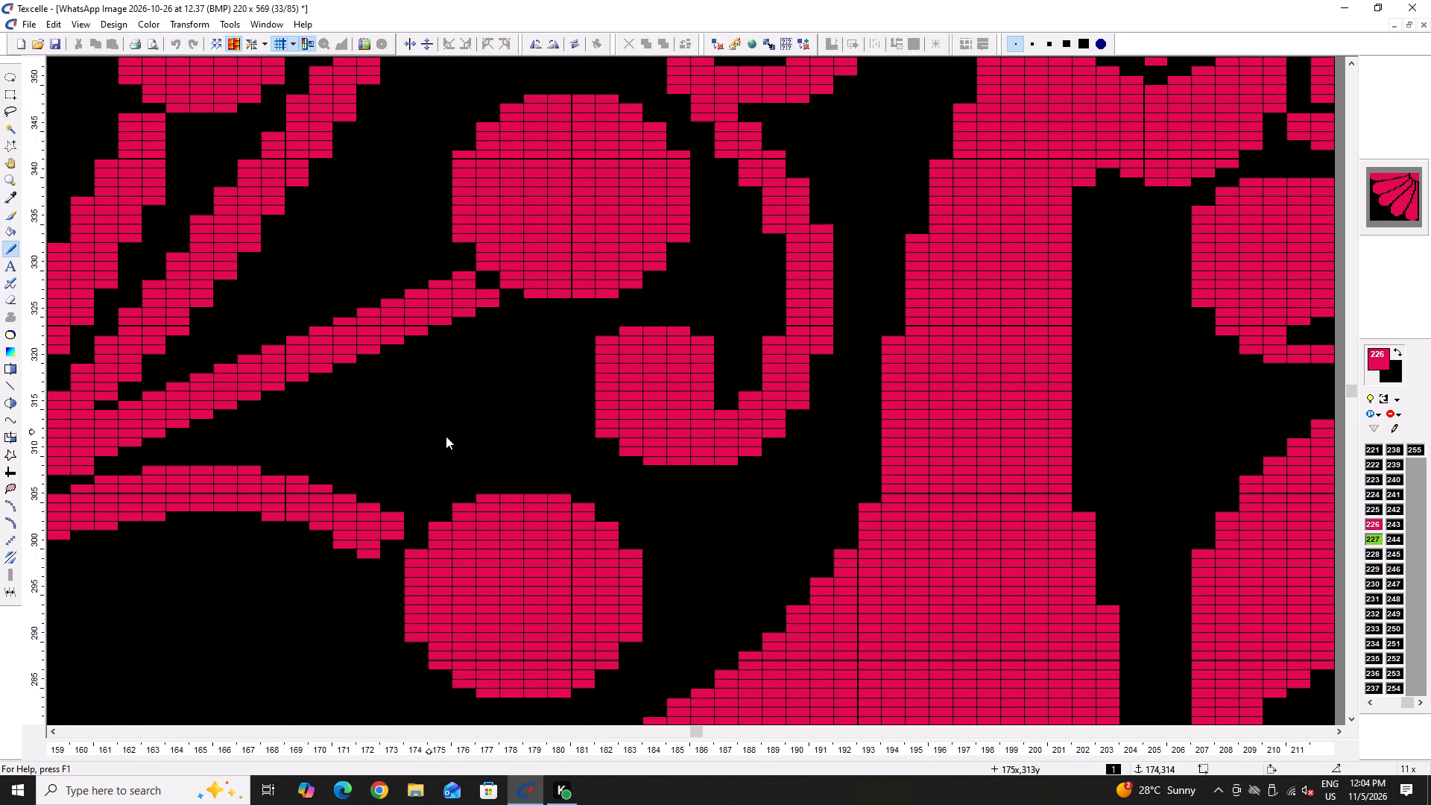
right_drag(446, 436, 449, 437)
Draw a pointed leaf outline freehand in pink beneath the arched stem above the peacock's feathers and fill it pink.
ctrl+scroll(426, 435, down, 4)
ctrl+scroll(262, 511, up, 3)
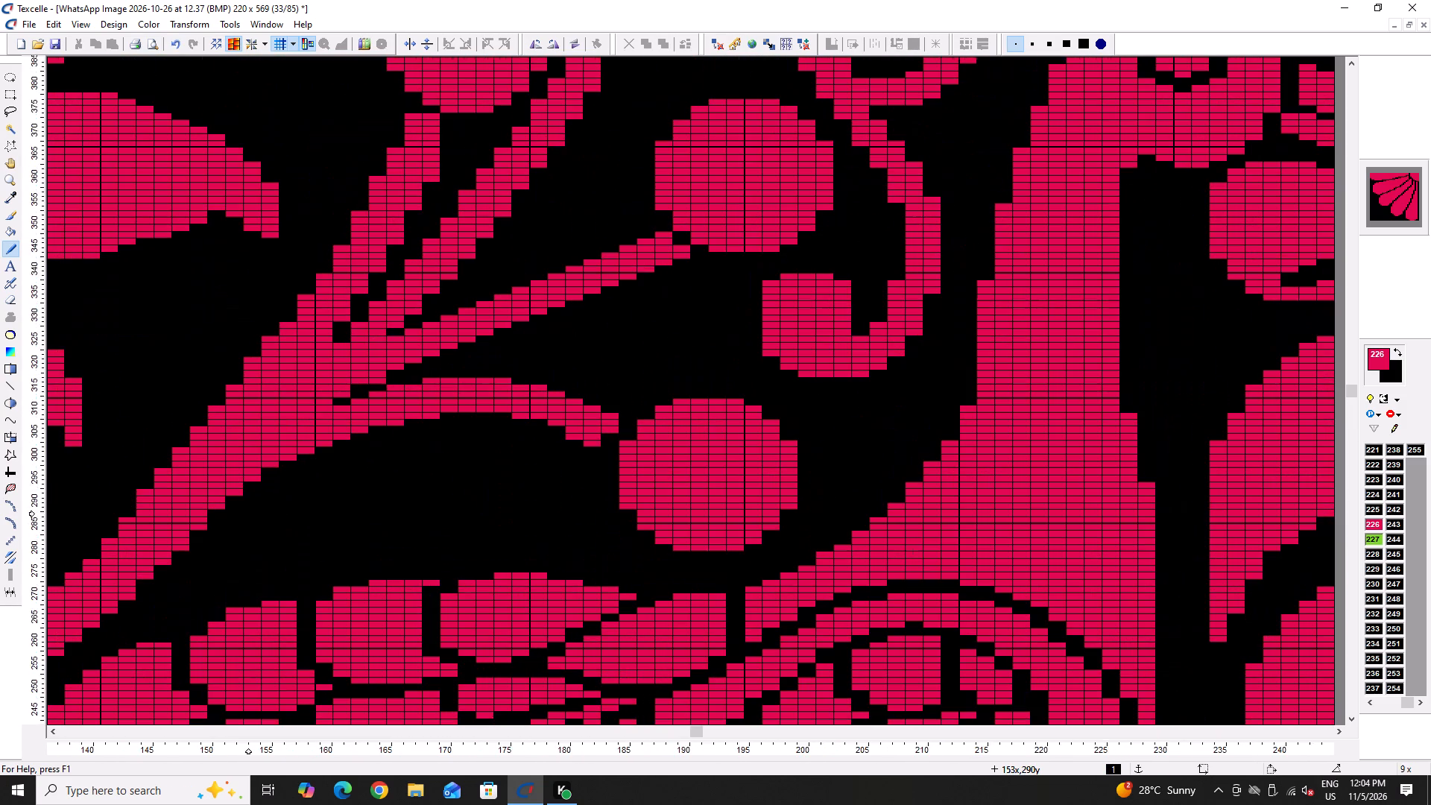
drag(258, 526, 510, 484)
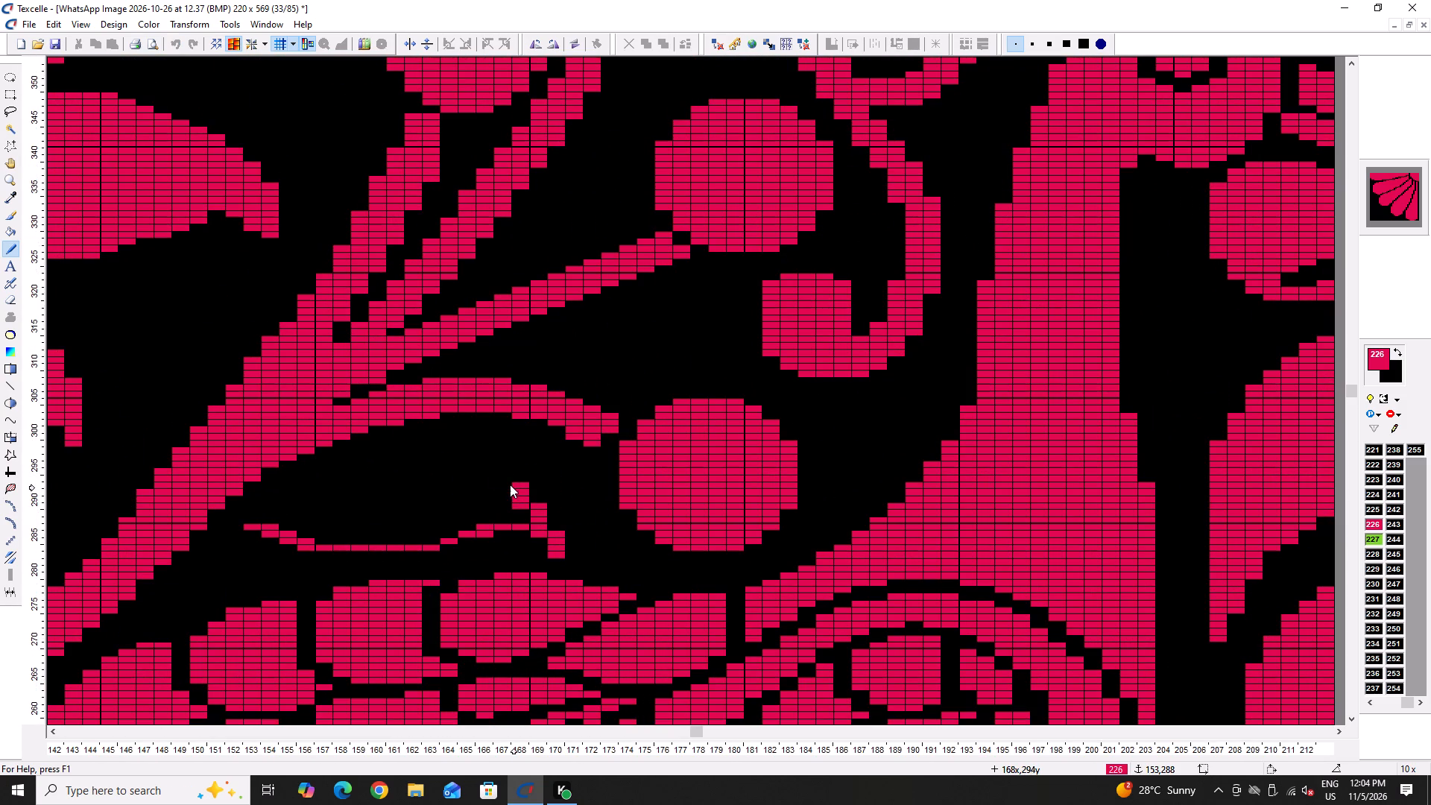
drag(510, 484, 224, 538)
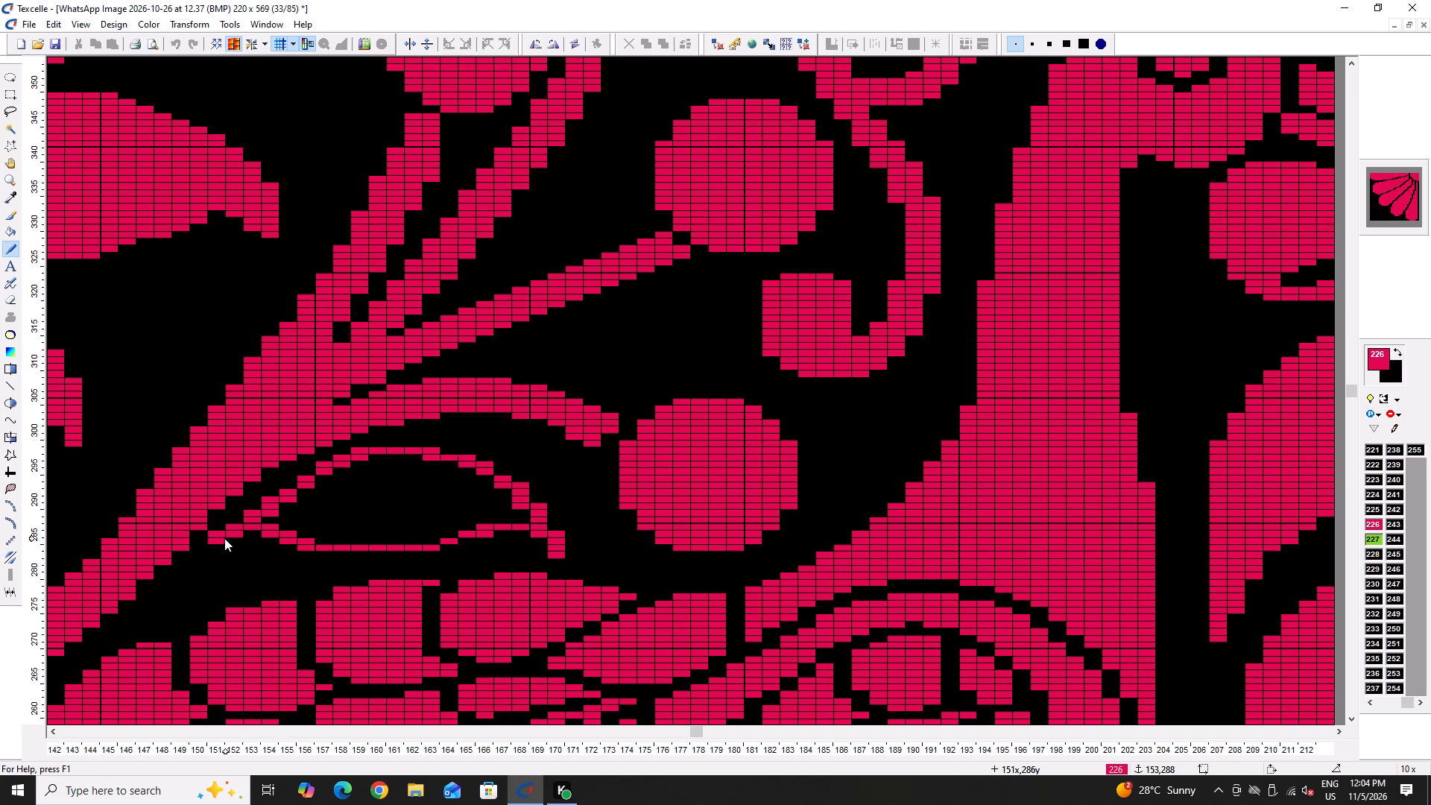
drag(224, 538, 270, 534)
key(shift+space)
key(h)
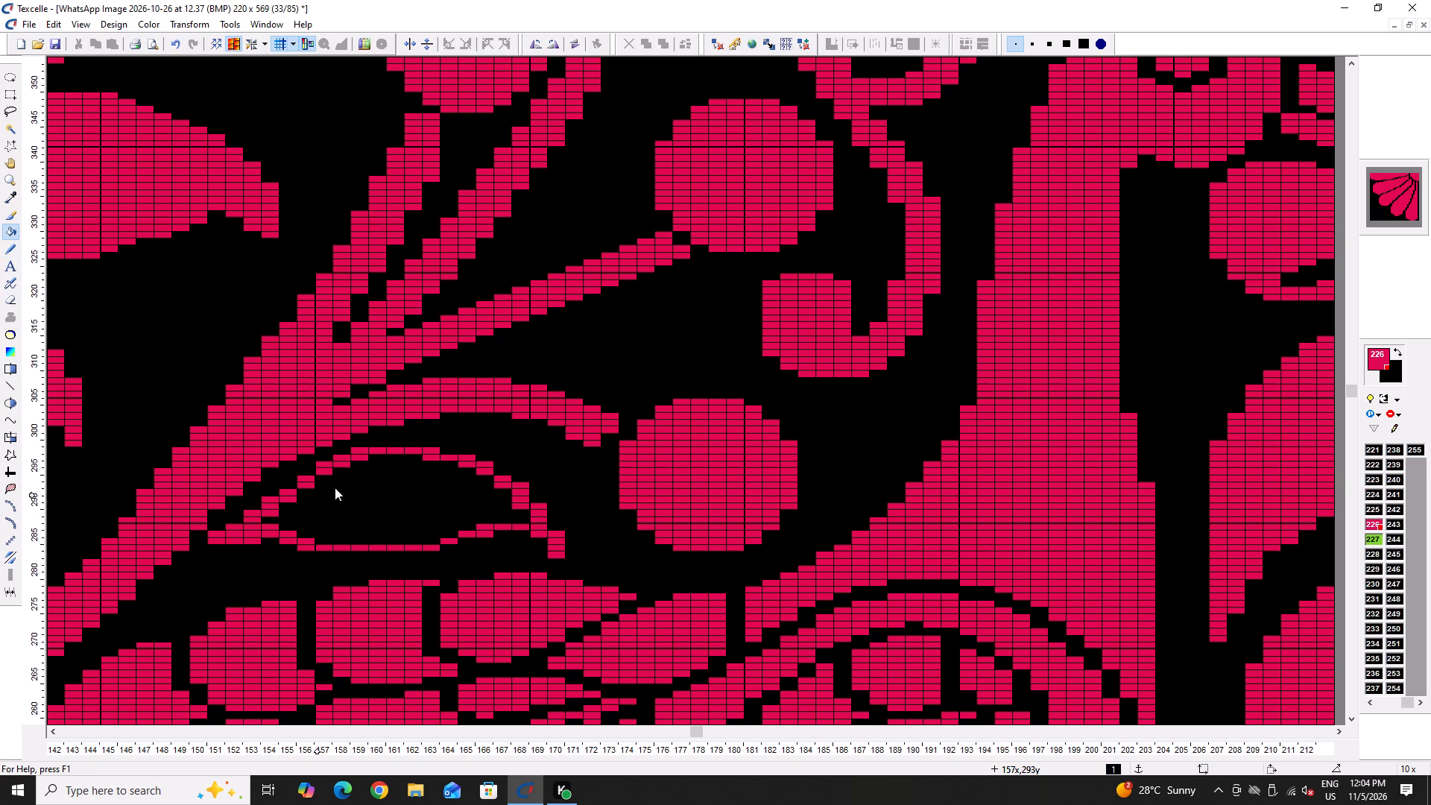
double_click(376, 480)
Even out the new leaf's upper edge near its stem end by filling the steps with pink pixels.
key(shift+space)
key(x)
click(271, 543)
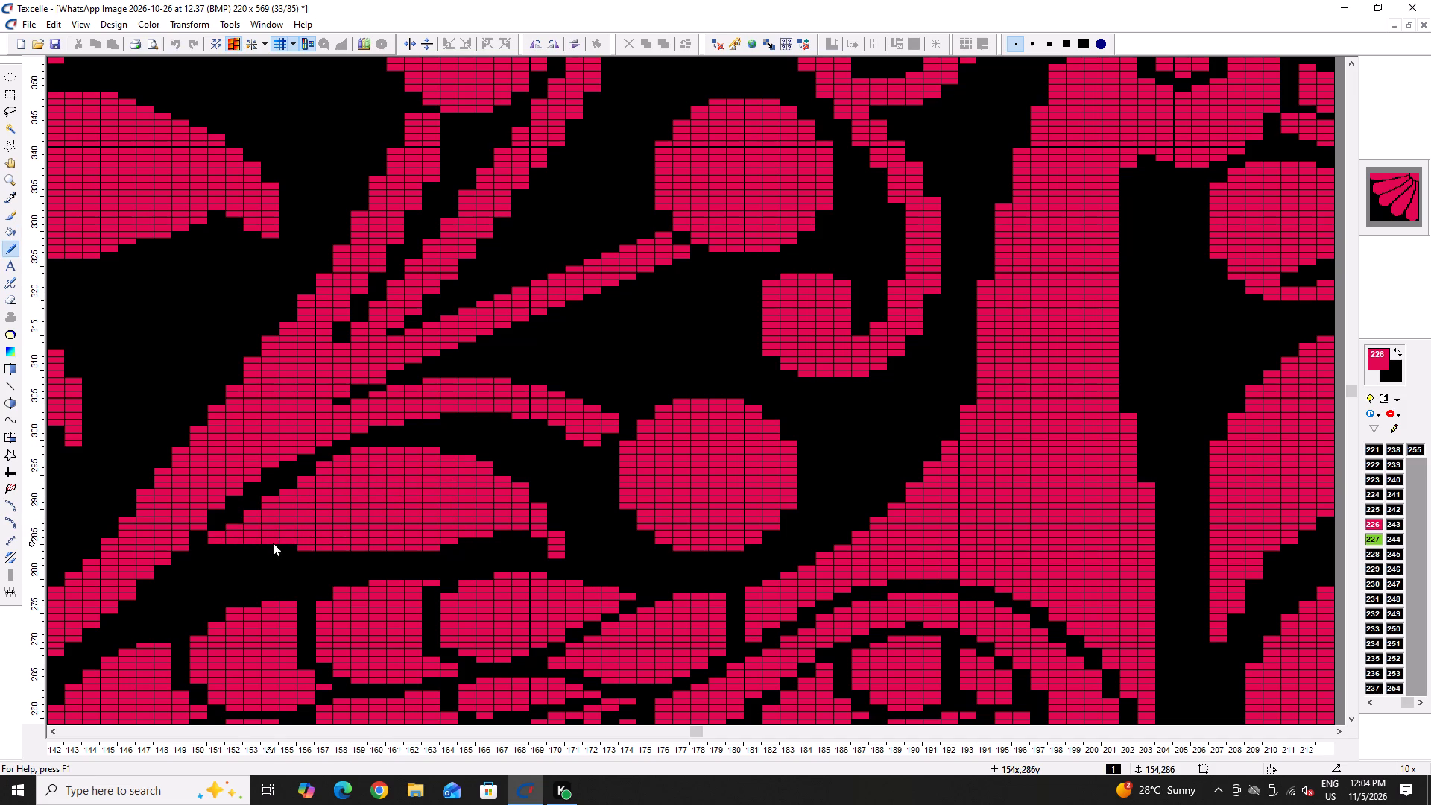
double_click(277, 543)
right_click(287, 527)
ctrl+scroll(276, 538, up, 3)
drag(330, 483, 311, 520)
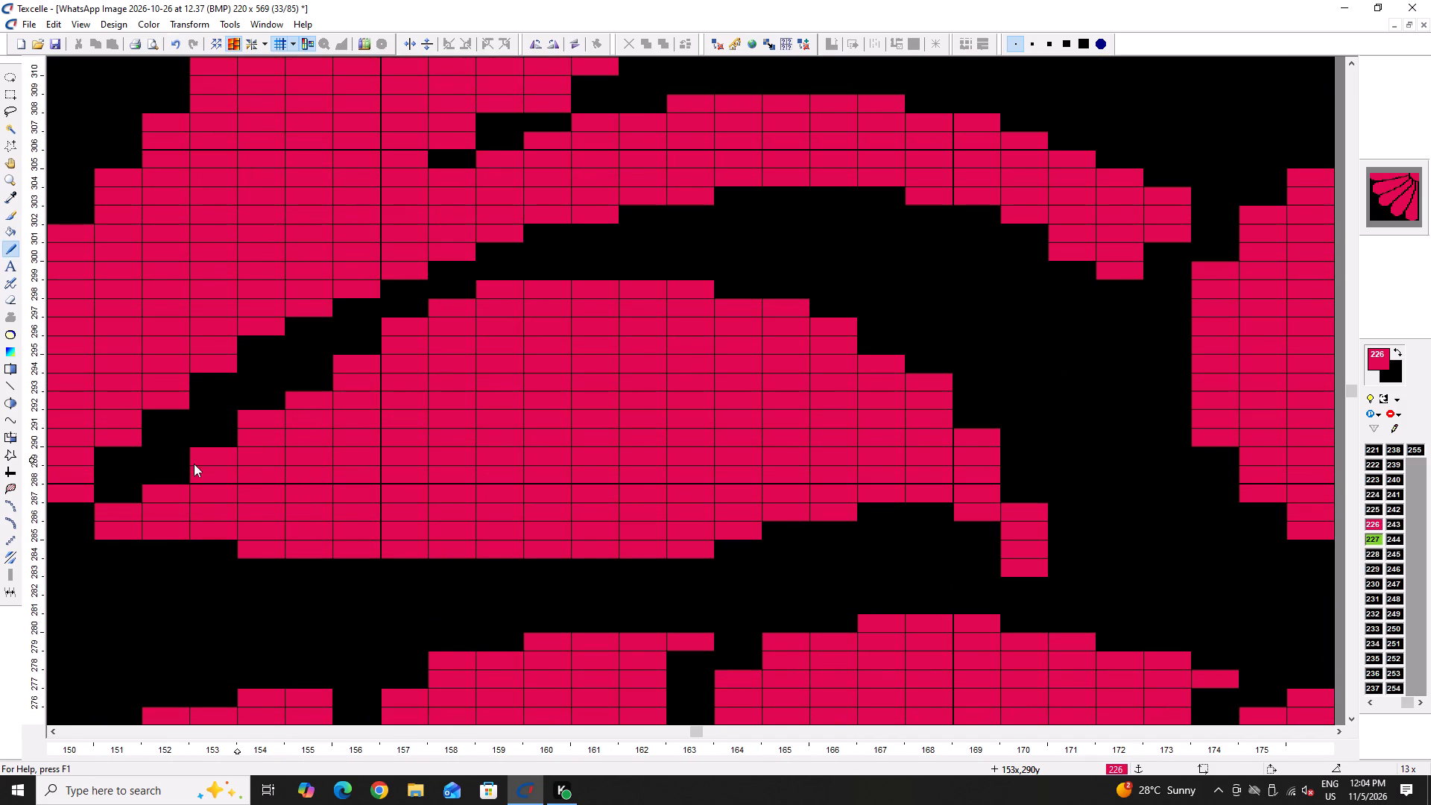
click(215, 449)
click(253, 412)
drag(233, 436, 229, 446)
drag(263, 404, 278, 394)
drag(320, 366, 318, 375)
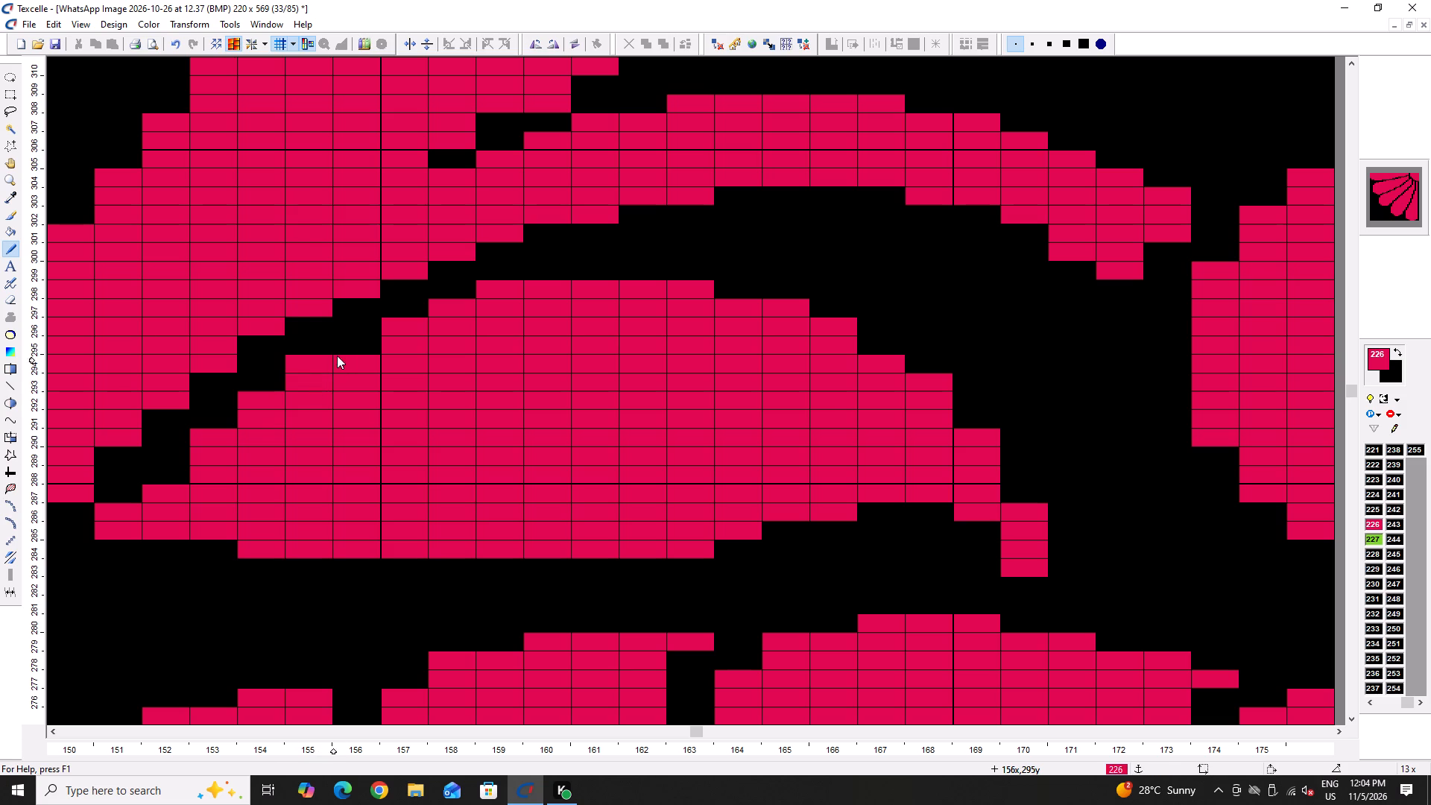
click(345, 350)
Black out the bottom row of the new leaf's underside toward its tip.
ctrl+scroll(418, 337, down, 3)
ctrl+scroll(680, 437, up, 2)
right_drag(516, 388, 435, 383)
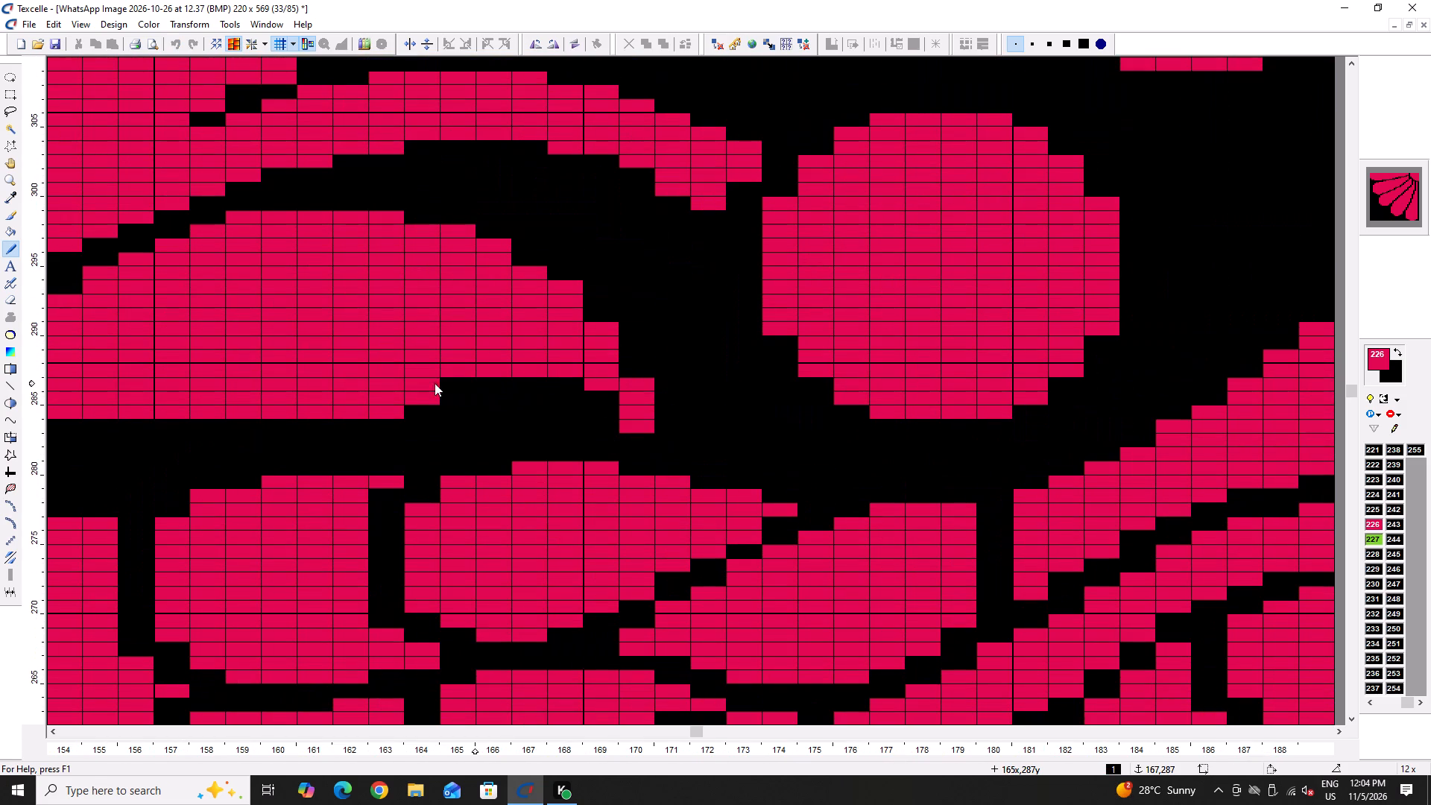
right_drag(435, 383, 417, 387)
right_click(415, 388)
Build up the new leaf's lower edge with a pink row and taper it at the stem end with pixel corrections.
ctrl+scroll(404, 408, down, 3)
ctrl+scroll(293, 429, up, 3)
drag(253, 356, 253, 362)
drag(250, 363, 280, 367)
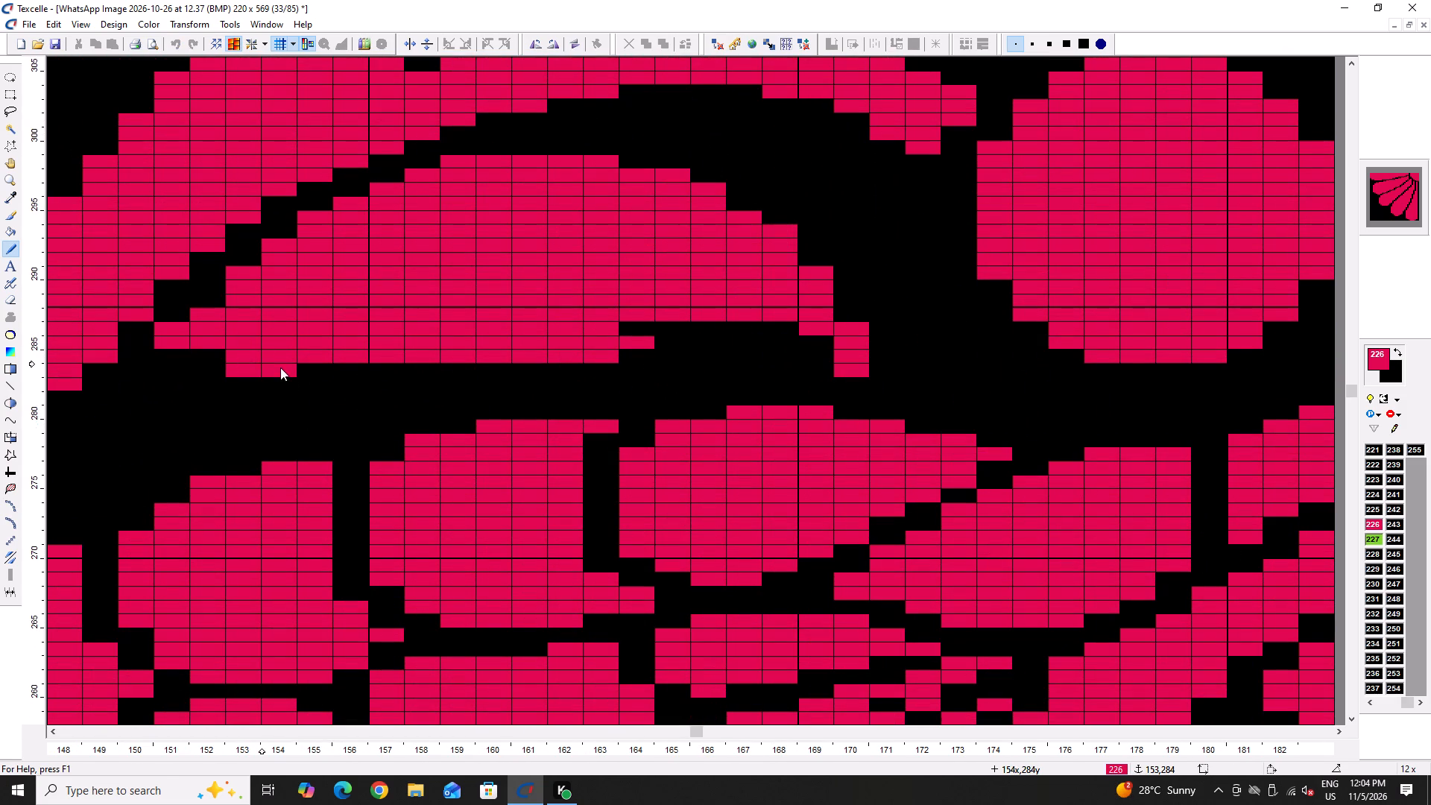
drag(280, 367, 491, 359)
click(220, 353)
right_click(224, 366)
right_click(227, 369)
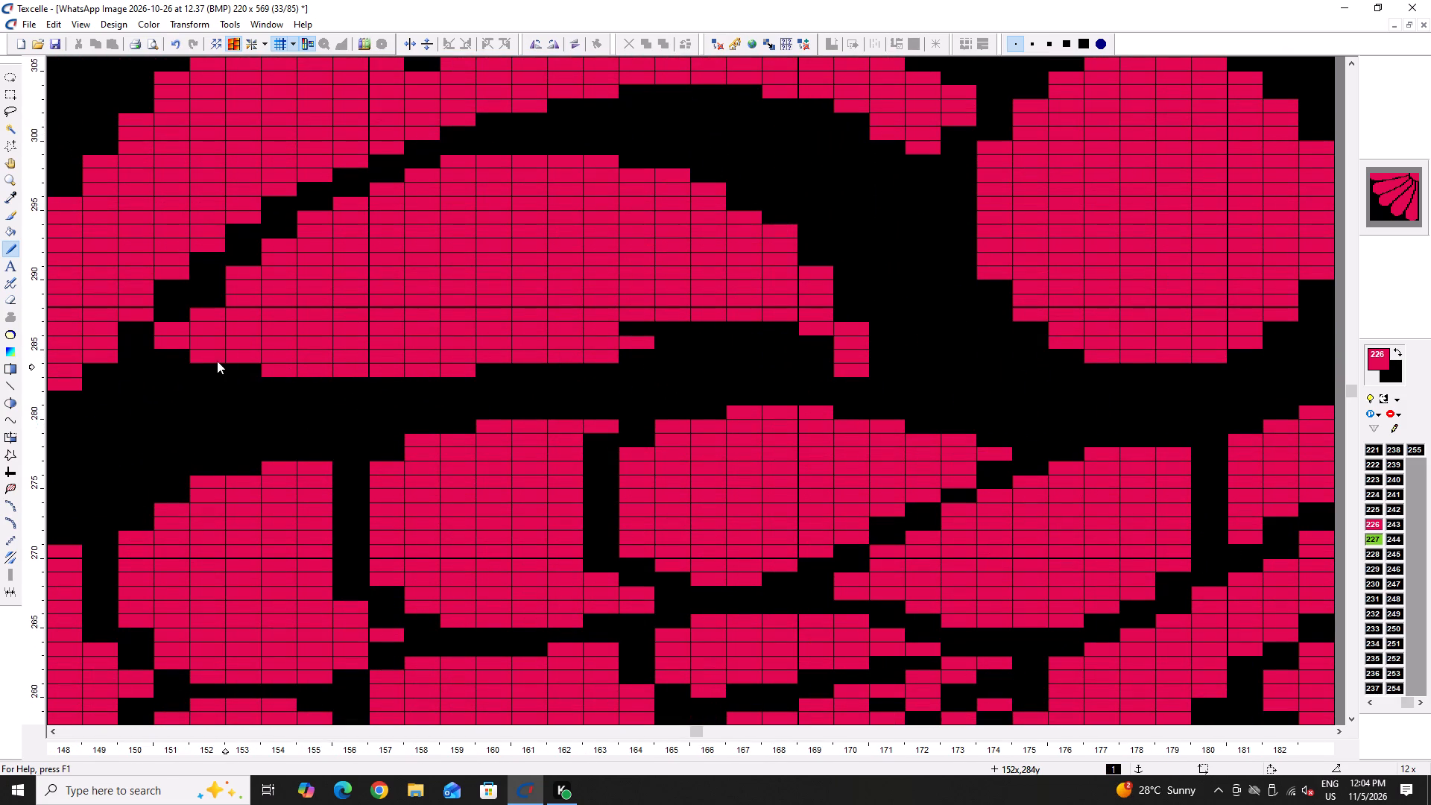
right_click(217, 361)
right_click(263, 372)
click(233, 353)
click(209, 356)
click(284, 363)
Carve a rising curve into the new leaf's underside toward its tip in black and clear the leftover pink pixels.
right_drag(427, 376, 569, 359)
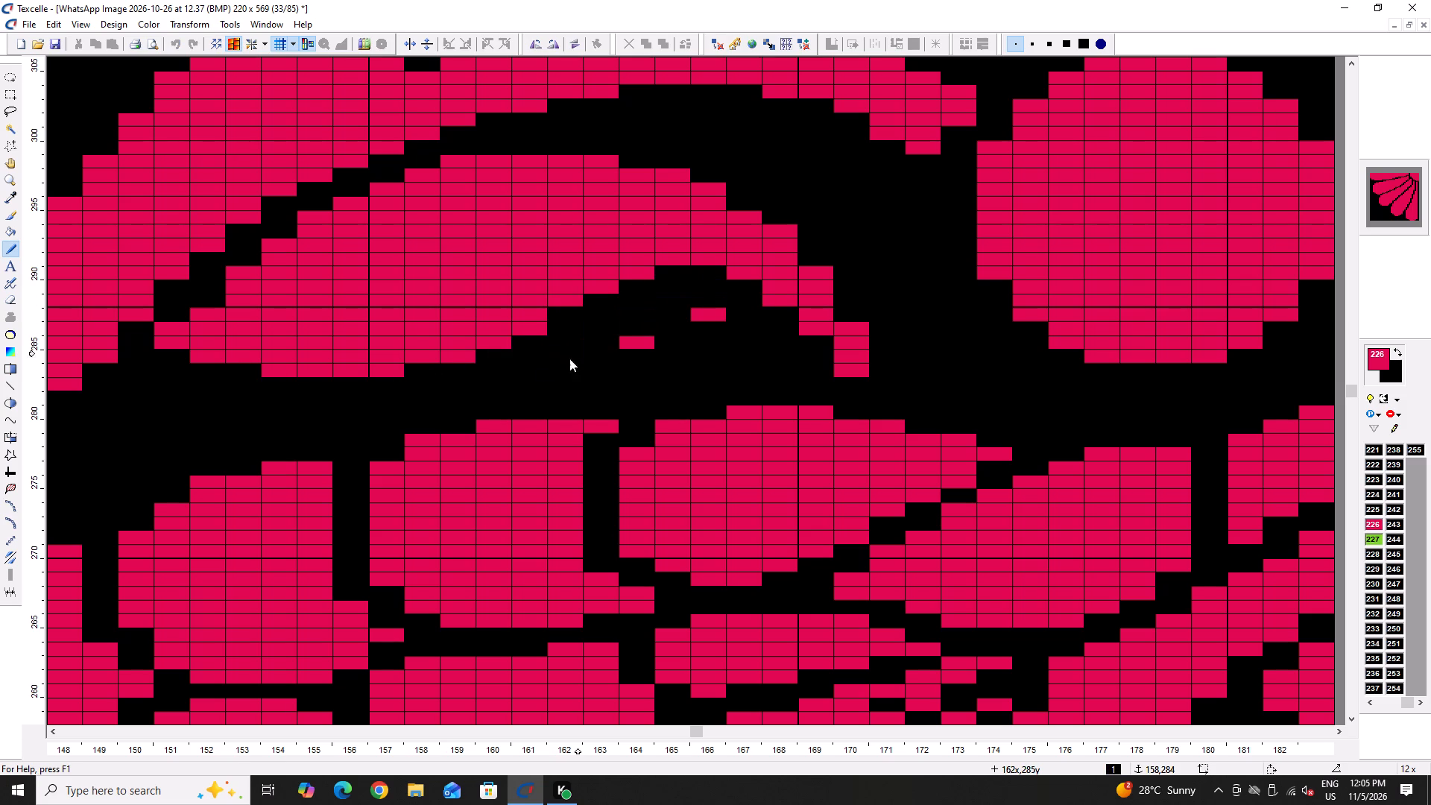
right_drag(569, 359, 677, 338)
right_drag(674, 339, 663, 341)
Smooth the new leaf's carved underside by filling its jagged steps and the top of the arch with pink pixels.
ctrl+scroll(640, 341, up, 1)
click(522, 302)
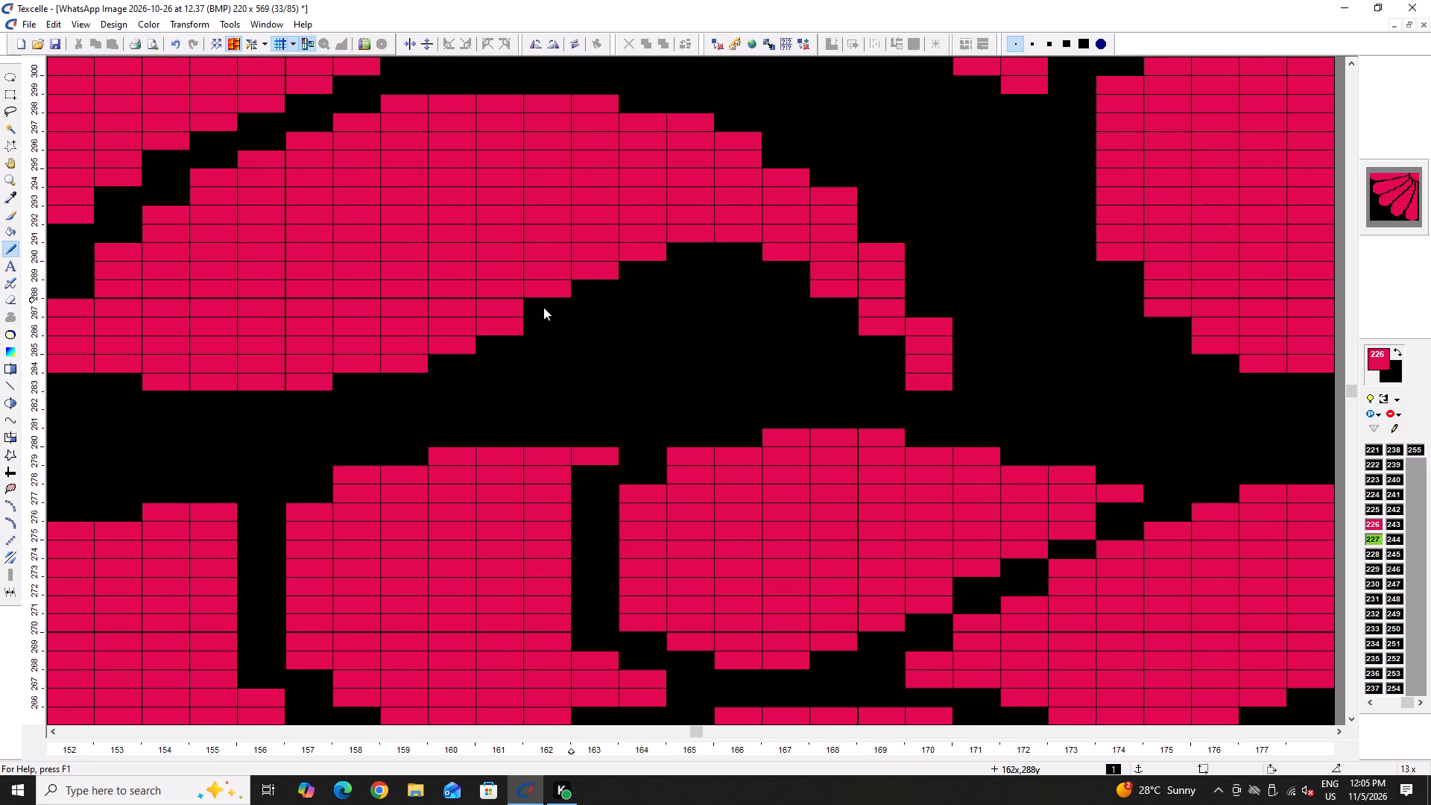
click(543, 307)
drag(707, 260, 756, 259)
click(758, 259)
click(818, 267)
click(791, 277)
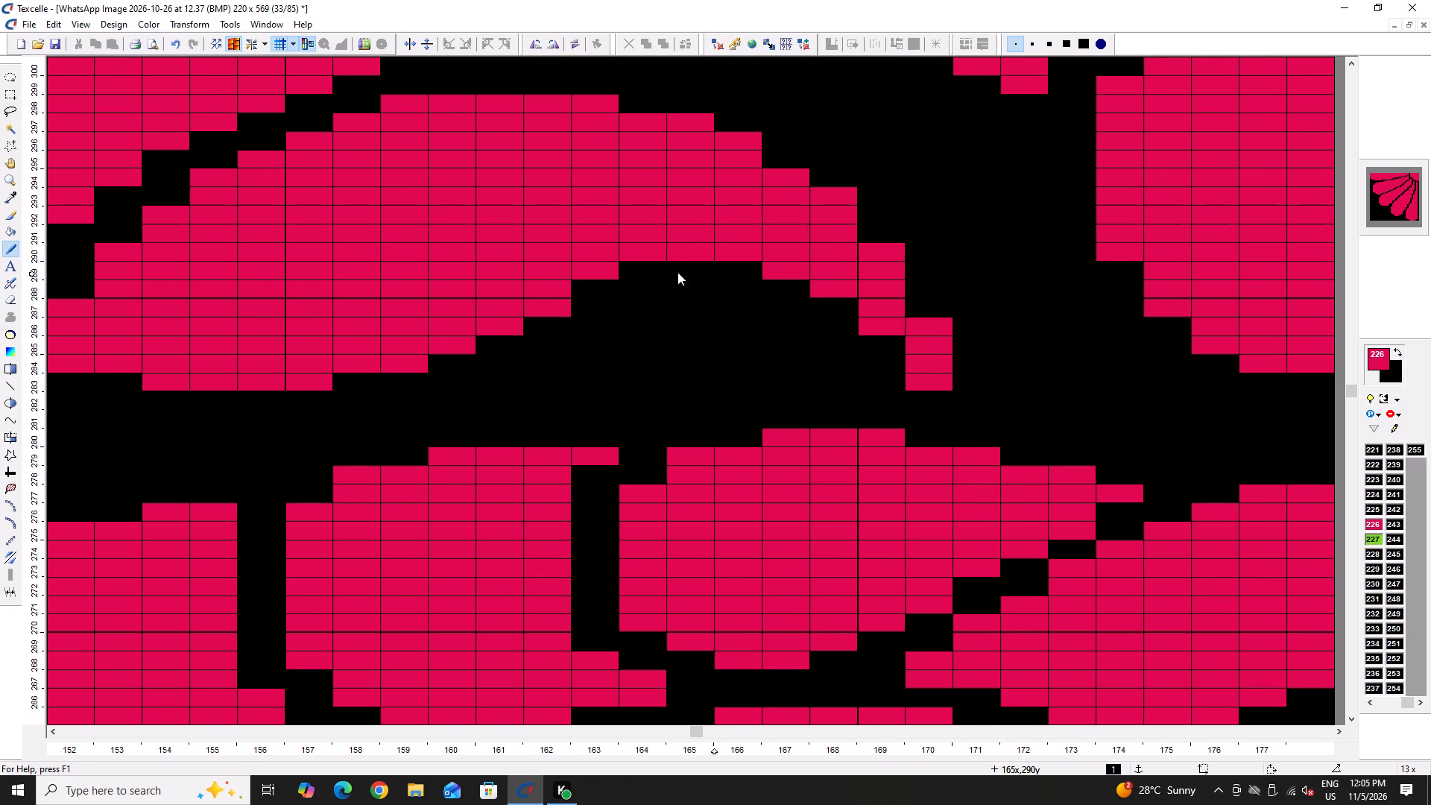
click(638, 271)
click(582, 291)
drag(838, 312, 847, 306)
Thicken the inner side of the new leaf's tip in pink and black out its outermost column.
drag(903, 327, 903, 363)
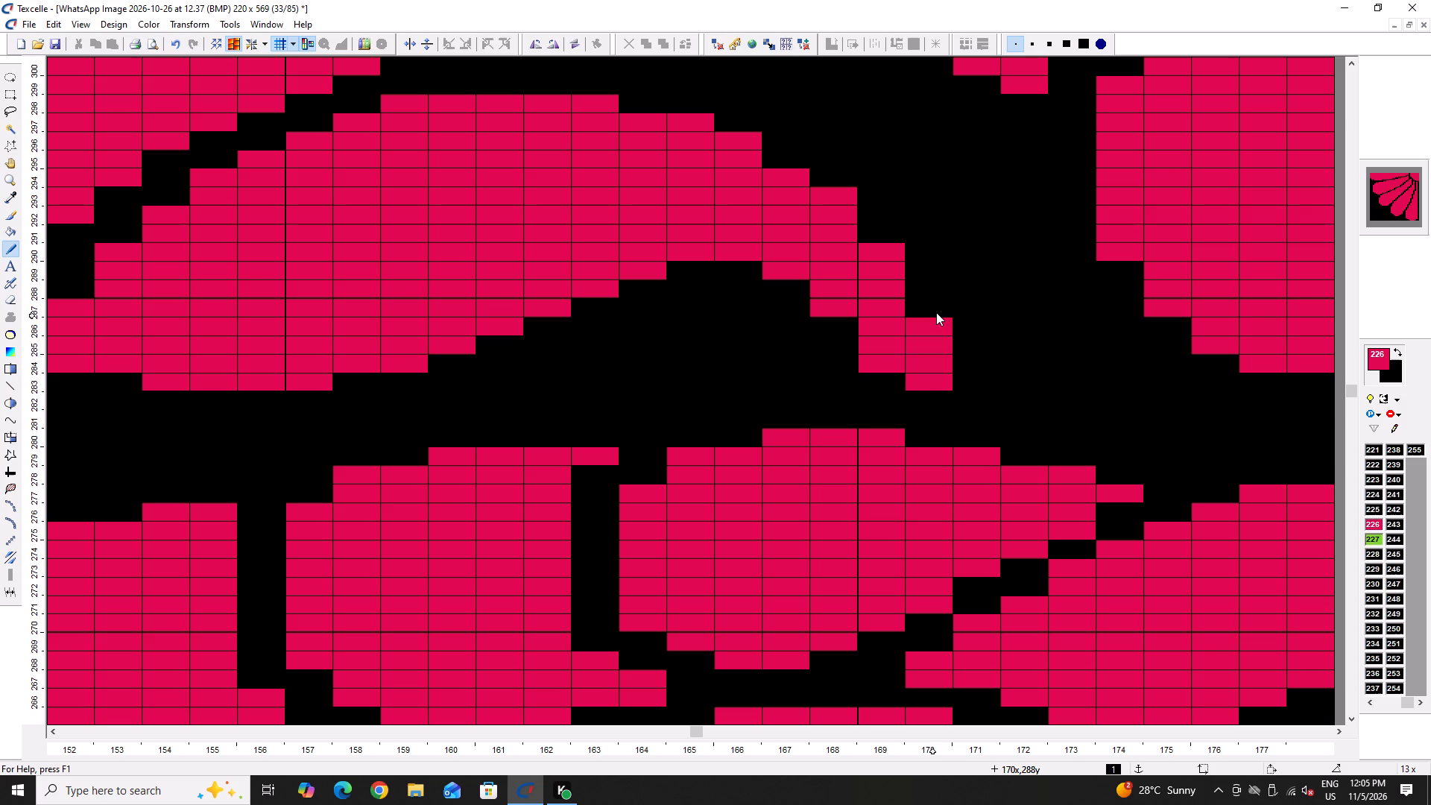
right_drag(936, 312, 935, 364)
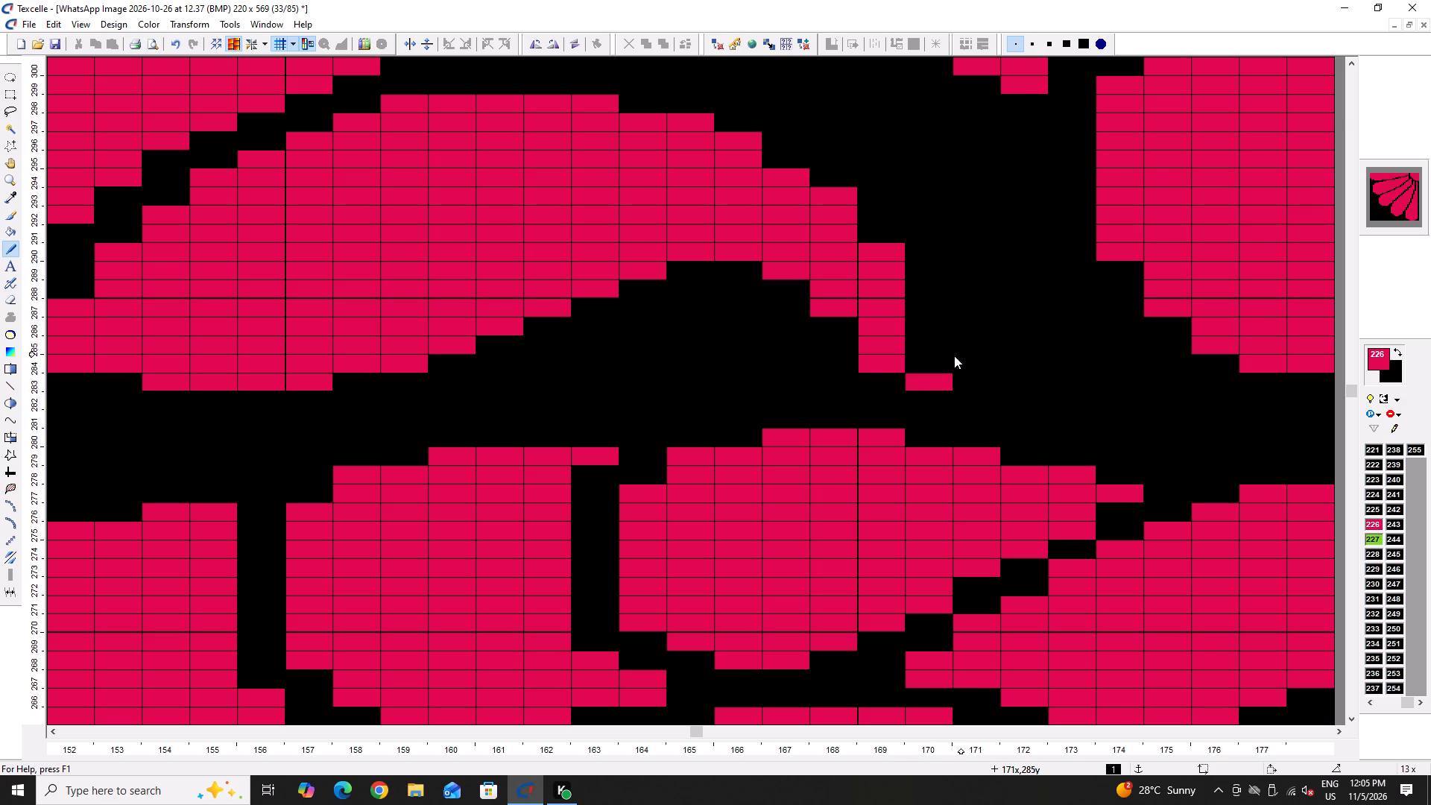
right_drag(954, 362, 939, 392)
right_click(939, 392)
Round the new leaf's upper edge and shorten its tip by blacking out outer pixels and the end column.
ctrl+scroll(689, 275, down, 3)
ctrl+scroll(777, 239, up, 3)
right_click(725, 244)
ctrl+scroll(651, 253, down, 2)
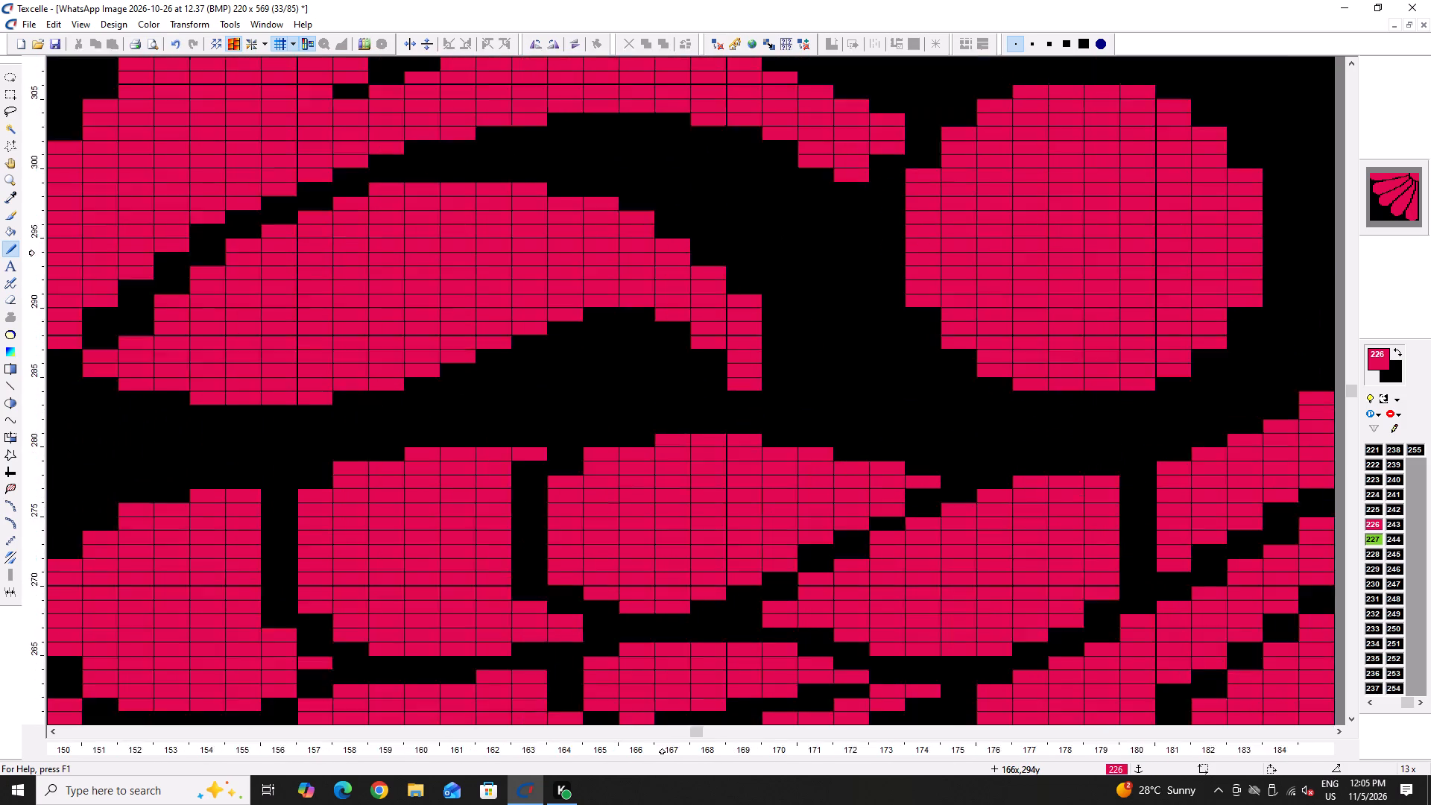
ctrl+scroll(649, 254, down, 2)
ctrl+scroll(647, 235, up, 3)
right_click(545, 209)
right_click(534, 218)
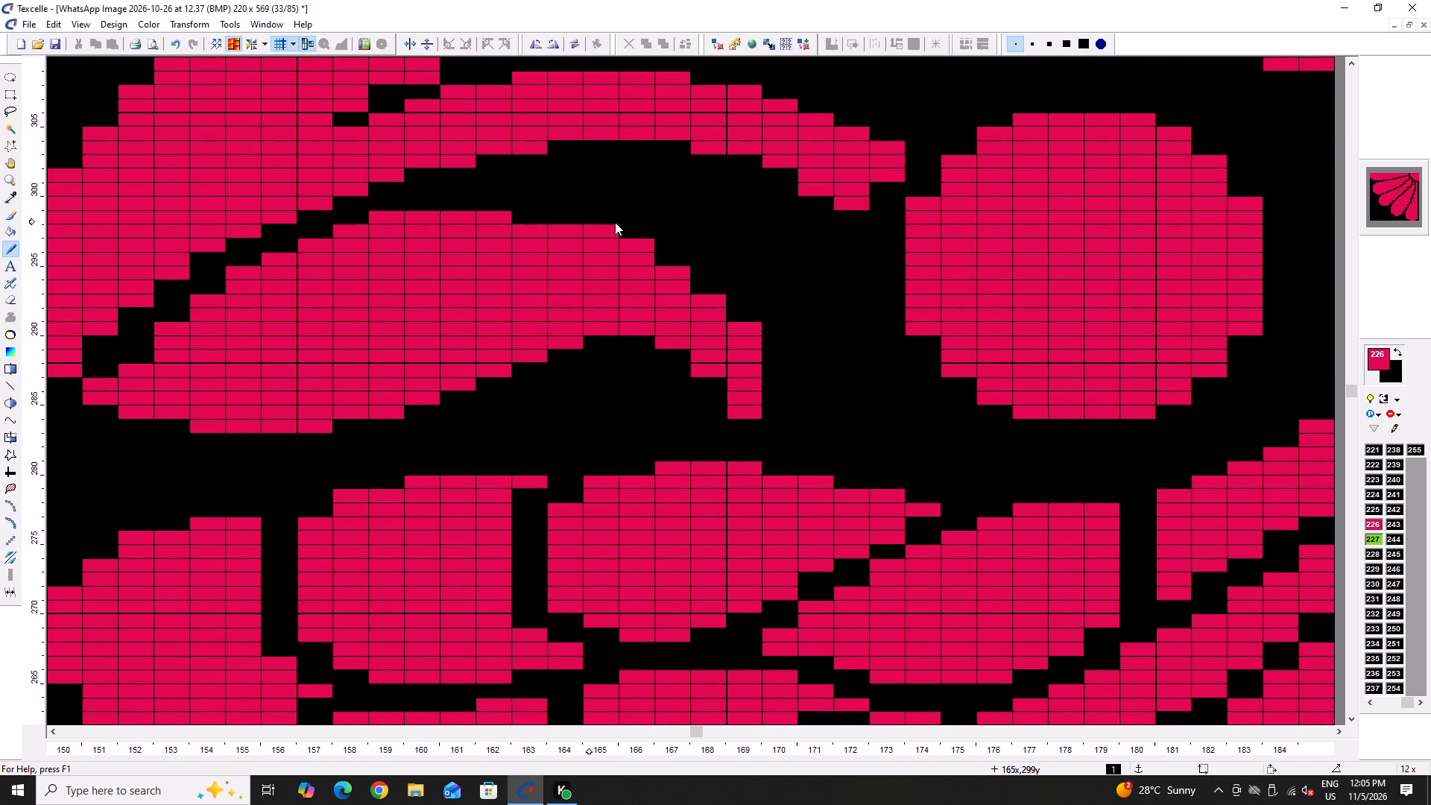
right_drag(615, 223, 614, 230)
right_click(632, 236)
right_drag(753, 315, 745, 402)
ctrl+scroll(671, 367, down, 2)
right_click(726, 397)
ctrl+scroll(701, 359, up, 2)
right_click(677, 290)
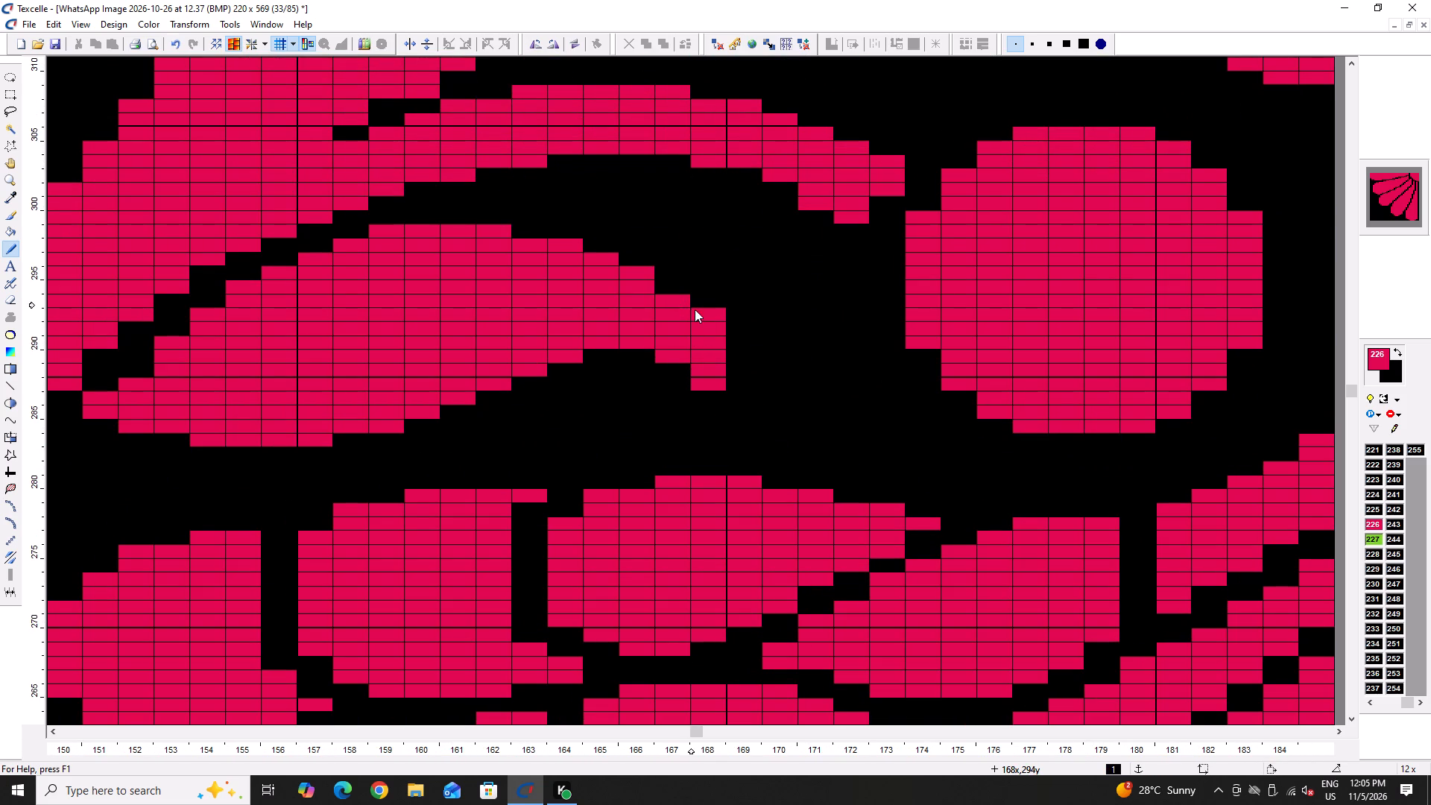
right_click(695, 310)
Save the design with the new leaf.
ctrl+scroll(619, 309, down, 6)
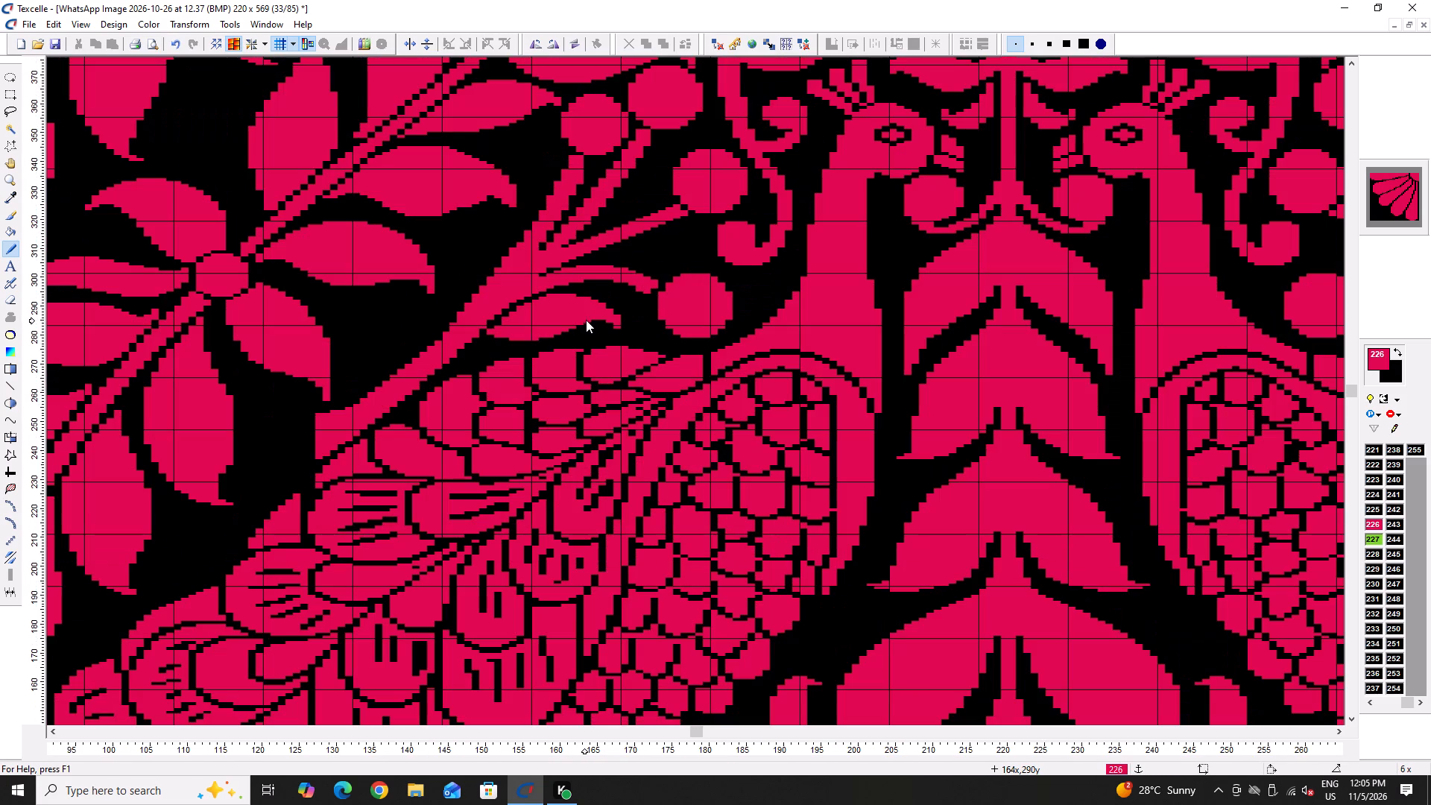
key(ctrl+s)
key(ctrl+s)
key(ctrl+s)
ctrl+scroll(598, 297, up, 5)
ctrl+scroll(526, 297, down, 4)
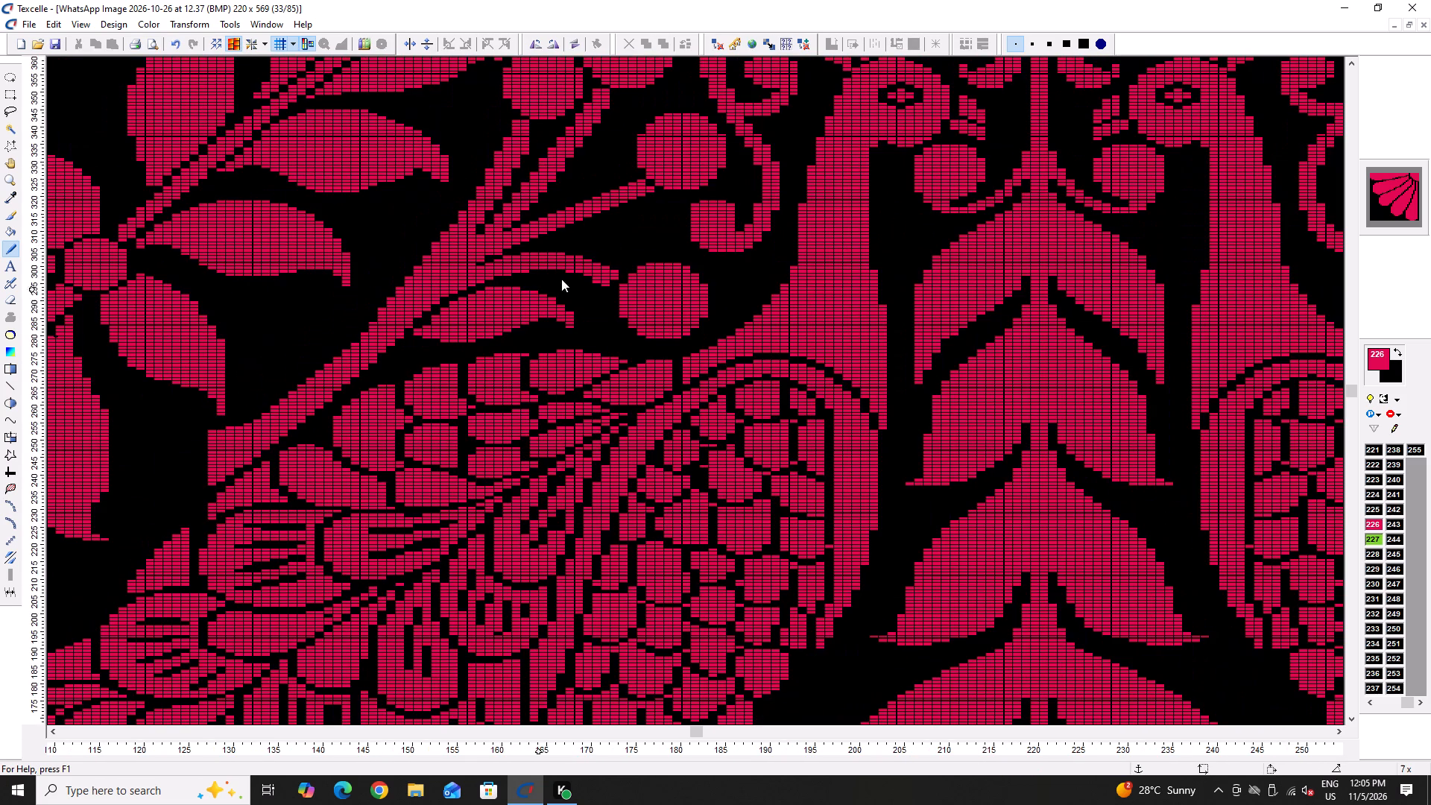
Refine the underside of the curved stem's tip beside the round berry, using black and pink pixels.
ctrl+scroll(590, 277, up, 5)
right_click(636, 283)
click(702, 288)
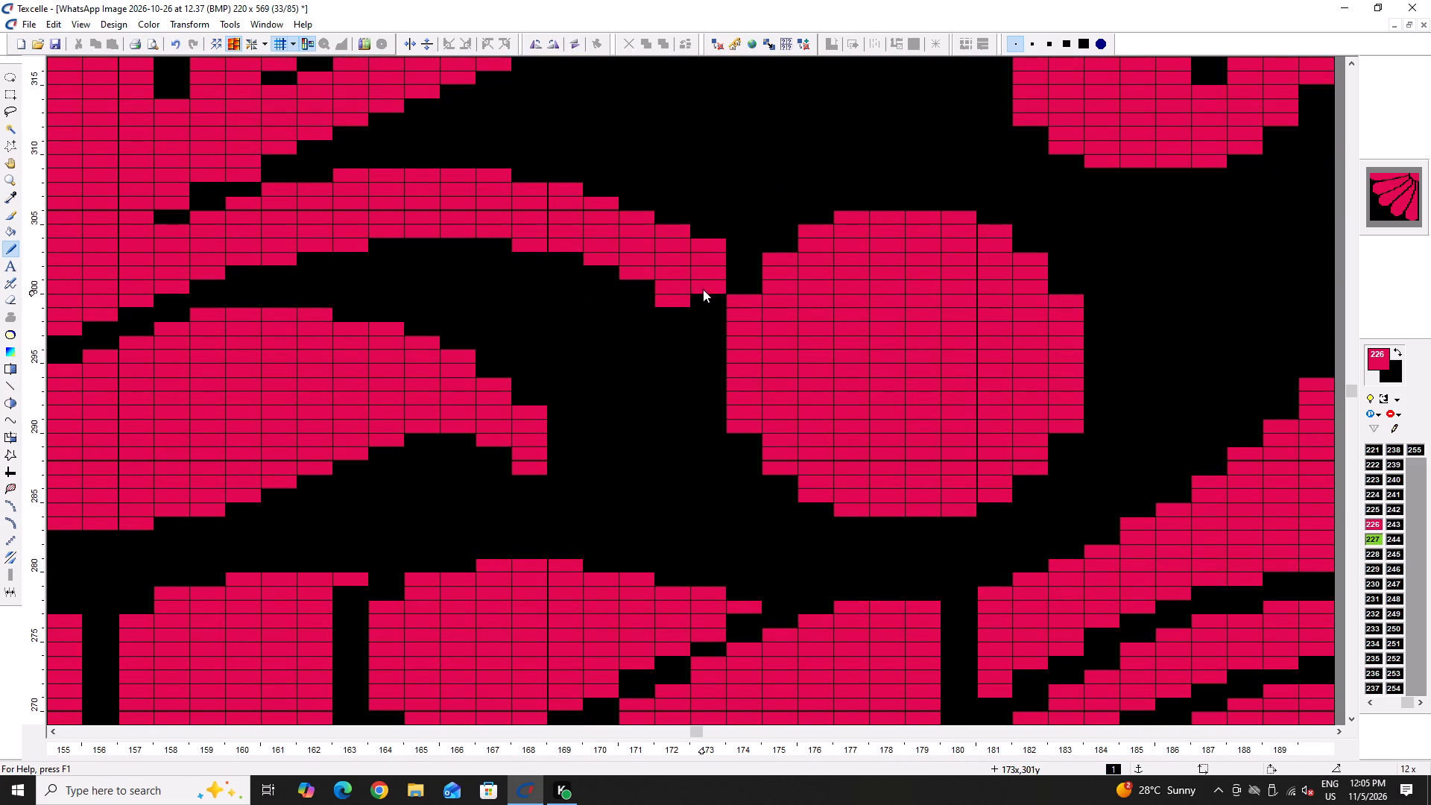
Save the design with the refined stem tip.
ctrl+scroll(540, 268, down, 6)
scroll(598, 236, up, 2)
ctrl+scroll(576, 257, down, 5)
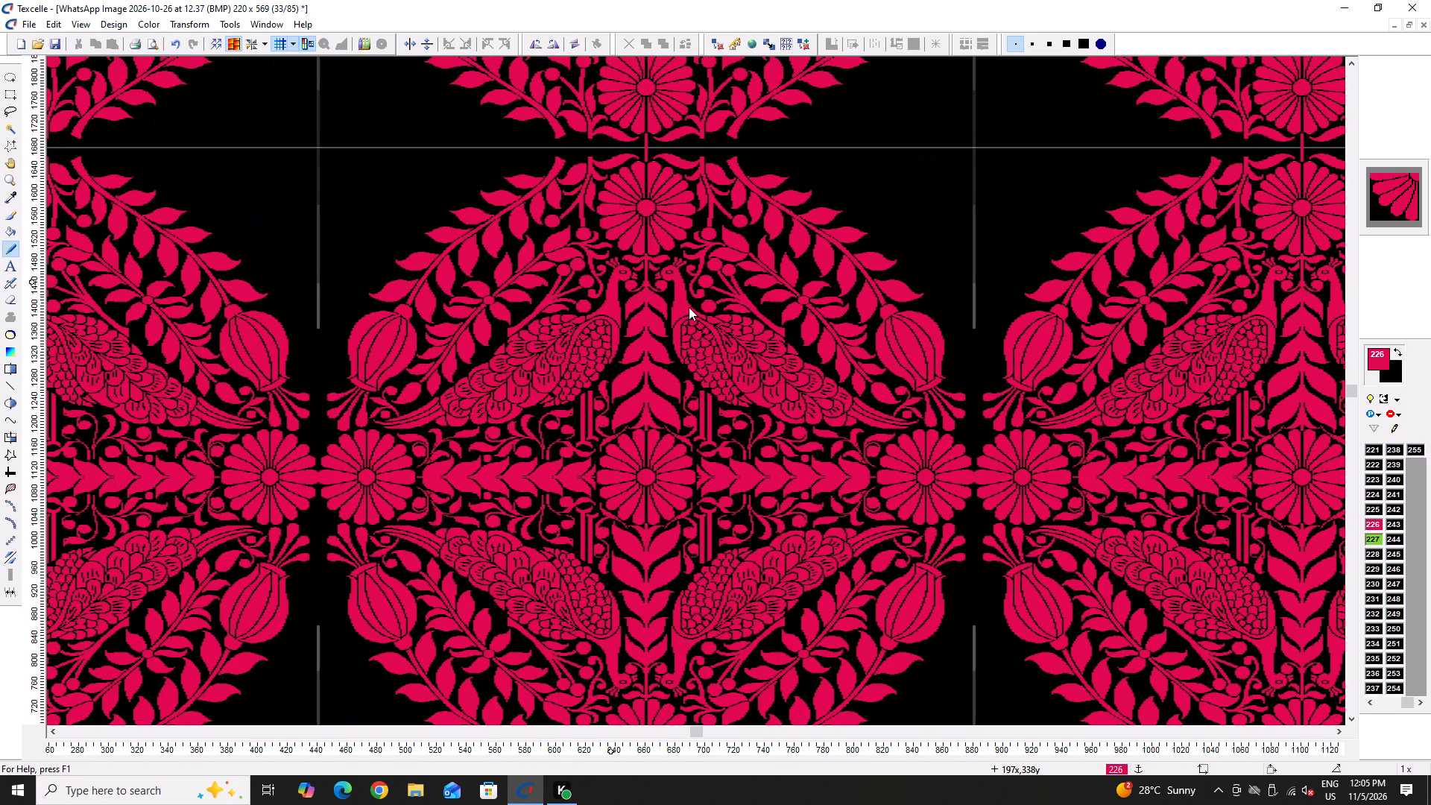
scroll(802, 336, down, 1)
key(ctrl+s)
key(ctrl+s)
key(ctrl+s)
key(ctrl+s)
key(ctrl+s)
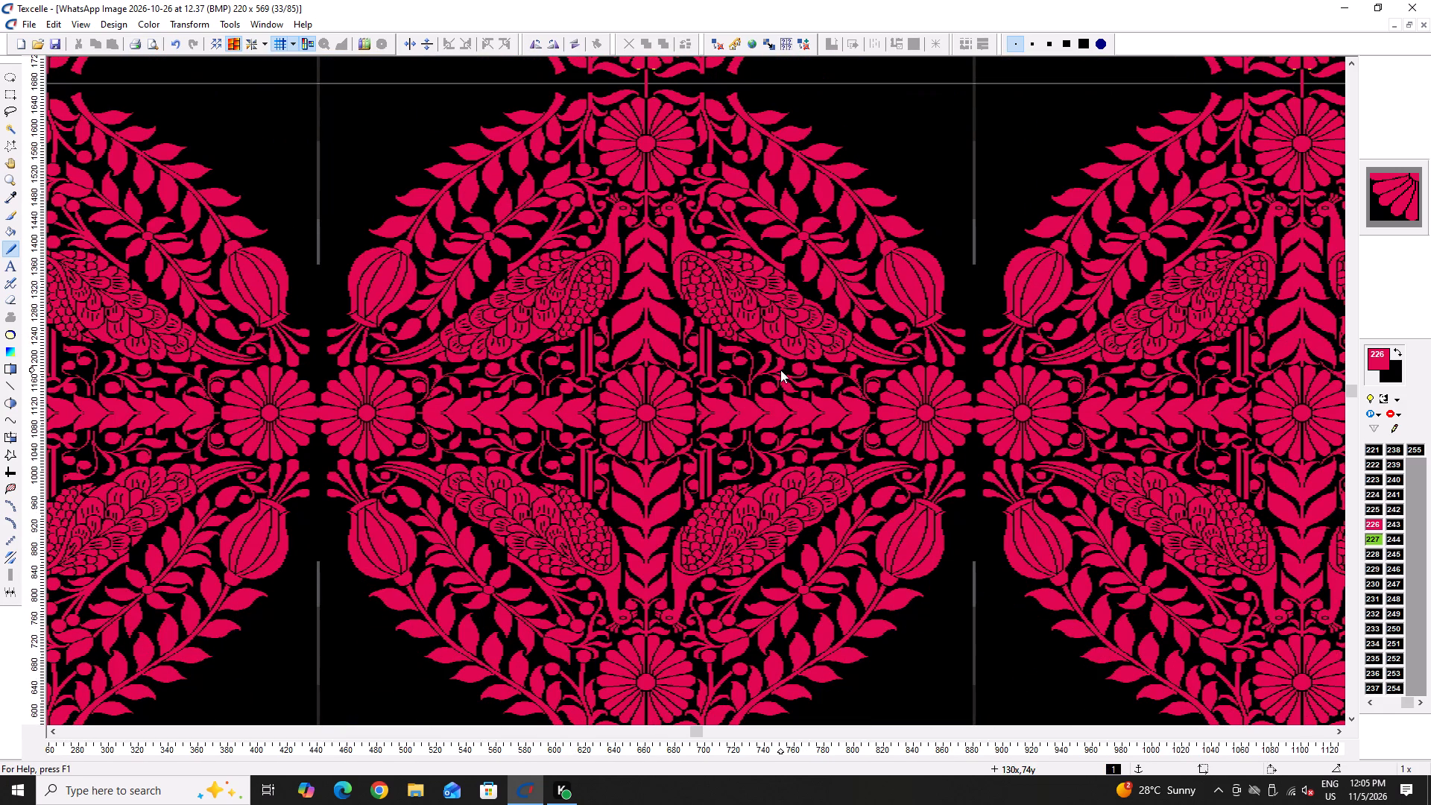
key(ctrl+s)
key(ctrl+s)
key(ctrl+s)
key(ctrl+s)
key(ctrl+s)
key(ctrl+s)
key(ctrl+s)
key(ctrl+s)
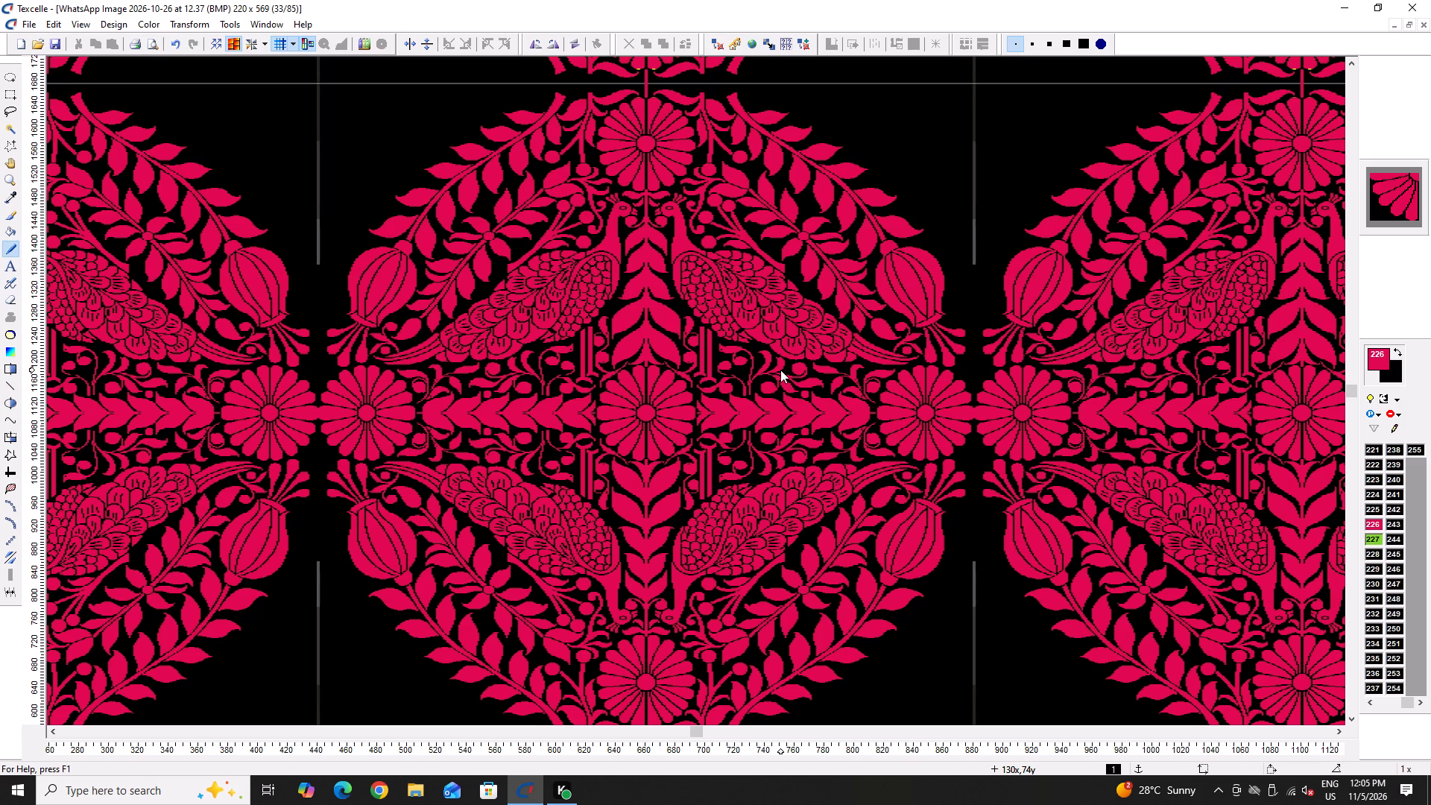
Round the inner side of the berry below the peacock's beak by blacking out its edge column and corner pixels.
ctrl+scroll(663, 220, up, 8)
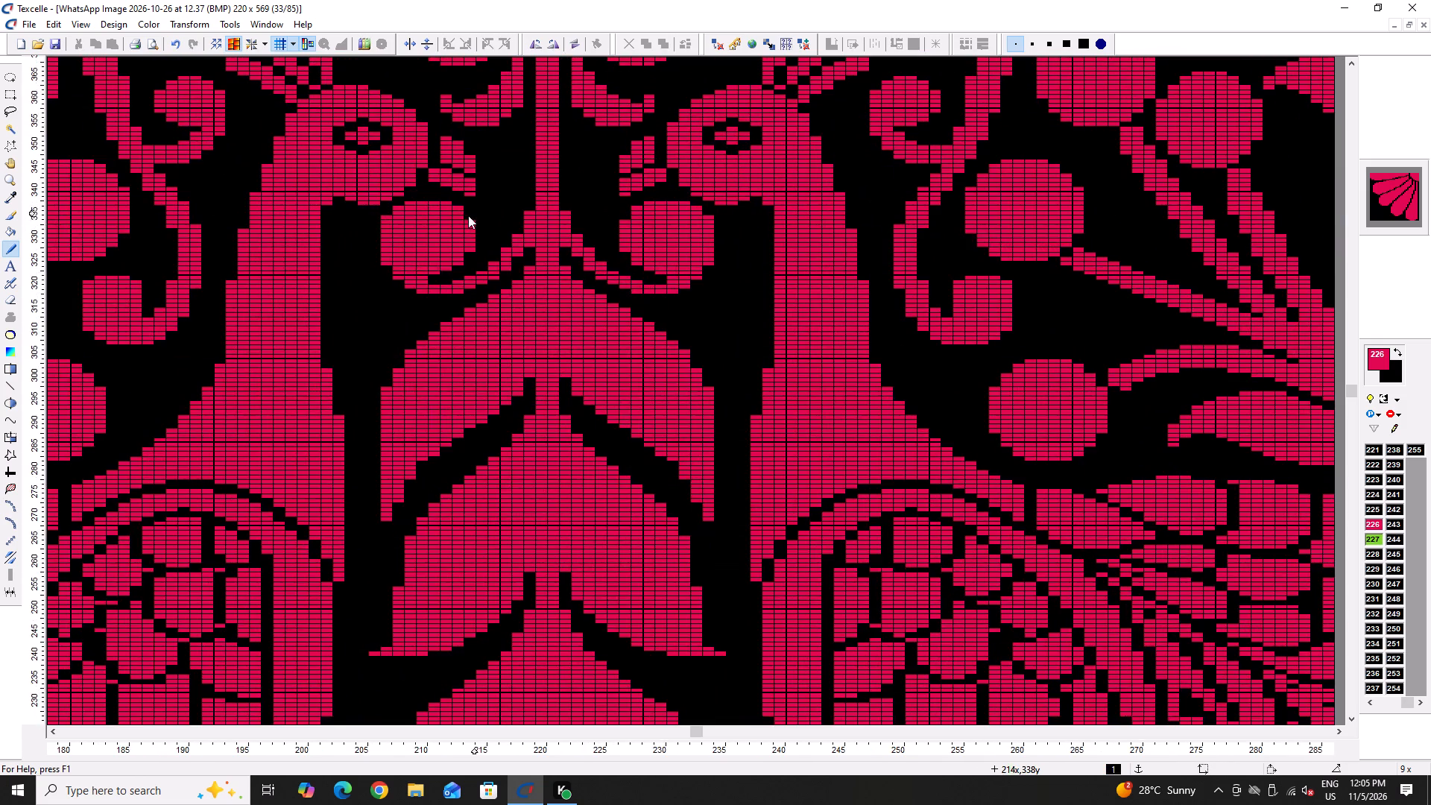
ctrl+scroll(376, 218, up, 3)
scroll(473, 362, up, 1)
right_drag(660, 307, 672, 403)
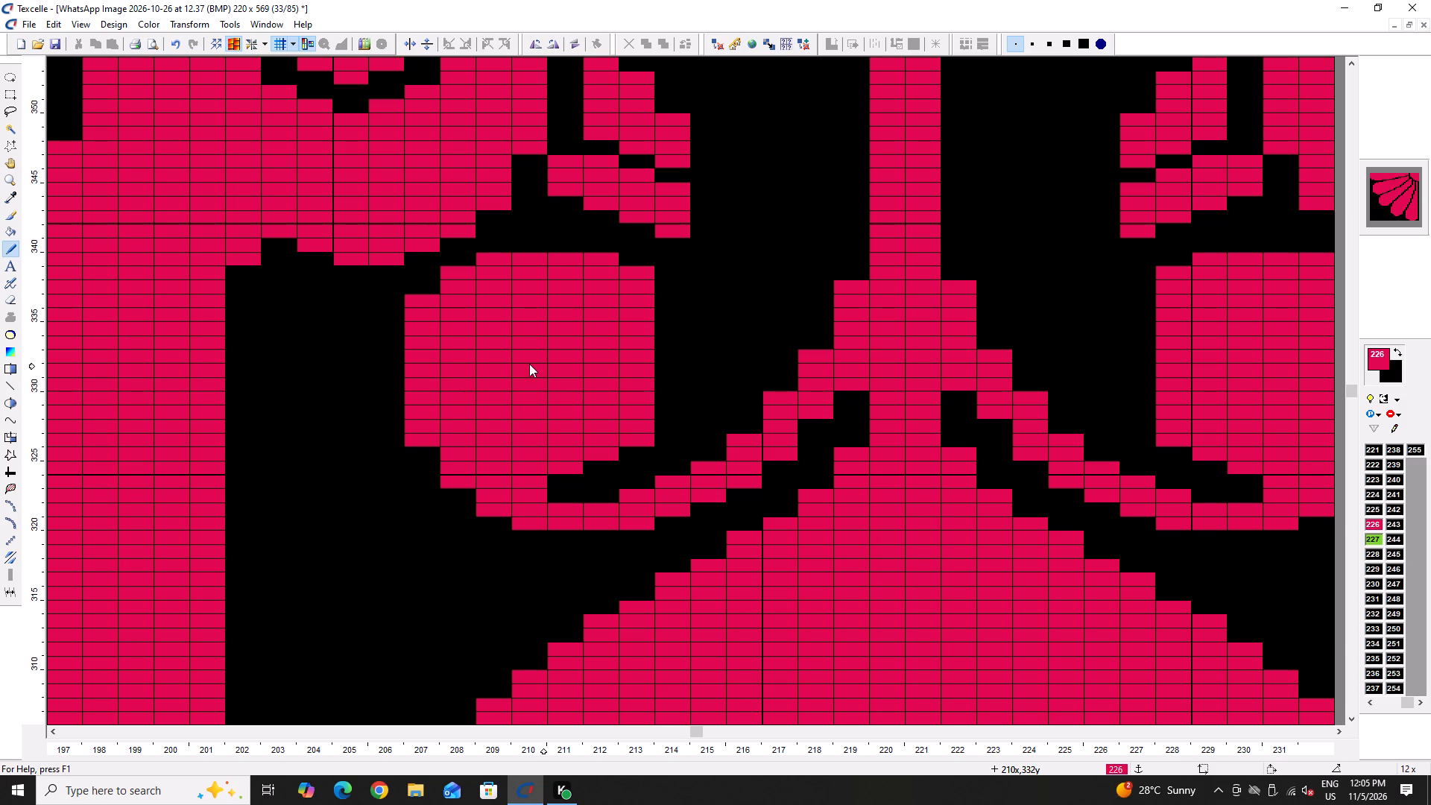
right_click(610, 253)
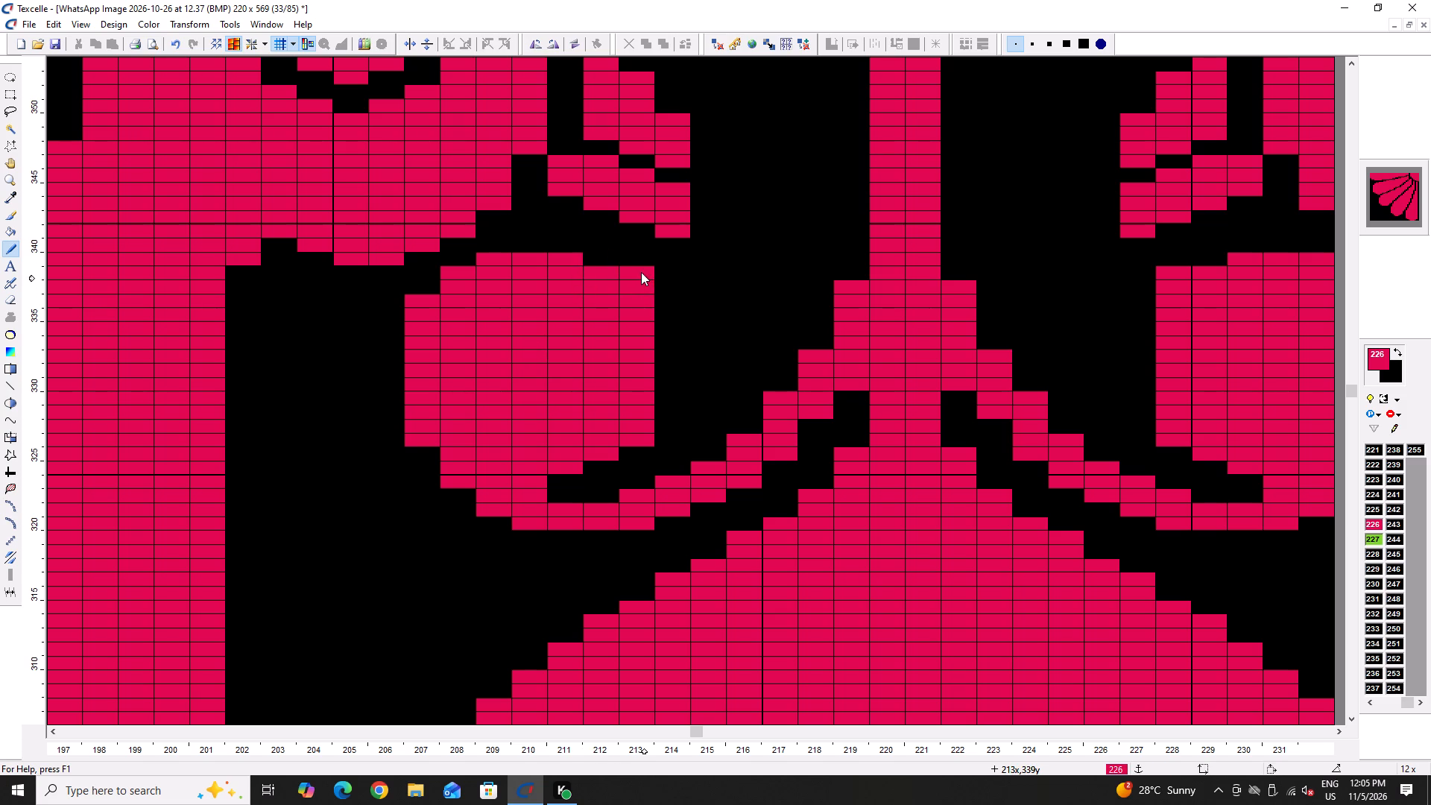
right_click(641, 272)
right_click(636, 283)
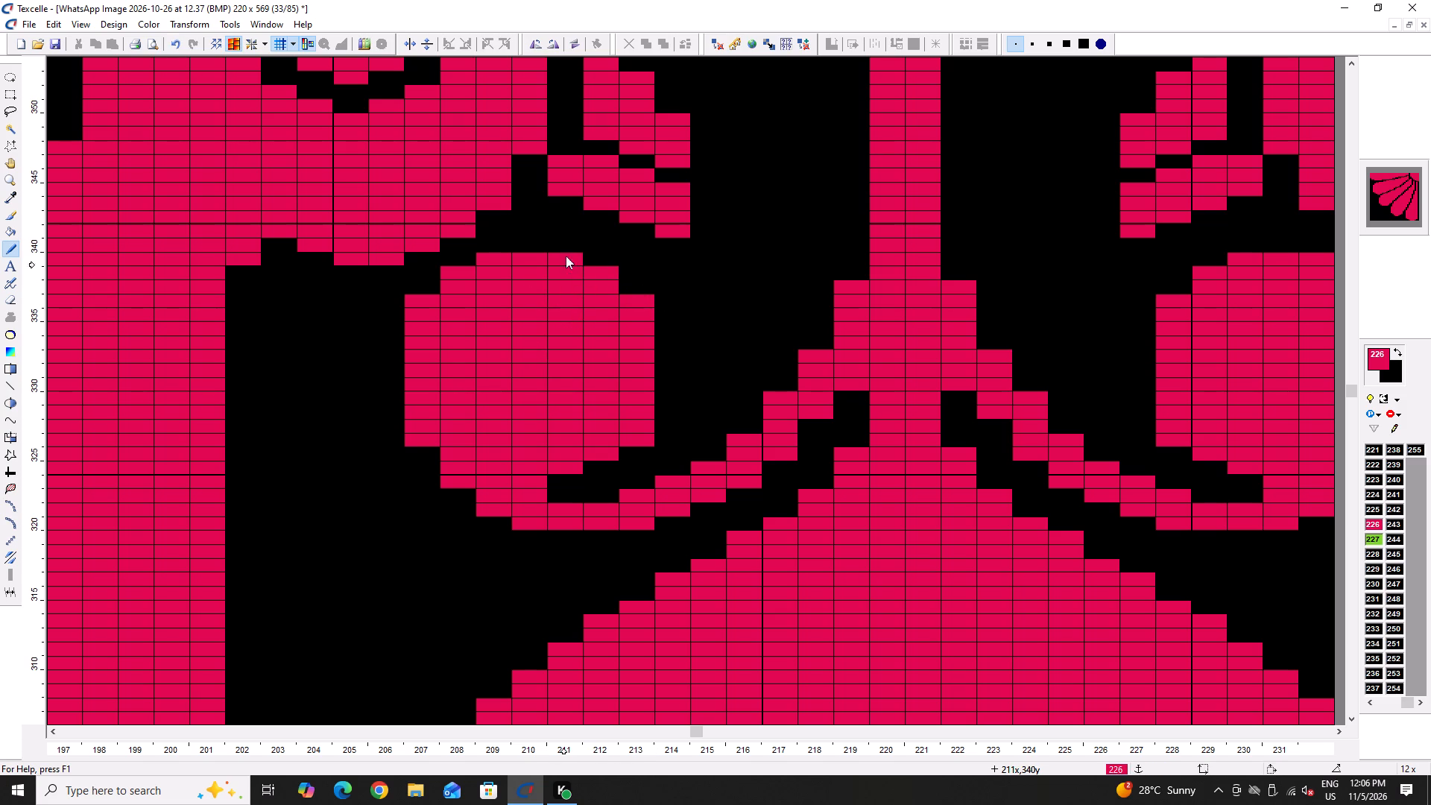
ctrl+scroll(695, 225, up, 2)
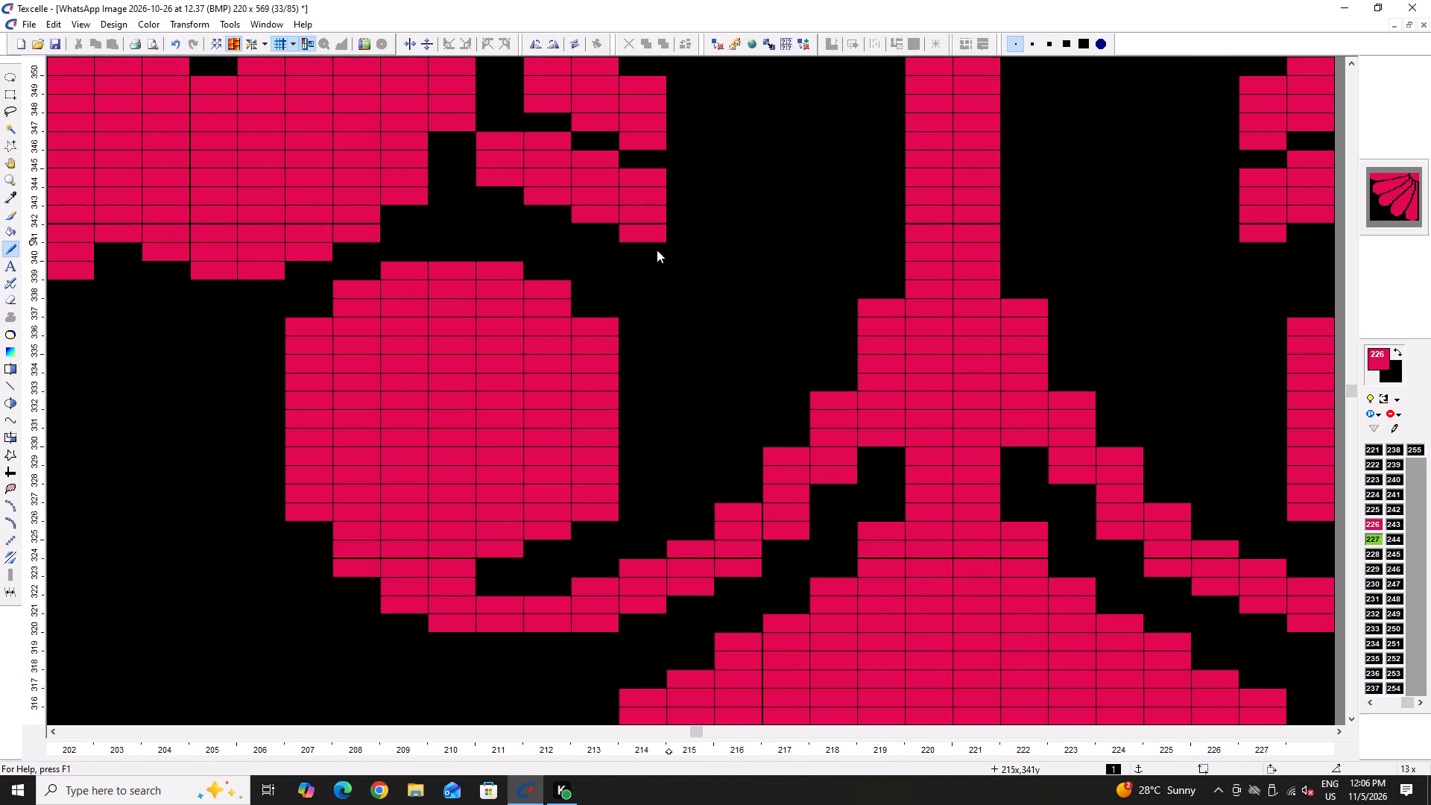
click(598, 307)
right_click(598, 517)
right_click(598, 517)
right_click(603, 513)
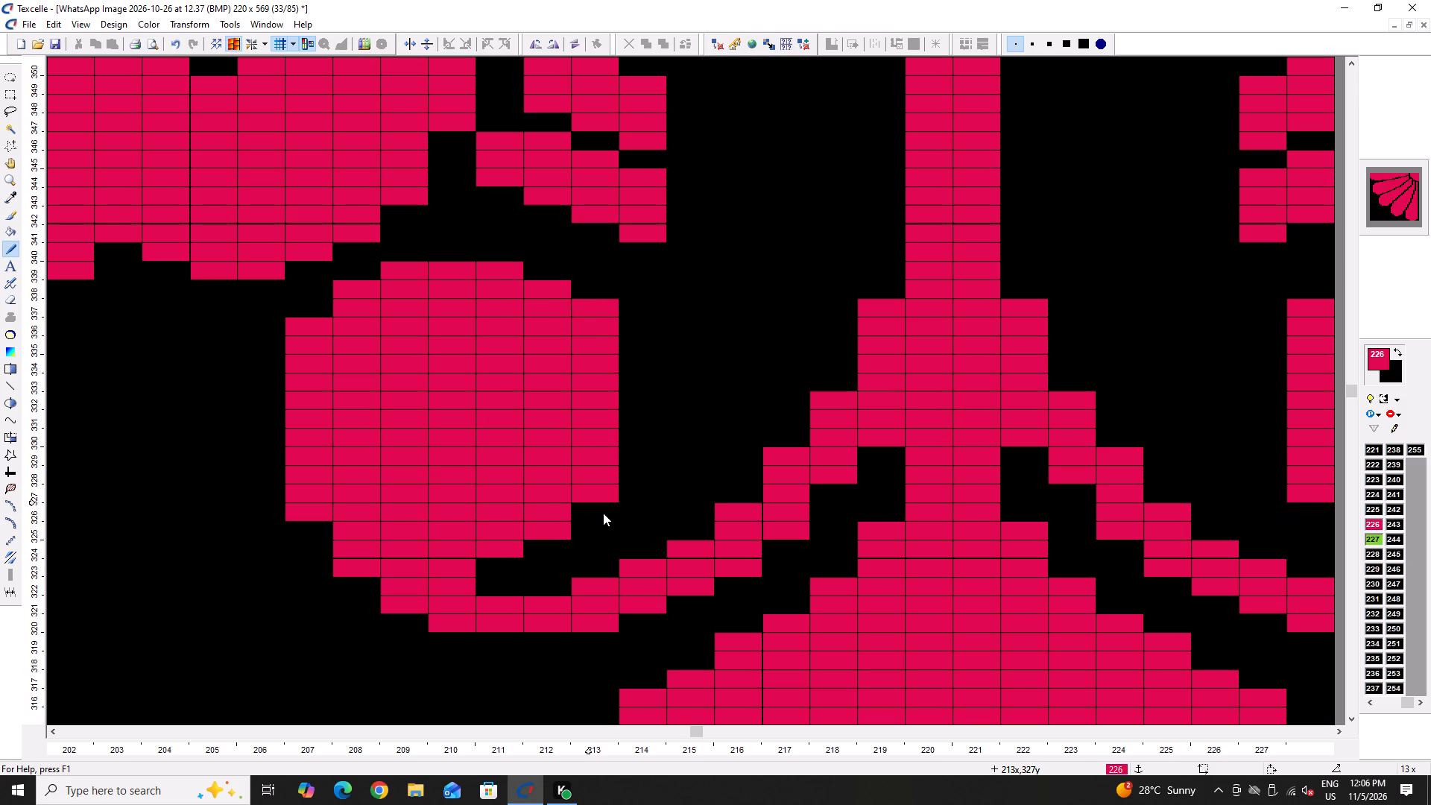
click(603, 513)
right_click(602, 513)
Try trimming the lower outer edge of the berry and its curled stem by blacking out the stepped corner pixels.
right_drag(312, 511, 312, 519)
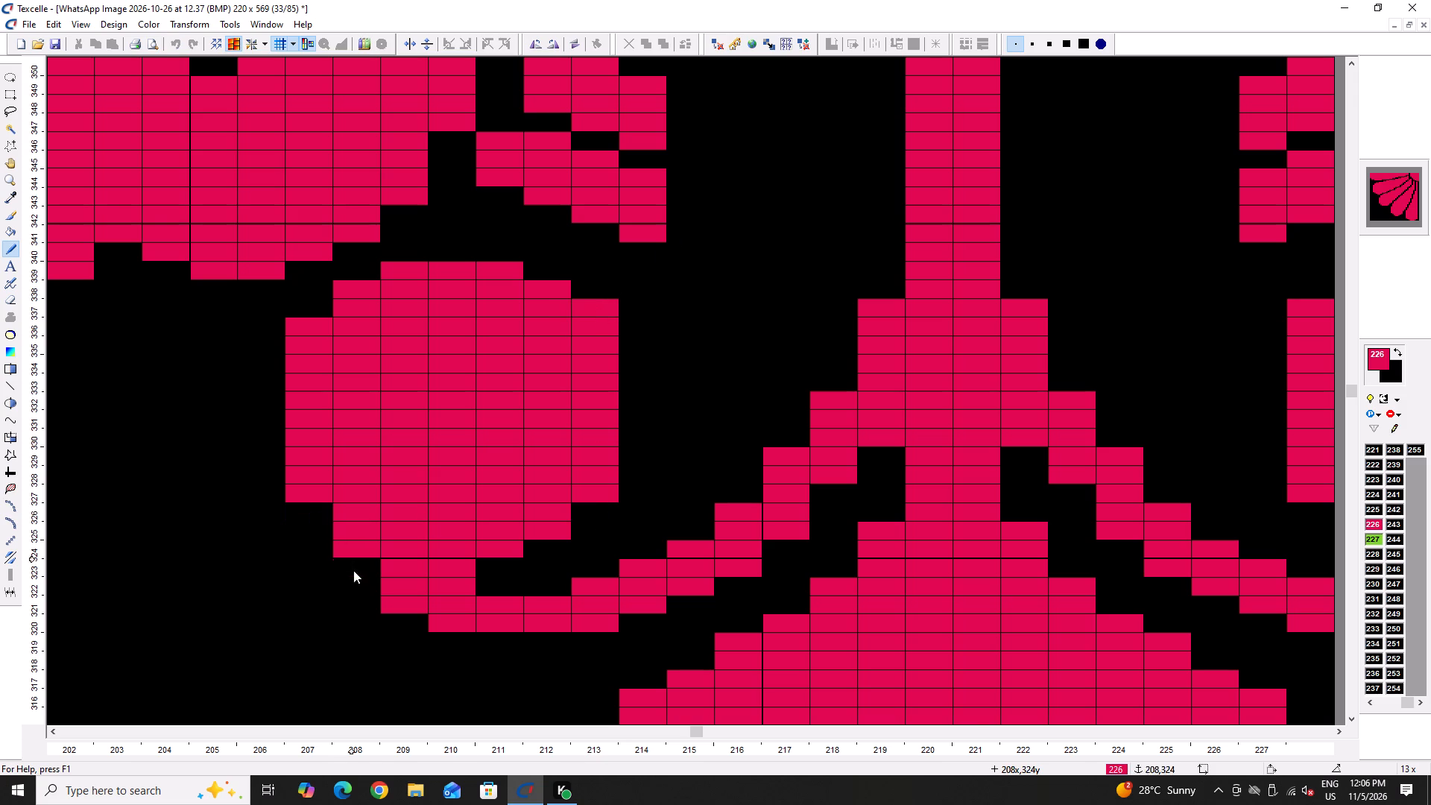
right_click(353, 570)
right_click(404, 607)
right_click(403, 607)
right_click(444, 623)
Thicken the curled stem's inner row in pink and black out the berry's lower inner edge to widen the gap between them.
drag(469, 590, 575, 592)
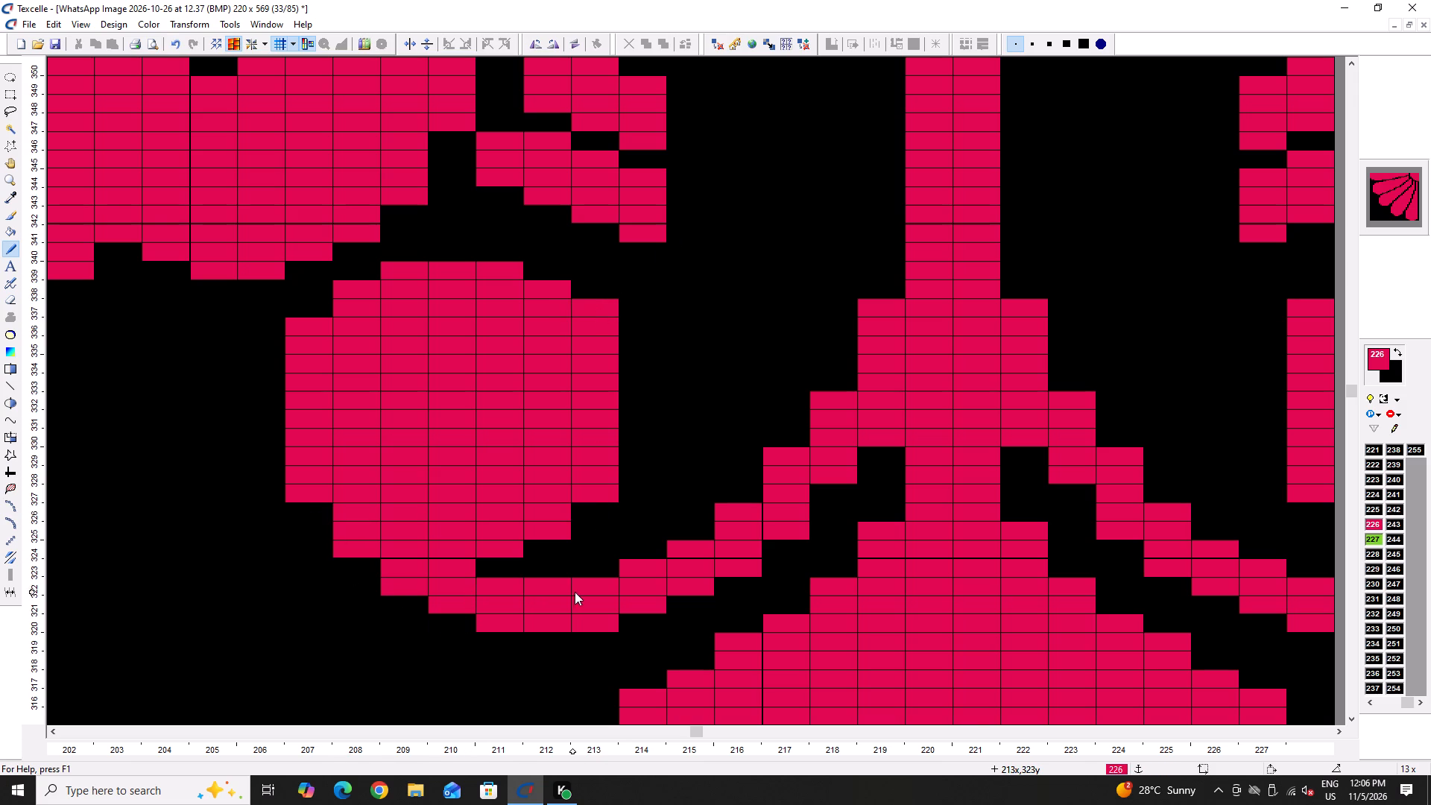
right_drag(476, 538, 479, 551)
right_click(483, 553)
drag(442, 514, 454, 544)
right_drag(485, 538, 482, 522)
right_click(482, 521)
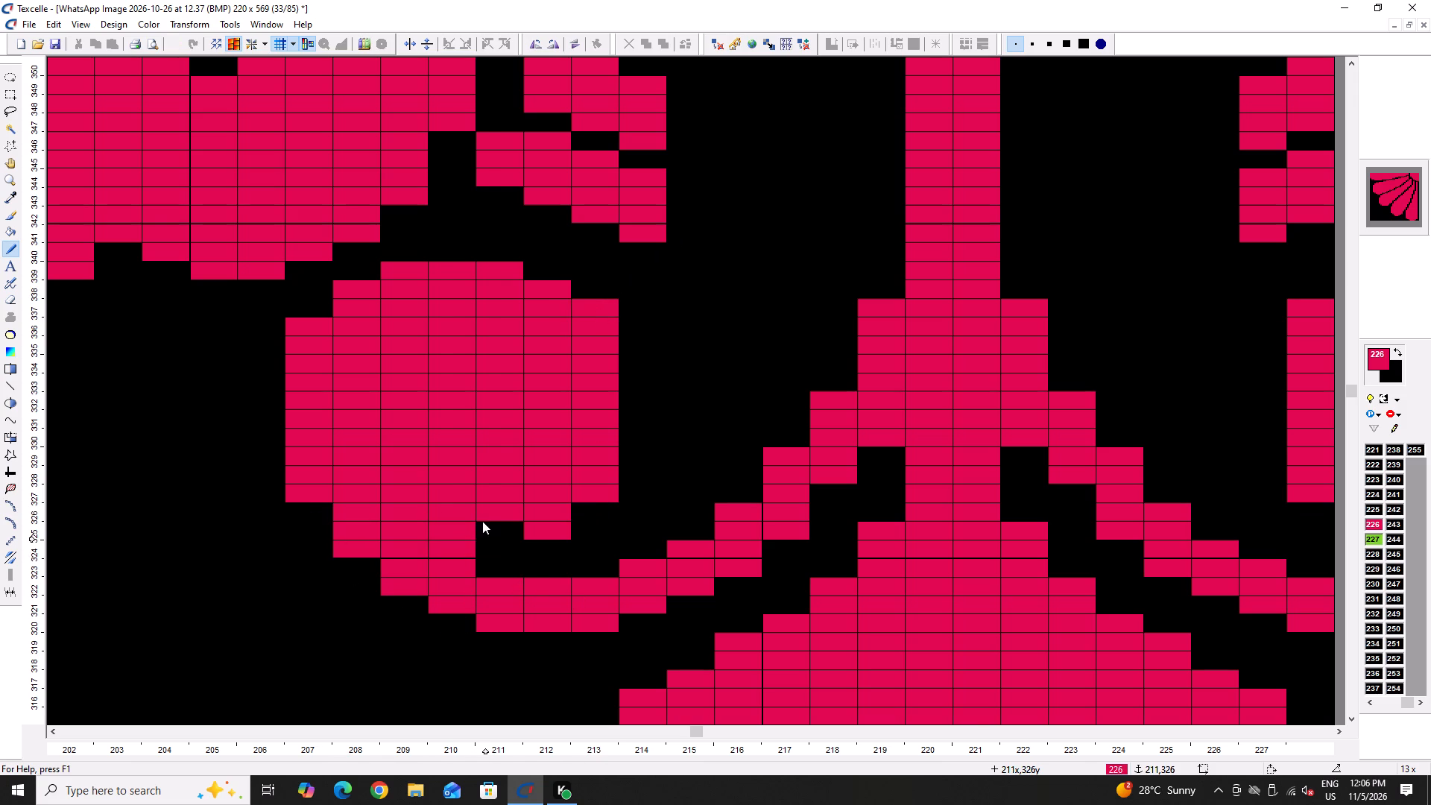
right_click(482, 520)
right_drag(514, 523, 532, 540)
right_click(533, 540)
right_click(537, 525)
right_click(548, 508)
right_click(593, 498)
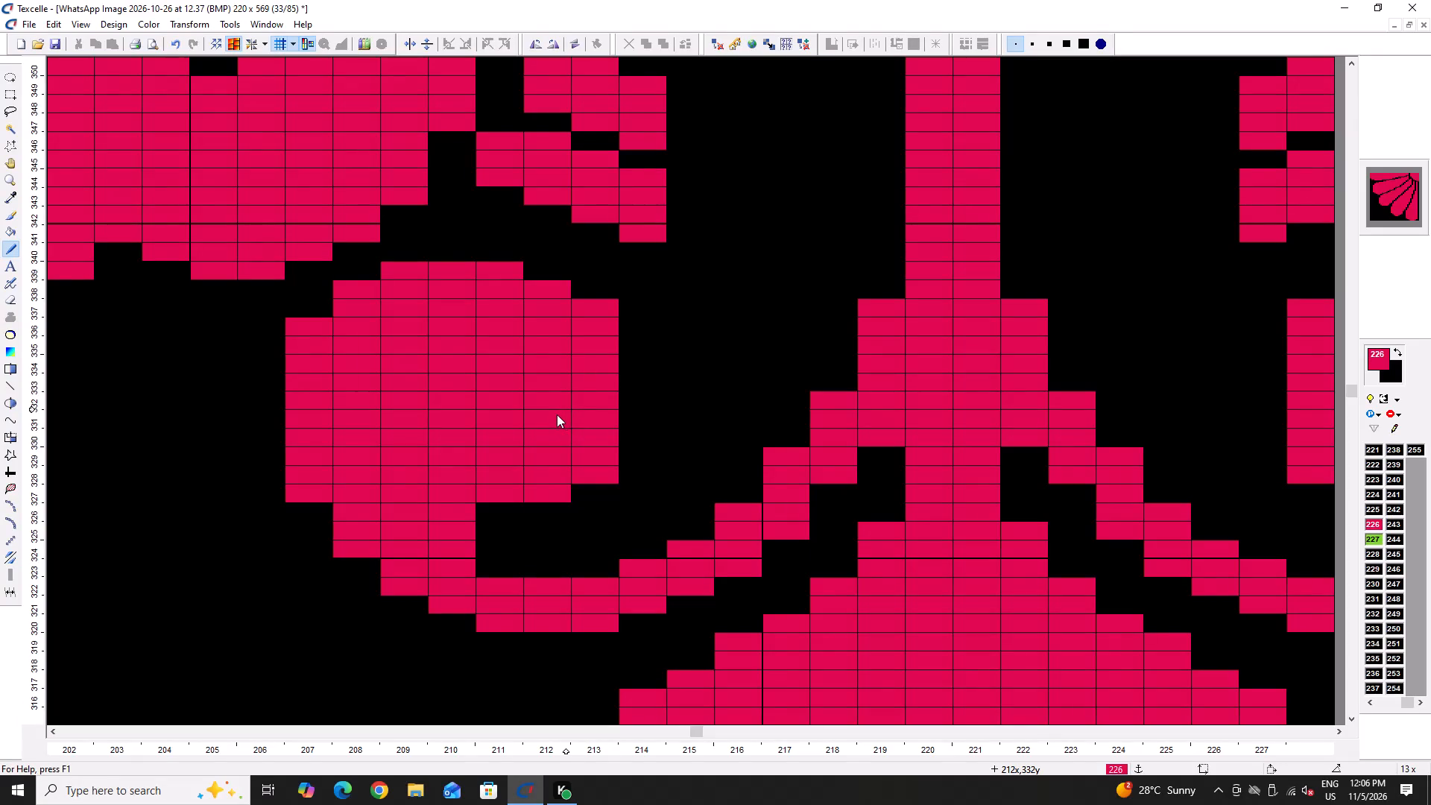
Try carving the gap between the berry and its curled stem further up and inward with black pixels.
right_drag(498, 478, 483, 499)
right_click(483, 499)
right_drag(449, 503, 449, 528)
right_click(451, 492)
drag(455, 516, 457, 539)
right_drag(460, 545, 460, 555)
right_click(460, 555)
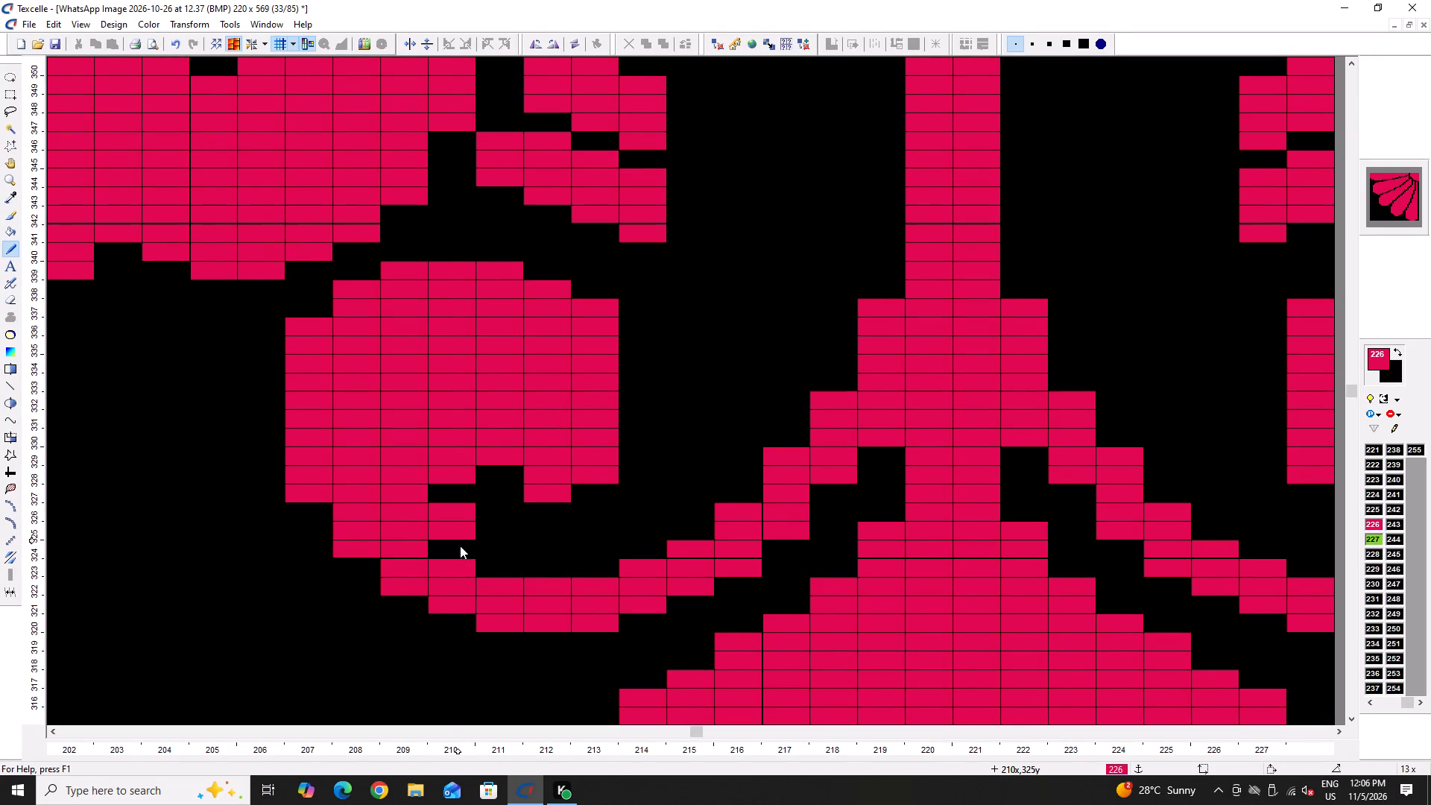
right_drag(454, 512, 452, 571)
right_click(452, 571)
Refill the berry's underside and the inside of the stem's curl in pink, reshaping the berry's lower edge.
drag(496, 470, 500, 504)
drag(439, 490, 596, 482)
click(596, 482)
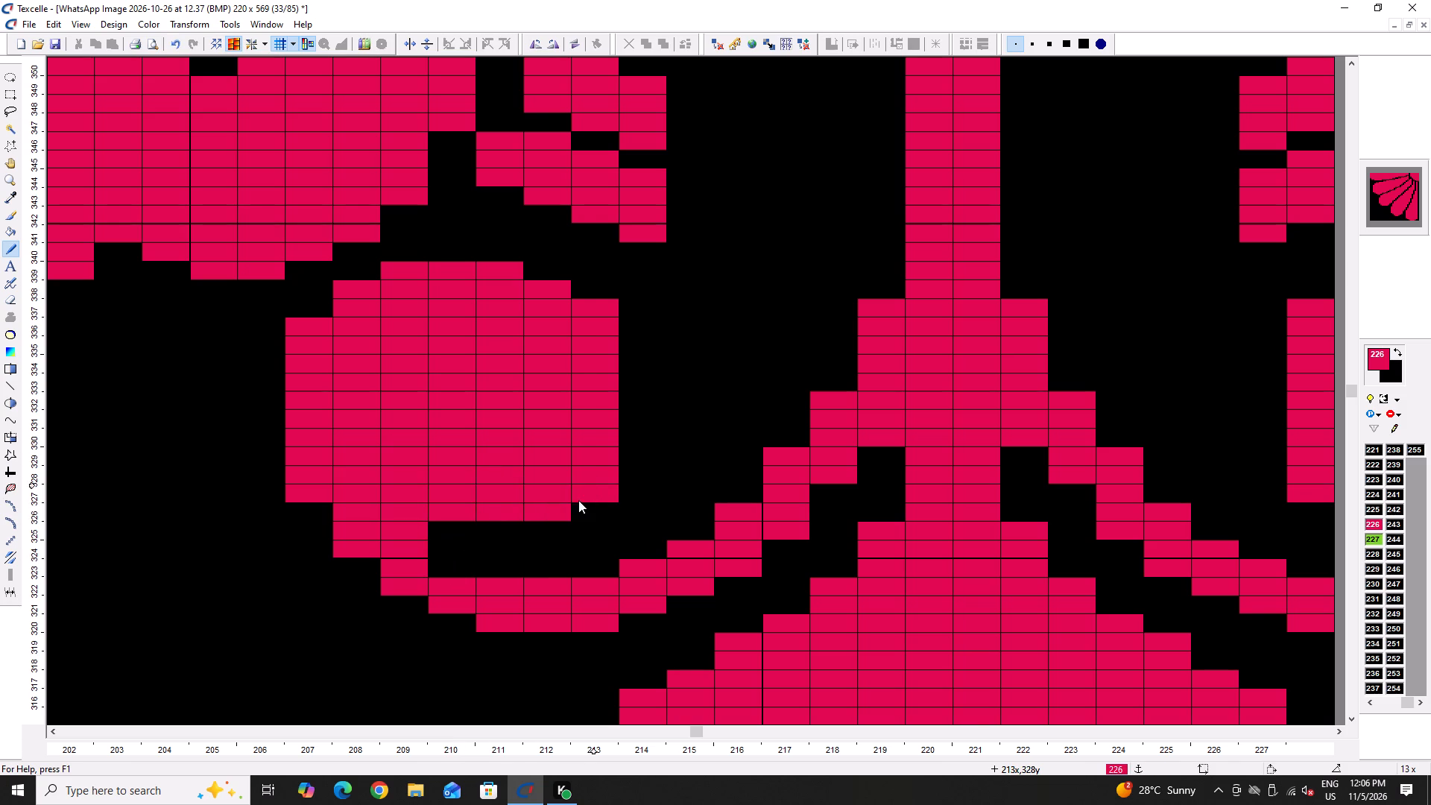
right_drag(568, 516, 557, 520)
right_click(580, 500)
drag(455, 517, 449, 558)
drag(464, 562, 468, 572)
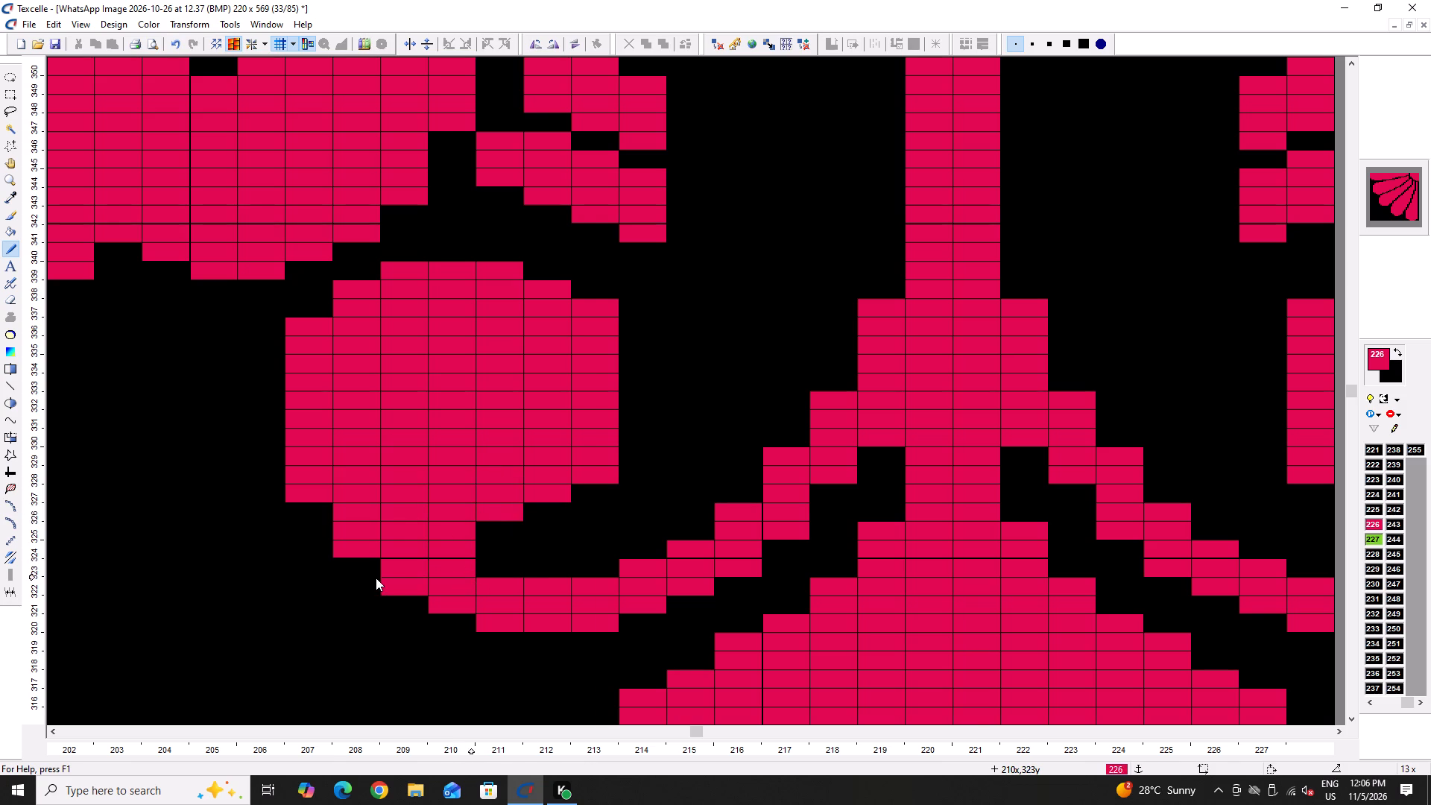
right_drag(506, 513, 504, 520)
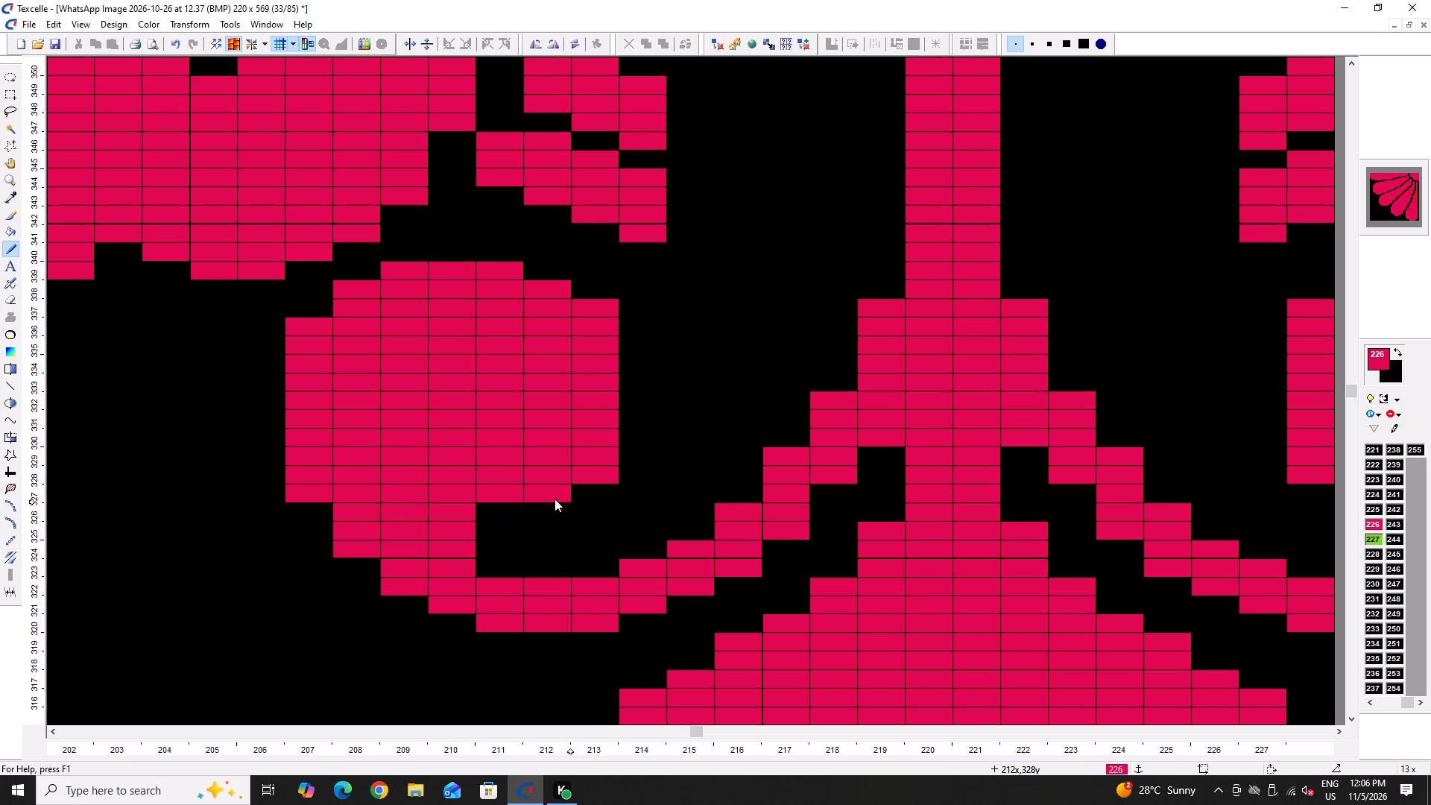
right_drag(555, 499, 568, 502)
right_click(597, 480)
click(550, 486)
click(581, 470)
Thicken the upper side of the curled stem below the berry with a stepped row of pink pixels.
click(486, 569)
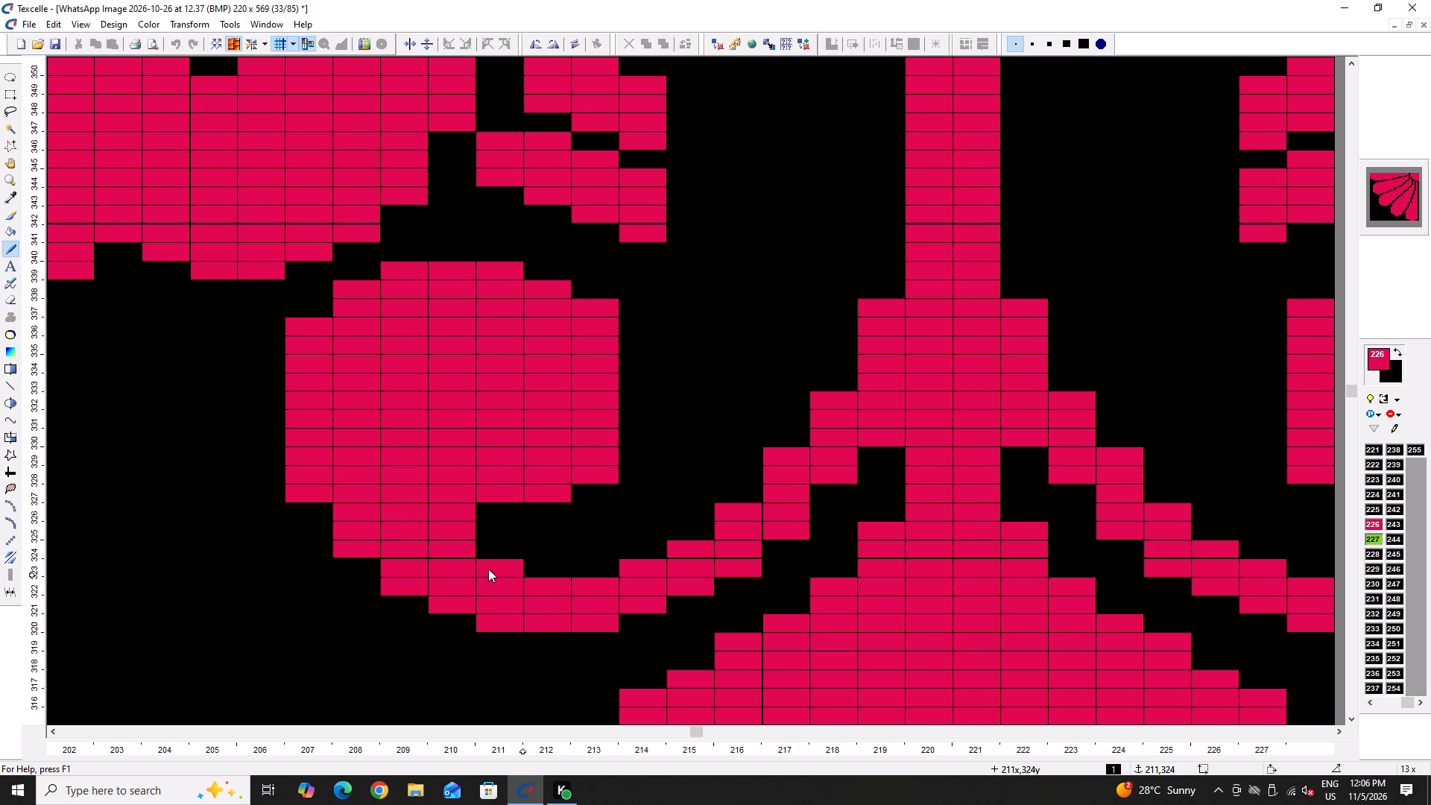
click(490, 576)
click(479, 552)
drag(522, 566, 628, 568)
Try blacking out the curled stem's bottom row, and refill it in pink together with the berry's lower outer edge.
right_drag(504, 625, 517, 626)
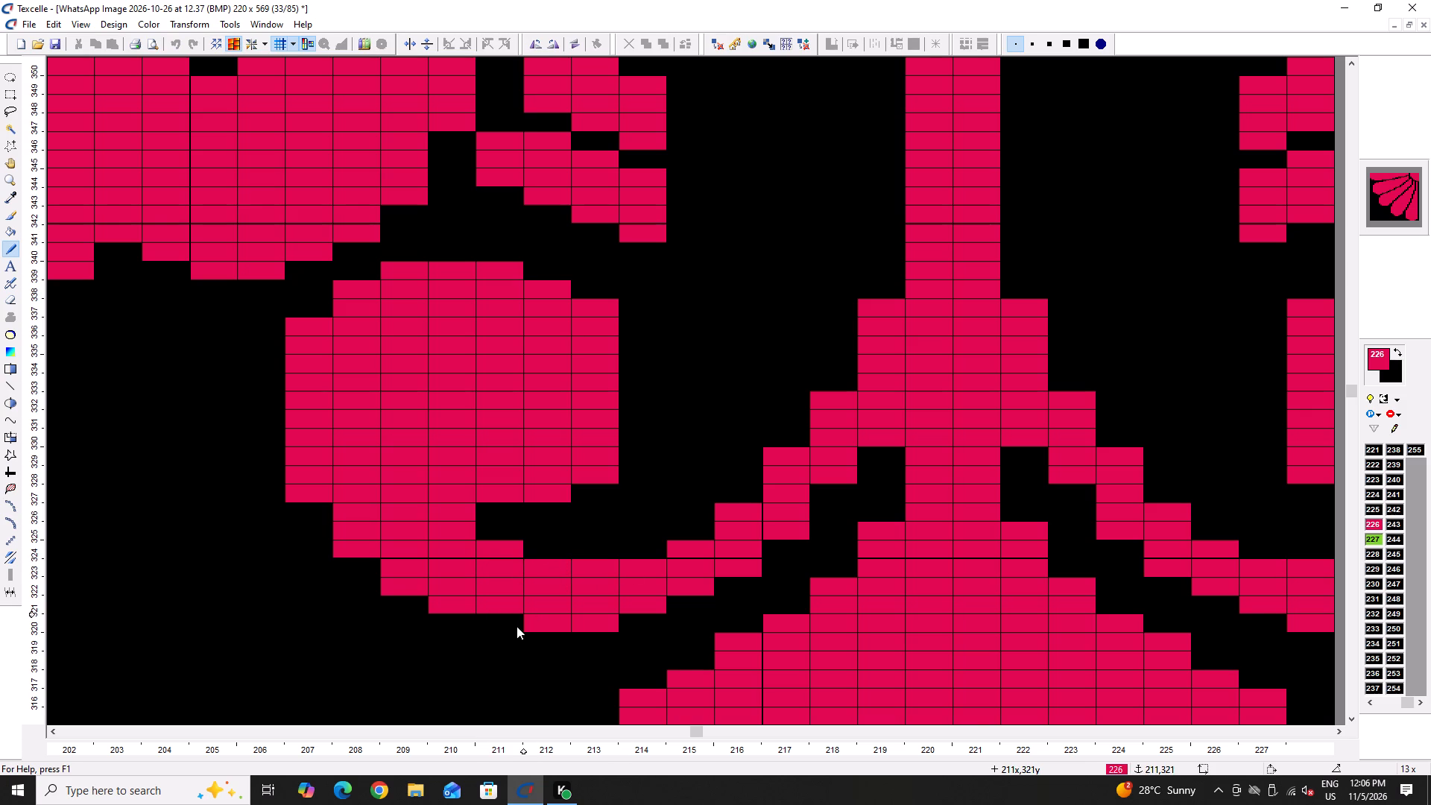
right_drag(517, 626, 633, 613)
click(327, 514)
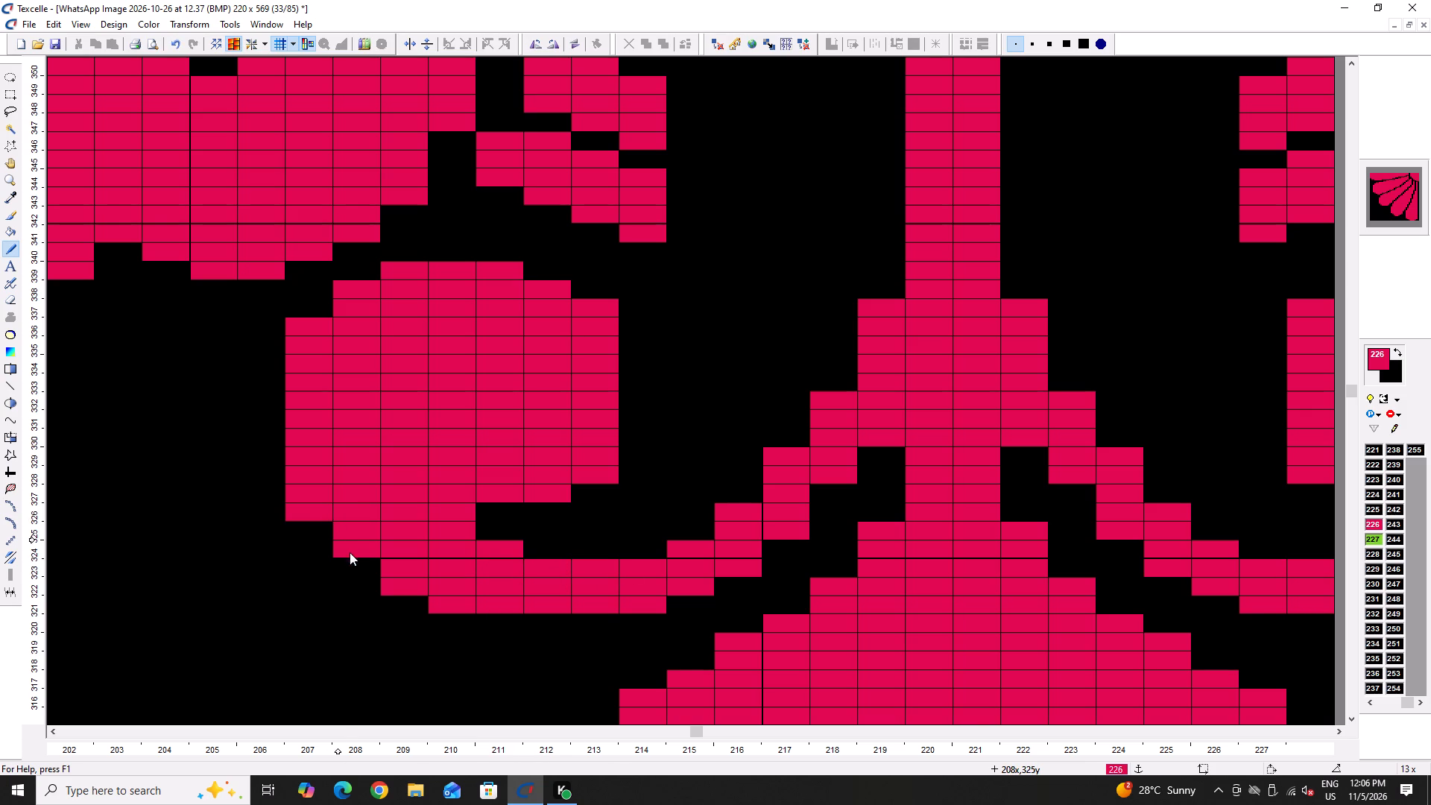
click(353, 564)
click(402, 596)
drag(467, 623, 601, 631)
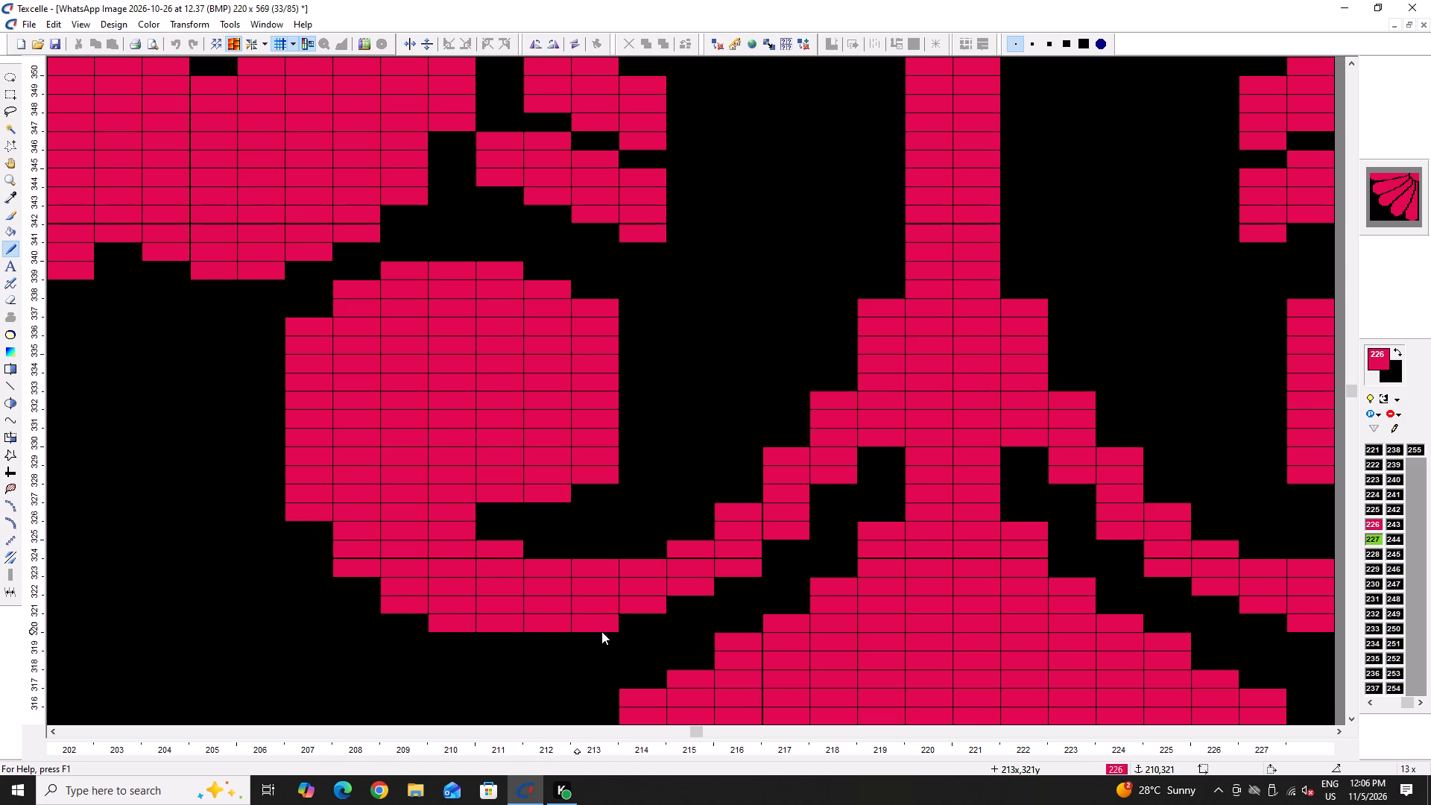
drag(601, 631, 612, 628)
Thicken the underside of the curled stem with pink pixels along its rise to the central stalk.
click(697, 599)
click(745, 579)
click(789, 530)
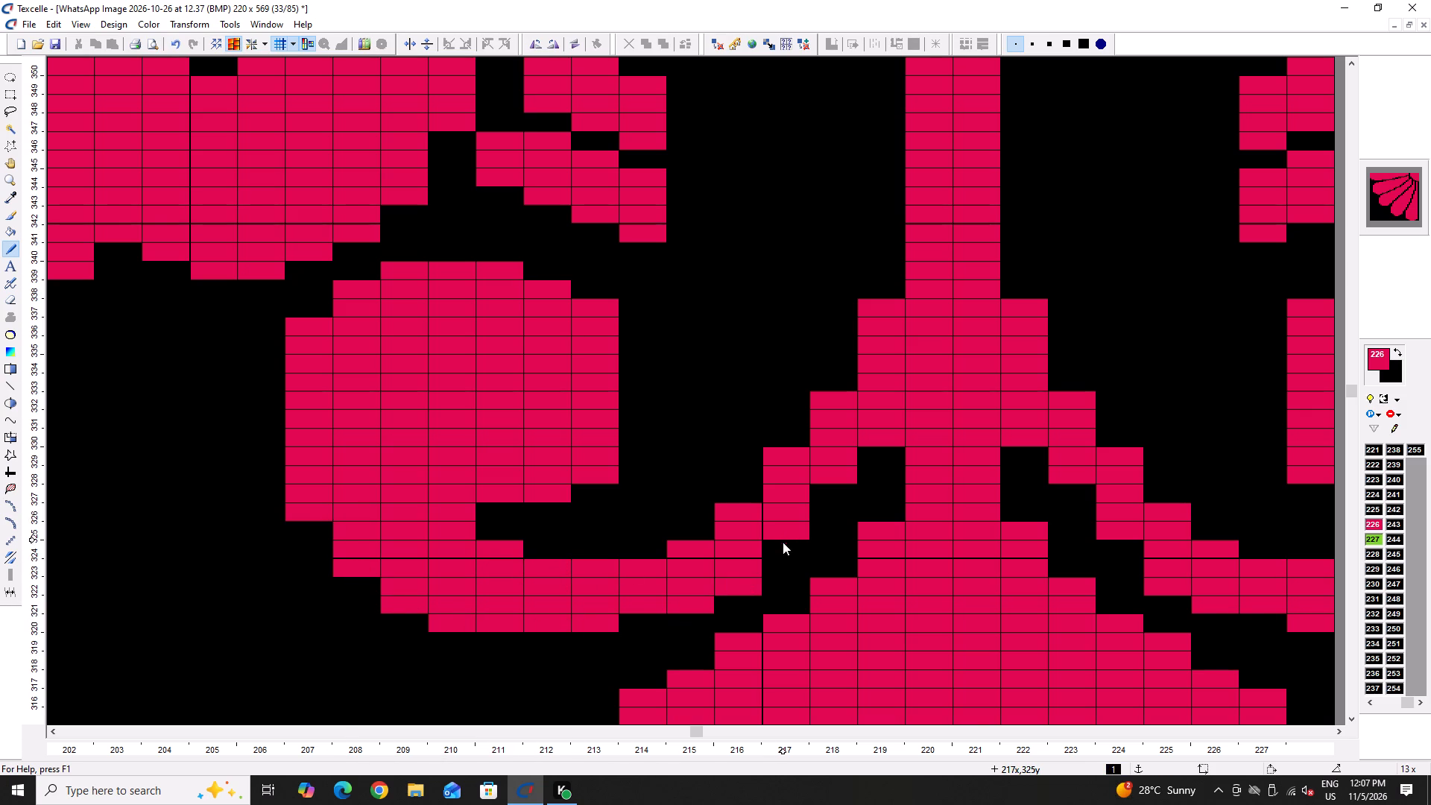
click(783, 542)
click(823, 491)
click(867, 446)
Black out the upper inner corner pixel of the berry below the beak to round it.
ctrl+scroll(451, 448, down, 4)
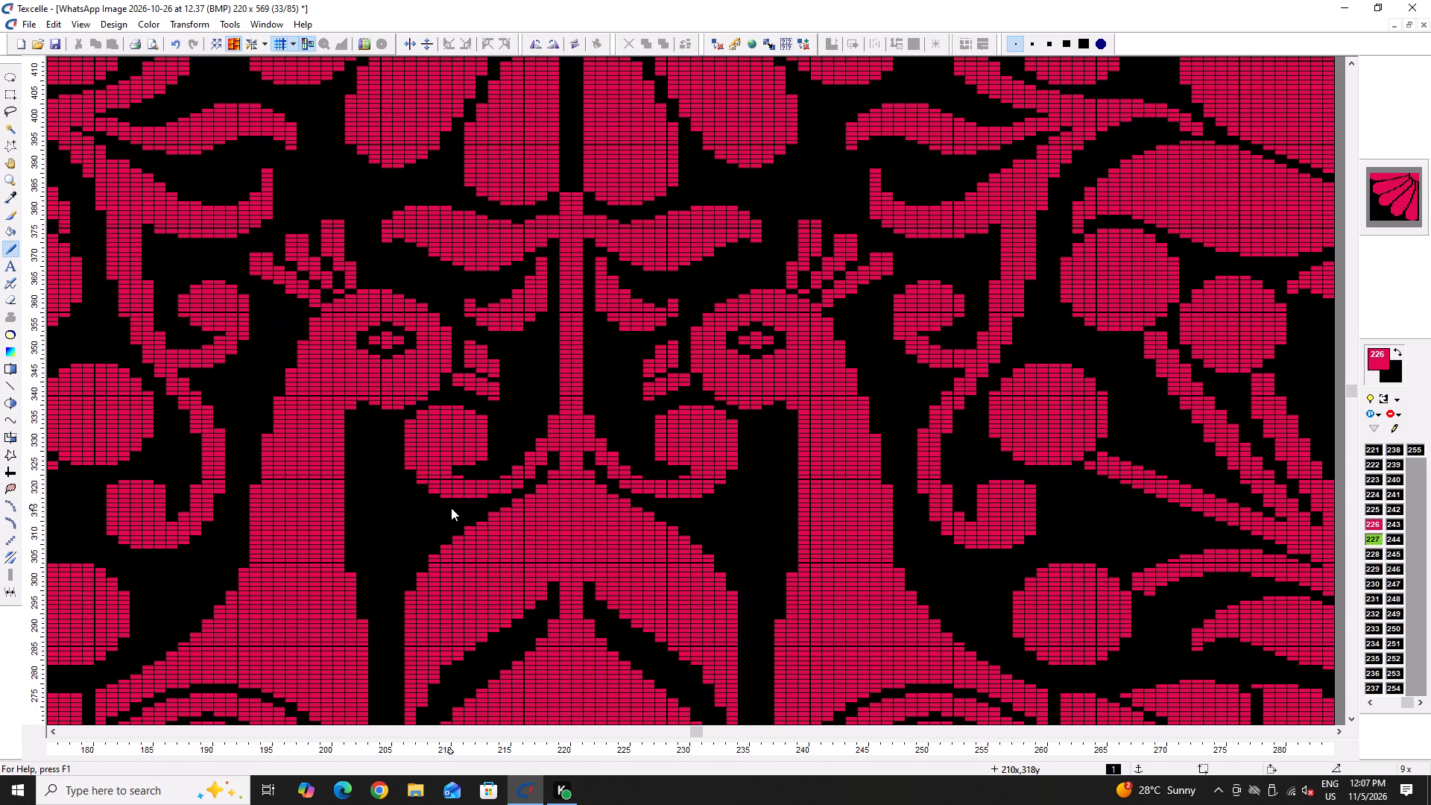
ctrl+scroll(450, 494, up, 3)
ctrl+scroll(353, 475, down, 4)
ctrl+scroll(351, 422, up, 4)
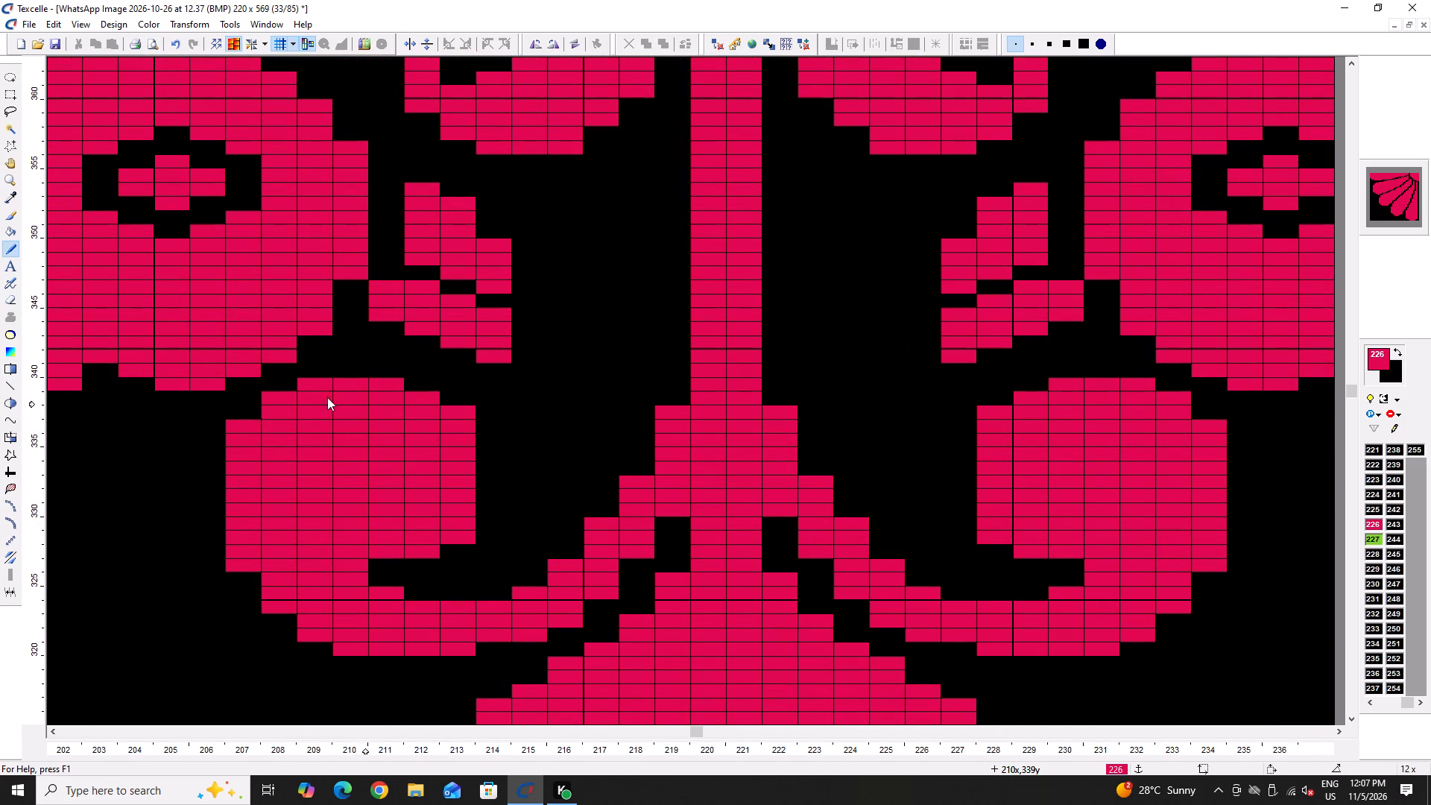
right_click(464, 406)
ctrl+scroll(423, 420, down, 4)
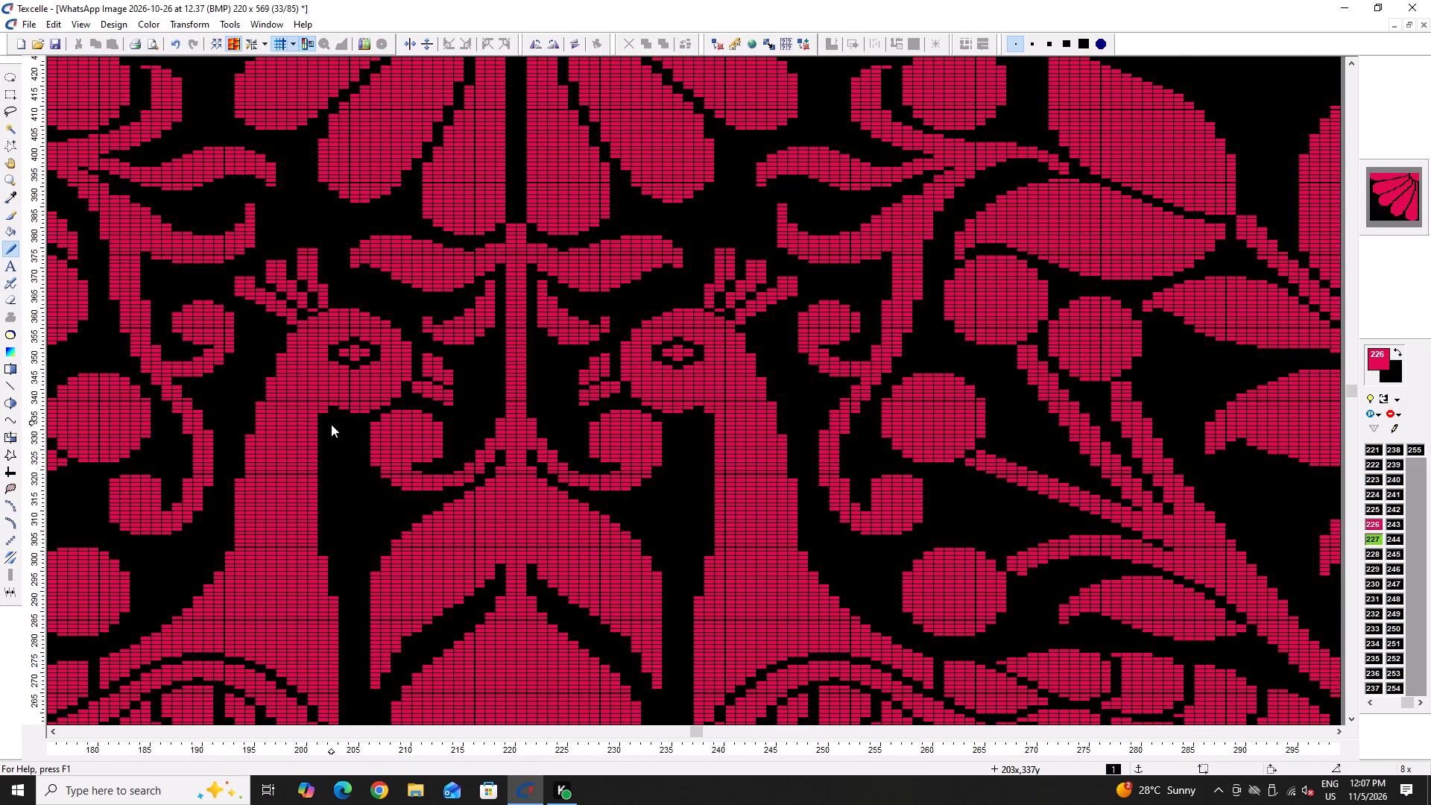
Carve a black notch between the peacock's head and neck and trim the bottom row of the head.
ctrl+scroll(294, 404, up, 4)
right_drag(421, 351, 417, 408)
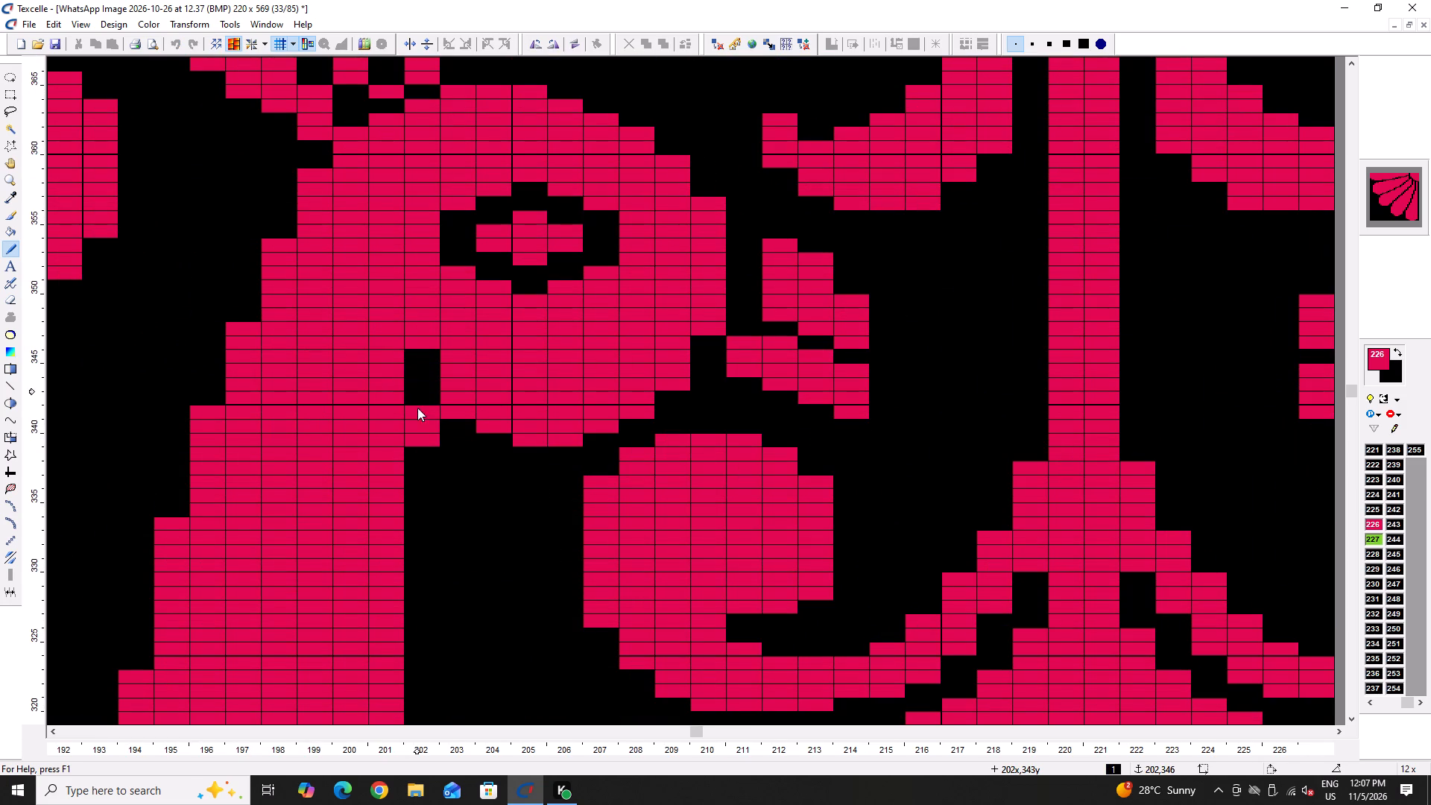
right_drag(417, 408, 420, 461)
right_click(443, 403)
click(455, 400)
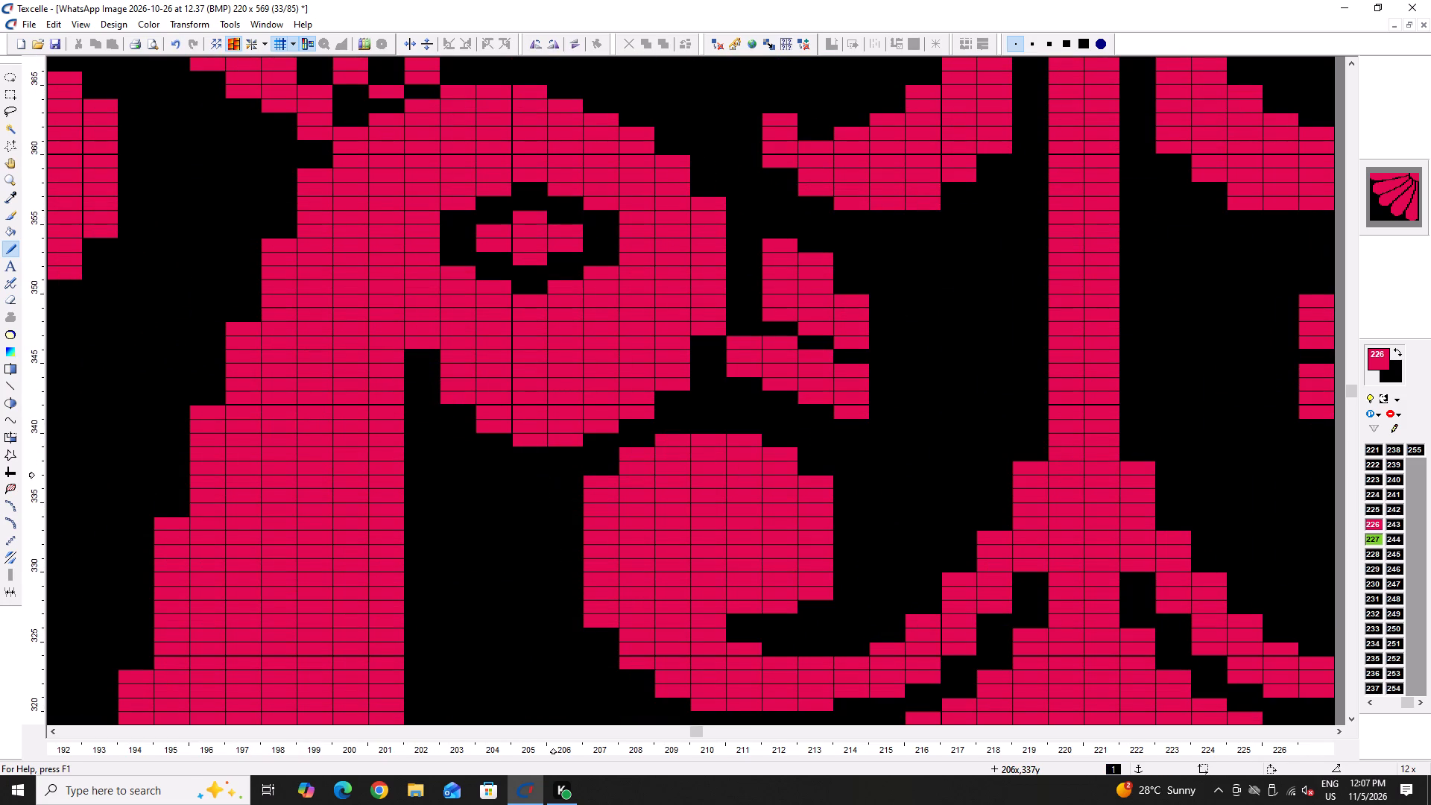
ctrl+scroll(555, 476, down, 3)
ctrl+scroll(538, 455, up, 4)
right_click(442, 435)
right_click(512, 476)
right_drag(556, 493, 613, 493)
right_click(616, 494)
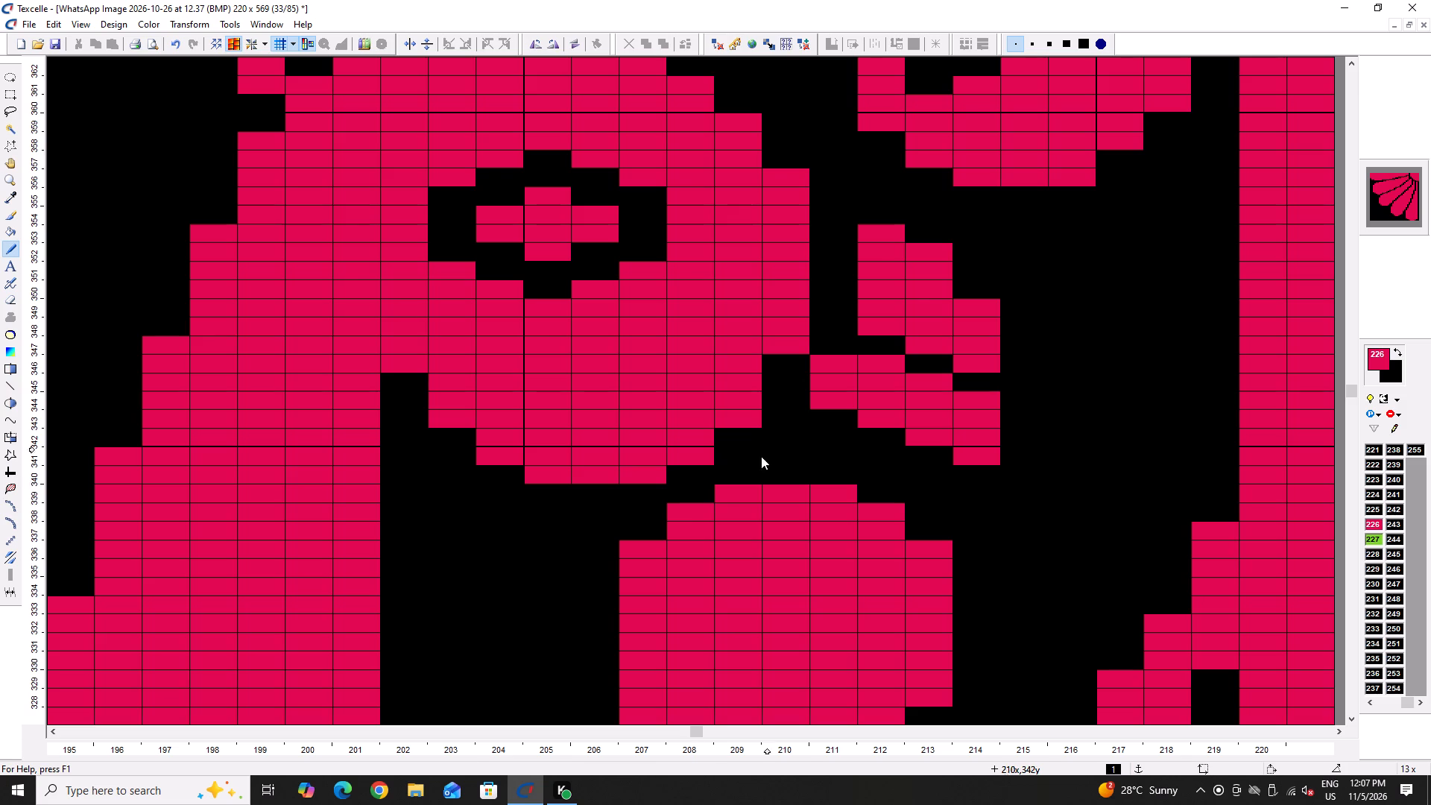
Smooth the back of the peacock's head and neck below the crest by blacking out its protruding edge pixels.
ctrl+scroll(453, 349, down, 4)
ctrl+scroll(492, 297, up, 3)
ctrl+scroll(328, 264, down, 2)
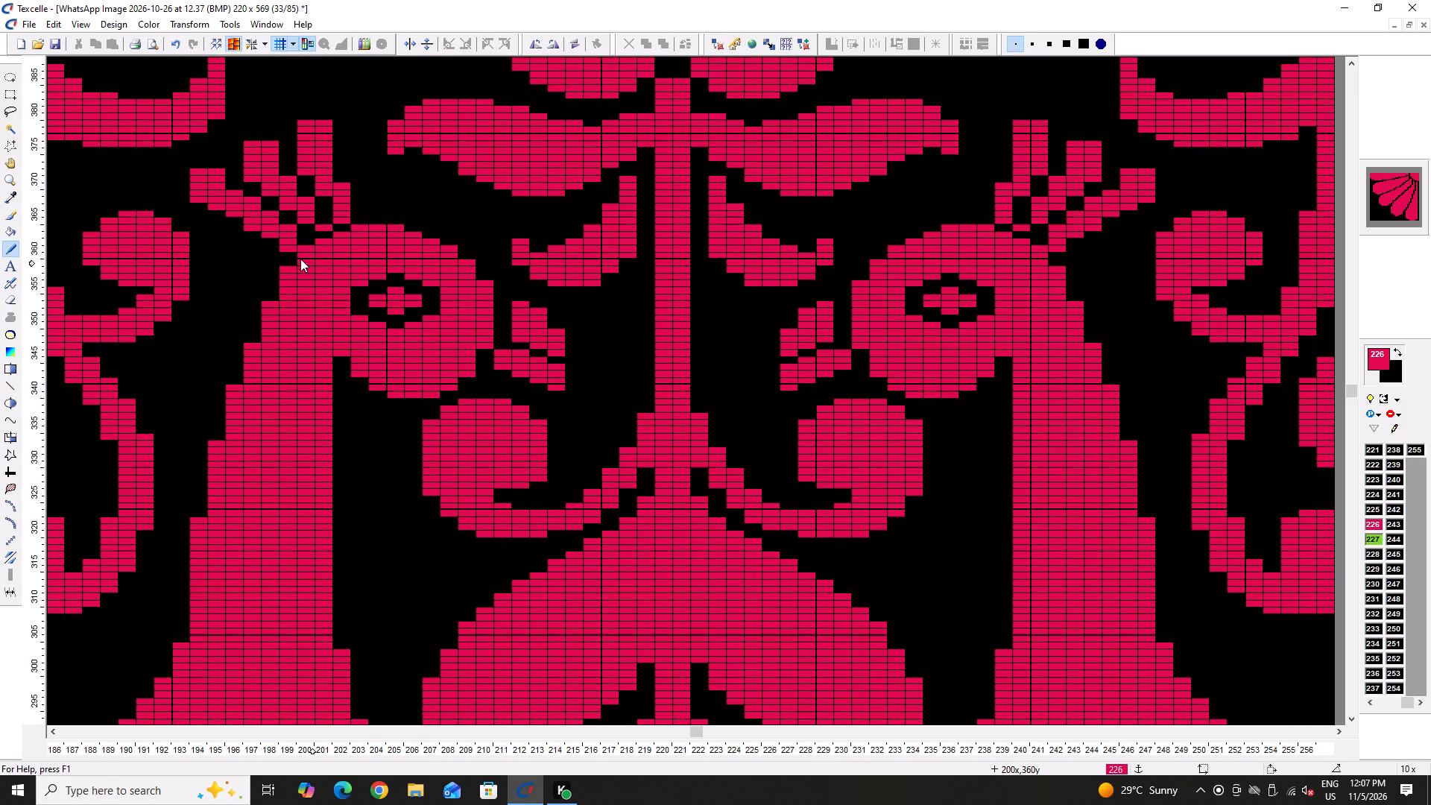
ctrl+scroll(297, 253, up, 3)
right_click(303, 238)
right_click(215, 295)
right_click(238, 291)
right_click(238, 291)
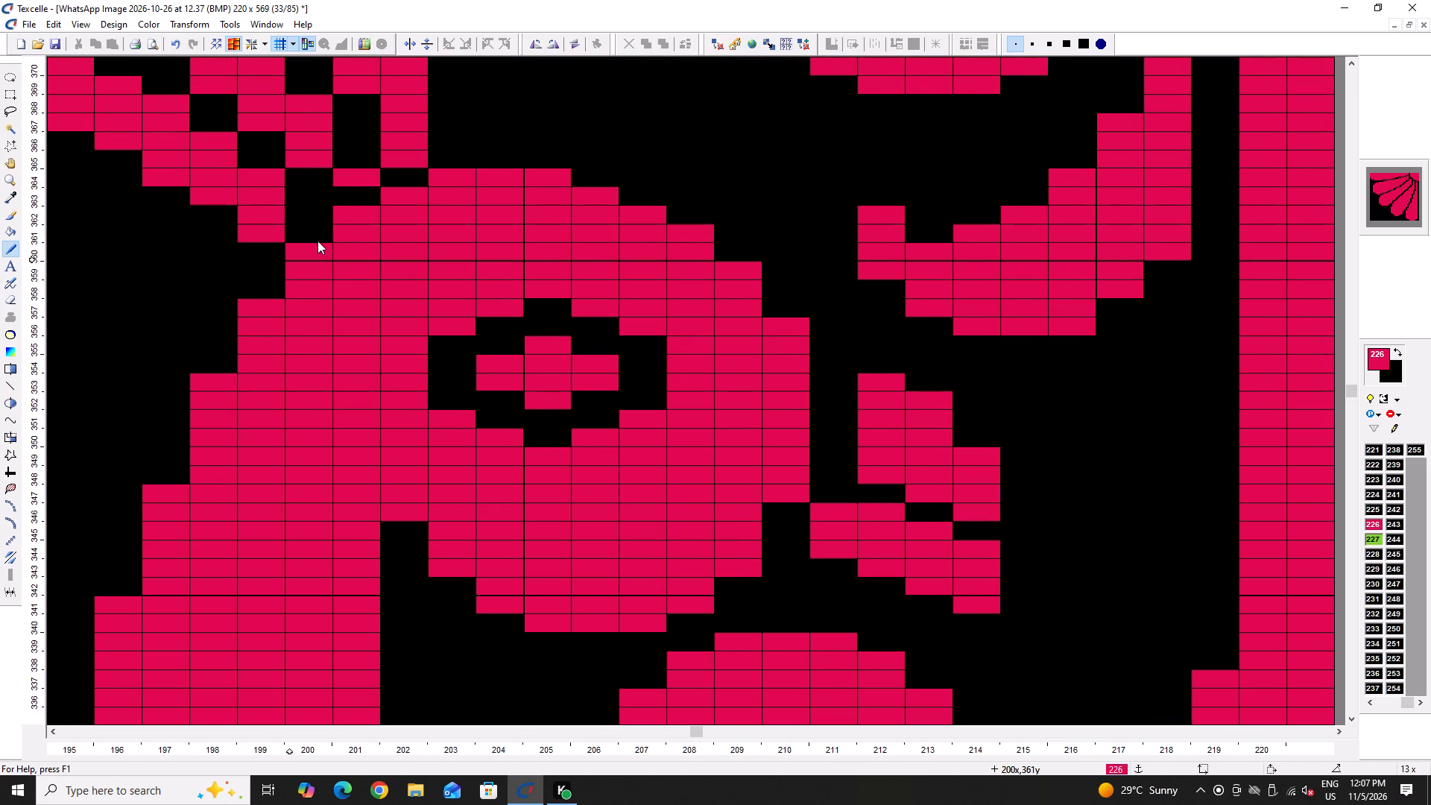
Widen the peacock's front crest feather with a pink column and touch up the crest's edge pixels in black and pink.
scroll(322, 239, up, 1)
ctrl+scroll(356, 239, down, 4)
ctrl+scroll(344, 214, up, 3)
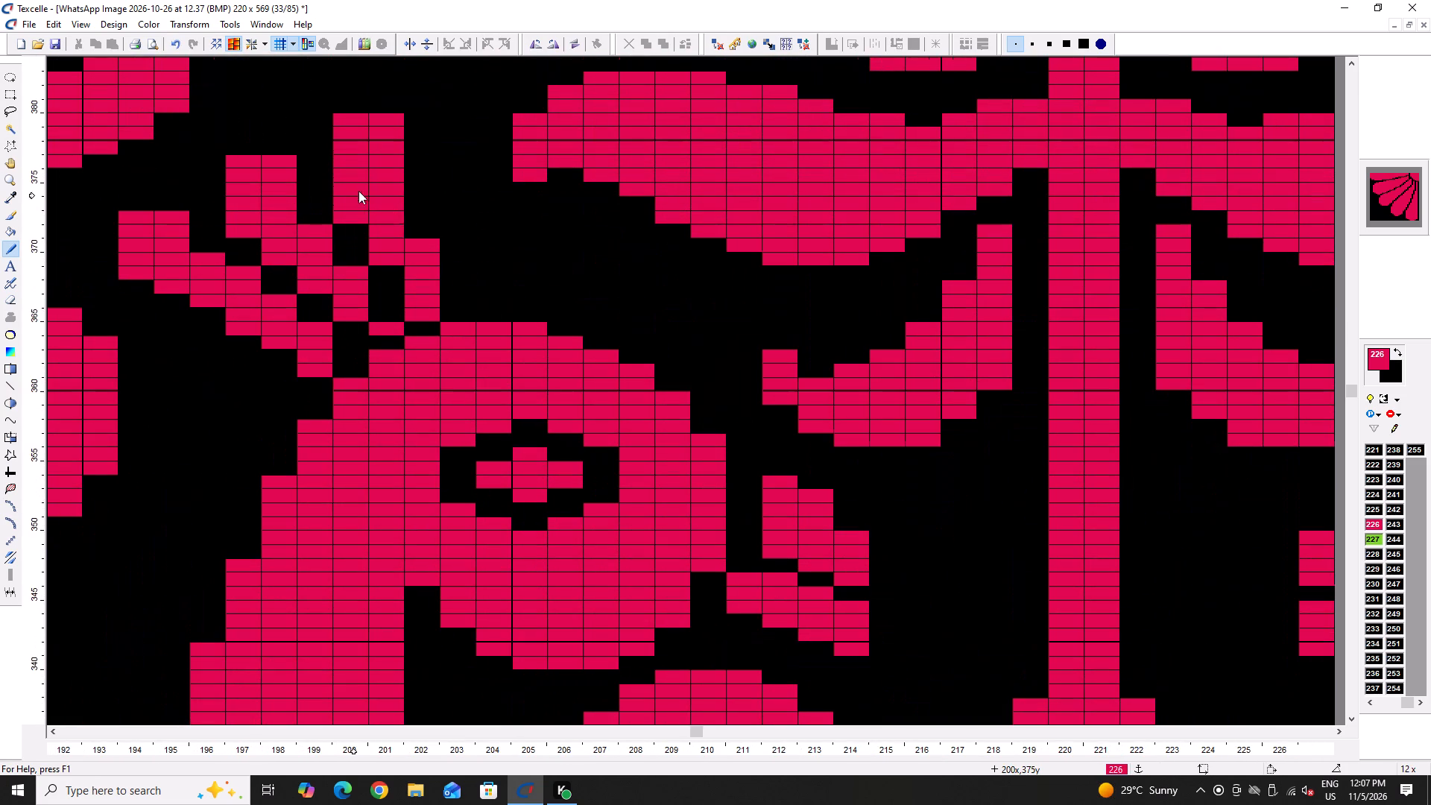
drag(423, 241, 409, 129)
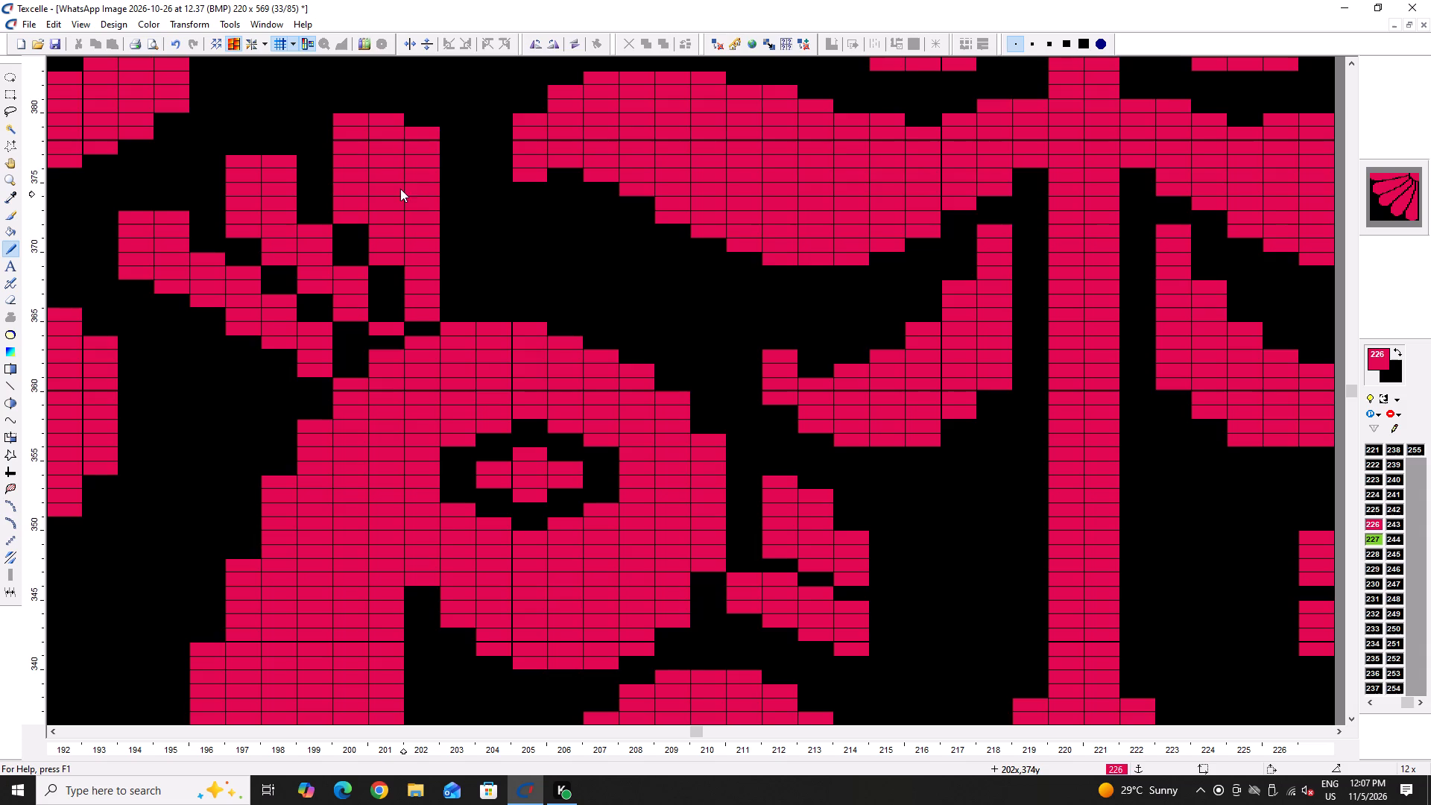
scroll(399, 186, up, 1)
right_click(341, 215)
right_click(349, 204)
right_click(348, 205)
click(348, 211)
ctrl+scroll(350, 215, down, 4)
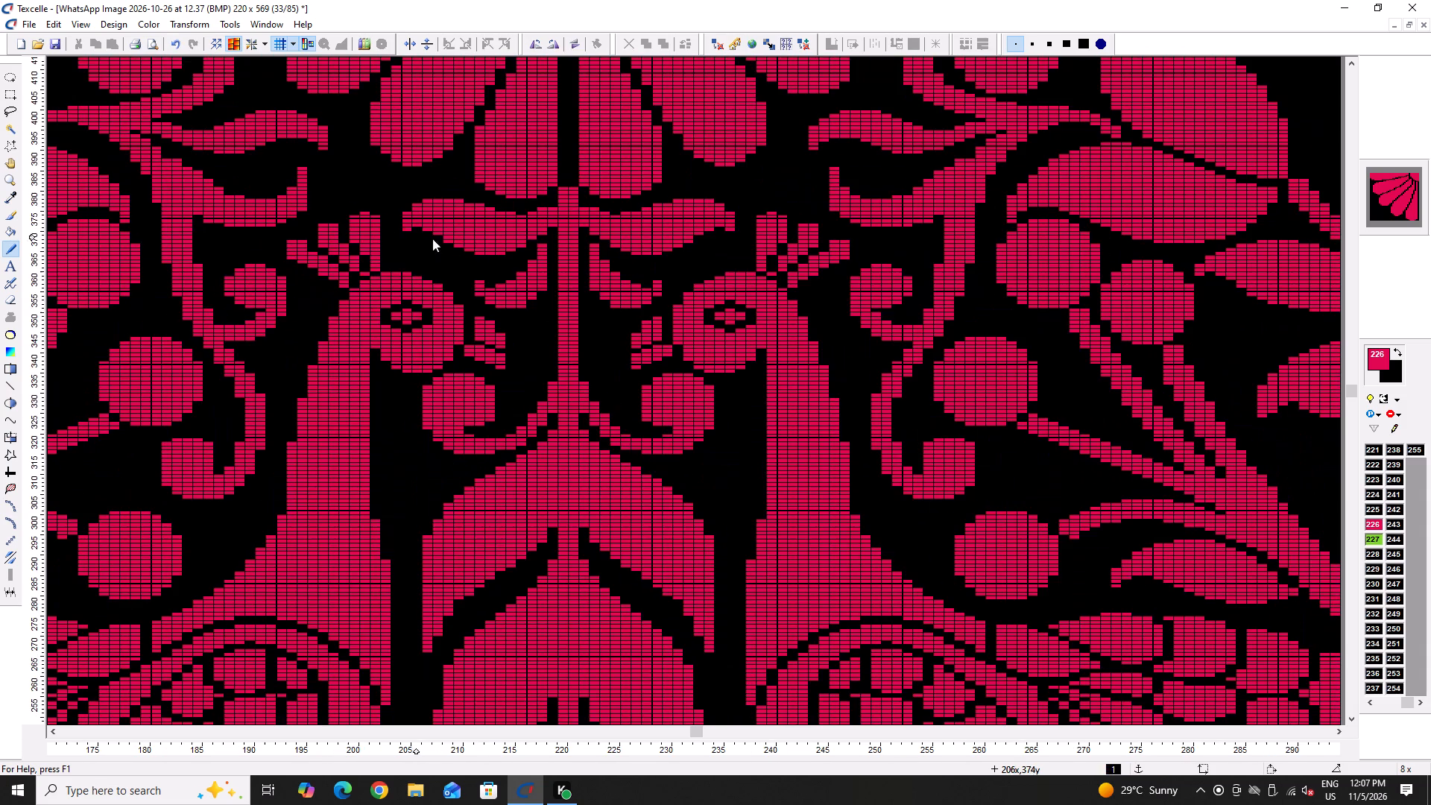
ctrl+scroll(291, 240, up, 3)
right_click(306, 277)
ctrl+scroll(309, 272, down, 5)
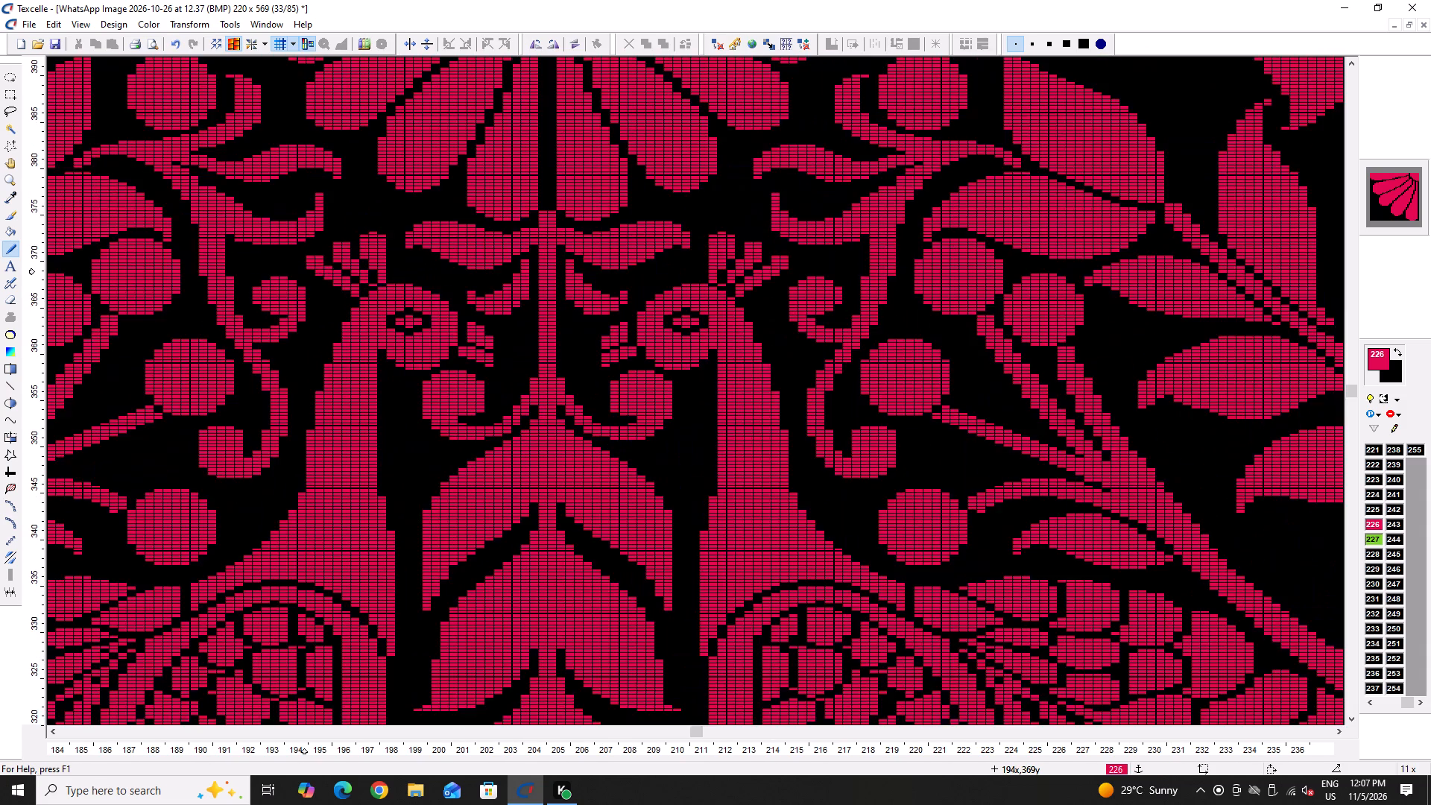
Fill out the underside of the left peacock's rear crest feather in pink and touch up its tip pixels.
ctrl+scroll(318, 250, up, 6)
drag(291, 323, 249, 379)
click(334, 395)
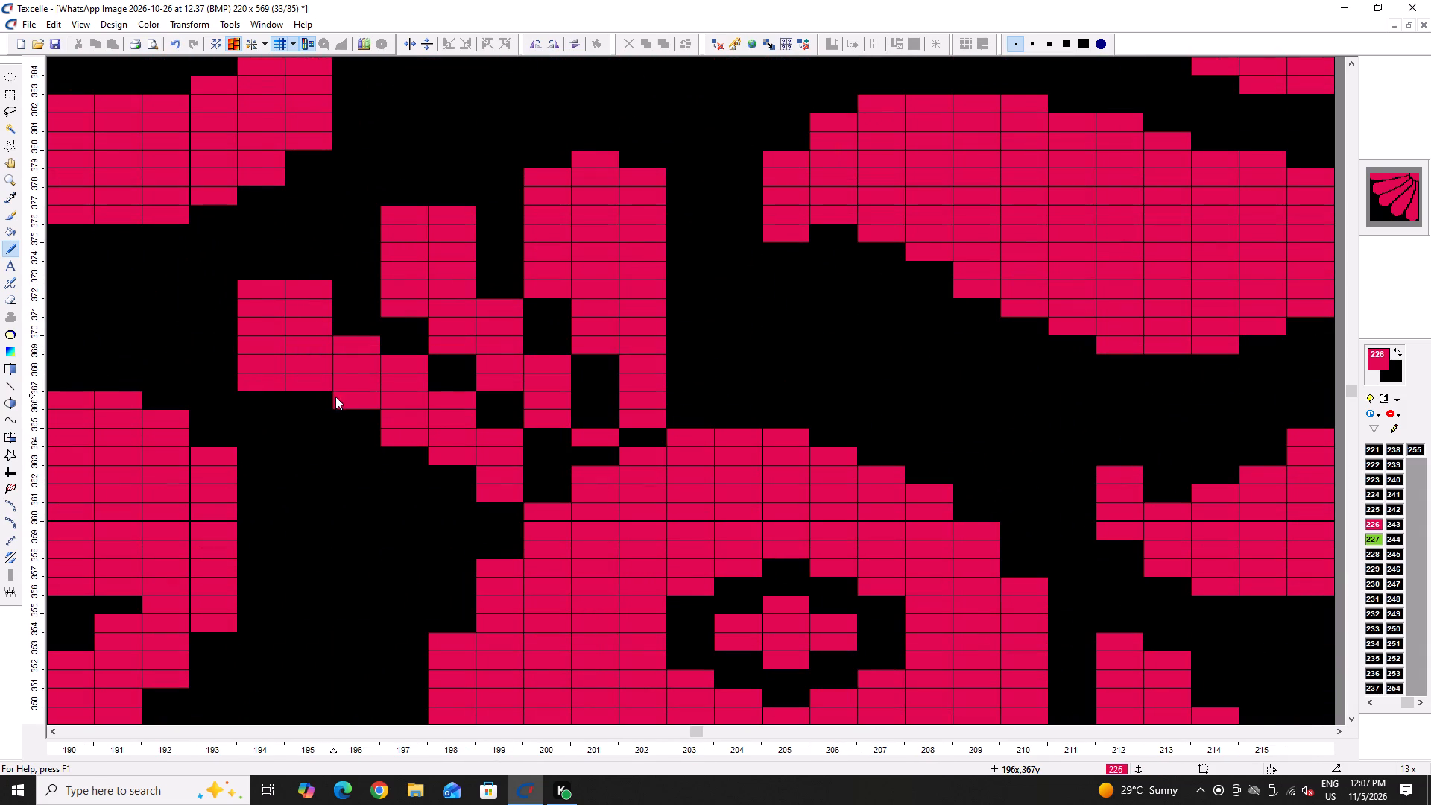
click(329, 404)
drag(359, 422, 367, 426)
ctrl+scroll(394, 430, down, 3)
ctrl+scroll(318, 370, up, 2)
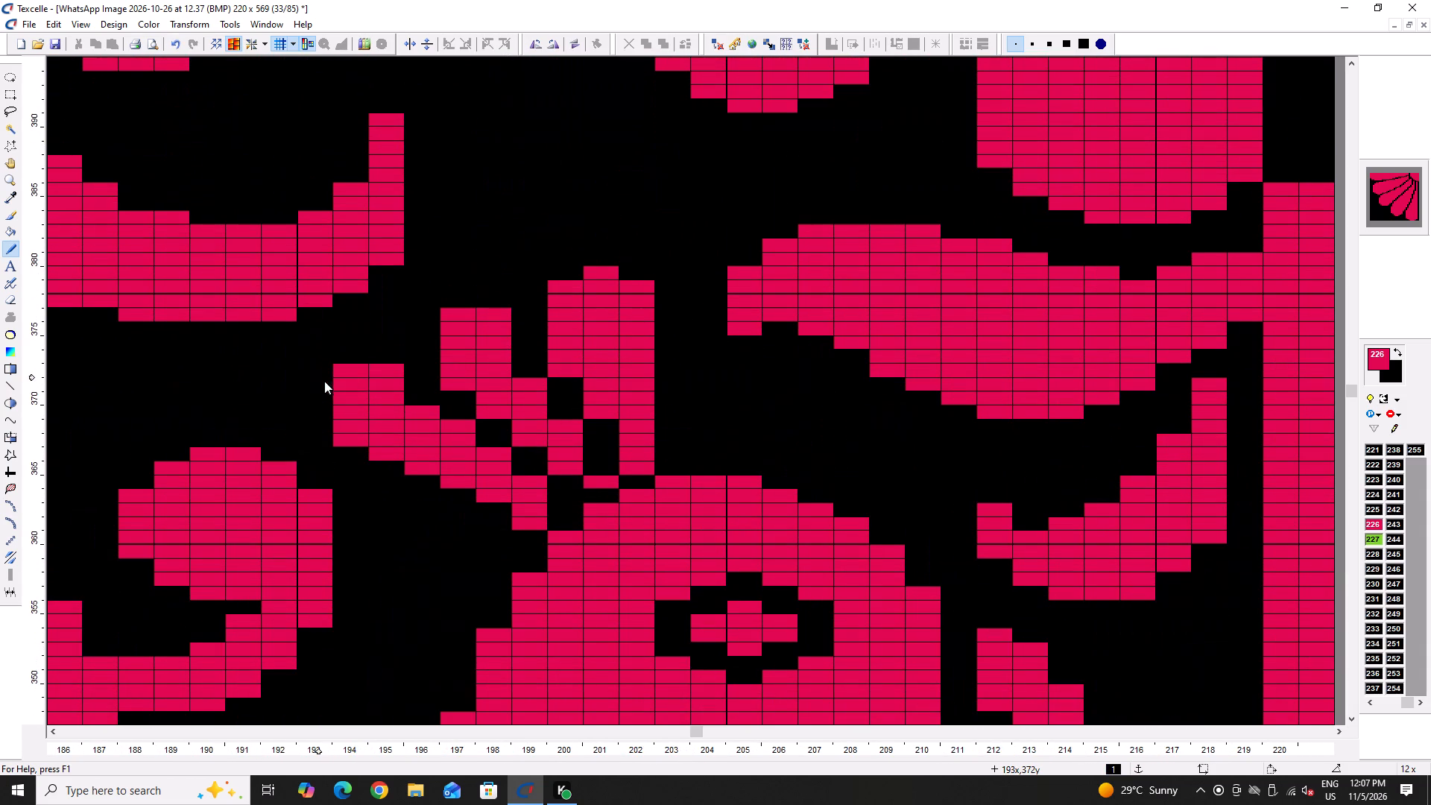
right_click(390, 365)
right_click(390, 365)
click(383, 371)
Build up the upper front edge of the left peacock's head with pink pixels to round it.
ctrl+scroll(441, 417, down, 5)
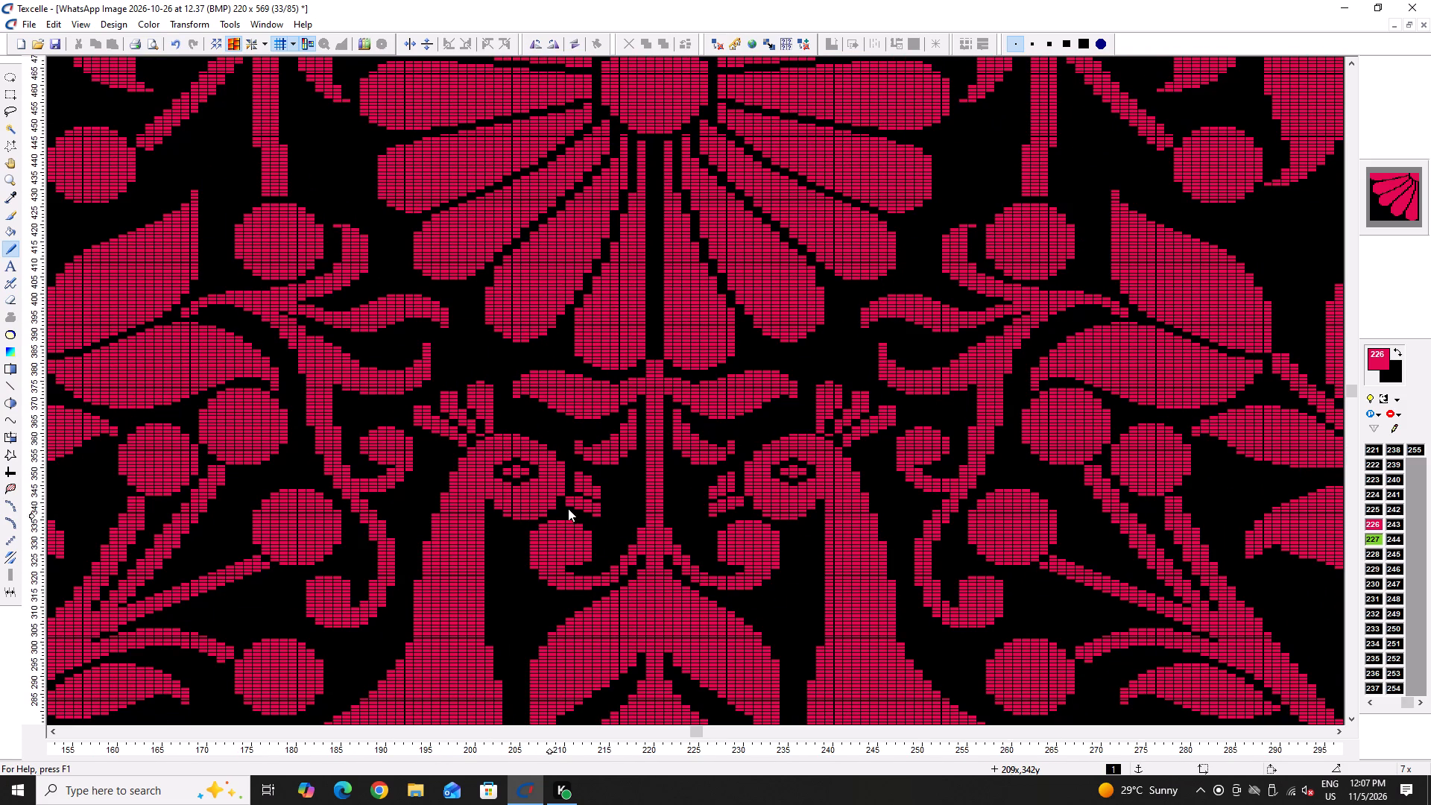
ctrl+scroll(498, 446, up, 4)
click(556, 417)
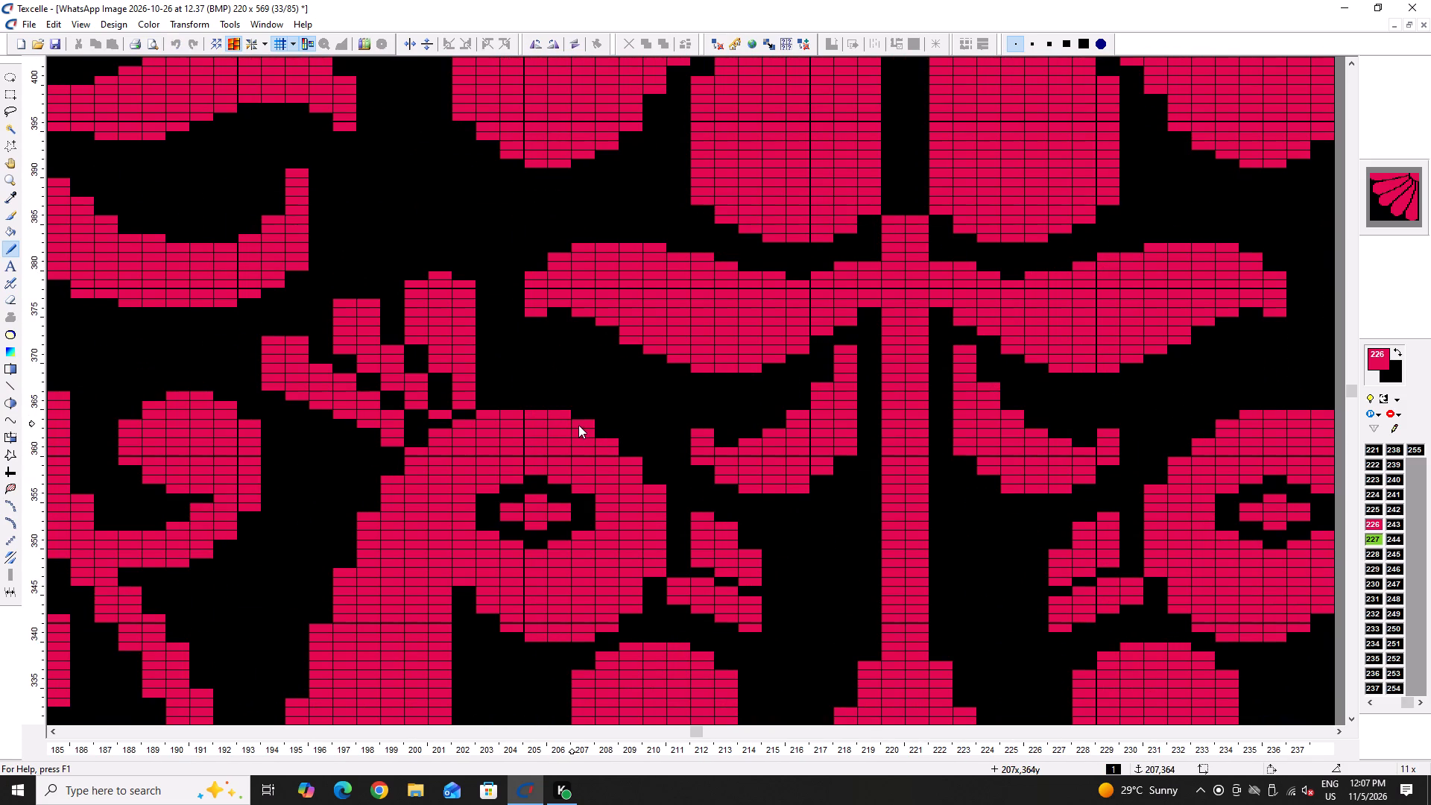
click(578, 425)
double_click(612, 438)
drag(623, 444, 622, 465)
drag(649, 465, 645, 481)
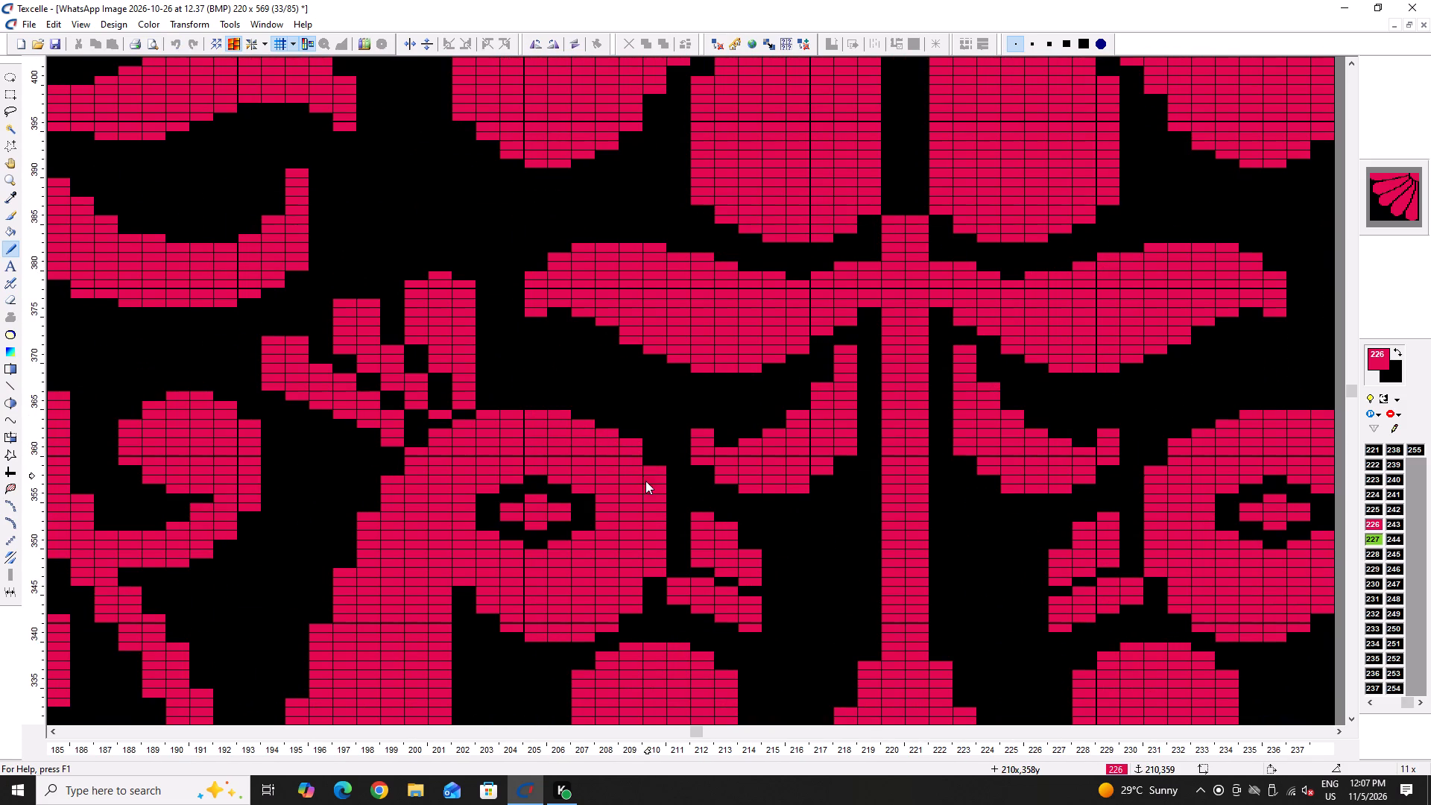
drag(645, 481, 645, 487)
Trim the protruding corner pixels on the forehead edge in black, keeping a smooth stepped curve.
ctrl+scroll(635, 464, up, 1)
right_click(639, 447)
right_click(638, 439)
right_click(637, 440)
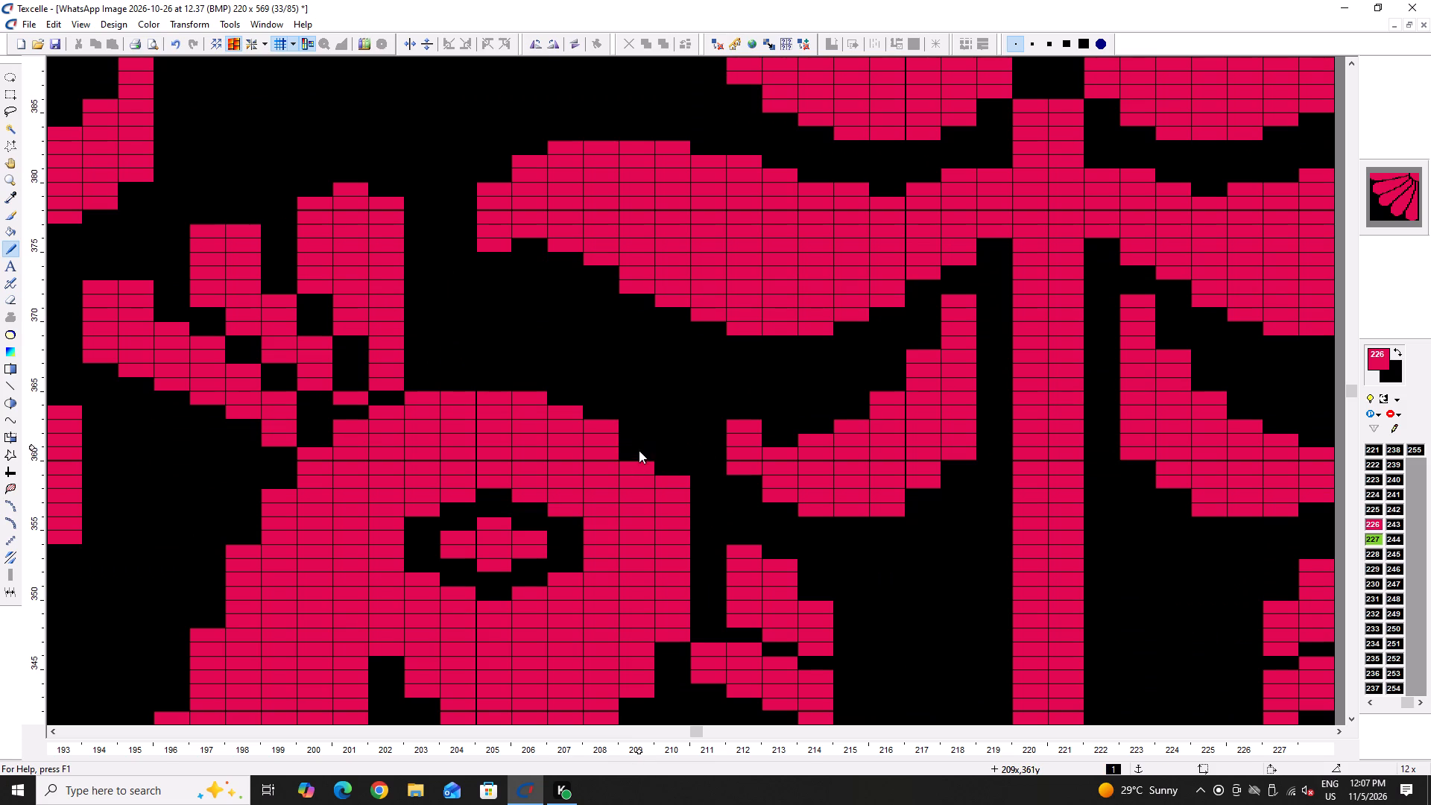
click(639, 450)
right_click(672, 467)
right_click(670, 470)
right_click(670, 473)
ctrl+right_click(672, 479)
Even out the back edge of the peacock's neck, blacking out protruding pixels and filling the step in pink.
ctrl+scroll(581, 469, down, 5)
scroll(546, 519, down, 3)
ctrl+scroll(540, 397, down, 1)
ctrl+scroll(475, 326, up, 2)
right_drag(475, 320, 485, 358)
right_click(485, 358)
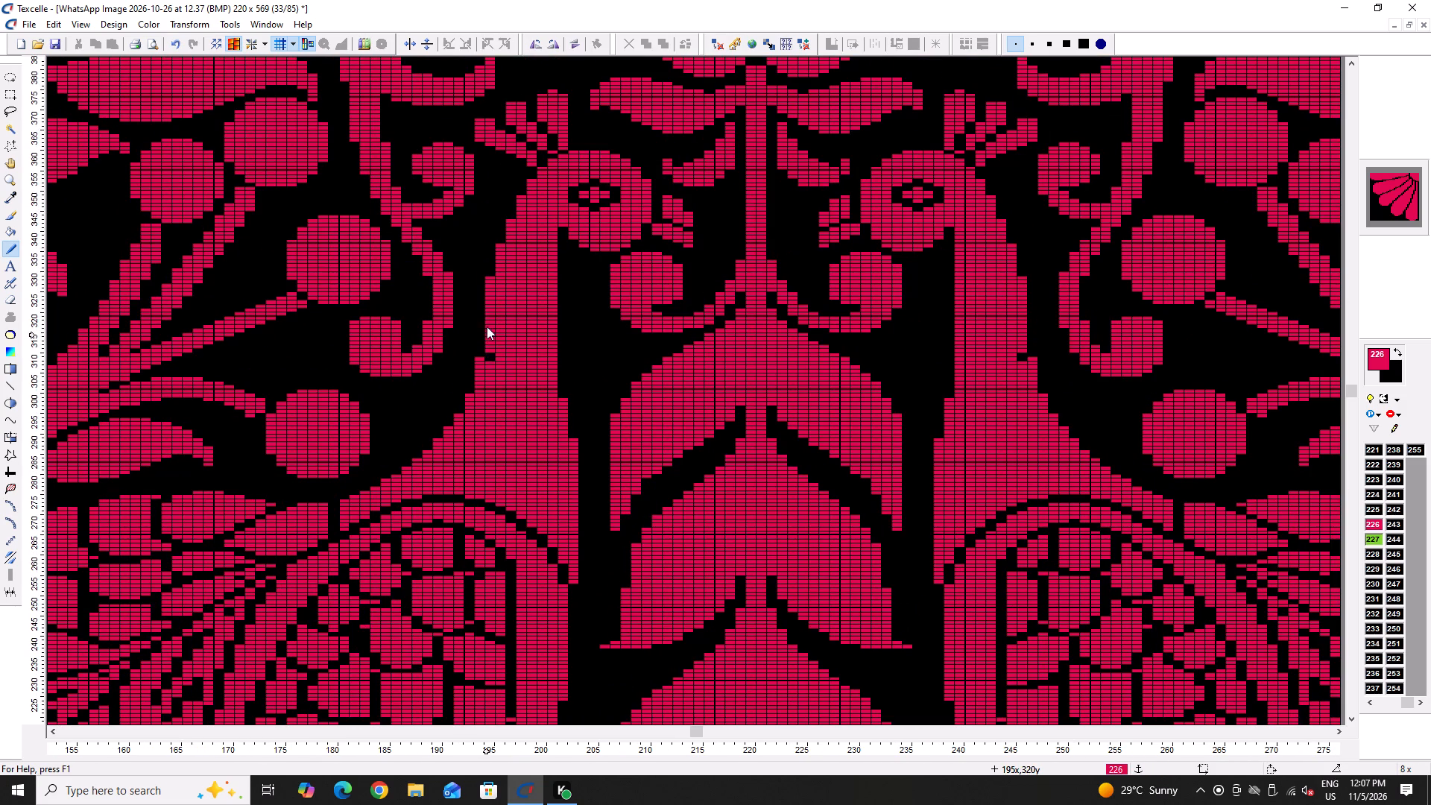
ctrl+scroll(486, 345, up, 3)
drag(487, 351, 491, 389)
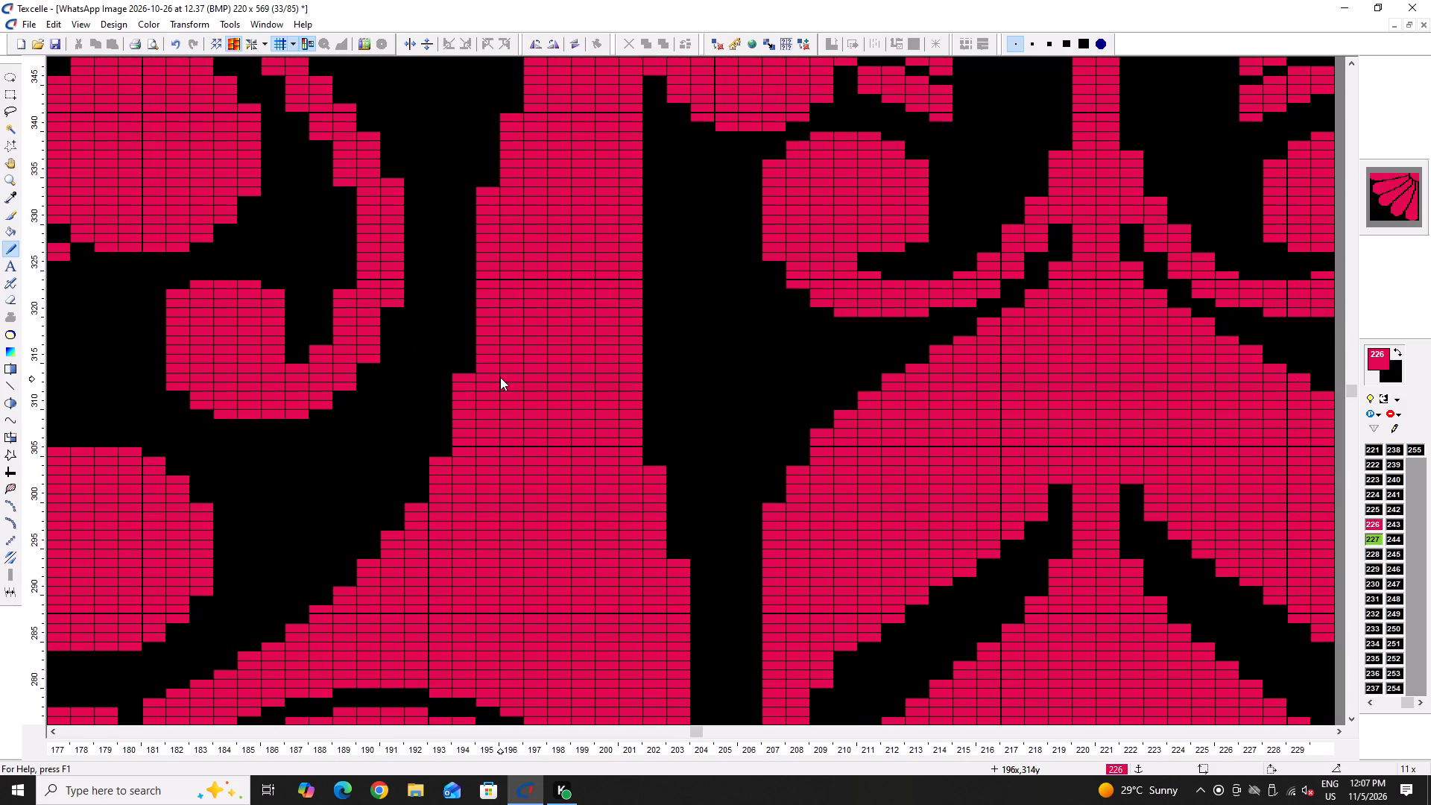
right_drag(492, 373, 333, 300)
Save the design.
key(ctrl+s)
key(ctrl+s)
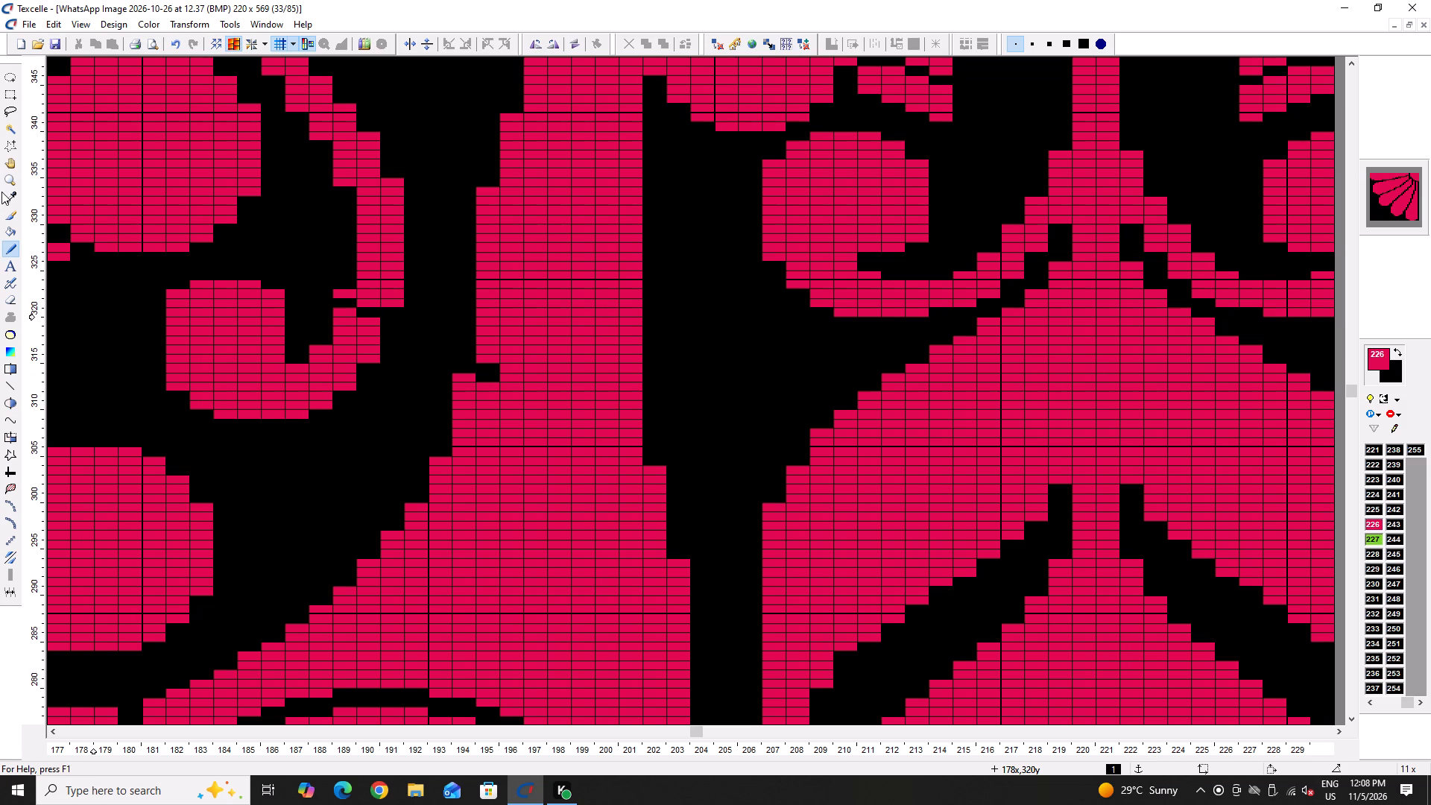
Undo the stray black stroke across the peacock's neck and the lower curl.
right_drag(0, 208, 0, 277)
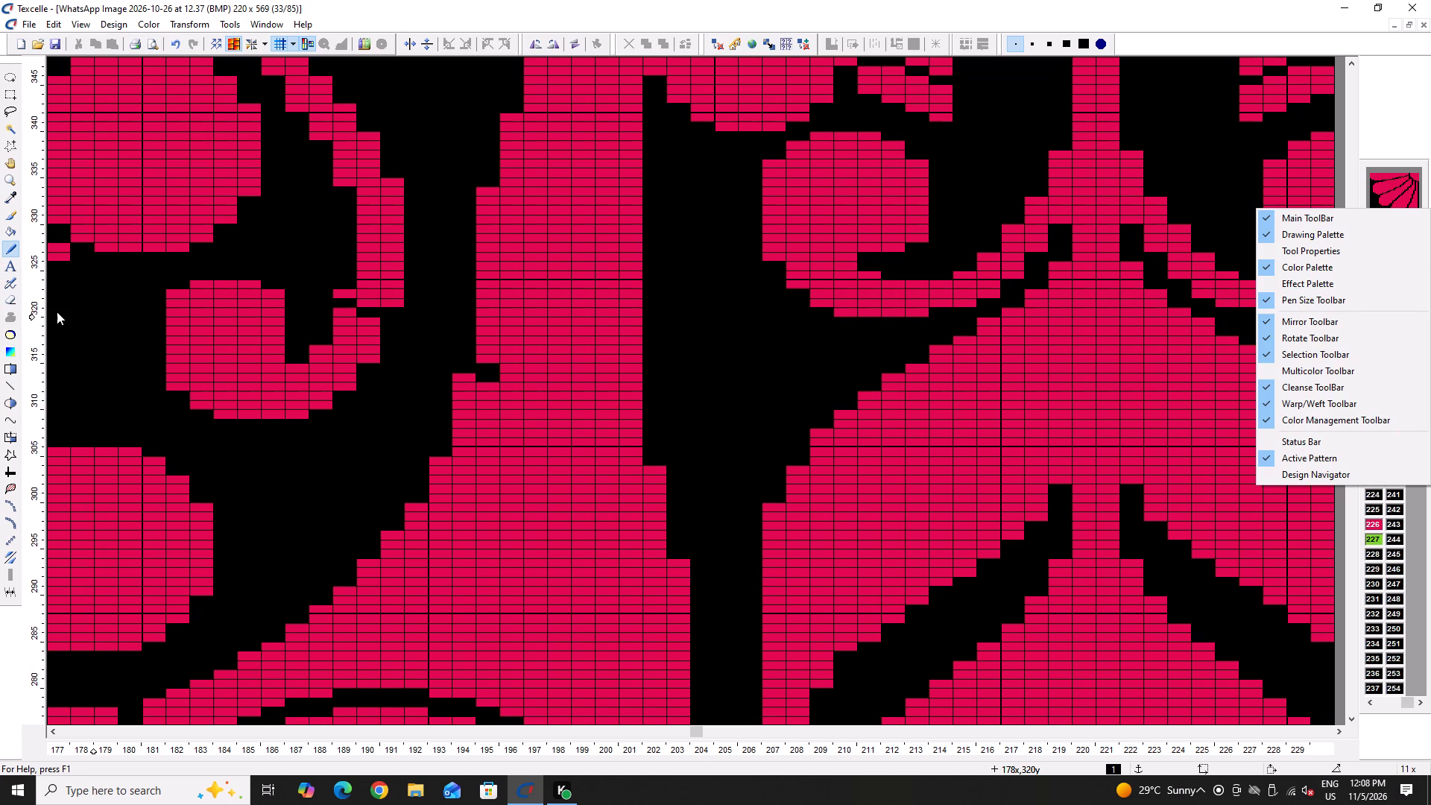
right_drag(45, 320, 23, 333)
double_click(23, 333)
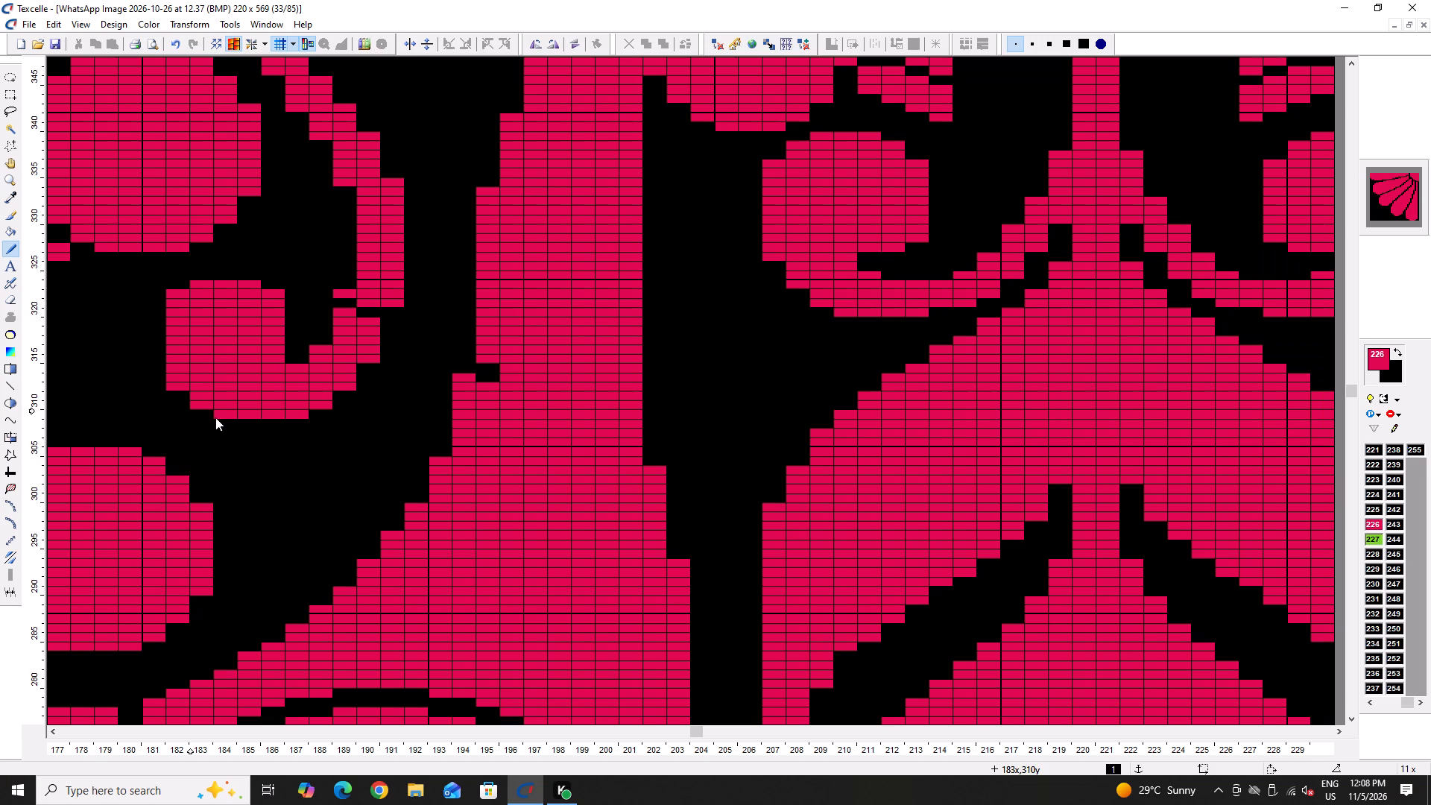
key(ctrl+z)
Round the top of the lower curl's bulb behind the neck with black corner pixels, repainting one shoulder pixel pink.
ctrl+scroll(360, 303, down, 5)
ctrl+scroll(314, 300, up, 6)
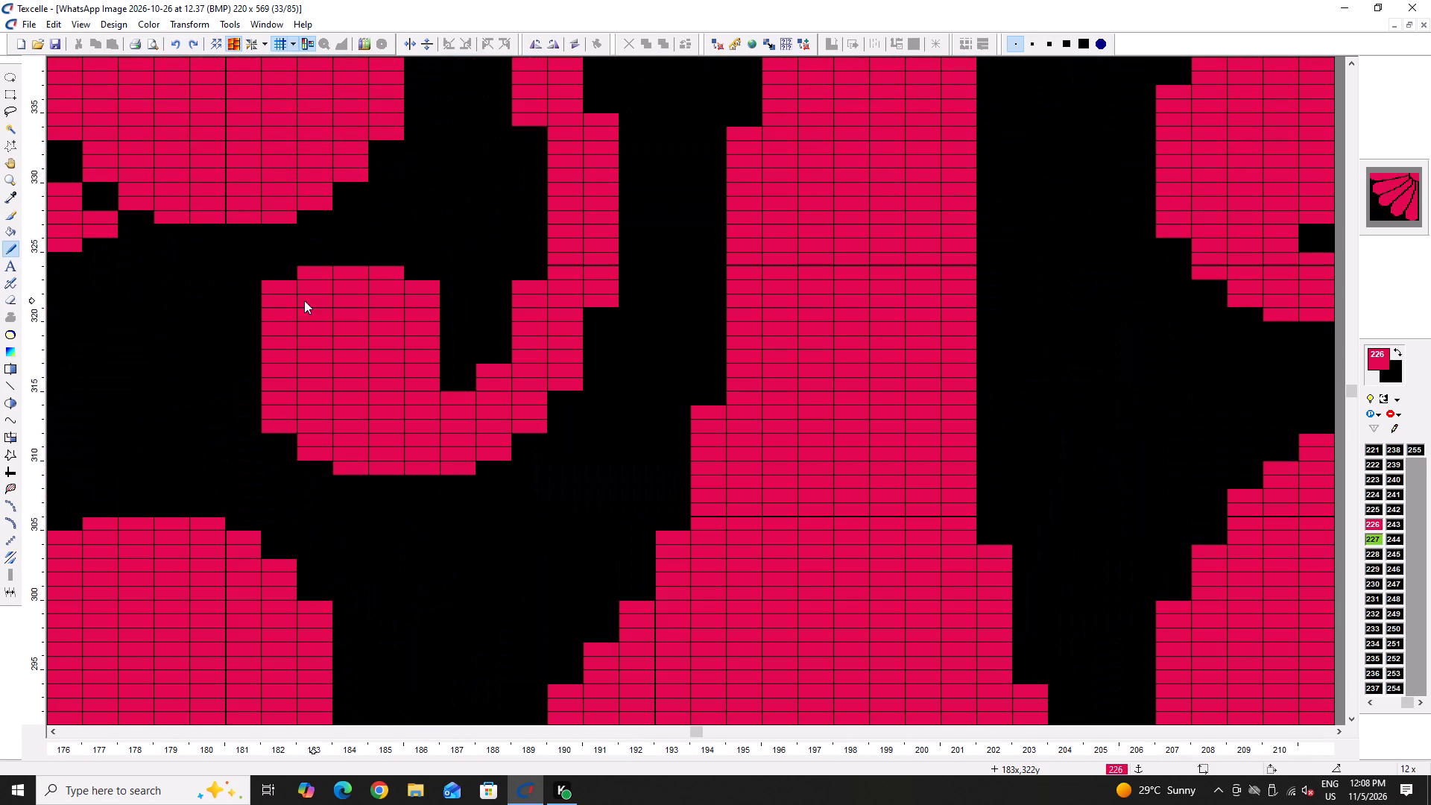
right_click(273, 285)
right_click(274, 280)
right_click(300, 268)
right_click(394, 269)
right_click(395, 268)
right_drag(414, 280, 416, 290)
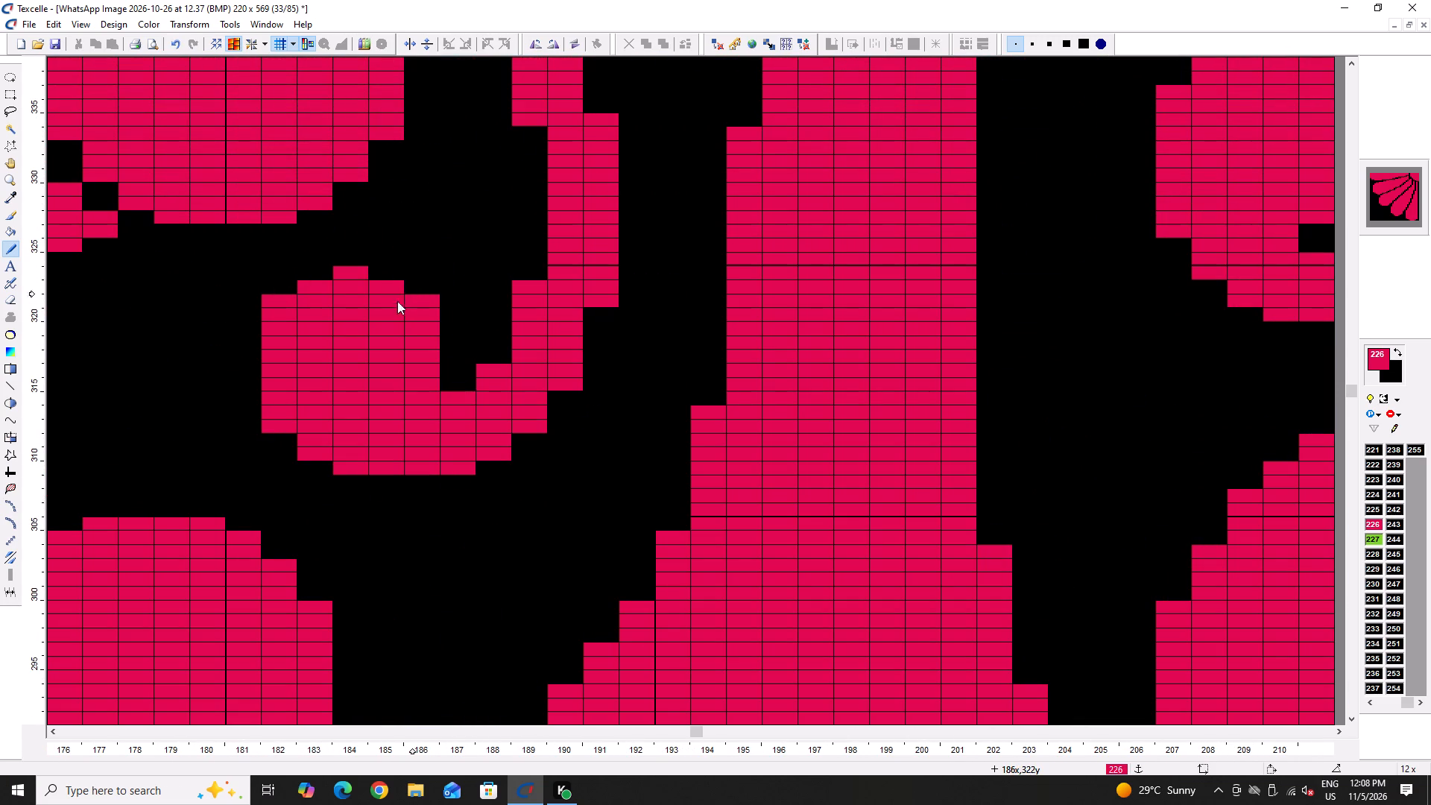
ctrl+scroll(358, 338, down, 5)
ctrl+scroll(370, 371, up, 6)
right_drag(364, 139, 356, 136)
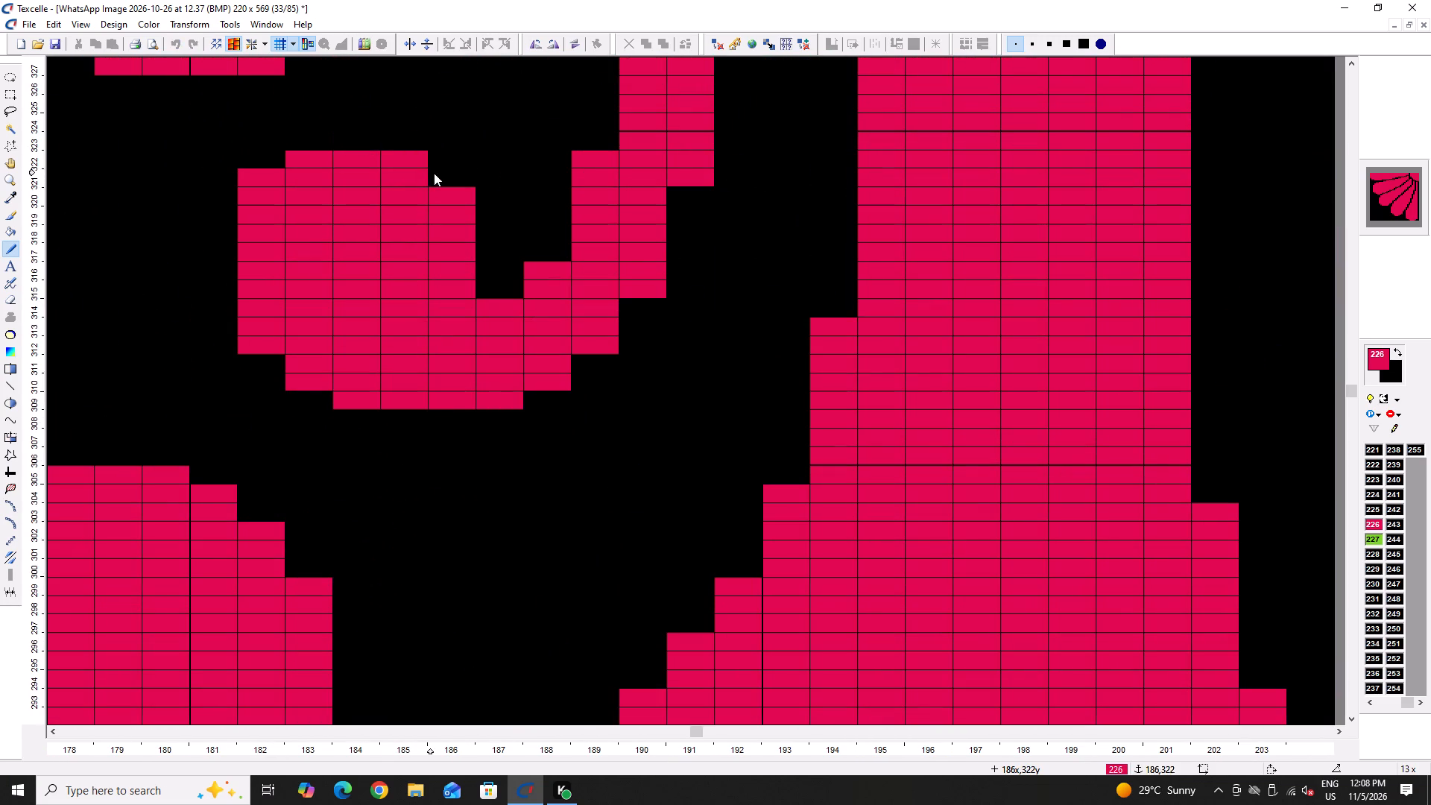
right_click(434, 173)
right_click(434, 173)
click(437, 177)
Black out the lower outer corner pixels of the lower curl's bulb to round it.
ctrl+scroll(605, 249, down, 3)
ctrl+scroll(484, 281, up, 3)
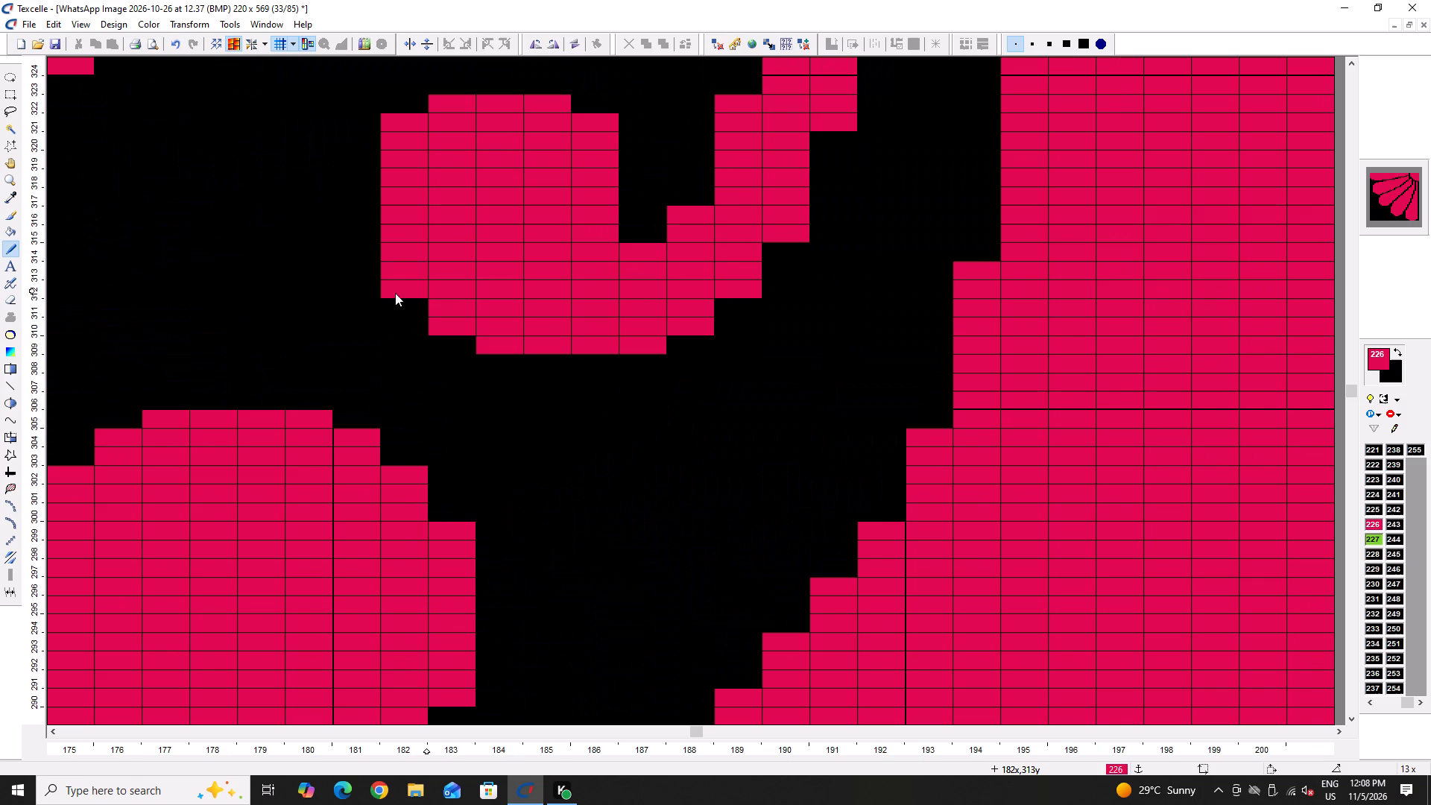
right_click(402, 289)
right_click(435, 335)
right_click(436, 336)
right_click(488, 341)
right_drag(440, 319, 447, 326)
Trim the underside of the lower curl and the outer edge of its bend in black.
ctrl+scroll(549, 337, down, 5)
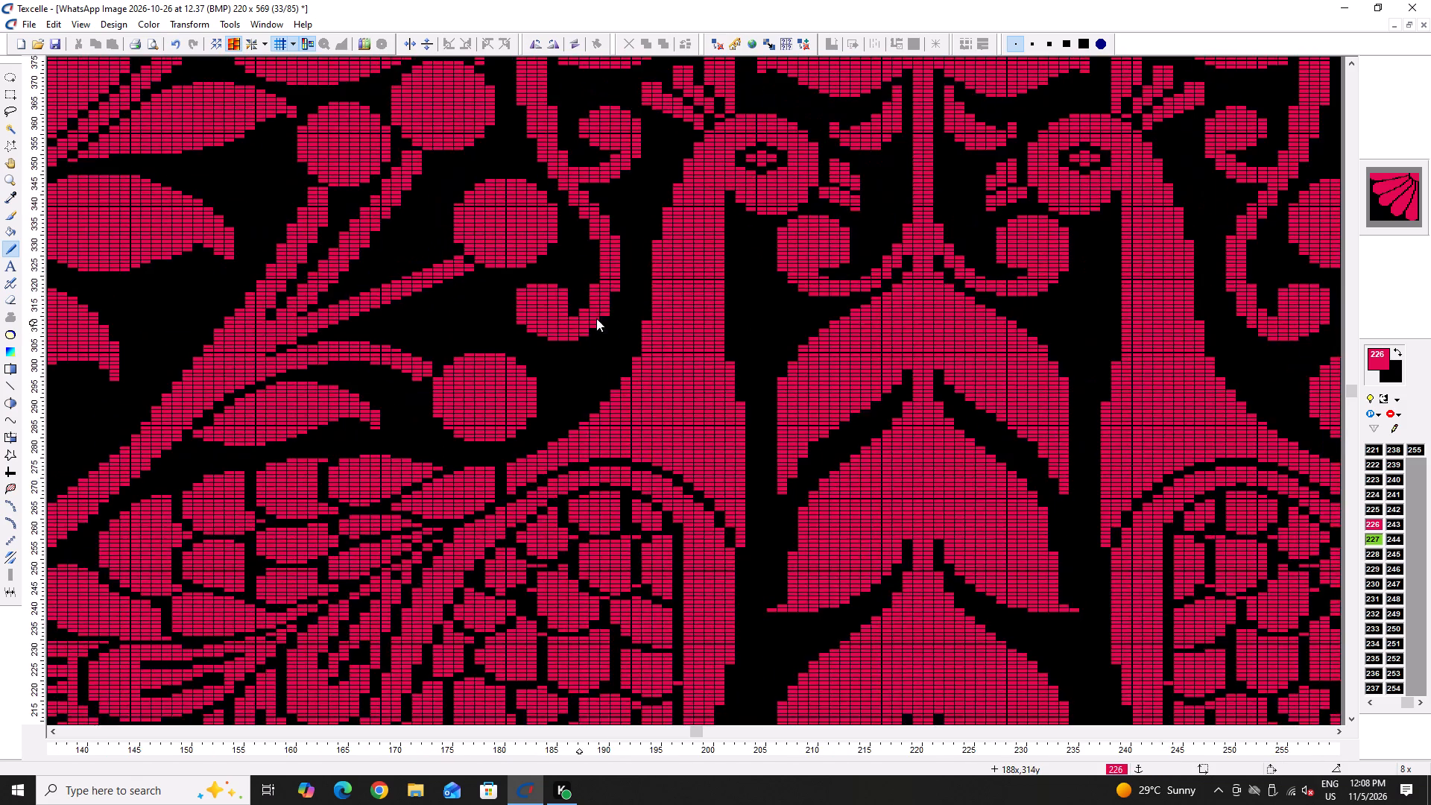
ctrl+scroll(607, 309, up, 6)
right_click(514, 423)
right_click(514, 423)
right_drag(496, 429, 467, 449)
right_click(553, 383)
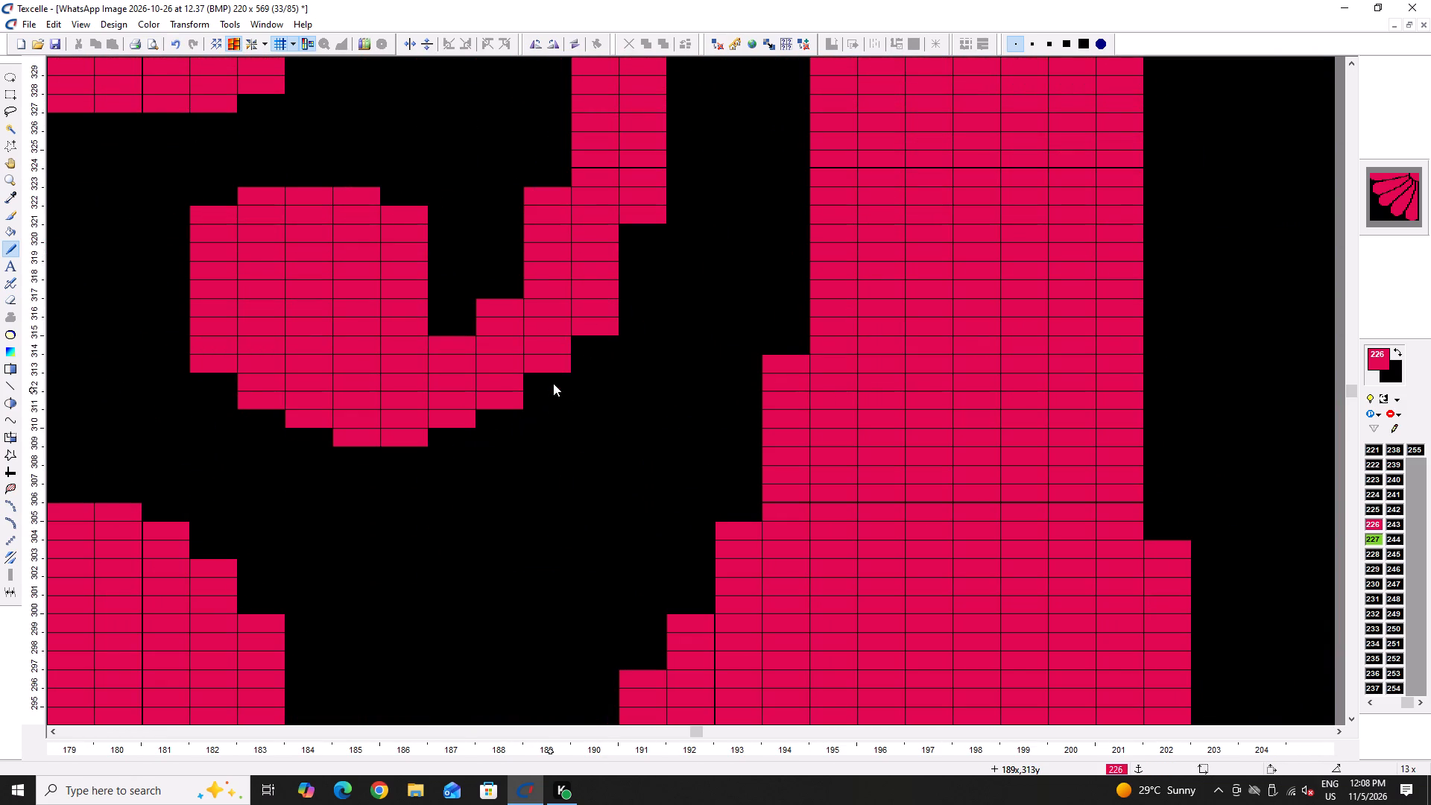
scroll(663, 415, up, 2)
ctrl+scroll(601, 441, down, 5)
ctrl+scroll(652, 411, up, 6)
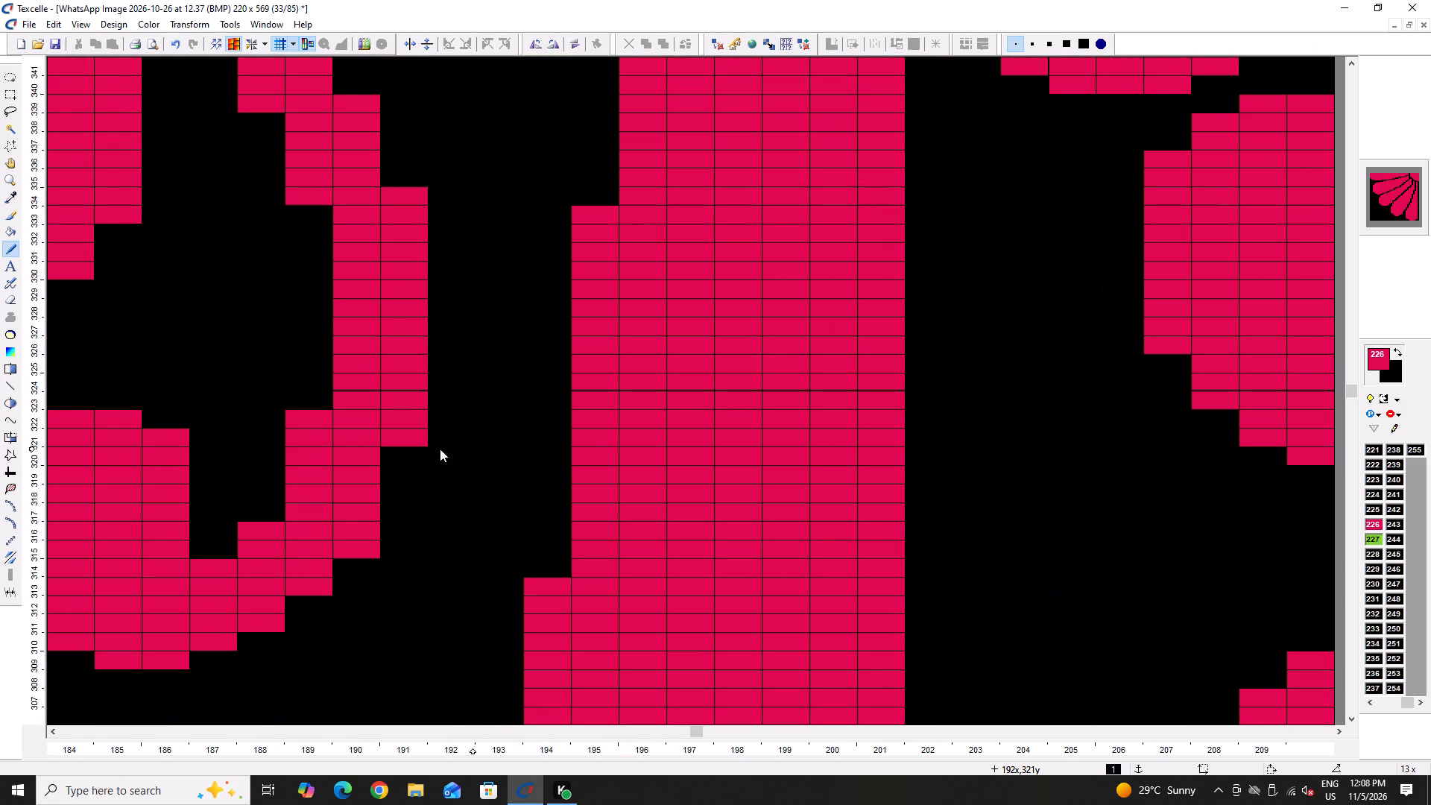
right_click(414, 431)
Reshape the outer side of the upper curl's bulb with a pink column and black out its corner pixels.
scroll(414, 432, up, 3)
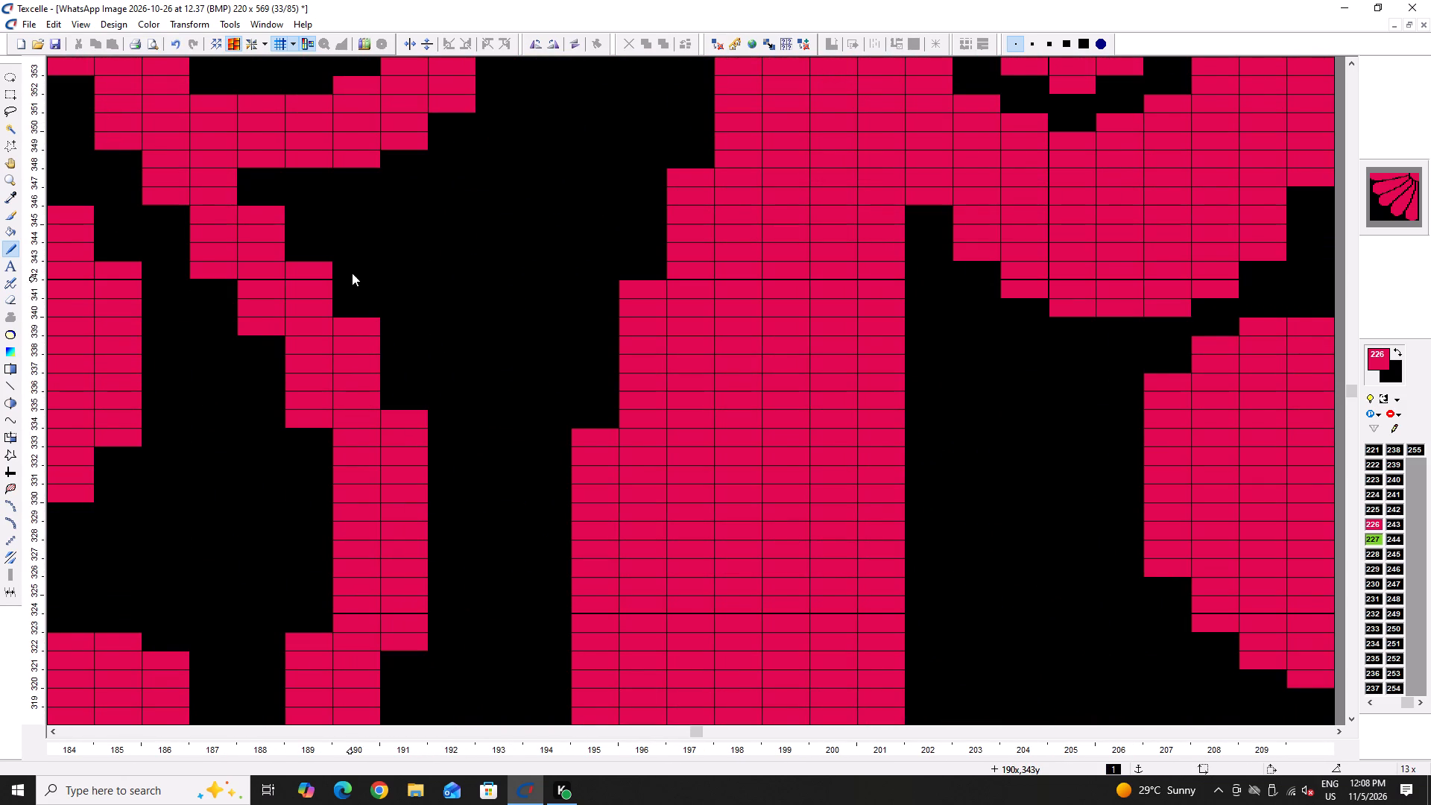
ctrl+scroll(352, 273, down, 5)
ctrl+scroll(320, 160, up, 7)
right_drag(360, 218, 365, 277)
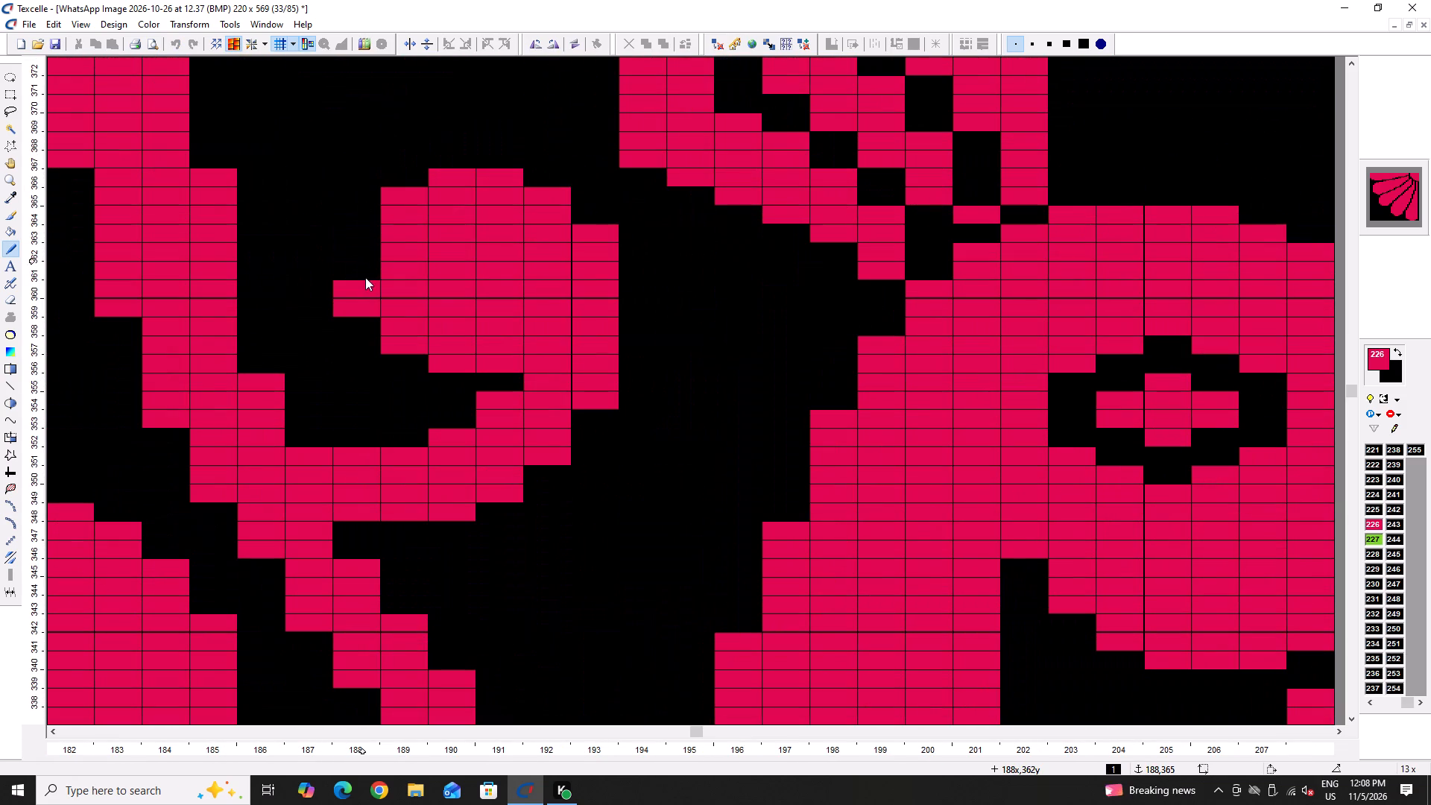
right_drag(365, 277, 382, 347)
drag(413, 315, 414, 329)
click(410, 343)
drag(371, 318, 367, 209)
click(392, 190)
click(399, 183)
click(379, 195)
right_click(347, 329)
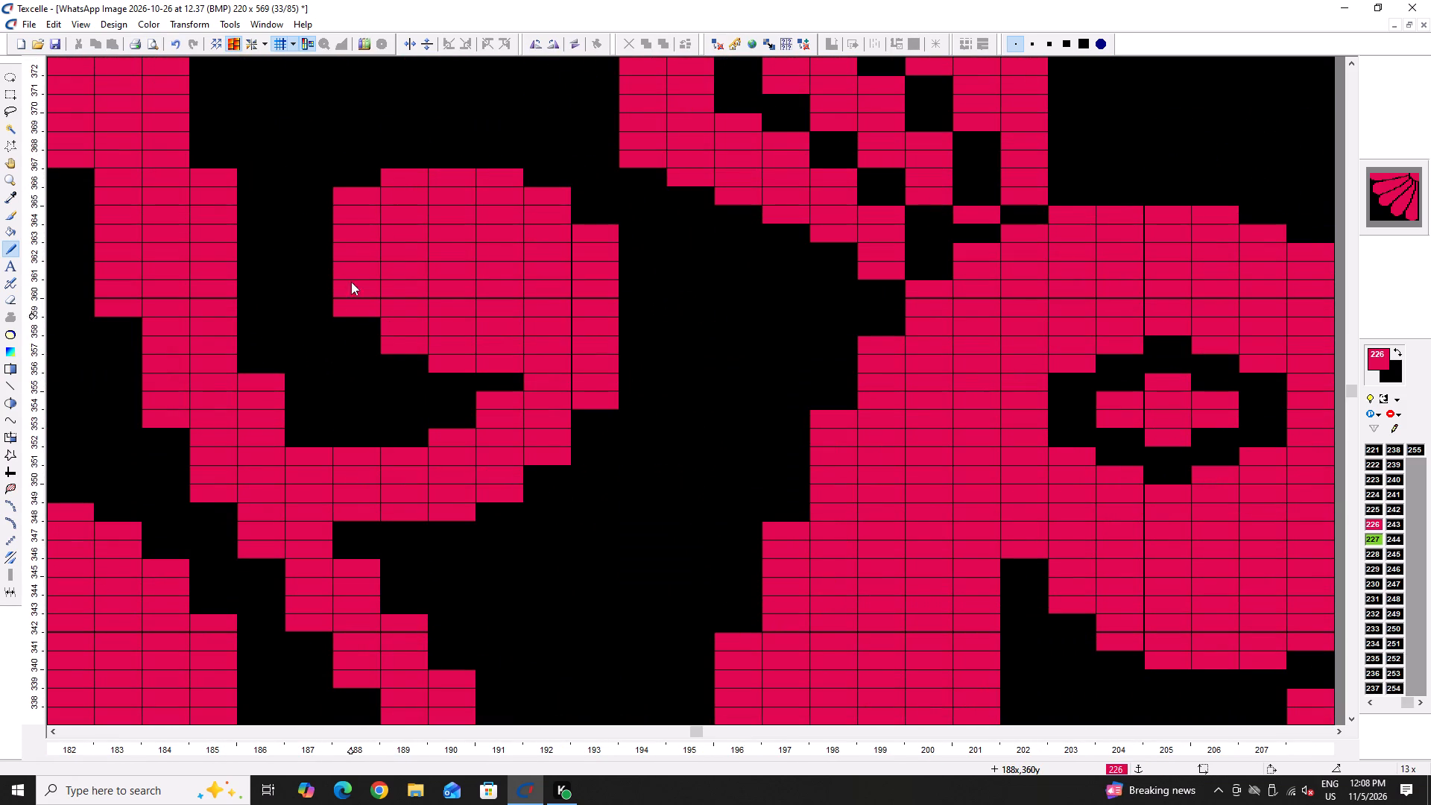
right_click(346, 201)
right_click(413, 176)
Extend the underside of the upper curl's bulb with pink pixels.
click(368, 327)
click(392, 353)
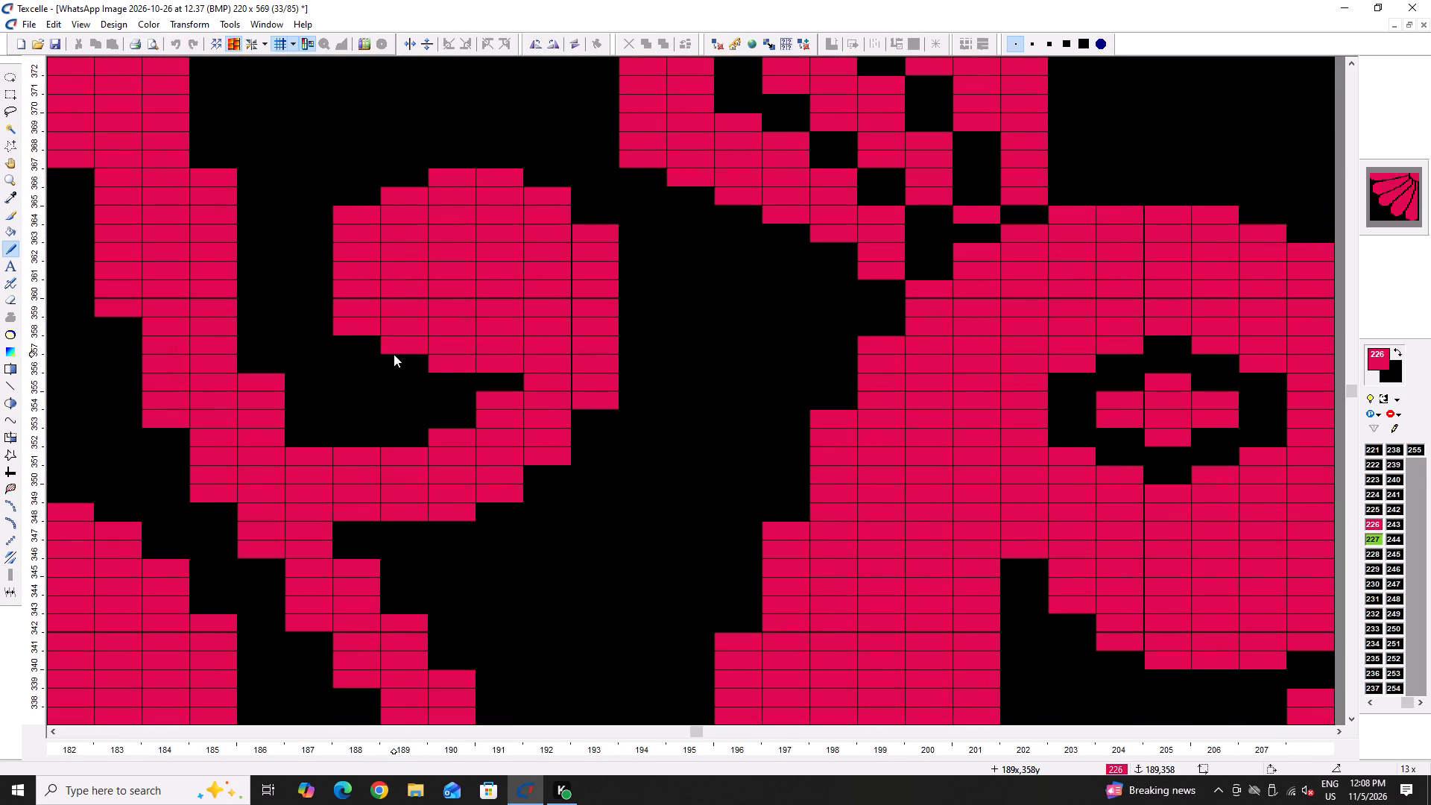
drag(508, 376, 411, 373)
drag(378, 355, 373, 328)
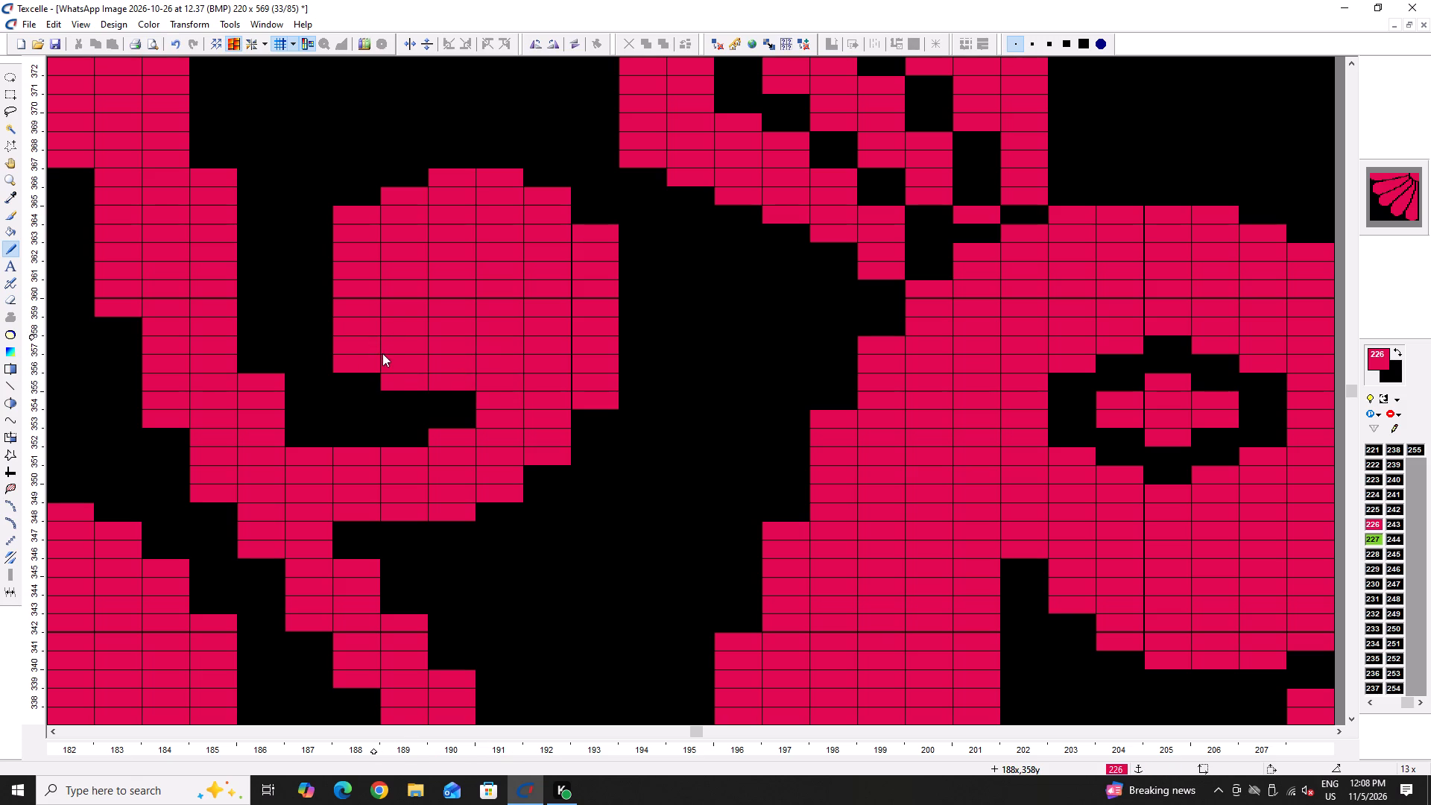
Open up the black gap inside the upper curl by trimming the bulb's lower edge and the curl's inner edge.
ctrl+scroll(376, 395, down, 5)
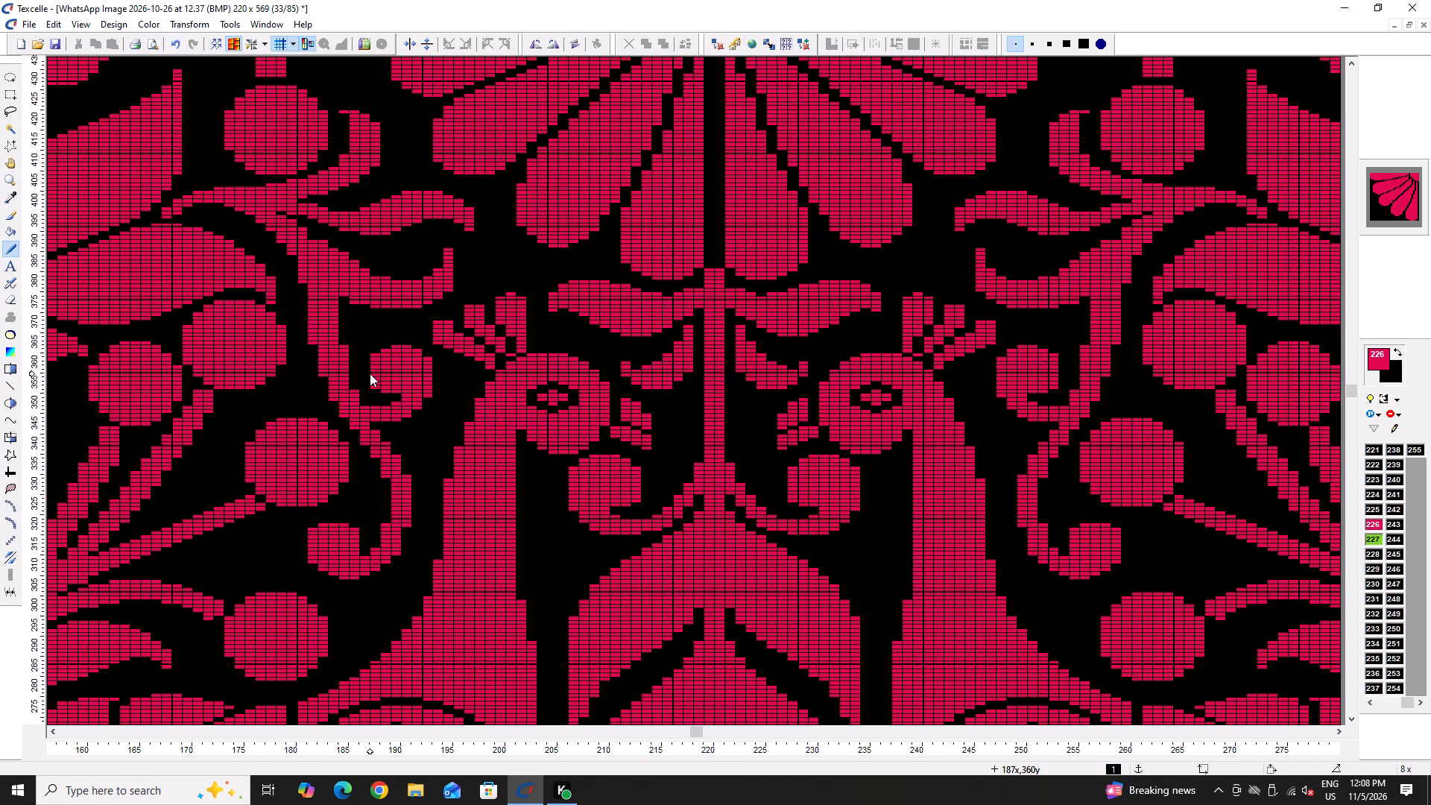
ctrl+scroll(368, 373, up, 4)
right_click(380, 407)
right_click(381, 402)
right_click(417, 423)
ctrl+scroll(373, 378, down, 5)
ctrl+scroll(404, 400, up, 5)
right_click(382, 353)
right_click(394, 339)
right_drag(367, 362, 355, 367)
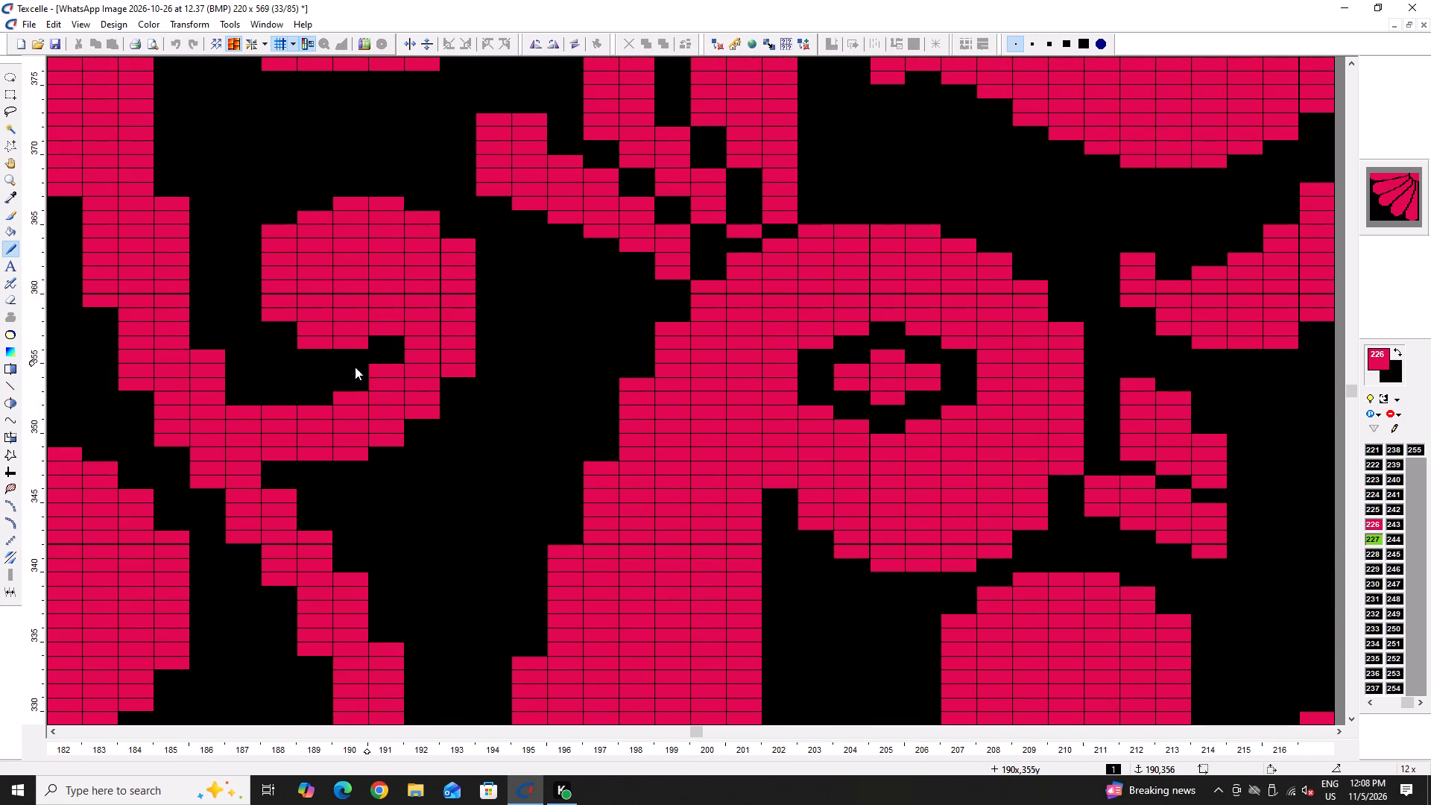
right_drag(355, 367, 344, 368)
right_click(344, 368)
right_click(393, 332)
right_drag(366, 345, 309, 342)
right_click(309, 341)
right_click(309, 341)
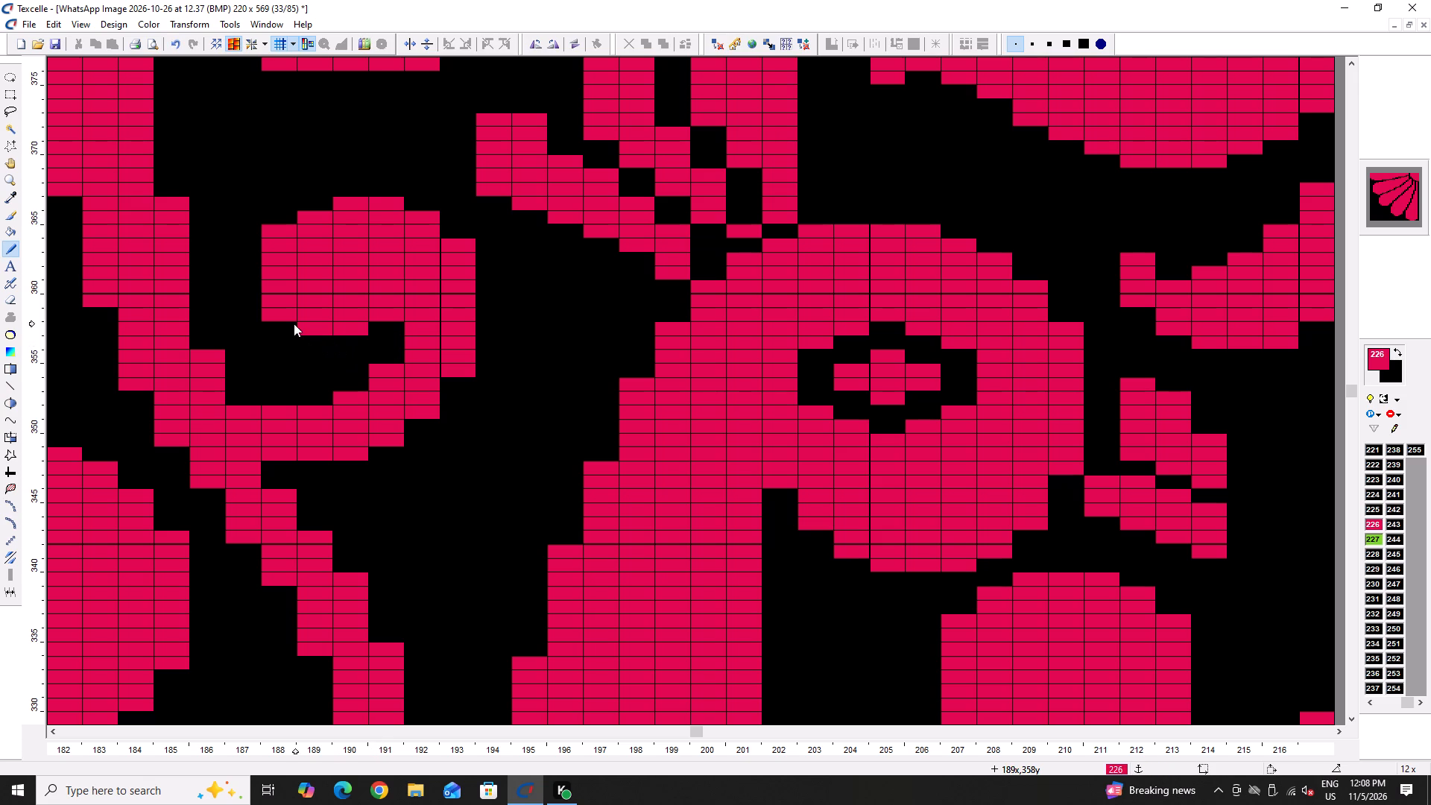
Repaint the lower edge of the upper curl's bulb in pink and touch up the inner gap in black.
click(286, 318)
drag(303, 339, 354, 338)
click(354, 338)
drag(364, 327, 371, 323)
click(289, 323)
click(289, 327)
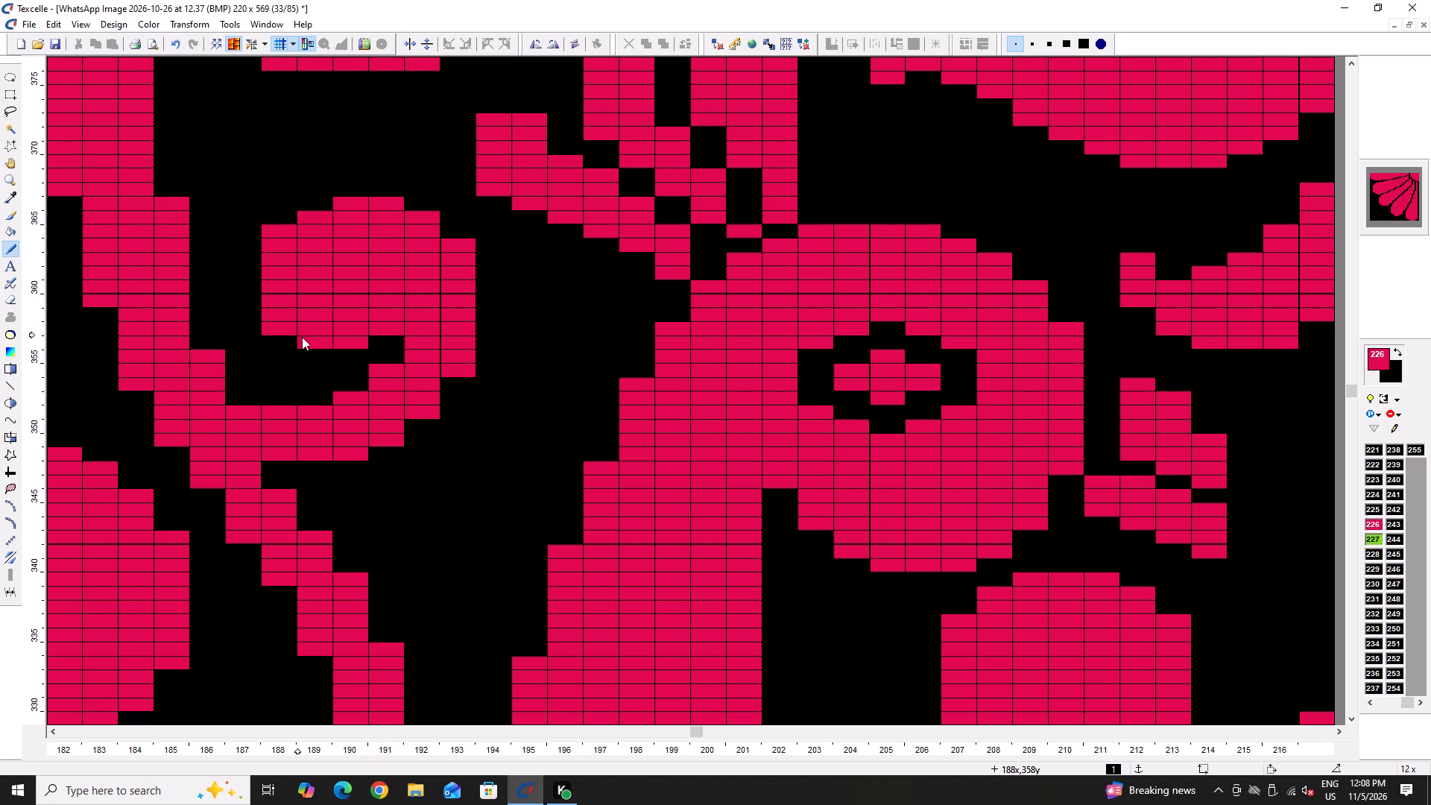
ctrl+scroll(329, 344, down, 3)
ctrl+scroll(356, 336, up, 4)
right_drag(360, 336, 361, 362)
ctrl+scroll(358, 363, down, 5)
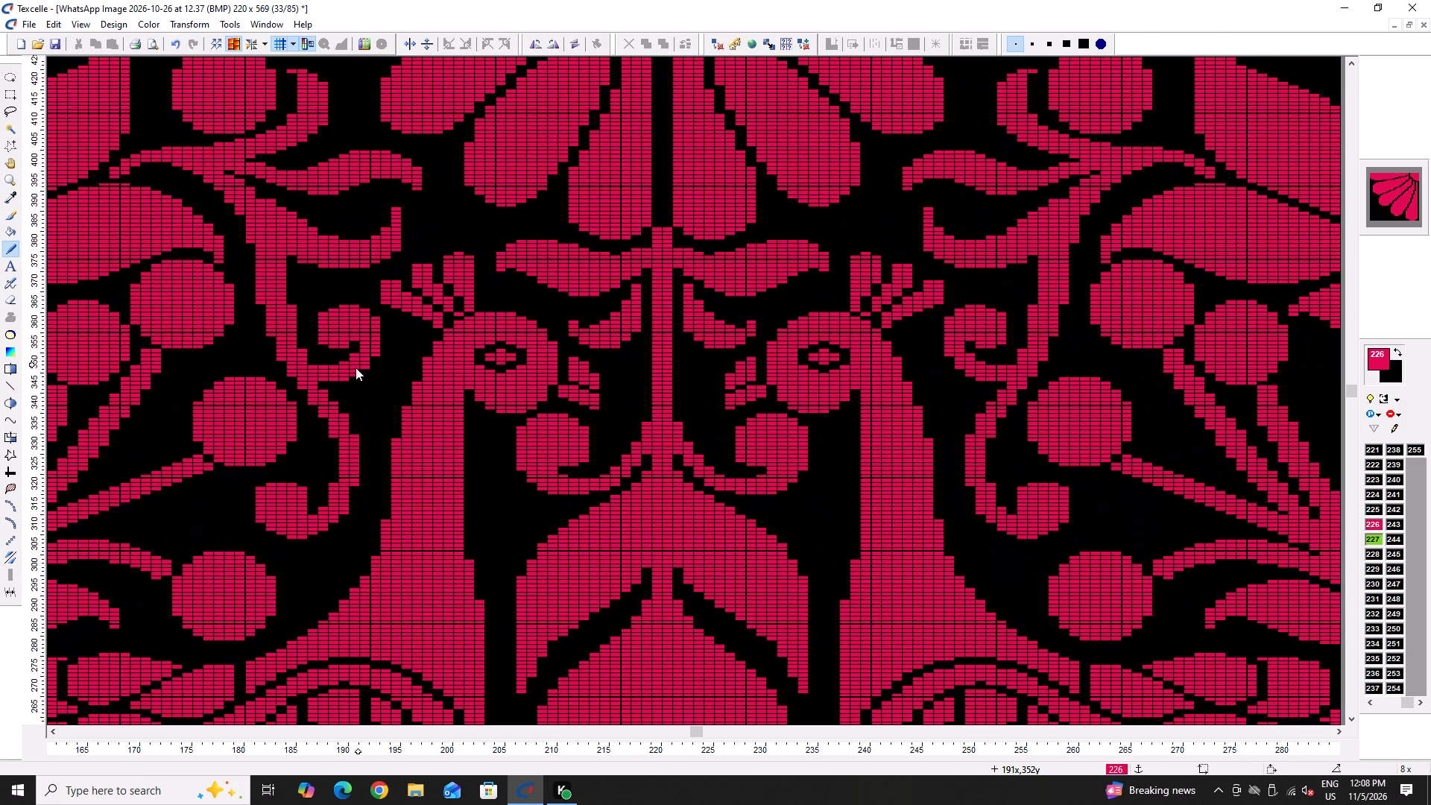
Black out the protruding outer edge pixel at the bend of the lower curl.
ctrl+scroll(359, 323, up, 4)
ctrl+scroll(388, 426, down, 5)
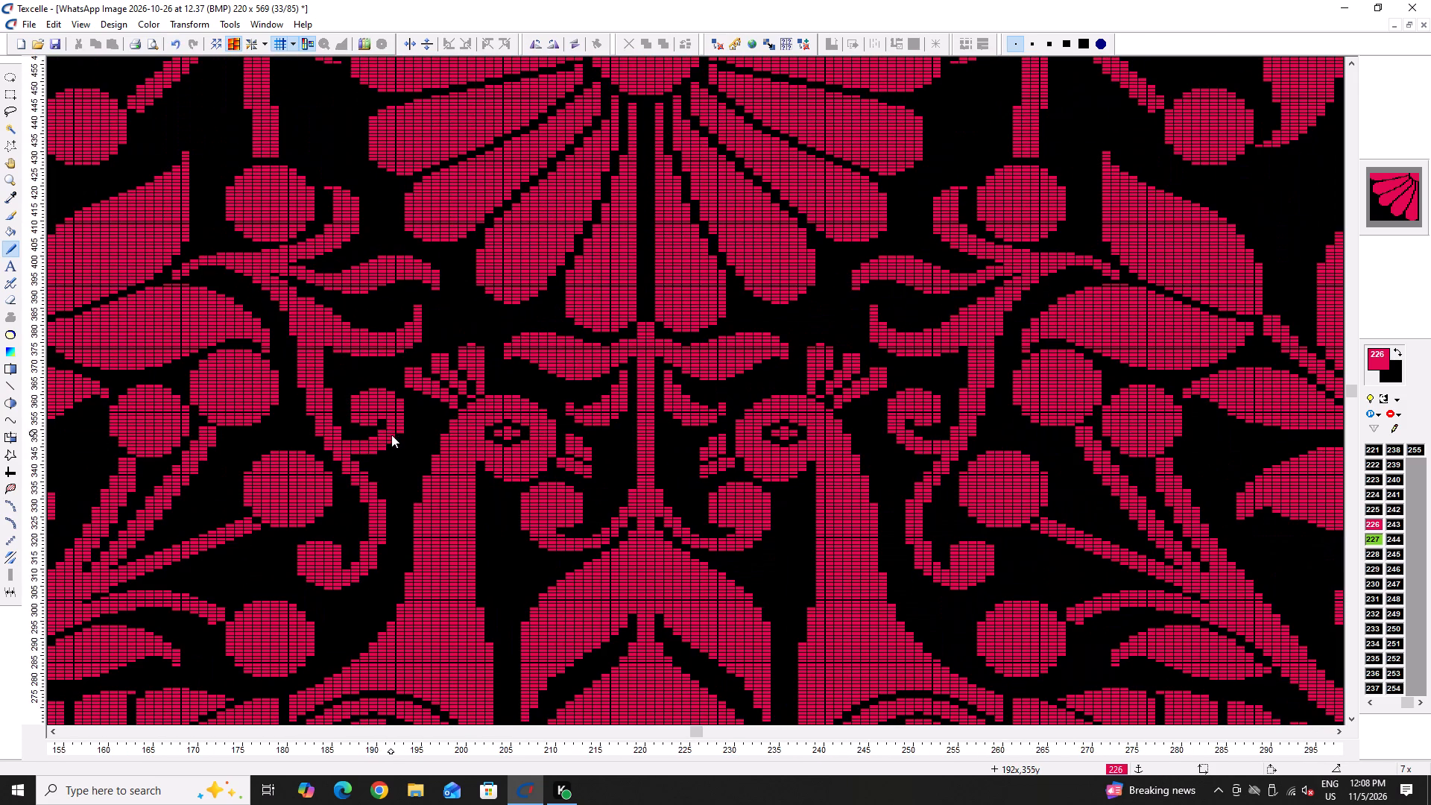
ctrl+scroll(370, 572, up, 5)
right_click(351, 581)
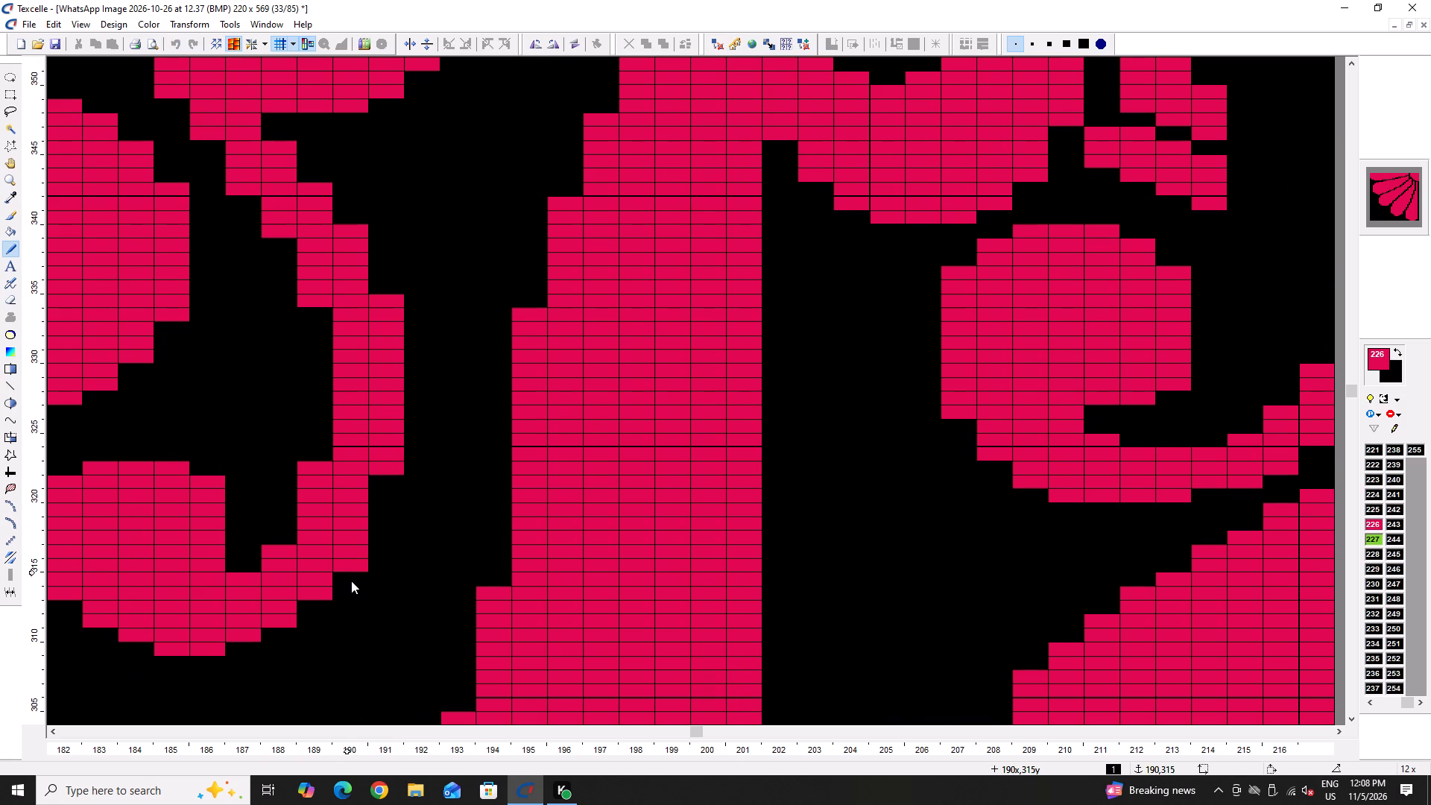
right_click(352, 580)
right_click(354, 565)
Fill the stepped lower outer edge of the lower curl's bulb with pink pixels.
ctrl+scroll(315, 602, down, 5)
ctrl+scroll(290, 608, up, 5)
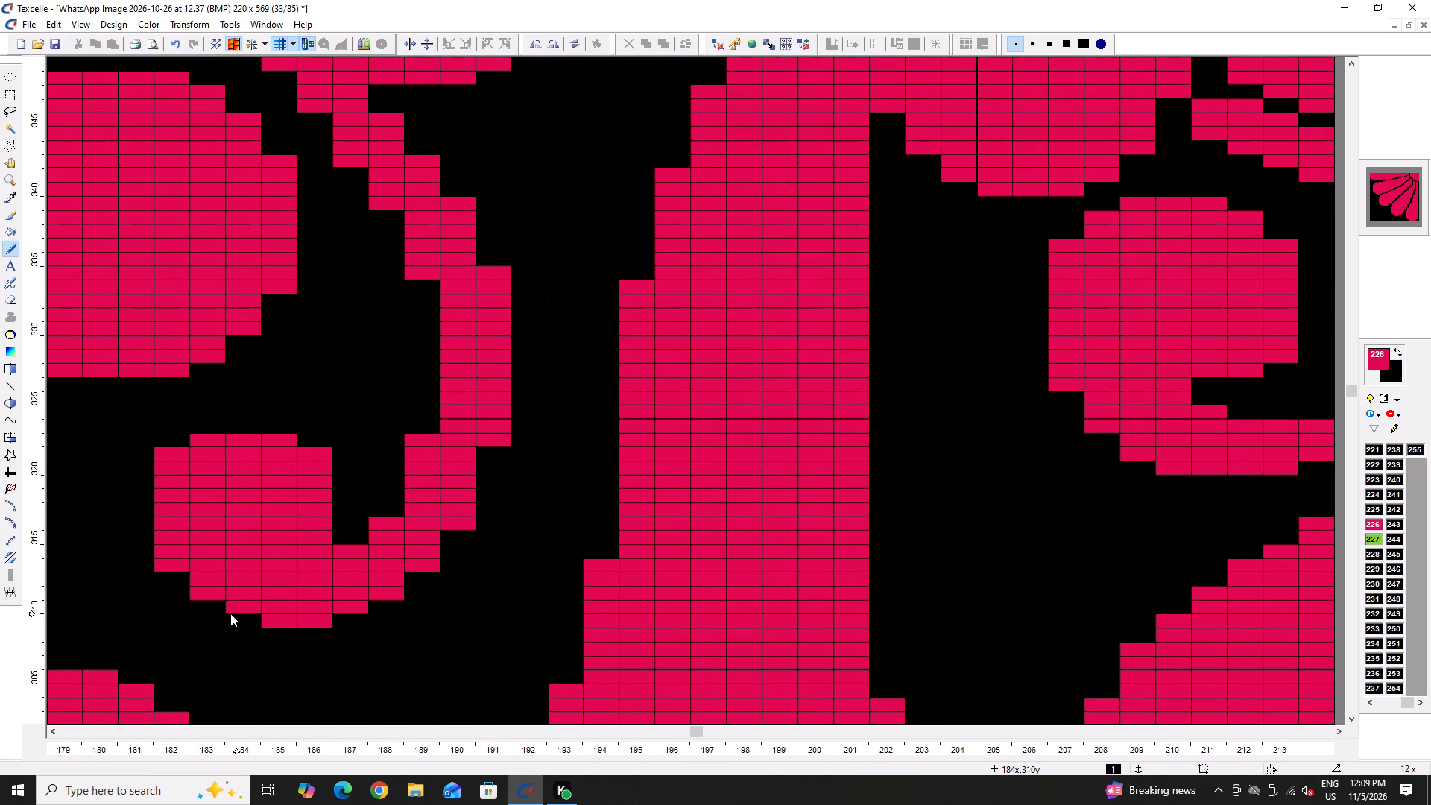
double_click(177, 585)
click(204, 607)
drag(236, 618, 243, 619)
Round the top of the lower curl's bulb by blacking out its upper corners and repainting the outer shoulder pink.
ctrl+scroll(323, 613, down, 6)
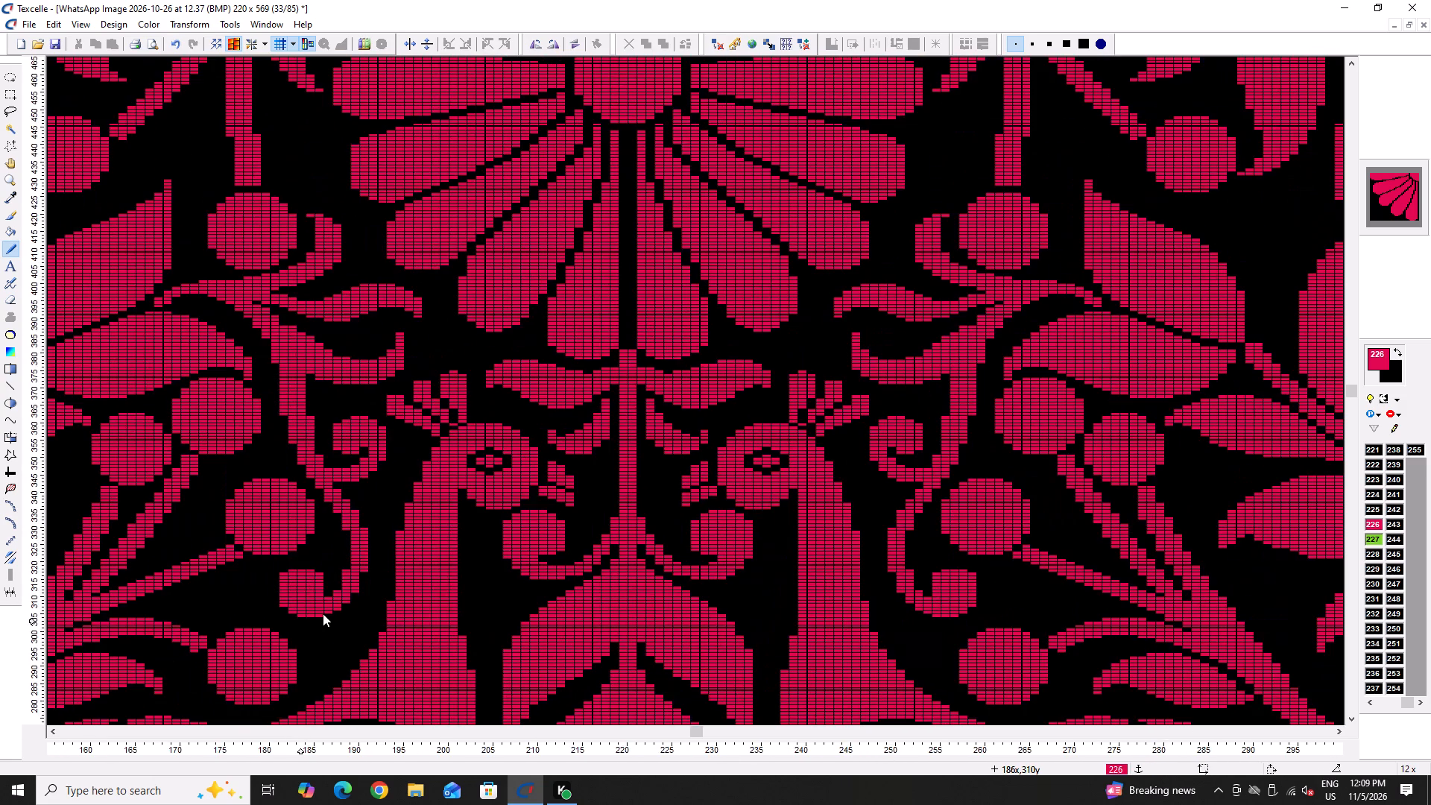
ctrl+scroll(294, 592, up, 6)
right_click(259, 513)
right_click(259, 513)
right_click(271, 528)
right_click(272, 528)
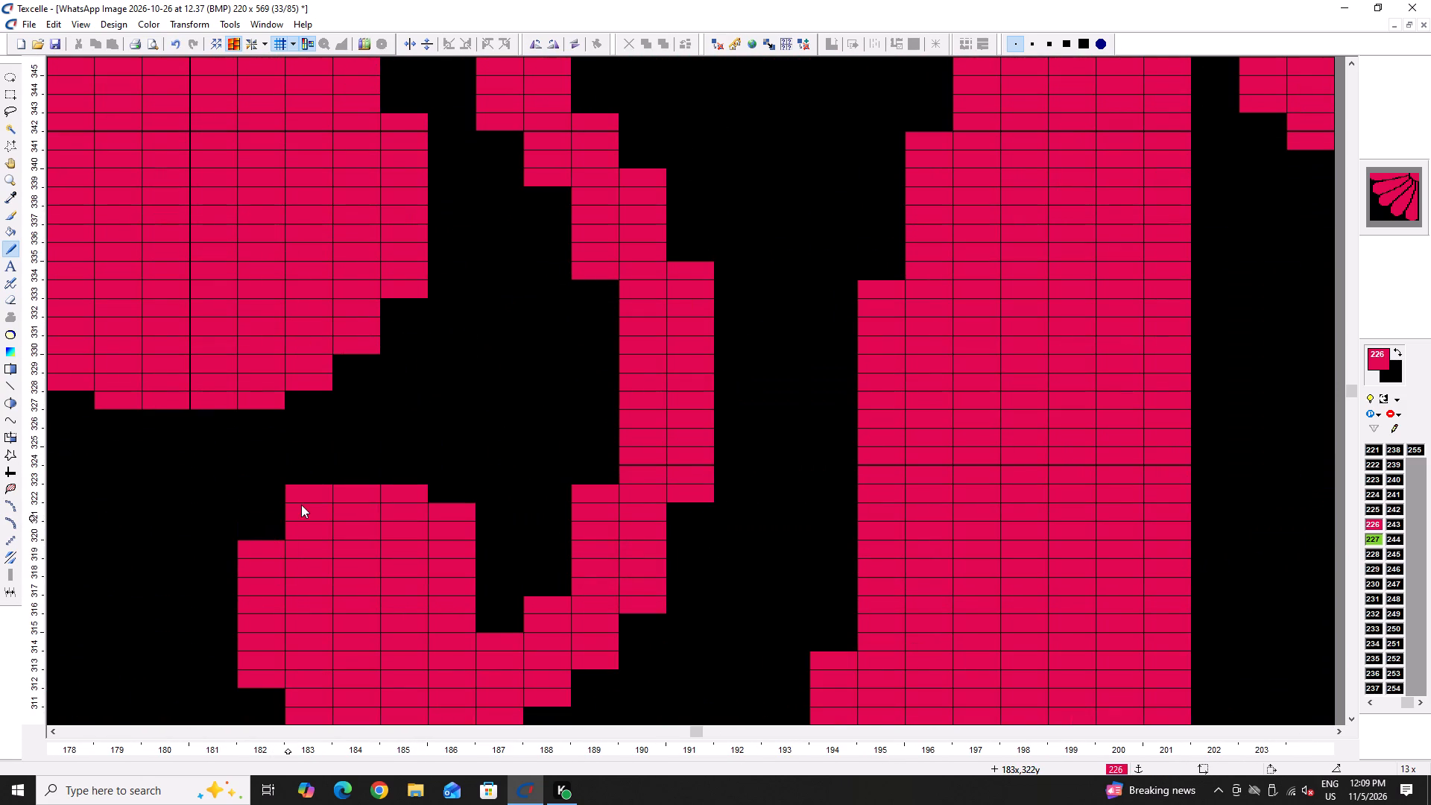
right_click(302, 502)
right_click(303, 501)
right_click(418, 493)
right_click(468, 517)
right_click(468, 517)
click(311, 515)
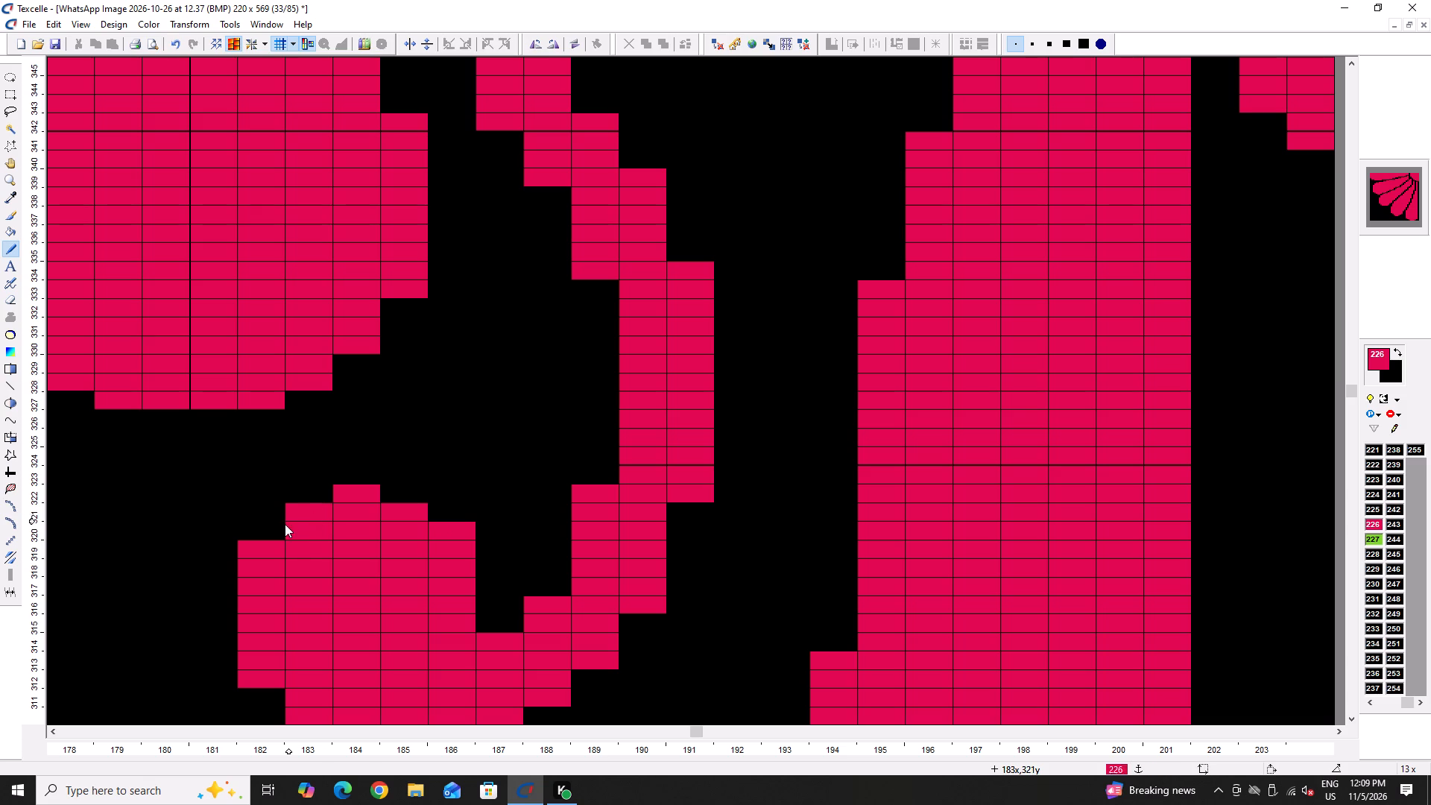
drag(284, 525, 281, 536)
click(281, 536)
ctrl+scroll(383, 526, down, 6)
ctrl+scroll(374, 528, up, 6)
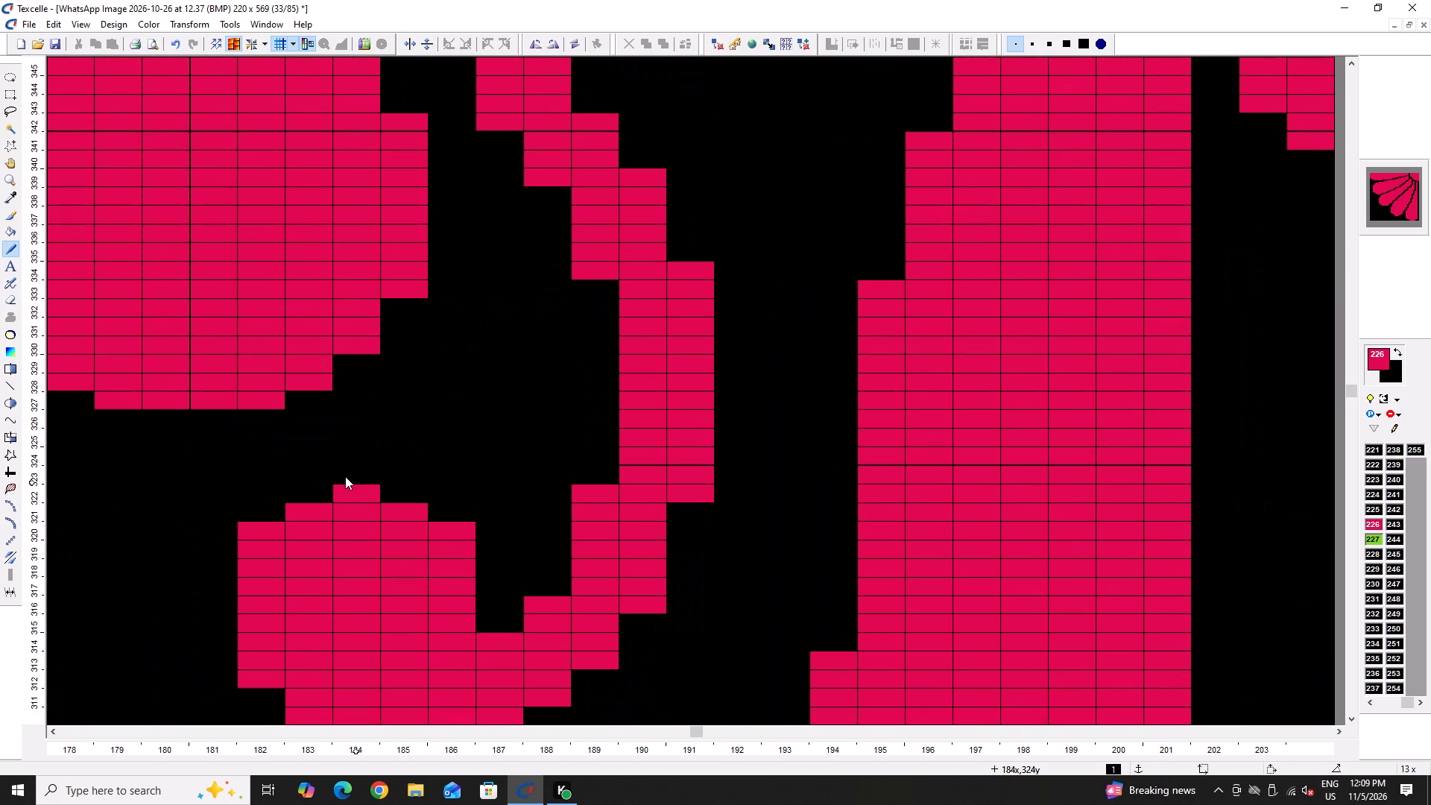
Fill out the stepped top and both upper shoulders of the lower curl's bulb with pink pixels.
click(328, 495)
drag(286, 501, 282, 514)
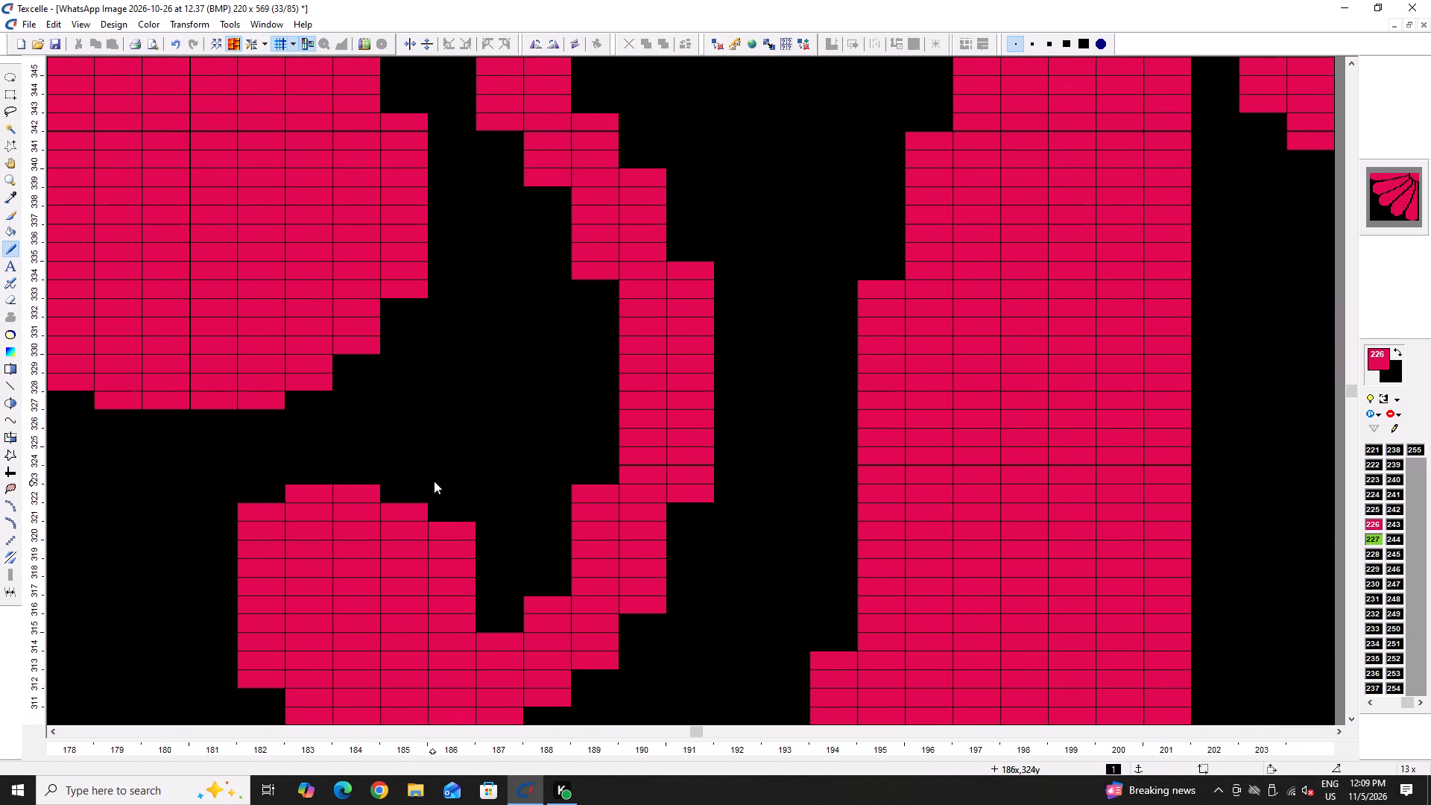
drag(397, 484, 399, 494)
drag(432, 505, 435, 514)
Touch up the stem-side tip of the small leaf below the berry stalks with pink and black pixels.
ctrl+scroll(434, 517, down, 6)
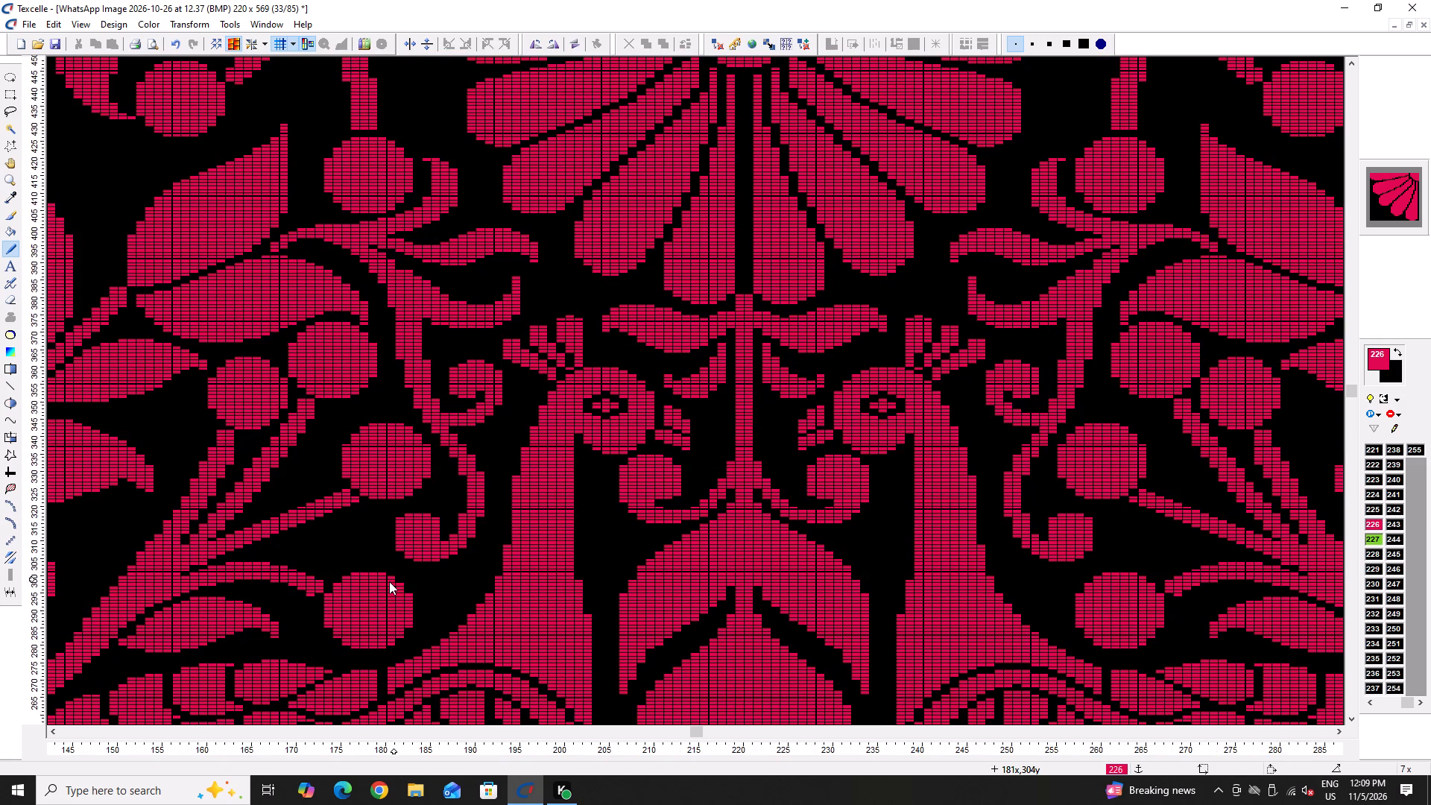
ctrl+scroll(387, 586, down, 1)
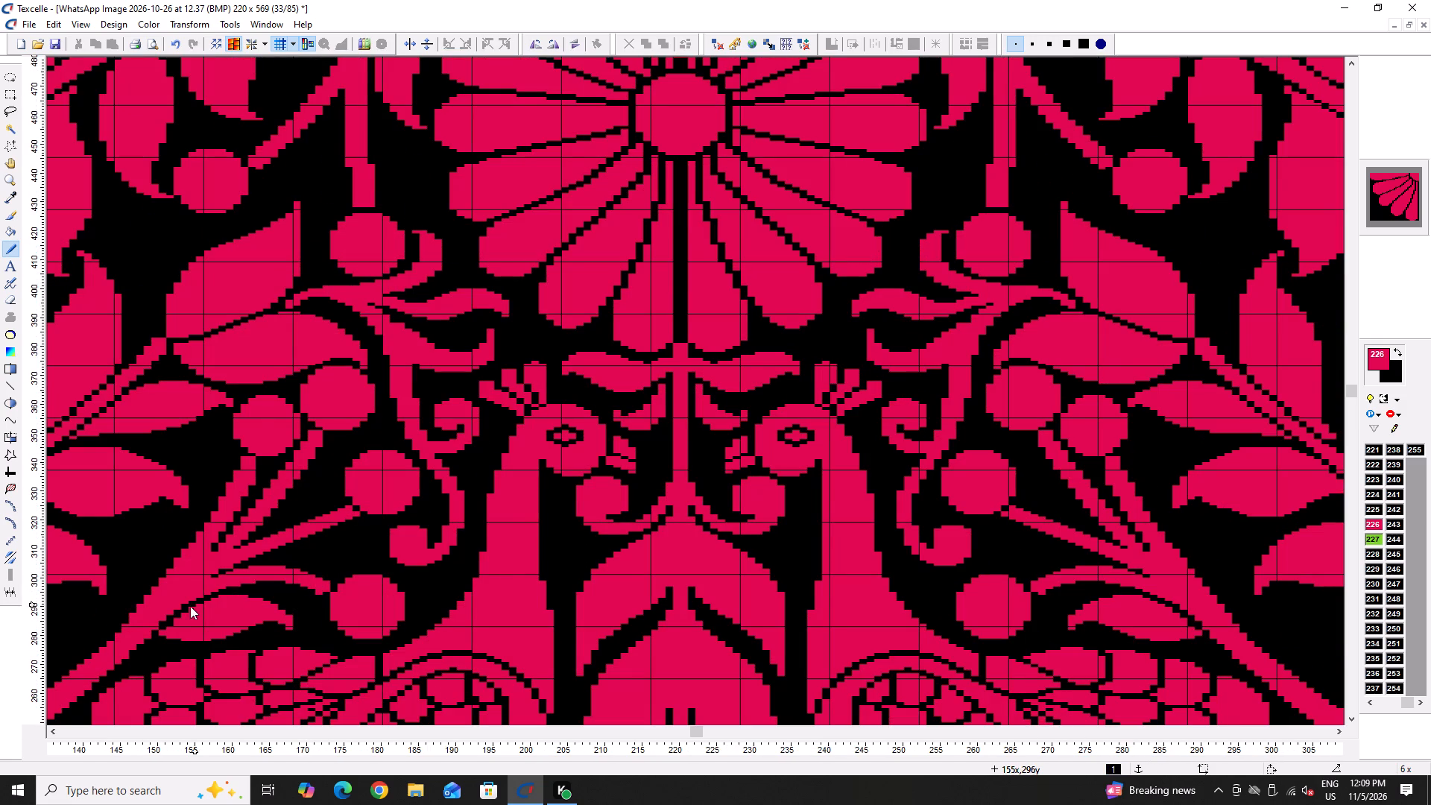
ctrl+scroll(185, 609, up, 6)
click(110, 688)
ctrl+scroll(121, 675, down, 4)
ctrl+scroll(92, 692, up, 4)
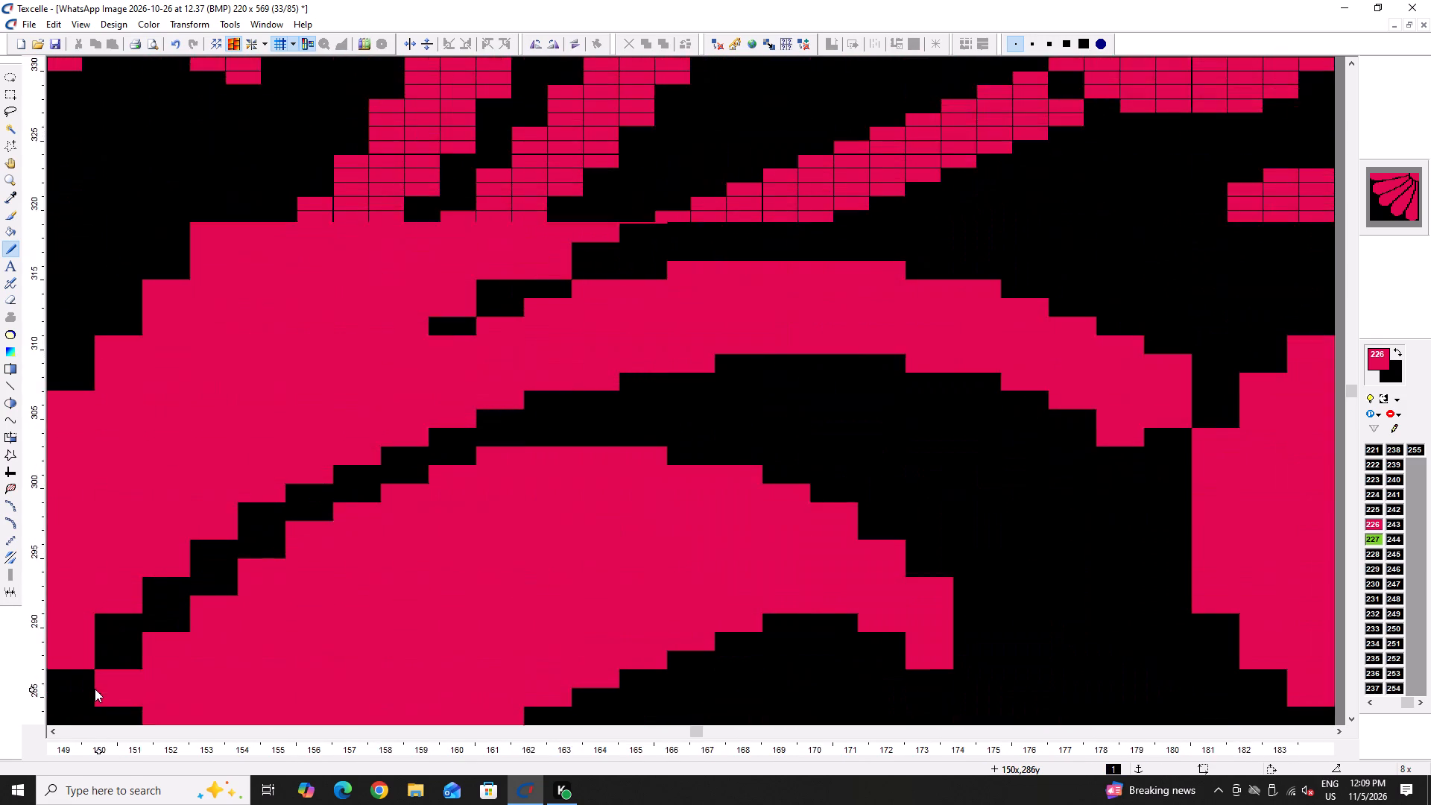
ctrl+scroll(95, 689, up, 1)
right_click(109, 676)
Touch up the leaf stem at the base of the berry stalks with a pink pixel and save the bitmap.
ctrl+scroll(110, 676, down, 6)
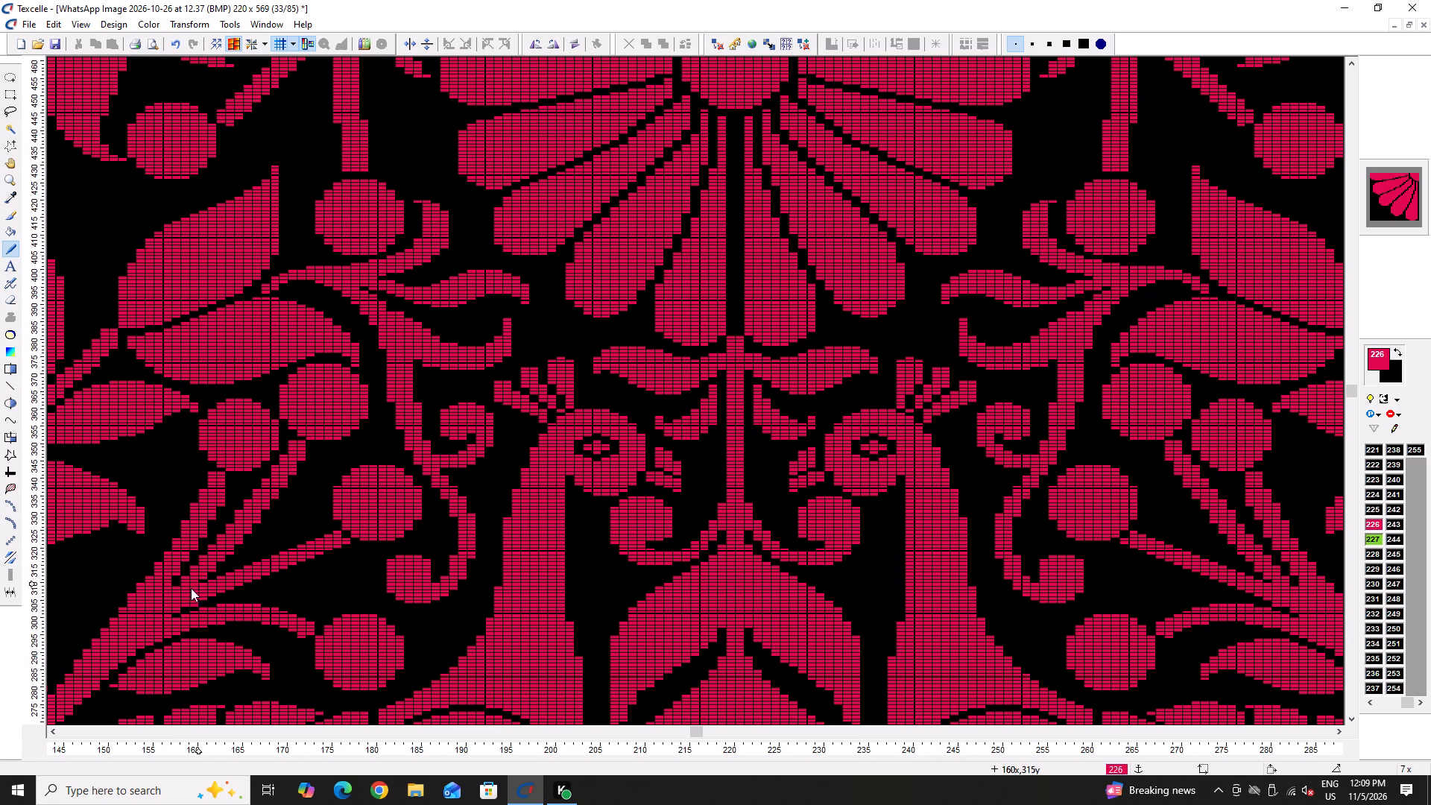
ctrl+scroll(189, 590, up, 5)
click(238, 603)
ctrl+scroll(230, 530, down, 5)
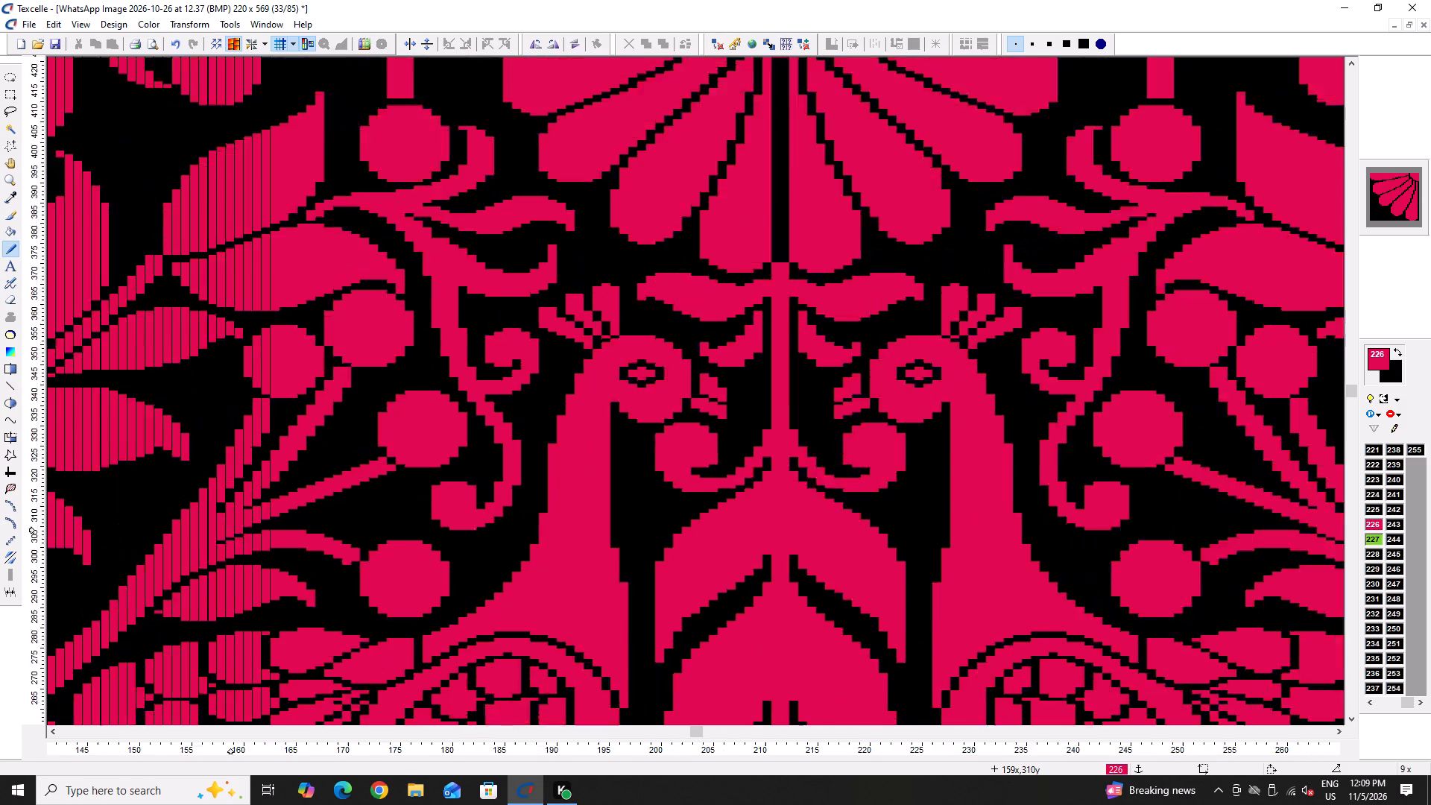
ctrl+scroll(230, 530, down, 1)
key(ctrl+s)
key(ctrl+s)
key(ctrl+s)
key(ctrl+s)
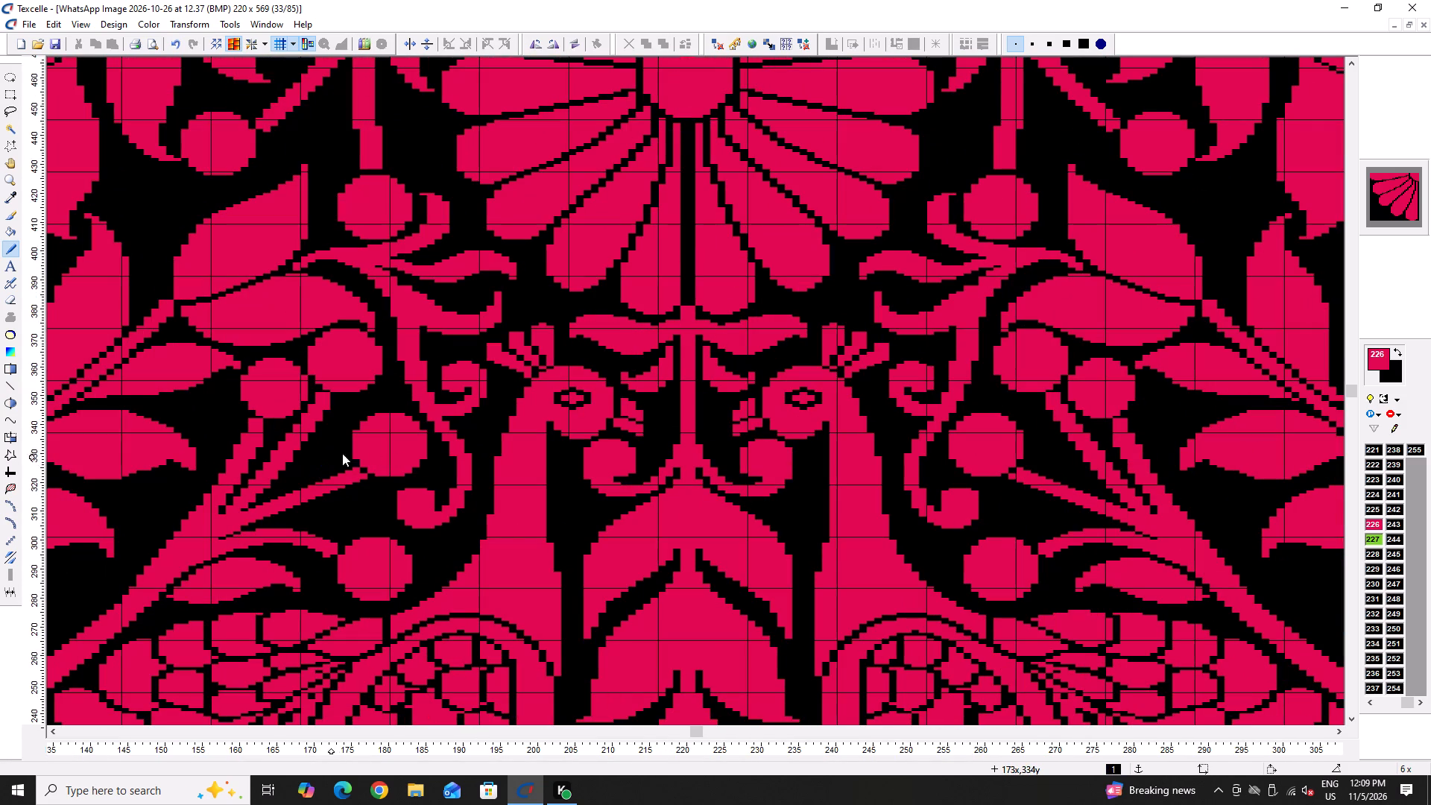
Round the top and slim the inner side of the curl's bulb below the left peacock's beak with black pixels.
ctrl+scroll(702, 441, up, 5)
ctrl+scroll(386, 416, up, 2)
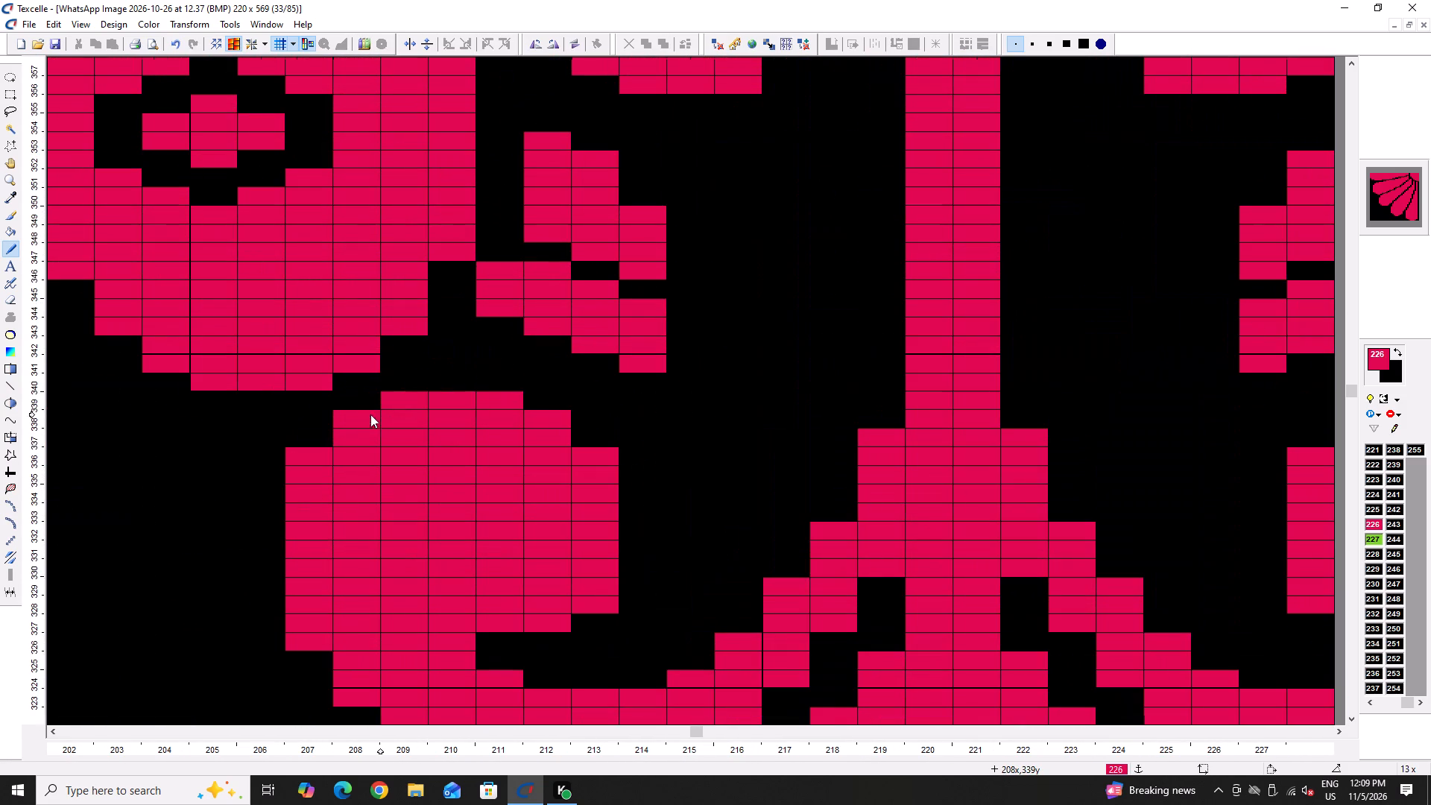
right_drag(319, 451, 314, 467)
right_click(340, 430)
right_click(341, 429)
right_drag(360, 413, 601, 492)
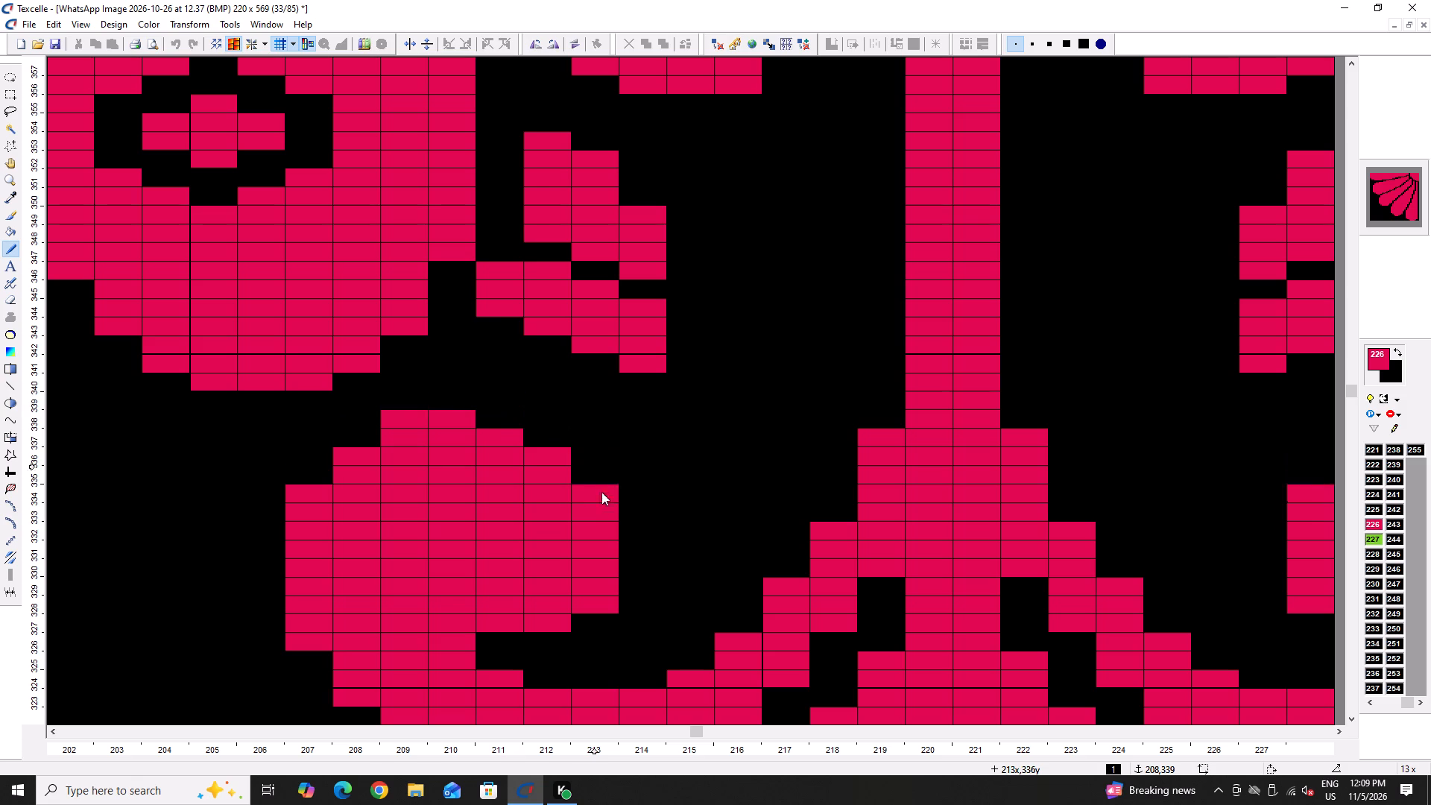
right_drag(601, 492, 596, 648)
right_drag(478, 405, 397, 421)
right_drag(486, 425, 496, 433)
right_drag(532, 440, 536, 452)
right_click(541, 458)
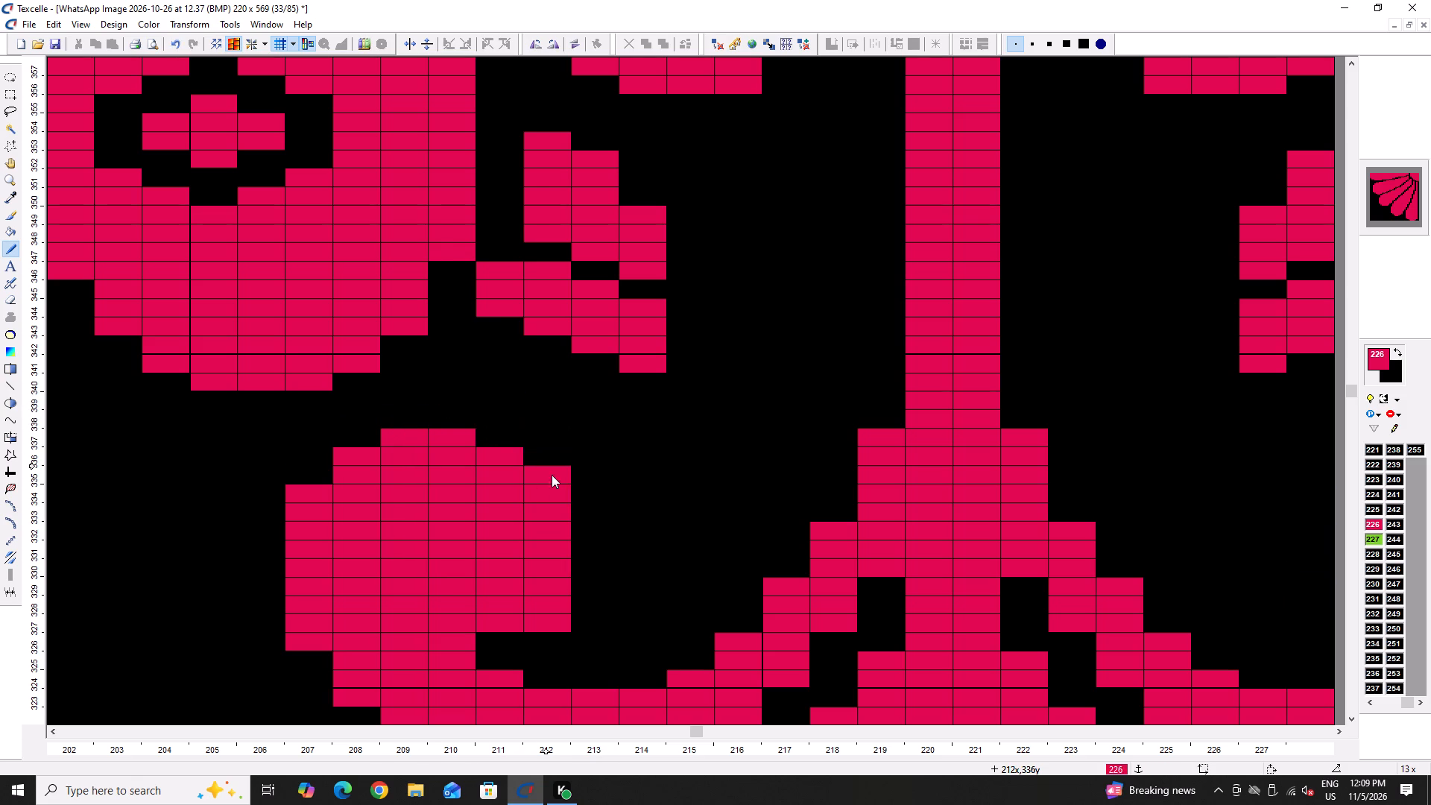
right_click(559, 626)
Extend the black gap between the bulb and its curl stem, and fill the bulb's upper outer shoulder with pink.
scroll(514, 566, down, 1)
right_drag(472, 567, 467, 569)
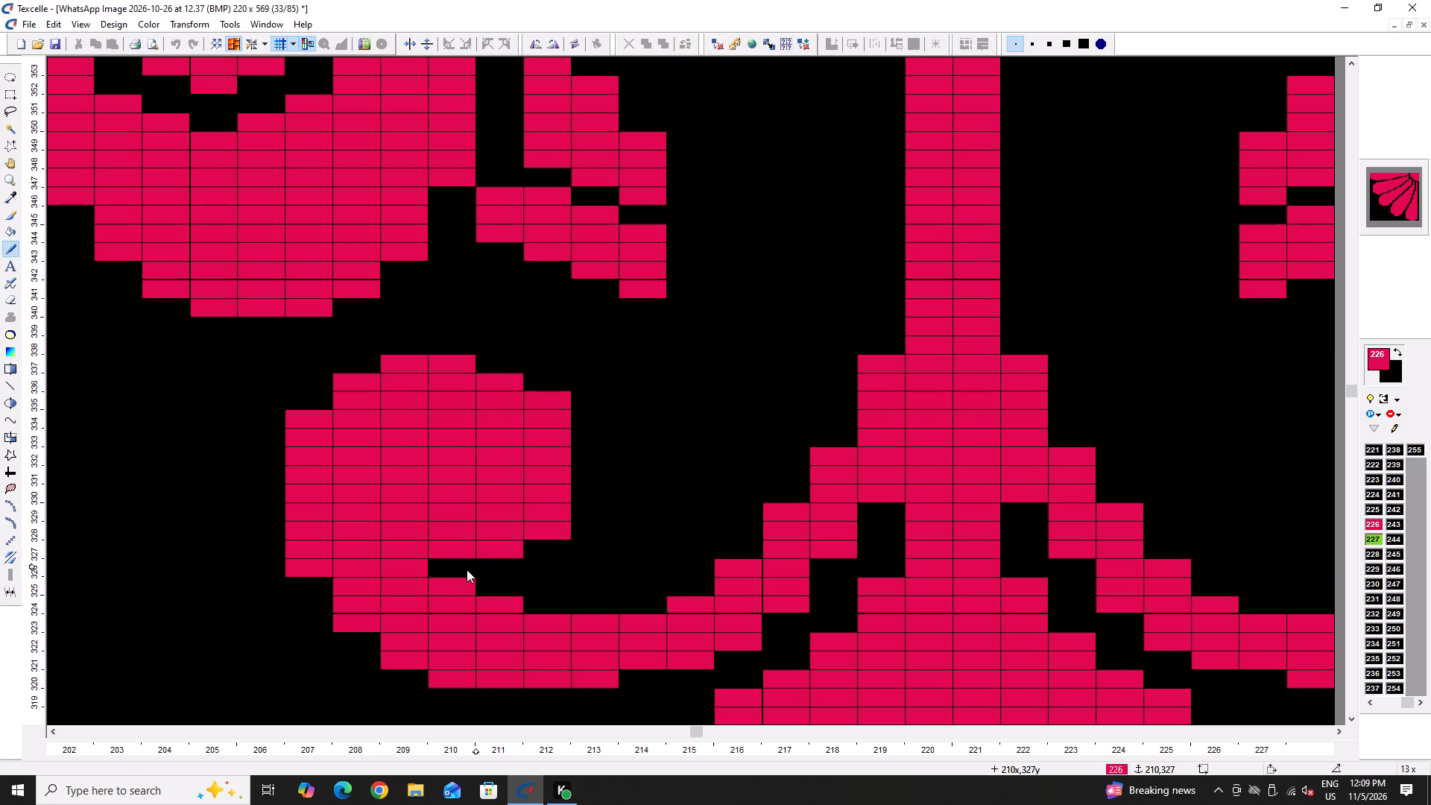
right_drag(467, 569, 431, 571)
drag(323, 394, 321, 403)
Smooth the stepped lower outer edge of the curl below the bulb with black pixels.
scroll(405, 508, down, 2)
right_click(352, 473)
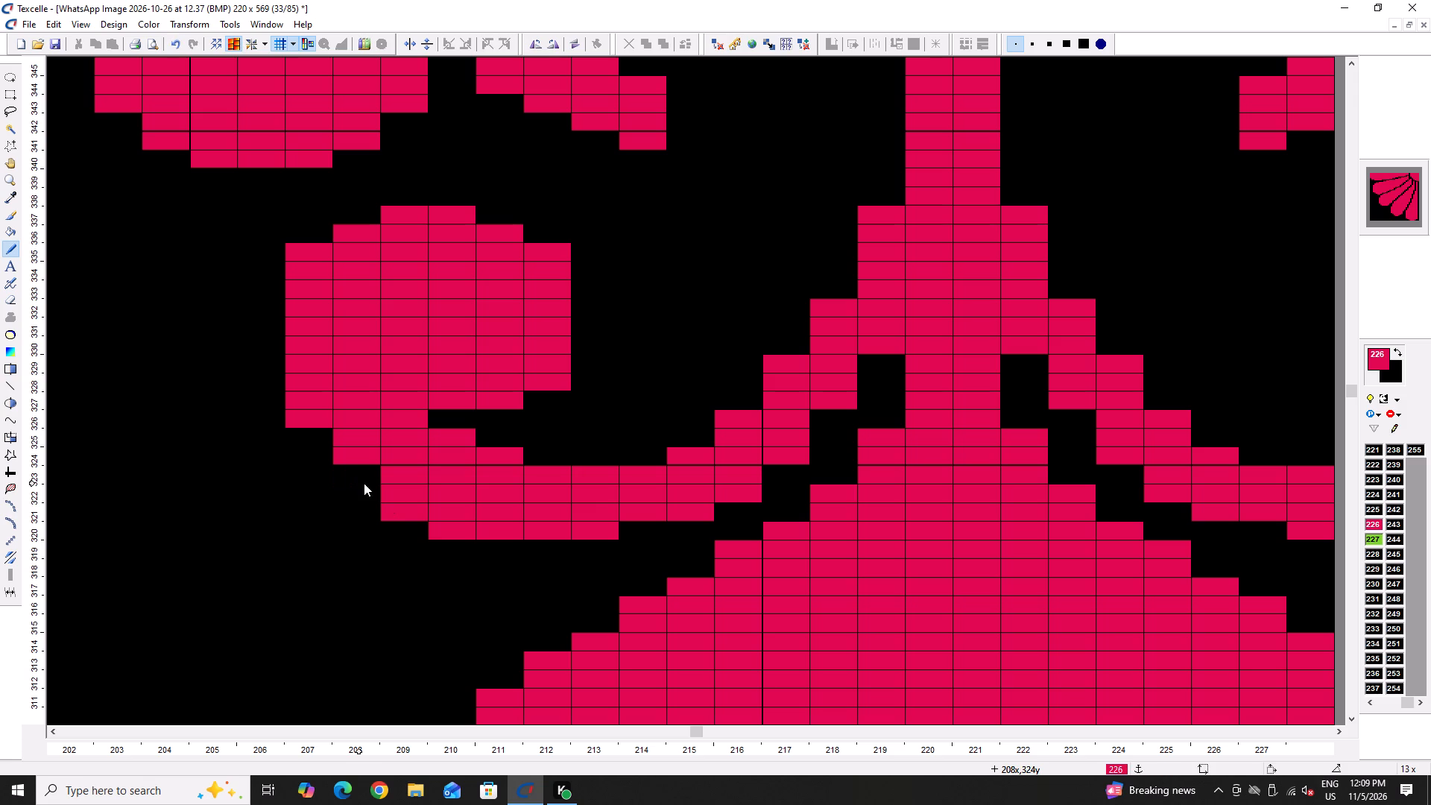
right_click(393, 503)
right_click(394, 505)
right_click(435, 529)
right_click(435, 529)
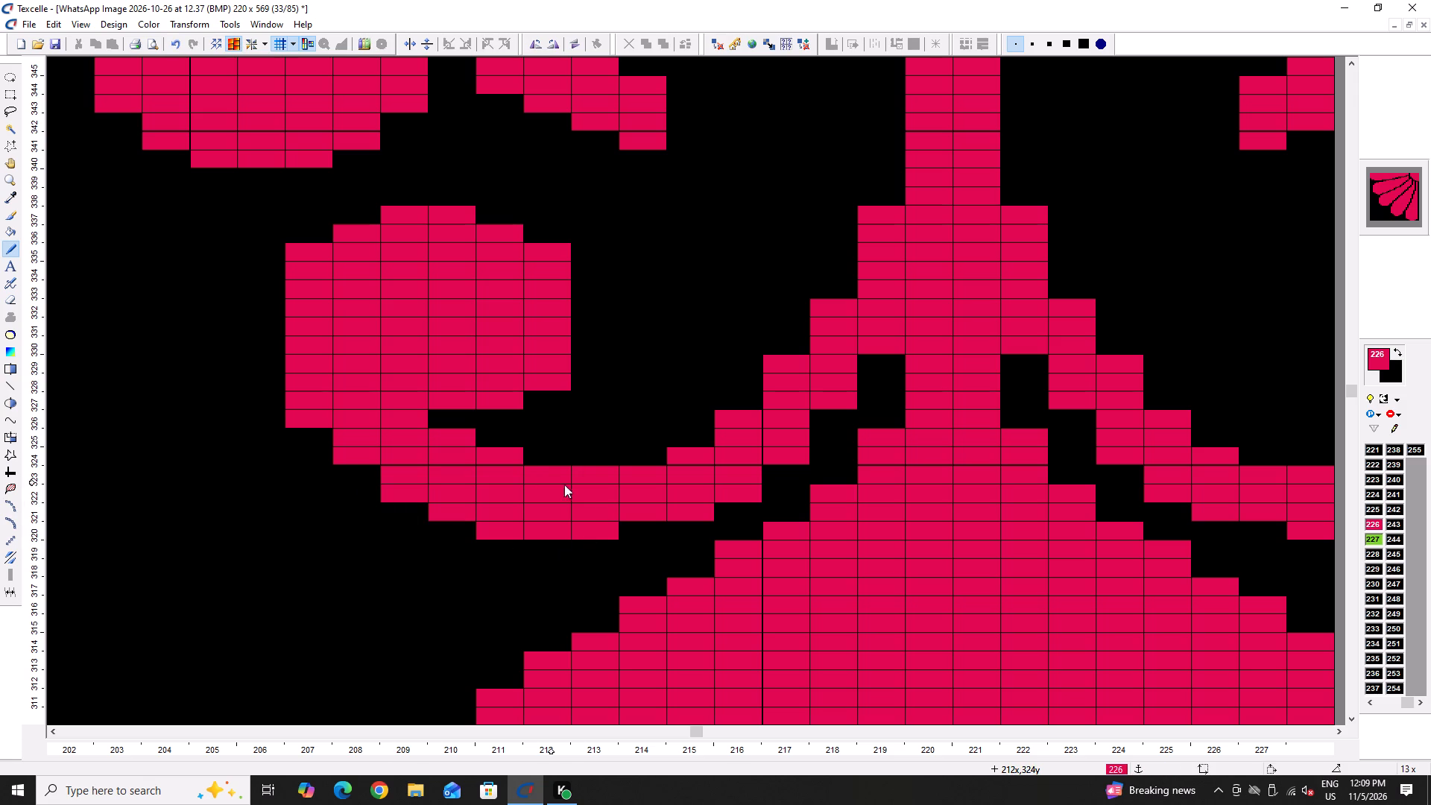
Thin the underside of the curl's stem up to the central trunk by blacking out its stepped corner pixels.
scroll(683, 541, up, 2)
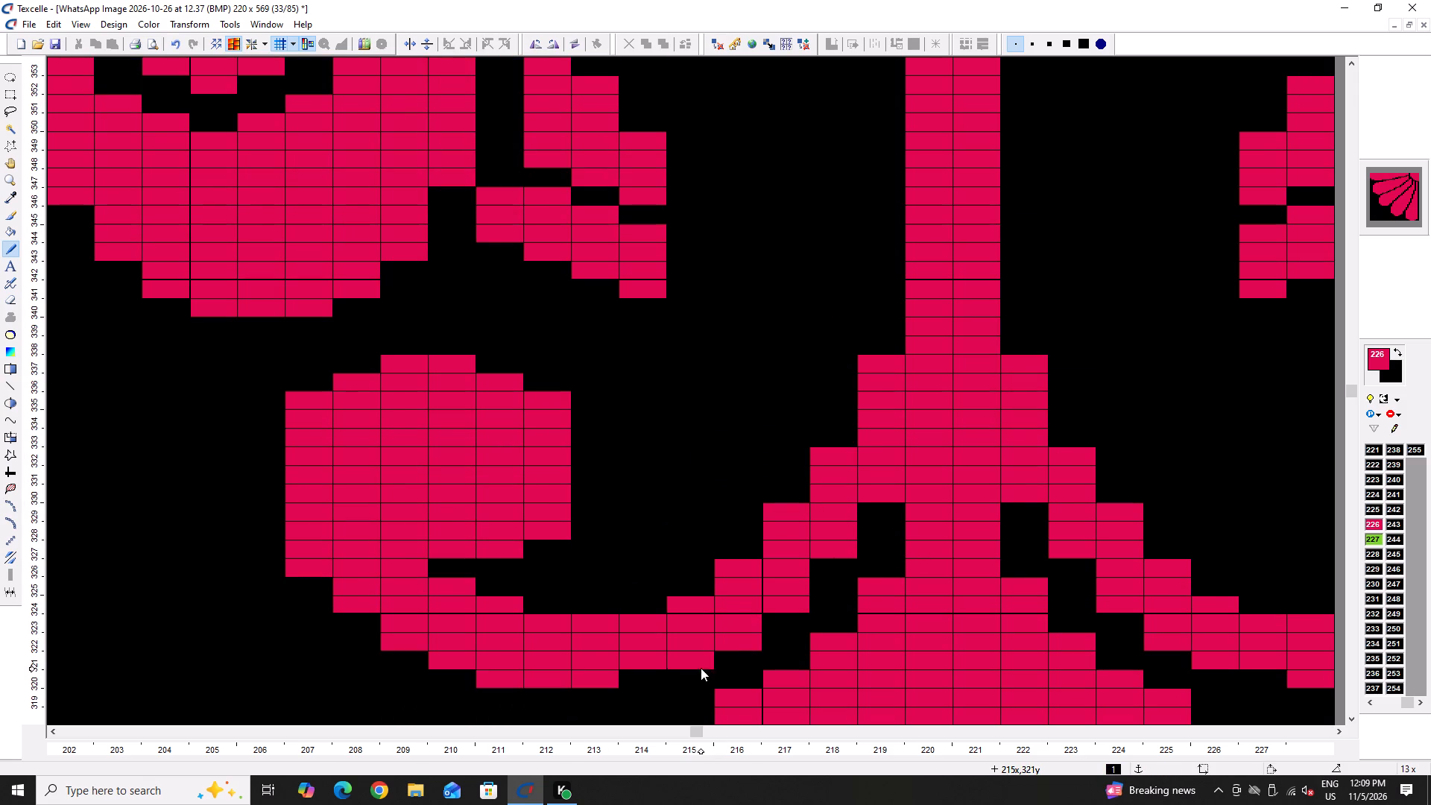
right_click(701, 667)
right_click(749, 645)
right_click(749, 645)
right_click(780, 612)
right_click(780, 610)
right_click(844, 554)
right_click(844, 554)
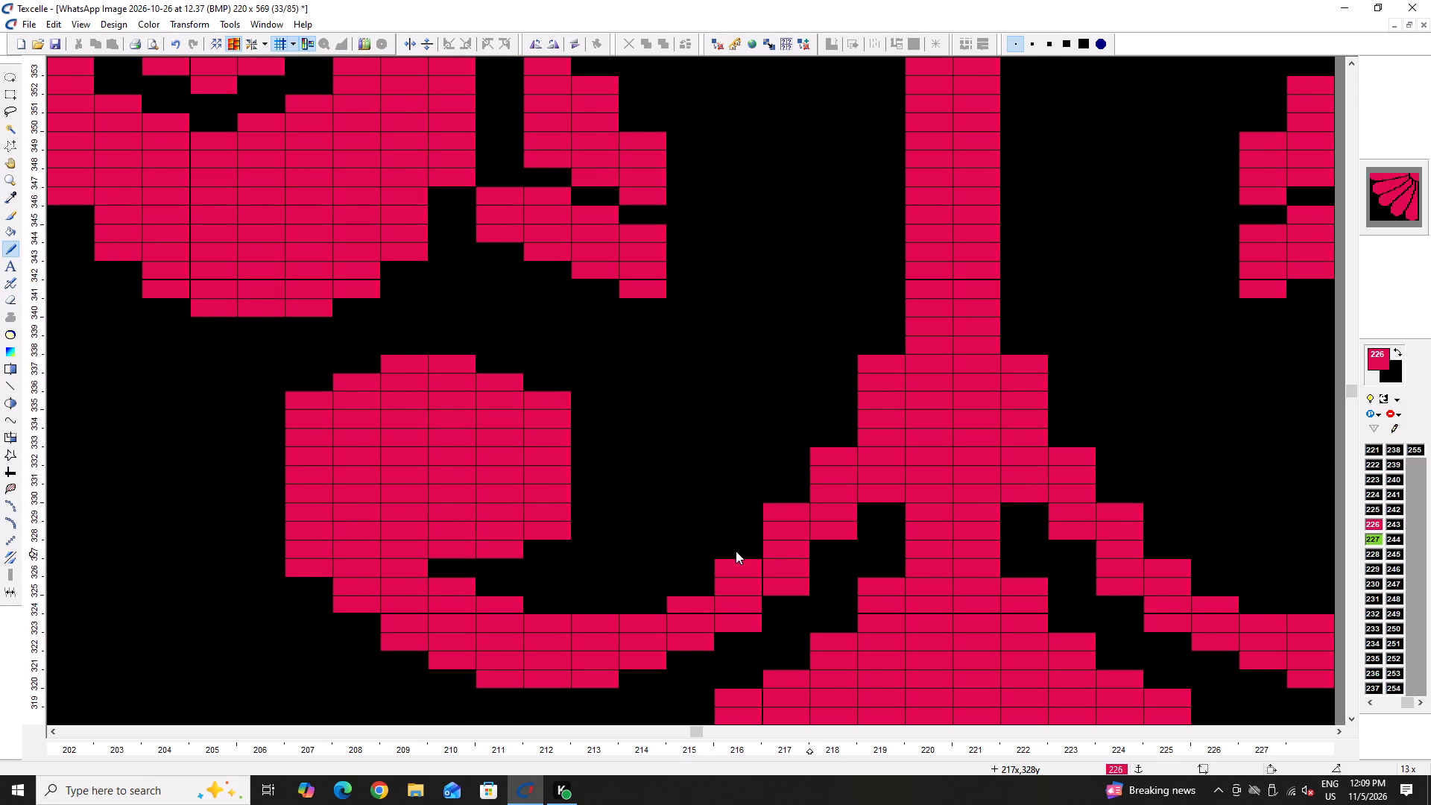
ctrl+scroll(613, 567, down, 3)
ctrl+scroll(725, 531, up, 4)
right_click(752, 565)
right_click(752, 565)
ctrl+scroll(519, 534, down, 4)
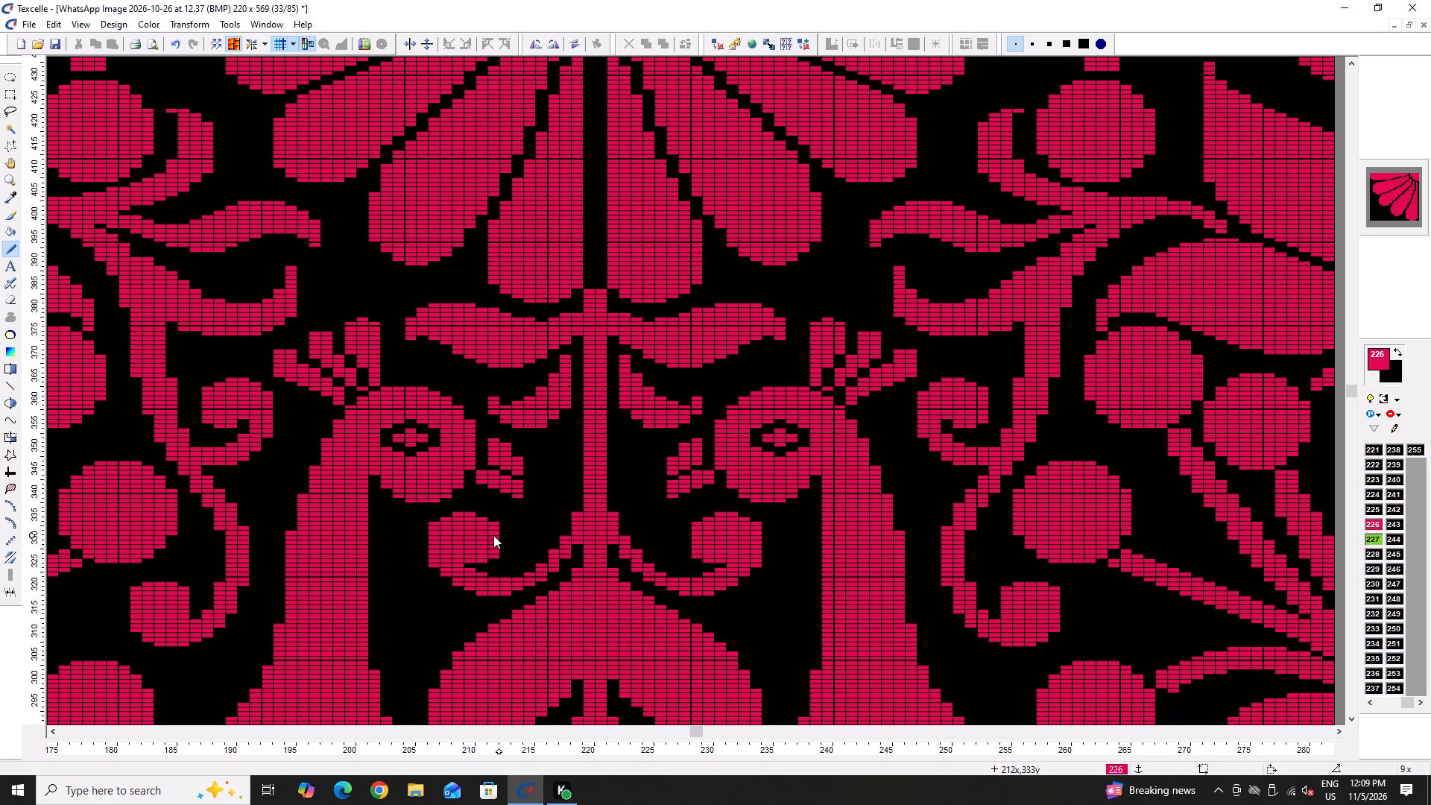
Check the reshaped curl against the surrounding design and save the bitmap.
ctrl+scroll(573, 553, up, 1)
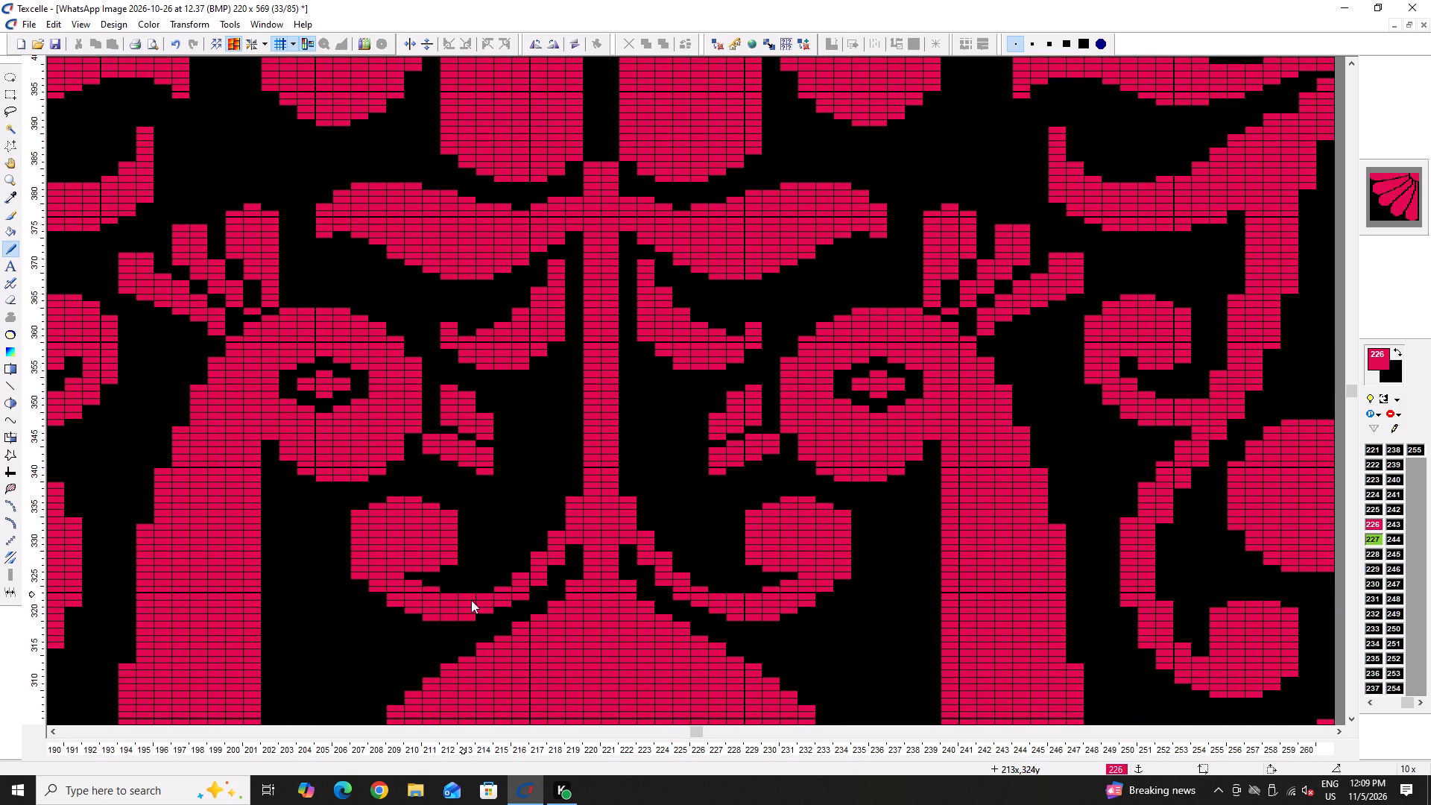
ctrl+scroll(442, 610, down, 3)
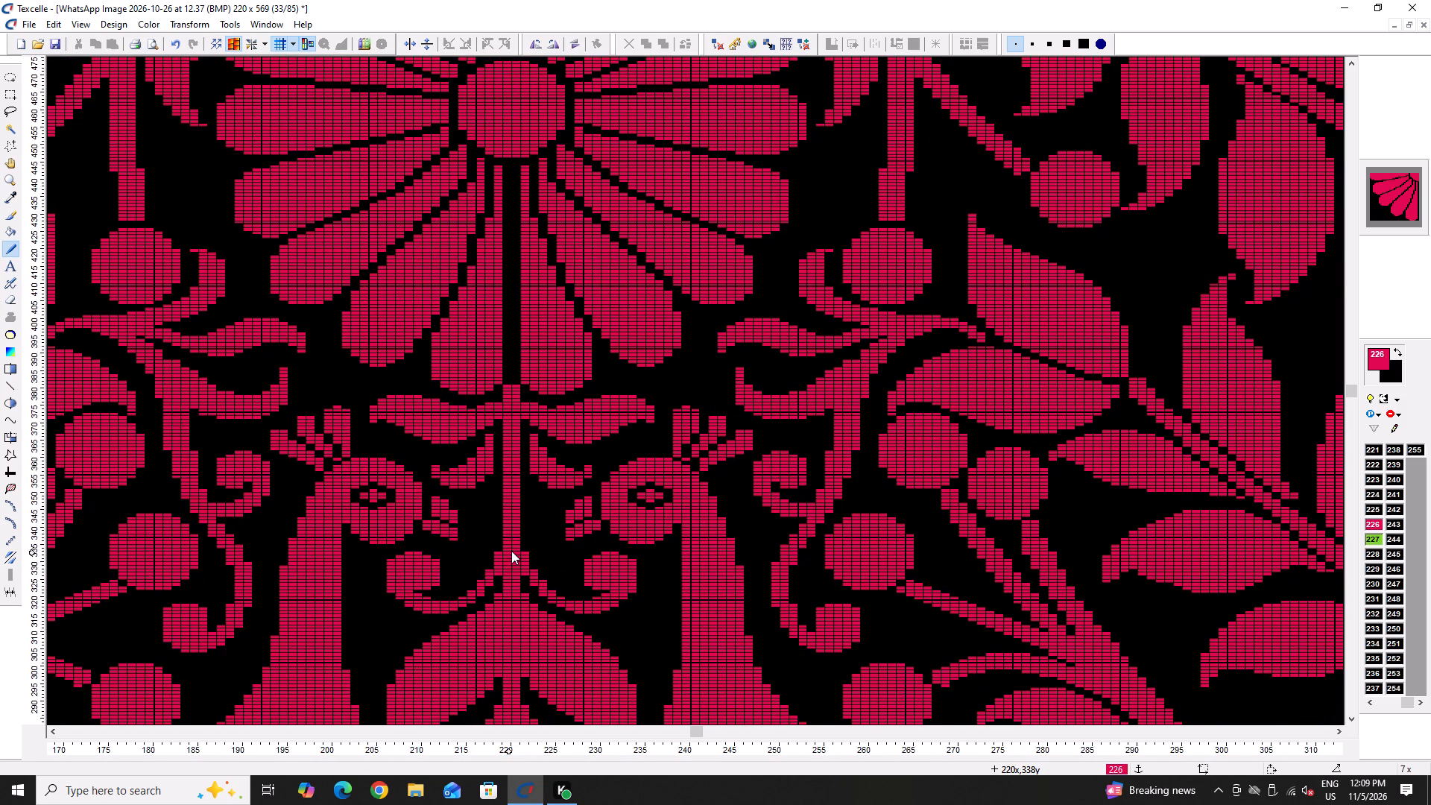
ctrl+scroll(511, 551, down, 1)
scroll(511, 555, down, 1)
ctrl+scroll(435, 487, up, 7)
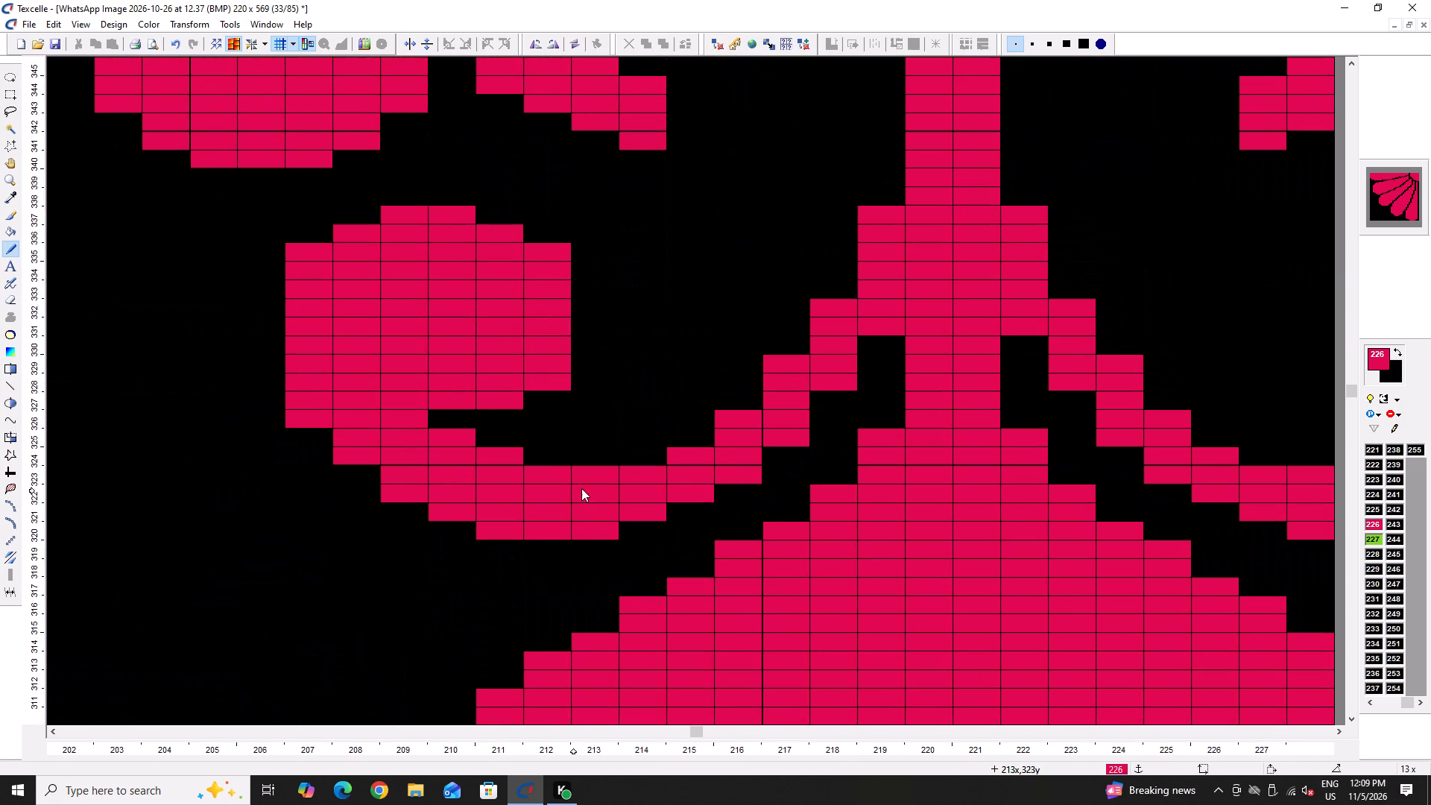
ctrl+scroll(500, 532, down, 6)
key(ctrl+s)
key(ctrl+s)
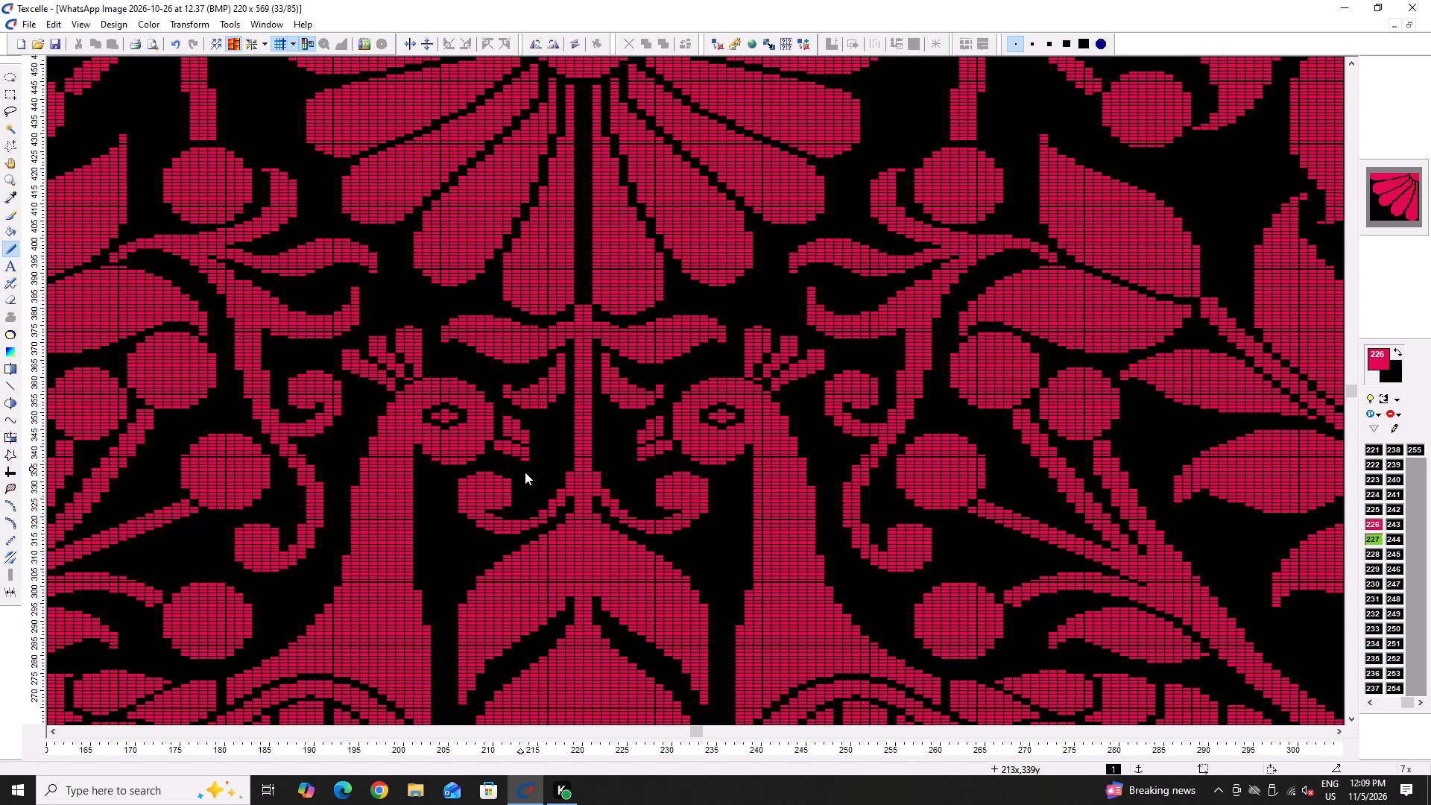
key(ctrl+s)
Lengthen and widen the black slit between the central stem and the large upper leaf with black pixels.
scroll(534, 574, down, 1)
ctrl+scroll(586, 490, up, 5)
scroll(546, 505, up, 1)
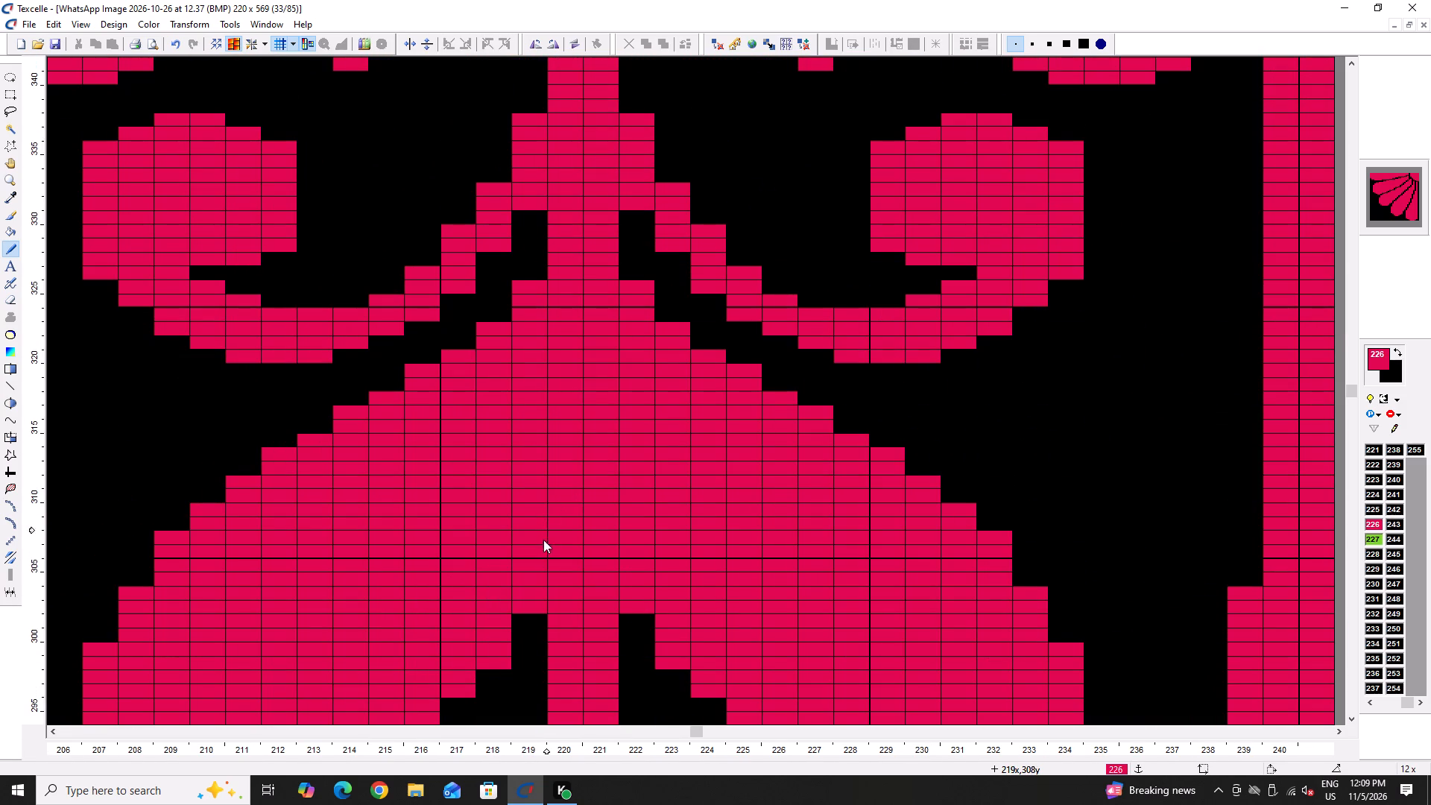
right_drag(542, 563, 537, 537)
right_click(538, 537)
scroll(539, 561, down, 4)
right_drag(486, 295, 489, 323)
right_click(489, 323)
right_click(491, 282)
right_drag(474, 341, 471, 368)
right_click(471, 368)
ctrl+scroll(468, 376, down, 3)
ctrl+scroll(458, 379, up, 3)
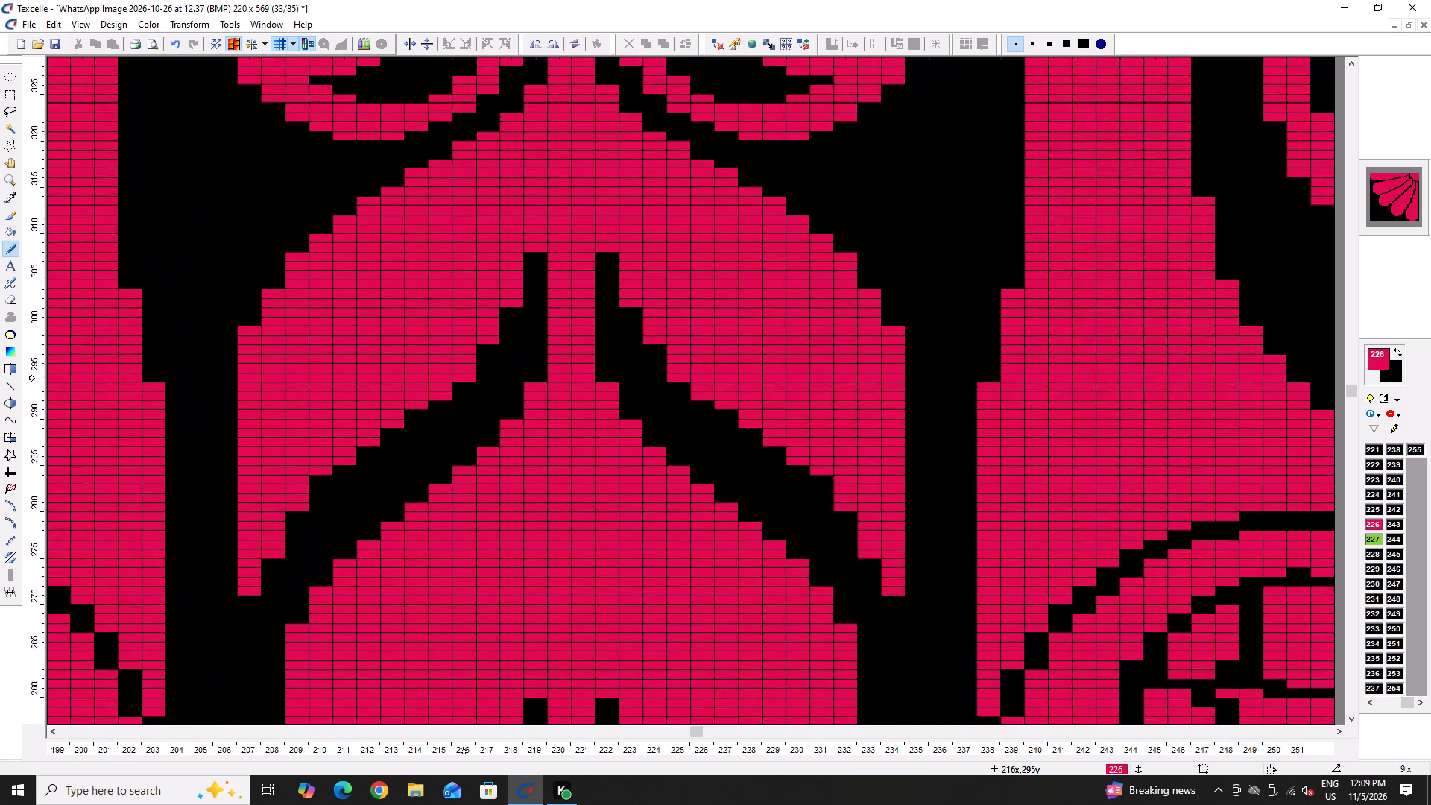
Smooth the stepped inner edge of the large upper leaf beside the central stem with black and pink pixels.
right_click(461, 377)
right_click(425, 427)
right_click(429, 414)
ctrl+scroll(426, 424, down, 4)
ctrl+scroll(452, 388, up, 3)
right_click(487, 346)
right_click(487, 346)
right_click(468, 388)
click(452, 387)
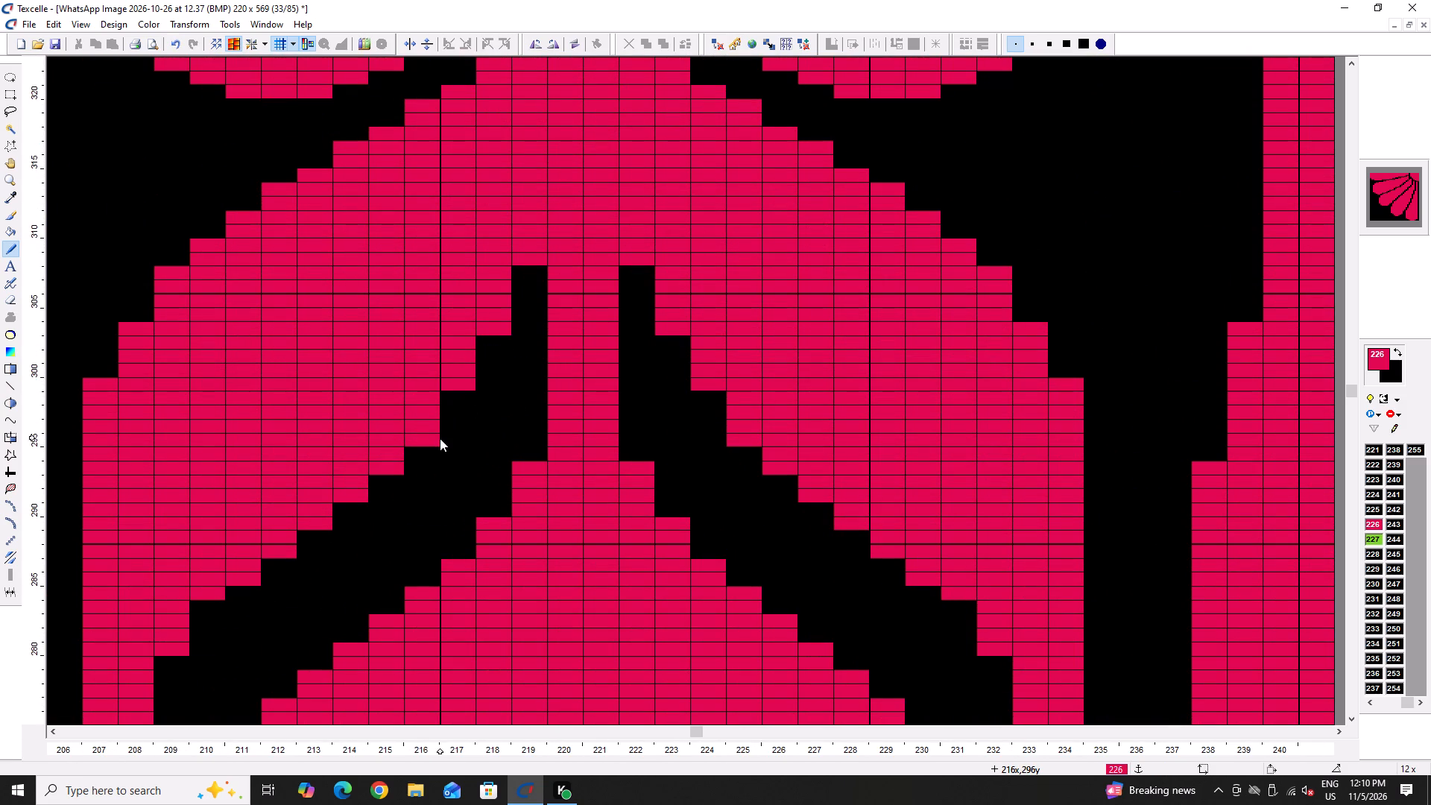
right_click(439, 441)
ctrl+scroll(439, 442, down, 4)
ctrl+scroll(357, 498, up, 4)
ctrl+scroll(359, 528, down, 5)
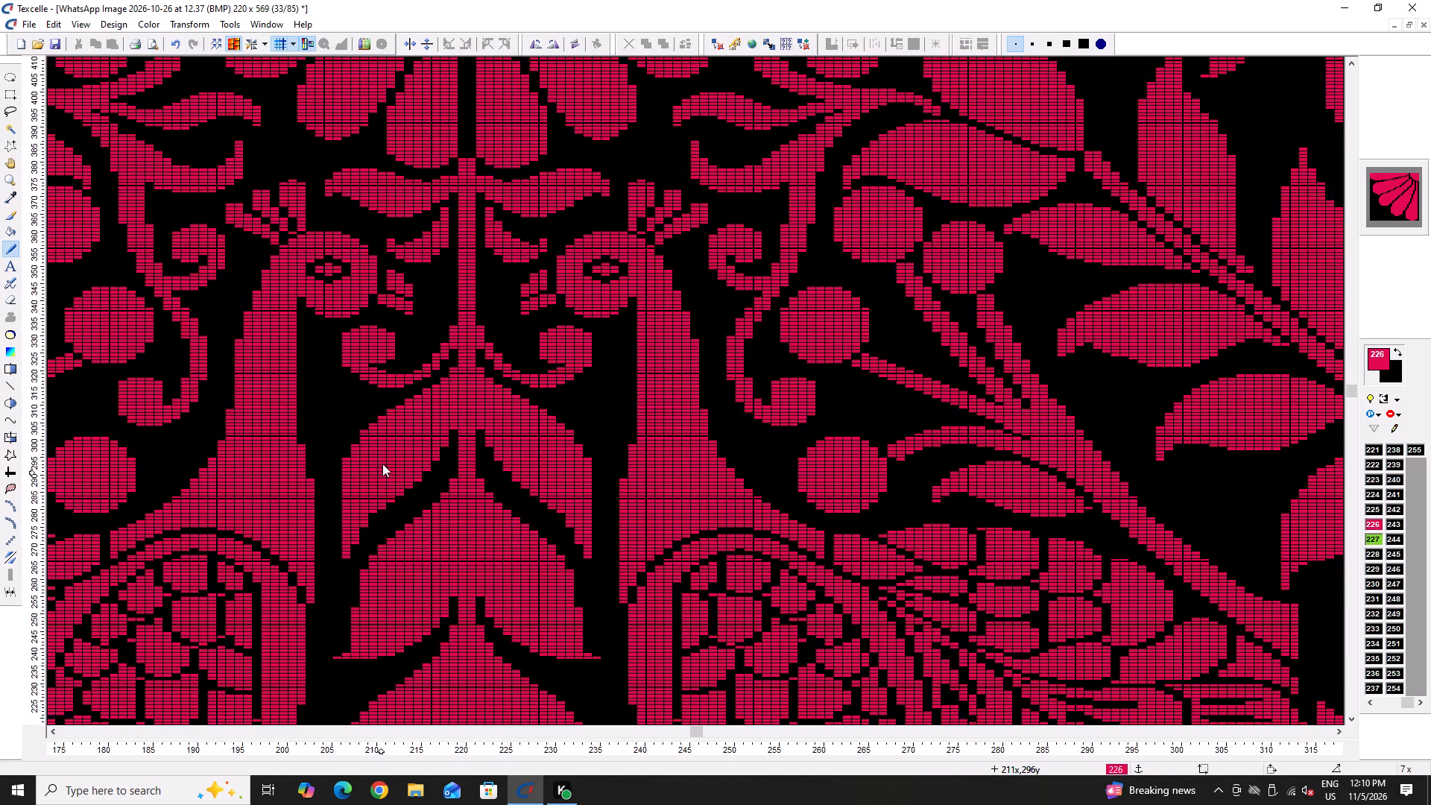
ctrl+scroll(369, 459, up, 5)
right_click(296, 464)
Build up the flared lower outer tips of the central motif's second leaf tier in pink, clearing the stray pixel above them in black.
ctrl+scroll(298, 459, down, 5)
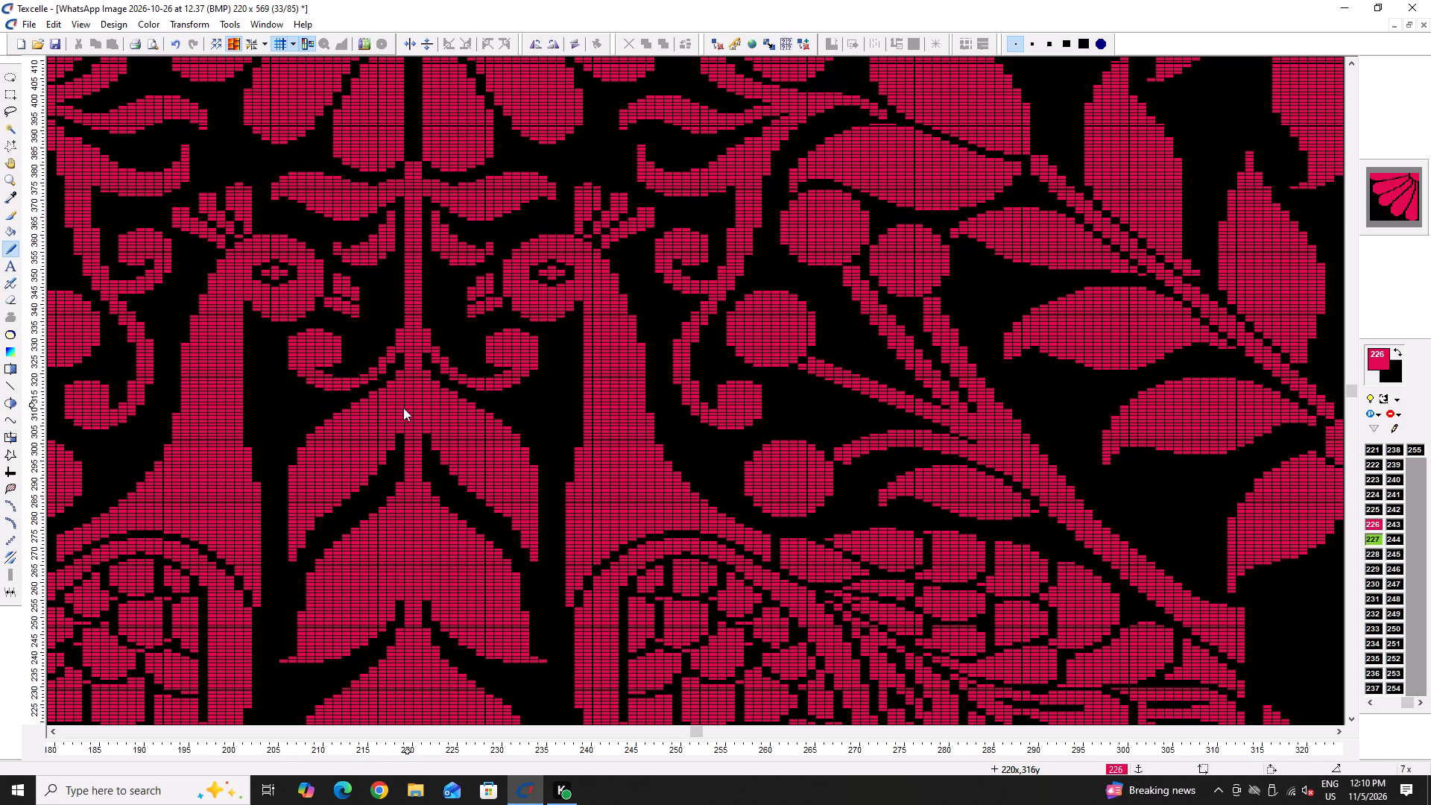
scroll(344, 558, down, 2)
ctrl+scroll(278, 408, up, 2)
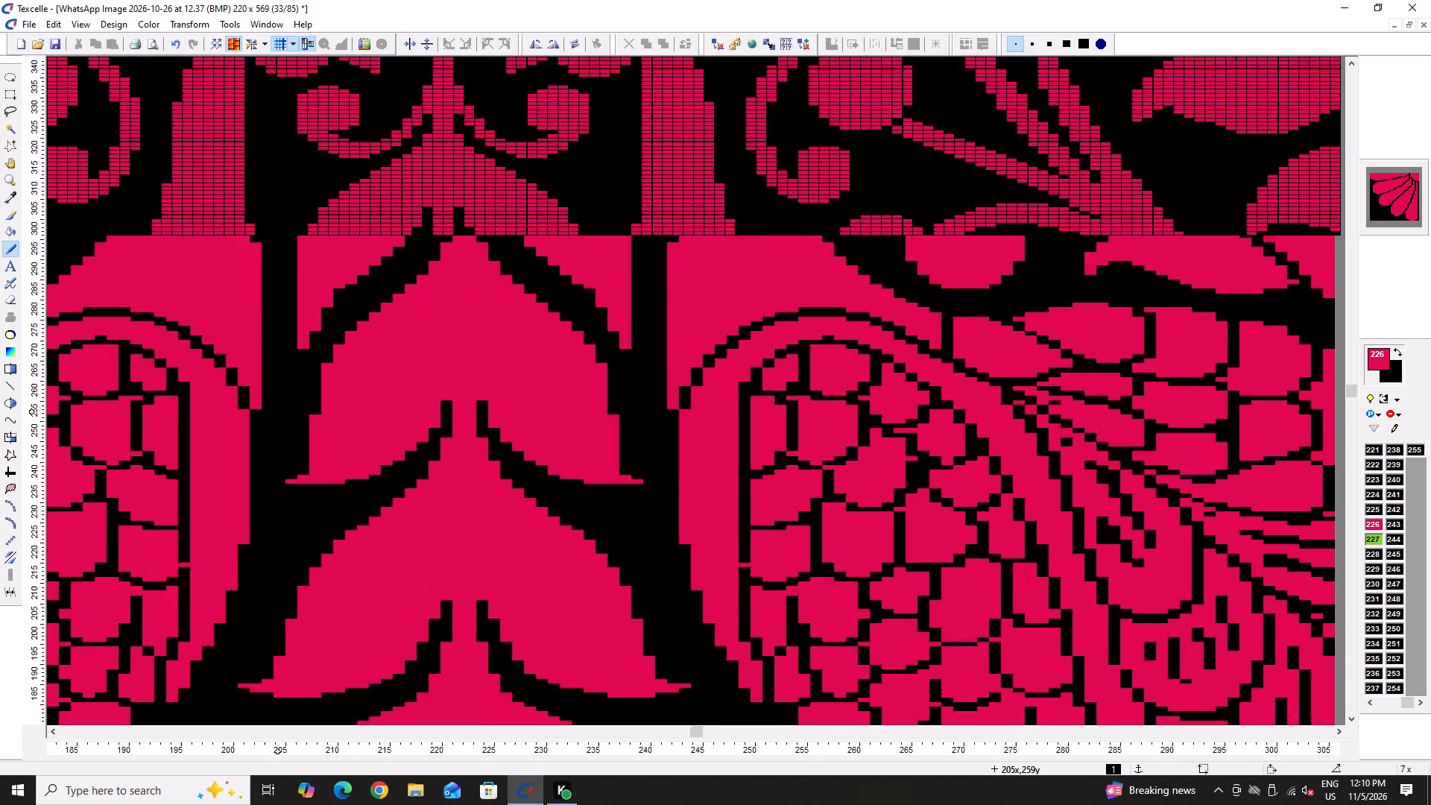
ctrl+scroll(278, 408, up, 1)
drag(328, 400, 326, 438)
ctrl+scroll(331, 478, up, 2)
drag(280, 452, 277, 519)
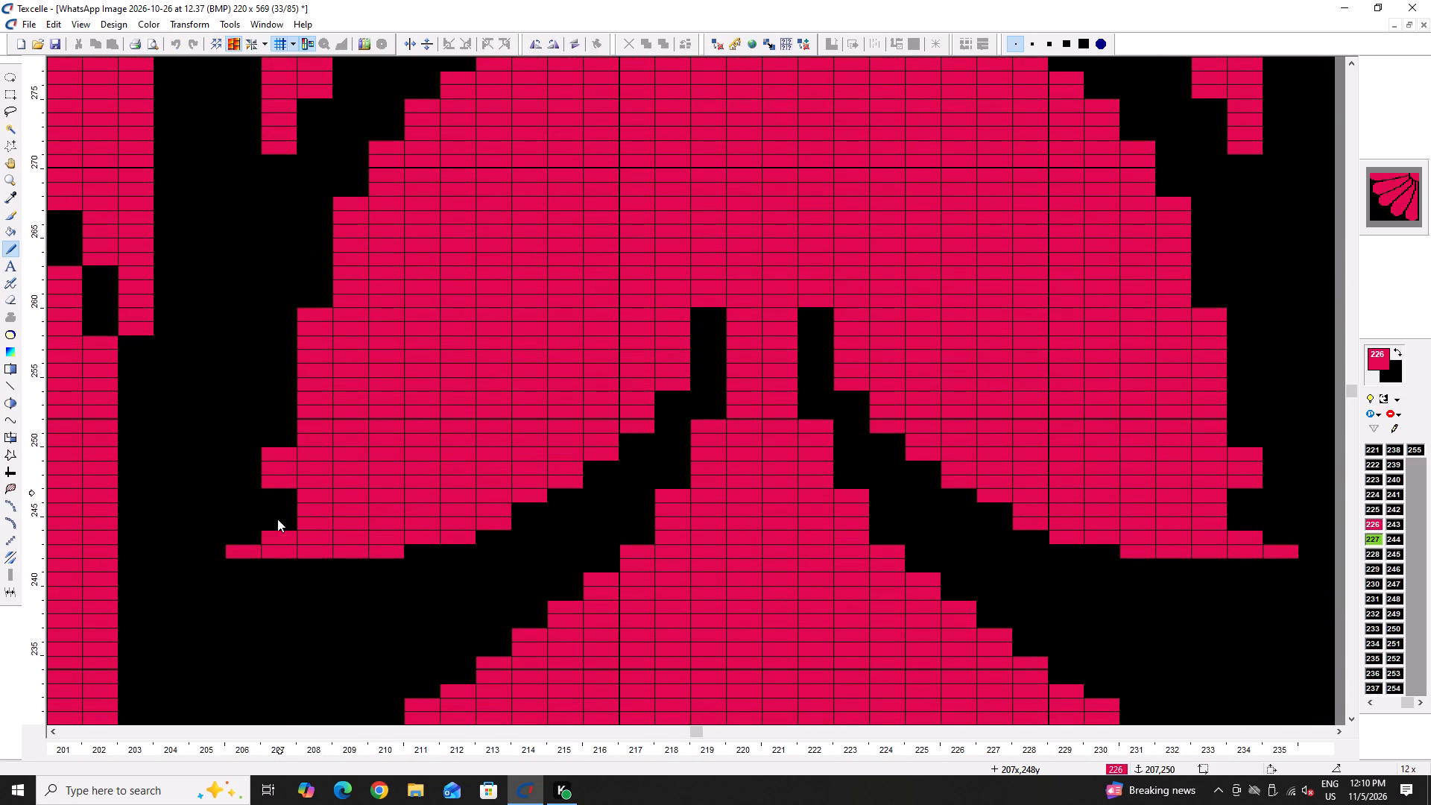
drag(277, 519, 273, 546)
drag(264, 551, 227, 552)
drag(185, 544, 244, 546)
click(244, 546)
drag(251, 532, 220, 536)
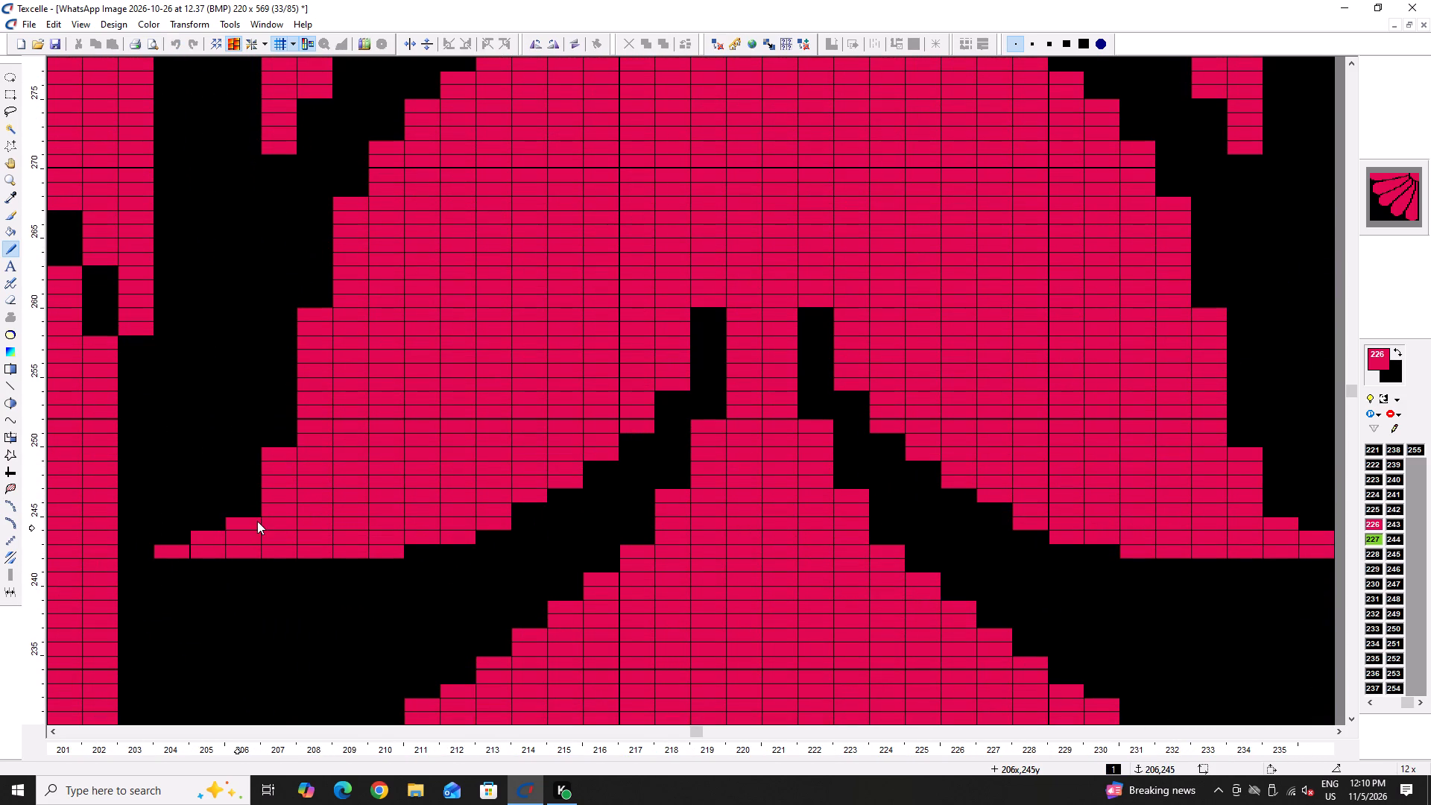
click(257, 521)
click(253, 512)
click(284, 439)
drag(253, 487, 251, 495)
click(289, 414)
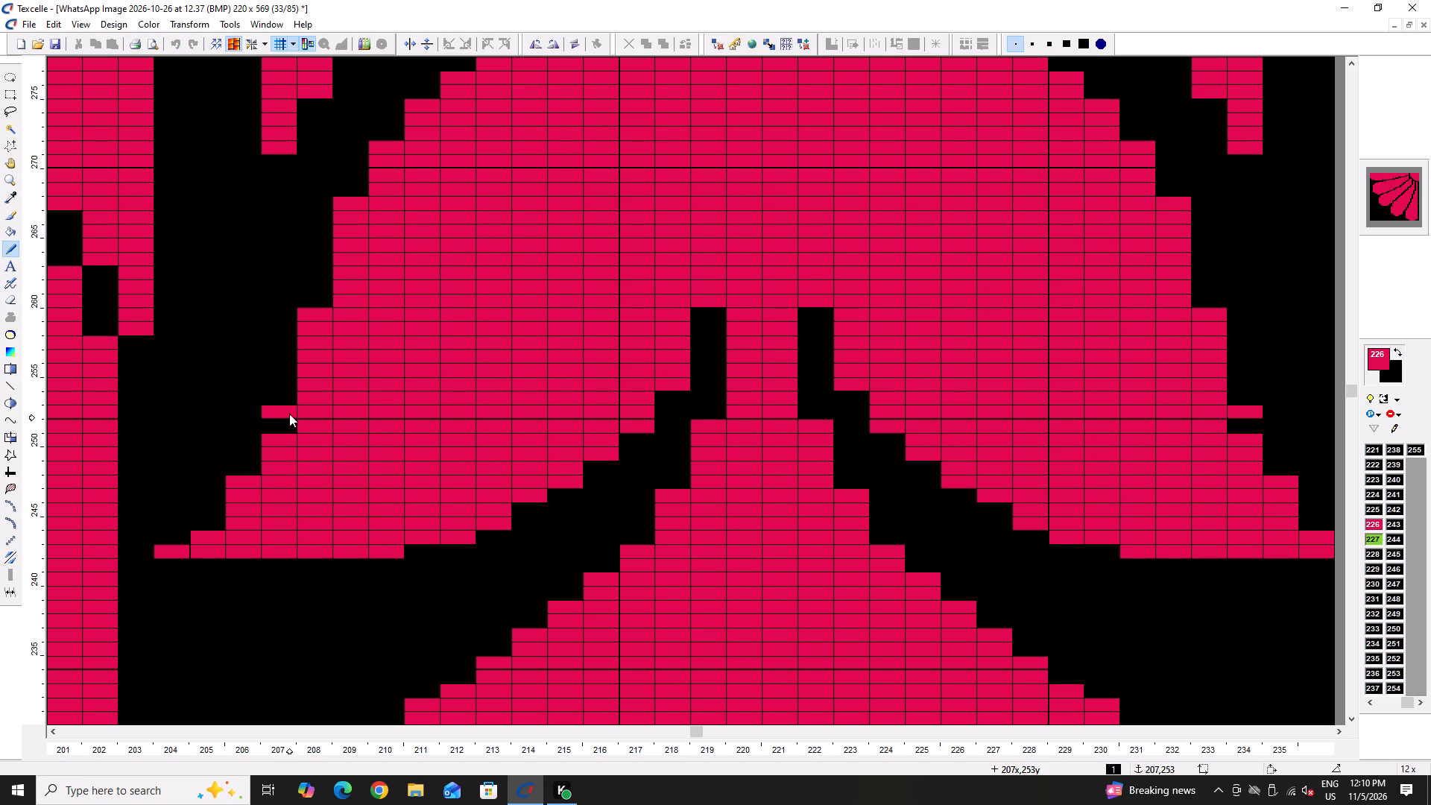
drag(289, 432, 288, 425)
click(288, 423)
right_click(286, 410)
Smooth the upper outer edge of the second leaf tier by blacking out protruding step pixels.
scroll(289, 433, up, 3)
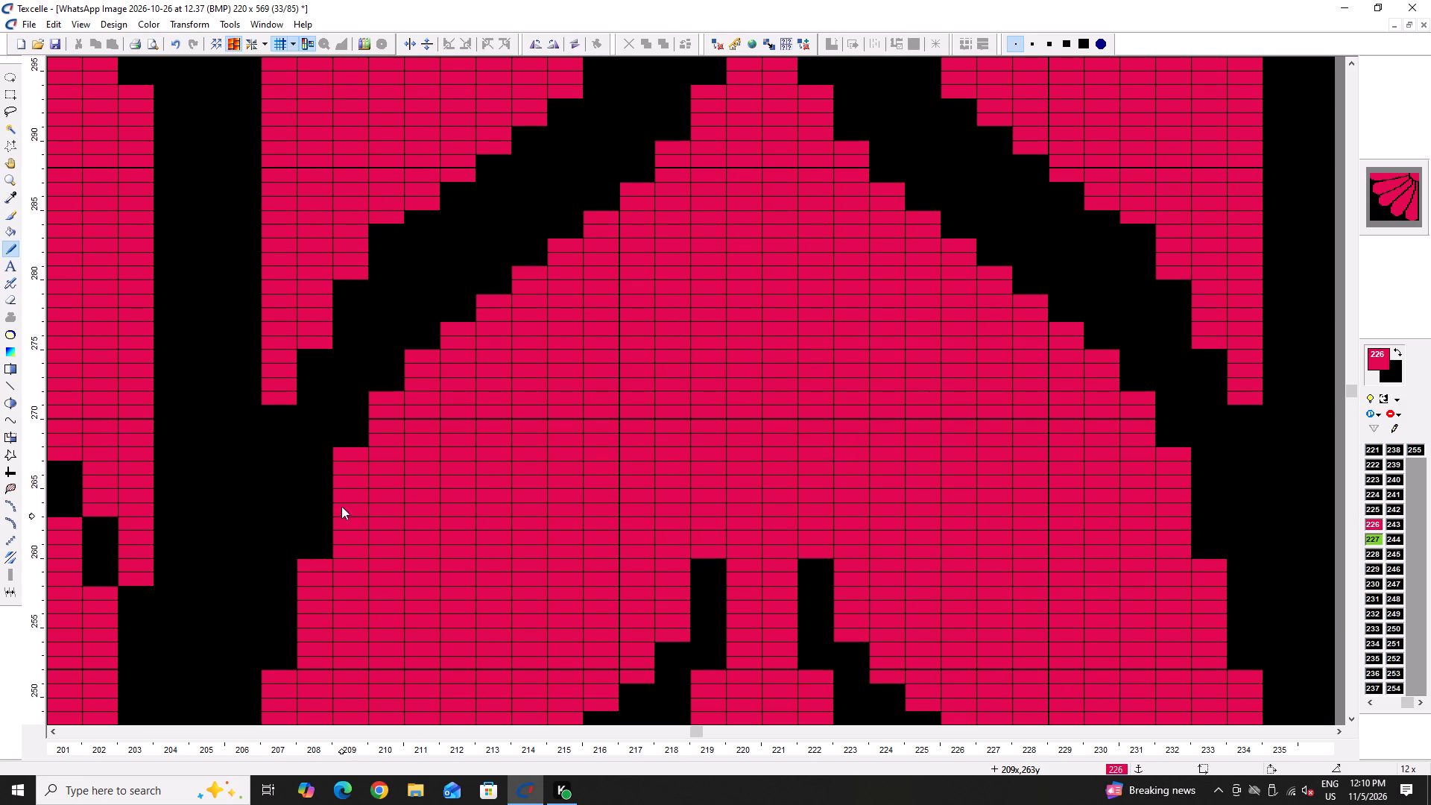
right_click(347, 449)
right_click(347, 460)
right_click(382, 403)
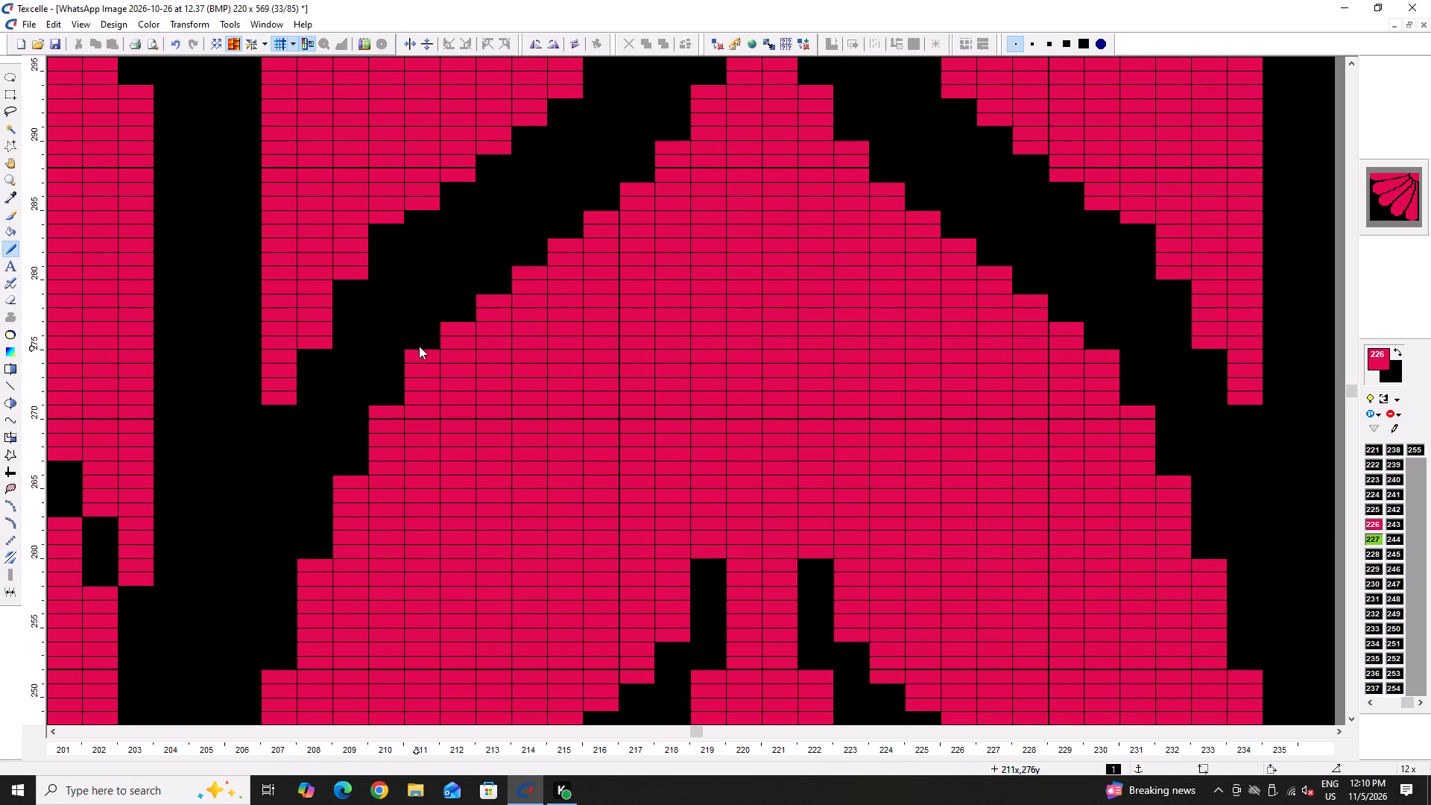
right_click(419, 346)
right_click(415, 353)
right_drag(391, 397, 388, 420)
right_click(414, 364)
right_click(464, 321)
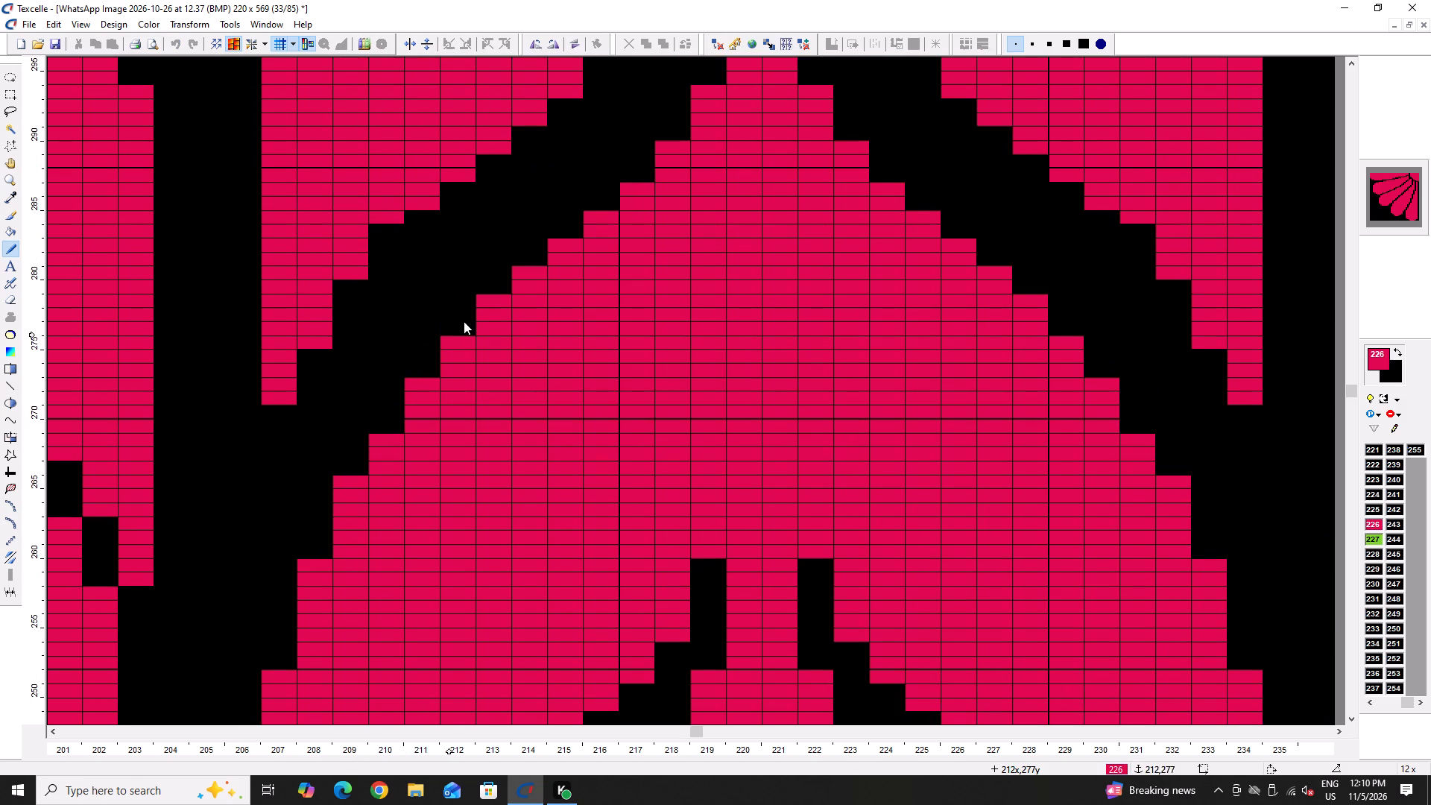
Extend the narrow black slits beside the centre stem upward into the second leaf tier.
ctrl+scroll(465, 326, down, 5)
ctrl+scroll(558, 422, up, 4)
right_drag(496, 289, 498, 252)
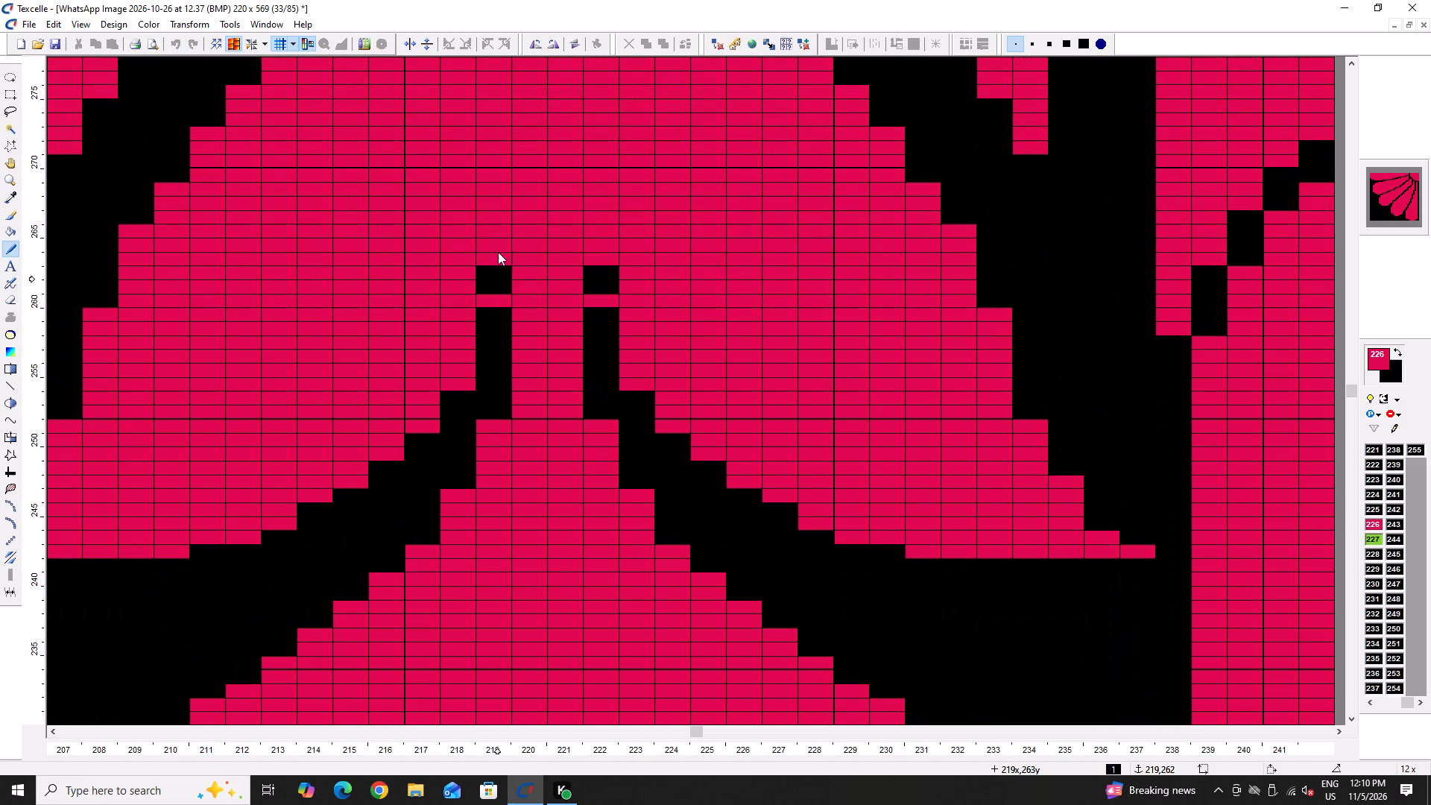
right_drag(498, 252, 496, 299)
right_drag(496, 248, 493, 241)
right_drag(492, 236, 487, 139)
Widen the lower part of the second tier's slits in black and trim the adjoining inner edge steps.
scroll(476, 267, up, 2)
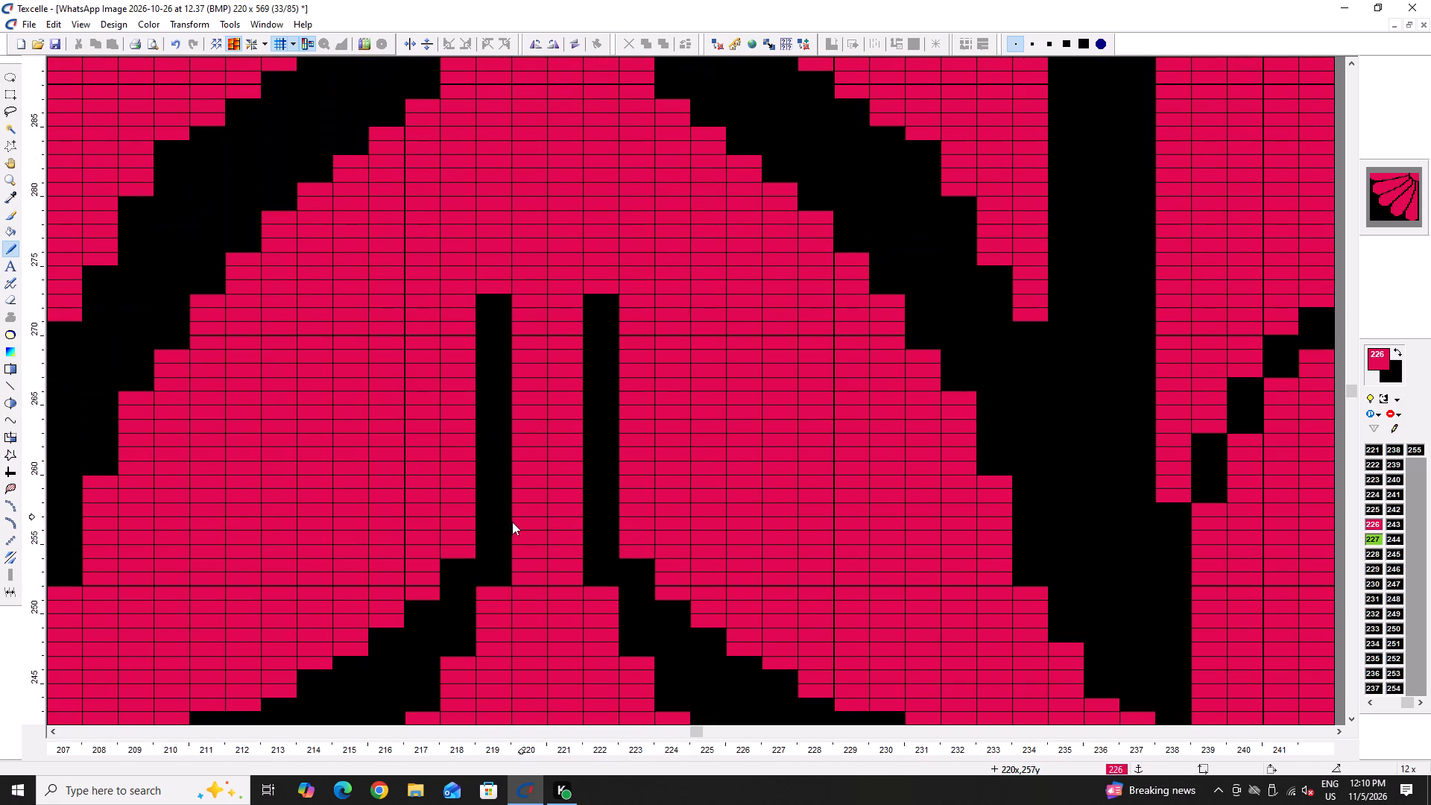
right_drag(467, 510, 472, 563)
right_click(464, 499)
right_click(464, 503)
right_drag(449, 590, 442, 601)
right_drag(441, 601, 434, 600)
right_drag(426, 593, 427, 604)
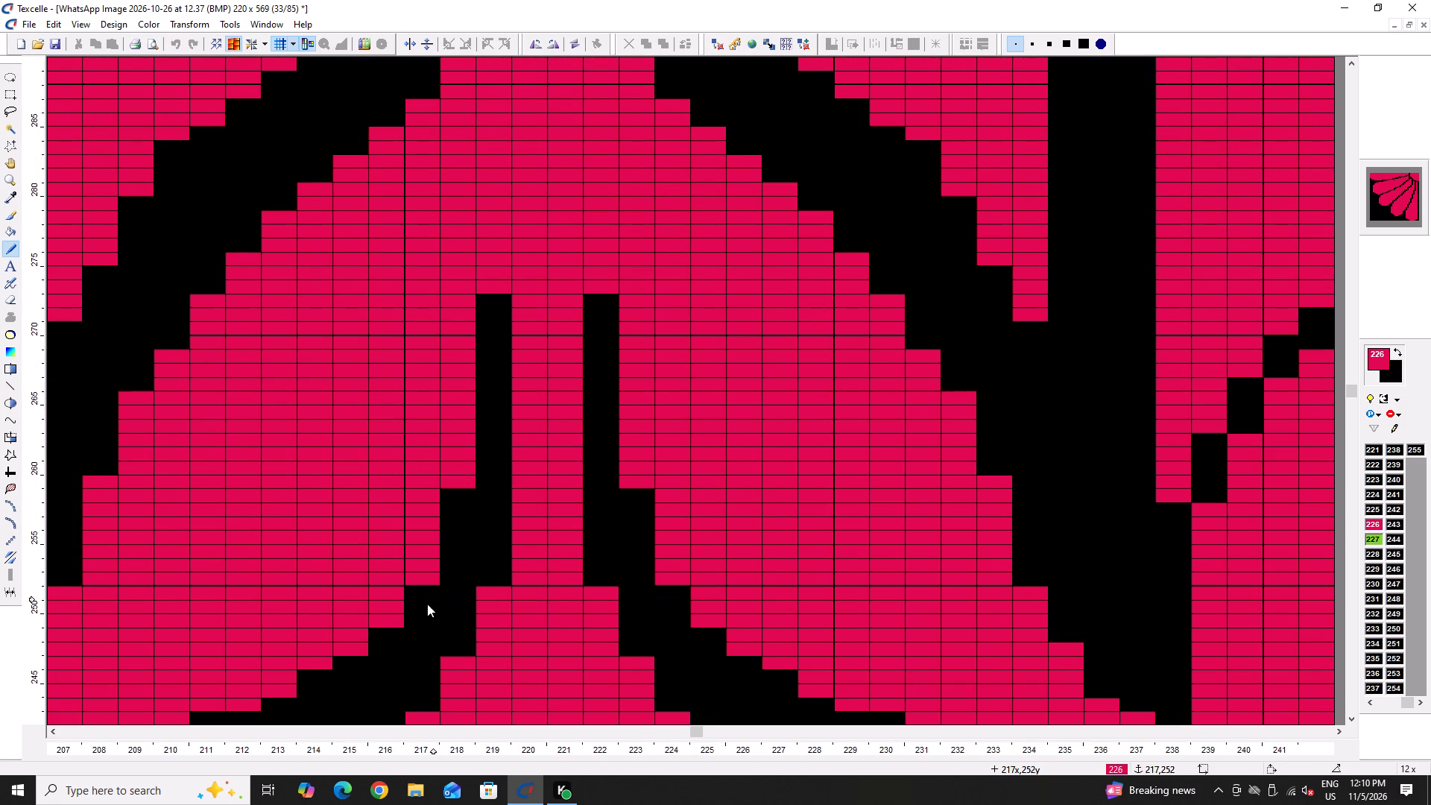
right_drag(427, 604, 426, 613)
right_click(423, 587)
right_click(426, 585)
right_click(426, 585)
right_click(402, 627)
scroll(417, 584, down, 1)
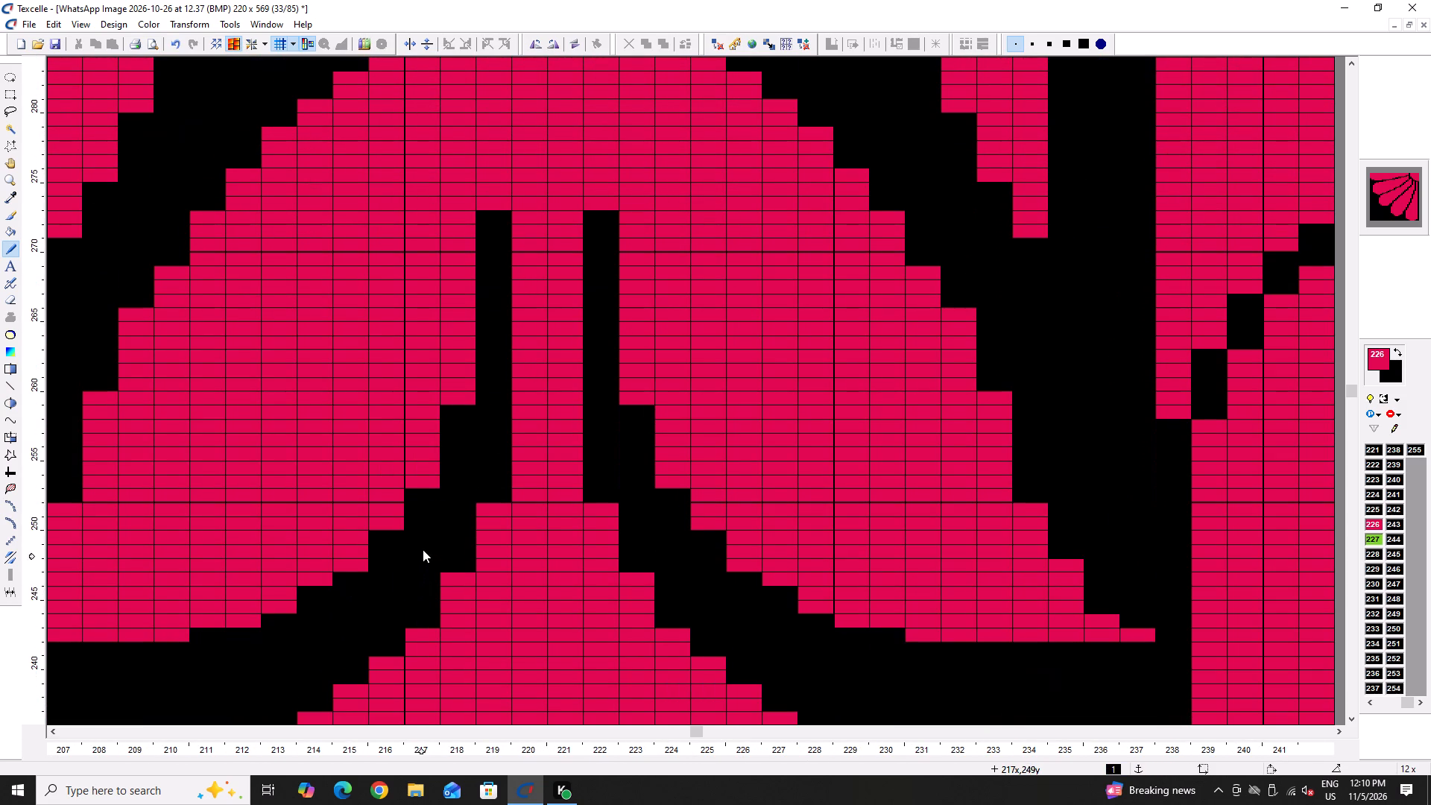
right_drag(429, 480, 428, 491)
Smooth the lower inner edge of the second leaf tier in black, from the slits out toward the leaf tips.
ctrl+scroll(347, 572, down, 3)
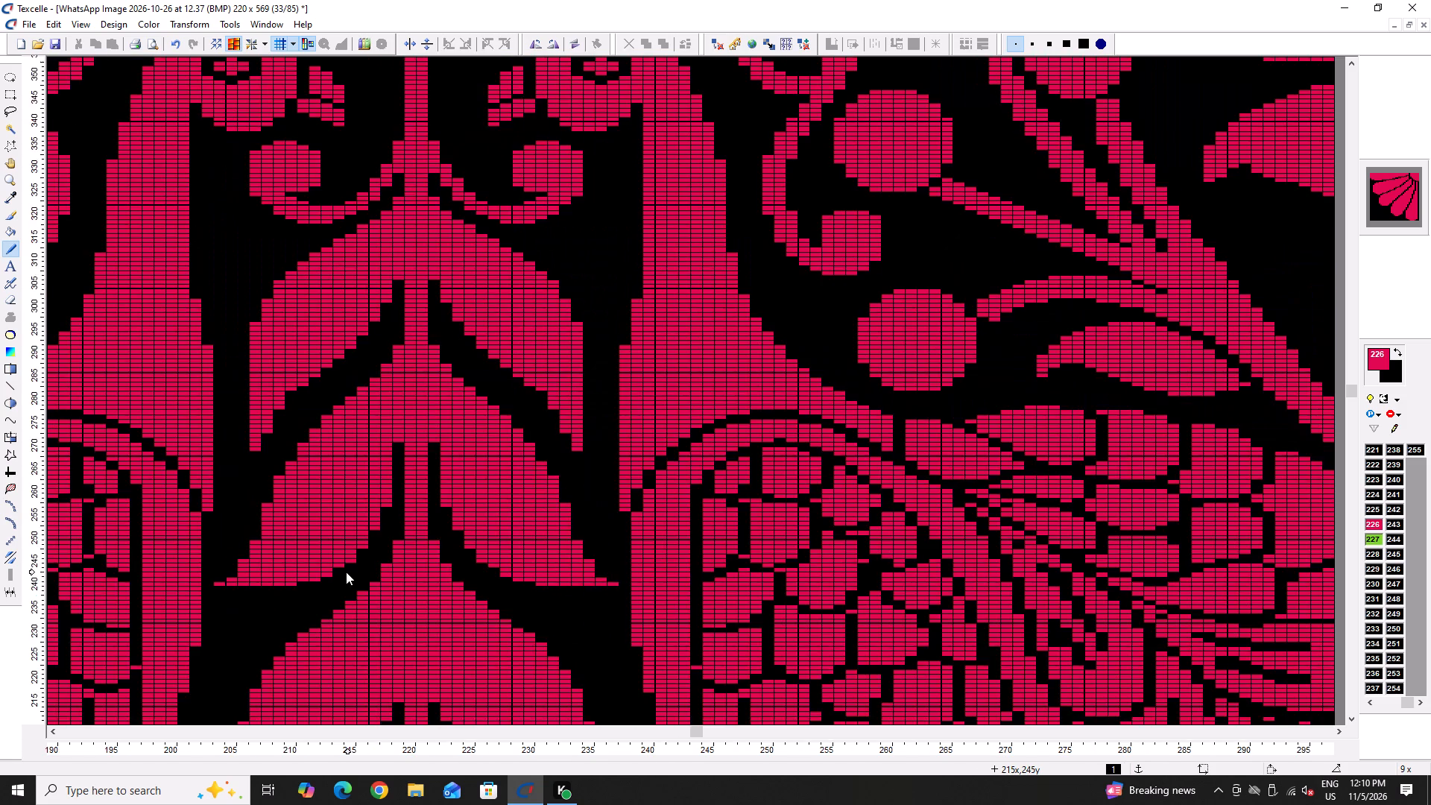
ctrl+scroll(346, 572, up, 3)
right_click(357, 511)
right_click(397, 474)
right_click(397, 474)
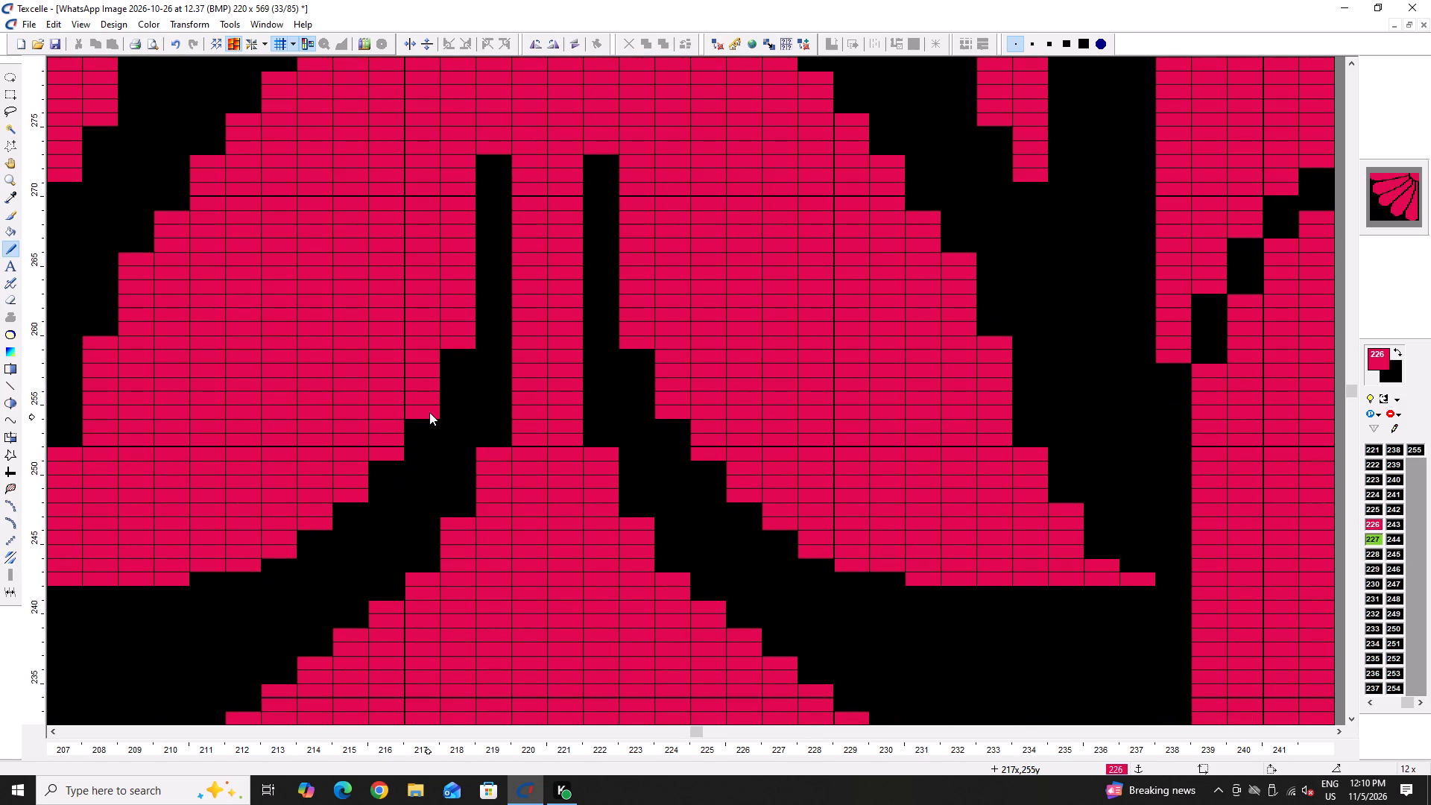
right_click(429, 412)
right_click(468, 345)
right_click(467, 345)
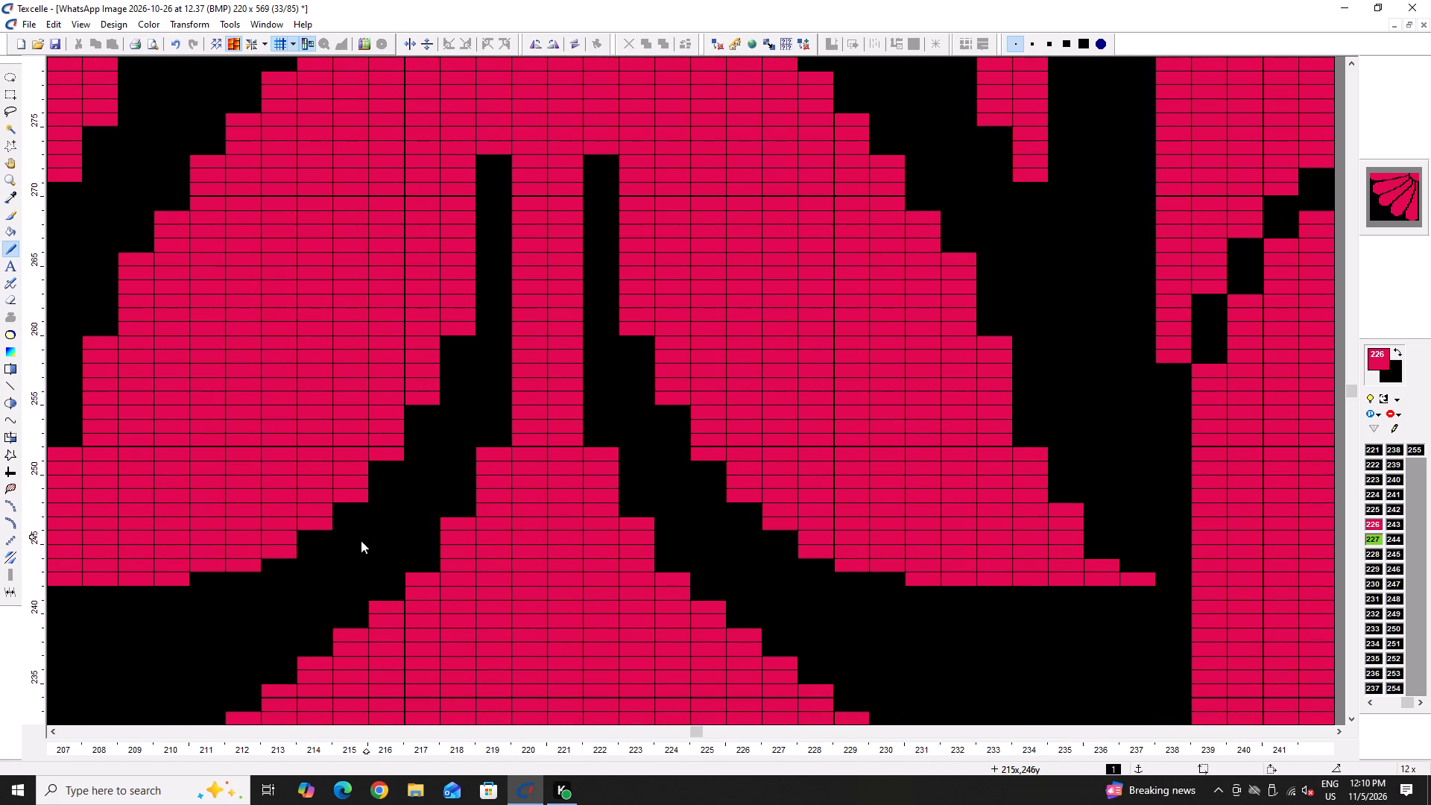
right_click(285, 550)
right_click(265, 566)
right_click(247, 569)
right_click(182, 584)
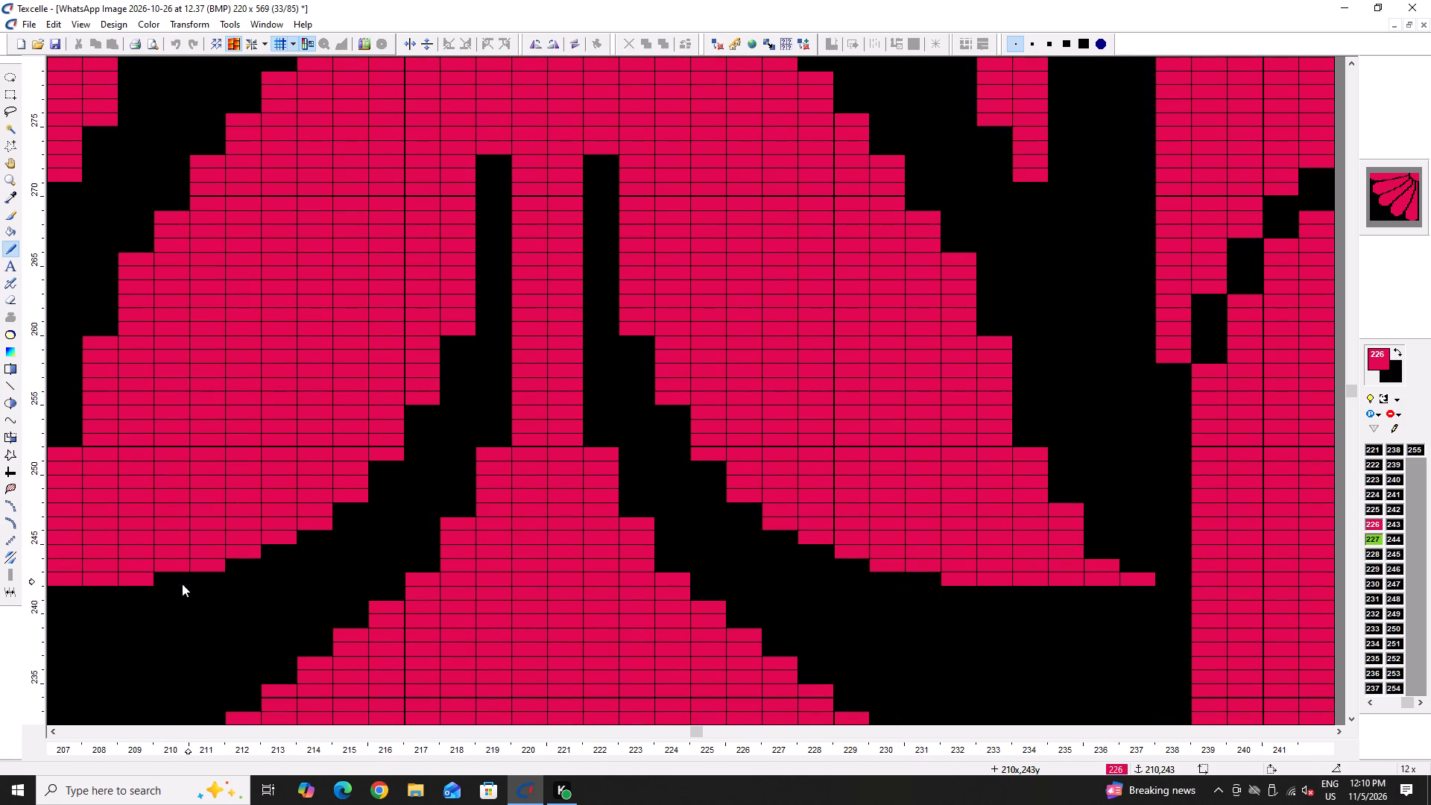
Shorten the tops of the second tier's black slits with pink, restoring the end pixel in black.
ctrl+scroll(209, 565, down, 4)
key(Left)
key(Left)
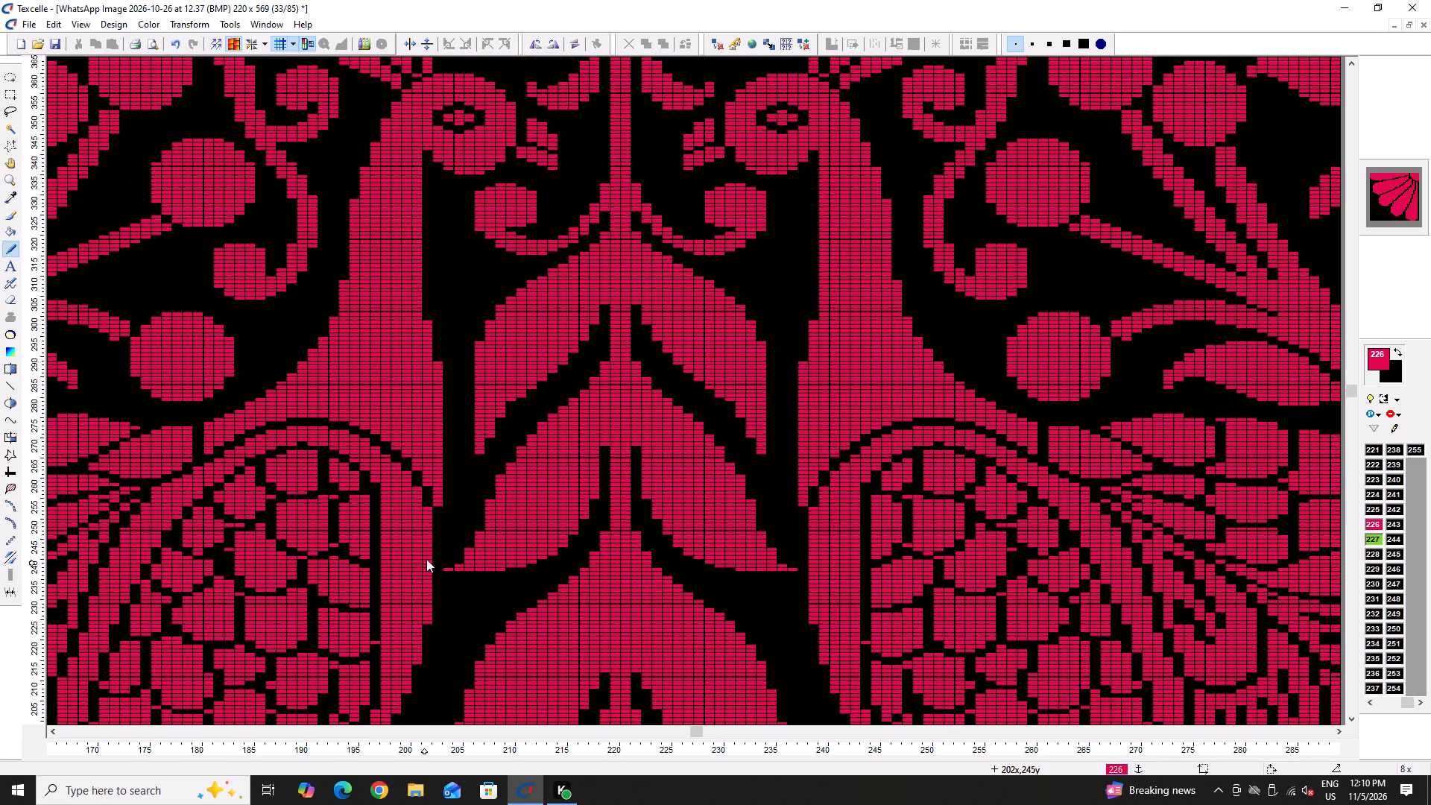
ctrl+scroll(616, 446, up, 3)
drag(590, 488, 581, 438)
right_click(591, 484)
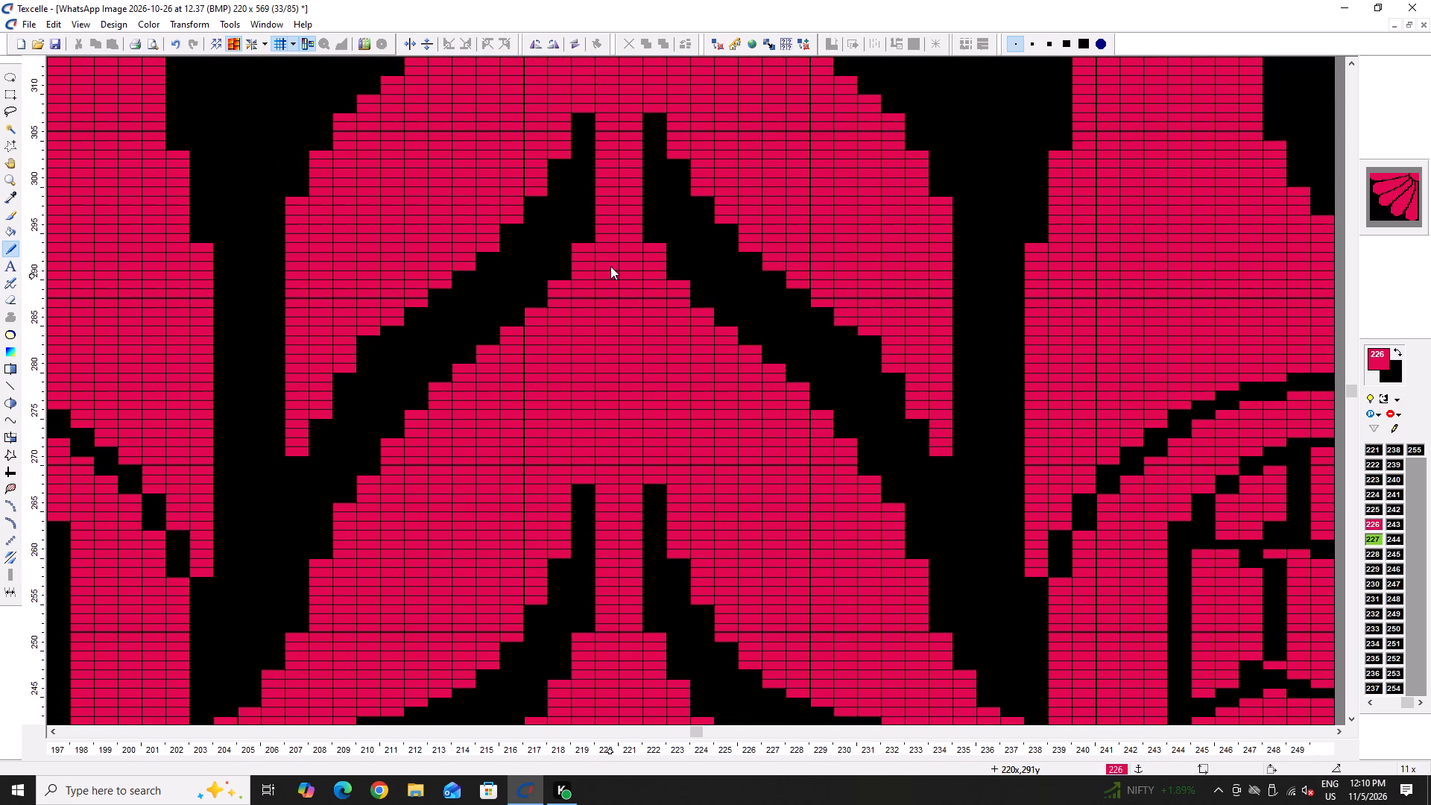
Build up the stepped shoulders at the top of the second leaf tier beside the stem in pink.
drag(593, 199, 584, 257)
drag(569, 253, 566, 277)
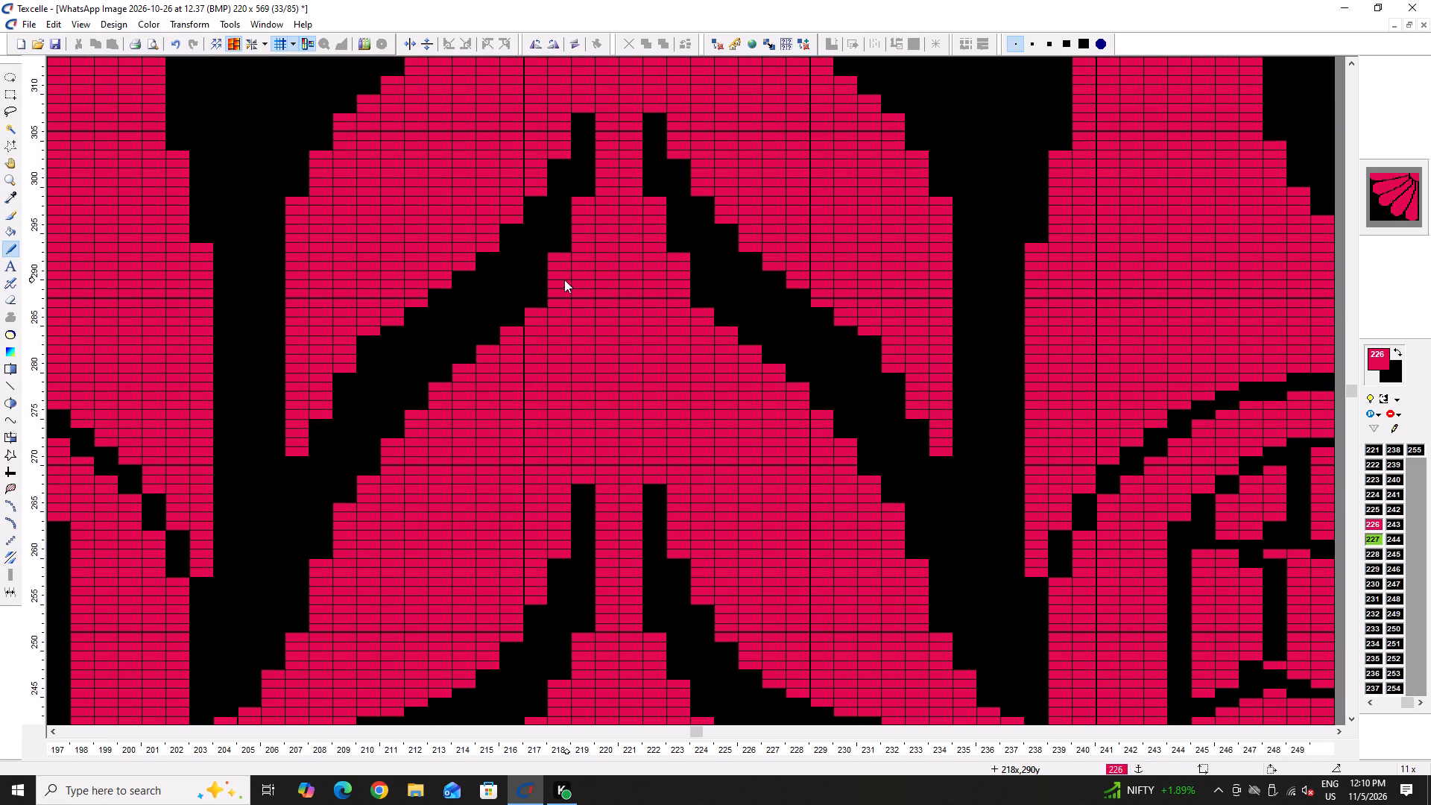
drag(540, 293, 540, 307)
click(540, 309)
ctrl+scroll(551, 276, down, 3)
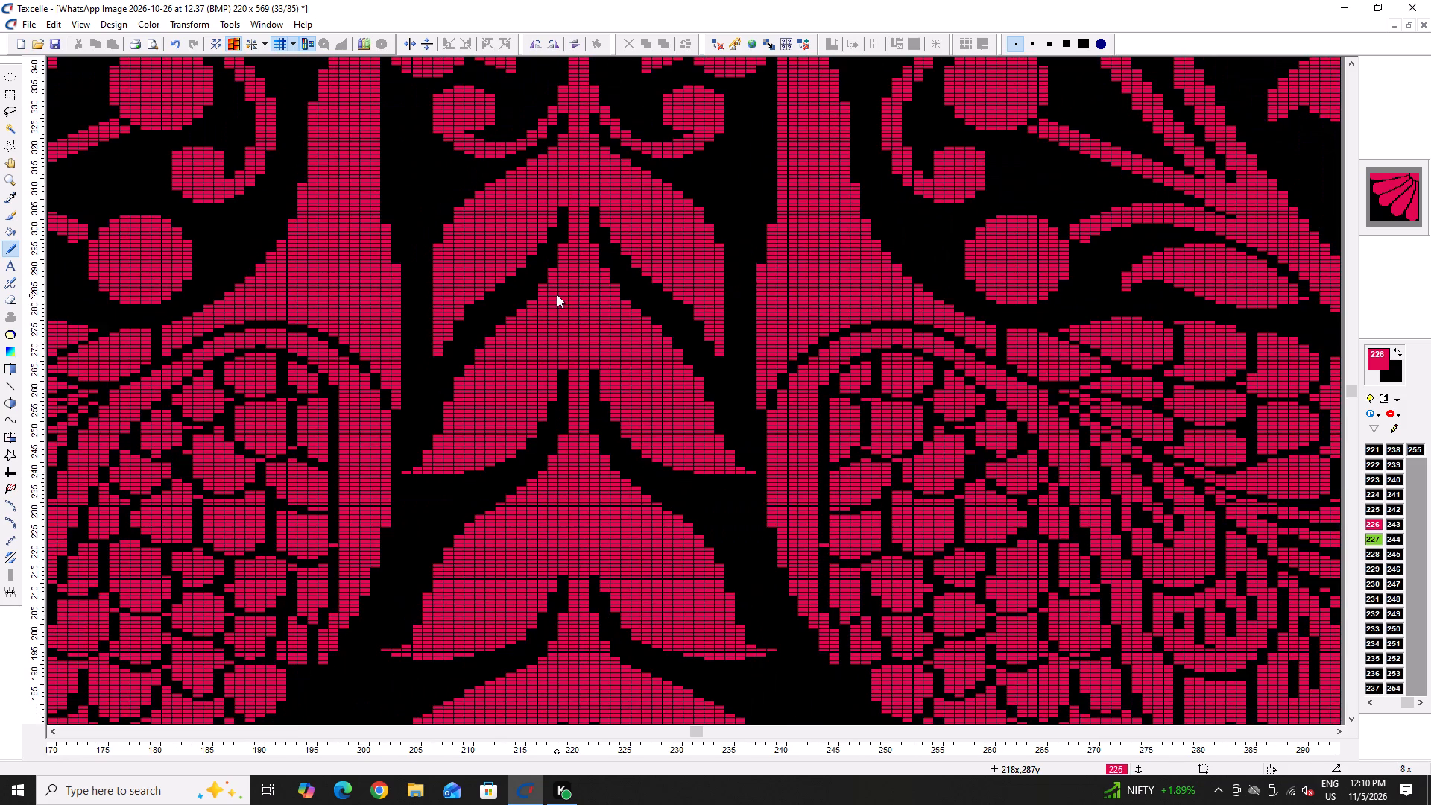
ctrl+scroll(557, 294, up, 3)
click(519, 301)
Build up the stepped shoulders at the top of the third leaf tier beside the stem in pink.
ctrl+scroll(519, 317, down, 2)
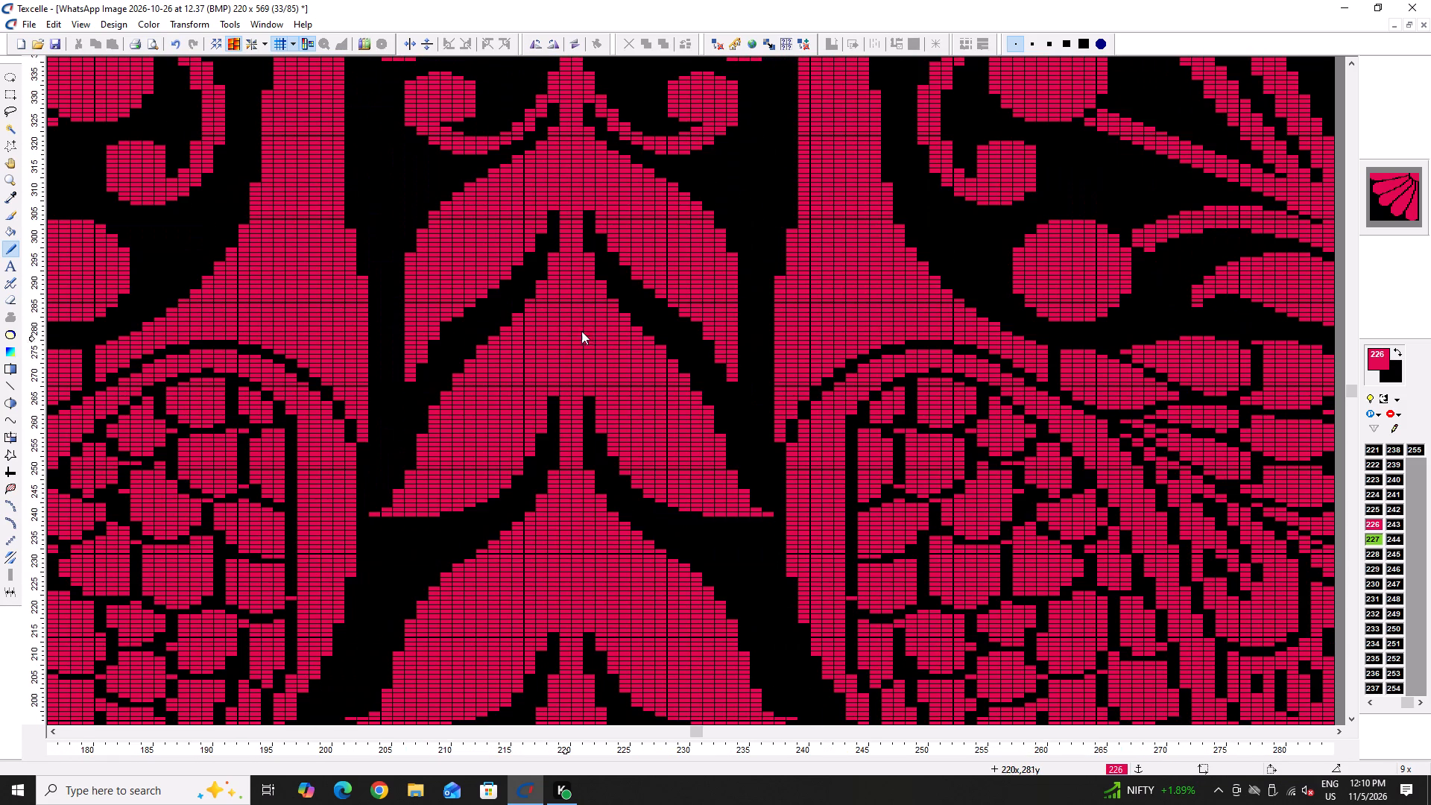
scroll(528, 422, down, 2)
ctrl+scroll(578, 309, up, 4)
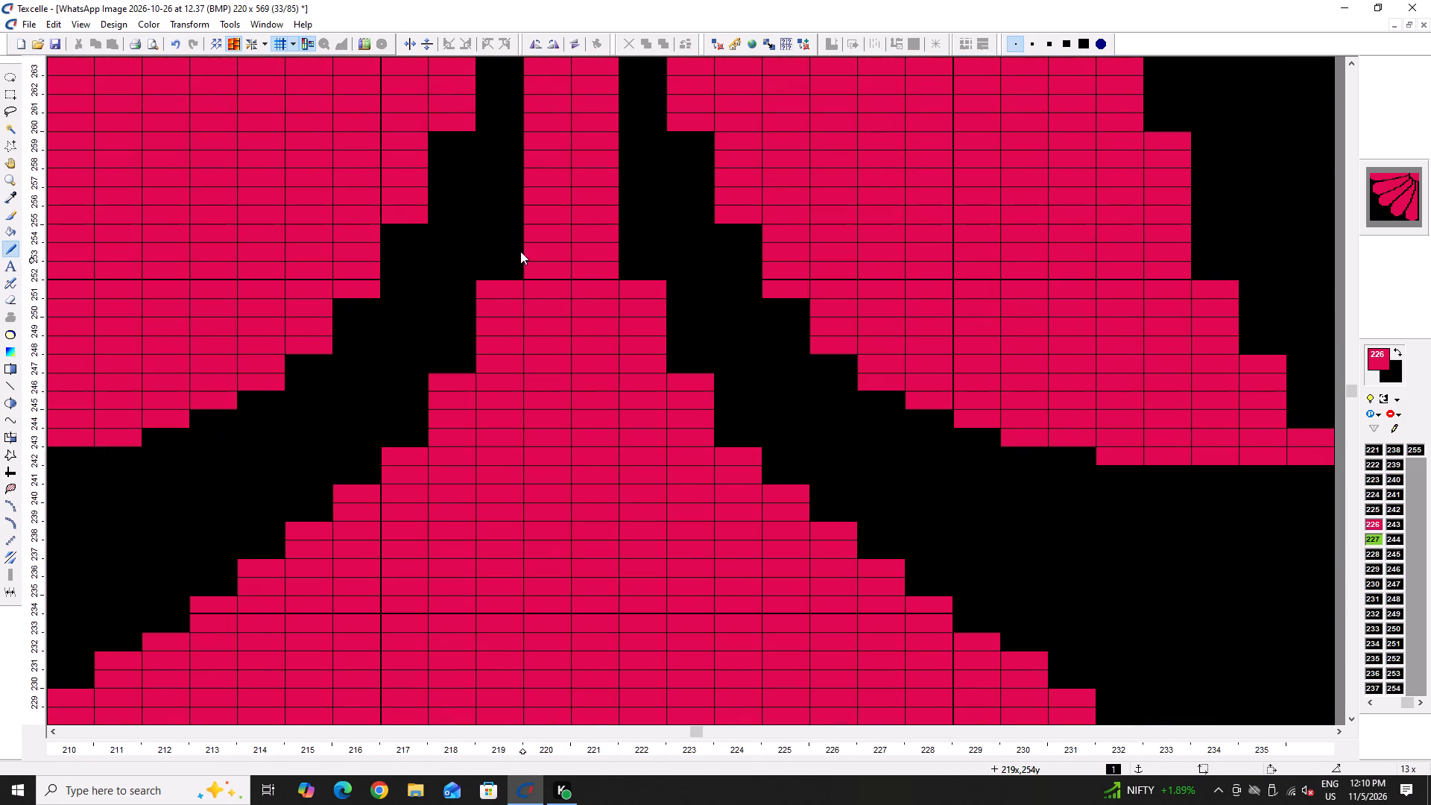
drag(506, 212, 504, 313)
drag(446, 327, 451, 382)
drag(426, 408, 409, 470)
drag(374, 479, 371, 489)
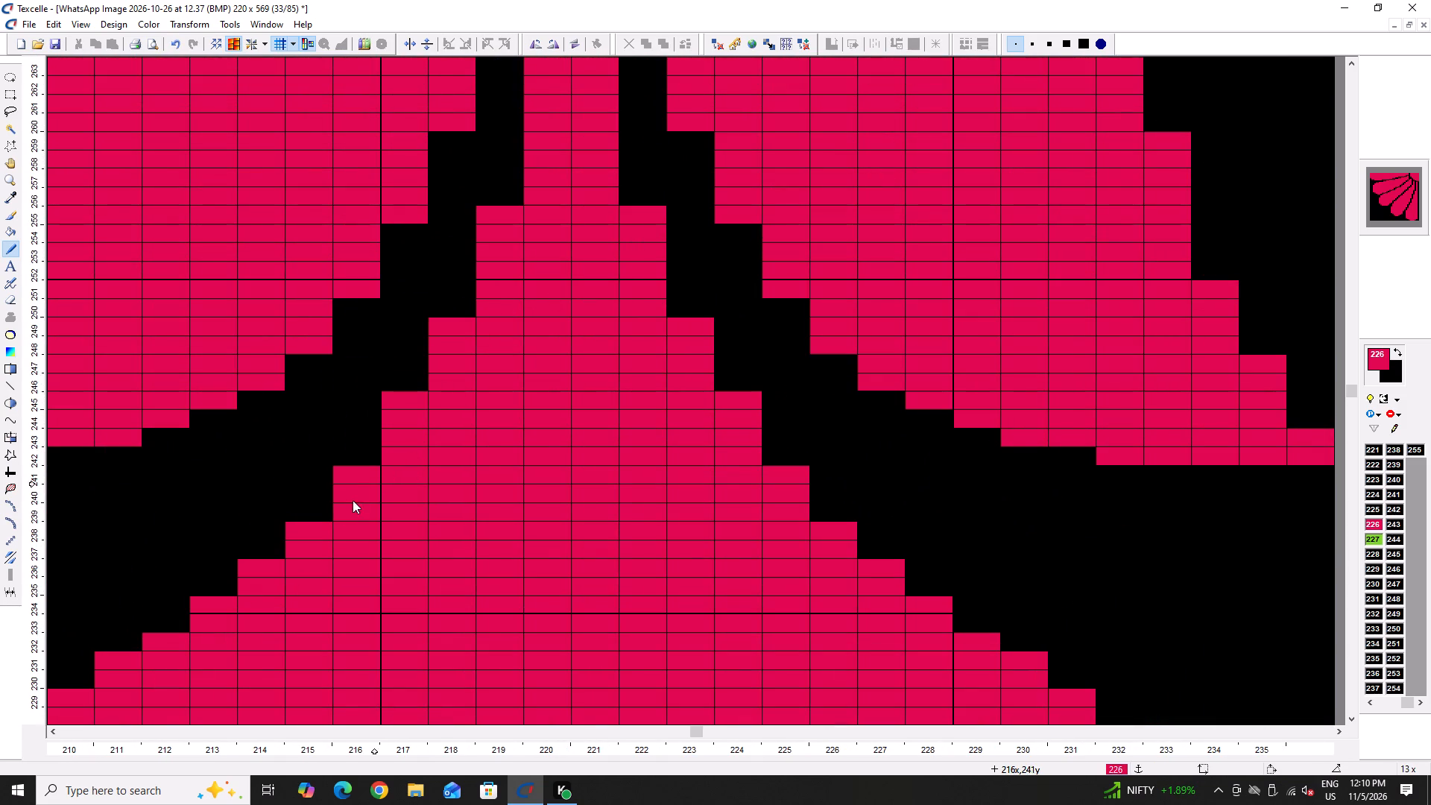
Smooth the lower inner edge of the third leaf tier up to the slits, mainly by blacking out step pixels.
ctrl+scroll(322, 505, down, 4)
scroll(282, 520, down, 2)
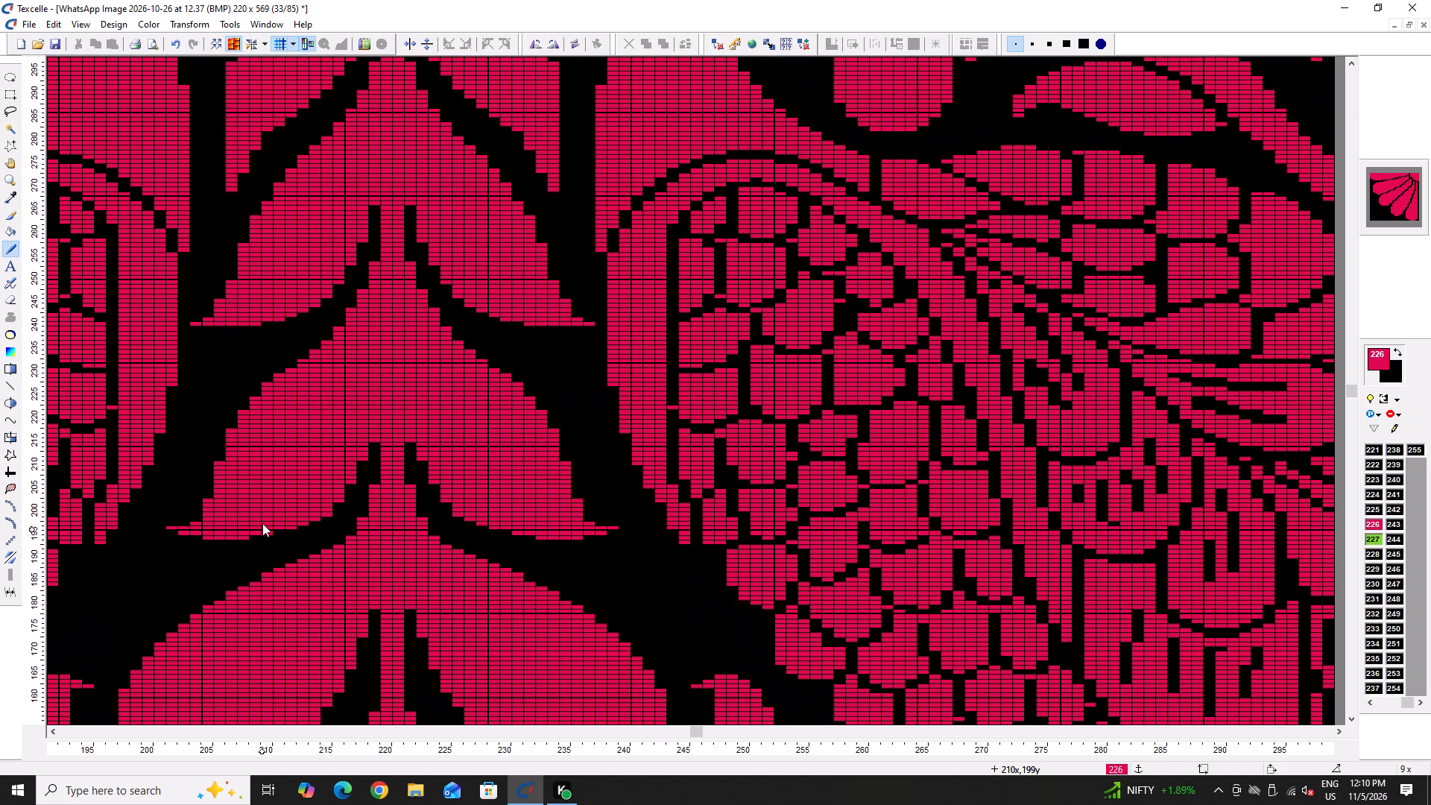
ctrl+scroll(262, 522, up, 3)
right_click(219, 566)
right_drag(269, 553, 277, 551)
right_click(330, 540)
right_click(346, 540)
right_click(365, 537)
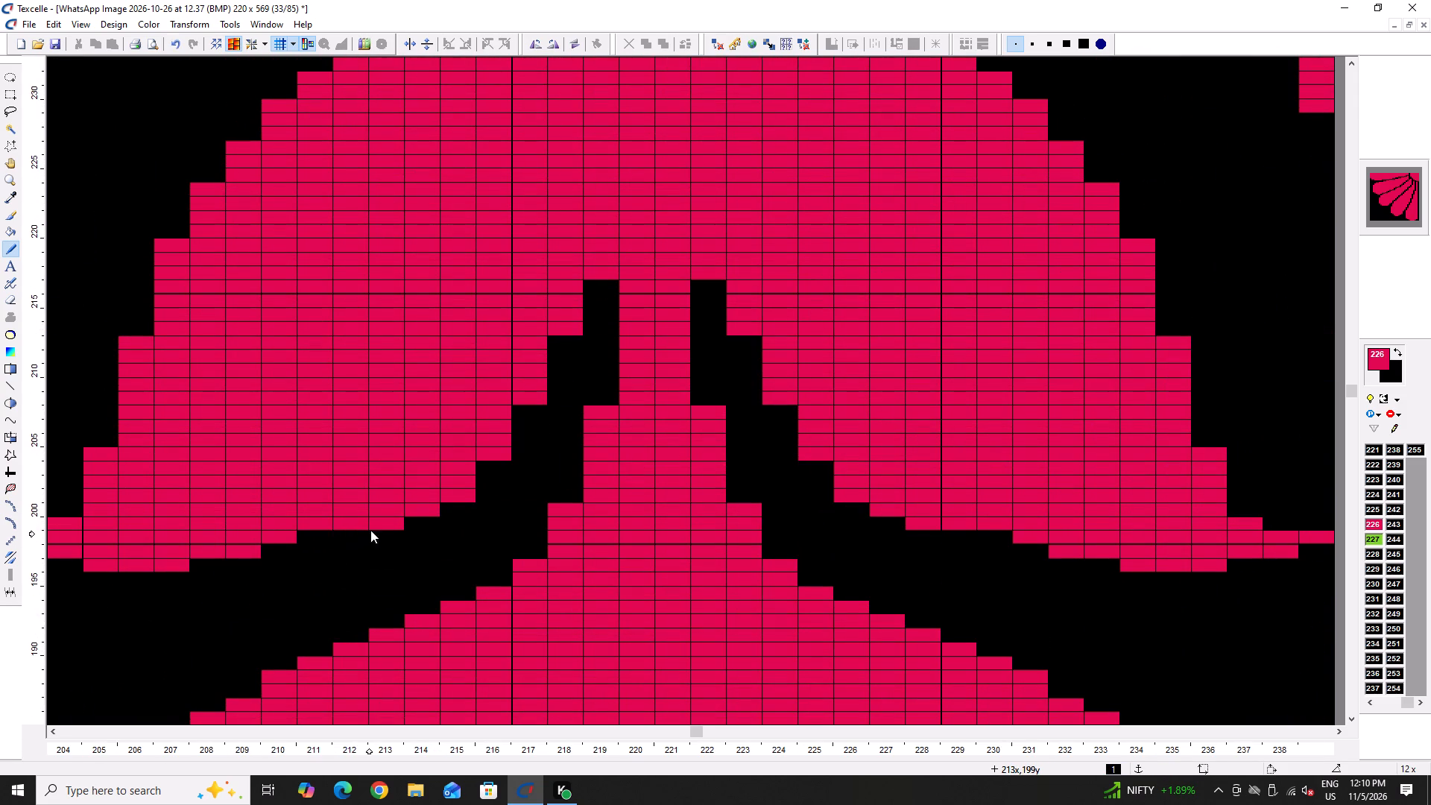
click(317, 528)
right_click(391, 521)
right_click(420, 506)
right_drag(420, 506, 430, 506)
right_click(464, 494)
right_click(488, 461)
right_click(491, 458)
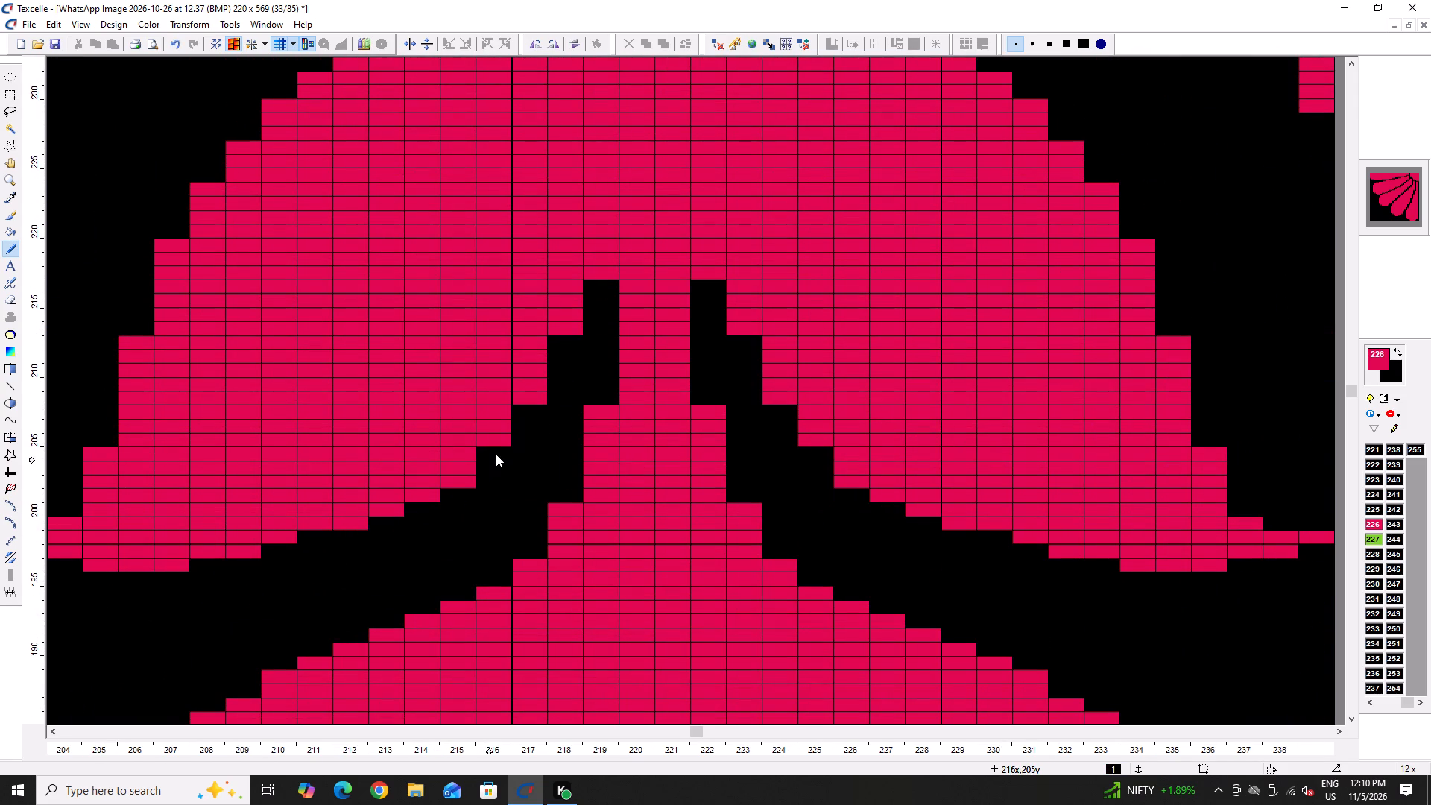
right_click(496, 454)
right_click(496, 454)
right_click(470, 487)
right_click(519, 397)
right_click(561, 329)
Extend the narrow black slits beside the centre stem upward into the third leaf tier.
right_drag(616, 283, 616, 274)
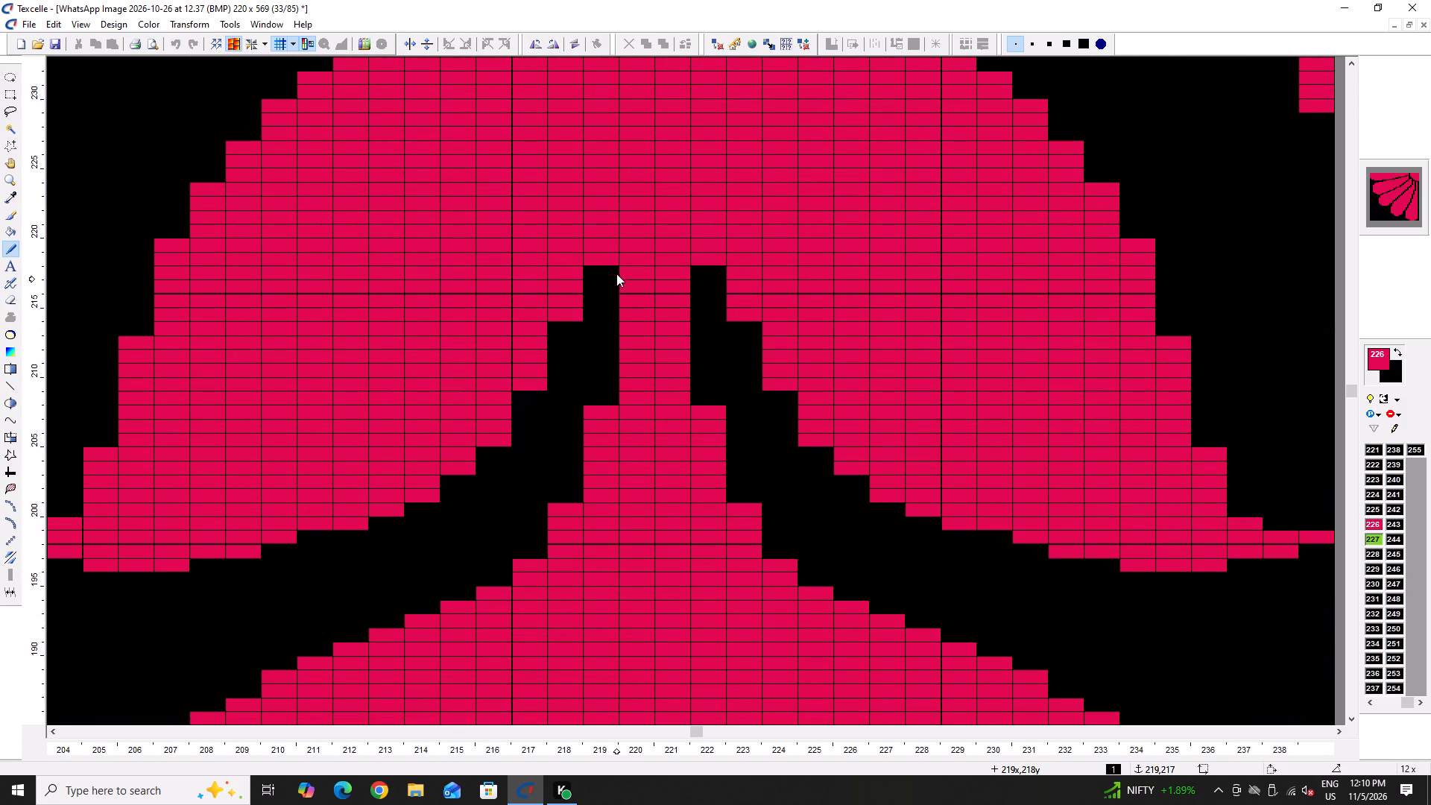
right_drag(616, 274, 604, 200)
right_click(604, 198)
scroll(599, 274, up, 4)
right_click(597, 525)
ctrl+scroll(599, 524, down, 3)
scroll(603, 534, down, 3)
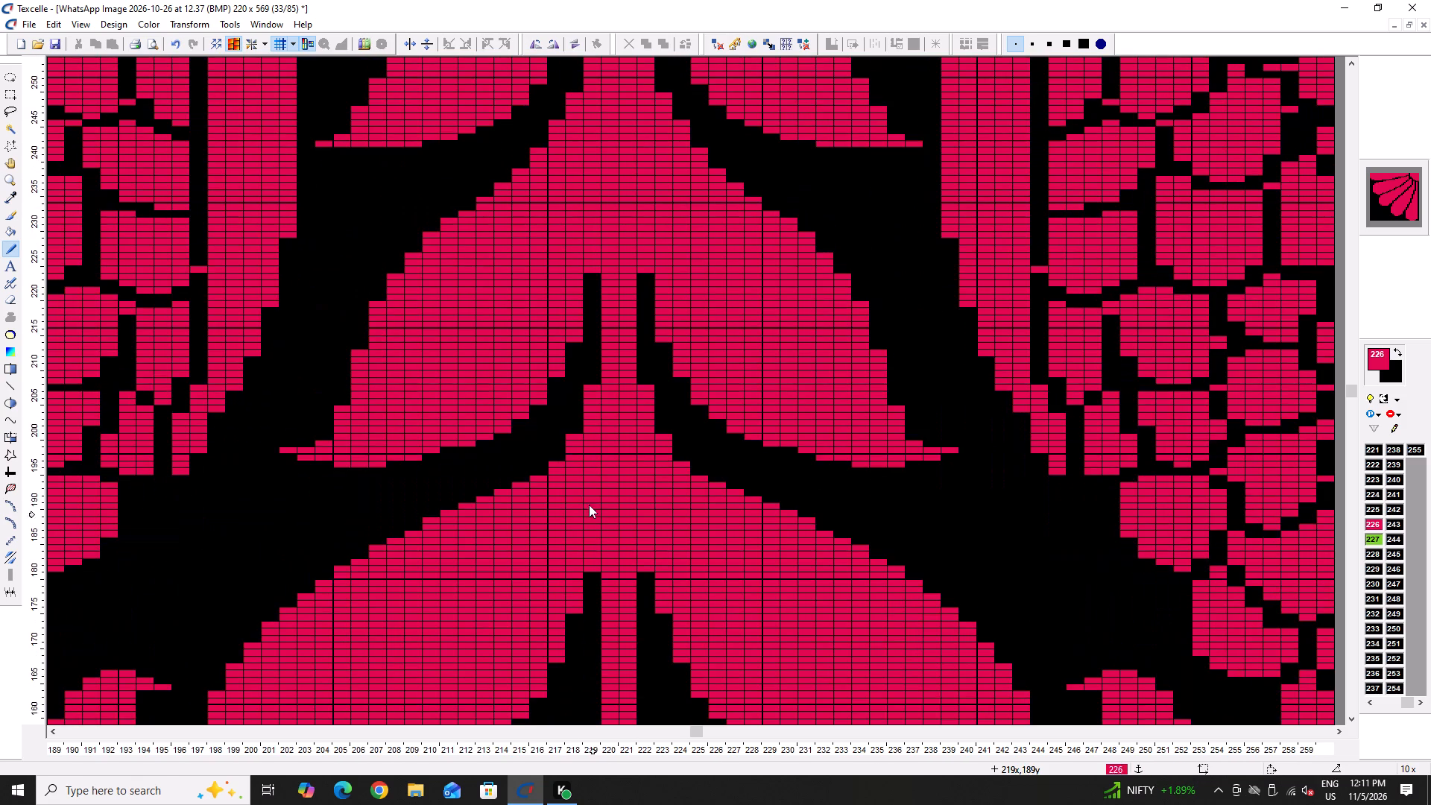
Draw short upturned tips in pink at the outer ends of the third leaf tier from the bottom.
ctrl+scroll(437, 443, up, 2)
click(446, 449)
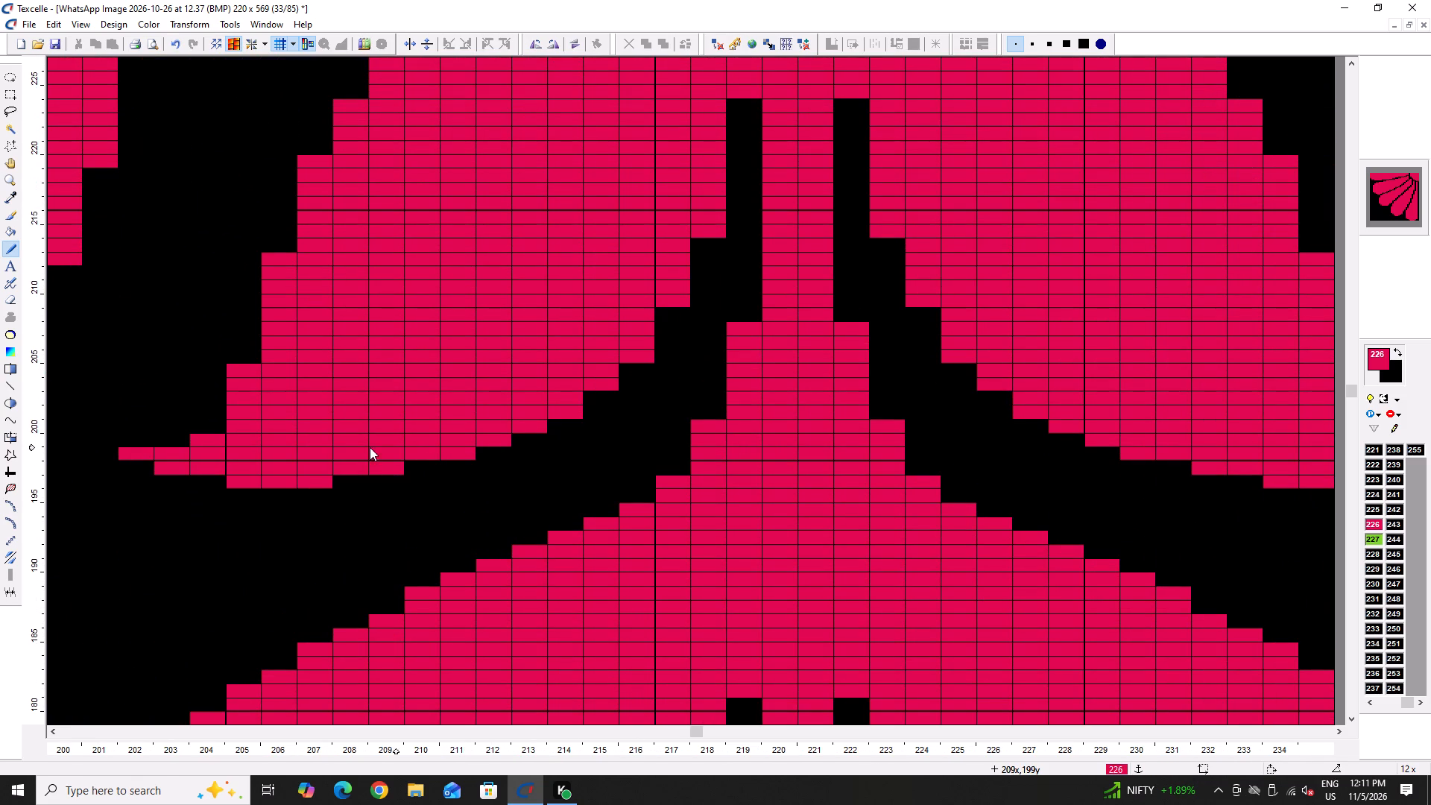
ctrl+scroll(365, 447, down, 2)
ctrl+scroll(240, 461, up, 3)
drag(328, 506, 271, 508)
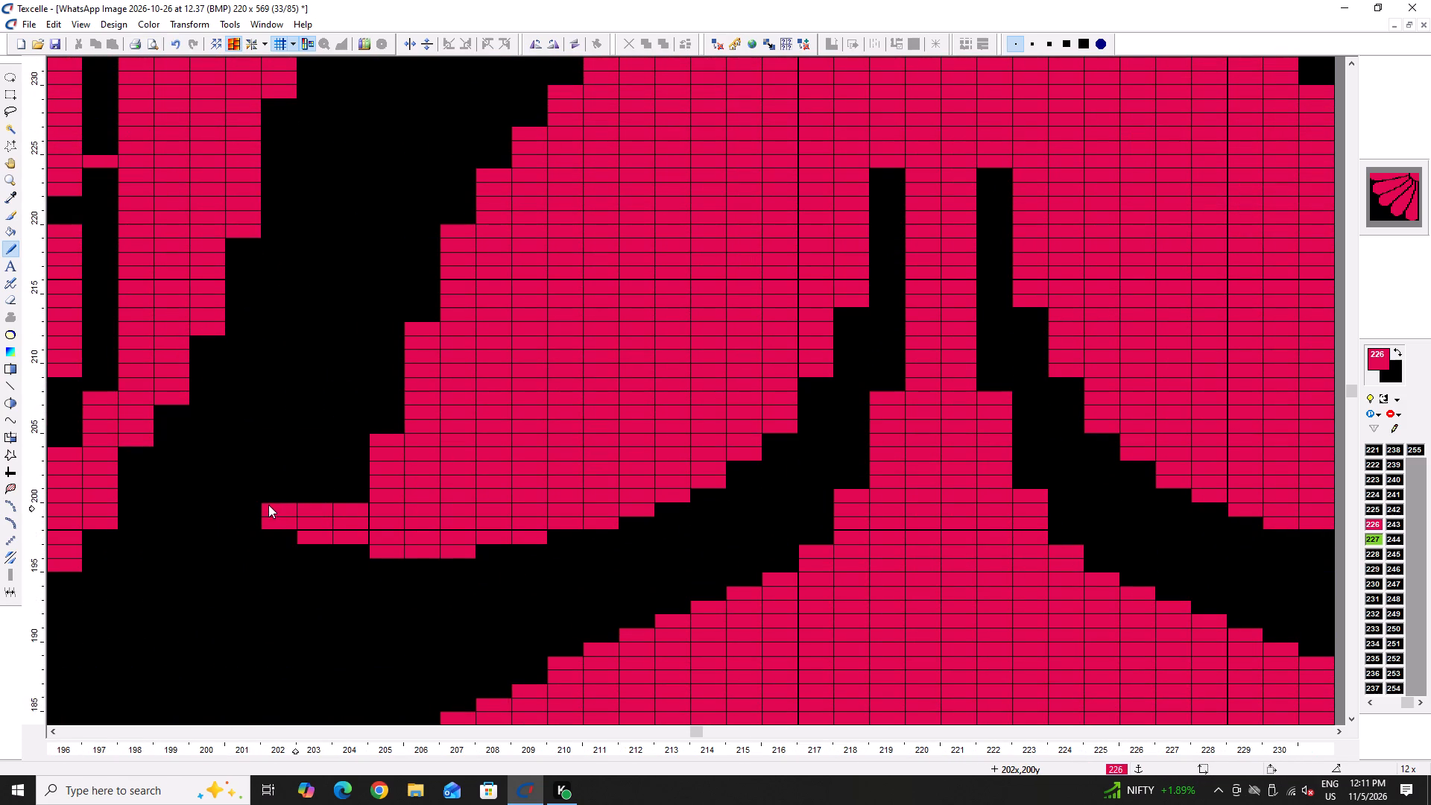
click(269, 499)
drag(354, 494, 275, 493)
click(257, 468)
drag(266, 489, 267, 503)
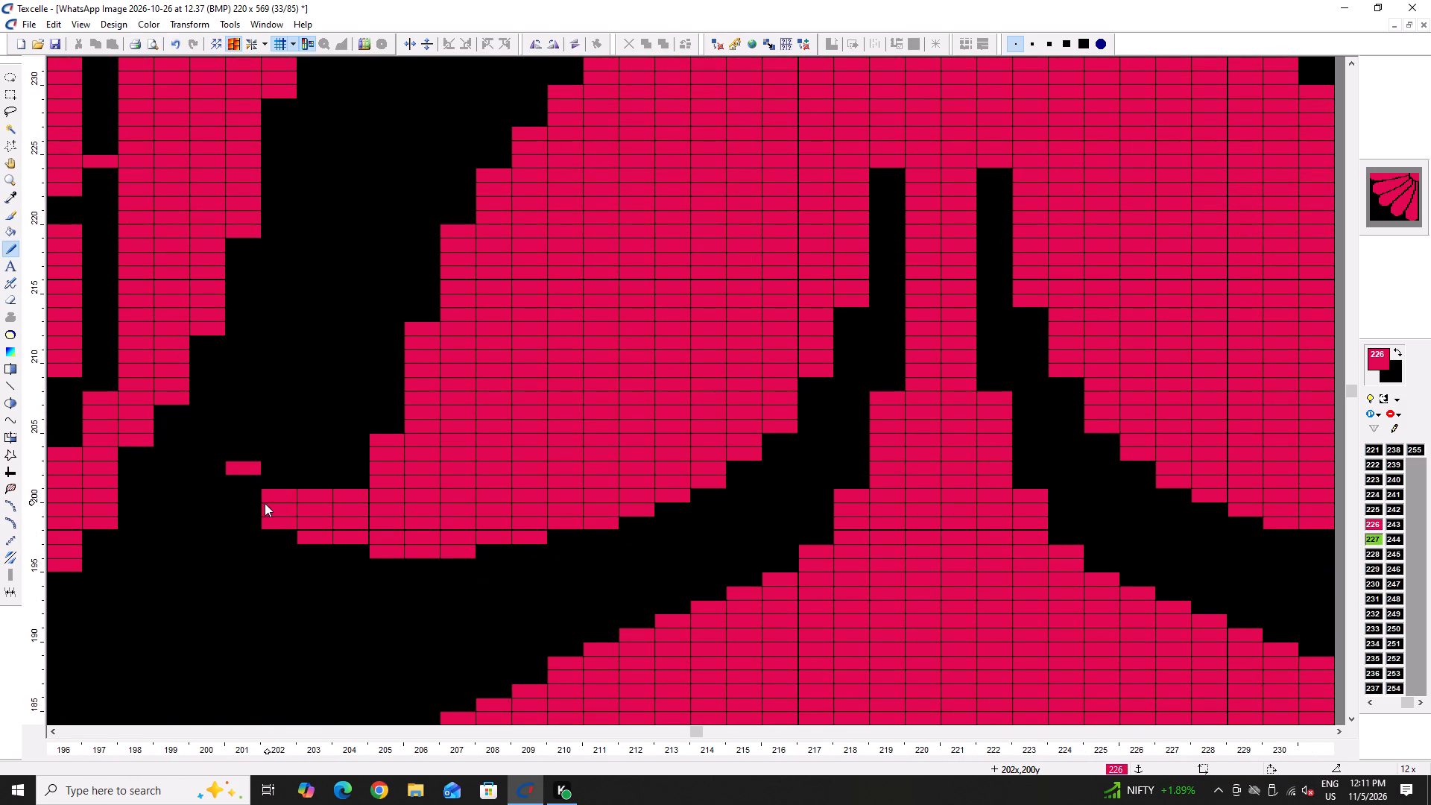
drag(252, 502, 249, 462)
drag(361, 483, 361, 490)
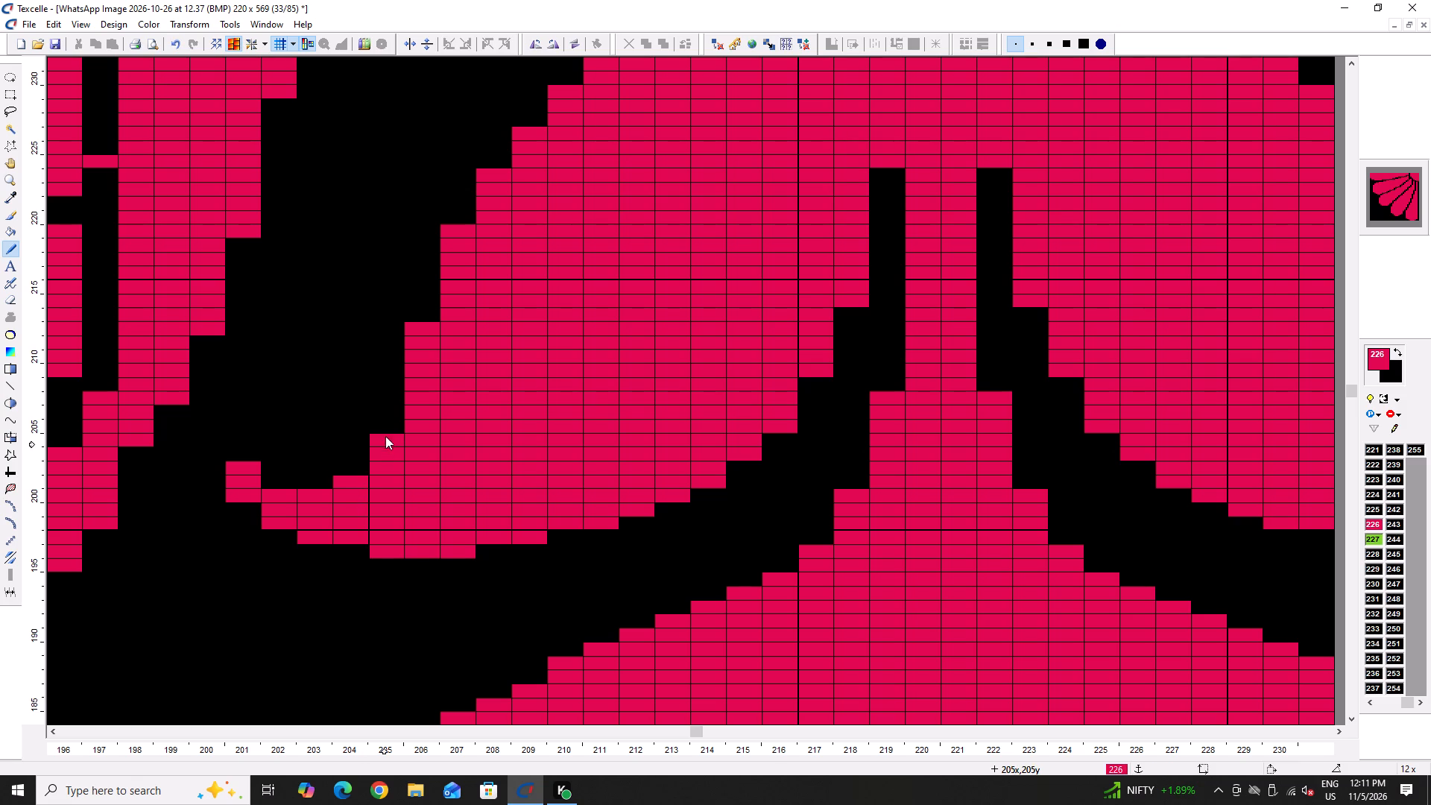
Smooth the outer edge of the third leaf tier from the bottom with pink low down and black on the upper steps.
click(385, 435)
click(364, 460)
right_click(355, 451)
scroll(362, 457, up, 1)
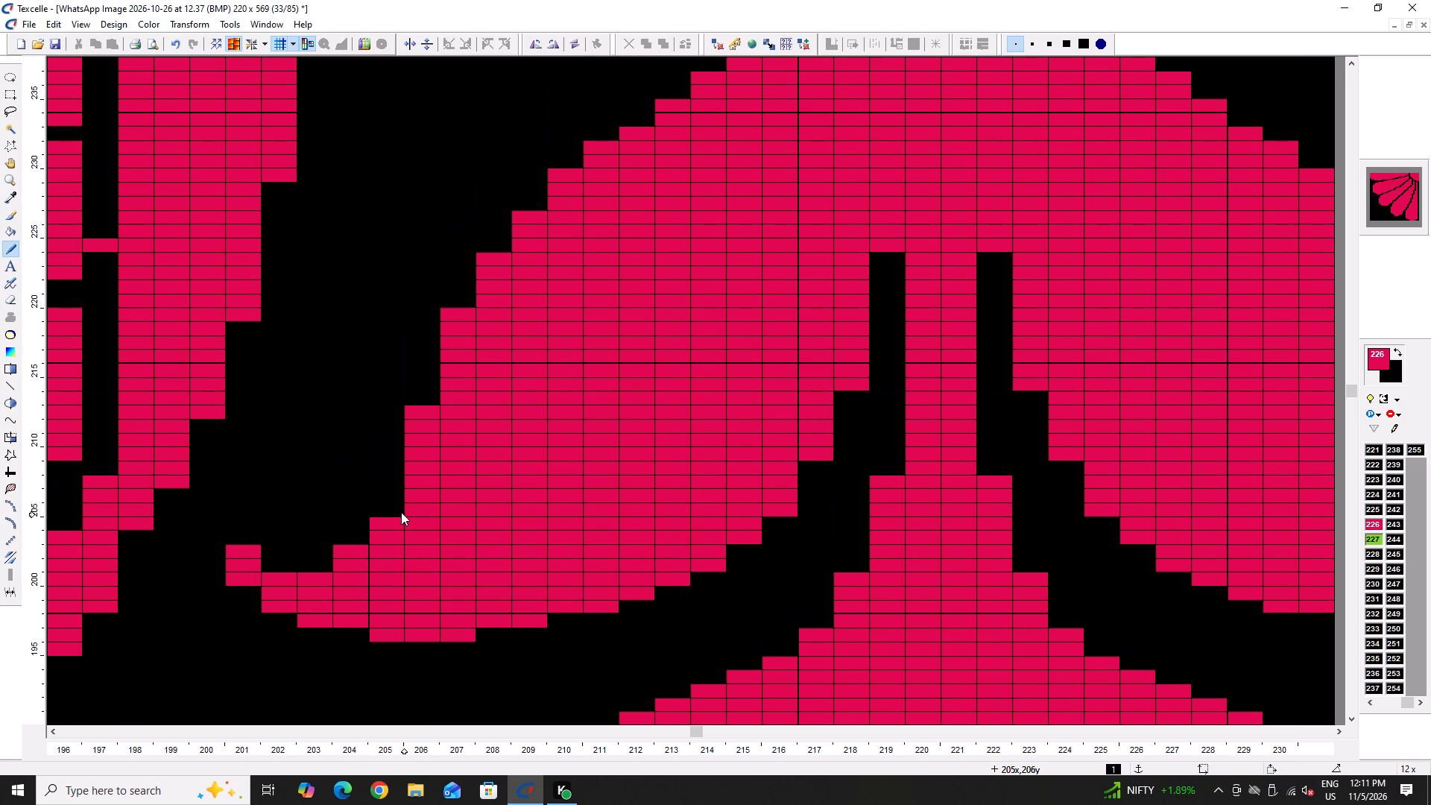
drag(388, 485, 395, 515)
scroll(552, 534, up, 2)
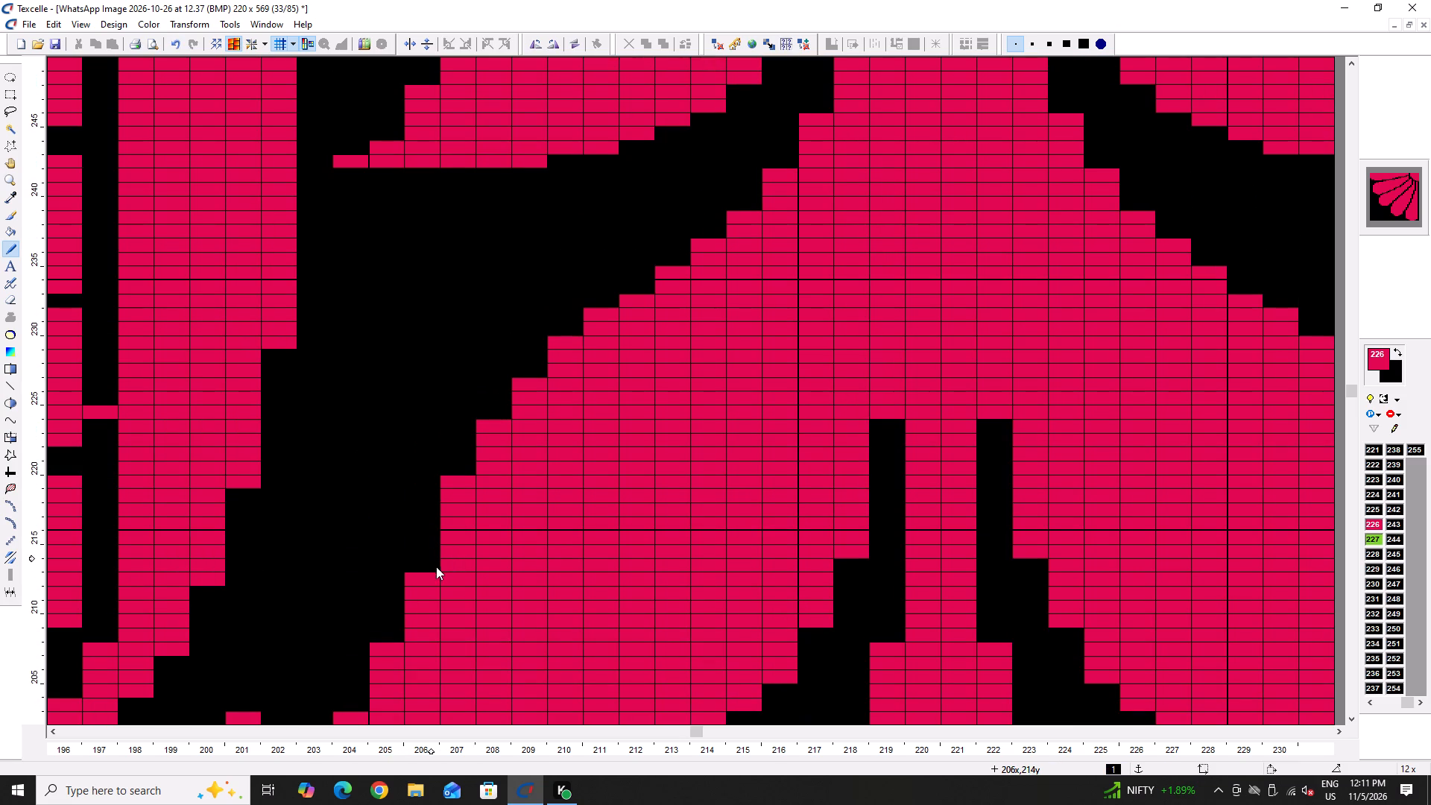
click(436, 566)
drag(400, 626, 399, 636)
right_click(398, 616)
right_click(392, 622)
right_click(393, 628)
right_click(393, 628)
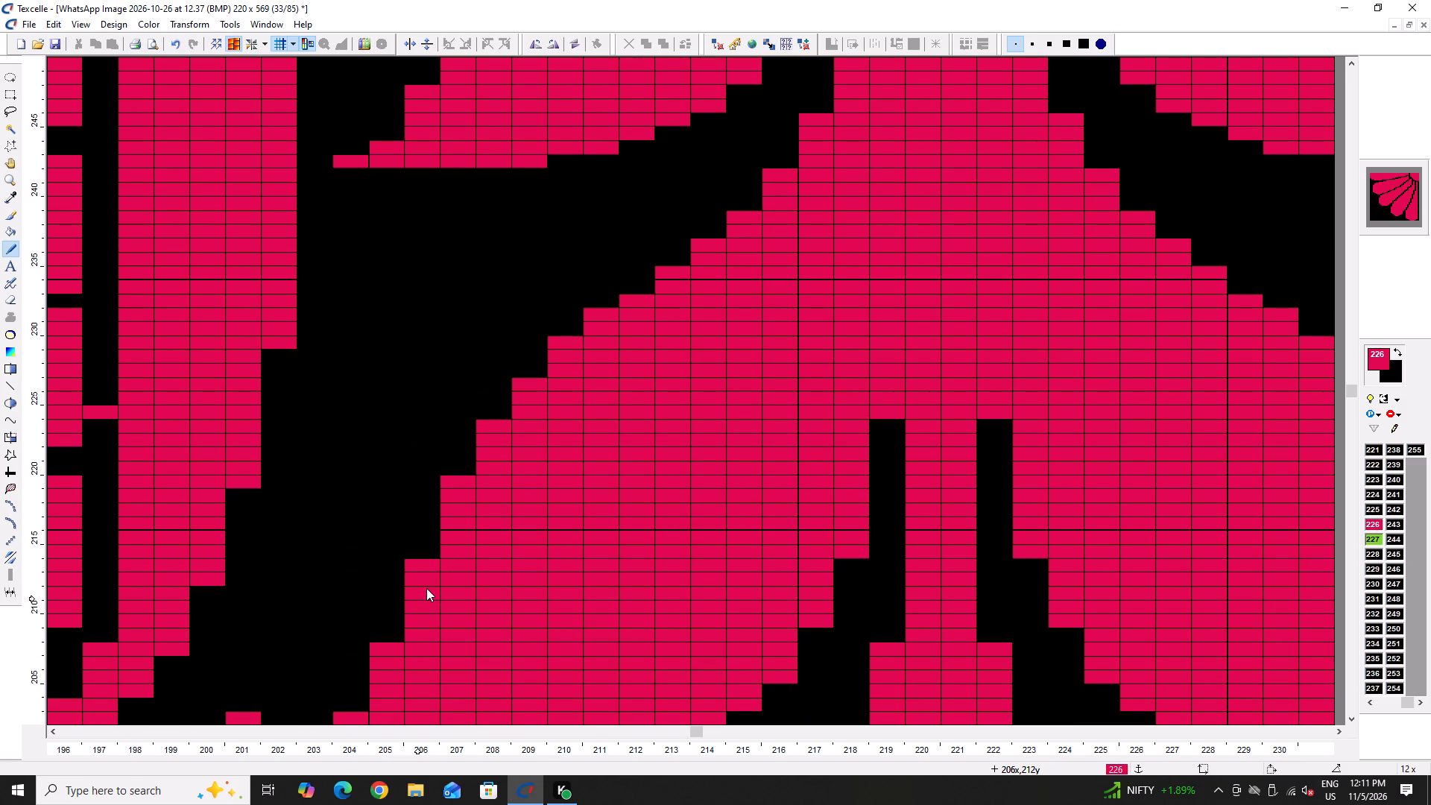
right_click(449, 481)
right_click(492, 419)
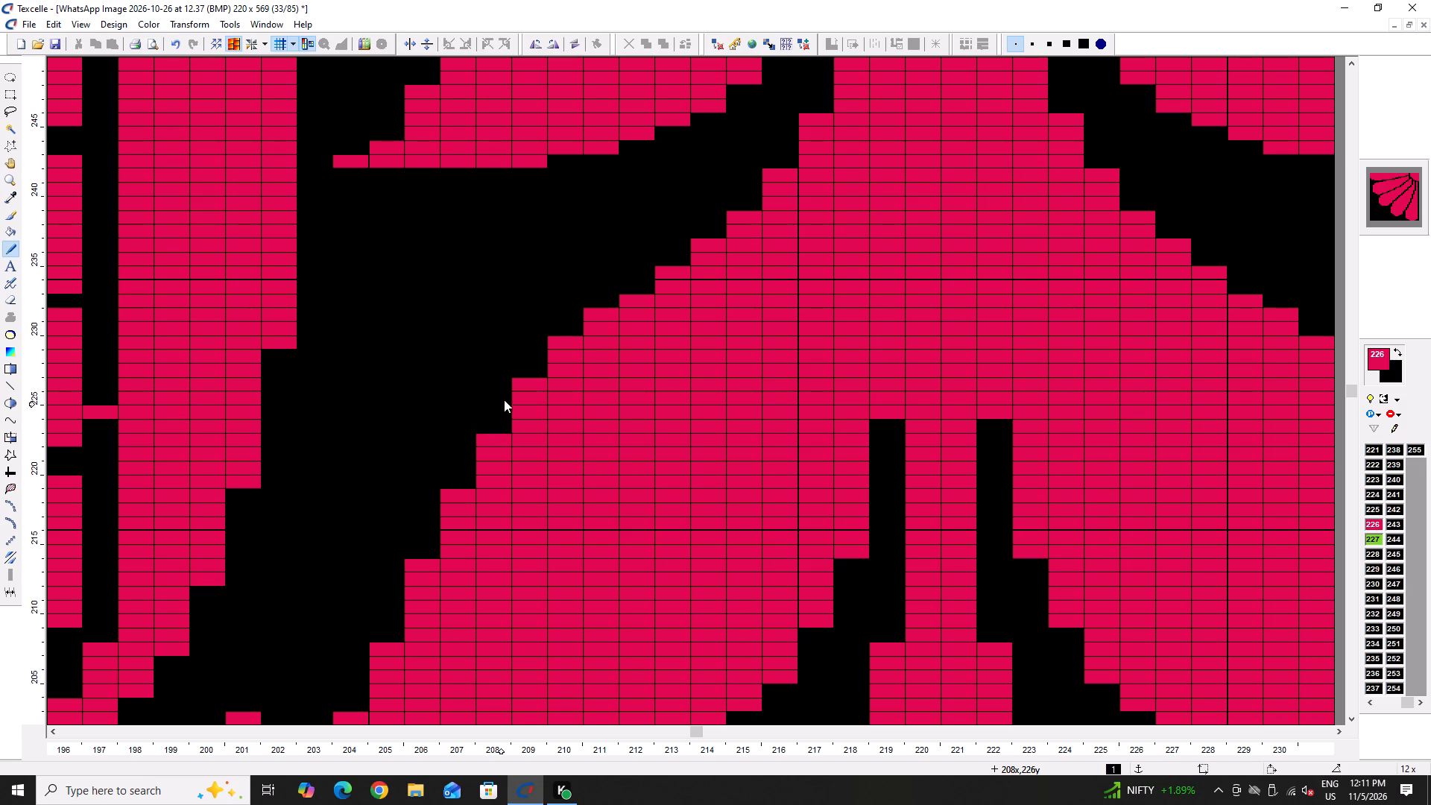
right_click(514, 383)
right_click(574, 326)
right_click(572, 329)
right_click(567, 334)
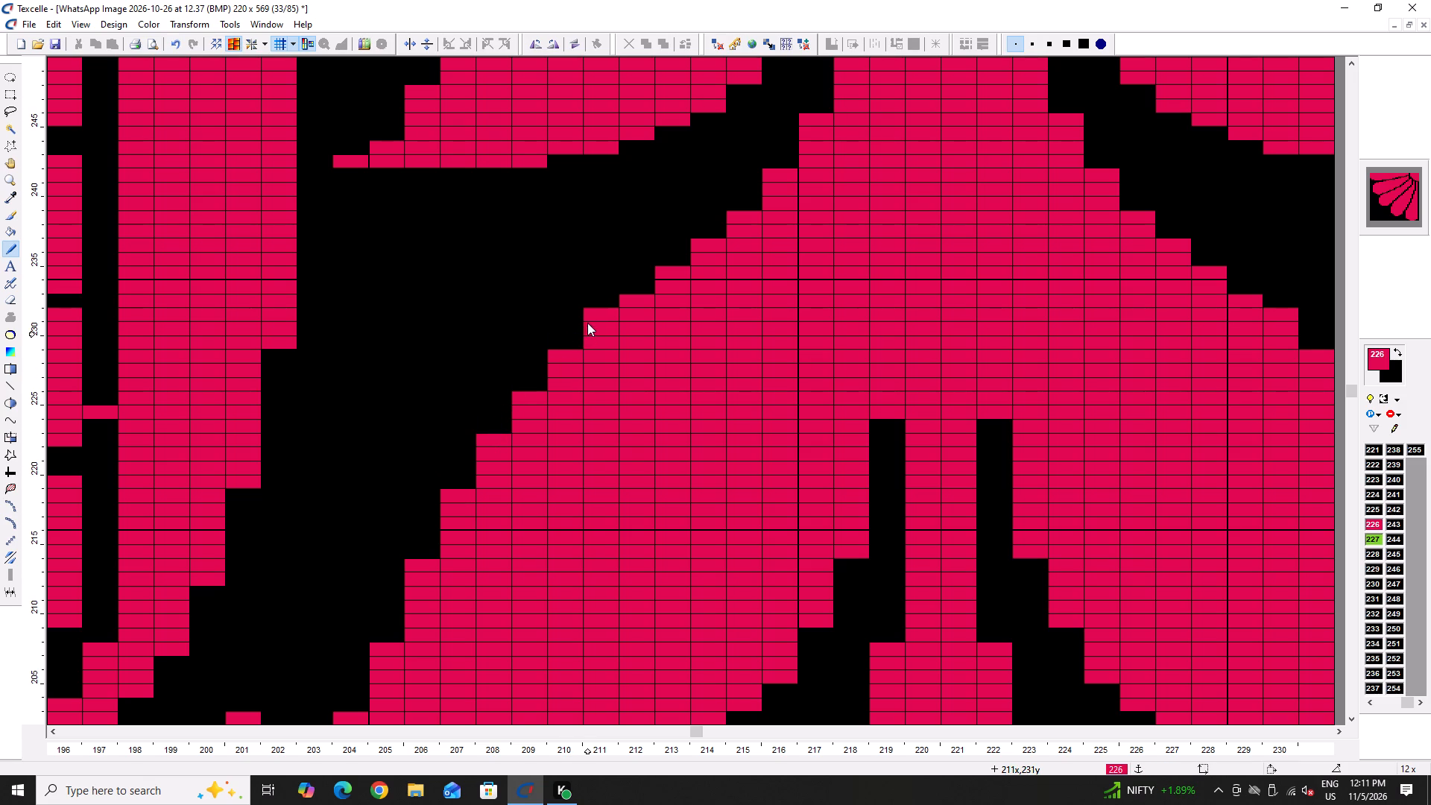
right_click(602, 312)
Trim the underside of the third leaf tier from the bottom in black, from the upturned tips inward.
ctrl+scroll(505, 376, down, 2)
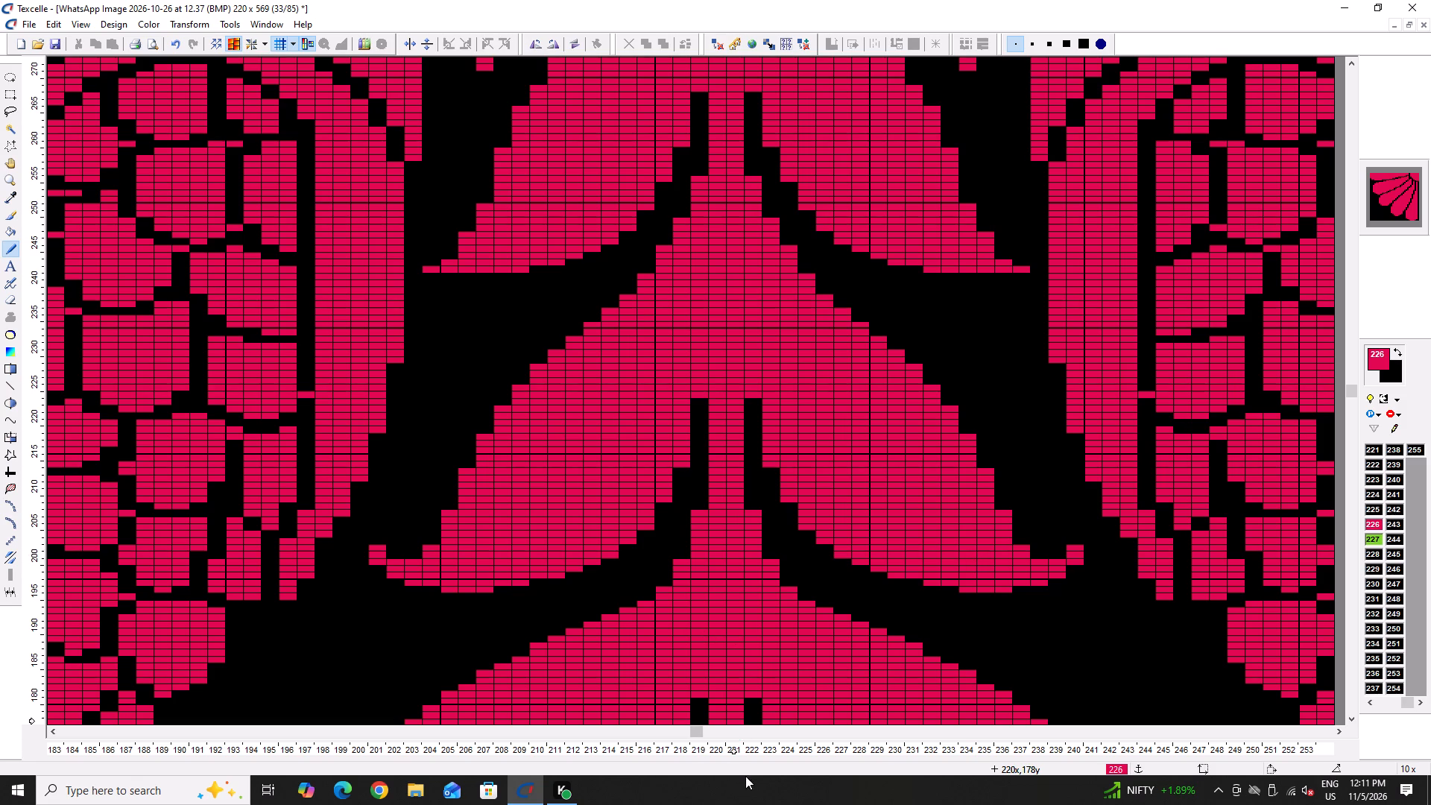
scroll(720, 716, down, 1)
ctrl+scroll(433, 509, up, 2)
right_click(380, 470)
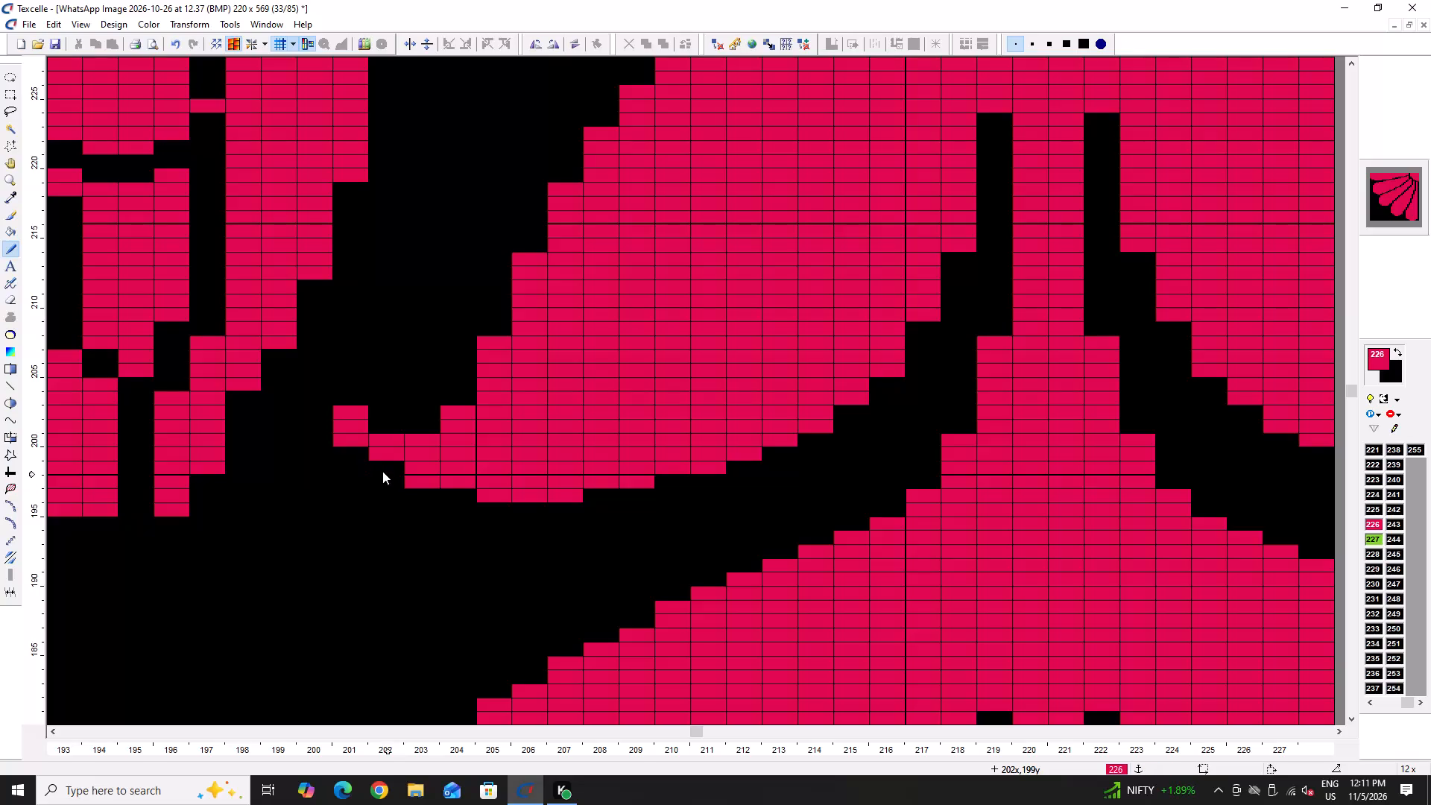
right_click(417, 479)
right_drag(495, 494, 569, 494)
right_click(449, 481)
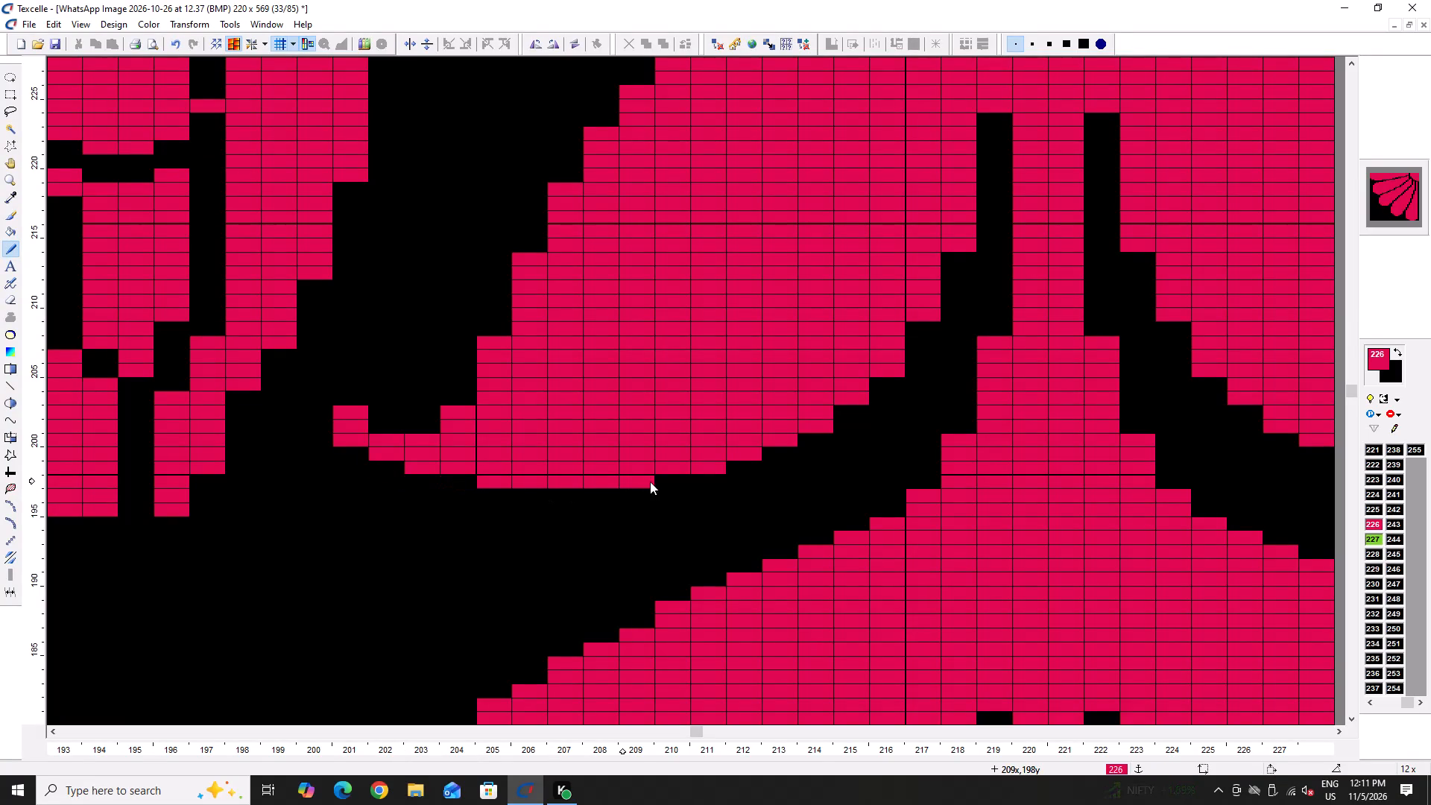
right_click(650, 482)
right_click(708, 467)
right_click(708, 467)
ctrl+scroll(542, 497, down, 3)
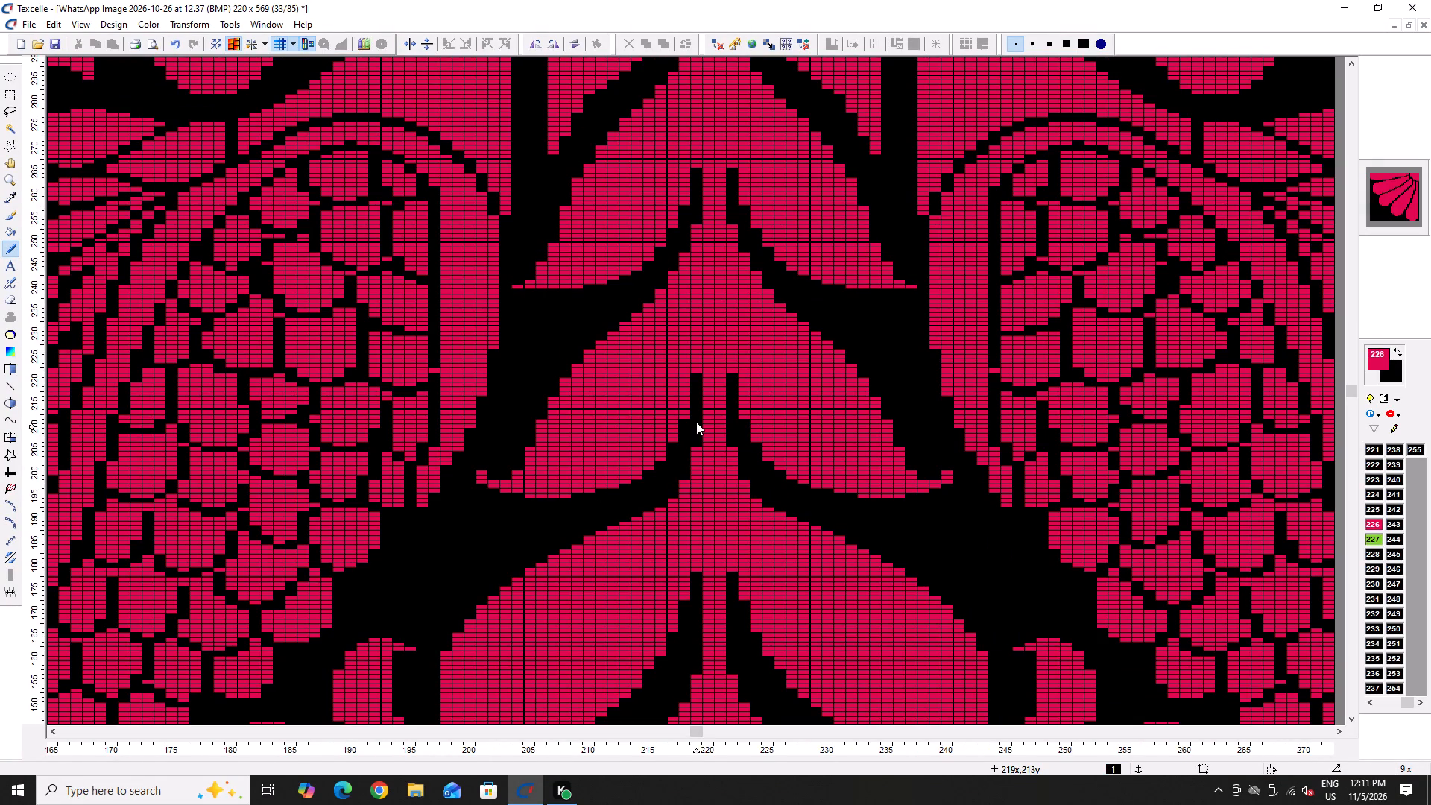
Build up the stepped shoulders at the top of the second-lowest leaf tier beside the stem in pink.
ctrl+scroll(696, 420, up, 2)
drag(702, 448, 698, 482)
drag(686, 513, 679, 547)
drag(650, 555, 653, 575)
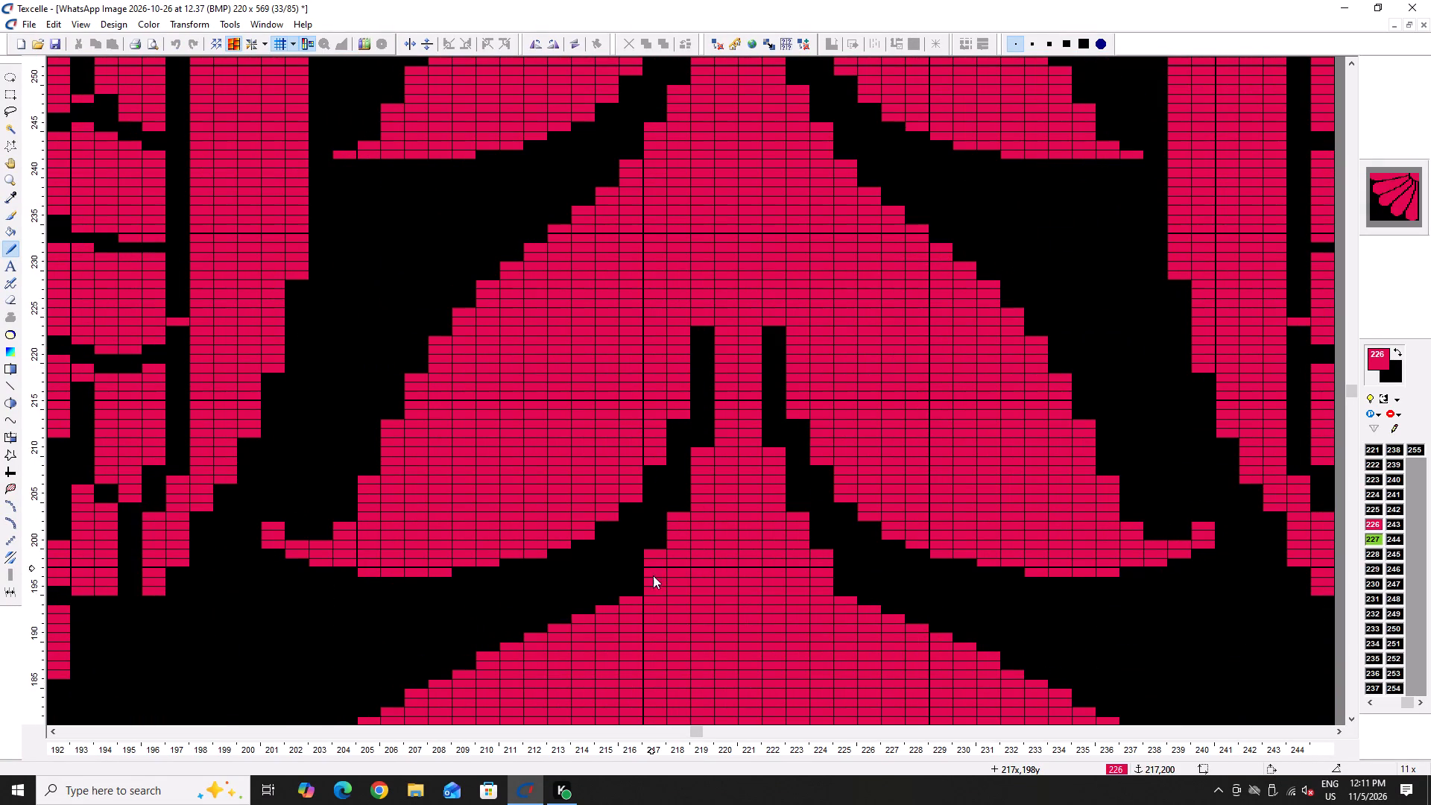
drag(653, 575, 654, 577)
drag(645, 577, 634, 604)
ctrl+scroll(631, 581, down, 3)
ctrl+scroll(610, 406, up, 3)
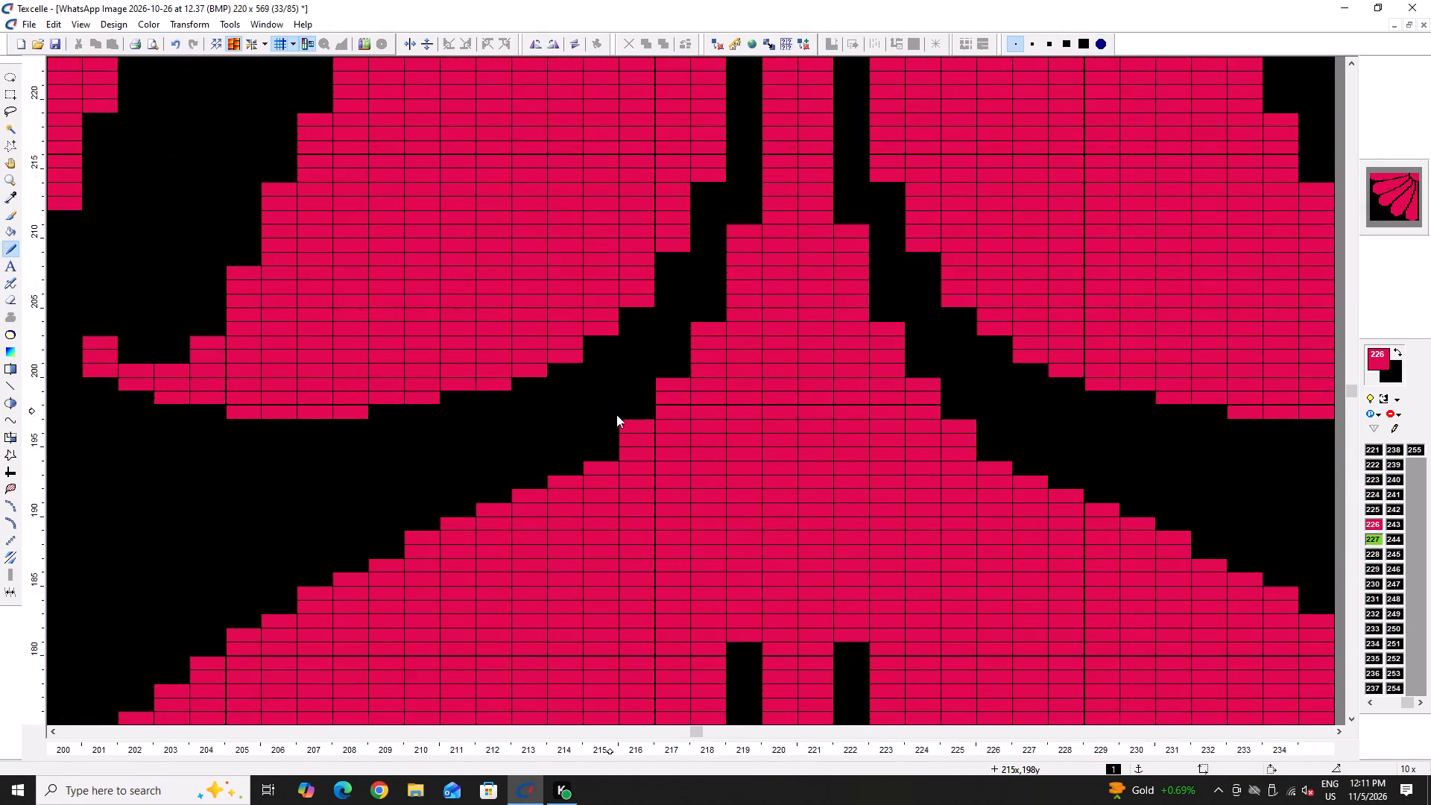
click(608, 449)
Fill the underside steps near the outer tips of the second-lowest leaf tier in pink.
ctrl+scroll(608, 458, down, 5)
scroll(603, 487, down, 2)
ctrl+scroll(463, 498, up, 2)
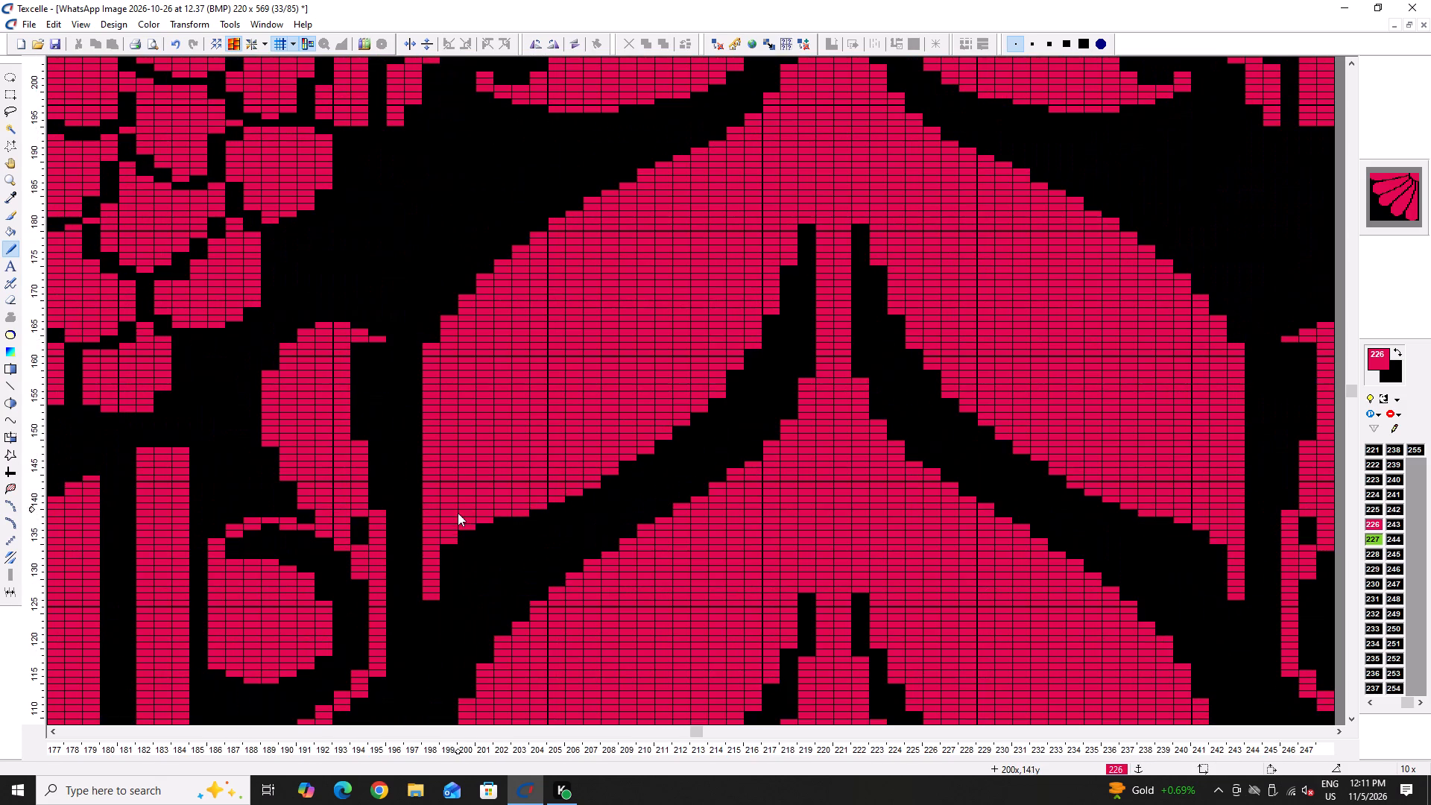
drag(448, 540, 446, 567)
drag(461, 543, 464, 523)
click(488, 526)
click(515, 516)
click(508, 517)
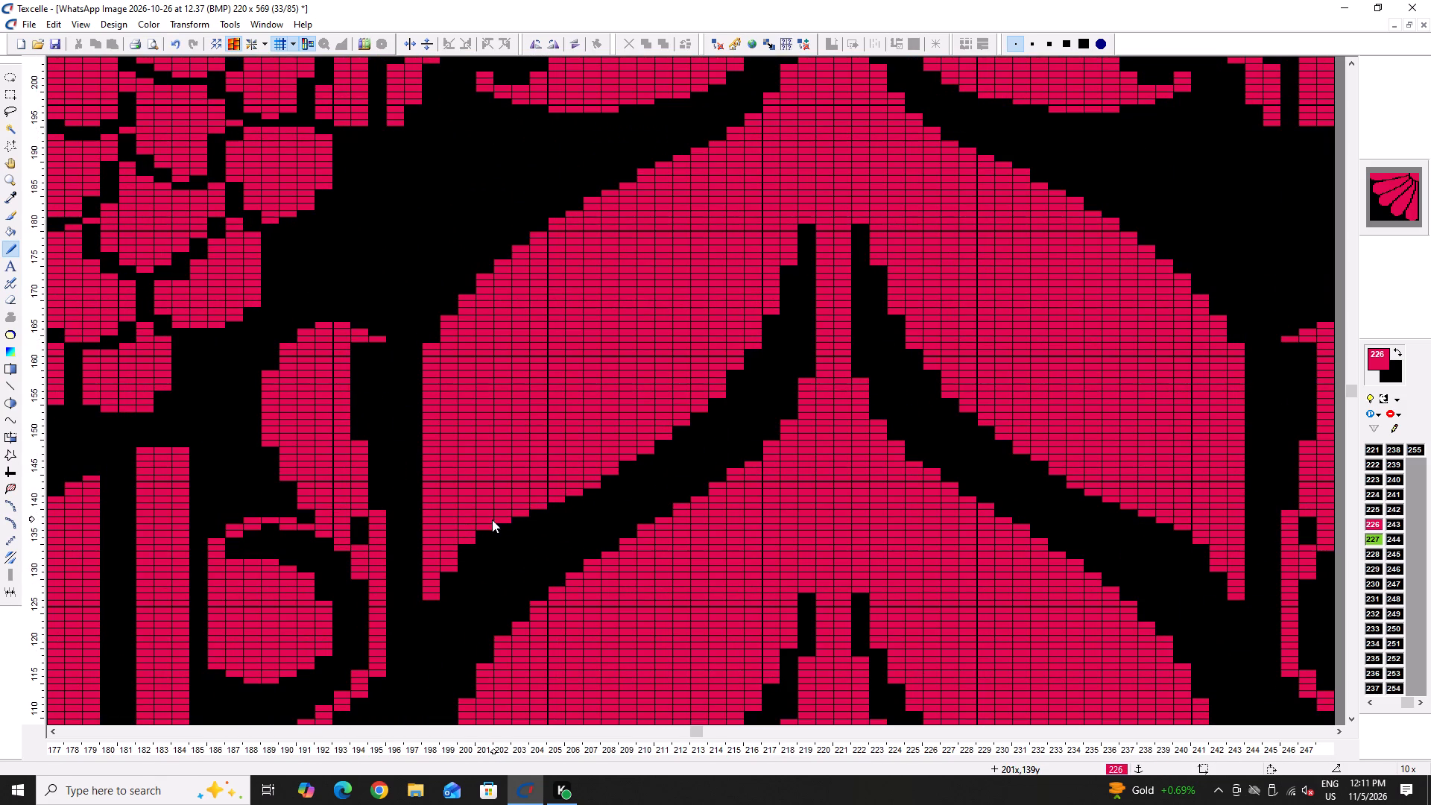
Round the outer upper edge of the second-lowest leaf tier, mainly by blacking out the step corners.
ctrl+scroll(548, 506, up, 2)
ctrl+scroll(473, 549, down, 4)
ctrl+scroll(414, 446, up, 2)
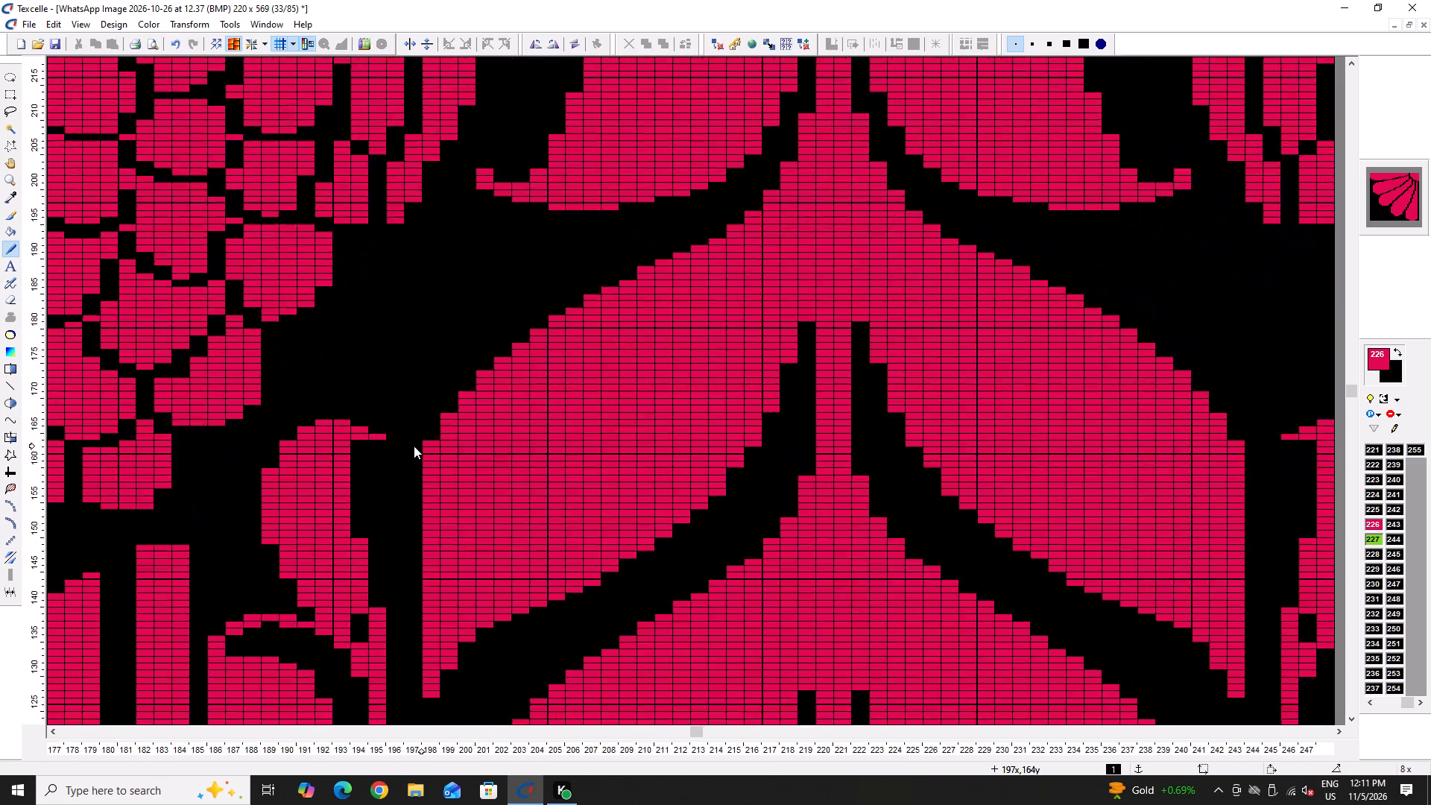
ctrl+scroll(414, 446, up, 1)
right_drag(430, 435, 435, 476)
right_drag(435, 473, 436, 467)
right_click(441, 451)
right_drag(441, 447, 449, 428)
right_click(452, 426)
right_click(454, 417)
right_drag(455, 411, 462, 397)
right_click(502, 370)
right_click(499, 373)
right_click(497, 375)
right_click(488, 382)
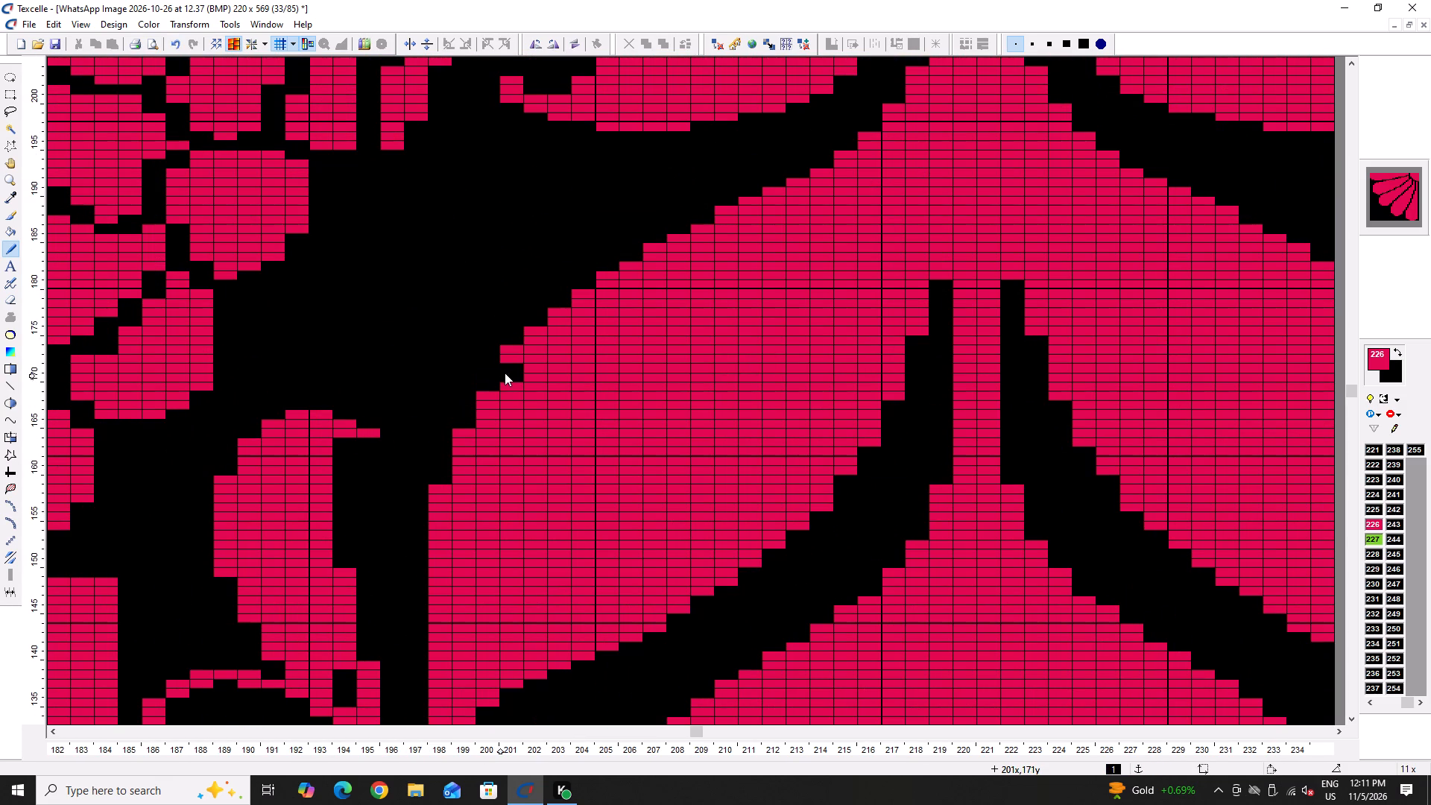
click(509, 370)
right_click(511, 347)
Extend the narrow slits beside the stem upward into the second-lowest leaf tier and trim its inner edges in black.
ctrl+scroll(522, 382, down, 3)
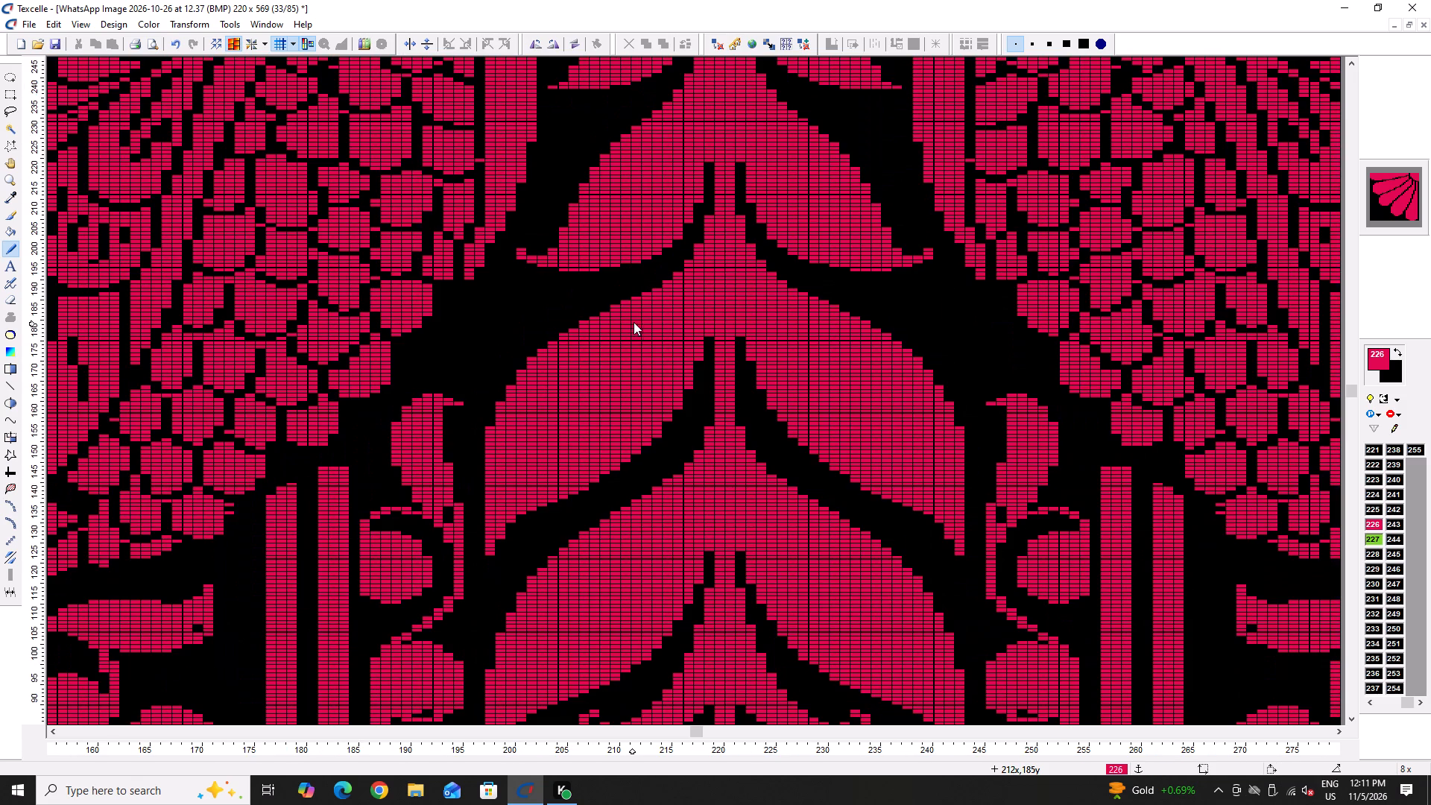
ctrl+scroll(724, 291, up, 2)
right_drag(698, 344, 698, 326)
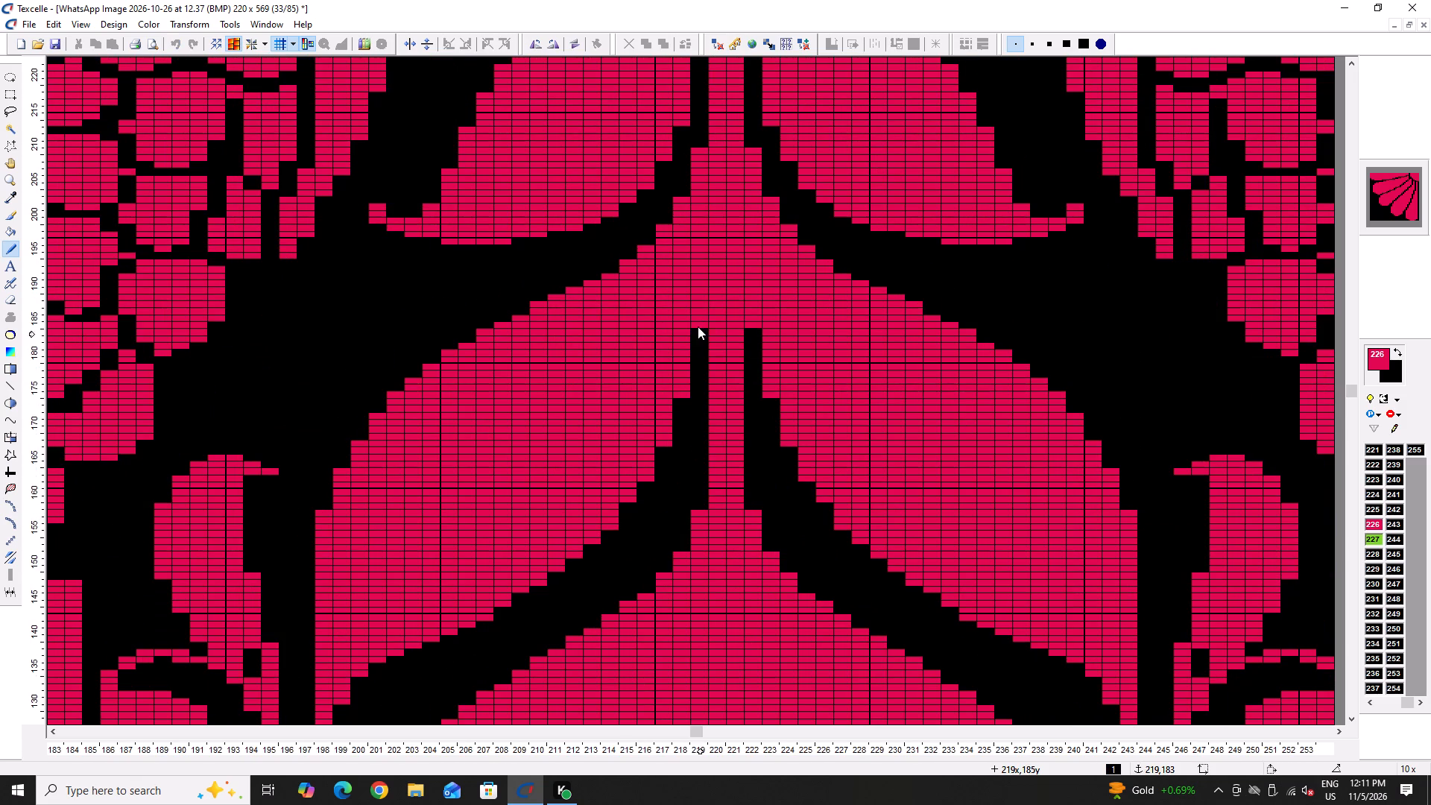
right_drag(698, 326, 697, 321)
right_click(686, 394)
right_click(686, 394)
right_click(669, 439)
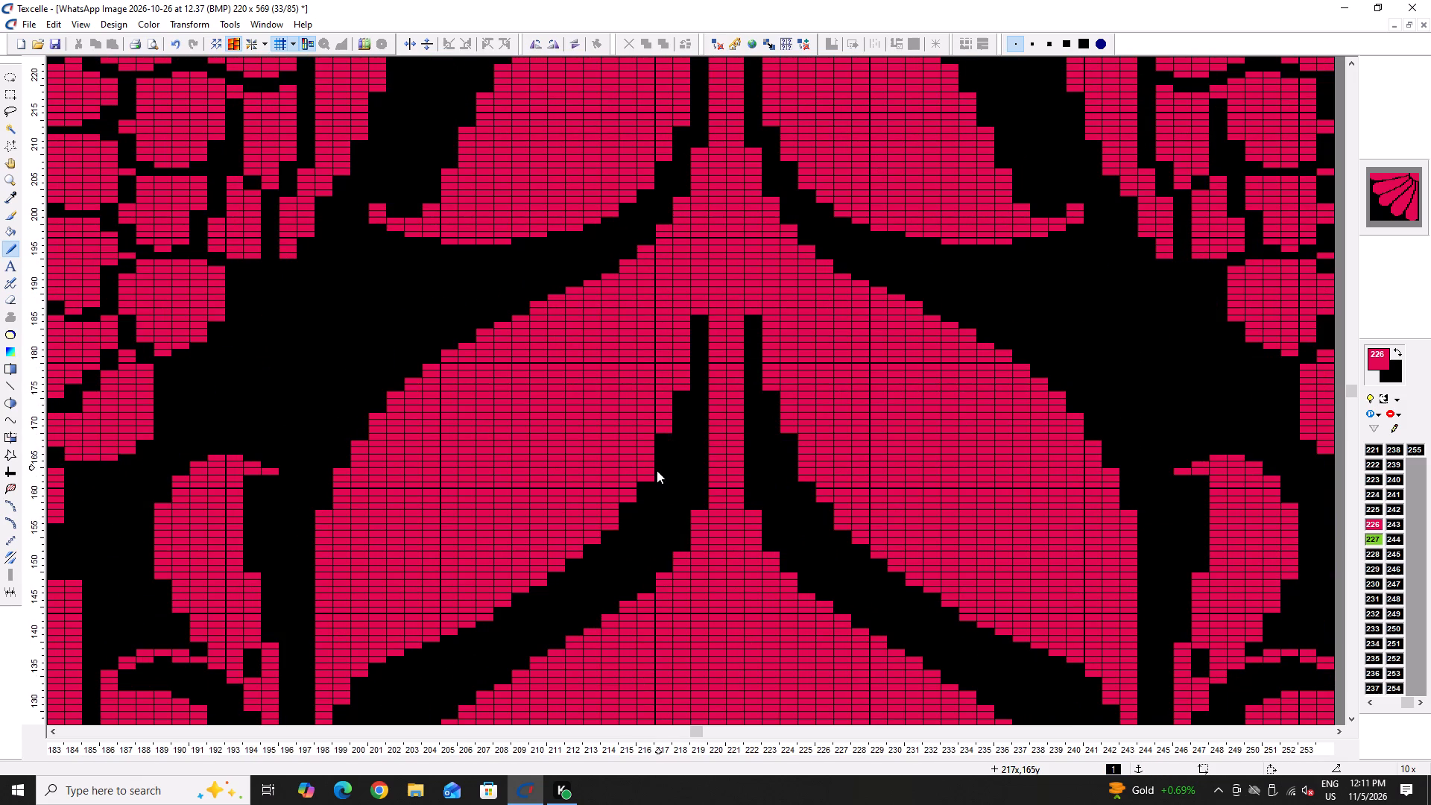
right_click(649, 479)
Build up the upper slopes and stem shoulders of the lowest leaf tier in even pink steps.
ctrl+scroll(641, 455, down, 5)
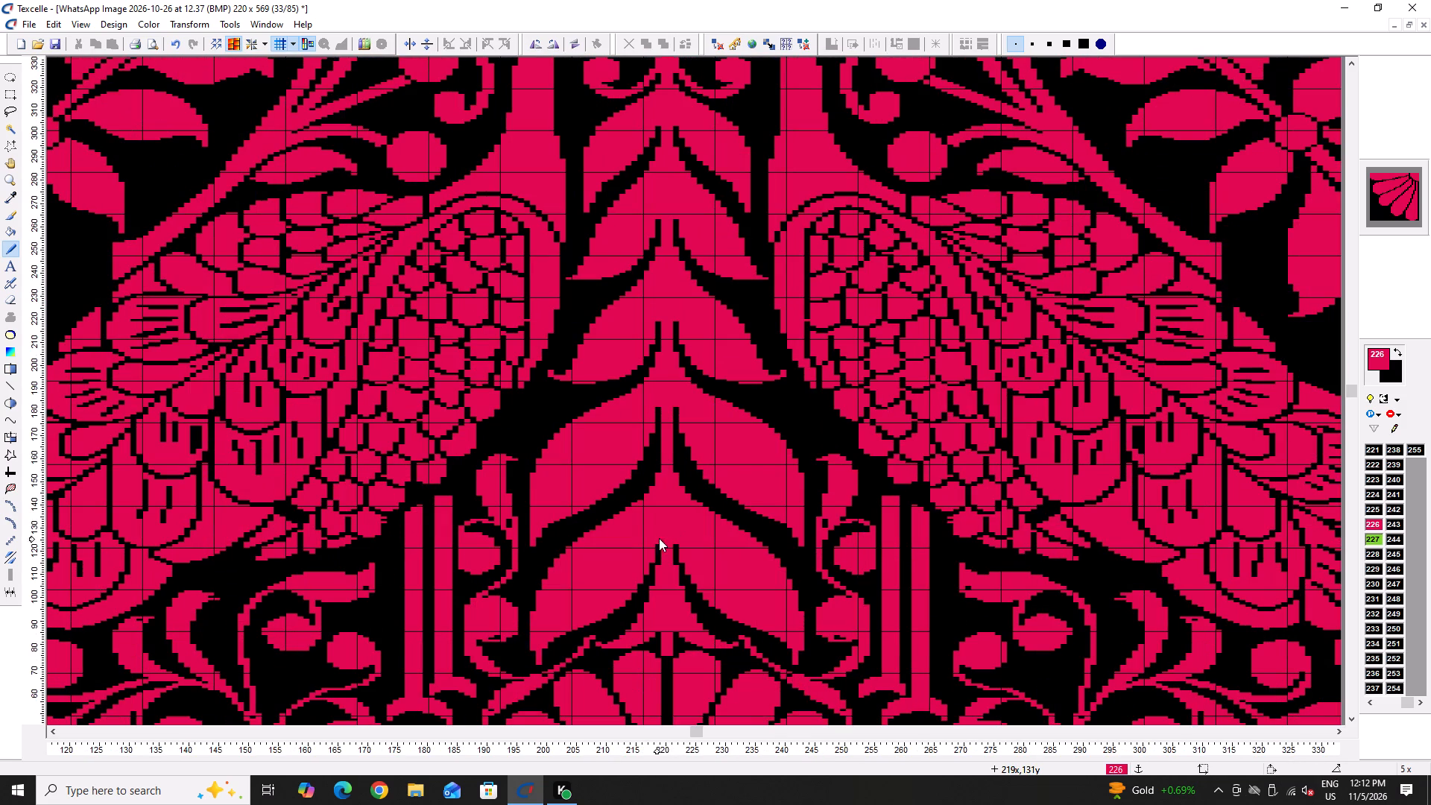
ctrl+scroll(659, 534, up, 4)
drag(655, 394, 662, 426)
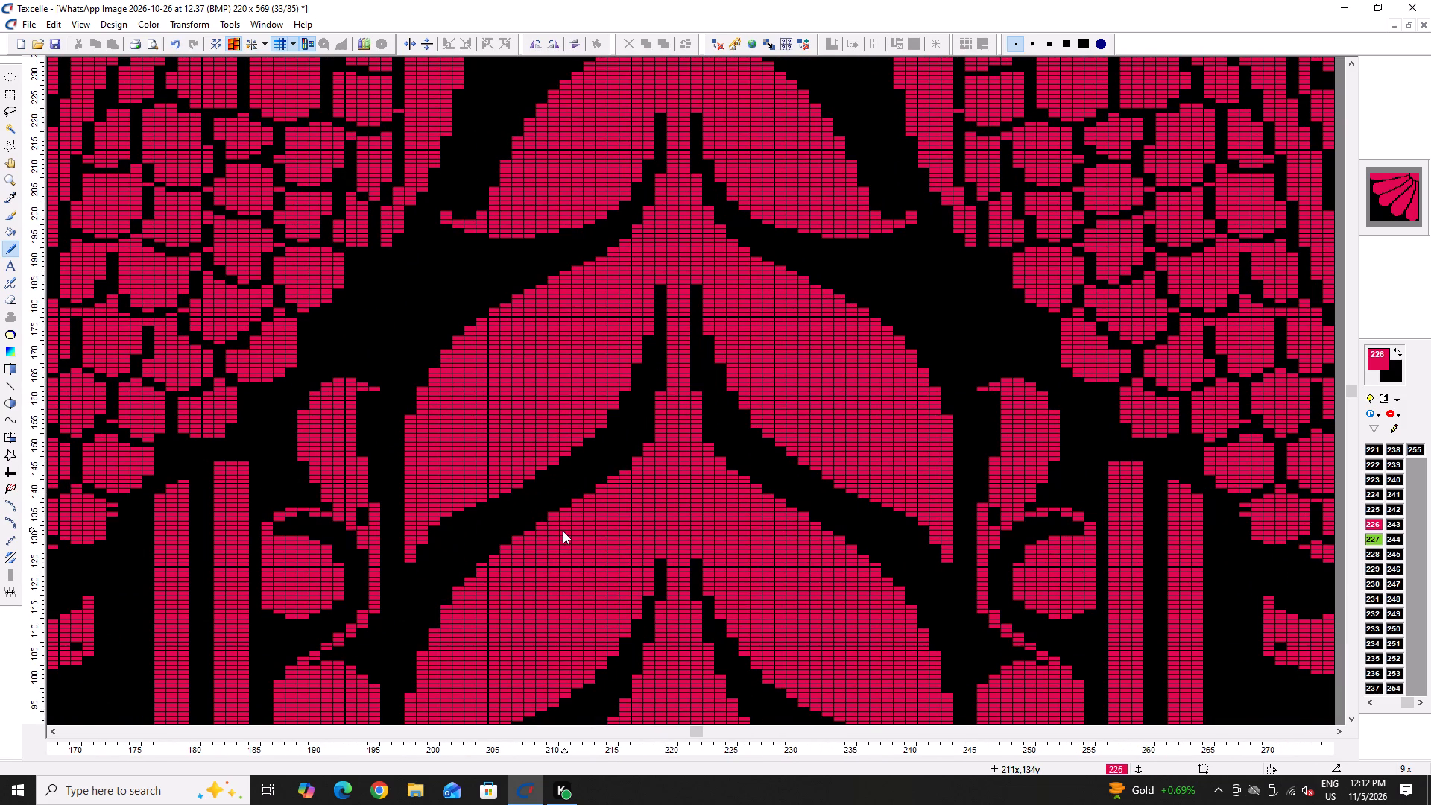
ctrl+scroll(563, 531, up, 3)
click(462, 521)
click(503, 495)
click(528, 470)
click(562, 457)
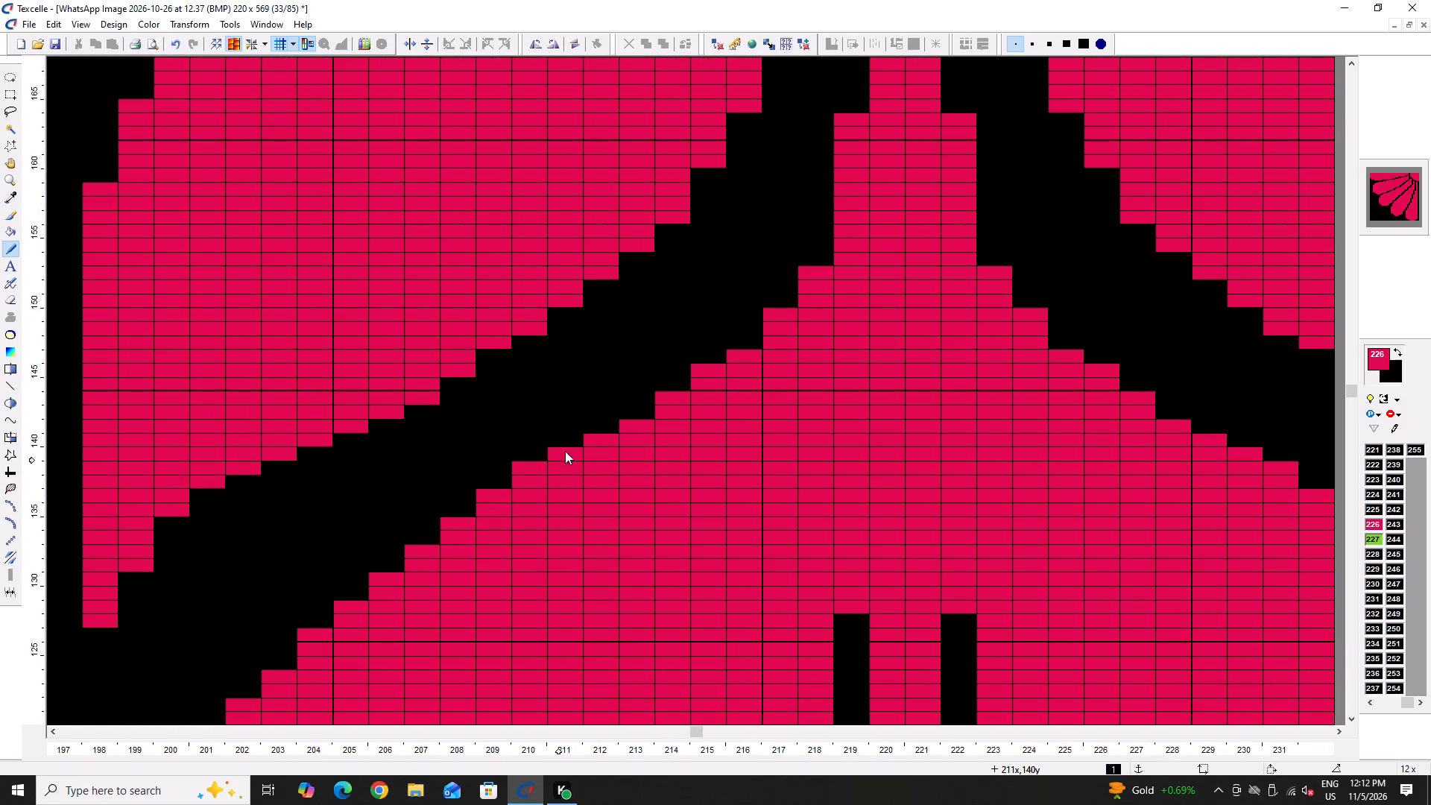
click(568, 447)
drag(578, 440, 807, 232)
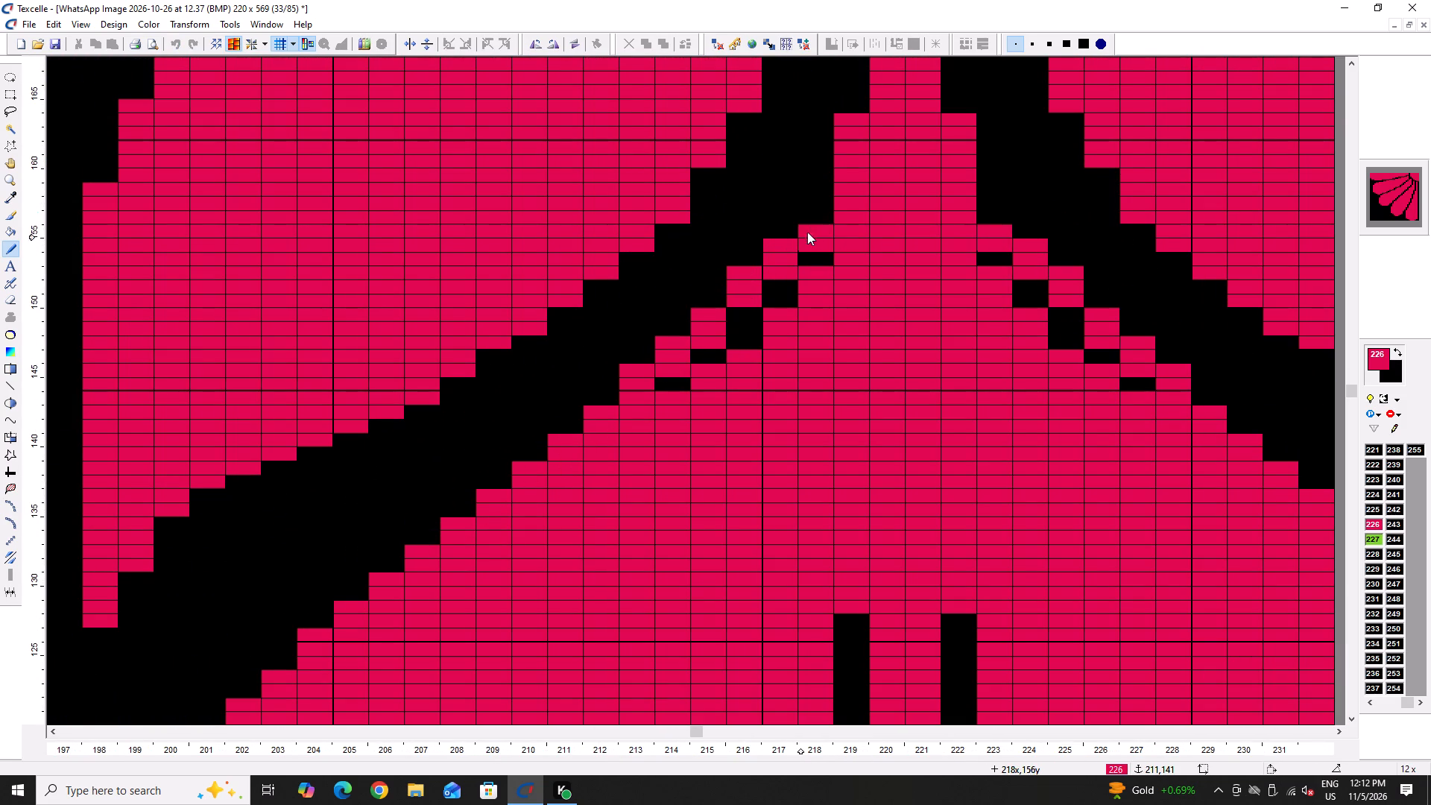
drag(807, 232, 809, 229)
scroll(822, 255, up, 2)
drag(824, 352, 821, 405)
drag(812, 412, 651, 566)
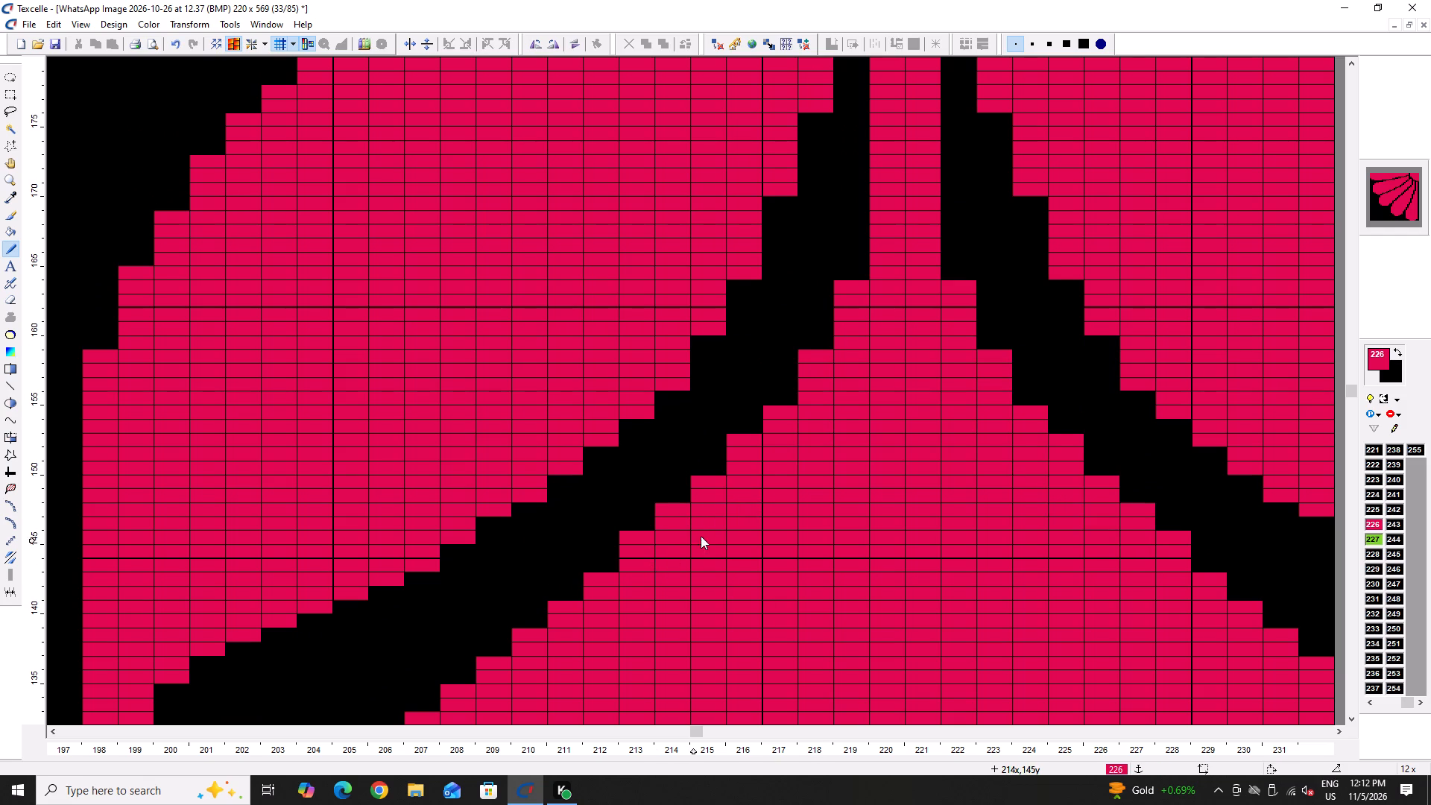
click(778, 397)
click(818, 341)
drag(859, 291, 859, 246)
ctrl+scroll(809, 285, down, 5)
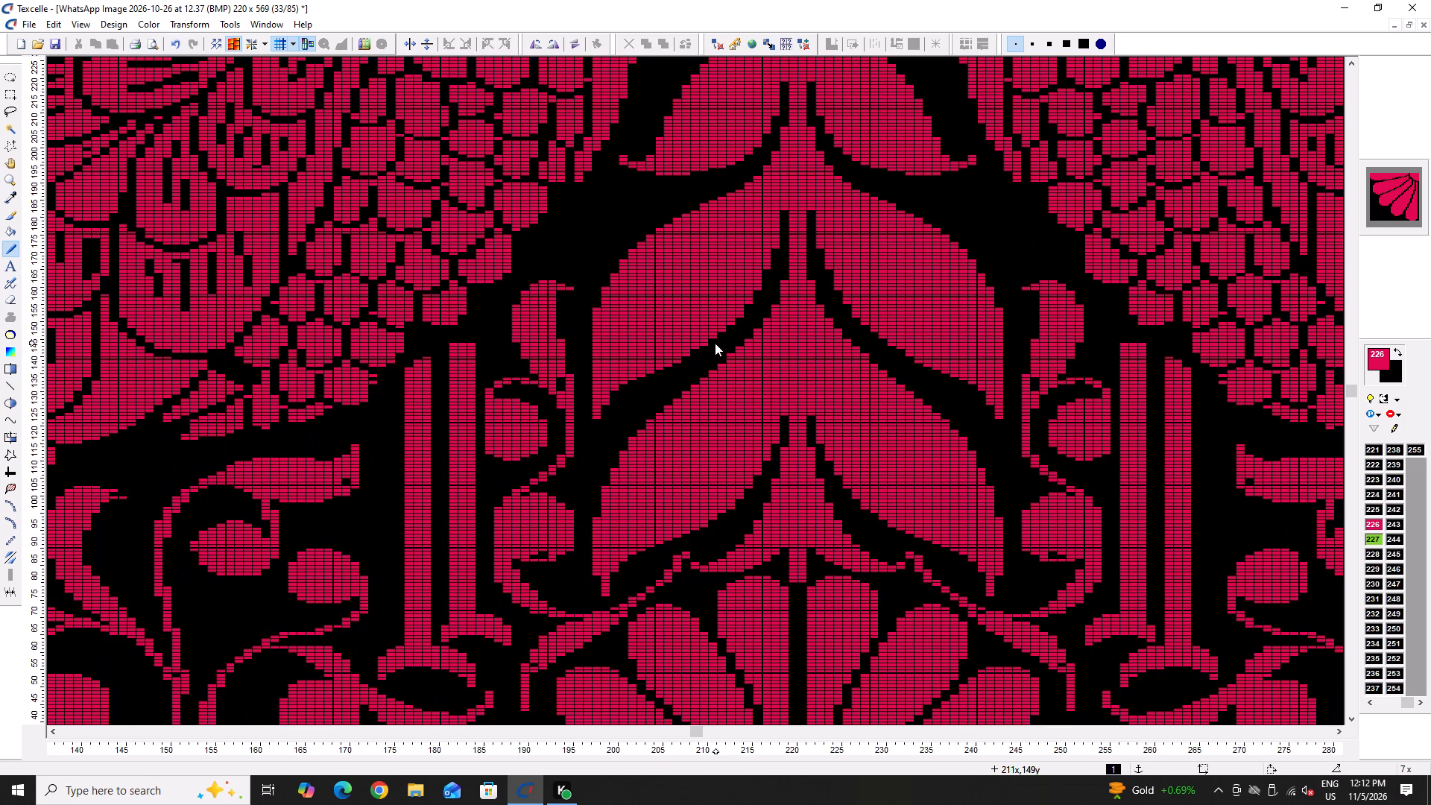
Fill out the bottom edge of the berry beside the lowest leaf tier in pink.
ctrl+scroll(514, 538, up, 4)
drag(593, 531, 566, 543)
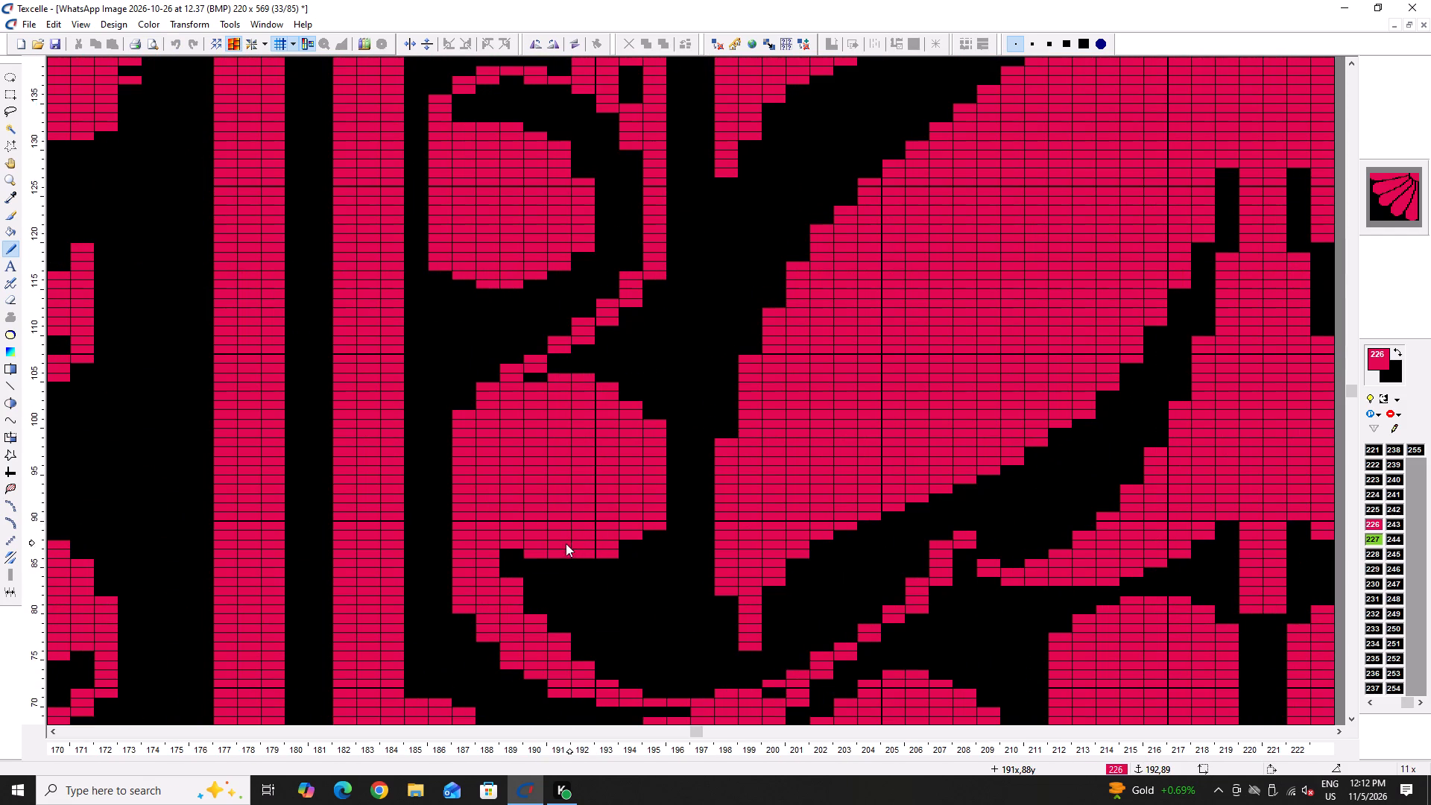
drag(566, 543, 552, 537)
Thicken the upper edge of the thin curl below the berry in pink and close its gap at the branch junction.
ctrl+scroll(493, 460, down, 3)
ctrl+scroll(505, 558, up, 5)
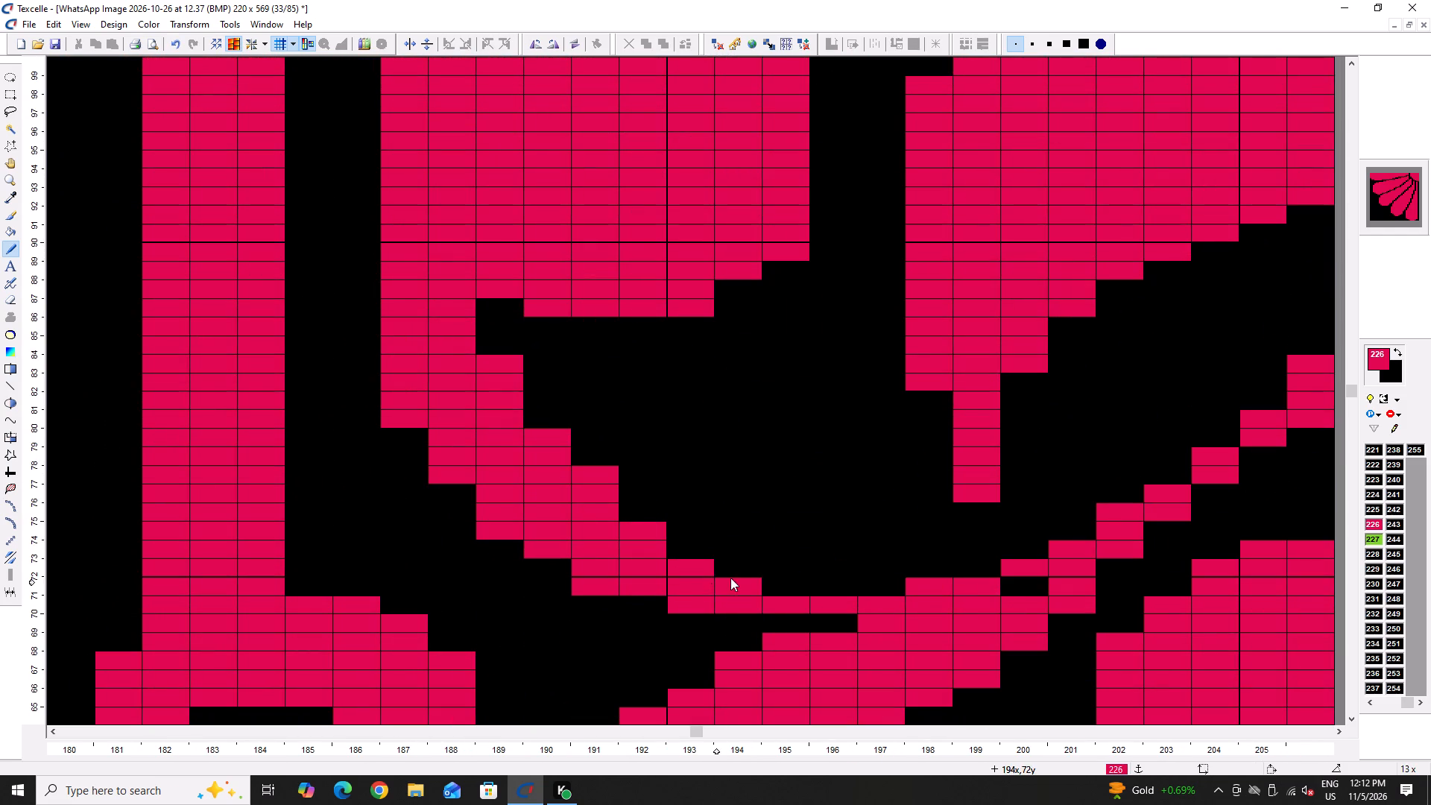
drag(730, 578, 912, 581)
ctrl+scroll(469, 496, down, 5)
ctrl+scroll(522, 467, up, 2)
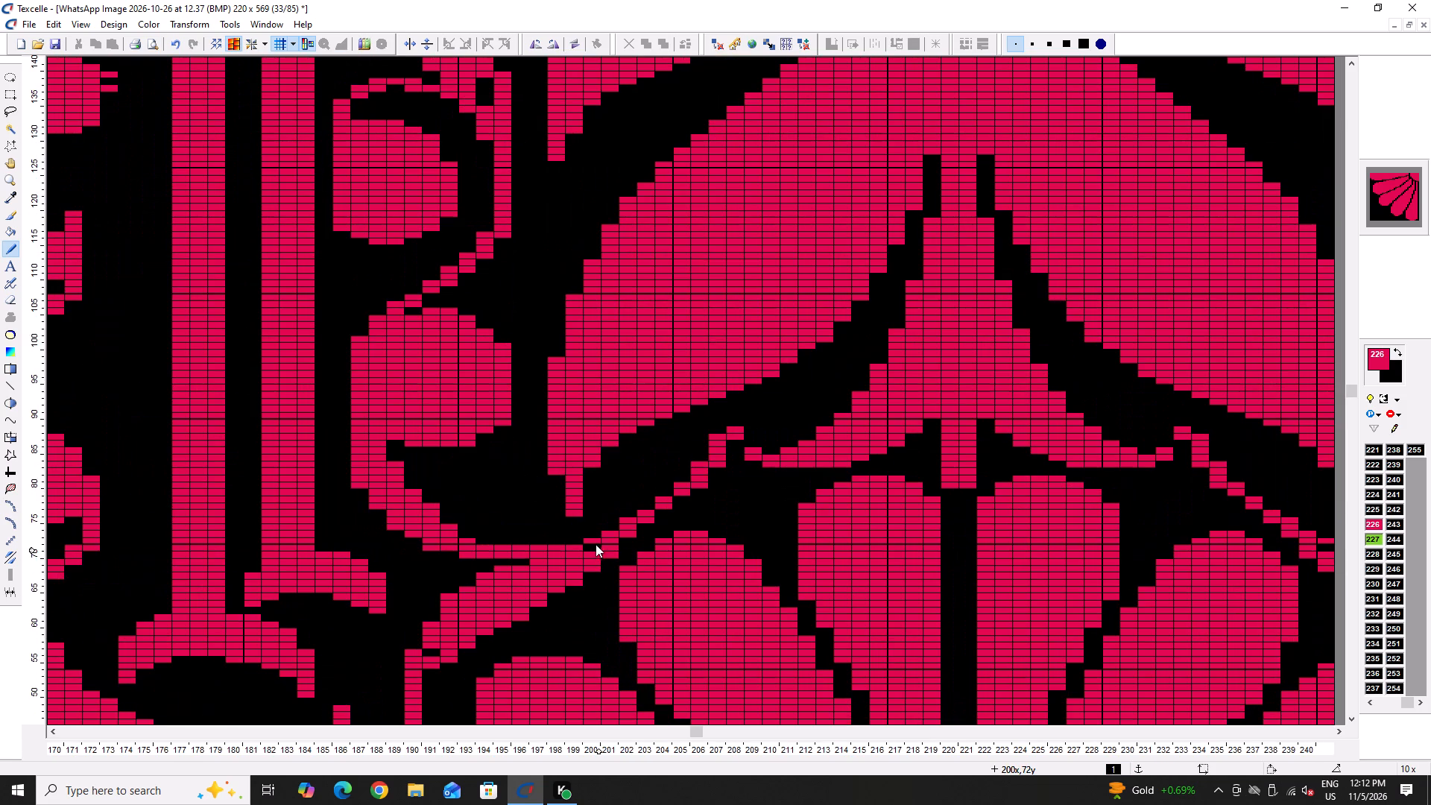
click(596, 544)
ctrl+scroll(510, 539, up, 2)
click(474, 521)
double_click(417, 517)
click(417, 510)
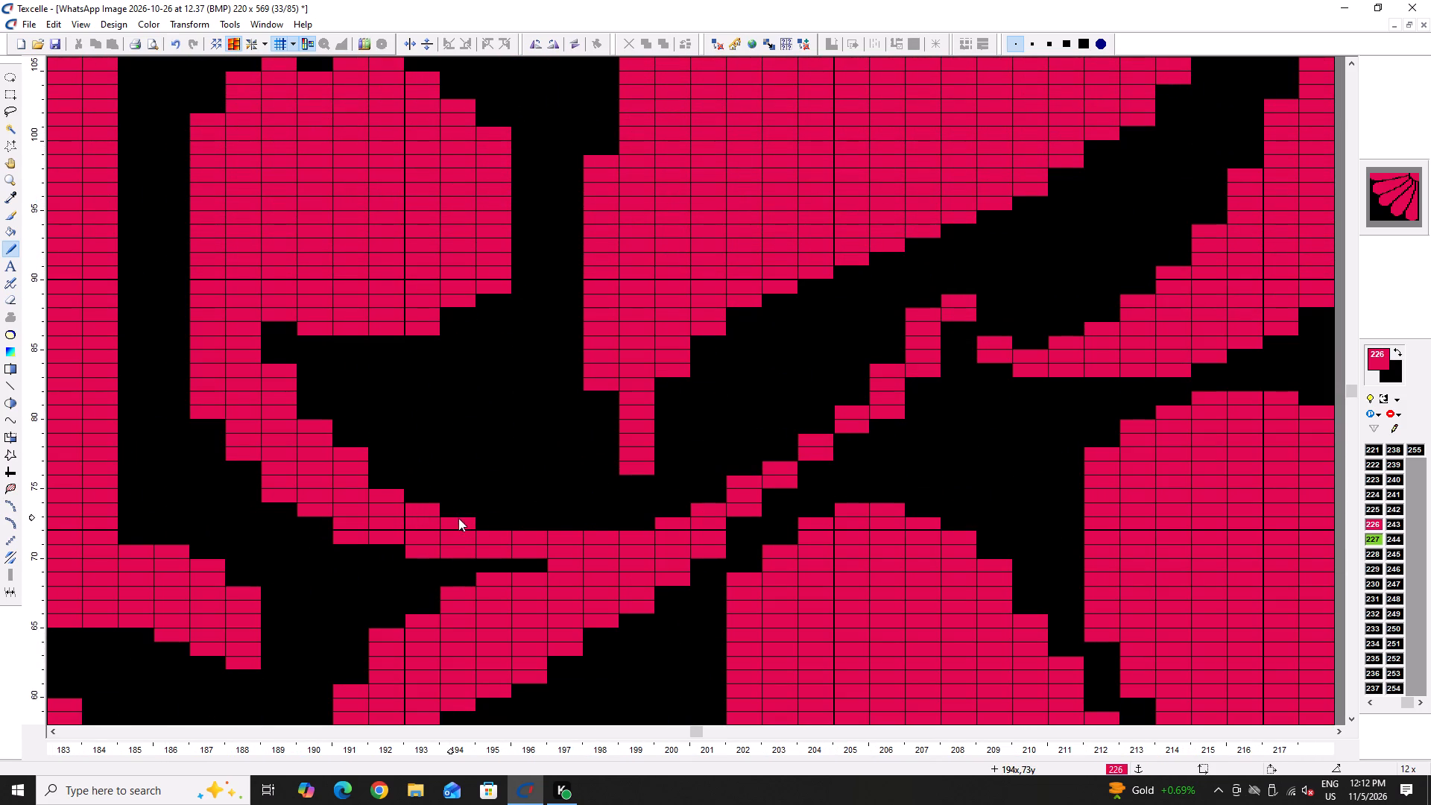
drag(461, 518, 481, 521)
Smooth the outer lower edge of the curl below the berry by blacking out its step pixels.
right_click(339, 533)
right_click(275, 497)
right_click(274, 497)
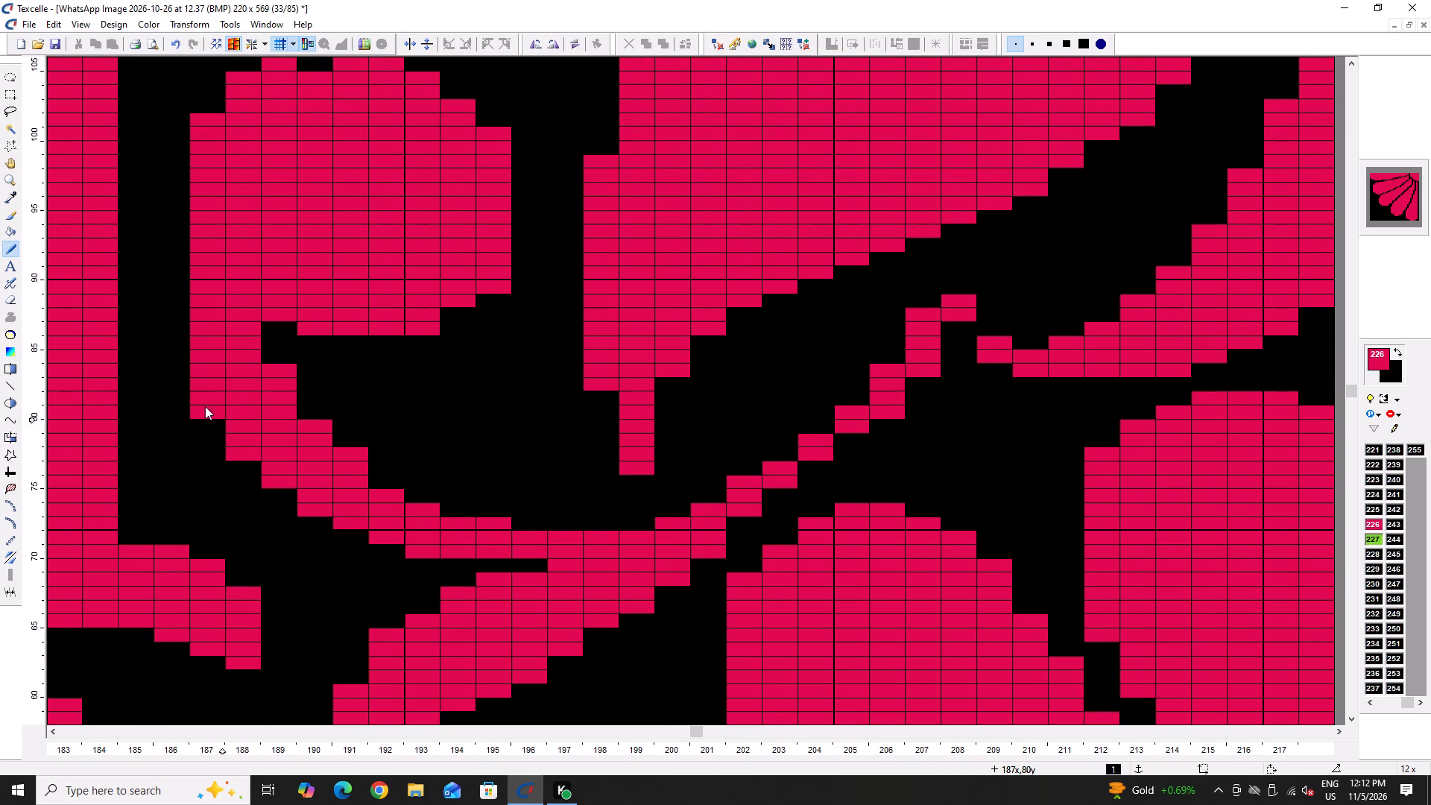
right_drag(196, 410, 199, 422)
right_drag(203, 429, 209, 438)
right_click(249, 464)
right_click(246, 452)
right_click(246, 452)
right_click(280, 481)
right_click(280, 482)
right_click(310, 511)
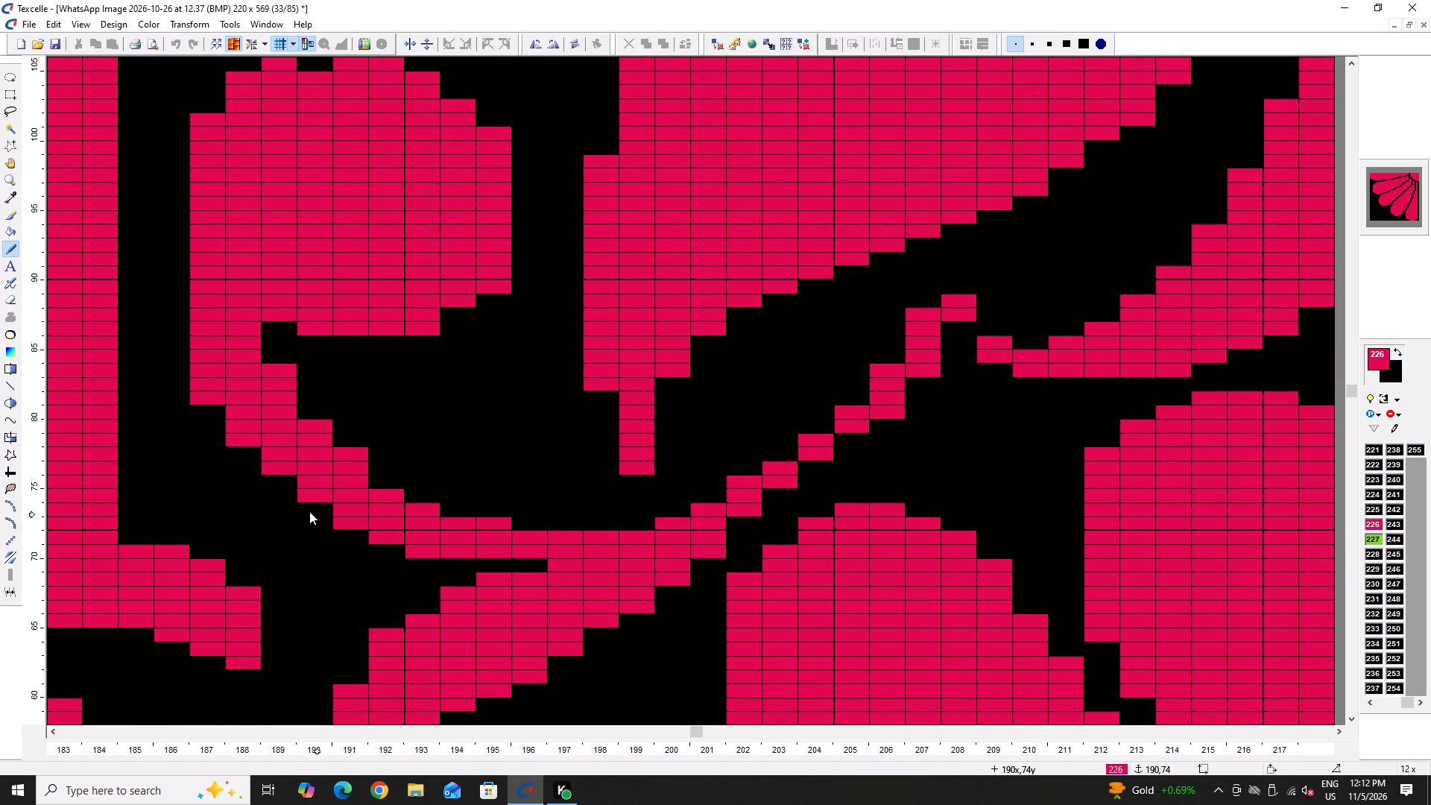
Black out the remaining step pixels on the outer edge of the curl, up to where it leaves the berry.
right_click(312, 518)
ctrl+scroll(361, 537, down, 4)
ctrl+scroll(370, 539, up, 4)
right_drag(256, 375, 250, 391)
right_click(250, 392)
right_click(250, 395)
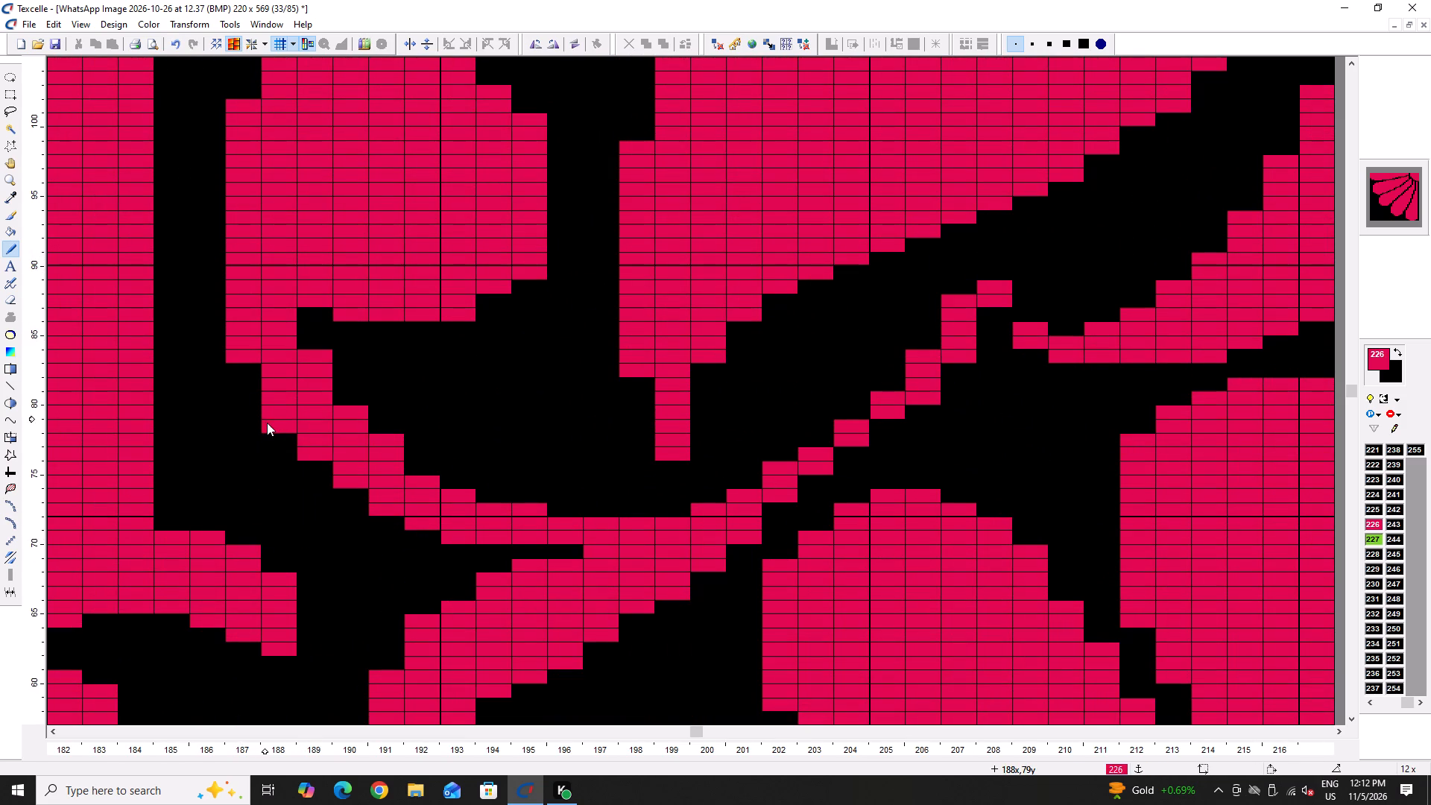
right_click(267, 423)
right_click(268, 424)
ctrl+scroll(423, 523, down, 2)
ctrl+scroll(492, 511, up, 3)
Thicken the upper edge of the curl in pink, from its lowest stretch up the diagonal towards its free end.
drag(528, 517, 584, 517)
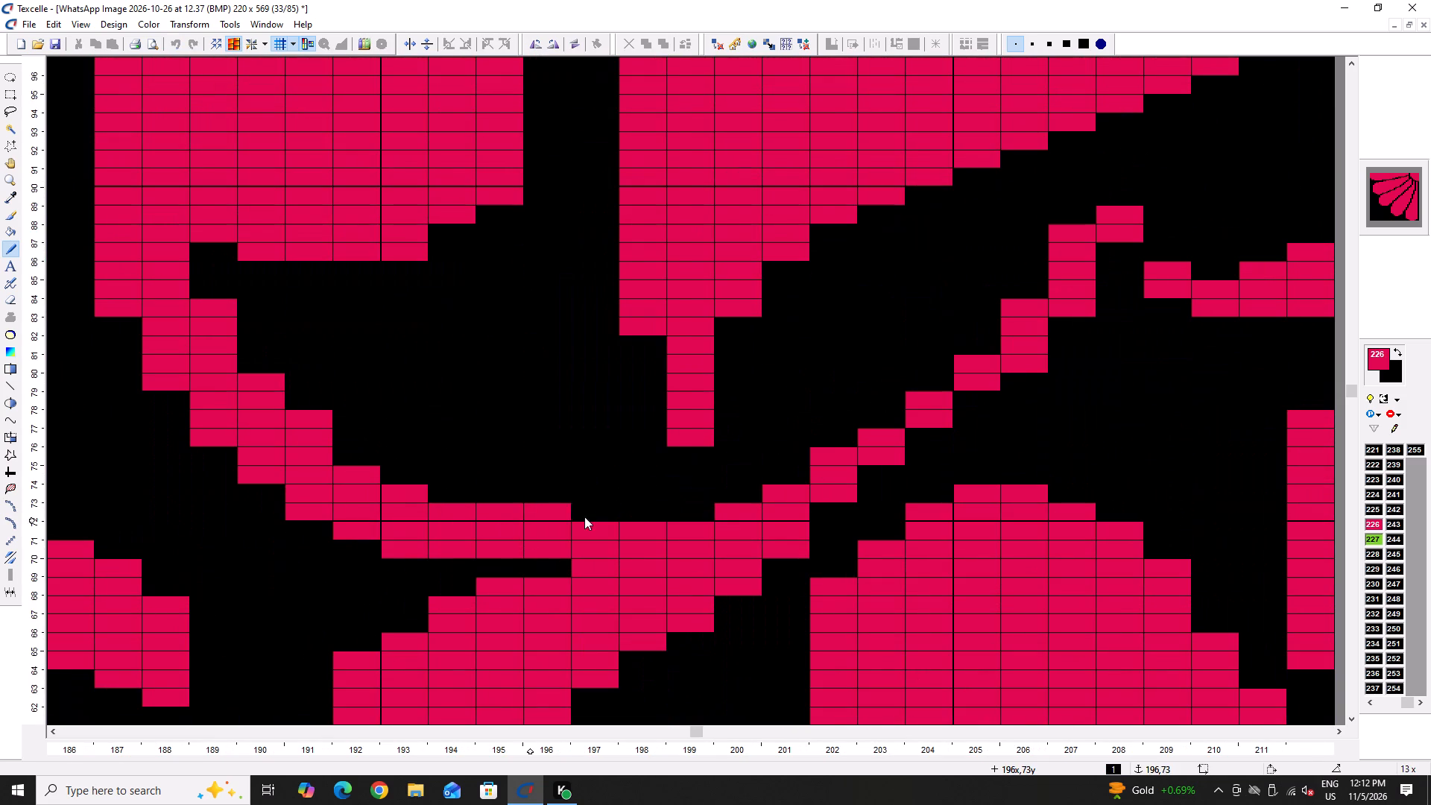
drag(584, 517, 708, 501)
drag(447, 490, 442, 497)
right_drag(675, 497, 737, 498)
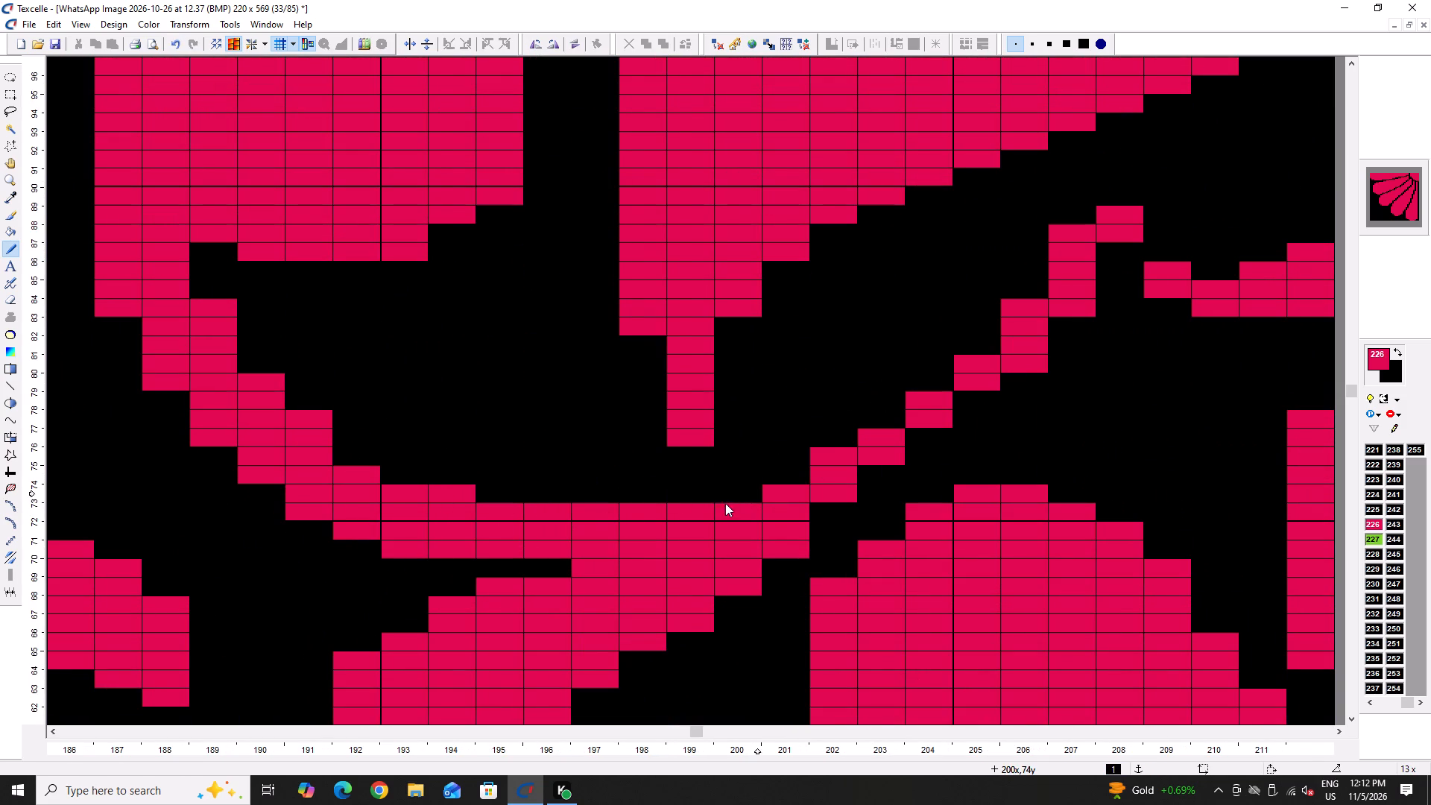
click(727, 502)
drag(797, 484, 707, 498)
drag(803, 473, 789, 482)
click(850, 432)
drag(900, 414, 901, 412)
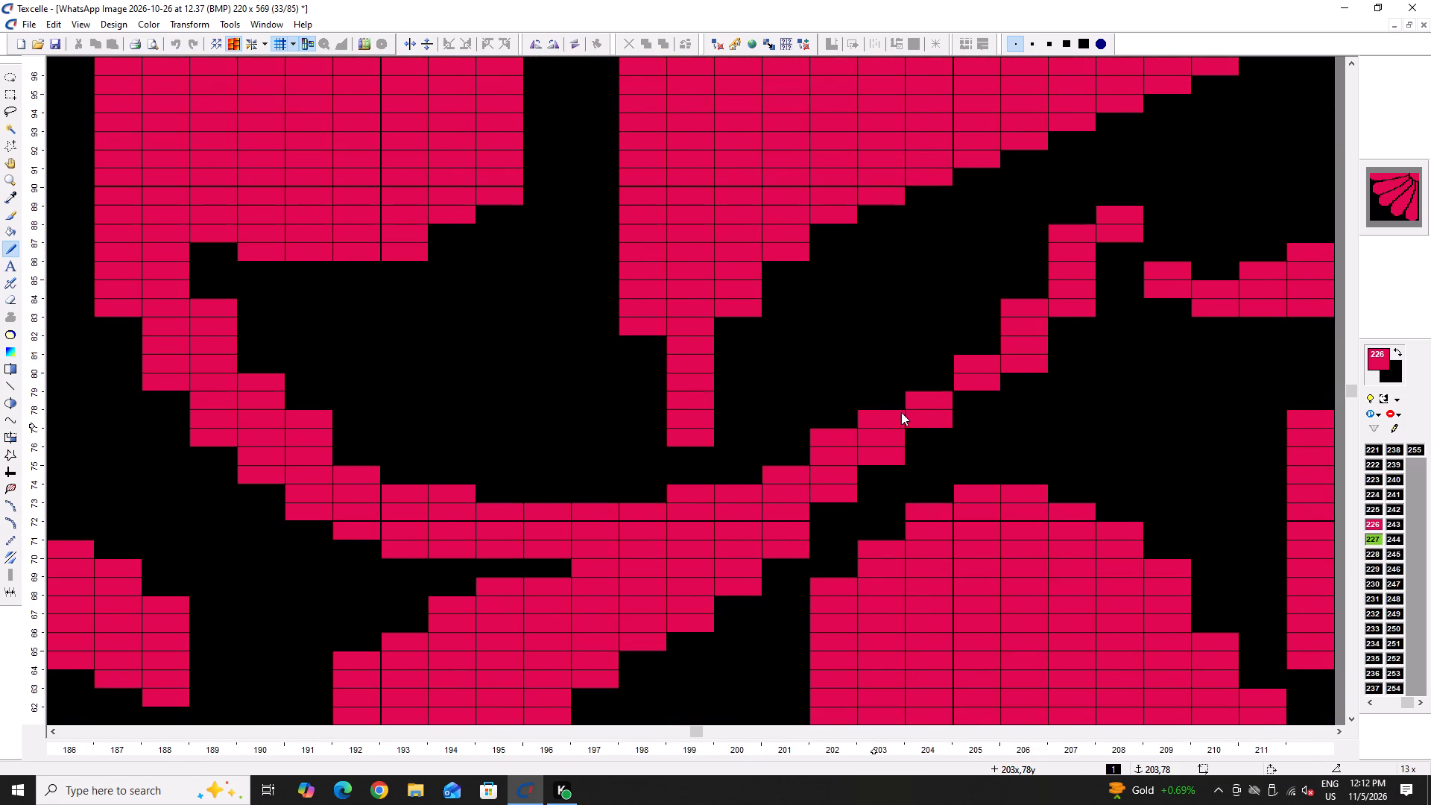
drag(901, 412, 902, 402)
drag(935, 385, 942, 356)
key(Right)
key(Right)
scroll(692, 351, up, 1)
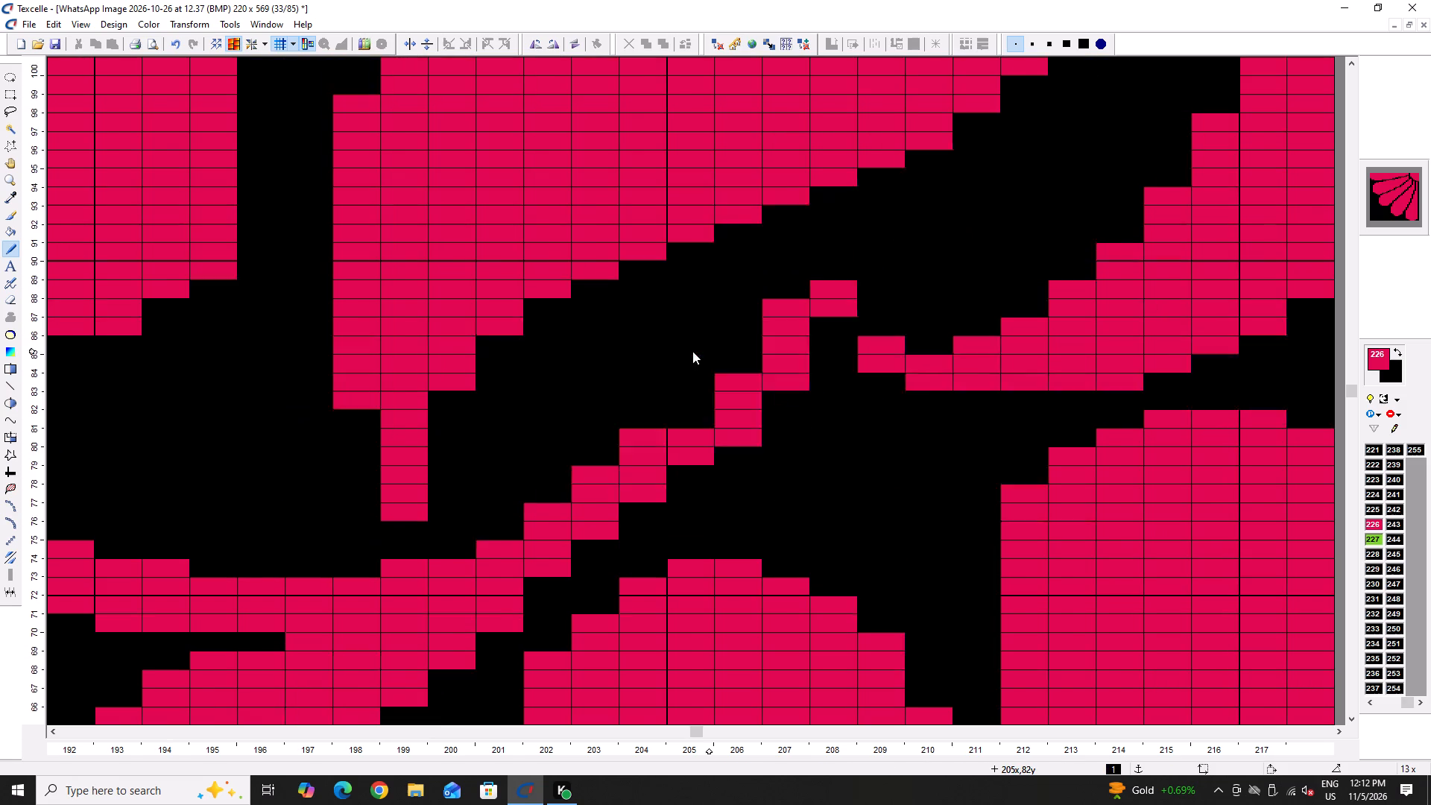
scroll(692, 351, up, 1)
drag(697, 480, 697, 505)
drag(749, 439, 749, 376)
Reshape the free end of the curl into a two-column pink tip, blacking out the surplus outer pixels and stepping its inner edge.
right_drag(825, 357, 828, 397)
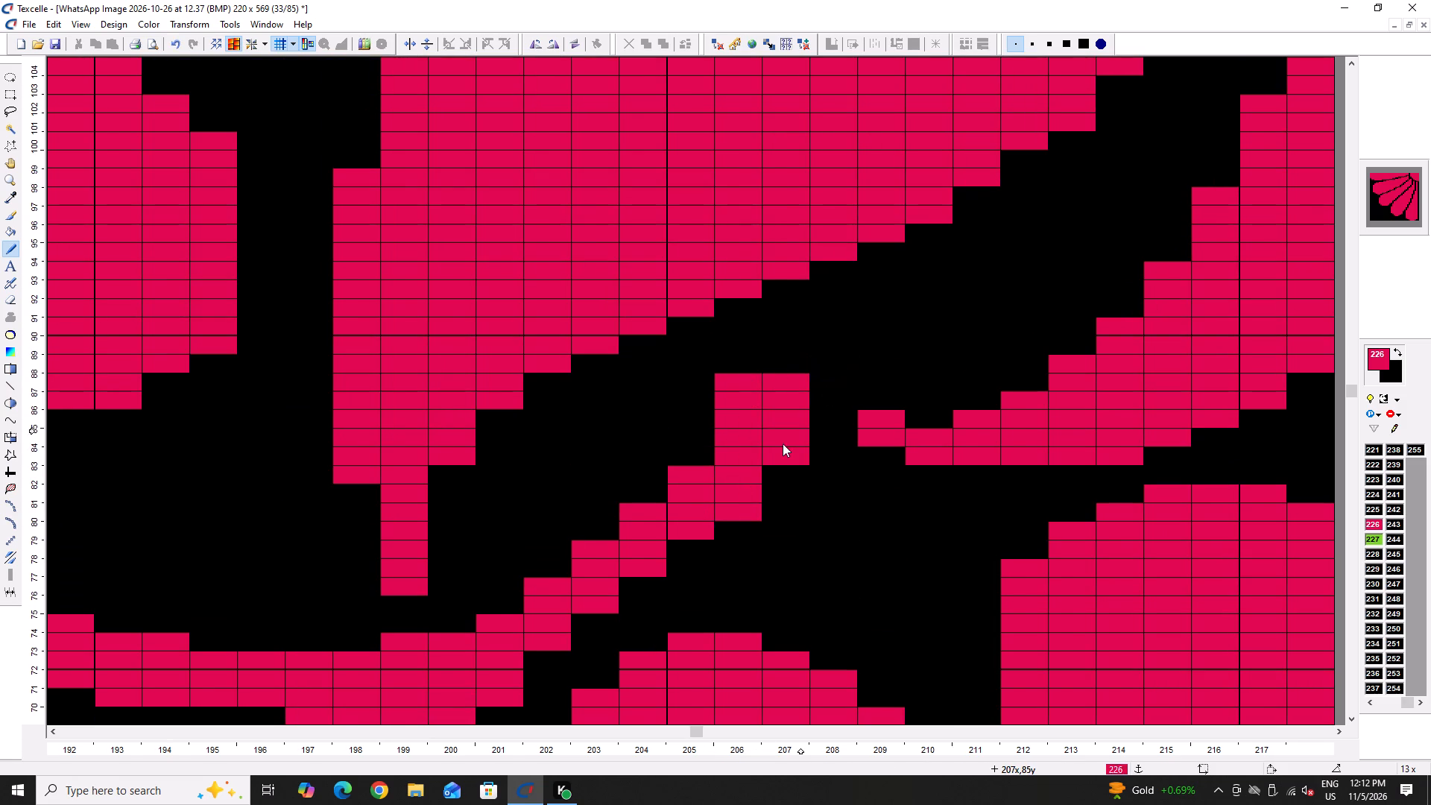
right_drag(778, 474, 759, 350)
drag(686, 400, 694, 476)
drag(686, 371, 692, 394)
click(694, 398)
click(697, 414)
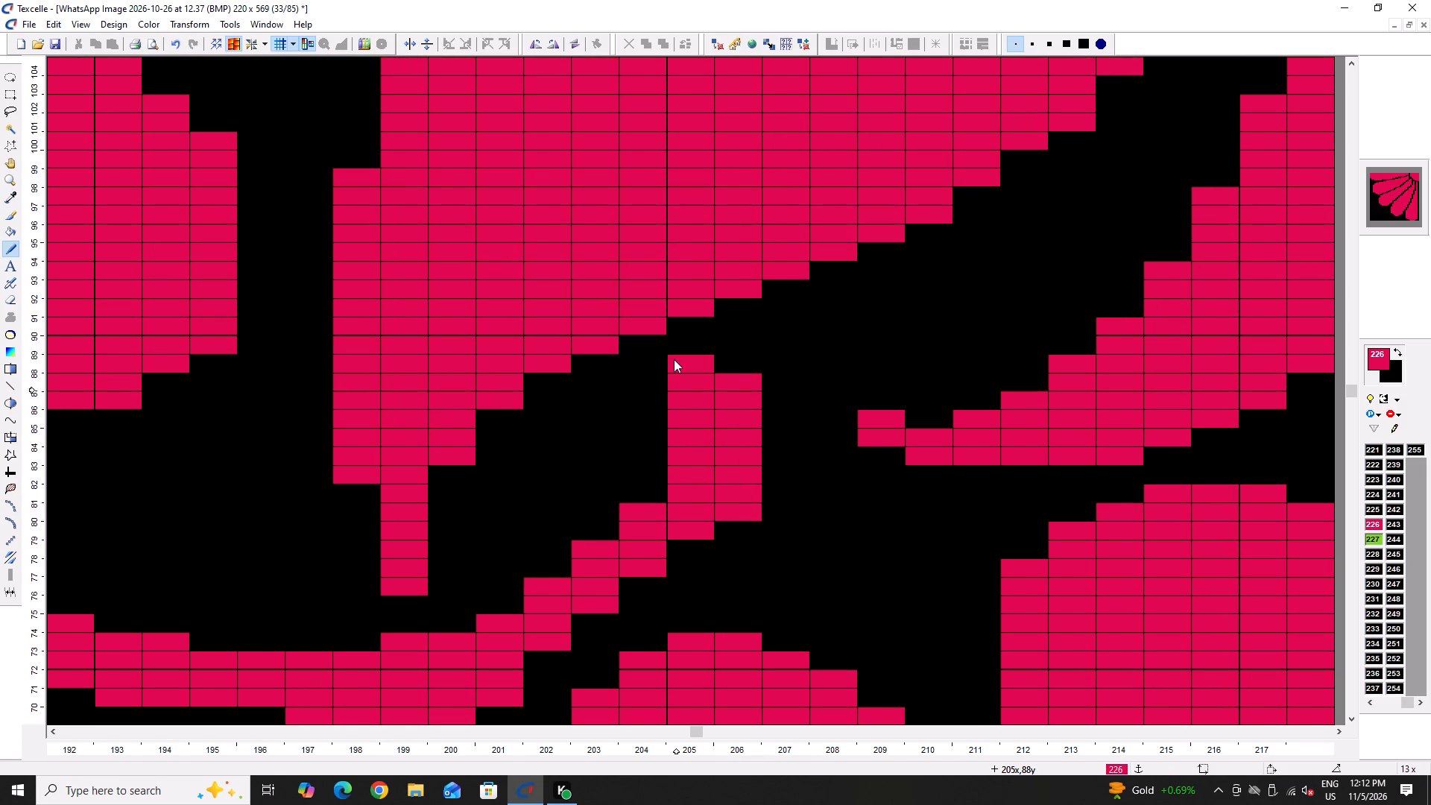
right_click(674, 353)
drag(660, 430, 645, 510)
right_click(638, 429)
right_click(639, 431)
right_click(644, 441)
right_click(648, 459)
Add another layer of pink along the curl's inner edge, from below the tip through the bottom of the bend.
drag(613, 523, 609, 531)
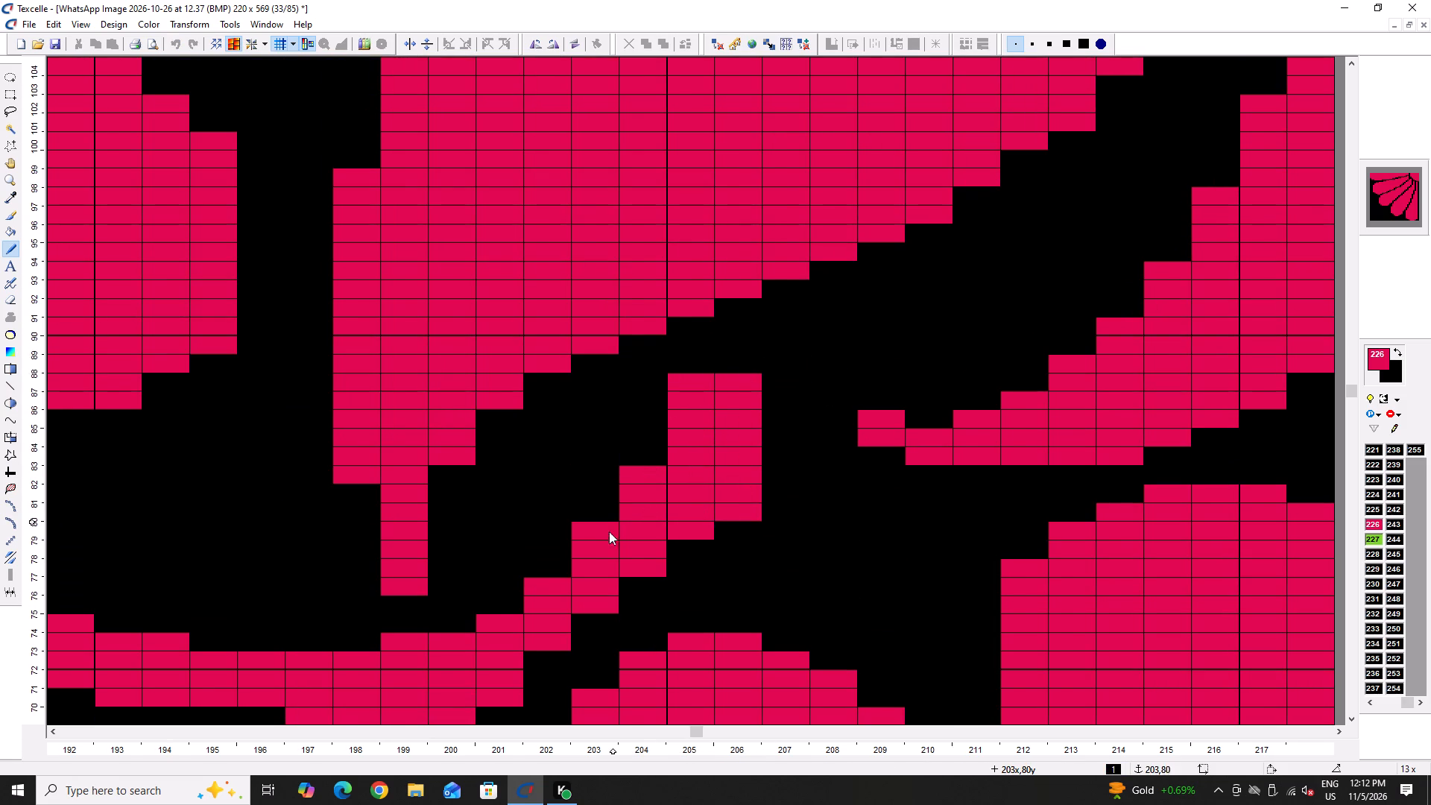
drag(609, 531, 602, 541)
click(561, 569)
click(507, 599)
drag(461, 625, 443, 631)
click(440, 632)
drag(350, 648, 227, 651)
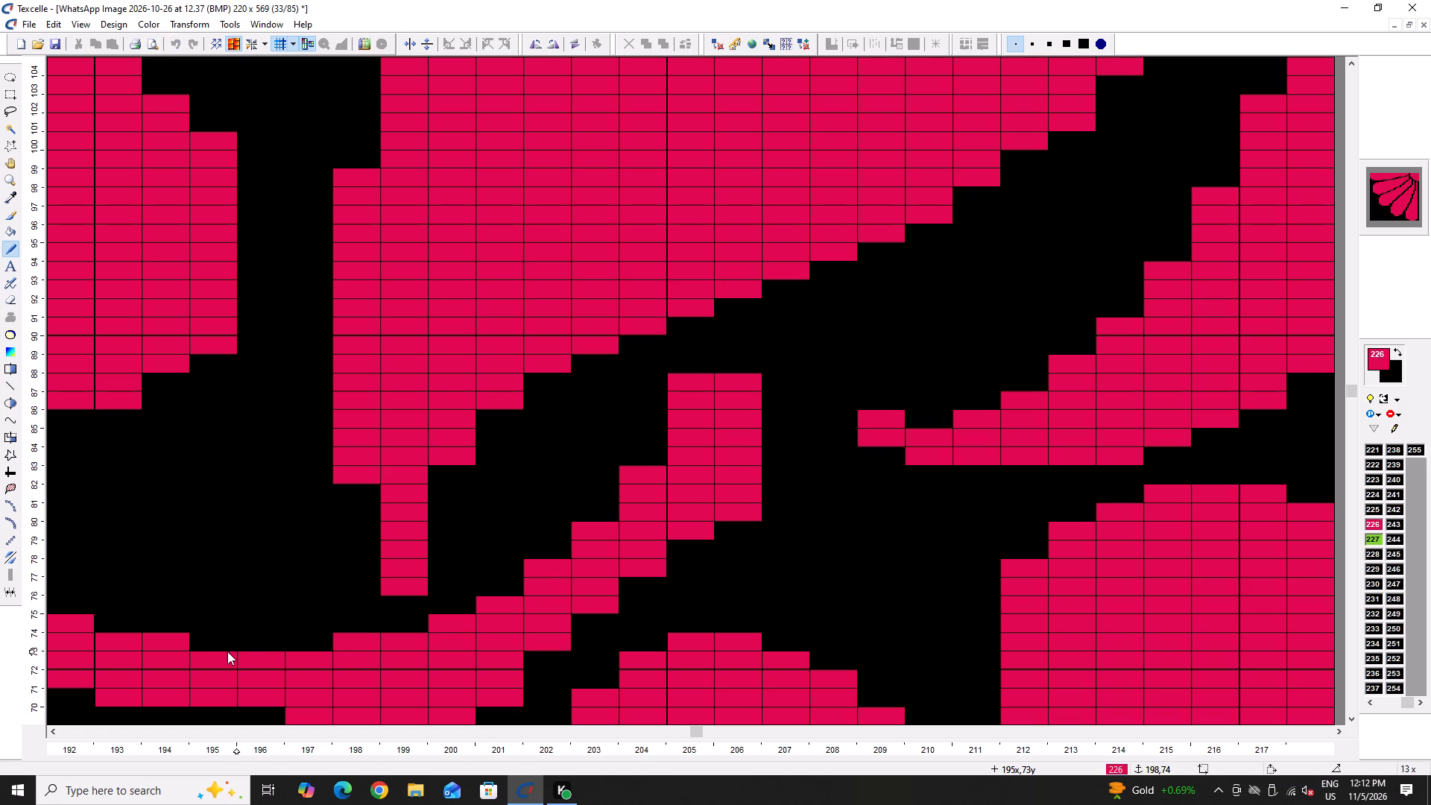
ctrl+scroll(266, 630, down, 5)
ctrl+scroll(192, 640, up, 5)
drag(617, 610, 497, 613)
click(496, 613)
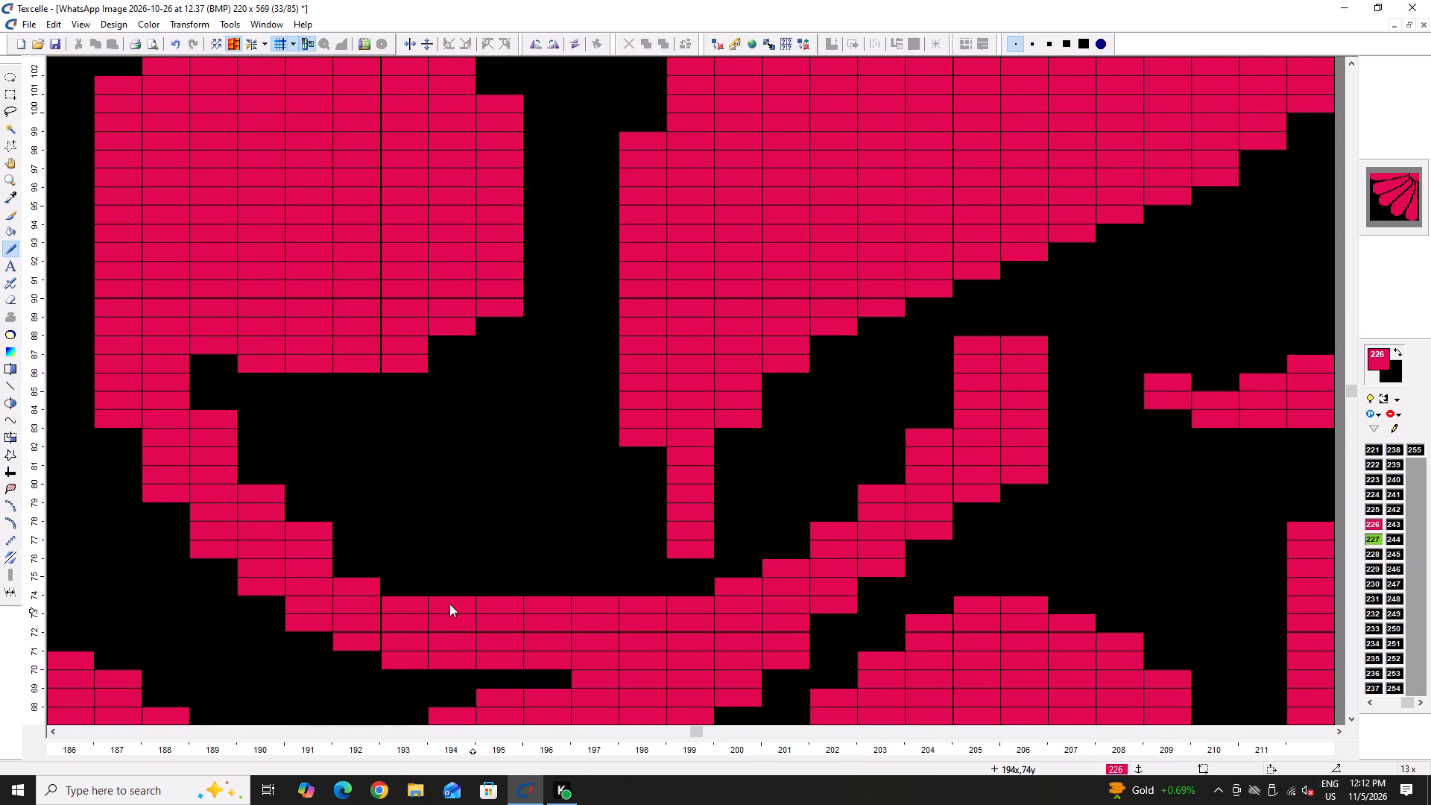
drag(443, 602, 398, 597)
click(386, 589)
click(355, 576)
click(414, 580)
click(452, 588)
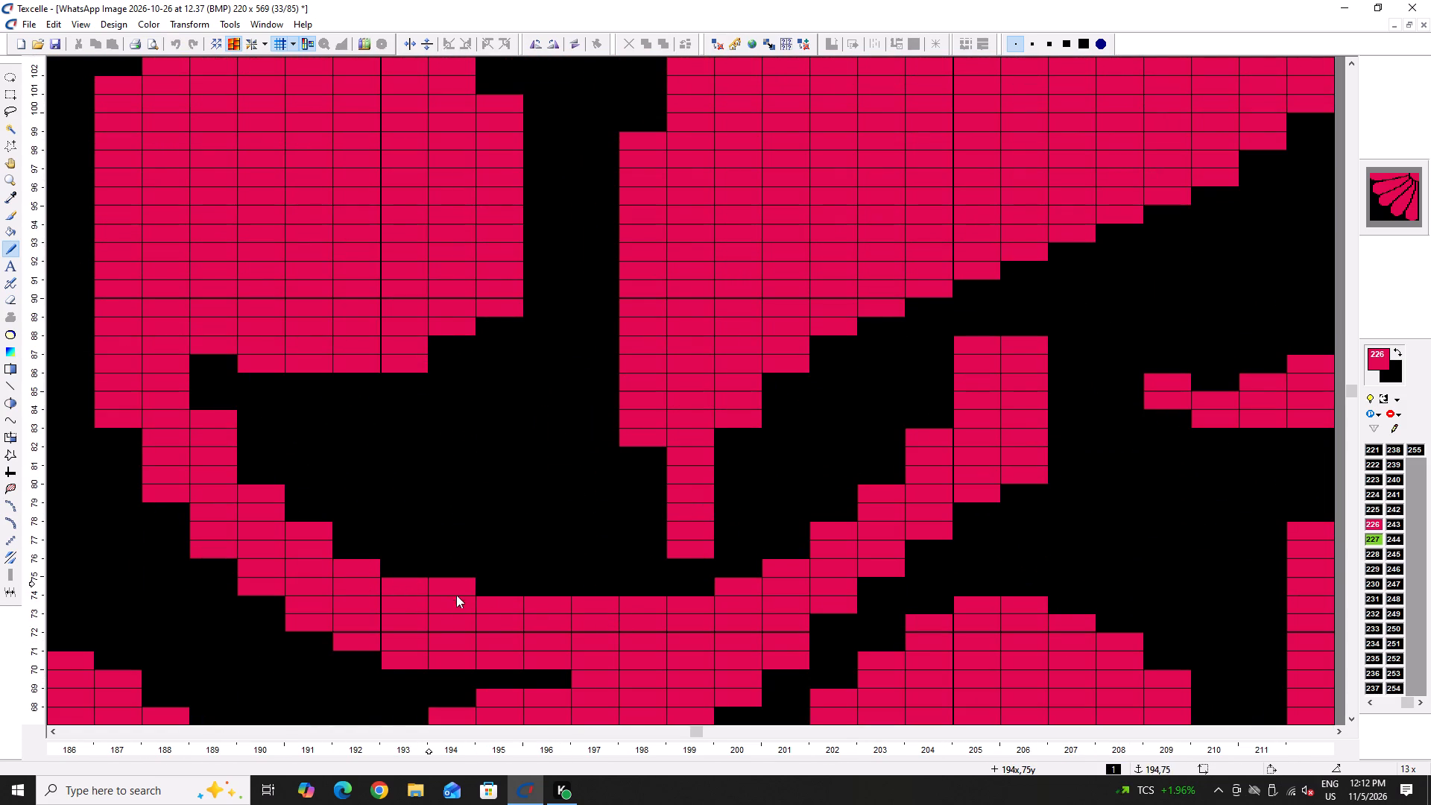
click(710, 588)
Shorten the narrow point hanging from the lowest leaf tier by blacking out its bottom pixels.
ctrl+scroll(607, 578, down, 6)
ctrl+scroll(659, 573, up, 5)
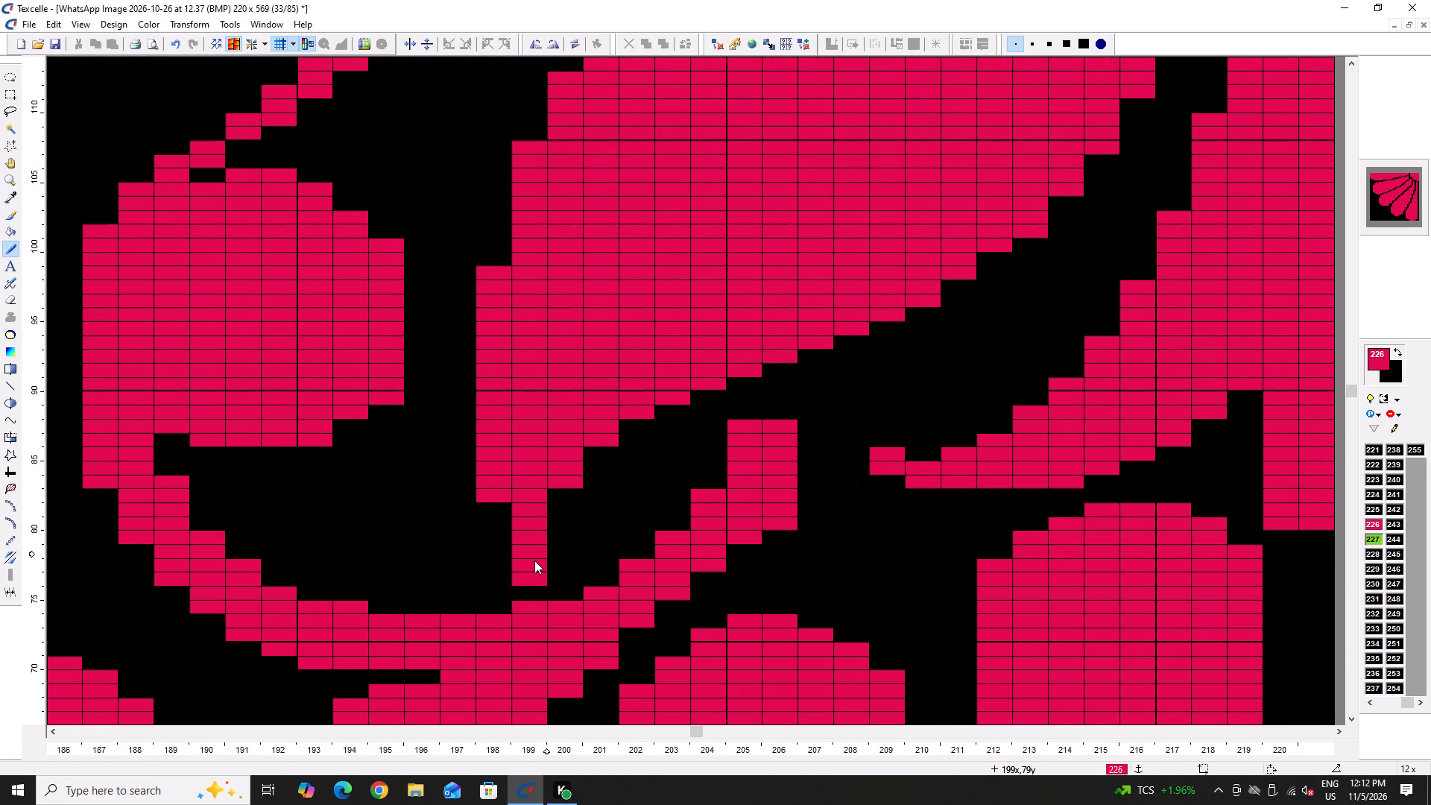
right_drag(534, 566, 532, 591)
right_click(517, 552)
ctrl+scroll(511, 587, down, 3)
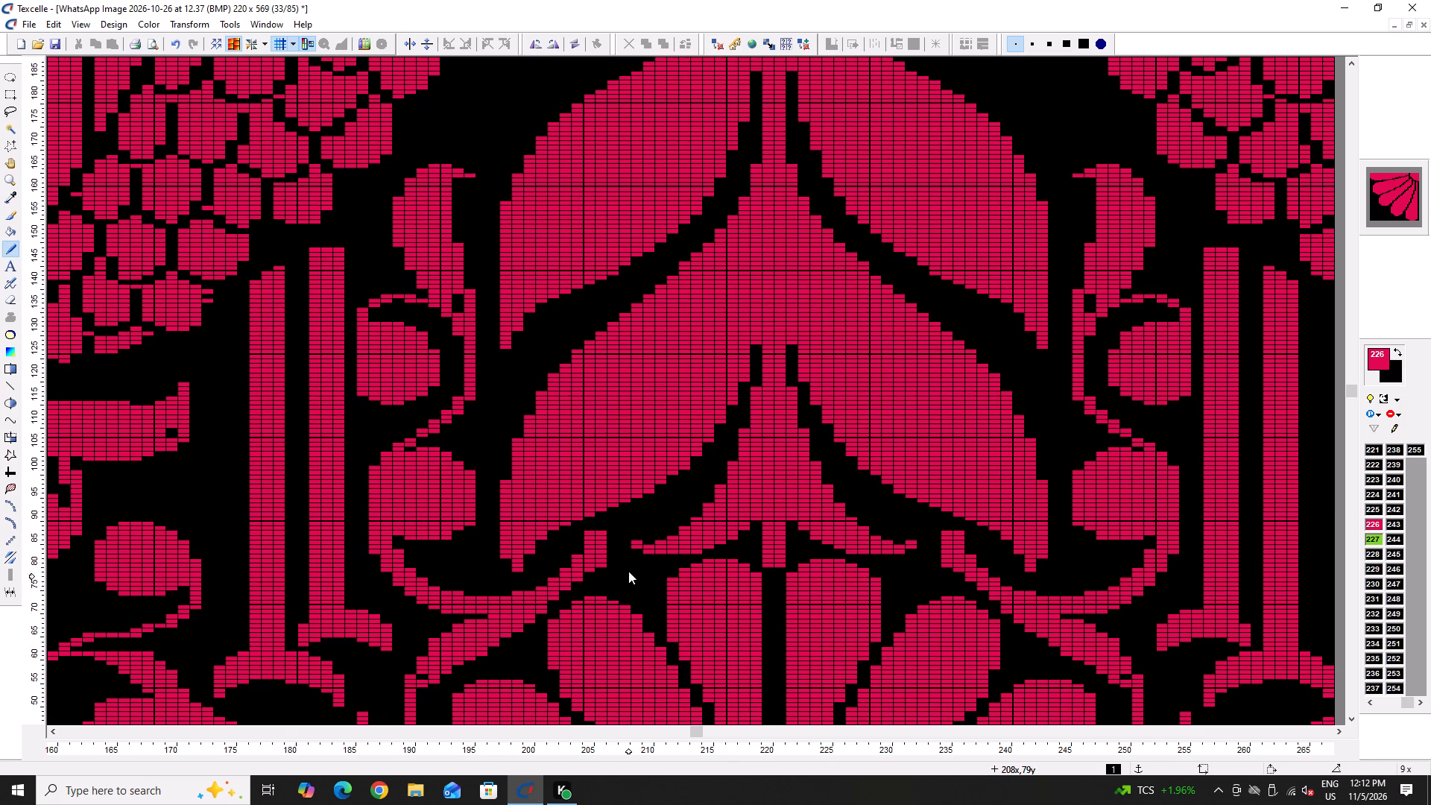
ctrl+scroll(622, 564, up, 3)
right_click(567, 555)
right_drag(566, 550, 565, 542)
right_drag(565, 548, 565, 567)
right_click(565, 568)
ctrl+scroll(489, 555, down, 5)
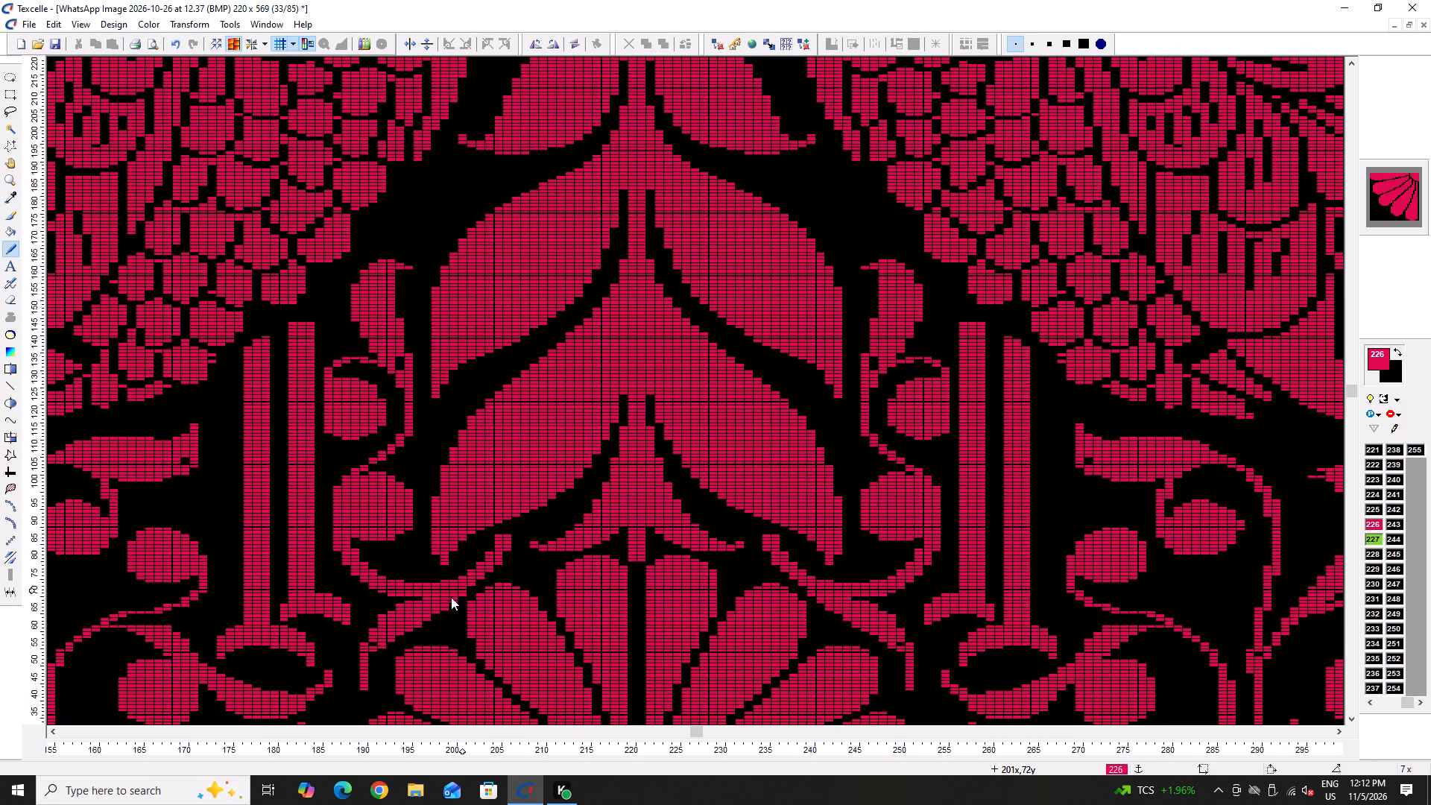
Reshape the lower end of the branch beneath the curl, filling its edge in pink and blacking out the thin overlong tip.
ctrl+scroll(351, 642, up, 4)
drag(401, 635, 396, 661)
scroll(421, 637, down, 2)
drag(385, 481, 387, 570)
right_drag(388, 569, 389, 540)
right_drag(375, 576, 368, 613)
right_click(368, 613)
right_click(368, 613)
click(365, 569)
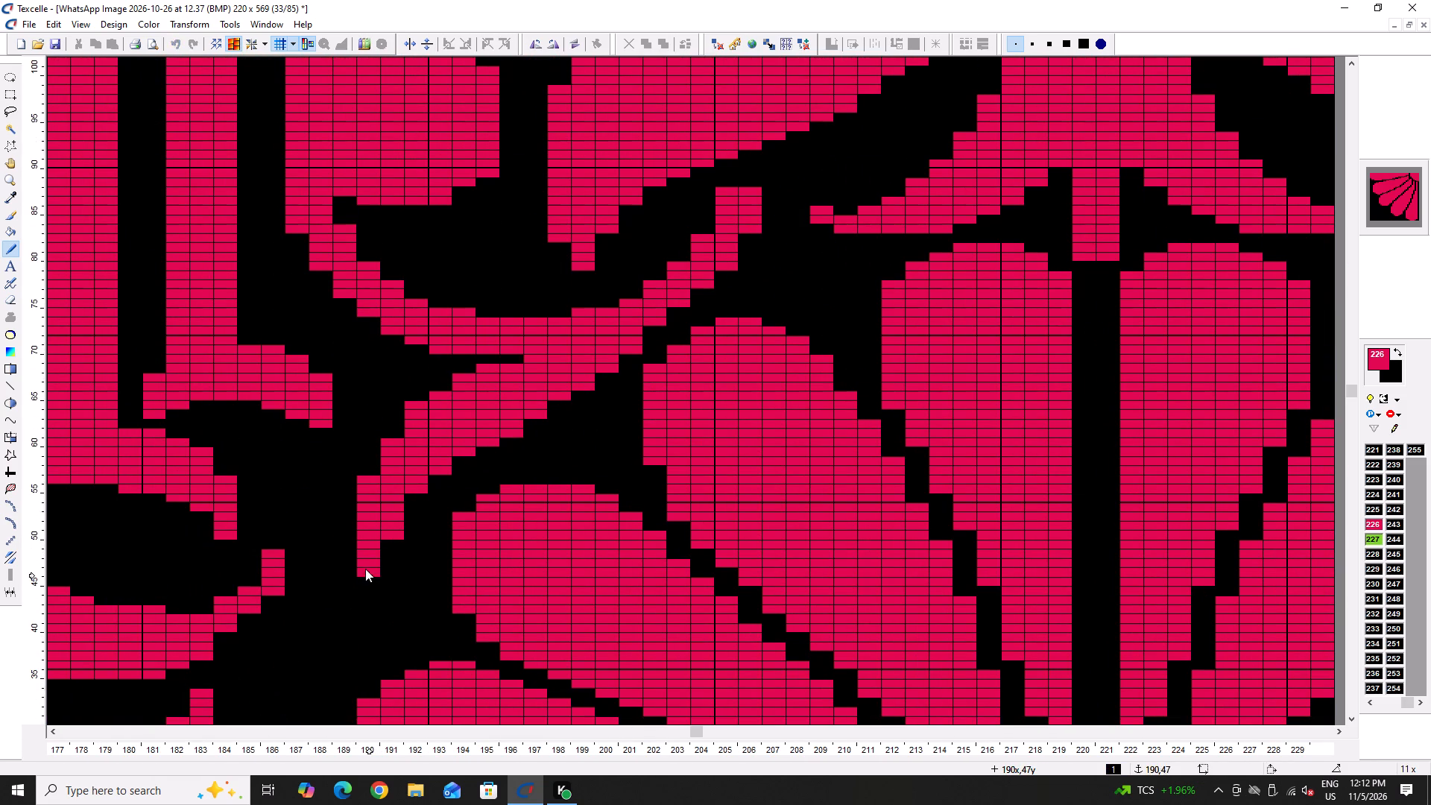
click(408, 496)
Clean up the notch between the curl and the branch, blacking out stray edge pixels and restoring pink at the junction.
right_click(406, 400)
right_click(407, 404)
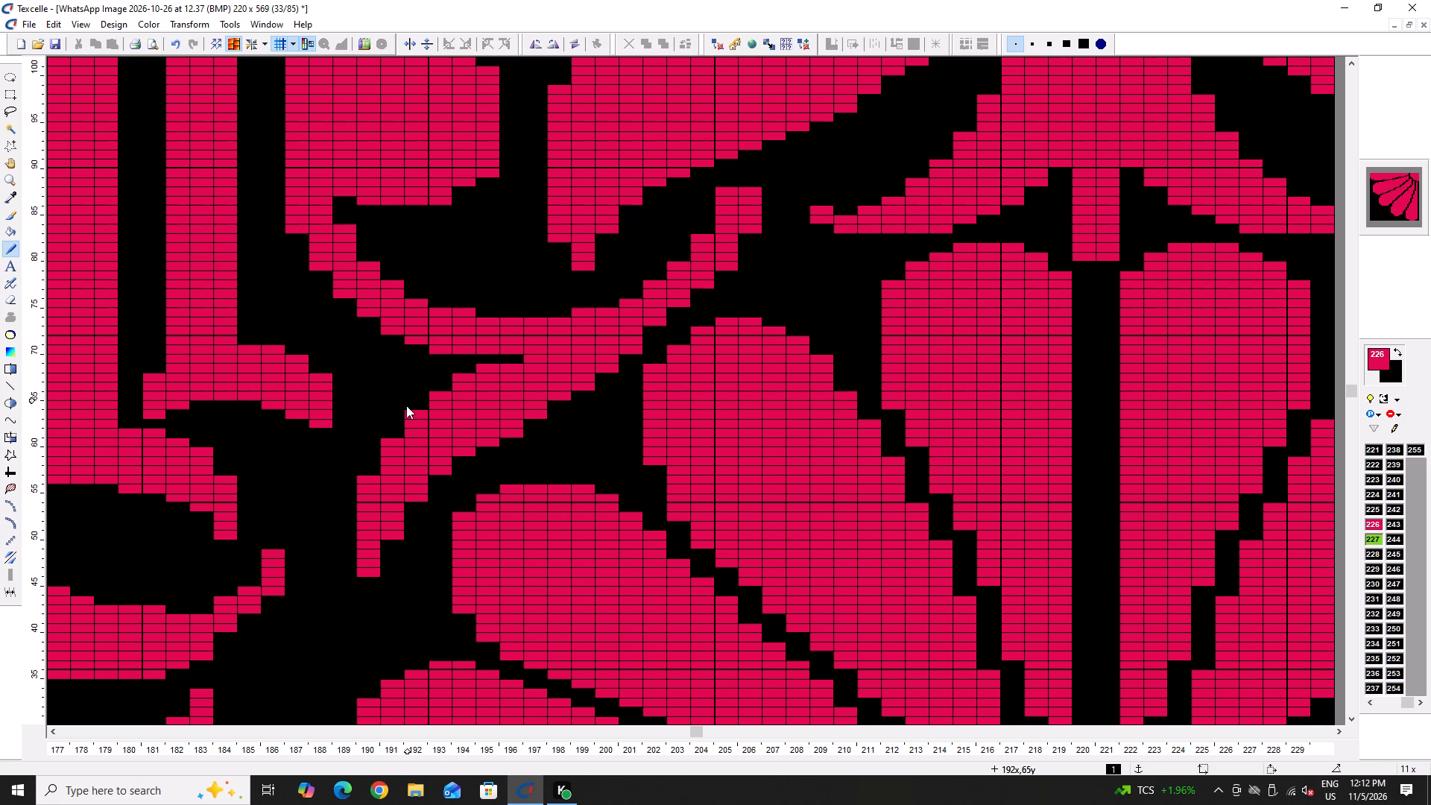
right_click(534, 350)
right_click(557, 343)
drag(557, 344, 549, 344)
double_click(543, 344)
right_click(442, 353)
right_click(442, 353)
Smooth the underside of the branch by blacking out its step pixels from the curl junction down the slope.
ctrl+scroll(426, 342, down, 4)
ctrl+scroll(455, 358, up, 2)
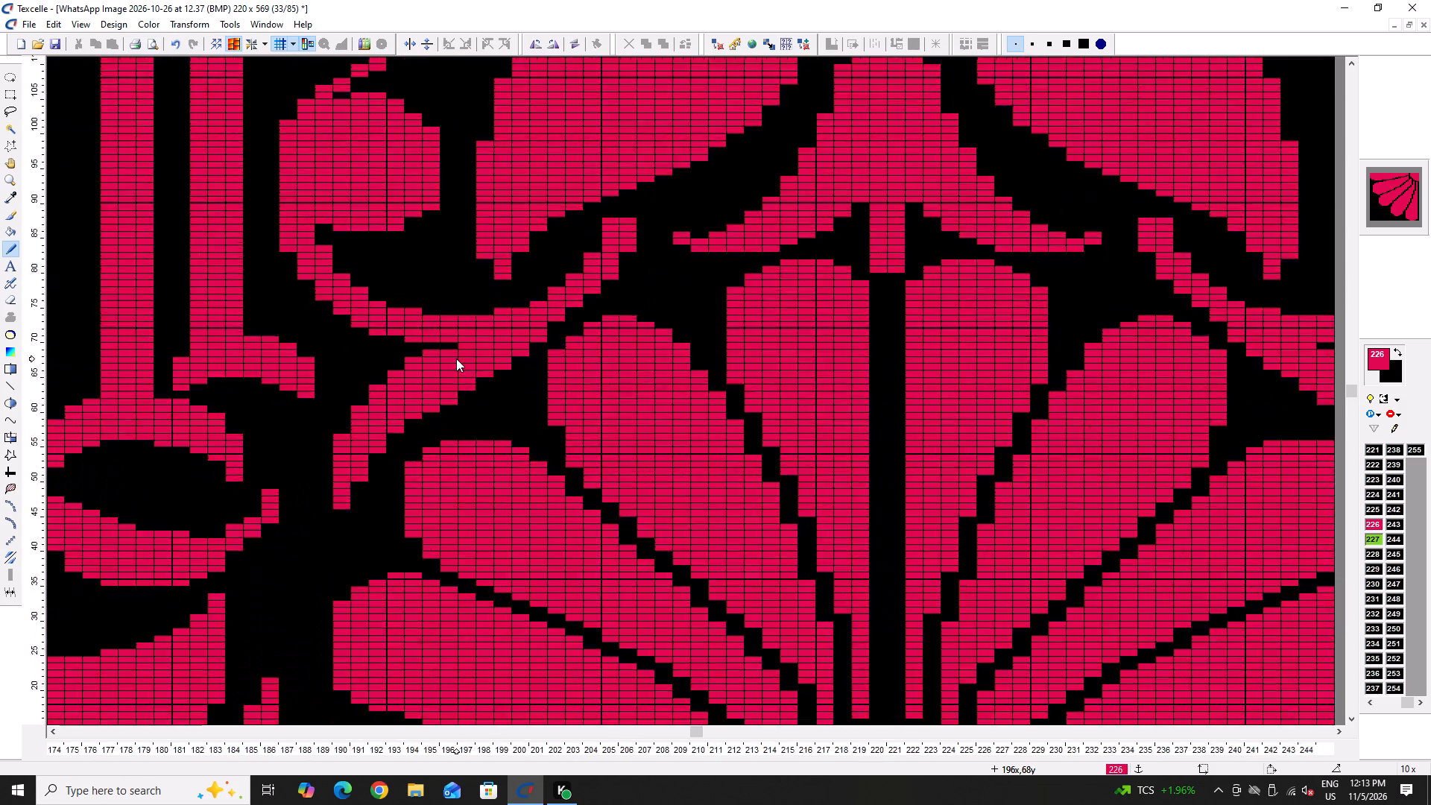
ctrl+scroll(456, 359, up, 3)
right_click(606, 355)
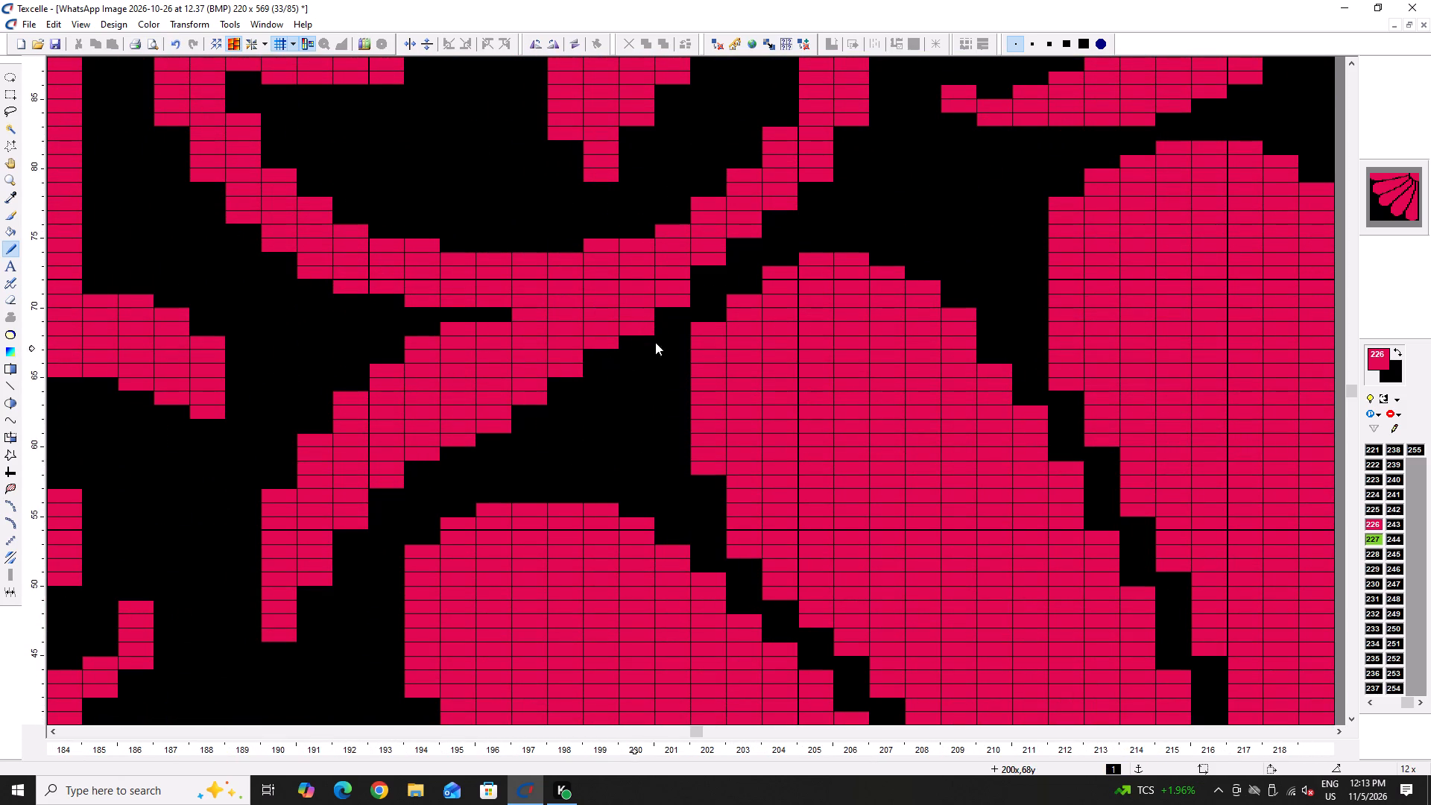
right_click(645, 329)
right_click(688, 301)
ctrl+scroll(471, 304, down, 5)
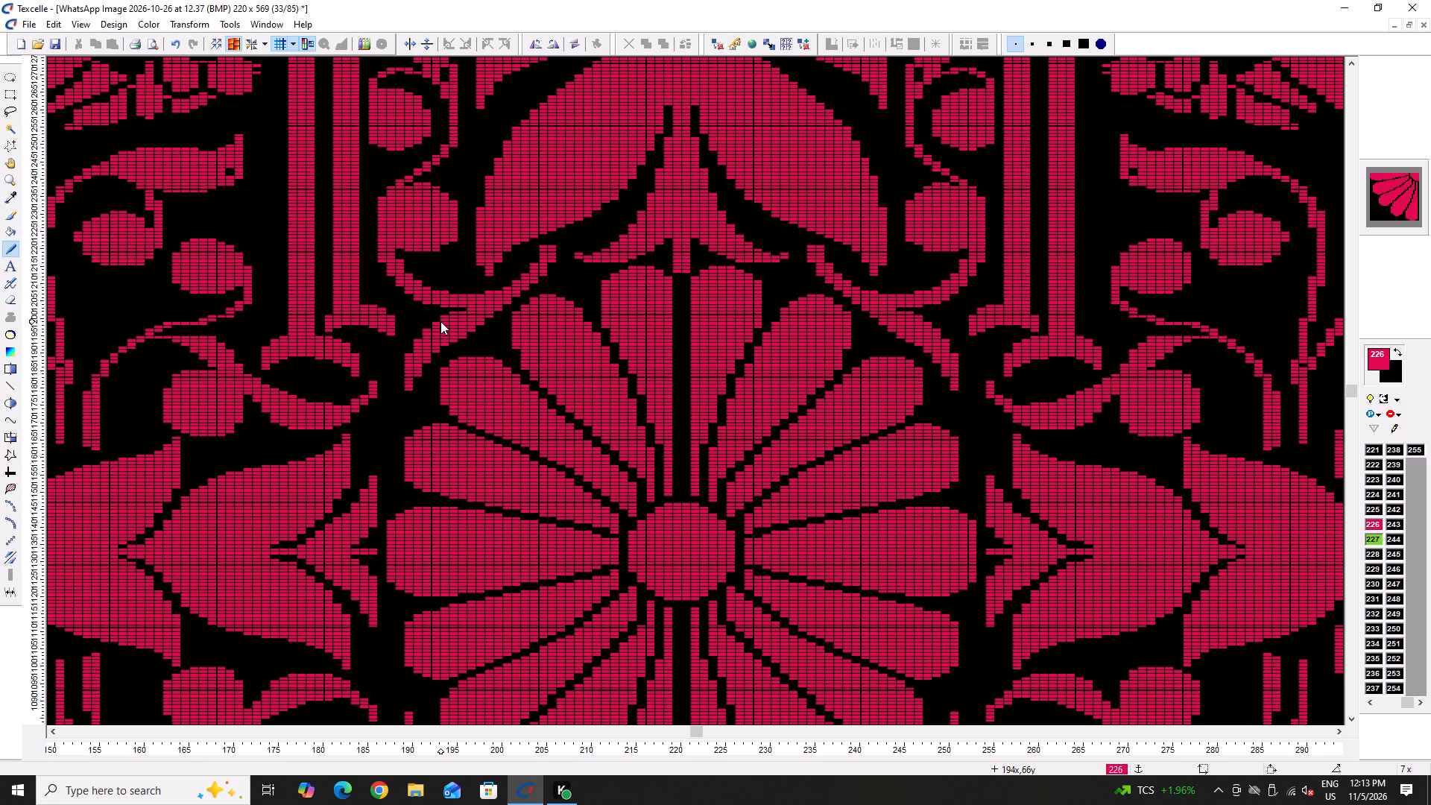
ctrl+scroll(469, 301, up, 4)
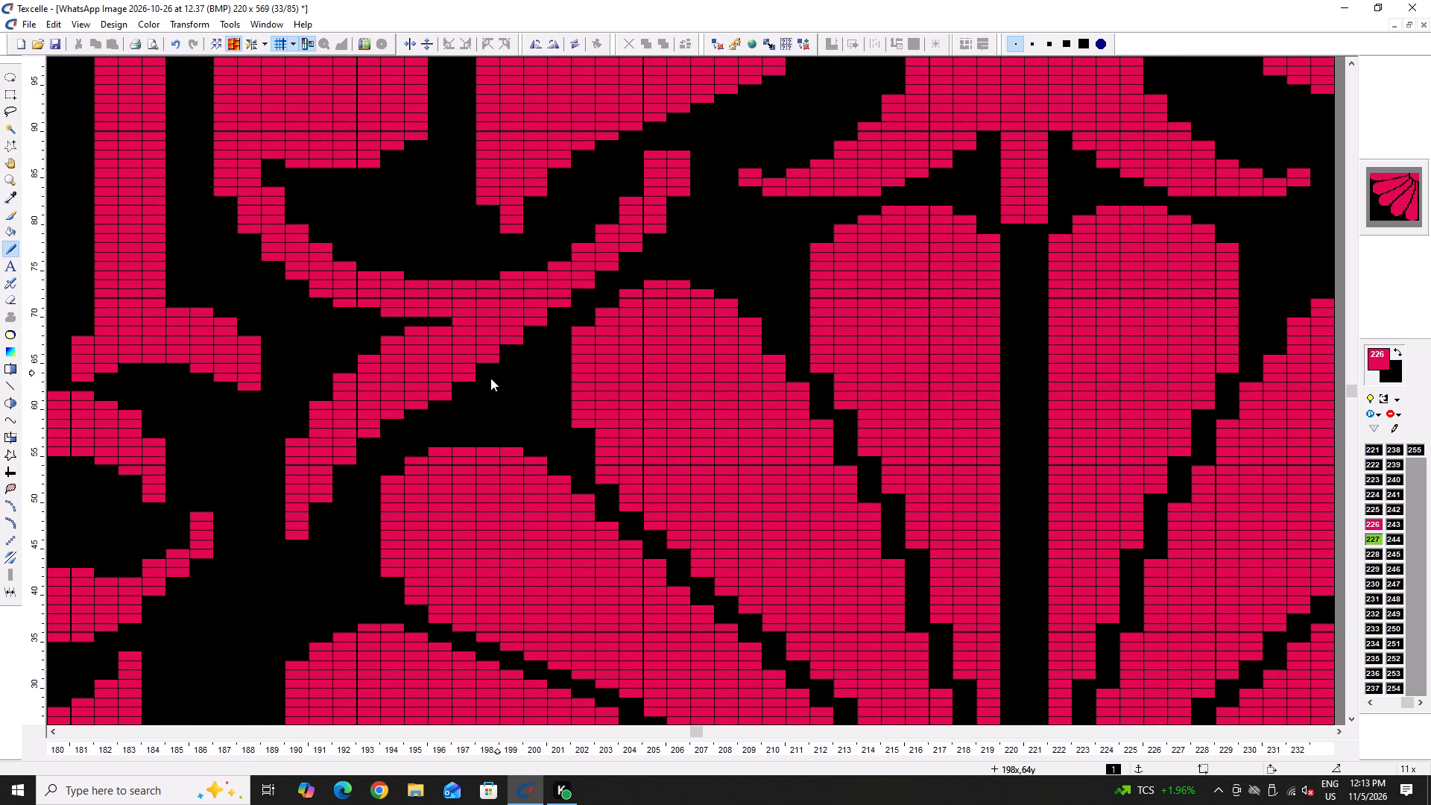
right_click(448, 388)
right_click(443, 393)
click(443, 389)
right_drag(423, 401, 420, 403)
right_drag(420, 403, 417, 403)
right_click(399, 410)
right_click(378, 429)
Black out the step pixels along the inner edge and bottom of the branch's lower tip.
ctrl+scroll(376, 430, down, 1)
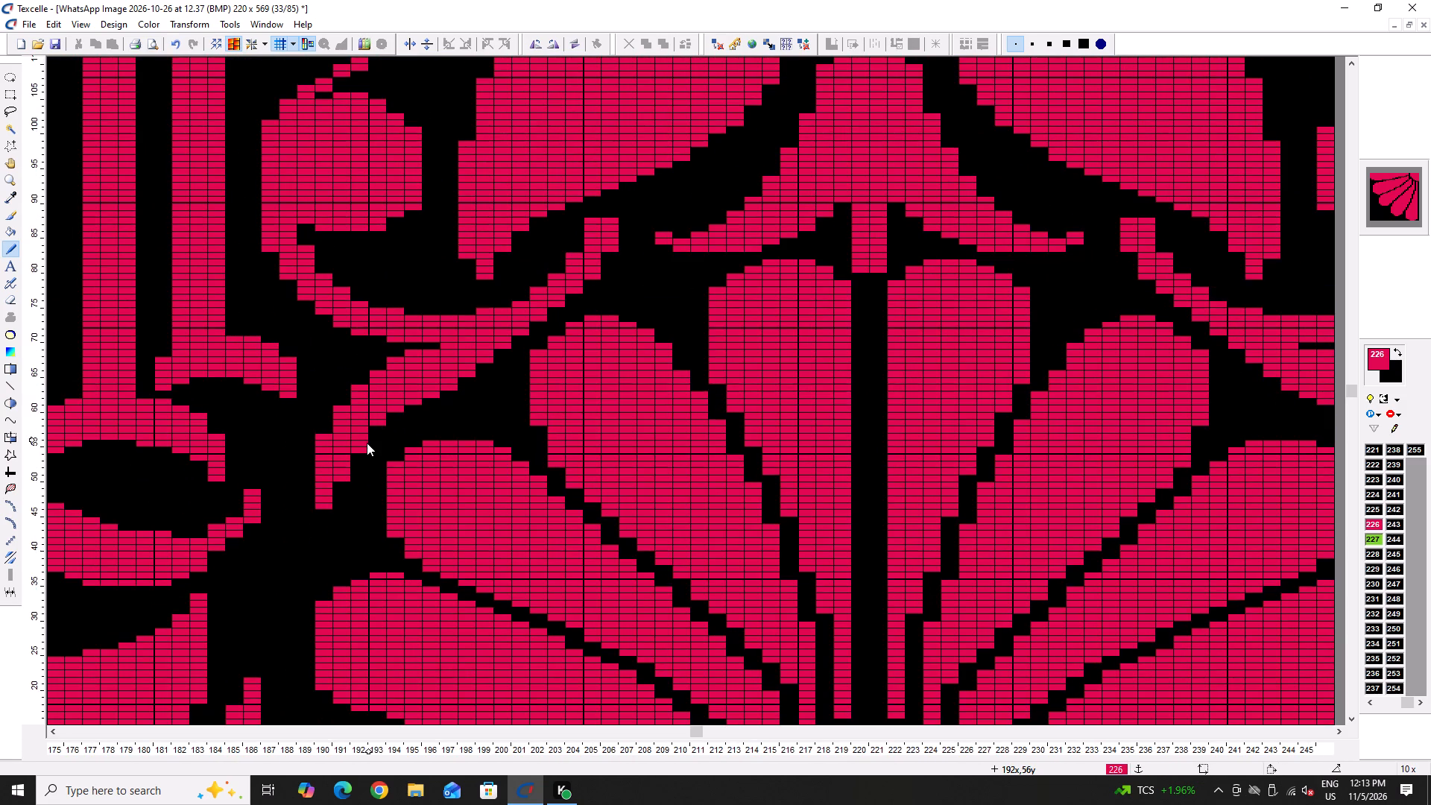
ctrl+scroll(367, 443, up, 1)
right_click(364, 448)
right_click(348, 490)
right_click(347, 494)
right_drag(330, 517, 325, 527)
right_click(325, 527)
right_click(325, 527)
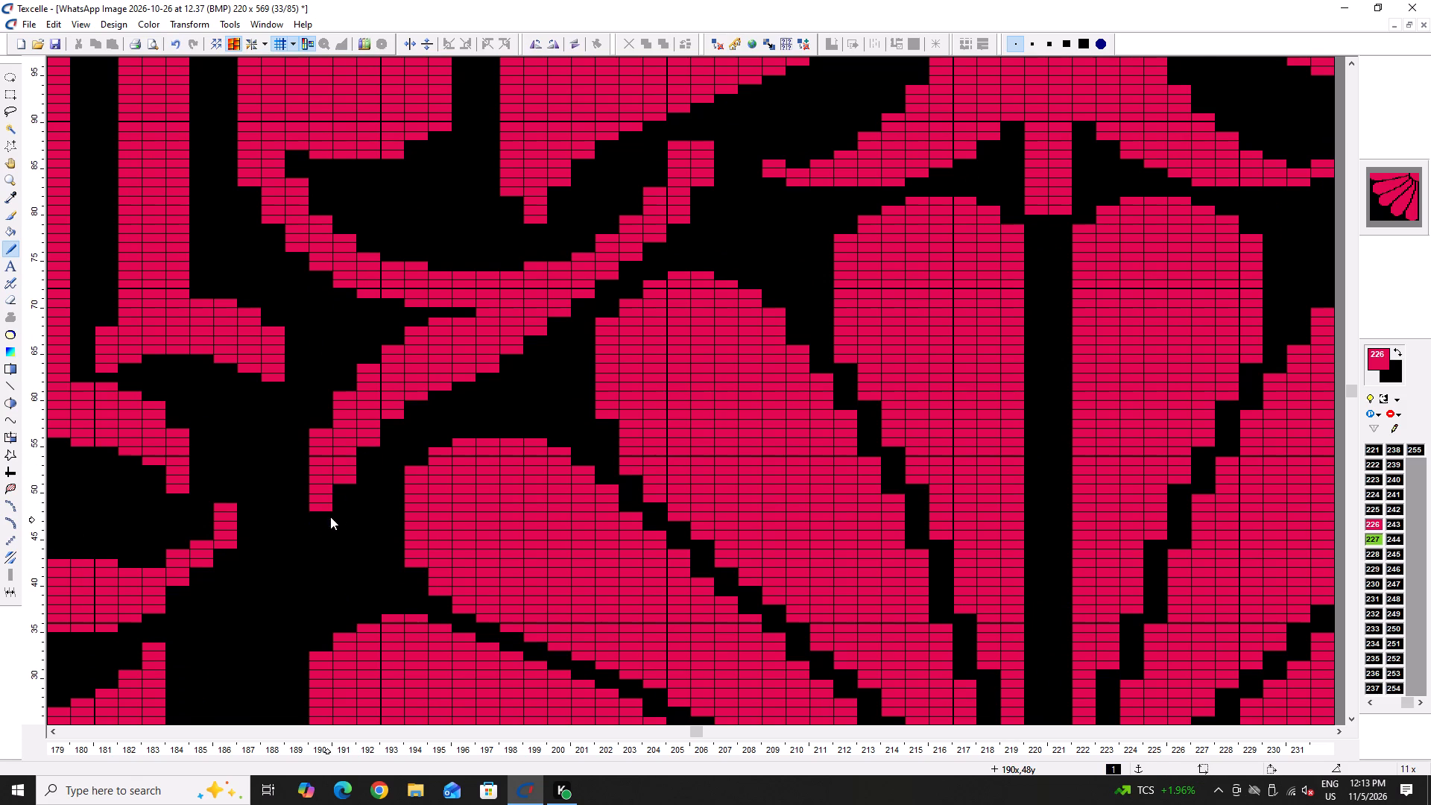
Paint pink along the curl arching over the upper berry beside the leaf tiers to thicken it.
ctrl+scroll(332, 511, down, 3)
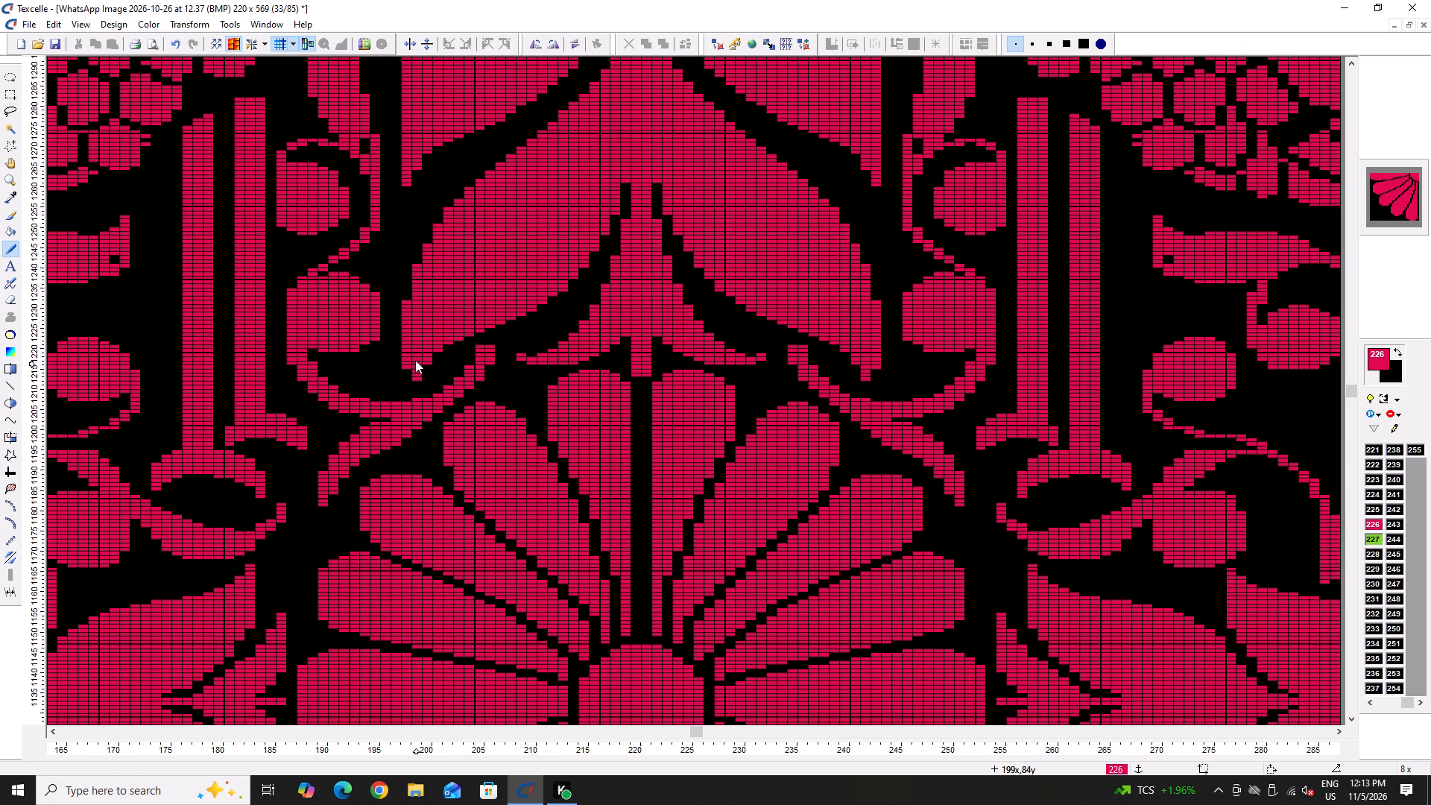
scroll(421, 316, up, 2)
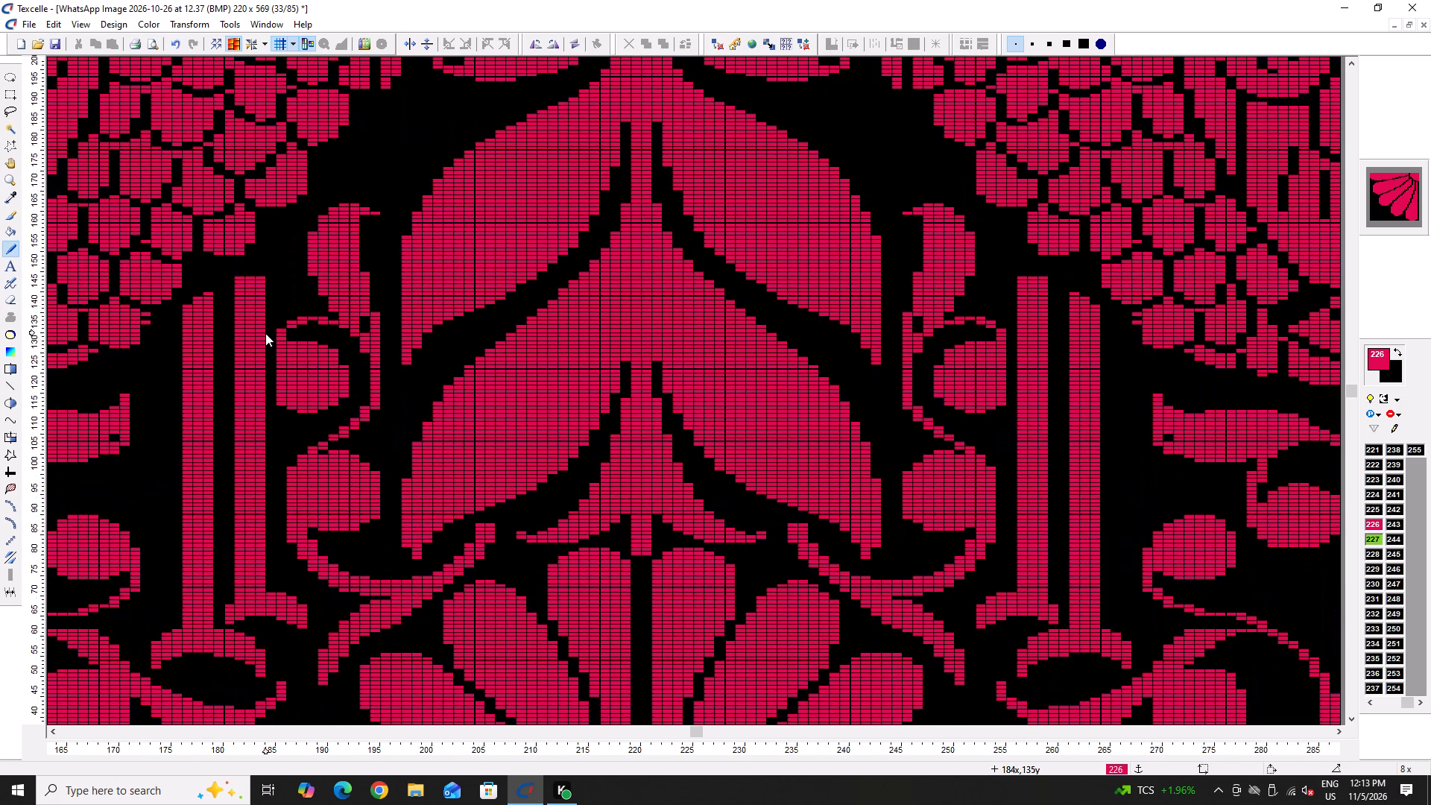
ctrl+scroll(265, 333, up, 4)
drag(370, 324, 448, 288)
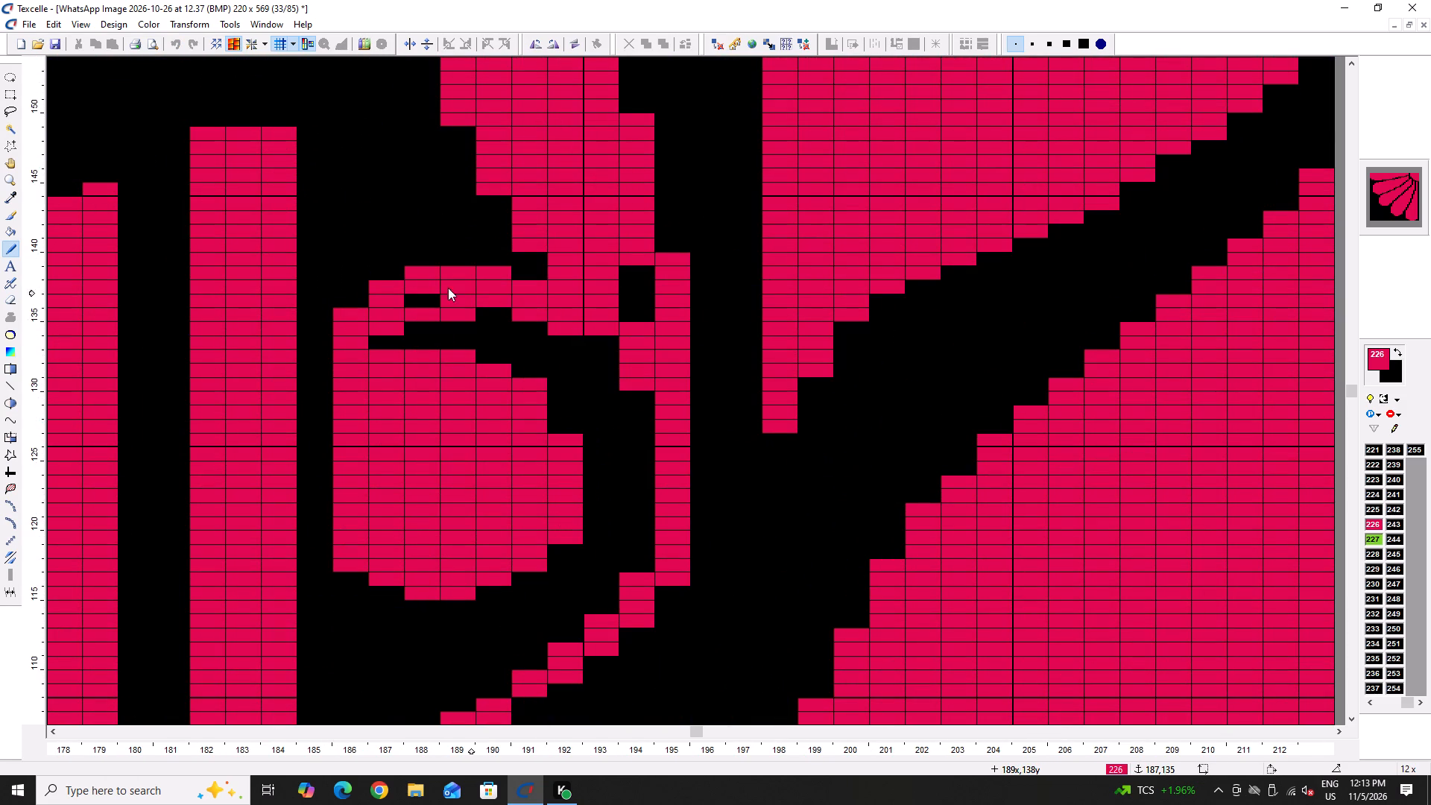
drag(448, 288, 392, 303)
Black out the top rows of the upper berry to widen the gap below its arching curl.
right_drag(386, 361, 376, 408)
right_drag(377, 402, 391, 371)
right_click(392, 369)
right_drag(402, 359, 410, 353)
right_click(411, 352)
right_click(415, 350)
right_drag(423, 350, 458, 382)
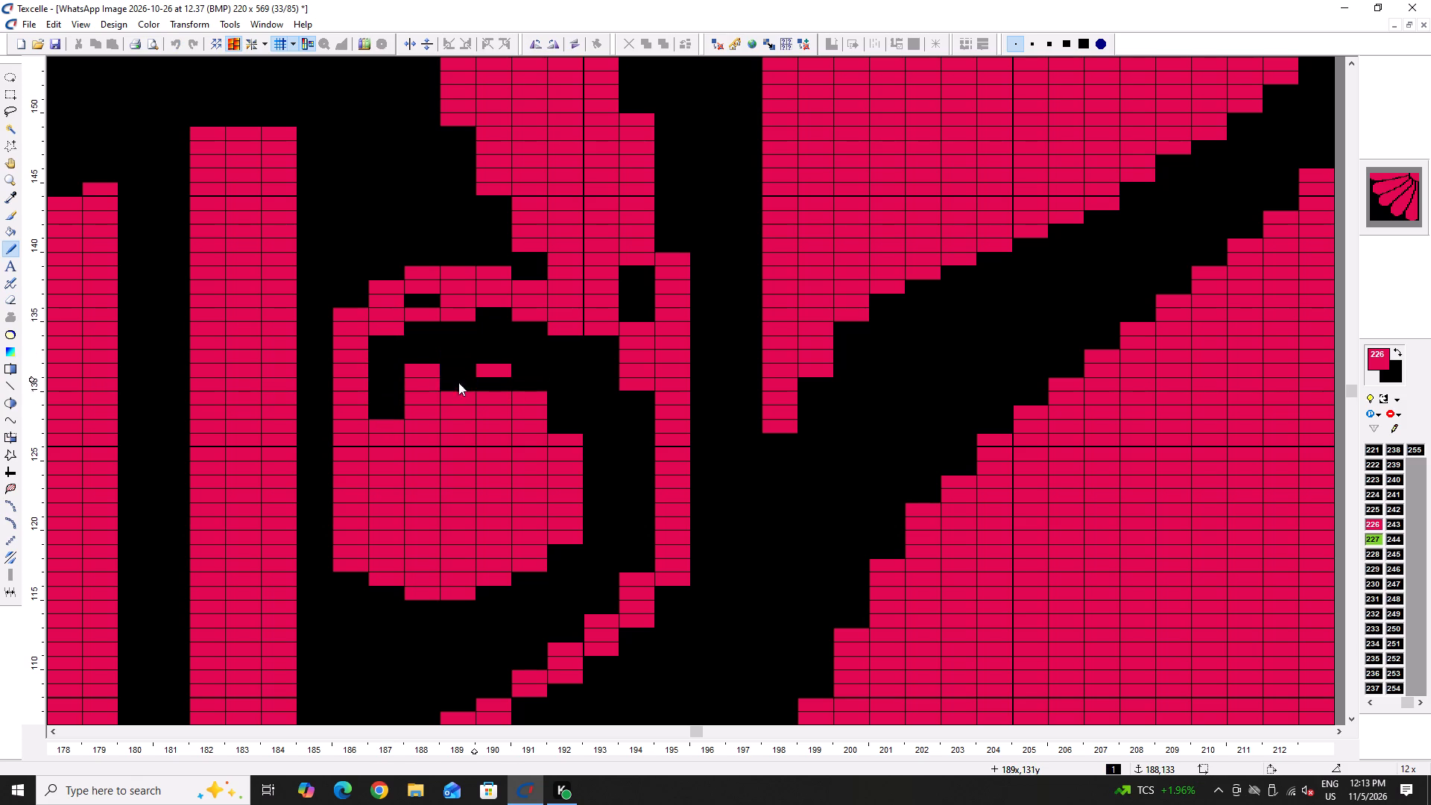
right_drag(458, 382, 495, 362)
right_drag(510, 366, 532, 369)
right_drag(540, 372, 557, 382)
right_drag(561, 385, 568, 388)
right_drag(569, 390, 440, 385)
right_drag(447, 385, 455, 389)
right_drag(464, 391, 540, 421)
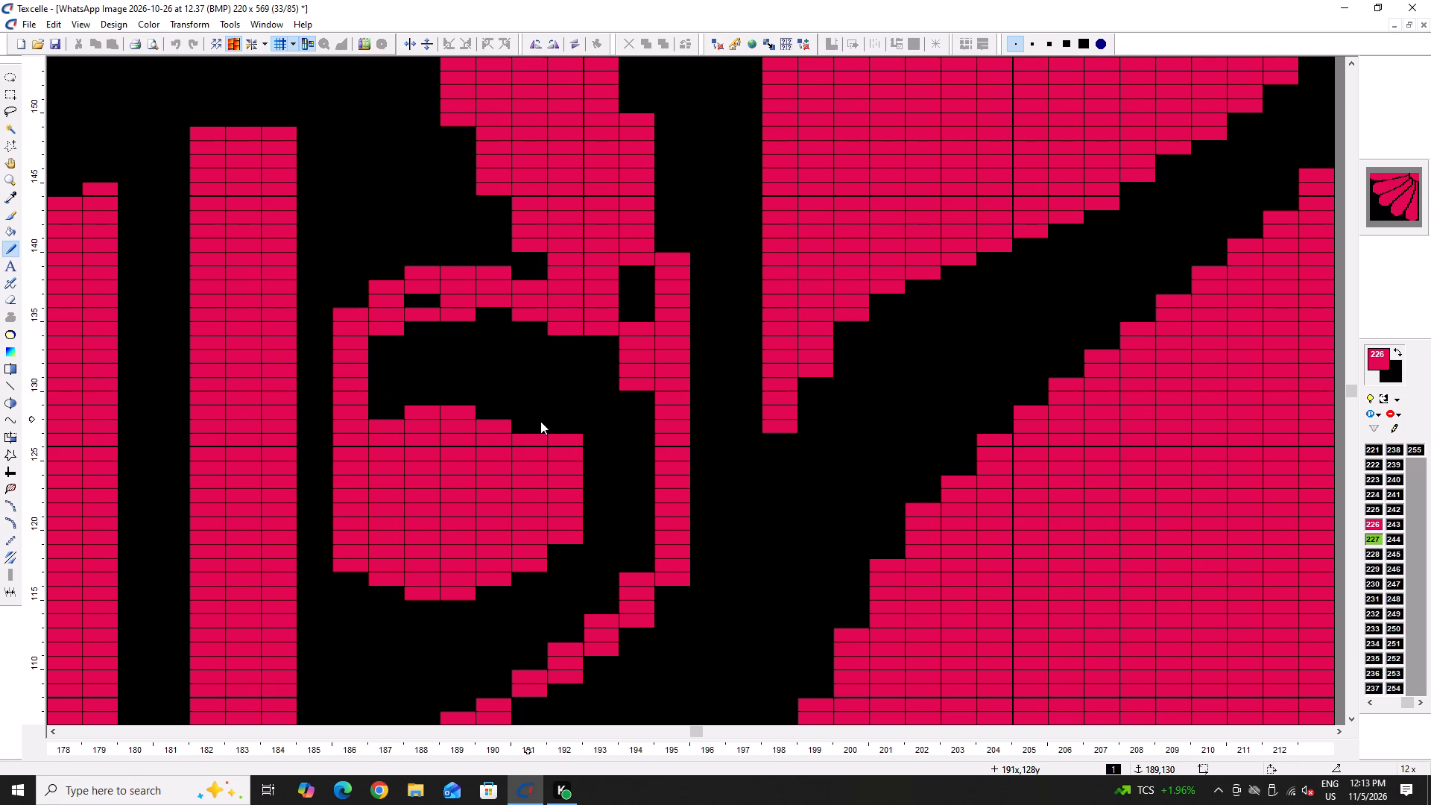
Round the upper berry's new top edge, filling the missing steps in pink and trimming its shoulder pixels in black.
right_drag(540, 421, 540, 421)
click(512, 417)
drag(511, 420, 510, 427)
click(529, 424)
right_click(541, 411)
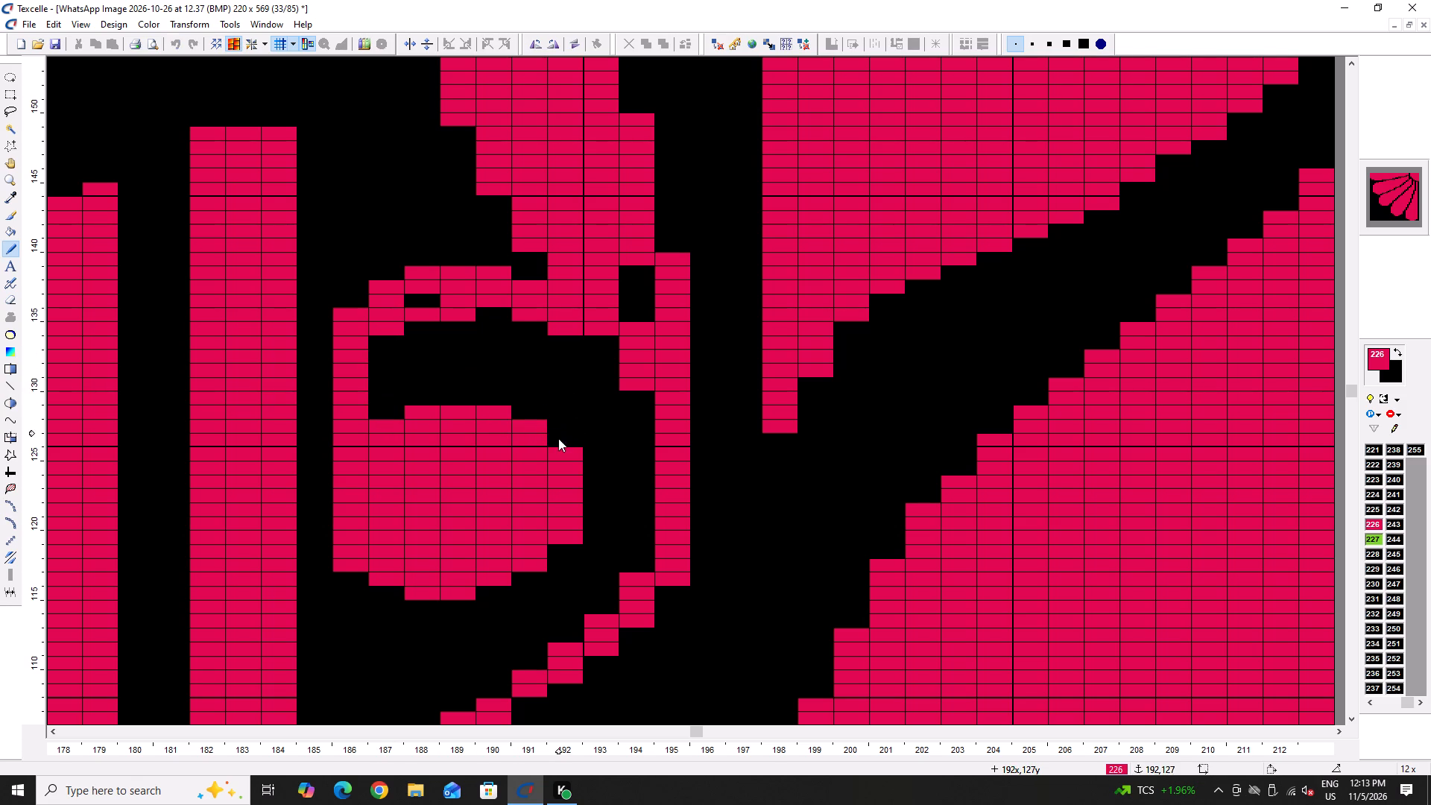
right_click(558, 438)
Trim the bottom edge and lower outer corner of the upper berry in black to round it.
right_drag(476, 597, 422, 594)
right_click(420, 594)
right_click(391, 581)
right_click(387, 581)
right_click(350, 566)
right_click(349, 563)
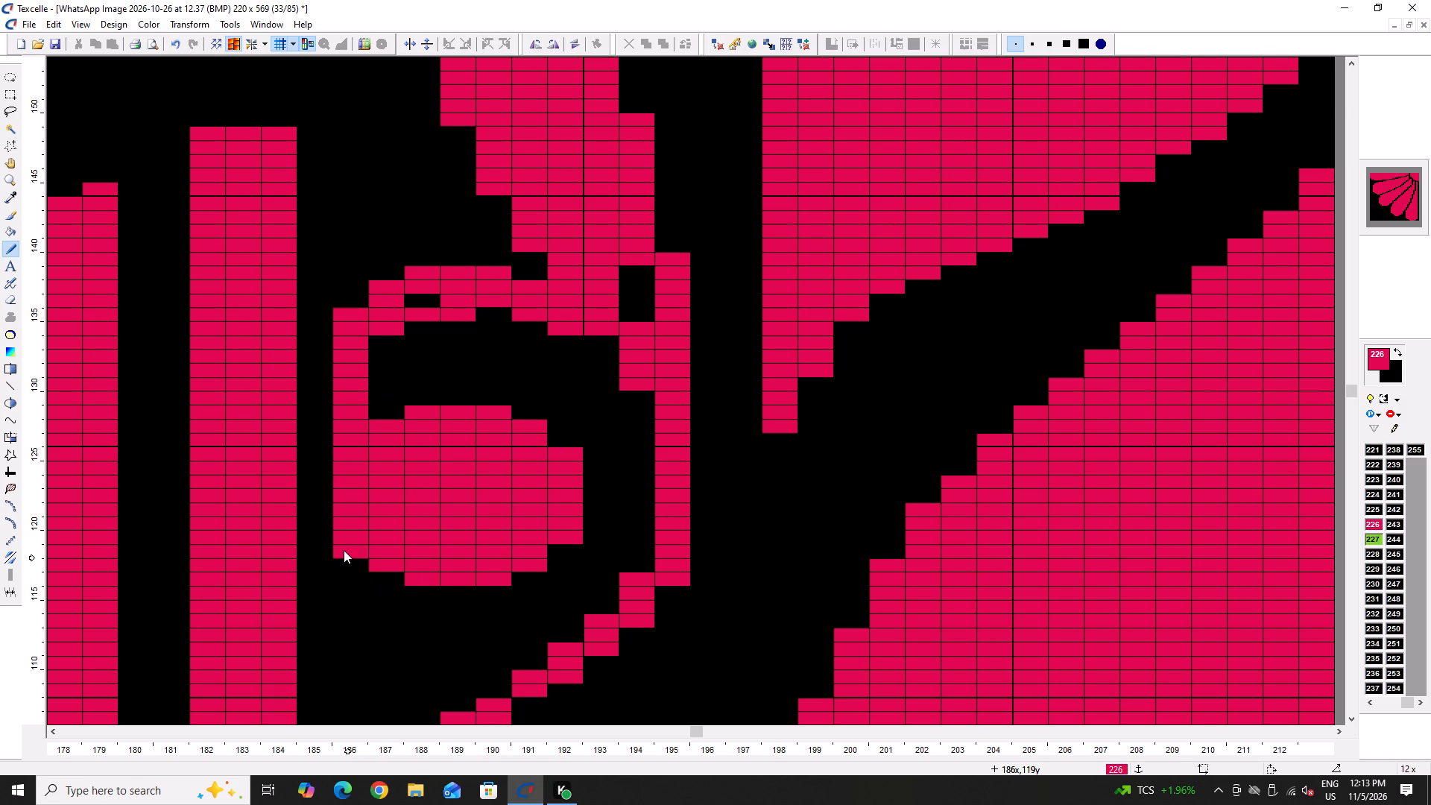
right_click(343, 549)
right_click(343, 549)
Fill the hole and underside gaps of the curl over the upper berry in pink, and step its outer edge in black.
scroll(373, 287, up, 2)
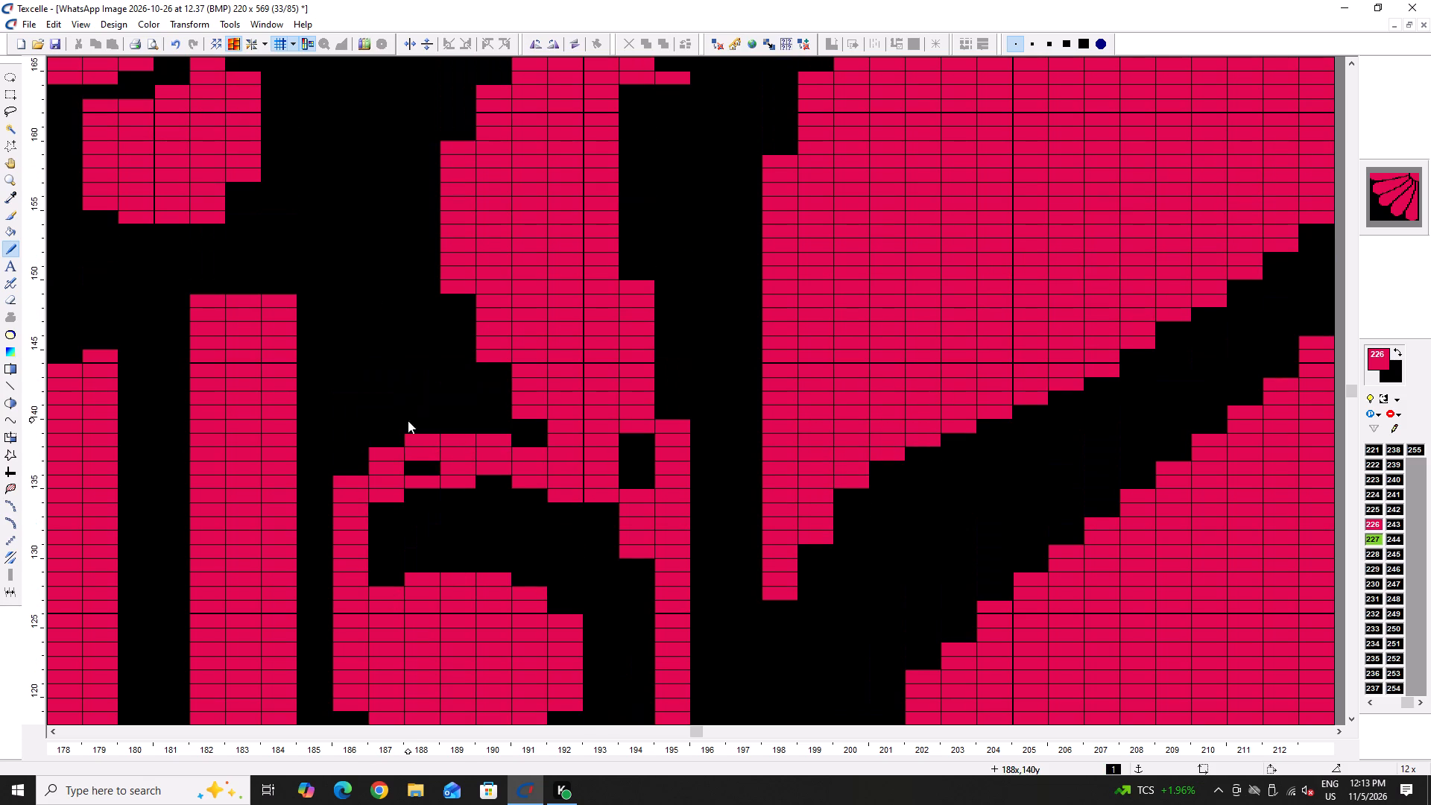
drag(433, 466, 429, 474)
drag(389, 502, 381, 516)
right_click(379, 458)
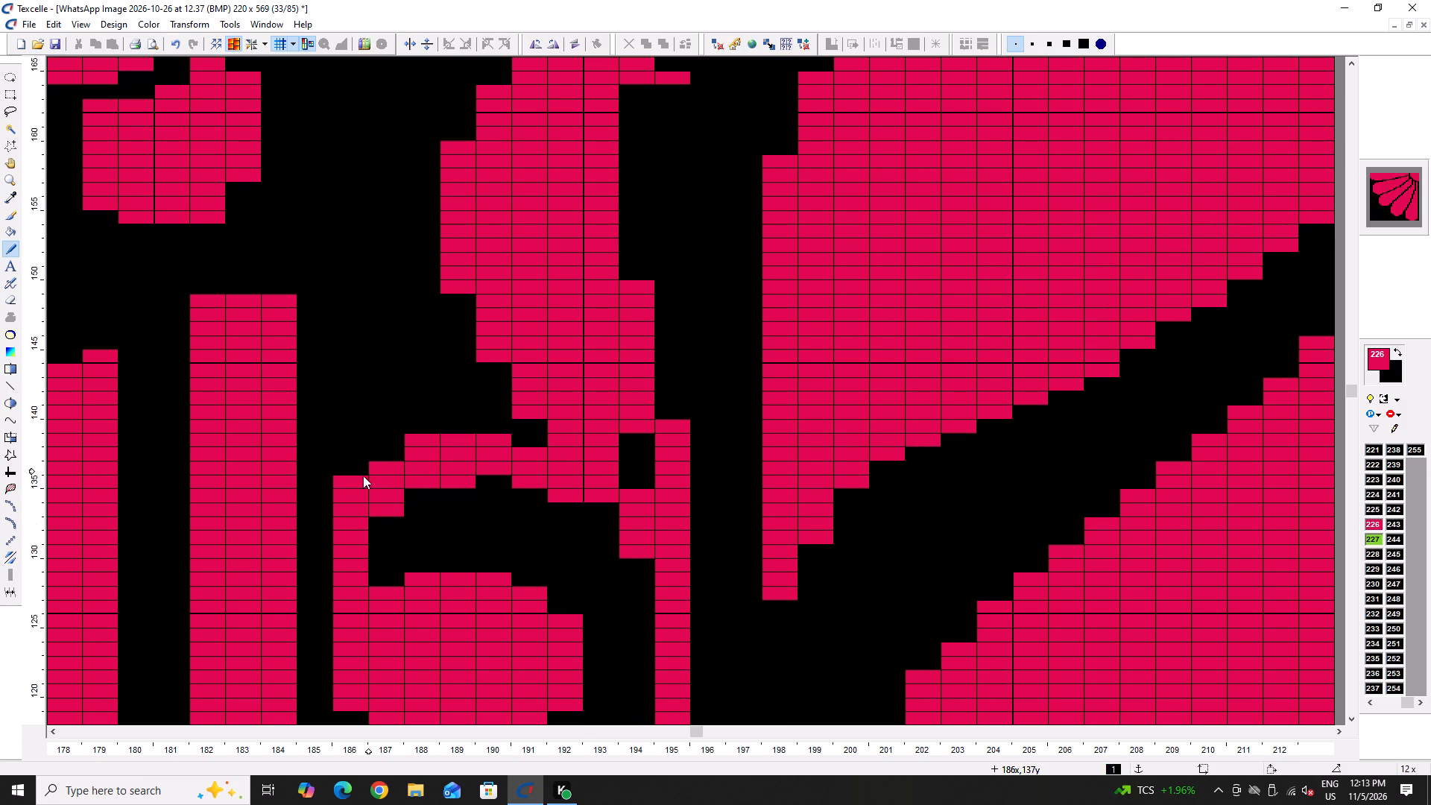
right_click(360, 477)
right_click(408, 443)
right_click(408, 443)
drag(488, 483, 465, 483)
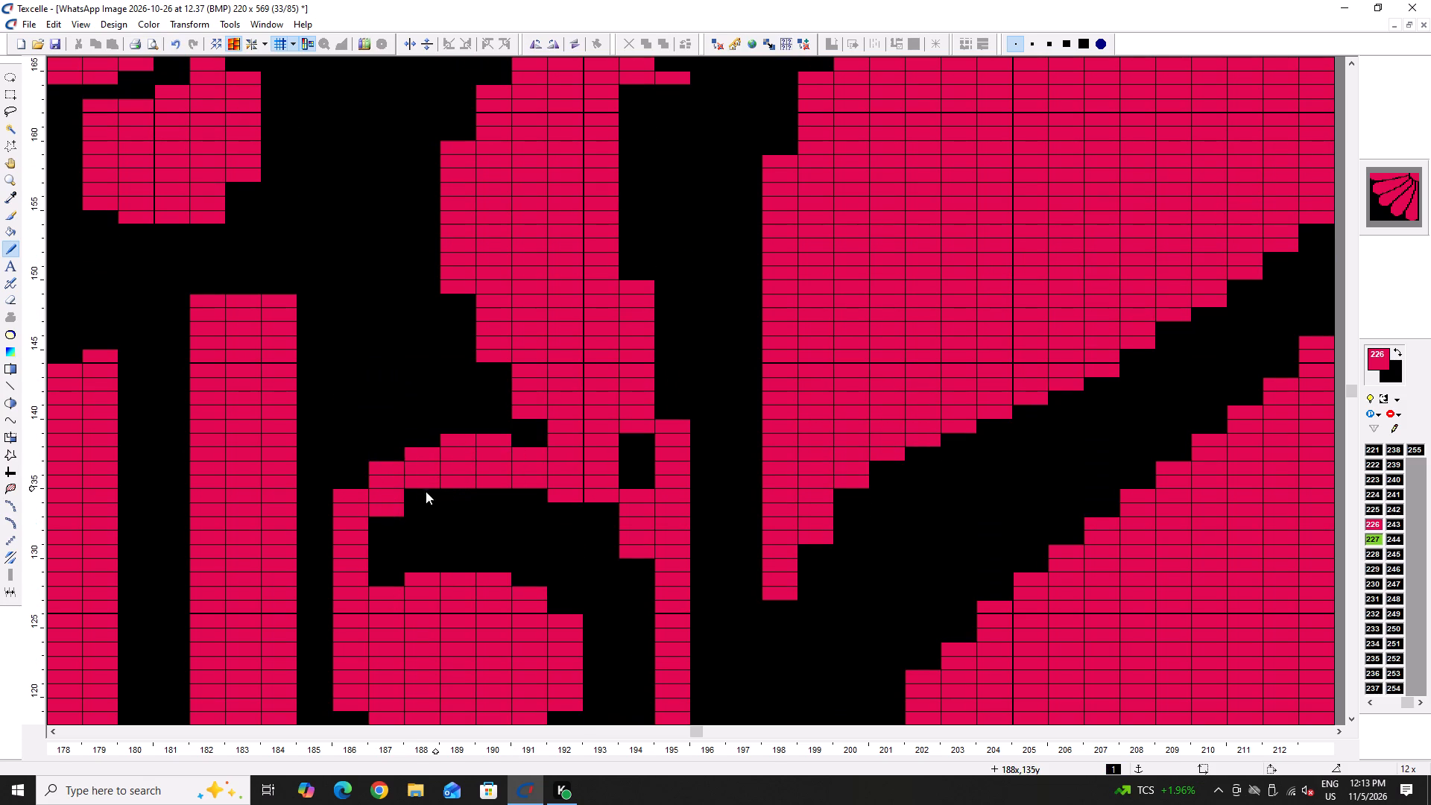
click(417, 496)
Thicken the underside of the curl where it meets the stem and fill the black hole at that junction in pink.
click(603, 512)
click(628, 563)
drag(654, 425, 641, 496)
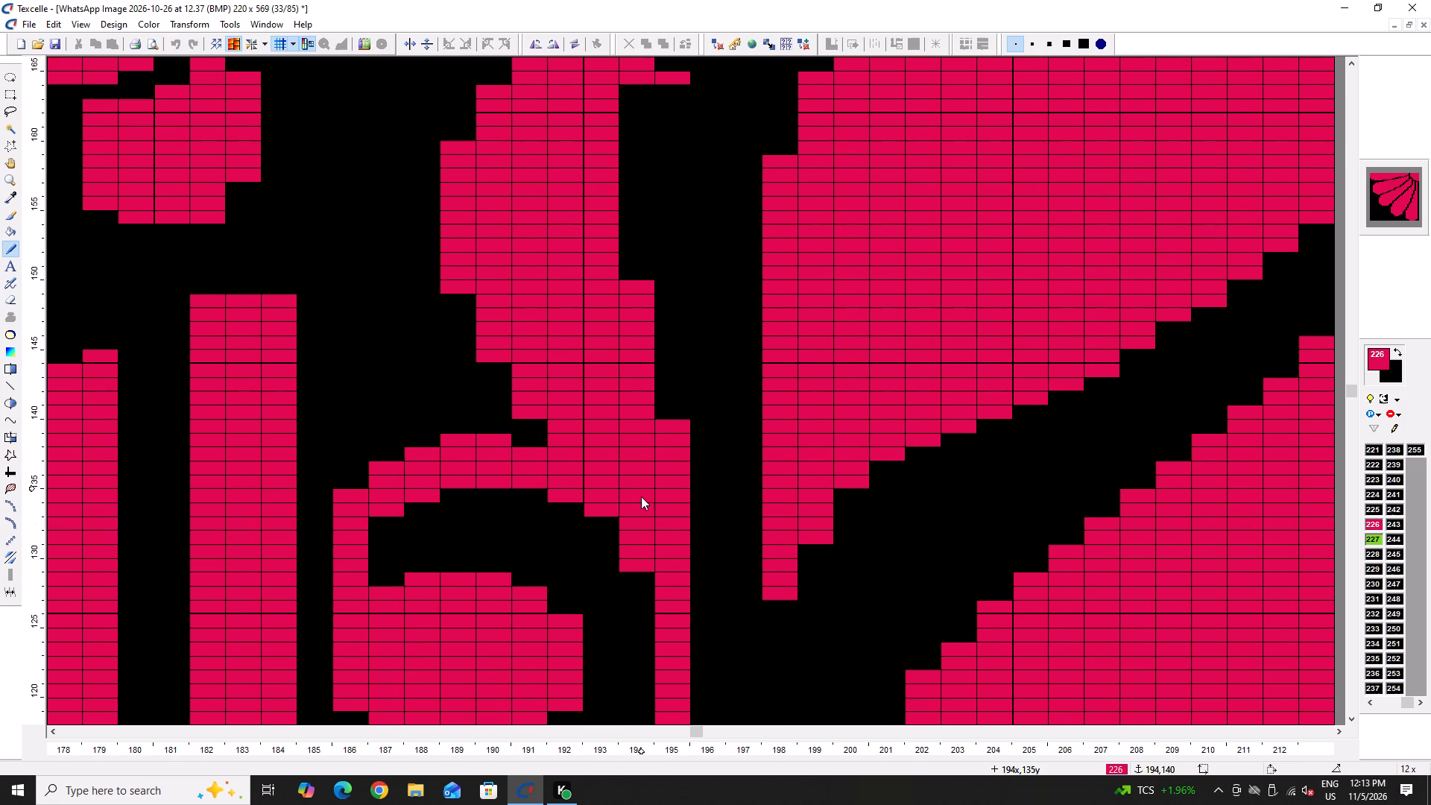
Cut a stepped black gap between the small leaf's lower edge and the curl below, then patch the gap's edges in pink.
drag(641, 496, 641, 499)
scroll(505, 443, up, 1)
right_click(534, 496)
right_drag(552, 514, 571, 531)
right_drag(592, 536, 592, 543)
right_click(607, 559)
click(610, 571)
click(565, 510)
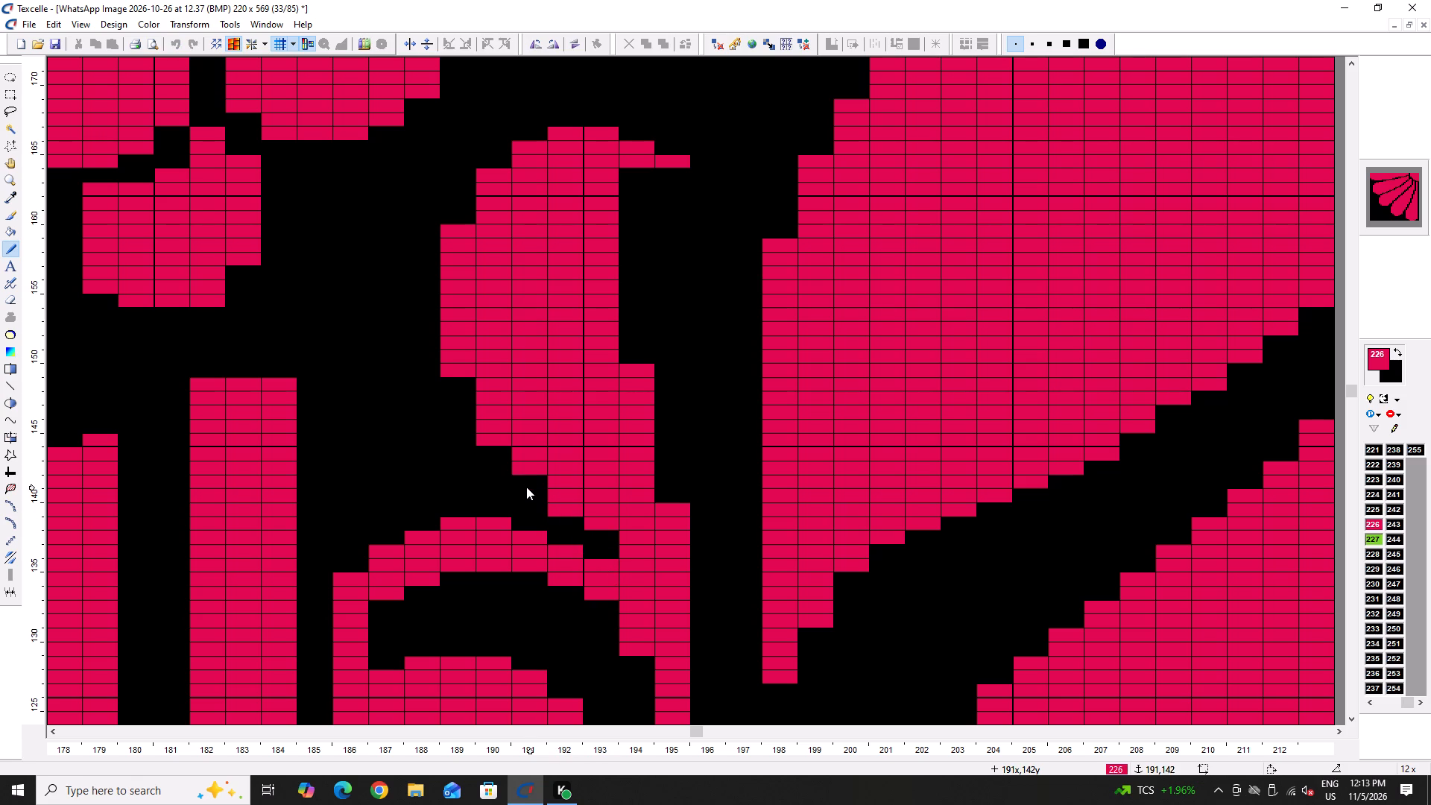
Trim the outer edge of the small leaf above the curl in black to slim it.
right_click(526, 487)
right_click(502, 450)
right_click(500, 442)
right_drag(457, 364, 441, 307)
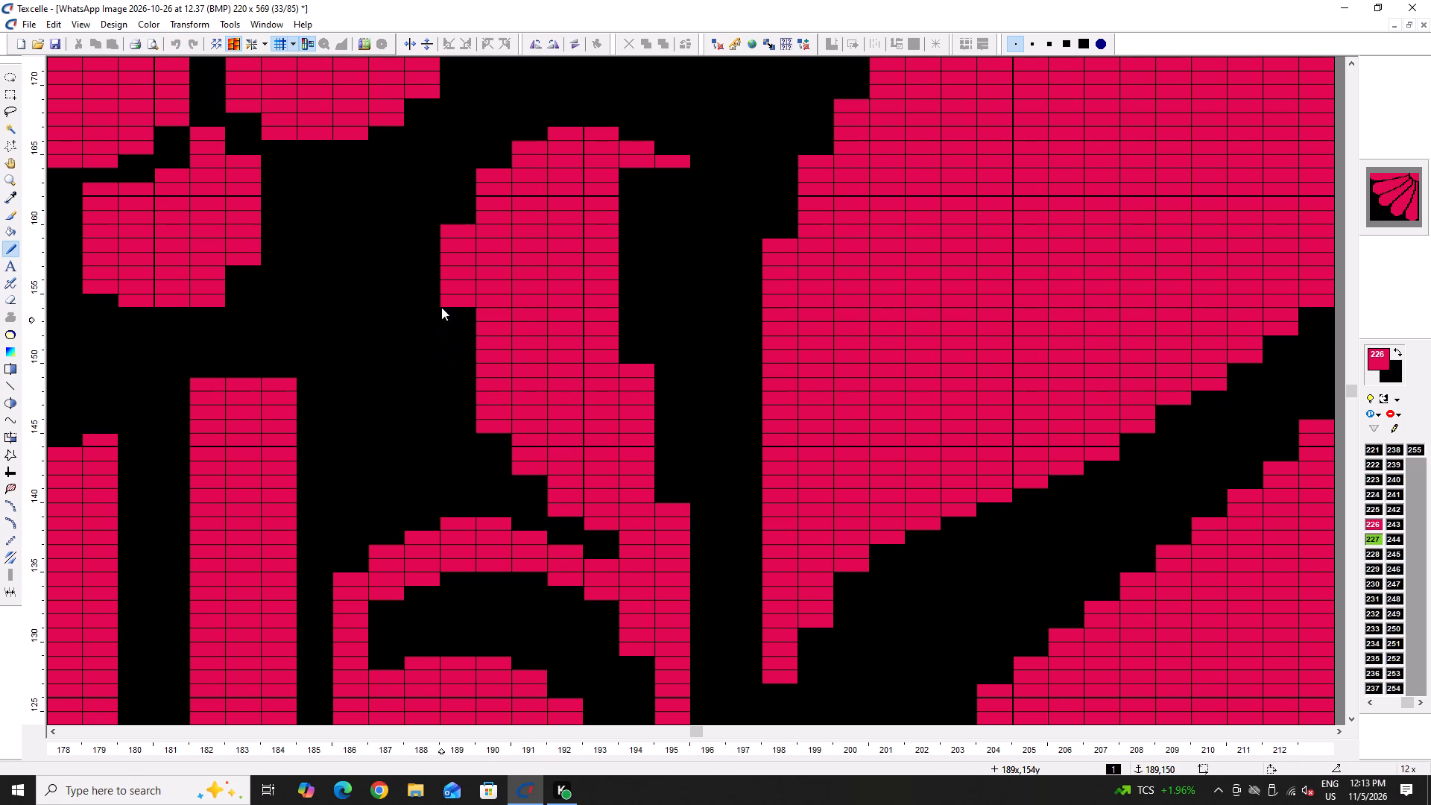
right_drag(441, 307, 447, 203)
Lower and round the small leaf's top in black, and thicken its pointed tip in pink as a stepped curve.
scroll(508, 300, up, 2)
right_drag(500, 353, 541, 317)
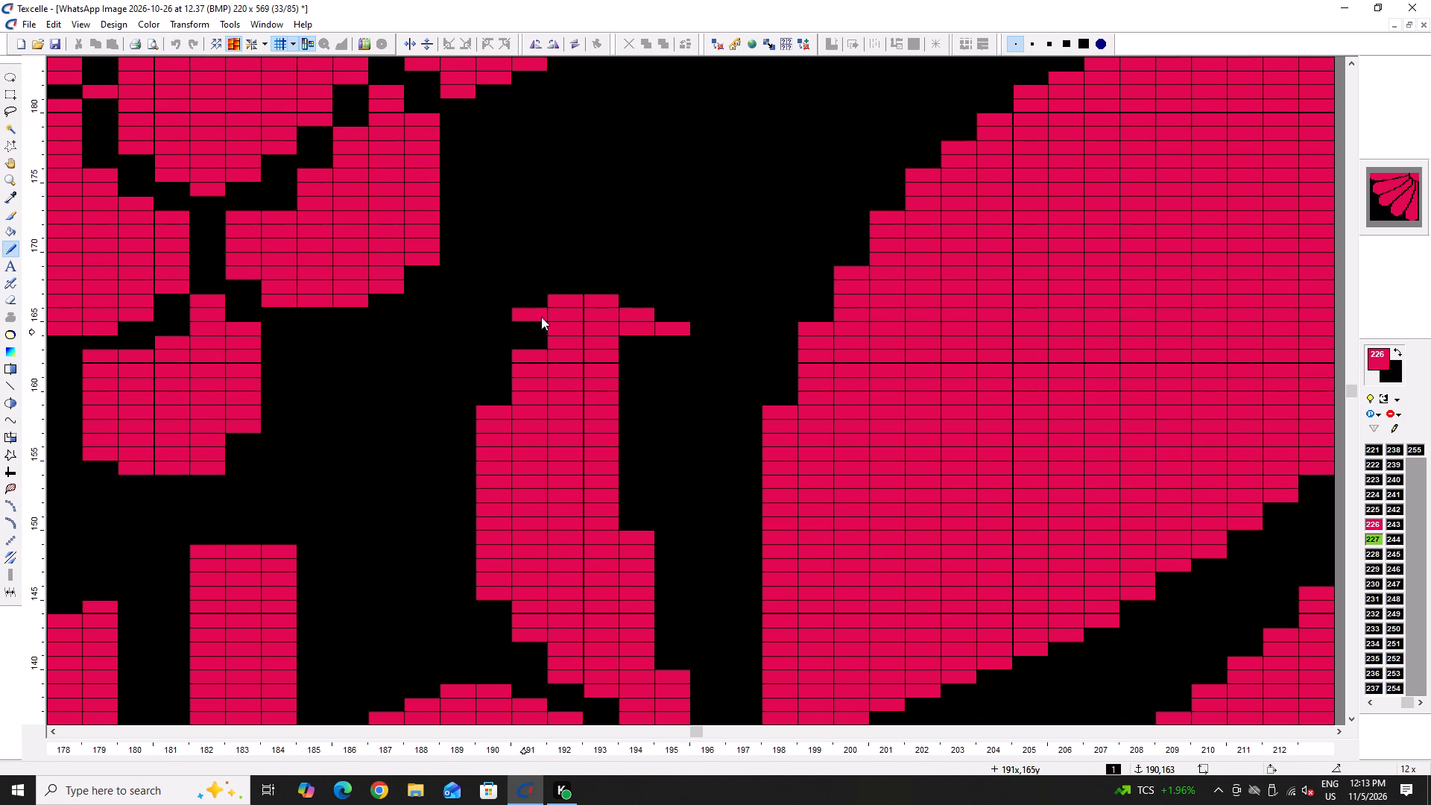
right_drag(541, 317, 517, 359)
right_click(563, 327)
right_drag(582, 311, 631, 308)
click(625, 345)
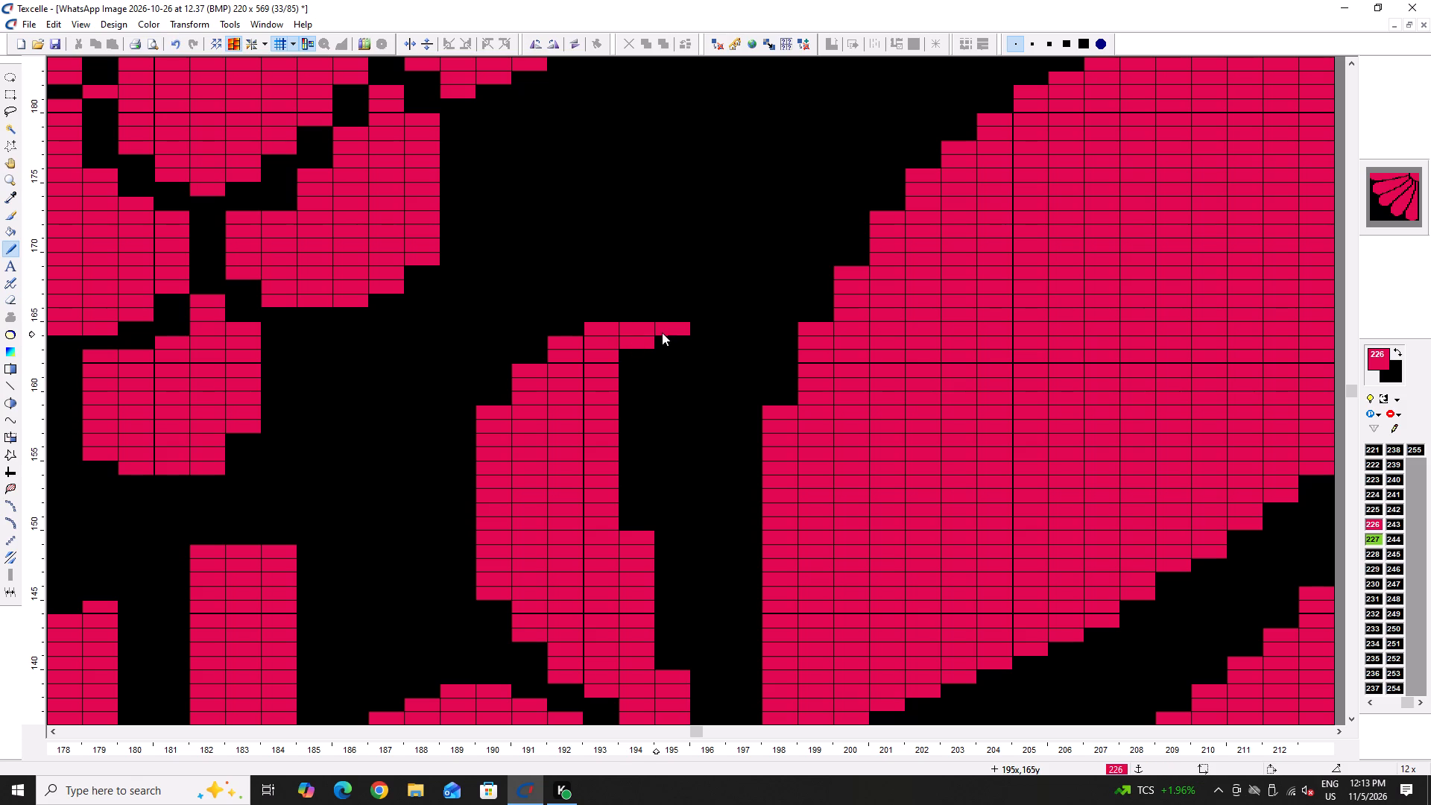
click(664, 332)
click(631, 350)
click(656, 343)
right_click(587, 323)
right_click(560, 340)
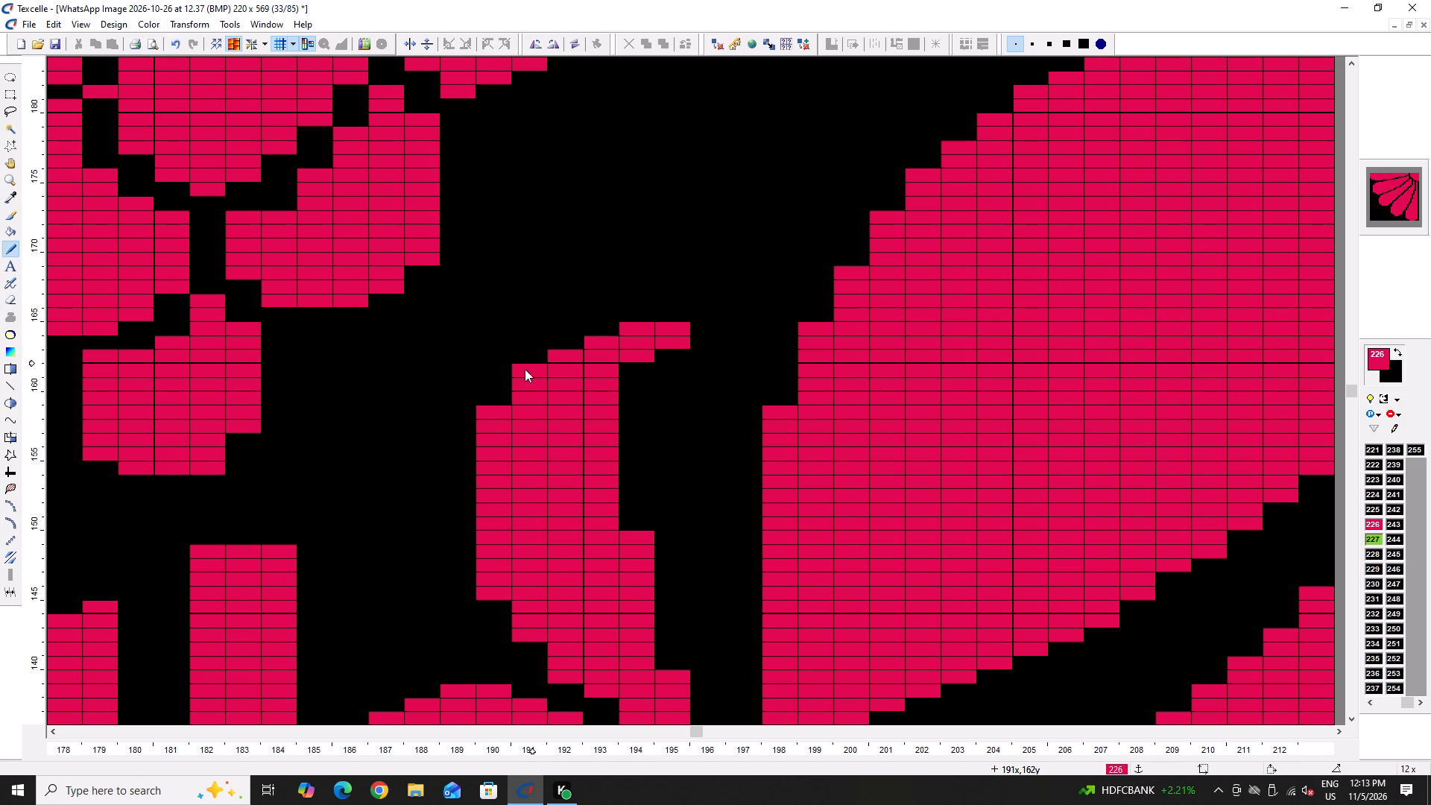
right_click(522, 371)
right_click(496, 408)
Trim the small leaf's lower outer edge in black into even steps toward the stem.
scroll(585, 498, down, 3)
right_click(539, 389)
right_click(551, 426)
right_click(488, 335)
right_click(486, 341)
right_click(486, 342)
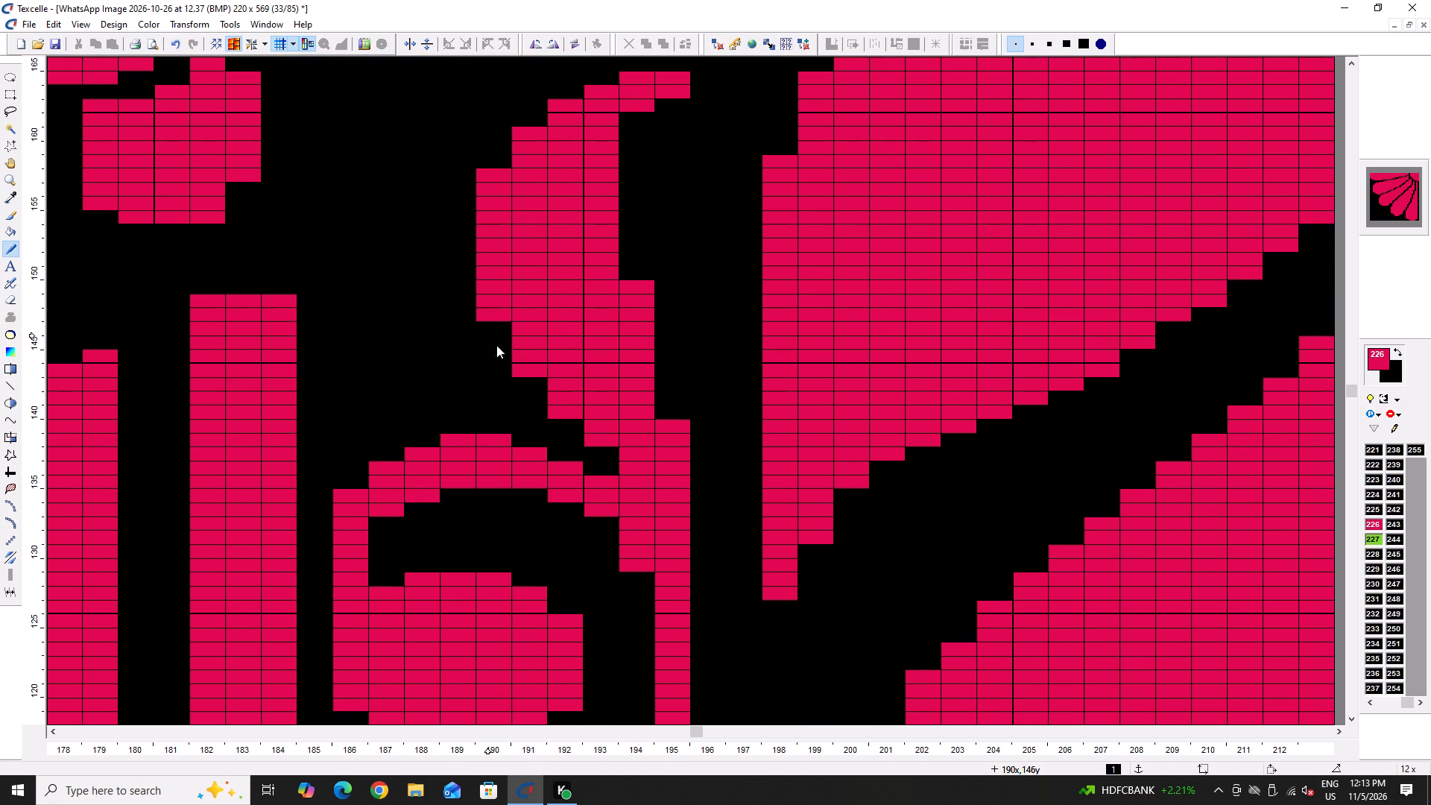
Fill the leaf, curl and stem junction in pink, and thicken the stem's inner edge beside the upper berry.
drag(615, 449, 611, 482)
ctrl+scroll(593, 443, down, 4)
ctrl+scroll(613, 435, up, 3)
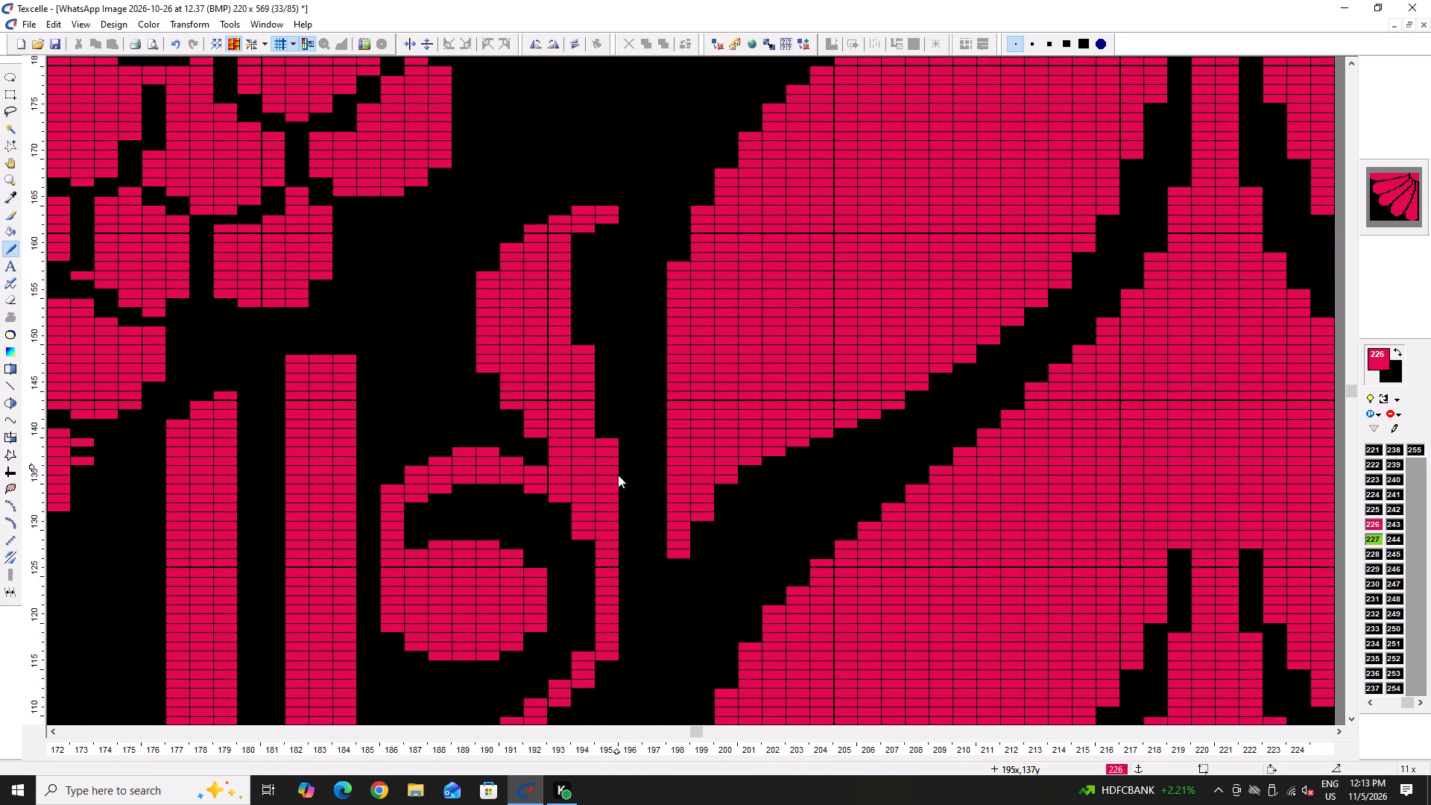
scroll(620, 497, down, 1)
drag(579, 461, 581, 561)
drag(569, 426, 569, 435)
click(511, 402)
click(543, 417)
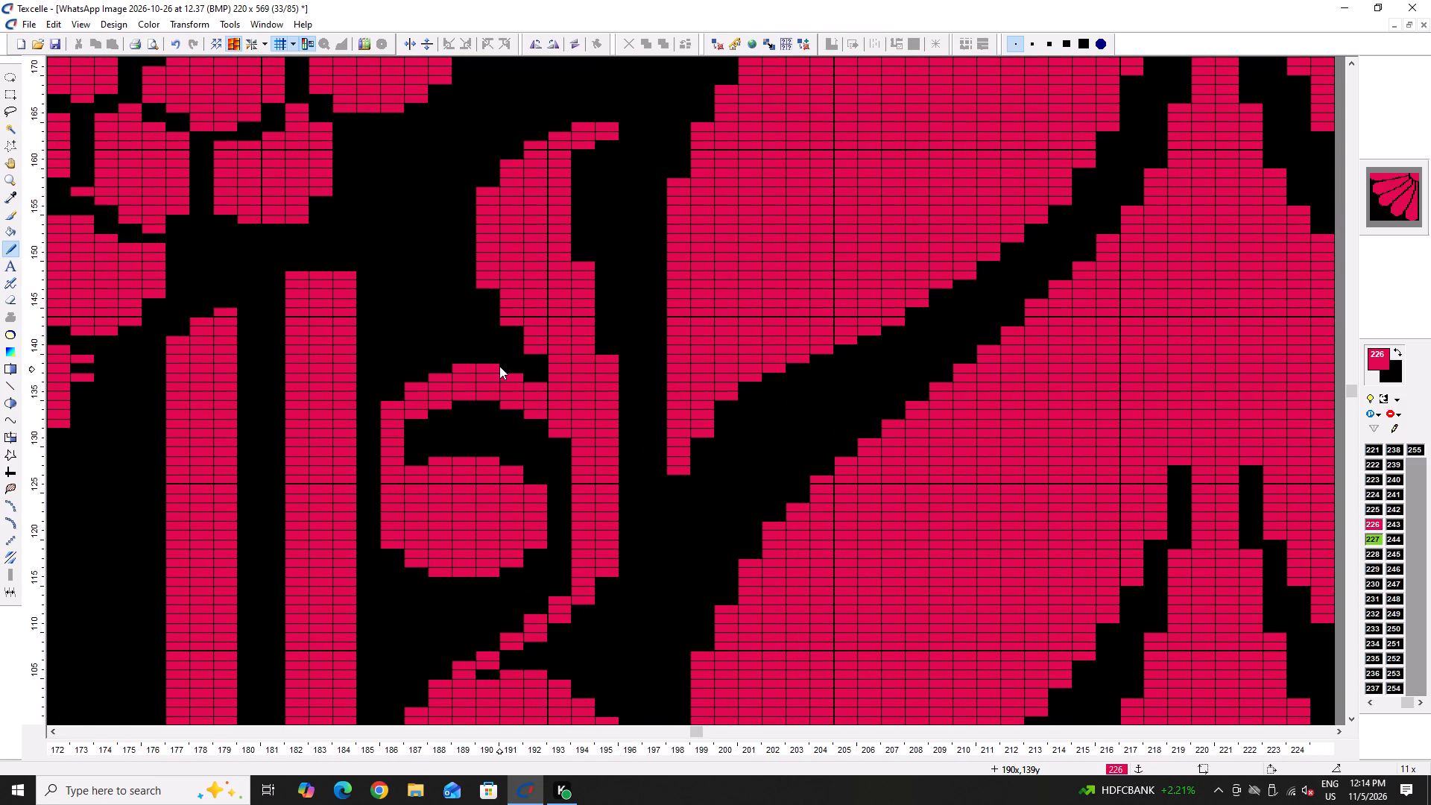
Trim the top edge of the curl over the upper berry in black and notch its junction with the stem.
right_drag(498, 367, 466, 370)
right_click(412, 384)
right_click(432, 373)
right_click(435, 373)
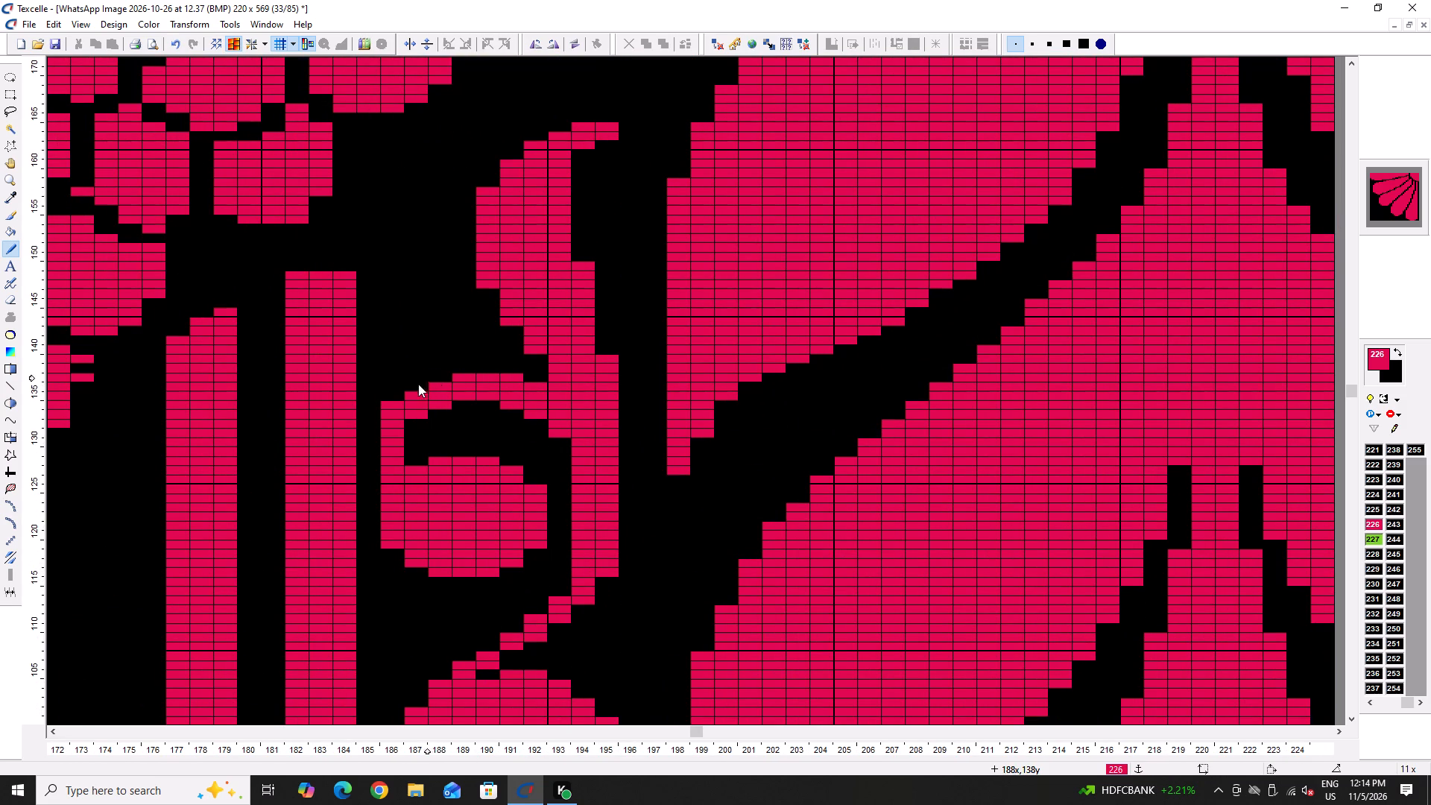
right_click(398, 408)
right_click(552, 391)
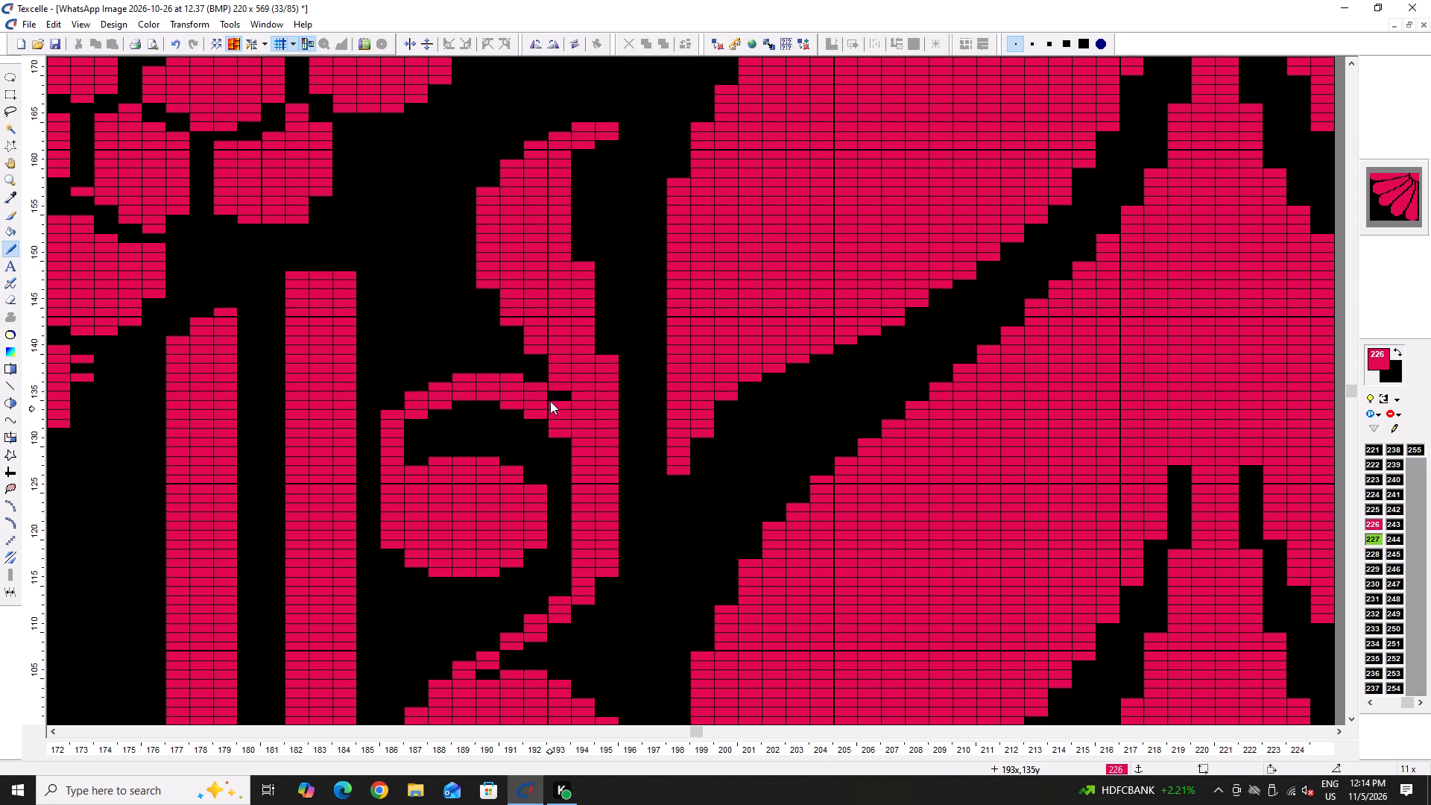
right_click(551, 388)
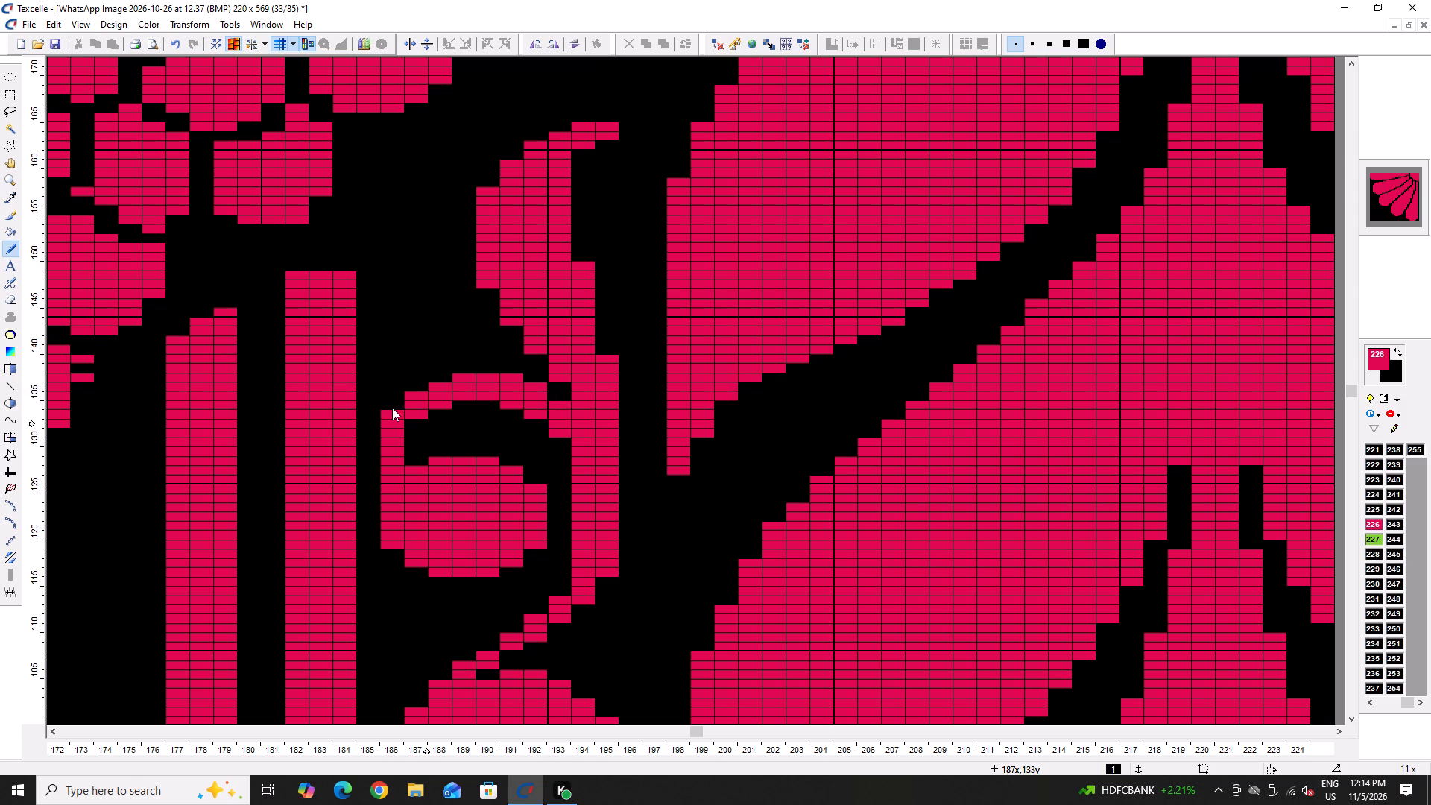
Thicken the underside of the curl over the upper berry in pink and lower its top edge in black.
click(408, 418)
click(408, 424)
click(433, 415)
drag(458, 407, 516, 407)
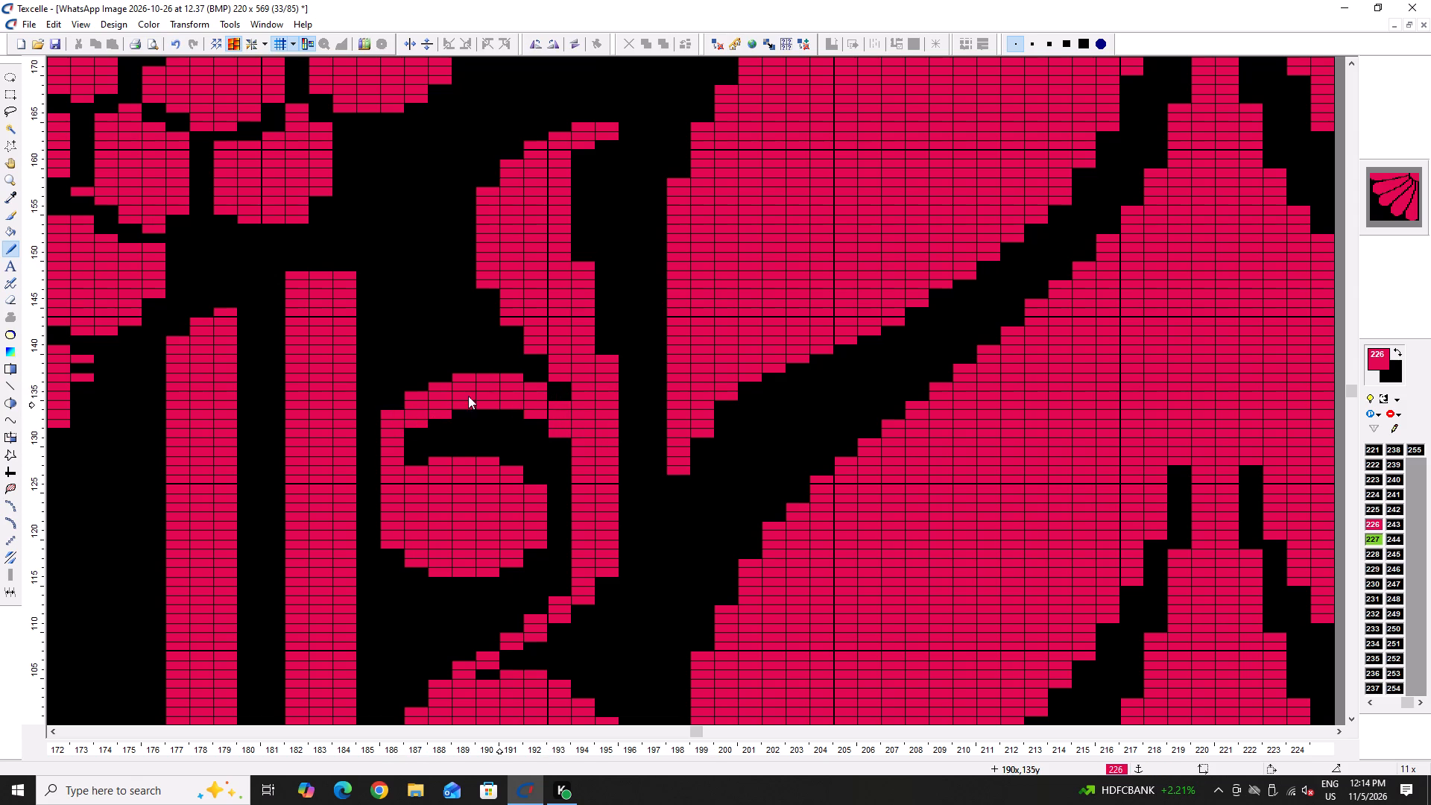
right_drag(453, 375, 483, 376)
right_drag(490, 377, 522, 379)
right_click(539, 386)
right_click(430, 387)
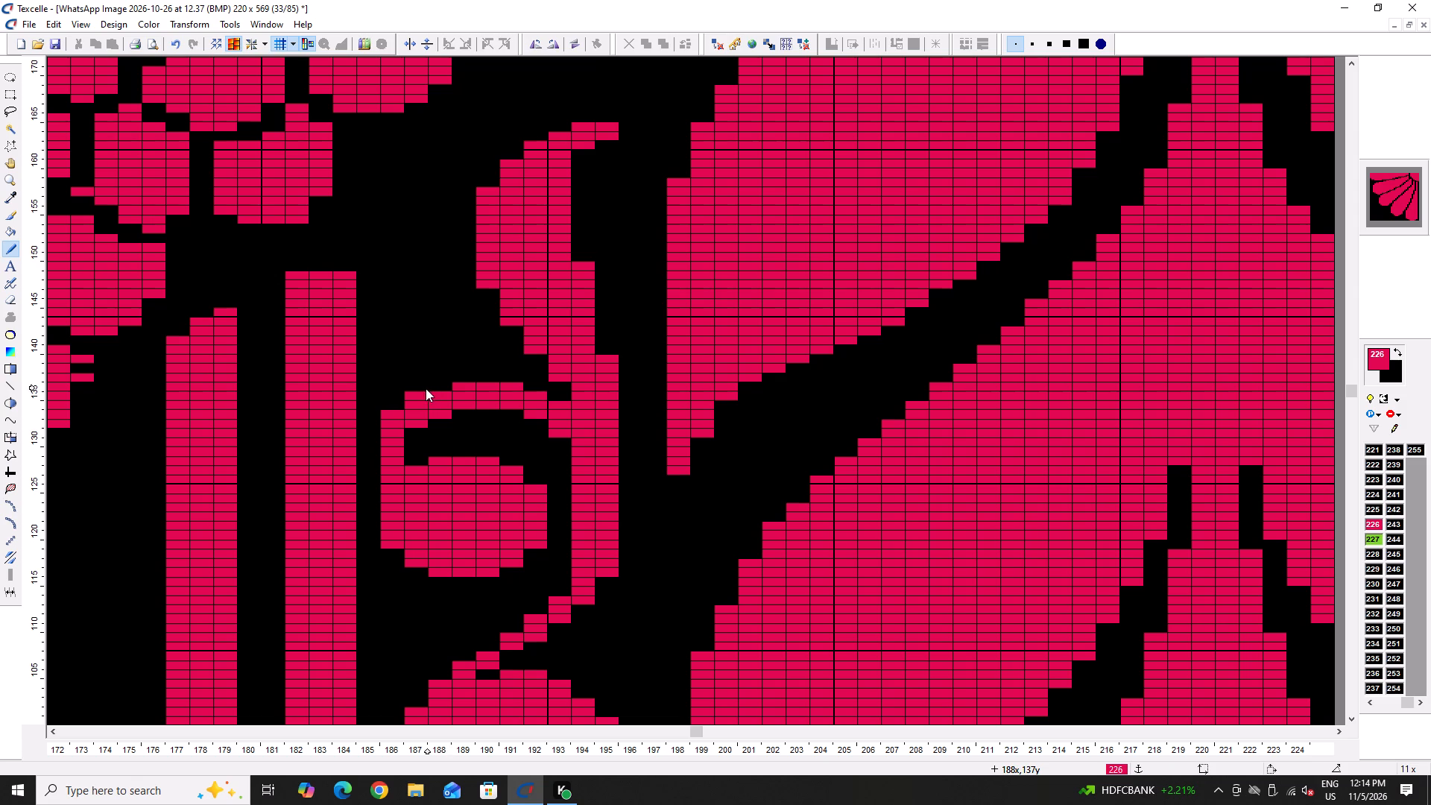
right_click(410, 394)
right_click(393, 414)
click(408, 429)
Thicken the diagonal end of the stem running down to the lower berry with even pink steps.
ctrl+scroll(361, 411, down, 6)
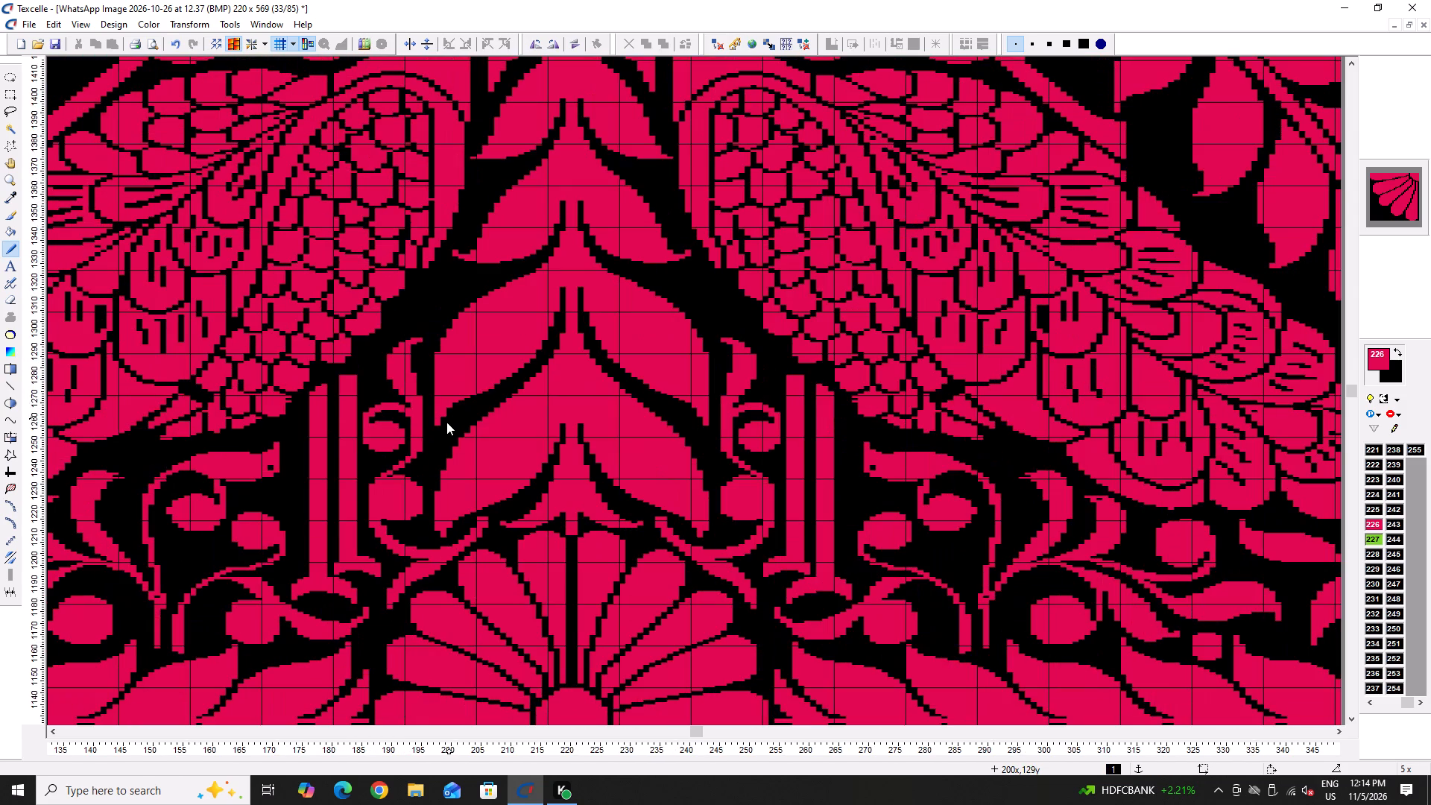
ctrl+scroll(394, 433, up, 6)
drag(455, 499, 443, 520)
click(446, 502)
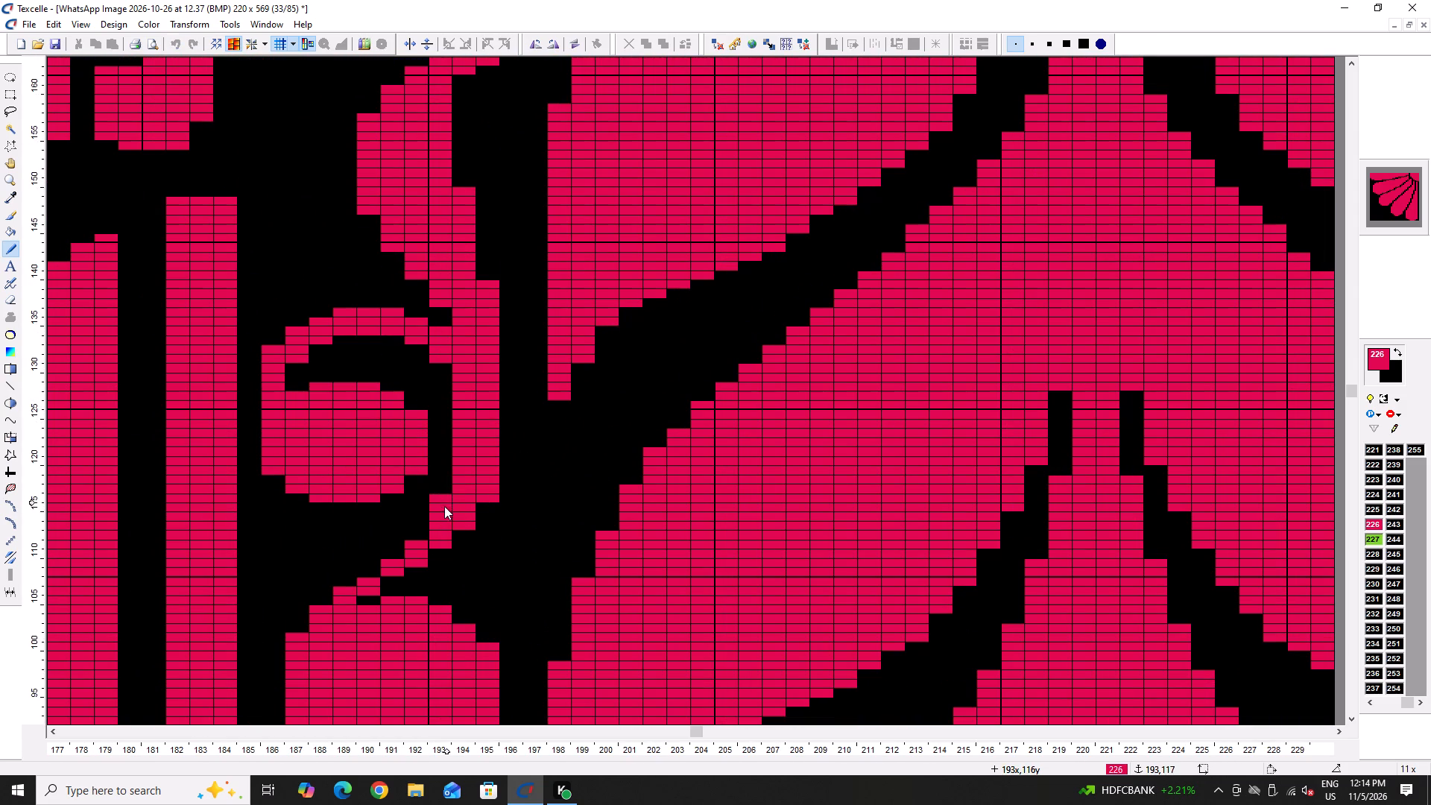
drag(424, 526, 420, 544)
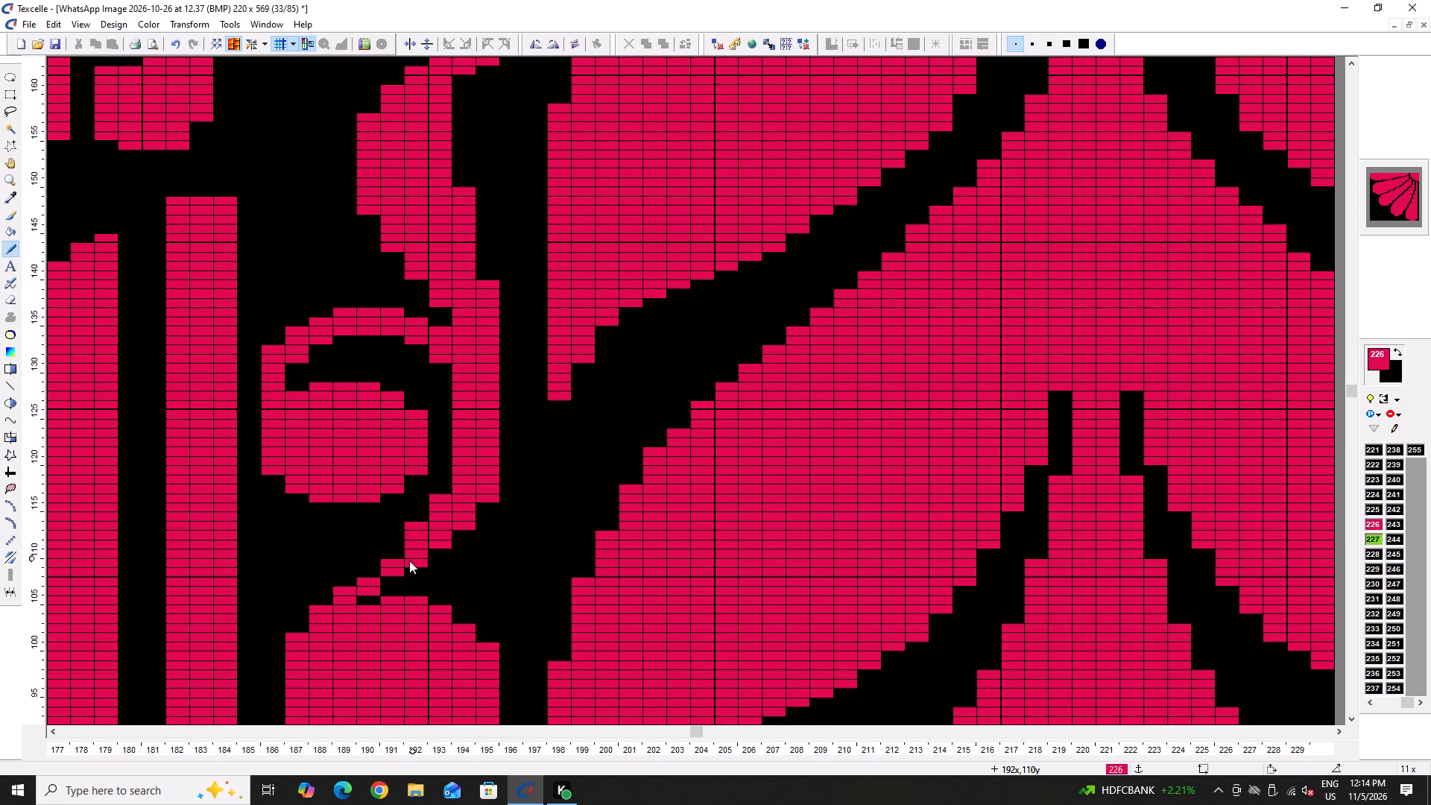
key(Left)
scroll(513, 591, down, 1)
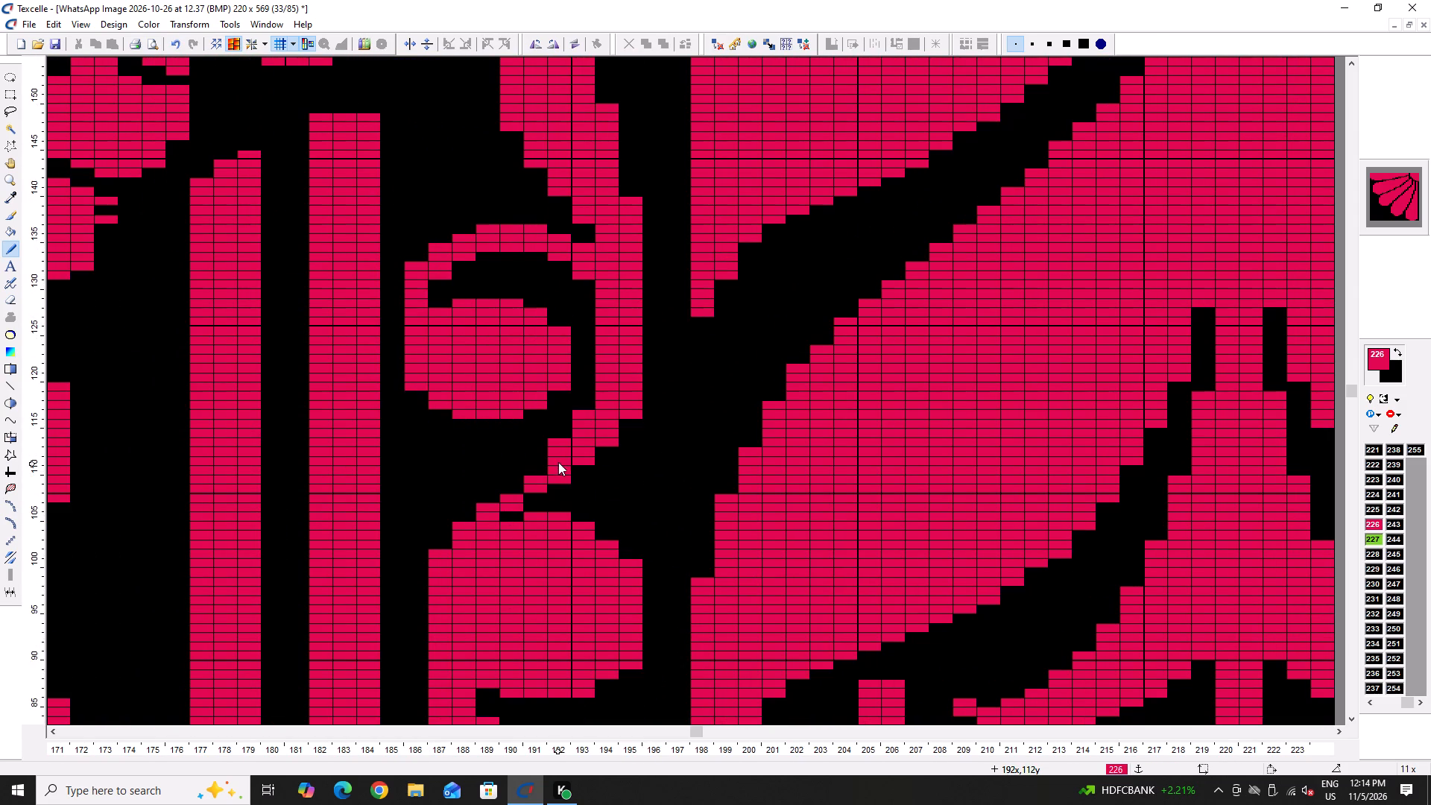
ctrl+scroll(558, 462, up, 2)
click(514, 462)
drag(446, 490, 451, 513)
click(423, 526)
click(372, 573)
drag(306, 631, 306, 646)
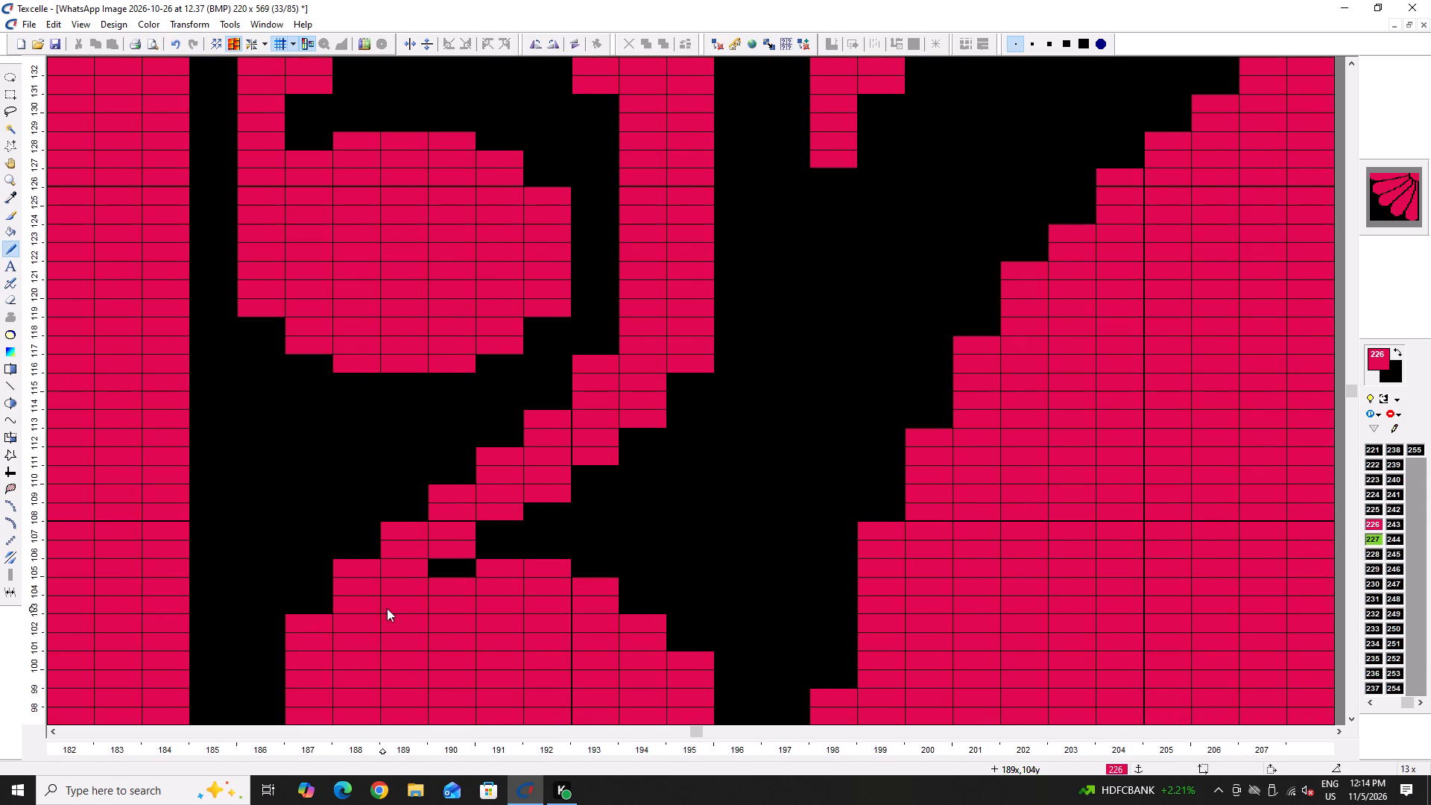
Cut a black gap between the diagonal stem and the lower berry, trimming the berry's upper edge beside their junction.
ctrl+scroll(387, 608, down, 6)
ctrl+scroll(407, 405, up, 3)
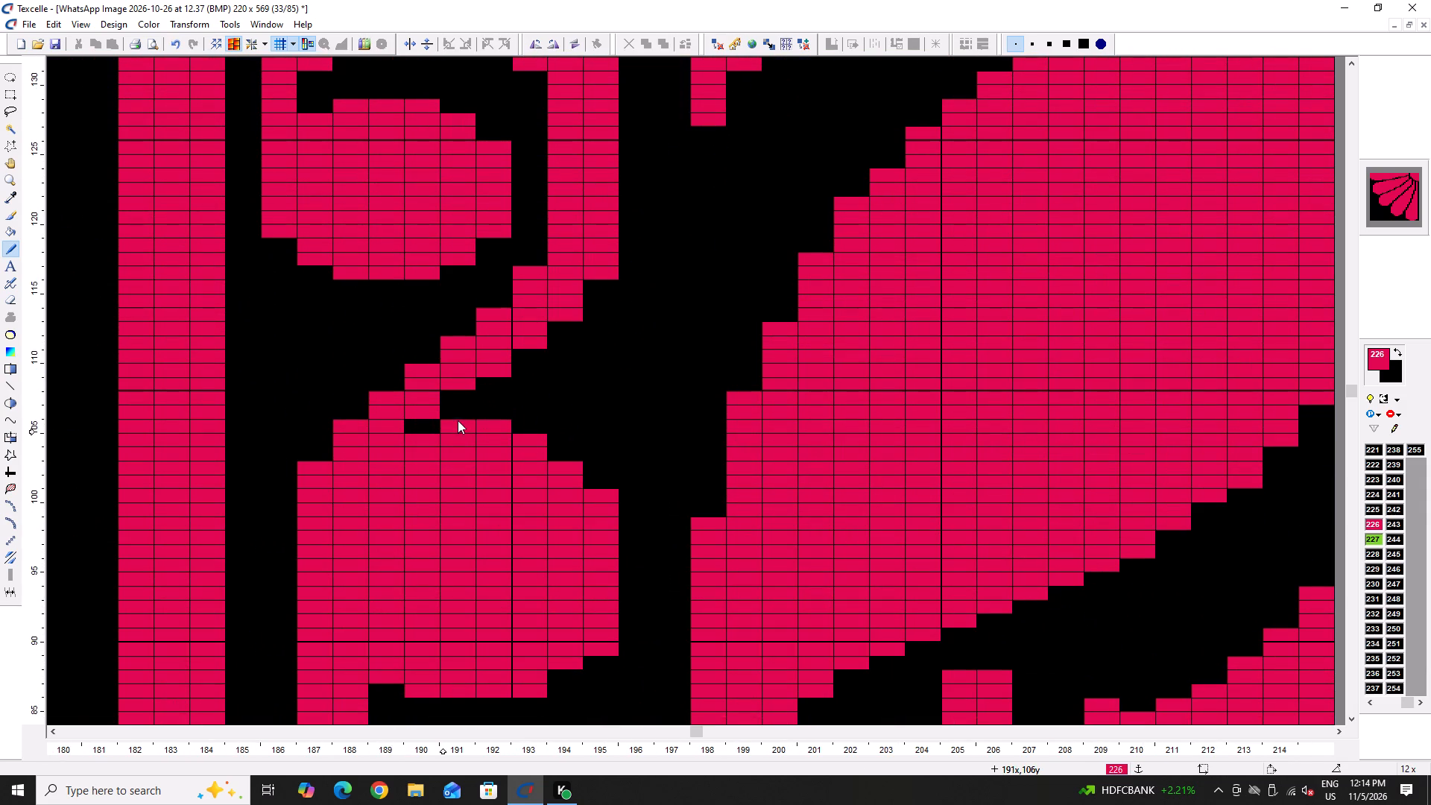
right_drag(458, 420, 534, 437)
ctrl+scroll(409, 480, down, 2)
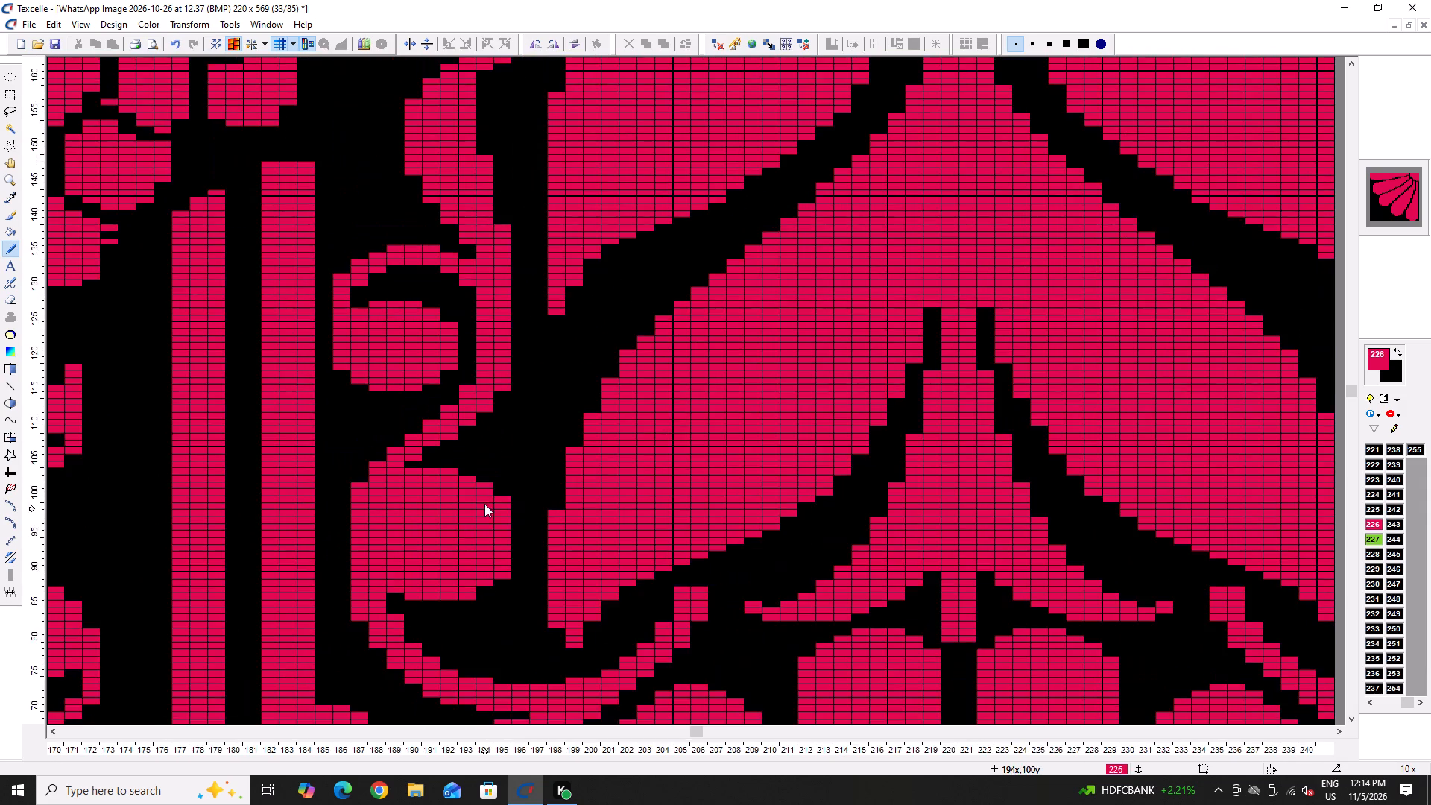
ctrl+scroll(484, 499, up, 2)
right_drag(324, 454, 318, 492)
right_click(318, 490)
right_click(320, 485)
right_drag(325, 477, 336, 460)
right_drag(343, 455, 351, 449)
right_drag(353, 449, 411, 450)
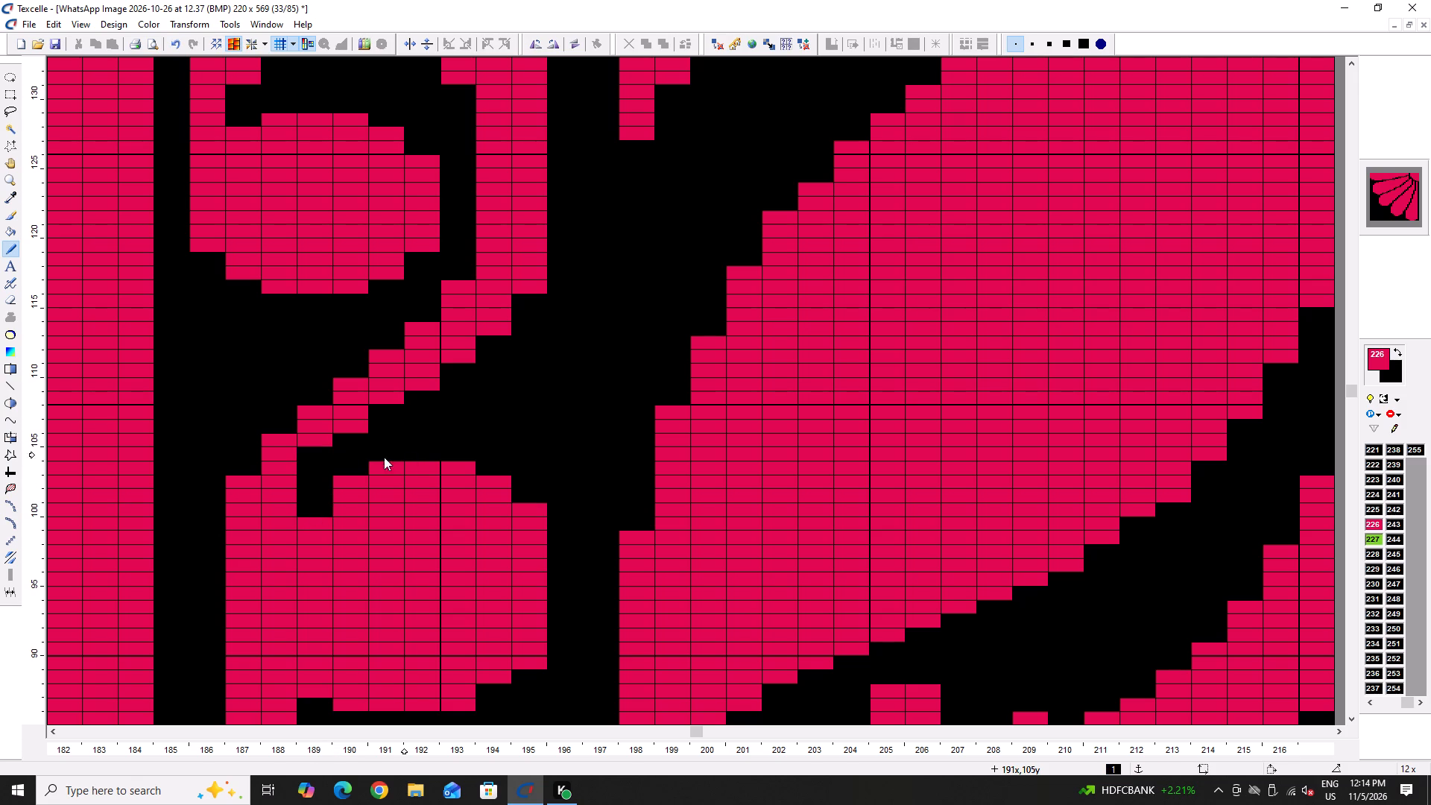
Thicken the underside of the diagonal stem above the lower berry with stepped pink pixels, keeping a black gap over the berry.
drag(333, 456, 316, 462)
right_drag(351, 448, 355, 457)
click(350, 442)
click(379, 408)
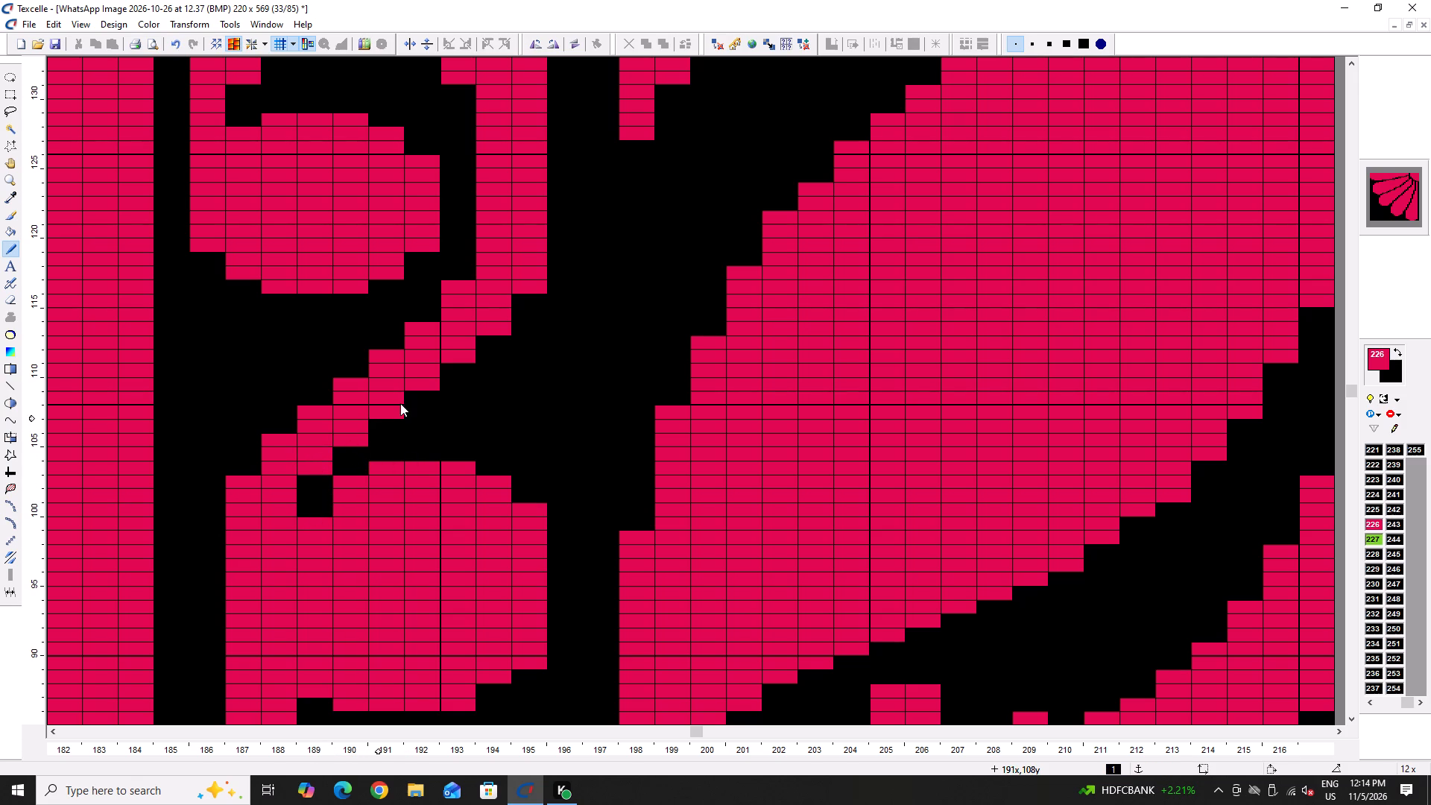
Save the edited peacock bitmap.
ctrl+scroll(395, 422, down, 4)
ctrl+scroll(388, 437, up, 4)
ctrl+scroll(340, 528, down, 5)
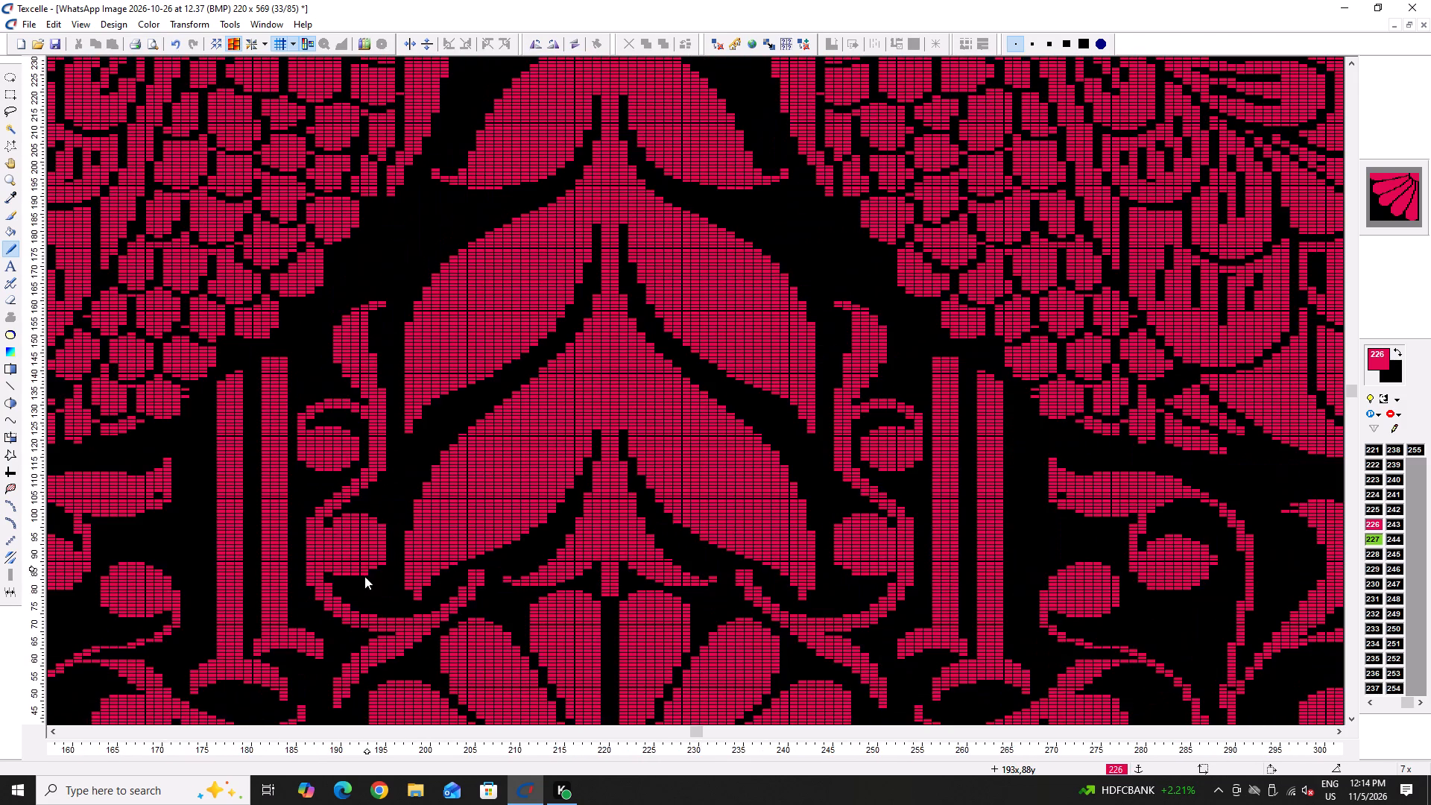
ctrl+scroll(350, 593, up, 4)
ctrl+scroll(379, 599, down, 6)
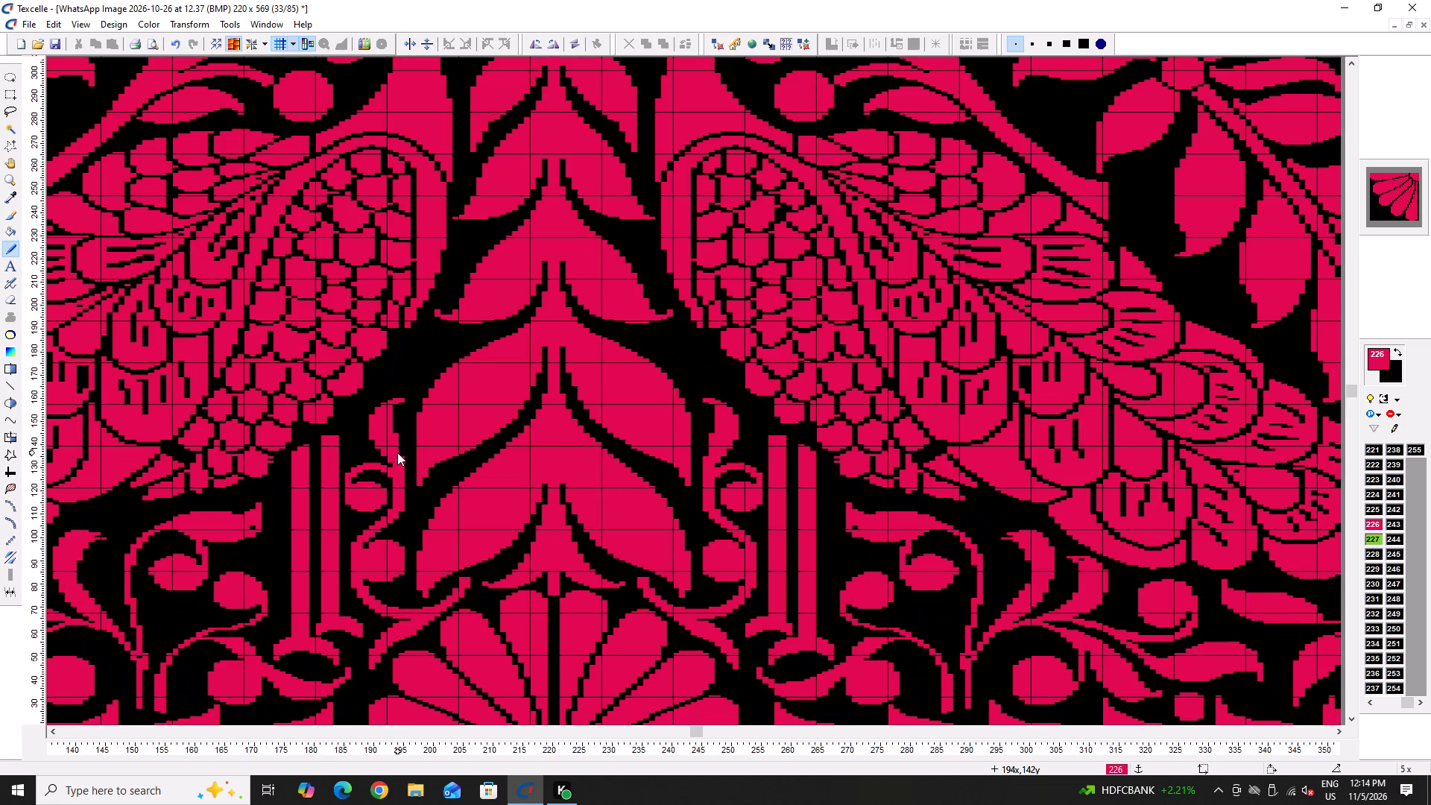
key(ctrl+s)
key(ctrl+s)
key(ctrl+s)
Fill out the upper edge and tip of the slanted feather scale at the peacock tail's lower end in pink.
ctrl+scroll(133, 440, up, 7)
drag(203, 433, 248, 409)
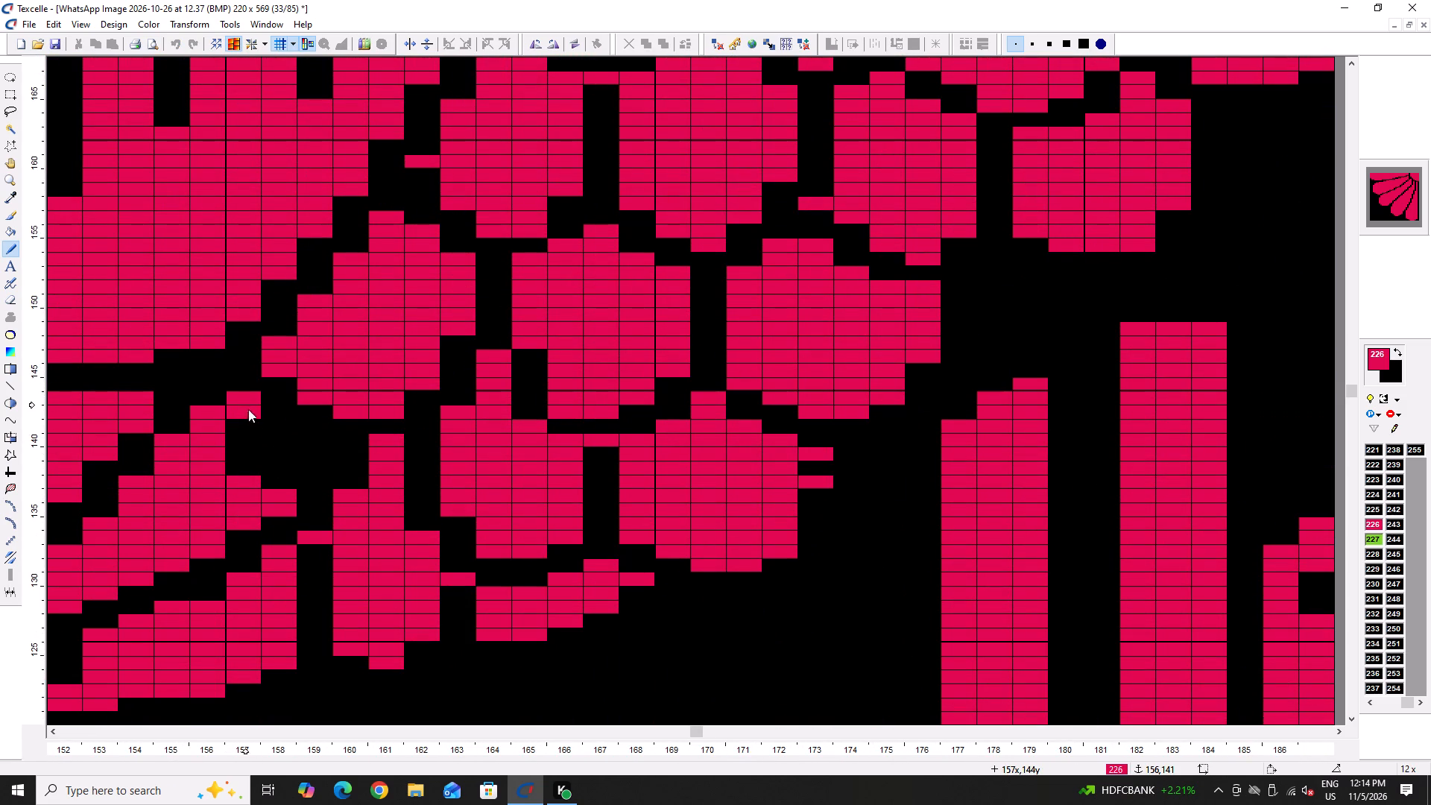
drag(248, 409, 293, 469)
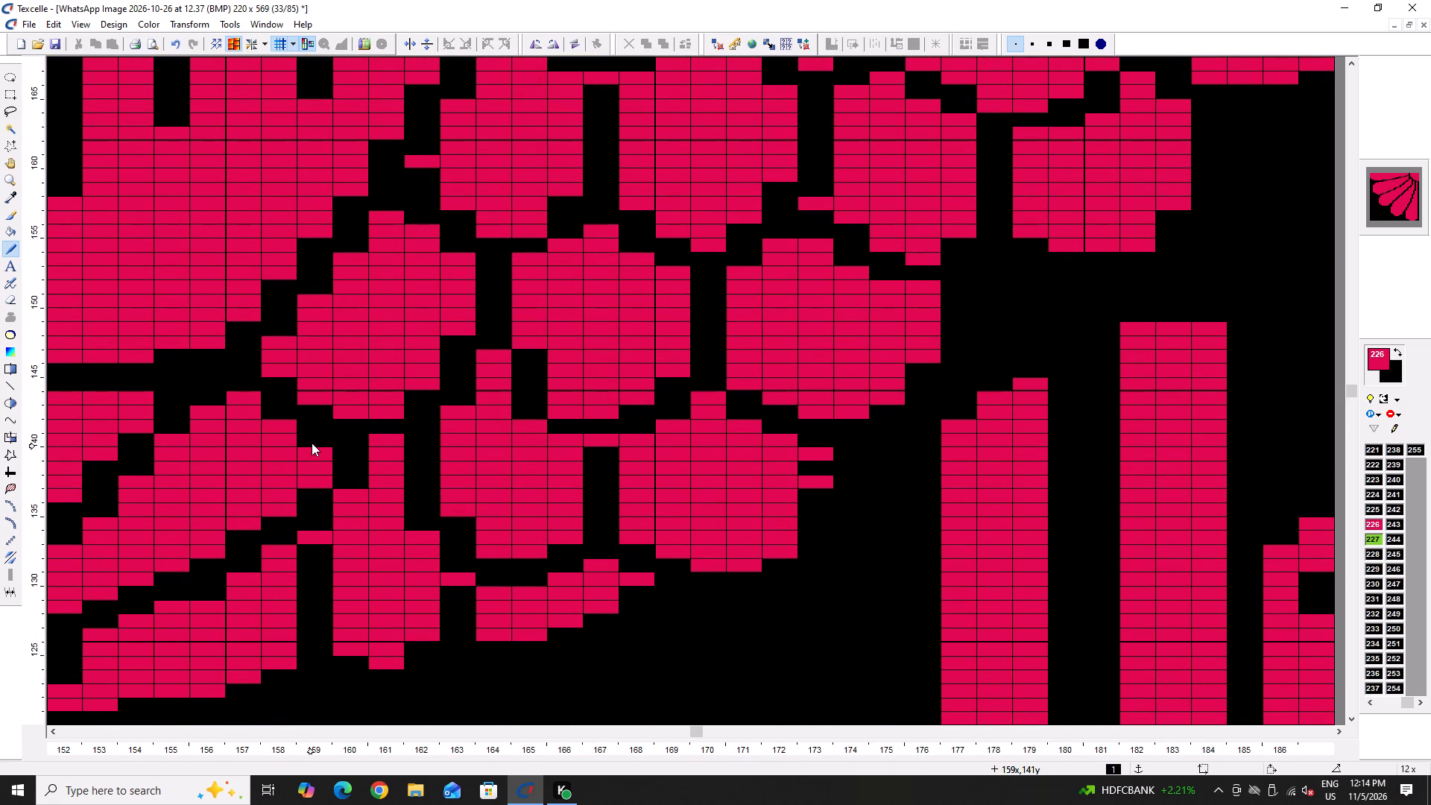
click(312, 443)
Blacken the stray pixels linking the tail's lowest scales and trim the underside of the neighbouring scale.
right_click(353, 499)
right_drag(323, 523, 318, 546)
right_click(450, 511)
right_drag(478, 552, 566, 549)
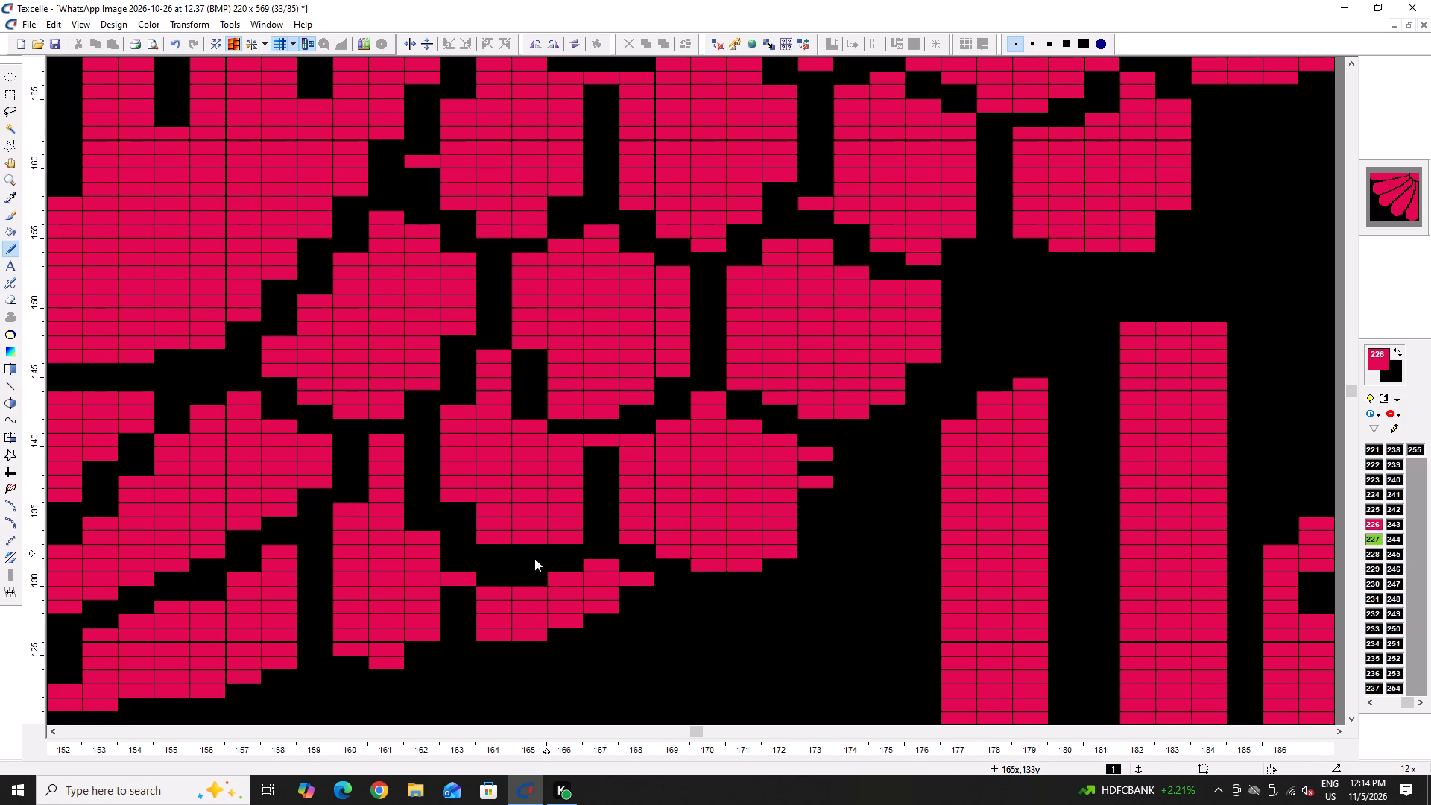
right_click(446, 569)
right_click(454, 572)
Even out the side of the narrow bottom scale in pink and trim its lower tip and corners in black.
click(417, 530)
drag(422, 517, 417, 535)
click(416, 651)
right_drag(397, 664, 386, 670)
right_click(386, 670)
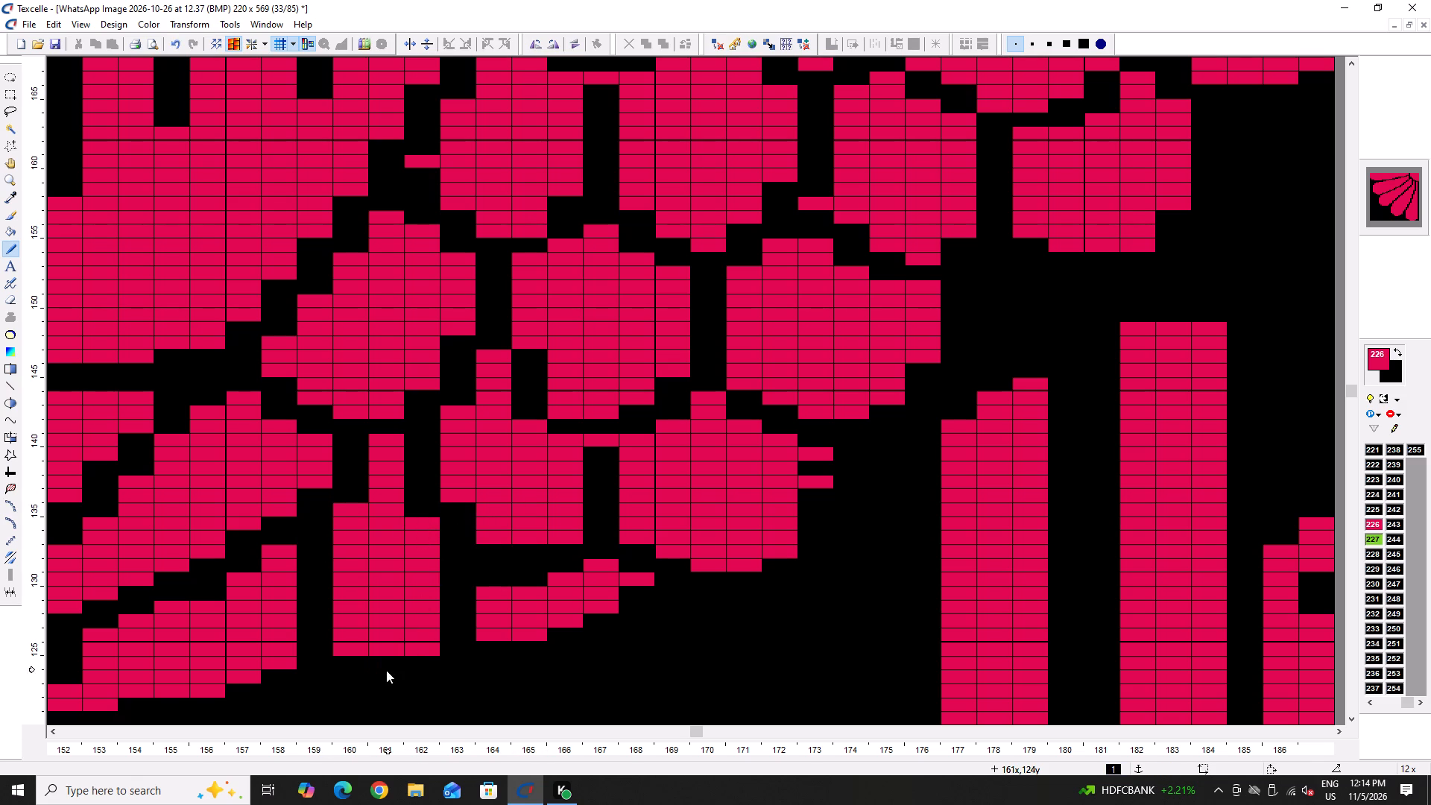
right_click(358, 645)
right_click(355, 647)
right_click(414, 642)
Separate the two joined scales in the tail's lowest row with black and trim the first one's lower corner.
ctrl+scroll(410, 639, down, 5)
ctrl+scroll(478, 602, up, 2)
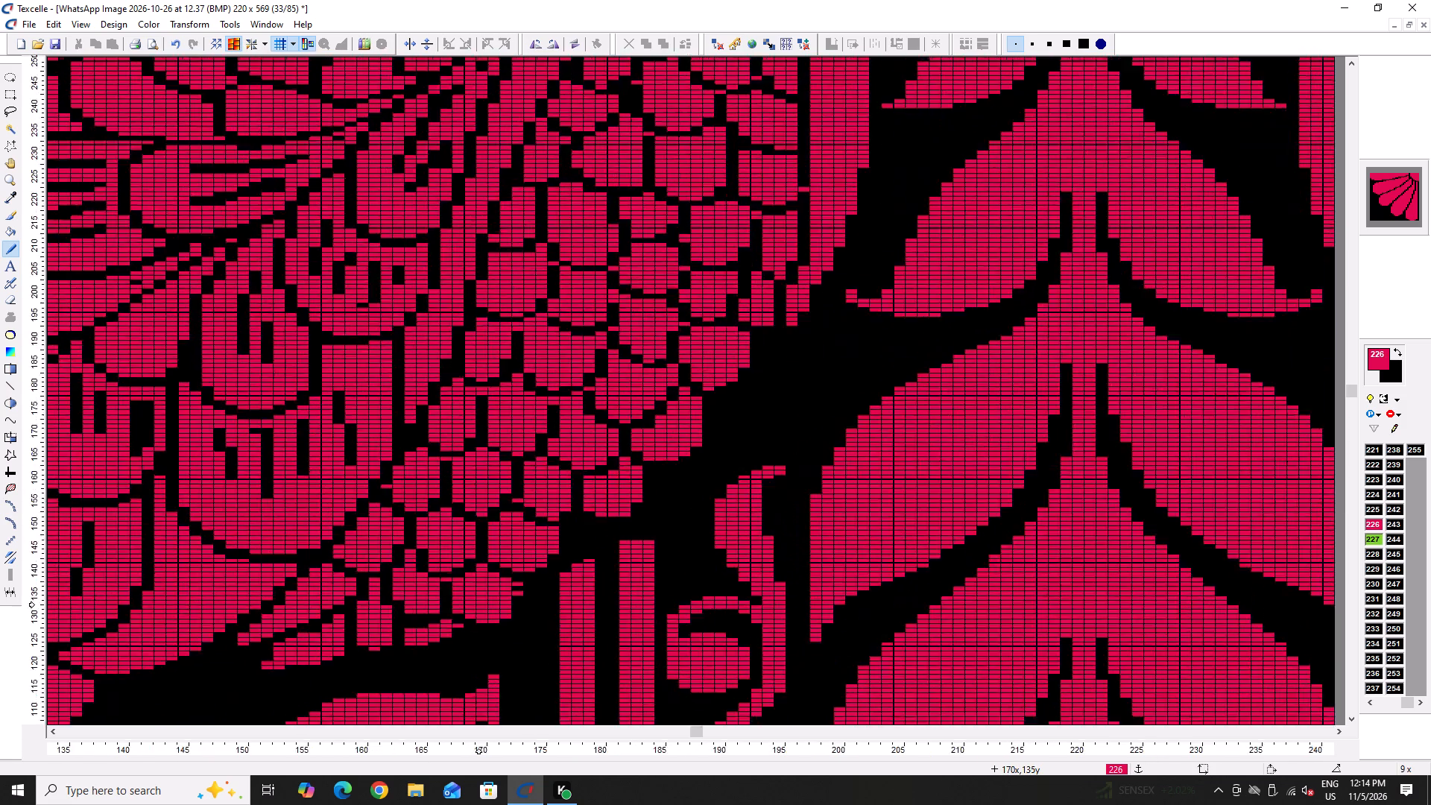
ctrl+scroll(478, 604, up, 3)
right_click(390, 528)
right_drag(353, 620, 353, 627)
Raise the top edge of the small scale beneath them in pink steps and remove its stray side pixel in black.
drag(286, 667, 304, 665)
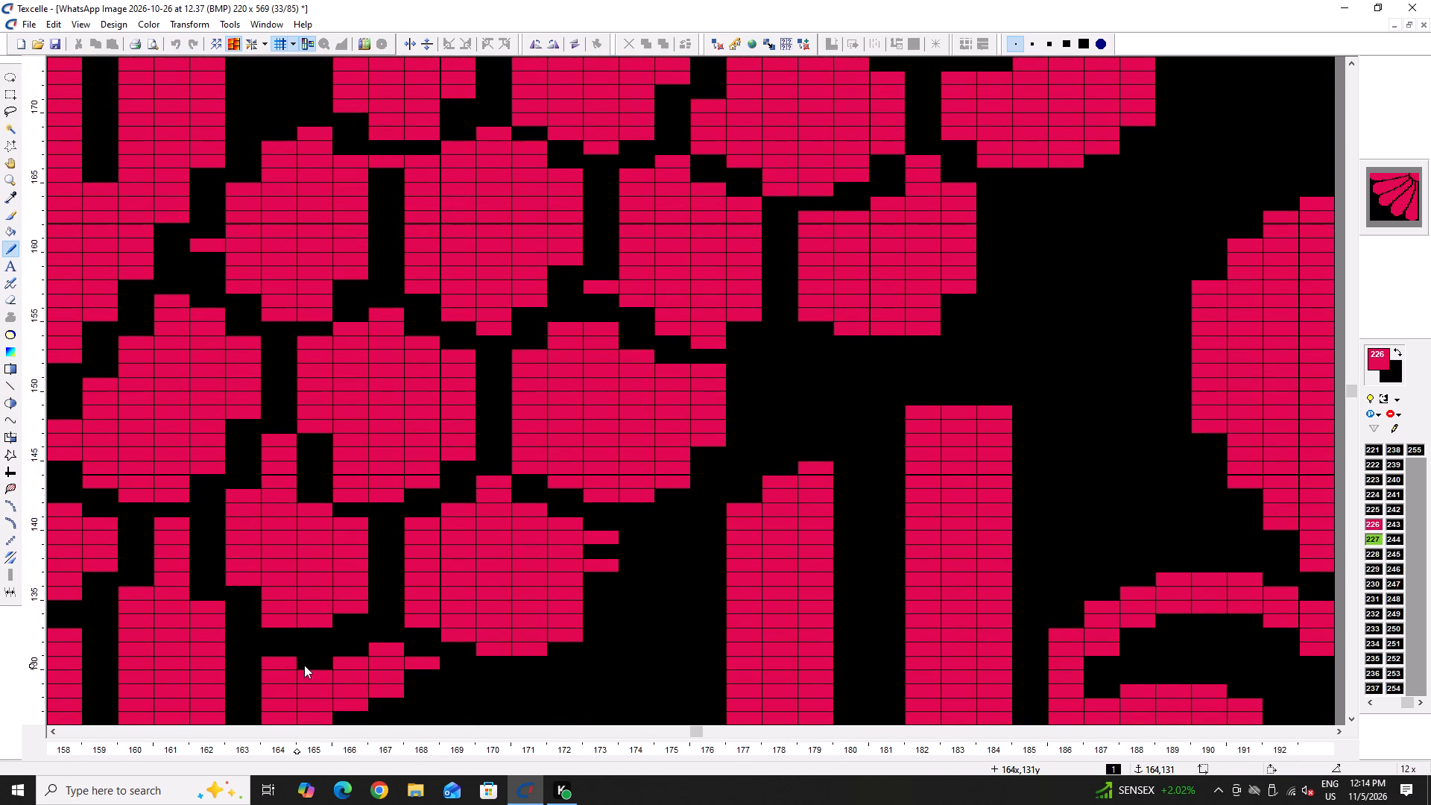
drag(304, 665, 338, 654)
click(379, 633)
right_click(427, 657)
Trim the lower inner corner and the two outer spikes of the last scale in the tail's lowest full row in black.
right_click(417, 619)
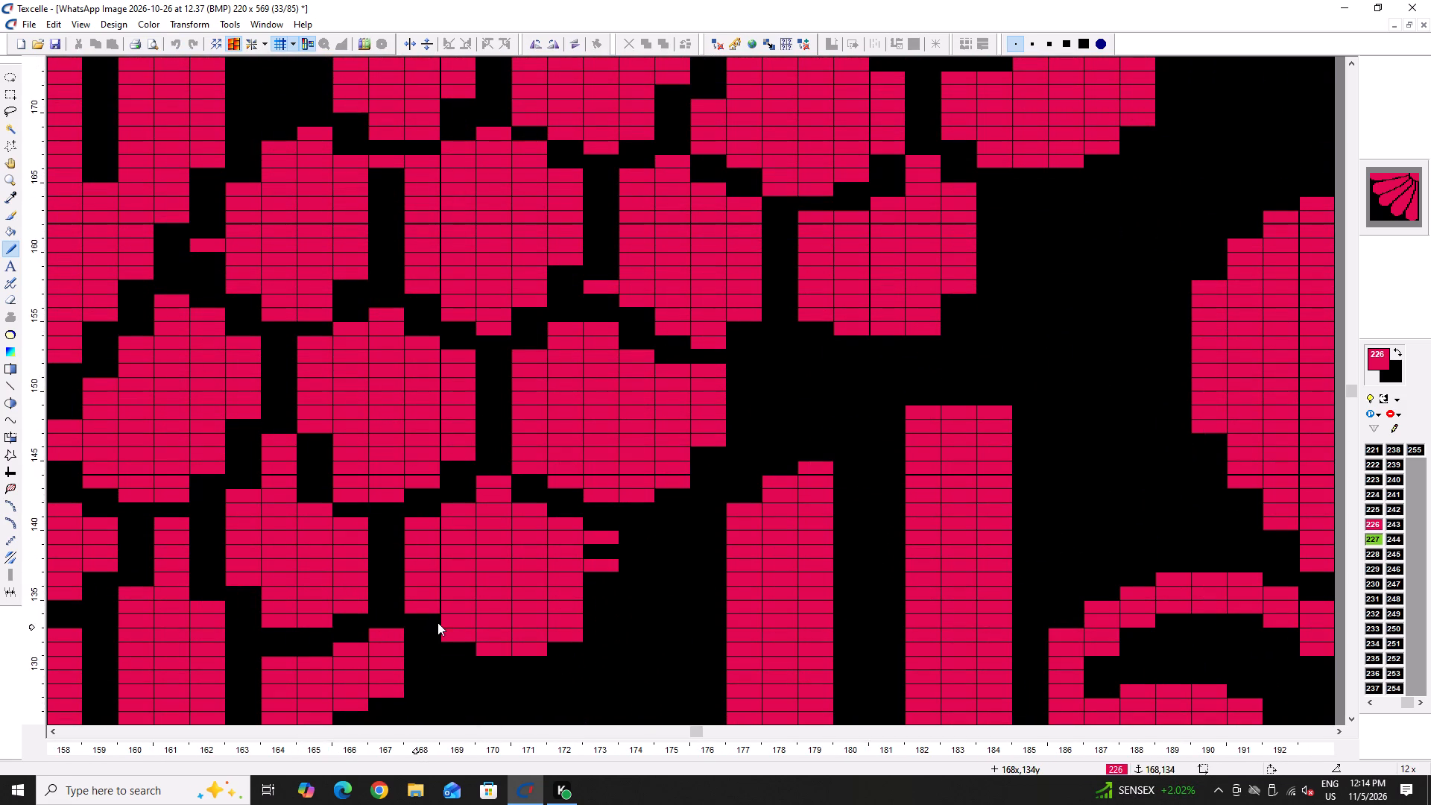
right_drag(610, 522, 617, 578)
Trim the bottom of the feather scale around column 167 in black and fill the adjoining lower scale's shoulder in pink.
ctrl+scroll(380, 519, down, 3)
ctrl+scroll(385, 512, up, 4)
right_drag(289, 487, 297, 489)
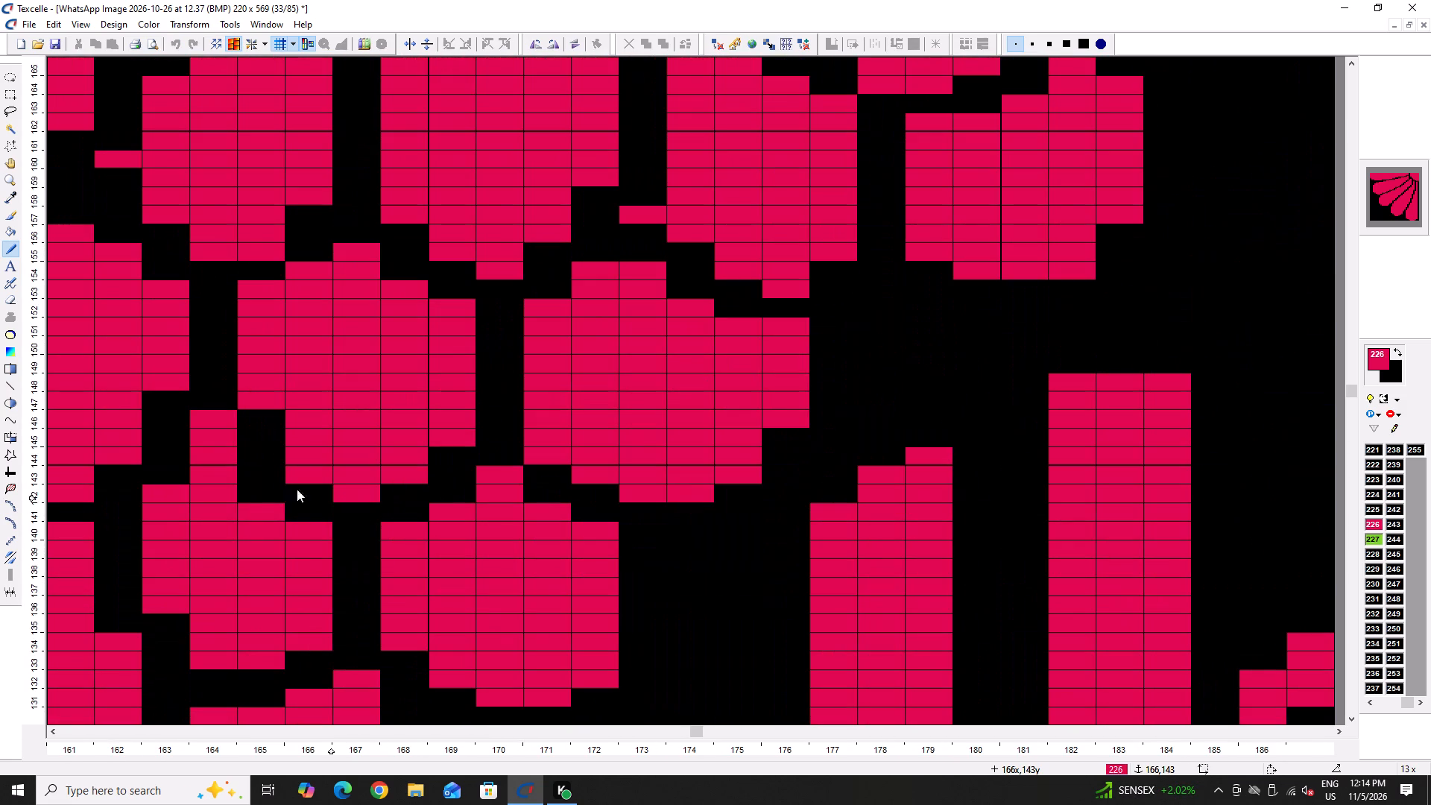
right_drag(297, 489, 368, 487)
right_click(291, 468)
drag(268, 487, 270, 507)
click(309, 521)
click(309, 512)
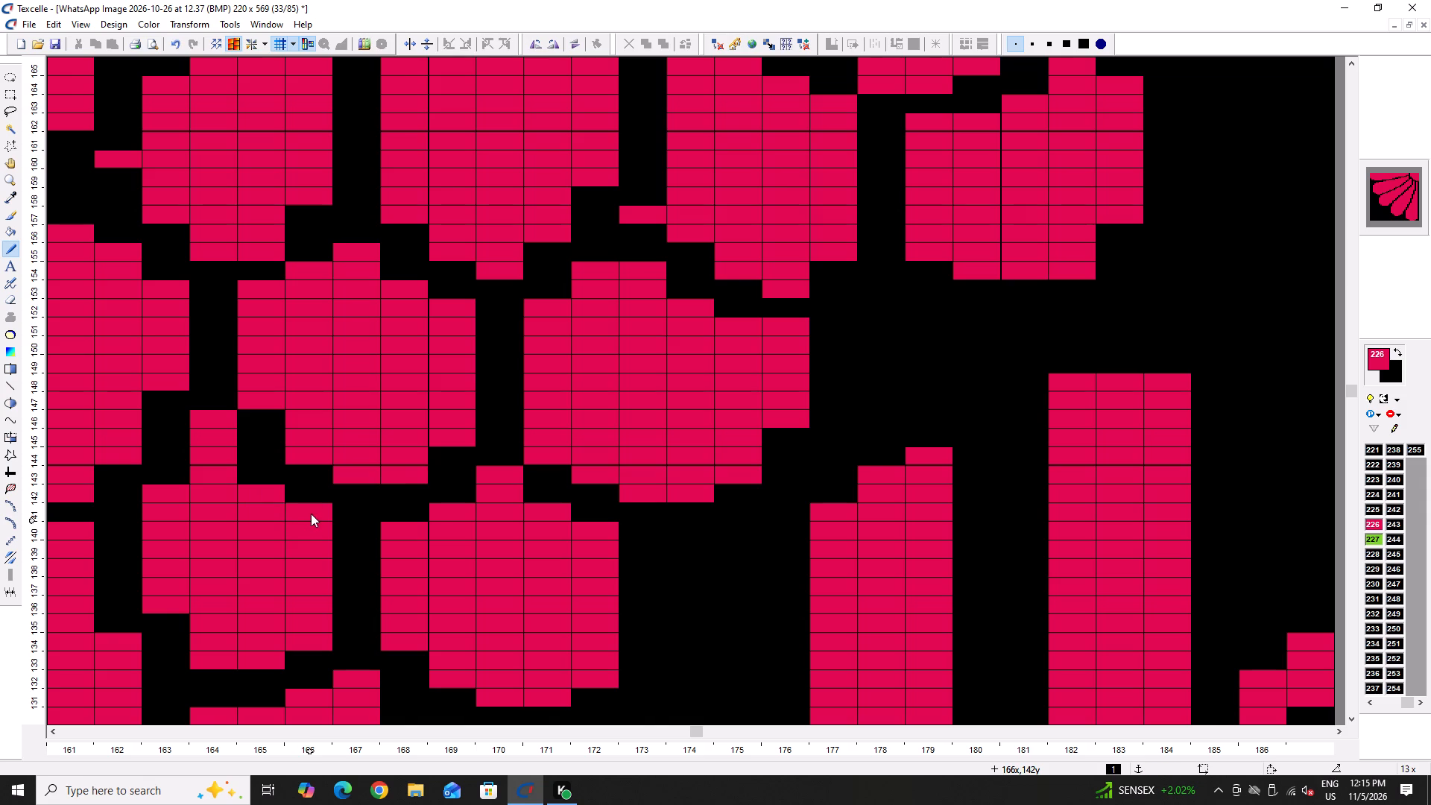
Extend the black gaps between the feather scales around columns 170 and 173, and round the lower edge of the scale between them.
ctrl+scroll(304, 517, down, 4)
ctrl+scroll(309, 390, up, 5)
right_drag(350, 442, 349, 458)
right_click(349, 458)
scroll(350, 462, up, 2)
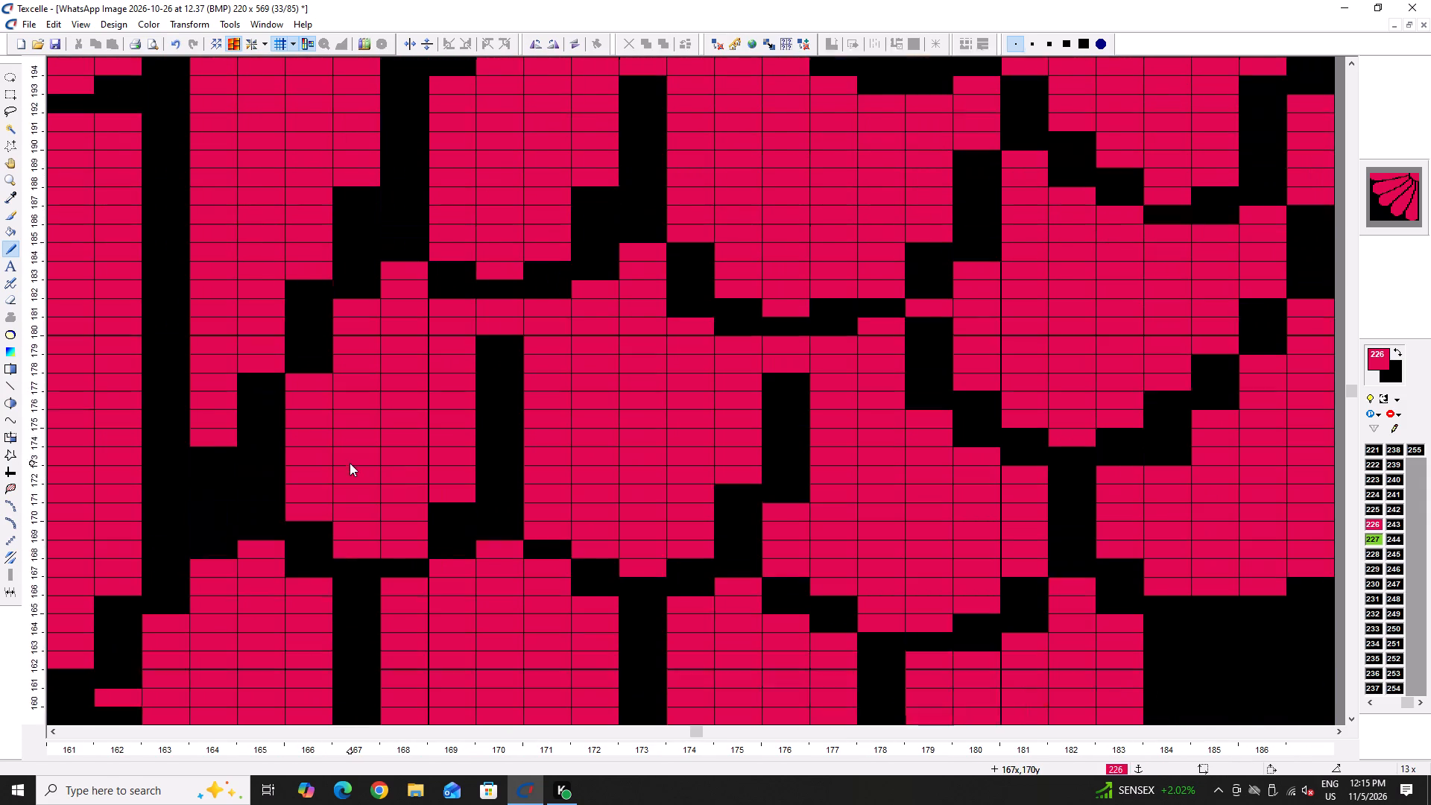
scroll(350, 463, up, 1)
right_drag(503, 380, 497, 415)
scroll(481, 407, up, 1)
right_click(453, 402)
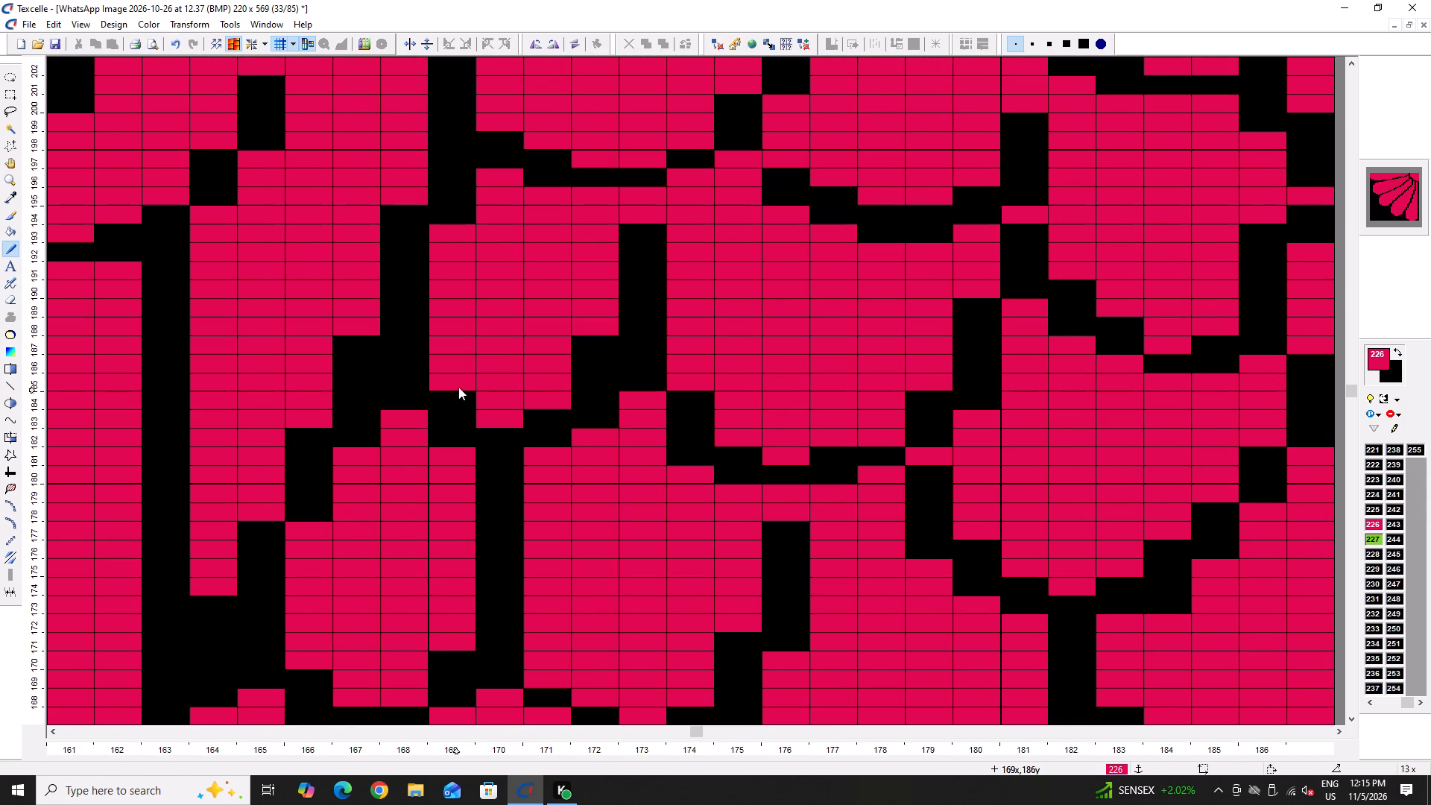
right_click(485, 410)
right_click(490, 414)
drag(603, 342, 595, 370)
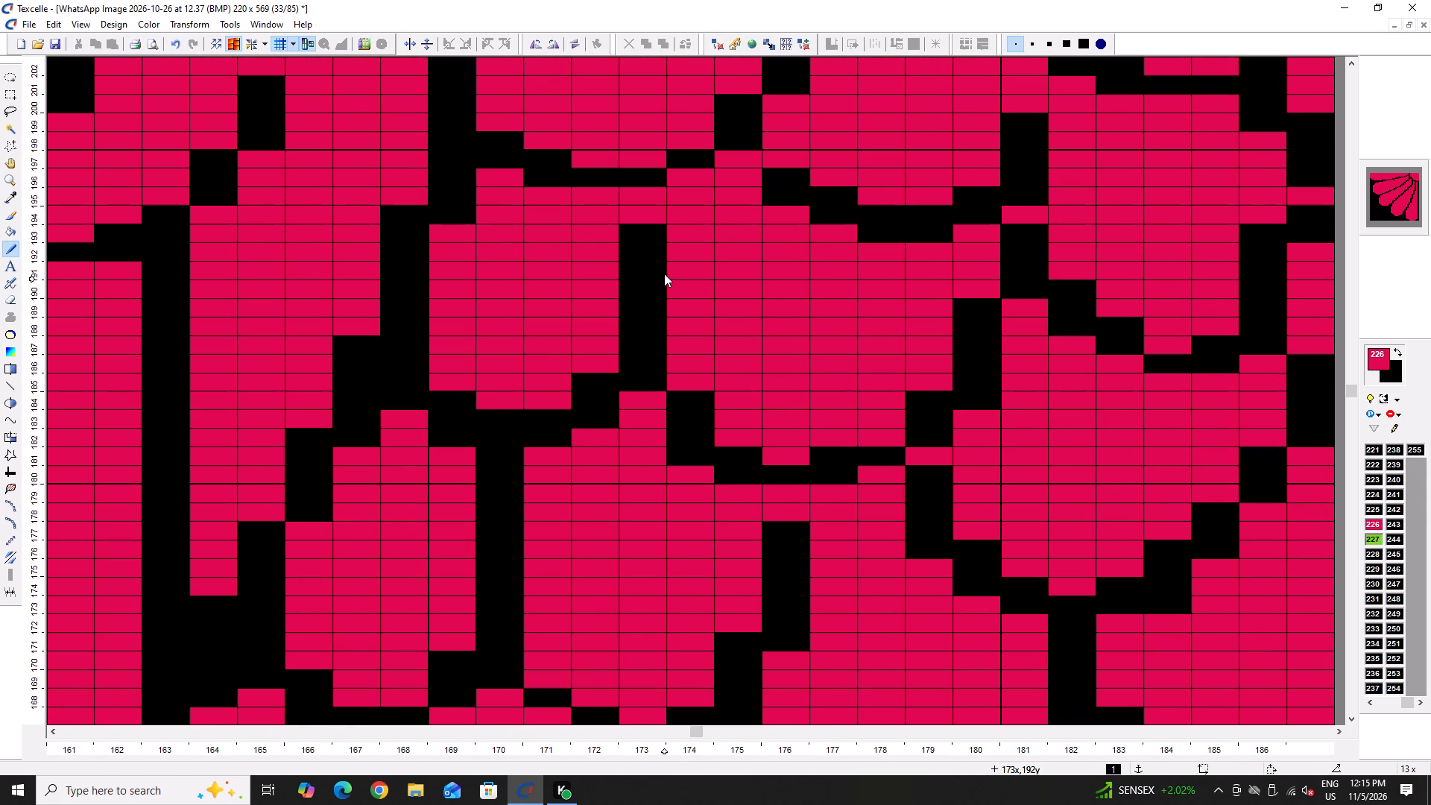
right_drag(639, 187, 625, 233)
right_click(625, 235)
Save the design.
ctrl+scroll(619, 259, up, 4)
ctrl+scroll(593, 304, down, 4)
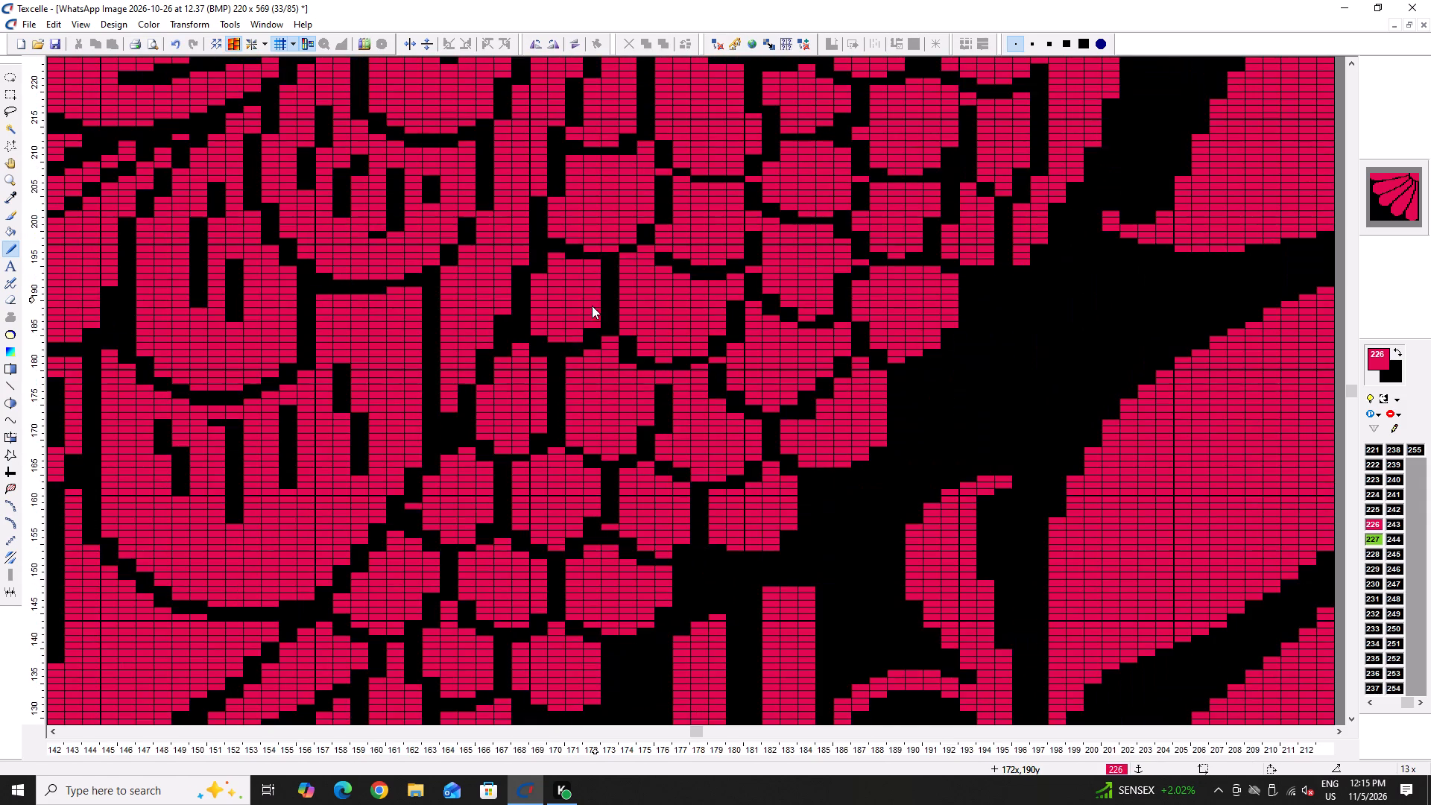
ctrl+scroll(592, 306, down, 3)
scroll(617, 221, up, 2)
ctrl+scroll(724, 226, up, 3)
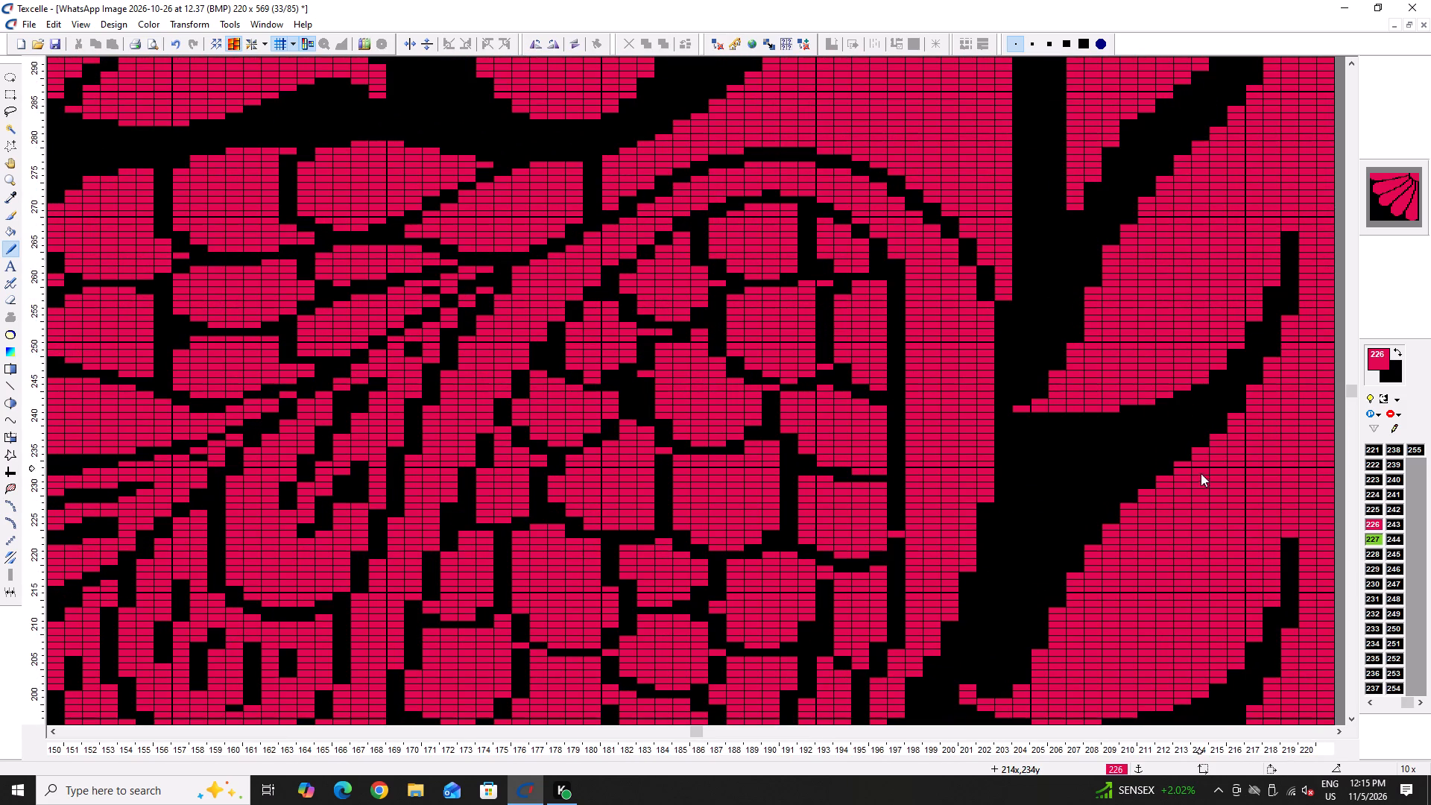
key(Right)
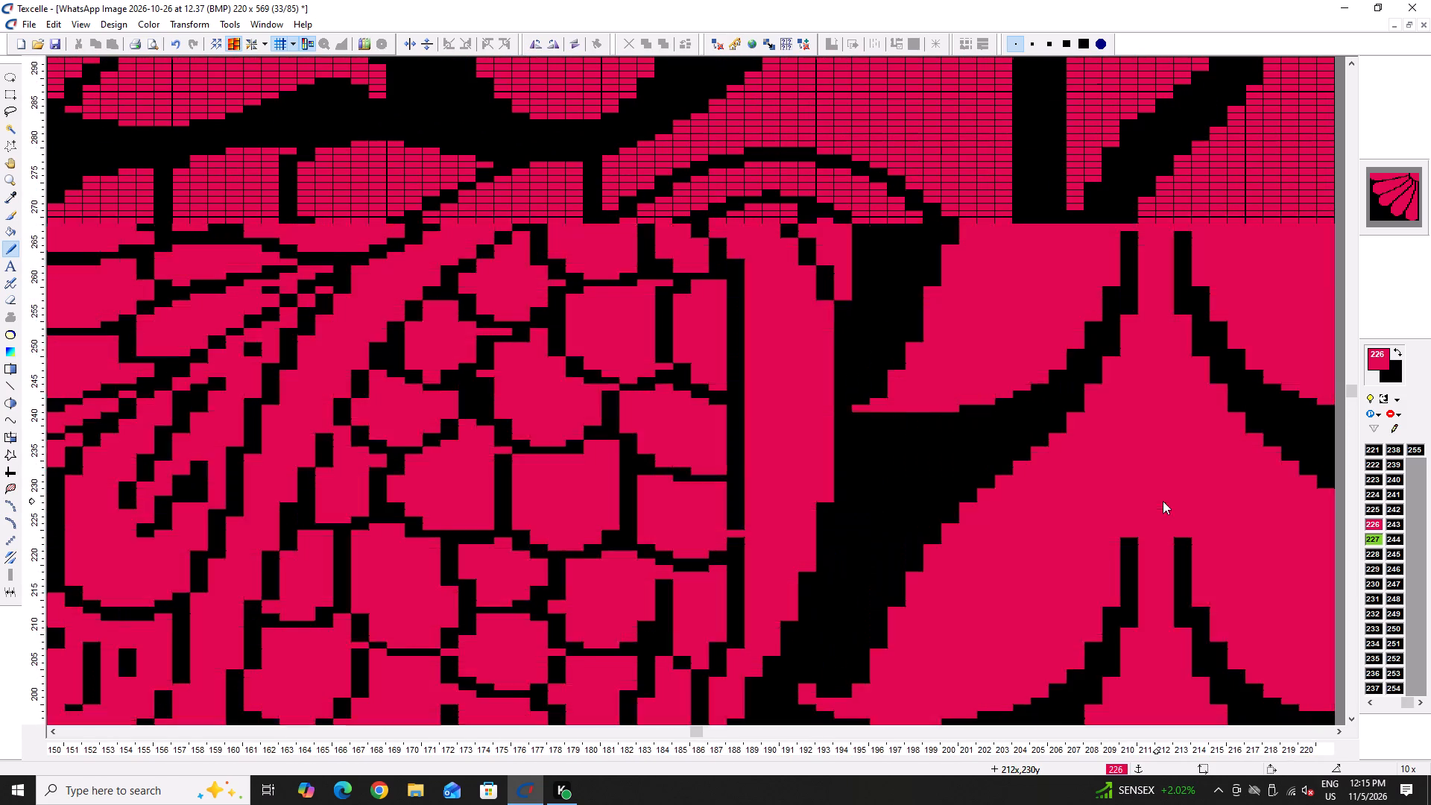
key(Right)
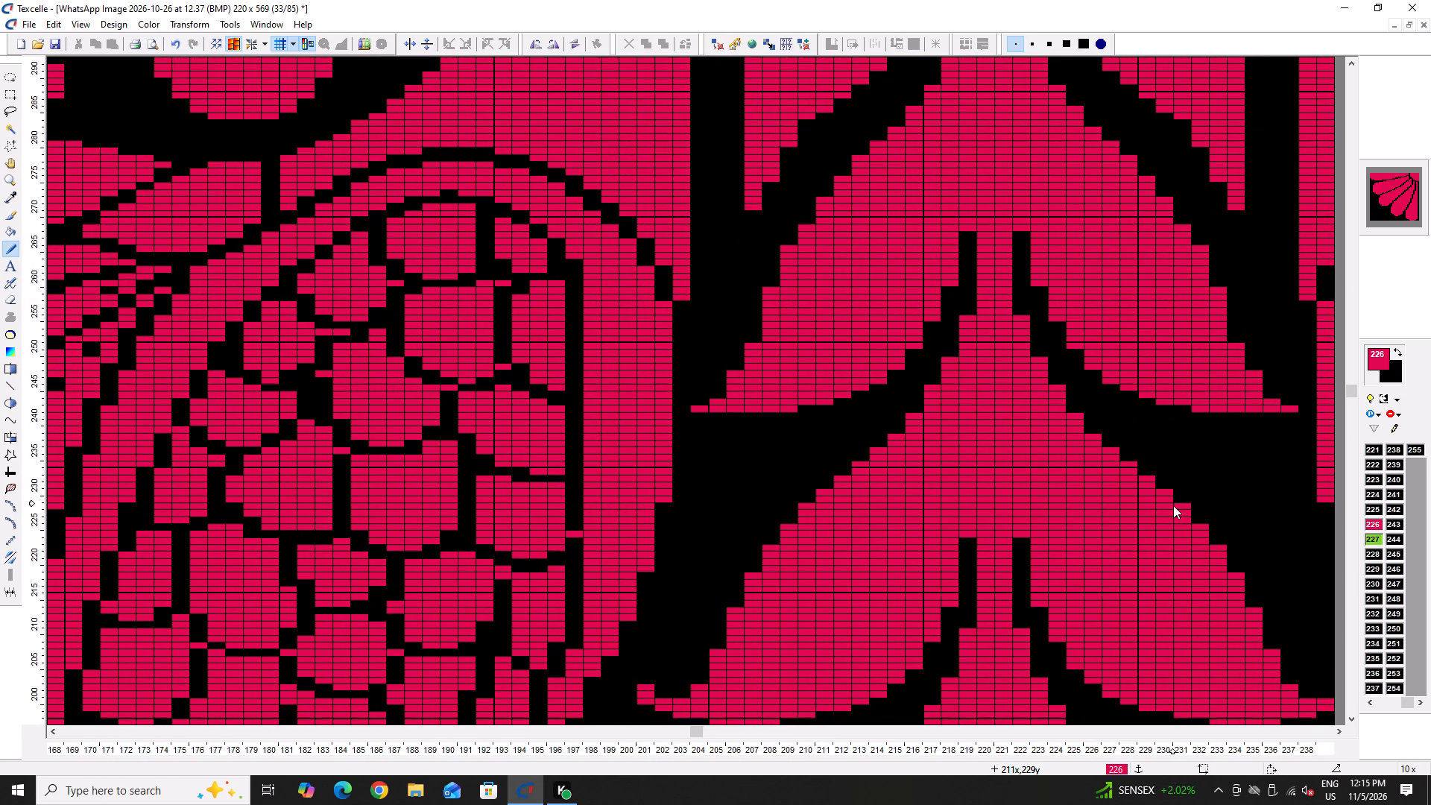
key(ctrl+s)
key(ctrl+s)
Smooth the black outline arching over the topmost feather scales, trimming its crest in pink and filling its descending curve in black.
ctrl+scroll(494, 151, up, 5)
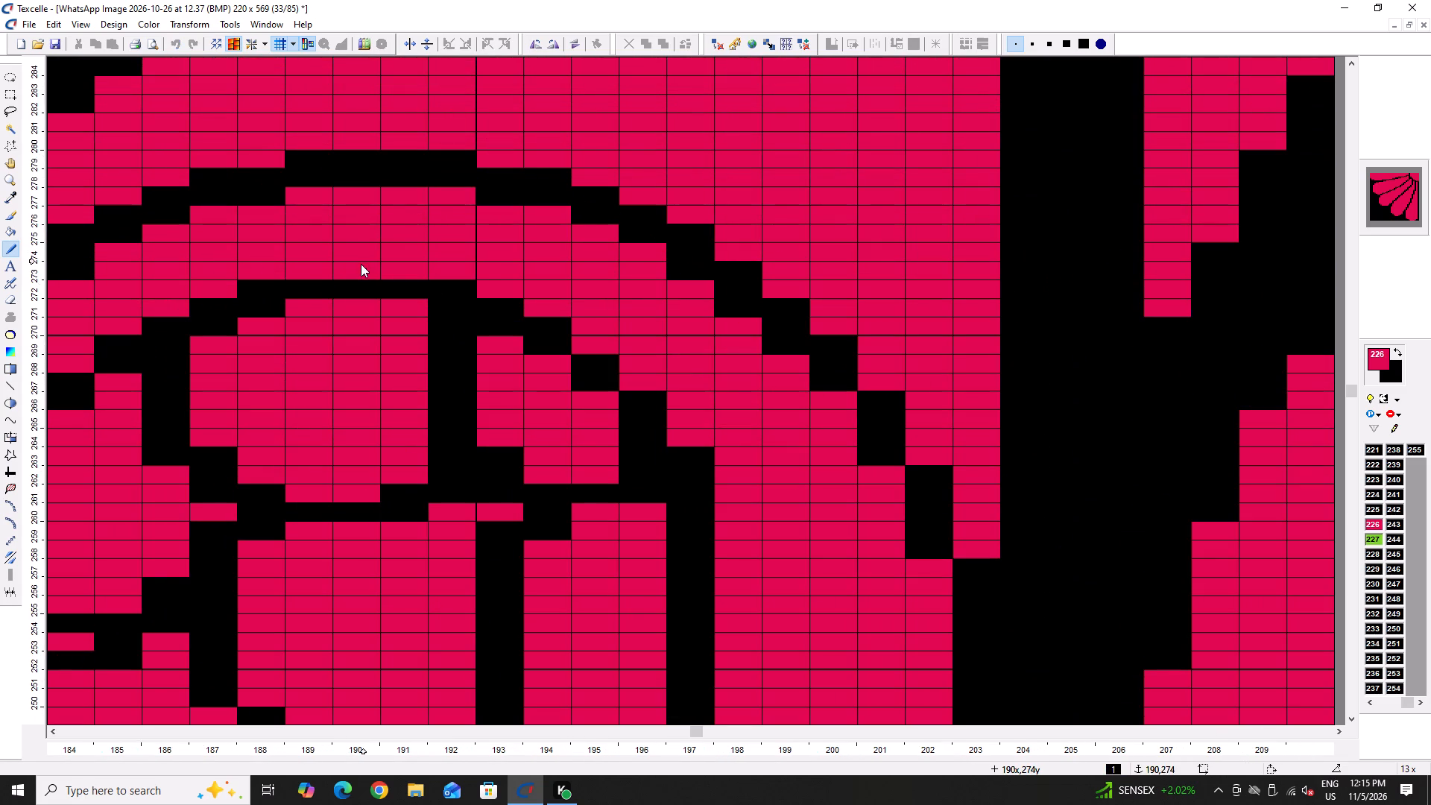
click(361, 264)
click(268, 286)
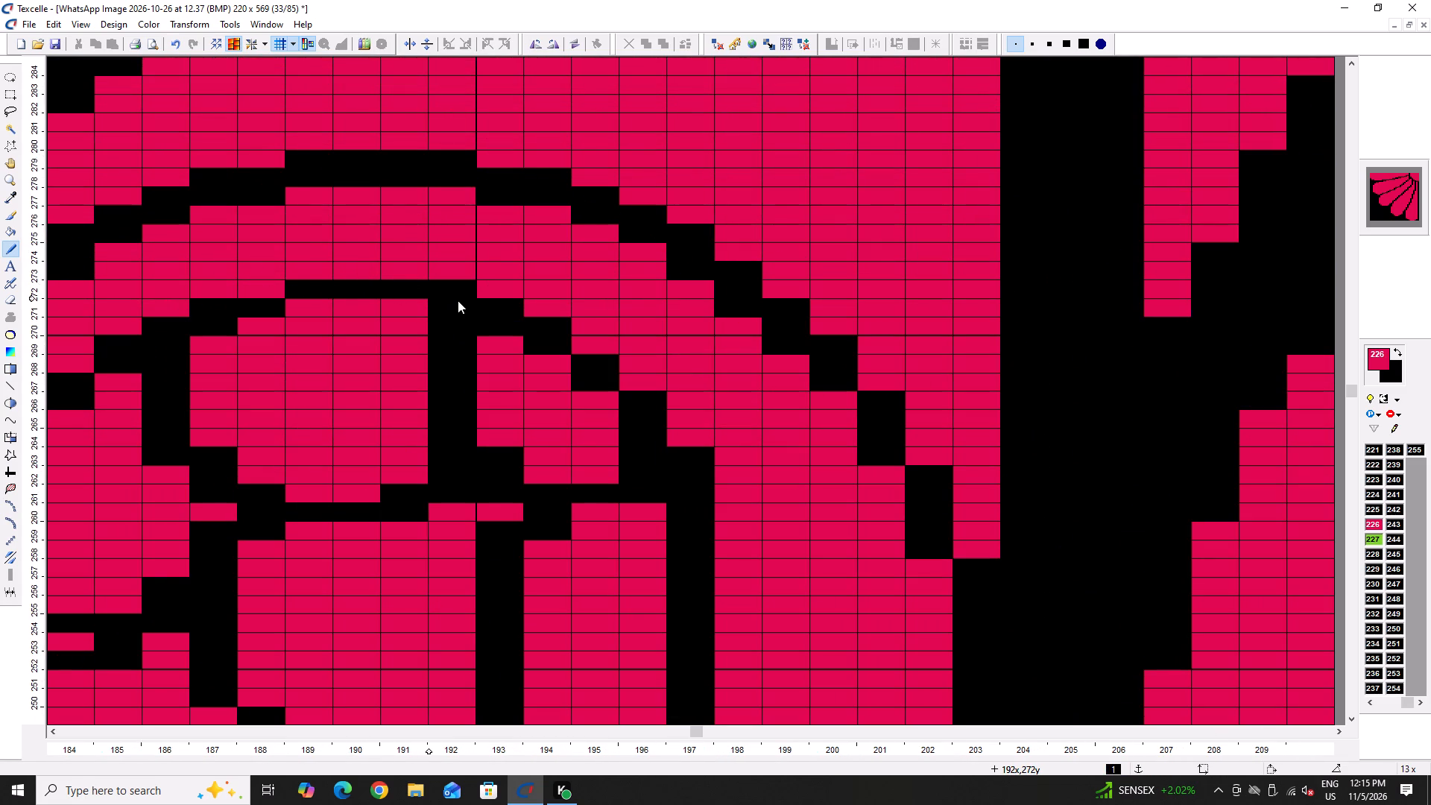
ctrl+scroll(546, 321, down, 2)
right_drag(557, 322, 554, 331)
right_click(554, 331)
right_click(584, 342)
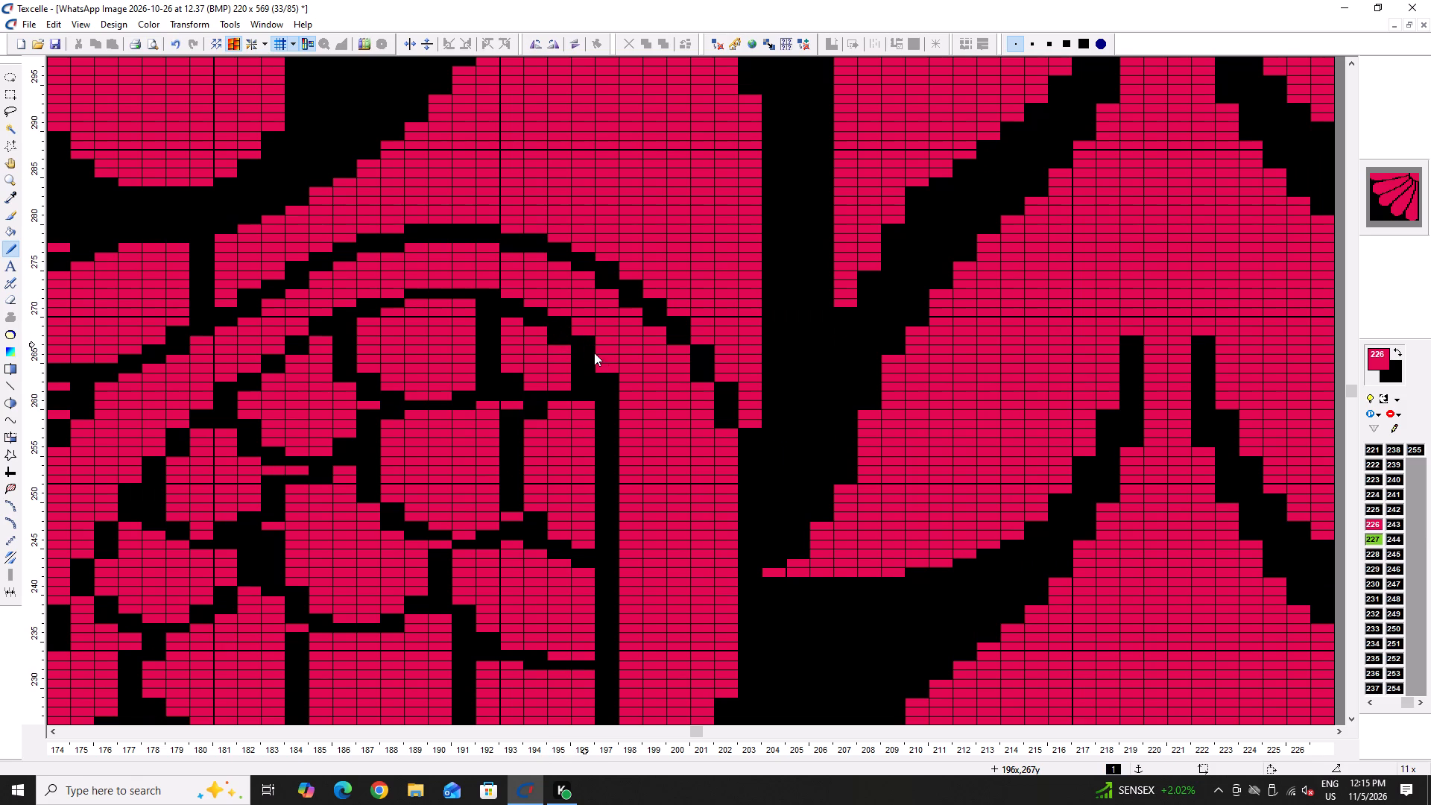
right_click(610, 370)
right_click(610, 372)
ctrl+scroll(510, 327, up, 2)
ctrl+scroll(435, 461, down, 3)
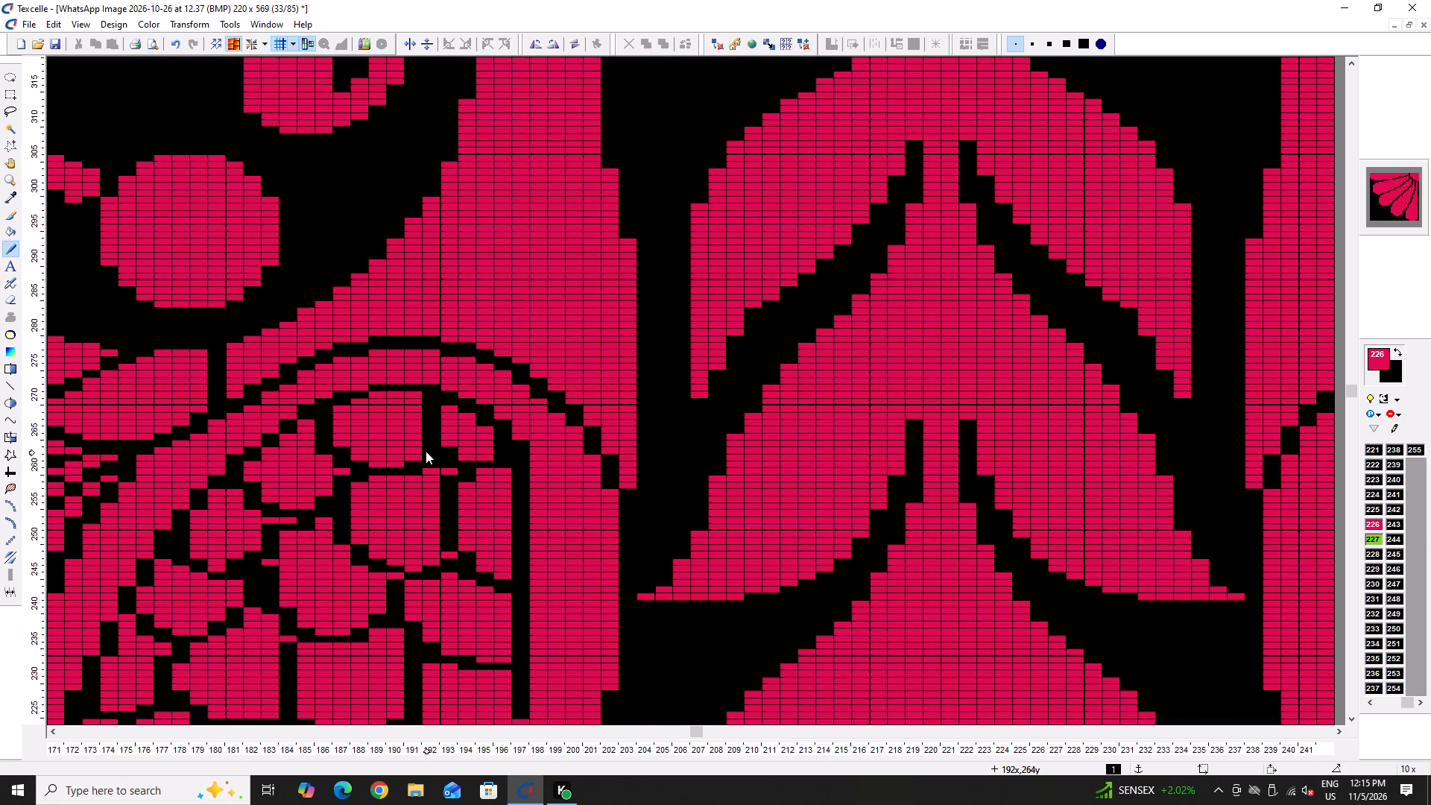
Round the bottom edge of the topmost feather scale around columns 187 to 192 in black and raise the scale below in pink.
ctrl+scroll(332, 430, up, 2)
click(317, 470)
click(336, 494)
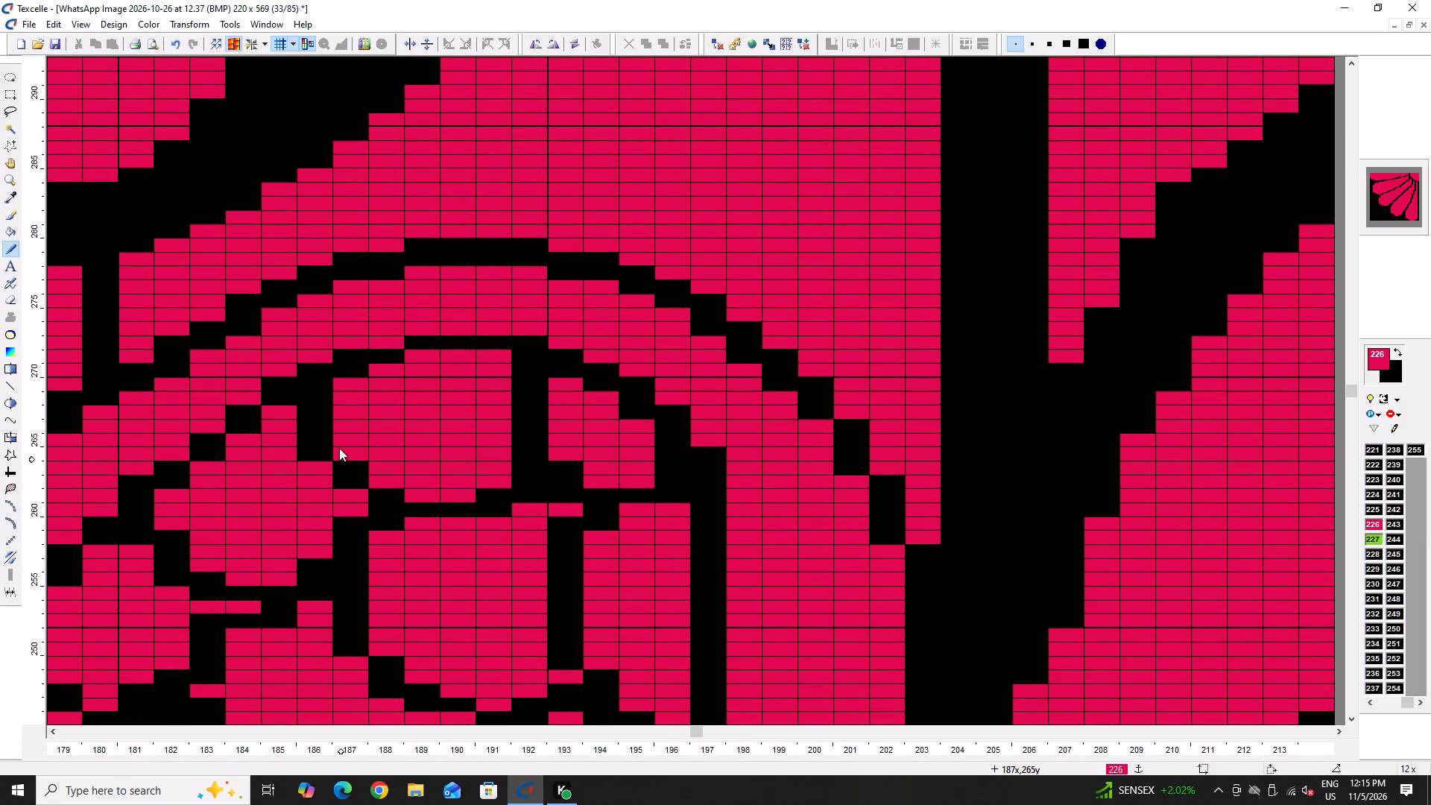
right_drag(339, 448, 337, 457)
right_click(374, 484)
right_drag(423, 504, 519, 504)
right_drag(456, 496, 417, 496)
right_click(504, 488)
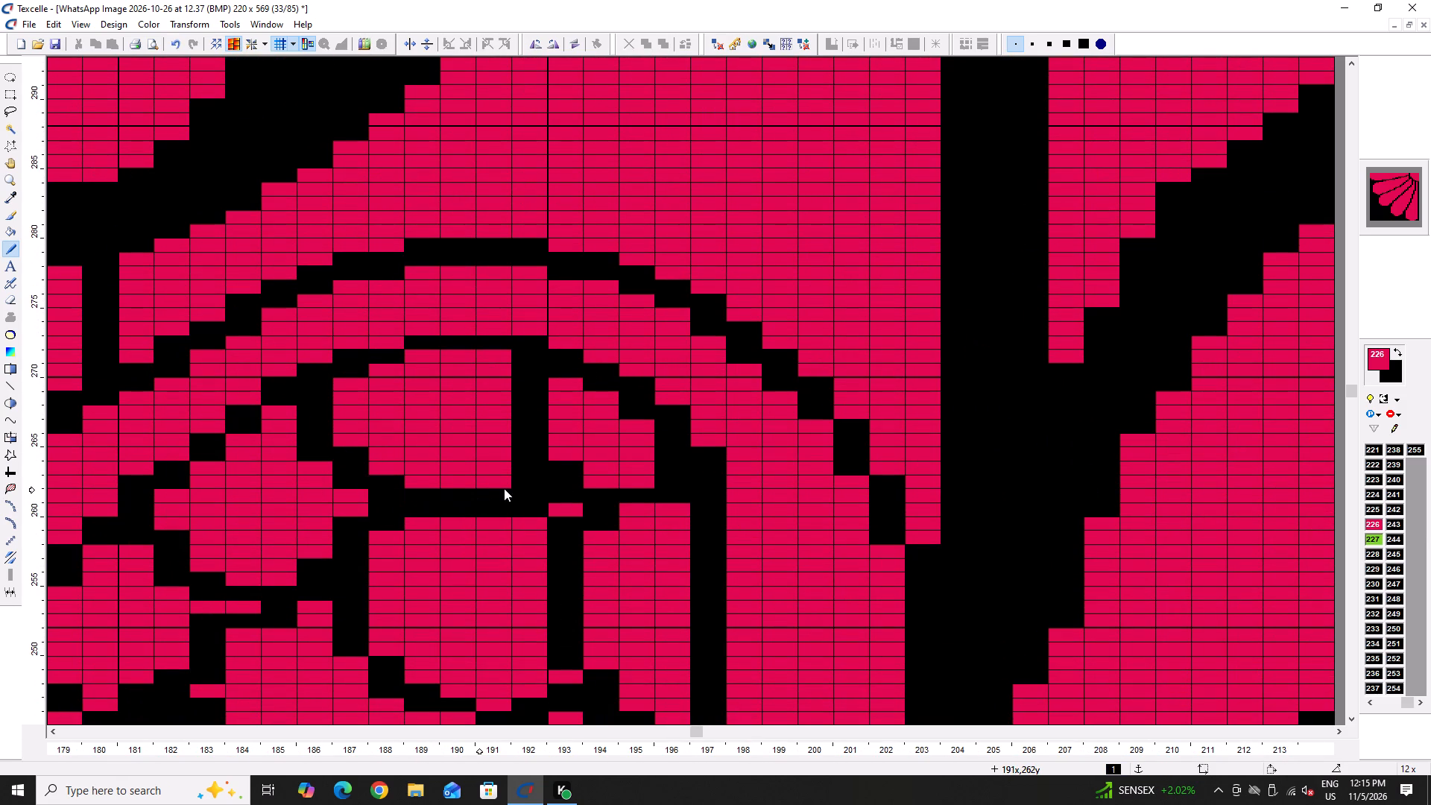
right_click(500, 488)
right_click(502, 484)
drag(525, 508, 532, 490)
right_drag(550, 499, 551, 510)
click(484, 505)
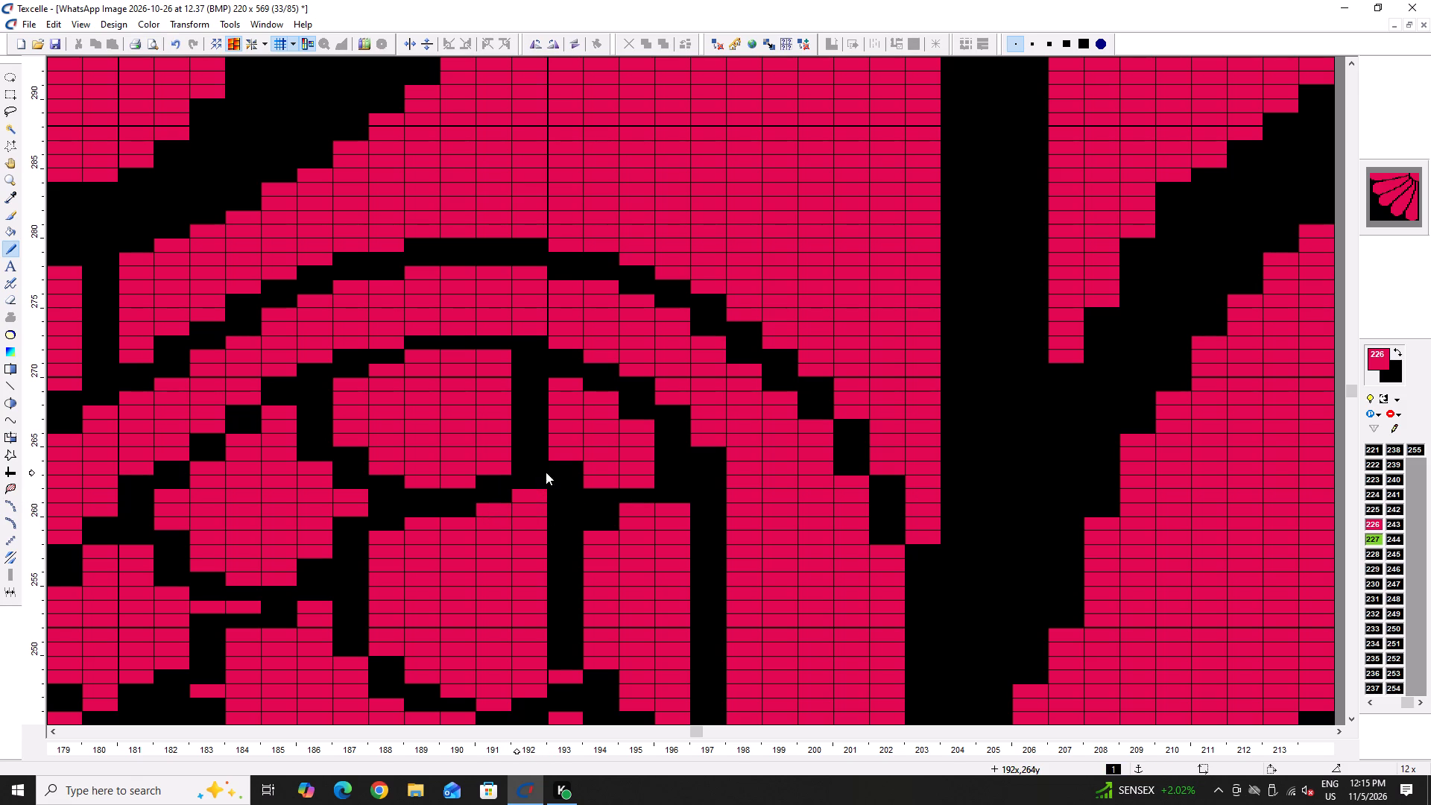
Refine the small scale around columns 193 to 196, filling its lower corner, evening the gap beneath it and trimming the outline at column 197.
click(563, 473)
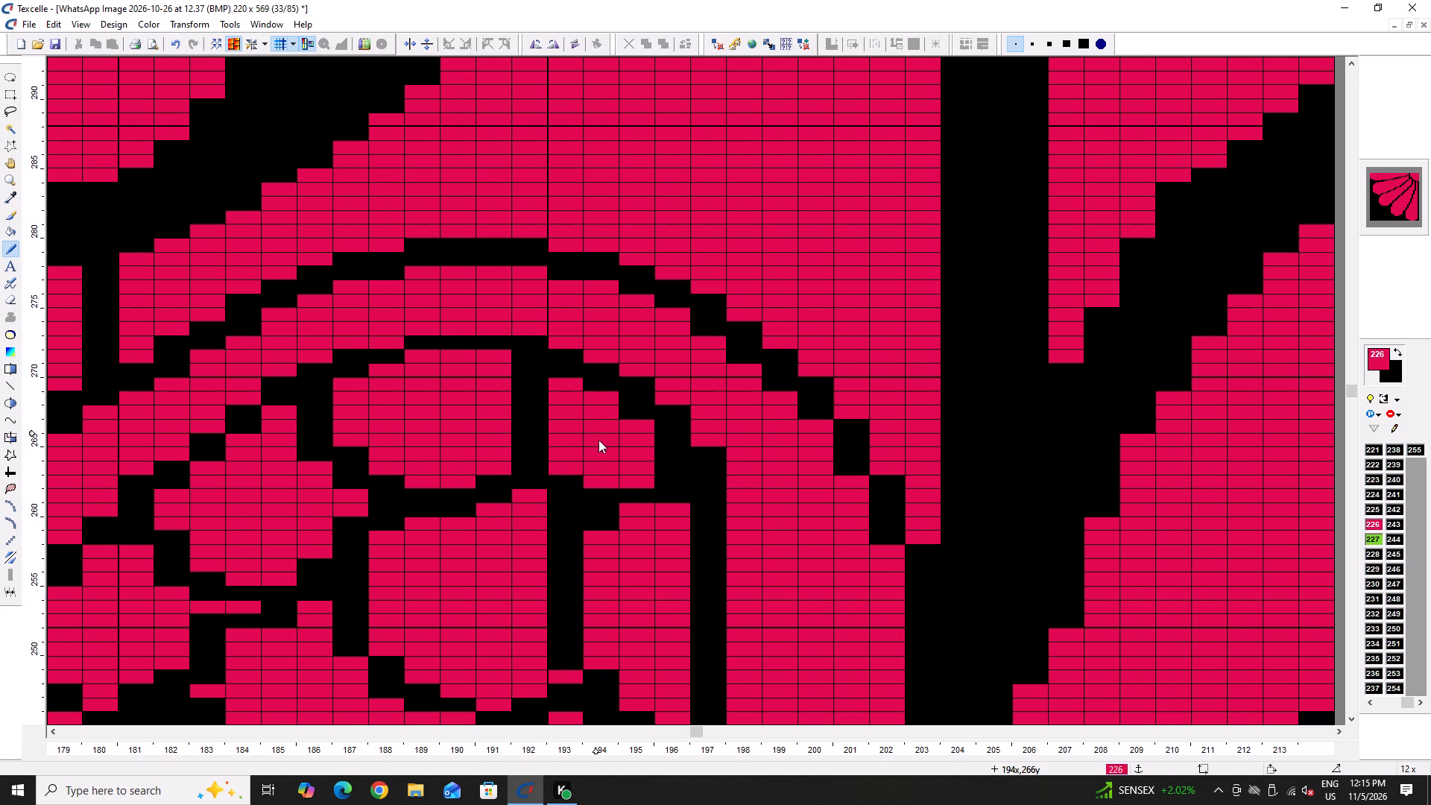
scroll(609, 443, down, 1)
click(608, 441)
right_drag(640, 426, 669, 426)
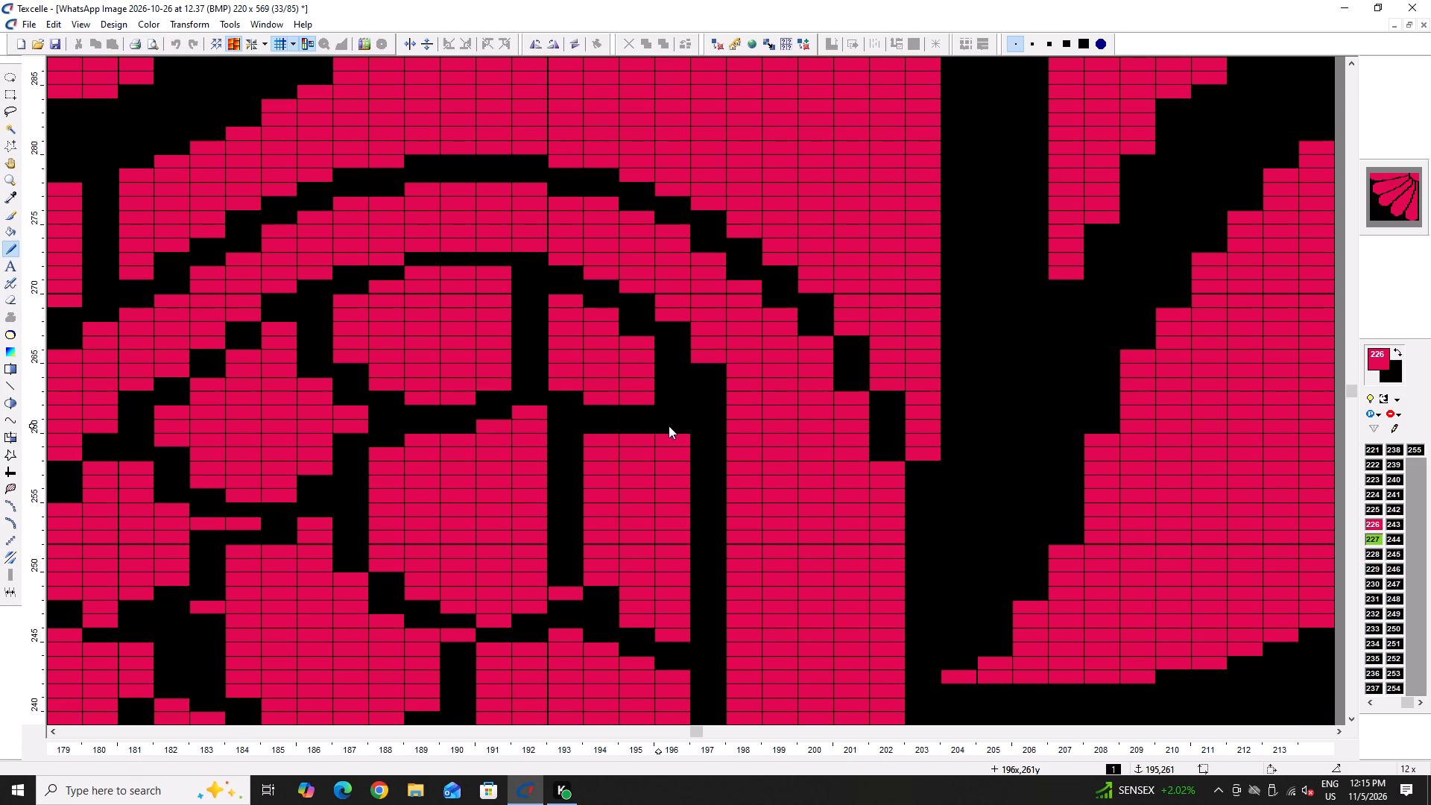
right_drag(669, 426, 669, 426)
drag(676, 425, 675, 434)
drag(701, 365, 707, 385)
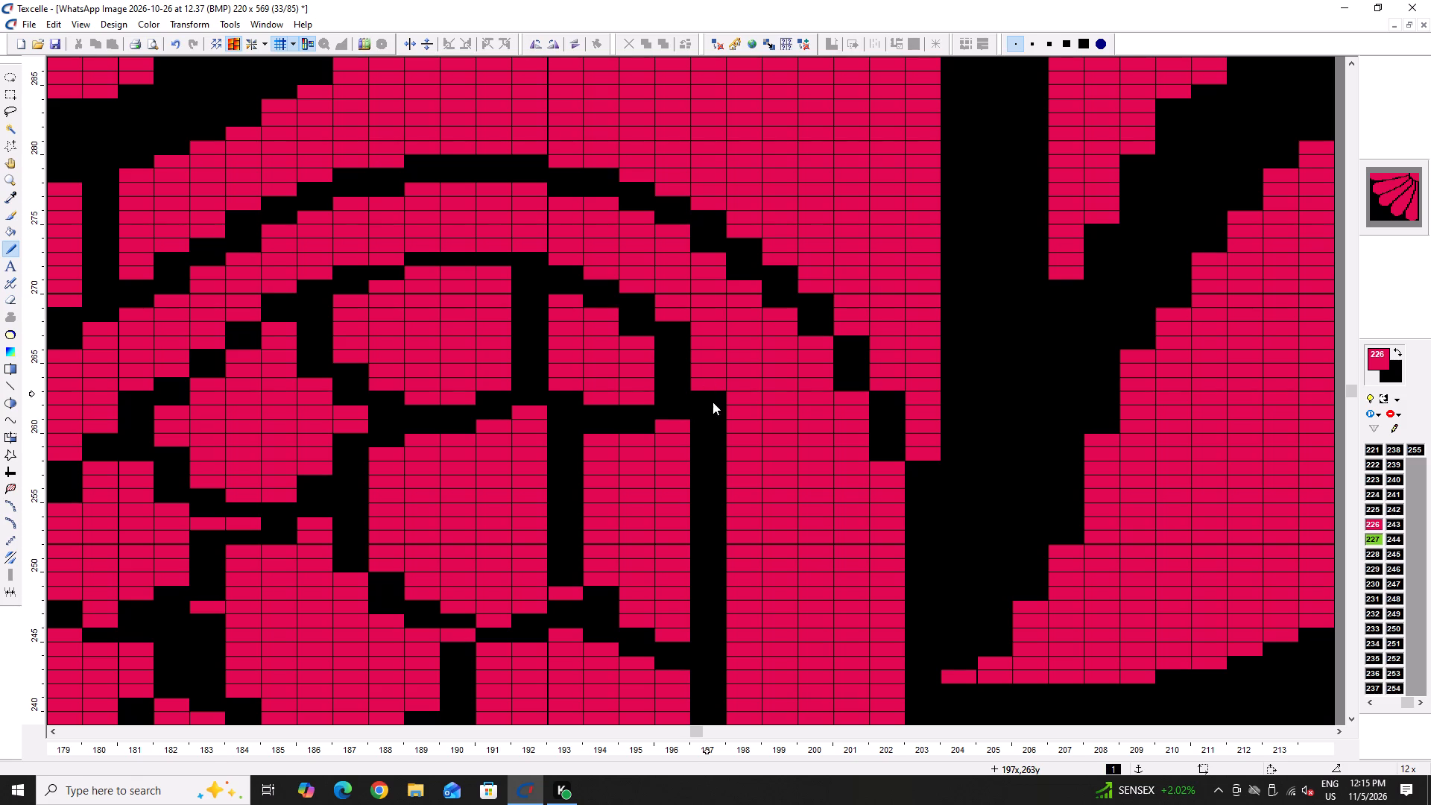
Extend the black gap beneath the leaf around columns 176 and 177.
ctrl+scroll(710, 401, down, 3)
ctrl+scroll(458, 370, up, 5)
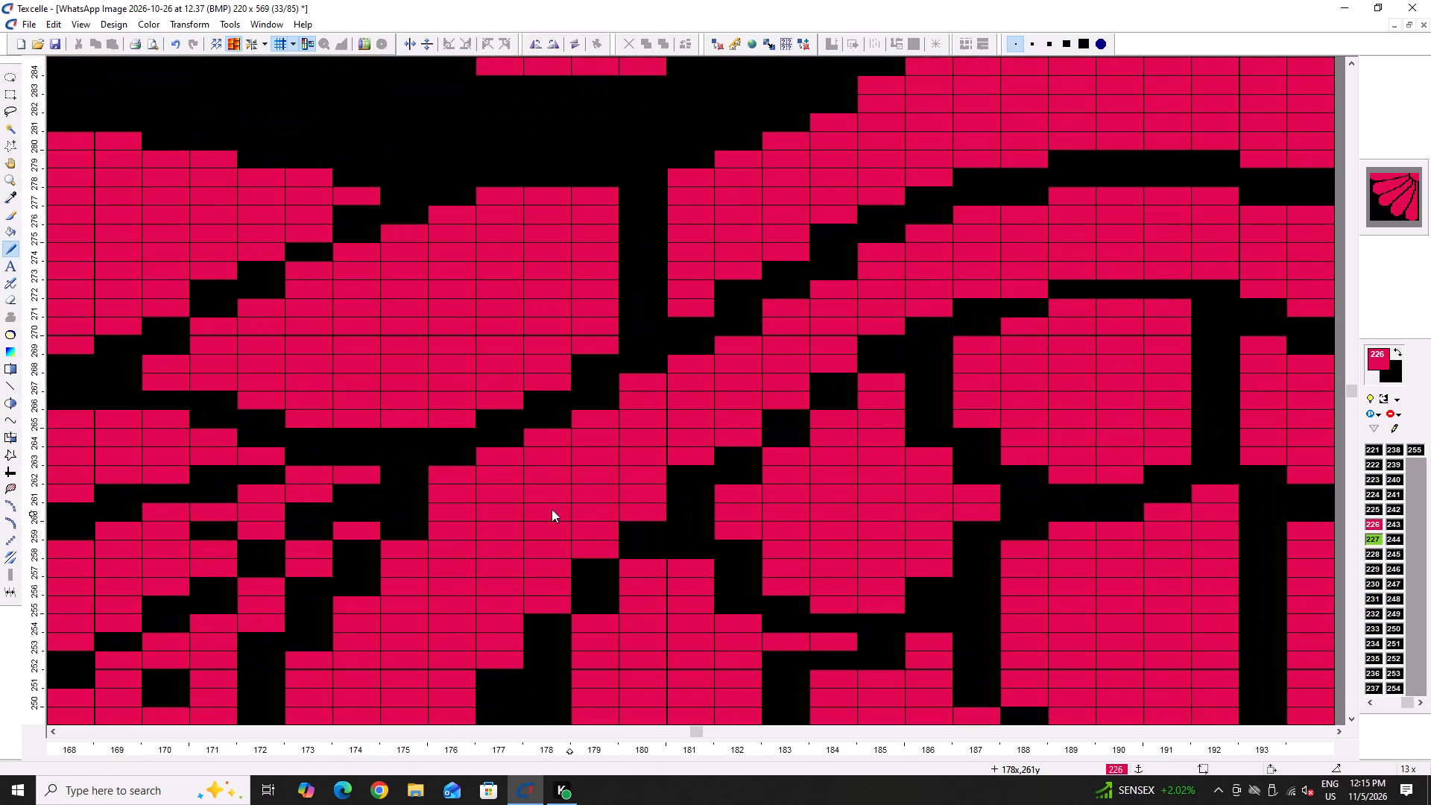
scroll(542, 507, down, 1)
ctrl+scroll(489, 451, down, 4)
ctrl+scroll(483, 448, up, 3)
right_click(493, 420)
right_click(492, 415)
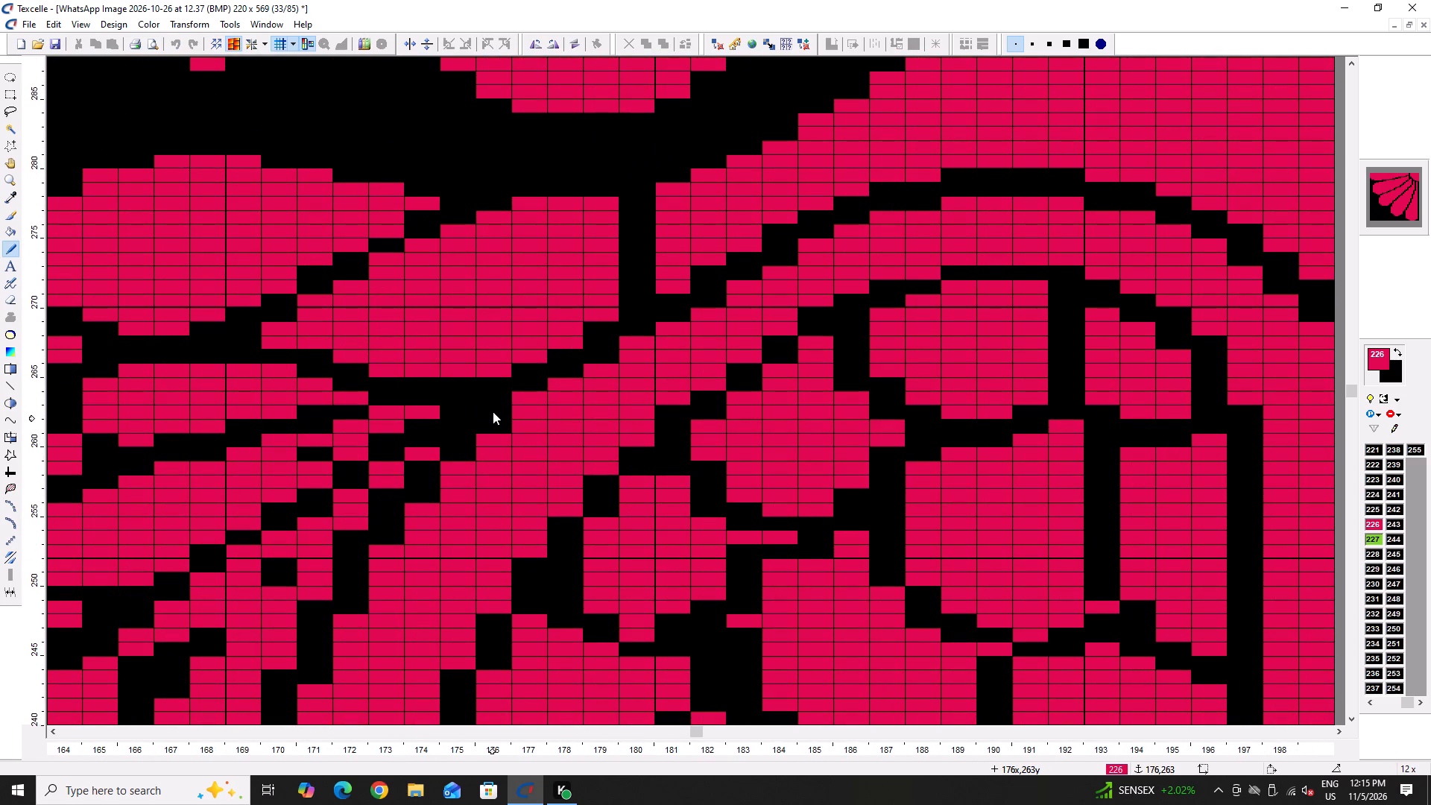
right_click(519, 399)
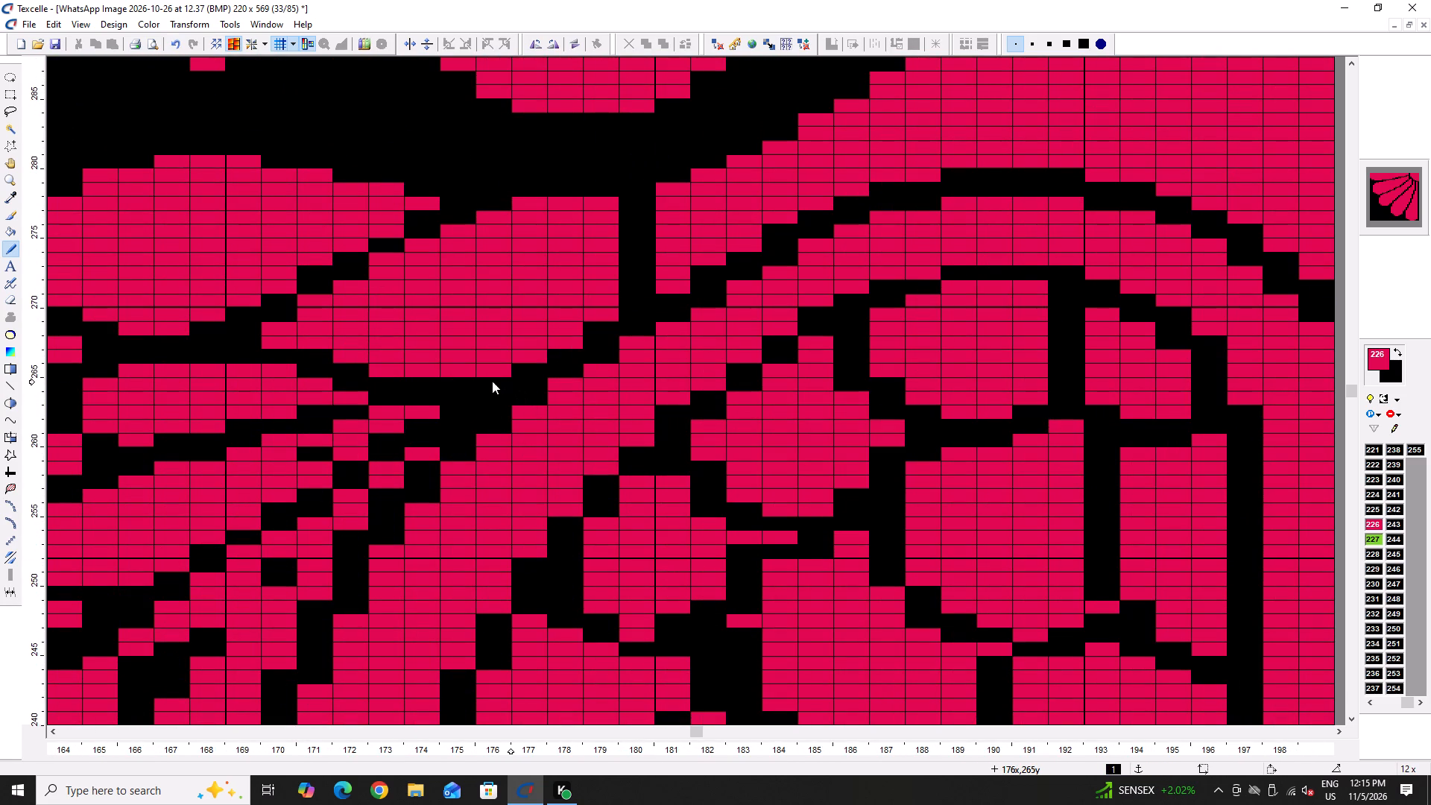
Thicken the diagonal black gap along the leaf's upper edge at columns 171 to 174.
ctrl+scroll(394, 326, down, 2)
ctrl+scroll(400, 284, up, 3)
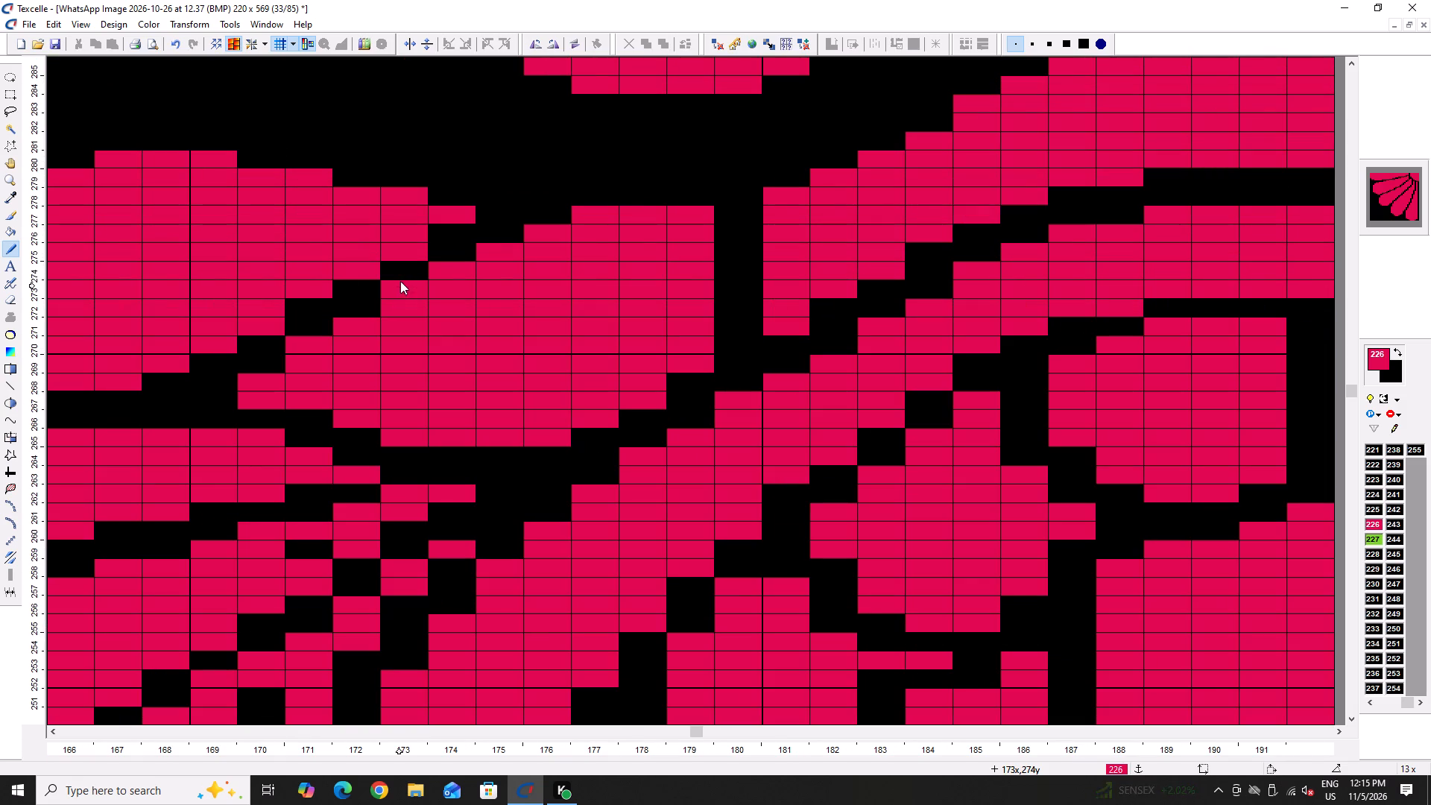
right_click(402, 280)
right_click(432, 261)
right_click(305, 338)
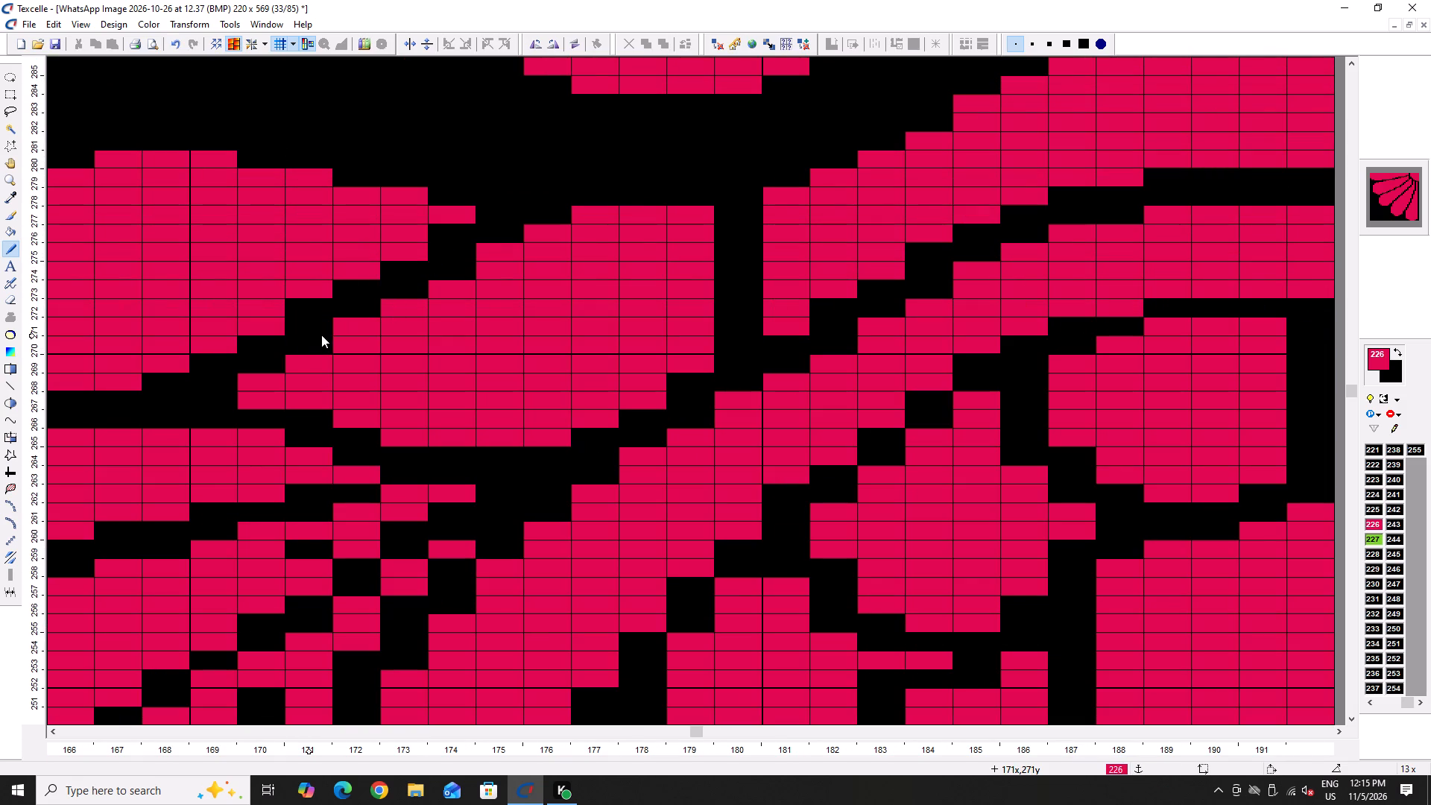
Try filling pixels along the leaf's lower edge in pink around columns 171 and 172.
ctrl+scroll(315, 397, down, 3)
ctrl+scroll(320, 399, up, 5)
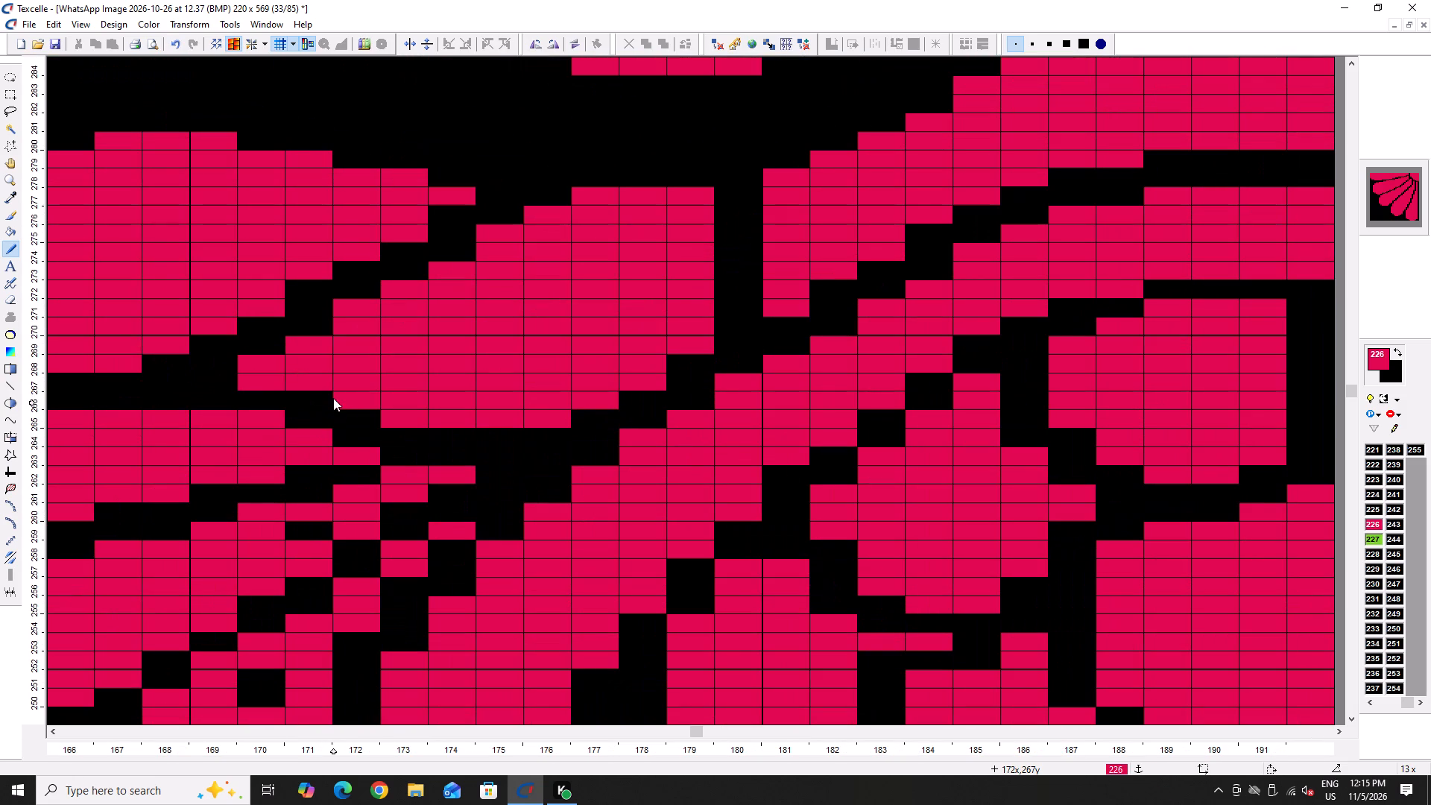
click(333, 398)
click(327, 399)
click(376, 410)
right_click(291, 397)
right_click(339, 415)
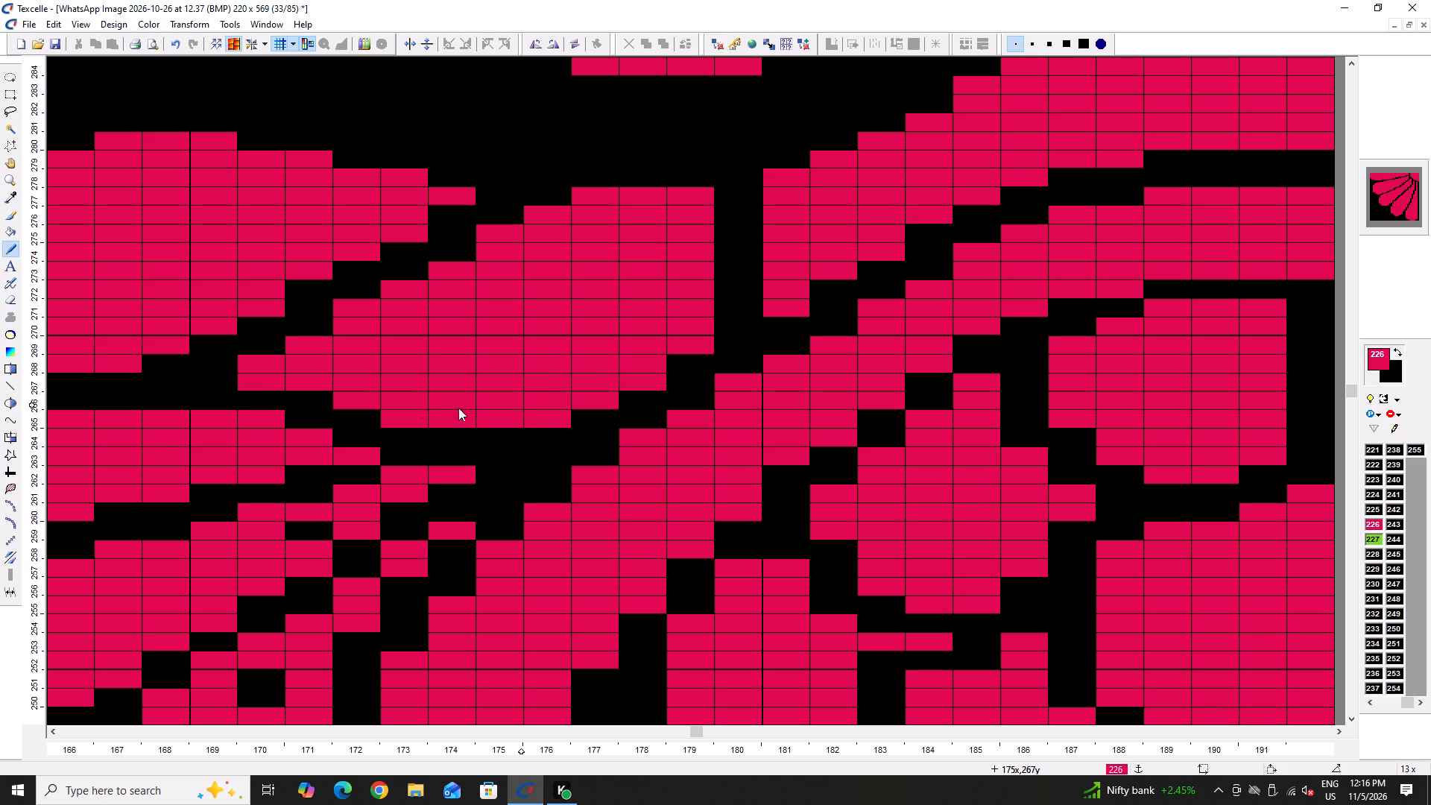
Round the lower corner of the feather petal at column 164, rows 250 and 251, in black.
ctrl+scroll(169, 420, down, 4)
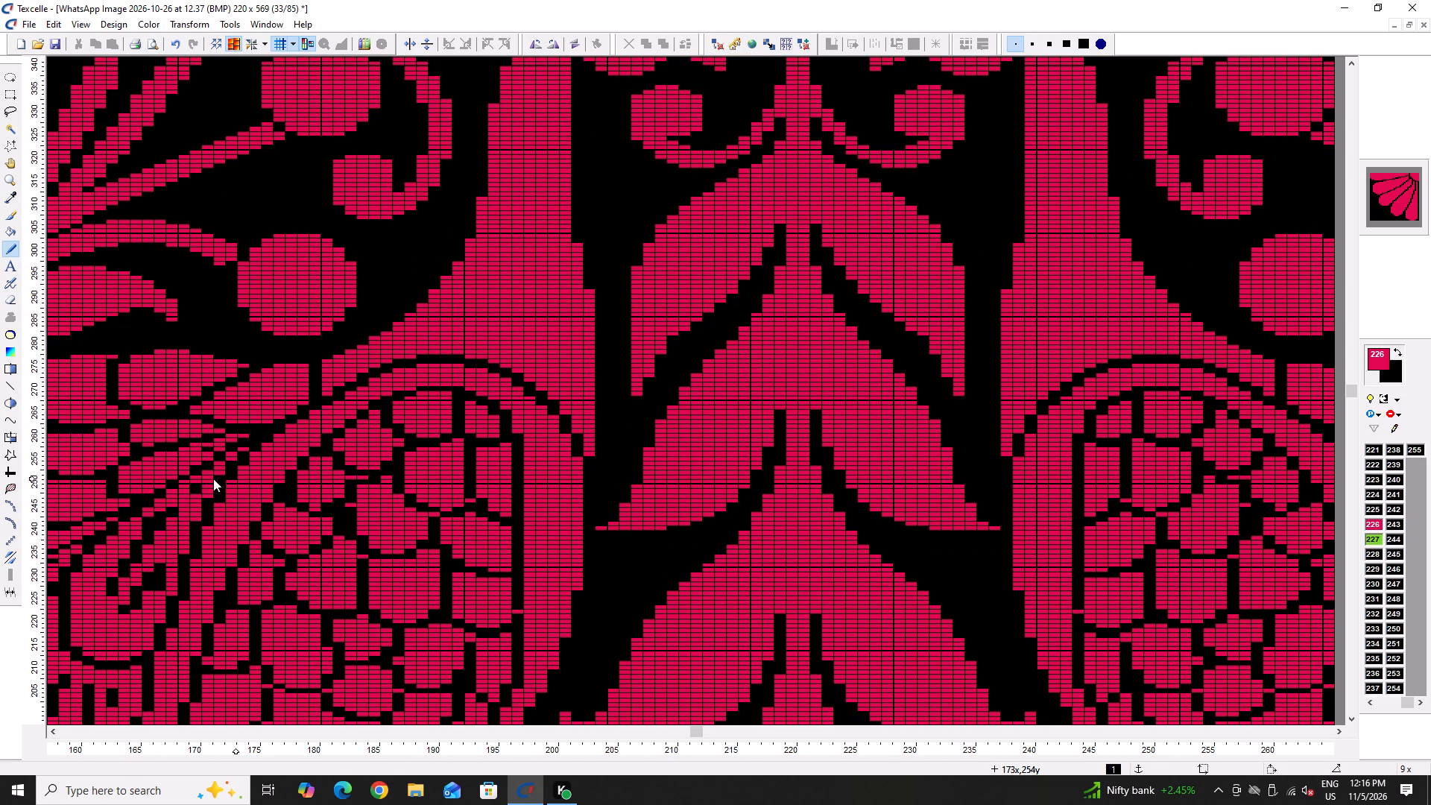
ctrl+scroll(186, 495, up, 4)
drag(116, 552, 116, 559)
ctrl+scroll(130, 549, down, 5)
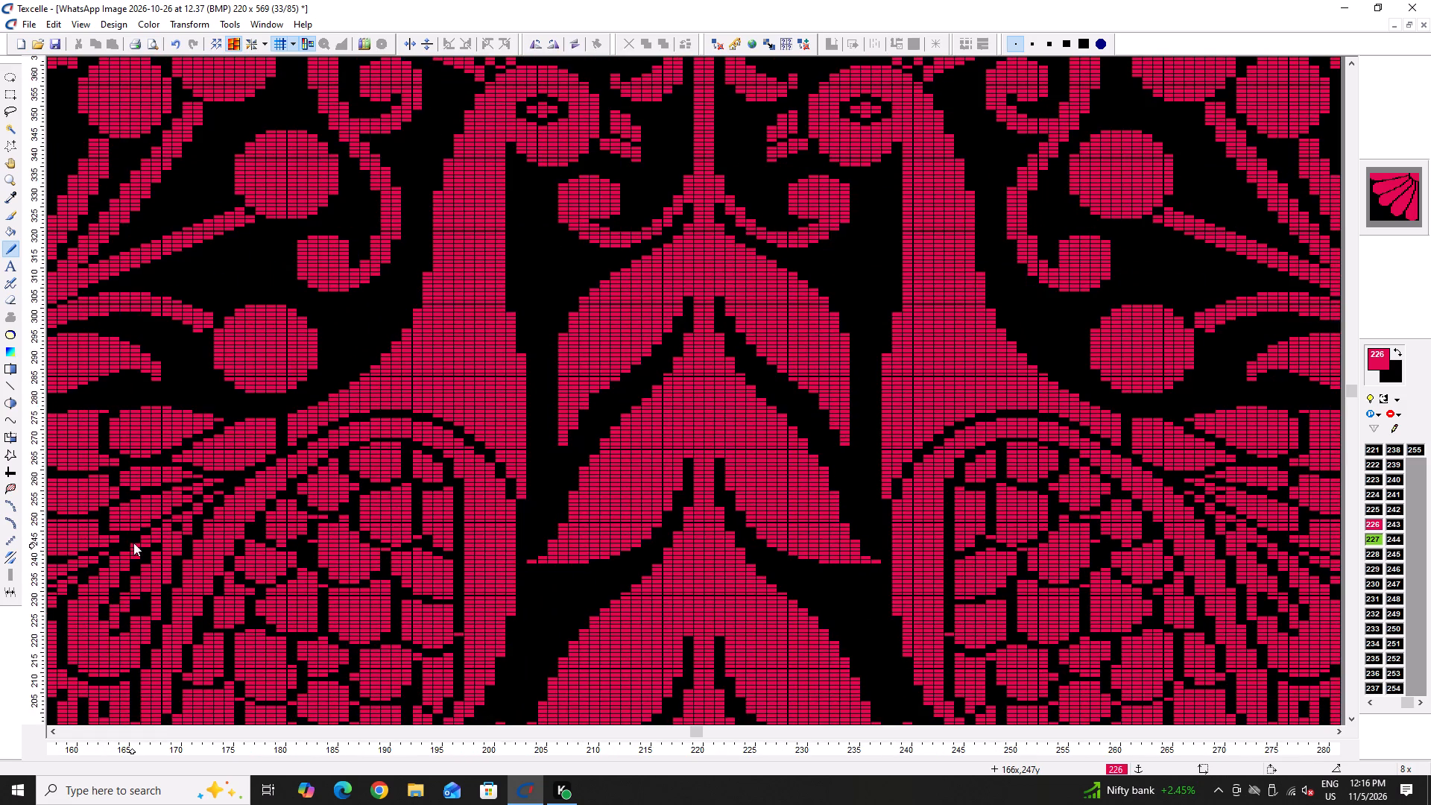
ctrl+scroll(122, 540, up, 5)
ctrl+scroll(121, 484, down, 4)
ctrl+scroll(80, 491, up, 5)
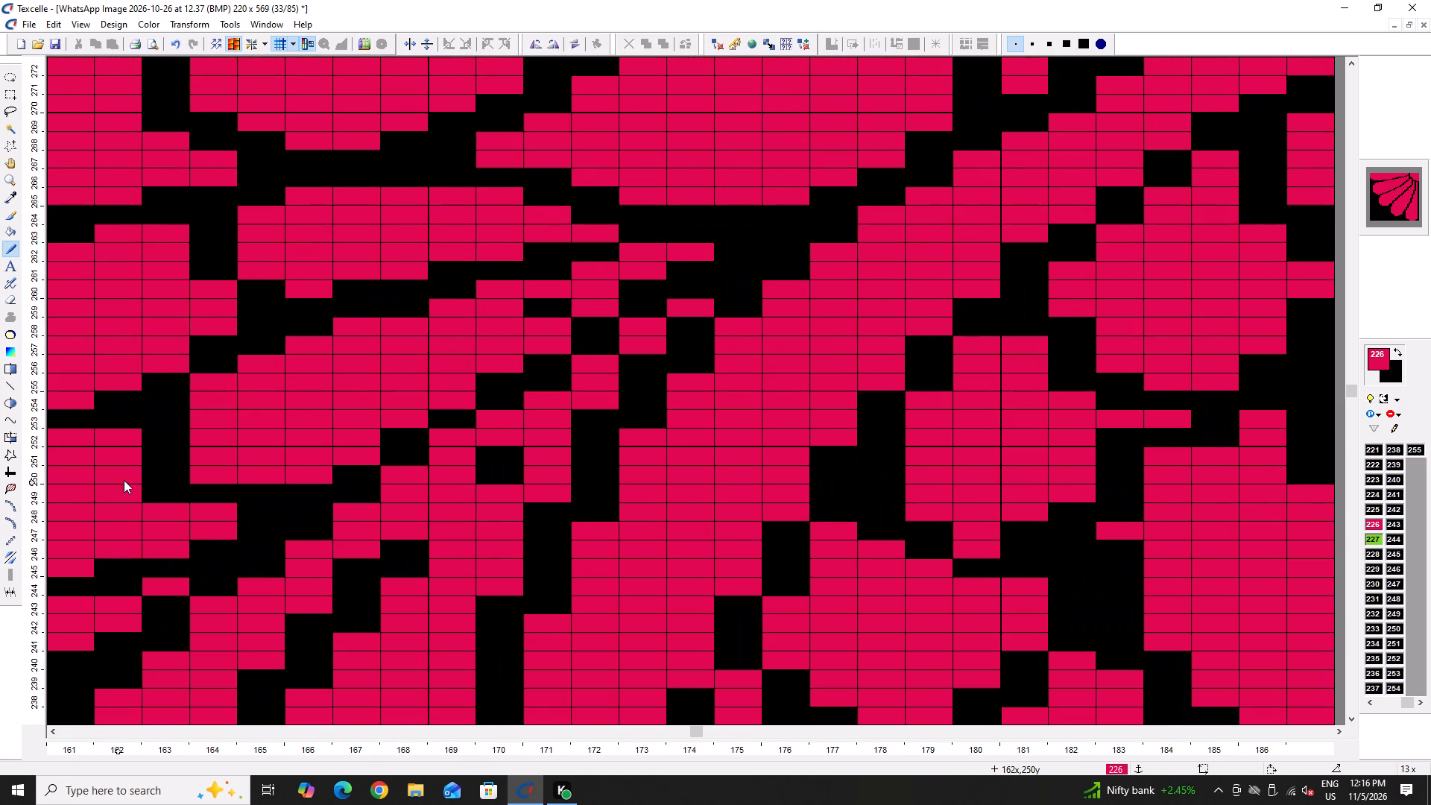
right_click(205, 482)
right_click(207, 487)
right_click(200, 460)
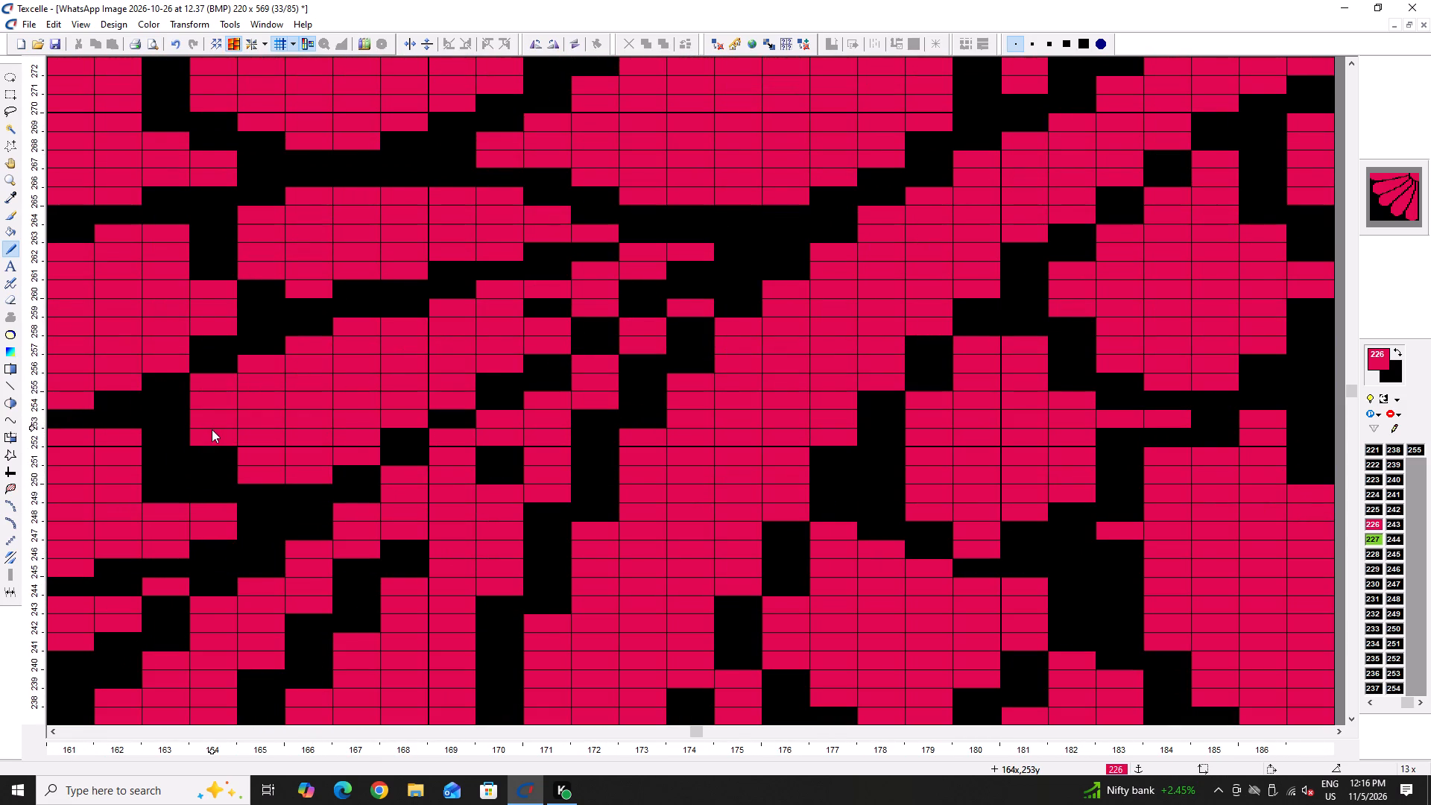
Save the design.
key(ctrl+s)
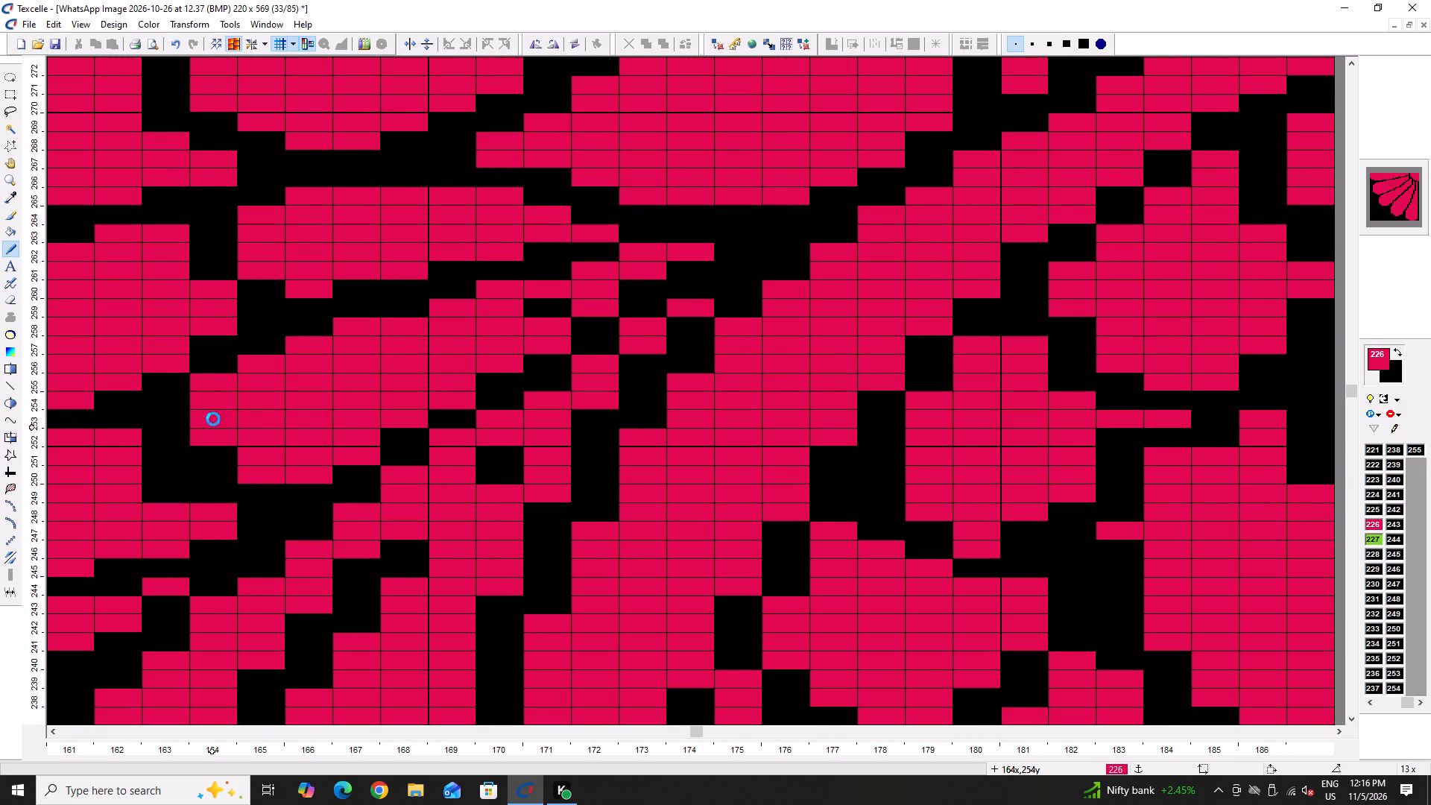
key(ctrl+s)
key(ctrl+s)
Fill the stray black pixels inside the feather strands at columns 170 and 171 with pink.
drag(480, 455, 484, 489)
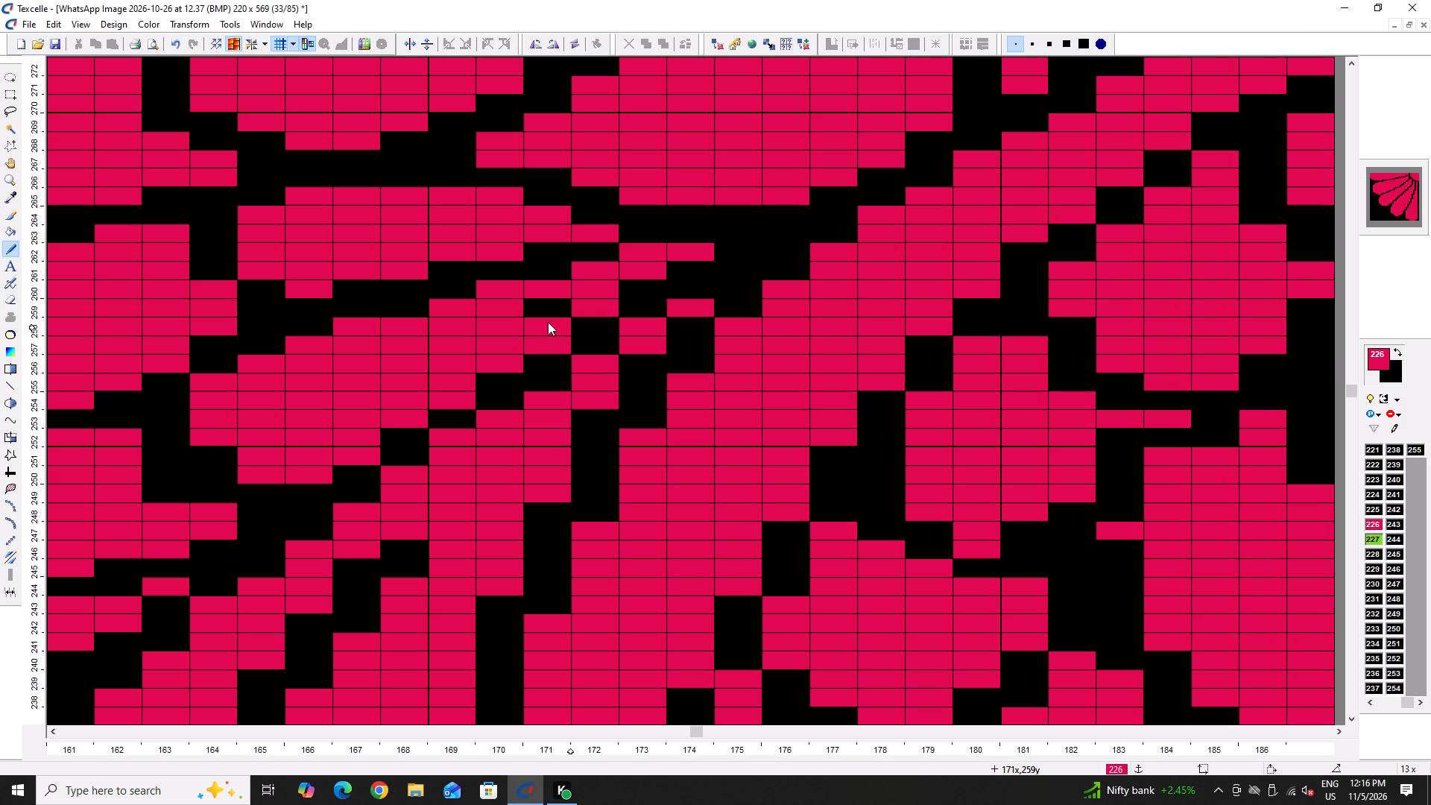
click(563, 299)
Thicken the diagonal black gap under the feather petal from columns 166 to 172 and restore its lower corner at column 164 in pink.
ctrl+scroll(366, 473, up, 1)
right_click(370, 461)
right_drag(340, 474, 335, 482)
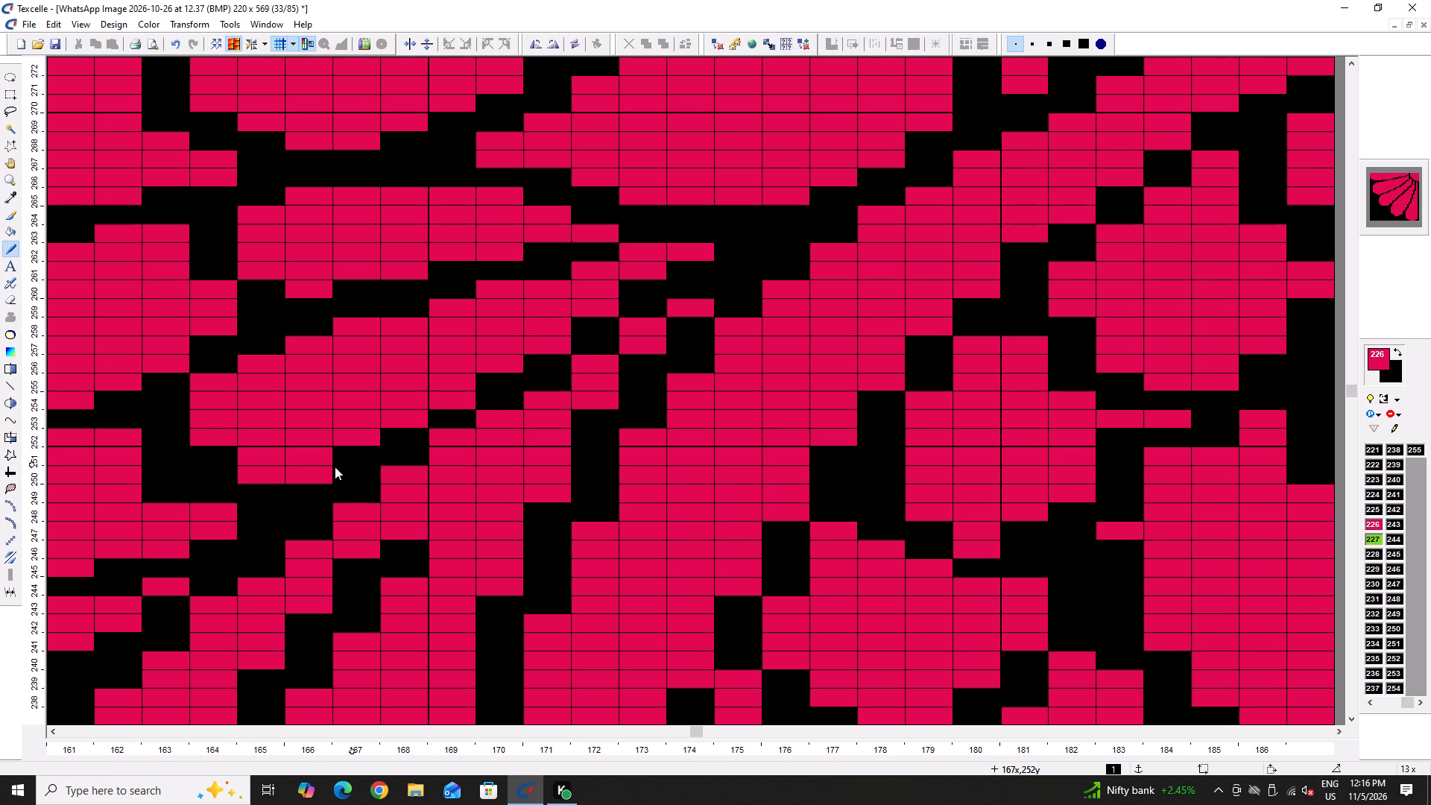
right_click(324, 472)
drag(219, 443, 218, 457)
right_click(419, 425)
right_click(451, 407)
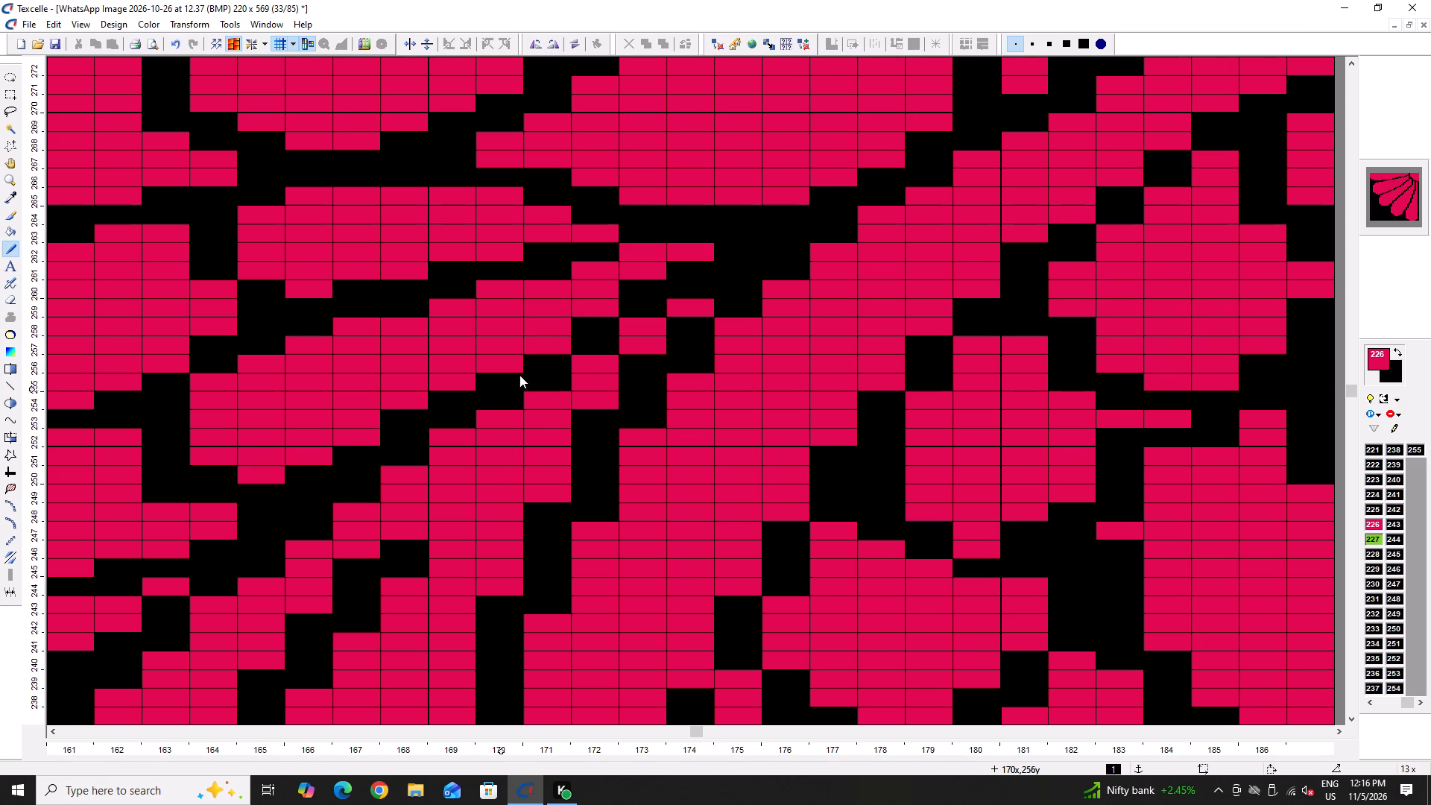
right_click(554, 356)
right_click(554, 352)
right_click(602, 318)
ctrl+right_click(599, 306)
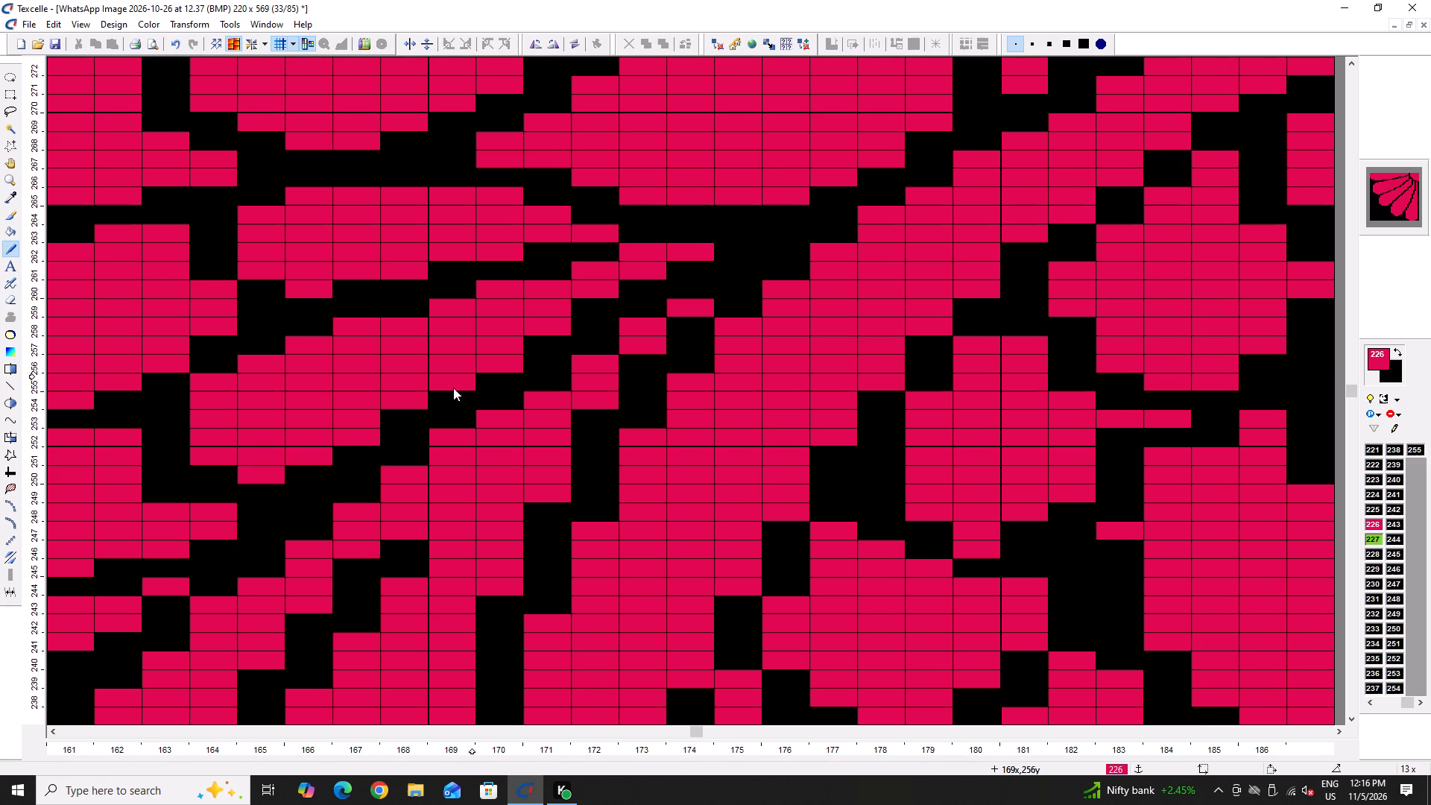
Fill the black notch around column 167, rows 229 to 232, with pink and extend the black gap upward at column 163.
ctrl+scroll(420, 409, down, 4)
ctrl+scroll(415, 455, up, 4)
scroll(408, 463, down, 3)
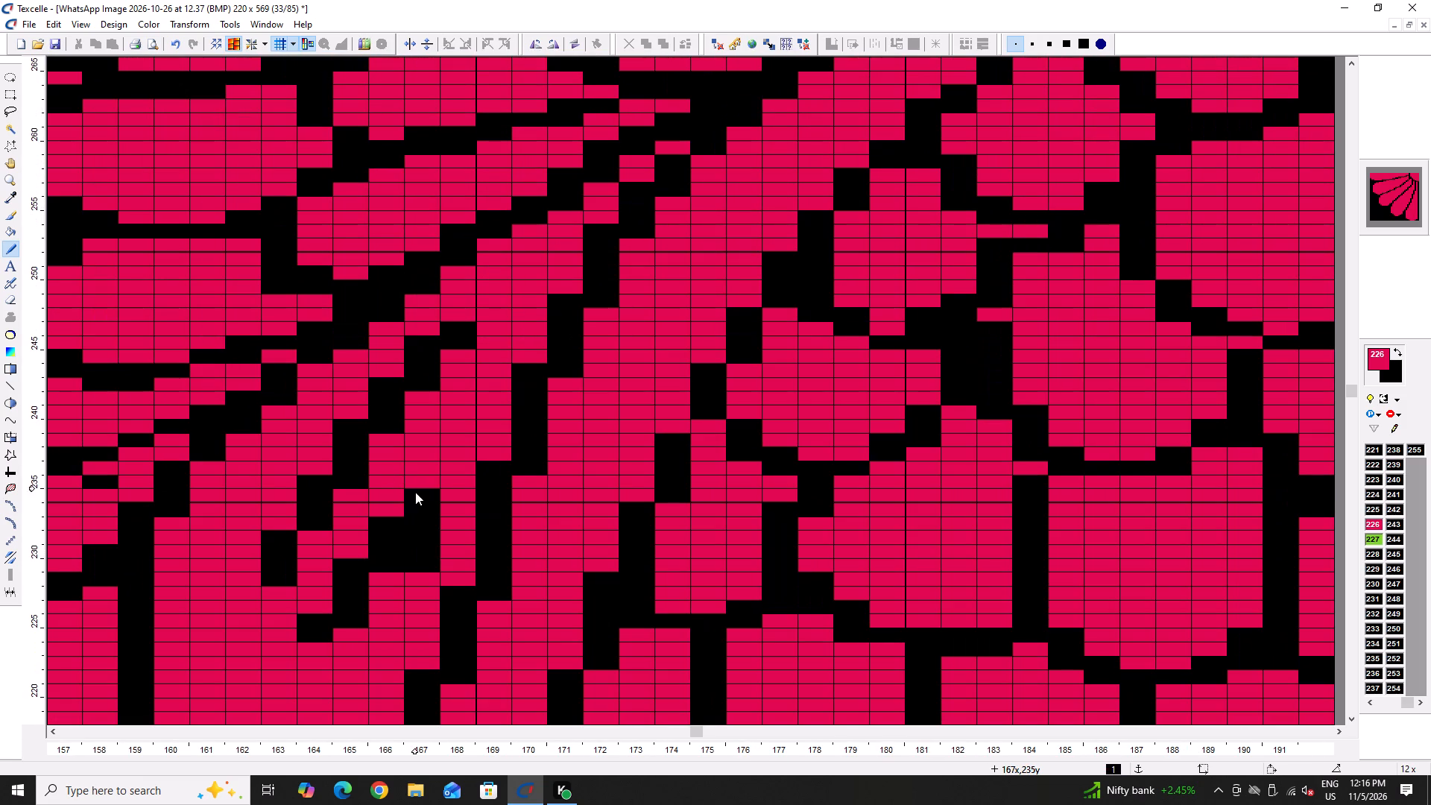
drag(420, 532, 418, 582)
ctrl+scroll(290, 537, up, 2)
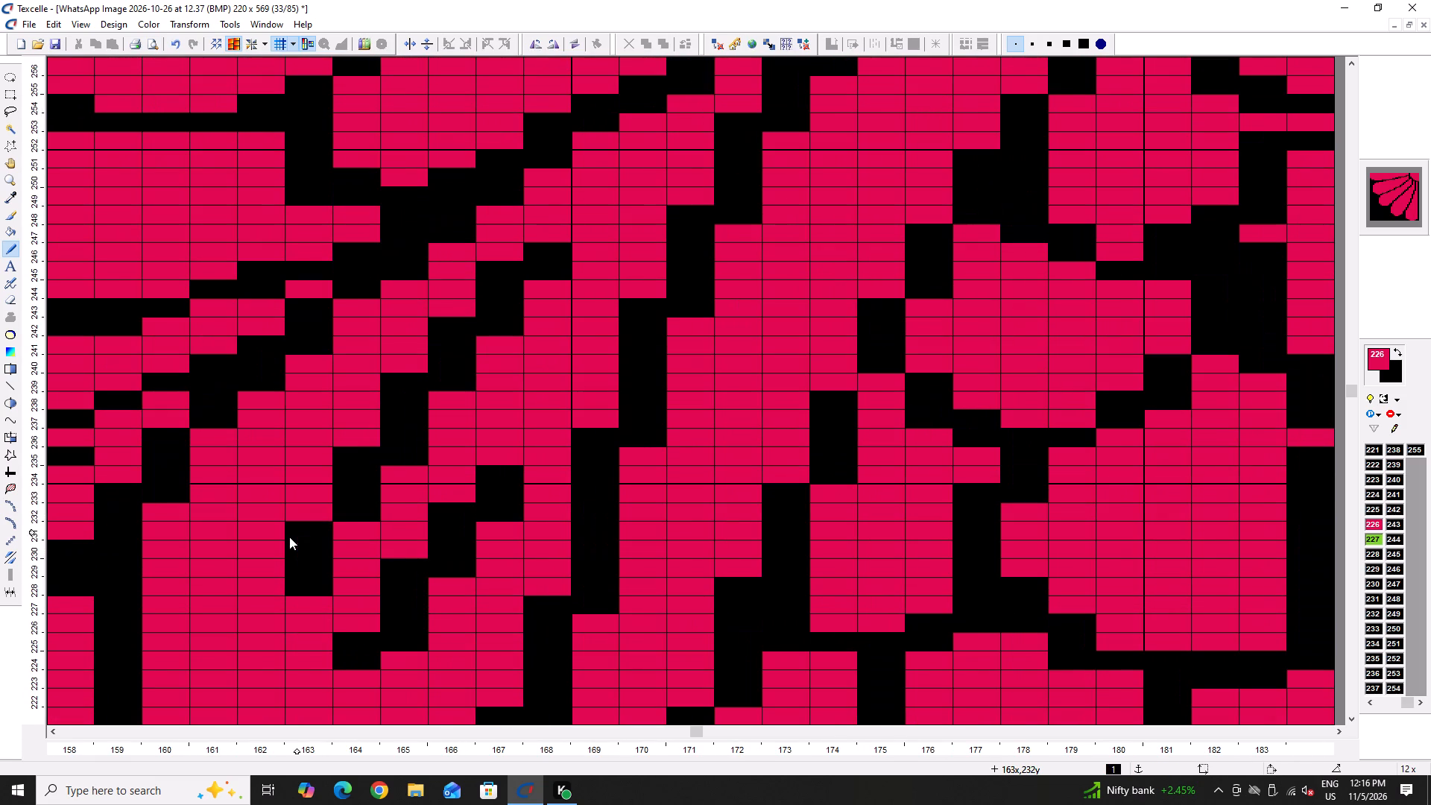
right_drag(332, 499, 332, 506)
click(312, 493)
Straighten the black gap near row 245, extending it at column 167 and filling the stray black at column 168 in pink.
scroll(341, 490, up, 1)
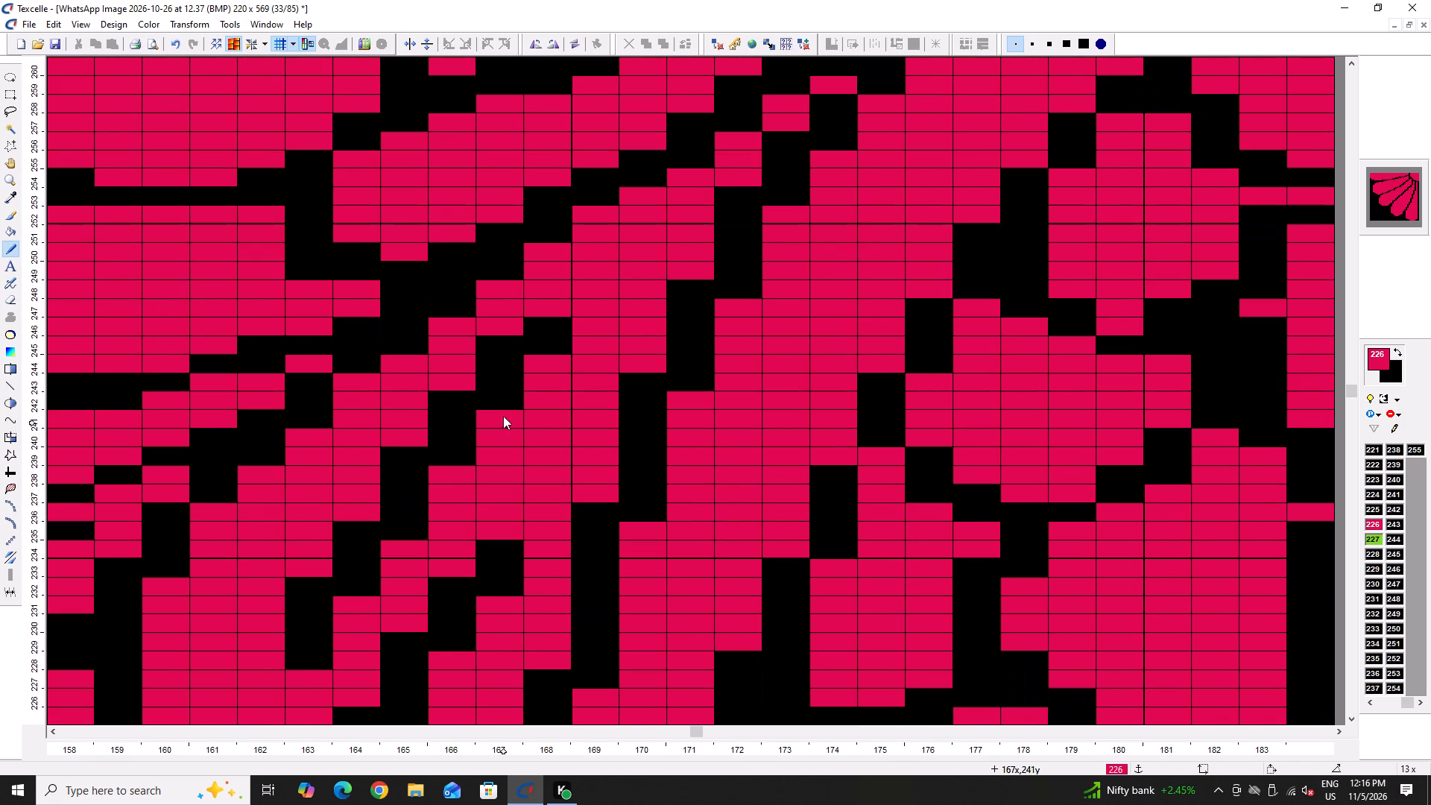
right_drag(540, 323, 525, 358)
right_click(525, 359)
drag(535, 329, 524, 382)
ctrl+scroll(203, 487, down, 3)
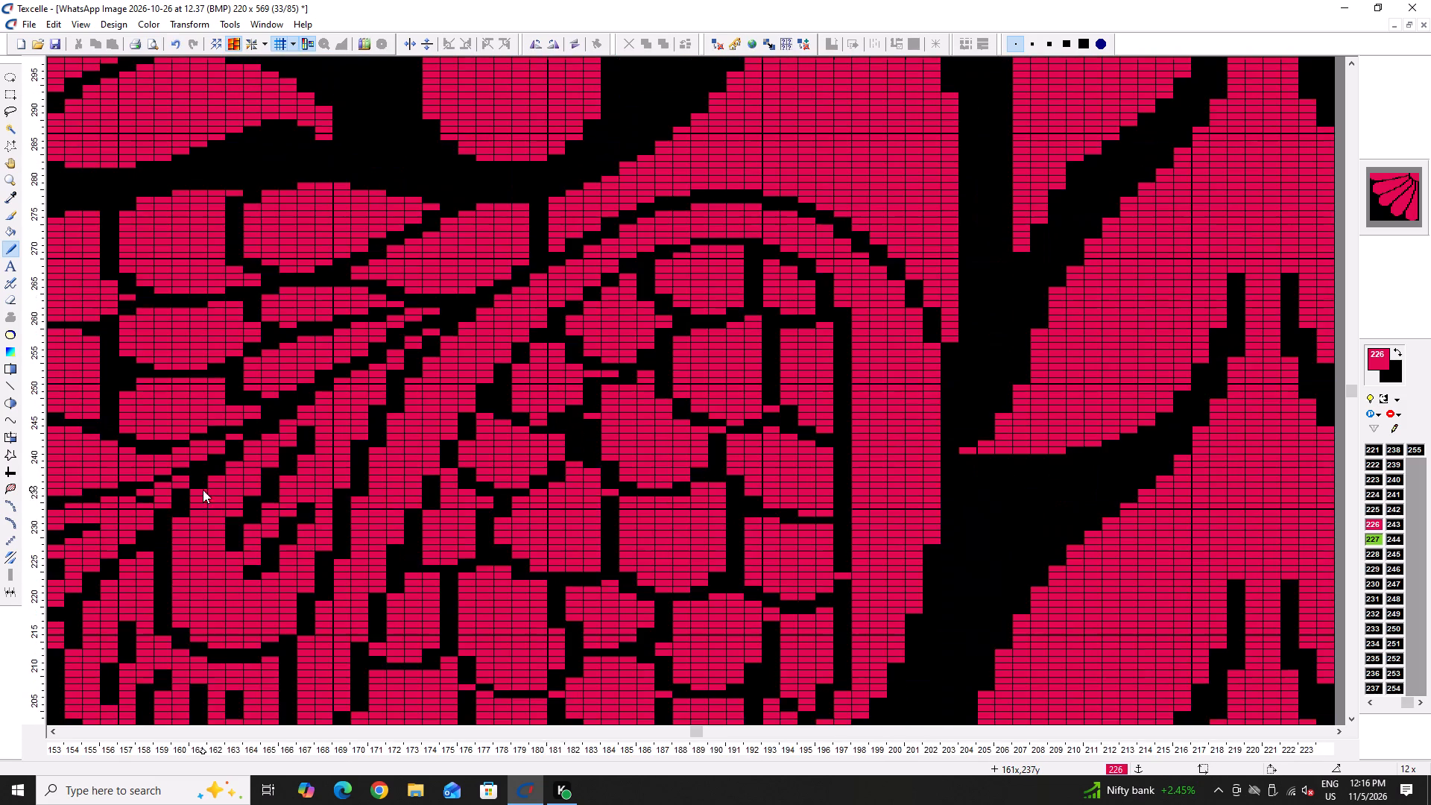
Extend the black gap between the feather strands at column 164, row 244.
ctrl+scroll(203, 496, up, 3)
right_click(221, 470)
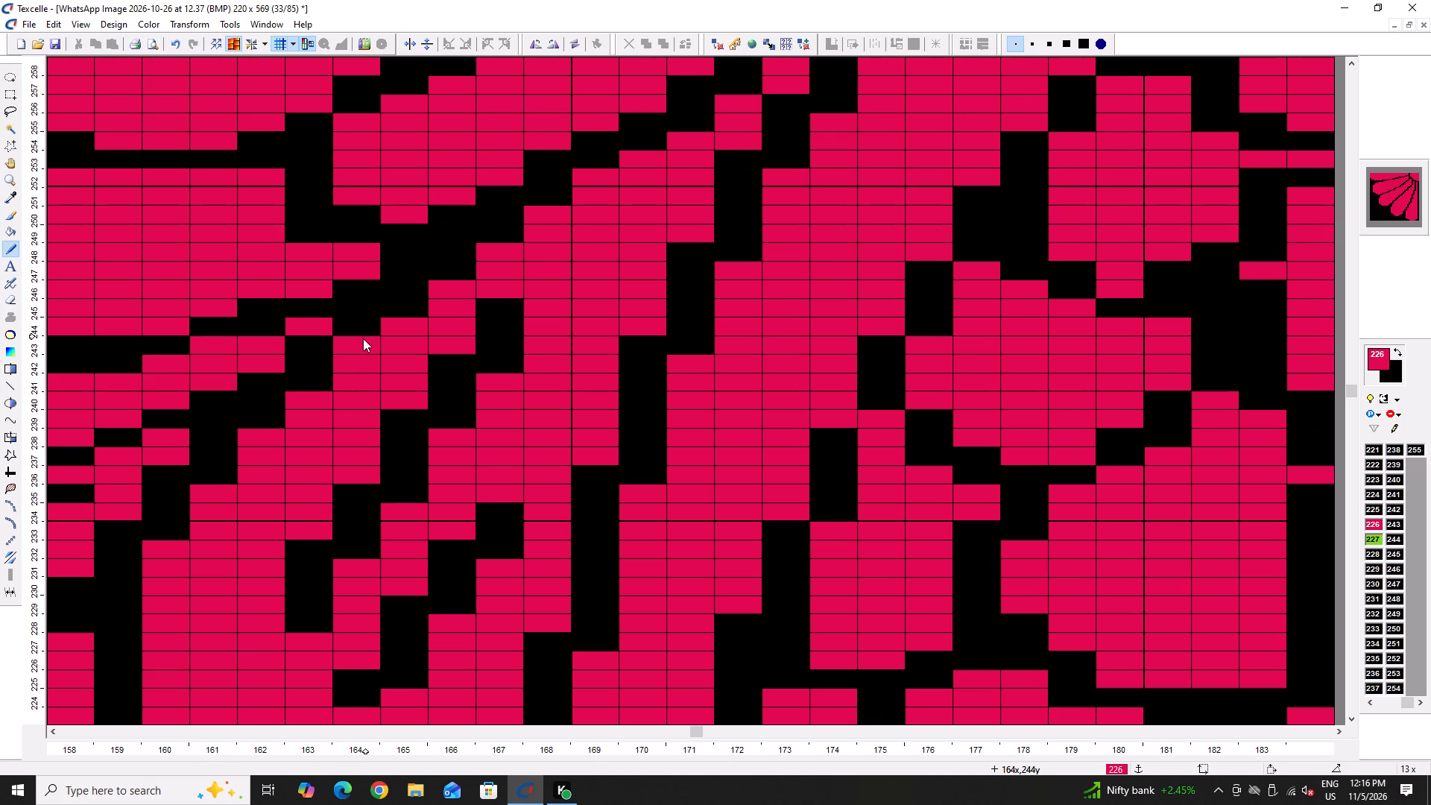
right_click(363, 338)
Thicken the black gap beneath the leaf's end around column 179.
ctrl+scroll(335, 357, down, 3)
ctrl+scroll(517, 211, up, 4)
right_click(530, 298)
ctrl+scroll(376, 351, down, 2)
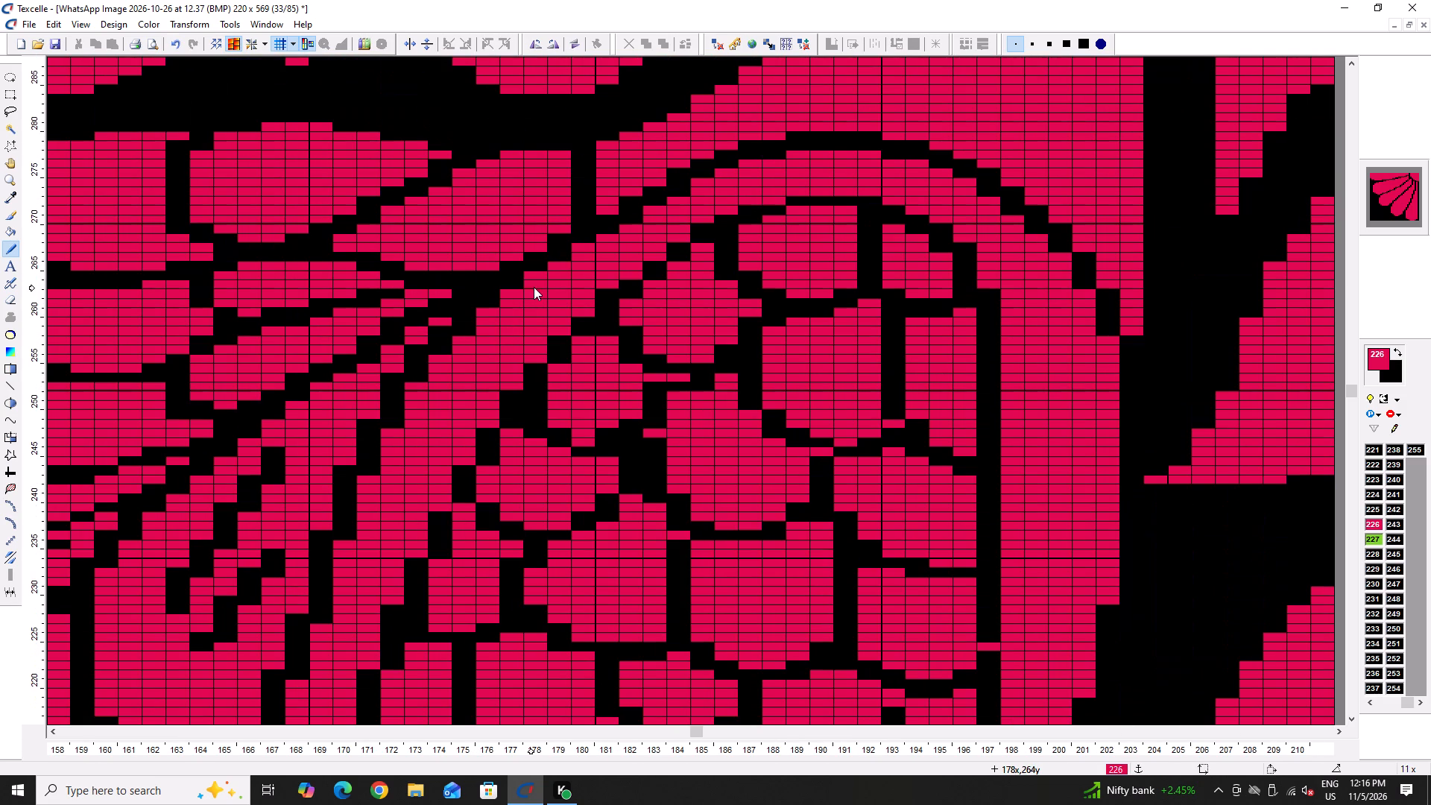
ctrl+scroll(512, 301, down, 2)
ctrl+scroll(546, 265, up, 4)
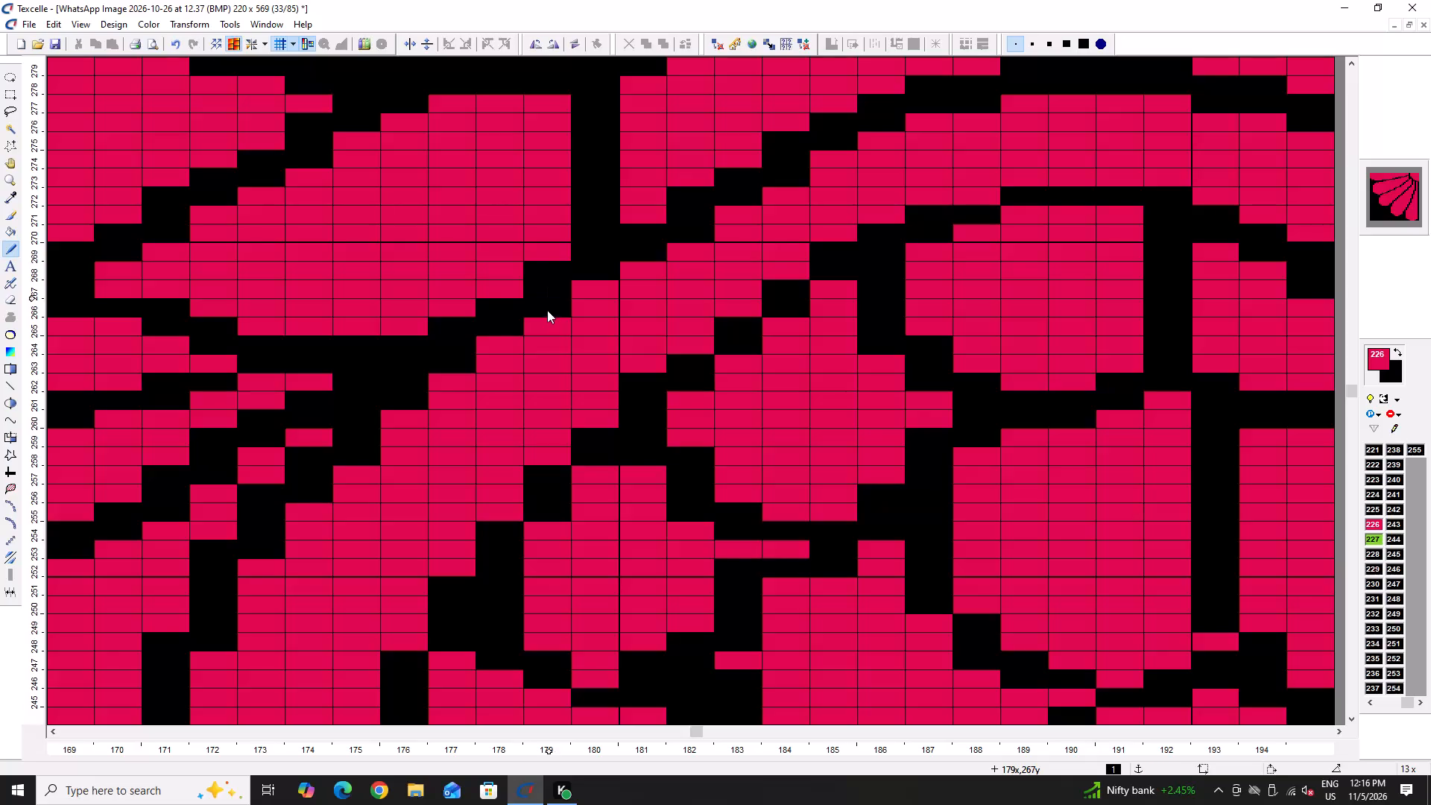
Trim the underside of the black outline arching over the feather scales in pink at column 179, row 267.
click(547, 309)
Round the lower edge of the feather scale around columns 179 to 182 in black, separating it from the scale below.
ctrl+scroll(514, 288, down, 1)
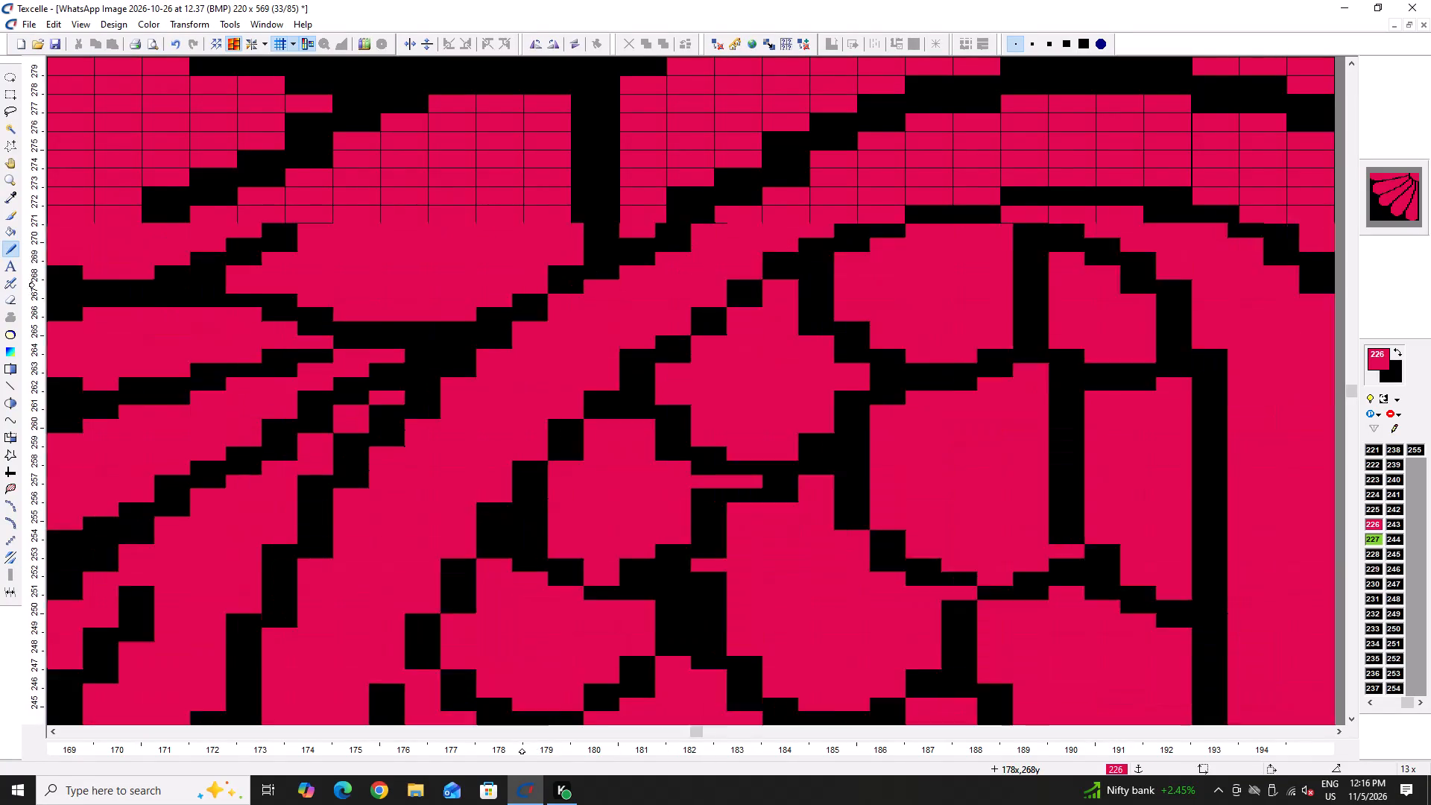
ctrl+scroll(514, 288, down, 3)
ctrl+scroll(526, 342, up, 4)
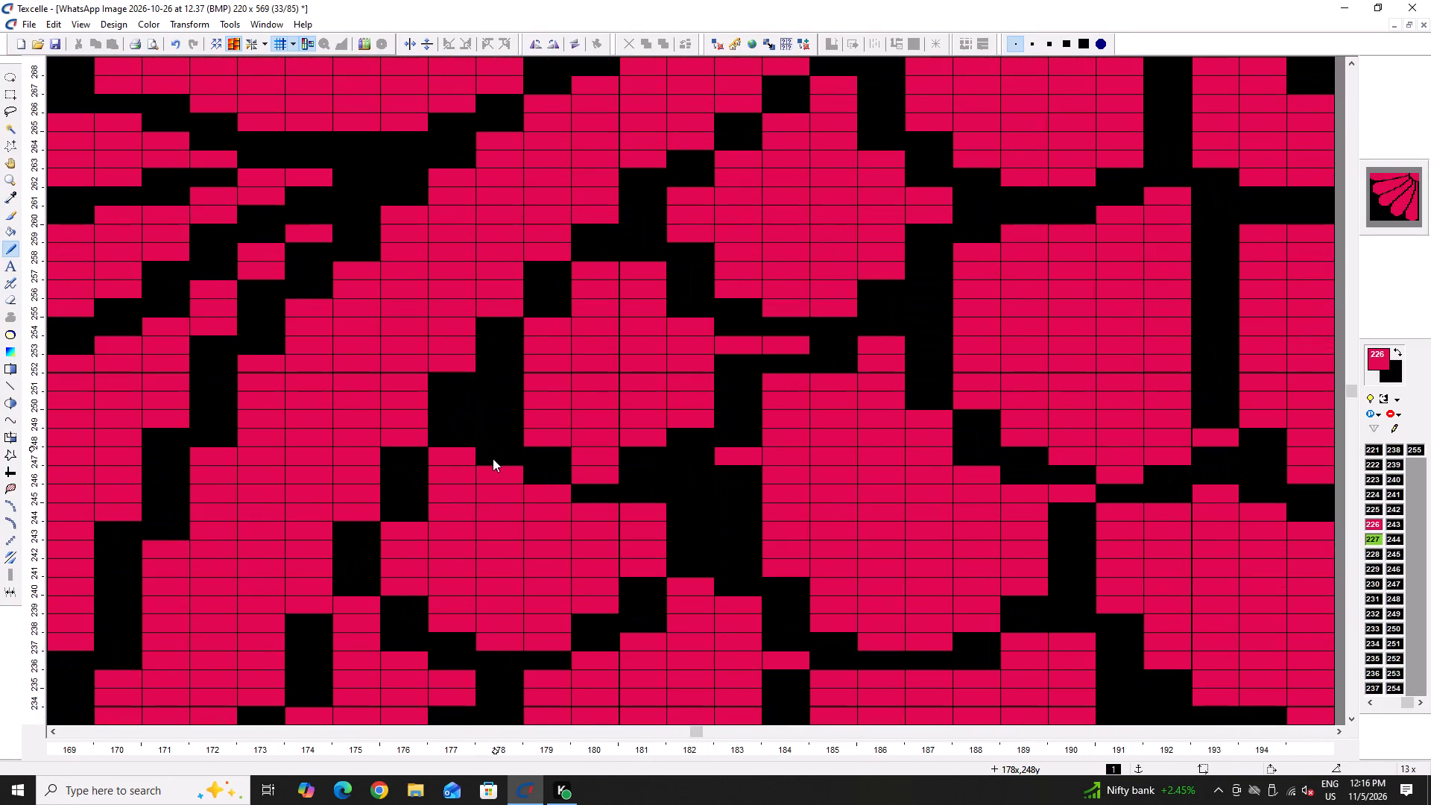
drag(490, 417, 490, 449)
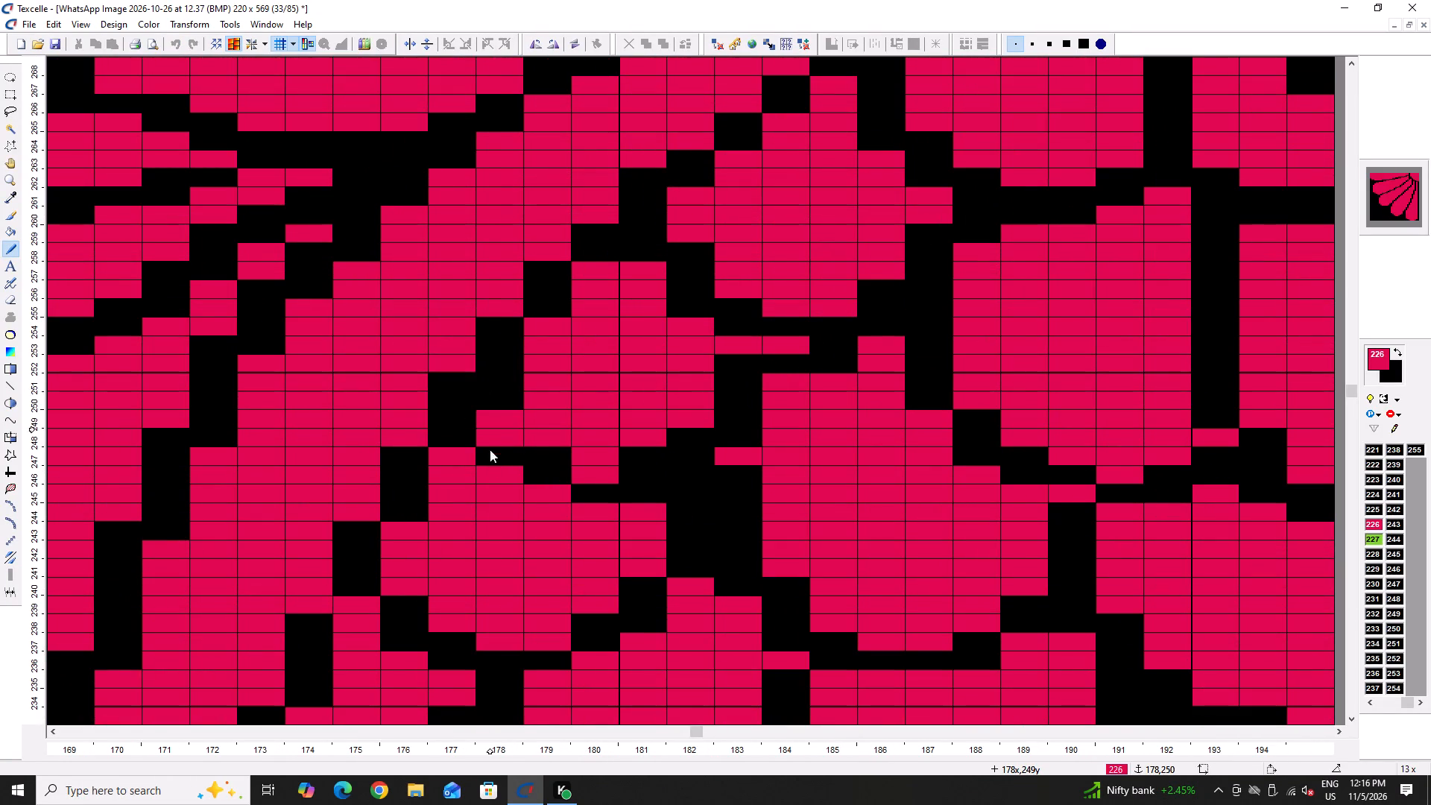
drag(490, 449, 490, 459)
right_drag(543, 415, 543, 439)
right_click(544, 407)
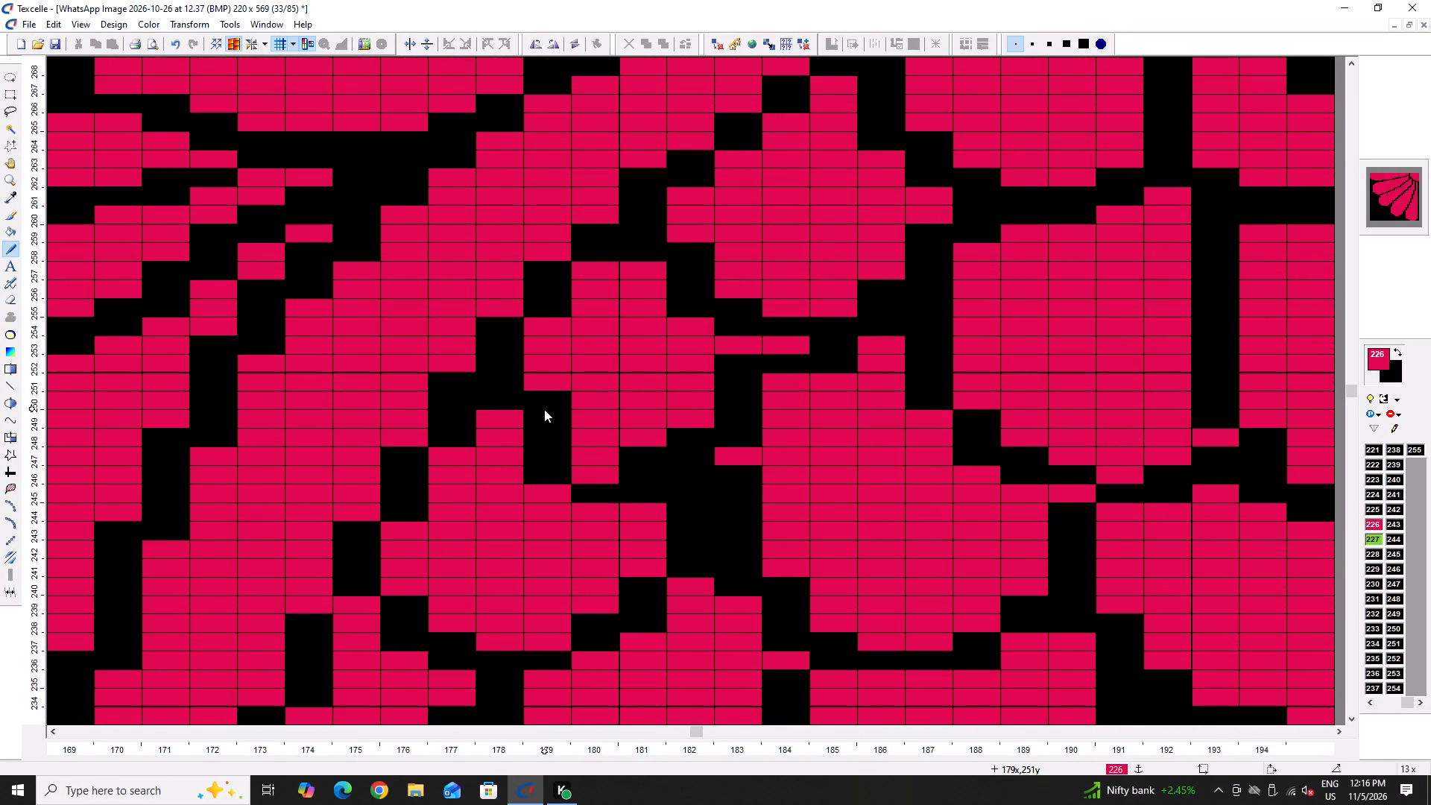
right_drag(578, 440, 606, 469)
right_drag(634, 443, 653, 441)
right_click(605, 426)
right_click(601, 426)
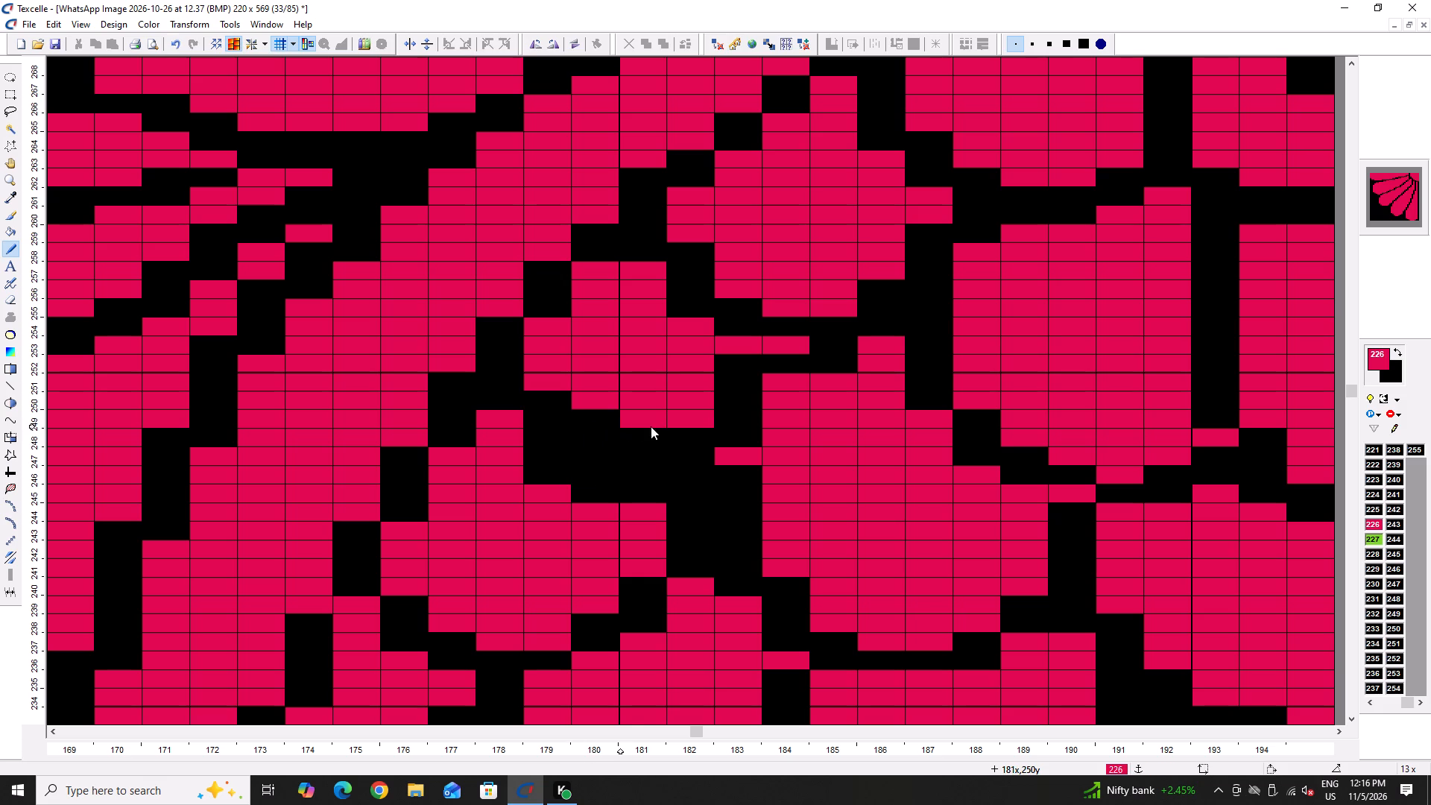
right_click(691, 417)
right_drag(515, 407, 490, 439)
drag(541, 397, 544, 411)
click(546, 414)
drag(573, 422, 609, 427)
drag(618, 427, 627, 428)
right_click(538, 418)
right_drag(652, 433, 650, 441)
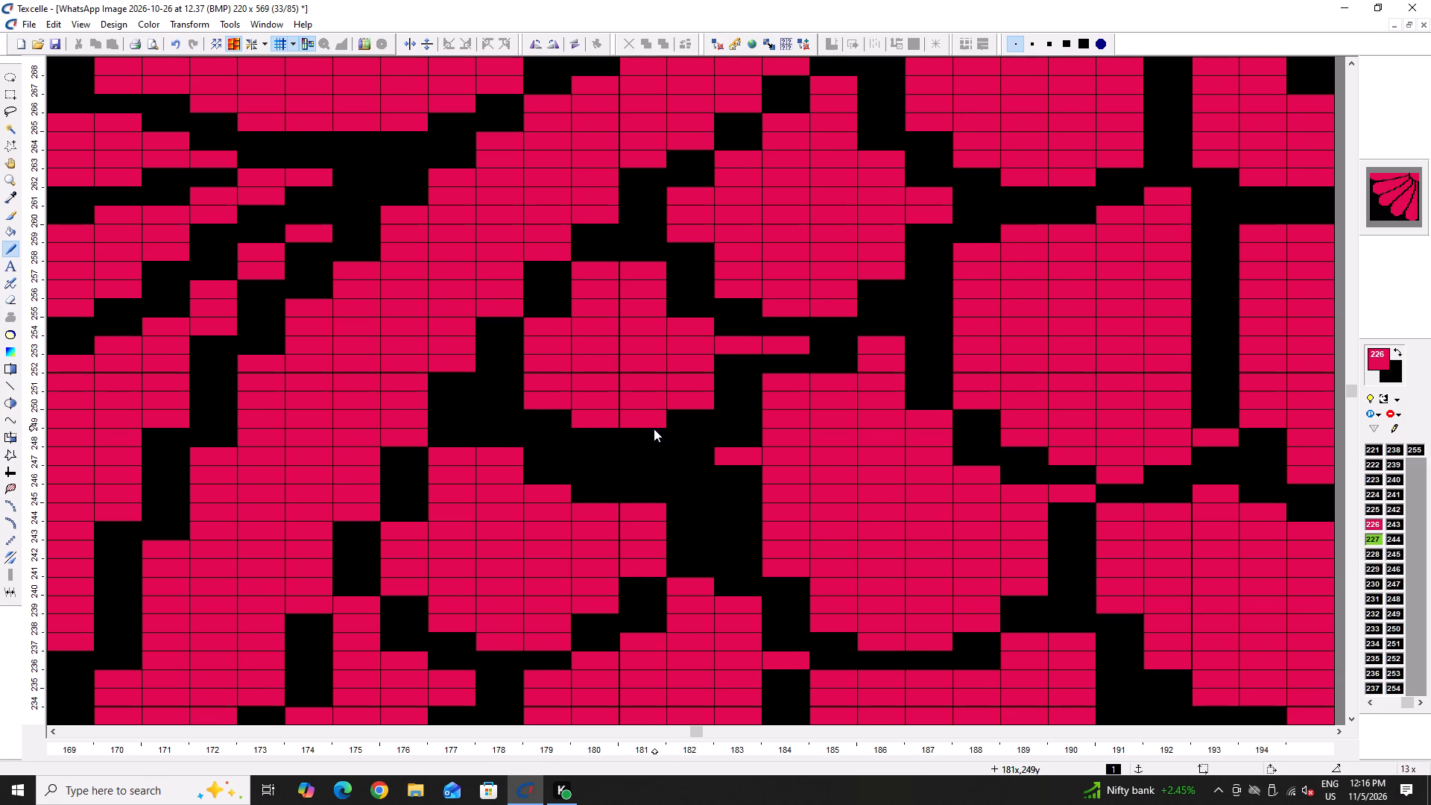
Raise the upper edge of the scale below in pink across columns 178 to 181, following the rounded black gap.
key(Right)
key(Right)
drag(255, 466, 257, 482)
drag(295, 505, 369, 484)
click(369, 484)
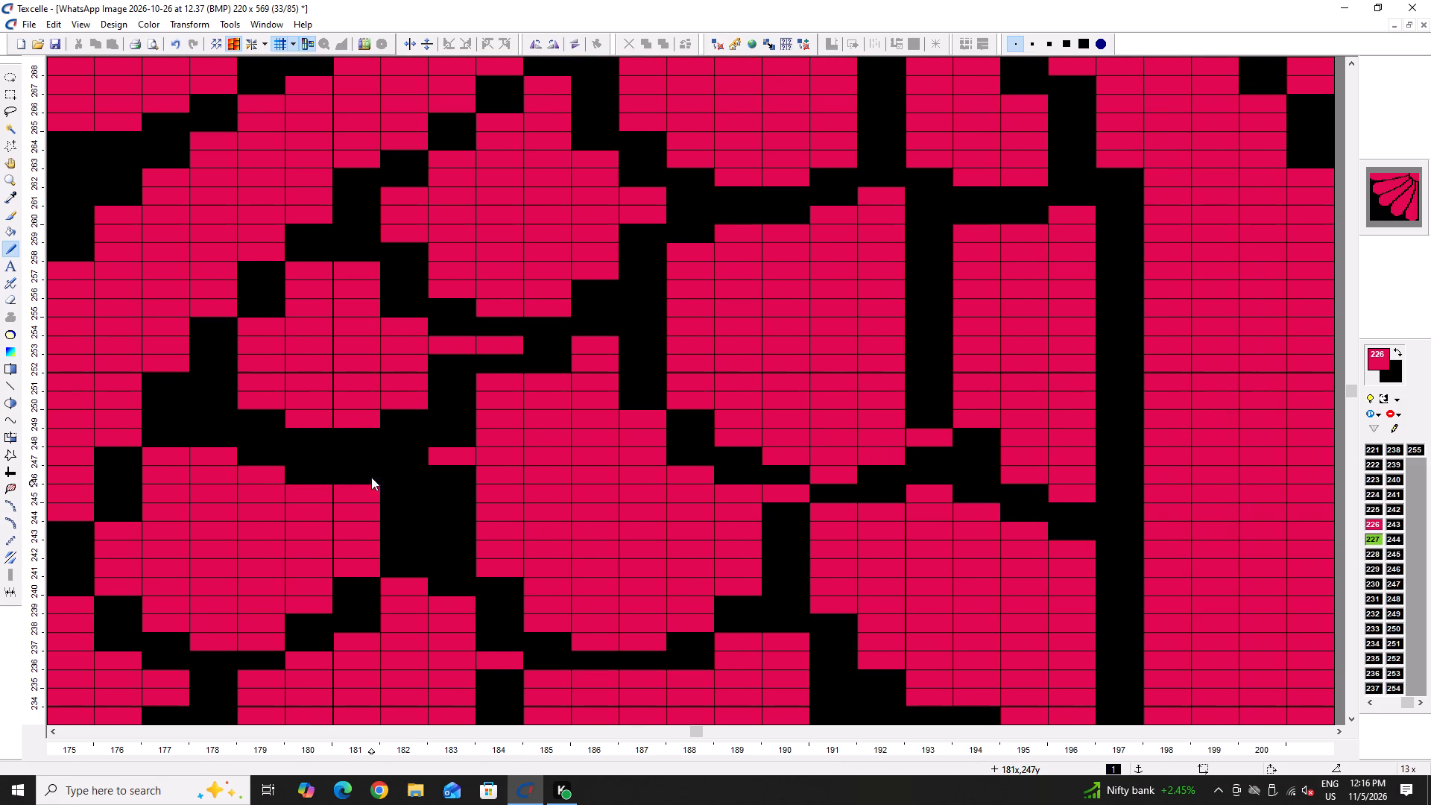
drag(347, 476, 309, 476)
click(309, 476)
drag(197, 428, 203, 437)
click(244, 453)
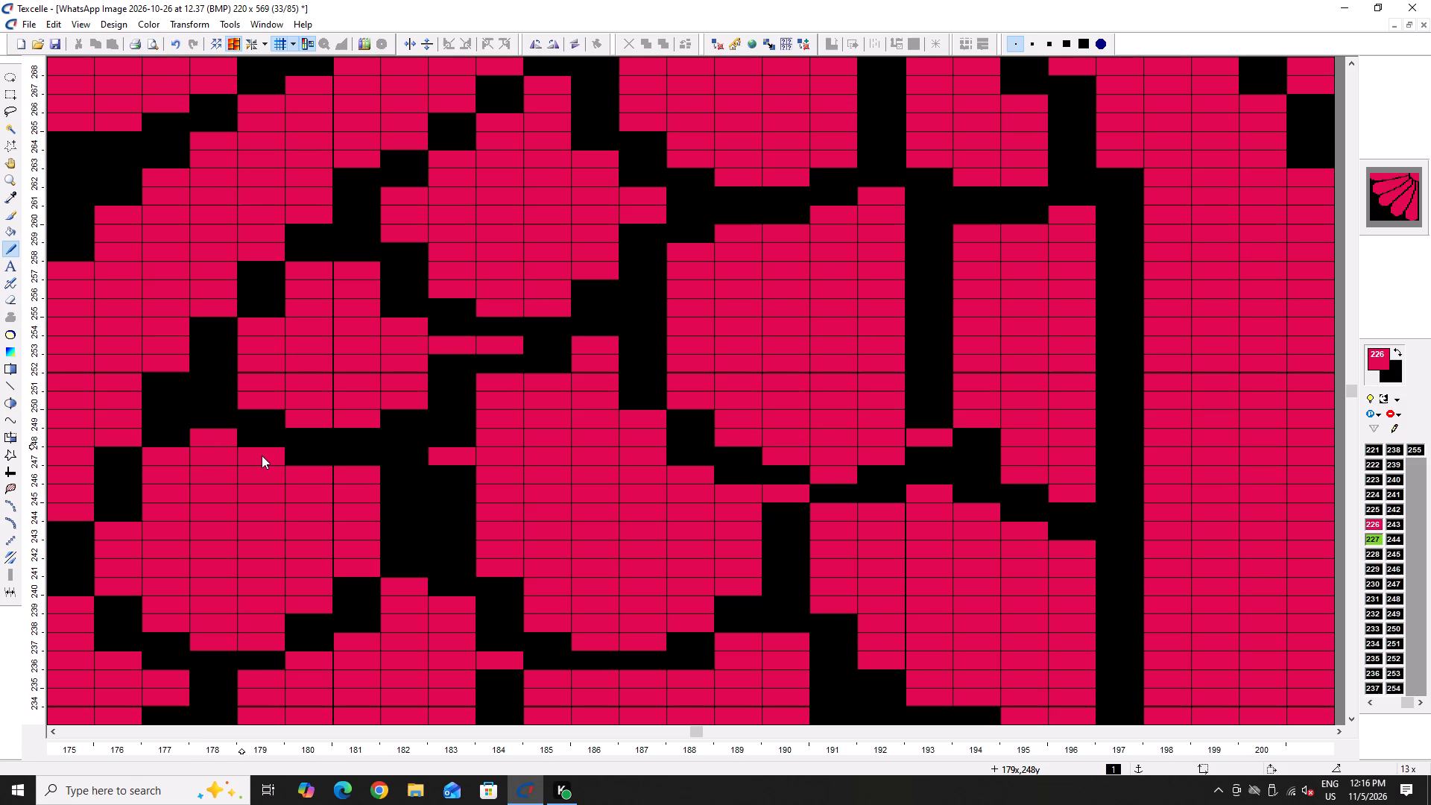
Widen the neighbouring scale by filling column 183 in pink from row 249 to 244 and its lower corner at column 184.
key(Right)
right_click(305, 471)
right_drag(305, 469, 308, 454)
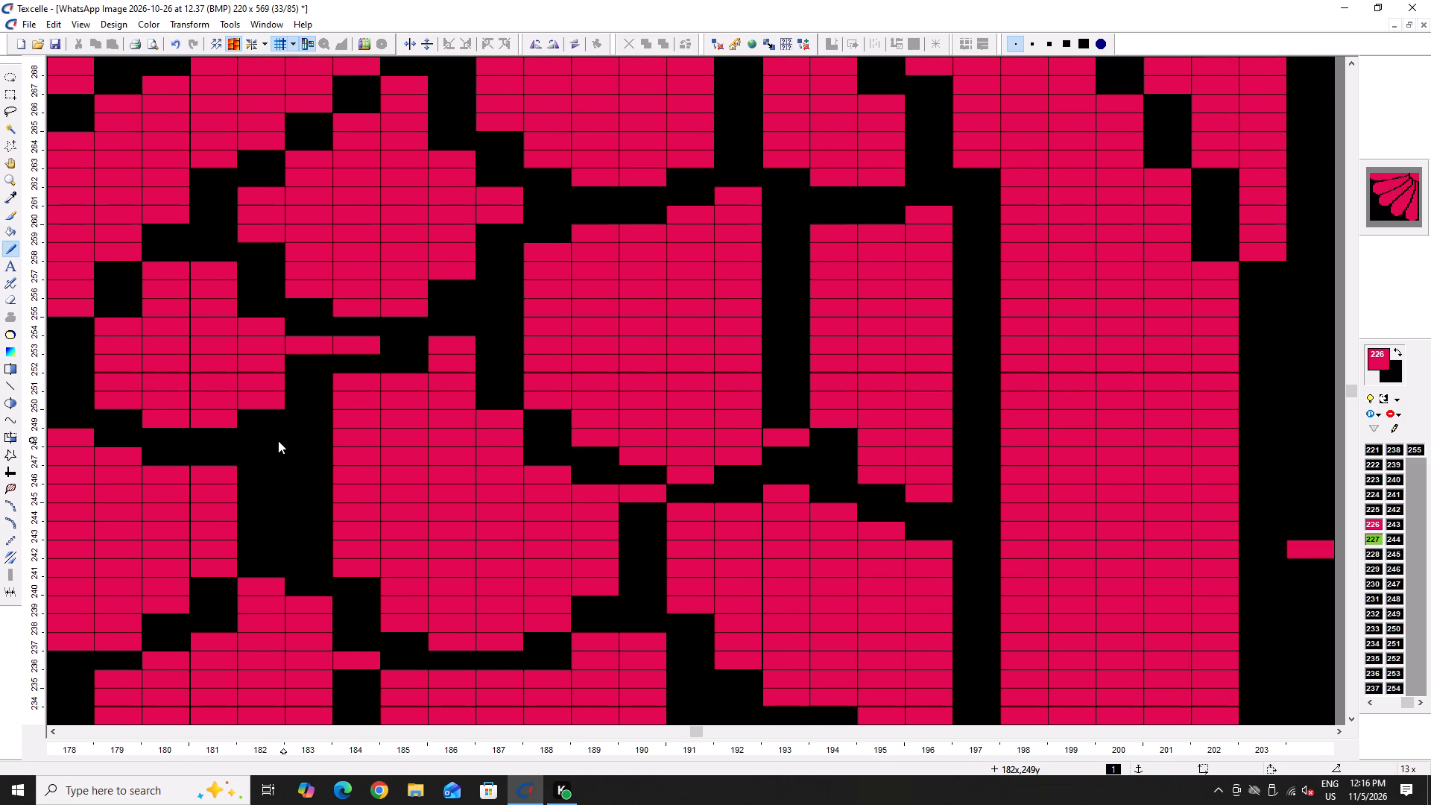
drag(315, 445, 314, 535)
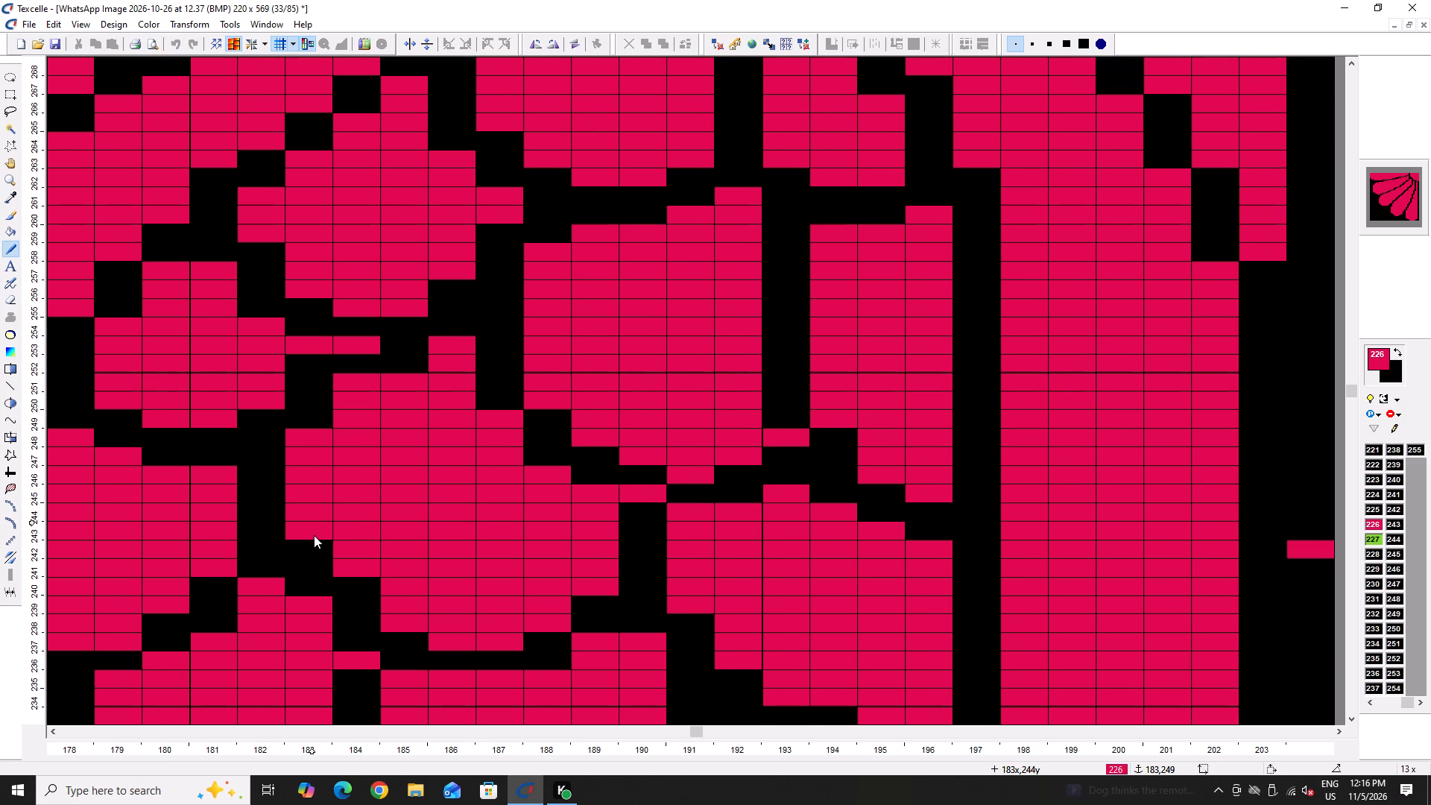
drag(314, 535, 314, 537)
drag(364, 575, 364, 584)
Blacken the stray pink strip above that scale and fill its top edge in pink around columns 184 and 185.
scroll(360, 441, up, 2)
right_drag(350, 479, 319, 495)
right_click(352, 494)
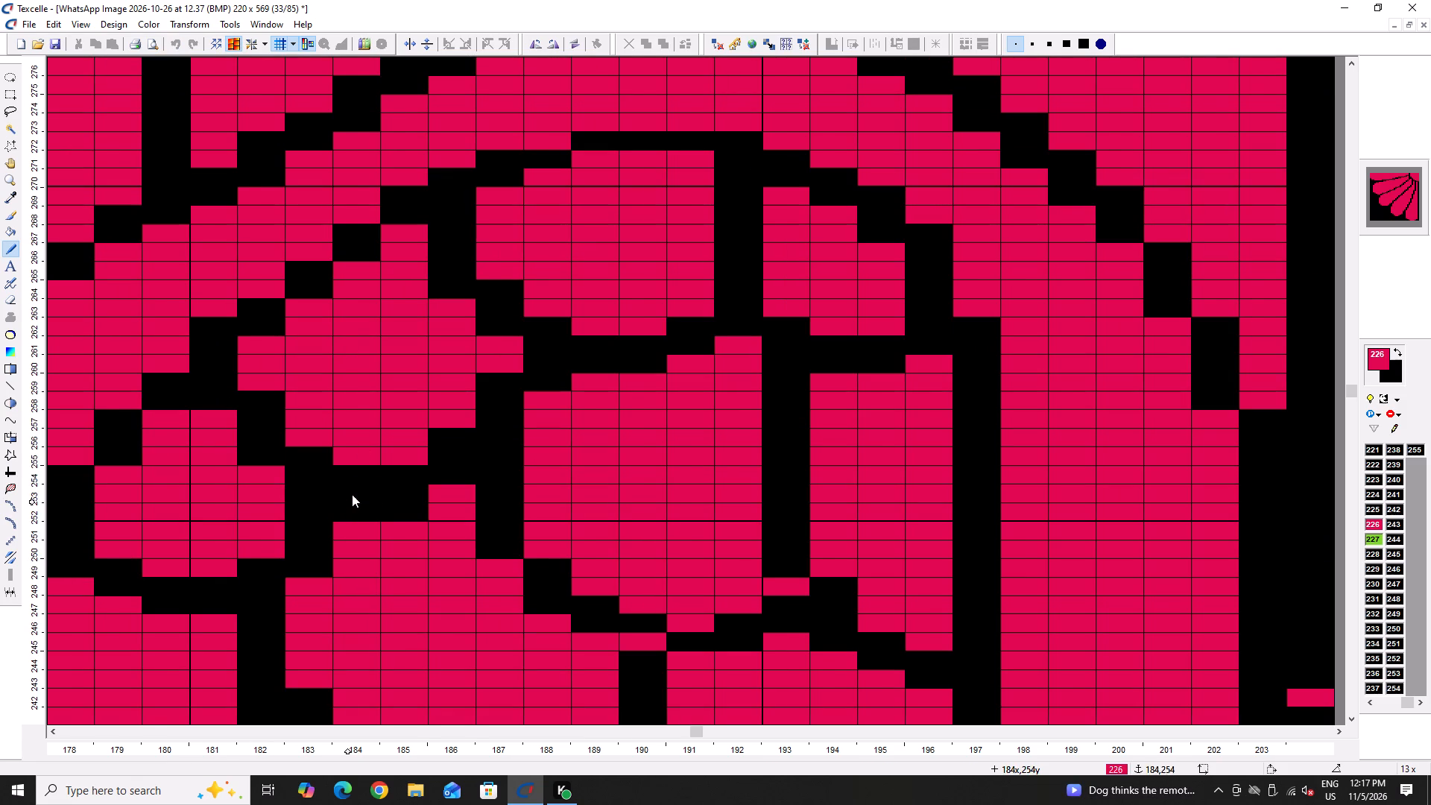
drag(350, 499, 351, 519)
drag(327, 557, 324, 565)
right_click(322, 556)
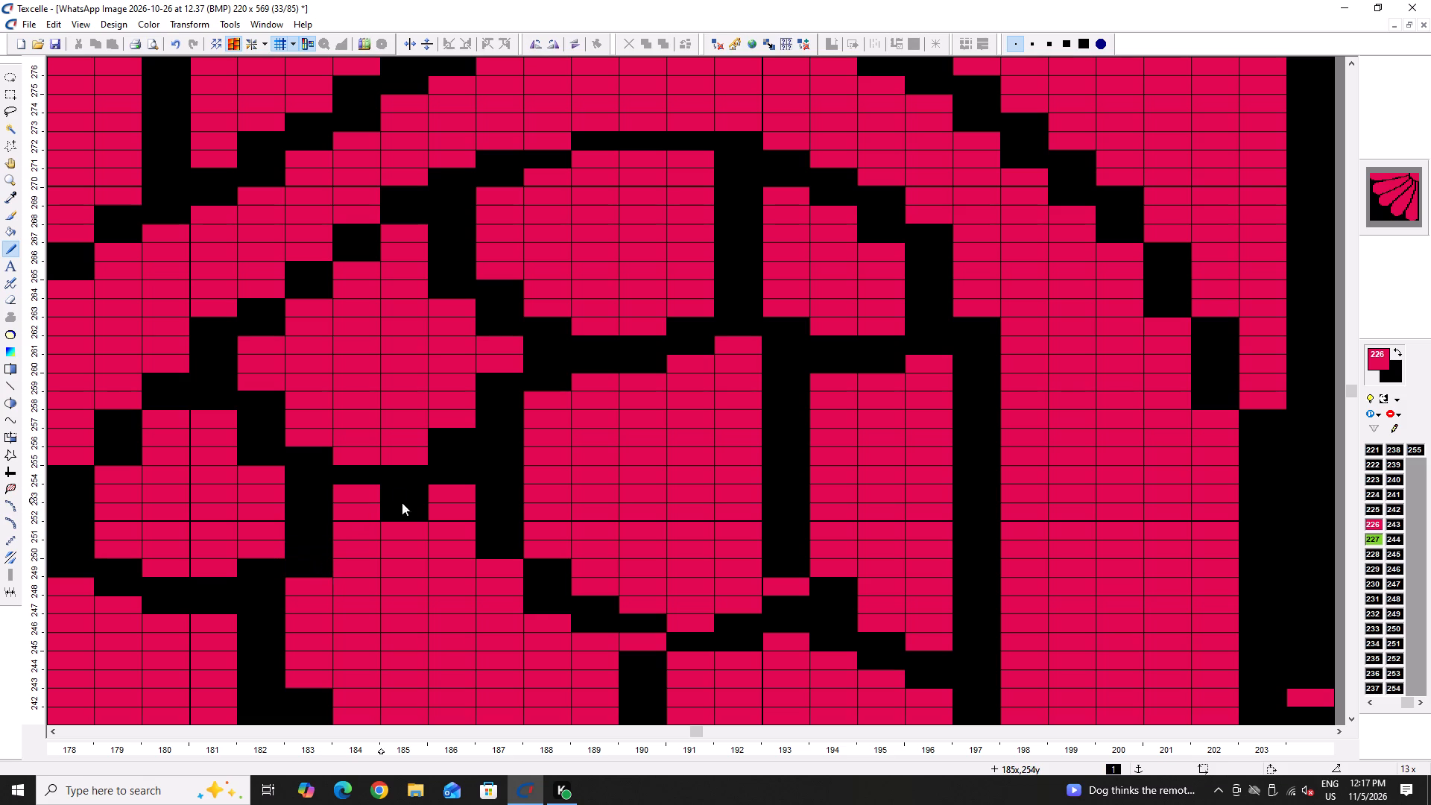
drag(402, 505, 404, 515)
right_click(352, 493)
right_click(442, 488)
Thicken the black outline along the sloping upper edge of the scale at columns 183 to 185.
scroll(414, 476, up, 3)
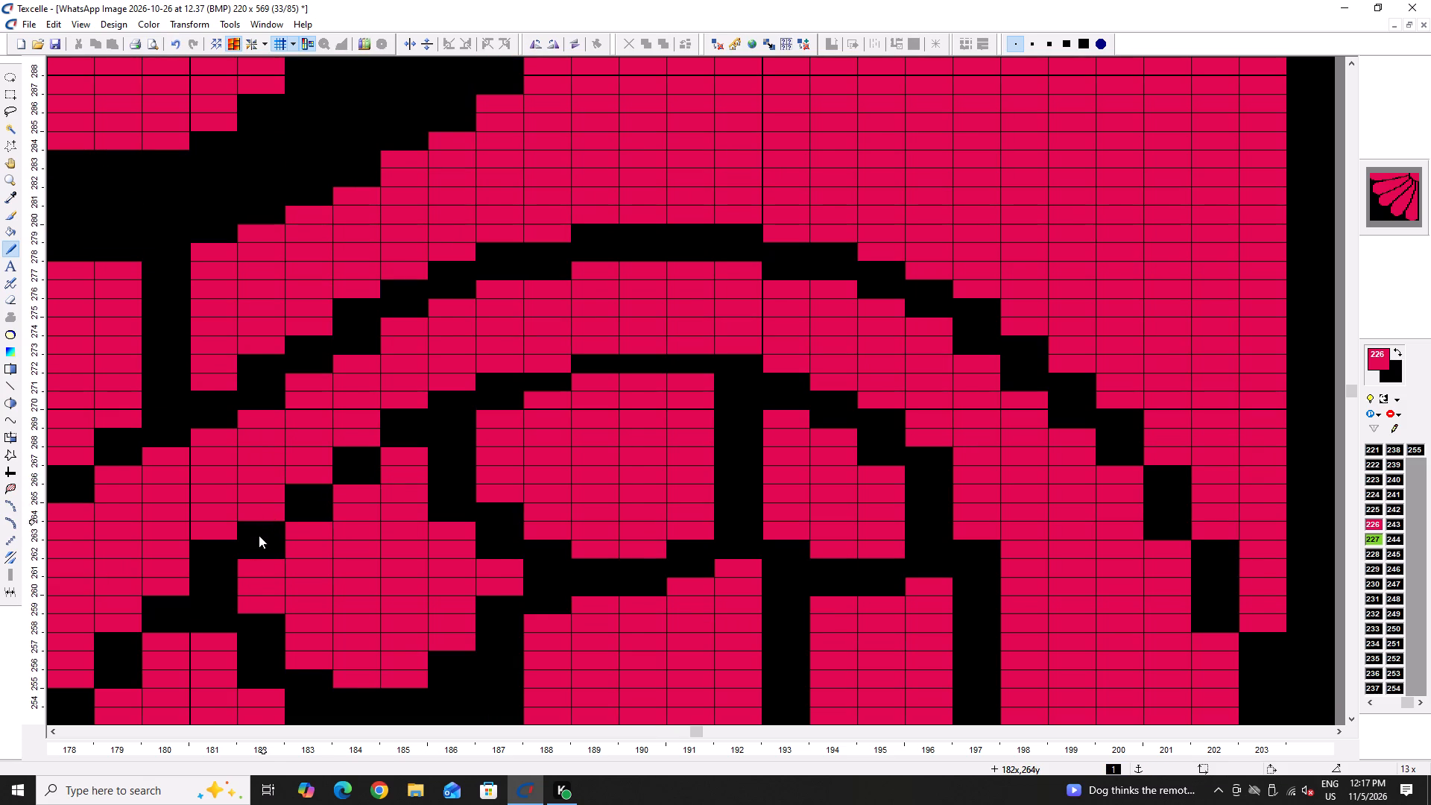
right_drag(257, 546, 252, 602)
drag(265, 581, 271, 609)
click(267, 568)
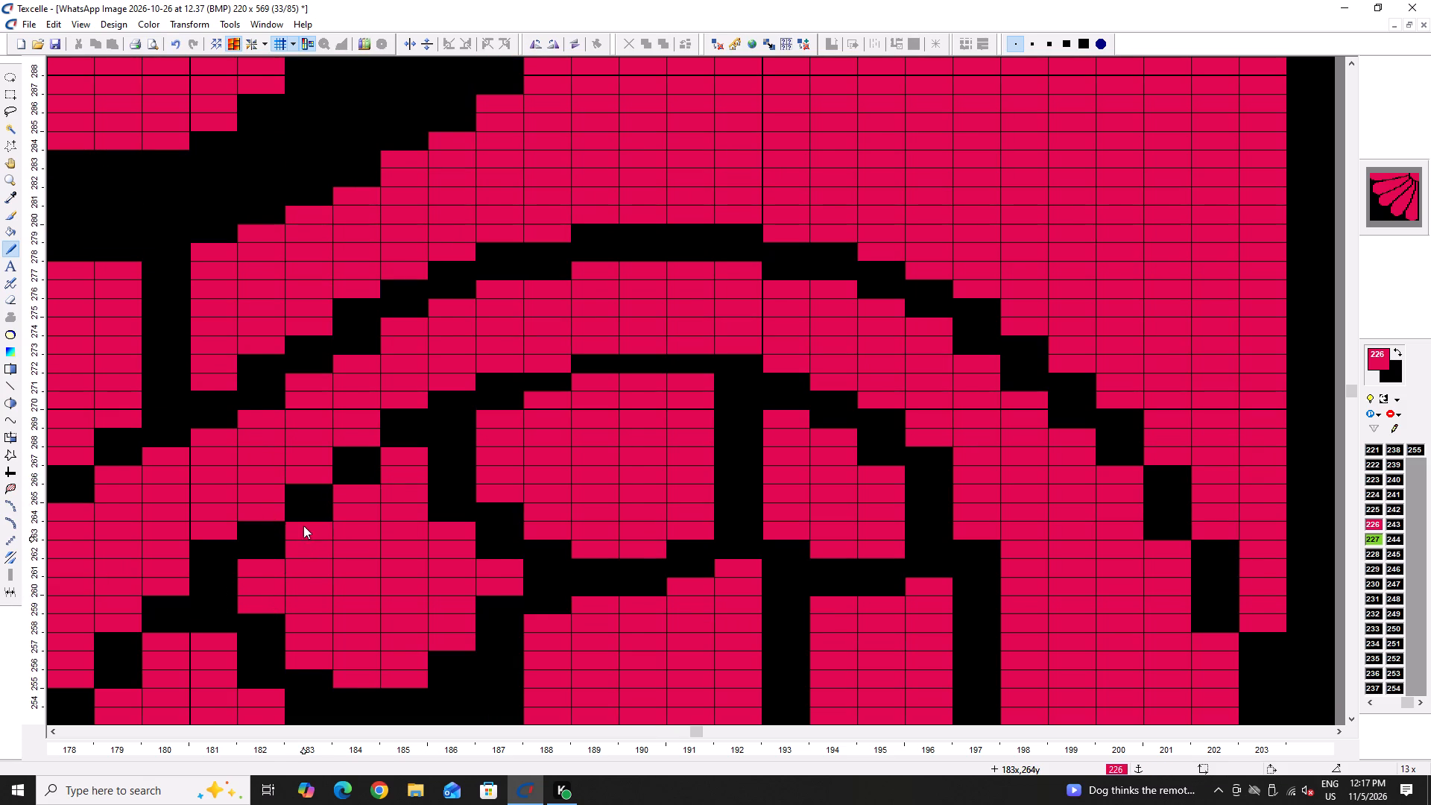
right_click(303, 525)
right_click(350, 485)
right_click(392, 455)
Round the lower edge of the feather scale spanning columns 188 to 192 in black.
ctrl+scroll(361, 470, down, 2)
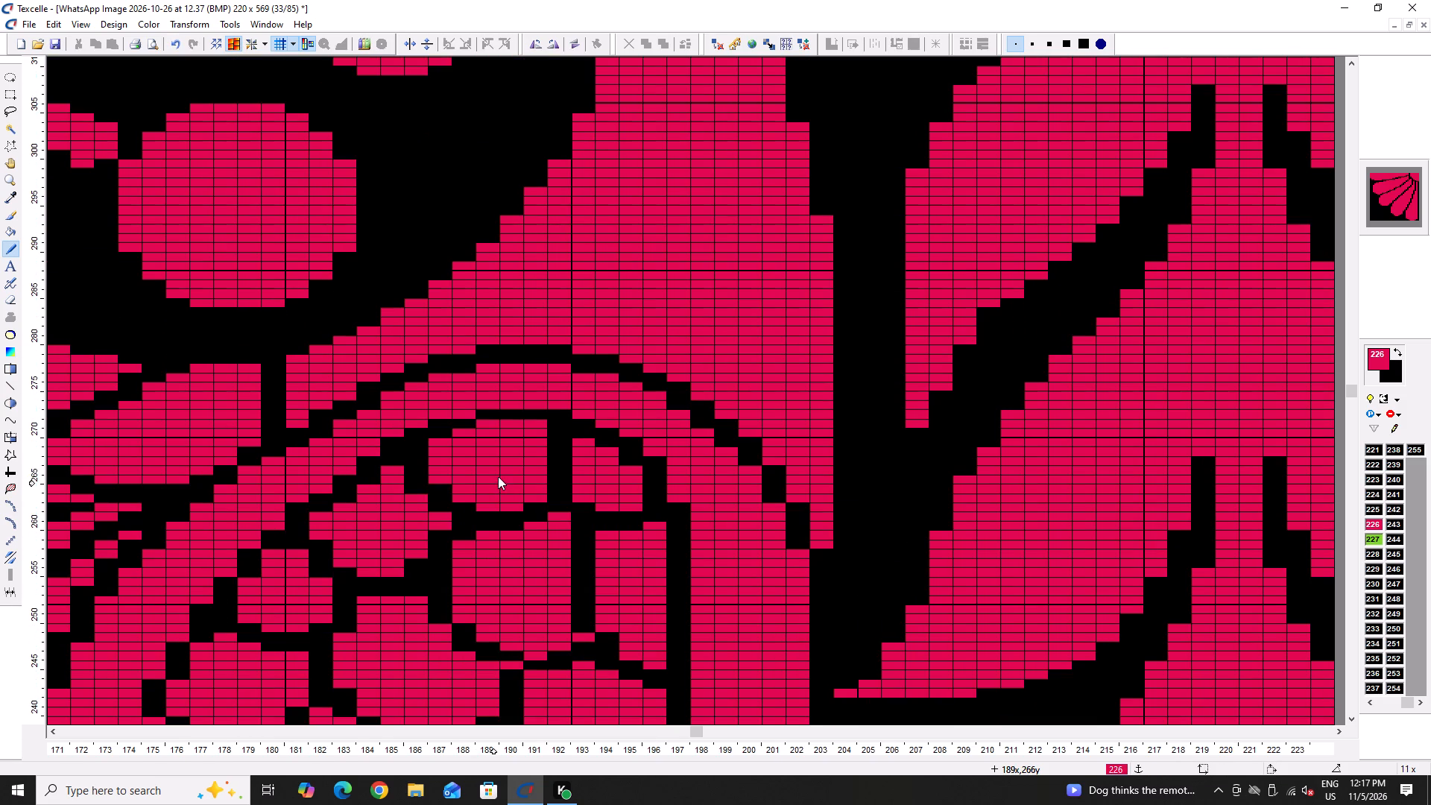
scroll(498, 476, down, 1)
ctrl+scroll(600, 569, up, 2)
right_drag(560, 532, 555, 539)
right_drag(472, 566, 431, 569)
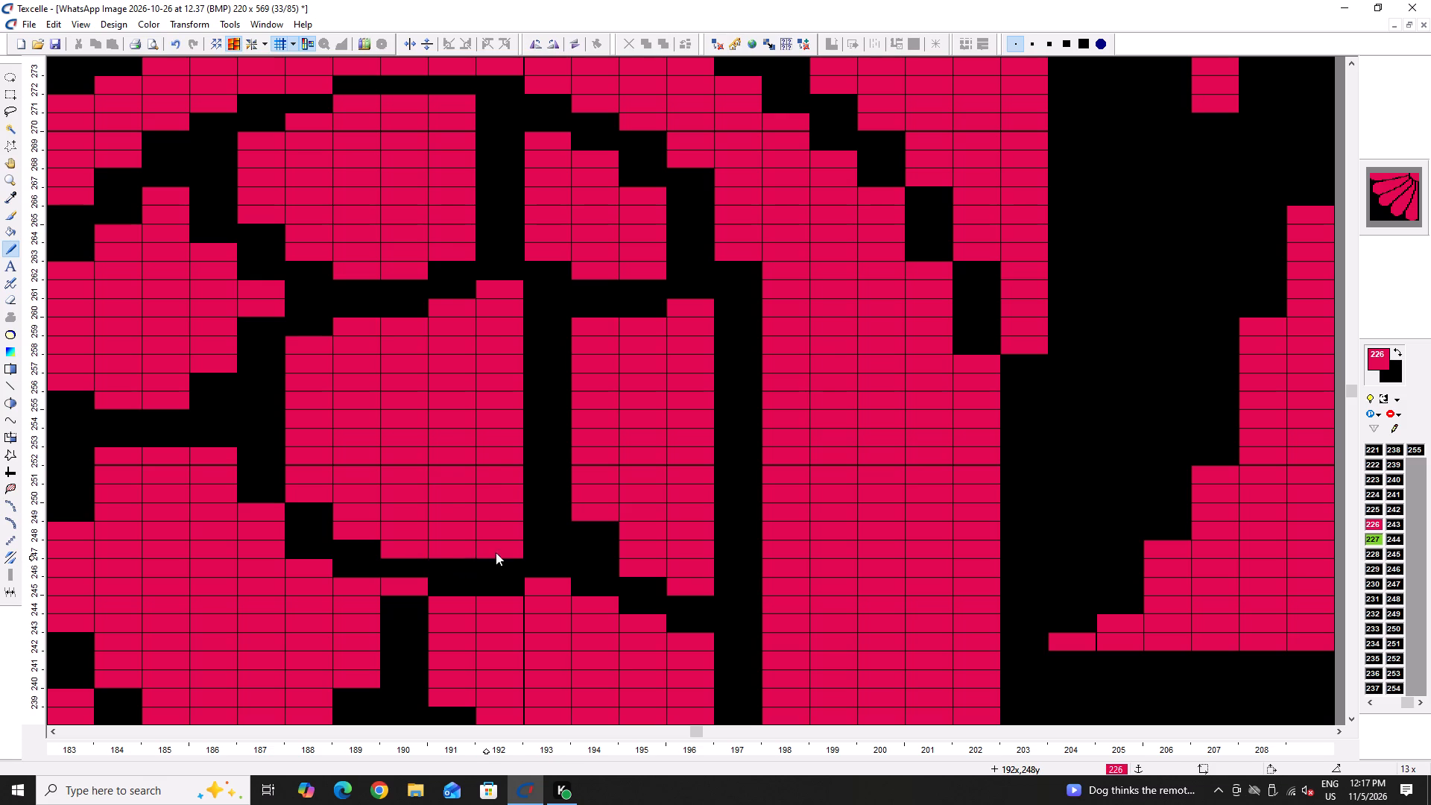
right_click(496, 552)
right_drag(461, 555, 364, 555)
right_click(499, 528)
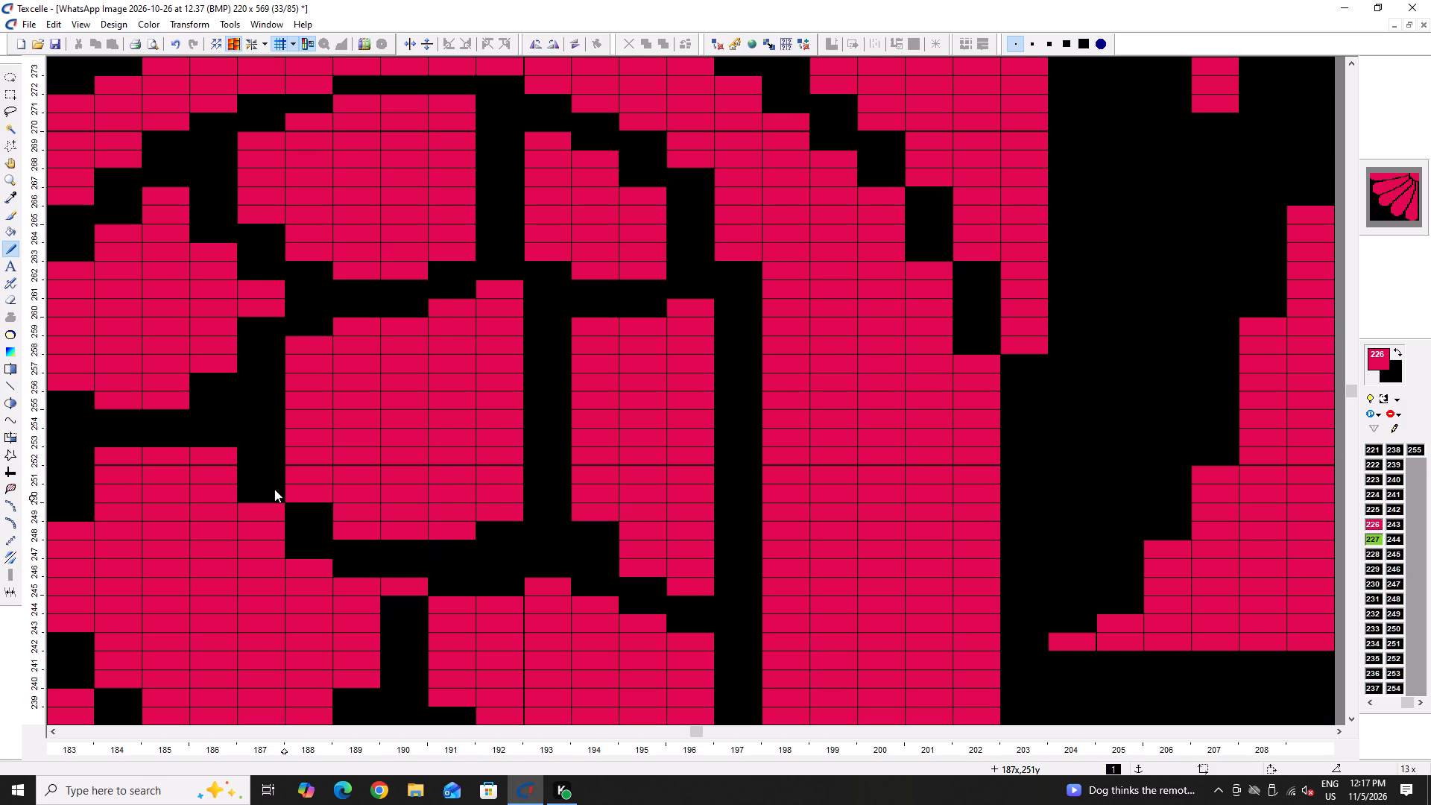
right_click(274, 489)
right_click(291, 493)
Raise the top of the scale below around columns 191 to 193 in pink and blacken the neighbouring scale's corner at column 190.
drag(525, 584, 514, 598)
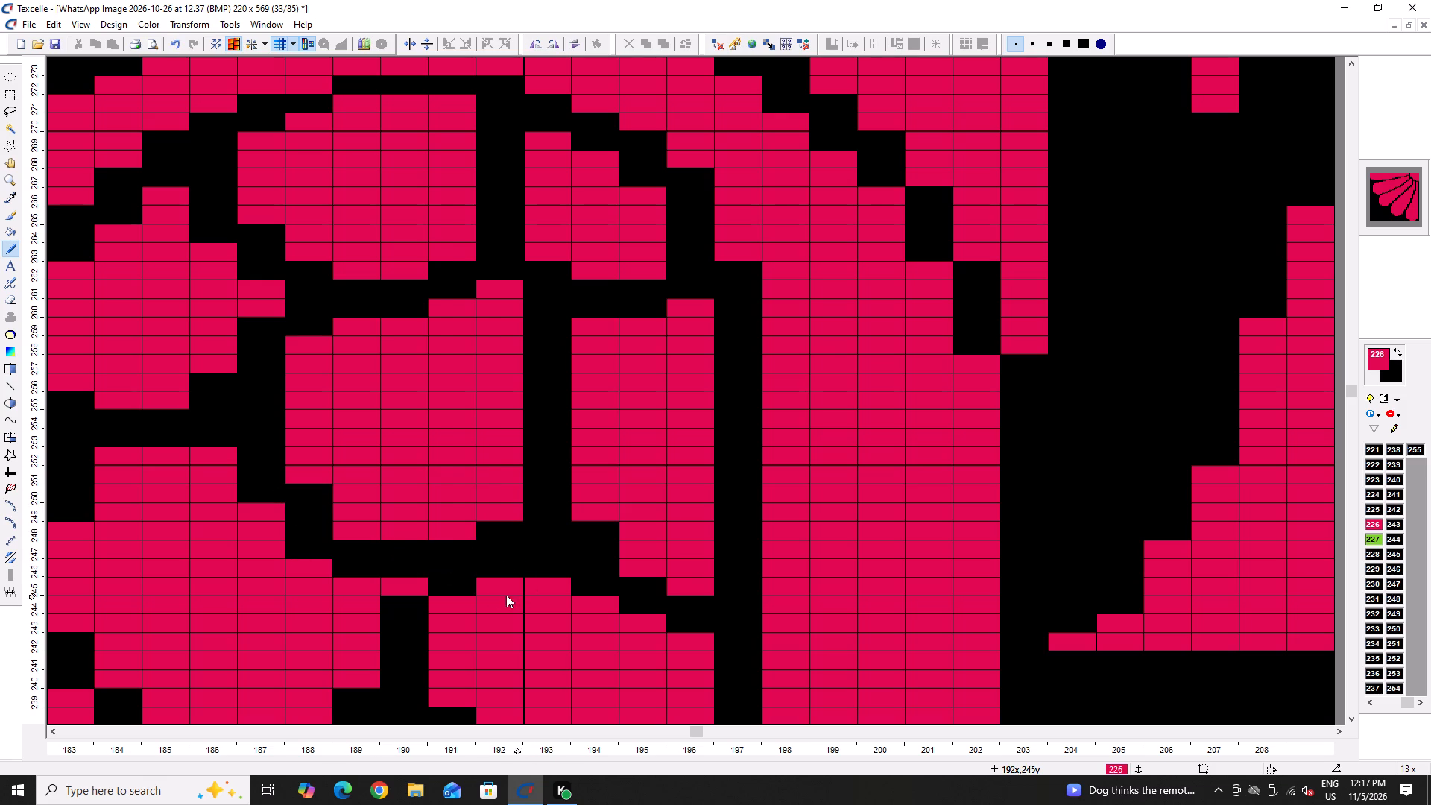
right_click(406, 587)
drag(487, 585, 455, 593)
click(455, 593)
drag(512, 570, 531, 563)
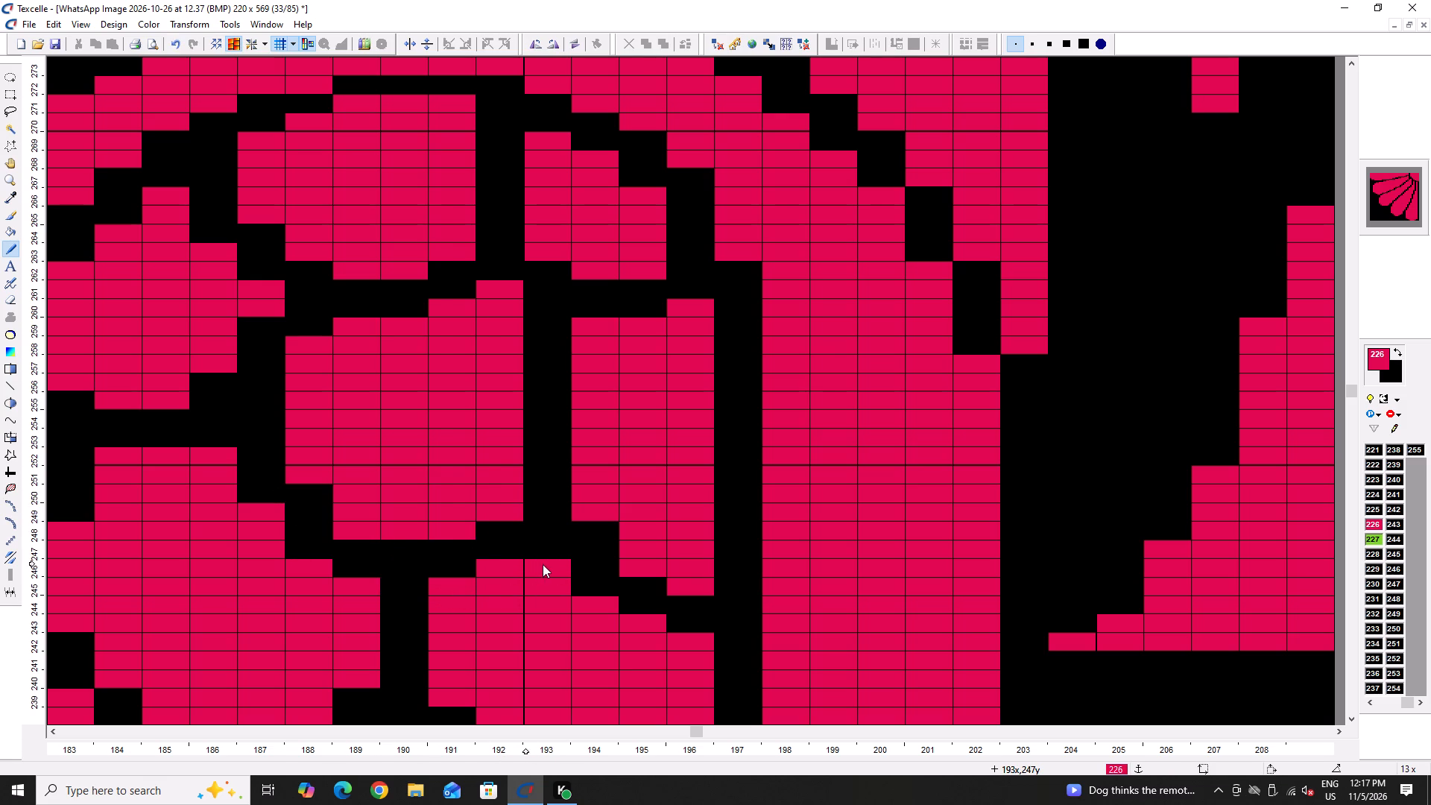
click(545, 554)
Fill the shoulder of the scale around columns 187 to 189 and its top corner at column 186 in pink.
ctrl+scroll(530, 560, down, 3)
ctrl+scroll(502, 549, up, 2)
right_click(445, 554)
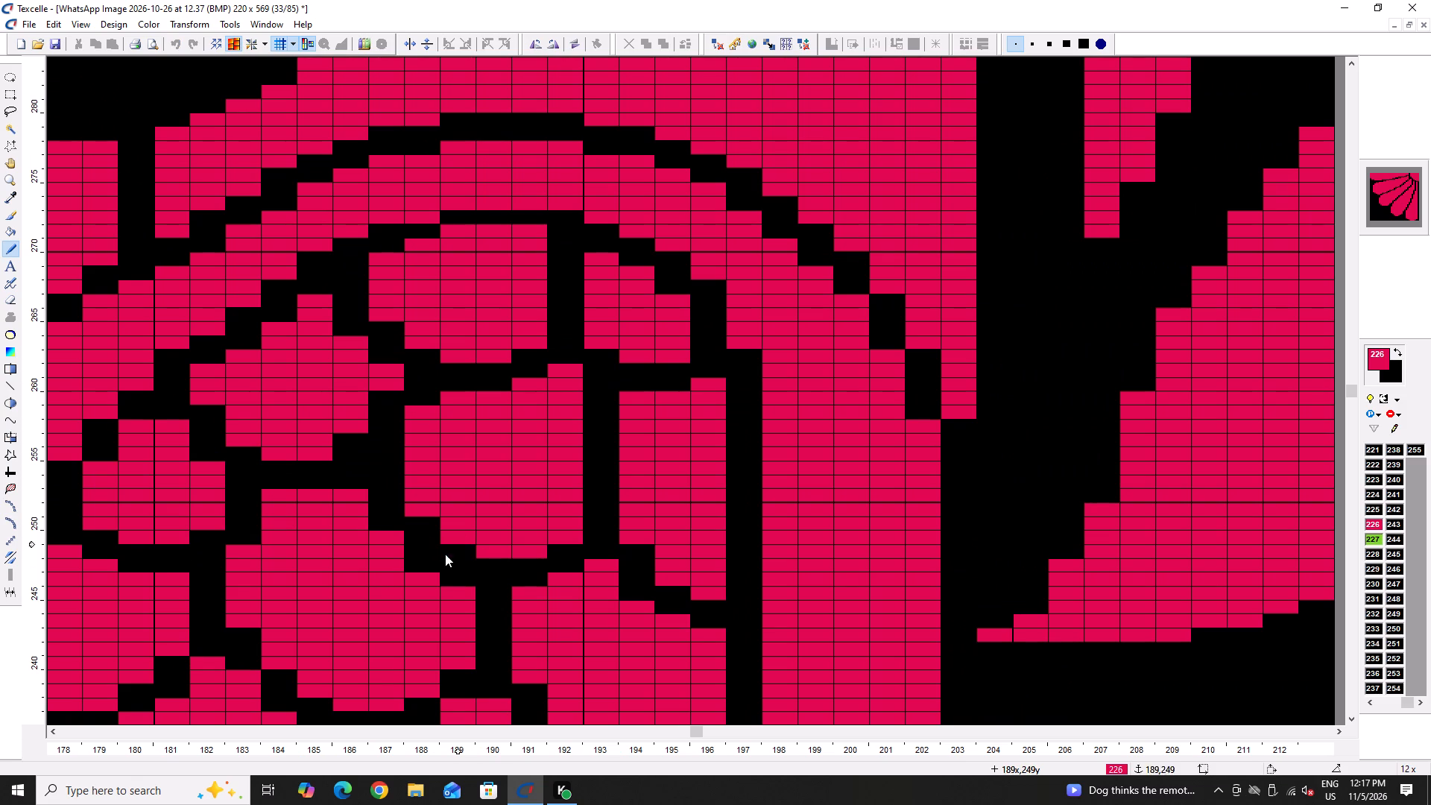
double_click(415, 563)
click(436, 578)
click(455, 586)
click(455, 579)
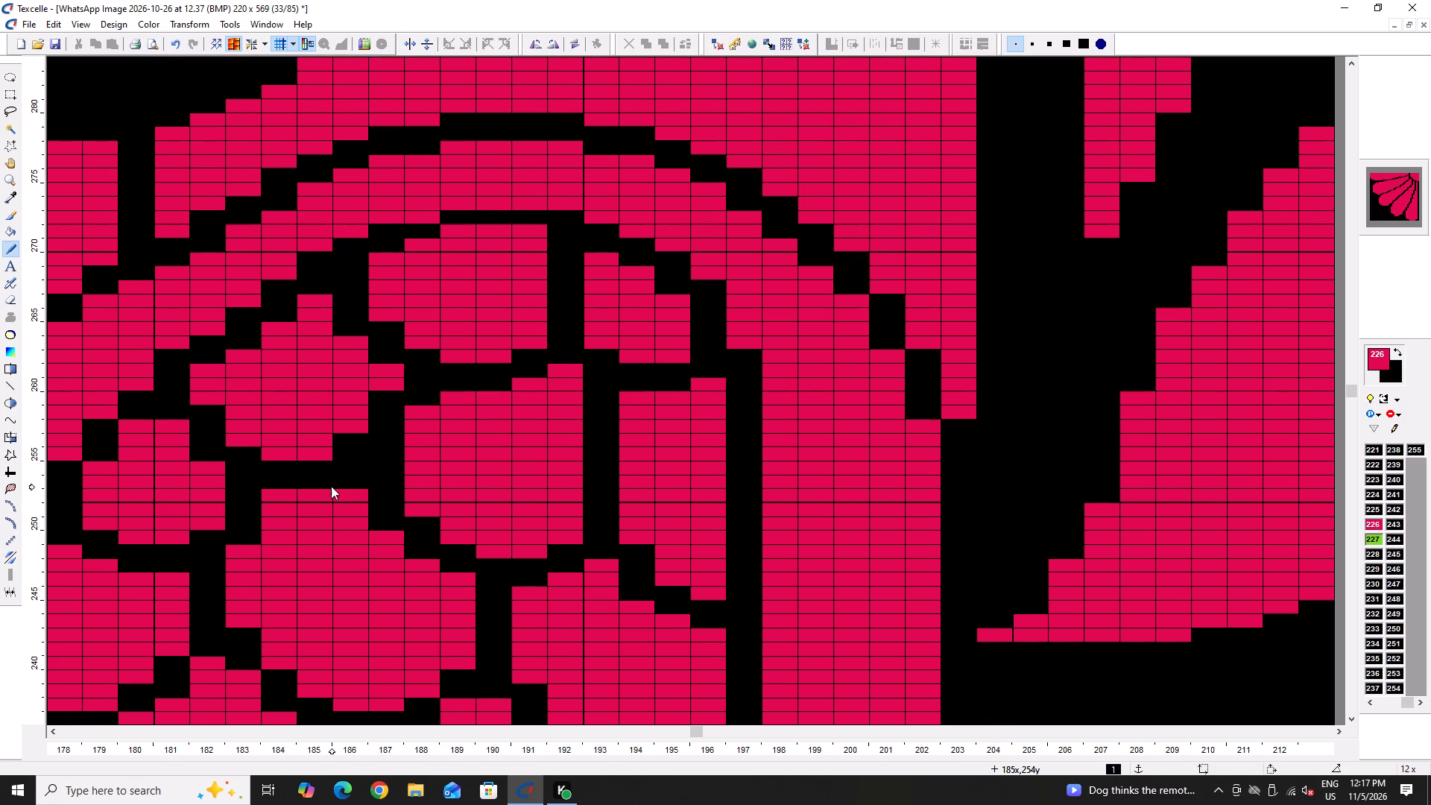
drag(348, 475, 350, 483)
Blacken the gaps flanking the scale around column 190, clearing the pink nub at column 187 near row 214.
ctrl+scroll(353, 502, down, 3)
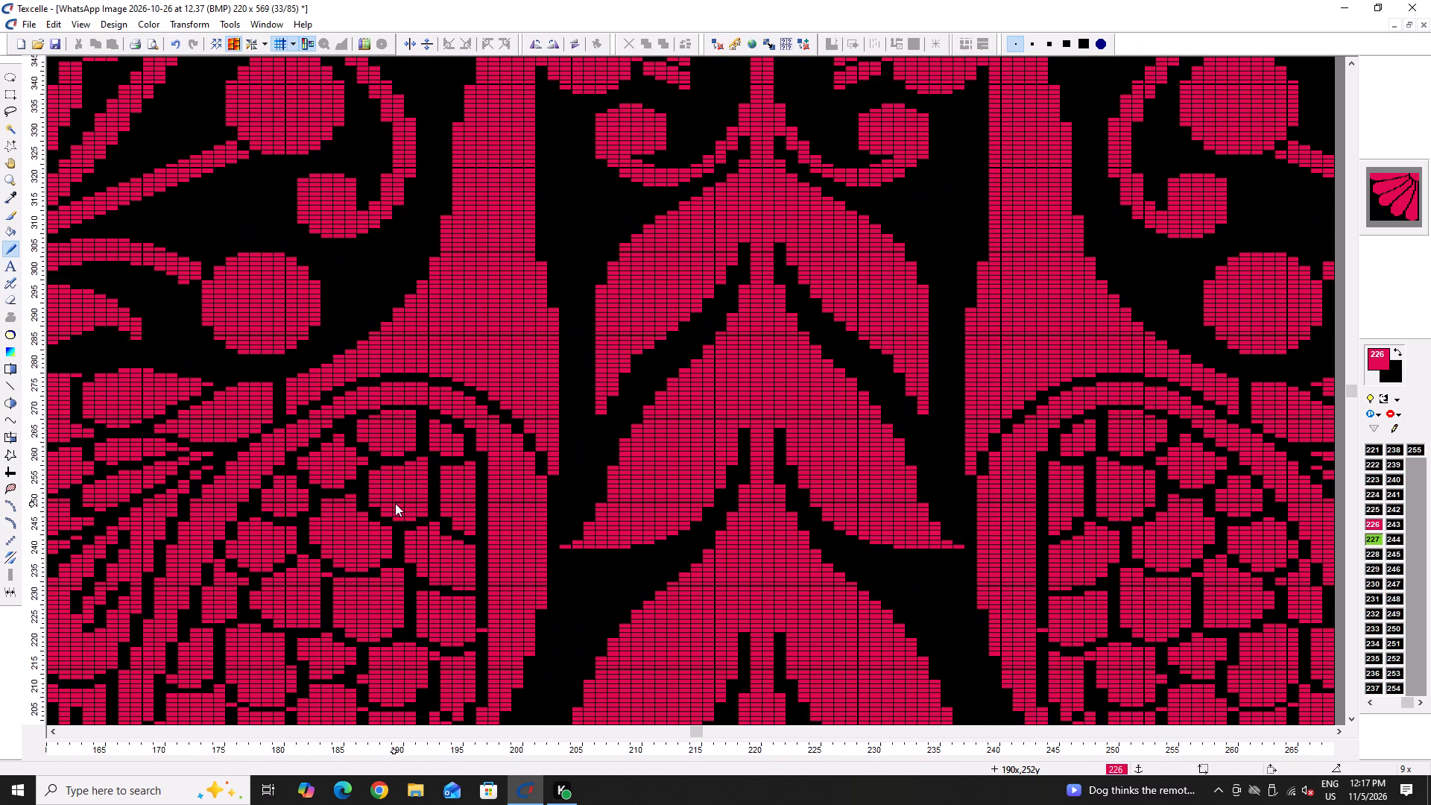
scroll(395, 503, down, 2)
ctrl+scroll(364, 490, up, 4)
right_drag(702, 456, 692, 476)
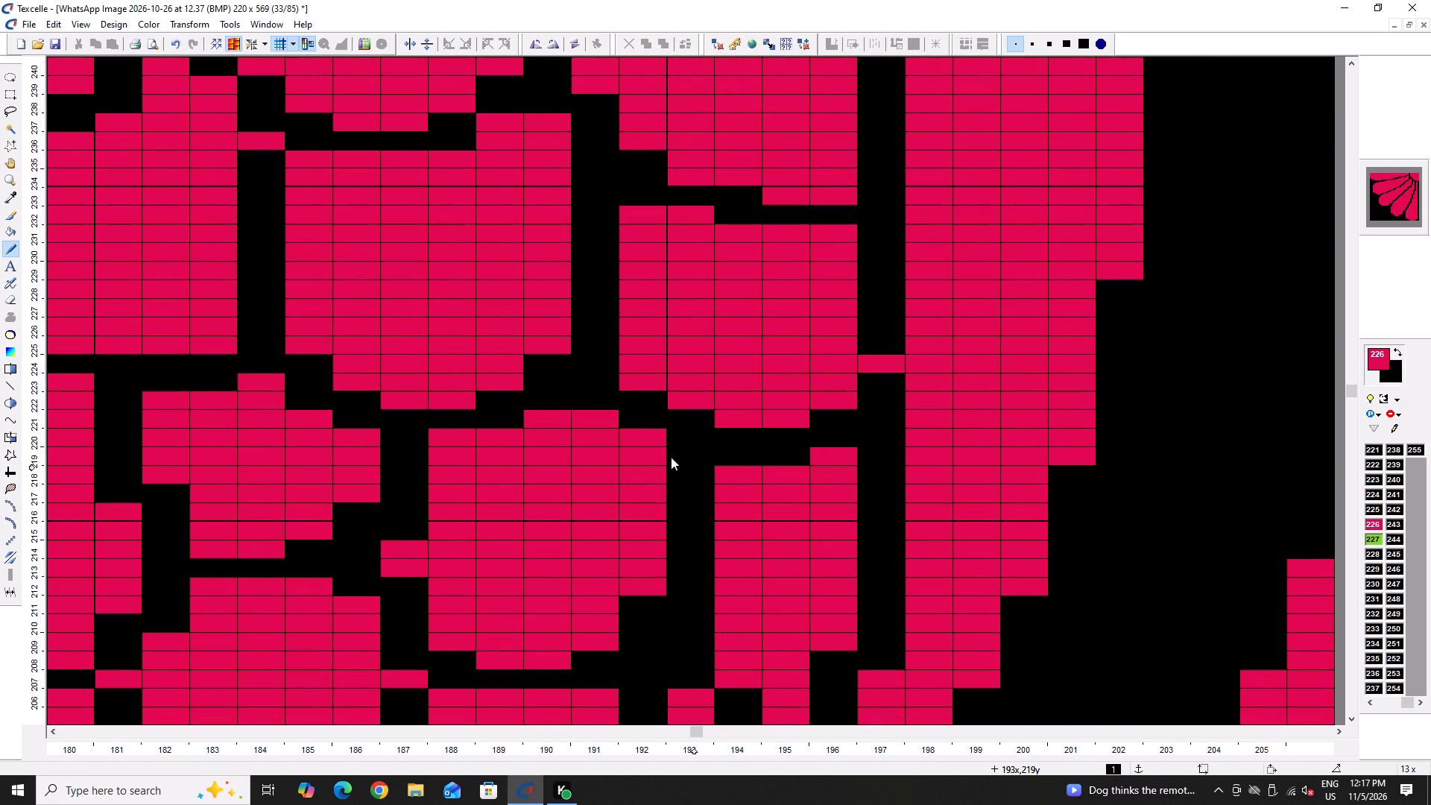
click(628, 413)
right_click(628, 417)
right_drag(409, 540, 402, 579)
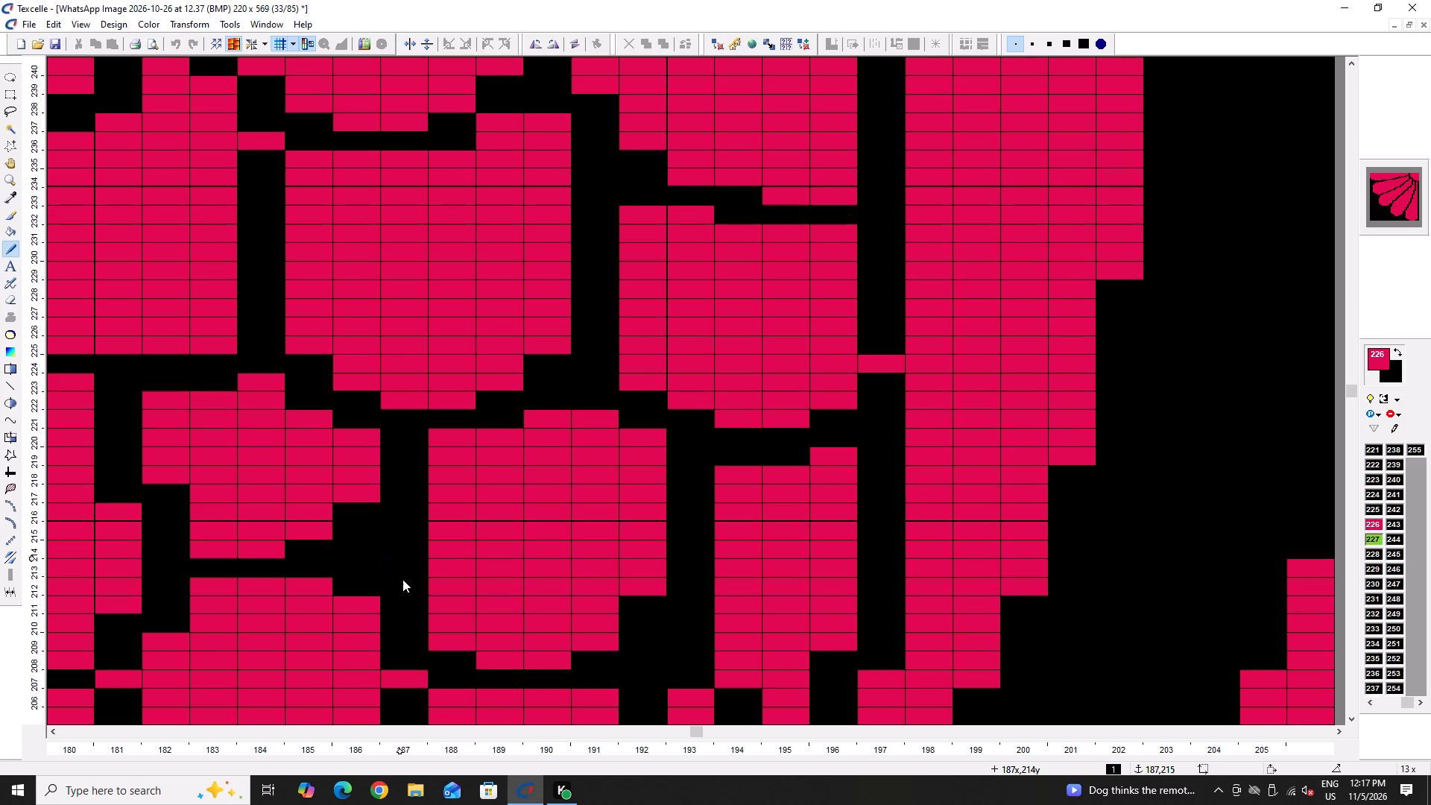
right_drag(402, 579, 399, 575)
Round the bottom of the scale spanning columns 188 to 192 in black and clear the stray pink at column 187 below it.
scroll(464, 584, down, 1)
right_drag(443, 551, 442, 566)
right_click(442, 567)
right_drag(479, 579, 625, 587)
right_click(623, 569)
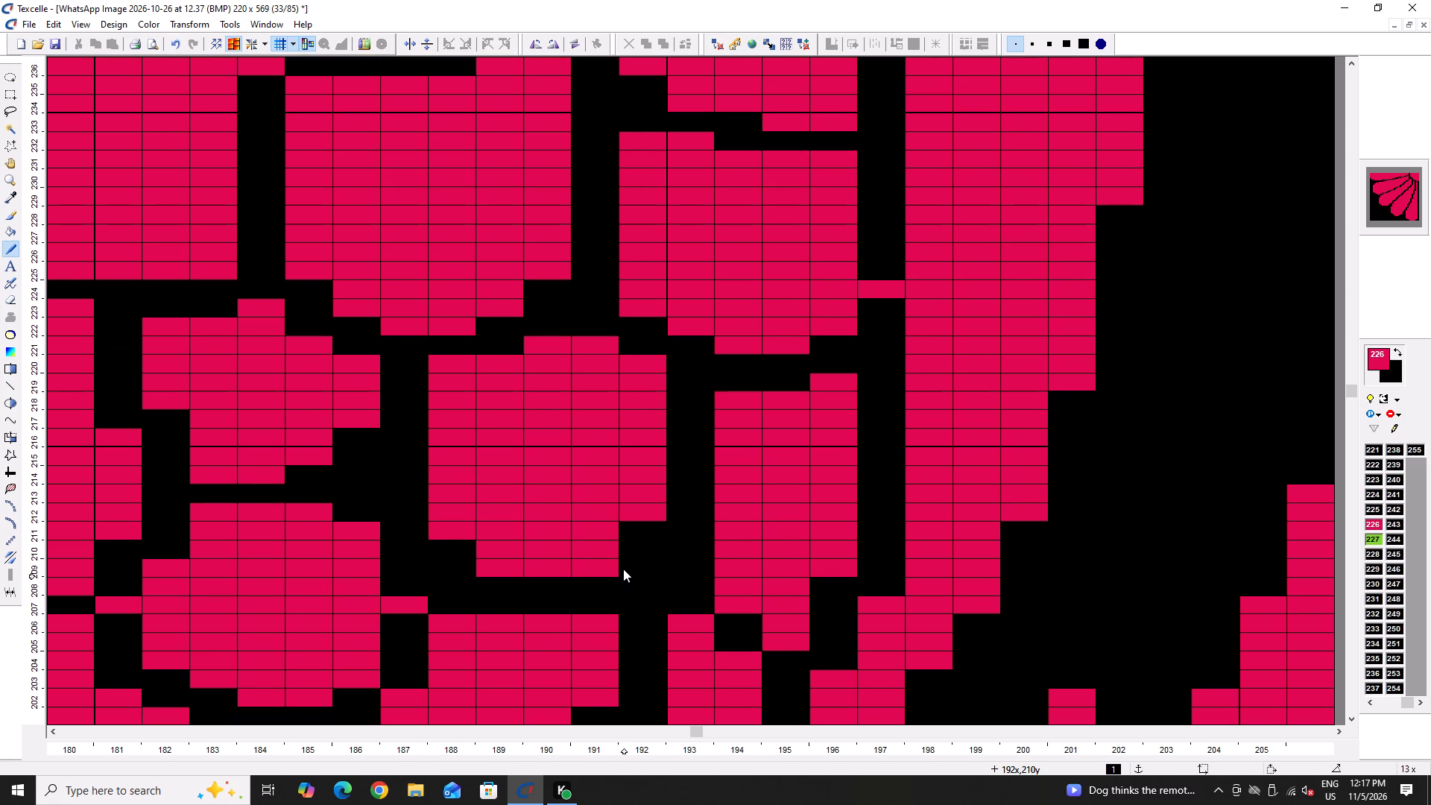
right_click(597, 563)
right_click(514, 565)
right_click(513, 566)
ctrl+scroll(514, 565, down, 4)
ctrl+scroll(505, 564, up, 2)
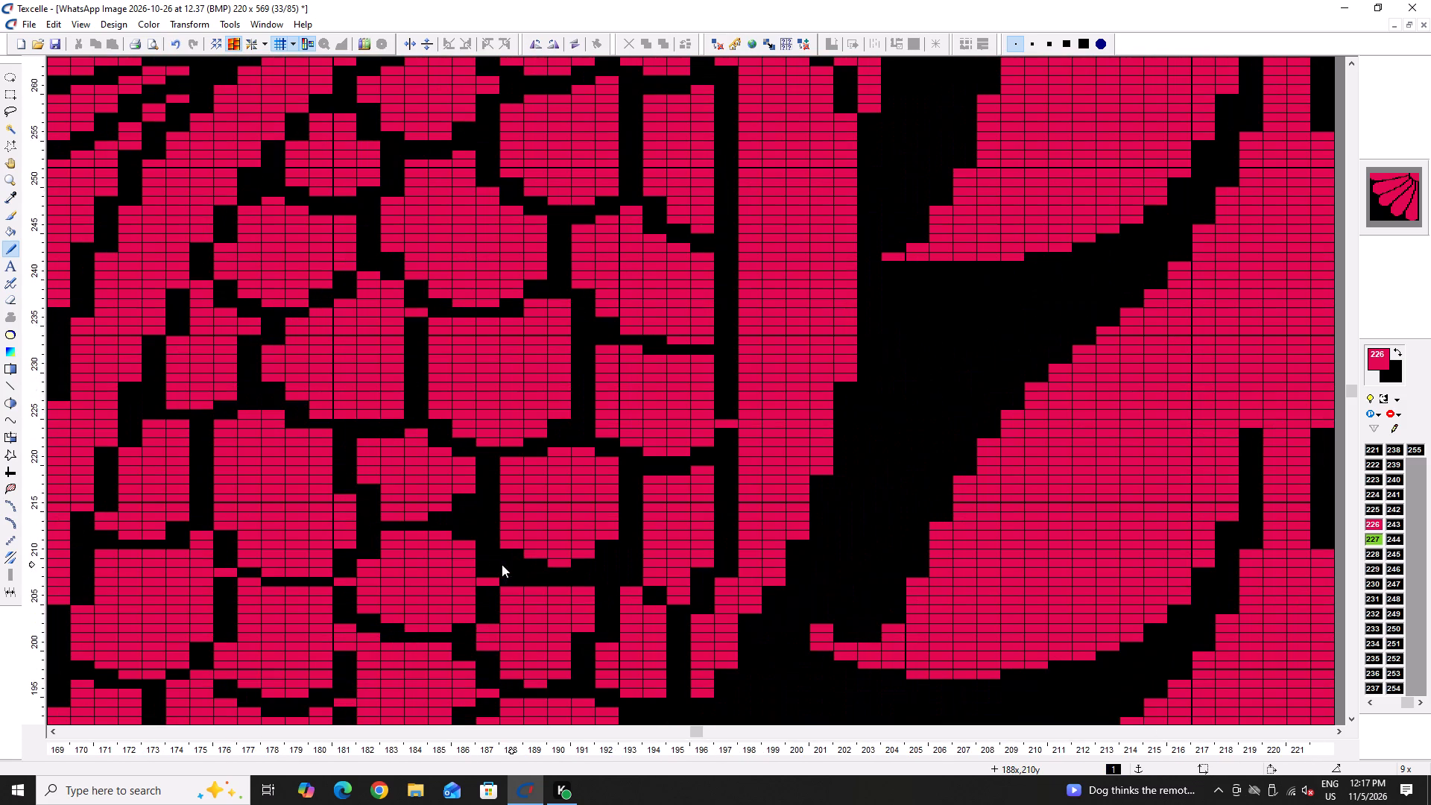
right_drag(486, 569, 485, 582)
Extend the black gap down column 181 and fill the adjoining scale's lower side at column 182 in pink.
ctrl+scroll(462, 525, up, 3)
scroll(327, 425, up, 1)
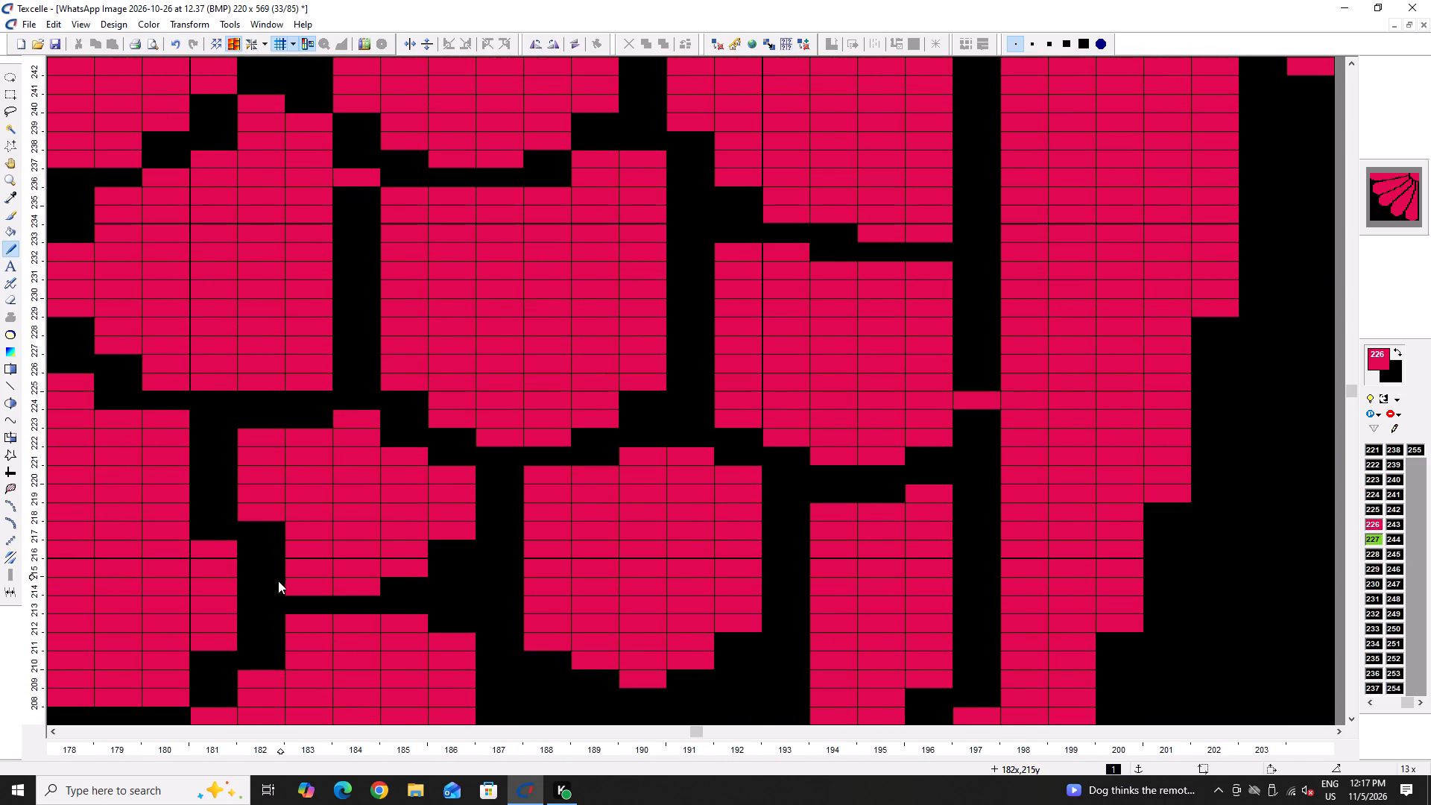
ctrl+scroll(278, 585, down, 3)
ctrl+scroll(268, 588, up, 2)
ctrl+scroll(305, 591, down, 3)
ctrl+scroll(315, 569, up, 3)
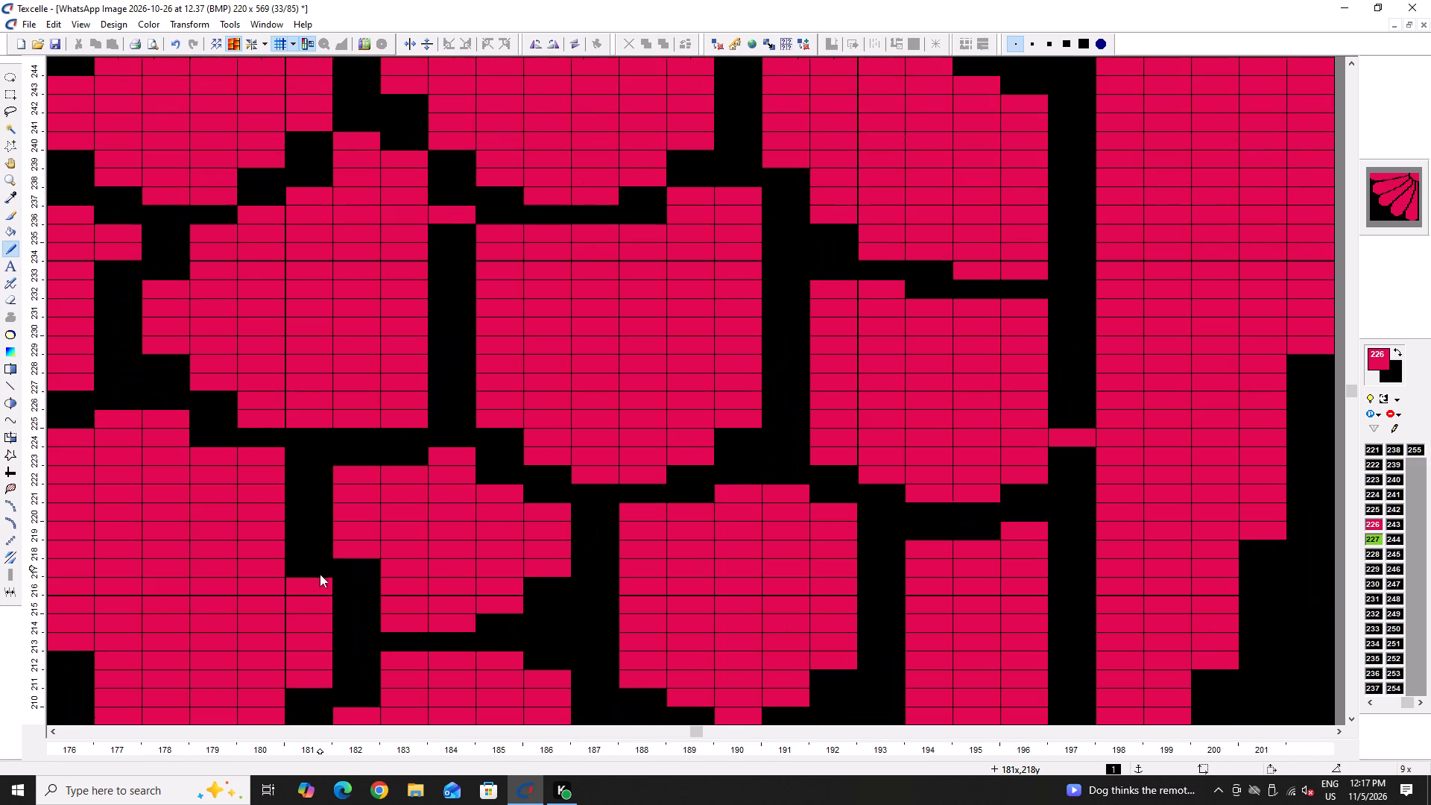
ctrl+scroll(320, 574, up, 2)
scroll(365, 578, down, 3)
right_drag(328, 342, 309, 408)
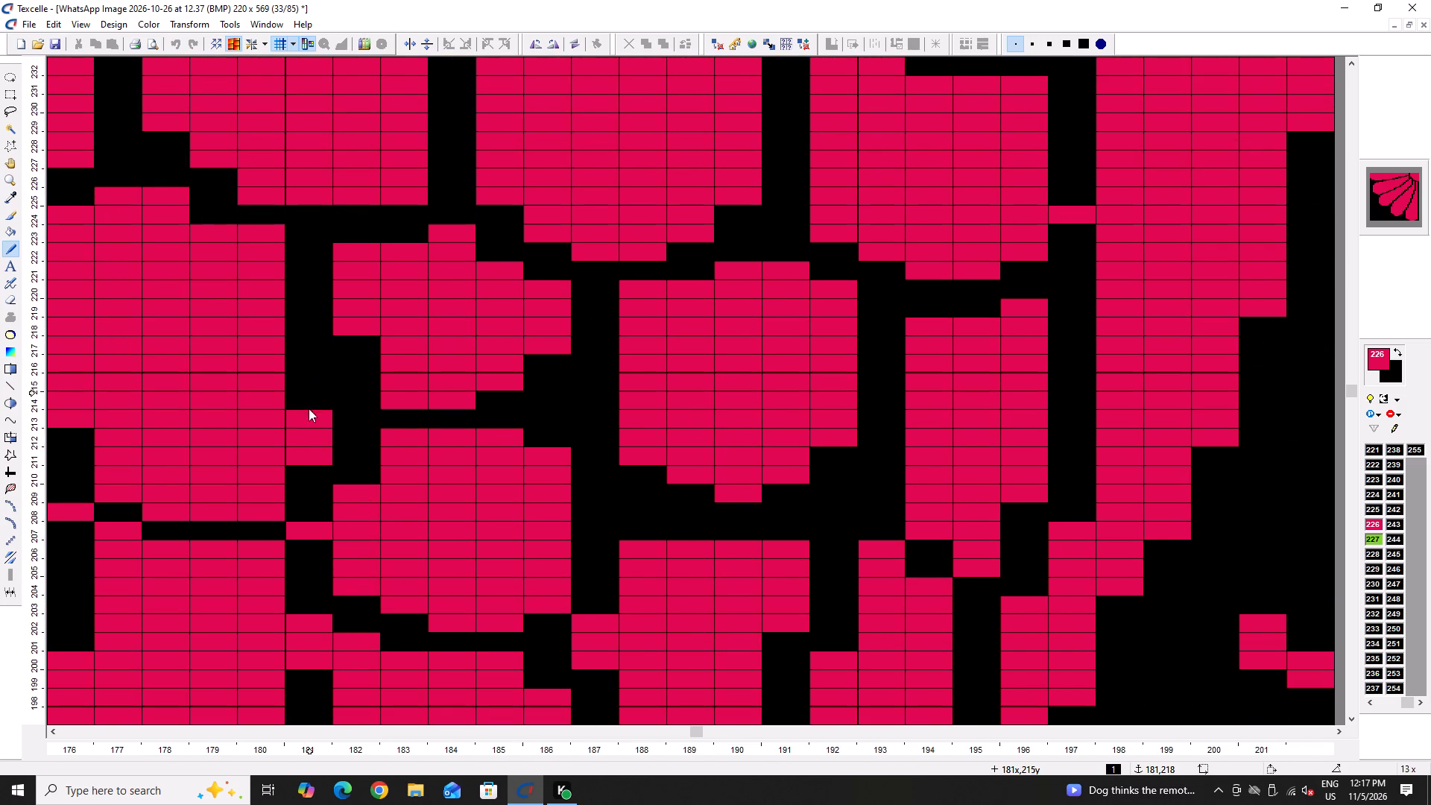
right_drag(309, 408, 312, 470)
scroll(367, 462, up, 1)
drag(350, 399, 362, 464)
double_click(362, 464)
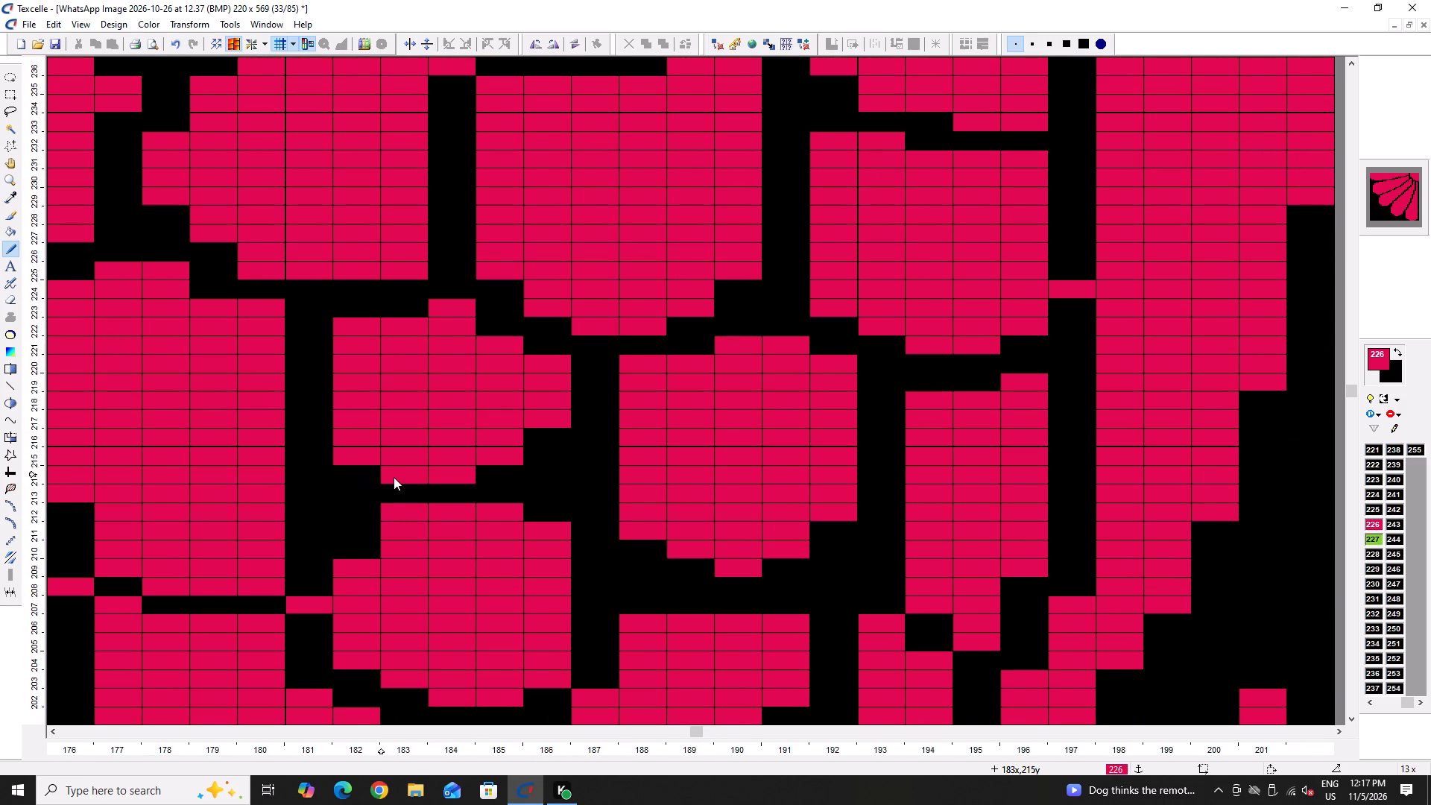
Reshape the top of the scale below across columns 182 to 186 with pink shoulders, and blacken the stray pink at column 181.
right_drag(388, 512, 544, 512)
drag(546, 497, 555, 531)
click(555, 531)
click(553, 478)
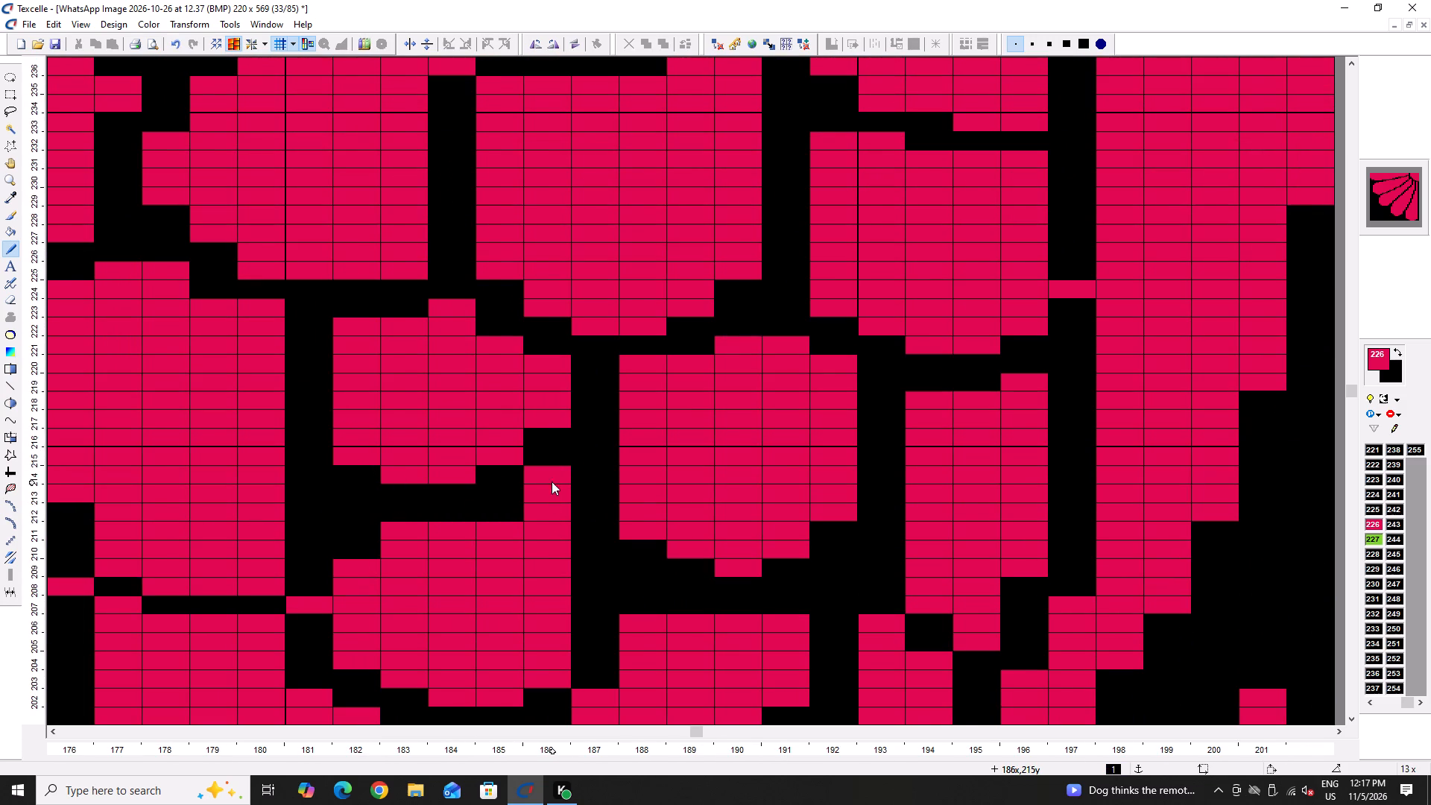
click(516, 510)
right_click(539, 469)
drag(355, 521, 356, 570)
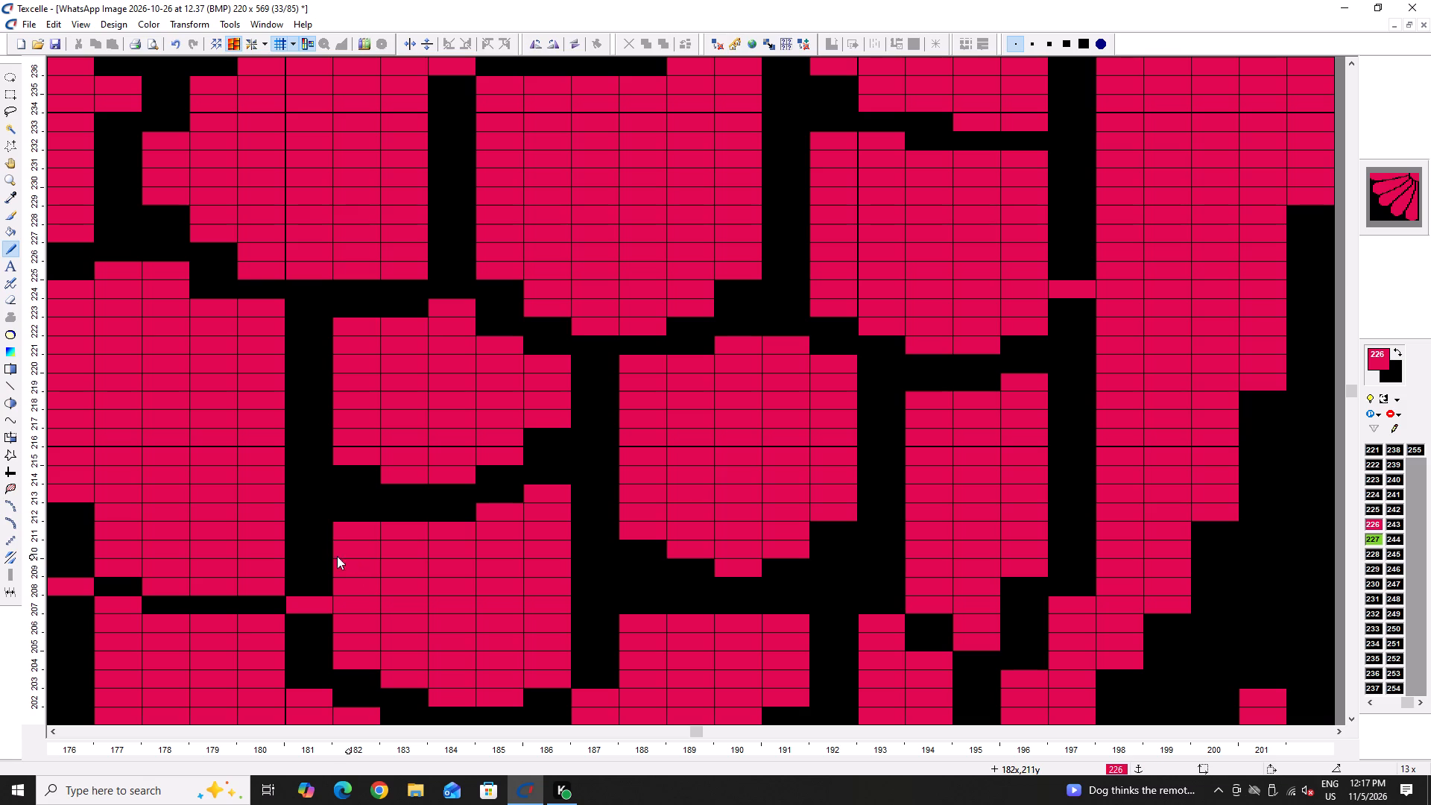
right_drag(311, 584, 311, 594)
right_click(315, 603)
drag(352, 500, 353, 514)
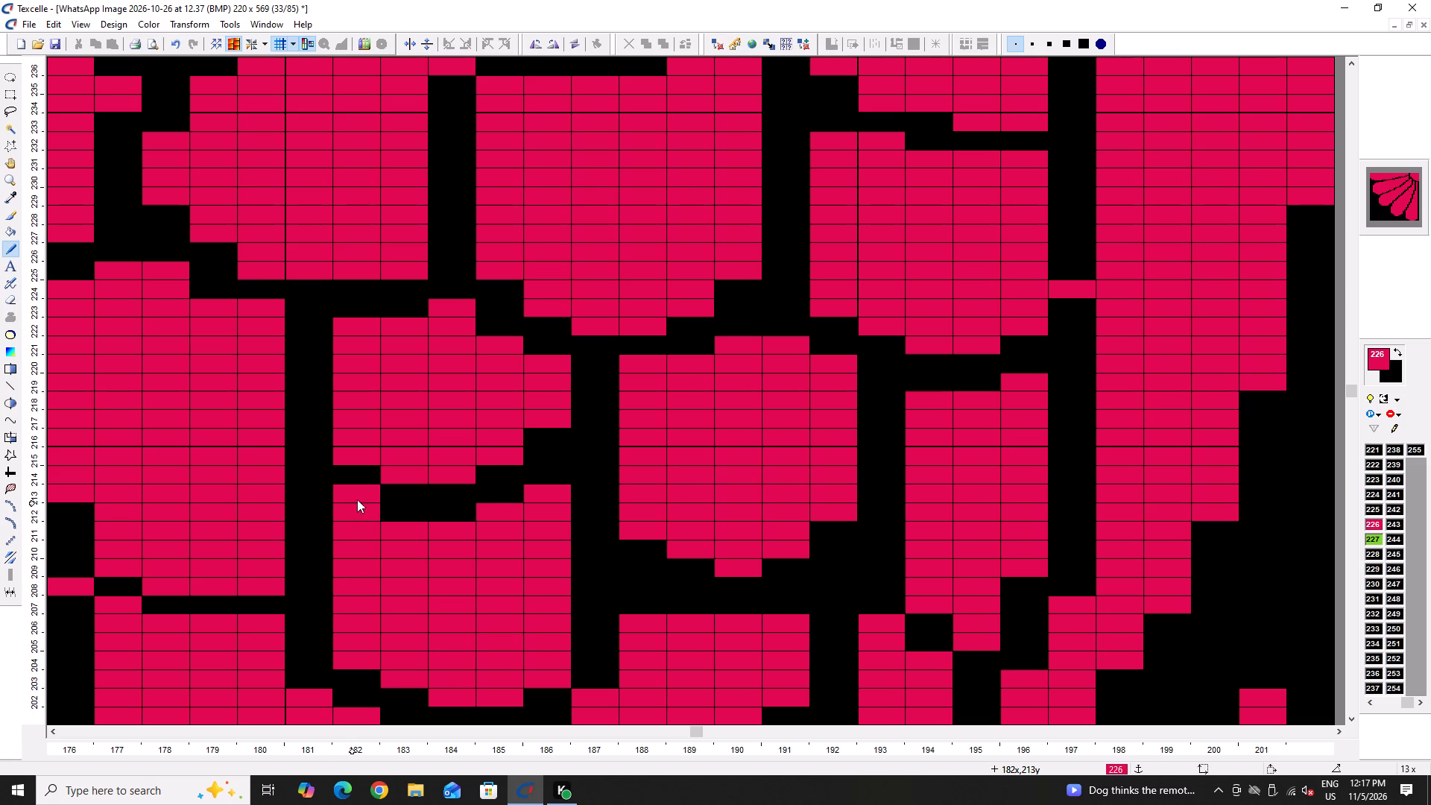
right_click(358, 496)
Build up the top of the scale at columns 188 to 191 with pink shoulders around rows 208 and 209.
ctrl+scroll(360, 493, down, 2)
ctrl+scroll(525, 513, up, 1)
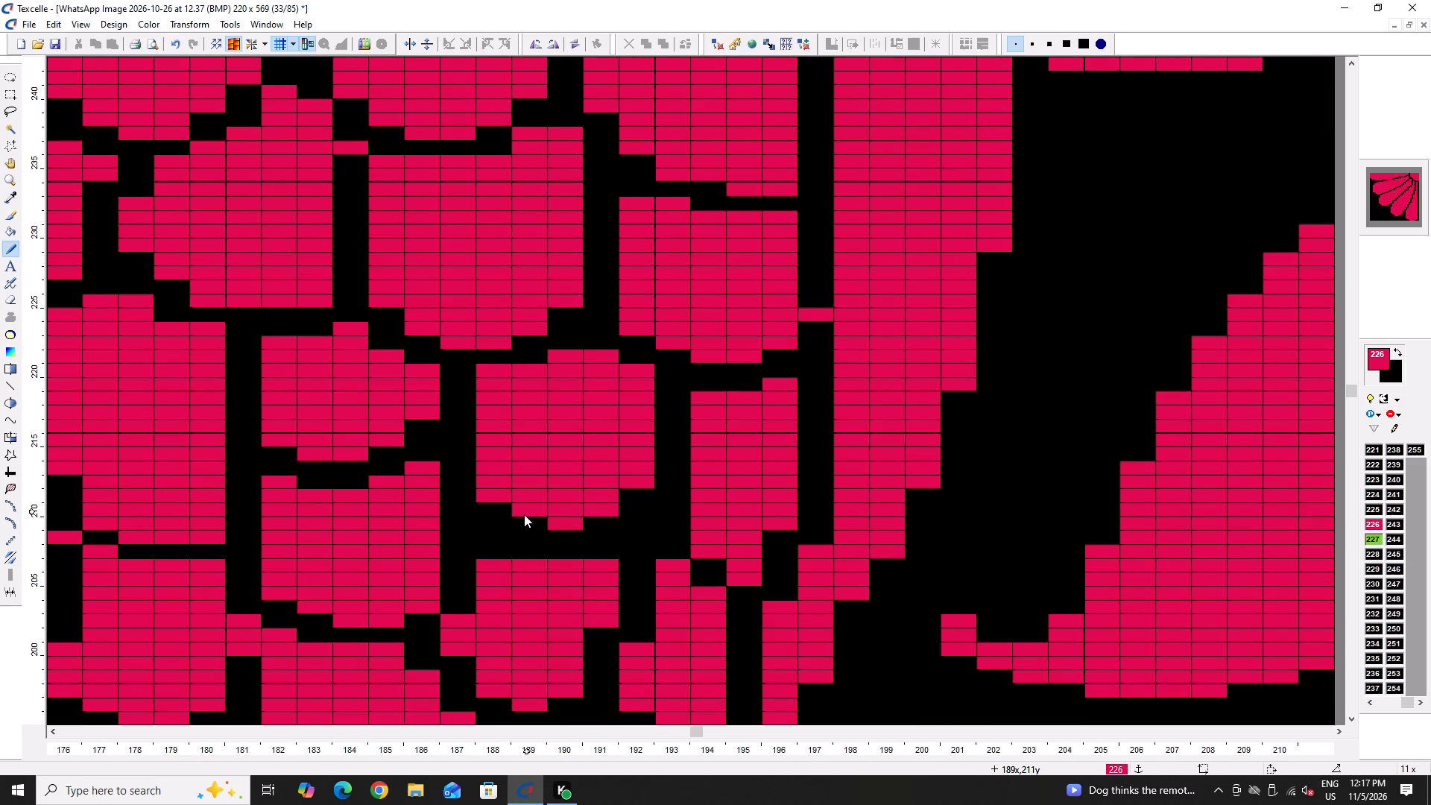
ctrl+scroll(524, 514, up, 1)
drag(449, 552, 440, 570)
click(503, 566)
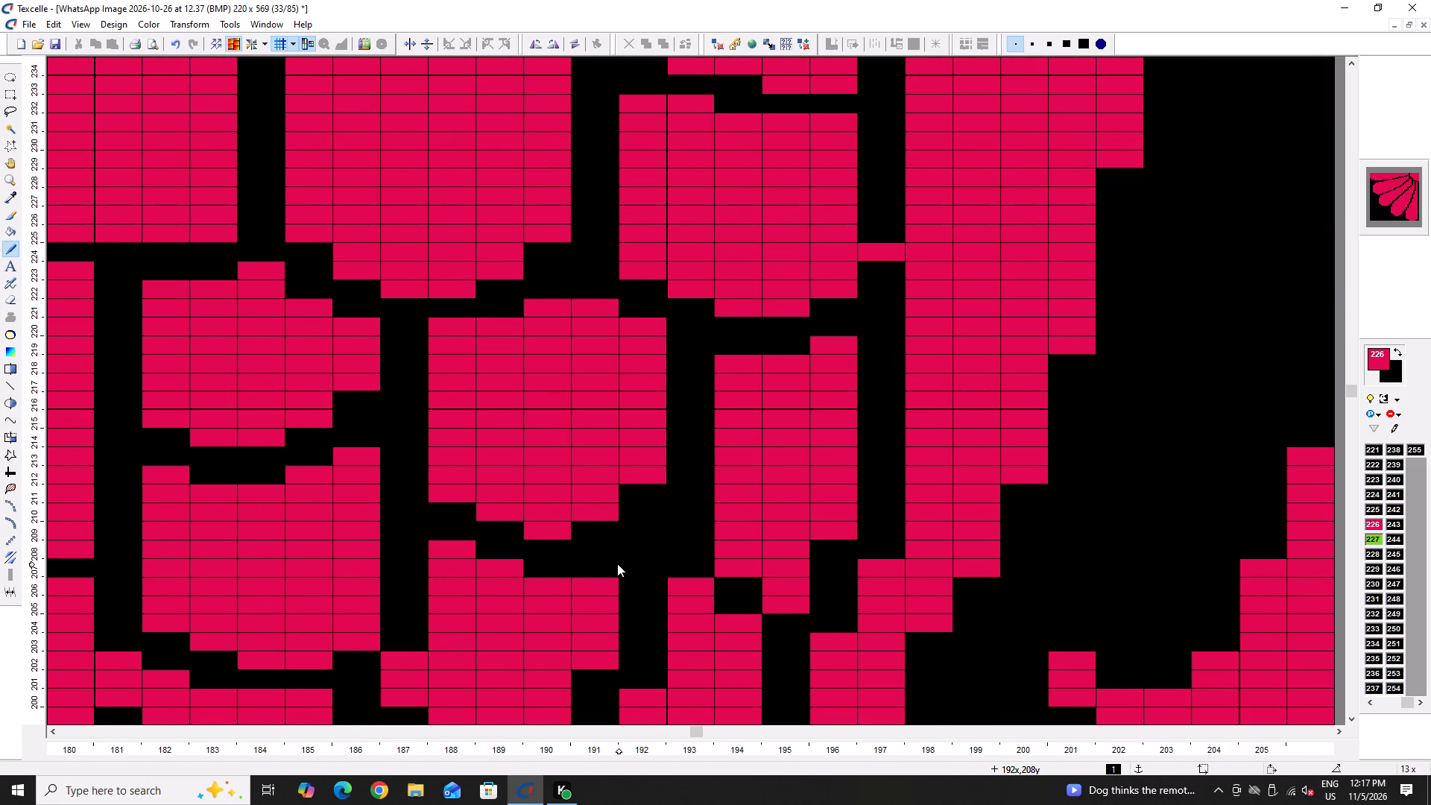
drag(609, 560, 601, 570)
Trim the pointed bottom of the narrow scale at columns 194 and 195 in black near rows 205 to 207.
ctrl+scroll(496, 550, down, 1)
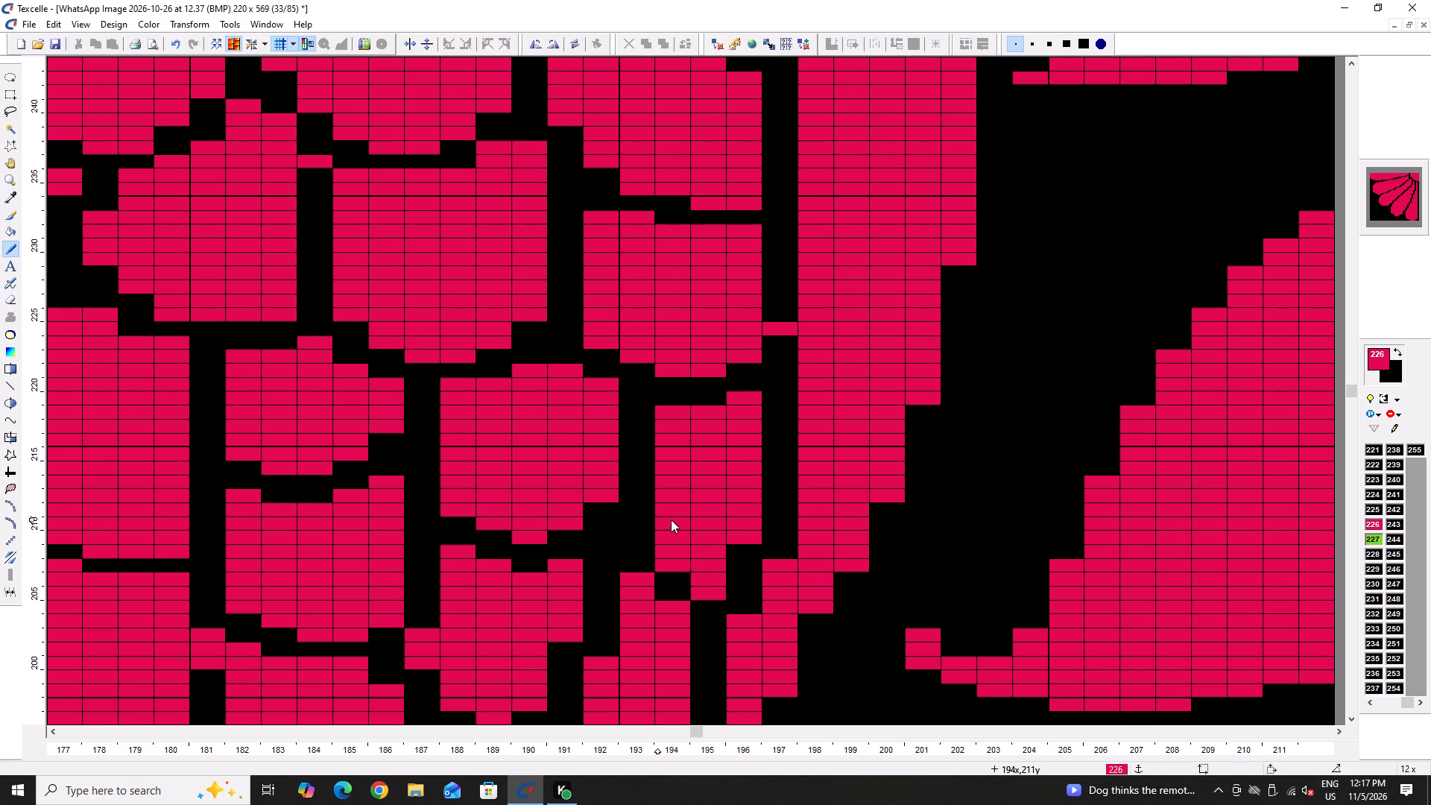
ctrl+scroll(753, 523, down, 2)
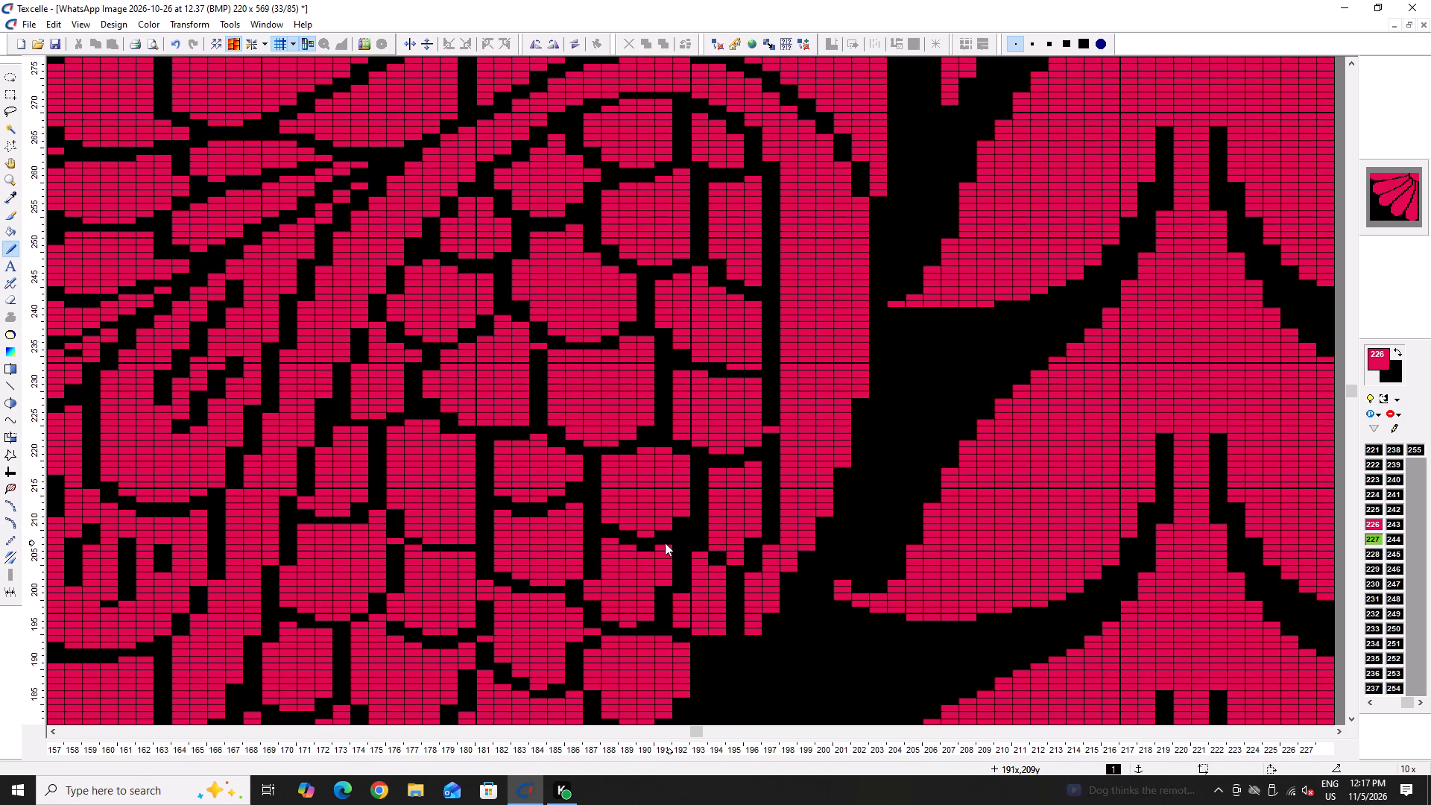
ctrl+scroll(665, 543, up, 2)
right_click(769, 552)
right_click(804, 578)
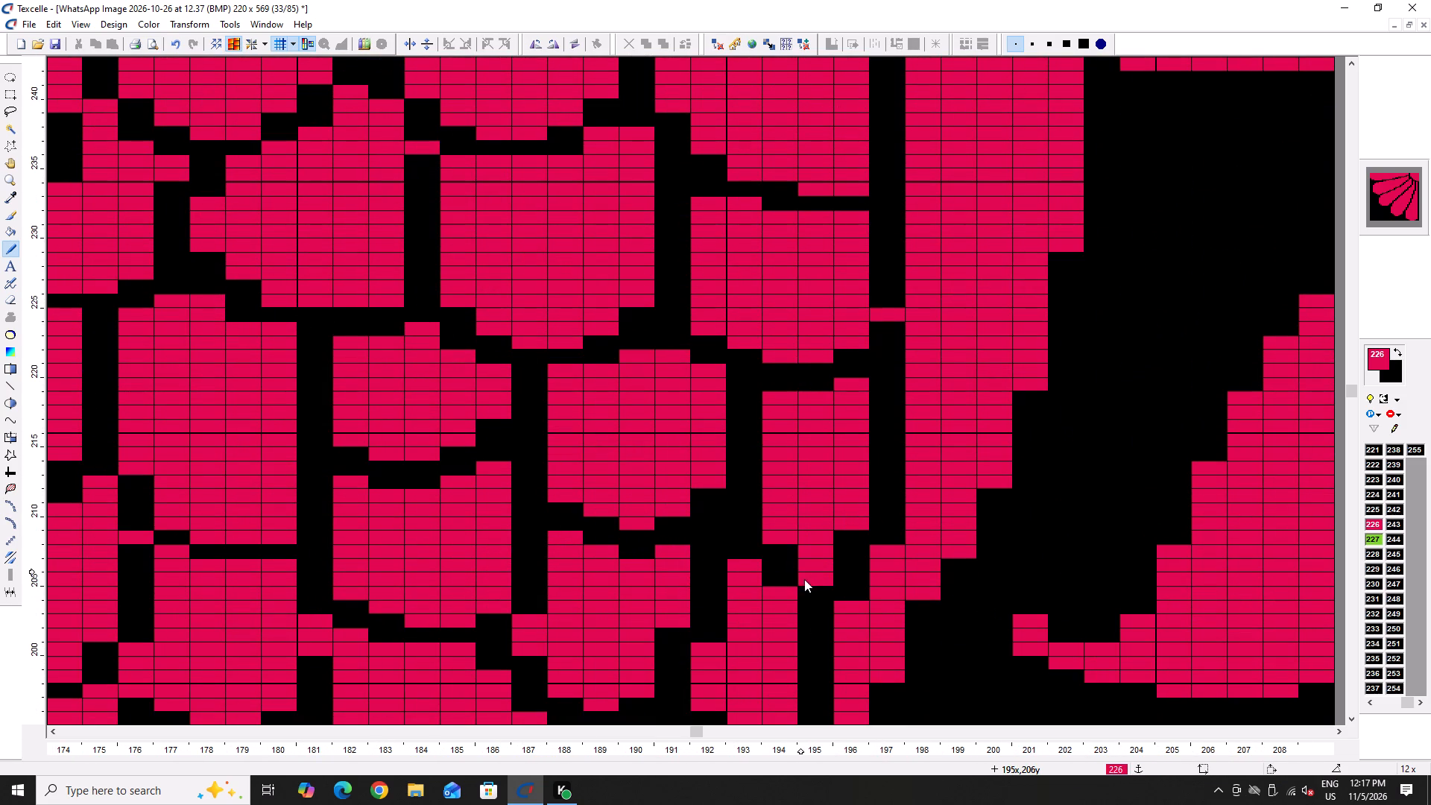
Blacken the stray pink pixel at column 197 near row 224 to make the vertical gap continuous.
ctrl+scroll(578, 544, down, 1)
right_click(794, 392)
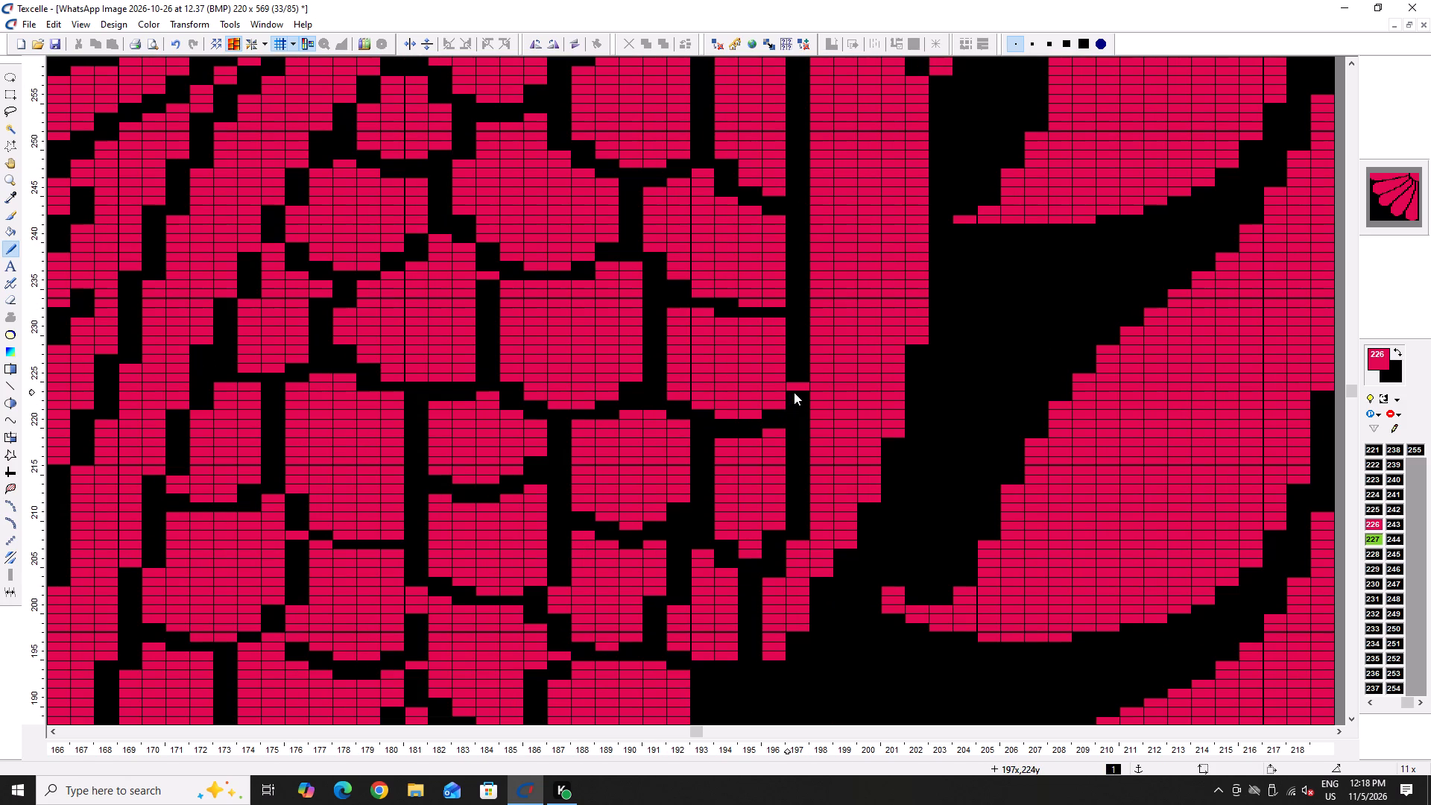
right_click(795, 392)
right_click(795, 392)
right_drag(795, 392, 792, 367)
Deepen the black gap across columns 193 to 196 near row 234 and fill the lower scale's corner at column 192 in pink.
ctrl+scroll(773, 374, down, 4)
ctrl+scroll(774, 342, up, 4)
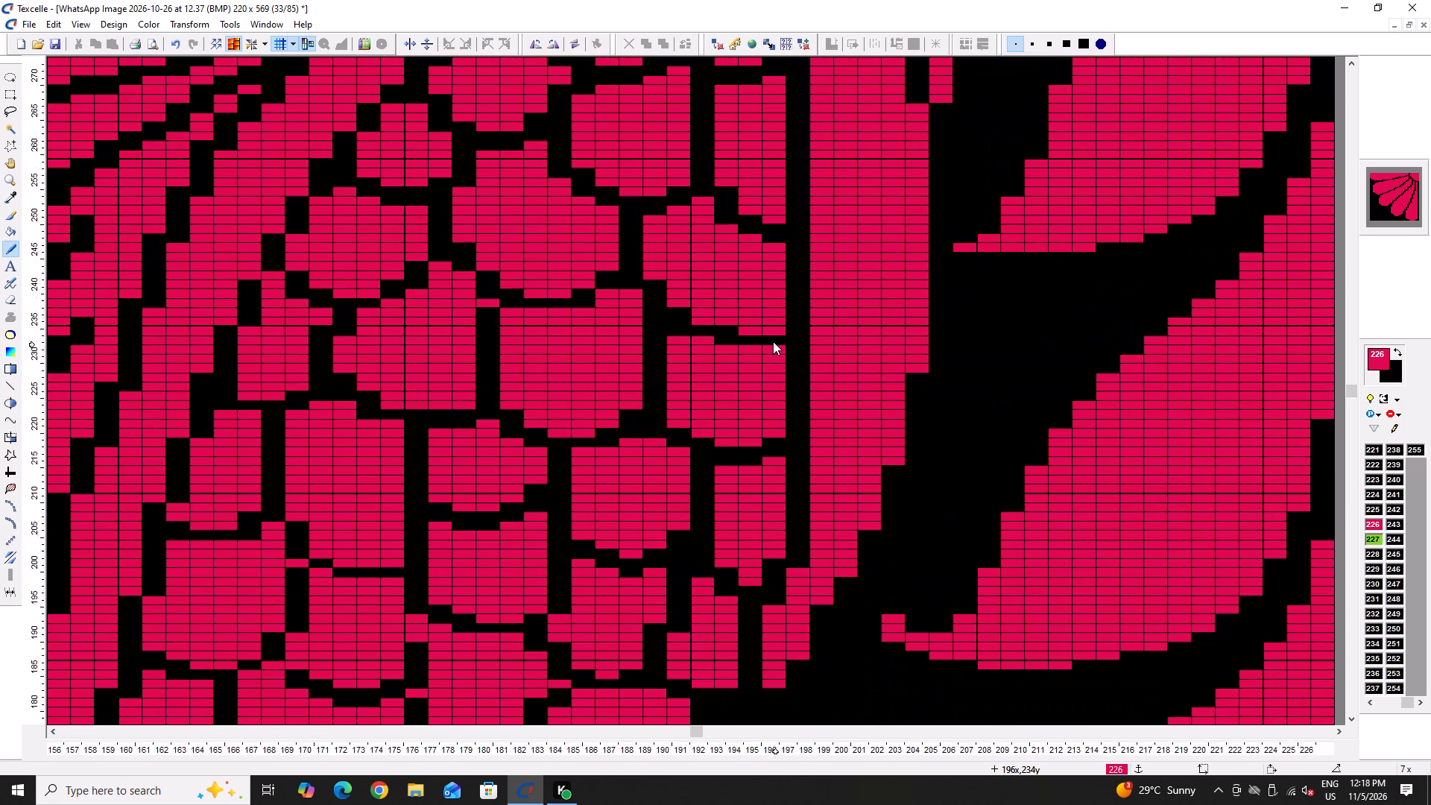
ctrl+scroll(777, 338, up, 2)
right_drag(722, 327, 767, 326)
right_click(634, 309)
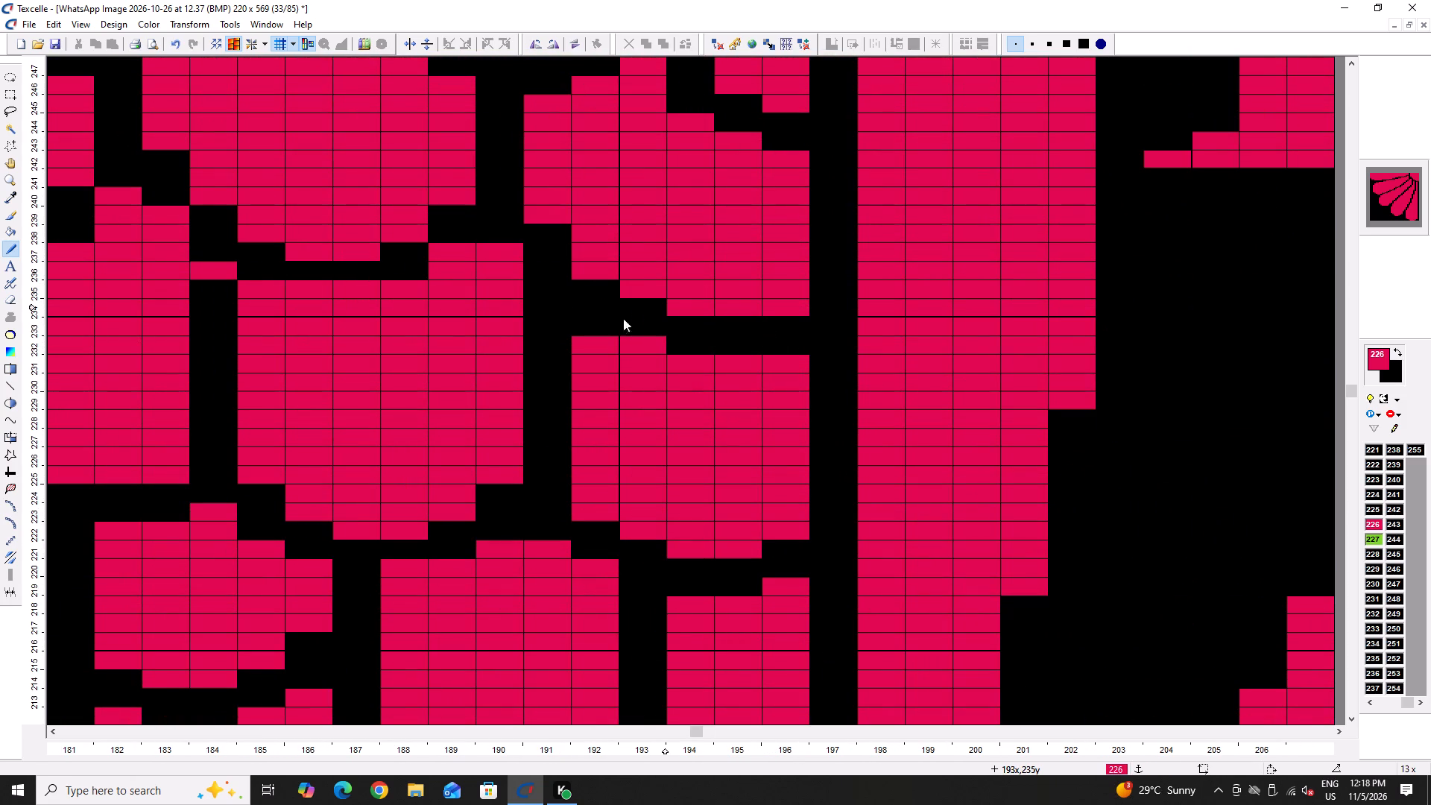
click(590, 326)
Blacken the scale's peak at column 193 near row 248 and extend the scale above it in pink at column 194.
scroll(420, 341, up, 1)
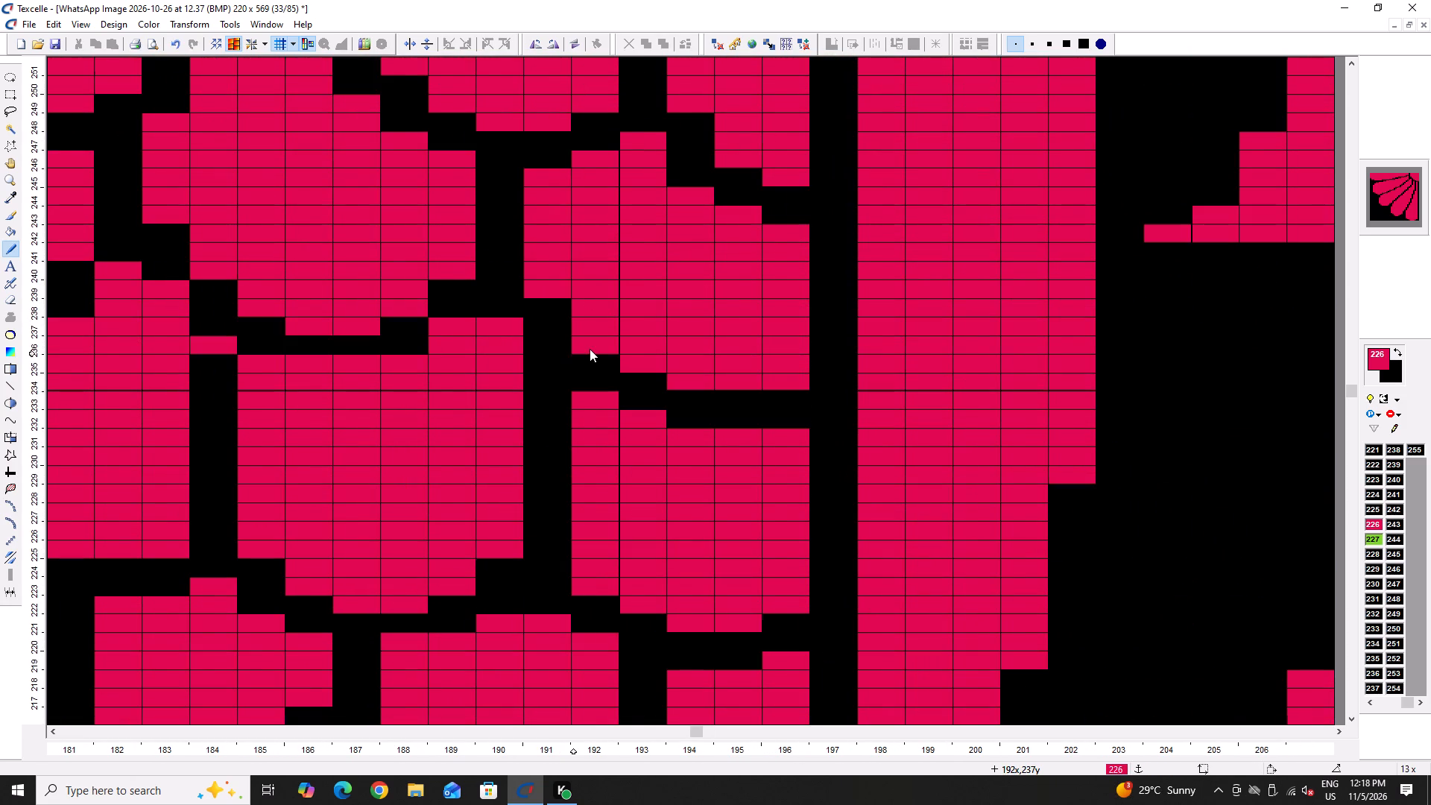
scroll(590, 349, up, 3)
right_click(654, 356)
double_click(683, 344)
ctrl+scroll(589, 345, down, 2)
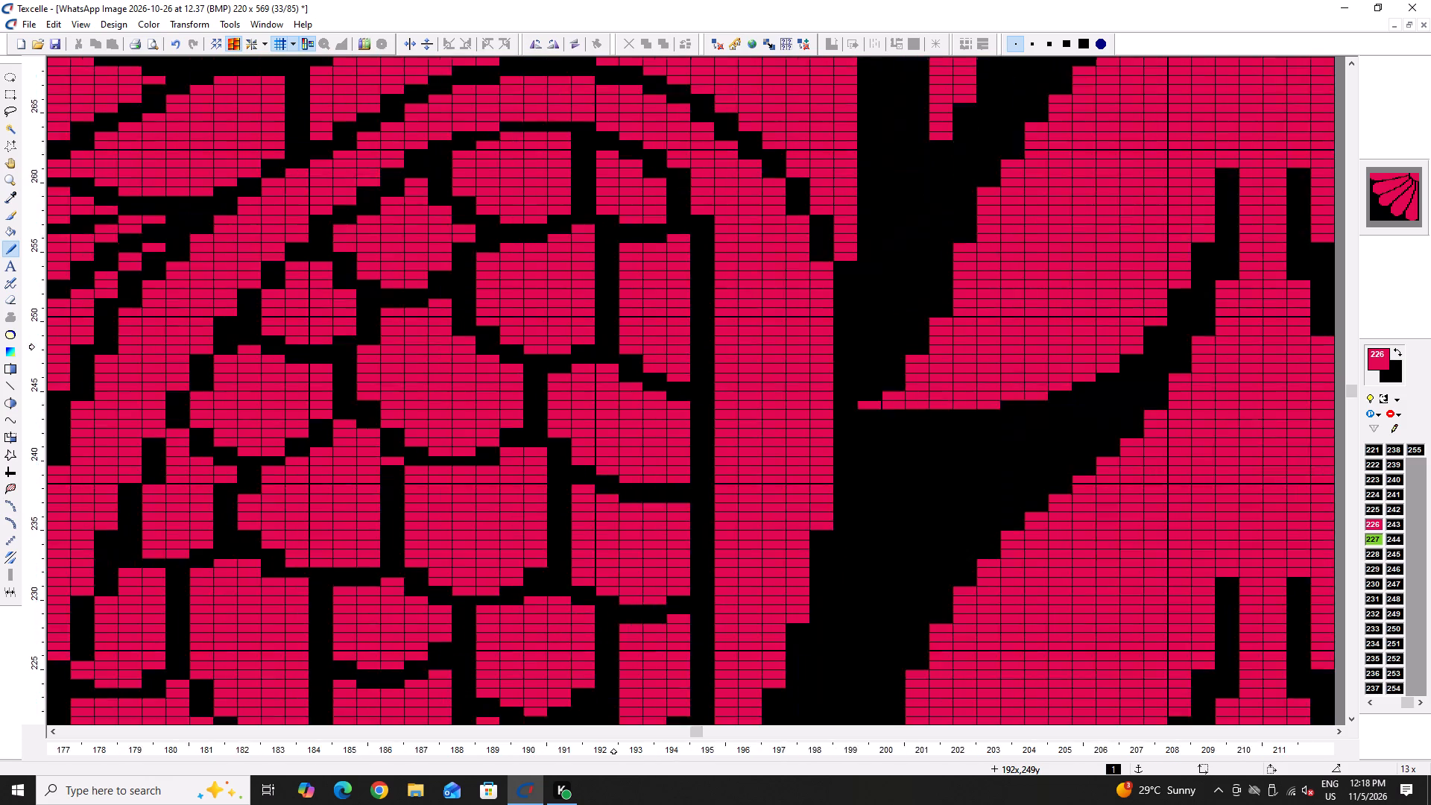
Curve the black gap across columns 184 to 188 near row 237, adding pink shoulders at columns 185 and 188 on the scale below.
ctrl+scroll(589, 345, down, 2)
ctrl+scroll(492, 411, up, 5)
right_click(508, 365)
right_click(509, 364)
right_drag(608, 344, 653, 338)
right_drag(654, 338, 662, 338)
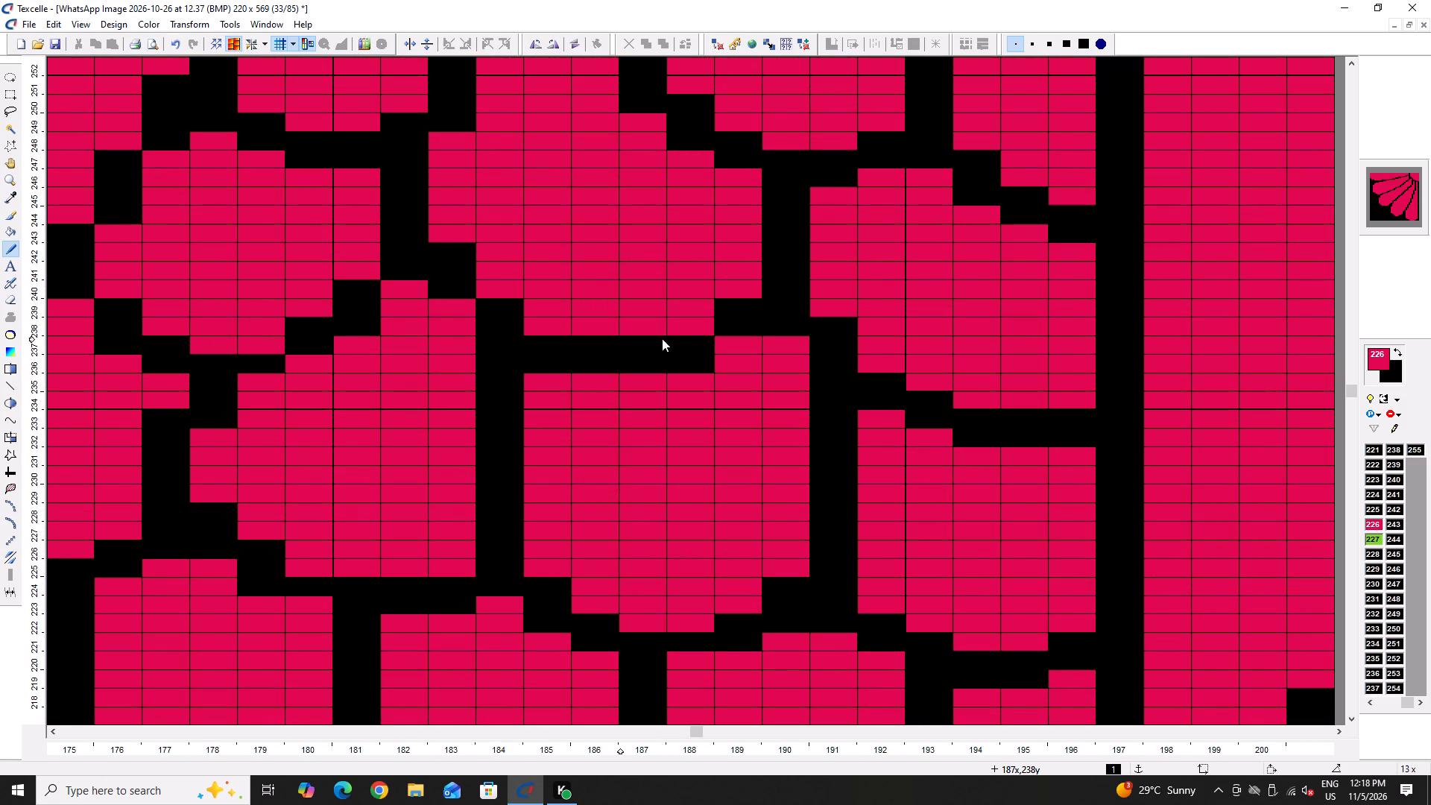
right_click(548, 329)
right_drag(544, 330, 551, 330)
right_click(685, 328)
click(529, 366)
click(534, 365)
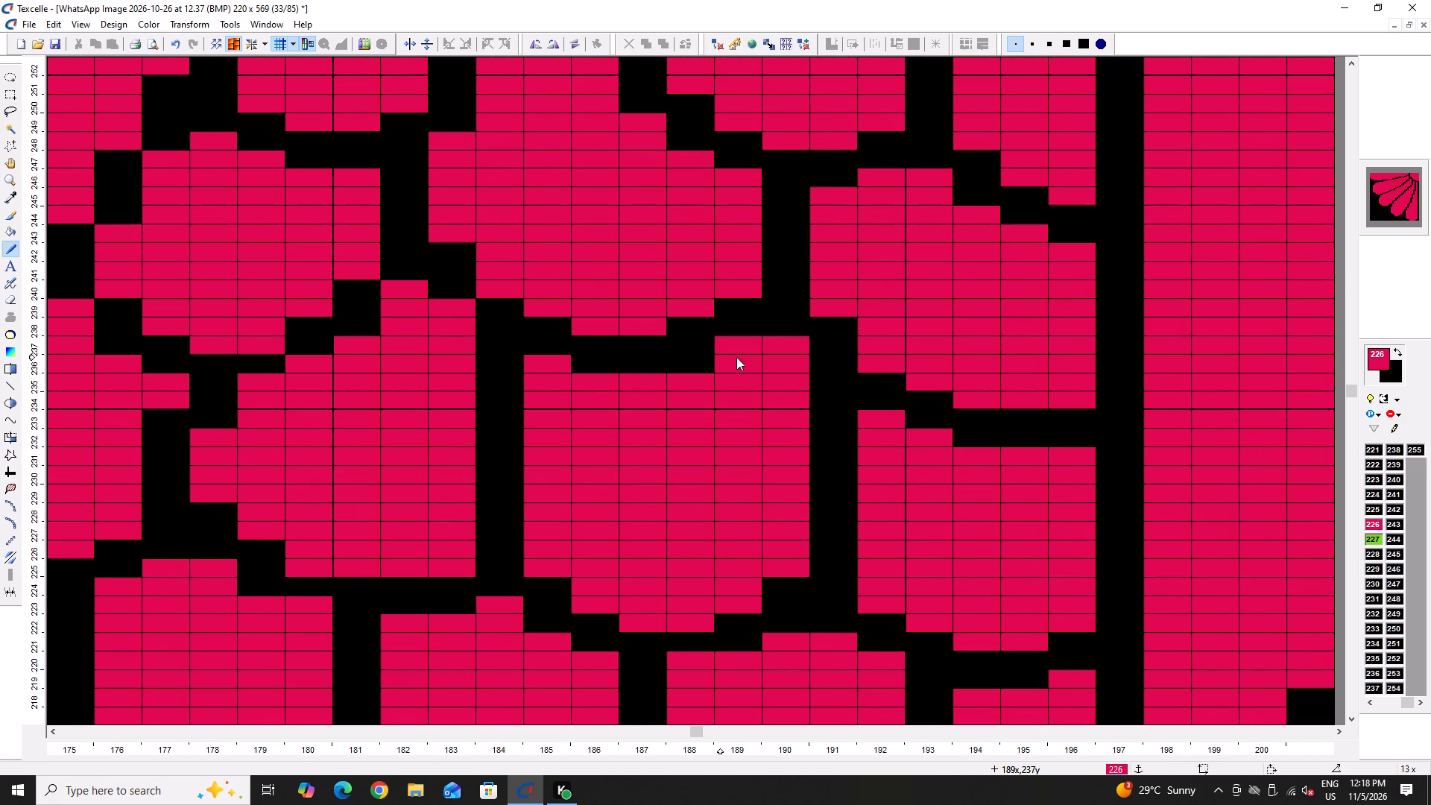
click(685, 358)
Blacken the pixel at the top of the column 184 gap near row 240.
ctrl+scroll(586, 356, down, 3)
ctrl+scroll(558, 321, up, 3)
right_click(556, 315)
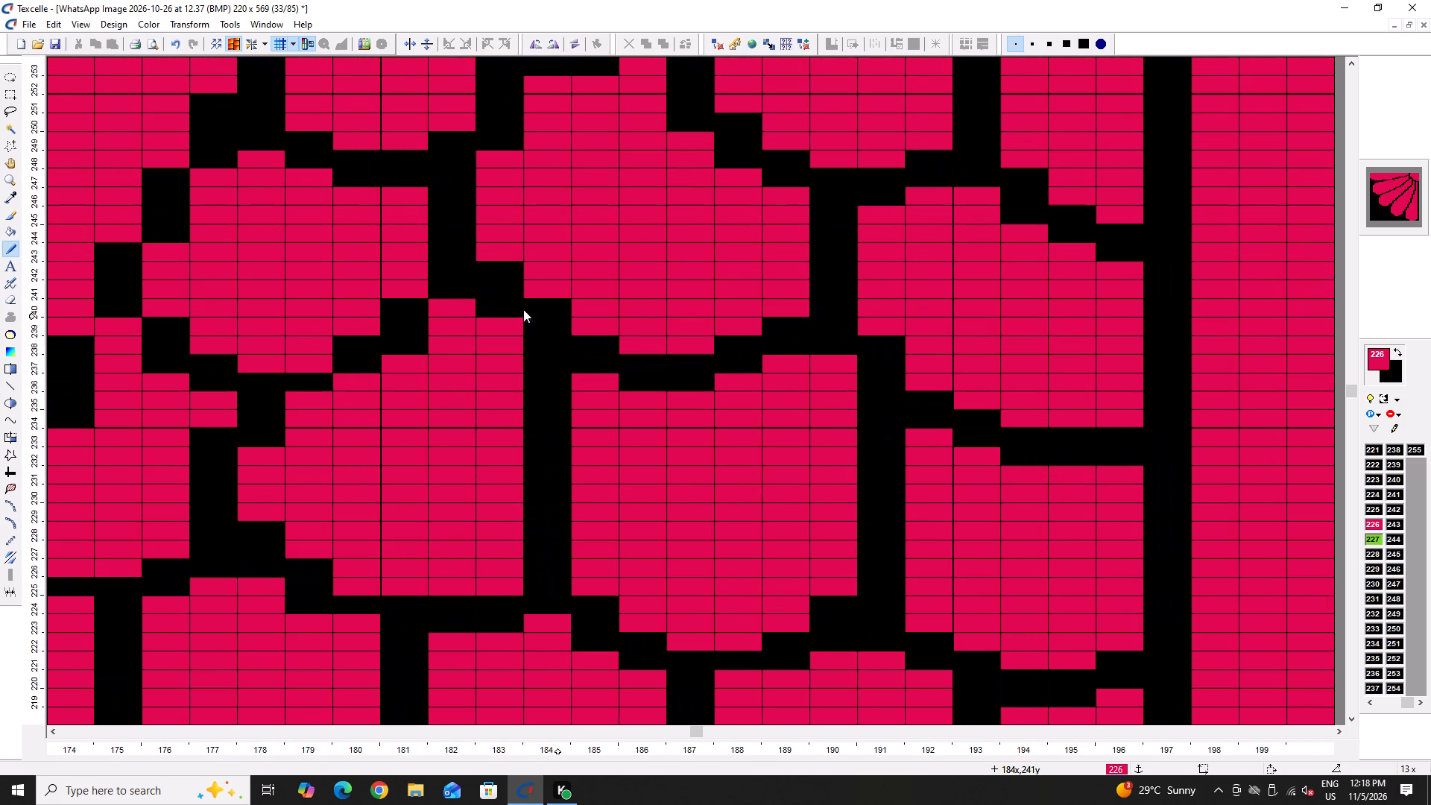
Blacken the corner pixel at column 179 near row 236 and flatten the bottom of the scale above across columns 177 to 179.
ctrl+scroll(461, 424, down, 2)
ctrl+scroll(402, 419, up, 3)
right_click(400, 388)
right_click(399, 388)
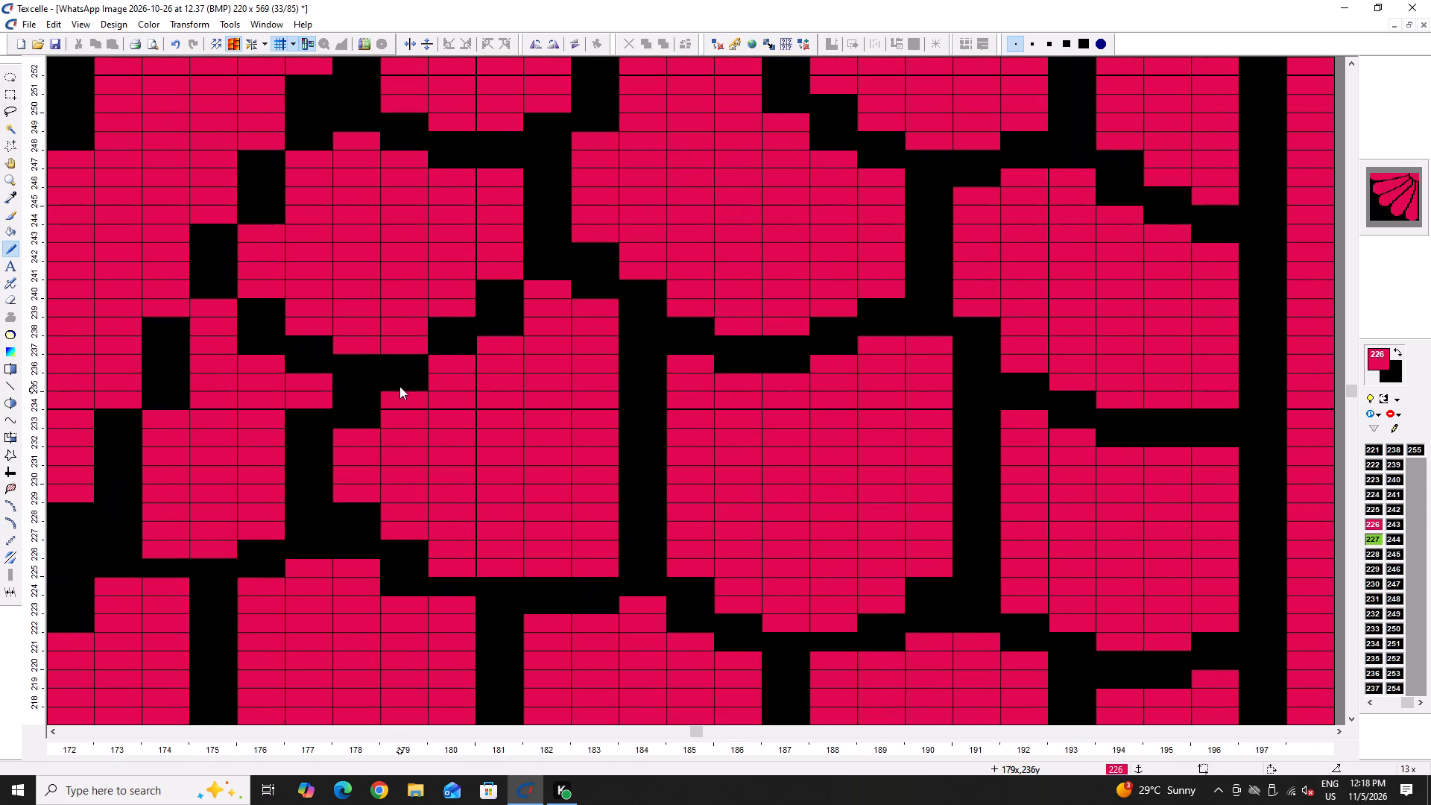
scroll(408, 378, up, 2)
right_click(422, 496)
right_drag(399, 502, 328, 501)
right_drag(353, 499, 371, 499)
Extend the black gap down column 177, fill the adjoining scale's edge at columns 178 and 179 in pink, and trim its peak at column 182.
drag(417, 521, 411, 538)
right_drag(315, 518, 317, 504)
right_drag(319, 525, 315, 552)
right_click(316, 555)
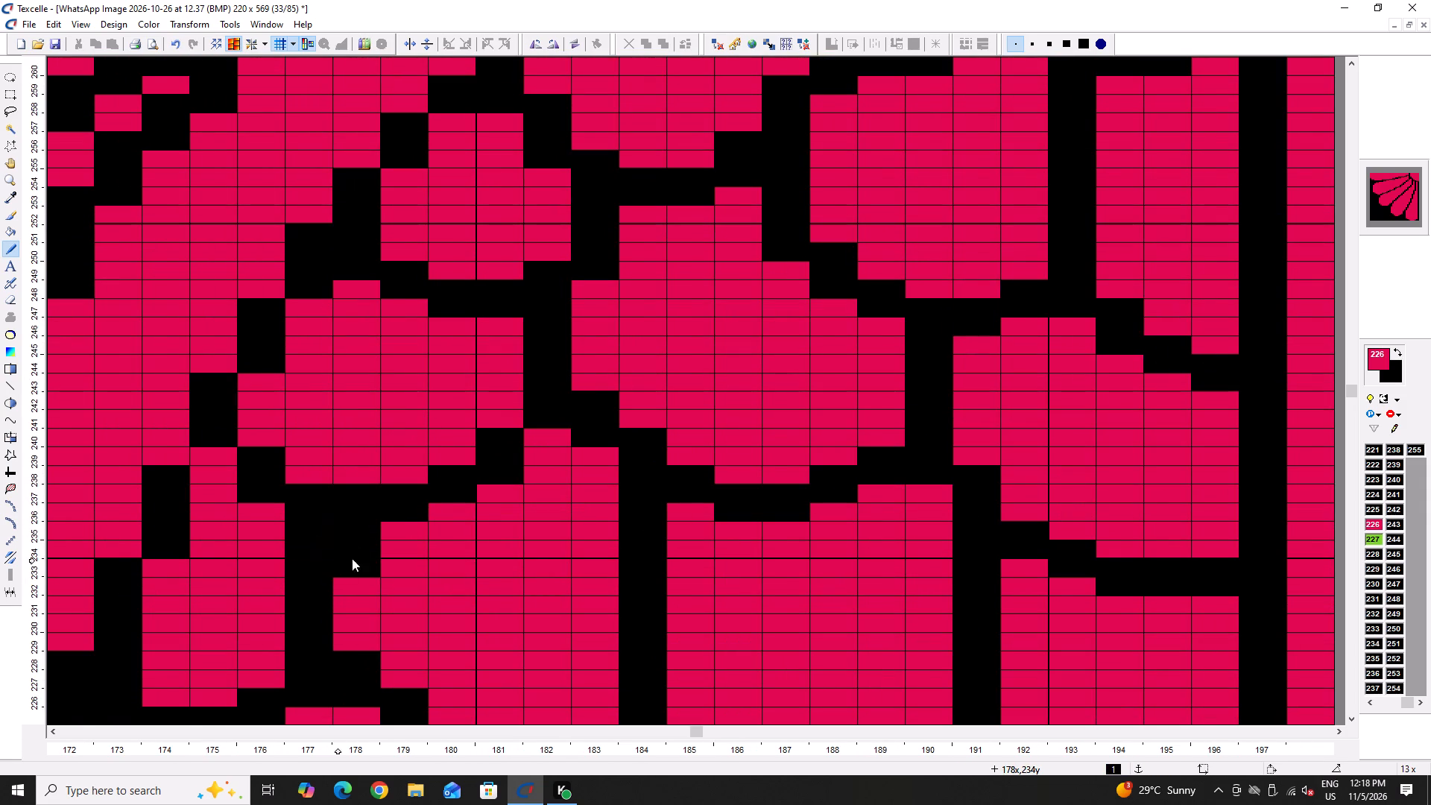
drag(349, 540, 344, 597)
right_click(531, 443)
Touch up the black outline around column 175 beside the scale spanning columns 176 to 181.
ctrl+scroll(527, 459, down, 2)
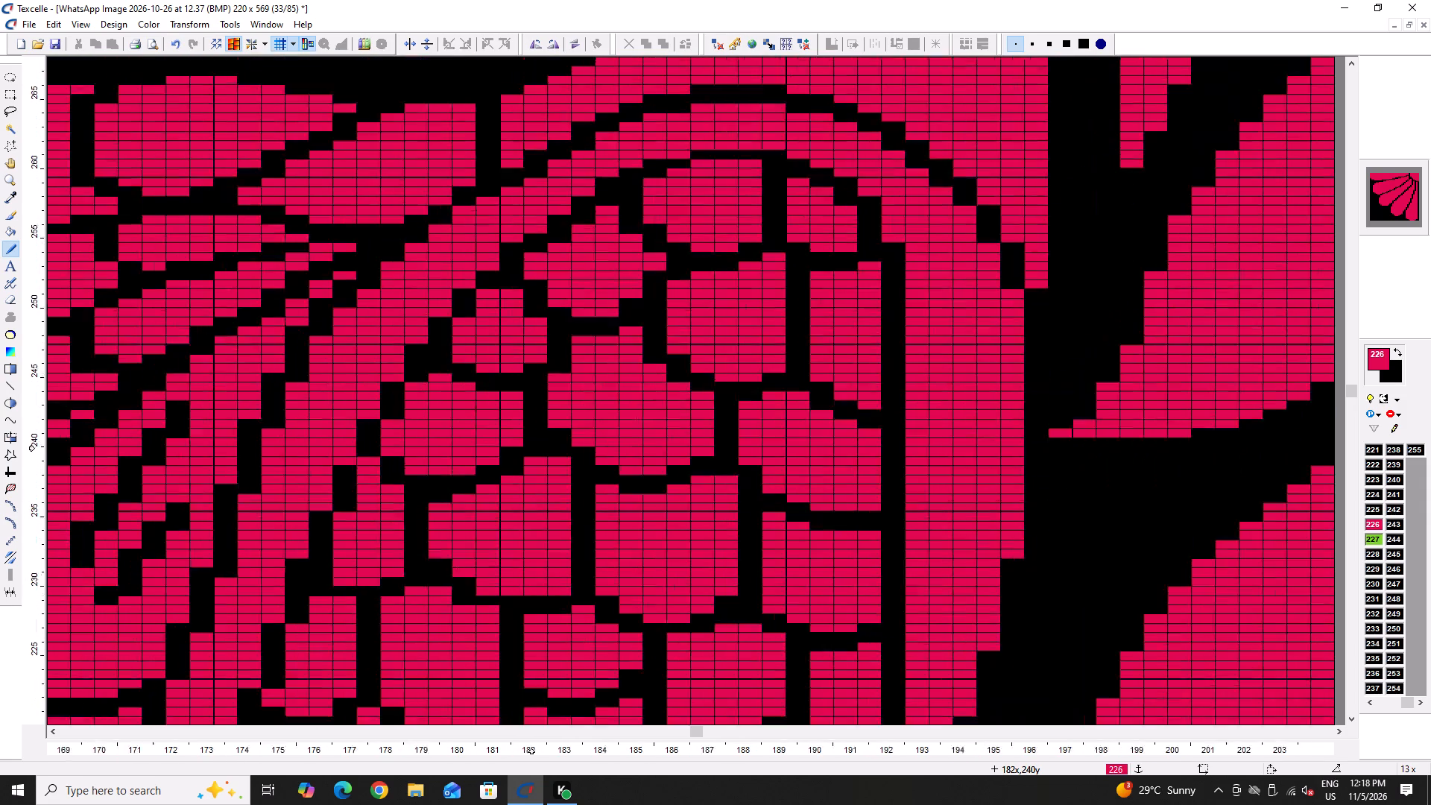
ctrl+scroll(527, 459, down, 2)
ctrl+scroll(477, 433, up, 3)
ctrl+scroll(437, 479, down, 4)
ctrl+scroll(435, 481, up, 5)
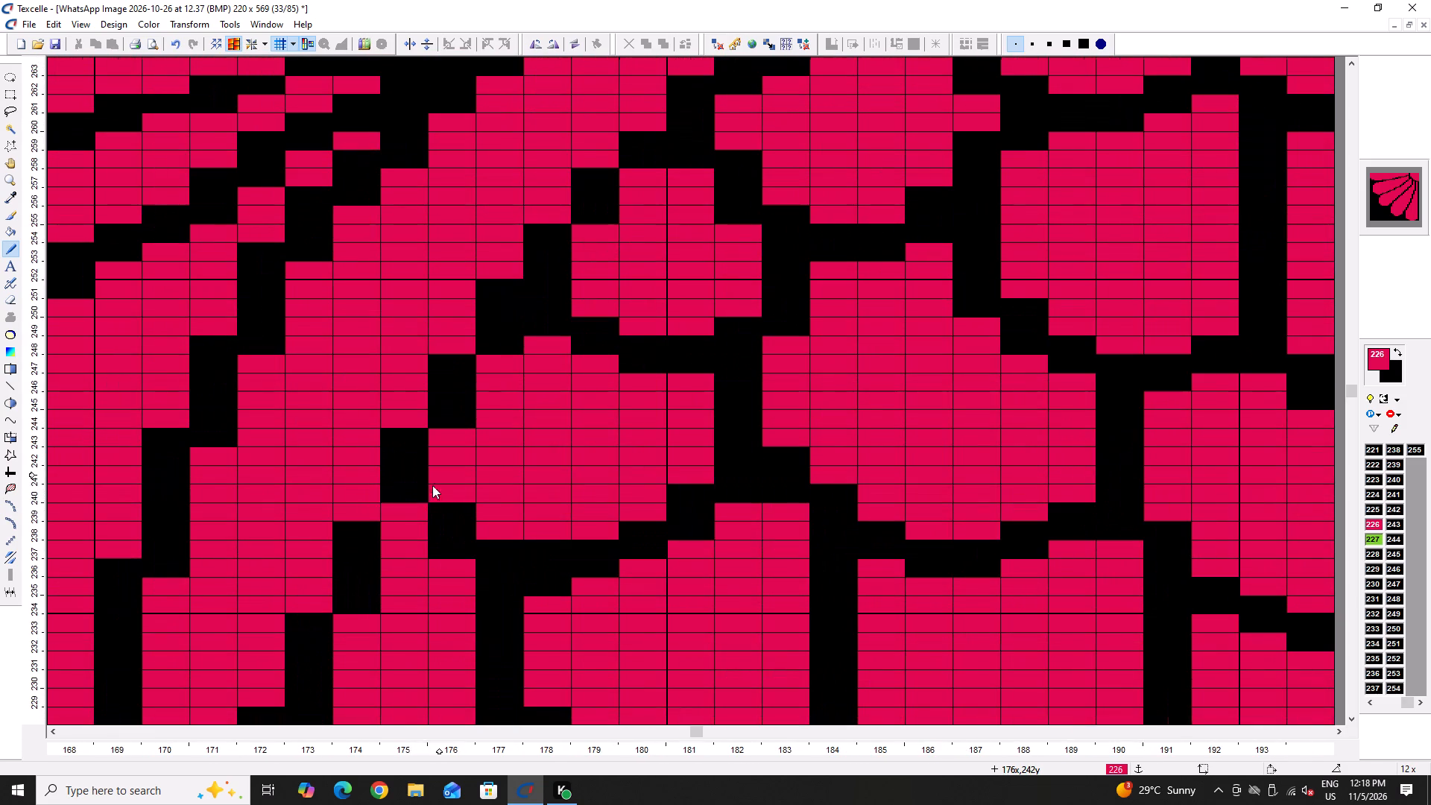
ctrl+scroll(432, 485, up, 1)
right_click(398, 517)
Blacken the scale's lower edge at column 176 up to row 213 and thicken the gap beneath it across columns 177 to 180.
ctrl+scroll(395, 525, down, 3)
scroll(473, 487, down, 2)
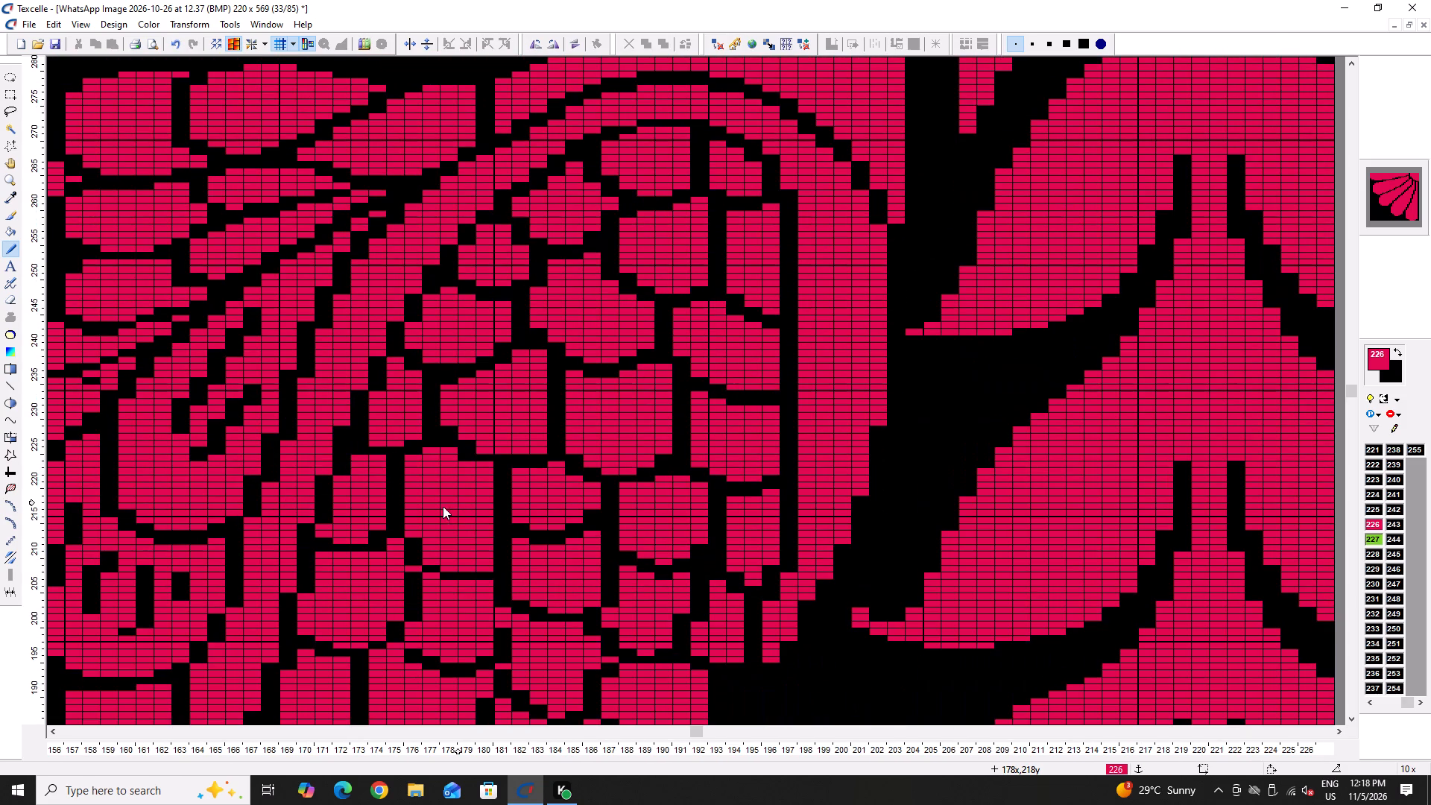
ctrl+scroll(462, 513, up, 3)
right_drag(366, 637, 364, 645)
right_click(341, 553)
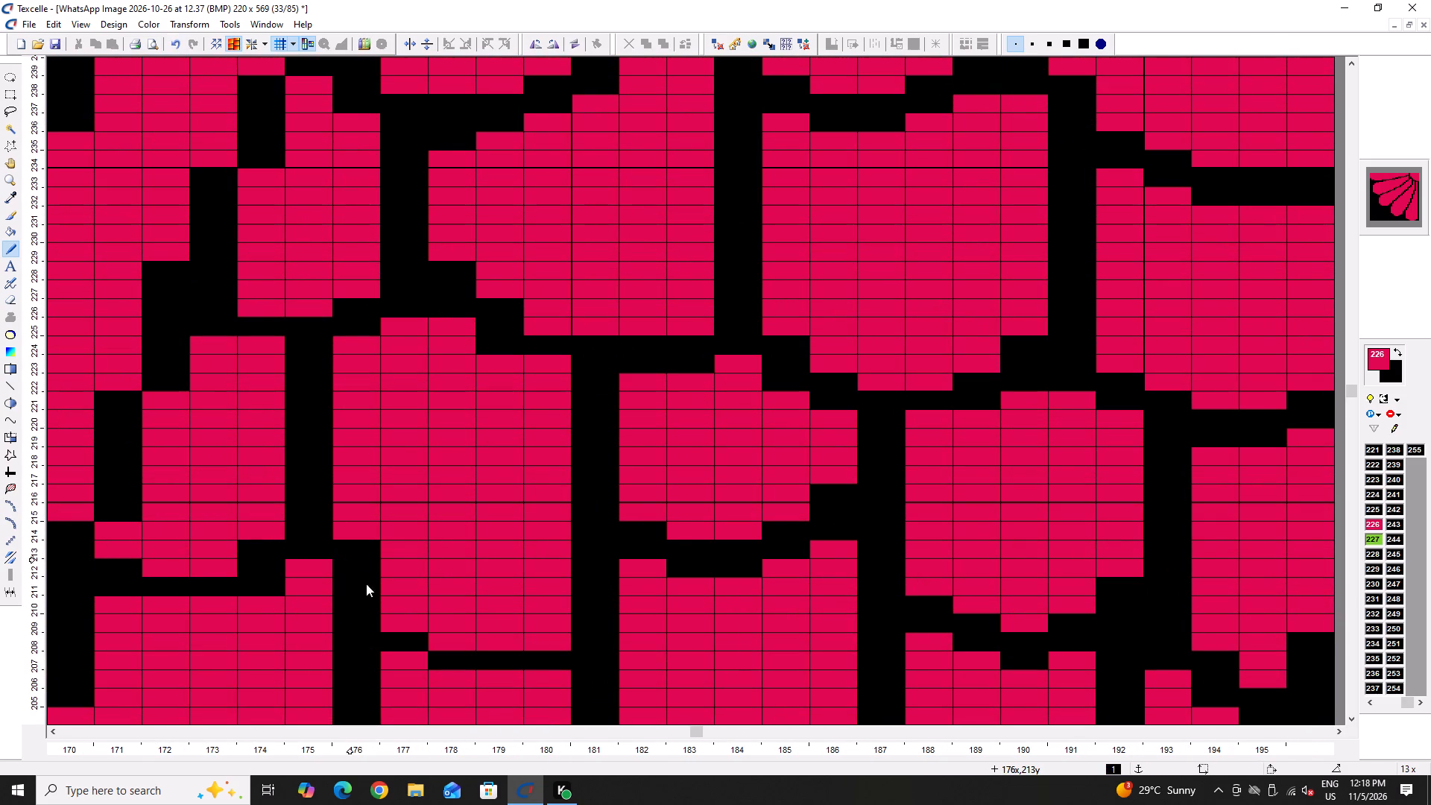
right_click(389, 623)
right_drag(428, 643, 568, 649)
Blacken the stray pink in the vertical gaps at columns 181 and 187 around rows 200 to 202.
scroll(432, 636, down, 1)
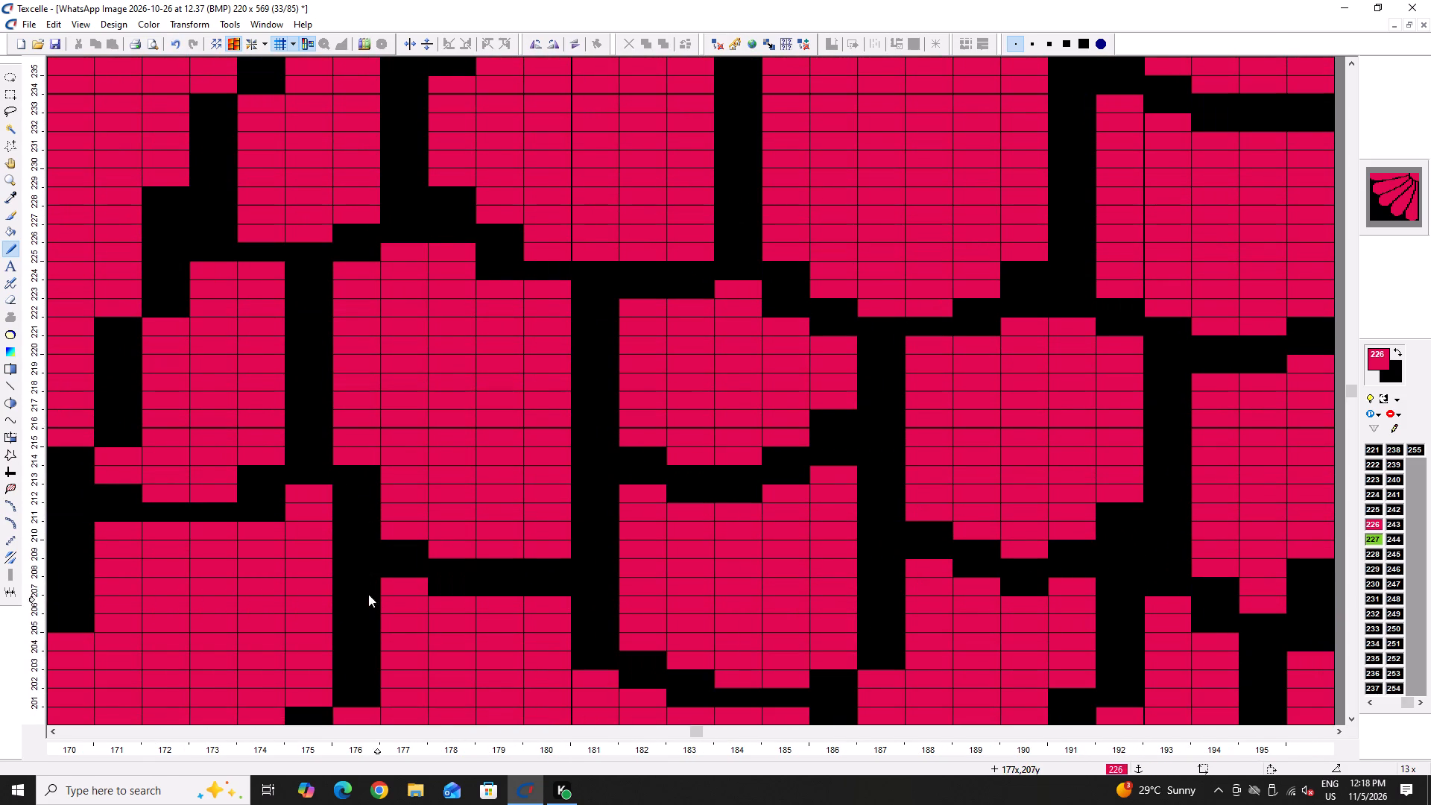
ctrl+scroll(485, 545, down, 4)
ctrl+scroll(553, 590, up, 3)
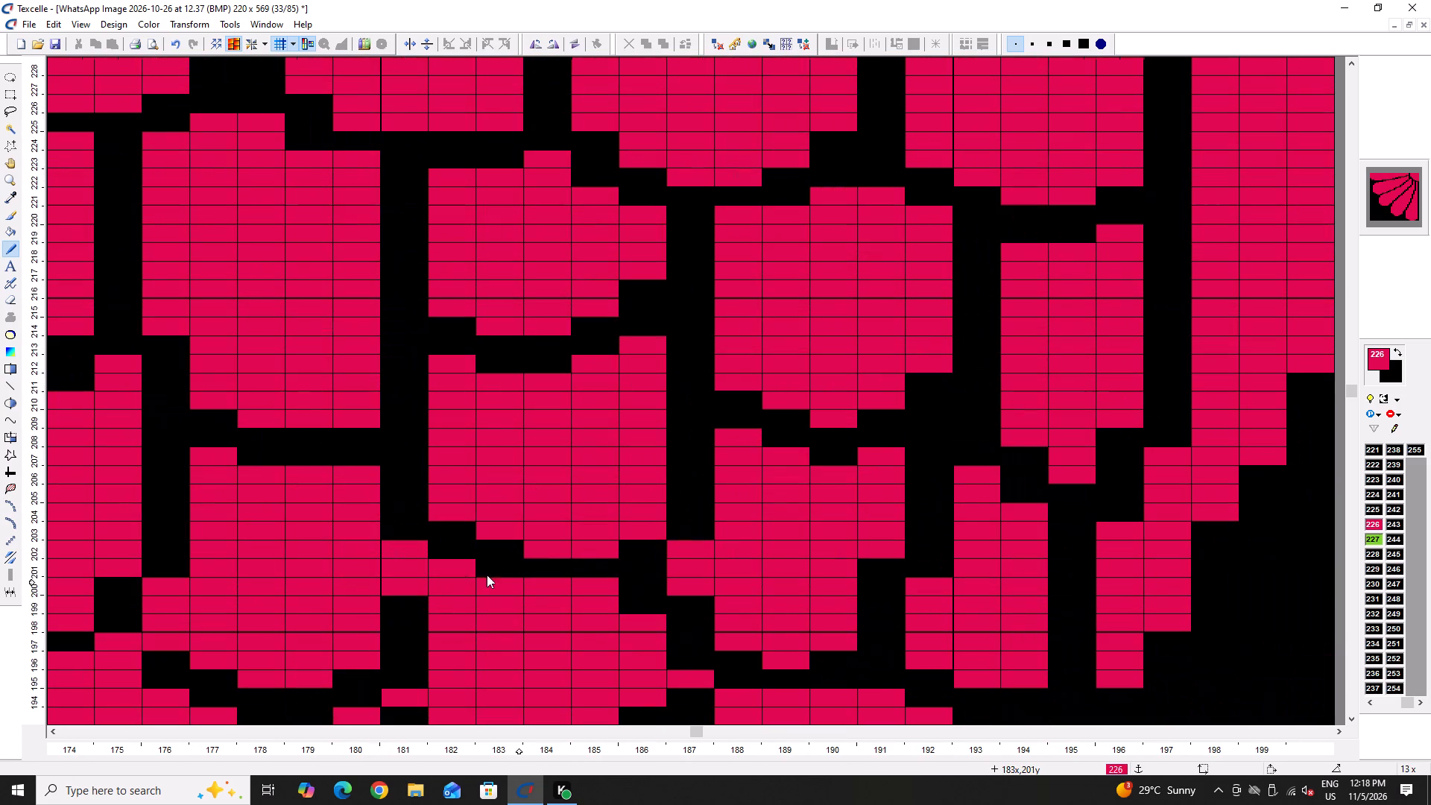
ctrl+scroll(487, 575, up, 2)
right_drag(404, 549, 403, 610)
scroll(563, 587, down, 1)
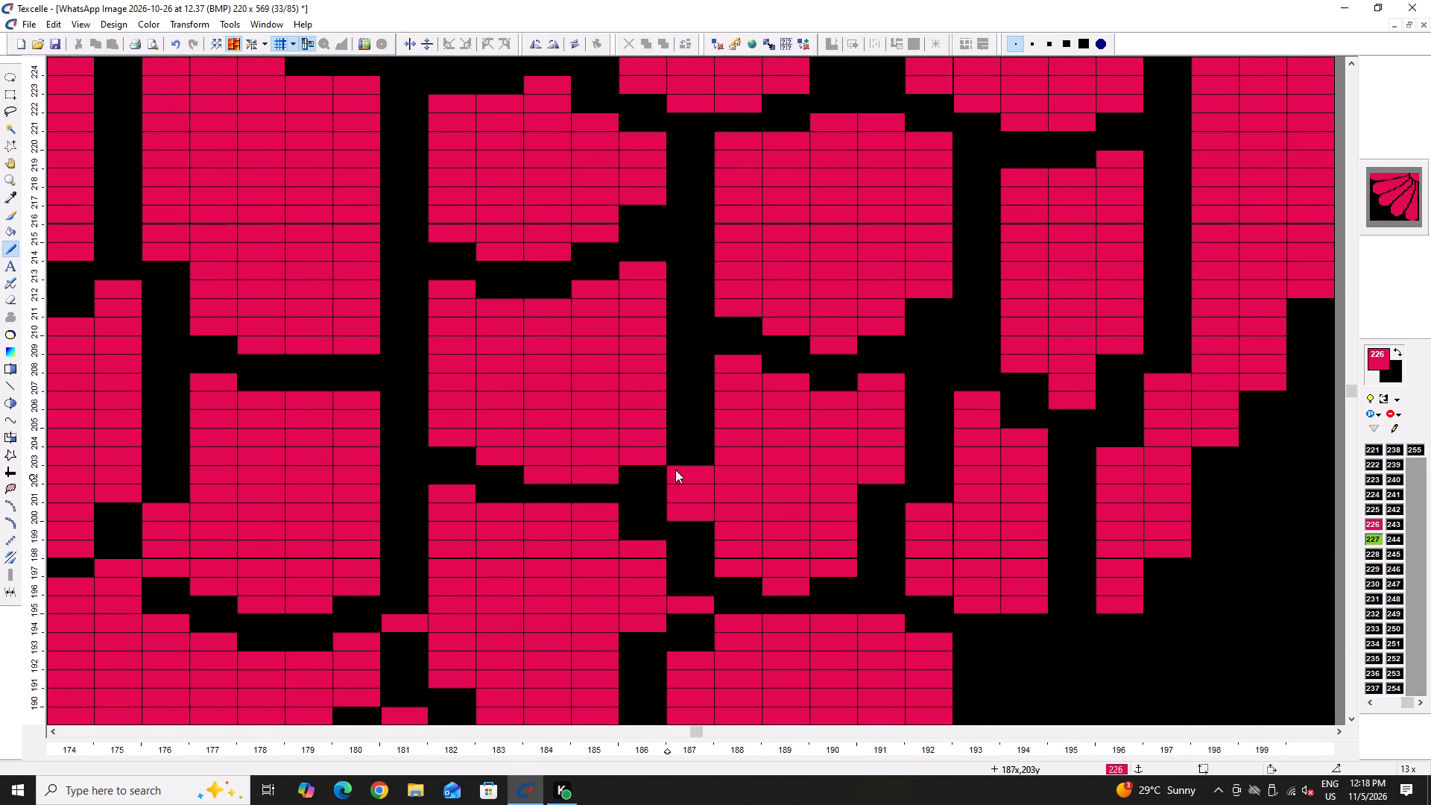
right_click(688, 467)
right_drag(688, 472, 699, 524)
right_click(702, 524)
right_click(707, 520)
Blacken the scale's bottom tip at column 190 near row 209 and fill the notch in the scale below in pink.
right_drag(848, 350, 838, 359)
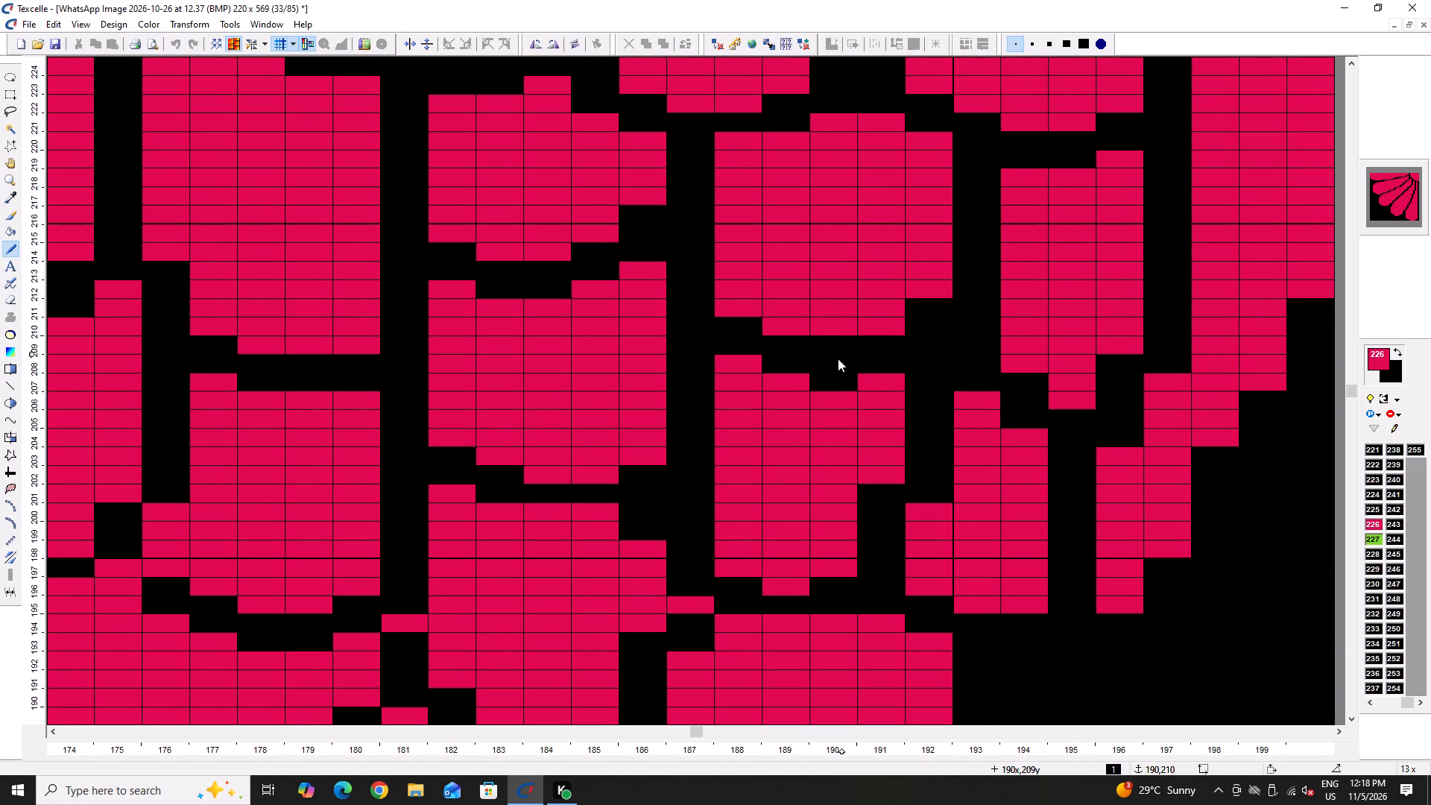
right_drag(838, 359, 836, 362)
drag(830, 374, 827, 382)
Even out the gap across columns 182 to 186 near row 202, trimming the upper scale in black and raising a pink shoulder at column 186.
click(625, 527)
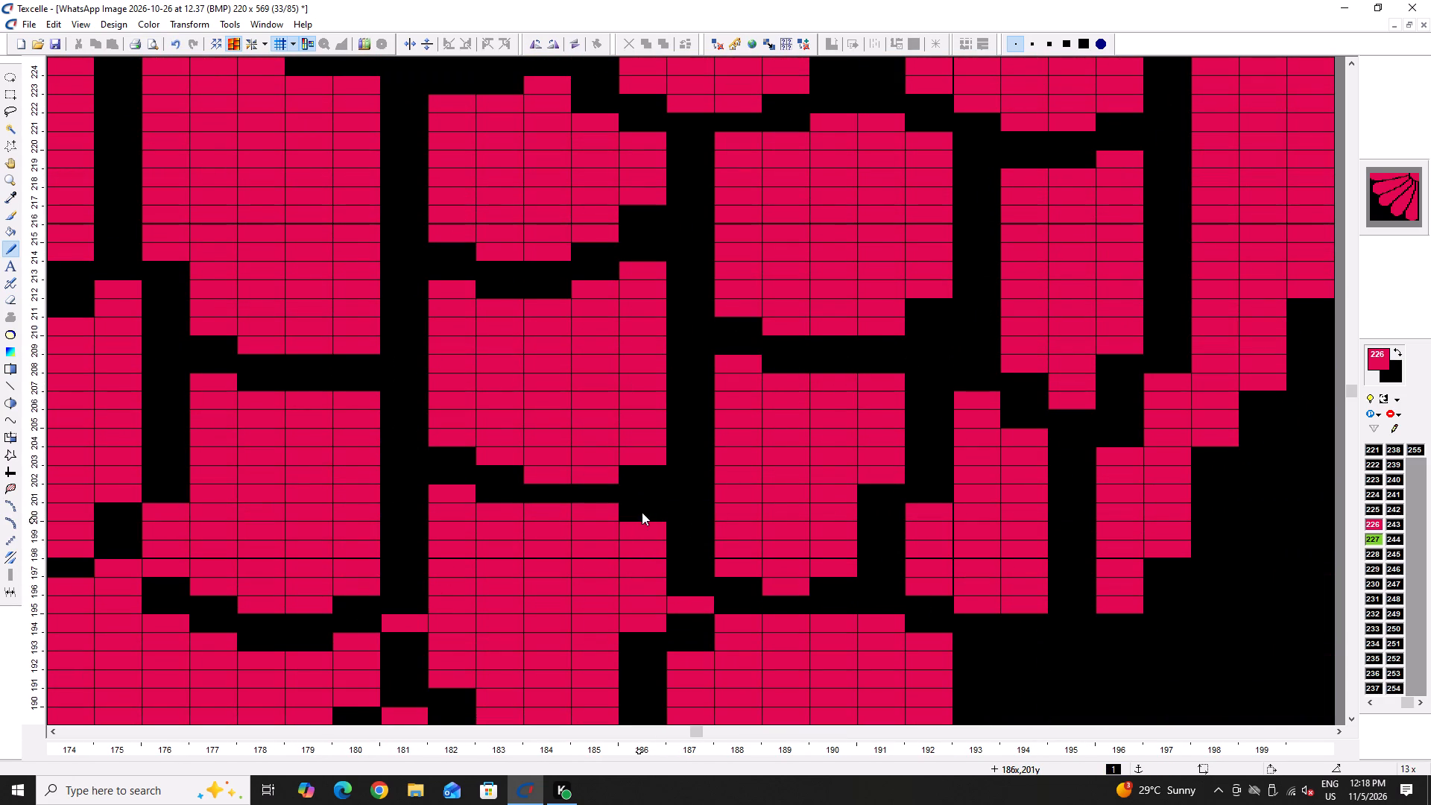
click(642, 508)
right_drag(591, 483, 500, 476)
right_click(620, 463)
click(648, 507)
double_click(645, 499)
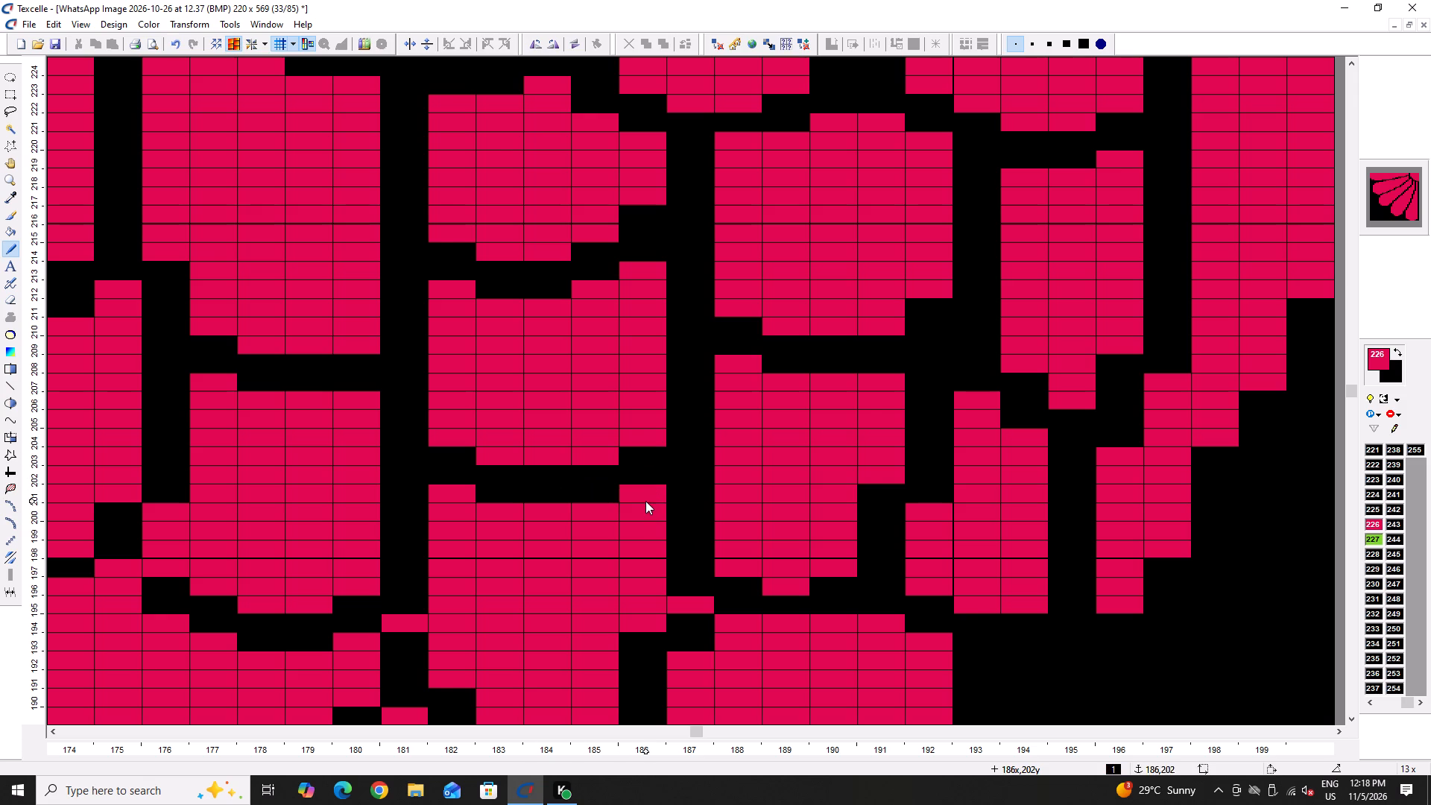
Extend the black gap up column 191 to row 208 and widen the neighbouring scale in pink up column 192, stepping its top at column 193.
ctrl+scroll(552, 483, down, 1)
ctrl+scroll(862, 534, up, 2)
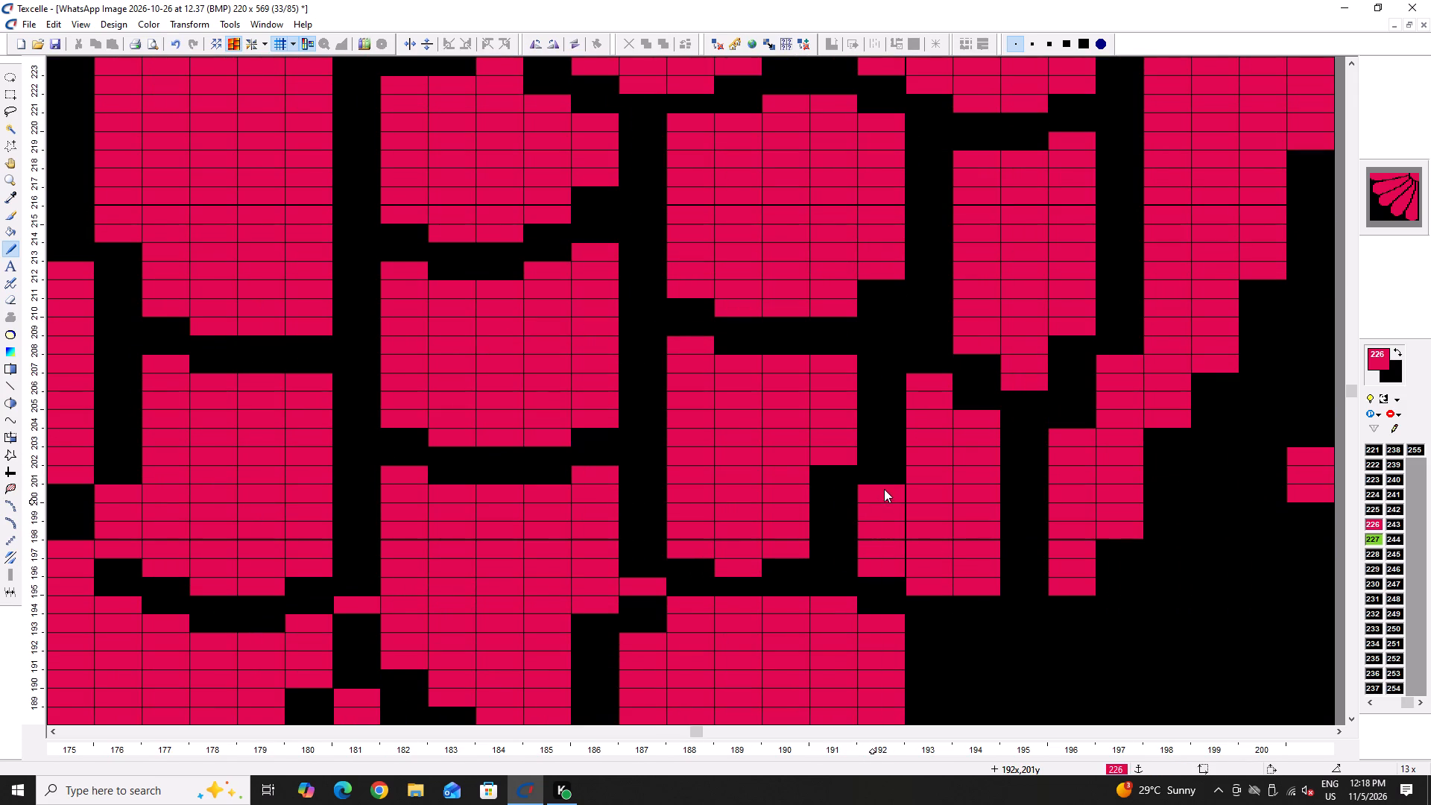
key(Right)
key(Right)
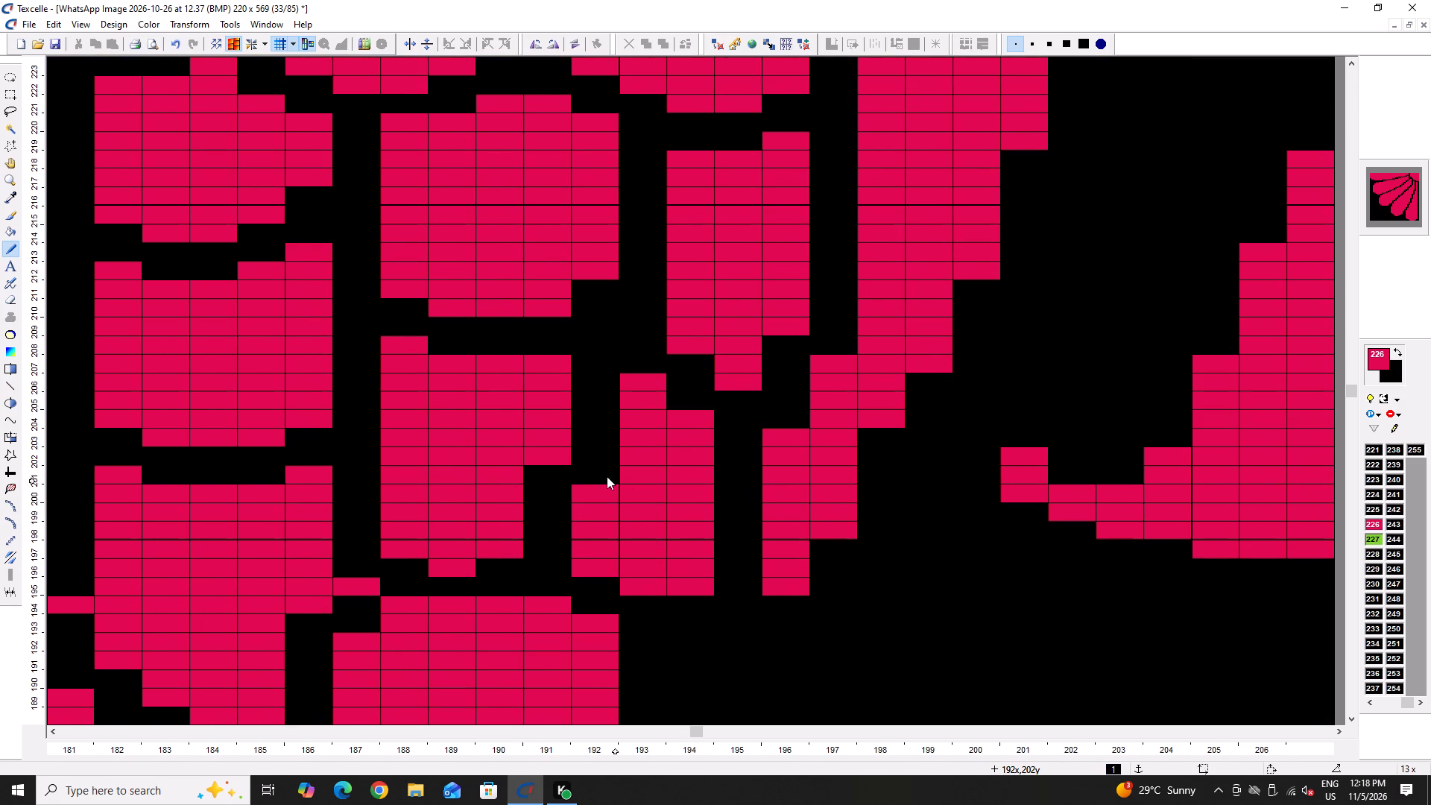
right_drag(550, 464, 544, 364)
drag(603, 382, 602, 477)
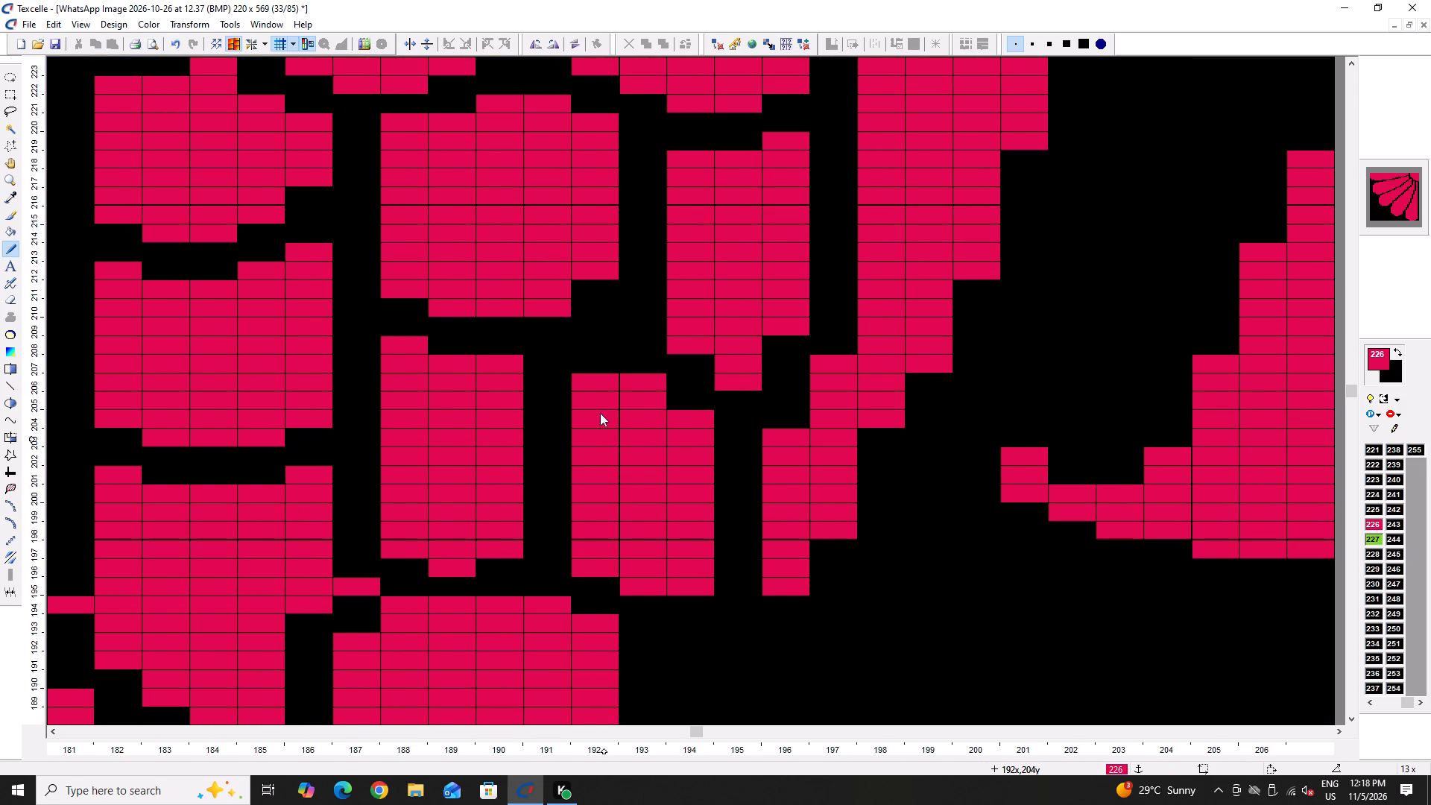
drag(600, 348, 607, 386)
drag(634, 367, 634, 375)
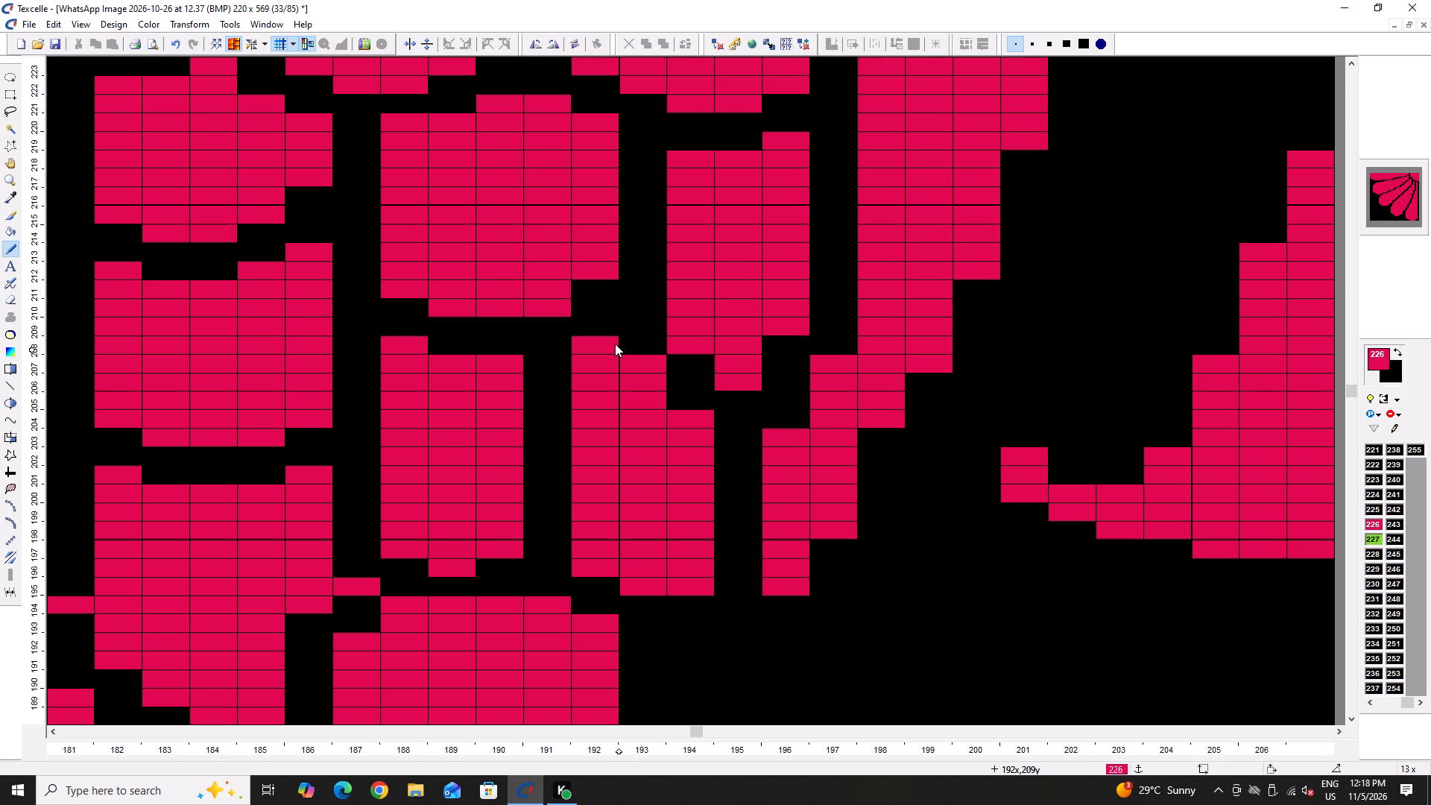
Shorten the scale's lower tip at columns 194 and 195 in black near rows 206 to 208 and raise the scale below in pink at column 194.
ctrl+scroll(462, 561, down, 4)
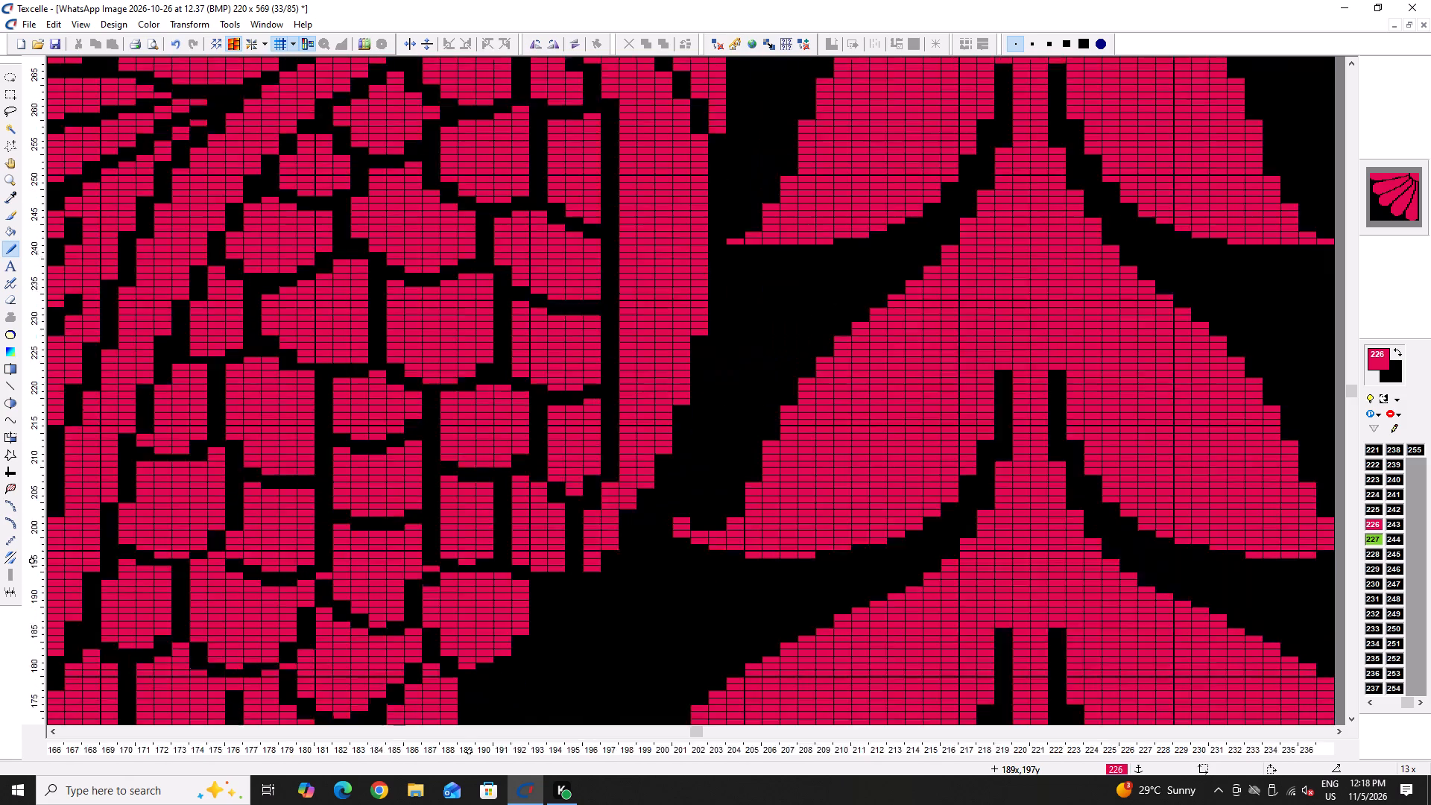
ctrl+scroll(470, 558, up, 4)
scroll(642, 562, down, 1)
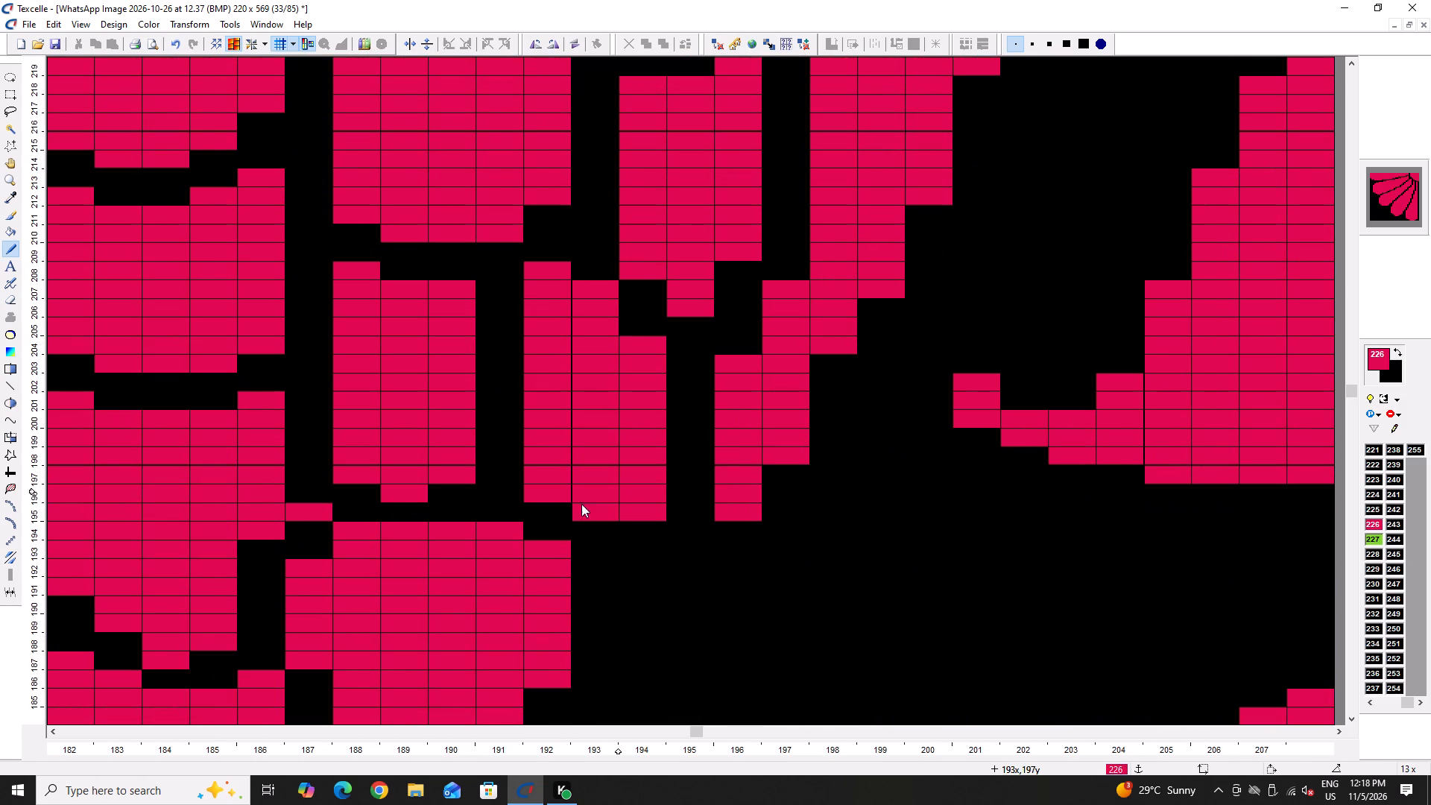
right_click(636, 270)
right_drag(686, 298, 685, 318)
right_click(685, 318)
click(649, 344)
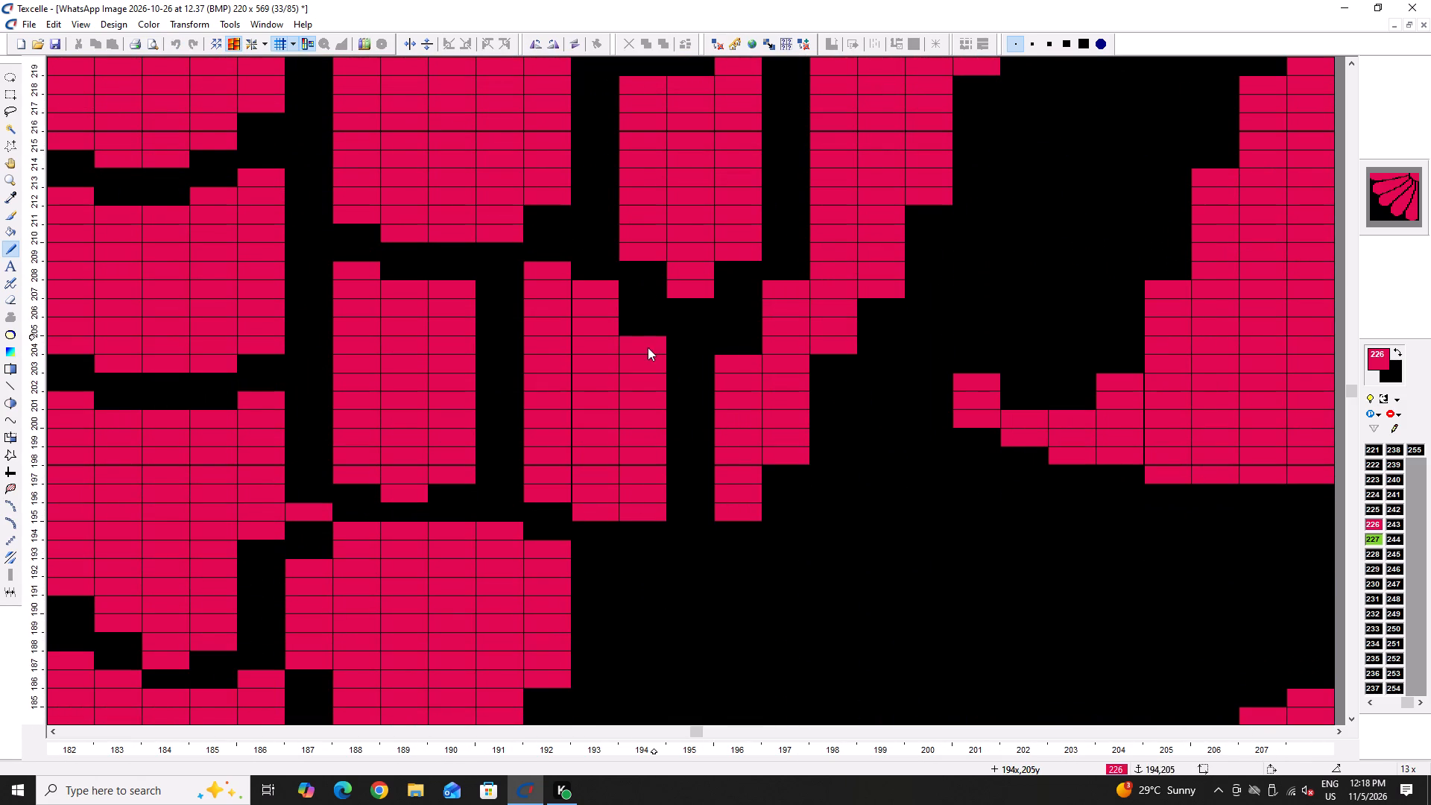
click(648, 329)
drag(645, 332, 642, 341)
Round the bottom of the narrow scale across columns 188 to 190 in black near rows 196 to 198.
ctrl+scroll(568, 484, down, 3)
ctrl+scroll(547, 499, up, 4)
right_click(446, 429)
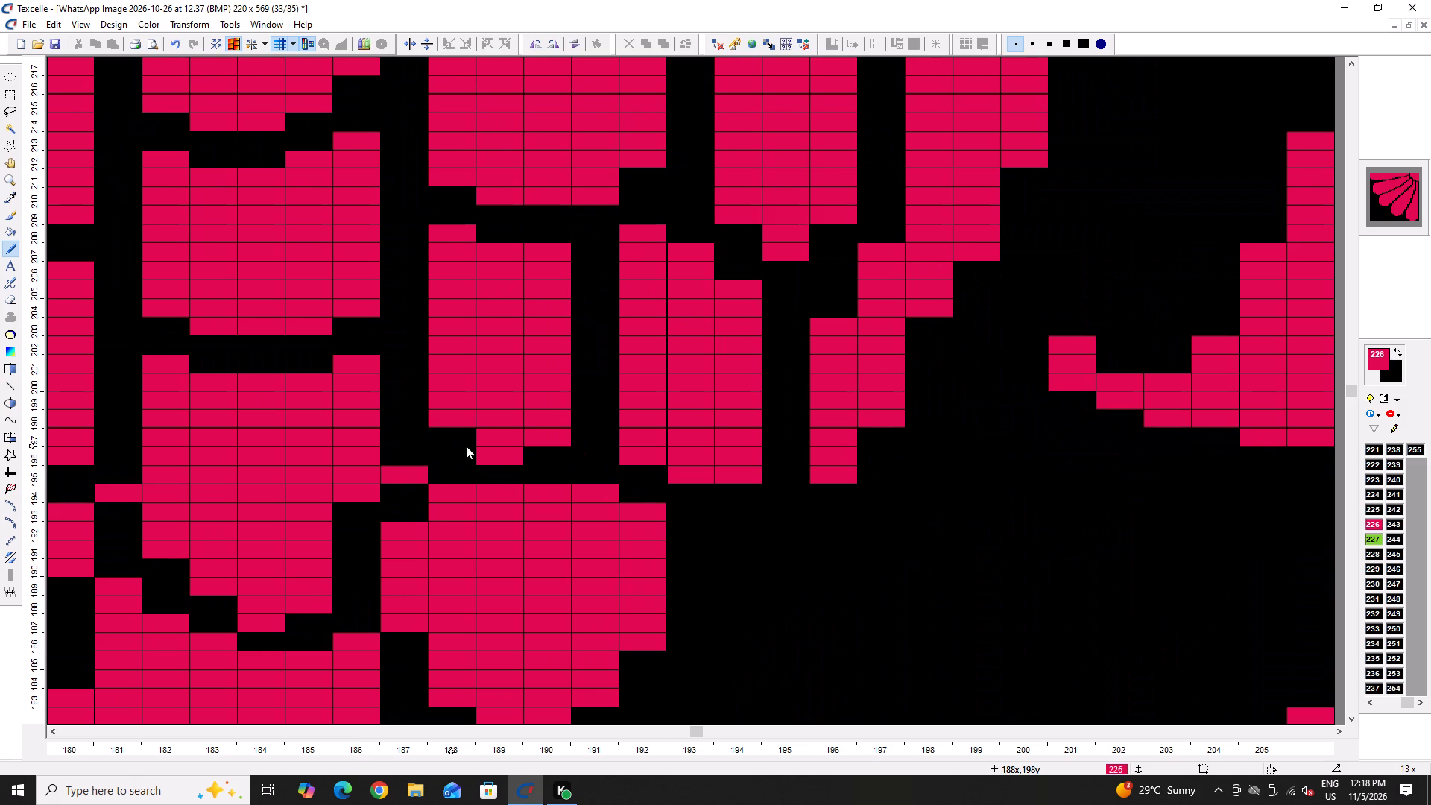
right_drag(490, 464, 511, 451)
right_click(512, 451)
right_click(566, 438)
Add a pink peak at column 190 on the scale below near row 195 and blacken the stray pink at column 187.
drag(572, 474, 573, 487)
click(560, 477)
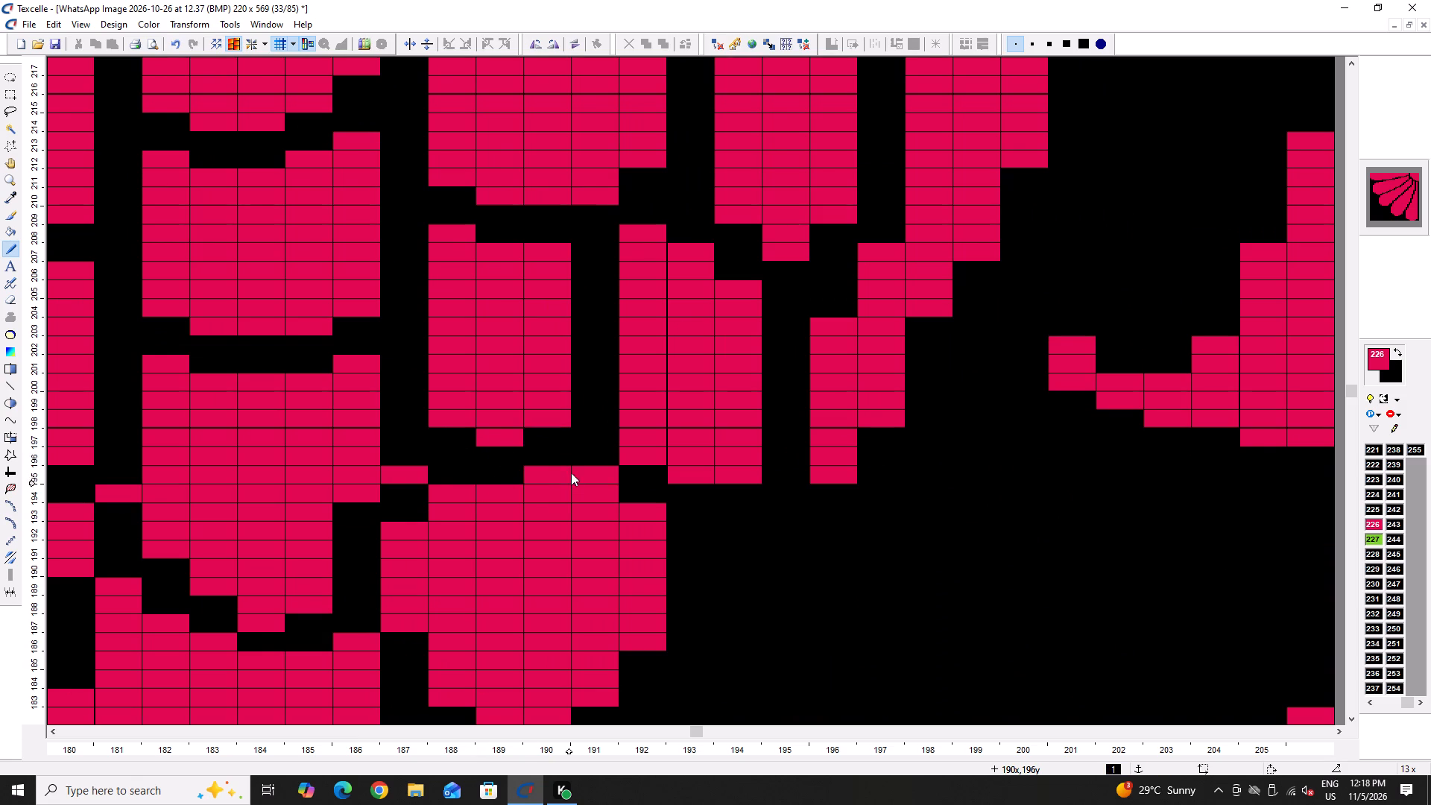
right_click(590, 470)
right_drag(414, 474, 419, 484)
right_click(419, 484)
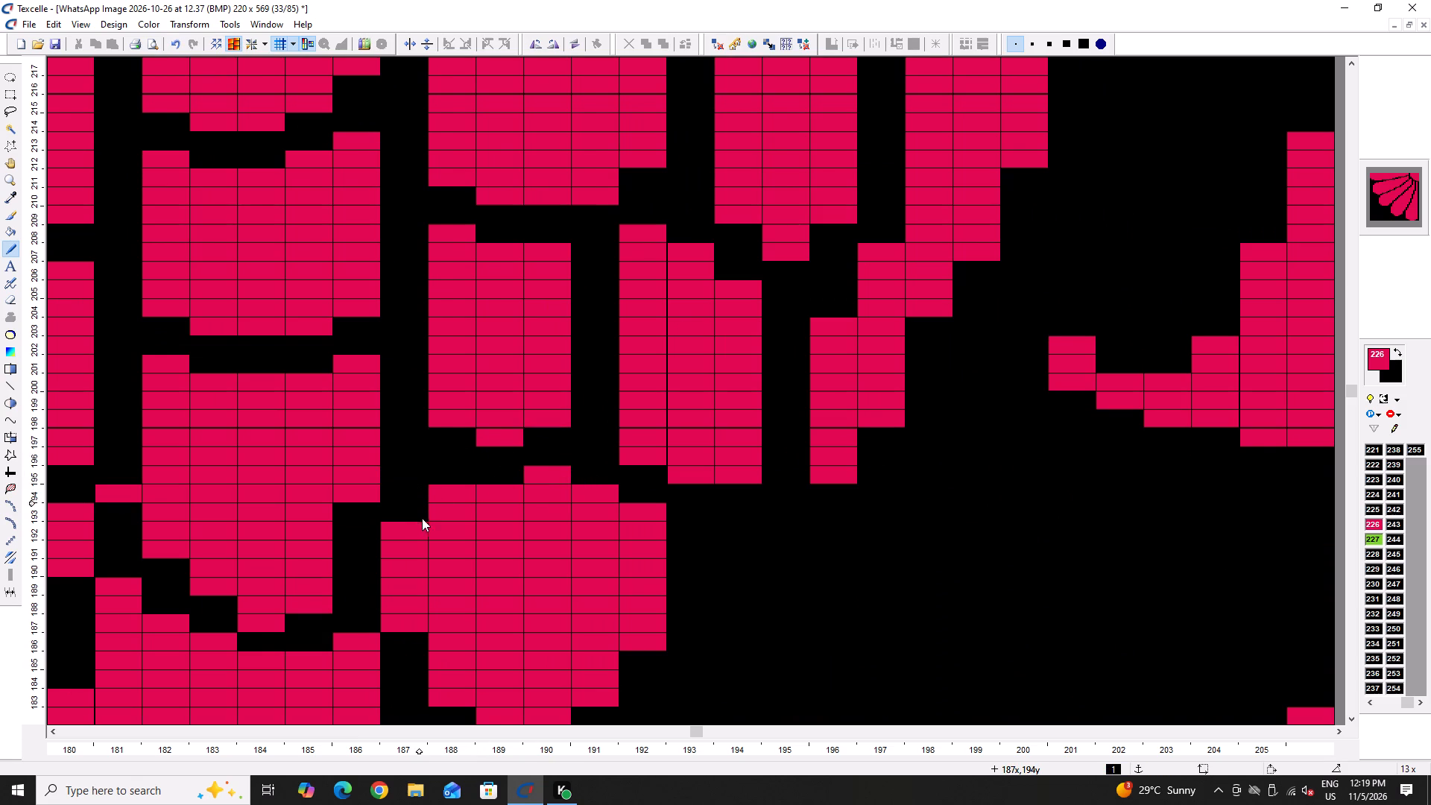
Add a pink peak at column 188 near row 195 and blacken the stray pink at column 181 near row 194.
click(446, 470)
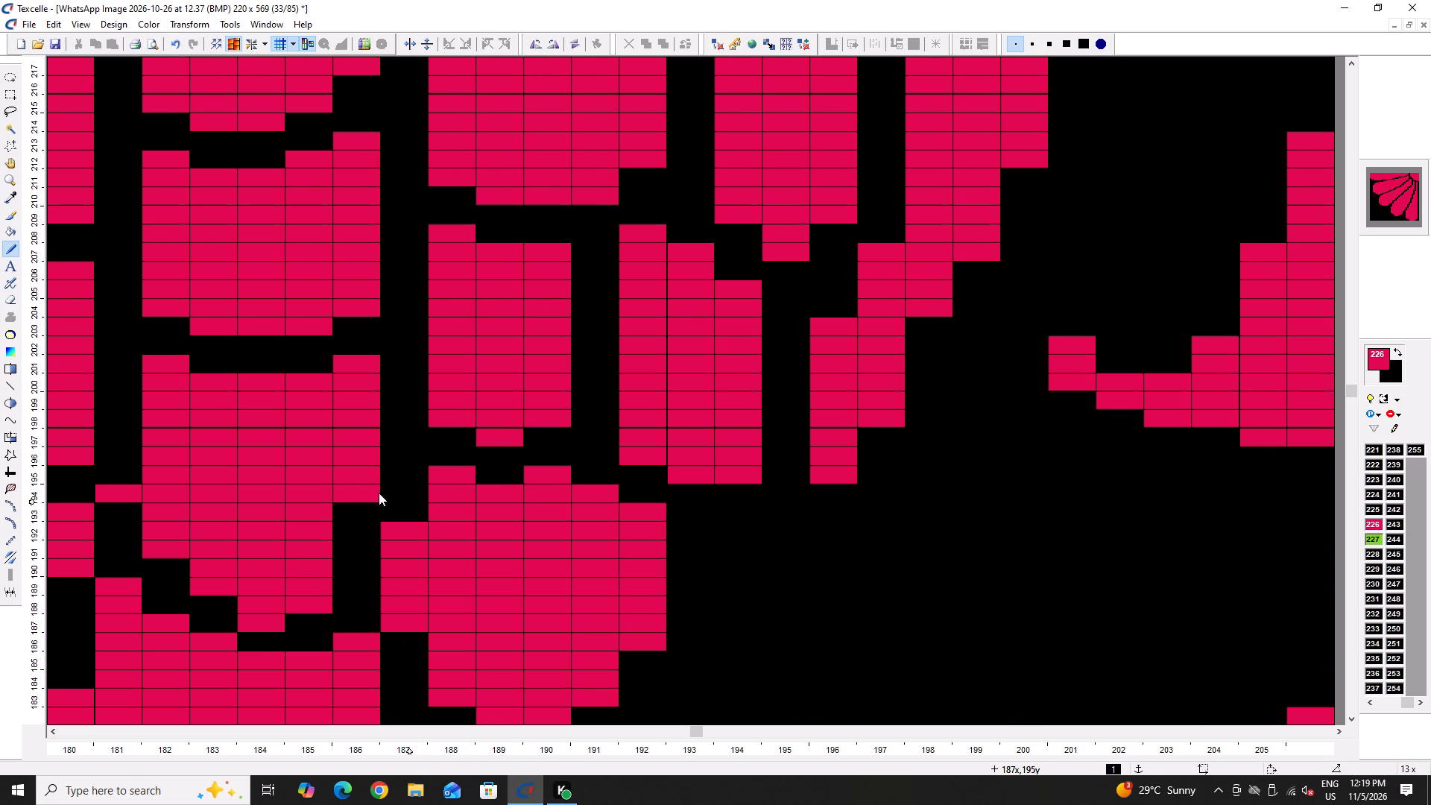
key(Left)
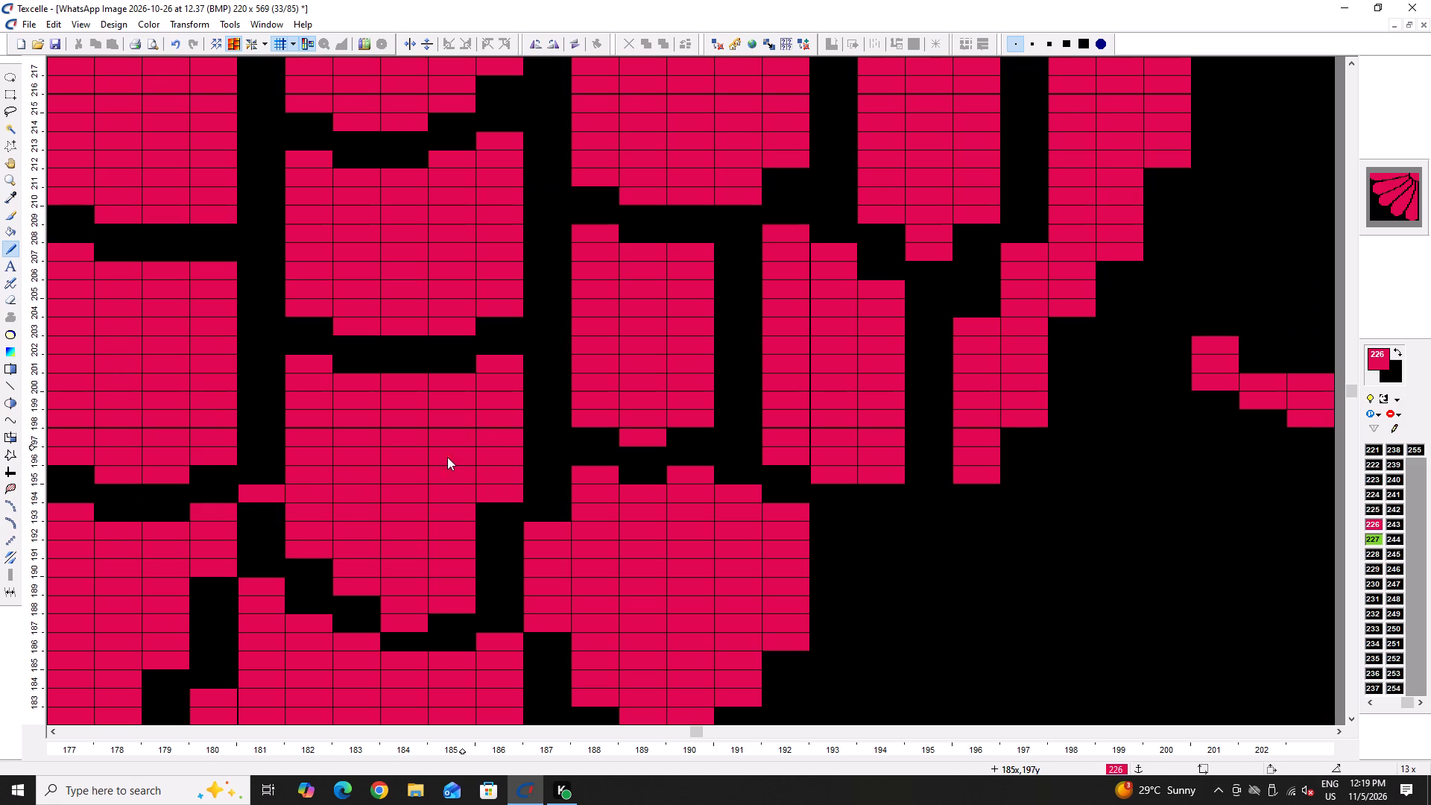
right_click(262, 501)
right_click(262, 501)
Shorten the scale's bottom tip across columns 183 to 185 in black near rows 187 to 189 and trim the lower scale's corner at column 186.
ctrl+scroll(409, 540, down, 2)
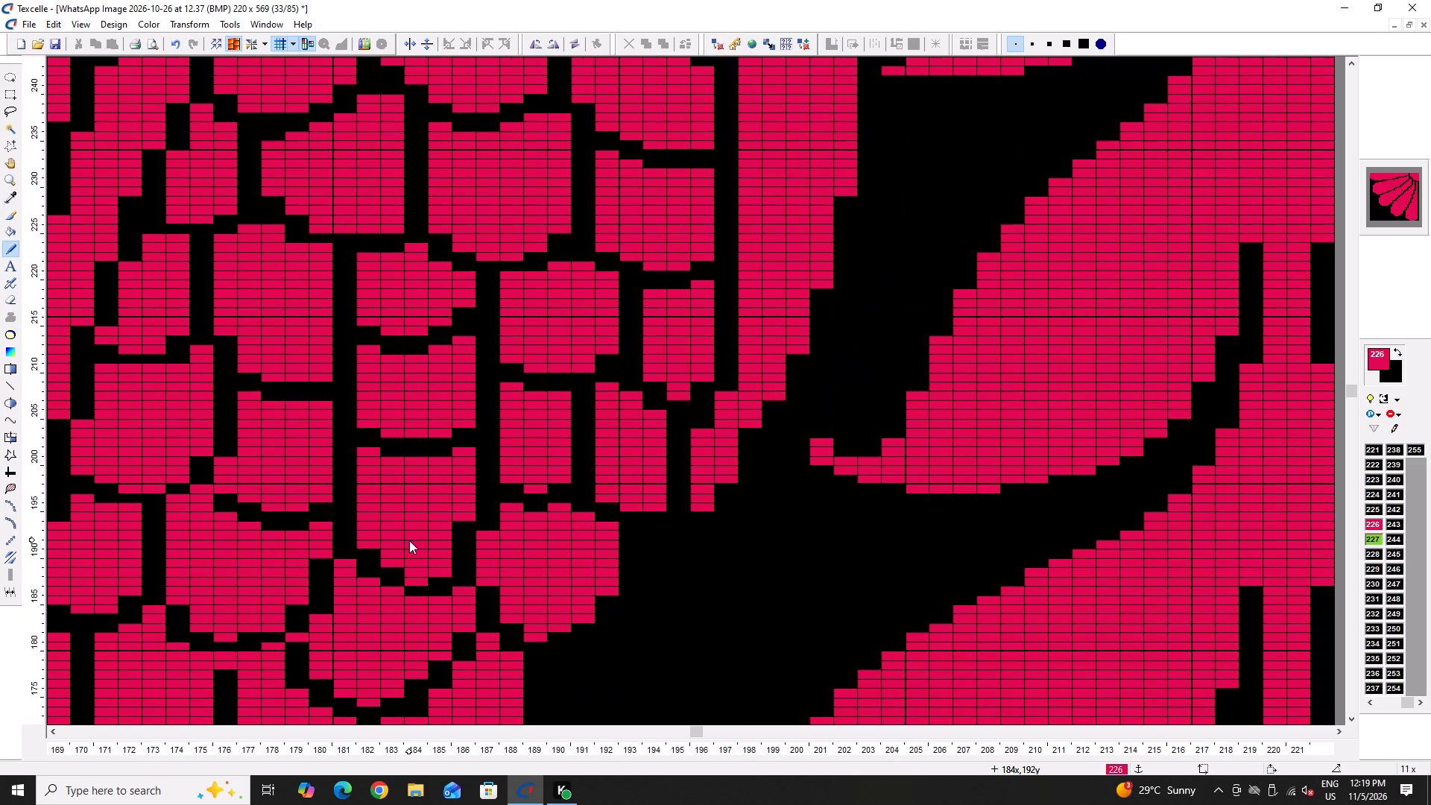
ctrl+scroll(419, 567, up, 3)
right_drag(404, 585, 398, 596)
right_drag(465, 566, 379, 565)
right_click(347, 551)
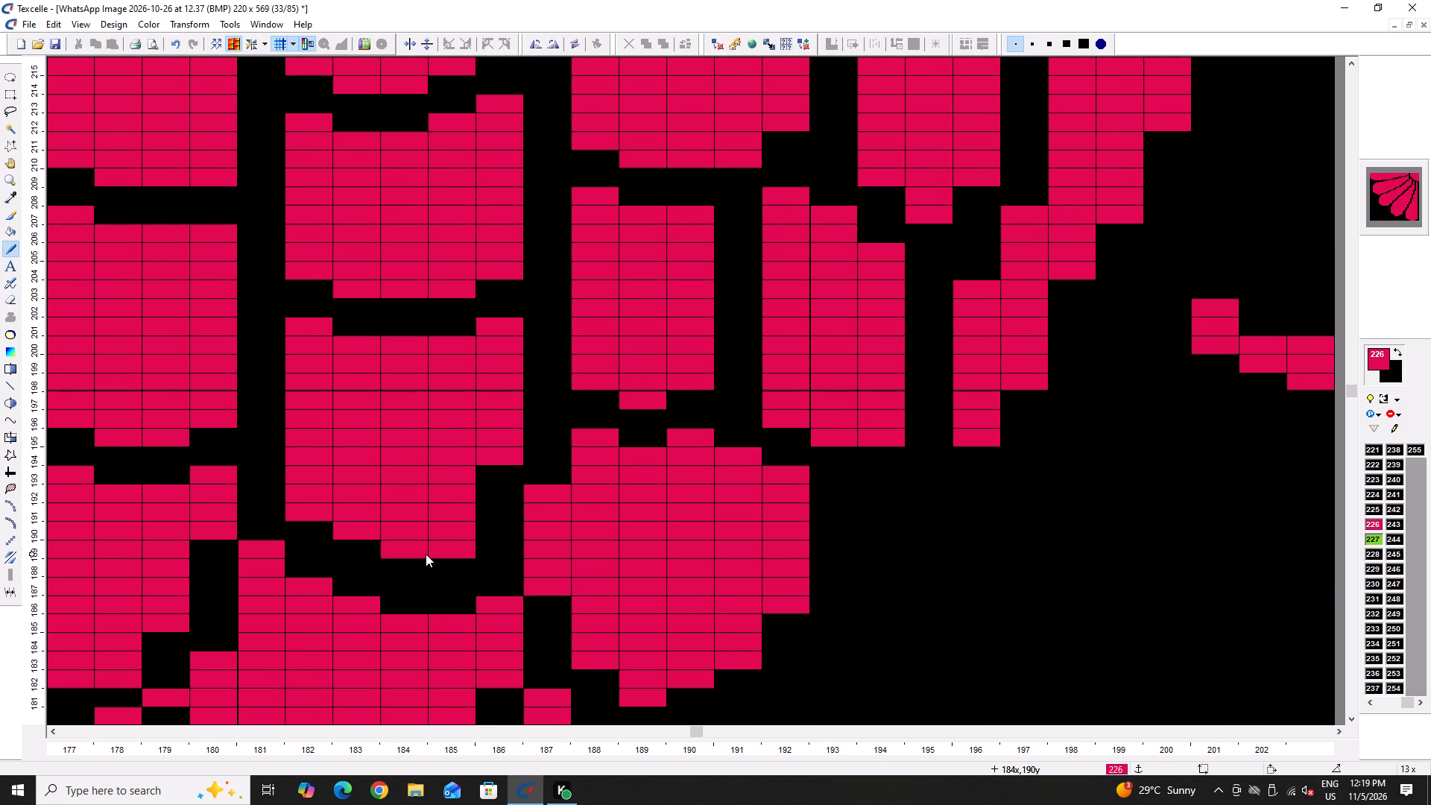
right_drag(426, 554, 473, 546)
right_drag(489, 599, 486, 610)
right_click(485, 610)
Raise the top of the scale below in pink across columns 182 to 185 near rows 187 and 188.
drag(433, 598, 373, 596)
click(372, 595)
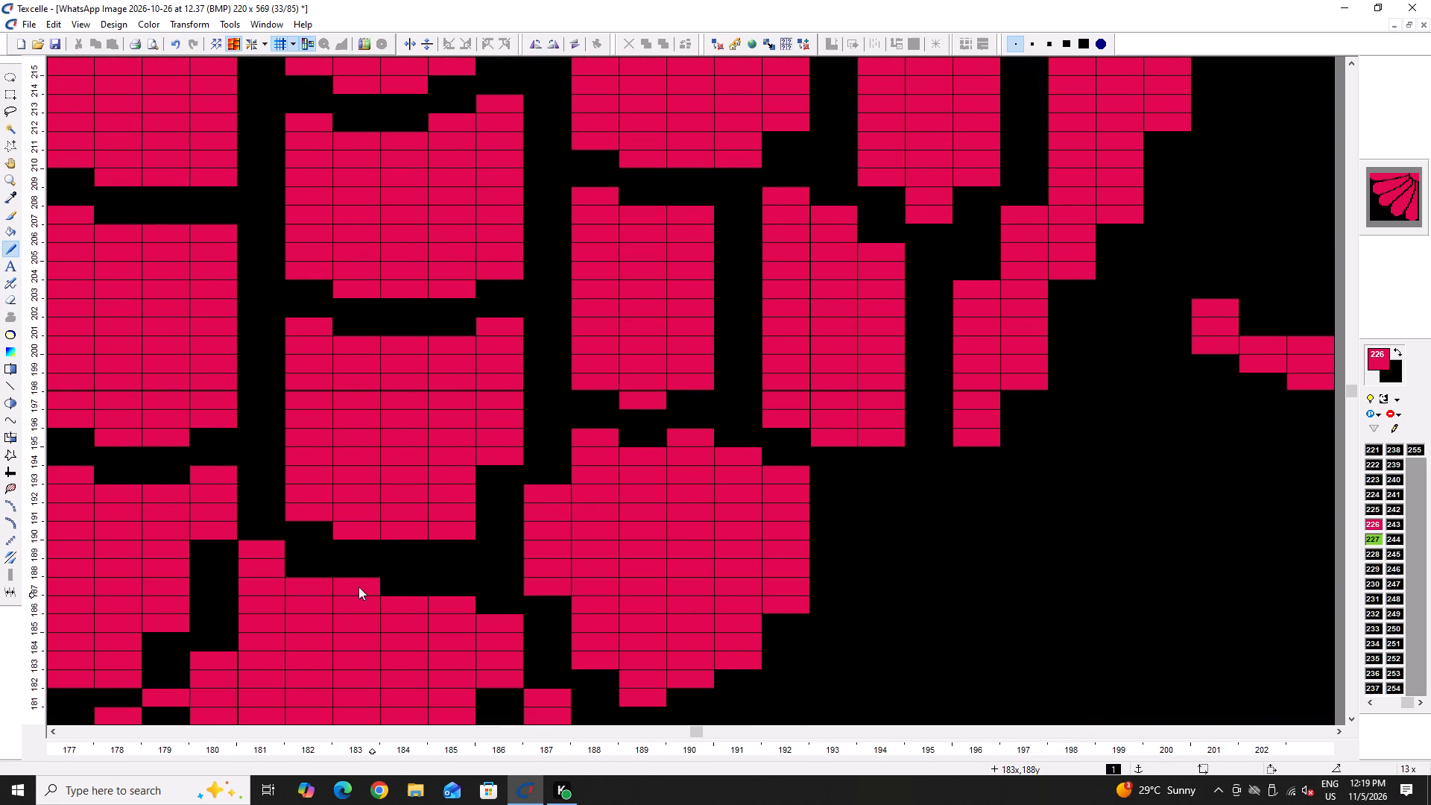
click(344, 581)
click(306, 572)
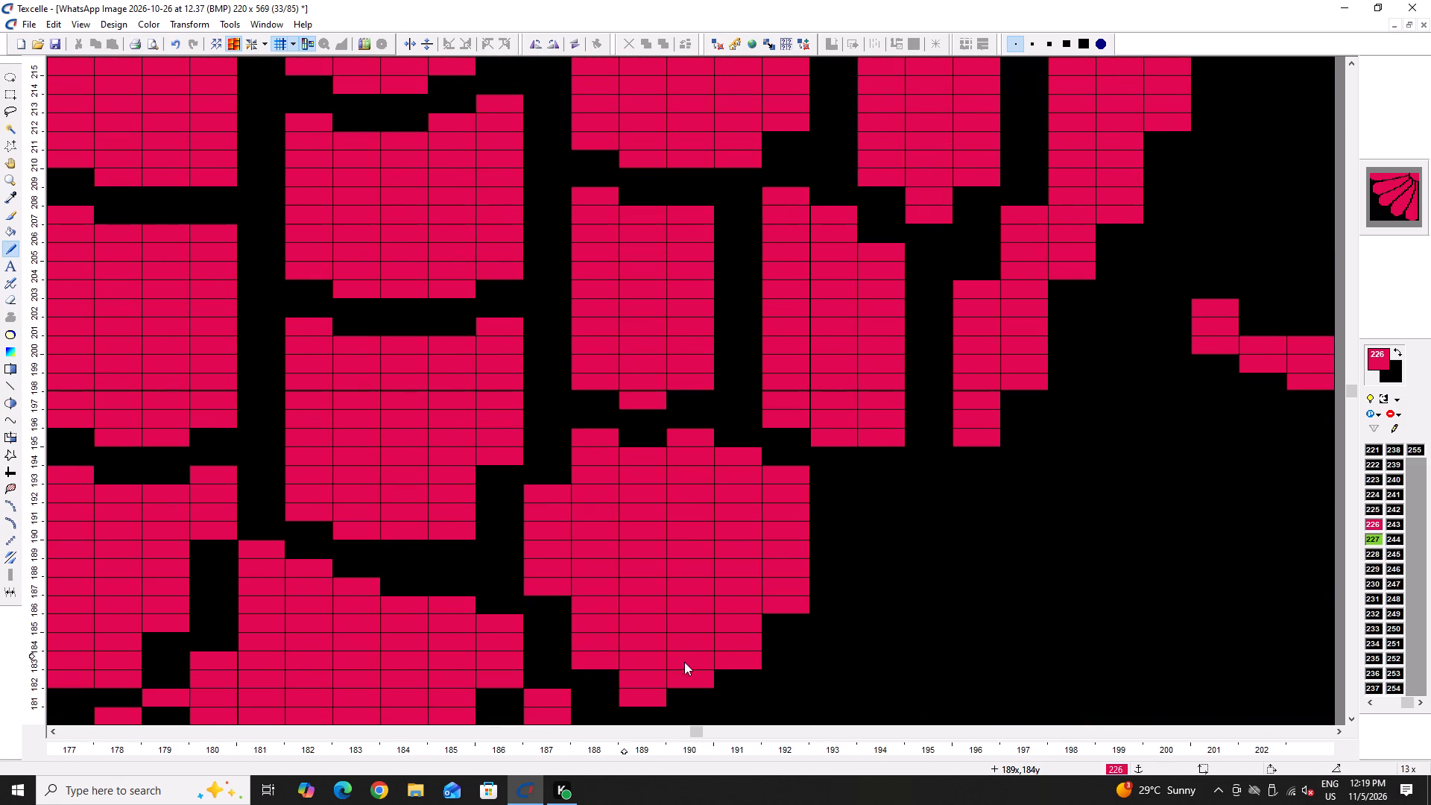
scroll(705, 656, down, 2)
ctrl+scroll(627, 541, down, 2)
ctrl+scroll(529, 501, up, 2)
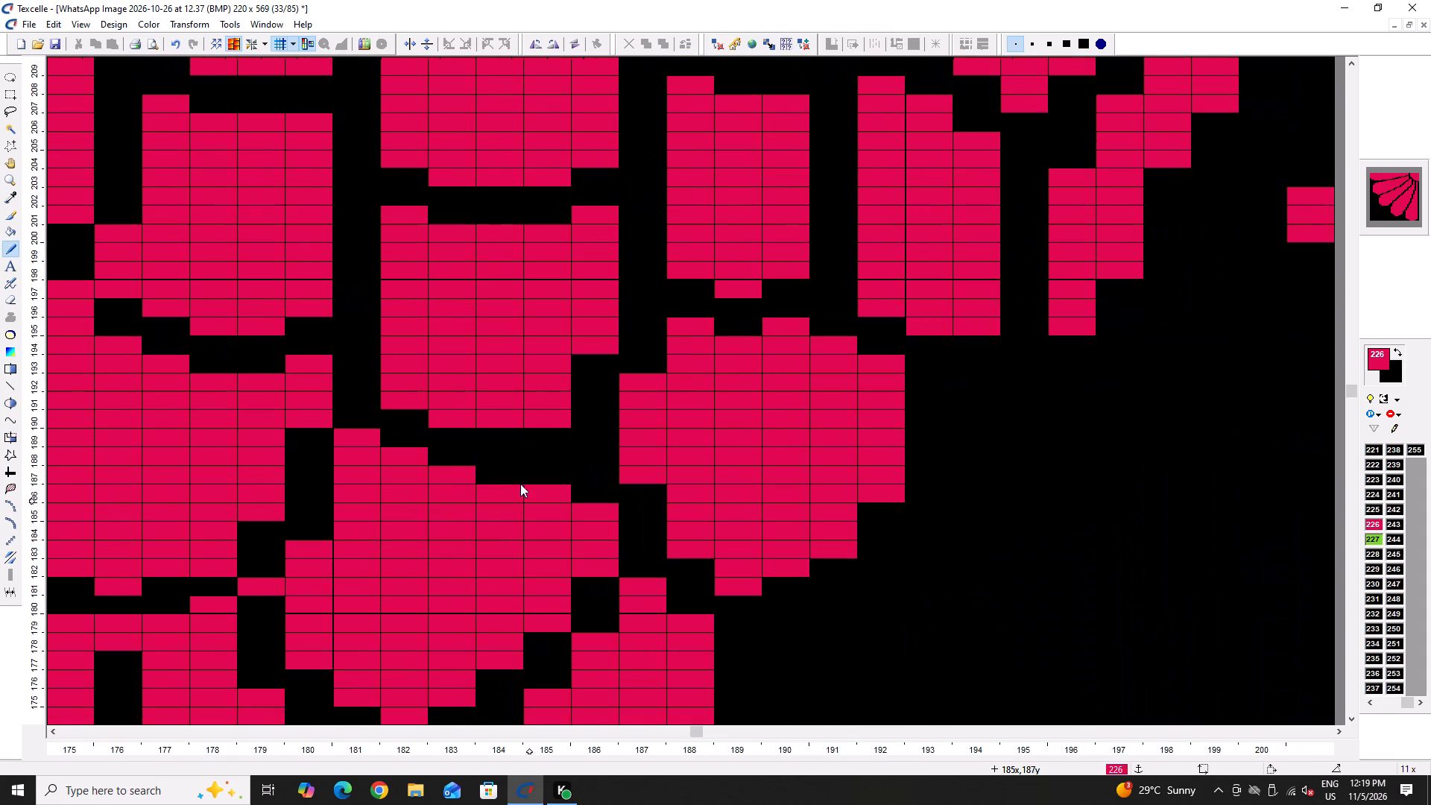
ctrl+scroll(520, 484, up, 1)
drag(482, 475, 527, 479)
Erase the pink bridge at column 179 near row 182 and trim the scale's lower edge at columns 174 to 178 in black.
ctrl+scroll(556, 501, down, 2)
ctrl+scroll(444, 471, up, 1)
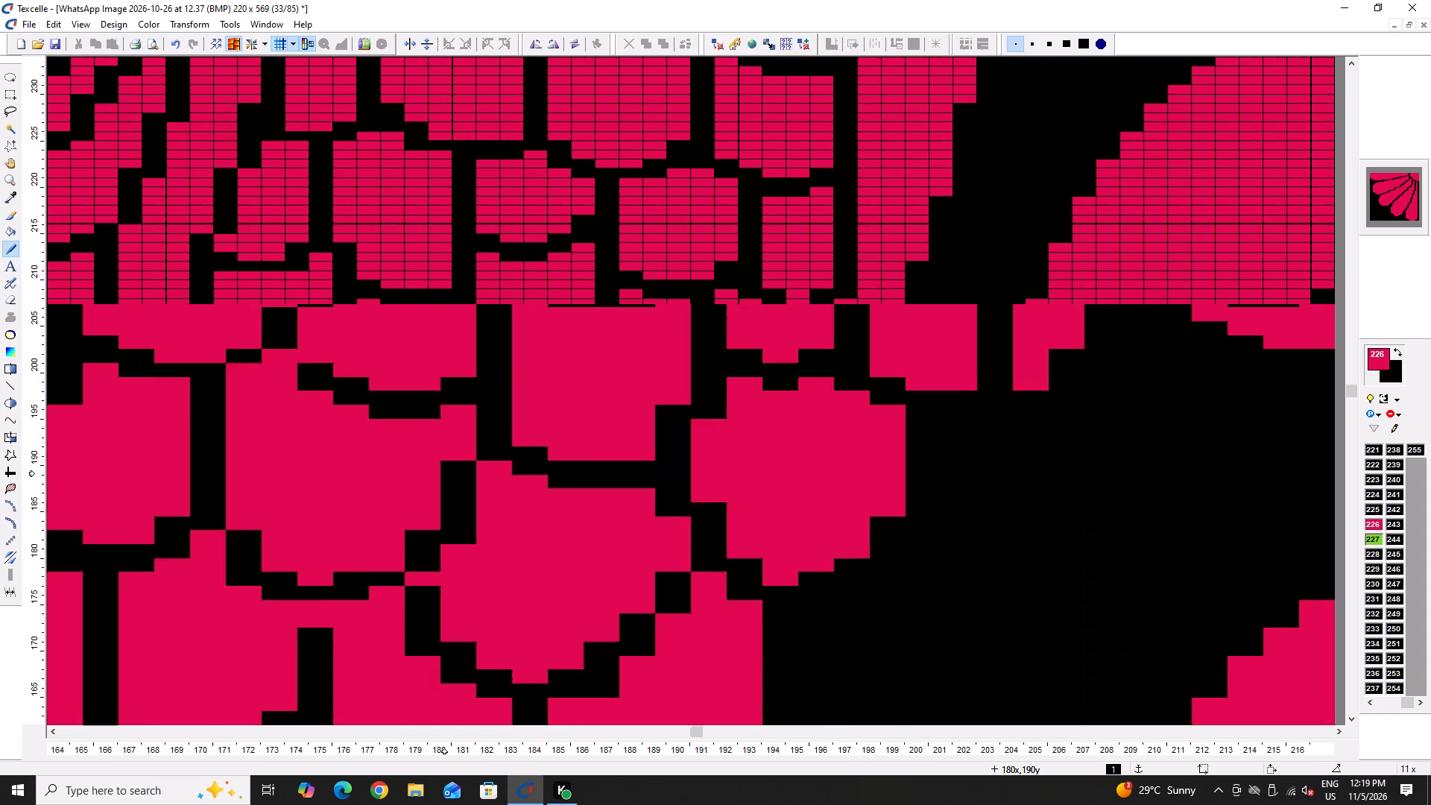
ctrl+scroll(444, 471, up, 1)
right_drag(420, 622, 415, 630)
ctrl+scroll(432, 607, down, 3)
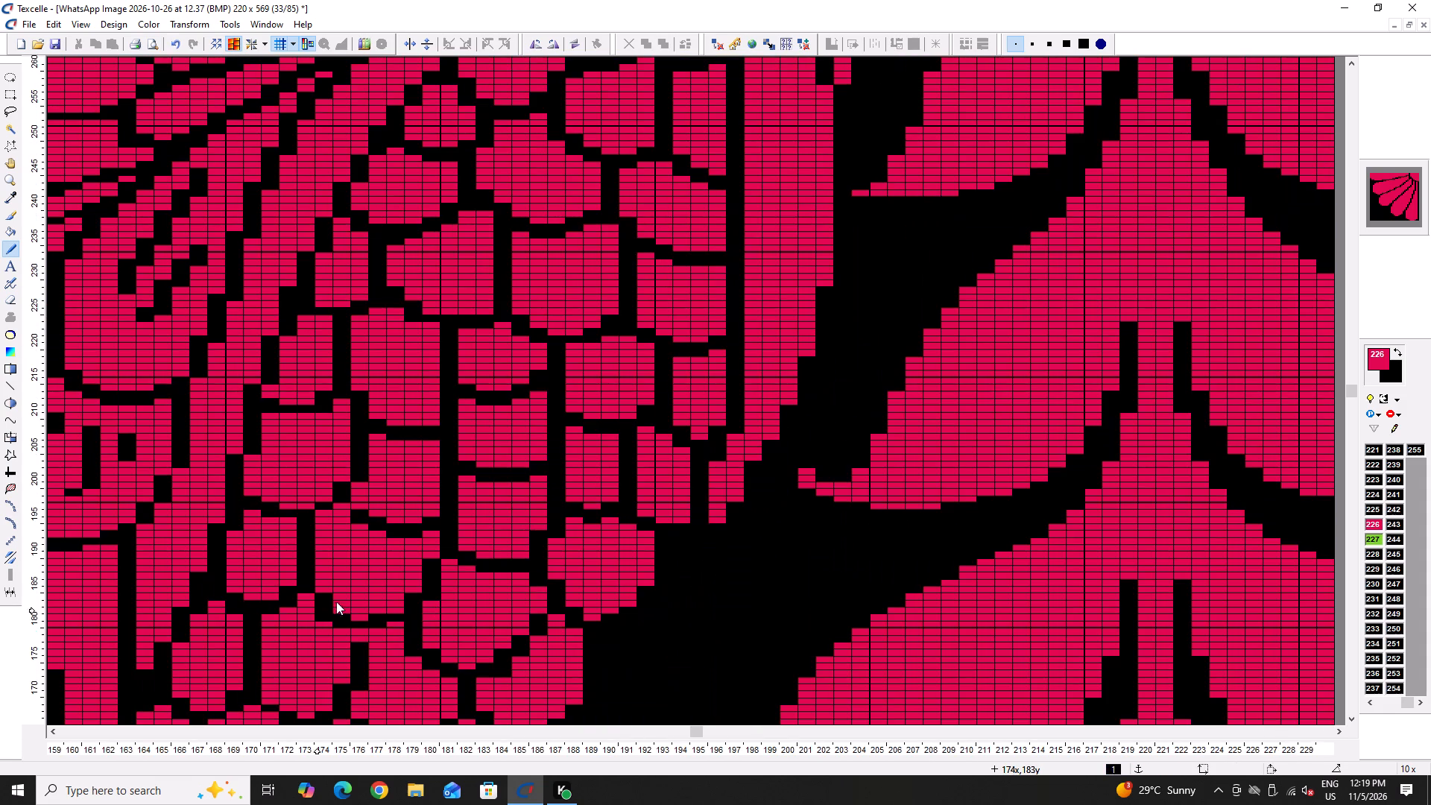
ctrl+scroll(362, 604, up, 3)
right_click(357, 648)
right_click(357, 649)
right_drag(306, 628, 317, 623)
right_click(453, 620)
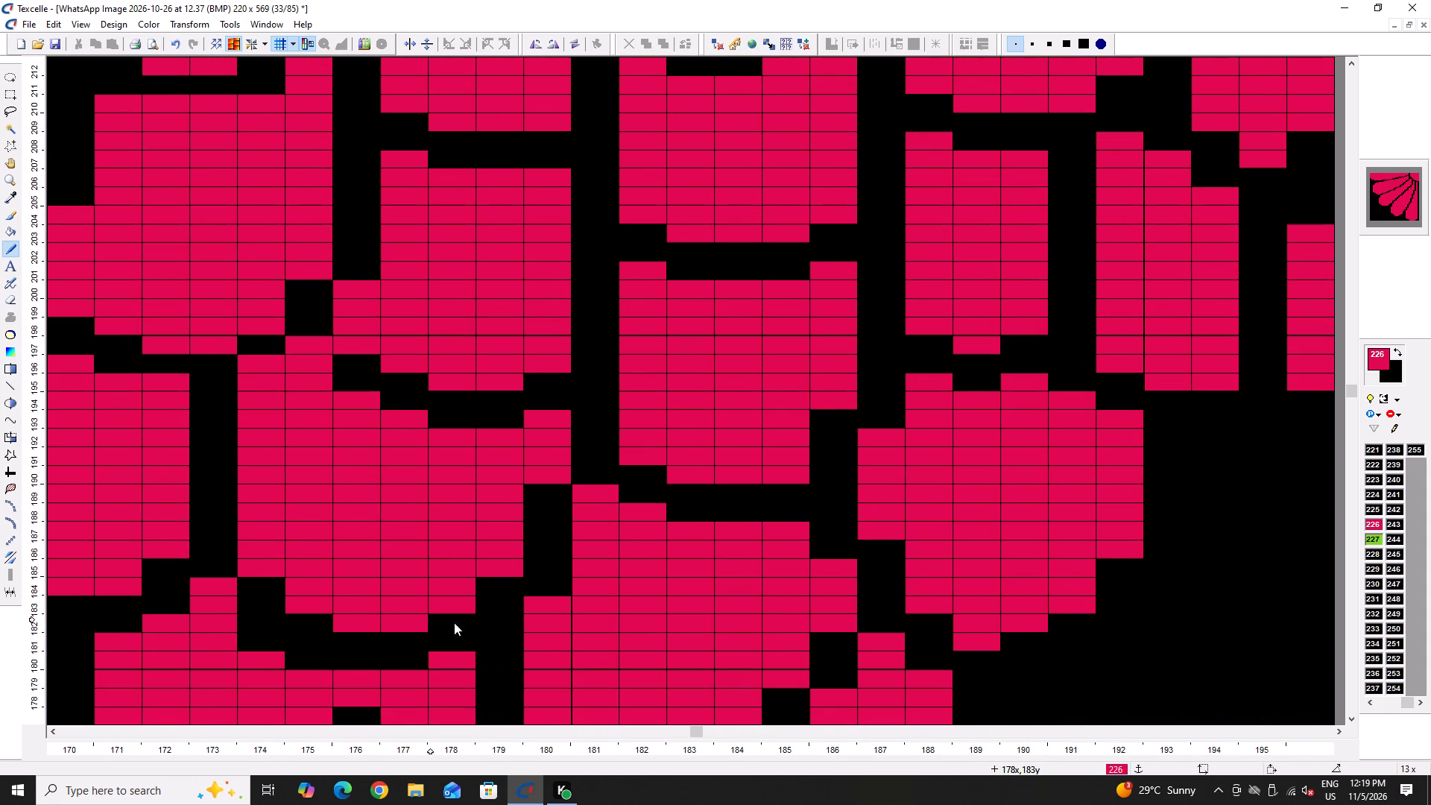
right_click(268, 569)
ctrl+scroll(288, 572, down, 2)
ctrl+scroll(247, 579, up, 1)
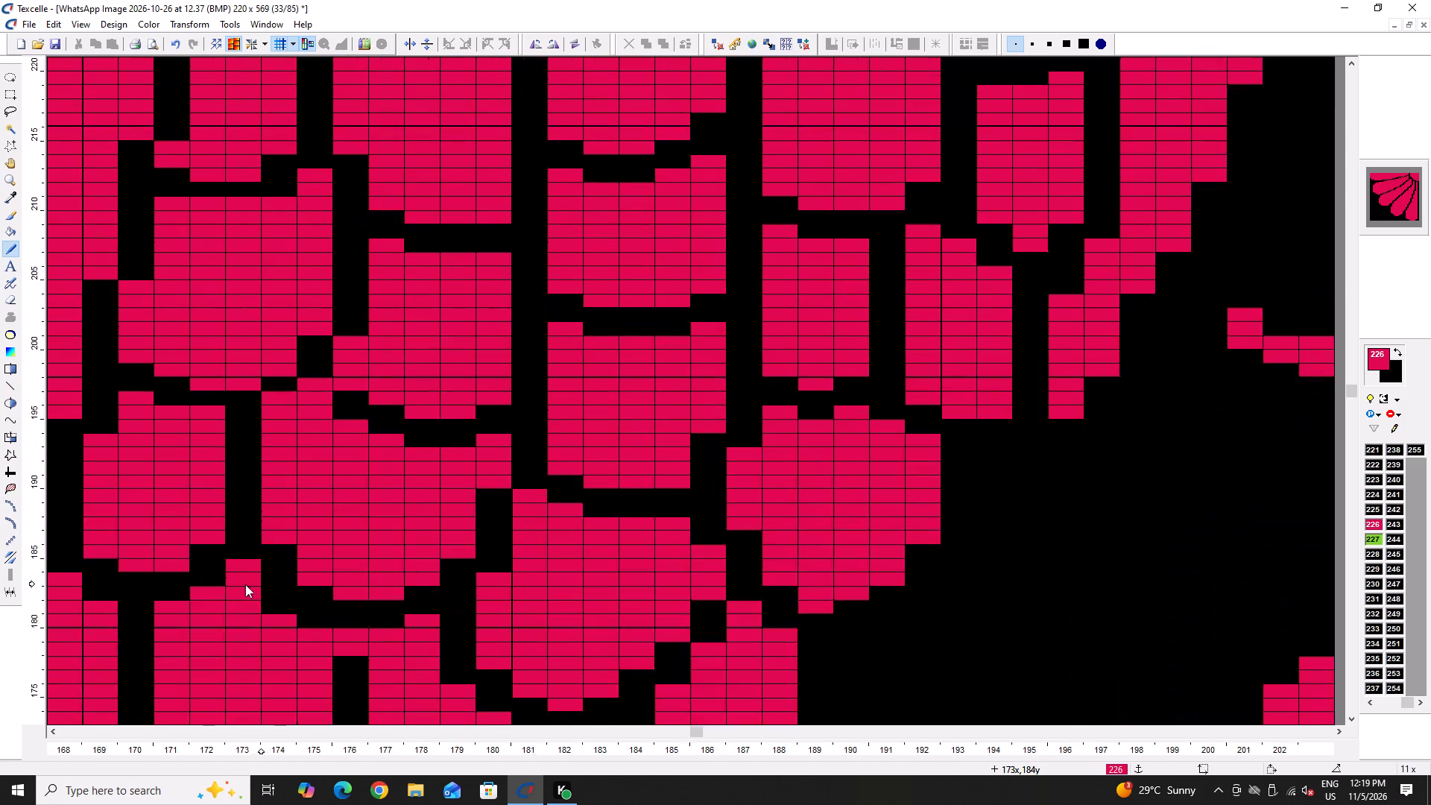
Step the top of the scale below in pink at columns 174 and 175 near row 181.
ctrl+scroll(245, 584, up, 1)
drag(292, 602, 300, 613)
click(343, 622)
Open a straight black gap down column 186 near rows 179 to 186 and remove the pink tip at column 187 near row 182.
ctrl+scroll(476, 635, down, 1)
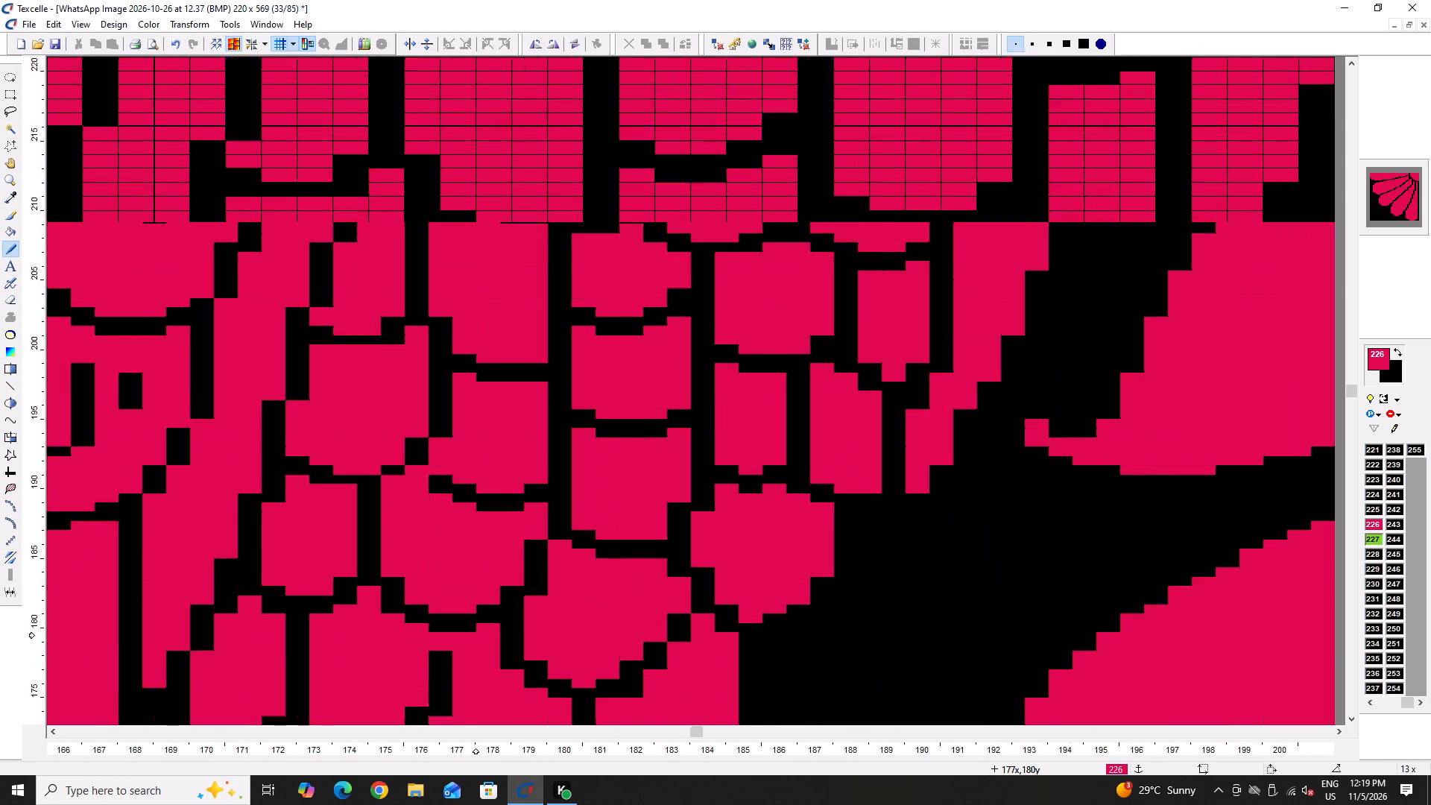
ctrl+scroll(476, 635, down, 2)
scroll(569, 648, down, 1)
ctrl+scroll(586, 549, up, 4)
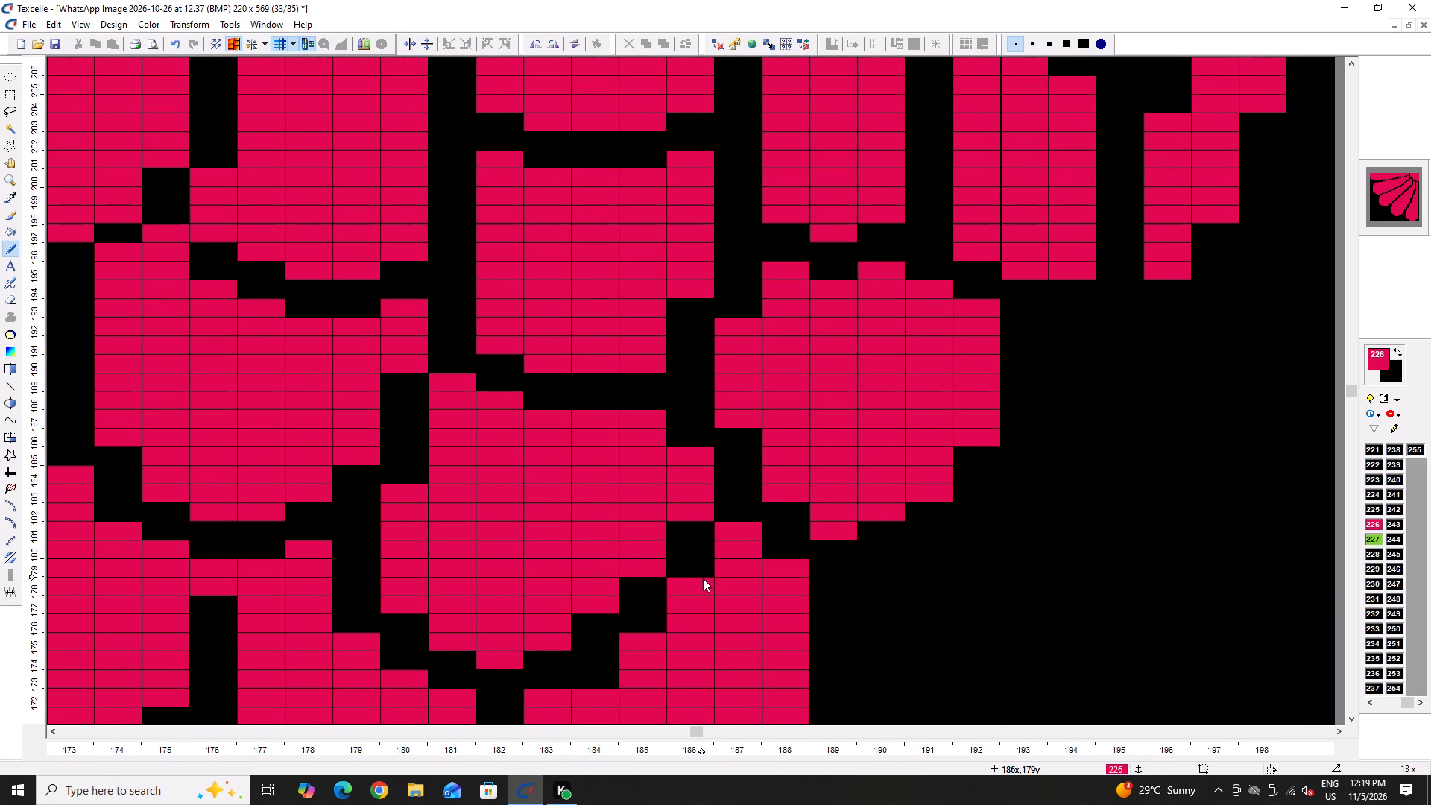
right_click(701, 583)
right_click(730, 524)
ctrl+scroll(685, 529, down, 4)
ctrl+scroll(692, 514, up, 3)
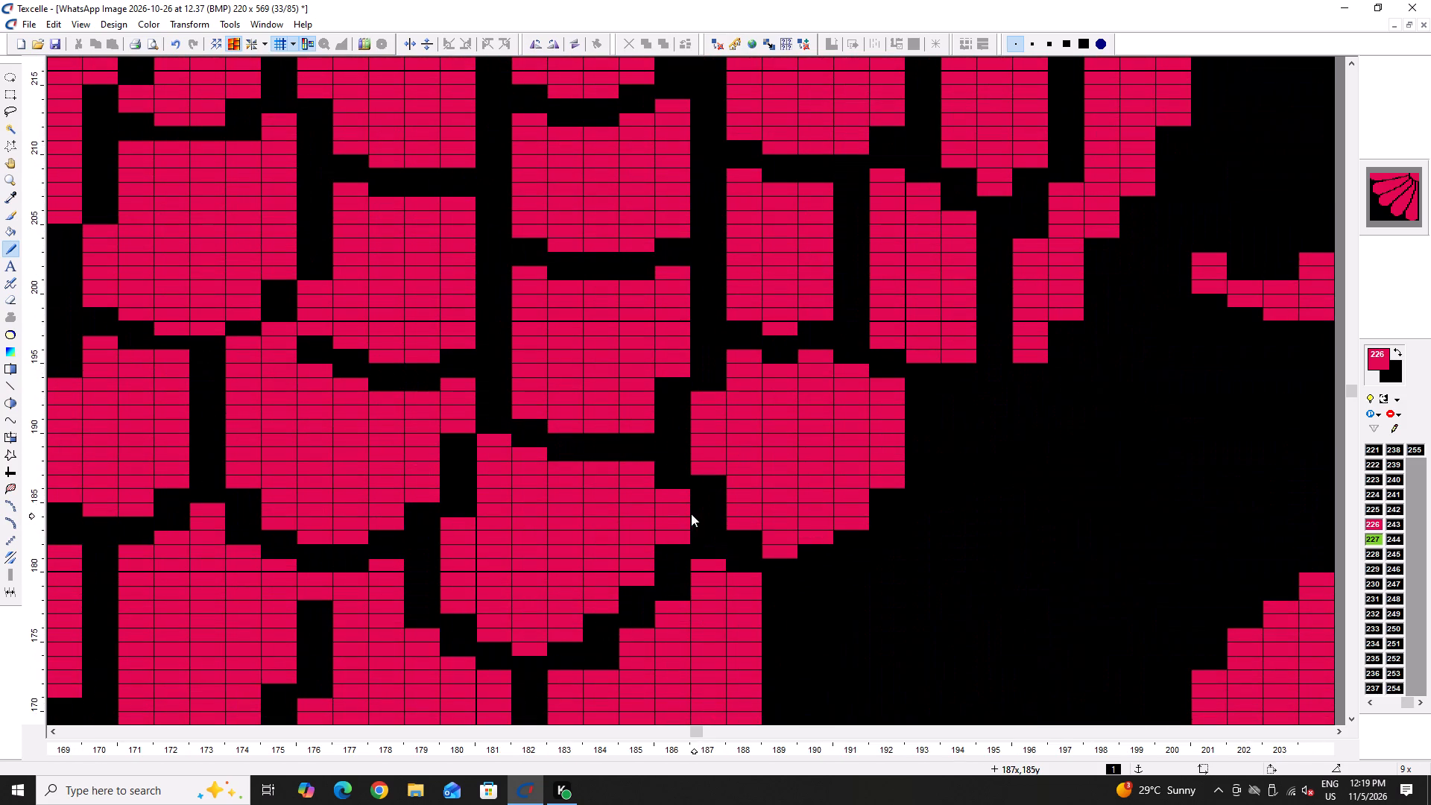
right_drag(672, 500, 669, 569)
right_click(669, 569)
Extend the upper scale's side down column 187 in pink to about row 185 and restore the lower scale's peak at column 187.
drag(715, 483, 701, 514)
click(701, 514)
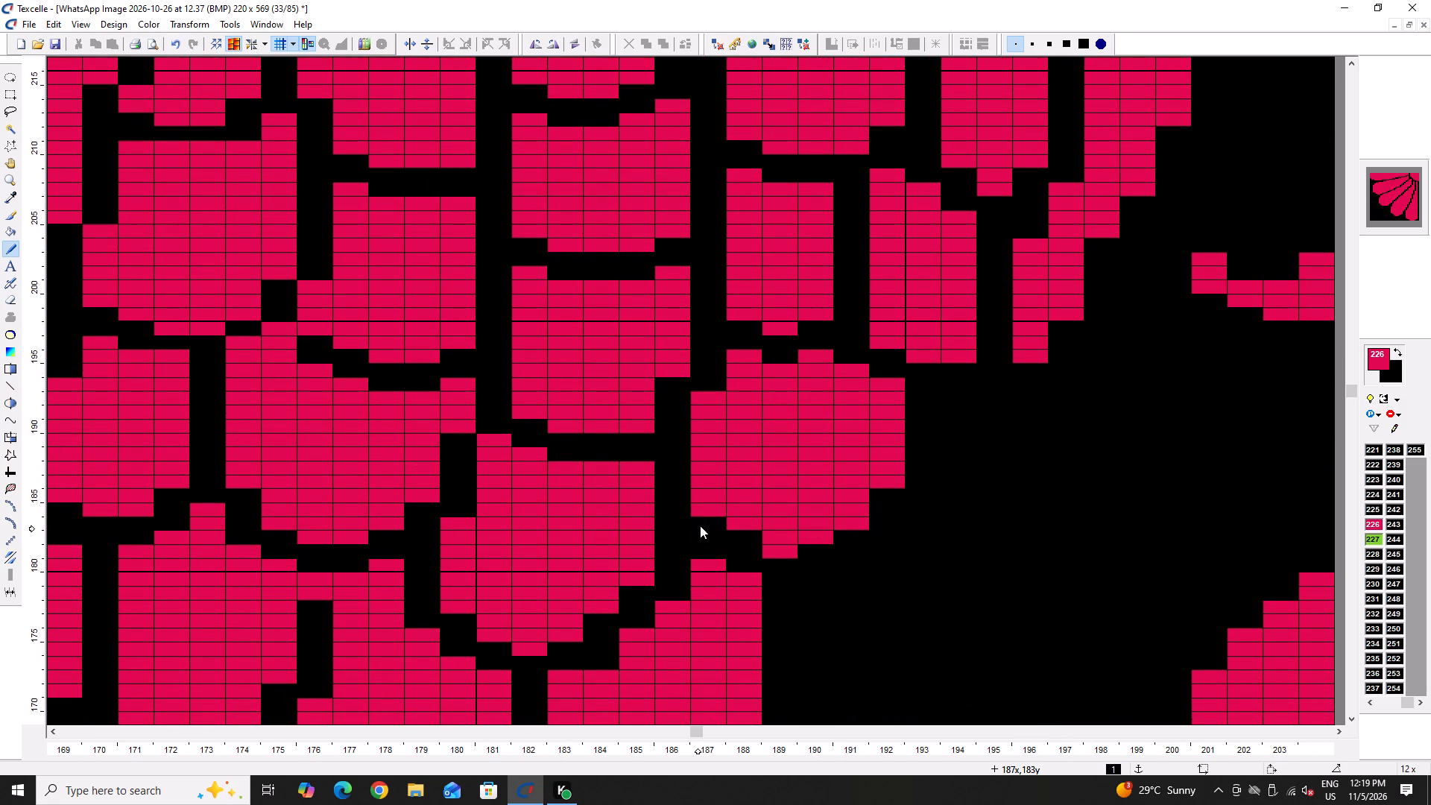
right_click(705, 513)
click(697, 546)
click(697, 550)
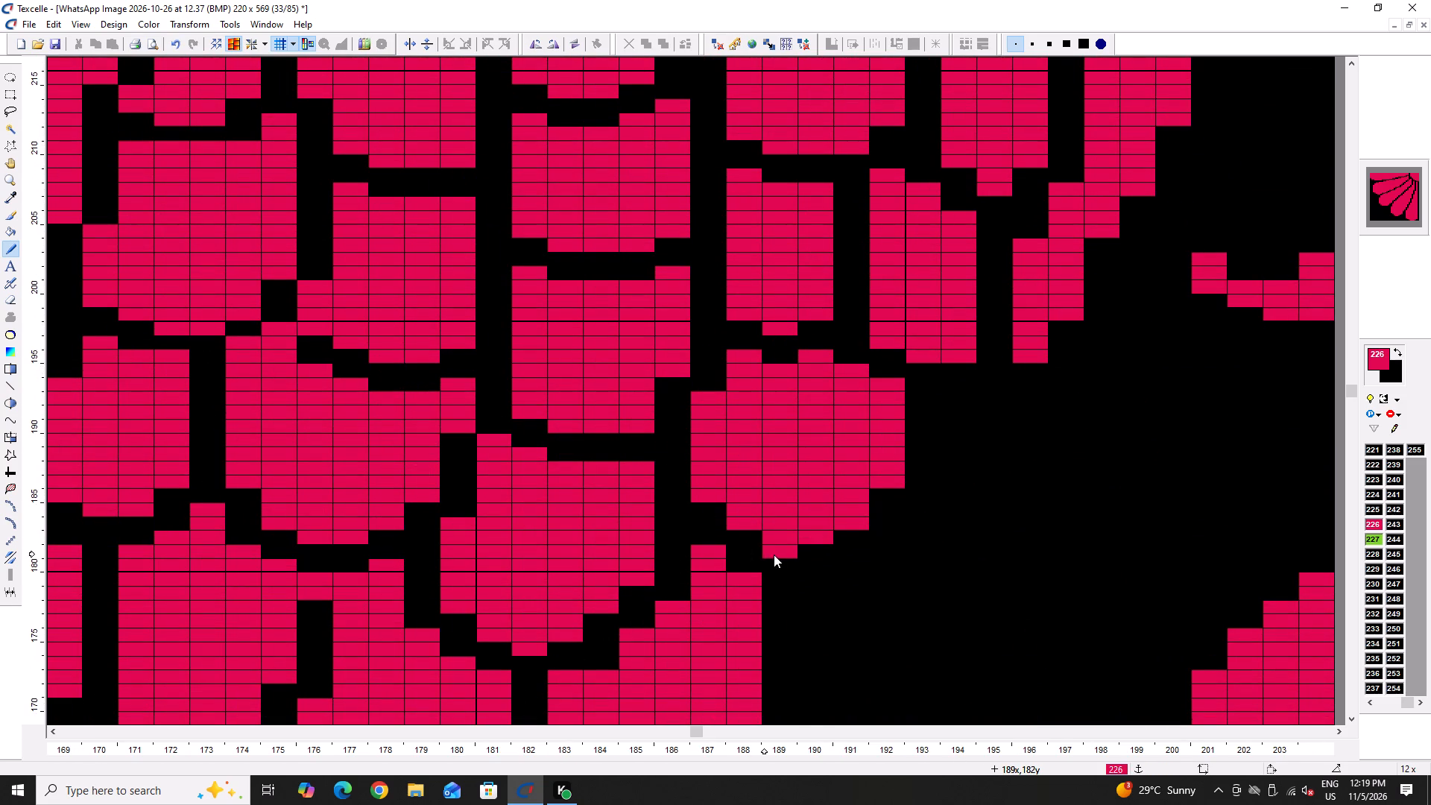
Blacken the gap at columns 171 to 173 near rows 211 to 213 and step the scale below in pink at columns 171 and 174.
ctrl+scroll(716, 558, down, 5)
ctrl+scroll(605, 441, up, 4)
right_drag(586, 448, 575, 449)
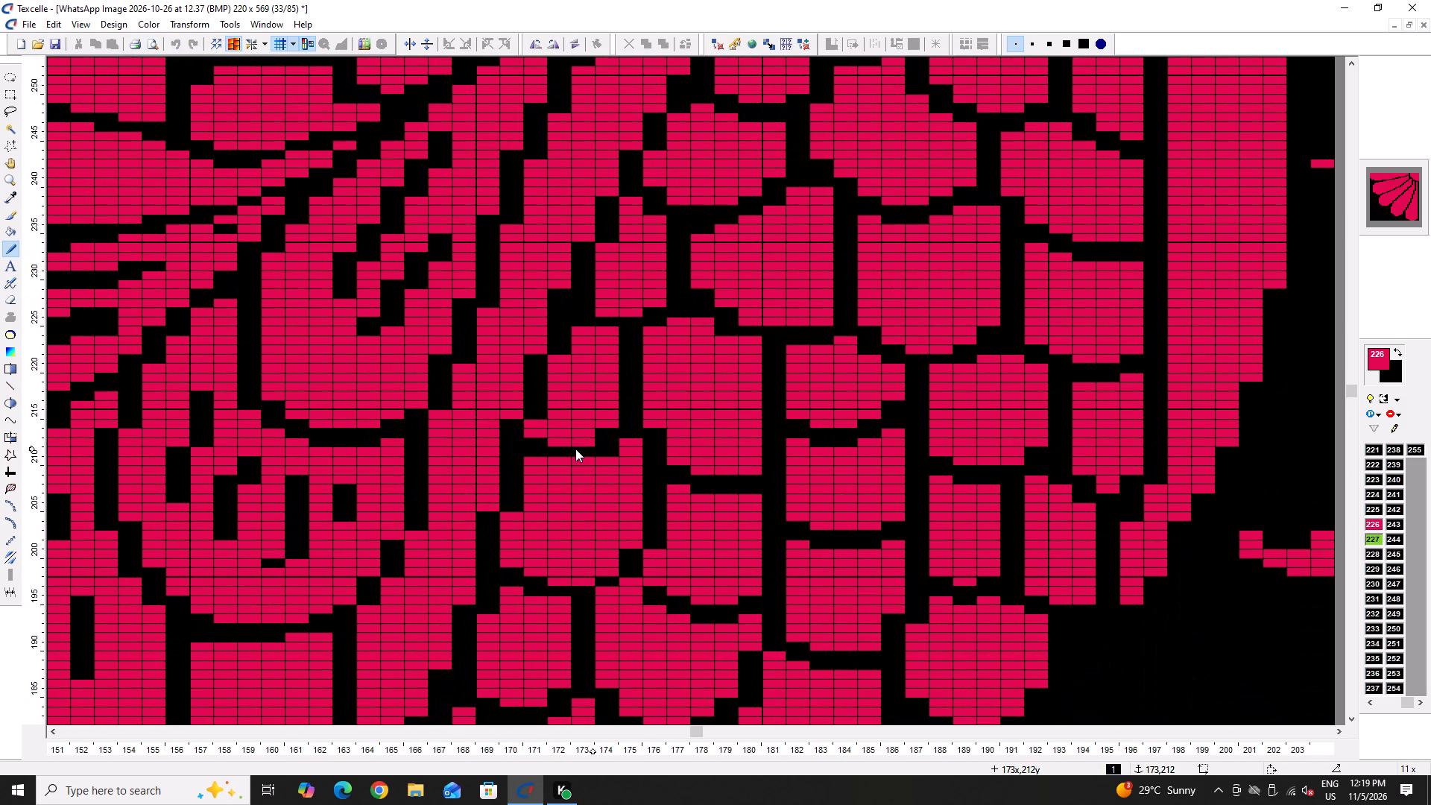
right_drag(575, 449, 555, 448)
right_drag(564, 443, 590, 442)
right_click(536, 432)
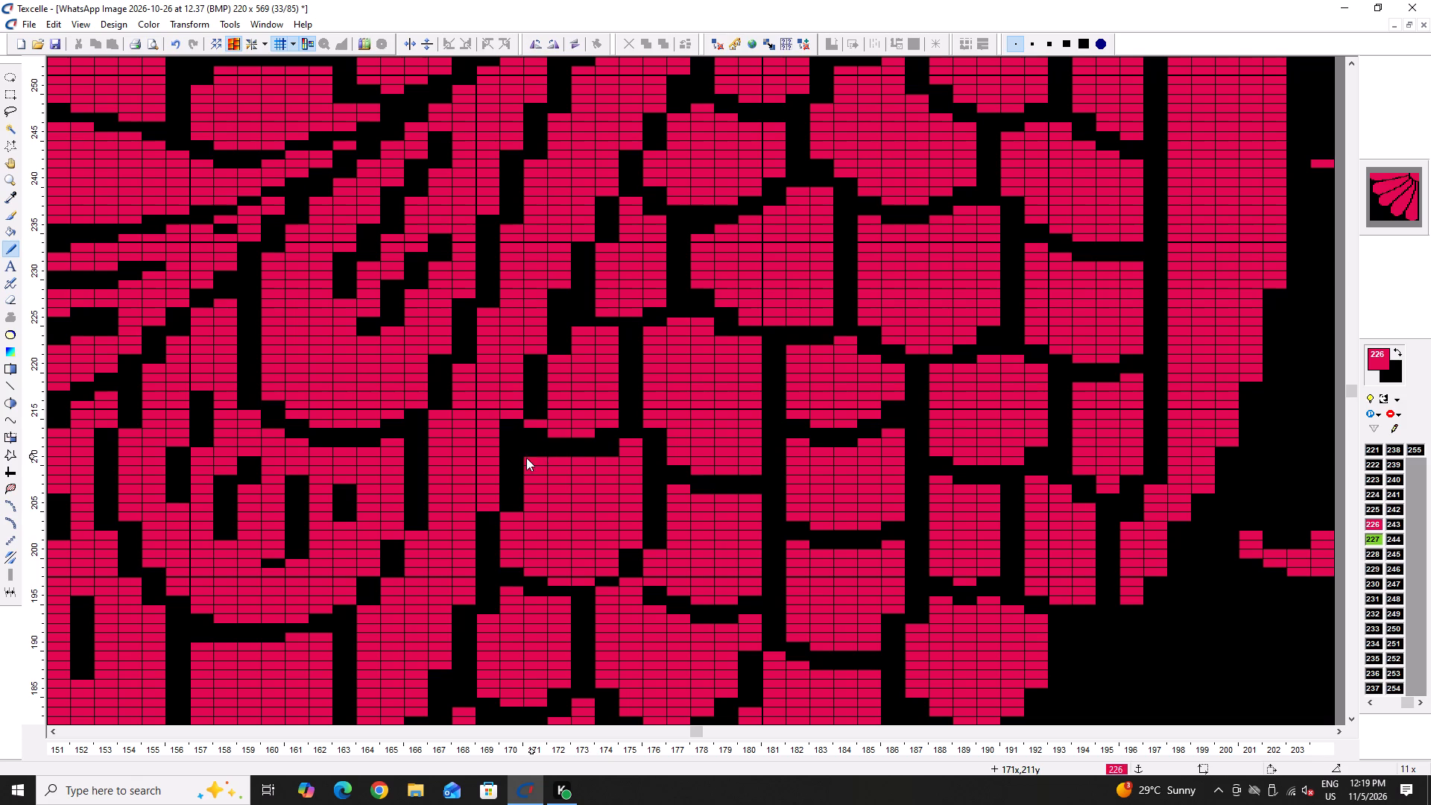
click(528, 452)
click(612, 452)
Round the bottom of the scale across columns 171 to 174 in black near rows 197 and 198.
scroll(546, 535, down, 1)
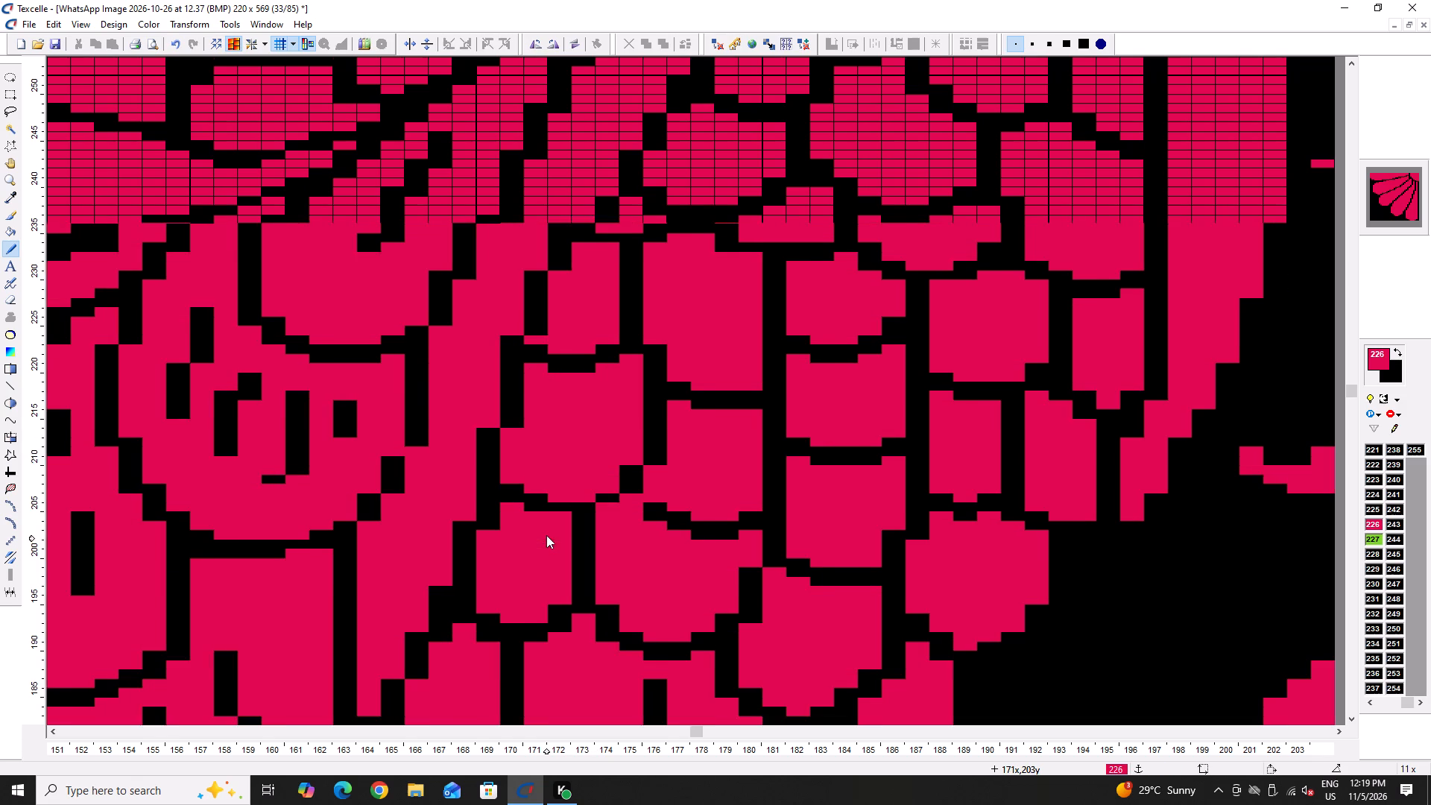
right_click(618, 487)
right_click(592, 501)
right_drag(588, 502, 572, 504)
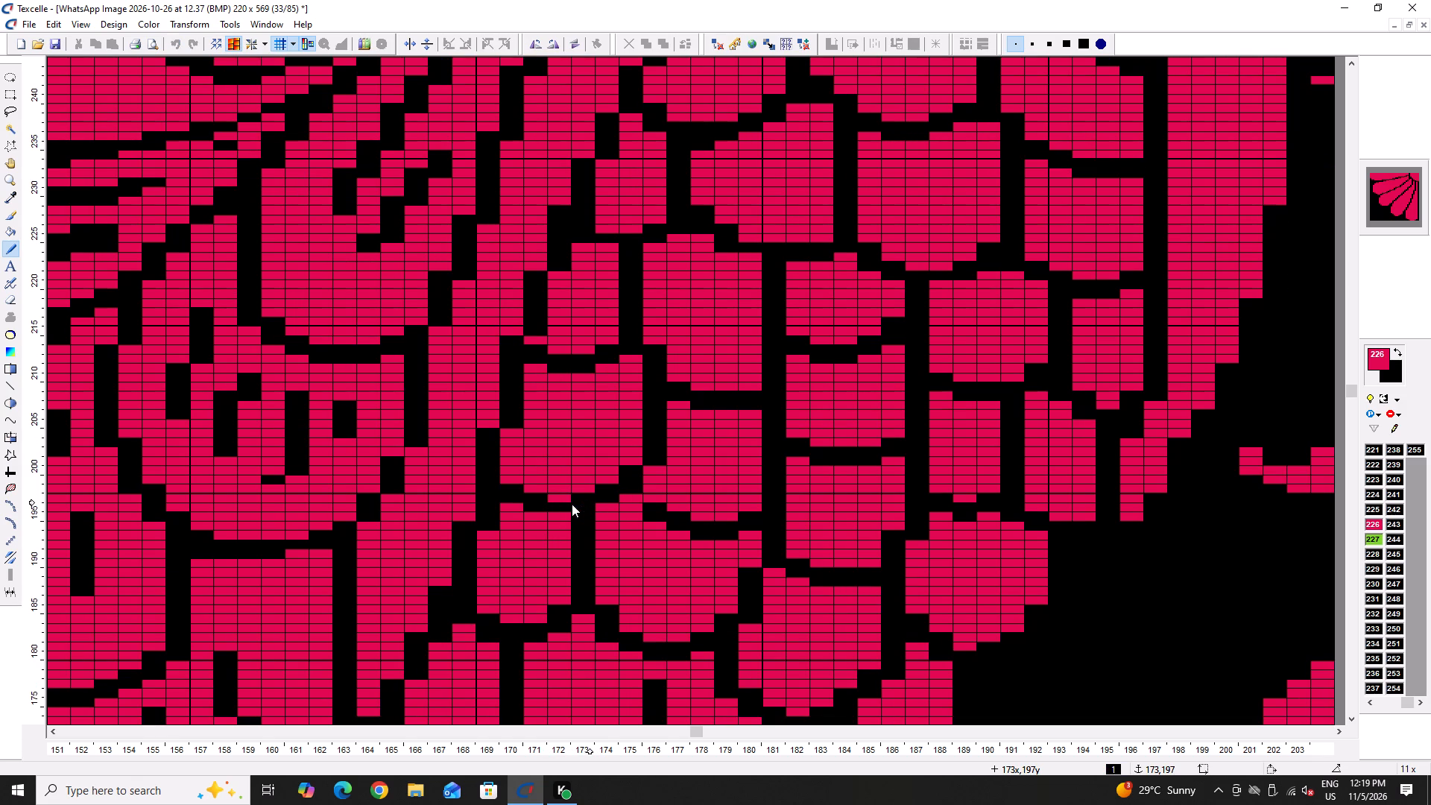
right_drag(572, 504, 555, 499)
right_click(555, 499)
Shift the gap between the two scales upward from columns 176 to 180, blackening its upper side and filling its lower side pink near rows 194 to 198.
ctrl+scroll(575, 497, up, 2)
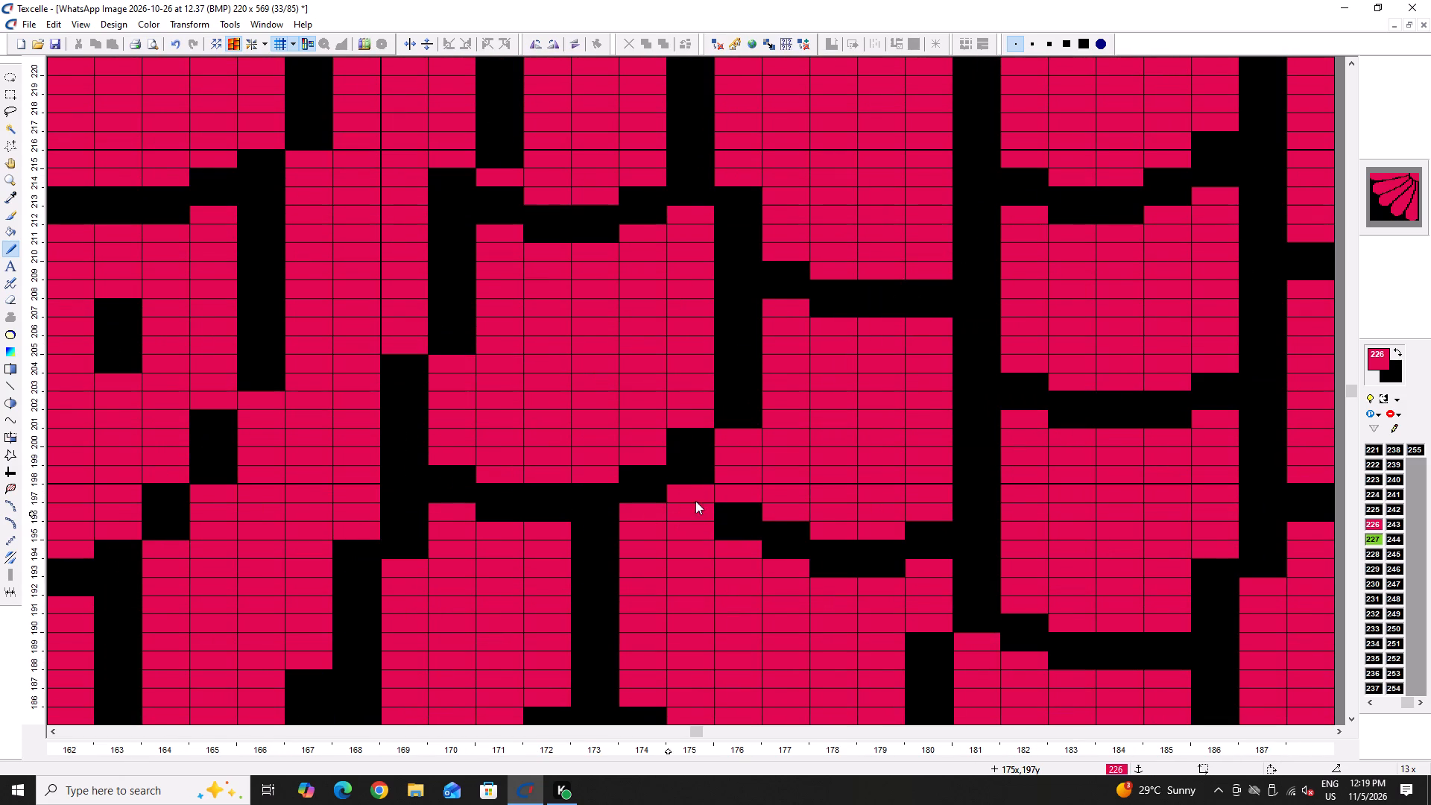
right_drag(727, 496, 724, 482)
right_drag(761, 514, 773, 520)
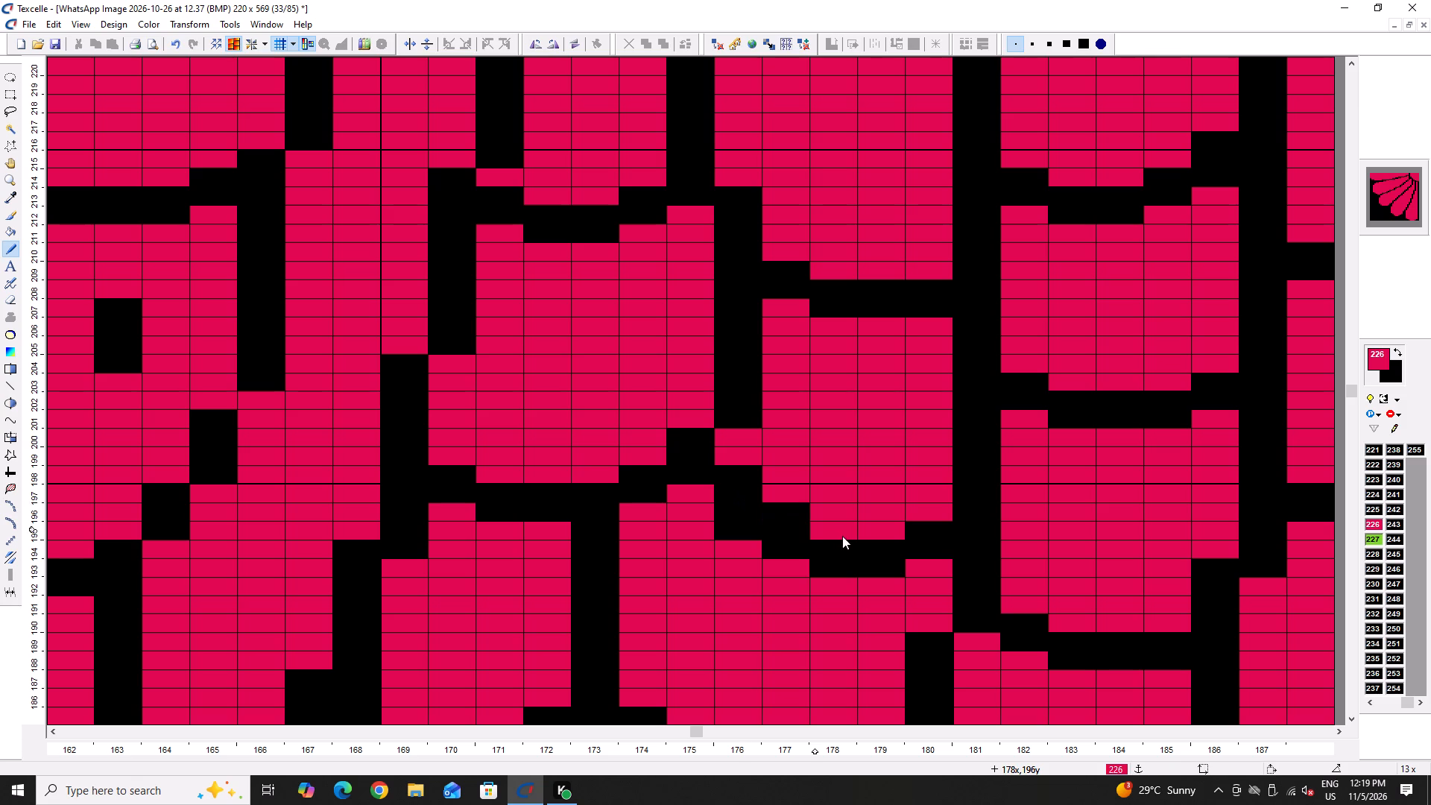
right_drag(803, 528, 892, 526)
drag(721, 512, 721, 546)
drag(792, 546, 790, 561)
drag(835, 568, 903, 568)
right_click(754, 505)
Extend the black gap down column 176 near rows 198 to 200 and fill column 175 in pink at row 201.
ctrl+scroll(627, 514, down, 2)
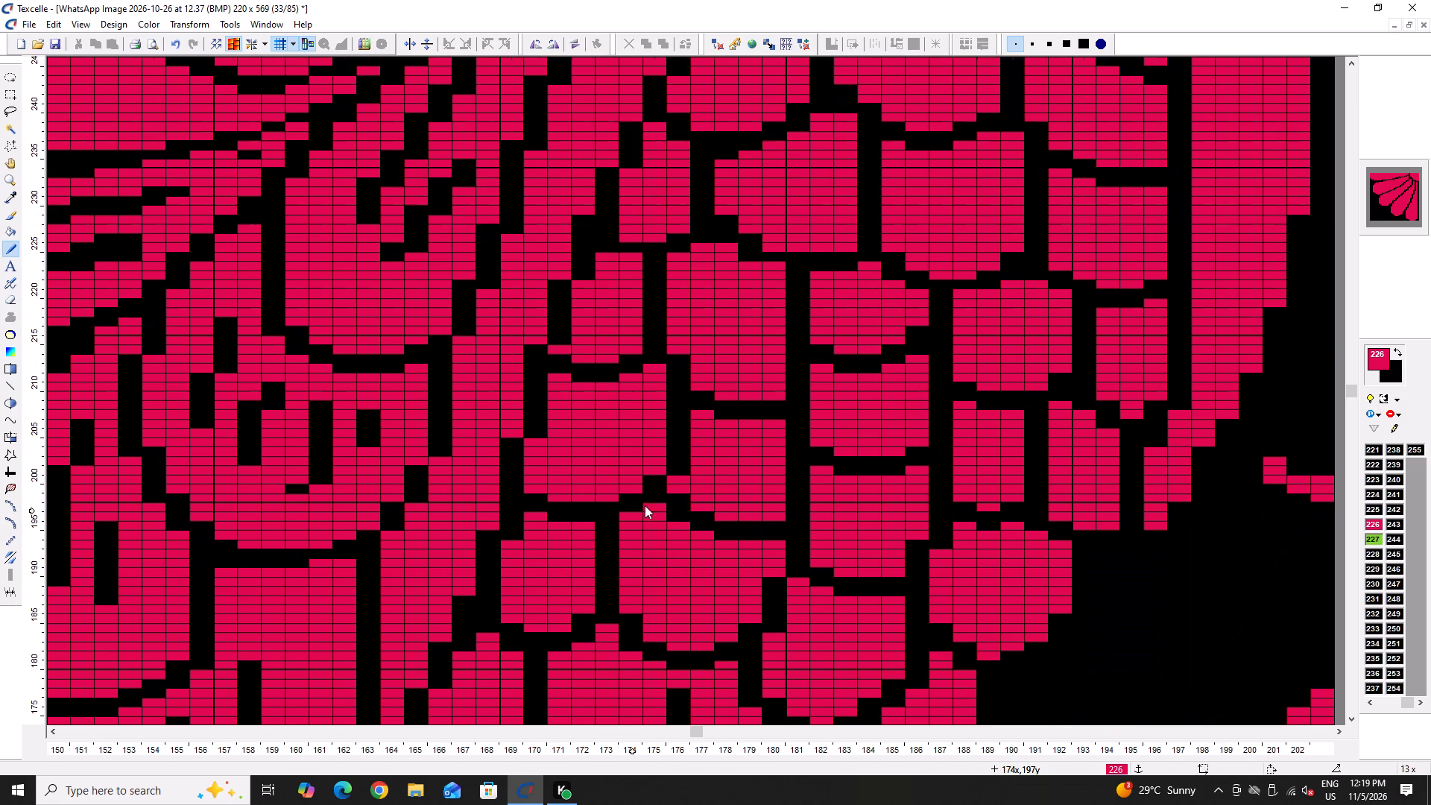
right_drag(684, 476, 678, 493)
right_click(678, 493)
ctrl+scroll(677, 496, up, 2)
click(641, 455)
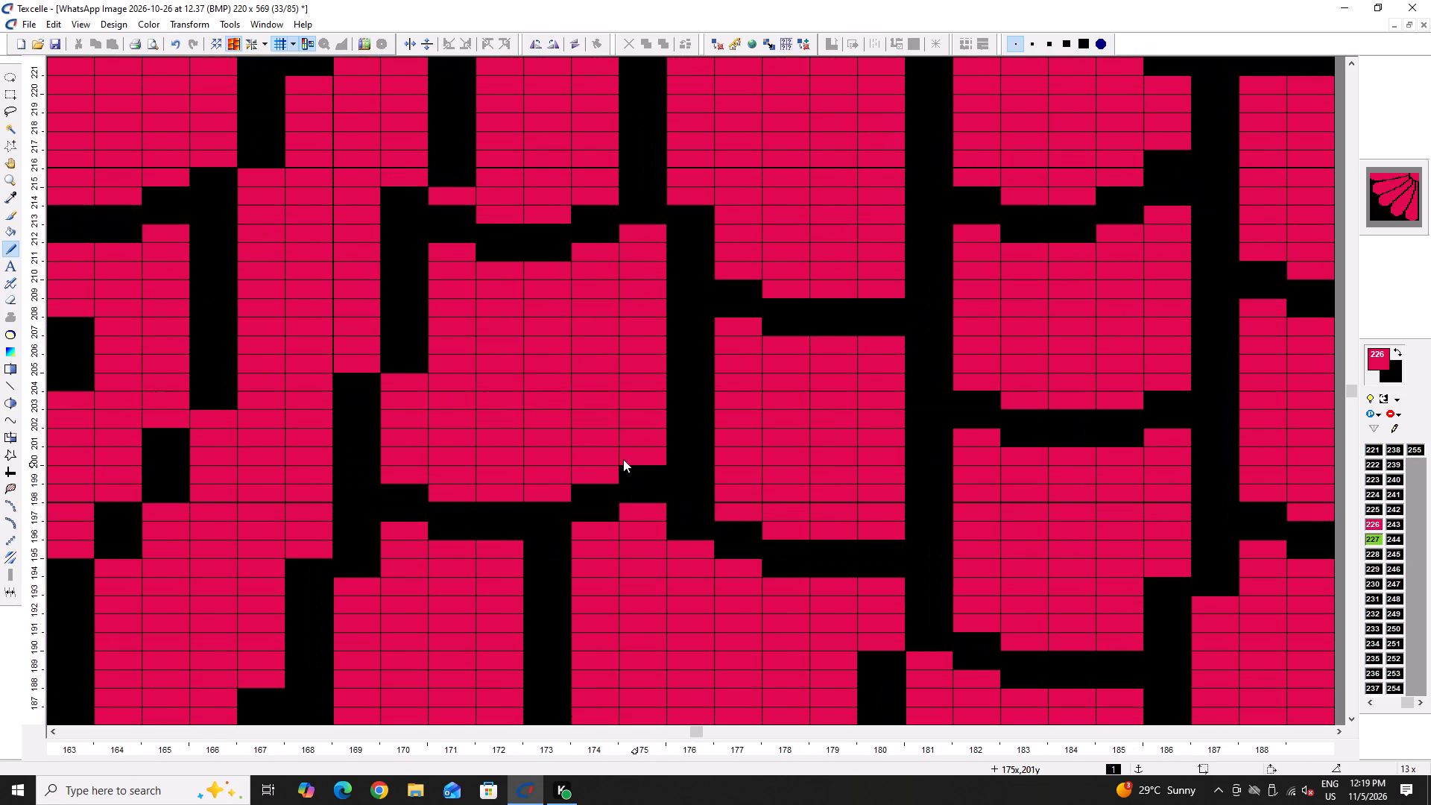
Save the image.
ctrl+scroll(448, 502, down, 4)
ctrl+scroll(444, 511, up, 5)
ctrl+scroll(427, 531, down, 3)
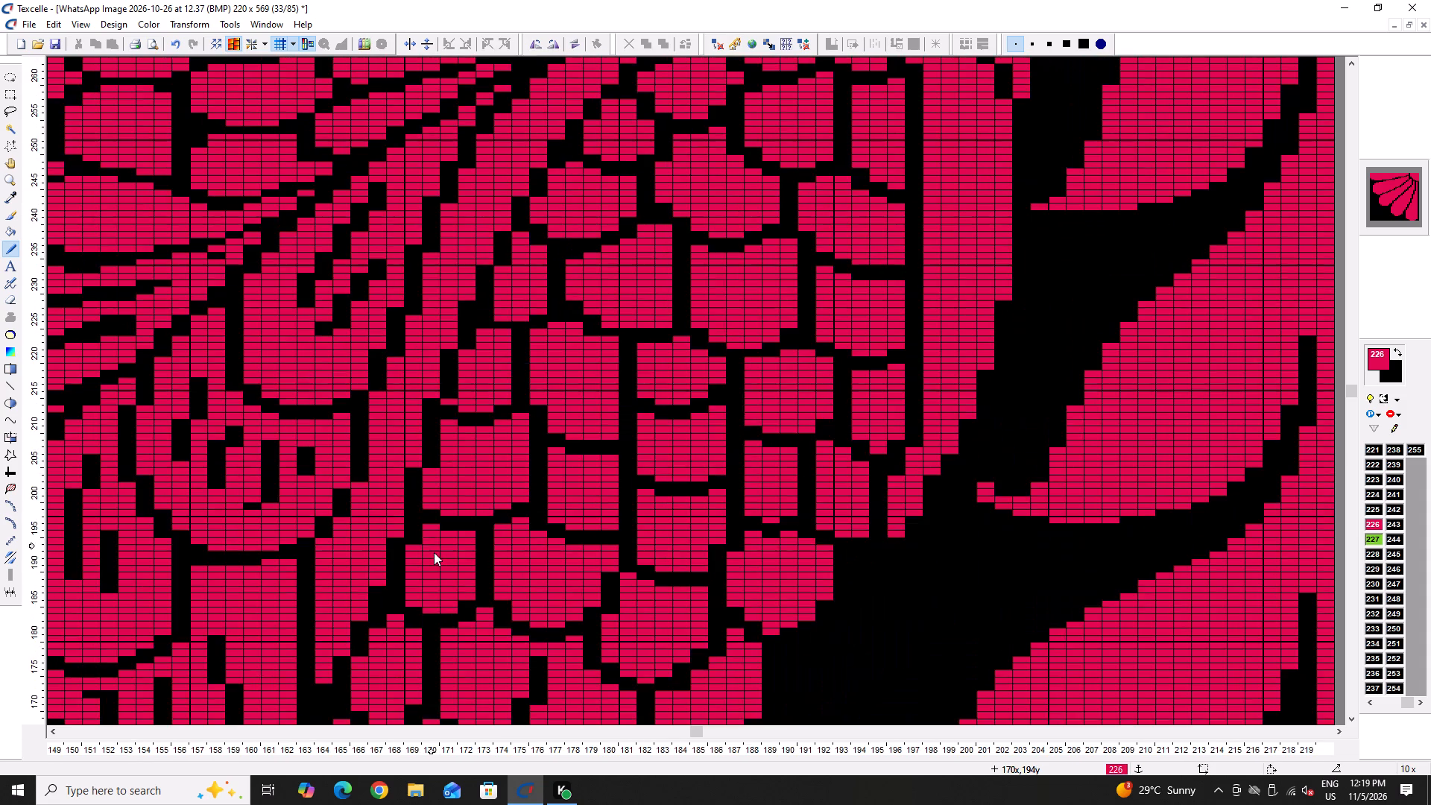
scroll(434, 552, down, 2)
key(ctrl+s)
key(ctrl+s)
Open a continuous black gap down column 176 from about row 180 to row 168 between the two scales.
ctrl+scroll(570, 481, up, 3)
right_drag(509, 470, 496, 509)
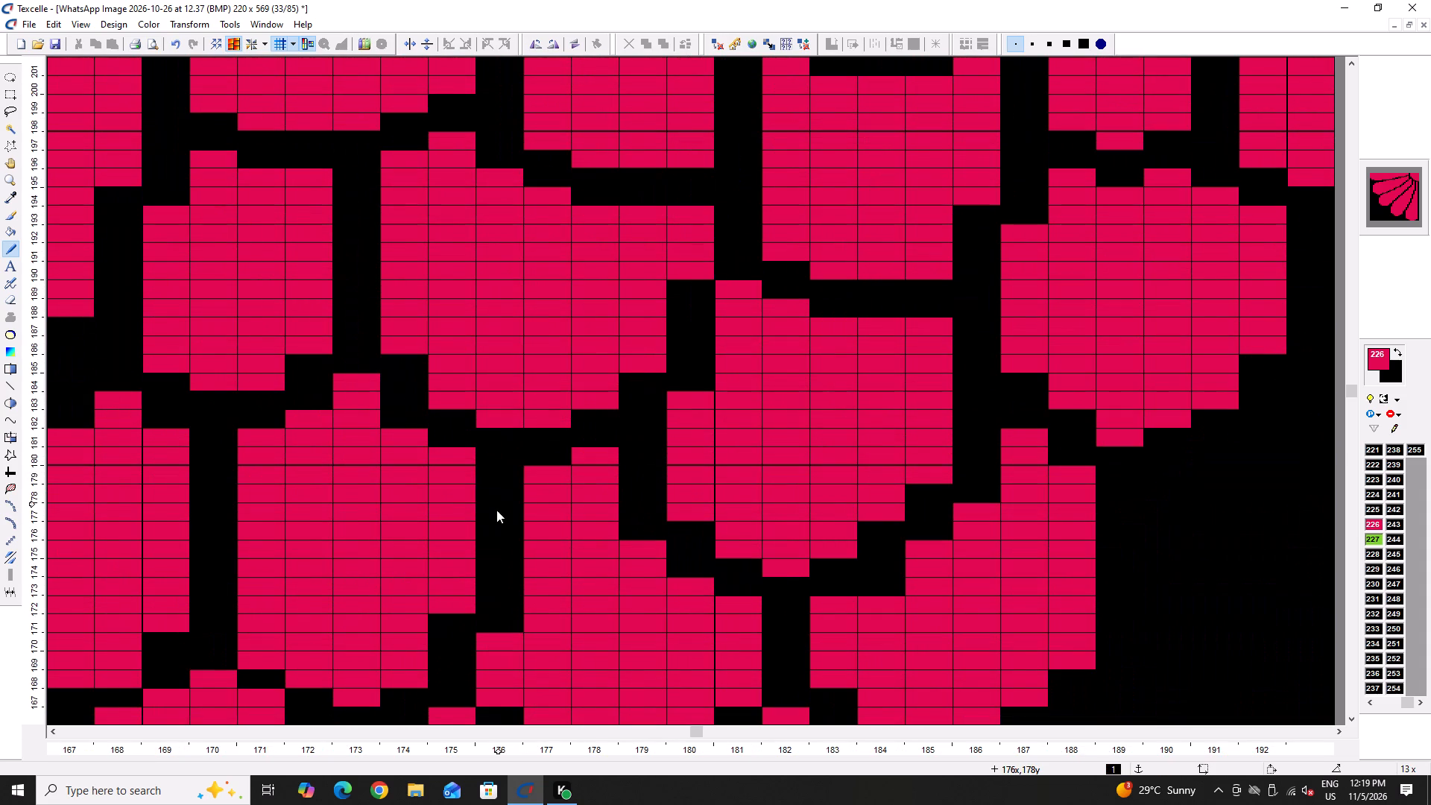
right_click(496, 510)
ctrl+scroll(496, 512, down, 2)
ctrl+scroll(479, 609, up, 1)
right_drag(496, 558, 490, 598)
right_click(490, 598)
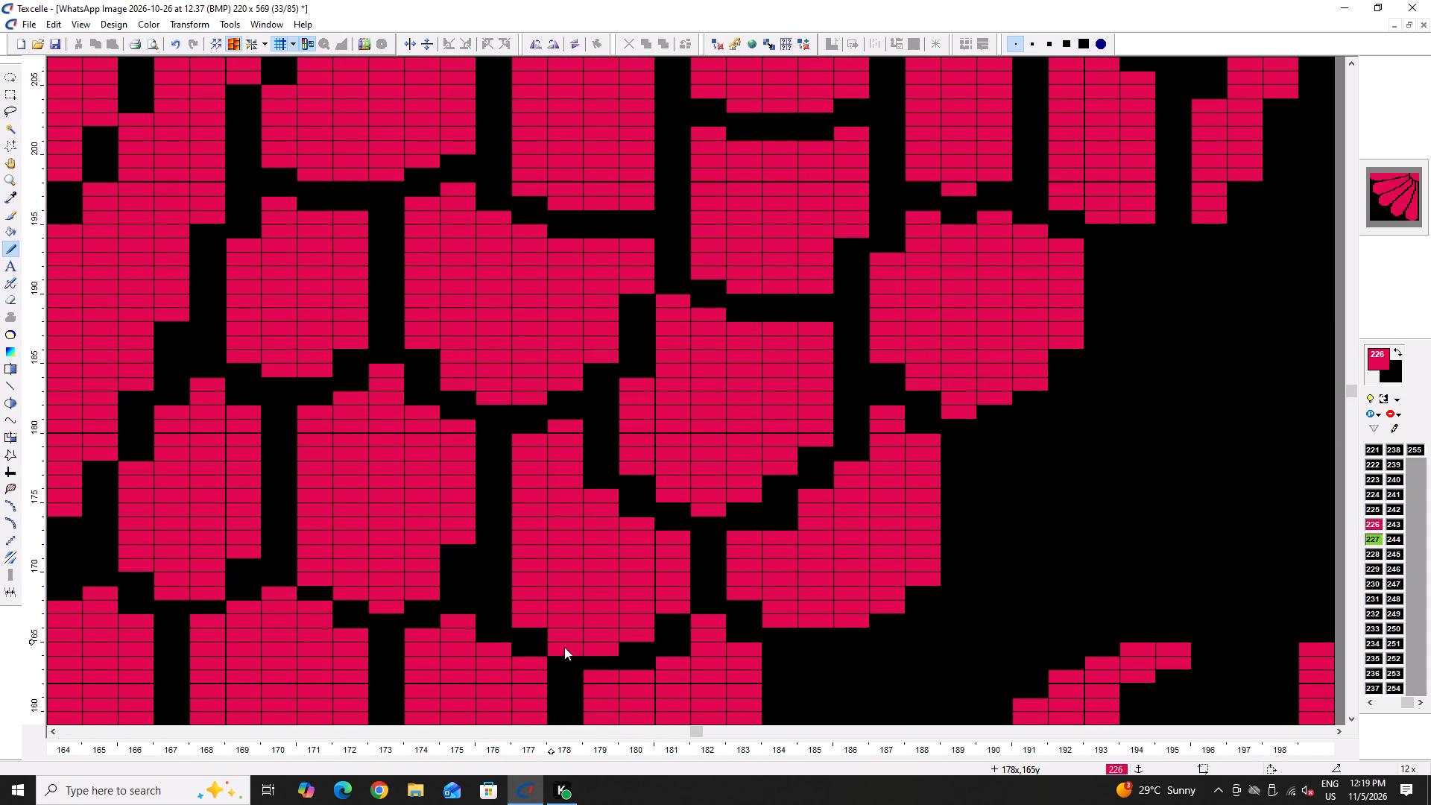
Round the scale's bottom edge across columns 177 to 181 in black near rows 164 to 168.
ctrl+scroll(564, 647, up, 1)
right_click(487, 604)
right_drag(546, 642, 588, 645)
right_drag(600, 645, 614, 645)
right_click(616, 645)
right_click(619, 645)
right_click(621, 645)
right_click(701, 581)
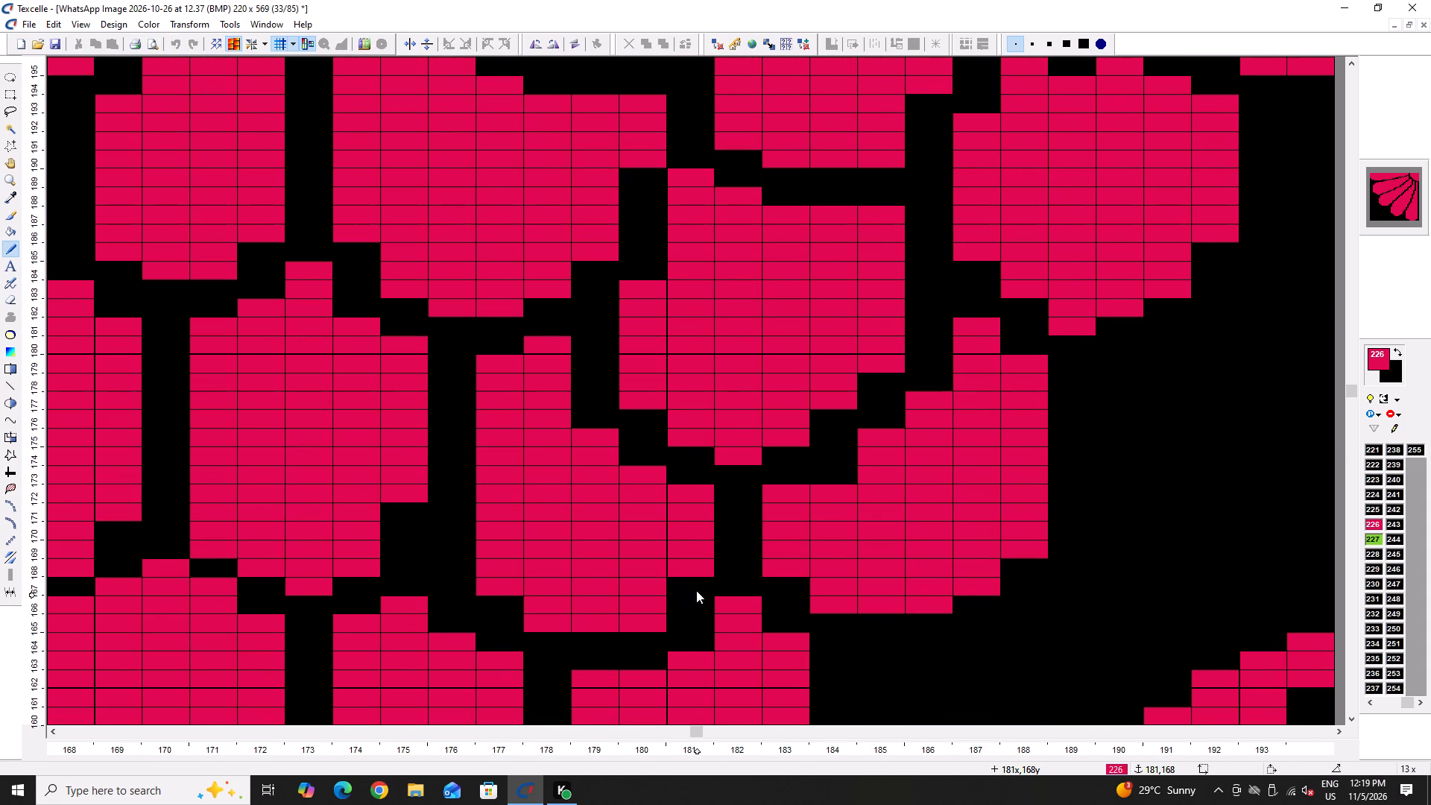
right_drag(664, 619, 657, 620)
Raise the top of the scale below in pink at columns 180 and 181 near rows 164 and 165.
click(698, 639)
click(692, 646)
click(650, 655)
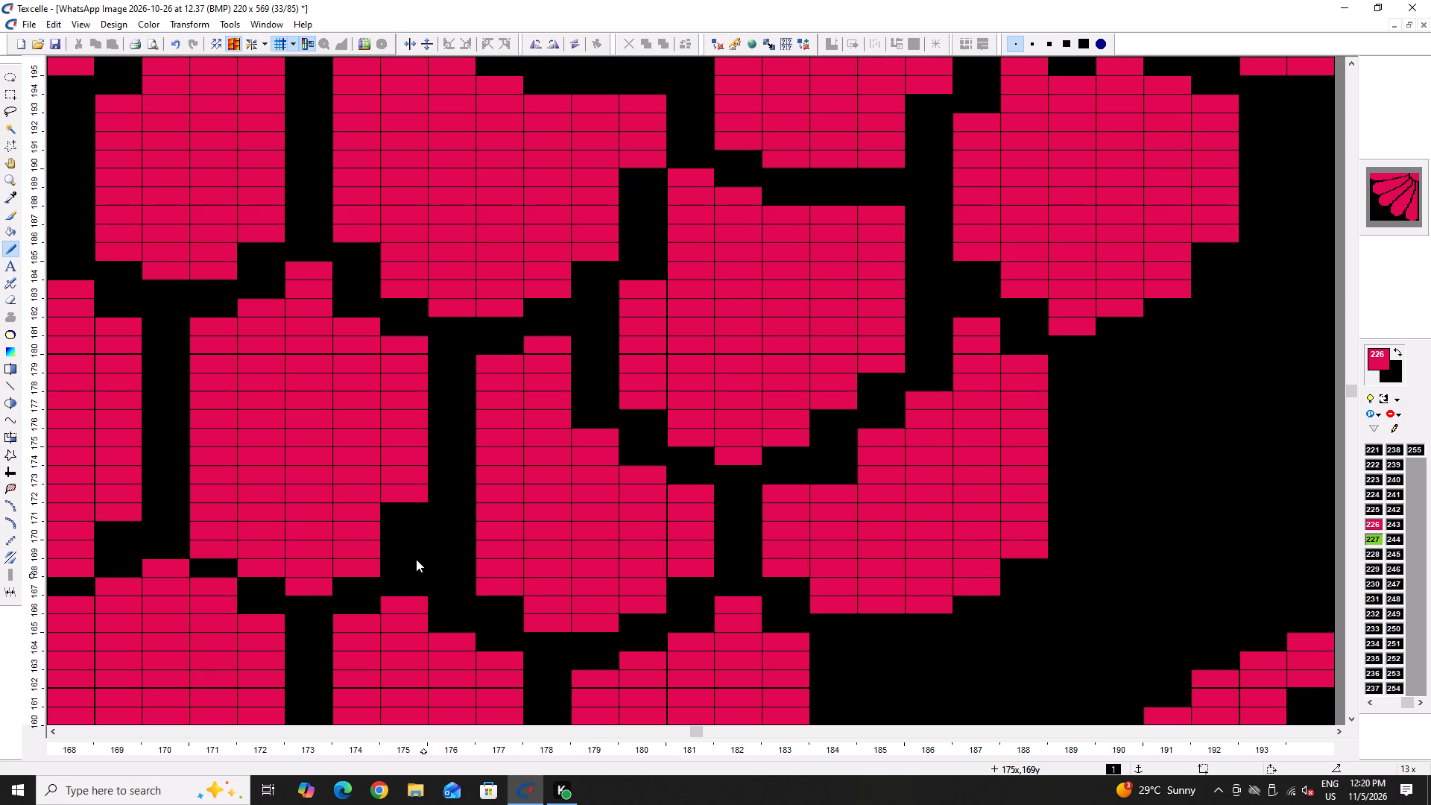
Shorten the scale's bottom across columns 171 to 174 in black near rows 168 to 171.
right_drag(367, 567, 238, 570)
right_drag(188, 528, 198, 536)
right_drag(230, 551, 217, 552)
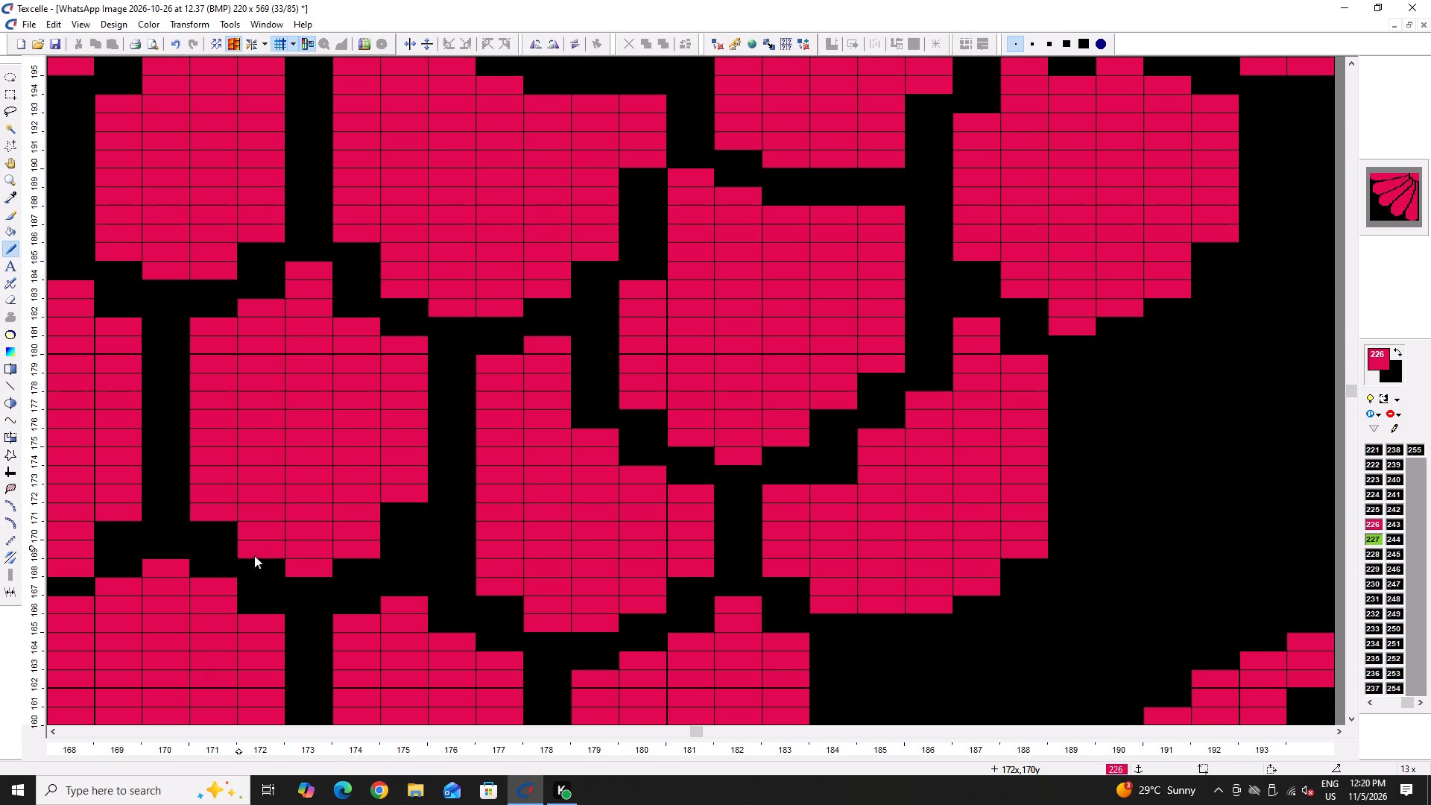
right_drag(256, 558, 341, 563)
right_click(367, 554)
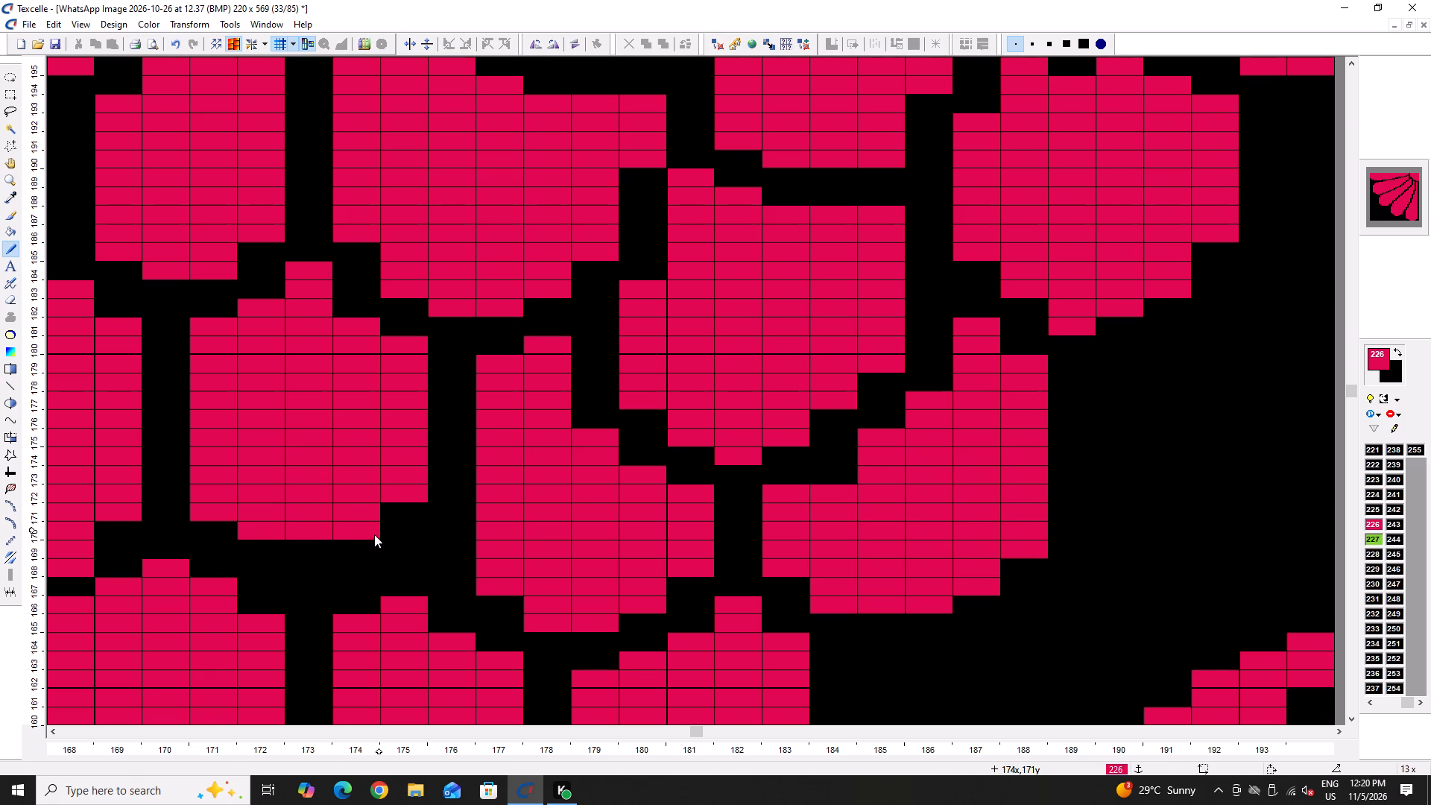
right_drag(372, 537, 367, 548)
Raise the top of the scale below in pink at columns 174 to 176, peaking at column 175 near row 170.
drag(411, 546, 438, 606)
right_drag(449, 545, 443, 604)
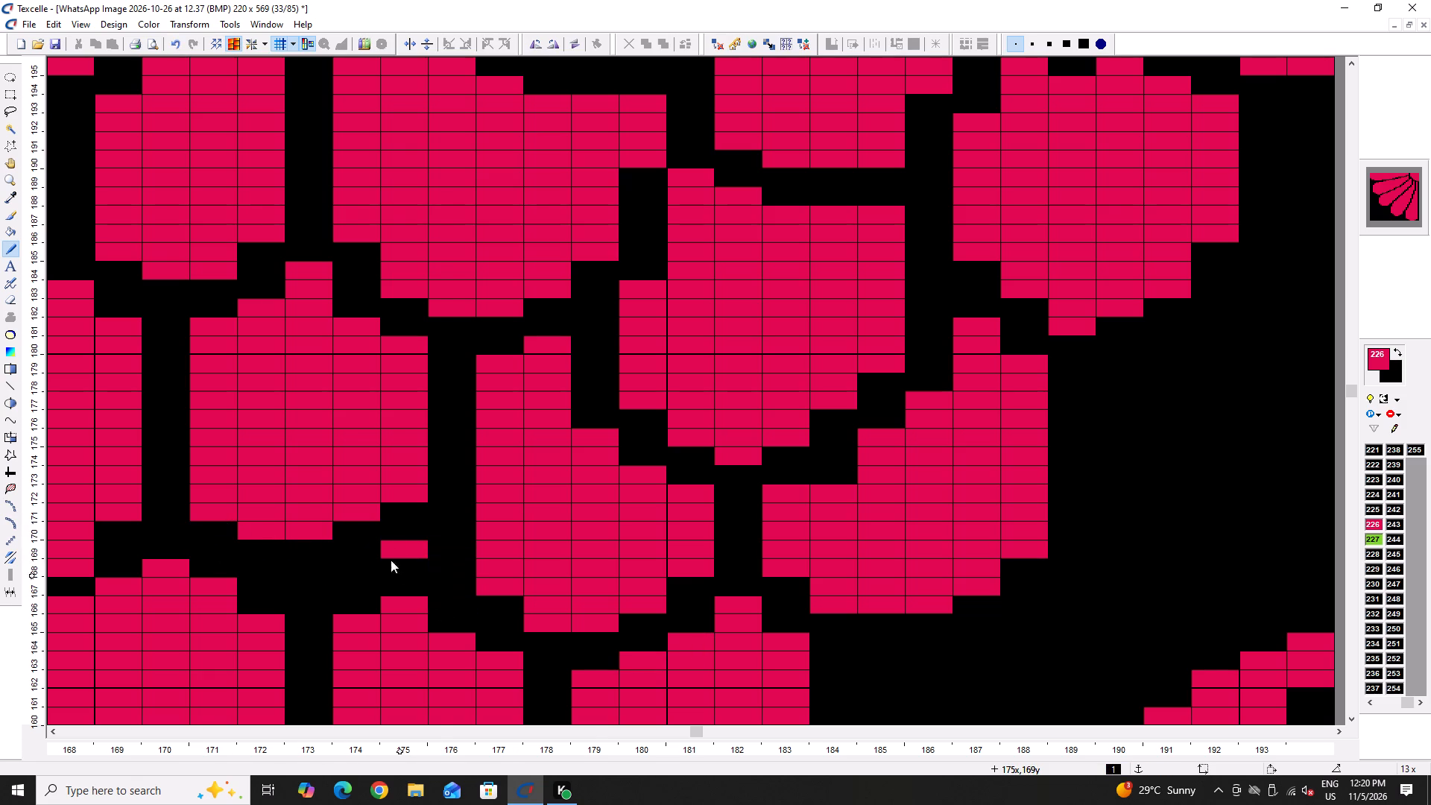
drag(394, 544, 394, 598)
drag(366, 562, 354, 629)
drag(443, 615, 443, 628)
ctrl+scroll(397, 596, down, 1)
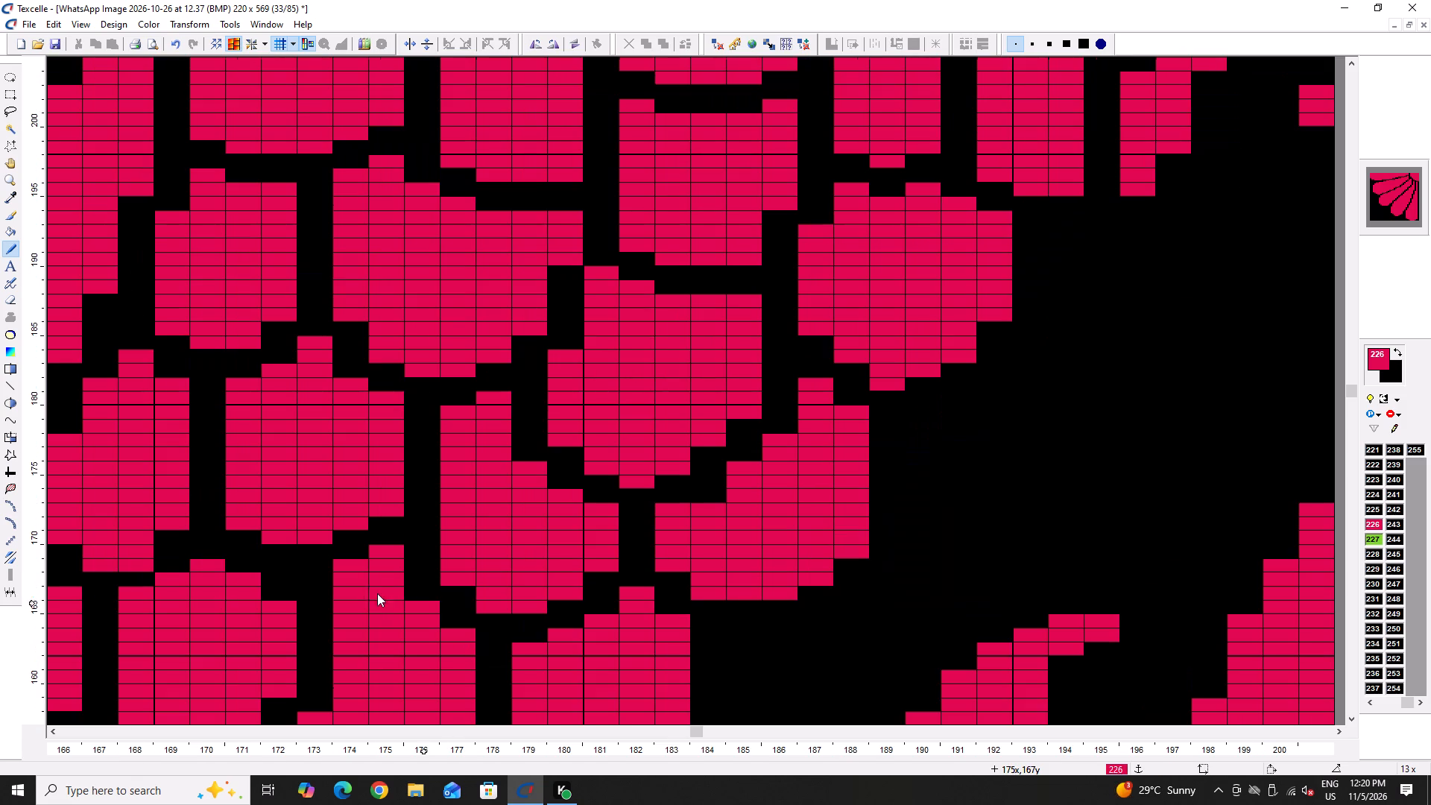
Raise the shoulder of the neighbouring scale in pink at columns 171 and 172 near rows 166 to 169.
drag(252, 545, 243, 563)
click(242, 566)
drag(264, 576, 275, 598)
right_click(248, 544)
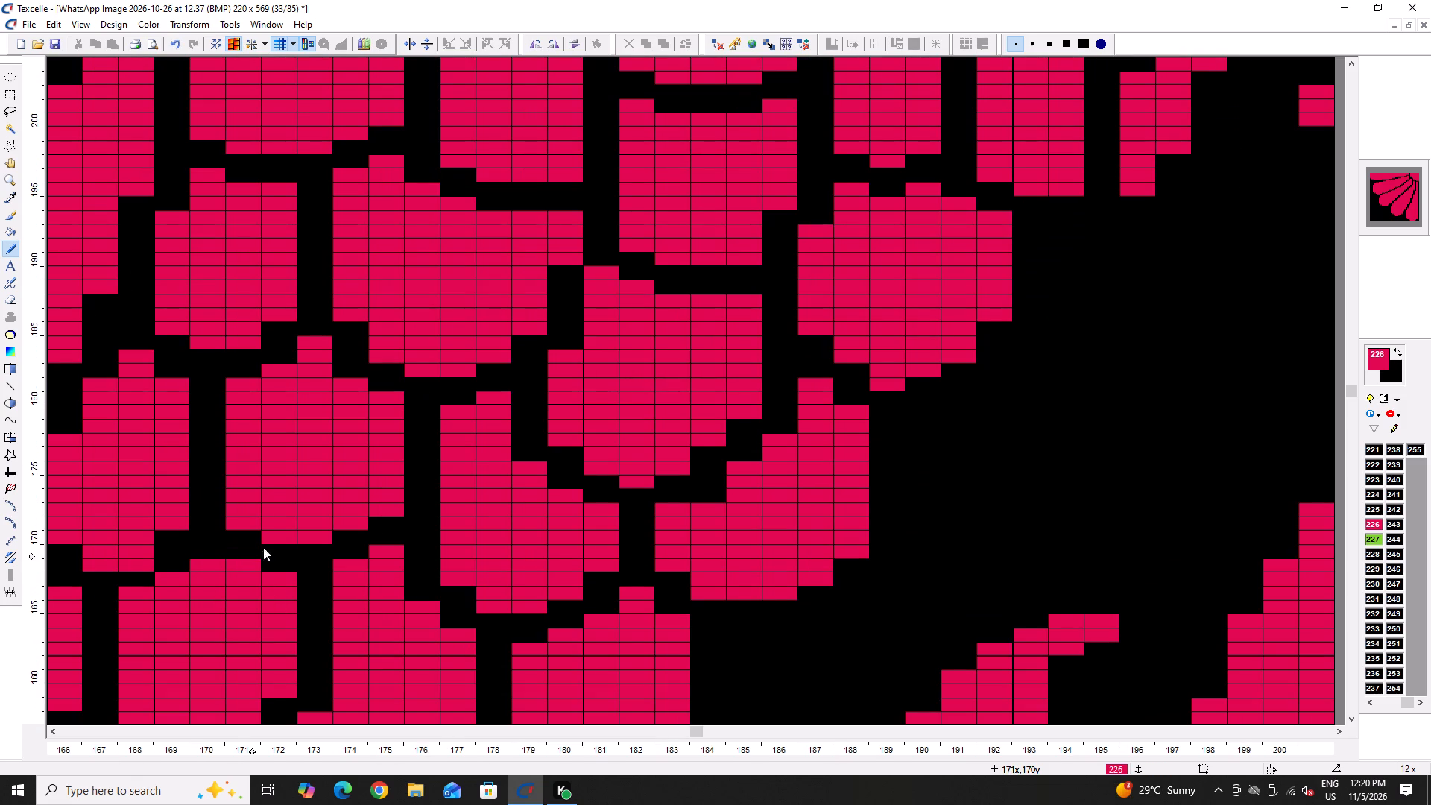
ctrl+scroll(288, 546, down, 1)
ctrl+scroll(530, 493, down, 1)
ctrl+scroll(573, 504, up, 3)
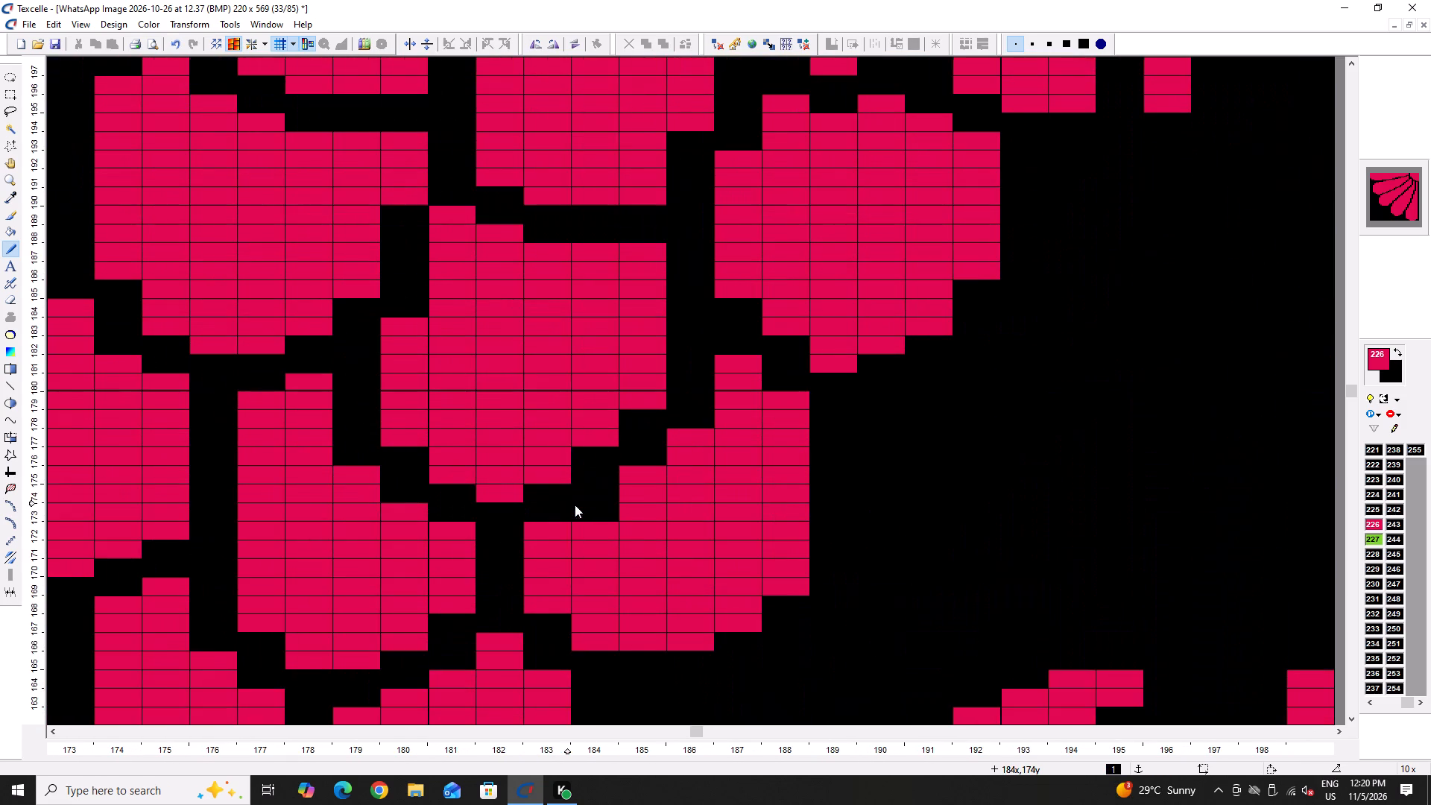
Fill the notch on the scale's upper edge in pink at column 184, row 174.
click(597, 511)
Reshape the scale's bottom edge: black at columns 167 and 168 on row 169, pink at column 169 on row 171.
ctrl+scroll(578, 524, down, 3)
ctrl+scroll(265, 575, up, 3)
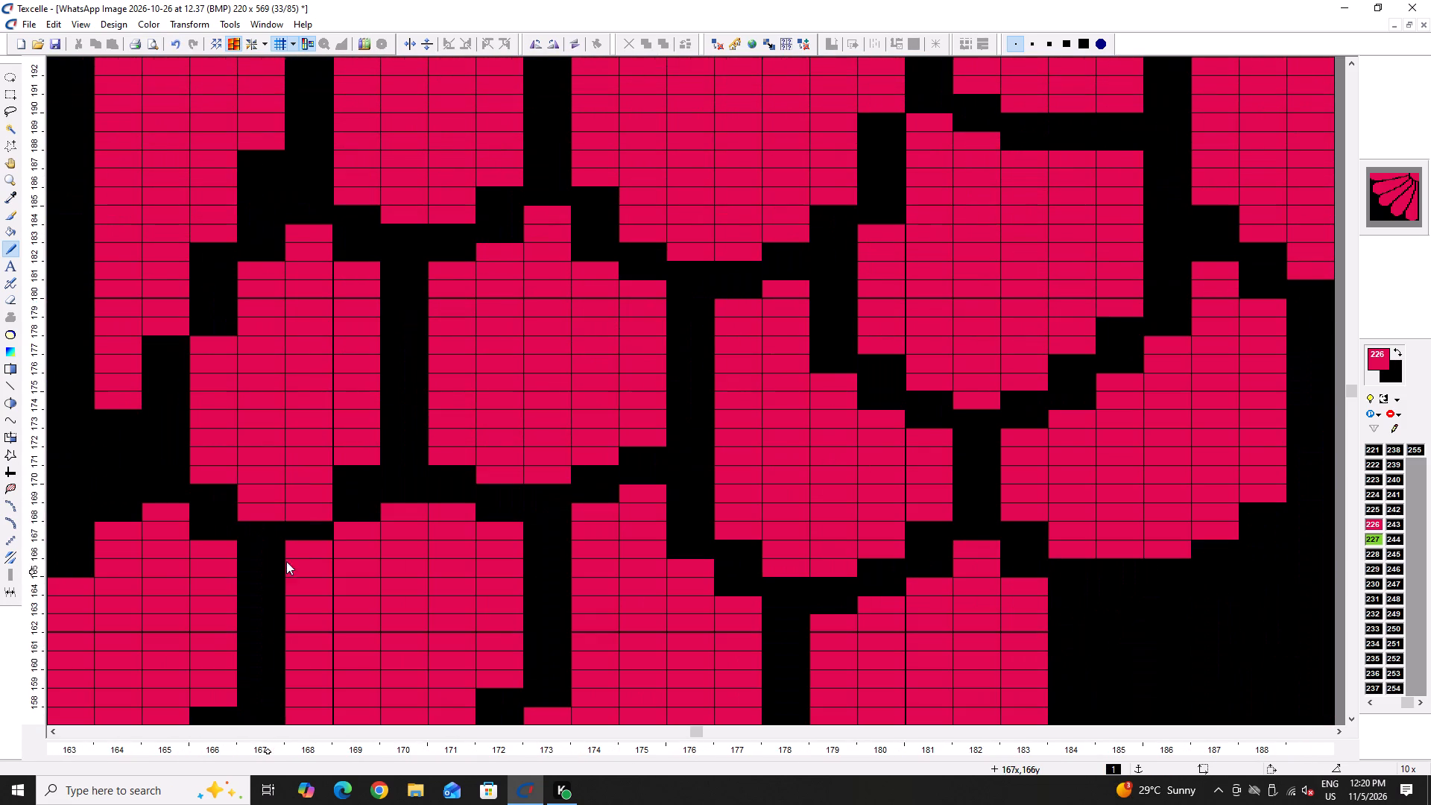
right_drag(341, 499, 257, 515)
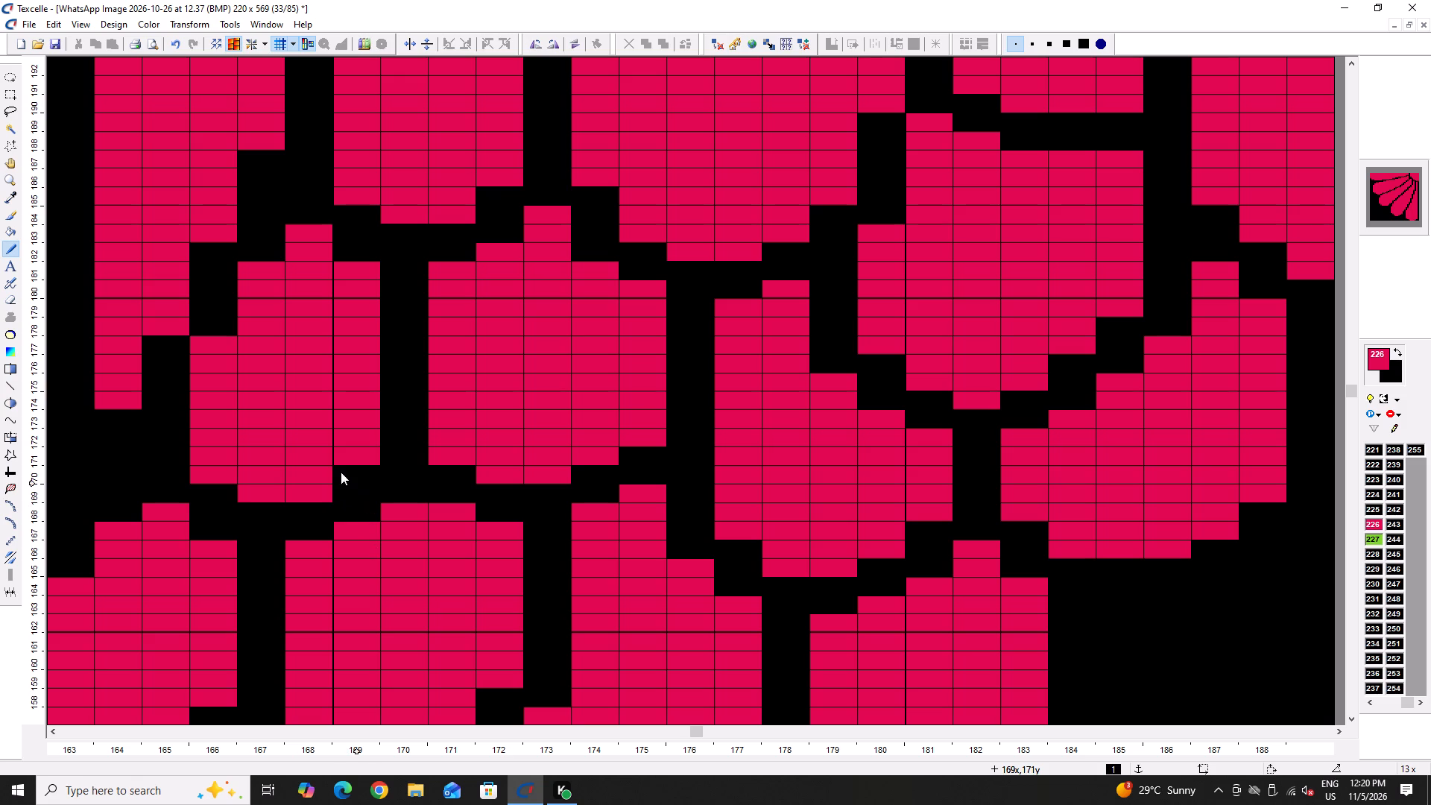
double_click(342, 468)
Trim the scale's lower corner in black at column 174 on row 157.
scroll(457, 600, down, 3)
right_drag(561, 481, 547, 502)
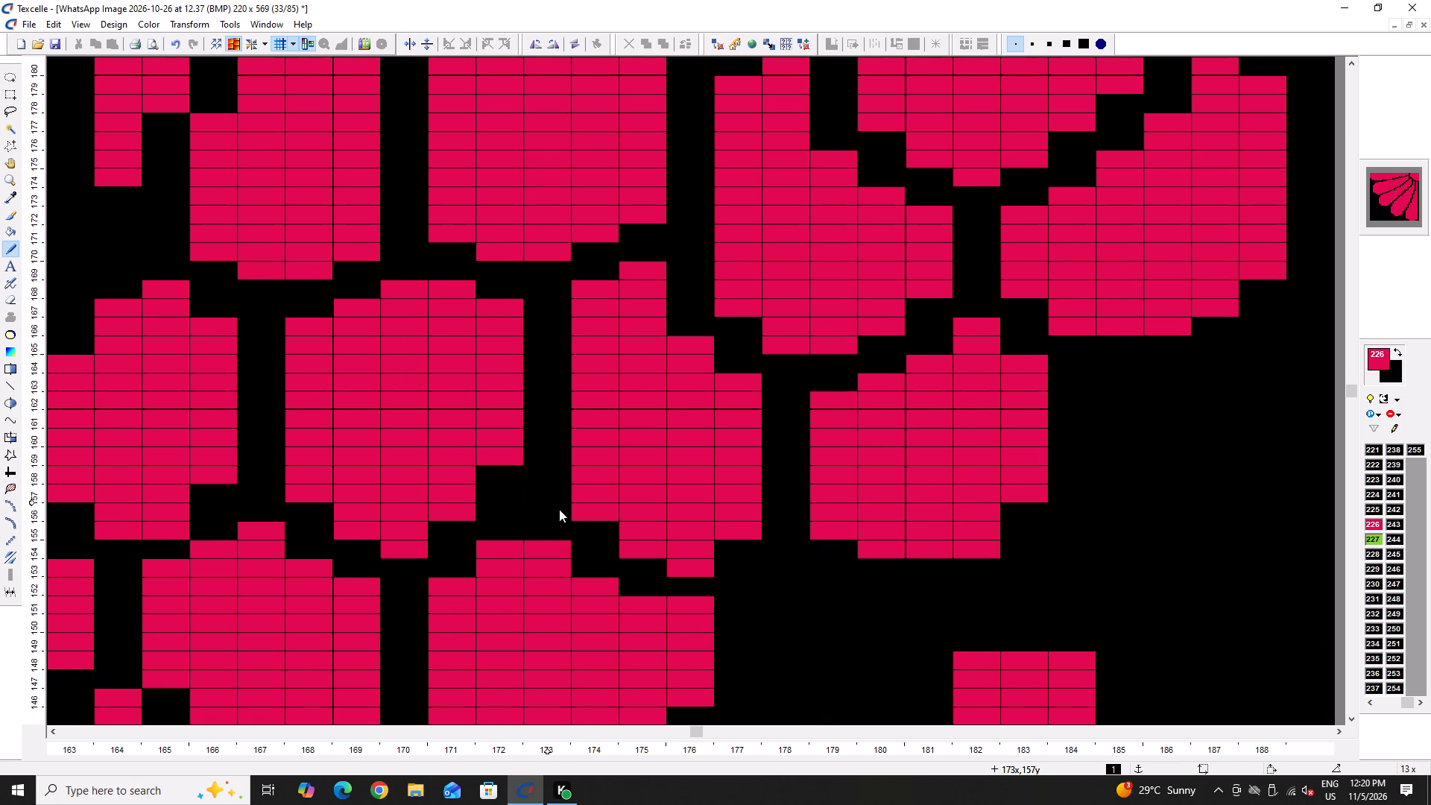
right_click(567, 511)
right_click(580, 508)
Round the neighbouring scale's bottom: pink at column 172 on row 159, black across columns 168 to 170 near rows 155 to 158.
drag(496, 468, 497, 482)
right_drag(422, 549, 411, 552)
right_click(344, 534)
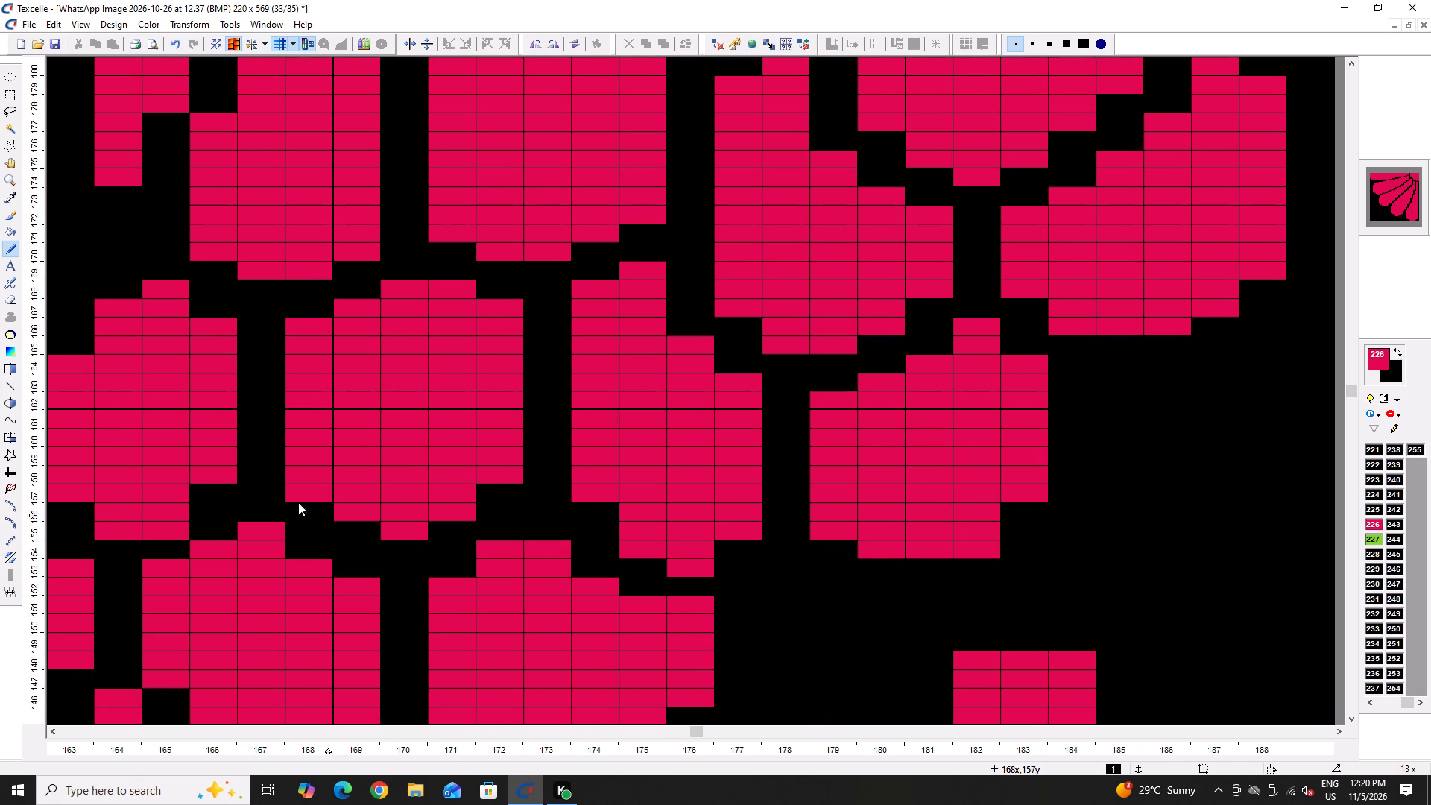
right_click(293, 491)
Clean the adjacent scale: black out the spur at column 162 and bottom row 156 at columns 164 to 166, pink at column 166, row 158.
ctrl+scroll(490, 505, down, 3)
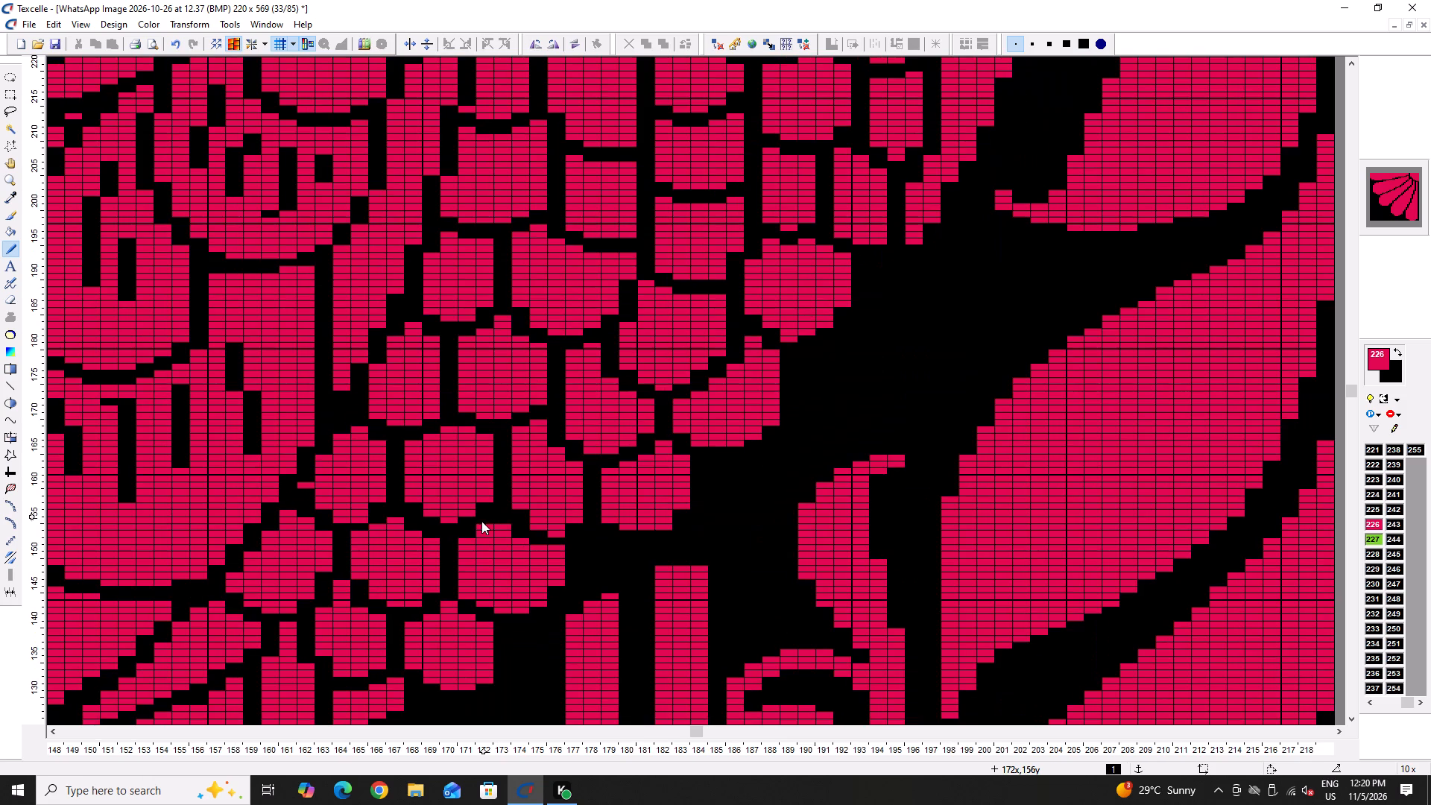
ctrl+scroll(305, 504, up, 4)
right_drag(301, 446, 306, 462)
right_drag(414, 548, 490, 549)
click(487, 502)
click(502, 508)
Even out the lower corners of the next scale in pink at columns 168 and 172 on row 158.
click(594, 502)
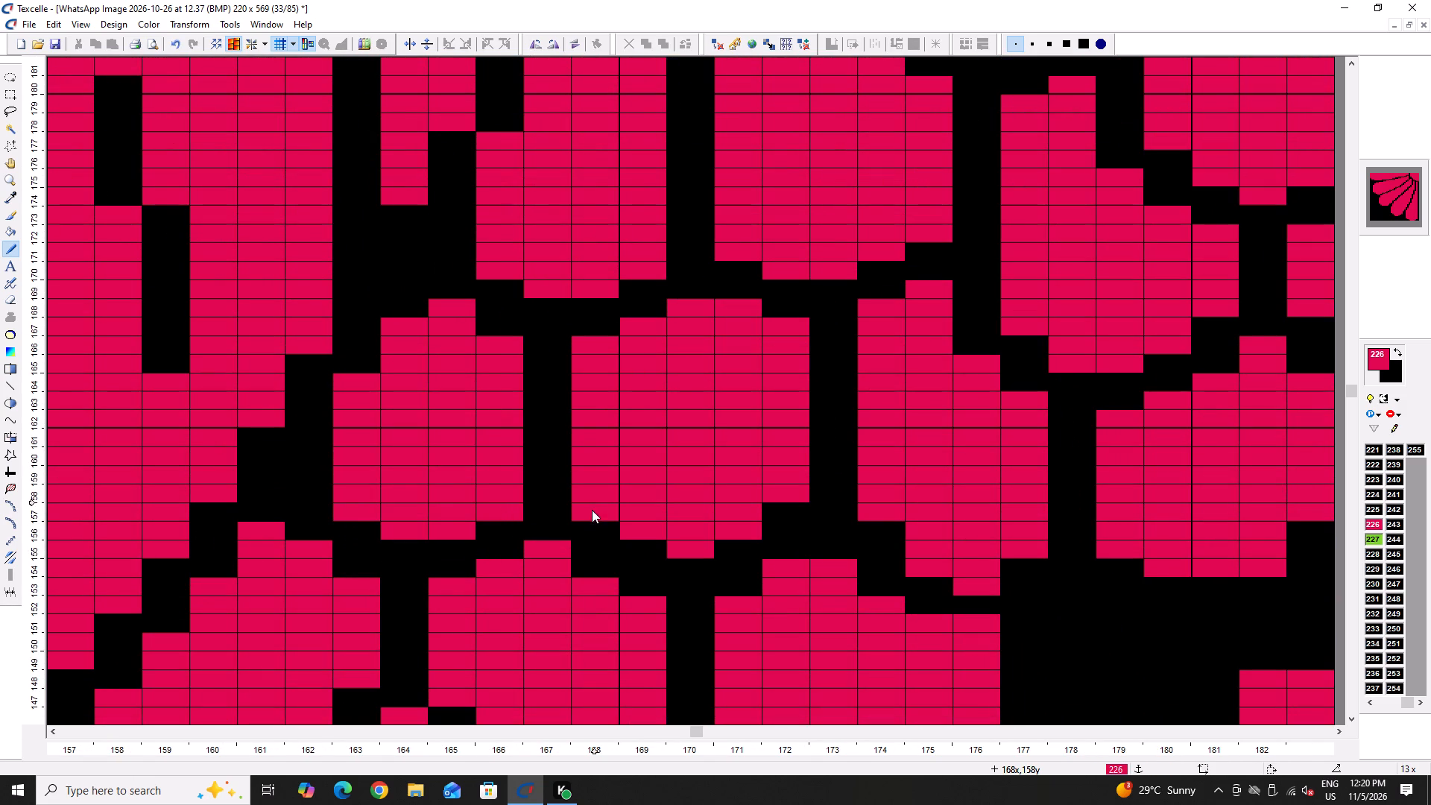
triple_click(768, 508)
Extend the top of the scale upward in pink along column 164, from about row 166 to row 172.
ctrl+scroll(494, 429, down, 2)
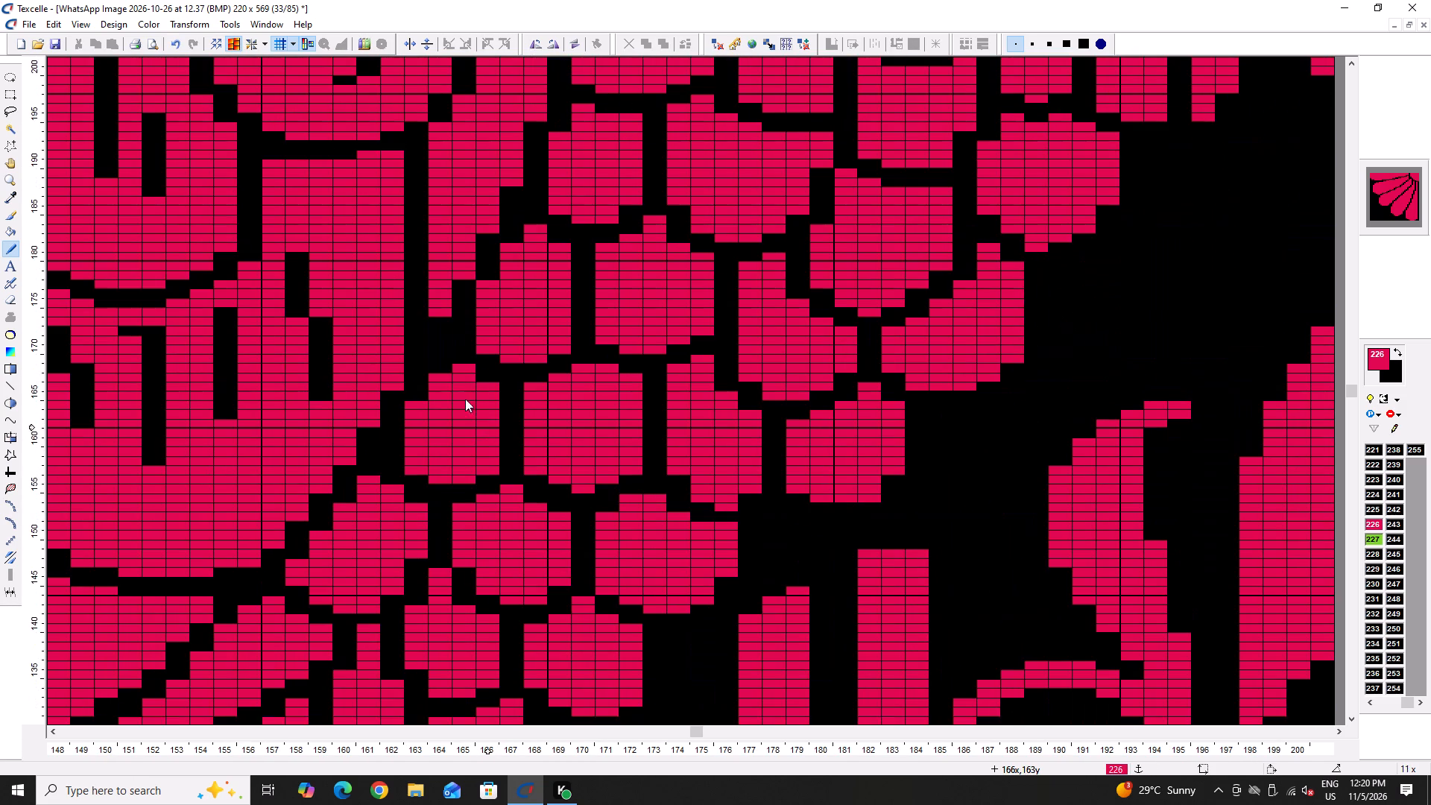
ctrl+scroll(443, 367, up, 3)
drag(452, 320, 453, 405)
drag(460, 307, 458, 307)
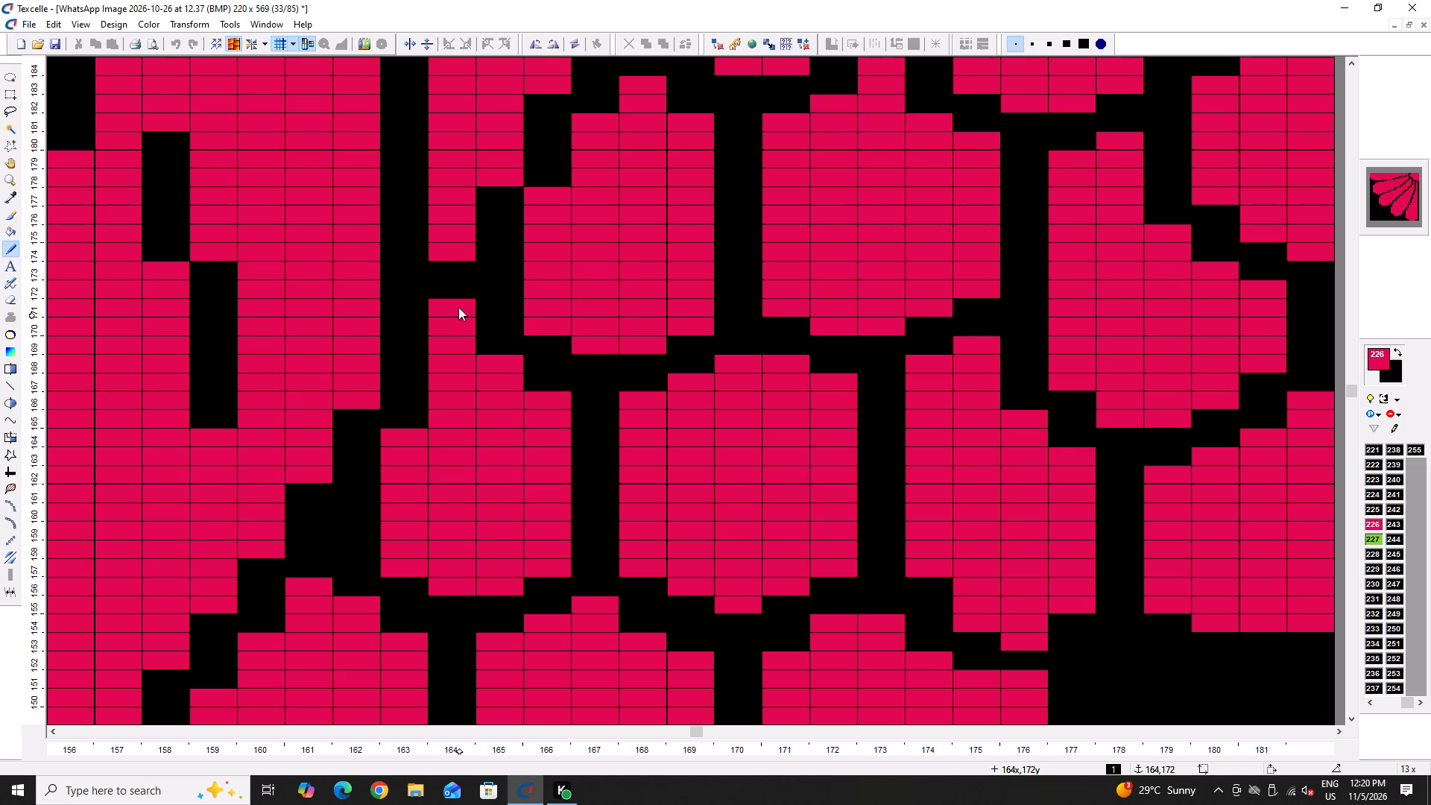
drag(458, 307, 455, 314)
click(455, 313)
click(456, 307)
Widen the black diagonal outline below the feather eye at columns 164 to 166 between about rows 194 and 203.
ctrl+scroll(455, 363, down, 3)
scroll(462, 427, up, 4)
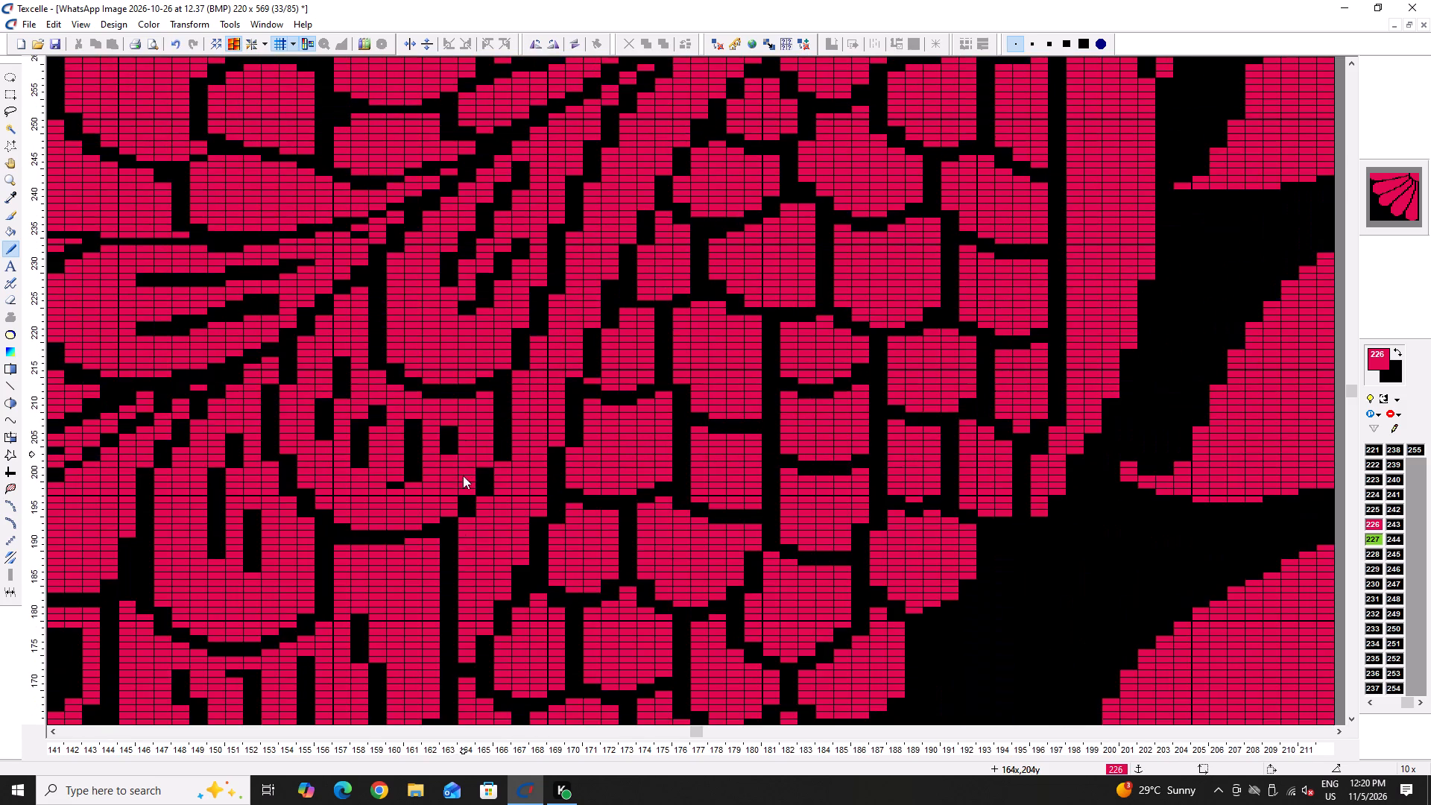
ctrl+scroll(462, 540, up, 3)
right_drag(454, 487, 448, 502)
right_click(513, 426)
right_click(513, 426)
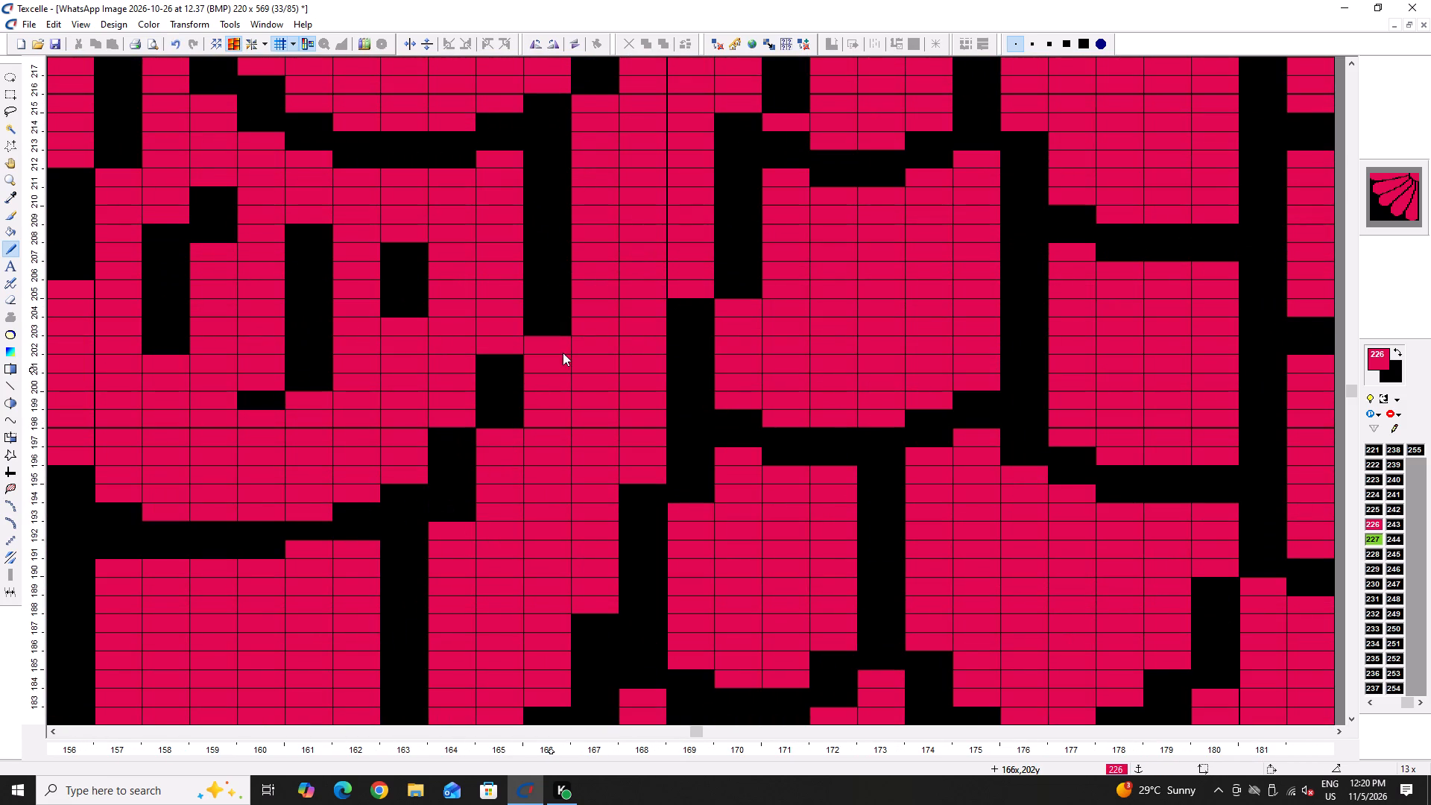
right_click(563, 352)
right_click(533, 366)
right_click(509, 436)
Smooth the outline below the feather eye: black at column 163 near row 196, pink at column 164 near row 194 and column 157 near row 192.
ctrl+scroll(492, 446, down, 3)
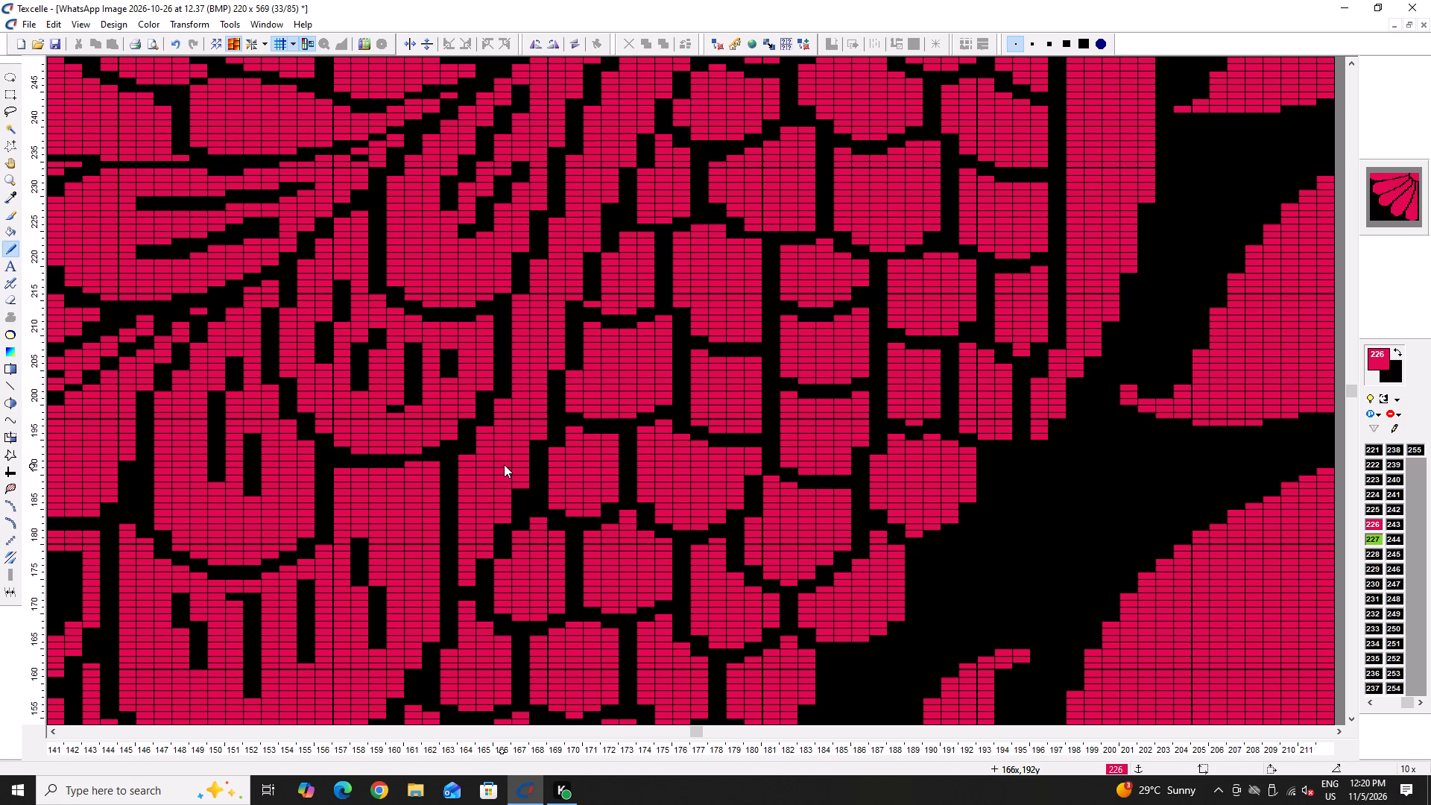
ctrl+scroll(439, 423, up, 1)
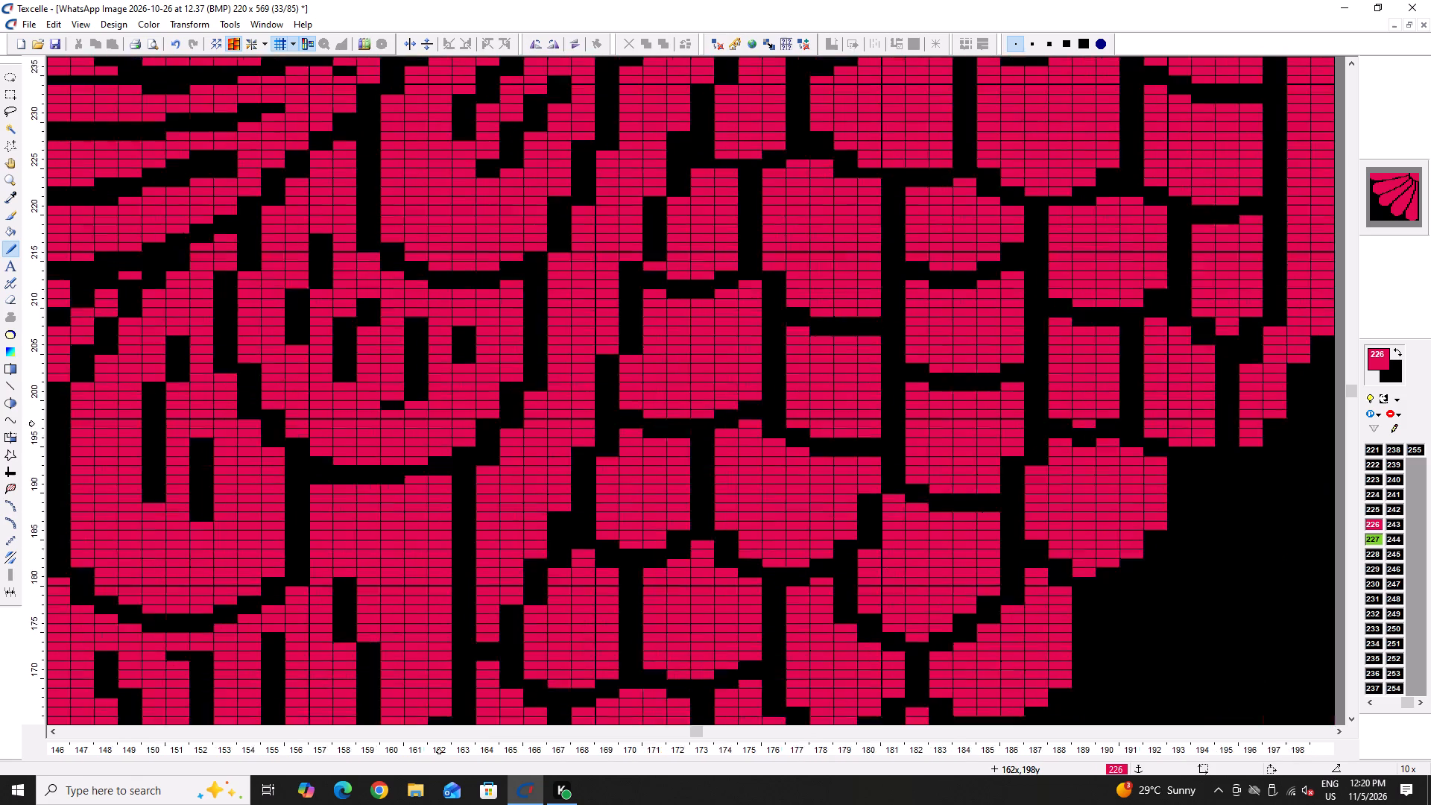
ctrl+scroll(433, 423, up, 1)
ctrl+scroll(318, 481, down, 2)
ctrl+scroll(323, 454, up, 2)
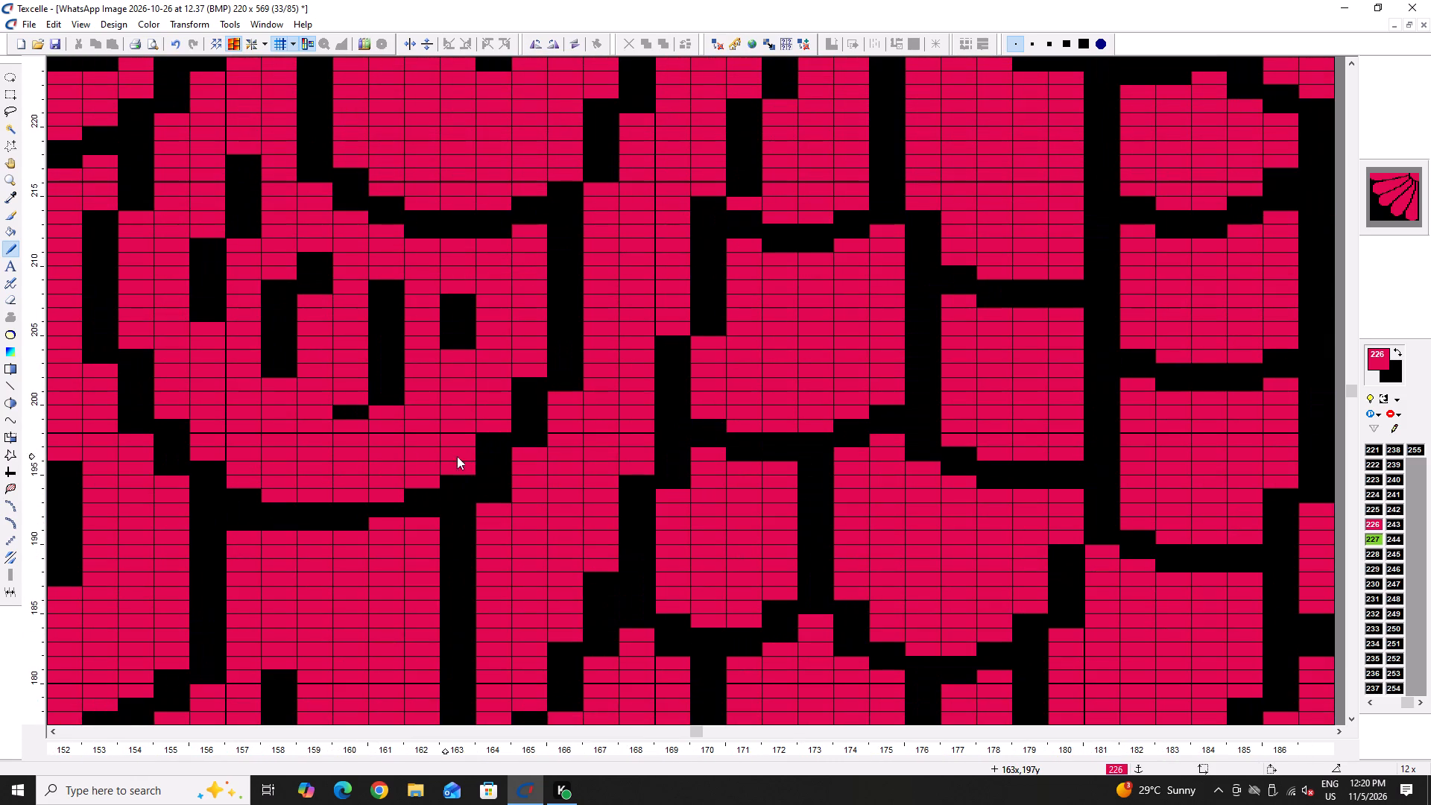
right_click(470, 467)
click(506, 495)
ctrl+scroll(458, 499, down, 1)
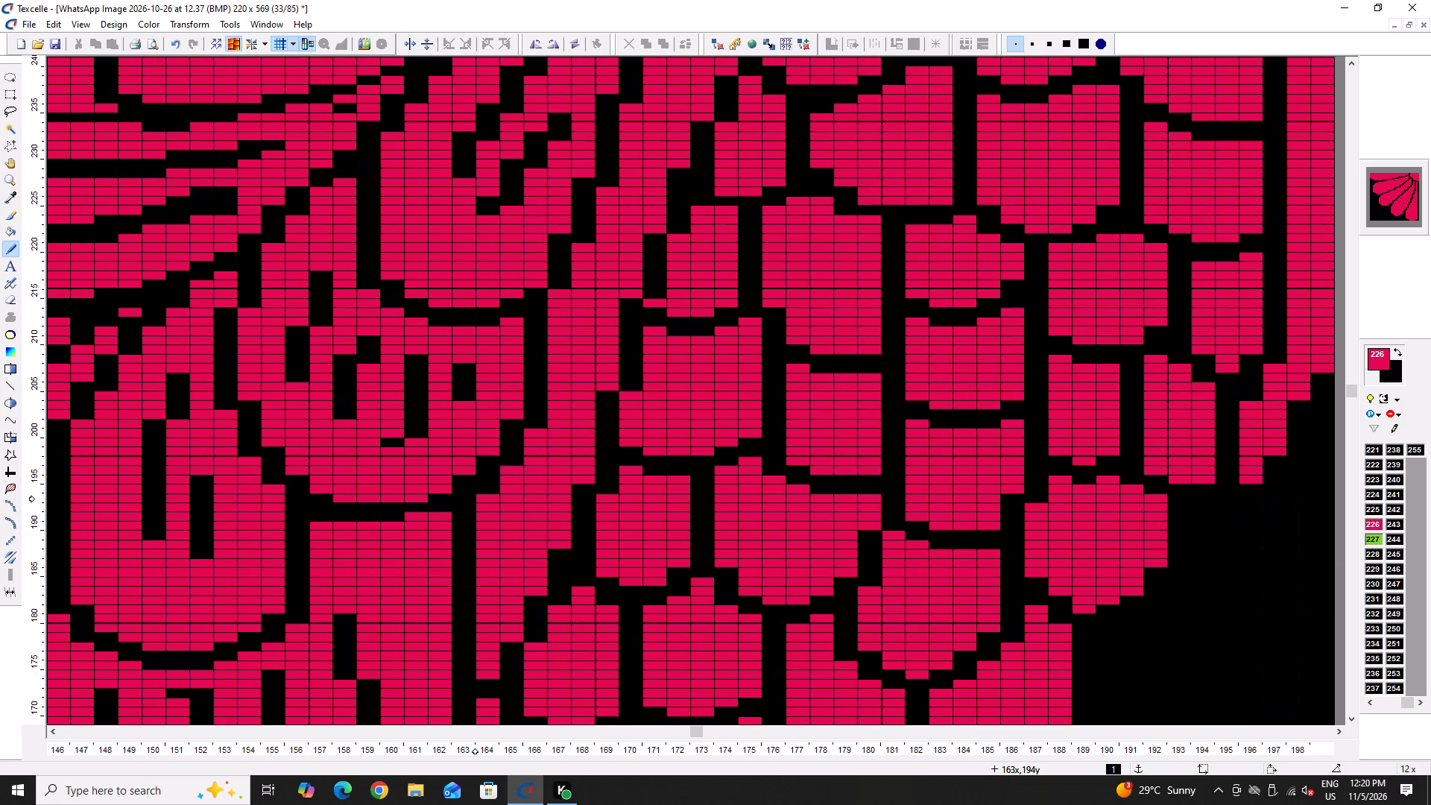
ctrl+scroll(484, 488, up, 3)
click(498, 477)
ctrl+scroll(390, 508, down, 3)
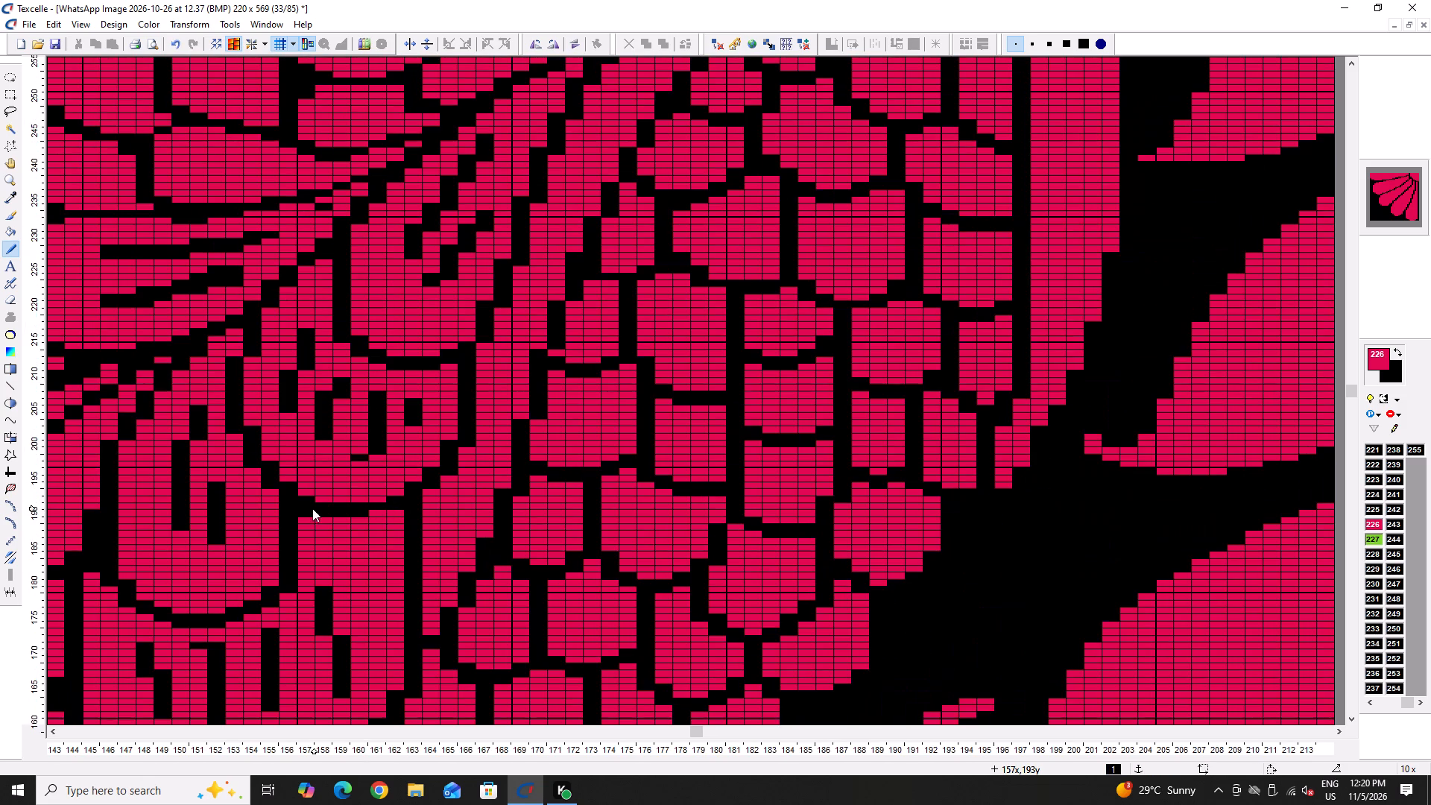
ctrl+scroll(312, 508, up, 3)
drag(304, 523, 303, 531)
Lower the scale corner at column 165 in pink to about row 147 and black out the neighbouring spike's top at column 164 down to about row 145.
ctrl+scroll(317, 550, down, 5)
scroll(435, 584, down, 2)
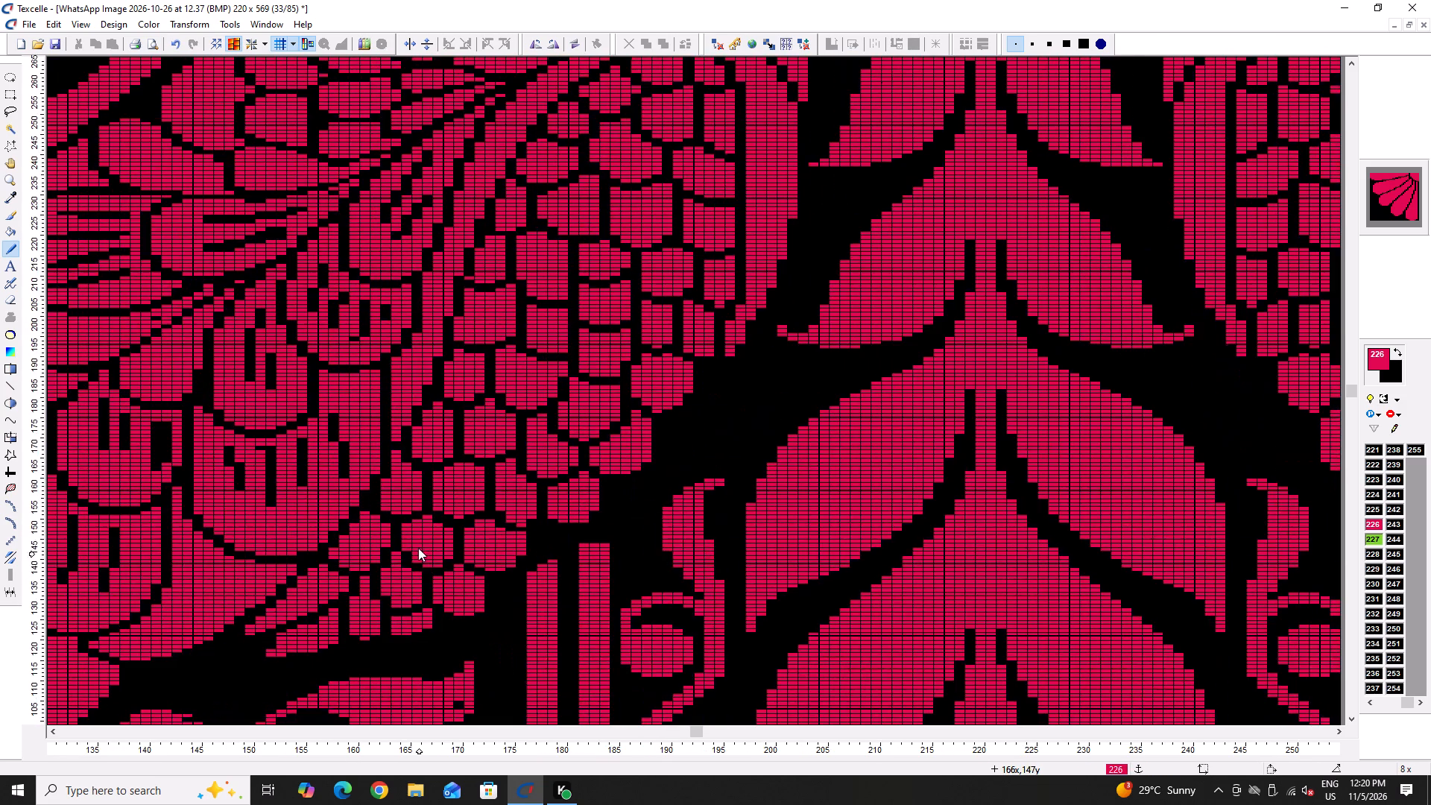
ctrl+scroll(401, 565, up, 4)
right_click(413, 512)
drag(421, 558, 419, 569)
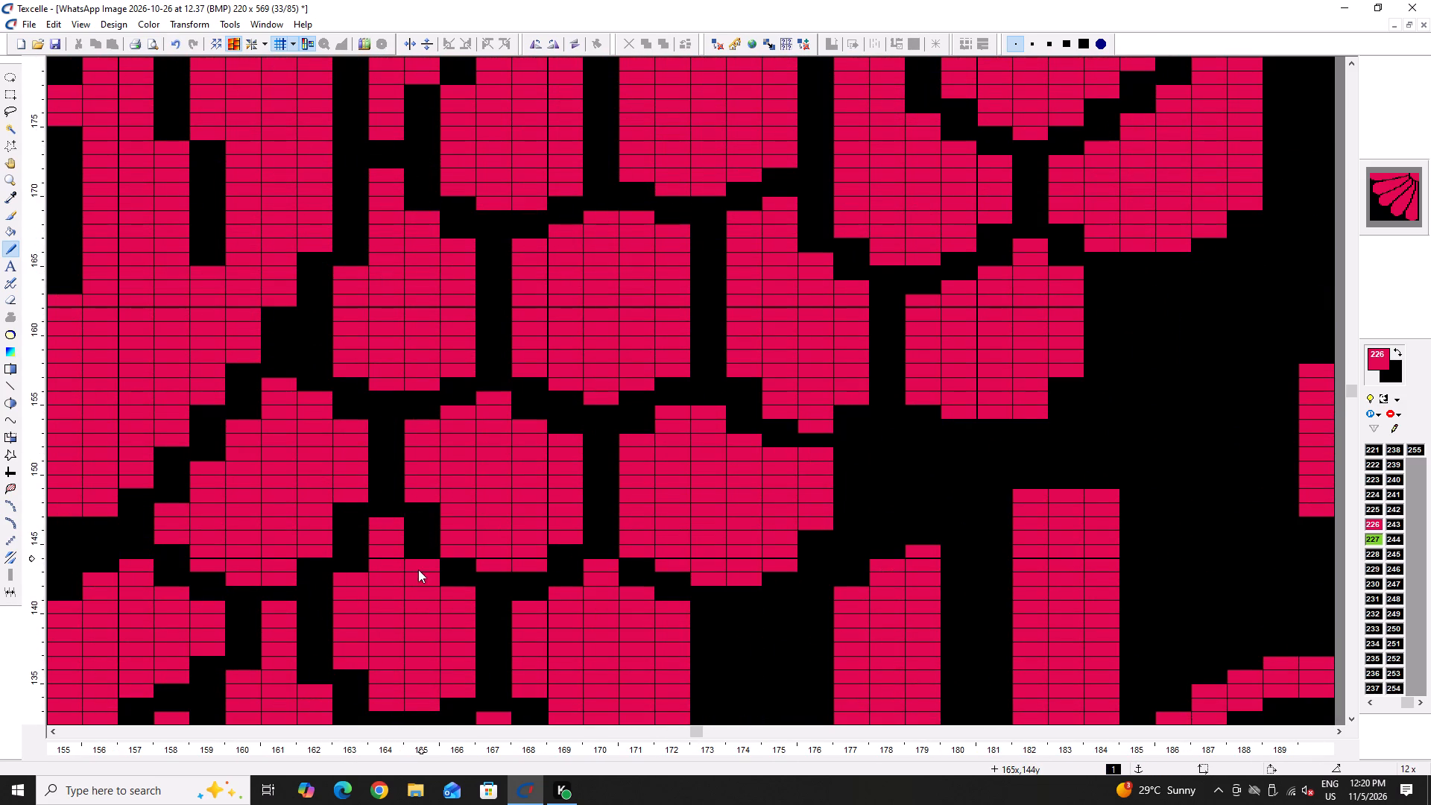
right_click(425, 559)
click(416, 511)
right_click(383, 525)
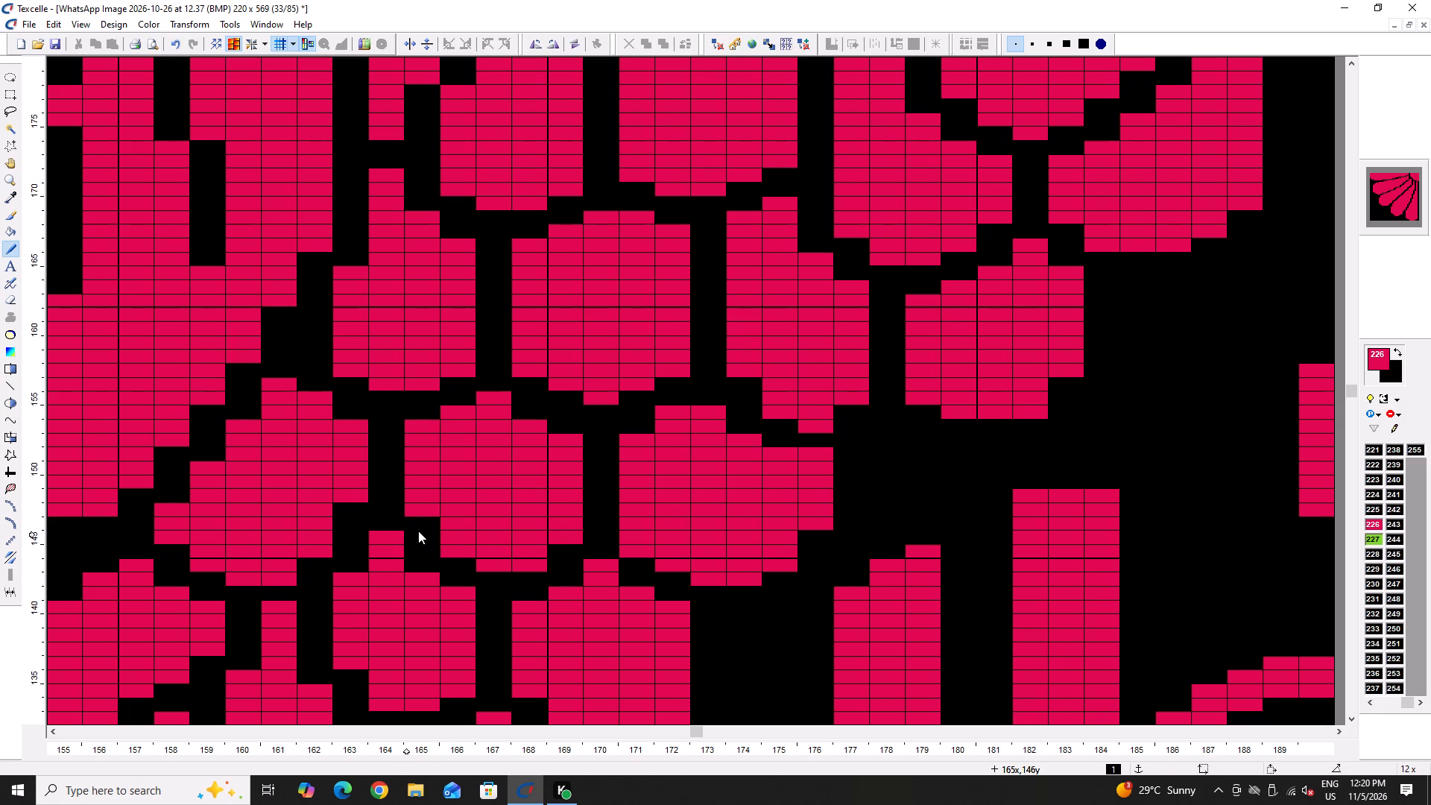
double_click(418, 531)
right_click(417, 522)
right_click(420, 523)
click(420, 525)
right_click(390, 542)
right_click(414, 540)
Even out the bottom edge of the lowest elongated scale in pink at about columns 152 to 155, near row 121.
ctrl+scroll(375, 538, down, 2)
scroll(210, 674, down, 1)
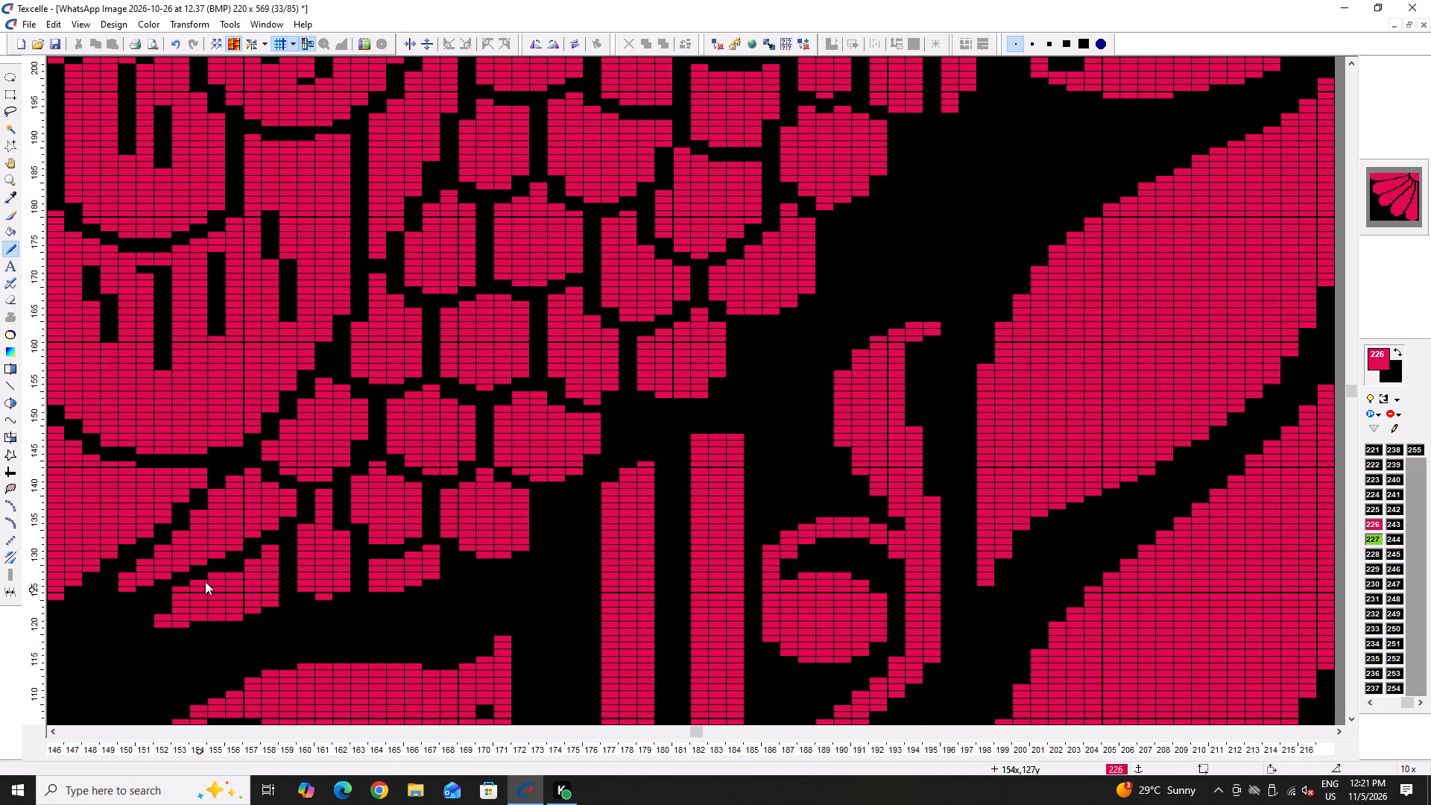
ctrl+scroll(117, 620, up, 3)
drag(252, 582, 256, 630)
ctrl+scroll(249, 622, down, 3)
ctrl+scroll(318, 621, up, 1)
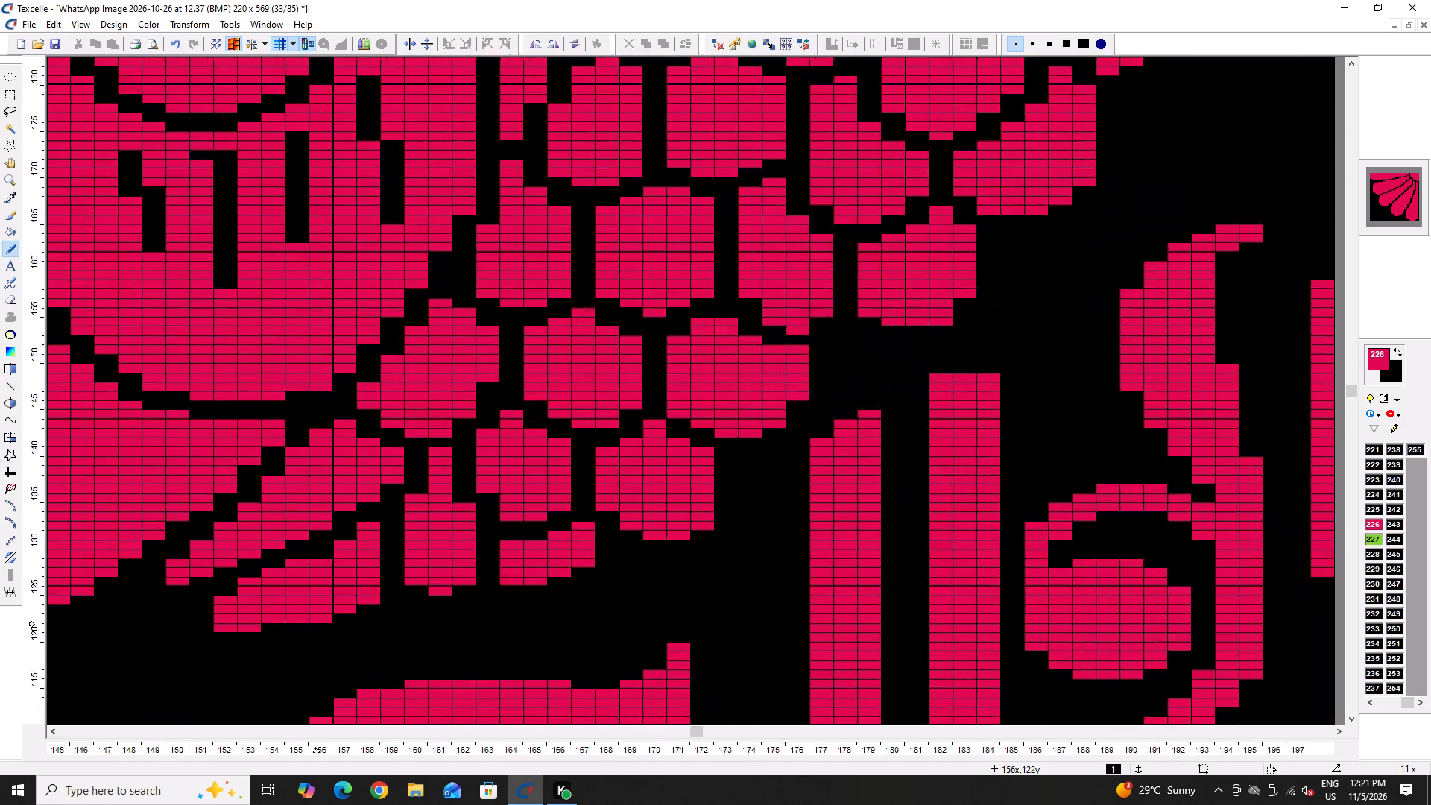
ctrl+scroll(315, 625, up, 2)
drag(225, 616, 251, 616)
triple_click(252, 616)
ctrl+scroll(343, 558, down, 3)
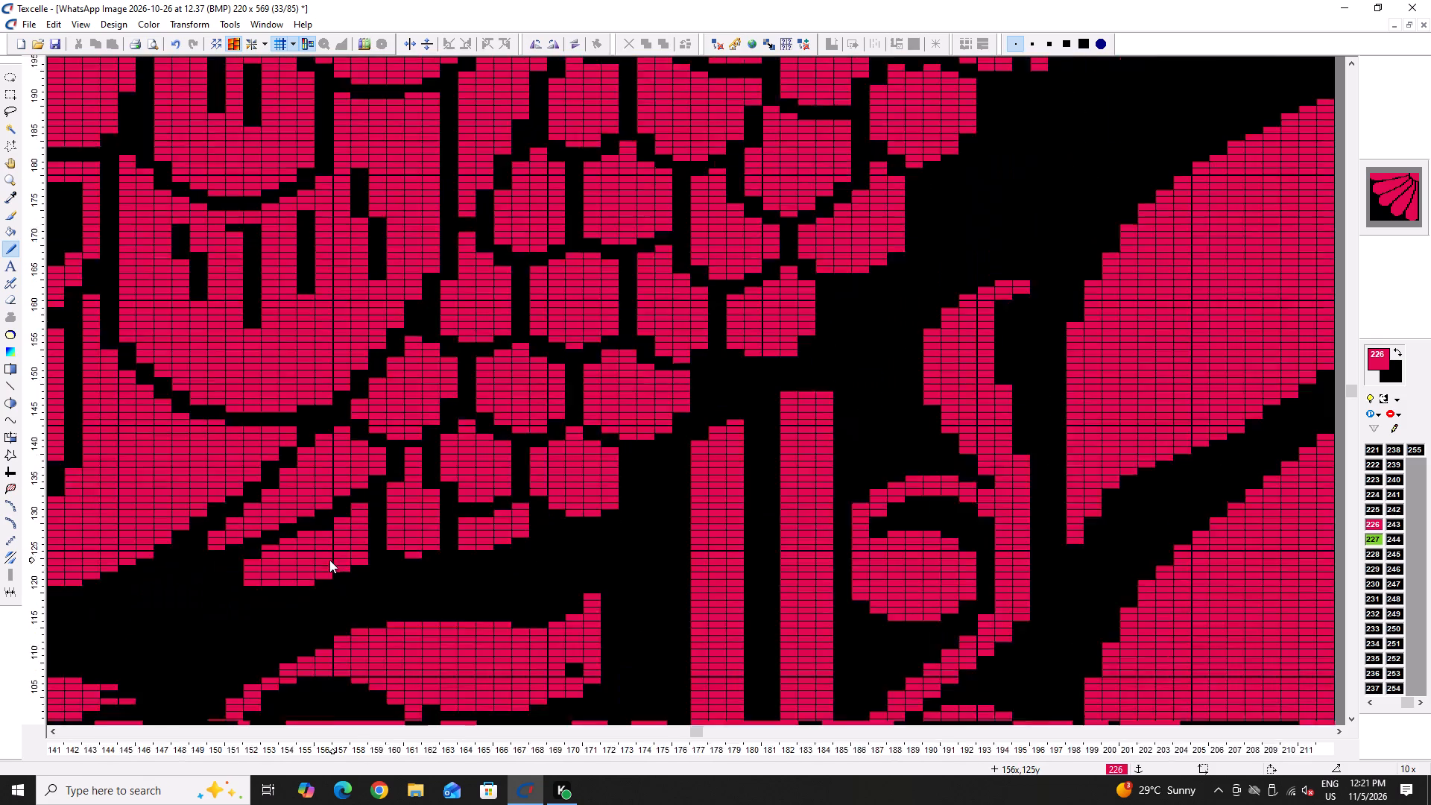
Add a small pink scale piece at columns 178 and 179, about rows 149 to 154, keeping column 177 black and trimming its edges in black.
ctrl+scroll(329, 560, down, 2)
ctrl+scroll(552, 433, up, 4)
drag(543, 480, 596, 534)
click(598, 531)
drag(603, 528, 619, 505)
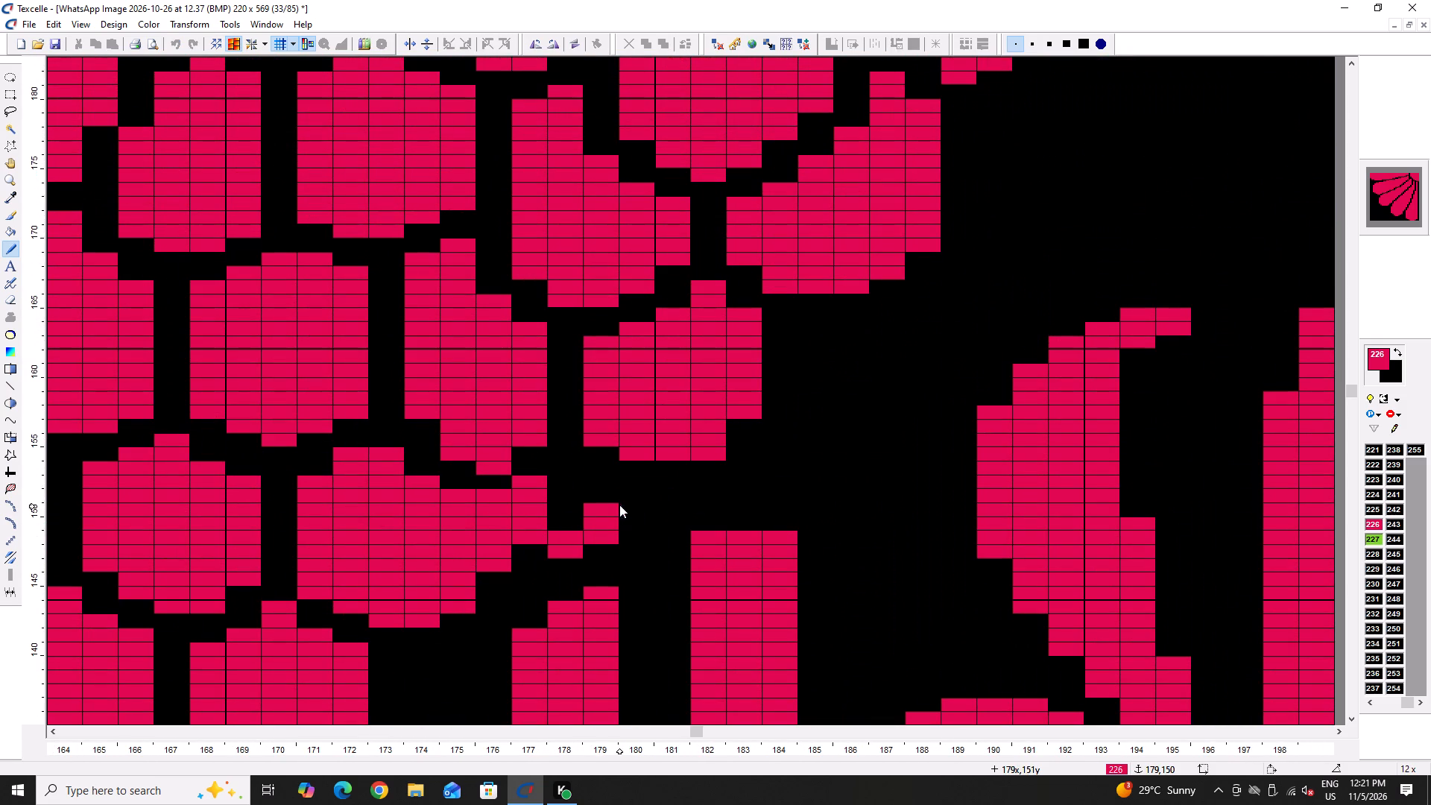
drag(619, 505, 571, 520)
click(571, 520)
right_drag(520, 482, 537, 532)
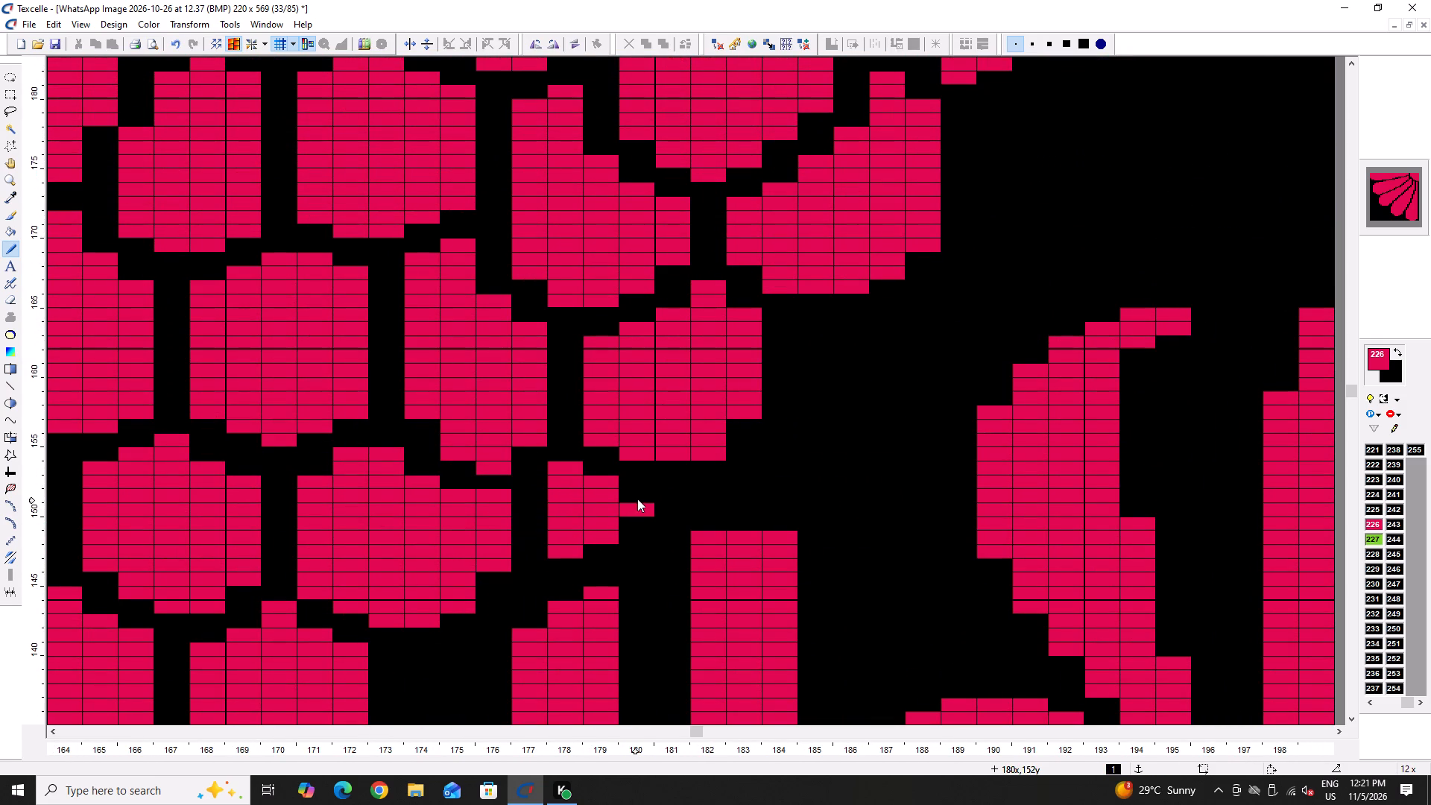
right_drag(644, 499, 648, 508)
right_click(648, 508)
right_drag(565, 548, 584, 552)
right_click(607, 539)
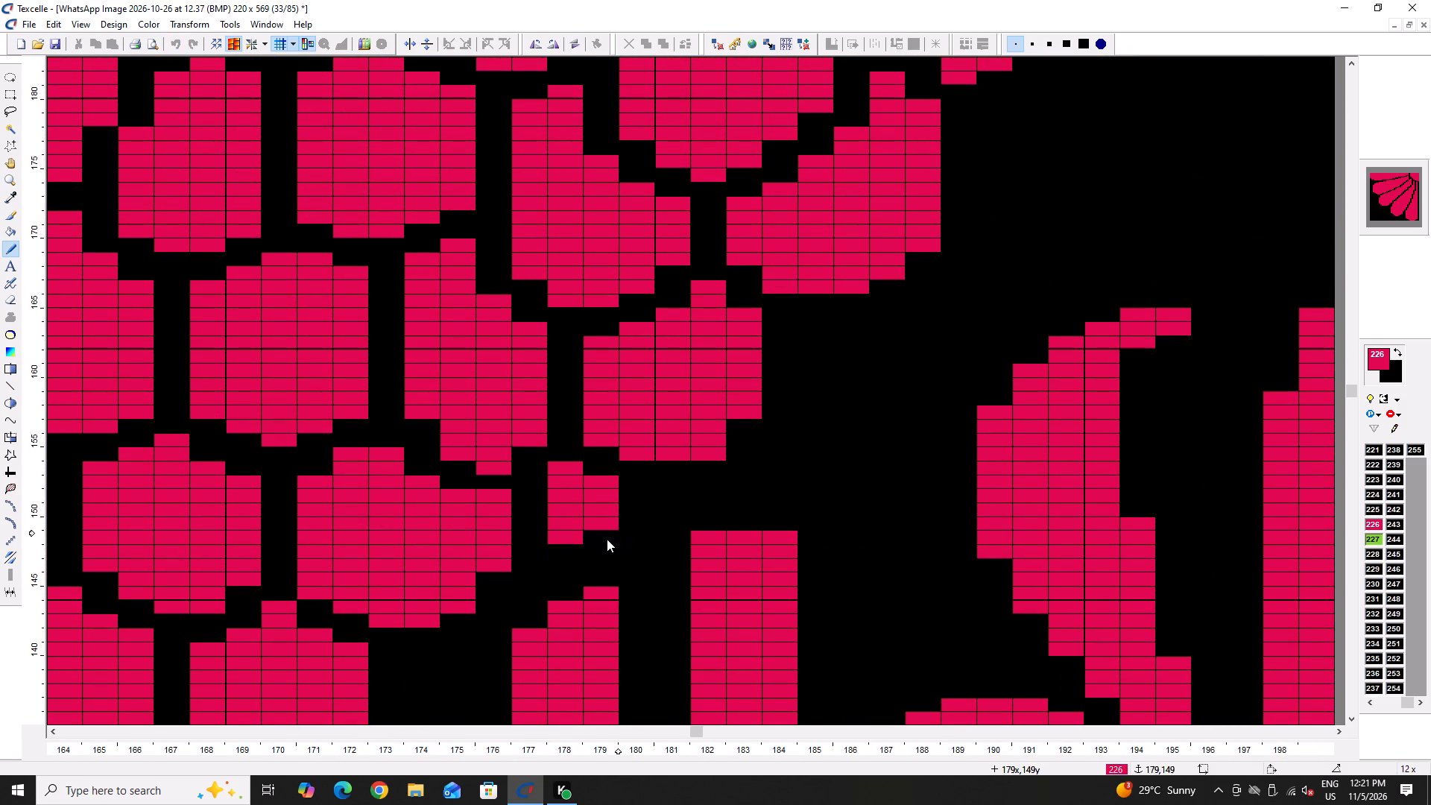
Round the lower corner of the scale above with pink at column 183 near row 156 and black at column 182 near row 154.
ctrl+scroll(510, 509, down, 4)
ctrl+scroll(562, 484, up, 2)
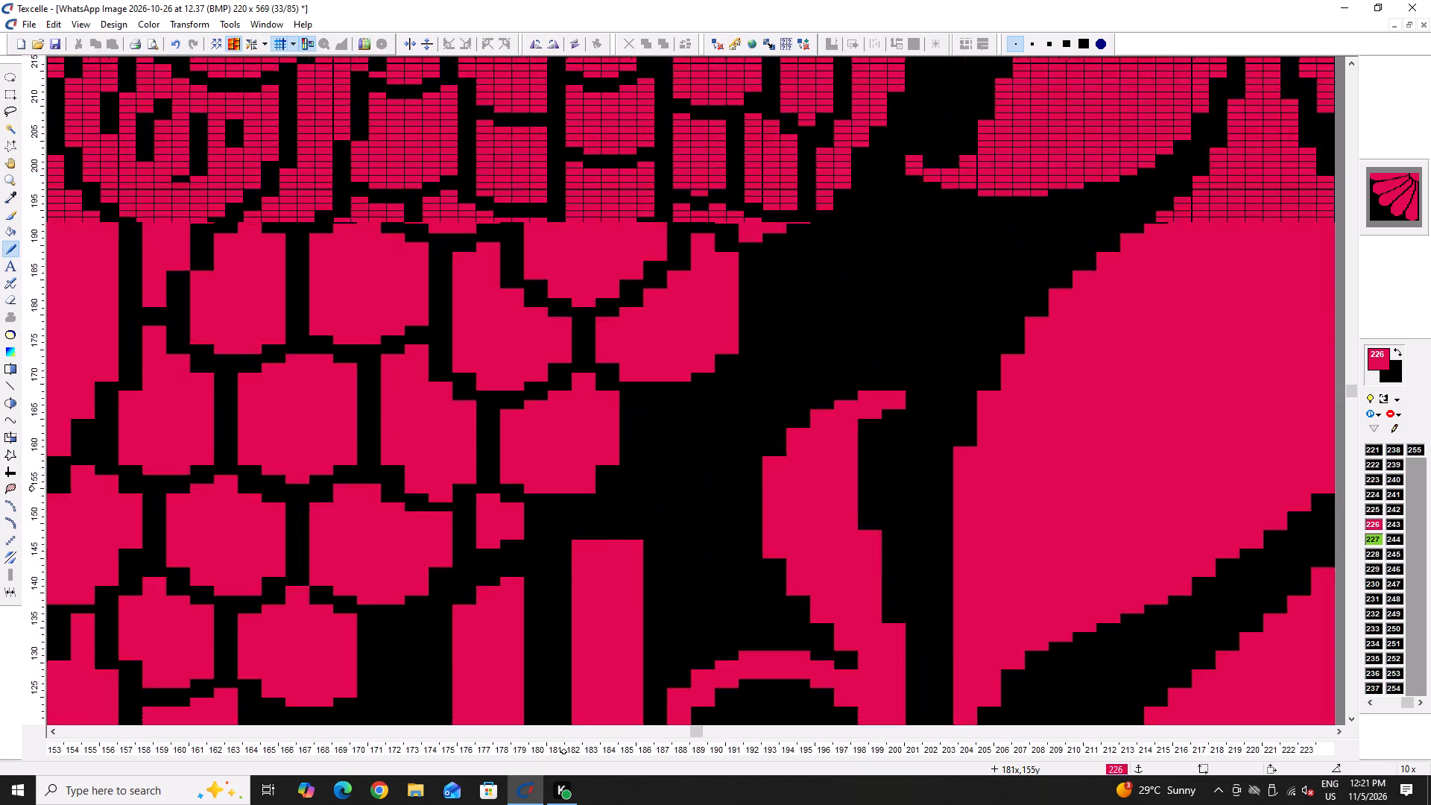
ctrl+scroll(566, 490, up, 2)
click(633, 466)
ctrl+scroll(478, 468, down, 4)
ctrl+scroll(501, 468, up, 3)
right_click(549, 493)
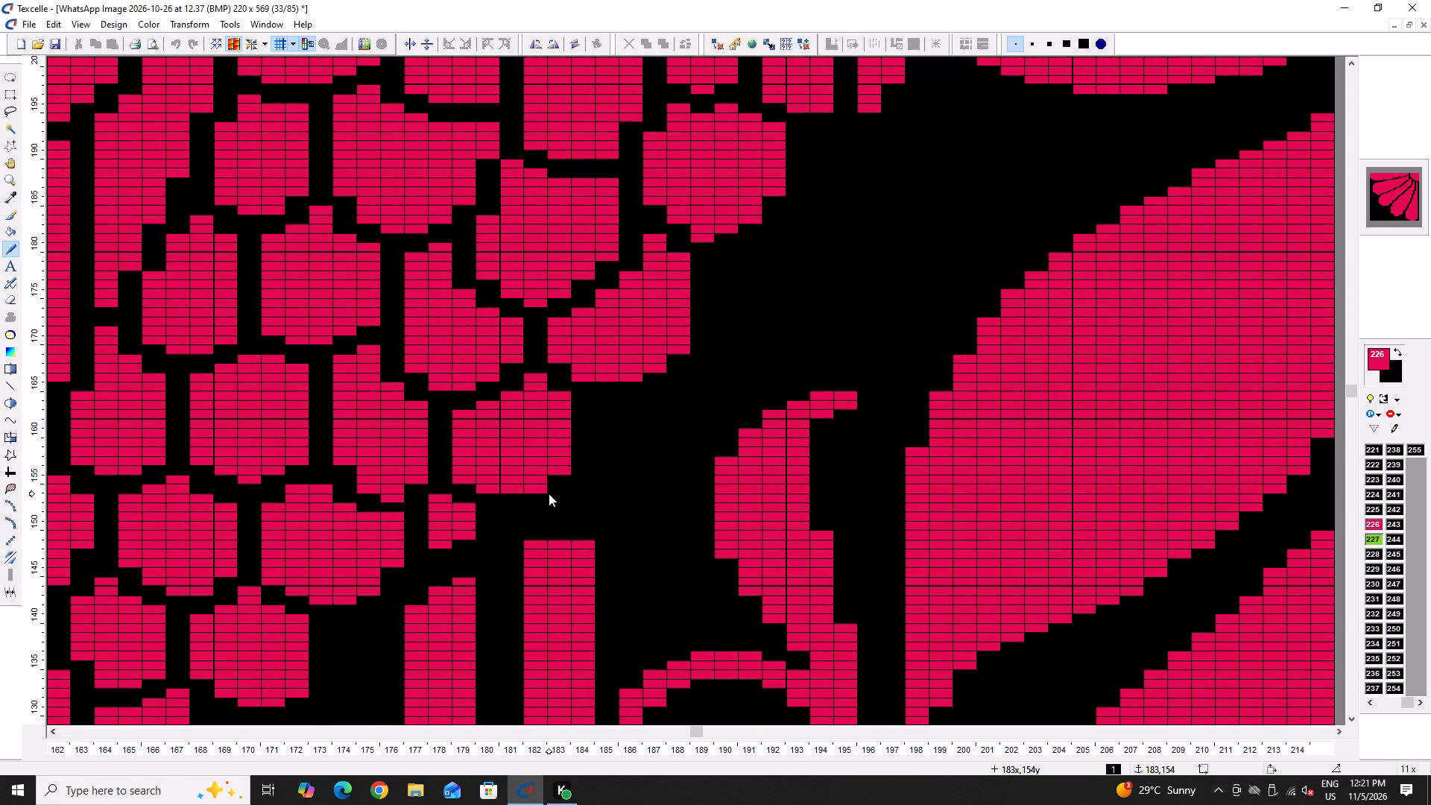
right_click(543, 493)
right_click(543, 490)
right_click(543, 490)
Trim the scale's bottom edge in black at column 189 near row 181 and add pink to the scale below at column 188 near row 180.
ctrl+scroll(403, 462, down, 1)
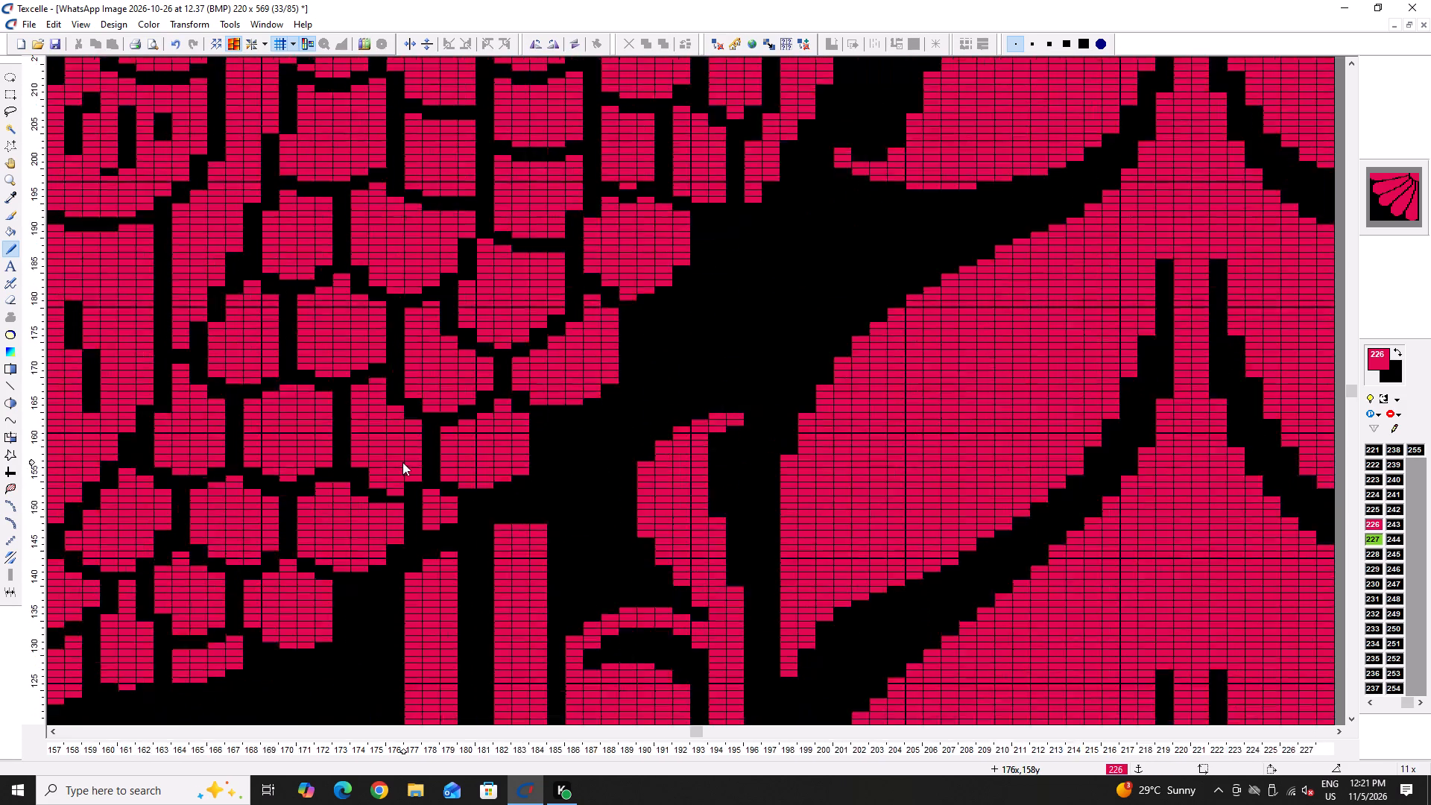
ctrl+scroll(402, 462, down, 2)
ctrl+scroll(560, 365, up, 5)
right_click(458, 375)
right_click(446, 368)
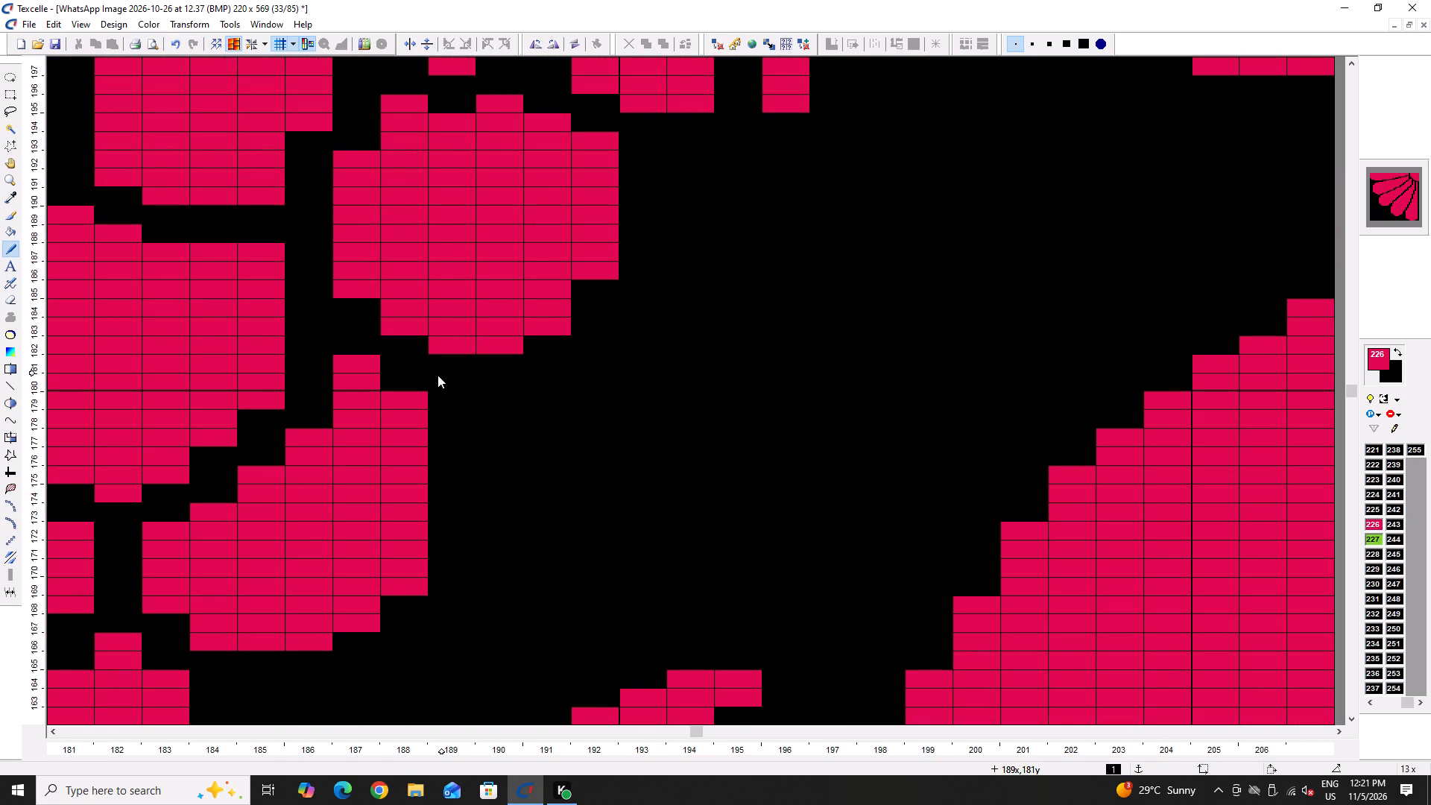
drag(410, 387, 402, 391)
Reshape the lower corner of the narrow scale at column 194 with black and pink around rows 195 to 197.
ctrl+scroll(403, 394, down, 5)
scroll(440, 373, up, 3)
ctrl+scroll(451, 639, up, 4)
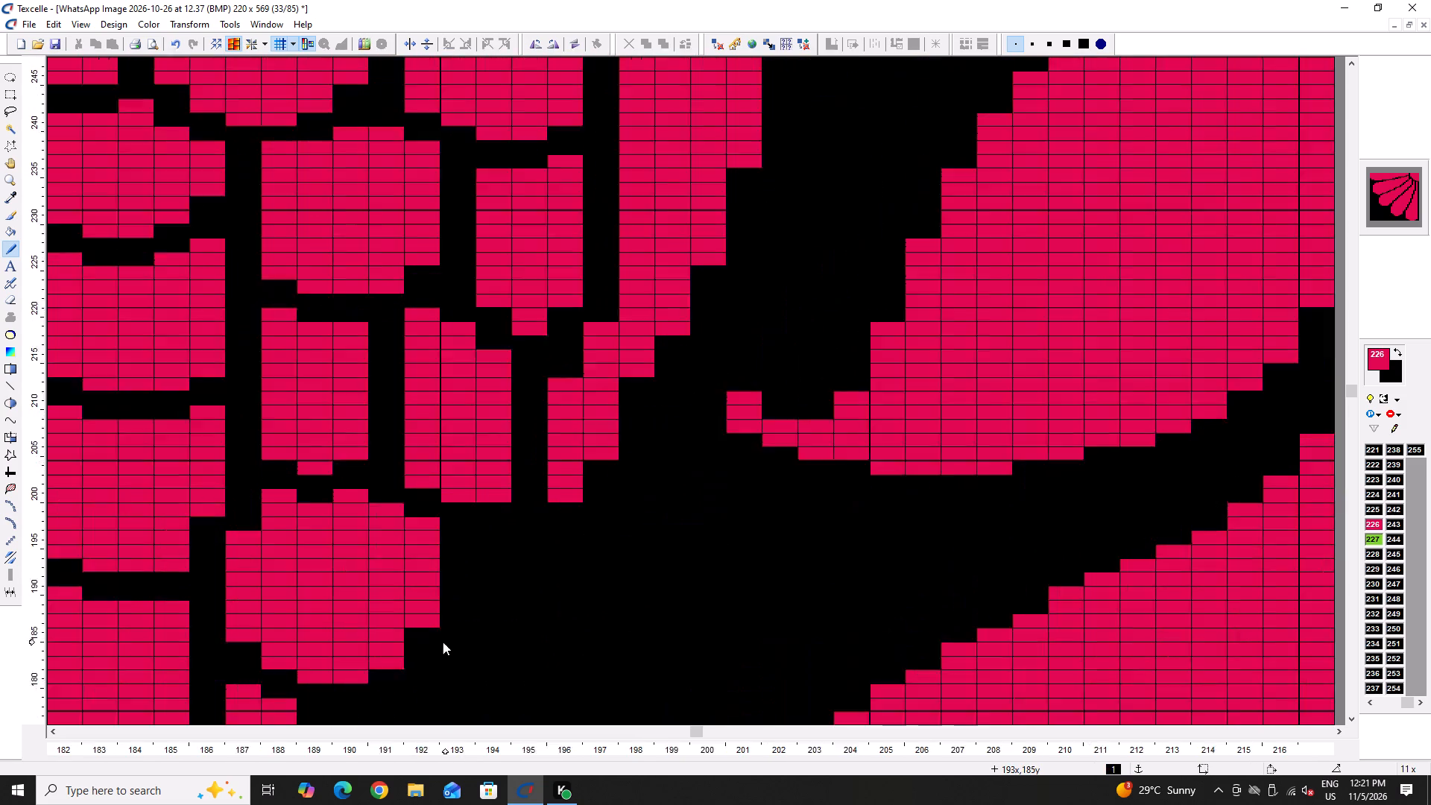
ctrl+scroll(443, 642, up, 1)
click(387, 622)
ctrl+scroll(393, 620, down, 6)
ctrl+scroll(435, 585, up, 5)
right_click(383, 584)
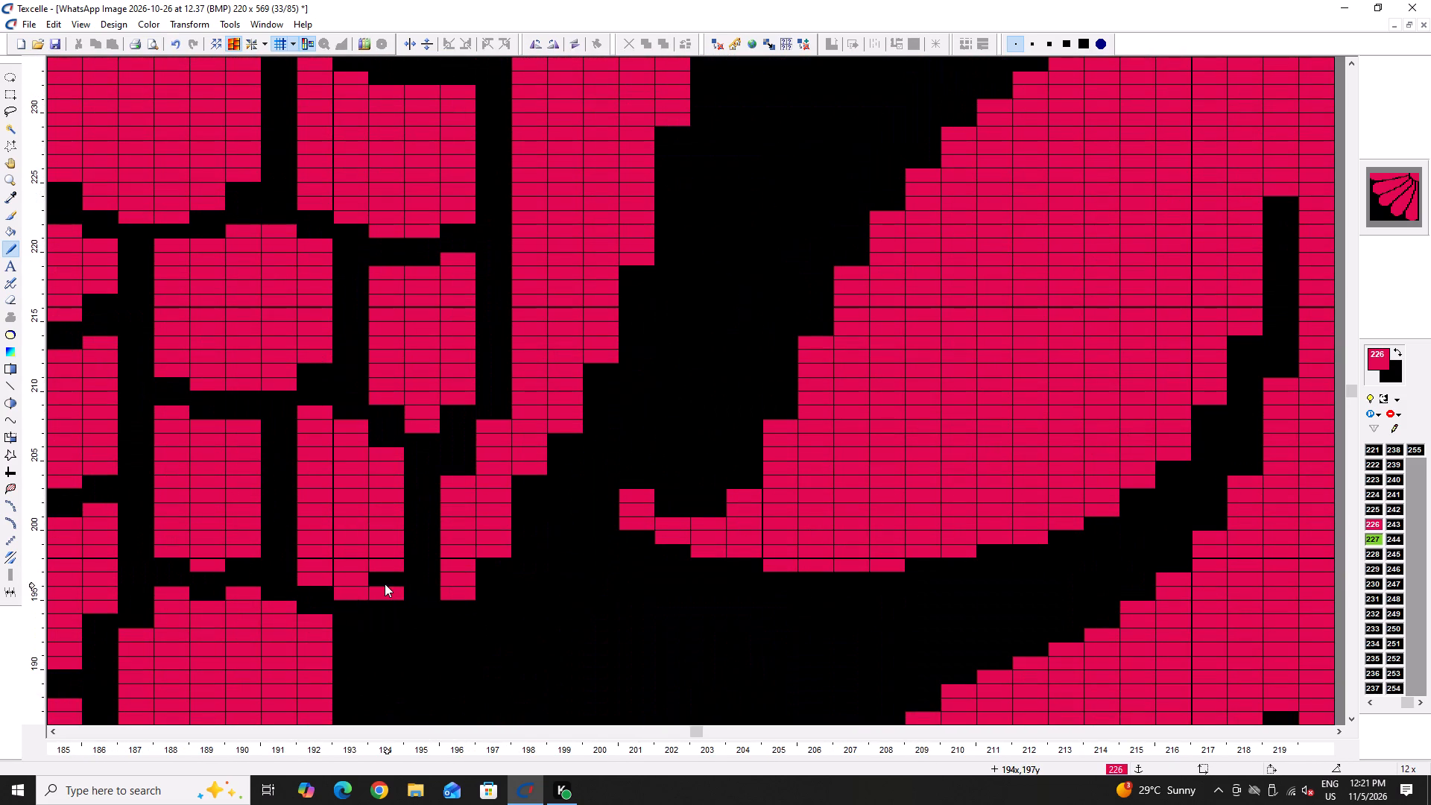
right_drag(385, 584, 385, 594)
click(387, 579)
Extend the inner arch outline in black at column 188 near row 272, and trim the small scale's upper corner at columns 179 and 180 near rows 255 to 257.
ctrl+scroll(387, 579, down, 6)
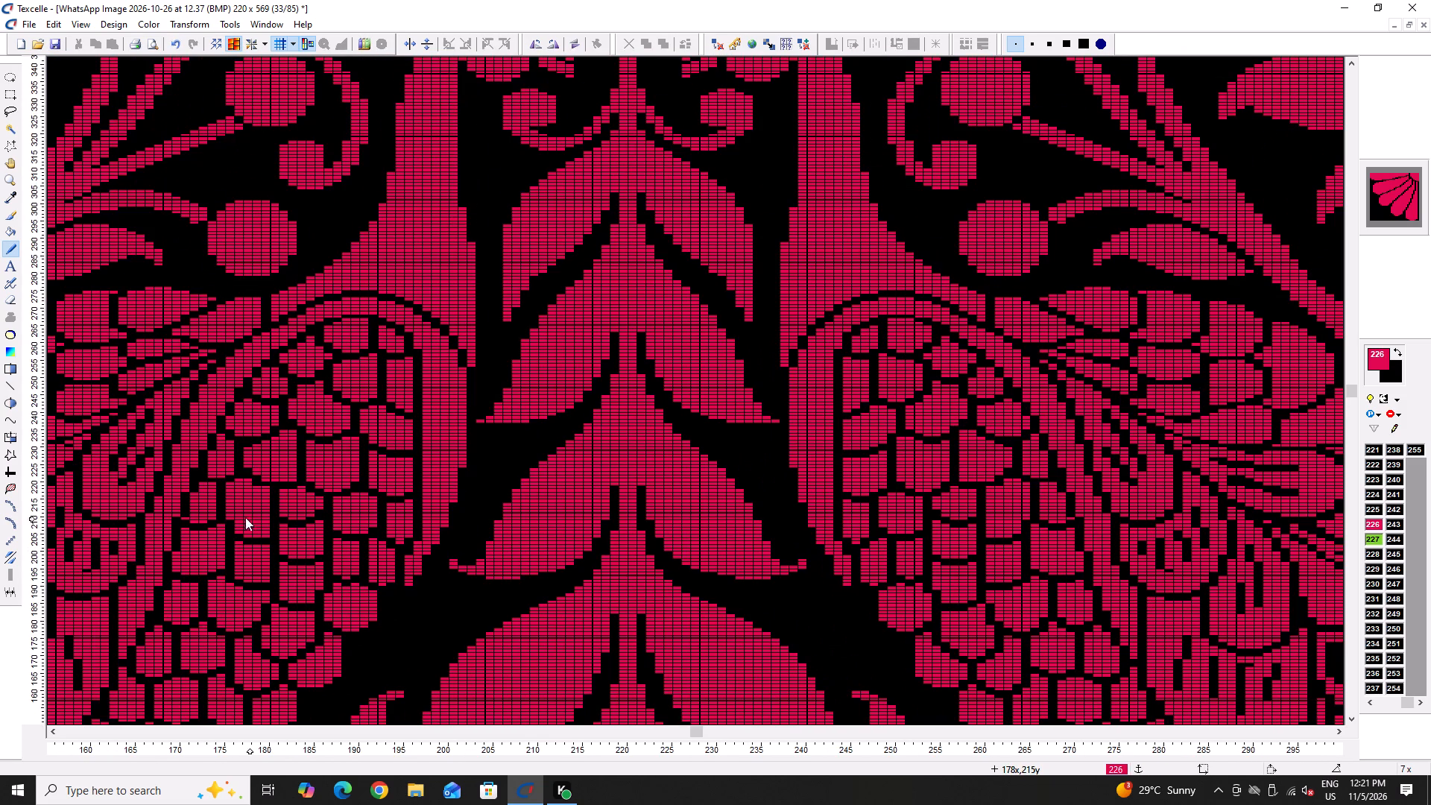
ctrl+scroll(281, 329, up, 6)
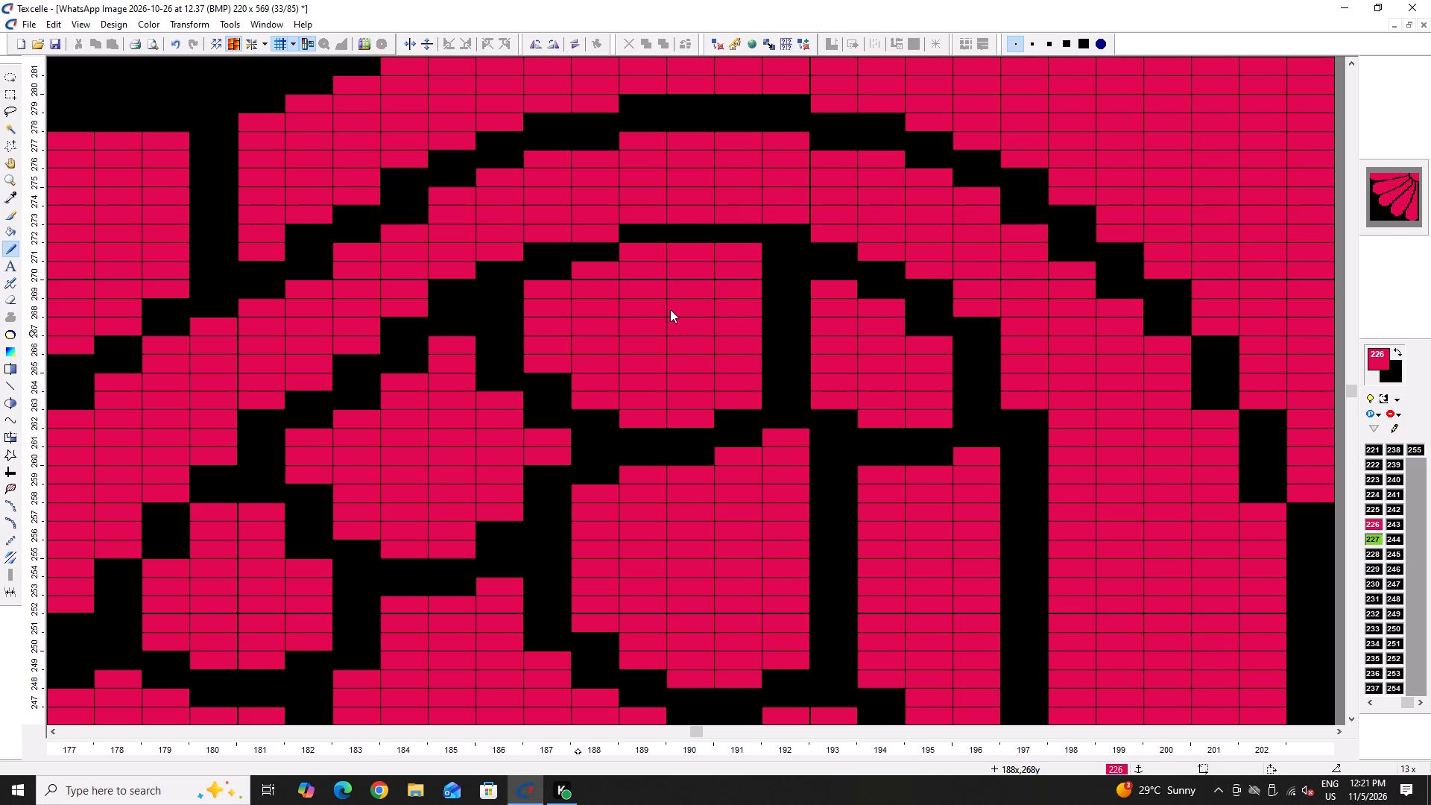
right_click(613, 237)
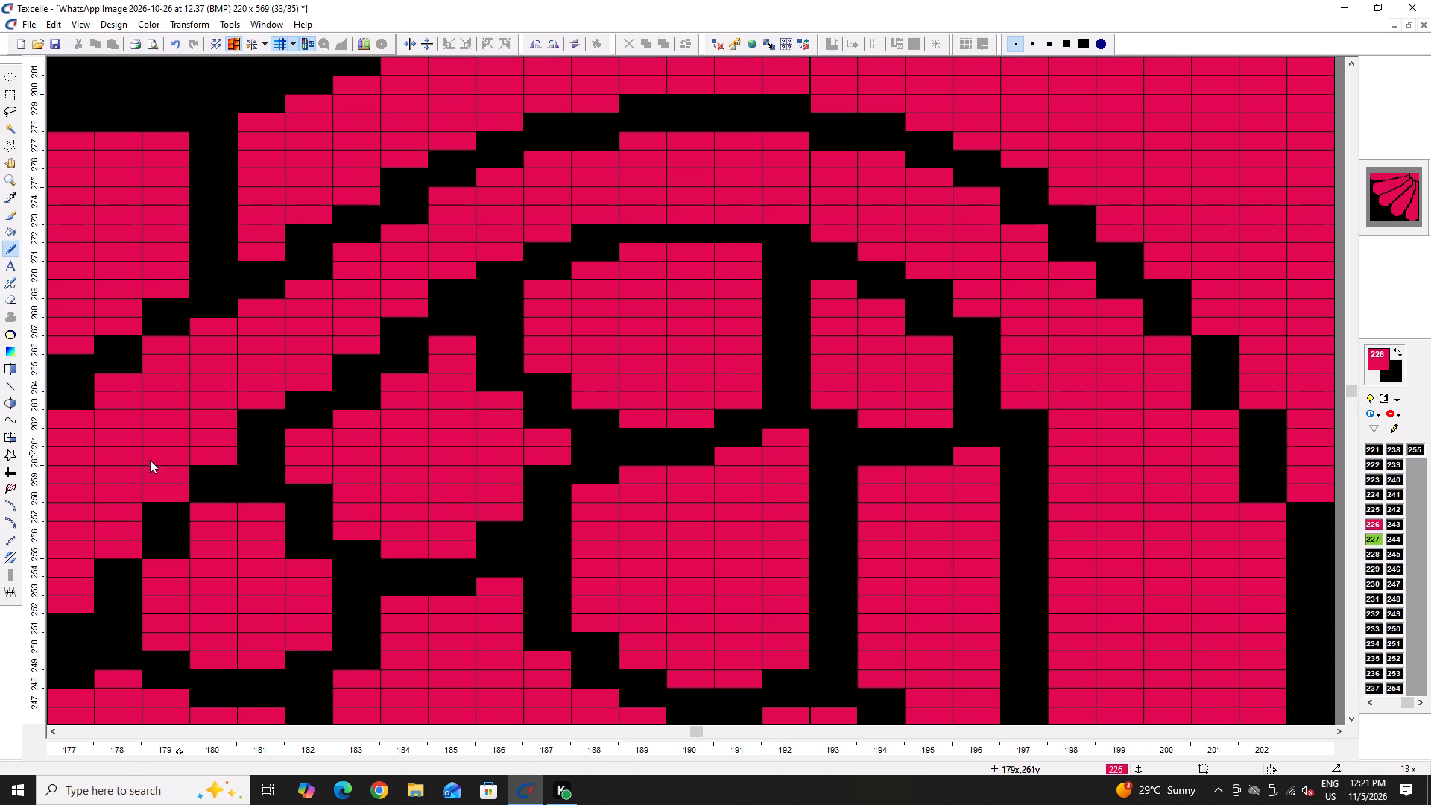
right_click(206, 514)
right_click(159, 558)
Touch up the black outline between the scales around column 171 near row 214, using black and a pink pixel.
ctrl+scroll(175, 545, down, 5)
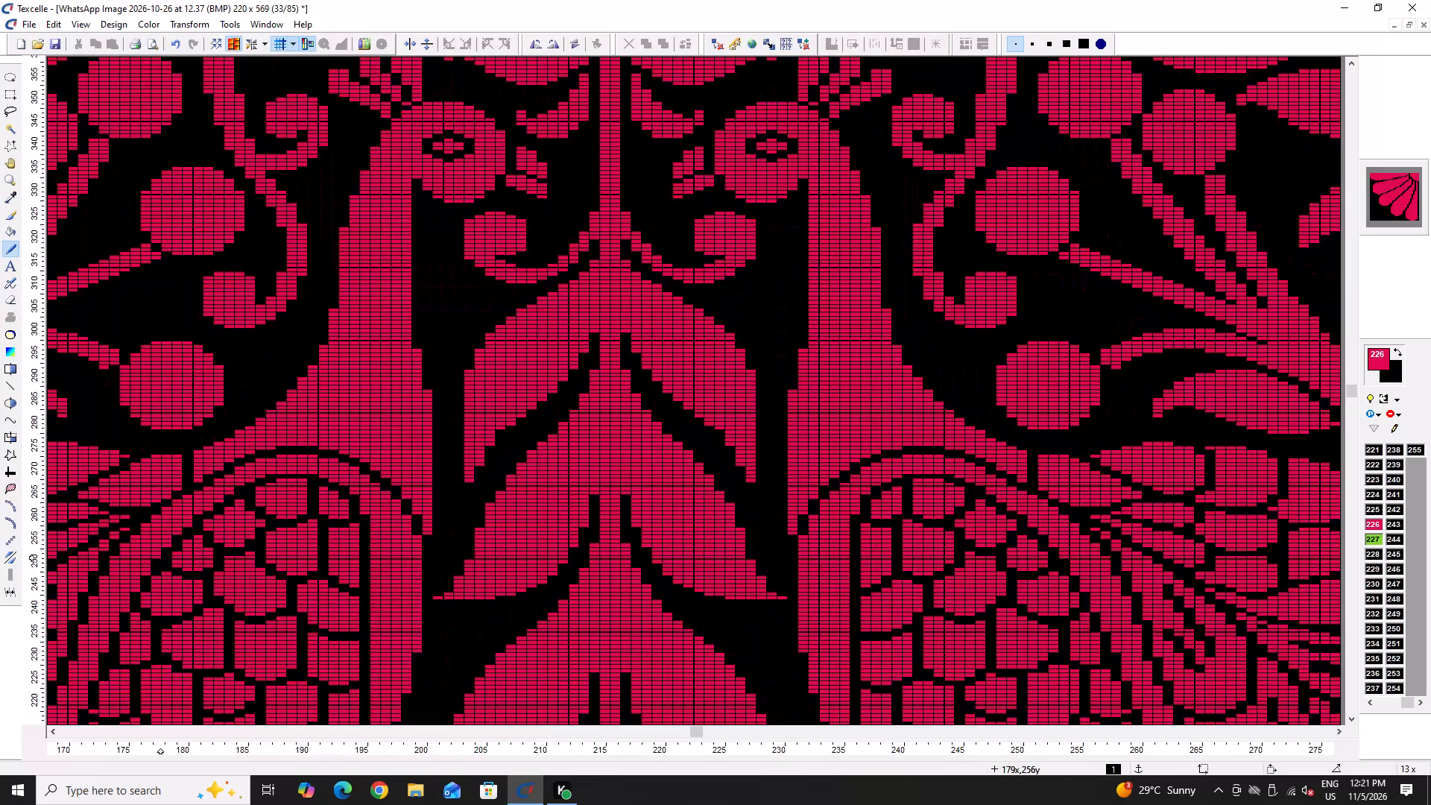
scroll(226, 540, down, 3)
key(Left)
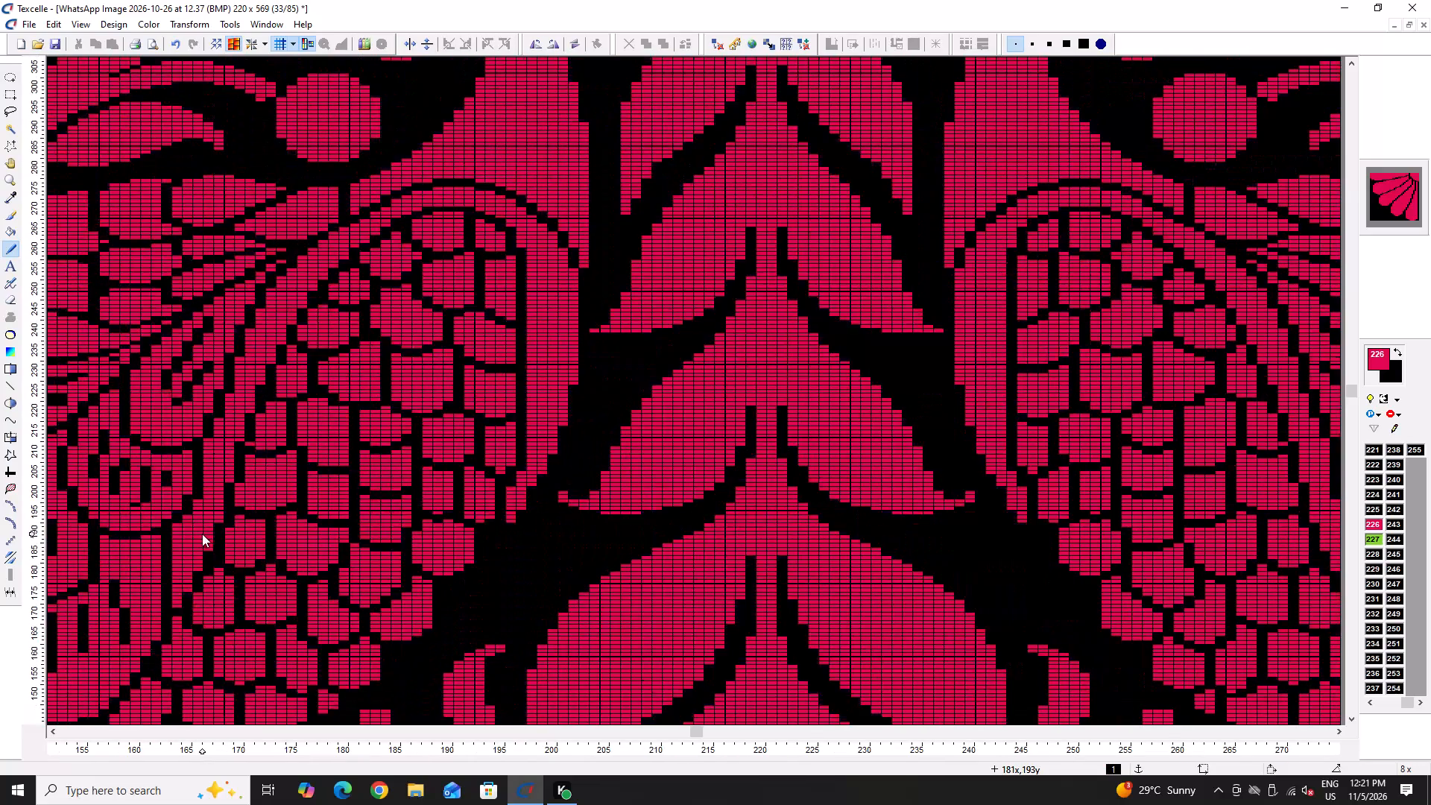
key(Left)
ctrl+scroll(367, 459, up, 5)
right_click(553, 384)
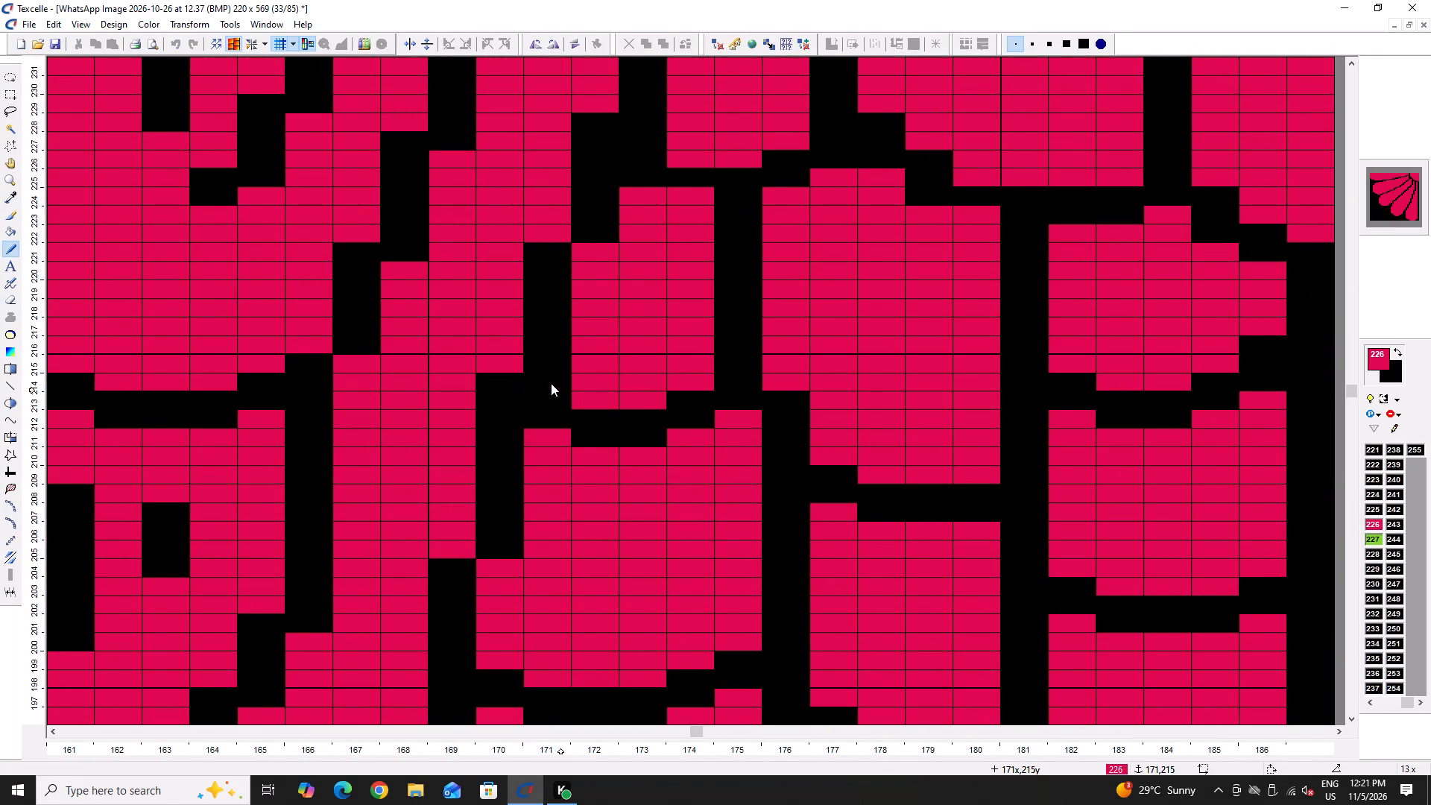
scroll(549, 418, up, 2)
right_click(581, 412)
right_click(605, 395)
click(588, 414)
Thicken the black outline around the narrow scale at column 175 near row 239 and column 174 near row 234.
ctrl+scroll(59, 416, down, 2)
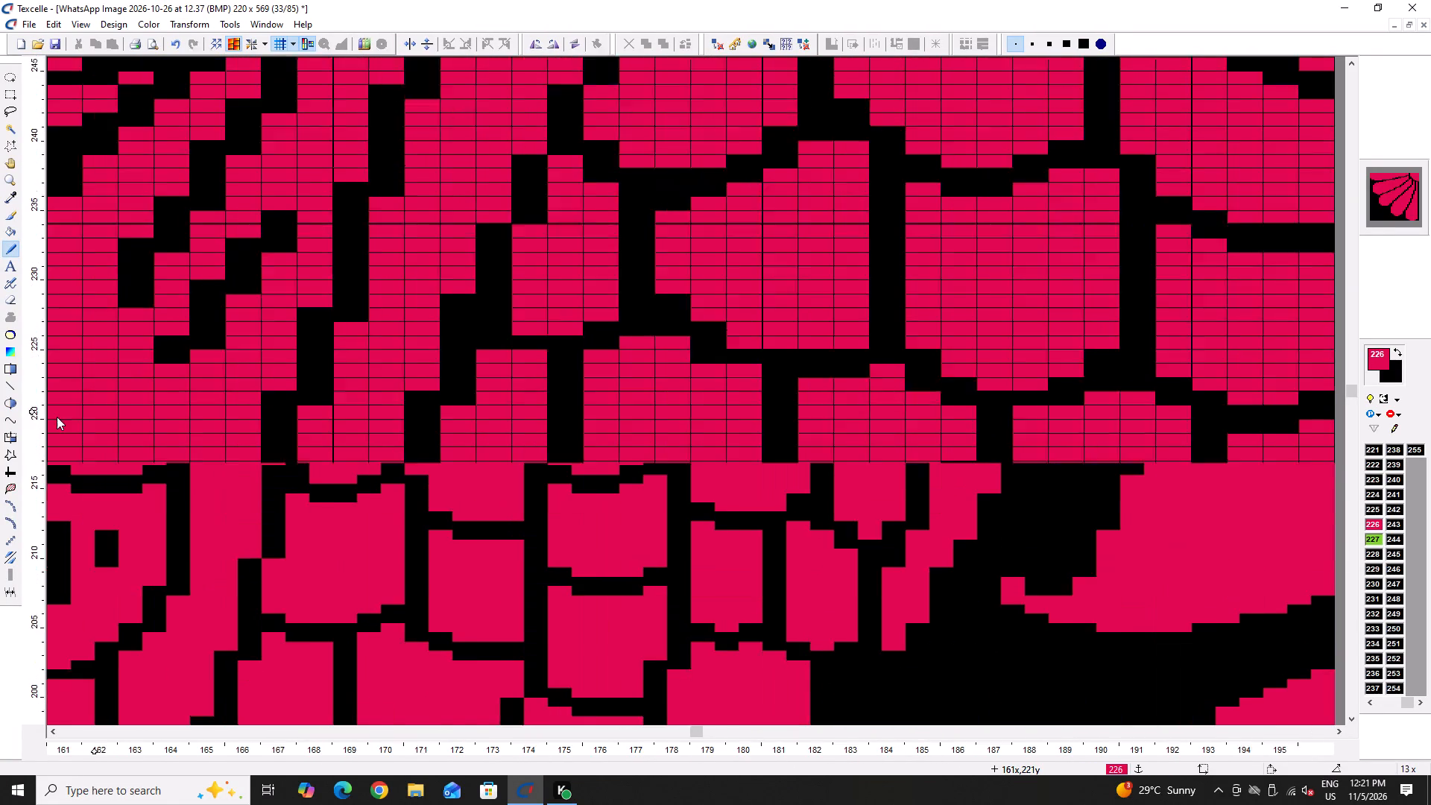
scroll(301, 279, up, 2)
ctrl+scroll(414, 390, up, 3)
right_click(401, 414)
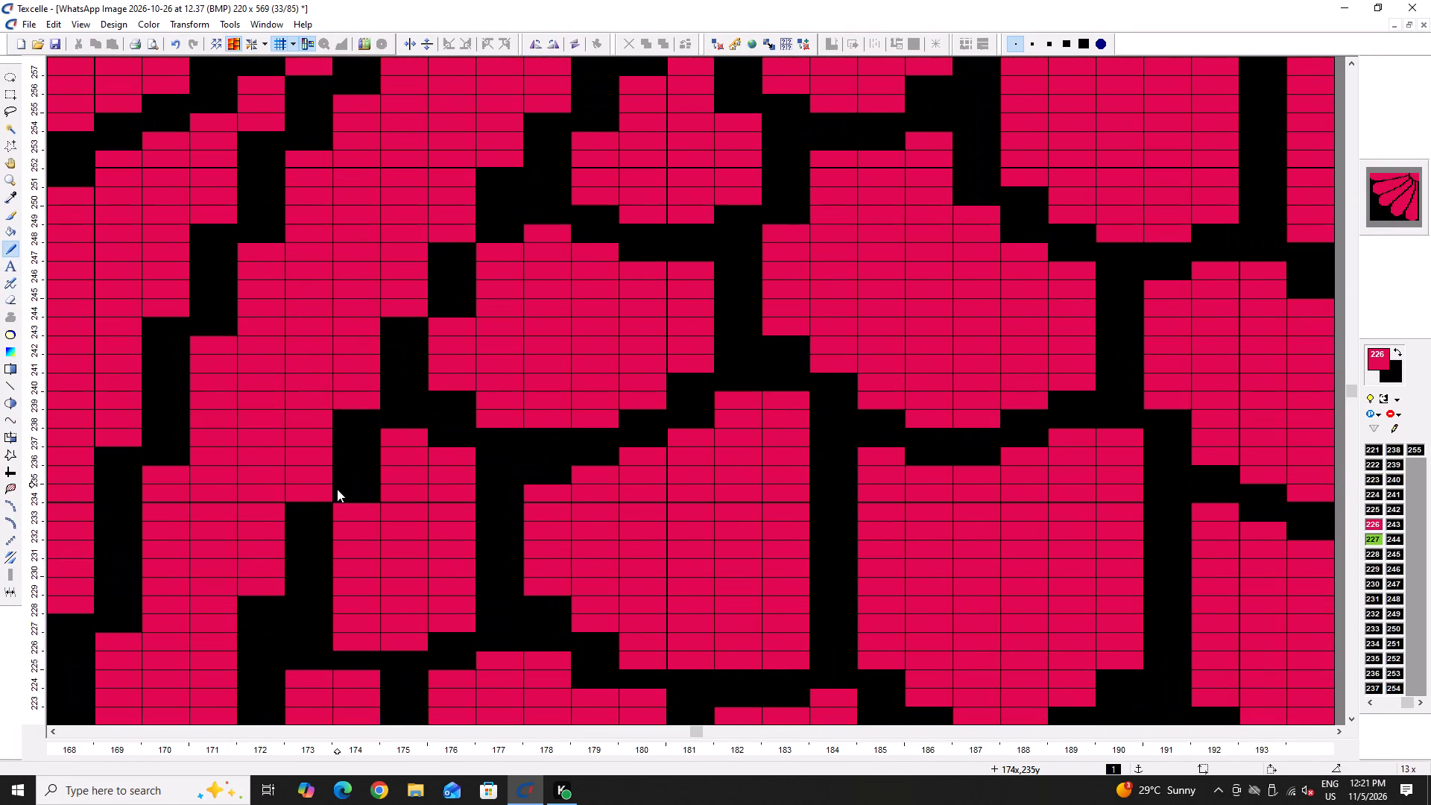
right_click(342, 507)
Save the bitmap.
key(ctrl+s)
key(ctrl+s)
key(ctrl+s)
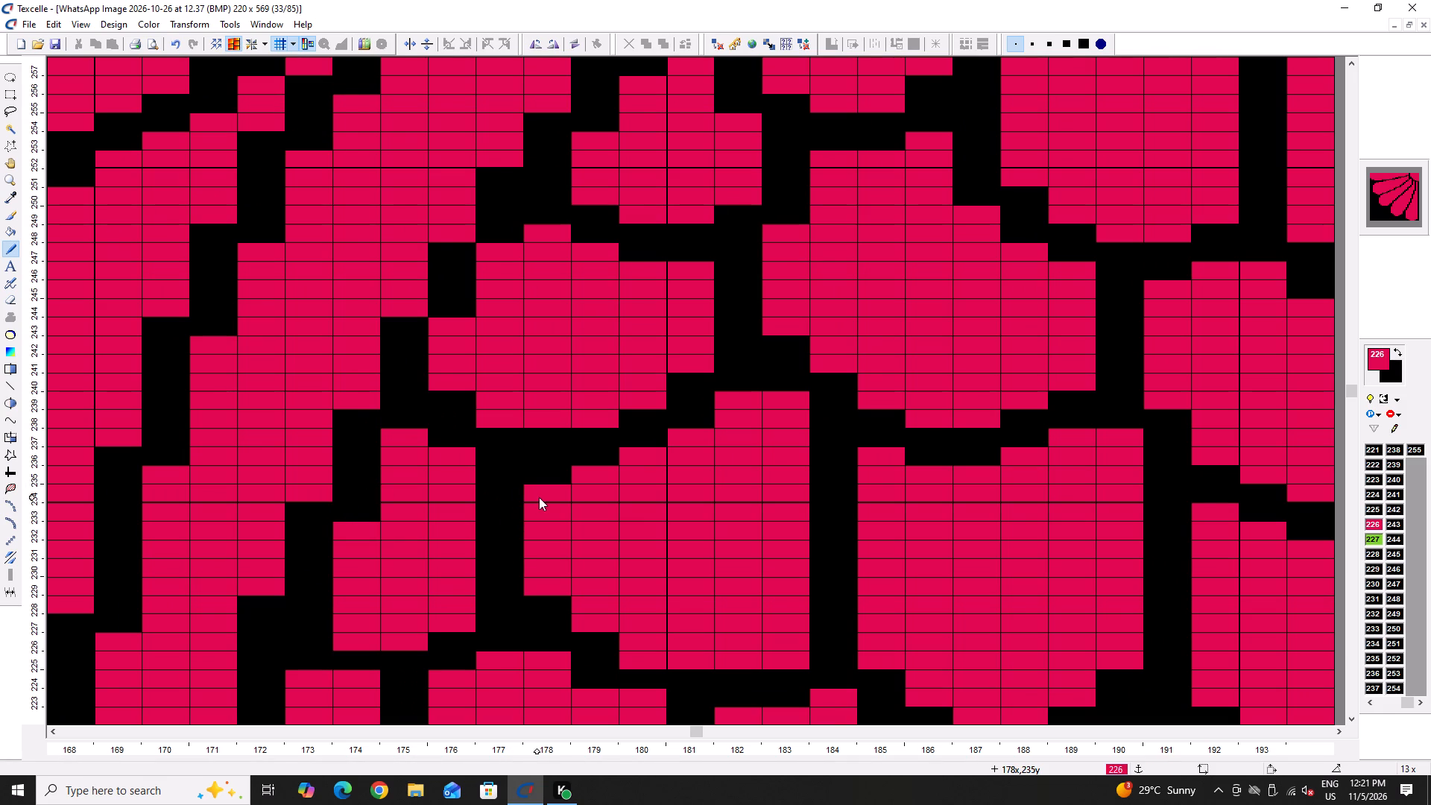
Smooth the facing scale corners with pink at column 178 near row 235 and column 176 near row 237, and black at column 177 near row 238.
click(555, 479)
ctrl+scroll(455, 479, down, 4)
ctrl+scroll(496, 475, up, 4)
right_click(397, 443)
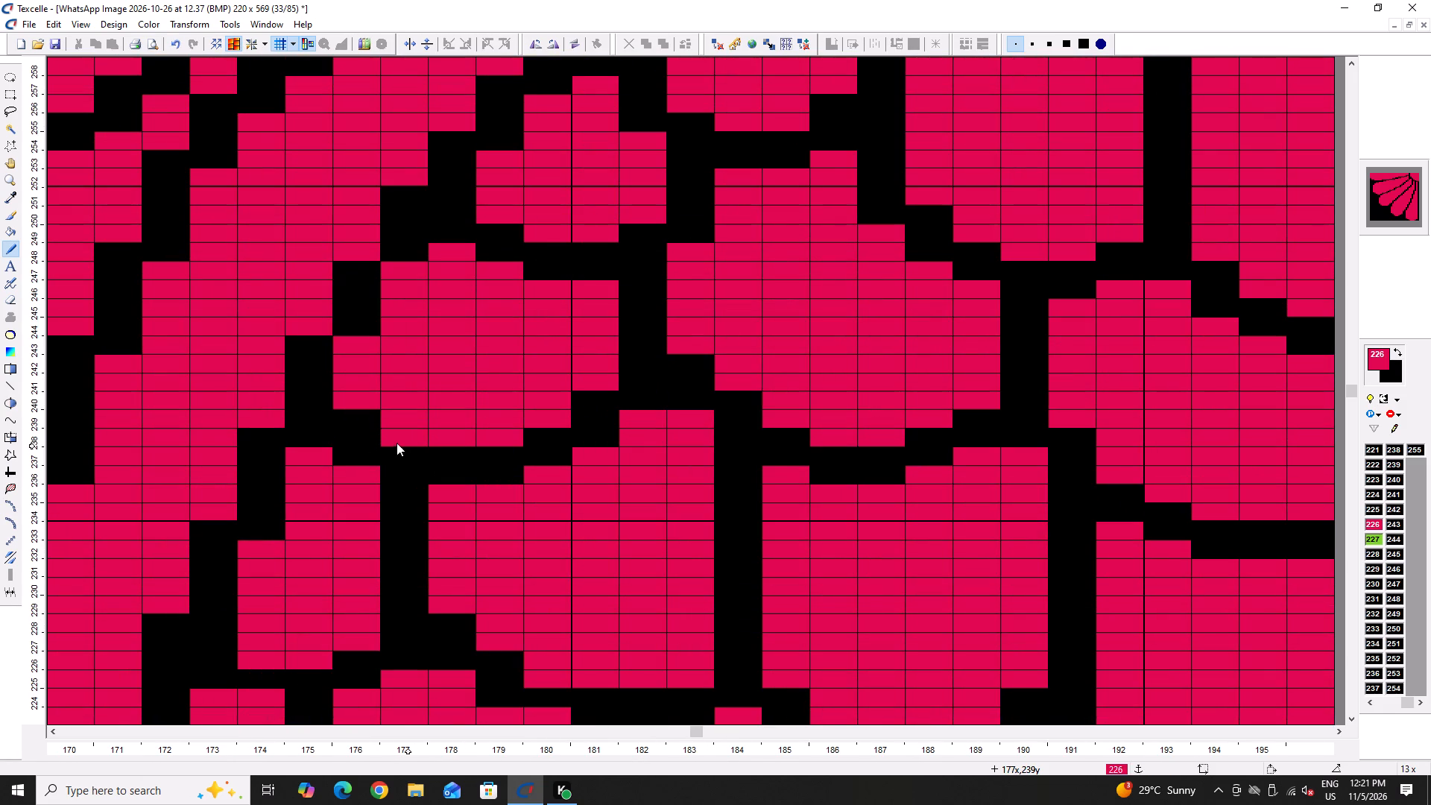
click(362, 457)
Trim the small scale's top in black at column 180 near row 257 and fill column 179 near row 258 in pink.
ctrl+scroll(345, 446, down, 4)
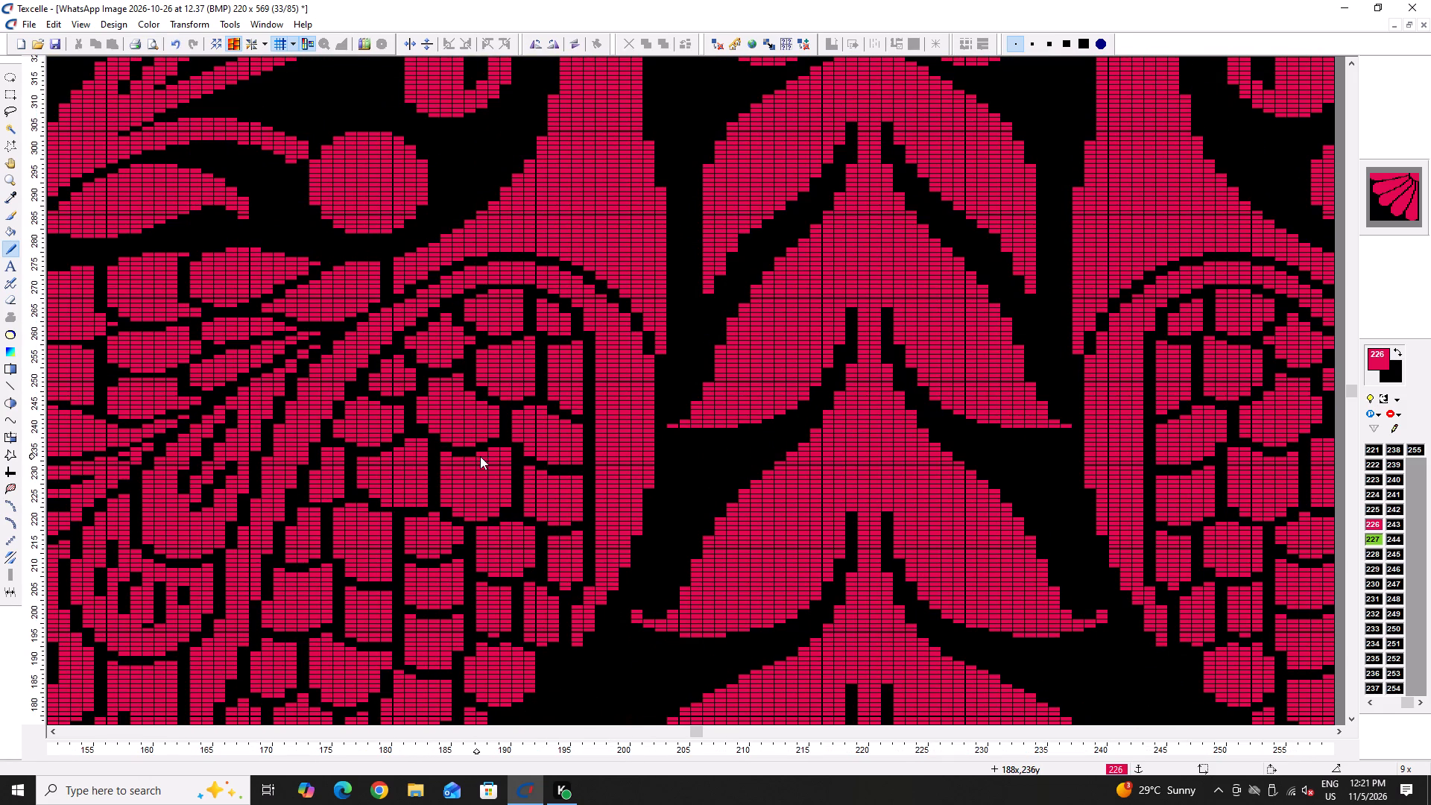
ctrl+scroll(426, 354, up, 4)
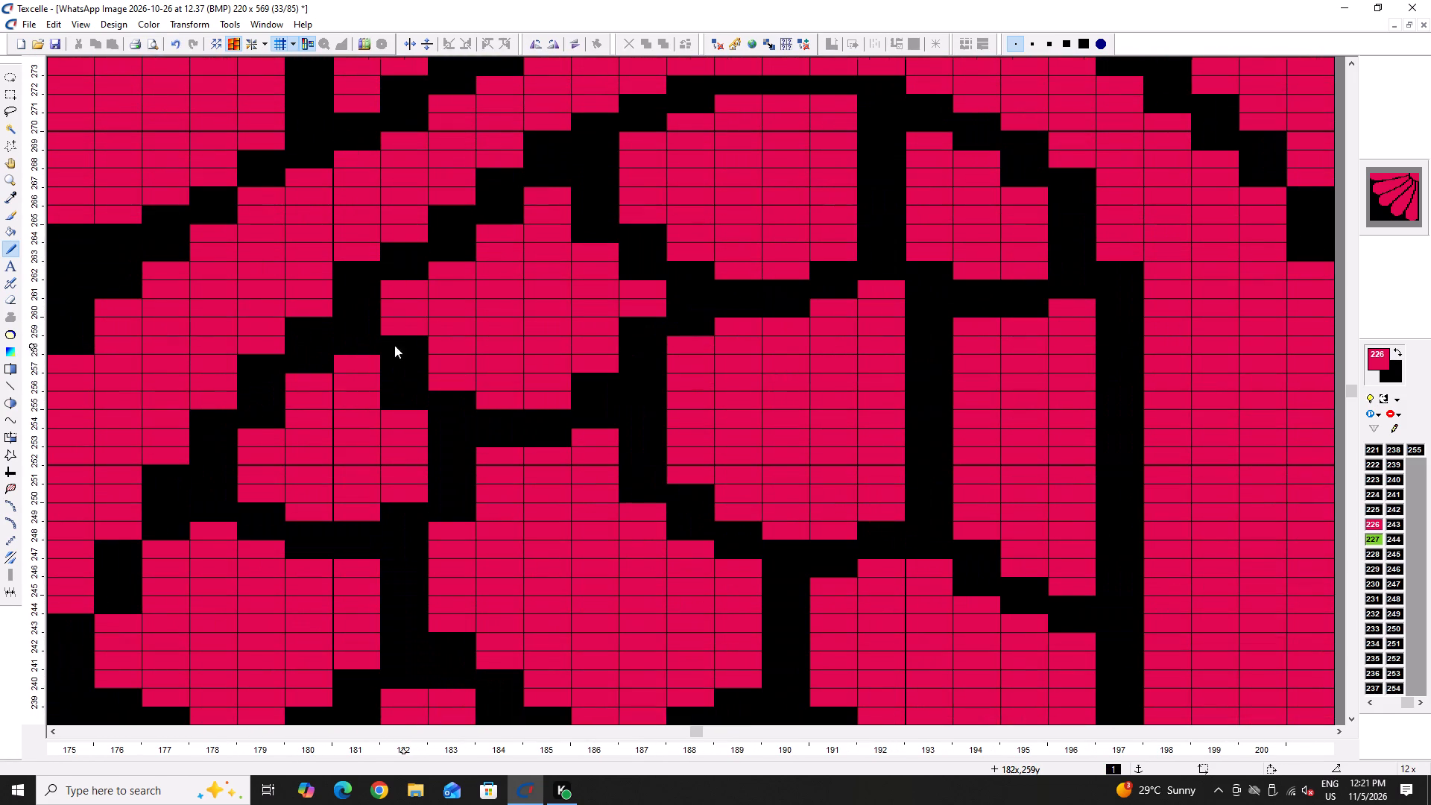
right_click(306, 378)
click(265, 363)
Round the scale's lower corner in black at columns 182 and 183 near rows 225 and 226, and extend the scale below in pink near rows 223 and 224.
ctrl+scroll(266, 368, down, 2)
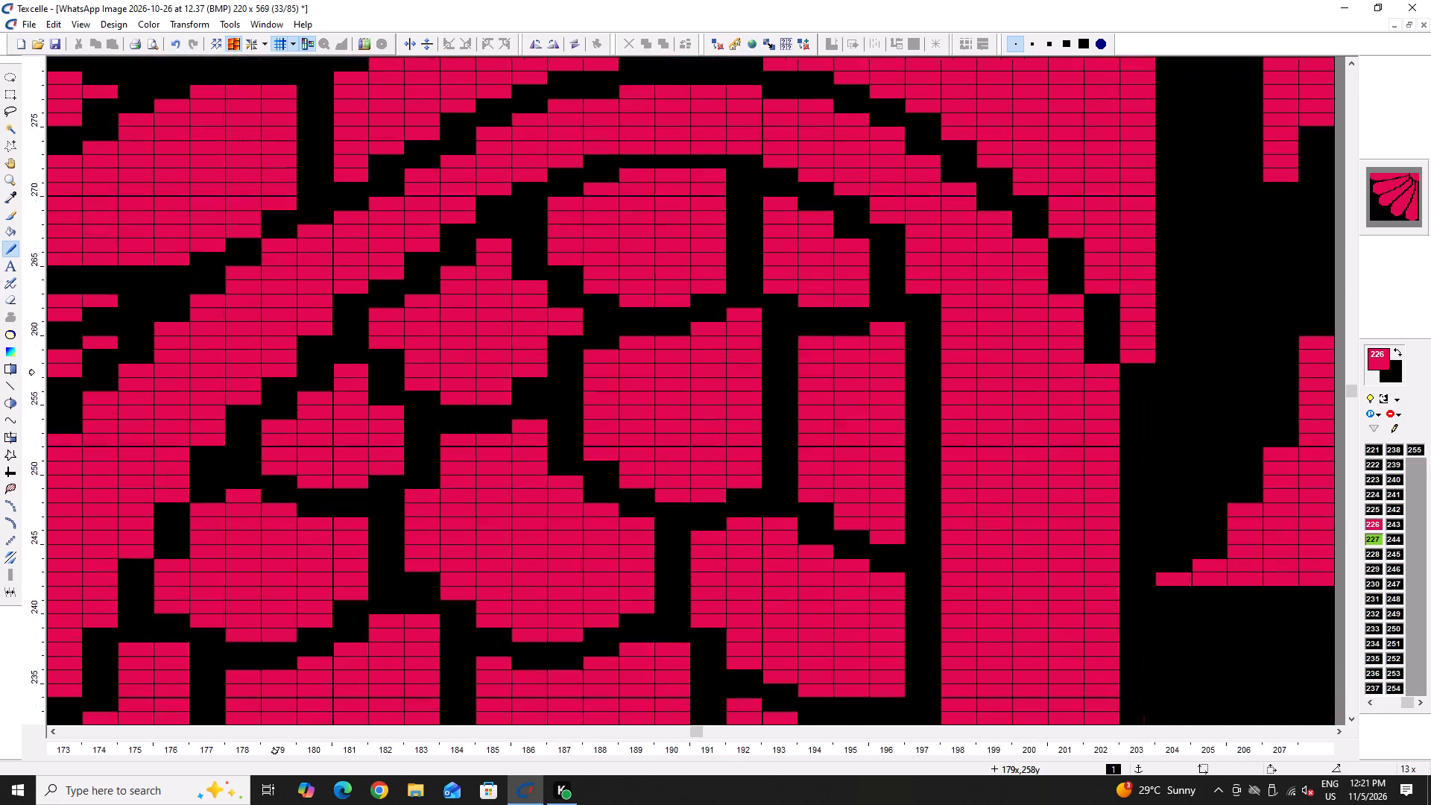
ctrl+scroll(265, 370, down, 2)
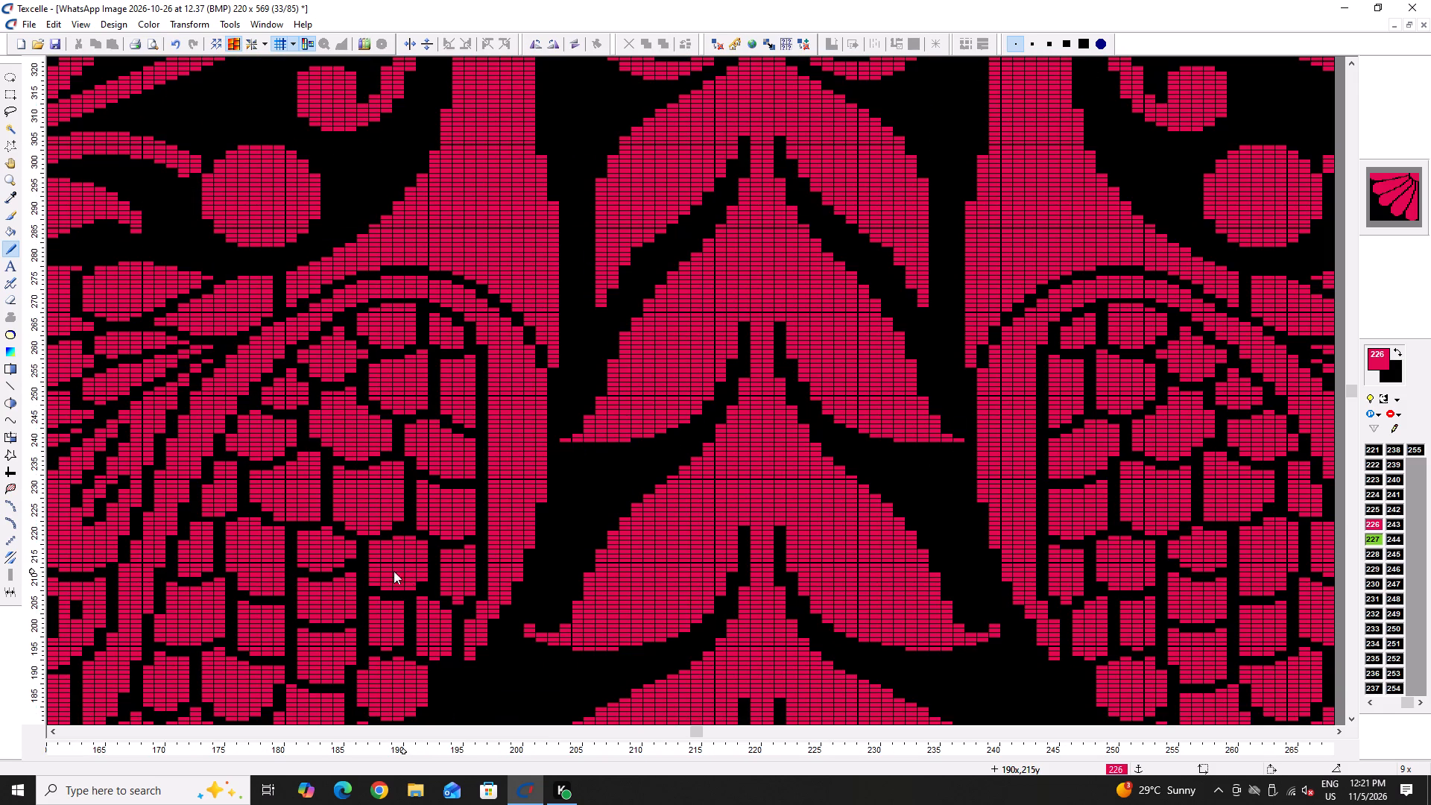
scroll(379, 563, down, 1)
ctrl+scroll(304, 458, up, 3)
right_click(305, 399)
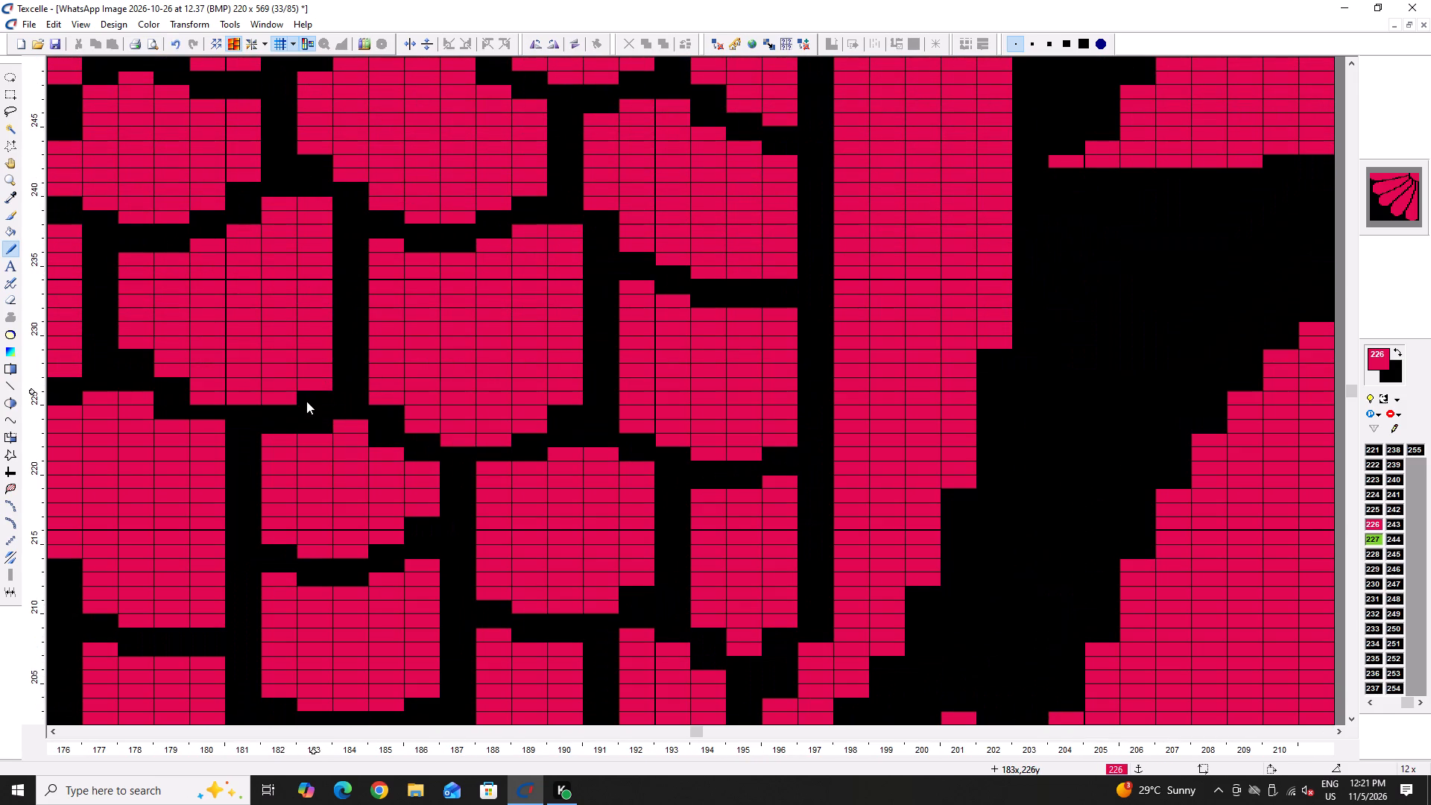
right_click(320, 385)
right_drag(294, 406, 286, 408)
drag(324, 417, 322, 426)
click(321, 426)
right_click(282, 396)
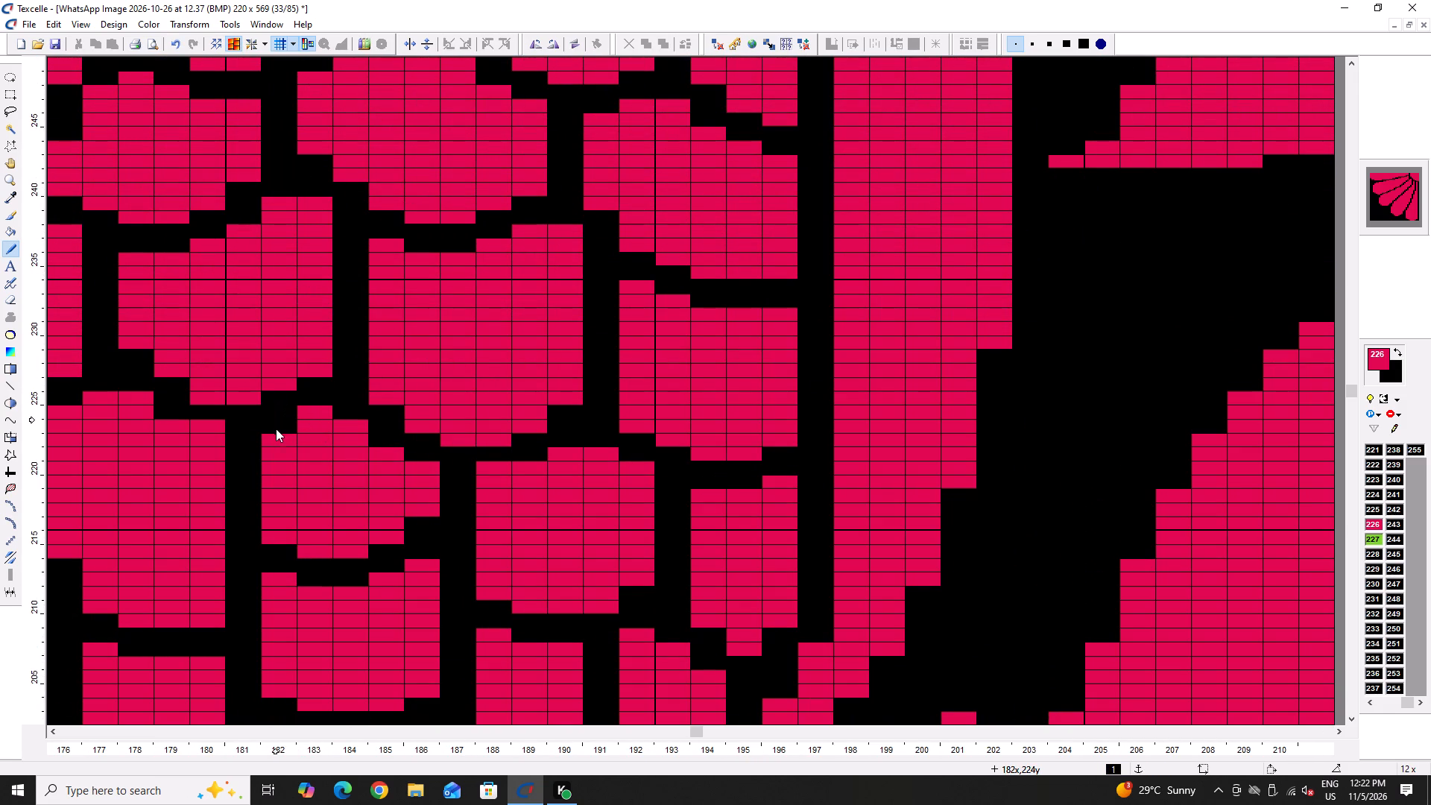
click(276, 428)
Thin the upper scale's bottom in black at columns 180 and 181 near row 225, and fill pink edge pixels around columns 178 and 179.
ctrl+scroll(276, 428, down, 3)
ctrl+scroll(264, 418, up, 5)
right_drag(210, 400, 255, 400)
right_click(256, 400)
click(145, 432)
click(164, 418)
ctrl+scroll(247, 420, down, 5)
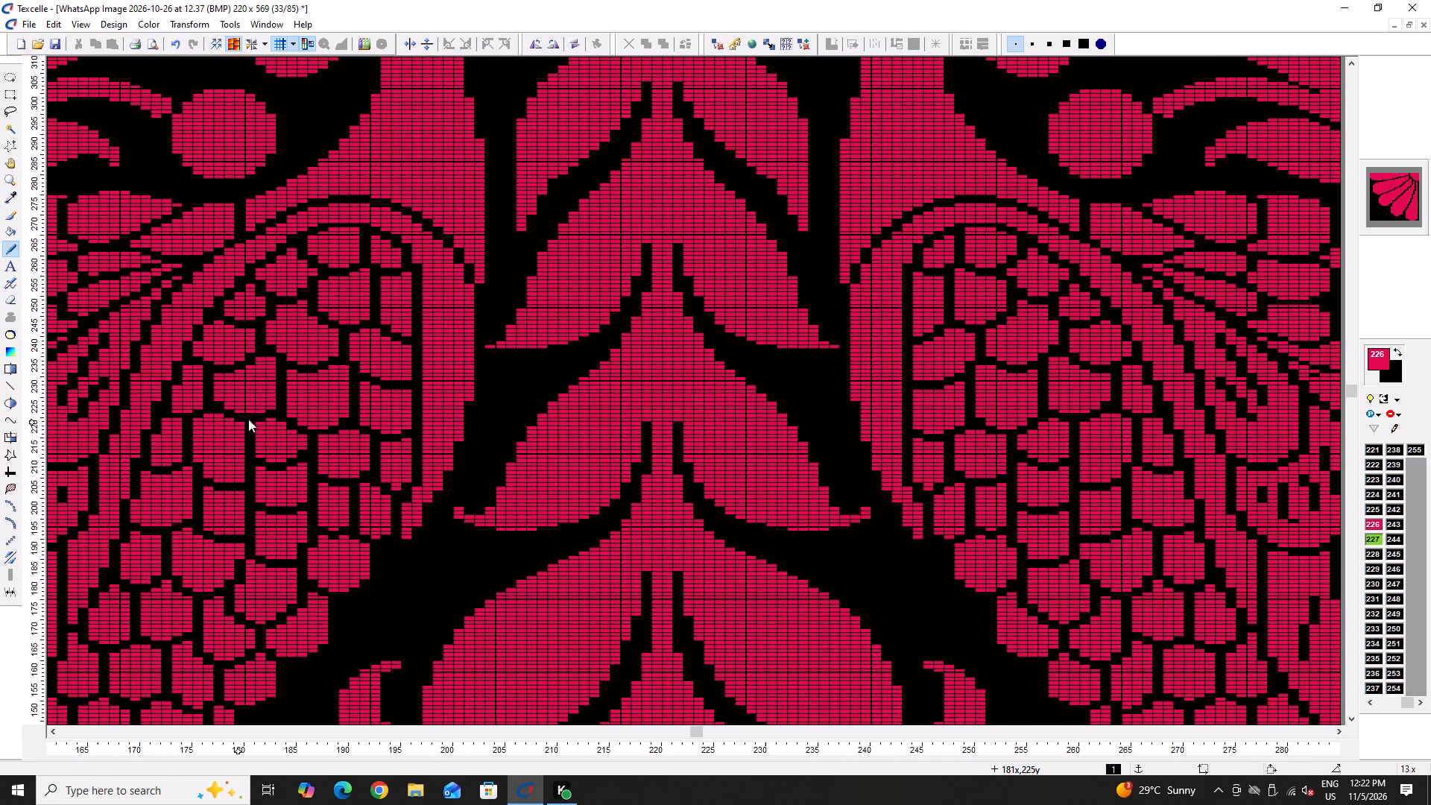
ctrl+scroll(216, 416, up, 5)
click(185, 394)
right_click(183, 400)
right_click(183, 400)
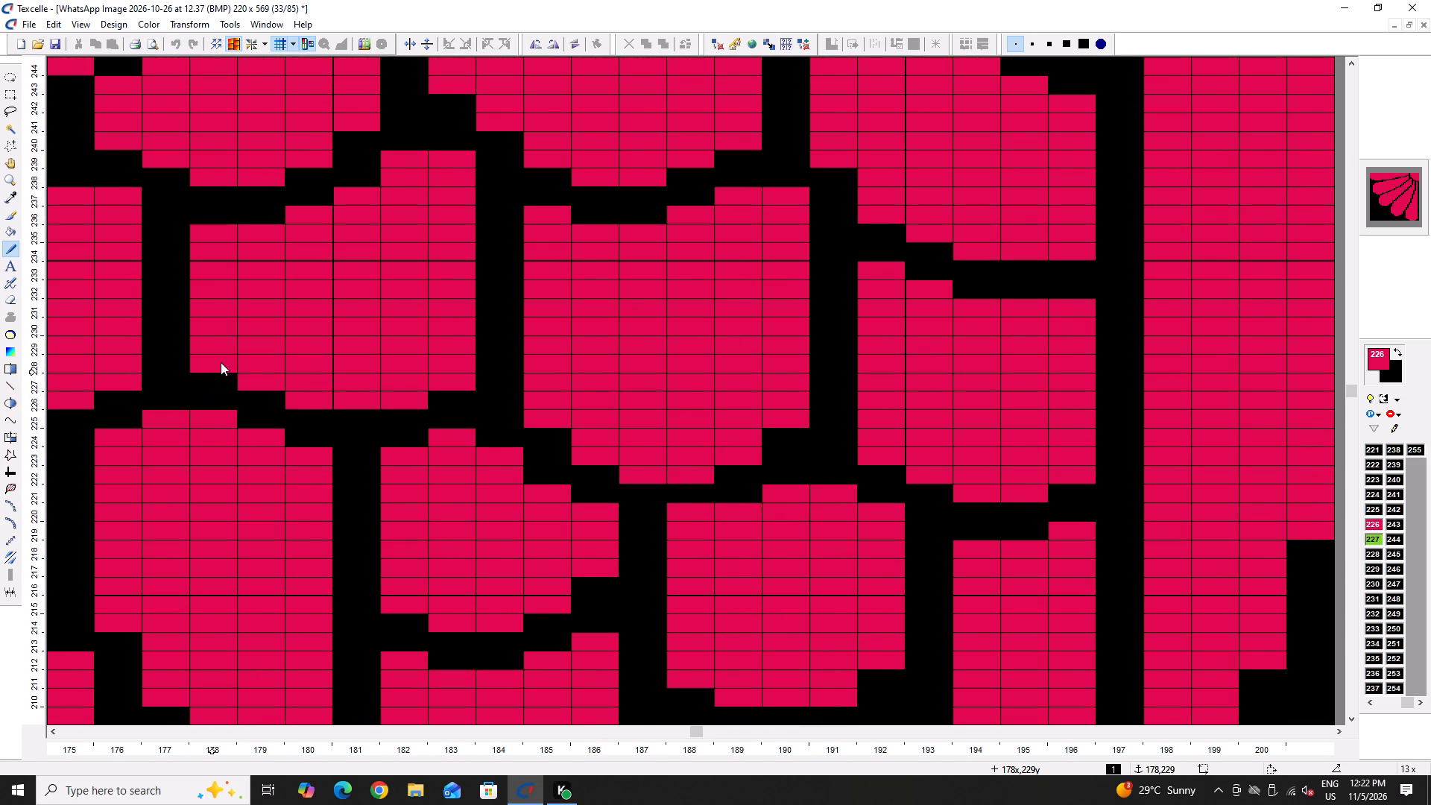
double_click(221, 362)
Save the design.
ctrl+scroll(458, 382, down, 3)
key(ctrl+s)
key(ctrl+s)
Shorten the scale's bottom in black across columns 177 to 180 near rows 209 to 211.
ctrl+scroll(379, 534, up, 3)
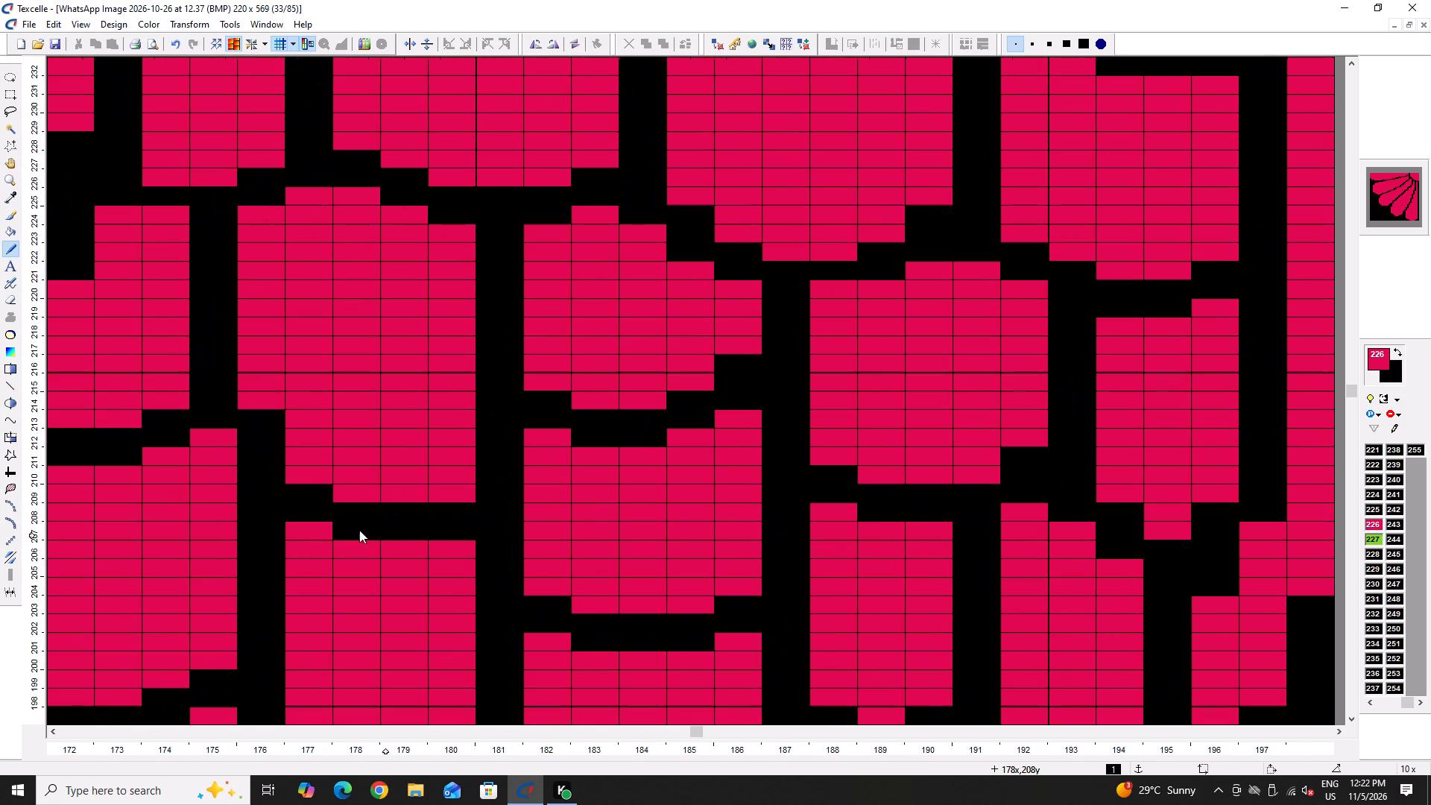
ctrl+scroll(359, 530, up, 1)
right_click(299, 468)
right_click(298, 468)
right_click(346, 496)
right_drag(361, 493, 455, 479)
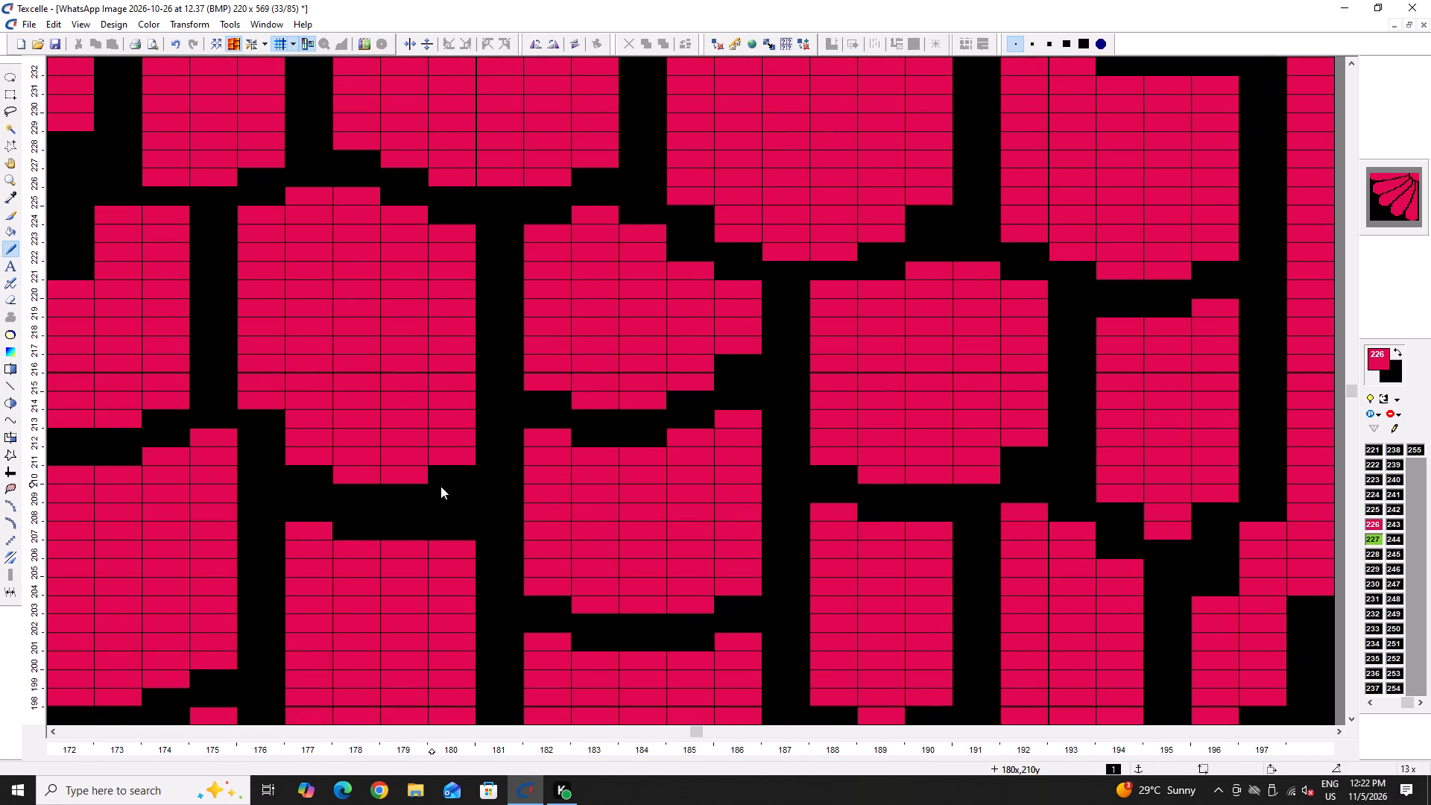
Raise the top of the scale below in pink across columns 177 to 180 near row 208, with both corners up to row 209.
drag(308, 505, 312, 523)
drag(354, 526, 425, 527)
drag(429, 527, 463, 525)
click(464, 525)
drag(458, 508, 457, 517)
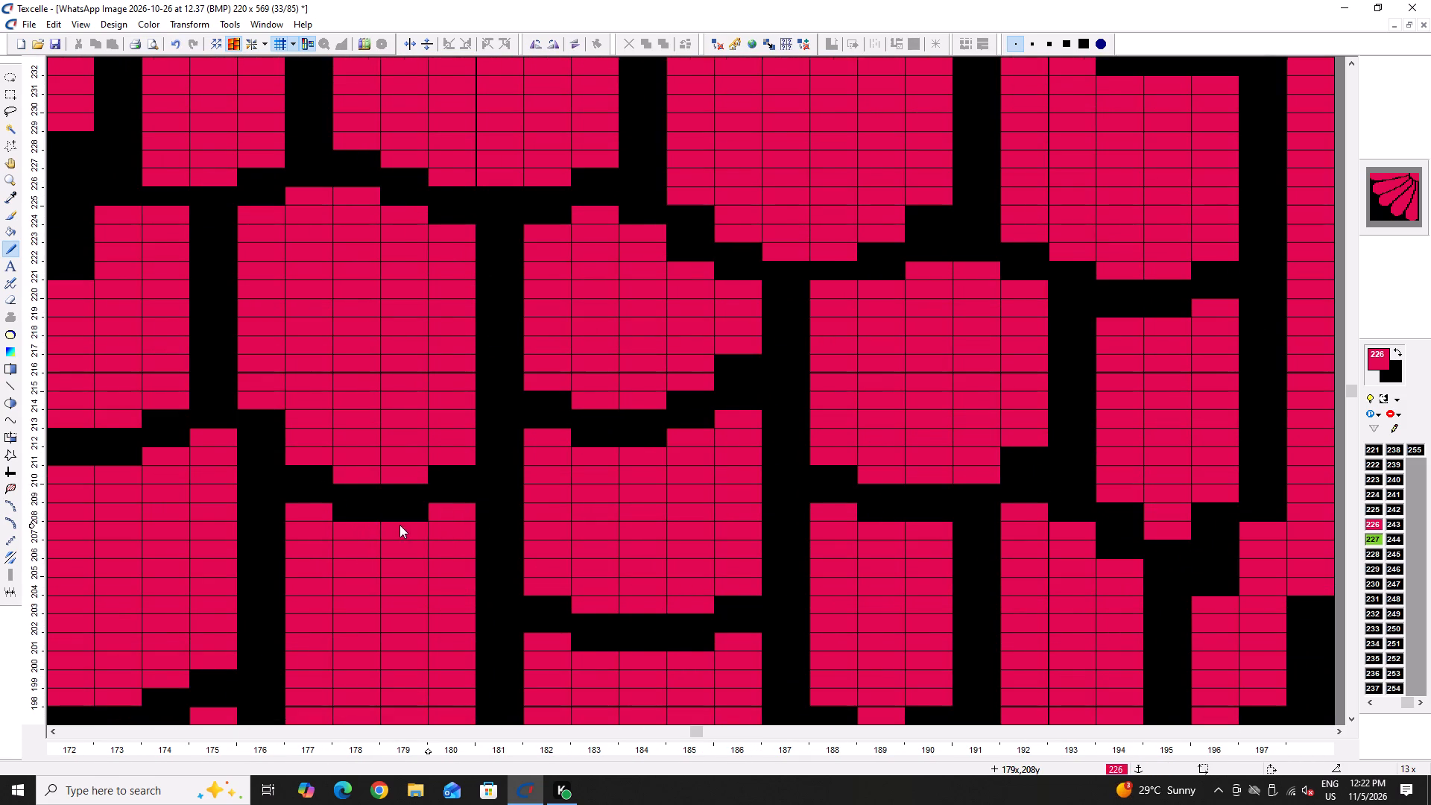
Shift the gap at column 180: black on the upper scale's corner near row 197, pink on the lower scale near rows 194 and 195.
ctrl+scroll(399, 525, down, 5)
ctrl+scroll(404, 581, up, 6)
right_click(416, 534)
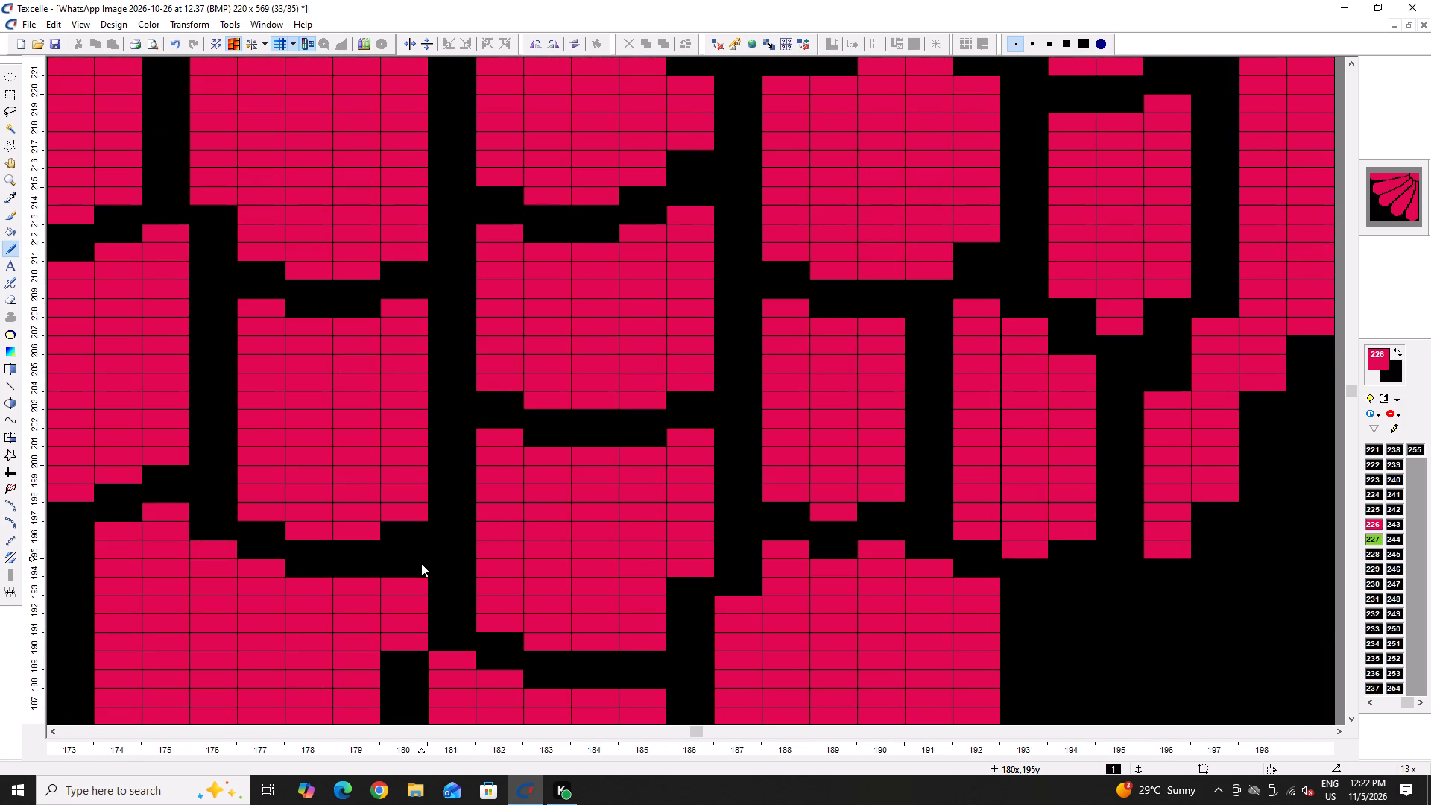
drag(418, 567, 414, 576)
Raise the scale's shoulder in pink at column 169 near row 183, and trim the stem edge in black at column 165 near row 178.
ctrl+scroll(344, 560, down, 6)
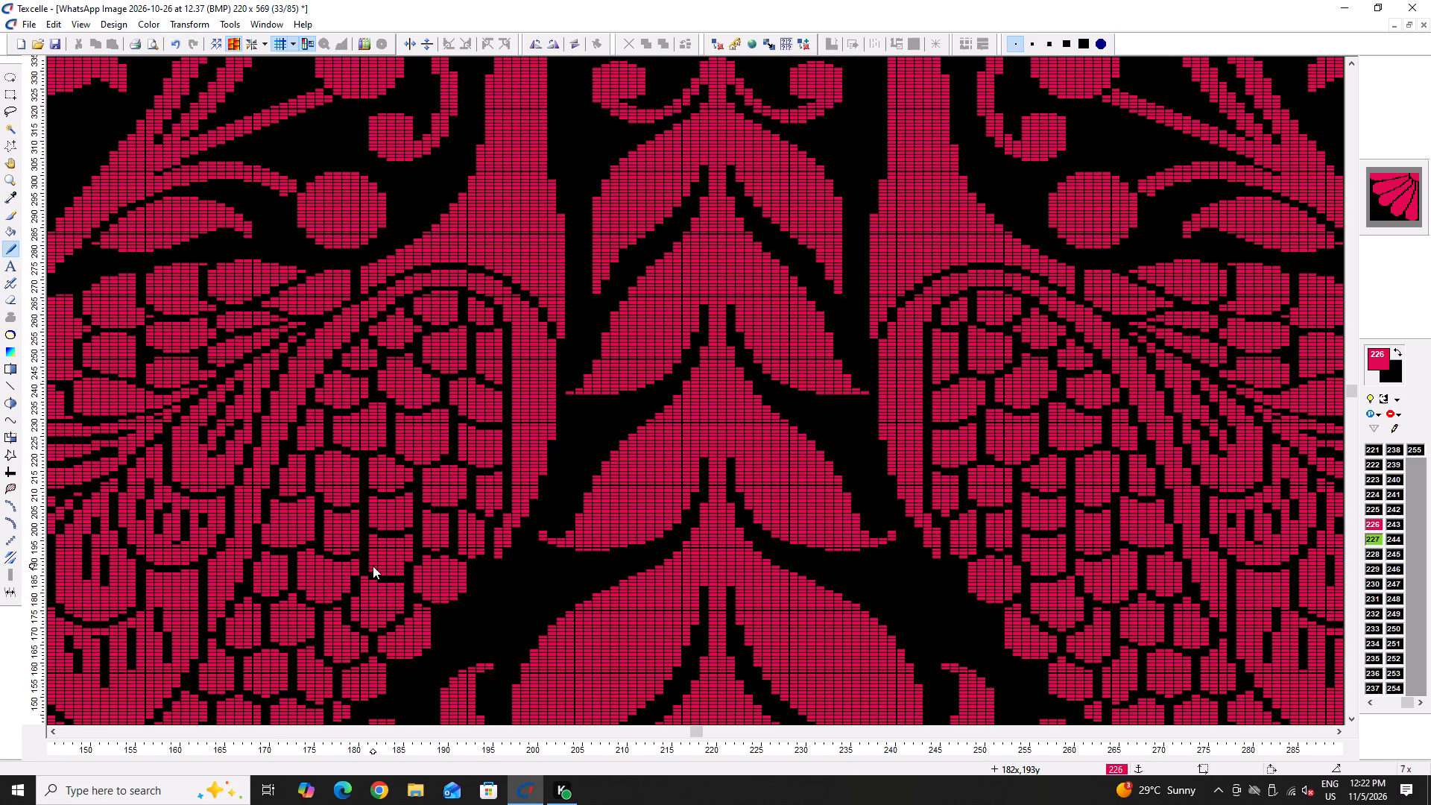
ctrl+scroll(168, 619, up, 5)
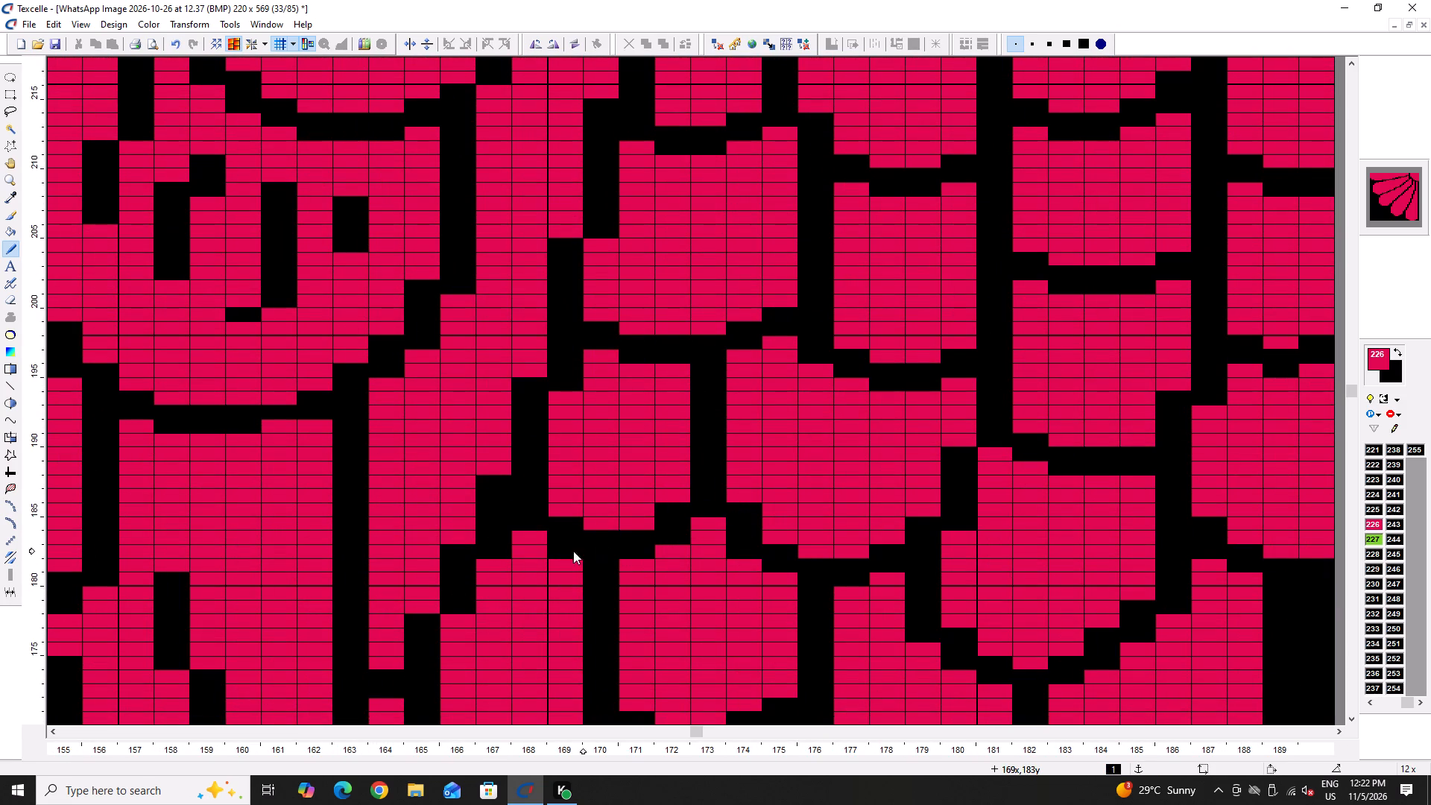
drag(573, 551, 563, 551)
ctrl+scroll(329, 546, down, 3)
ctrl+scroll(352, 562, up, 5)
right_click(419, 549)
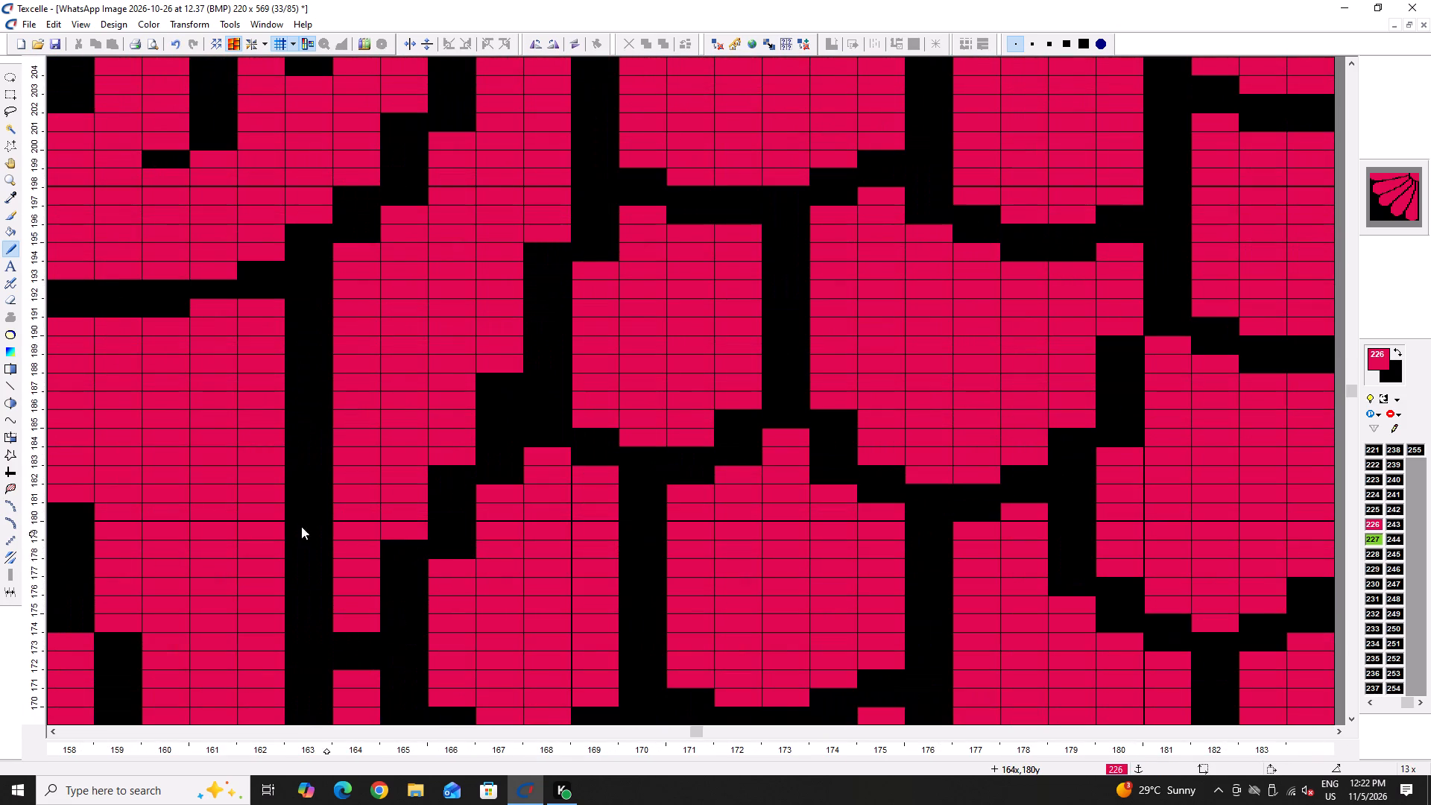
Trim the scale's bottom in black at column 175, row 154, and raise the scale below in pink at columns 173 to 175 near rows 153 to 155.
ctrl+scroll(279, 526, down, 5)
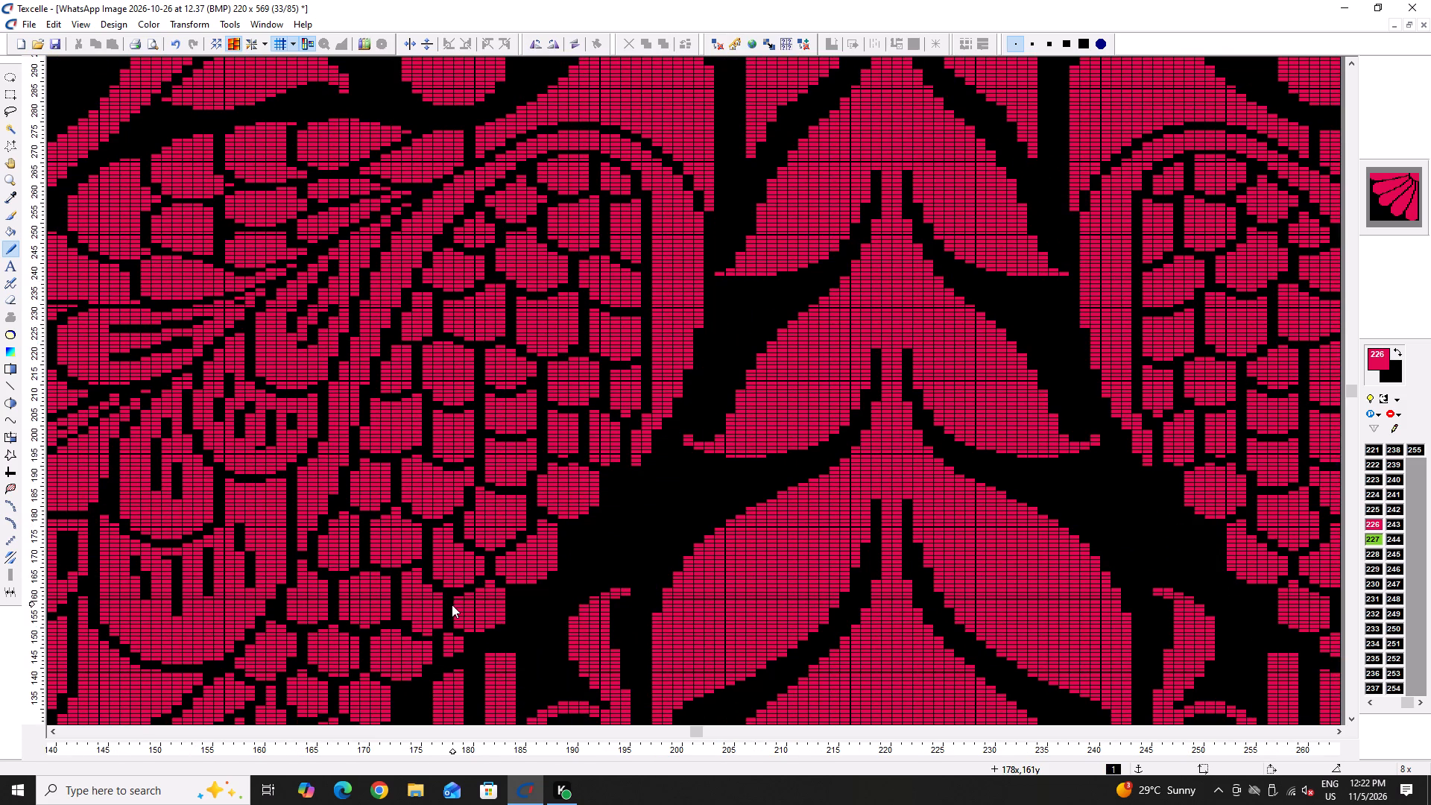
ctrl+scroll(437, 656, up, 7)
right_click(418, 570)
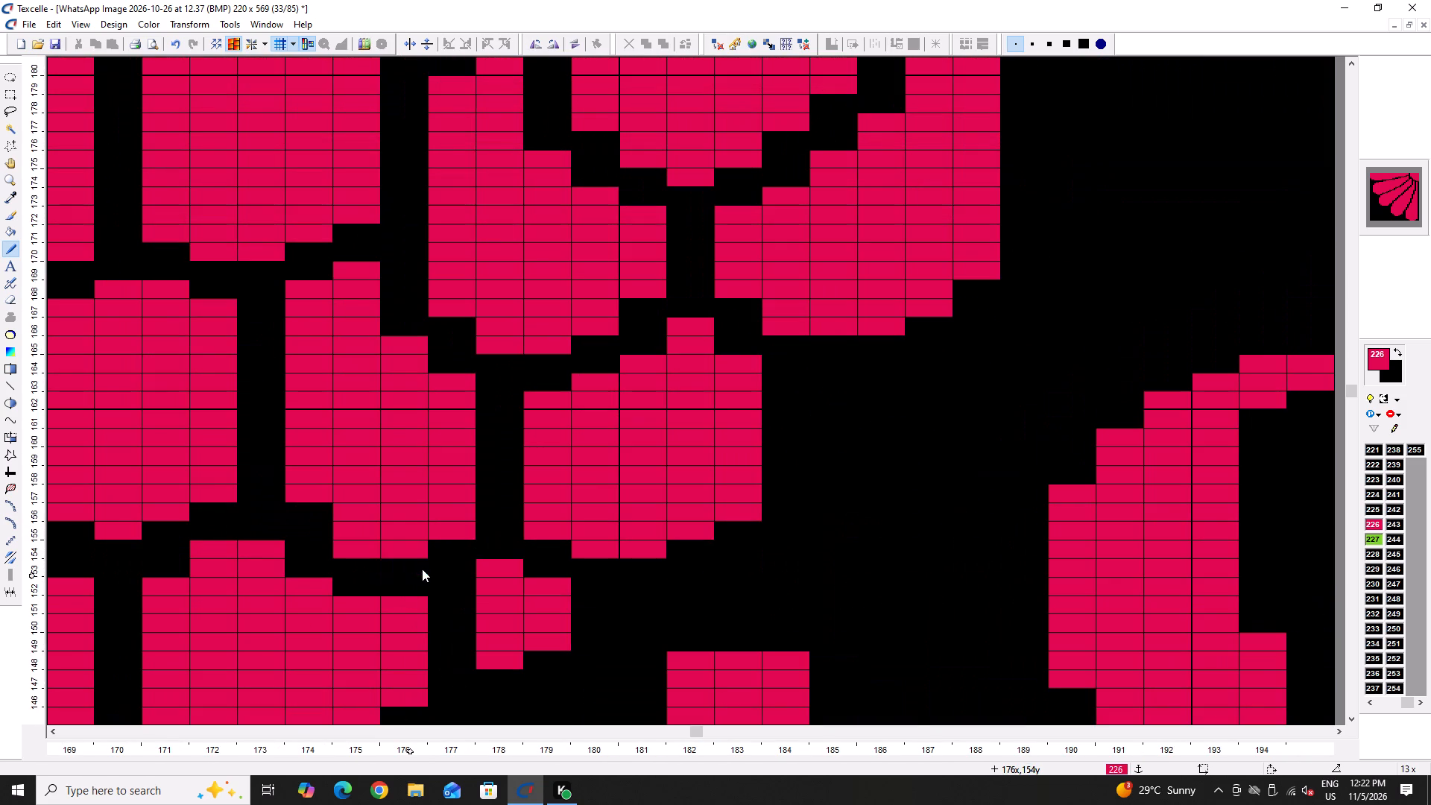
right_drag(349, 554, 344, 561)
click(293, 564)
double_click(358, 582)
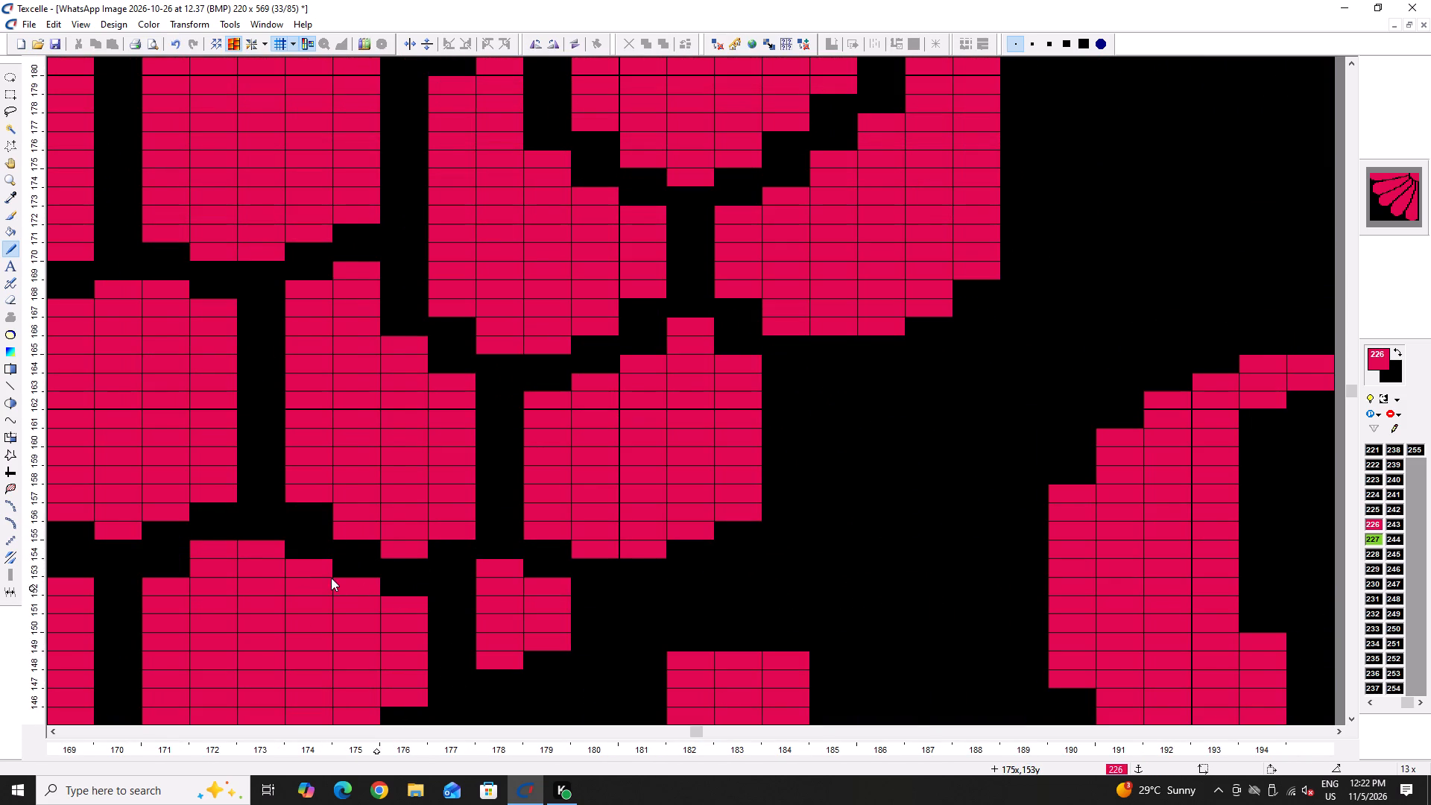
click(253, 525)
Raise the upper edge of the lowest feather lobe in pink at column 156 near row 129.
ctrl+scroll(273, 555, down, 5)
ctrl+scroll(315, 571, up, 5)
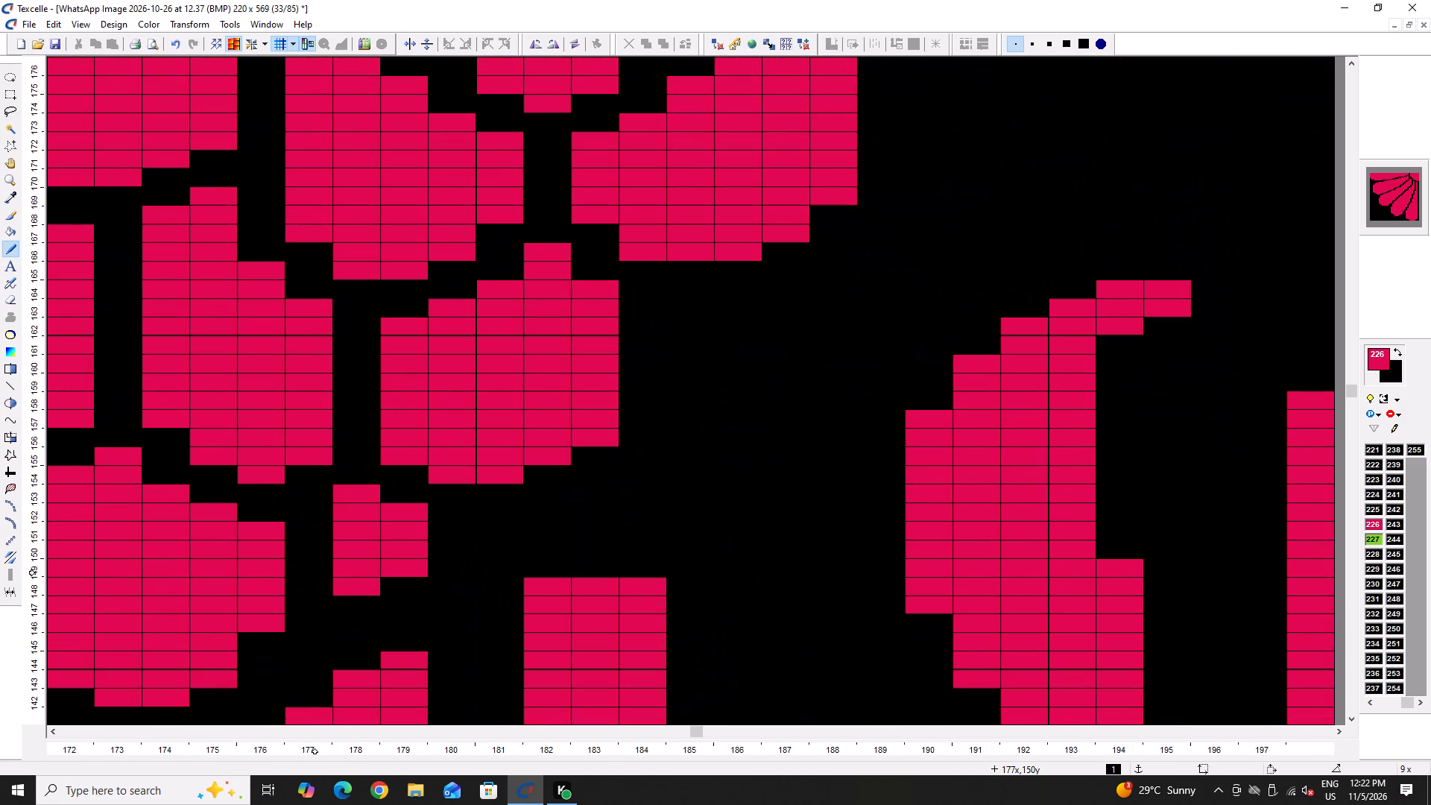
ctrl+scroll(335, 539, down, 5)
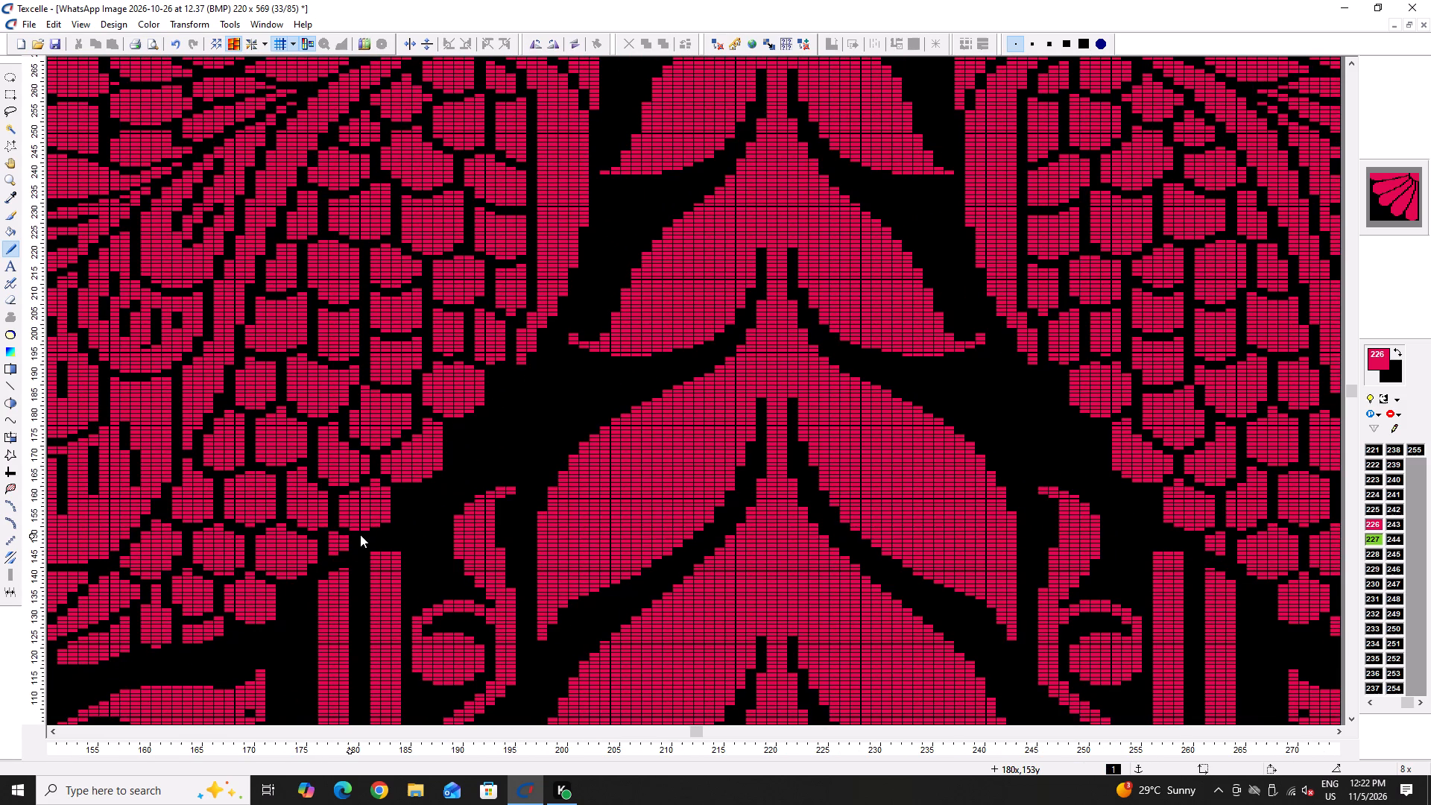
key(Left)
ctrl+scroll(303, 645, up, 4)
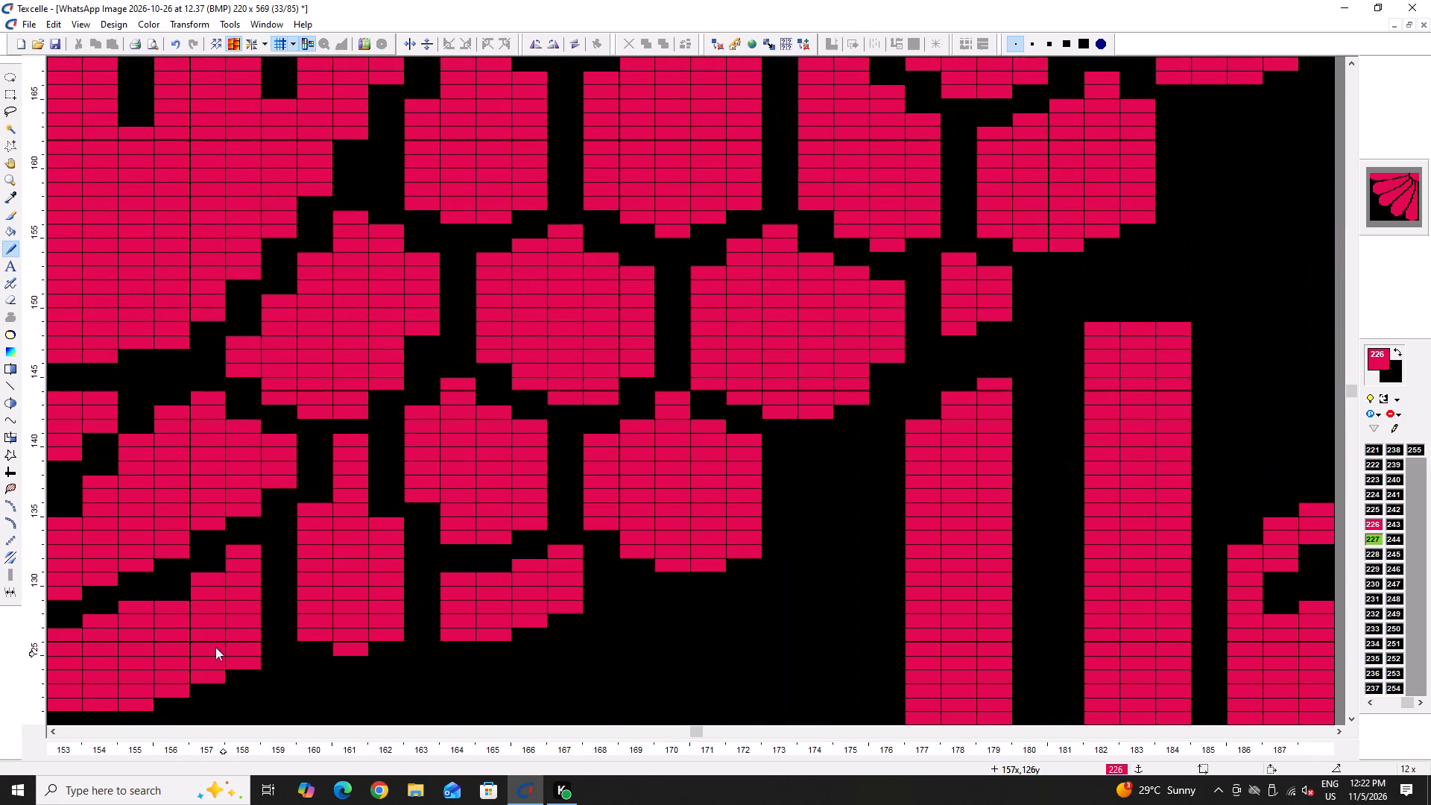
click(179, 596)
Round the outer scale's lower corner in black at columns 187 and 188 near rows 167 to 169.
ctrl+scroll(288, 597, down, 6)
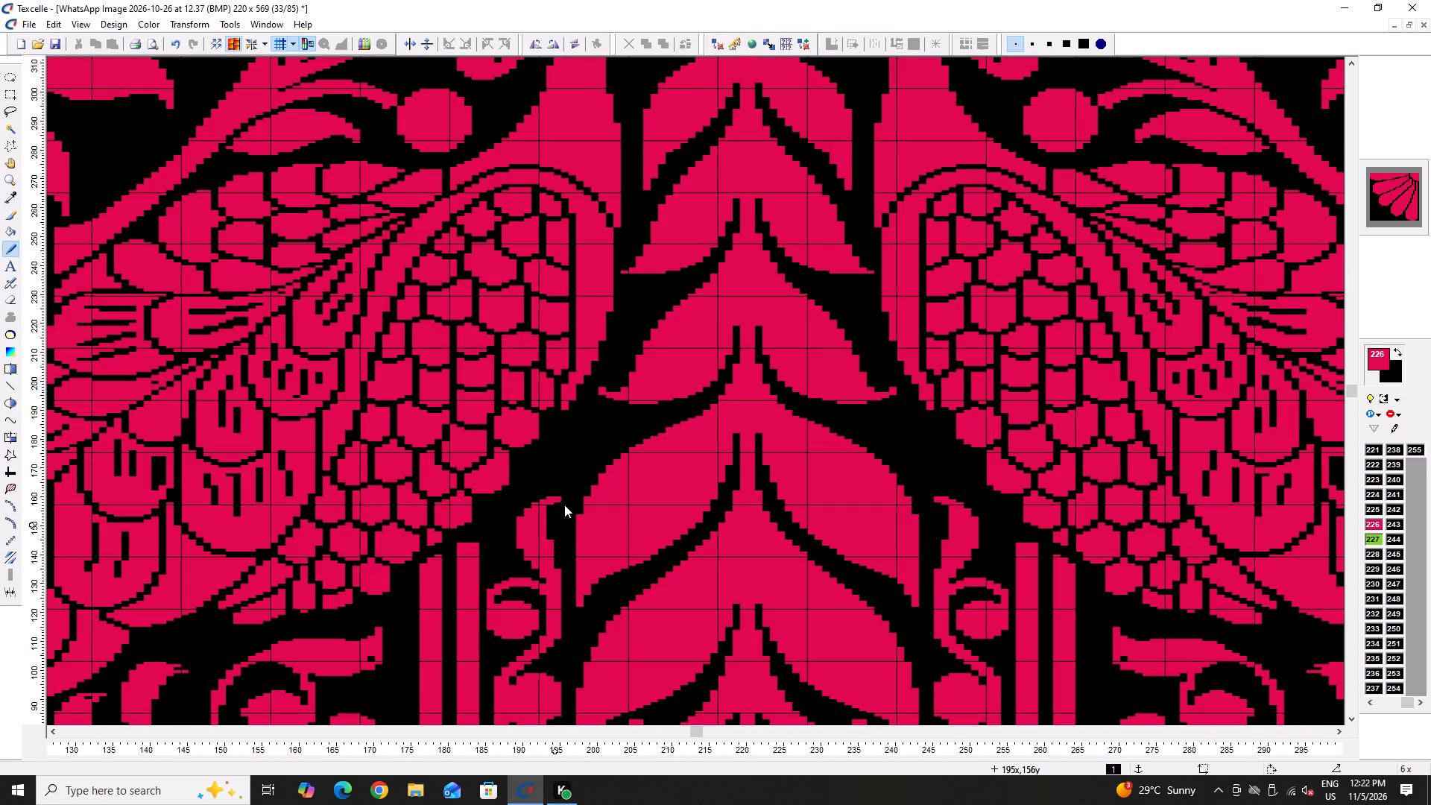
ctrl+scroll(519, 482, up, 5)
right_click(517, 477)
right_click(514, 479)
right_click(511, 480)
right_click(493, 496)
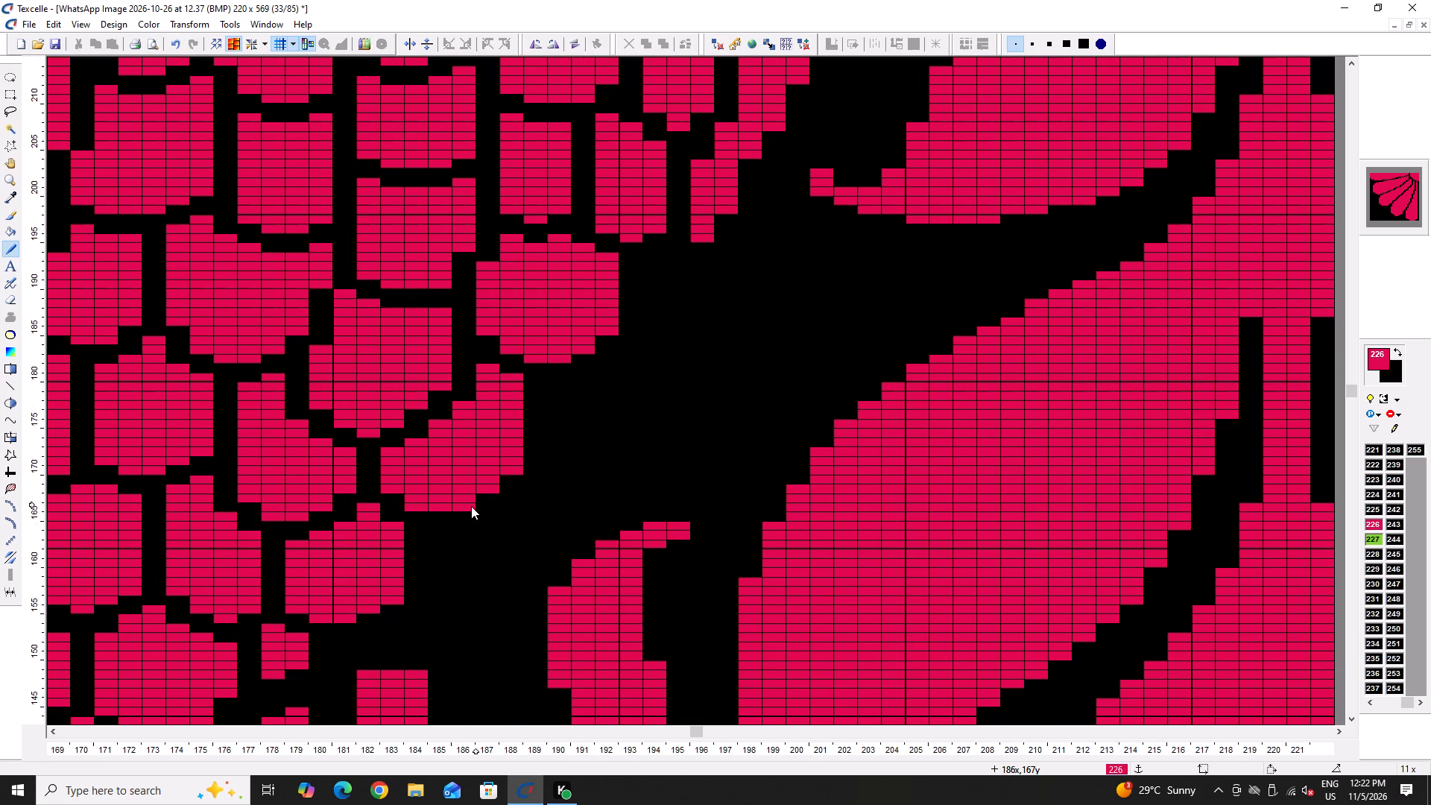
Trim the outer scale's lower edge in black at columns 186 to 188 near rows 167 to 171.
right_click(470, 506)
right_click(492, 495)
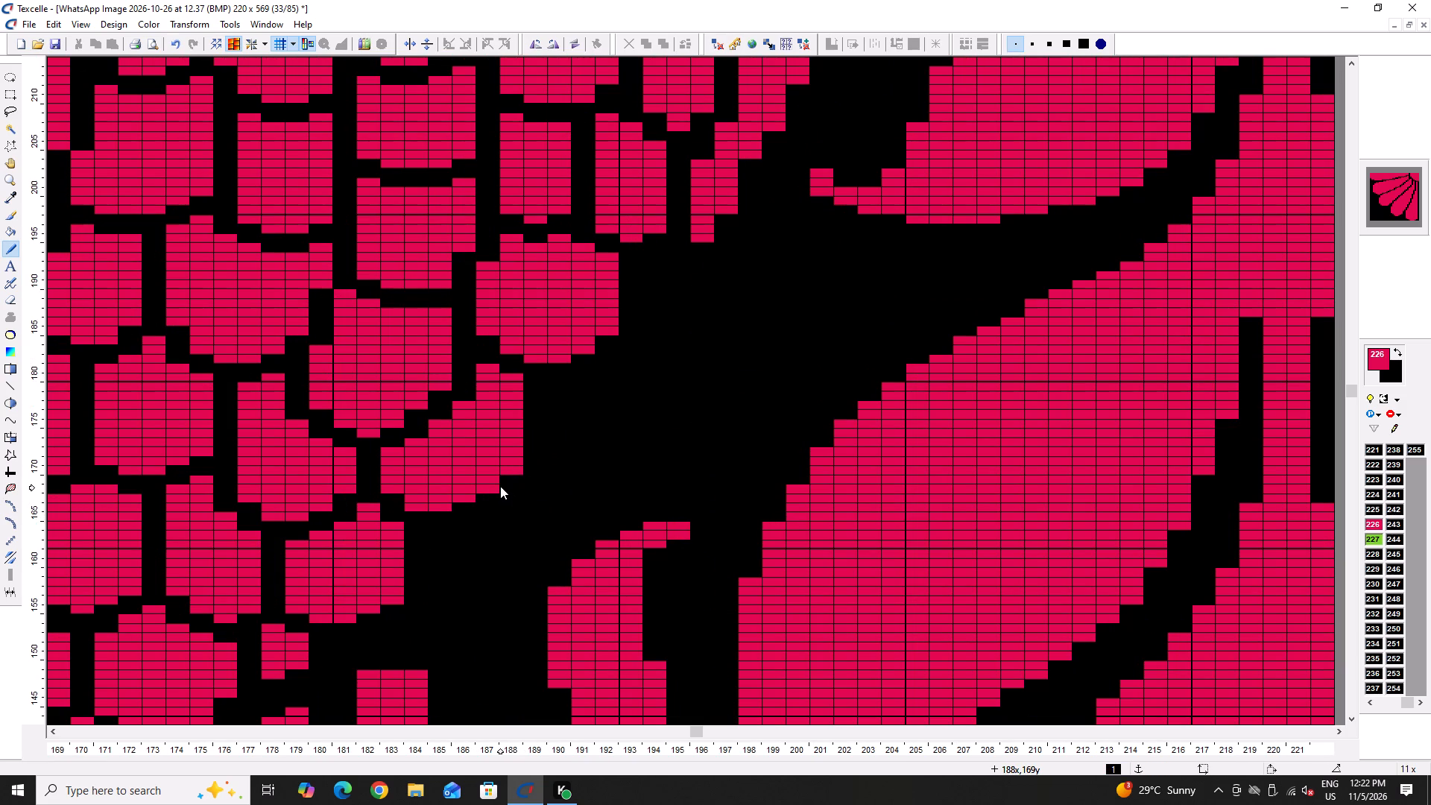
right_click(494, 492)
right_click(515, 470)
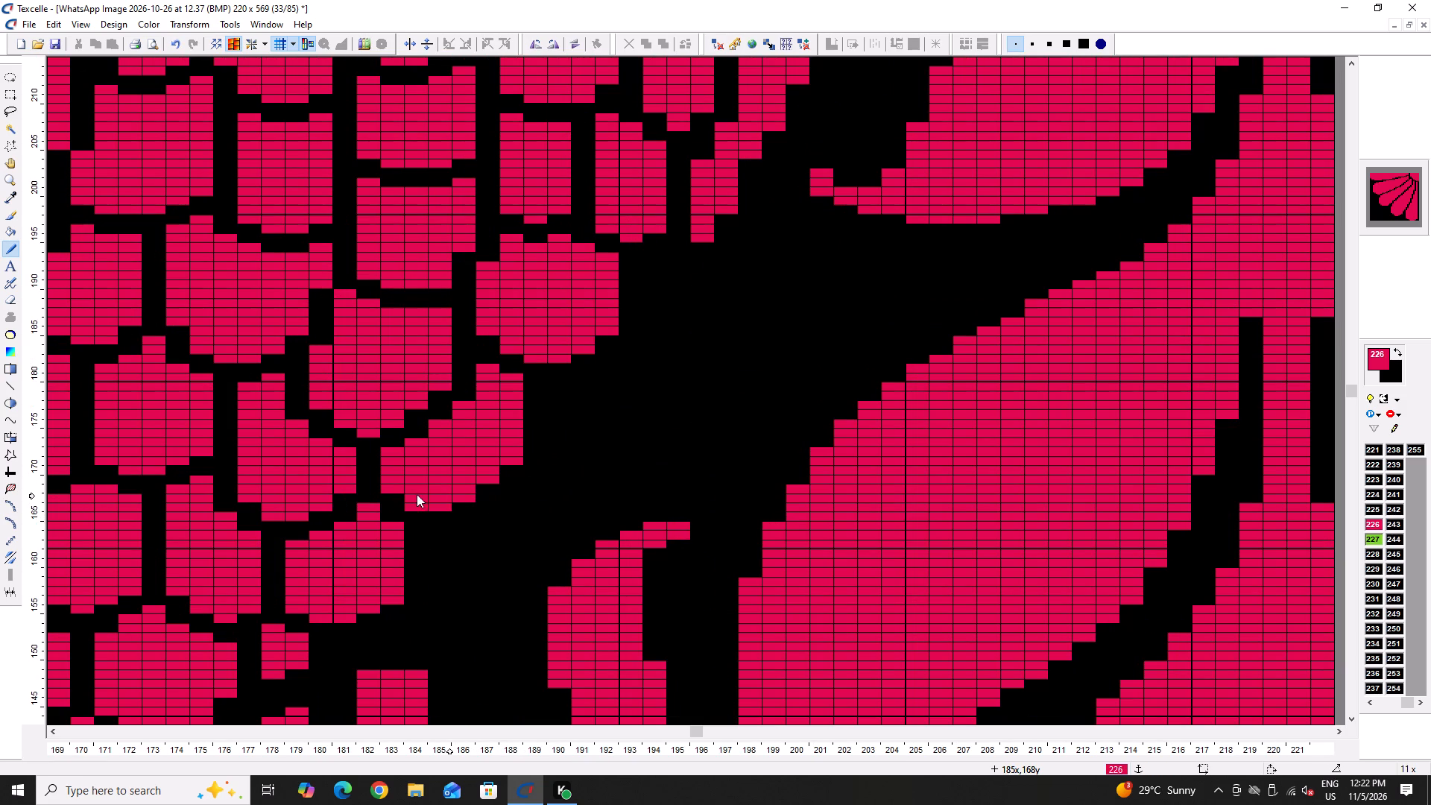
click(400, 494)
right_click(400, 494)
ctrl+scroll(400, 494, down, 1)
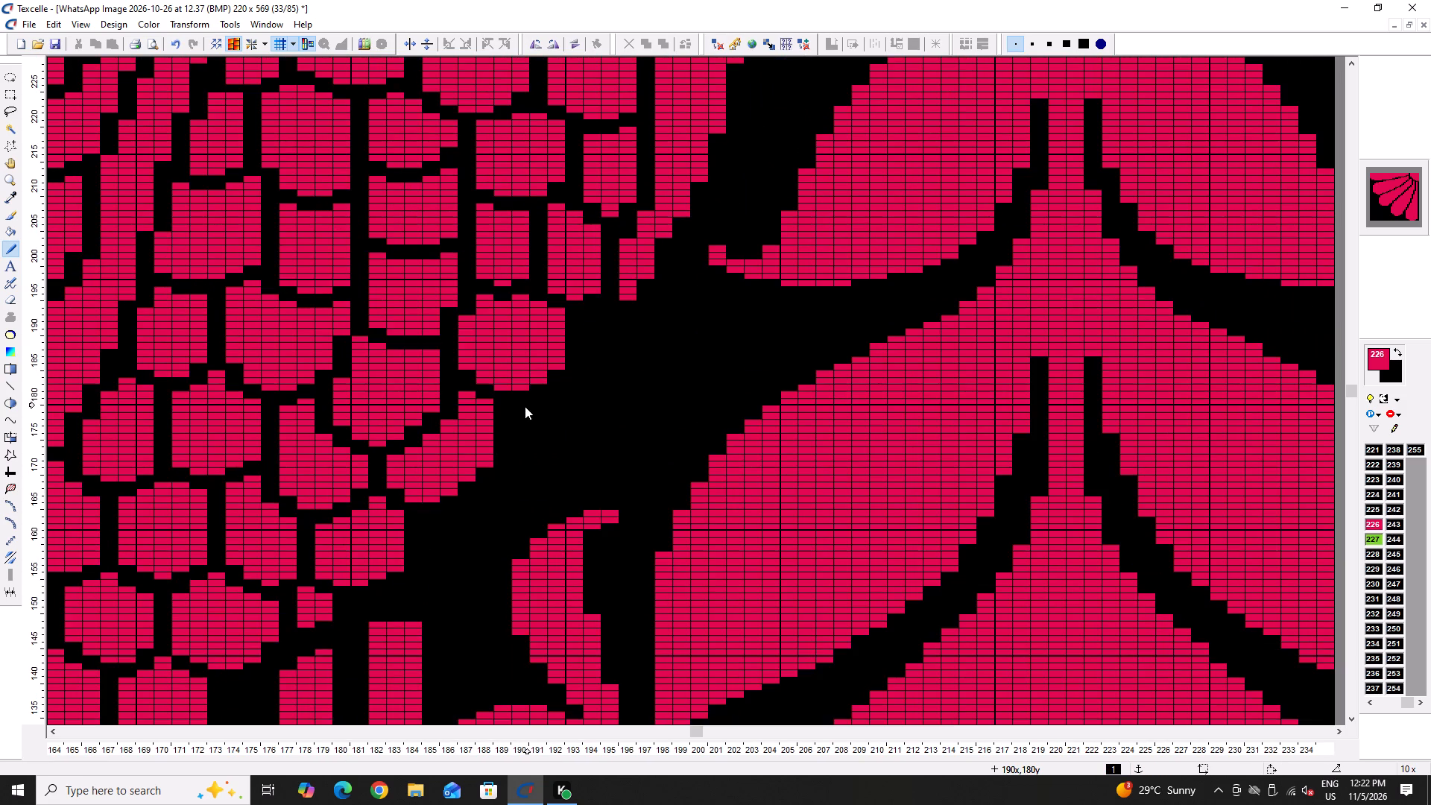
Trim the lower left edge of the scale inside the feather arch in black at column 182 near row 260.
scroll(525, 407, up, 1)
ctrl+scroll(487, 466, up, 3)
ctrl+scroll(467, 504, down, 2)
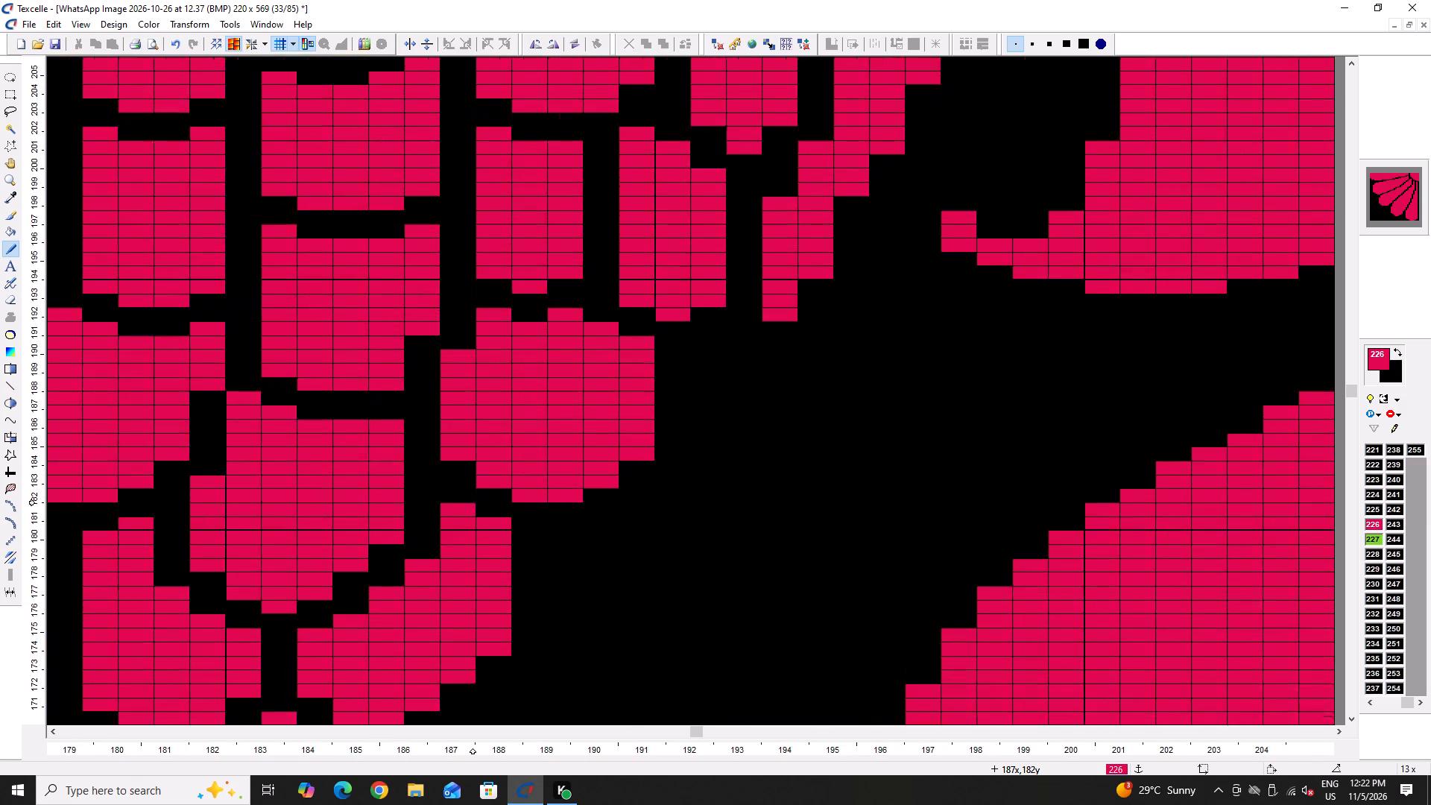
ctrl+scroll(467, 504, down, 1)
scroll(581, 406, up, 2)
scroll(622, 463, up, 2)
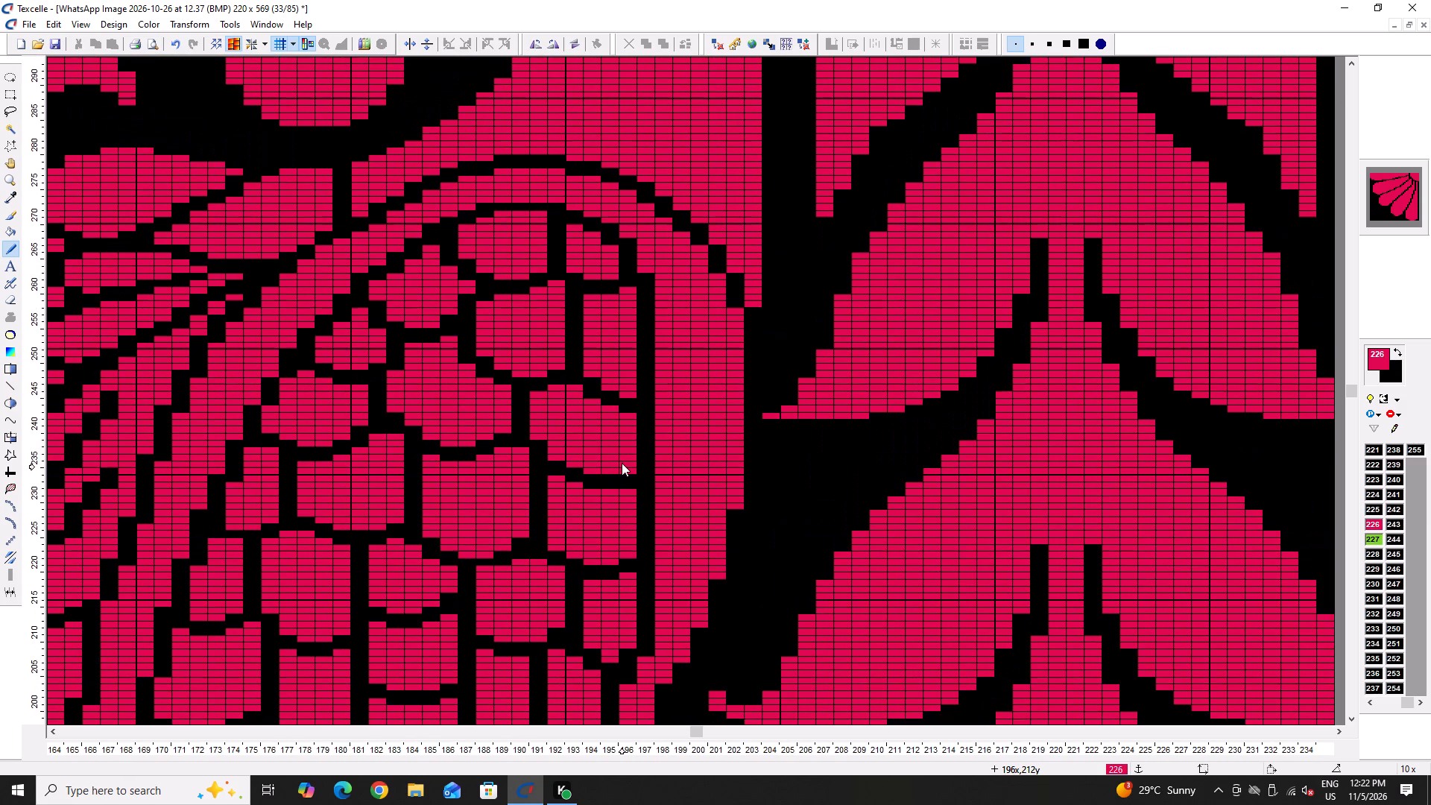
ctrl+scroll(412, 289, up, 4)
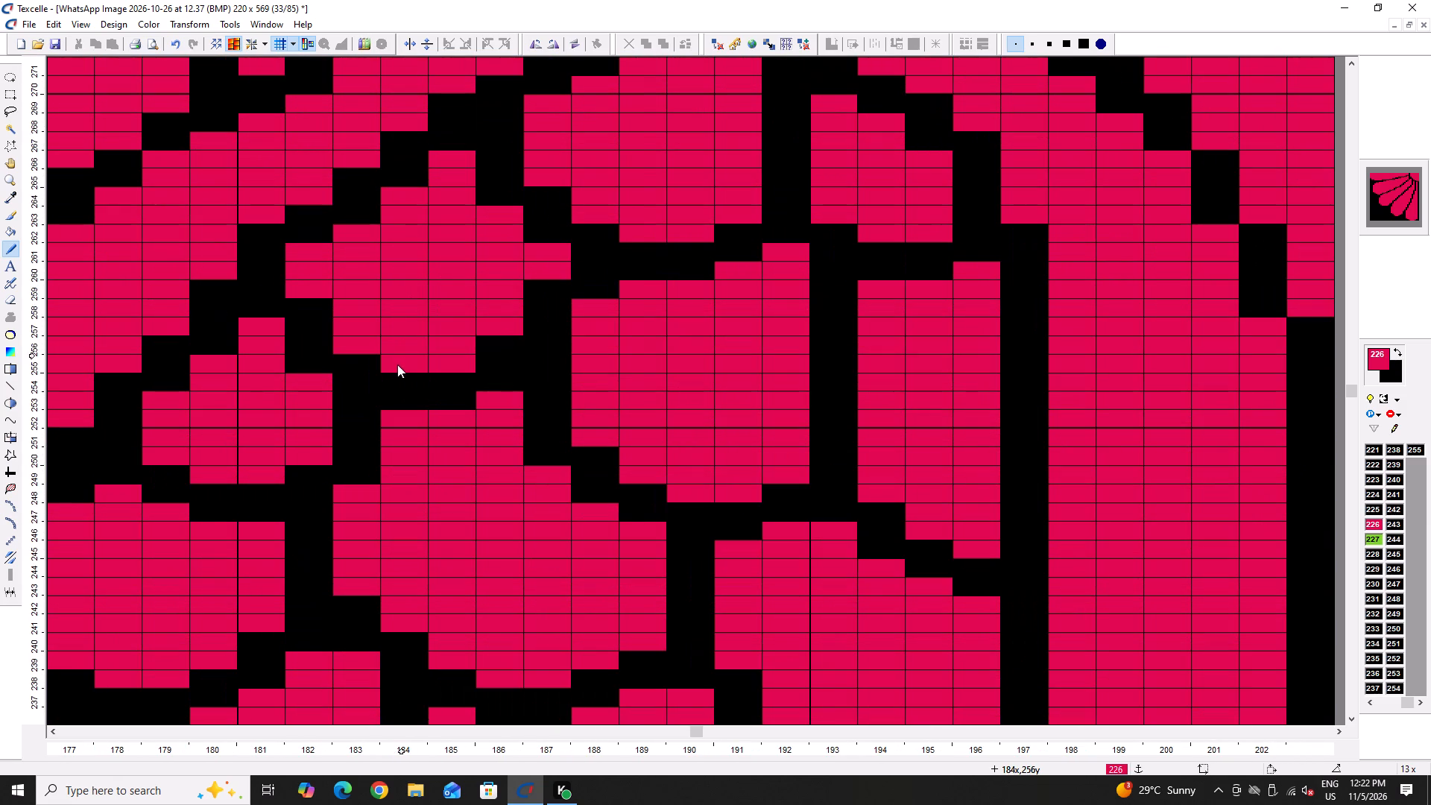
right_click(312, 294)
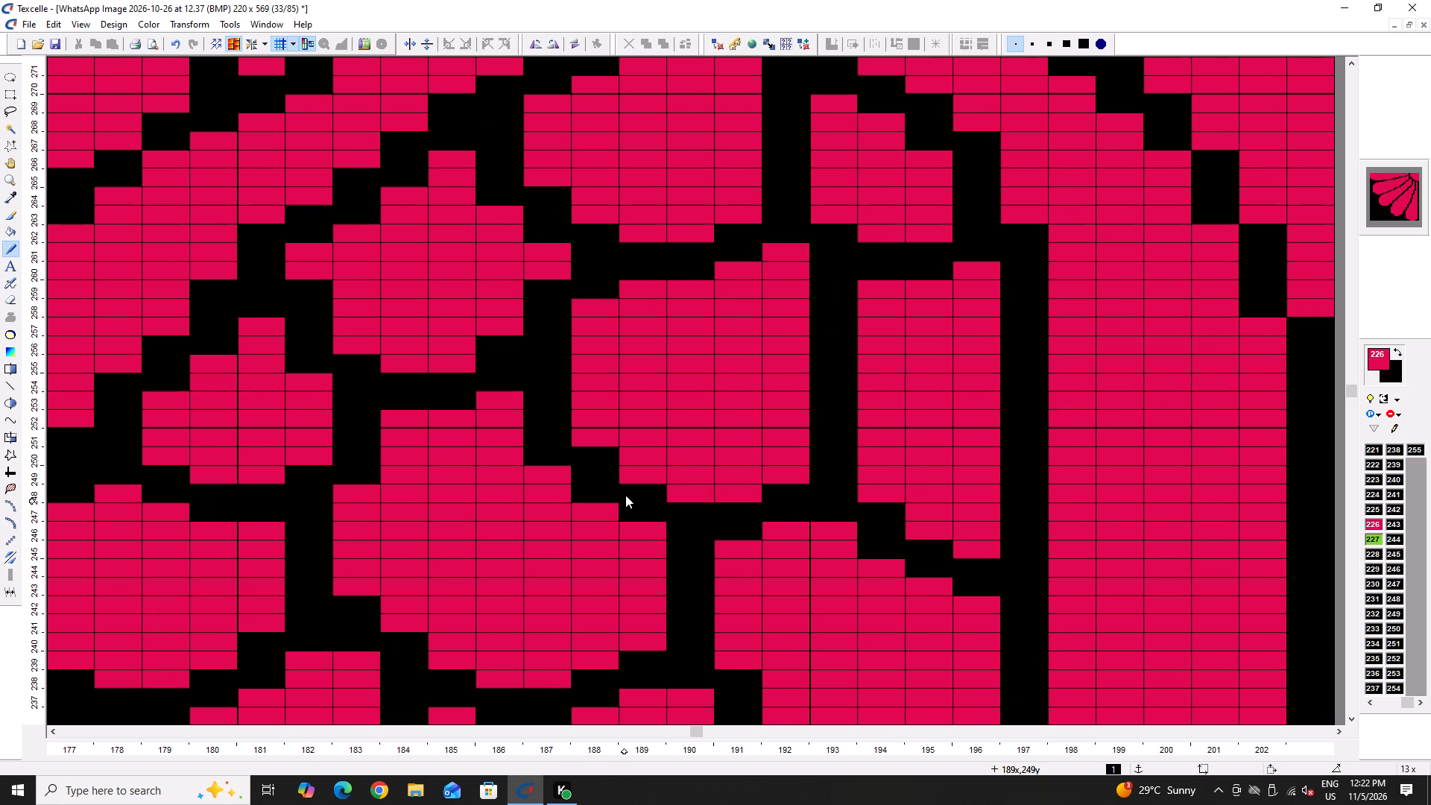
Trim the neighbouring scale's left side in black at column 176 near row 243 and column 177 near row 248.
ctrl+scroll(625, 495, down, 5)
ctrl+scroll(493, 528, up, 5)
right_click(499, 473)
right_click(499, 473)
right_click(499, 473)
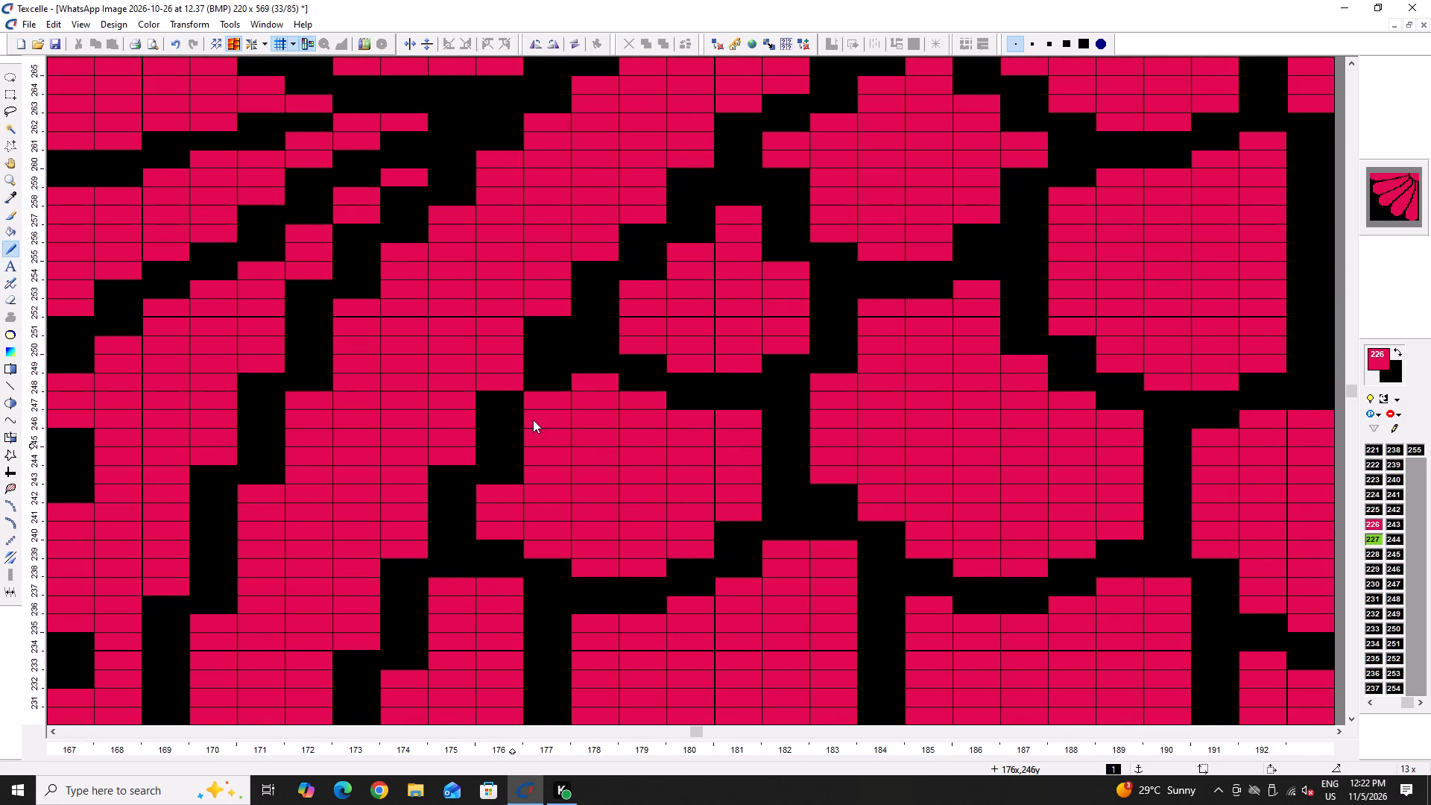
right_click(551, 390)
right_click(548, 392)
Trim the scale's right corner in black at column 180 near row 190.
ctrl+scroll(506, 442, down, 5)
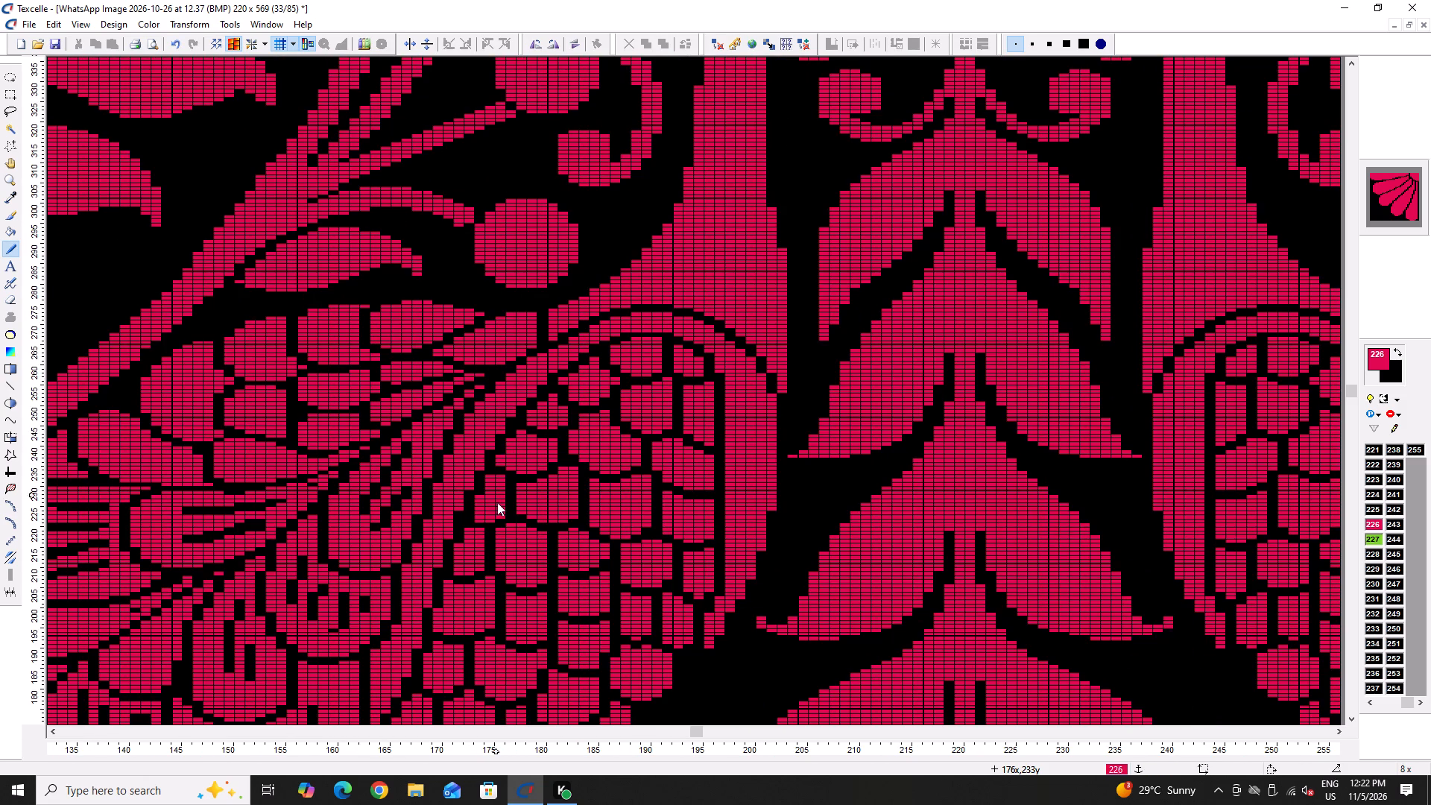
scroll(461, 630, down, 1)
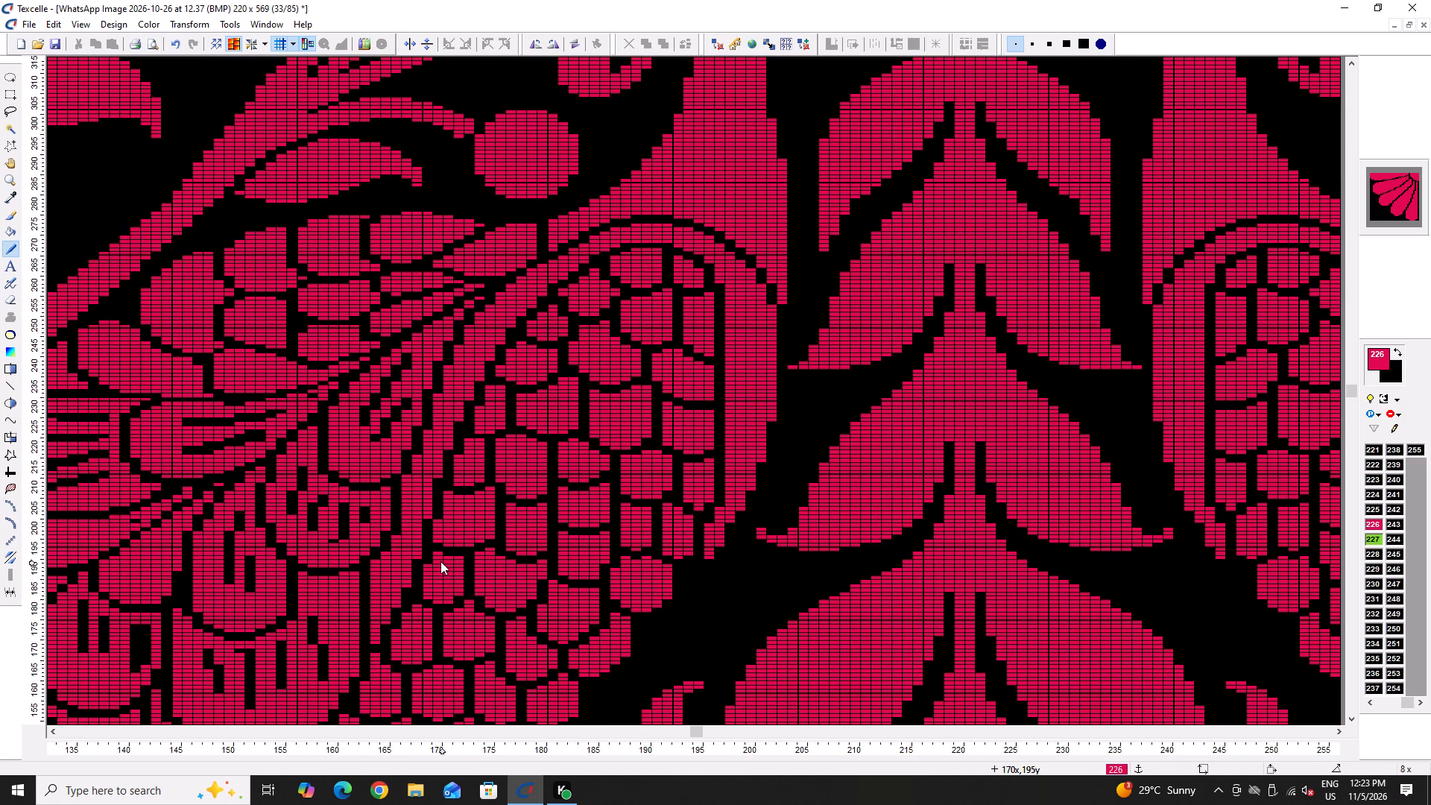
ctrl+scroll(440, 561, up, 5)
ctrl+scroll(435, 566, down, 4)
ctrl+scroll(551, 659, up, 1)
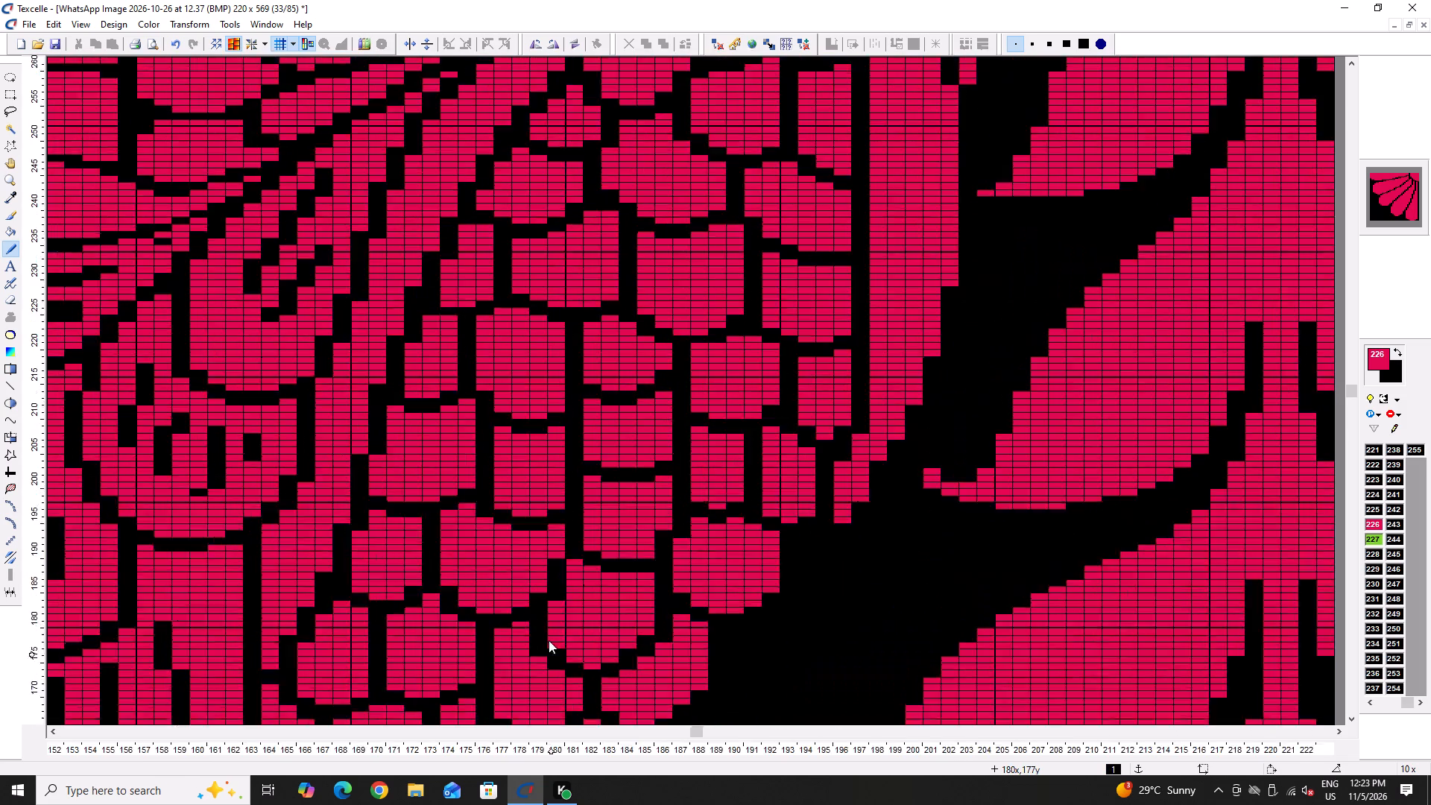
ctrl+scroll(549, 640, up, 2)
right_click(563, 470)
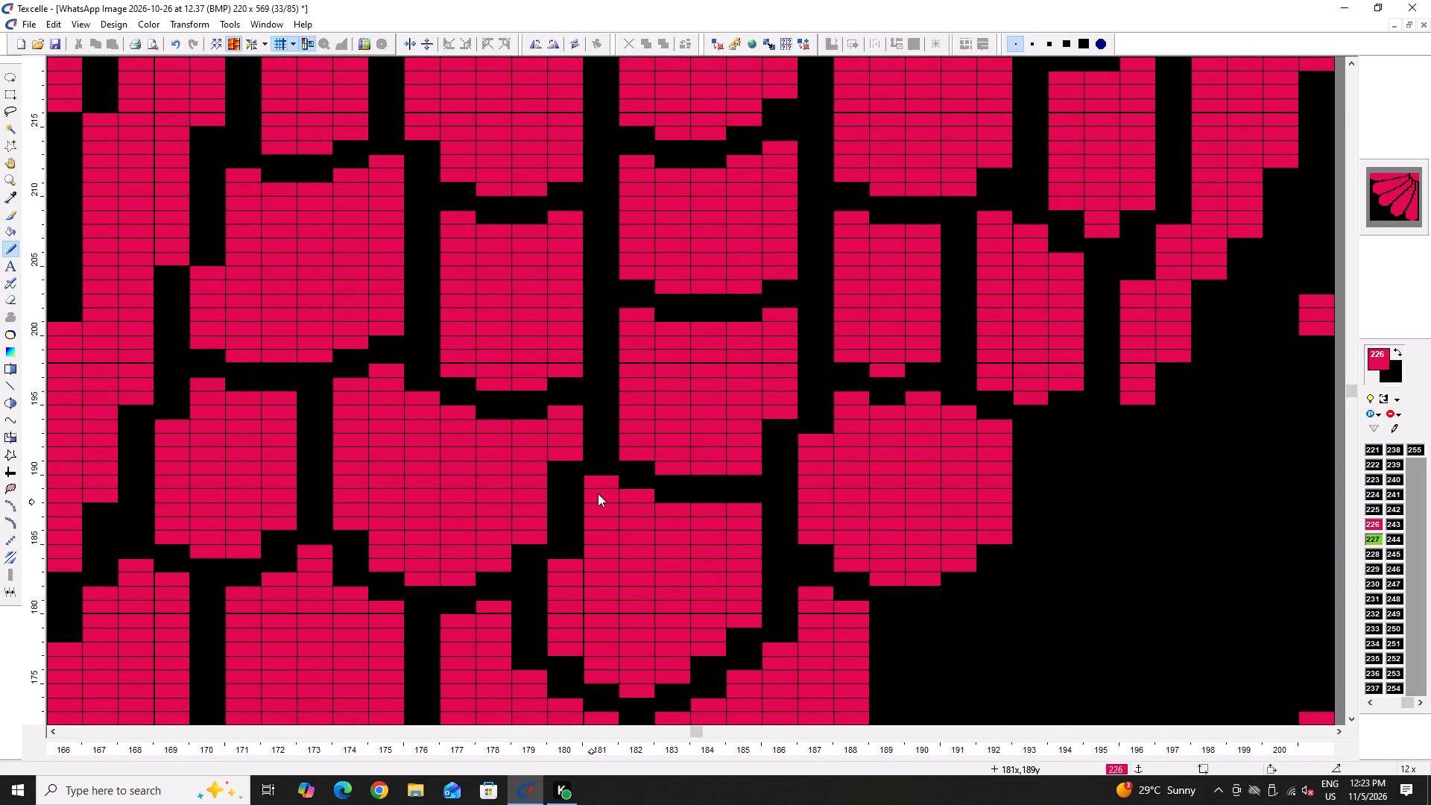
ctrl+scroll(563, 530, down, 4)
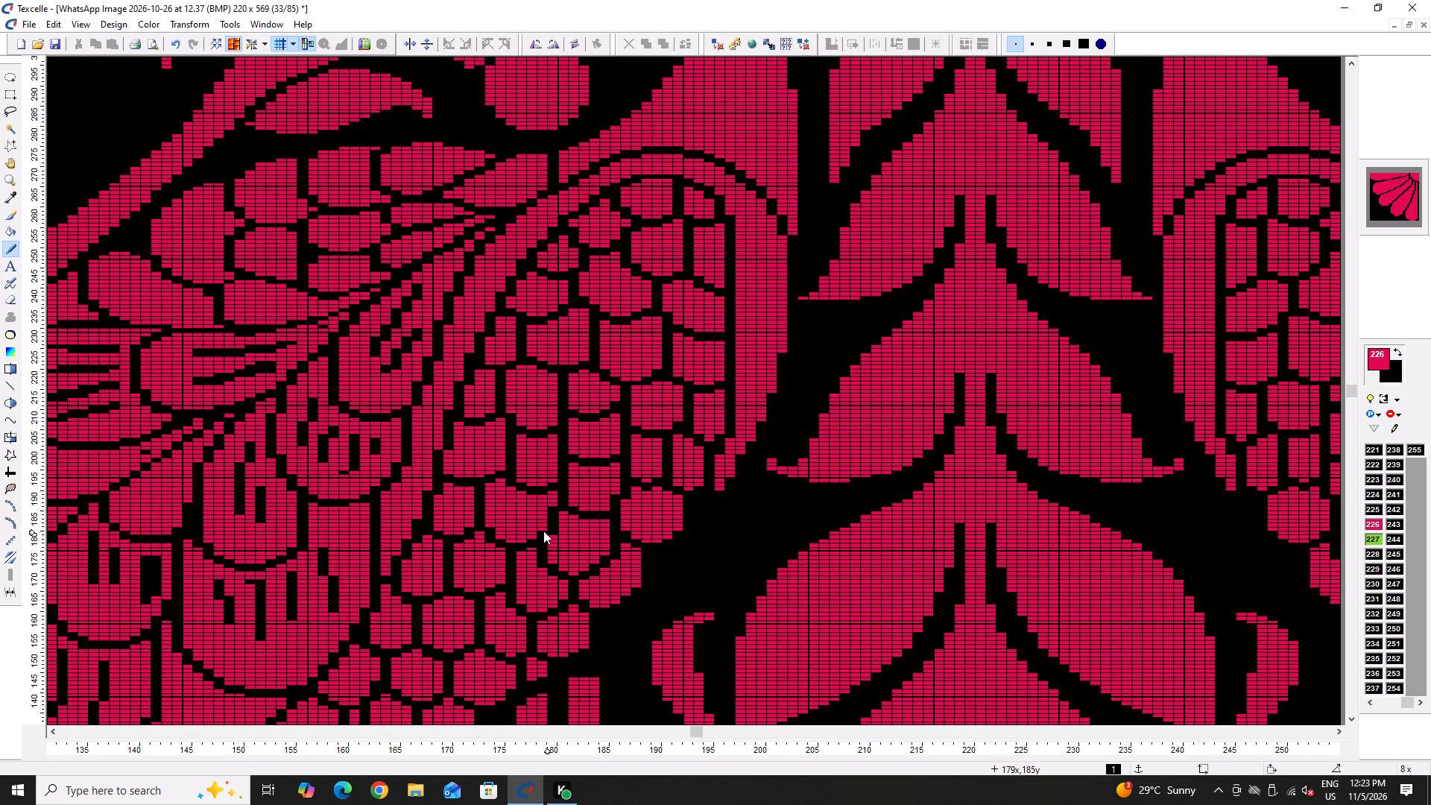
Save the design file.
key(ctrl+s)
key(ctrl+s)
key(ctrl+s)
Extend the scale's right edge in pink at column 145, rows 188 to 192, and at column 144 near row 185.
ctrl+scroll(92, 541, up, 5)
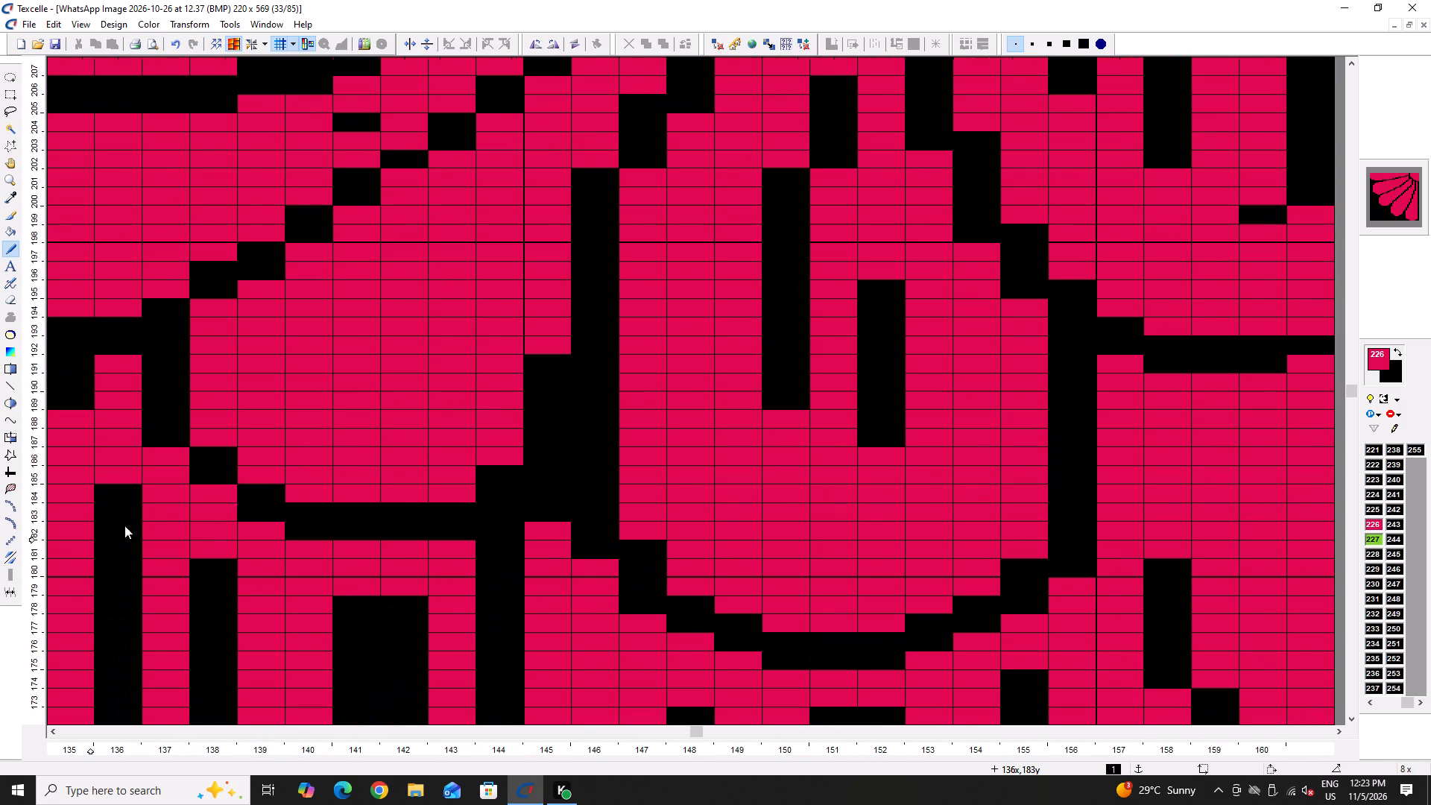
drag(549, 362, 554, 428)
click(501, 483)
Trim the lower edge of the pointed scale below the berry in black at column 178, row 268.
ctrl+scroll(350, 471, down, 5)
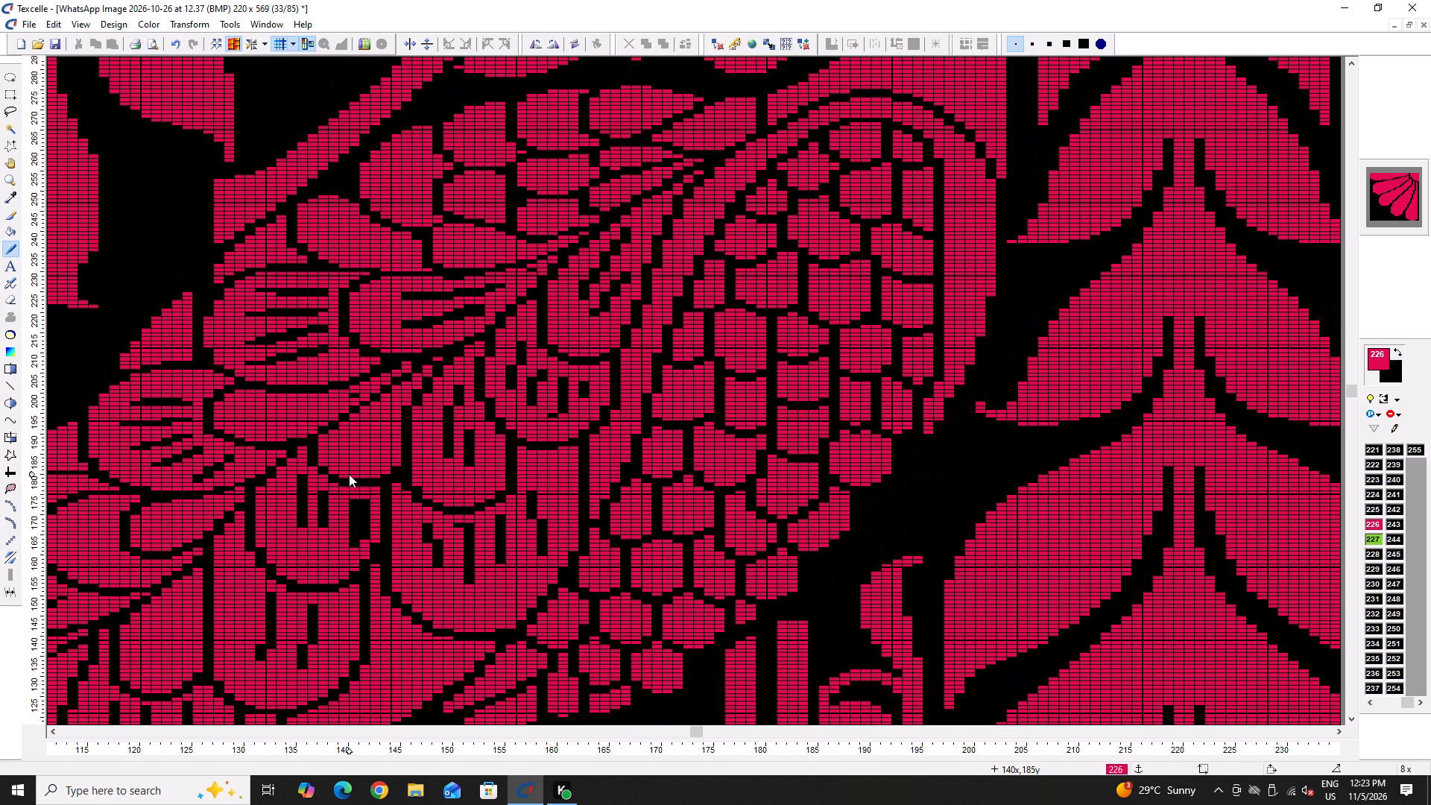
scroll(666, 331, up, 2)
ctrl+scroll(700, 309, up, 5)
ctrl+scroll(563, 339, down, 4)
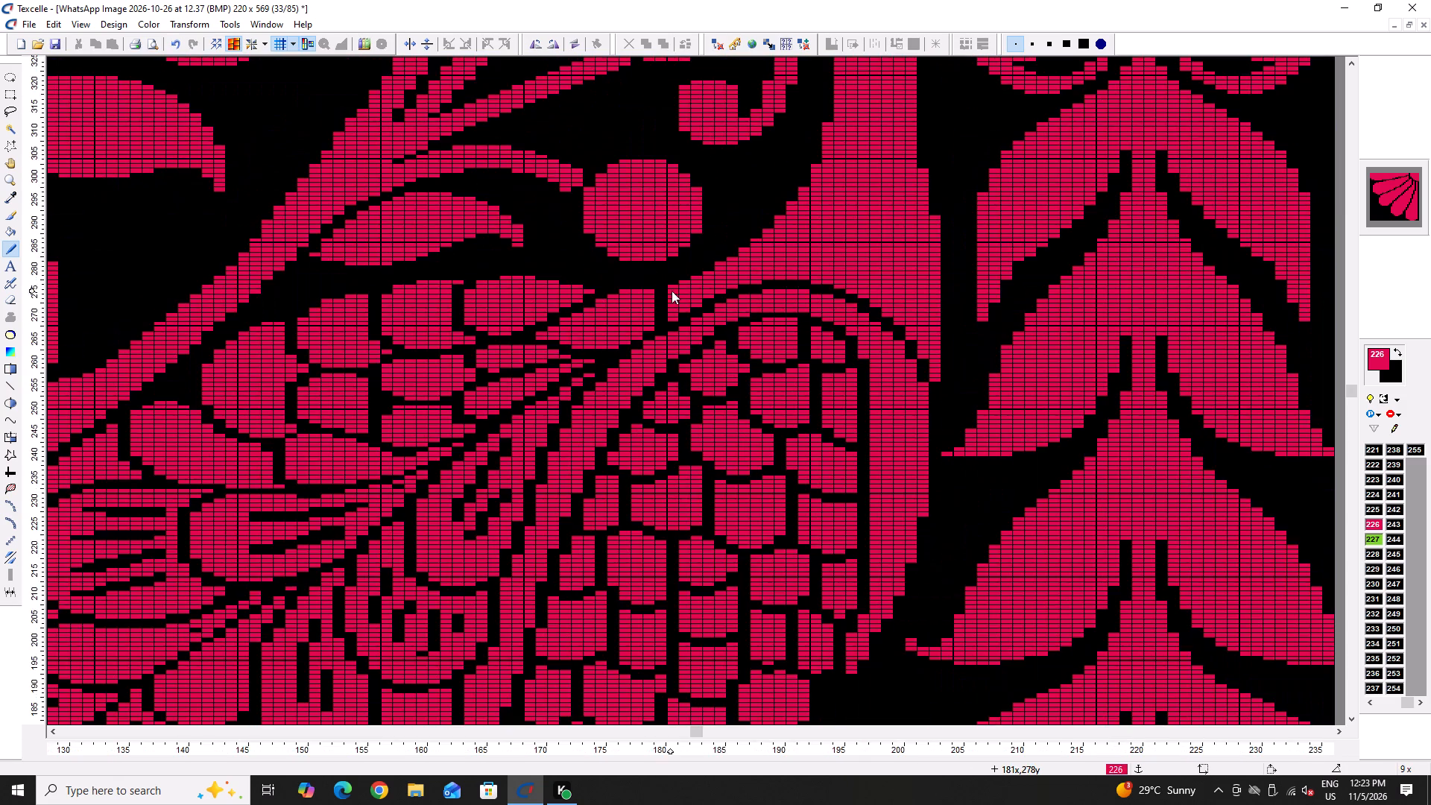
ctrl+scroll(663, 285, up, 4)
ctrl+scroll(684, 367, down, 3)
ctrl+scroll(618, 399, up, 3)
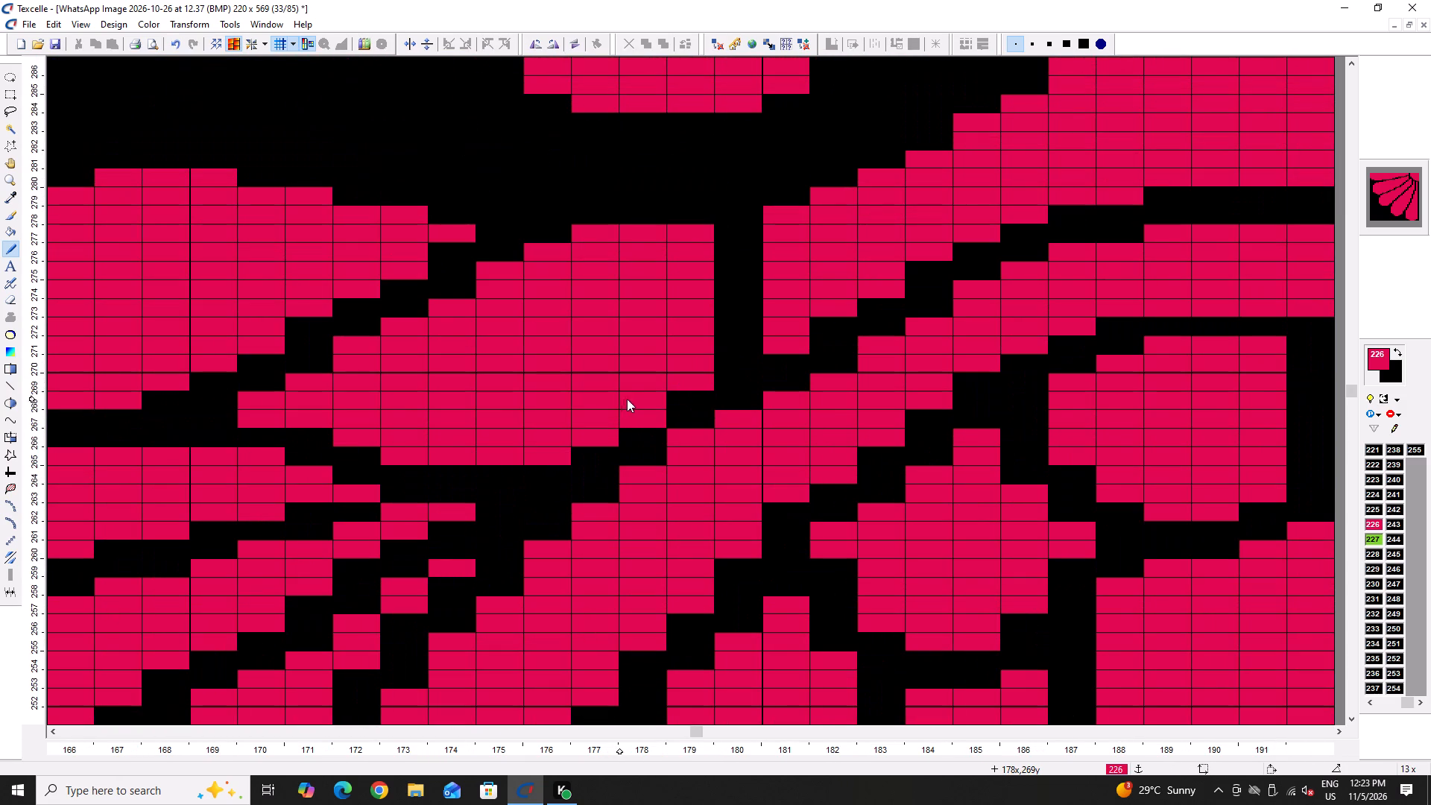
right_click(636, 417)
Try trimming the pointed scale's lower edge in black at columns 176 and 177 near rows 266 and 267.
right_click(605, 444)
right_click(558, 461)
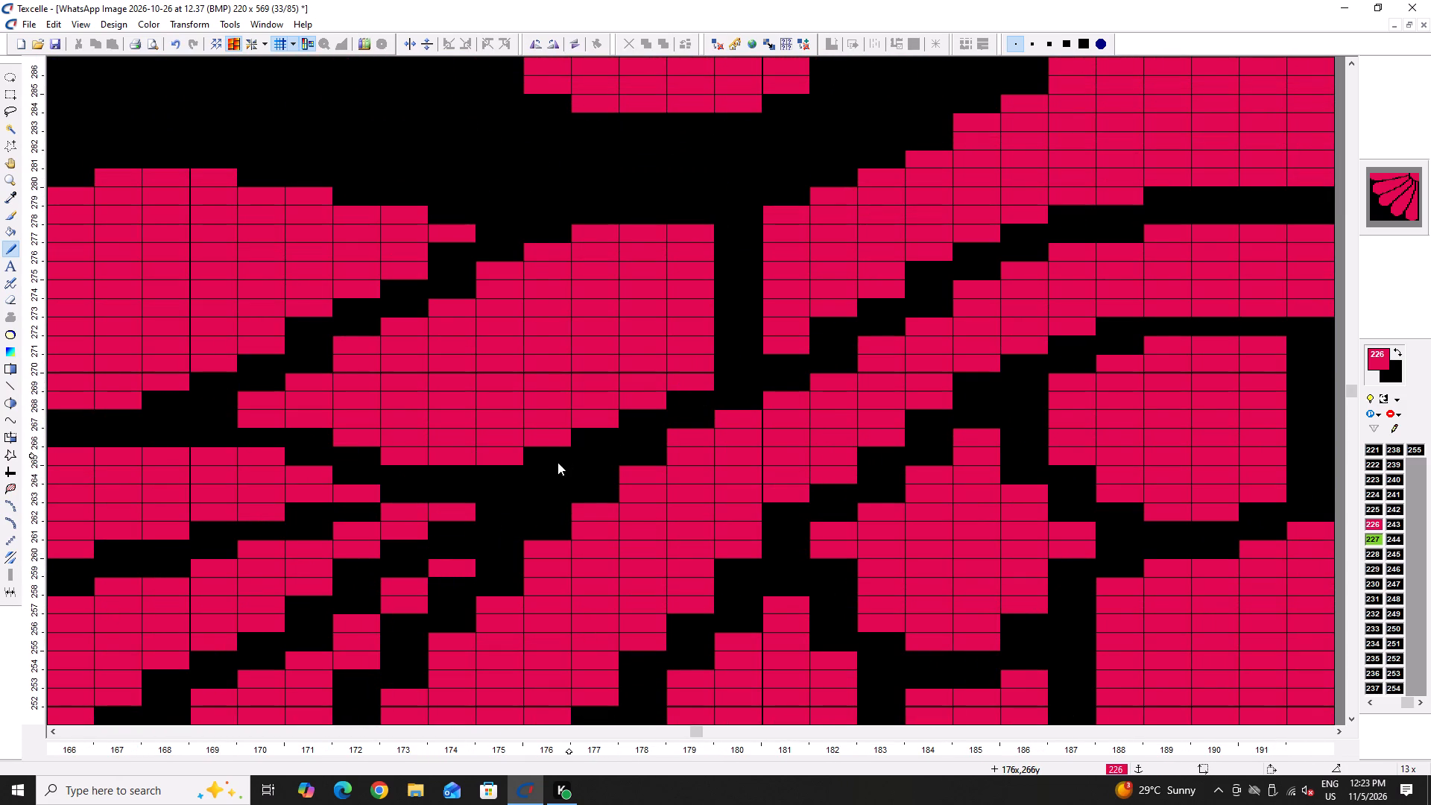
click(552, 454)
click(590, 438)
Trim the small scale below in black at columns 170 and 172 near rows 263 and 264, and columns 165 and 166 near rows 261 and 262.
ctrl+scroll(583, 441, down, 3)
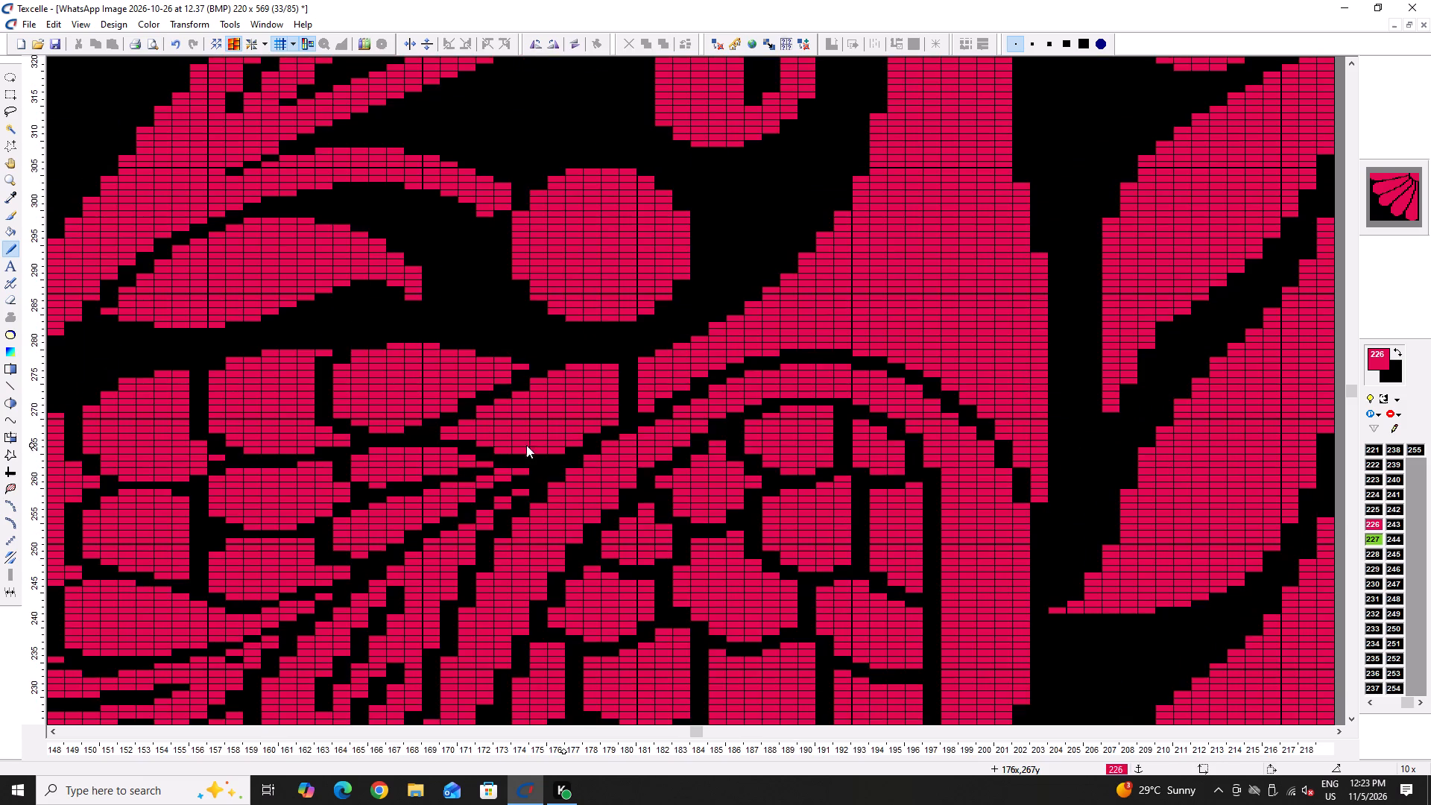
ctrl+scroll(419, 451, up, 3)
right_click(516, 494)
right_click(583, 467)
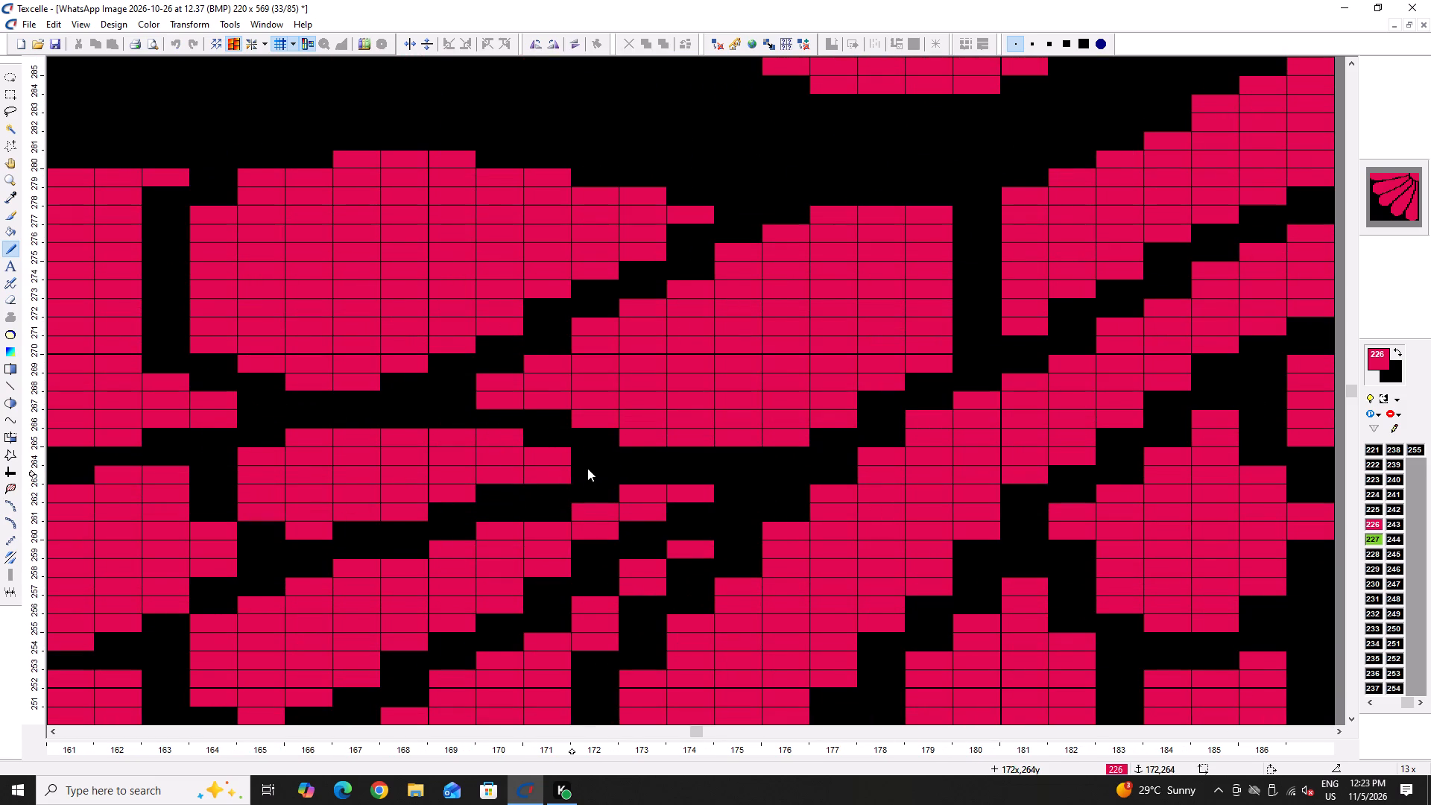
ctrl+scroll(449, 465, down, 3)
ctrl+scroll(425, 482, up, 3)
right_click(305, 454)
right_click(259, 441)
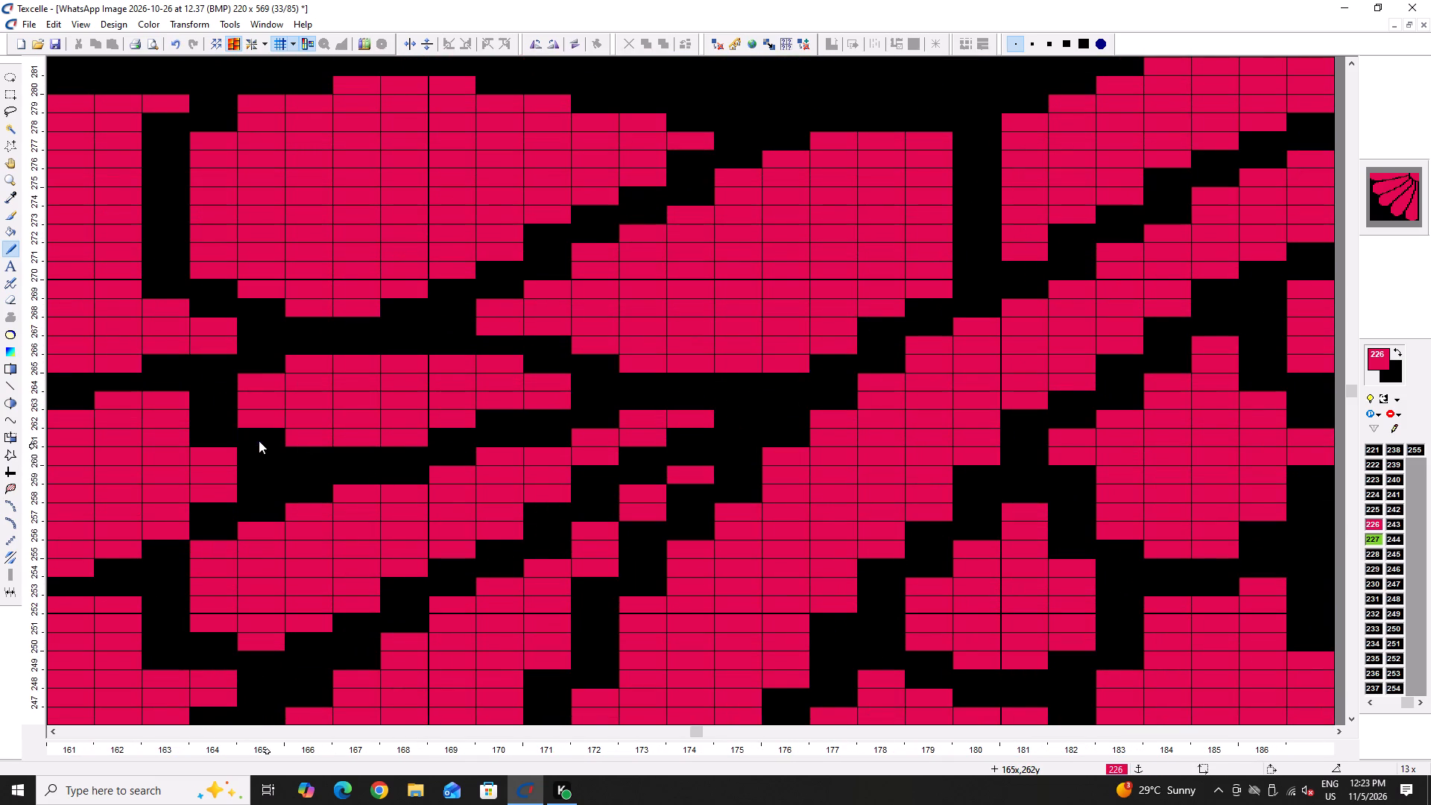
ctrl+scroll(349, 423, down, 2)
ctrl+scroll(355, 388, up, 4)
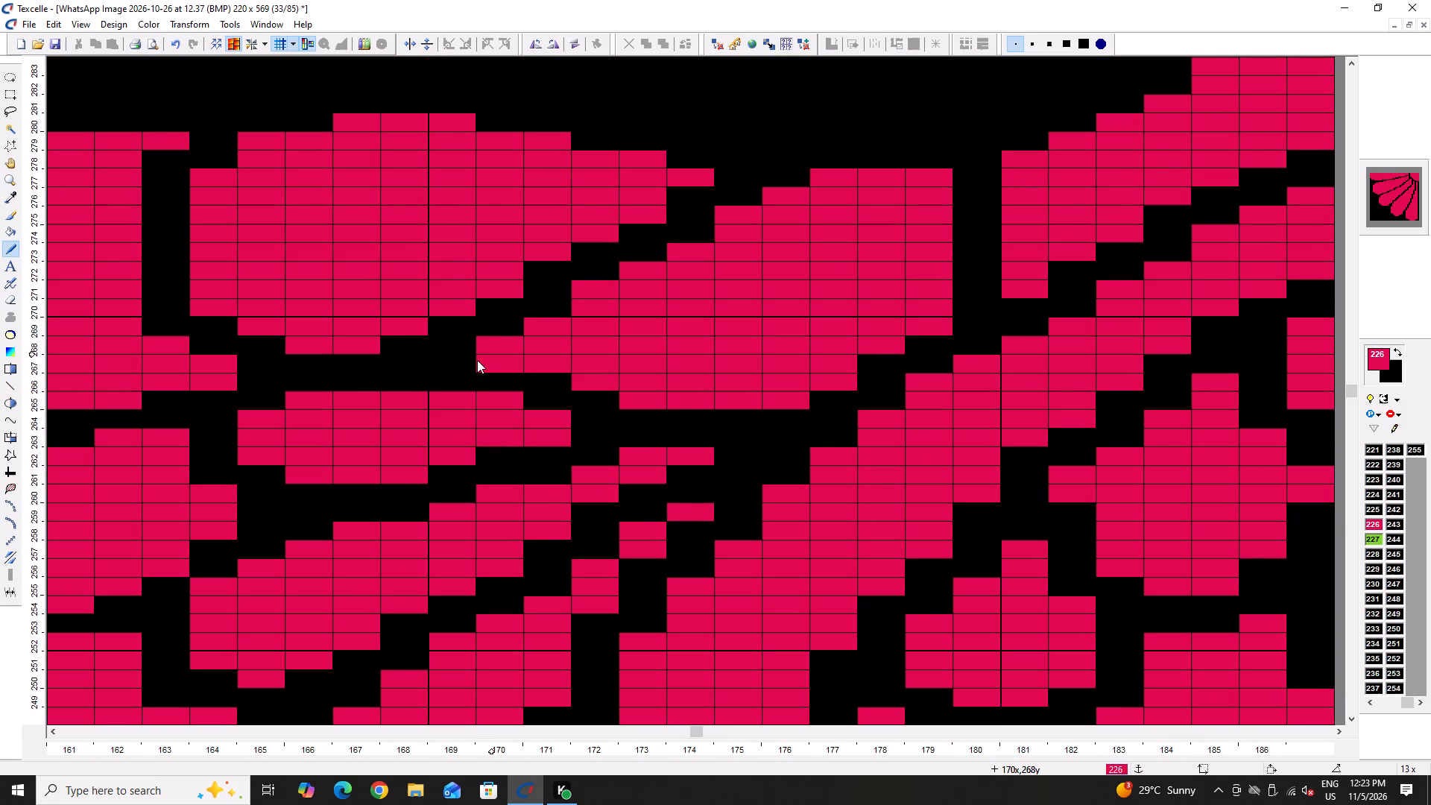
Extend the pointed scale's tip in pink at column 169, row 268, and trim the adjacent scale's bottom in black at columns 164 to 167 near rows 269 to 271.
click(437, 363)
ctrl+scroll(443, 362, down, 4)
ctrl+scroll(388, 350, up, 5)
right_drag(528, 372, 484, 369)
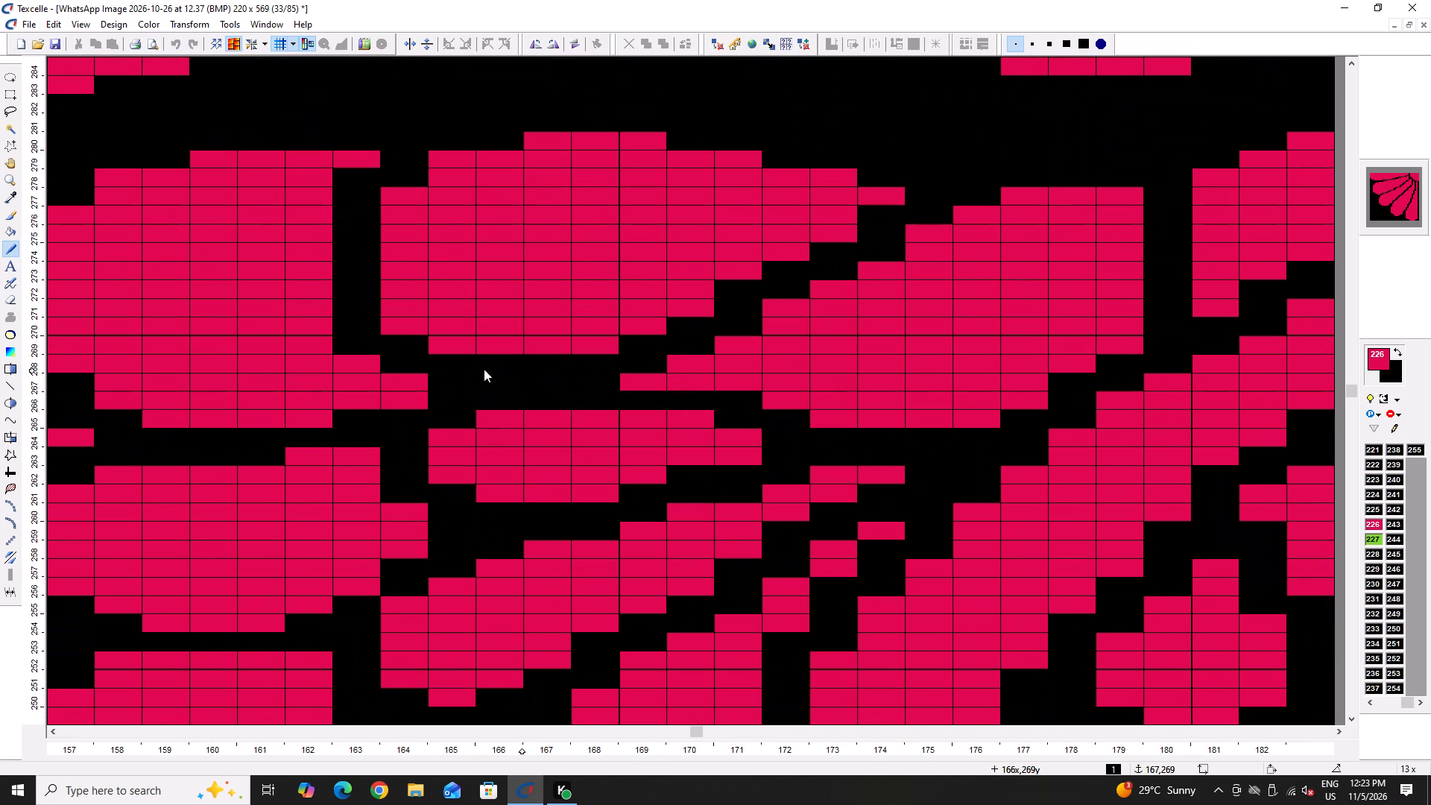
right_drag(484, 369, 499, 365)
right_click(414, 327)
right_click(420, 332)
right_click(426, 339)
right_drag(431, 341, 429, 348)
Extend the next scale's lower right corner in pink at columns 163 to 165 near rows 268 to 270.
drag(354, 342, 356, 350)
click(391, 360)
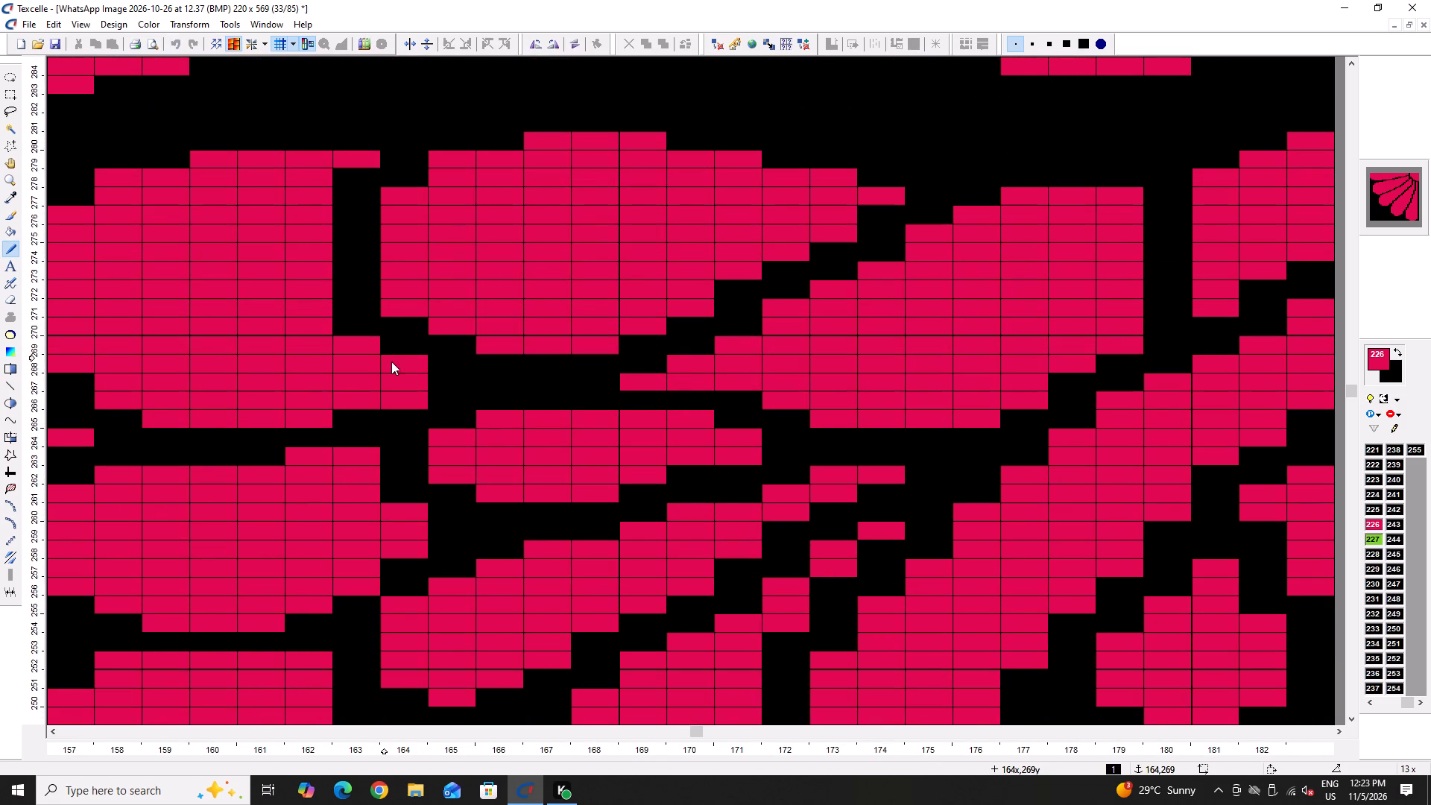
click(459, 379)
ctrl+scroll(461, 379, down, 3)
ctrl+scroll(311, 394, up, 2)
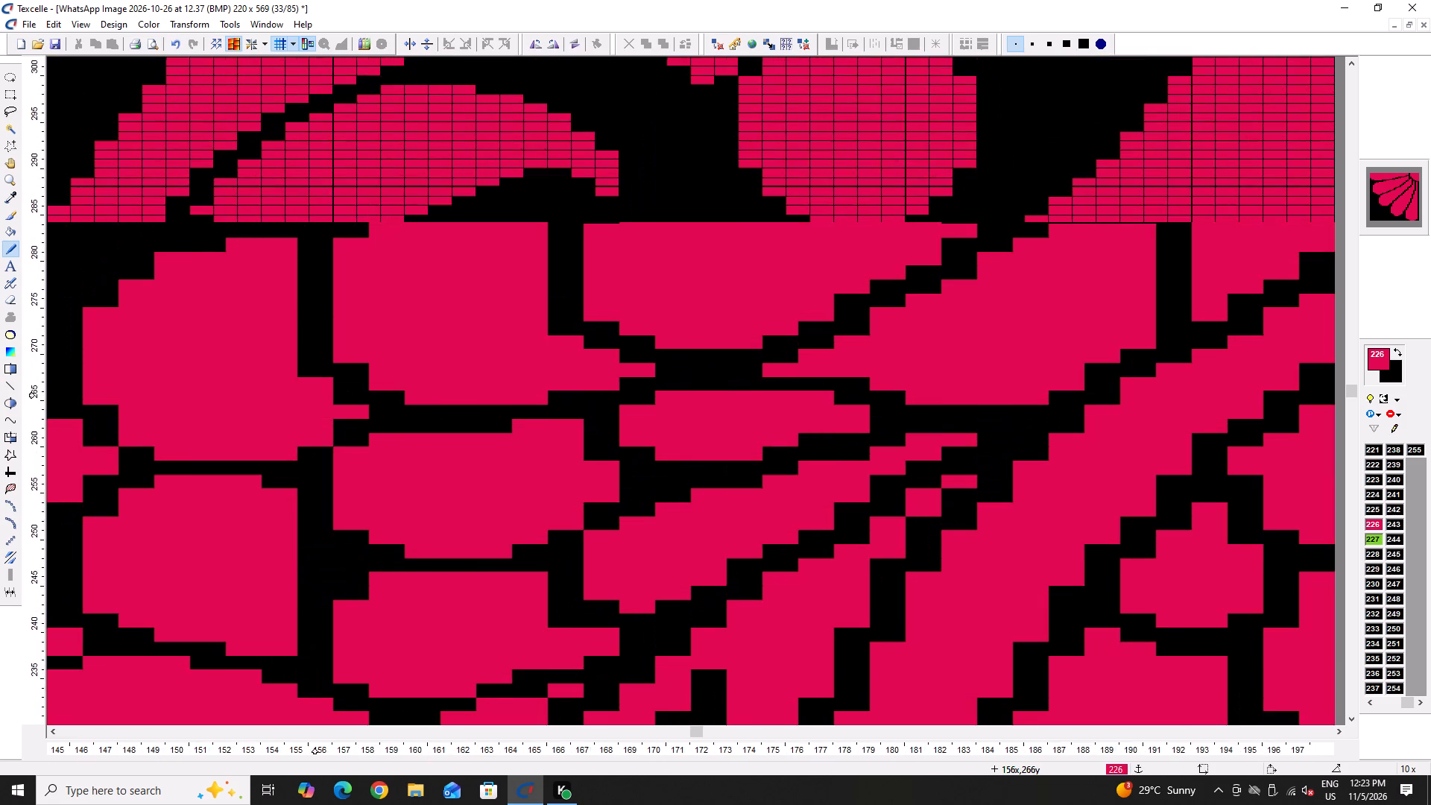
Trim the scale's lower left corner in black at columns 150 to 152 near rows 262 to 266, and extend its left neighbour in pink at columns 149 to 151.
ctrl+scroll(307, 401, down, 4)
ctrl+scroll(216, 411, up, 4)
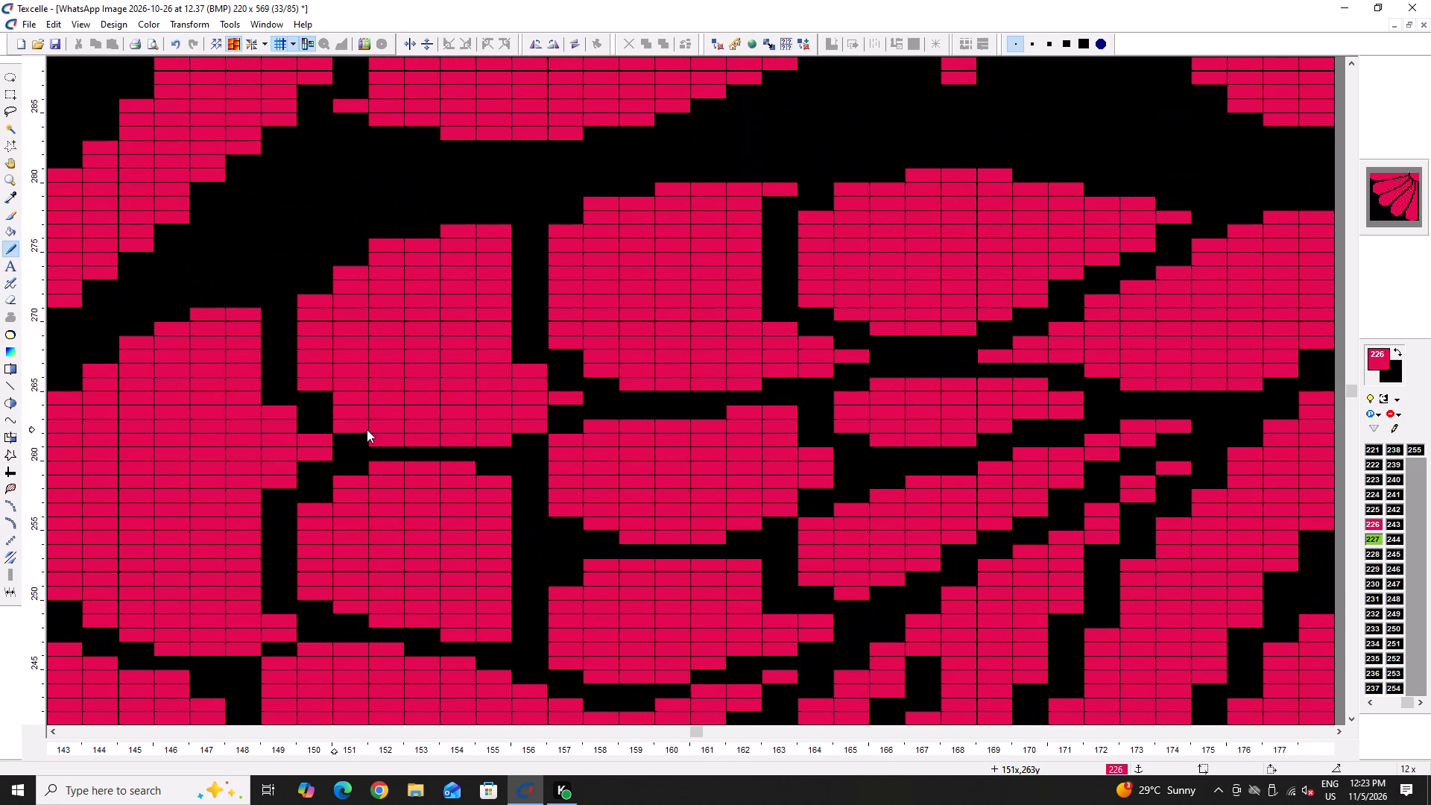
right_click(338, 421)
right_click(370, 436)
click(348, 444)
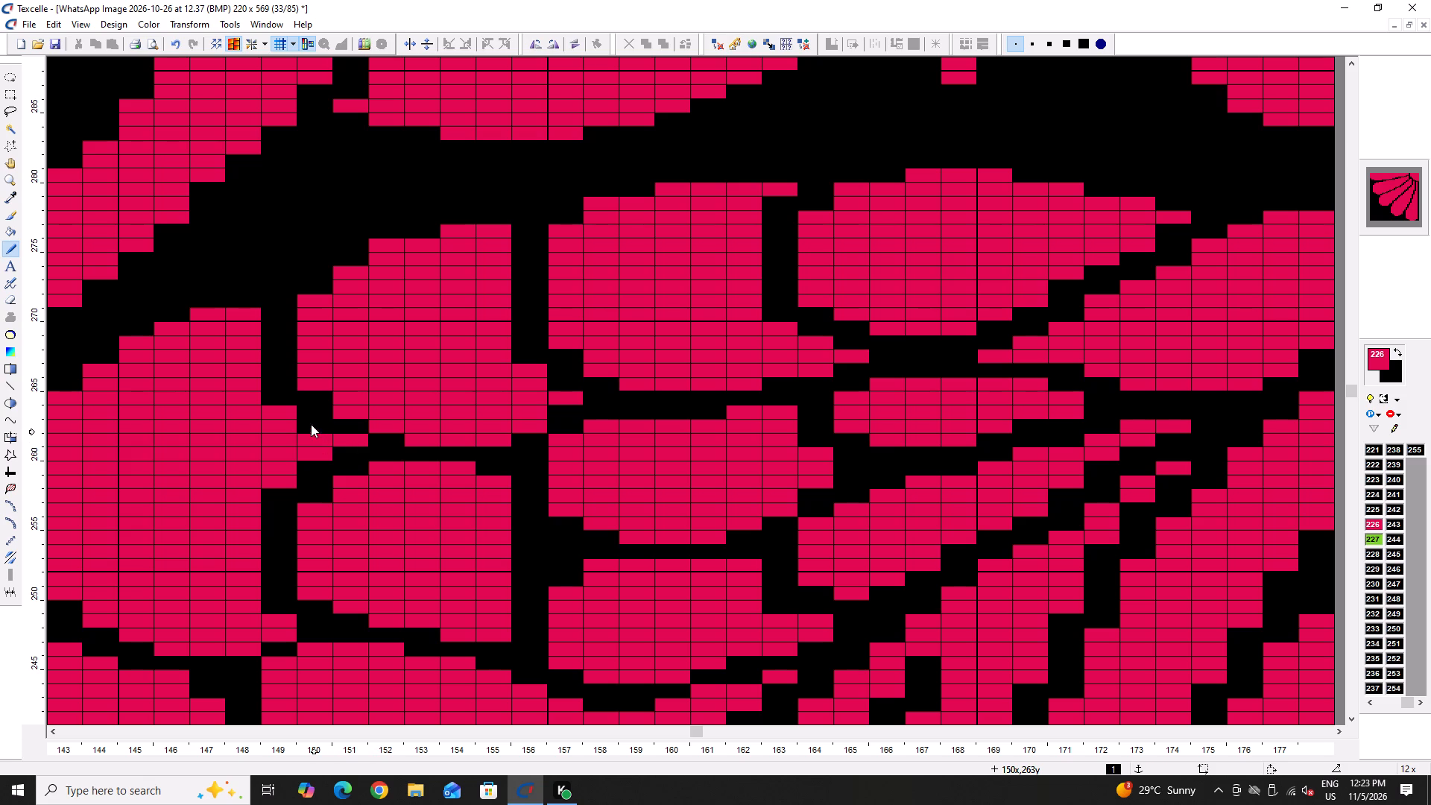
click(311, 424)
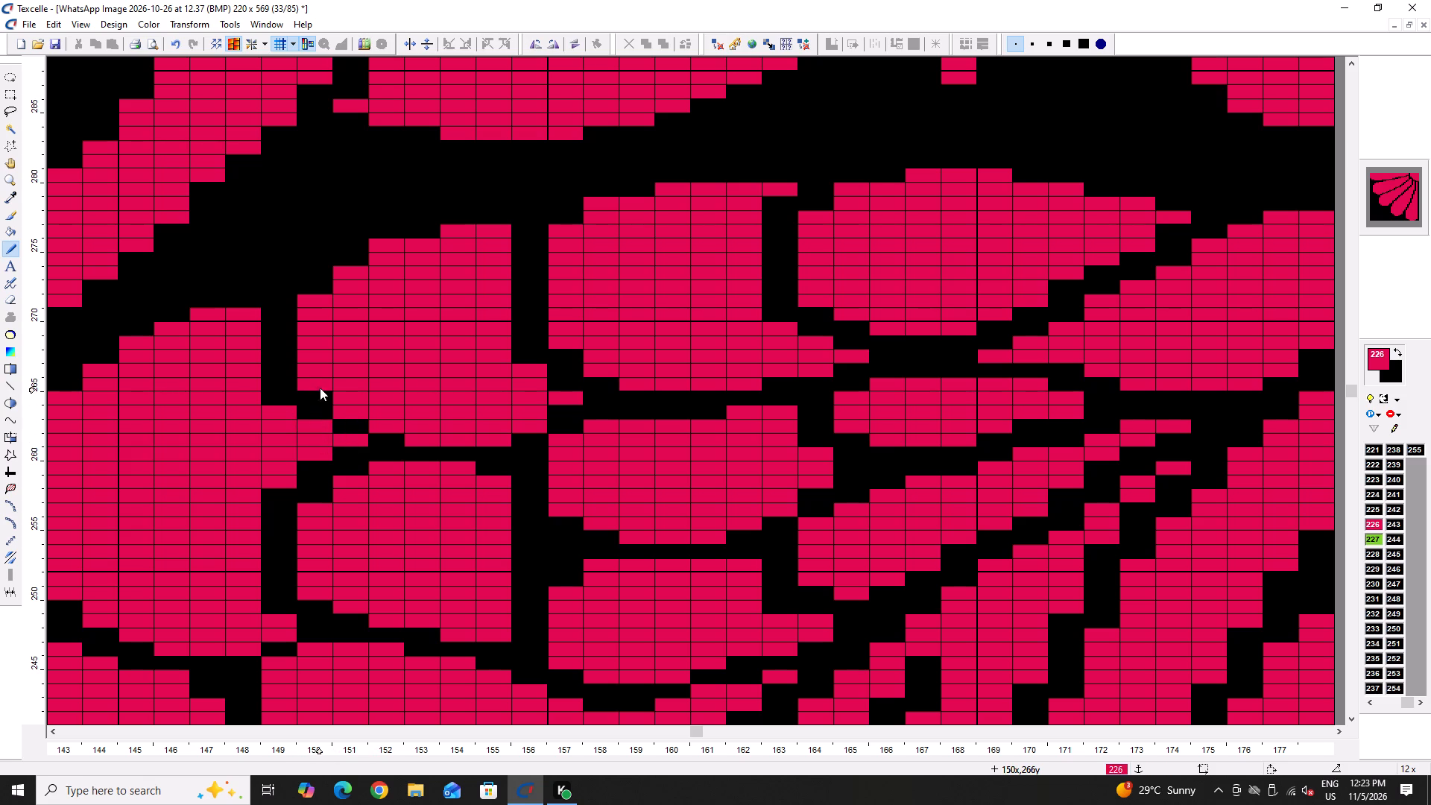
right_click(320, 387)
right_click(334, 416)
click(279, 402)
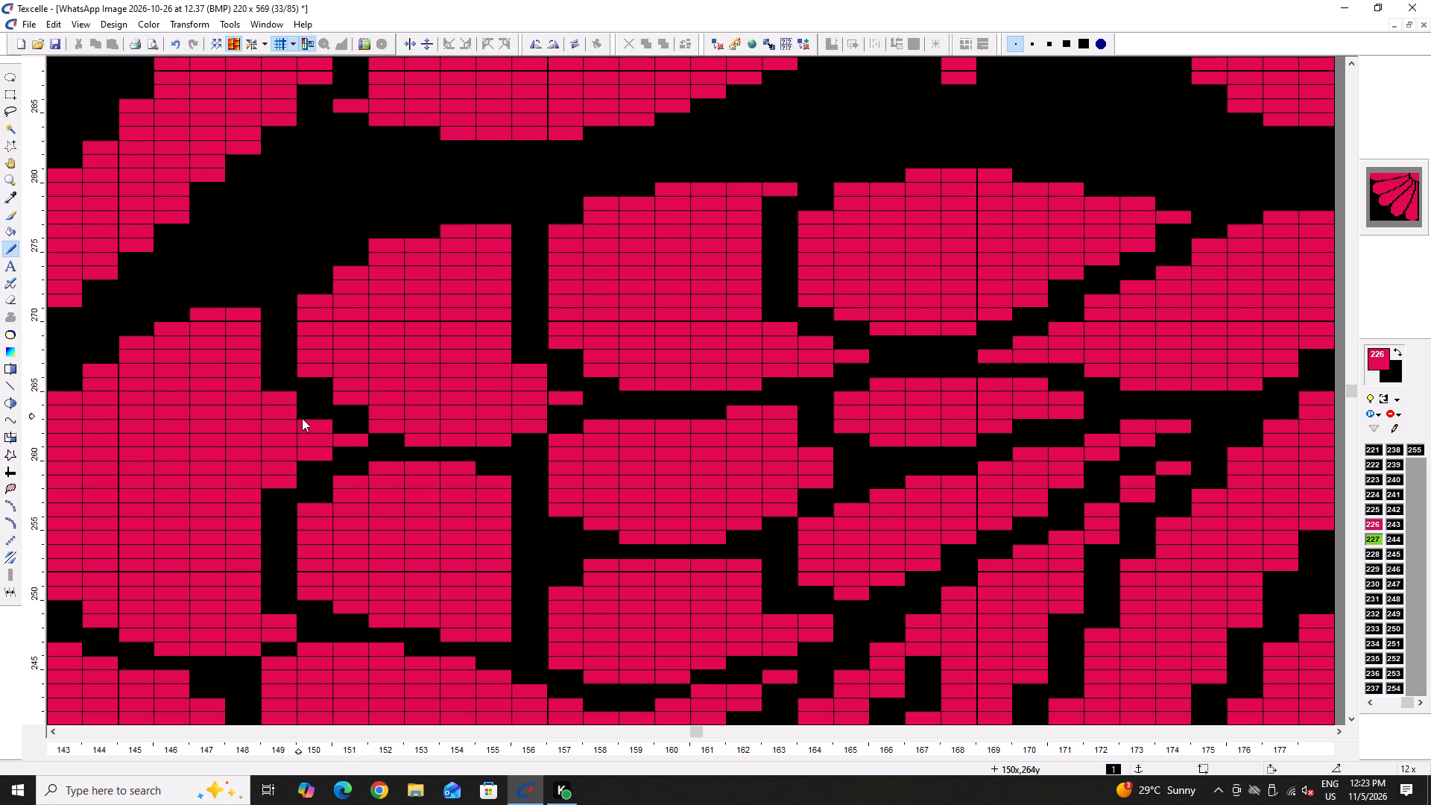
Raise the scale's upper left shoulder in pink at columns 150 and 151 near rows 273 to 275.
click(332, 291)
click(357, 260)
Widen the scale in pink at column 156, rows 253 to 255, and trim its right neighbour in black at columns 157 and 158 near rows 256 to 263.
scroll(329, 505, down, 1)
drag(528, 452, 528, 464)
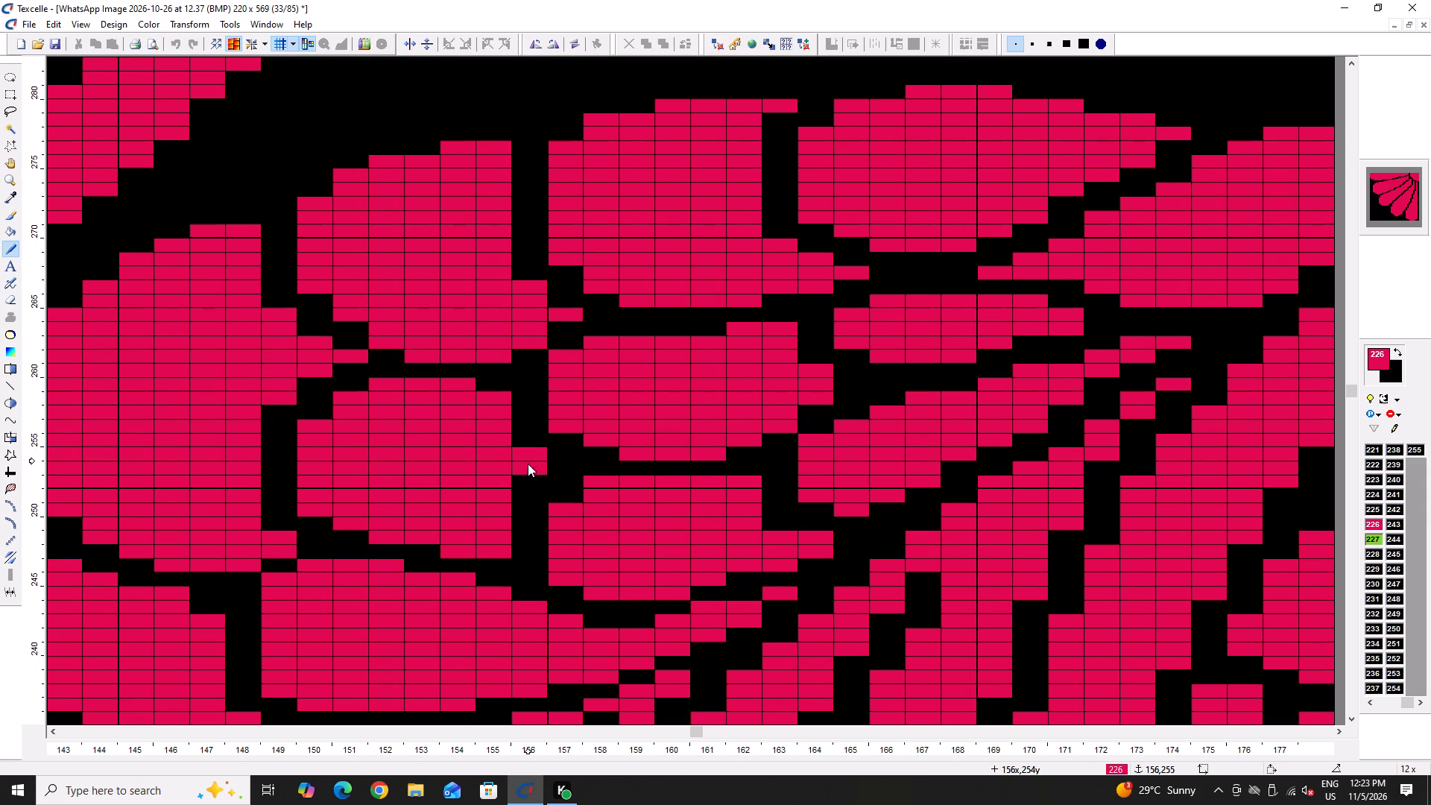
drag(528, 464, 528, 483)
right_drag(564, 359, 560, 435)
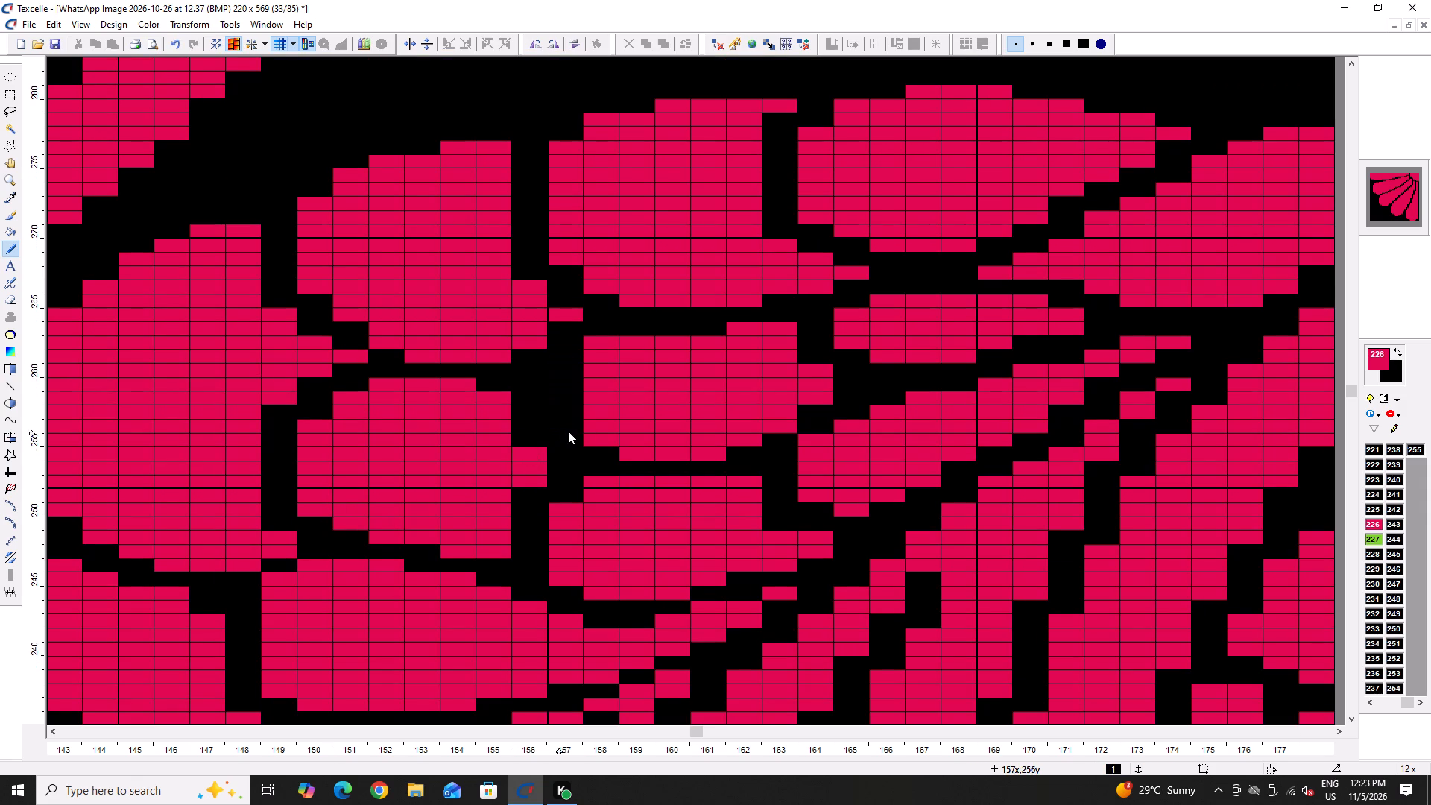
right_drag(605, 326, 597, 338)
right_click(597, 338)
right_click(596, 344)
Extend the upper scale's lower right corner in pink at column 157, row 264, and widen the scale below at column 156, rows 256 to 259.
click(528, 350)
click(555, 332)
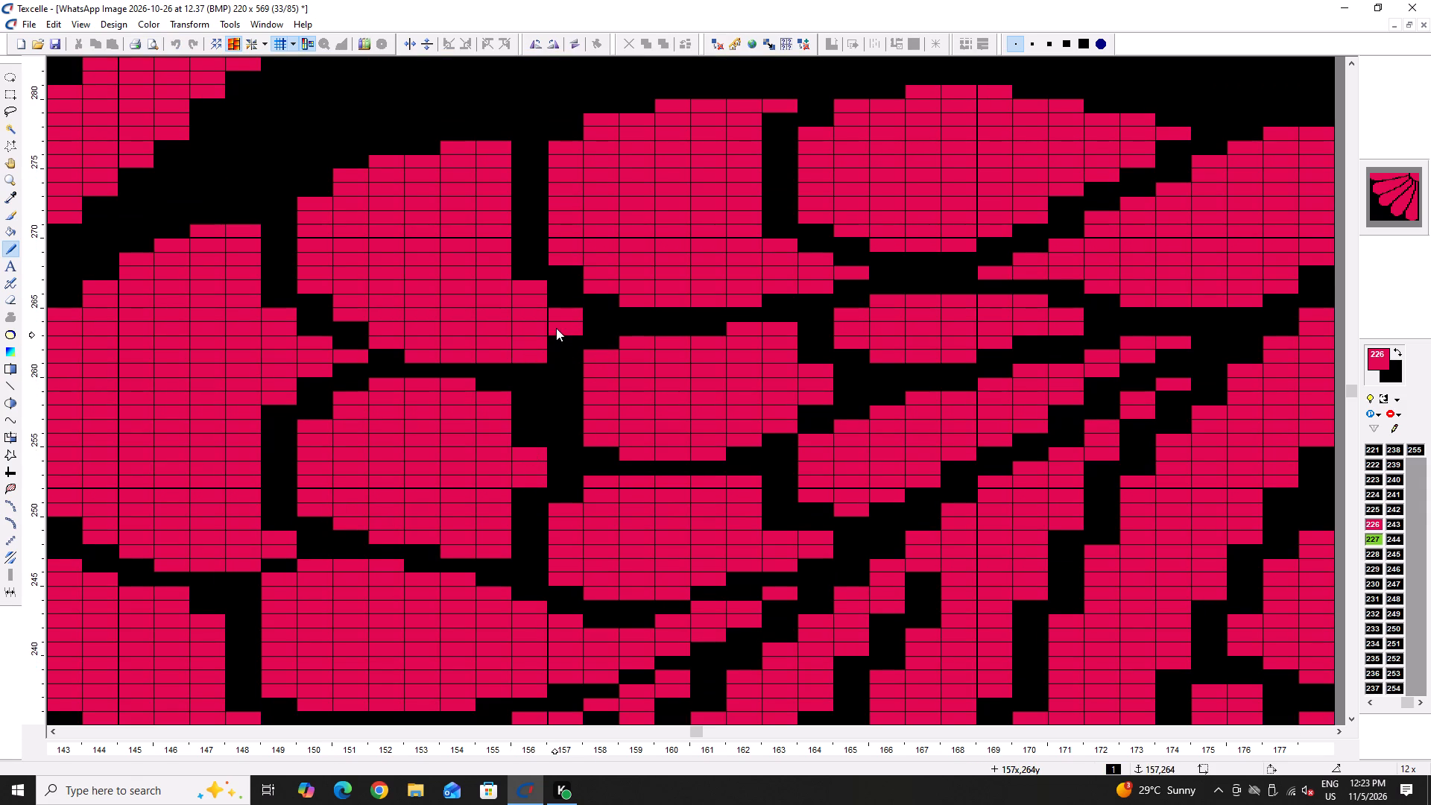
click(556, 327)
drag(531, 394, 524, 445)
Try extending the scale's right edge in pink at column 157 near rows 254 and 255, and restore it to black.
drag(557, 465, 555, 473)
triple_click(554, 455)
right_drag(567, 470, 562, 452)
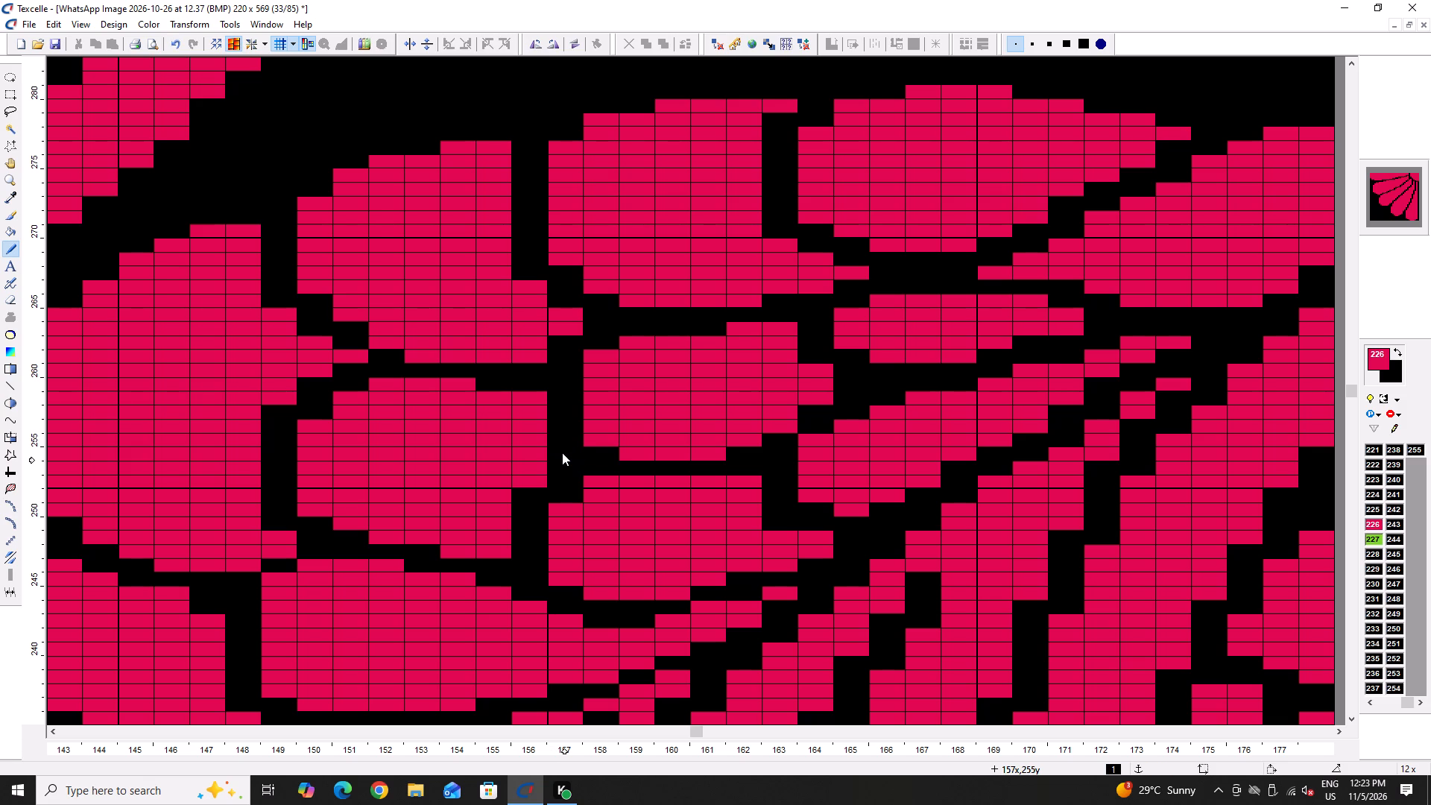
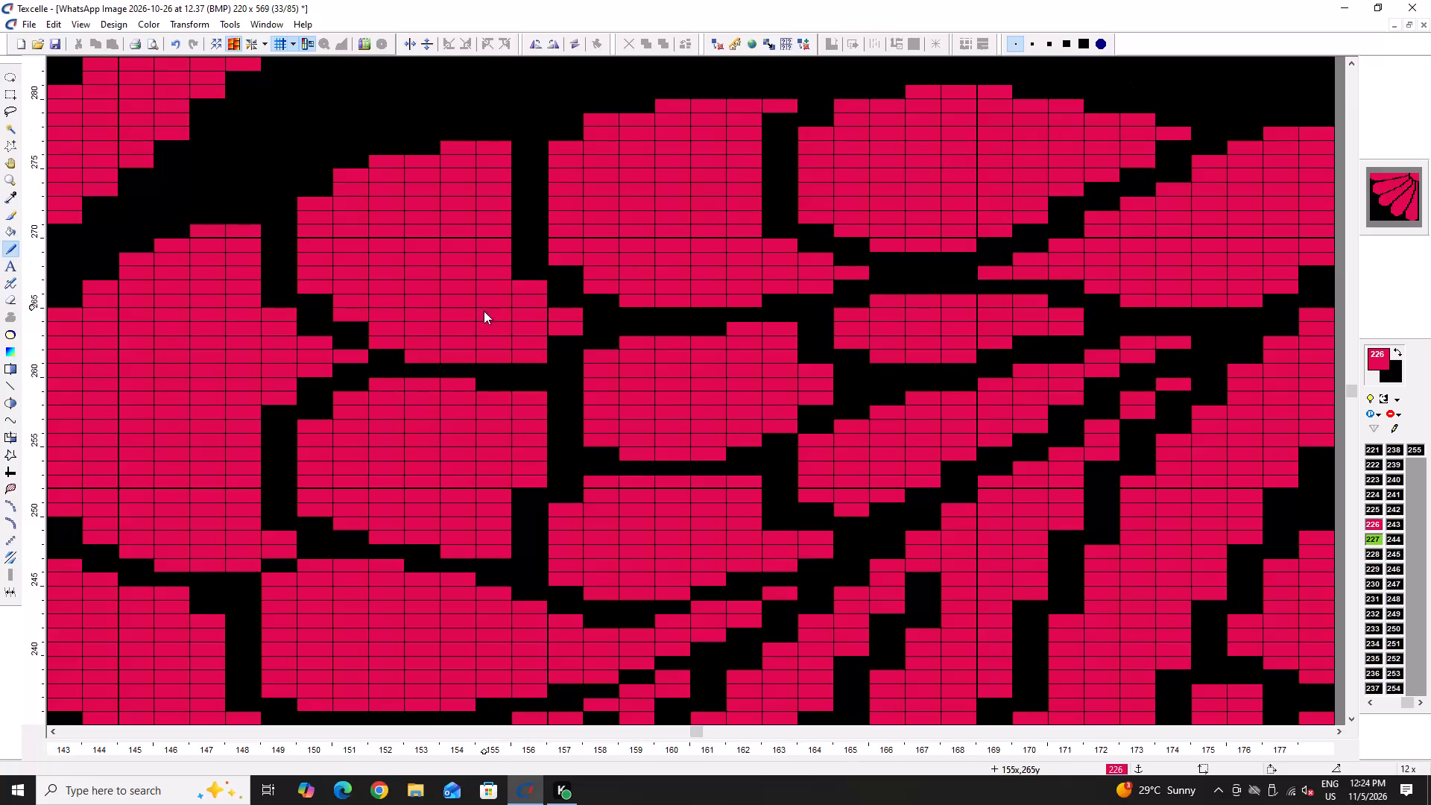
Extend the right edges of the two stacked scales in pink at columns 164 and 165 near rows 260 to 262, and column 163 near row 250.
ctrl+scroll(408, 411, down, 2)
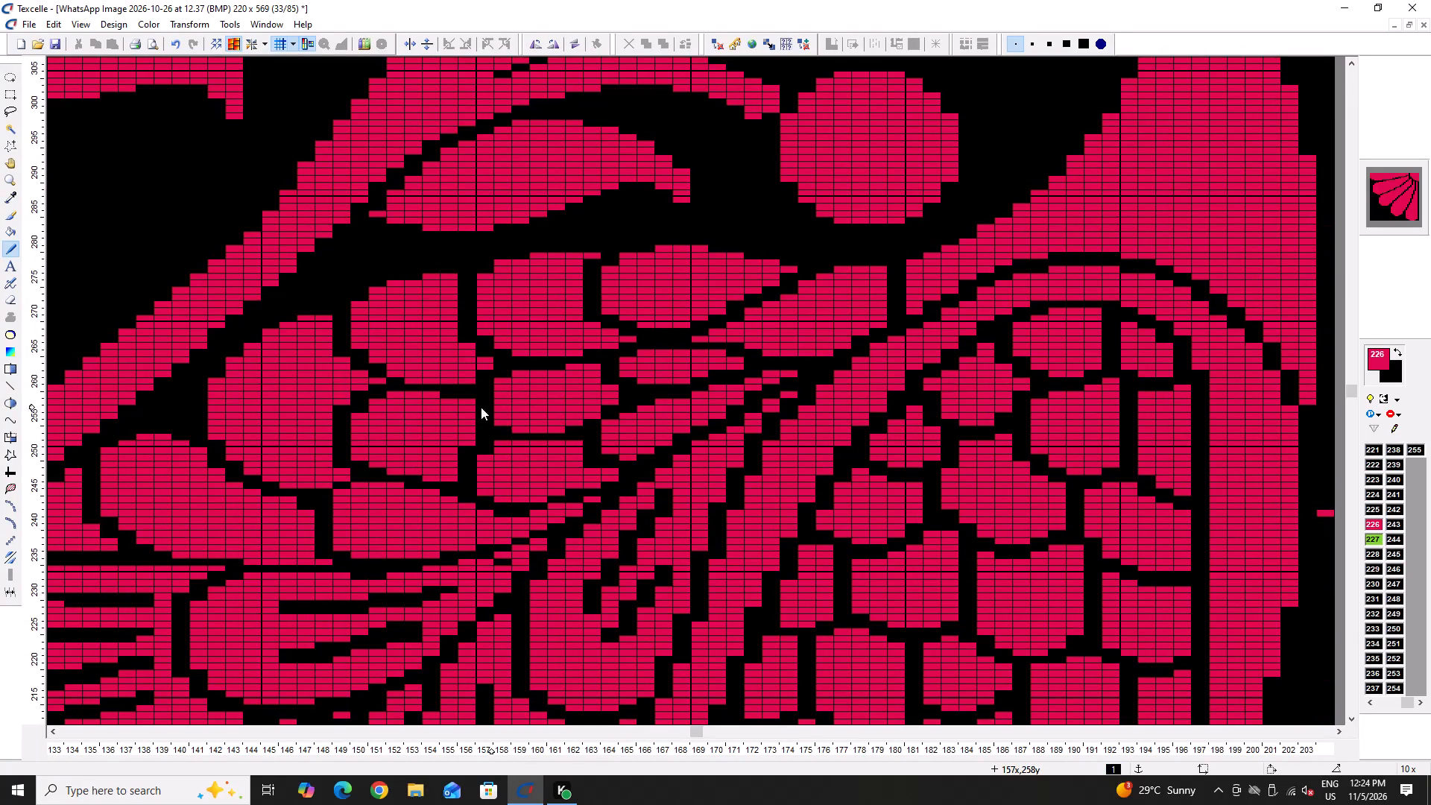
ctrl+scroll(481, 407, up, 2)
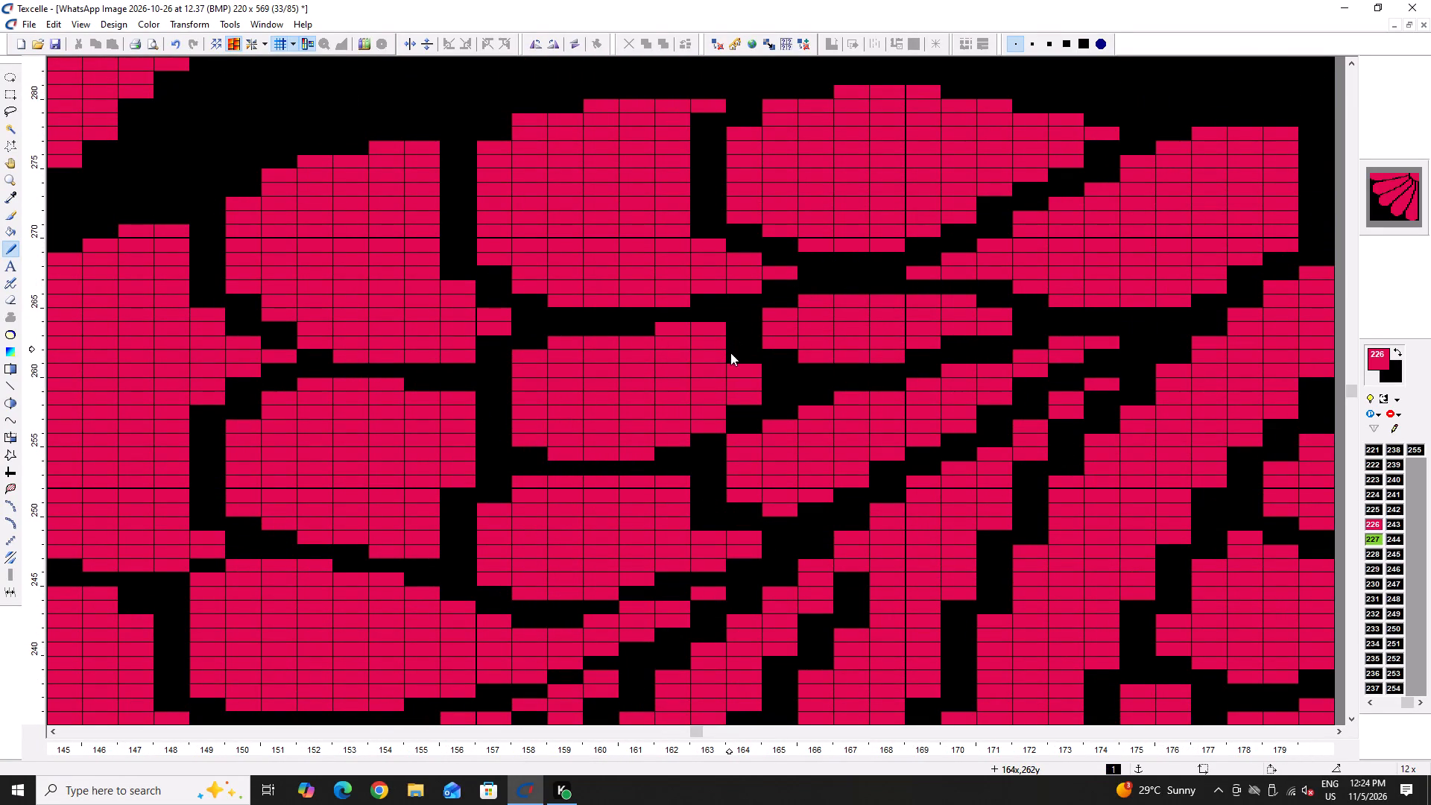
click(731, 353)
click(764, 382)
ctrl+scroll(584, 494, down, 1)
click(654, 513)
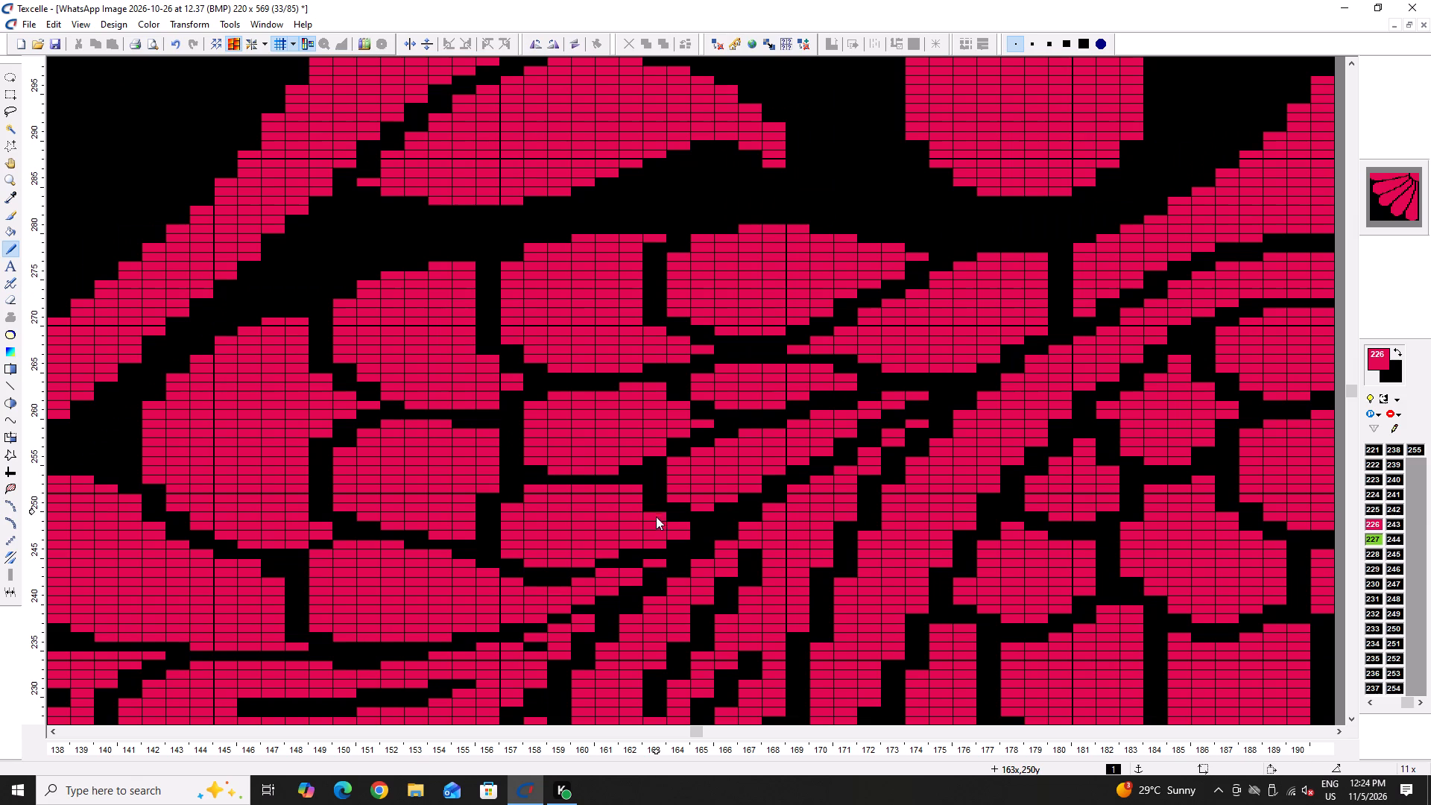
Blacken the gap under the scale at column 161 near row 244, and fill the strand below in pink at column 158 near row 236.
scroll(502, 517, down, 1)
ctrl+scroll(568, 493, up, 1)
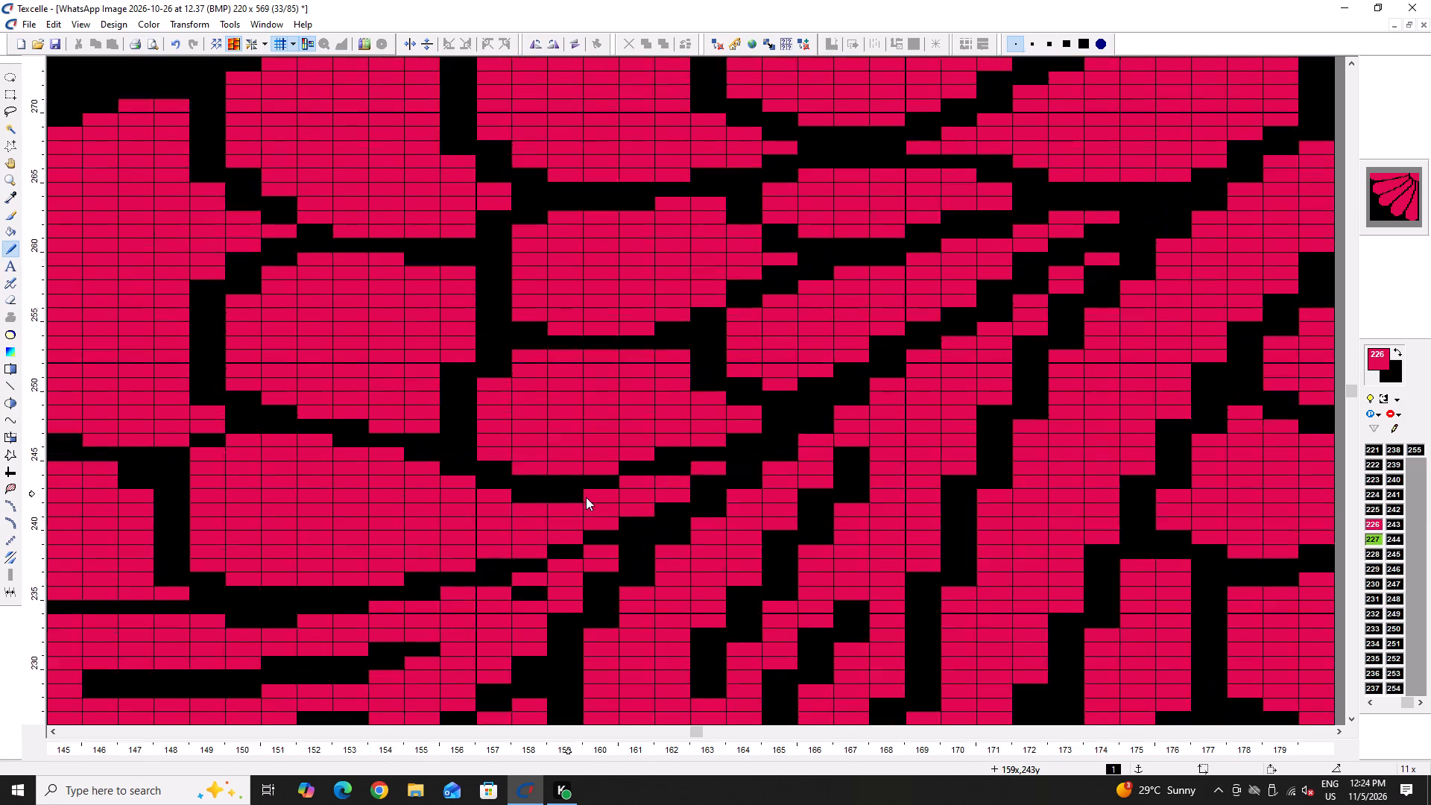
ctrl+scroll(586, 497, up, 1)
right_click(641, 473)
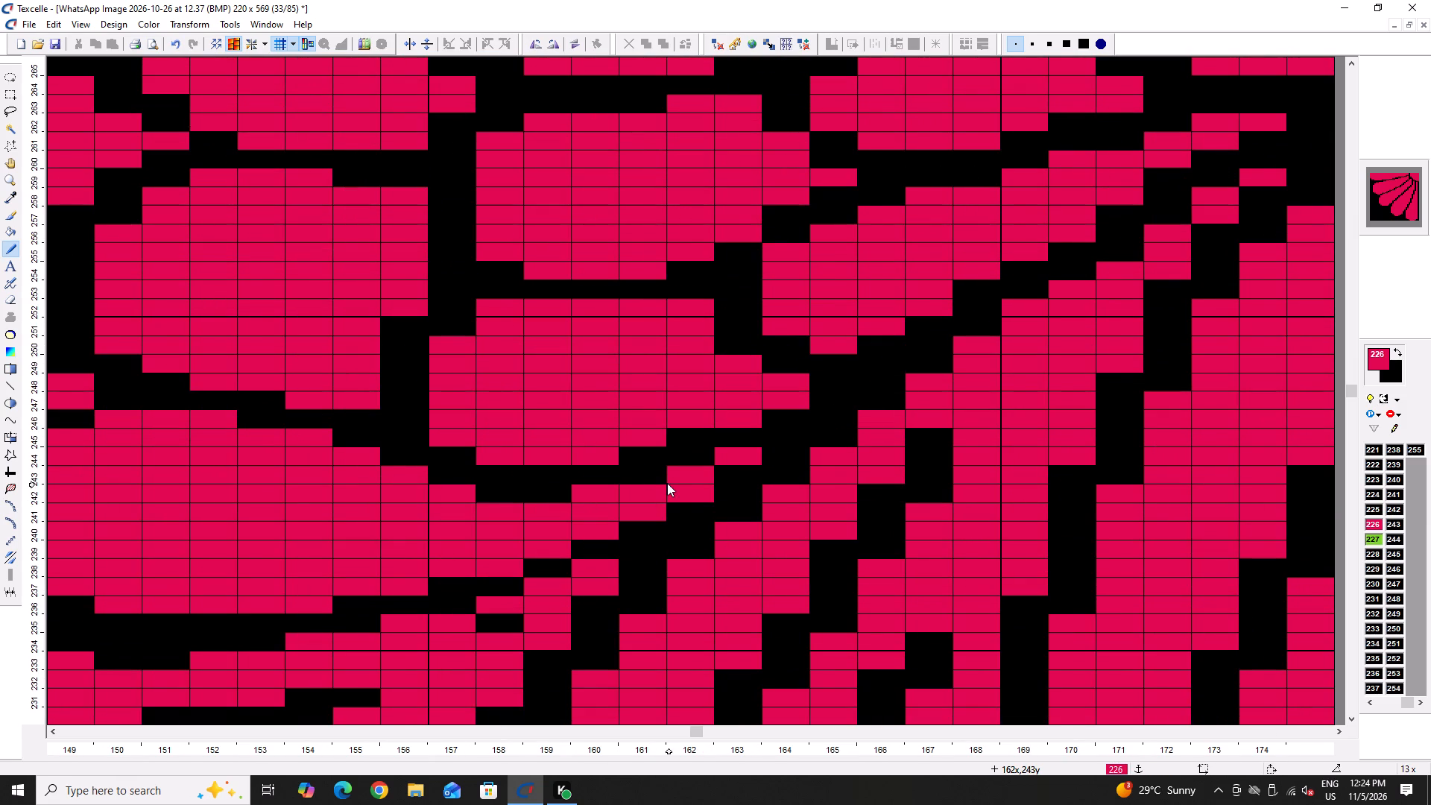
ctrl+scroll(654, 556, down, 2)
ctrl+scroll(604, 586, up, 2)
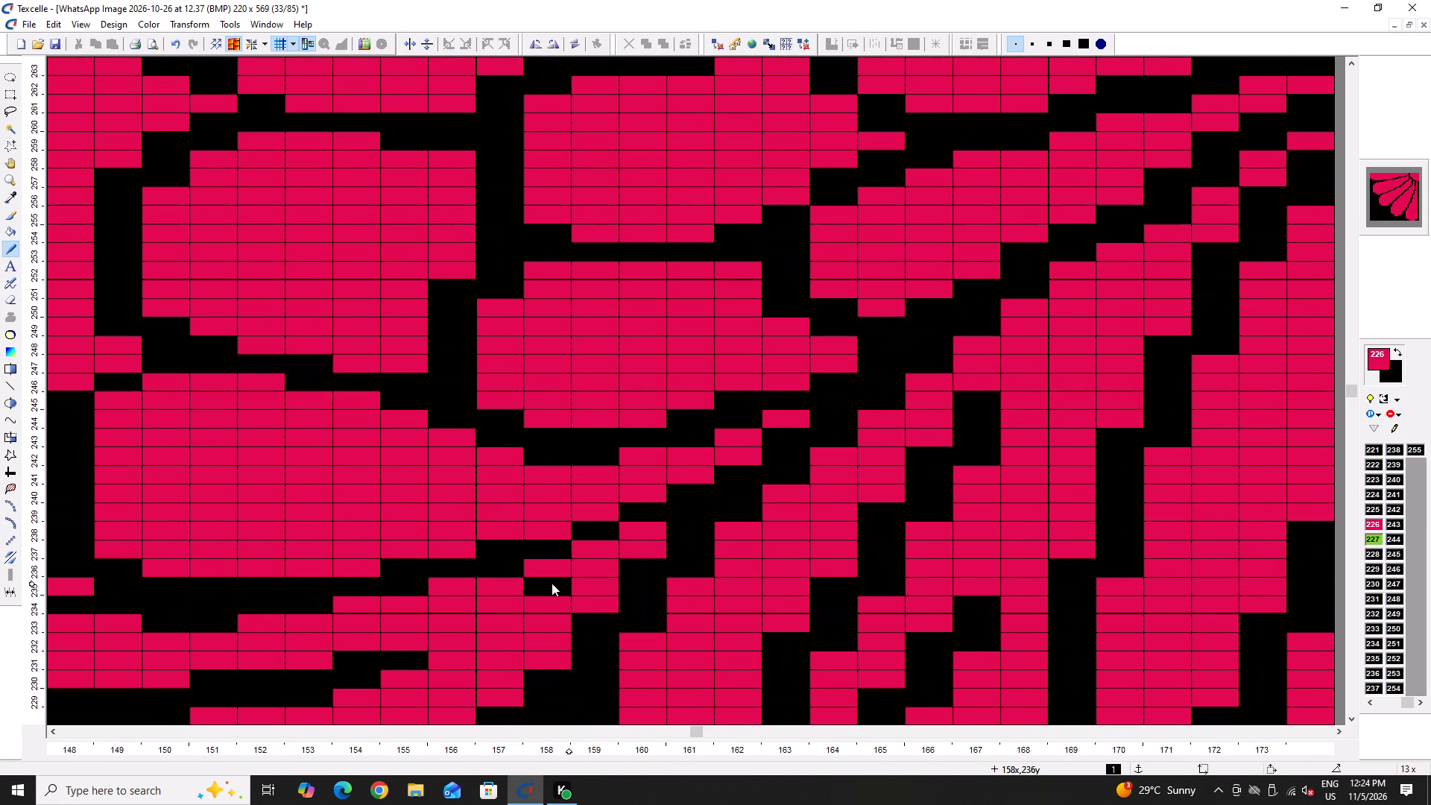
click(552, 581)
double_click(551, 586)
Trim the lower scale's underside and tail in black, stepping from column 154 near row 237 up to column 162 near row 243.
right_click(368, 574)
right_click(455, 552)
right_drag(569, 525, 550, 531)
right_click(605, 516)
right_click(657, 496)
right_drag(697, 481, 721, 476)
right_click(751, 458)
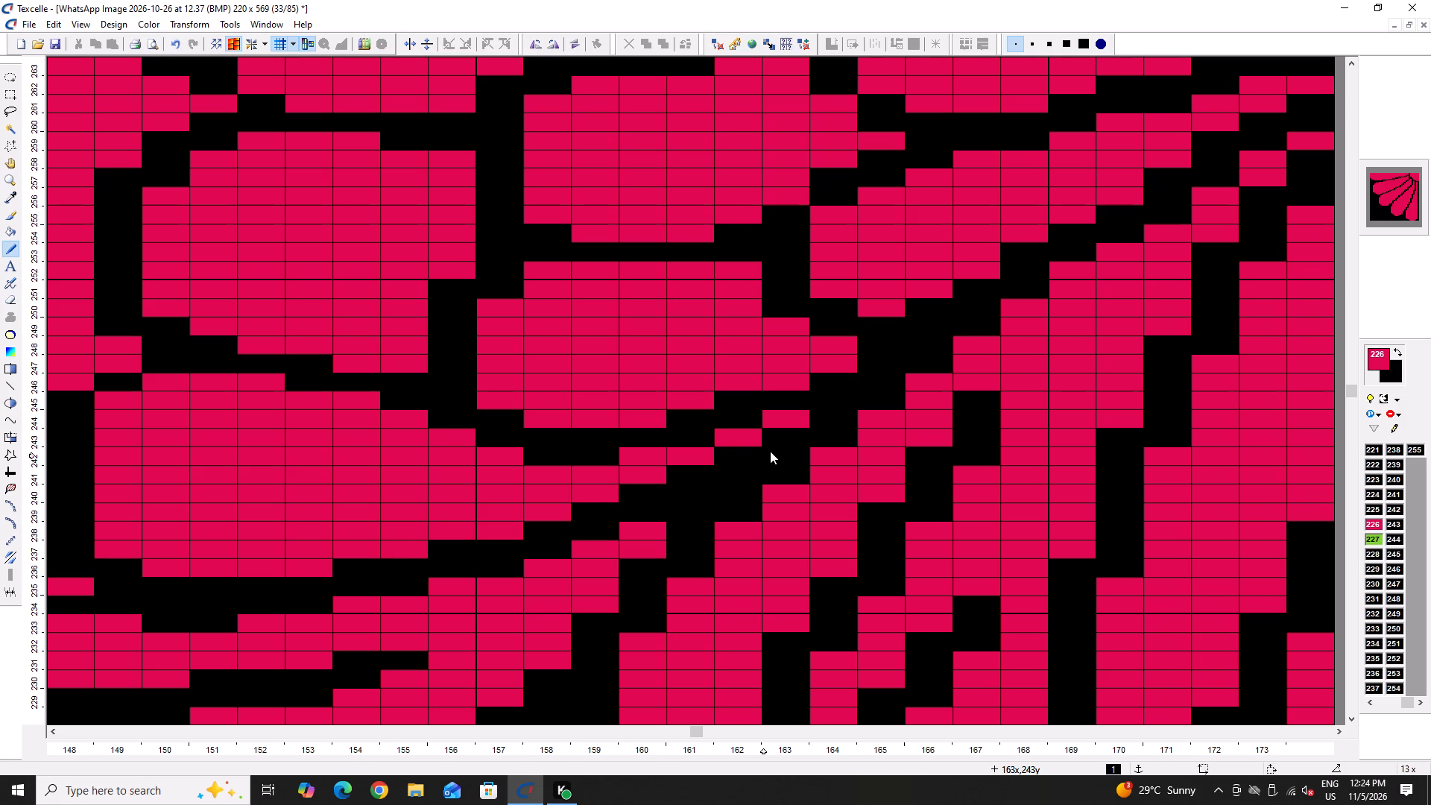
Round the lower scale's upper left corner in black at column 149 near row 246 and column 150 near row 247.
ctrl+scroll(659, 529, down, 2)
ctrl+scroll(423, 551, up, 2)
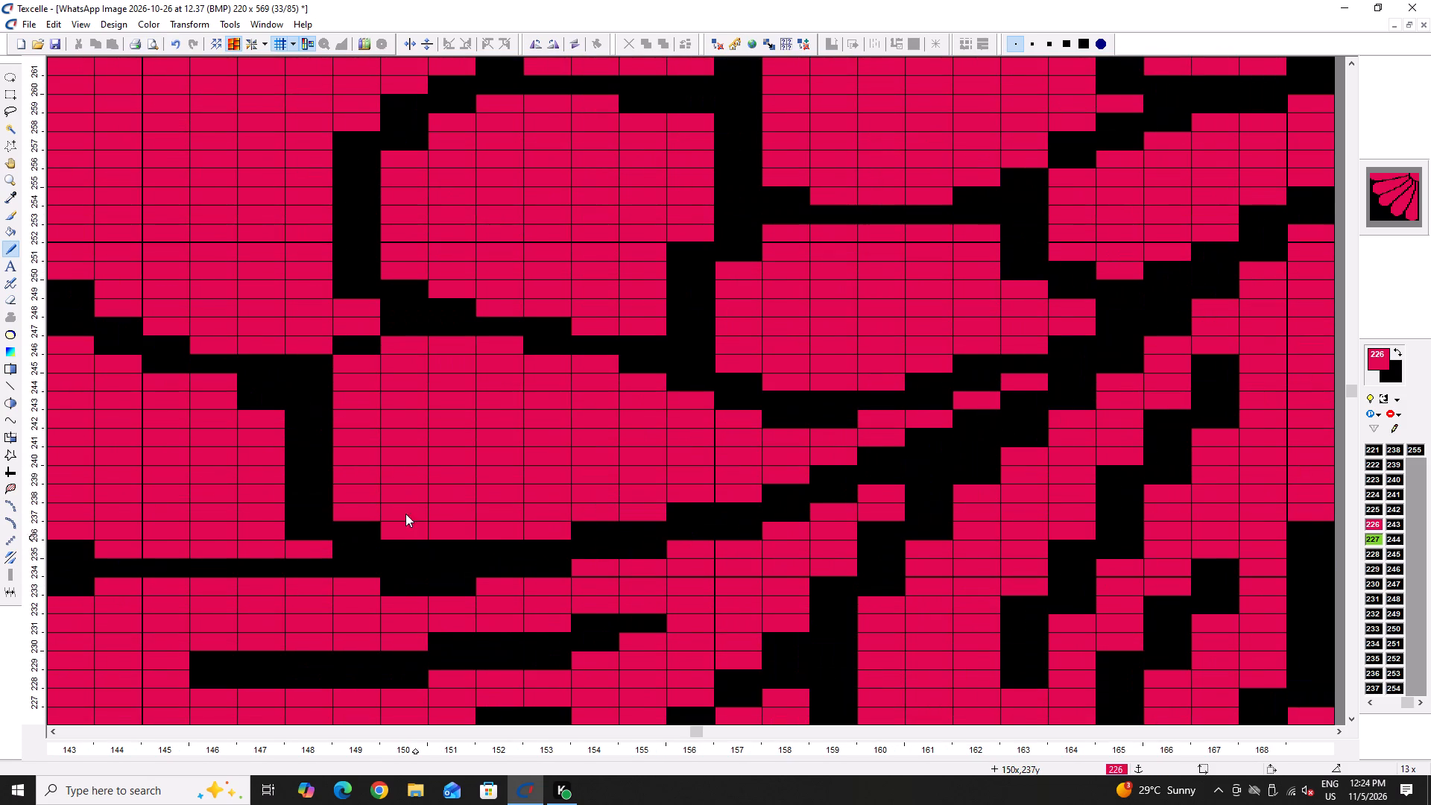
right_drag(357, 365, 344, 366)
right_click(385, 346)
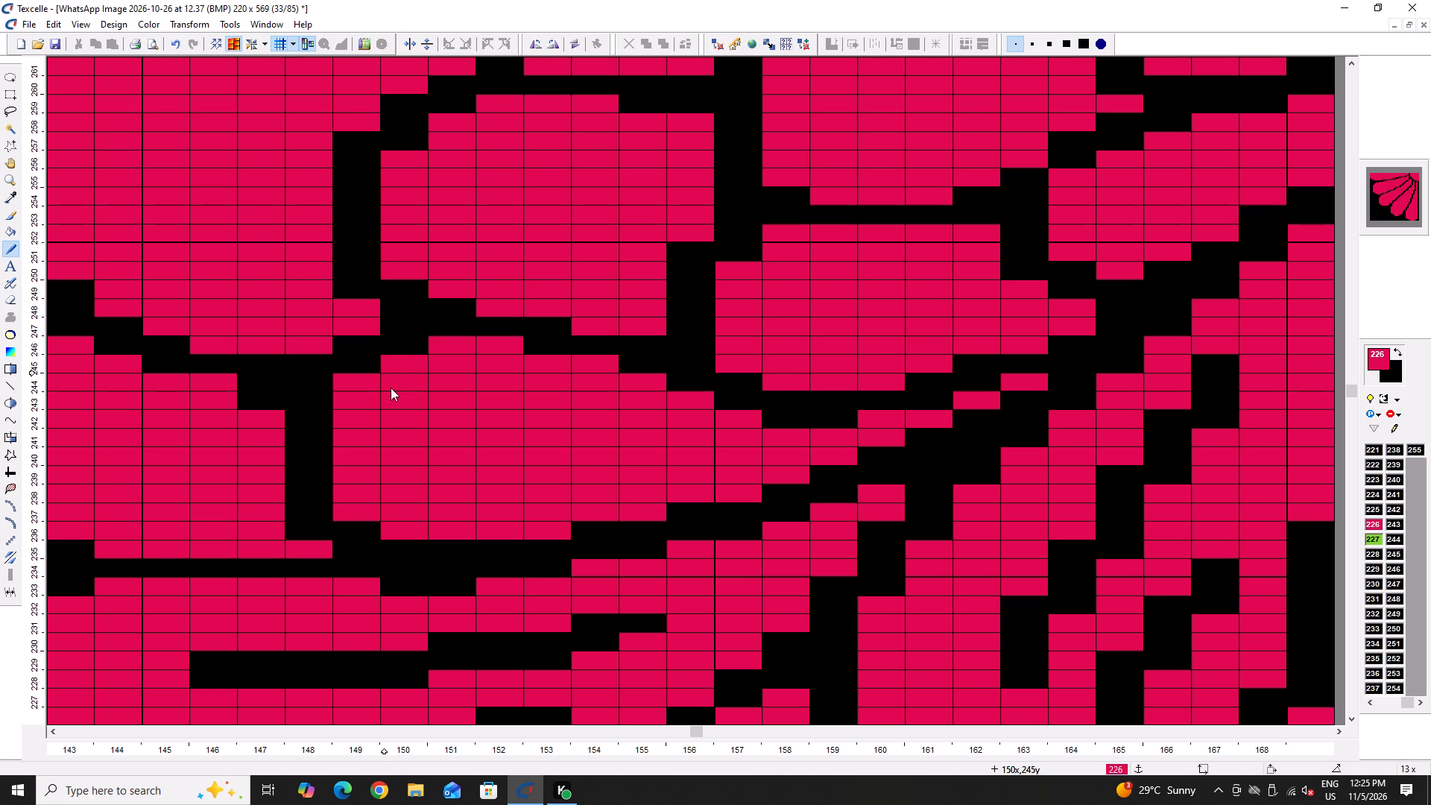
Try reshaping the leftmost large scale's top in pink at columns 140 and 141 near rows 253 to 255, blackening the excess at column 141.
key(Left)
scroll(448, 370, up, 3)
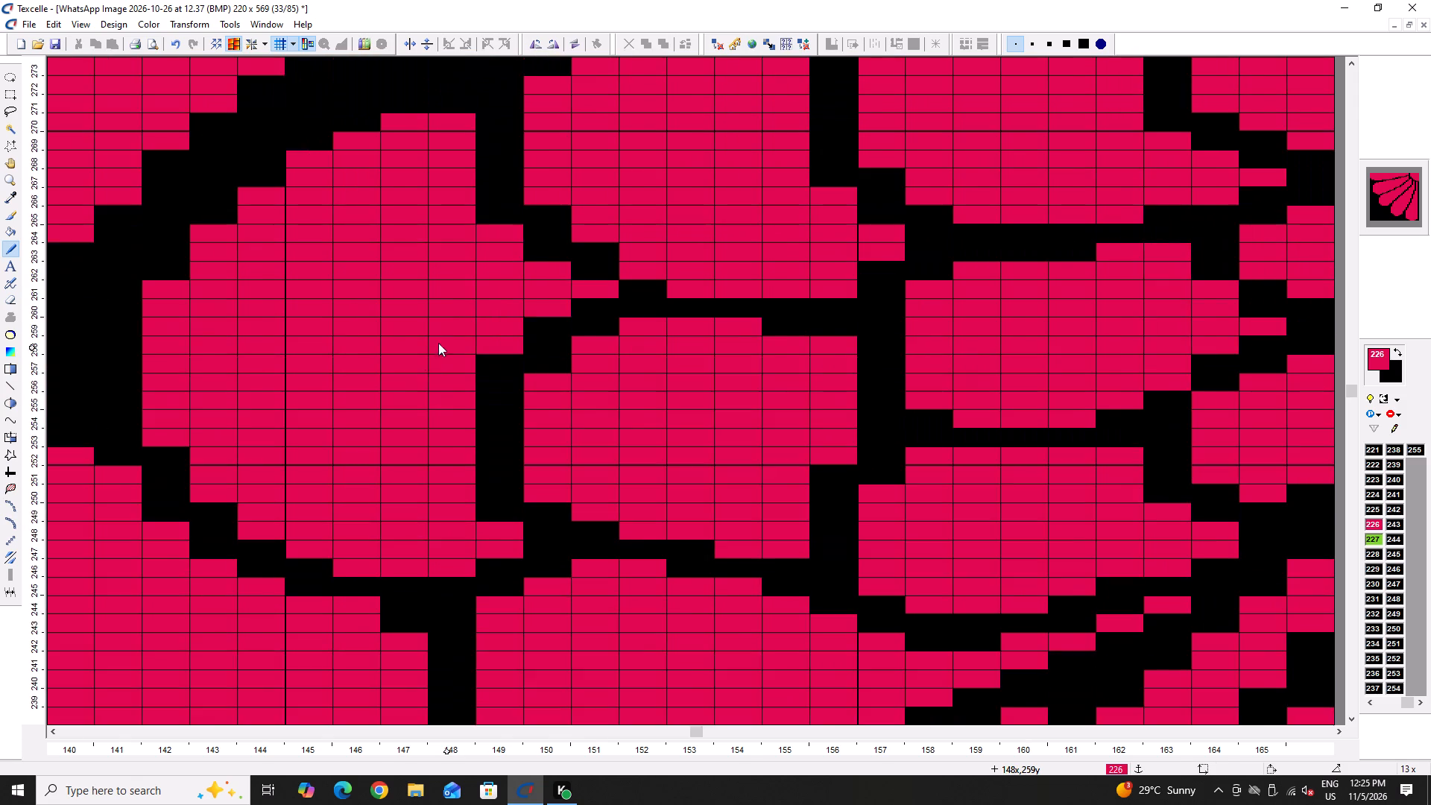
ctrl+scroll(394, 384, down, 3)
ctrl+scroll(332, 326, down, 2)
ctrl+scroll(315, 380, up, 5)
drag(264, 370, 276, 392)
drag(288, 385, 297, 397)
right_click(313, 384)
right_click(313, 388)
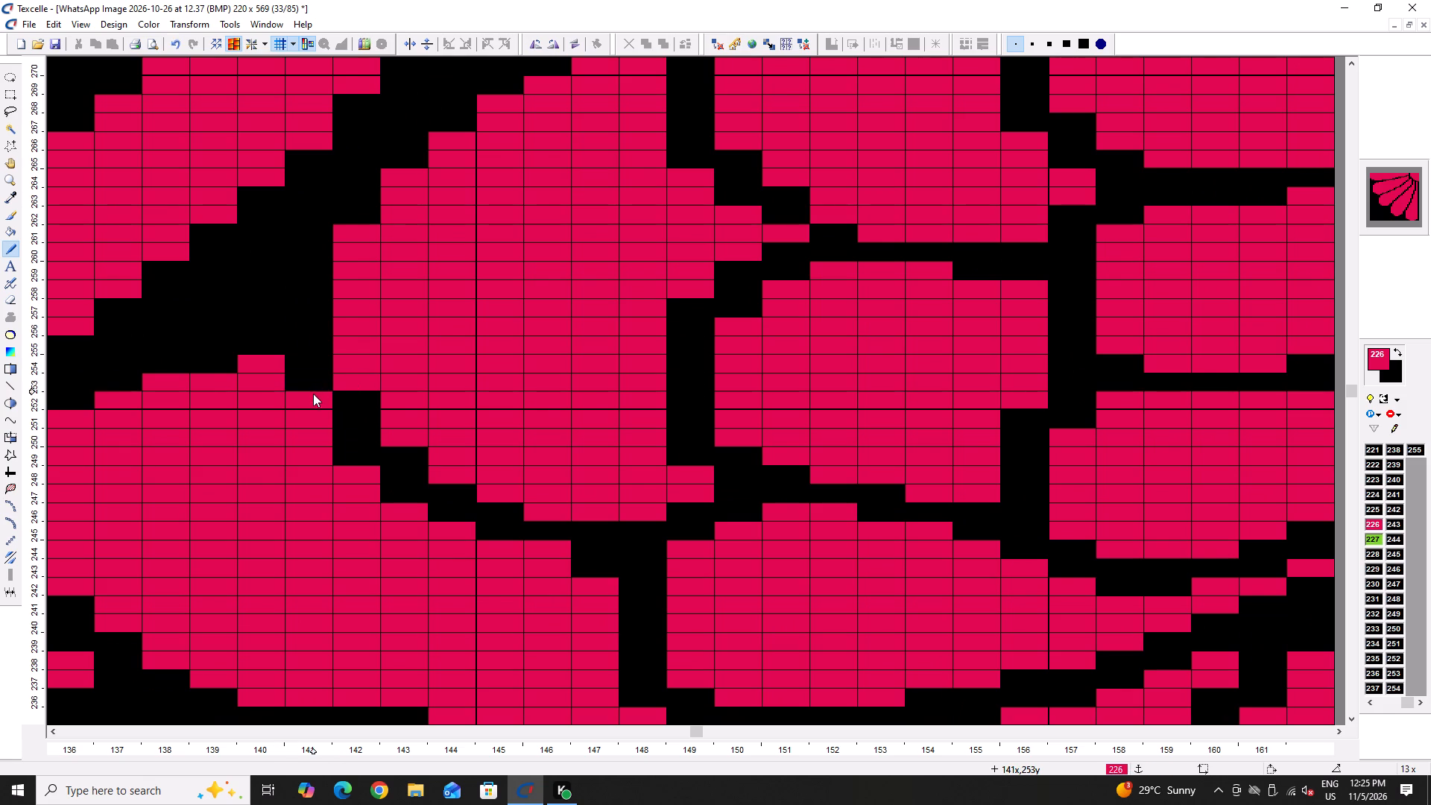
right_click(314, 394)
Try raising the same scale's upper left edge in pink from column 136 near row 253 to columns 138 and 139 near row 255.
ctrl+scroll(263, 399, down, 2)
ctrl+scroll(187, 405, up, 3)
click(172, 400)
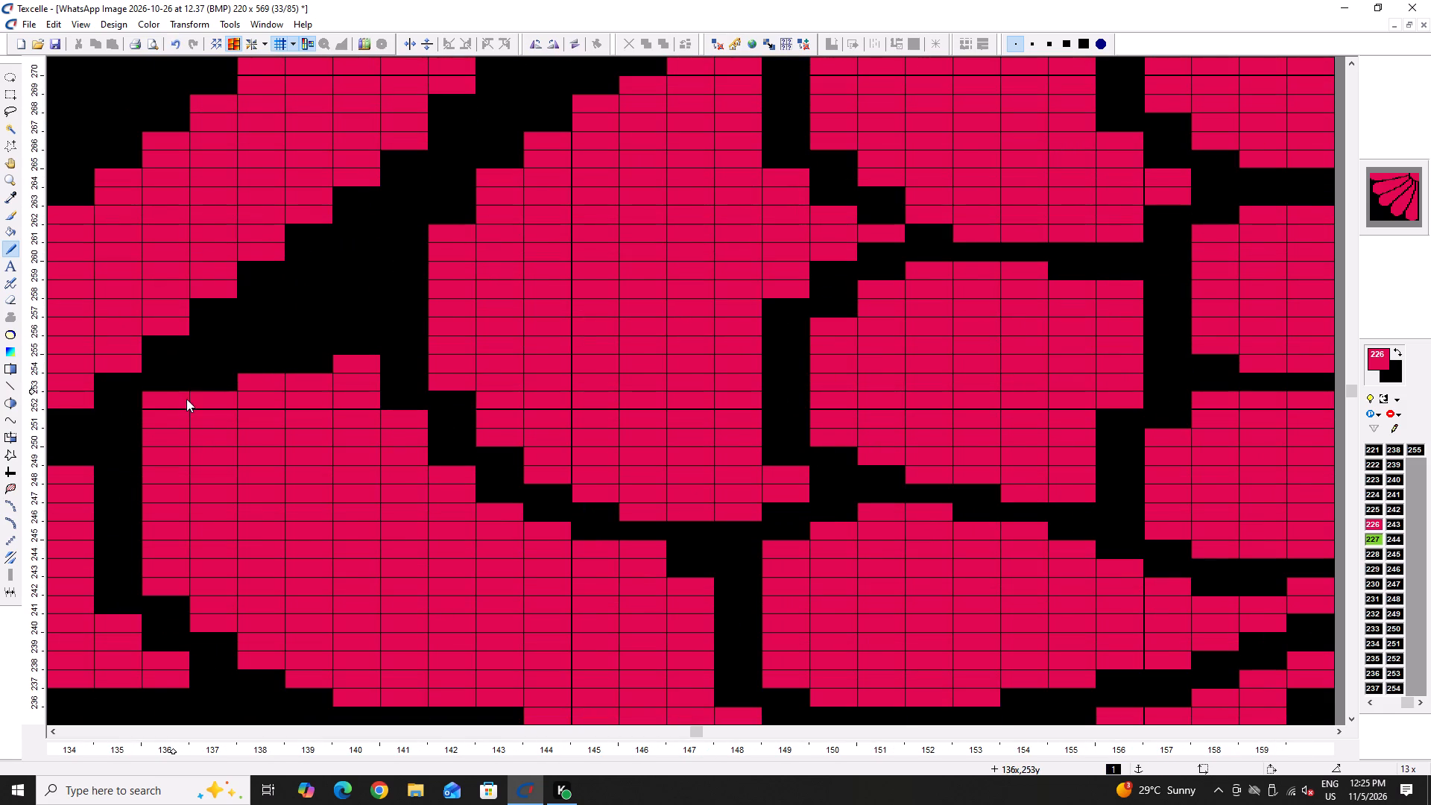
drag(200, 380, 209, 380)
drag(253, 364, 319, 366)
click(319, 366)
Trim the leftmost scale's top in black along row 255 and round both shoulders at columns 136 and 141 near row 252.
right_click(151, 402)
right_click(150, 402)
right_click(149, 415)
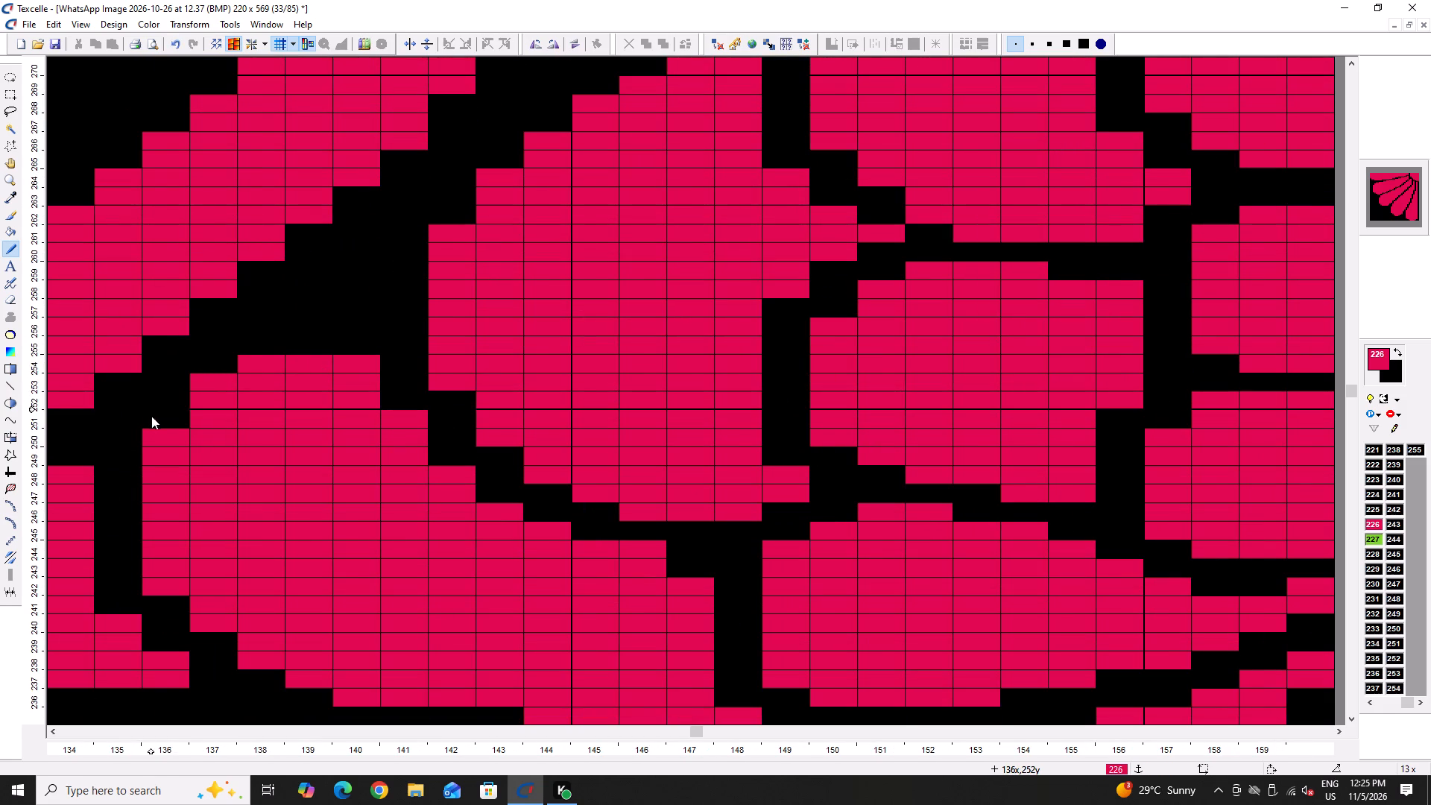
right_click(193, 379)
right_drag(197, 377, 203, 375)
right_click(247, 357)
right_click(250, 357)
right_drag(369, 362, 276, 361)
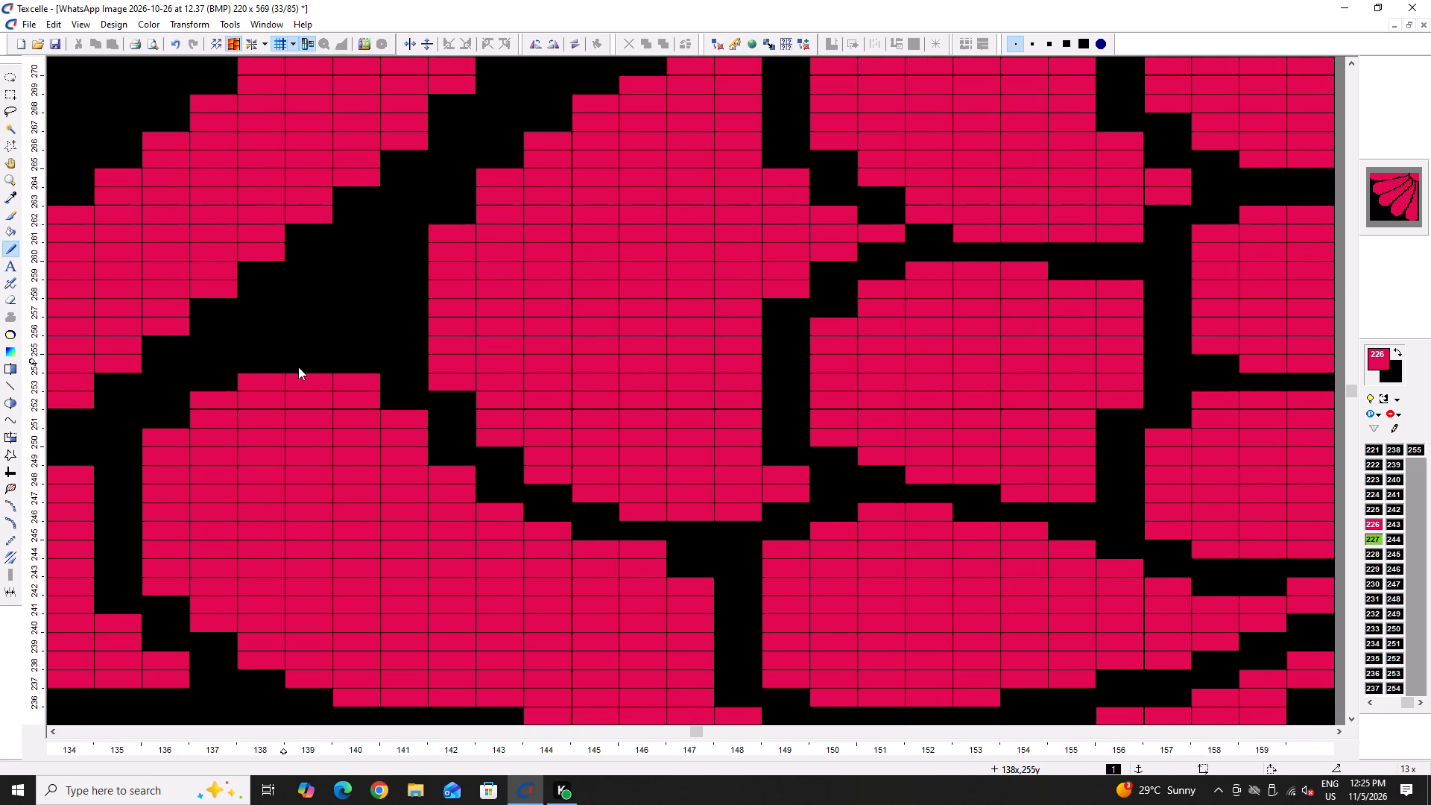
right_click(369, 380)
right_click(405, 417)
Fill the scale's right shoulder in pink at column 147 near row 244, and extend the adjoining leaf's lower tip at column 137 near row 238.
ctrl+scroll(372, 484, down, 3)
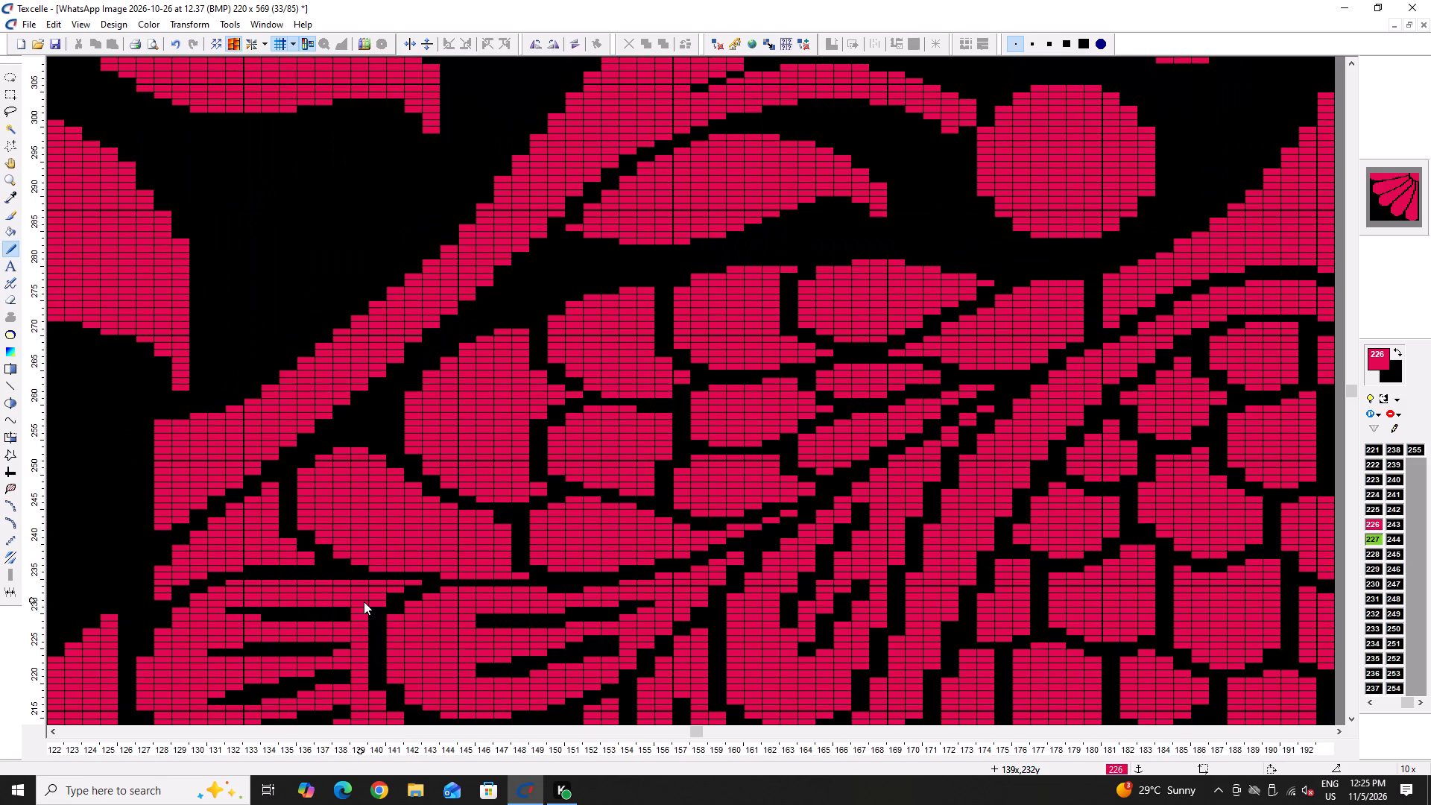
click(502, 520)
ctrl+scroll(318, 563, up, 4)
click(290, 583)
click(301, 574)
right_click(310, 584)
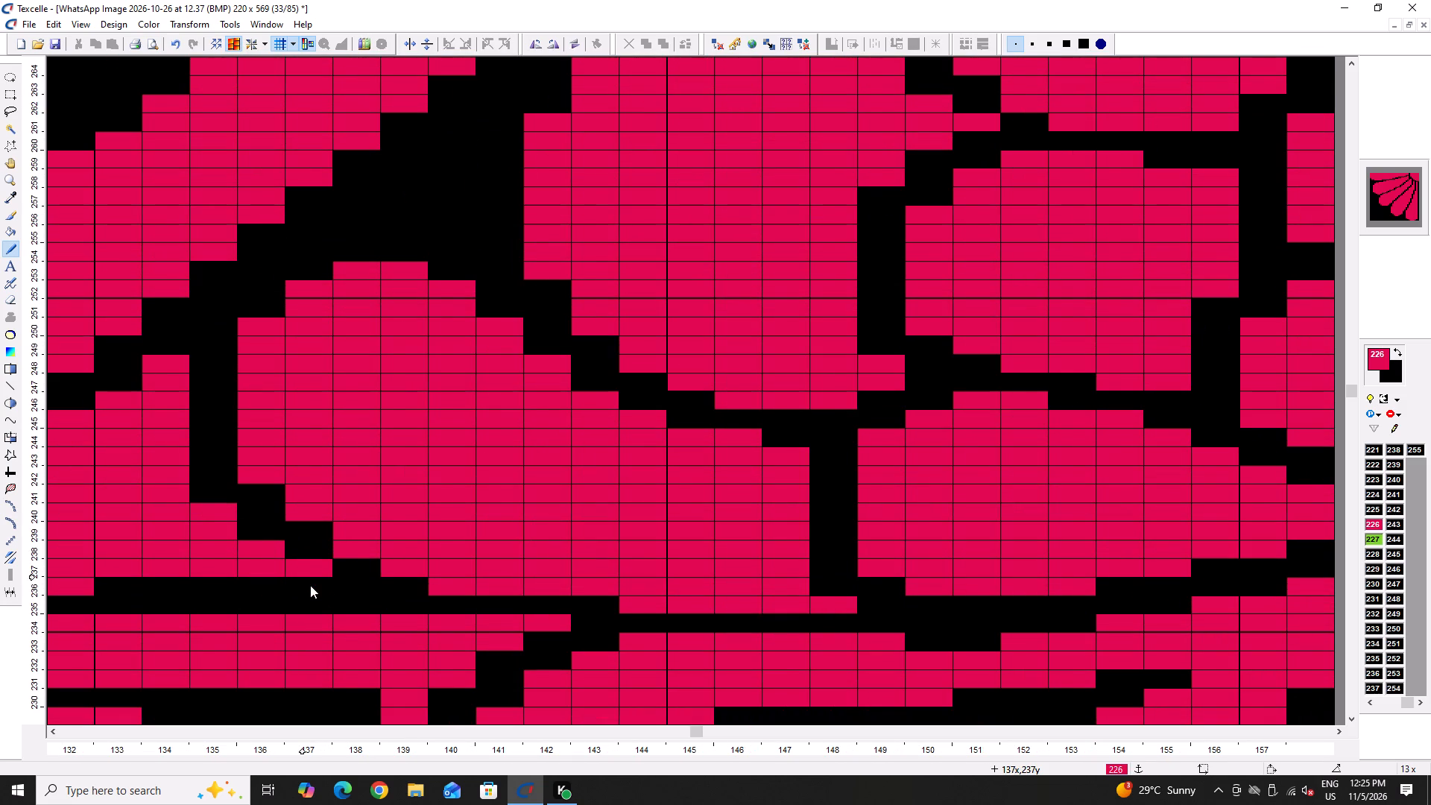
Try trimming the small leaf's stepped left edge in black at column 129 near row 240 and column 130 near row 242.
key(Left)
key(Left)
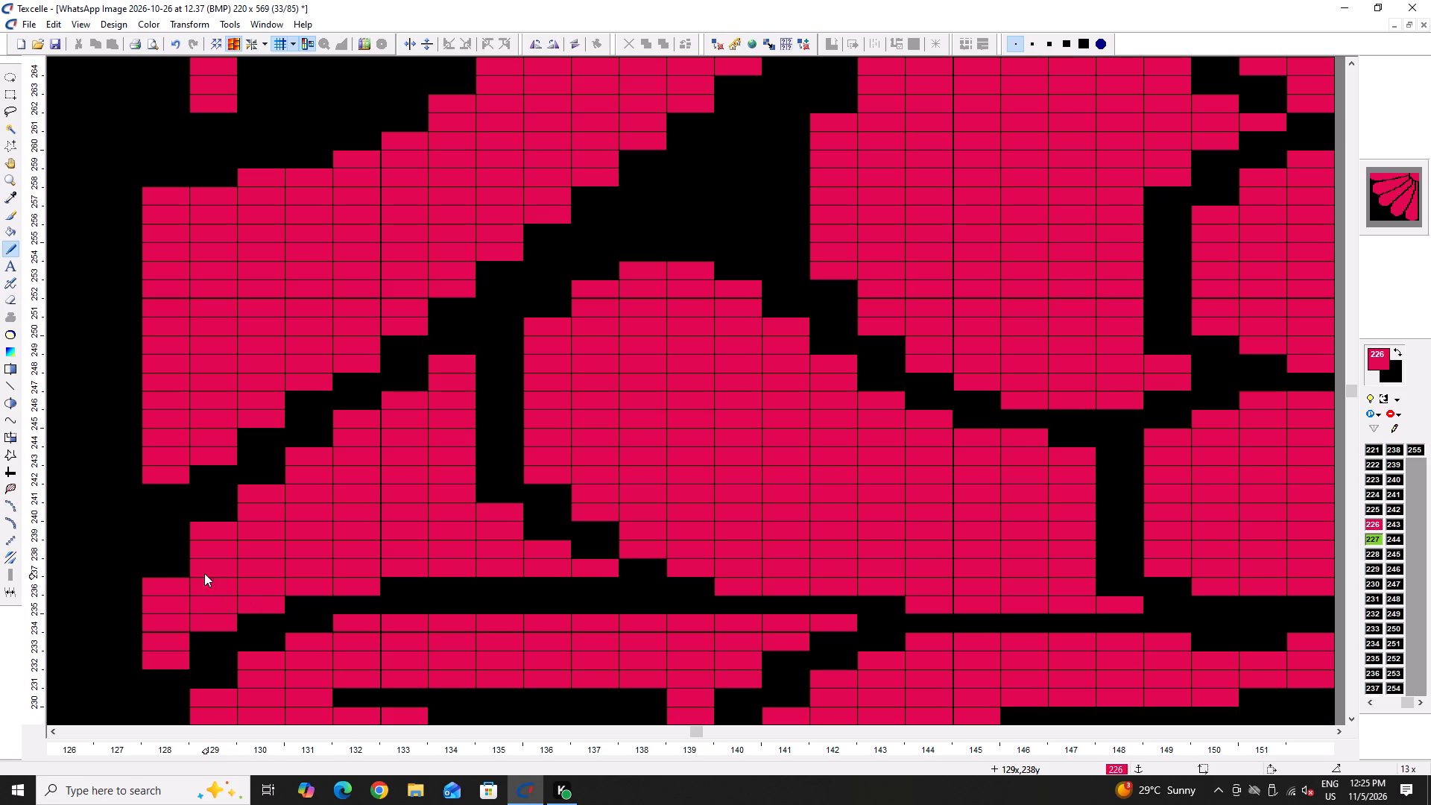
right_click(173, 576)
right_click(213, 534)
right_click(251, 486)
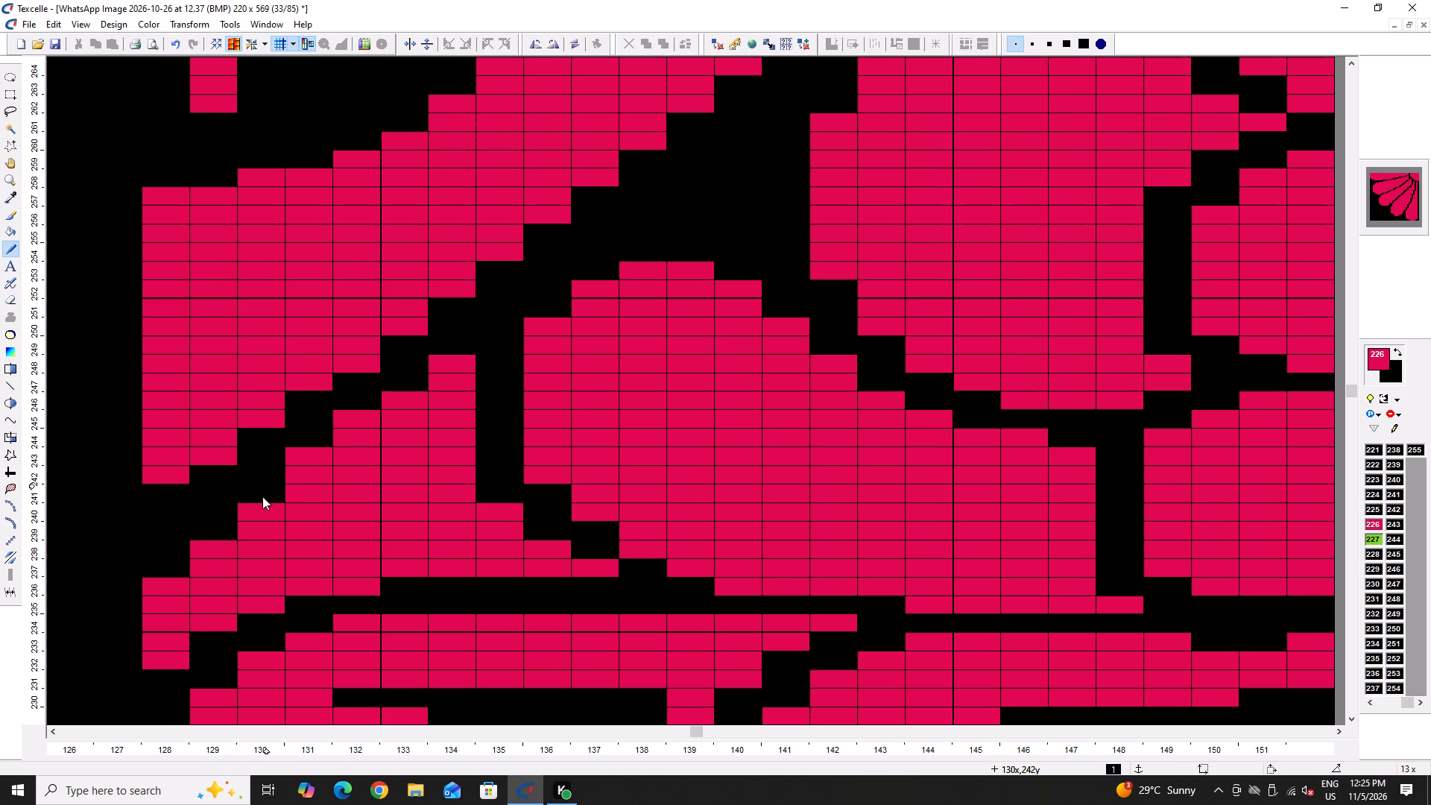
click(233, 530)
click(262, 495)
Extend the small leaf's left edge in pink at column 128 near row 238.
drag(183, 558, 171, 581)
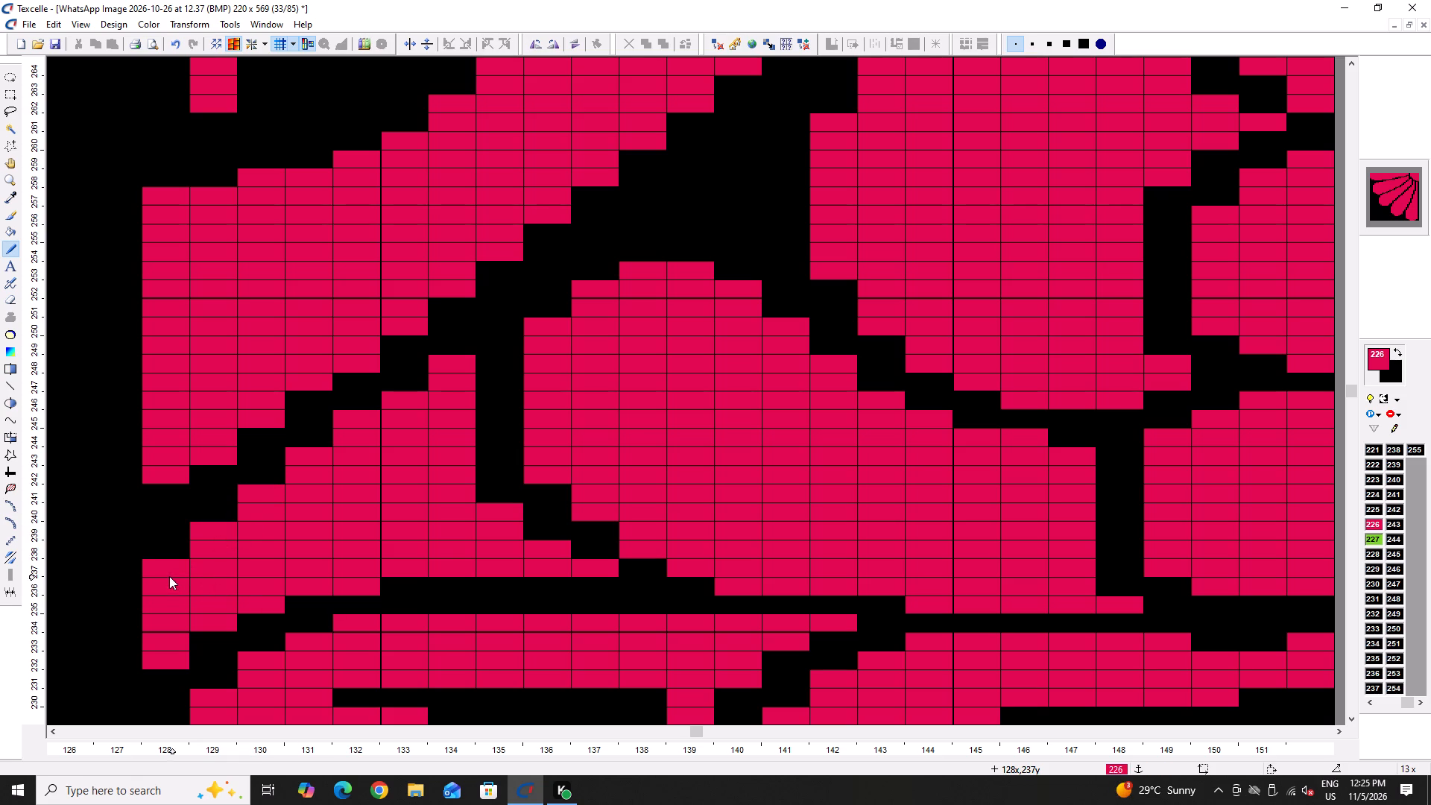
Round the neighbouring scale's lower left corner in black at column 149 near rows 238 and 239 and column 150 near row 237.
ctrl+scroll(130, 558, down, 4)
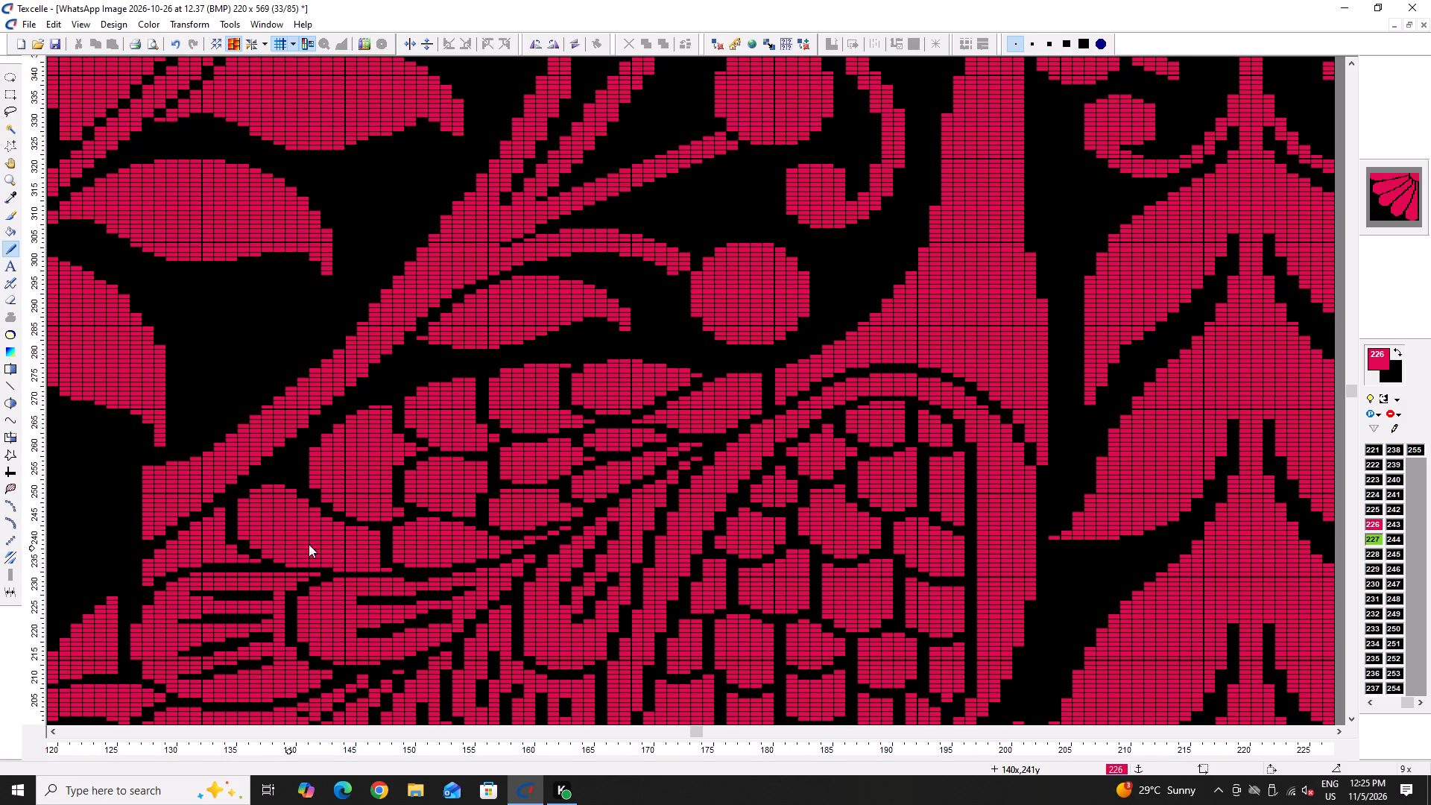
ctrl+scroll(397, 554, up, 5)
right_click(391, 570)
right_click(386, 543)
right_click(389, 550)
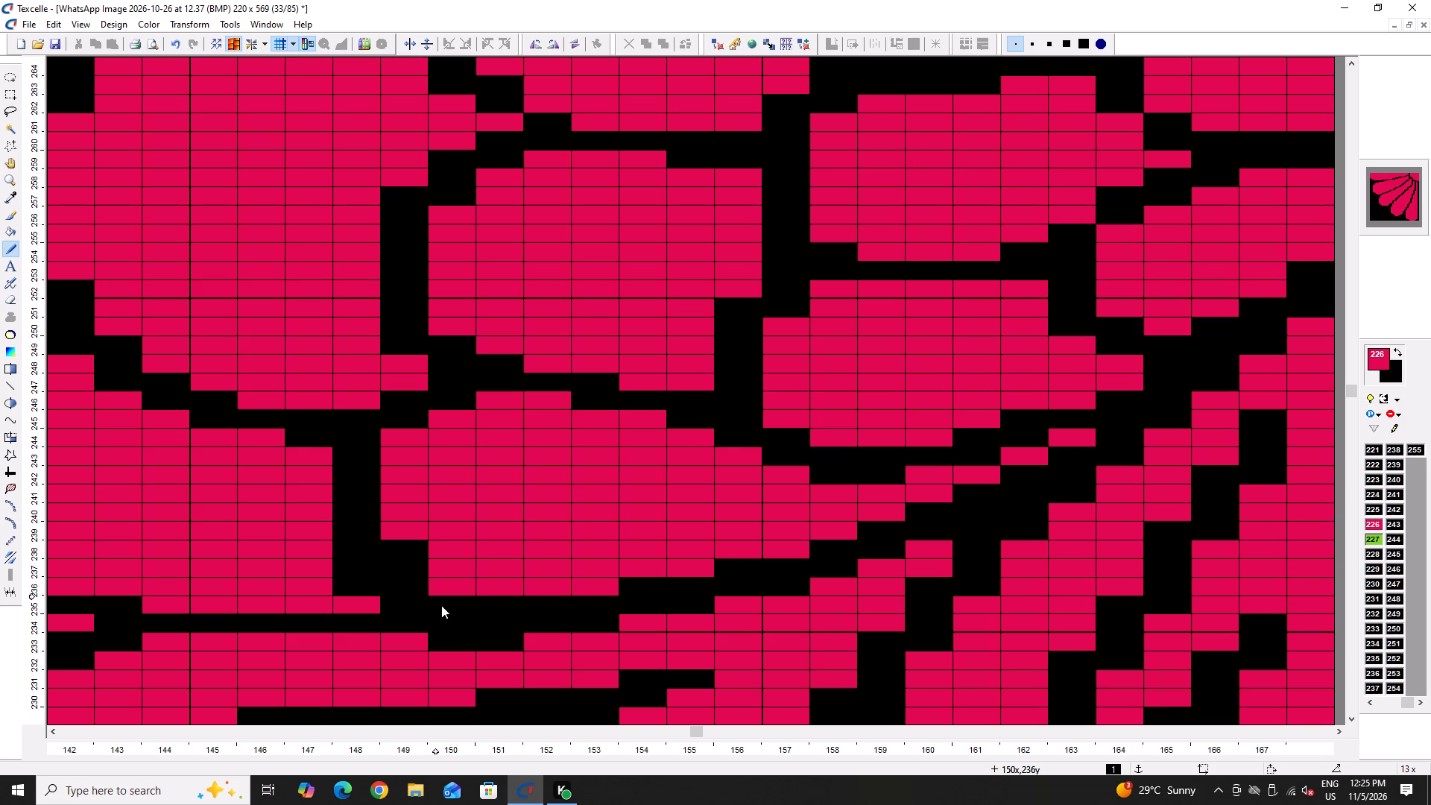
right_click(433, 589)
right_click(432, 588)
right_click(432, 588)
Extend the leftmost large scale's lower right corner in pink at column 148 near rows 236 to 238 and column 149 near row 236.
drag(344, 569, 350, 613)
click(394, 604)
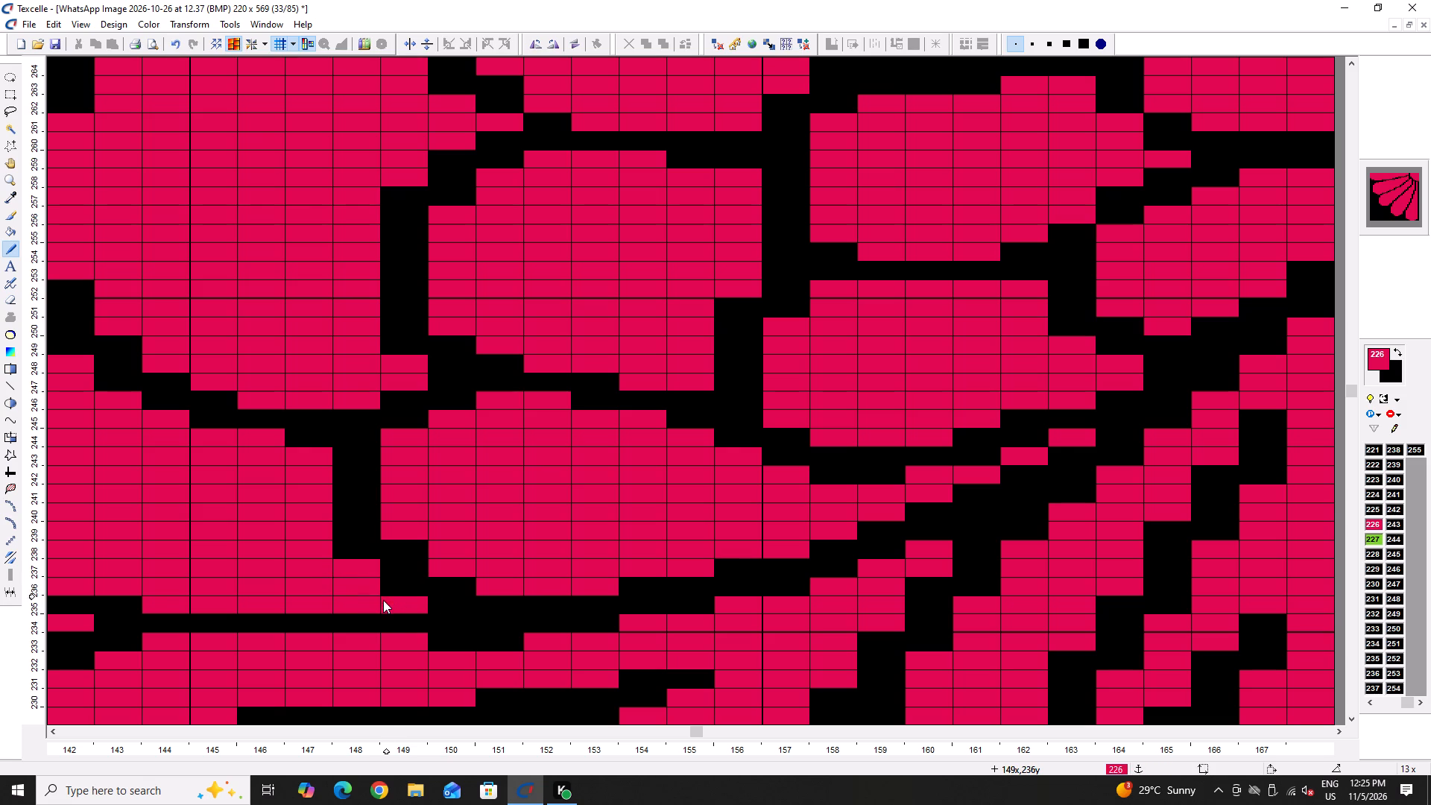
Trim the middle scale's bottom edge in black along row 248 at columns 154 and 155.
ctrl+scroll(356, 550, down, 3)
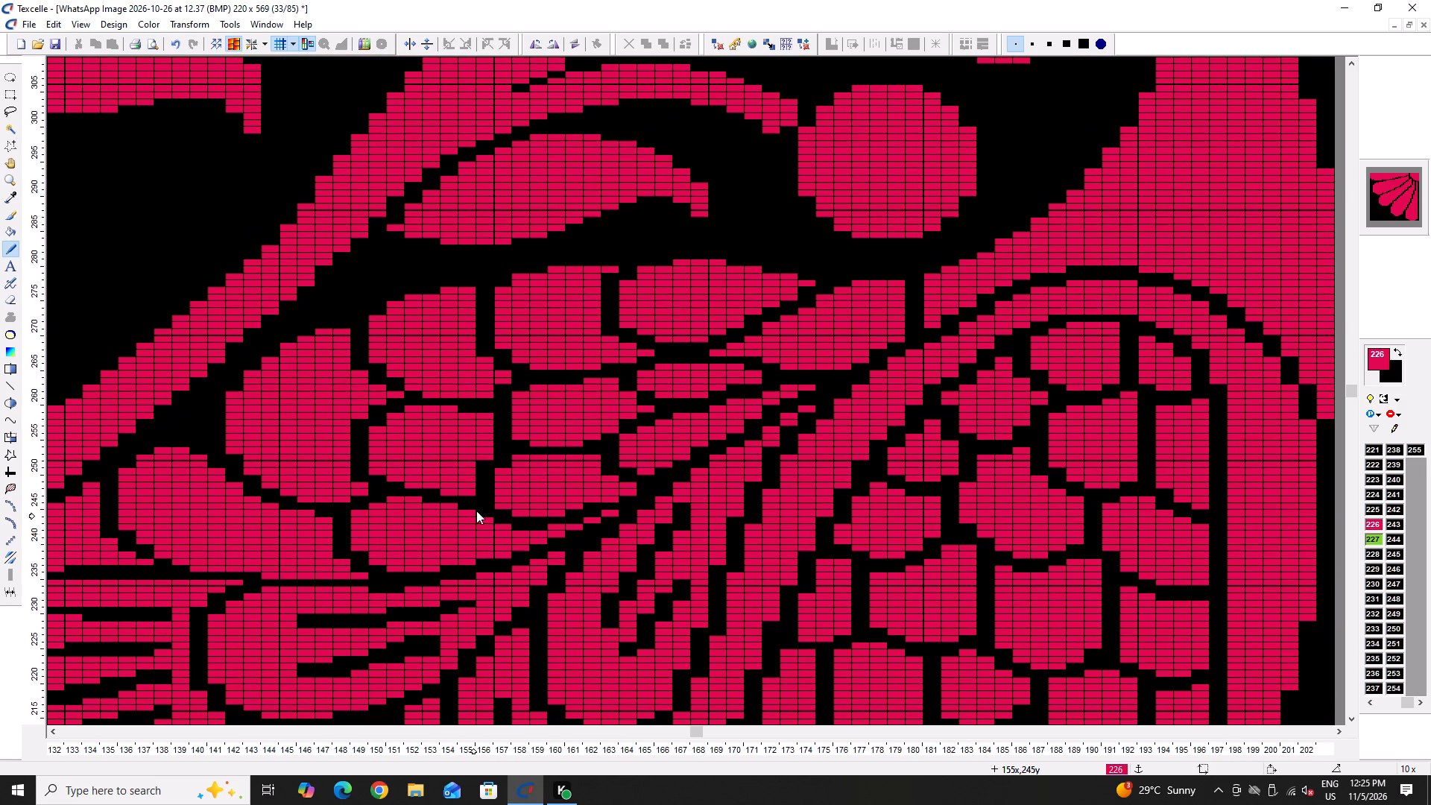
ctrl+scroll(482, 487, up, 4)
right_drag(384, 518, 479, 507)
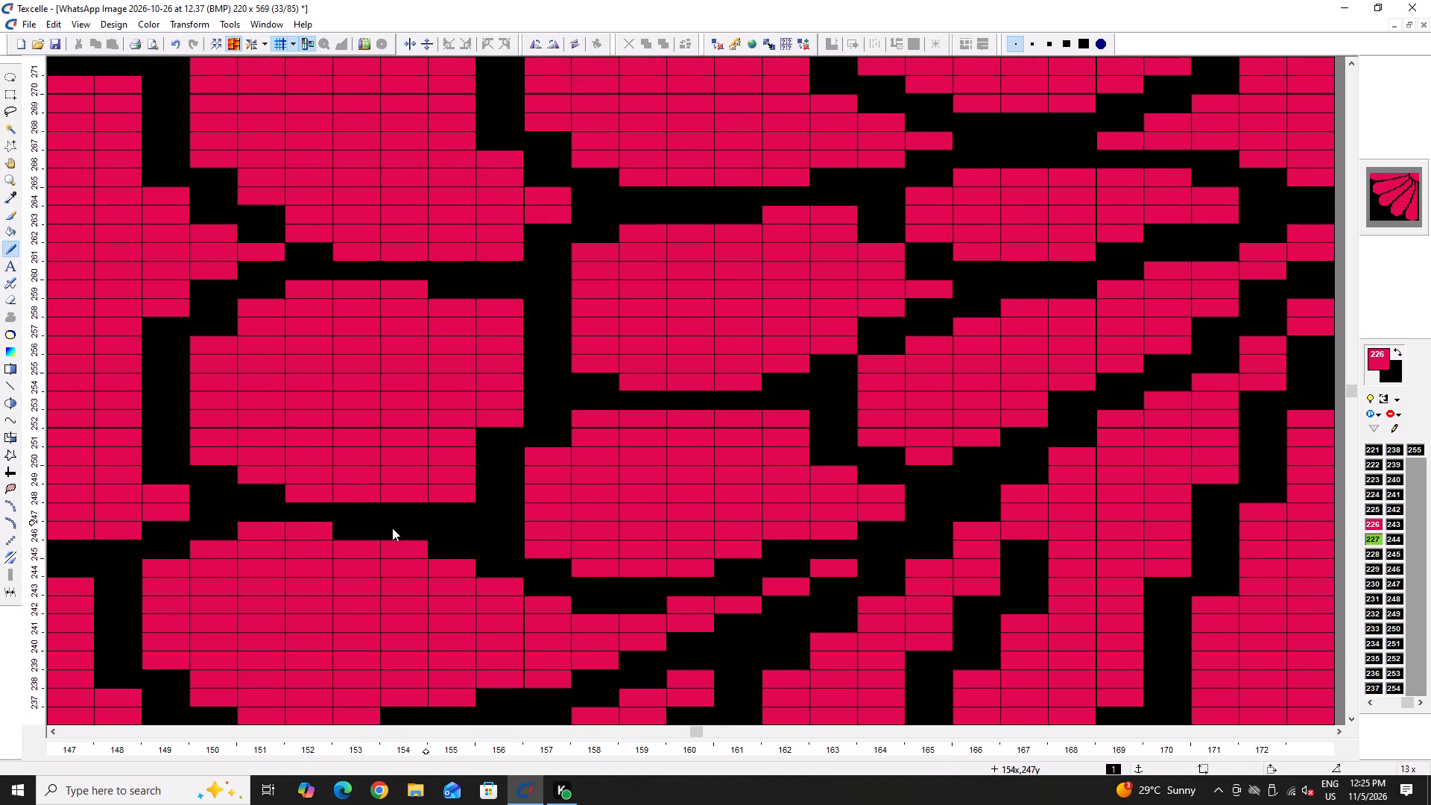
Extend the lower scale's top in pink at column 155 near row 246, and clear row 247 above it in black across columns 151 to 155.
drag(367, 533, 338, 535)
click(430, 538)
drag(441, 549, 441, 556)
click(399, 532)
right_click(452, 533)
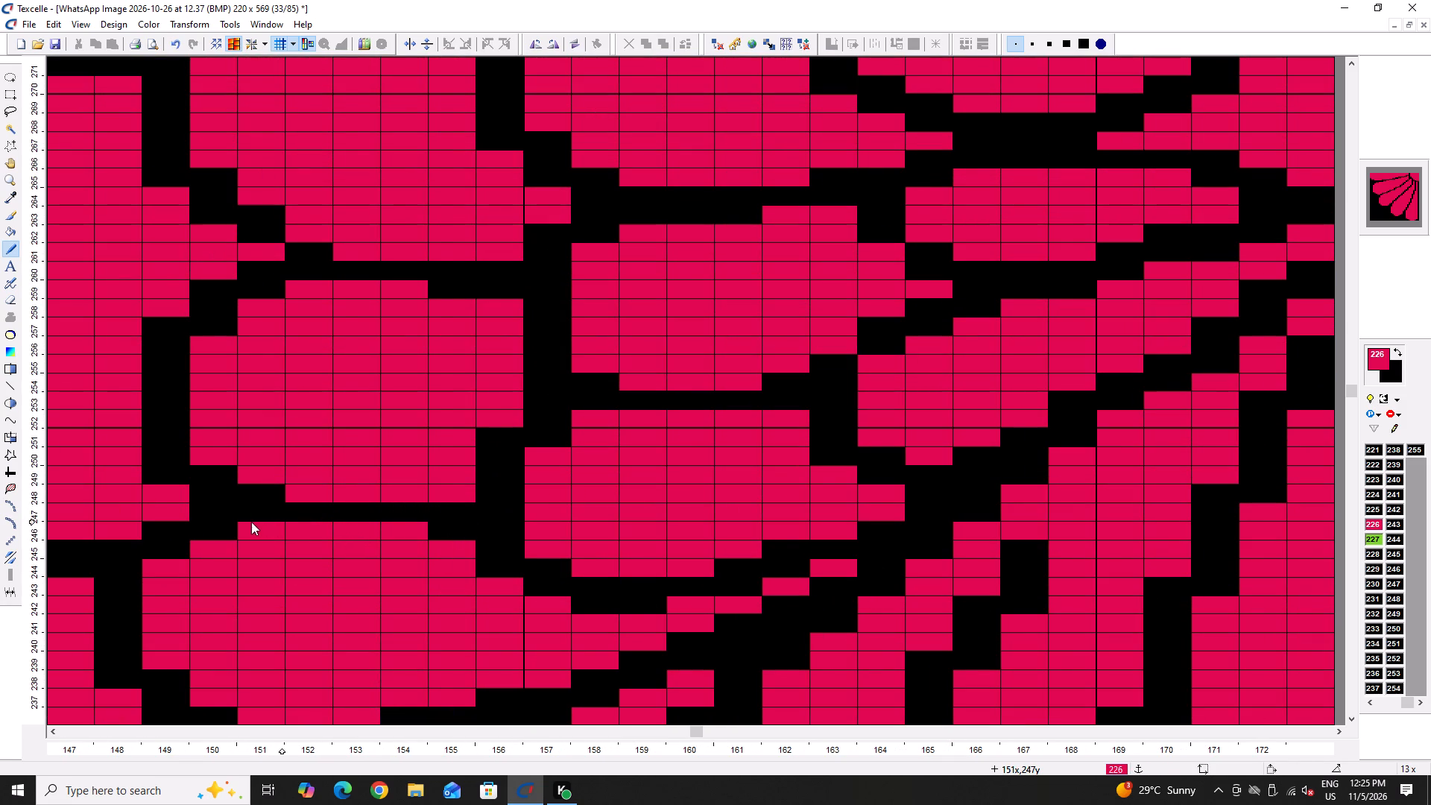
right_drag(239, 522, 423, 523)
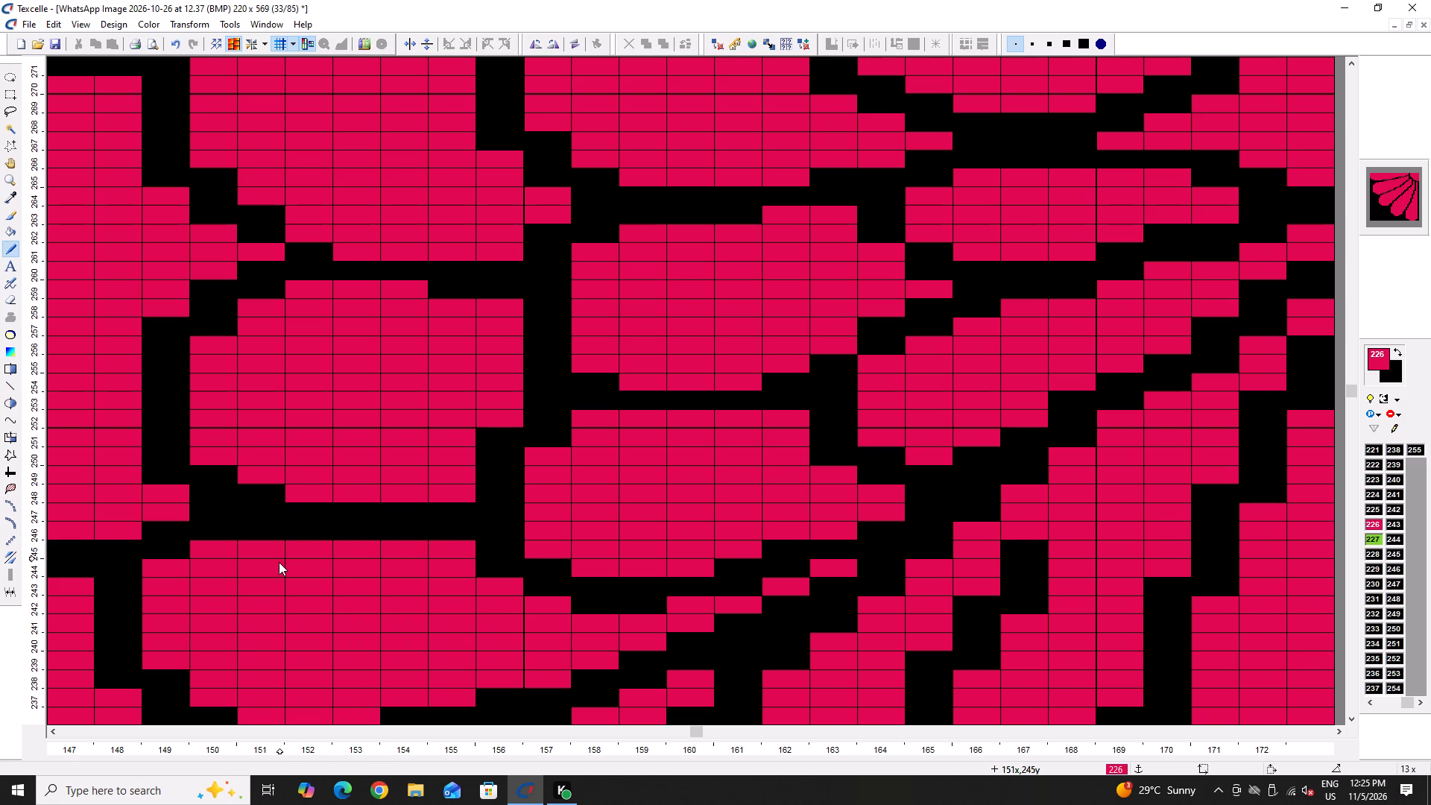
Round the lower scale's upper left corner further in black at column 149 near row 245 and column 150 near row 246.
ctrl+scroll(169, 569, up, 1)
ctrl+right_click(163, 569)
right_click(198, 555)
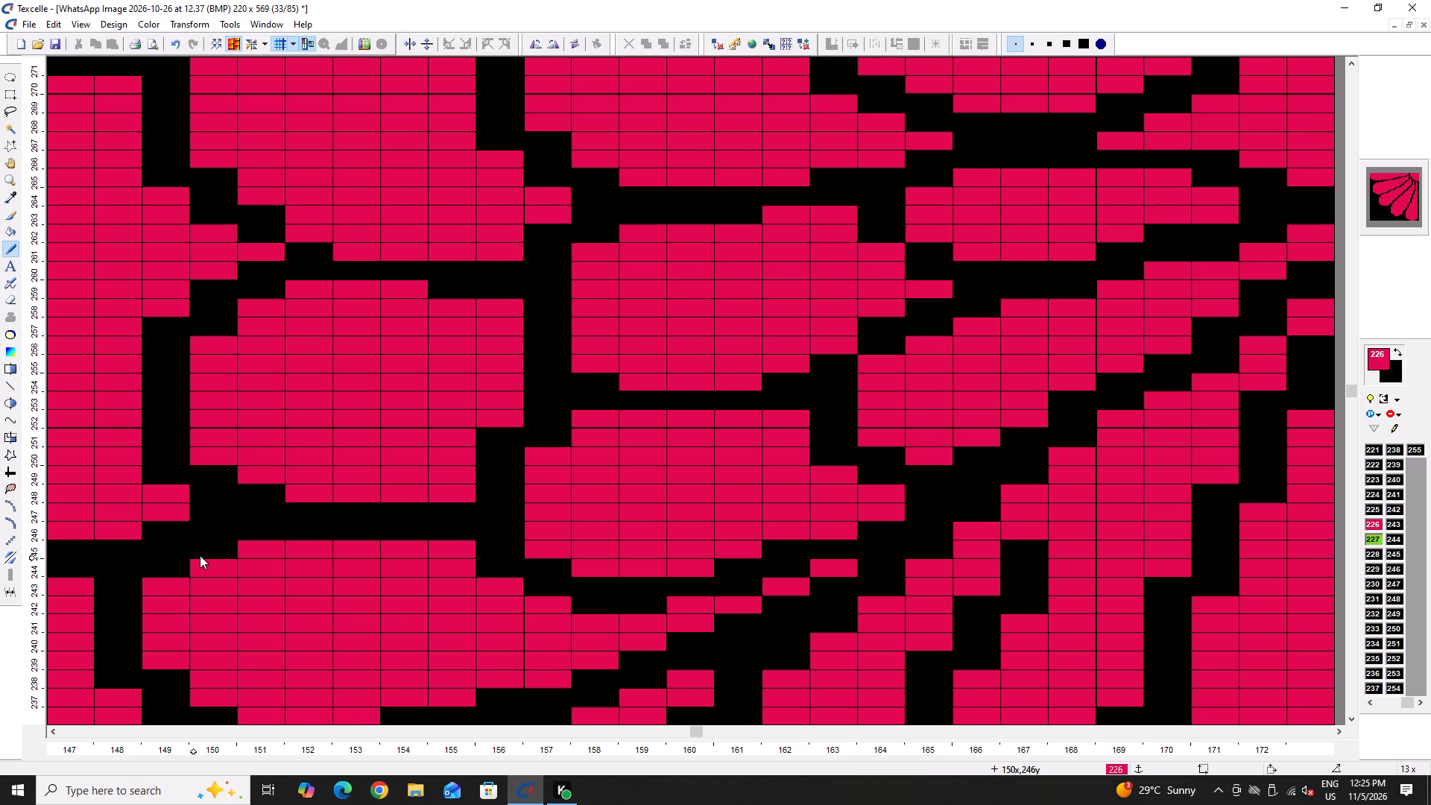
Extend the large neighbouring scale's lower right tip in pink at column 150 near row 248.
ctrl+scroll(183, 566, down, 4)
ctrl+scroll(168, 574, up, 4)
click(198, 499)
drag(227, 490, 247, 473)
Thicken the lower scale's tail in pink at columns 161 and 162 near rows 242 to 244, keeping column 160 near row 245 pink.
ctrl+scroll(248, 464, down, 3)
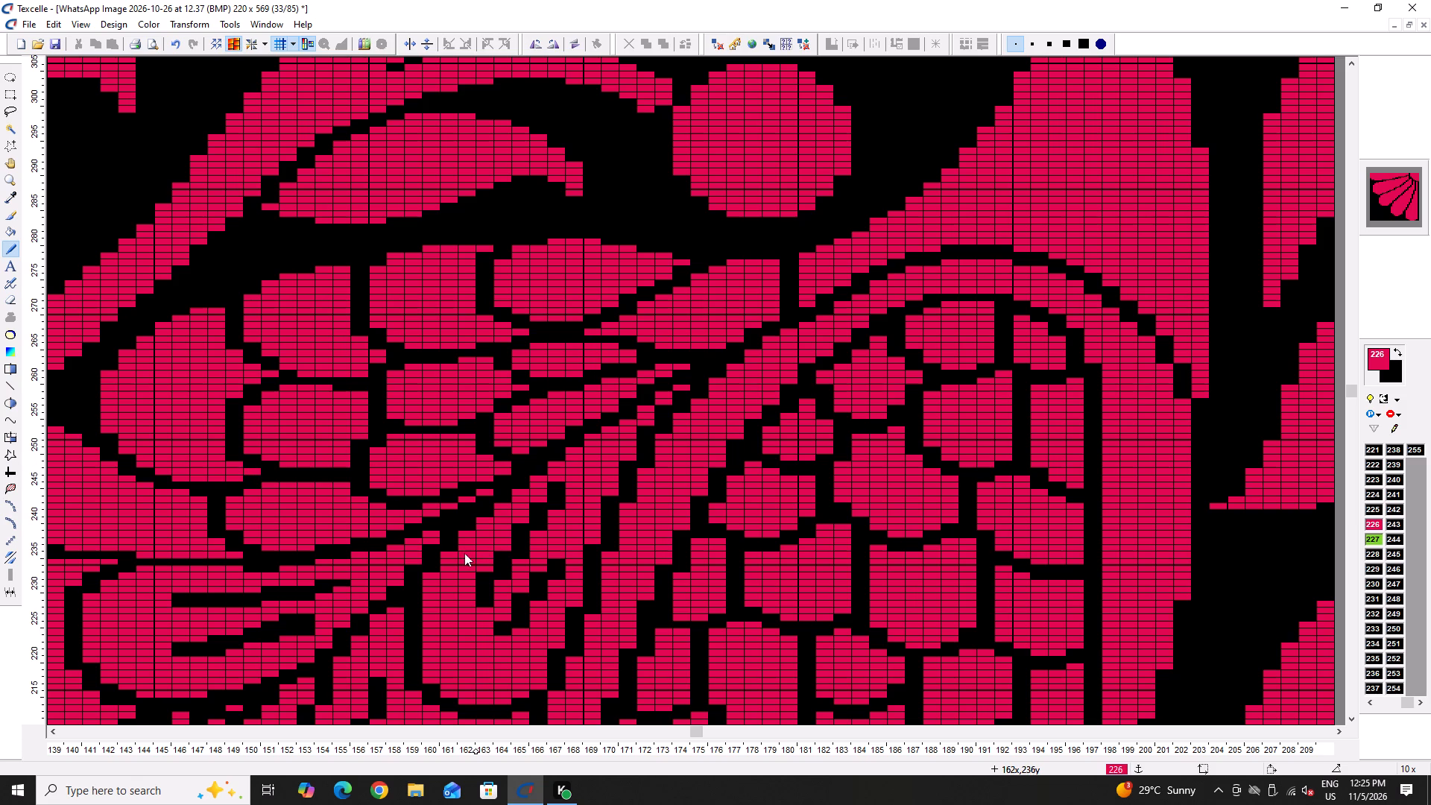
ctrl+scroll(449, 513, up, 4)
click(446, 514)
click(490, 489)
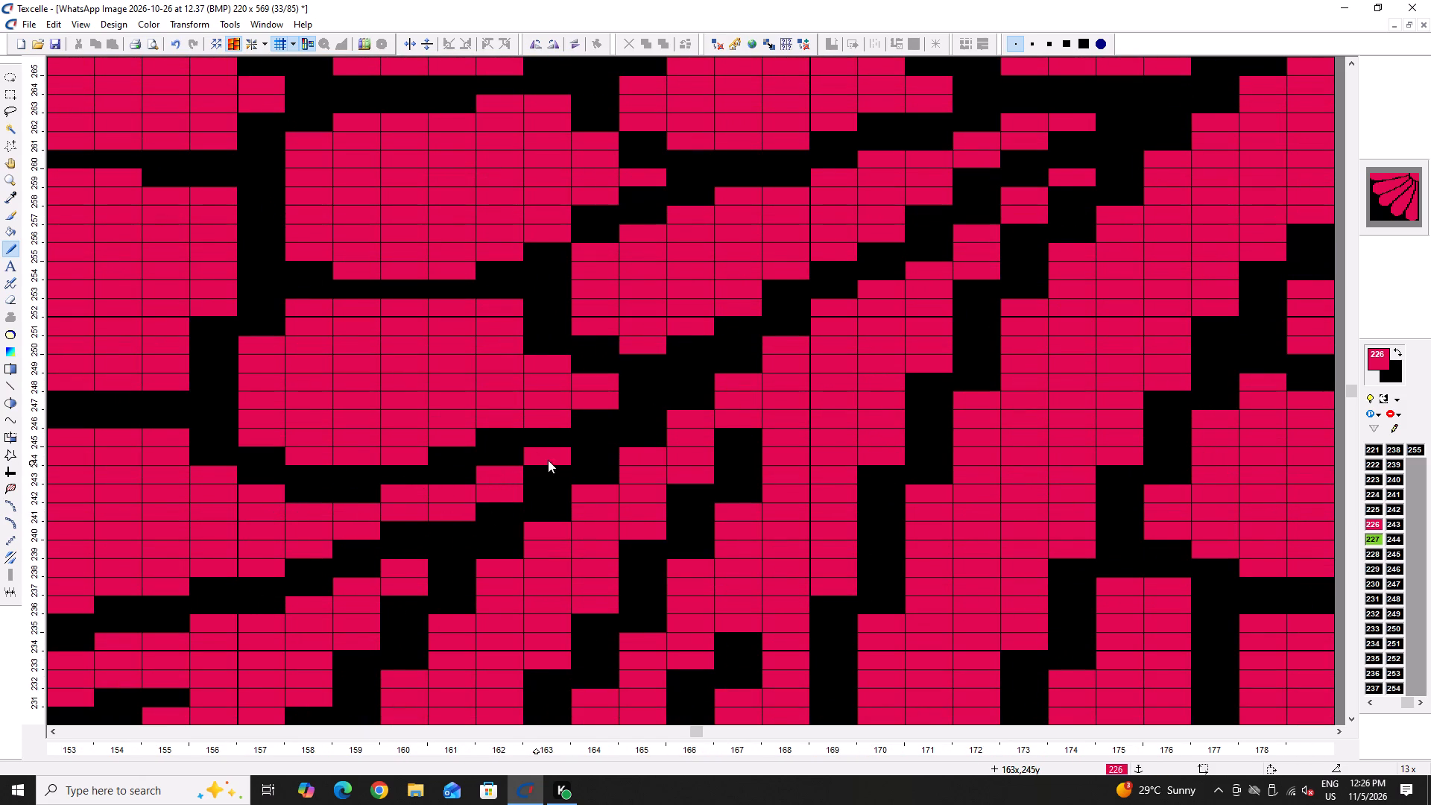
right_click(414, 457)
ctrl+scroll(413, 457, down, 3)
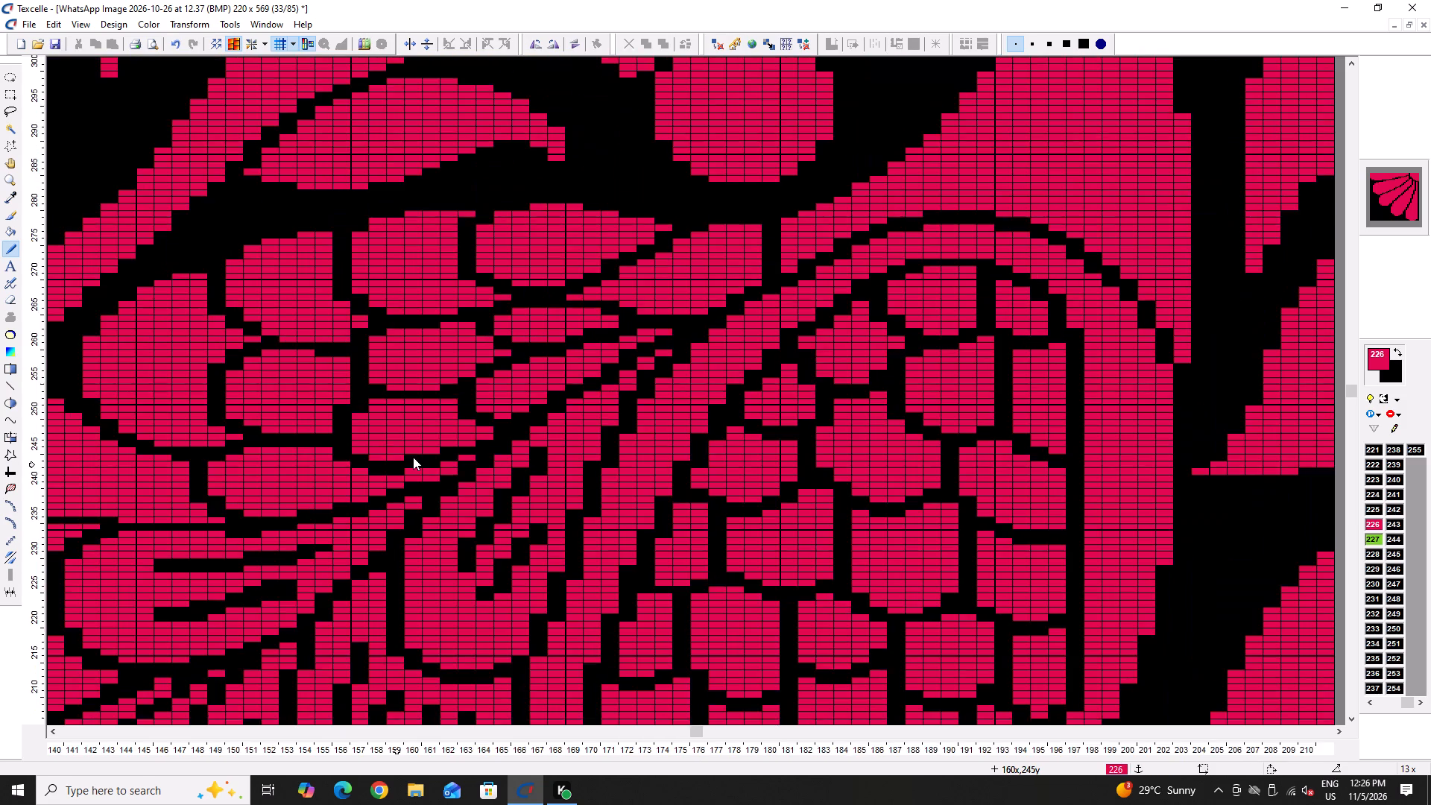
ctrl+scroll(413, 457, up, 4)
click(461, 473)
click(405, 457)
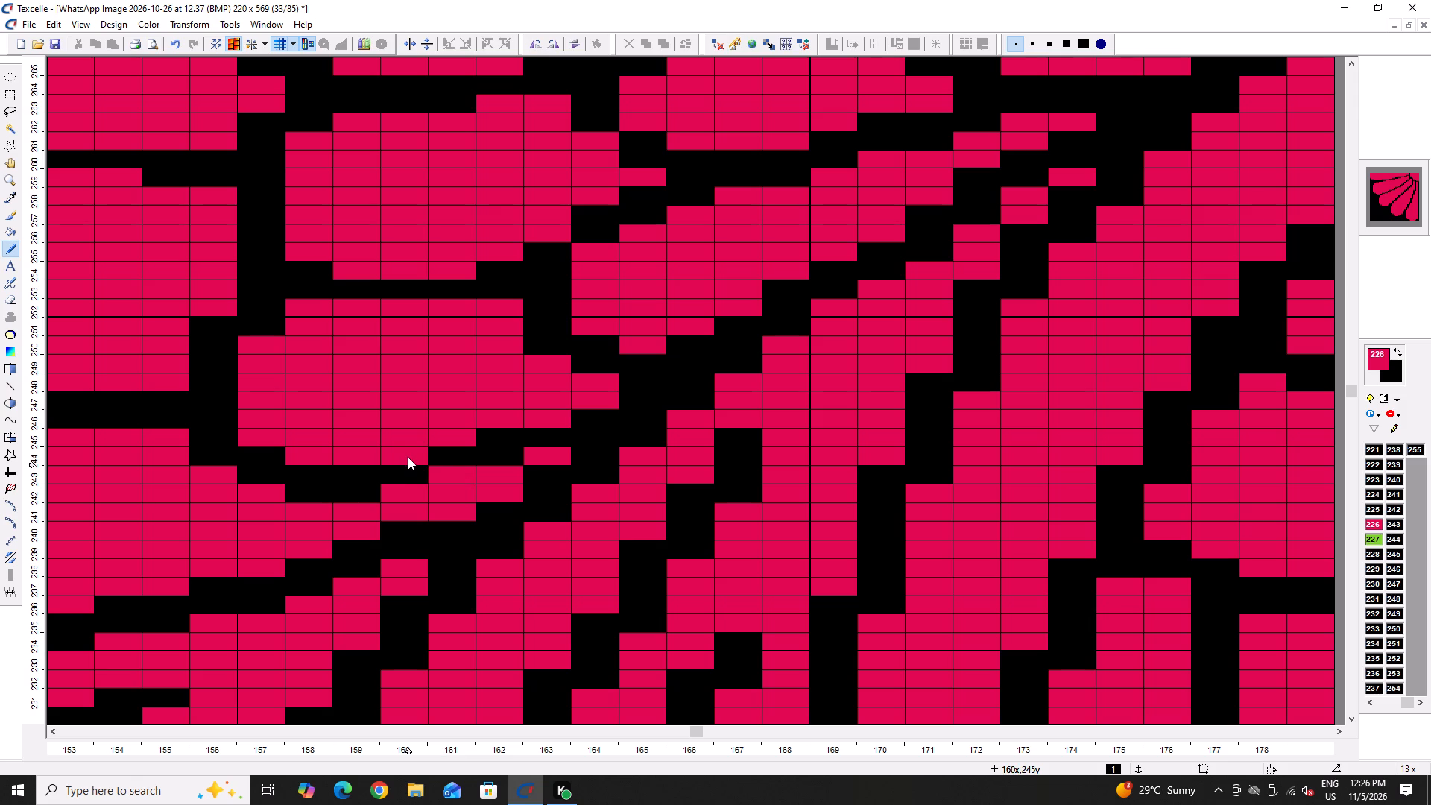
Fill the tail's upper edge in pink across columns 157 to 160 near rows 243 and 244, and blacken its shoulder at columns 155 and 156.
ctrl+scroll(604, 490, down, 3)
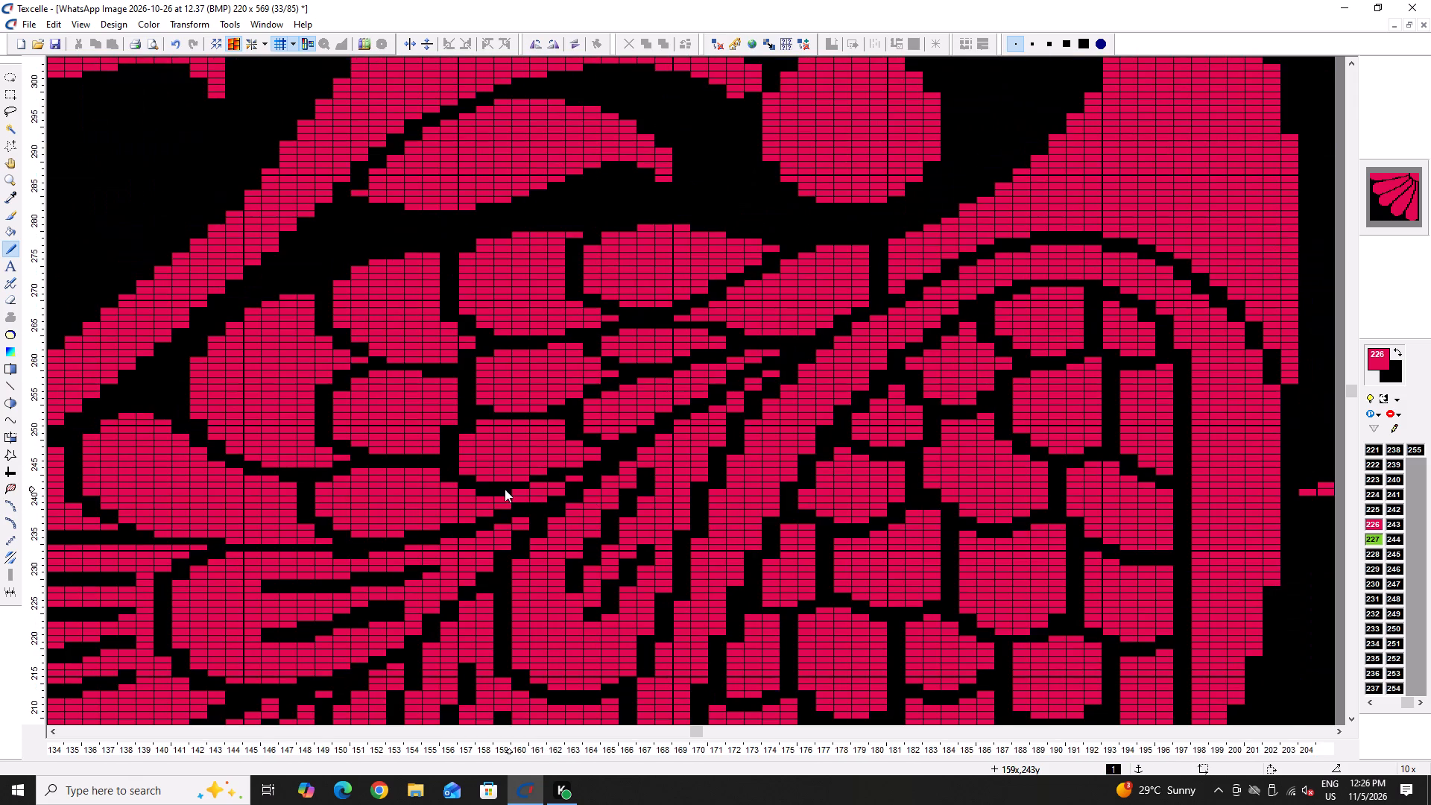
ctrl+scroll(504, 490, up, 3)
drag(444, 492, 522, 492)
click(523, 492)
click(393, 477)
click(342, 454)
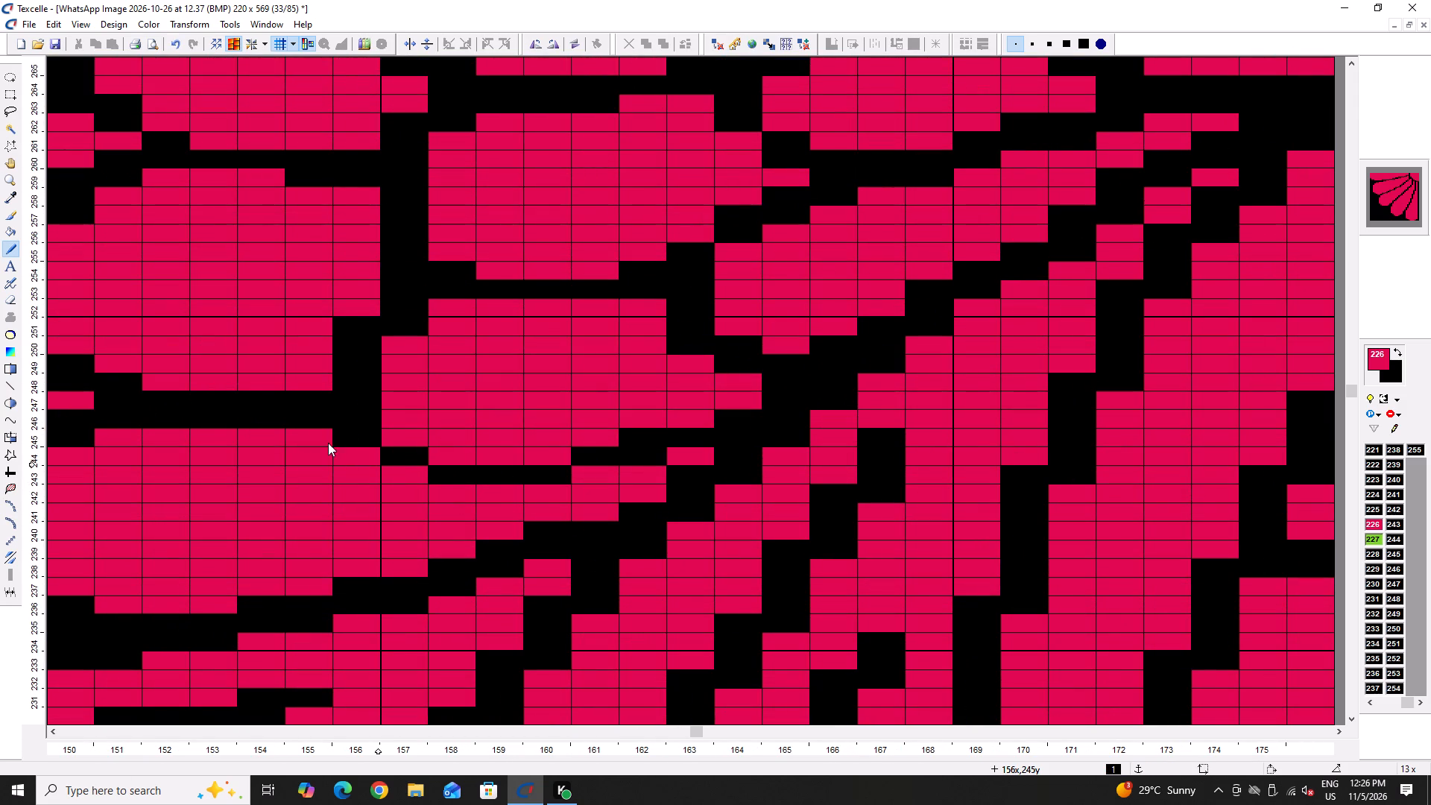
right_click(303, 435)
right_click(367, 449)
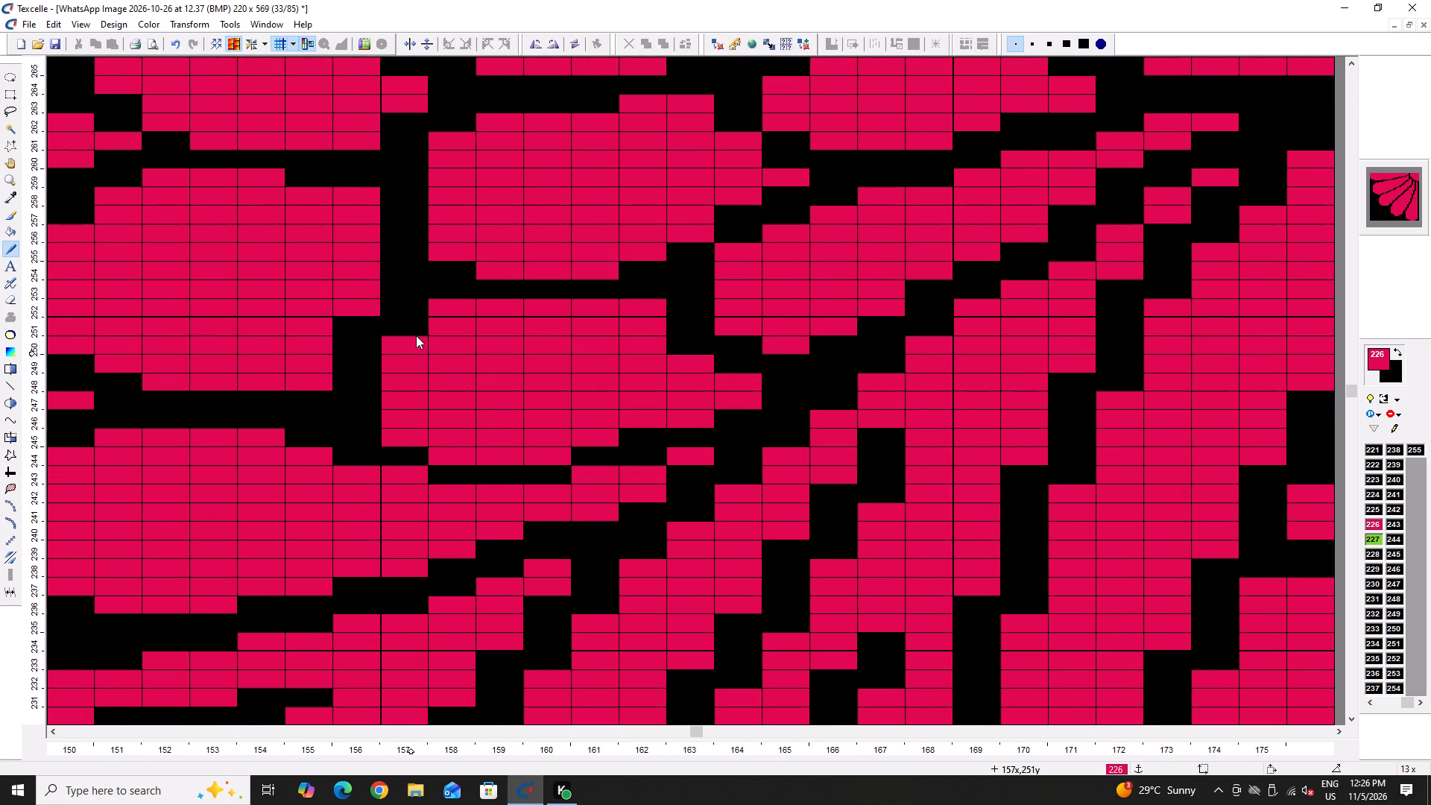
Fill the upper left corner of the scale above the tail in pink at column 157 near row 252.
click(416, 323)
Thin the underside of the feather's lower dark stripe in pink, stepping from column 151 near row 224 to column 153 near row 226.
ctrl+scroll(338, 397, down, 3)
ctrl+scroll(262, 484, up, 1)
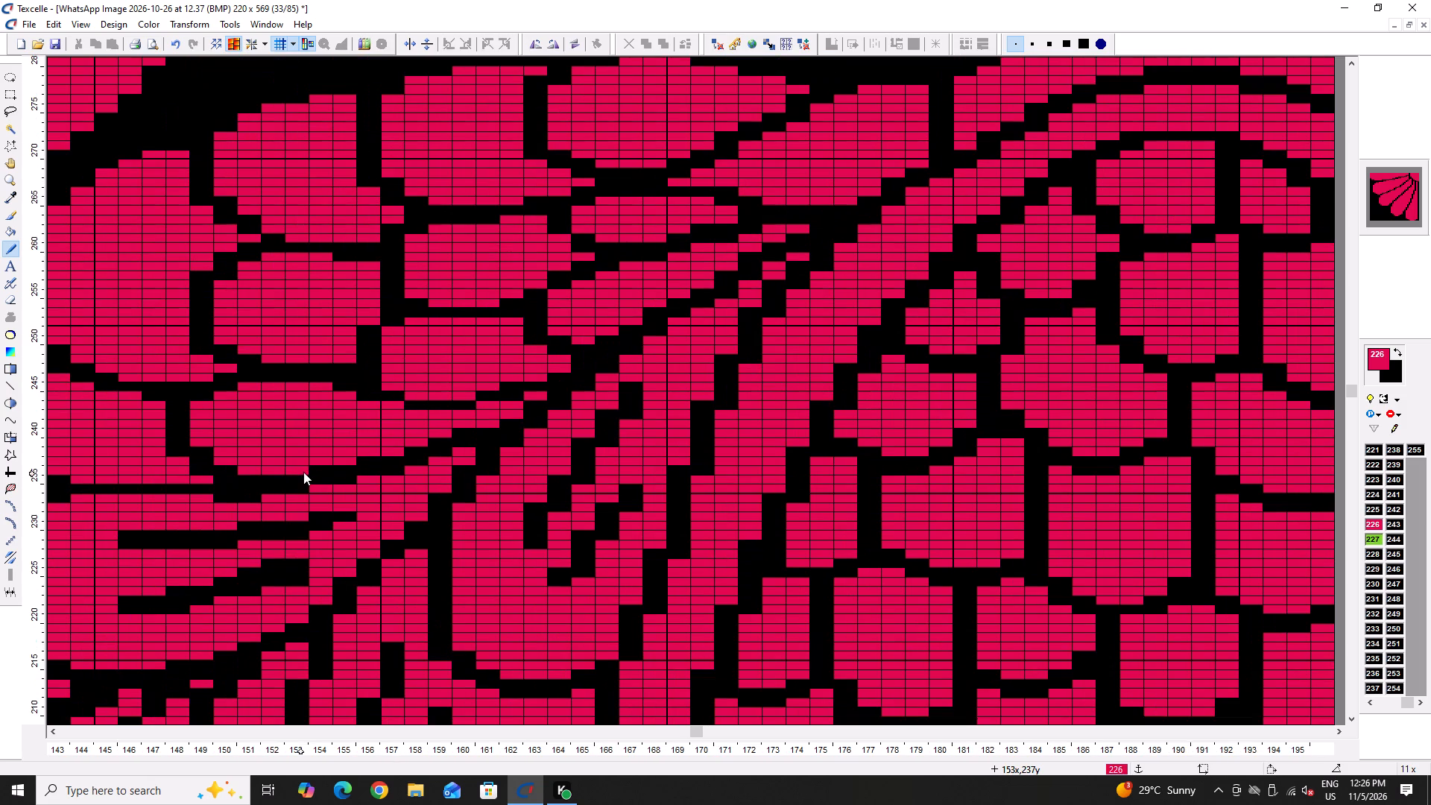
ctrl+scroll(306, 477, down, 4)
ctrl+scroll(270, 557, up, 6)
click(452, 337)
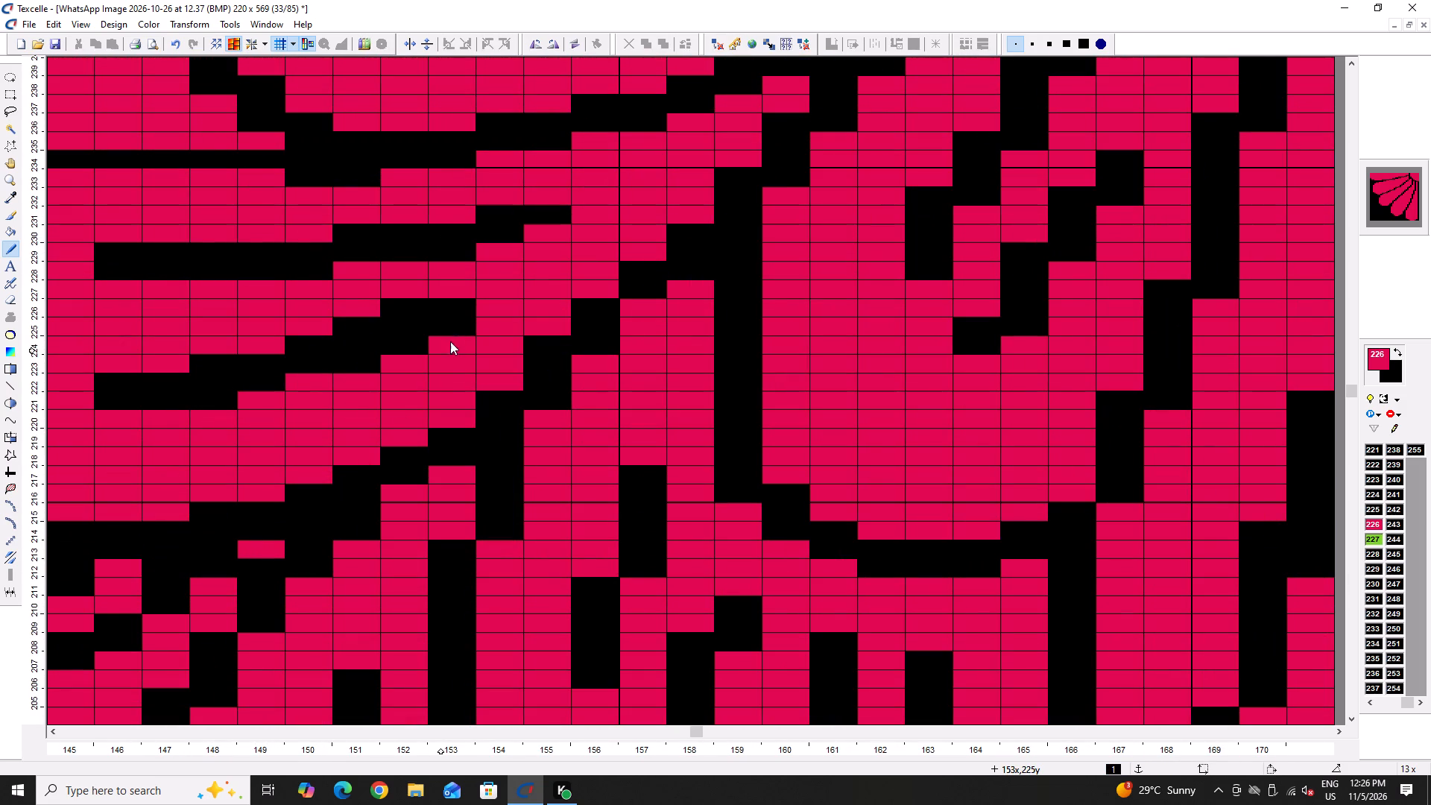
drag(377, 364, 364, 370)
click(399, 349)
click(443, 336)
click(461, 332)
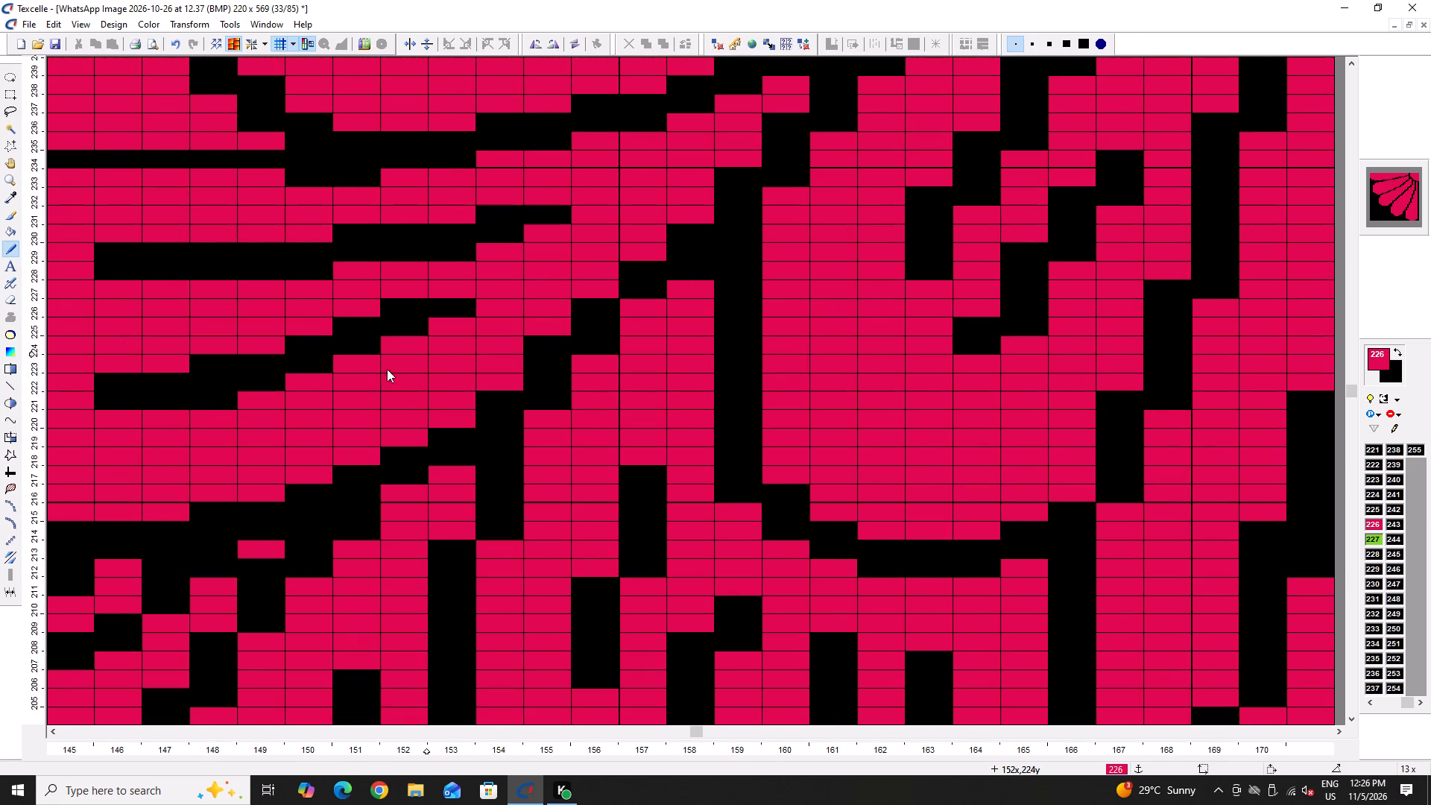
Trim the dark stripe's lower edge near its blunt end in pink at column 148 near row 222.
drag(254, 405, 140, 420)
click(138, 421)
right_click(212, 395)
drag(233, 394, 228, 401)
click(228, 402)
Extend the feather's lower edge in pink at column 148 near row 216, and blacken column 149 near rows 211 to 214.
ctrl+scroll(228, 406, down, 5)
ctrl+scroll(198, 451, up, 2)
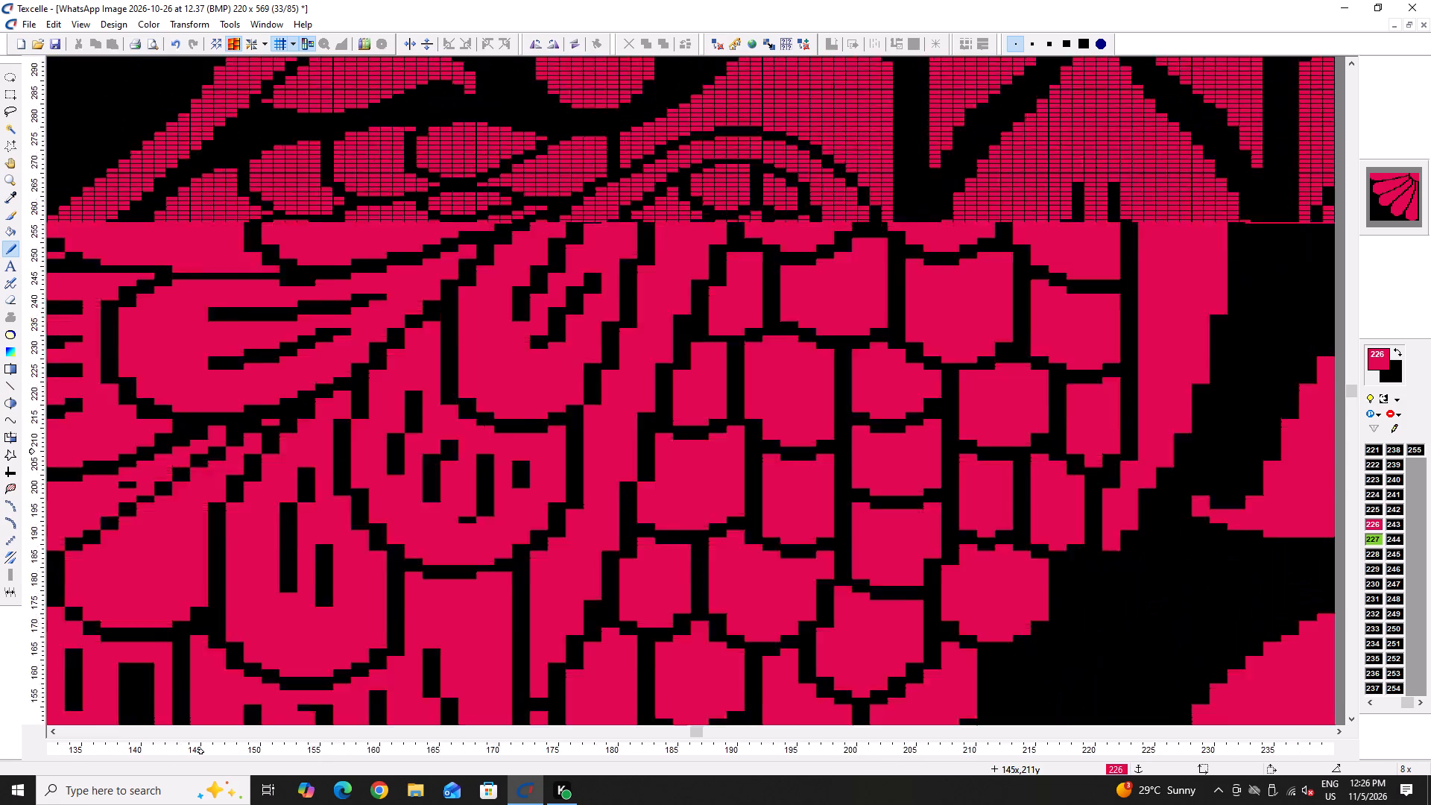
ctrl+scroll(198, 451, up, 3)
drag(373, 335, 360, 341)
drag(404, 385, 386, 410)
right_drag(400, 379, 388, 436)
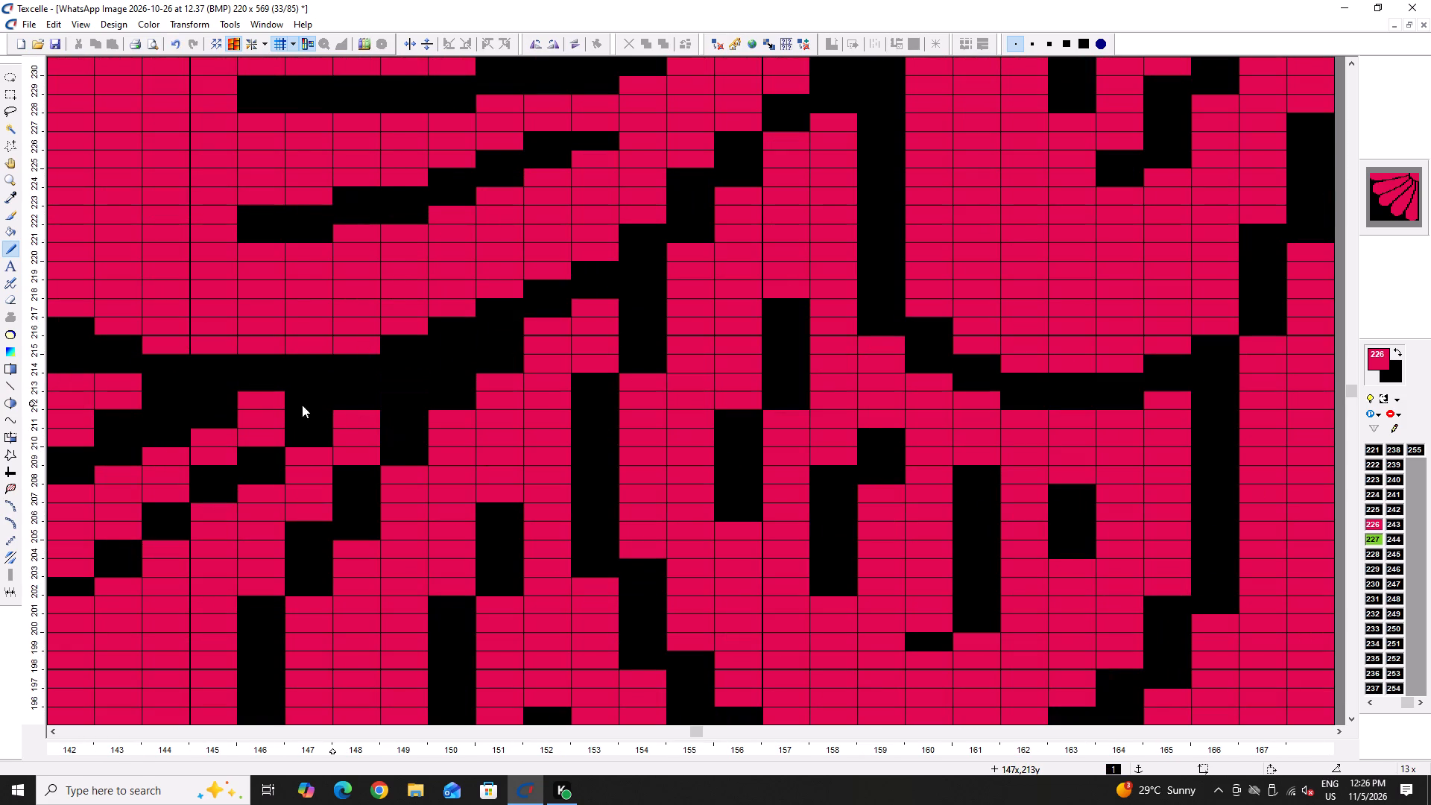
Reshape the strand tops below the feather in pink at columns 147 to 149 near rows 213 and 214, and blacken column 146 near row 213.
drag(302, 405, 353, 402)
triple_click(353, 402)
double_click(356, 400)
right_click(255, 397)
click(383, 388)
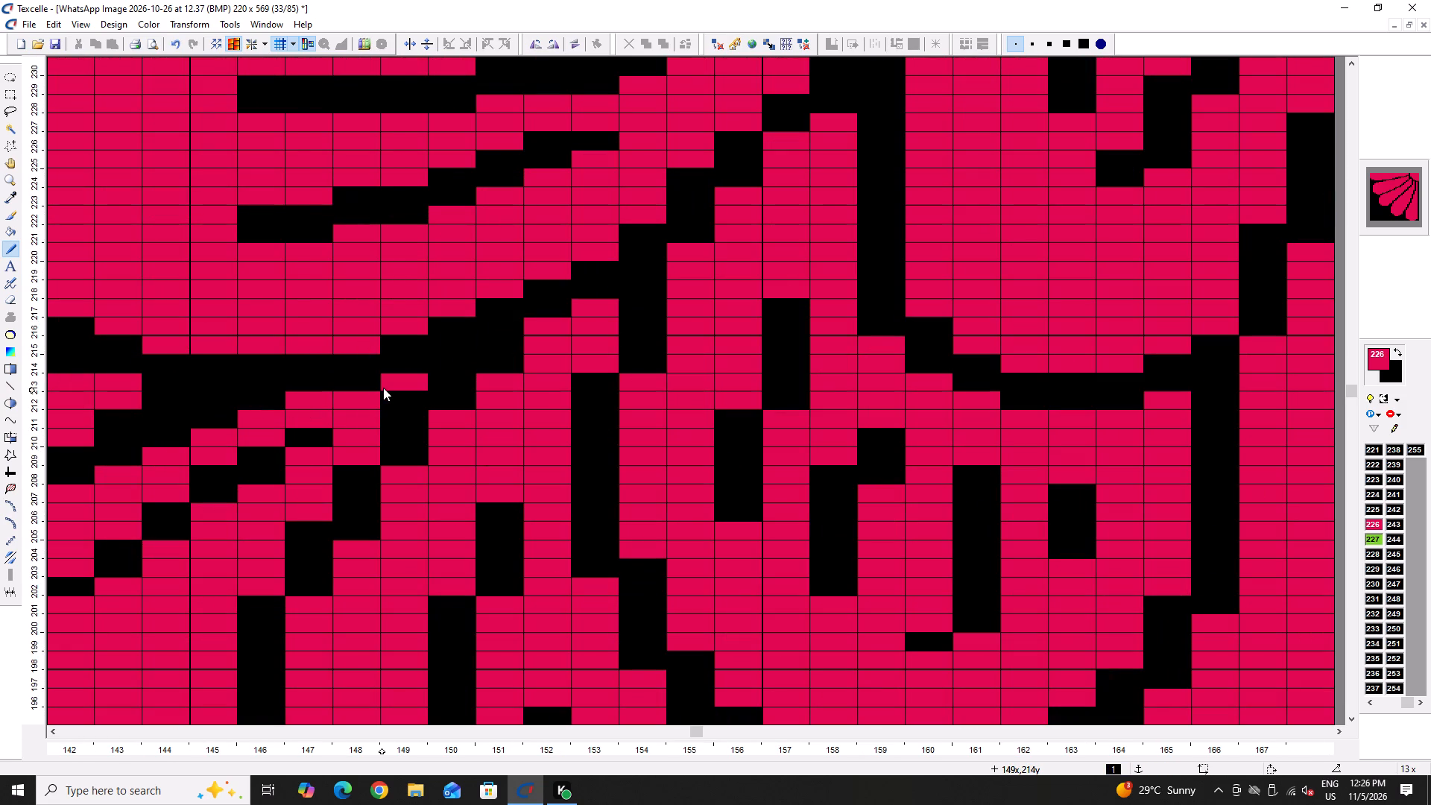
click(386, 390)
Trim the slanted scale's left edge in black down column 164 from row 256 to 251, and its lower corner at column 165.
ctrl+scroll(250, 432, down, 6)
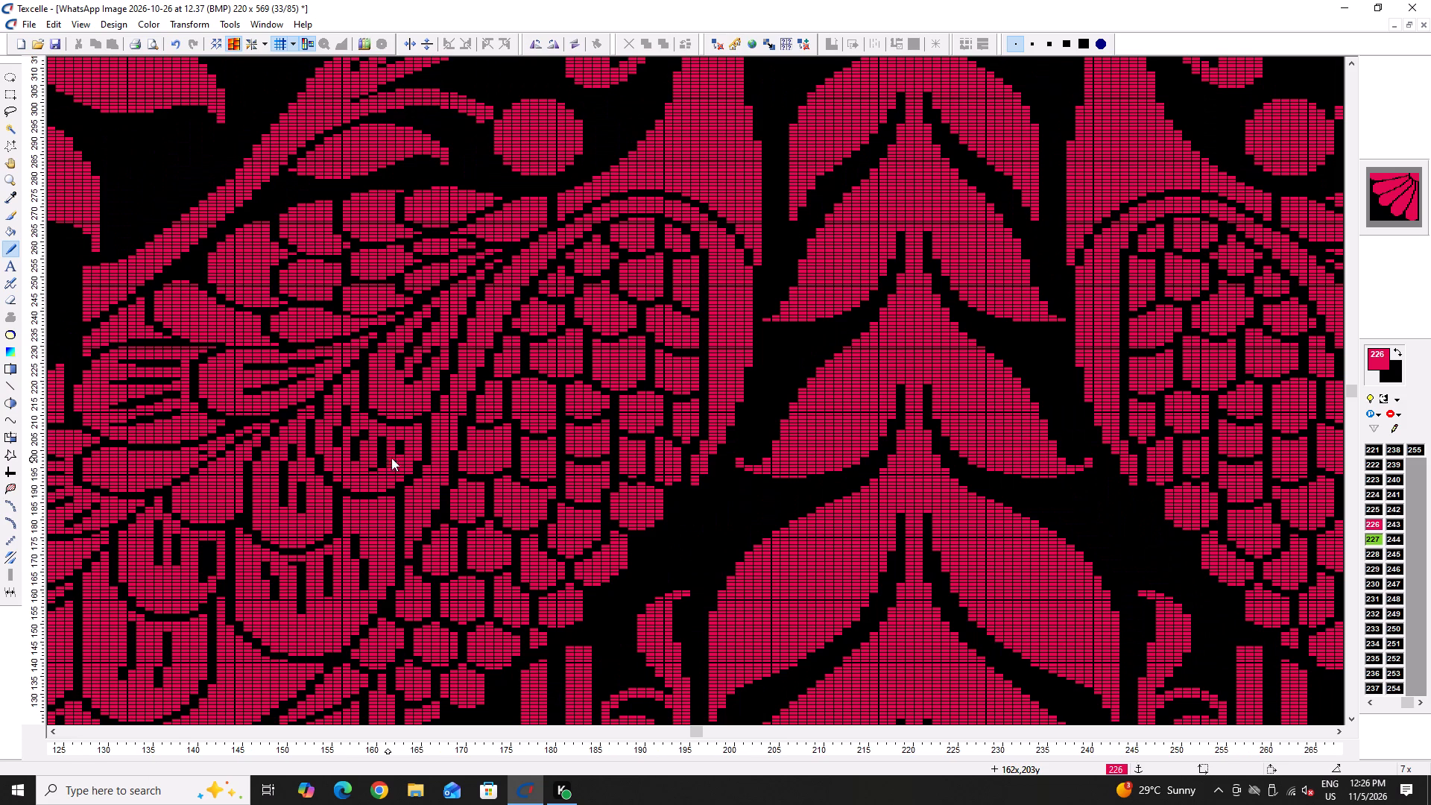
ctrl+scroll(433, 265, up, 7)
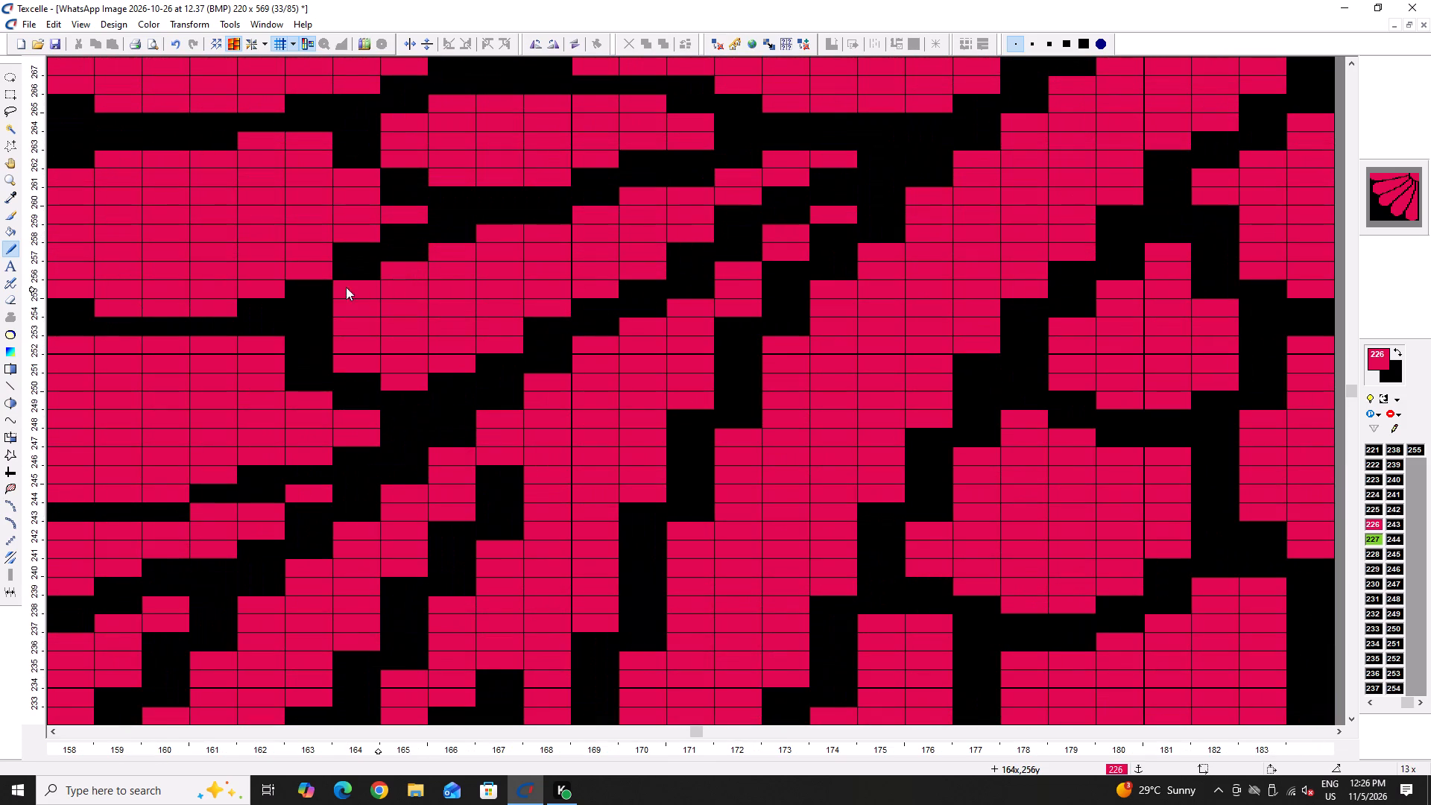
right_drag(339, 282, 350, 376)
right_drag(382, 373, 401, 376)
right_click(405, 376)
Widen the adjacent scale's right side in pink at column 163 near rows 250 to 254, column 164 near rows 249 to 251, and column 165 near row 250.
drag(311, 328, 319, 391)
double_click(320, 392)
drag(362, 376, 364, 411)
click(402, 402)
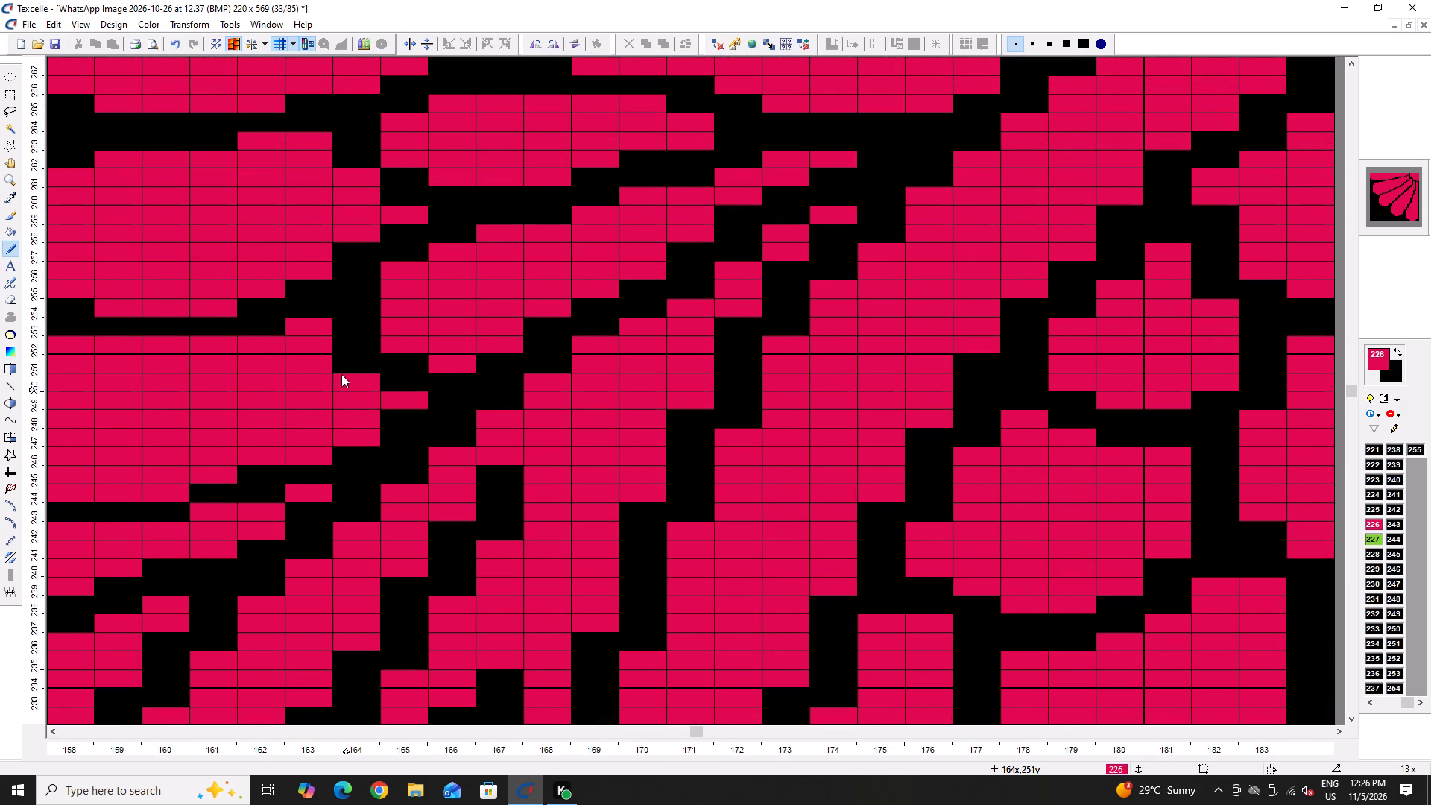
Round that scale's lower right corner in black at column 163 near row 247 and column 164 near row 248.
ctrl+scroll(375, 438, down, 4)
ctrl+scroll(360, 446, up, 4)
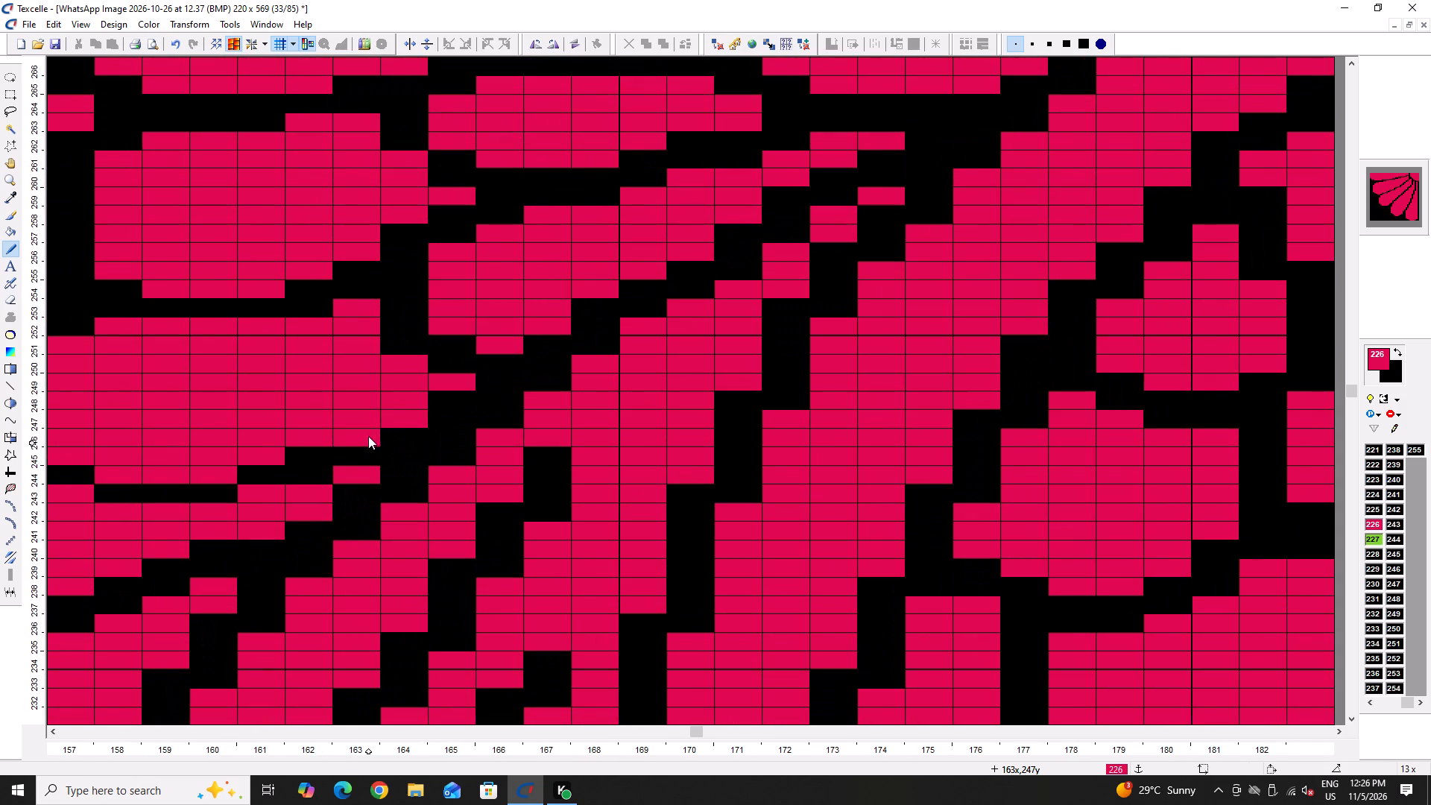
right_click(367, 436)
right_click(386, 426)
ctrl+scroll(412, 424, down, 4)
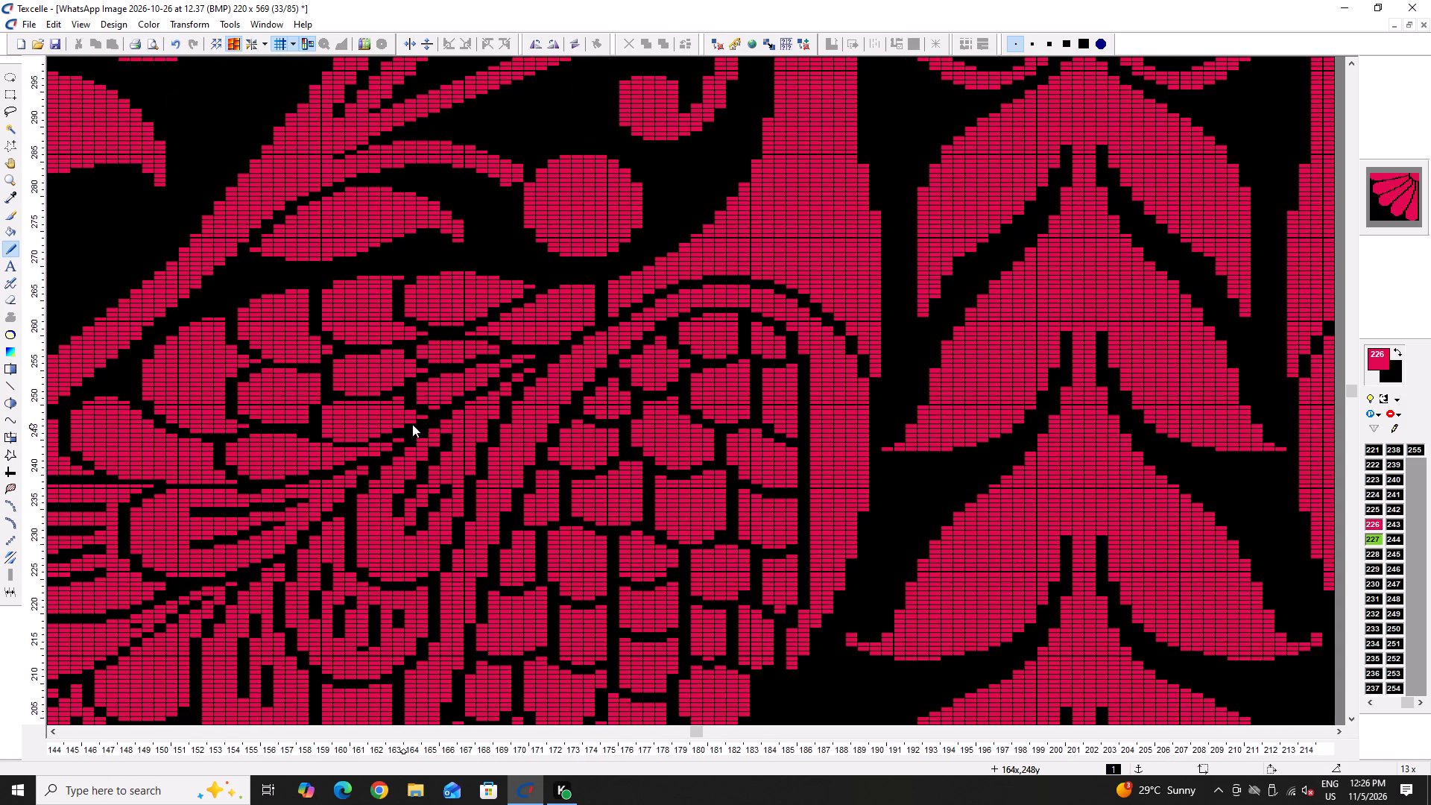
Smooth the scale's lower edge in black along row 245 from column 158 to 160, and in pink at columns 160 and 161 near row 246.
ctrl+scroll(361, 443, up, 5)
right_click(212, 404)
right_drag(240, 417, 373, 408)
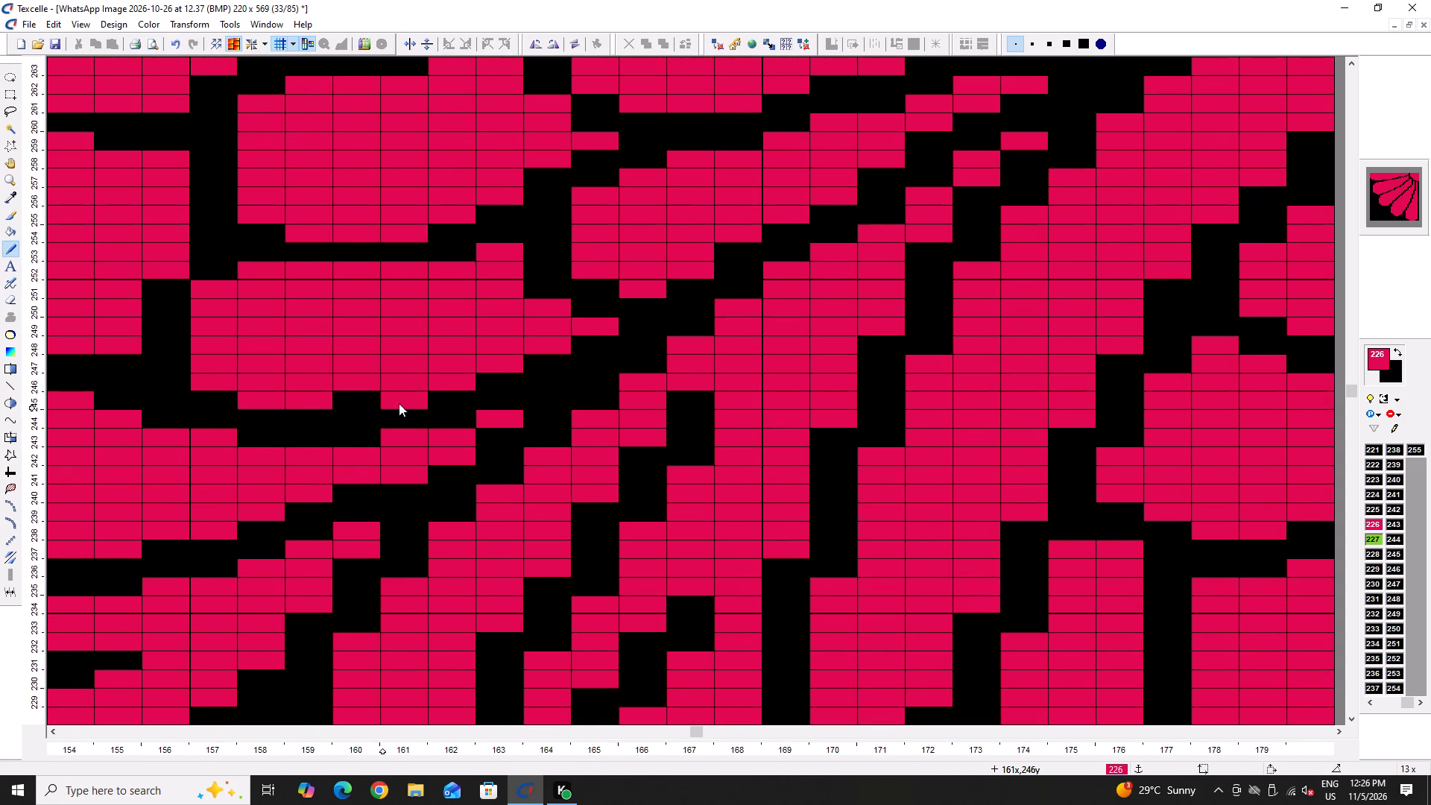
right_click(413, 402)
click(352, 402)
click(384, 402)
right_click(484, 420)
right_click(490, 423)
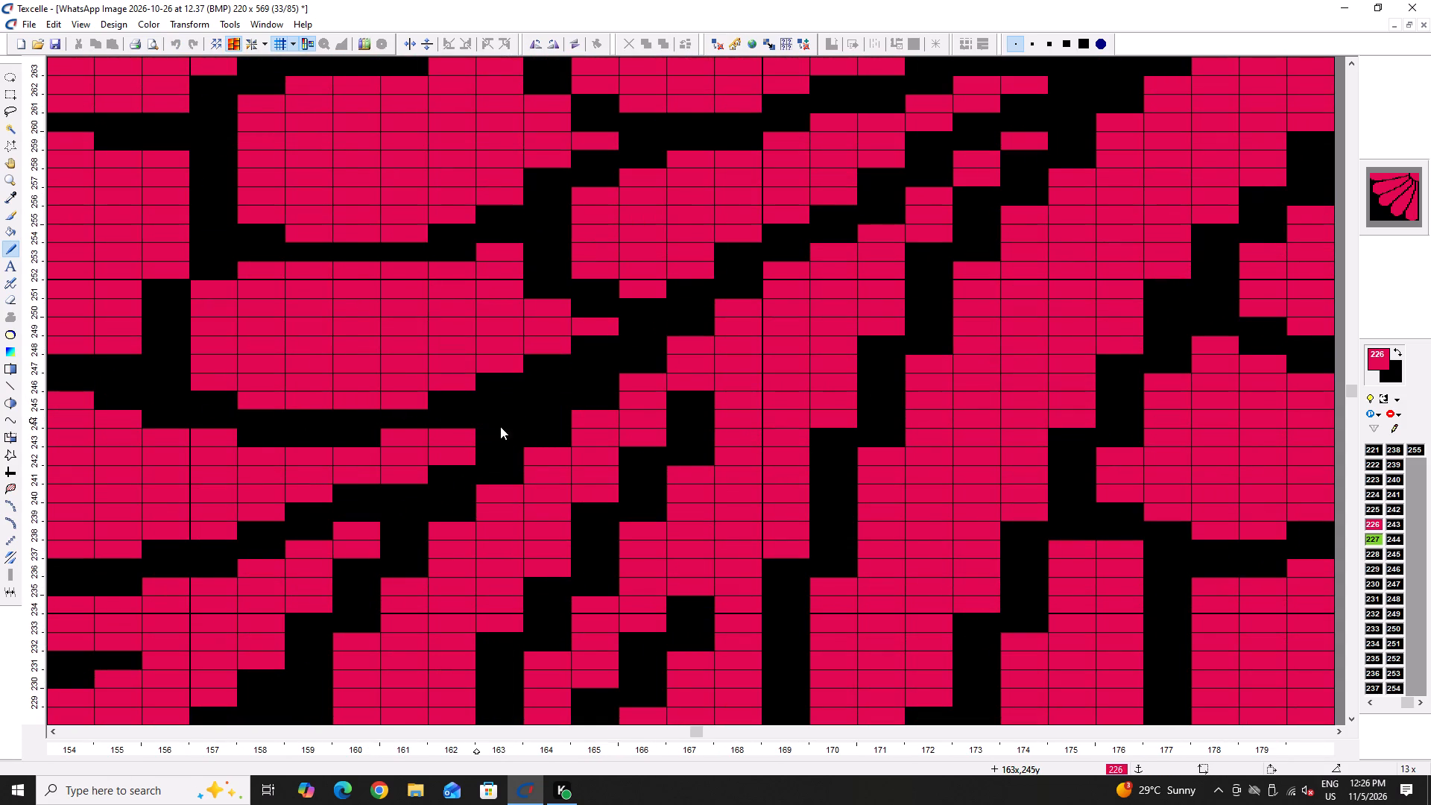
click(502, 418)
Trim the same scale's left edge in black down column 157 from row 252 to 247, and its corners at column 158 near rows 253 and 246.
ctrl+scroll(422, 461, down, 3)
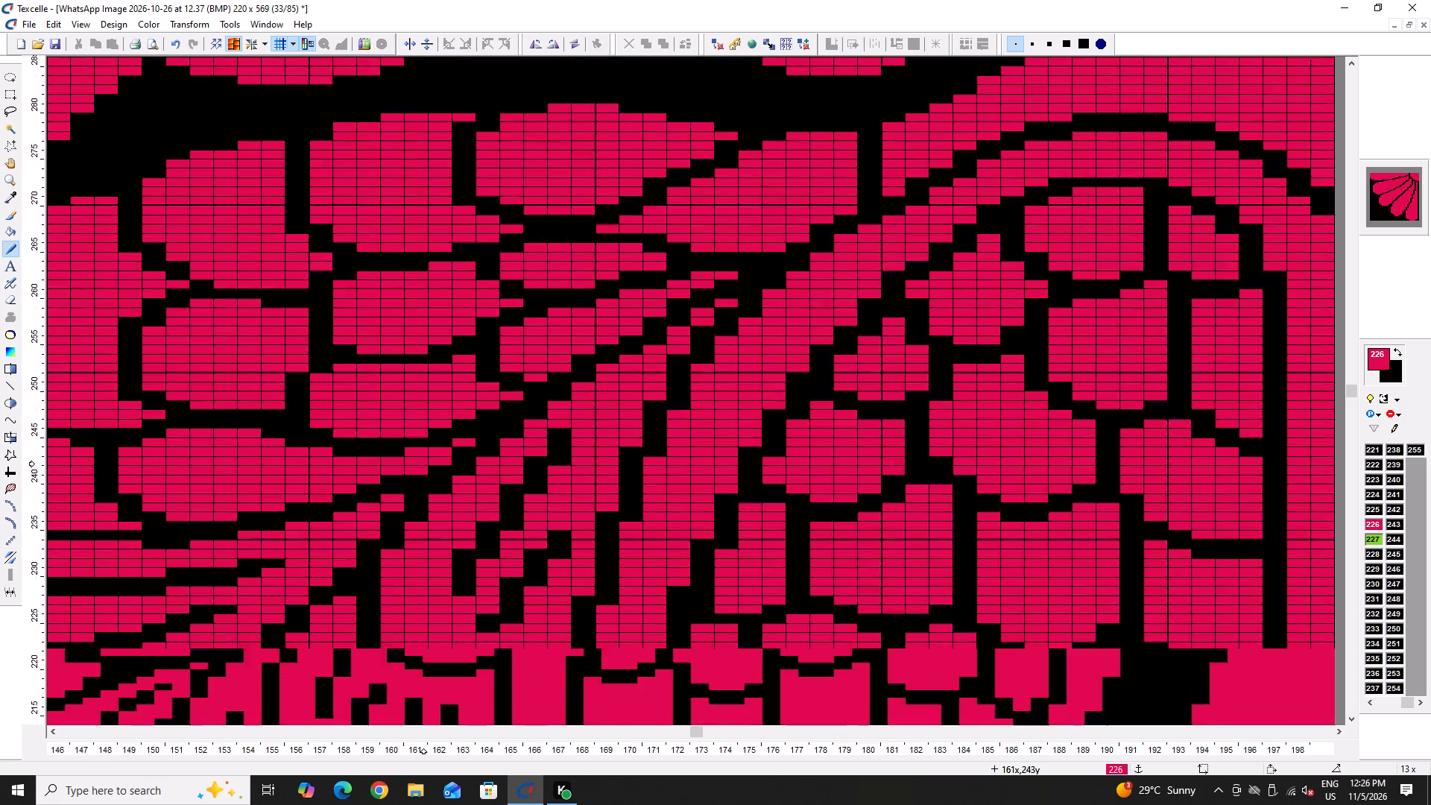
ctrl+scroll(422, 461, down, 3)
ctrl+scroll(358, 446, up, 6)
double_click(452, 522)
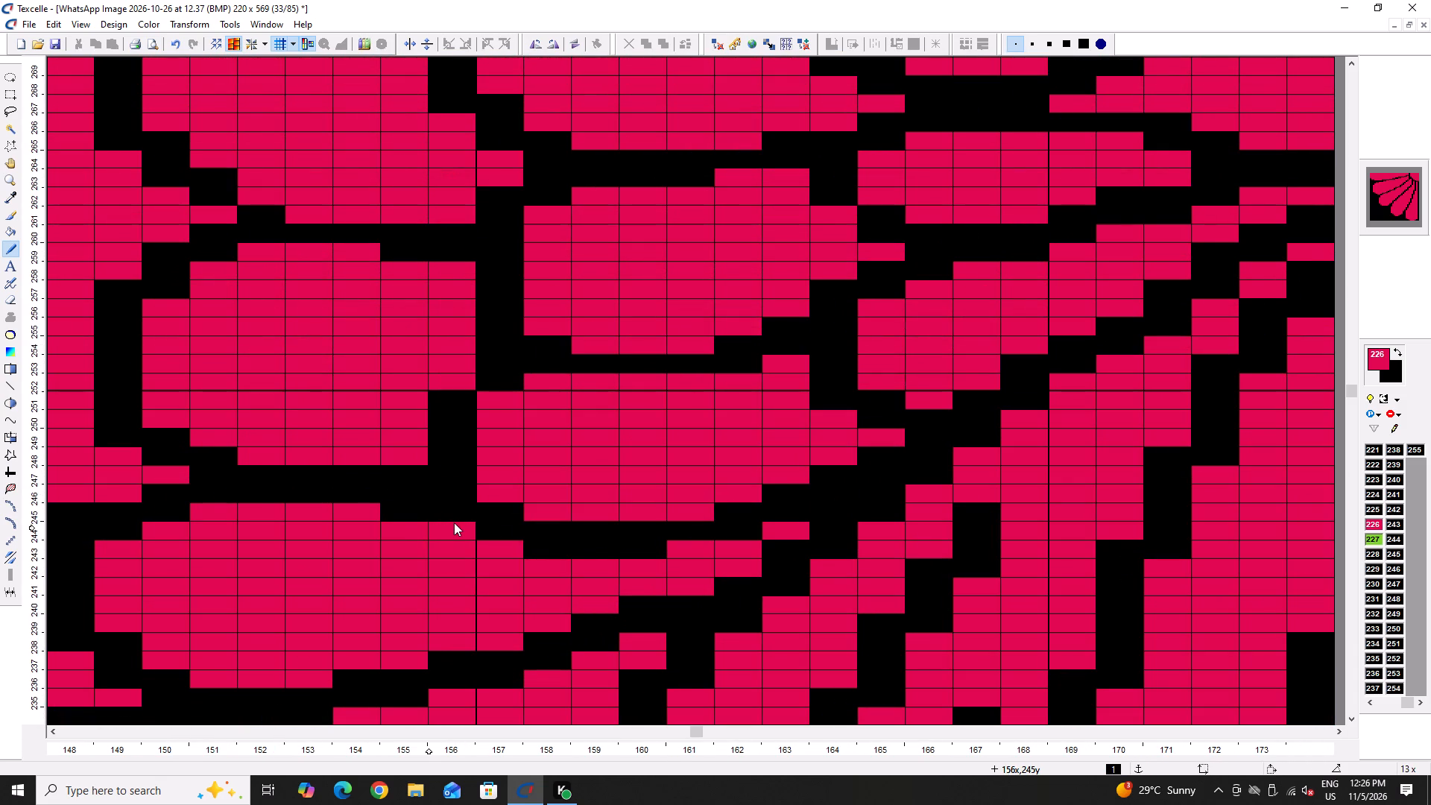
click(433, 410)
right_click(490, 396)
right_click(490, 399)
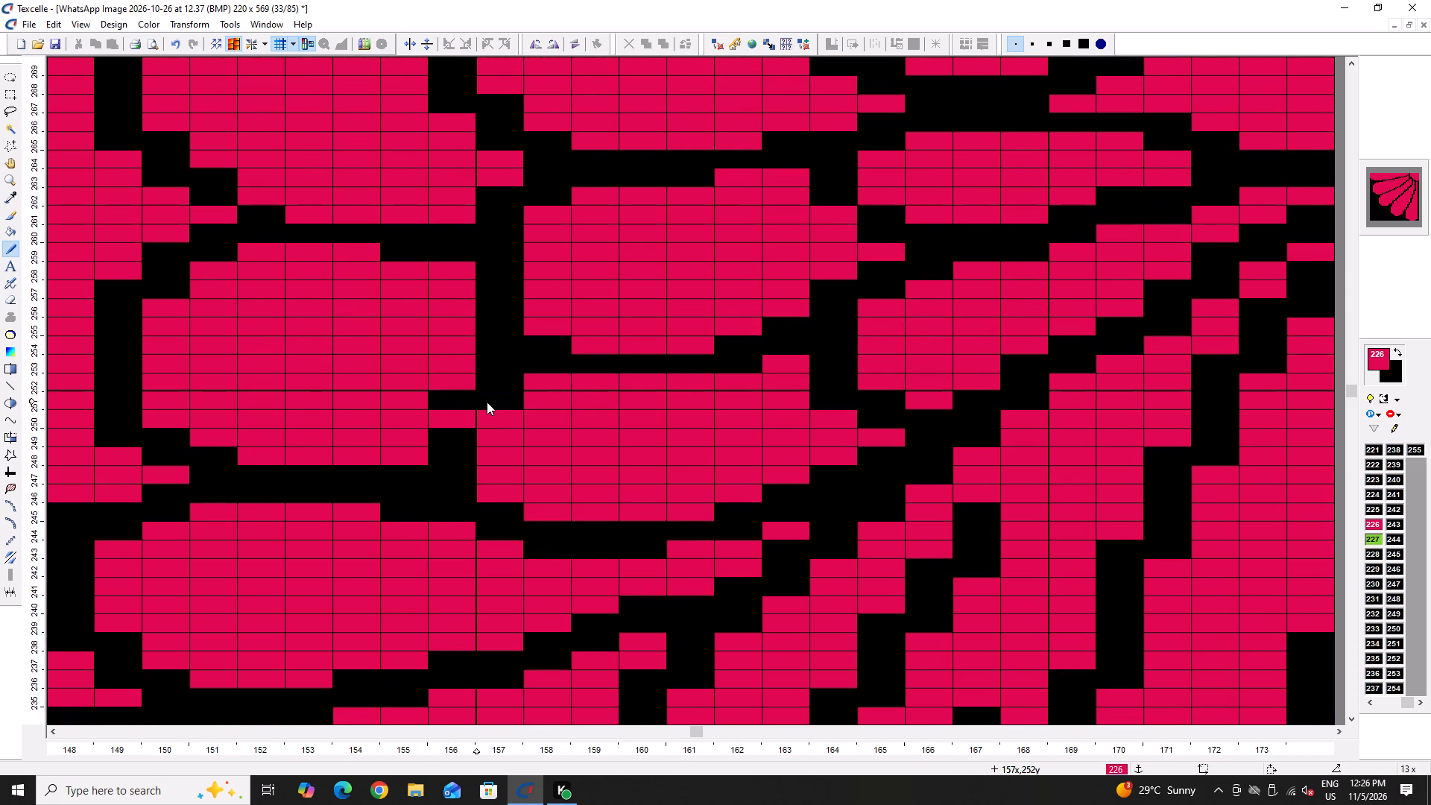
right_drag(492, 402, 502, 490)
right_click(502, 490)
right_click(503, 482)
right_click(546, 386)
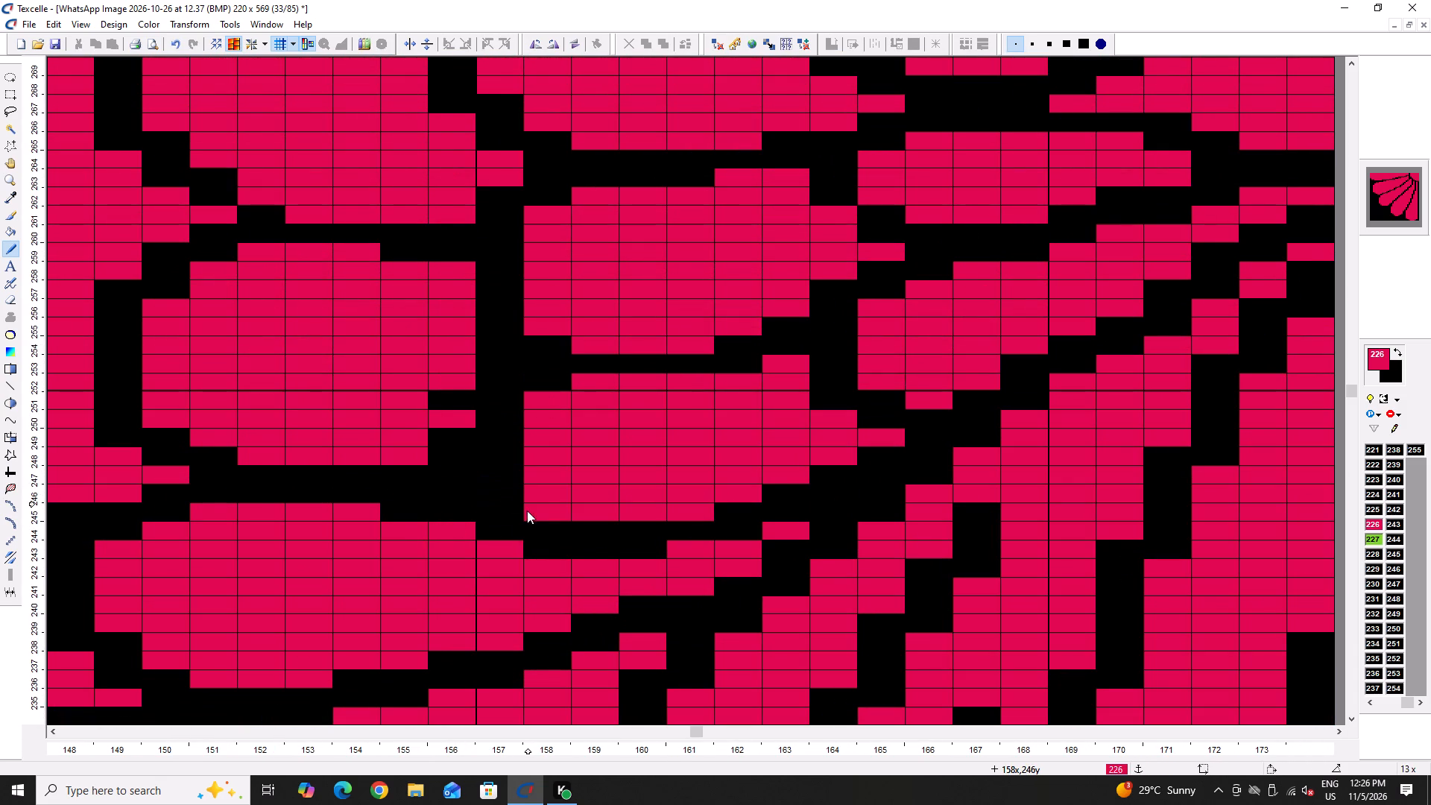
right_click(527, 511)
Widen the neighbouring scale's right side in pink down column 156 near rows 252 to 249, and column 157 near rows 255 to 253.
drag(443, 397, 446, 471)
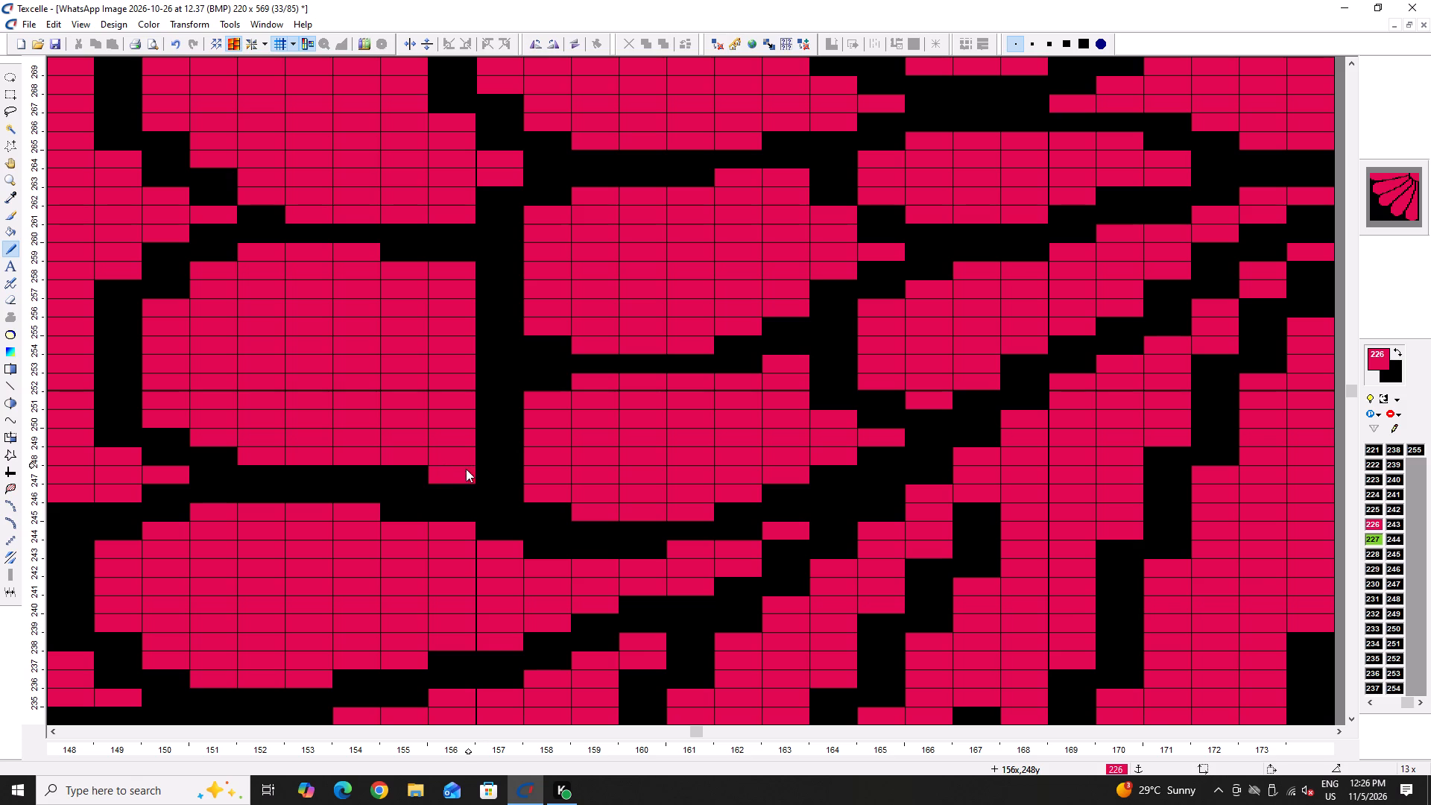
right_click(462, 473)
ctrl+scroll(461, 470, down, 2)
ctrl+scroll(465, 419, up, 4)
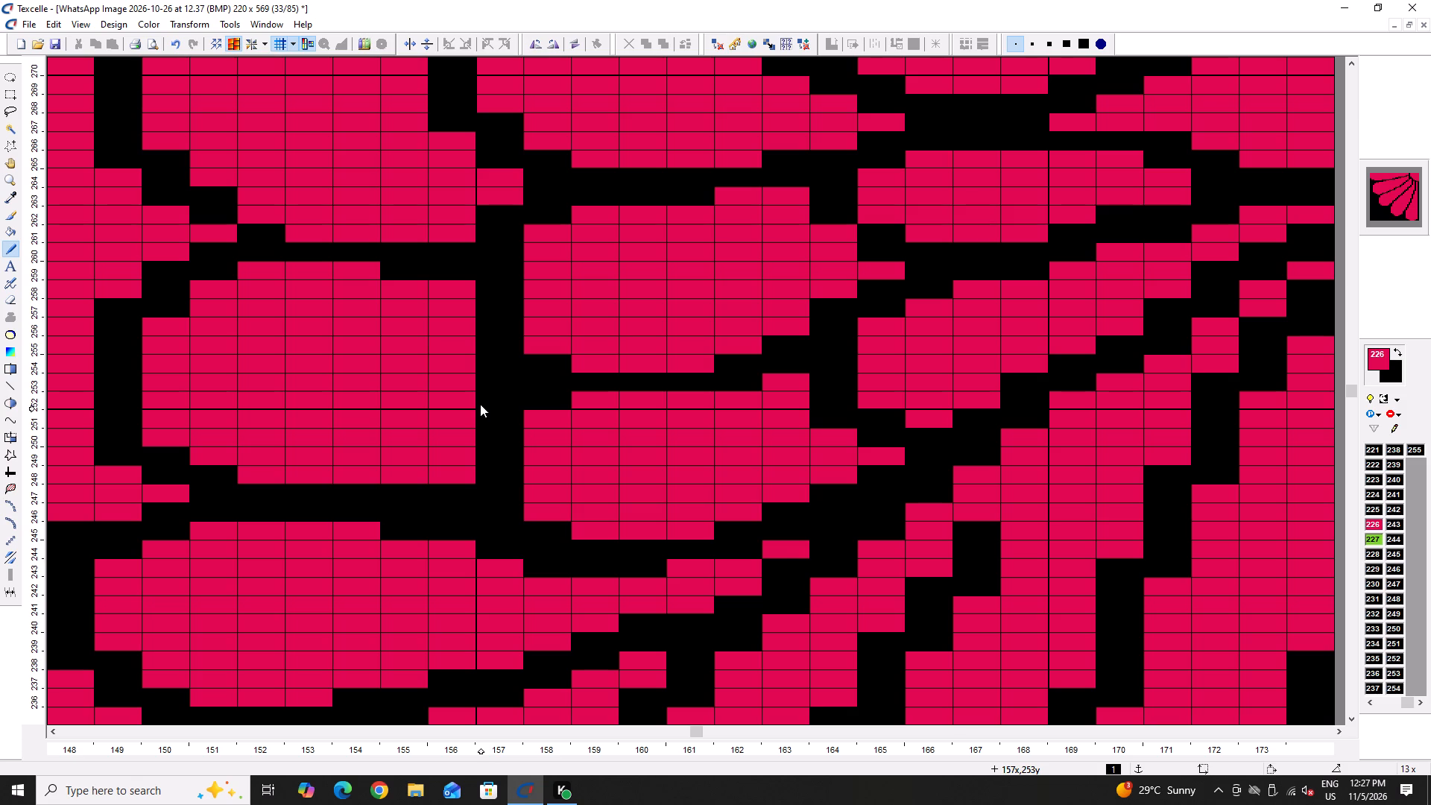
ctrl+scroll(500, 364, up, 1)
drag(500, 366, 509, 399)
double_click(510, 399)
Round that scale's right corners in black at column 156 near rows 259, 250 and 249, and column 155 near row 249.
right_drag(471, 288, 464, 277)
right_click(464, 277)
right_click(449, 456)
right_click(449, 456)
right_click(447, 469)
right_click(443, 472)
right_click(418, 464)
right_click(416, 467)
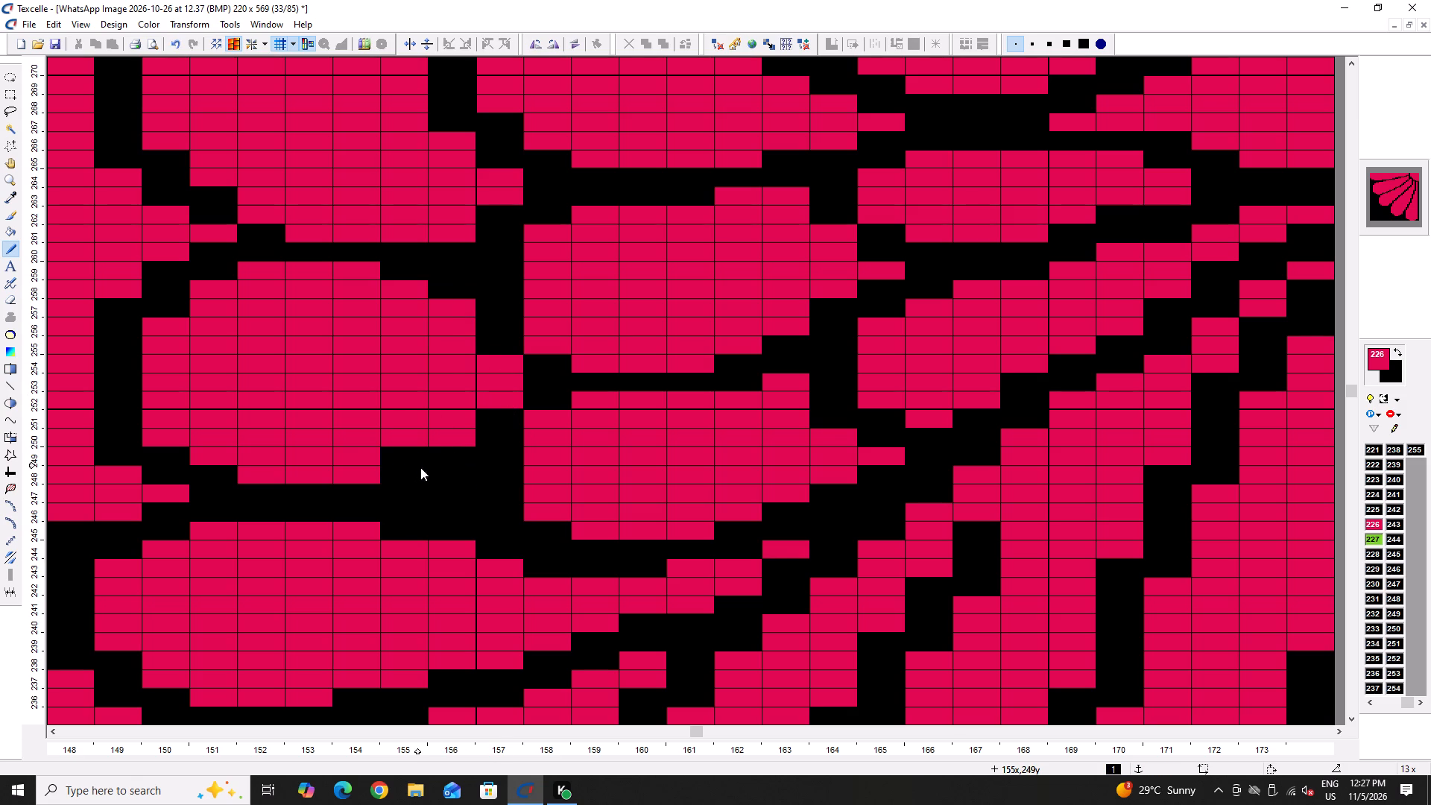
click(405, 458)
Raise the lower scale's upper right edge in pink at columns 155 and 156 near rows 246 to 248, column 157 near row 245 and column 158 near row 244.
ctrl+scroll(437, 459, down, 4)
ctrl+scroll(432, 462, up, 4)
drag(408, 489, 408, 490)
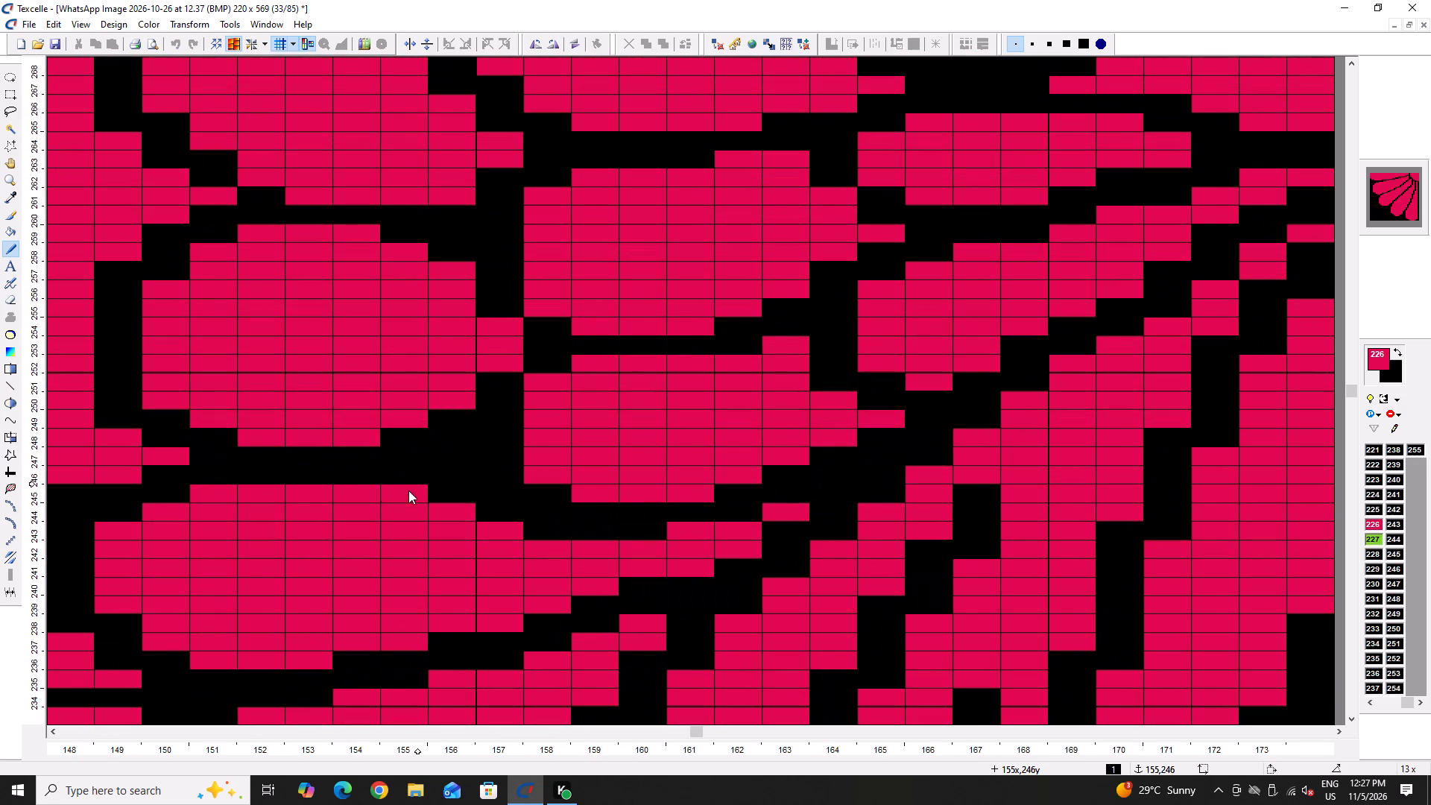
drag(408, 490, 432, 490)
click(435, 490)
drag(454, 469, 450, 487)
click(450, 490)
click(451, 499)
drag(501, 505, 502, 513)
click(405, 479)
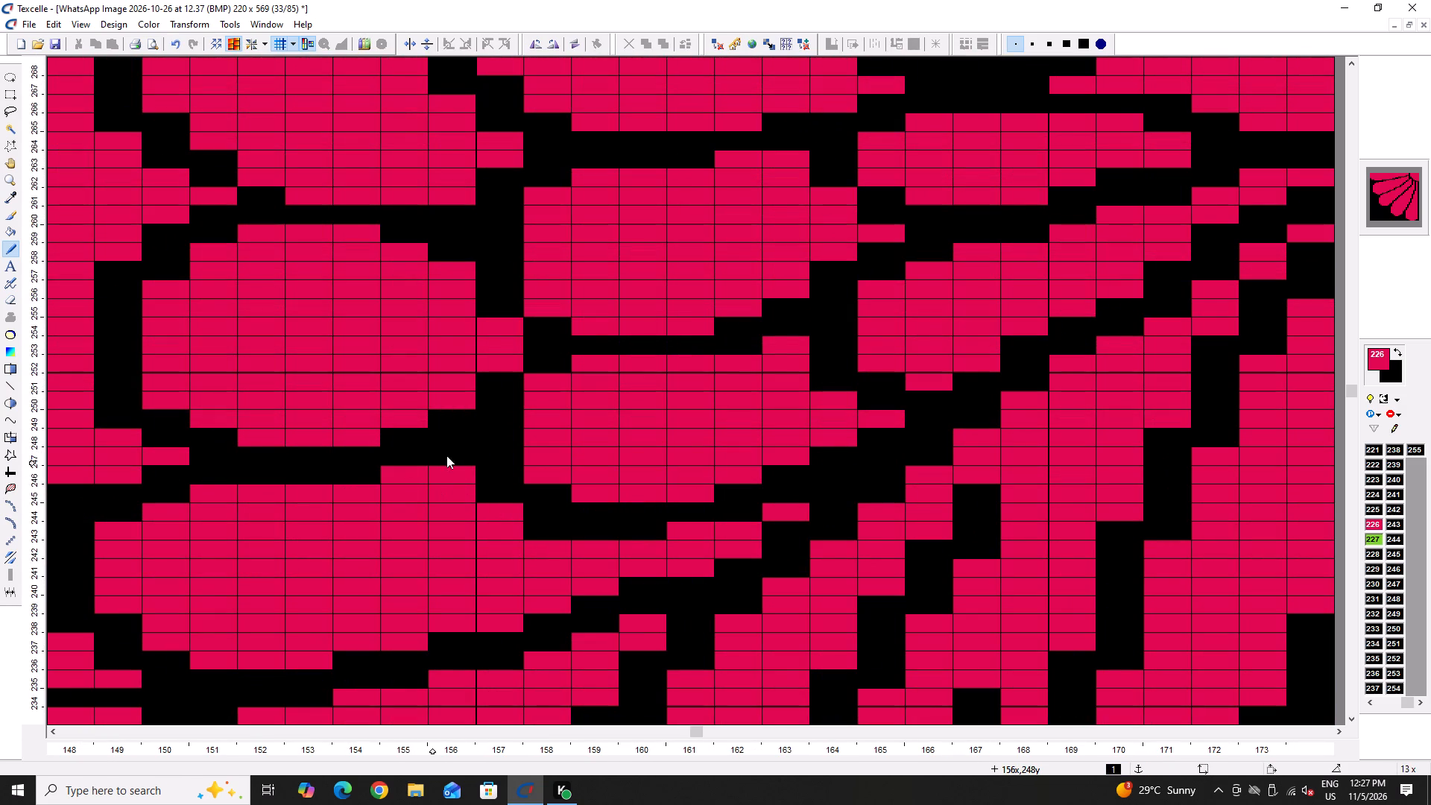
click(447, 455)
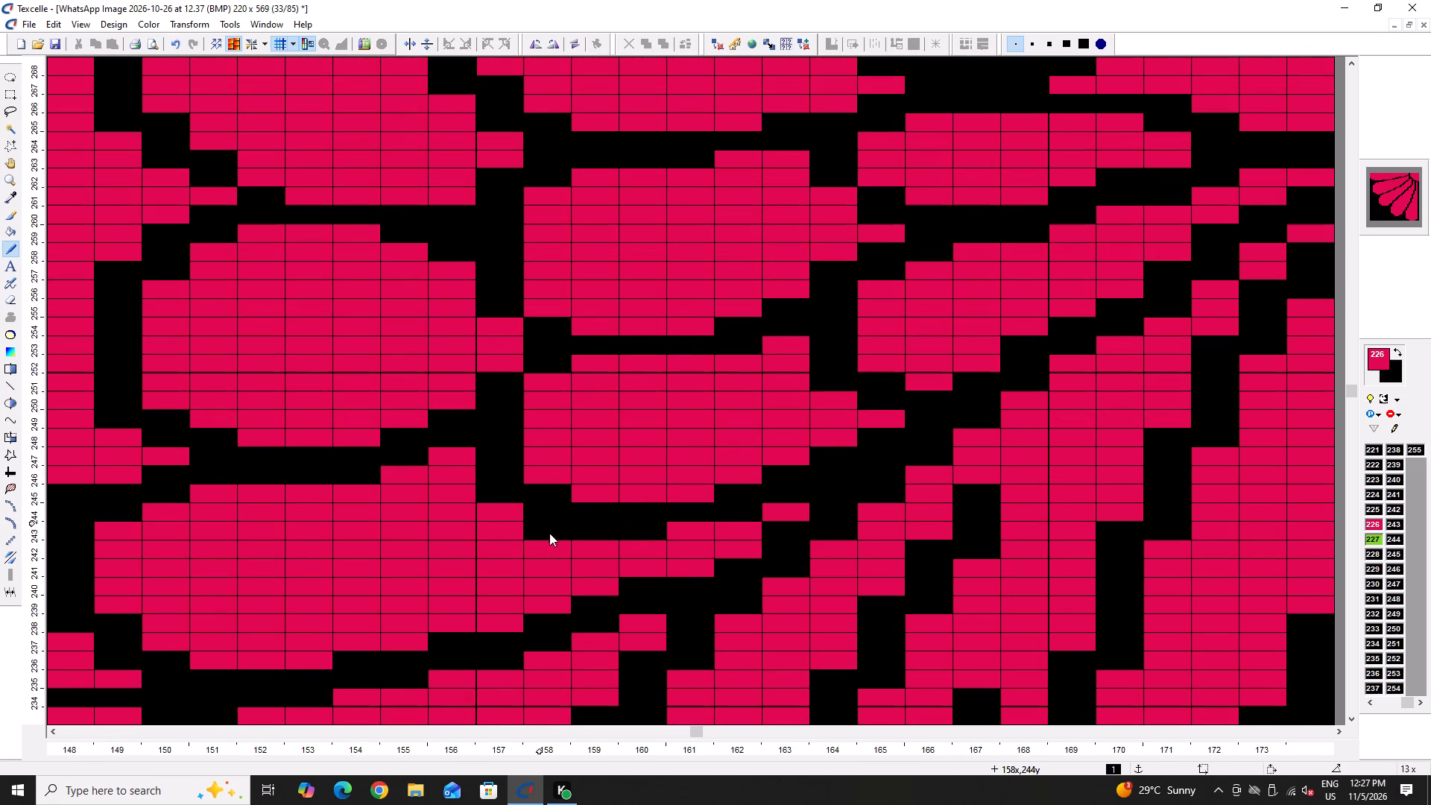
click(549, 533)
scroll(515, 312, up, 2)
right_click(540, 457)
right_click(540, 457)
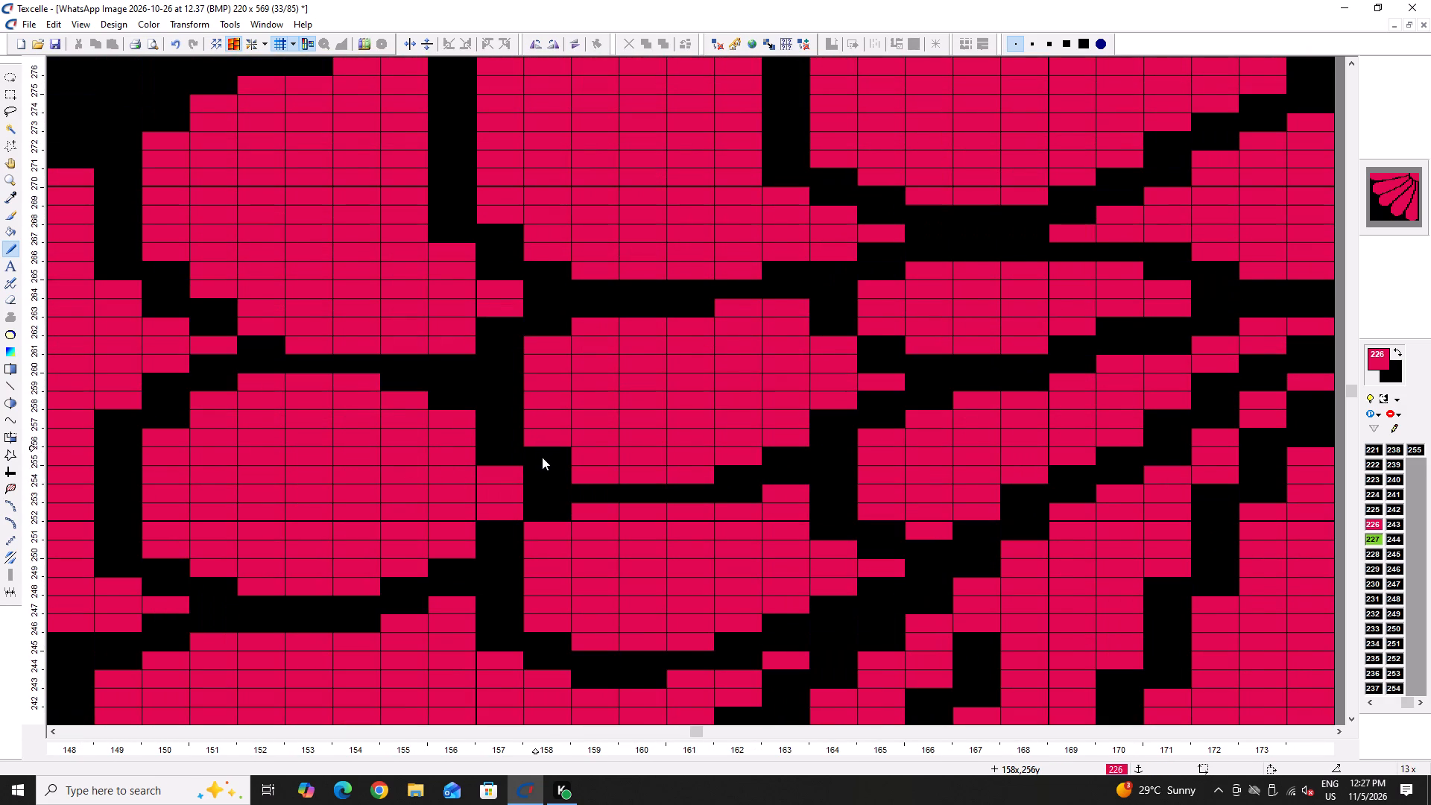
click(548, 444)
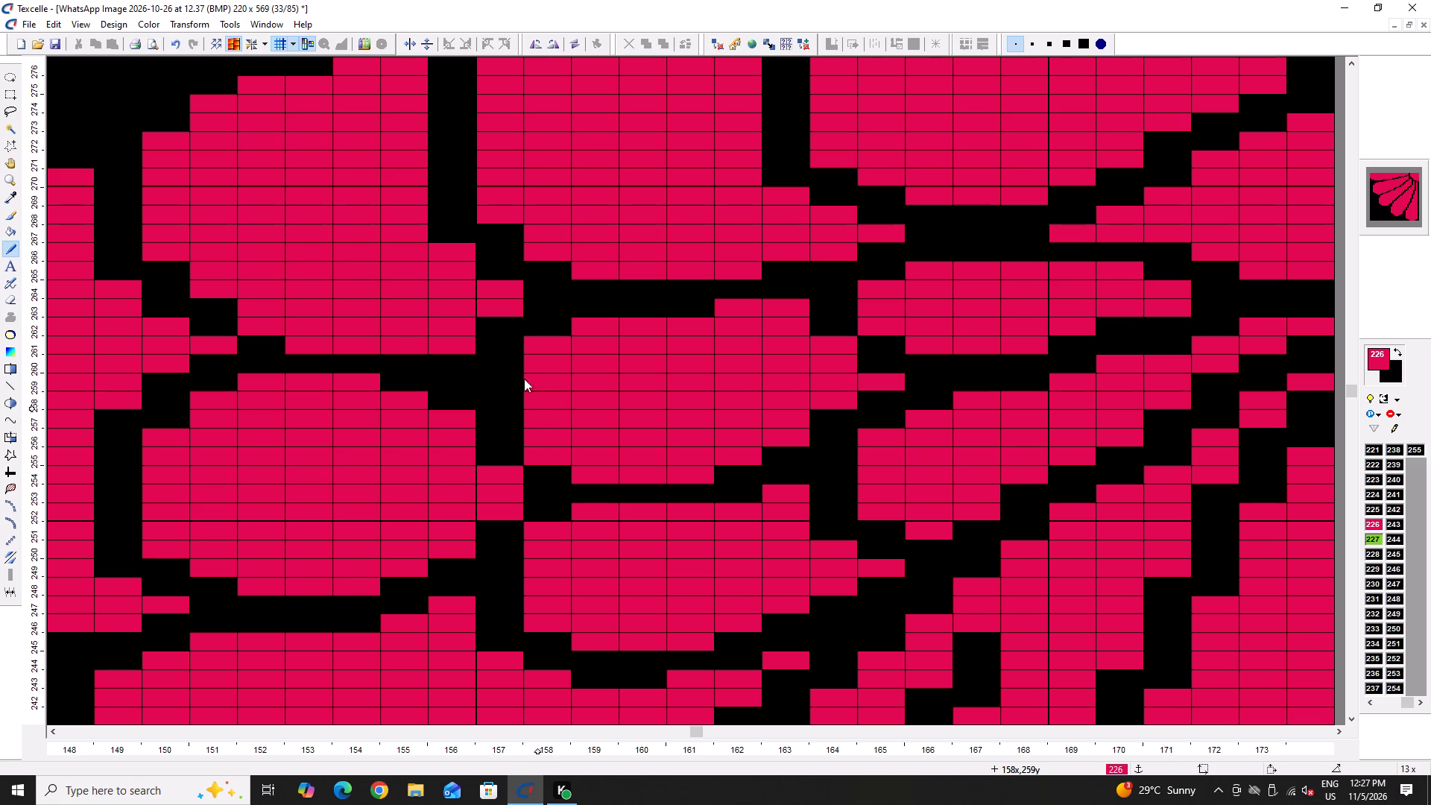
Fill the rounded scale's upper right corner in pink at column 156 near row 259.
ctrl+scroll(467, 326, down, 5)
ctrl+scroll(477, 351, up, 2)
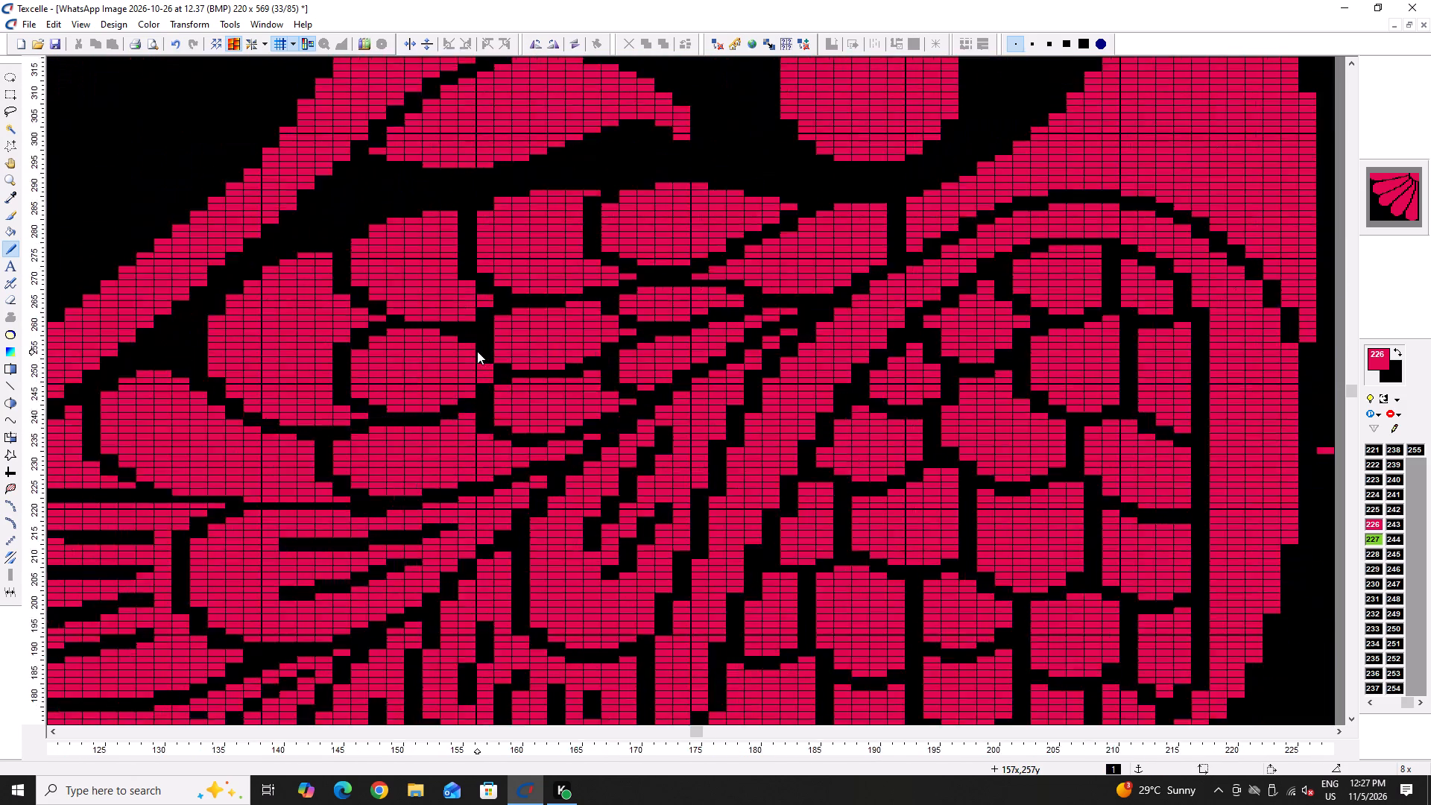
ctrl+scroll(477, 351, up, 3)
double_click(455, 309)
Extend the leftmost scale's top in pink across columns 137 to 140, stepping up to near row 258, and column 141 near row 252.
ctrl+scroll(478, 358, down, 5)
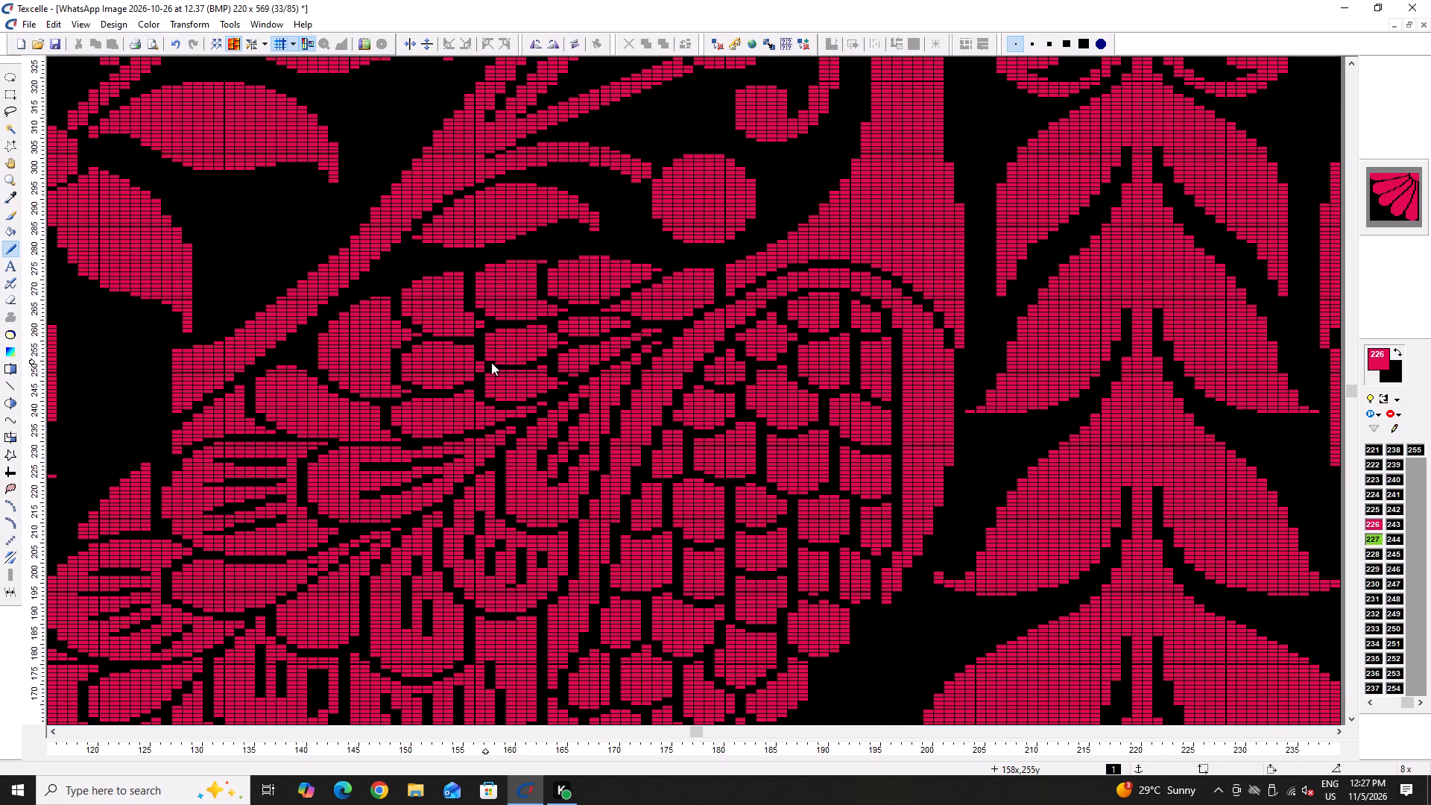
ctrl+scroll(286, 401, up, 1)
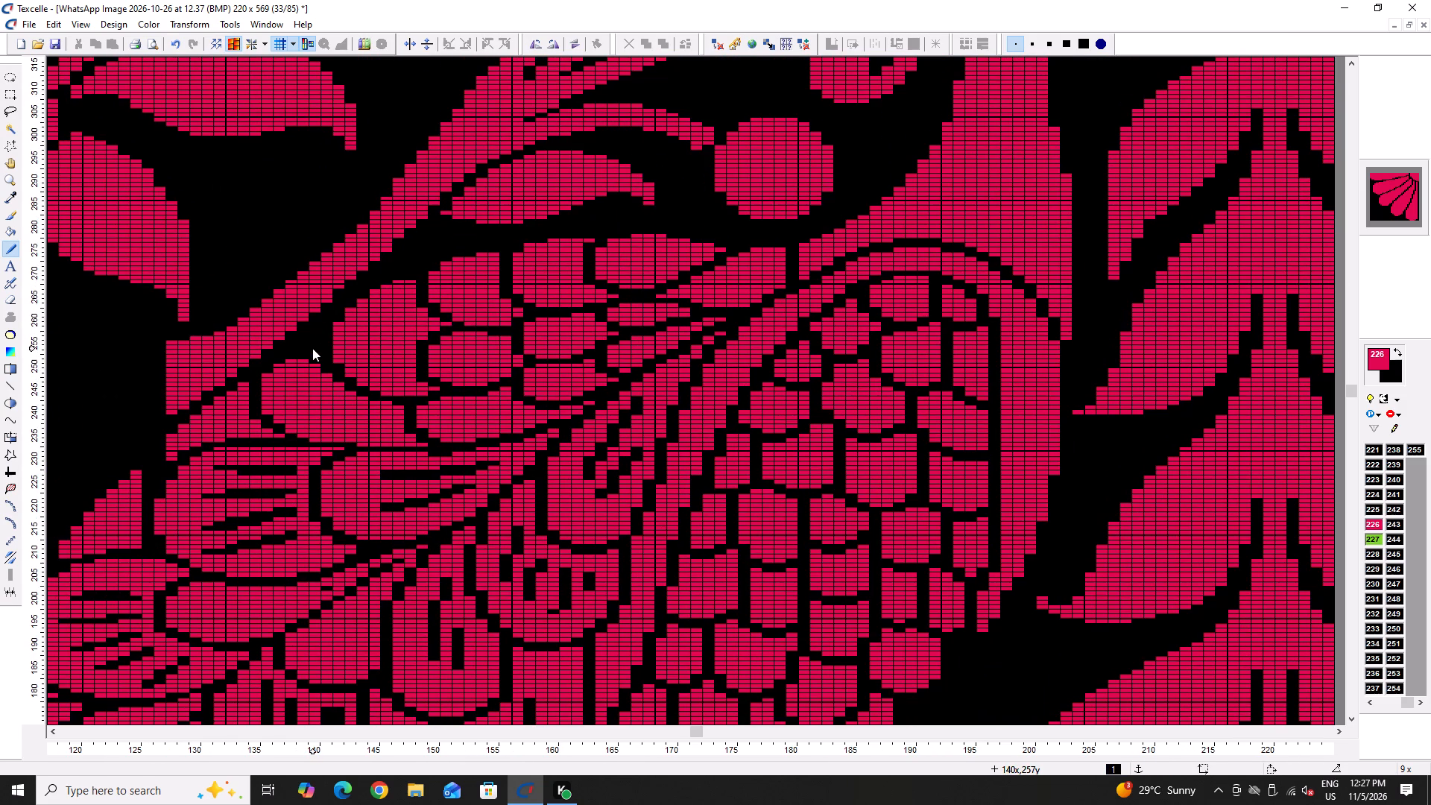
ctrl+scroll(297, 350, down, 3)
ctrl+scroll(288, 415, down, 2)
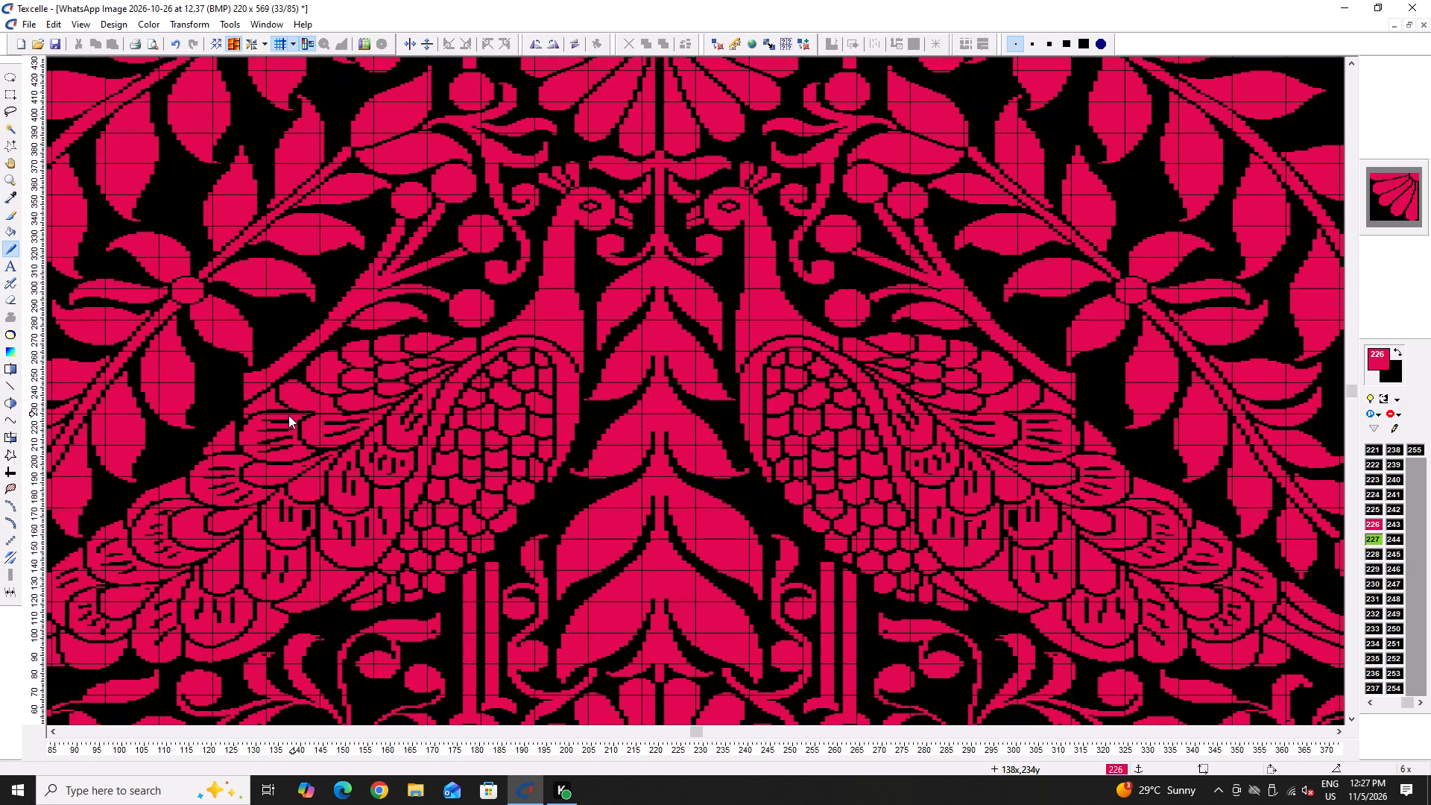
ctrl+scroll(315, 367, up, 6)
ctrl+scroll(232, 389, up, 2)
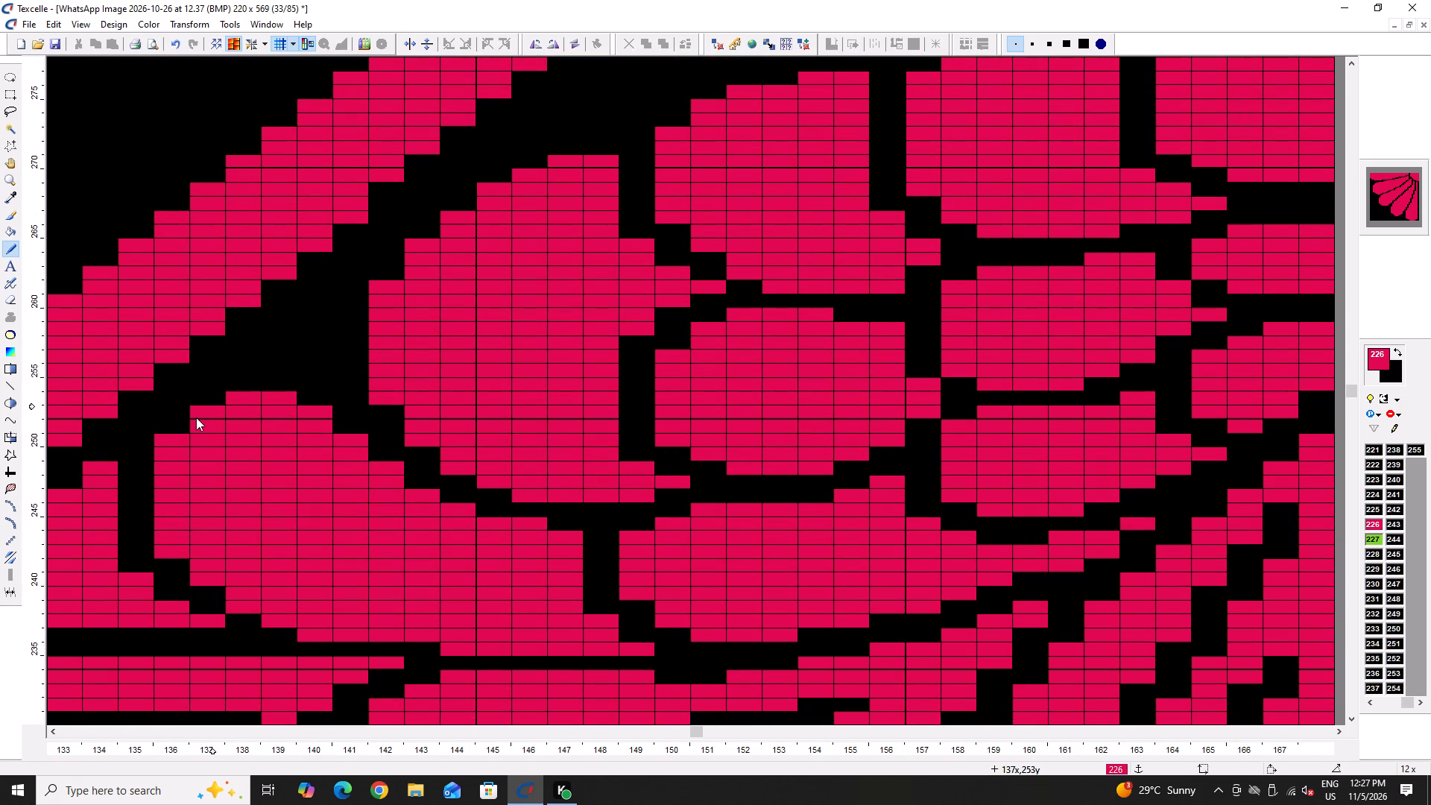
drag(196, 417, 277, 356)
click(298, 341)
click(329, 319)
drag(329, 319, 330, 340)
drag(330, 341, 332, 420)
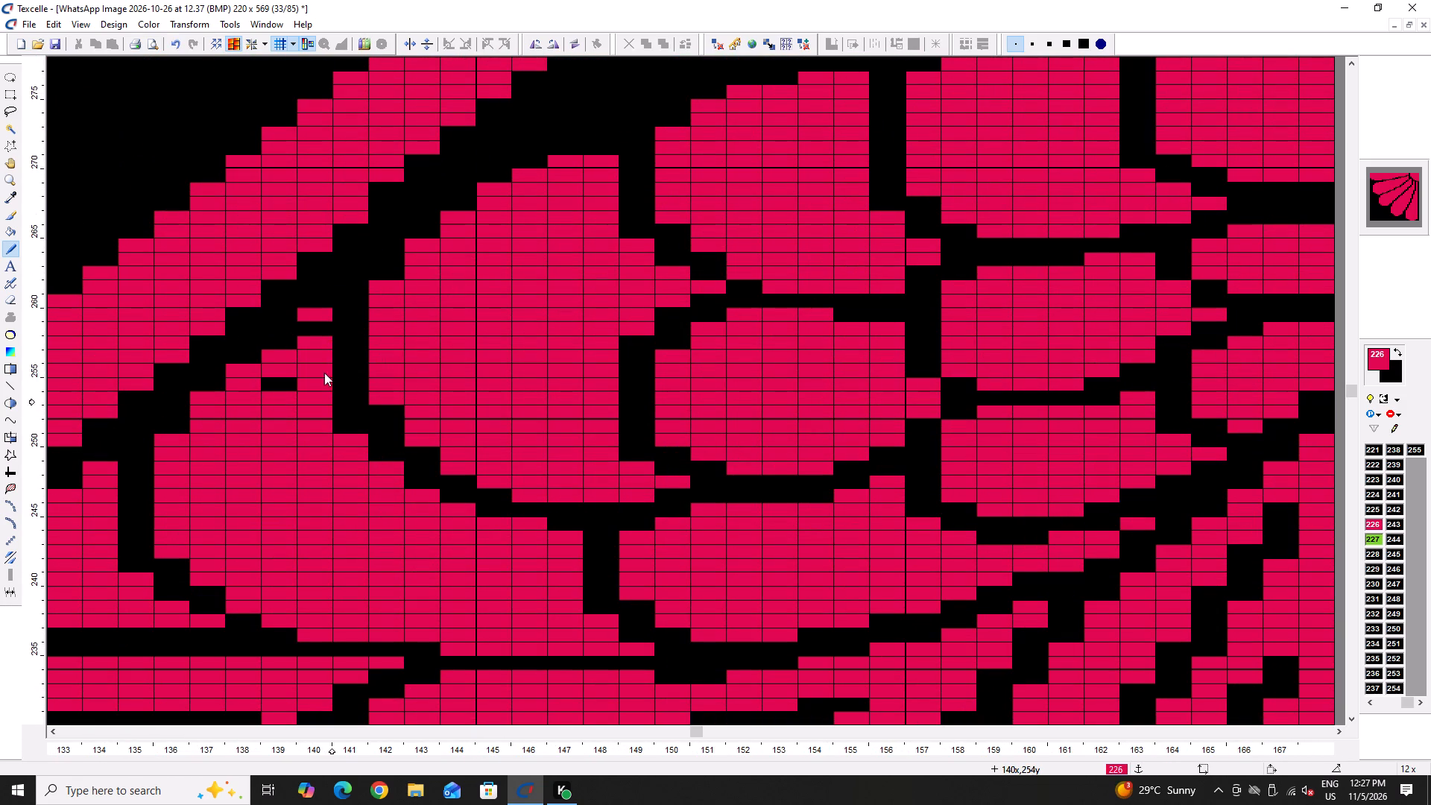
right_click(315, 311)
right_click(313, 313)
drag(286, 367, 280, 400)
drag(347, 422, 351, 437)
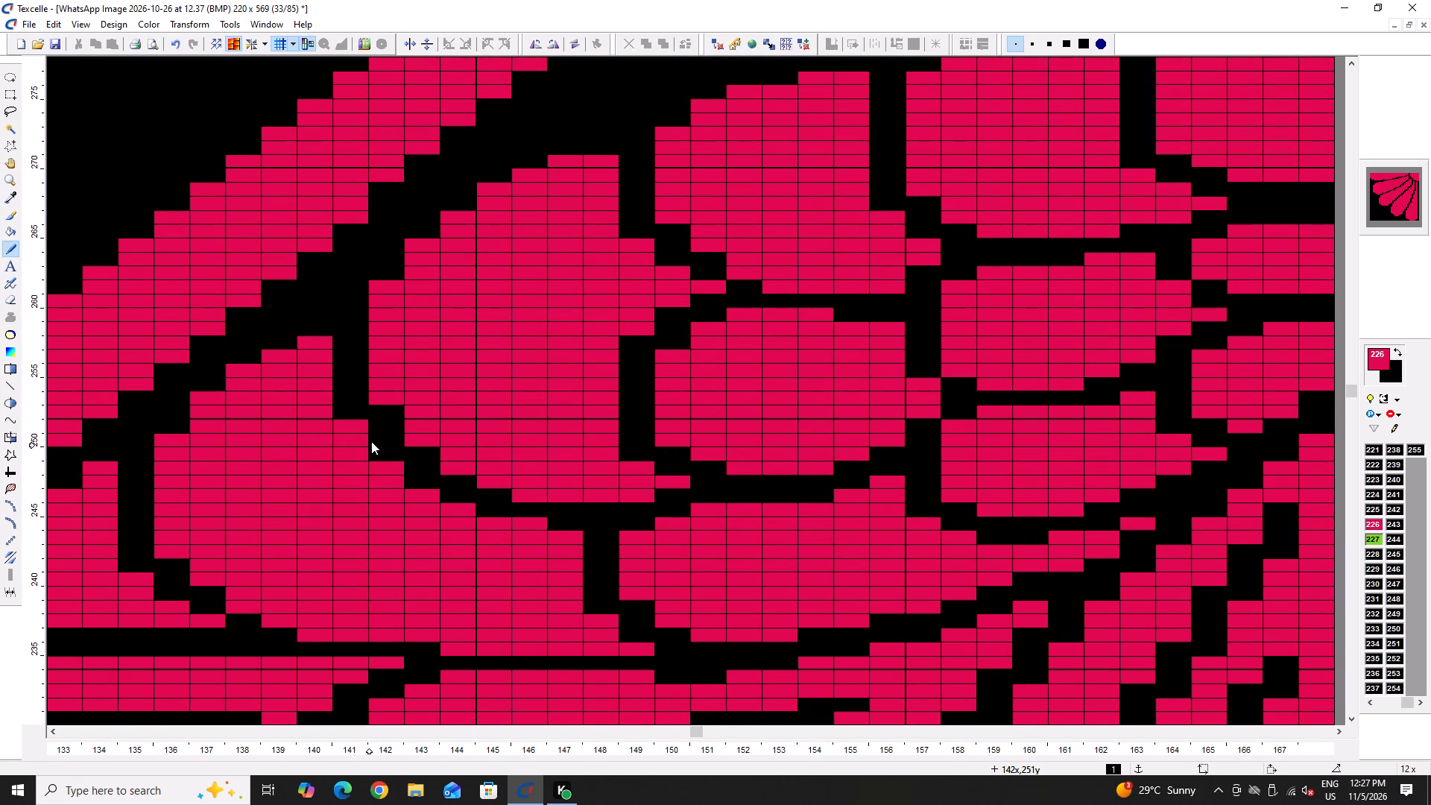
Extend the small outer feather's tip in pink up column 126 to near row 235, and at column 127 near rows 229 to 232.
ctrl+scroll(386, 431, down, 6)
ctrl+scroll(227, 531, up, 6)
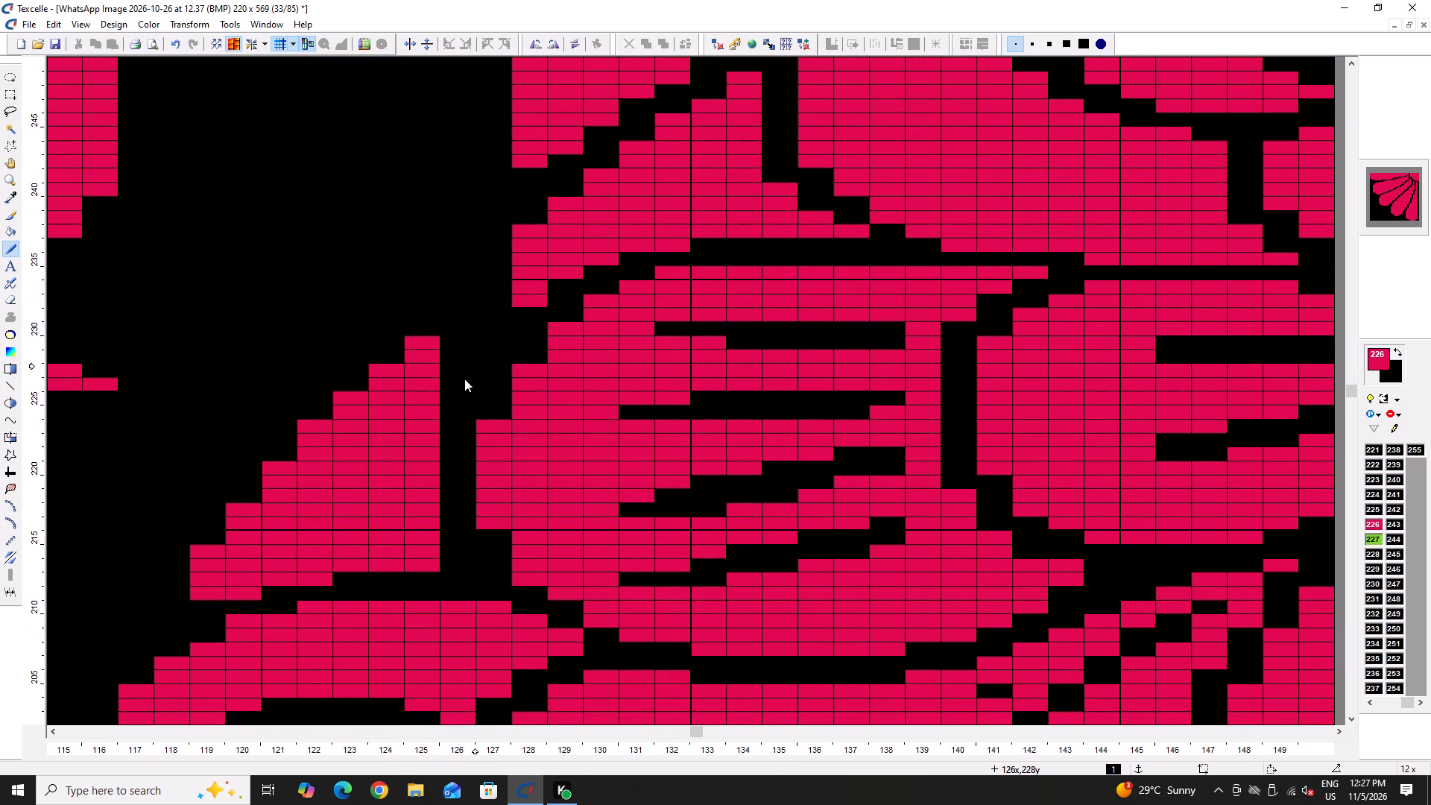
drag(449, 390, 482, 325)
click(482, 325)
drag(473, 321, 477, 303)
drag(477, 308, 478, 329)
click(478, 329)
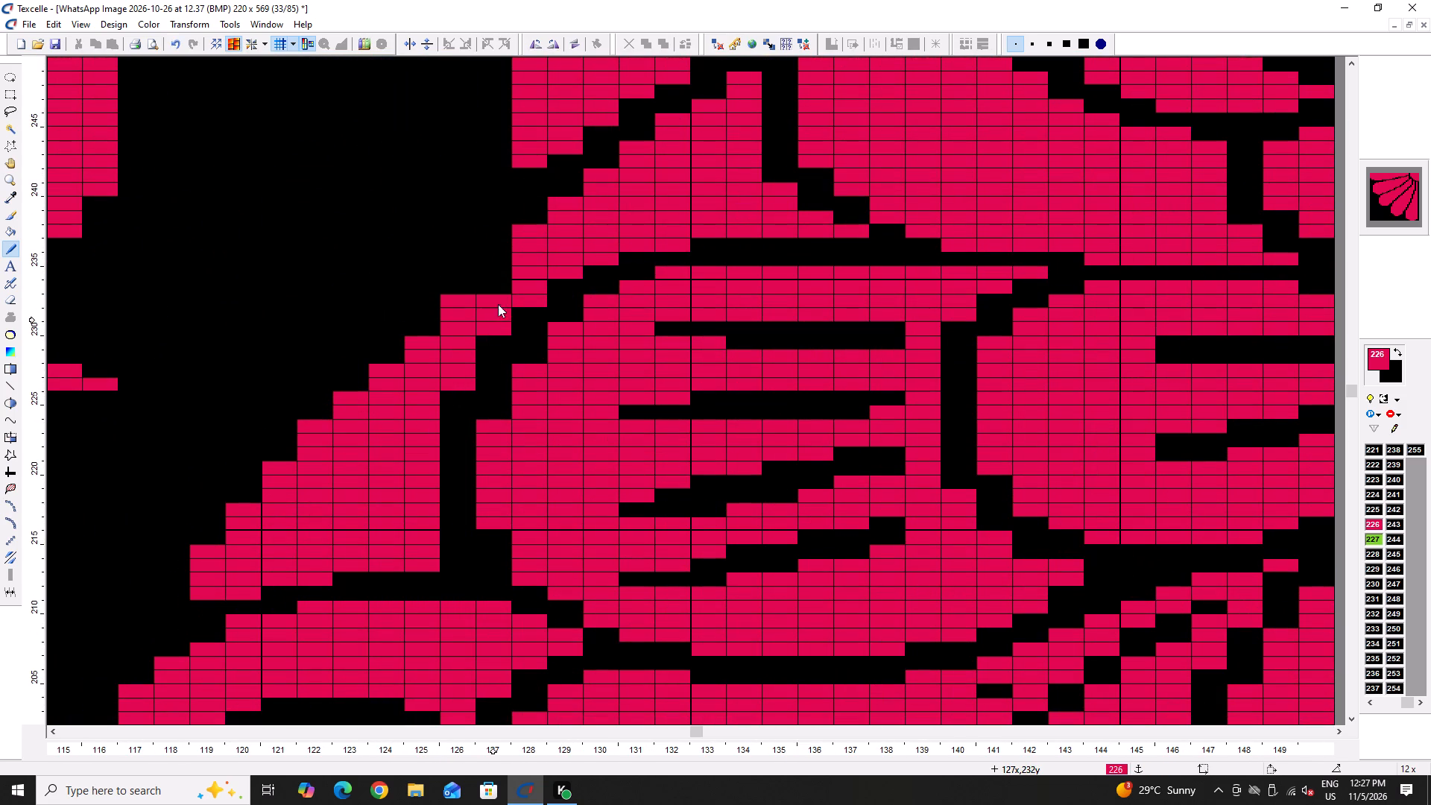
right_drag(505, 292, 495, 332)
drag(475, 268, 476, 298)
click(476, 302)
drag(488, 333, 490, 351)
click(494, 315)
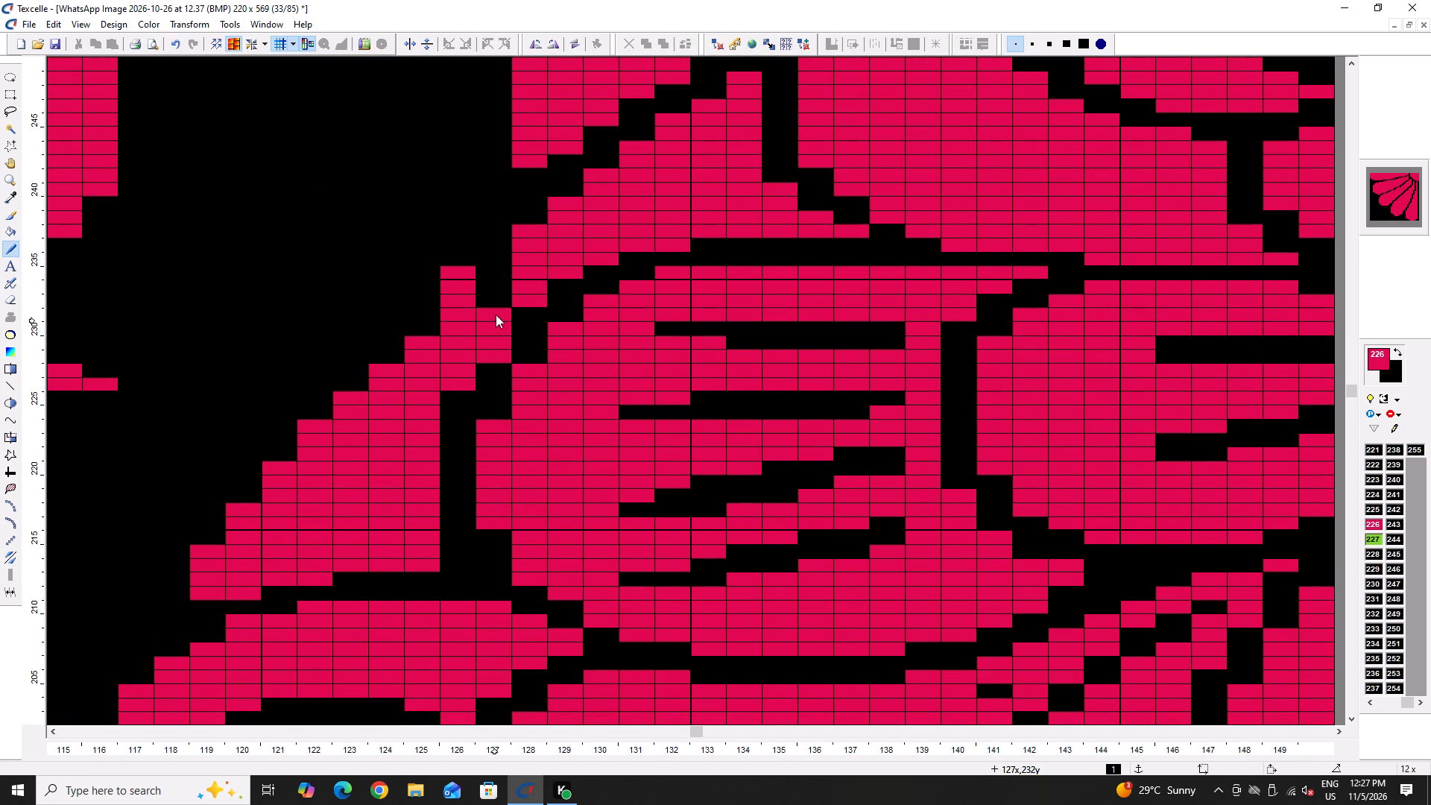
Trim the adjacent feather's left edge in black down column 128 near rows 238 to 233.
right_drag(528, 300, 522, 239)
right_click(510, 243)
right_click(516, 236)
Raise the tip in pink at column 127 to row 236 and column 125 to row 232, blackening column 127 near row 229 and column 126 near row 235.
drag(487, 255, 481, 320)
triple_click(481, 321)
click(481, 322)
drag(432, 329, 429, 341)
click(429, 342)
right_click(496, 350)
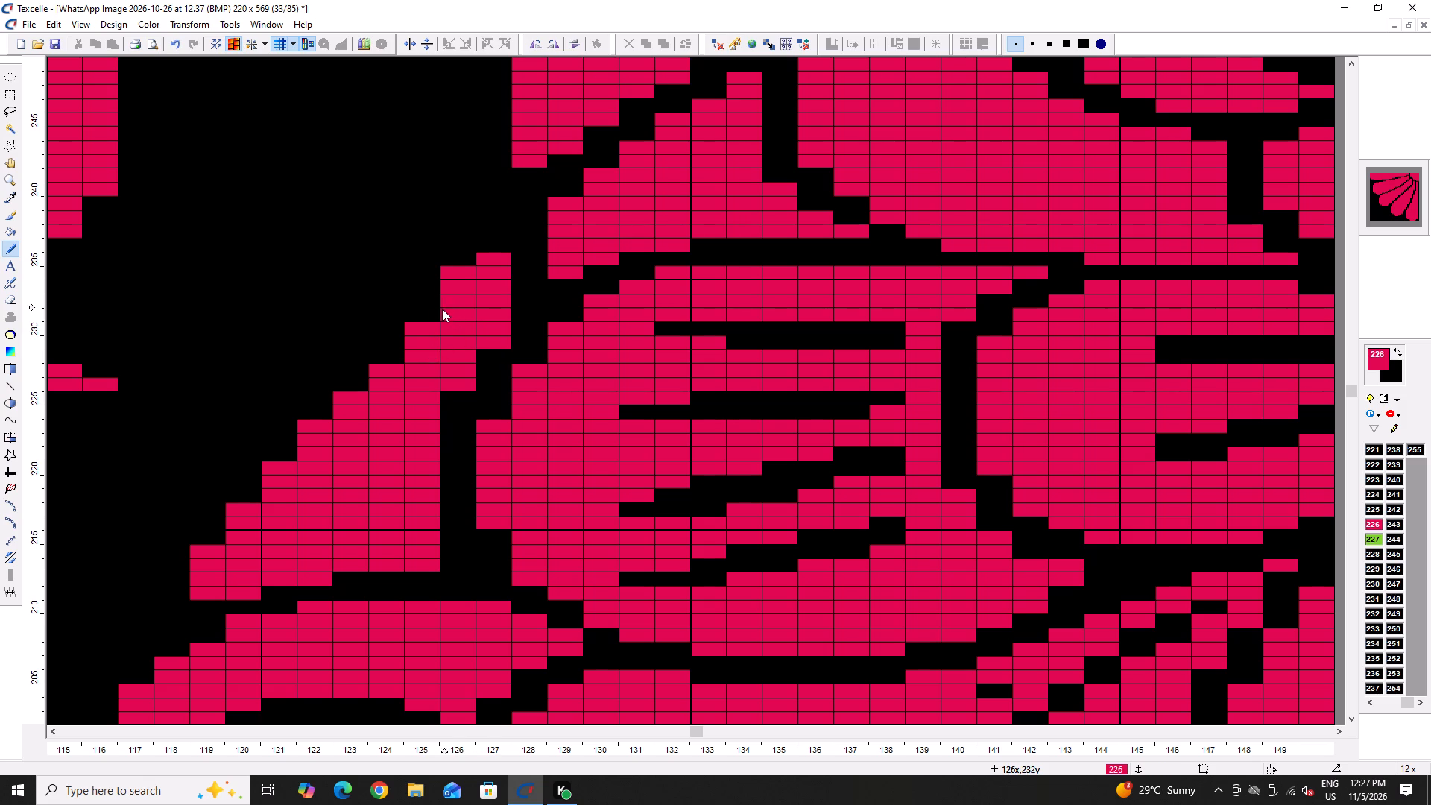
triple_click(435, 318)
ctrl+scroll(443, 332, down, 3)
ctrl+scroll(458, 322, up, 5)
right_click(413, 288)
Shift the gap below the tip by blackening column 127 near rows 224 to 217 and filling column 126 in pink near rows 226 to 214.
ctrl+scroll(413, 298, down, 6)
ctrl+scroll(425, 335, up, 6)
right_drag(421, 347, 396, 510)
drag(373, 321, 370, 547)
Round the striped scale's left corners in black at column 128 near rows 213 and 228 and column 129 near row 231; fill column 127 near row 229 pink.
right_click(467, 573)
right_click(467, 575)
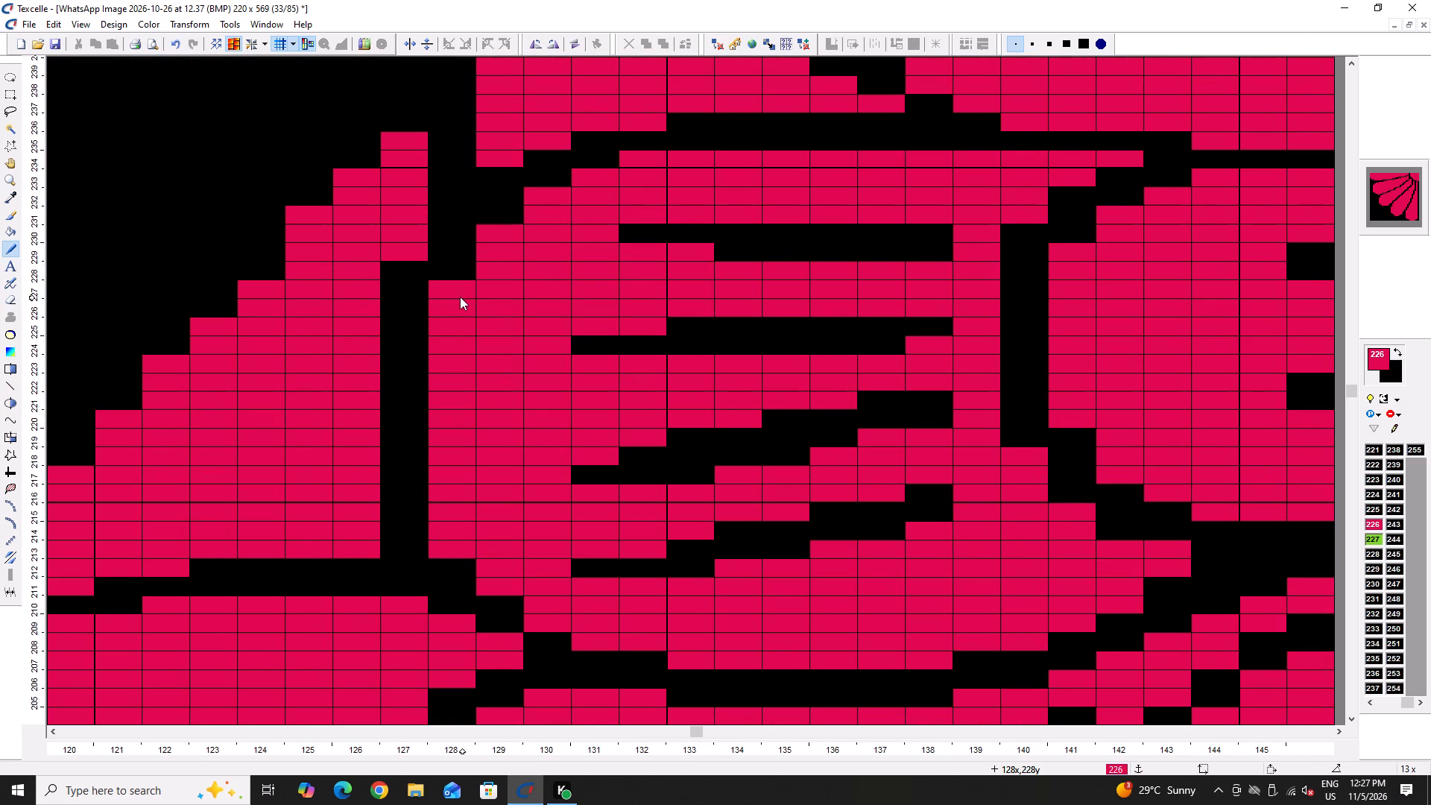
right_click(450, 290)
right_click(493, 236)
drag(414, 266, 405, 274)
Smooth the striped scale's lower left edge in black at columns 128 to 131 near rows 214, 212, 210 and 209, and column 133 near row 208.
scroll(453, 468, down, 3)
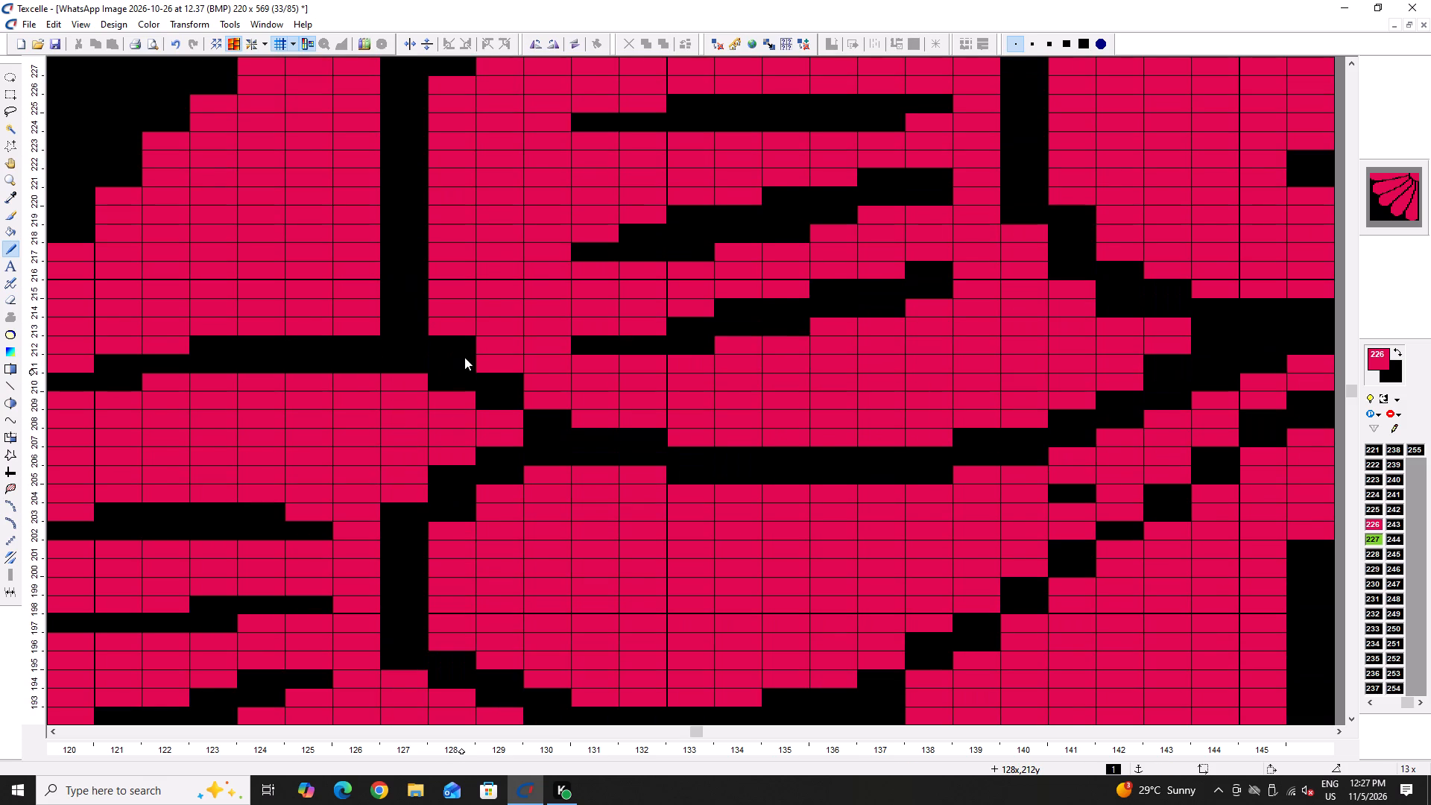
right_click(449, 341)
right_click(448, 342)
right_click(447, 329)
right_click(492, 372)
right_click(528, 400)
right_click(576, 419)
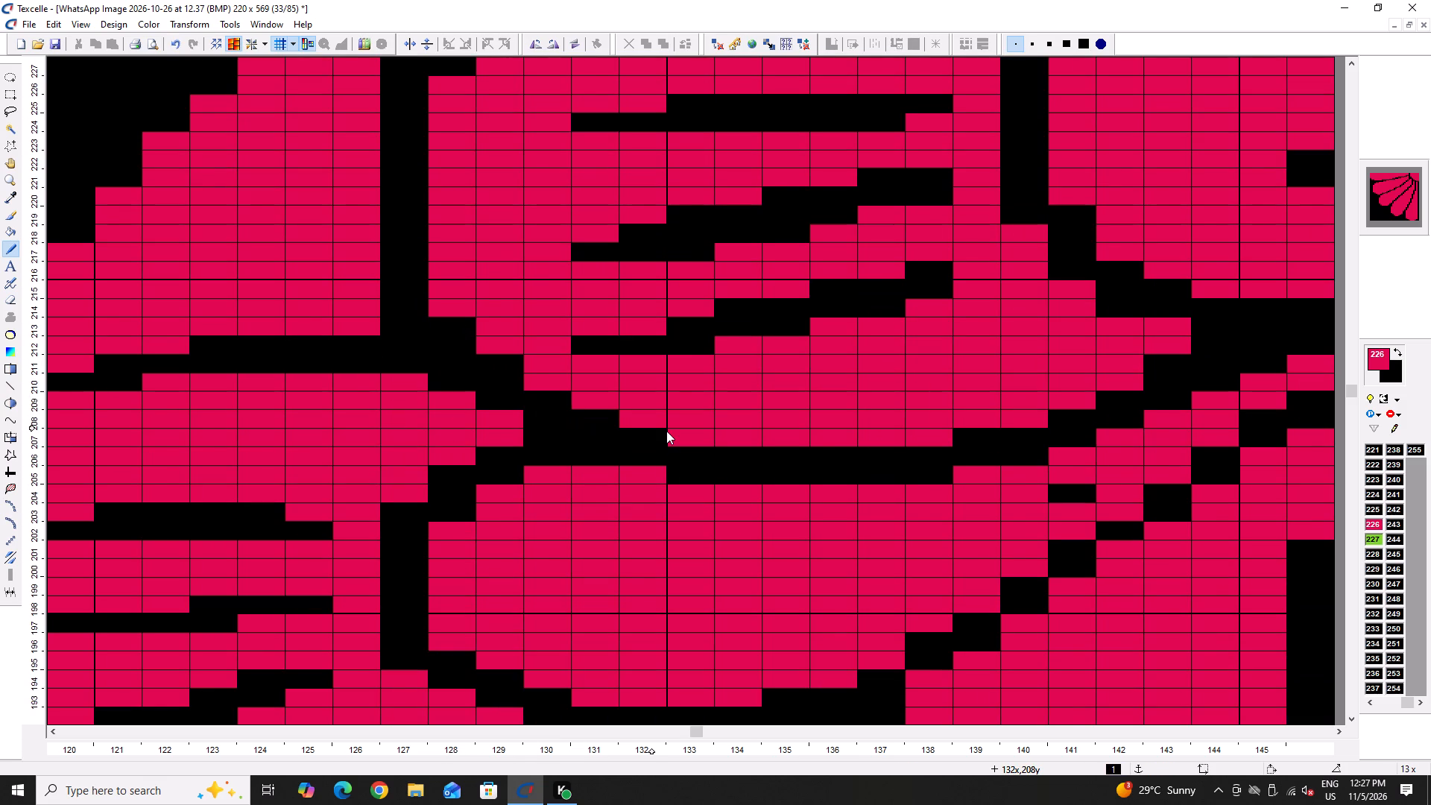
right_click(666, 431)
Extend the feather below in pink at column 130 near row 208 and column 128 near row 211.
click(545, 438)
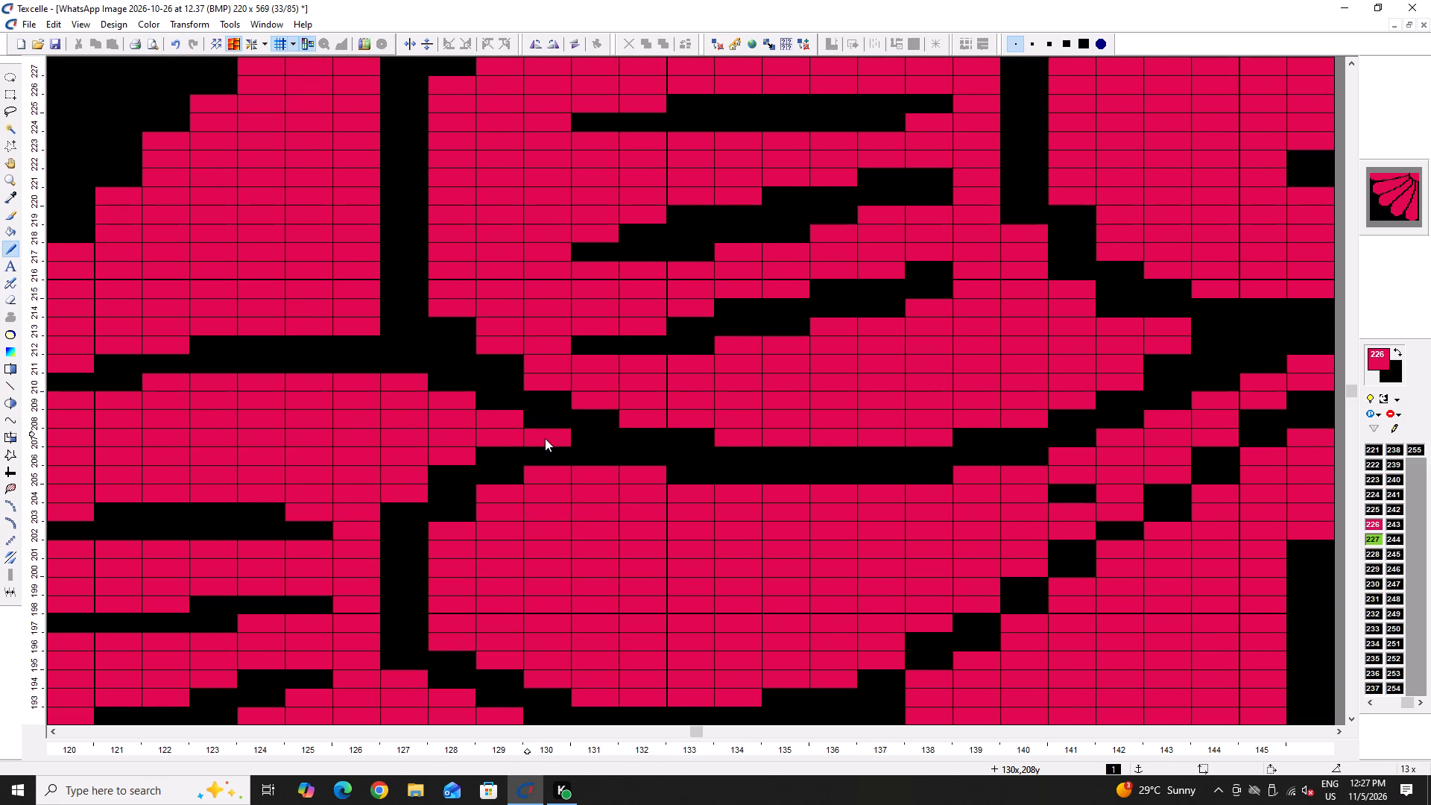
double_click(436, 376)
Smooth the next striped scale's lower left outline with pink pixels at columns 141, 142 and 144, and black ones at columns 142 to 144 near rows 216 to 218.
ctrl+scroll(297, 356, down, 5)
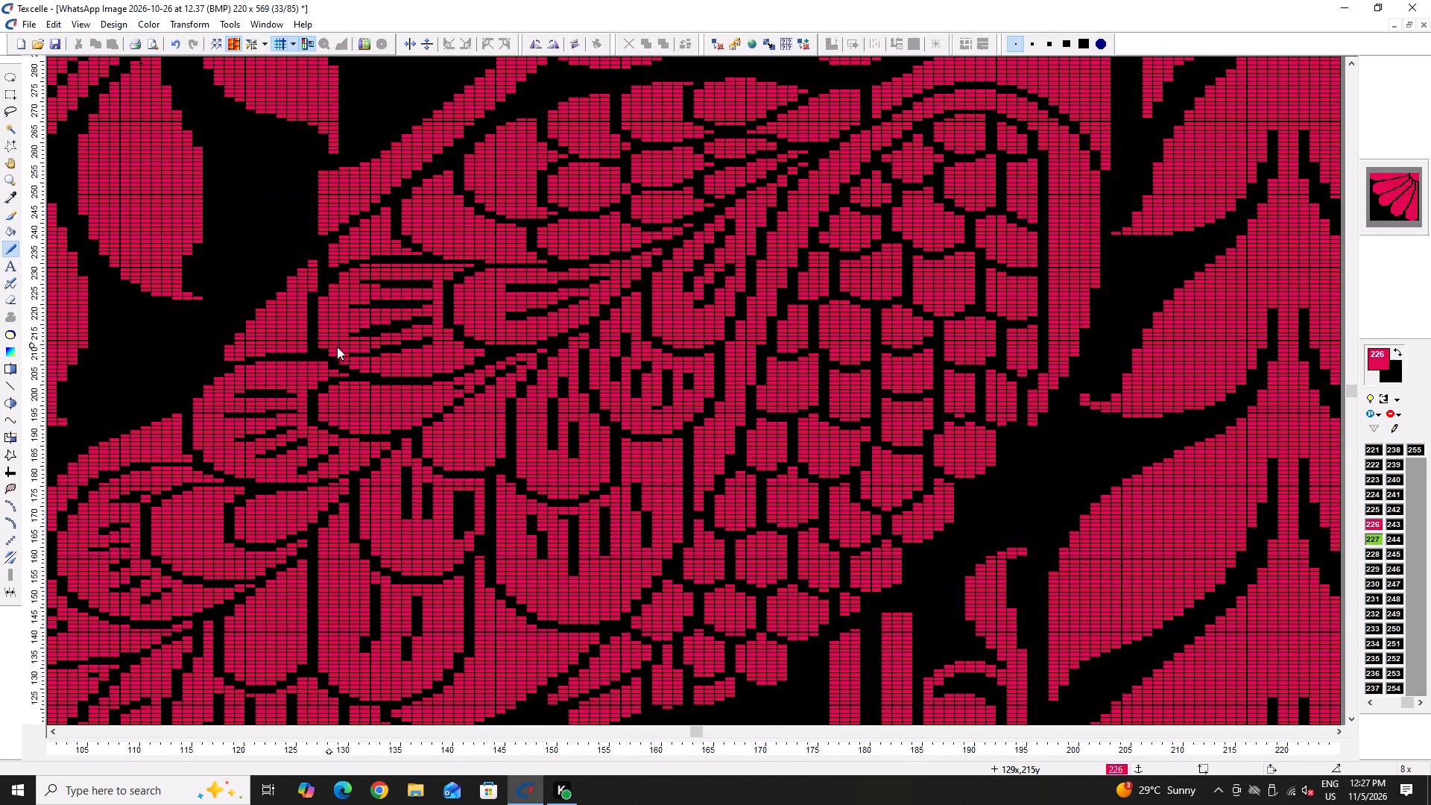
ctrl+scroll(496, 356, up, 6)
drag(439, 346, 460, 346)
click(460, 346)
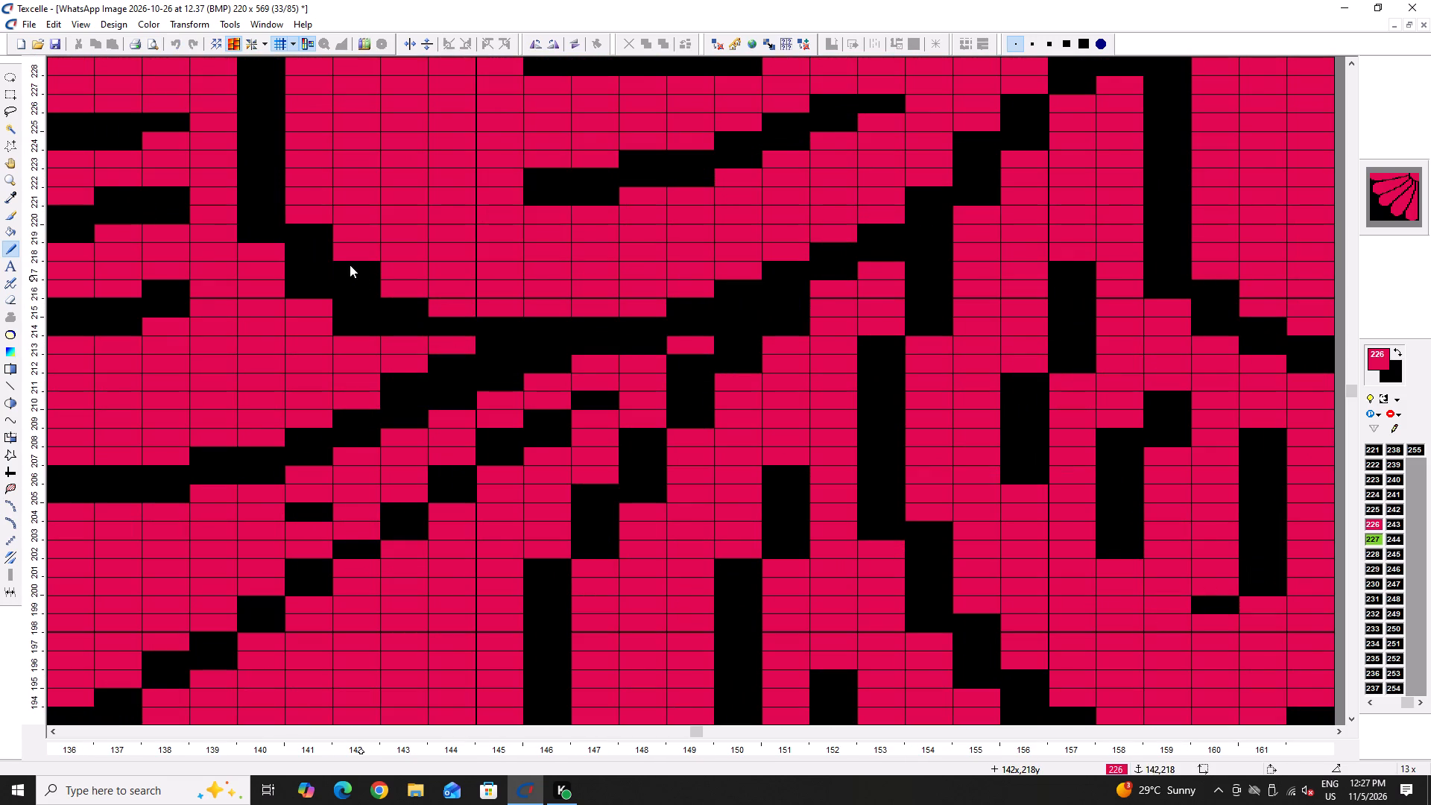
right_click(350, 265)
right_click(349, 265)
click(307, 287)
click(345, 319)
right_click(447, 304)
right_click(399, 288)
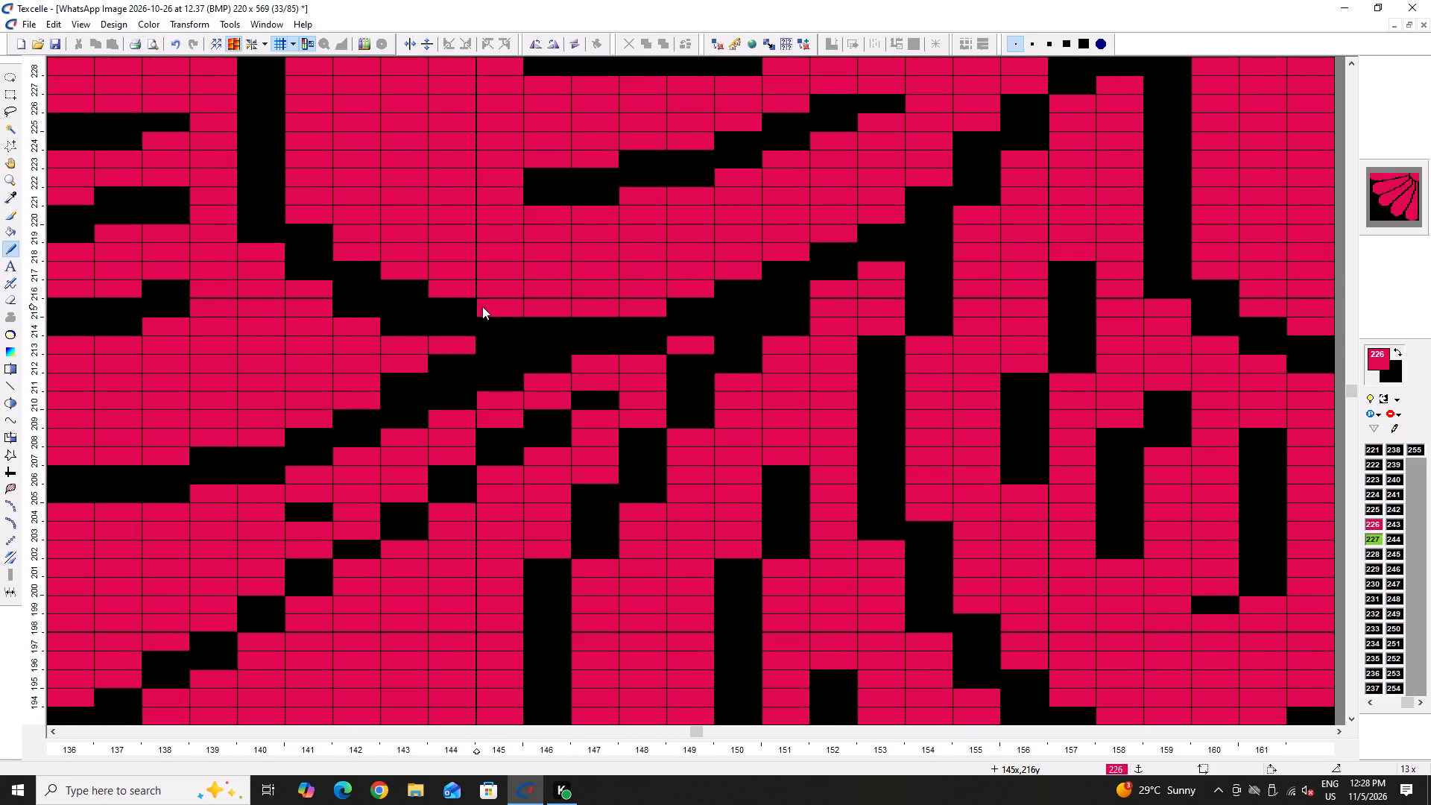
Trim the outlines where the two striped scales meet with pink pixels at columns 142 to 145 near rows 216 to 212.
click(384, 326)
double_click(338, 309)
click(484, 347)
click(408, 376)
click(436, 367)
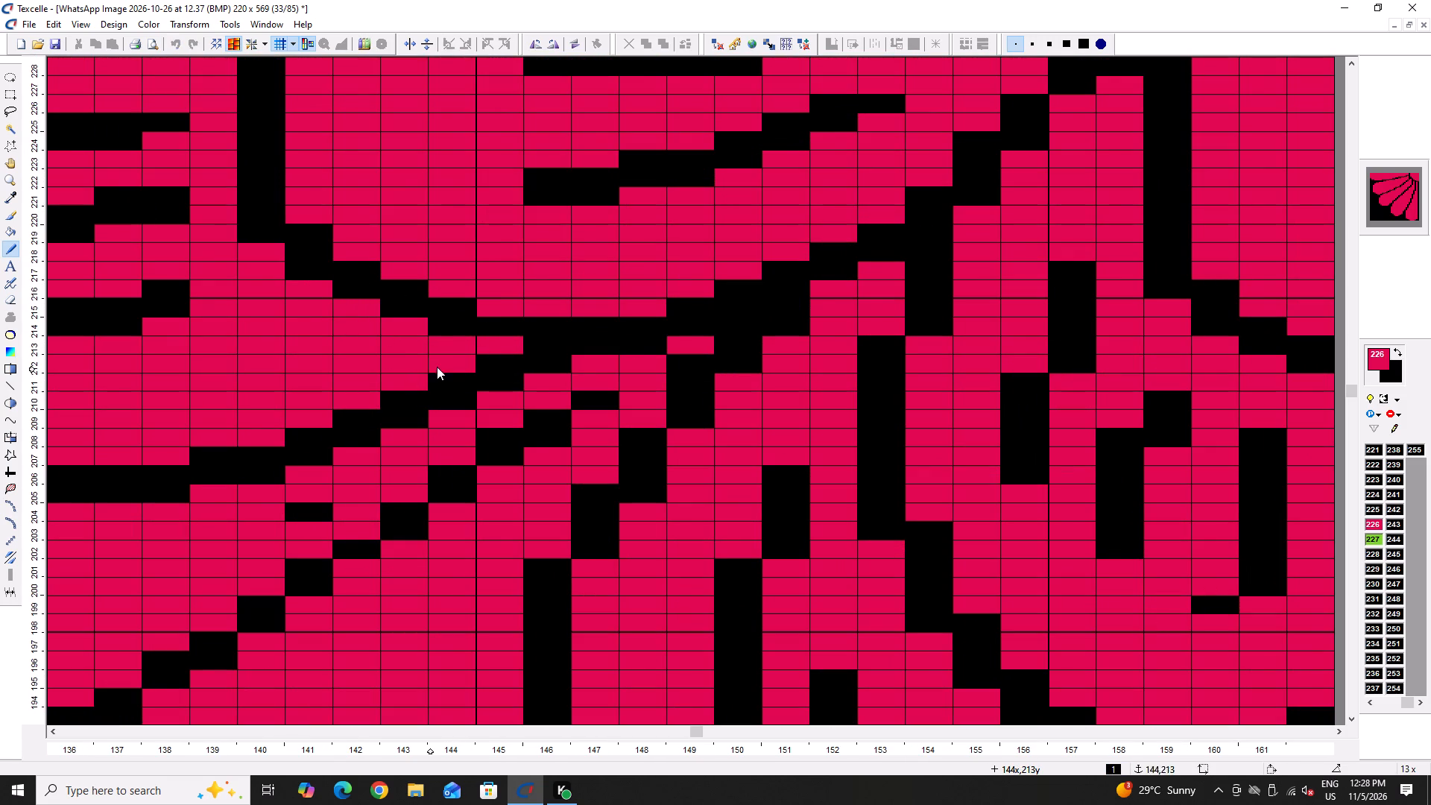
Extend the vertical feather line upward with a black pixel at column 153 near row 215.
ctrl+scroll(657, 342, down, 3)
ctrl+scroll(693, 329, up, 1)
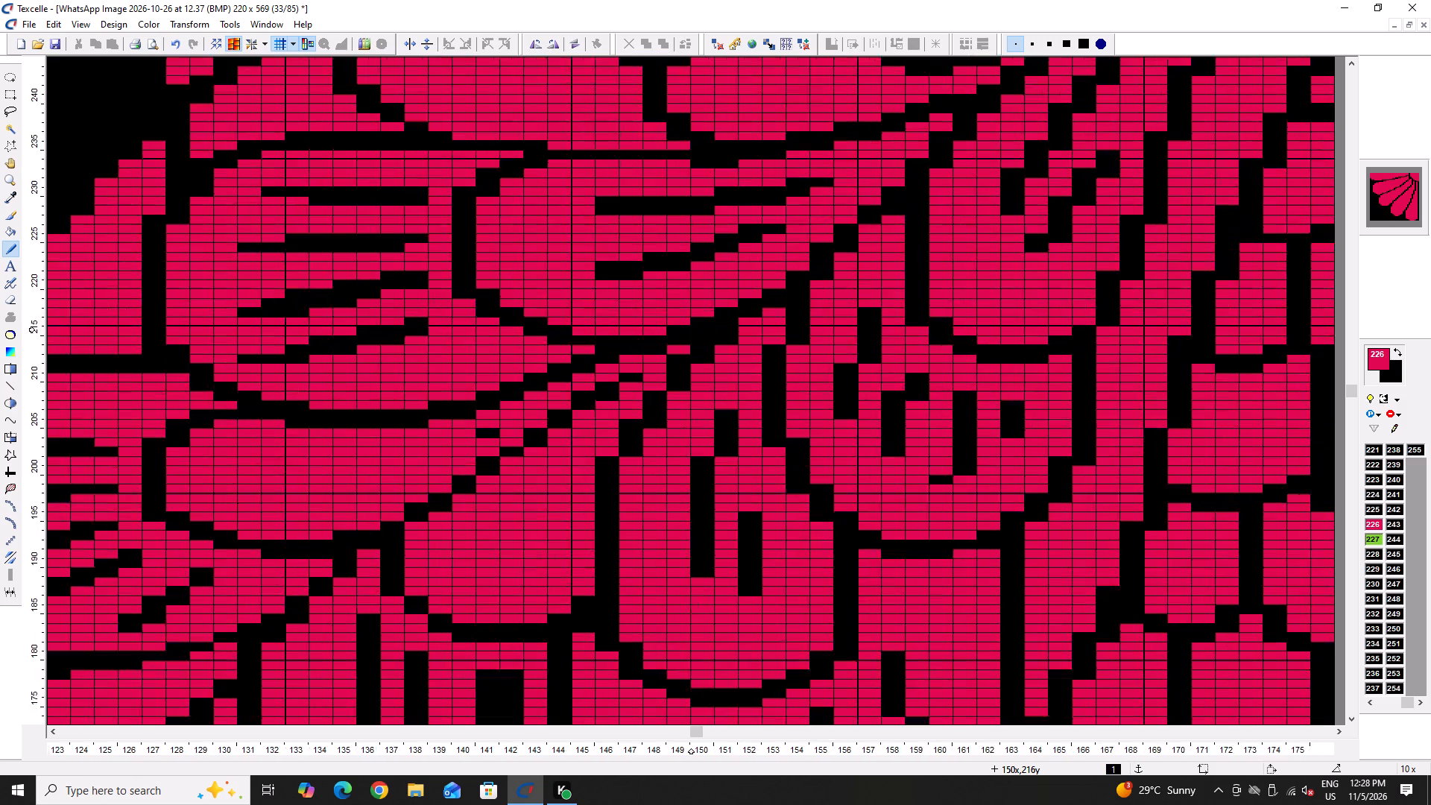
ctrl+scroll(694, 330, up, 2)
ctrl+scroll(630, 345, down, 4)
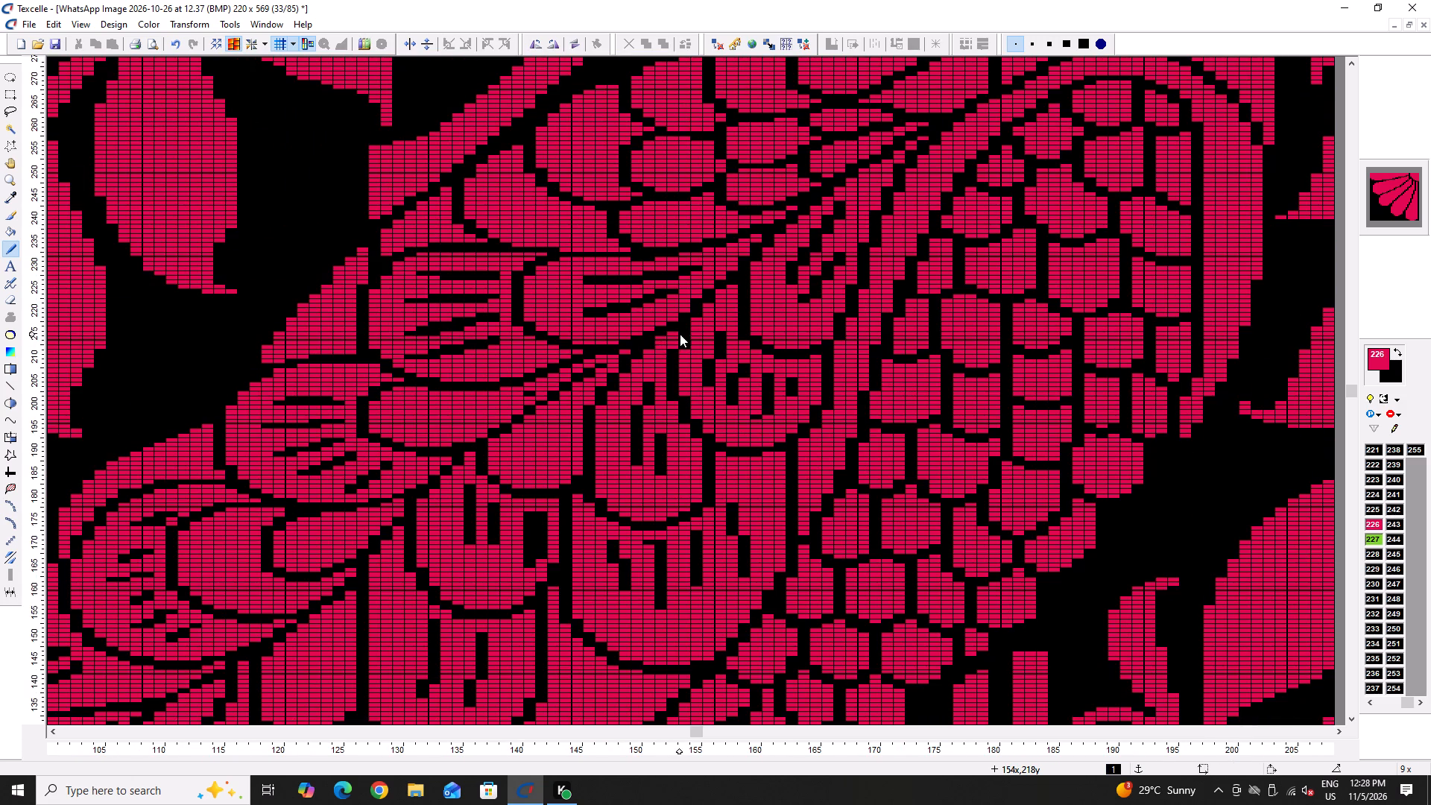
ctrl+scroll(680, 334, up, 4)
right_click(662, 378)
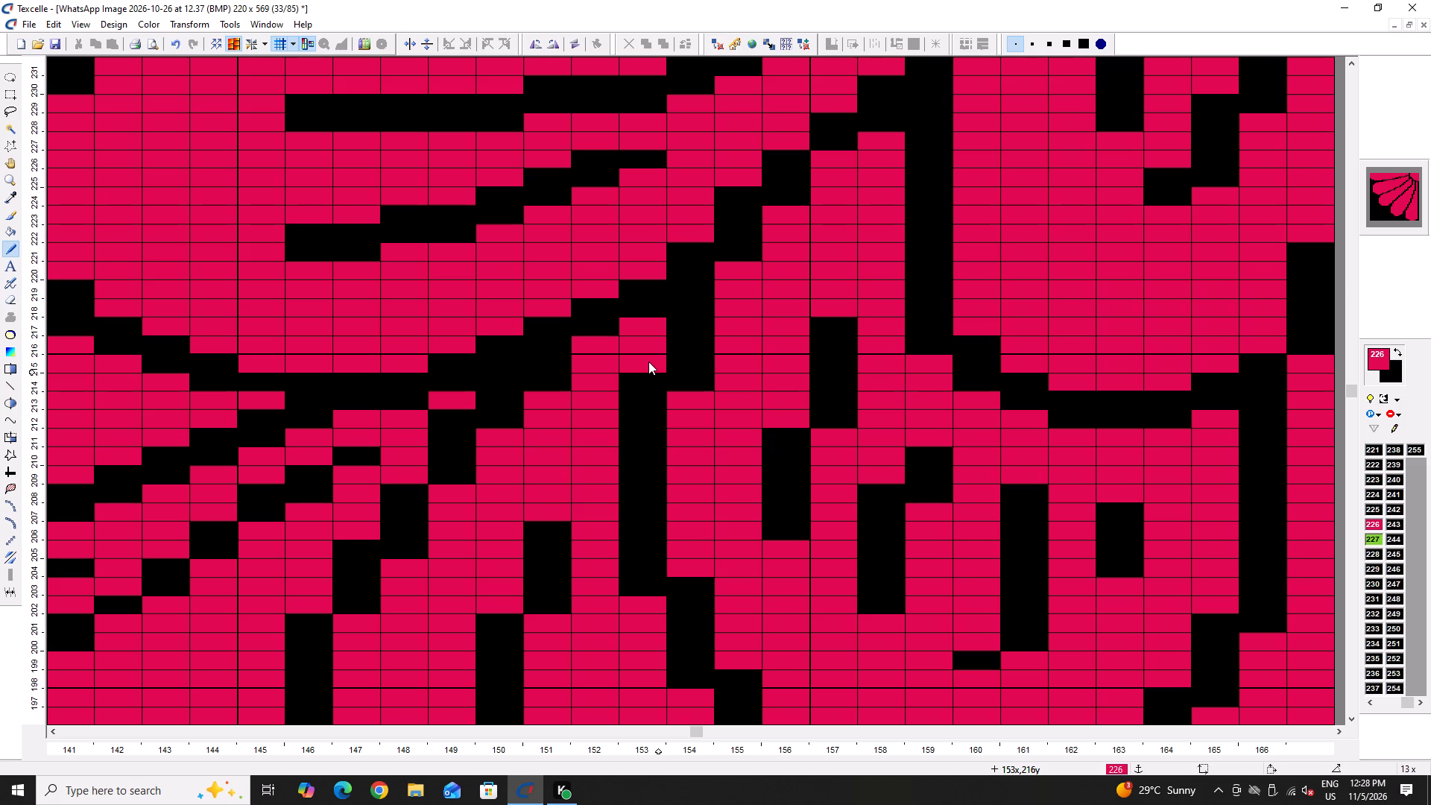
Save the bitmap.
key(ctrl+s)
key(ctrl+s)
key(ctrl+s)
Thicken the diagonal outline's lower edge in black at column 152 near row 217.
ctrl+scroll(596, 385, down, 4)
ctrl+scroll(589, 389, up, 4)
right_click(588, 329)
right_click(585, 345)
On the scale below, paint the stray pixel at column 141 near row 205 pink and smooth its lower edge in black at column 134 near row 194.
ctrl+scroll(584, 358, down, 4)
ctrl+scroll(443, 425, up, 3)
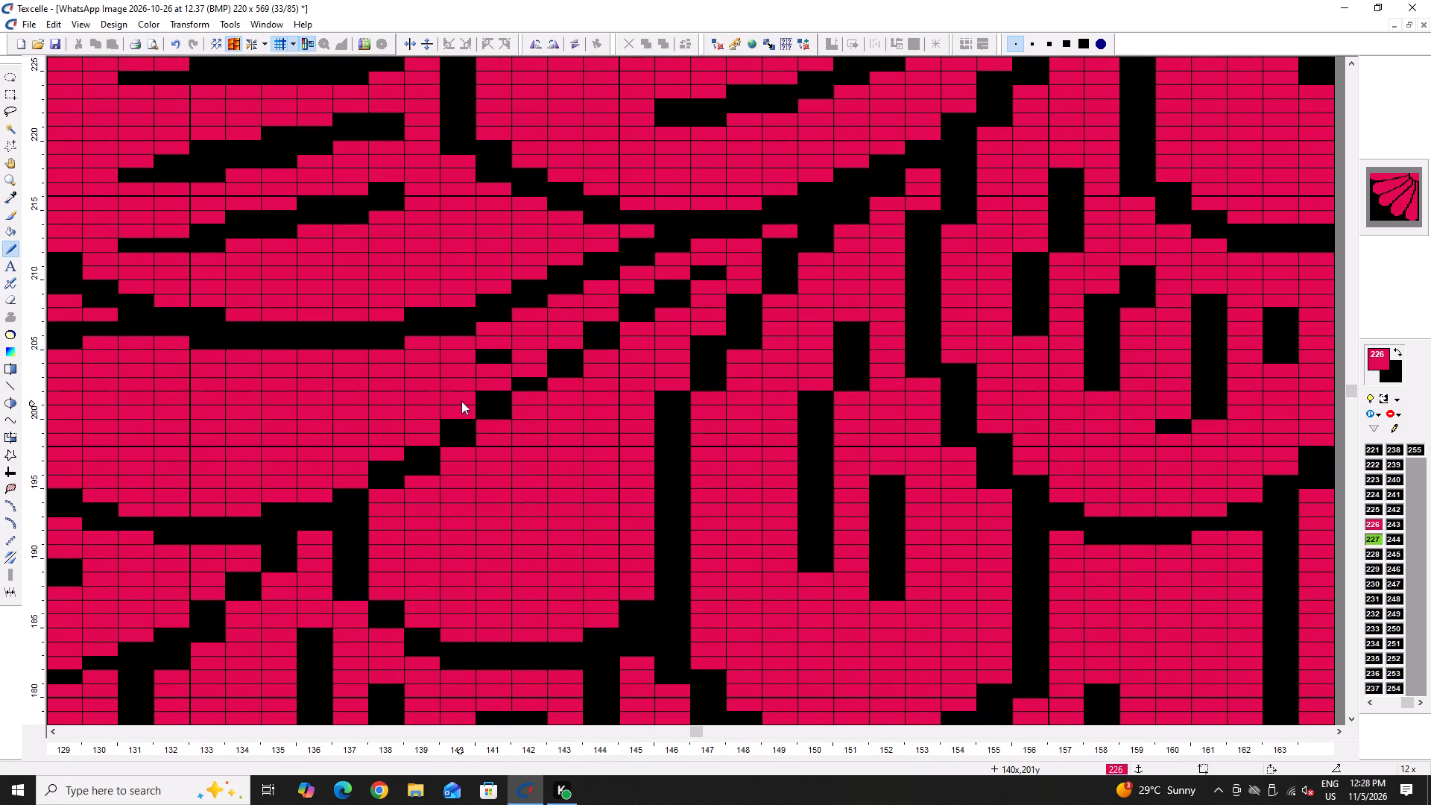
click(484, 367)
click(495, 354)
ctrl+scroll(320, 501, down, 2)
ctrl+scroll(320, 495, up, 2)
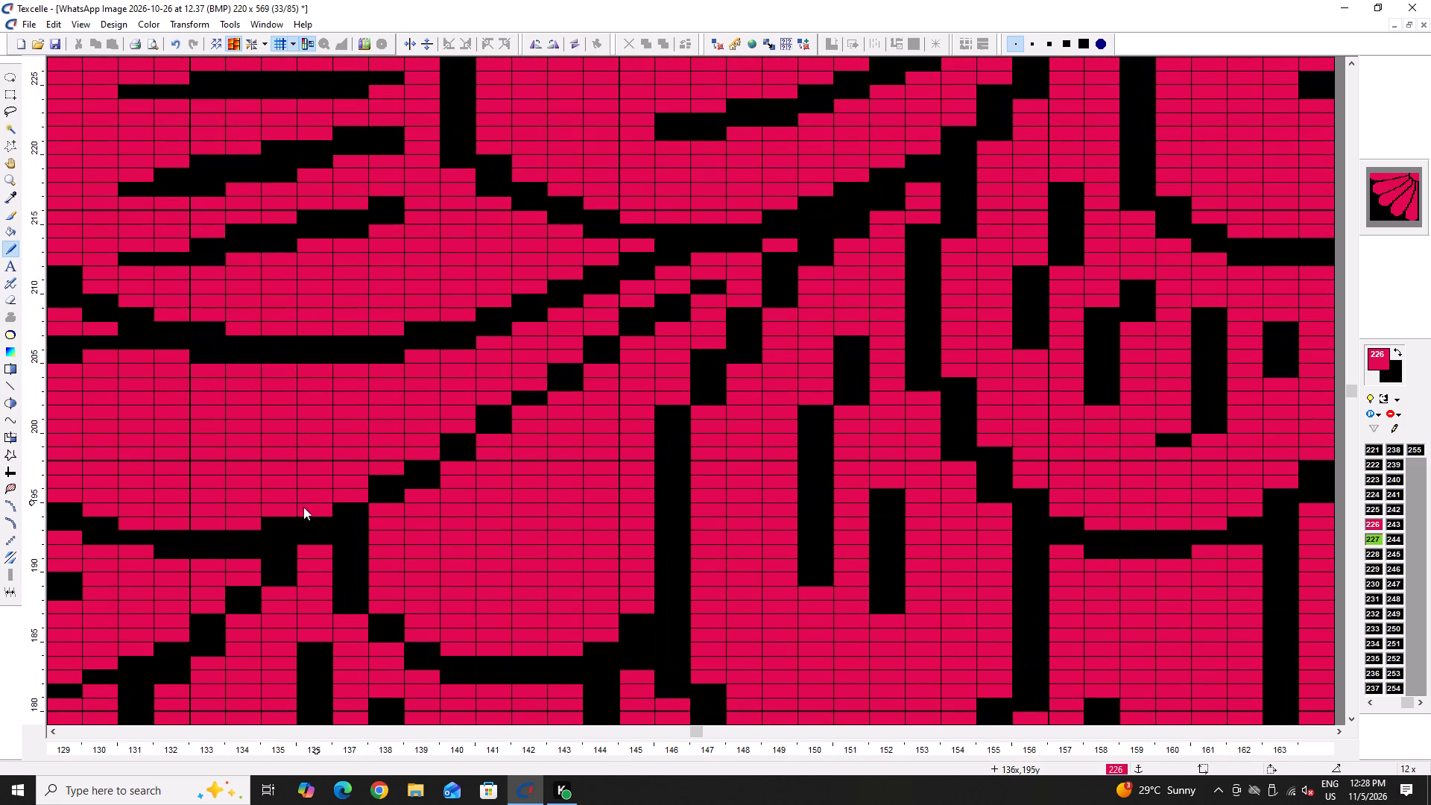
right_click(255, 523)
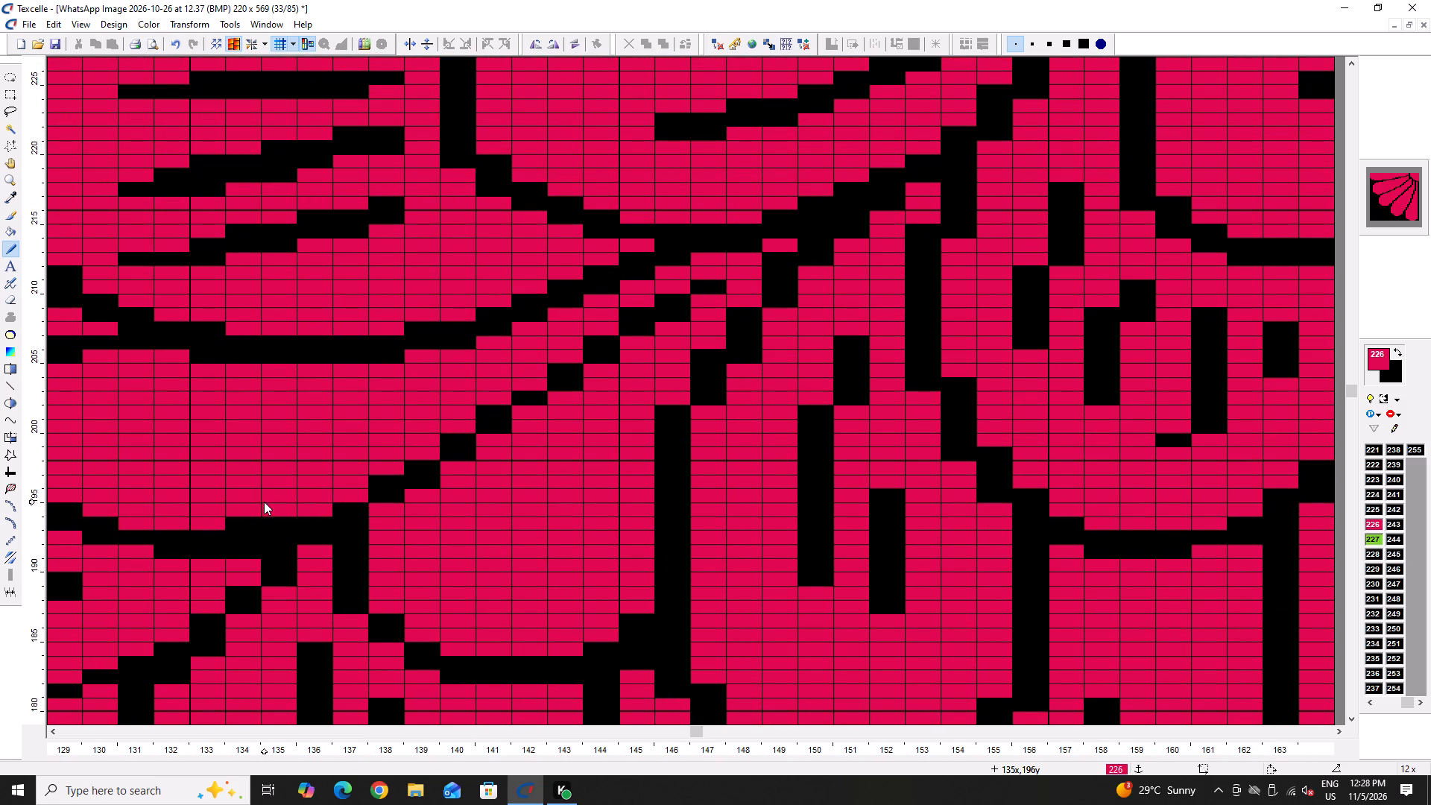
scroll(242, 439, up, 2)
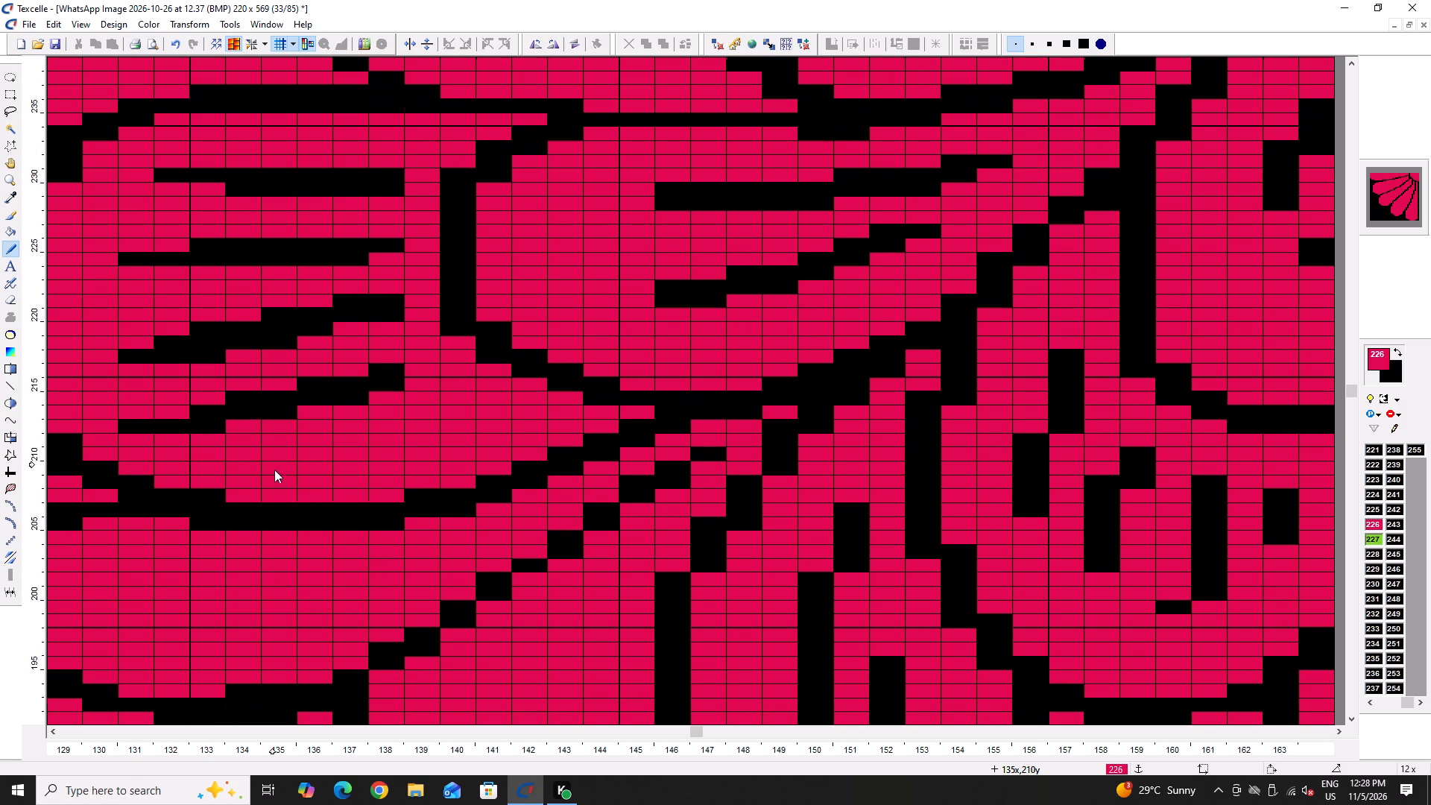
Thicken the lower scale's diagonal outline in black from column 136 near row 195 up to column 139 near row 199.
right_drag(327, 681, 318, 686)
right_click(318, 686)
right_drag(344, 666, 355, 664)
right_click(402, 641)
right_click(441, 619)
right_click(429, 625)
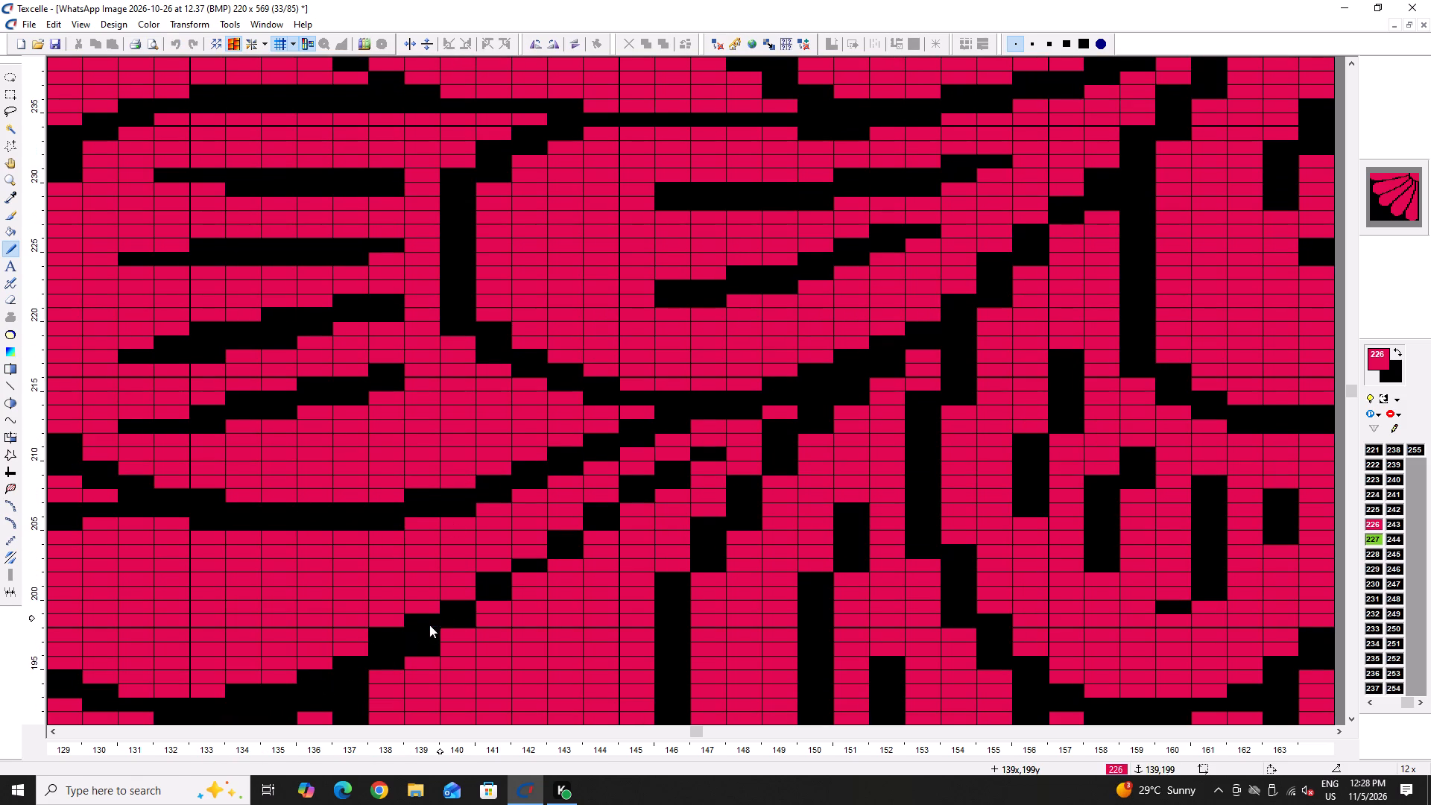
Thicken the lower scale's diagonal outline in black from column 140 near row 201 up to column 149 near row 214.
right_click(467, 596)
right_click(505, 567)
right_click(530, 549)
right_click(566, 523)
right_click(601, 502)
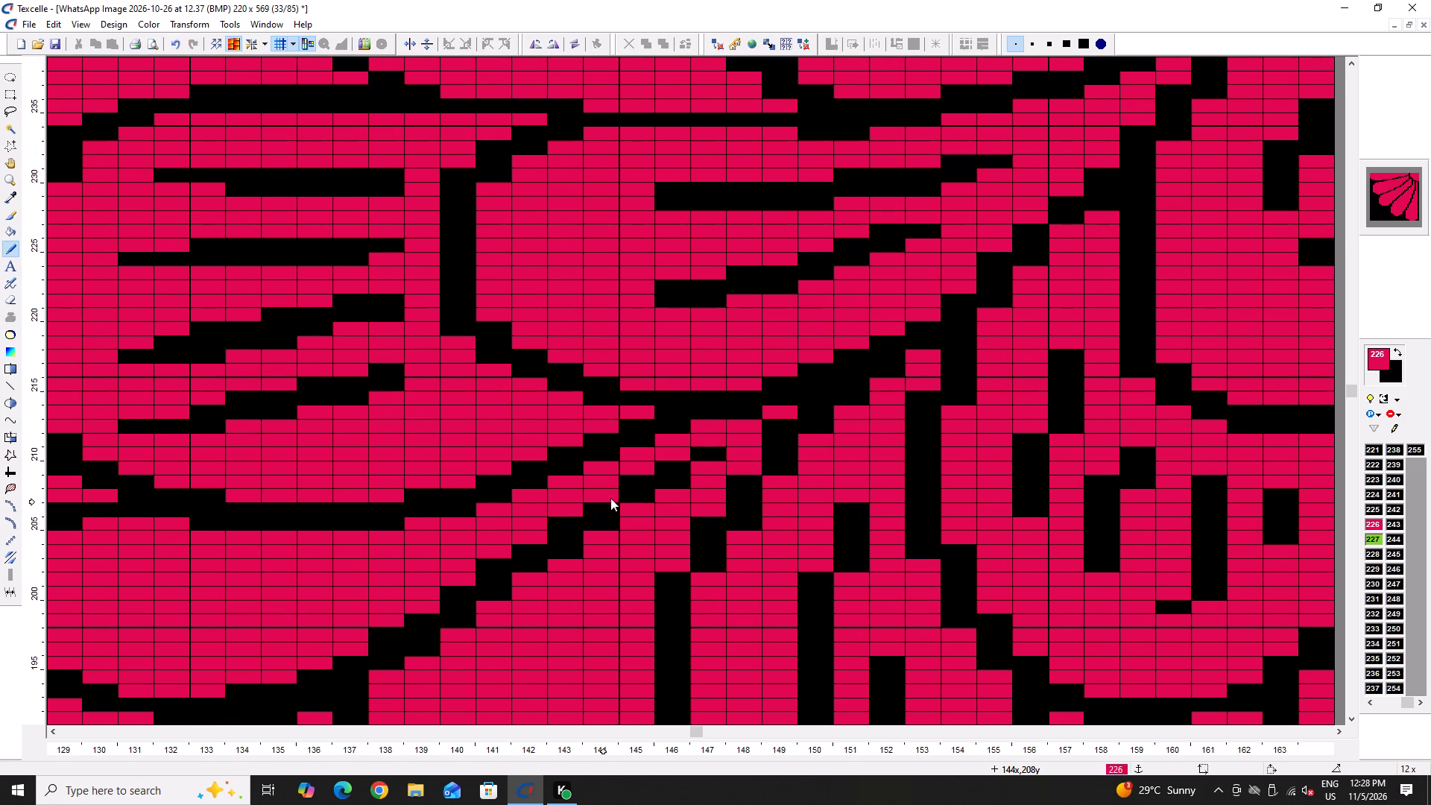
right_click(613, 497)
right_click(615, 496)
right_click(642, 475)
right_click(663, 458)
right_click(691, 449)
right_click(705, 443)
right_click(707, 443)
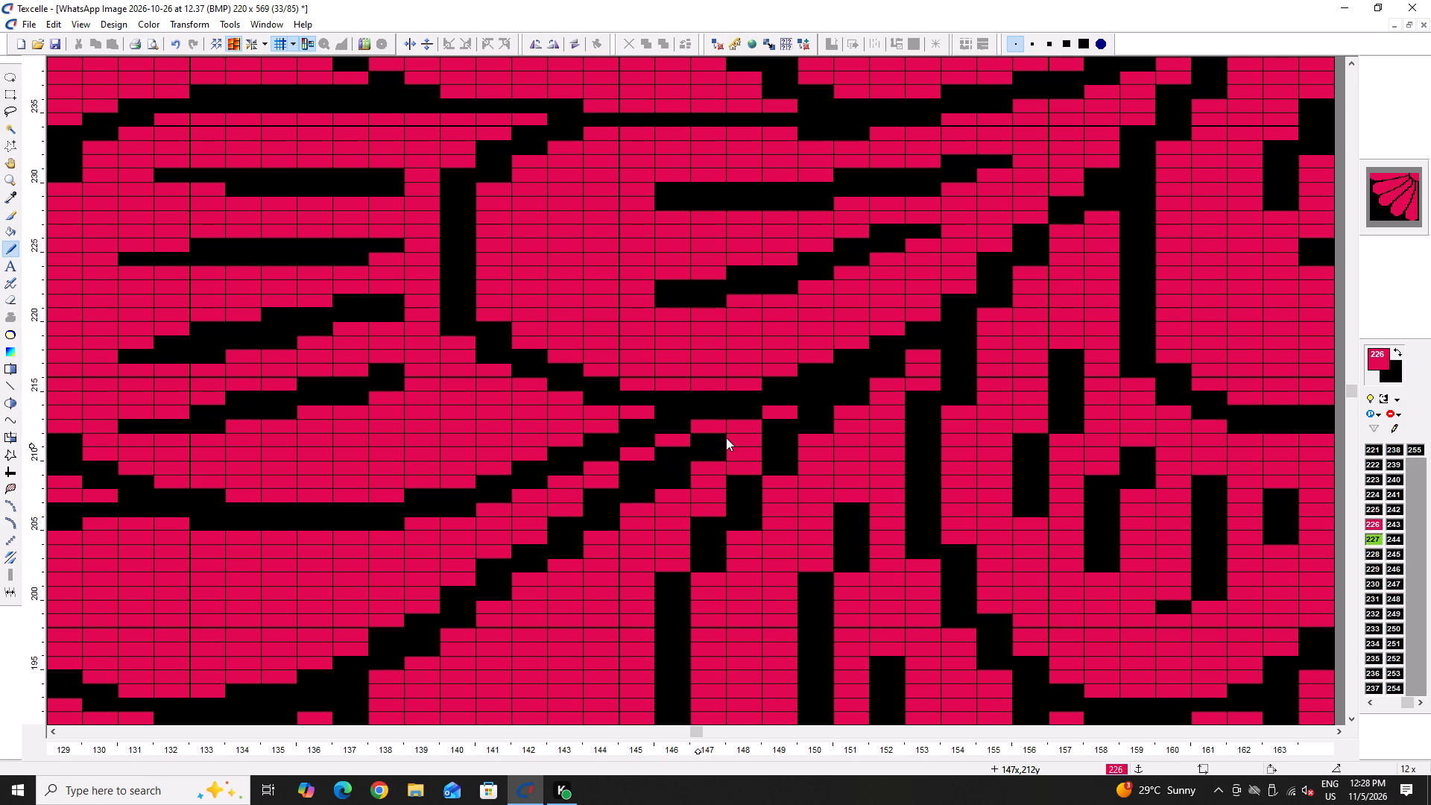
right_drag(731, 434, 741, 433)
right_click(777, 415)
right_click(743, 425)
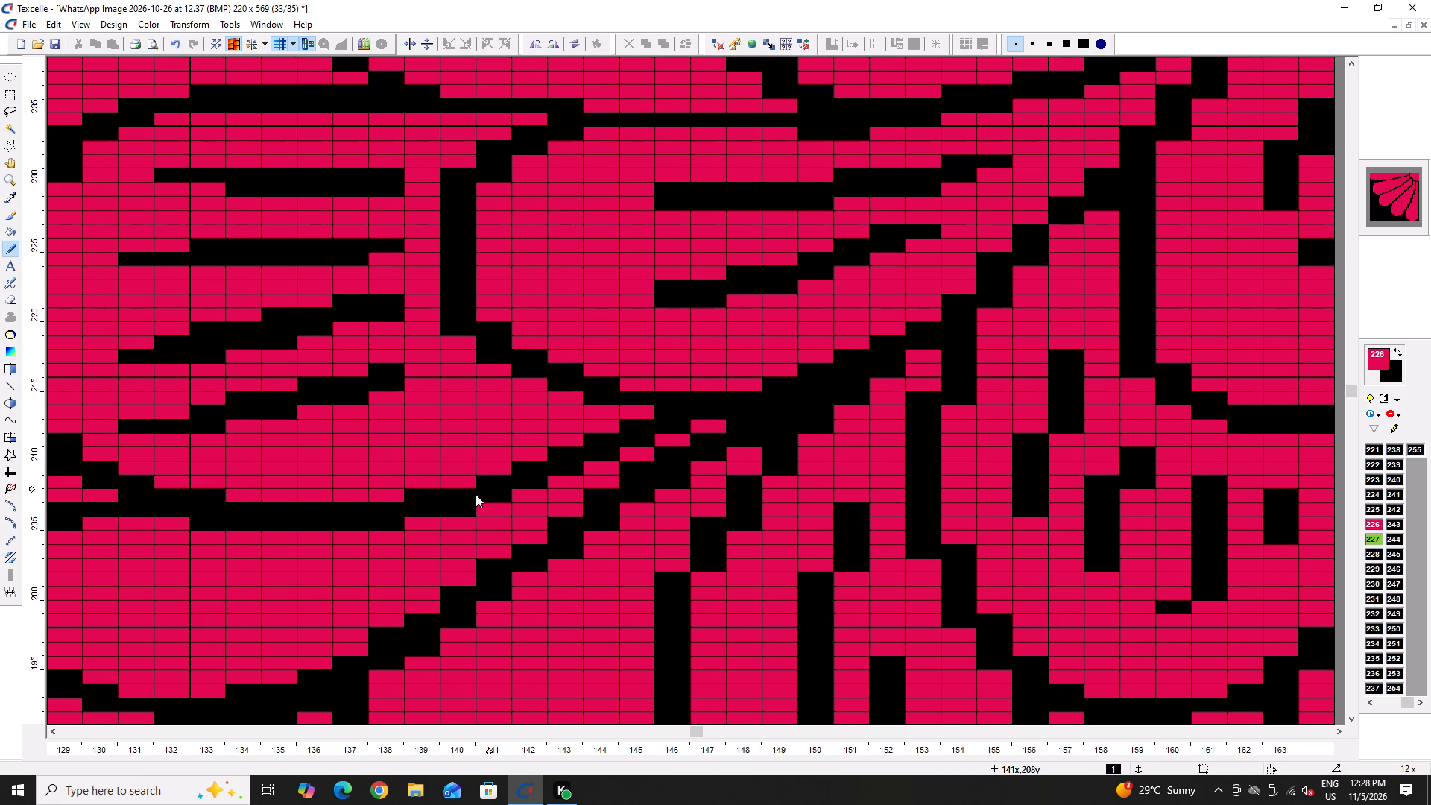
Thicken the adjoining U-shaped scale's upper left outline in black from column 147 near row 200 up to column 150 near row 211.
ctrl+scroll(469, 499, down, 4)
ctrl+scroll(520, 489, up, 4)
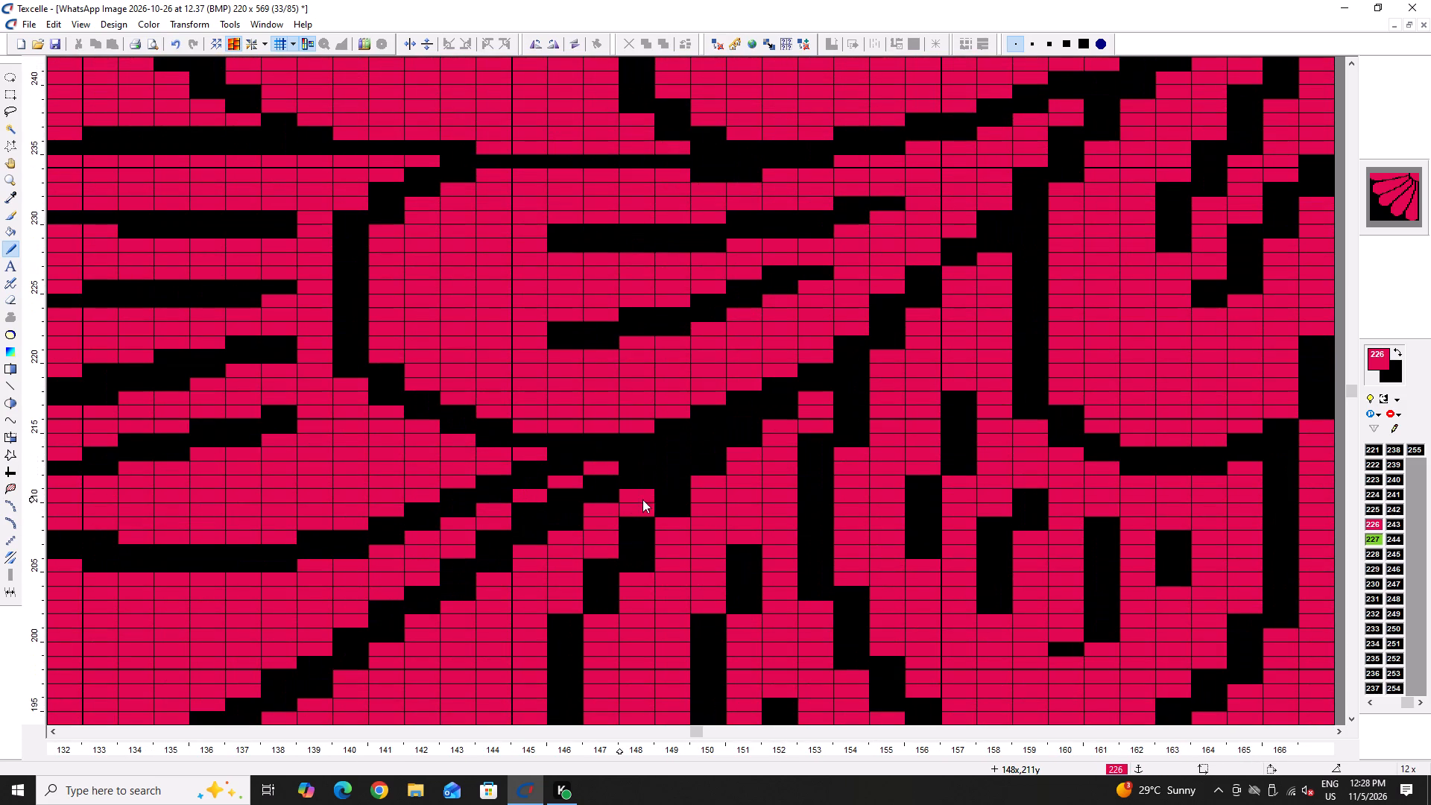
scroll(707, 486, down, 5)
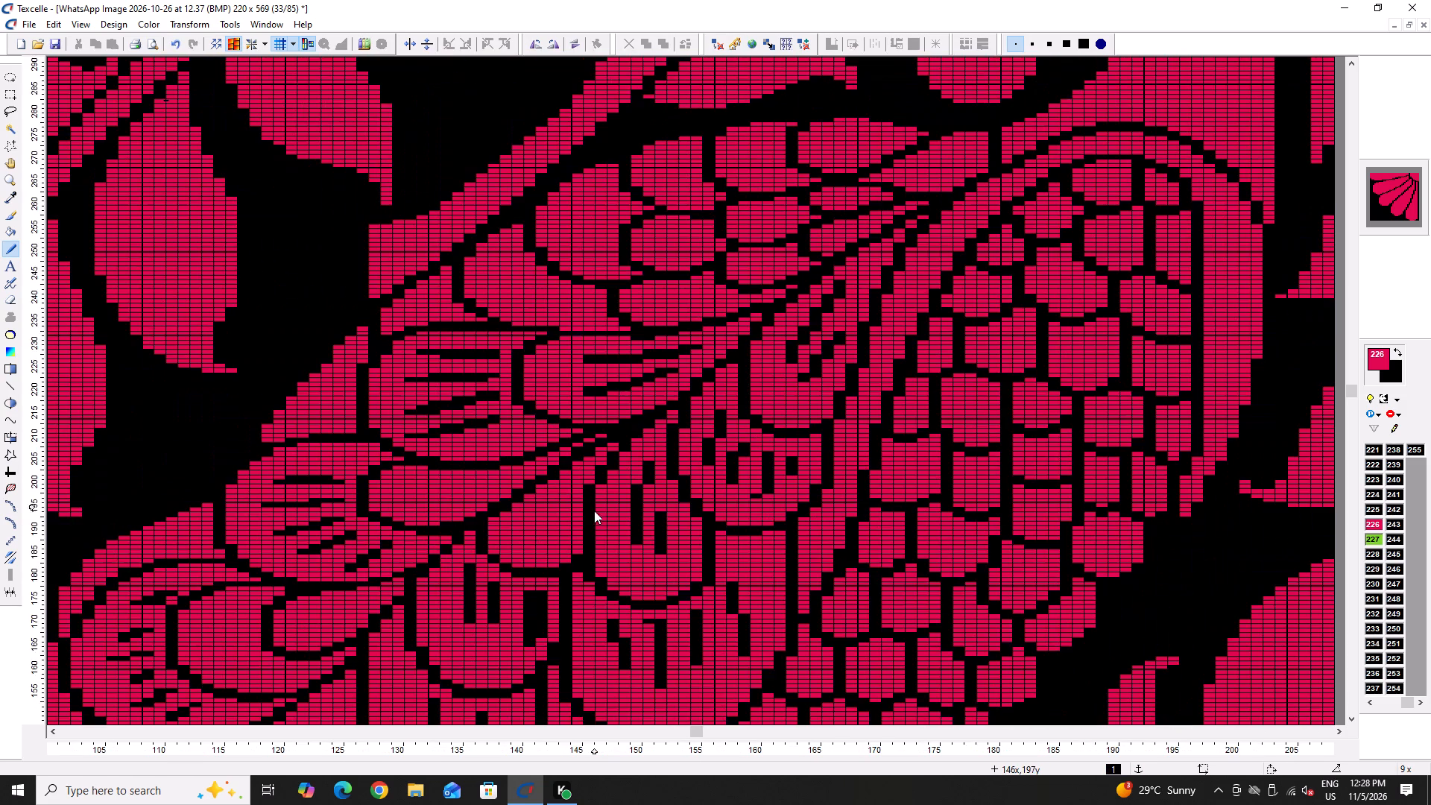
ctrl+scroll(587, 540, up, 2)
right_click(610, 427)
right_click(610, 432)
right_click(610, 441)
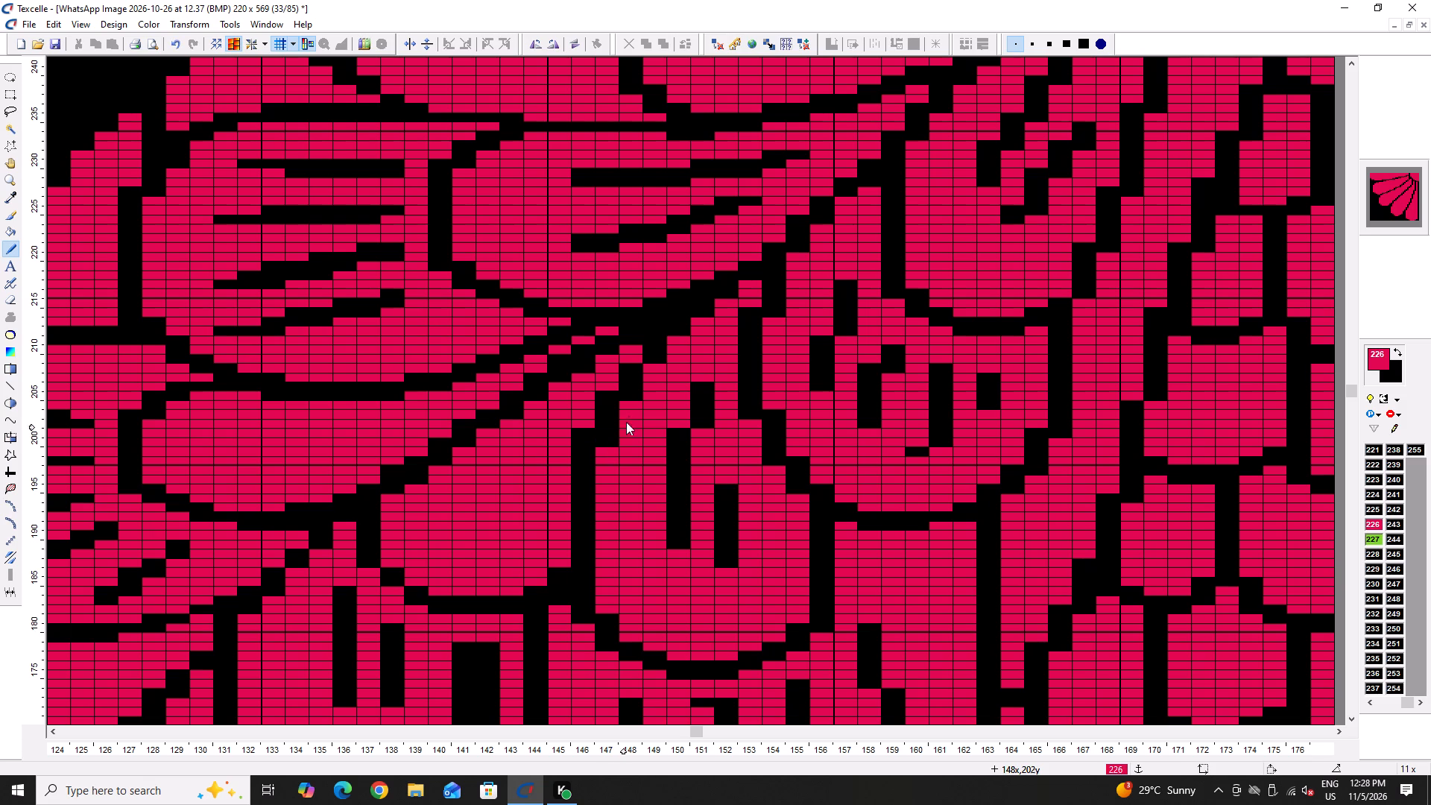
right_click(634, 403)
right_click(644, 372)
right_drag(671, 342, 660, 336)
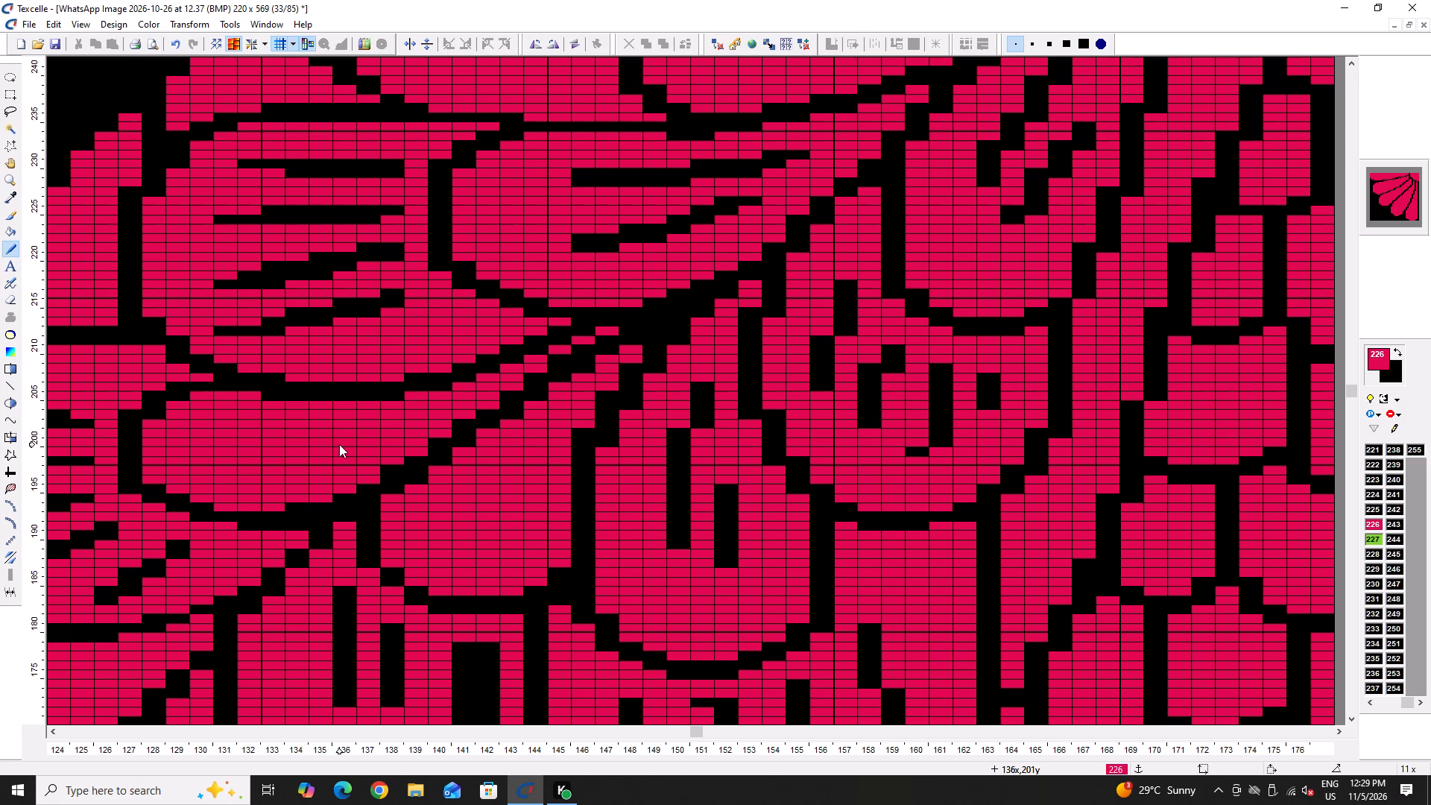
Smooth the lower scale's bottom outline with pink pixels at columns 133 and 134 near row 194, and black ones at column 136 near rows 194 and 195.
ctrl+scroll(240, 528, down, 2)
ctrl+scroll(259, 517, up, 4)
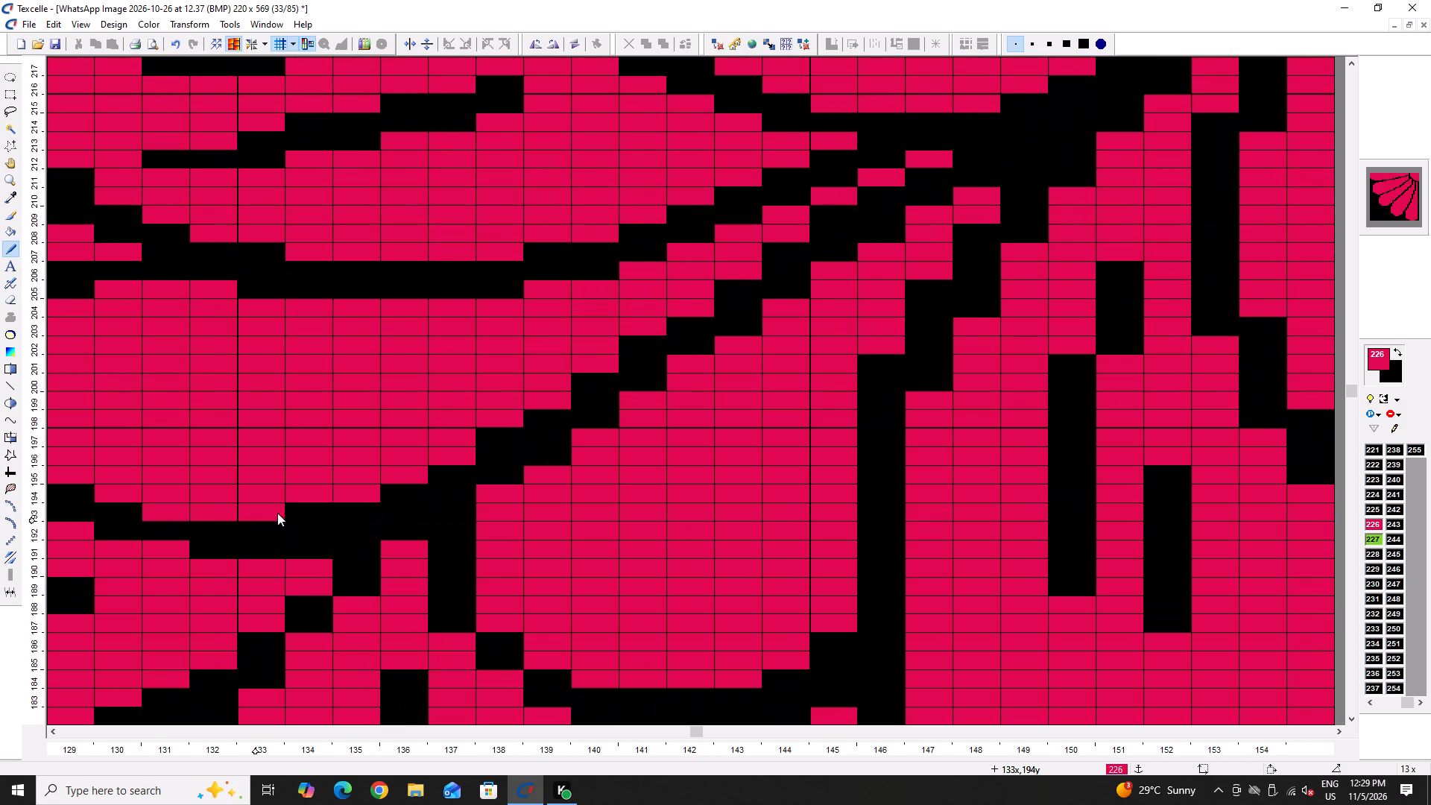
click(284, 512)
click(318, 508)
double_click(390, 492)
right_click(417, 504)
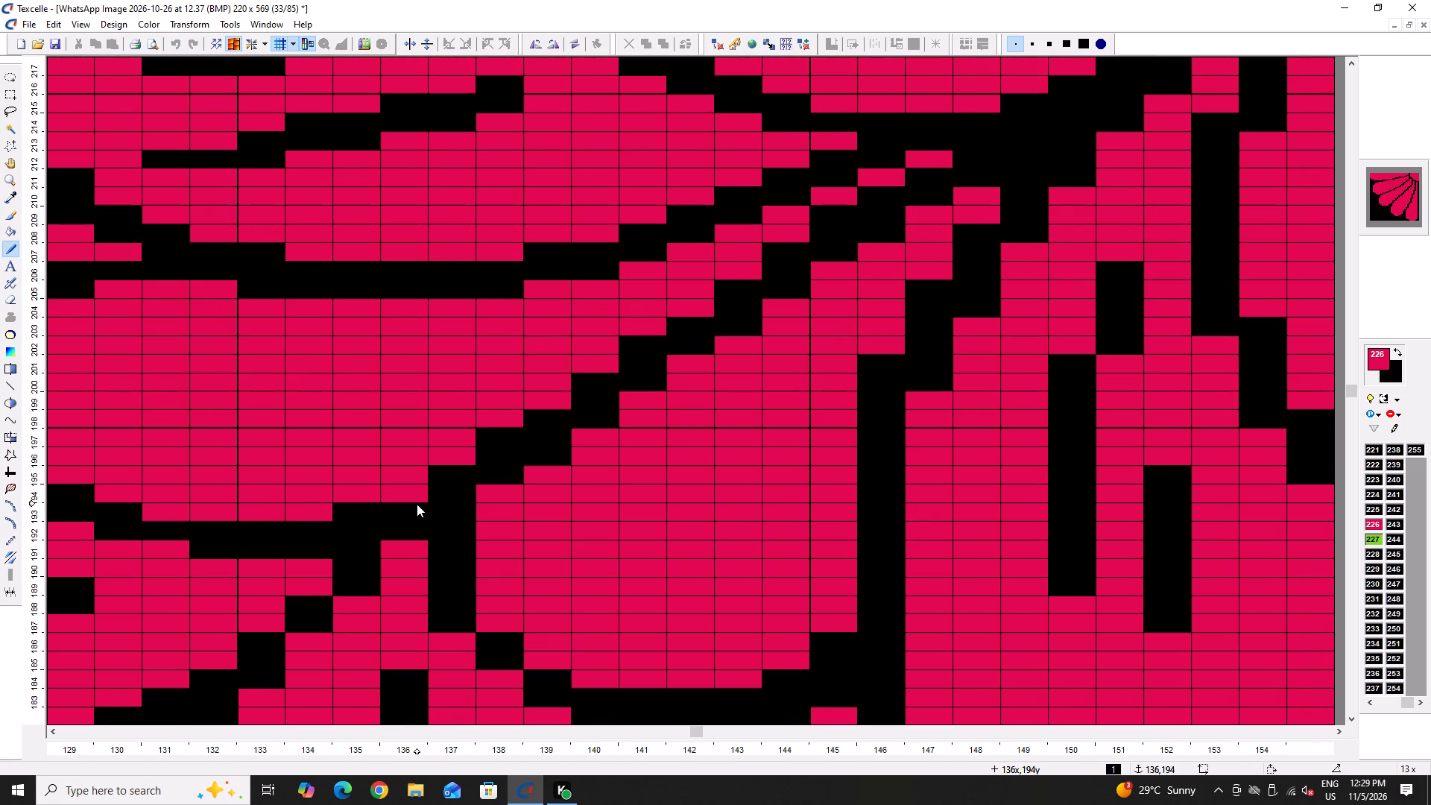
right_click(415, 500)
Shift the small scale's vertical left outline from column 137 to column 138, between about rows 186 and 195.
ctrl+scroll(420, 505, down, 4)
ctrl+scroll(477, 540, up, 4)
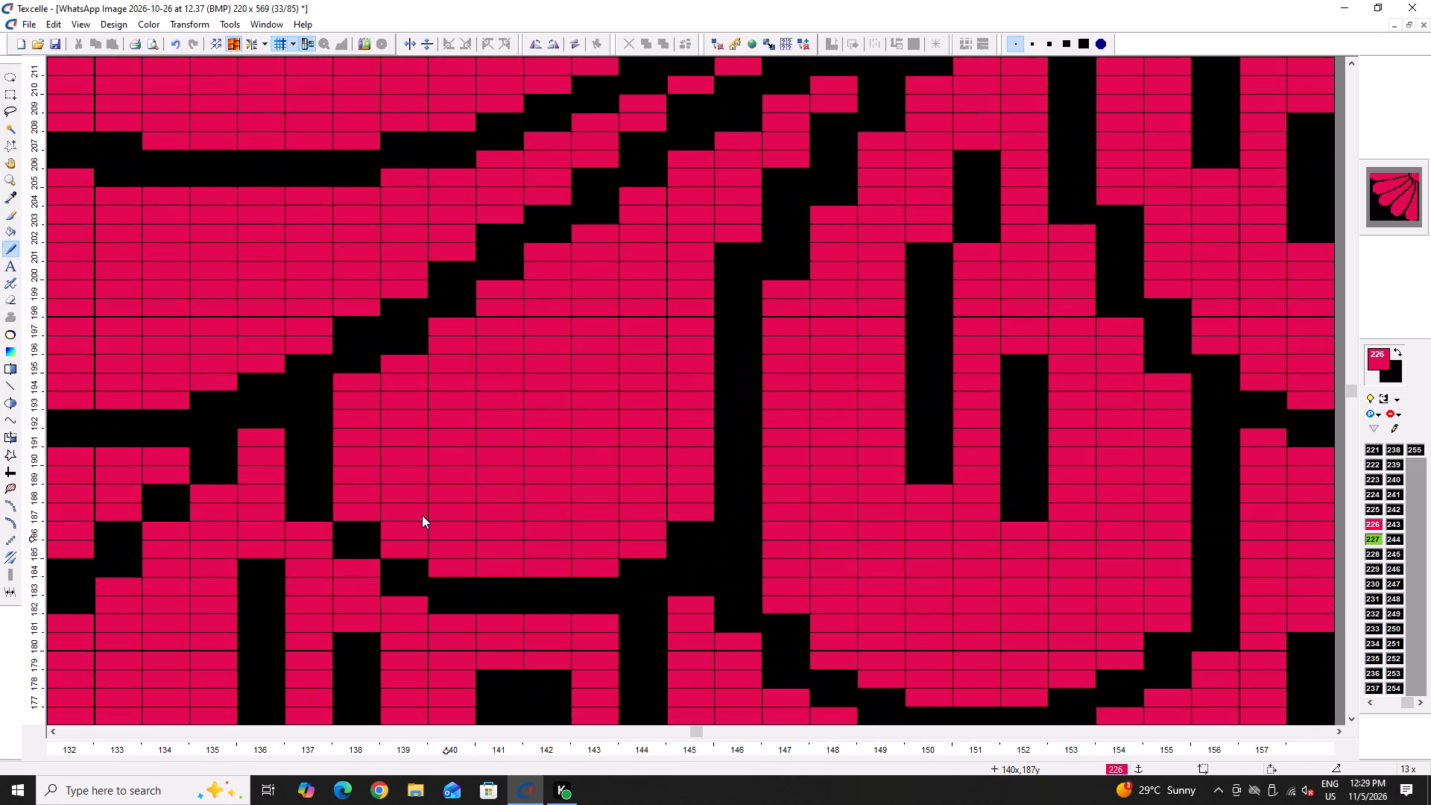
right_drag(366, 370, 354, 518)
drag(319, 402, 324, 534)
click(324, 534)
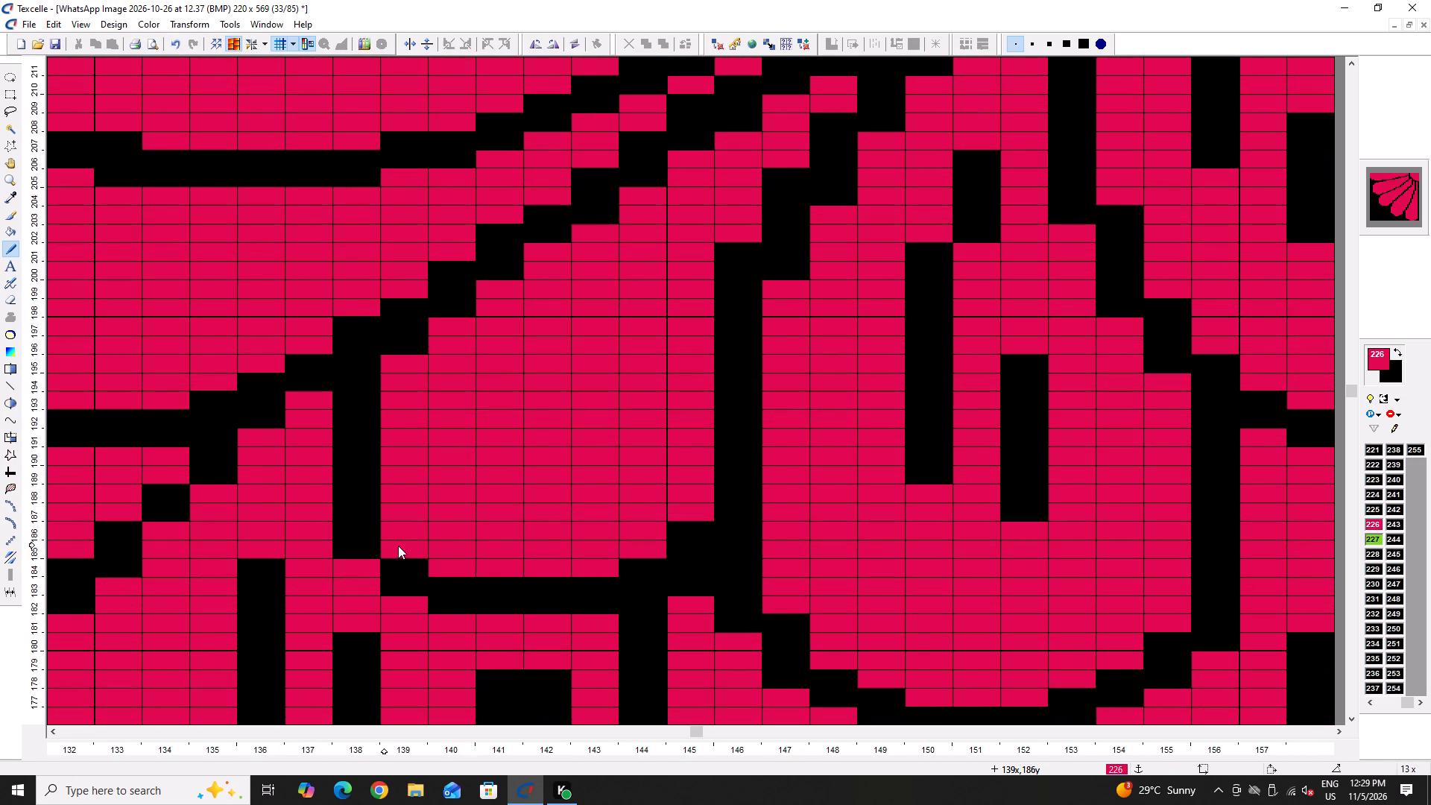
Round the small scale's lower left corner with black pixels at columns 139 and 140 near rows 185 to 187, and pink at columns 138 to 140 just below.
right_click(398, 546)
right_click(398, 547)
right_click(399, 527)
right_click(403, 531)
right_click(469, 562)
right_click(469, 562)
double_click(361, 562)
click(414, 594)
click(367, 550)
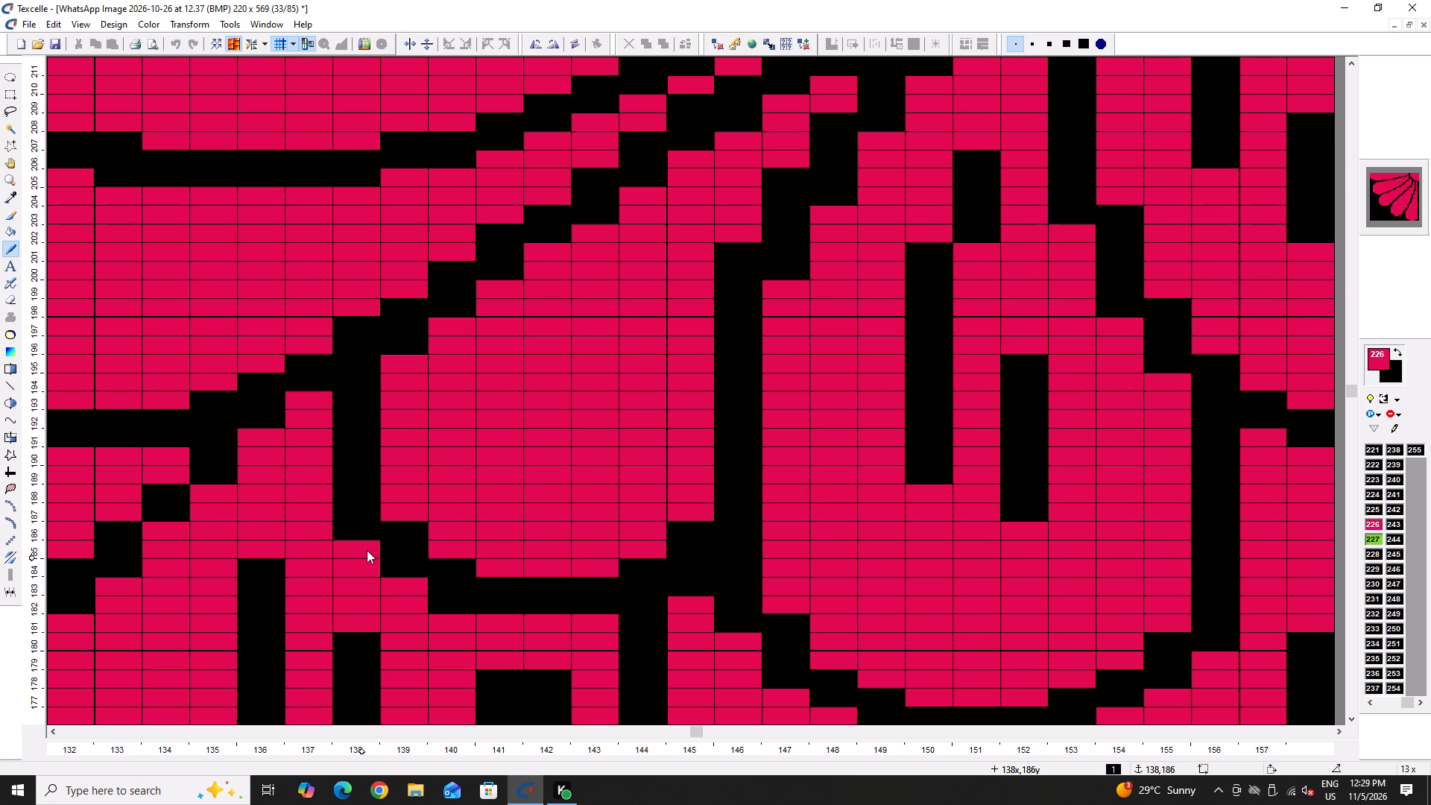
double_click(440, 600)
Smooth the small scale's lower right junction with pink and black pixels at column 145 near rows 184 to 186.
ctrl+scroll(473, 599, down, 2)
double_click(593, 583)
double_click(593, 590)
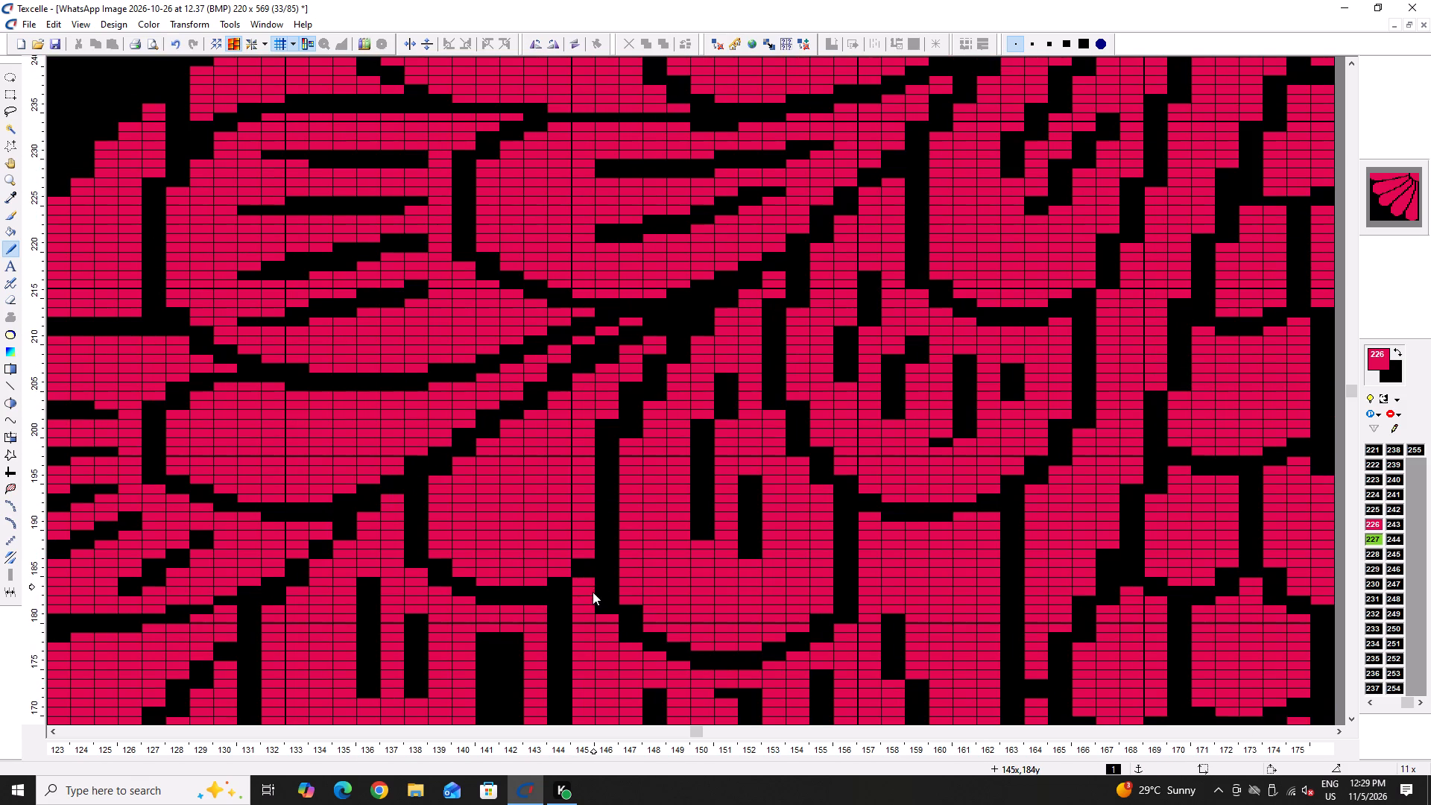
right_click(591, 576)
right_click(591, 575)
right_click(589, 581)
Save the bitmap.
ctrl+scroll(547, 584, down, 2)
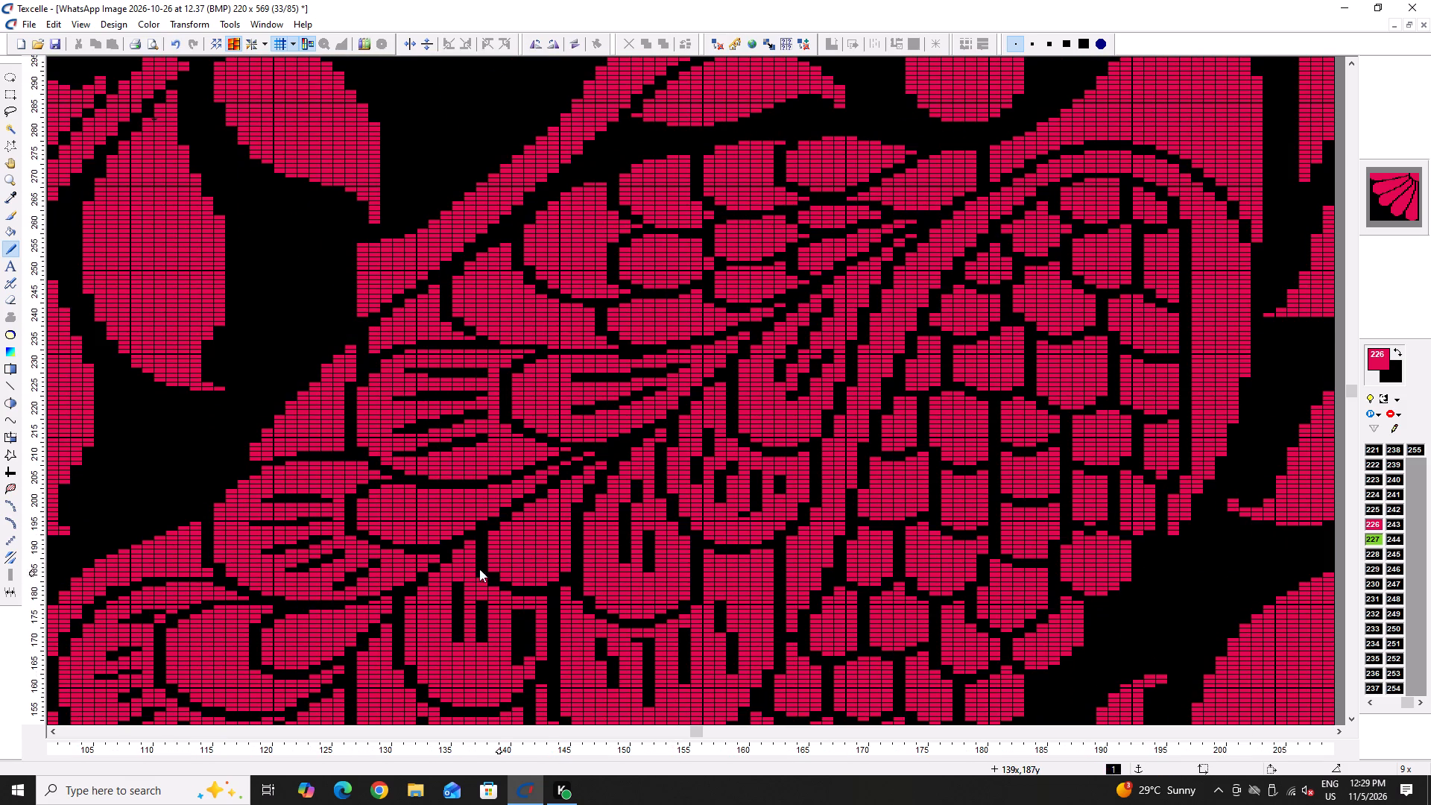
scroll(331, 581, down, 1)
ctrl+scroll(318, 548, up, 2)
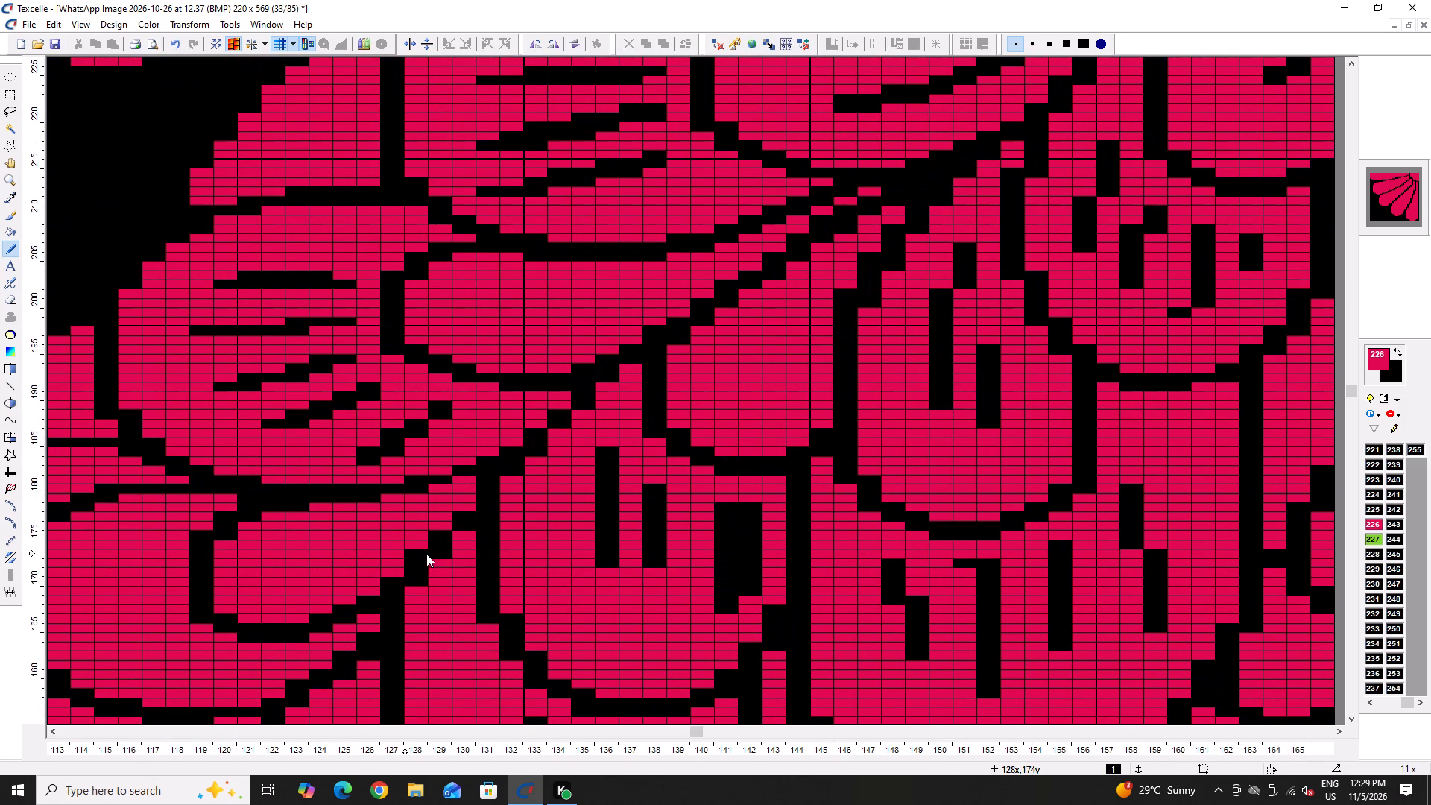
scroll(499, 605, down, 3)
key(ctrl+s)
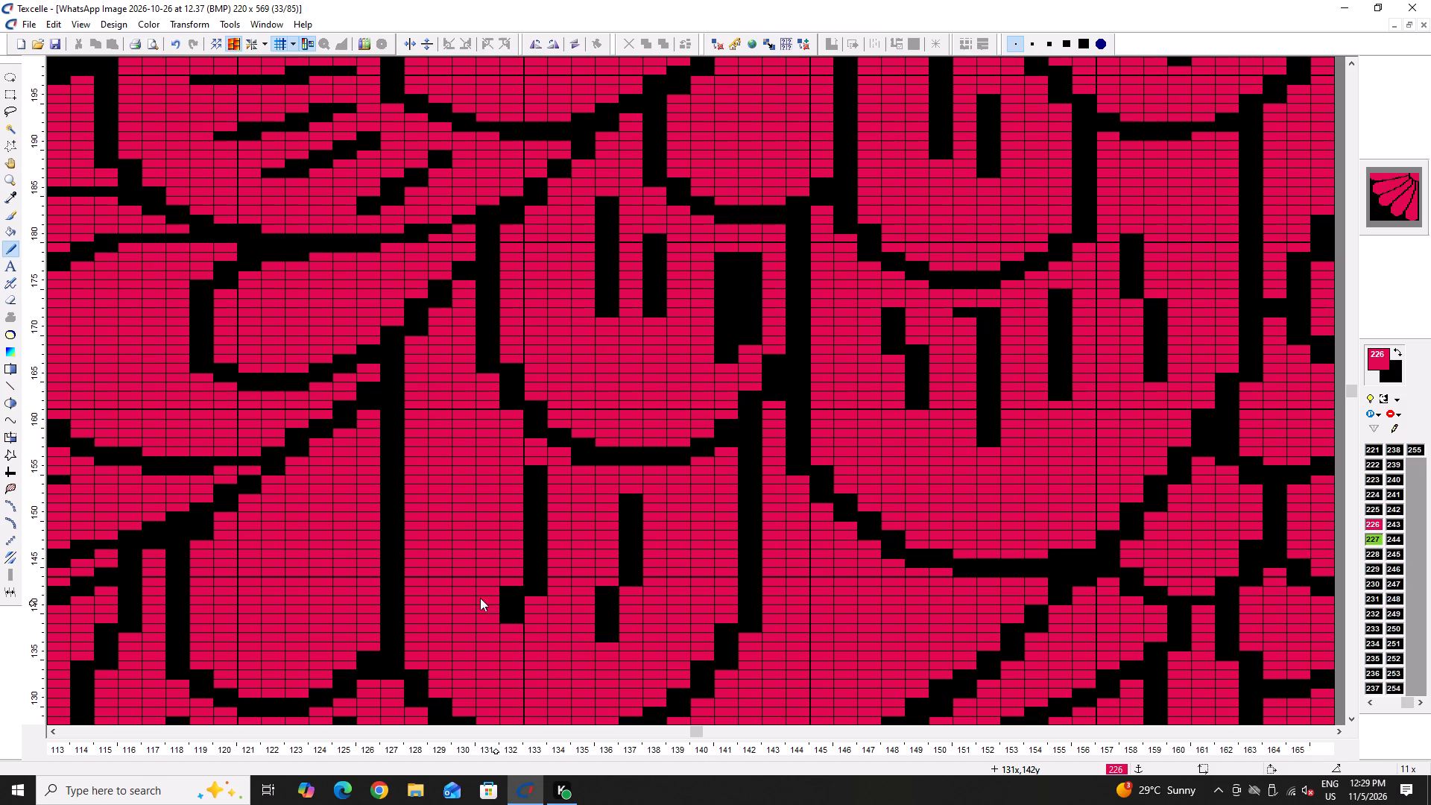
key(ctrl+s)
Erase the black vertical stripes inside the scale between columns 132 and 143, rows 158 to 183, by painting them pink.
ctrl+scroll(264, 561, down, 4)
scroll(414, 579, down, 1)
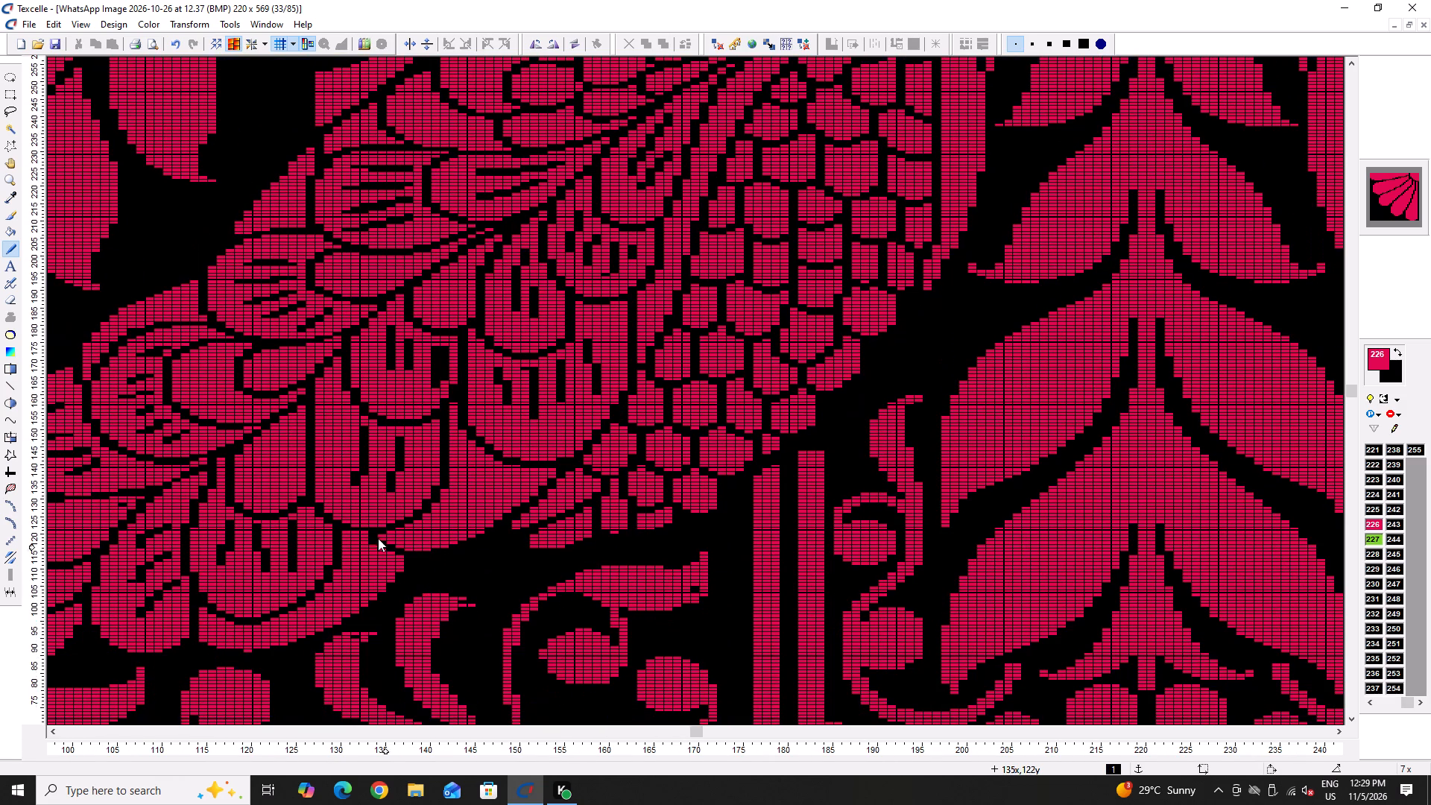
ctrl+scroll(395, 347, up, 3)
drag(495, 346, 484, 350)
drag(484, 349, 466, 337)
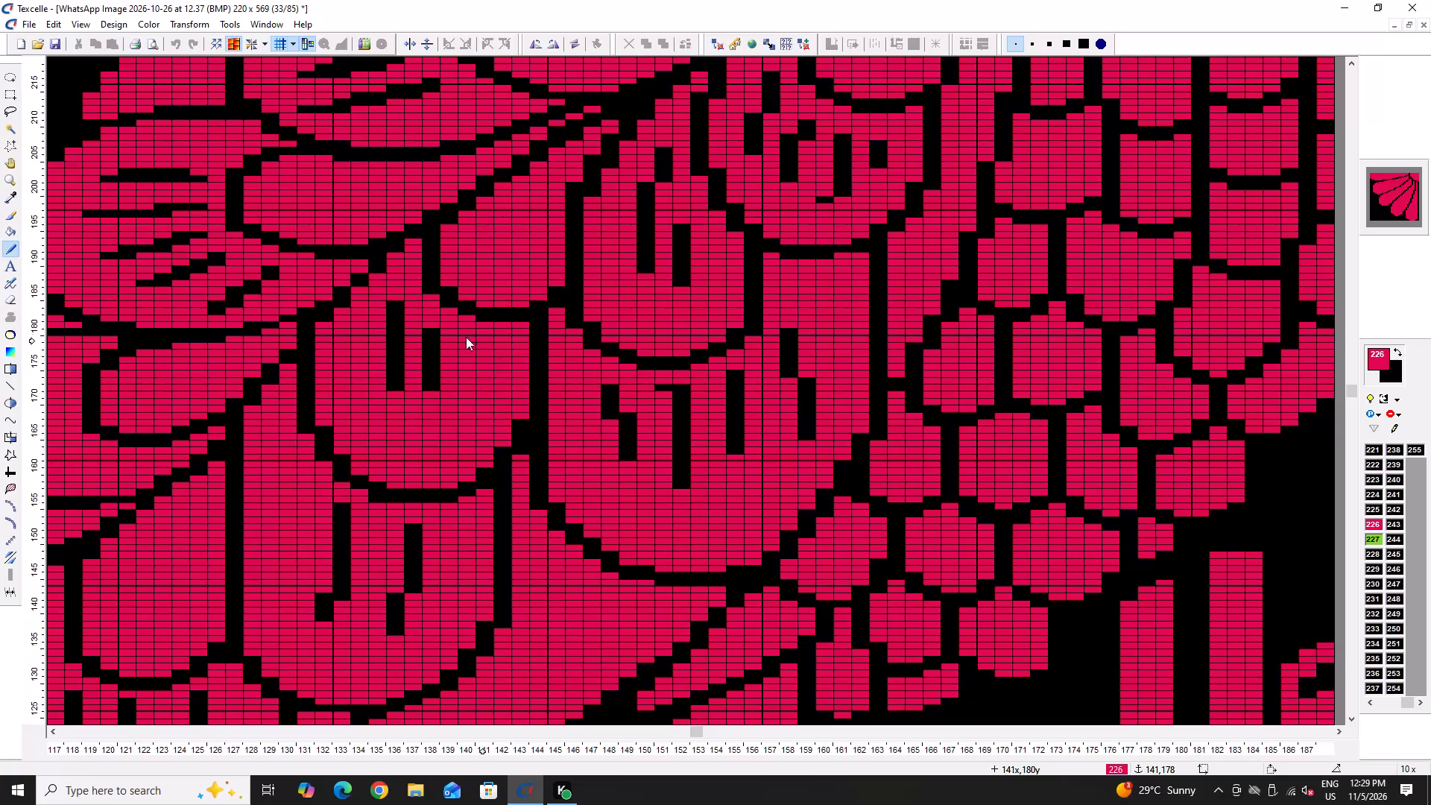
drag(466, 337, 394, 342)
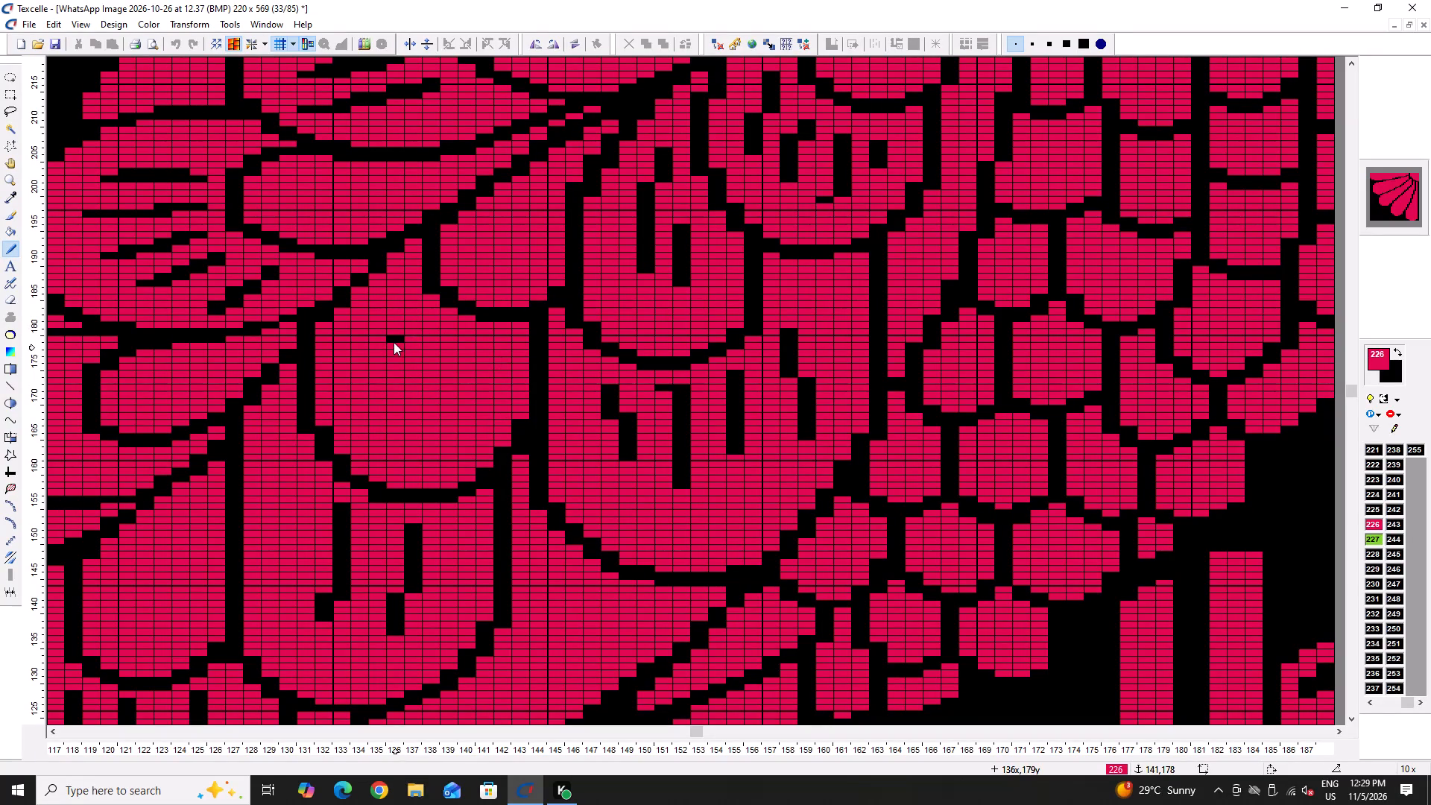
drag(394, 342, 394, 341)
double_click(395, 336)
Save the bitmap with the cleared scale.
key(ctrl+s)
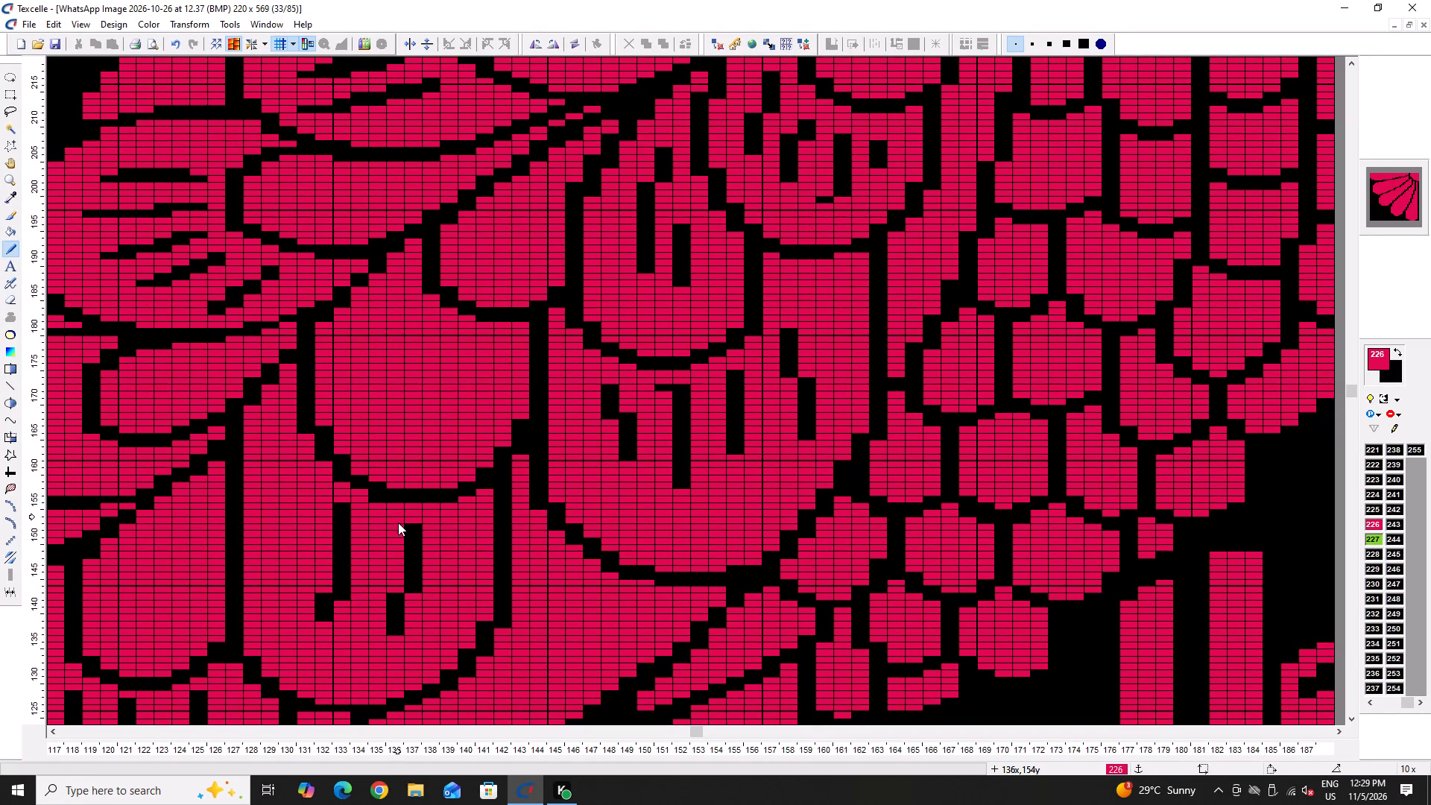
key(ctrl+s)
key(ctrl+s)
Draw three slanting black stripes in the cleared scale: from column 137, row 186 to 134, row 173; 139, row 181 to 136, row 171; 141, row 180 to 138, row 165.
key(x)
ctrl+scroll(415, 285, up, 3)
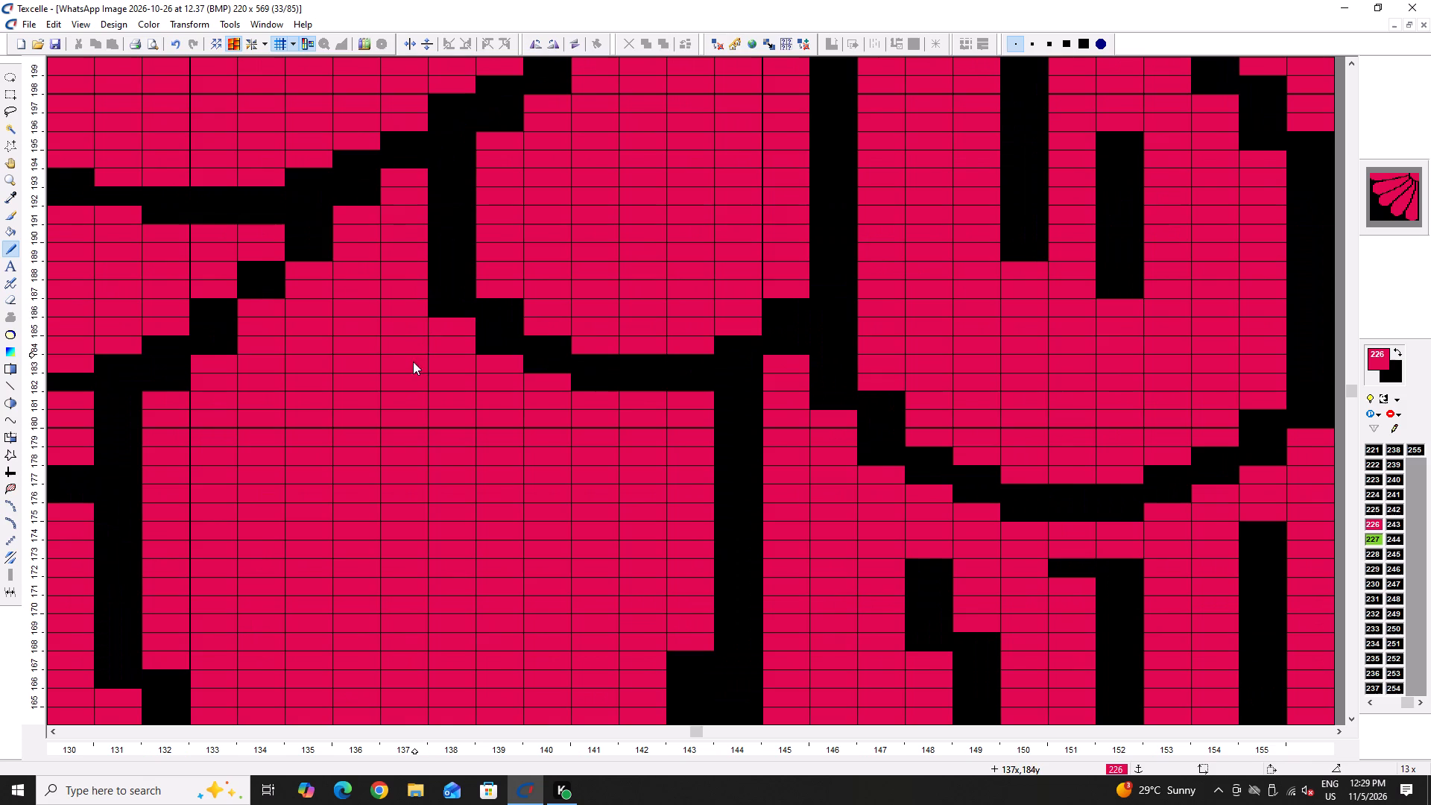
ctrl+scroll(404, 341, down, 2)
ctrl+scroll(393, 340, up, 1)
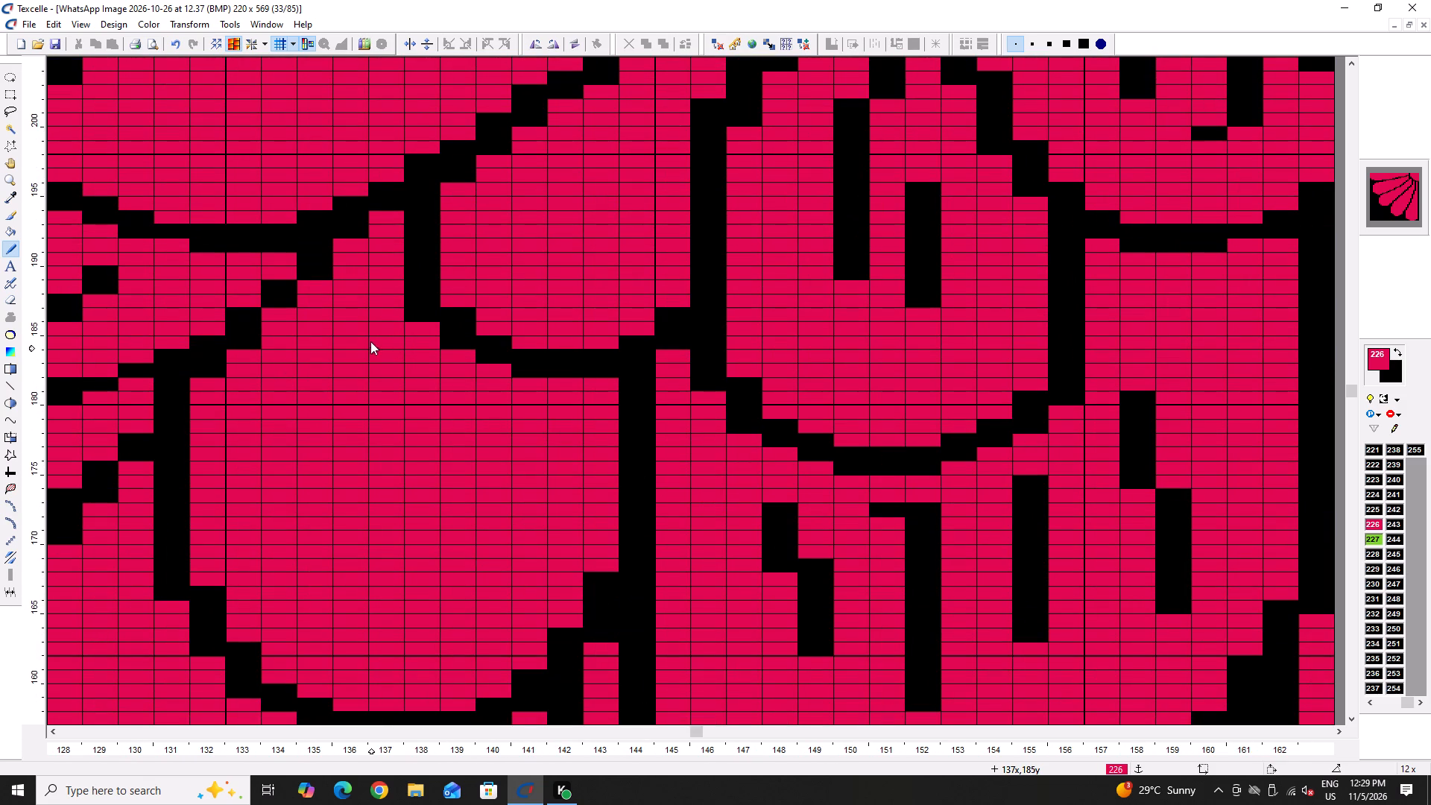
right_drag(383, 332, 274, 508)
scroll(413, 456, down, 2)
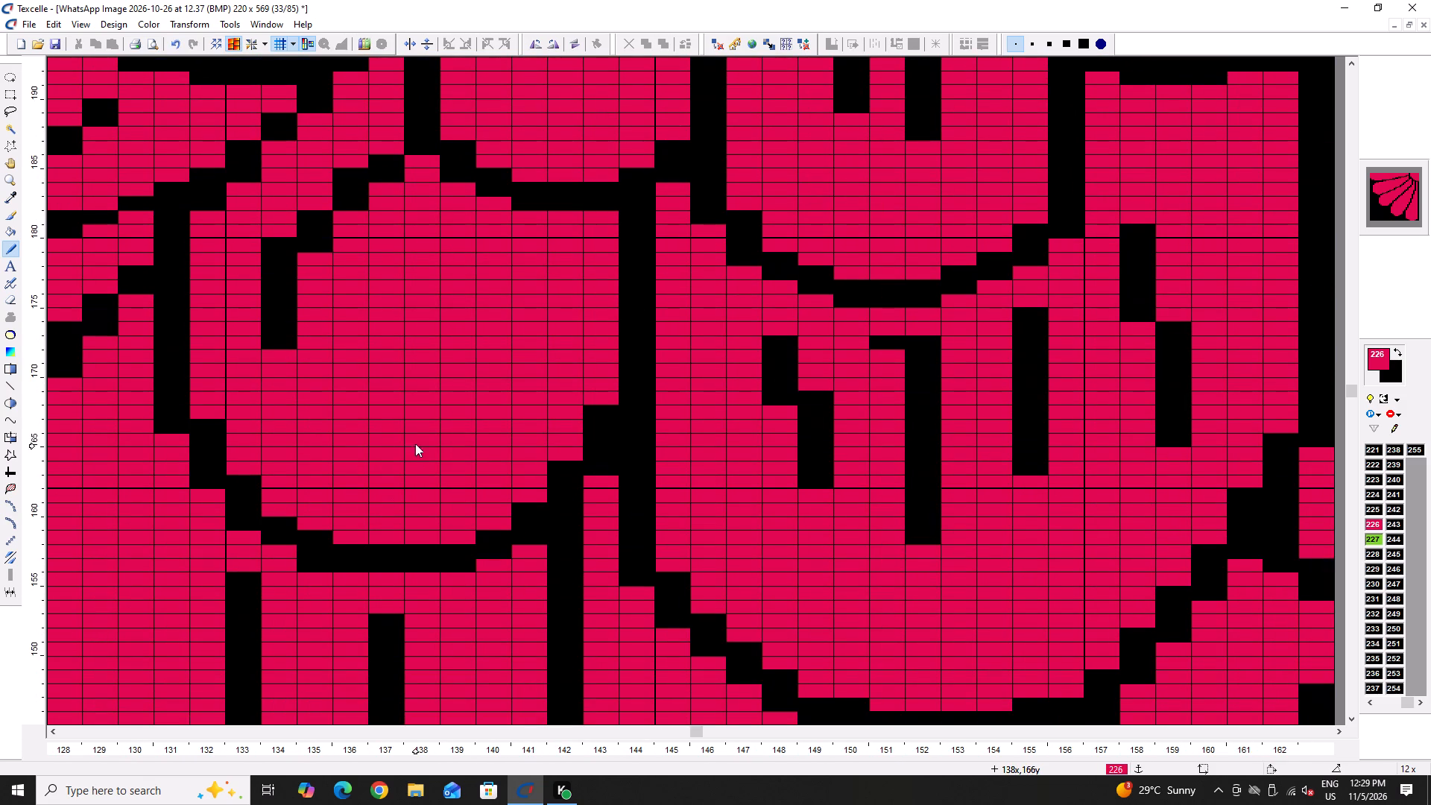
right_drag(470, 219, 372, 303)
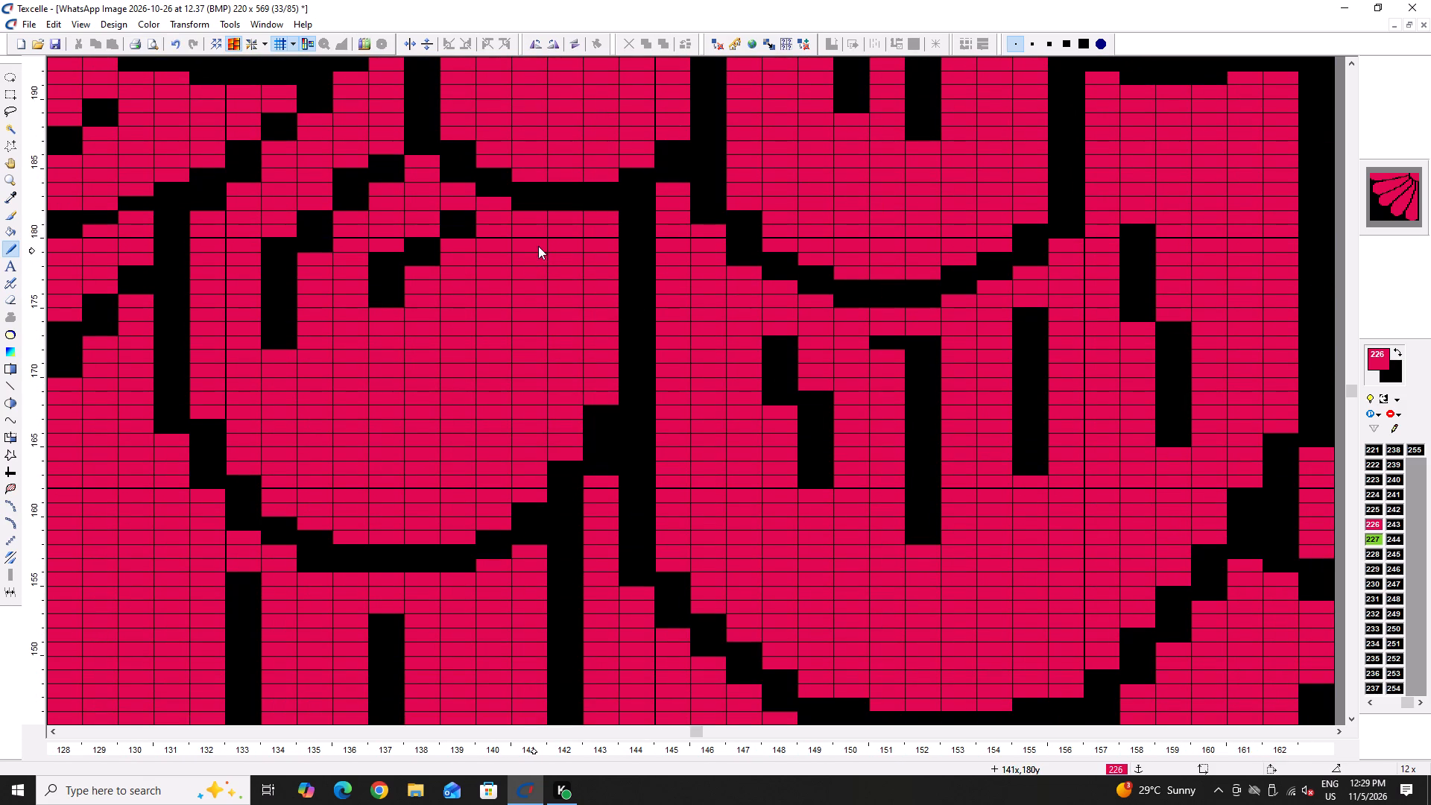
right_drag(538, 246, 423, 460)
ctrl+scroll(443, 422, down, 5)
ctrl+scroll(440, 381, up, 4)
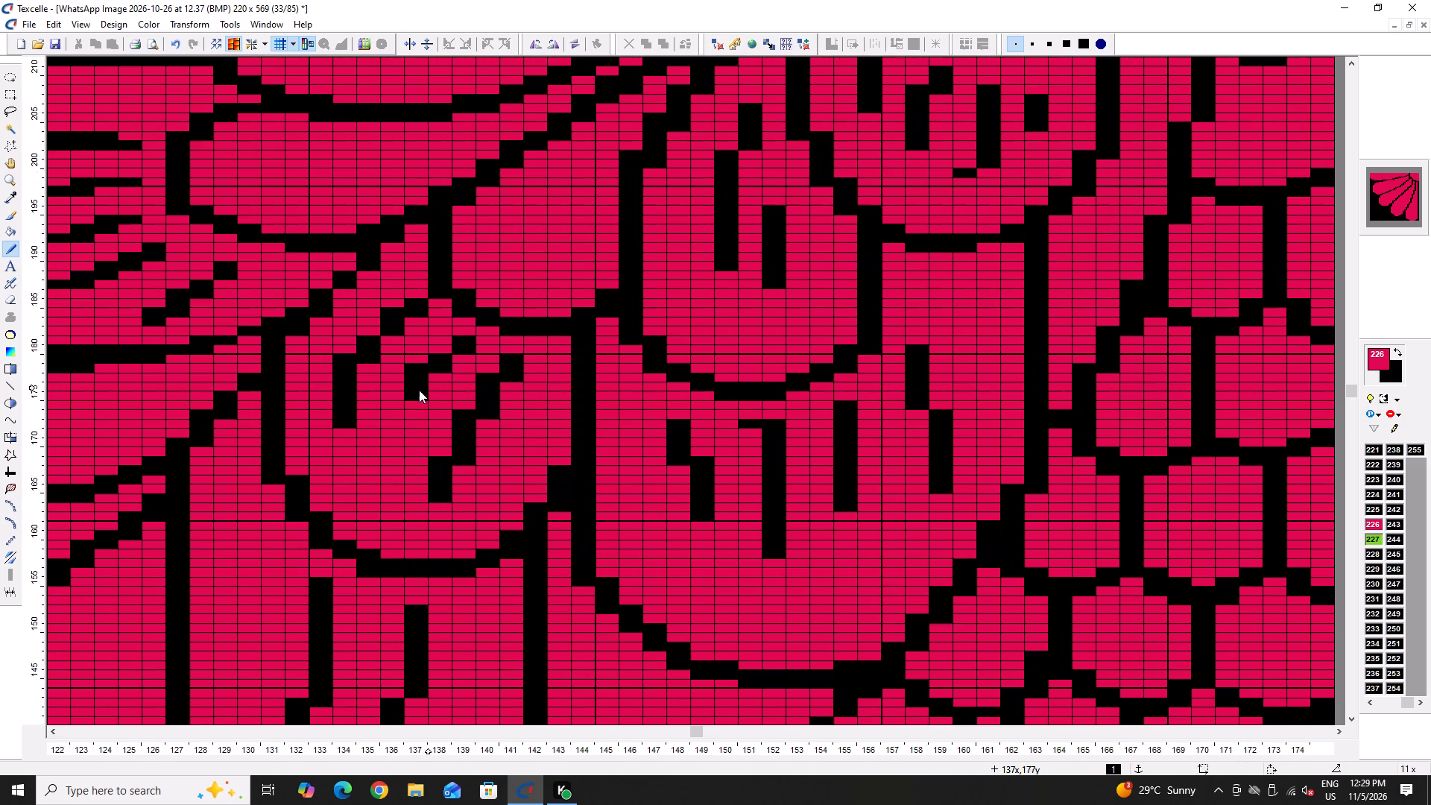
right_drag(405, 400, 401, 438)
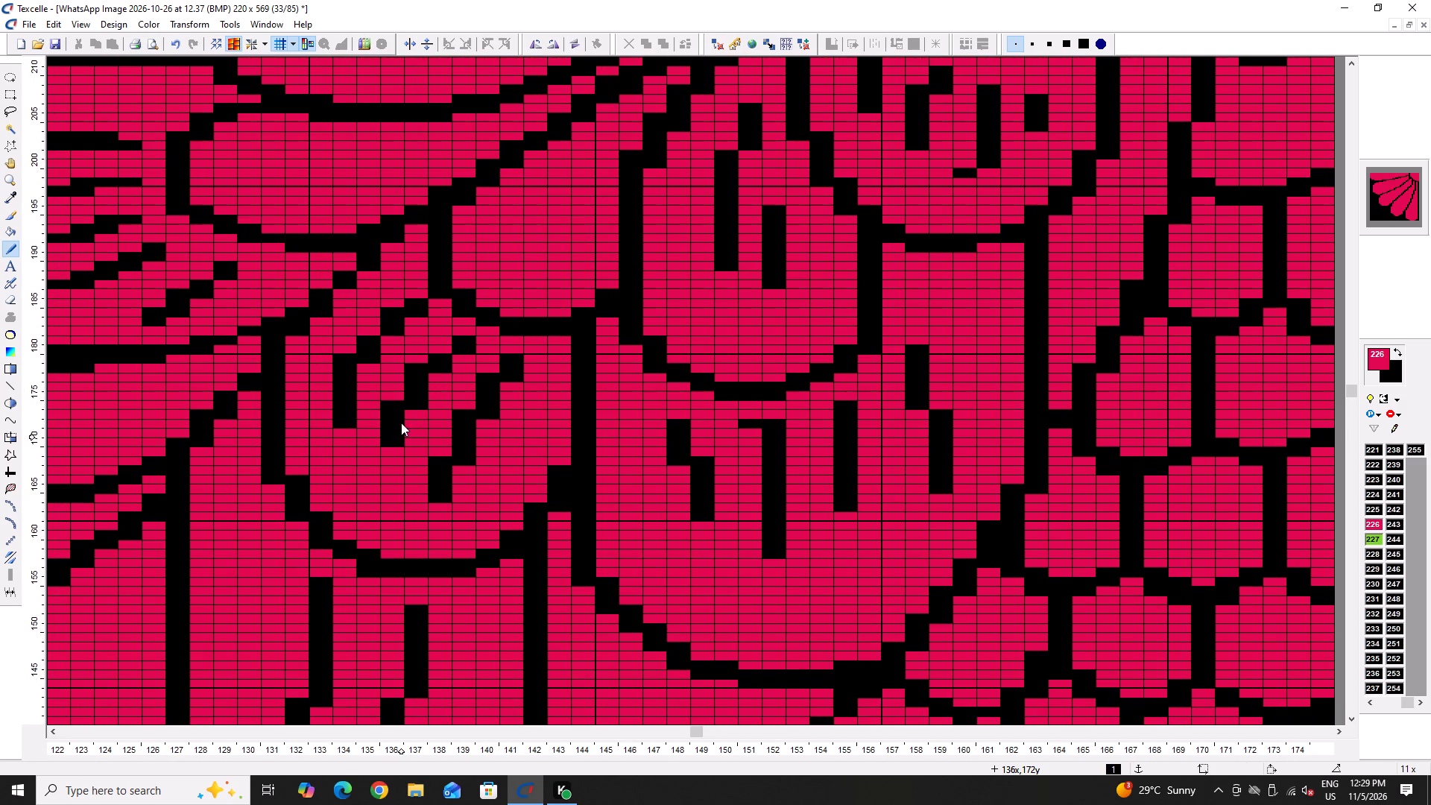
Smooth the new stripes with black pixels at columns 135, 136, 138, 139 and 141, and trim column 137 near row 186 in pink.
ctrl+scroll(405, 376, up, 3)
right_click(396, 400)
right_click(348, 335)
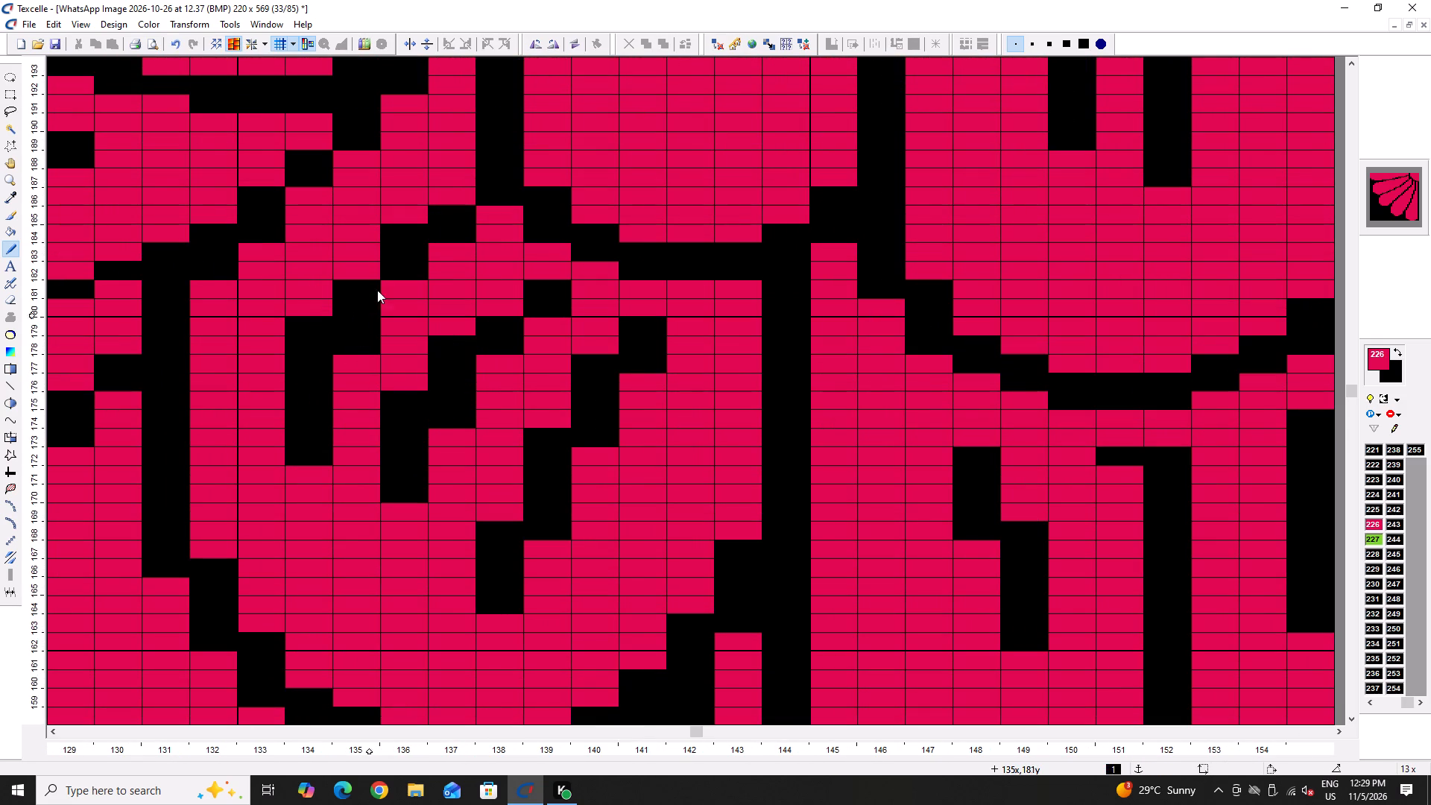
right_drag(375, 268, 370, 275)
right_click(408, 227)
right_click(421, 214)
drag(443, 205, 441, 231)
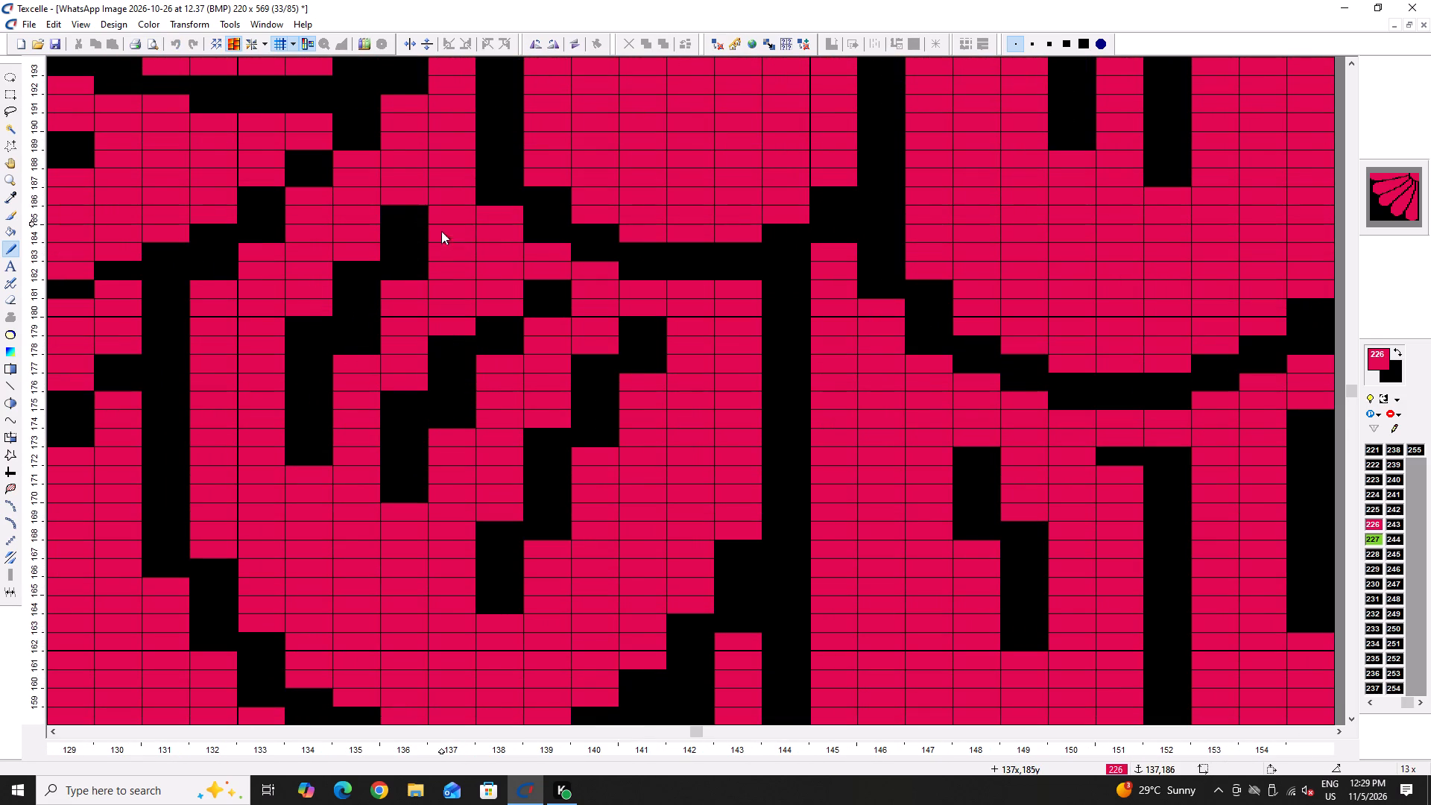
drag(441, 231, 441, 235)
click(441, 235)
right_click(636, 381)
right_click(508, 303)
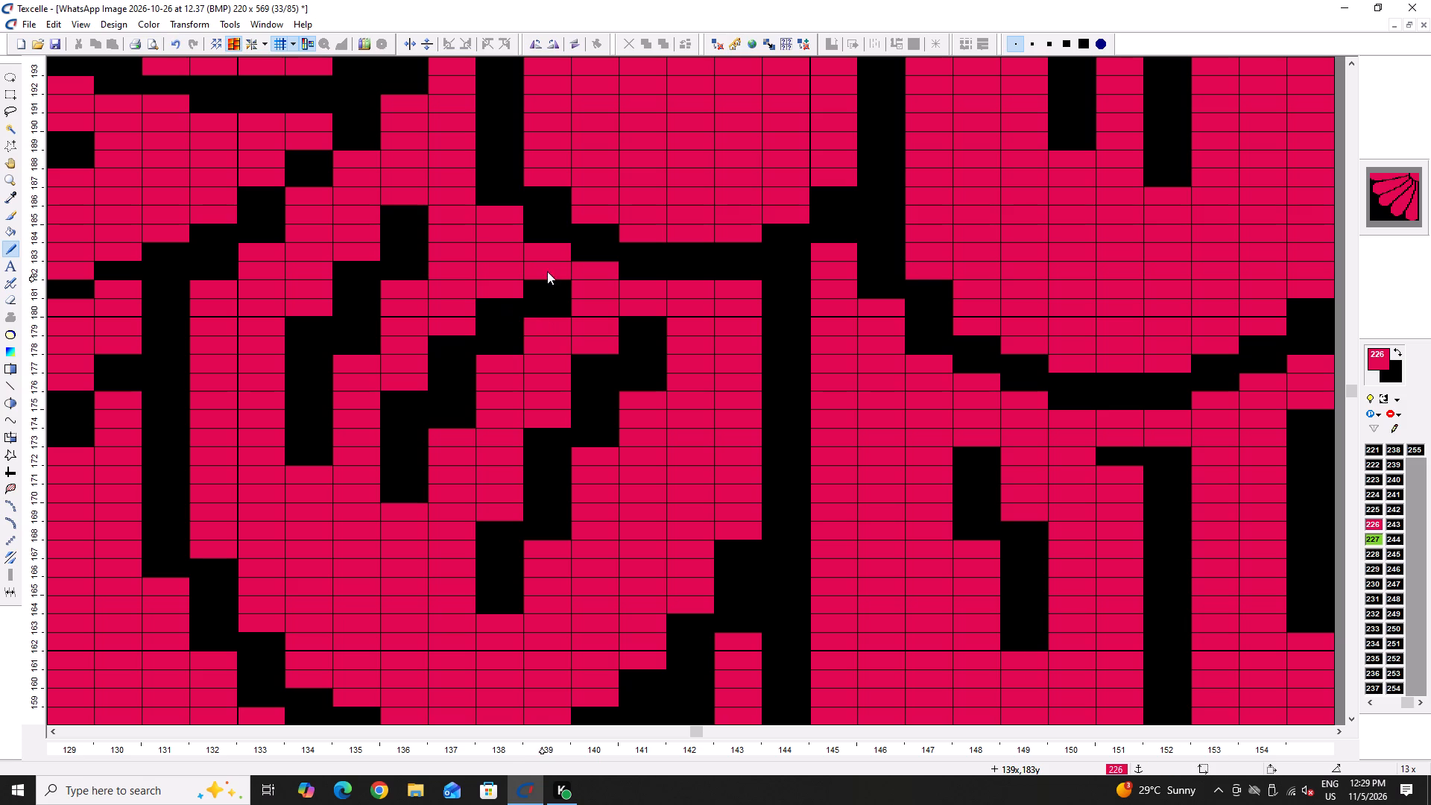
right_click(547, 271)
Paint out the old stripes in pink inside the scale below, at columns 133 to 138 between about rows 138 and 156.
ctrl+scroll(555, 305, down, 4)
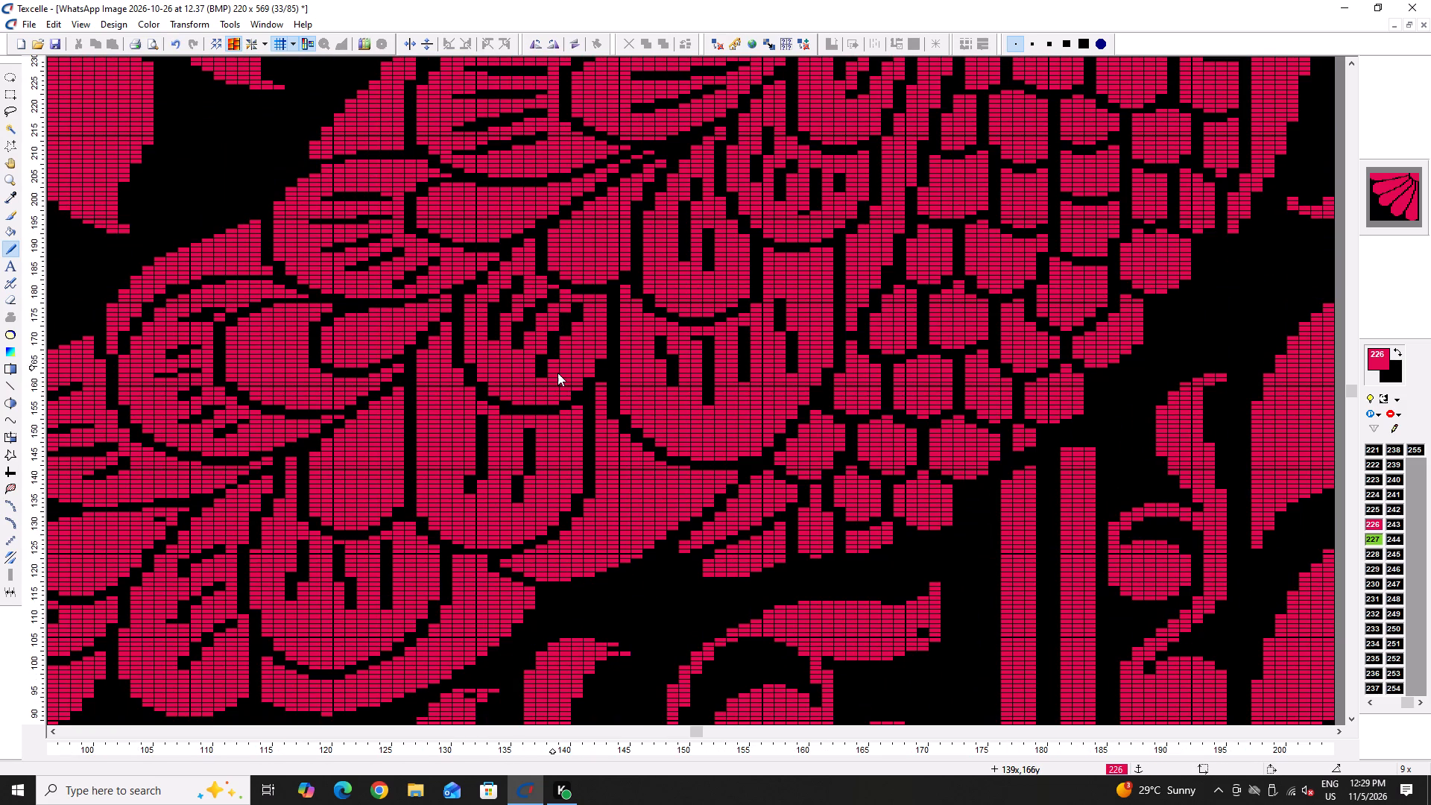
click(481, 413)
drag(481, 416, 481, 435)
drag(481, 435, 470, 493)
click(470, 494)
drag(473, 496, 481, 496)
drag(486, 496, 503, 491)
drag(505, 490, 510, 482)
click(511, 481)
click(518, 473)
drag(528, 458, 531, 437)
triple_click(531, 433)
click(528, 447)
click(527, 452)
click(525, 461)
drag(513, 496, 505, 502)
click(505, 502)
click(504, 497)
drag(489, 485, 483, 470)
double_click(483, 468)
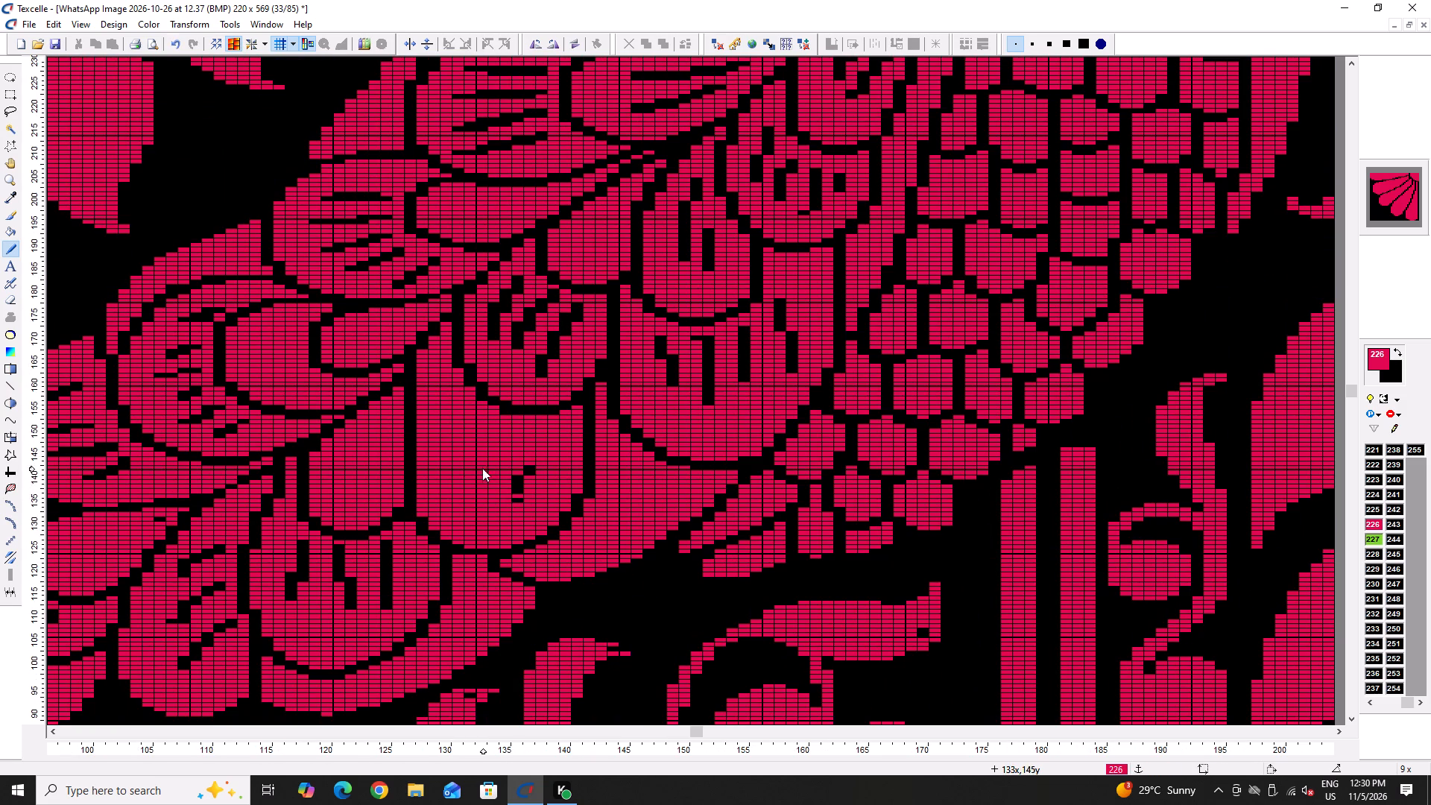
Cover the leftover black specks in pink inside that scale, around columns 136 and 137 near rows 138 to 145.
drag(482, 468, 490, 490)
click(493, 491)
double_click(499, 493)
drag(502, 496, 512, 497)
double_click(516, 497)
drag(524, 489, 527, 472)
click(535, 464)
click(540, 461)
drag(535, 467, 524, 481)
click(521, 486)
click(519, 491)
click(517, 502)
drag(515, 501, 520, 472)
click(520, 472)
drag(520, 472, 522, 482)
drag(522, 484, 521, 494)
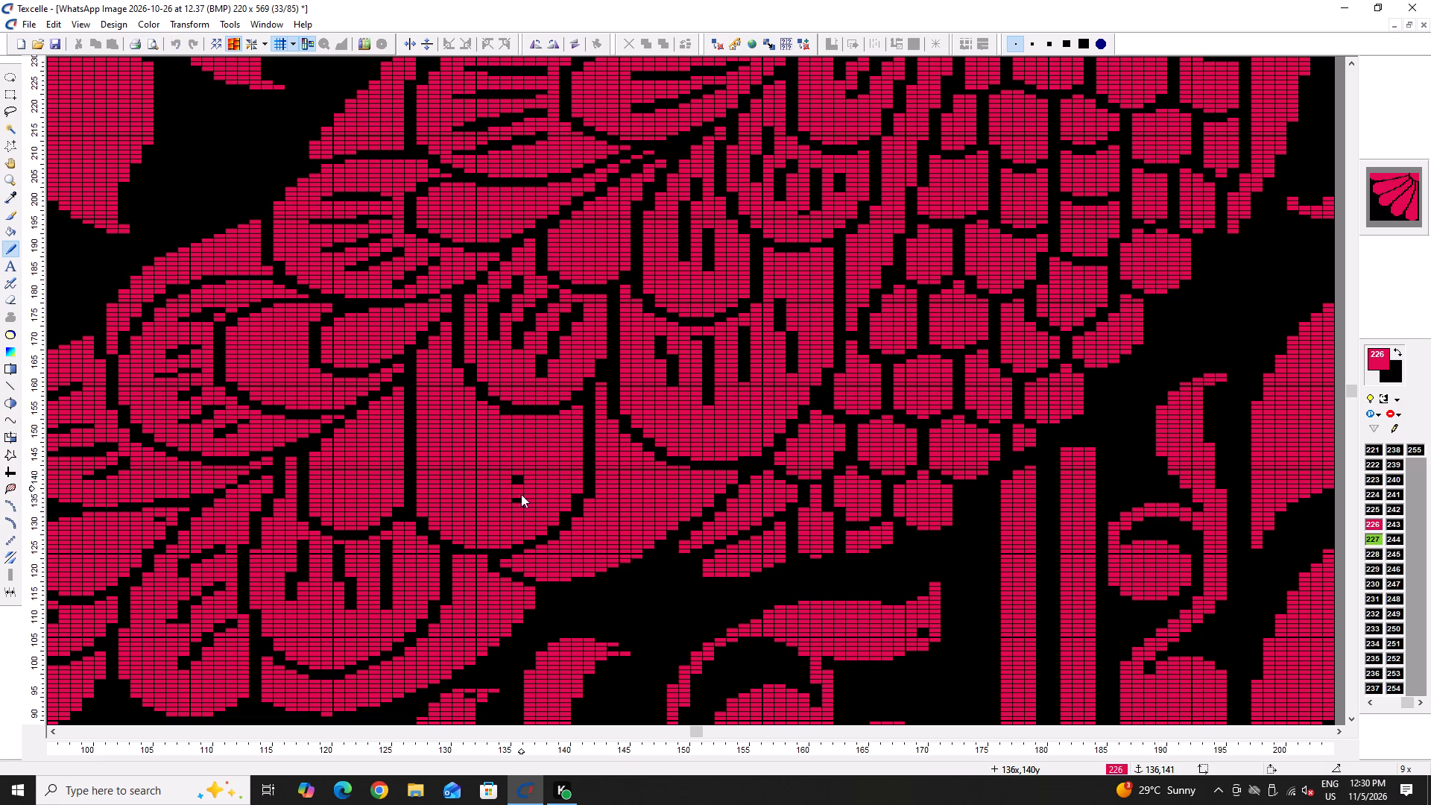
drag(521, 494, 521, 501)
drag(521, 501, 520, 492)
drag(520, 490, 520, 482)
double_click(520, 479)
Extend the stripes upward in black at column 158 near rows 180 to 185, and columns 155 and 159 near row 176.
ctrl+scroll(813, 265, up, 4)
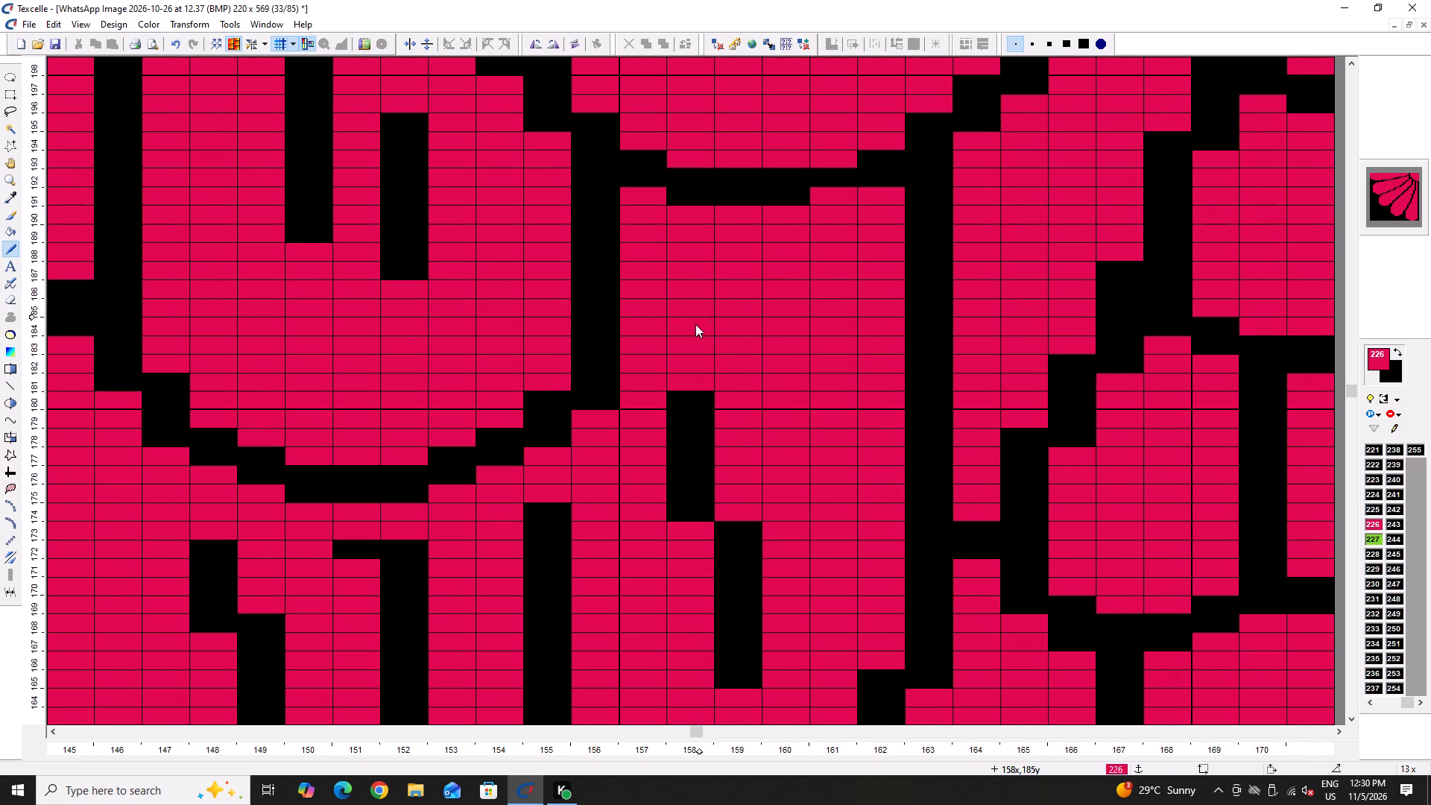
right_drag(696, 331, 704, 417)
right_click(704, 417)
right_click(551, 496)
right_drag(713, 494, 720, 517)
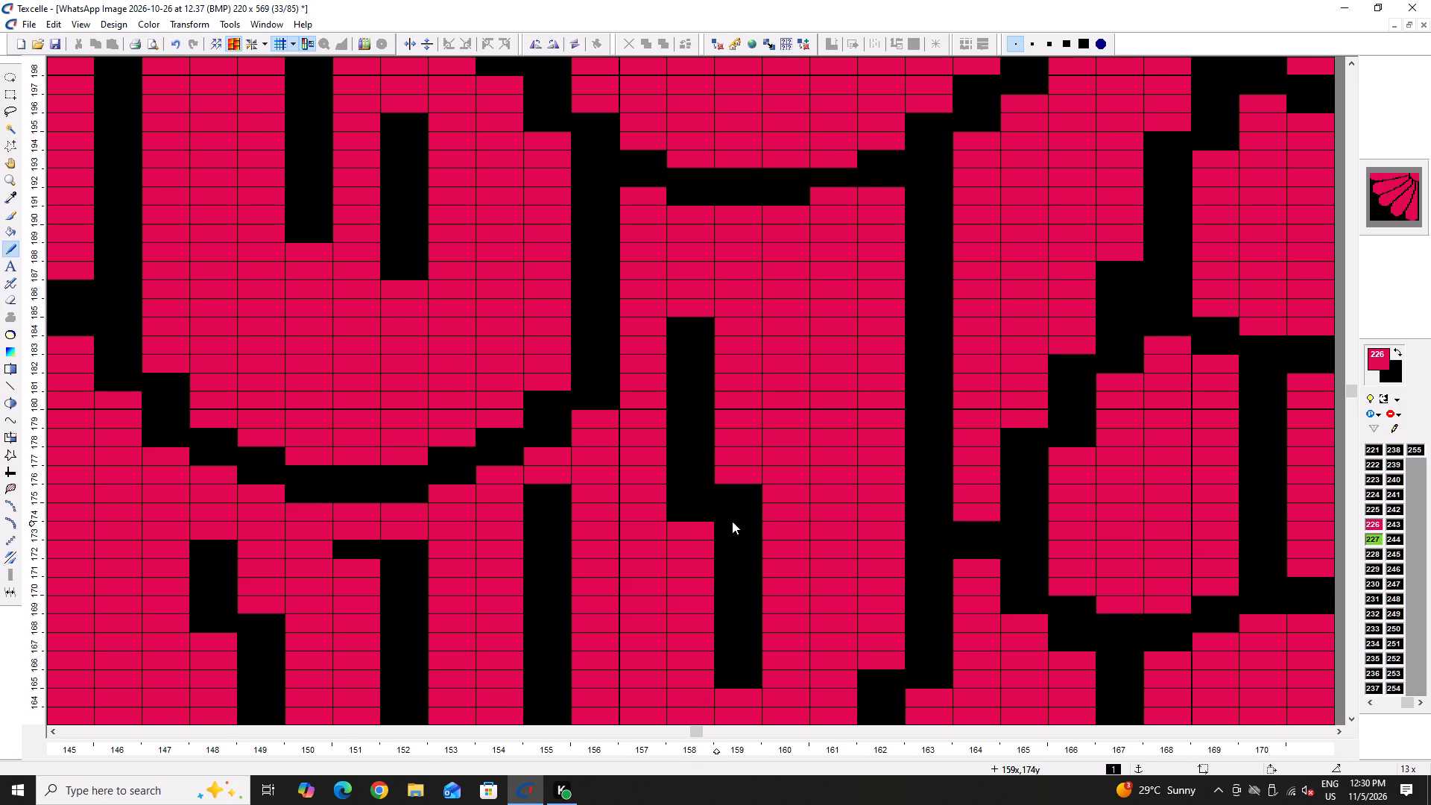
Trim the stripe notch at column 151 near row 172 in pink, and extend the column 149 stripe in black down to about row 159.
ctrl+scroll(698, 534, down, 1)
right_click(739, 506)
scroll(587, 559, down, 3)
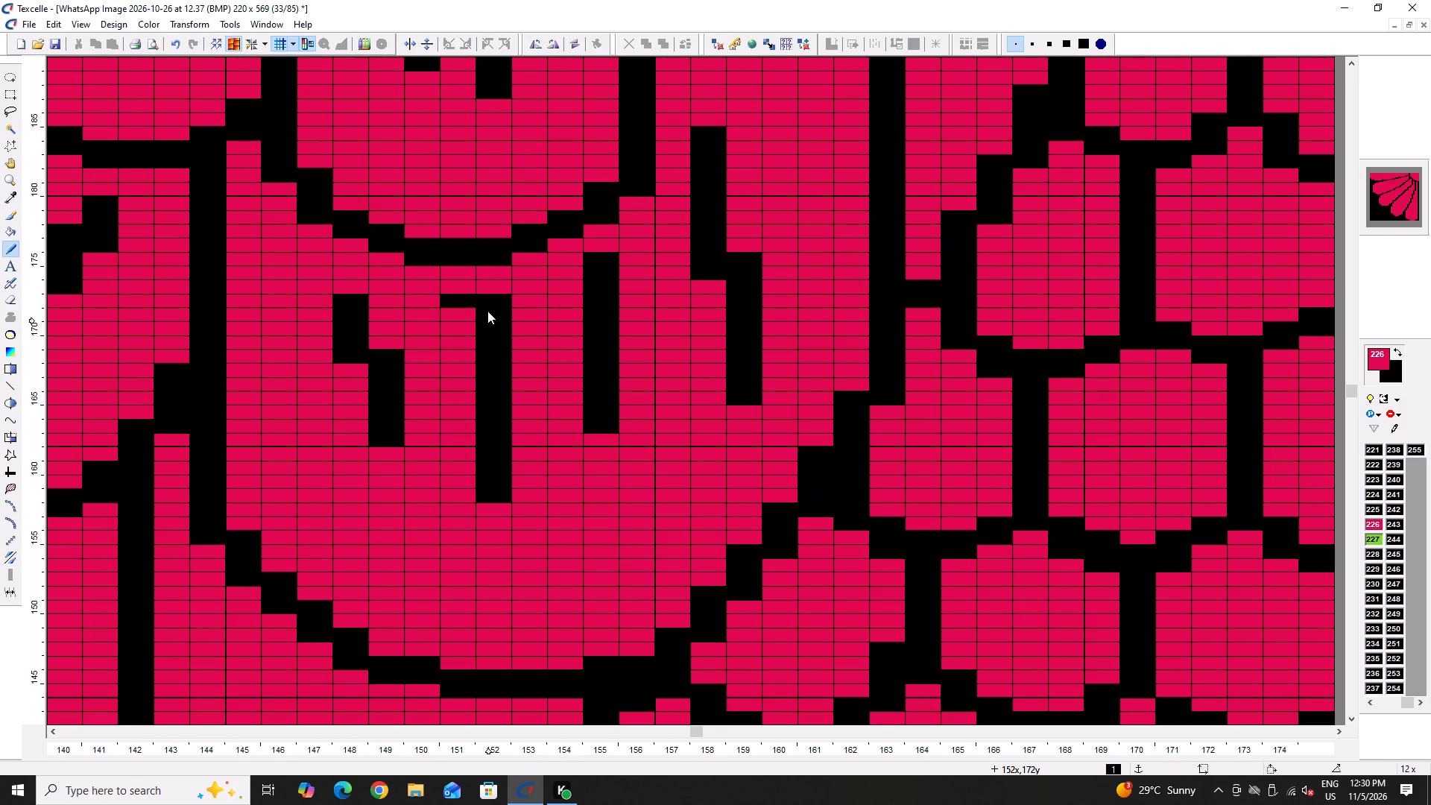
right_click(481, 298)
click(469, 300)
right_drag(354, 359, 353, 367)
drag(386, 414, 389, 464)
right_drag(388, 394, 391, 476)
right_click(391, 476)
Smooth the scale's lower outline around columns 148, 149 and 157 near rows 146 to 148 with black and pink pixels.
ctrl+scroll(392, 472, down, 3)
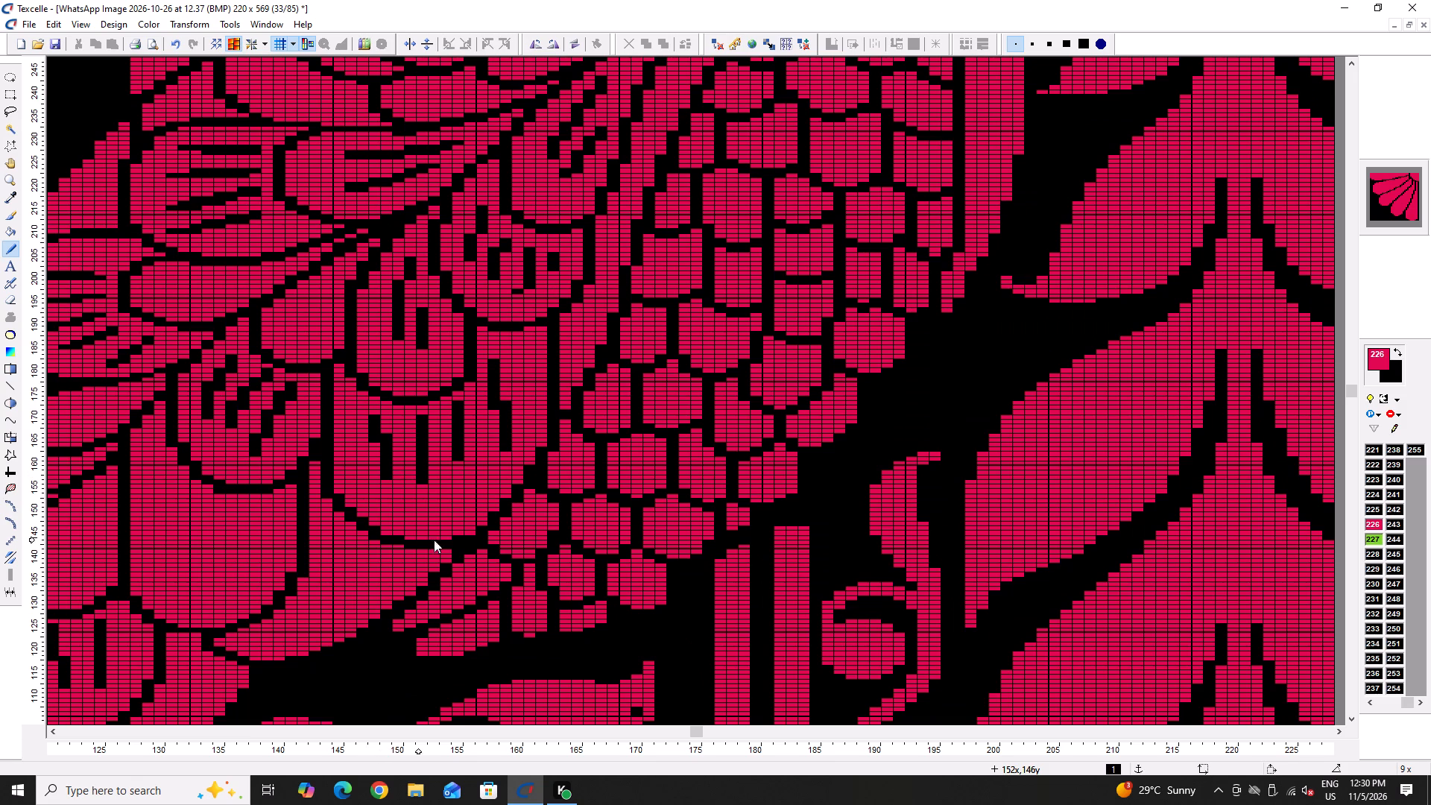
ctrl+scroll(465, 540, up, 2)
right_click(478, 524)
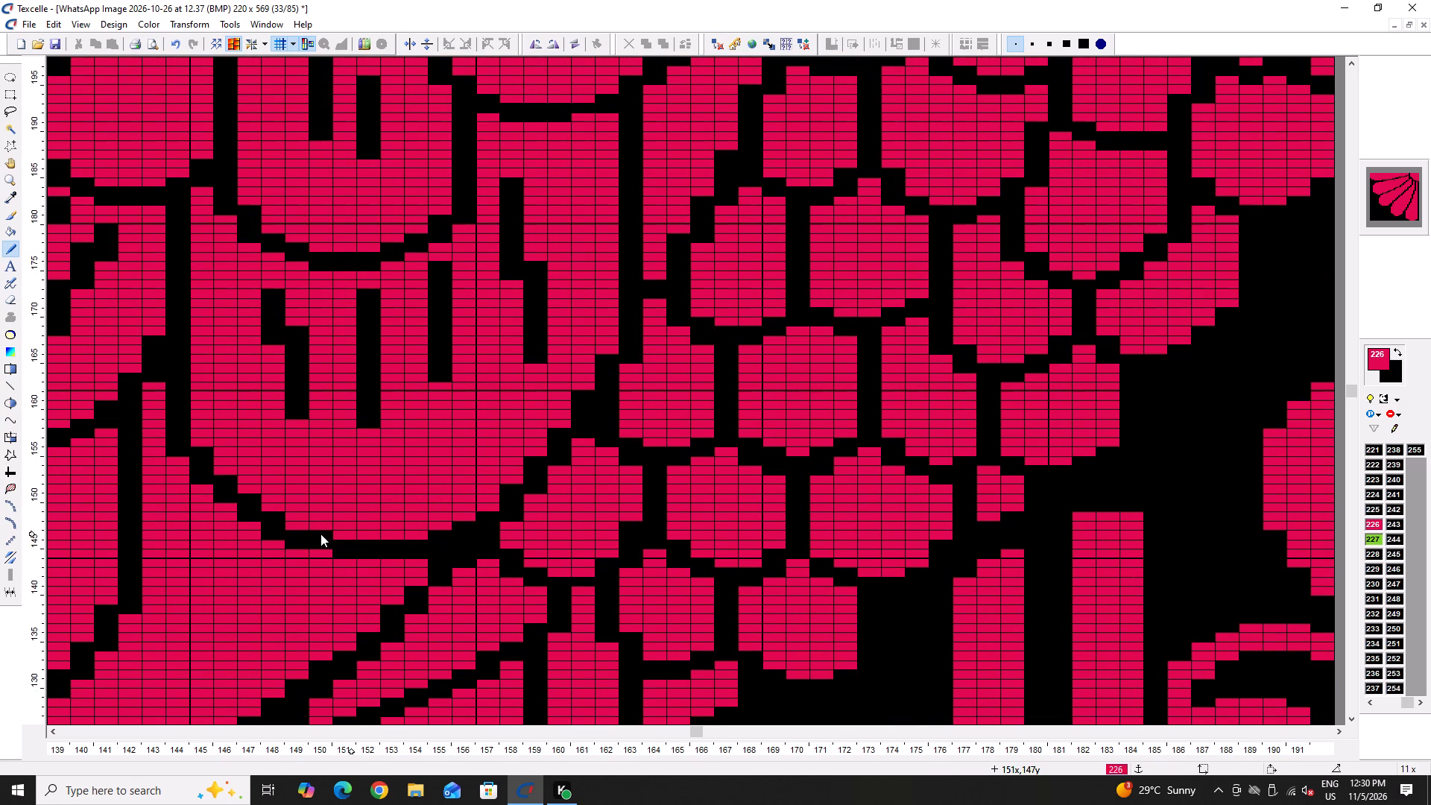
right_click(291, 528)
click(292, 542)
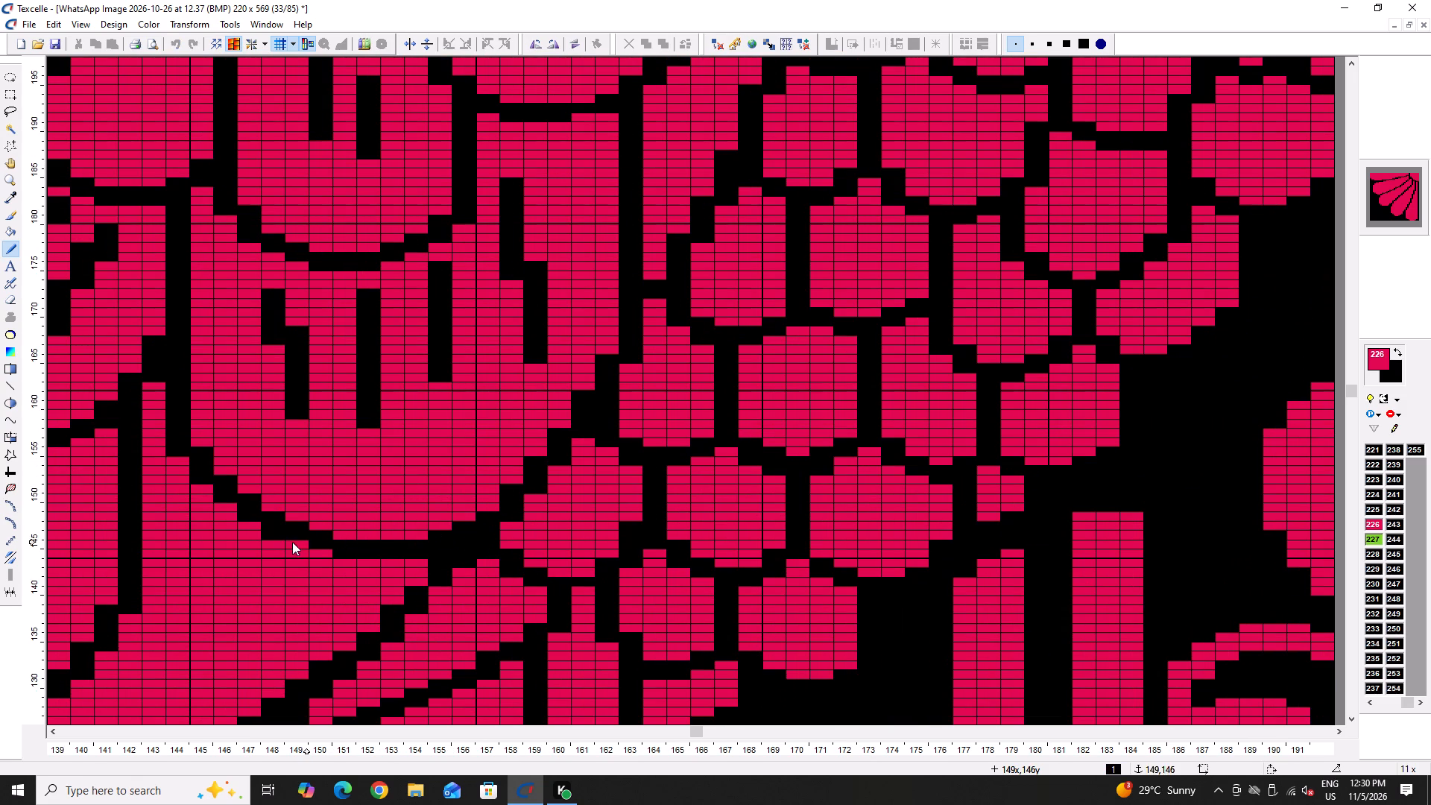
click(264, 532)
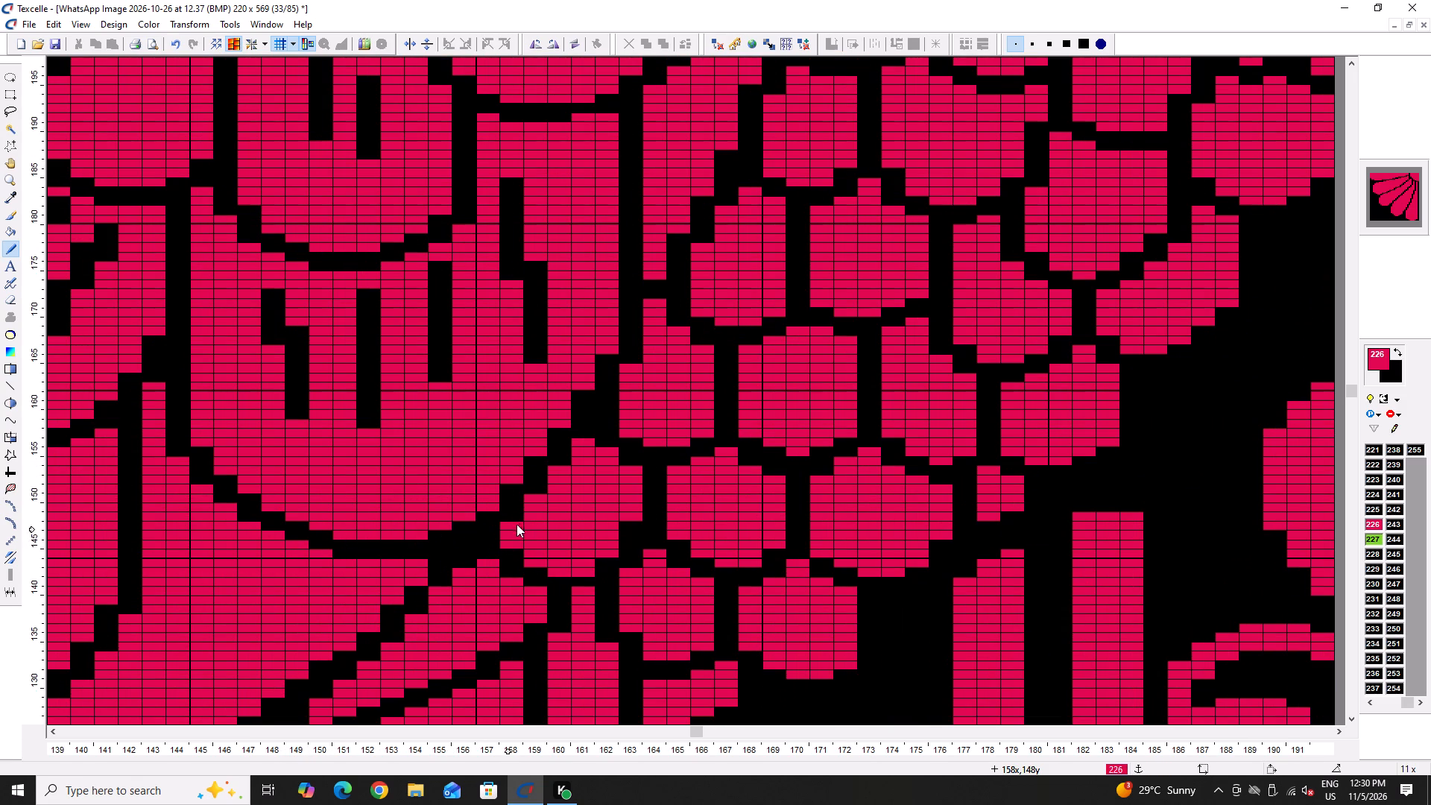
Thin the thick black outline junction beside the scale in pink at column 162, about rows 159 to 161.
ctrl+scroll(518, 517, down, 4)
ctrl+scroll(540, 487, up, 5)
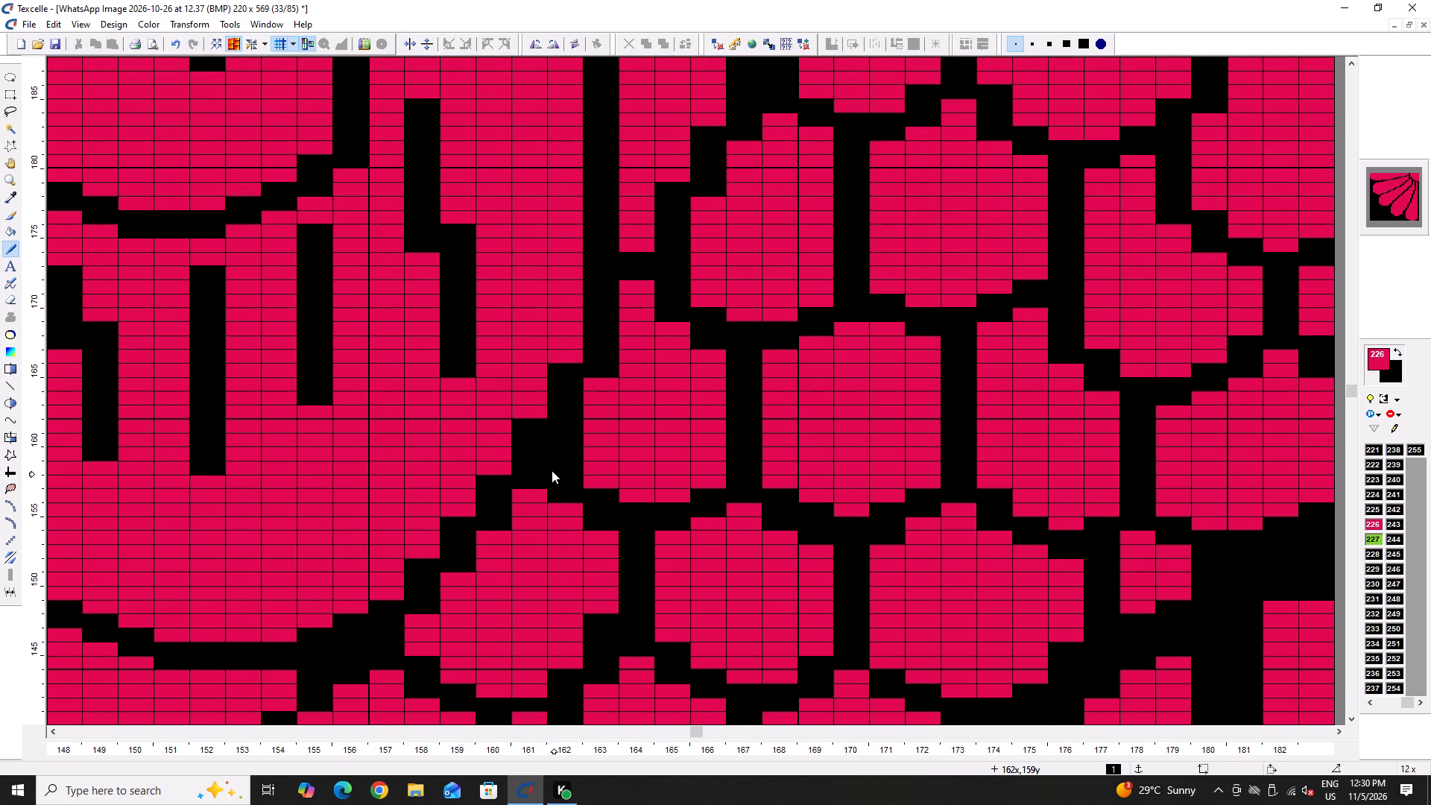
double_click(569, 453)
click(566, 460)
drag(572, 438, 569, 448)
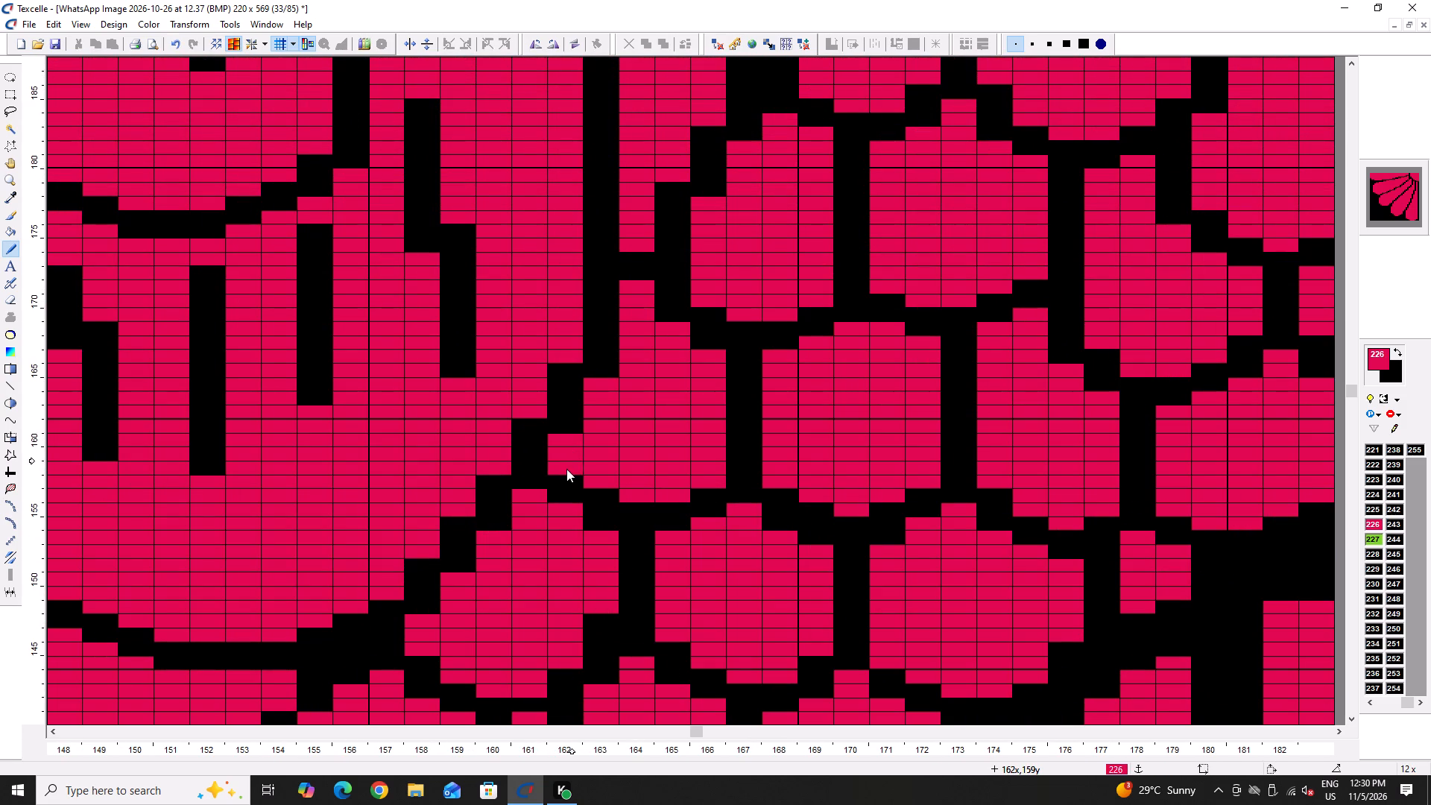
Save the bitmap.
key(ctrl+s)
key(ctrl+s)
Draw two slanted black stripes in the cleared scale, from column 132 near row 159 to column 130, and column 134 near row 154 to column 132.
ctrl+scroll(460, 505, down, 5)
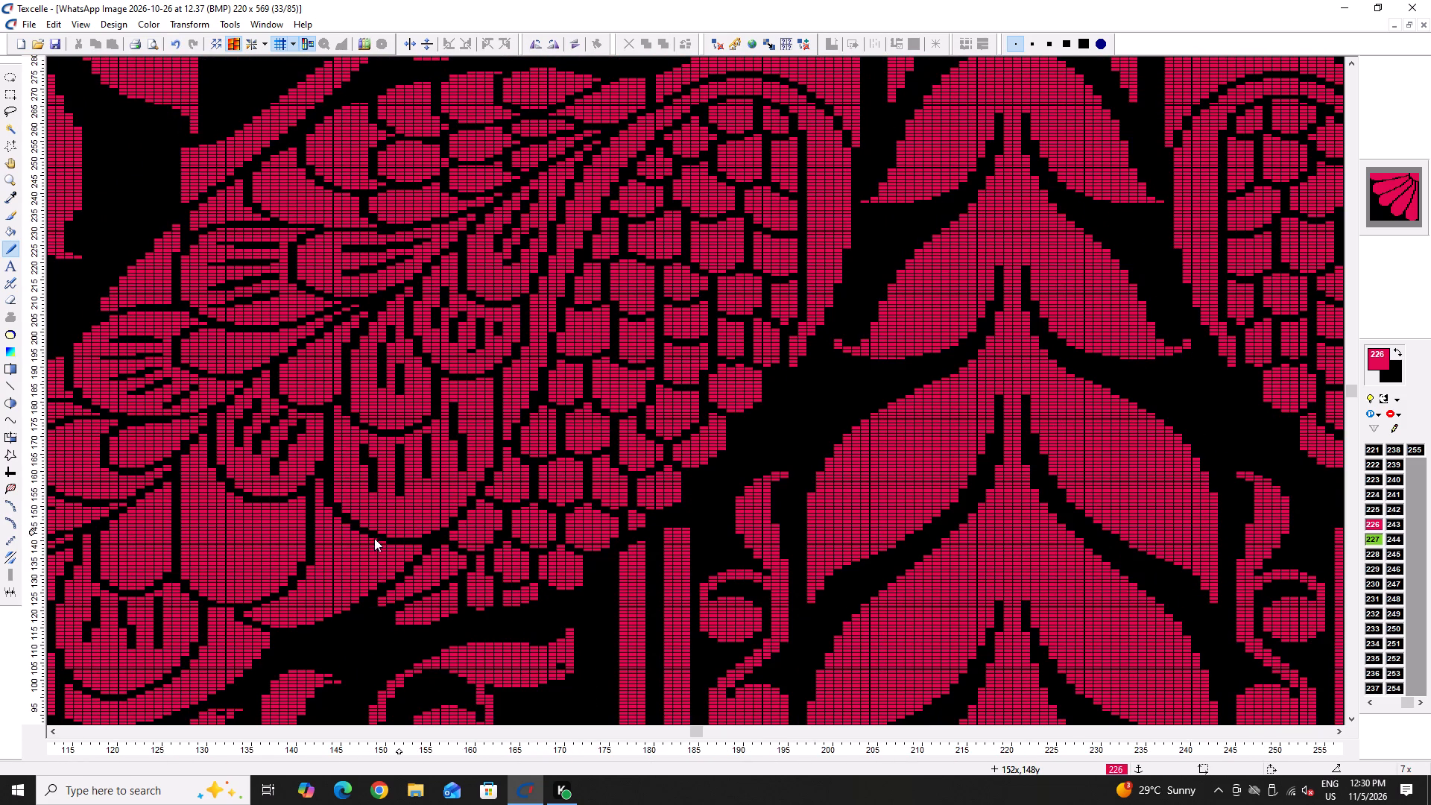
ctrl+scroll(210, 521, up, 1)
ctrl+scroll(224, 528, down, 2)
key(Left)
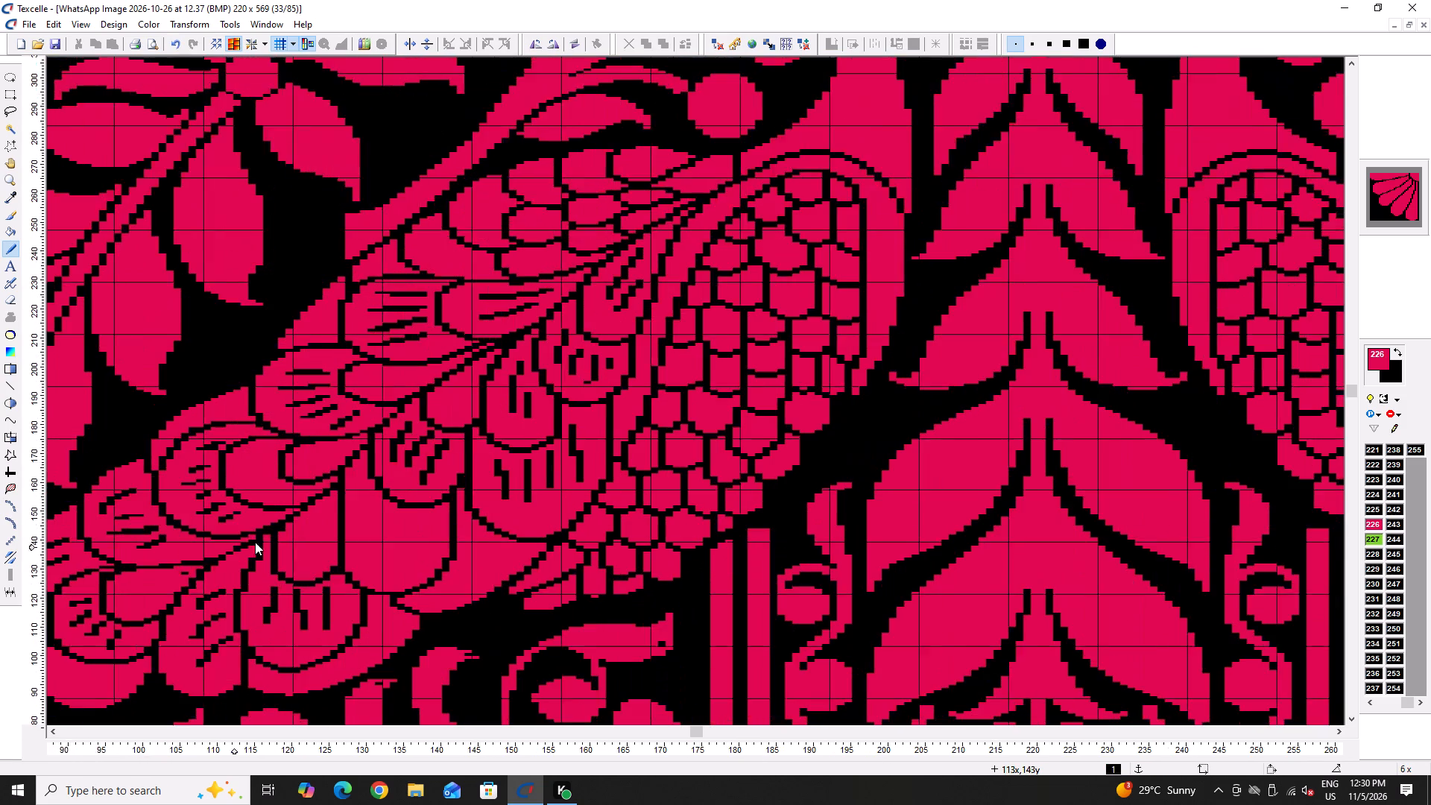
key(Left)
ctrl+scroll(579, 529, up, 5)
scroll(464, 465, down, 2)
right_drag(435, 266, 392, 392)
right_drag(497, 313, 449, 467)
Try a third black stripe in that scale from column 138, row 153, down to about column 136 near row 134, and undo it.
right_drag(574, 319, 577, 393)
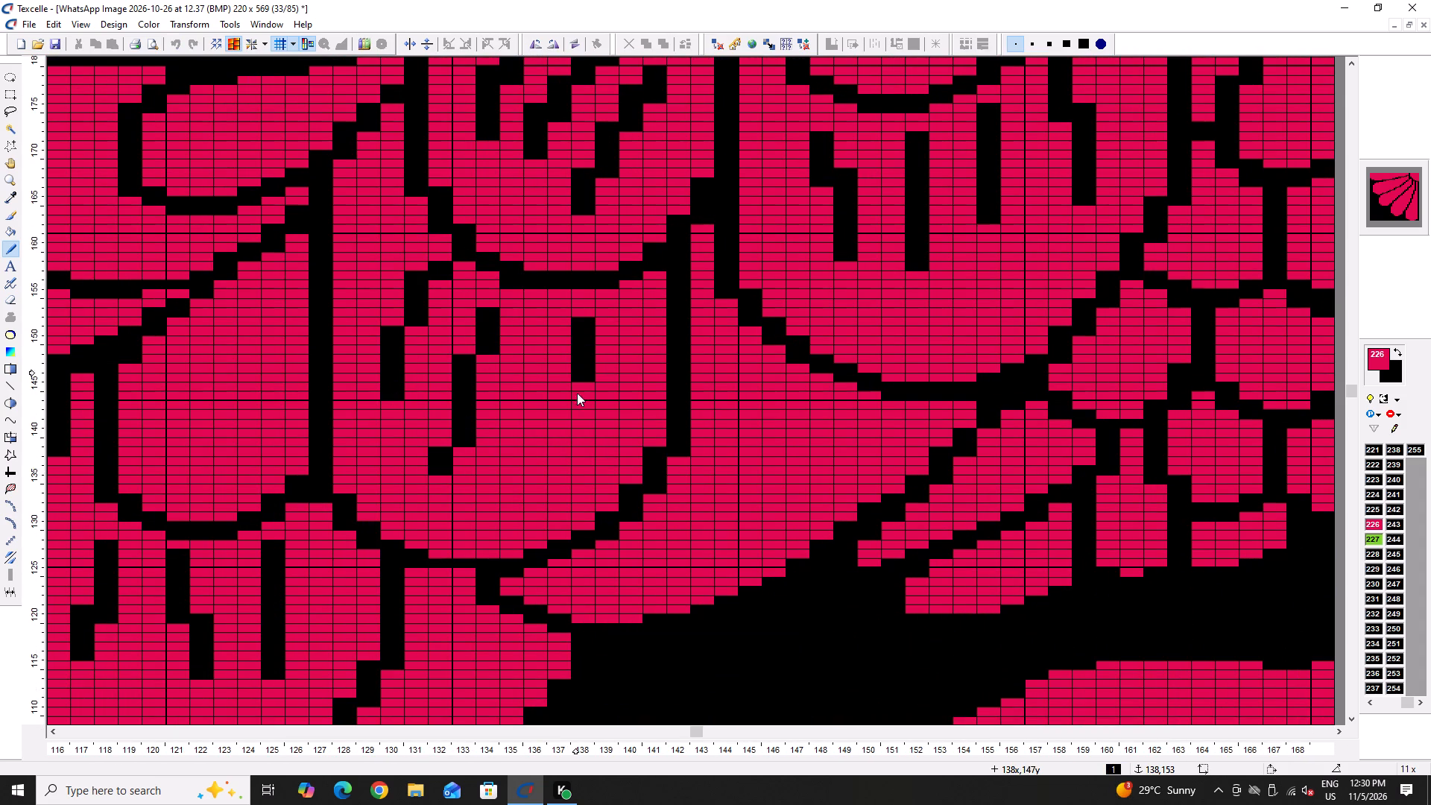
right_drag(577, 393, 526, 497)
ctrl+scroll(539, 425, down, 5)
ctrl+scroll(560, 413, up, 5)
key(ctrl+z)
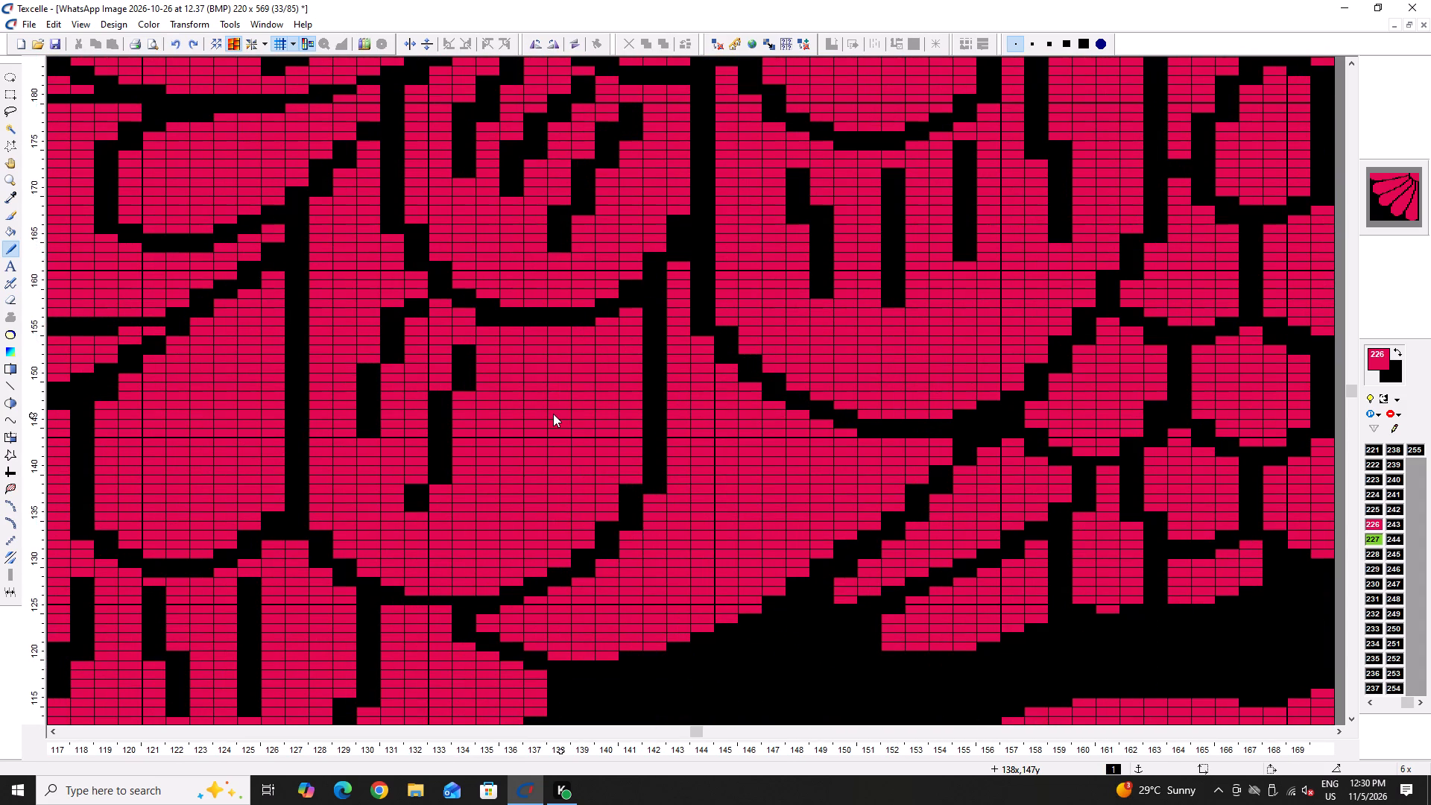
Draw a slanted black stripe in the lower scale from column 138 near row 155 down to column 135 near row 133.
right_drag(553, 343, 498, 546)
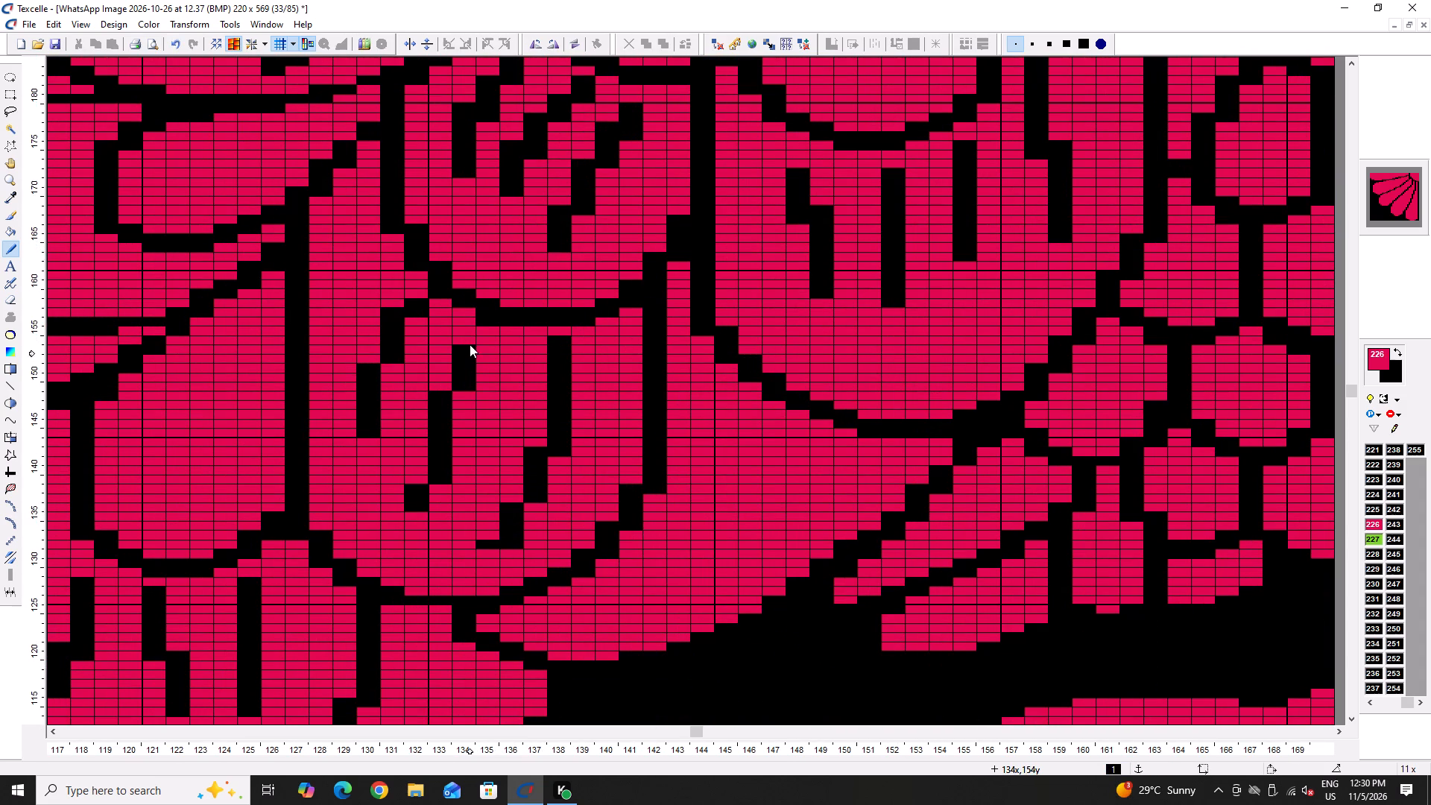
Smooth the lower scale's two left stripes in black at columns 131, 132 and 134, trimming their tops near row 157 in pink.
right_click(470, 342)
right_drag(468, 391, 467, 398)
right_drag(423, 478, 412, 500)
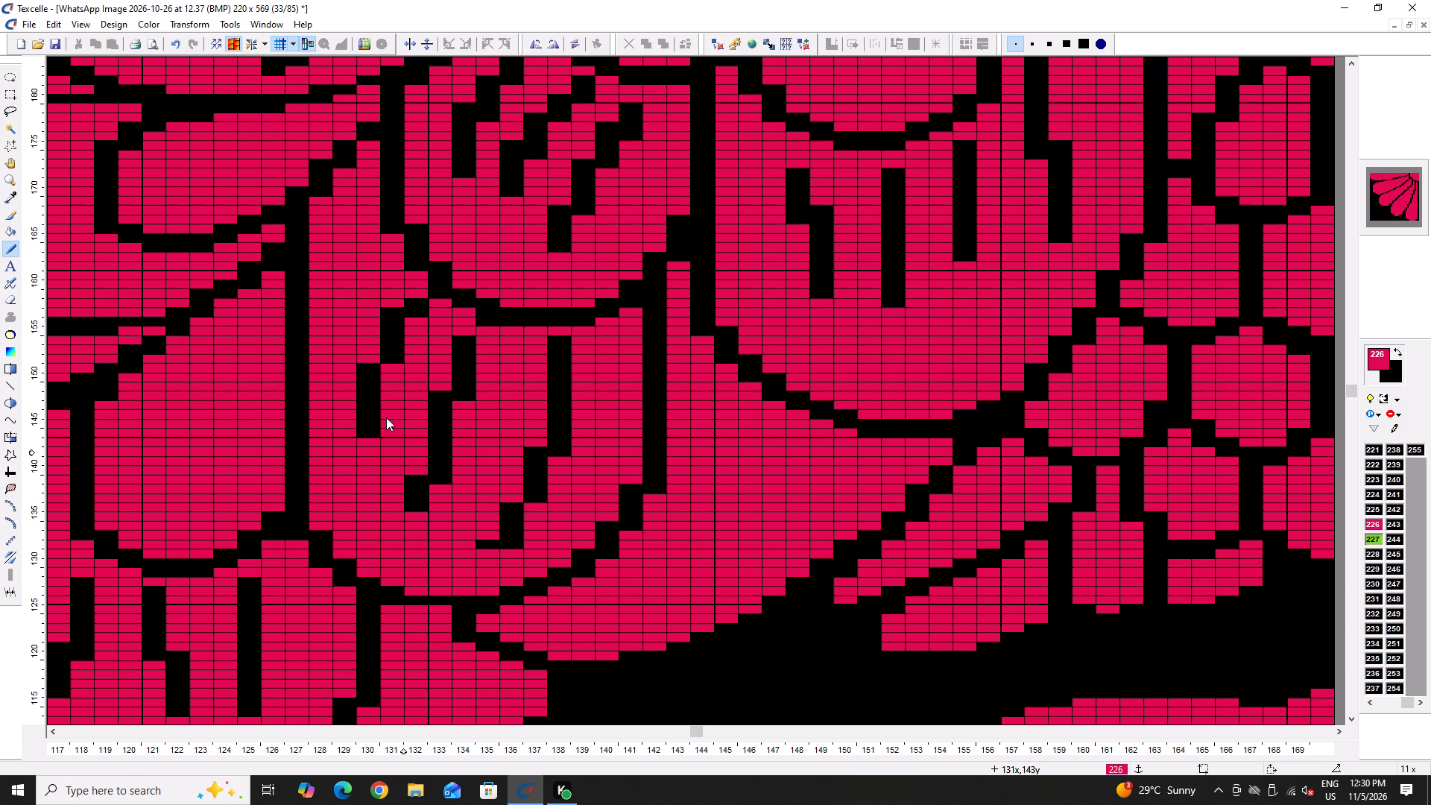
right_click(391, 363)
right_click(394, 316)
click(408, 323)
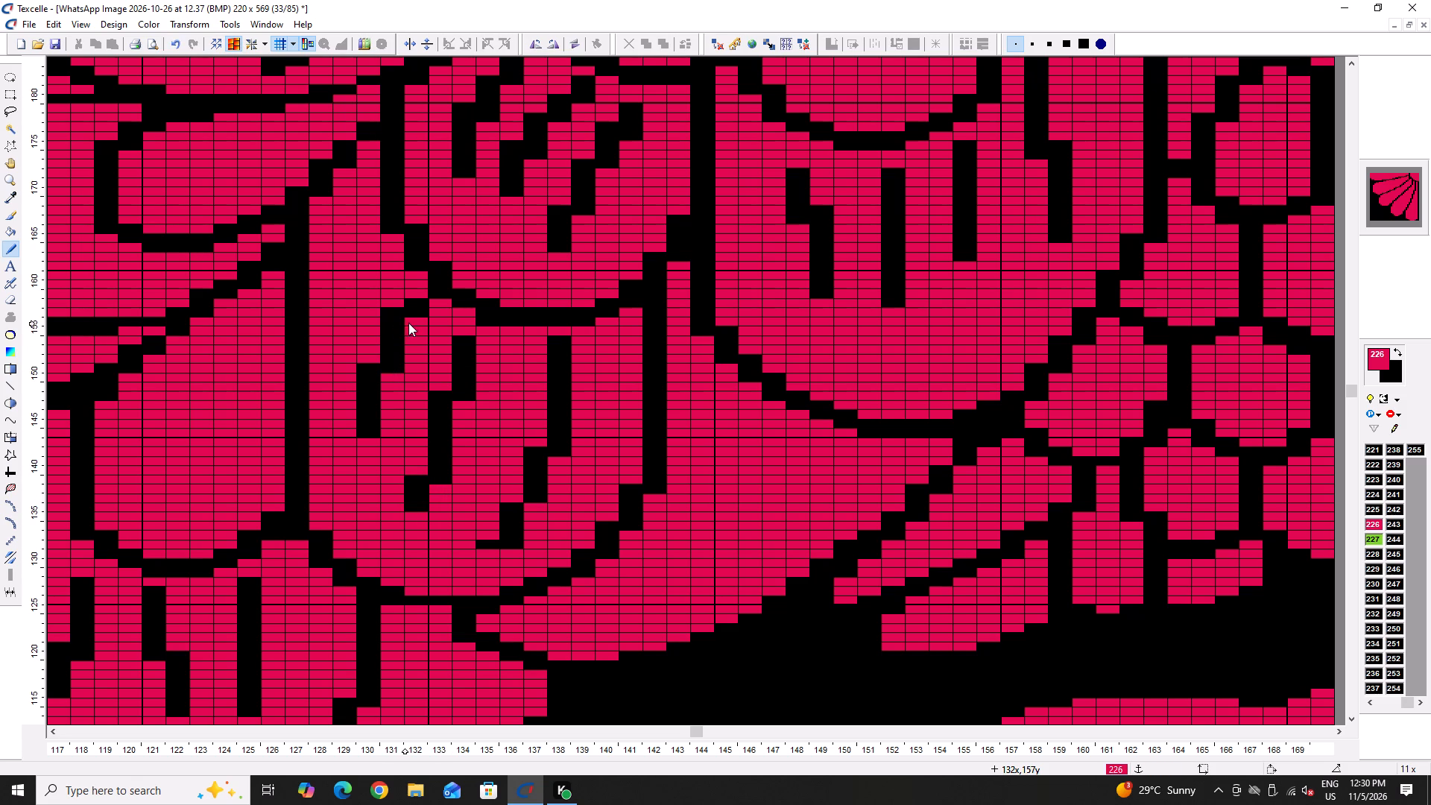
right_click(409, 322)
click(396, 313)
Refine the right stripe in black at columns 136 and 137, trim columns 135, 137 and 138 in pink, and blacken column 132 near row 141.
right_drag(537, 432, 540, 455)
drag(560, 445, 561, 453)
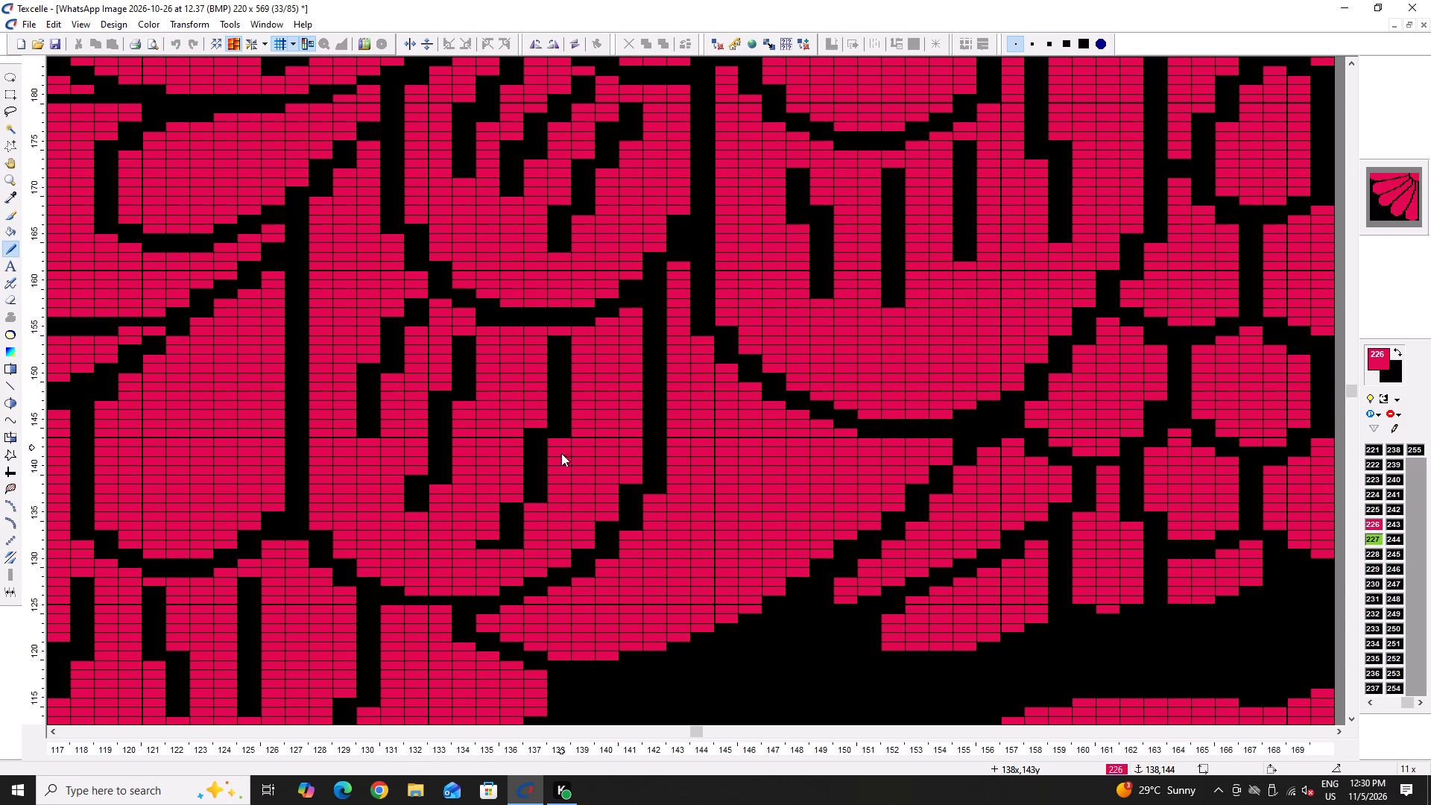
drag(561, 453, 562, 459)
right_drag(525, 496, 524, 506)
right_drag(513, 490, 517, 500)
right_click(538, 502)
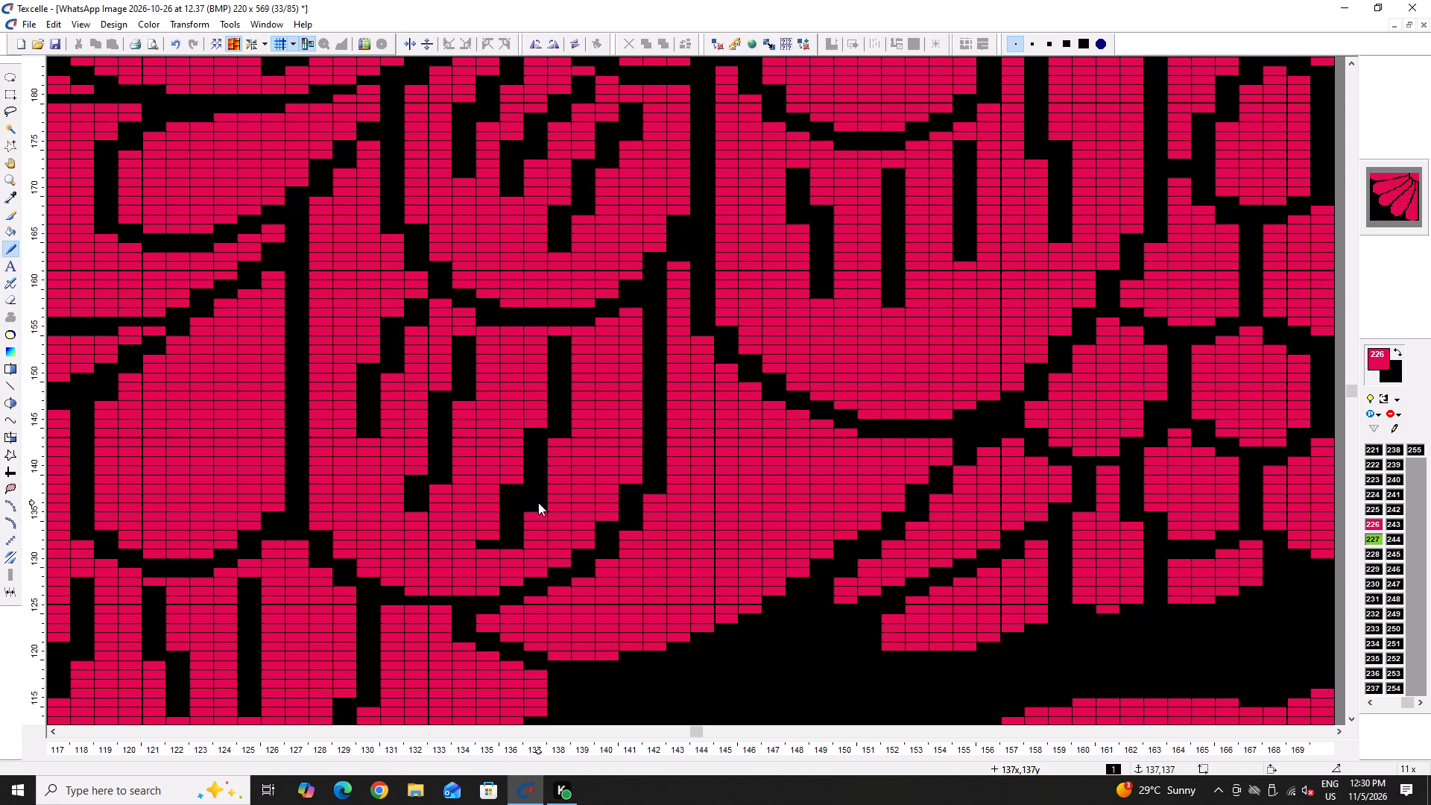
click(538, 502)
click(537, 510)
drag(490, 540, 490, 556)
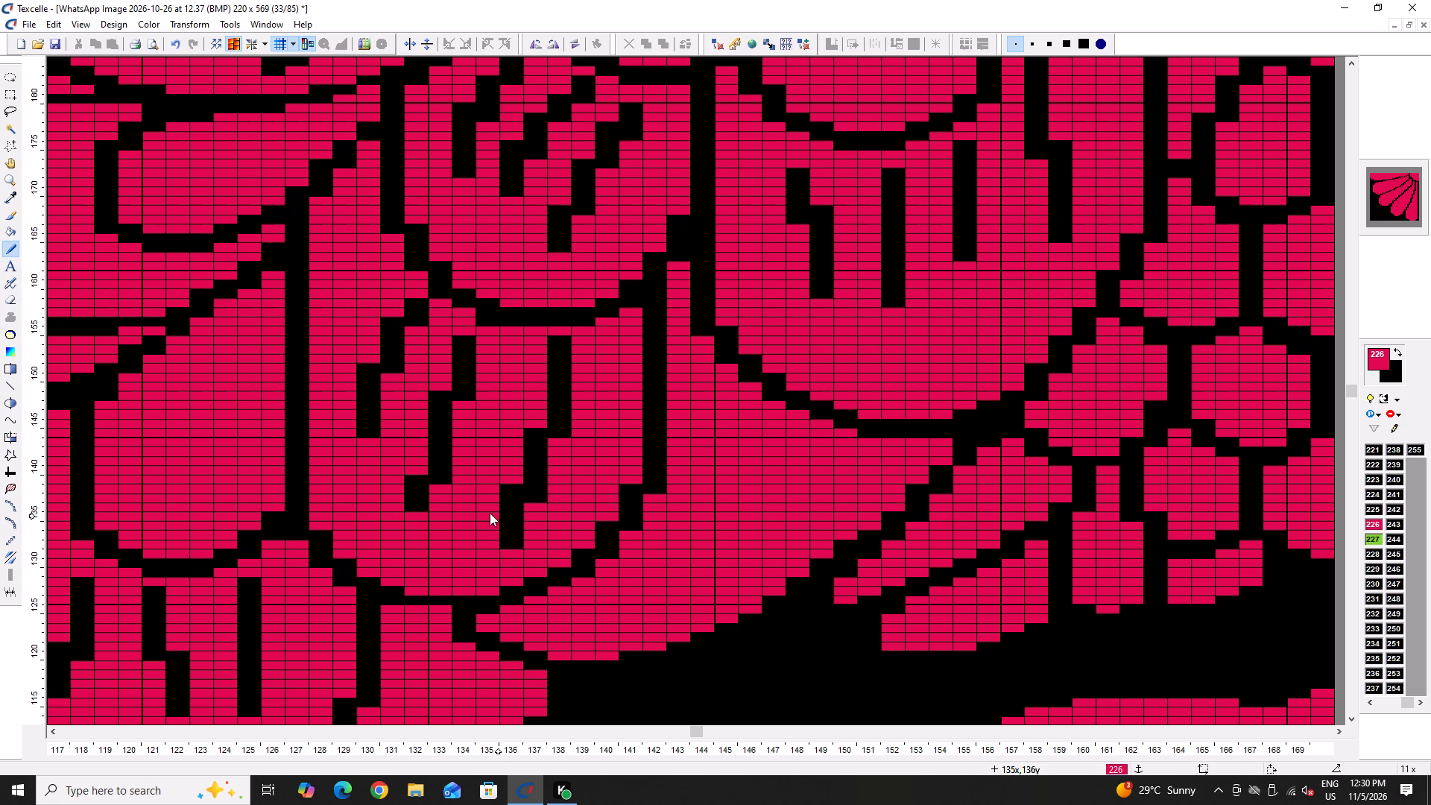
right_click(418, 473)
Smooth the upper scale's lower left outline with black at columns 133 and 134 and pink at columns 132, 133 and 135, rows 157 to 164.
scroll(373, 344, up, 1)
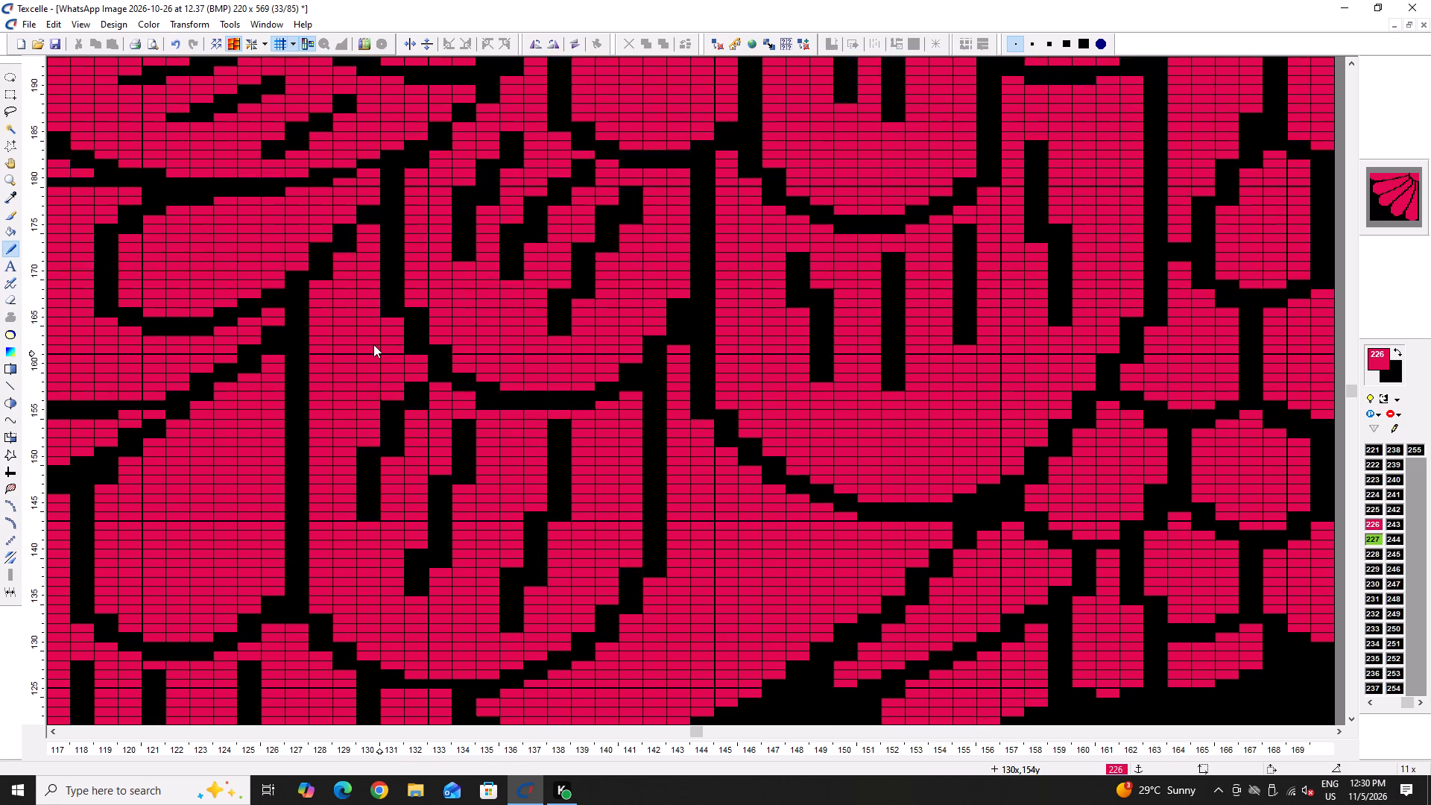
scroll(373, 344, up, 1)
right_click(440, 426)
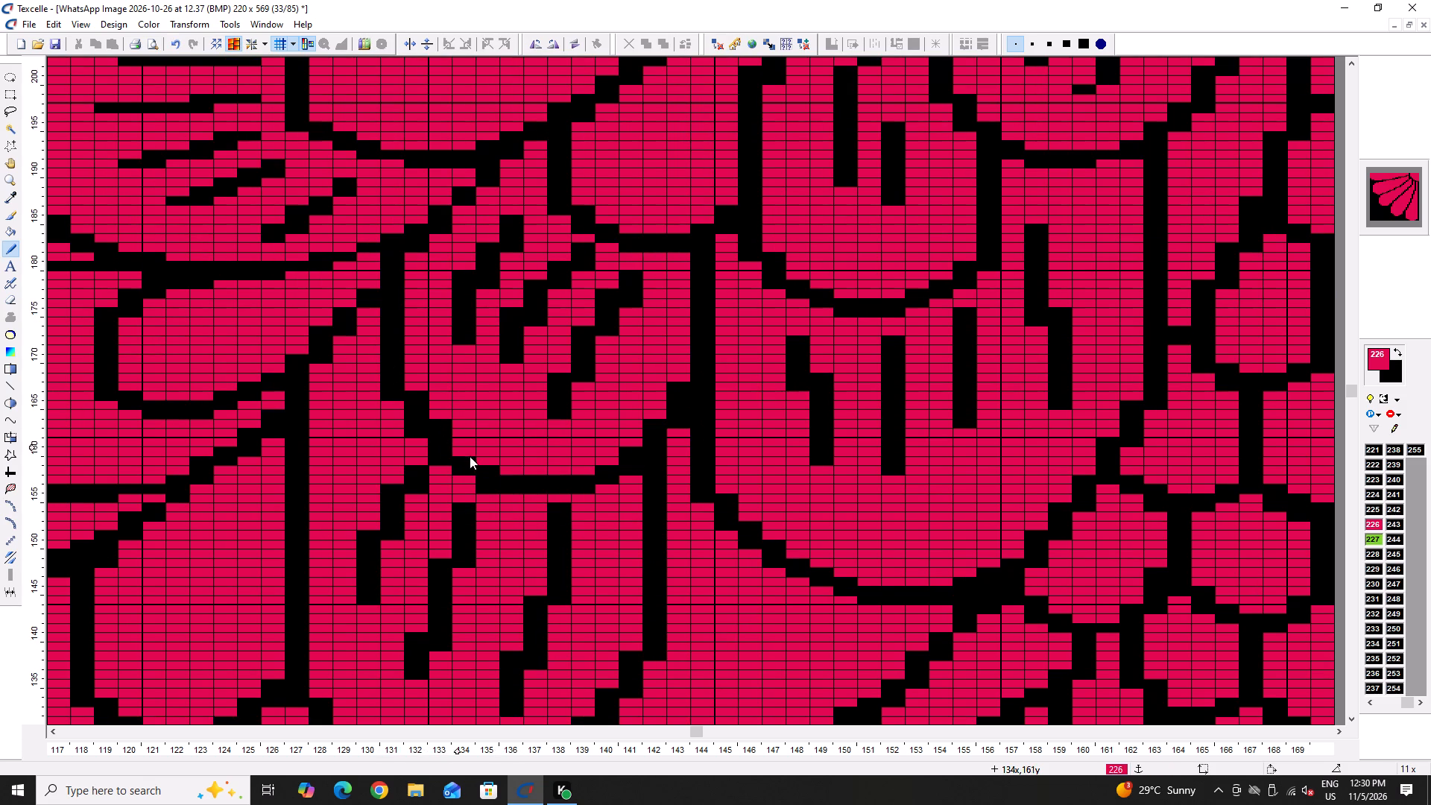
right_click(464, 449)
click(437, 458)
triple_click(419, 433)
ctrl+scroll(538, 471, up, 1)
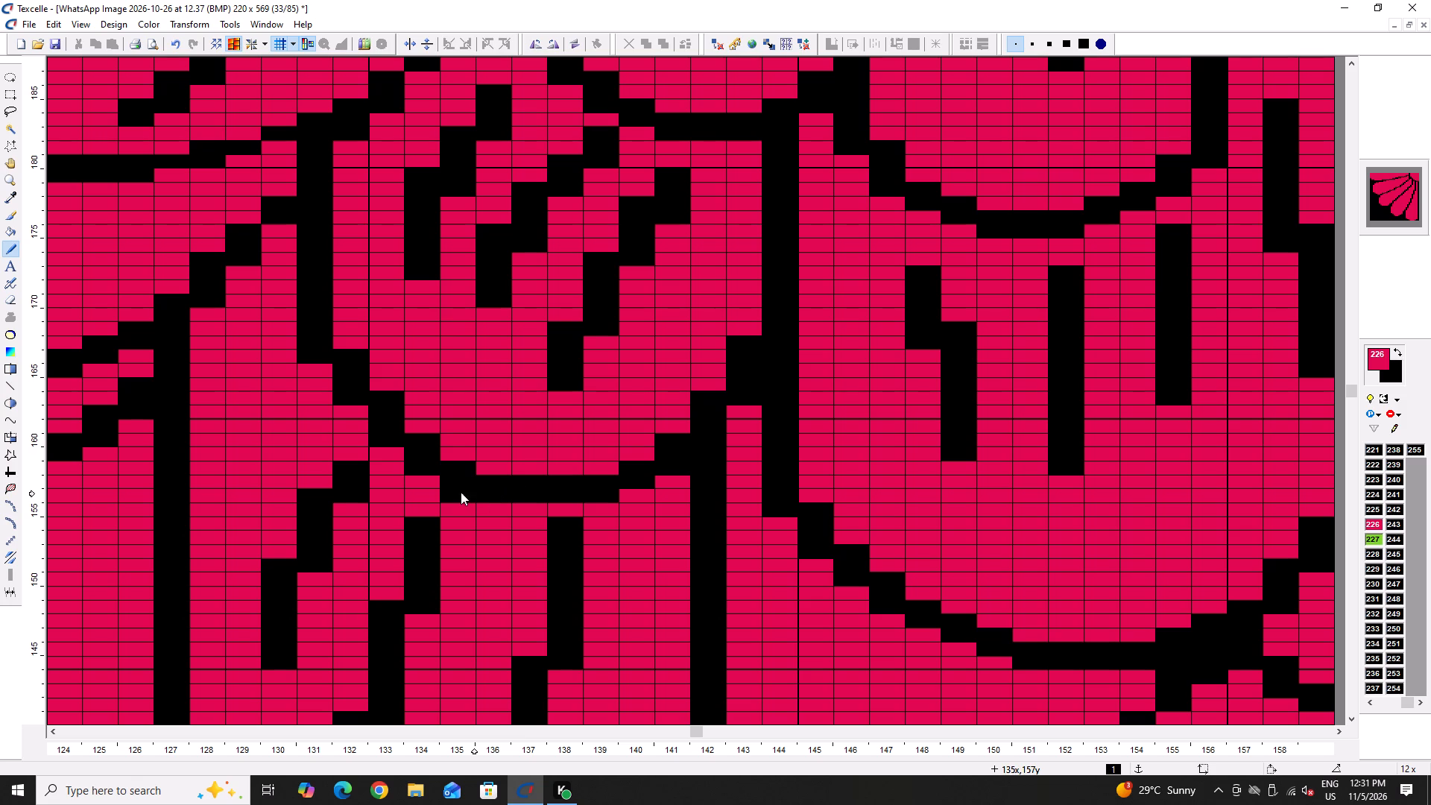
click(459, 493)
Save the design.
key(ctrl+s)
key(ctrl+s)
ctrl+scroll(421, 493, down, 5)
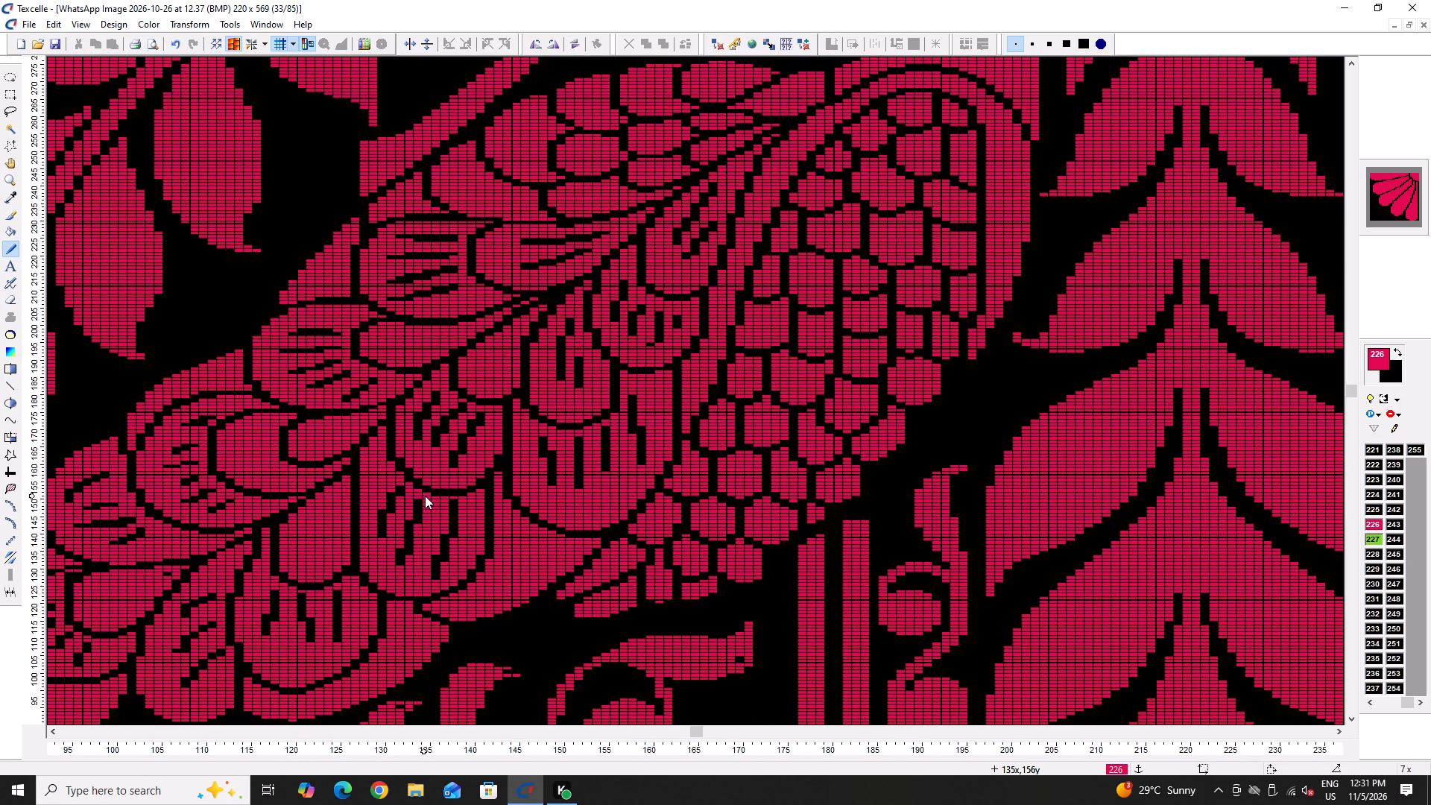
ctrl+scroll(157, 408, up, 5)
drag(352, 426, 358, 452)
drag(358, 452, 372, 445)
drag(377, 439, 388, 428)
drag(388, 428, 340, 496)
Smooth the large scale's upper outline with pink at columns 107 and 110, and black along row 187, columns 112 to 115.
ctrl+scroll(350, 487, down, 5)
ctrl+scroll(303, 500, up, 5)
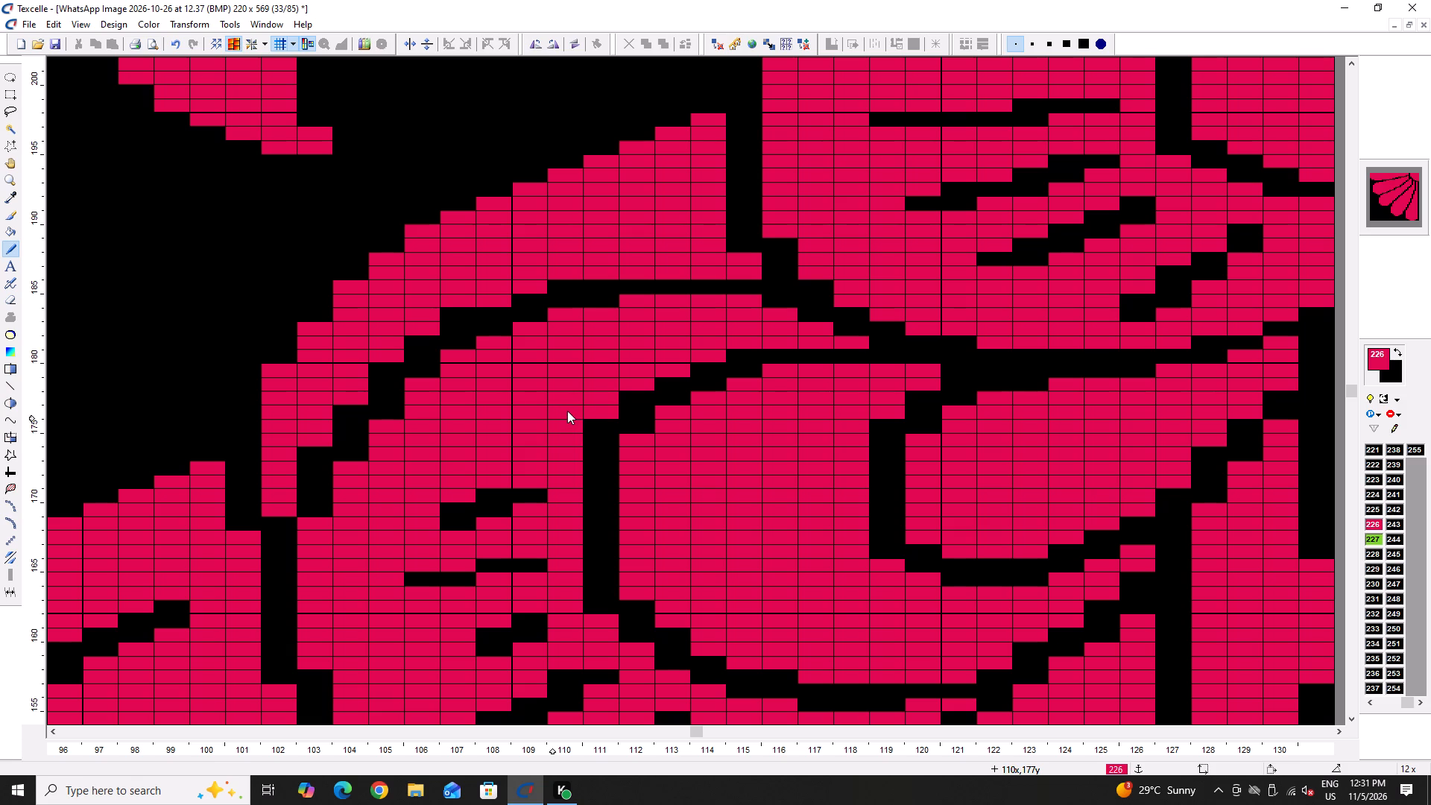
click(457, 309)
click(549, 288)
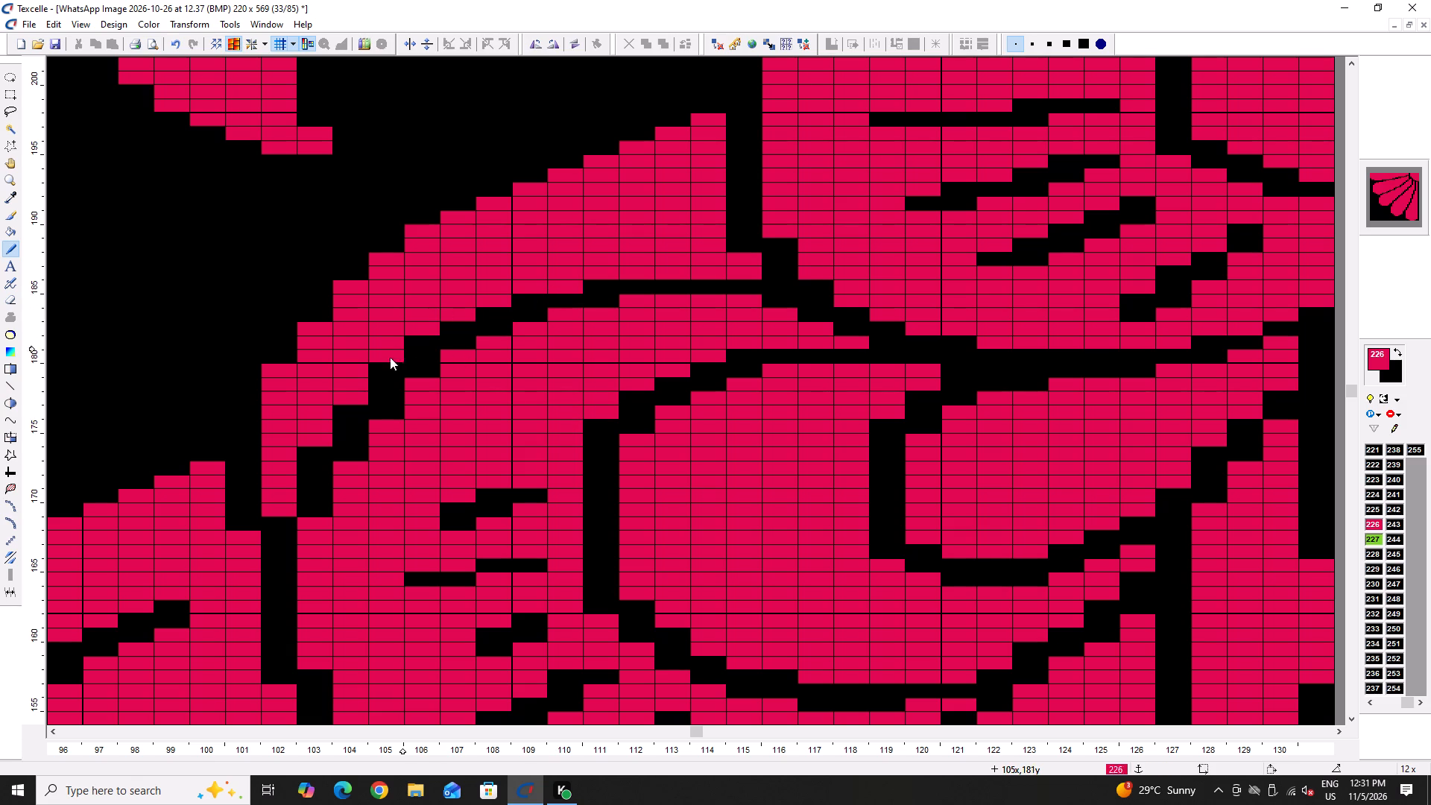
ctrl+scroll(380, 365, down, 4)
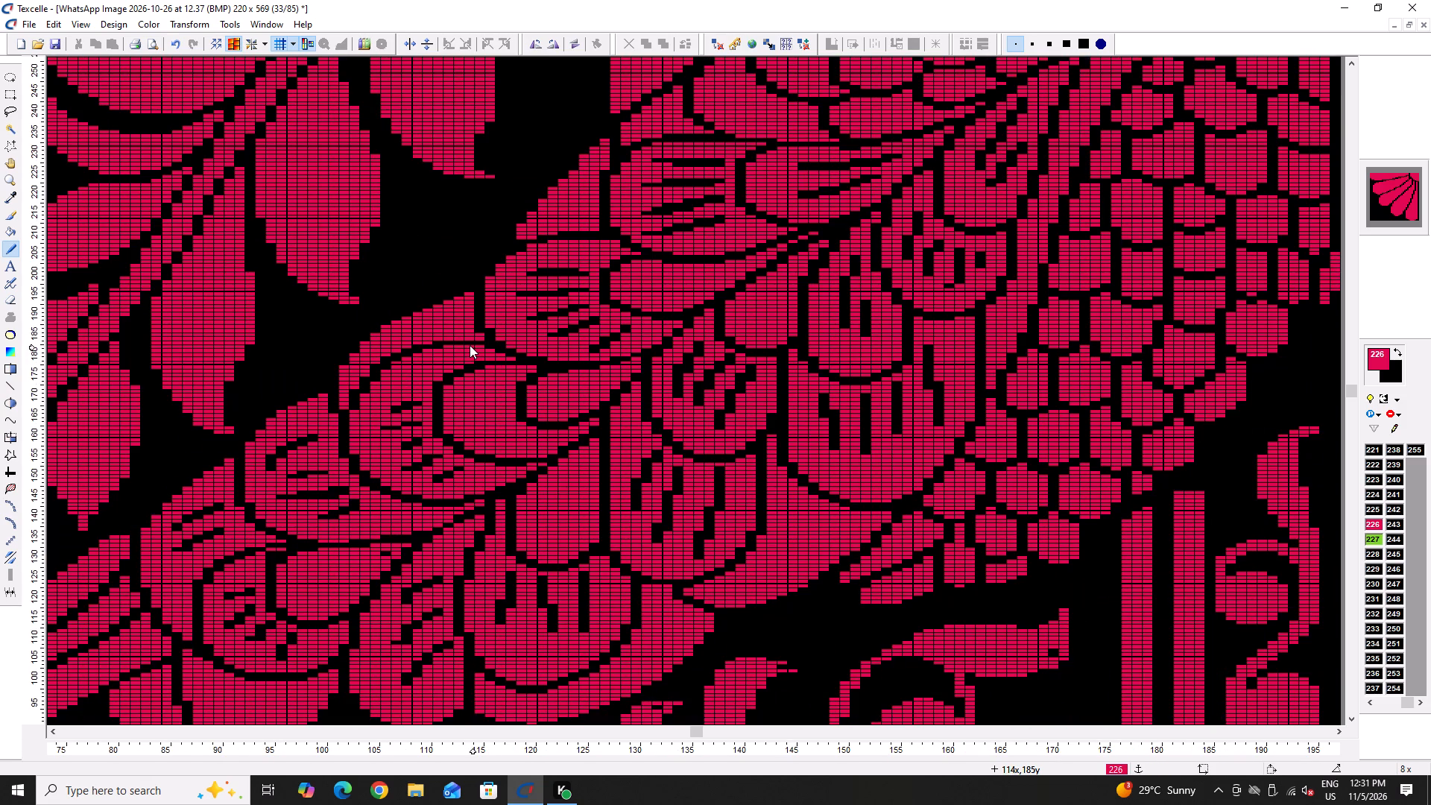
ctrl+scroll(466, 338, up, 5)
right_drag(356, 351, 457, 350)
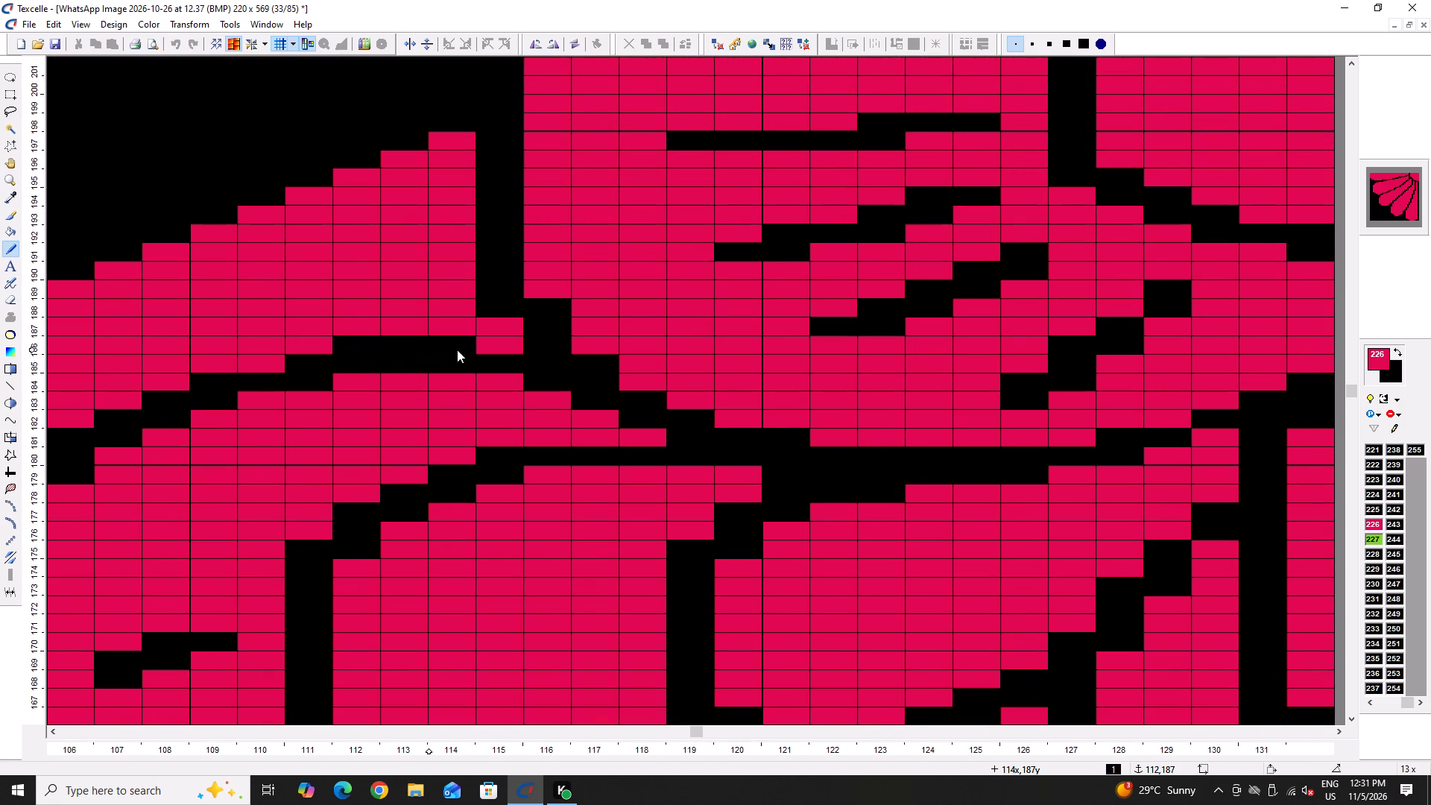
right_drag(457, 350, 523, 350)
ctrl+scroll(316, 345, down, 3)
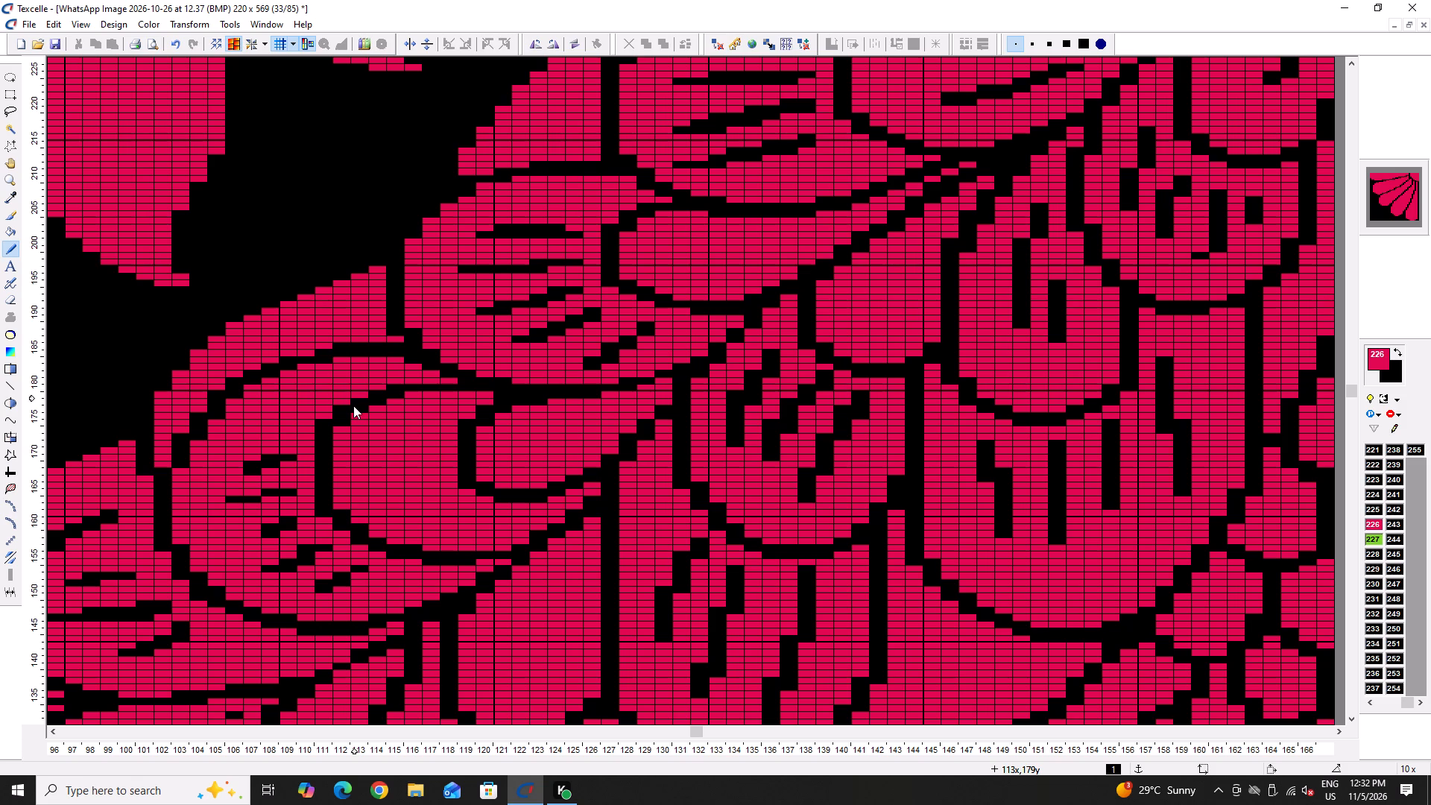
Save the design.
key(ctrl+s)
key(ctrl+s)
key(ctrl+s)
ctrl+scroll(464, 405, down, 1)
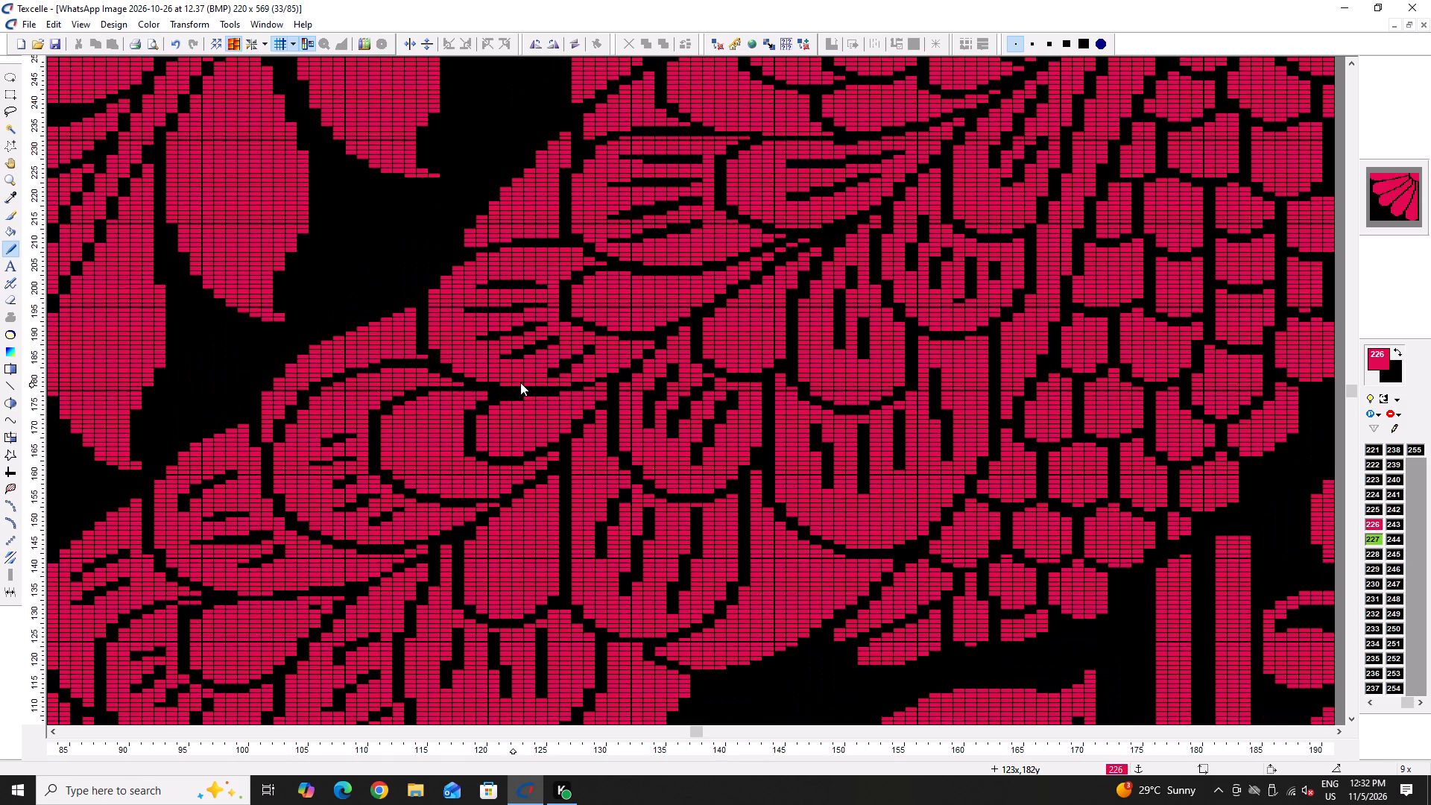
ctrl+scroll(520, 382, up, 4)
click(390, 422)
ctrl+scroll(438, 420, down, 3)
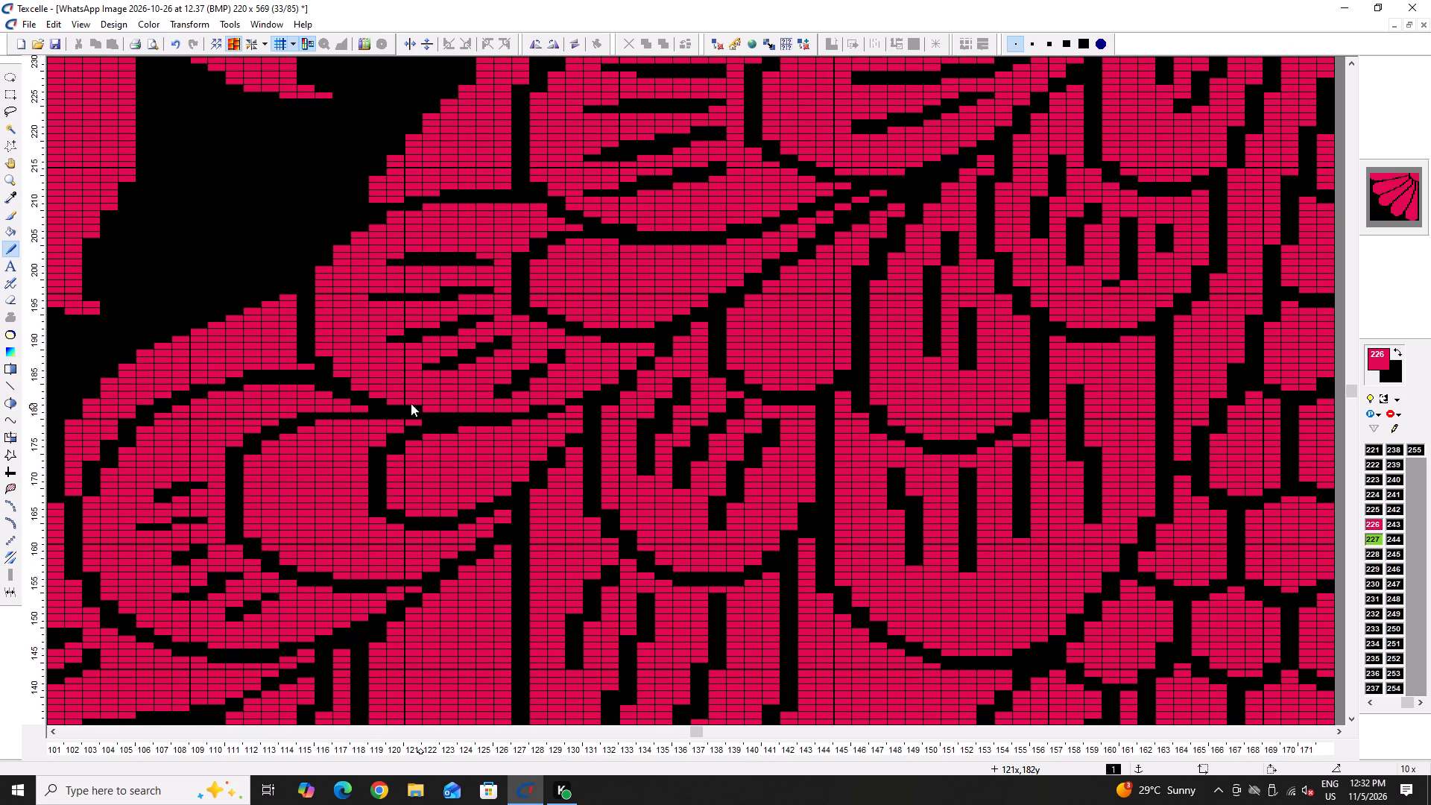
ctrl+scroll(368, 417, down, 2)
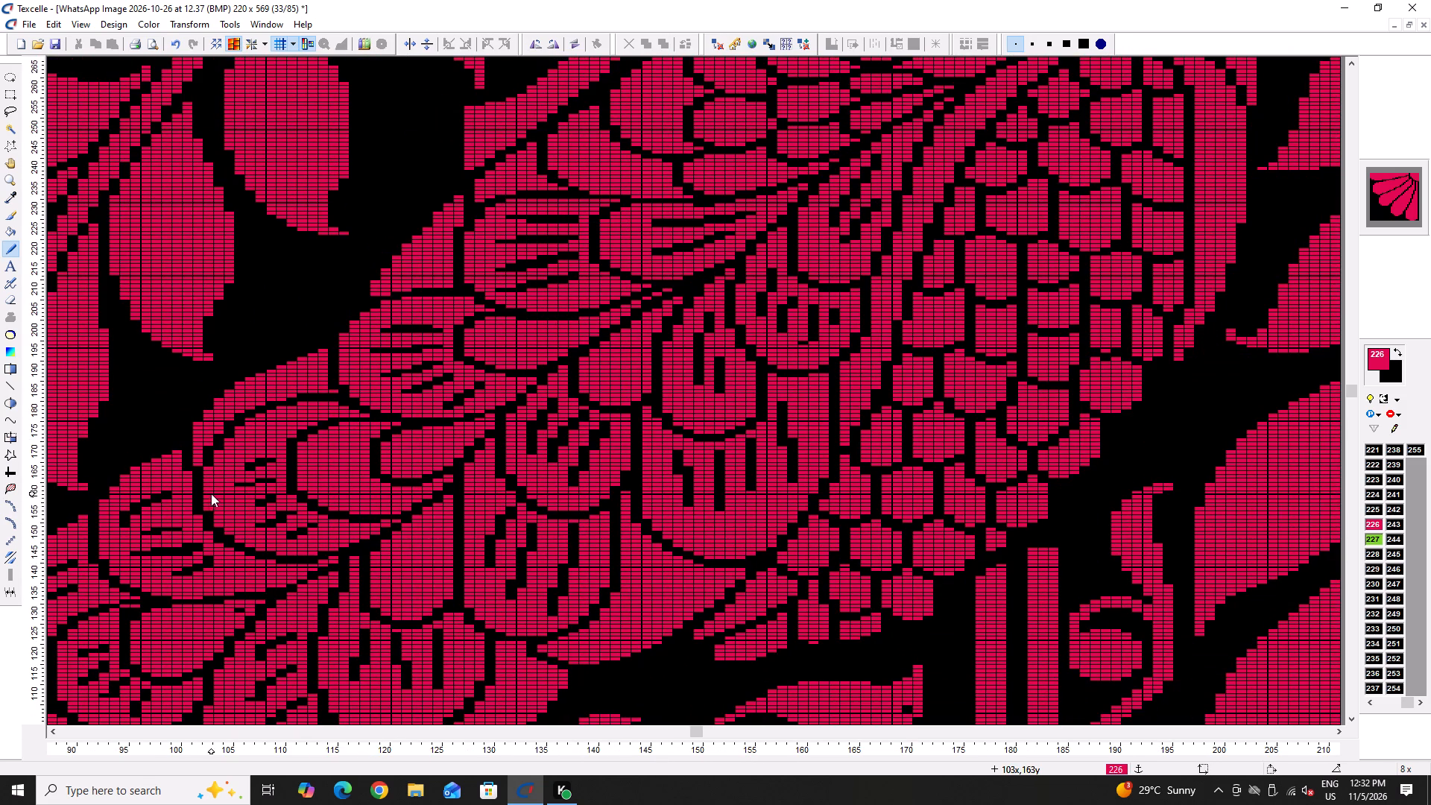
Trim the bottom scale's lower left edge in black at columns 115 to 118, rows 93 to 96, and remove the stray pixel at column 120.
scroll(381, 562, down, 2)
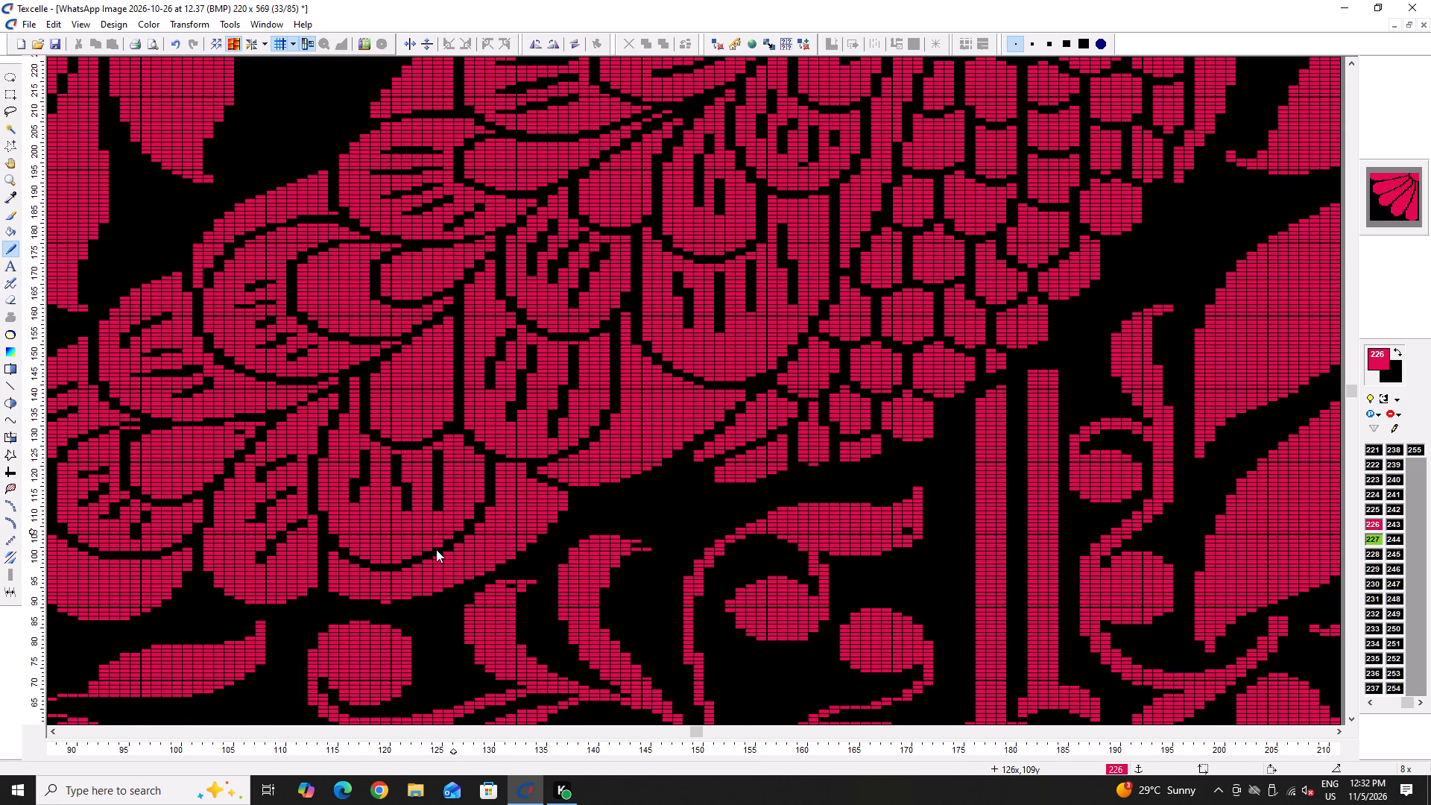
ctrl+scroll(345, 601, up, 5)
right_drag(361, 531, 356, 542)
right_click(357, 550)
right_click(357, 553)
double_click(364, 529)
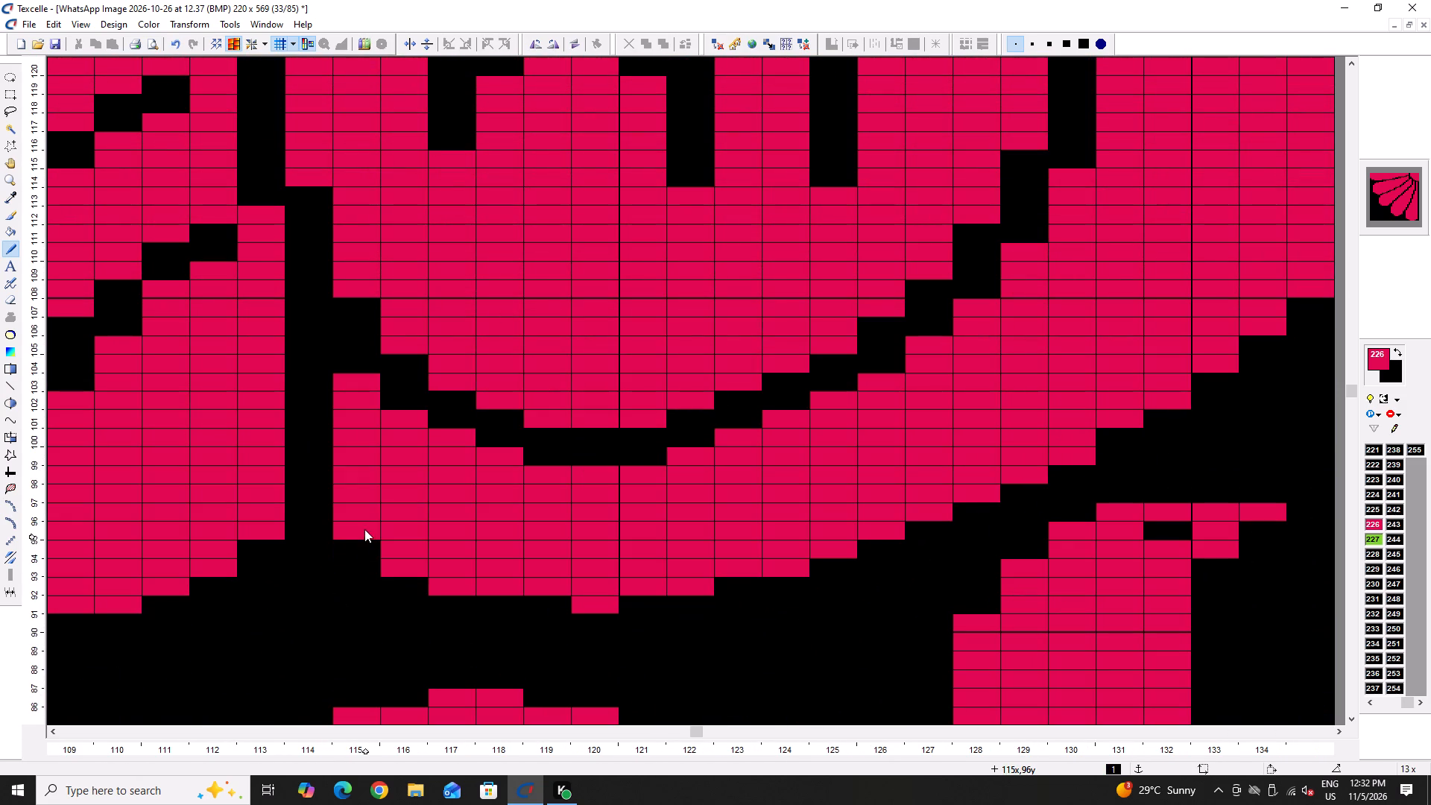
right_click(596, 599)
right_click(397, 563)
right_drag(432, 590, 446, 593)
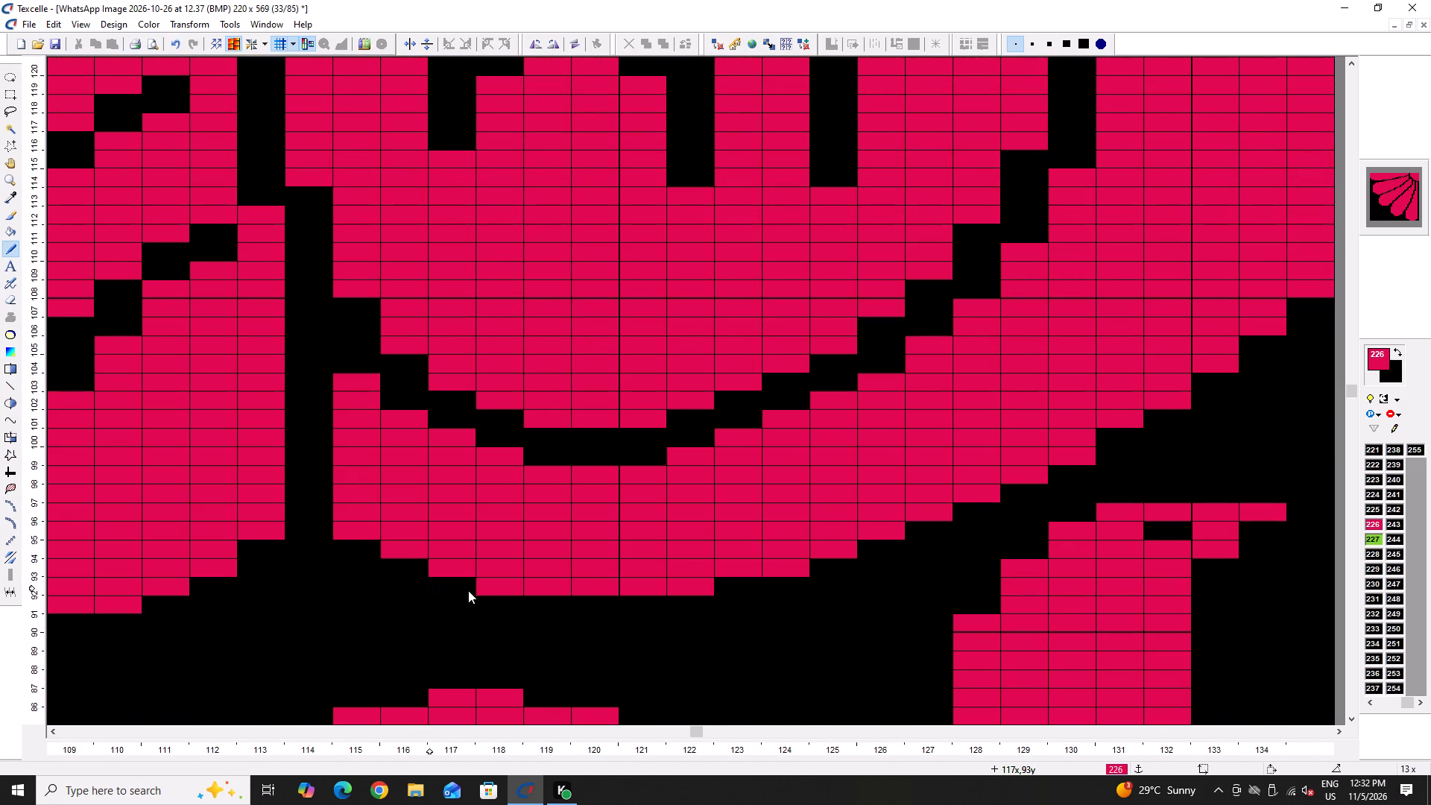
right_click(480, 586)
right_click(347, 541)
right_click(347, 540)
right_click(350, 539)
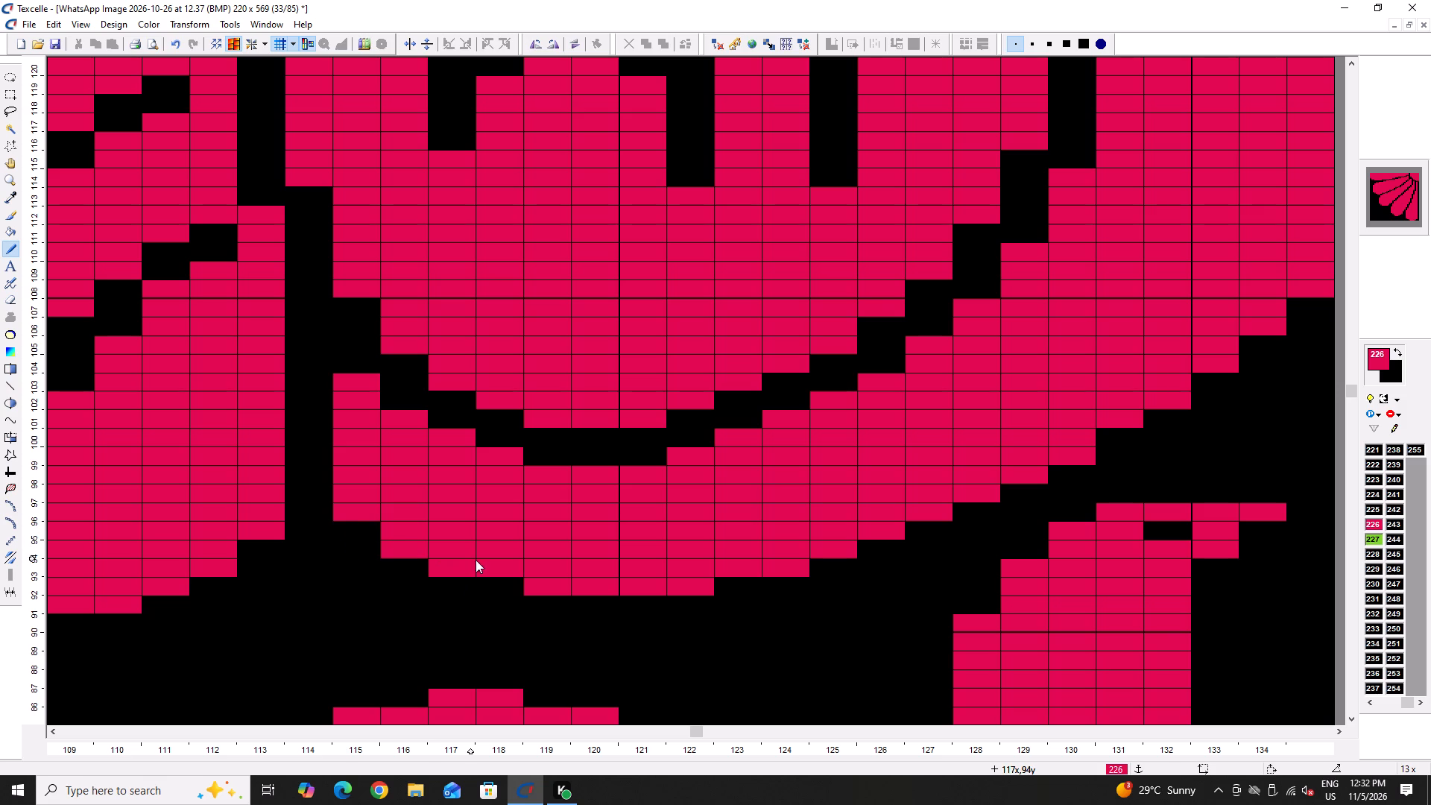
Redraw the bottom scale's lowest row 93, with pink at columns 119 to 122 and black at columns 118 and 123.
ctrl+click(715, 581)
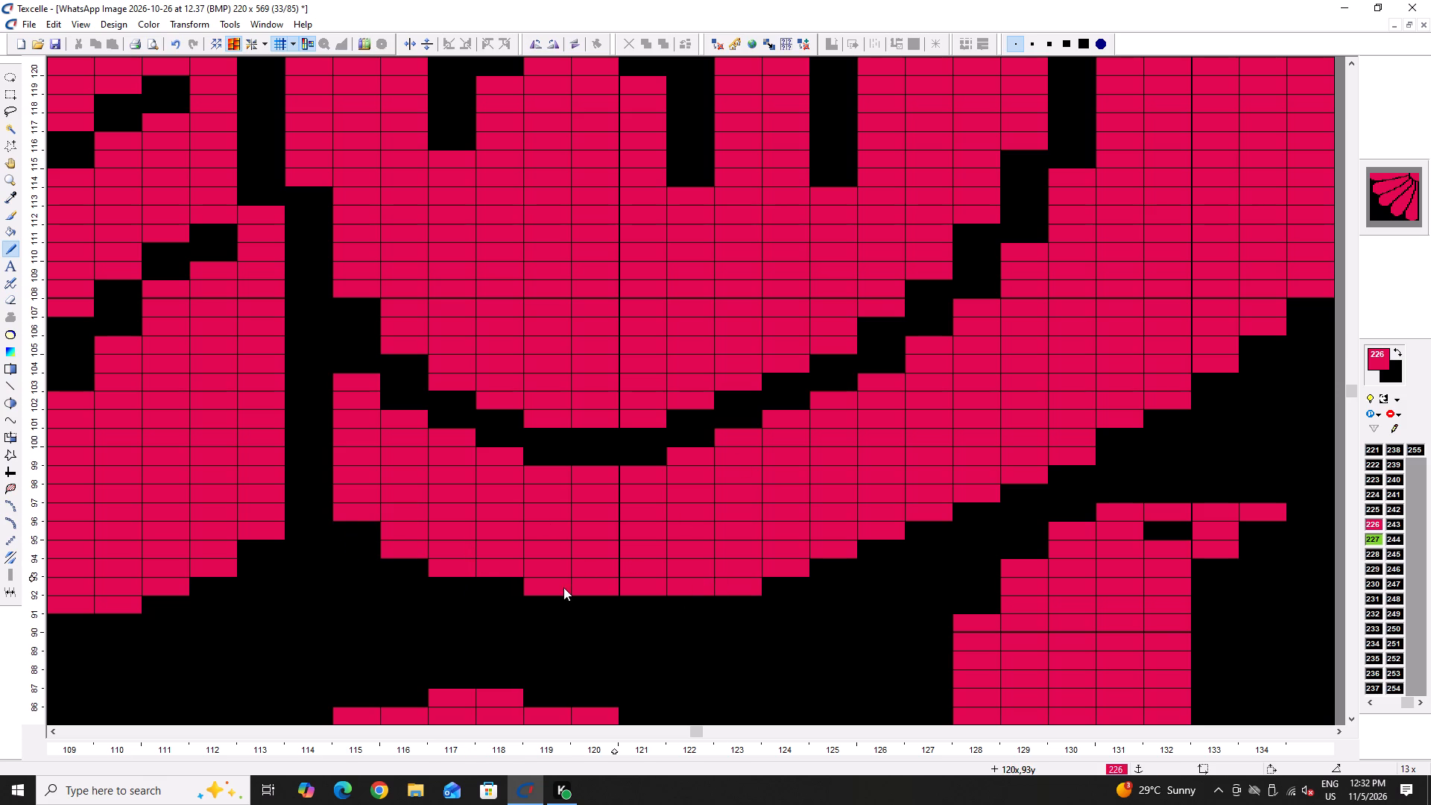
click(509, 591)
ctrl+scroll(470, 581, down, 5)
ctrl+scroll(544, 590, up, 5)
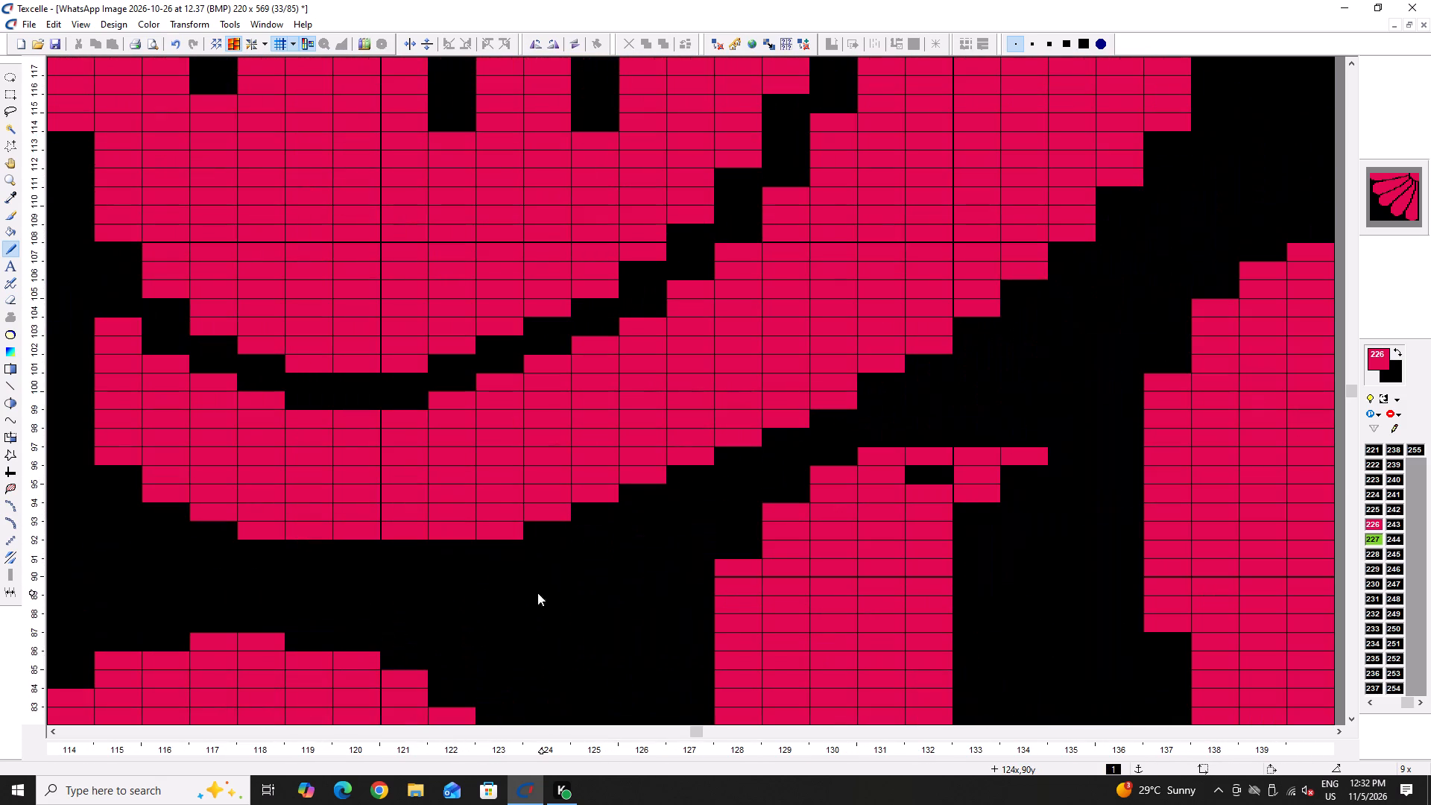
right_click(511, 536)
right_click(511, 536)
right_drag(473, 536, 252, 535)
click(274, 524)
drag(275, 524, 386, 528)
drag(478, 528, 487, 528)
triple_click(437, 528)
right_click(492, 532)
right_click(274, 540)
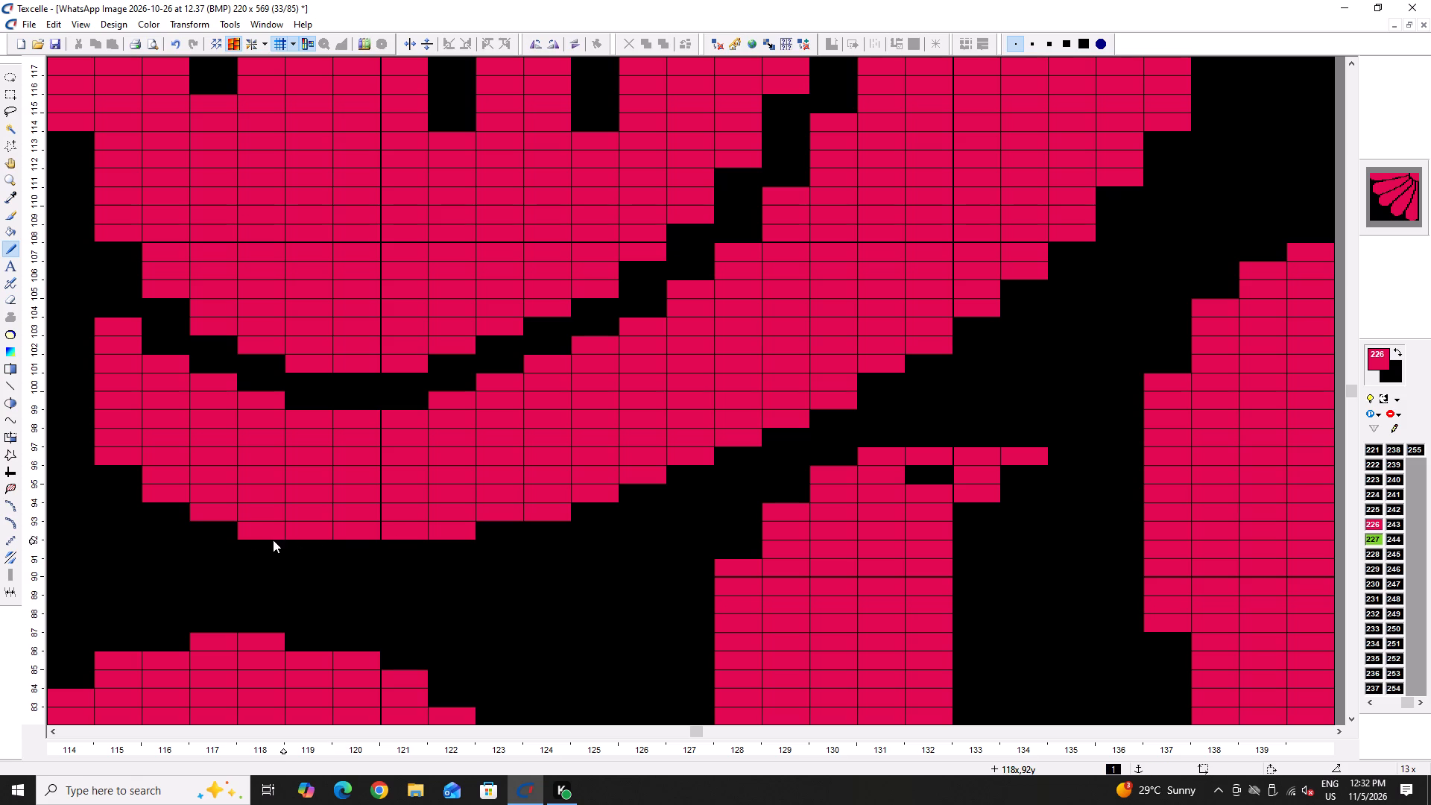
right_click(247, 534)
Save the design.
key(ctrl+s)
key(ctrl+s)
Trim the bottom scale's lower left steps in black at columns 115, 116, 117 and 119, rows 93 to 97.
right_click(115, 463)
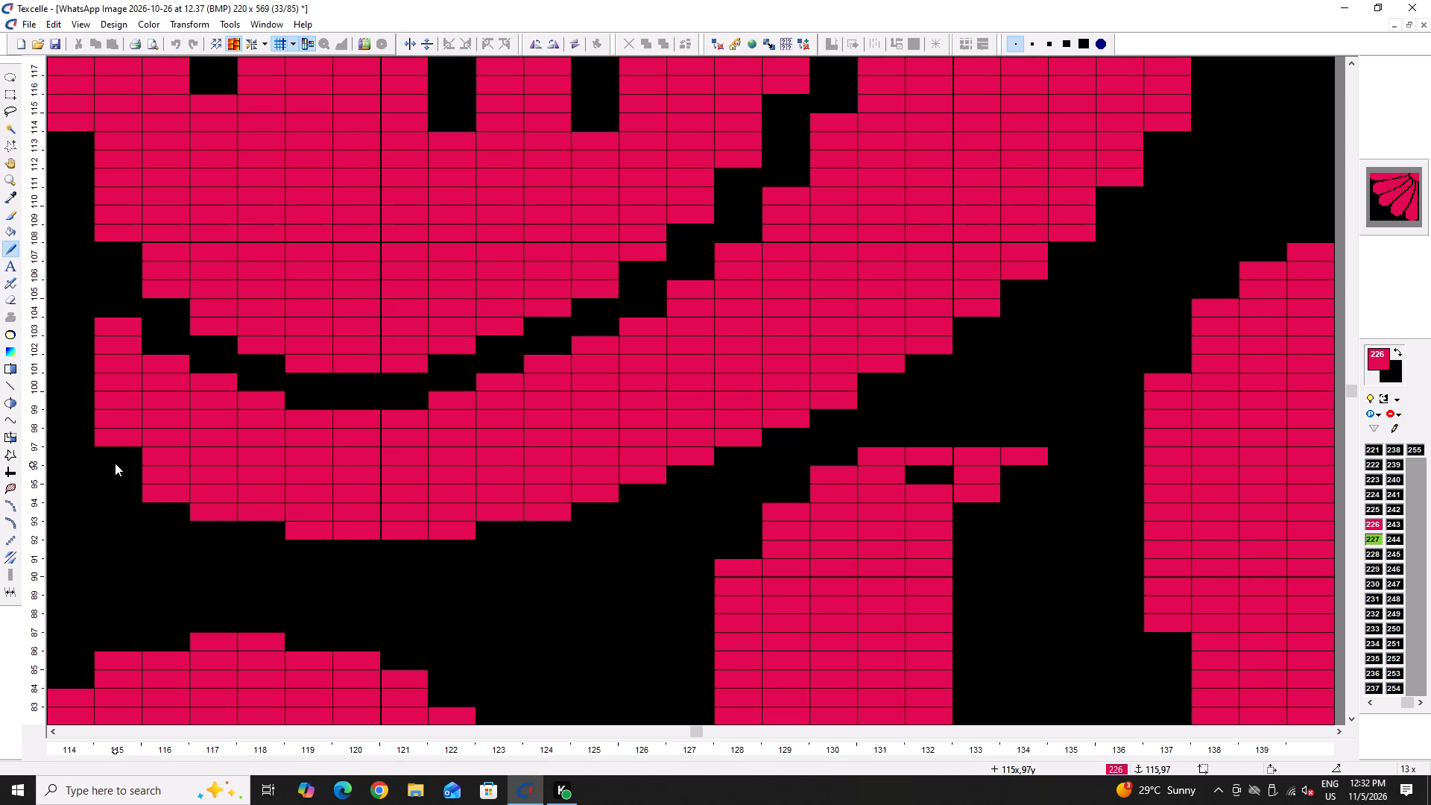
right_click(151, 493)
right_click(204, 517)
right_click(287, 533)
Fill the gap at column 132, row 96 in the small curled leaf's tip with pink.
ctrl+scroll(288, 532, down, 5)
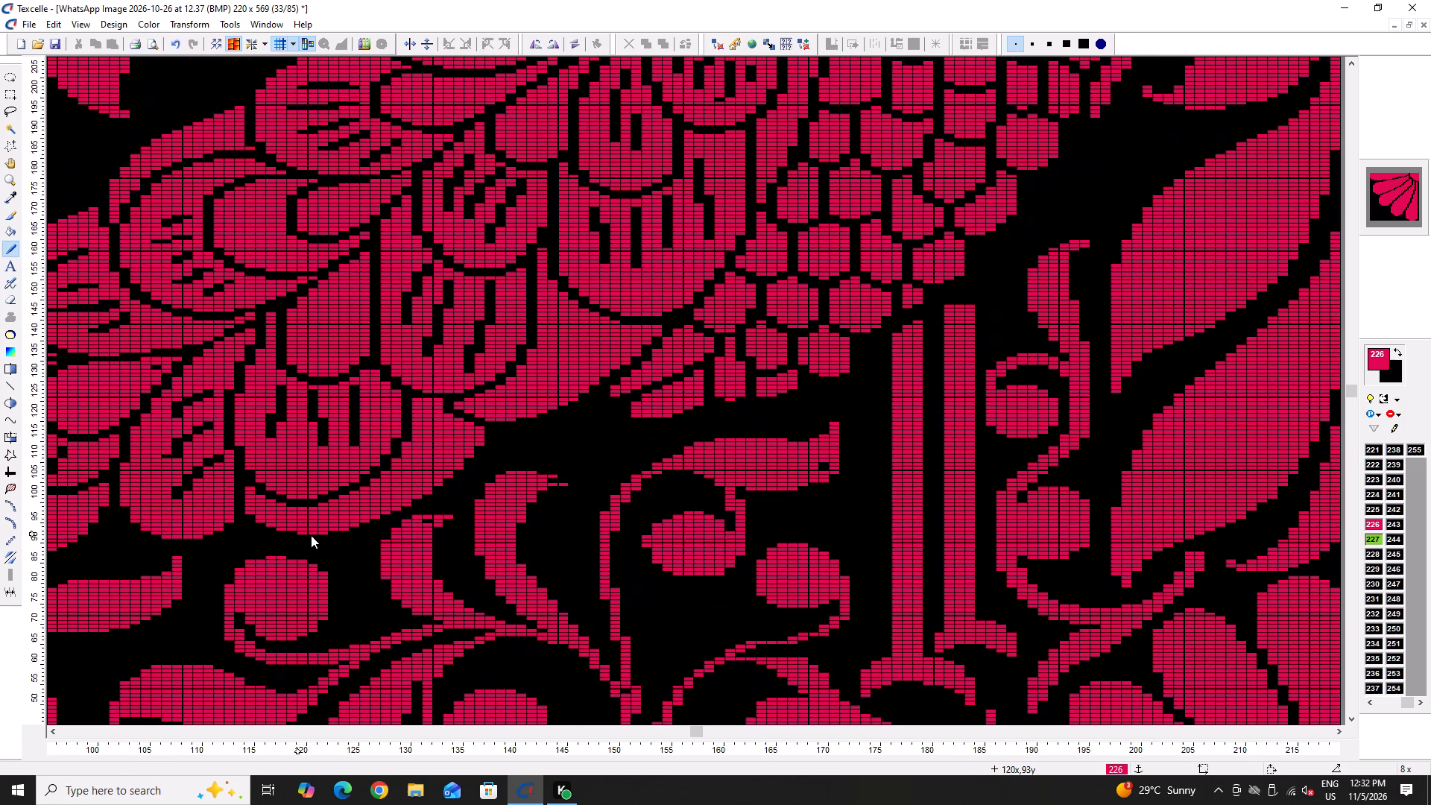
ctrl+scroll(444, 598, up, 4)
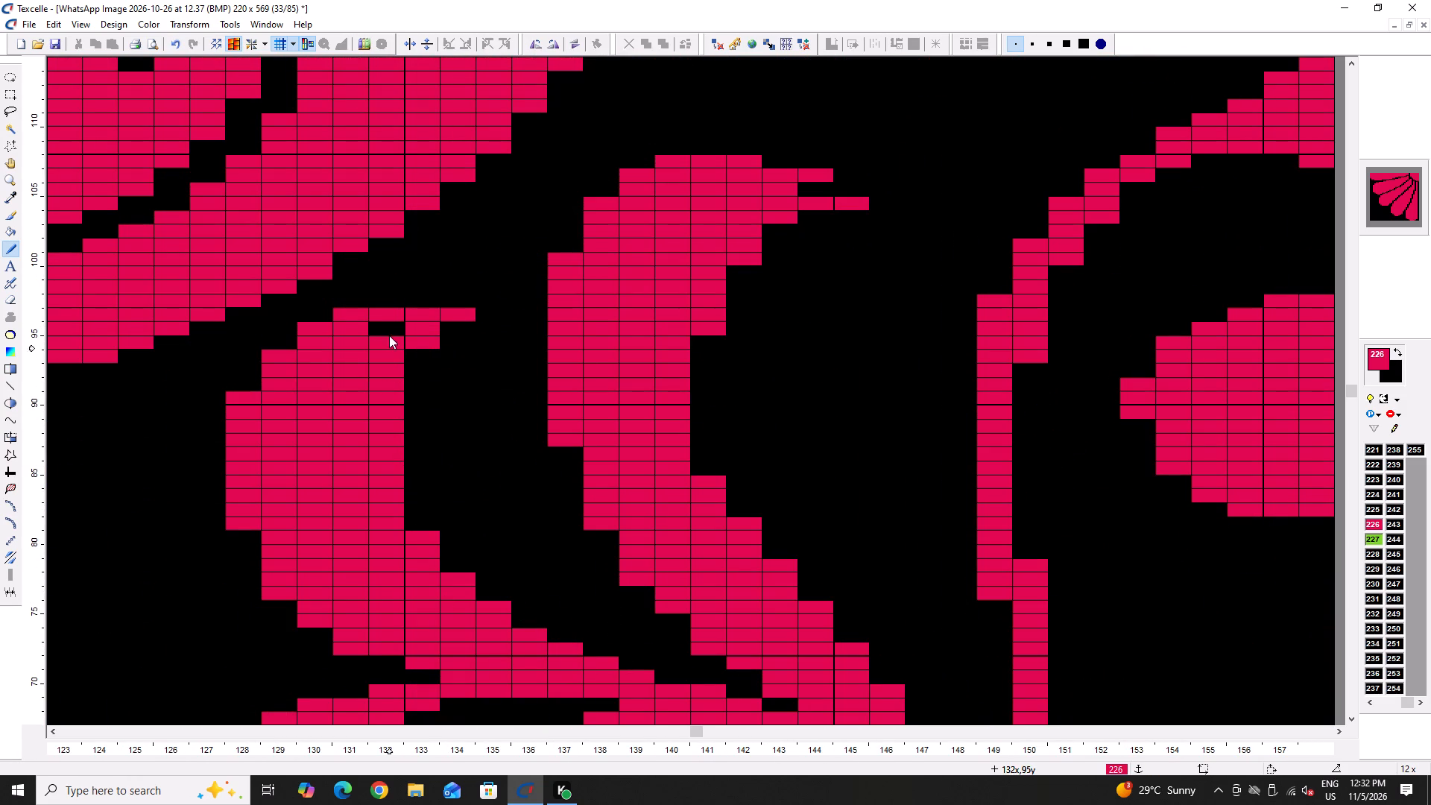
click(391, 332)
Reshape the larger curled leaf's tip, blackening row 105 at columns 144 and 145 and adding pink at columns 143 to 145, rows 106 to 108.
ctrl+scroll(358, 397, down, 2)
ctrl+scroll(528, 336, up, 3)
right_click(733, 260)
right_click(739, 258)
right_click(748, 256)
right_drag(756, 256, 778, 259)
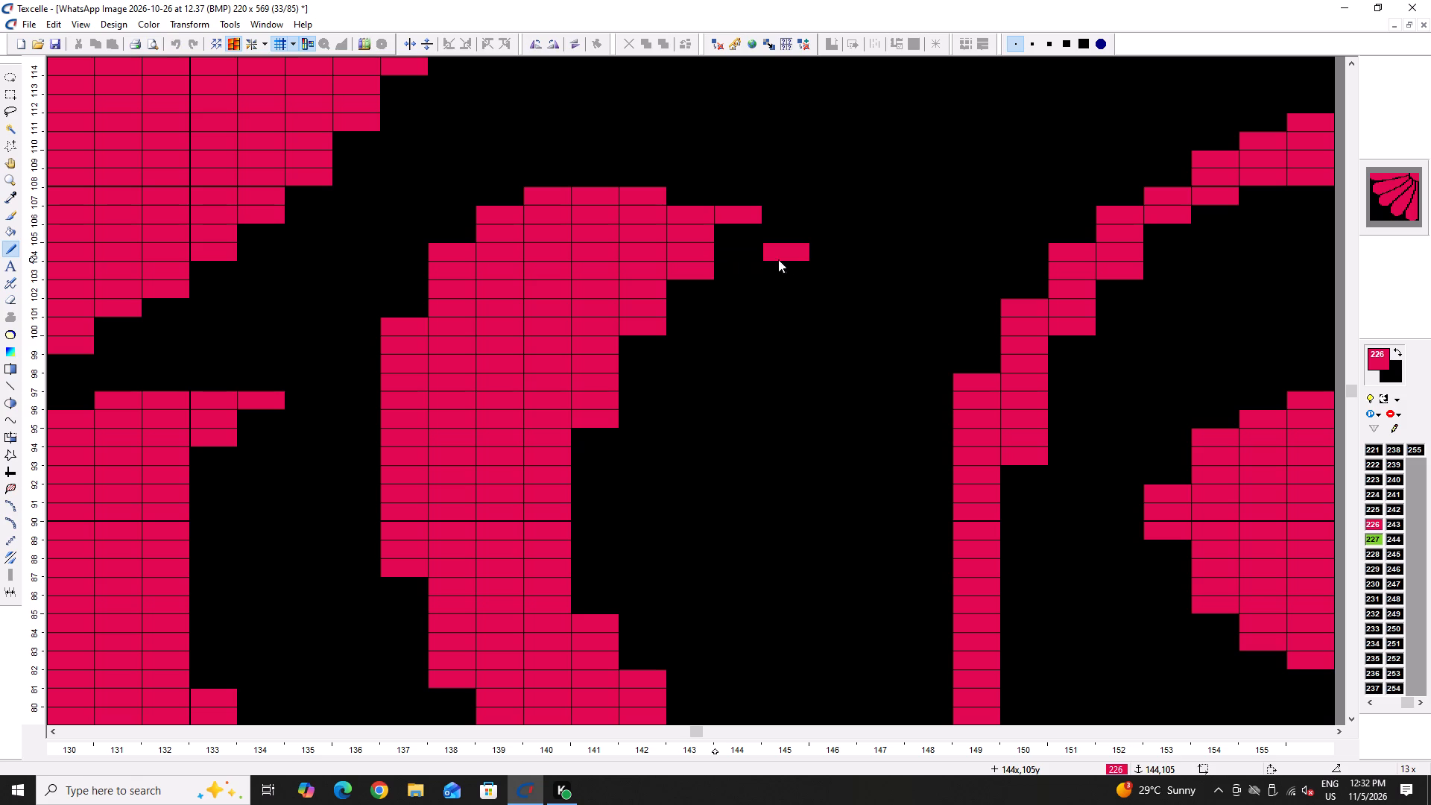
right_drag(778, 259, 790, 260)
right_click(792, 260)
right_click(792, 259)
drag(737, 224, 786, 219)
click(690, 196)
Trim the larger curled leaf's upper left edge in black at columns 137 to 140, rows 101 to 108.
right_click(551, 188)
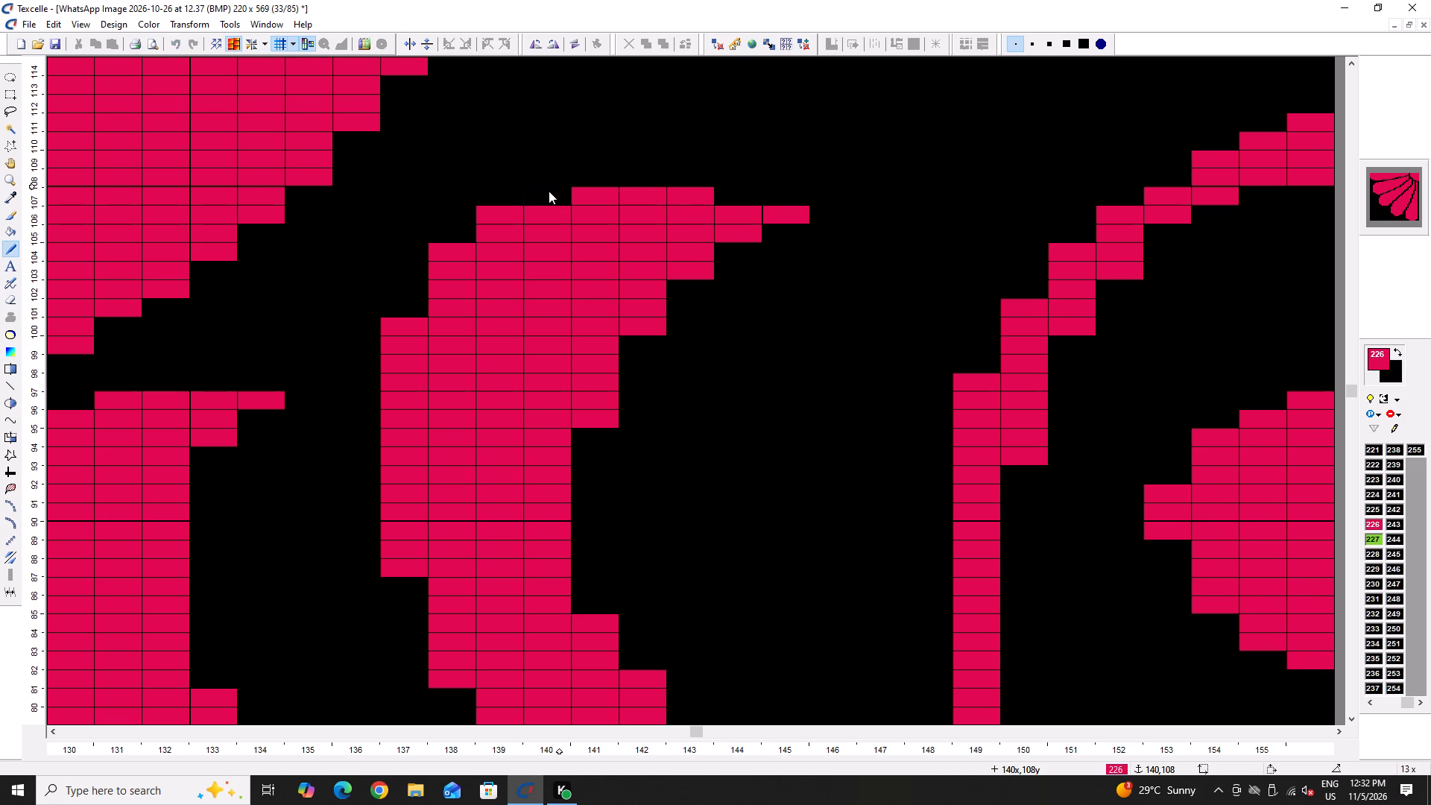
right_click(546, 192)
right_drag(506, 205, 491, 217)
right_click(452, 248)
right_click(402, 326)
right_click(458, 260)
right_click(455, 260)
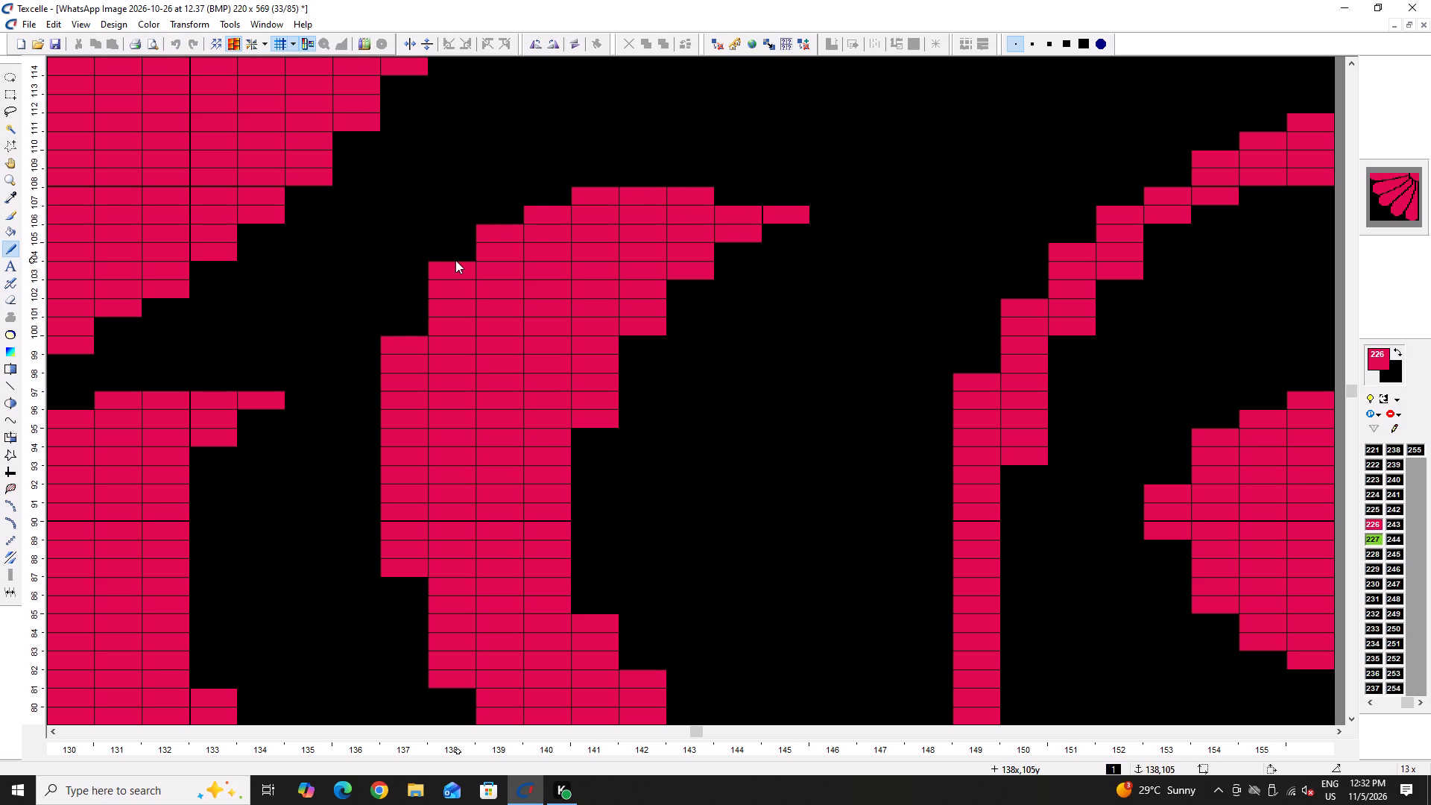
right_click(453, 270)
right_click(451, 274)
right_click(487, 233)
Smooth the same leaf's lower left edge, blackening columns 138, 139 and 141 between rows 73 and 82, with pink at column 139, row 79.
ctrl+scroll(469, 409, down, 3)
ctrl+scroll(477, 555, up, 4)
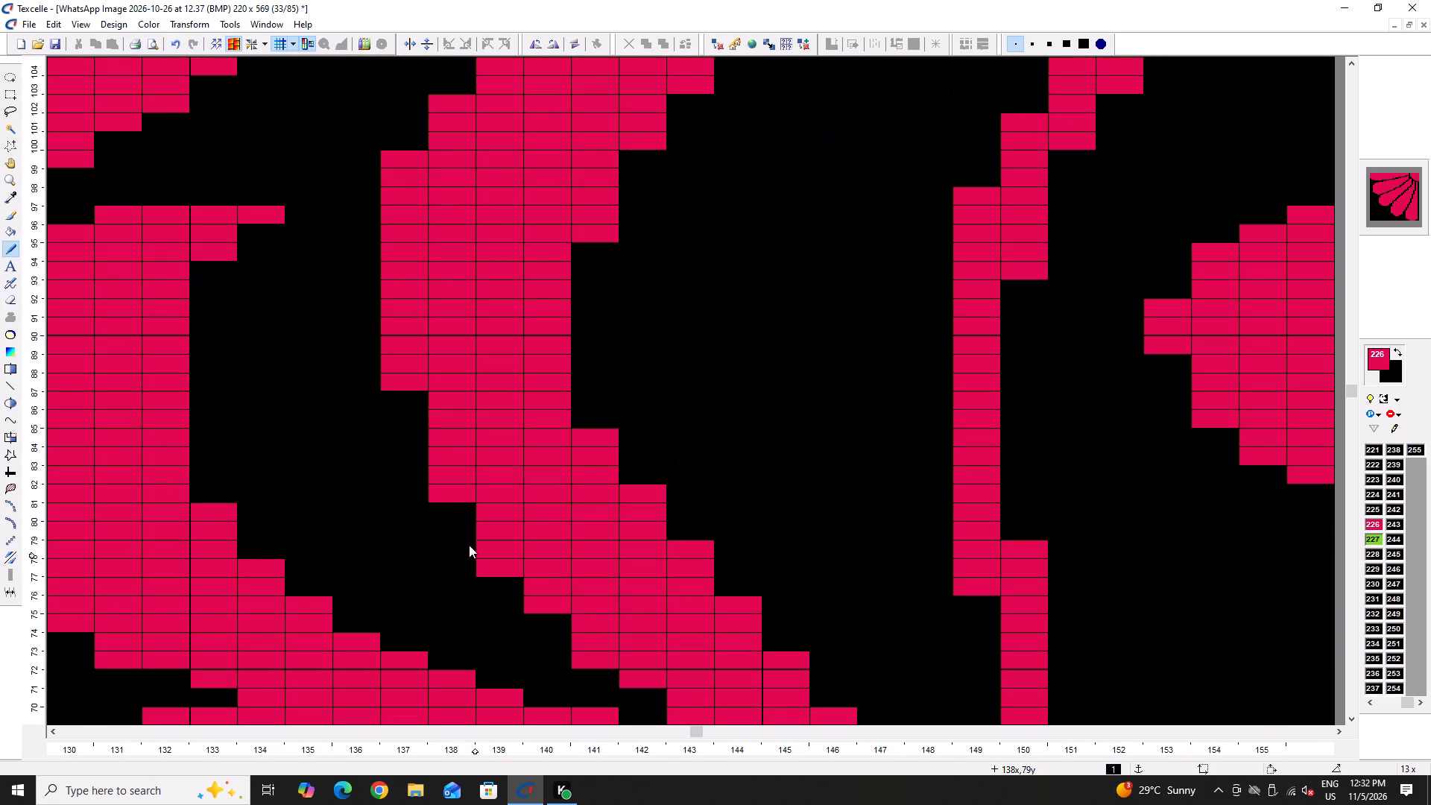
right_click(449, 488)
right_drag(476, 543, 484, 572)
right_click(486, 573)
click(499, 545)
scroll(499, 545, down, 2)
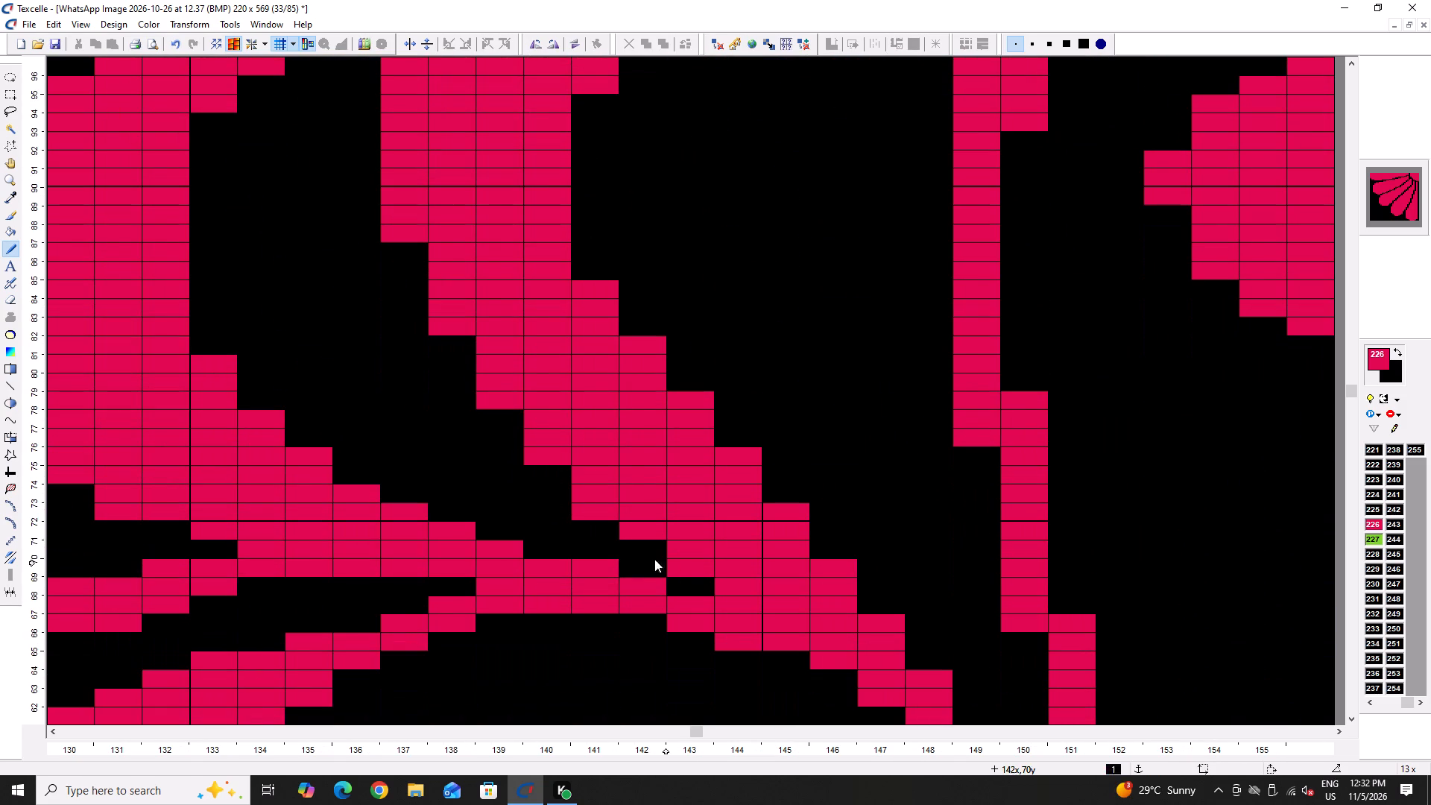
right_click(581, 515)
Smooth the lower edge of the leaf below the stems with pink along columns 133 to 139, rows 57 to 67, and black at column 133, row 56.
ctrl+scroll(575, 555, down, 6)
ctrl+scroll(567, 590, up, 4)
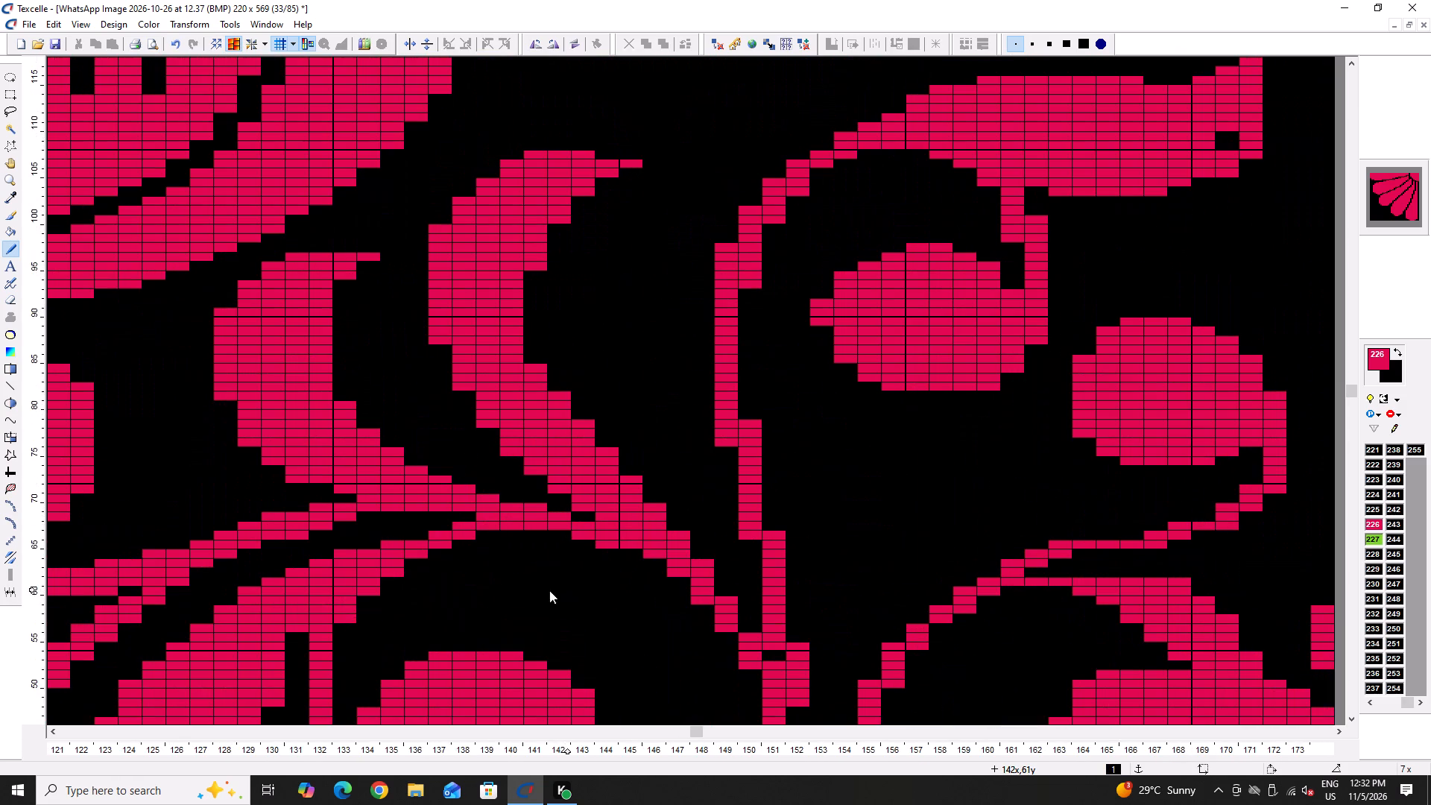
scroll(502, 572, down, 2)
click(481, 367)
double_click(452, 374)
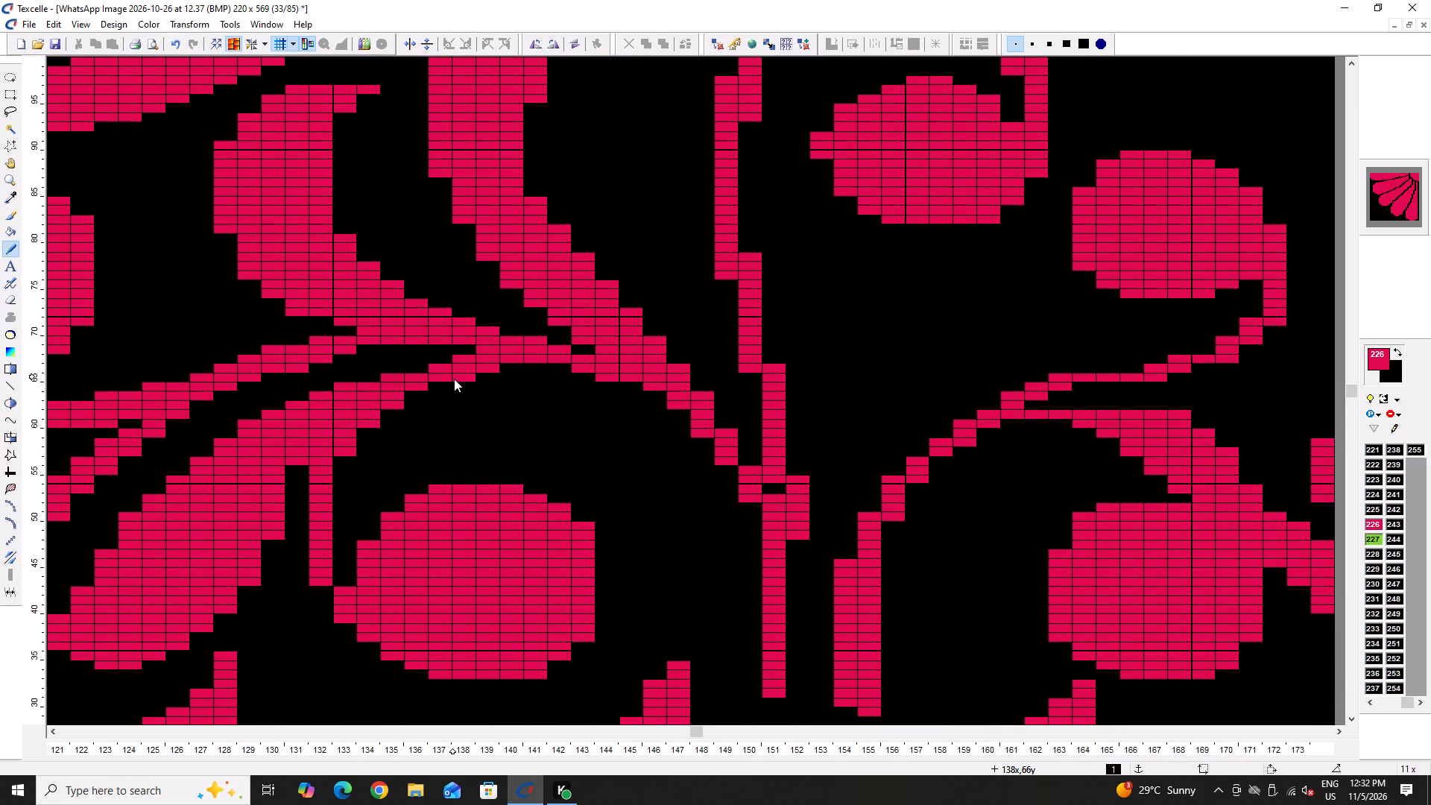
click(432, 387)
double_click(417, 392)
click(391, 414)
click(368, 433)
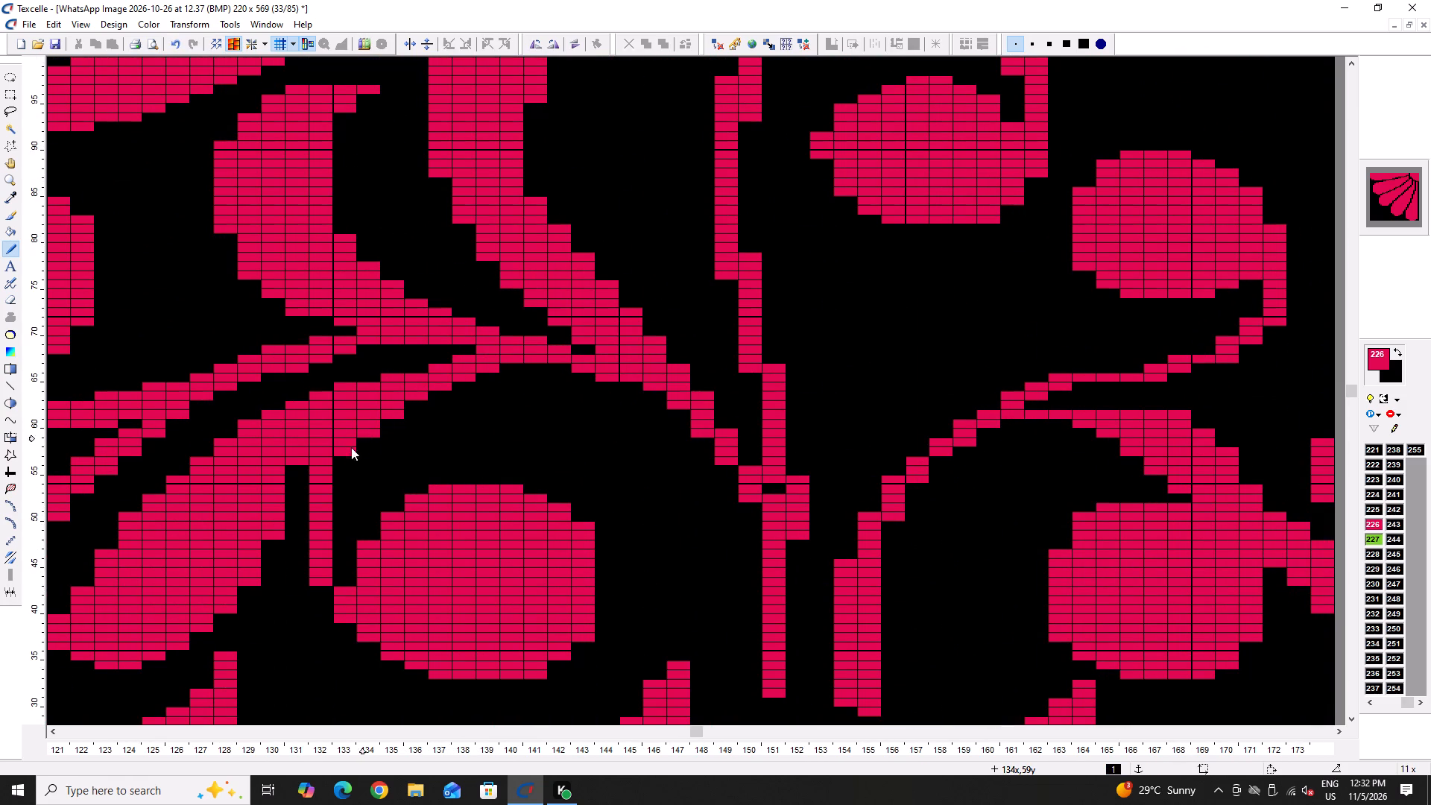
click(335, 465)
click(341, 460)
right_click(343, 473)
Fill the stem junction gap at column 151, row 54 with pink and extend the pink stem at column 152 down to row 40.
drag(780, 475, 781, 491)
click(781, 492)
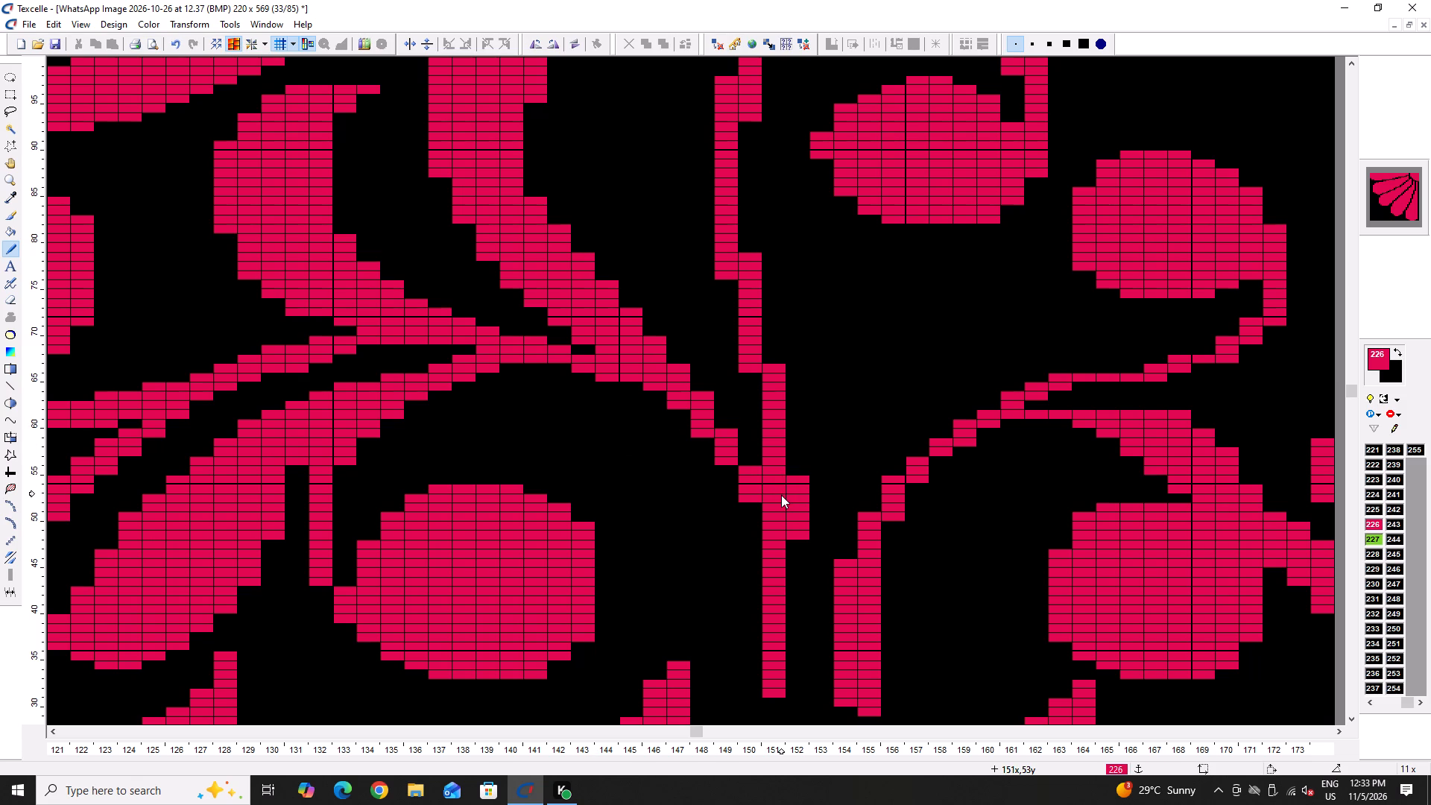
drag(786, 507, 789, 543)
drag(789, 544, 804, 567)
drag(805, 567, 806, 591)
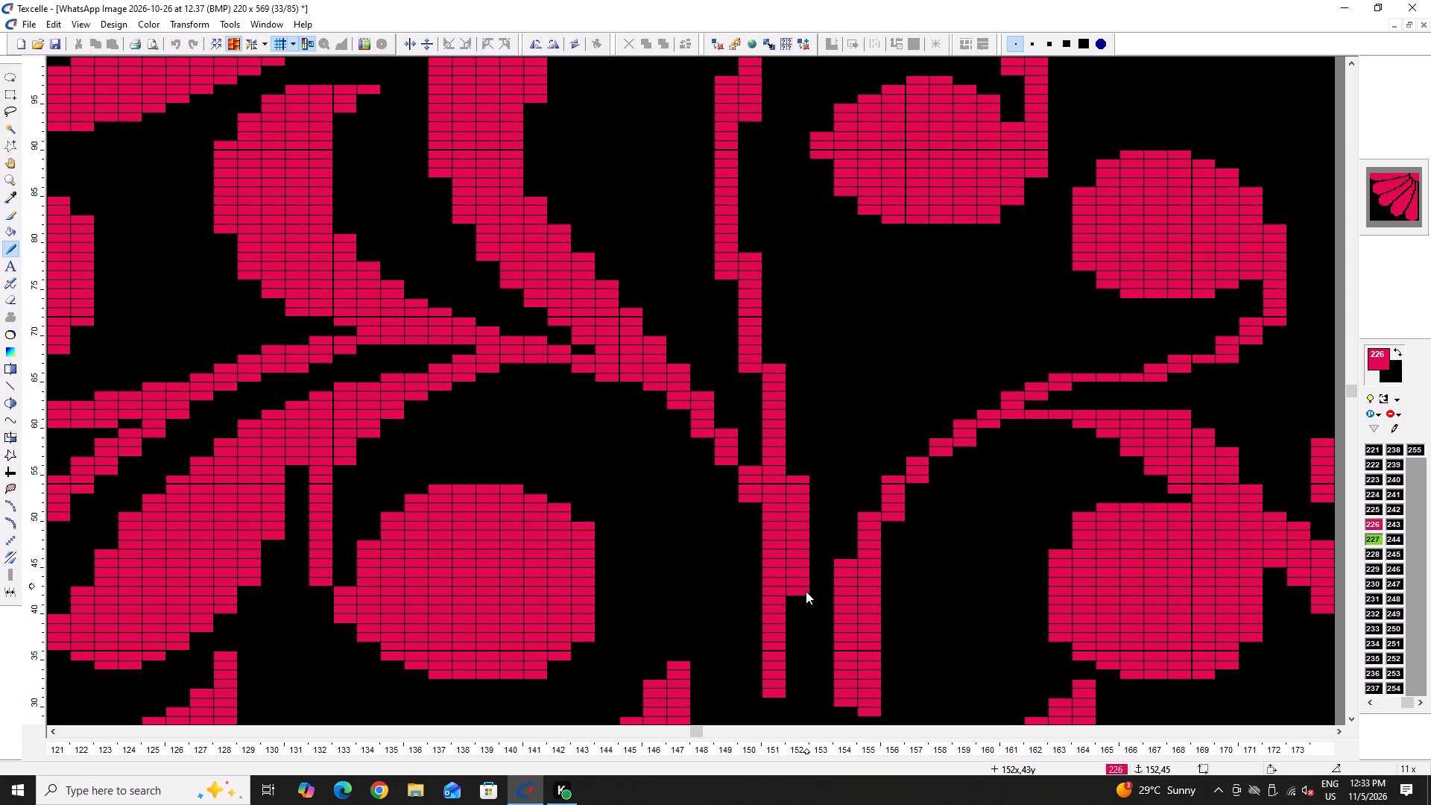
drag(806, 591, 802, 622)
click(802, 622)
Thicken the curved stem's lower left edge with pink at columns 146 to 150, rows 52 to 65.
double_click(754, 508)
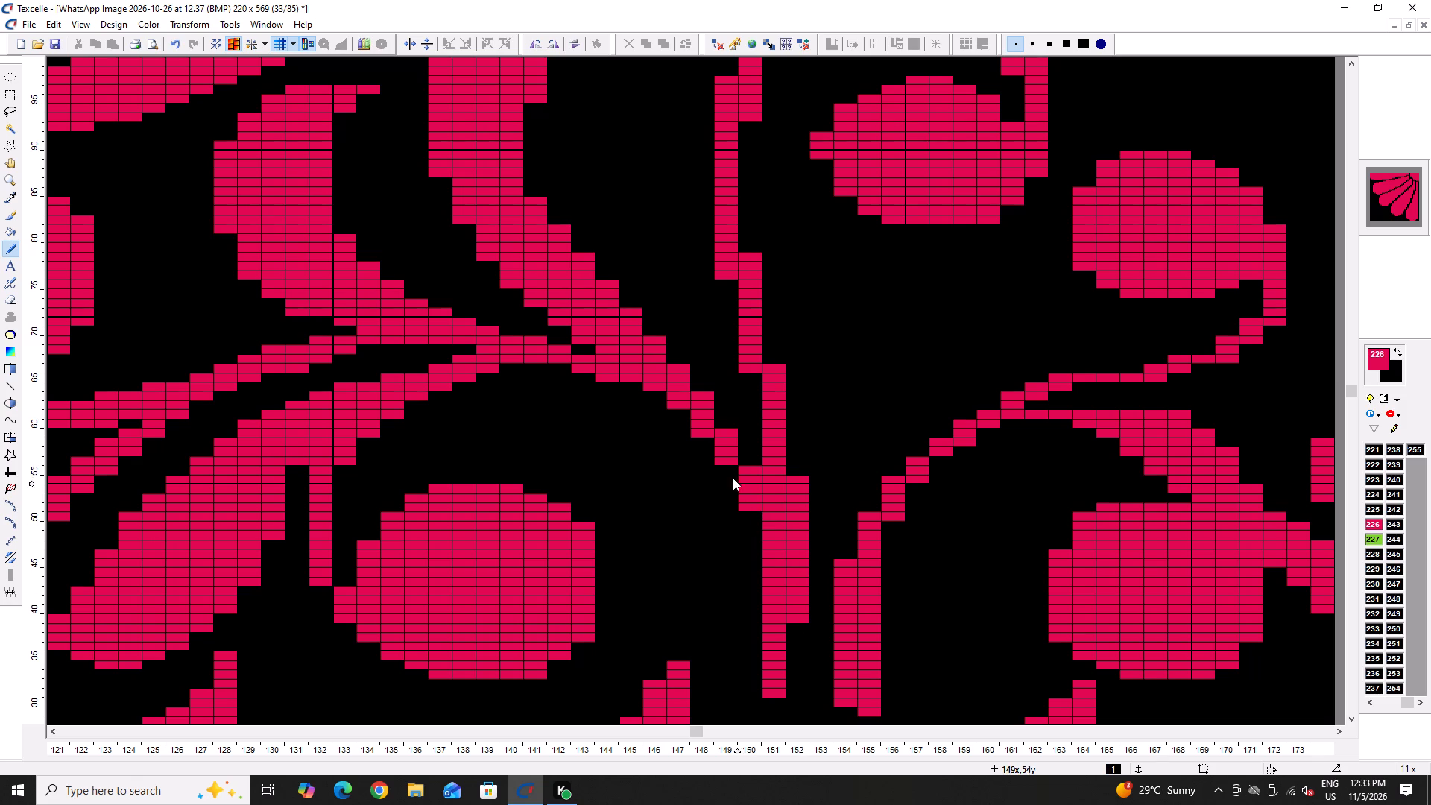
click(729, 470)
drag(729, 470, 729, 479)
double_click(705, 441)
double_click(669, 412)
double_click(674, 416)
click(653, 388)
click(653, 394)
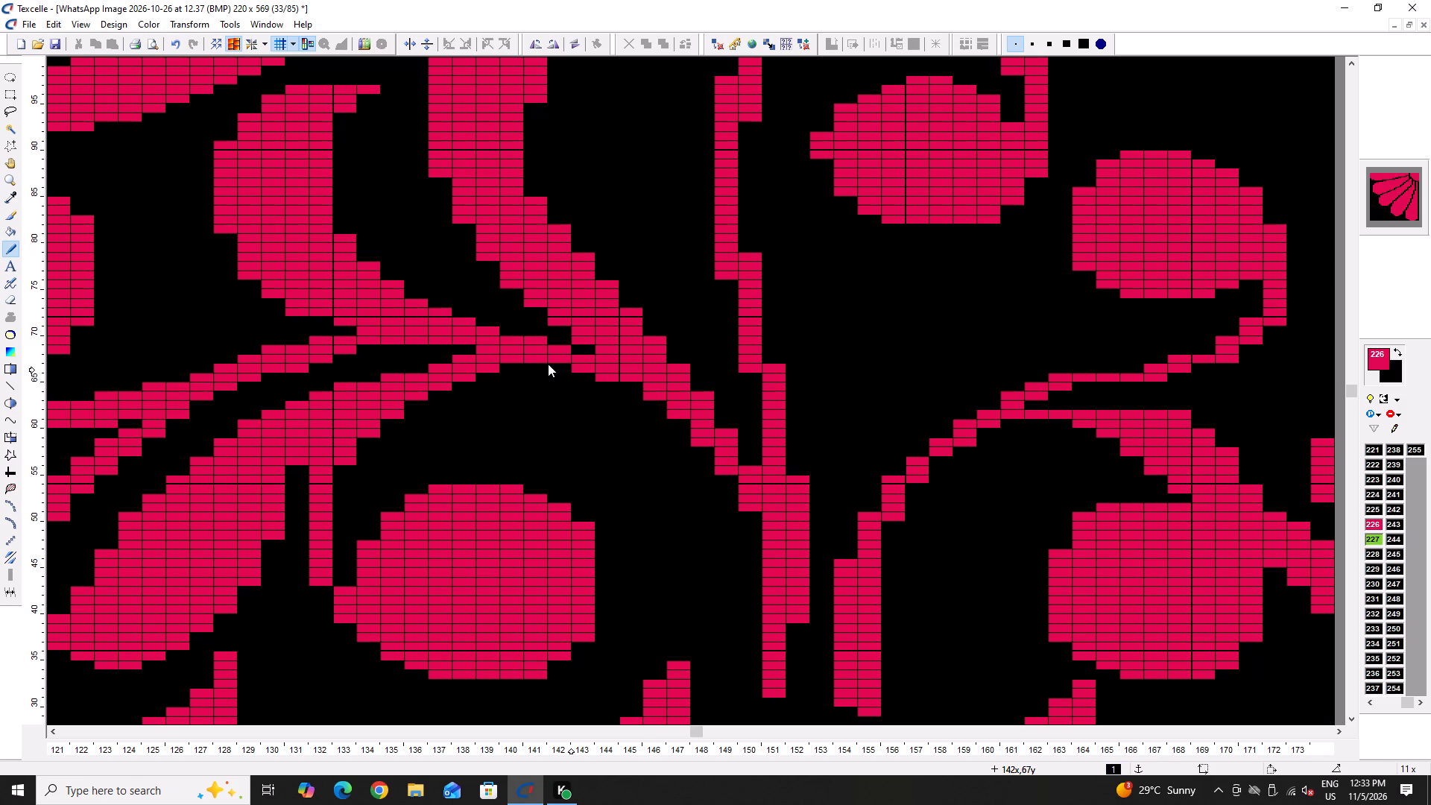
Smooth the underside of the stem's arch with pink at columns 139 to 145, rows 65 to 67, trimming columns 142 and 143 in black.
drag(531, 360, 501, 362)
drag(501, 365, 508, 367)
drag(511, 367, 522, 369)
drag(551, 371, 566, 376)
drag(552, 371, 527, 371)
right_click(562, 381)
right_drag(563, 381, 570, 381)
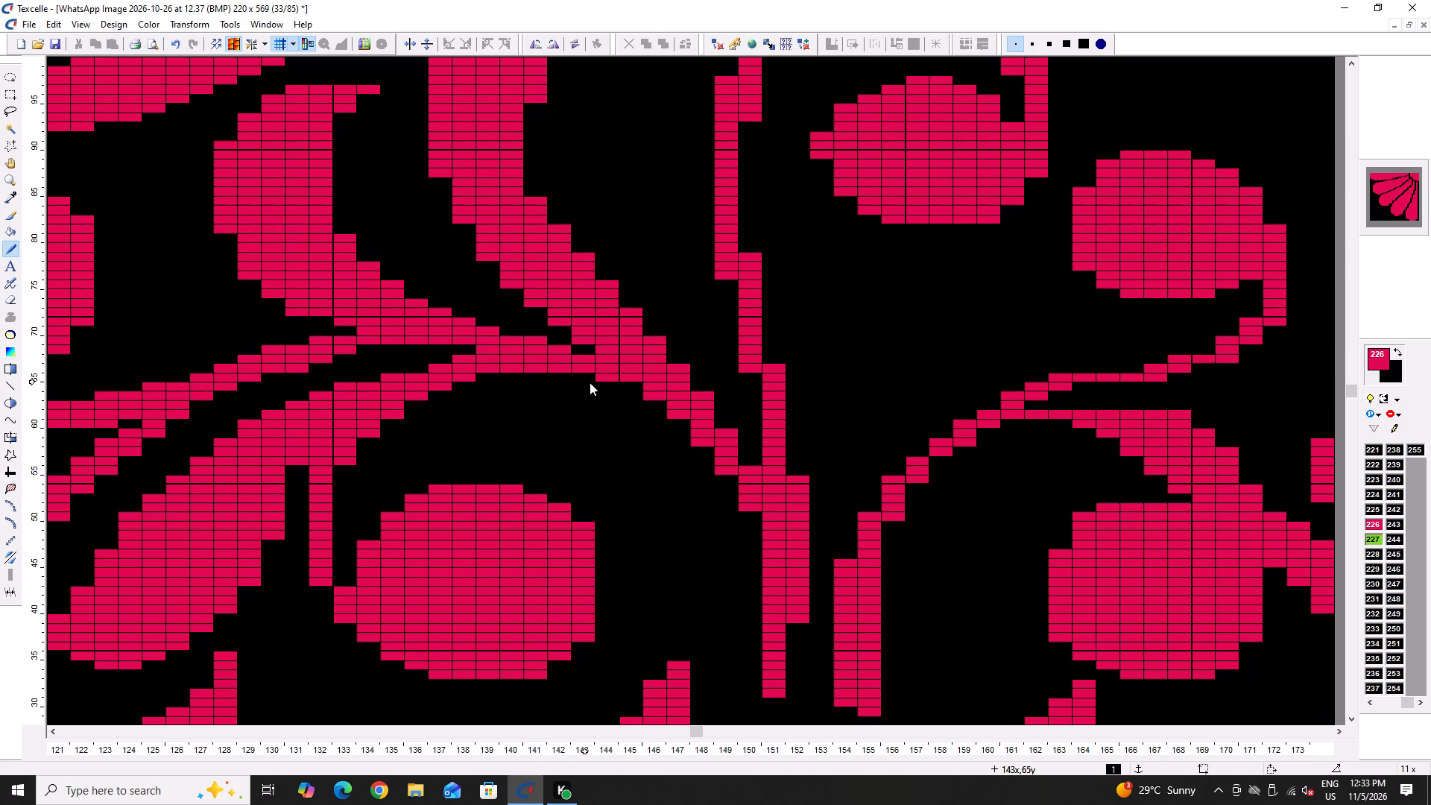
triple_click(636, 387)
click(591, 377)
click(482, 378)
ctrl+scroll(628, 411, down, 5)
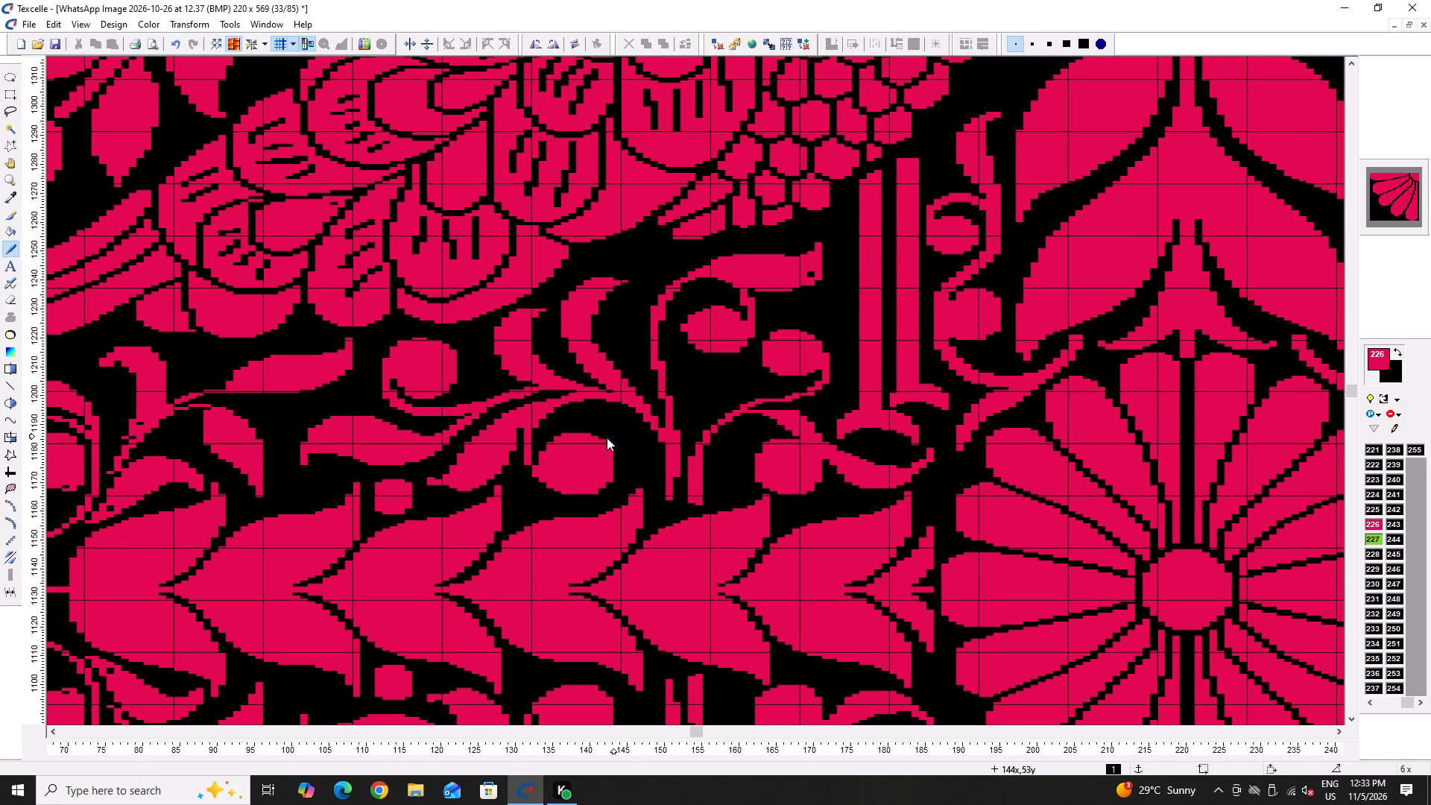
Extend the thin stem beside the round bud down to the bud's edge with pink at columns 132 and 133, rows about 42 to 47.
ctrl+scroll(566, 449, up, 5)
click(518, 460)
click(523, 467)
drag(525, 471, 536, 502)
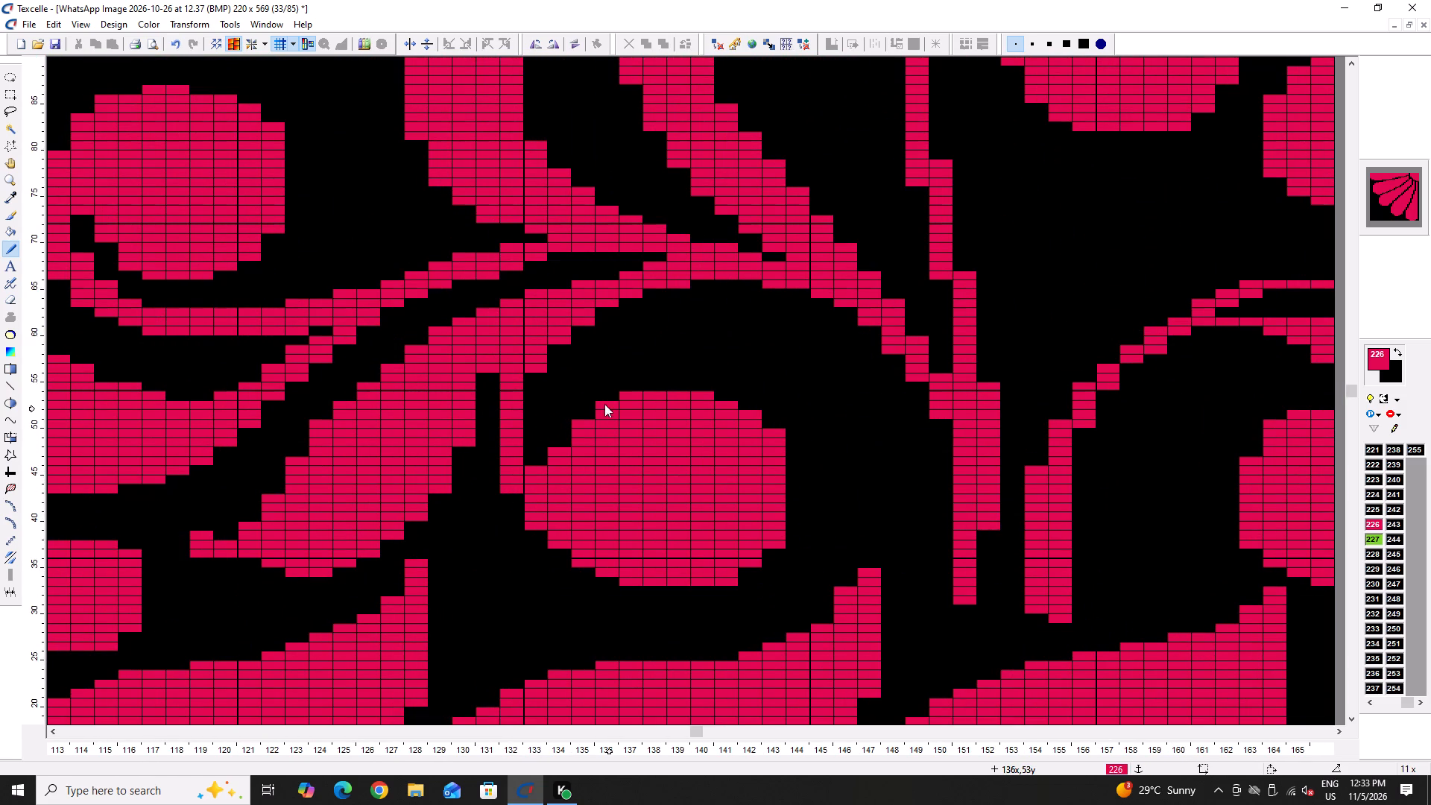
Carve a curved black gap into the round bud's upper left part, so its outer edge forms a curl around the bud.
right_drag(601, 405, 614, 506)
right_click(614, 506)
right_click(613, 498)
right_click(611, 491)
right_drag(610, 488, 604, 476)
right_drag(602, 473, 623, 416)
right_drag(624, 415, 686, 397)
right_click(686, 397)
right_drag(686, 397, 604, 423)
right_click(603, 426)
Thicken the curl's stem with pink along column 133, rows about 45 to 55, and trim its inner edge in black at column 134.
click(545, 465)
drag(544, 465, 542, 458)
click(540, 456)
click(538, 452)
drag(535, 446, 540, 379)
right_drag(566, 436, 561, 458)
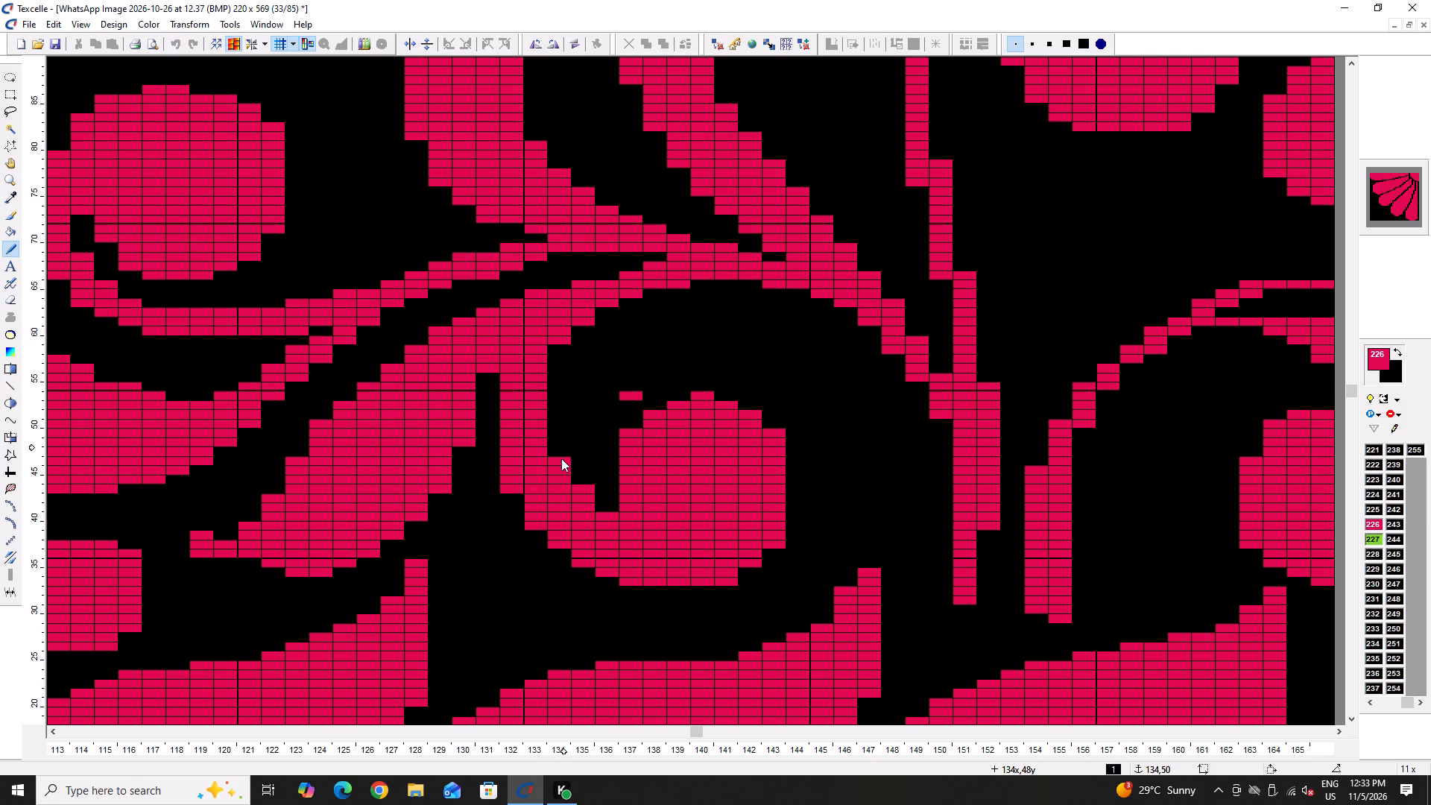
Trim the curl's inner edge in black at columns 134 and 135, rows about 42 to 46, beside the round bud.
right_drag(561, 458, 560, 482)
right_click(561, 484)
right_drag(577, 489, 581, 503)
right_click(583, 506)
right_click(585, 508)
Round out the bud in pink along column 136, rows 41 to 51, and its top from columns 137 to 143, clearing the stray pixel.
drag(607, 513, 611, 426)
click(612, 425)
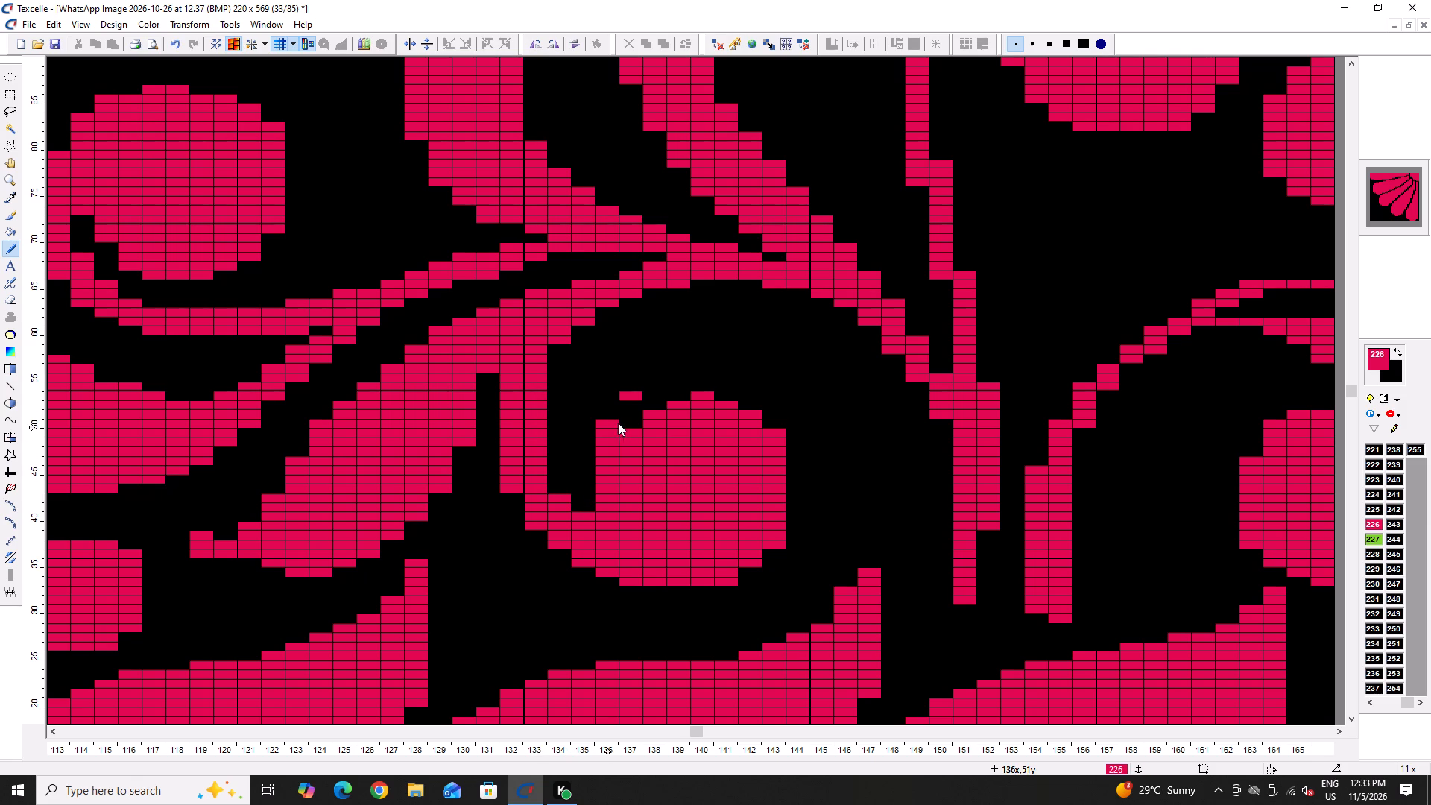
drag(619, 421, 692, 389)
right_click(639, 391)
right_drag(674, 385, 735, 391)
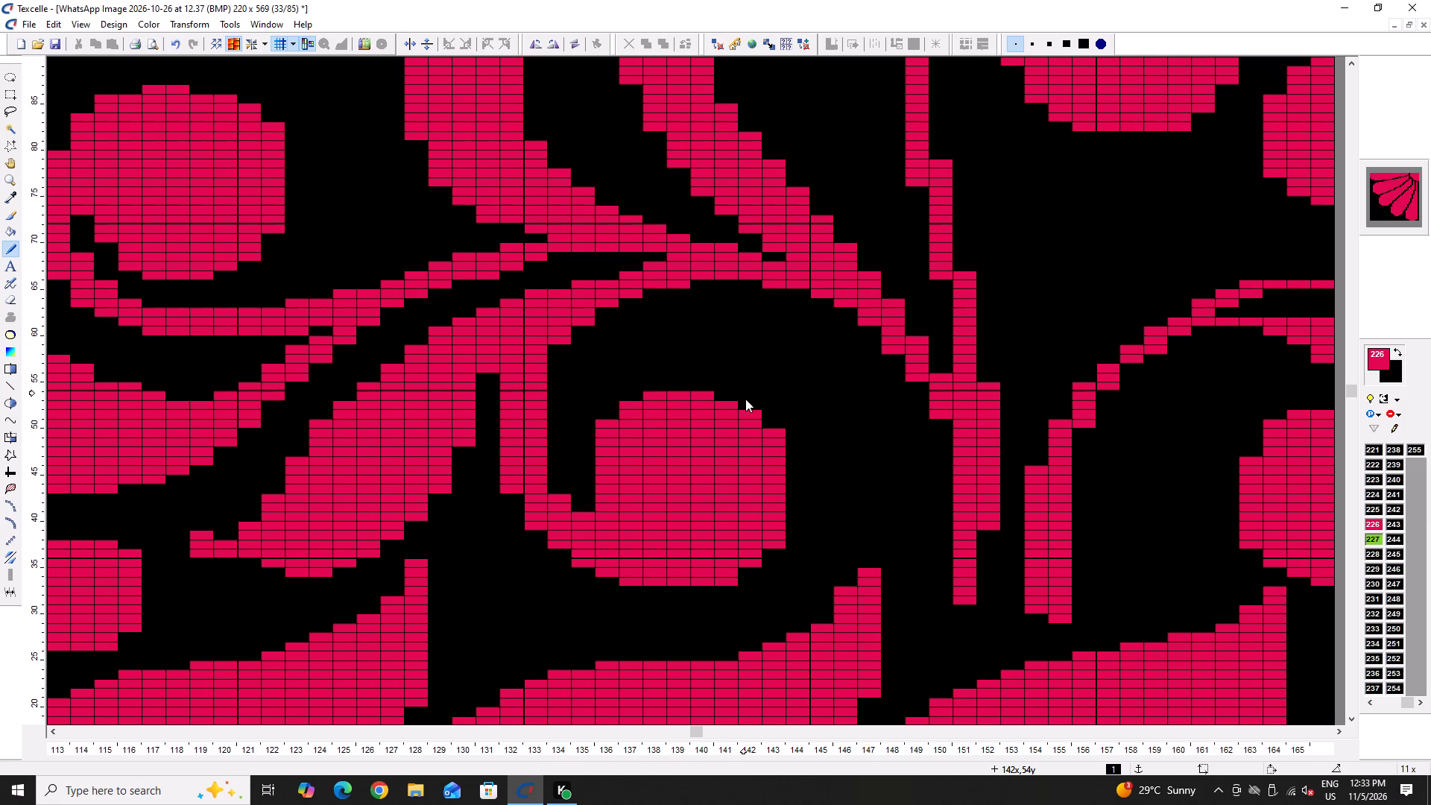
ctrl+scroll(759, 385, up, 1)
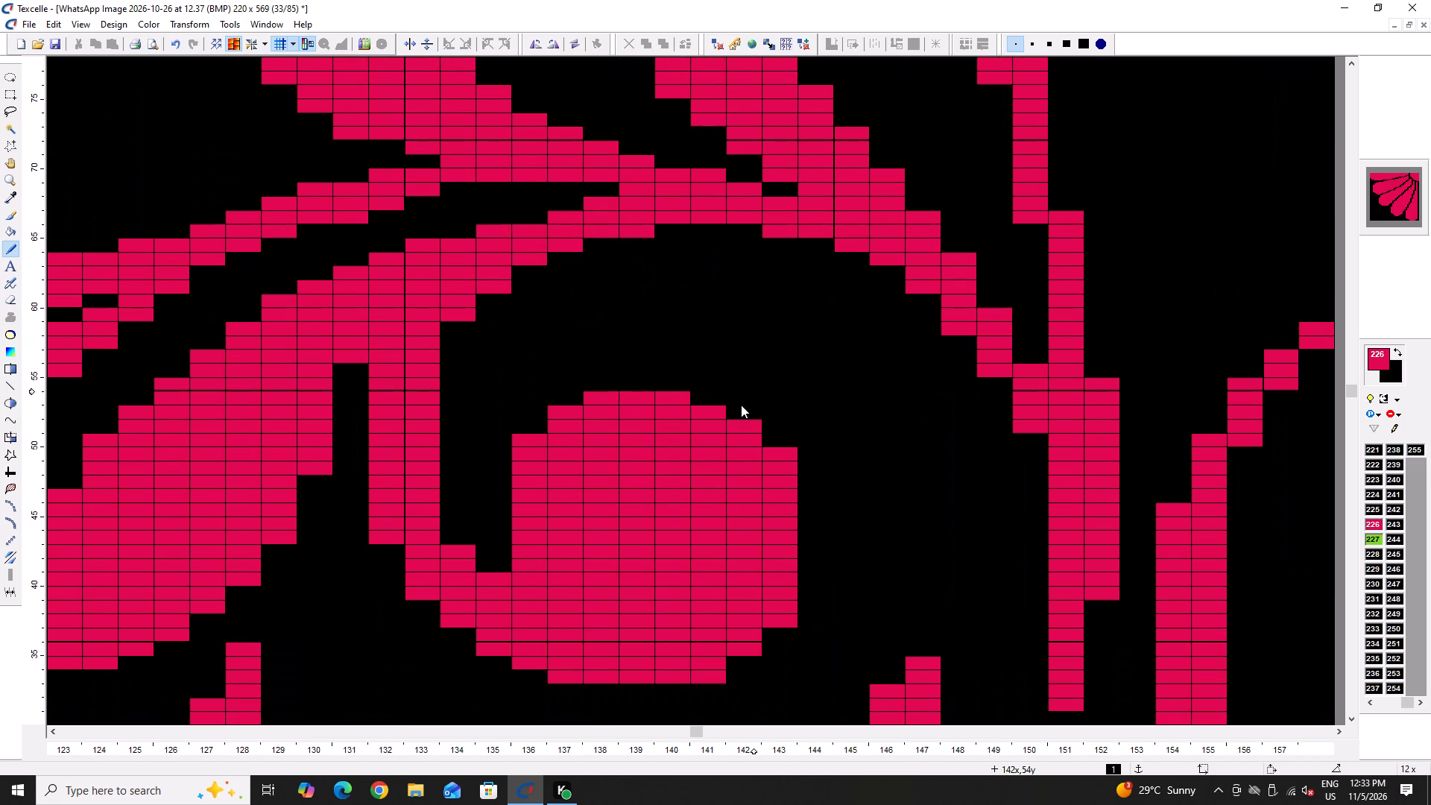
double_click(695, 403)
click(739, 415)
middle_click(739, 415)
double_click(739, 416)
double_click(766, 439)
drag(768, 443, 770, 449)
click(770, 450)
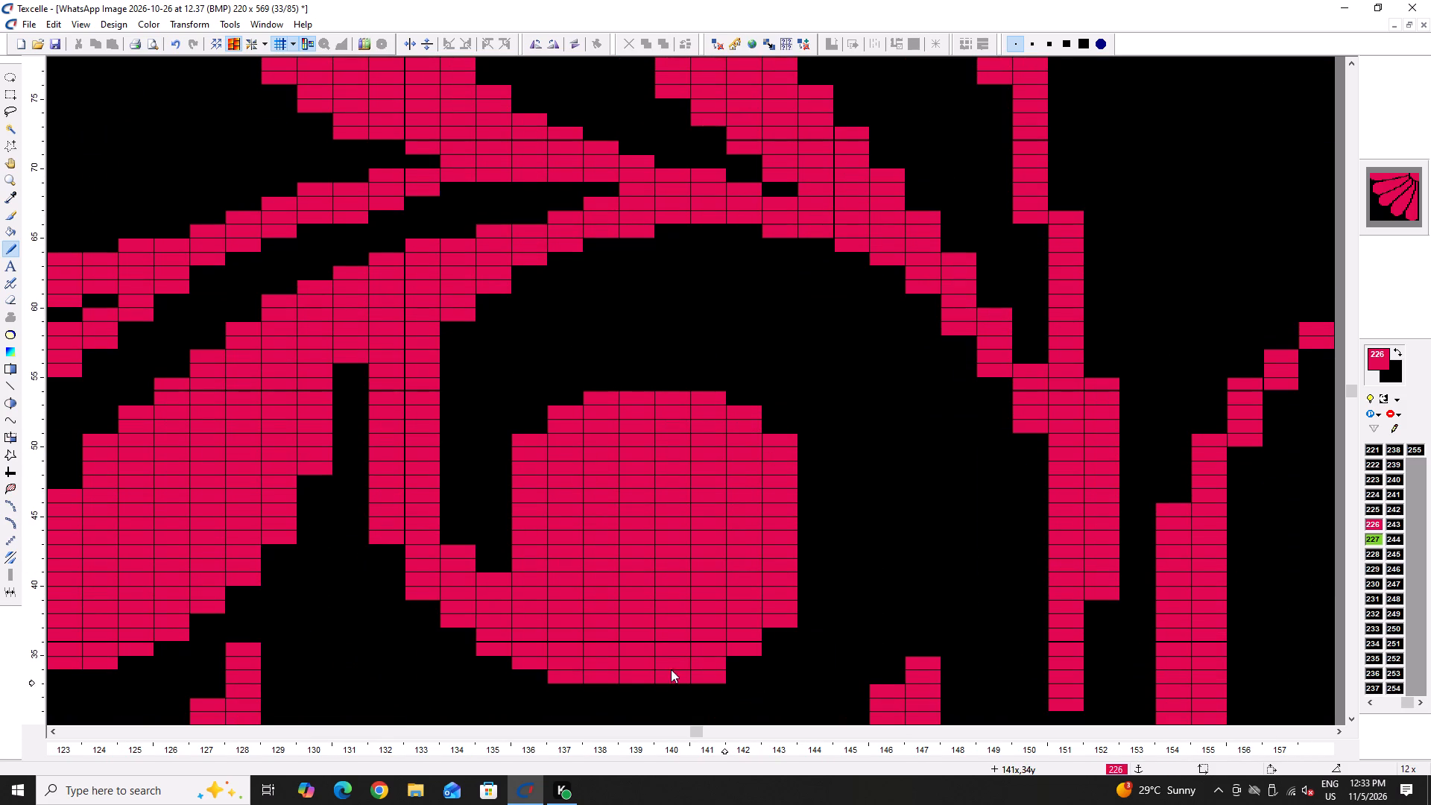
Smooth the curl's outer edge and bud's base in black at columns 132 to 137 and 141, adding pink at column 134, row 44.
scroll(621, 671, down, 1)
right_click(381, 456)
right_drag(413, 504, 417, 514)
right_click(440, 534)
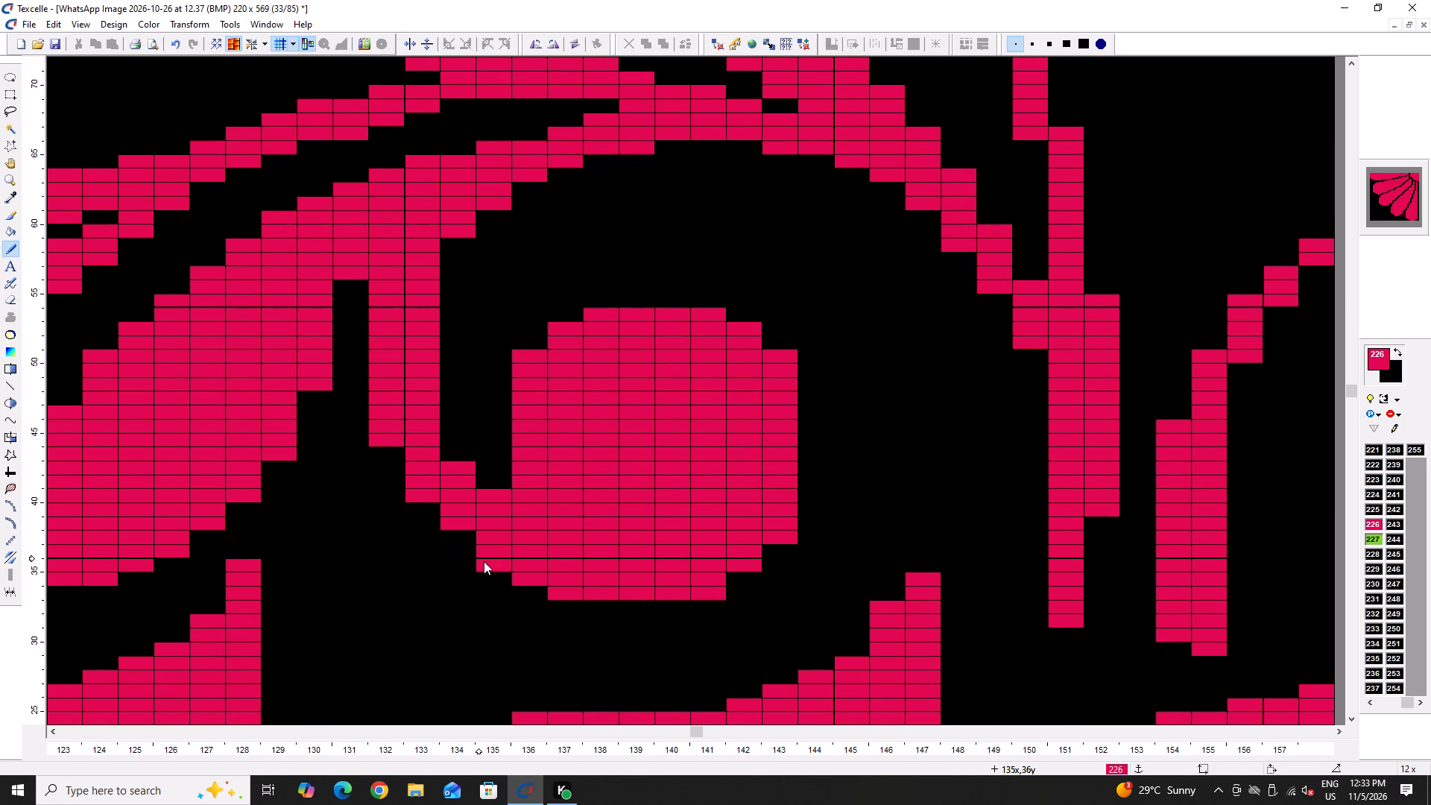
right_click(495, 569)
right_click(534, 583)
right_click(549, 589)
right_click(549, 590)
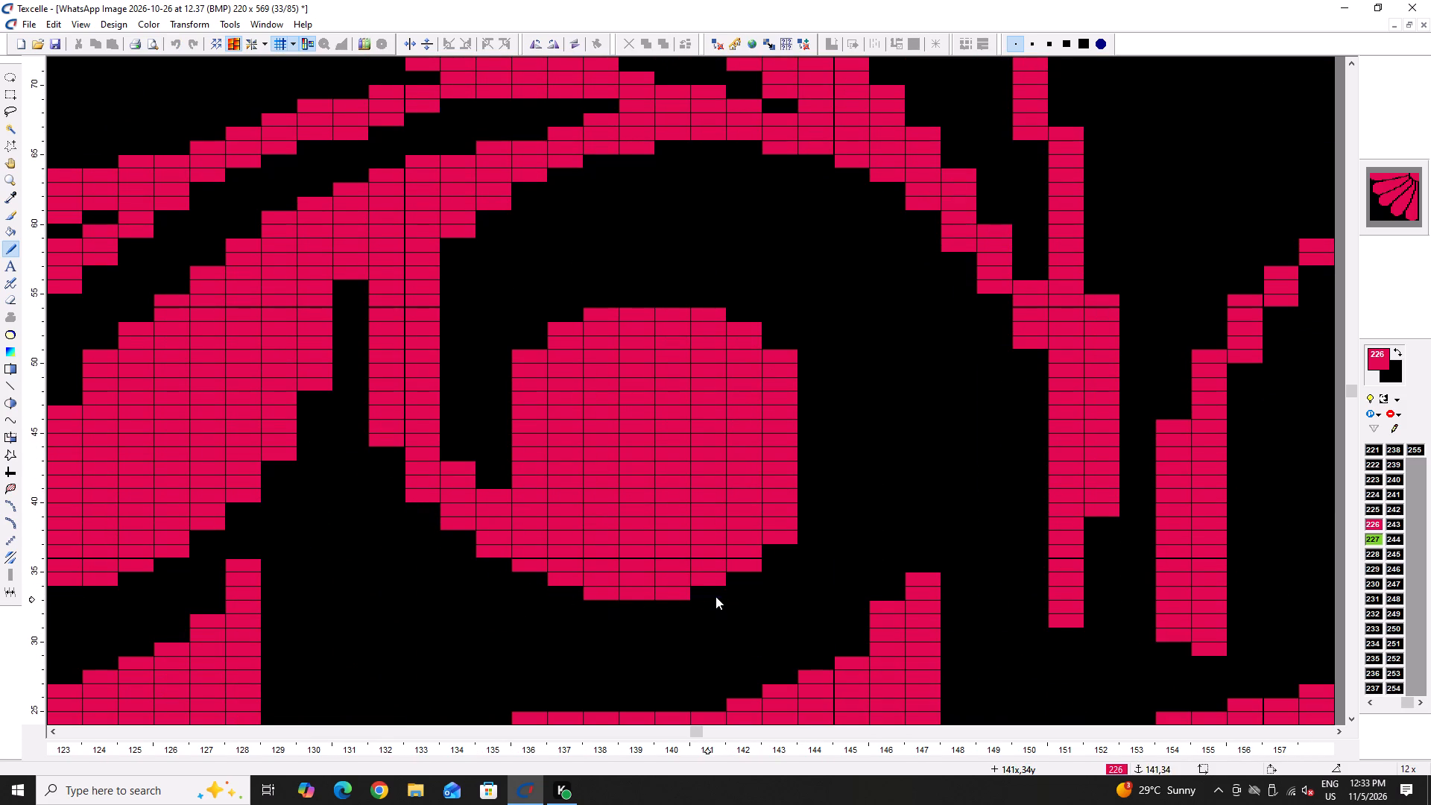
right_click(715, 596)
ctrl+scroll(654, 387, down, 5)
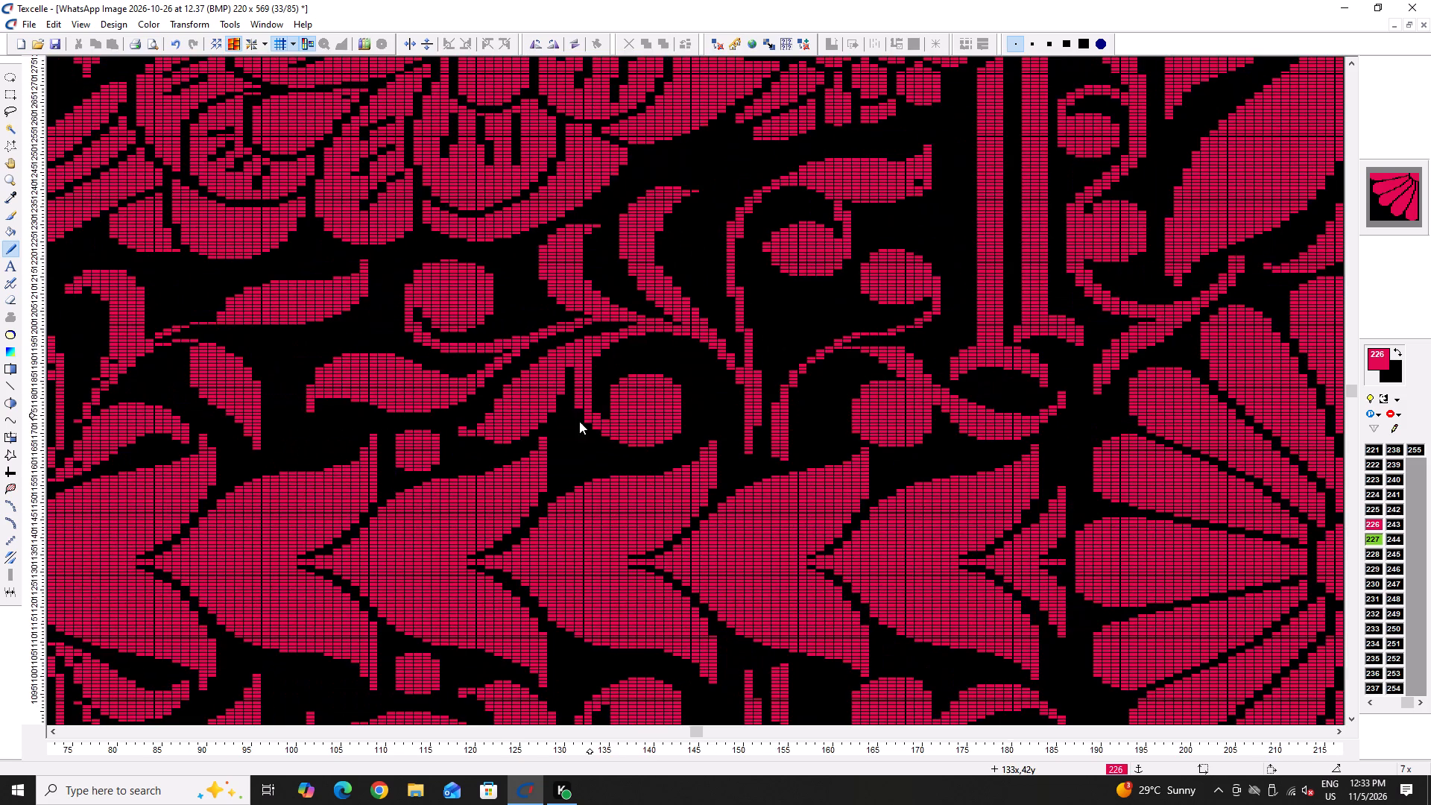
ctrl+scroll(671, 398, down, 1)
ctrl+scroll(602, 381, up, 5)
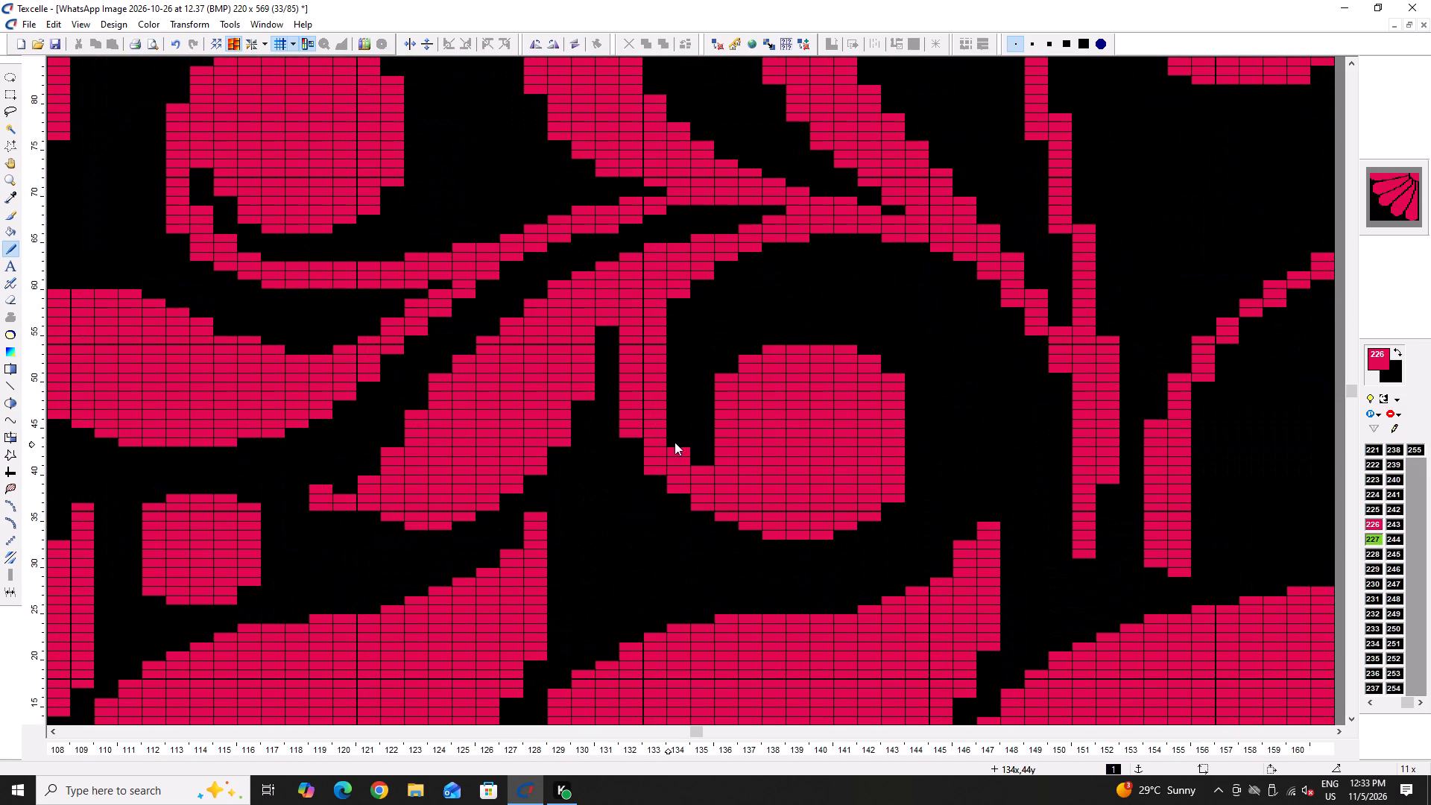
click(675, 439)
ctrl+scroll(552, 453, down, 5)
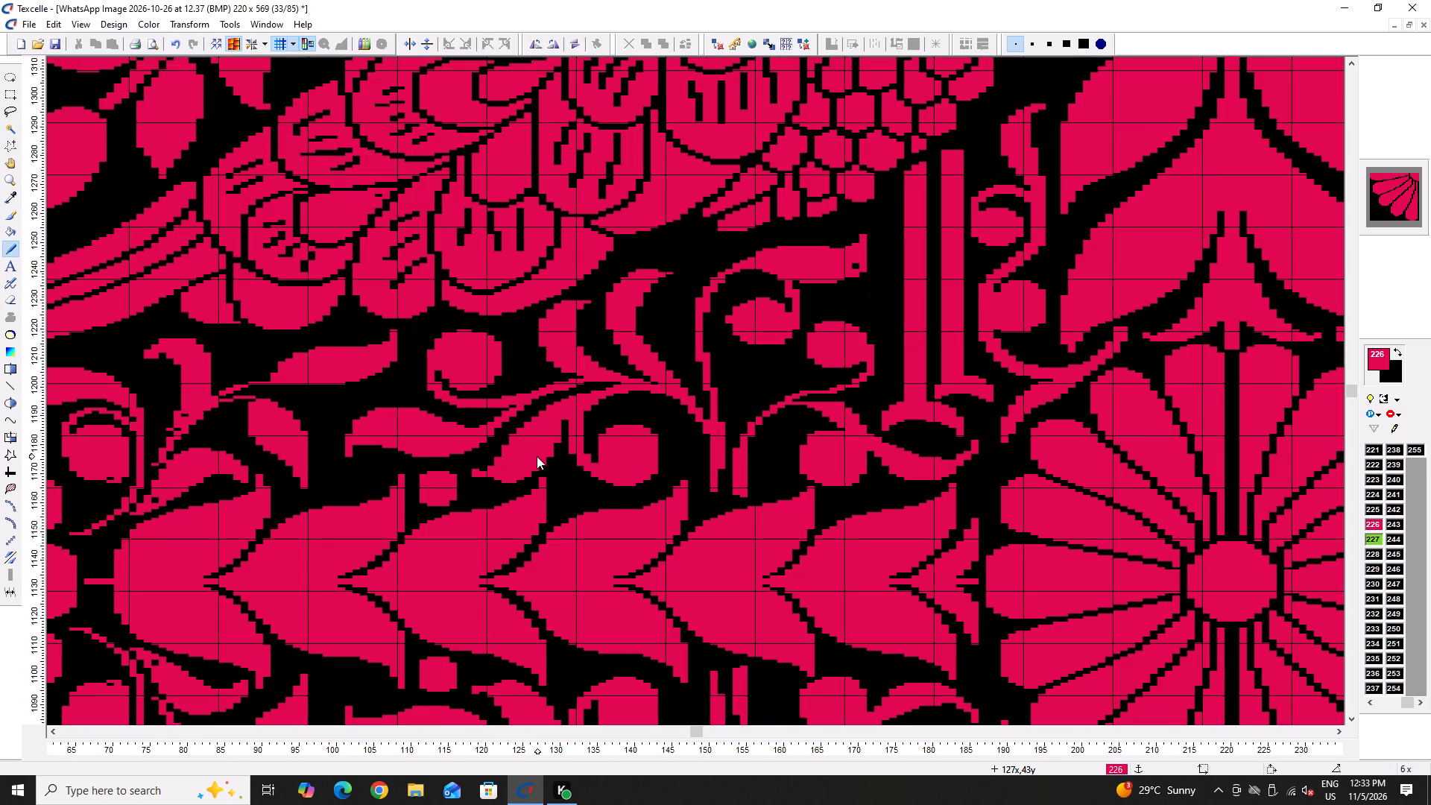
Smooth the leaf's underside by extending its tip in pink and trimming stepped corners in black, columns 119 to 128, rows 35 to 41.
ctrl+scroll(550, 449, up, 6)
drag(370, 480, 293, 470)
click(288, 469)
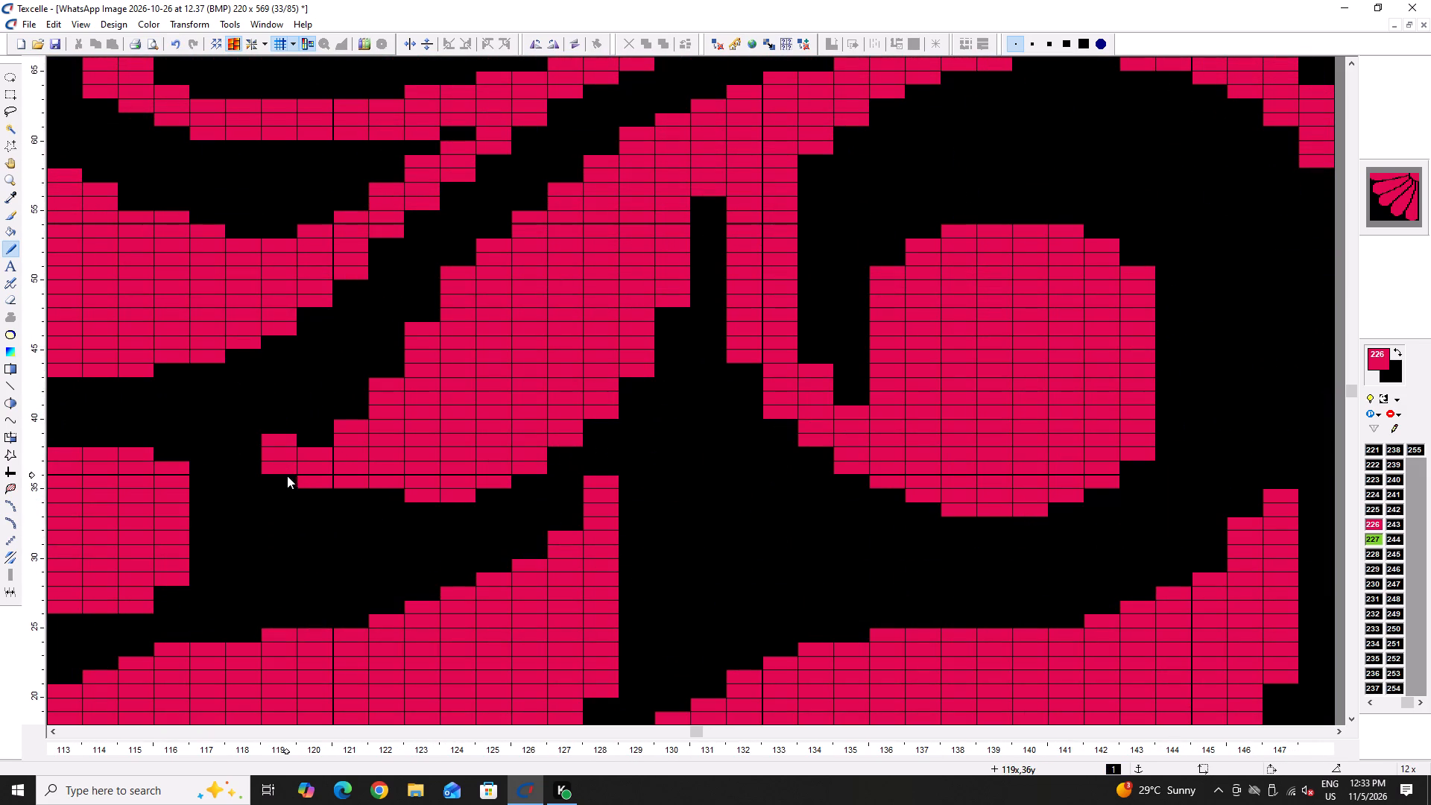
right_click(278, 468)
right_drag(300, 479, 317, 486)
right_drag(405, 495, 490, 494)
right_click(496, 483)
right_click(496, 483)
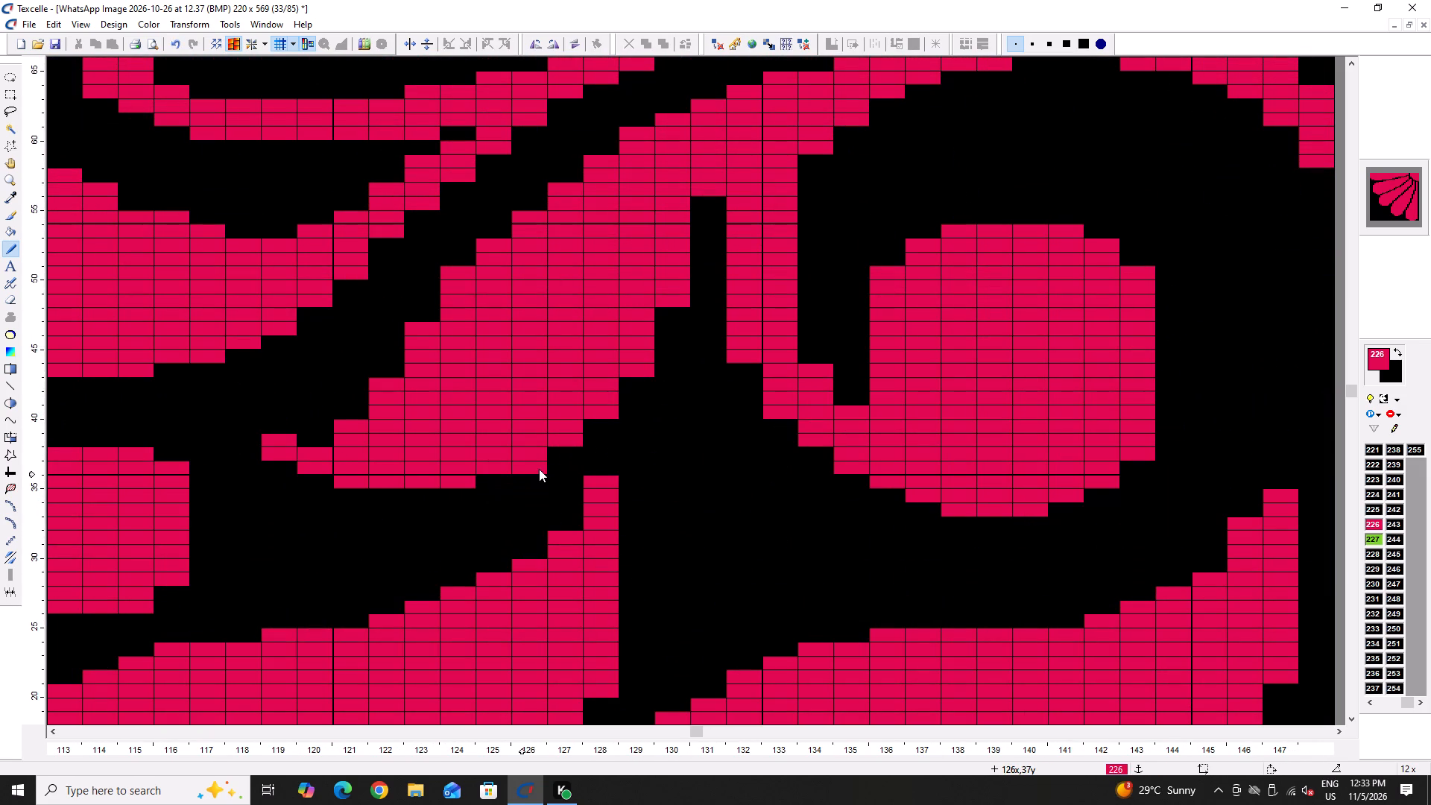
right_click(539, 469)
right_click(571, 445)
right_click(601, 415)
Save the bitmap.
ctrl+scroll(446, 393, down, 5)
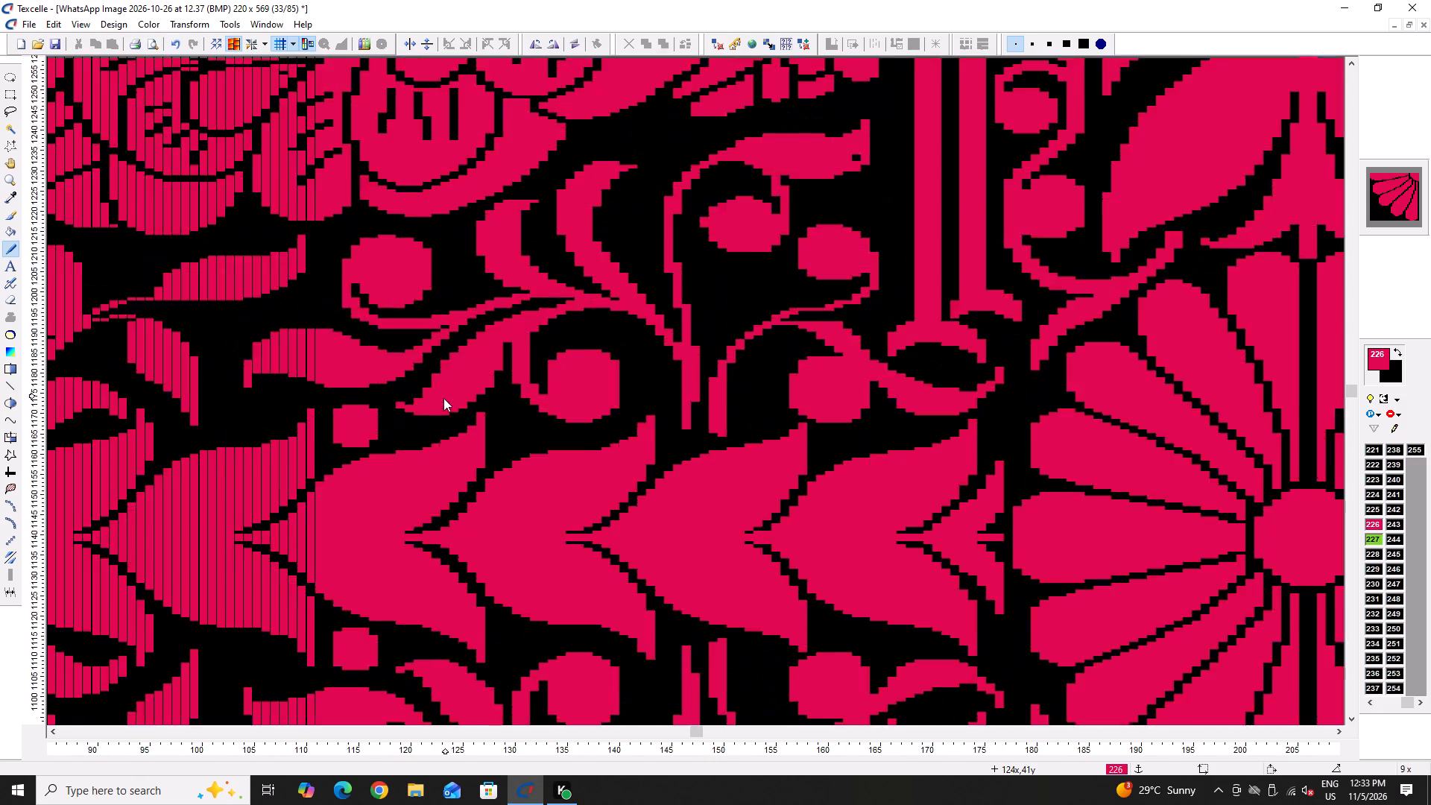
ctrl+scroll(455, 365, up, 4)
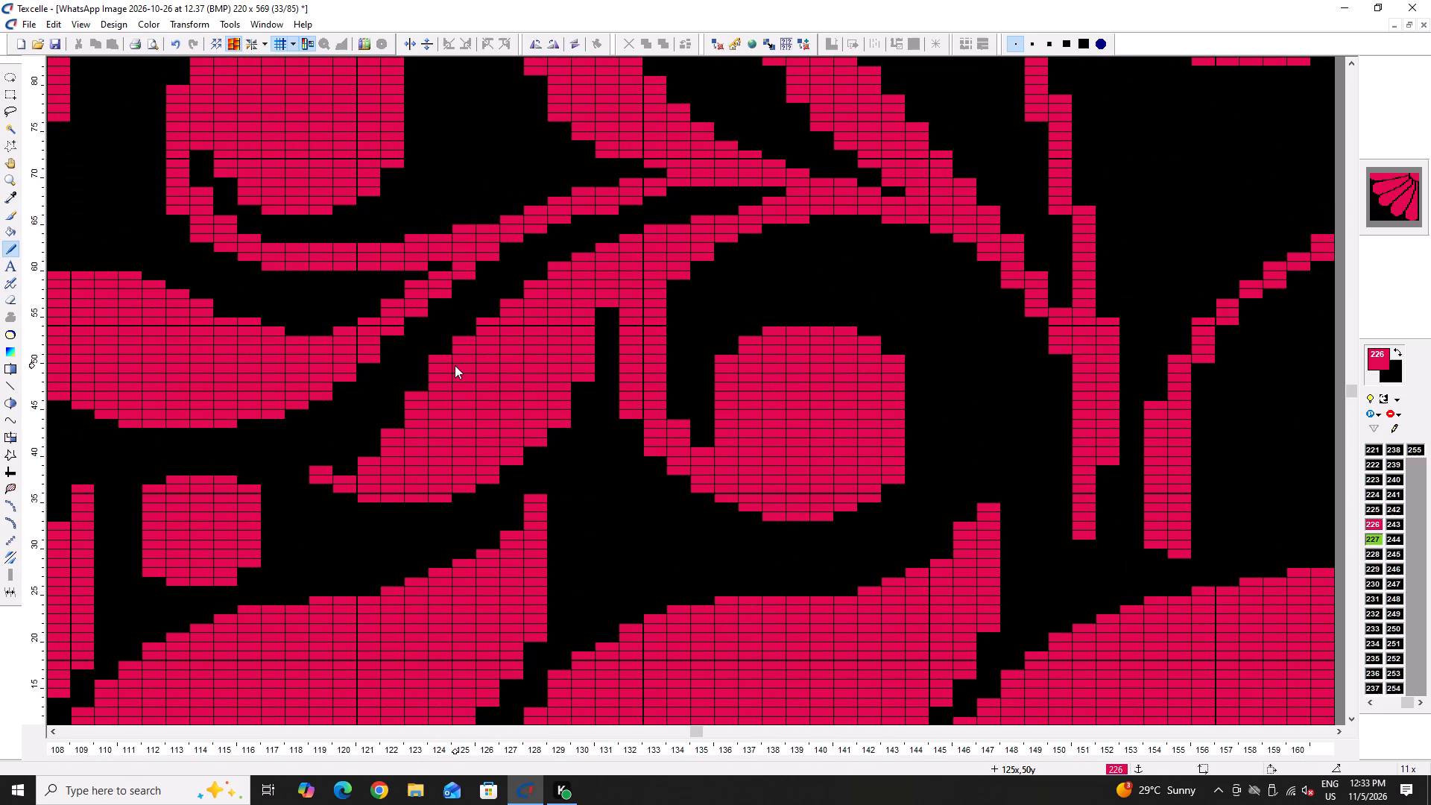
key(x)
key(ctrl+s)
key(ctrl+s)
key(ctrl+s)
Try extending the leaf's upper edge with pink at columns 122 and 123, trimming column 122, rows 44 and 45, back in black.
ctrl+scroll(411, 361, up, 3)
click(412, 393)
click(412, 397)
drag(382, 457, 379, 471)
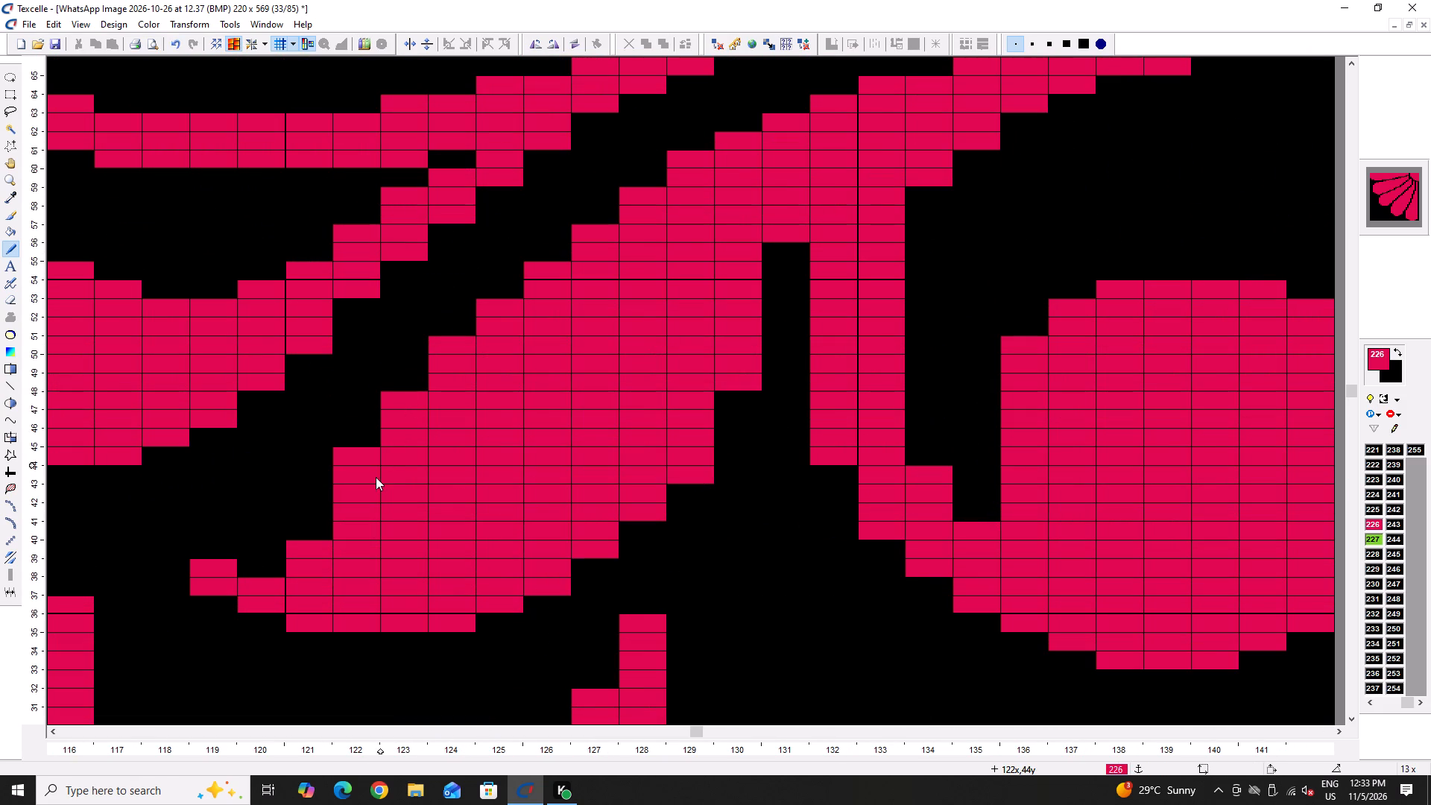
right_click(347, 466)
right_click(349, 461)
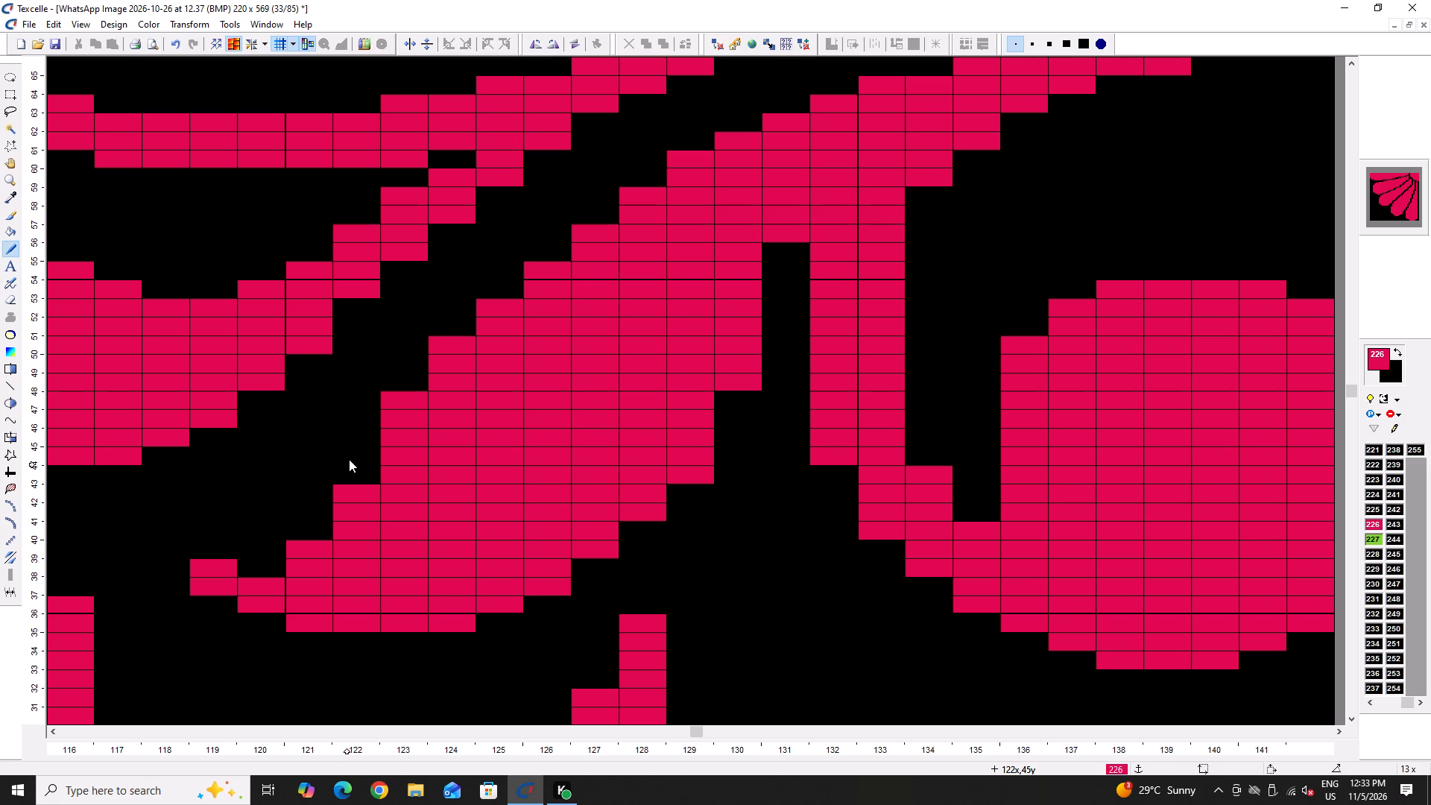
Save the bitmap.
key(ctrl+s)
key(ctrl+s)
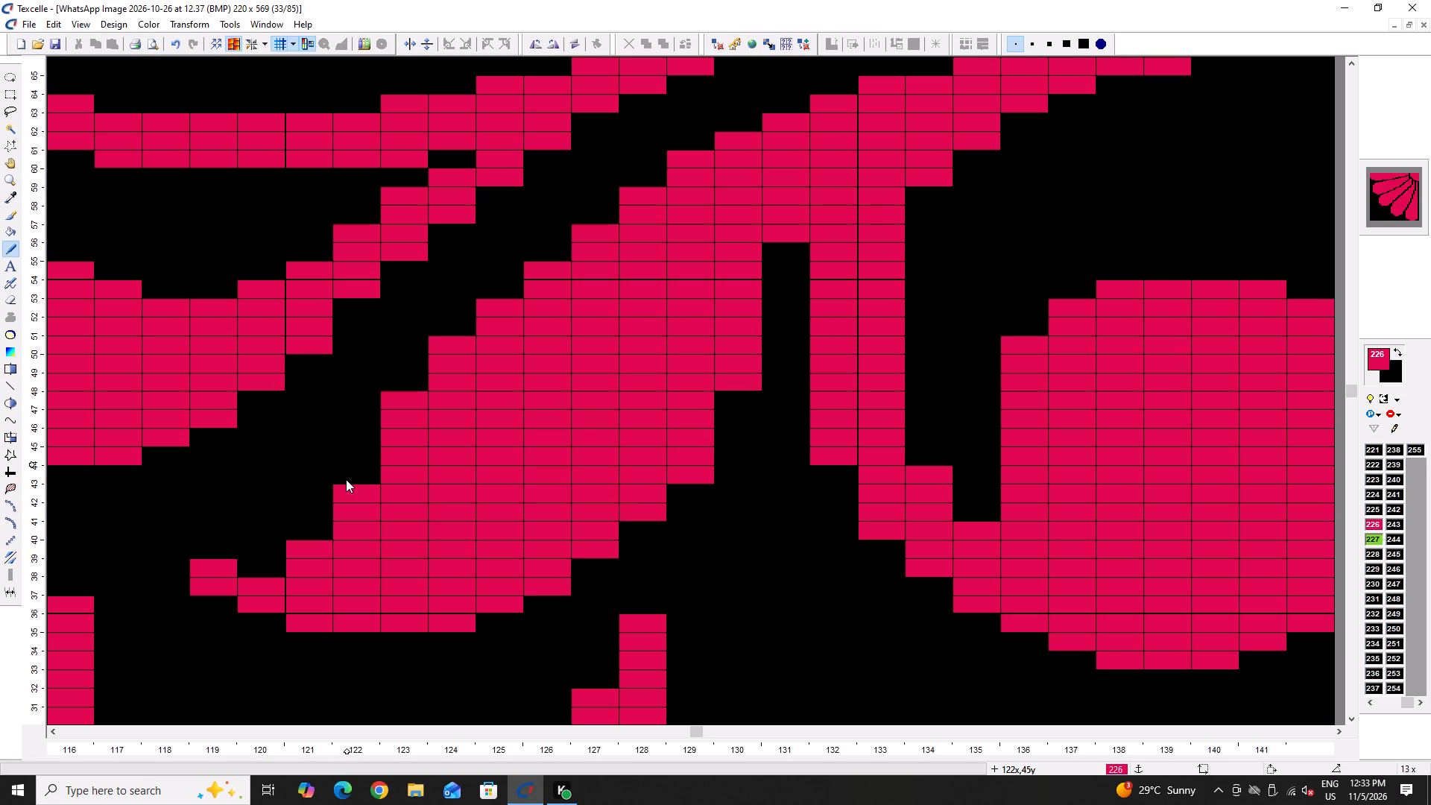
Curl the leaf's tip upward with pink at columns 119 and 120, rows 39 to 41, trimming column 119, row 38, in black.
drag(272, 567, 230, 567)
click(228, 567)
drag(209, 531, 208, 544)
click(206, 547)
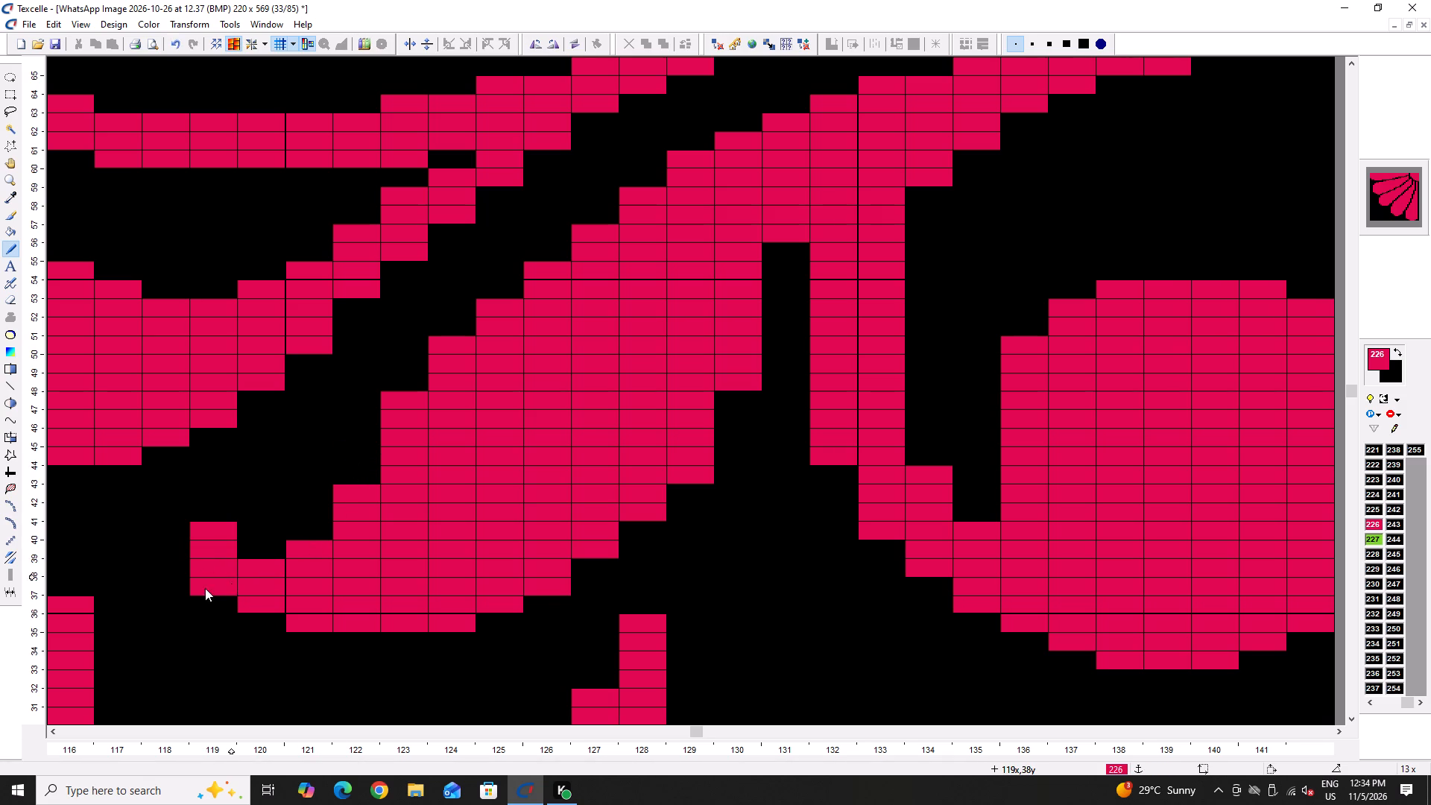
right_click(205, 588)
Trim the leaf's upper edge in black at column 123, row 48, and column 124, row 51.
ctrl+scroll(290, 598, down, 6)
ctrl+scroll(329, 581, up, 4)
right_click(275, 522)
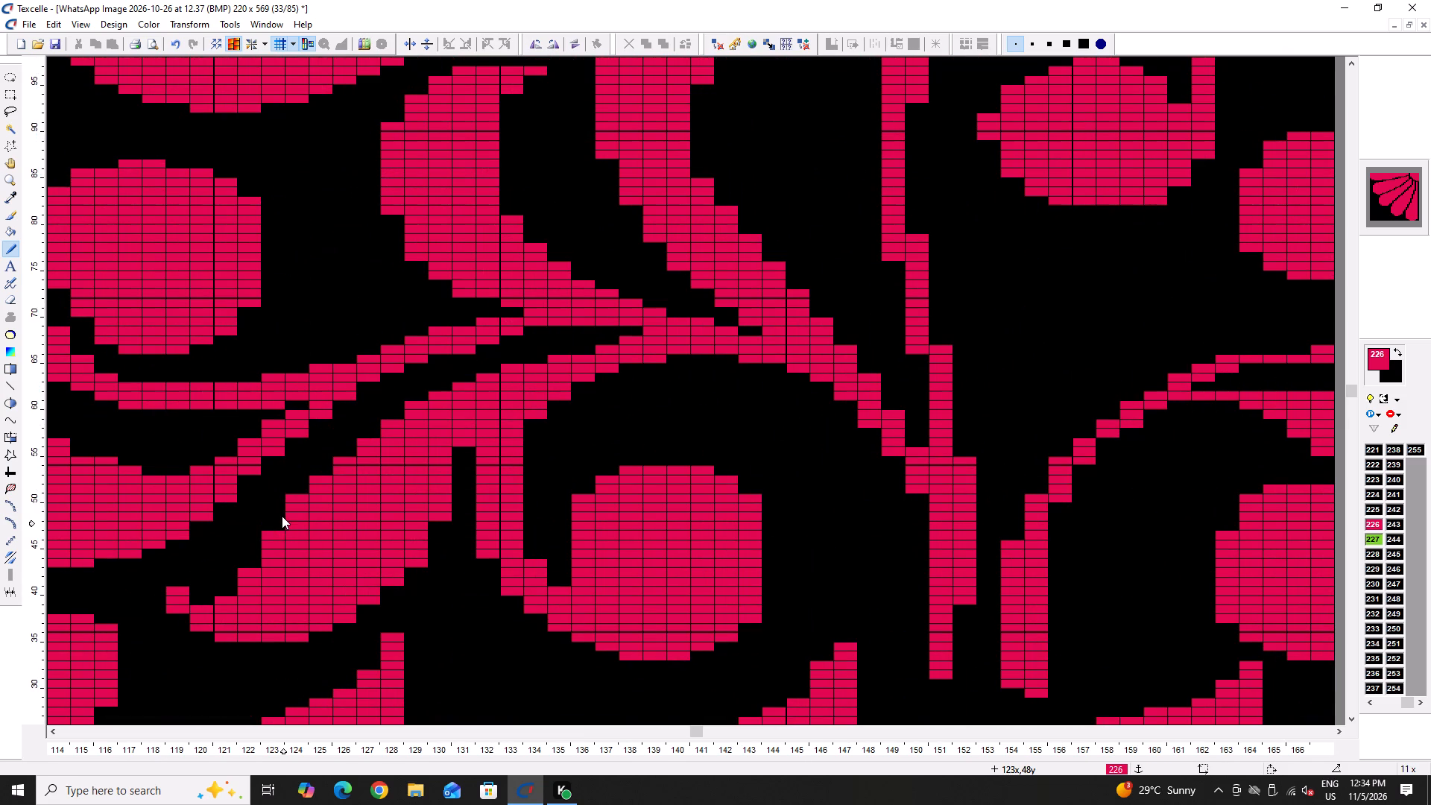
right_click(288, 498)
Smooth the leaf's inner edge facing the stem by trimming columns 128 to 130 in black, rows about 42 to 50.
ctrl+scroll(320, 493, down, 2)
ctrl+scroll(382, 538, up, 3)
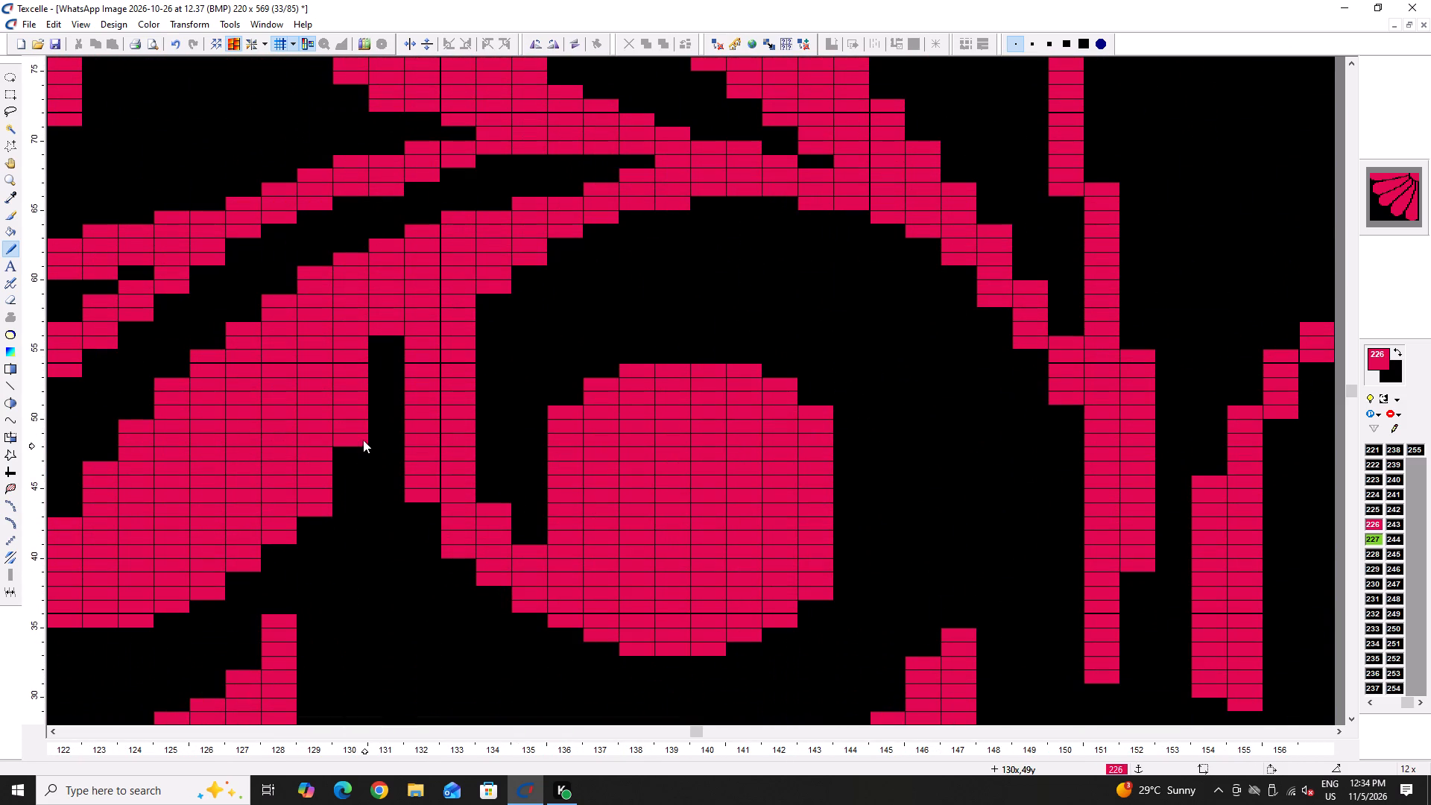
right_click(363, 440)
right_drag(320, 503, 318, 512)
right_click(315, 488)
right_click(298, 525)
right_click(294, 534)
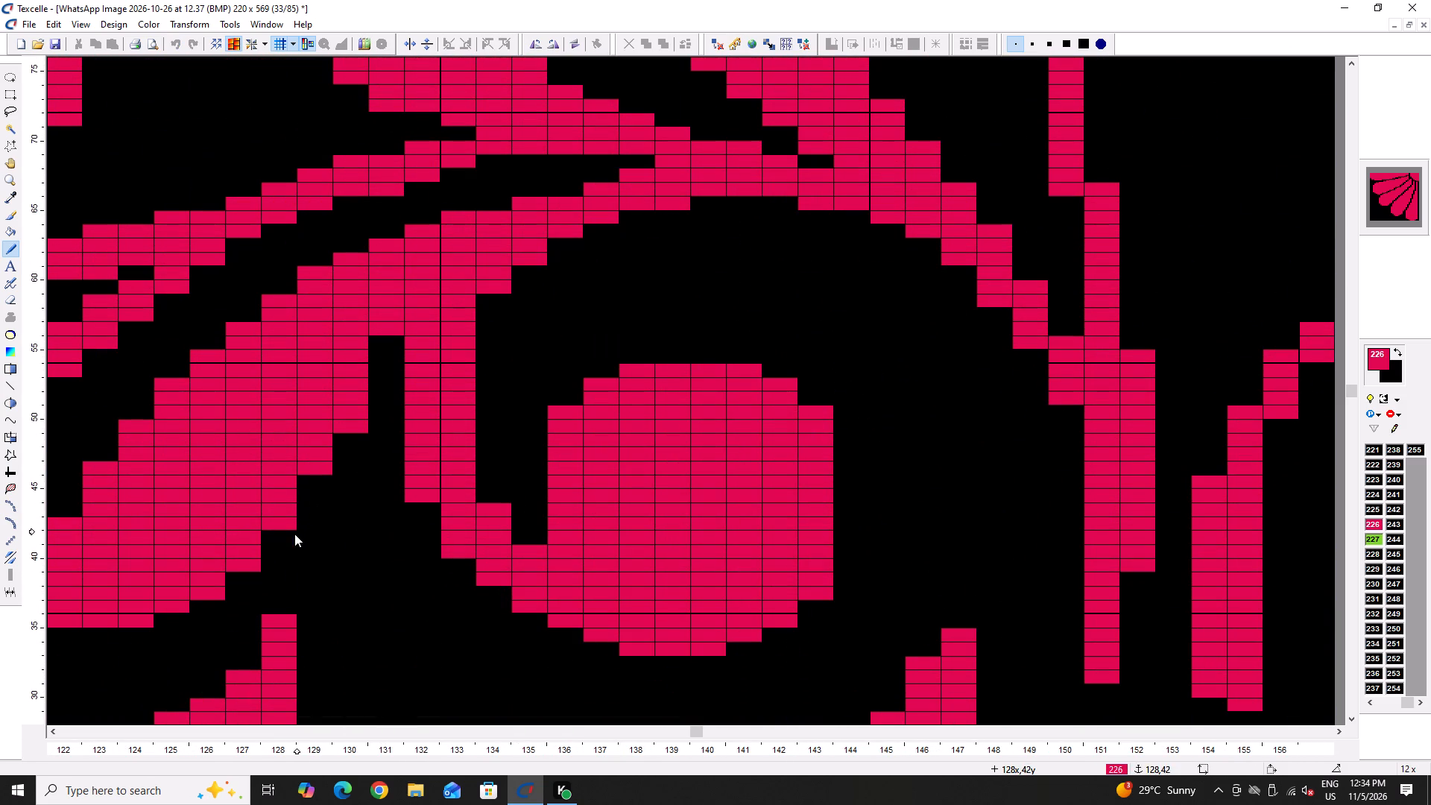
ctrl+scroll(293, 536, down, 5)
ctrl+scroll(343, 514, up, 5)
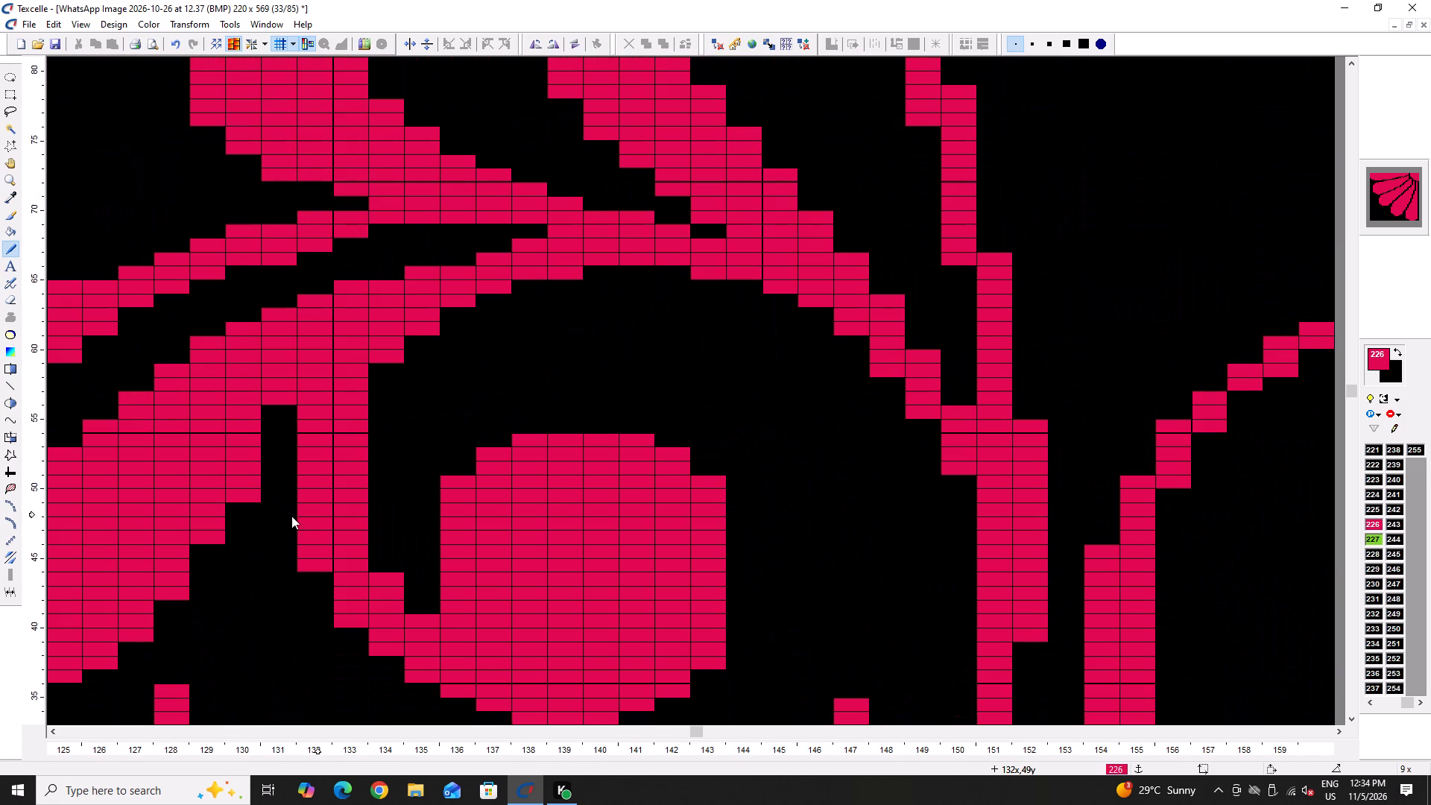
right_click(247, 501)
Save the bitmap.
key(ctrl+s)
key(ctrl+s)
ctrl+scroll(262, 493, down, 3)
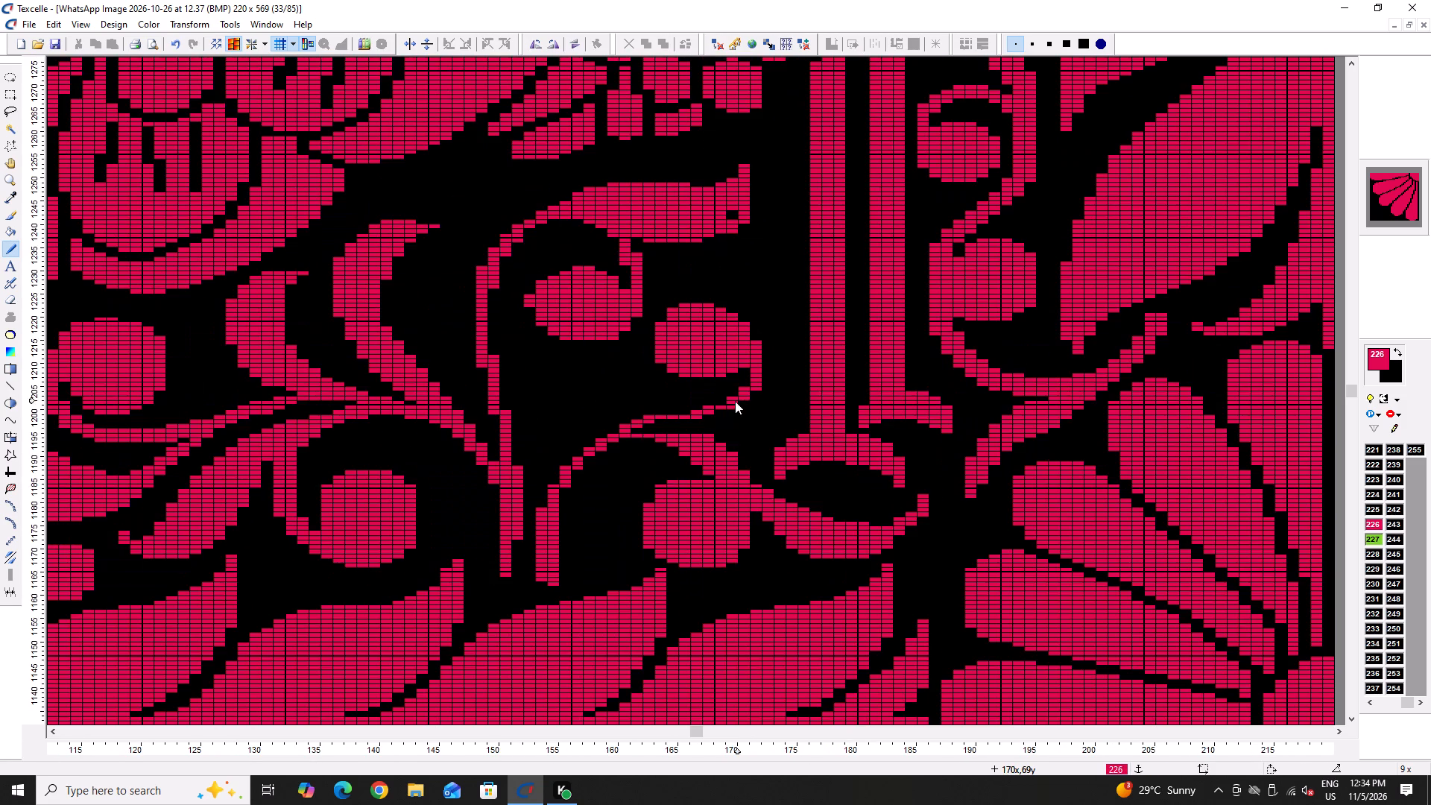
Thicken the thin curled stem below the next round bud with pink at columns 164 to 171, rows 65 to 76.
ctrl+scroll(735, 401, up, 5)
drag(789, 266, 786, 338)
click(786, 338)
drag(738, 359, 725, 408)
click(697, 400)
drag(697, 400, 689, 412)
click(688, 414)
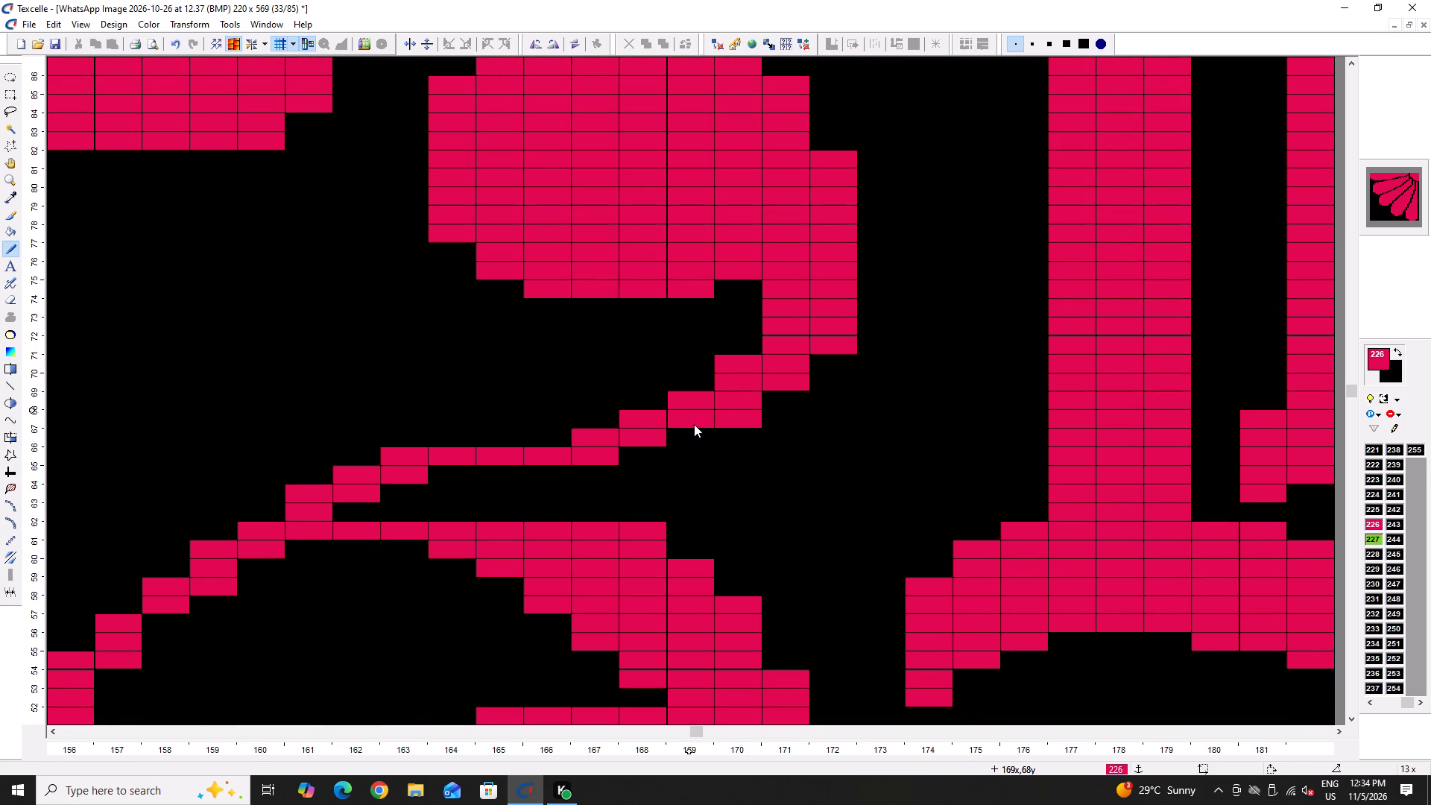
click(683, 434)
click(634, 455)
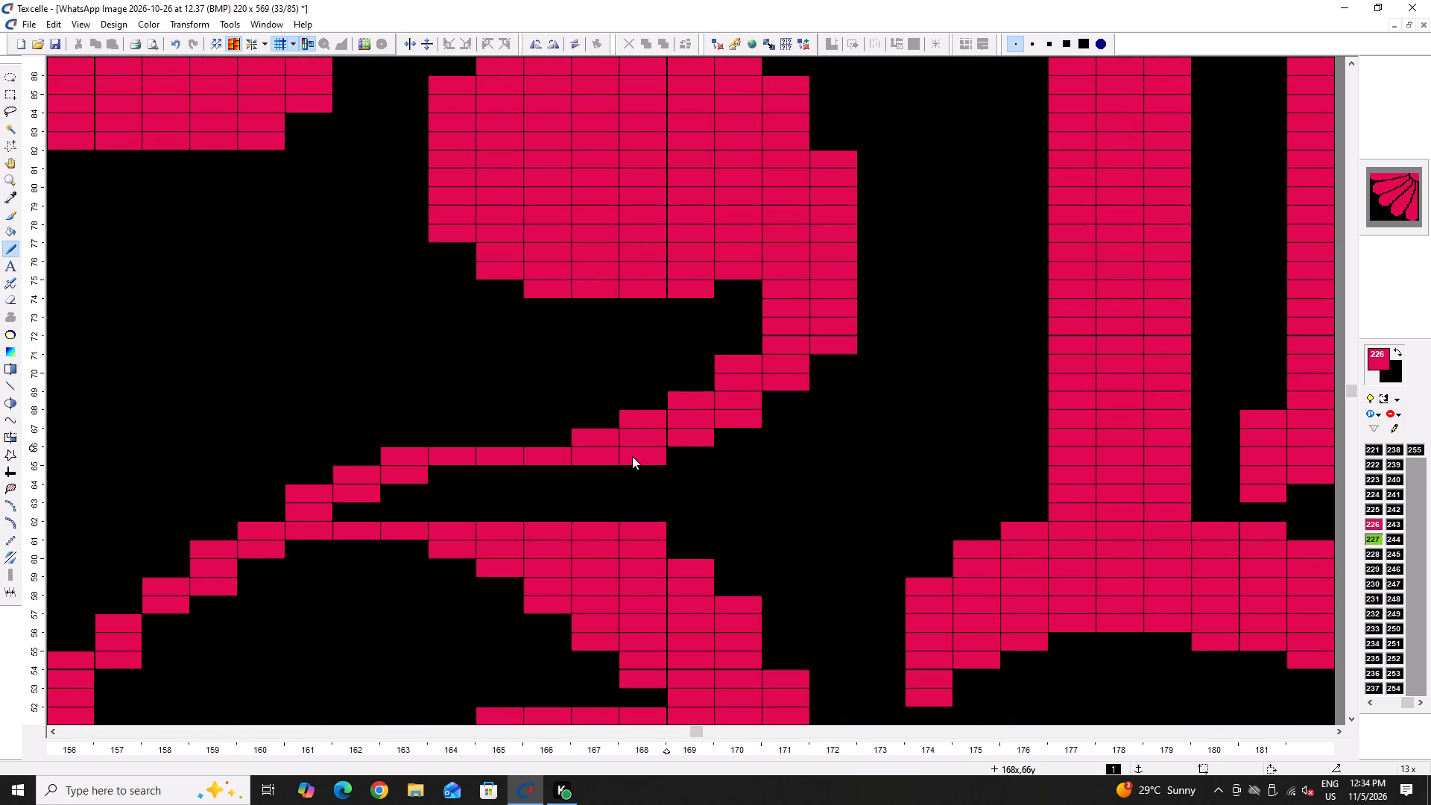
drag(613, 468, 501, 467)
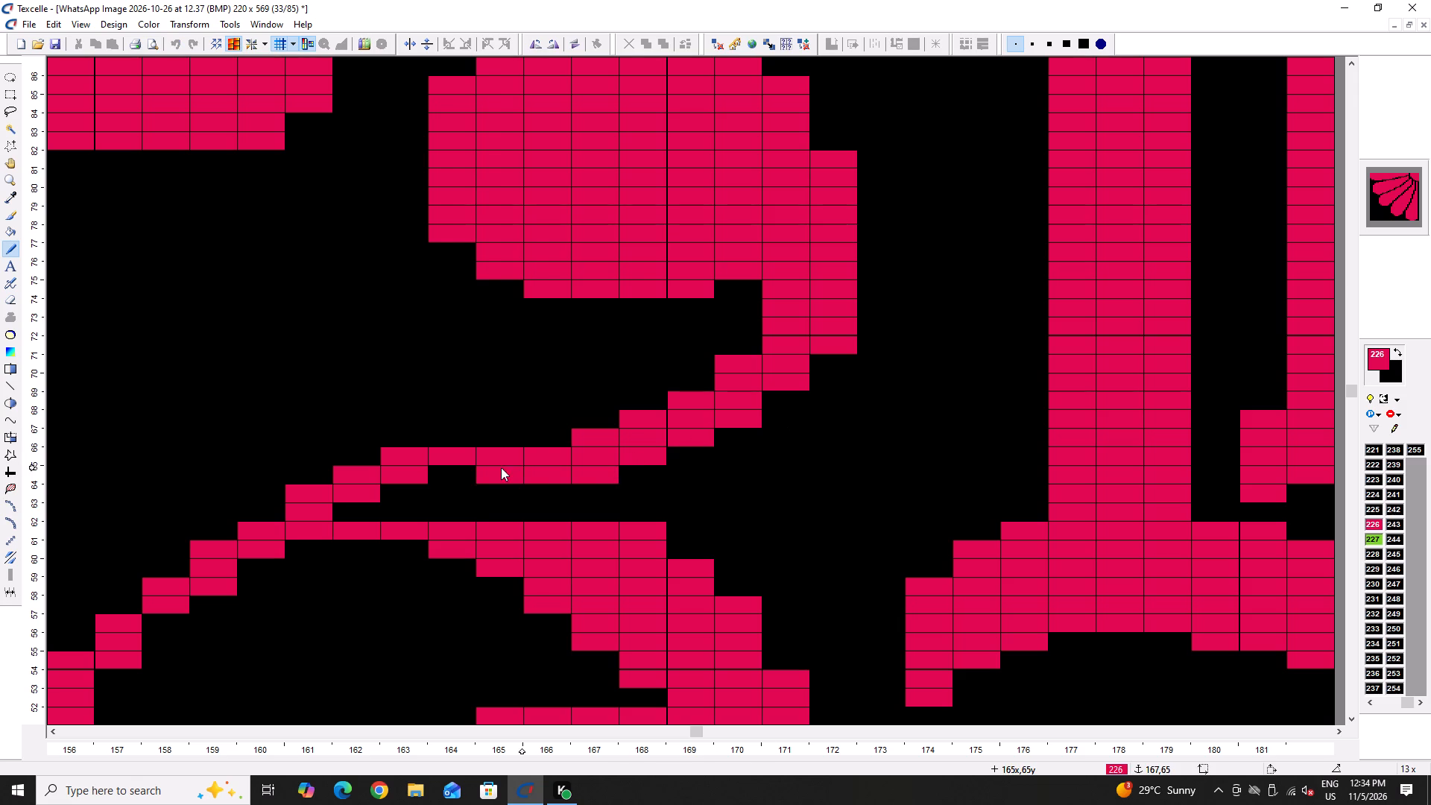
drag(501, 467, 452, 467)
click(452, 467)
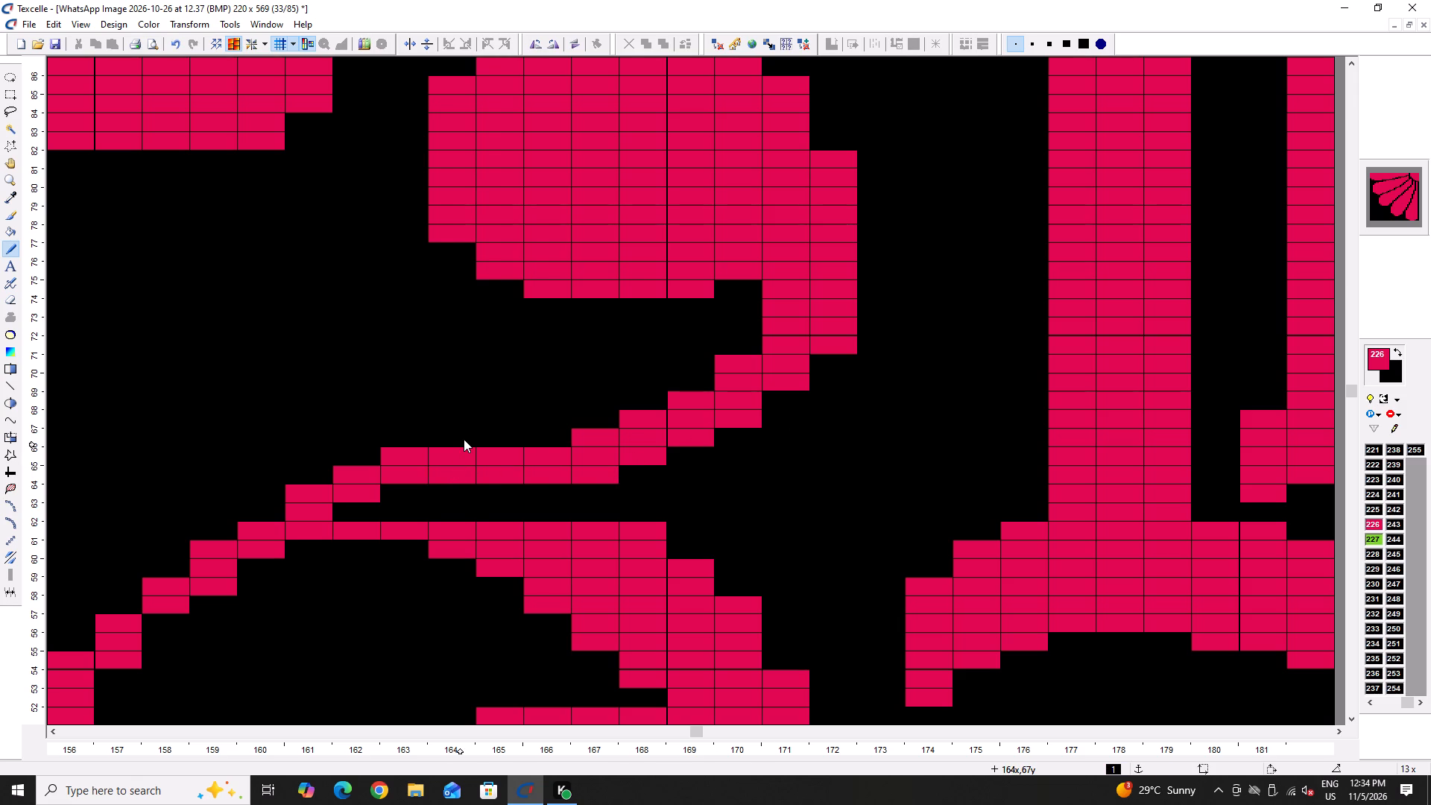
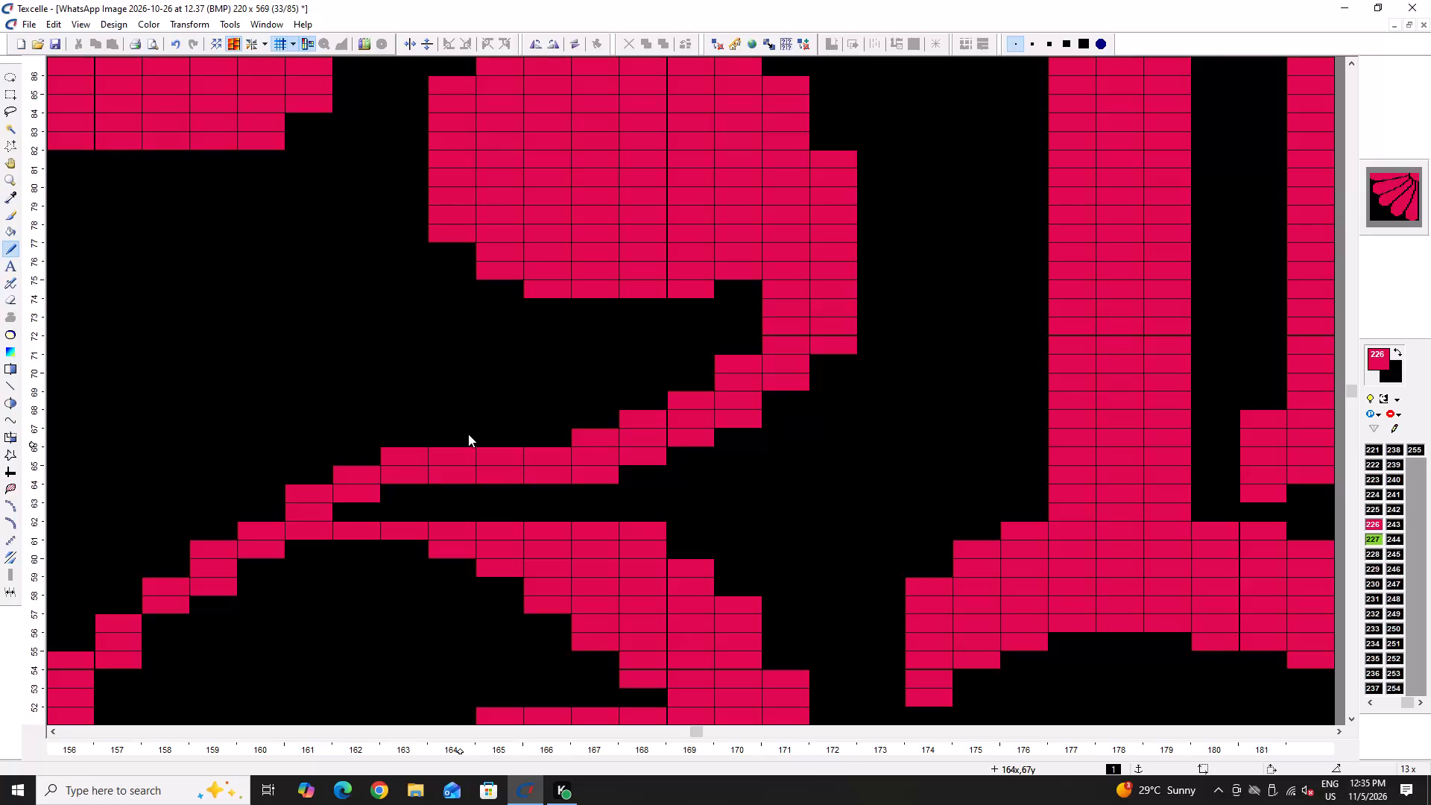
Thicken the underside of the upper curved stem at columns 162–164 by adding pixels in colour 226.
ctrl+scroll(541, 315, down, 2)
ctrl+scroll(470, 407, up, 3)
drag(432, 387, 490, 391)
drag(473, 397, 452, 402)
click(452, 402)
drag(425, 411, 393, 418)
ctrl+scroll(405, 408, down, 5)
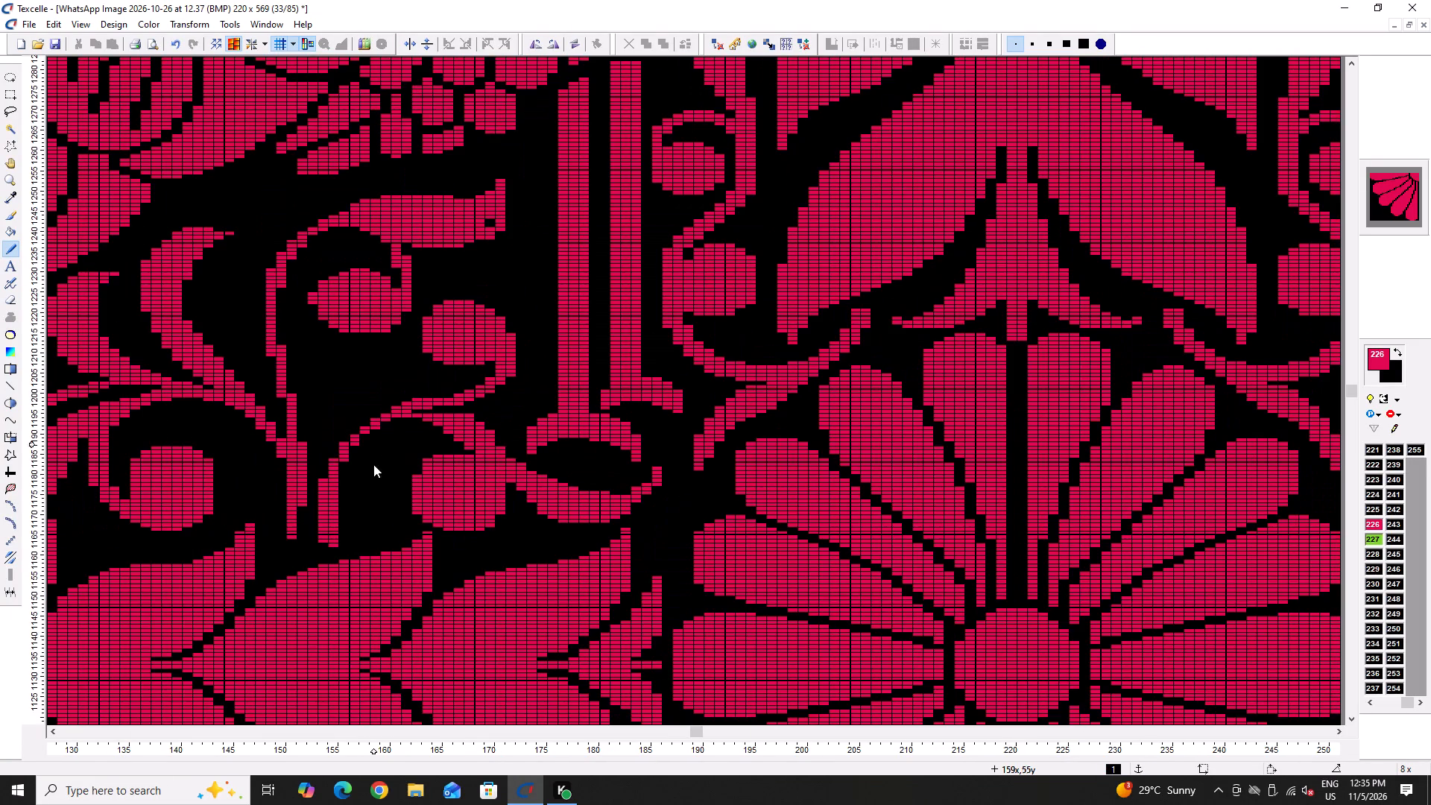
Thicken the inner edge of the lower curved stem at columns 156–159 with colour 226, clearing the stray pixel beside it.
ctrl+scroll(350, 490, up, 4)
double_click(373, 481)
drag(382, 441, 383, 431)
click(385, 429)
drag(390, 444, 389, 455)
click(452, 414)
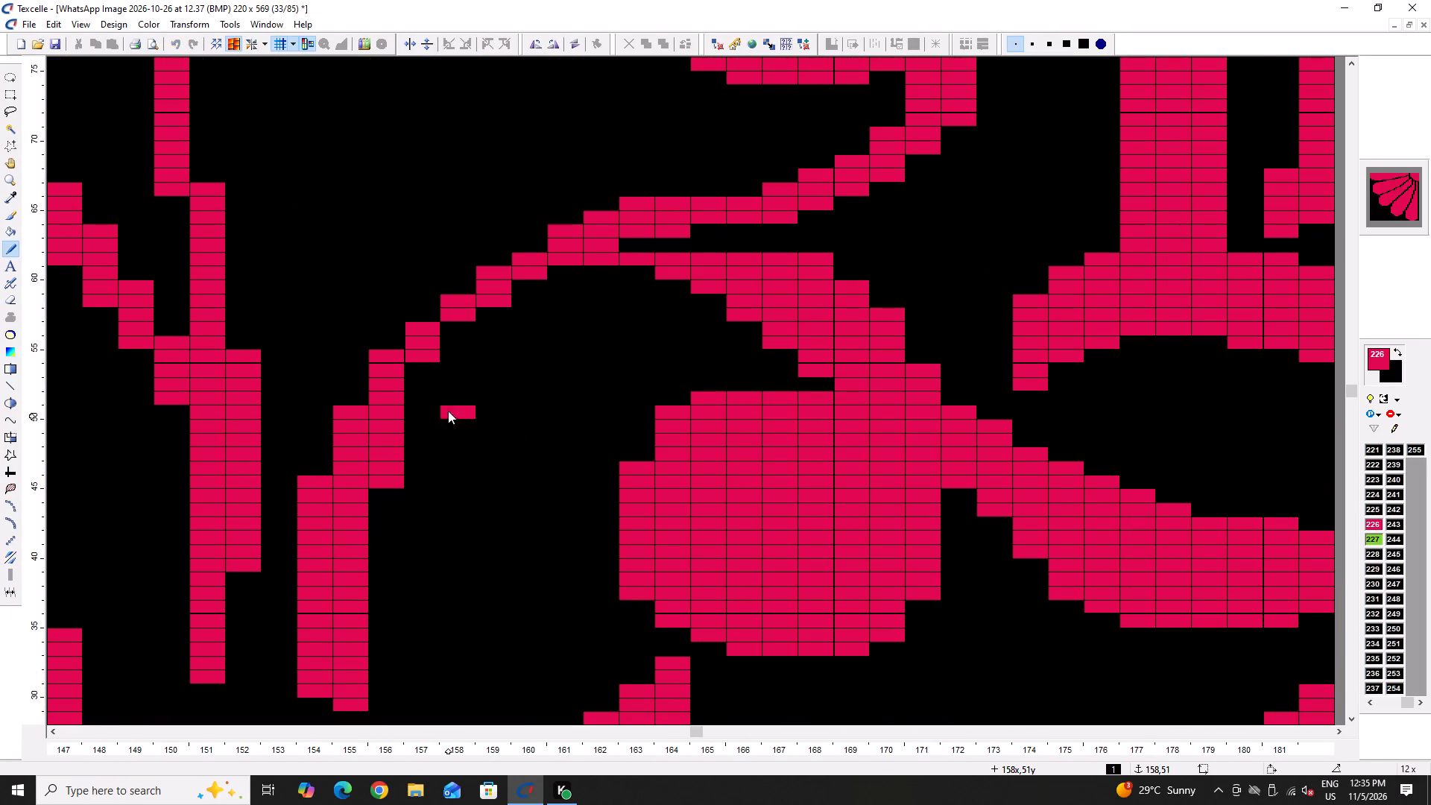
drag(429, 405, 429, 388)
right_drag(476, 408, 470, 420)
click(429, 374)
click(467, 357)
drag(467, 350, 468, 343)
drag(469, 341, 469, 326)
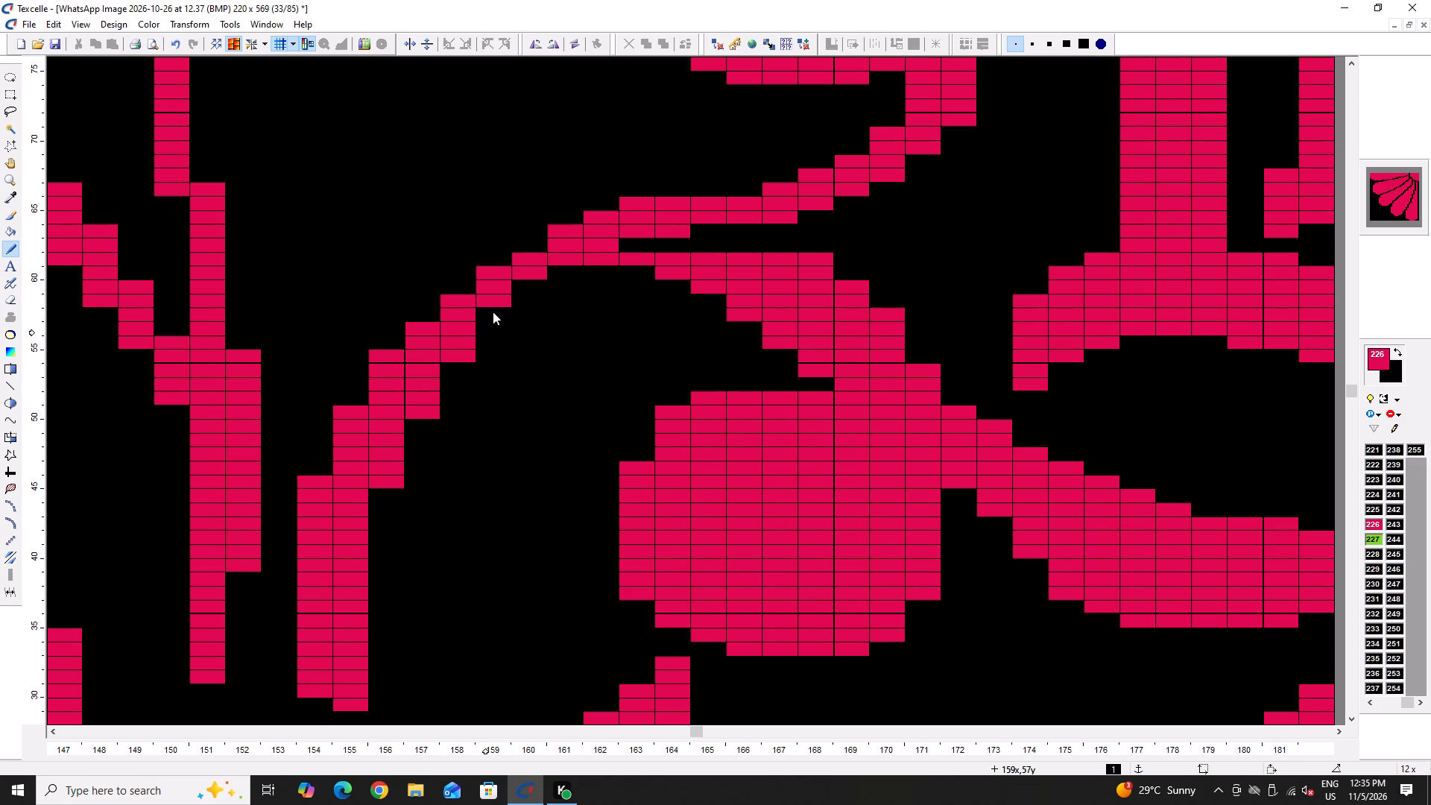
double_click(492, 309)
Continue the thickening along the lower stem's underside at columns 159–164, blacking out the surplus pixels for an even staircase.
click(511, 296)
click(515, 294)
click(546, 278)
drag(550, 277, 557, 276)
click(558, 275)
drag(563, 274, 651, 265)
click(667, 265)
double_click(553, 294)
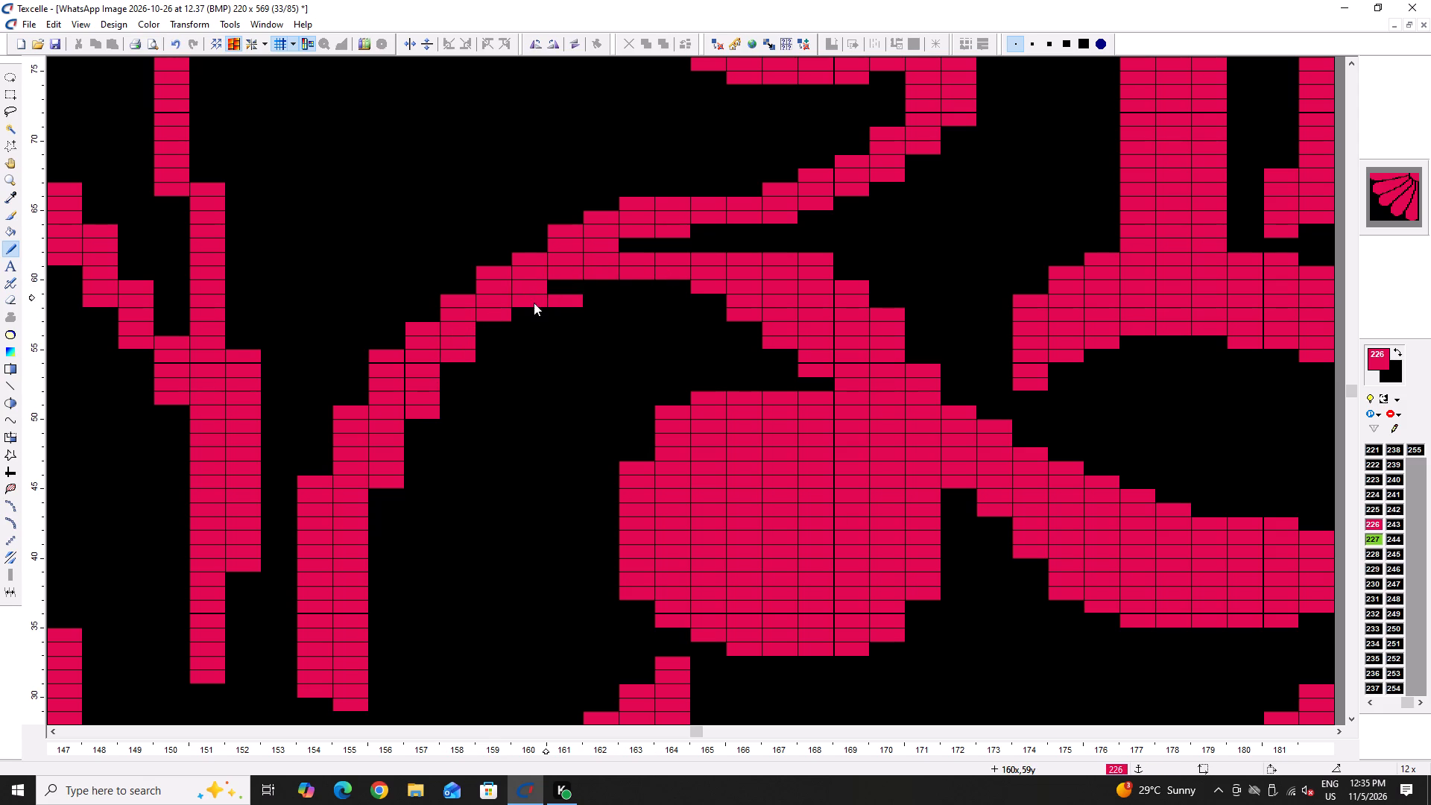
right_click(557, 283)
right_click(557, 283)
right_click(540, 298)
right_click(560, 294)
click(557, 280)
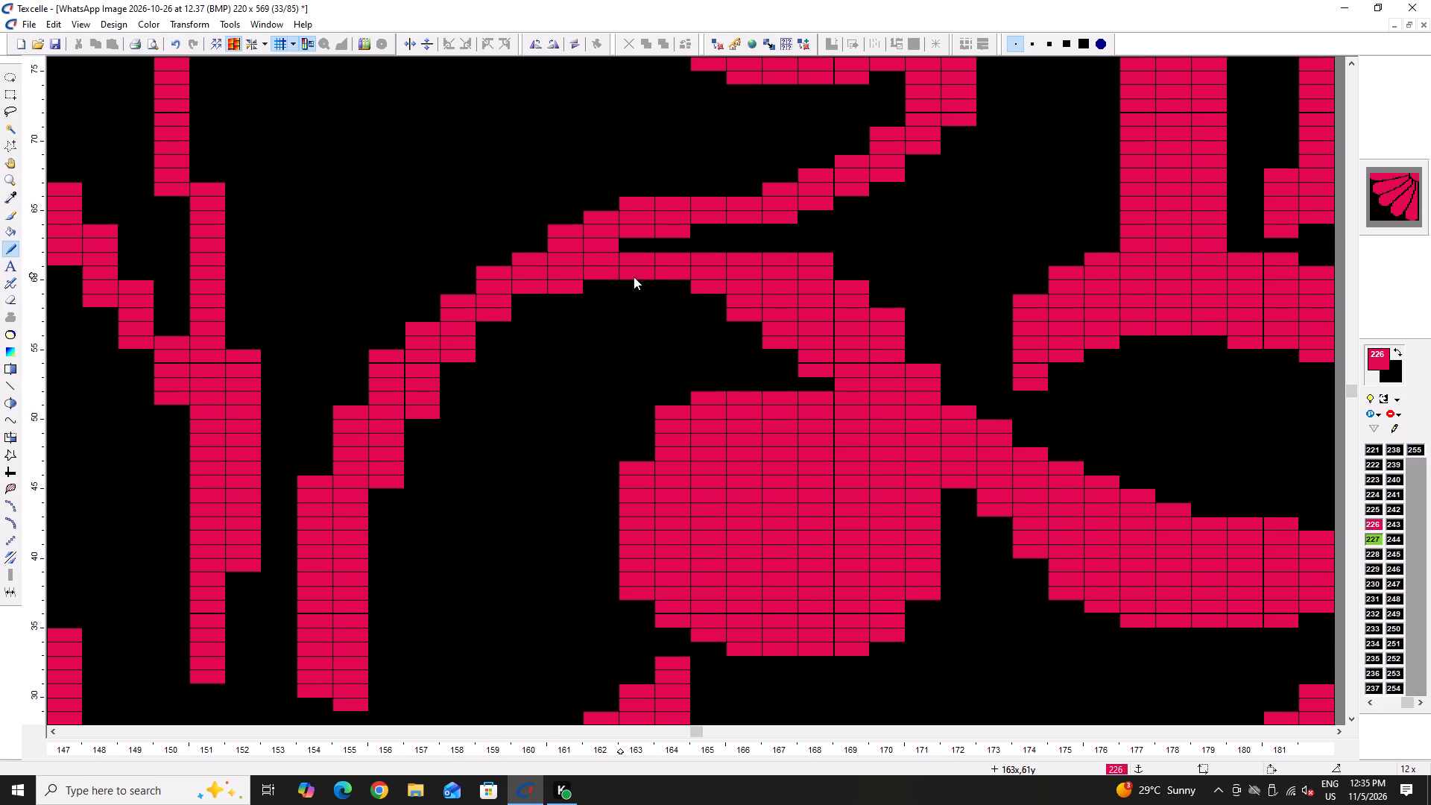
click(517, 303)
double_click(484, 325)
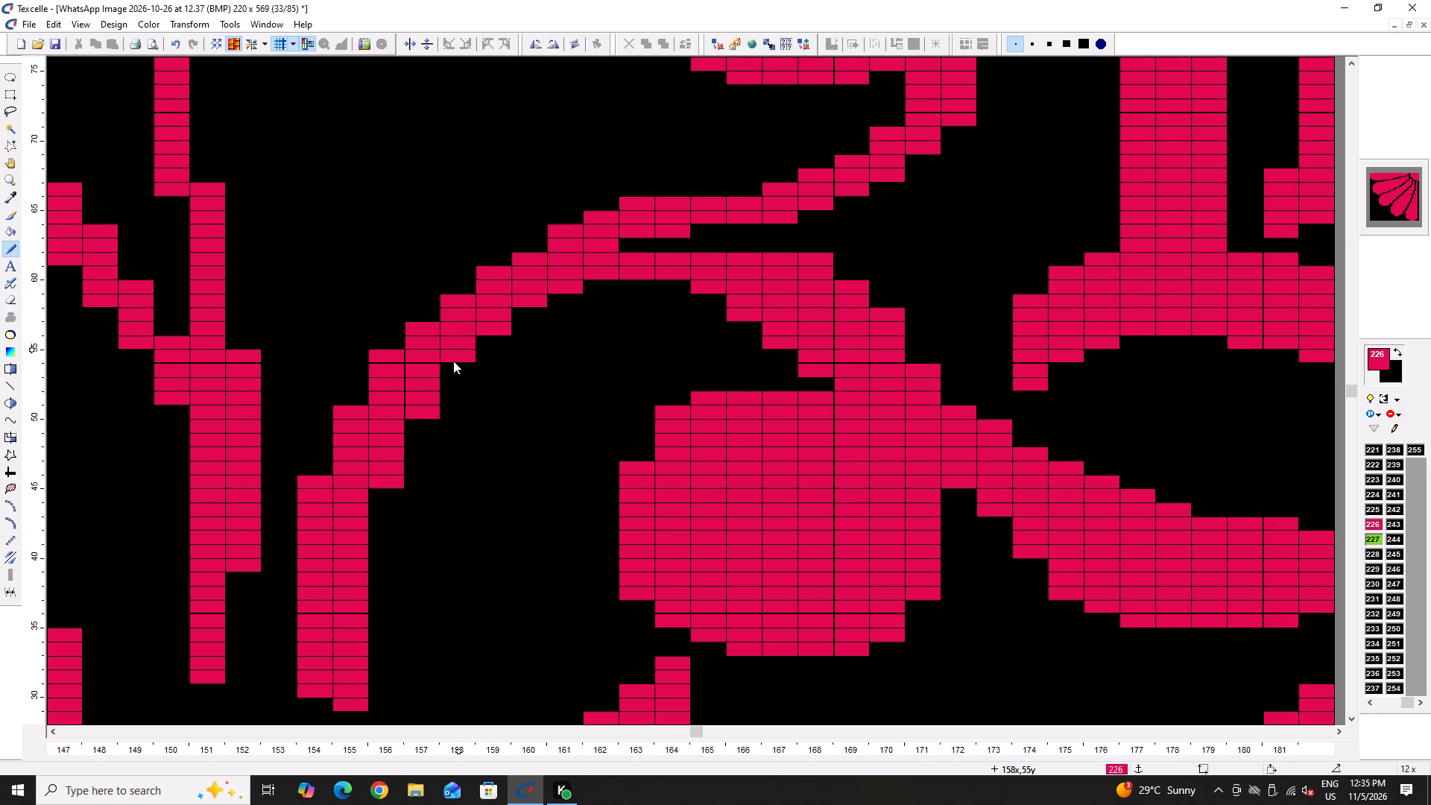
click(684, 278)
Trim the lower stem's top edge at columns 167–168 and cut a black gap at column 168 between stem and round bulb.
right_drag(835, 246, 786, 259)
right_click(785, 259)
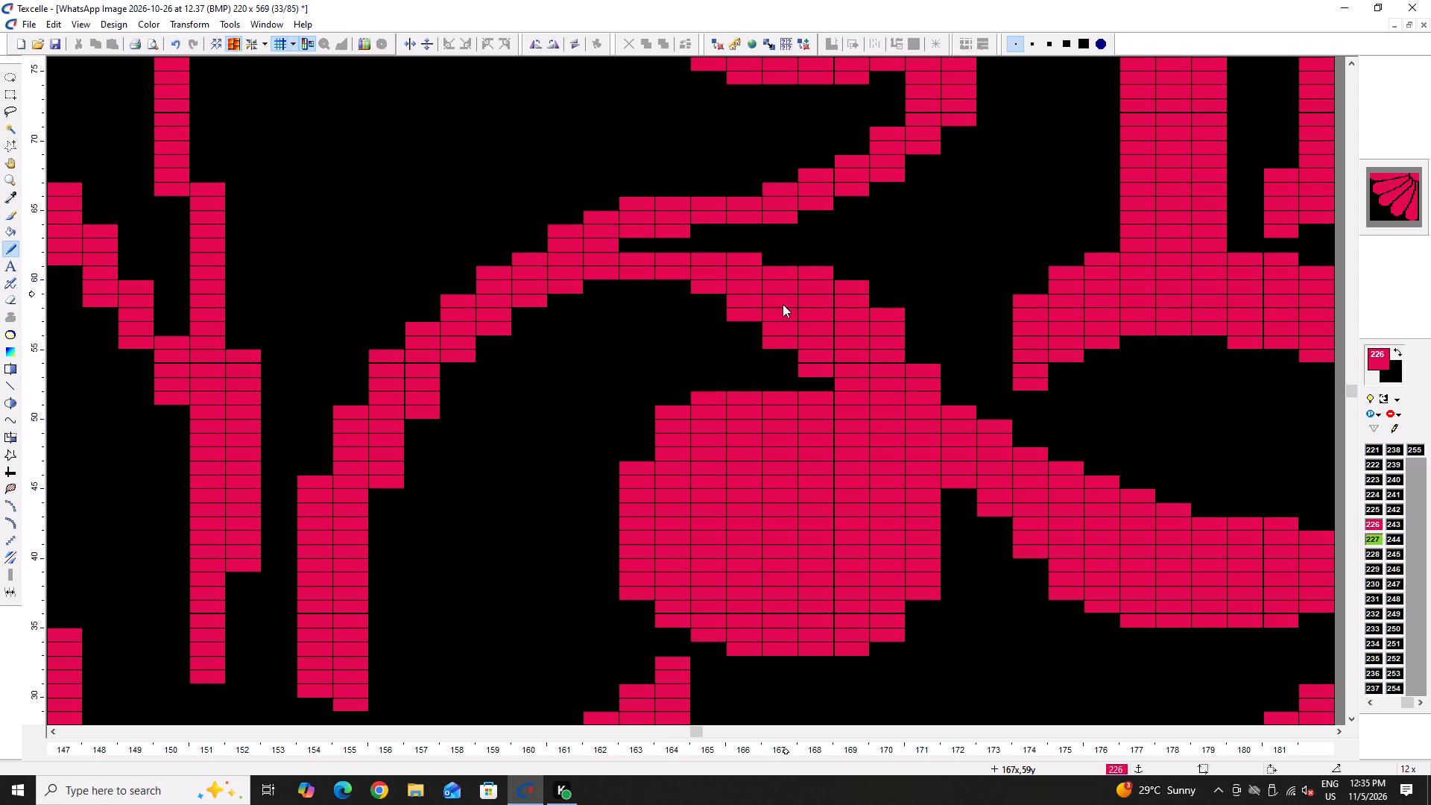
ctrl+scroll(860, 291, up, 3)
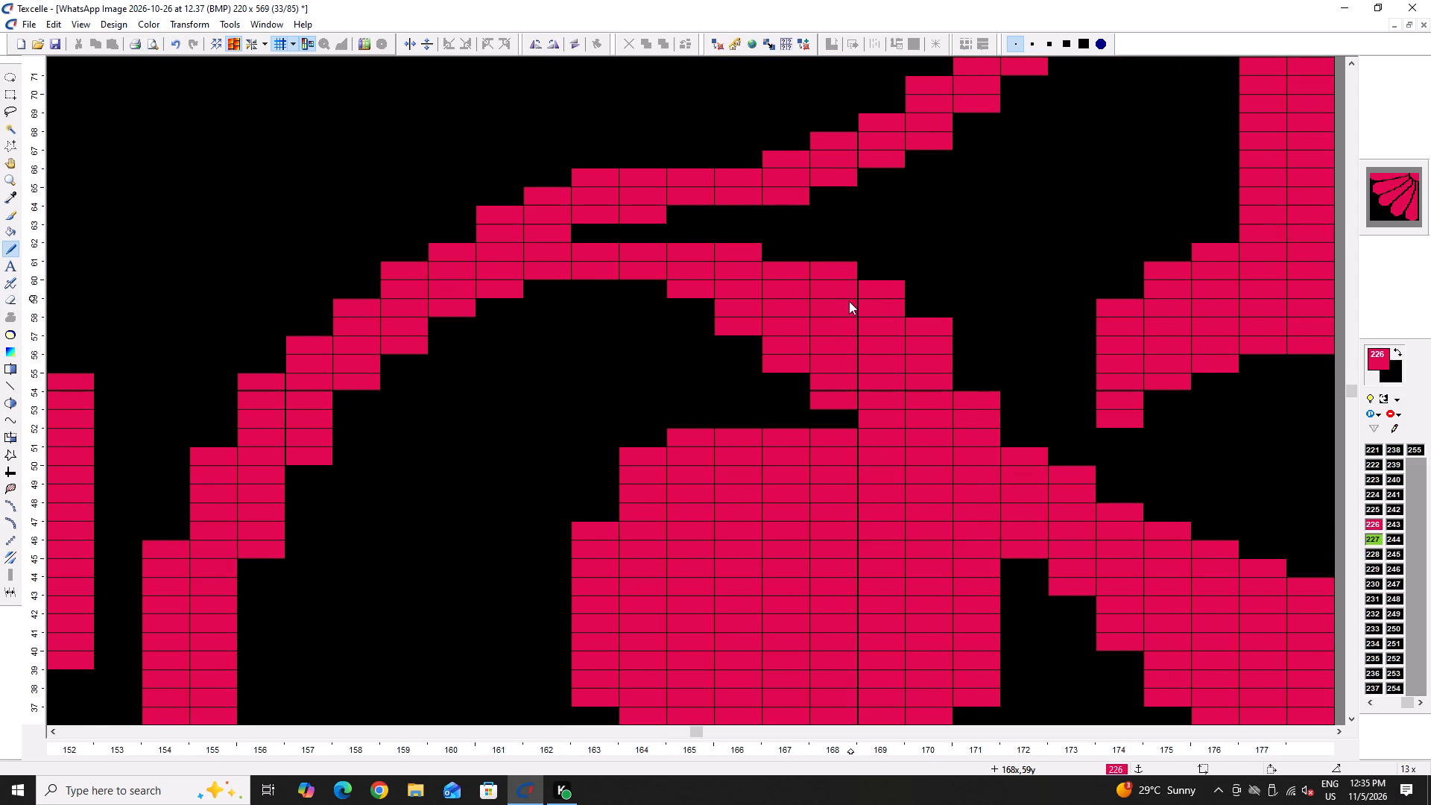
key(Right)
key(Right)
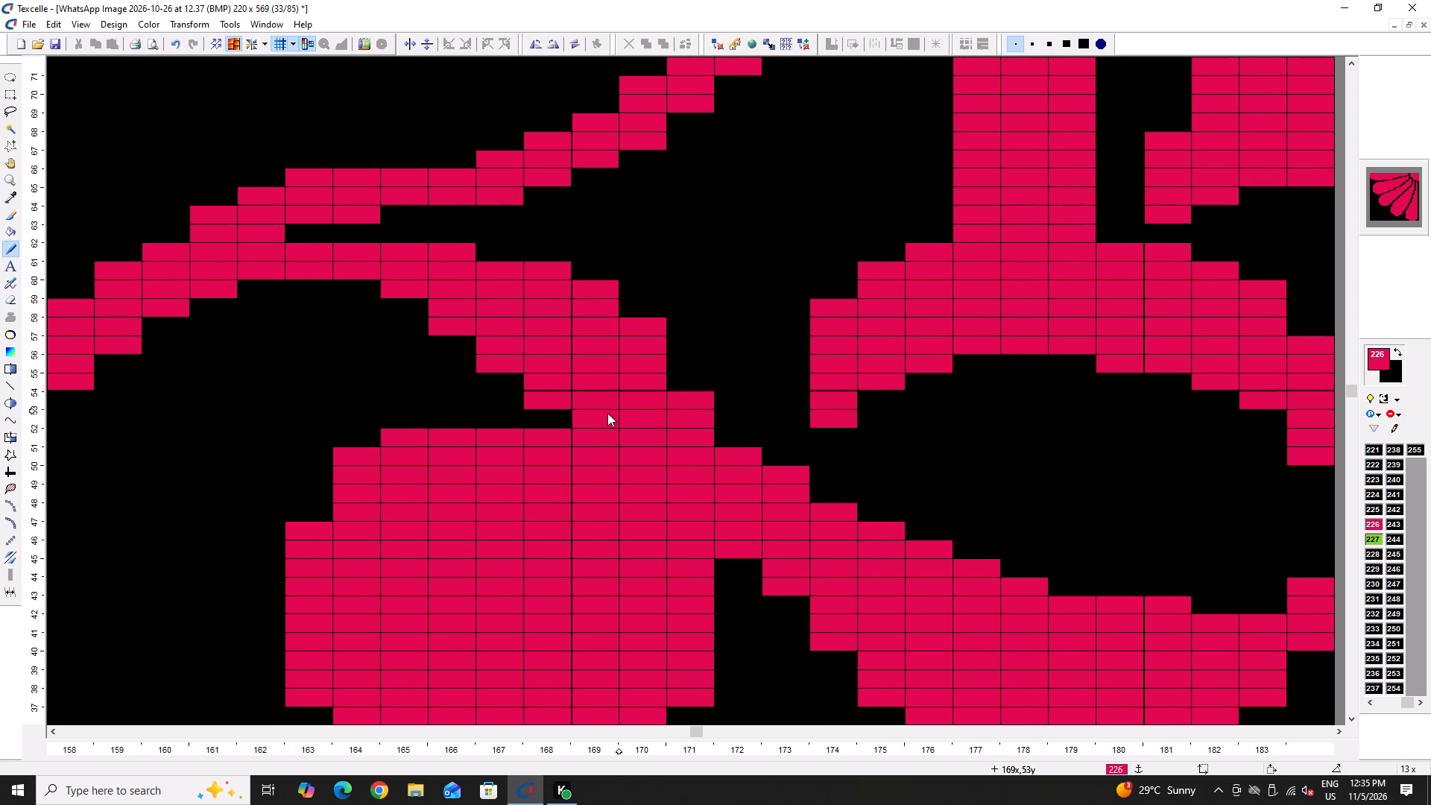
right_drag(566, 427, 552, 490)
right_click(541, 397)
right_click(542, 394)
right_click(515, 366)
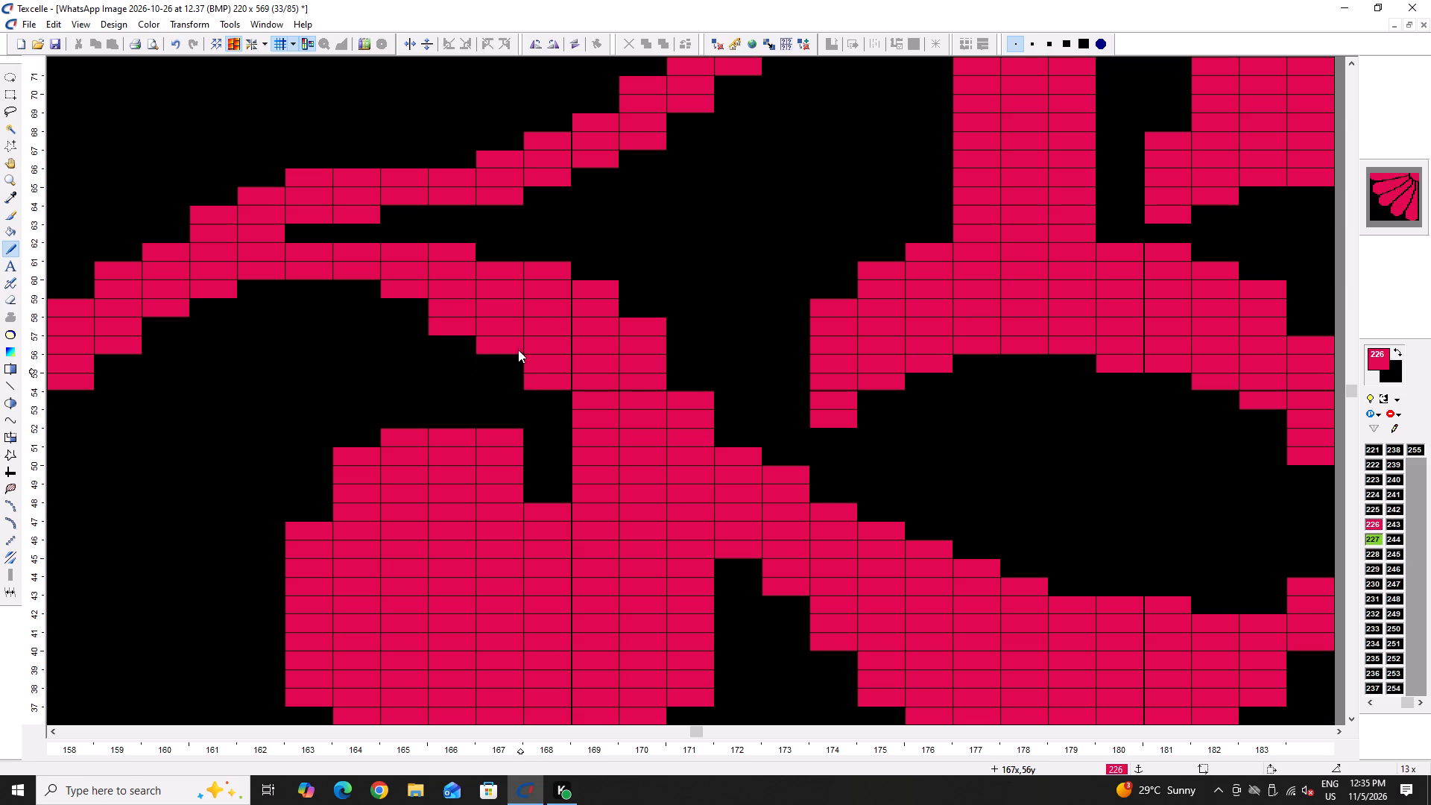
Slim the descending stem with black, trimming its upper edge at columns 168–170 and its underside at columns 166–168.
right_click(555, 272)
right_click(613, 291)
right_click(663, 335)
right_click(654, 327)
right_click(654, 327)
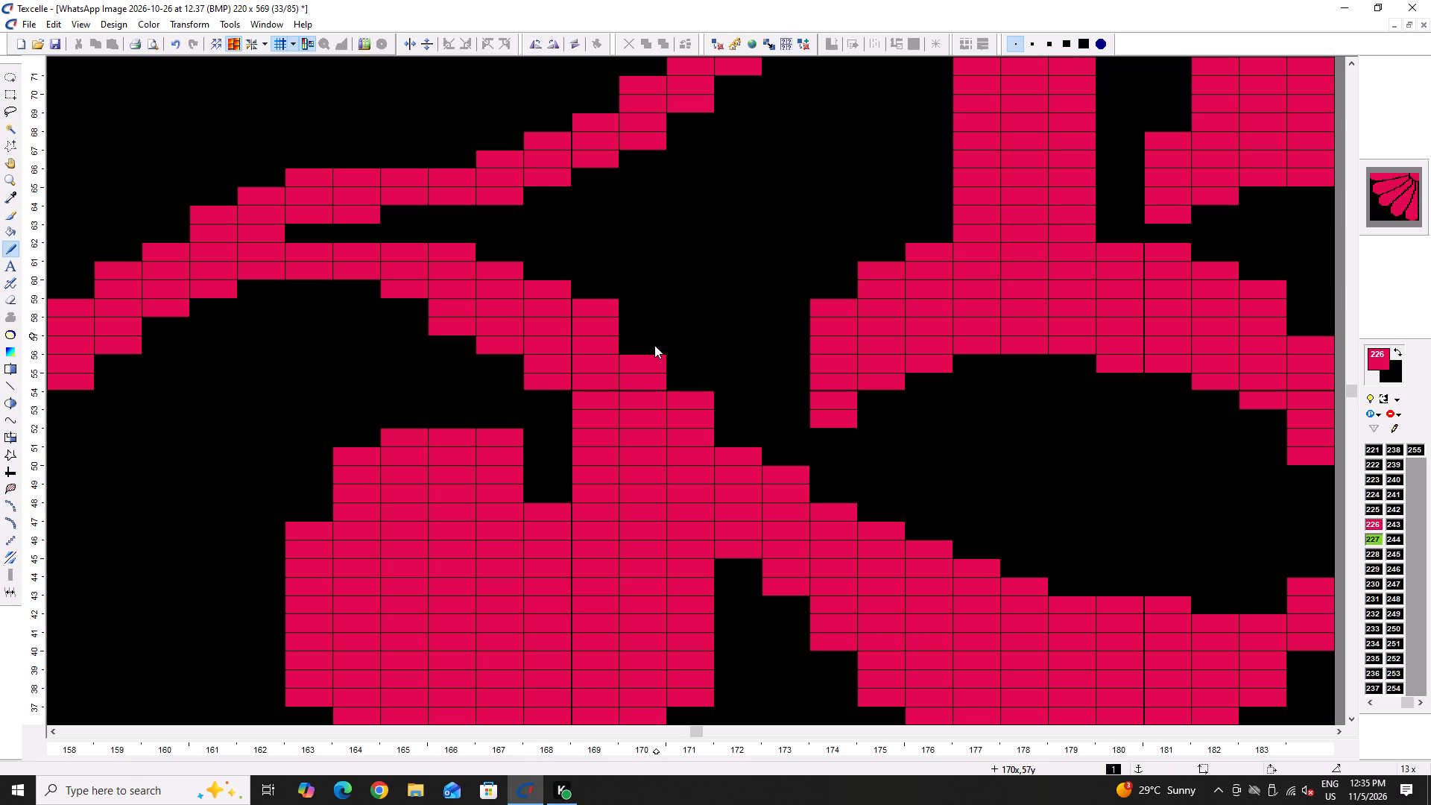
right_click(607, 309)
ctrl+scroll(607, 327, down, 4)
ctrl+scroll(657, 338, up, 4)
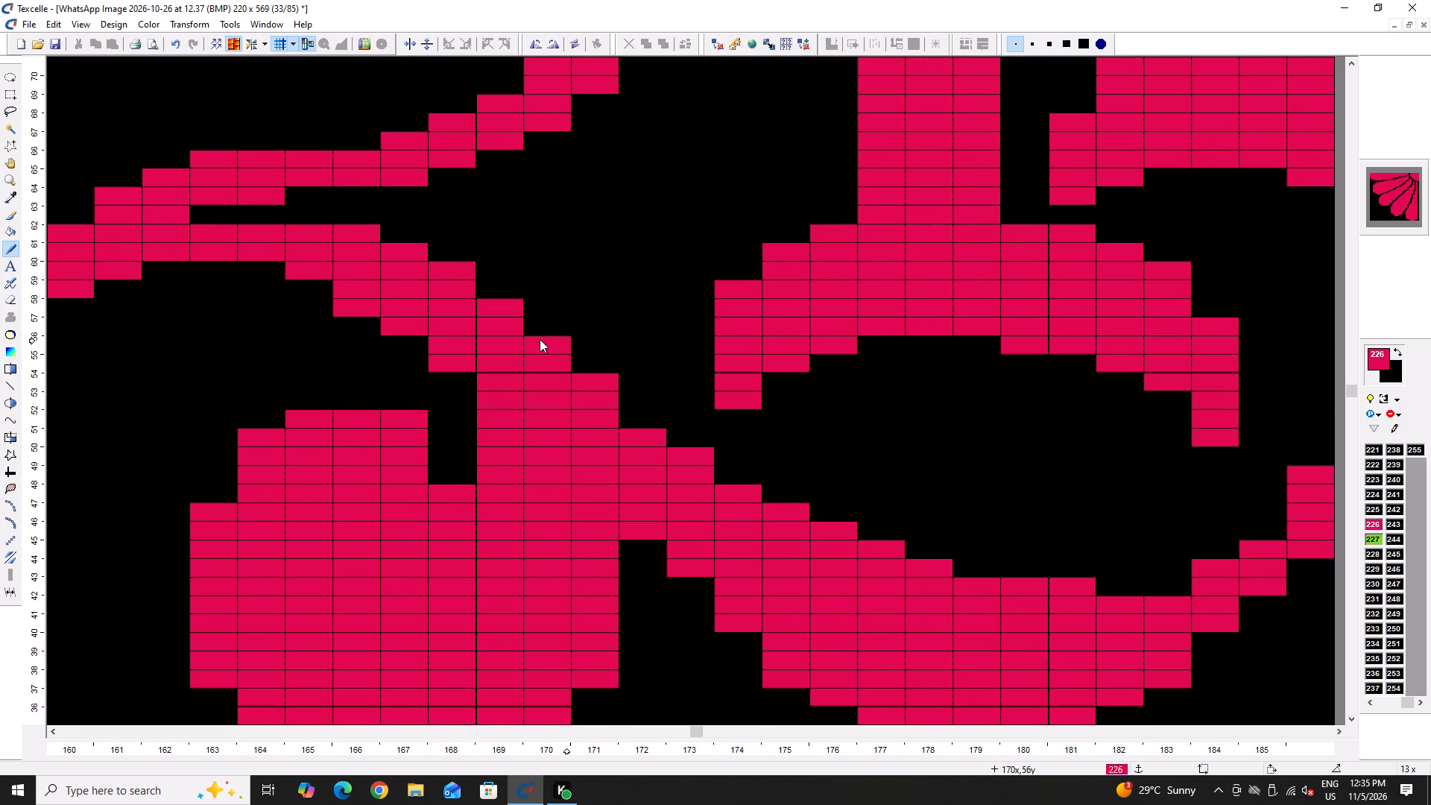
right_click(443, 350)
right_click(440, 349)
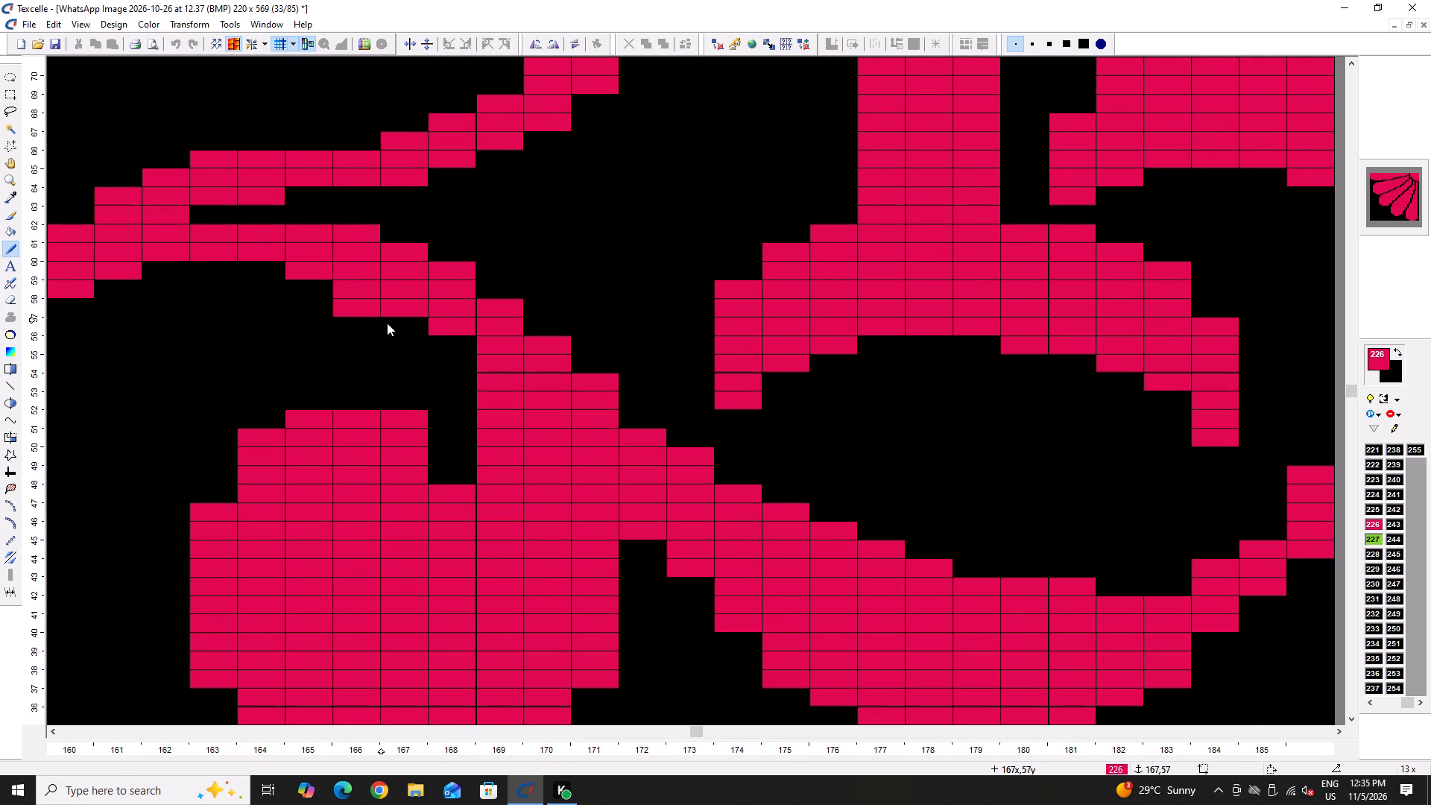
right_click(387, 322)
right_click(388, 324)
right_click(343, 311)
Add a row of colour 226 pixels under the stem's arch at columns 160–165.
double_click(154, 268)
drag(166, 268, 175, 268)
drag(182, 268, 189, 268)
click(229, 271)
drag(262, 273, 274, 274)
double_click(316, 288)
drag(119, 292, 133, 296)
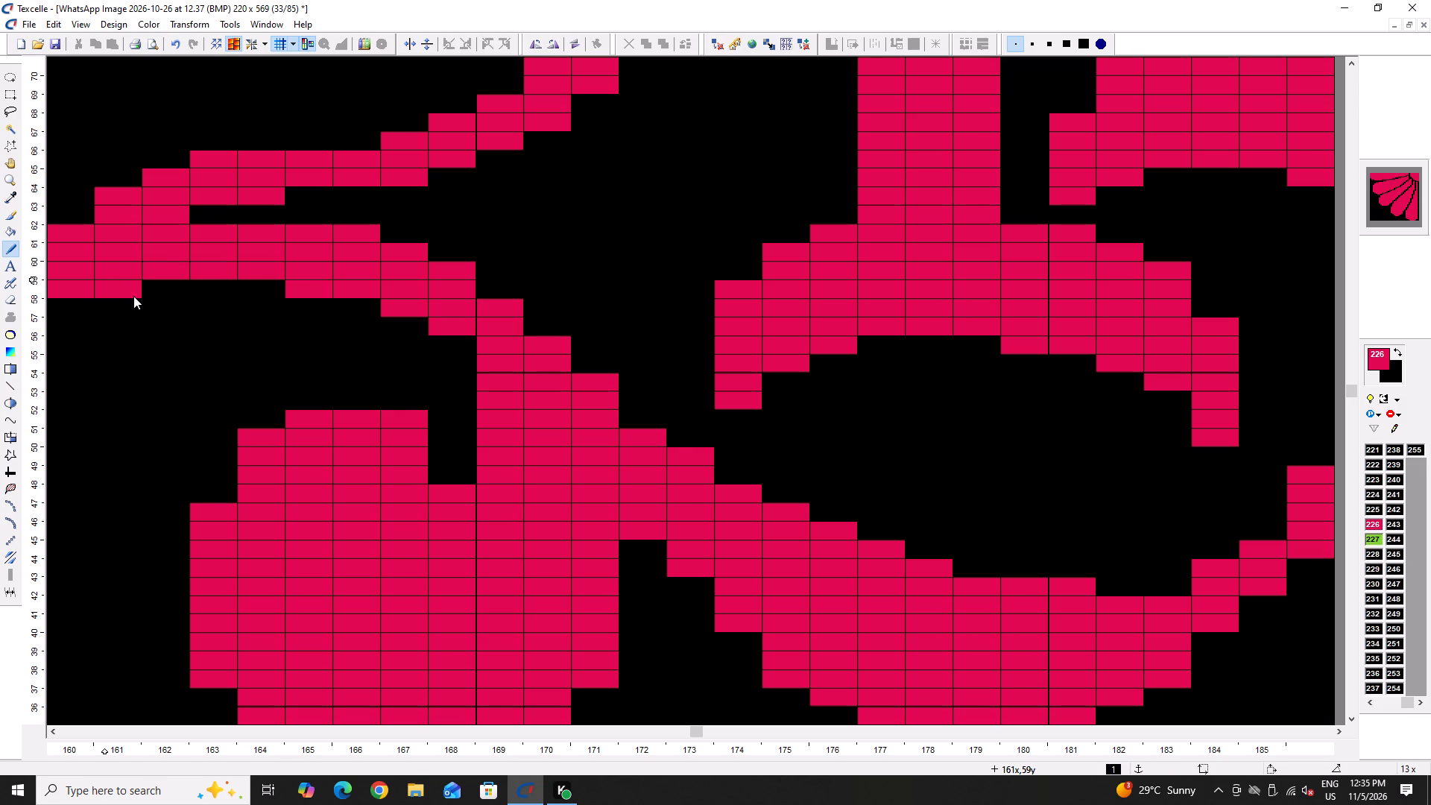
click(133, 296)
drag(133, 296, 131, 296)
key(Left)
key(Left)
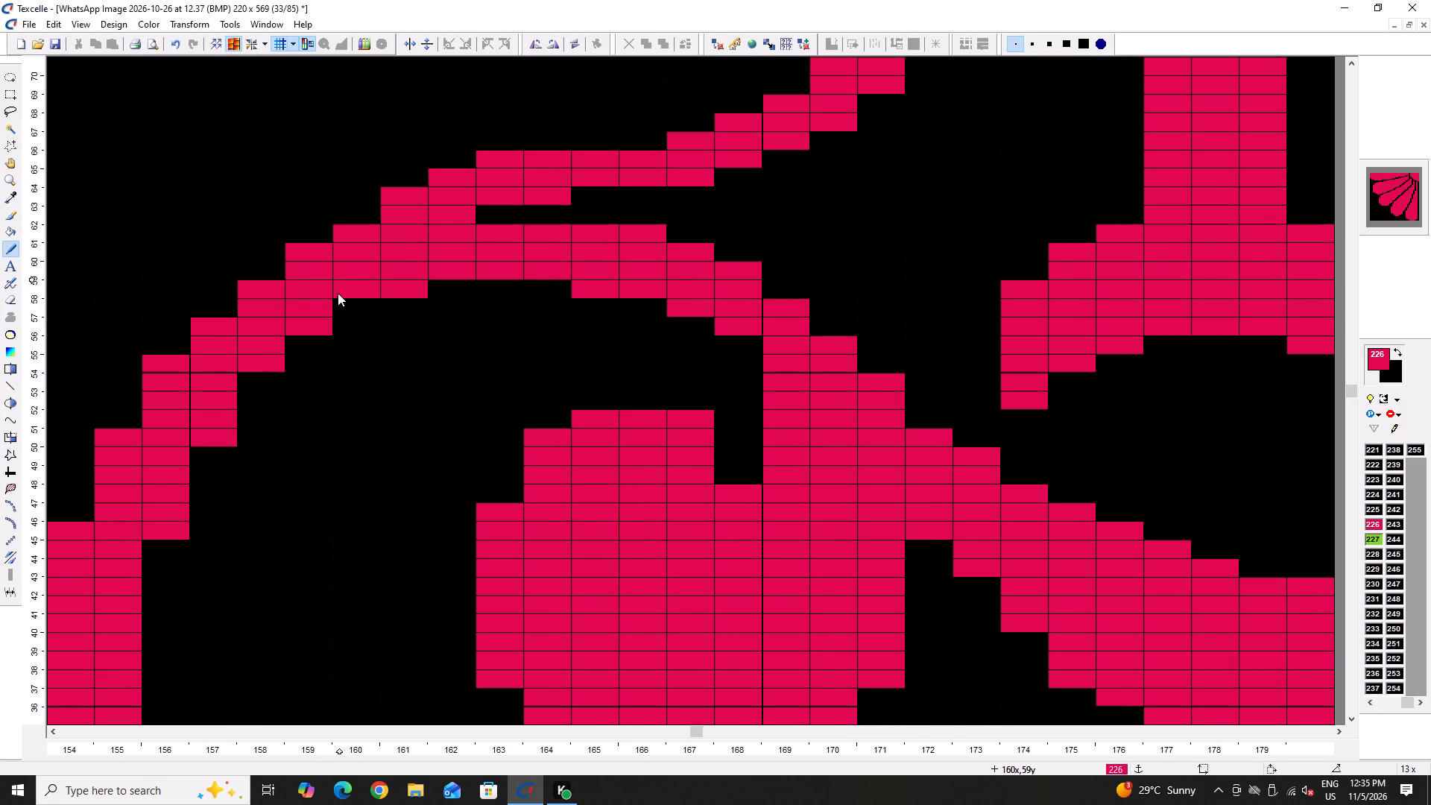
click(342, 298)
Fill the missing stem pixels with colour 226 on the underside at column 168 and the upper edge at column 172.
scroll(269, 420, down, 1)
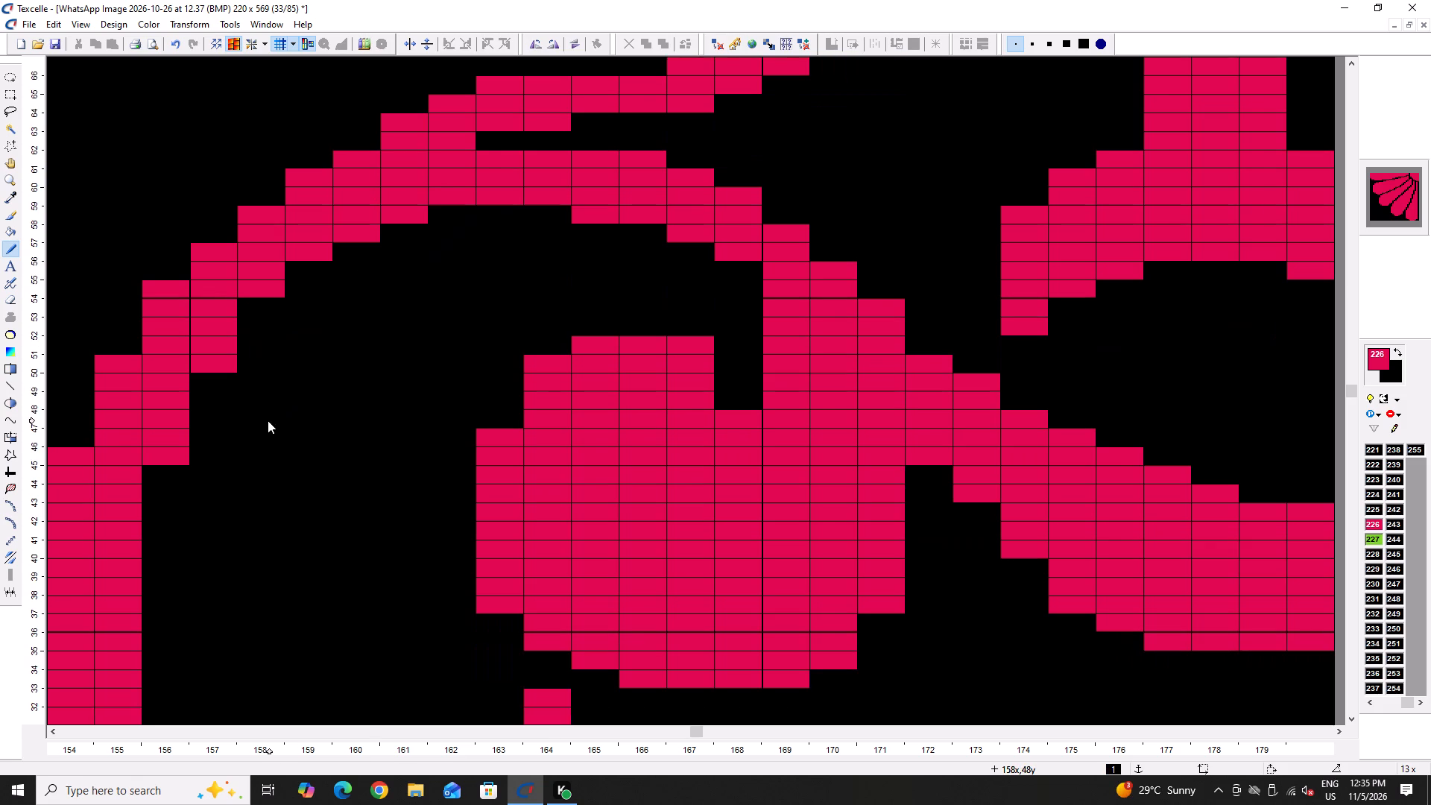
key(Right)
click(610, 267)
key(Right)
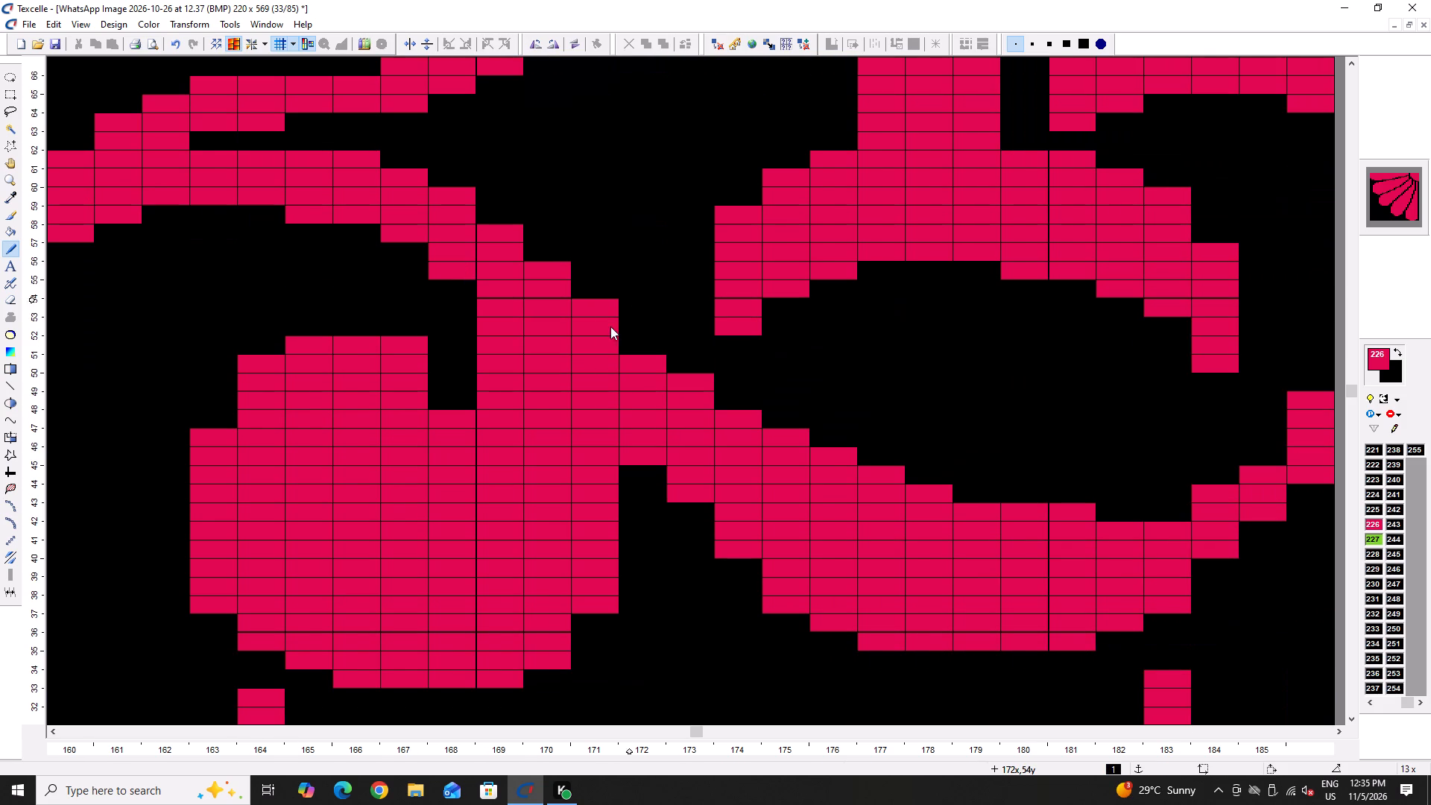
scroll(610, 340, up, 1)
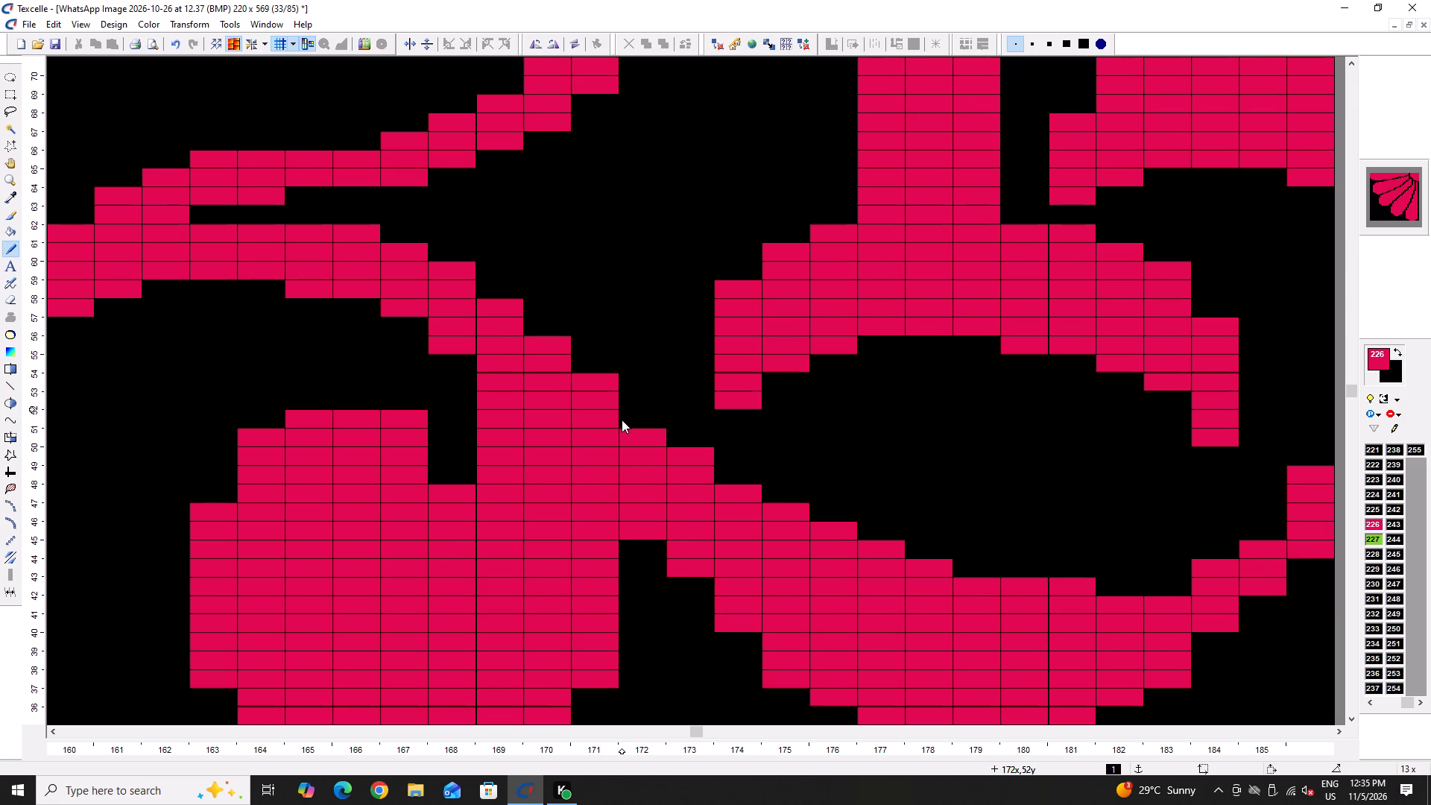
click(622, 423)
Save the design.
key(ctrl+s)
key(ctrl+s)
Black out the top two pixel rows of the round bulb at columns 164–167 and trim its upper-left shoulder.
ctrl+scroll(625, 400, down, 2)
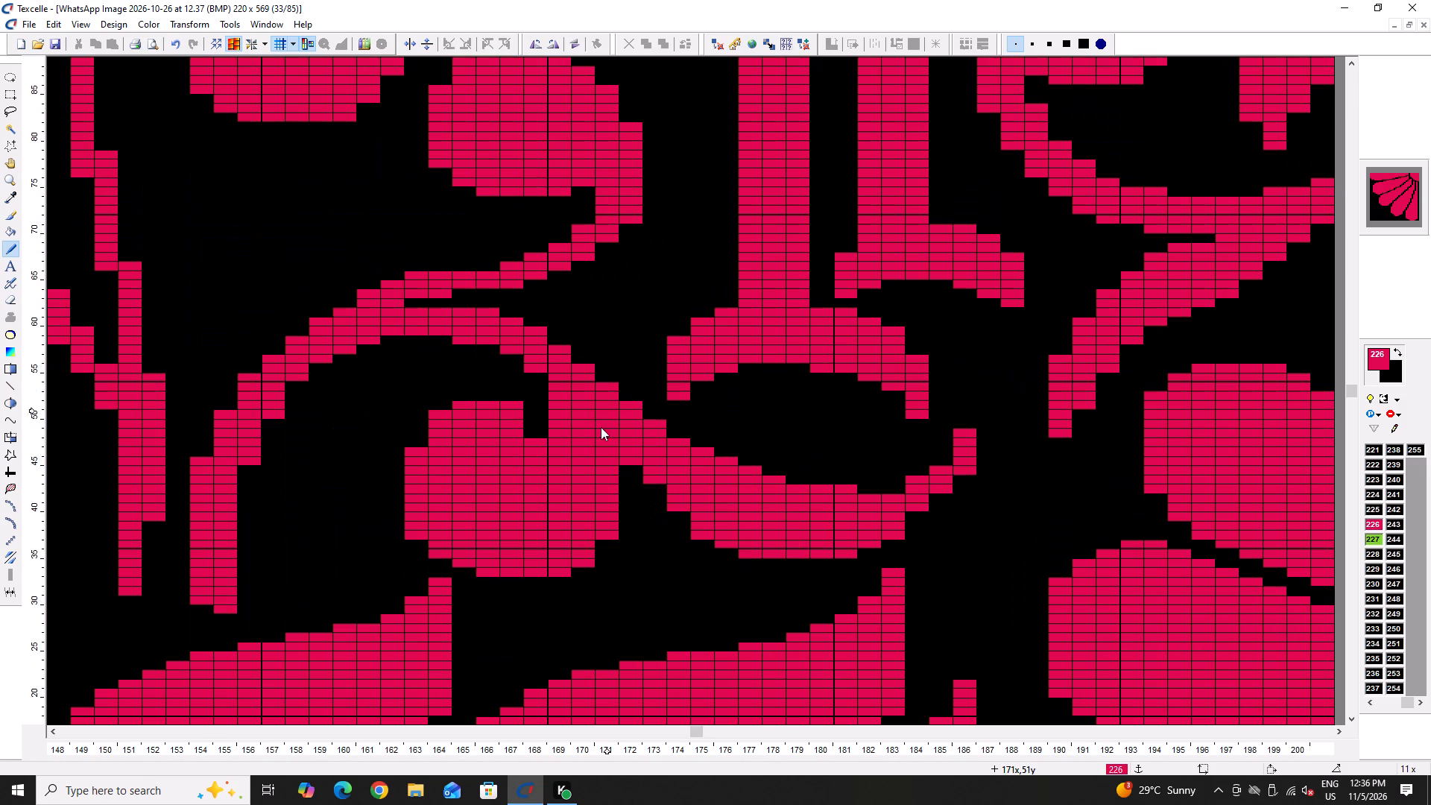
ctrl+scroll(535, 459, up, 1)
right_drag(516, 367, 426, 365)
right_drag(429, 364, 466, 362)
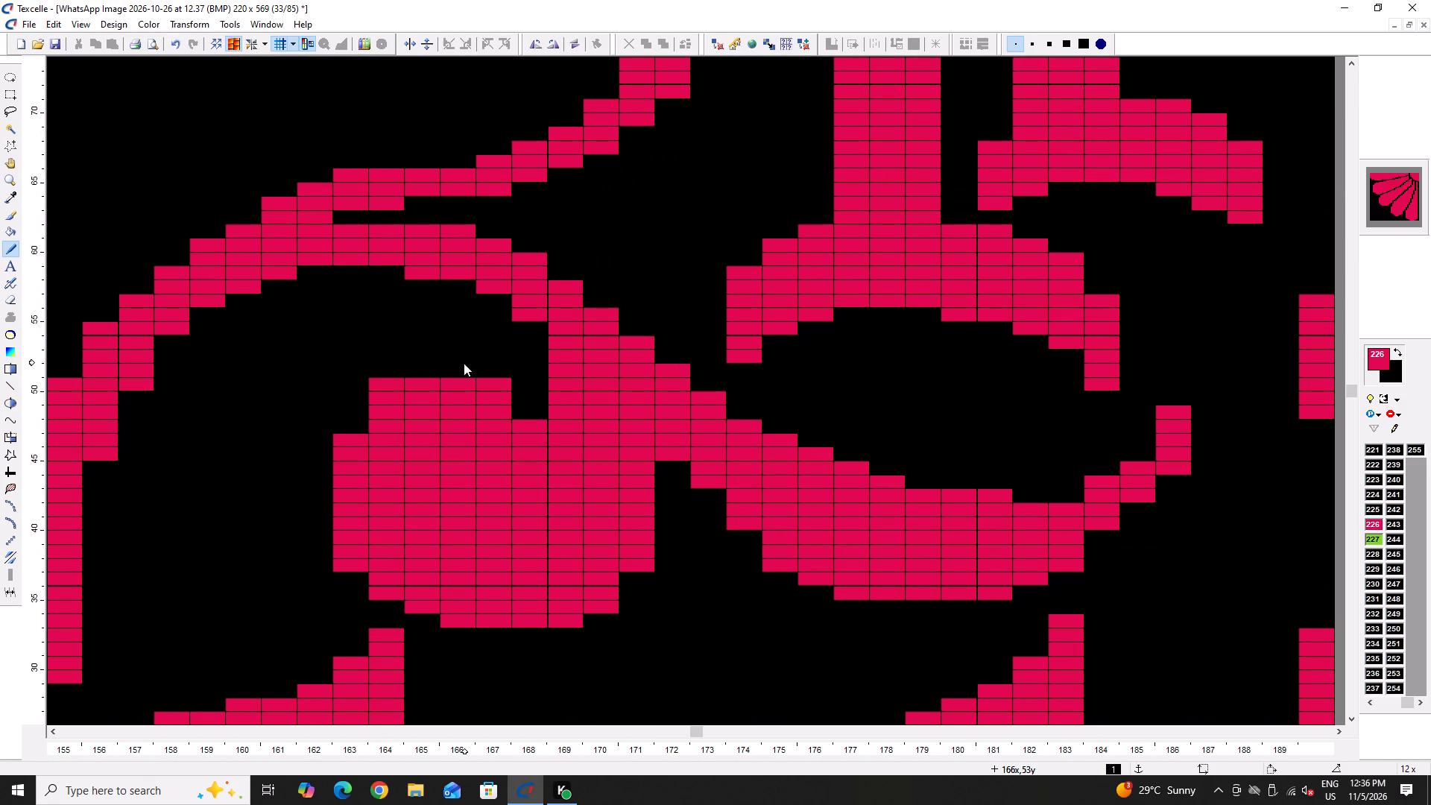
right_click(389, 384)
right_click(388, 384)
right_drag(425, 377, 491, 376)
right_click(491, 376)
right_drag(500, 385, 456, 381)
right_click(388, 398)
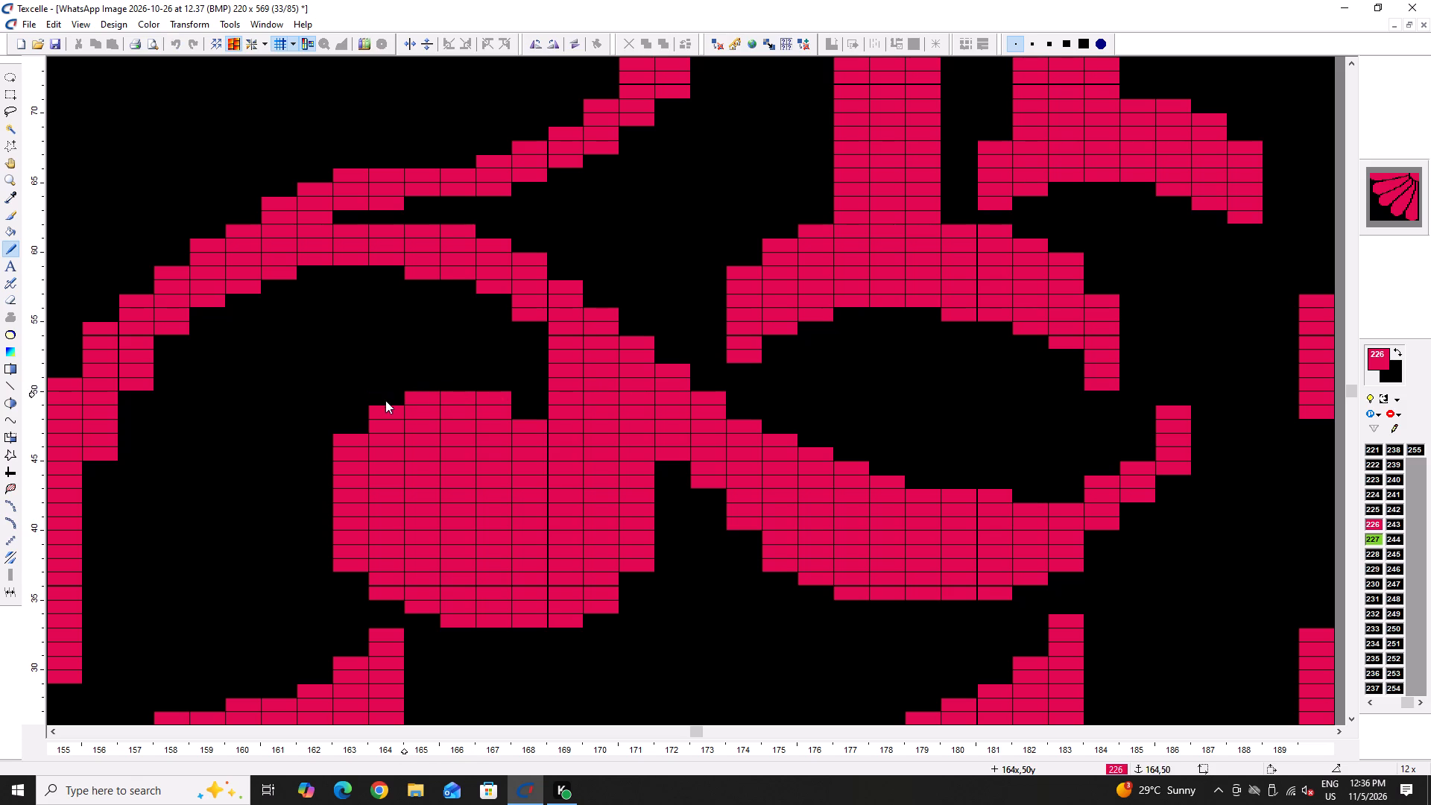
right_drag(347, 432, 344, 441)
right_click(344, 441)
Erase the round bulb's right side at columns 170–171 and its bottom row 34 with black.
ctrl+scroll(664, 522, up, 1)
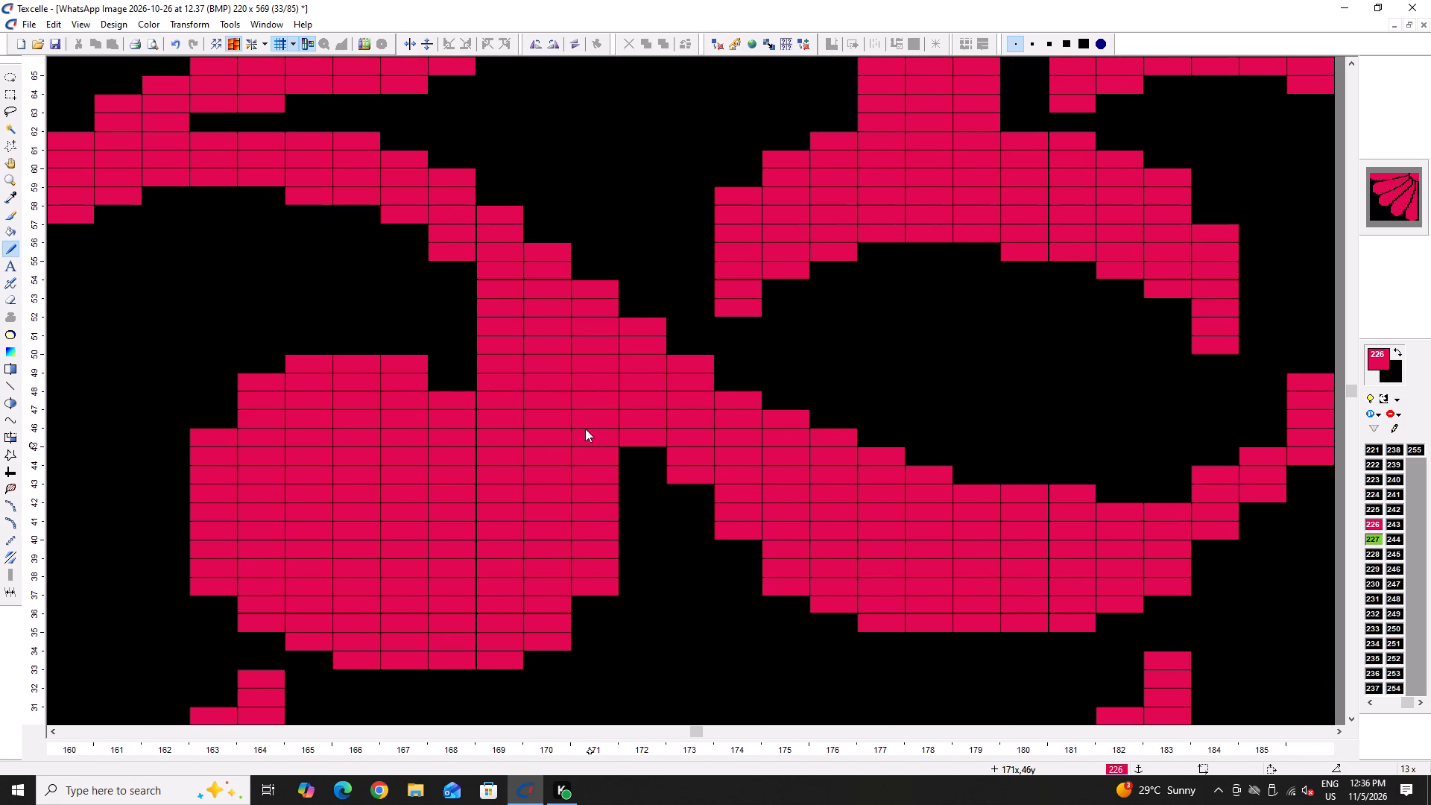
right_drag(556, 395, 430, 660)
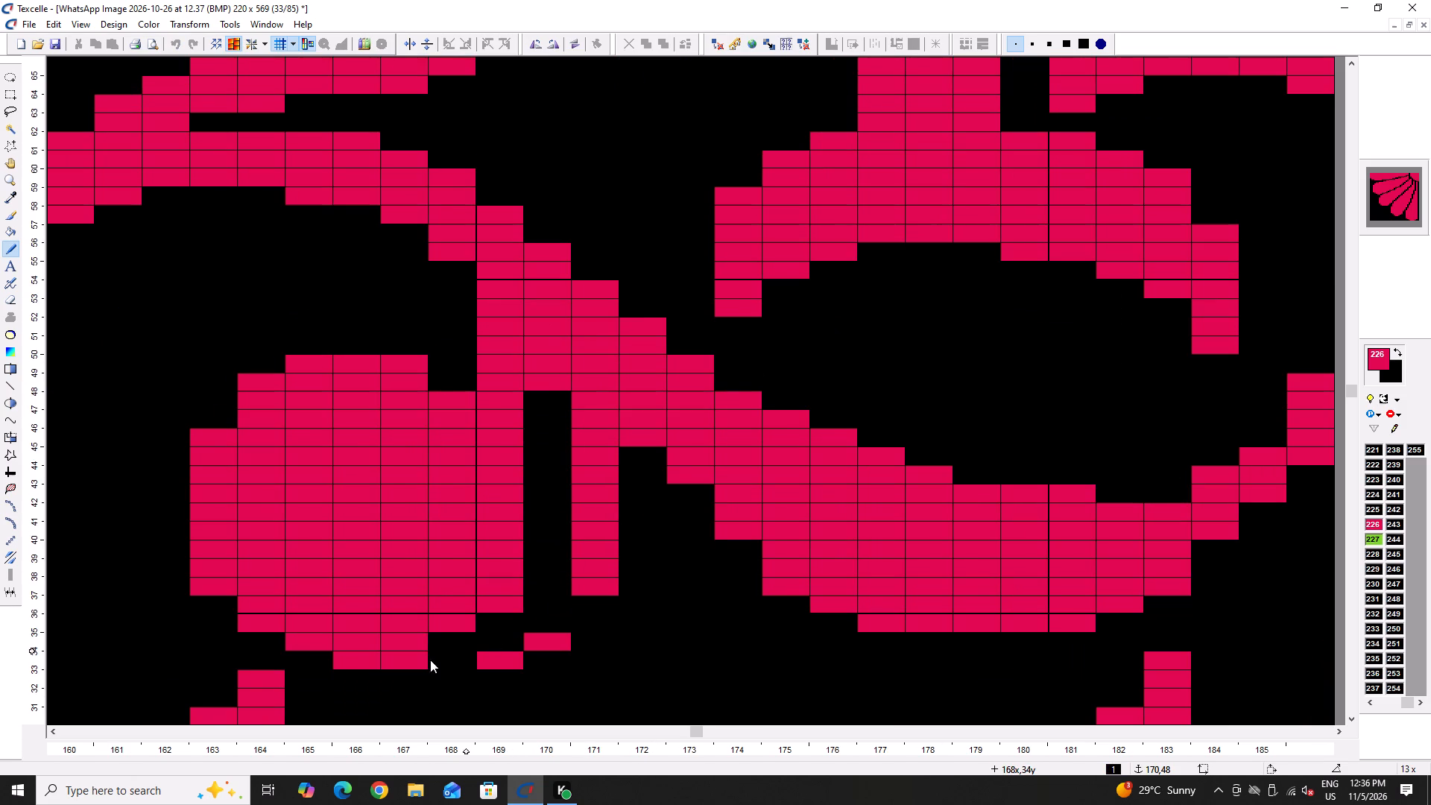
right_drag(430, 660, 348, 661)
right_click(348, 661)
right_drag(613, 417, 606, 599)
right_click(606, 599)
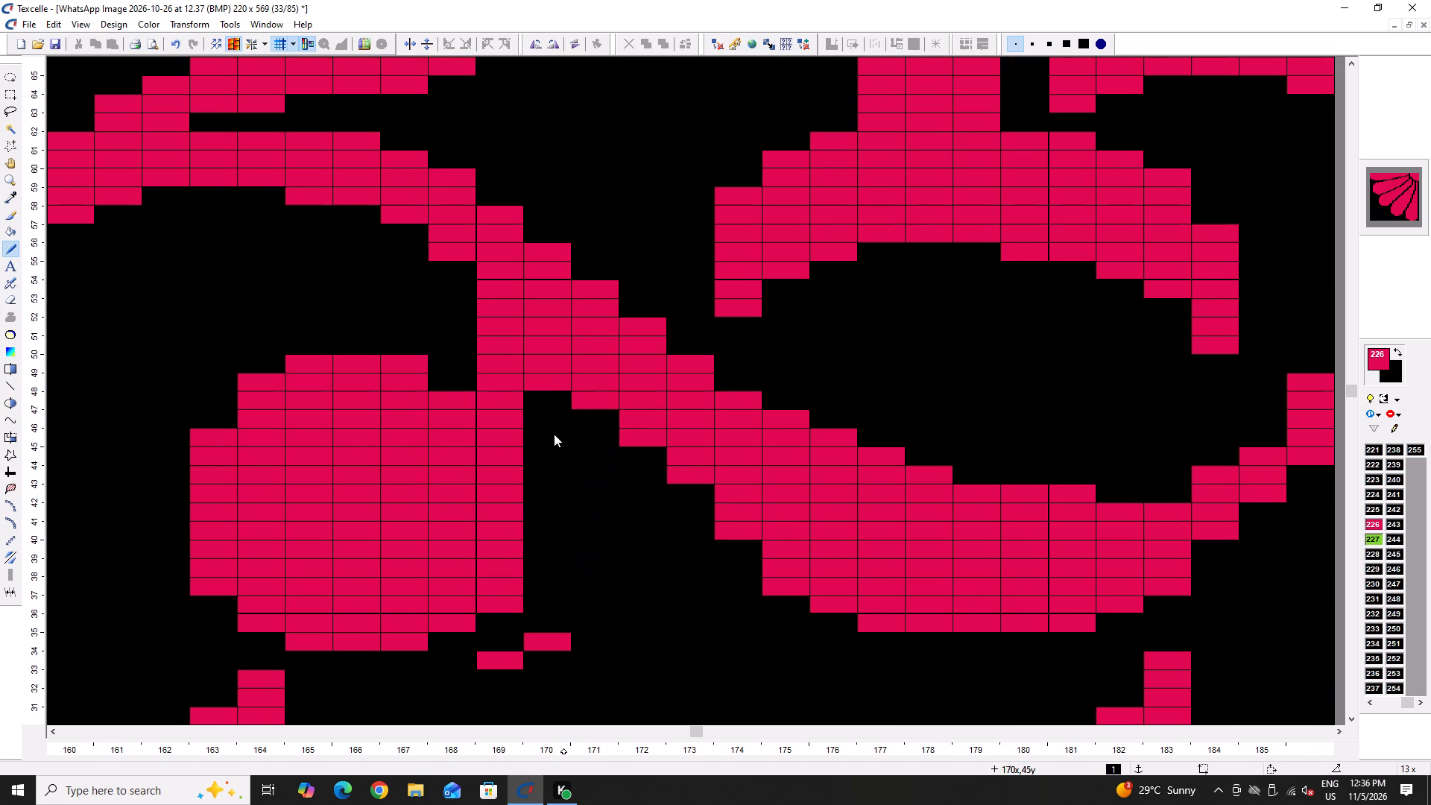
Repaint column 170 in colour 226 from the stem down to row 40 to form the bulb's new right edge.
drag(546, 414, 534, 532)
double_click(534, 532)
drag(534, 525, 534, 517)
drag(540, 485, 542, 477)
drag(546, 379, 545, 545)
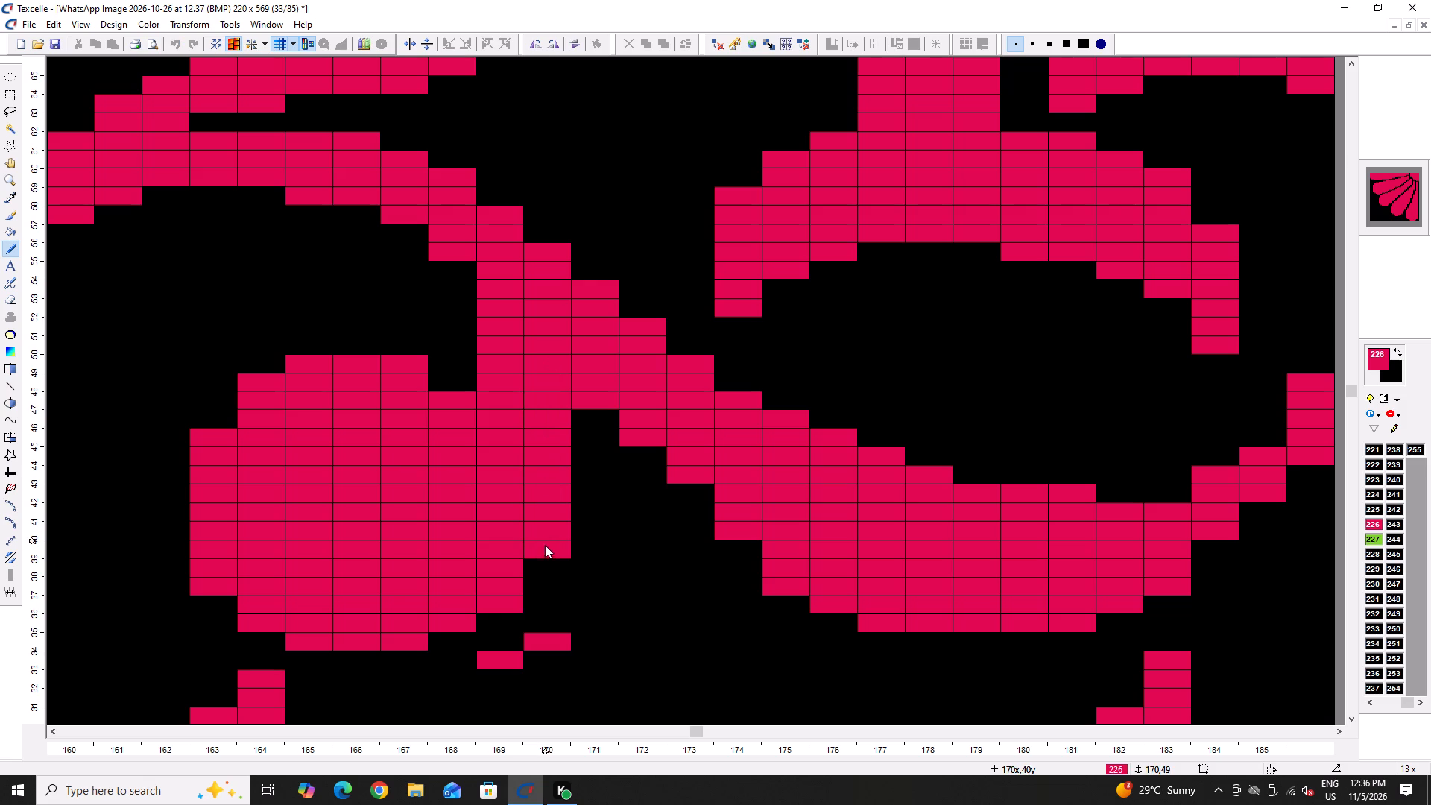
drag(545, 545, 545, 546)
click(545, 547)
Clear the stray pixels below the bulb, trim its lower corners and erase its bottom row 35 with black.
right_drag(554, 617, 484, 674)
right_click(510, 608)
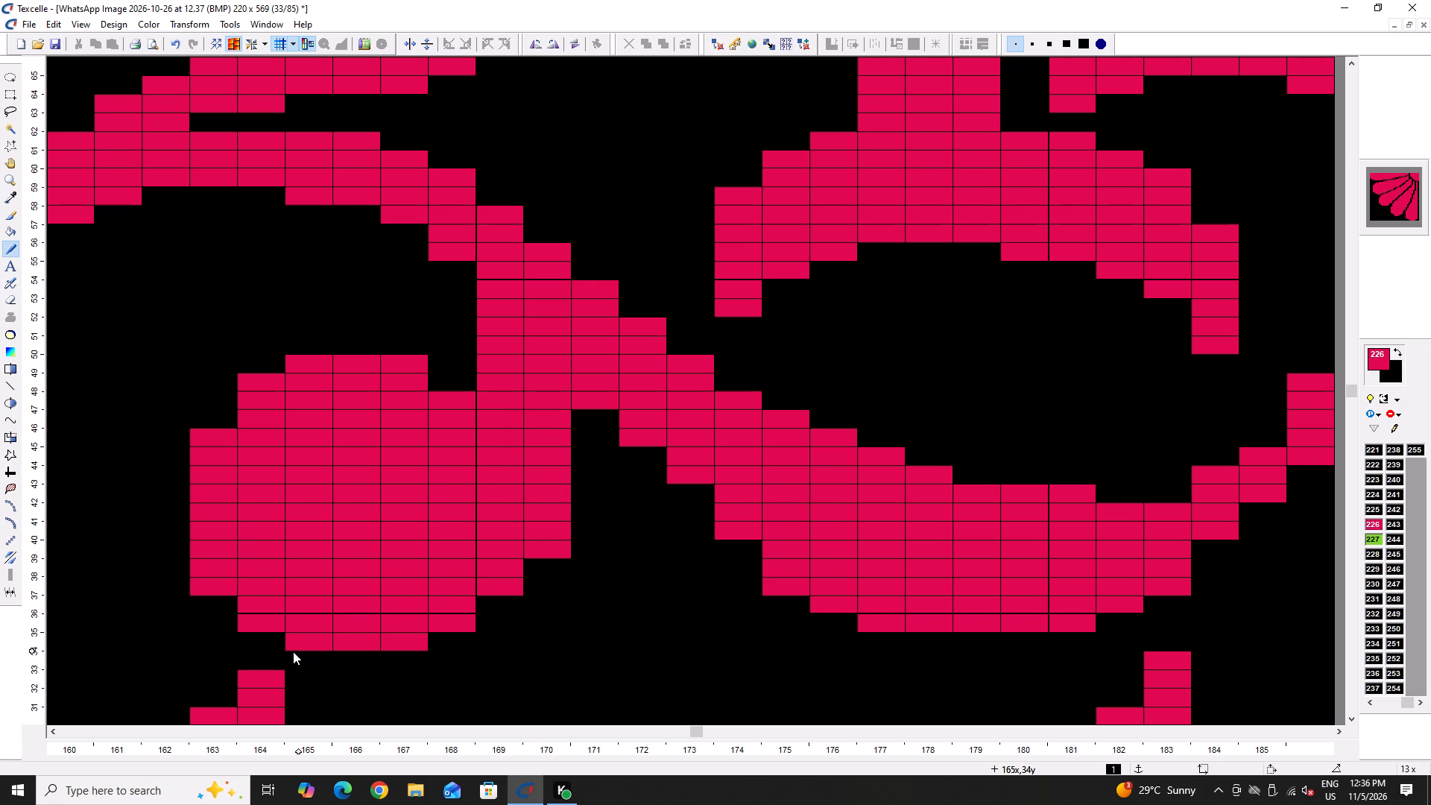
right_drag(293, 652, 417, 641)
right_drag(238, 621, 246, 620)
Round the bulb's outline by adjusting the ends of its left edge at column 163 and trimming its upper-right shoulder at columns 167–168.
drag(215, 408, 215, 420)
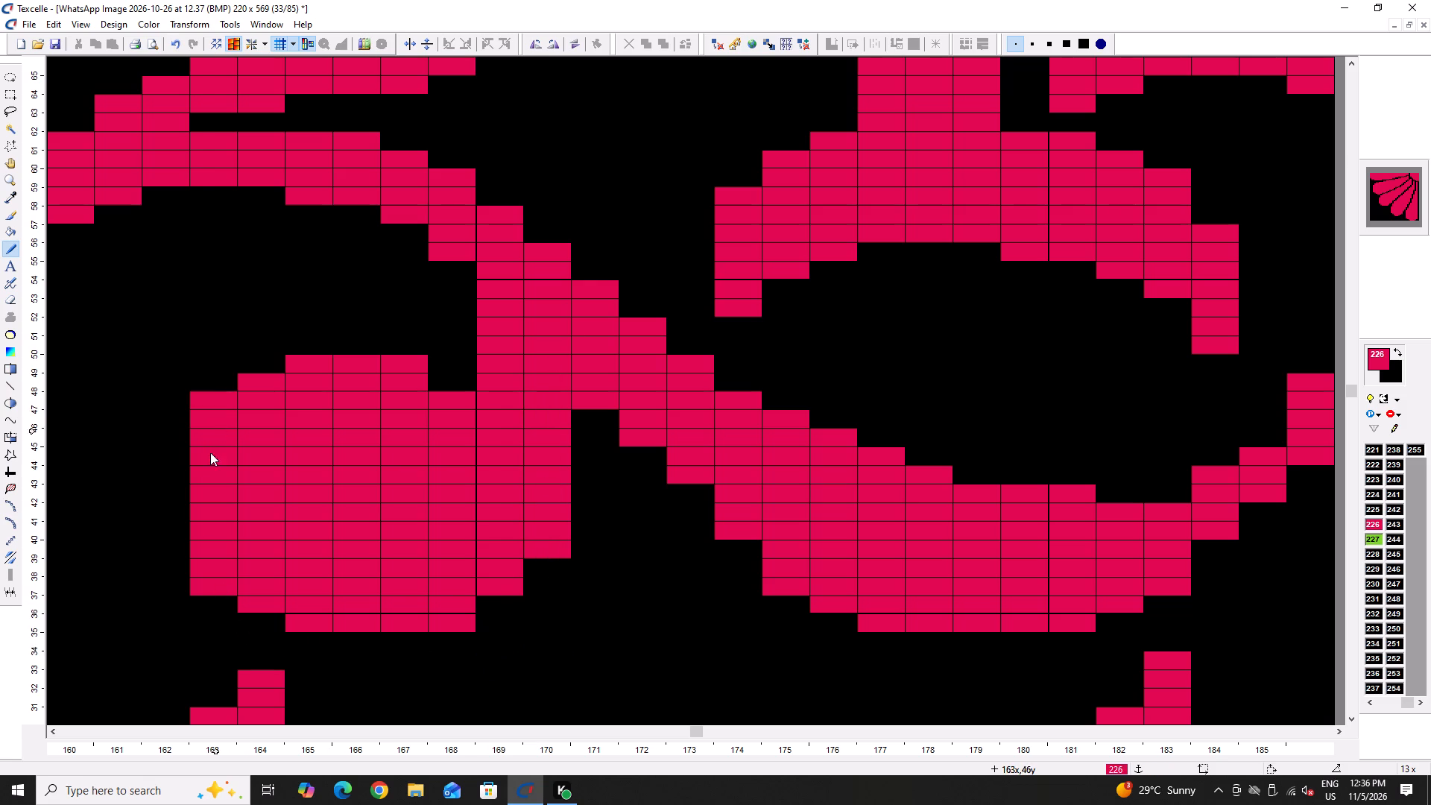
right_click(198, 580)
right_click(209, 396)
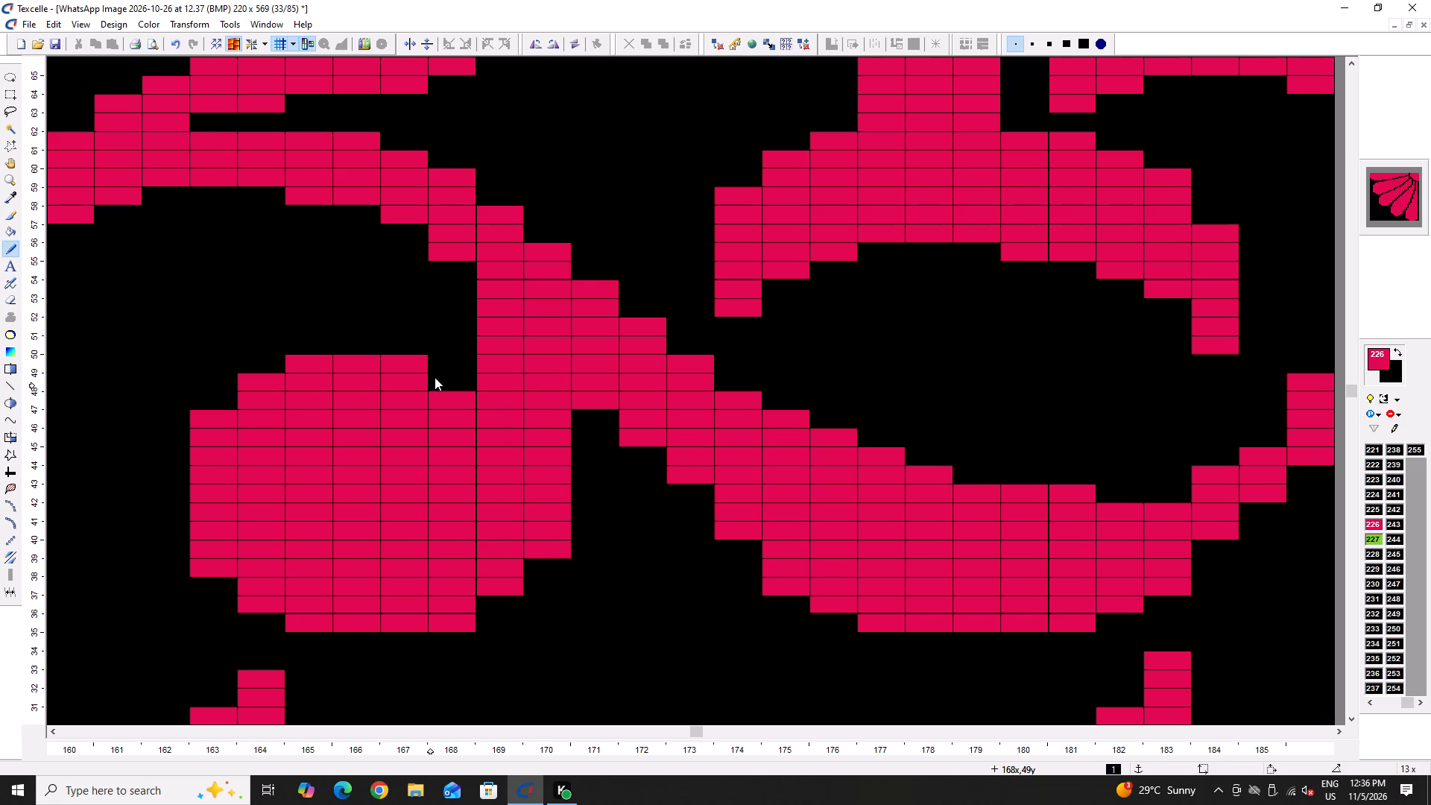
right_click(420, 362)
right_drag(454, 391, 454, 401)
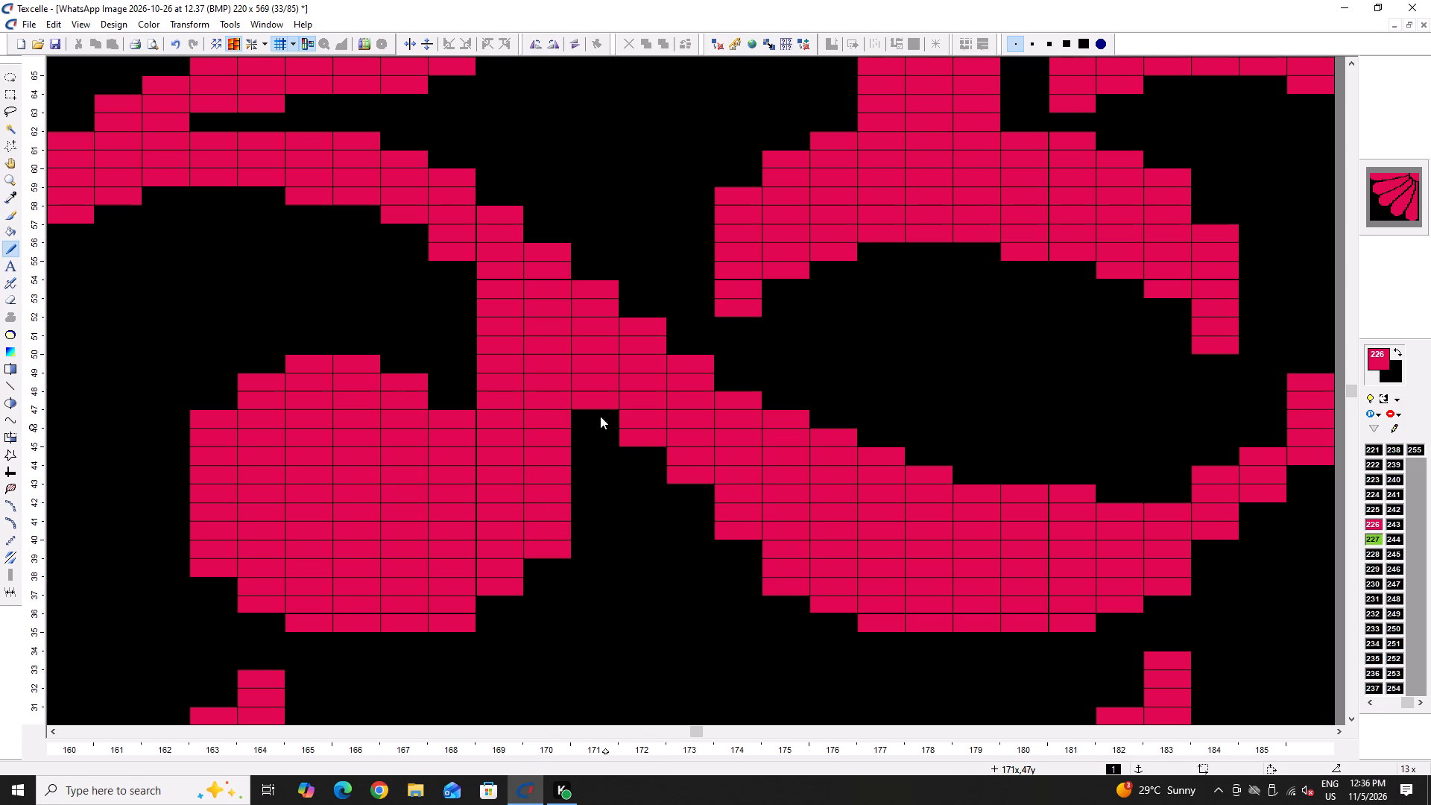
Smooth the lower edge of the swelling stem at columns 171–177 into an even staircase by adding and blacking out single pixels.
right_click(584, 400)
key(Right)
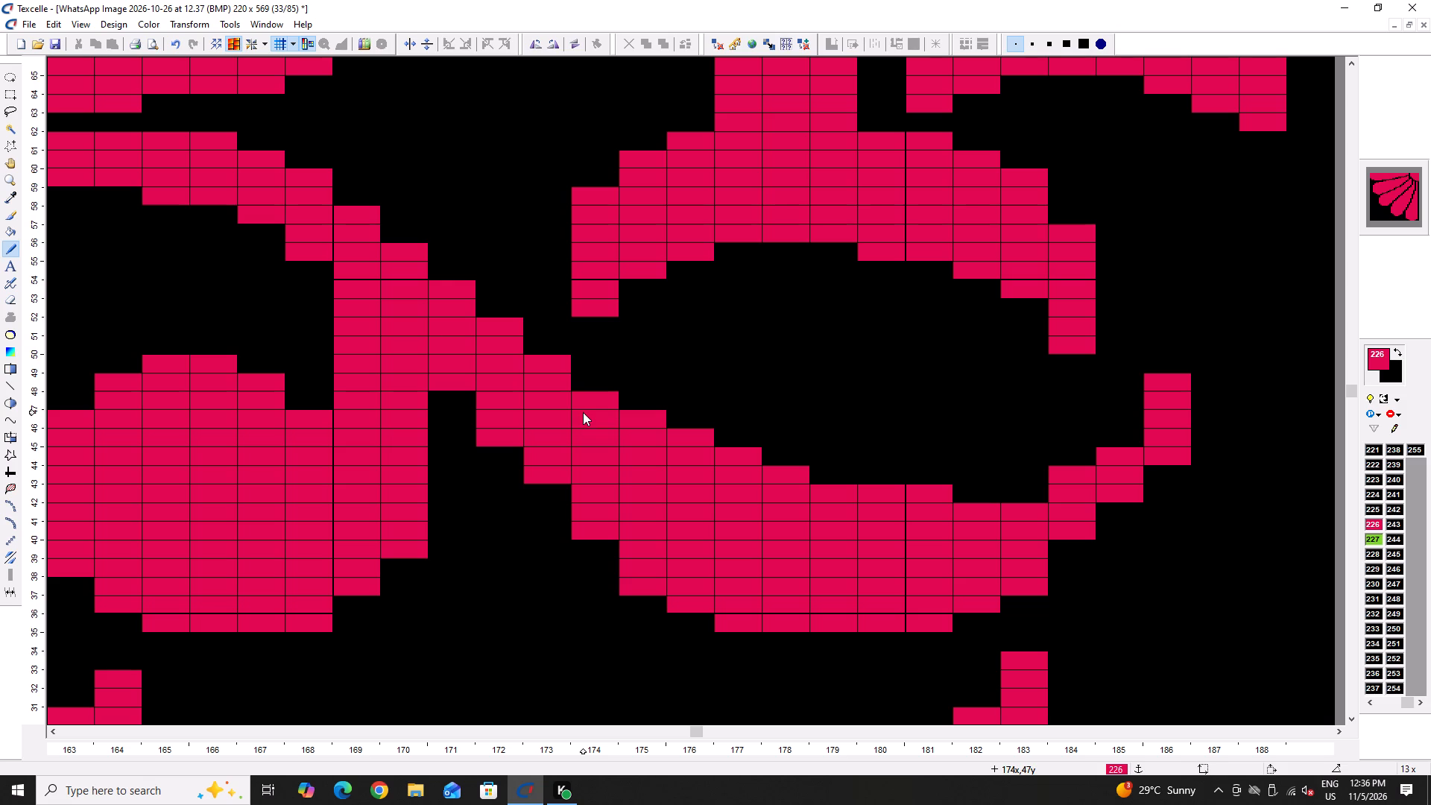
key(Right)
click(413, 492)
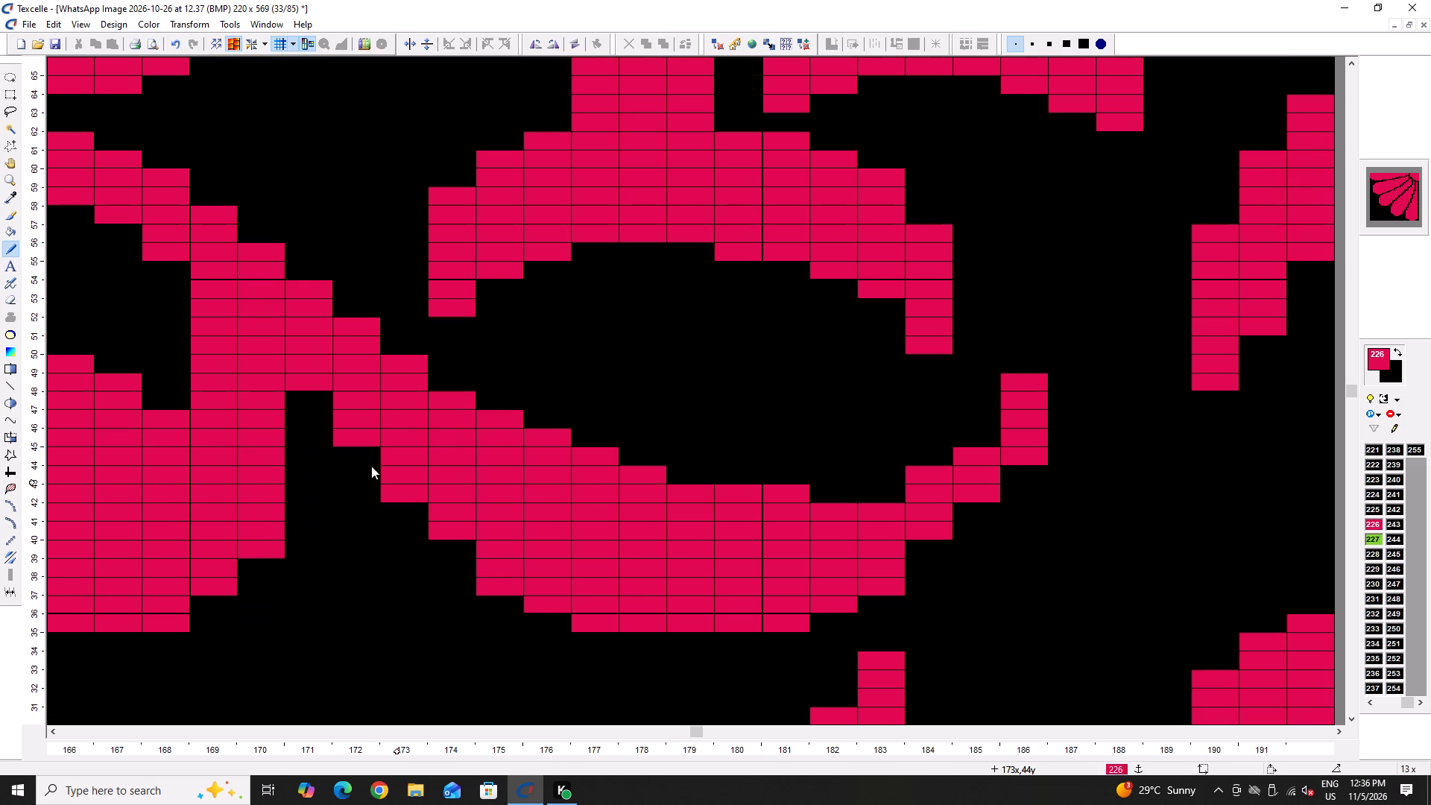
click(365, 459)
click(458, 543)
right_click(483, 587)
right_click(483, 592)
right_click(521, 606)
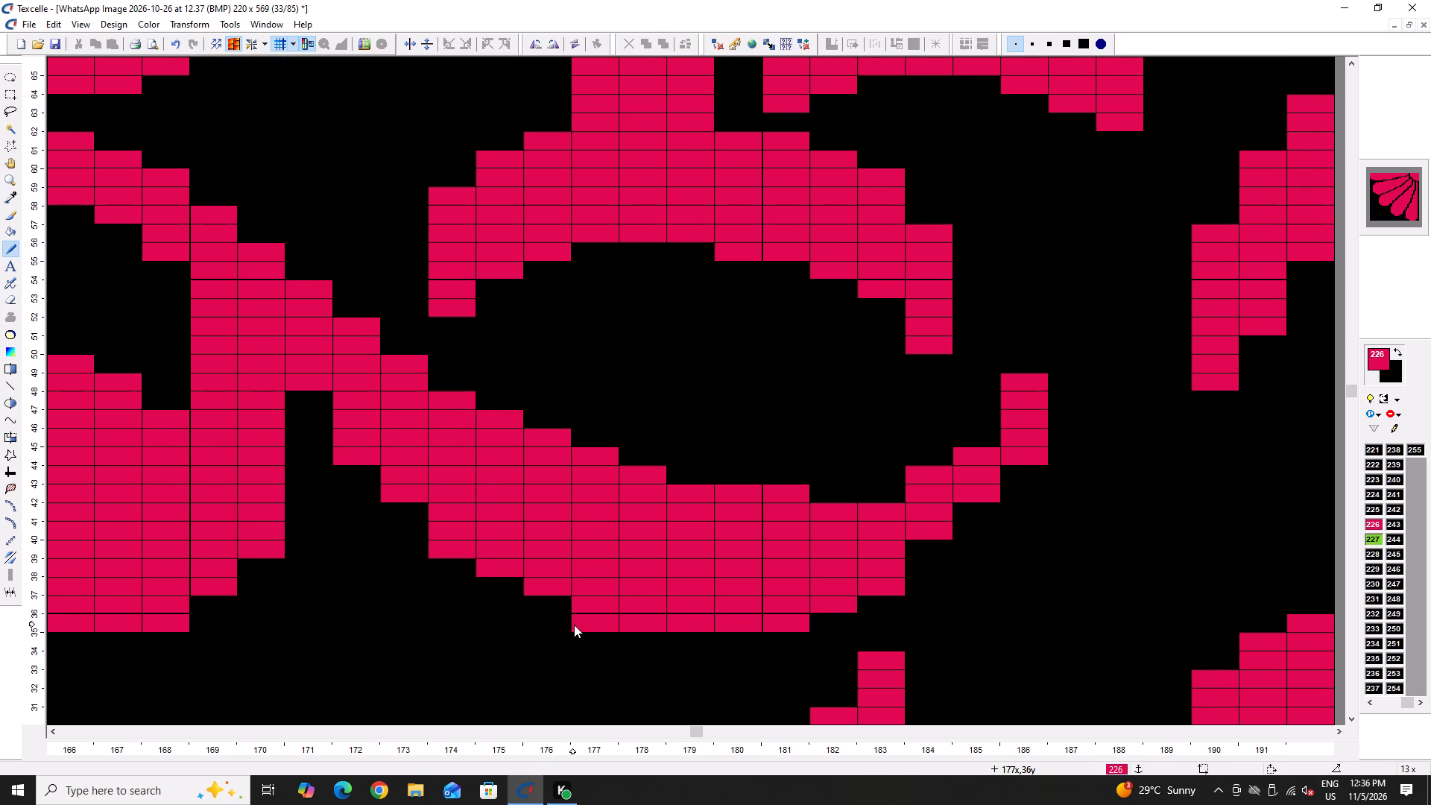
right_click(579, 628)
right_click(588, 630)
right_click(443, 555)
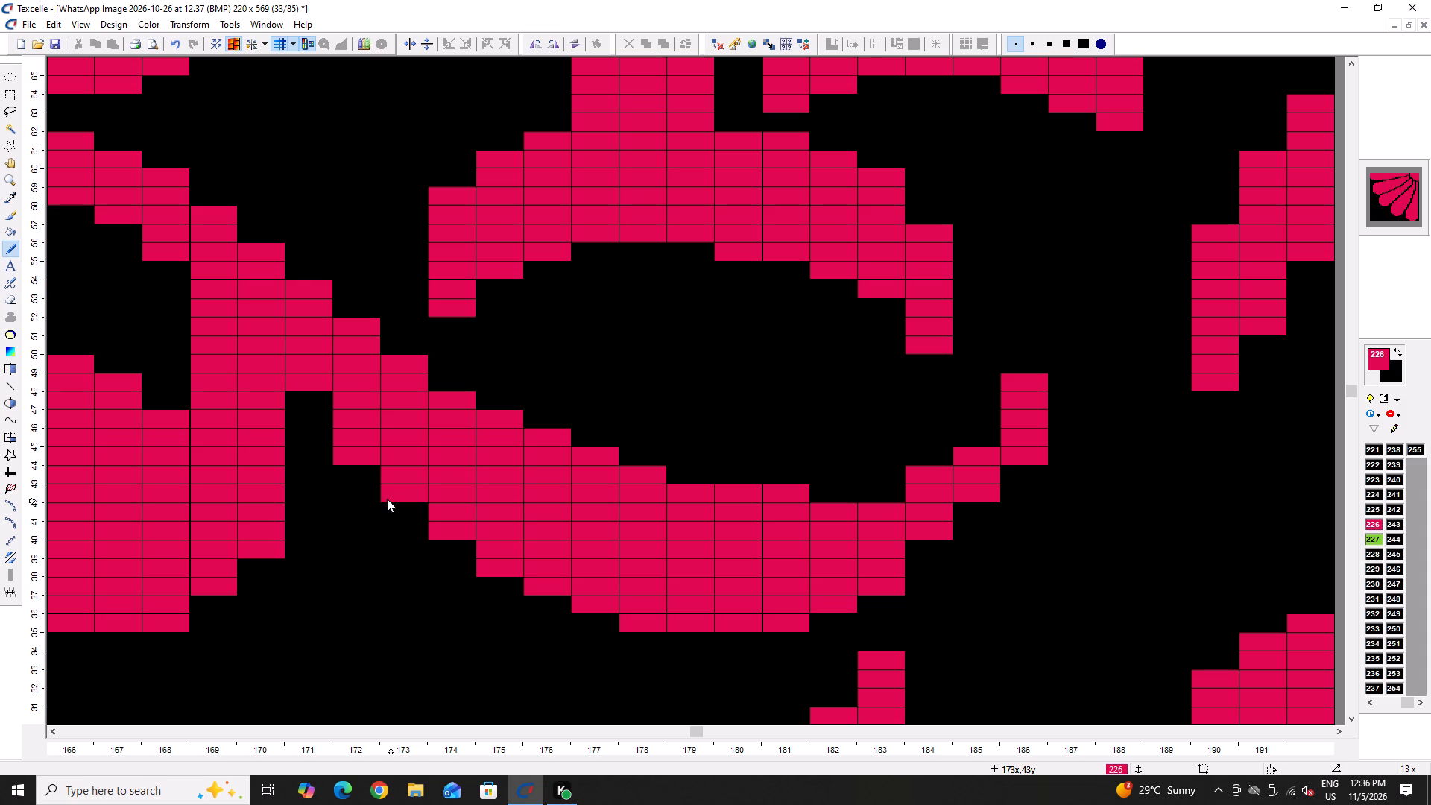
Black out the stem's corner pixel at column 172, row 45, and thicken its rising lower edge at columns 183–186 in colour 226.
right_click(359, 456)
right_click(803, 625)
click(872, 599)
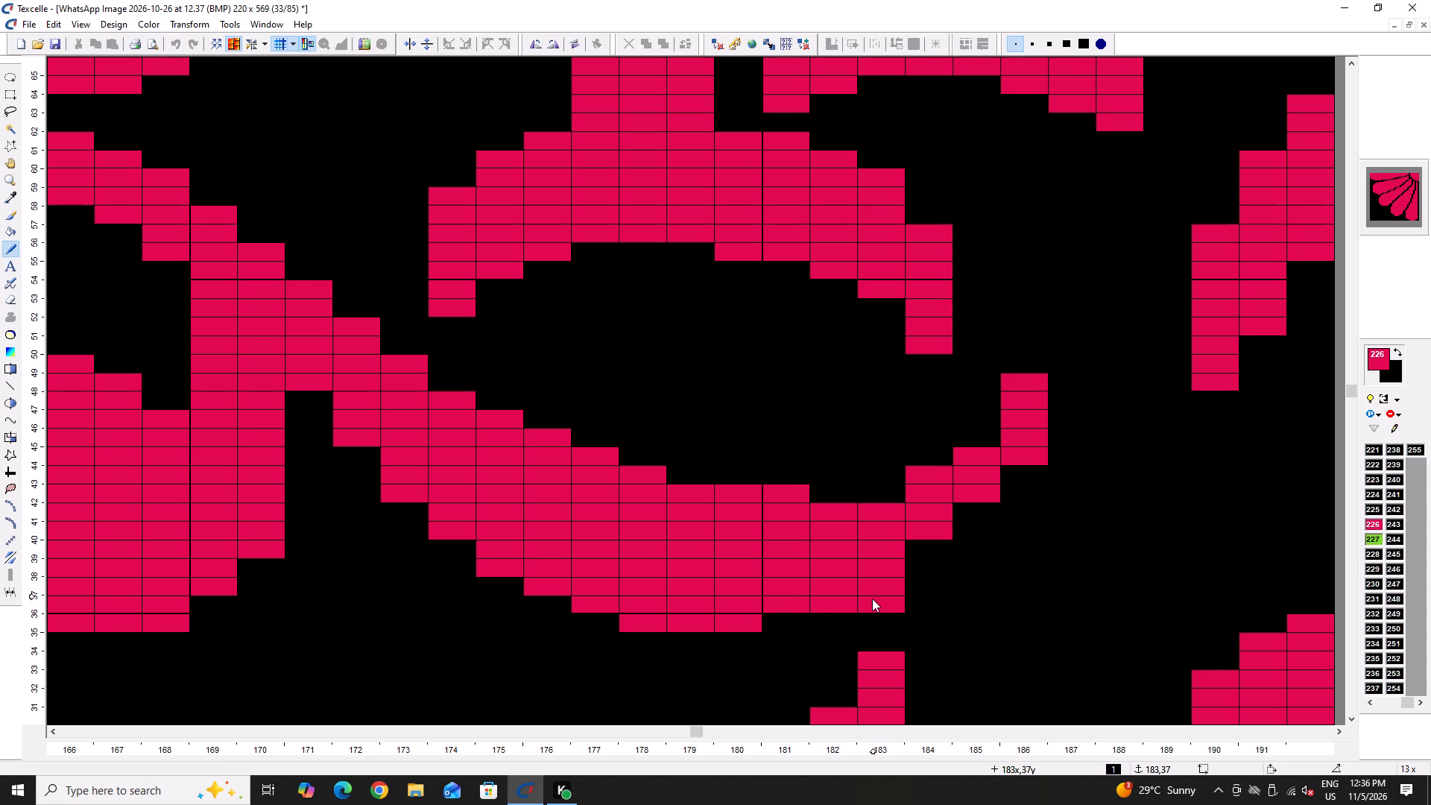
click(793, 619)
double_click(912, 561)
click(916, 555)
click(919, 551)
drag(958, 530, 962, 523)
click(965, 517)
drag(1011, 499, 1015, 475)
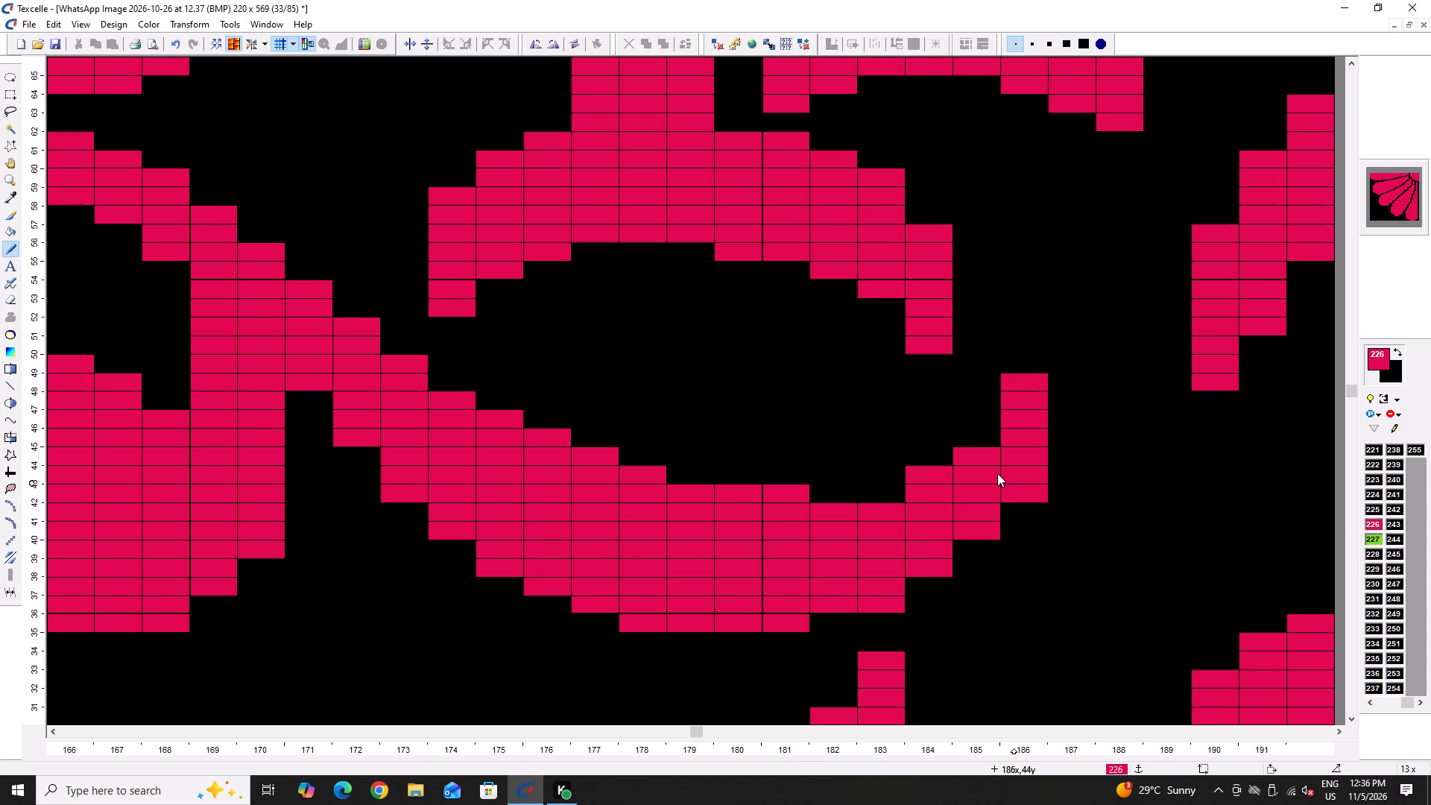
Thin the stem's upper edge with black at columns 180–181 and 184–185, and shorten the column 186 tip down to row 46.
right_click(926, 476)
right_click(958, 455)
right_drag(841, 484, 759, 496)
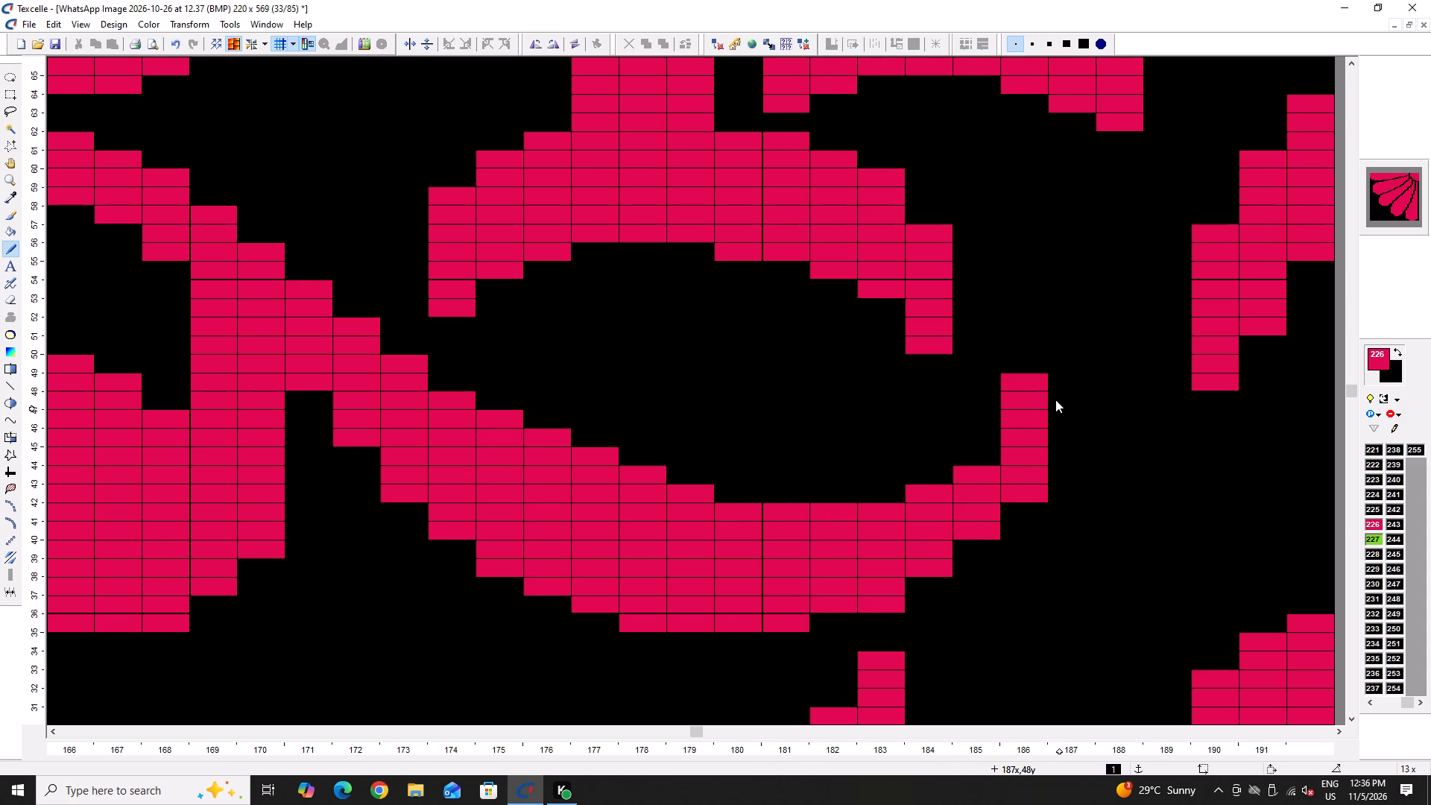
right_drag(1037, 411, 1026, 363)
Even out the stem's lower edge in colour 226, extending column 186 to row 42, 185 to 40, 184 to 38 and 182 to 36.
click(1003, 499)
click(1008, 507)
click(957, 563)
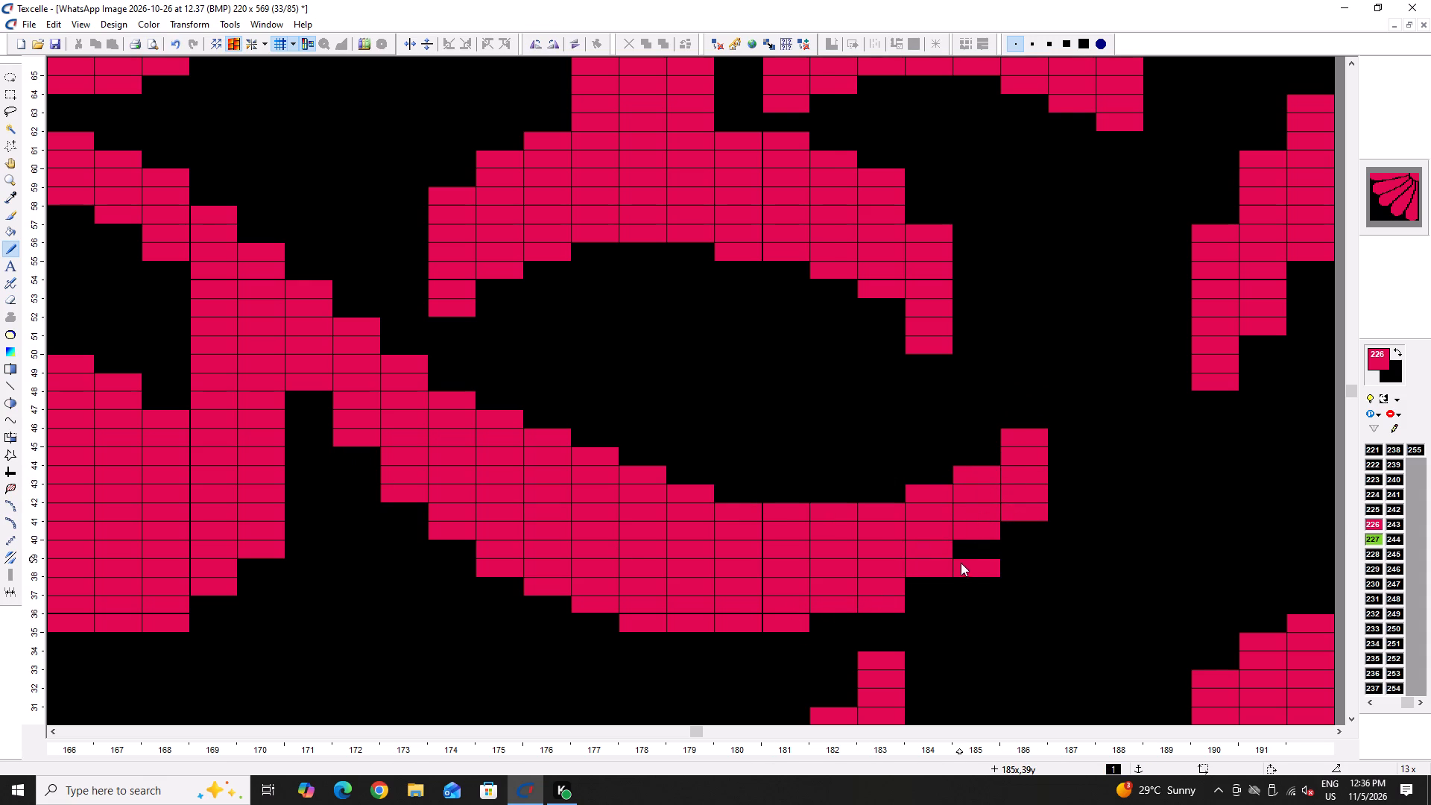
double_click(970, 547)
right_click(975, 569)
right_click(975, 571)
click(937, 584)
click(824, 630)
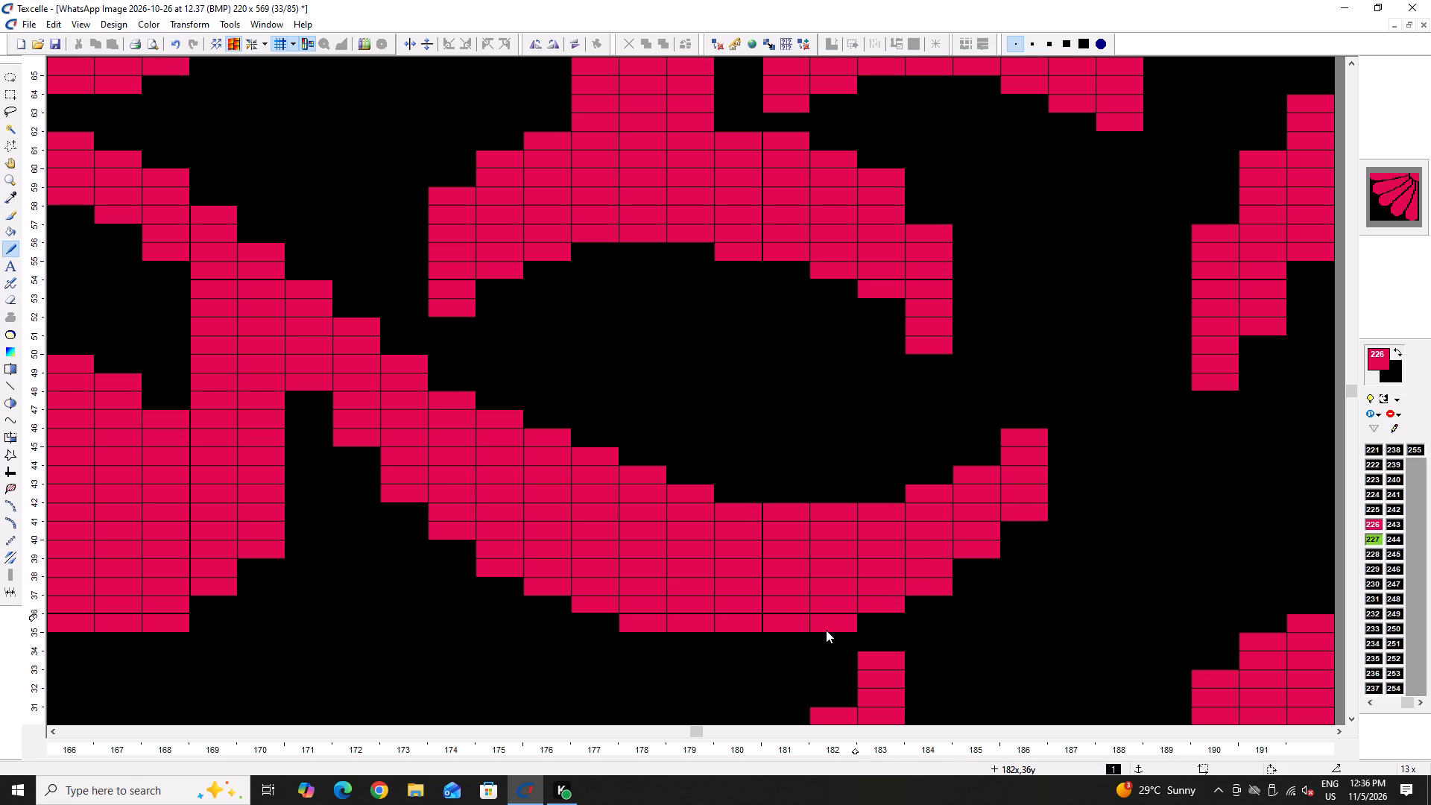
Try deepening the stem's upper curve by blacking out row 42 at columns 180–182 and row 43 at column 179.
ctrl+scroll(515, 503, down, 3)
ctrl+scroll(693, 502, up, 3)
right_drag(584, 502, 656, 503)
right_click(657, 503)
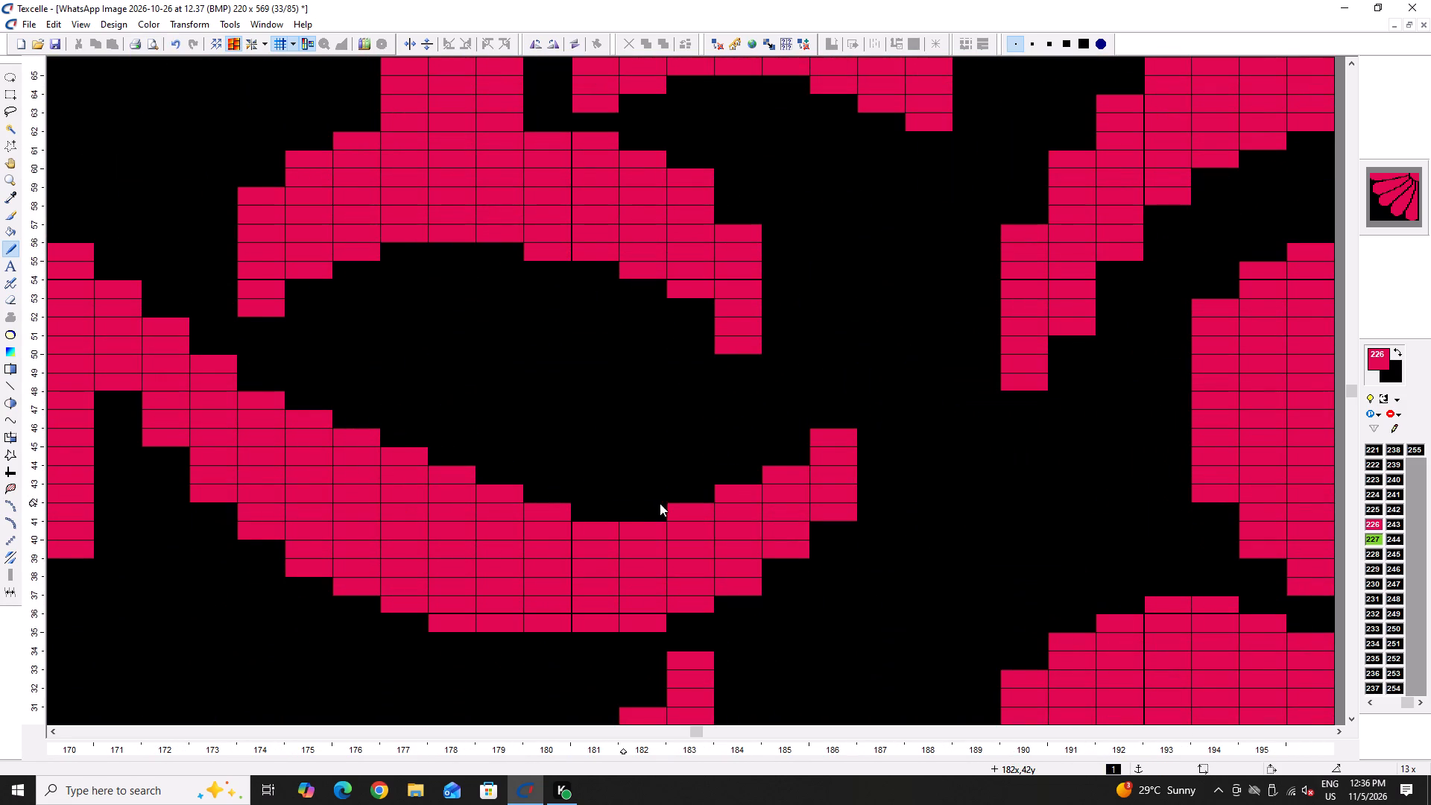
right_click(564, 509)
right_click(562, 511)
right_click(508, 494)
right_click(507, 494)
Lower the stem's upper edge by one pixel at each of columns 175–178 with black, keeping an even staircase.
right_click(443, 464)
right_click(443, 464)
right_click(461, 475)
right_click(458, 477)
right_click(407, 455)
right_click(407, 455)
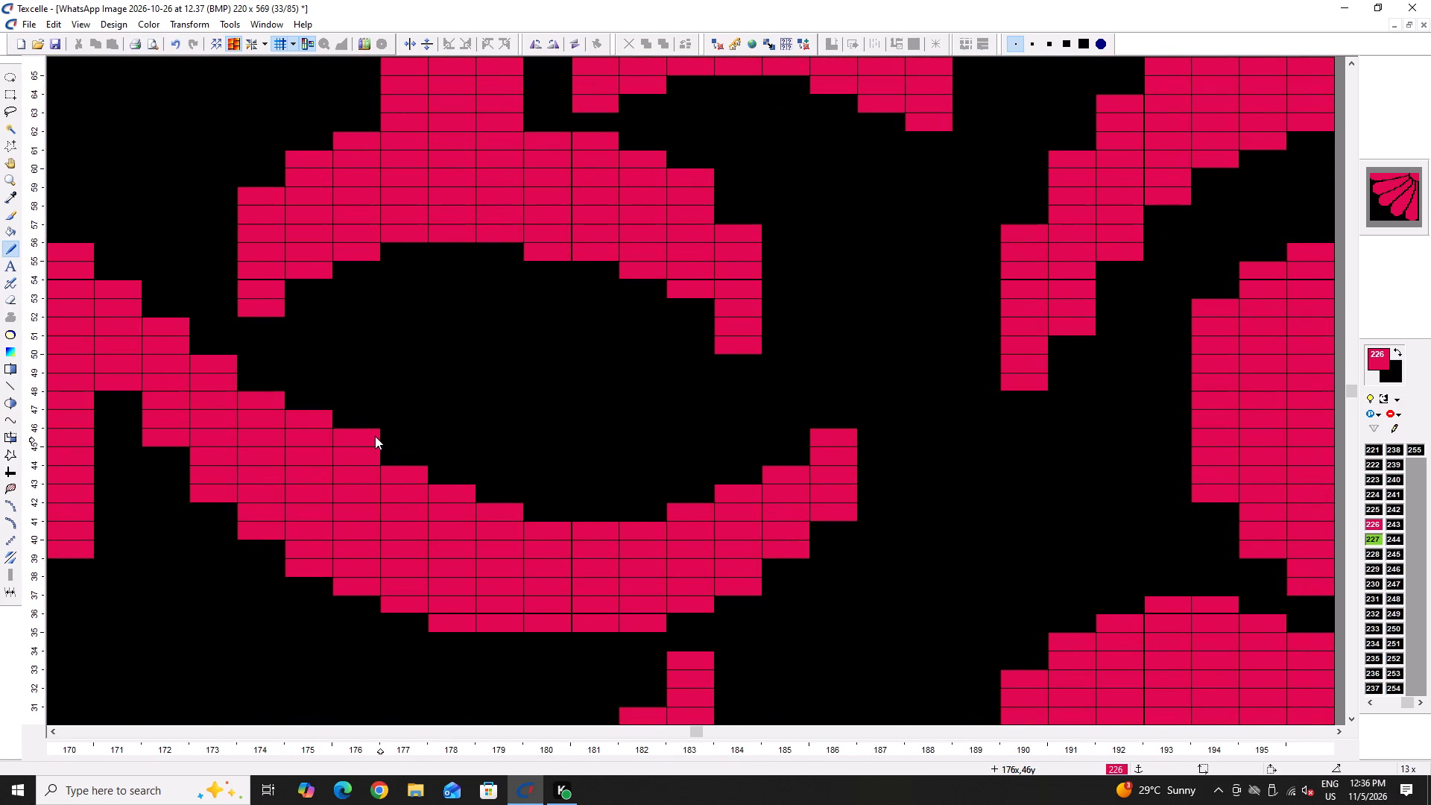
right_click(374, 435)
right_click(374, 435)
right_click(322, 417)
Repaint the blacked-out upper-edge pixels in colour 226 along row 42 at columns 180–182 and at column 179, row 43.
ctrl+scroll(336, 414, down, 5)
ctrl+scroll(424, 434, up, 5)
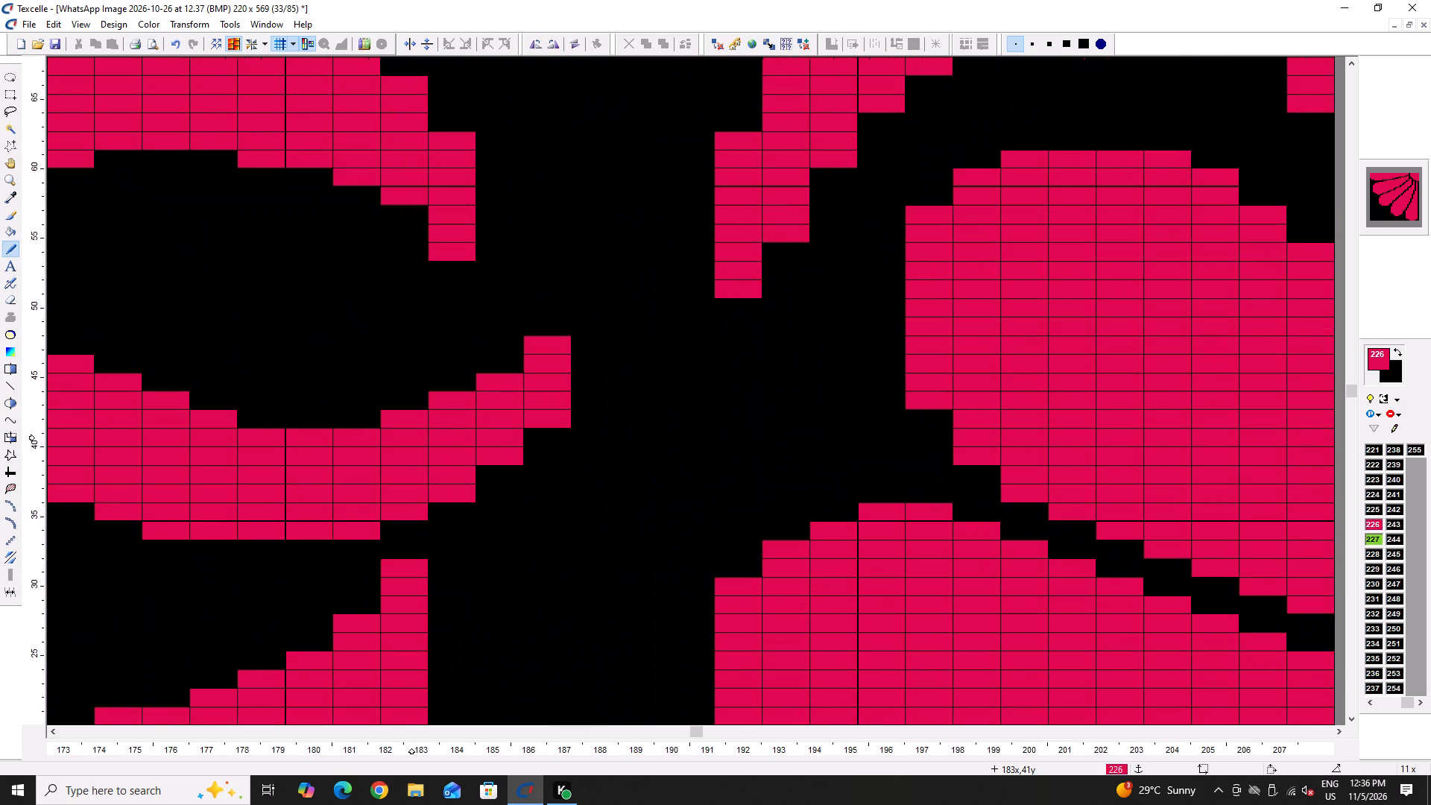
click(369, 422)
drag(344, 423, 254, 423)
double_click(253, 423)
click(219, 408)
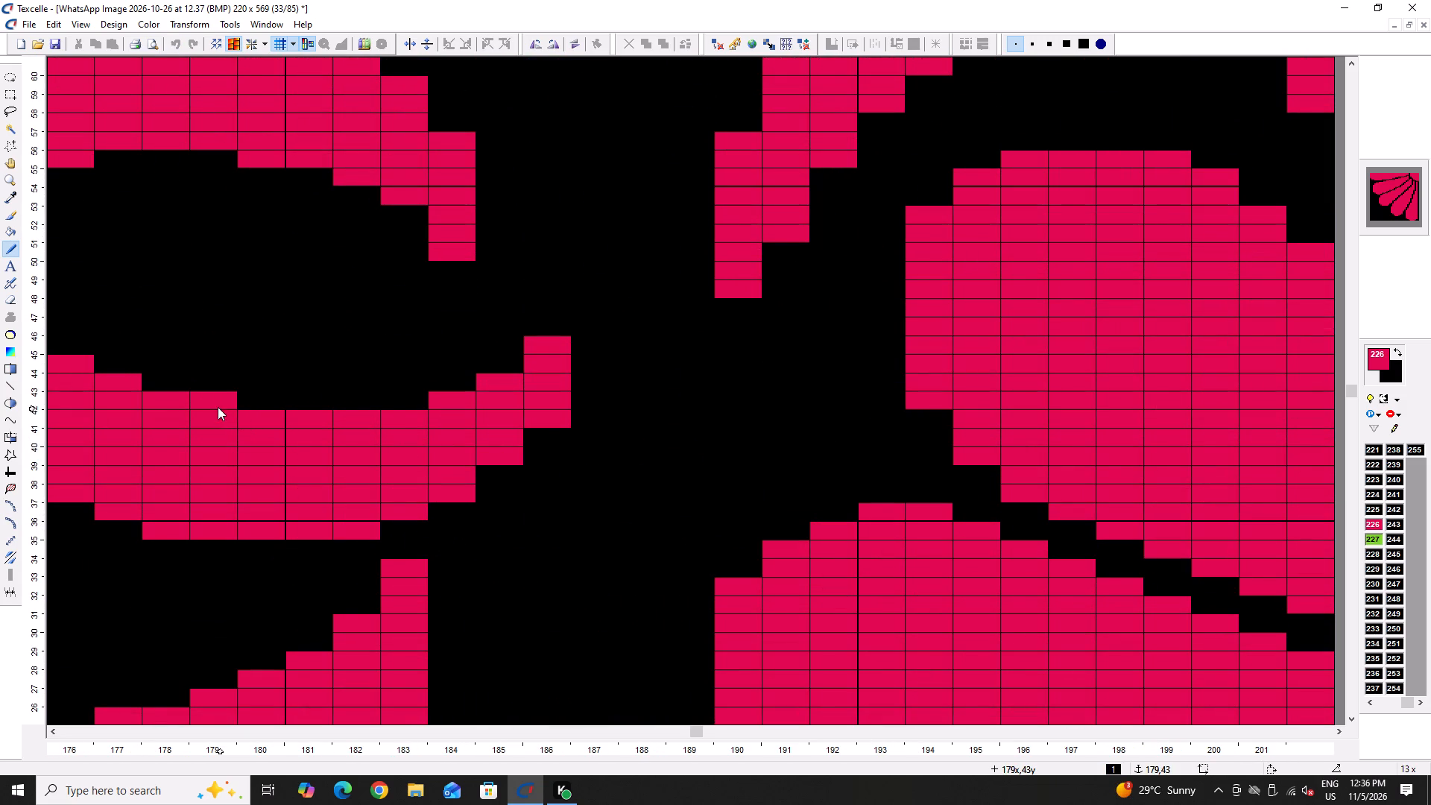
Refine the stem's upper edge in colour 226, filling column 183 at row 43 and extending the tip at column 186 to row 47.
click(385, 405)
ctrl+scroll(405, 428, down, 5)
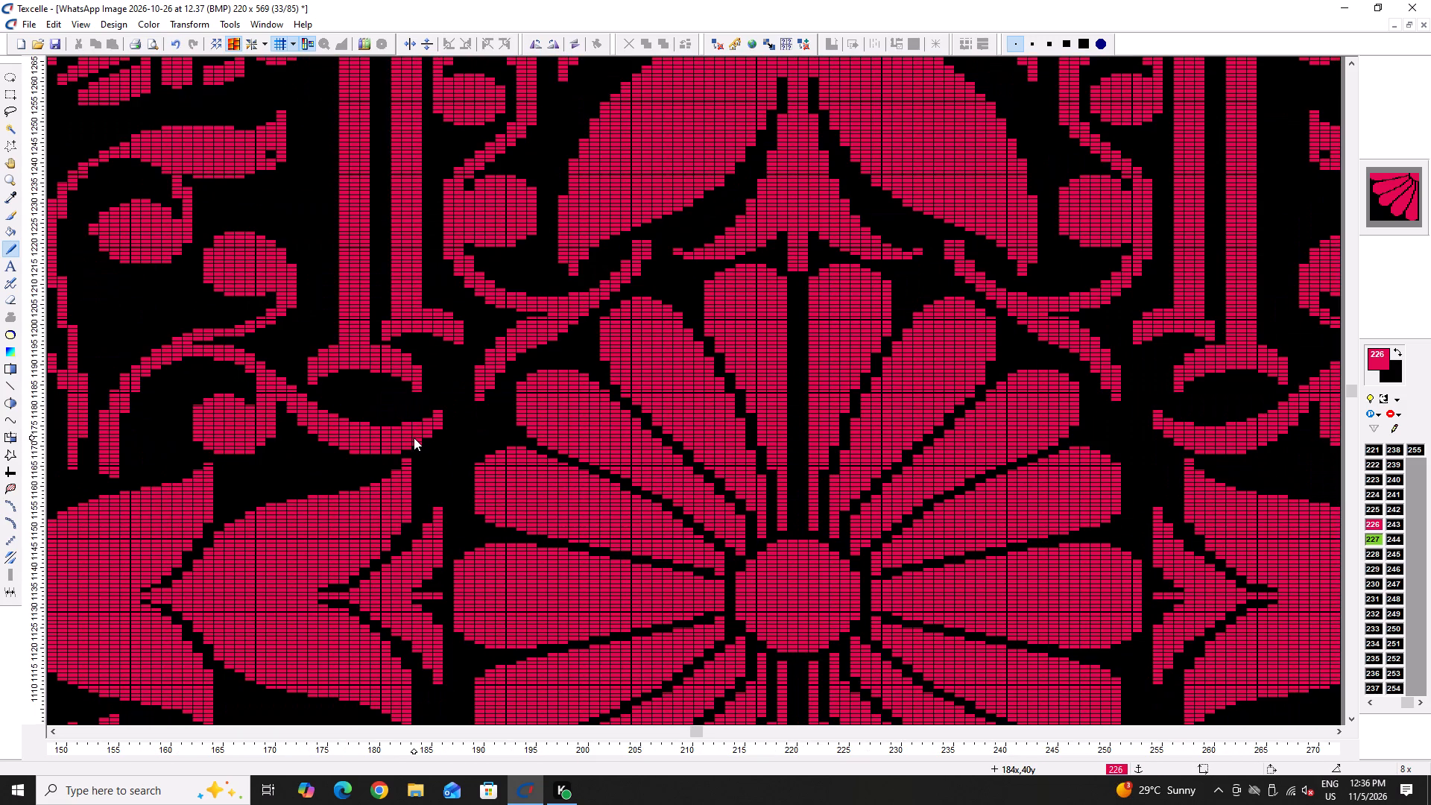
ctrl+scroll(414, 438, down, 4)
ctrl+scroll(408, 418, up, 5)
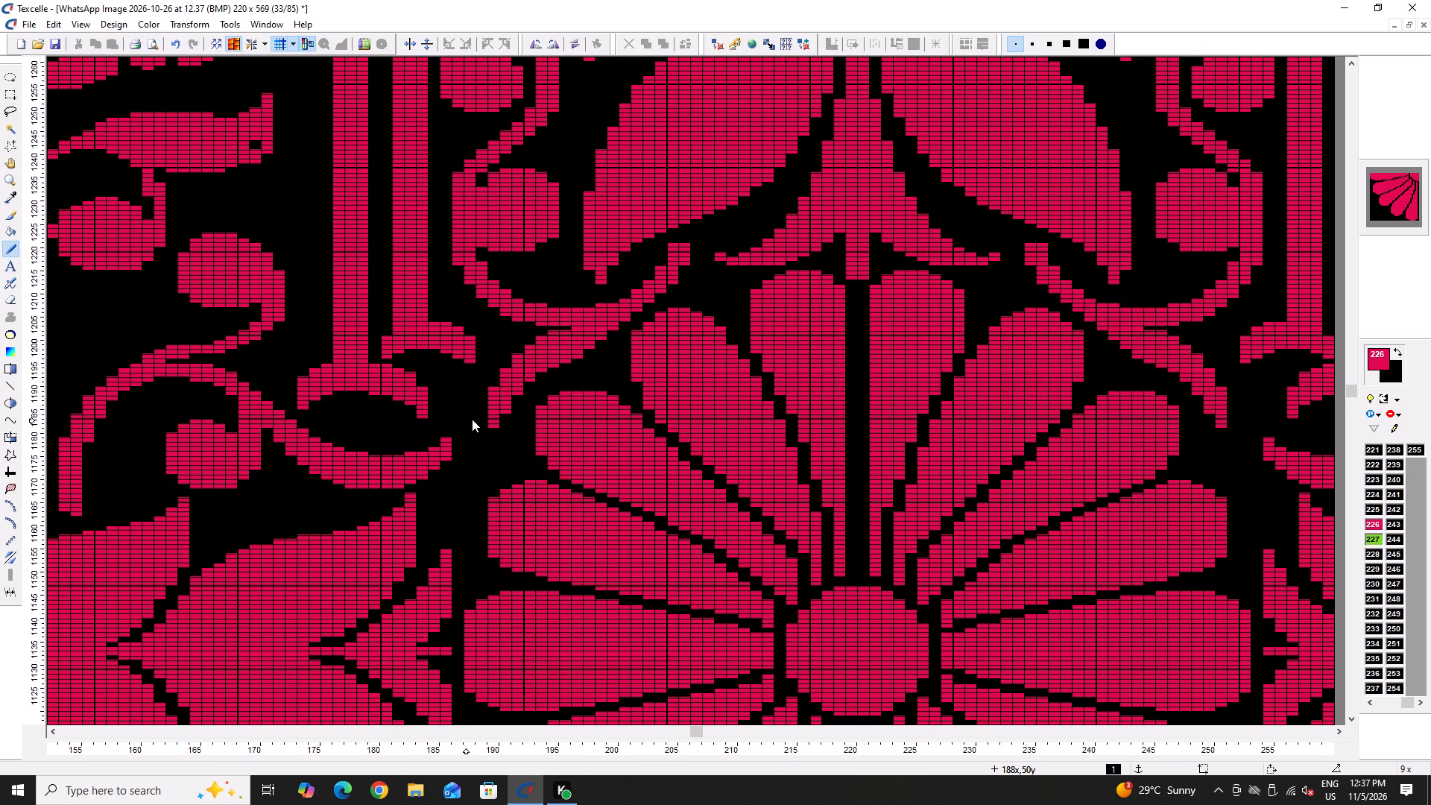
click(446, 435)
Thicken the bud stem's lower edge by one pixel across columns 165–171 in colour 226, and black out column 163, row 66 on its upper edge.
ctrl+scroll(237, 397, down, 2)
ctrl+scroll(181, 366, up, 5)
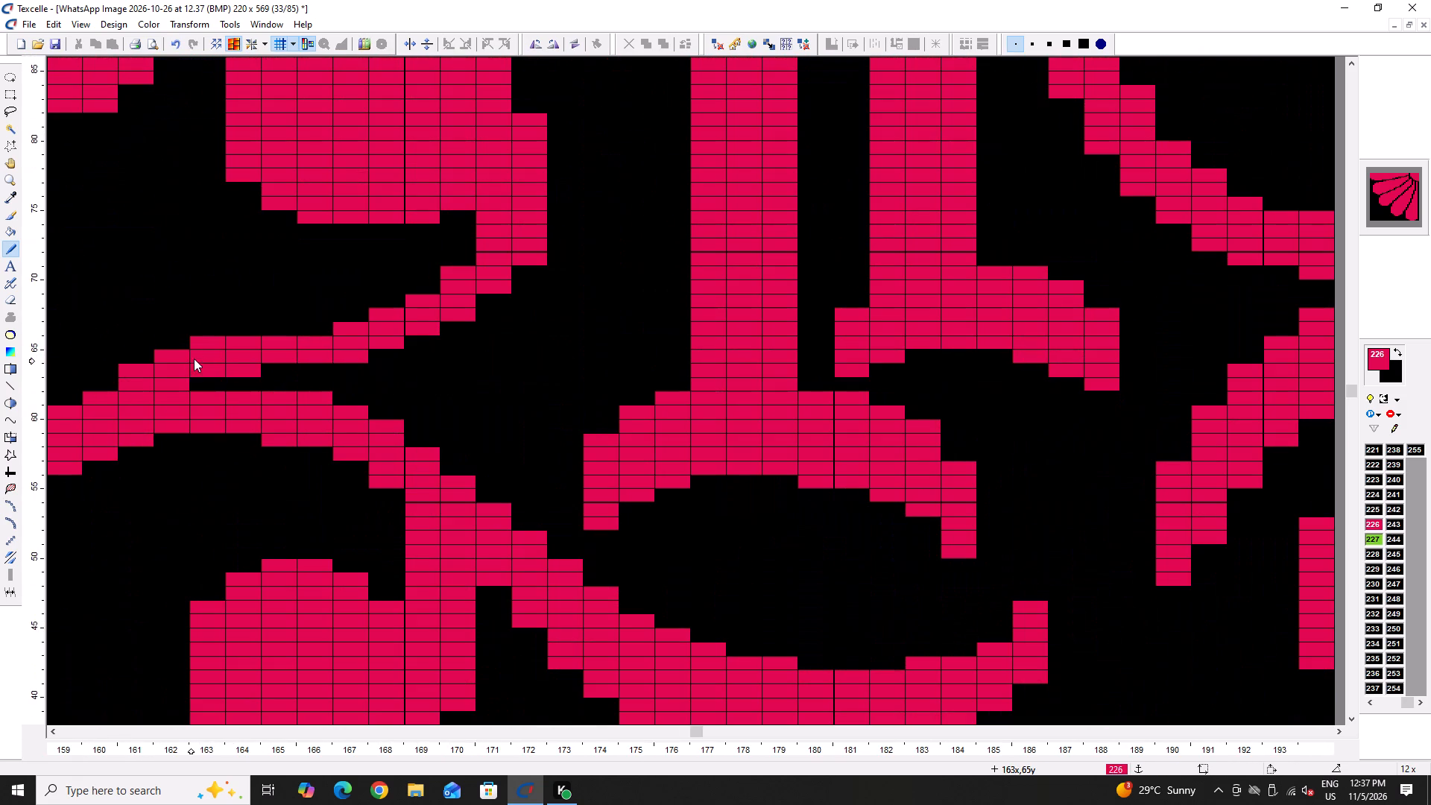
right_click(201, 344)
click(268, 370)
drag(305, 368, 338, 365)
click(338, 365)
click(373, 353)
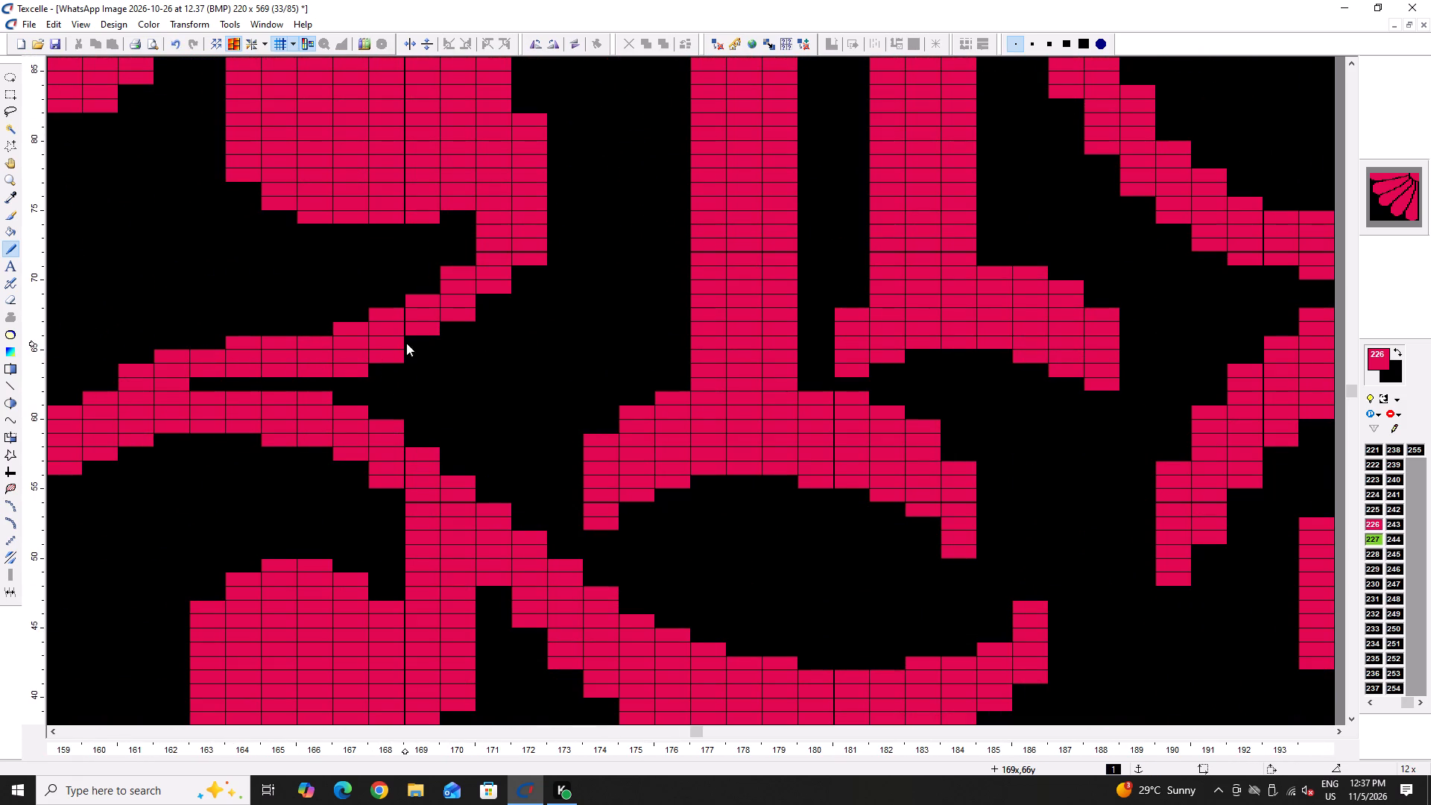
double_click(414, 341)
double_click(453, 320)
click(457, 324)
click(482, 307)
right_click(499, 313)
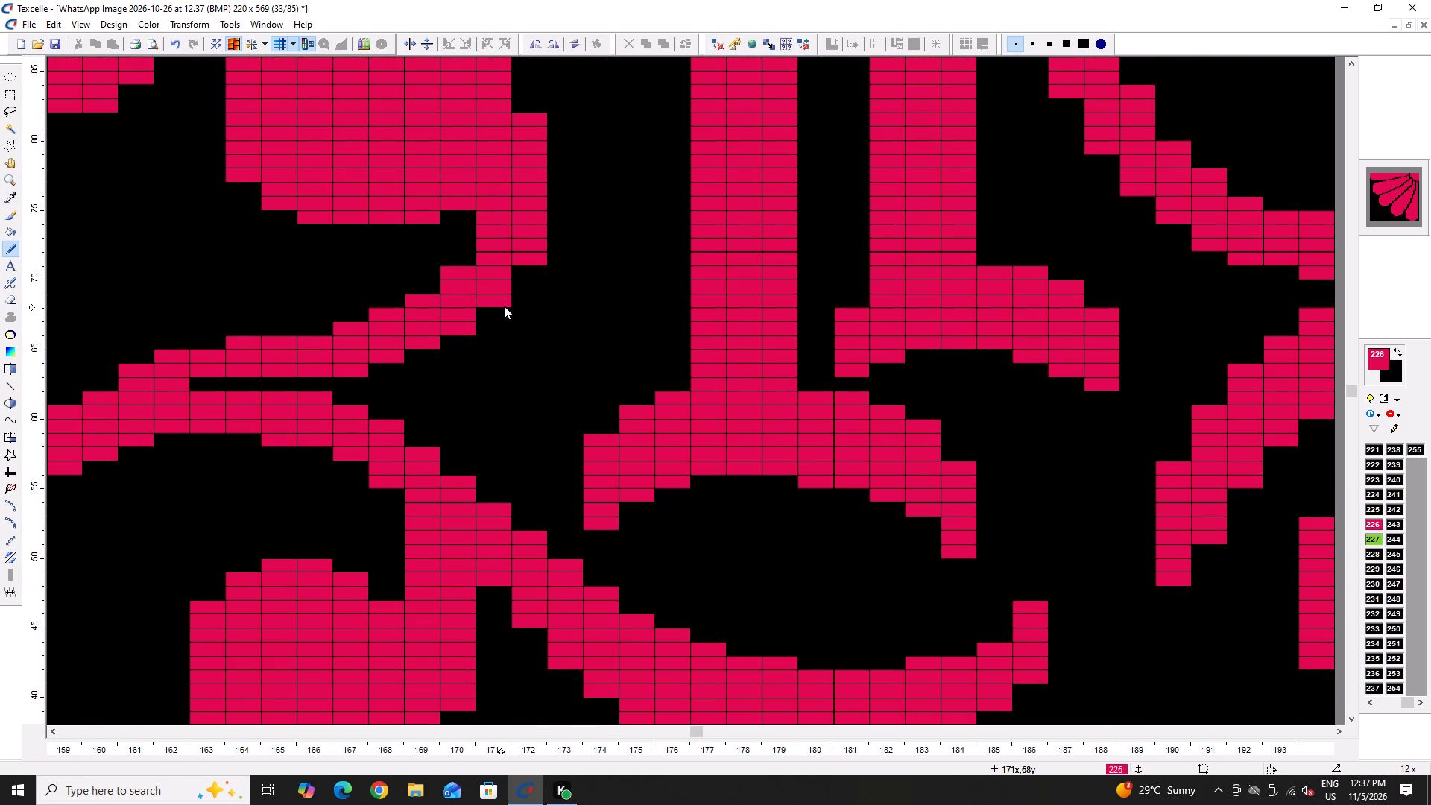
Save the bitmap with the retouched stems.
scroll(517, 306, up, 4)
key(ctrl+s)
key(ctrl+s)
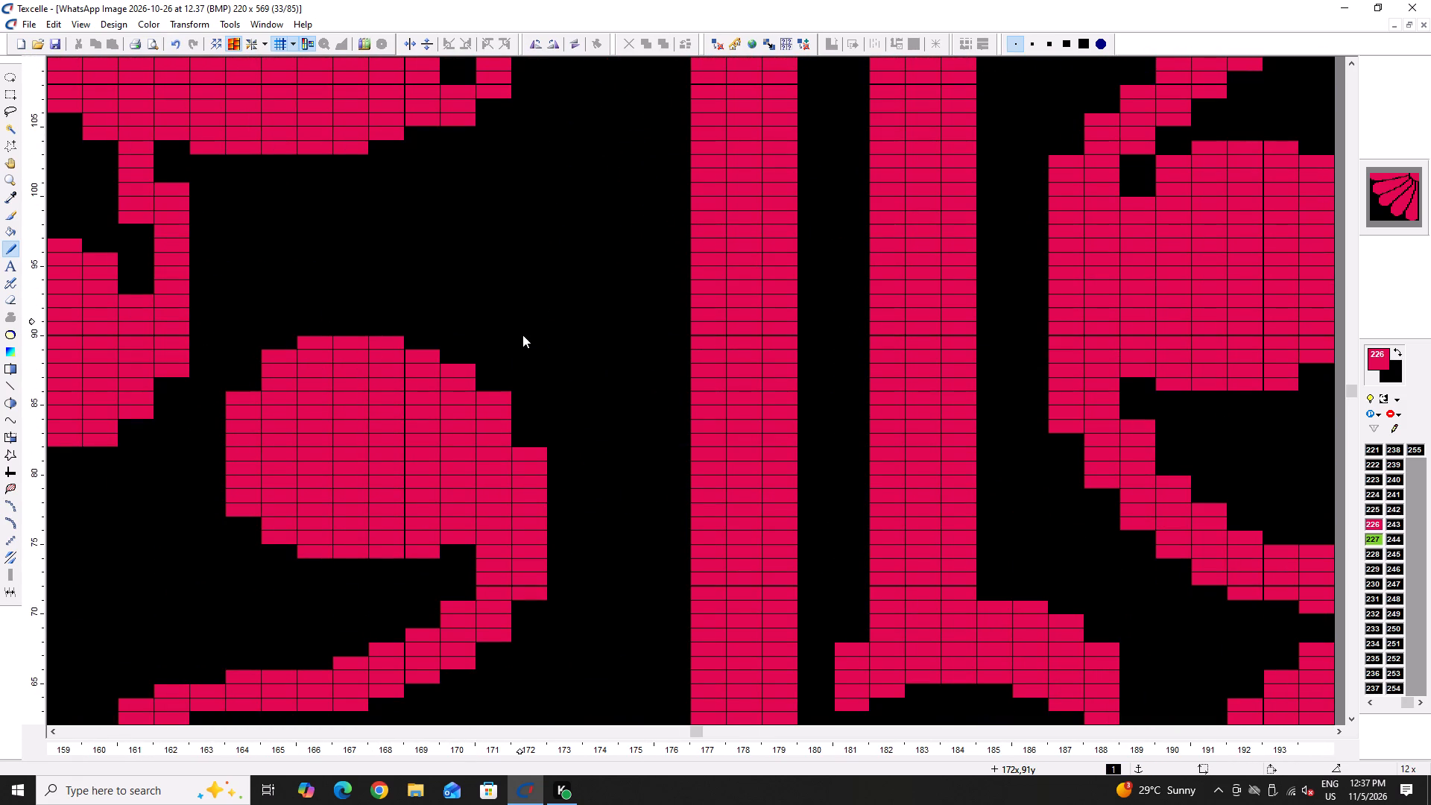
ctrl+scroll(522, 344, down, 6)
key(ctrl+s)
key(ctrl+s)
key(ctrl+s)
key(ctrl+s)
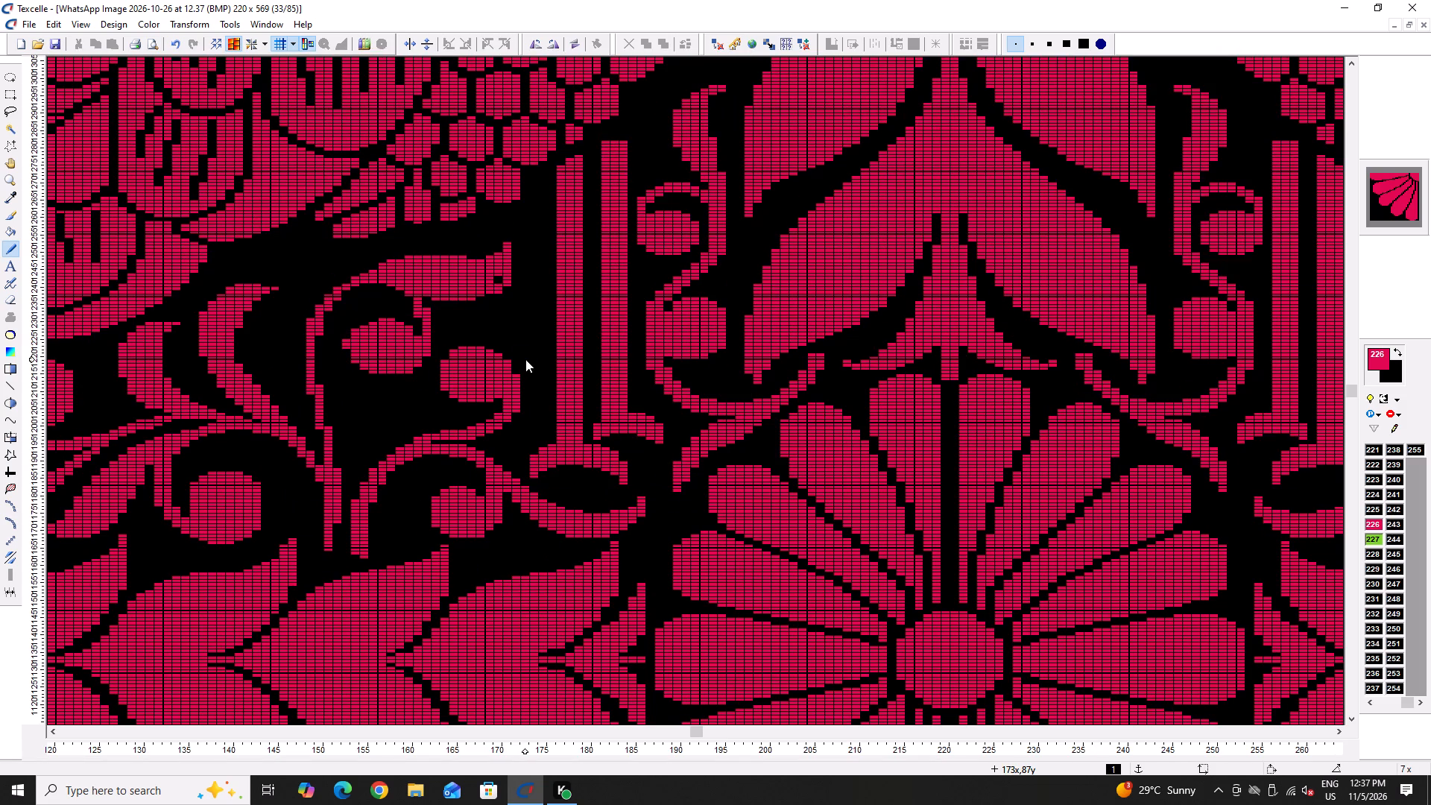
key(ctrl+s)
key(ctrl+s)
key(ctrl+s)
key(ctrl+s)
key(ctrl+s)
Thicken the tall curved stem's left edge in colour 226 along column 148, rows 96–79, and column 149 down to row 72.
ctrl+scroll(505, 371, down, 1)
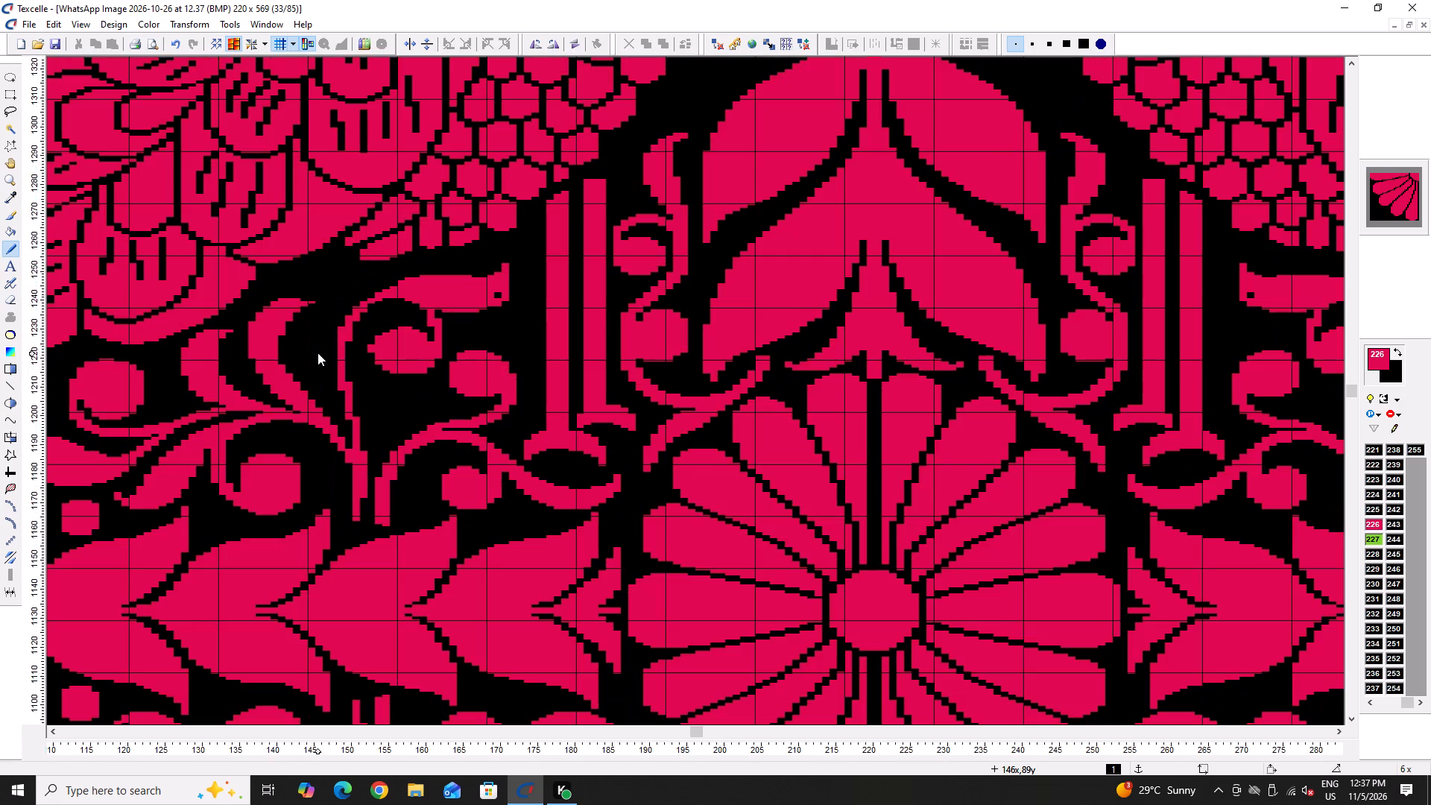
ctrl+scroll(316, 346, up, 5)
drag(365, 291, 384, 462)
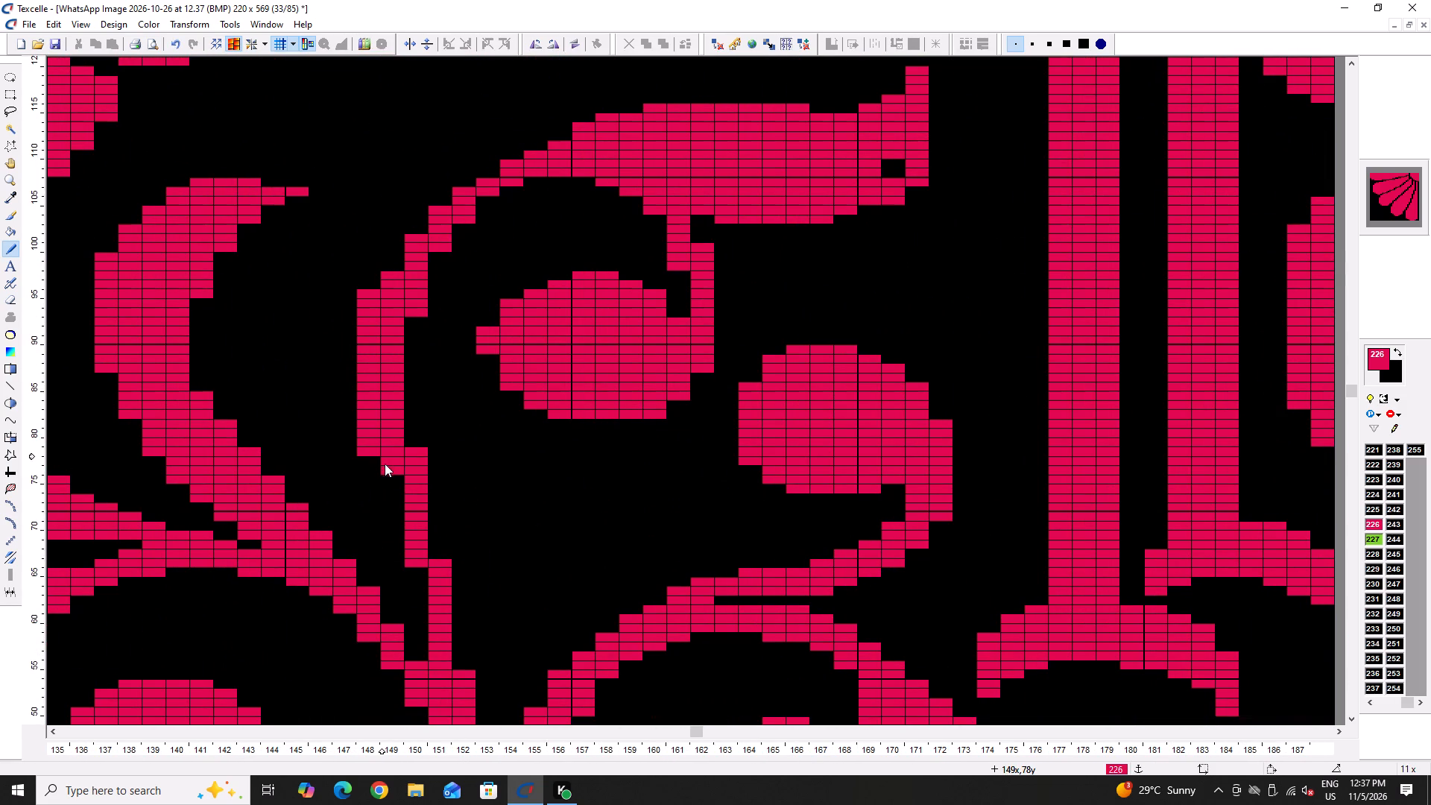
drag(400, 489, 403, 513)
click(403, 513)
Save the bitmap with the thickened curved stem.
key(ctrl+s)
key(ctrl+s)
key(ctrl+s)
key(ctrl+s)
key(ctrl+s)
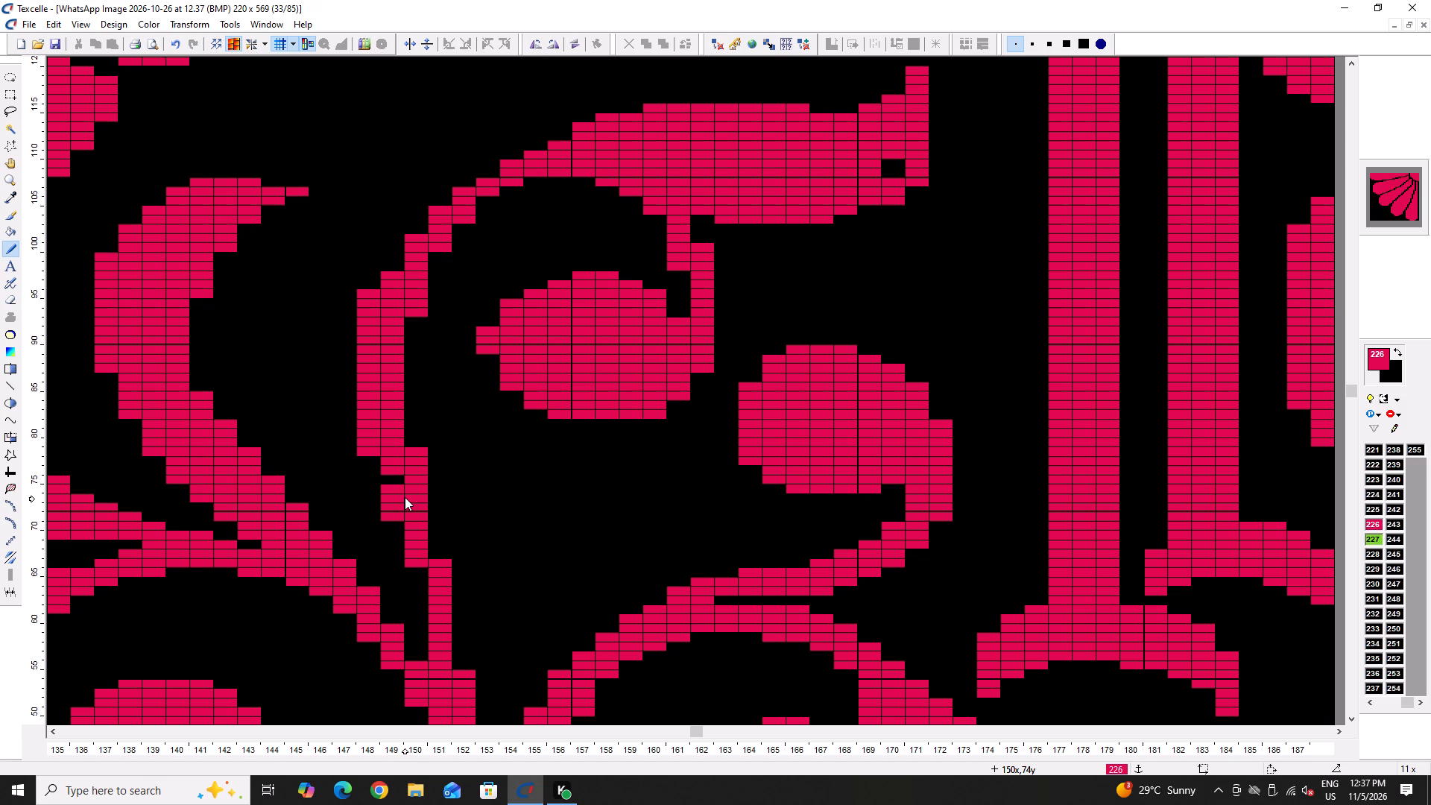
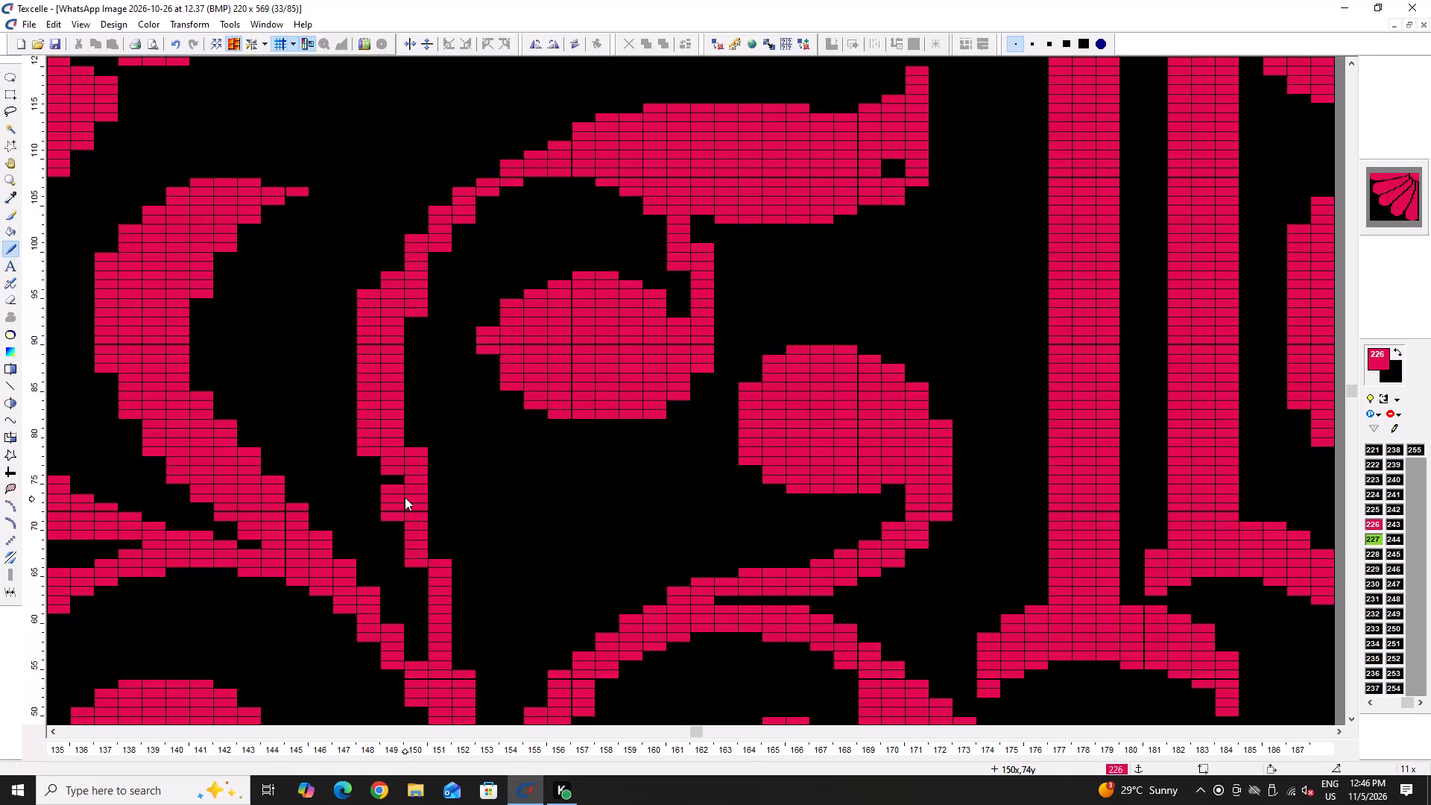
Save the pattern.
key(ctrl+s)
key(ctrl+s)
Fill the notch in the vertical stem at column 149, rows 75–76, in colour 226.
drag(388, 476, 390, 487)
click(391, 491)
drag(370, 450, 373, 463)
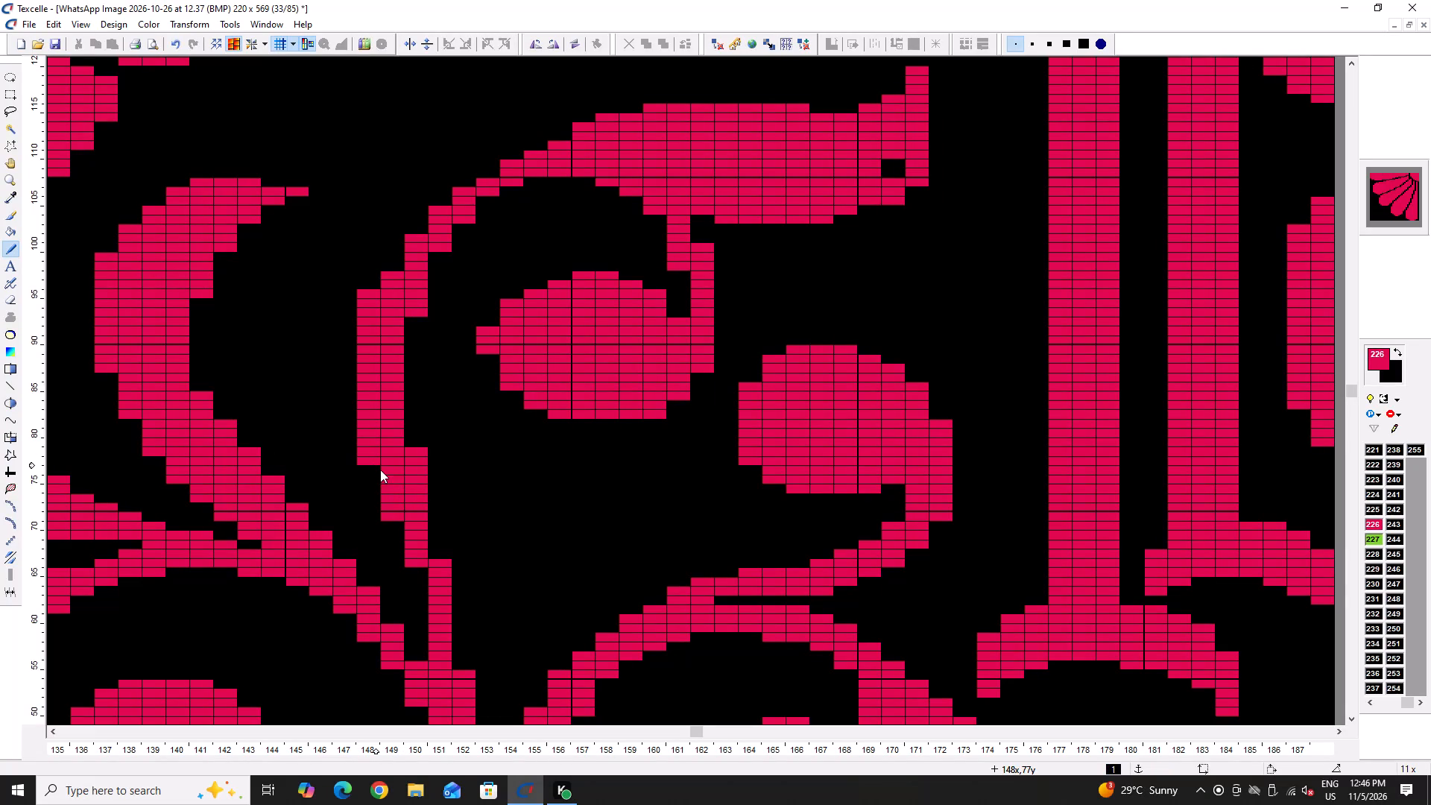
right_click(378, 470)
right_click(378, 467)
right_click(376, 462)
right_click(376, 461)
right_click(376, 461)
Thicken the lower stem in colour 226, filling column 149 down to row 68 and column 150 from row 66 to the junction.
drag(398, 520, 398, 555)
drag(423, 576, 424, 581)
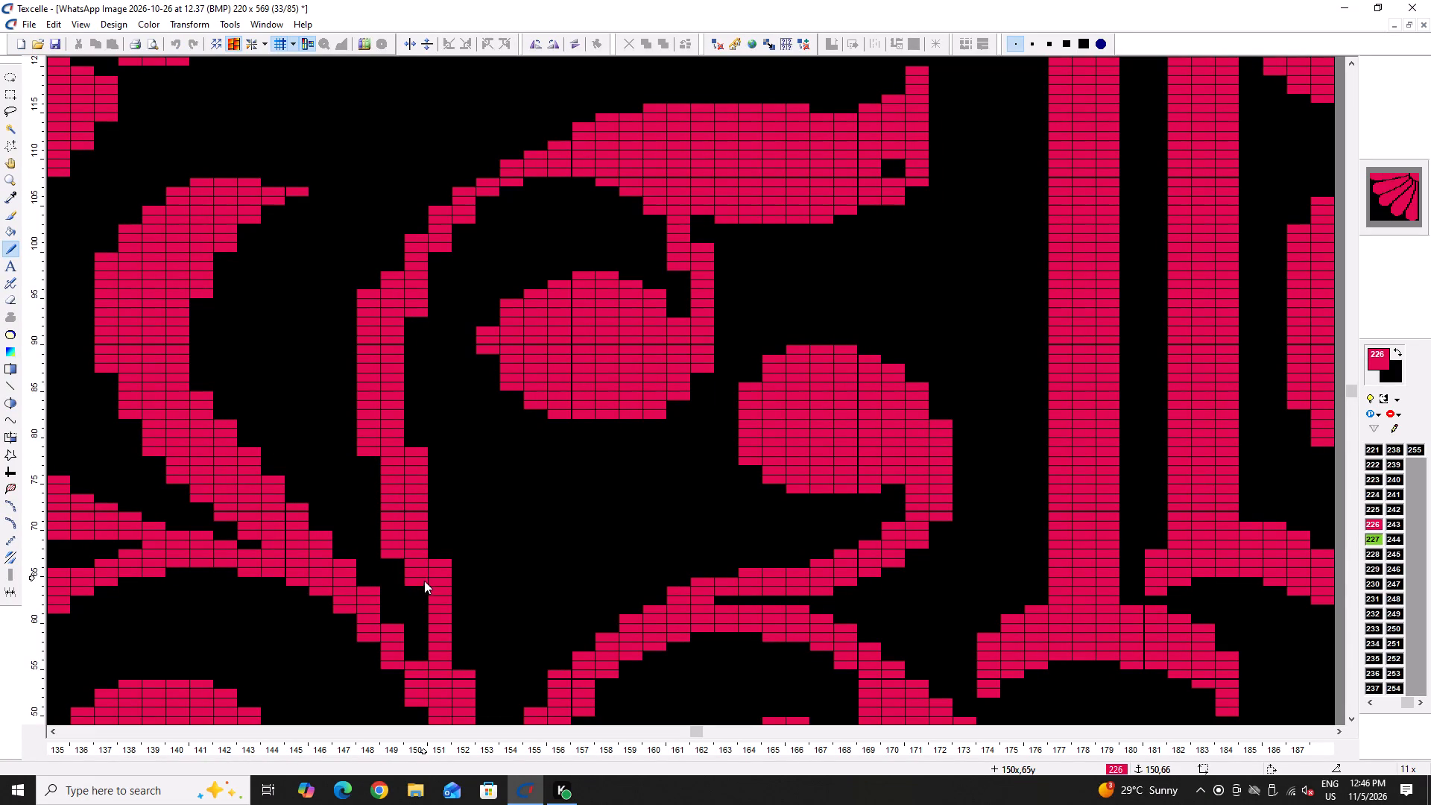
drag(424, 581, 423, 597)
double_click(423, 599)
drag(424, 609, 430, 657)
double_click(430, 657)
click(430, 649)
click(429, 640)
drag(429, 639, 419, 662)
click(418, 660)
double_click(421, 649)
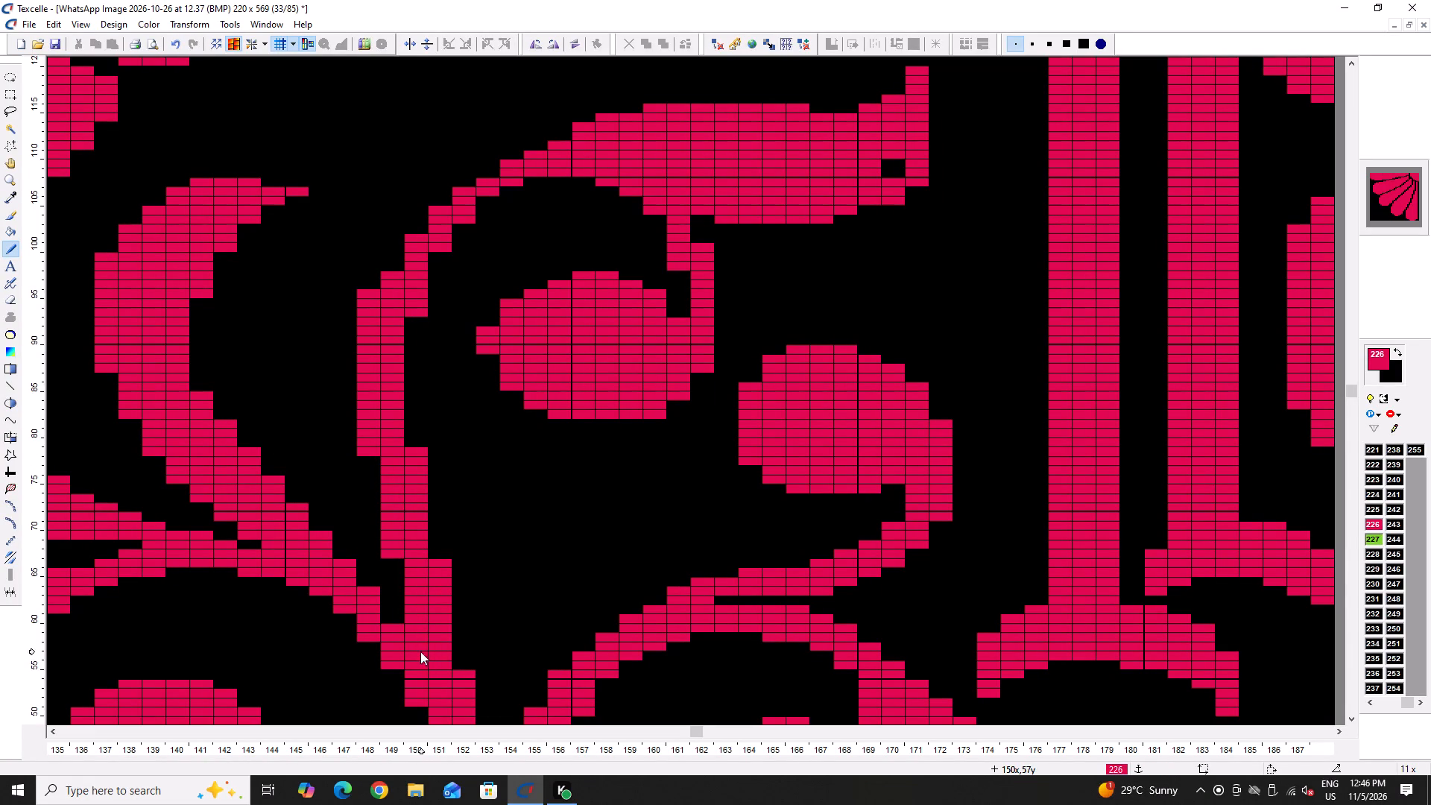
Smooth the stem's bend by extending column 149 up to row 100 in colour 226 and blacking out column 150, rows 94–96.
scroll(388, 560, up, 2)
drag(395, 413, 397, 446)
click(397, 448)
right_drag(415, 459, 416, 484)
right_click(416, 484)
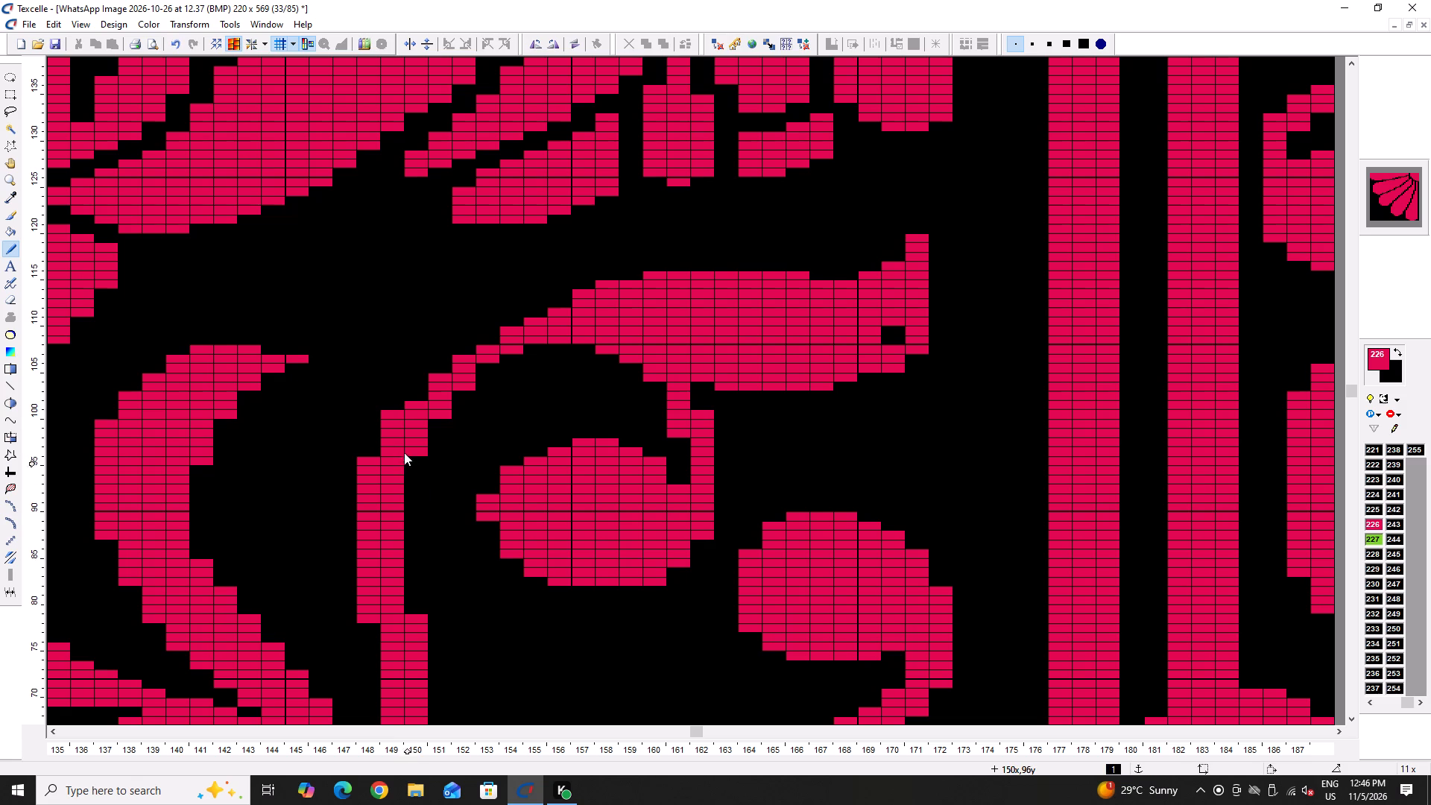
right_click(385, 412)
right_click(385, 412)
Thicken the arching stem in colour 226, filling row 107 along columns 154–158 and row 106 at columns 154 and 159.
double_click(412, 393)
click(459, 391)
click(487, 370)
click(491, 367)
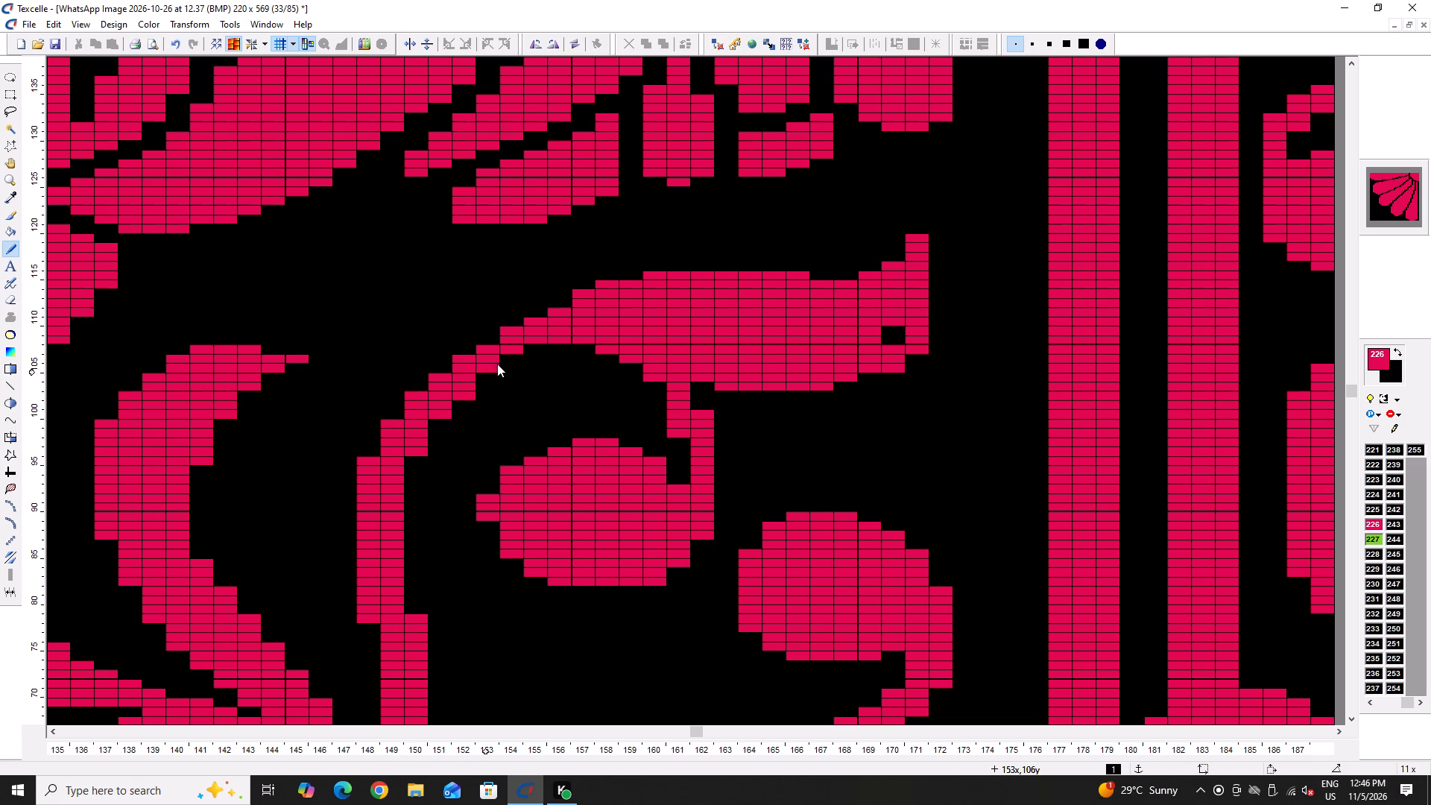
drag(506, 357, 621, 357)
double_click(528, 357)
drag(552, 354, 590, 354)
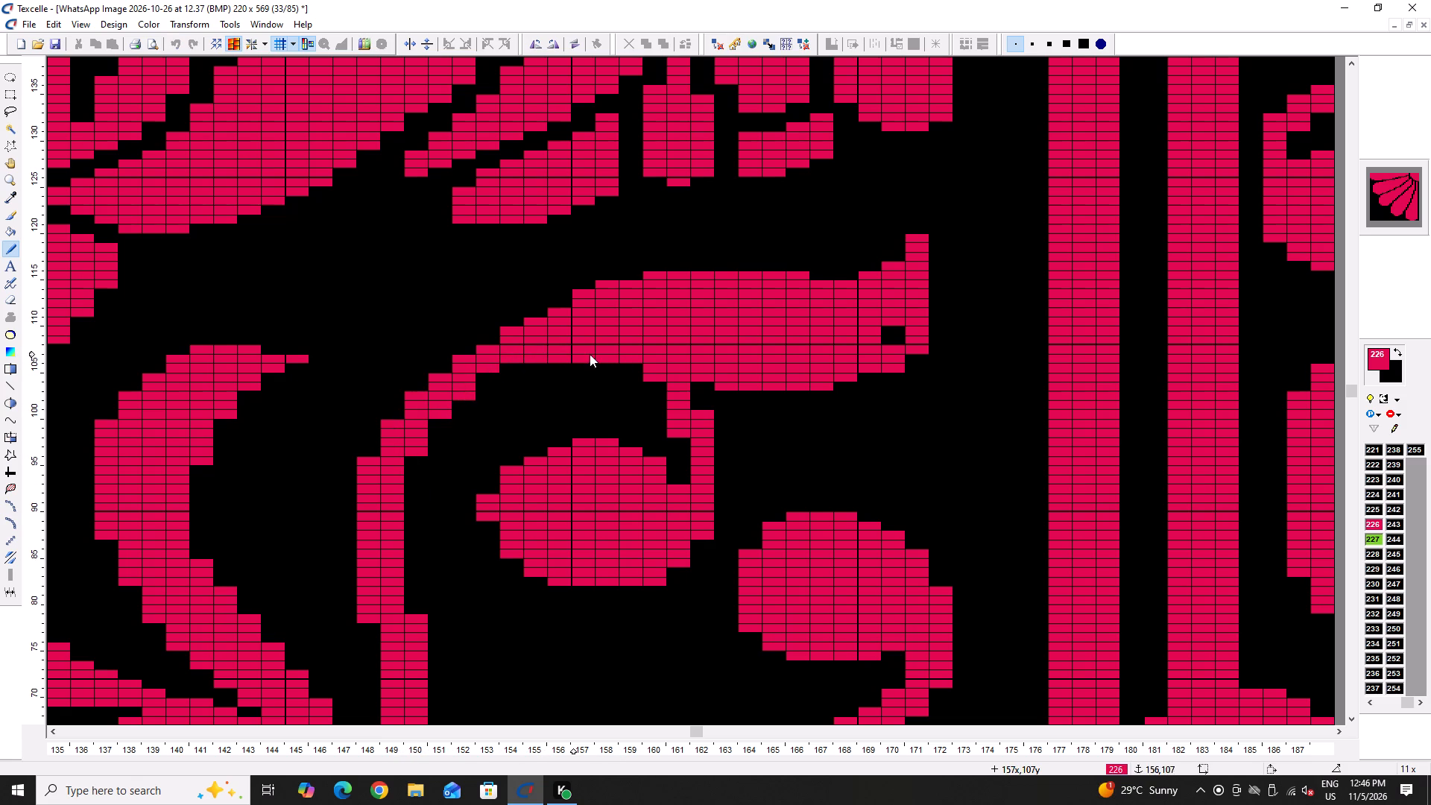
drag(590, 354, 590, 355)
triple_click(493, 364)
double_click(501, 367)
double_click(476, 379)
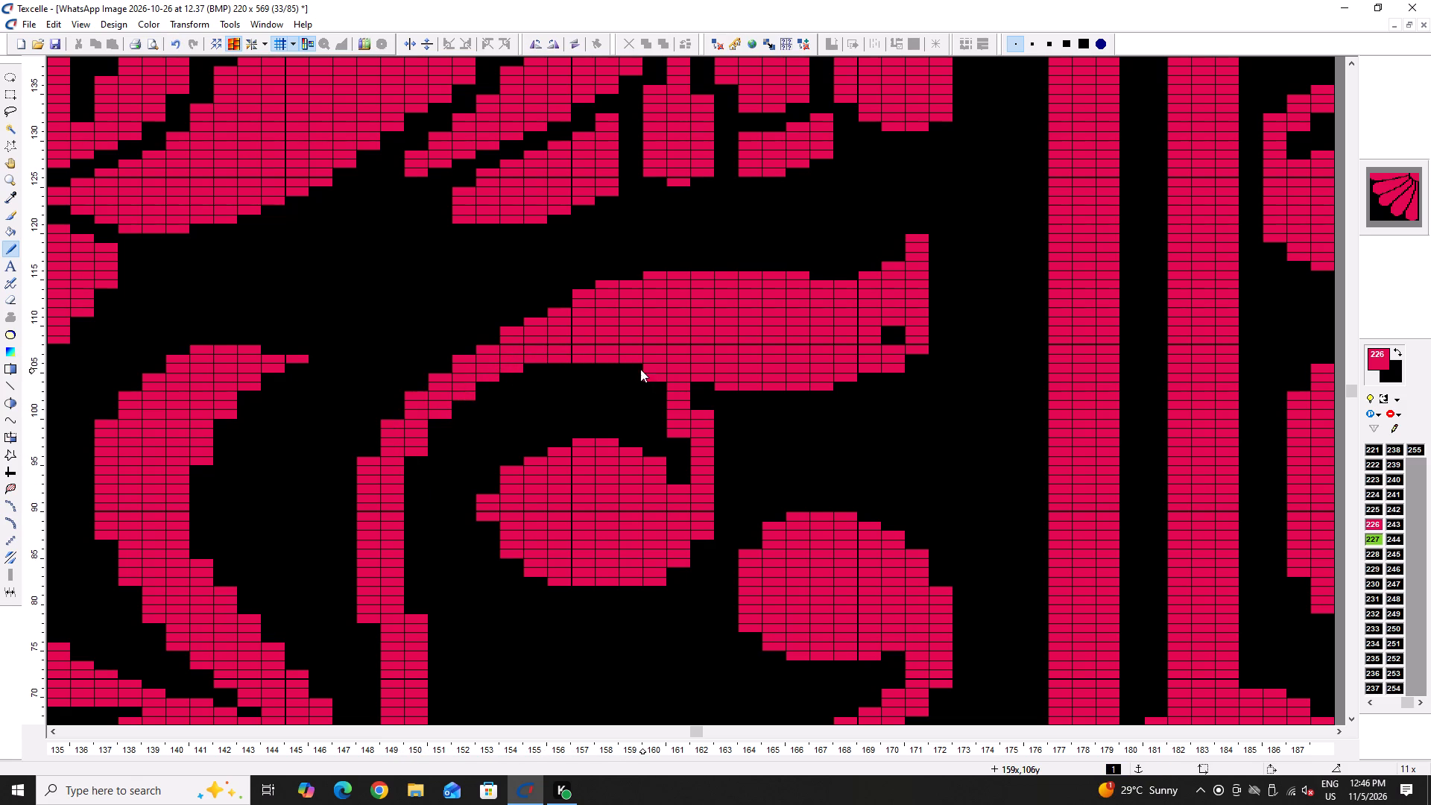
click(640, 369)
click(629, 368)
double_click(660, 386)
Even out the leaf's upper edge, painting column 156 at row 113 in 226 and blacking out row 115 at column 158, 116 at 160.
ctrl+scroll(552, 354, down, 4)
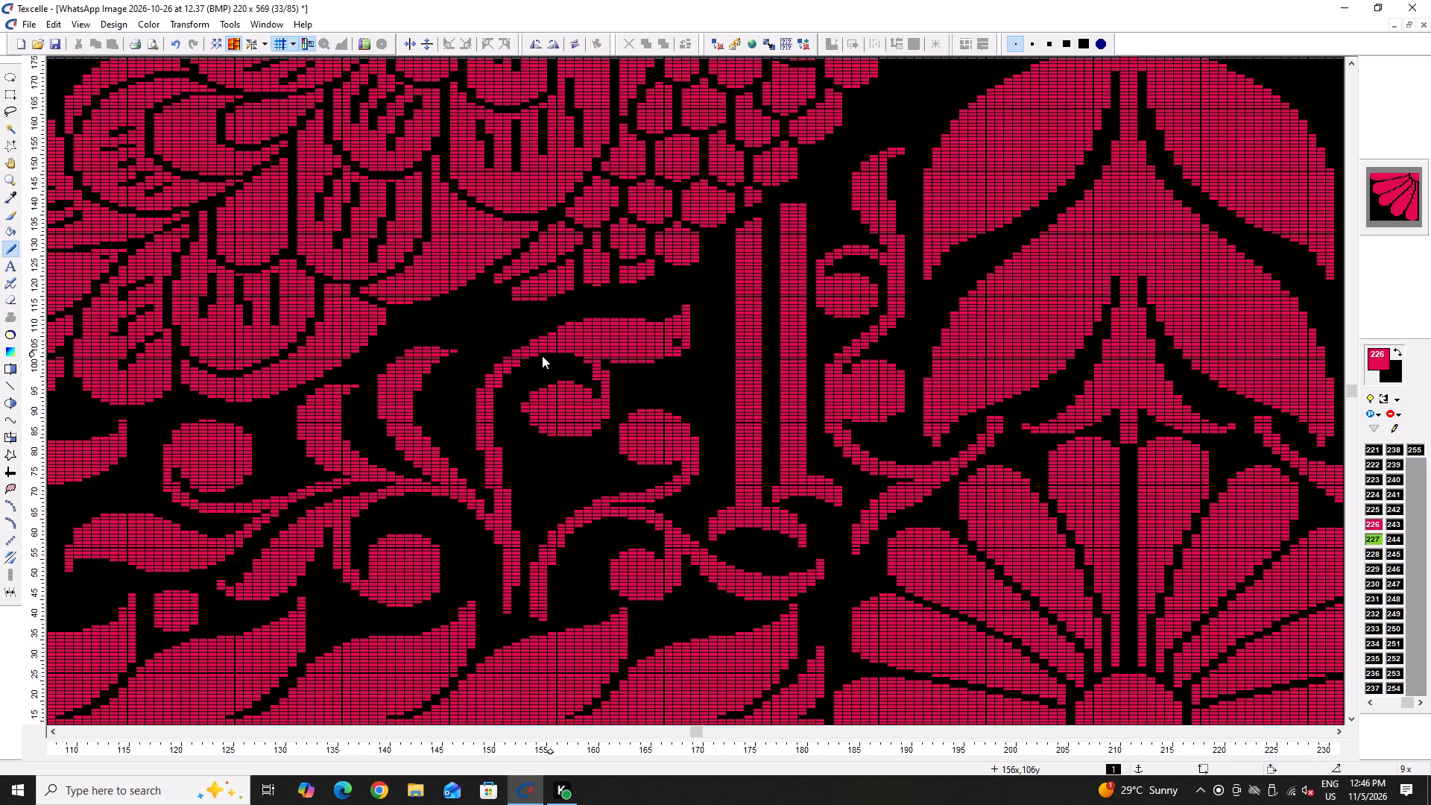
ctrl+scroll(595, 315, up, 5)
triple_click(428, 366)
click(428, 370)
right_click(484, 336)
right_click(487, 335)
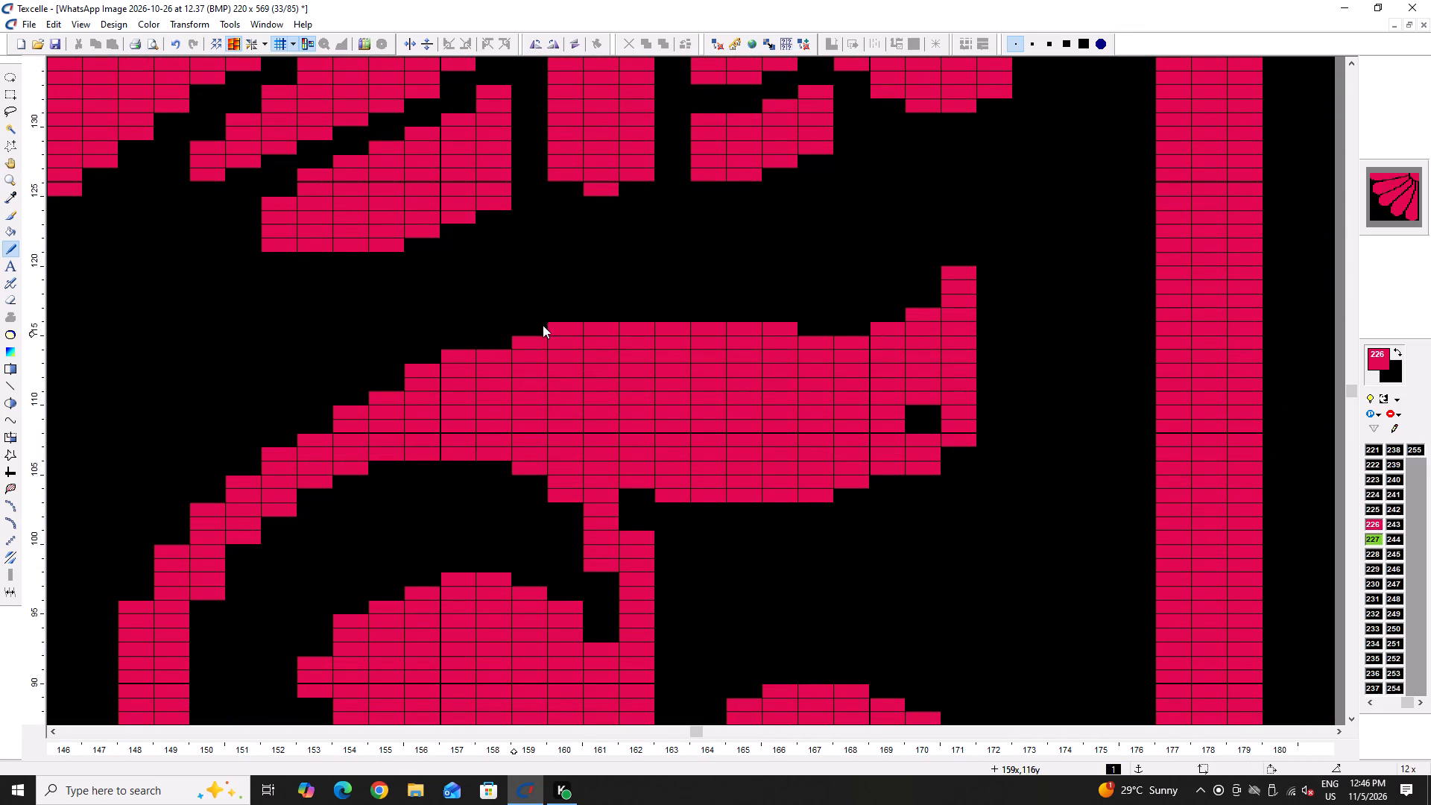
right_drag(544, 324, 562, 324)
right_click(566, 324)
Fill the black hole near the leaf's tip at column 170, rows 109–110, in colour 226.
key(Right)
key(Right)
key(Right)
drag(505, 399, 492, 418)
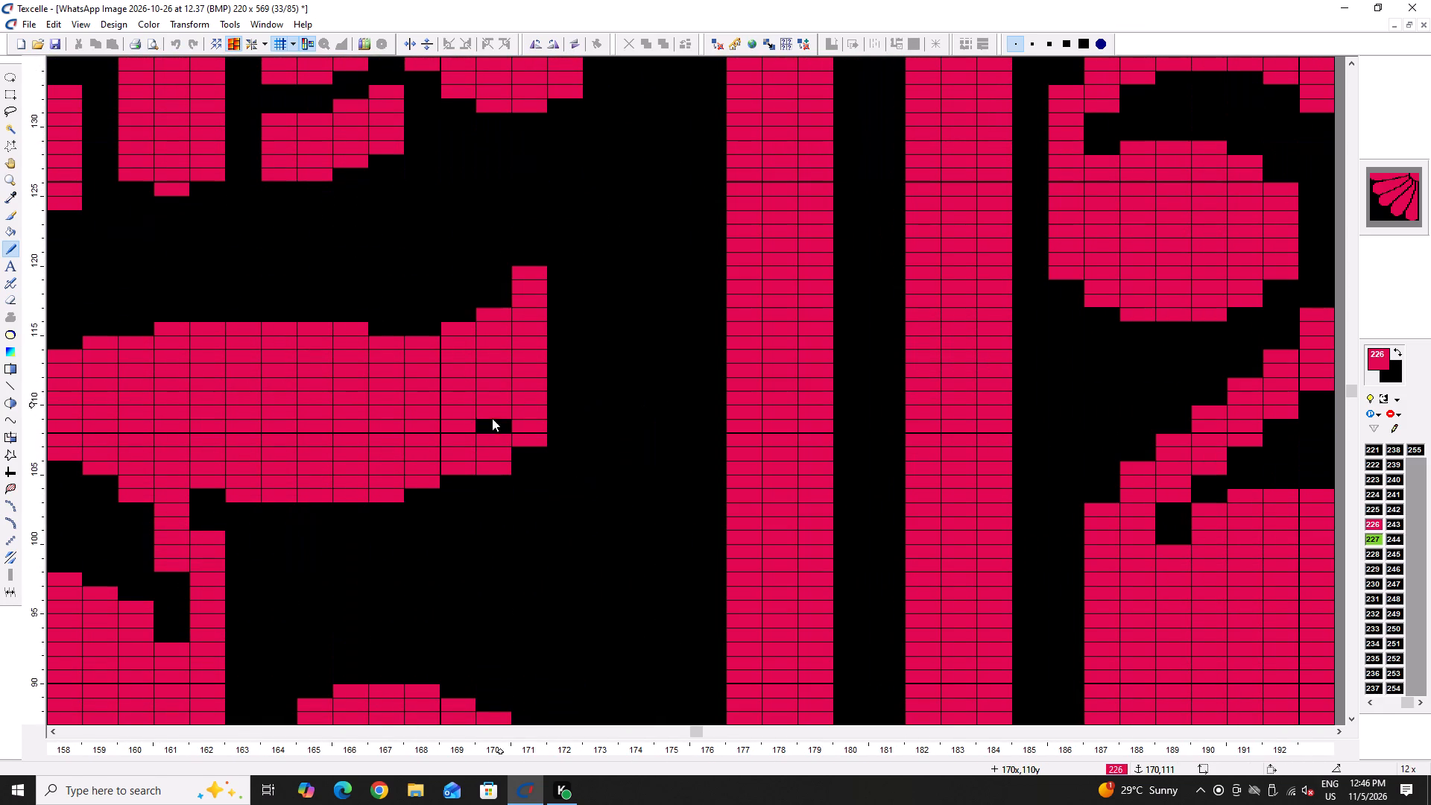
drag(492, 418, 486, 445)
Trim the leaf tip's lower edge with black into a staircase, up to row 105 at column 168, 106 at 169, 108 at 170, 110 at 171.
right_drag(493, 452, 492, 468)
right_click(527, 441)
right_click(538, 420)
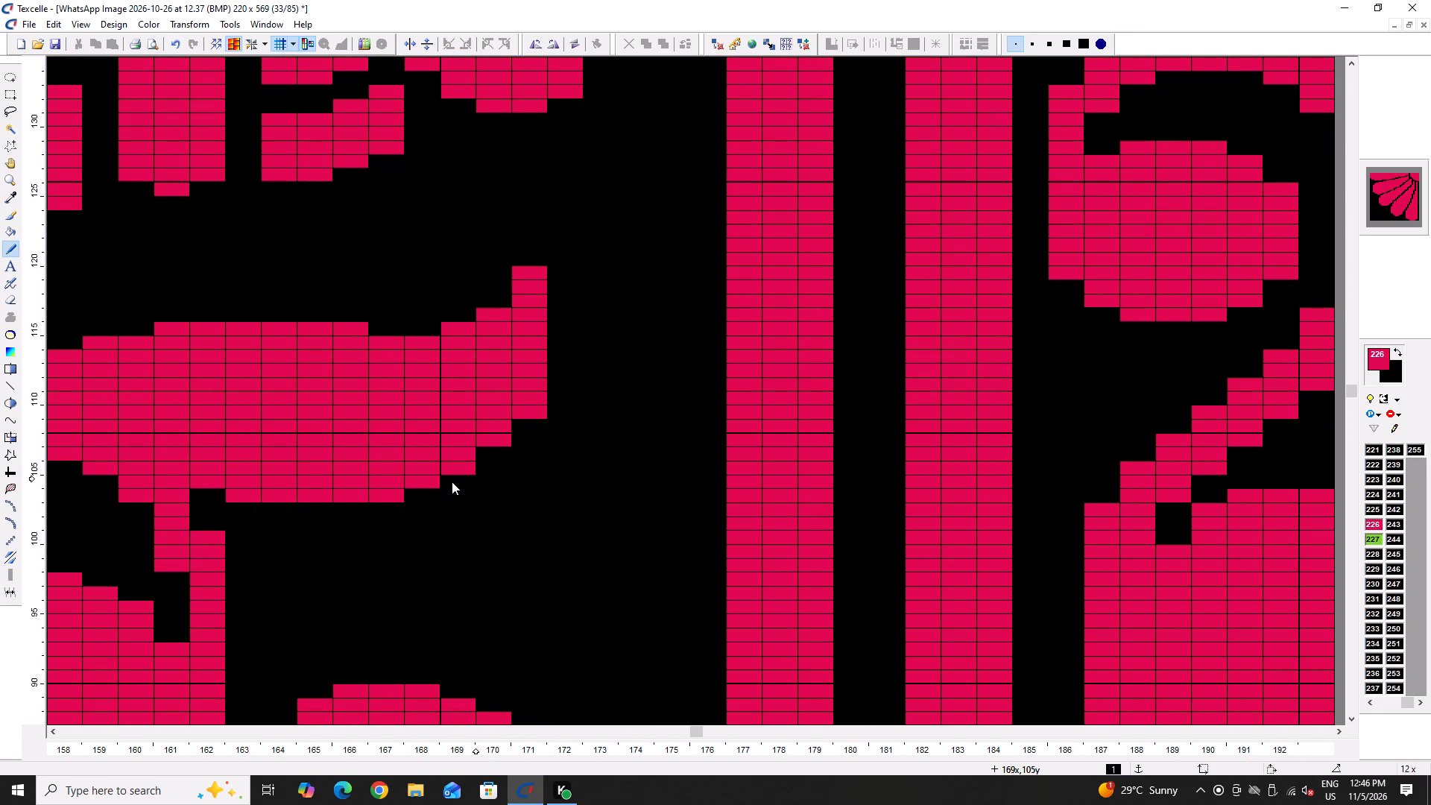
right_drag(418, 488, 410, 488)
right_click(407, 488)
right_click(396, 490)
right_click(390, 493)
right_click(419, 484)
right_click(427, 482)
right_click(458, 469)
right_click(458, 469)
right_click(495, 445)
right_click(495, 444)
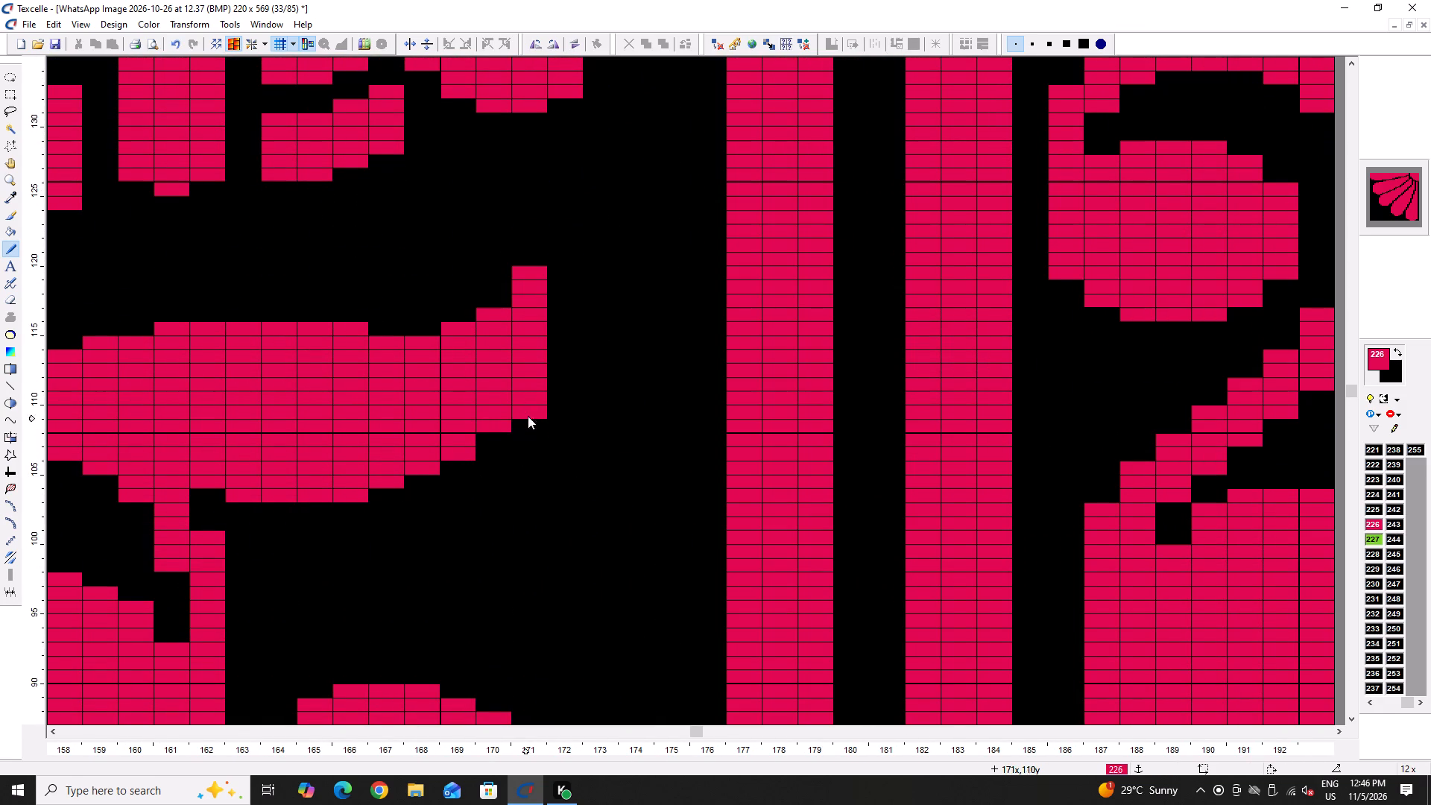
right_click(530, 413)
Black out row 104 along columns 163–166 and raise the leaf's lower staircase another pixel at each of columns 166–171.
right_drag(364, 498, 242, 495)
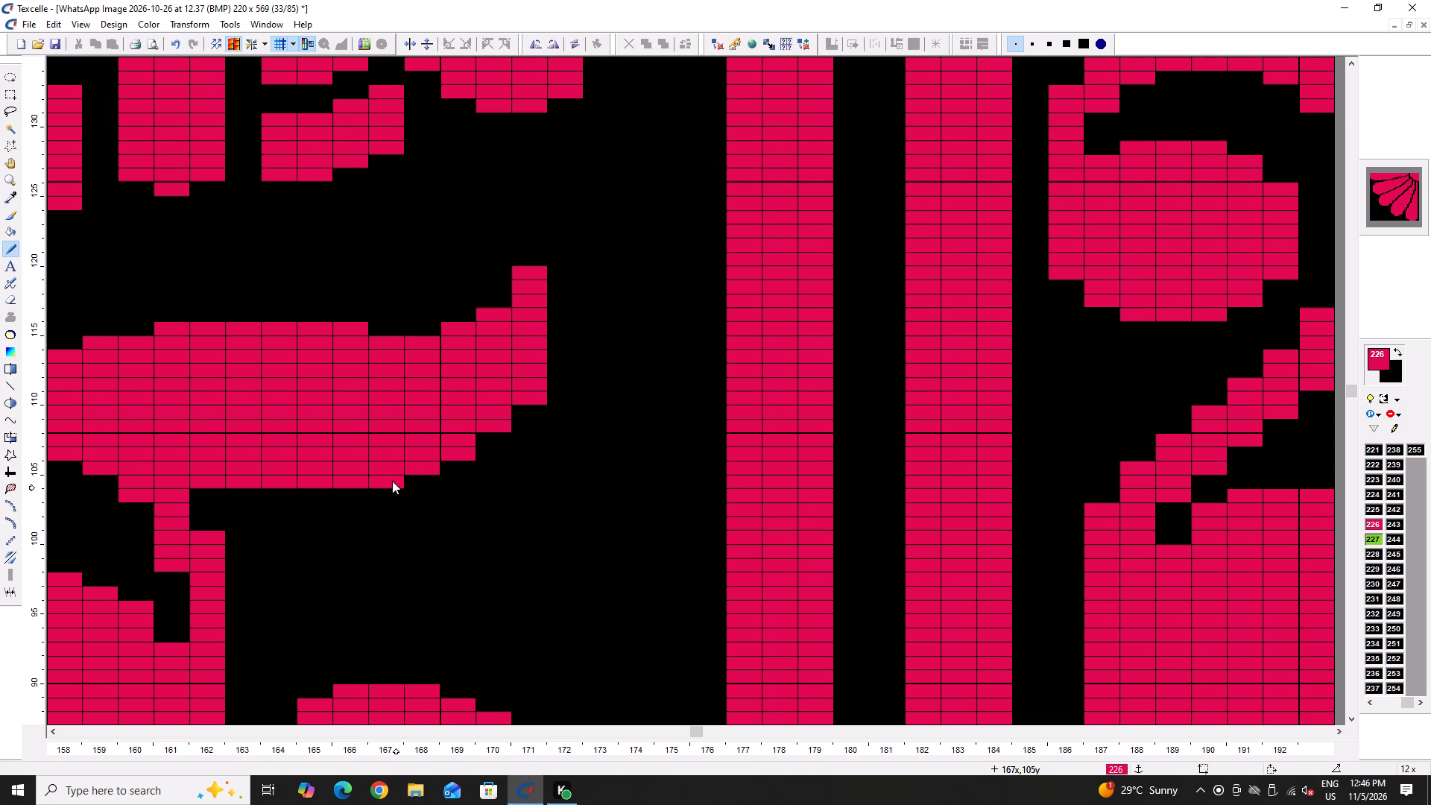
right_click(392, 481)
right_click(354, 480)
right_drag(361, 481, 370, 481)
right_click(424, 470)
right_click(457, 455)
right_click(464, 455)
right_click(495, 433)
right_click(496, 432)
right_click(531, 399)
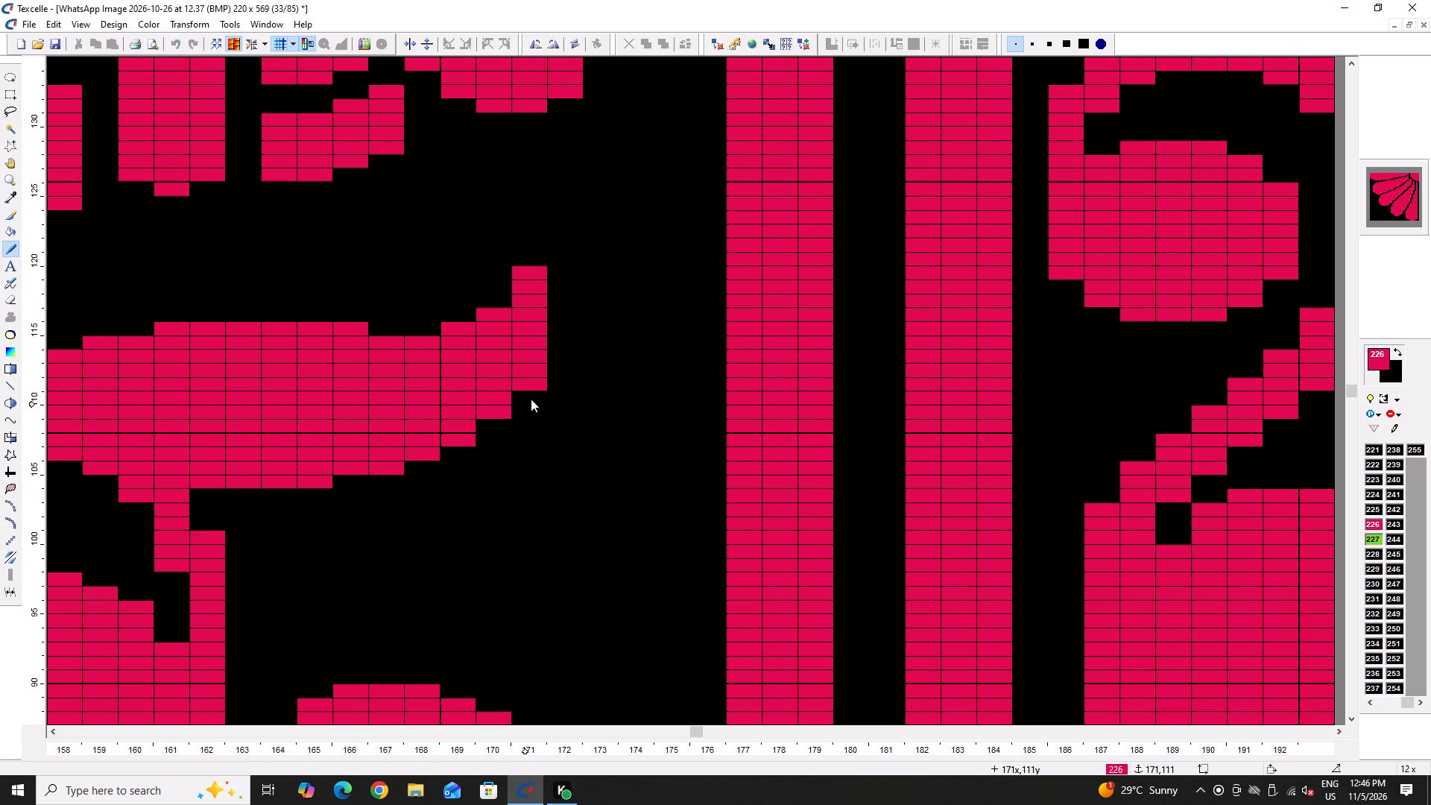
right_click(531, 399)
Cut a diagonal black gap between the curling stem and the leaf's underside from column 160, row 107 to column 163.
key(Left)
key(Left)
right_drag(440, 447, 448, 456)
right_drag(455, 464, 464, 470)
right_drag(464, 470, 479, 481)
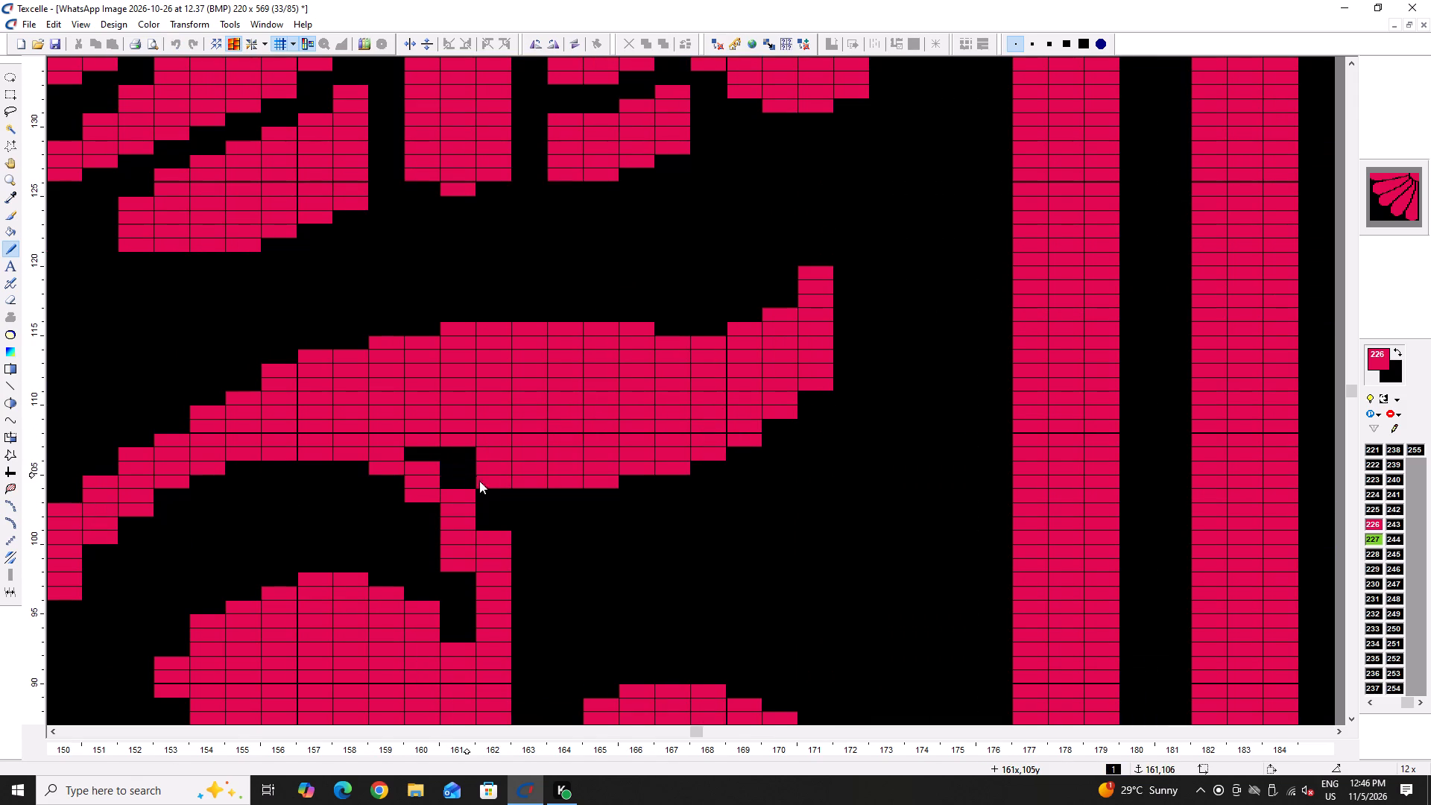
right_drag(479, 481, 487, 486)
right_click(488, 486)
right_click(484, 474)
right_click(488, 477)
right_click(531, 491)
right_click(529, 485)
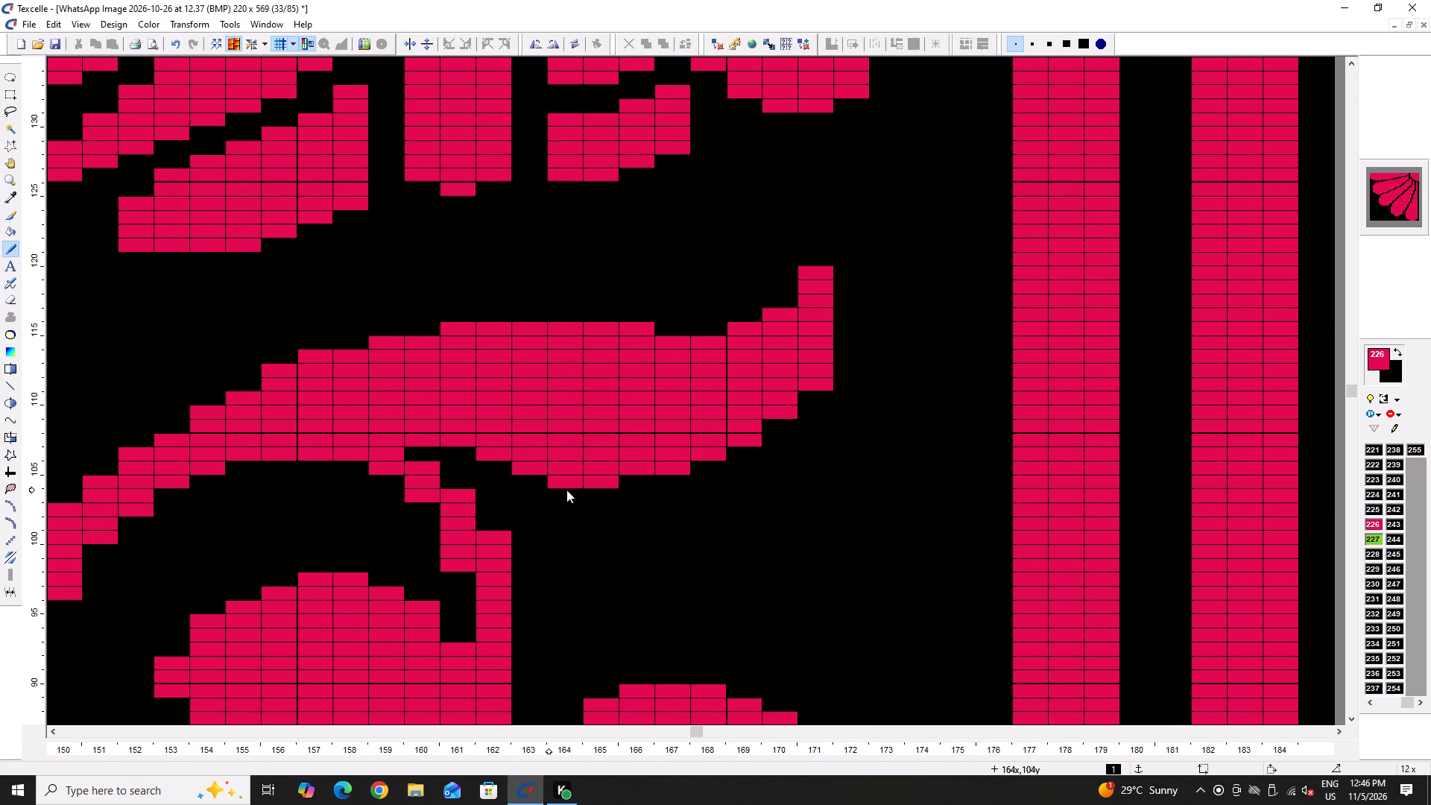
Round the leaf's lower edge with black: row 105 at columns 164–165, 106 at 166–167, 107 at 168 and 108 at 169.
right_drag(564, 484, 613, 483)
right_click(617, 483)
right_click(680, 467)
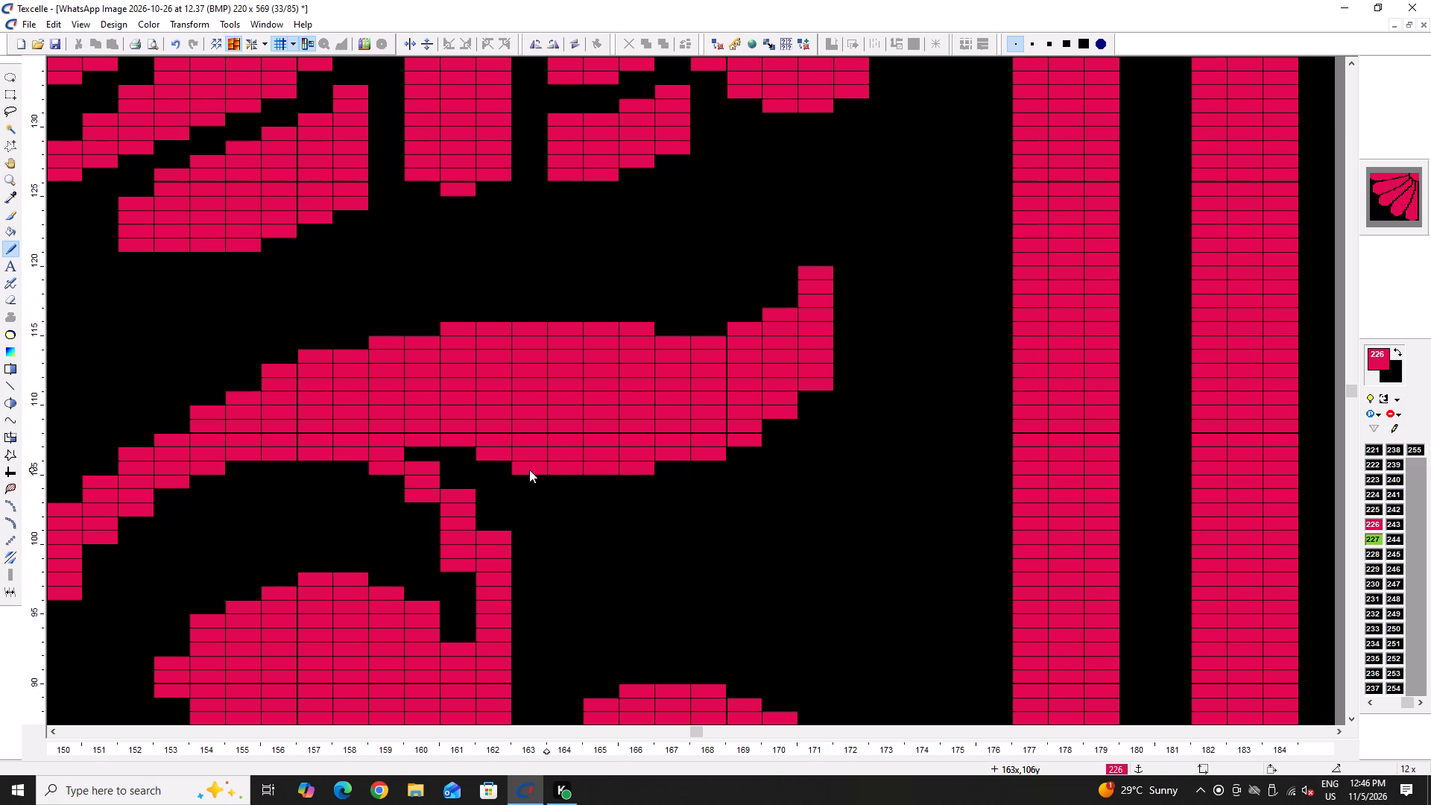
right_click(529, 470)
right_click(751, 443)
right_click(713, 455)
right_click(708, 459)
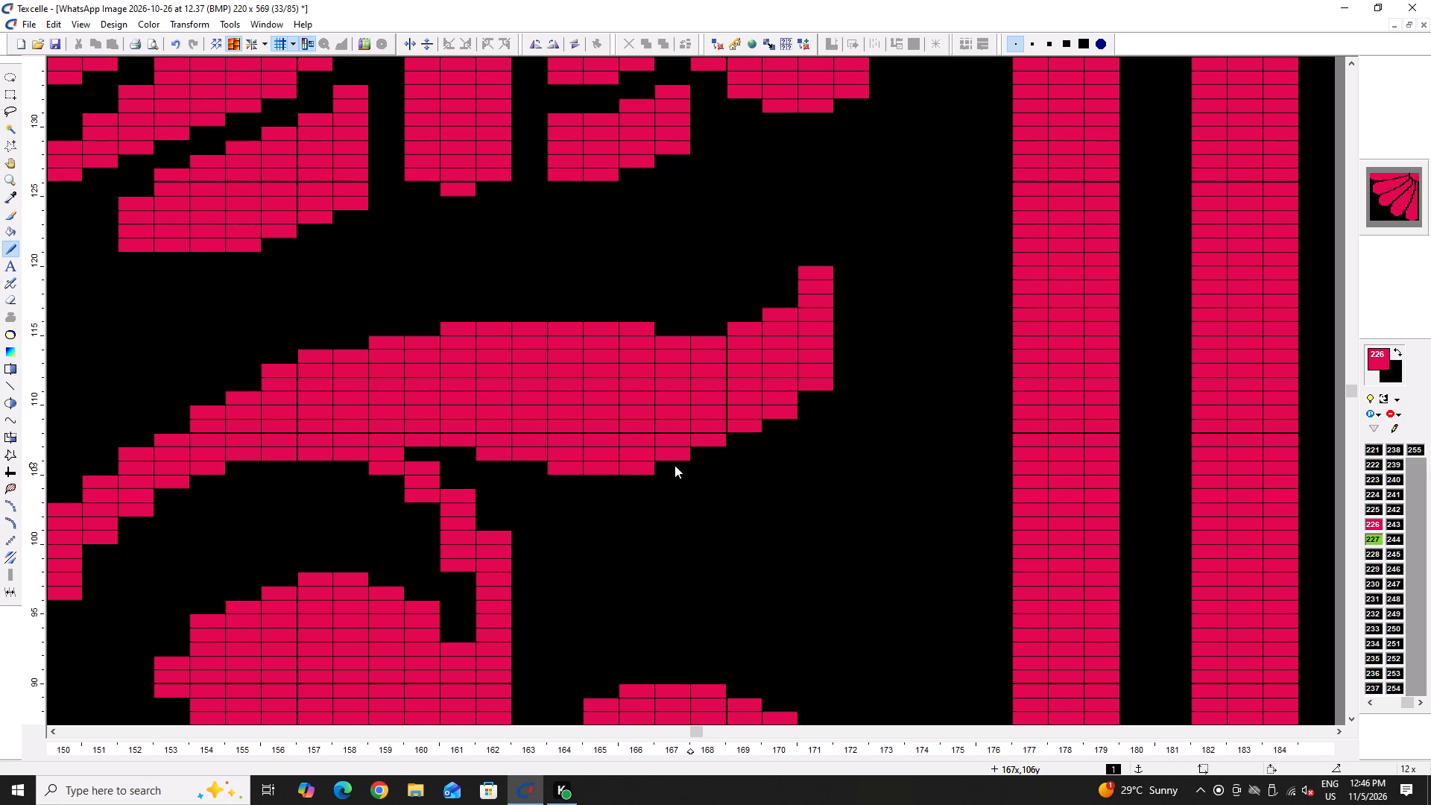
right_click(649, 467)
click(537, 467)
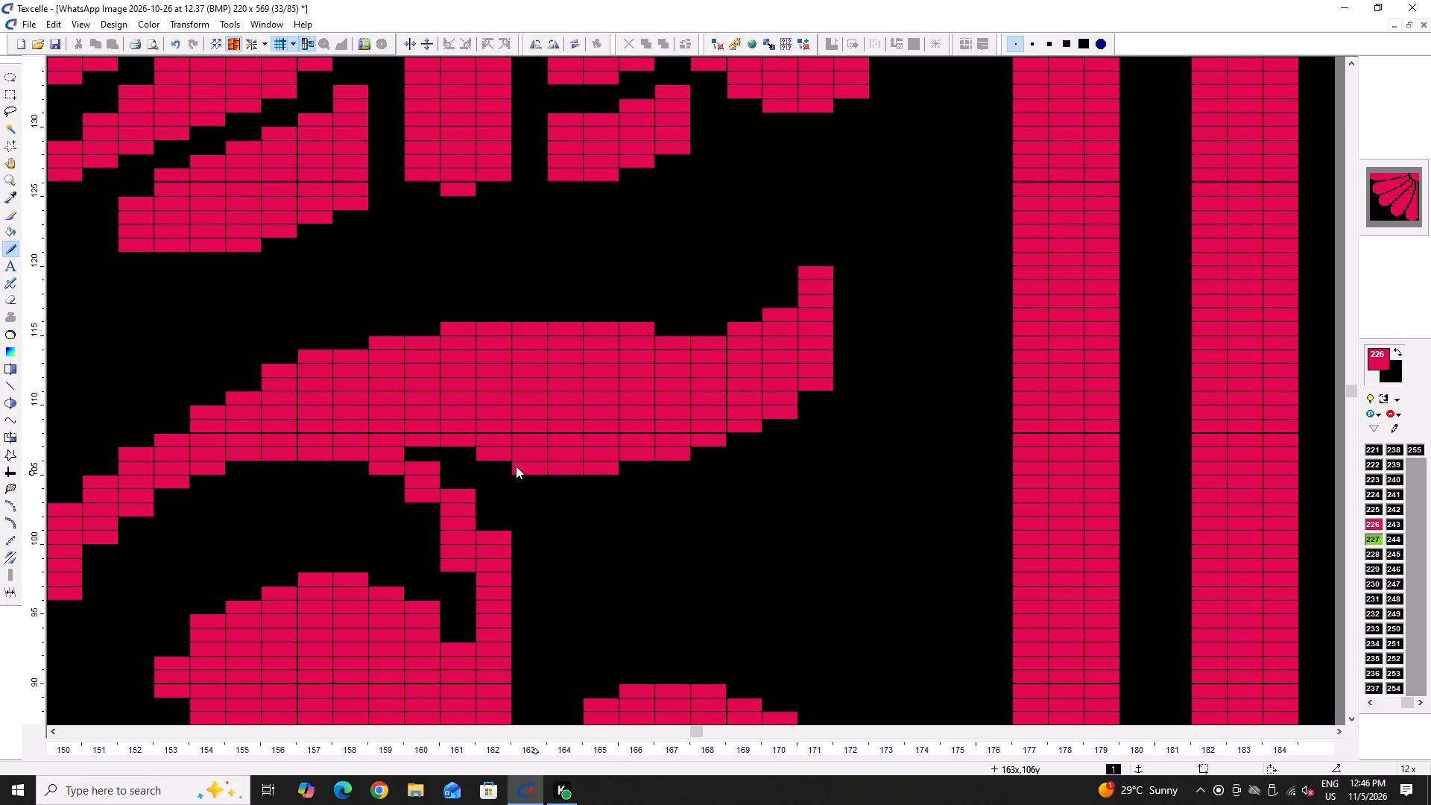
Paint colour 226 at columns 161 and 162 above the gap, and along the curling stem's inner edge at columns 158–160.
click(467, 452)
click(464, 446)
click(500, 461)
click(356, 467)
click(387, 481)
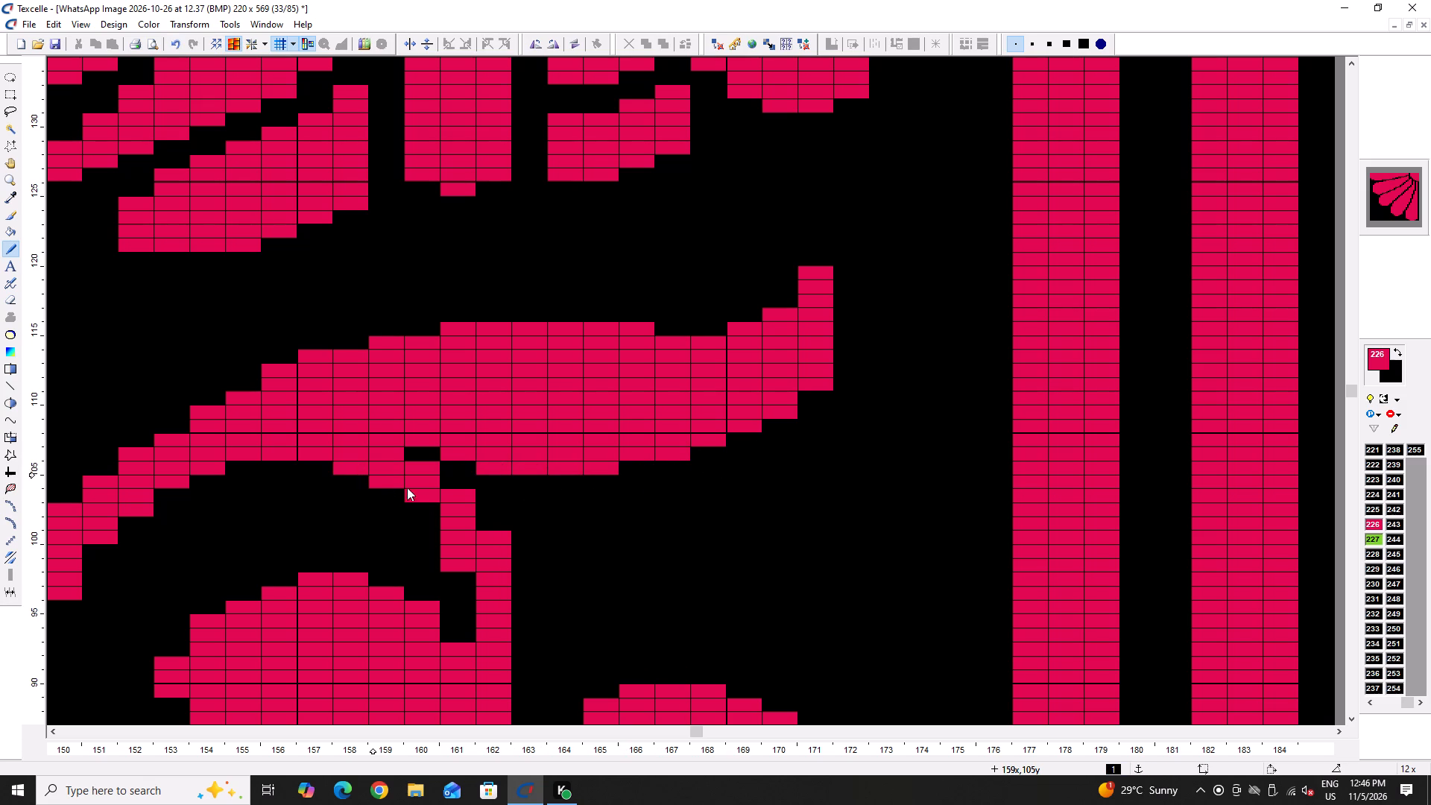
click(433, 508)
Smooth the stem's outer edge, blacking out column 148 at row 96 and painting 226 at column 153 row 109, 154 row 111, 155 row 112.
ctrl+scroll(289, 490, down, 5)
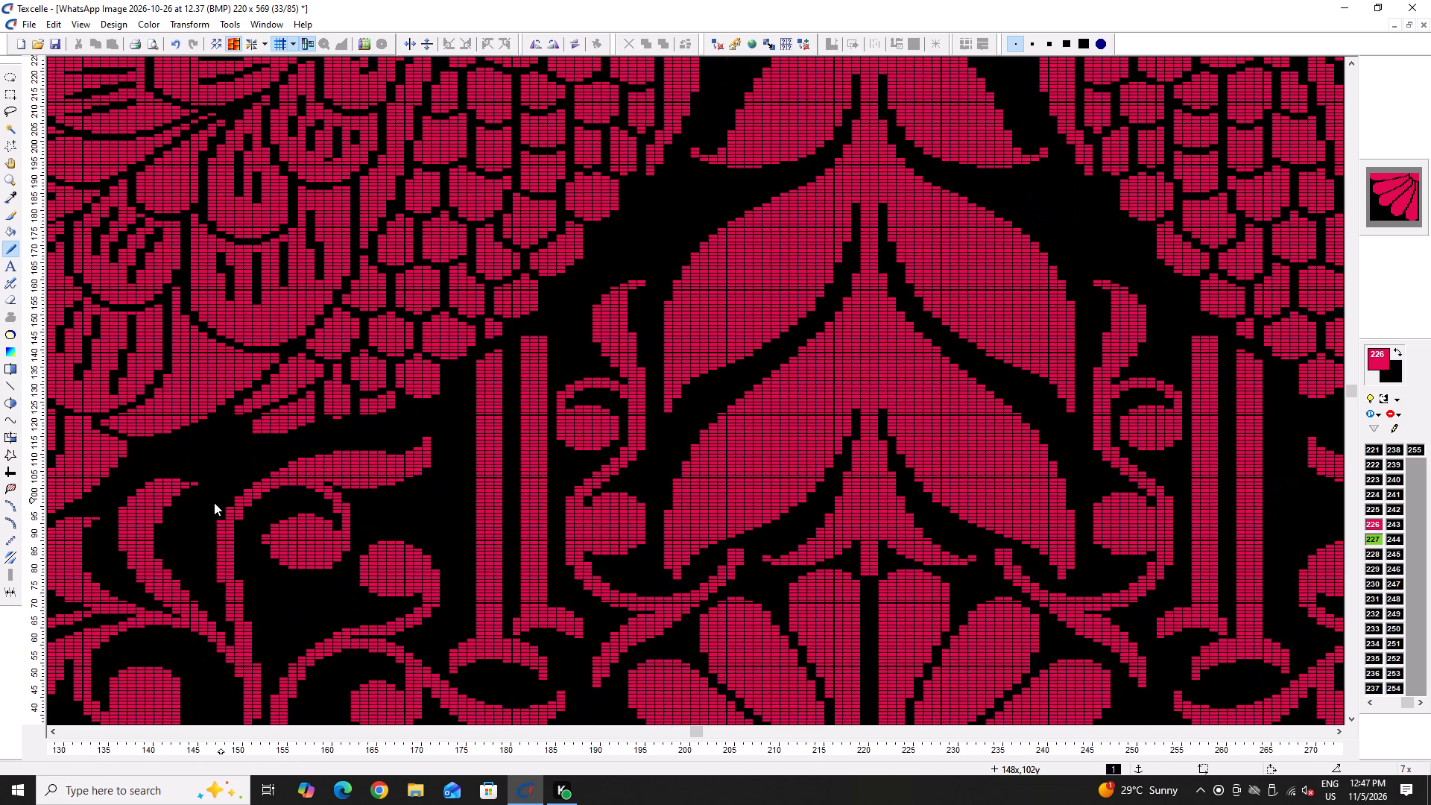
ctrl+scroll(211, 511, up, 5)
right_click(254, 514)
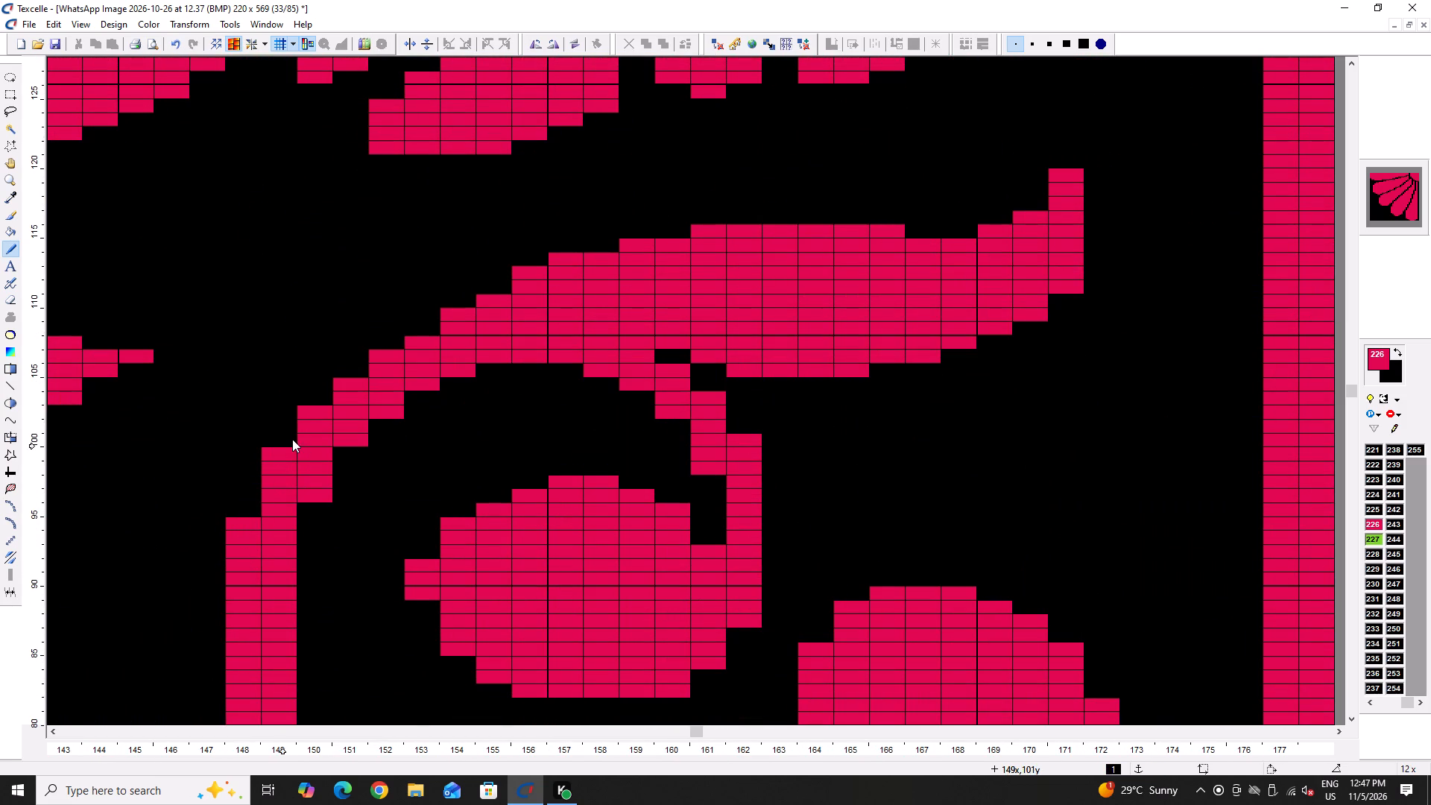
ctrl+scroll(287, 439, down, 5)
ctrl+scroll(307, 422, up, 6)
click(378, 400)
double_click(415, 370)
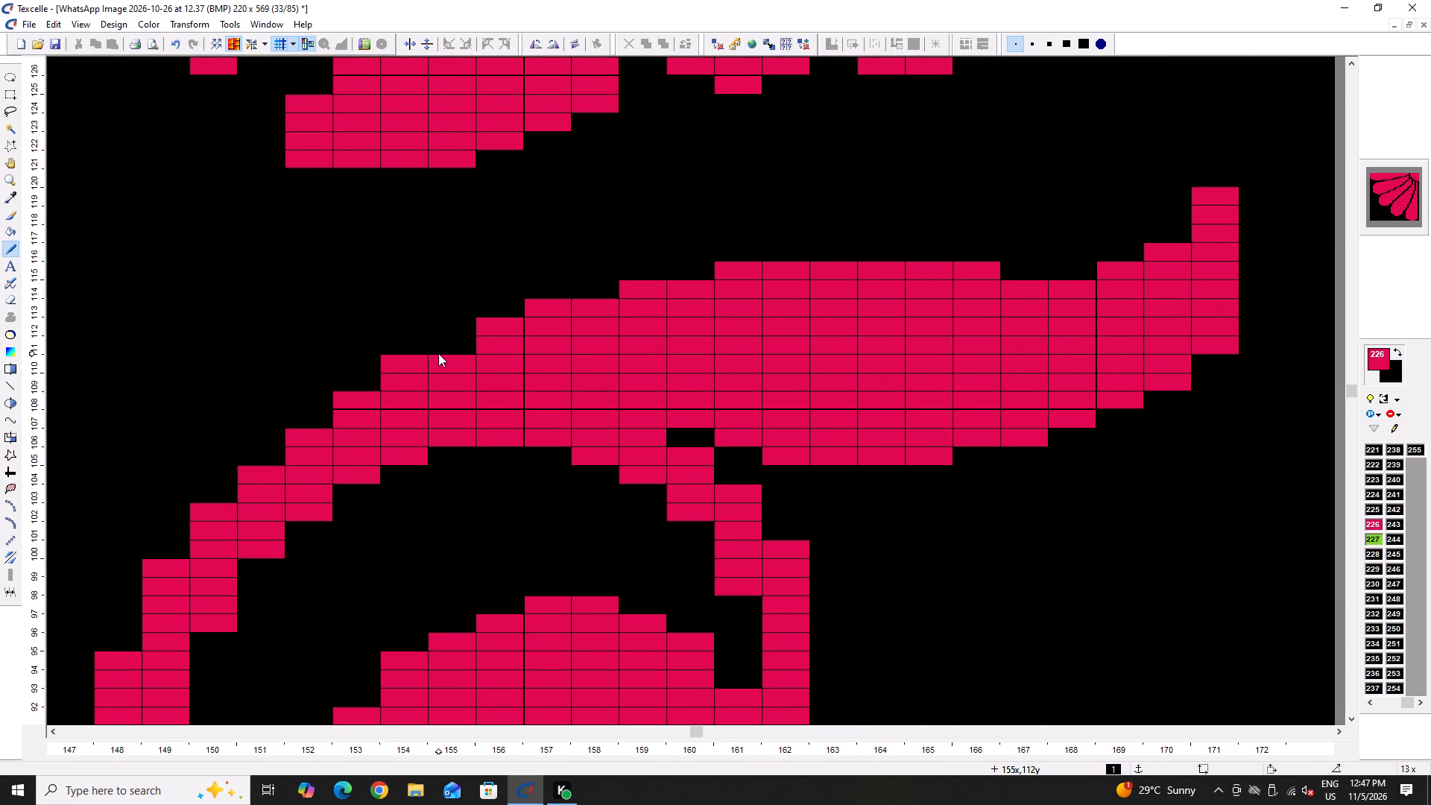
click(438, 353)
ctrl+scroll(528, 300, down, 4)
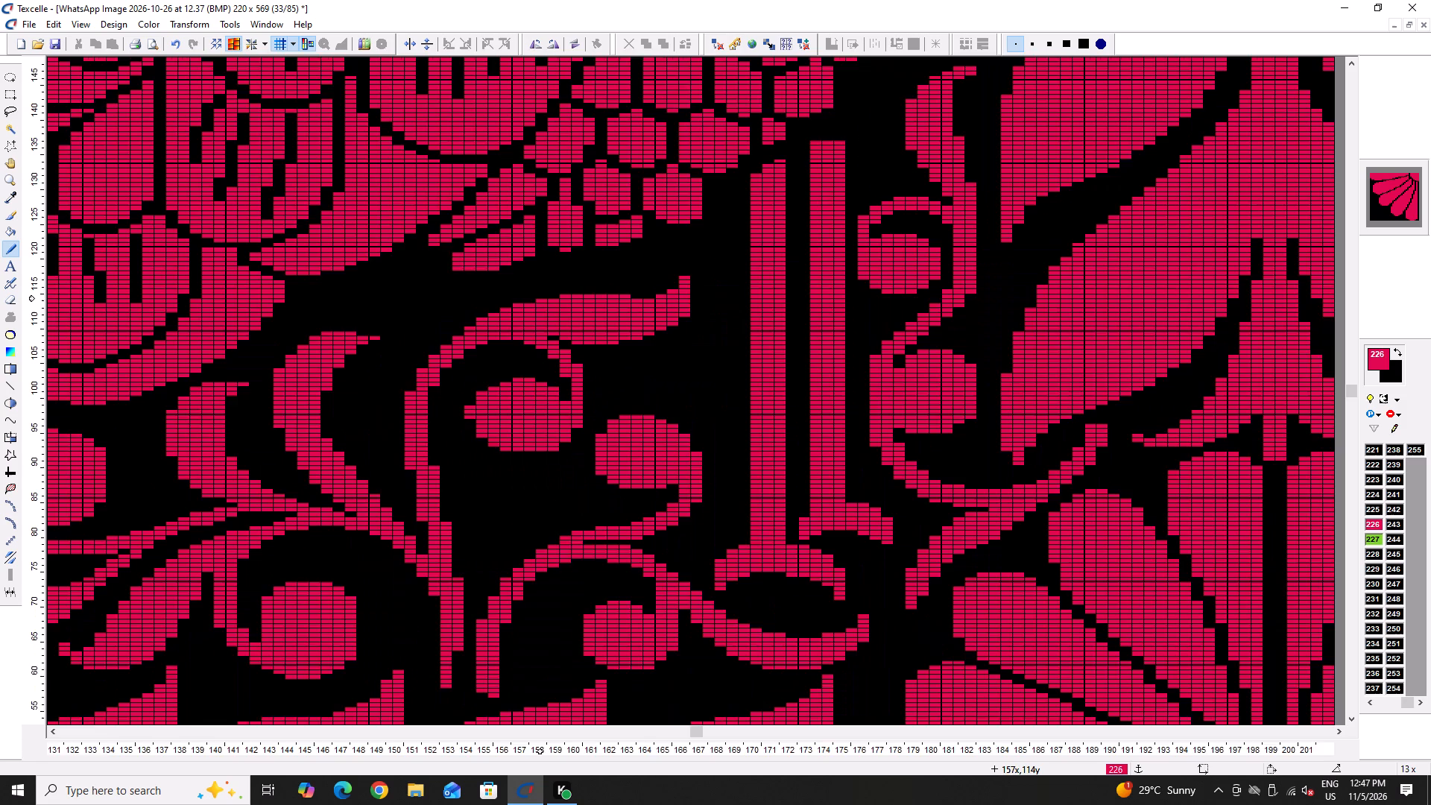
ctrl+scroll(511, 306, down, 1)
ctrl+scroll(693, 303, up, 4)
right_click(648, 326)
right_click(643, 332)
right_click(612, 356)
Remove the nub from the round bulb's outer side with black at column 153, and black out row 95 at column 154.
ctrl+scroll(530, 353, down, 7)
ctrl+scroll(474, 393, up, 6)
right_drag(399, 348, 402, 407)
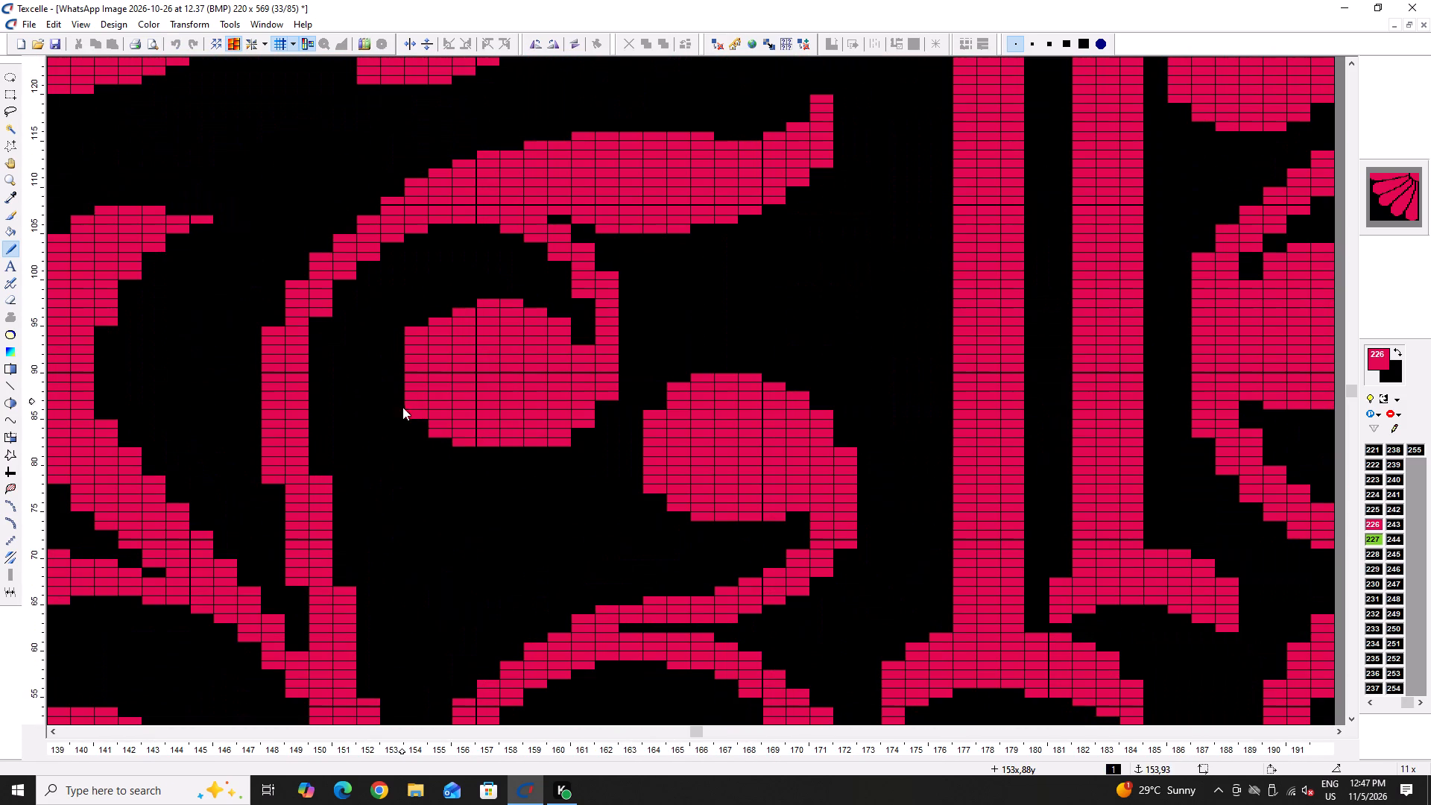
right_drag(402, 407, 402, 401)
ctrl+scroll(442, 362, up, 2)
right_click(408, 306)
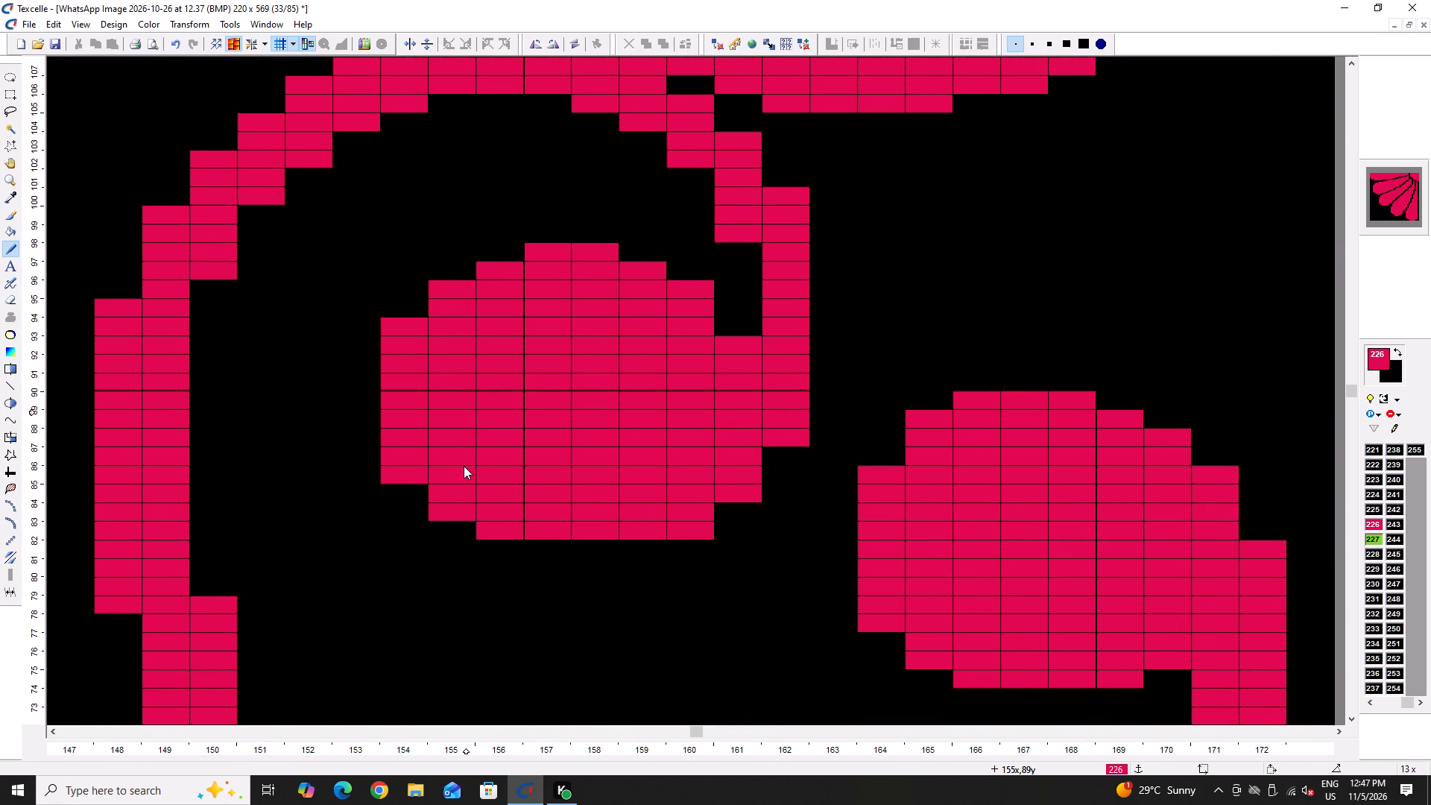
Save the cleaned-up pattern.
ctrl+scroll(454, 341, down, 5)
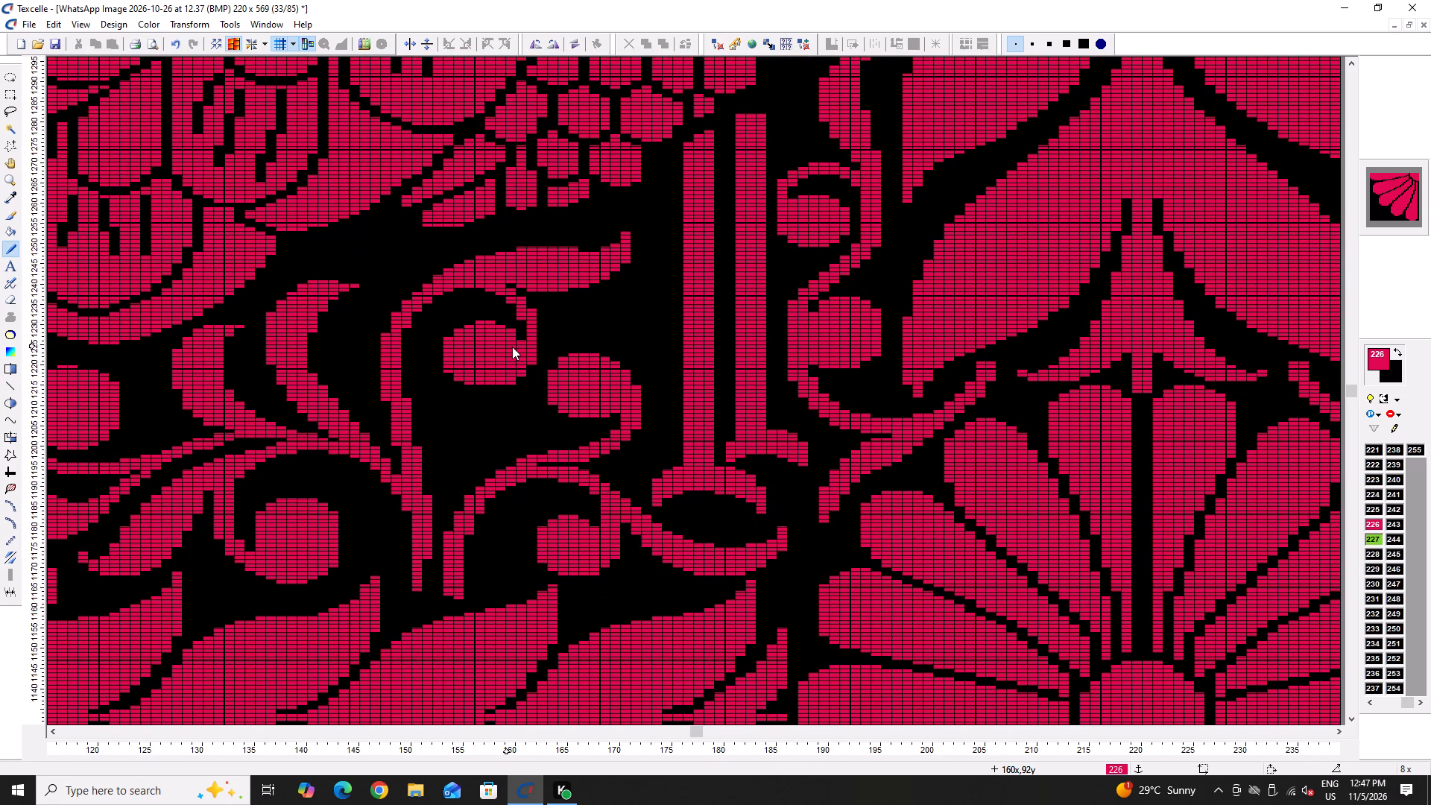
key(ctrl+s)
key(ctrl+s)
key(ctrl+s)
key(ctrl+s)
Round the top of the bulb at columns 113–122 with black: row 87 at columns 117–118, 86 at 120, 85 at 121, 83 at 122.
ctrl+scroll(410, 449, down, 2)
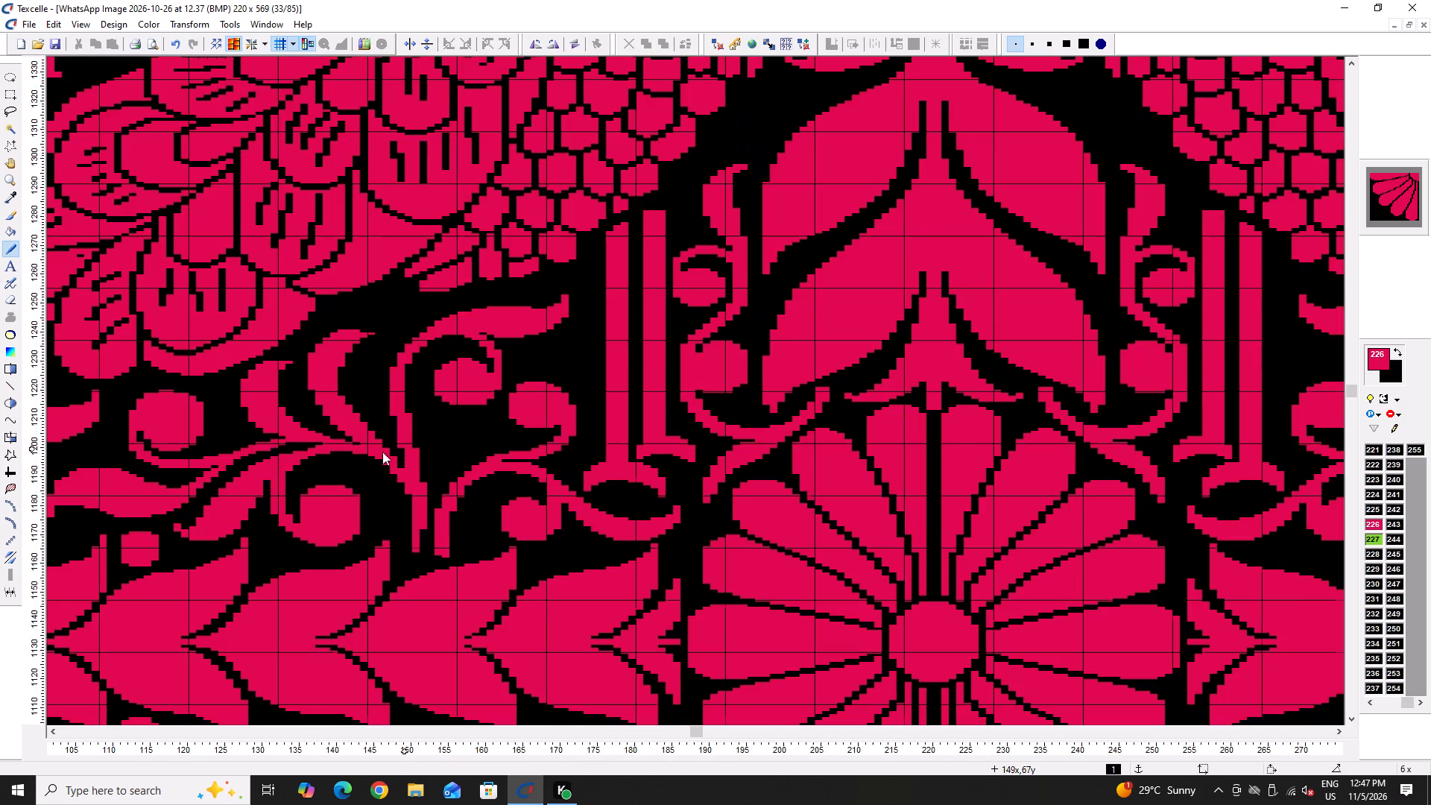
ctrl+scroll(116, 461, up, 5)
right_click(170, 270)
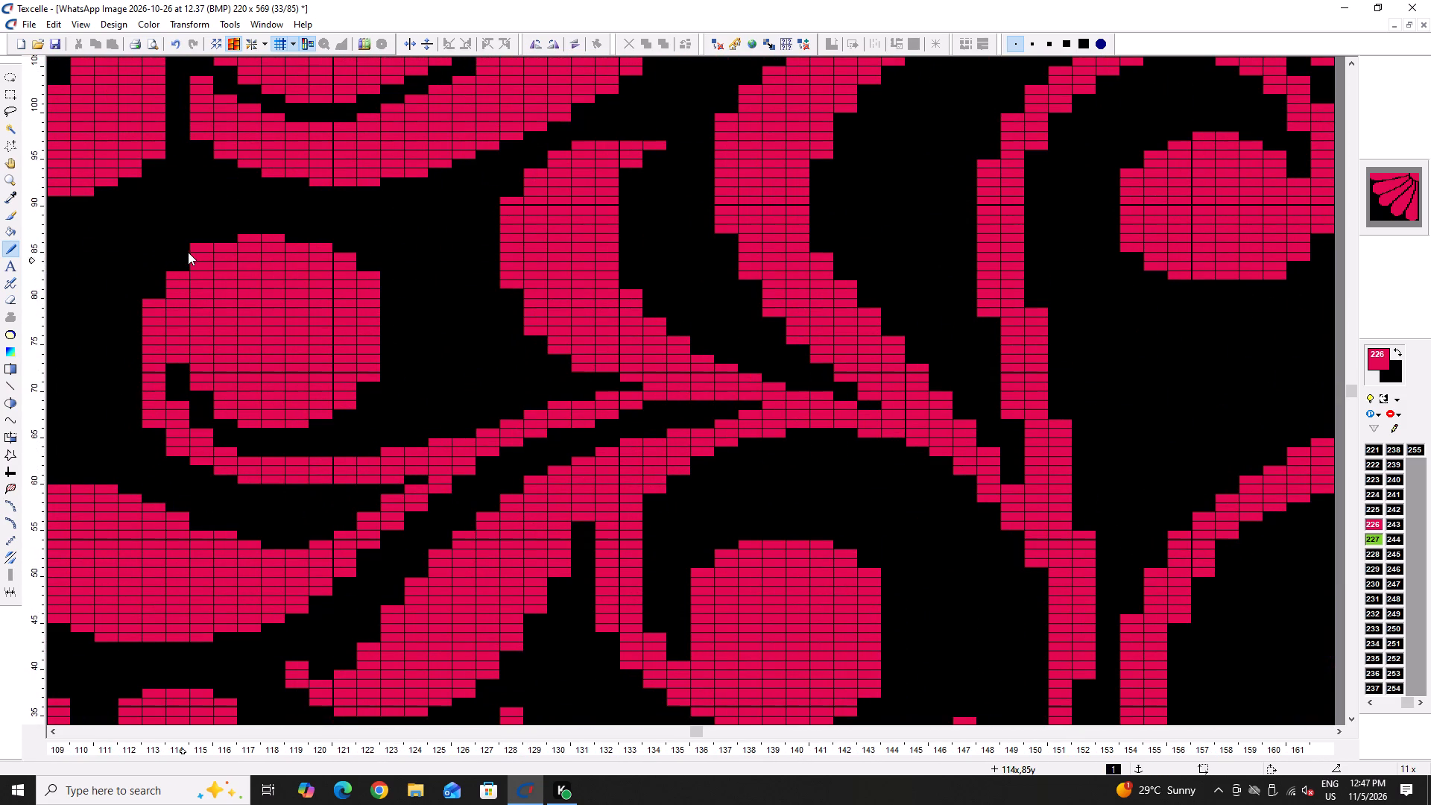
right_click(193, 248)
right_drag(237, 235, 283, 238)
right_click(326, 241)
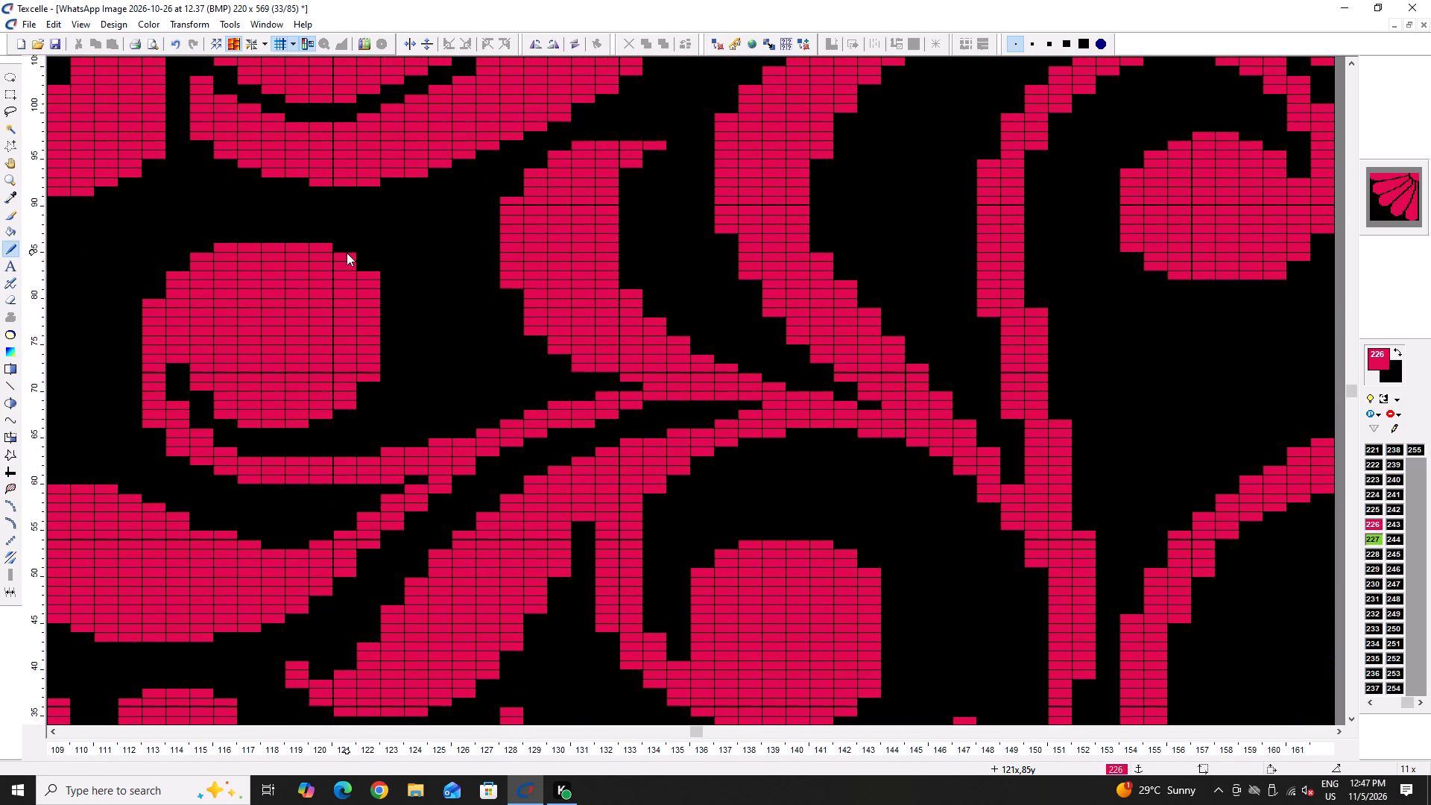
right_click(333, 244)
right_click(333, 244)
right_click(347, 254)
right_click(318, 243)
right_click(368, 281)
right_click(370, 277)
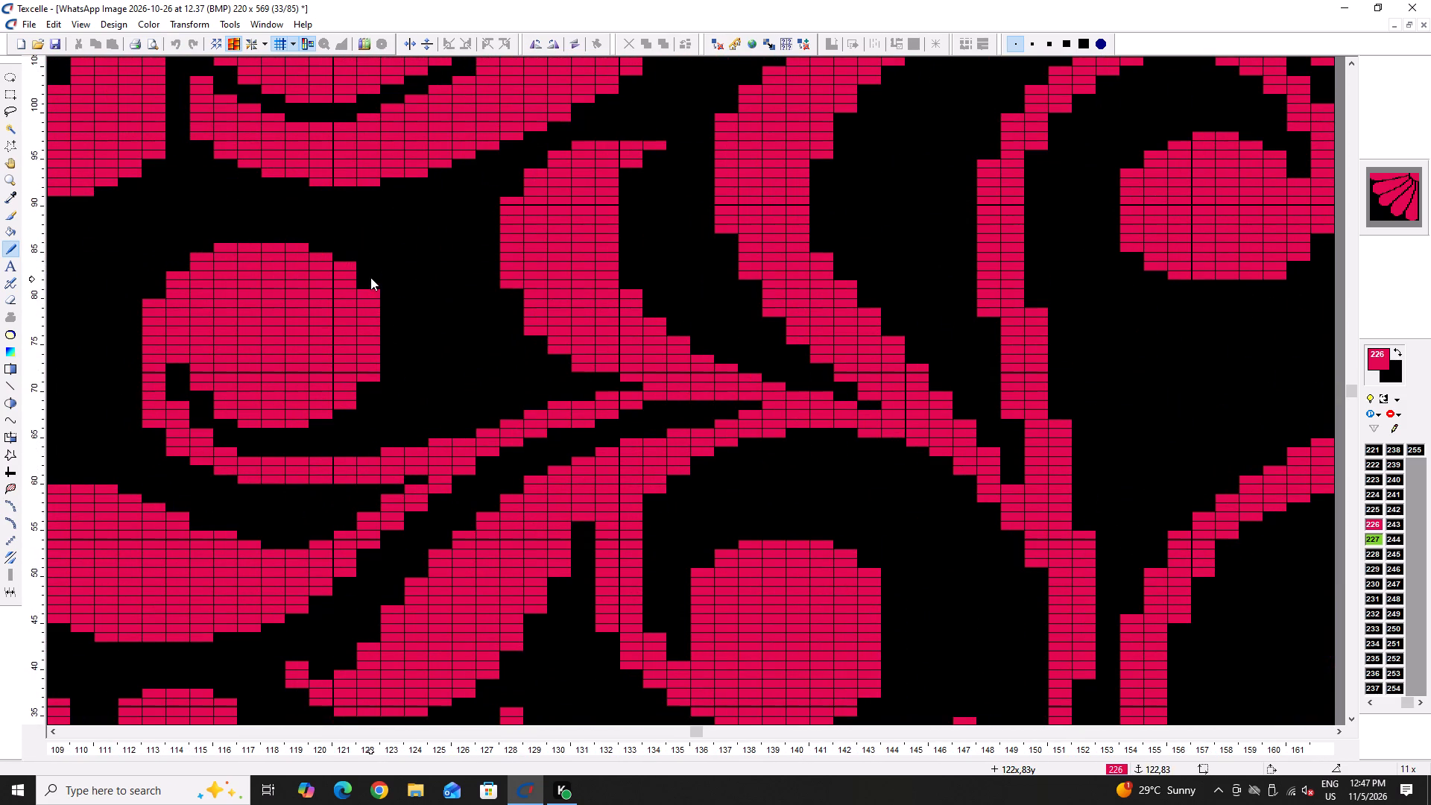
click(369, 285)
Round the bulb's other shoulder with black: row 86 at column 116, 85 at 115, 83 at 114 and rows 80–81 at 113.
right_click(202, 253)
right_click(230, 246)
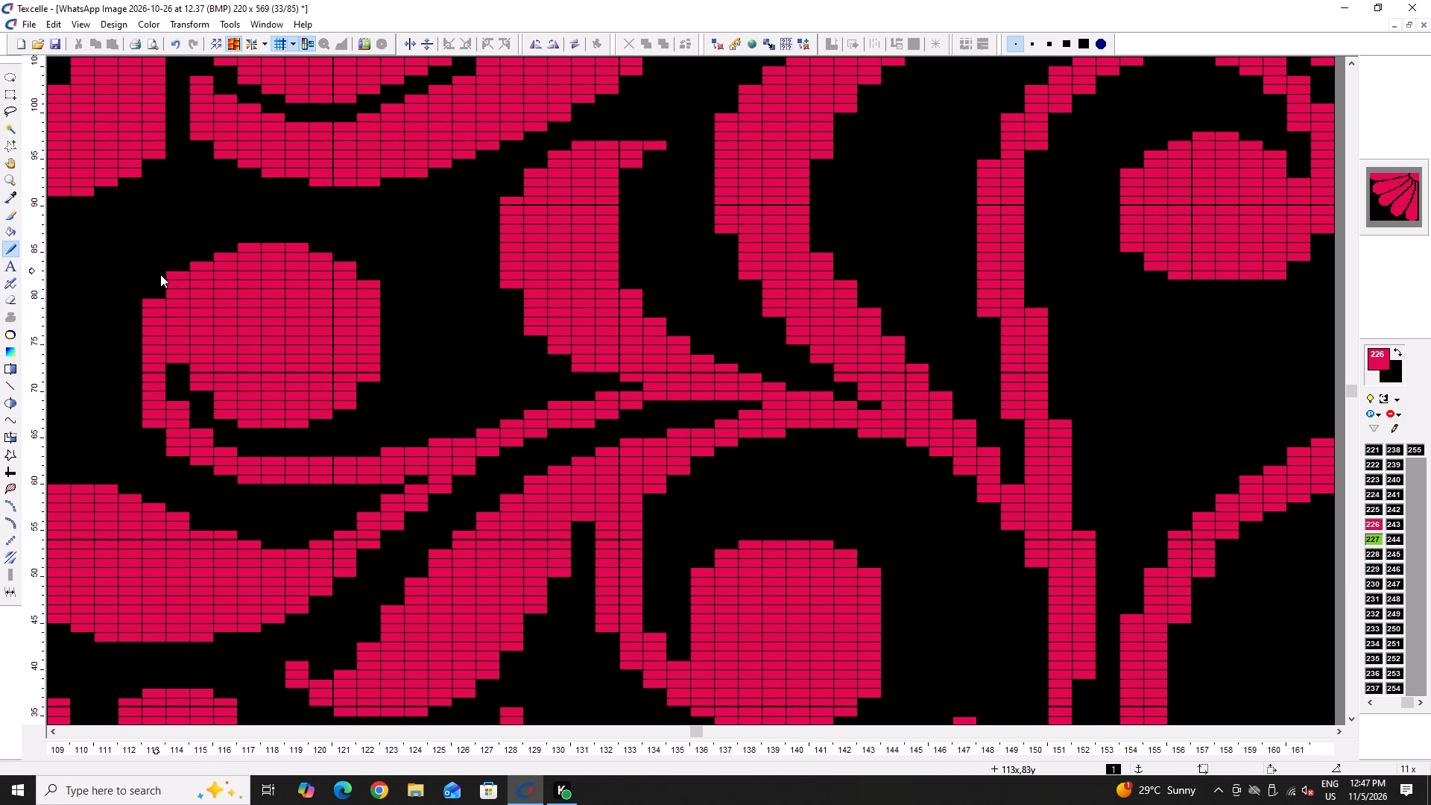
right_click(172, 274)
right_click(152, 297)
right_click(154, 303)
Trim the outer edge of the curl beneath the bulb with black: column 113 rows 67–68, 114 rows 64–65, 115 row 63, 116 row 62, 117 row 61.
ctrl+scroll(151, 448, up, 2)
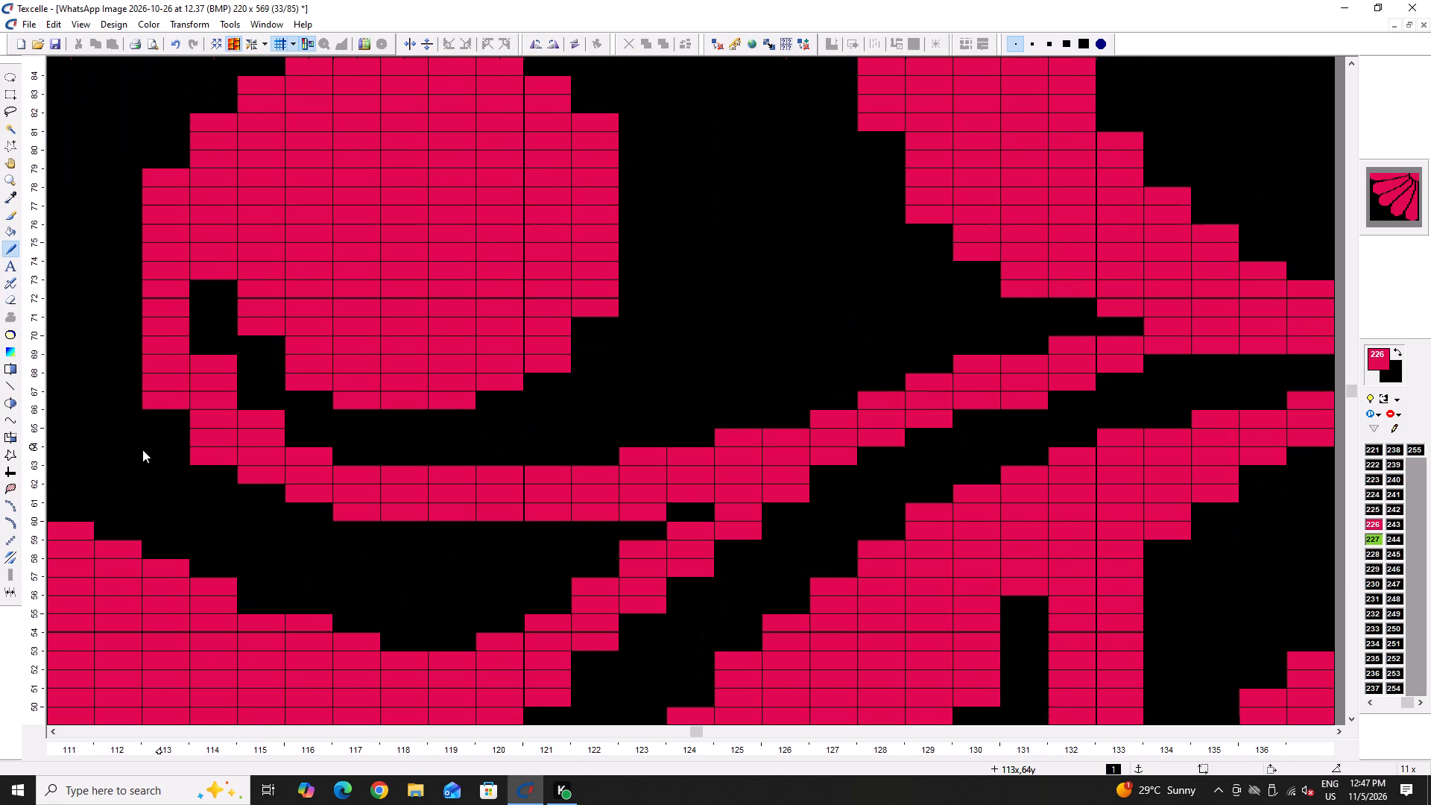
ctrl+scroll(142, 449, up, 1)
right_click(154, 395)
right_click(156, 381)
right_drag(189, 443, 195, 448)
click(208, 435)
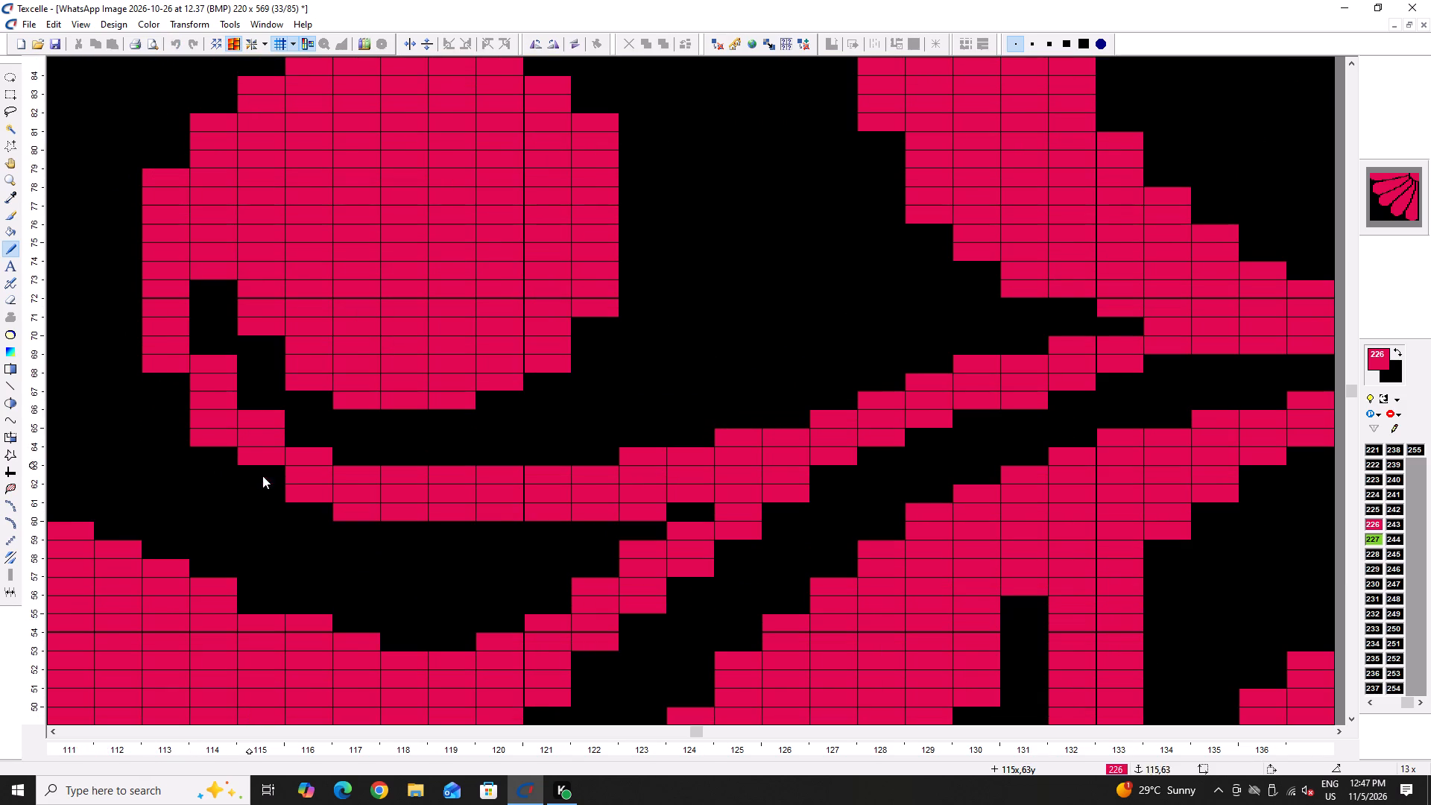
right_click(262, 476)
right_click(301, 502)
right_click(338, 514)
right_click(205, 444)
Refill the curl's outer edge in 226 at column 113 row 68, 114 row 65, 115 row 63, 116 row 62 and 117 row 61.
ctrl+scroll(201, 441, down, 5)
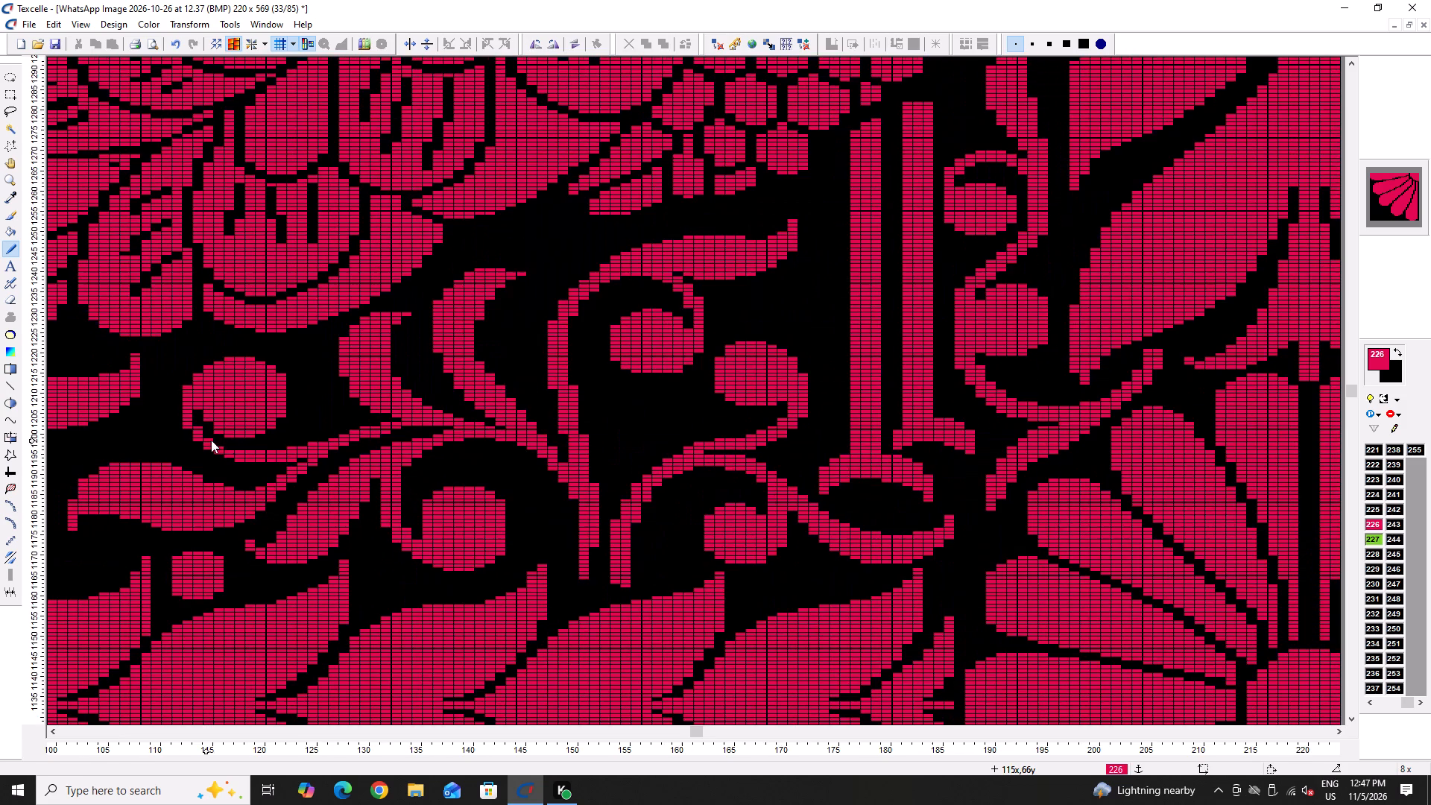
ctrl+scroll(183, 441, up, 5)
triple_click(174, 370)
click(174, 380)
click(212, 435)
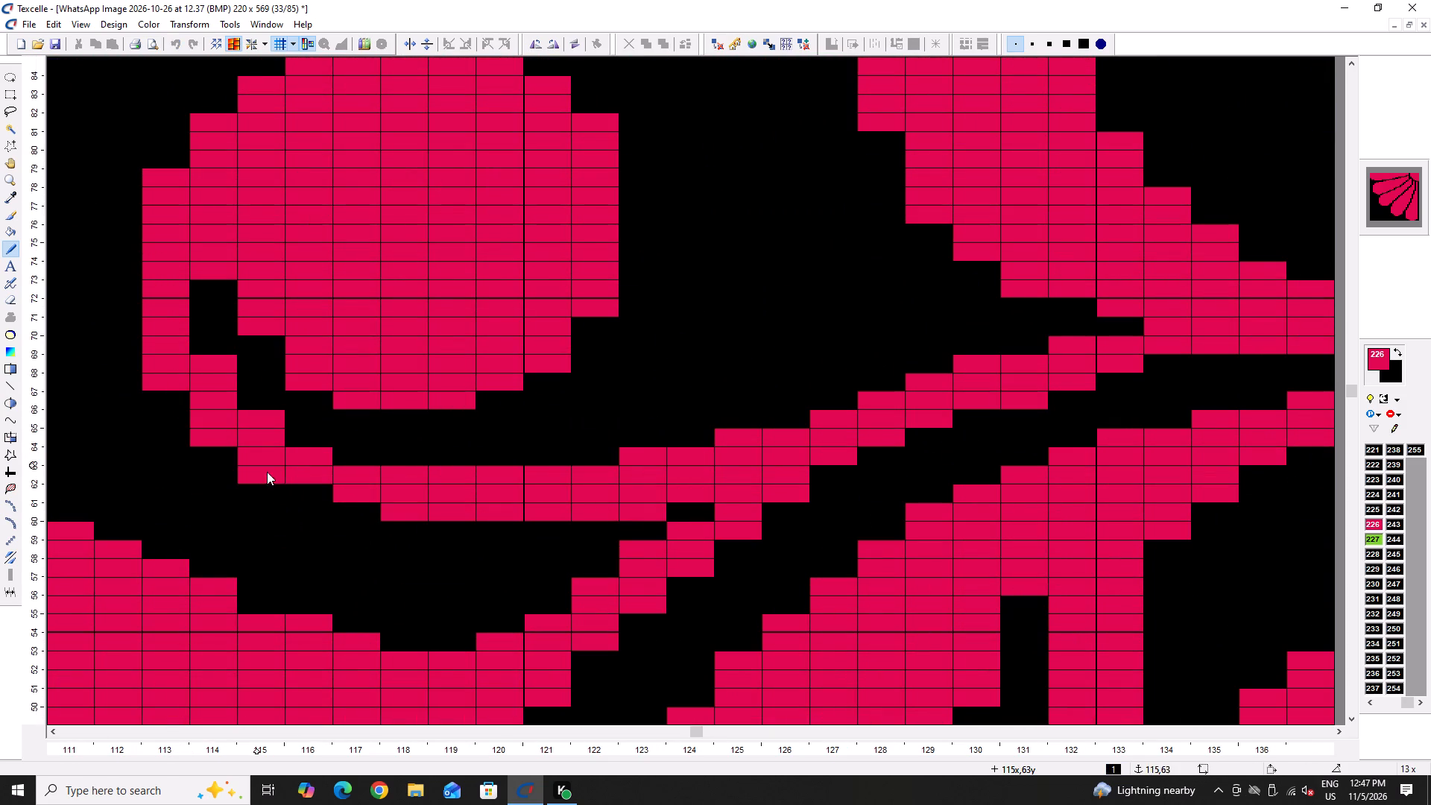
double_click(267, 472)
click(311, 495)
double_click(370, 511)
Raise the stem's upper edge in 226: column 122 row 64, 124 row 65, 126–129 rows 66–69 in steps, and 131 row 70.
ctrl+scroll(282, 480, down, 2)
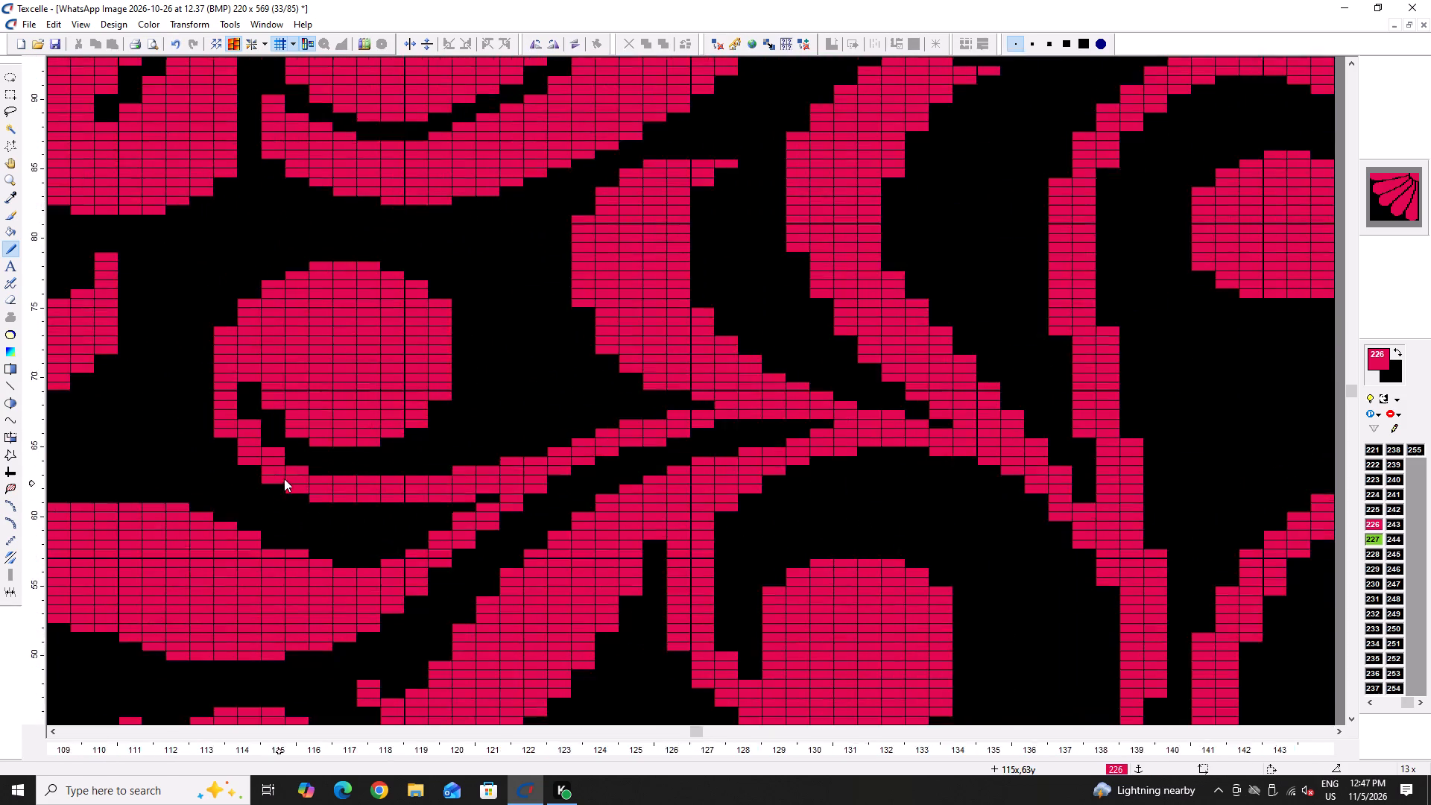
ctrl+scroll(284, 479, down, 2)
ctrl+scroll(407, 473, up, 4)
click(254, 487)
click(263, 468)
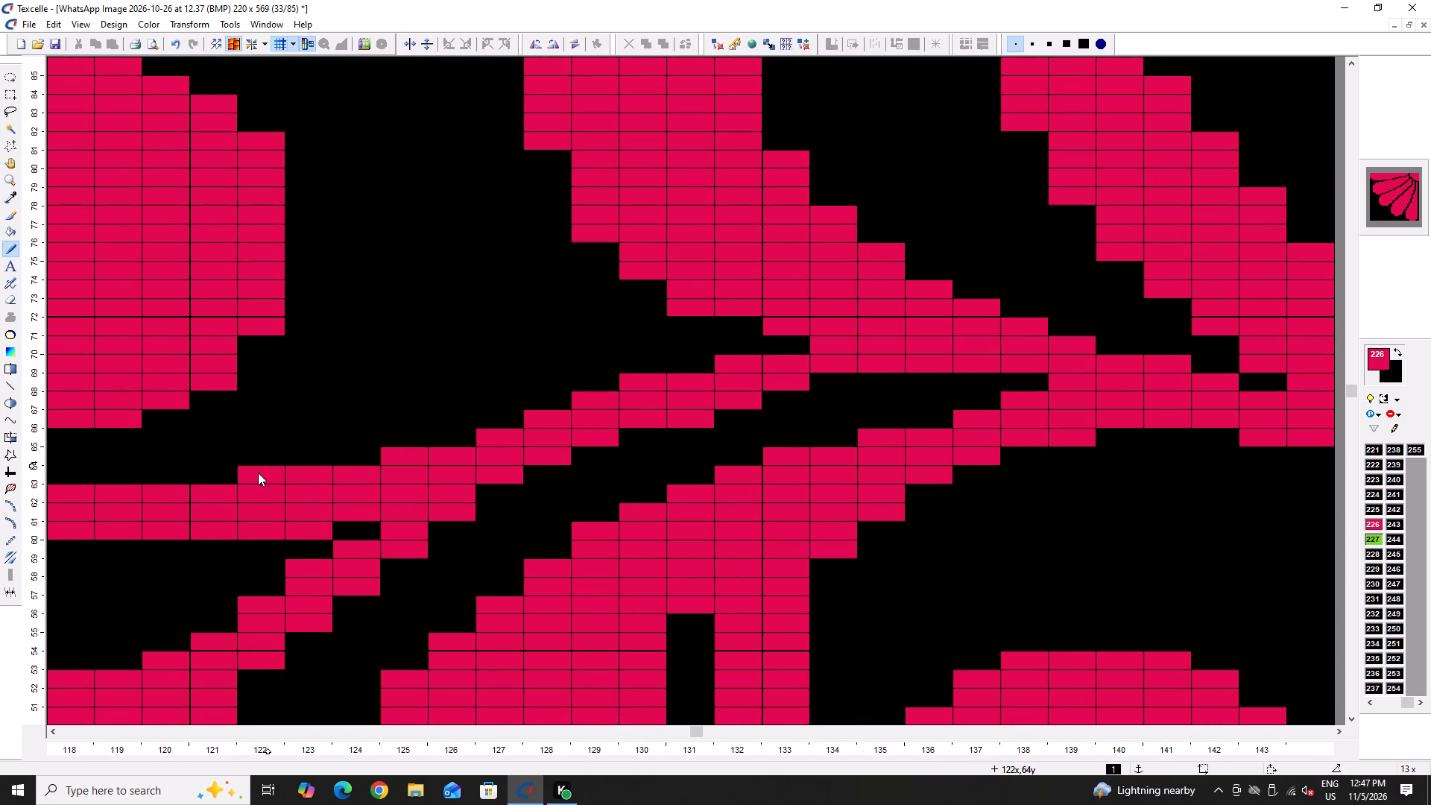
triple_click(350, 456)
double_click(350, 456)
click(468, 438)
click(449, 441)
middle_click(514, 414)
double_click(514, 414)
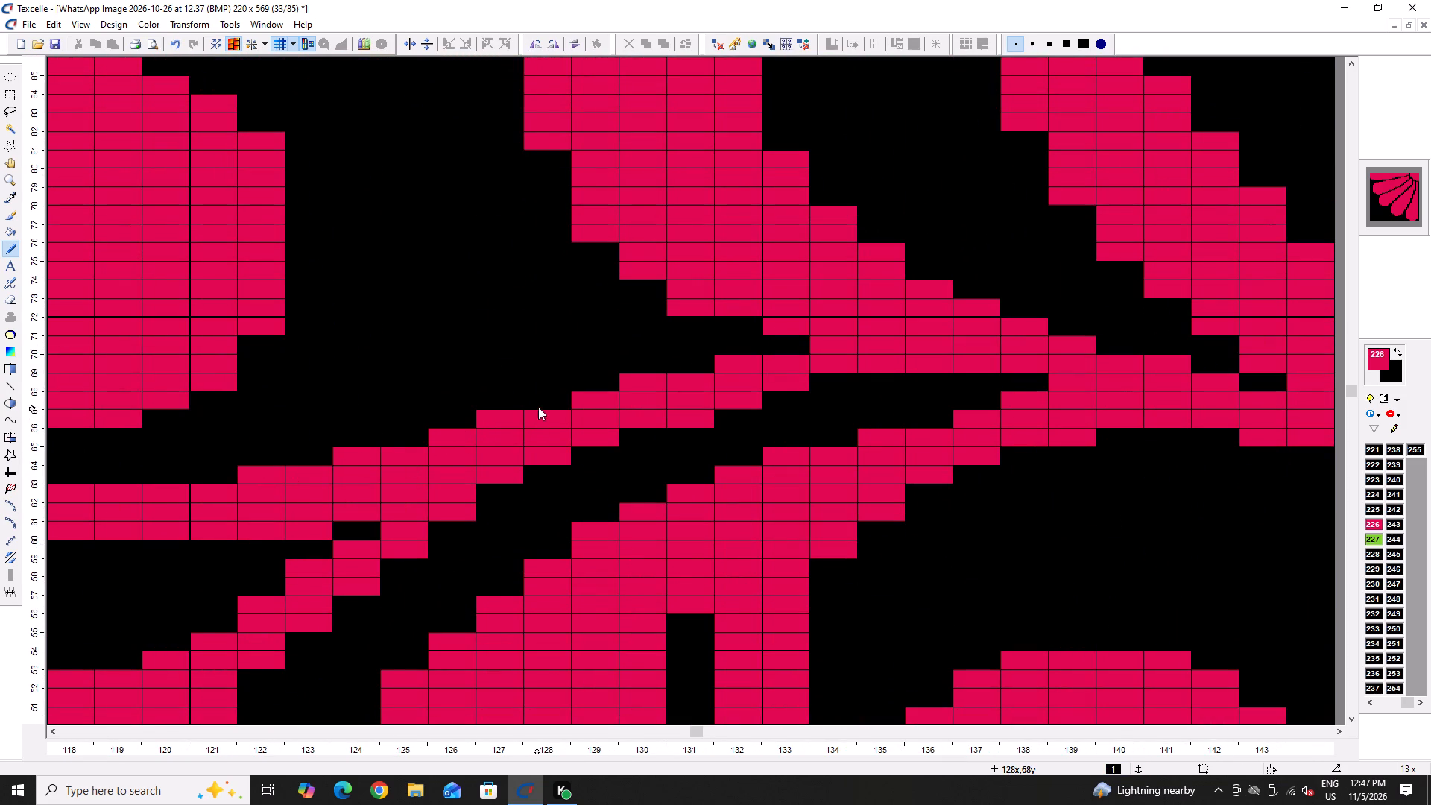
click(539, 406)
click(596, 388)
click(600, 388)
double_click(708, 364)
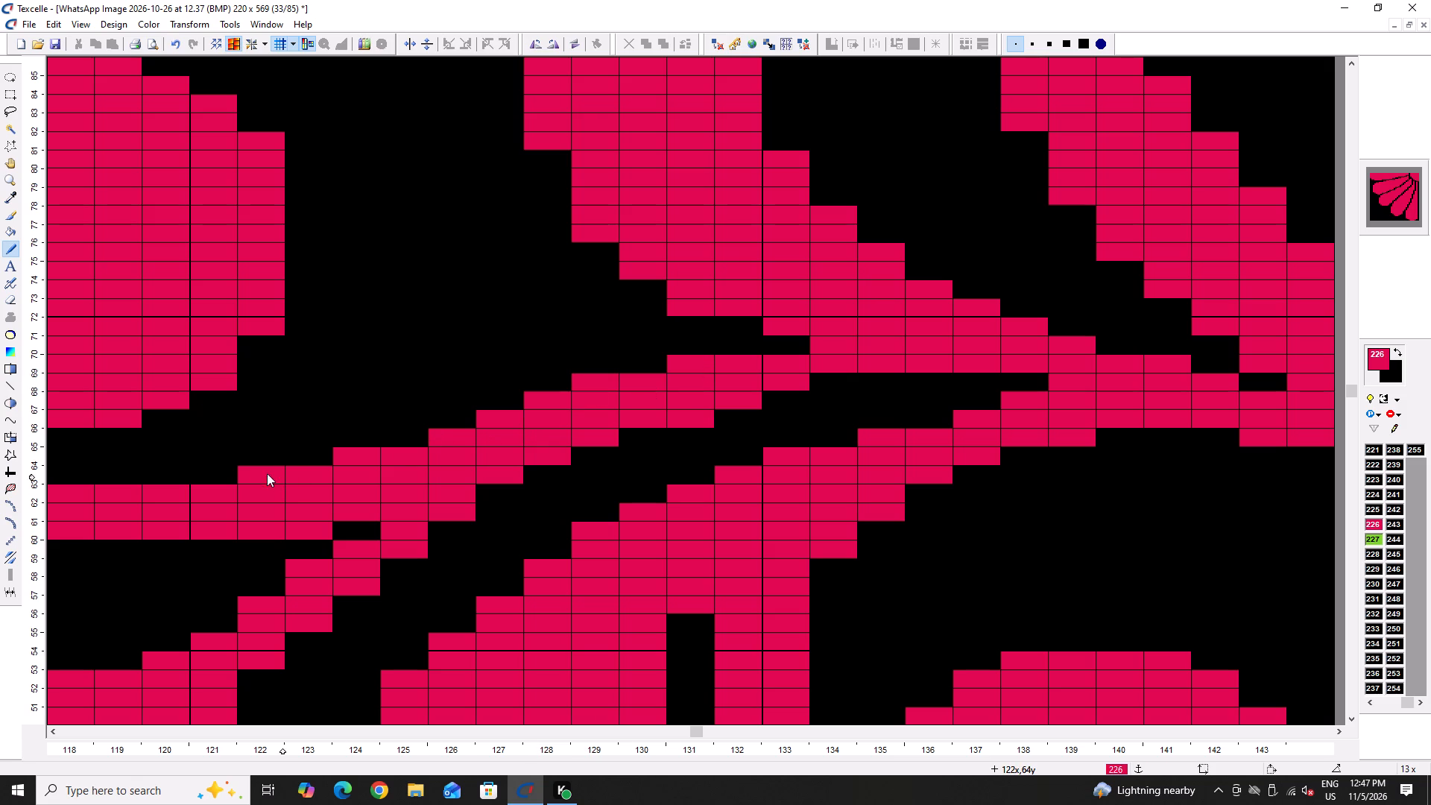
Even out the stem's upper steps in 226 at column 121 row 64, 123 row 65 and 125 row 66.
click(215, 472)
click(315, 458)
click(397, 443)
Correct the stem near its junction: black at column 129 row 69 and column 131 rows 70 and 67, and 226 at column 134 row 69.
ctrl+scroll(376, 434, down, 5)
ctrl+scroll(422, 423, up, 3)
right_click(420, 410)
right_click(420, 410)
right_click(449, 404)
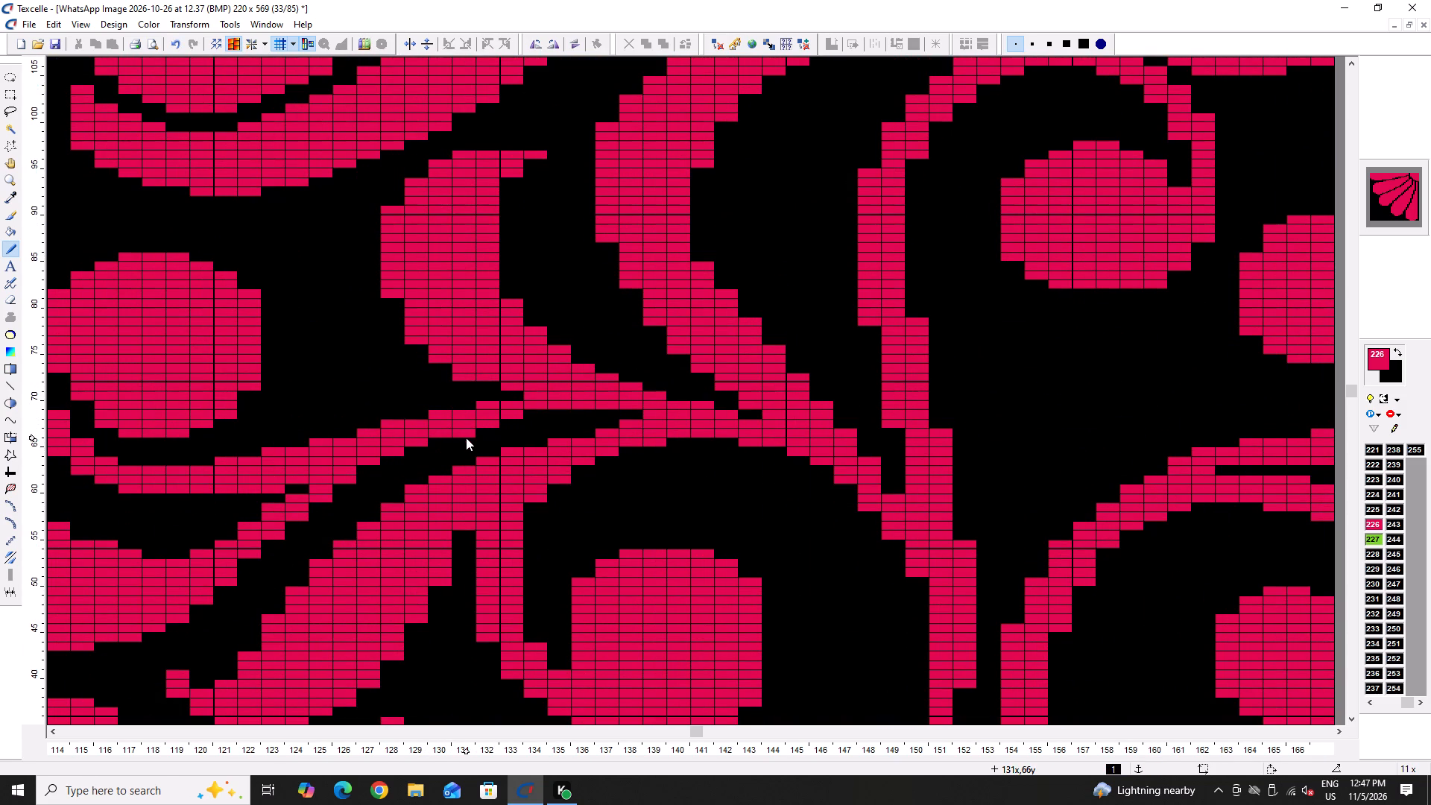
right_click(466, 438)
right_click(466, 433)
click(536, 416)
Round the leaf's outer shoulder with black: column 102 row 51, 103 rows 55–56, 104 row 57, 105 row 59, and row 60 at columns 106–107.
ctrl+scroll(426, 458, down, 5)
ctrl+scroll(286, 526, up, 5)
right_click(104, 457)
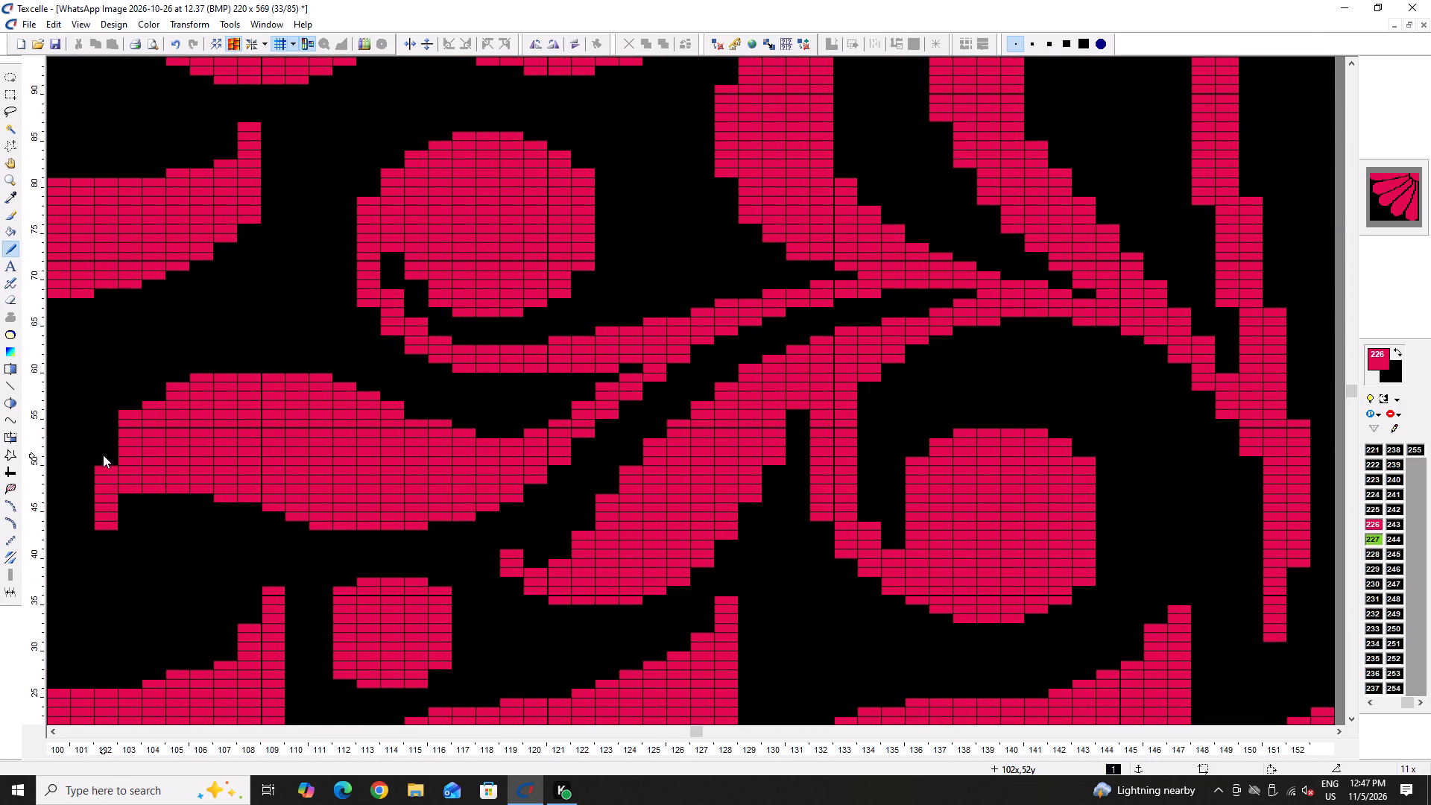
right_drag(128, 411, 121, 422)
right_click(146, 402)
right_click(148, 401)
right_click(150, 400)
right_drag(165, 388, 176, 383)
right_drag(196, 376, 196, 376)
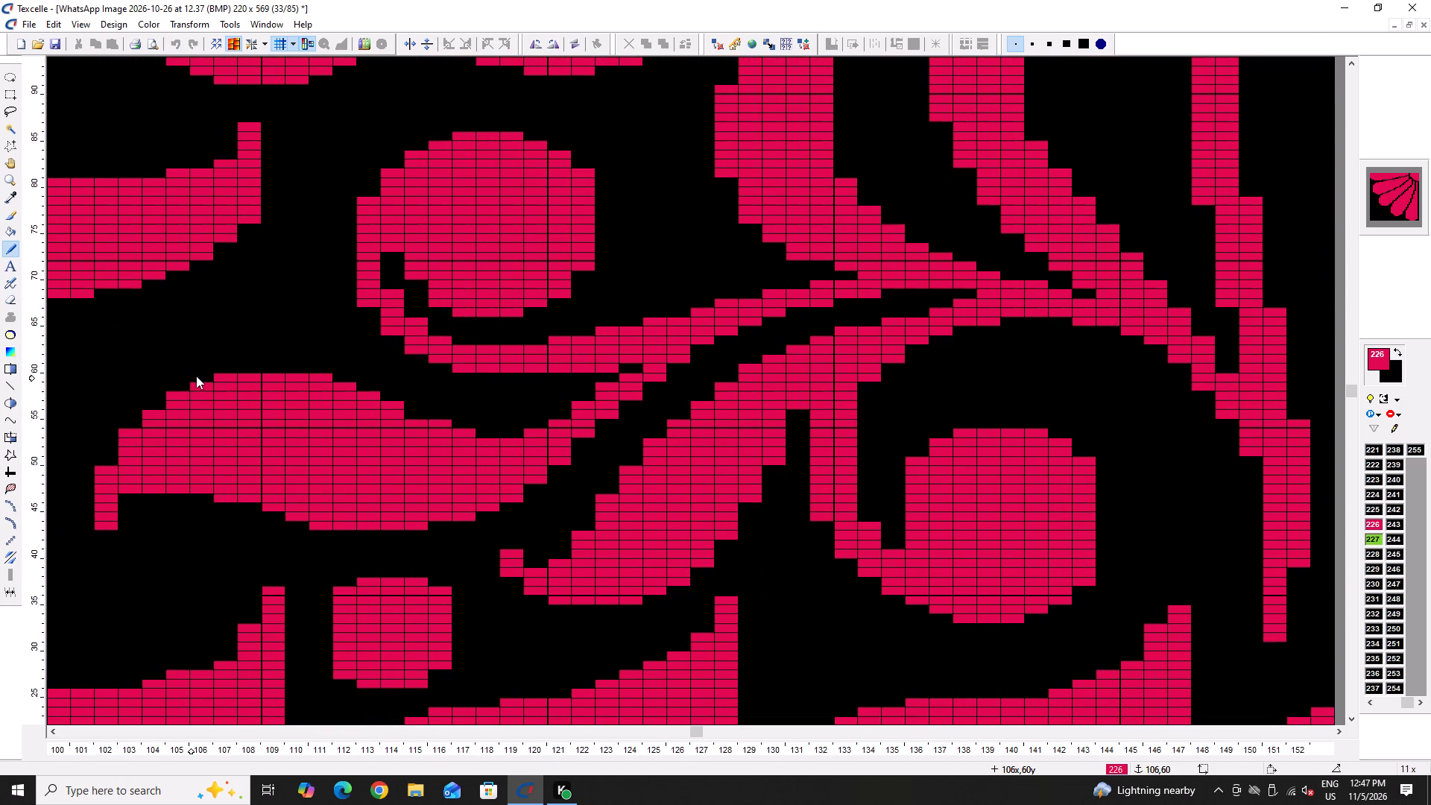
right_drag(196, 376, 203, 376)
right_click(215, 376)
Step the leaf's upper outline down with black: column 103 row 54, 104 row 56, 105 row 58, 106 row 59 and 108 row 60.
ctrl+scroll(111, 428, up, 1)
right_click(128, 429)
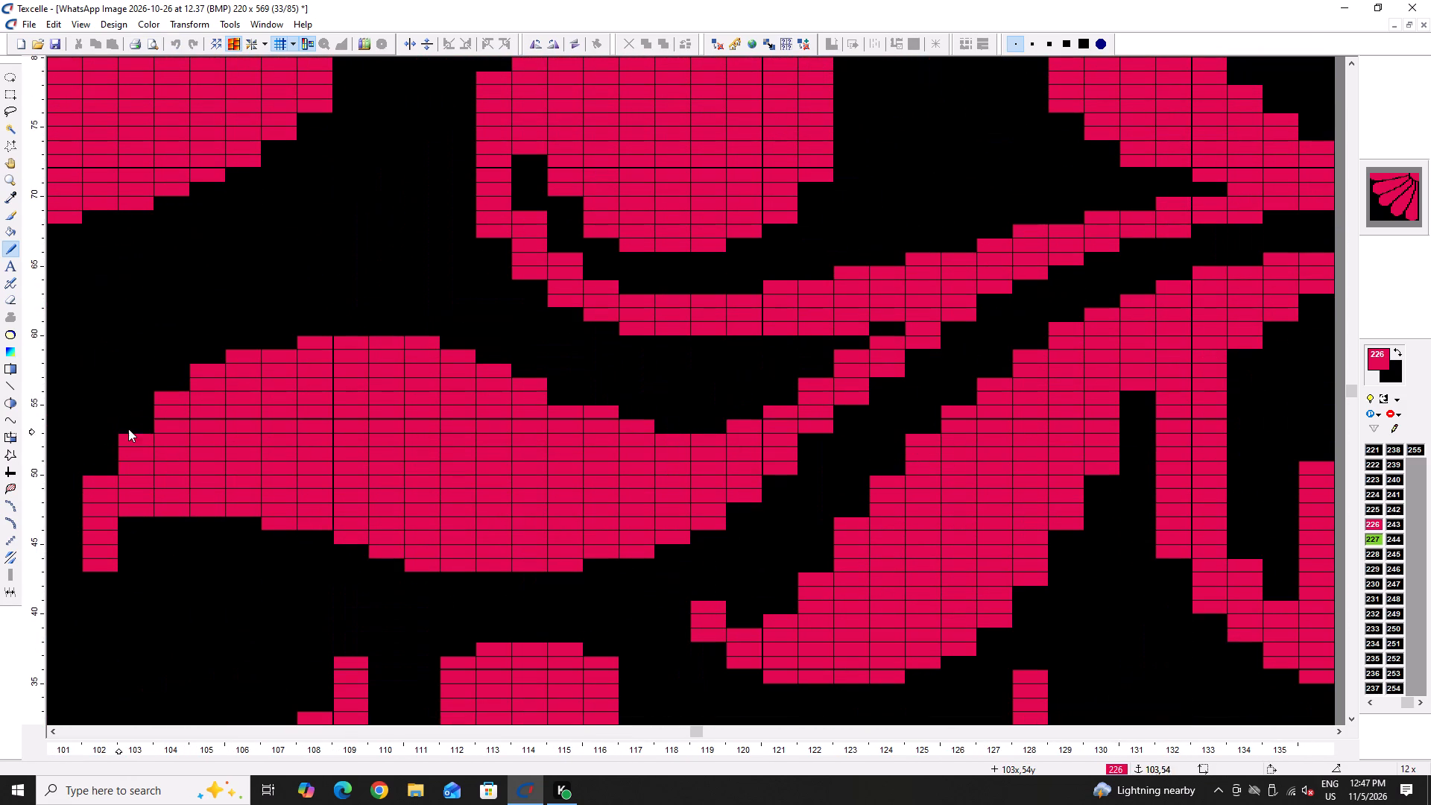
right_click(129, 428)
right_click(168, 399)
right_click(198, 376)
right_click(232, 359)
right_click(236, 357)
right_click(302, 333)
right_click(314, 335)
right_click(314, 335)
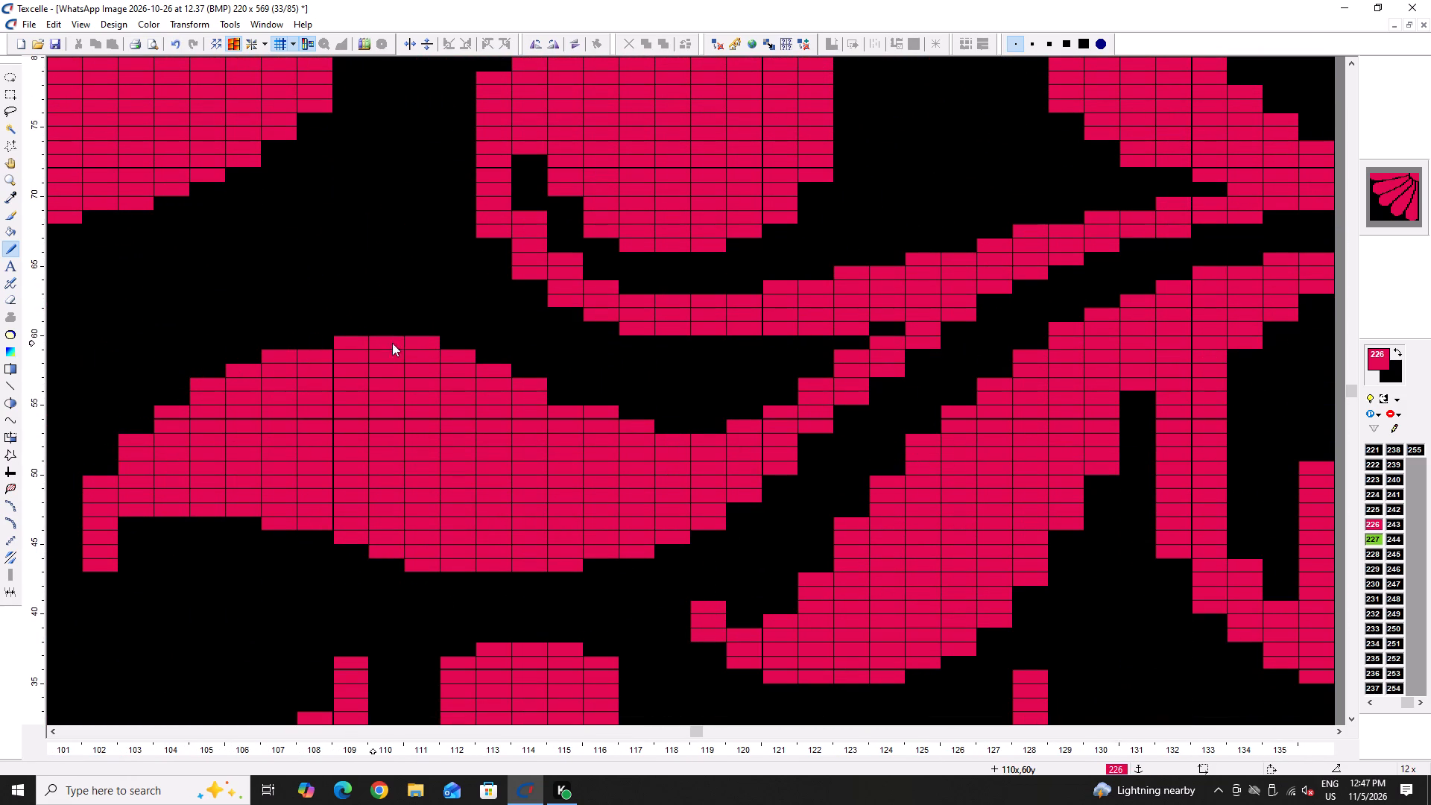
Flatten the leaf's crest with black: row 60 at columns 109–111 and row 59 at columns 107 and 112.
right_click(436, 343)
right_click(434, 344)
right_drag(400, 343, 367, 344)
right_click(366, 344)
right_click(262, 362)
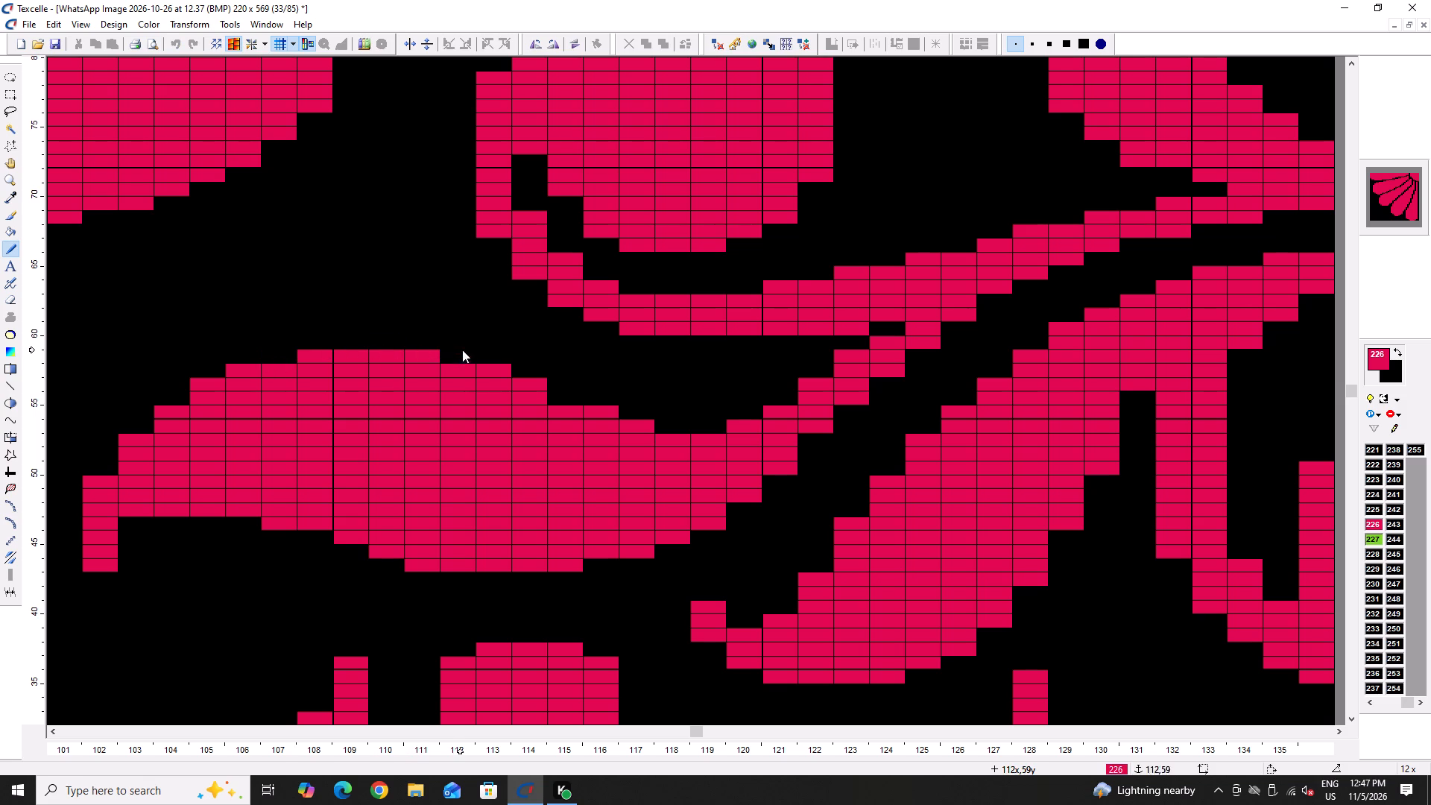
right_click(462, 350)
right_click(460, 353)
Fill the dip in the leaf's upper edge in 226: row 54 at columns 118–119, row 55 at 117 and 120, row 56 at 115 and 121.
double_click(575, 400)
drag(660, 421, 671, 422)
drag(678, 422, 695, 422)
triple_click(706, 422)
click(757, 405)
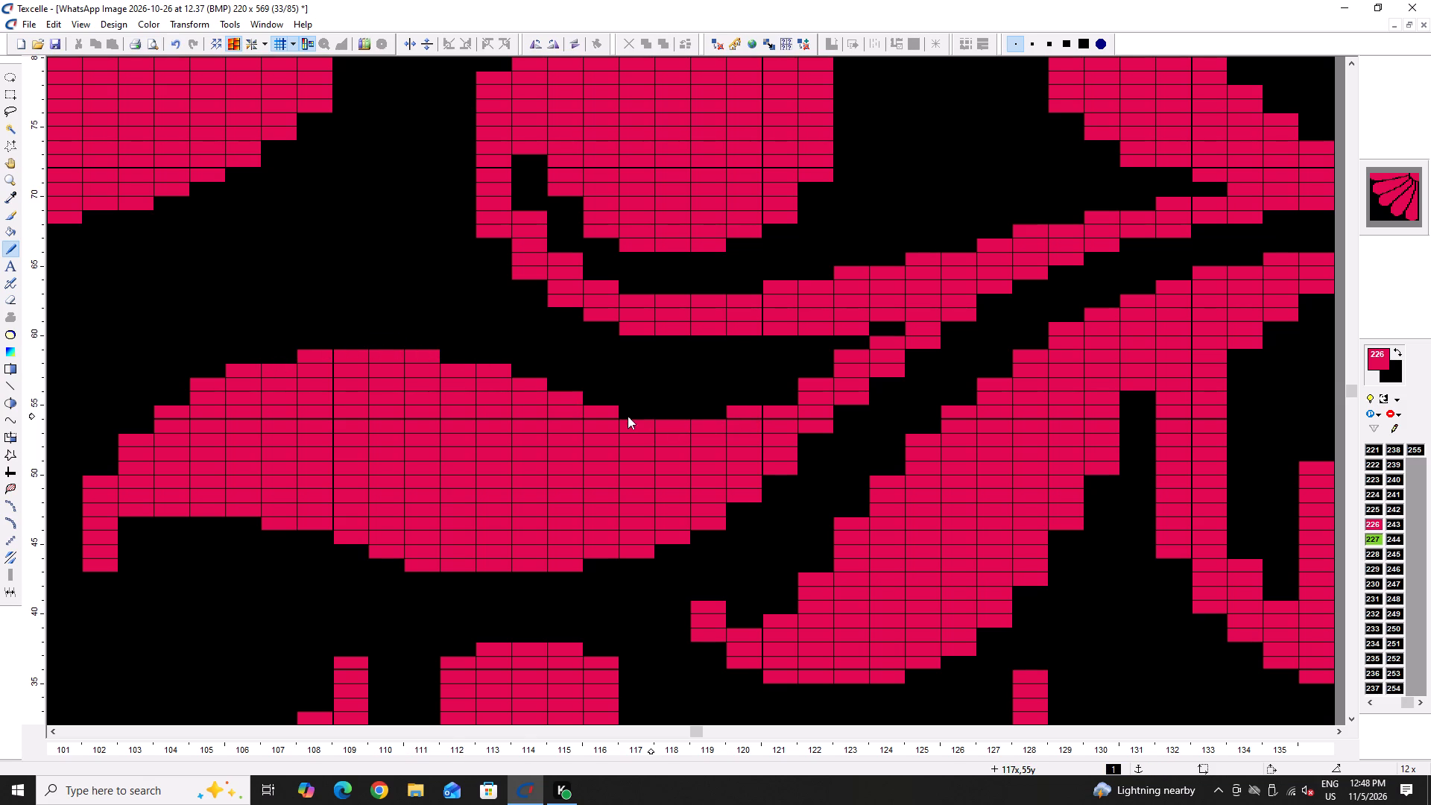
click(638, 413)
click(780, 398)
Smooth the leaf's underside, filling column 103 row 47 in 226 and blackening row 44 at columns 111–115 and row 45 at 110, 111 and 117.
ctrl+scroll(596, 496, down, 5)
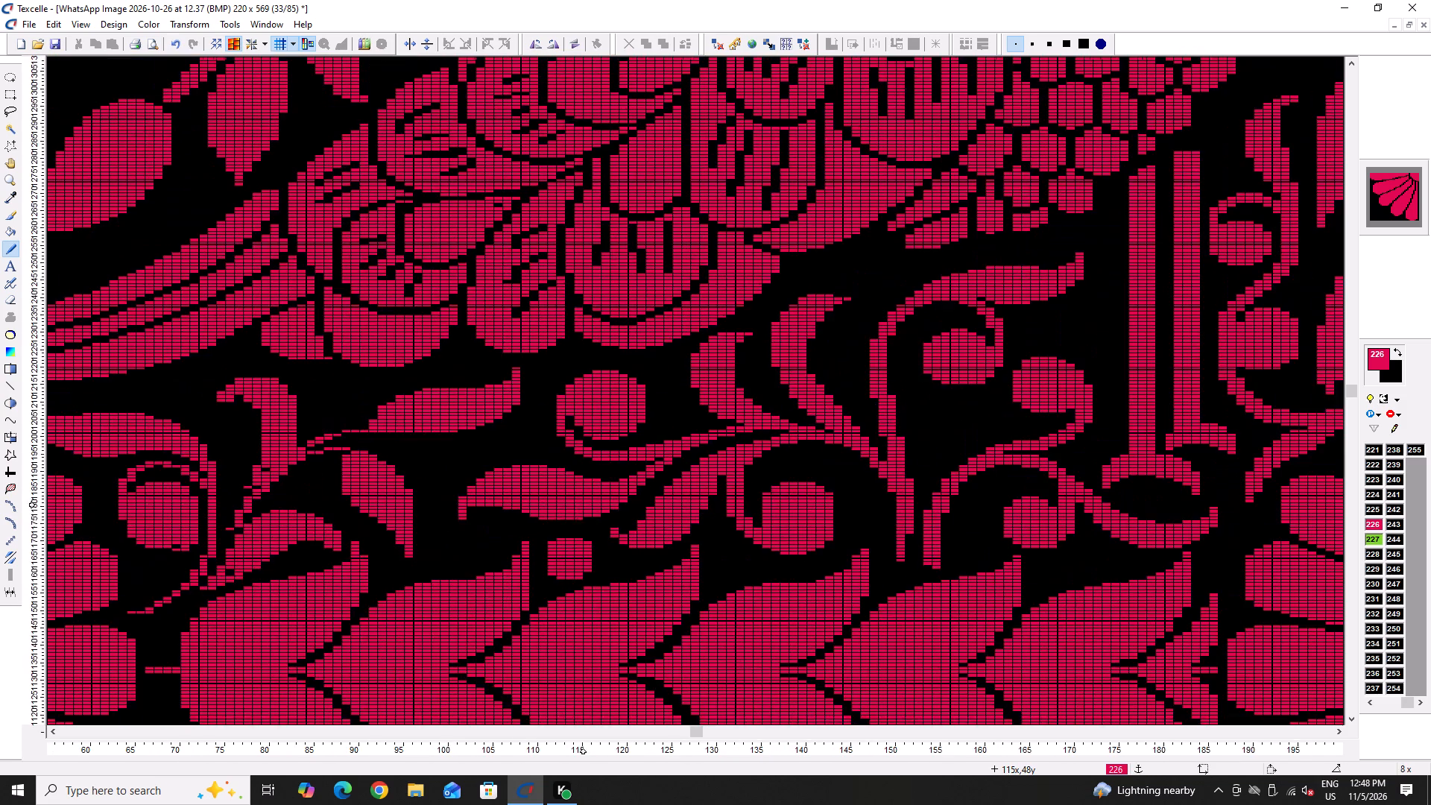
ctrl+scroll(525, 517, up, 4)
click(409, 490)
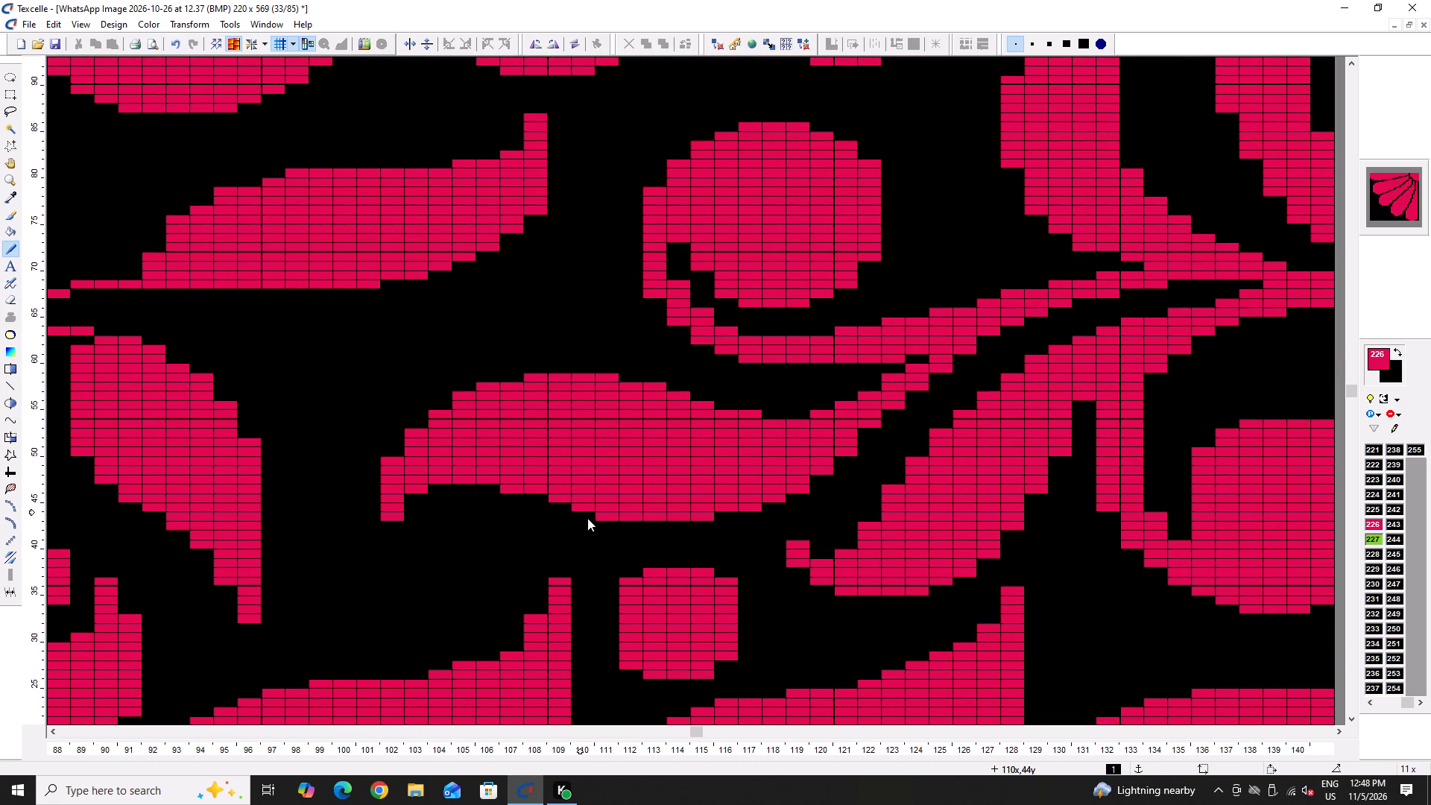
right_click(513, 490)
right_click(552, 501)
right_click(579, 506)
right_click(610, 517)
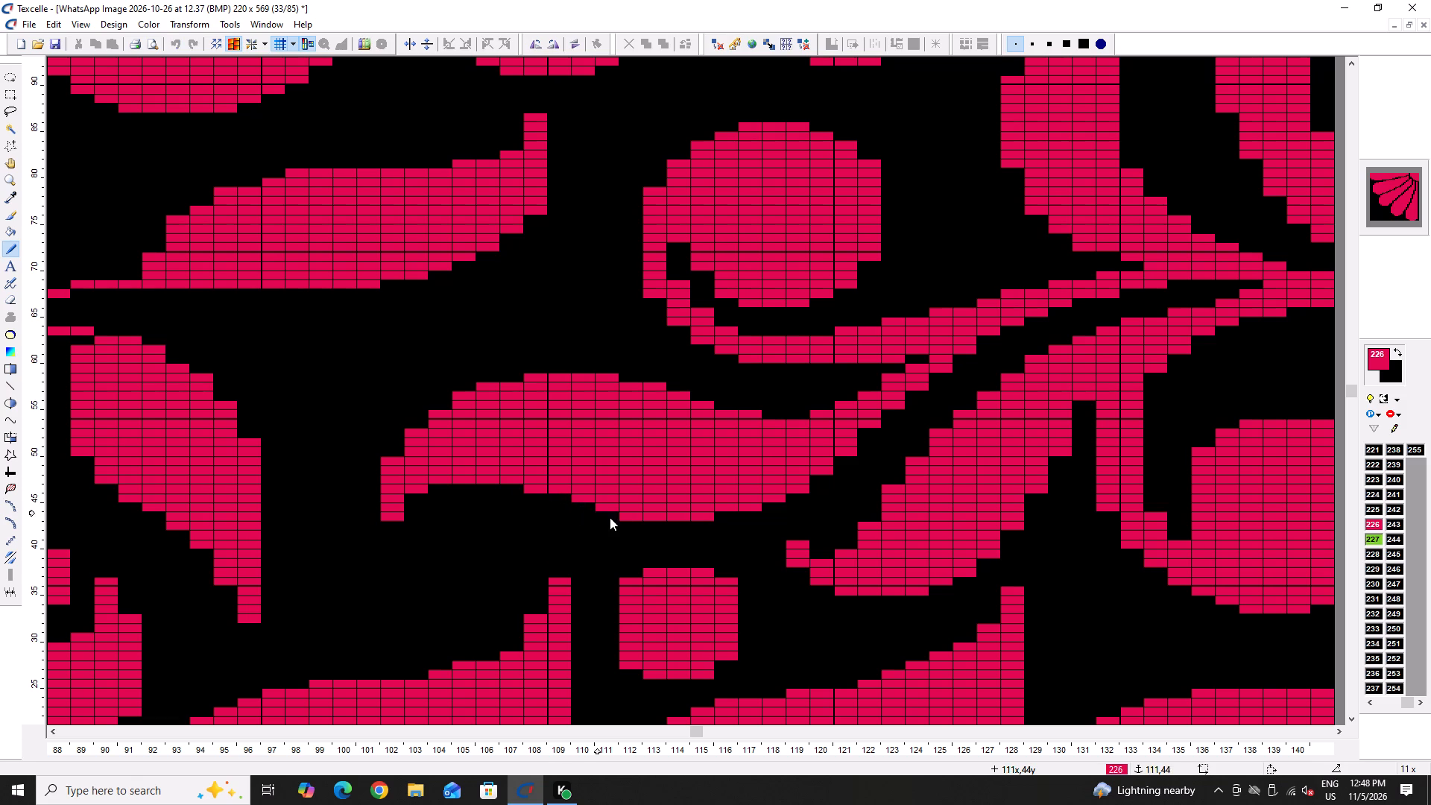
right_drag(630, 519, 710, 516)
right_click(759, 505)
right_click(759, 505)
right_click(601, 503)
right_click(601, 503)
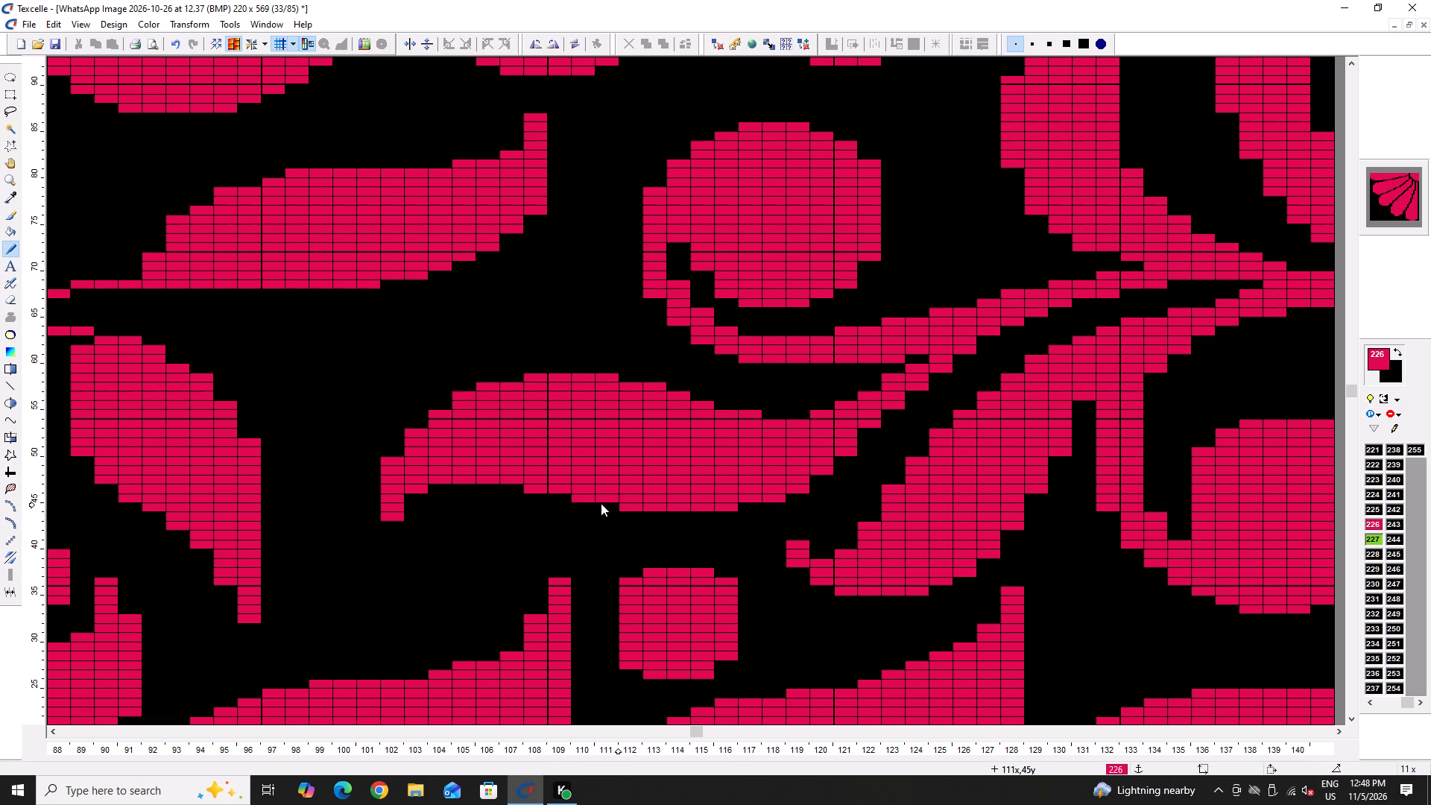
Step the same leaf's lower edge up toward its stem with black through columns 118–121, starting at column 118 row 46.
ctrl+scroll(602, 509, down, 3)
ctrl+scroll(685, 503, up, 3)
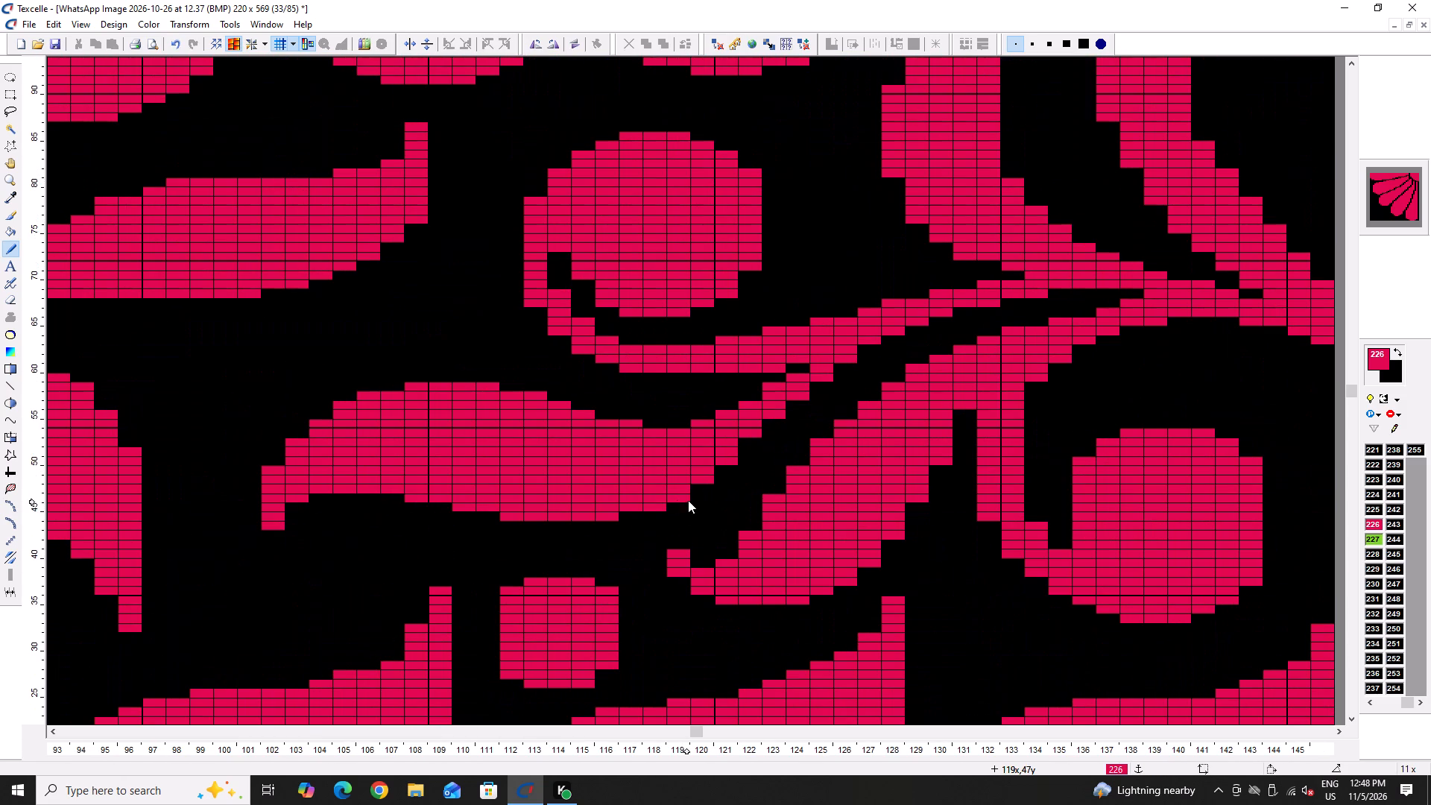
right_click(657, 510)
right_click(662, 508)
right_click(675, 498)
right_click(703, 483)
right_click(728, 464)
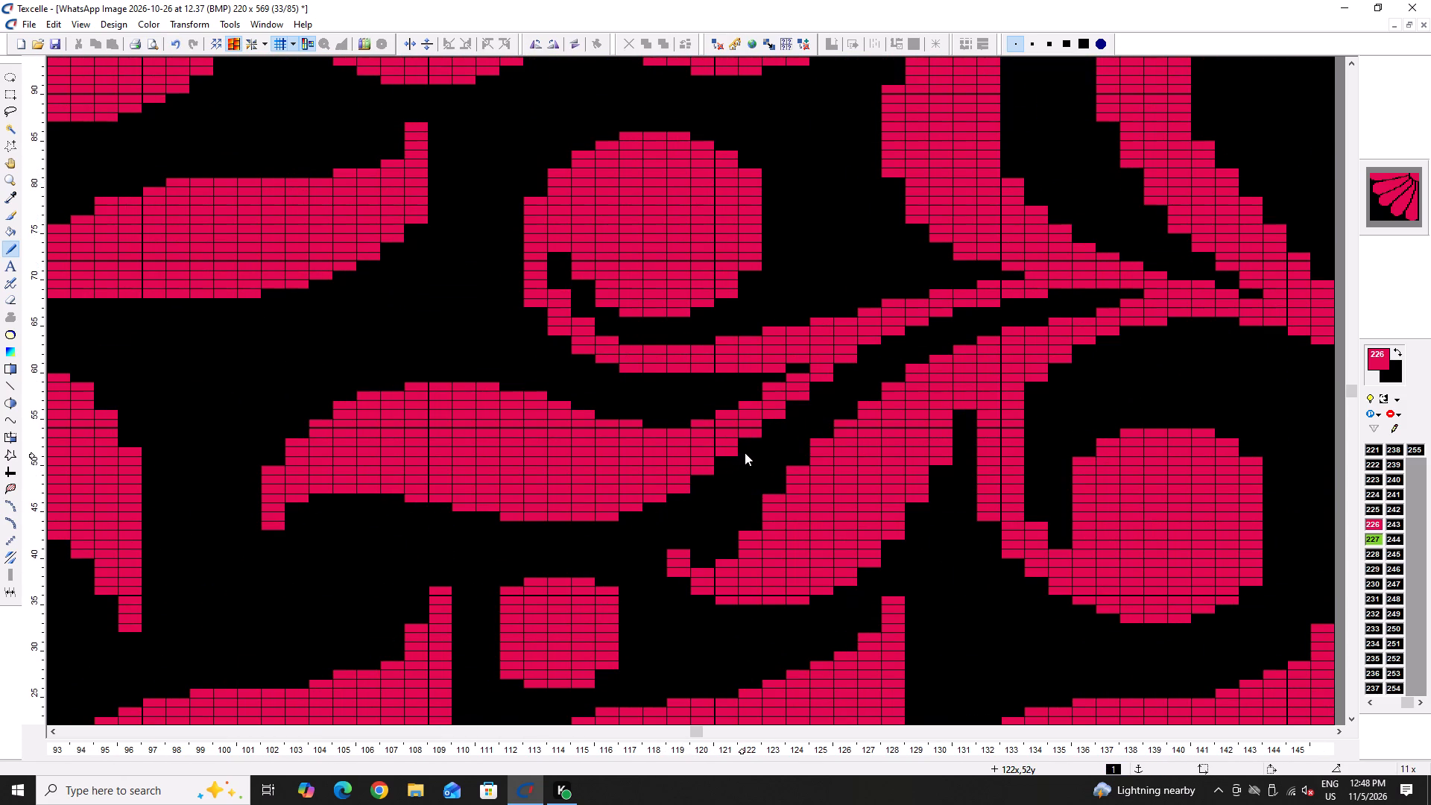
Save the bitmap.
ctrl+scroll(705, 464, down, 5)
key(ctrl+s)
key(ctrl+s)
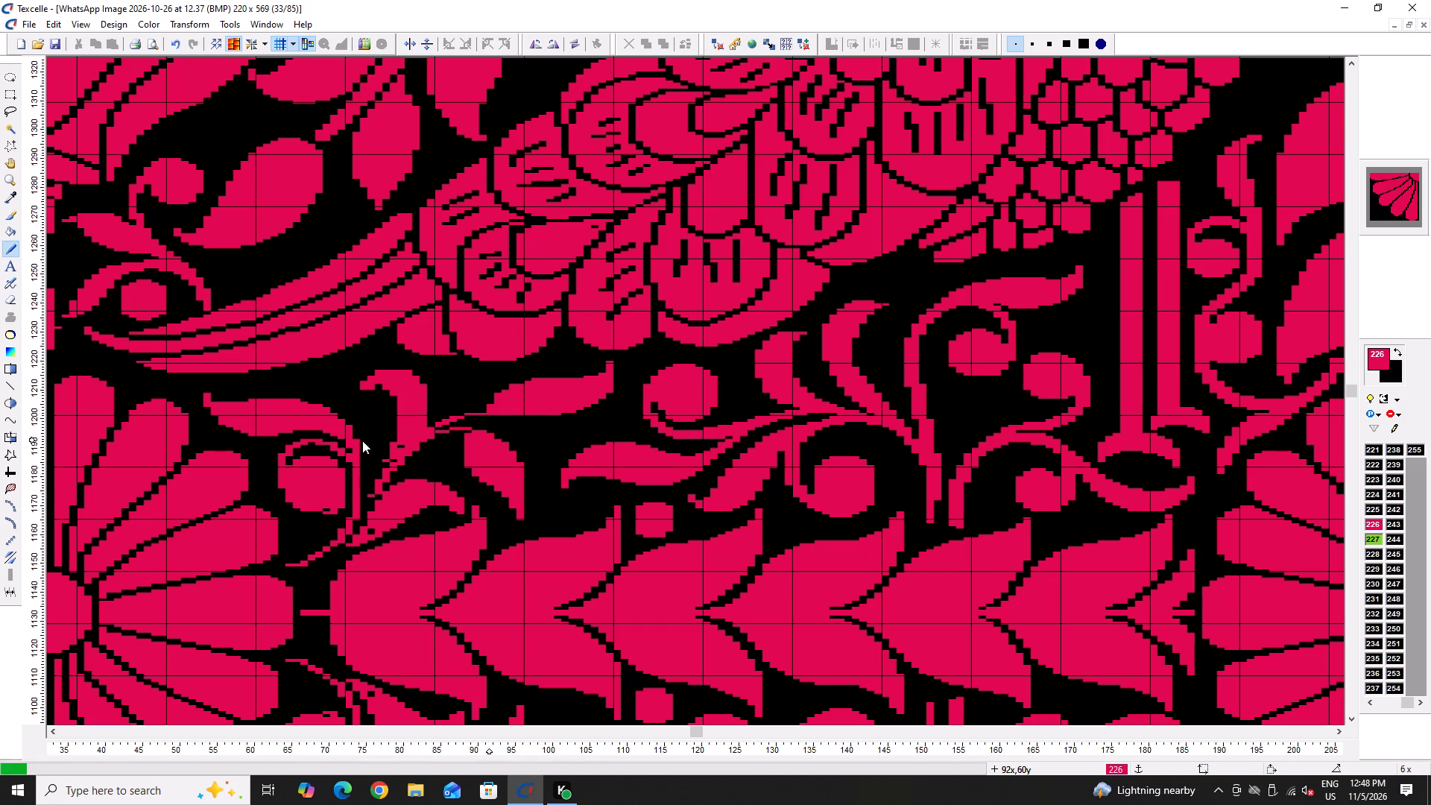
key(ctrl+s)
key(ctrl+s)
key(ctrl+s)
Clear the ragged lower rim of the round bud at columns 64–72 with black, cutting from column 72 row 41 to column 70 row 35.
ctrl+scroll(317, 540, up, 6)
scroll(497, 375, up, 2)
right_drag(508, 482, 502, 491)
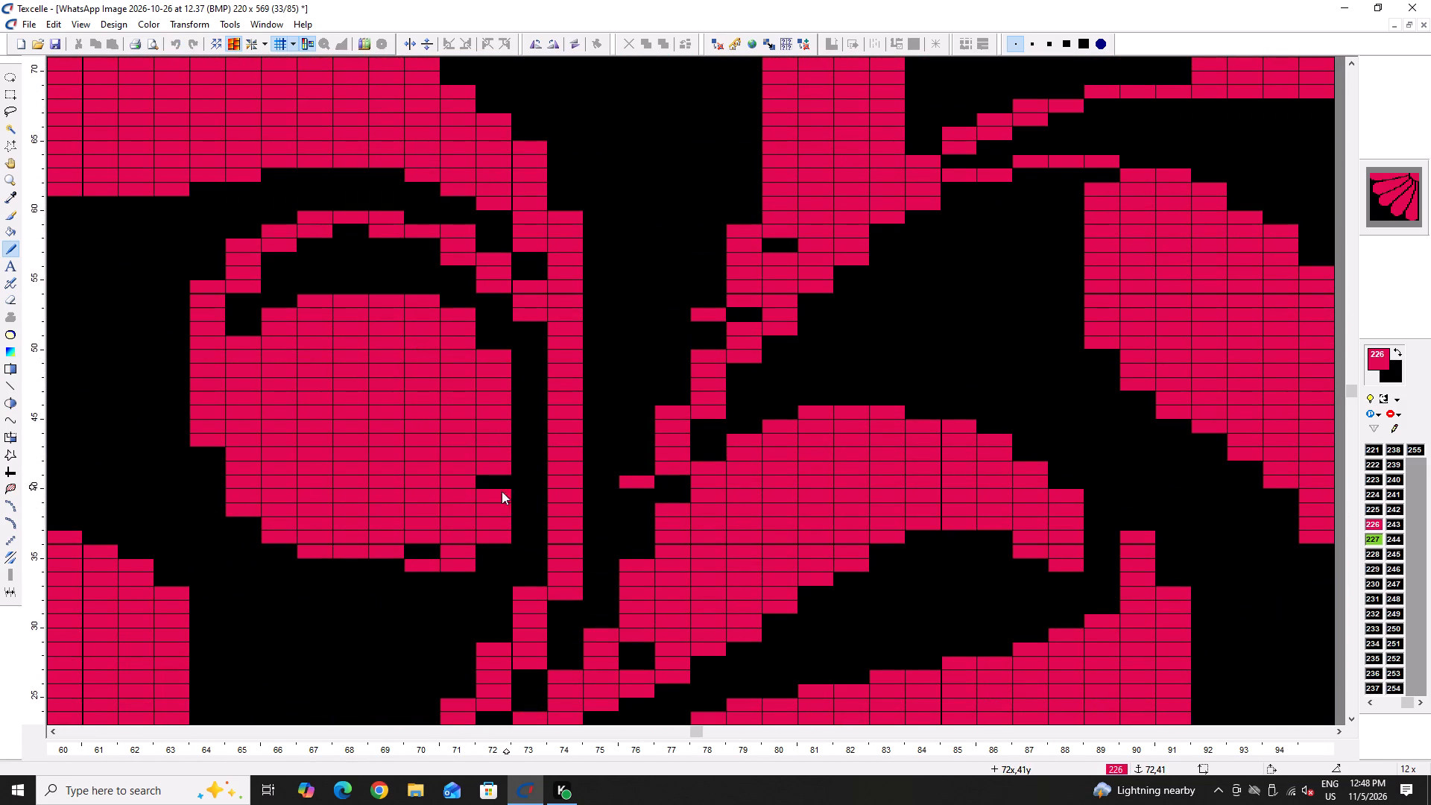
right_drag(502, 491, 423, 570)
right_click(424, 569)
right_drag(429, 566, 461, 552)
right_drag(465, 550, 497, 534)
right_click(499, 533)
right_click(500, 528)
right_click(500, 528)
Round the bud's bottom with black: column 65 row 39, 66 row 37, 67–69 row 36, 71 row 38 and 72 row 42.
right_click(237, 503)
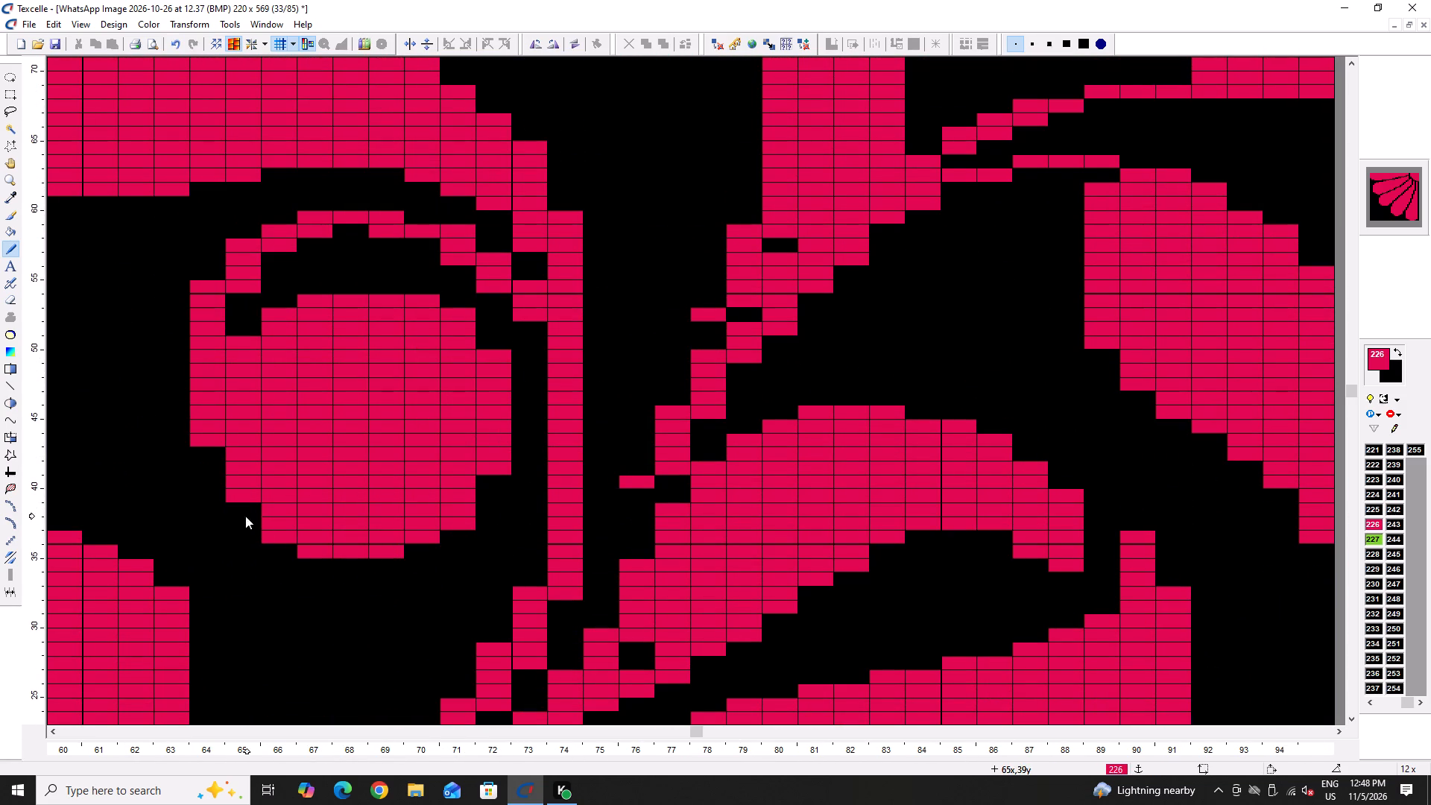
right_click(237, 503)
right_click(266, 536)
right_drag(309, 551, 396, 551)
right_click(401, 551)
right_click(443, 541)
right_click(456, 525)
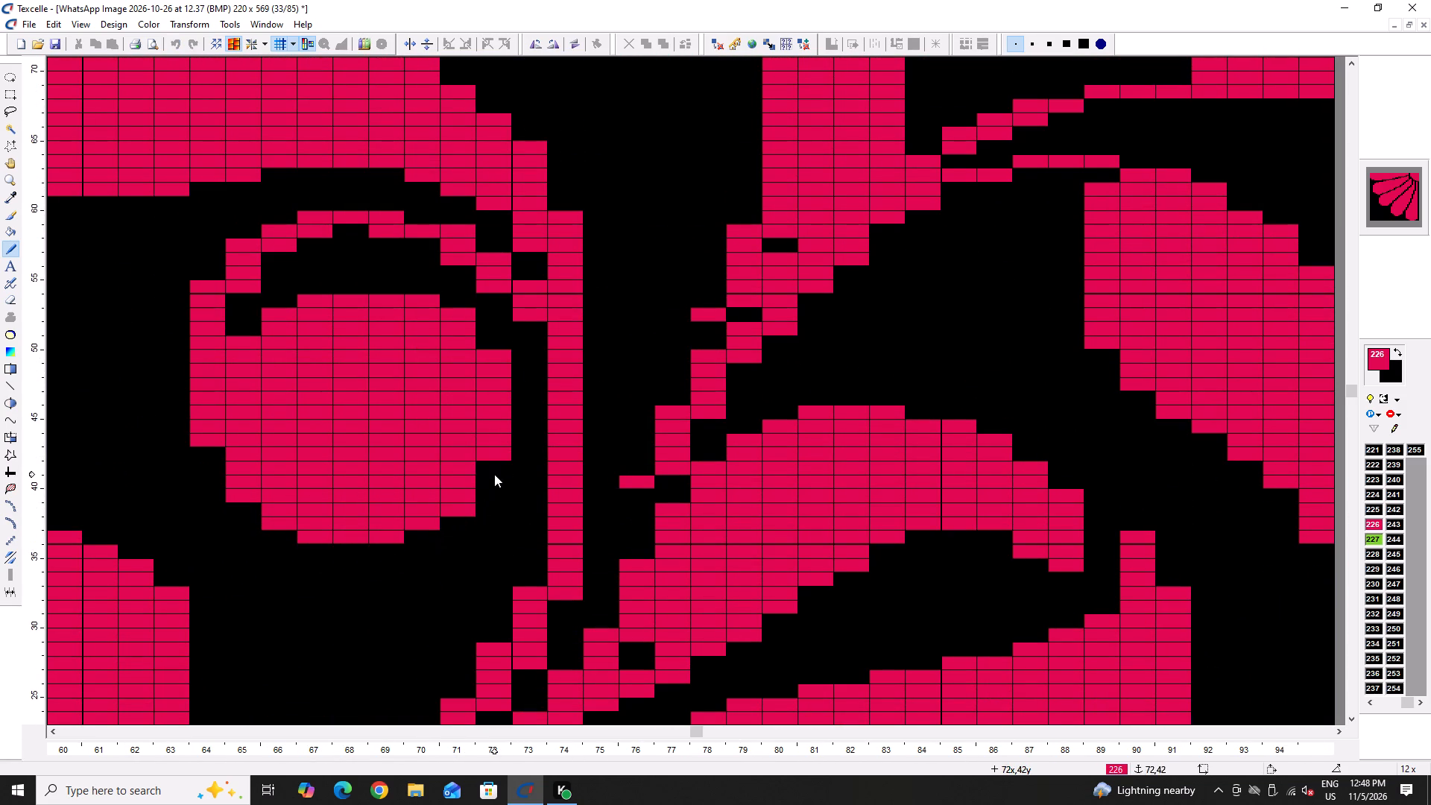
right_click(494, 474)
Thicken the curl above the bud in 226: column 66 row 57, 67 row 58, 68 row 59, and 70 rows 58 and 60.
scroll(471, 474, up, 2)
drag(334, 399, 356, 397)
click(364, 397)
click(406, 385)
click(427, 408)
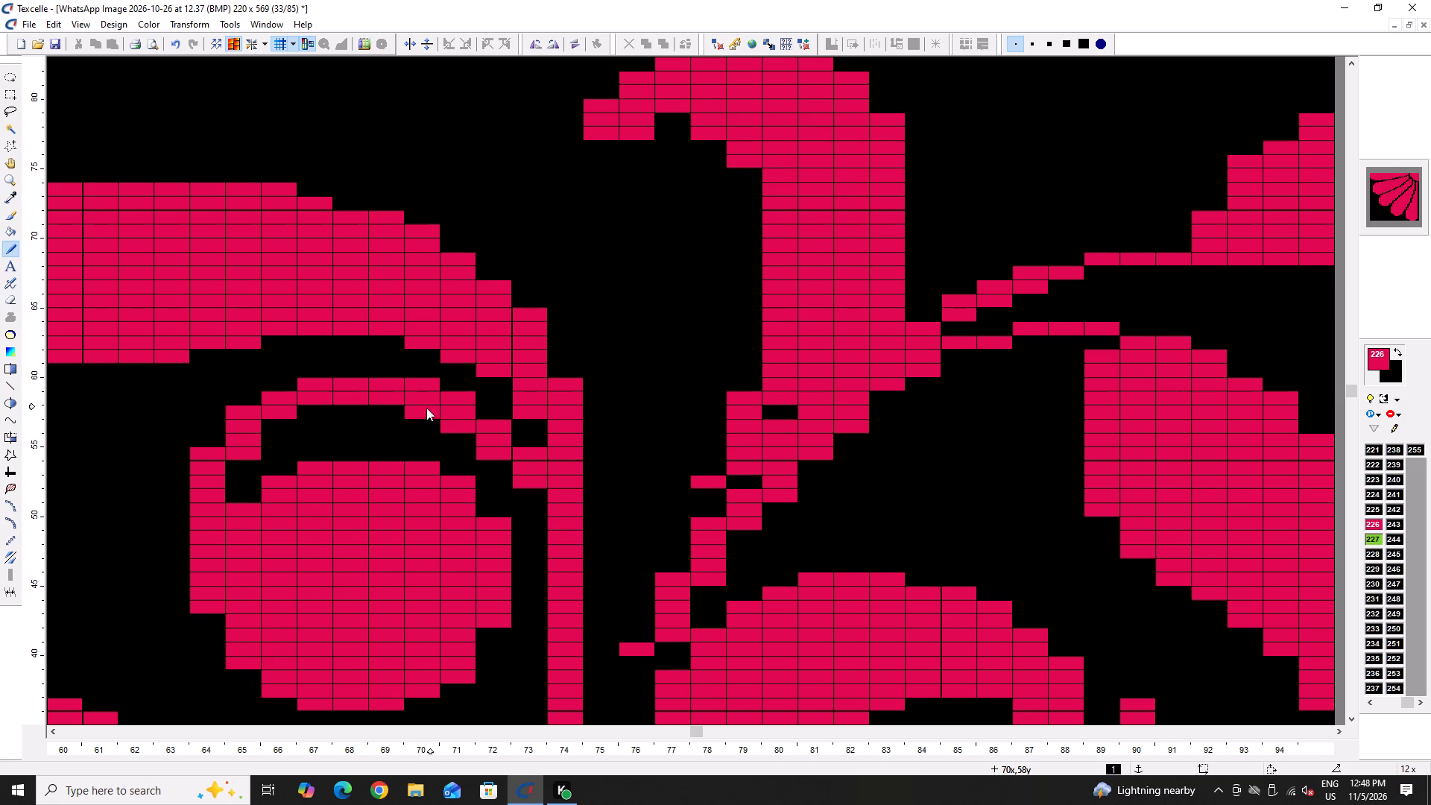
click(306, 411)
click(275, 423)
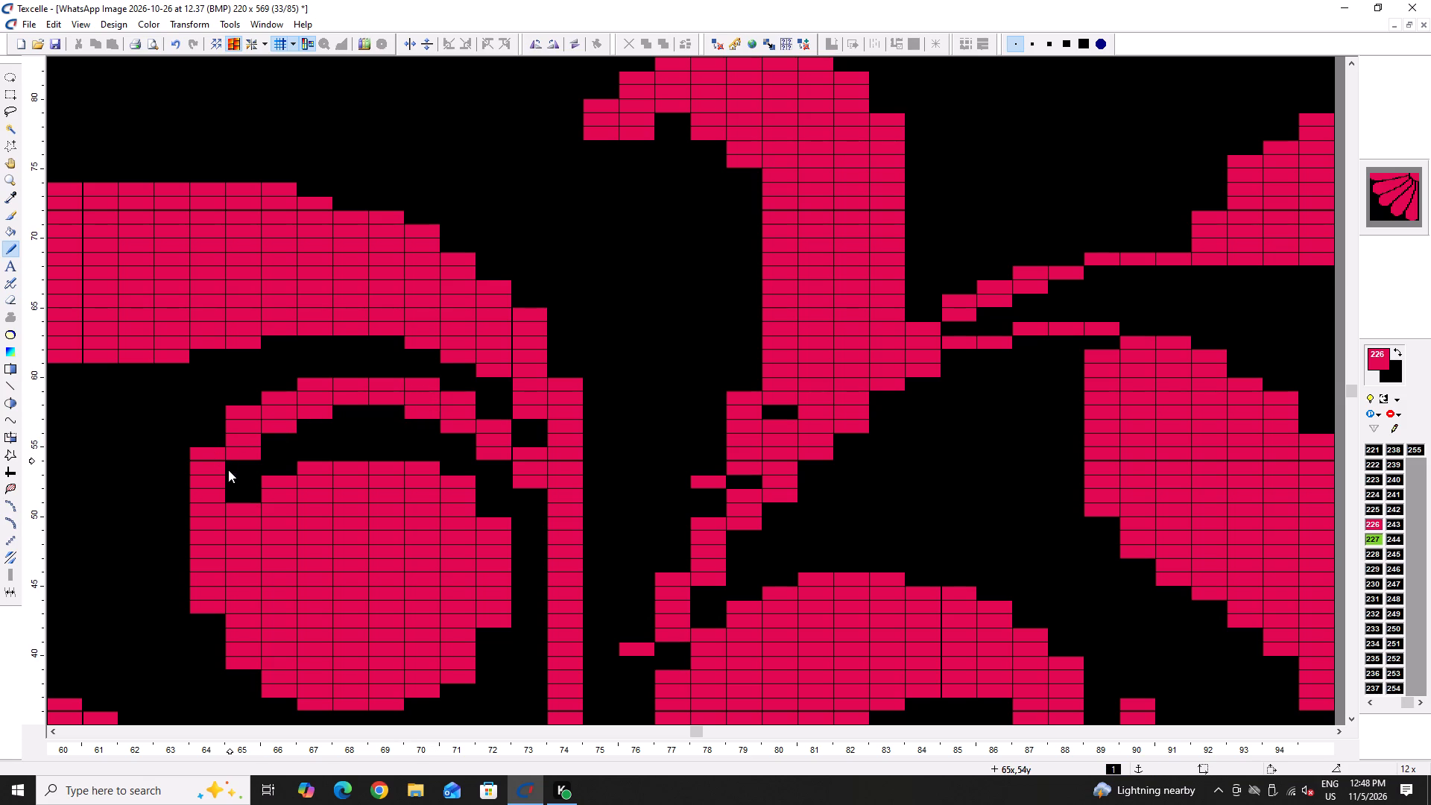
Join the curl to the bud and stem in 226: column 65 rows 52–54, 66 row 56, 72 row 54 and 73 row 52.
double_click(228, 471)
drag(227, 482, 229, 514)
click(275, 440)
click(531, 489)
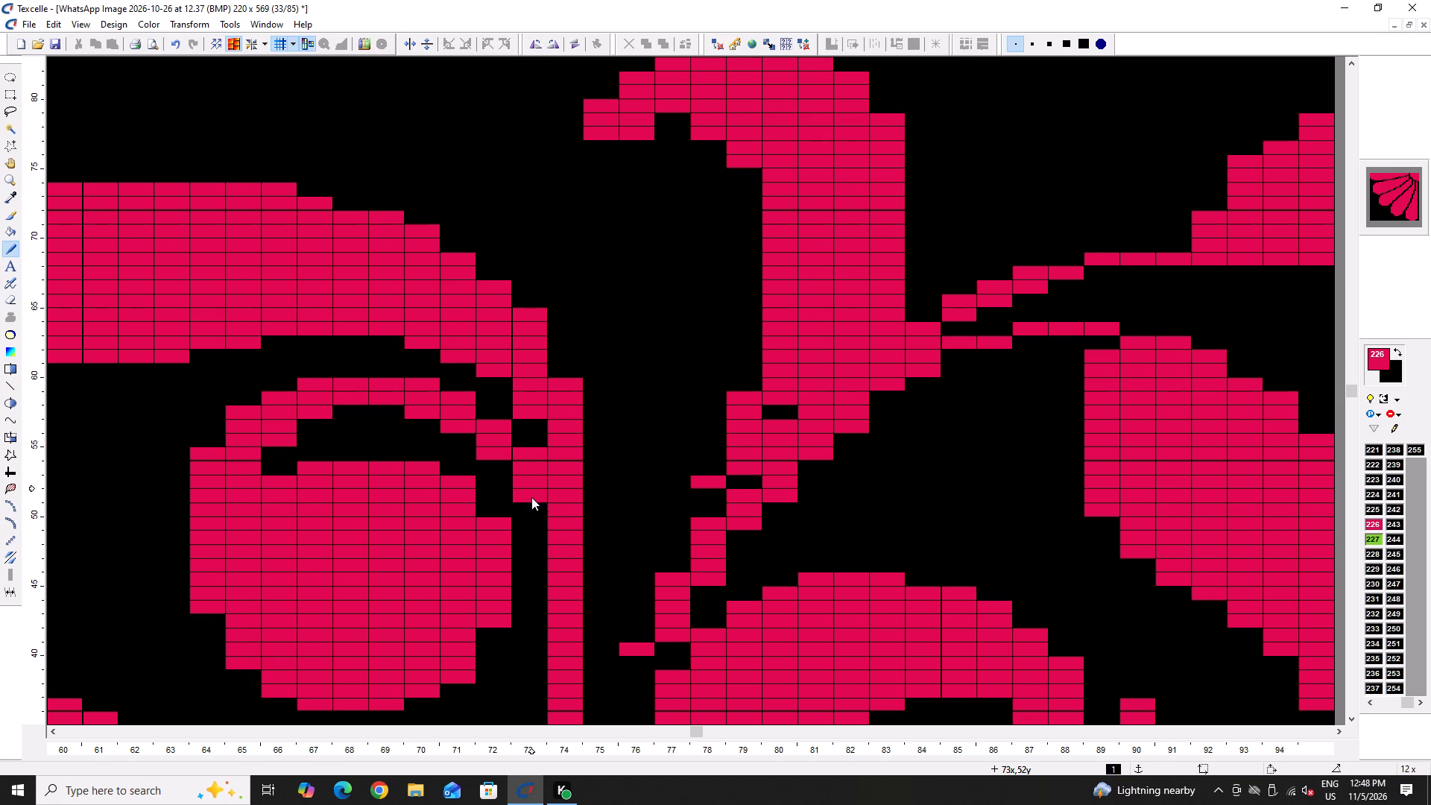
click(498, 467)
Shrink the bud with black, trimming its upper edge near column 70 and cutting from column 72 row 52 round to column 65 row 41.
ctrl+scroll(447, 496, down, 4)
ctrl+scroll(454, 529, up, 3)
right_click(414, 428)
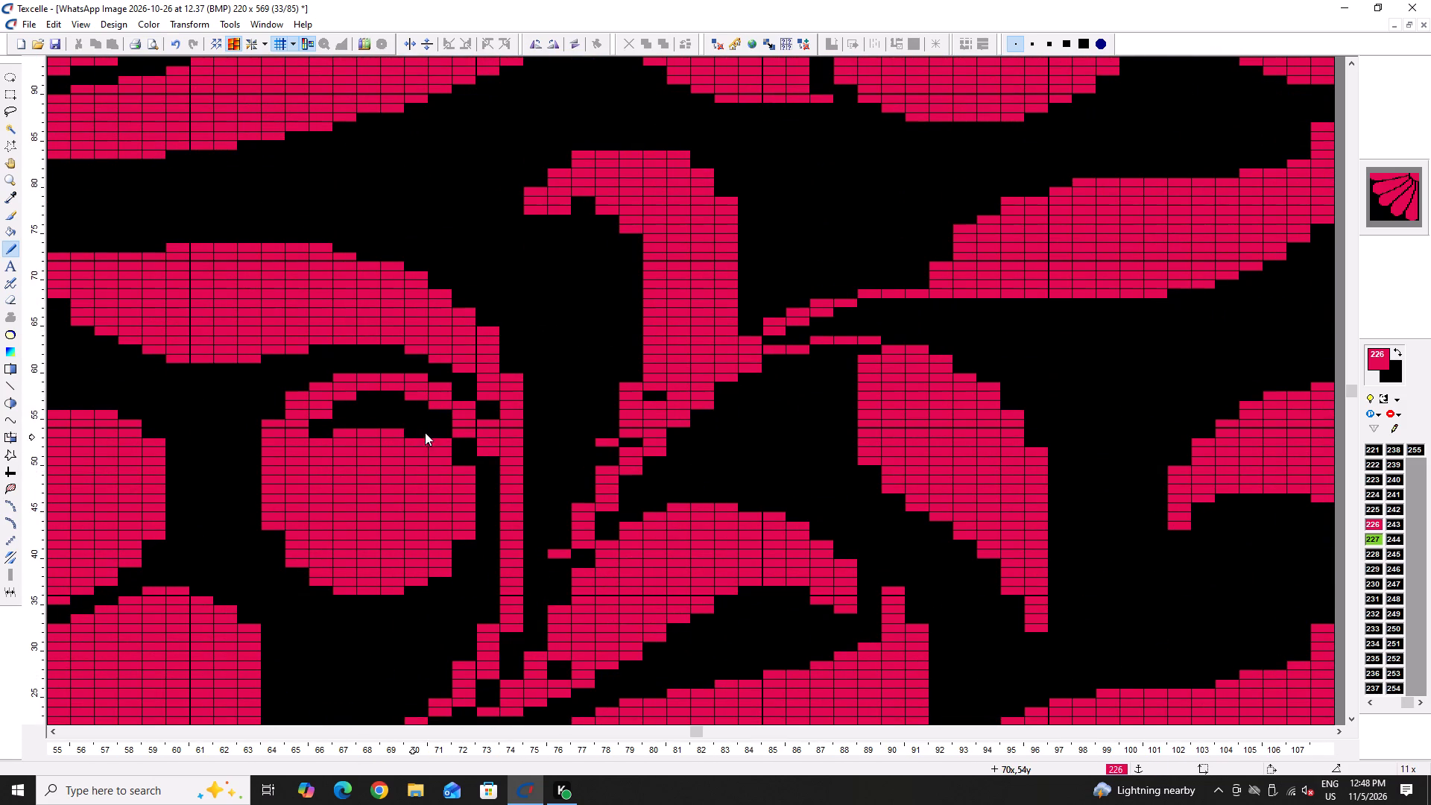
right_click(426, 435)
right_click(432, 440)
right_drag(454, 455, 286, 549)
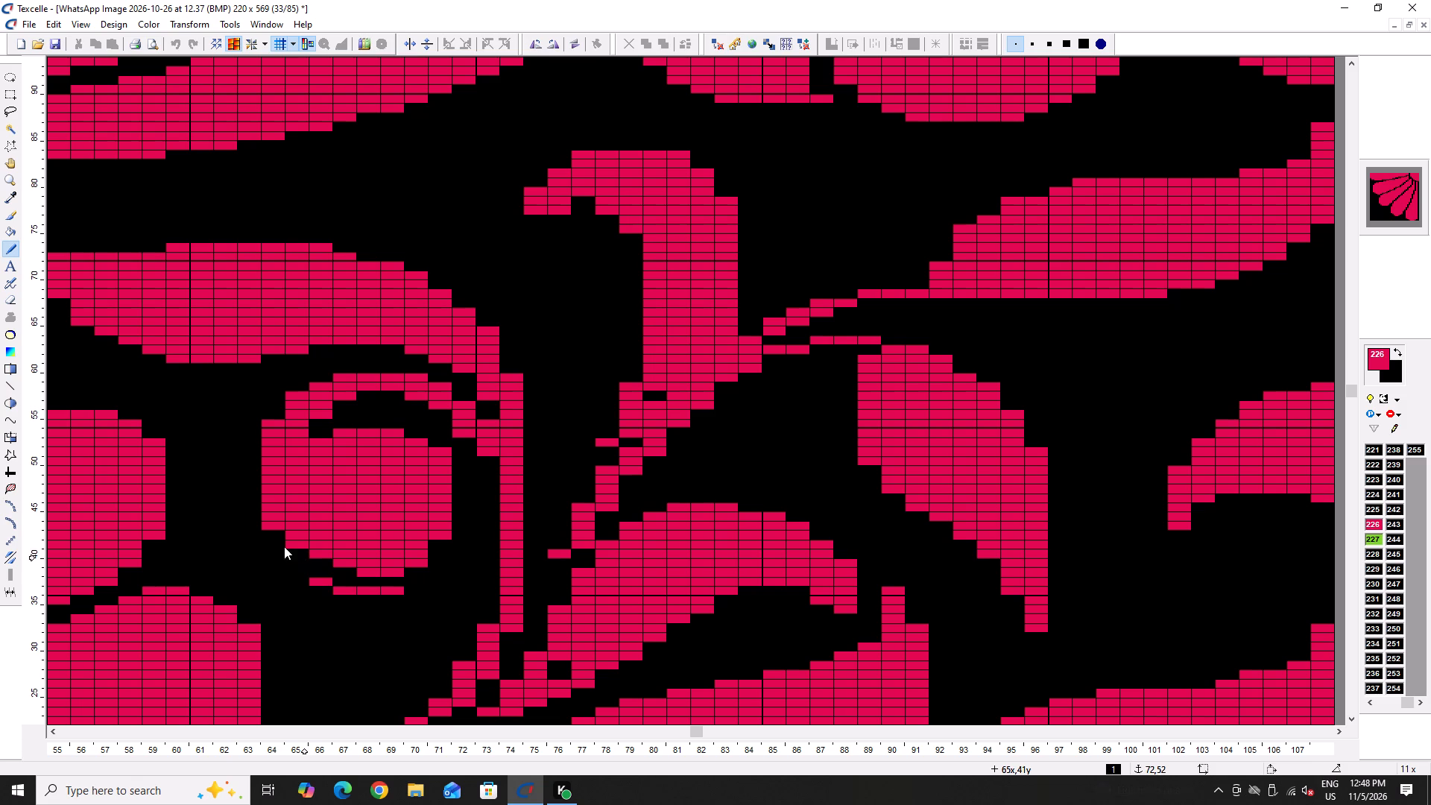
right_click(284, 546)
Erase the leftover strip beneath the bud with black, and trim row 39 at columns 68–69 and column 70 row 41.
right_drag(315, 569, 400, 586)
right_click(402, 584)
right_drag(402, 584, 395, 570)
right_click(395, 570)
right_drag(393, 570, 356, 571)
right_drag(414, 560, 422, 558)
right_click(423, 556)
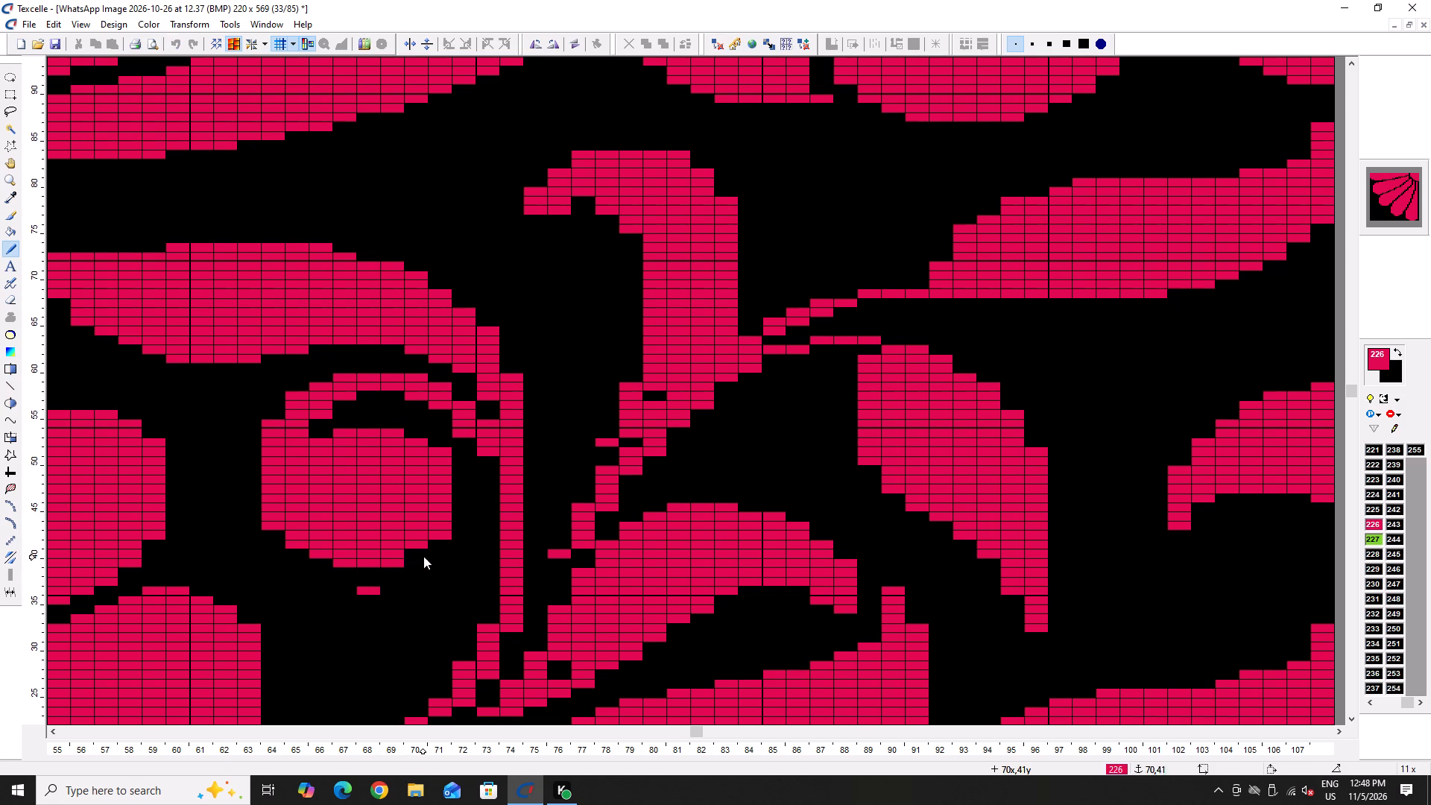
Round the smaller bud with black: row 40 at columns 67–69, and column 71 at rows 43 and 52.
right_click(392, 563)
right_click(443, 535)
right_drag(389, 565, 345, 555)
double_click(342, 549)
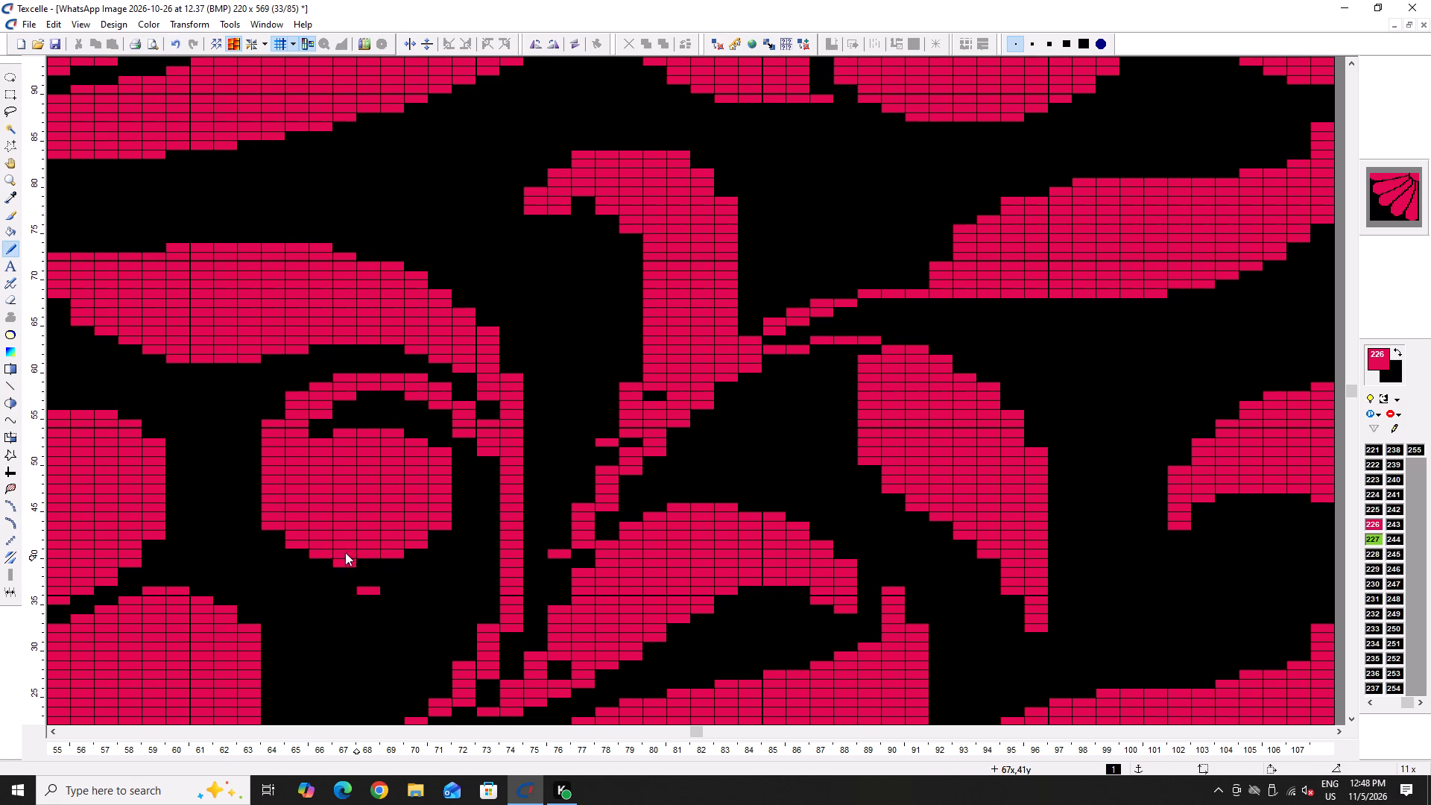
right_click(348, 561)
right_click(446, 448)
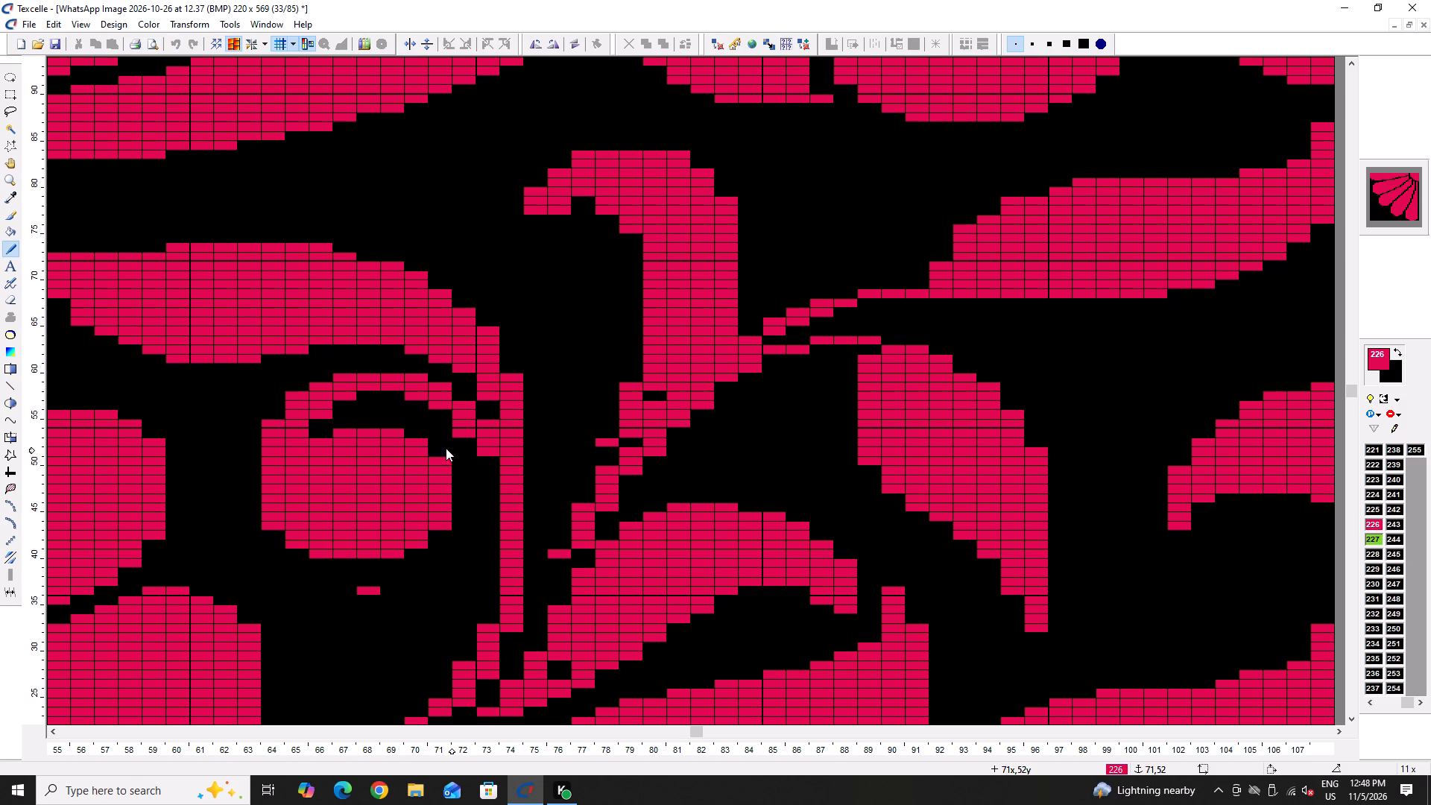
Open the gap inside the curl with black at column 65 rows 51–53, keeping column 65 row 54 in 226 and adding column 64 row 56.
ctrl+scroll(306, 474, down, 3)
ctrl+scroll(306, 474, up, 4)
right_drag(318, 423, 315, 458)
right_click(315, 458)
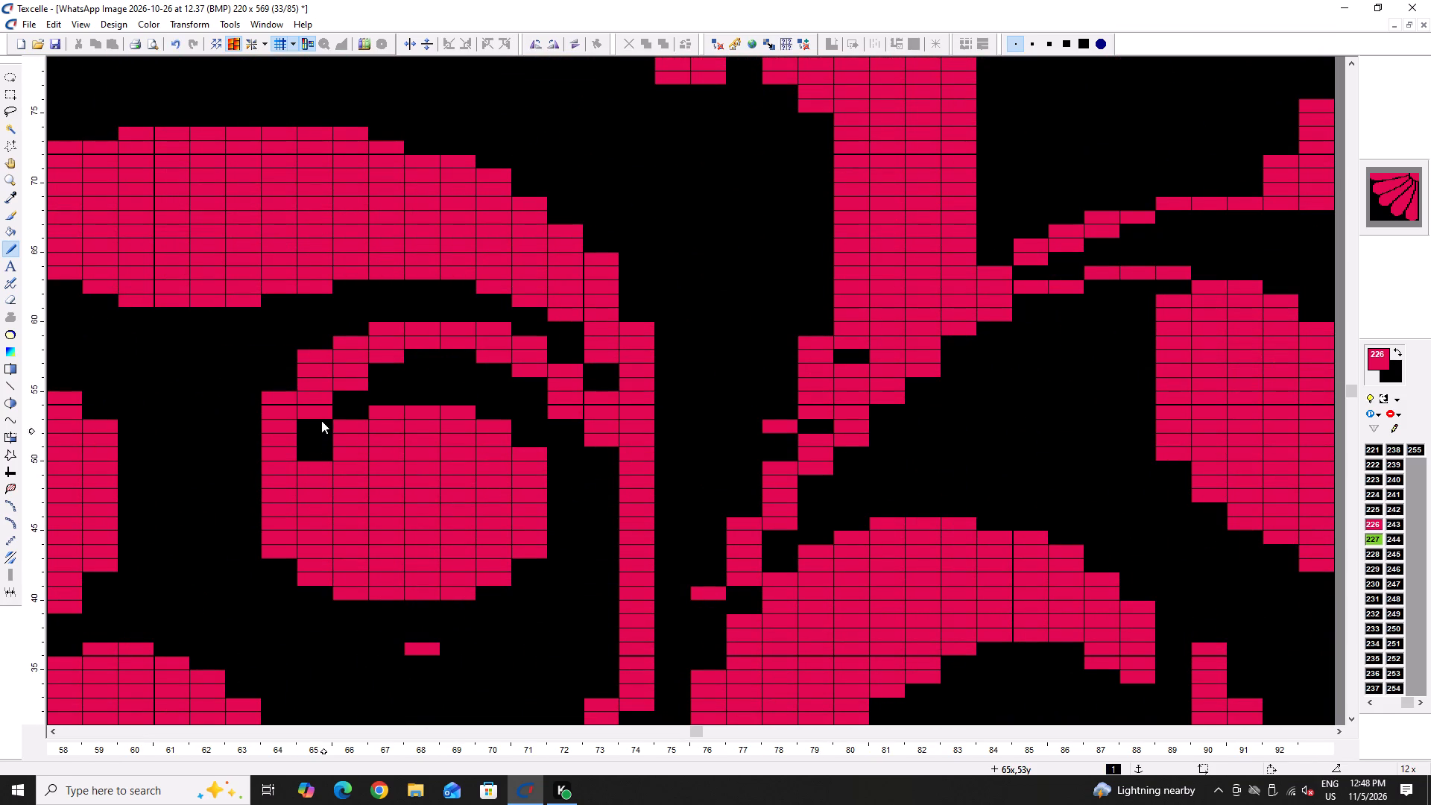
right_click(320, 416)
right_click(355, 384)
double_click(307, 405)
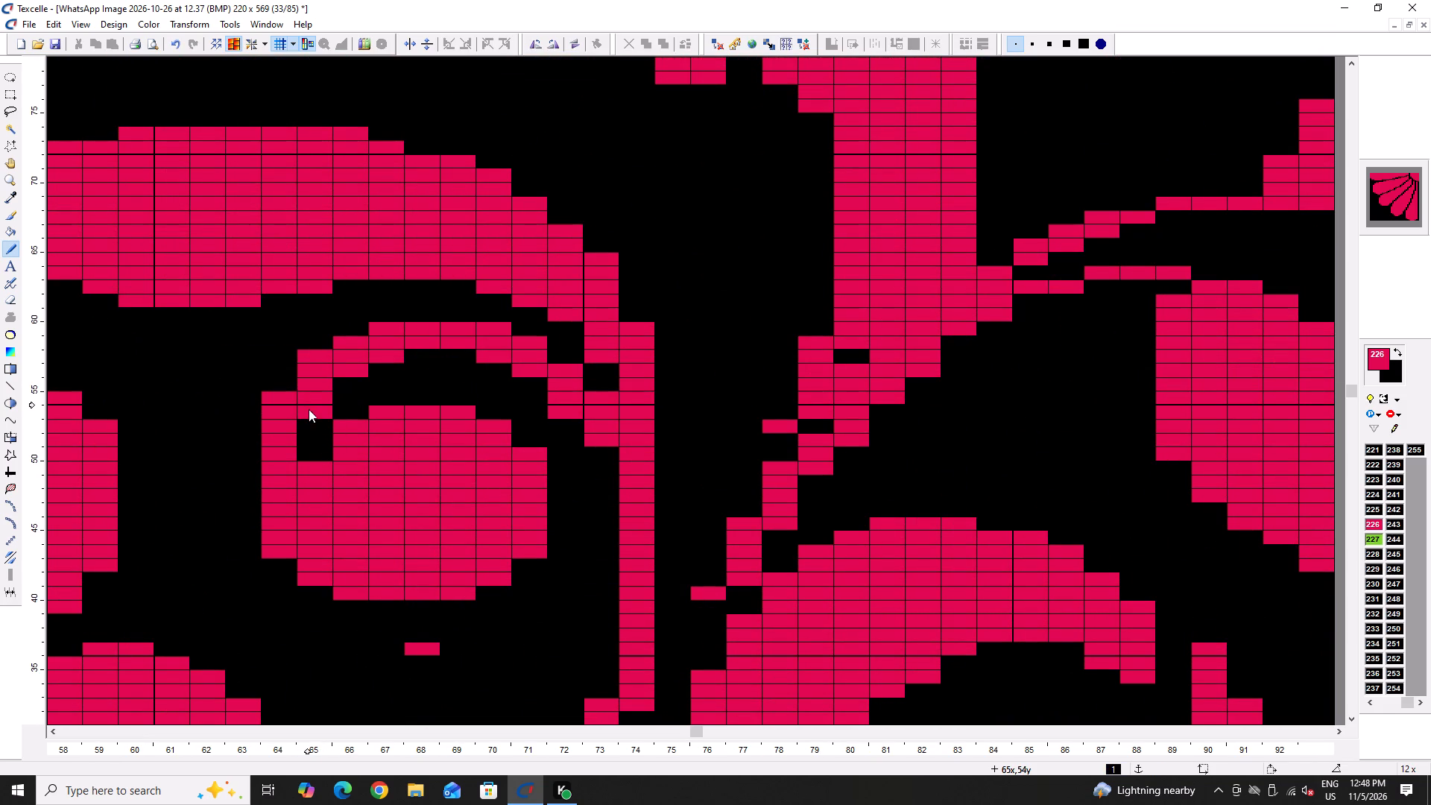
click(280, 382)
Lower the bulb's top edge with black: row 54 at columns 67–70 and row 53 at columns 66 and 70.
right_click(345, 426)
right_click(345, 425)
right_drag(388, 410, 471, 414)
right_drag(473, 414, 487, 415)
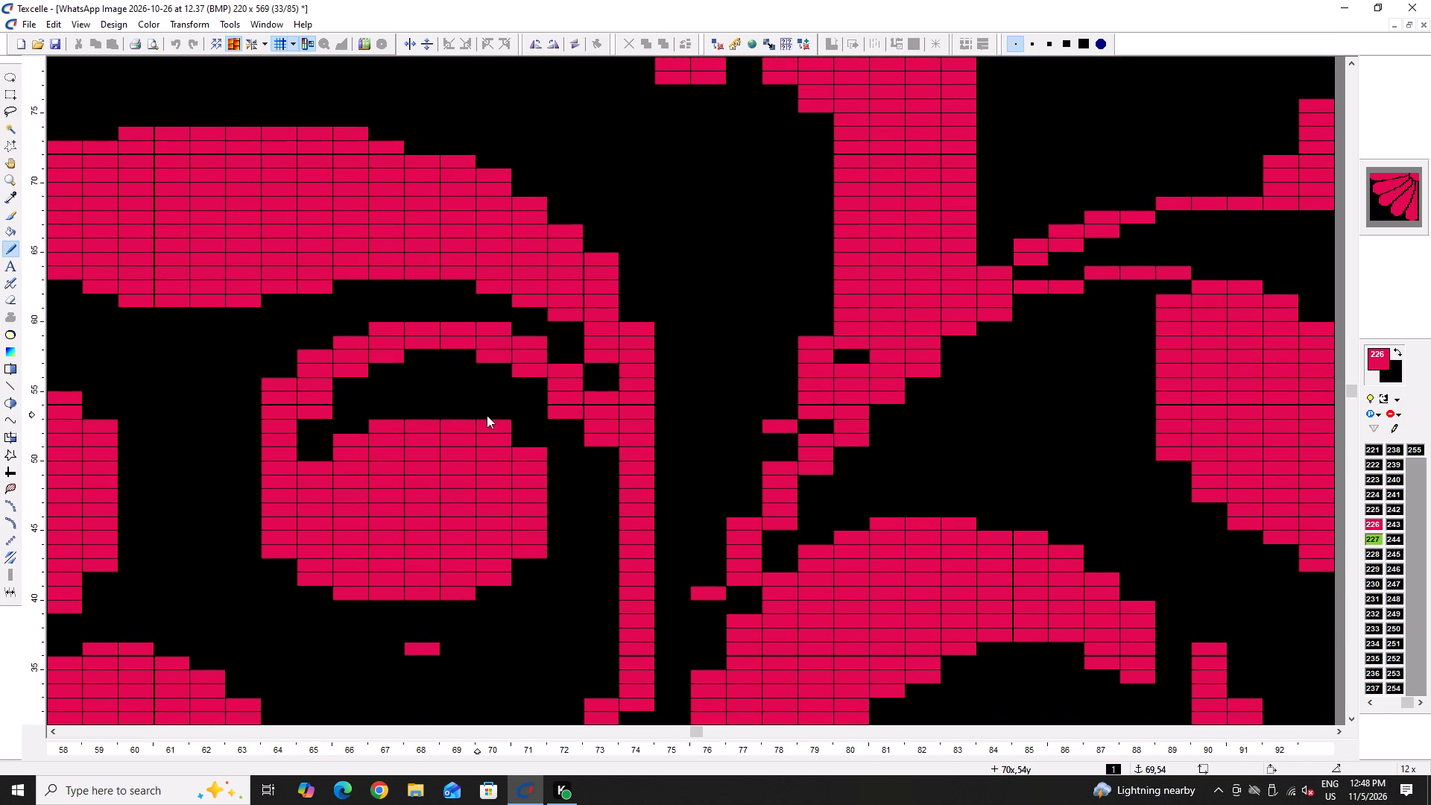
right_drag(487, 415, 490, 416)
right_click(491, 416)
right_drag(495, 420, 495, 427)
right_click(495, 428)
Narrow the bulb on the side facing the stem by blacking out column 71 from row 51 down.
right_click(533, 455)
right_drag(527, 463, 516, 590)
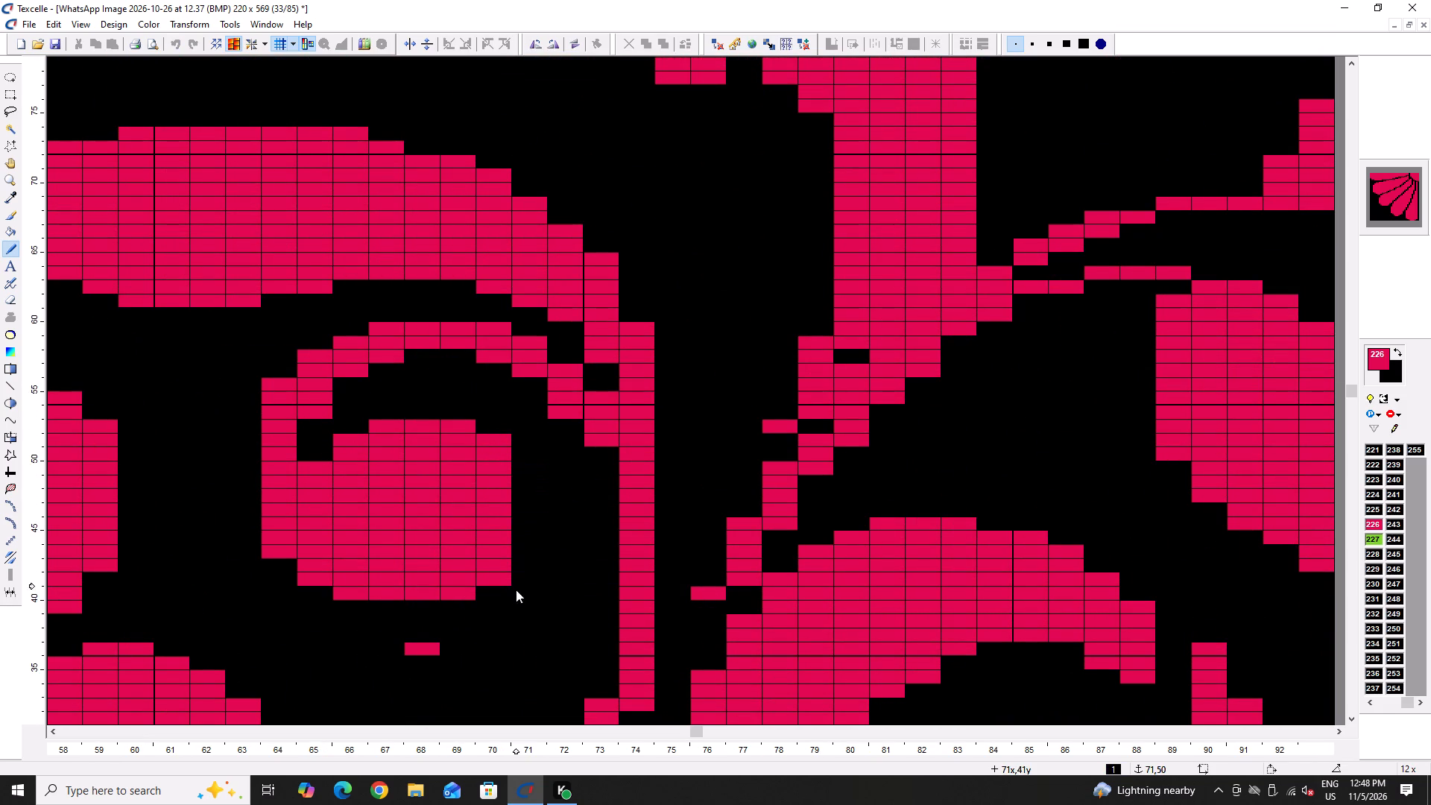
right_drag(516, 590, 515, 591)
right_click(514, 590)
Round the bulb's corners with black at column 69 rows 53 and 41 and column 70 rows 52 and 42, leaving column 70 row 51 in 226.
right_click(468, 426)
right_click(499, 438)
right_click(500, 446)
right_click(493, 576)
right_click(489, 580)
right_click(463, 592)
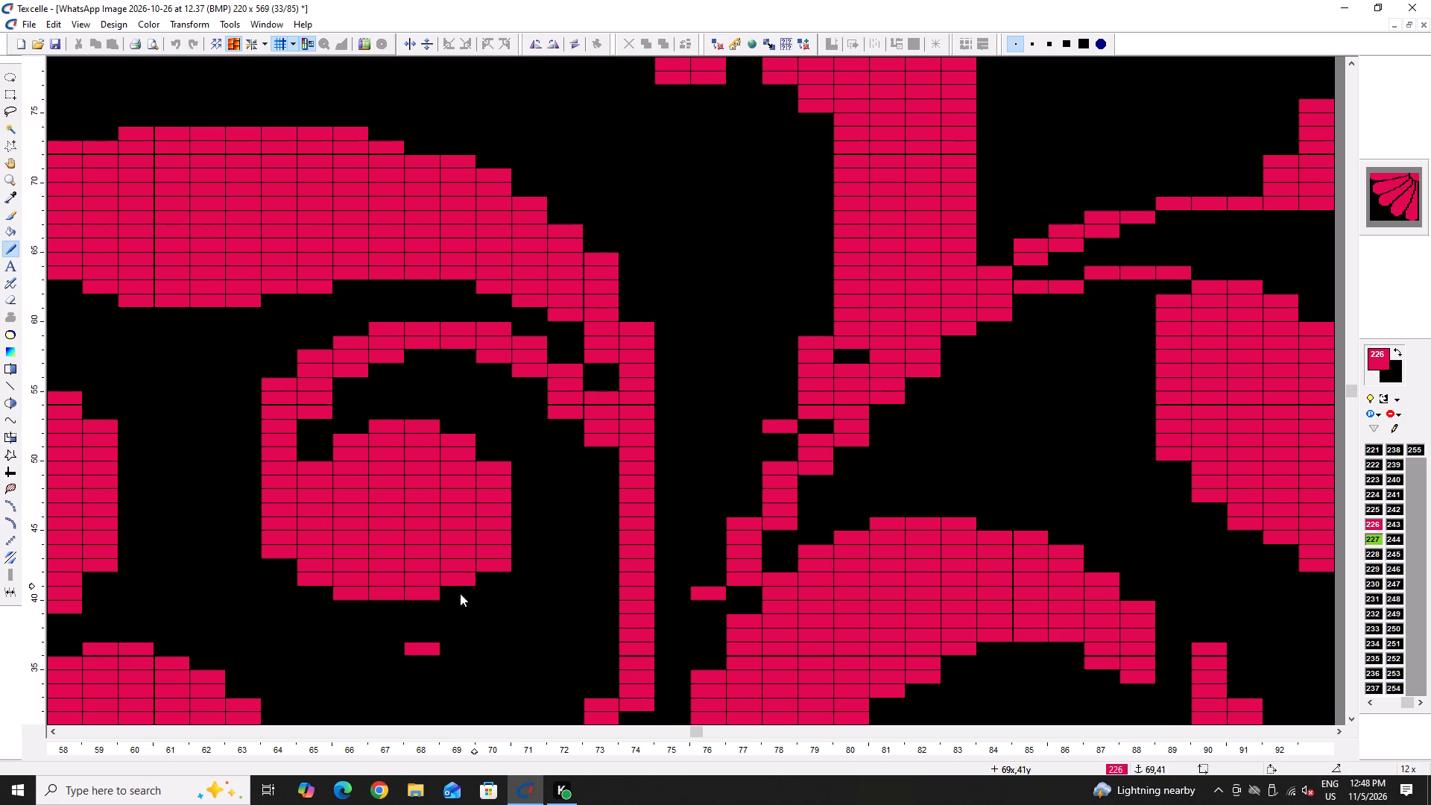
ctrl+scroll(475, 485, down, 3)
ctrl+scroll(477, 486, up, 4)
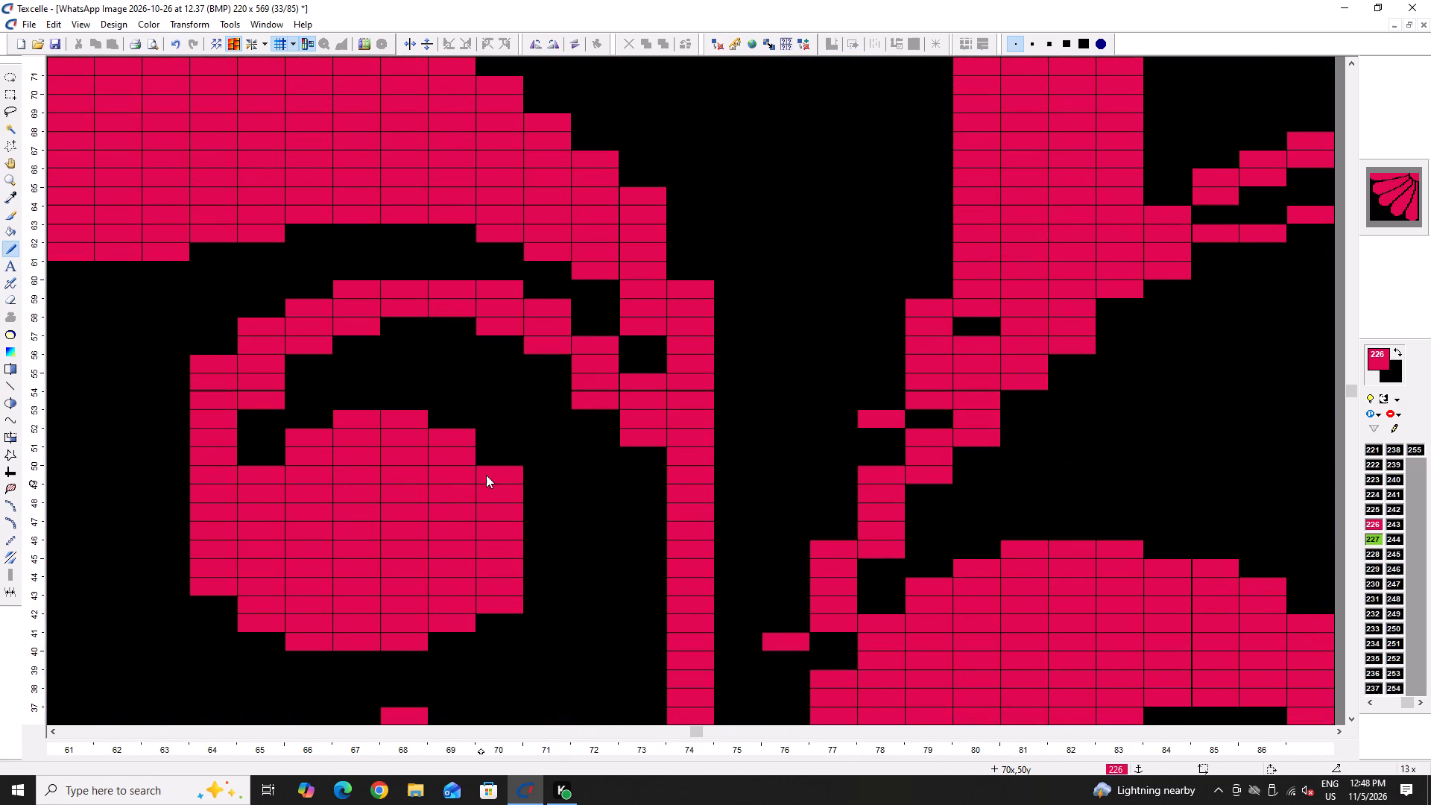
click(487, 460)
Thicken the curl's inner edge in 226: row 58 at columns 67–69, column 70 row 57, 71 row 56, 72 row 53, 73 row 51, 66 row 56.
ctrl+scroll(365, 497, down, 5)
ctrl+scroll(406, 489, up, 4)
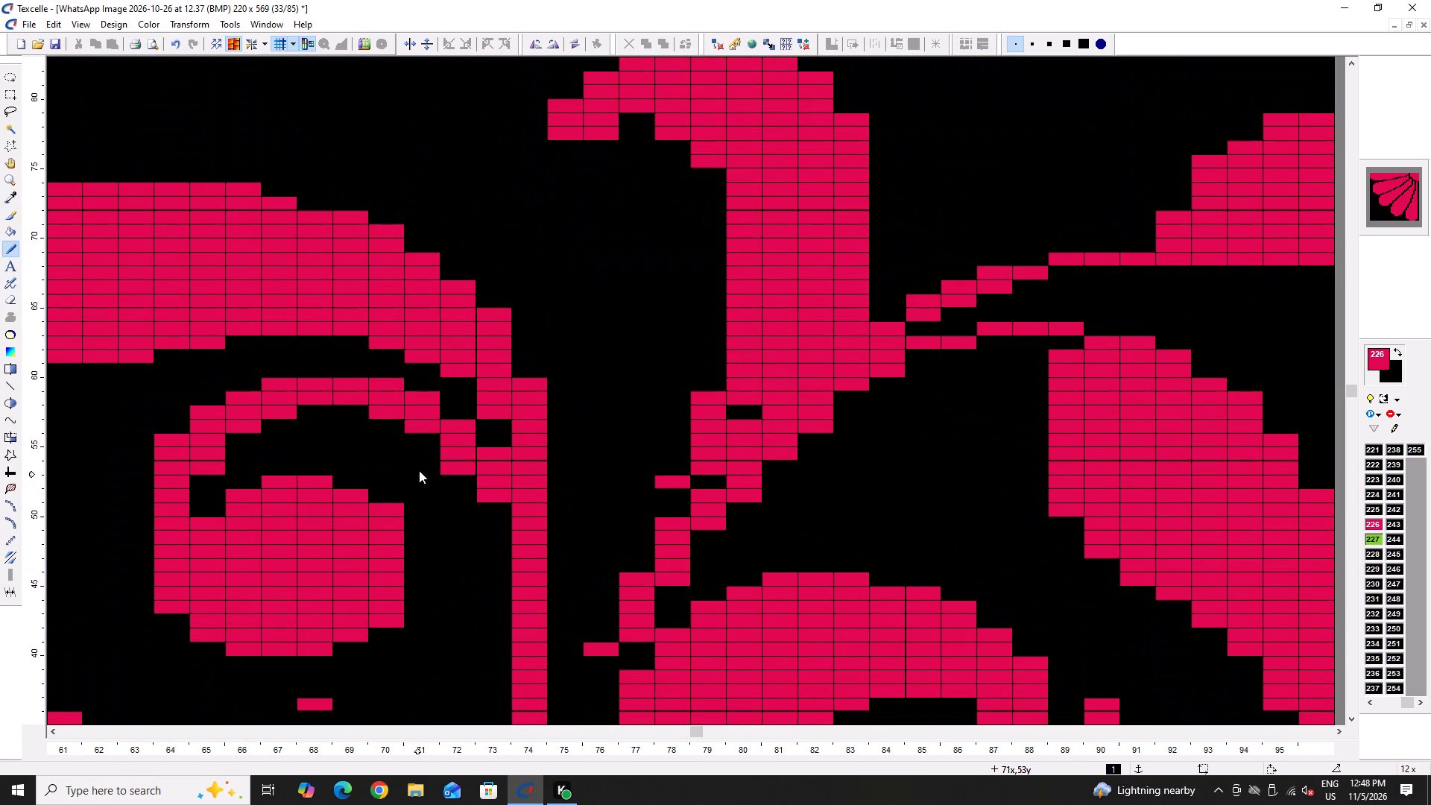
drag(288, 410, 356, 408)
click(360, 409)
click(391, 419)
click(427, 436)
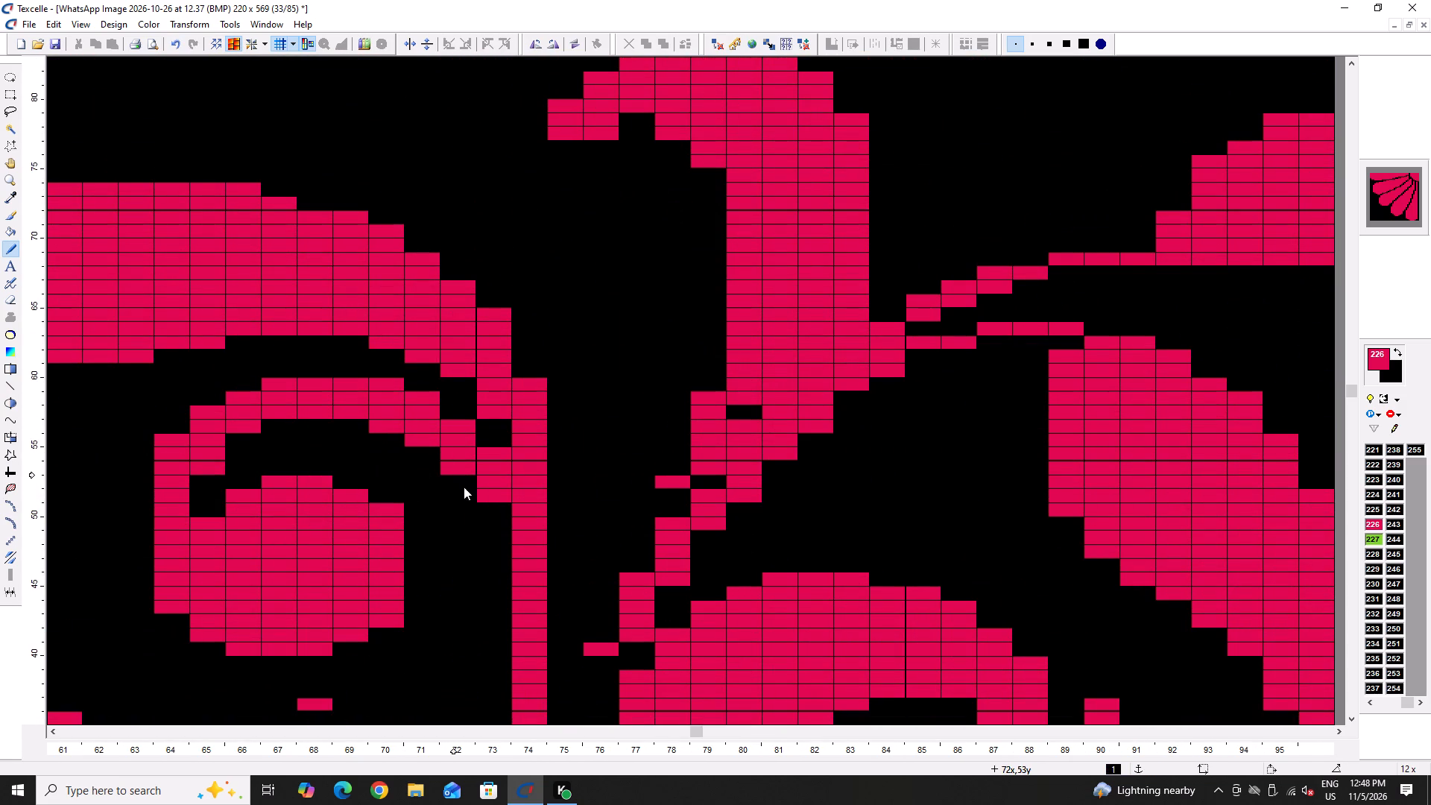
click(467, 479)
click(497, 501)
click(500, 505)
click(236, 437)
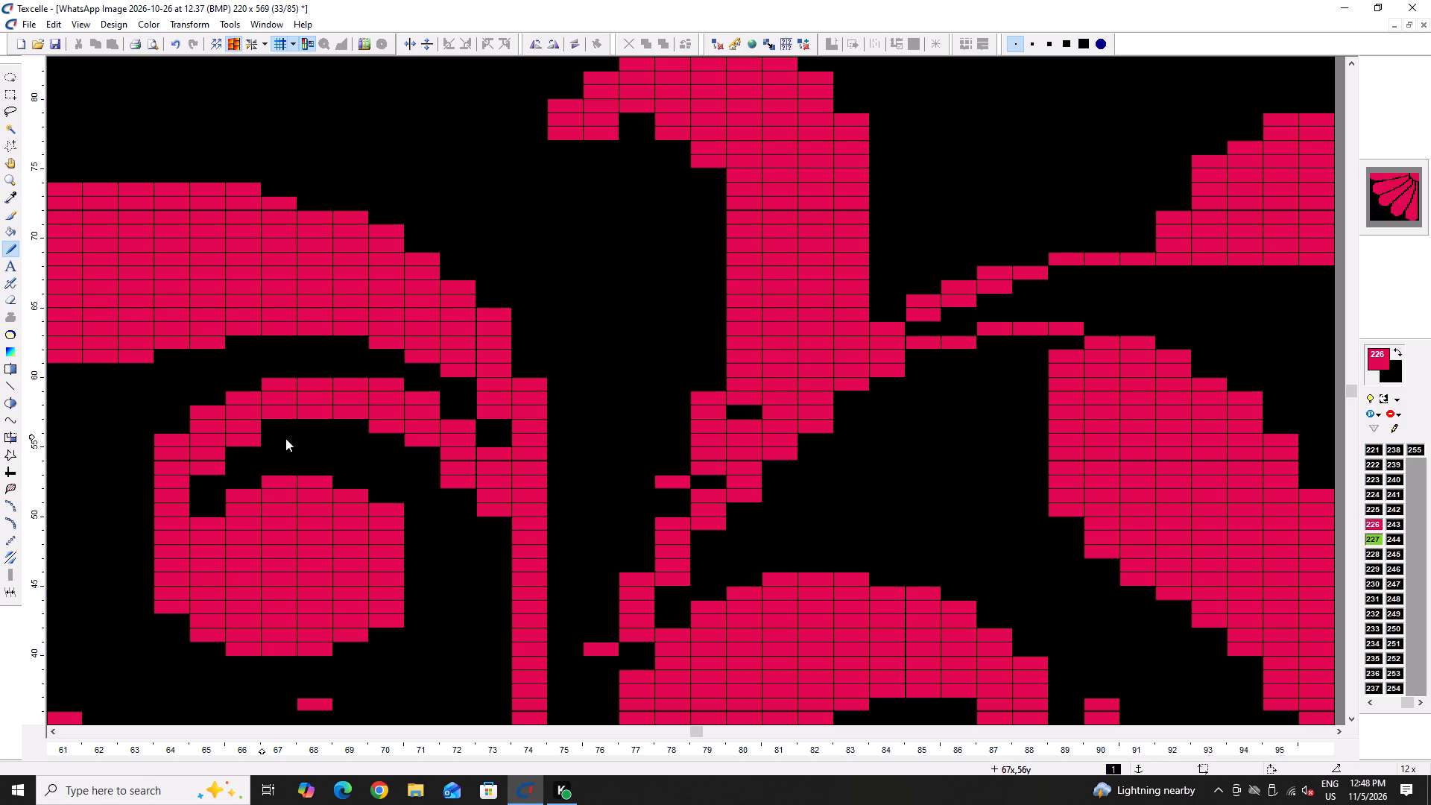
Add a second inner layer in 226: row 57 at columns 67–70, column 70 row 56, 71 row 55, 72 row 52, 73 rows 49–50.
drag(268, 425, 332, 426)
drag(338, 426, 346, 426)
drag(357, 426, 373, 429)
drag(376, 430, 398, 432)
click(398, 432)
click(396, 435)
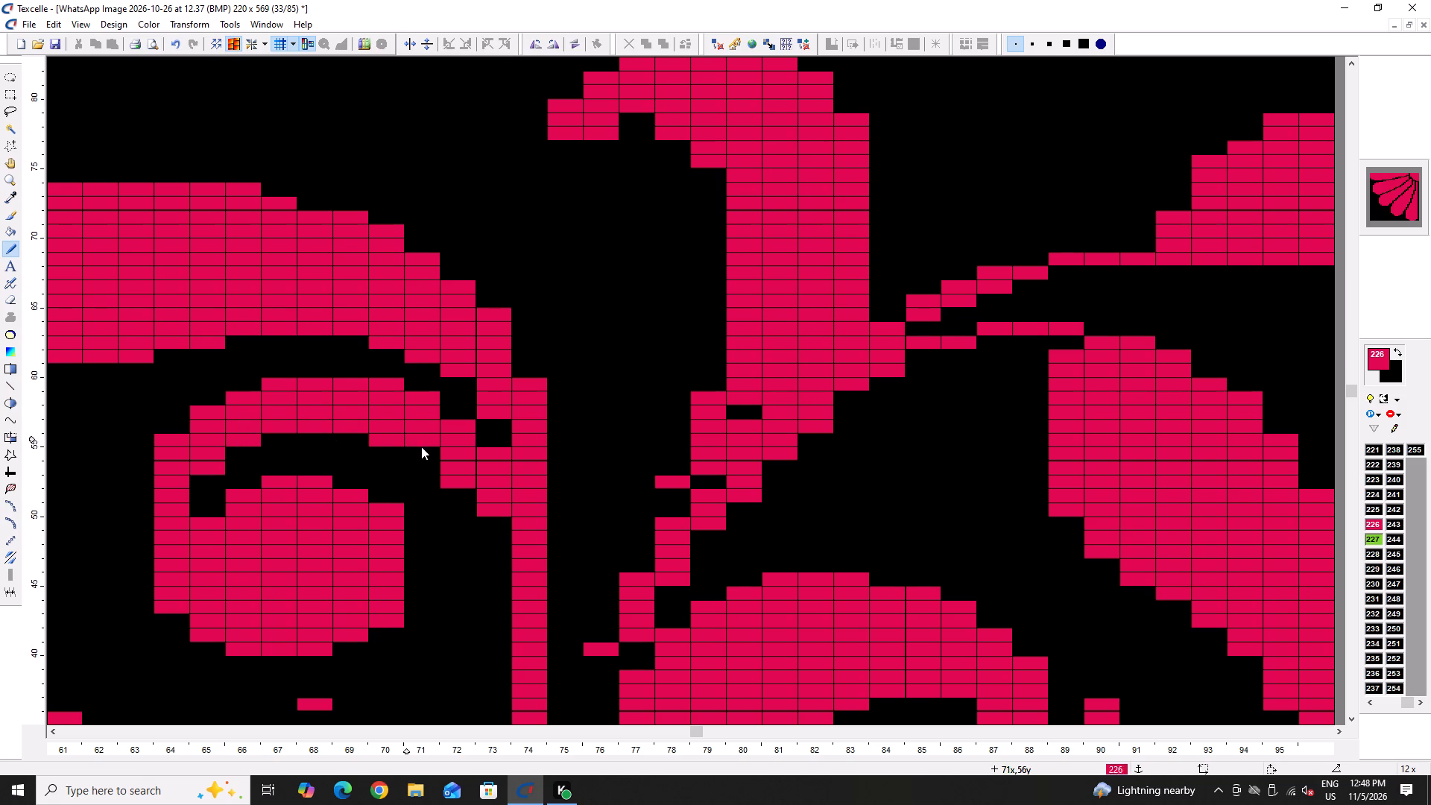
double_click(423, 448)
click(468, 494)
drag(494, 521, 497, 532)
click(497, 534)
Widen the vertical stem beside the bulb by filling column 73 in 226 from row 48 down to its lower segment.
scroll(481, 490, down, 3)
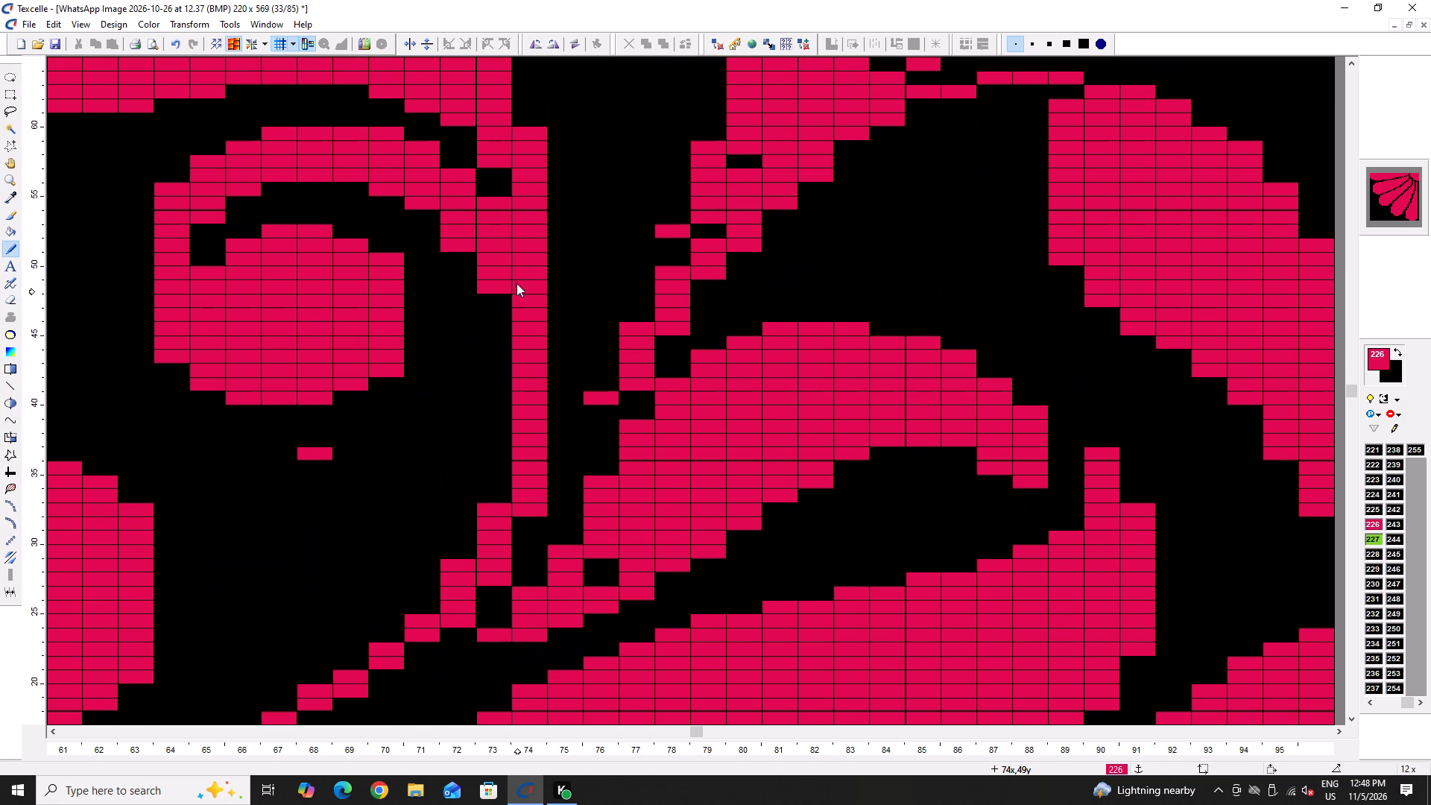
drag(514, 282, 499, 344)
drag(497, 373, 497, 379)
drag(497, 382, 492, 325)
Erase the stray pixel below the bulb at column 68 row 37 with black.
ctrl+scroll(395, 452, down, 2)
right_drag(340, 453, 329, 453)
right_click(350, 455)
Thicken the lower tip of the branching stem in 226 across rows 18–19 at columns 65–67.
ctrl+scroll(326, 569, up, 3)
drag(203, 584, 254, 593)
click(256, 593)
drag(203, 575, 302, 575)
double_click(303, 575)
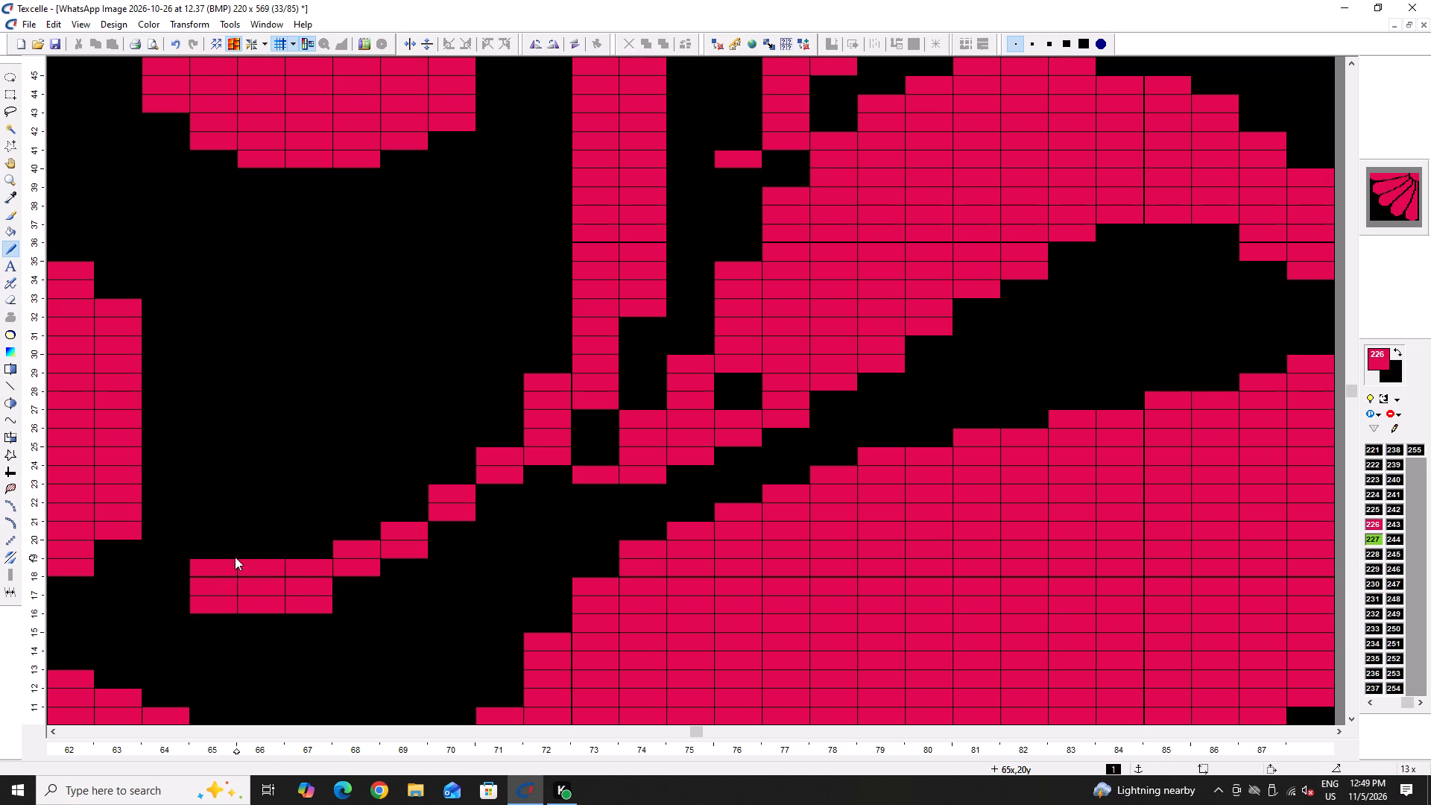
Thicken the upper edge of the diagonal branching stem in 226, stepping from column 65 row 20 up to column 72 row 34.
drag(225, 555, 335, 550)
drag(309, 534, 362, 528)
click(369, 528)
drag(367, 517, 395, 514)
click(408, 511)
click(427, 499)
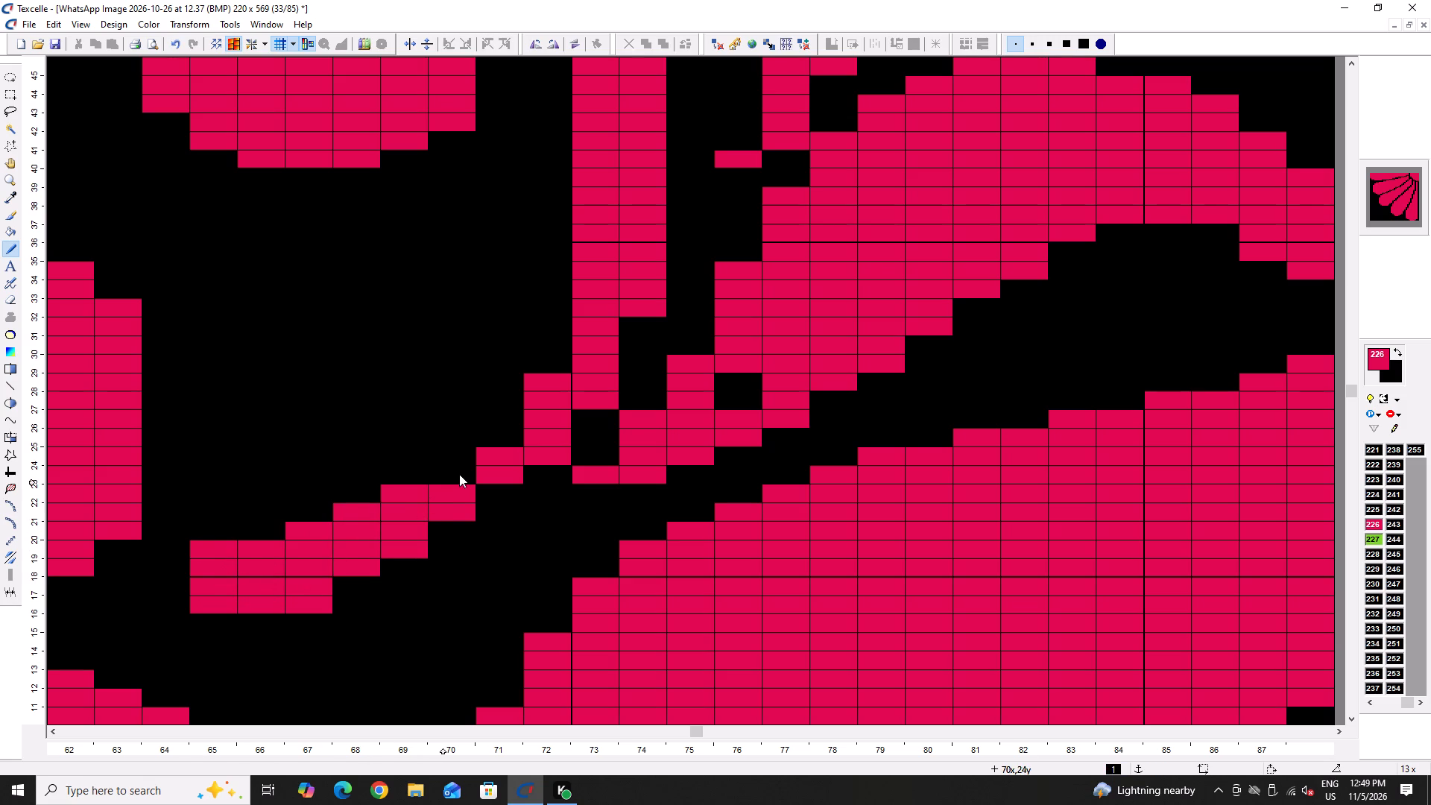
drag(459, 474, 470, 464)
drag(509, 432, 512, 390)
click(512, 390)
drag(555, 363, 569, 273)
click(569, 271)
Smooth the stem's steps: blacken column 74 row 33 and add 226 at column 71 row 30, column 70 row 26 and column 69 row 24.
right_click(559, 275)
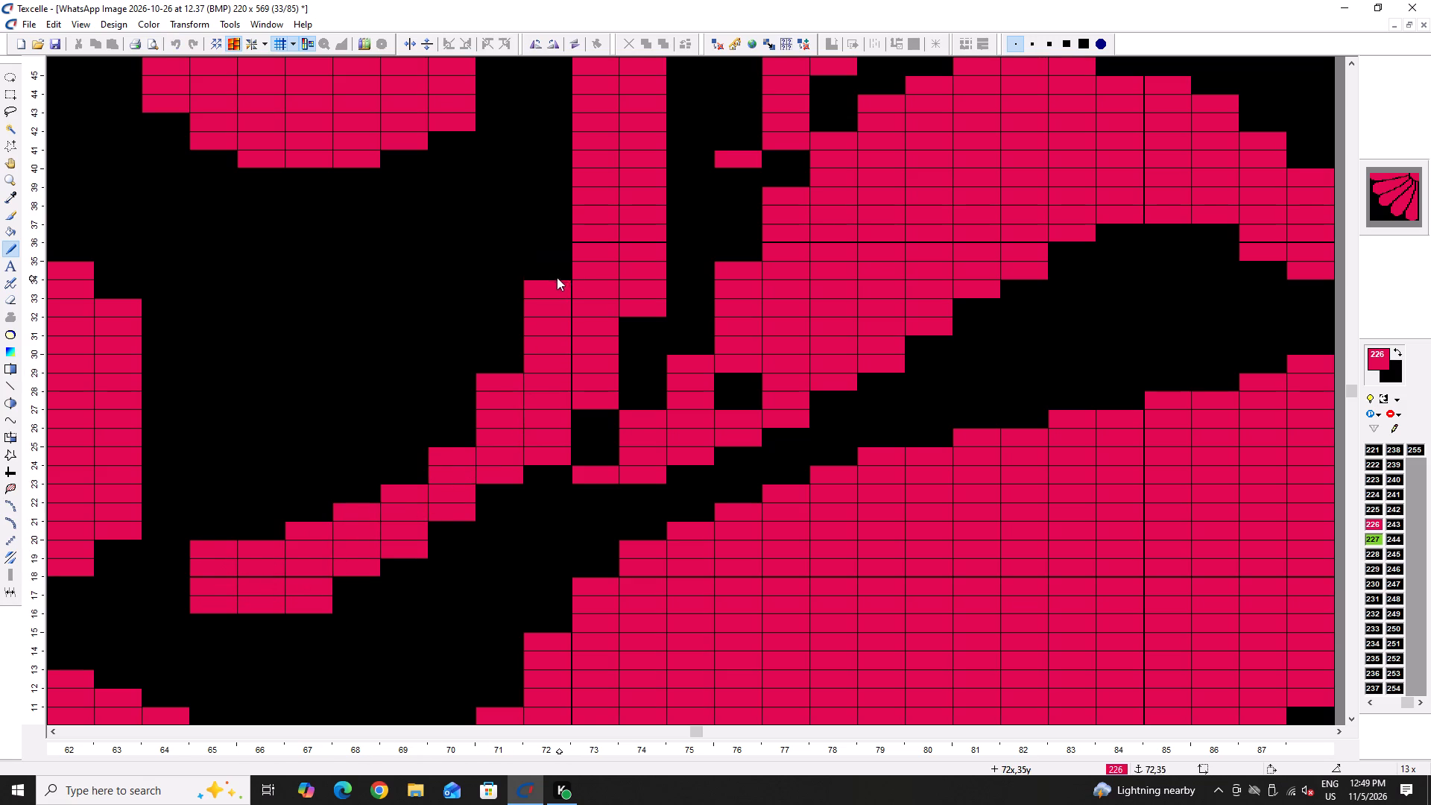
right_click(556, 282)
right_click(623, 305)
double_click(581, 300)
double_click(546, 300)
click(543, 293)
double_click(546, 288)
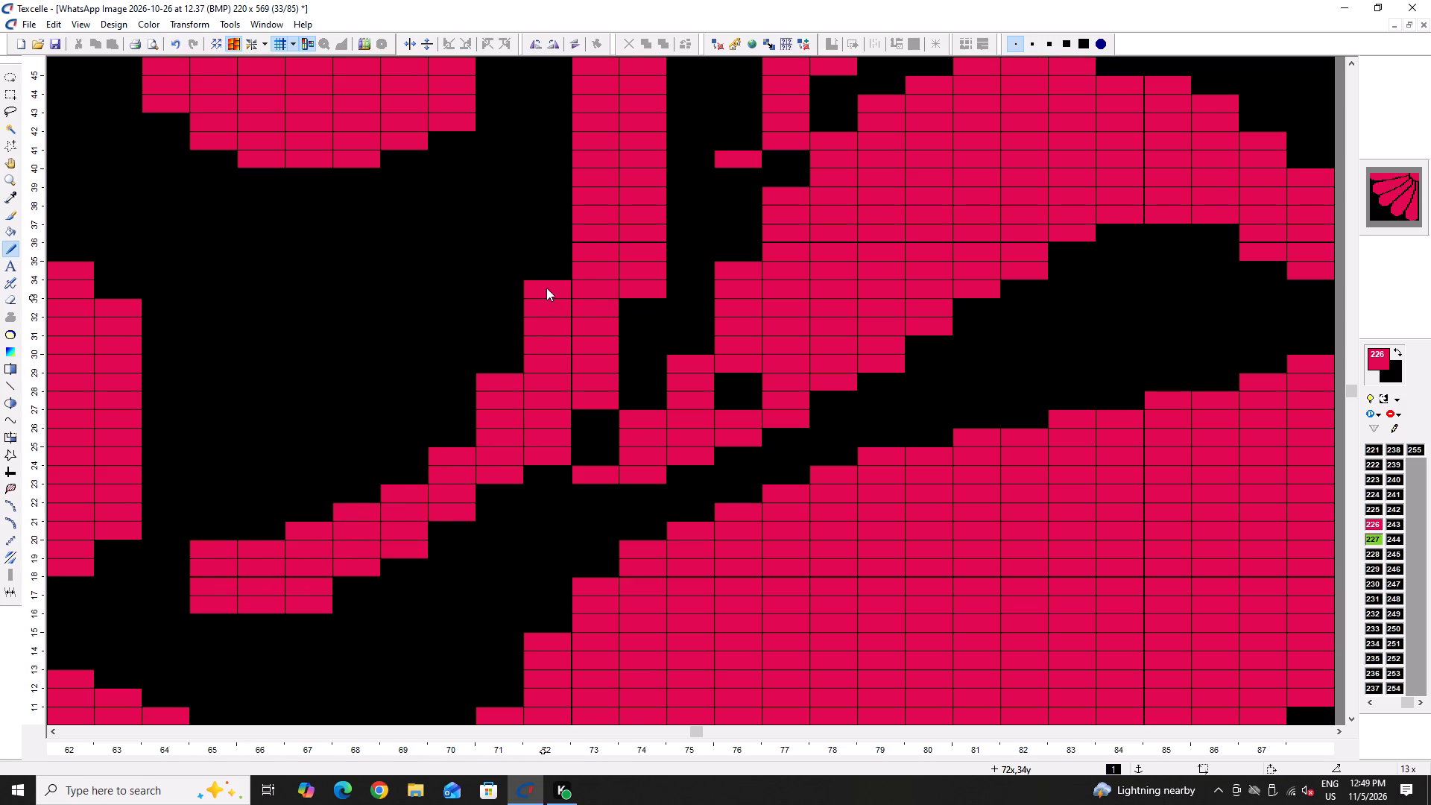
click(499, 369)
click(459, 439)
click(417, 479)
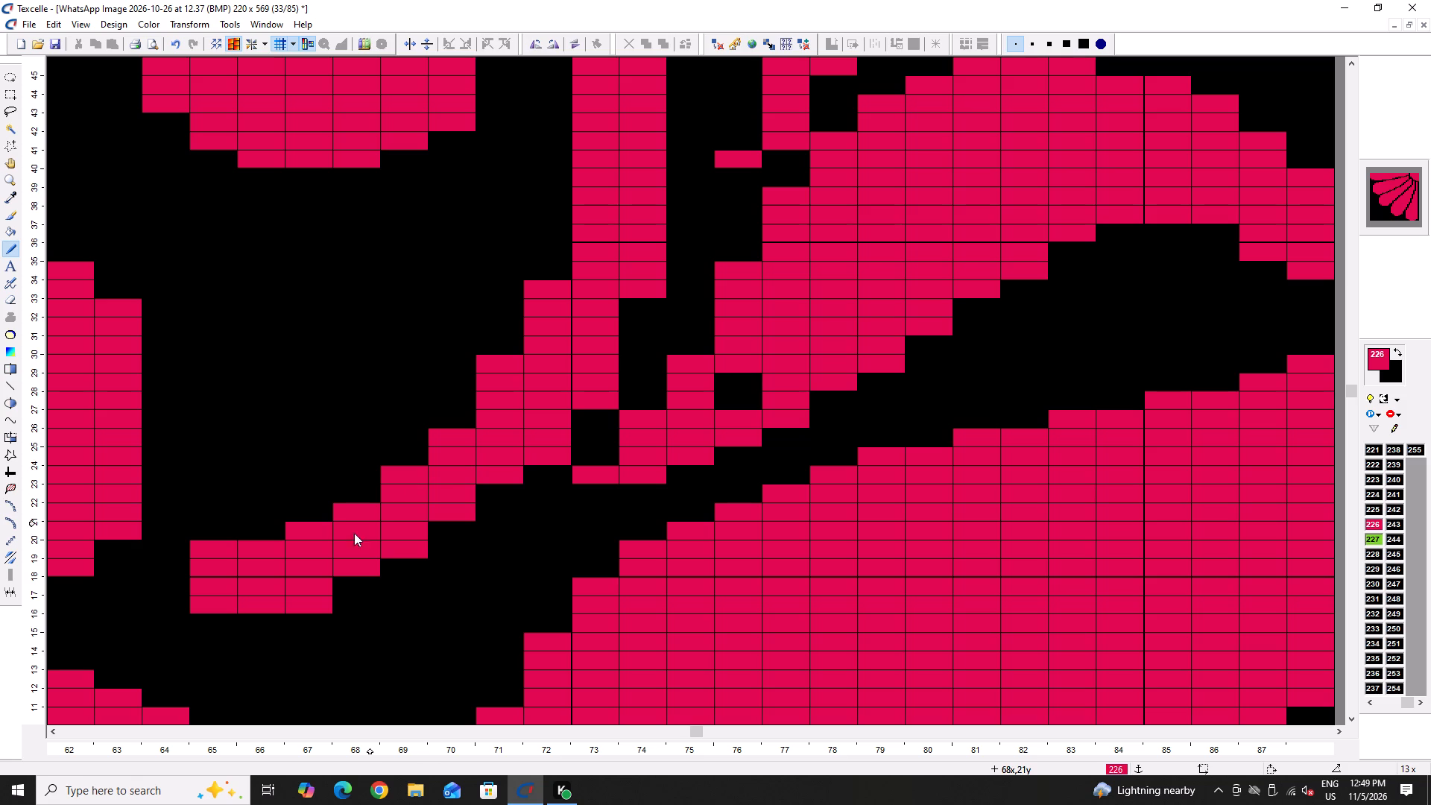
Reshape the stem's tip: blacken row 17 at columns 65–67 and fill in 226 row 21 at columns 65–66, column 67 row 22, column 68 row 23.
right_drag(348, 597, 256, 605)
right_drag(250, 596, 212, 600)
right_click(211, 599)
drag(213, 536, 265, 537)
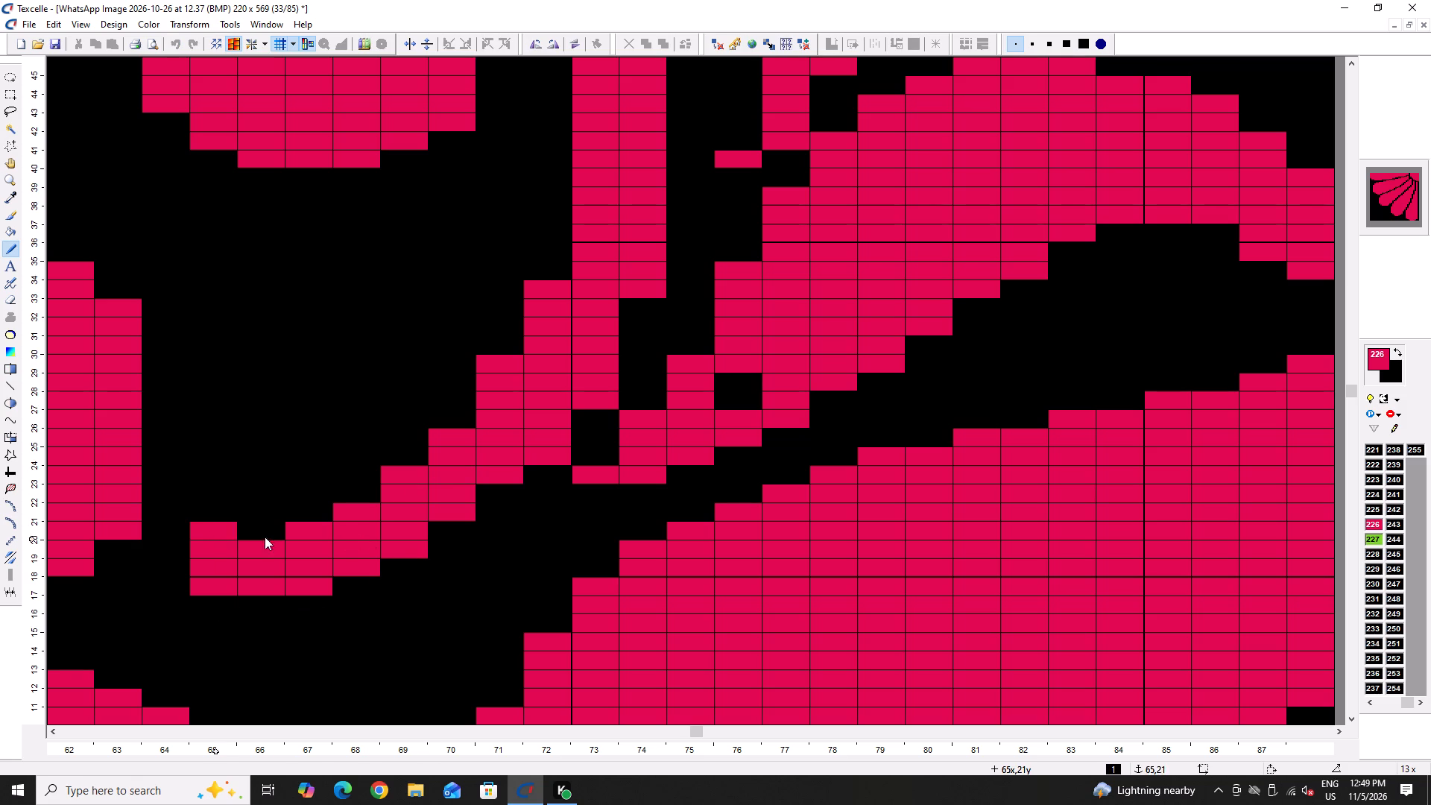
drag(265, 537, 269, 537)
click(341, 501)
click(321, 508)
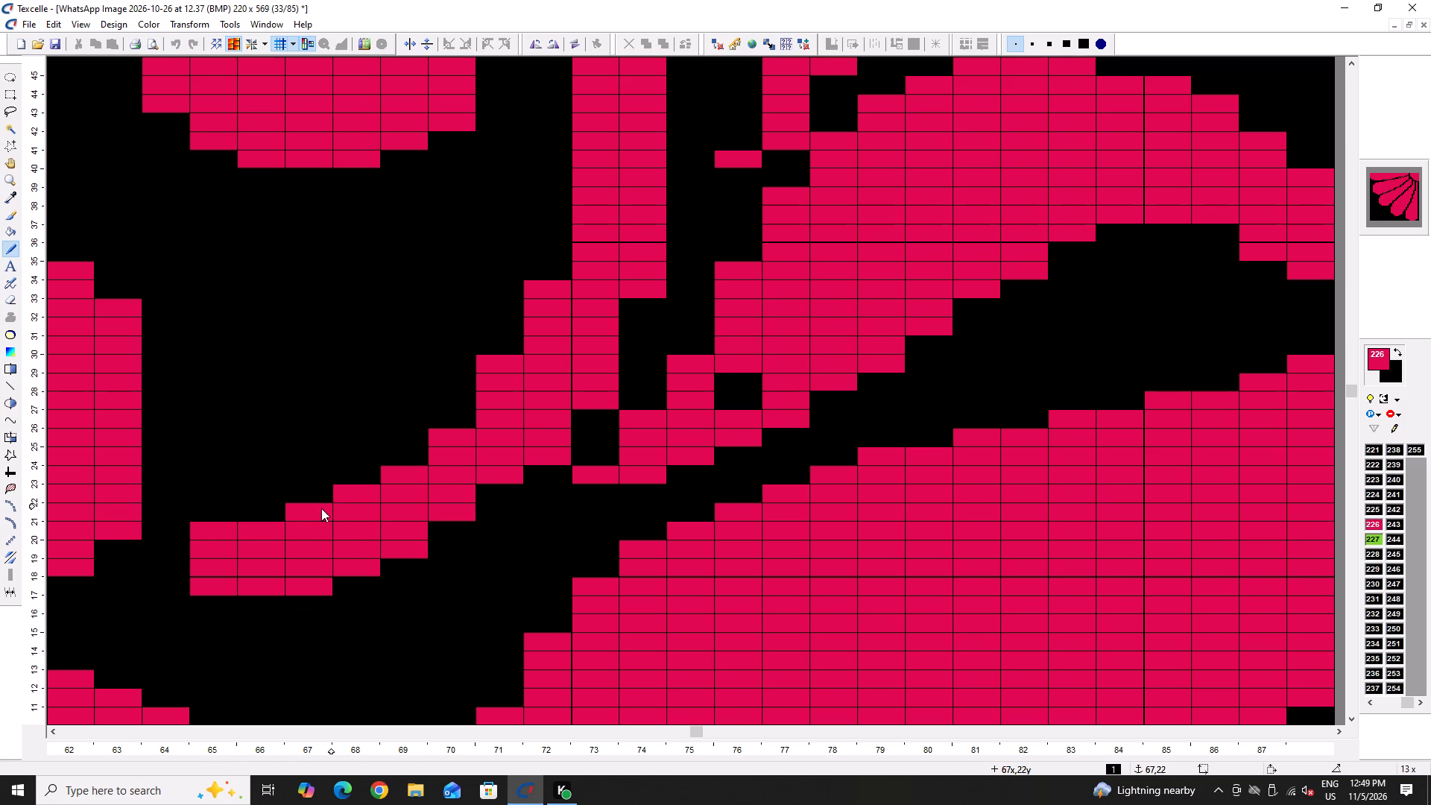
click(326, 508)
Fill the black gap at column 76 rows 28–29 in the curved leaf's base and build up its outer edge in columns 75–76 in 226.
ctrl+scroll(362, 534, down, 6)
ctrl+scroll(449, 520, up, 4)
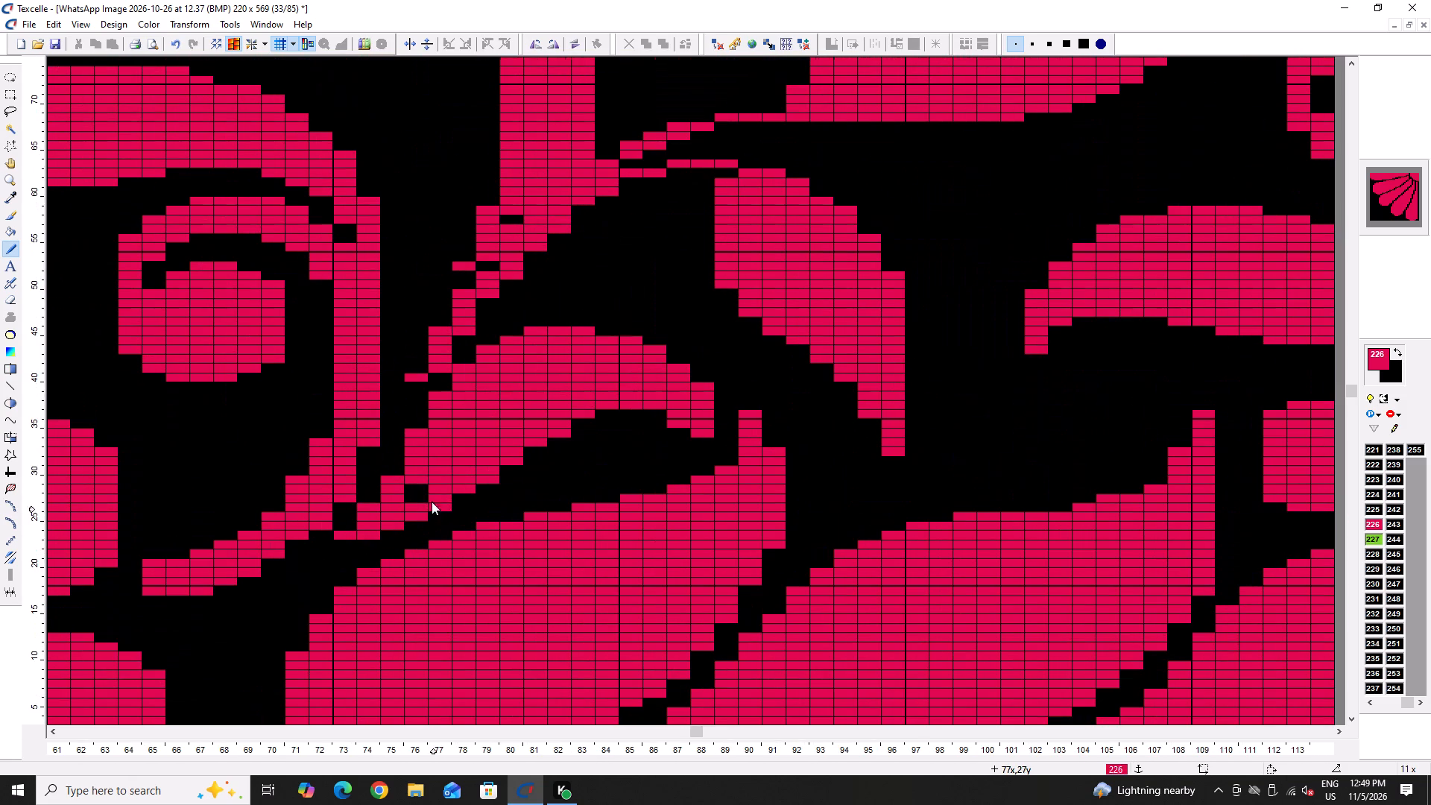
click(424, 484)
drag(420, 485, 386, 504)
double_click(394, 465)
click(398, 458)
double_click(420, 421)
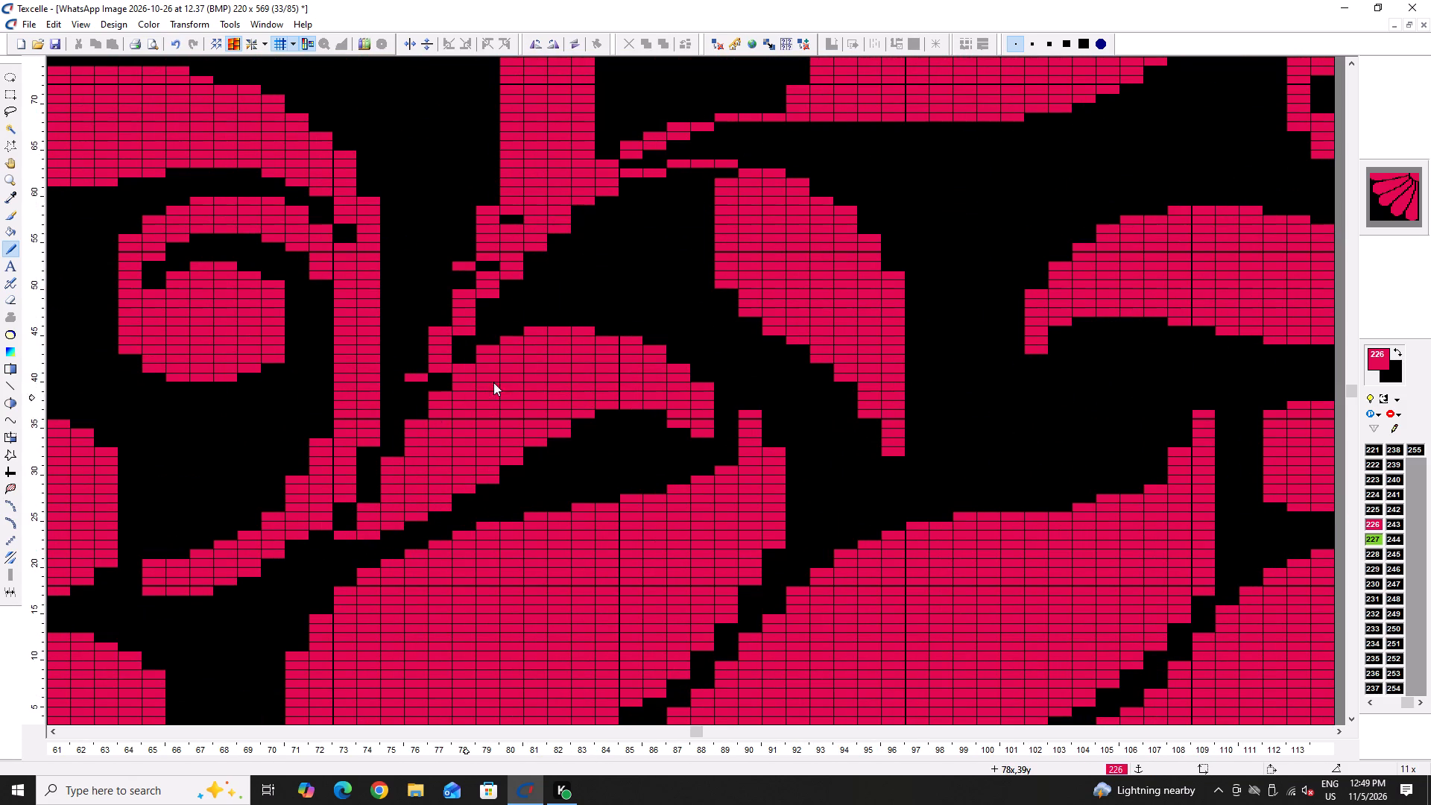
Trim the curved leaf's arched upper outline with black across columns 77–88, smoothing its steps on both sides of the crest.
right_click(671, 425)
right_click(671, 426)
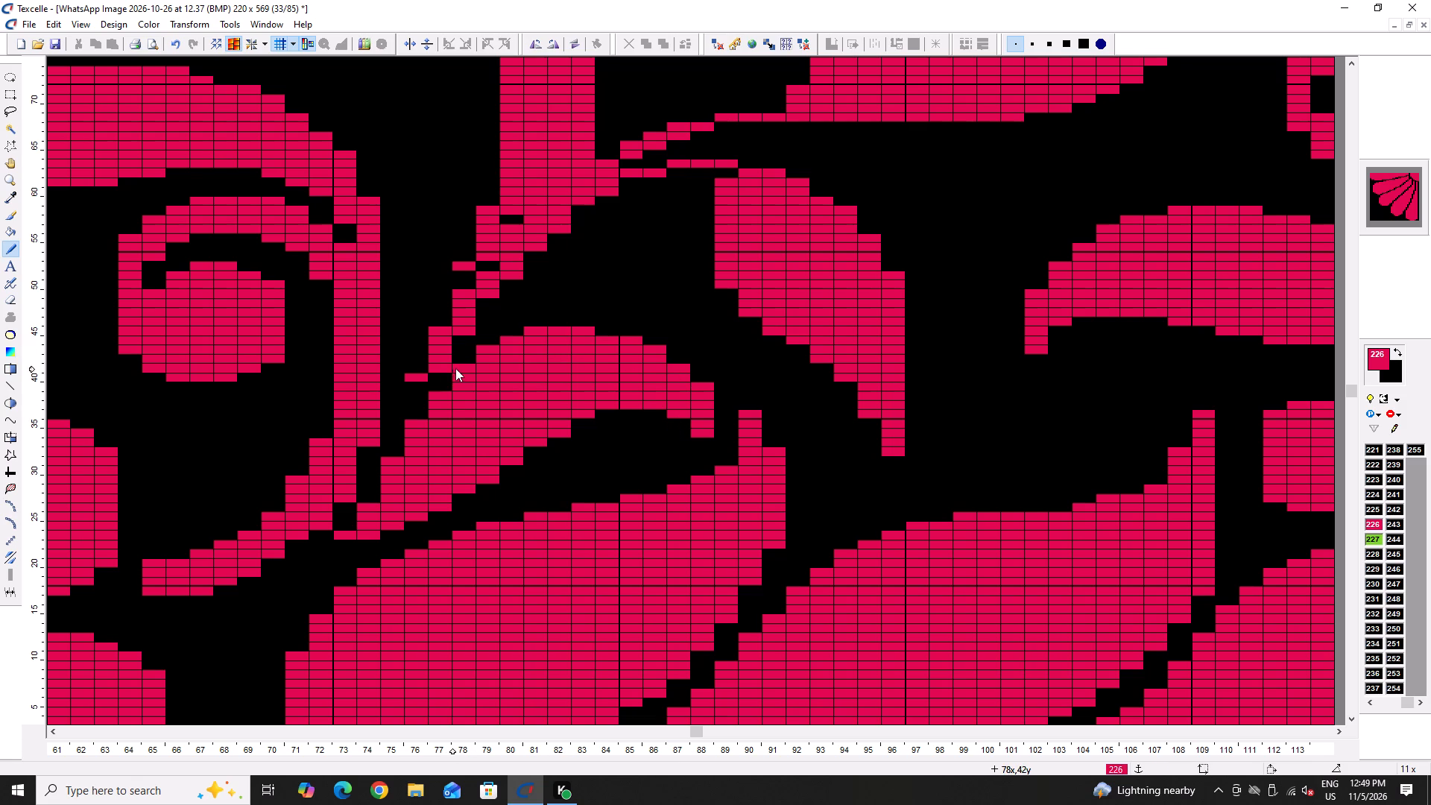
right_click(455, 368)
right_click(457, 368)
right_click(440, 384)
right_click(479, 353)
right_click(482, 352)
right_click(500, 341)
right_drag(542, 329, 604, 326)
right_click(604, 326)
right_click(606, 326)
right_click(633, 335)
right_click(633, 336)
right_click(654, 348)
right_click(656, 349)
right_click(683, 367)
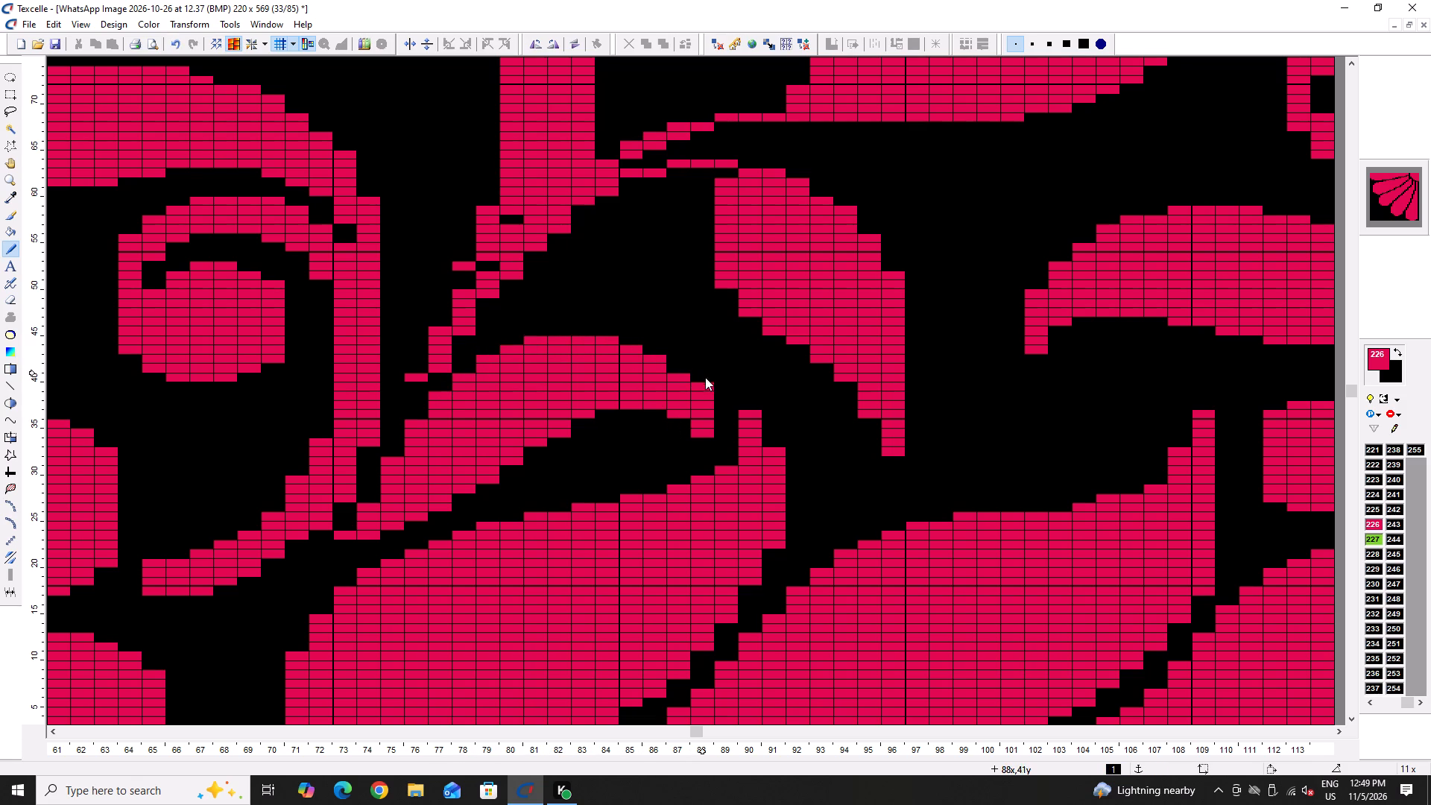
right_click(706, 380)
right_click(531, 338)
right_click(531, 338)
right_click(496, 347)
right_click(498, 348)
right_click(478, 357)
right_click(477, 358)
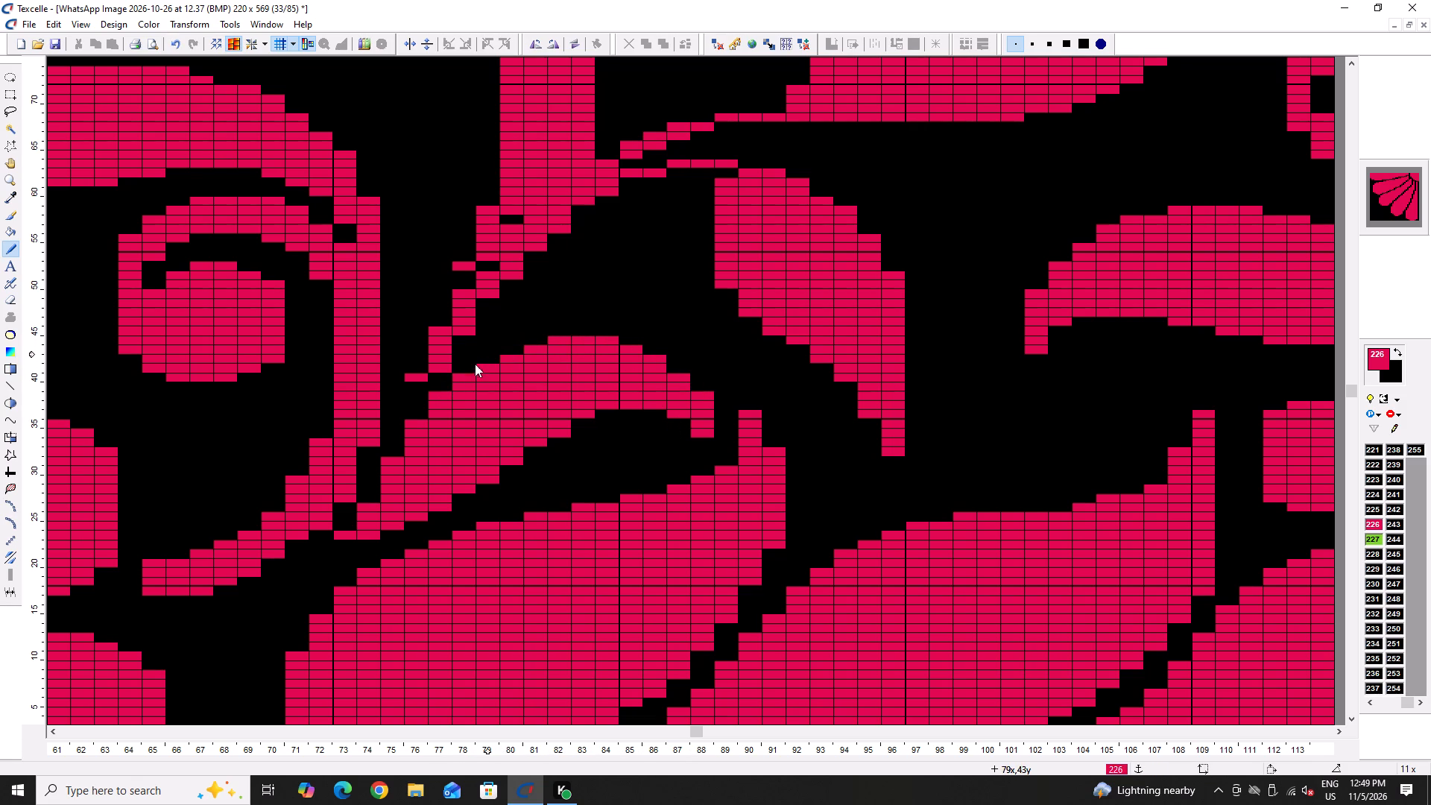
Thicken the thin slanting stem in 226 from column 80 row 60 down to column 76 row 40, filling the black gaps between its segments.
ctrl+scroll(367, 375, down, 4)
ctrl+scroll(459, 329, up, 4)
drag(348, 284, 279, 367)
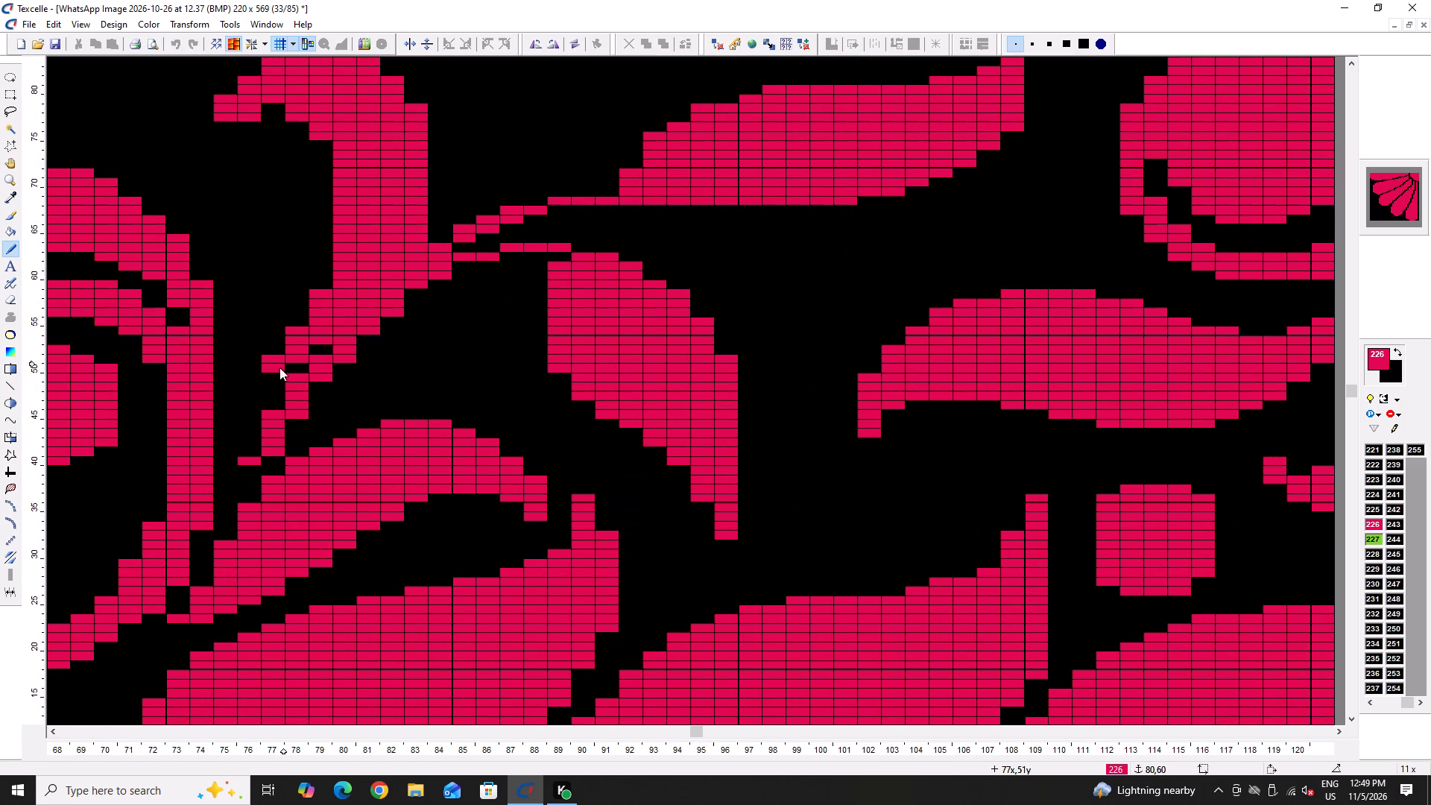
drag(279, 367, 244, 470)
drag(300, 380, 316, 355)
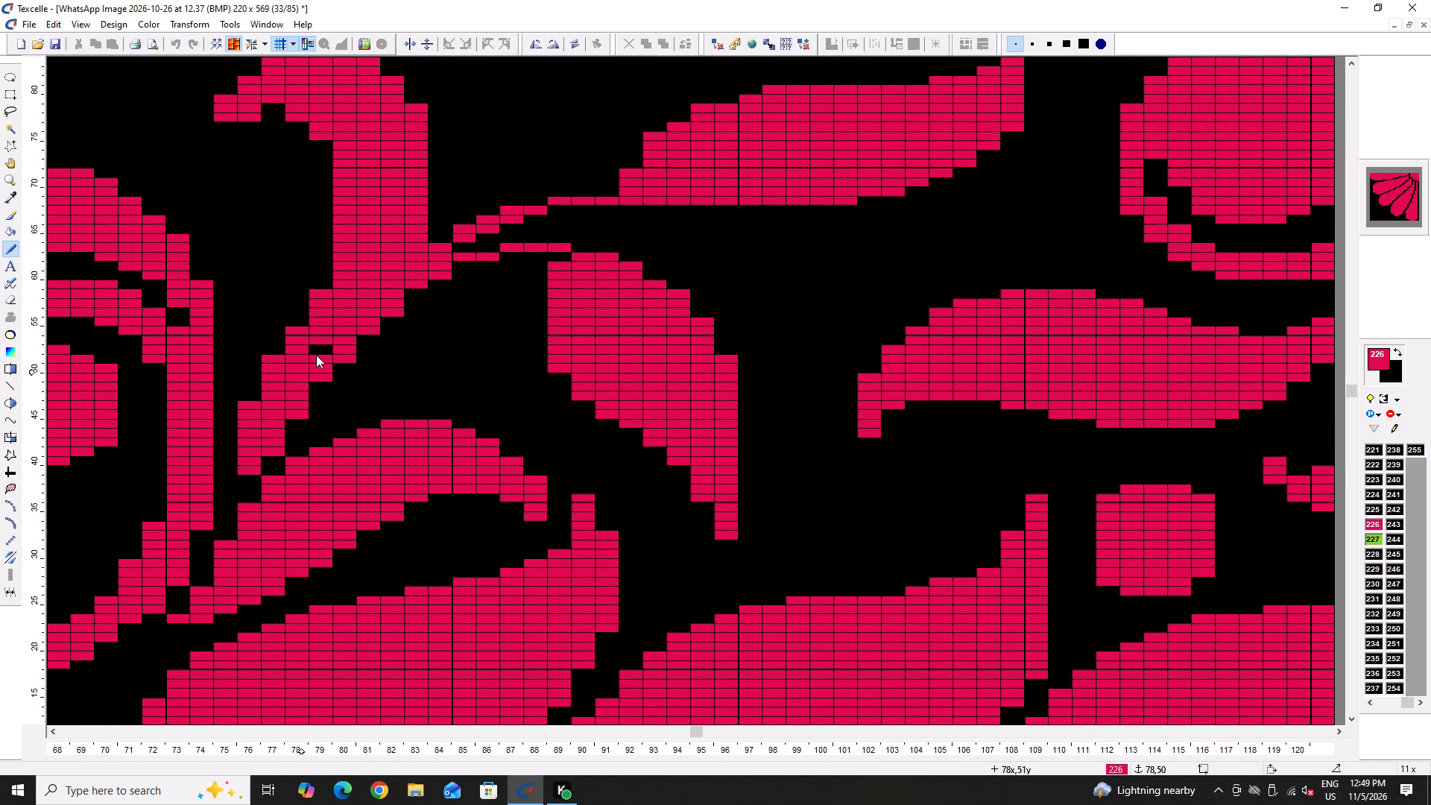
drag(316, 355, 346, 332)
click(348, 332)
Thicken the top of the thin stem leading into the long leaf in 226, from column 84 up to row 70 at column 91.
scroll(521, 318, up, 3)
key(Right)
key(Right)
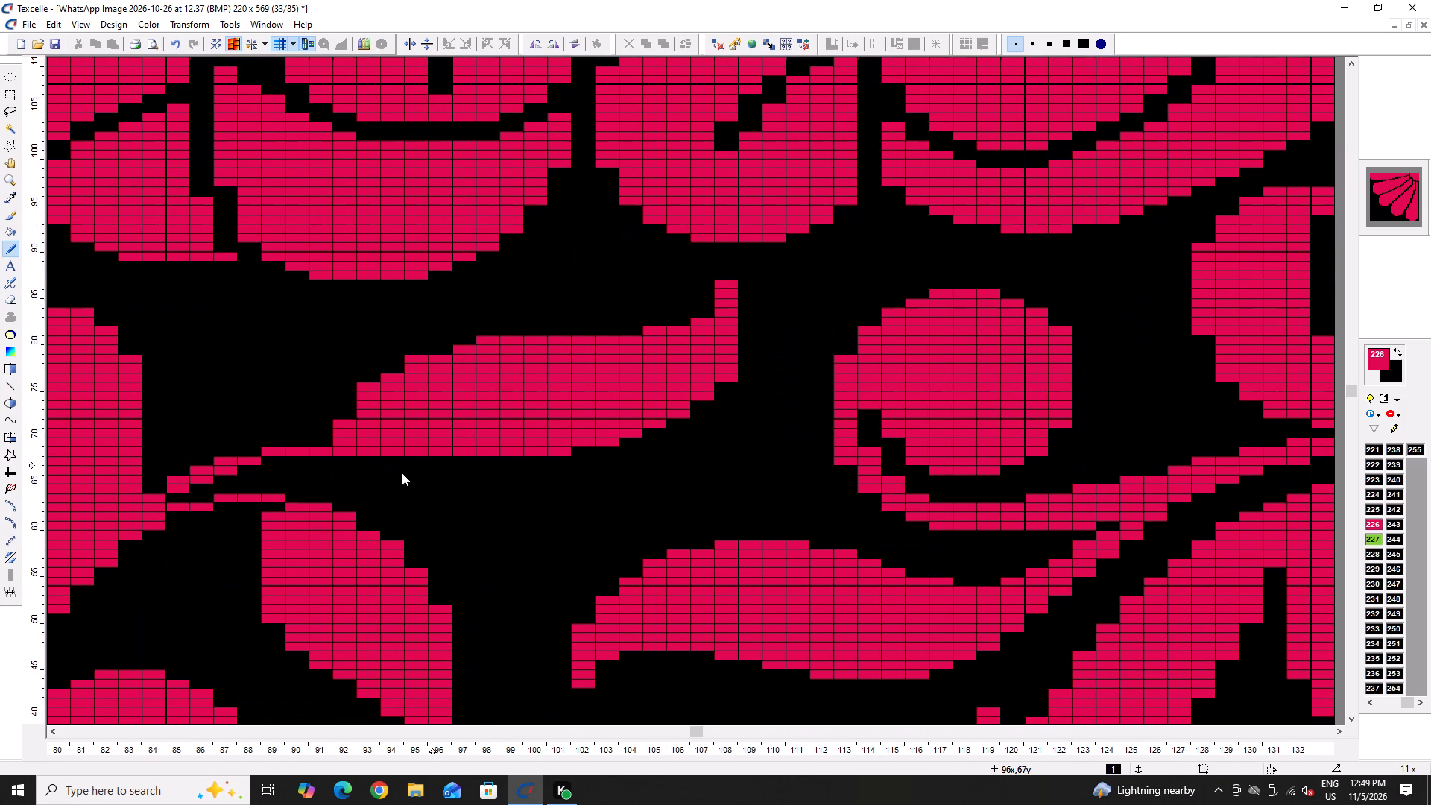
drag(155, 488, 324, 443)
drag(320, 443, 329, 443)
drag(324, 443, 318, 442)
Extend the long leaf's lower edge along row 68 in 226 to column 100, blackening the stray pixels in row 67 at columns 95–98.
drag(265, 457, 501, 467)
click(502, 467)
click(506, 465)
drag(517, 463, 528, 462)
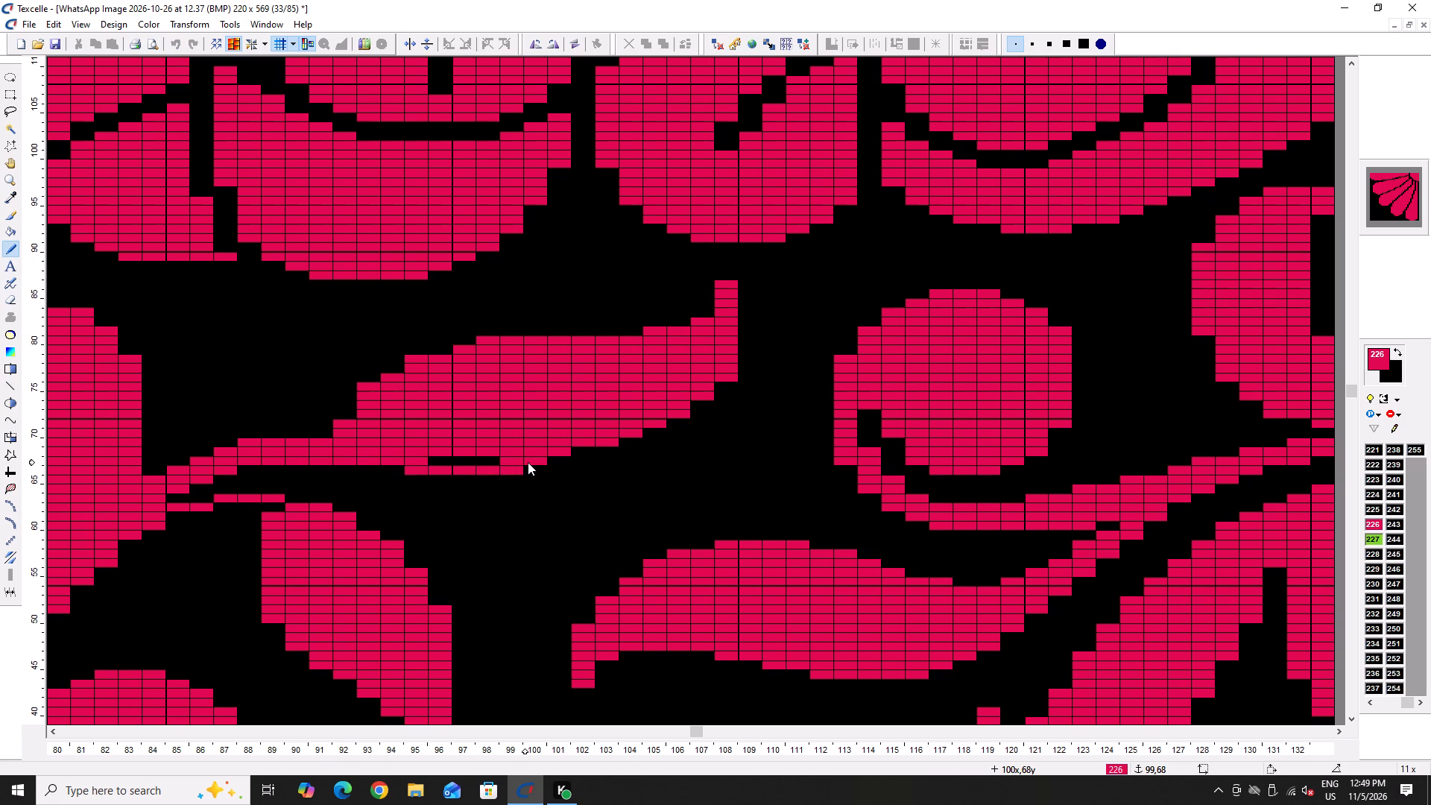
drag(528, 462, 427, 461)
right_drag(422, 464, 469, 467)
right_click(472, 467)
right_click(475, 467)
right_click(479, 467)
right_click(481, 467)
right_click(487, 467)
right_click(517, 467)
drag(460, 457, 453, 457)
drag(446, 457, 401, 457)
drag(399, 457, 385, 457)
click(379, 457)
Smooth the rising upper edge at the long leaf's base in 226: row 71 at columns 90–91 and rows 73–74 at column 92.
click(334, 431)
drag(327, 430, 319, 429)
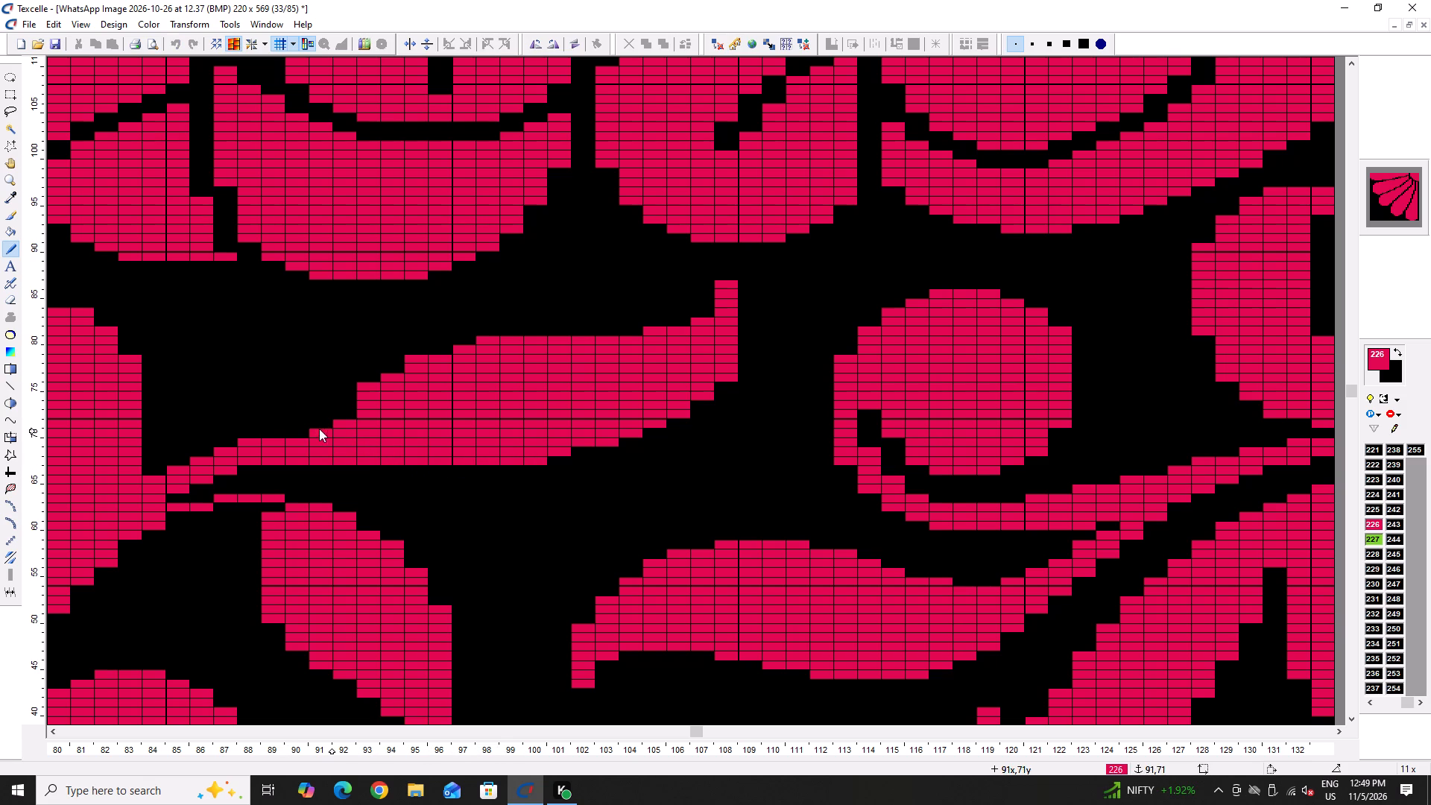
drag(319, 429, 310, 427)
click(310, 427)
click(352, 414)
click(307, 429)
click(351, 402)
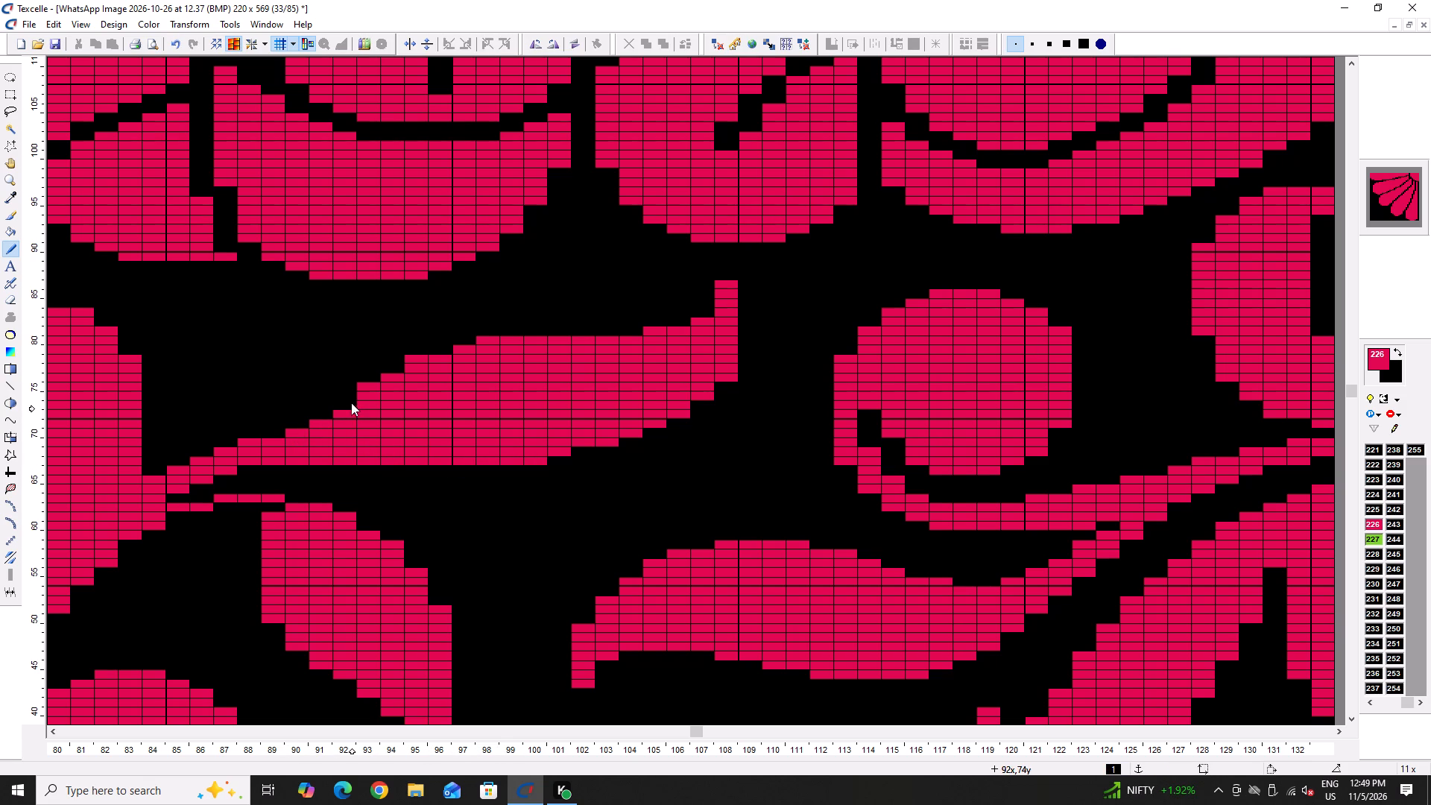
Add another layer in 226 under the long leaf and its stem, filling row 67 through column 98.
click(267, 468)
click(274, 468)
triple_click(279, 468)
click(285, 468)
drag(277, 466, 253, 464)
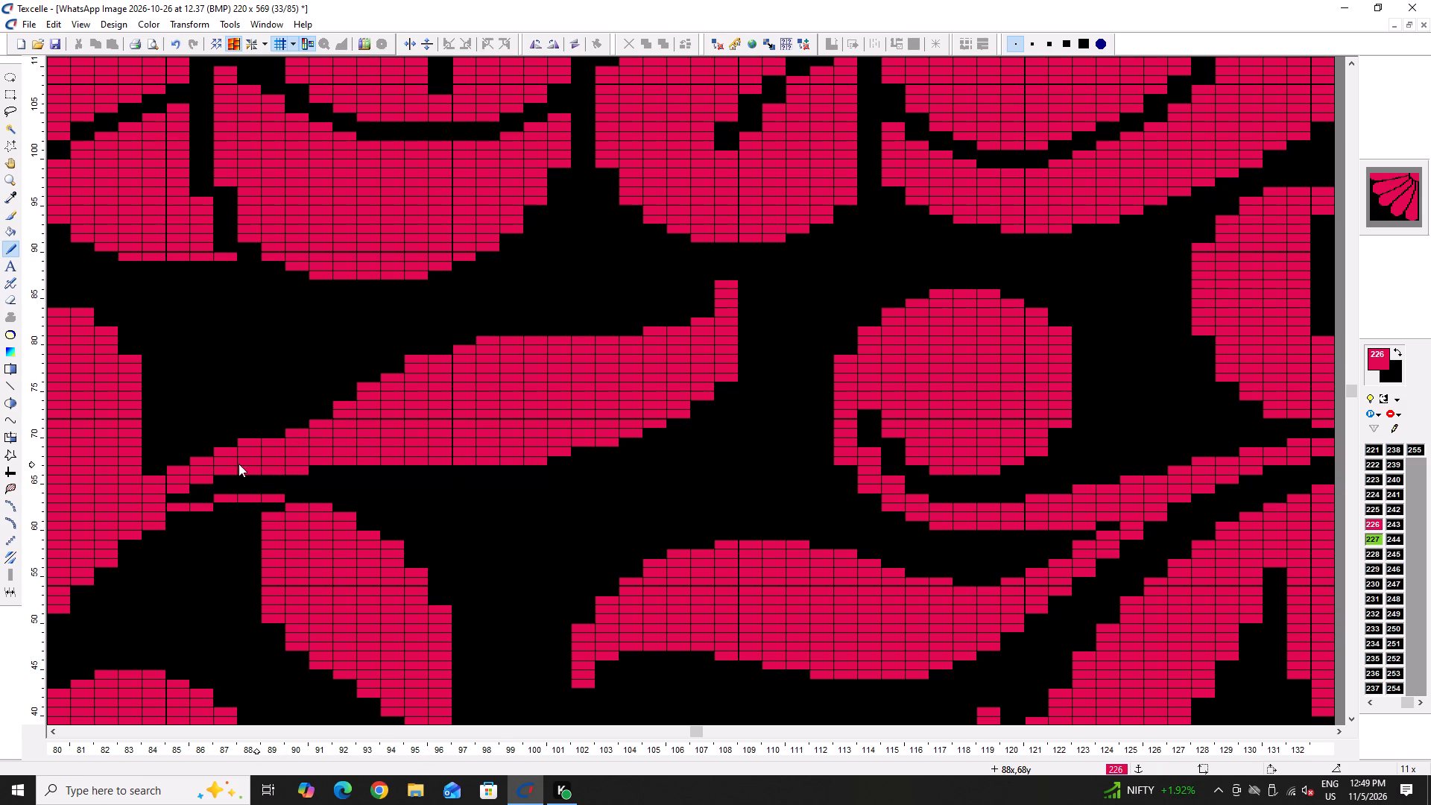
click(229, 464)
double_click(313, 461)
drag(440, 470, 496, 470)
triple_click(496, 470)
drag(484, 470, 368, 470)
click(350, 470)
drag(336, 470, 318, 470)
click(315, 470)
drag(300, 470, 272, 470)
click(272, 470)
Trim the long leaf's upper outline with black at column 95 row 79, column 97 row 80 and columns 98–99 row 81.
key(Right)
click(441, 448)
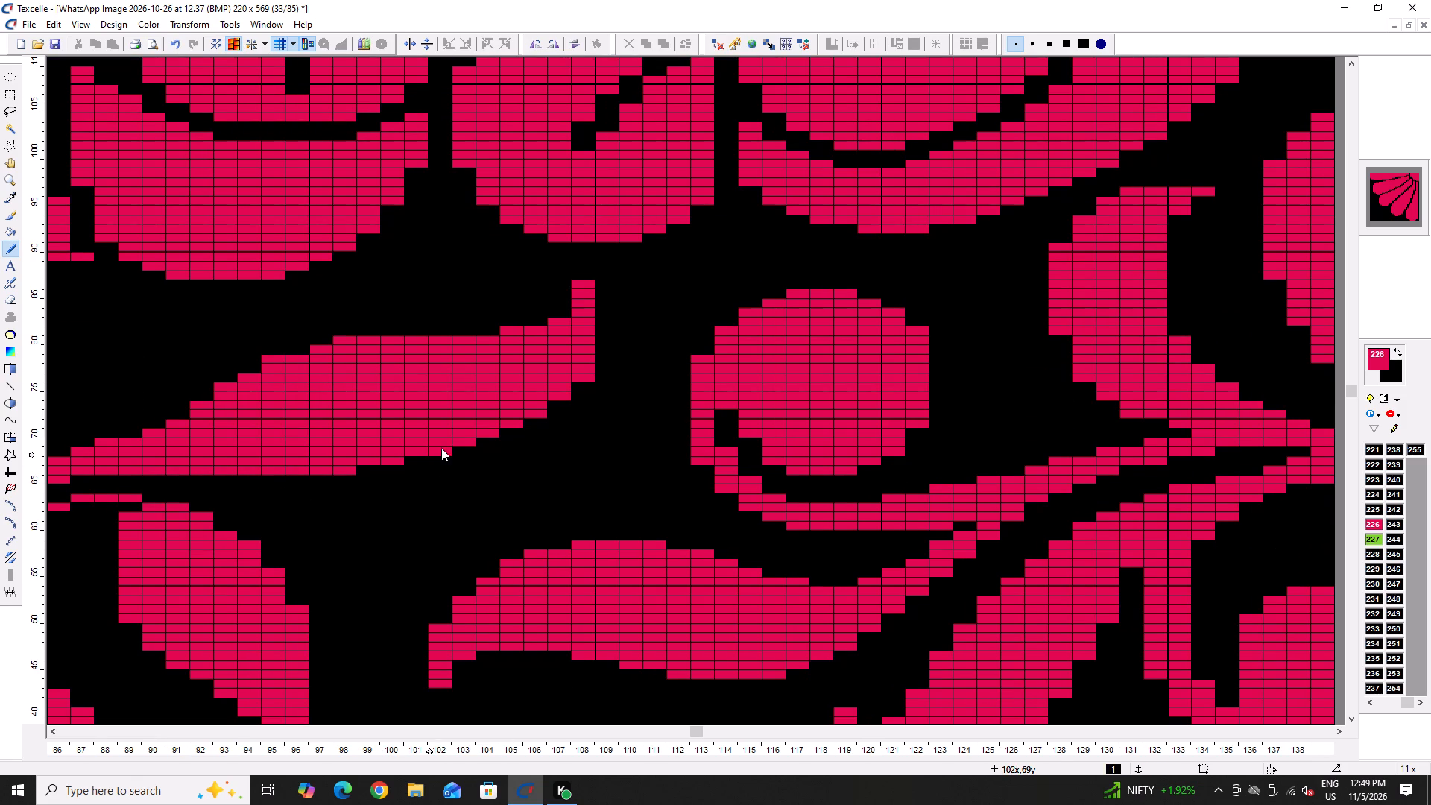
right_click(280, 355)
right_click(312, 348)
right_click(347, 337)
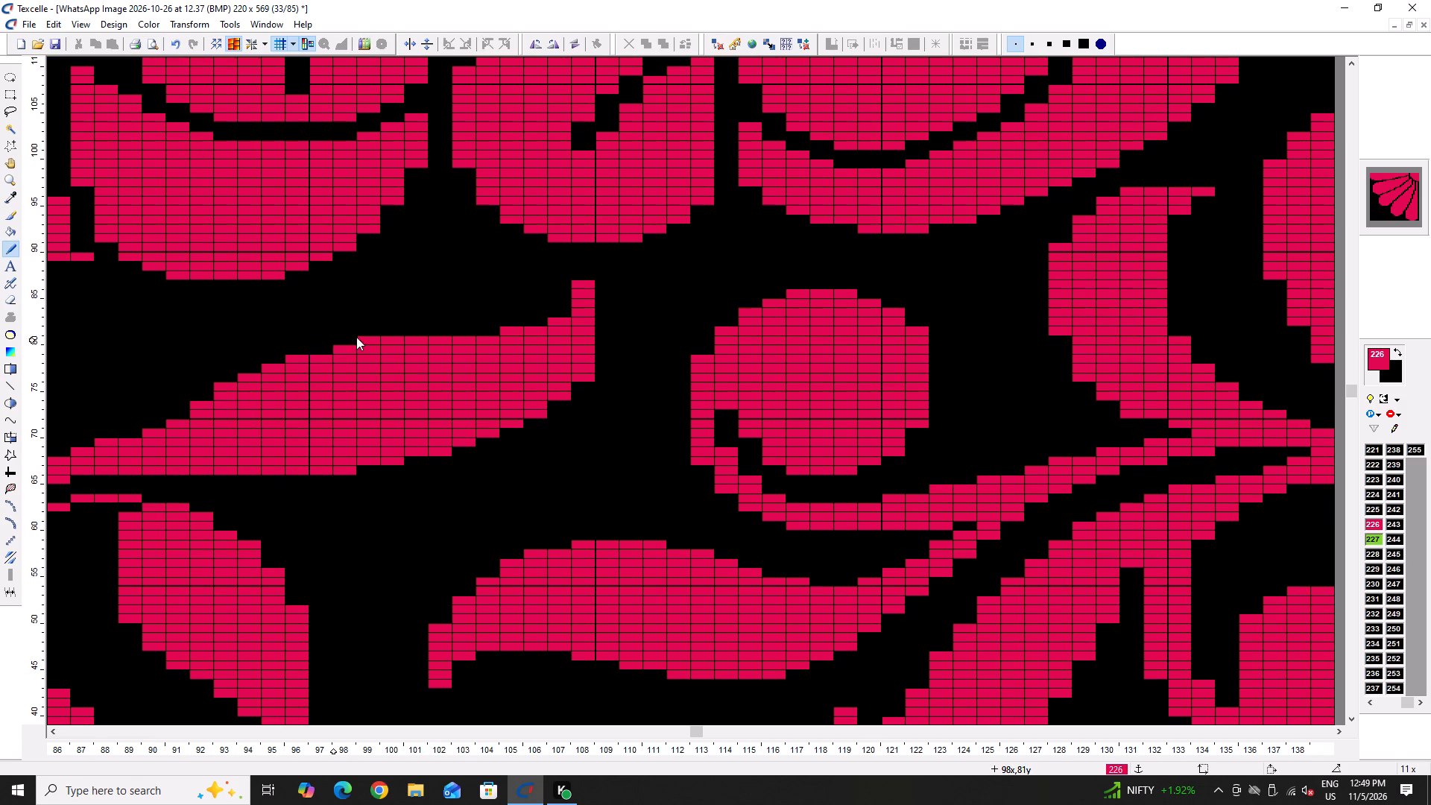
right_click(361, 338)
Build up the long leaf's upper edge toward its tip in 226: row 82 at columns 103–104, row 83 at columns 105–107, column 107 row 84.
click(491, 331)
double_click(534, 323)
click(568, 319)
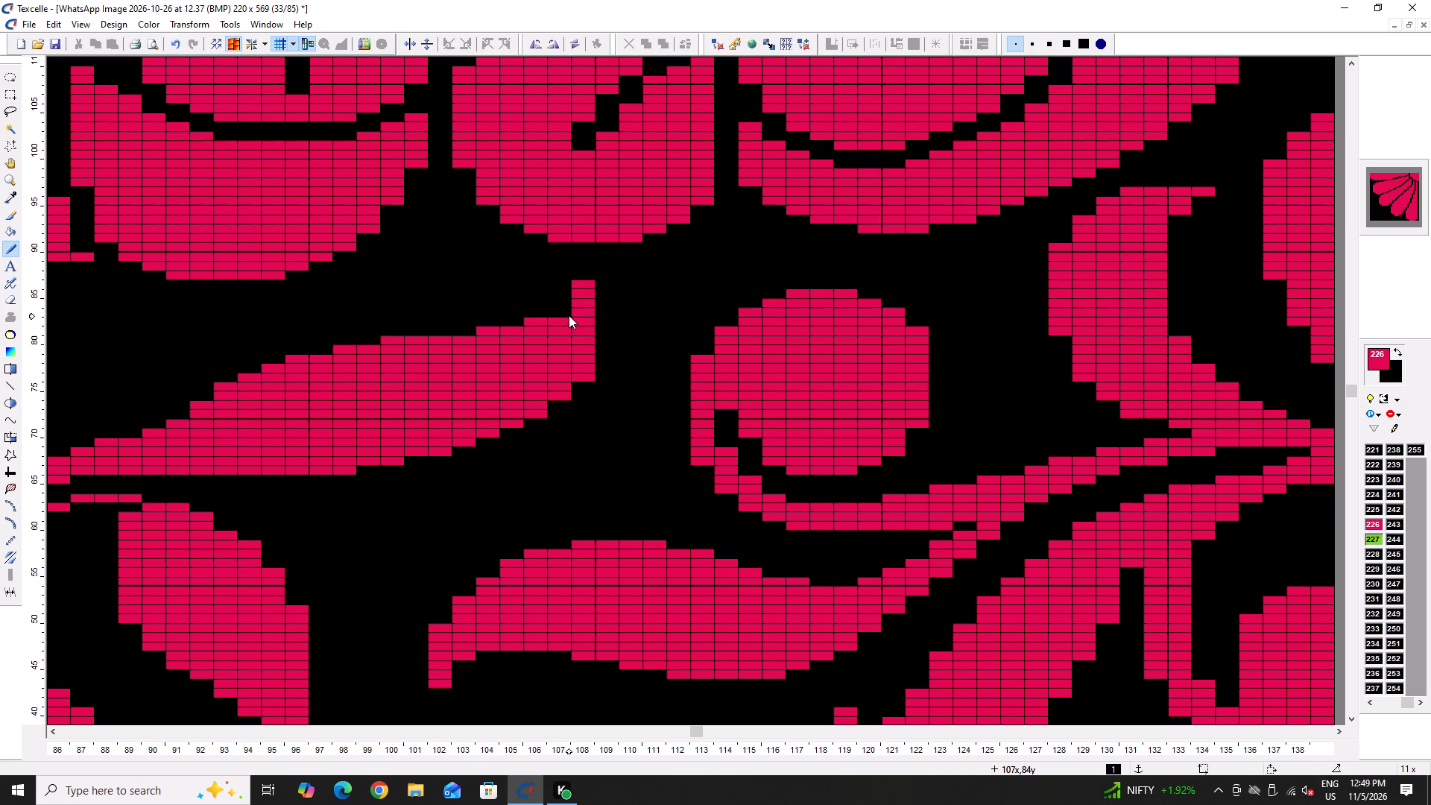
click(567, 315)
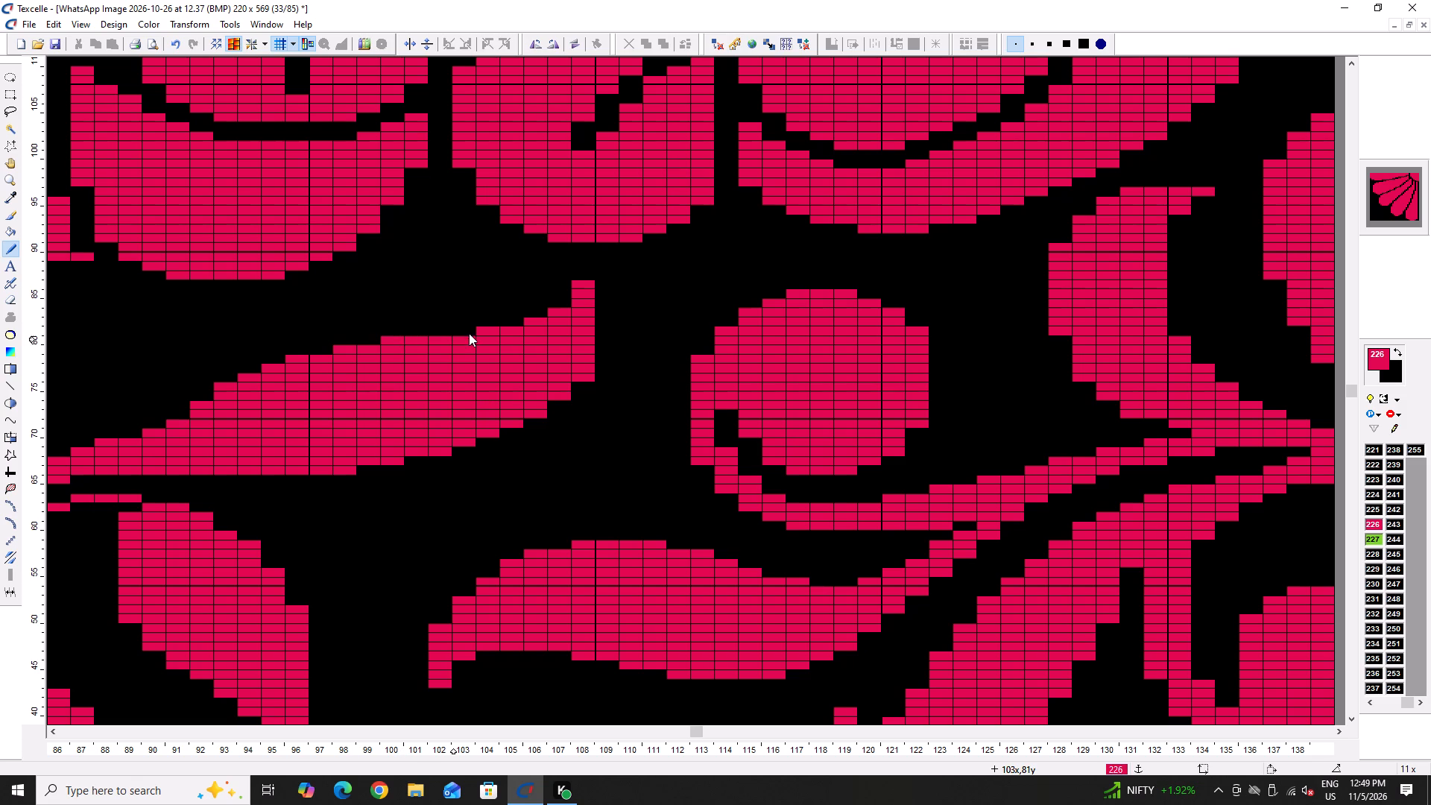
click(469, 333)
click(519, 315)
double_click(519, 321)
right_click(517, 310)
Thicken the short stem joining the hanging leaf in 226, filling its gaps in rows 62–64 across columns 85–88.
ctrl+scroll(468, 362, down, 2)
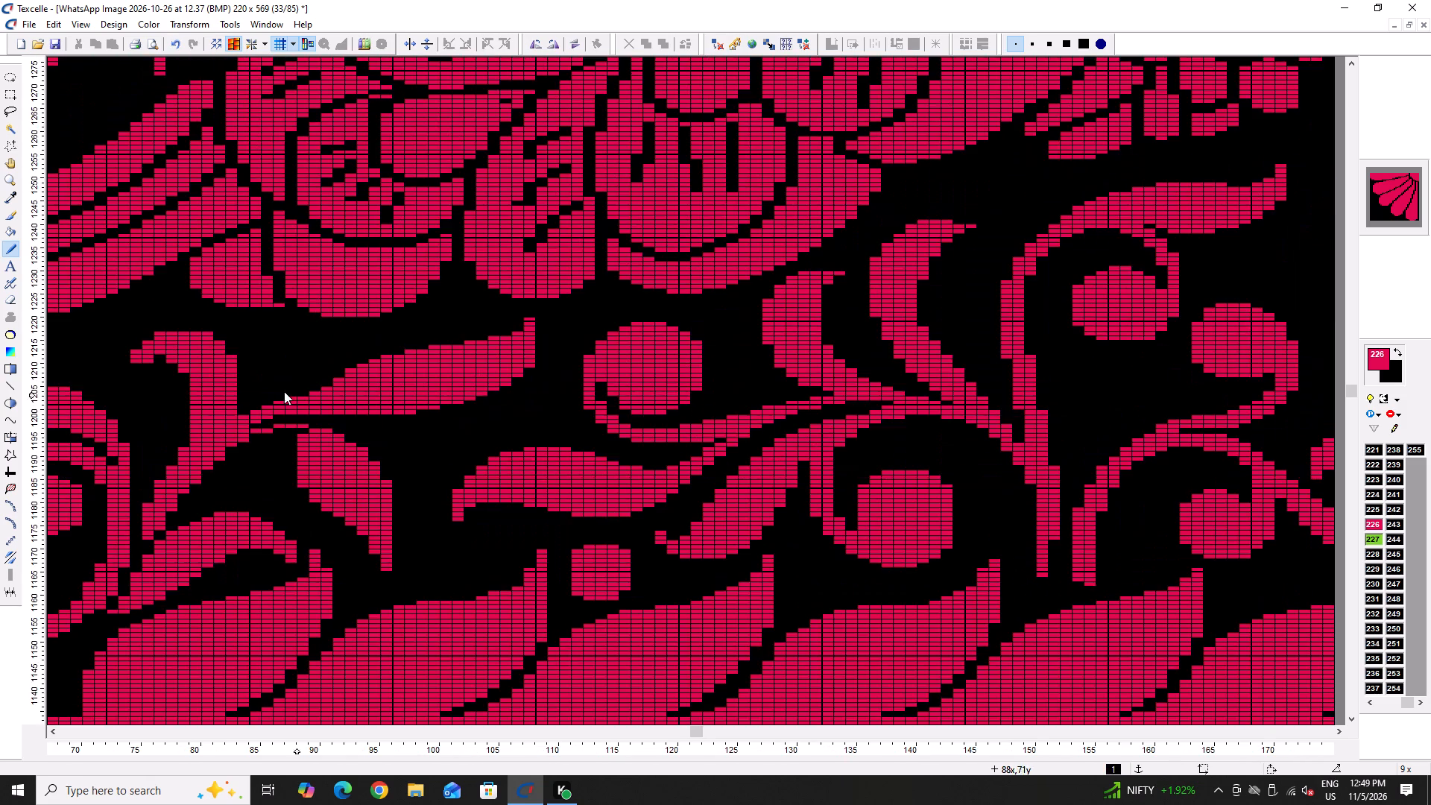
ctrl+scroll(274, 392, up, 4)
click(199, 473)
drag(193, 475, 172, 478)
click(170, 479)
double_click(152, 502)
drag(244, 482, 359, 490)
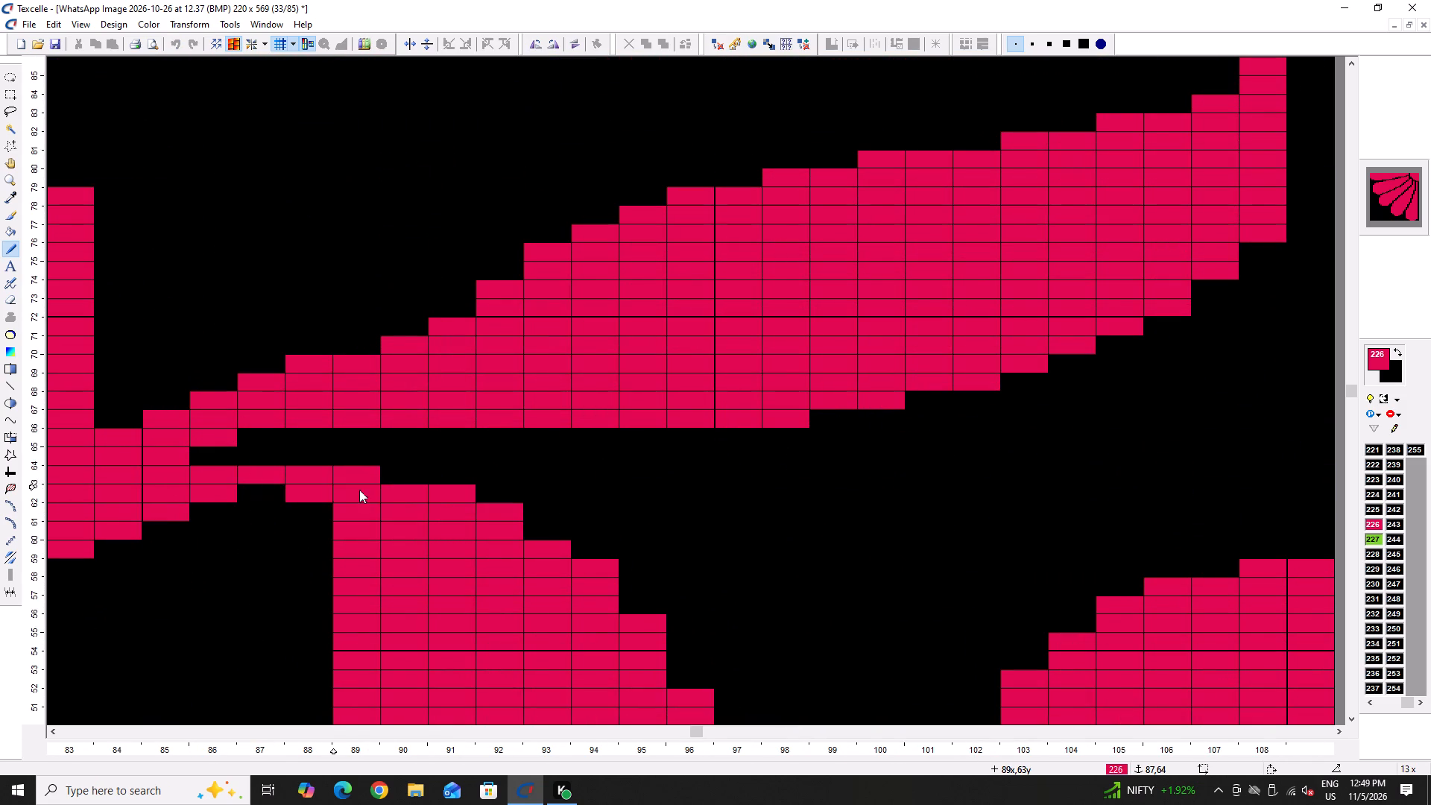
drag(359, 490, 216, 504)
drag(199, 509, 312, 511)
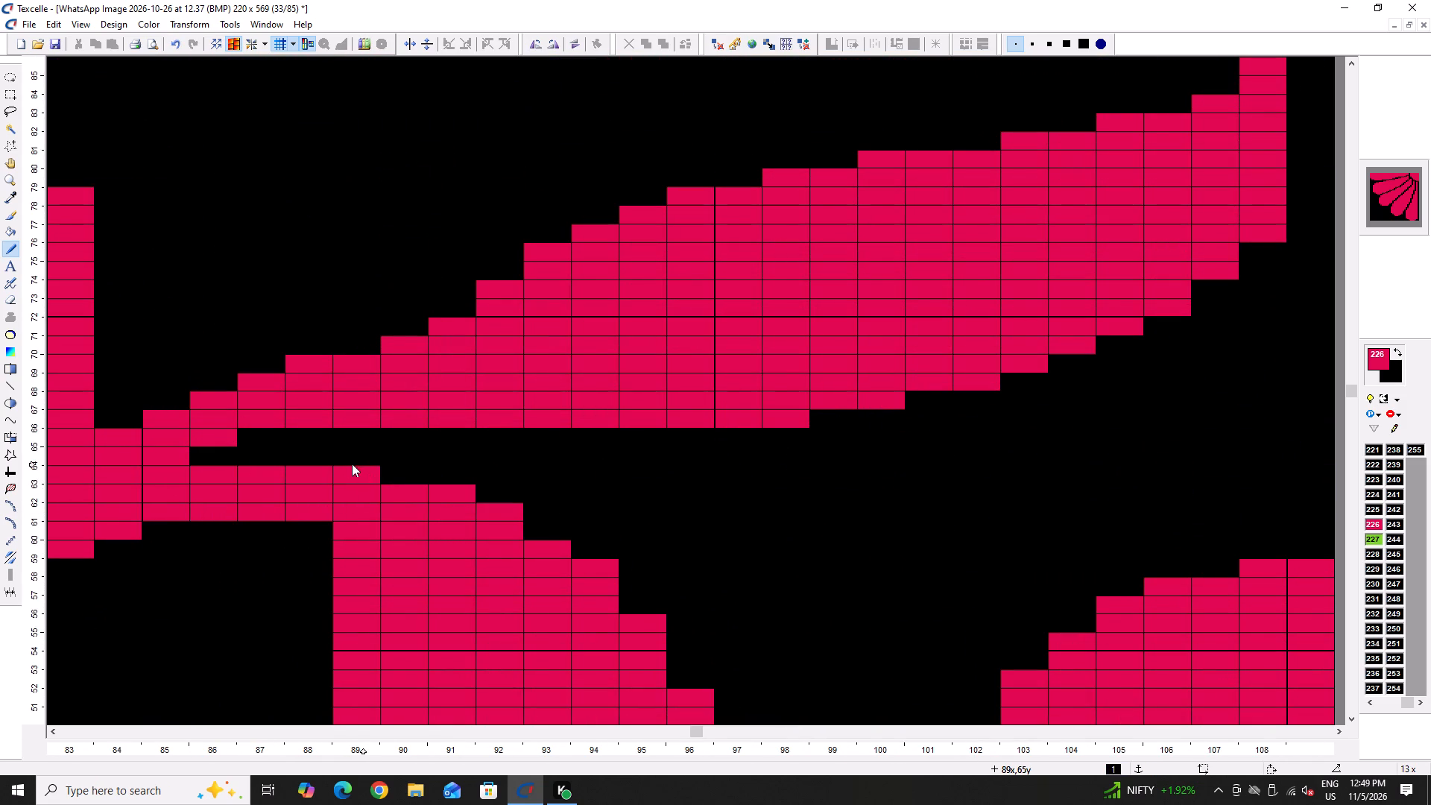
Smooth the hanging leaf's outer curve with black from column 89 row 64 down to column 96 row 52, keeping column 91 row 62 in 226.
right_click(361, 467)
right_click(446, 483)
right_click(448, 484)
right_drag(476, 502, 488, 511)
right_click(490, 512)
click(426, 507)
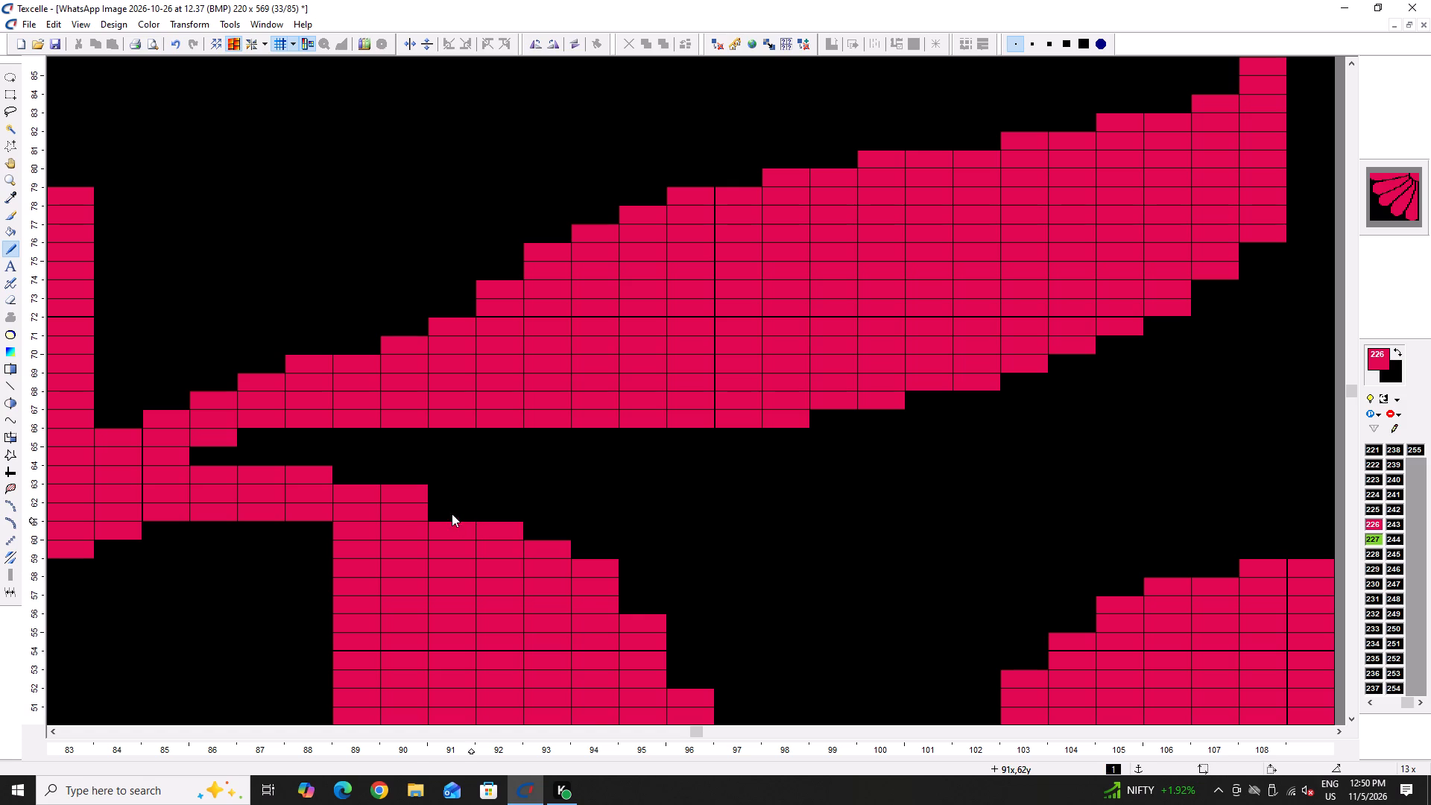
double_click(447, 513)
scroll(518, 492, down, 2)
right_click(568, 395)
right_drag(604, 423, 597, 432)
right_click(597, 432)
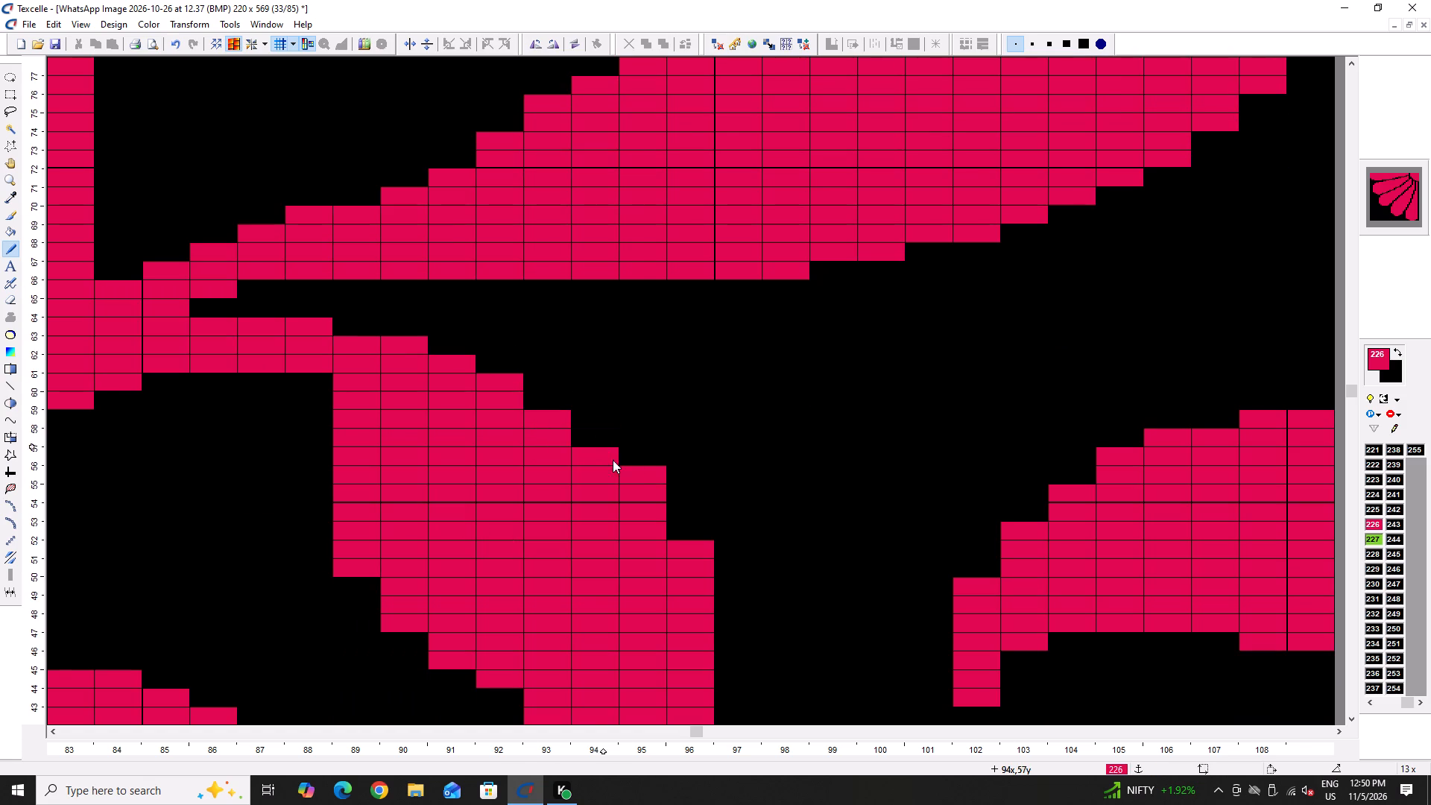
right_drag(636, 470, 639, 479)
right_click(683, 547)
Thicken the stem's underside in 226 along row 61 columns 85–88, plus row 60 at columns 84 and 88 and column 83 row 59.
ctrl+scroll(630, 531, down, 5)
ctrl+scroll(548, 514, up, 5)
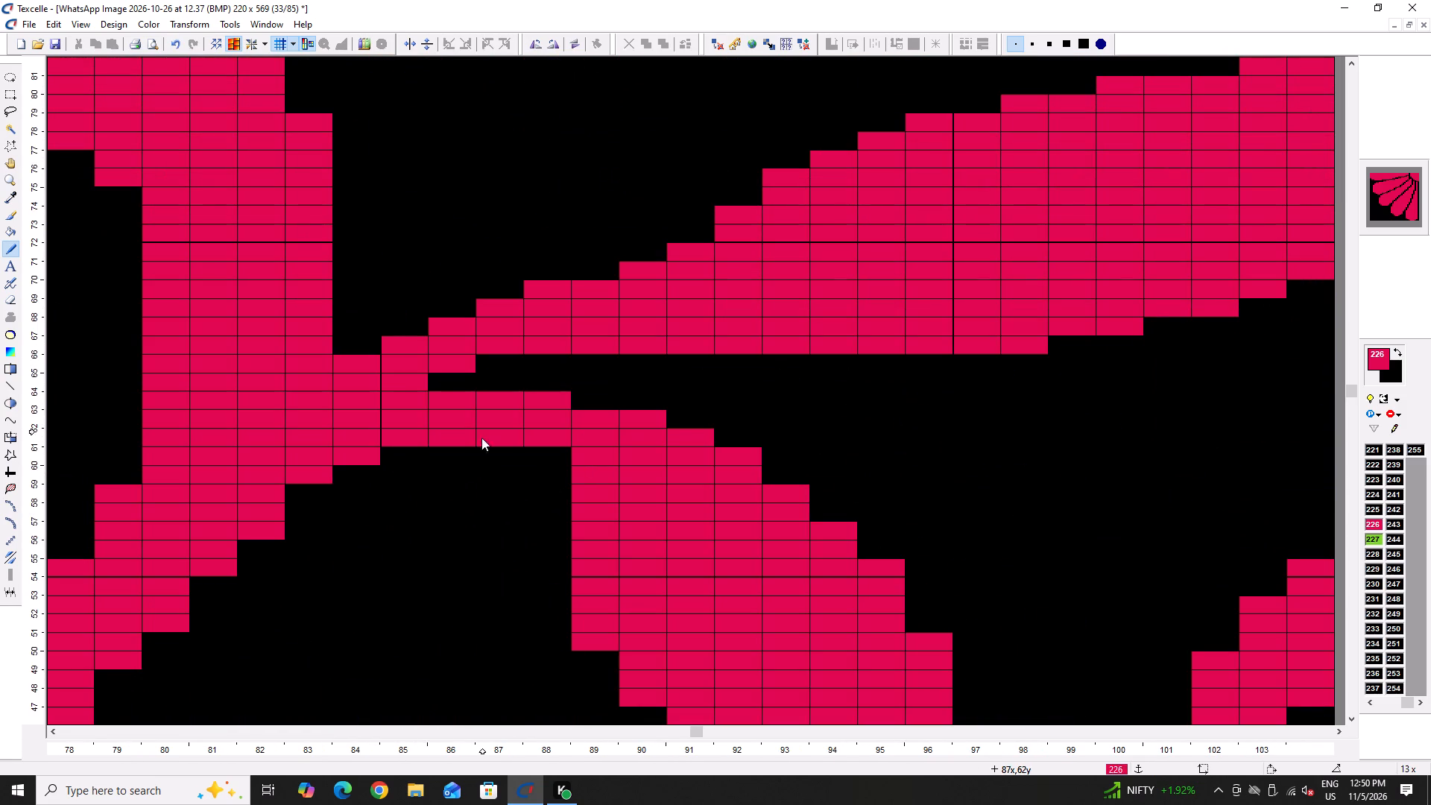
ctrl+scroll(440, 473, up, 1)
drag(392, 454, 595, 461)
click(568, 479)
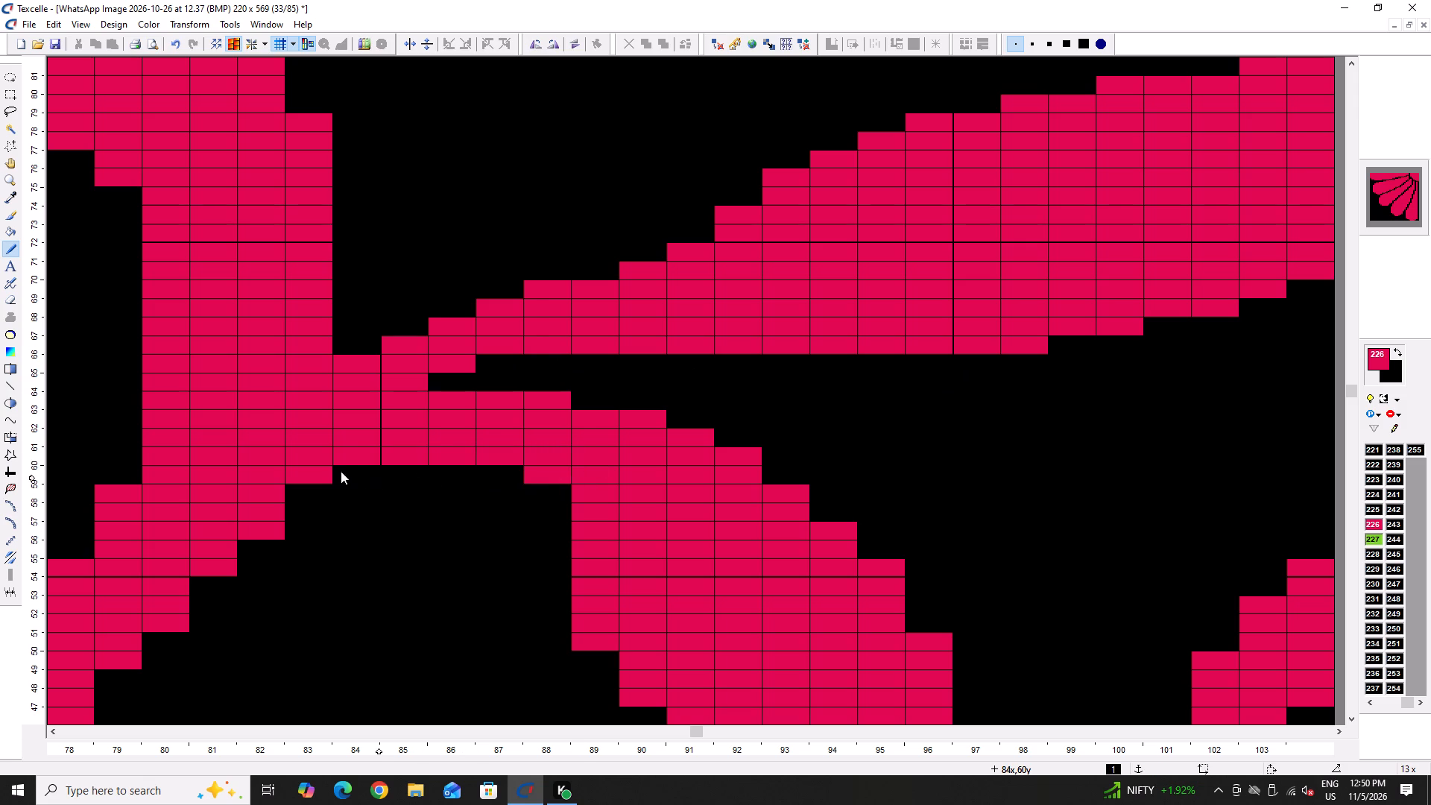
click(341, 471)
double_click(294, 496)
Widen the hanging leaf's inner edge in 226 along column 88 down to row 55, keep column 87 rows 56–59 black, and save the pattern.
ctrl+scroll(299, 502, down, 7)
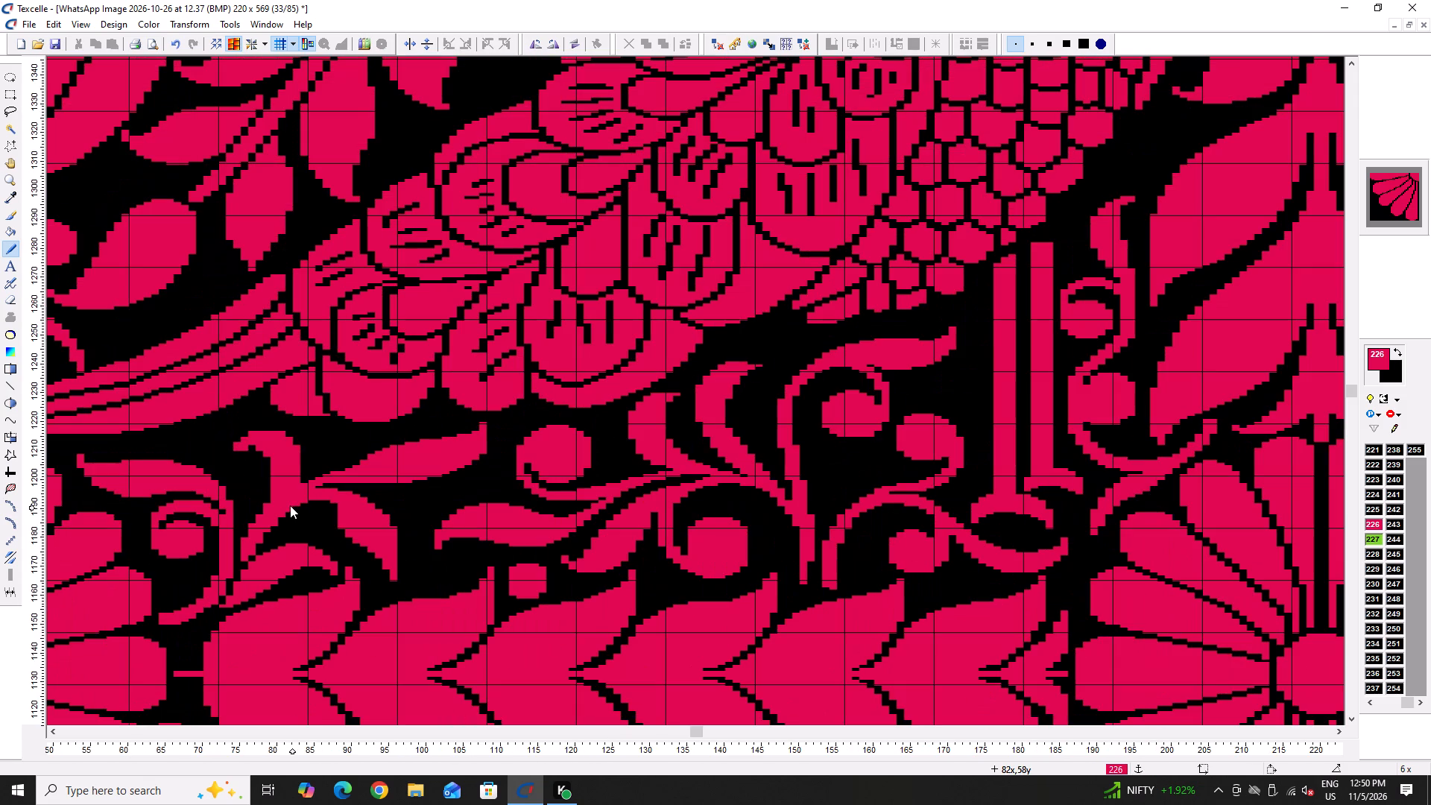
ctrl+scroll(322, 551, up, 3)
drag(342, 476, 346, 483)
double_click(346, 483)
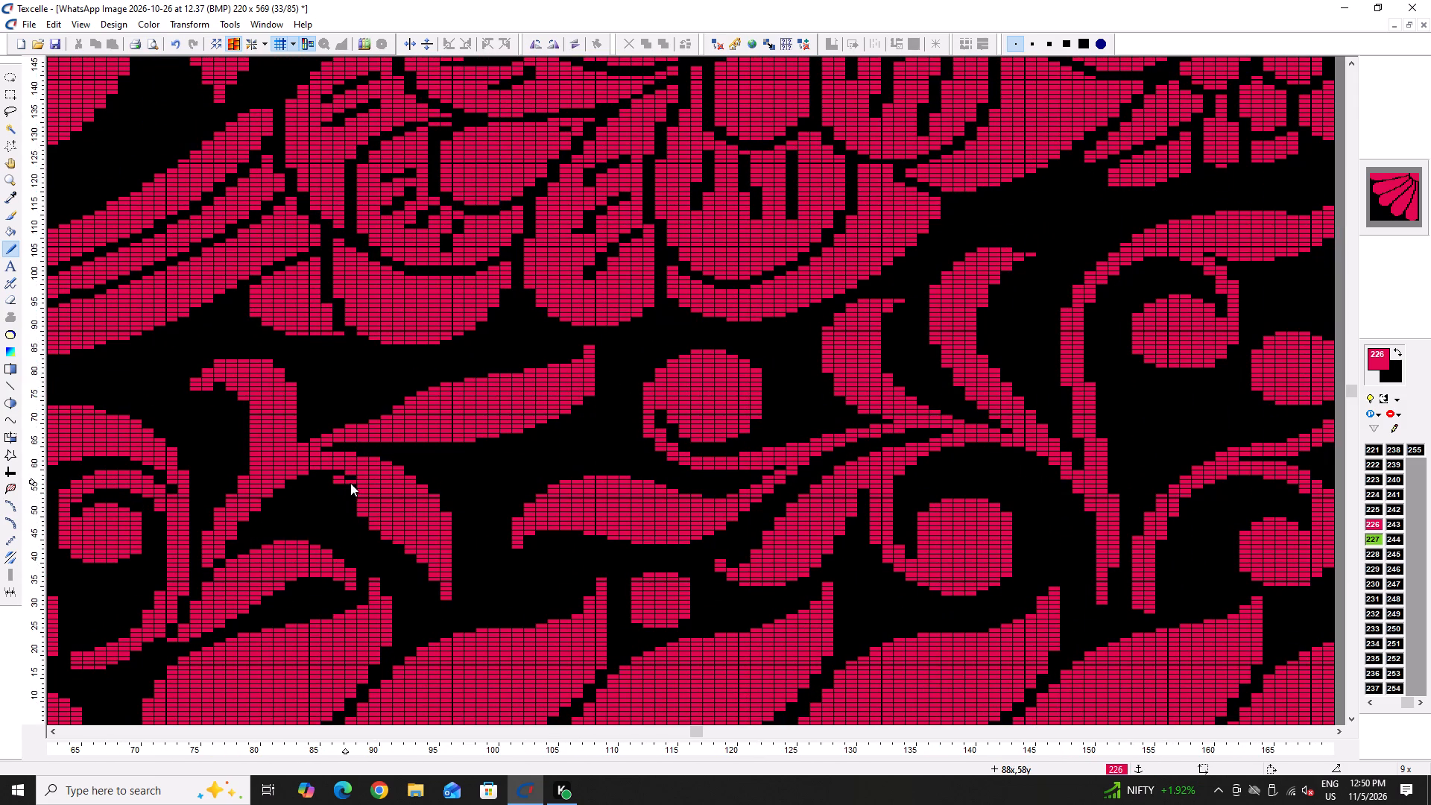
drag(350, 479, 350, 487)
click(350, 487)
drag(352, 482, 355, 501)
ctrl+scroll(332, 485, up, 3)
right_drag(354, 463, 344, 502)
right_click(344, 505)
right_click(344, 510)
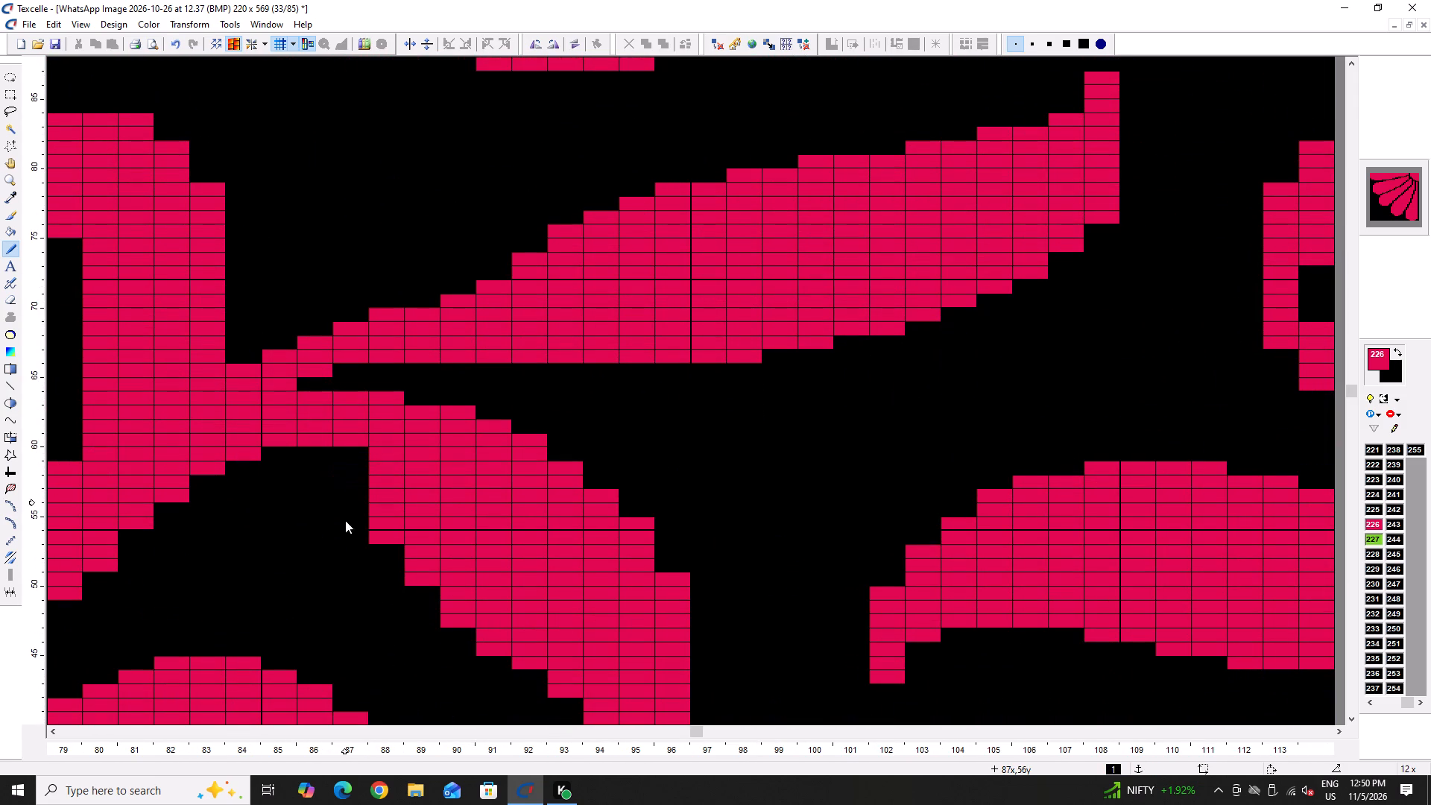
right_click(372, 540)
ctrl+scroll(427, 579, down, 5)
key(ctrl+s)
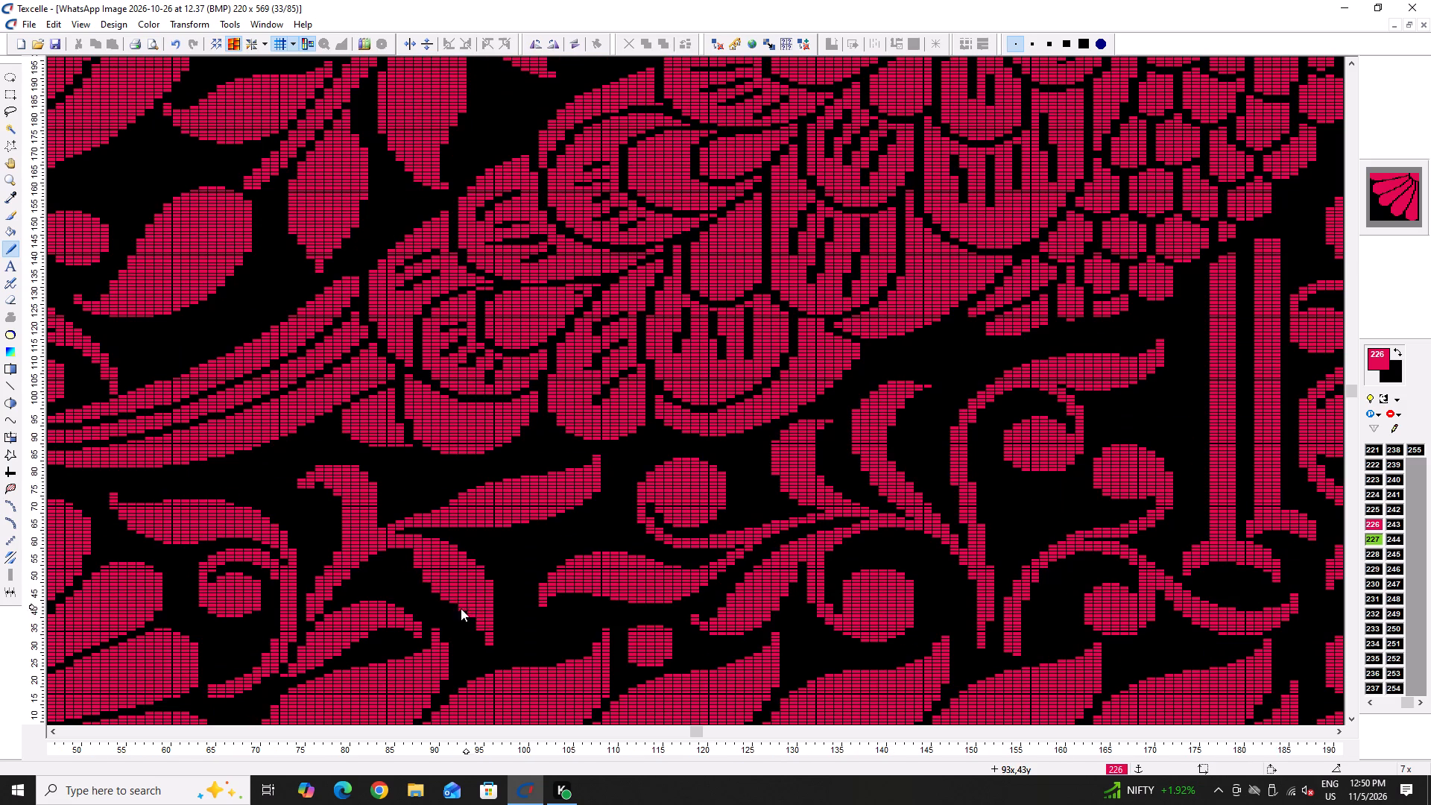
key(ctrl+s)
Trim the hanging leaf's inner edge with black at column 89 row 51, column 90 row 48 and column 91 row 46, then save.
ctrl+scroll(453, 607, up, 5)
right_click(414, 567)
right_click(378, 538)
right_click(344, 492)
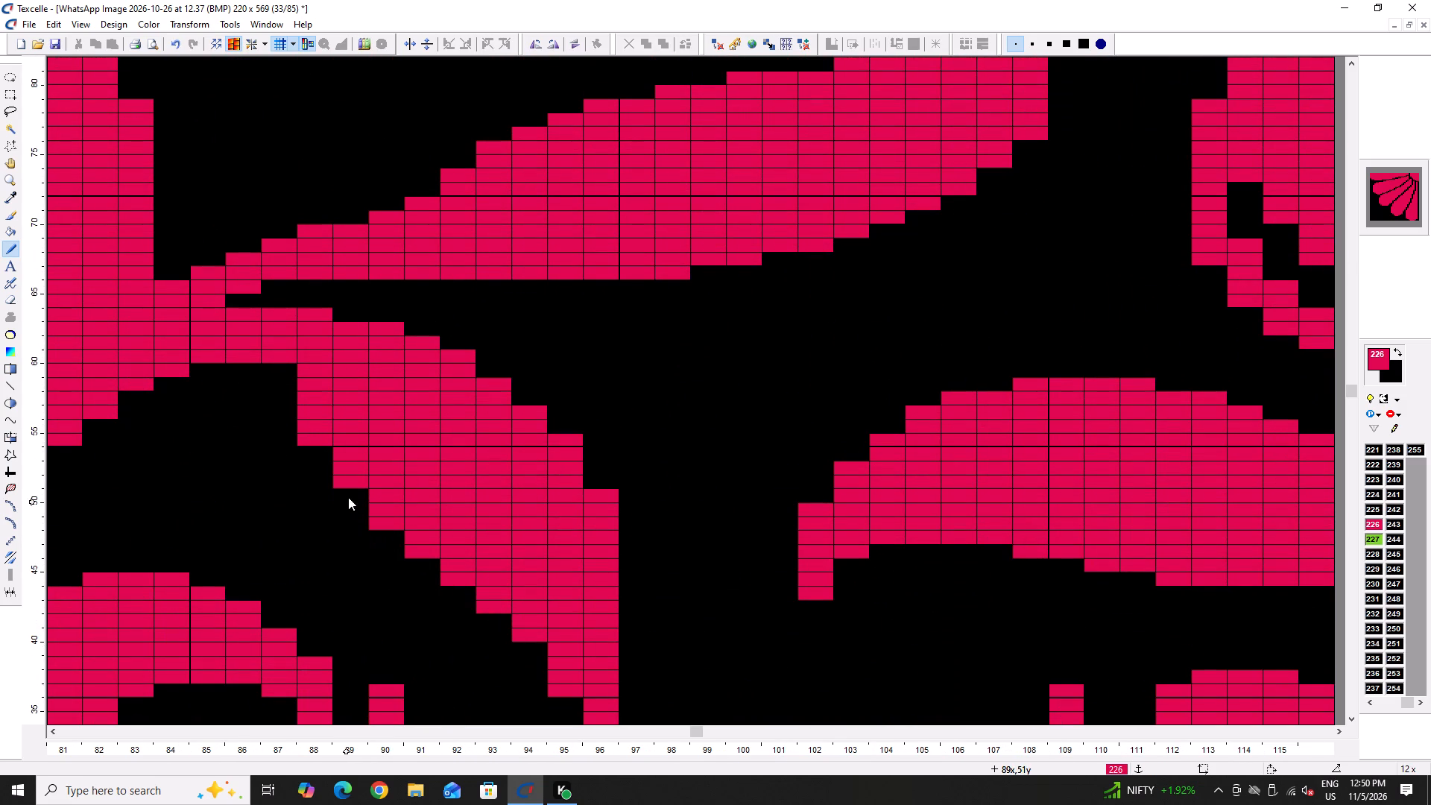
key(ctrl+s)
key(ctrl+s)
ctrl+scroll(446, 549, down, 5)
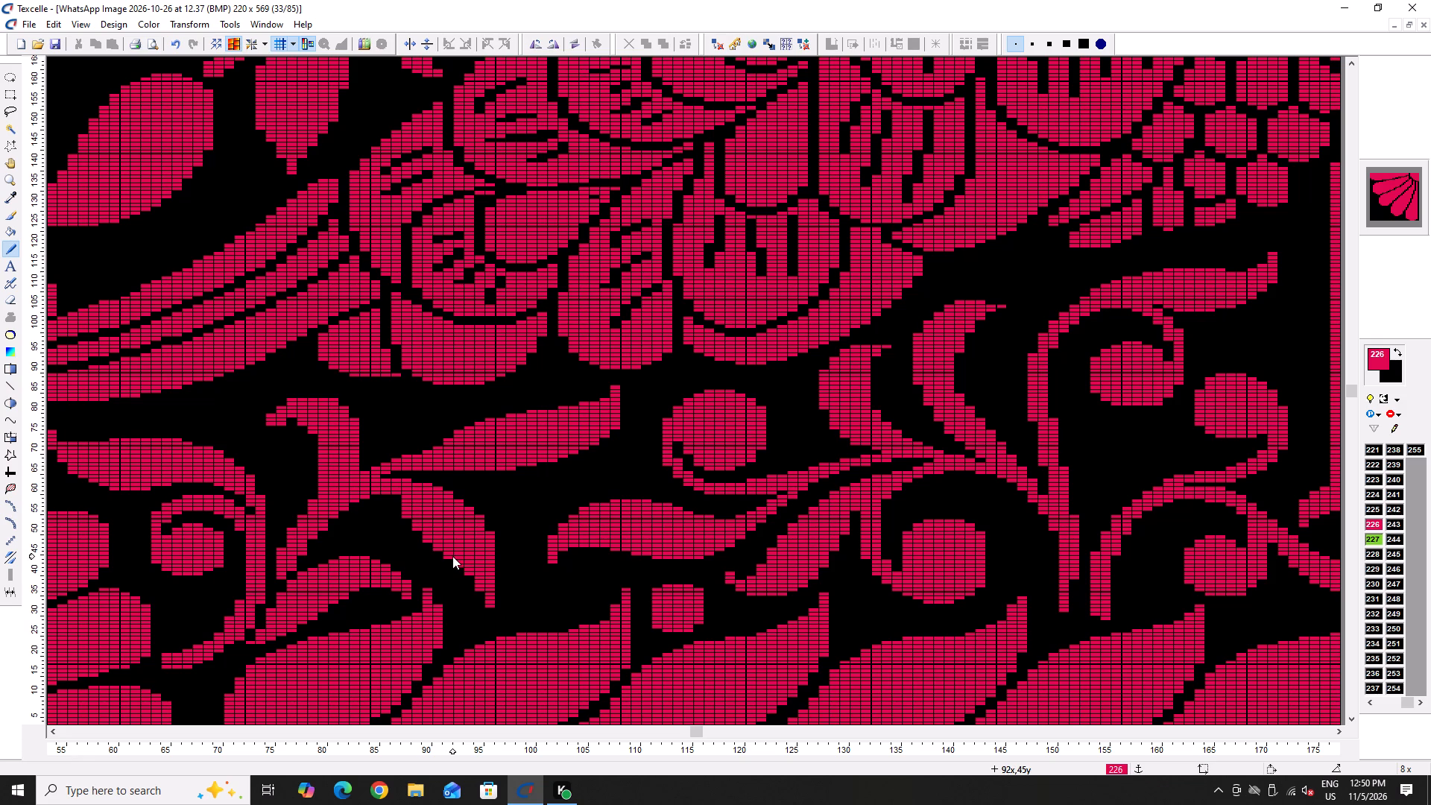
Trim the long leaf's underside with black at column 98 row 67, column 100 row 68 and column 102 row 69.
ctrl+scroll(443, 460, up, 5)
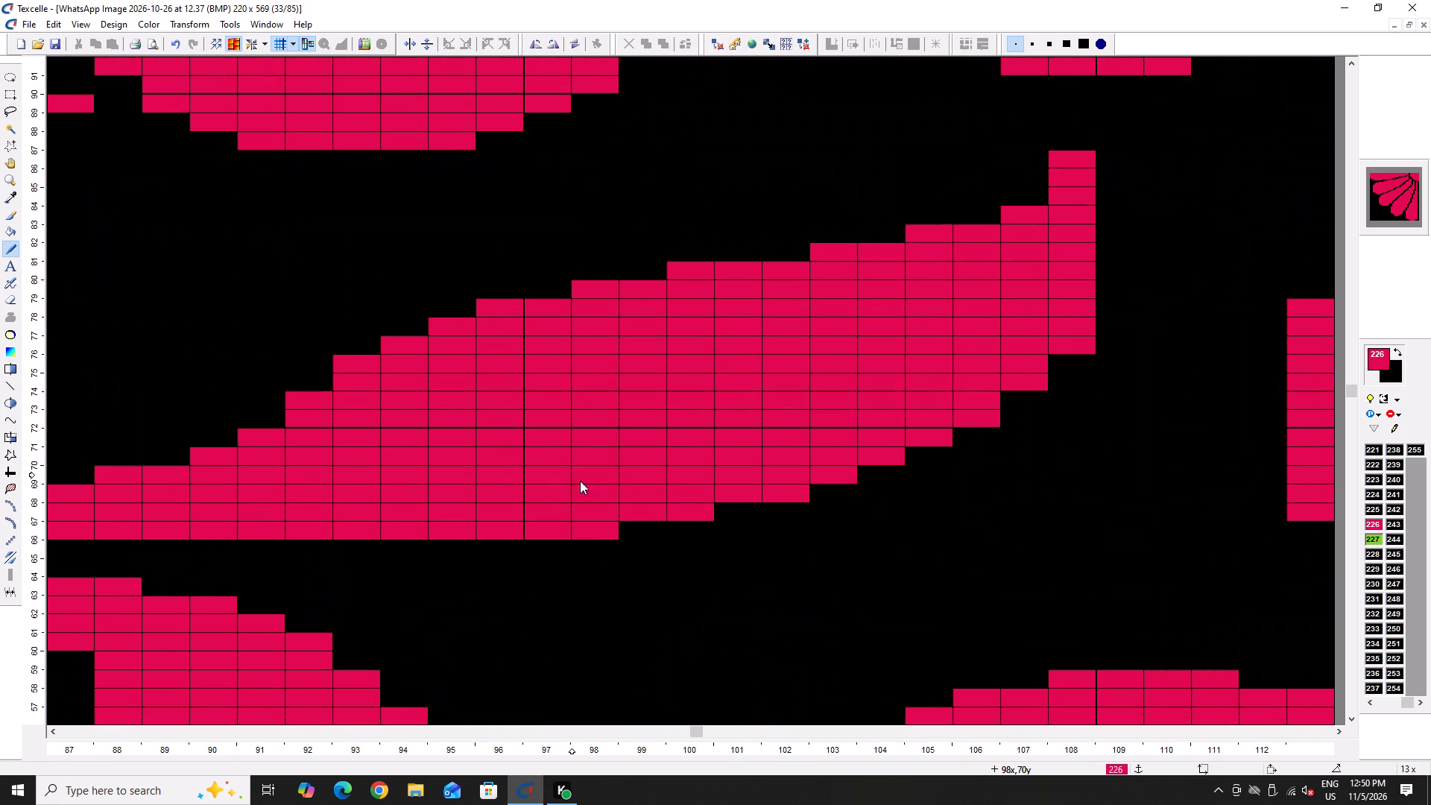
right_click(608, 534)
right_click(606, 534)
right_click(713, 510)
right_click(802, 493)
ctrl+scroll(667, 542, down, 5)
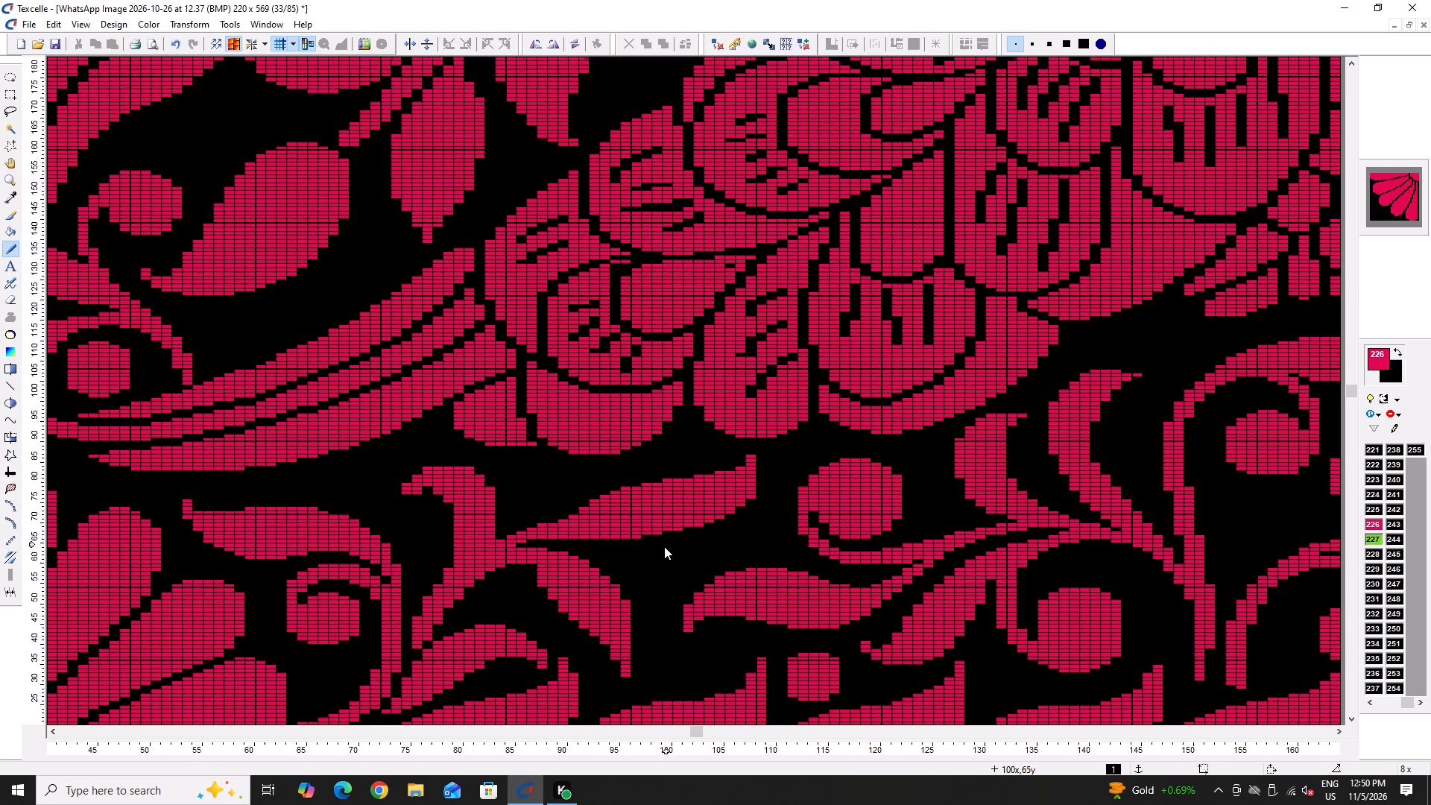
Fill the leaf junction in 226 at row 66 columns 87–88 and at column 87 row 60.
ctrl+scroll(543, 540, up, 7)
drag(500, 540, 556, 540)
click(556, 540)
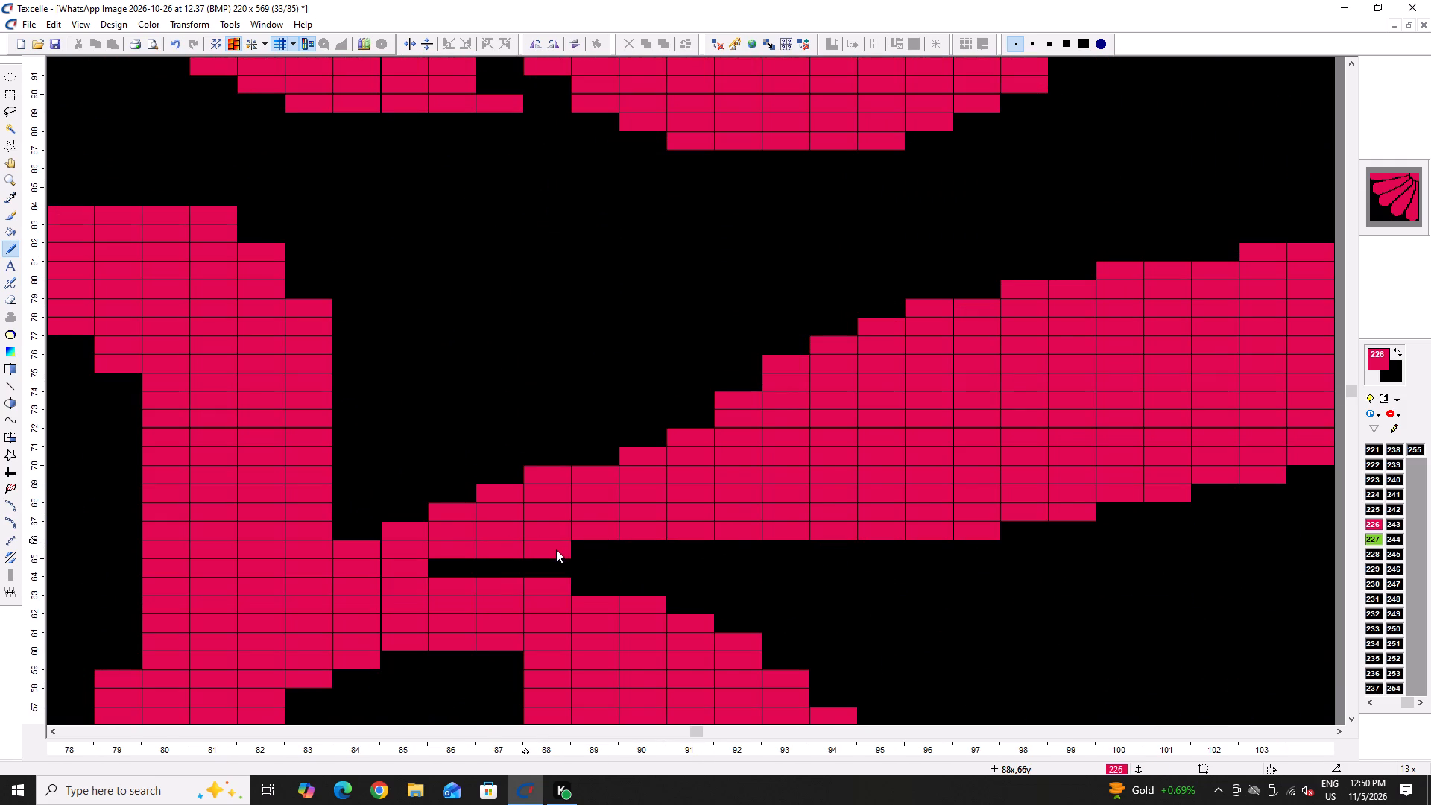
scroll(613, 475, down, 3)
click(522, 438)
click(522, 443)
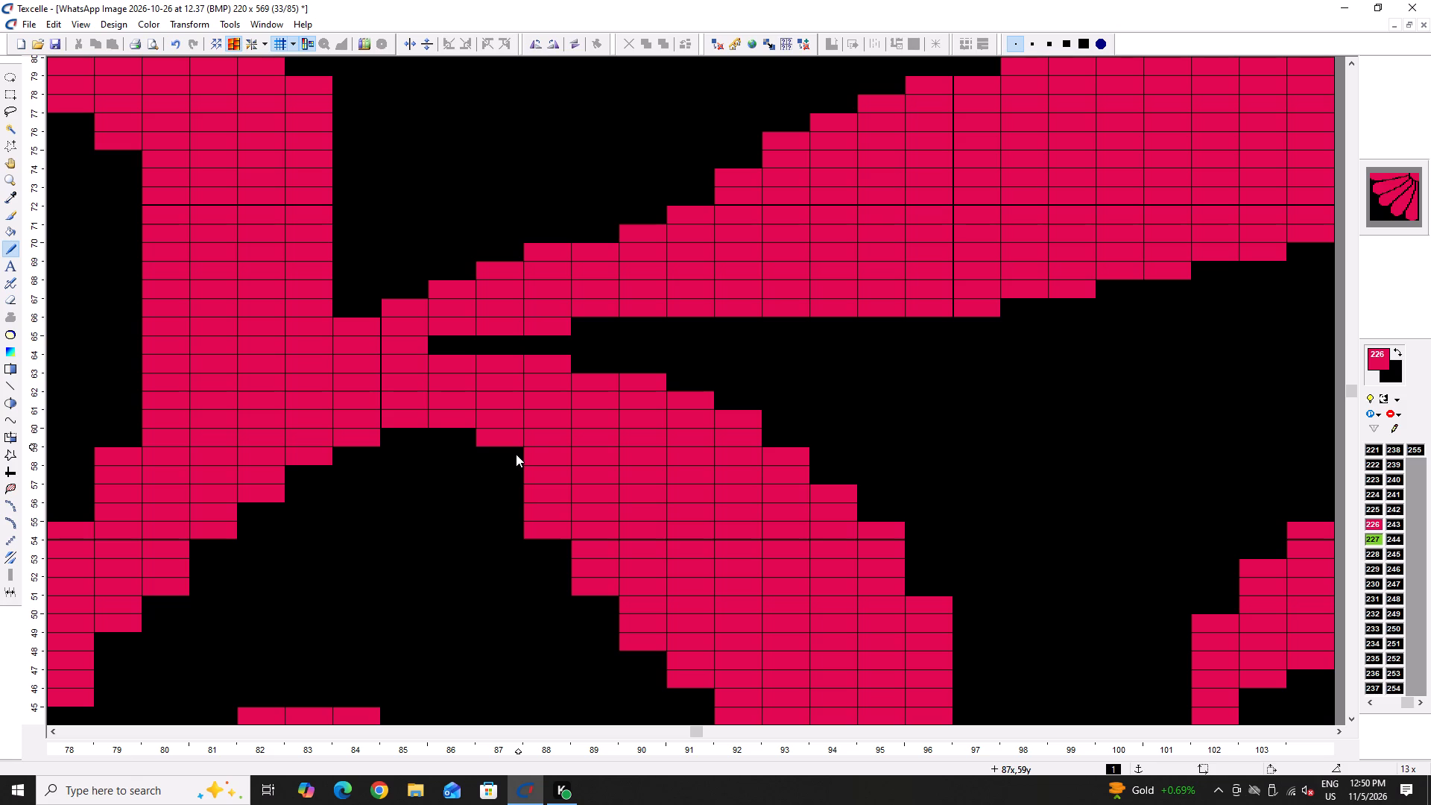
Thin the hooked stem's lower outer edge with black: column 76 row 47, column 77 rows 51–52, column 78 rows 54–55, column 79 rows 58–59.
ctrl+scroll(517, 458, down, 2)
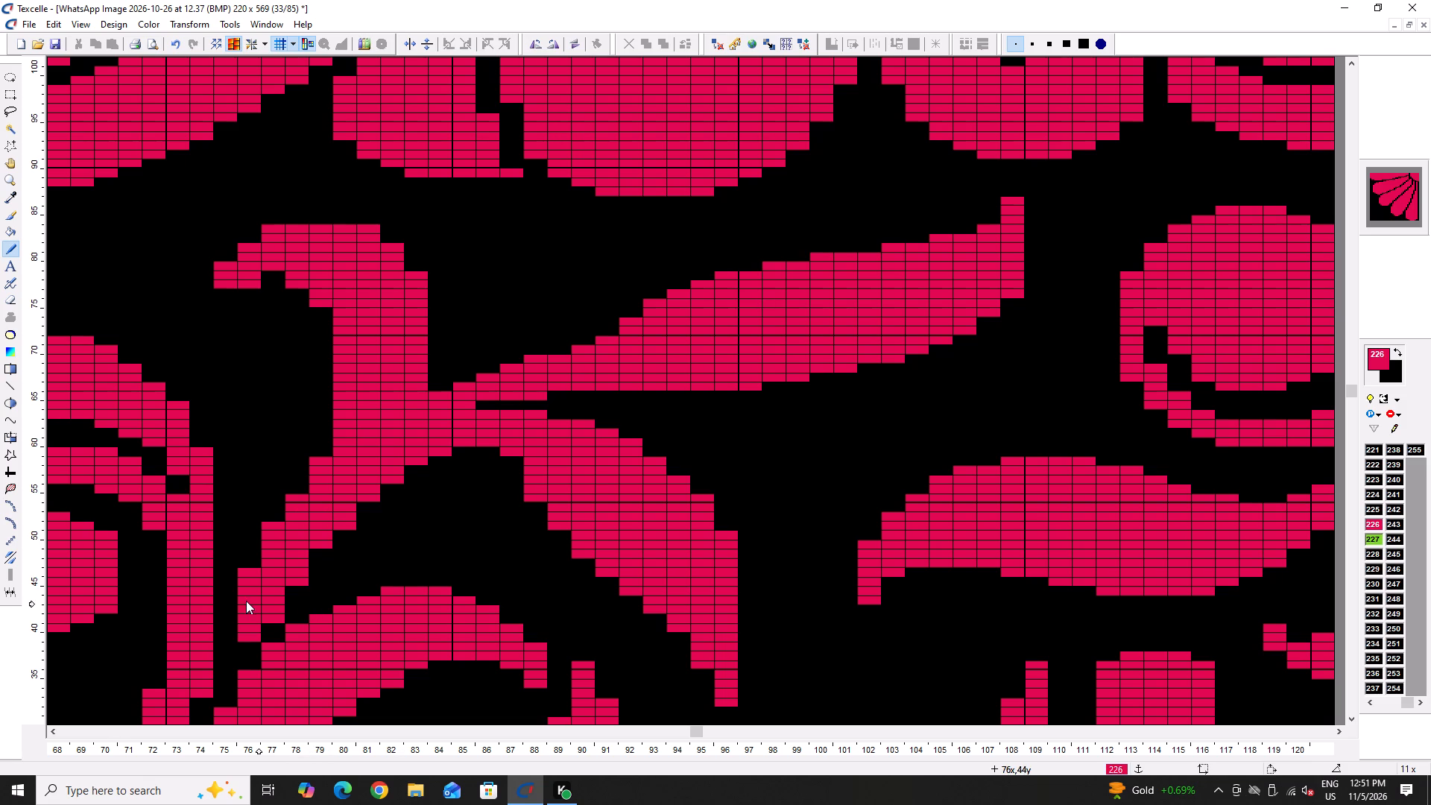
ctrl+scroll(246, 601, up, 2)
right_drag(260, 555, 267, 570)
right_click(303, 483)
right_click(303, 484)
right_click(306, 496)
right_click(353, 420)
right_click(353, 421)
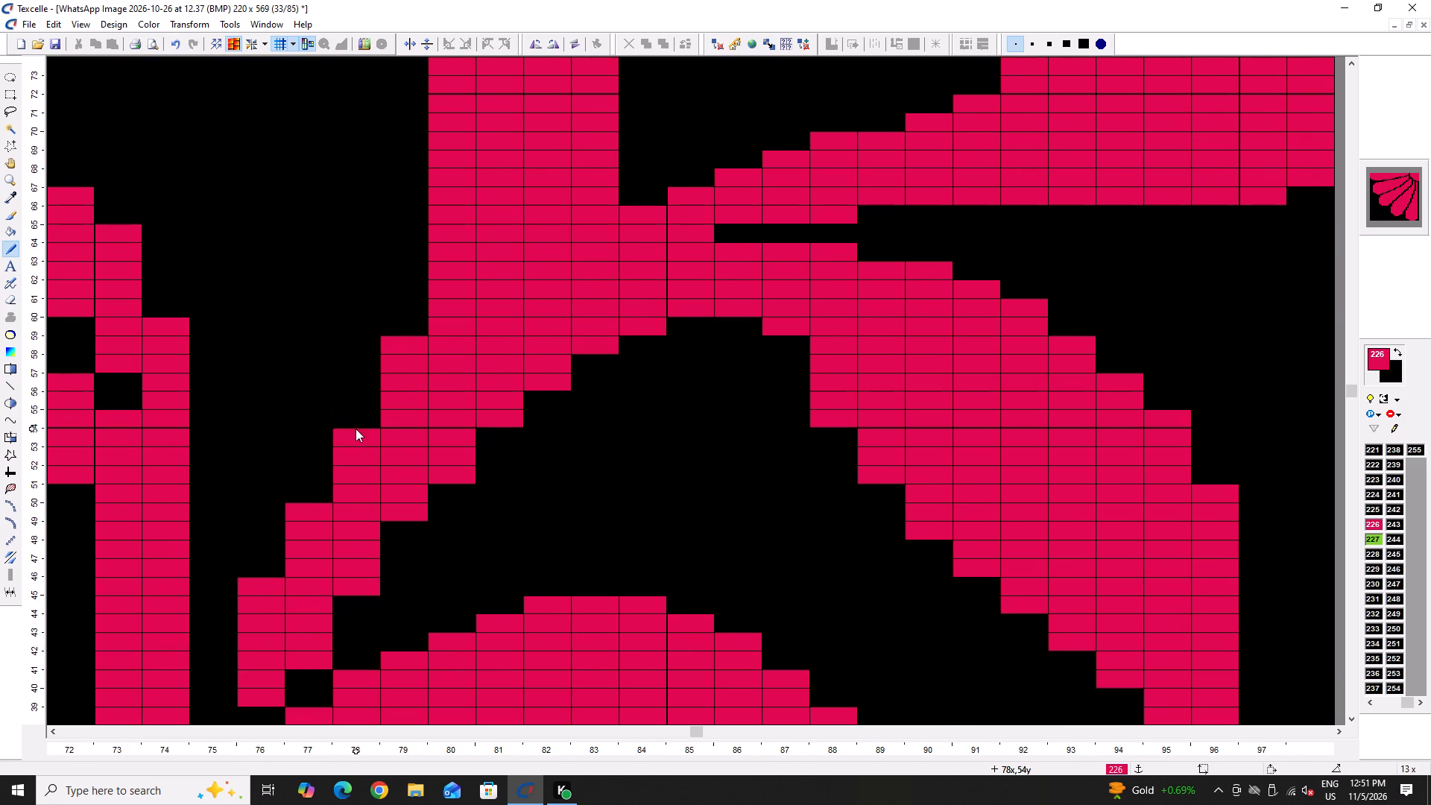
right_click(356, 429)
right_drag(408, 352, 405, 364)
right_click(405, 364)
Clear the hooked stem's inner edge to black along column 80 rows 61–74, curving to column 79 rows 76–77 and column 78 row 78.
scroll(413, 373, up, 4)
right_drag(445, 602, 448, 524)
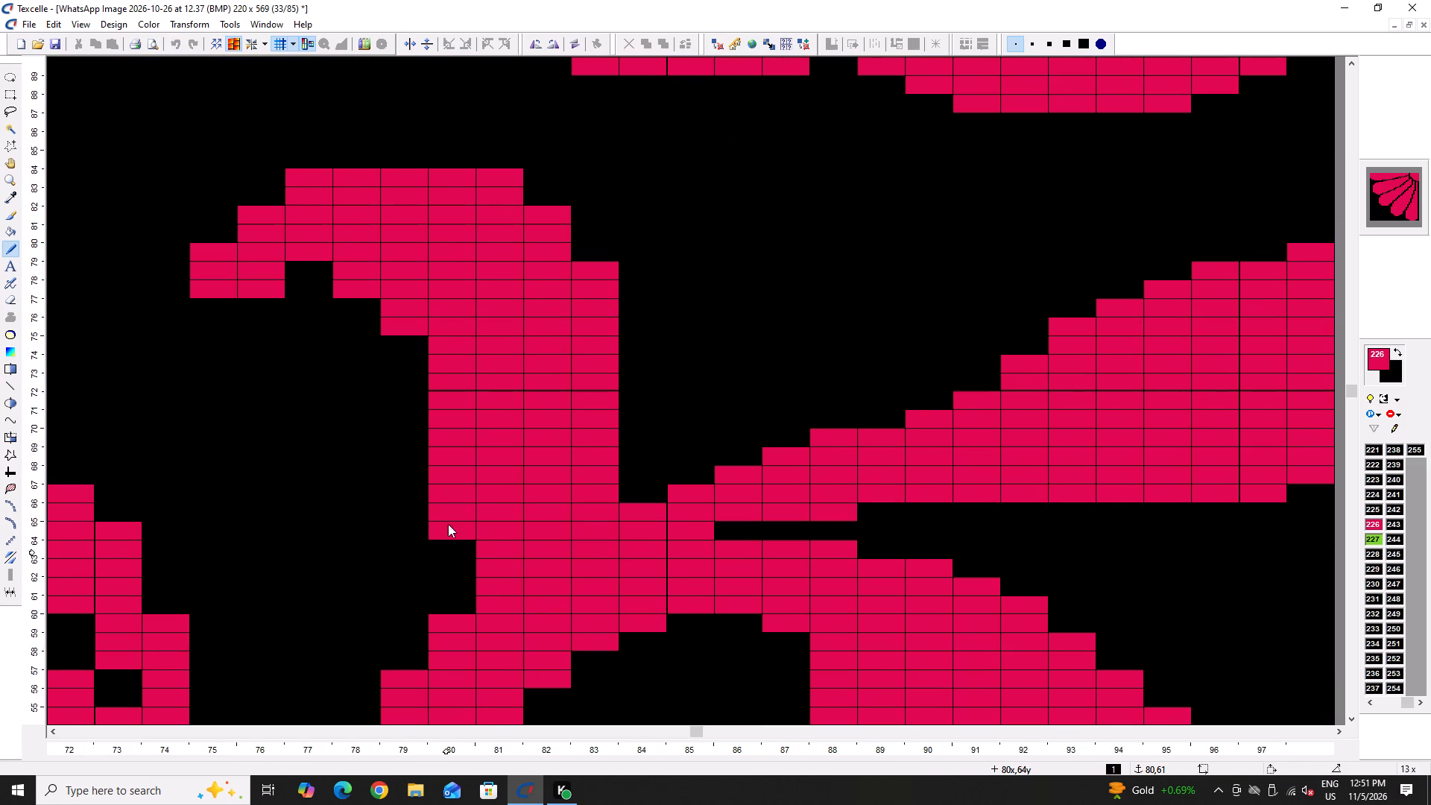
right_drag(448, 524, 445, 388)
right_drag(450, 420, 366, 295)
right_click(366, 295)
ctrl+scroll(502, 297, up, 1)
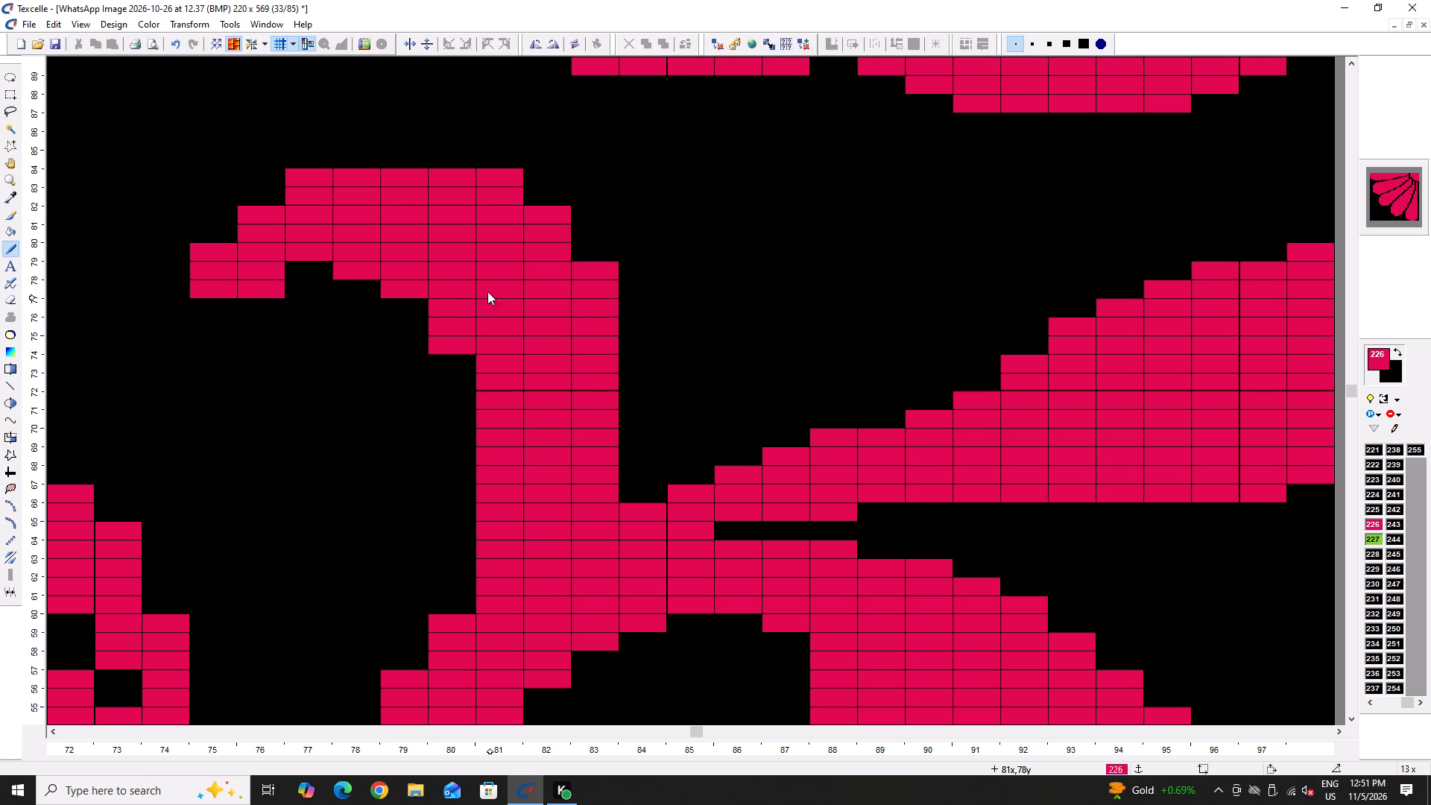
Trim the hook near its tip with black at column 77 row 84 and column 76 row 78, keeping column 76 row 79 in 226.
scroll(338, 209, up, 2)
right_click(308, 322)
right_click(308, 325)
right_click(277, 442)
right_click(276, 443)
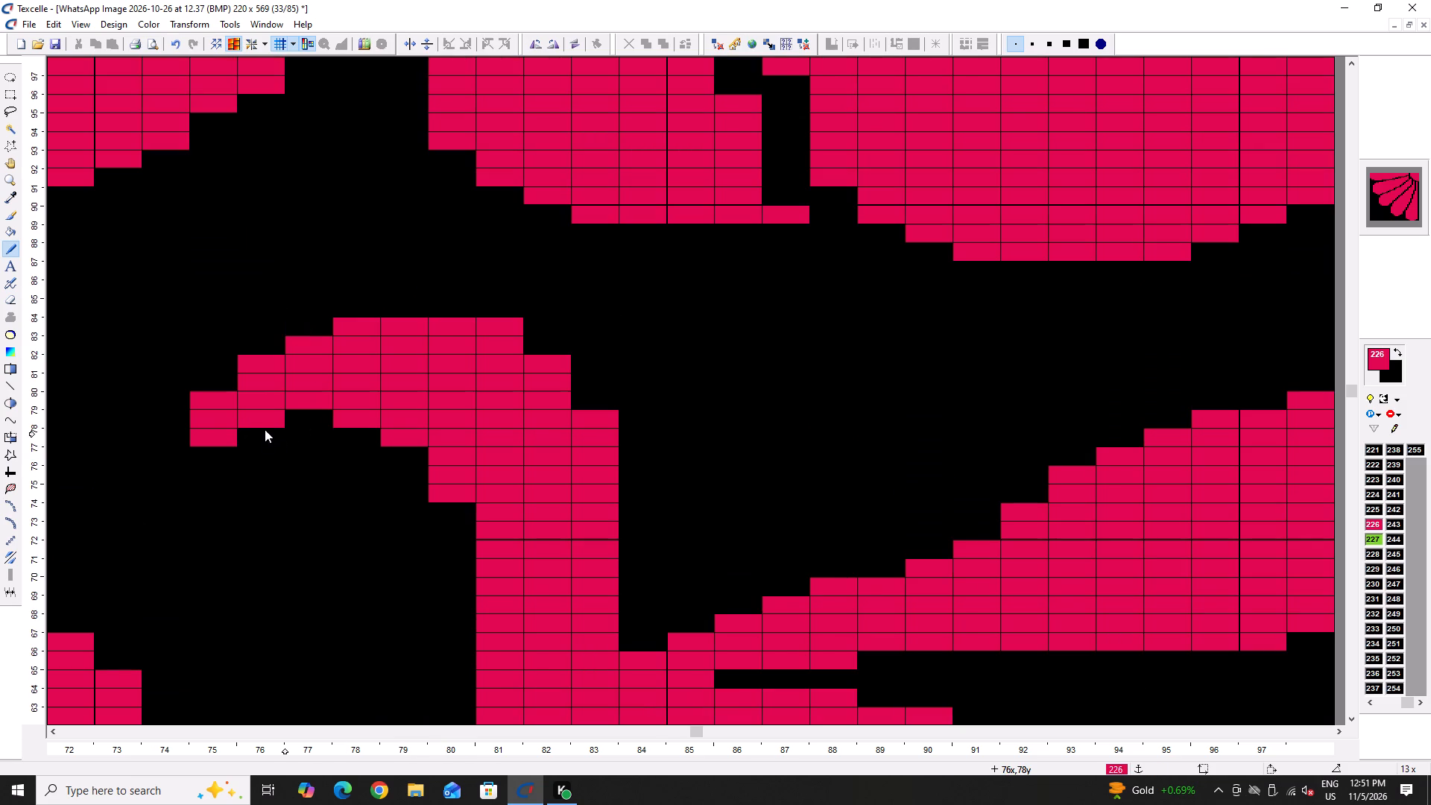
right_click(265, 421)
click(236, 425)
Round the hook's outer curve with black: row 84 columns 78–81, column 81 row 83, column 82 rows 81–82, column 83 rows 78–79.
right_click(503, 322)
right_click(503, 323)
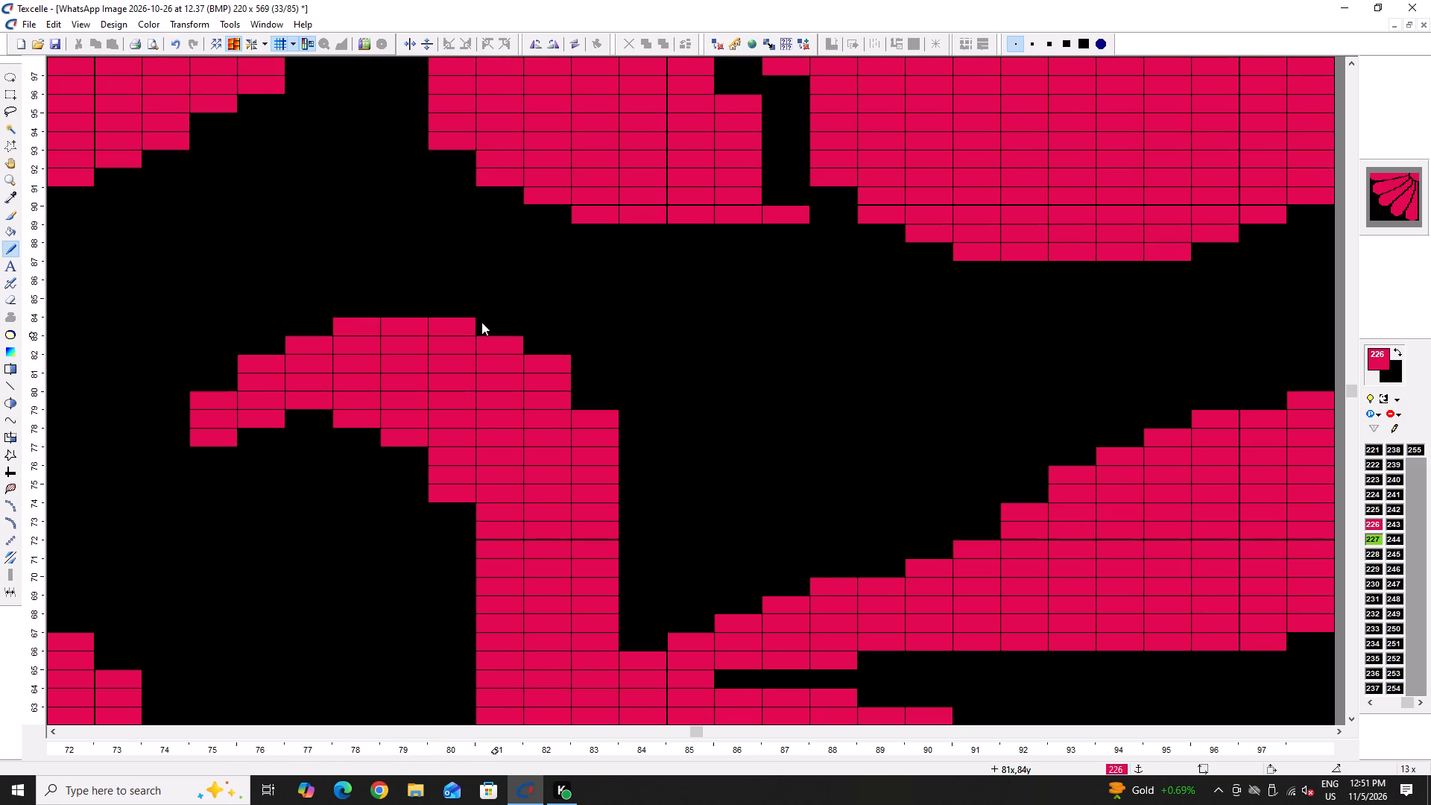
right_click(481, 322)
right_click(481, 323)
right_click(468, 323)
right_click(468, 323)
right_click(498, 335)
right_click(540, 356)
right_click(541, 362)
right_click(552, 381)
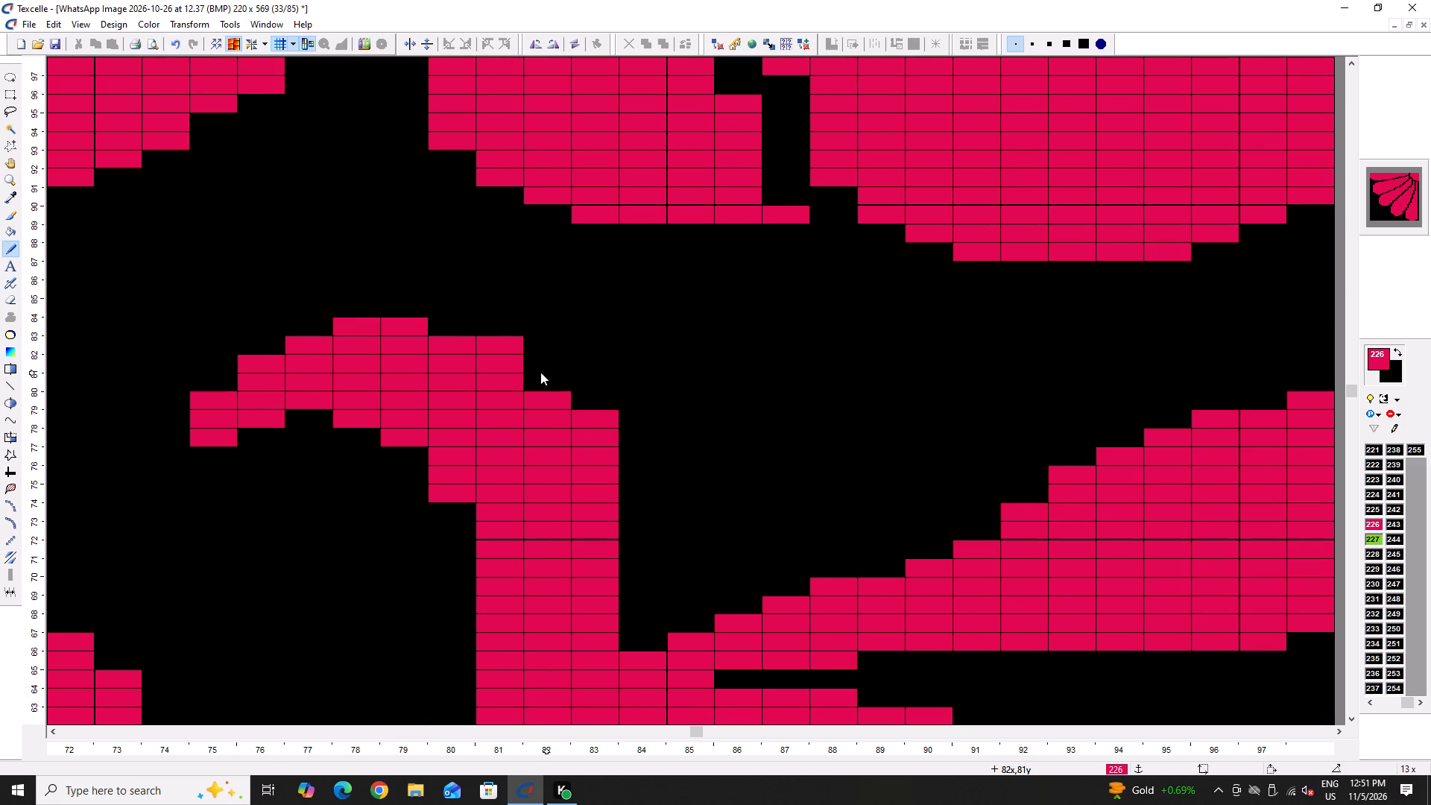
right_click(510, 346)
right_drag(584, 414, 584, 423)
right_click(584, 424)
right_click(592, 435)
right_click(592, 445)
right_drag(424, 328, 341, 329)
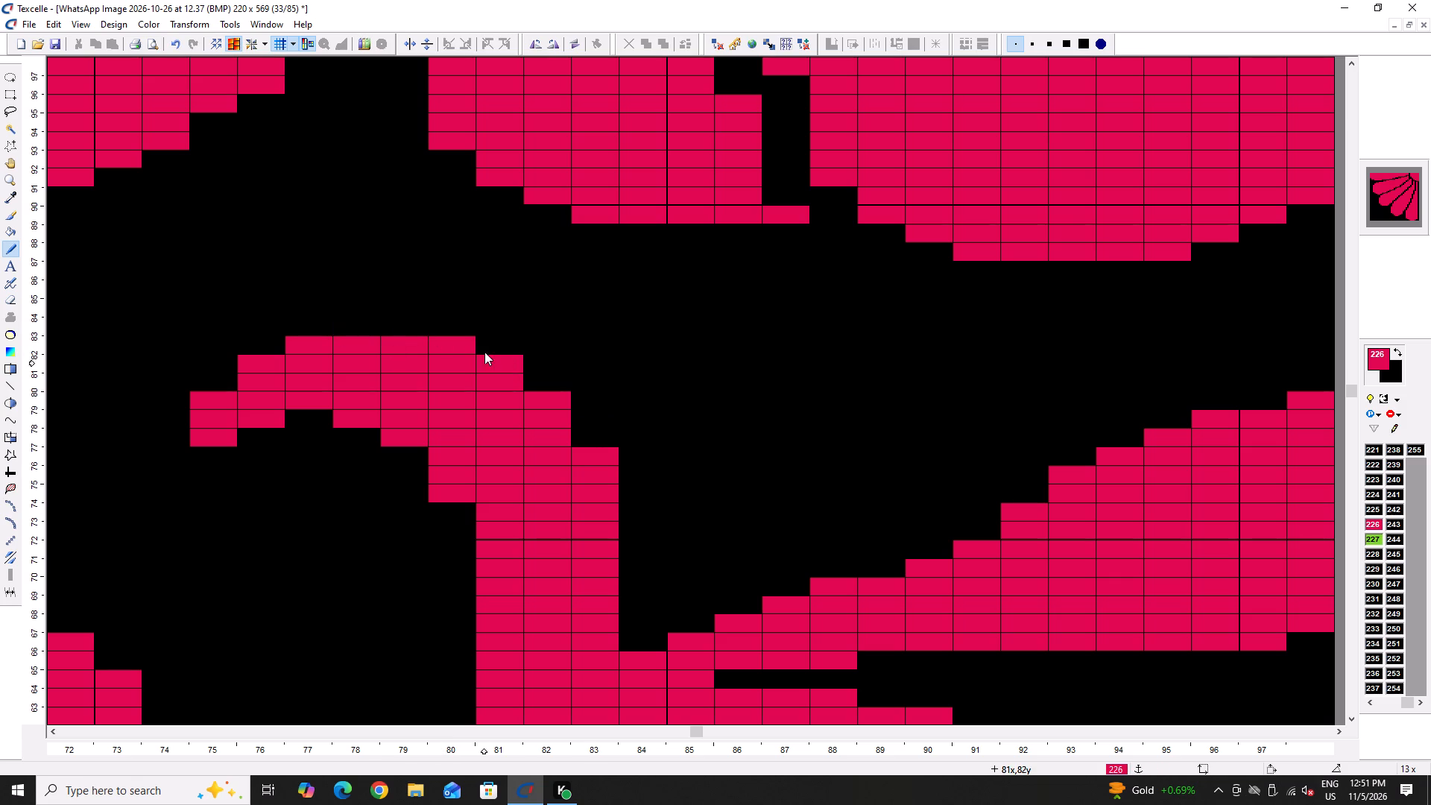
Taper the hook's tip with black at column 77 row 83, column 76 row 82 and column 75 row 80.
right_click(294, 337)
right_click(247, 357)
right_click(247, 360)
right_click(209, 402)
click(216, 405)
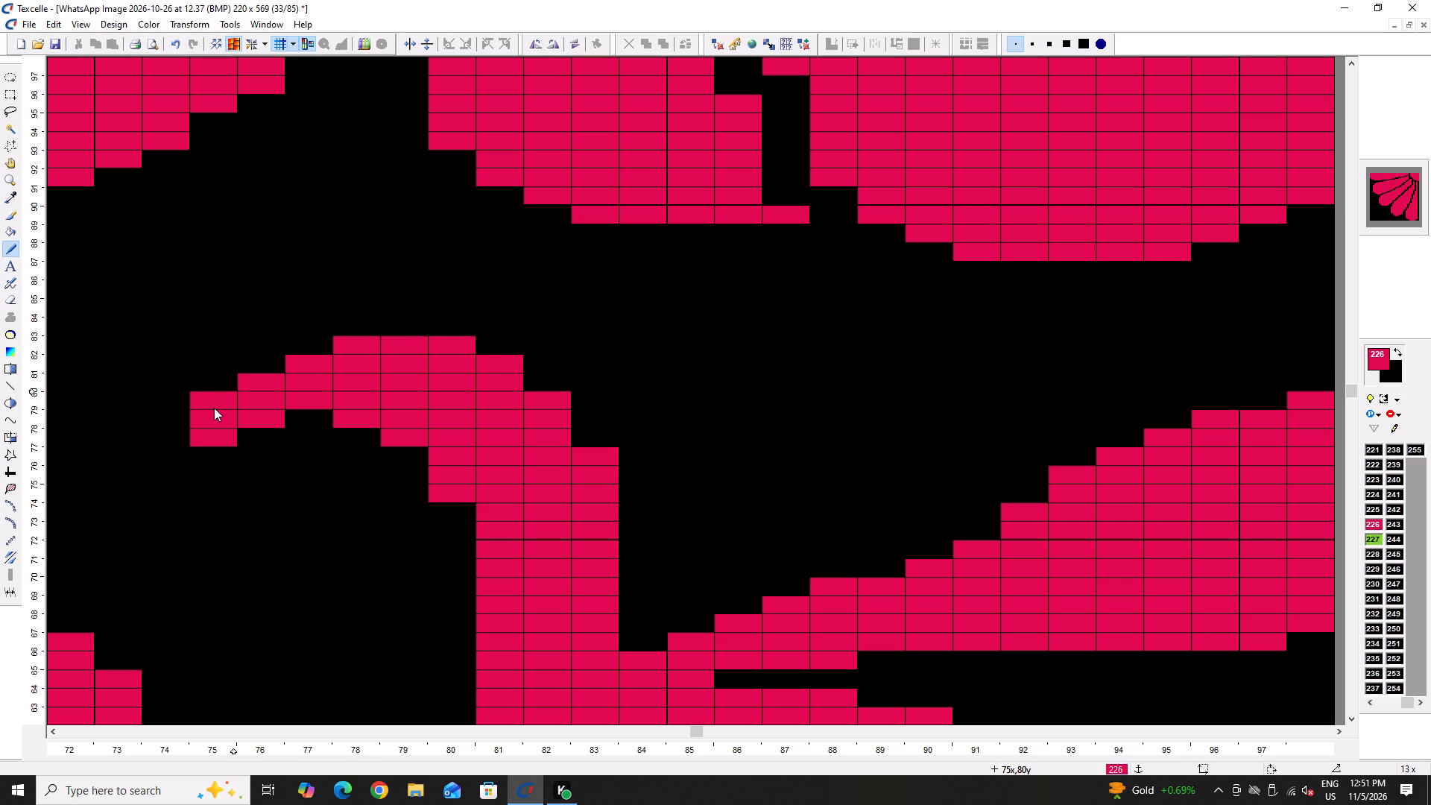
right_click(212, 397)
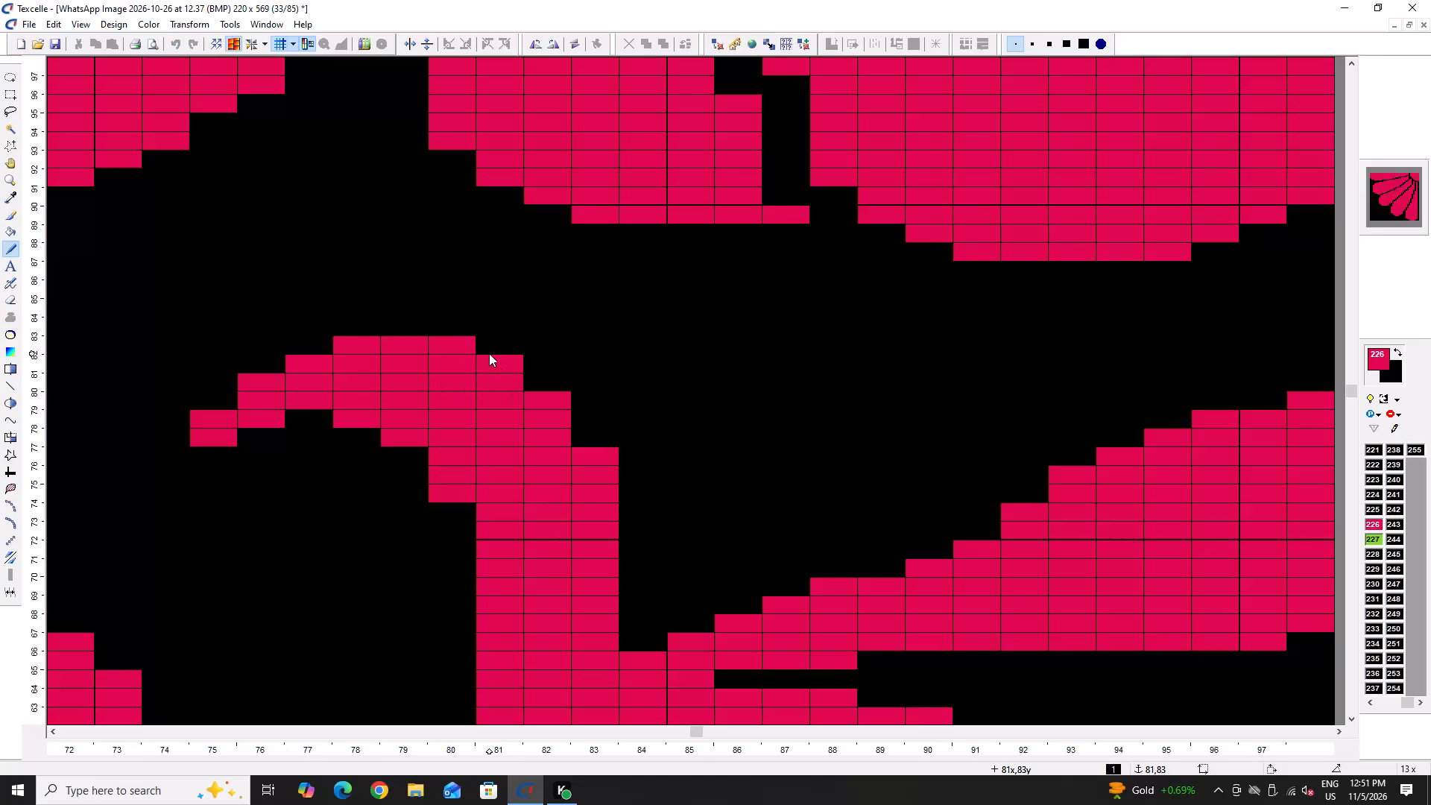
Smooth the hook's outer shoulder with black at column 80 row 83, column 81 row 82, column 82 row 80 and column 83 row 77.
right_click(489, 353)
right_click(489, 353)
right_click(460, 344)
right_click(525, 356)
right_click(516, 359)
right_click(556, 397)
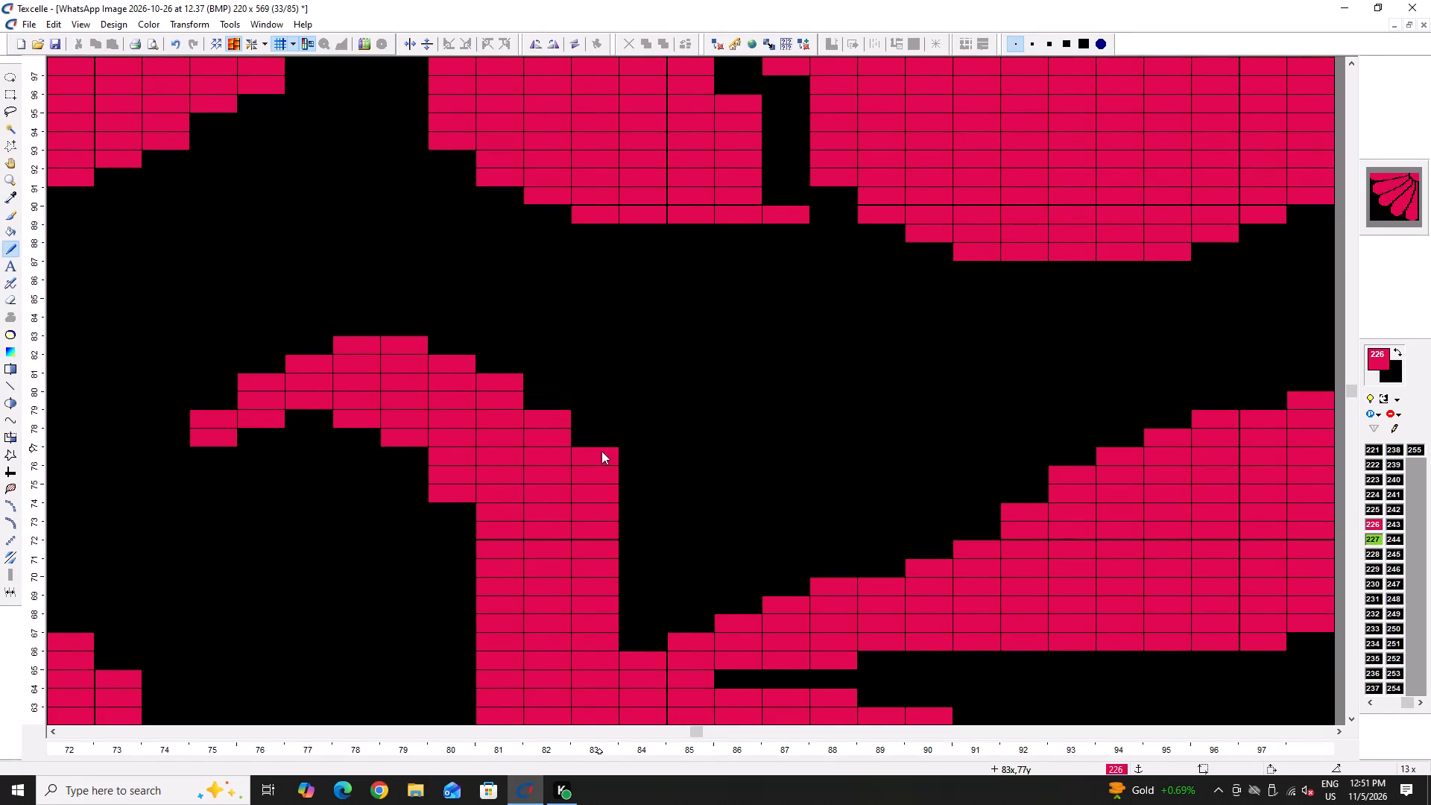
right_click(601, 451)
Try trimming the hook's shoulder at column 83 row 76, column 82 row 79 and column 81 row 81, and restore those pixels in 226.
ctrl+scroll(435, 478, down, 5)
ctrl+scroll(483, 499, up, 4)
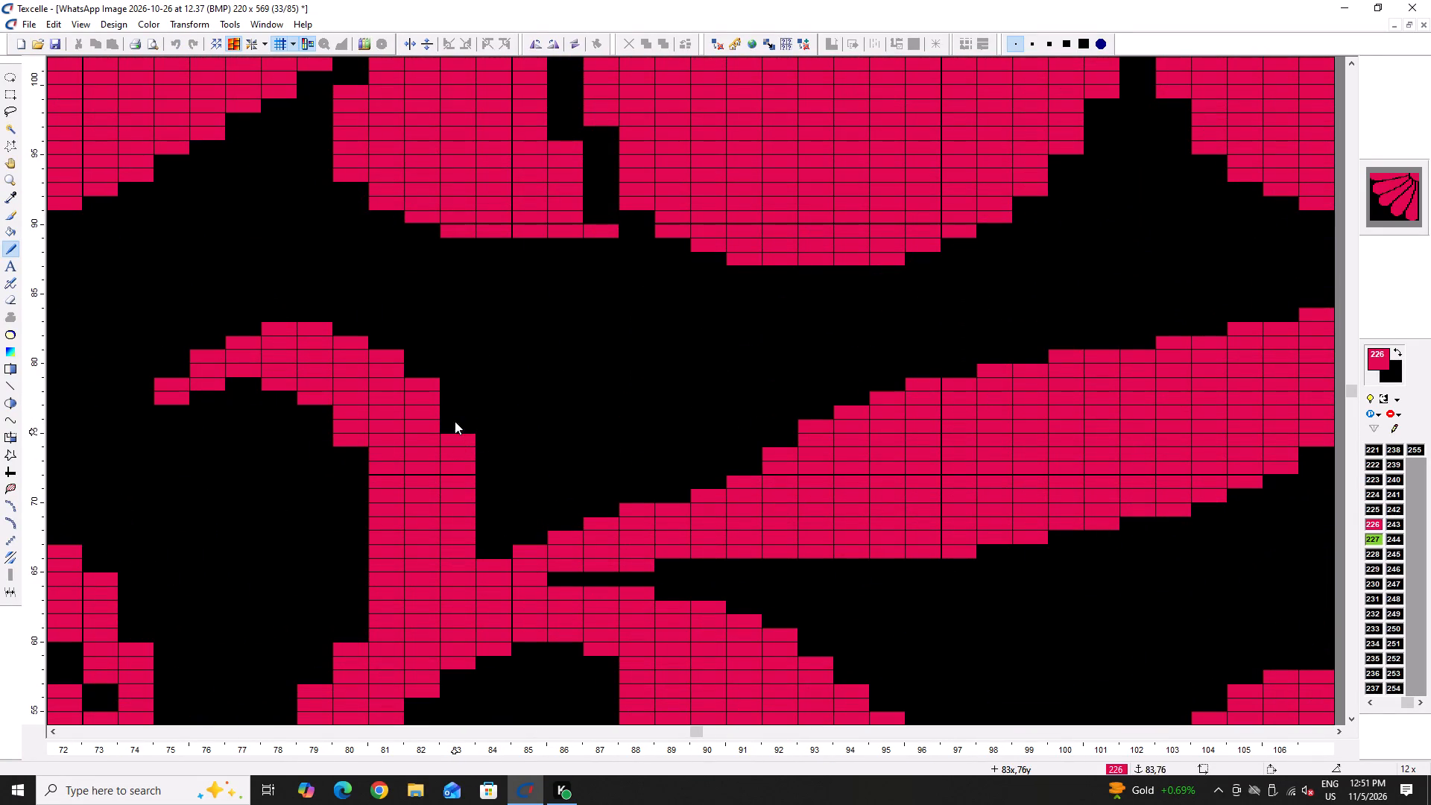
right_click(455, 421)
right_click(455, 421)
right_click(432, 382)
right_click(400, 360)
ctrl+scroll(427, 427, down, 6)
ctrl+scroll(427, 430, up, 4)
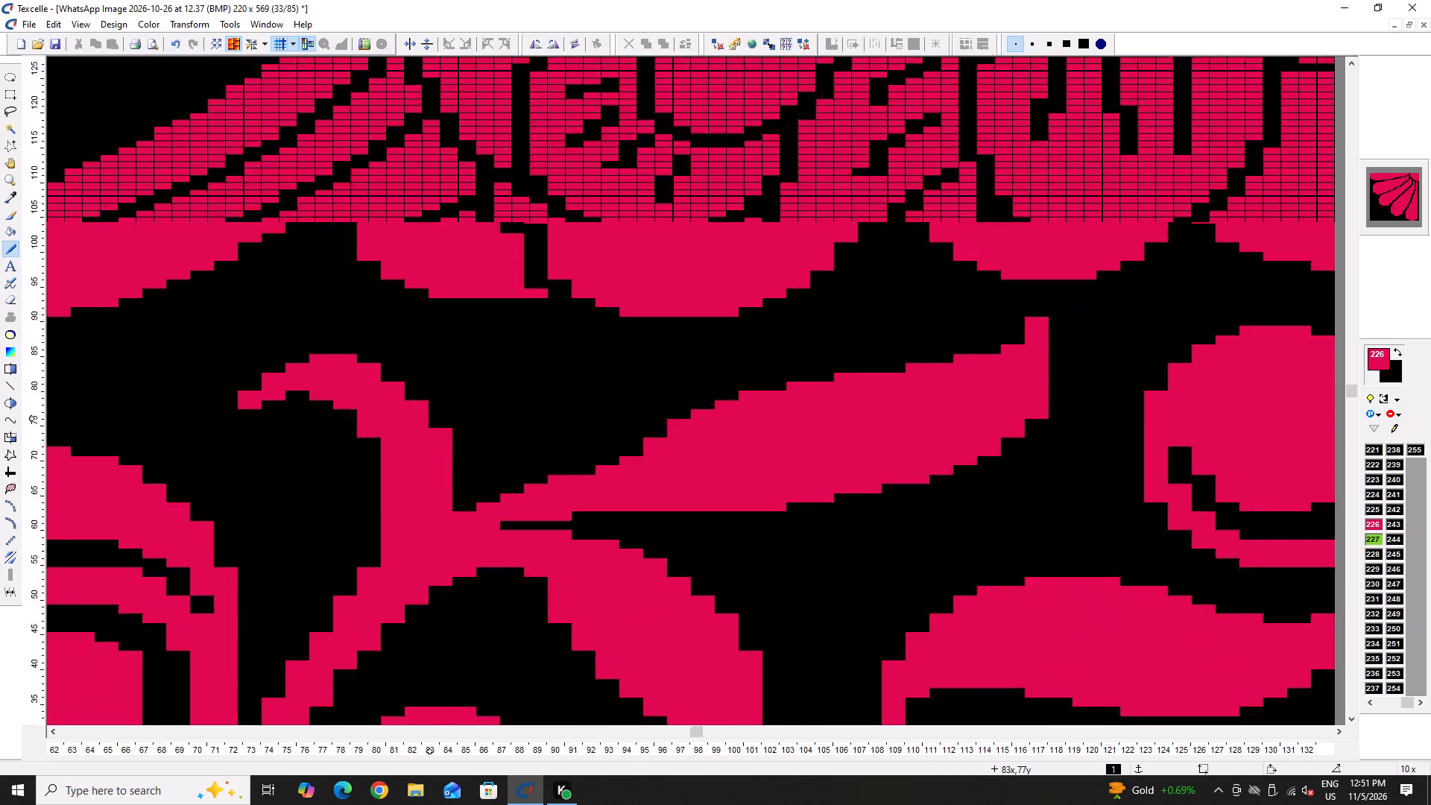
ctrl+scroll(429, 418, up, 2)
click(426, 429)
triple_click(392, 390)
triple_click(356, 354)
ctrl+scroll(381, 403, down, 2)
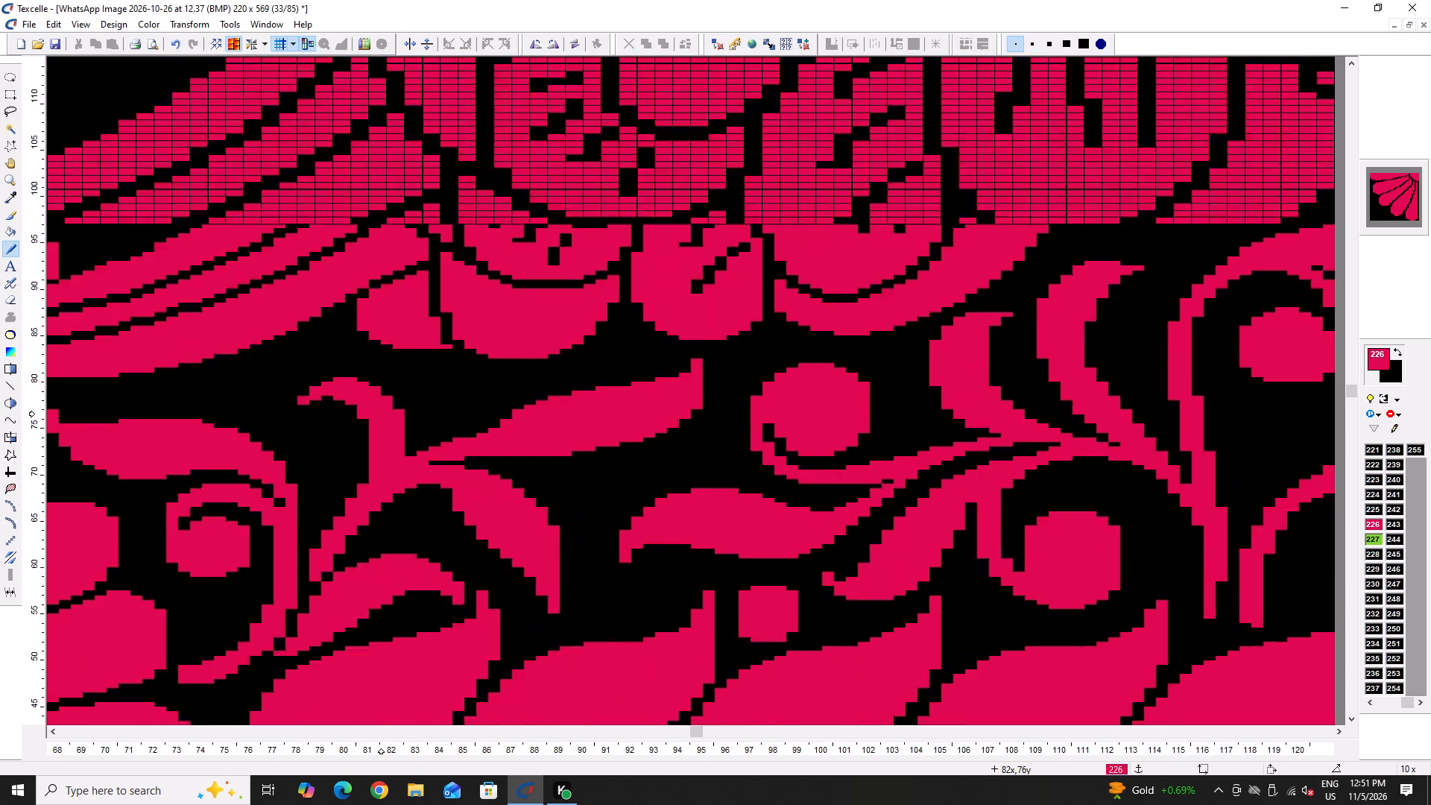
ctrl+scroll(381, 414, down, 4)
Refine the hooked stem's inner edge with column 80 rows 61 and 75 in 226 and rows 62 and 74 black, then save.
ctrl+scroll(367, 429, up, 5)
right_drag(360, 397, 366, 403)
ctrl+scroll(367, 454, down, 5)
ctrl+scroll(368, 497, up, 3)
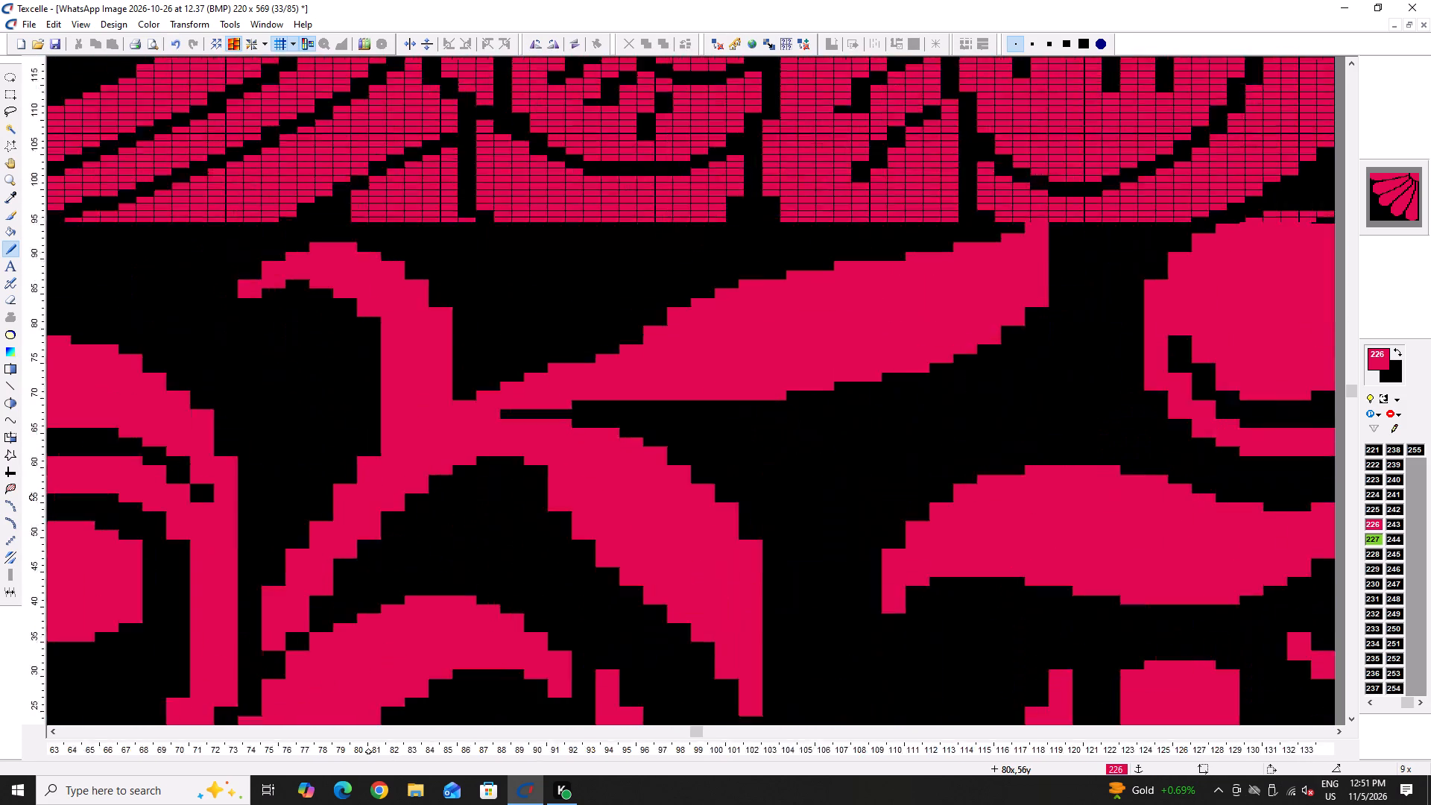
ctrl+scroll(368, 497, up, 4)
triple_click(366, 408)
right_drag(353, 392, 353, 408)
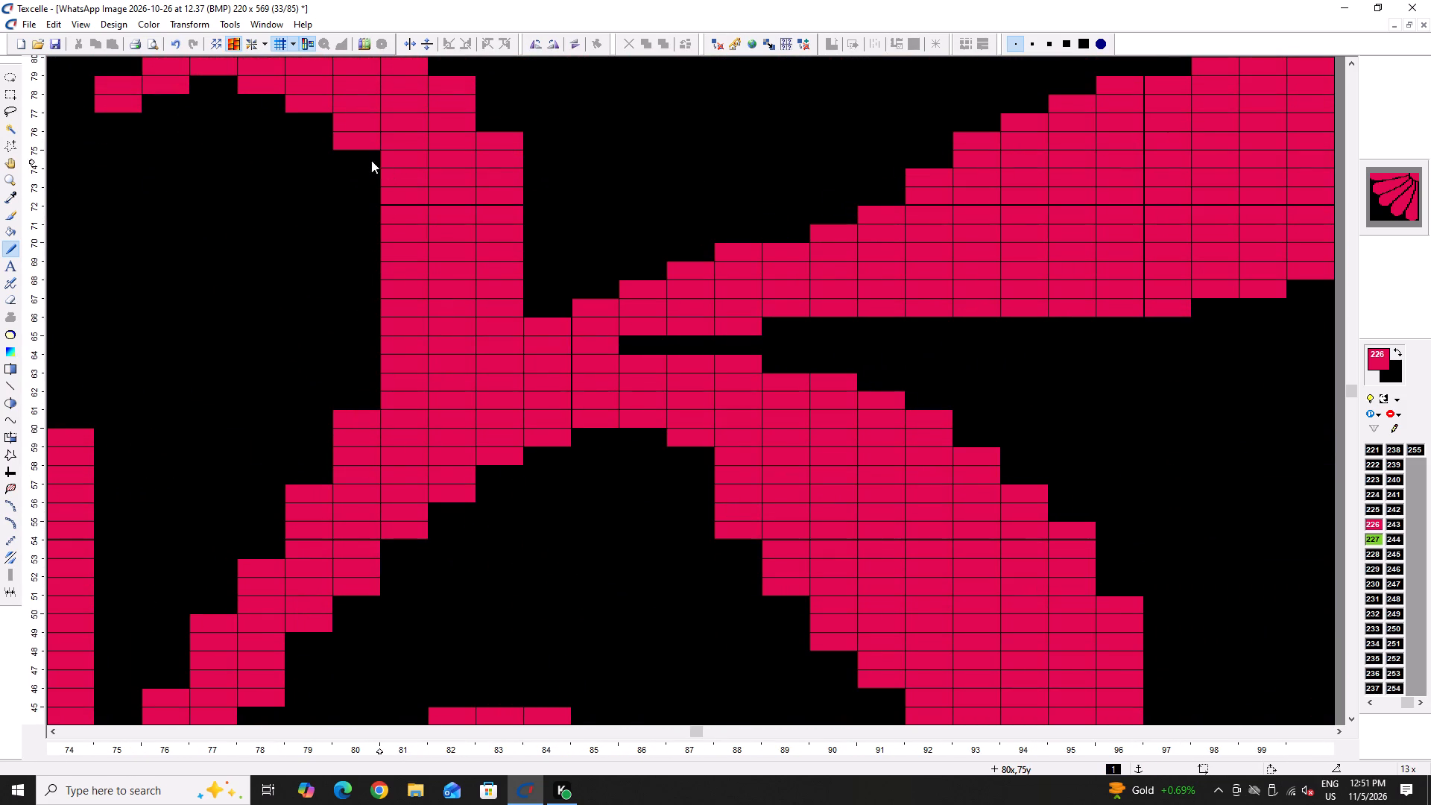
scroll(348, 218, up, 5)
click(374, 390)
right_click(358, 394)
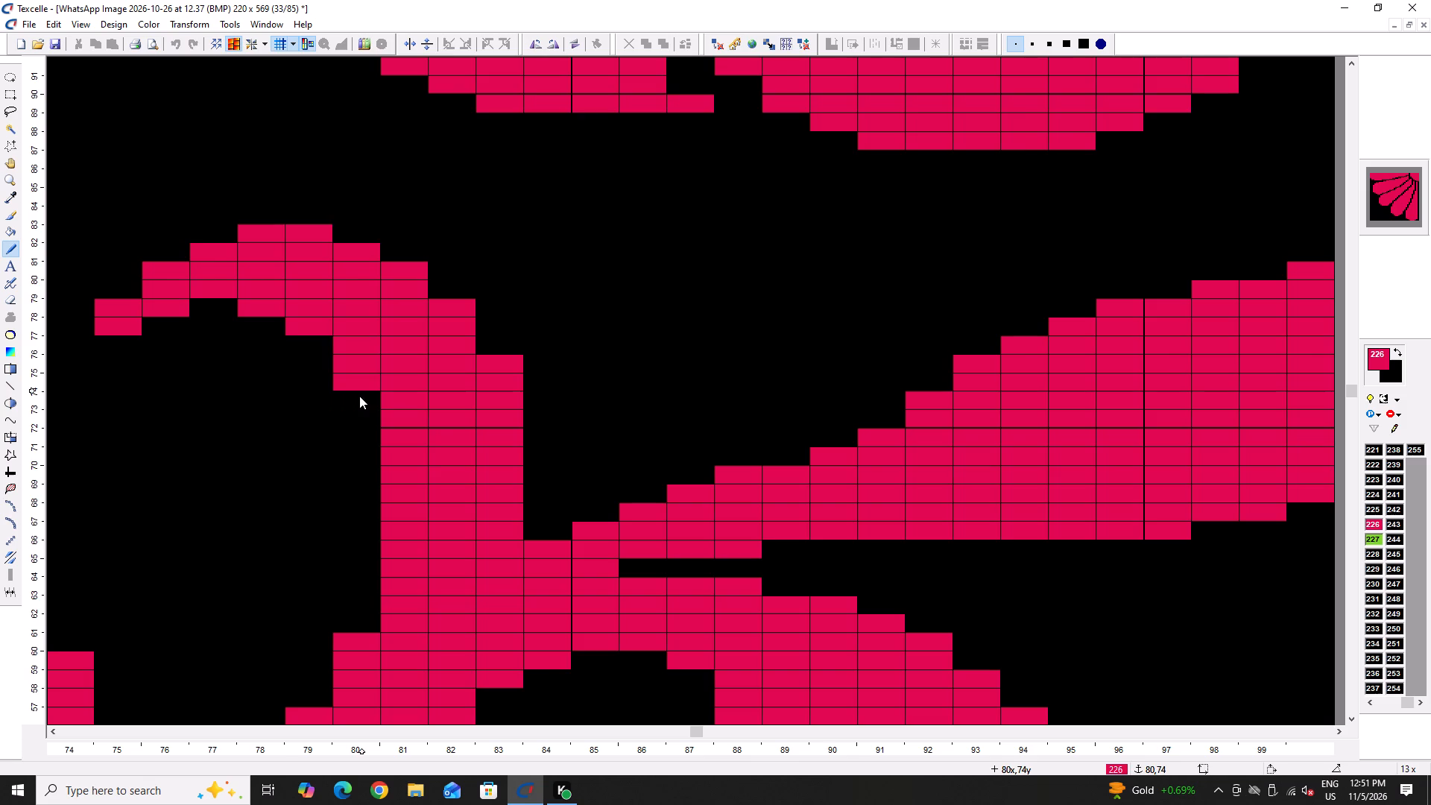
ctrl+scroll(370, 423, down, 5)
key(ctrl+s)
key(ctrl+s)
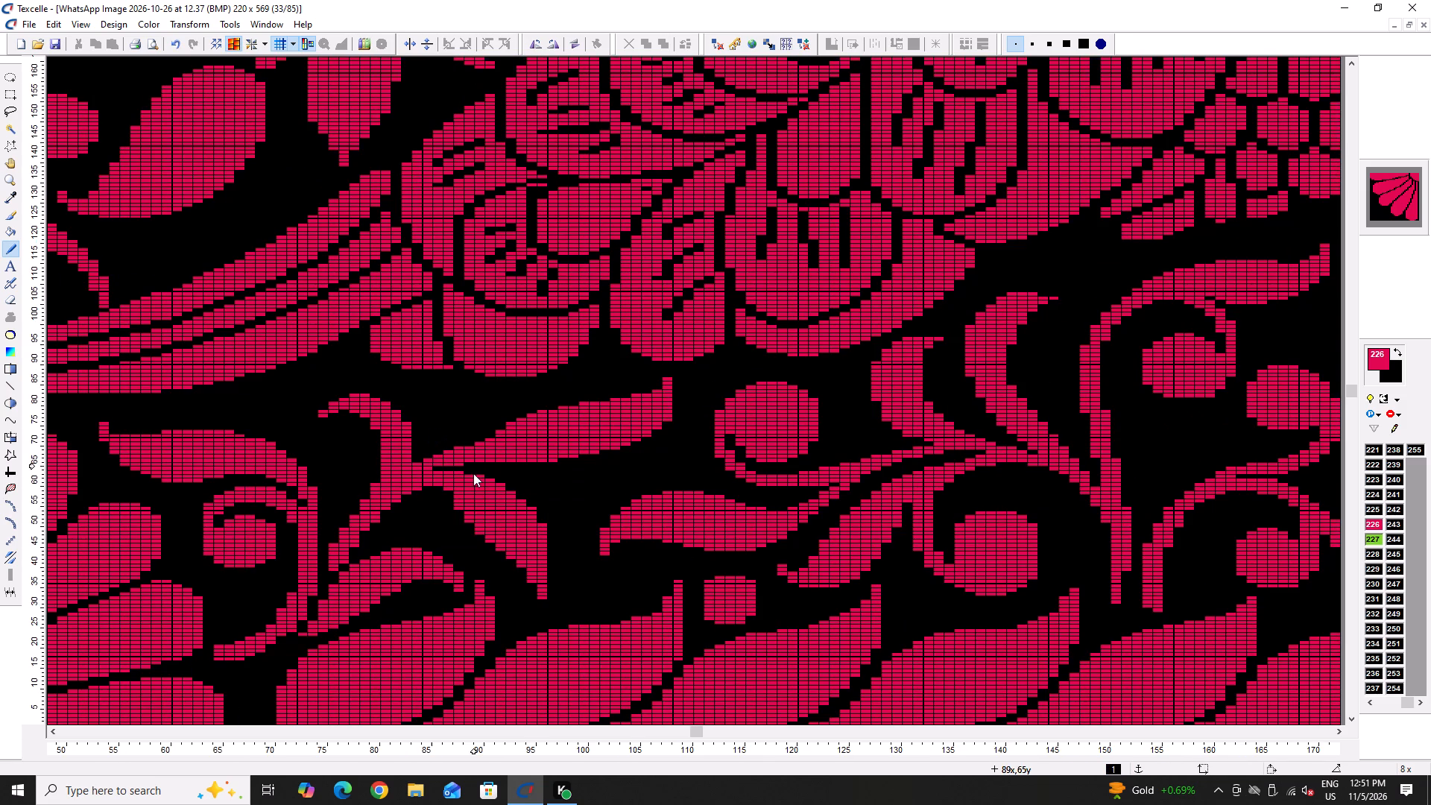
Build up the long leaf's upper edge in 226 at column 89 row 71, column 90 rows 72–73, column 91 rows 73–74 and column 92 row 75.
ctrl+scroll(494, 424, up, 4)
double_click(430, 495)
click(484, 457)
double_click(470, 482)
click(470, 473)
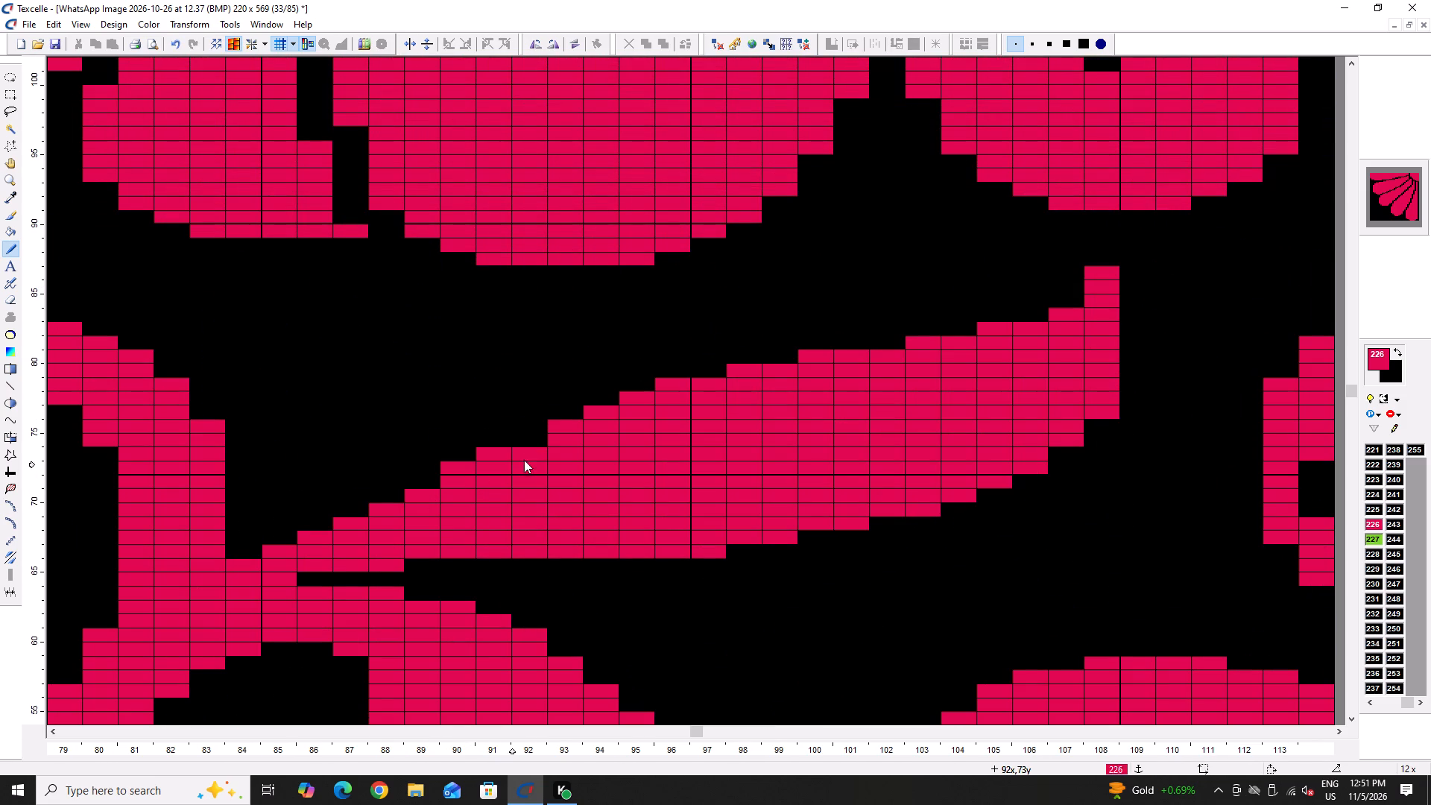
triple_click(530, 441)
ctrl+scroll(600, 426, down, 4)
ctrl+scroll(613, 424, up, 3)
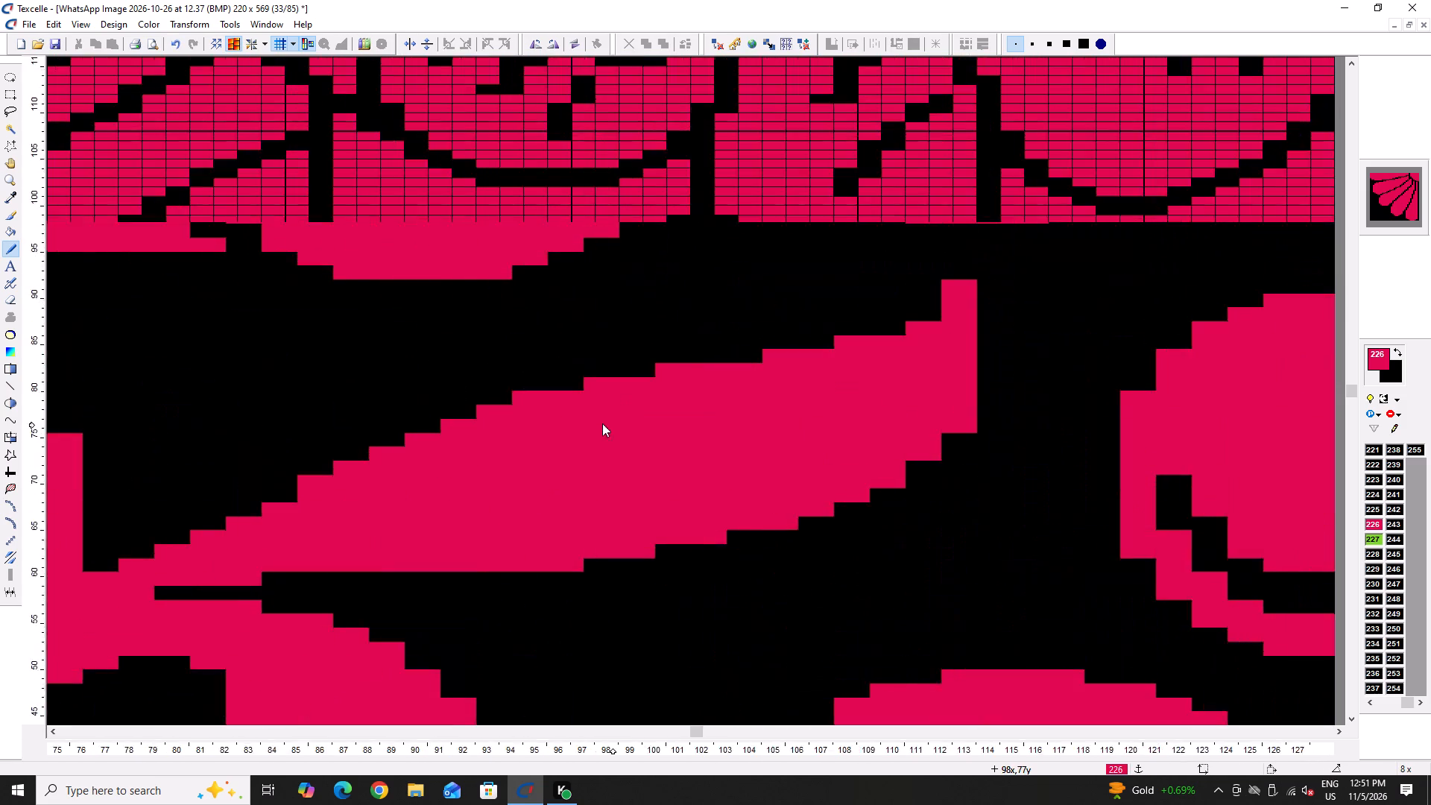
ctrl+scroll(602, 423, up, 3)
ctrl+scroll(274, 501, down, 4)
ctrl+scroll(277, 495, up, 3)
click(261, 505)
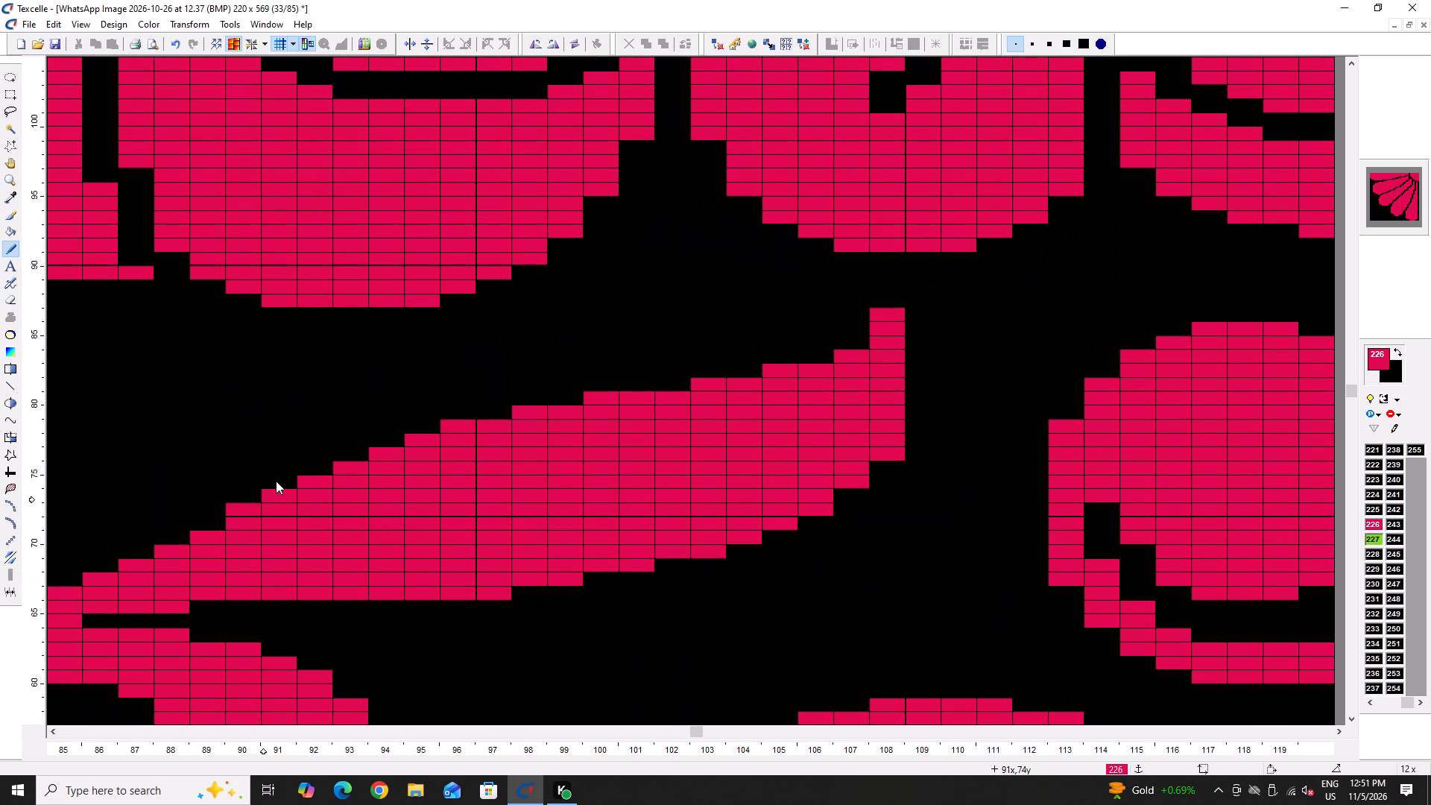
Draw a raised outline in 226 above the long leaf's upper edge, from column 91 row 76 up to row 82 from column 98 onward.
drag(281, 474, 553, 381)
click(557, 381)
drag(571, 381, 605, 381)
click(614, 381)
drag(621, 381, 638, 381)
click(655, 381)
click(669, 381)
click(681, 381)
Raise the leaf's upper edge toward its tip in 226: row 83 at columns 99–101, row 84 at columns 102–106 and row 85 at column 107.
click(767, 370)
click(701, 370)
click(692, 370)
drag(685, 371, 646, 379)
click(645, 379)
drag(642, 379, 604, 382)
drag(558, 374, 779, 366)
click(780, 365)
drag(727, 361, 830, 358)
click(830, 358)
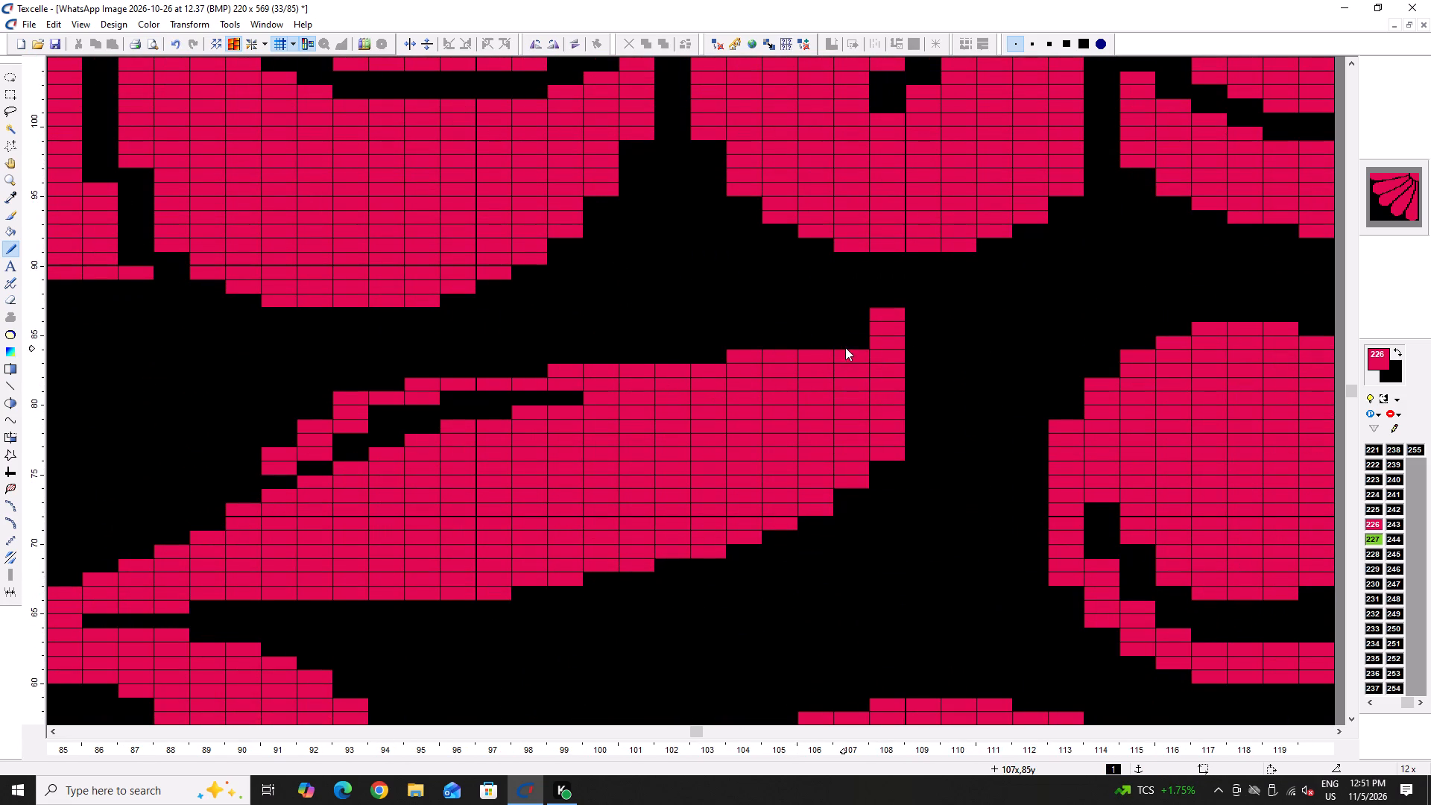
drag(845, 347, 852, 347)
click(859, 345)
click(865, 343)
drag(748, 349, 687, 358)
Fill the gap beneath the raised outline in 226 across columns 90–99, and trim column 93 row 81 to black.
click(580, 393)
drag(561, 397, 545, 401)
drag(540, 402, 415, 449)
click(411, 450)
drag(404, 455, 341, 472)
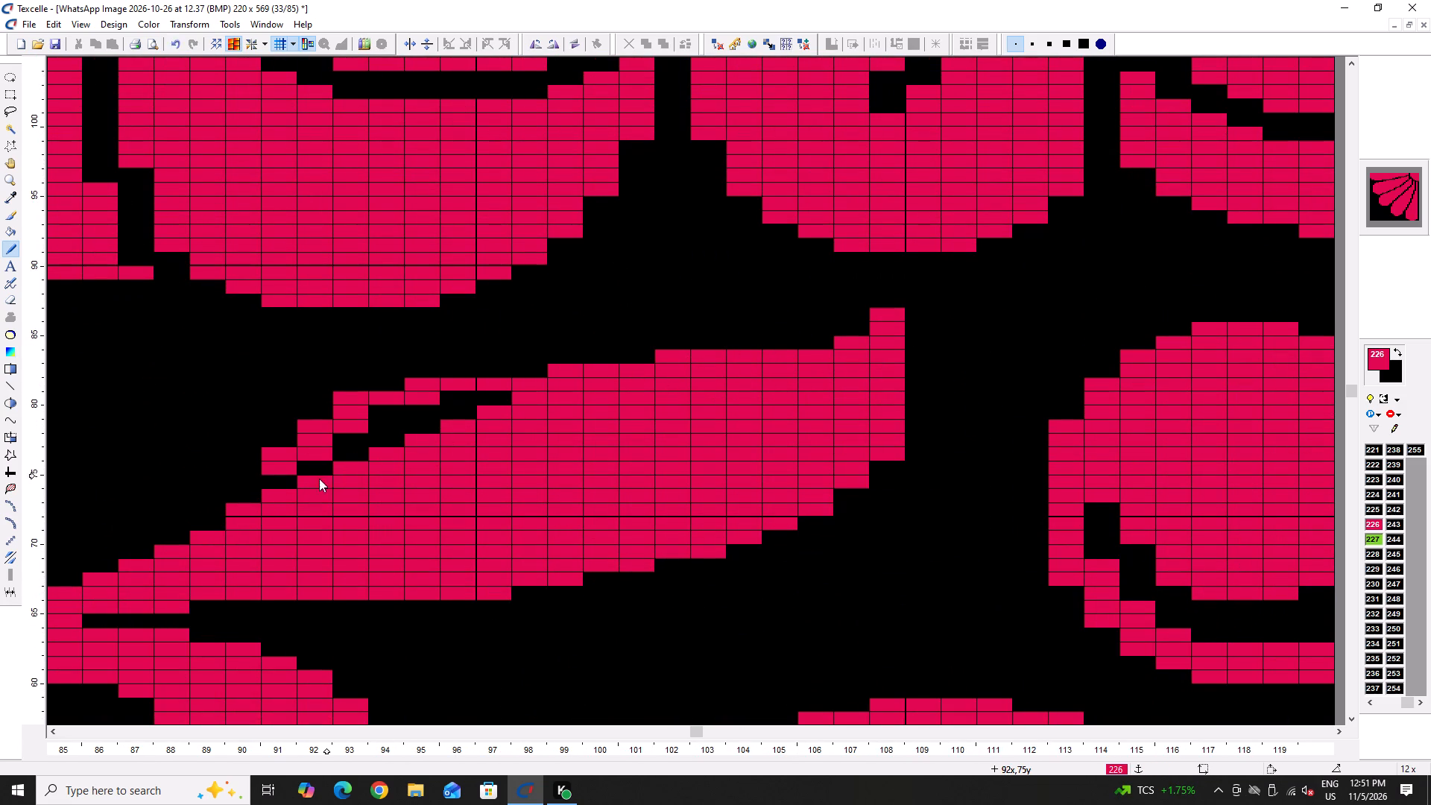
click(319, 479)
drag(315, 481, 297, 487)
click(296, 487)
double_click(286, 487)
drag(282, 479, 220, 516)
drag(253, 487, 559, 400)
drag(514, 398, 387, 435)
click(384, 436)
drag(373, 444, 320, 479)
drag(320, 479, 367, 429)
right_click(350, 398)
Build up the leaf's lower shoulder in 226, reaching row 73 at column 89 and row 71 at column 88.
double_click(245, 499)
click(240, 507)
drag(236, 515, 217, 536)
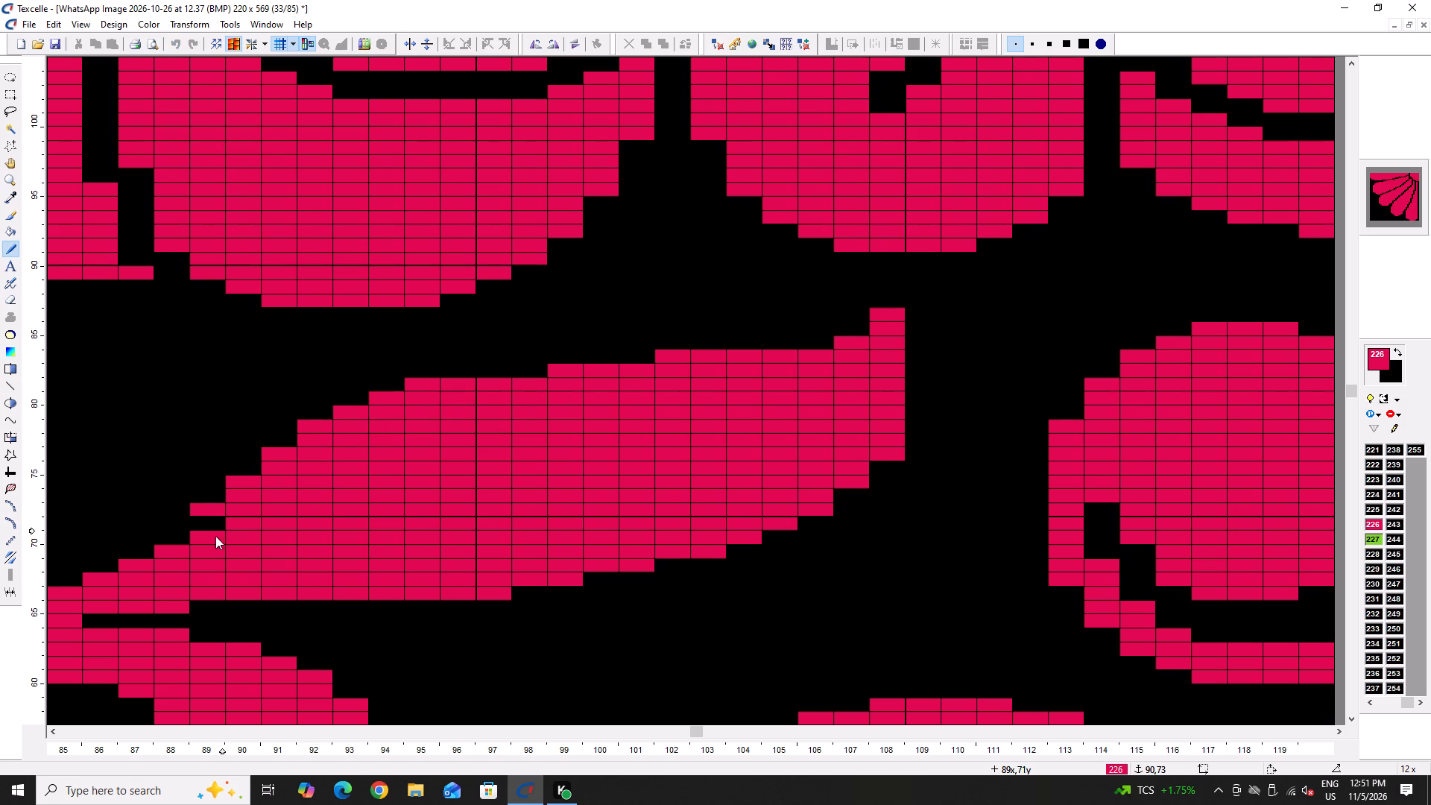
double_click(200, 511)
drag(200, 523, 200, 530)
click(200, 543)
right_click(194, 506)
right_click(194, 505)
drag(183, 535, 187, 547)
ctrl+drag(202, 517, 208, 509)
click(208, 506)
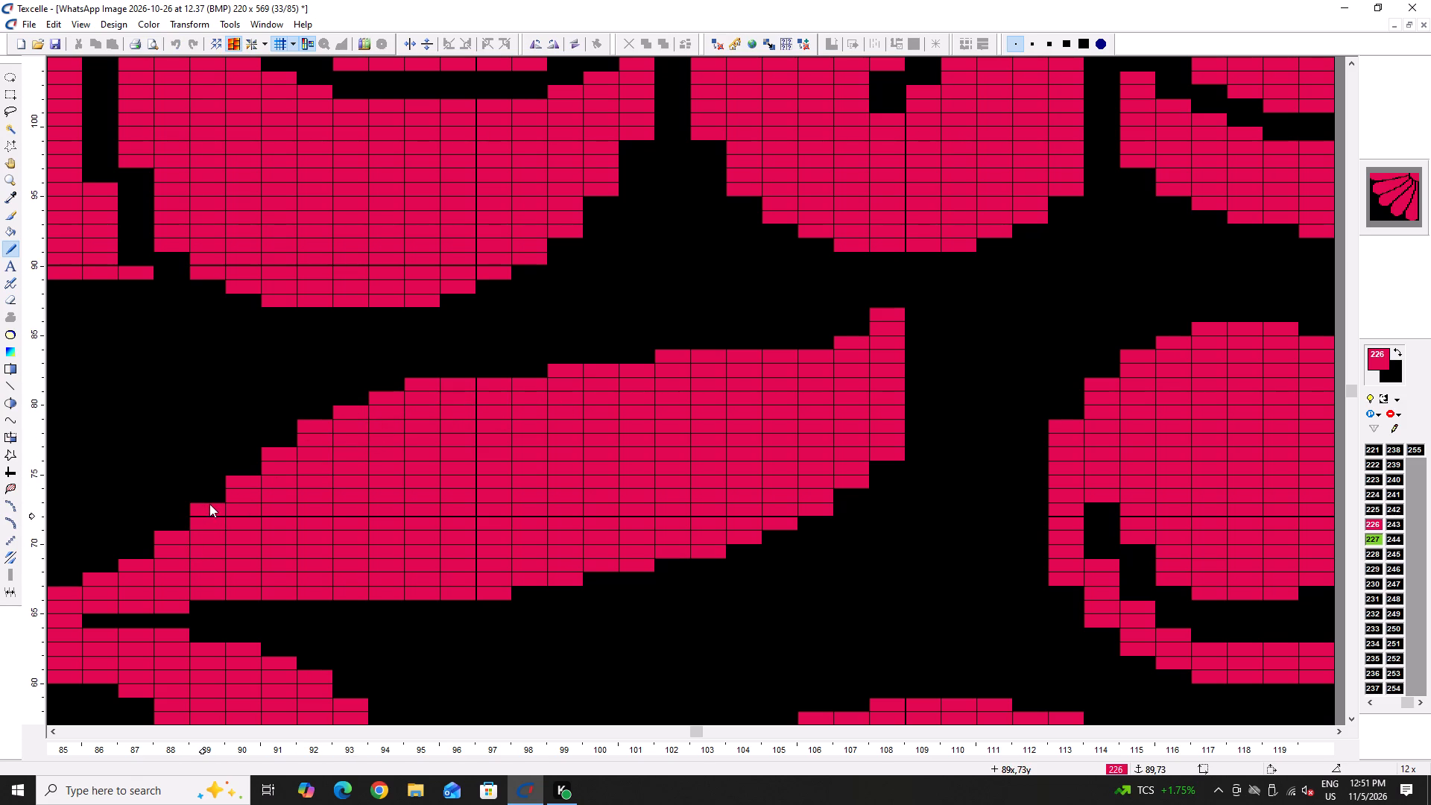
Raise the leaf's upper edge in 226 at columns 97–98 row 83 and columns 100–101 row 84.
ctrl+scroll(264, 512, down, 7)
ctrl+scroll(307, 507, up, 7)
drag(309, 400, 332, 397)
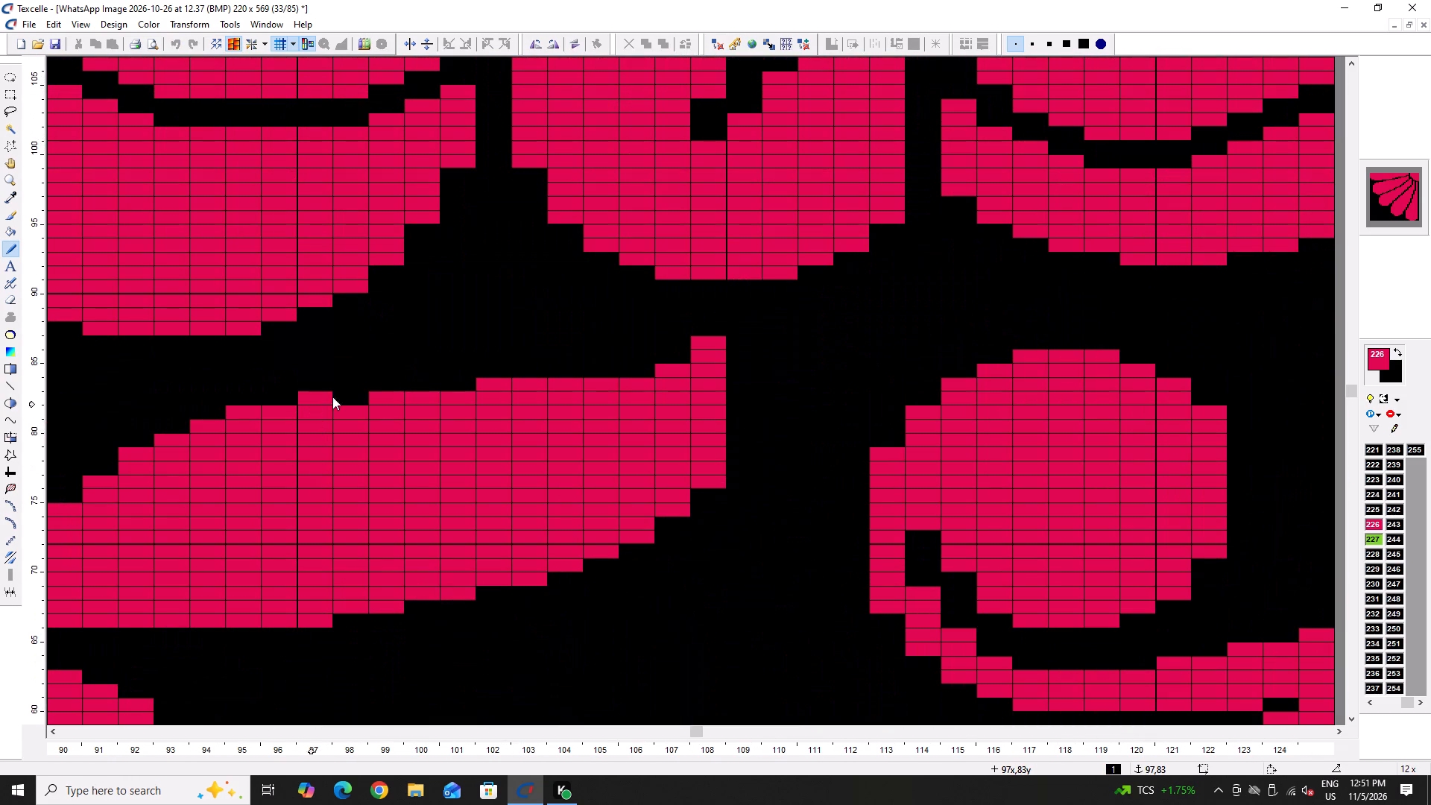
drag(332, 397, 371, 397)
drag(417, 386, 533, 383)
Carve the leaf's upper edge with black into a shallow hollow, topping at row 81 for columns 94–99, row 80 for 100–101 and row 79 for 102–105.
ctrl+scroll(493, 388, down, 3)
ctrl+scroll(434, 386, up, 3)
right_drag(421, 394, 579, 399)
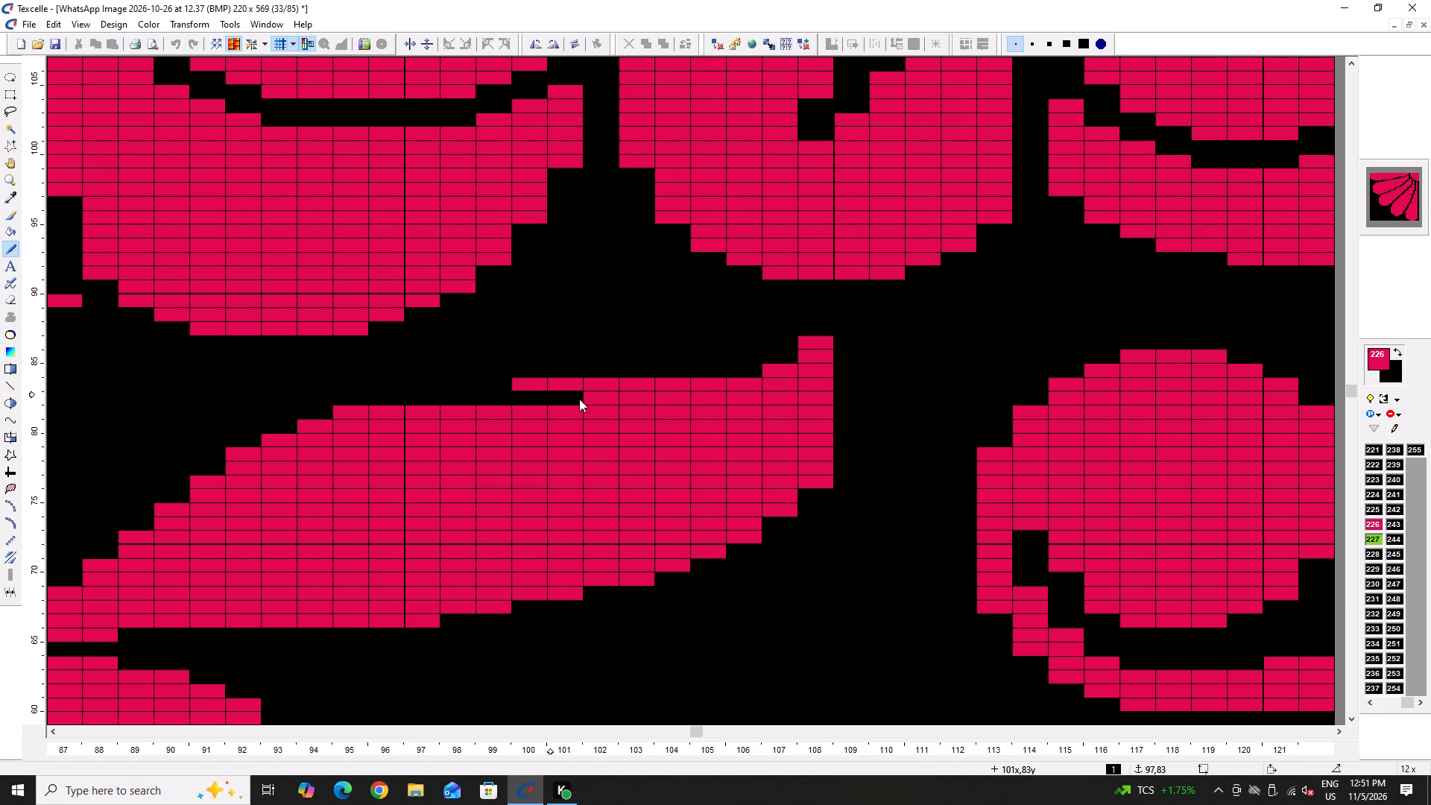
right_drag(579, 399, 404, 401)
right_click(401, 401)
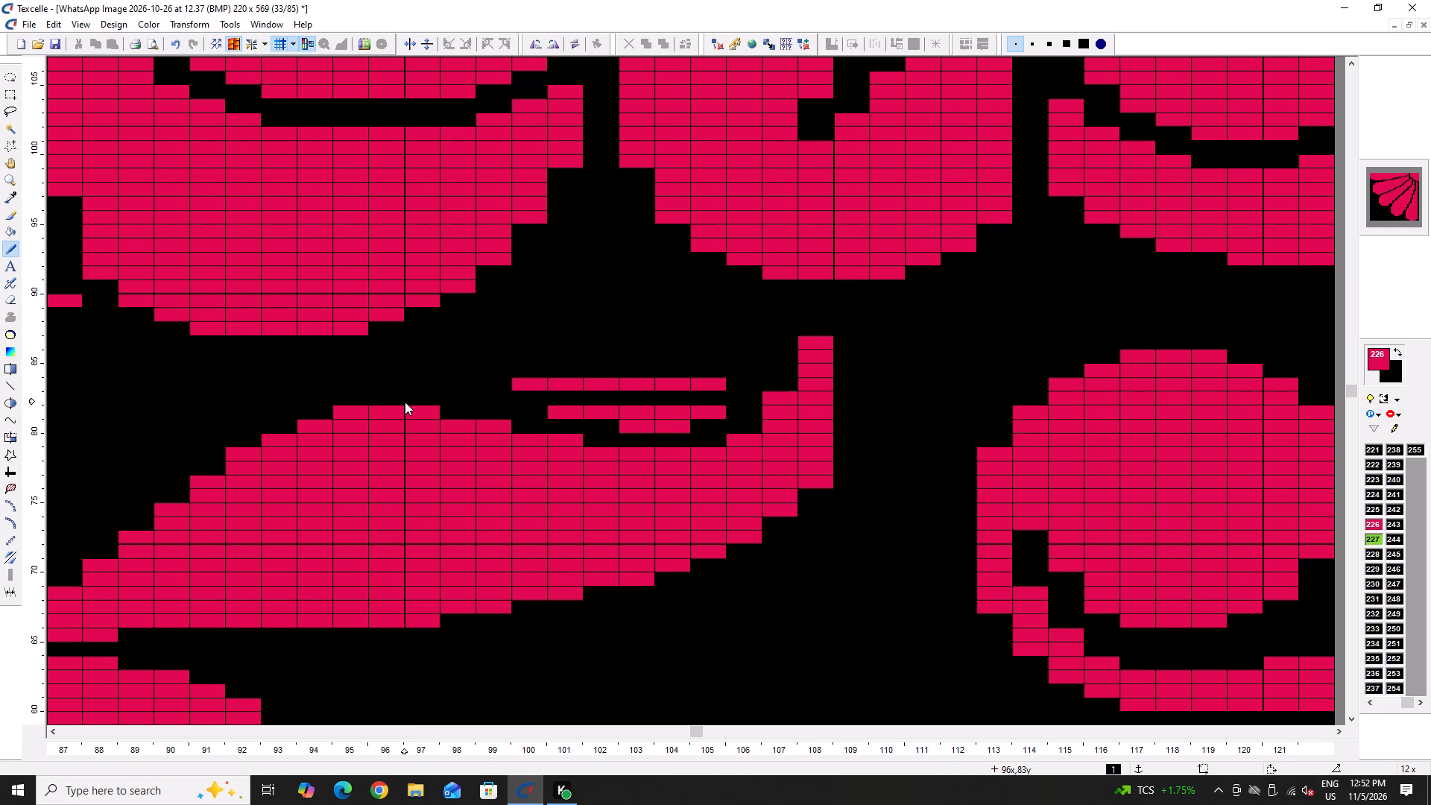
right_drag(483, 391, 504, 377)
right_click(504, 377)
right_drag(583, 369, 607, 385)
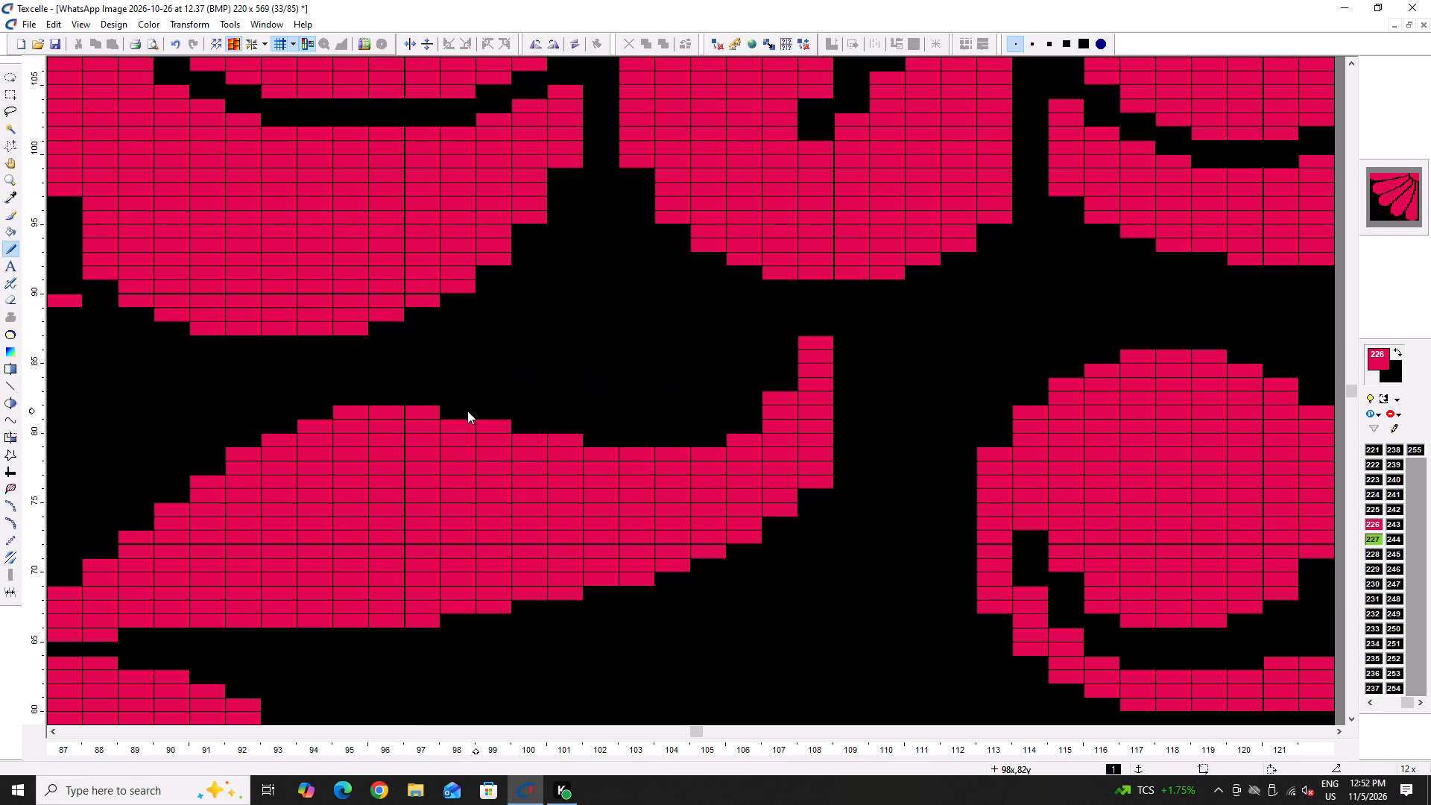
click(455, 411)
right_drag(425, 406, 490, 408)
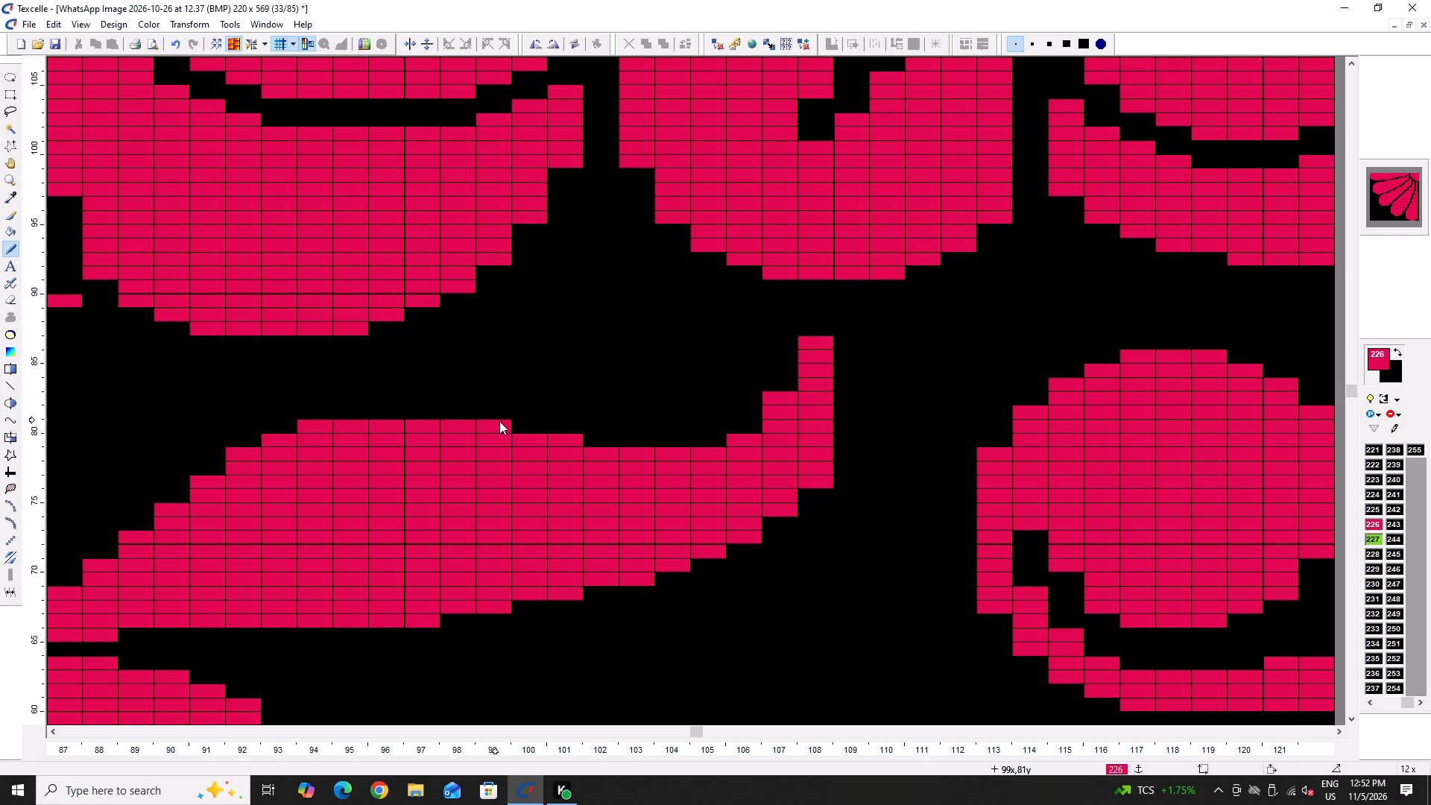
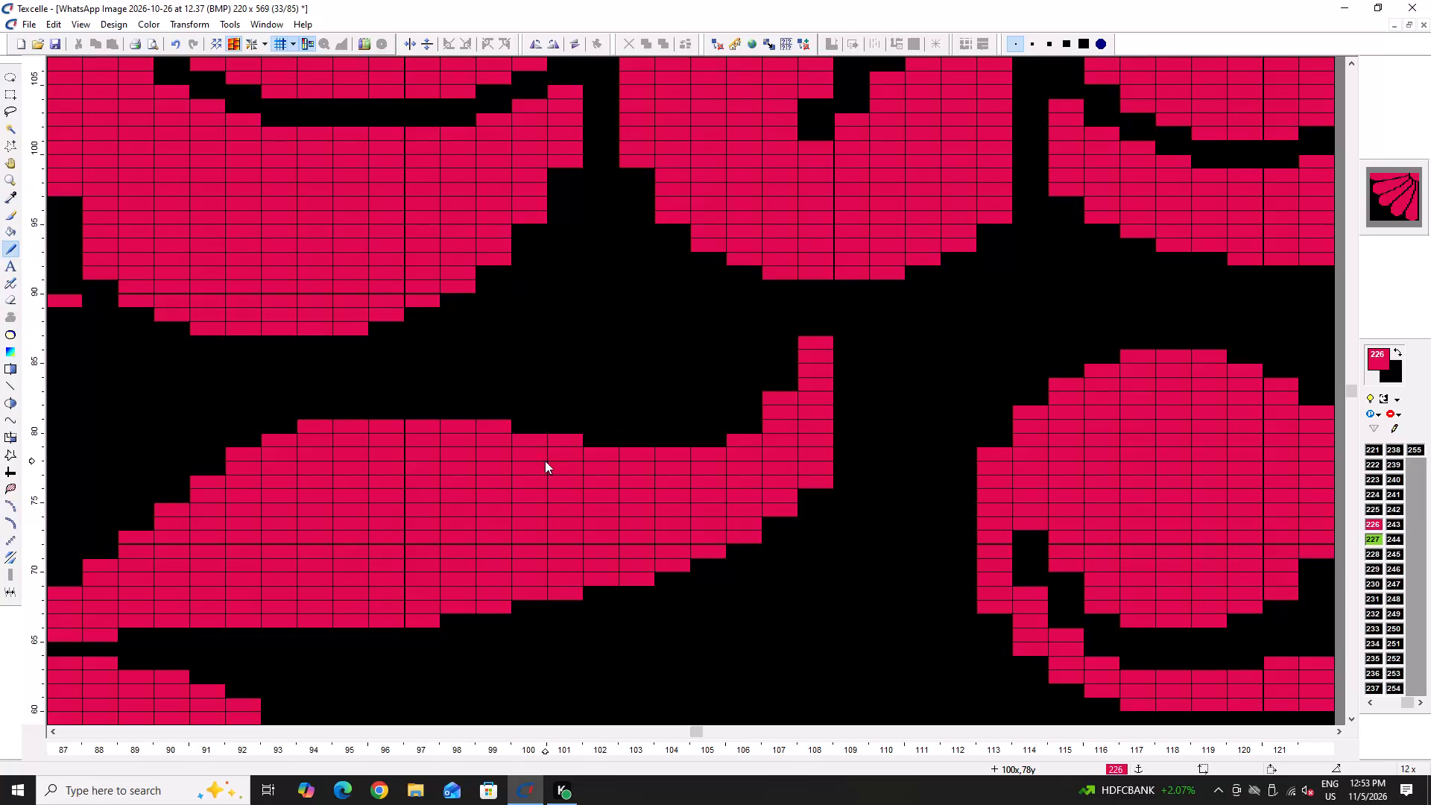
Fill the near side of the leaf's hollow in 226 at column 100 row 81 and column 102 row 80.
click(526, 426)
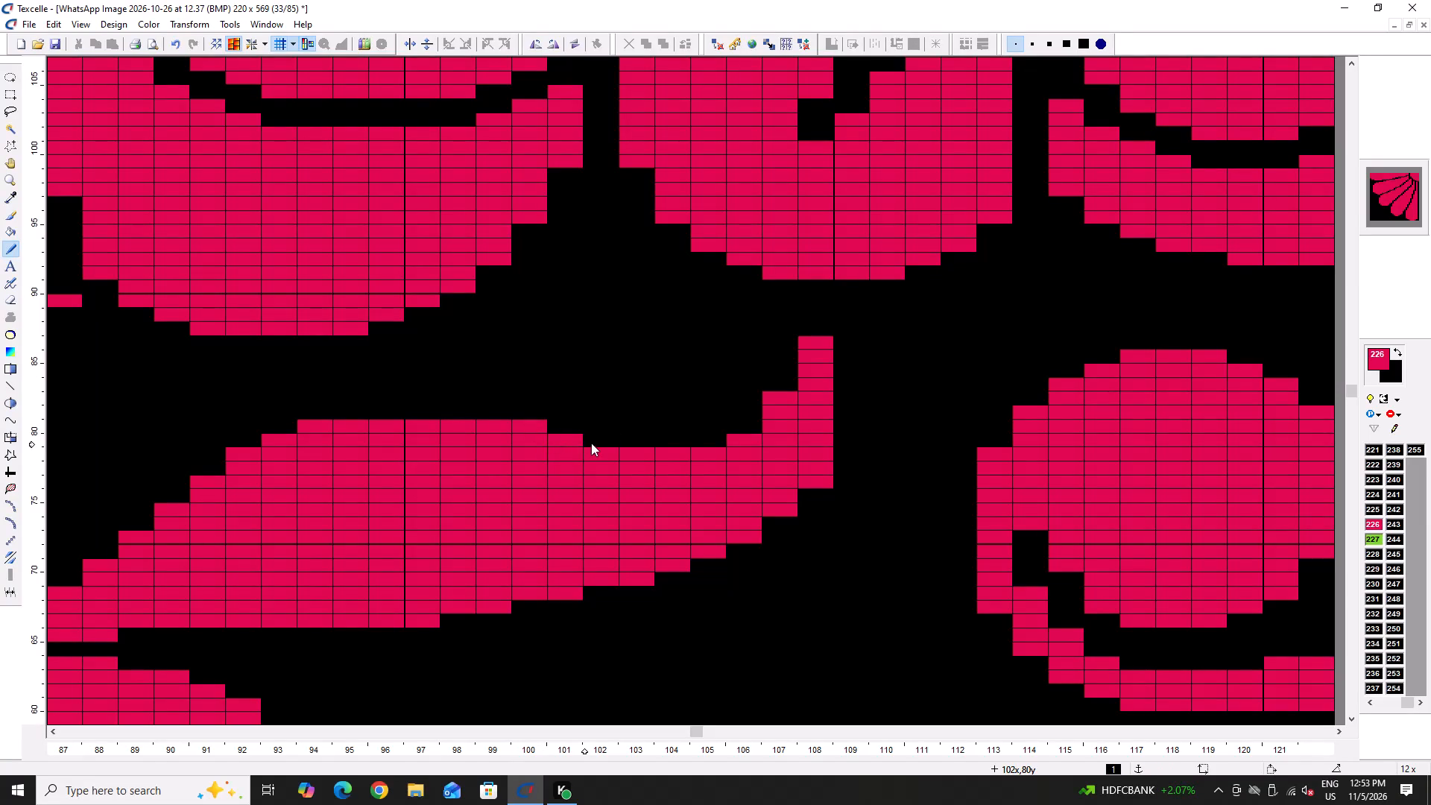
click(591, 443)
ctrl+scroll(380, 462, down, 3)
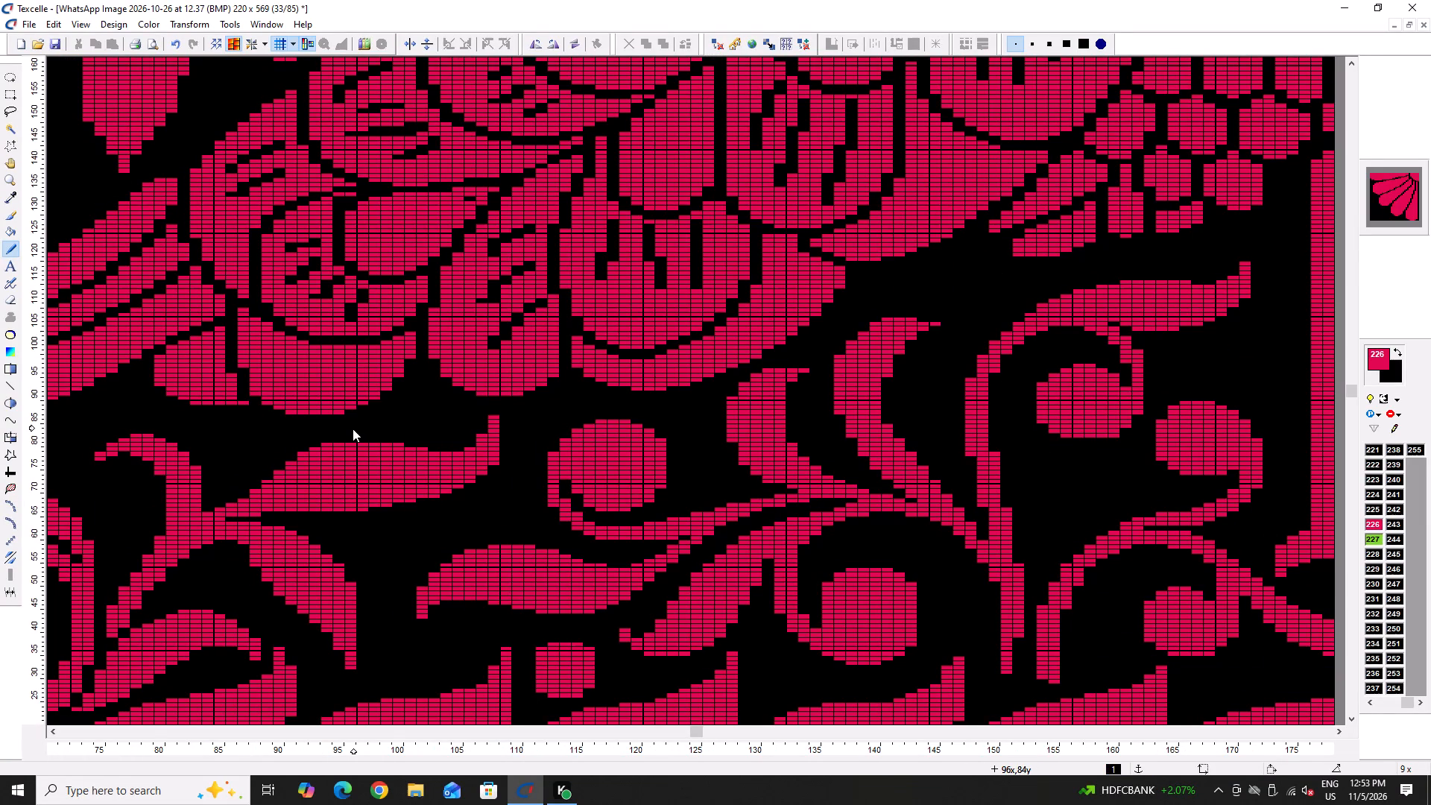
Trim the leaf's rising shoulder with black to row 78 at column 92, 79 at 93 and 80 at 94–95, and save the file.
ctrl+scroll(341, 439, up, 5)
right_click(299, 457)
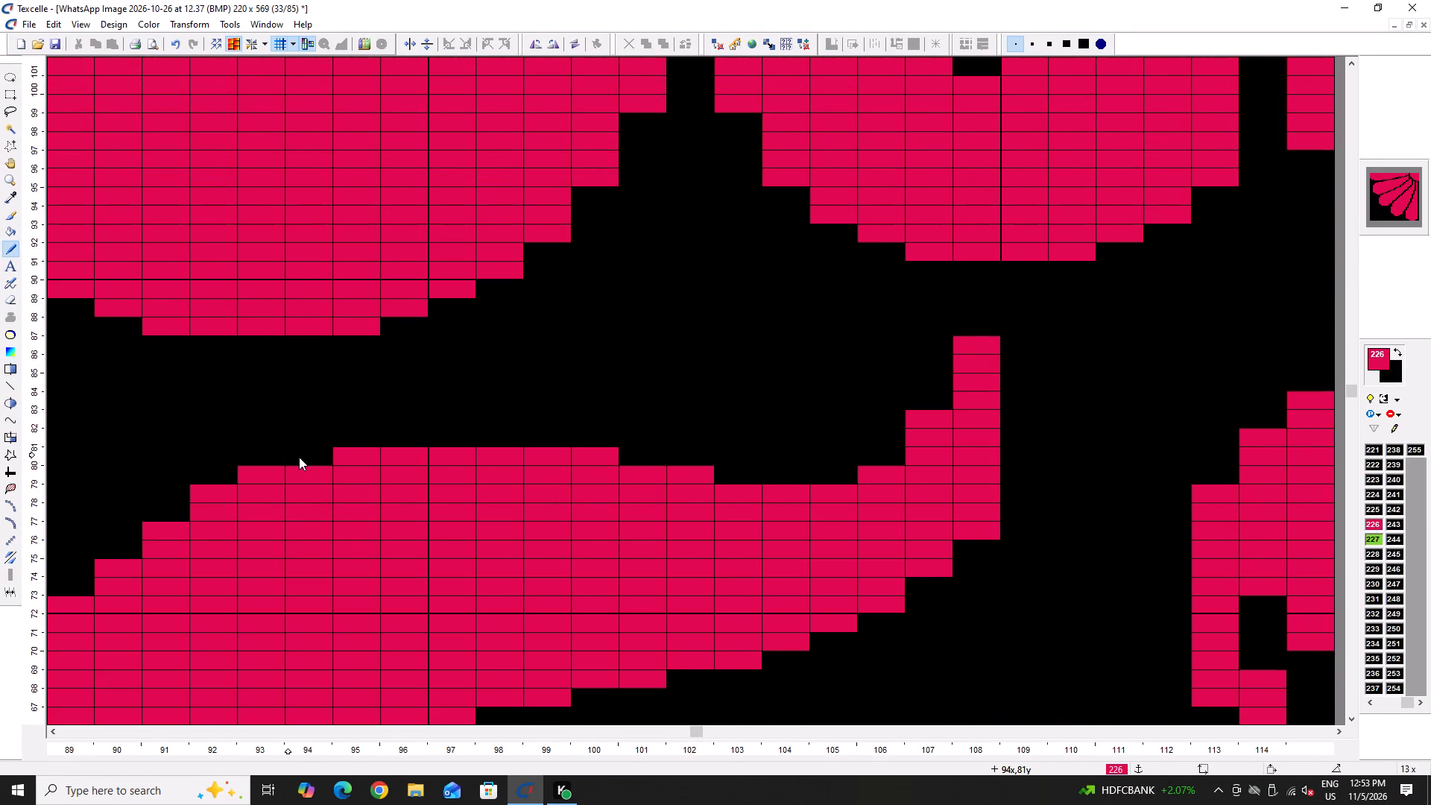
ctrl+scroll(256, 481, down, 3)
ctrl+scroll(225, 478, up, 3)
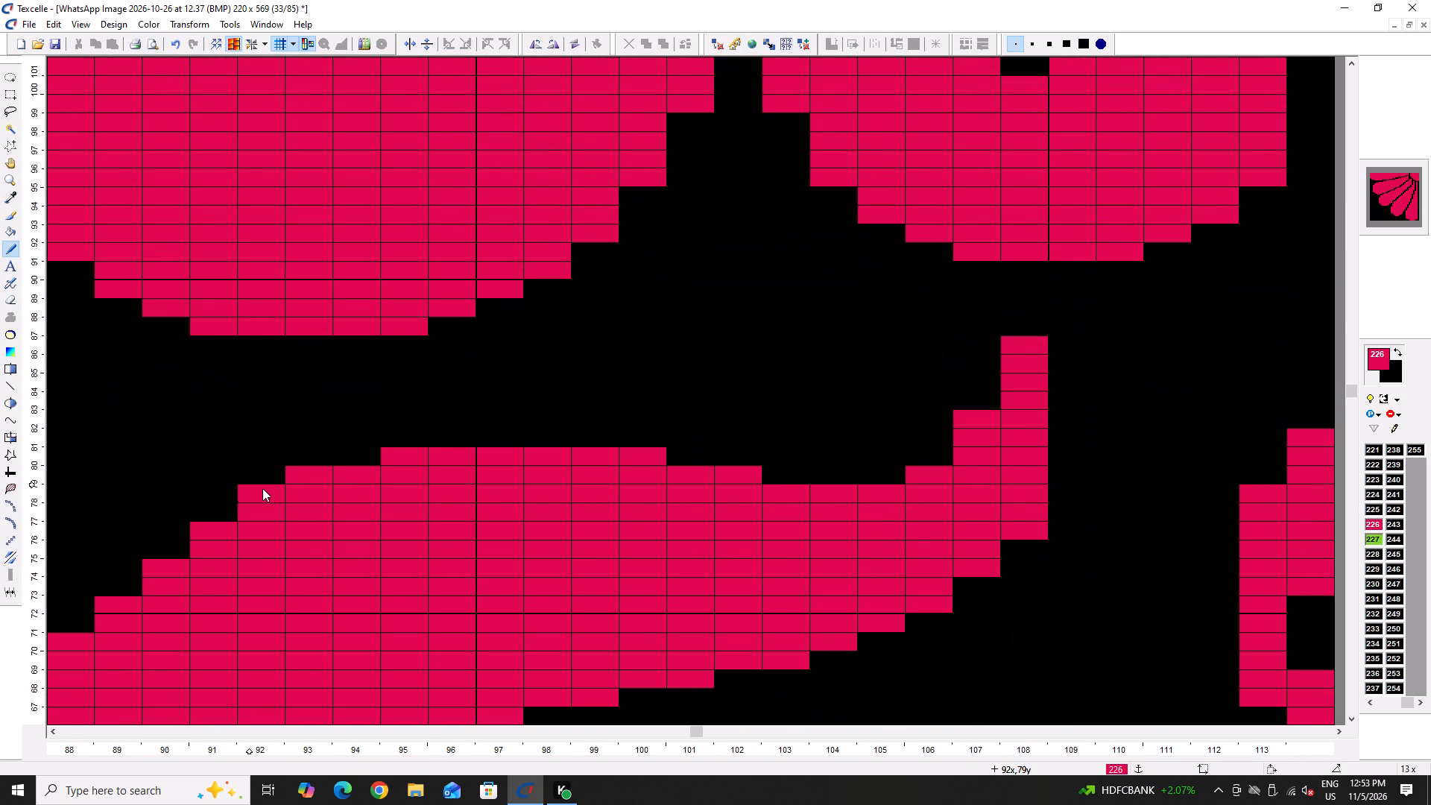
right_click(262, 488)
right_click(288, 476)
right_click(344, 465)
right_drag(354, 464, 367, 462)
right_click(410, 456)
double_click(362, 473)
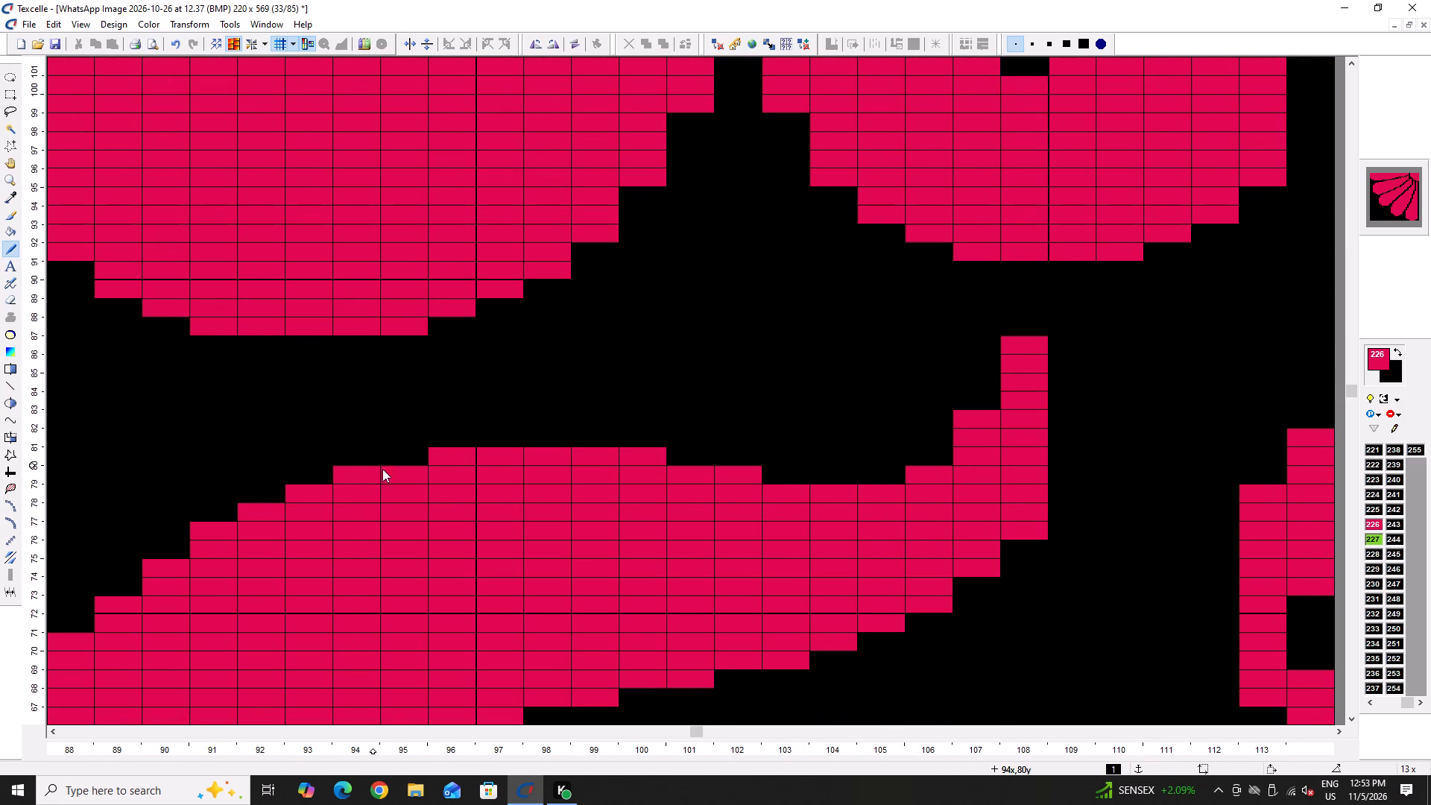
ctrl+scroll(386, 479, down, 4)
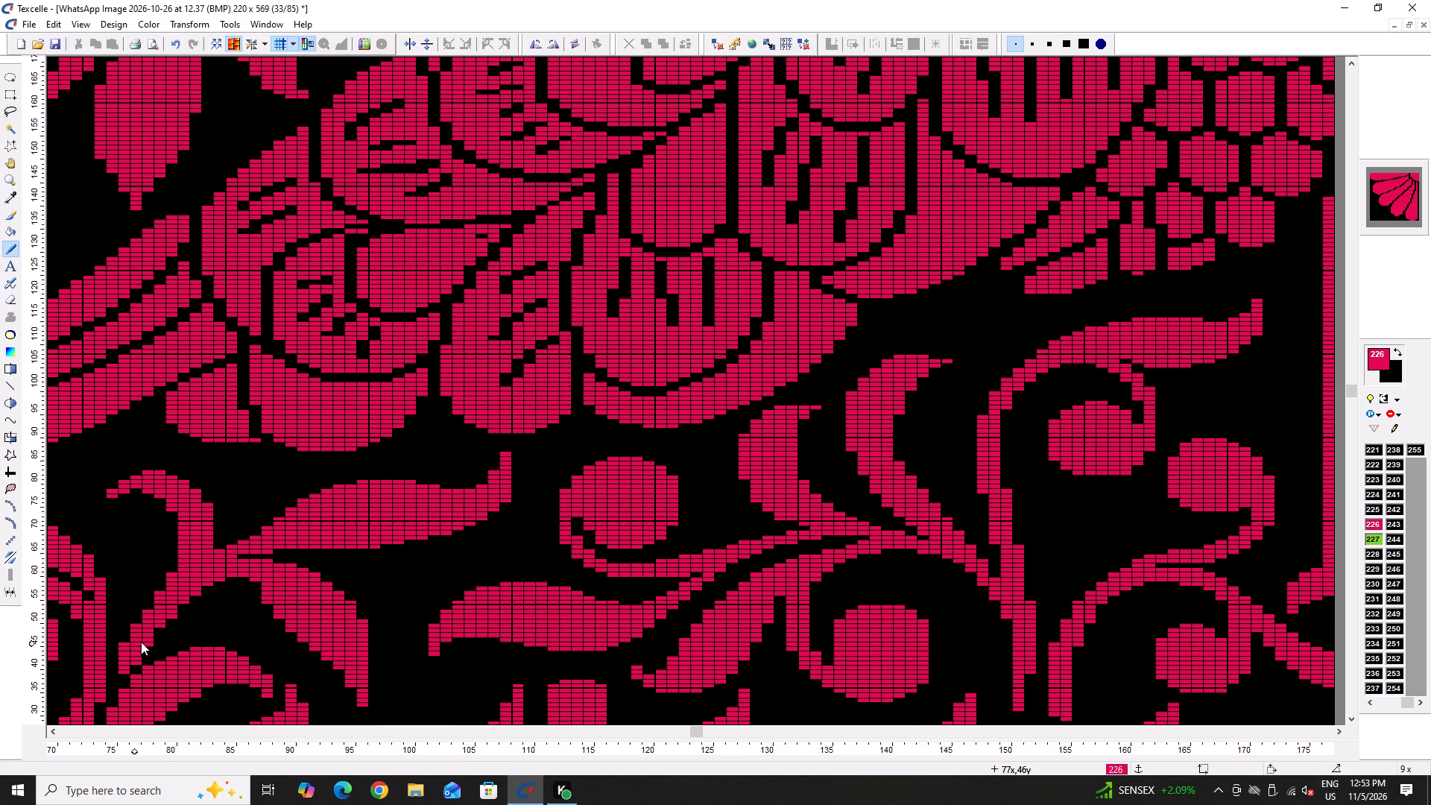
key(ctrl+s)
key(ctrl+s)
Shorten the hook's tip by blacking out column 75, keeping column 76 rows 79–81 in 226, and save the file.
scroll(214, 599, down, 2)
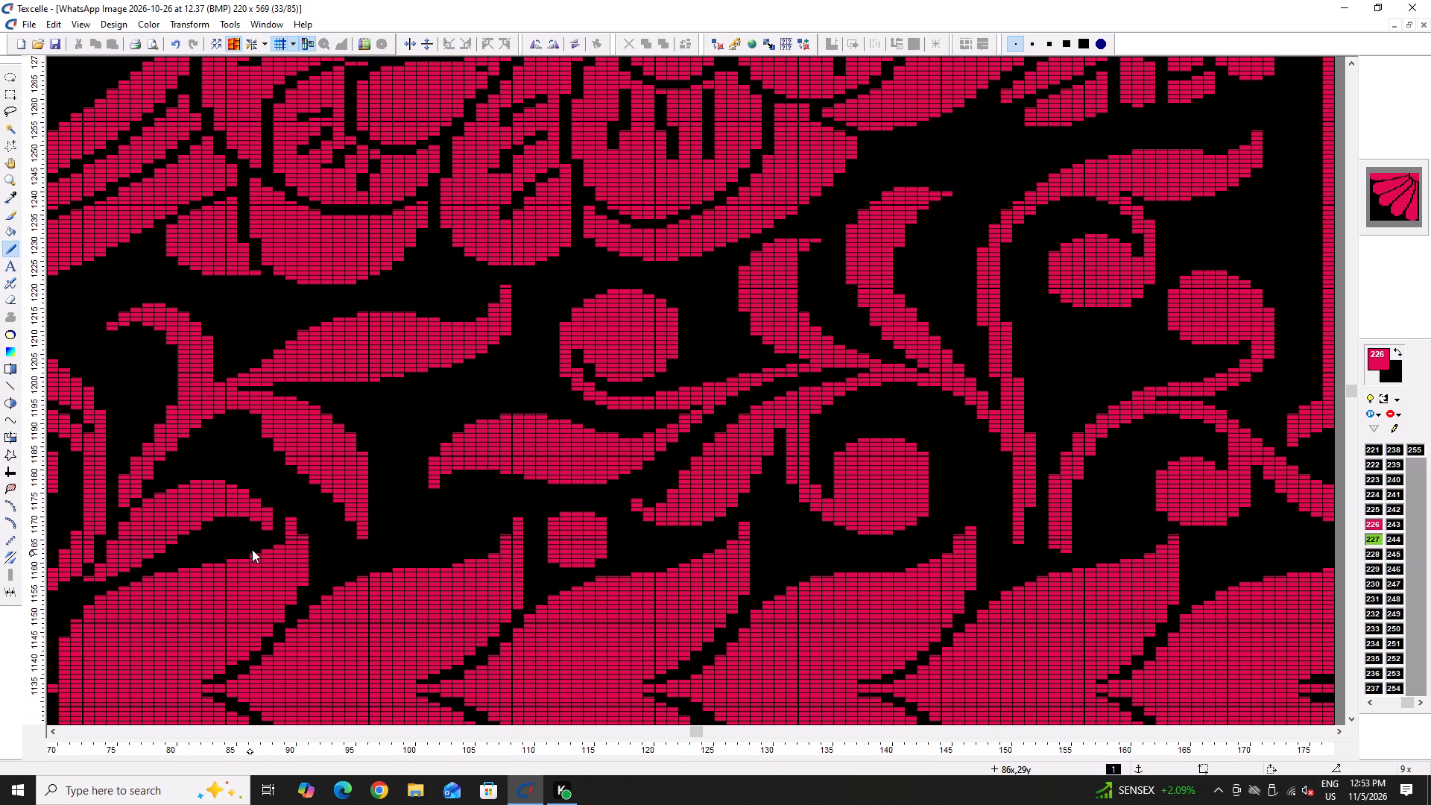
ctrl+scroll(291, 511, down, 2)
ctrl+scroll(157, 381, up, 5)
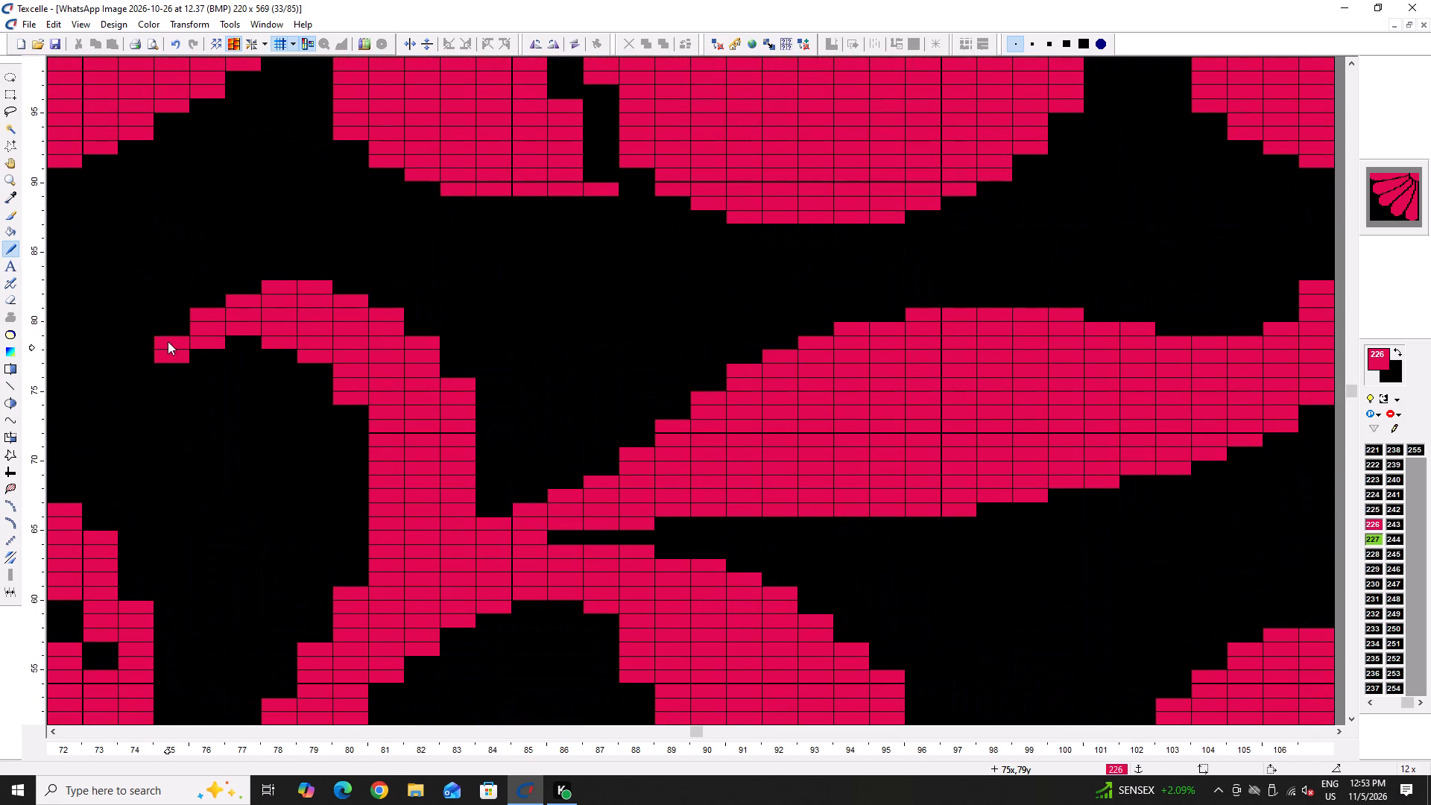
right_click(171, 349)
right_click(206, 344)
double_click(182, 329)
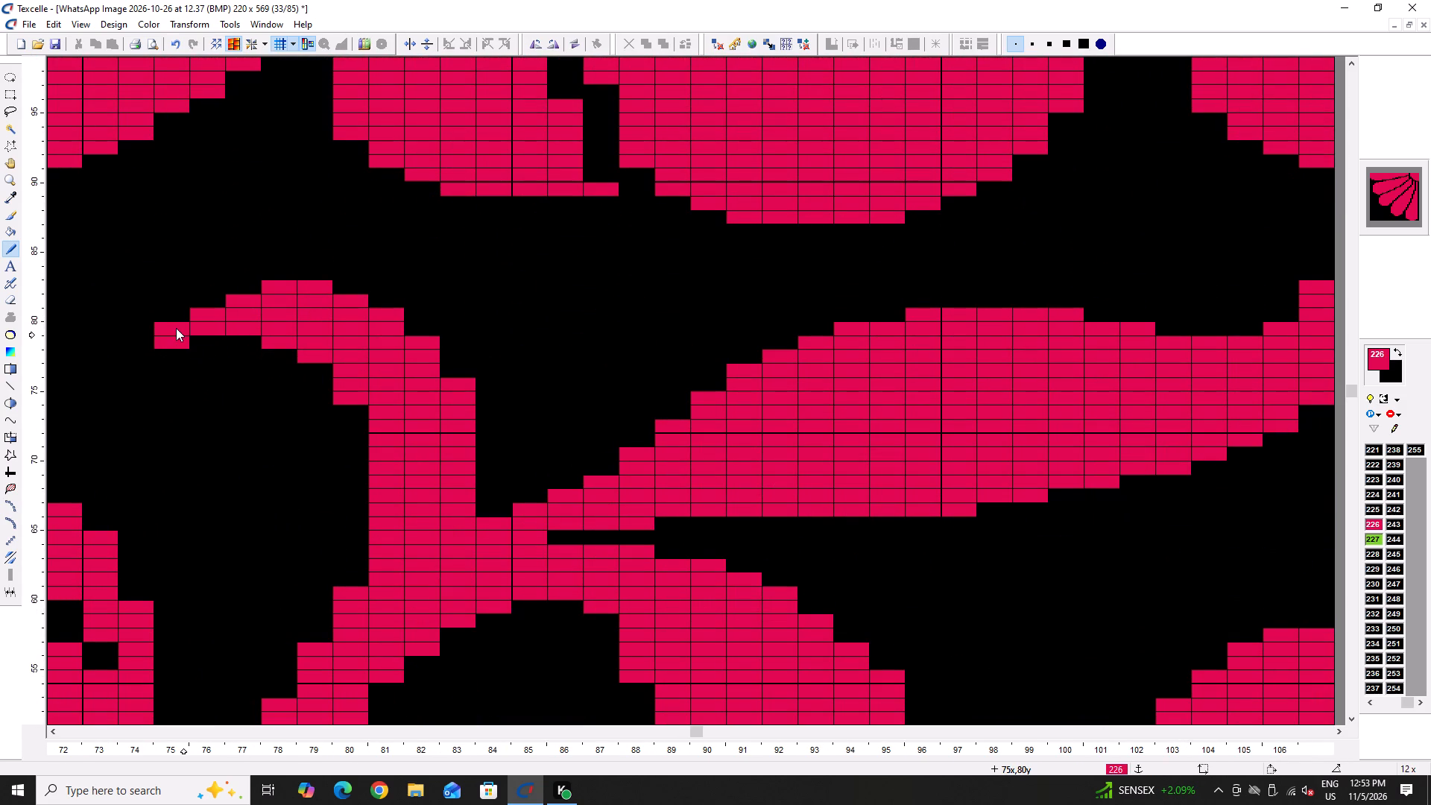
click(203, 337)
right_click(173, 327)
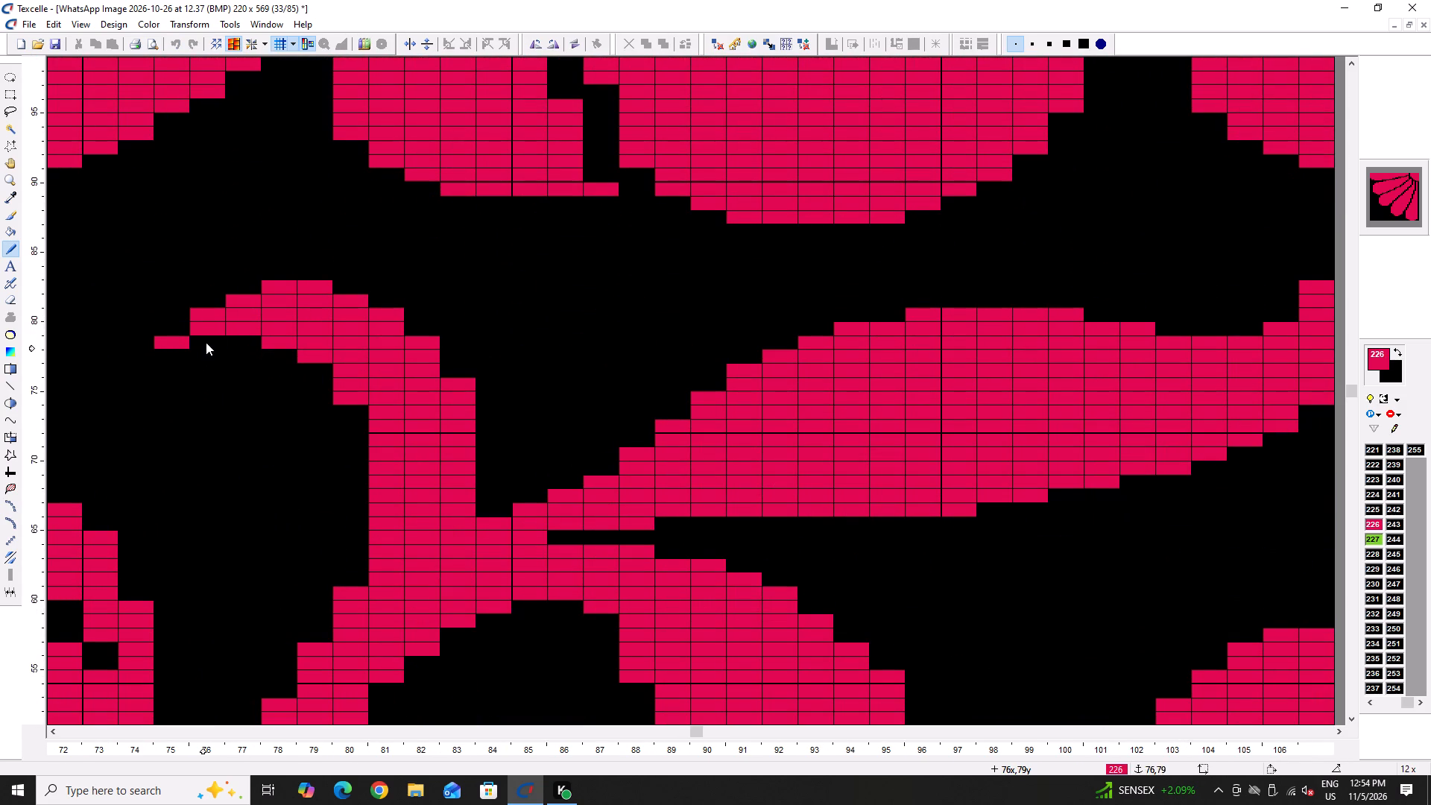
right_click(206, 342)
right_click(206, 342)
right_click(183, 341)
right_click(183, 342)
click(196, 341)
ctrl+scroll(208, 353, down, 4)
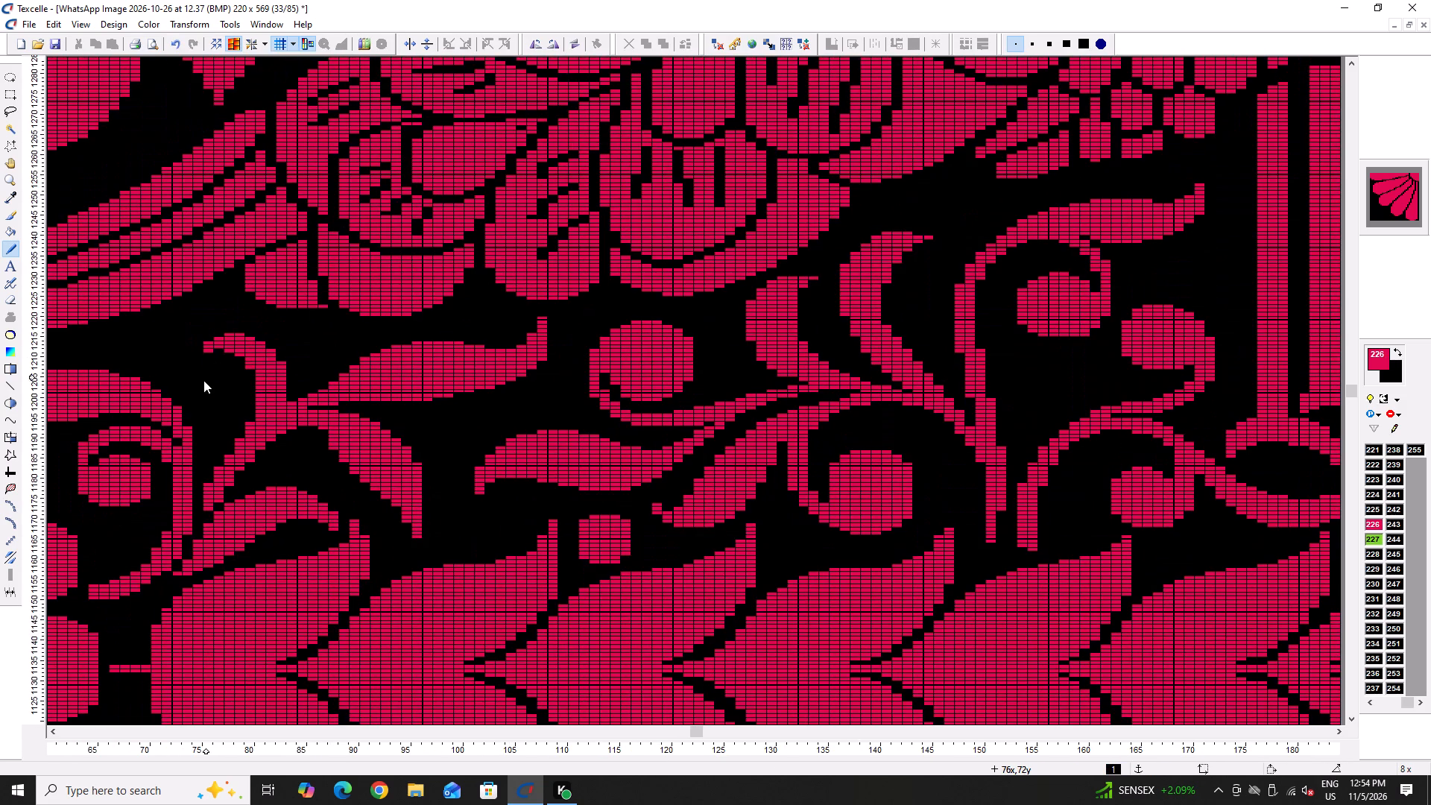
key(ctrl+s)
key(ctrl+s)
ctrl+scroll(257, 373, up, 4)
right_click(198, 341)
ctrl+scroll(200, 345, down, 5)
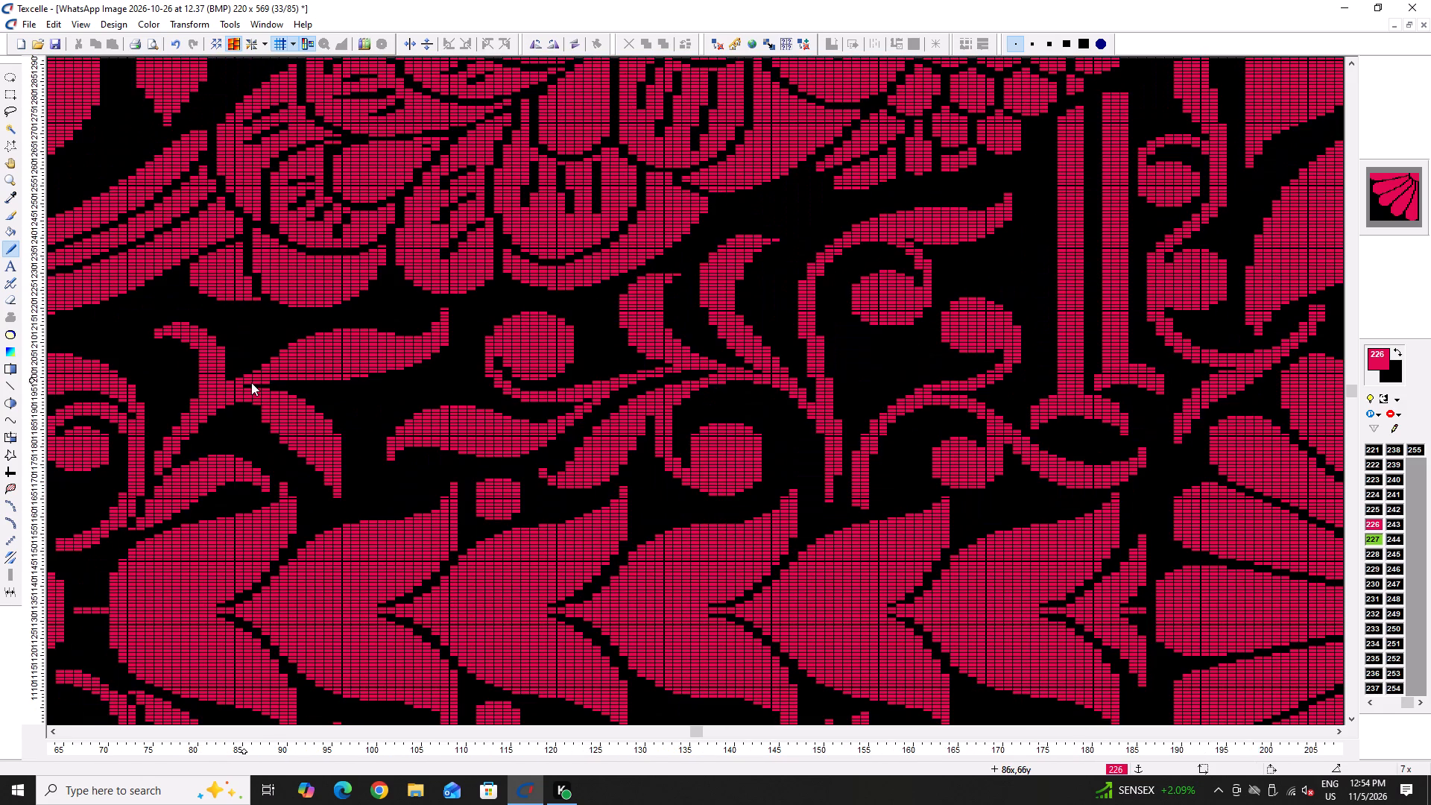
Shave the hook stem's outer edge with black at columns 76–80, topping at rows 45, 49, 52, 56 and 60, and save.
ctrl+scroll(160, 453, up, 4)
right_click(179, 443)
right_click(179, 443)
right_click(198, 405)
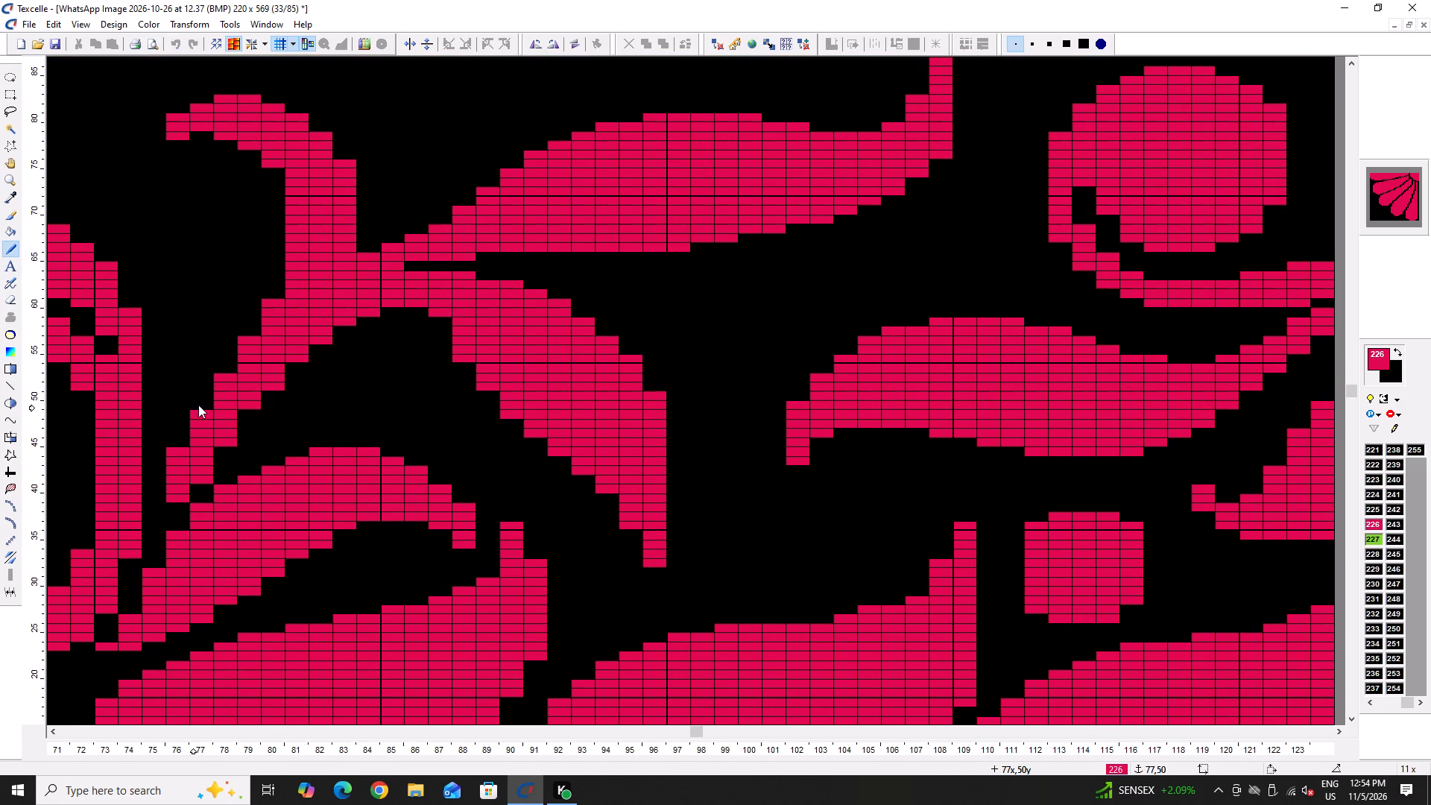
right_click(222, 378)
right_click(250, 338)
right_click(261, 305)
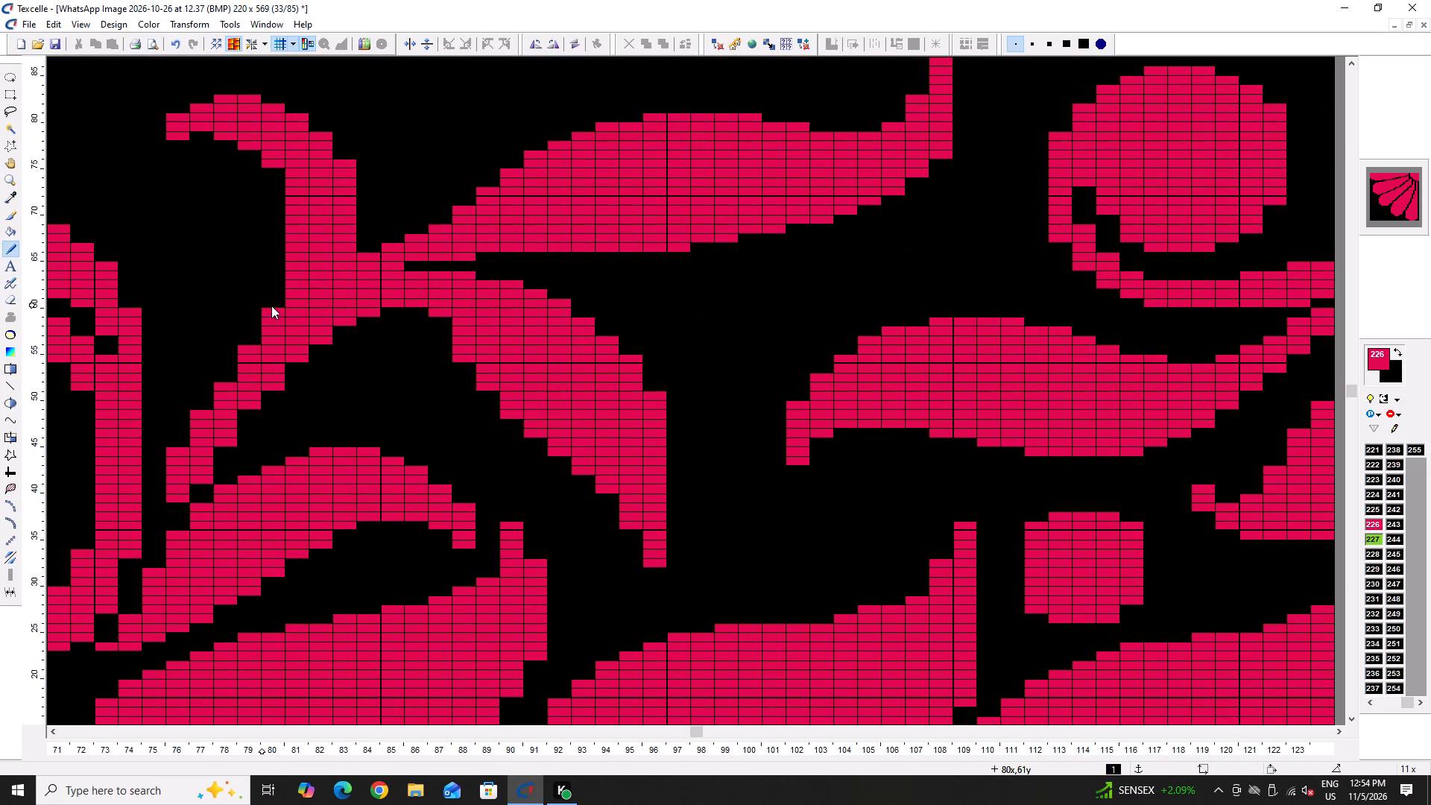
key(ctrl+s)
key(ctrl+s)
key(ctrl+s)
key(ctrl+s)
ctrl+scroll(288, 338, down, 4)
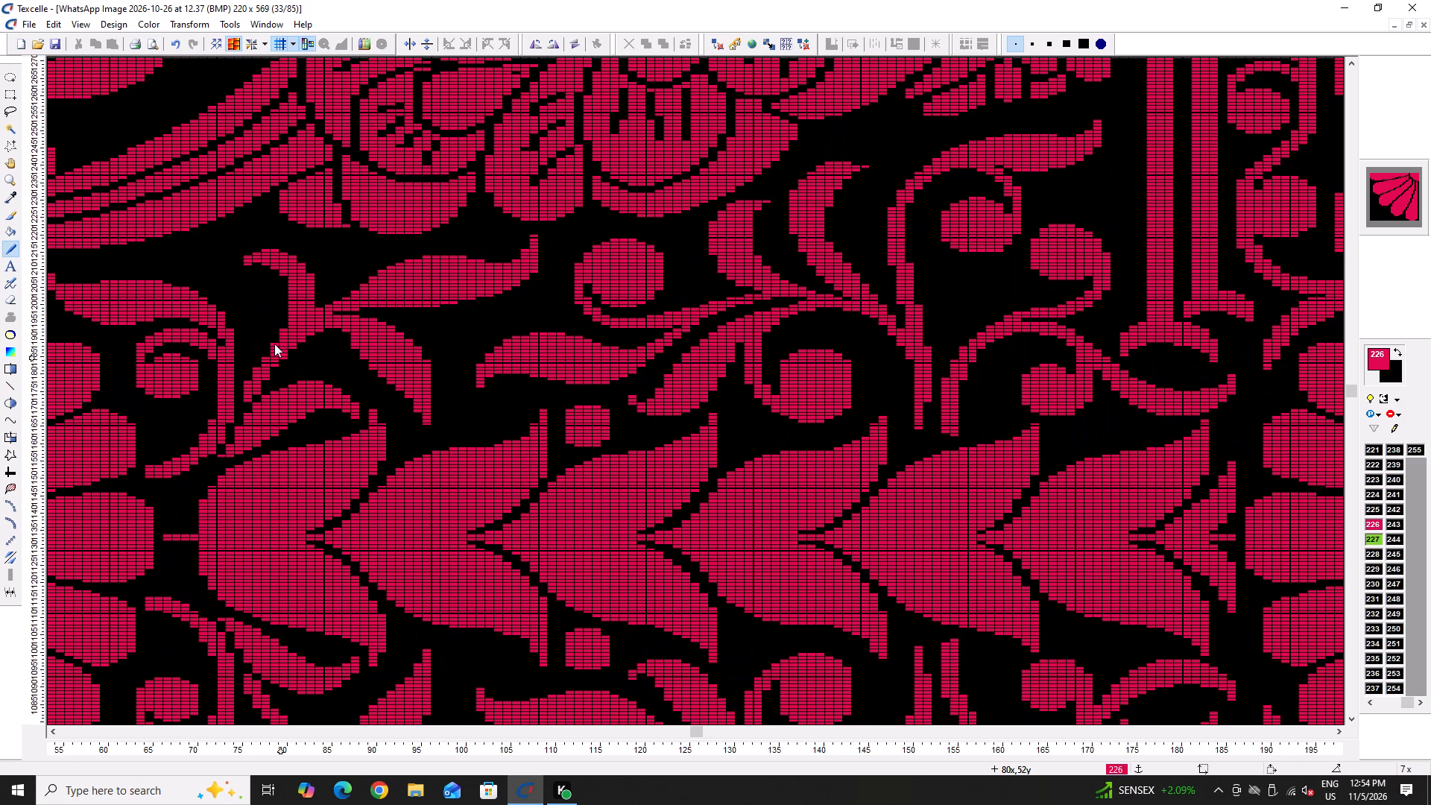
Raise the outer edge of the neighbouring curved stem in 226 at column 74, rows 61–62.
ctrl+scroll(157, 304, up, 5)
scroll(337, 320, up, 1)
drag(380, 359, 380, 367)
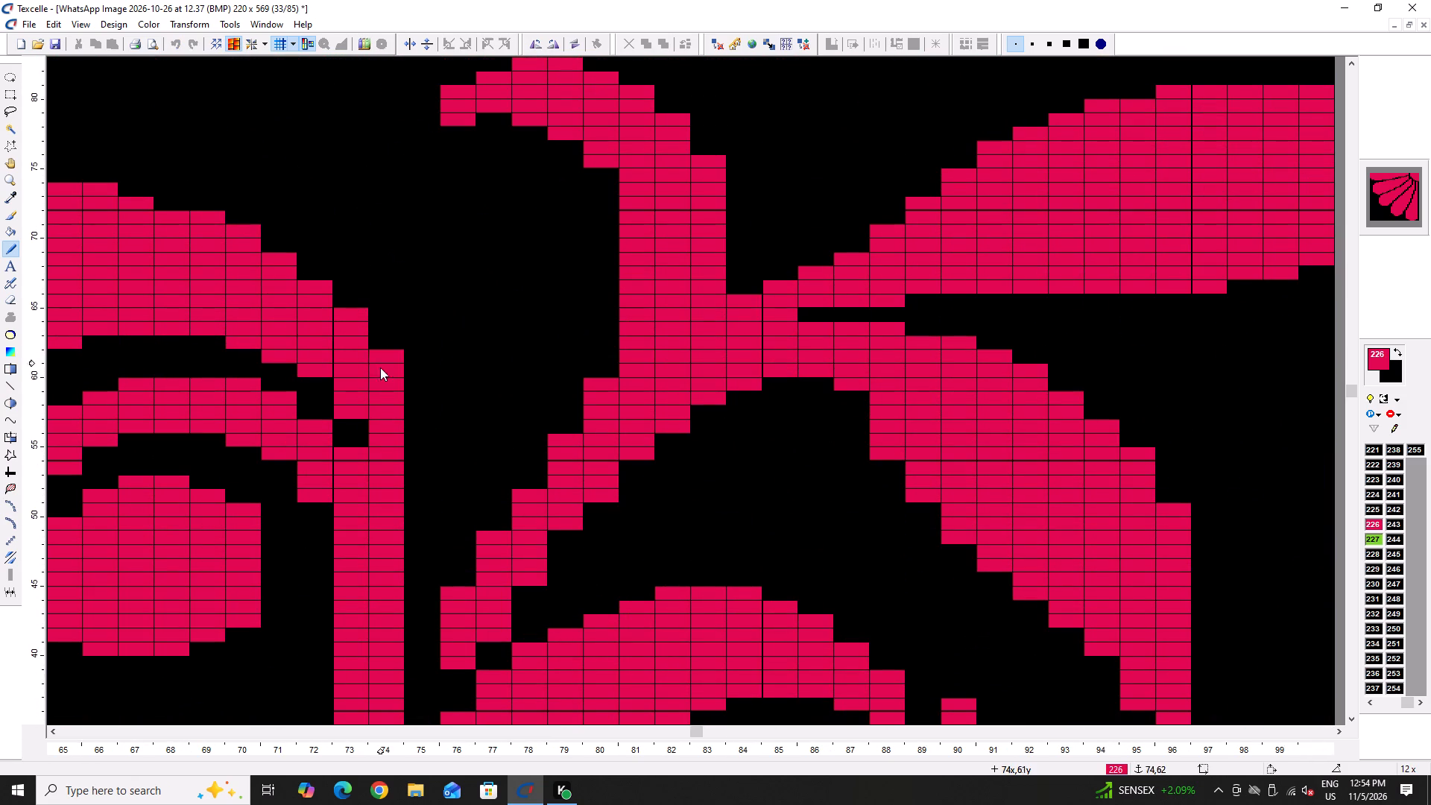
drag(380, 367, 378, 408)
click(378, 411)
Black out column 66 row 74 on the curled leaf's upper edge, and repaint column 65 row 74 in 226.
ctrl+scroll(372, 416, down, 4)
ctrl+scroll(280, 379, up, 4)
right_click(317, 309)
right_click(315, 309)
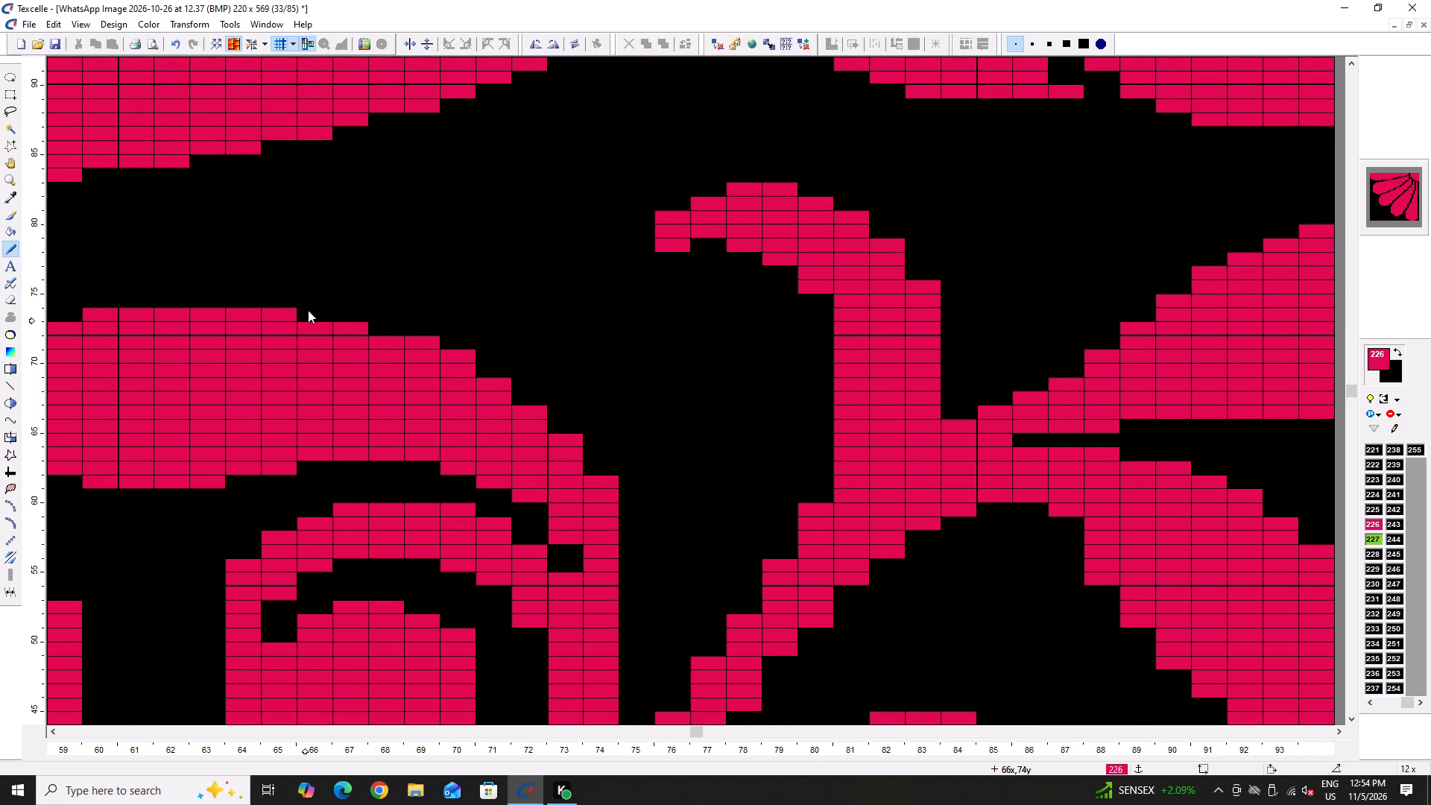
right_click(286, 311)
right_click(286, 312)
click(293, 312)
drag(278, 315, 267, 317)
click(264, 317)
Raise the curled leaf's falling shoulder in 226 to row 70 at column 71, 68 at 72, 66 at 73 and 63 at 74.
triple_click(473, 369)
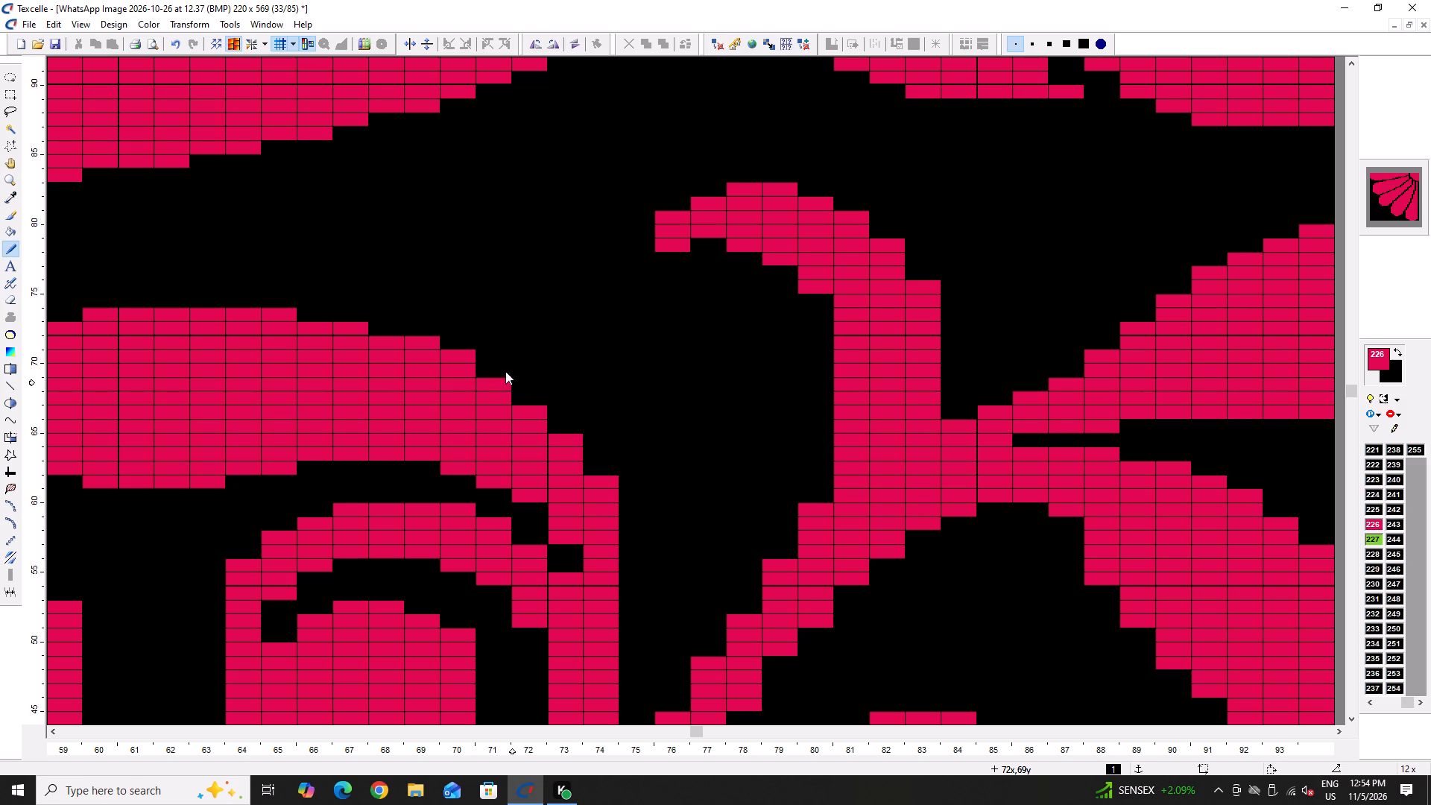
double_click(494, 366)
click(531, 397)
click(556, 424)
click(598, 472)
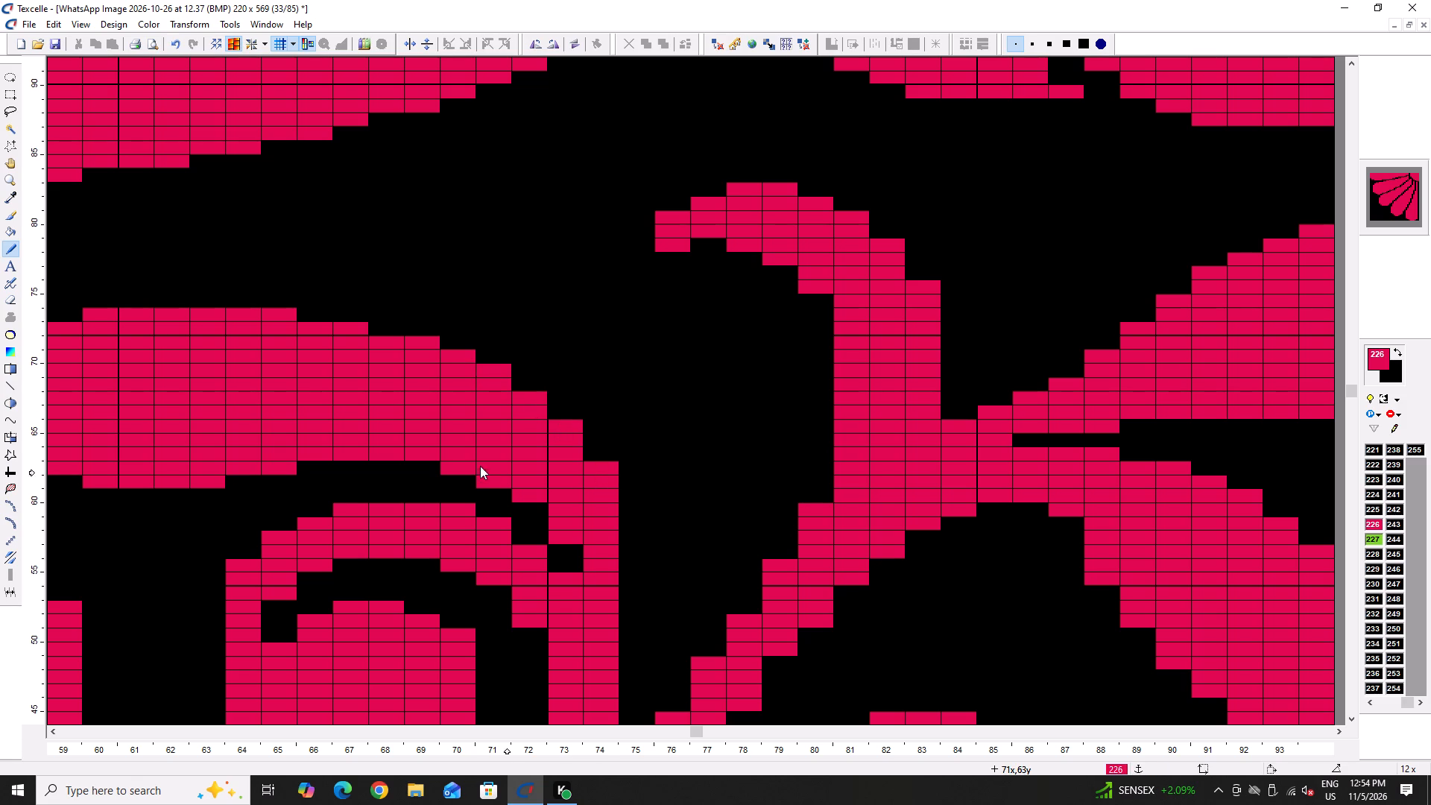
Reshape the curled leaf's underside: black at column 60 row 62; 226 at column 64 row 62 and columns 66 and 69 row 63.
click(423, 466)
ctrl+scroll(429, 464, down, 4)
ctrl+scroll(320, 482, up, 2)
right_click(265, 435)
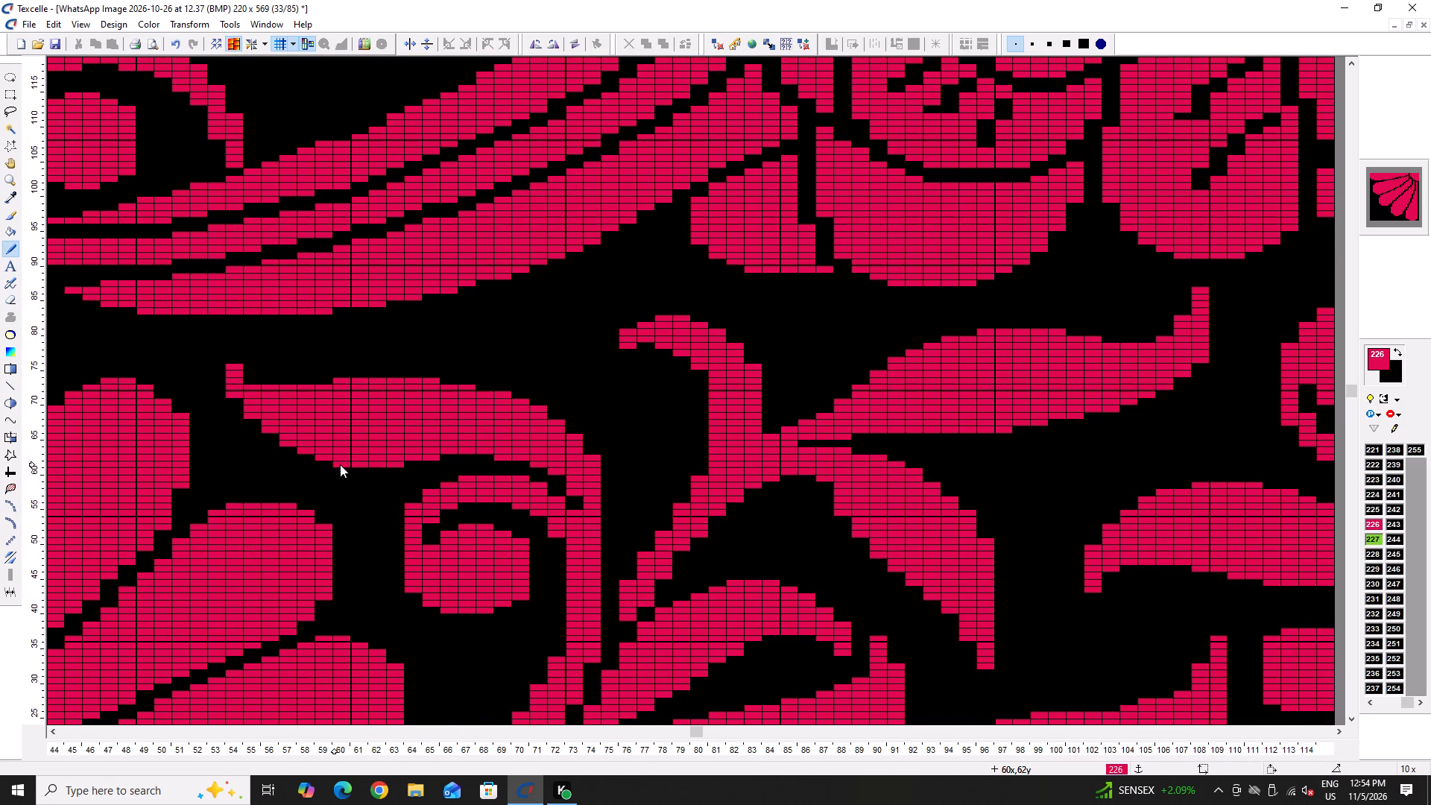
right_click(340, 464)
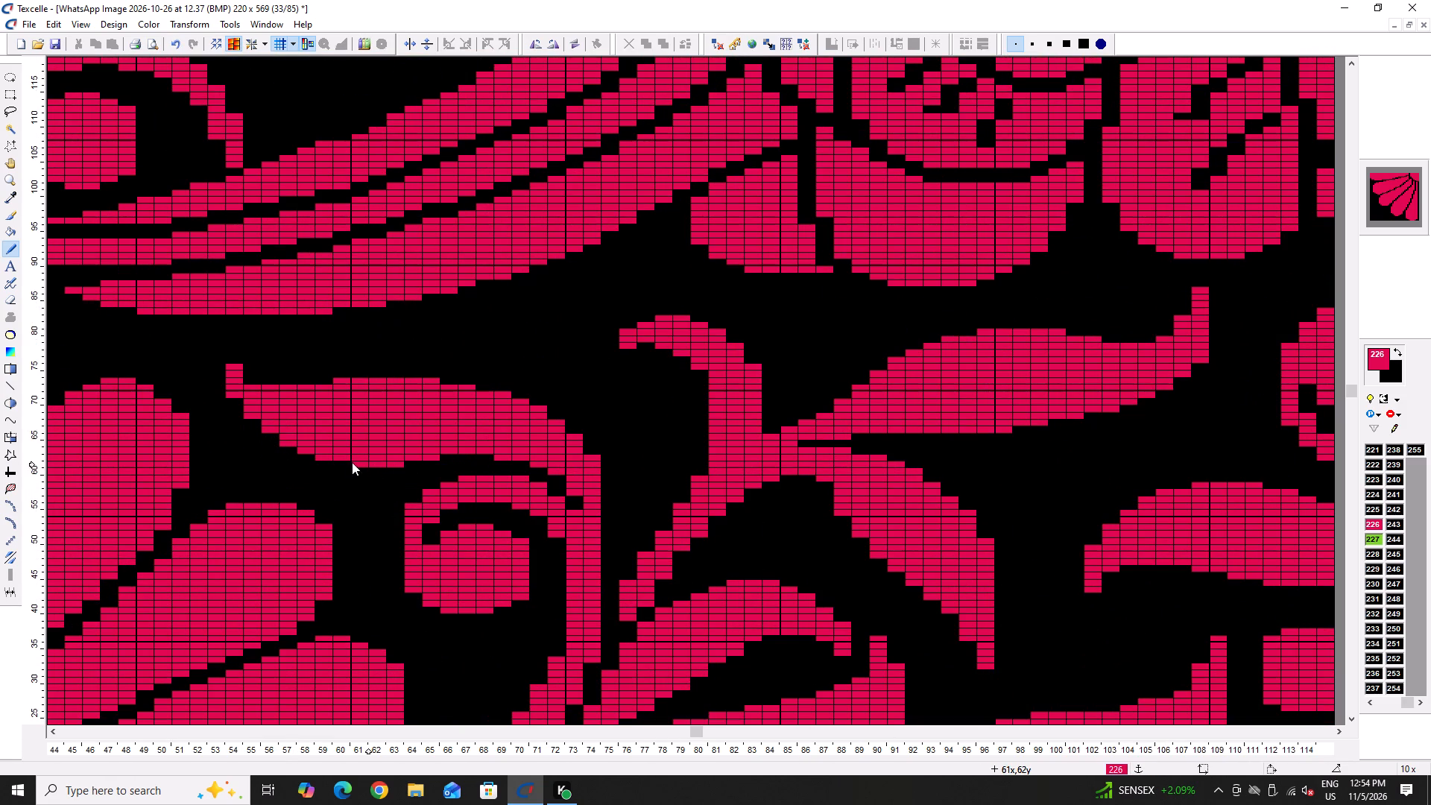
double_click(352, 462)
click(344, 464)
click(449, 460)
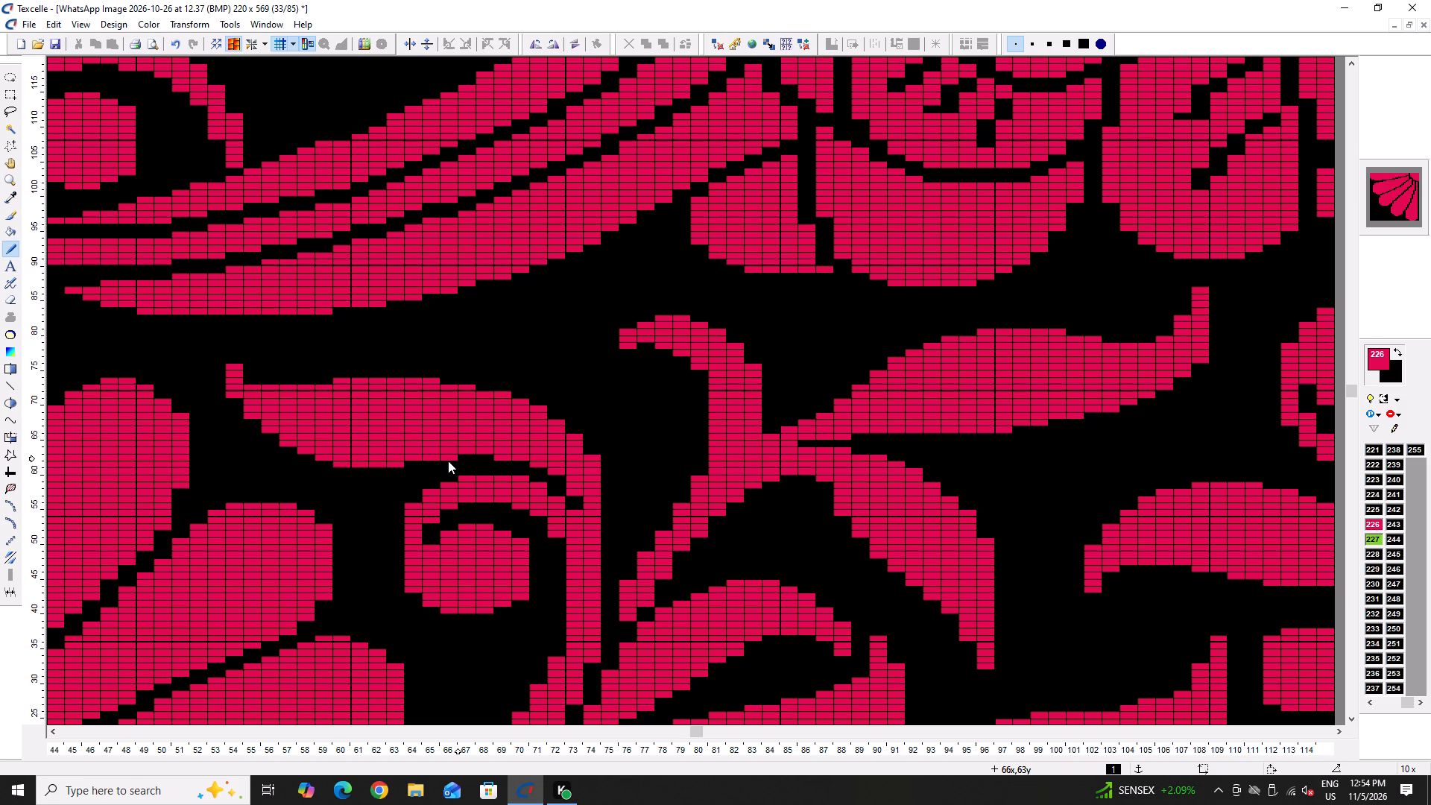
click(417, 466)
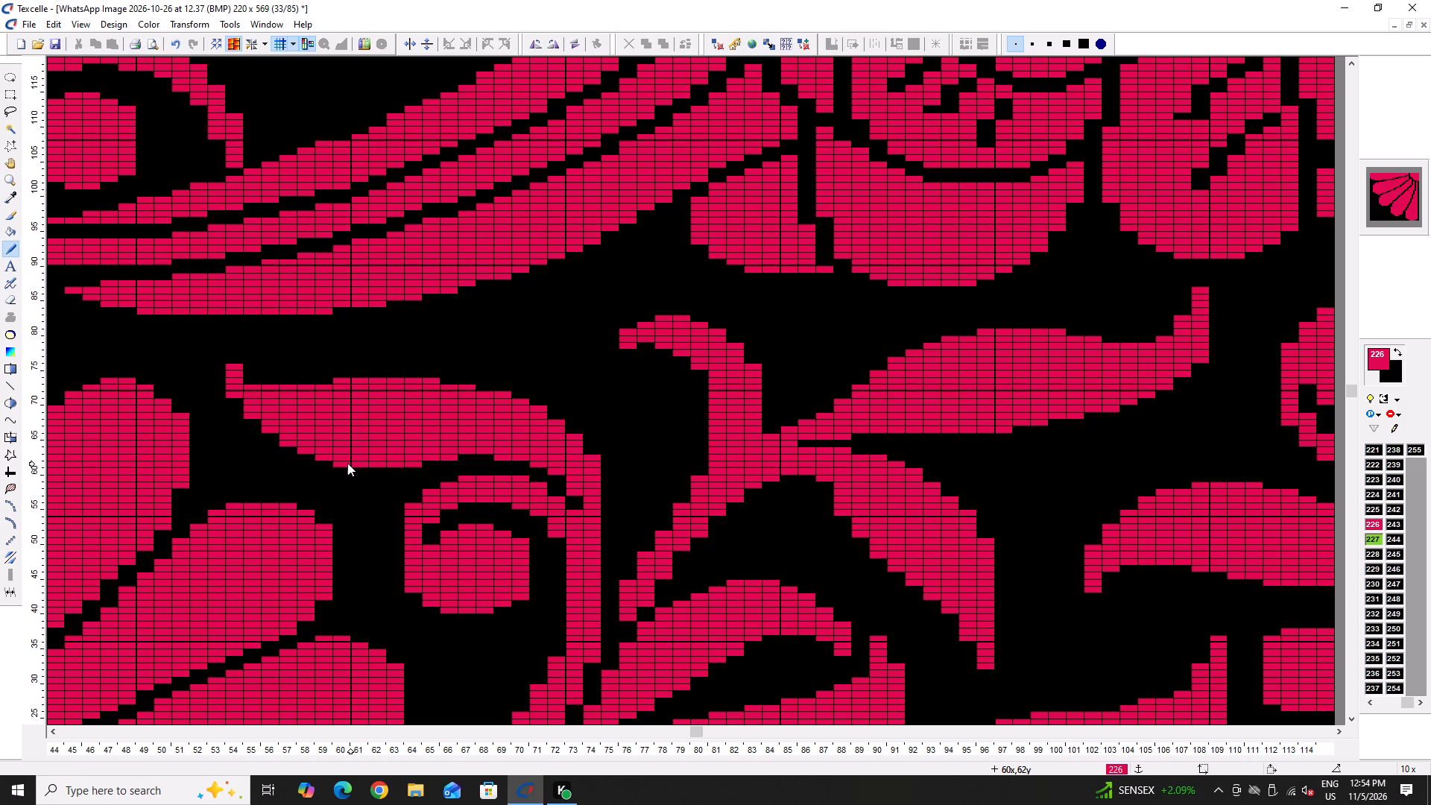
right_click(345, 463)
Crown the curled leaf in 226 with row 75 across columns 61–64, row 74 at 59–60 and 65–66, and row 73 at 67–68.
double_click(254, 381)
drag(340, 373, 391, 373)
double_click(418, 377)
click(414, 377)
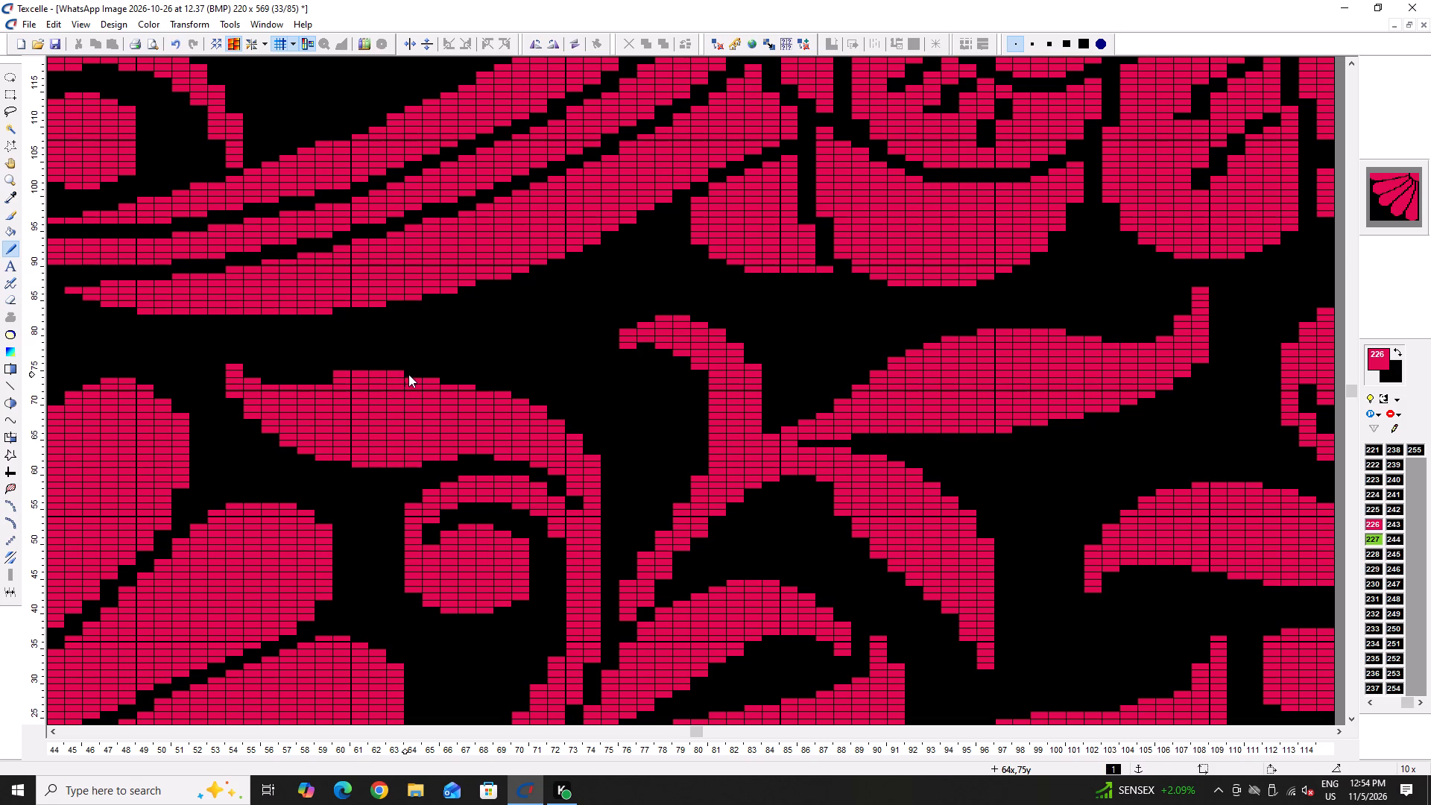
double_click(414, 374)
click(335, 379)
click(323, 380)
drag(317, 380, 309, 380)
click(309, 380)
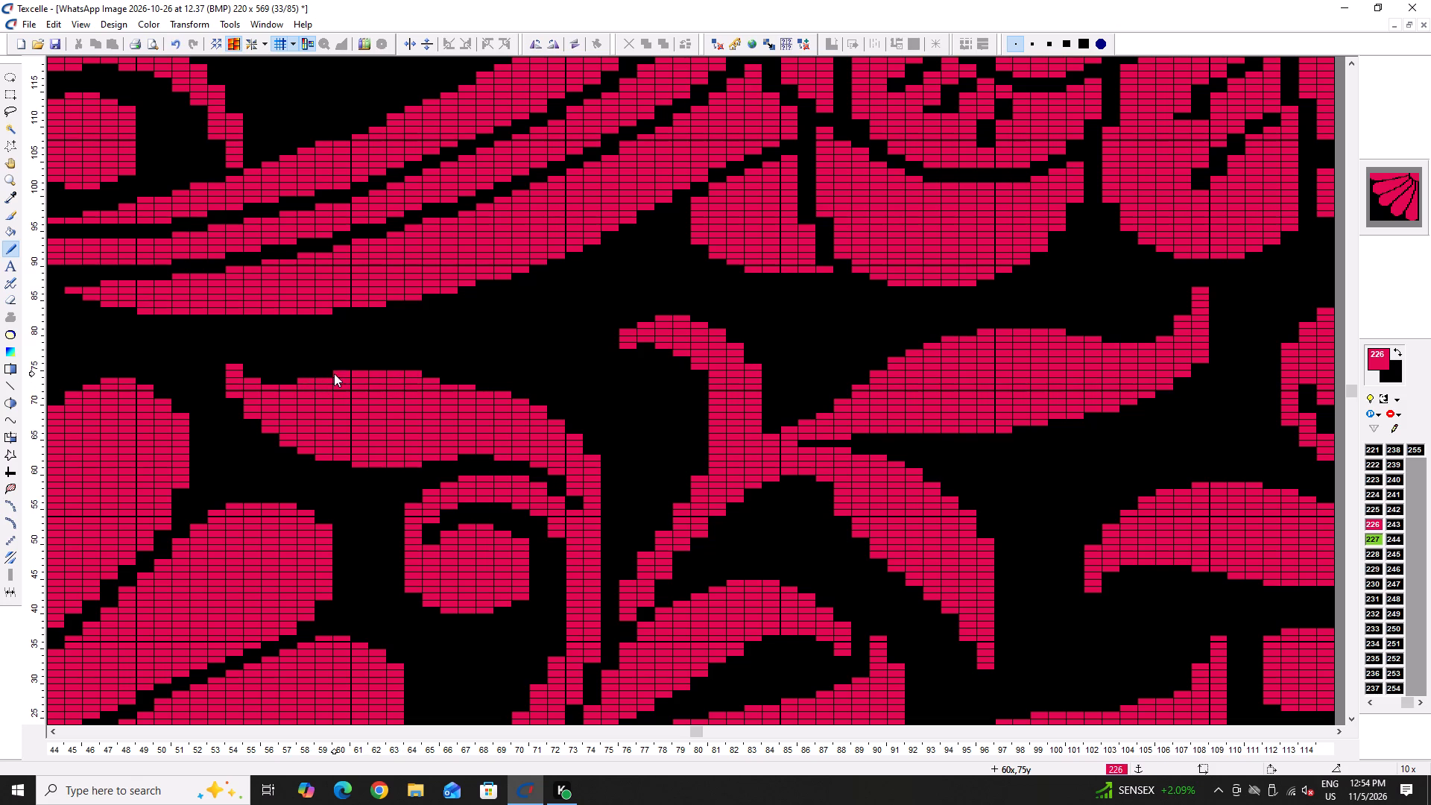
right_click(346, 370)
right_click(346, 370)
right_click(308, 380)
right_click(308, 382)
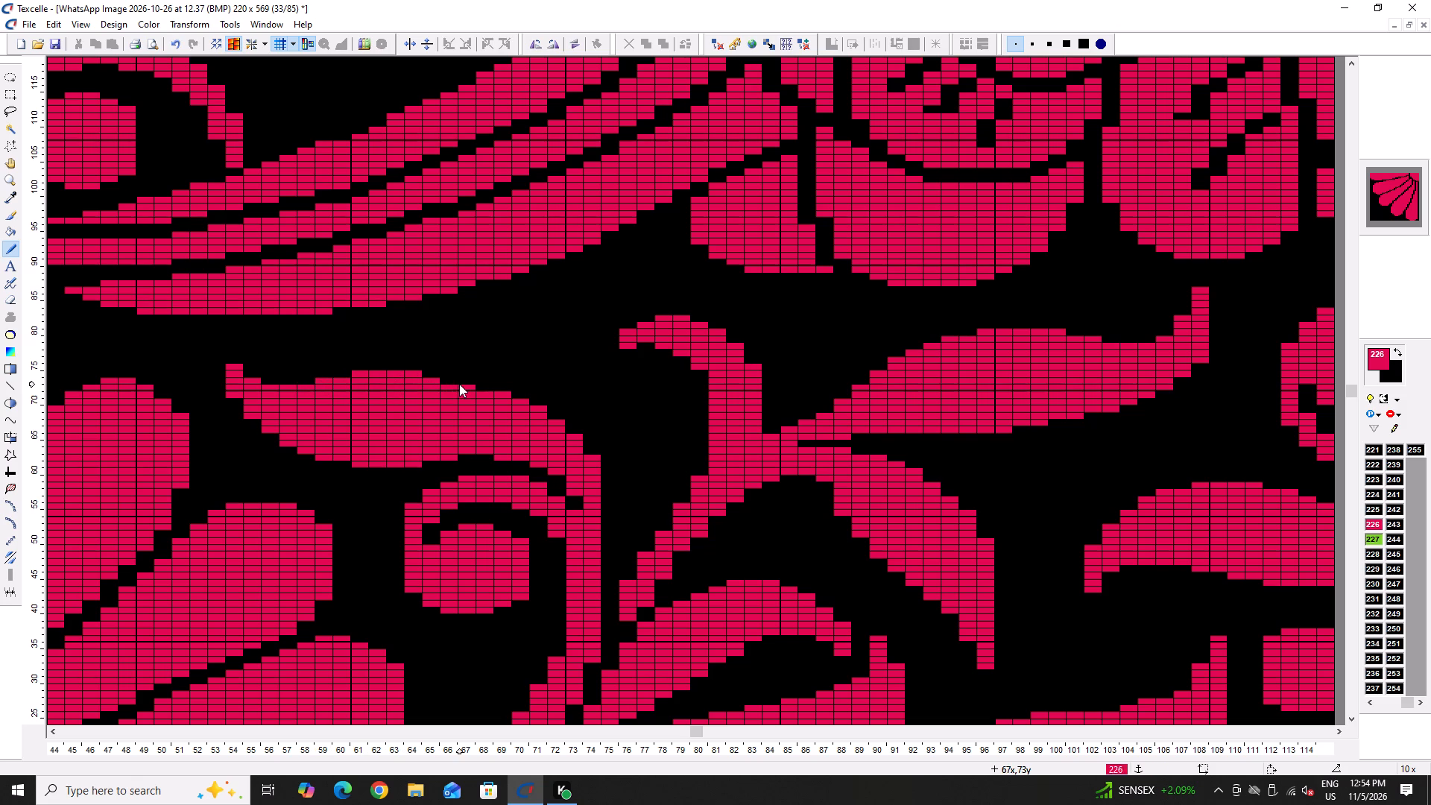
click(453, 383)
ctrl+scroll(534, 402, up, 2)
triple_click(421, 367)
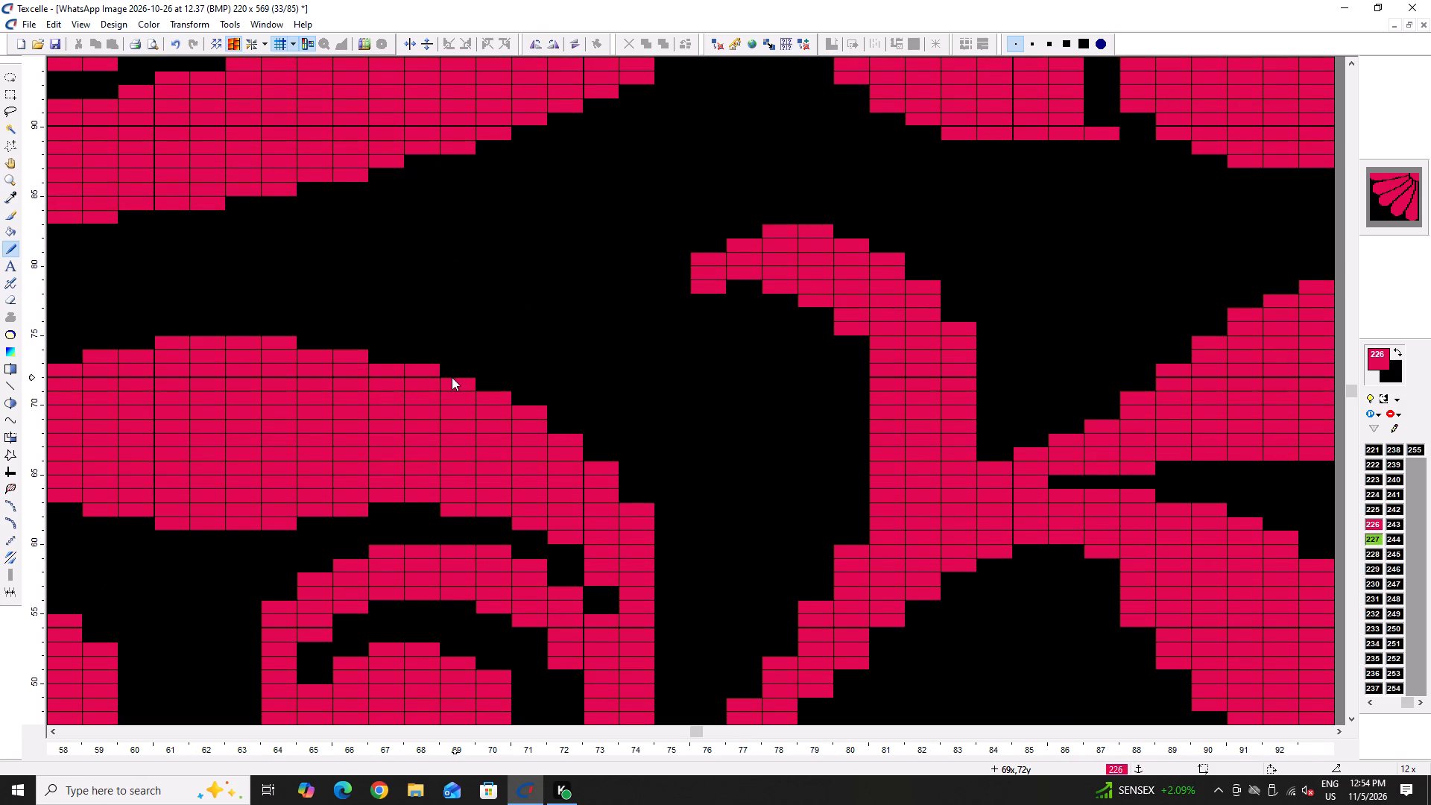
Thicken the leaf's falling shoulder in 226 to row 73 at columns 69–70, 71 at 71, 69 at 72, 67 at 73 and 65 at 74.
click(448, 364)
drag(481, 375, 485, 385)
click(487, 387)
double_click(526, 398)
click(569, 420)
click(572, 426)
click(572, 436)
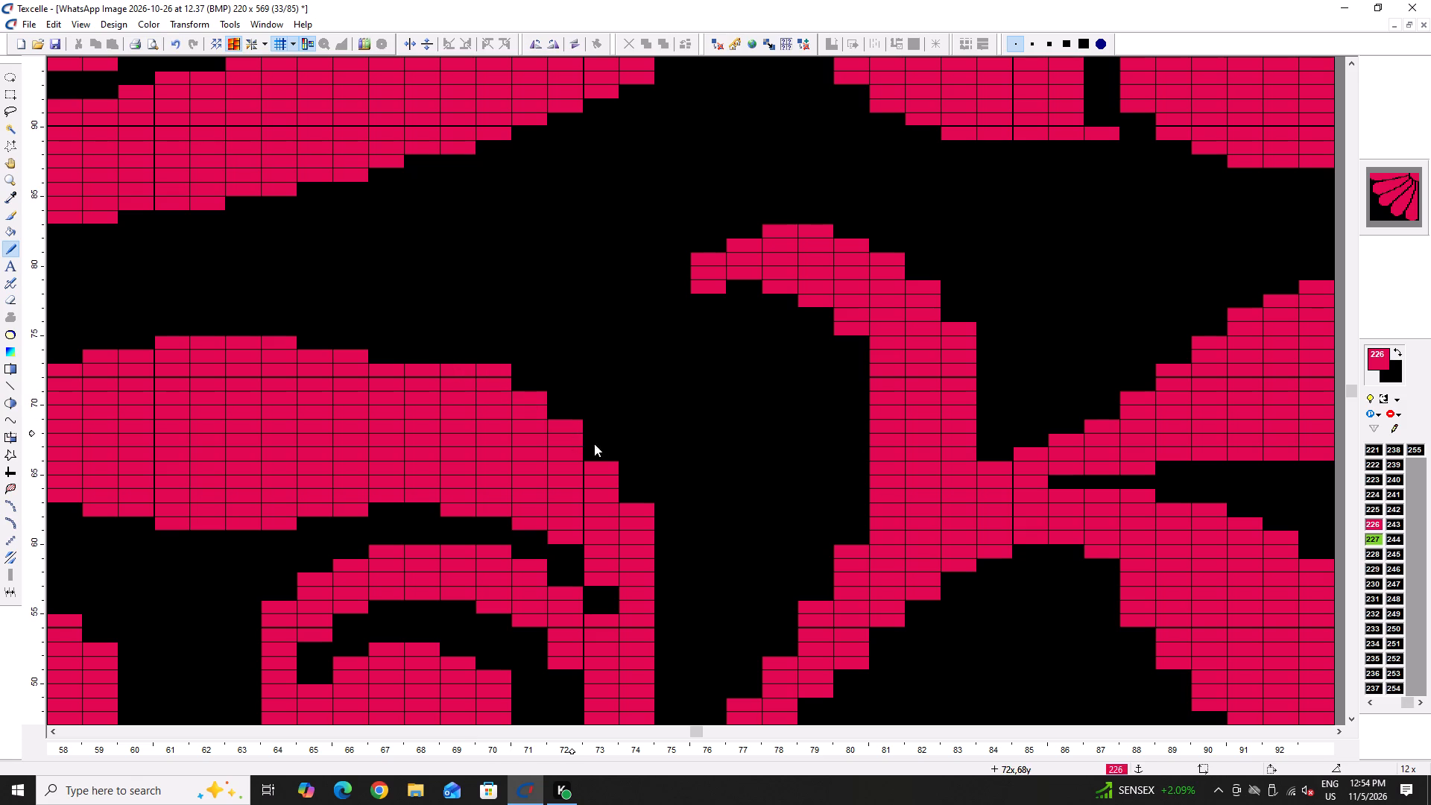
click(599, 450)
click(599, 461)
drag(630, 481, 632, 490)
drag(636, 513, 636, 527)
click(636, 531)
Trim the shoulder with black to rows 72, 71, 70, 68, 66 and 62 at columns 69–74, and save the file.
right_click(503, 377)
right_click(502, 377)
right_click(480, 362)
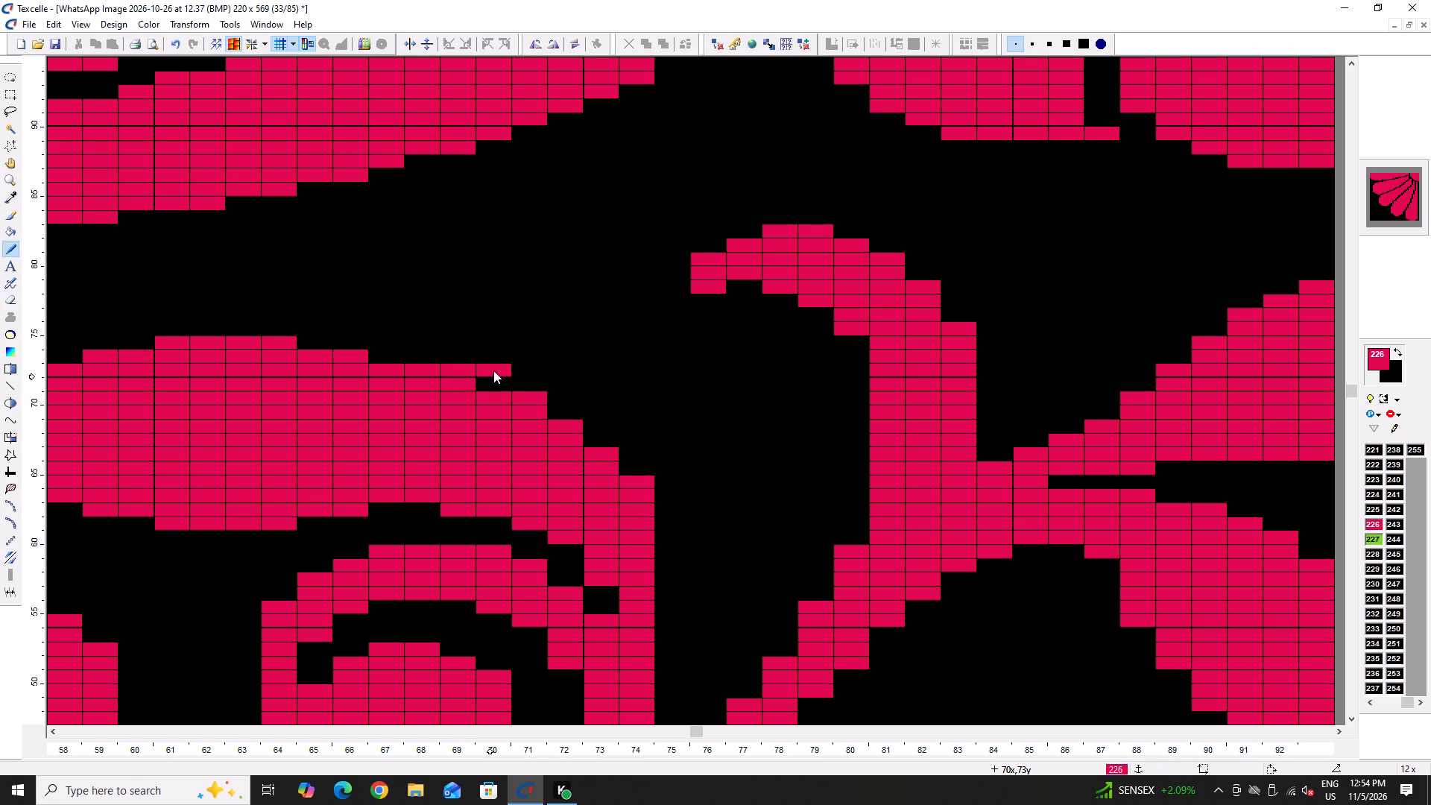
right_click(494, 370)
right_click(494, 369)
double_click(486, 378)
right_click(464, 364)
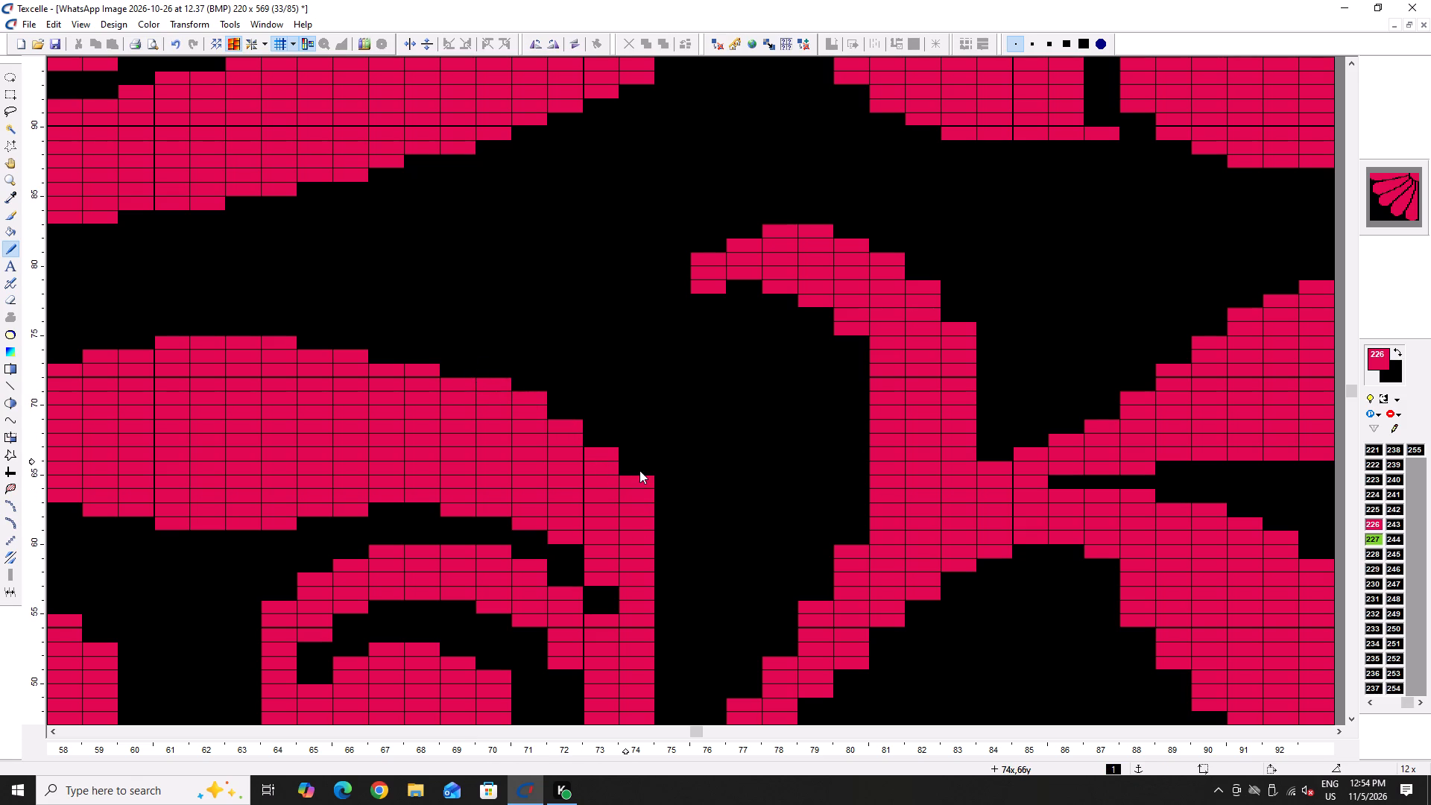
right_click(630, 474)
right_click(629, 475)
right_click(526, 388)
right_click(526, 388)
right_click(560, 417)
right_click(539, 397)
right_click(581, 420)
right_click(581, 424)
right_click(613, 454)
right_click(613, 456)
right_click(634, 502)
right_click(496, 380)
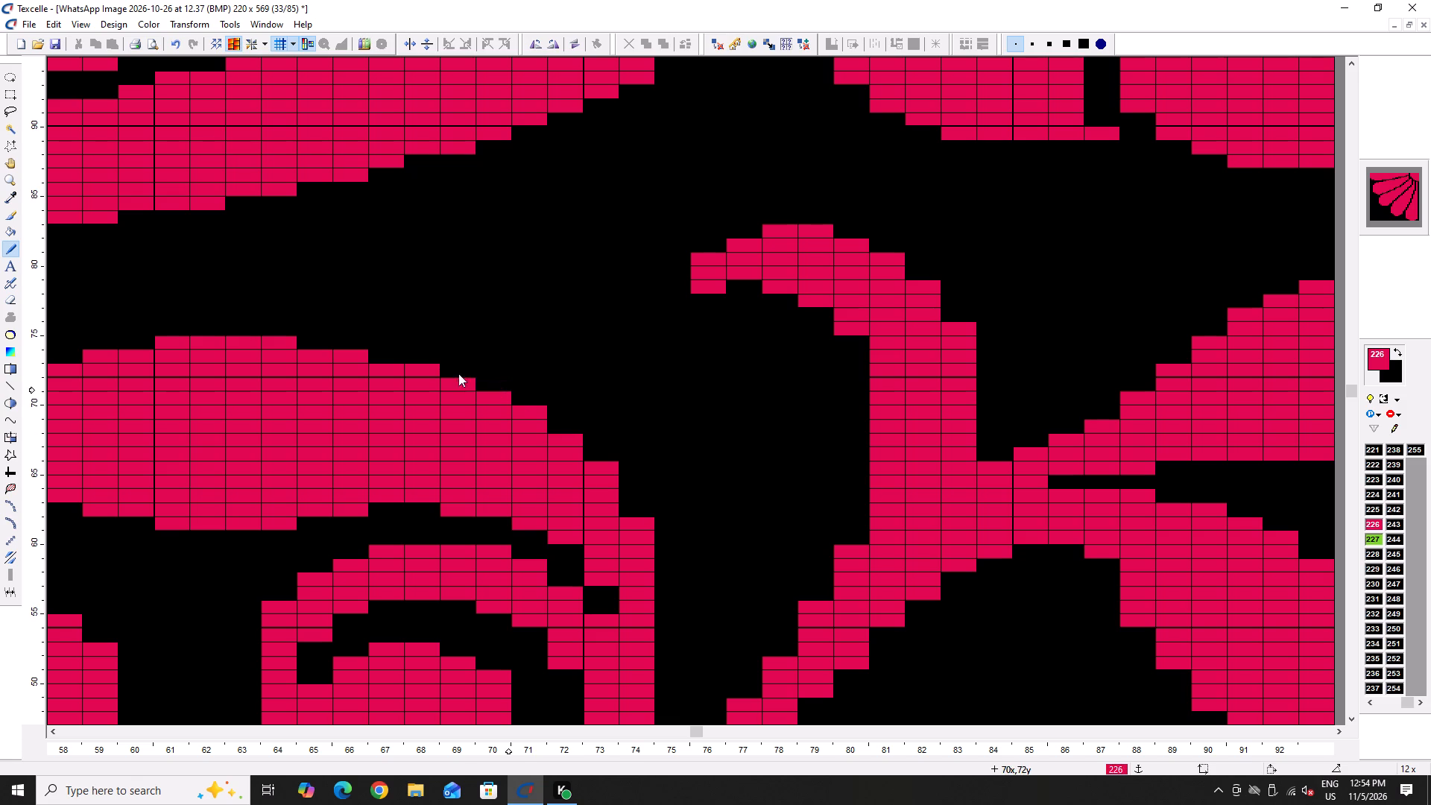
ctrl+scroll(386, 358, down, 4)
key(ctrl+s)
key(ctrl+s)
key(ctrl+s)
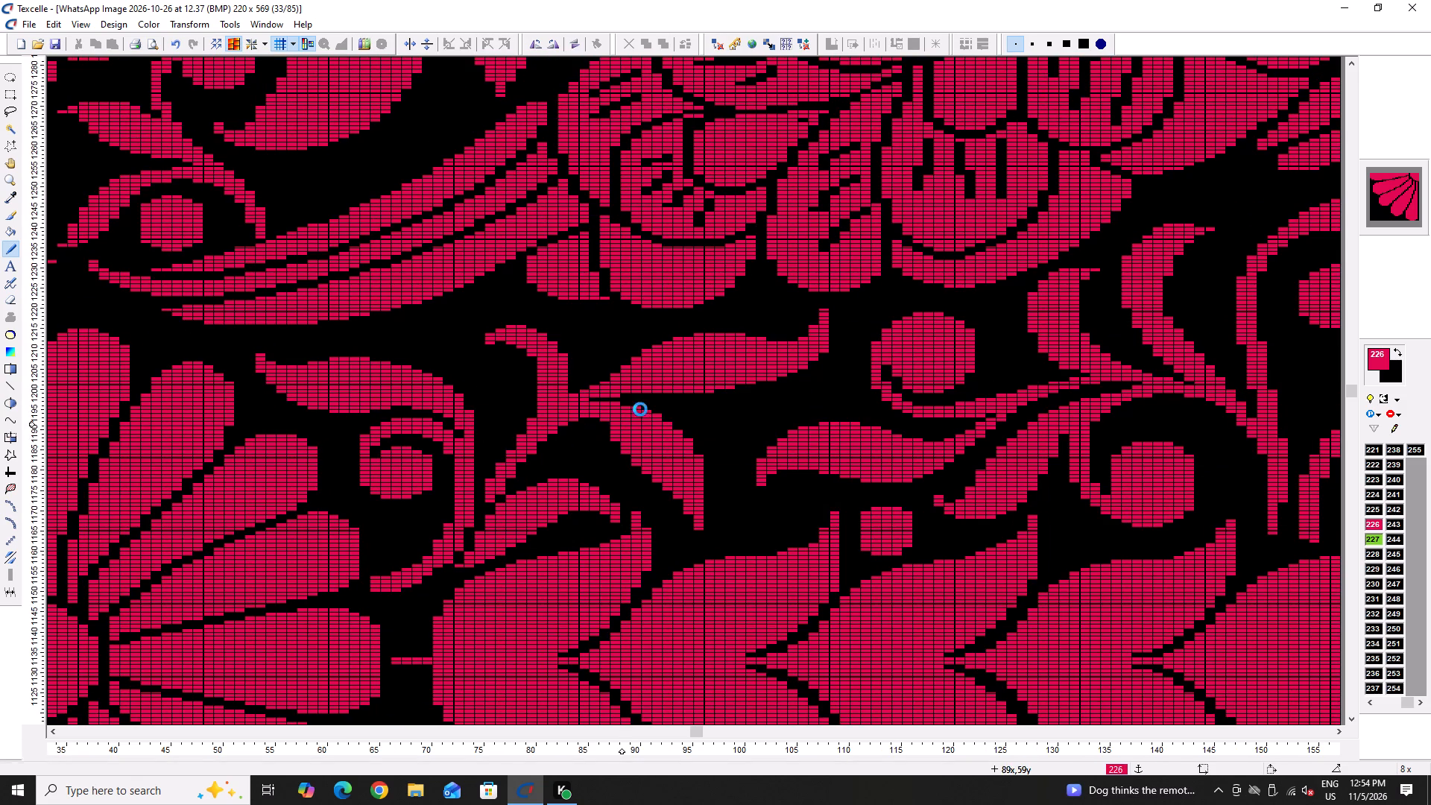
Save the file.
key(ctrl+s)
Outline a deeper belly for the long leaf in 226, from column 89 row 67 through row 63 at columns 97–102 up to column 108.
ctrl+scroll(841, 374, up, 4)
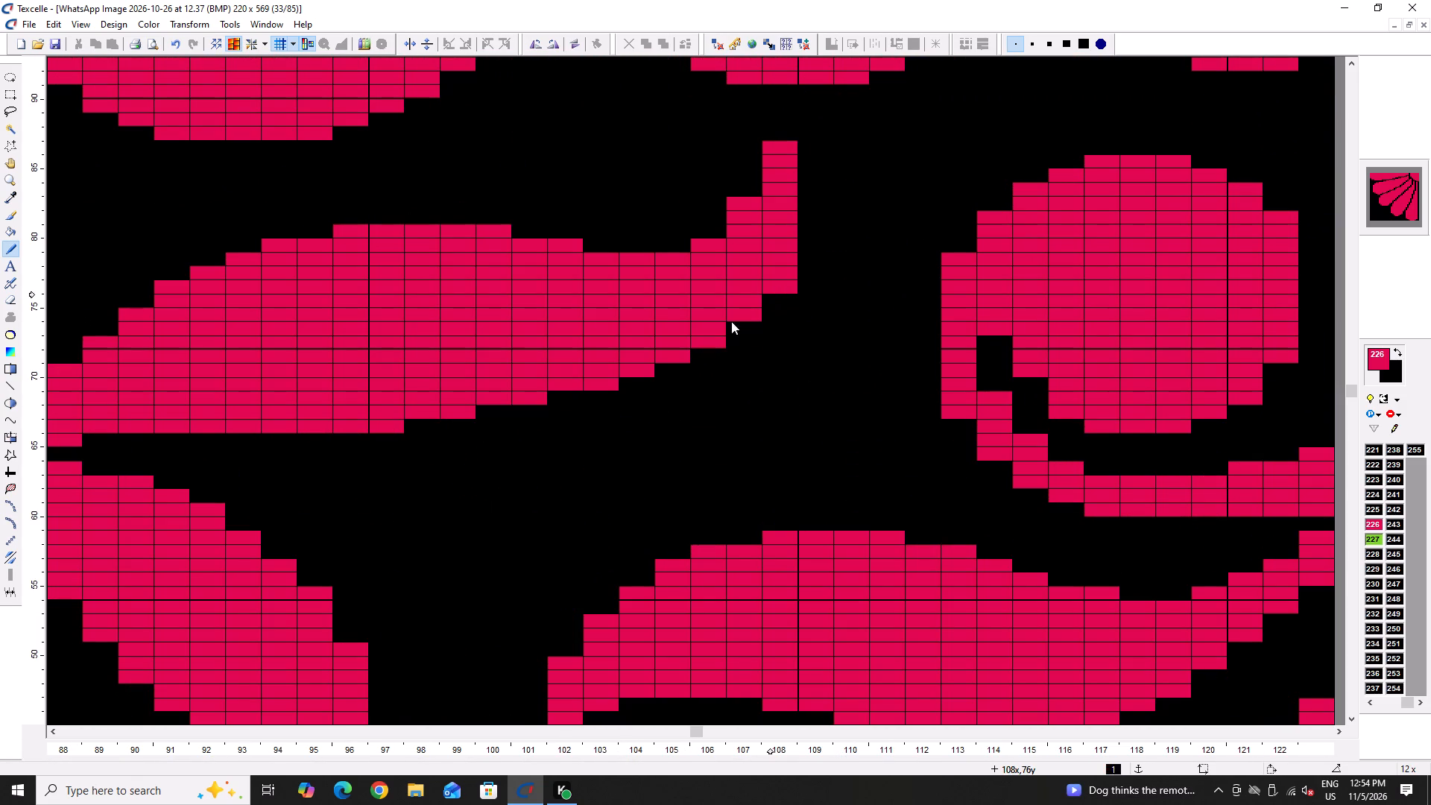
key(Left)
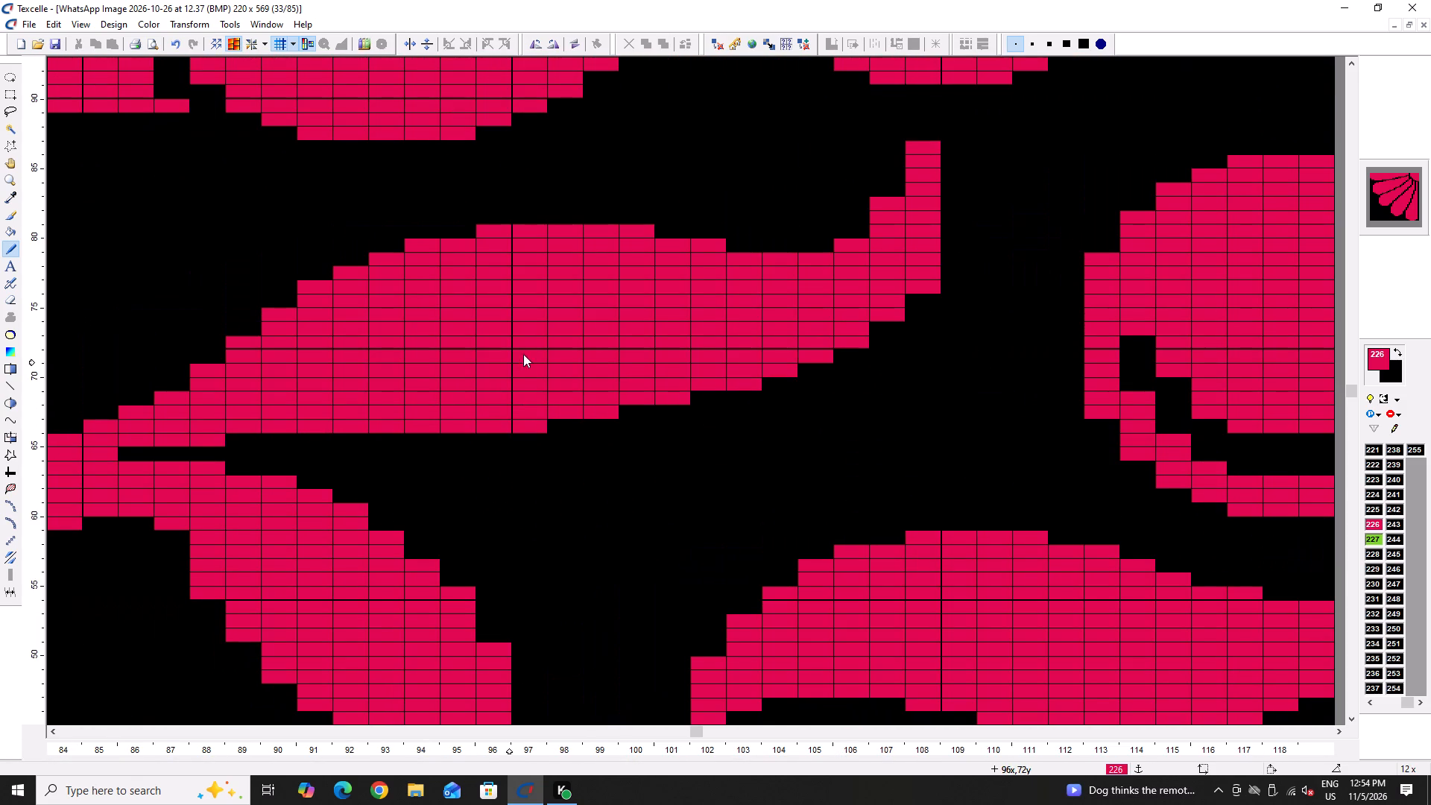
click(226, 423)
drag(226, 423, 478, 465)
click(505, 473)
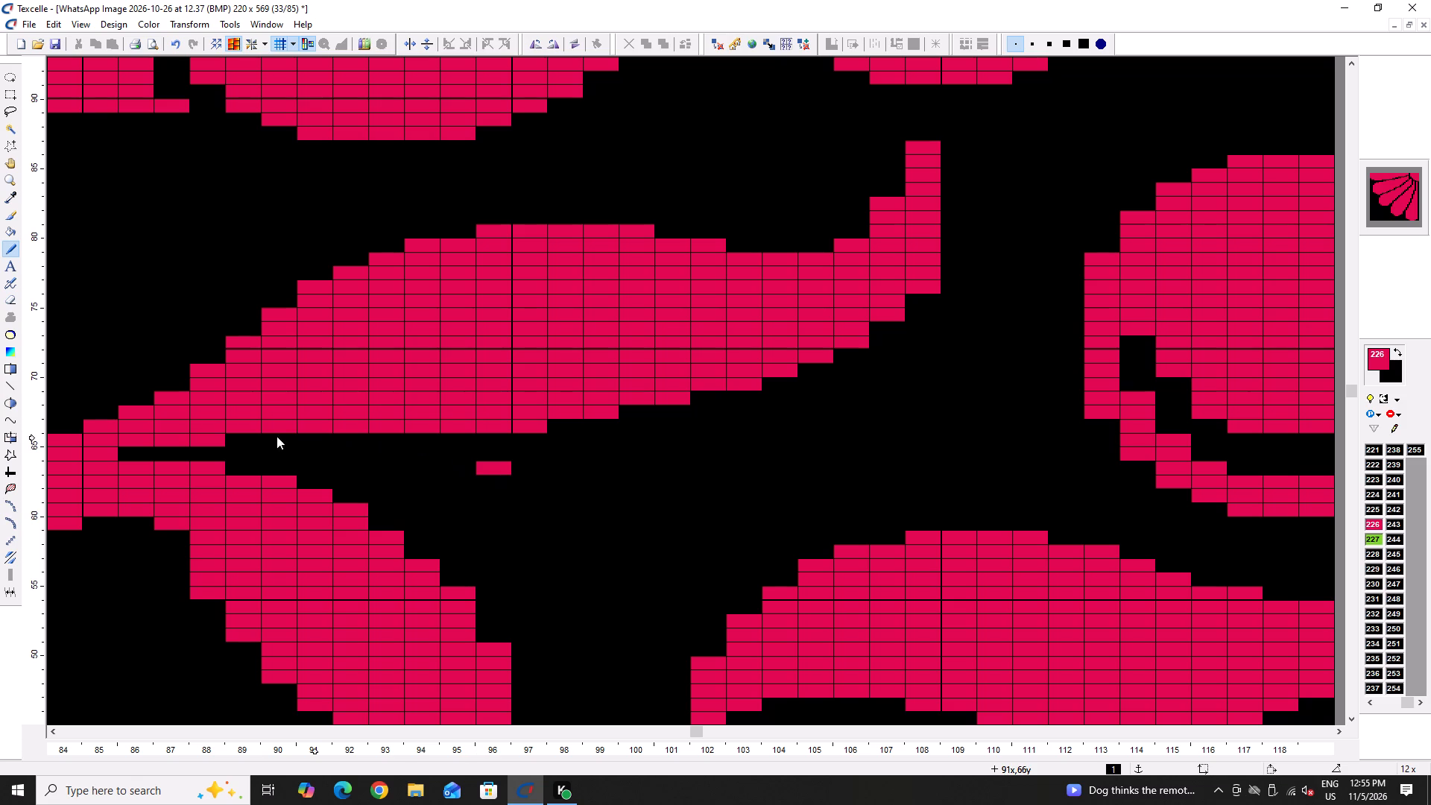
drag(201, 426, 483, 461)
click(483, 461)
click(220, 429)
drag(226, 429, 601, 479)
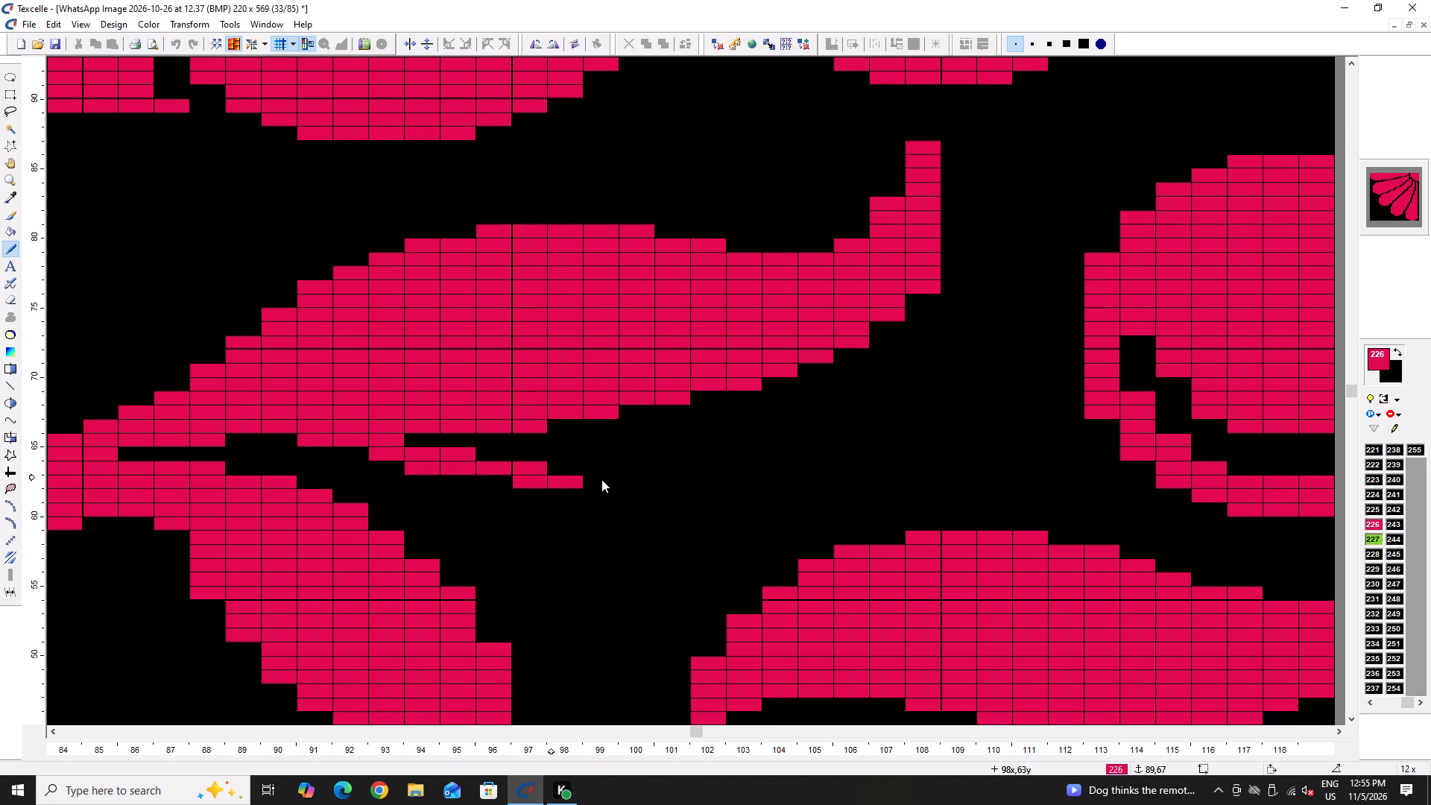
drag(601, 479, 926, 282)
double_click(927, 280)
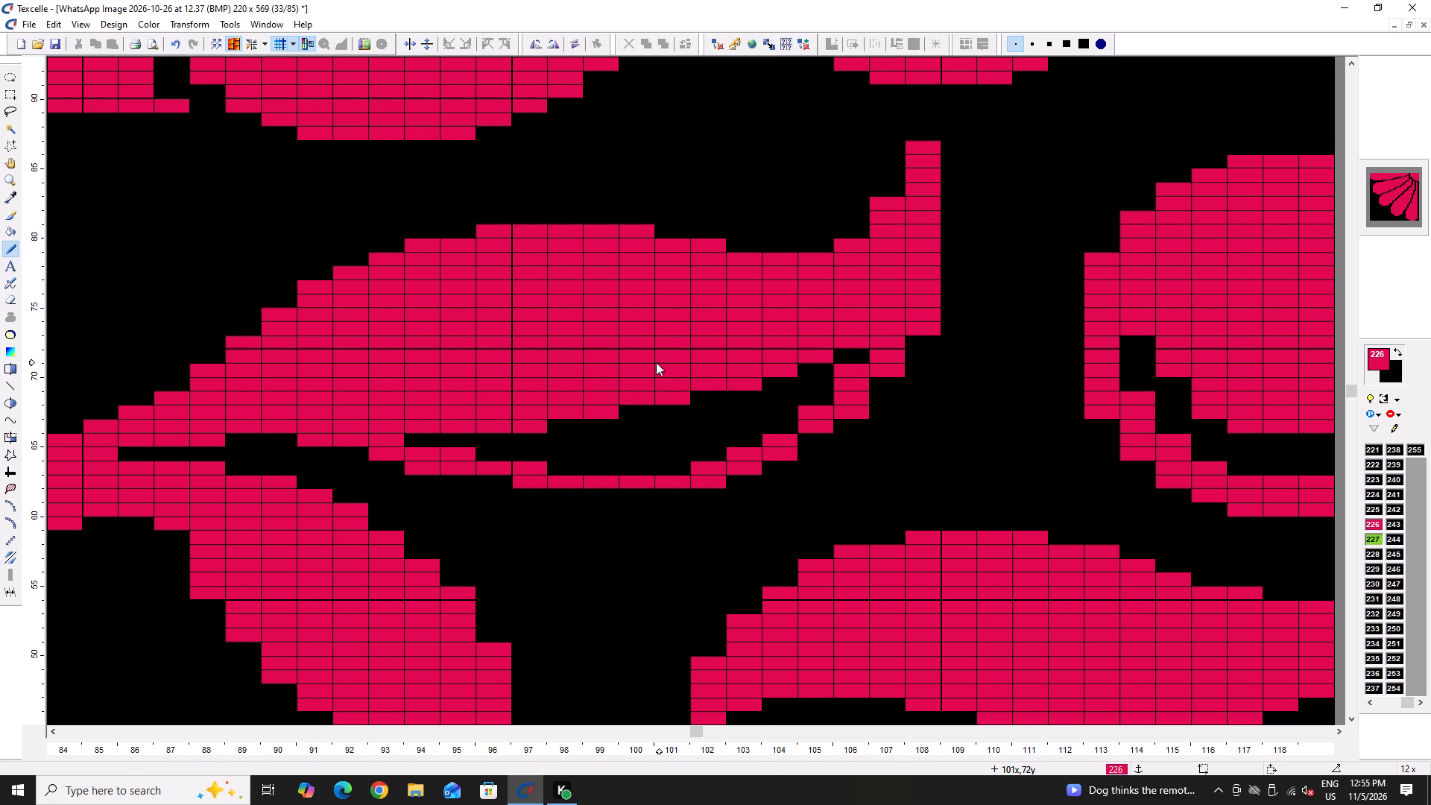
Fill the area enclosed by the leaf's new outline with 226, including the gap at column 106 row 72.
key(h)
double_click(617, 435)
click(634, 451)
key(shift+space)
click(648, 444)
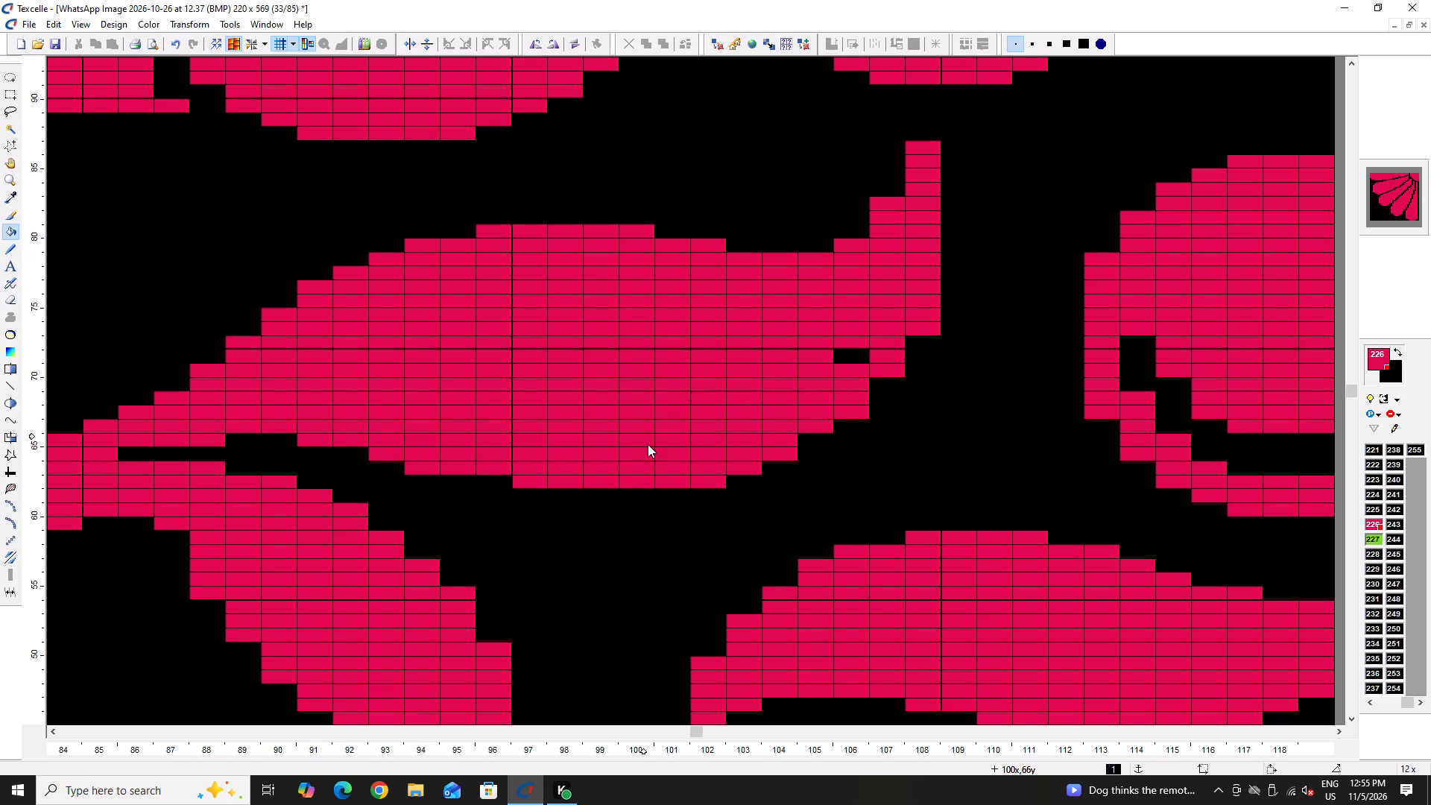
key(space)
key(x)
drag(824, 342, 824, 362)
drag(831, 362, 840, 360)
double_click(844, 359)
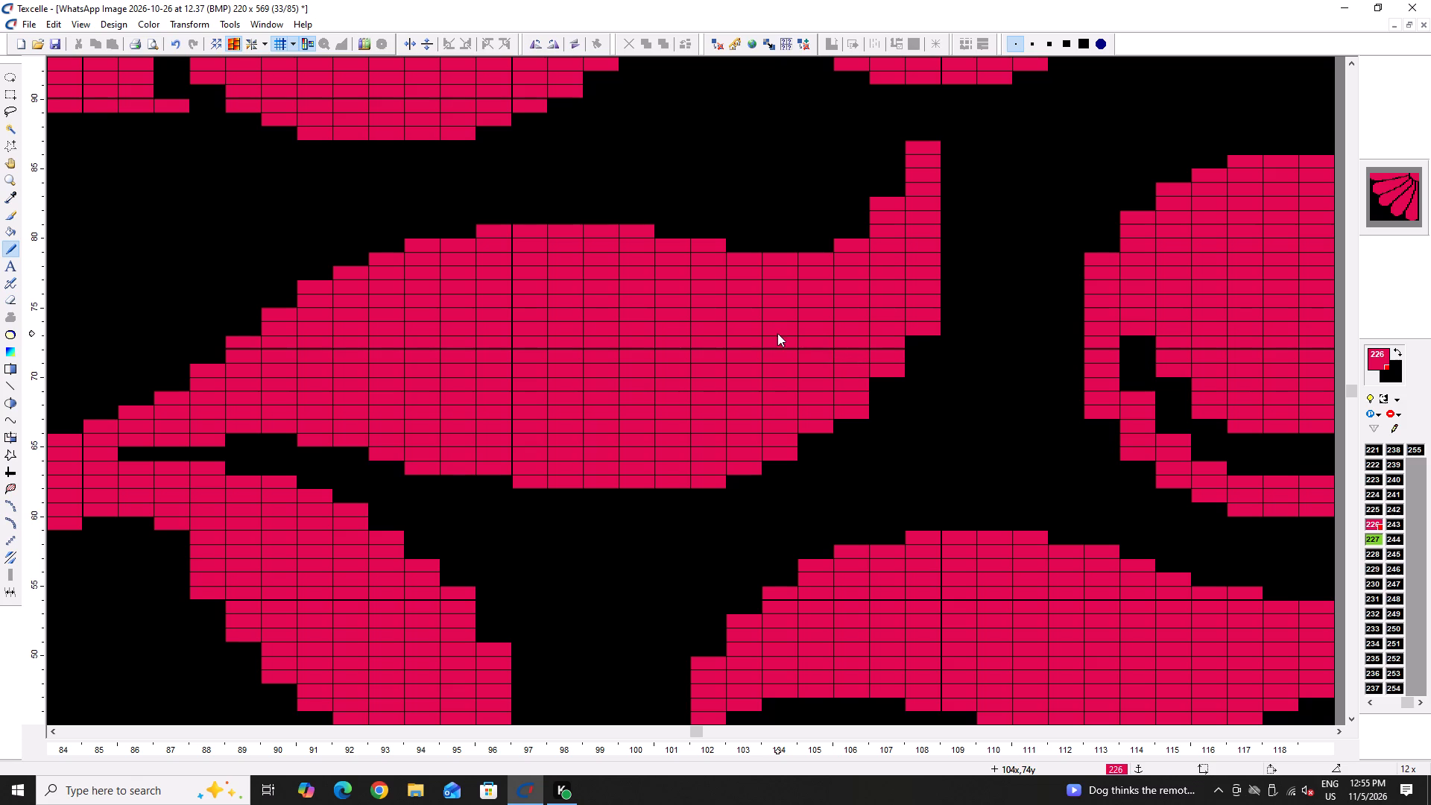
Smooth the leaf's underside: 226 at column 96 row 63; black at row 63 columns 101–102, row 64 at 103, 65 at 104, 68 at 106.
triple_click(480, 487)
drag(481, 486, 523, 478)
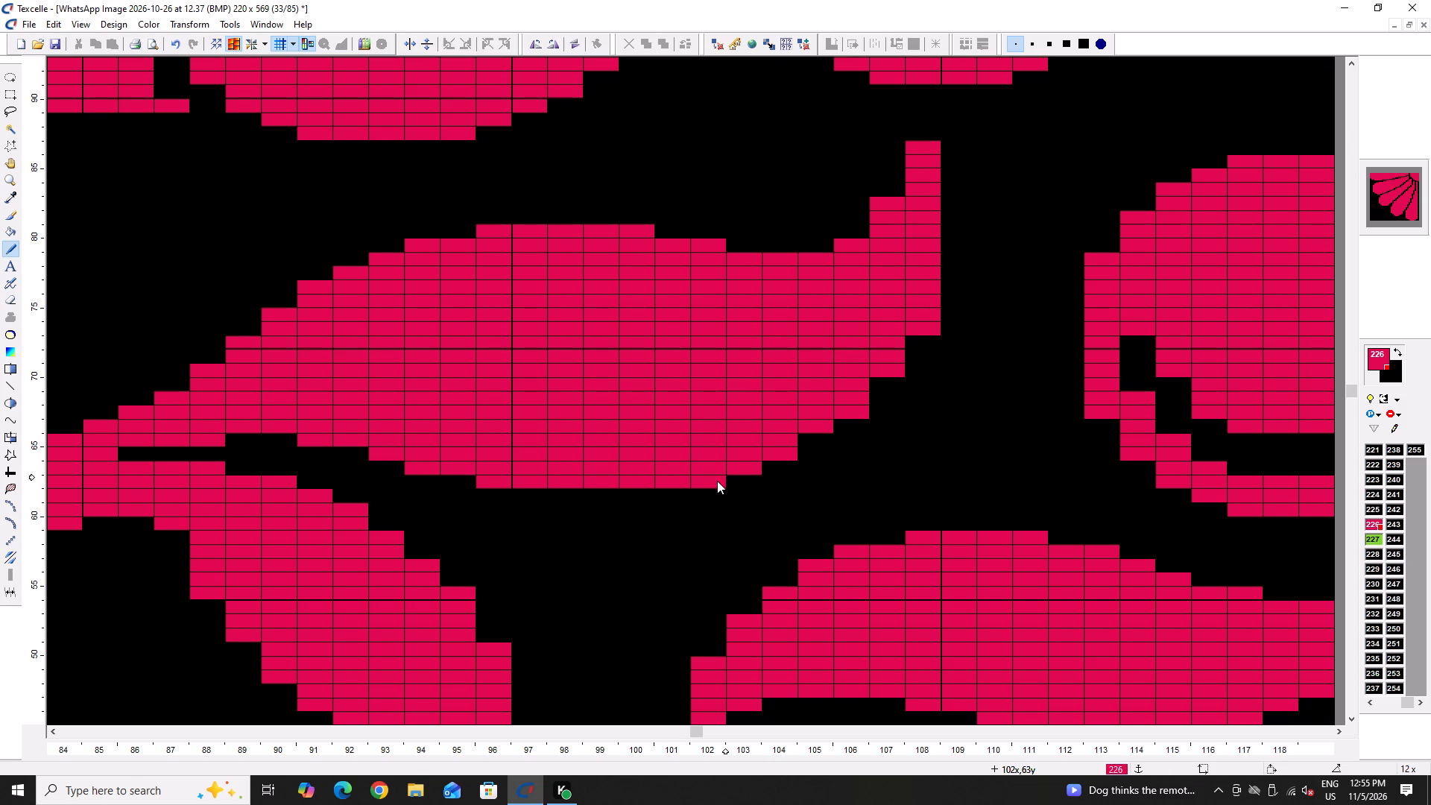
right_click(711, 484)
right_click(713, 483)
right_click(728, 476)
key(shift+space)
right_click(720, 493)
right_click(718, 493)
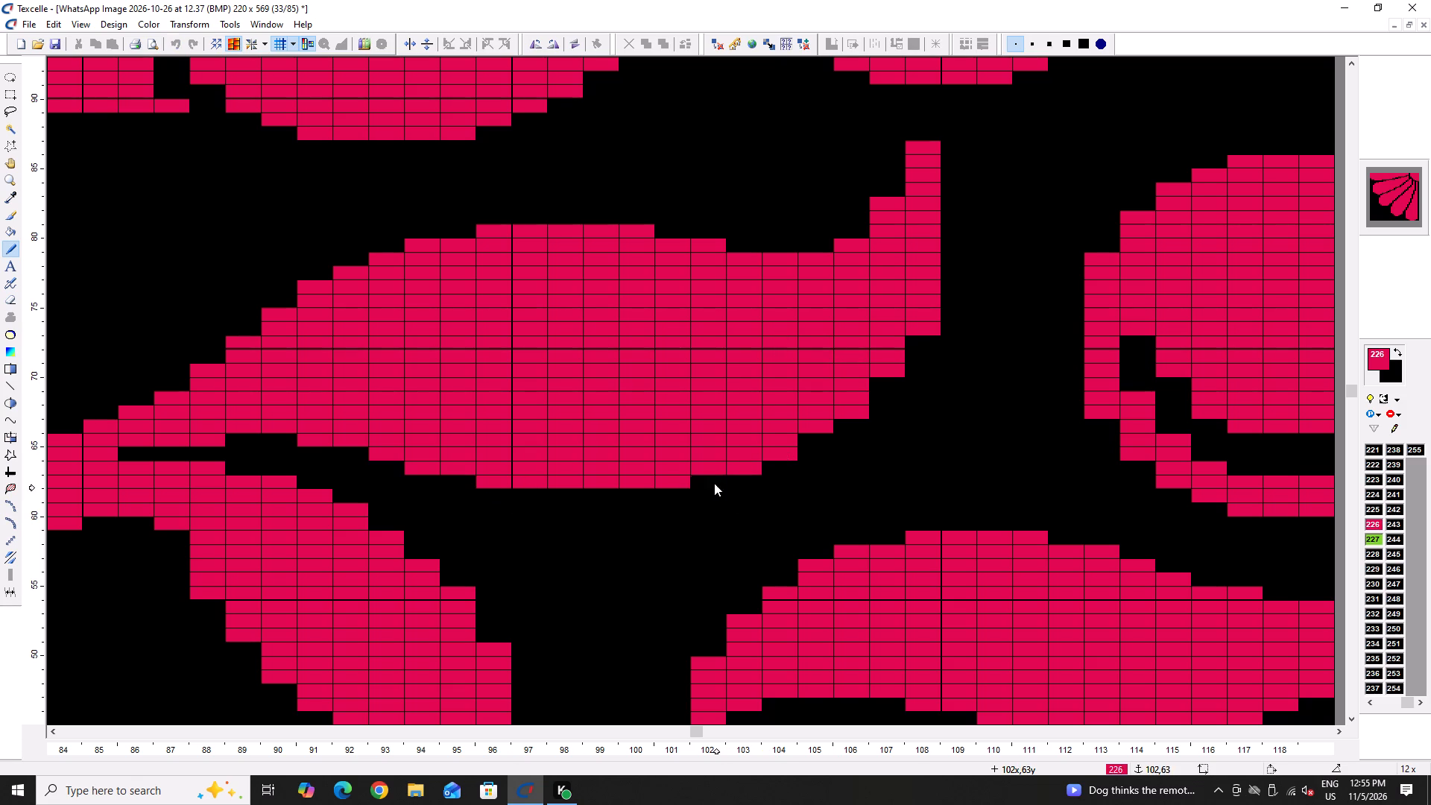
right_click(715, 483)
double_click(880, 386)
right_click(881, 385)
right_click(859, 416)
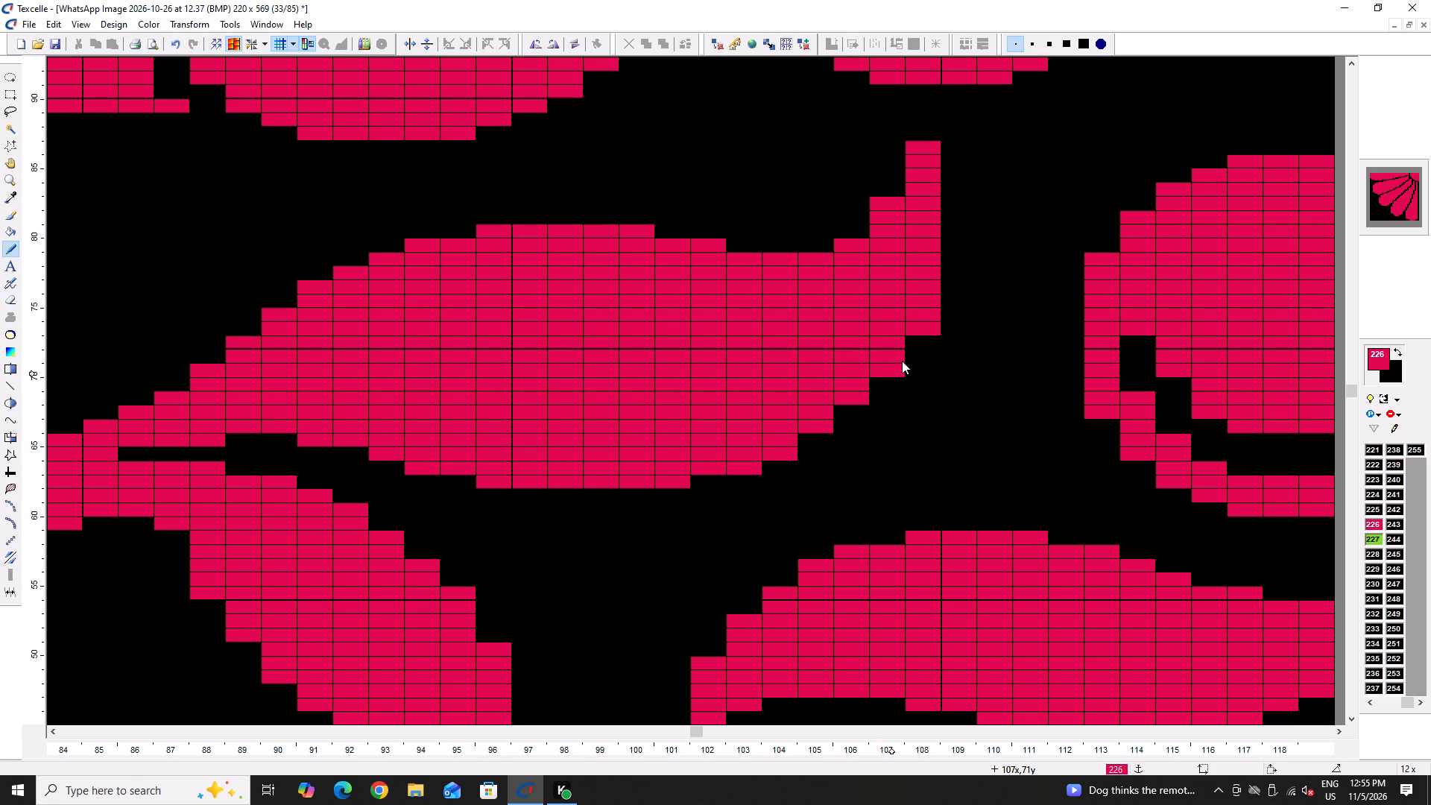
right_click(686, 487)
right_click(739, 466)
right_click(745, 466)
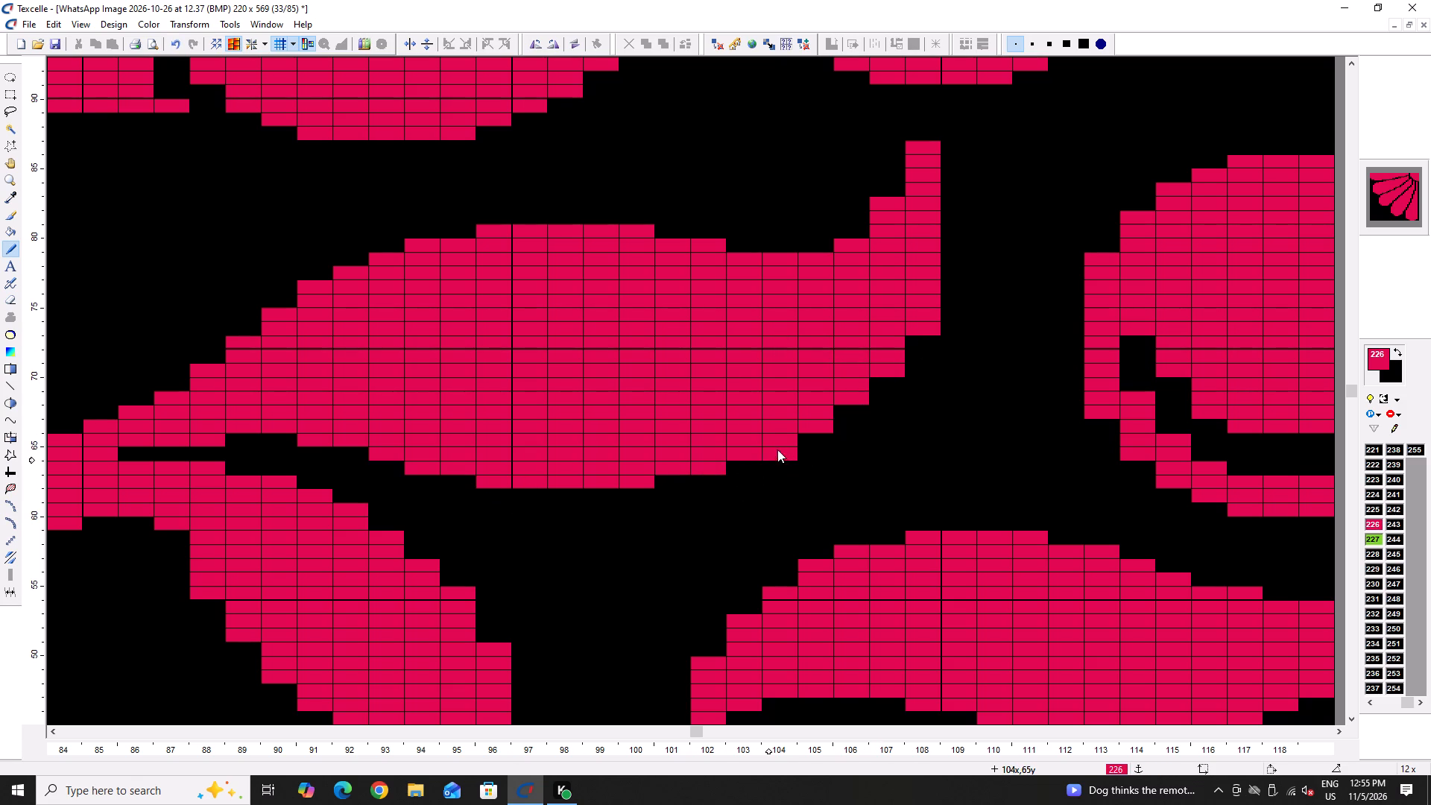
right_click(783, 449)
Shorten the leaf's upturned tip with black at column 107 row 83 and column 108 rows 86–87.
right_click(888, 199)
right_click(912, 174)
right_drag(912, 168, 917, 151)
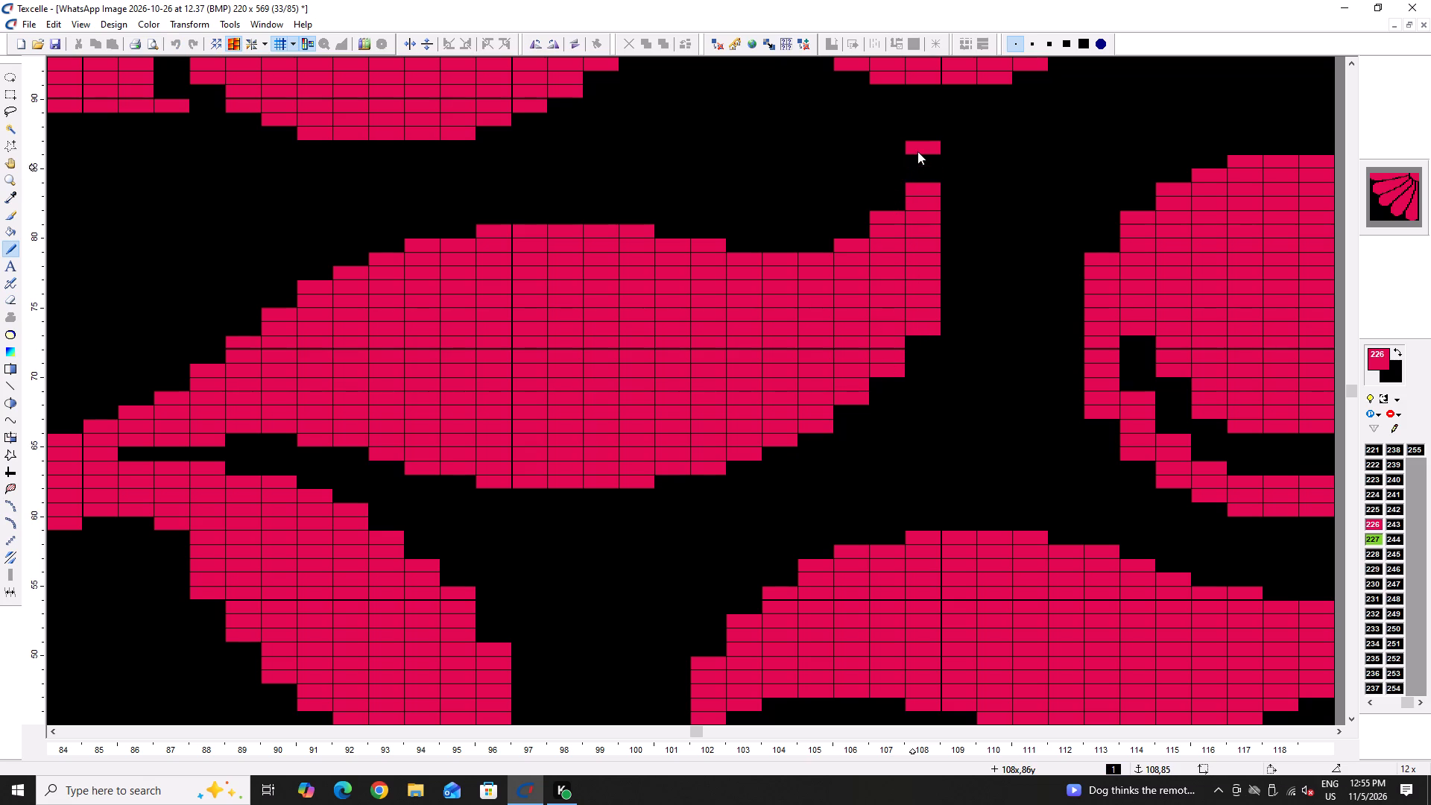
right_drag(917, 151, 919, 148)
right_click(919, 148)
right_click(919, 147)
scroll(818, 260, up, 3)
click(919, 426)
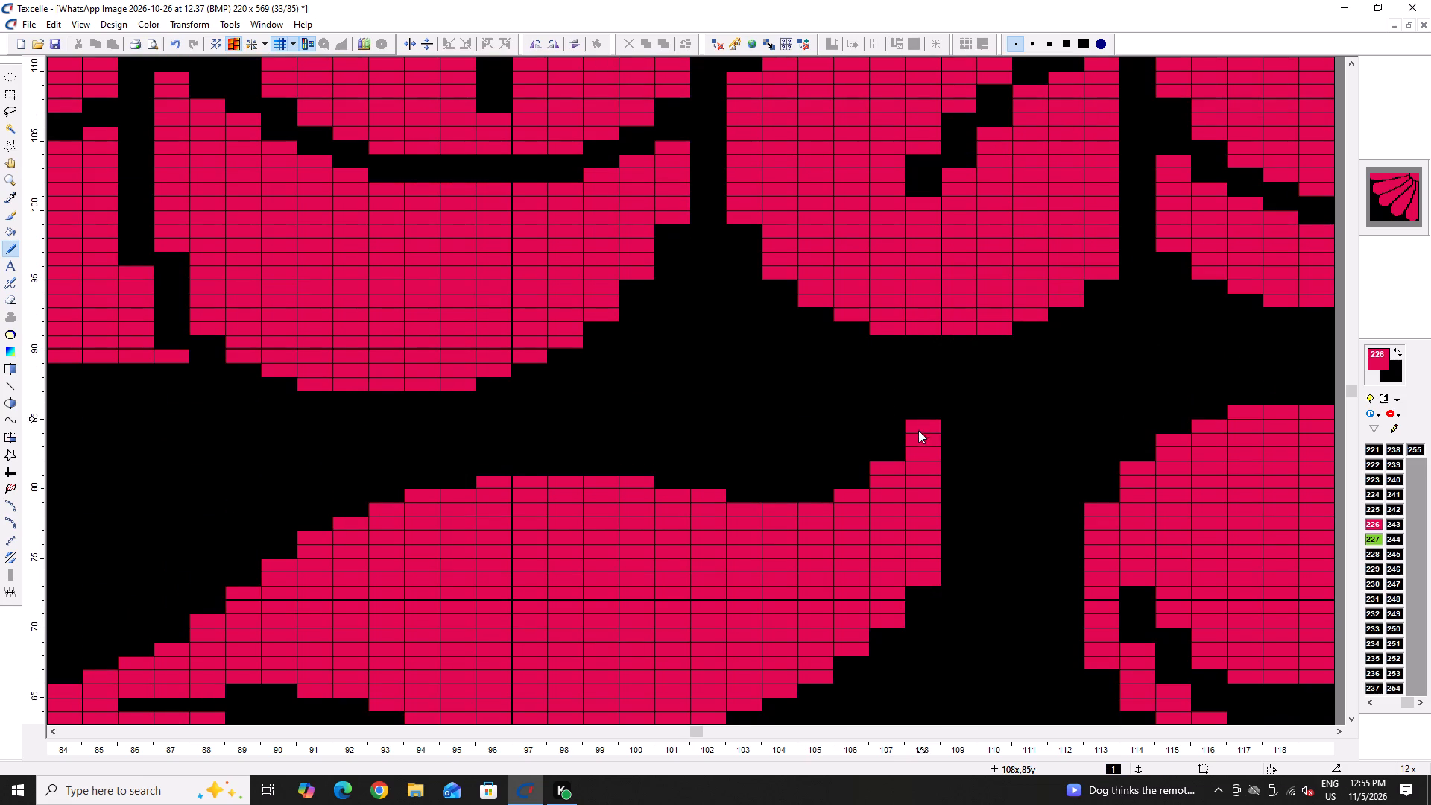
Trim the leaf's upper edge with black: row 81 column 100, row 80 columns 102 and 106, row 79 columns 103–105, row 82 column 107, row 85 column 108.
ctrl+scroll(607, 457, down, 4)
ctrl+scroll(543, 509, up, 5)
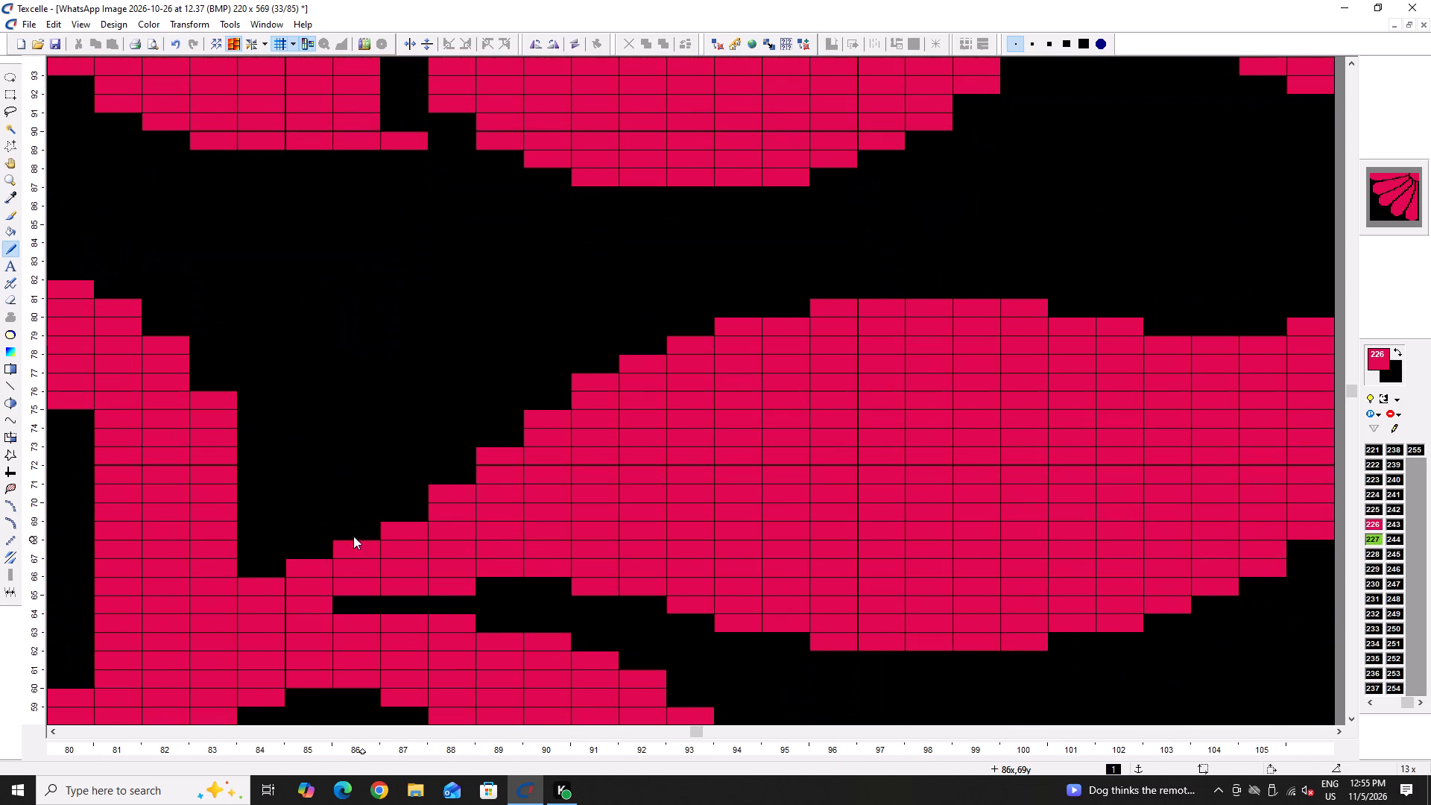
ctrl+scroll(342, 536, down, 6)
ctrl+scroll(461, 487, up, 5)
right_click(457, 512)
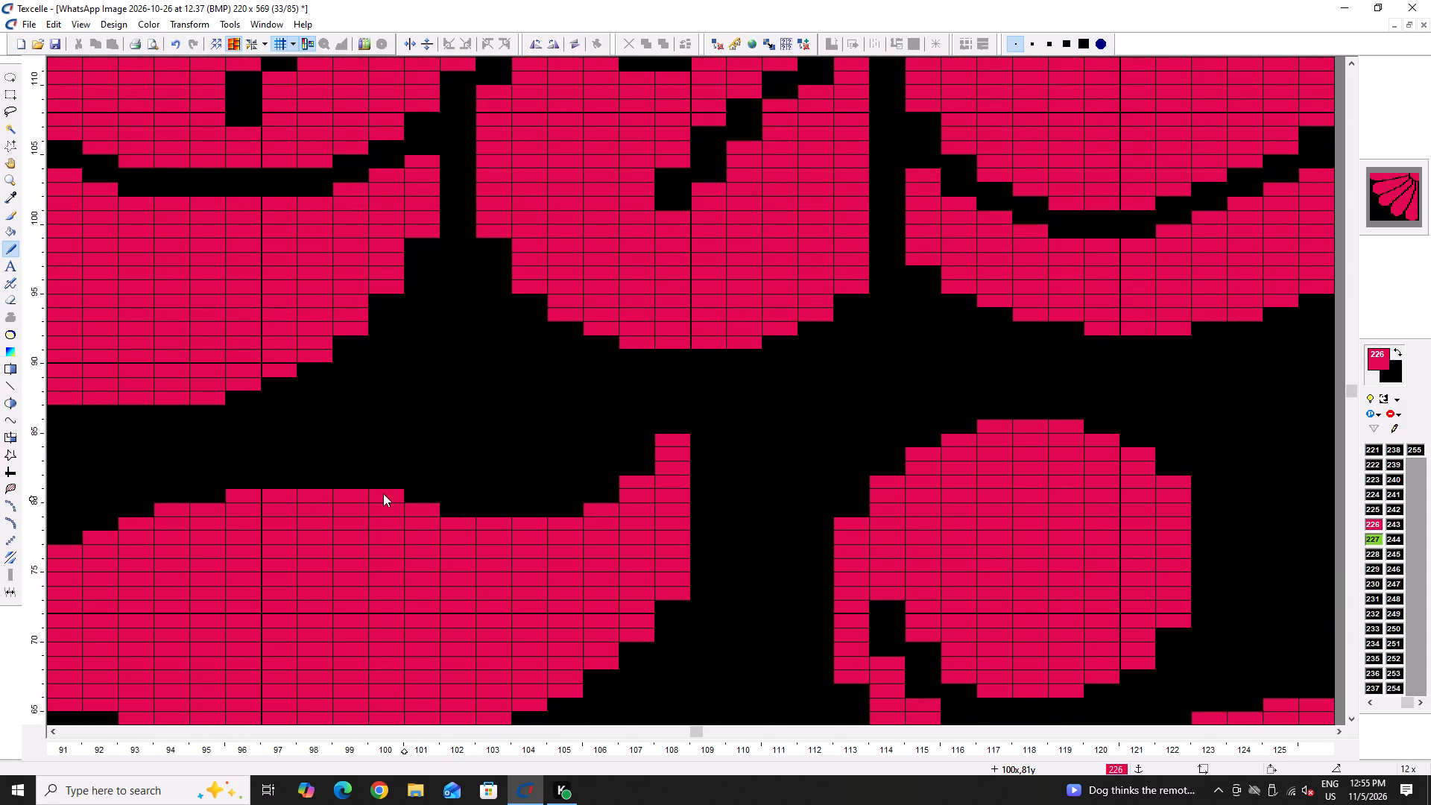
right_click(383, 493)
right_drag(511, 517, 537, 517)
right_click(601, 514)
right_click(601, 514)
right_click(631, 484)
right_click(637, 480)
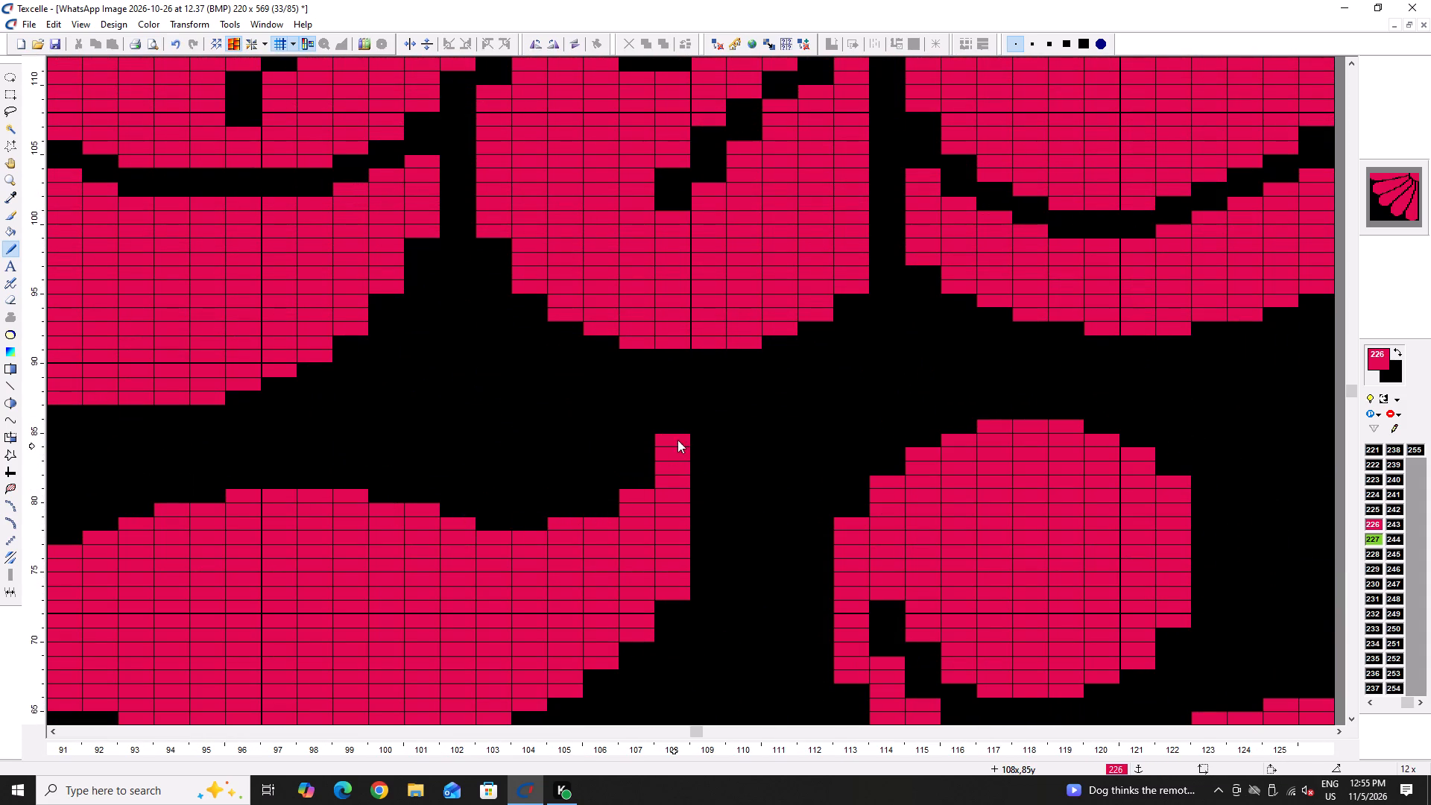
right_click(677, 443)
right_click(581, 521)
right_click(577, 523)
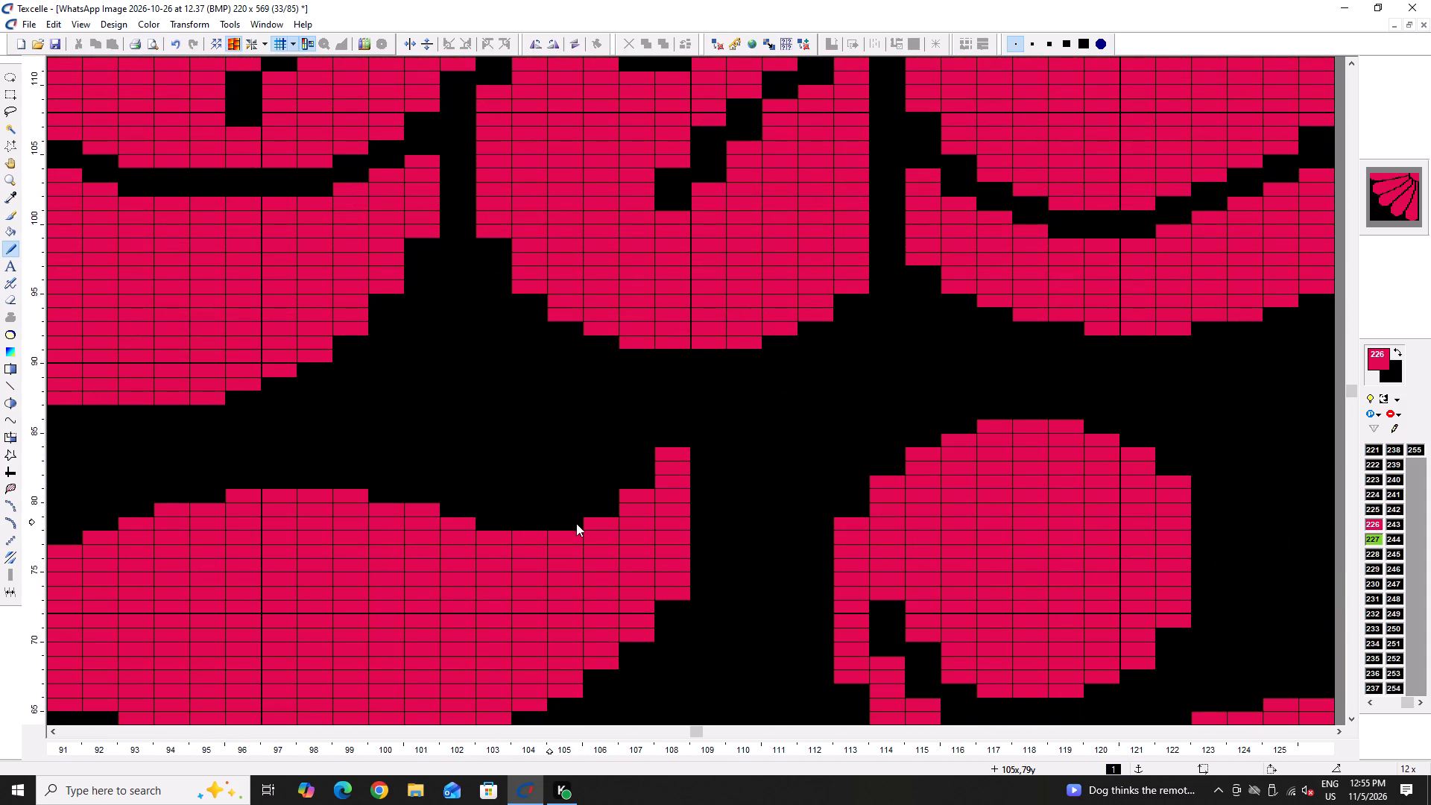
Save the file.
ctrl+scroll(563, 522, down, 5)
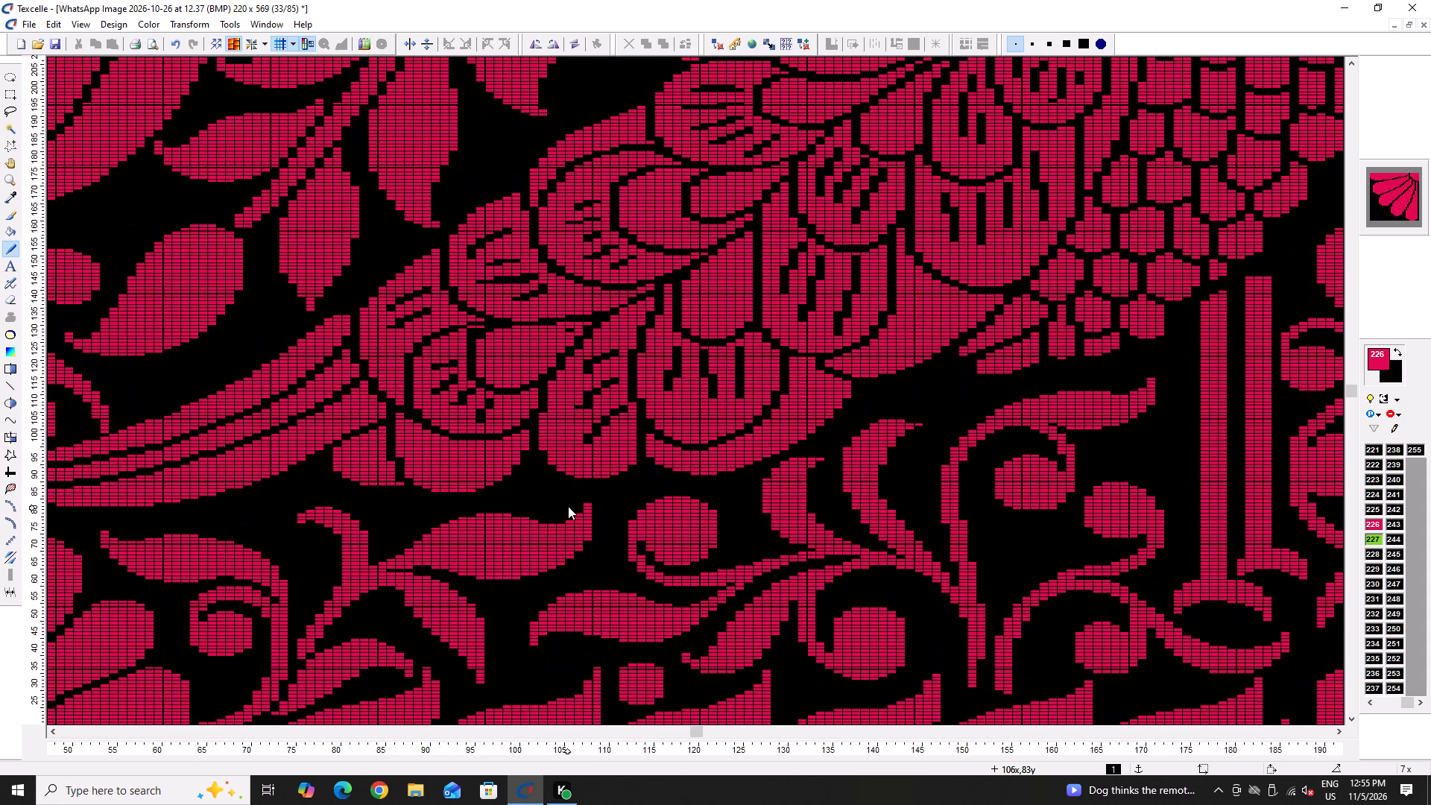
key(ctrl+s)
key(ctrl+s)
key(ctrl+s)
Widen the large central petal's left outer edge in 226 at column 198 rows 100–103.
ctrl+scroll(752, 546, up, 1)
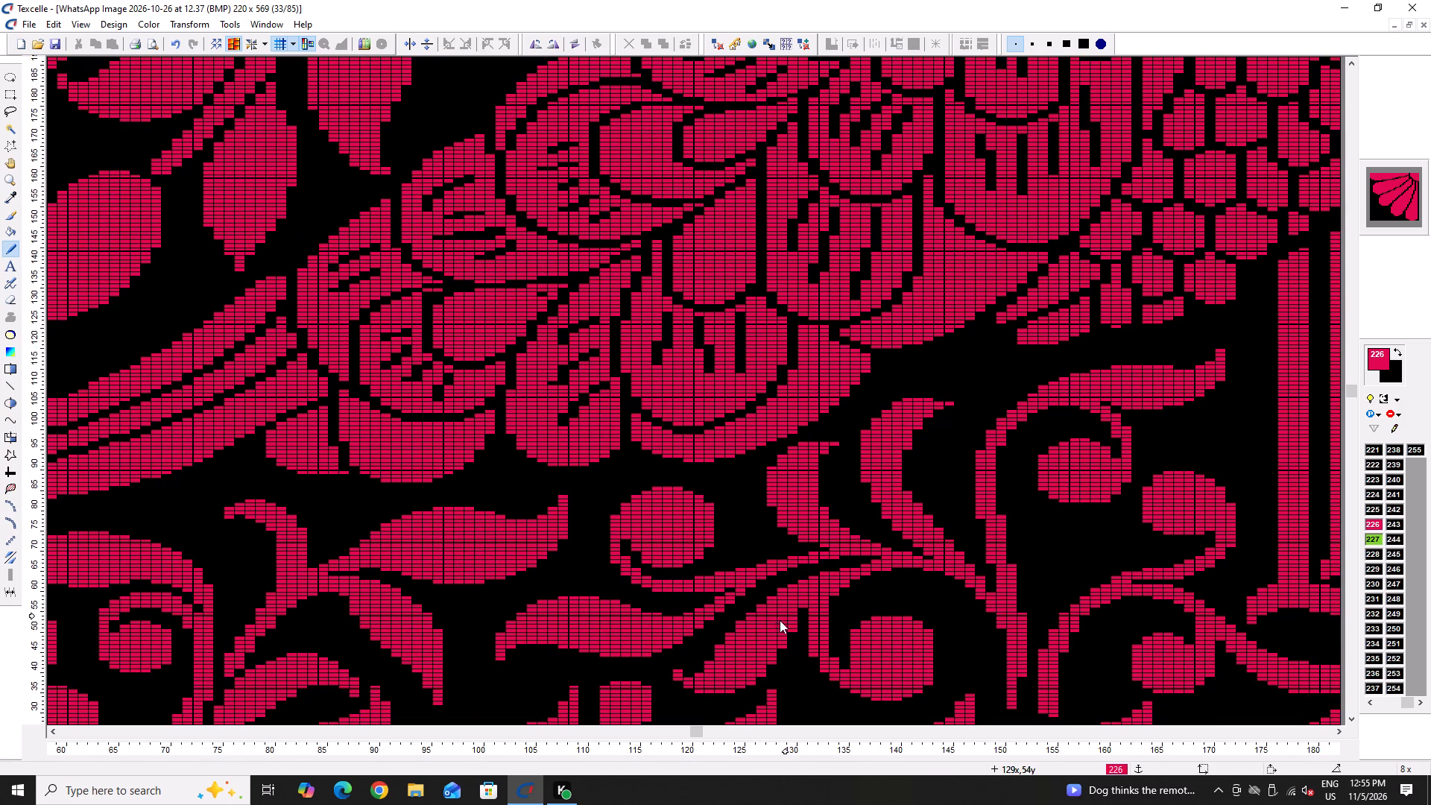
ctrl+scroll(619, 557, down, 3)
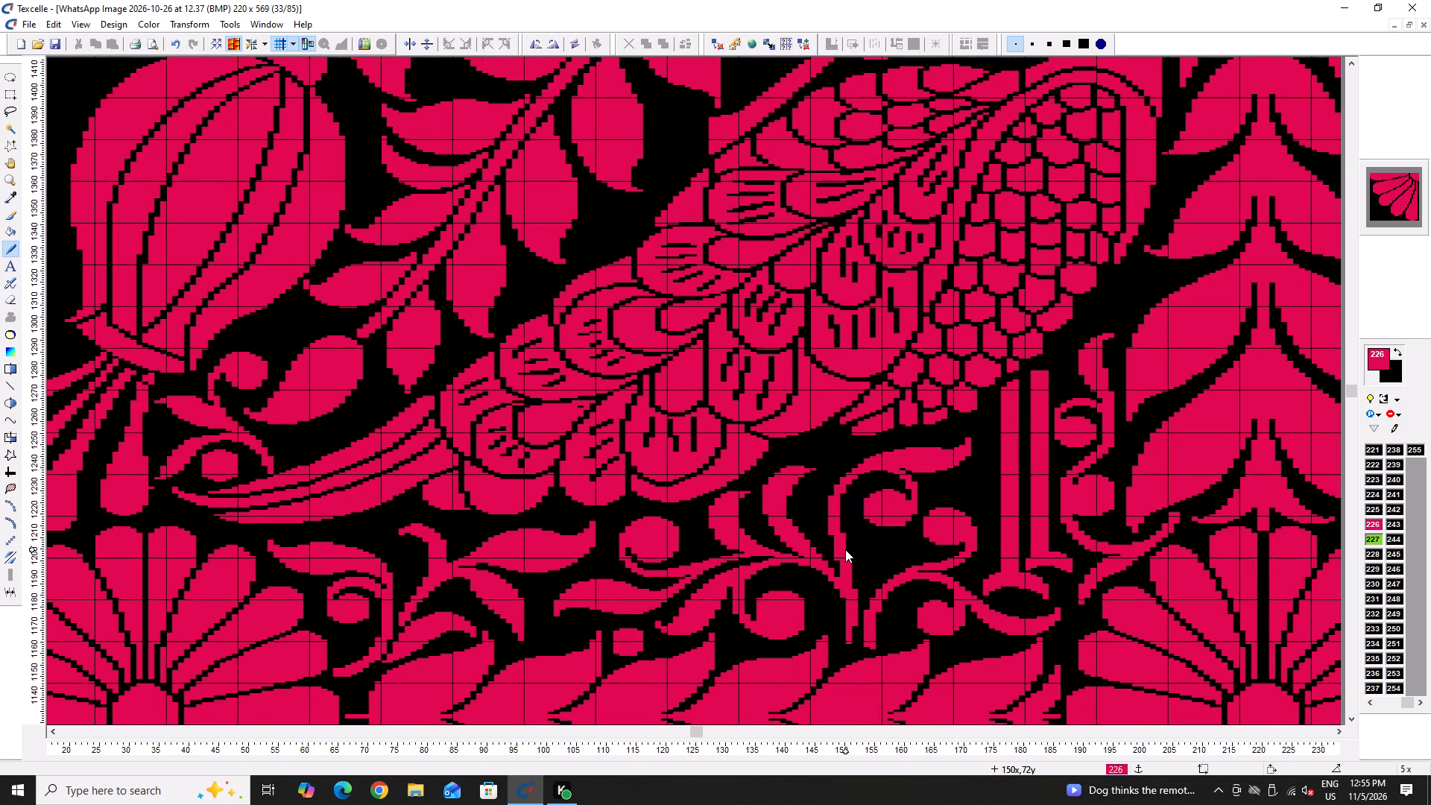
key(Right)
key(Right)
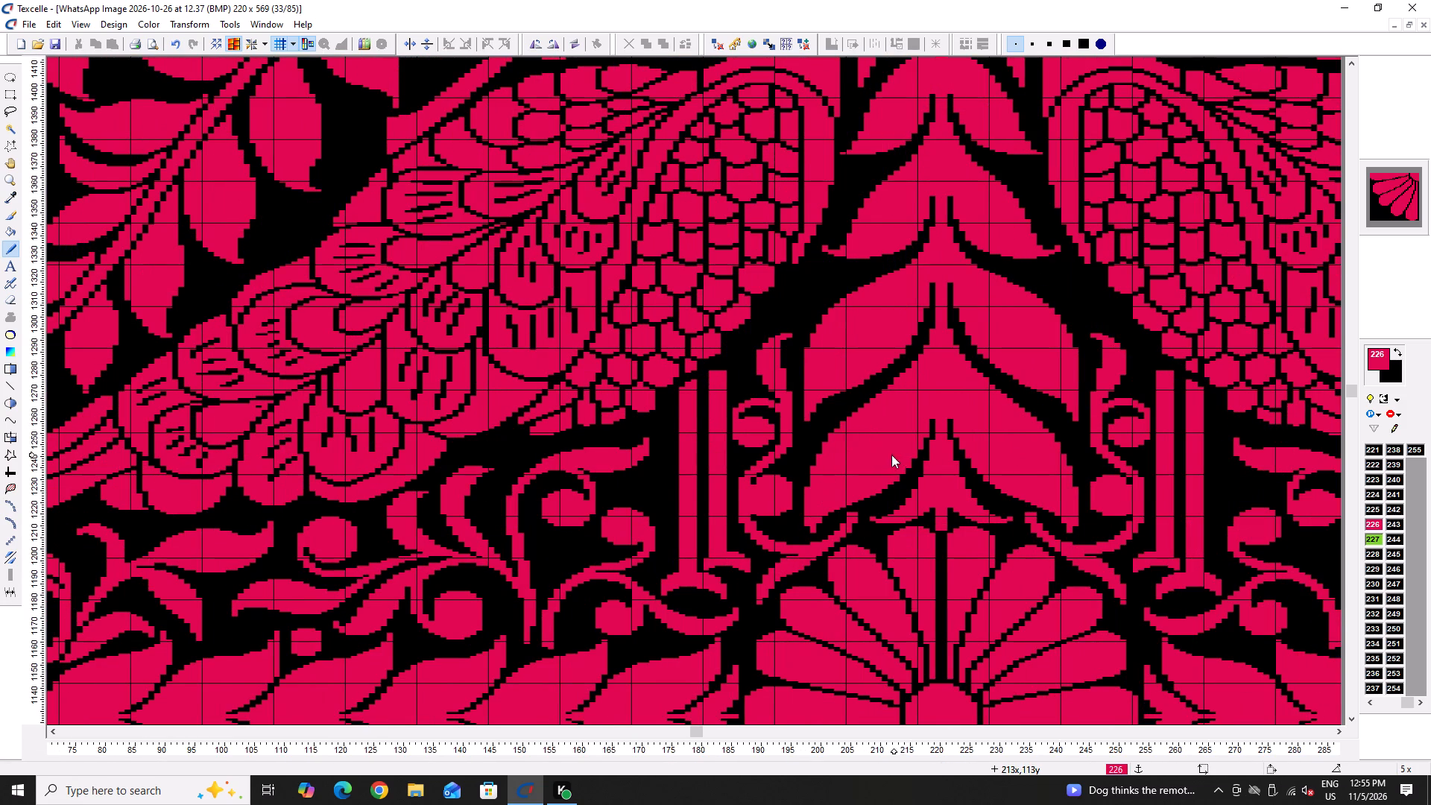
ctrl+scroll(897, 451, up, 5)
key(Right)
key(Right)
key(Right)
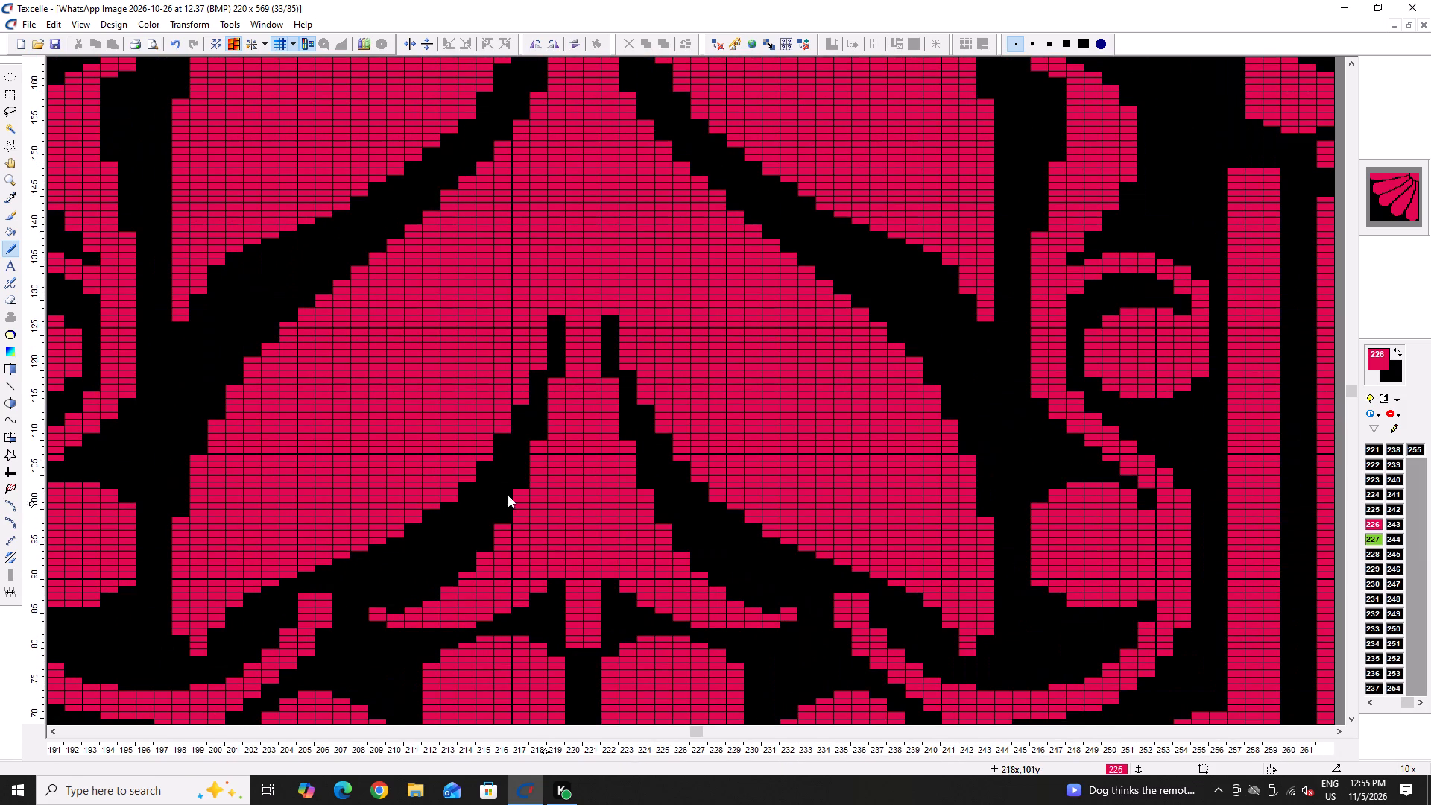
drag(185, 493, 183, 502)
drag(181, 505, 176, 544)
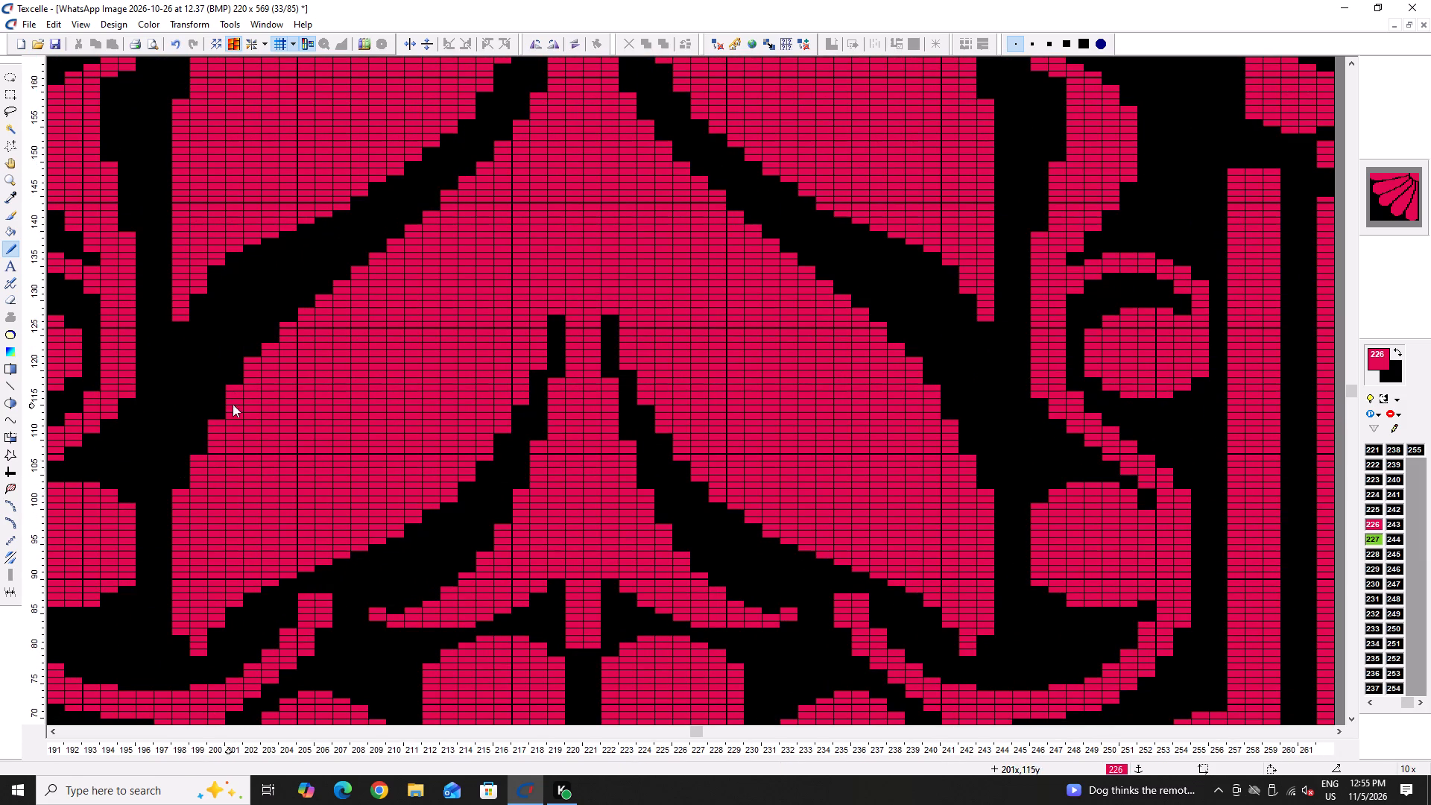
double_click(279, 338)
Trim the petal's outer edge with black along column 198 rows 80–103 and at column 199 row 108; extend its tip in 226 at column 199 row 79.
scroll(356, 299, up, 1)
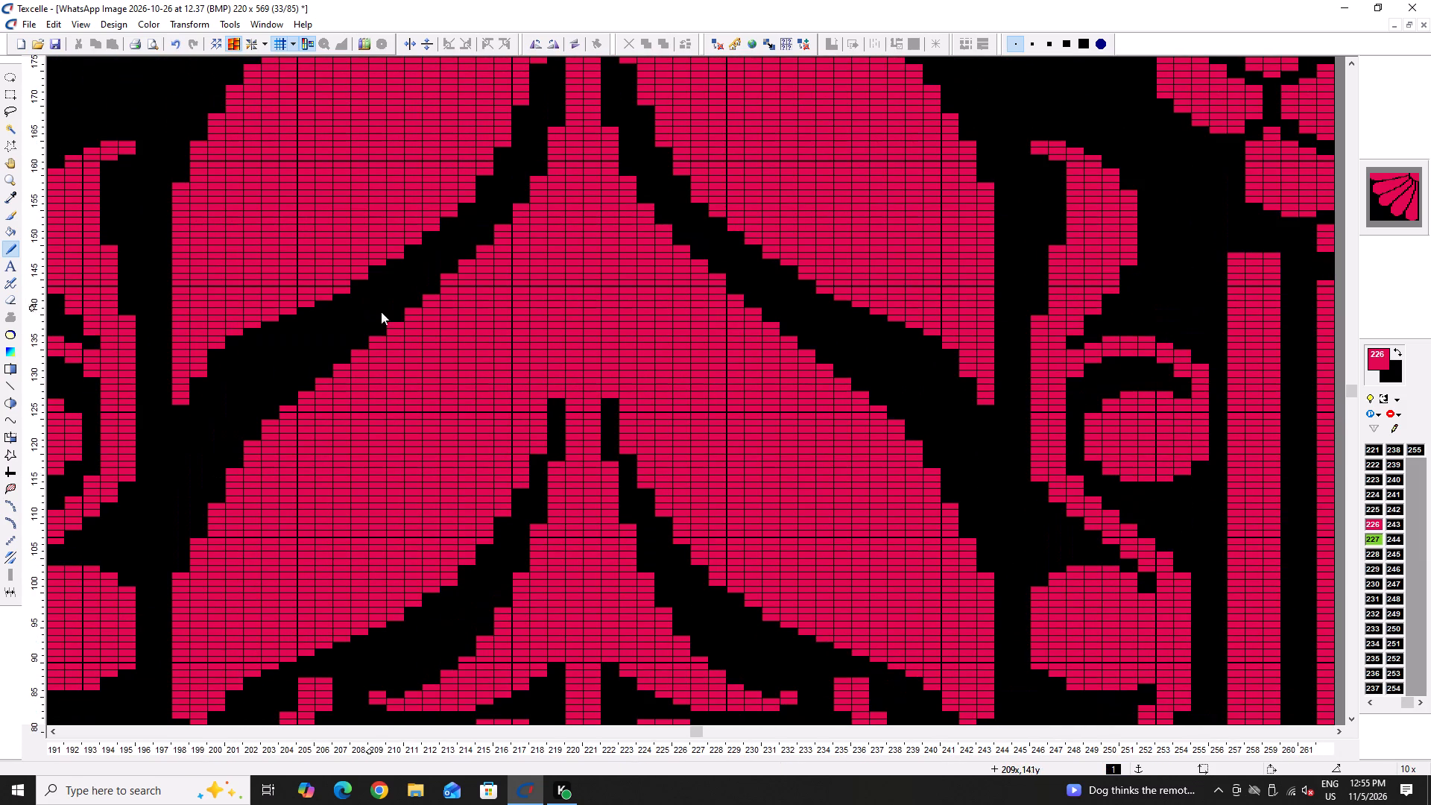
right_drag(180, 571, 169, 635)
right_click(169, 635)
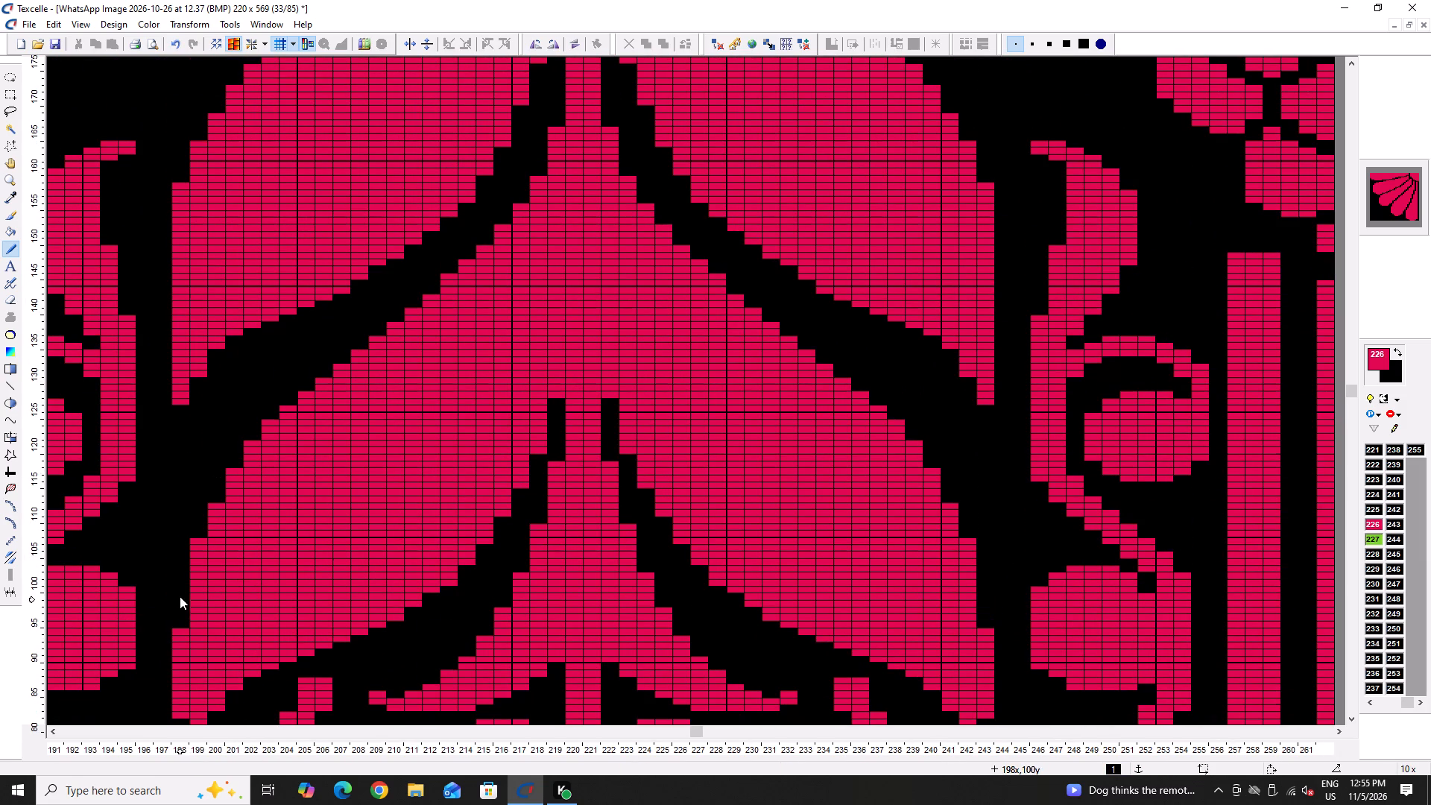
scroll(180, 593, down, 1)
right_drag(180, 527, 186, 652)
right_click(186, 652)
double_click(202, 660)
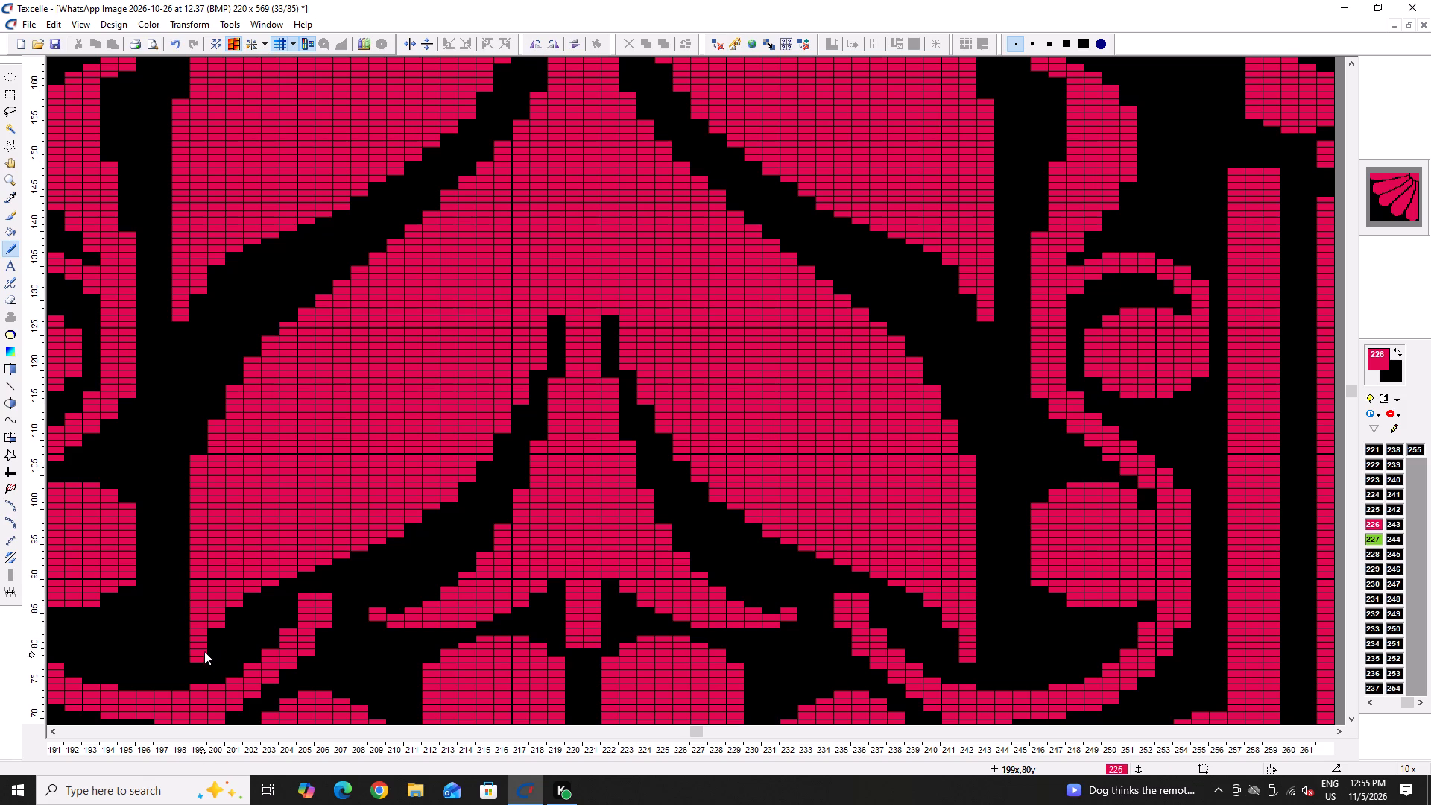
right_click(196, 457)
right_click(195, 457)
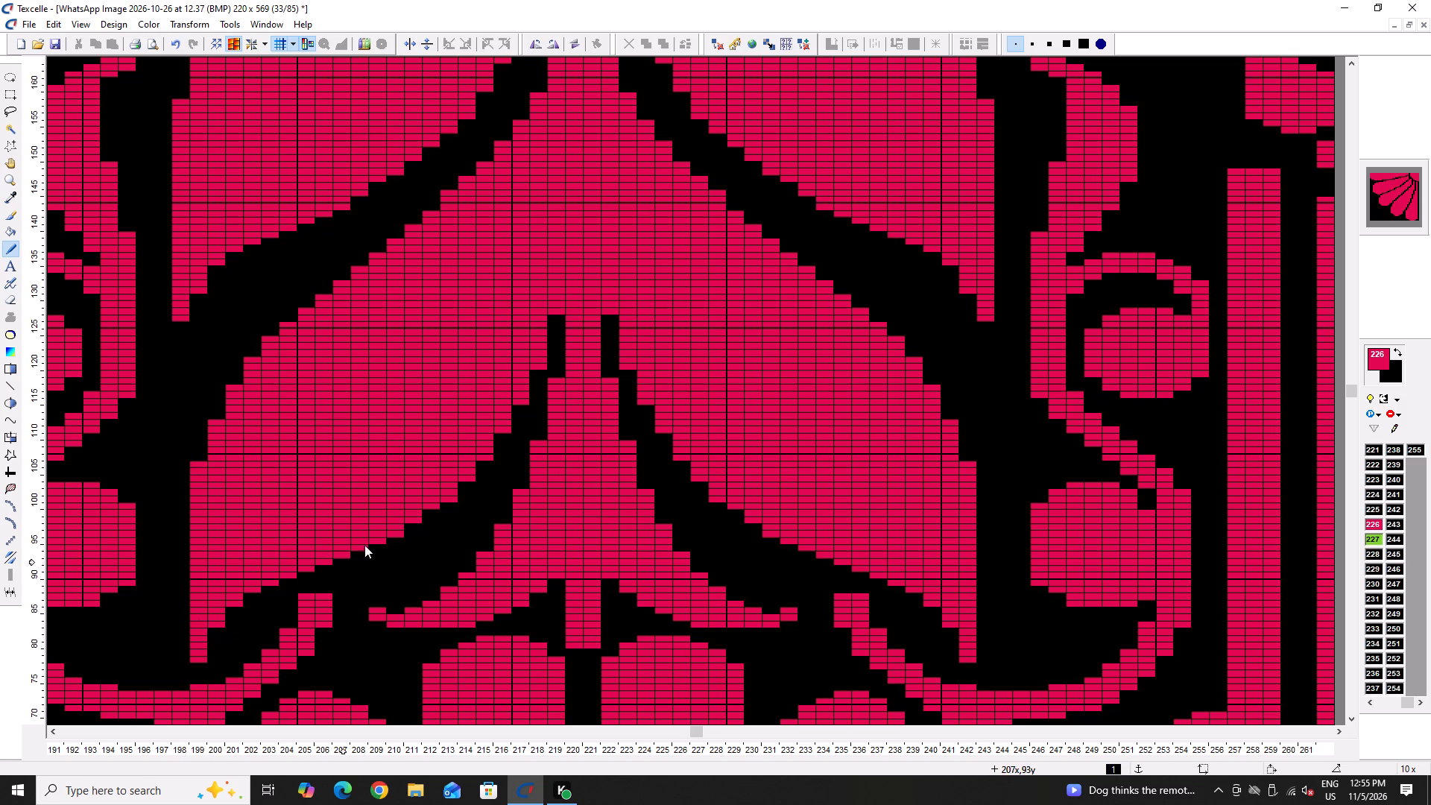
Shave the petal's inner edge with black from column 213, reaching row 108 at column 215, 112 at 216, 115 at 217 and 120–121 at 218.
right_click(445, 495)
right_click(445, 496)
right_click(455, 492)
right_click(455, 492)
right_click(449, 494)
right_click(449, 497)
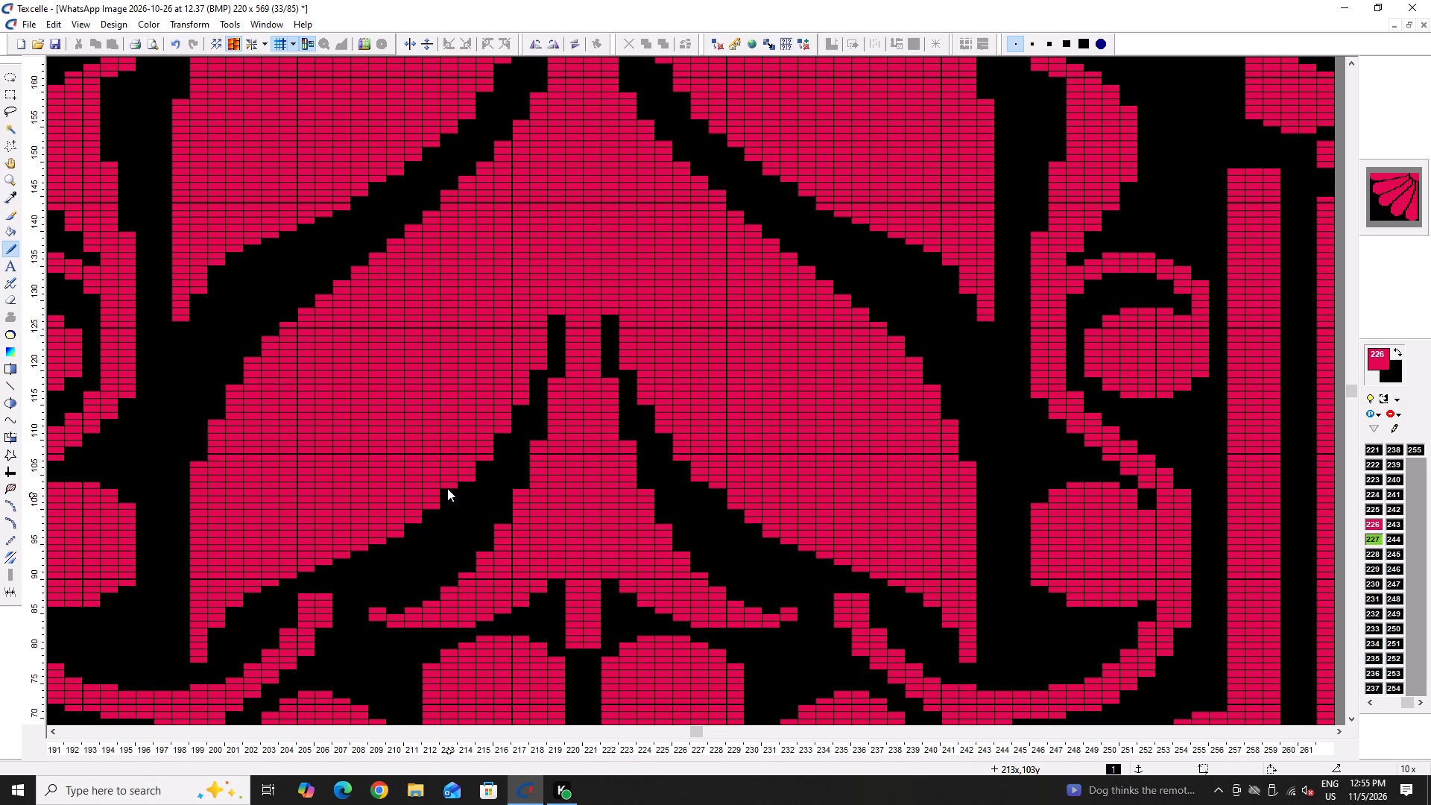
triple_click(447, 488)
right_click(465, 476)
right_click(467, 476)
right_click(484, 460)
click(464, 474)
double_click(478, 457)
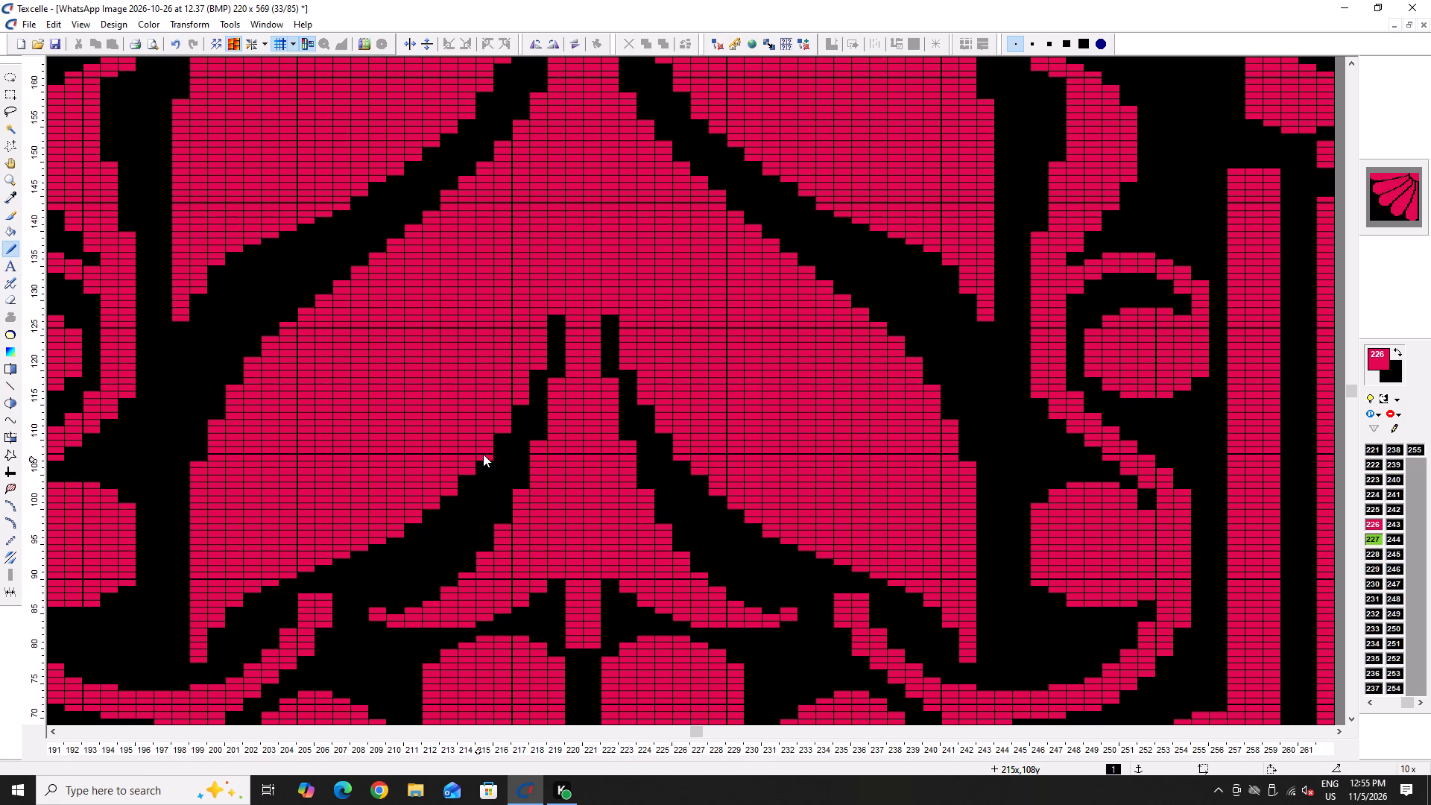
right_click(500, 430)
right_click(500, 430)
right_click(487, 457)
right_click(522, 405)
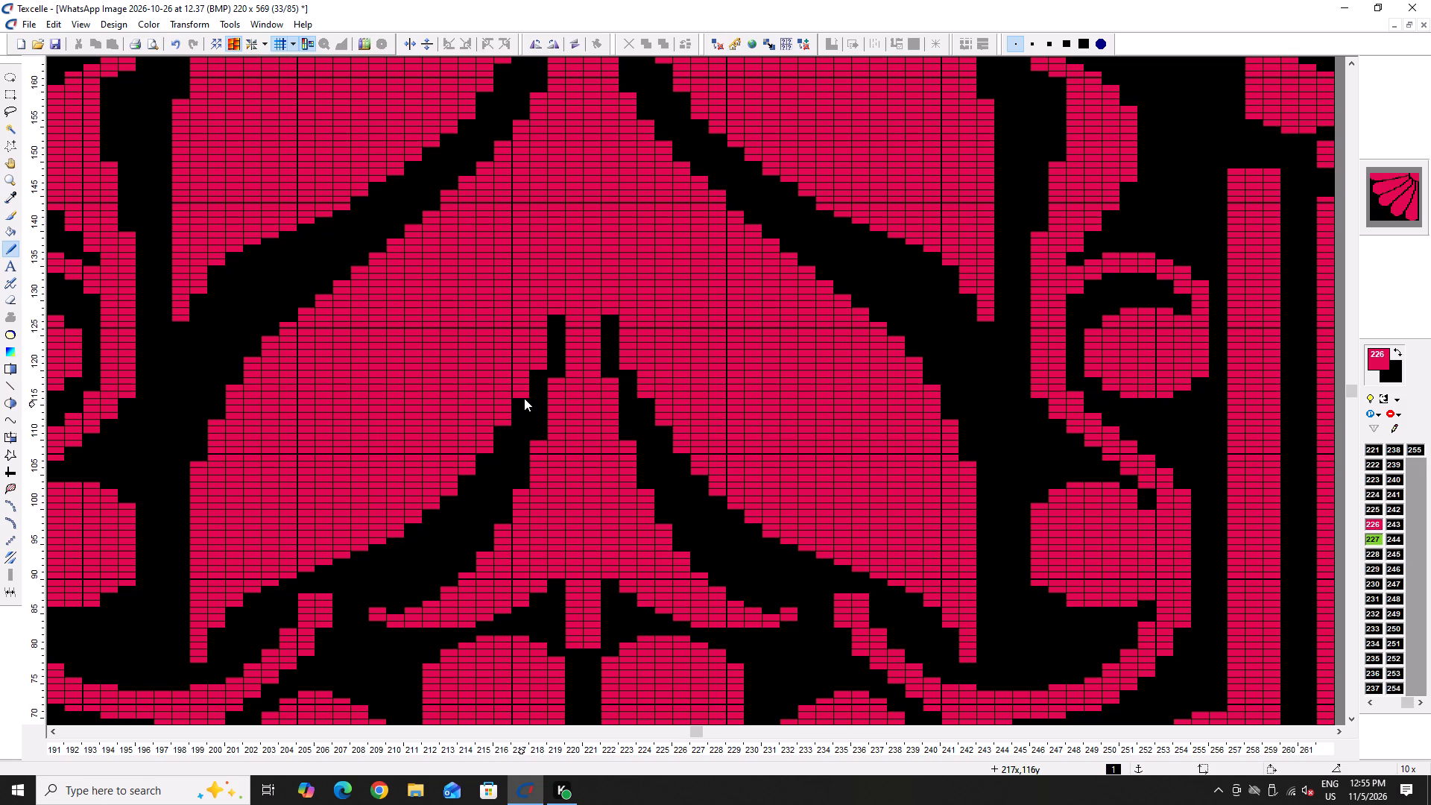
right_drag(535, 371, 536, 364)
Extend the black slit at column 219 up to row 138, keeping column 218 beside it in 226.
right_drag(549, 324, 545, 248)
right_click(545, 248)
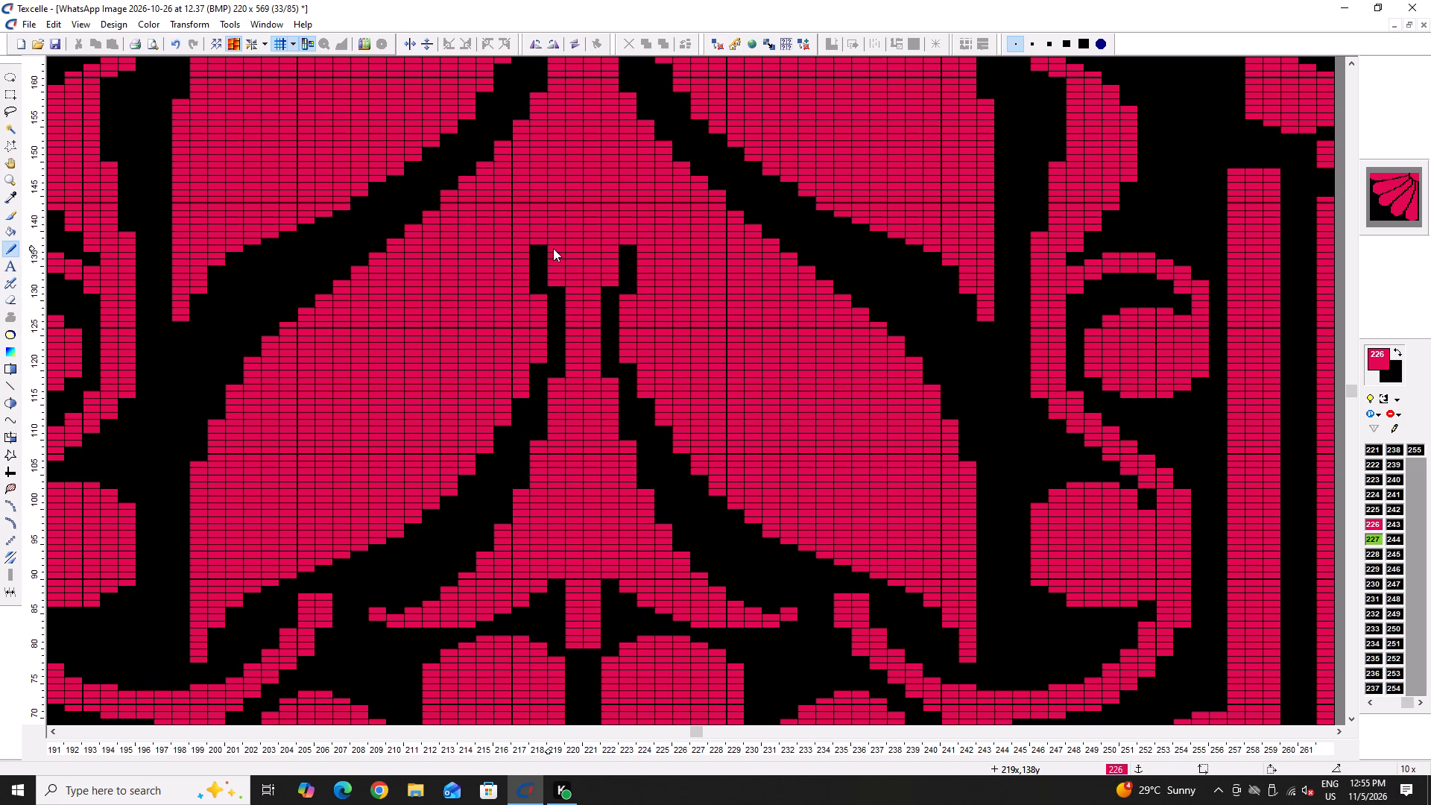
right_drag(556, 245, 545, 300)
drag(543, 247, 546, 299)
double_click(547, 313)
click(547, 319)
drag(539, 303, 530, 329)
double_click(530, 331)
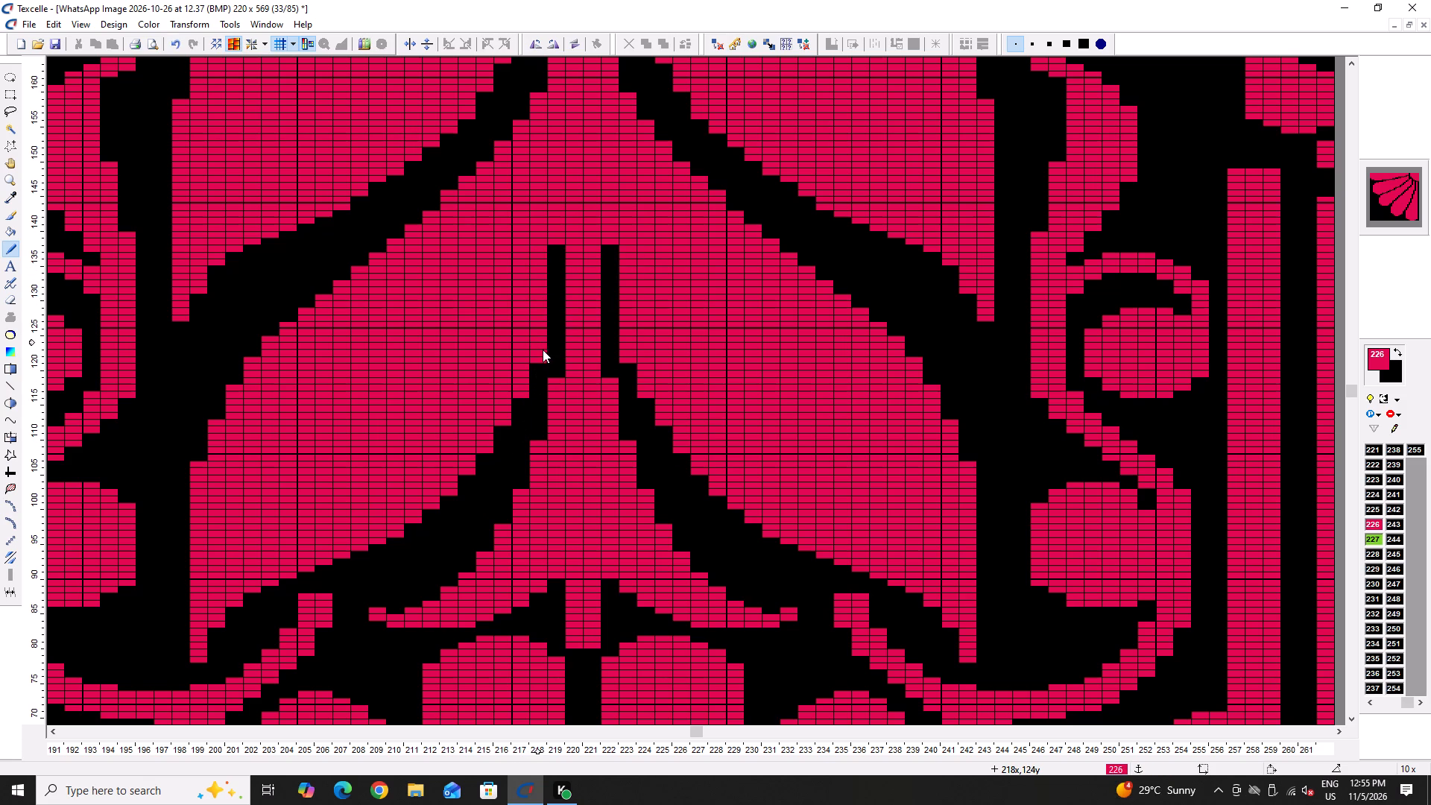
Step the petal's inner edge into the slit with black at column 217 row 117 and column 218 rows 122–123.
right_click(538, 356)
right_click(538, 357)
right_click(523, 392)
right_click(522, 393)
right_click(537, 354)
right_click(537, 354)
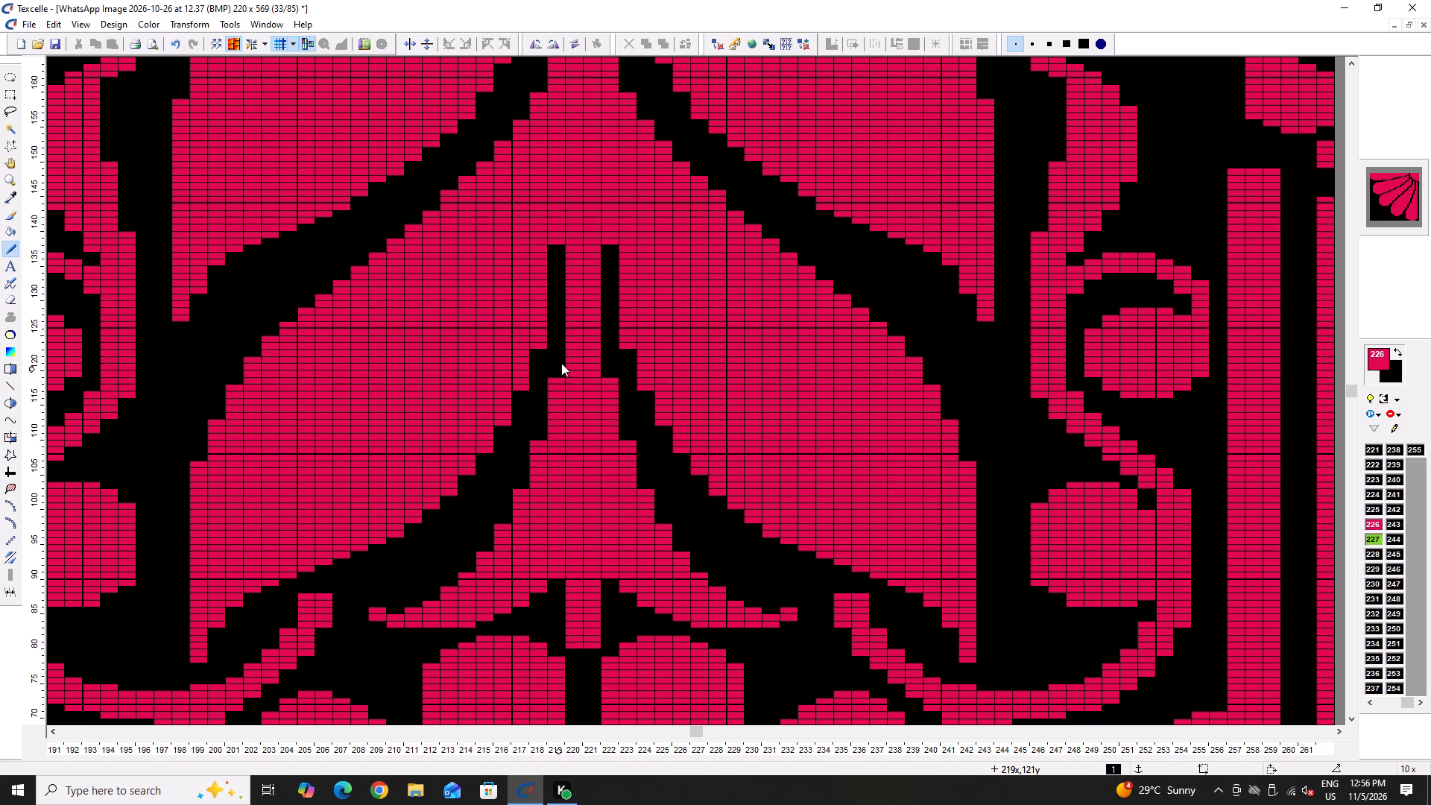
Raise the central spike's shoulder in 226 at column 219 rows 120–122, keeping the slit black above it.
drag(564, 353, 560, 378)
double_click(560, 378)
right_click(567, 350)
right_click(563, 354)
click(583, 340)
drag(583, 342, 581, 352)
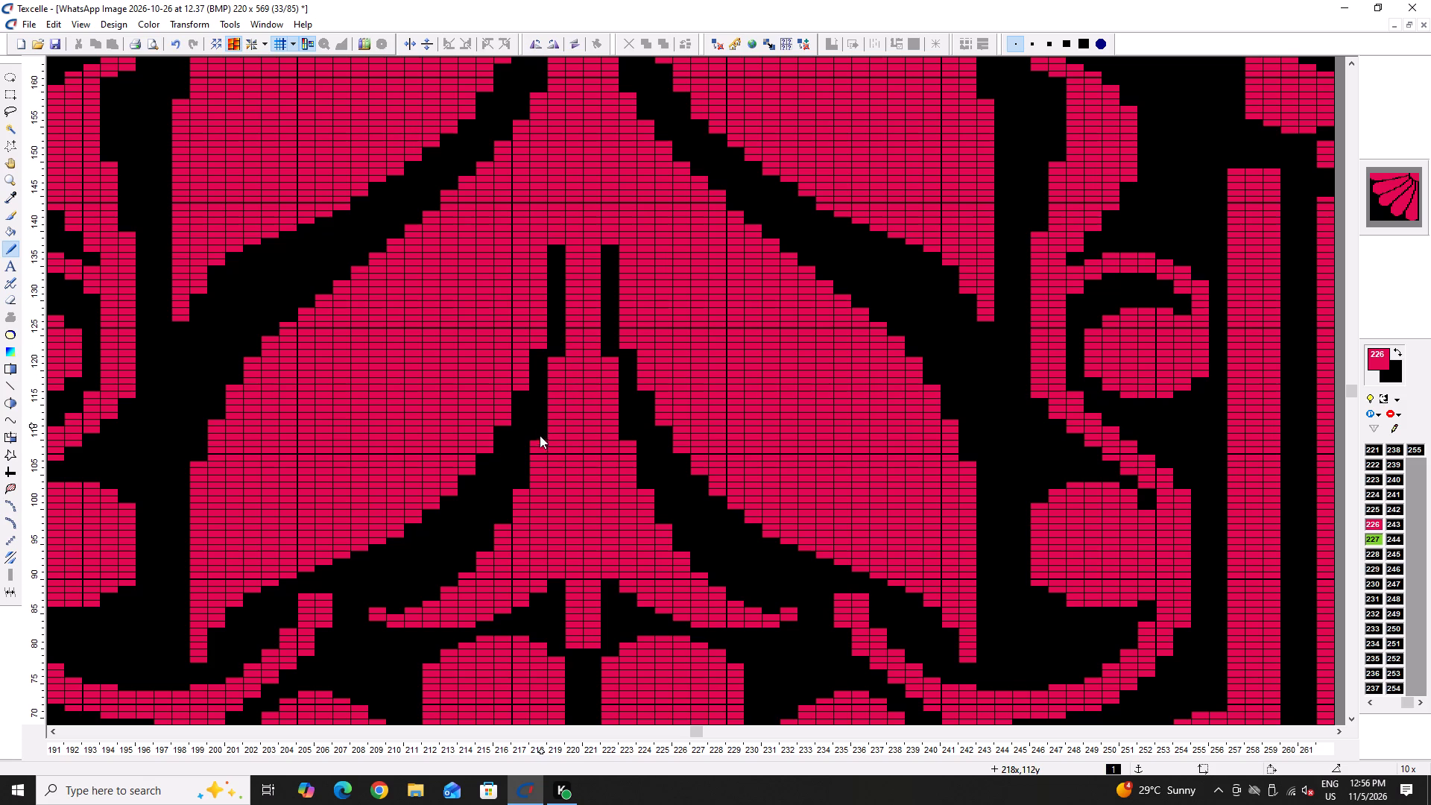
Widen the central spike's flank in 226, stepping from about column 218 row 109 down to column 214 row 92.
drag(538, 427, 536, 441)
click(535, 443)
click(526, 478)
drag(526, 482, 525, 490)
click(510, 517)
click(508, 523)
triple_click(490, 549)
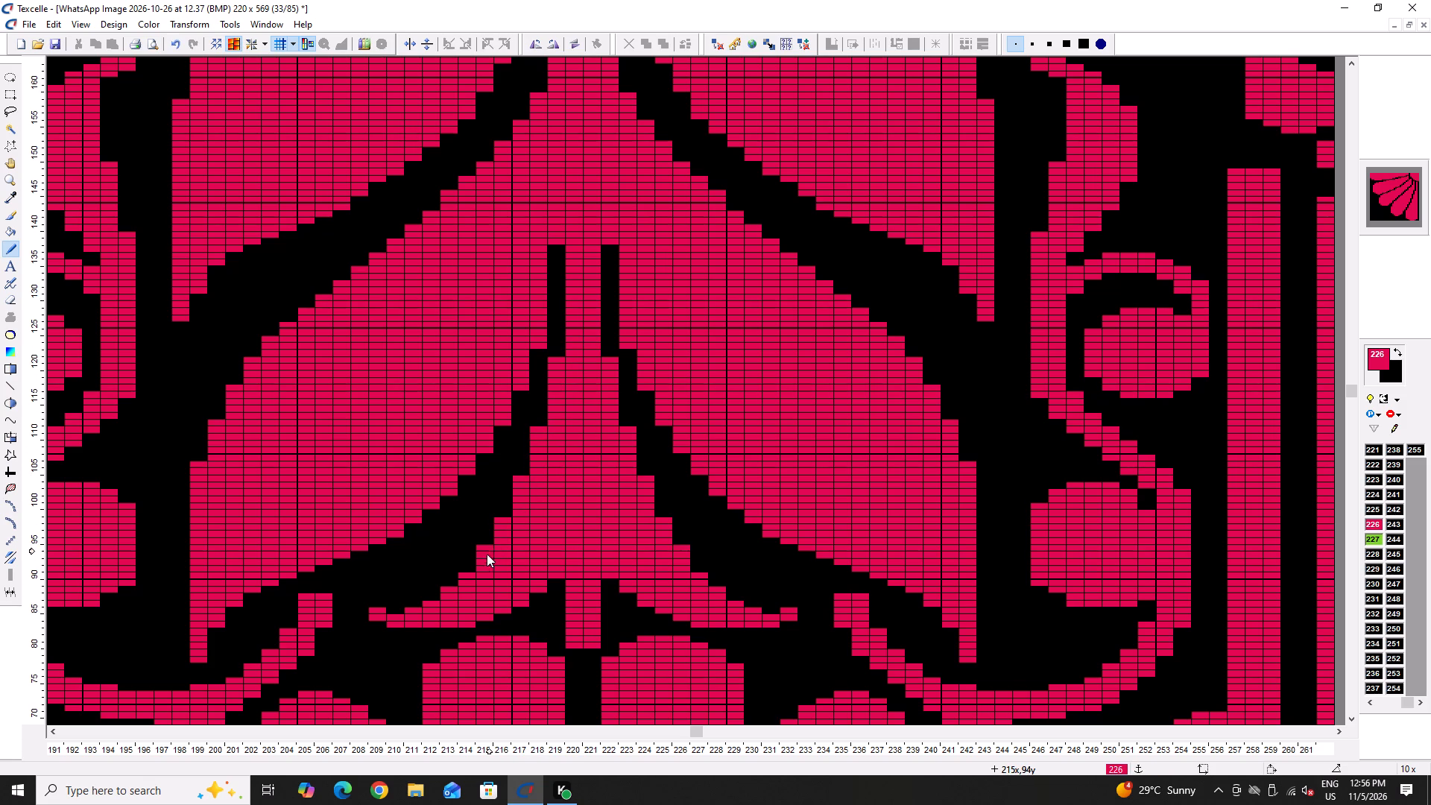
triple_click(468, 572)
click(469, 571)
Build up the spike's lower wing in 226 from column 214 outward, curling its tip up at column 209.
scroll(527, 541, down, 2)
double_click(470, 401)
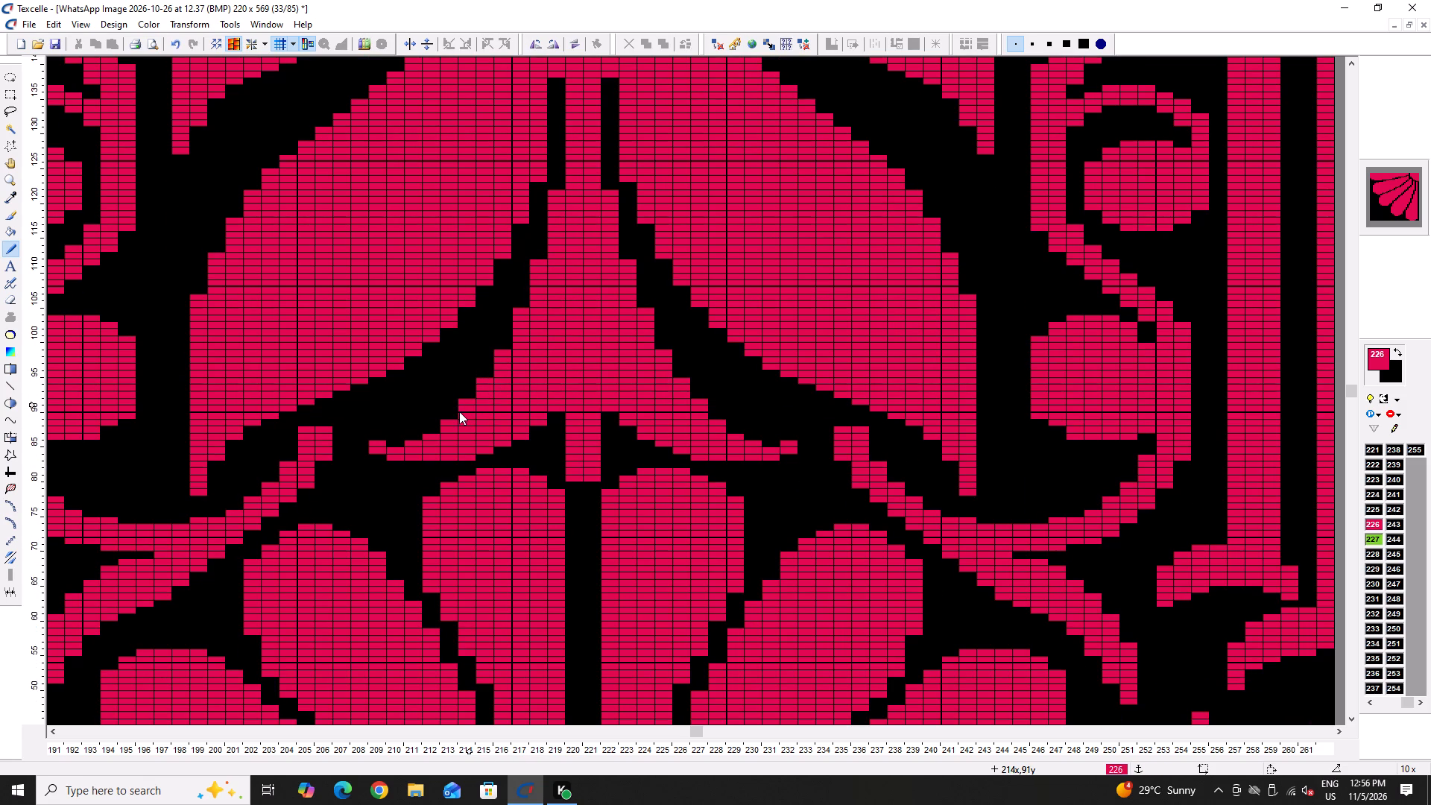
click(457, 412)
double_click(451, 415)
triple_click(435, 428)
drag(416, 434, 369, 417)
triple_click(370, 408)
drag(373, 416, 375, 423)
click(375, 423)
double_click(388, 438)
drag(392, 441, 404, 446)
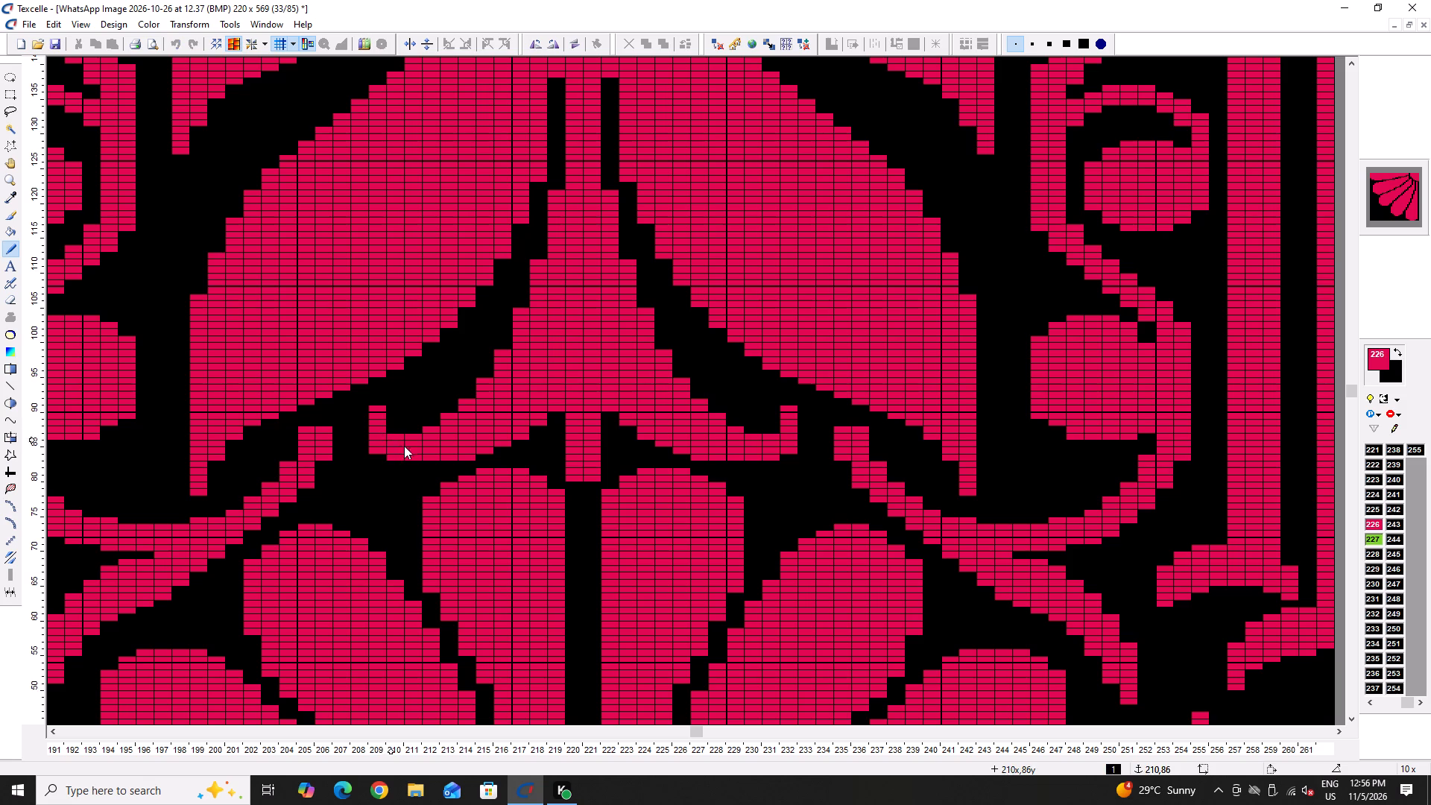
Round the underside of the spike wing's curled tip with black around column 209 rows 84–85 and column 210 row 83.
drag(404, 446, 413, 446)
right_click(376, 455)
right_click(375, 448)
right_click(380, 457)
right_click(385, 460)
right_drag(388, 461, 399, 461)
right_click(399, 461)
right_click(397, 461)
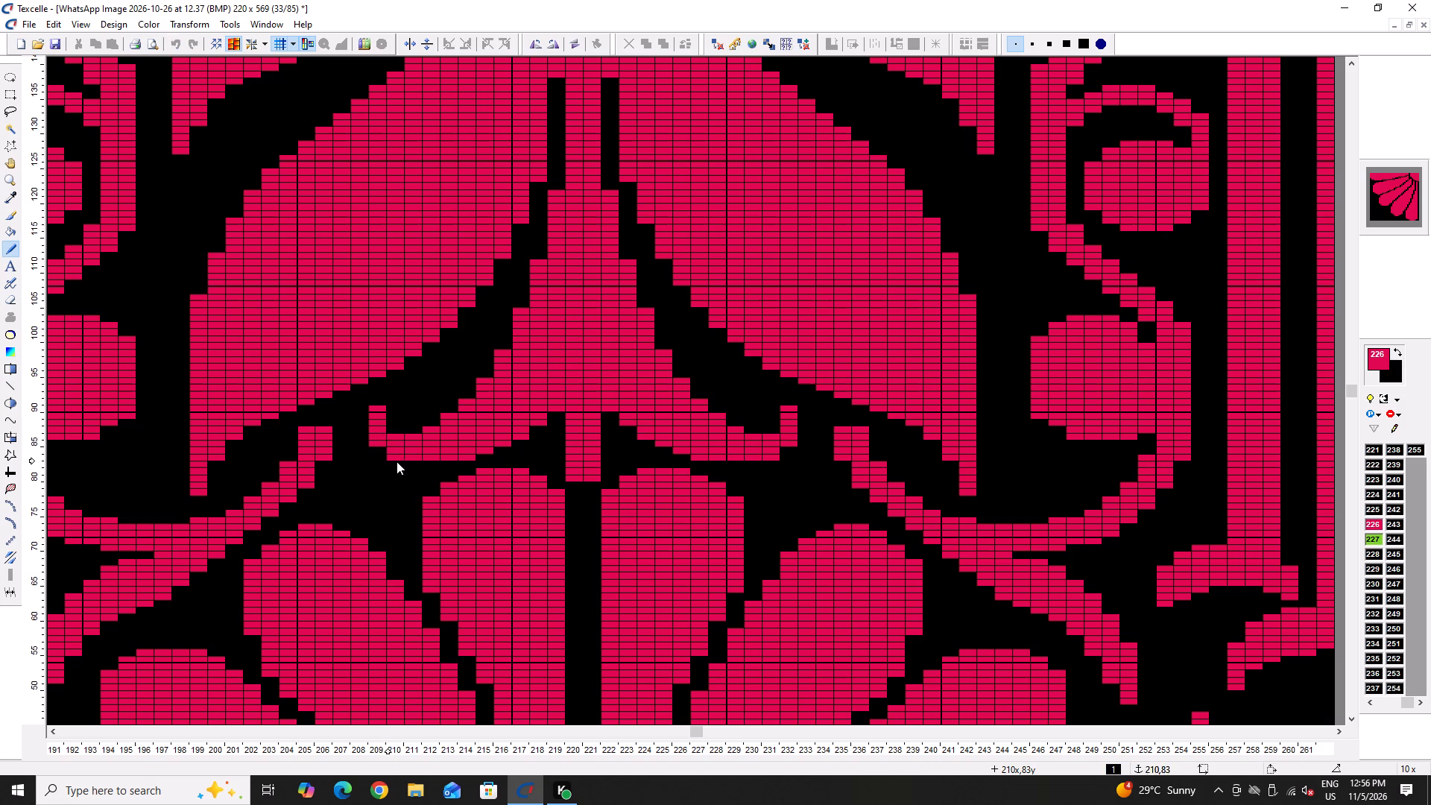
right_click(397, 461)
right_click(389, 461)
right_click(397, 461)
right_click(399, 461)
right_click(395, 462)
right_click(394, 463)
right_click(392, 462)
right_click(392, 462)
right_click(394, 457)
right_click(394, 457)
ctrl+scroll(402, 458, up, 3)
right_click(350, 430)
right_click(361, 431)
right_click(356, 424)
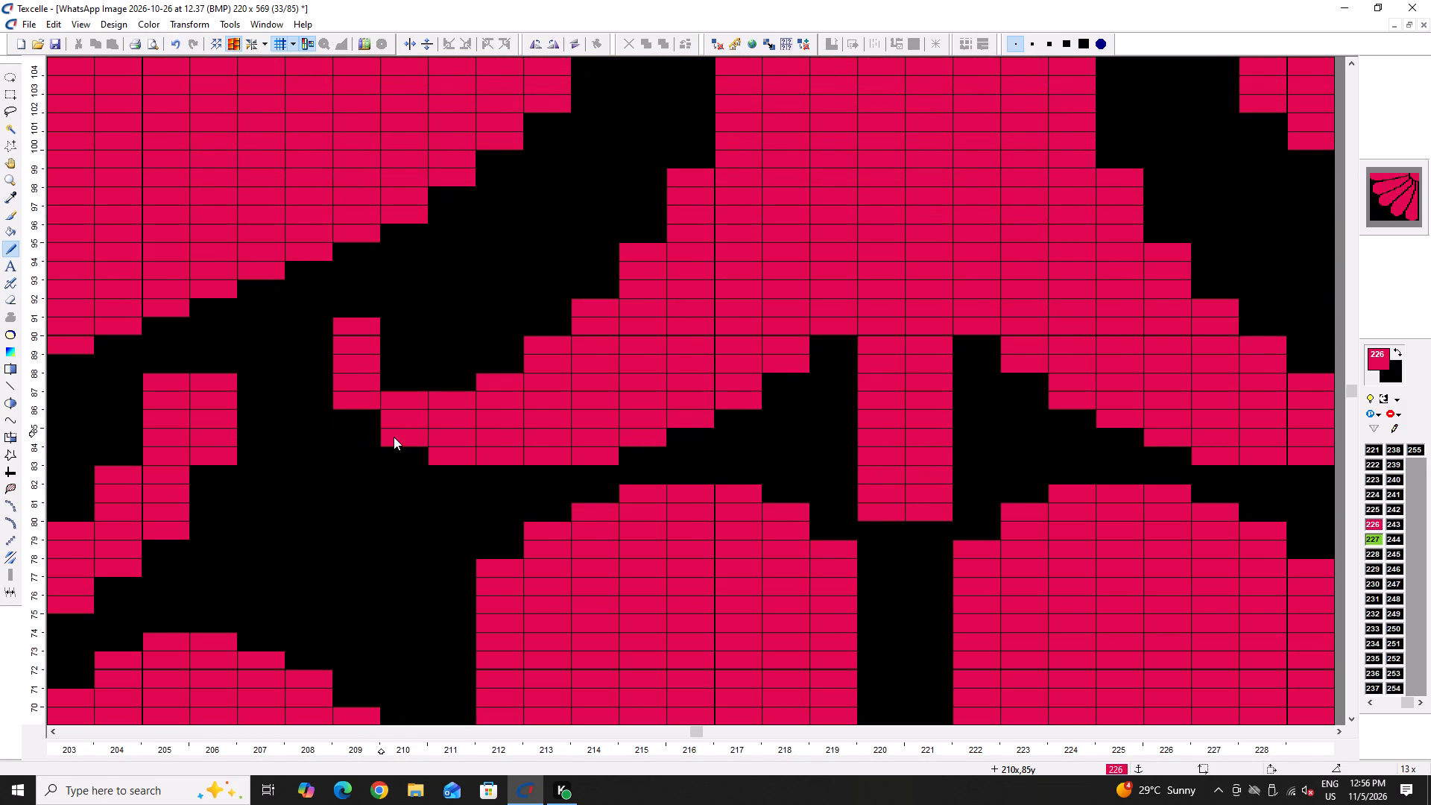
Cut a black slit along column 219 up to row 98, extending column 218 in 226 and stepping the wing's underside.
ctrl+scroll(385, 441, down, 4)
right_drag(486, 417, 486, 397)
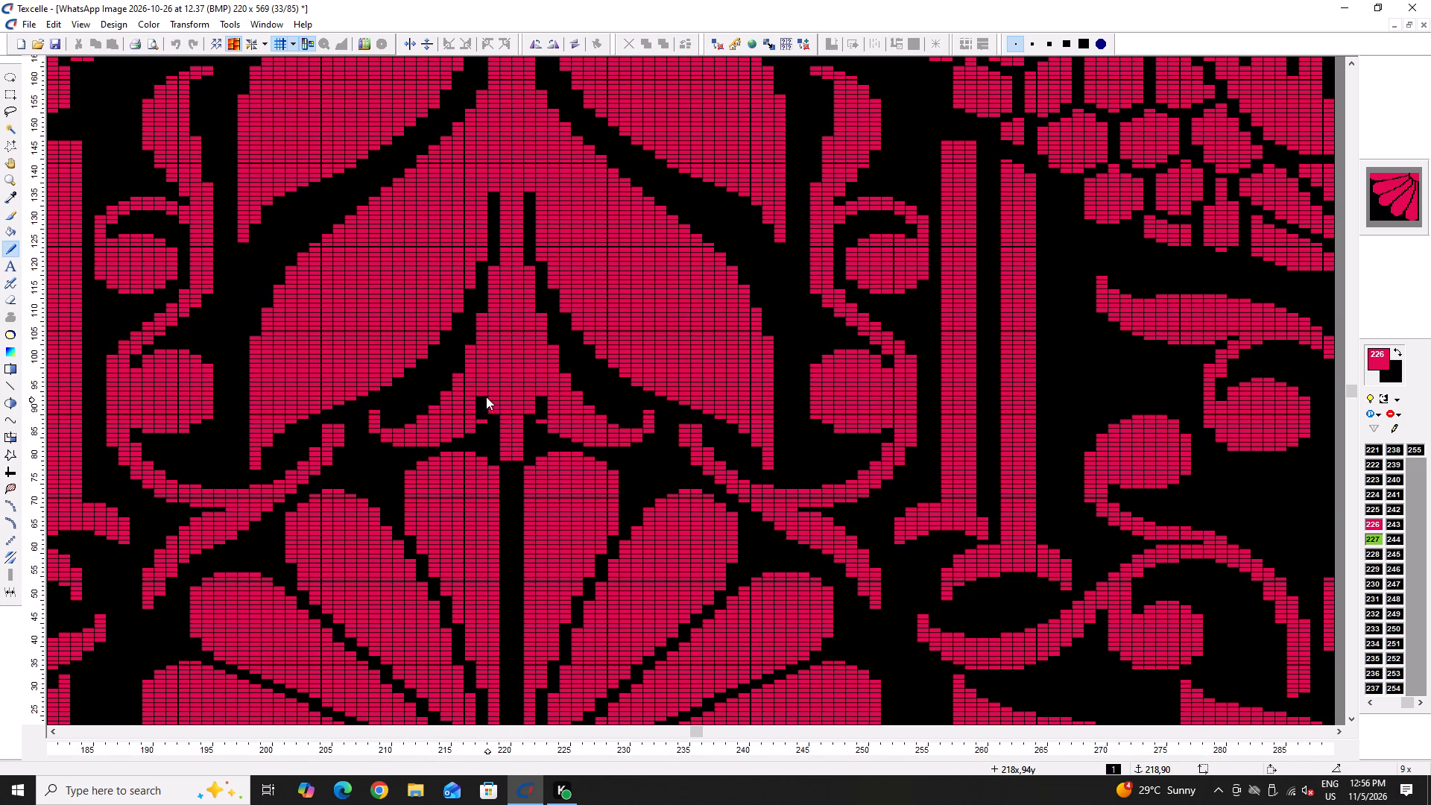
right_drag(486, 397, 486, 391)
right_click(486, 391)
ctrl+scroll(499, 414, up, 2)
right_drag(496, 414, 481, 334)
right_click(481, 334)
drag(463, 356, 458, 382)
drag(457, 386, 455, 423)
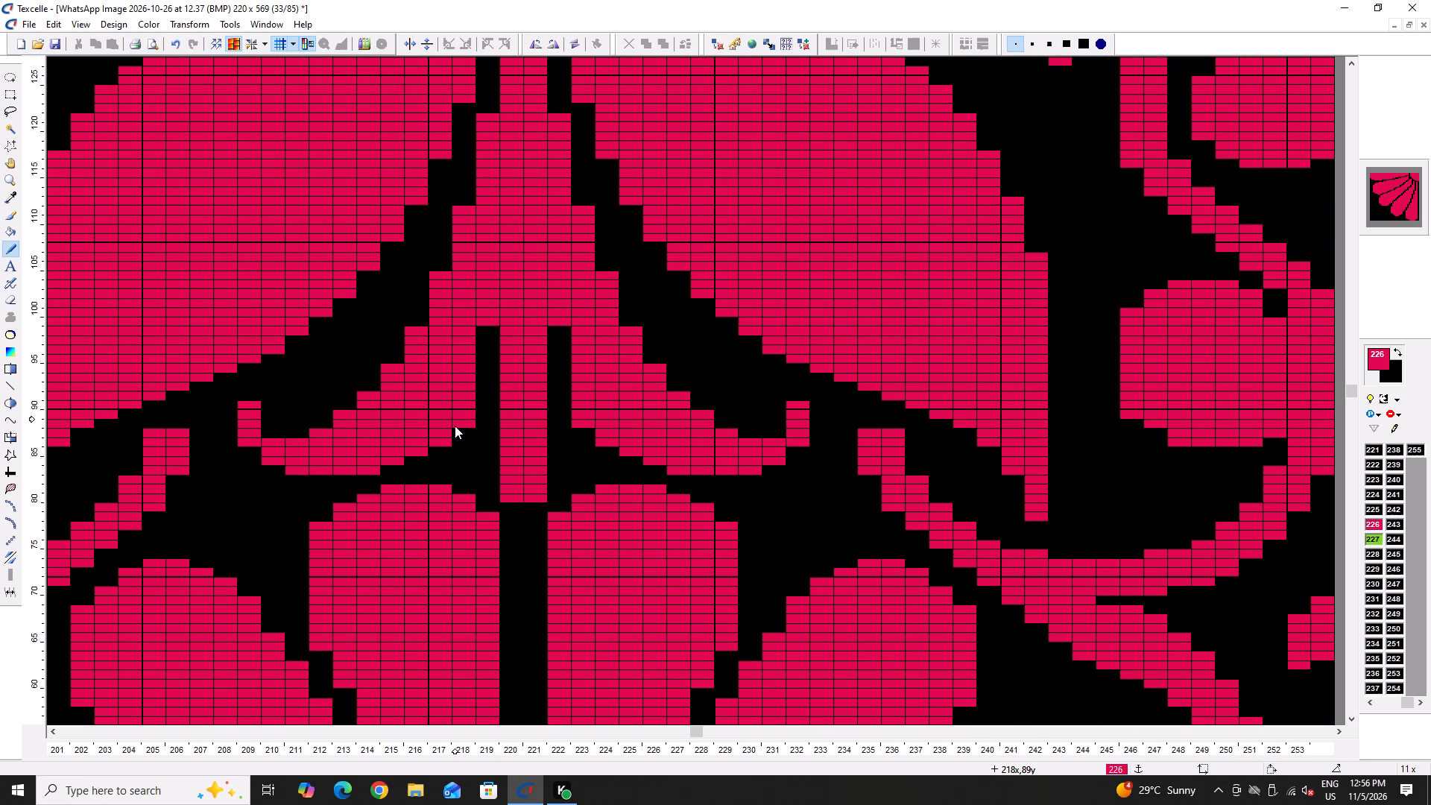
right_click(462, 421)
right_click(461, 421)
right_click(445, 438)
right_click(442, 442)
ctrl+scroll(382, 448, down, 4)
ctrl+scroll(349, 441, up, 4)
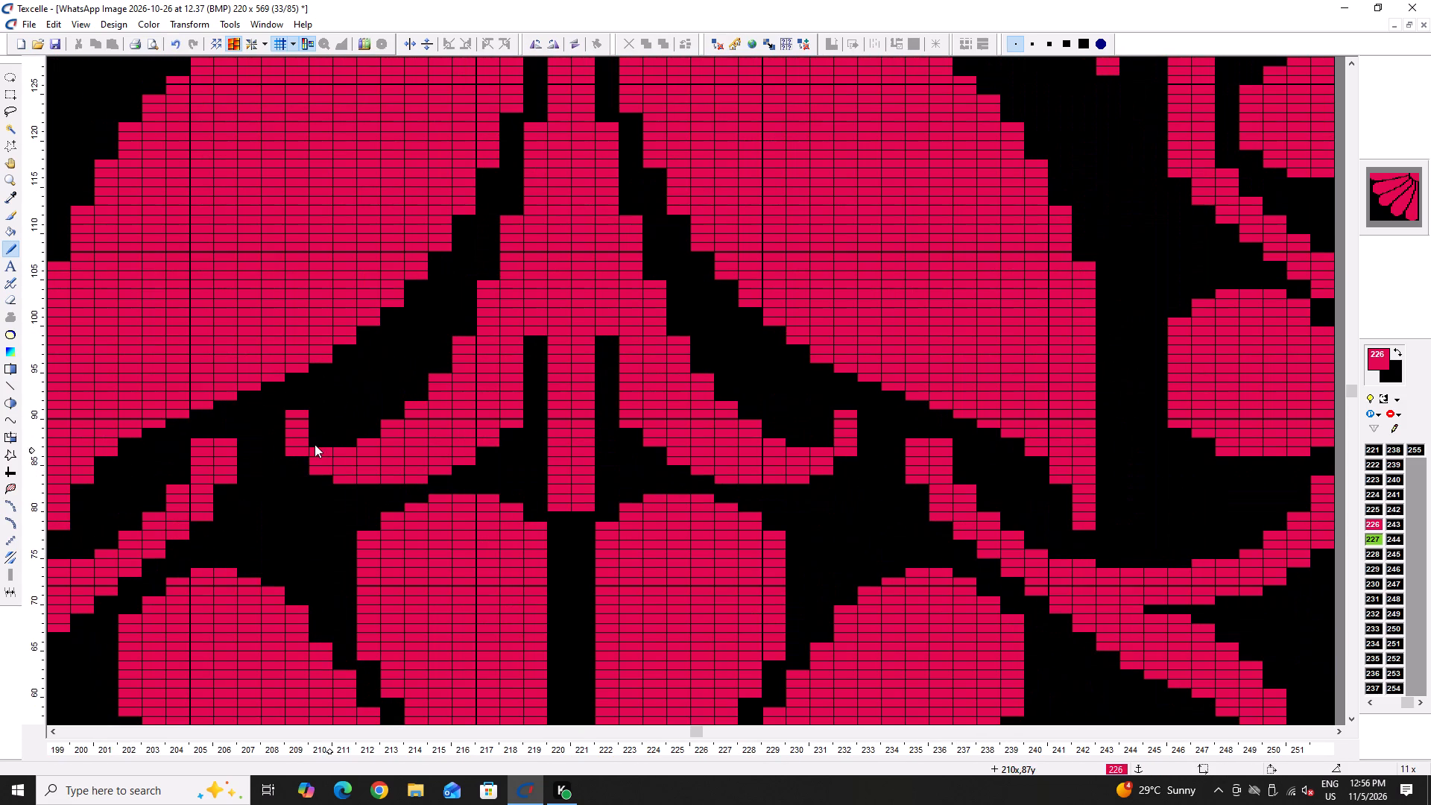
Fill the wing curl's inner corner in 226 at column 210 row 88, and trim the flank's bottom at column 218.
drag(347, 438, 317, 438)
double_click(312, 432)
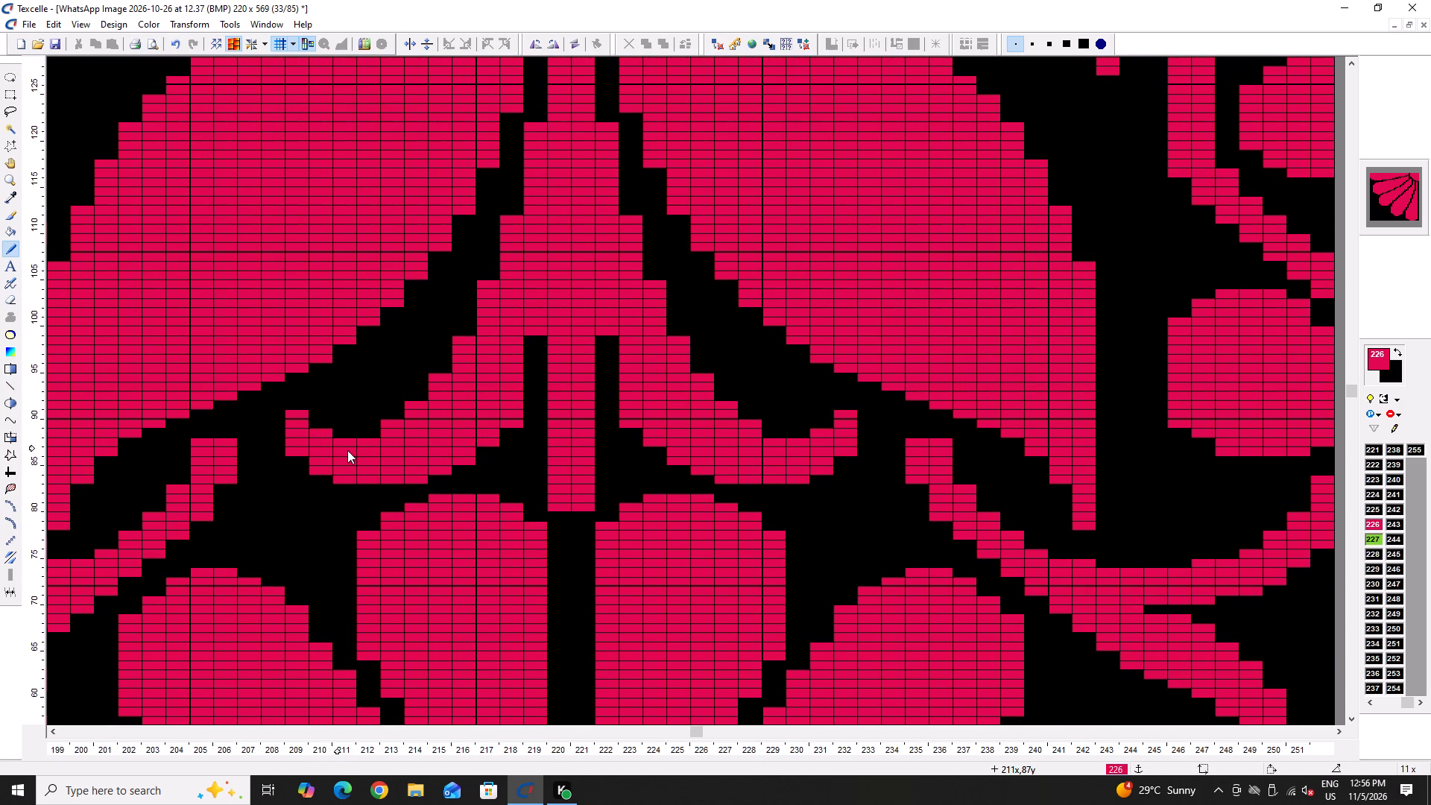
ctrl+scroll(347, 450, down, 4)
ctrl+scroll(551, 473, down, 2)
ctrl+scroll(493, 445, up, 5)
right_click(446, 463)
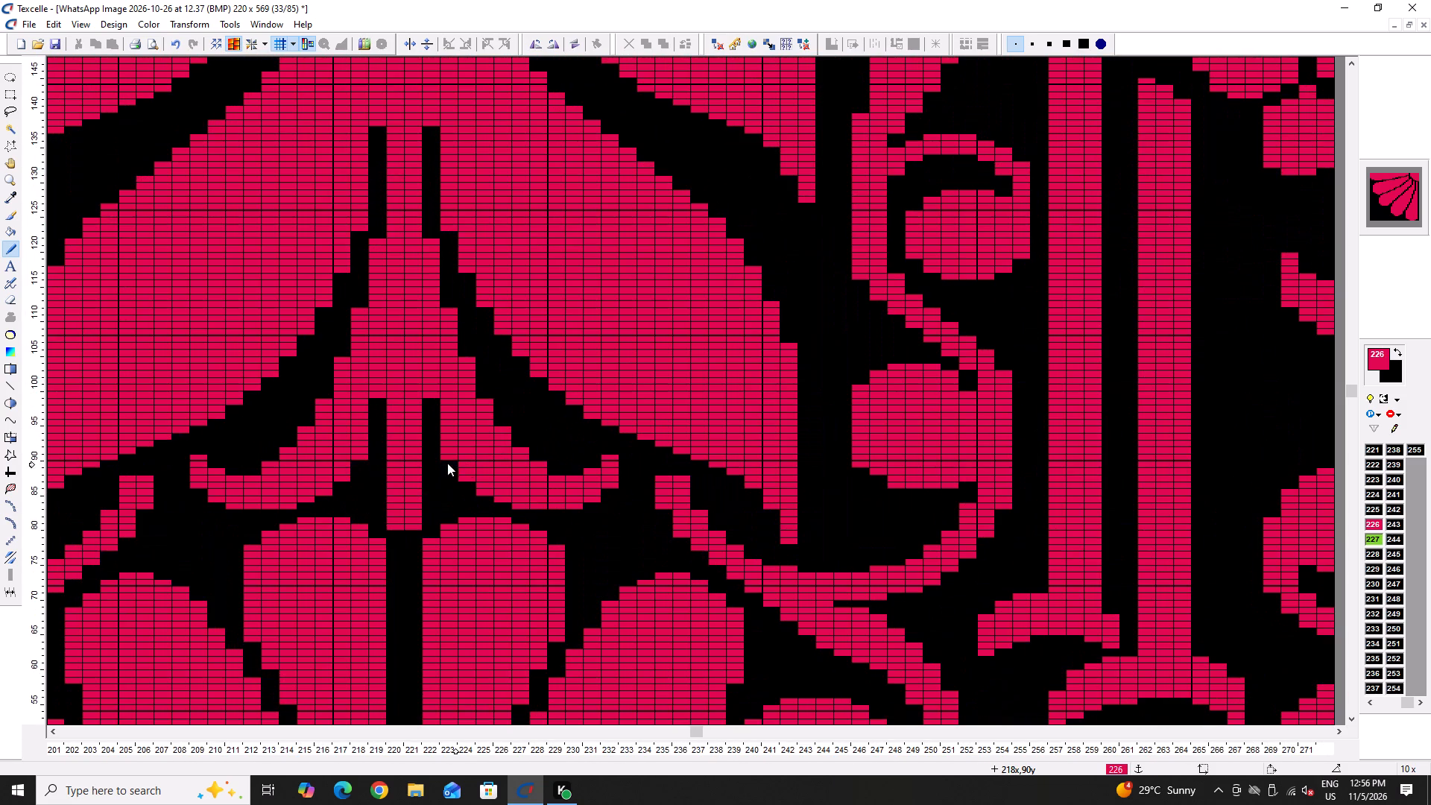
Save the bitmap.
ctrl+scroll(447, 463, down, 5)
key(ctrl+s)
key(ctrl+s)
key(ctrl+s)
Extend the narrow breast scale's lower tip in 226 along column 194, trimming its end with black at about row 191.
scroll(409, 388, up, 2)
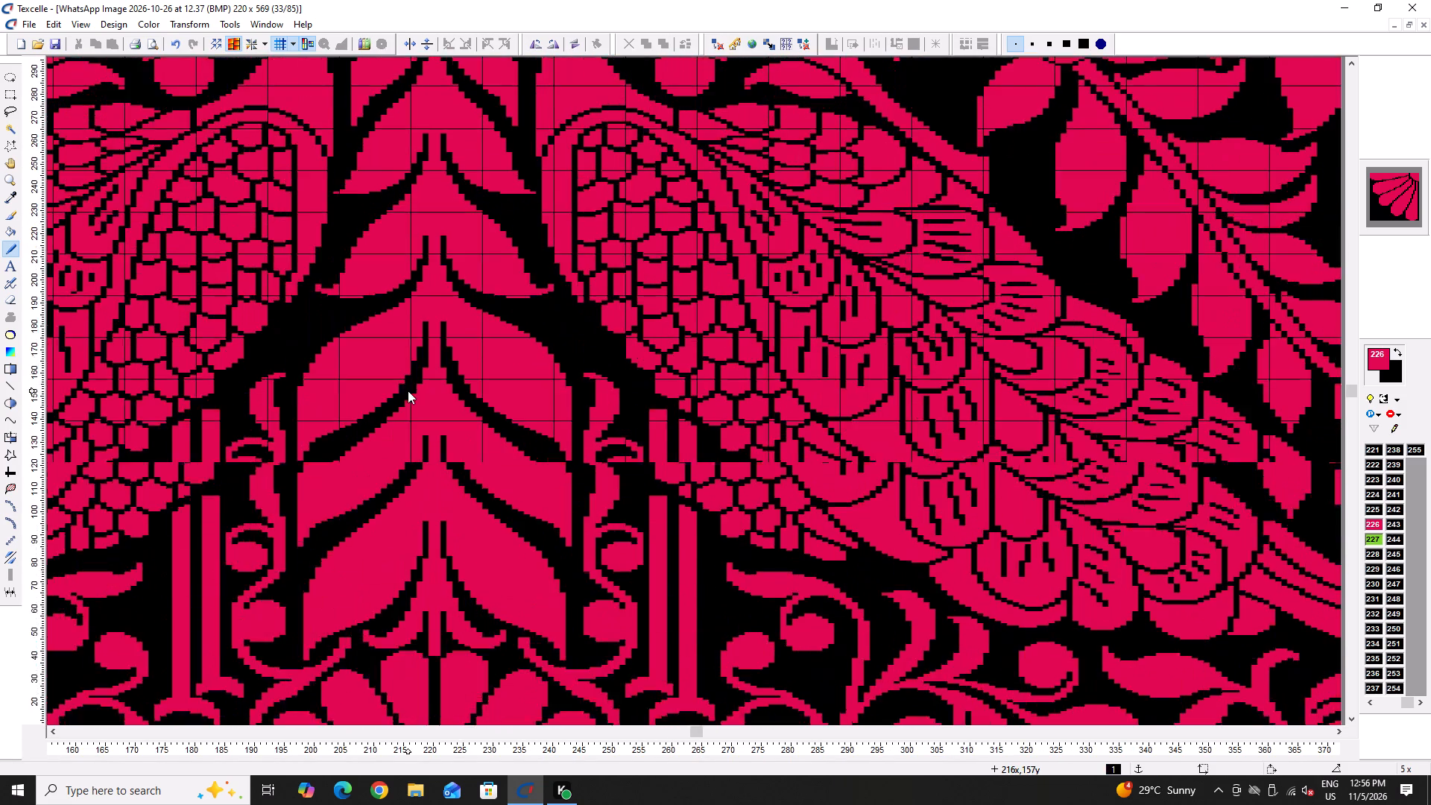
scroll(408, 391, up, 1)
ctrl+scroll(411, 402, down, 3)
ctrl+scroll(339, 426, up, 5)
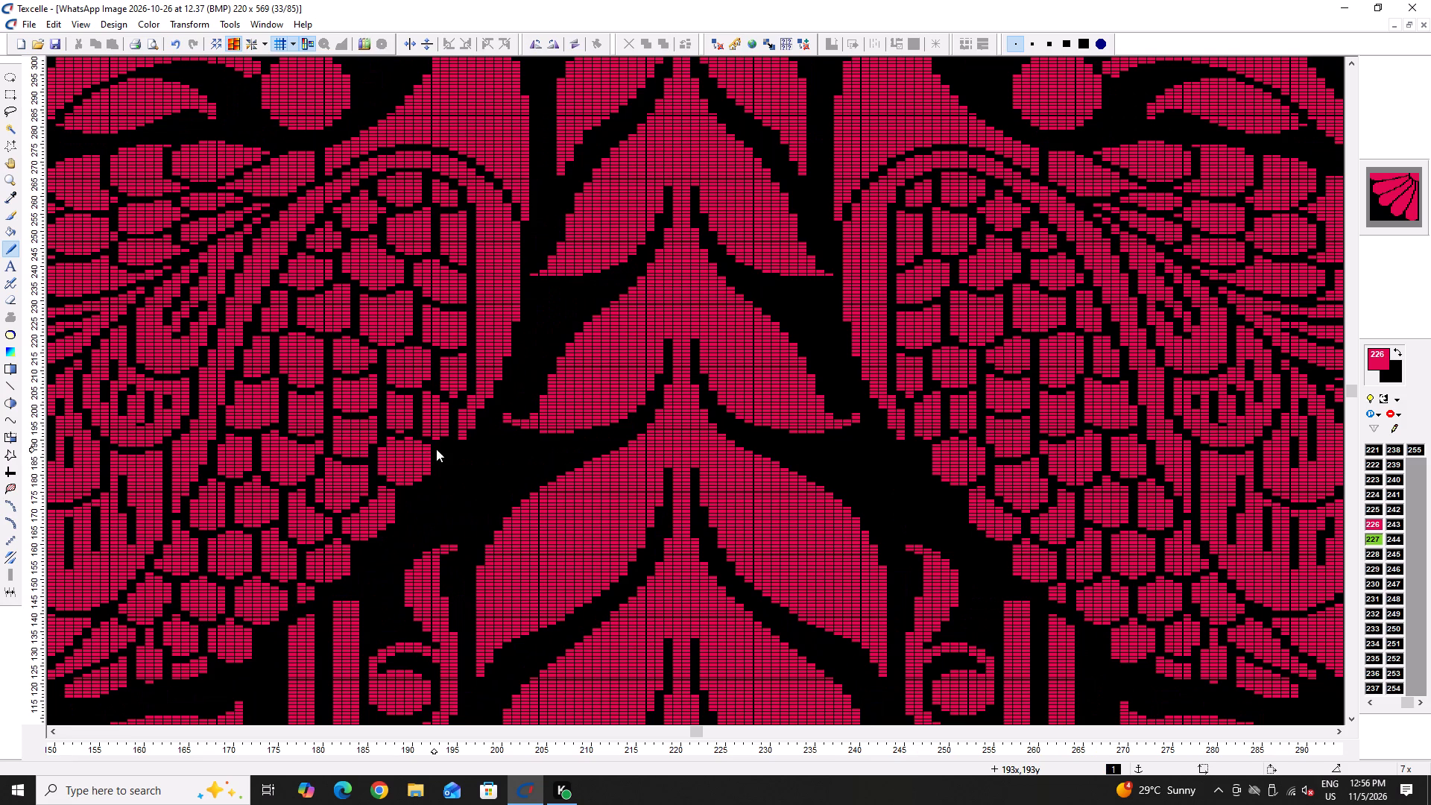
ctrl+scroll(438, 448, up, 3)
drag(451, 424, 450, 434)
triple_click(448, 443)
double_click(446, 449)
triple_click(446, 453)
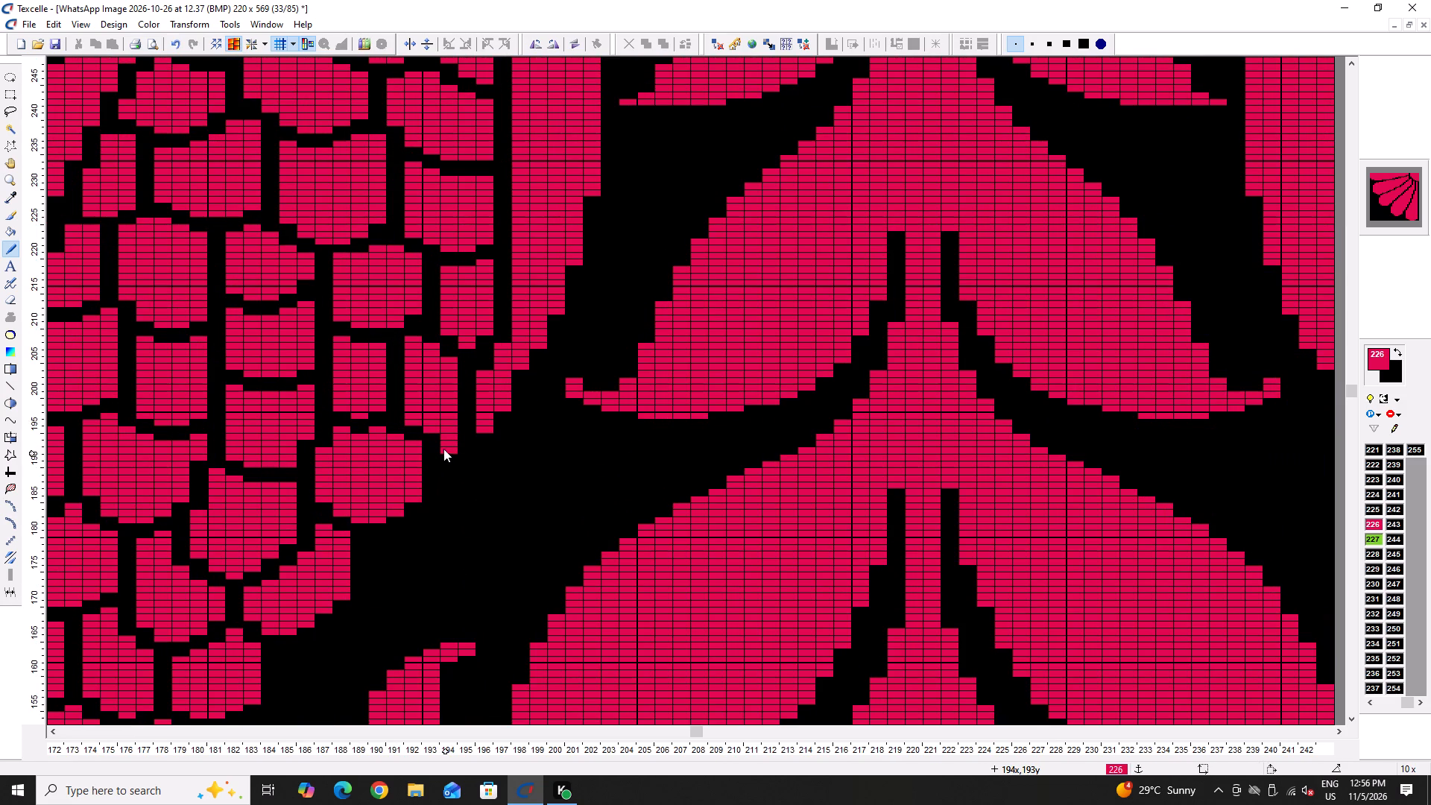
double_click(443, 456)
right_click(446, 452)
ctrl+right_click(445, 455)
ctrl+right_click(445, 455)
Smooth the lower edge of the scale spanning columns 183–188, filling in 226 at columns 186–188 between about rows 165 and 170.
right_click(345, 599)
ctrl+scroll(345, 593, down, 4)
ctrl+scroll(337, 617, up, 4)
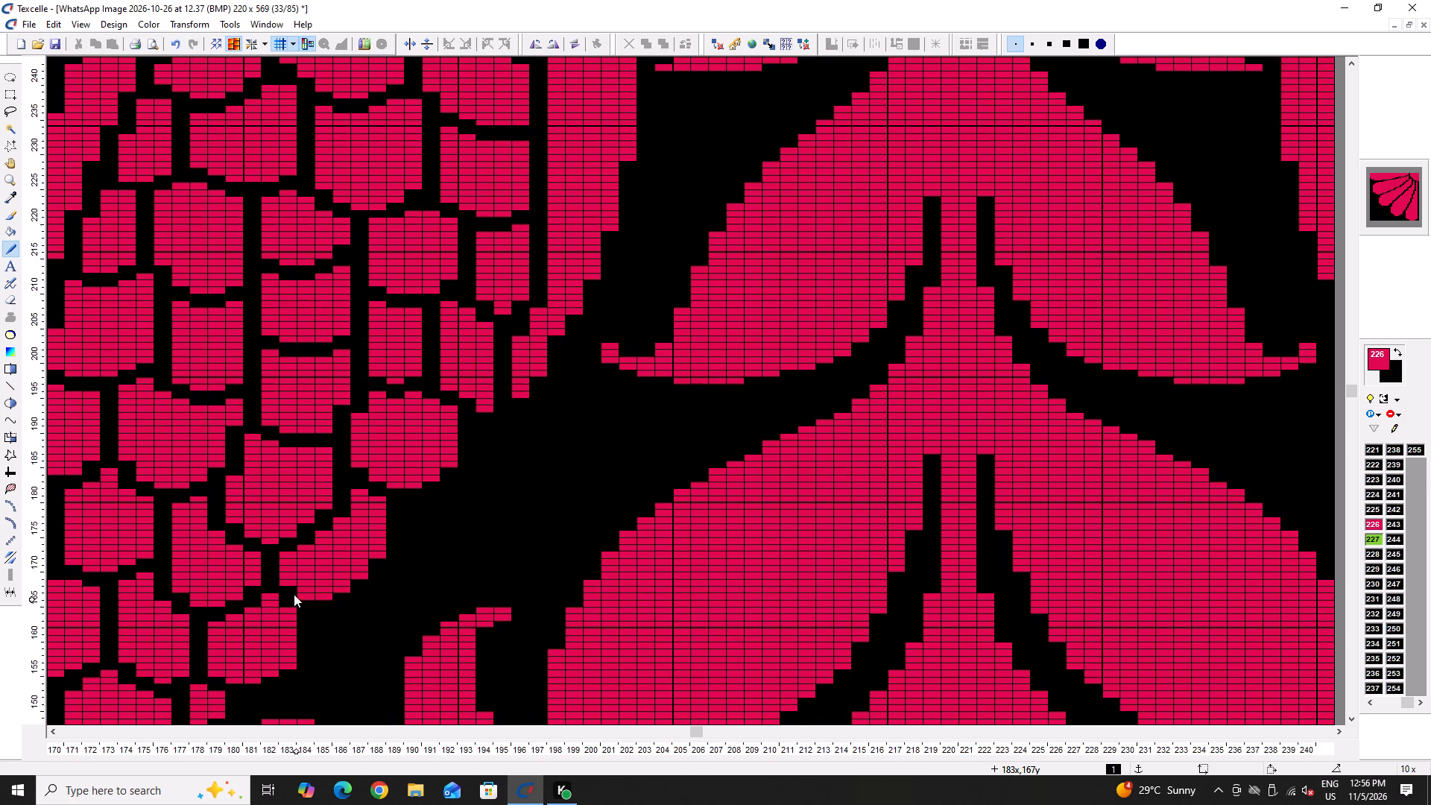
right_click(299, 599)
double_click(288, 604)
click(358, 583)
triple_click(345, 595)
triple_click(375, 567)
click(375, 563)
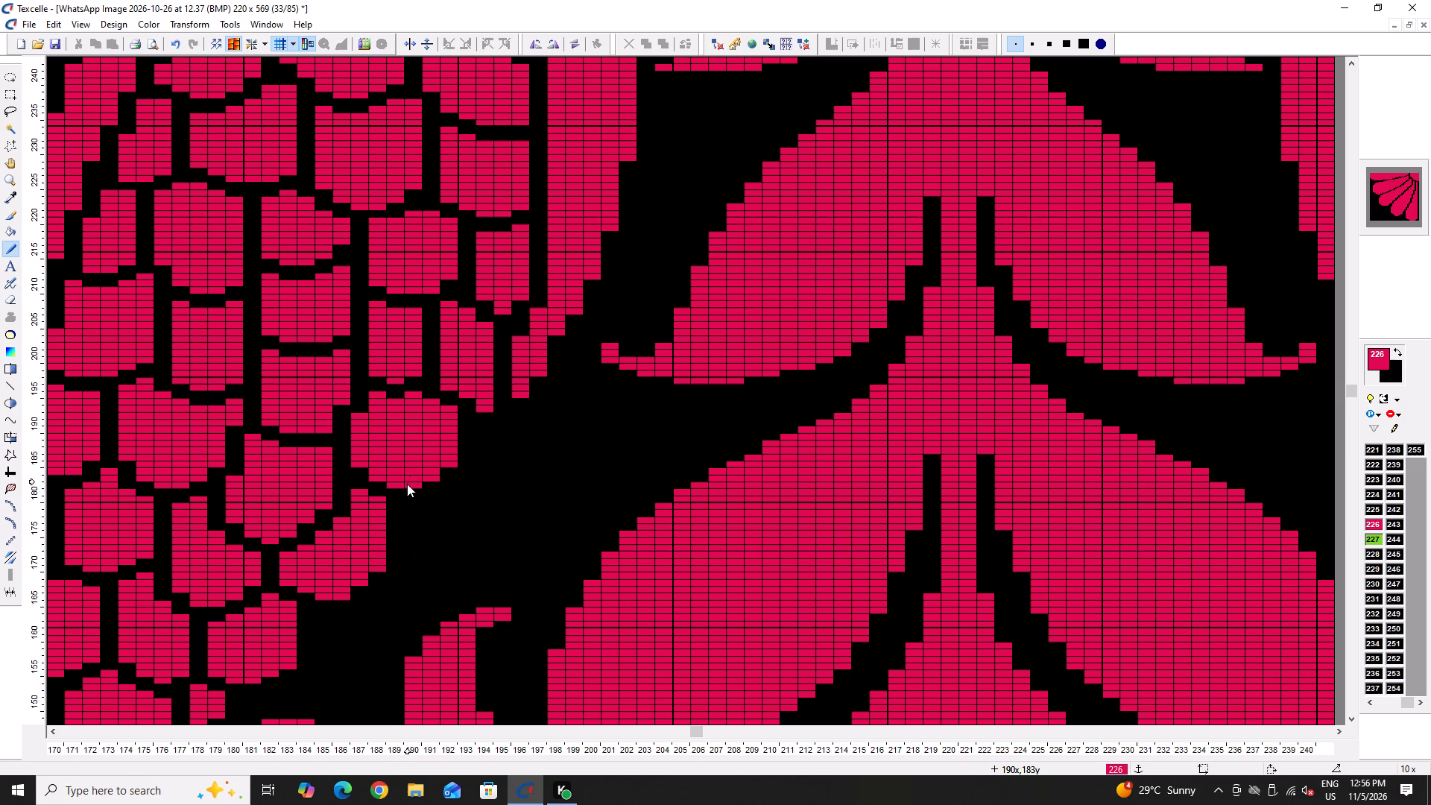
Save the pattern.
key(ctrl+s)
key(ctrl+s)
key(ctrl+s)
Rework the lower edge of the honeycomb cell at columns 184–188, extending it downward in 226 into a rounder curve.
right_click(347, 599)
right_click(346, 599)
right_drag(326, 599, 320, 599)
ctrl+scroll(318, 603, up, 2)
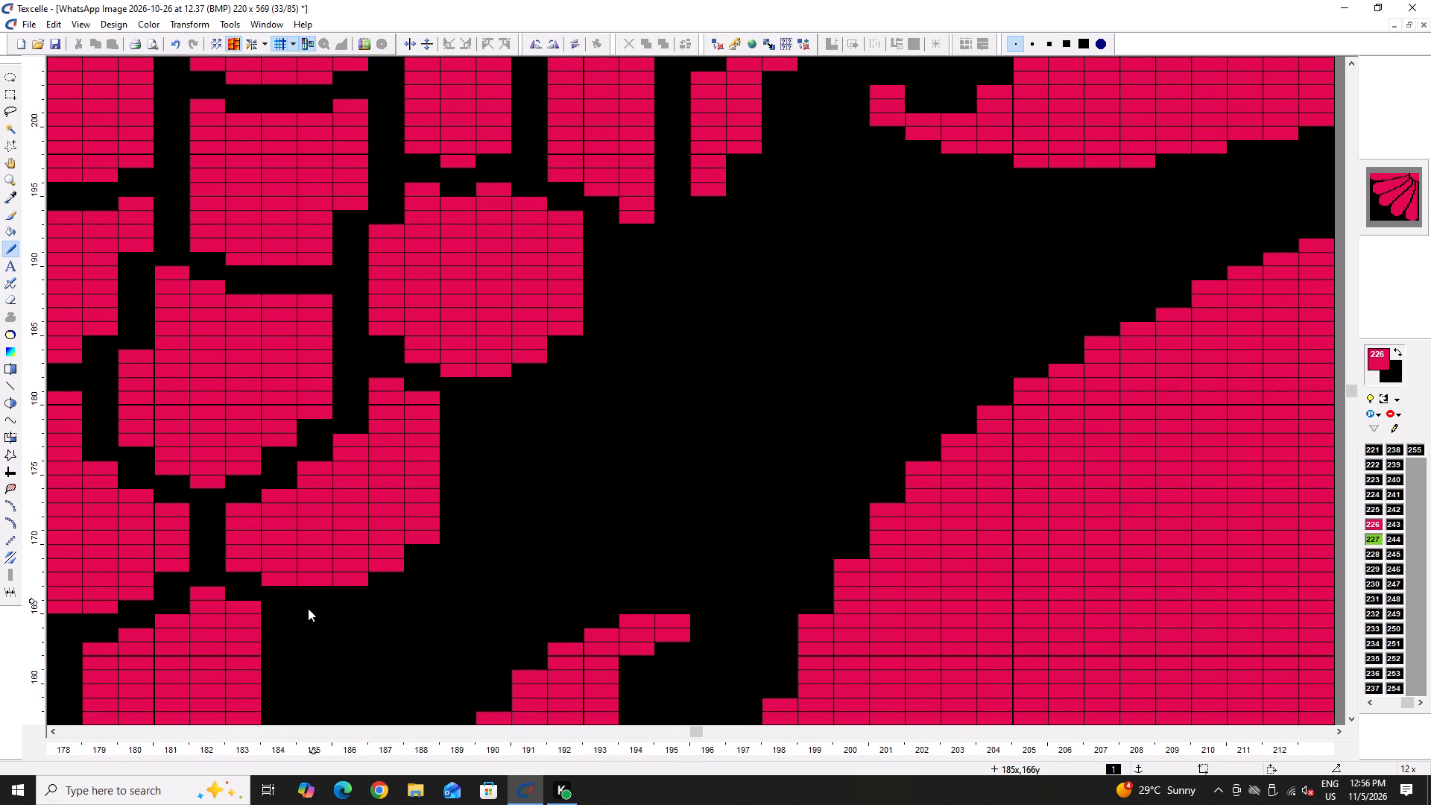
double_click(308, 608)
click(341, 607)
drag(397, 577, 407, 569)
double_click(416, 559)
click(419, 552)
click(406, 566)
click(397, 573)
drag(388, 578, 364, 588)
click(362, 588)
drag(326, 593, 306, 591)
click(306, 591)
Trim that cell's lower edge with black at column 188 rows 168–169, column 187 row 167 and columns 185–186 row 166.
right_click(422, 579)
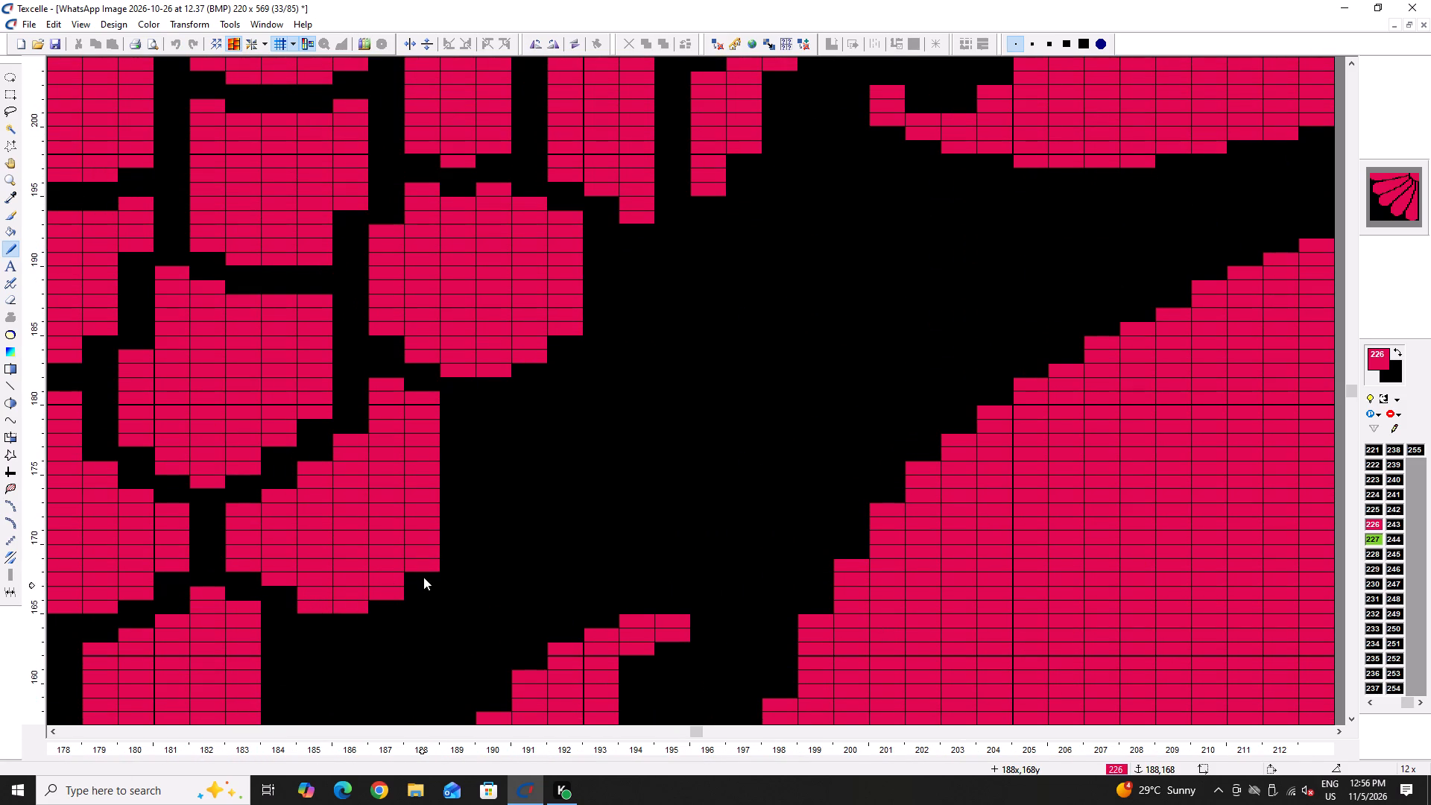
right_click(426, 569)
right_click(400, 596)
right_drag(359, 609, 349, 610)
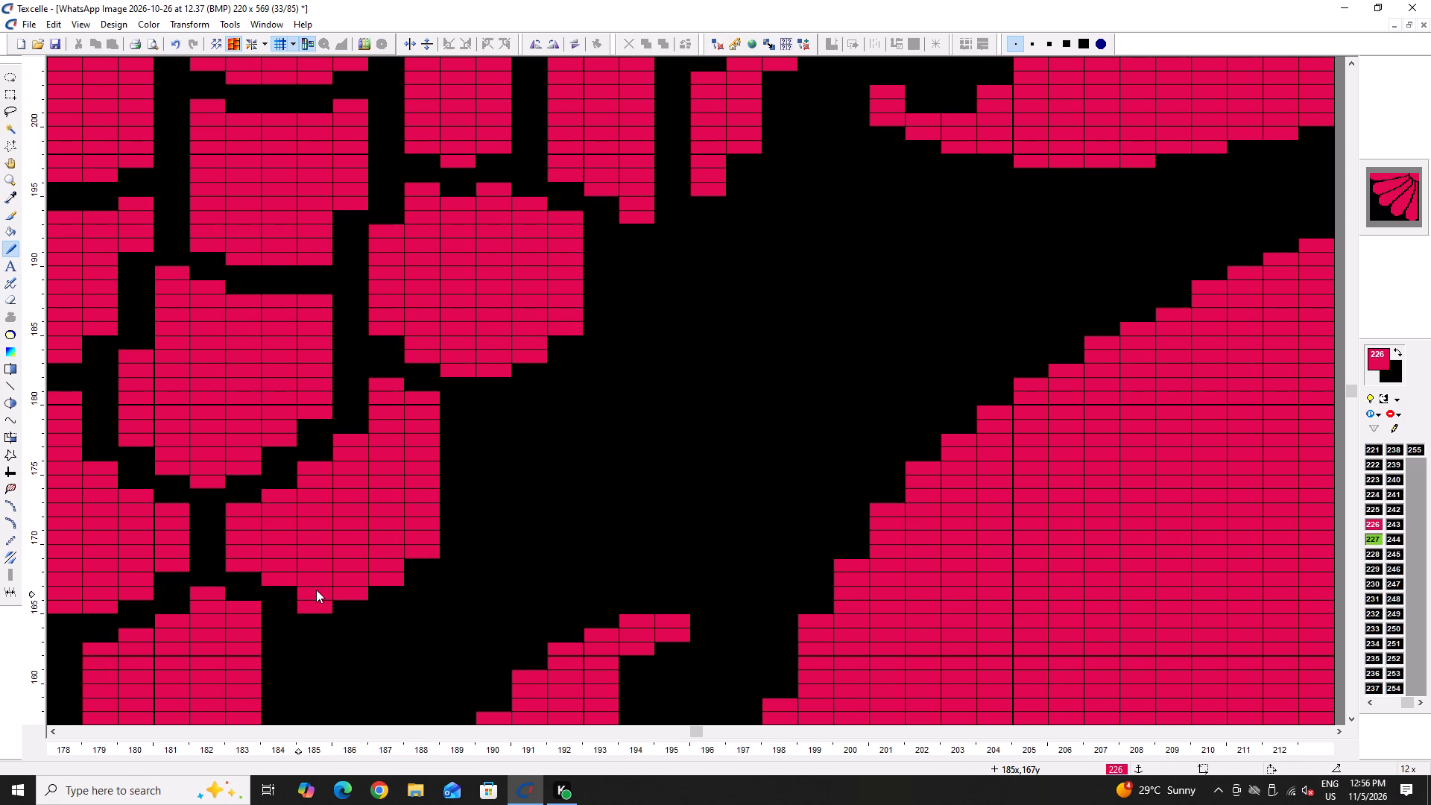
right_click(313, 606)
Clear a black gap above the small bottom honeycomb cell at columns 164–165, and level the cell's top in 226 at row 132.
ctrl+scroll(318, 596, down, 4)
scroll(370, 535, down, 2)
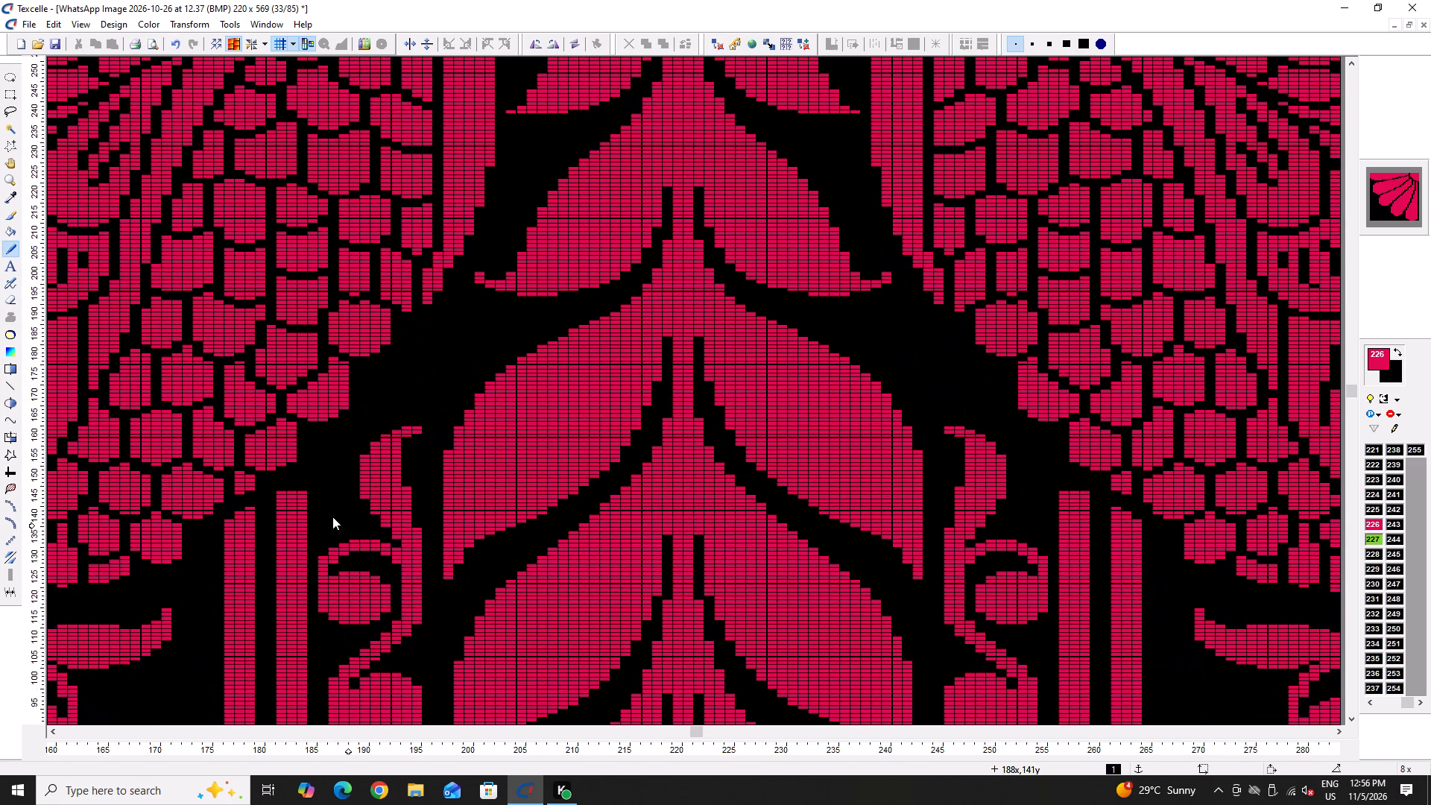
ctrl+scroll(227, 487, up, 2)
ctrl+scroll(262, 467, down, 3)
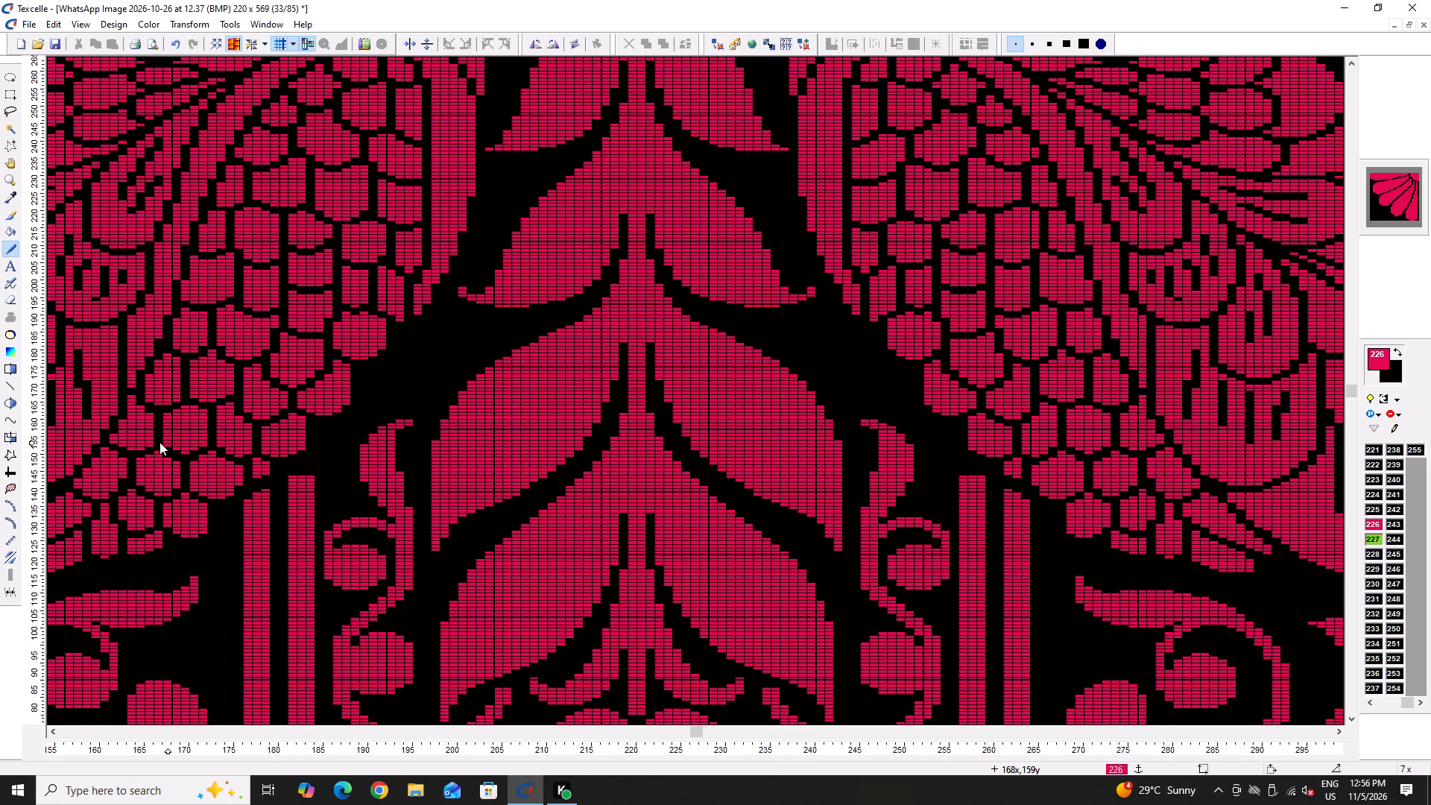
key(Left)
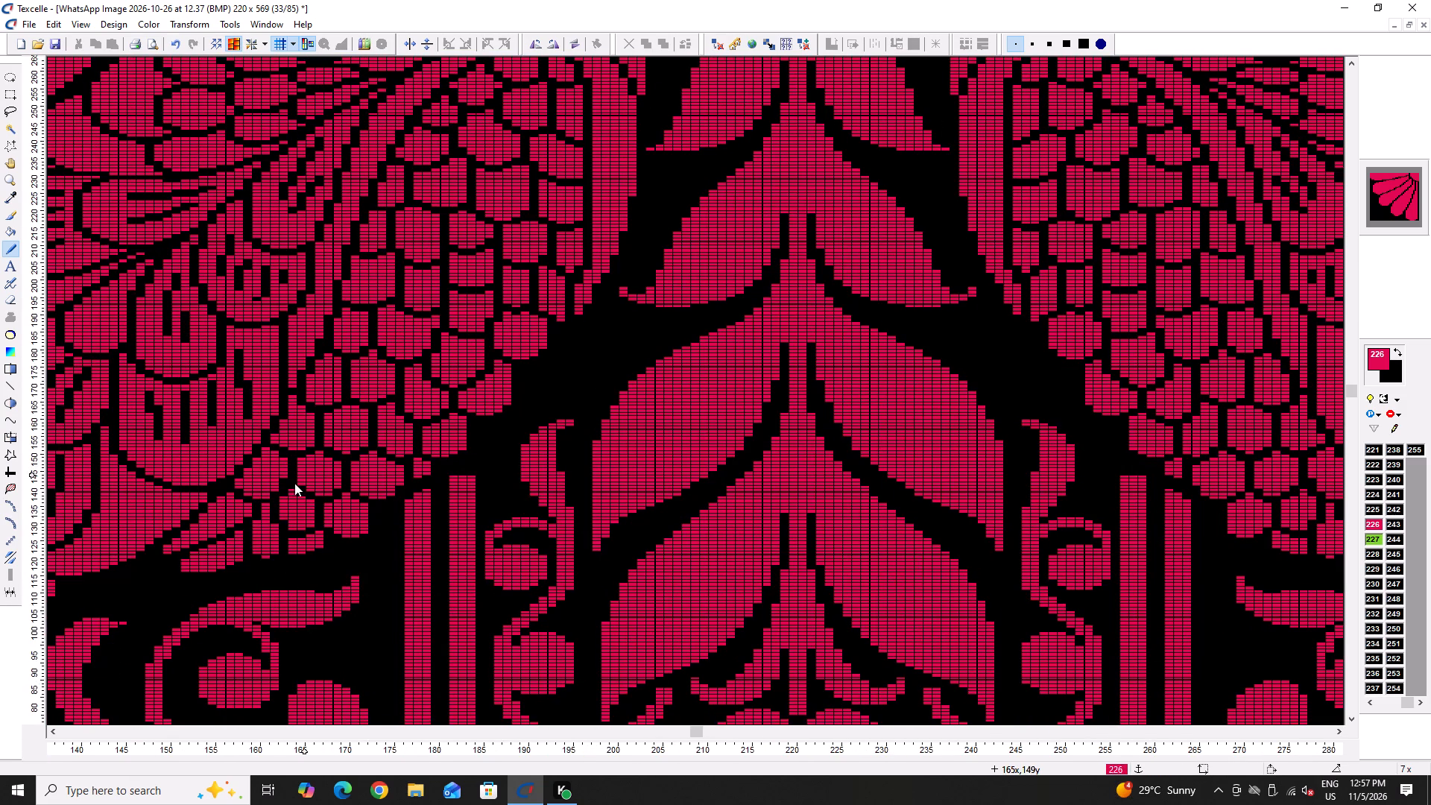
ctrl+scroll(266, 527, up, 4)
right_drag(338, 525, 375, 525)
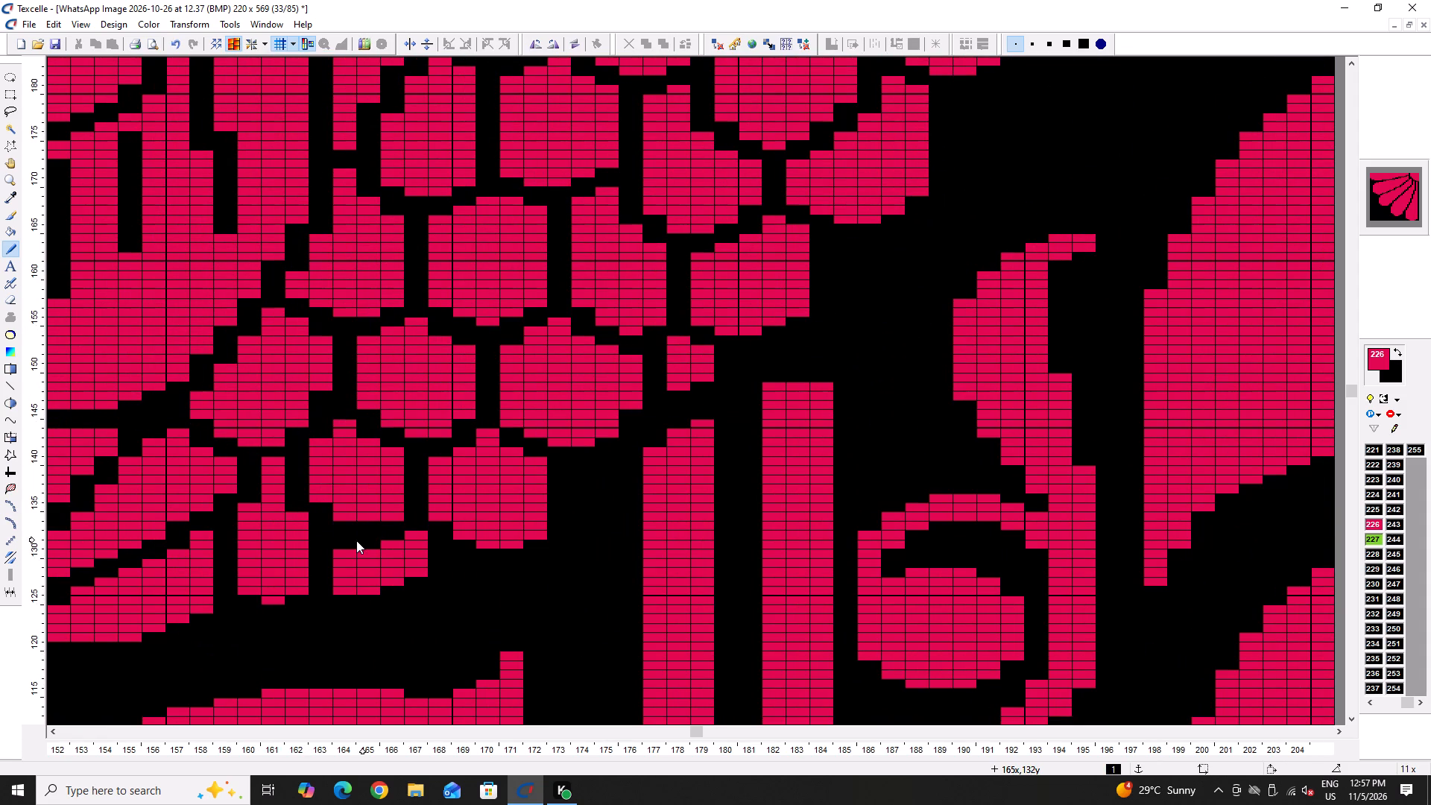
click(339, 549)
click(359, 548)
double_click(370, 546)
click(338, 546)
Round two honeycomb cells in 226, extending the edge at column 163 near row 148 and the shoulder at column 166 near row 168.
ctrl+scroll(313, 401, up, 2)
drag(315, 394, 310, 376)
click(310, 373)
scroll(307, 400, up, 1)
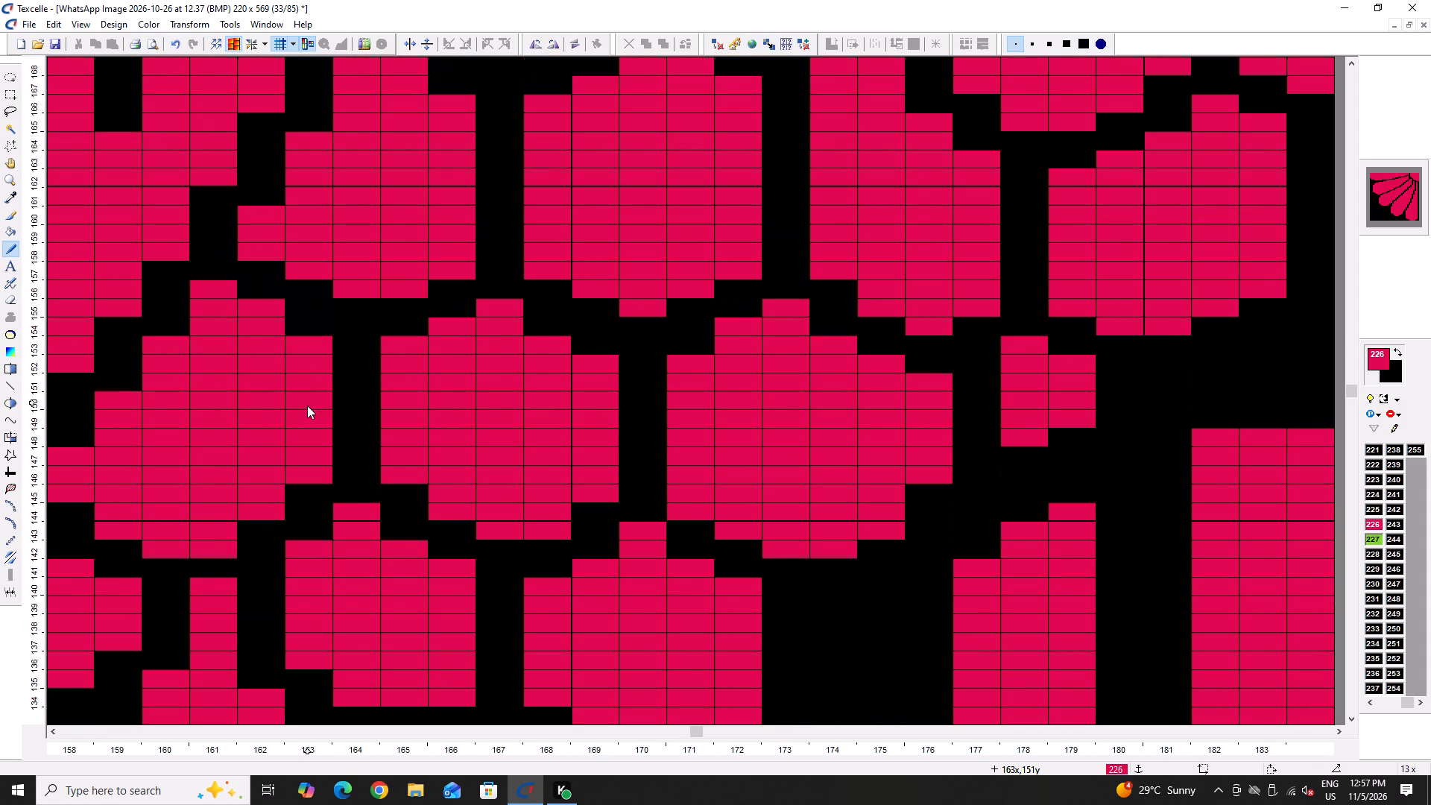
scroll(363, 335, up, 3)
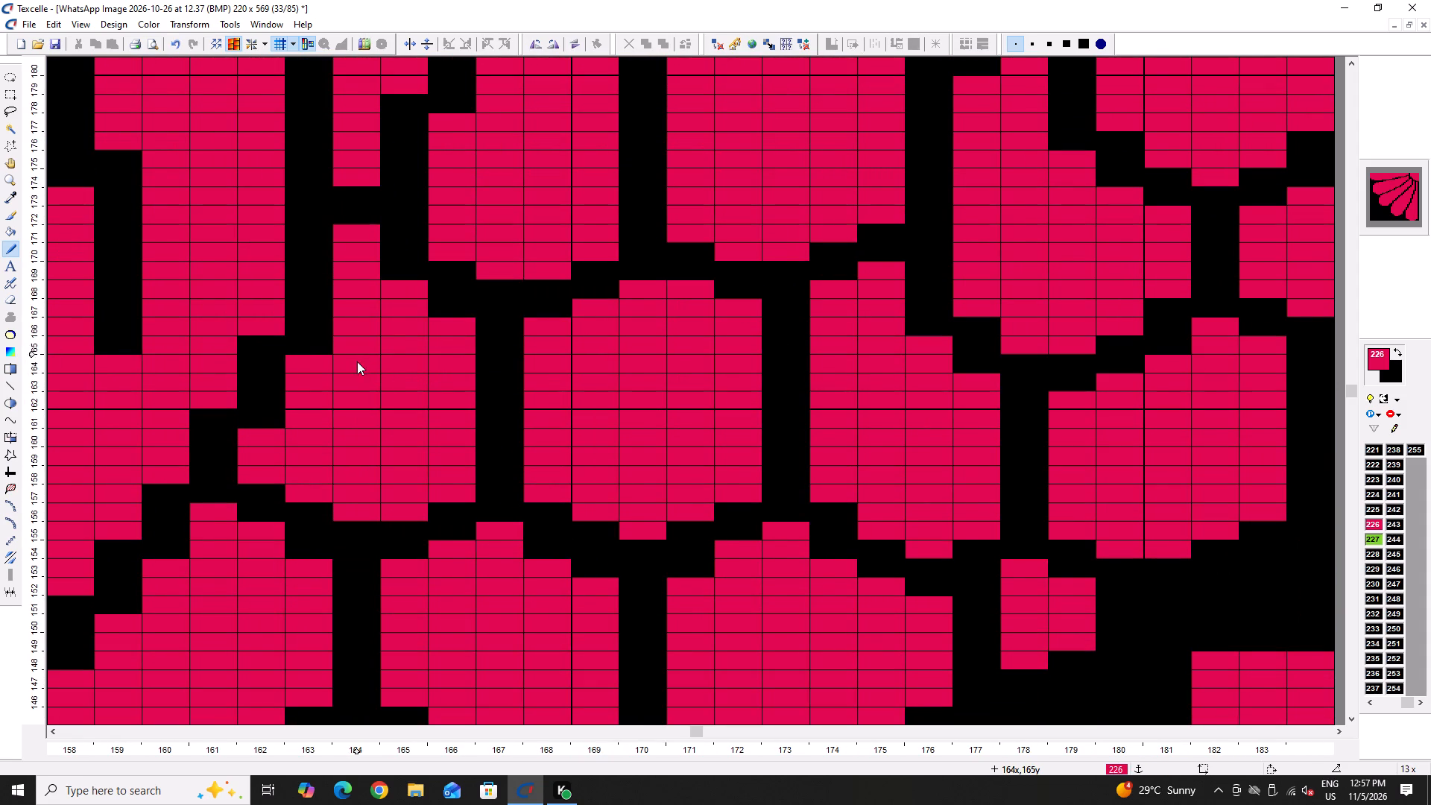
click(462, 303)
Reshape the lower corner of the honeycomb cell at column 175 near row 201, using black and 226.
scroll(484, 370, up, 3)
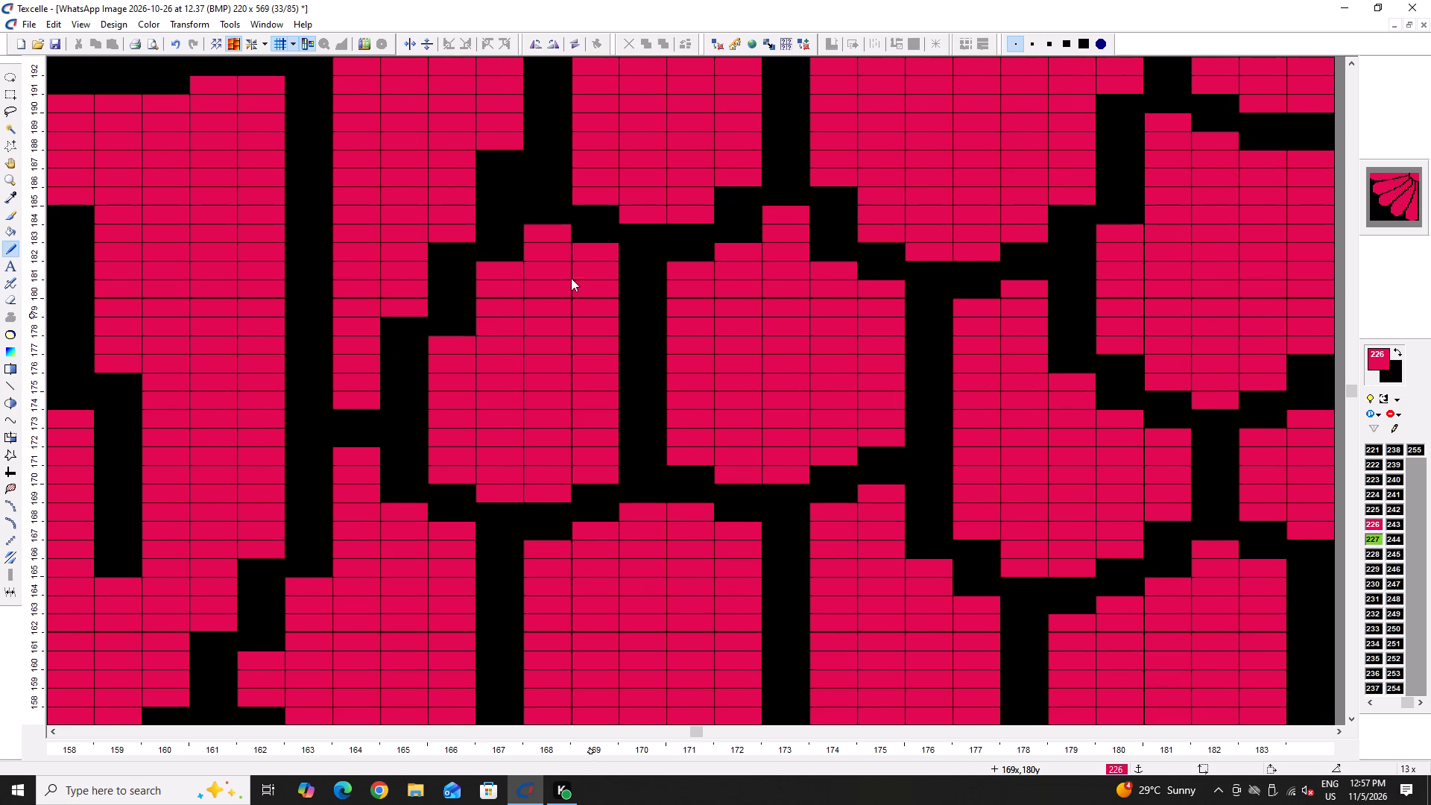
ctrl+scroll(689, 461, down, 4)
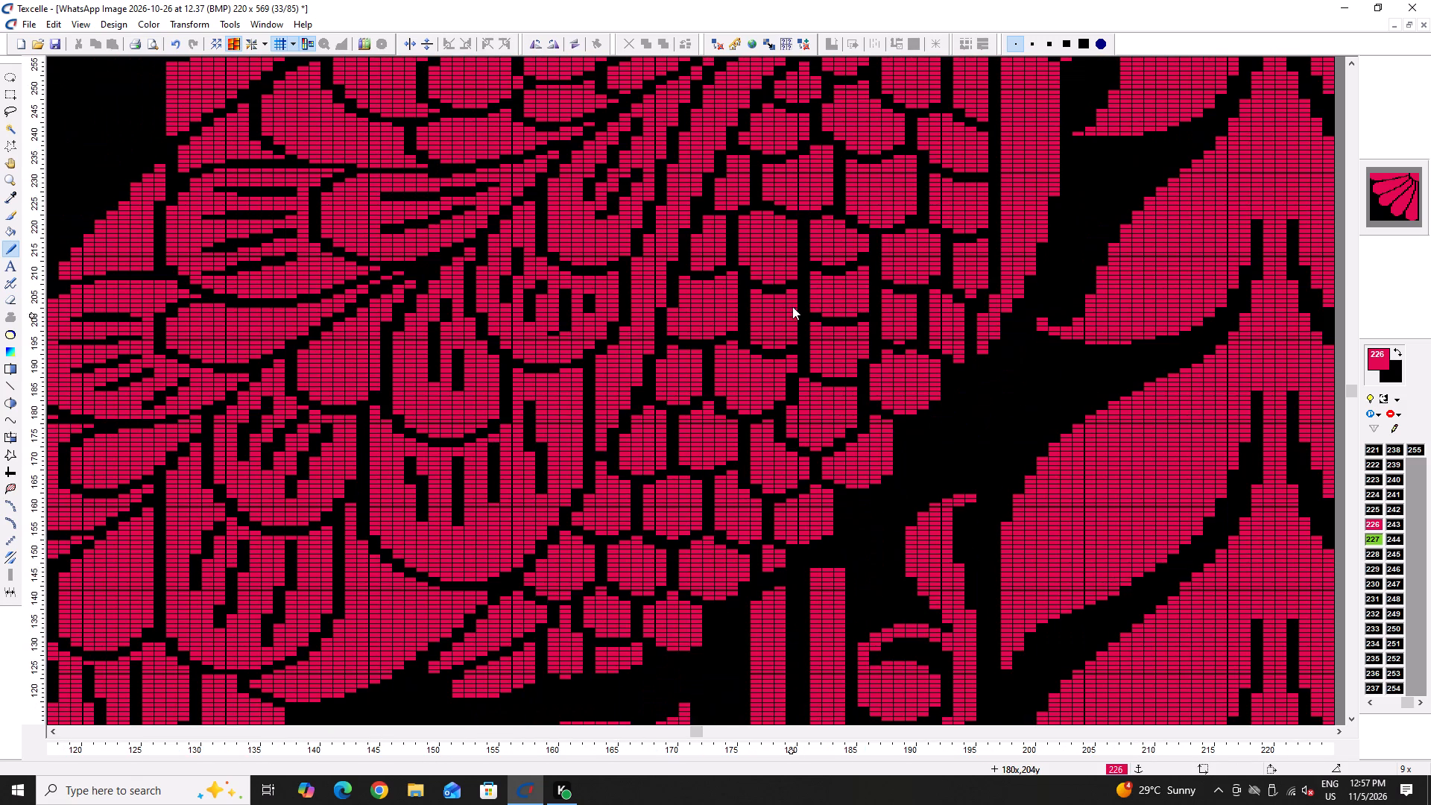
ctrl+scroll(791, 301, up, 5)
right_click(554, 426)
right_click(554, 426)
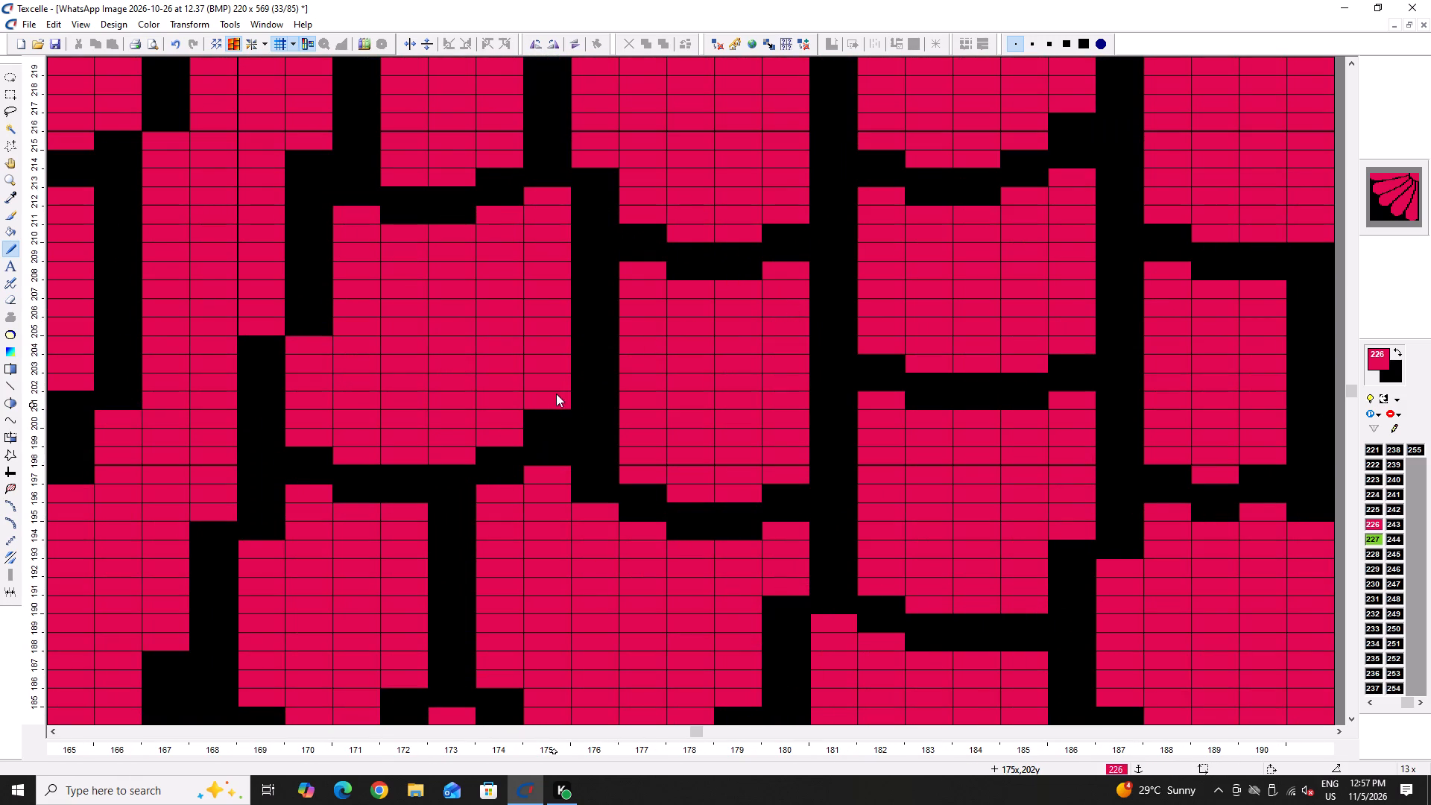
click(550, 411)
scroll(552, 408, up, 5)
ctrl+scroll(459, 387, down, 4)
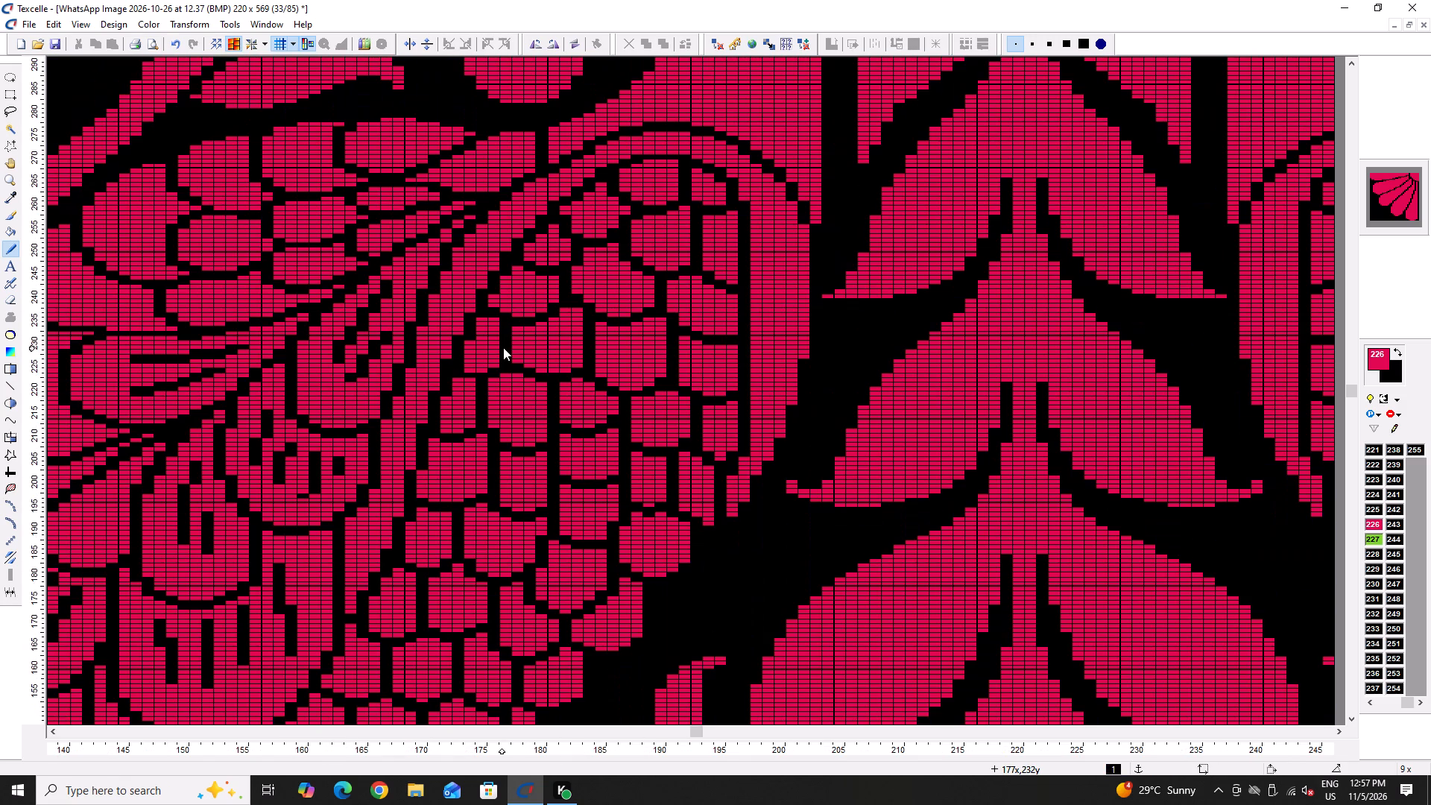
Save the bitmap.
key(ctrl+s)
key(ctrl+s)
key(ctrl+s)
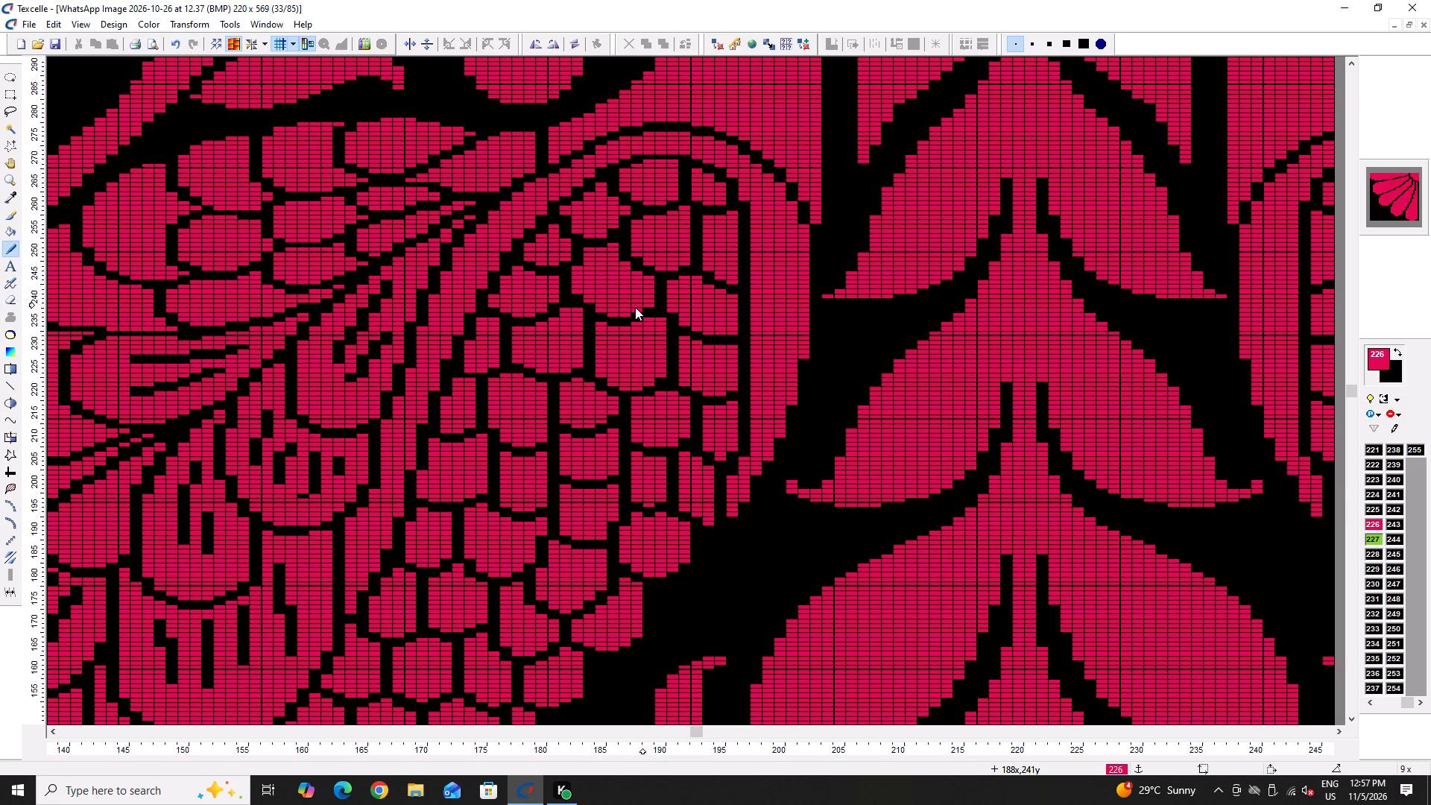
Thicken the black gap between the two stacked feather cells at columns 158–163 near row 255.
scroll(601, 236, up, 3)
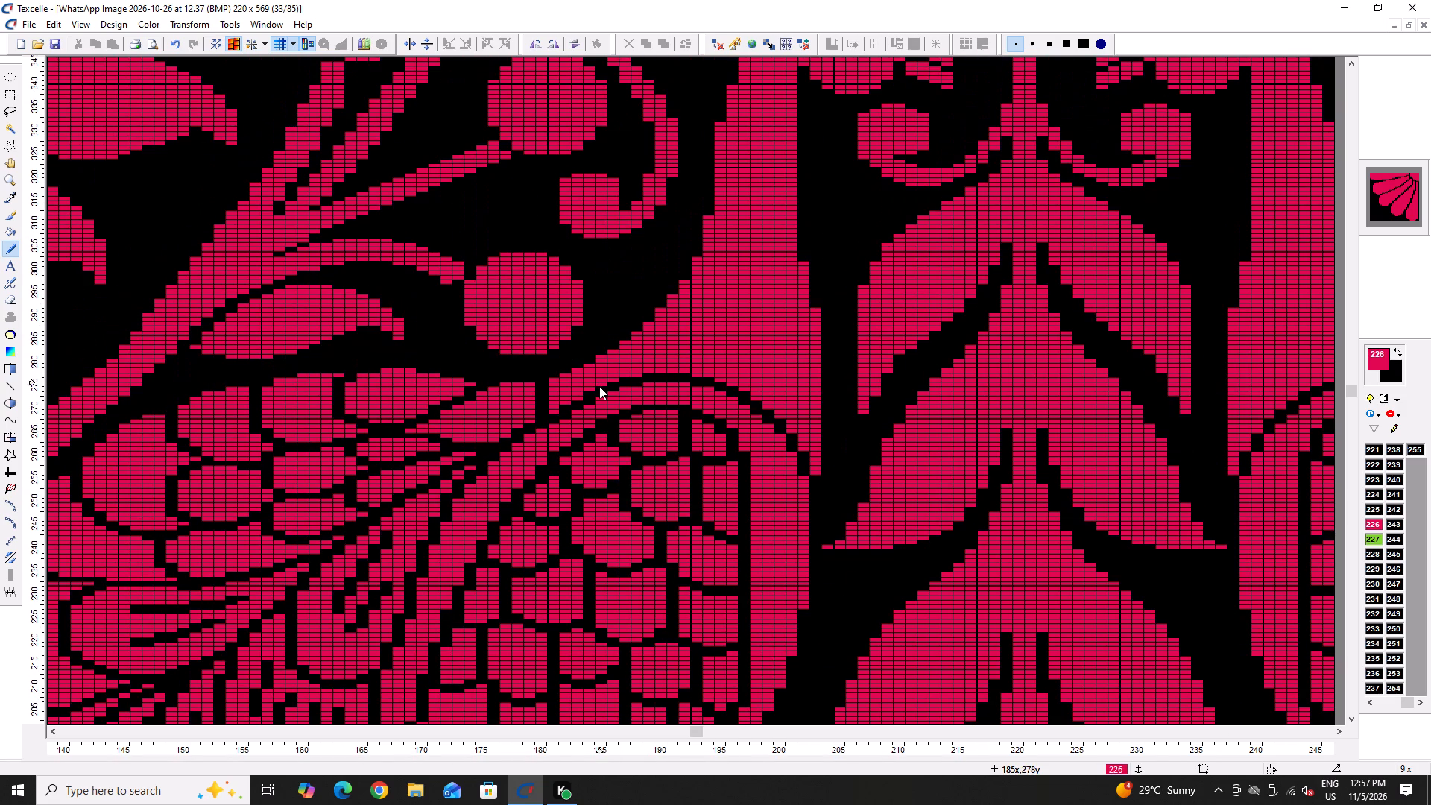
ctrl+scroll(543, 374, up, 3)
ctrl+scroll(404, 379, down, 5)
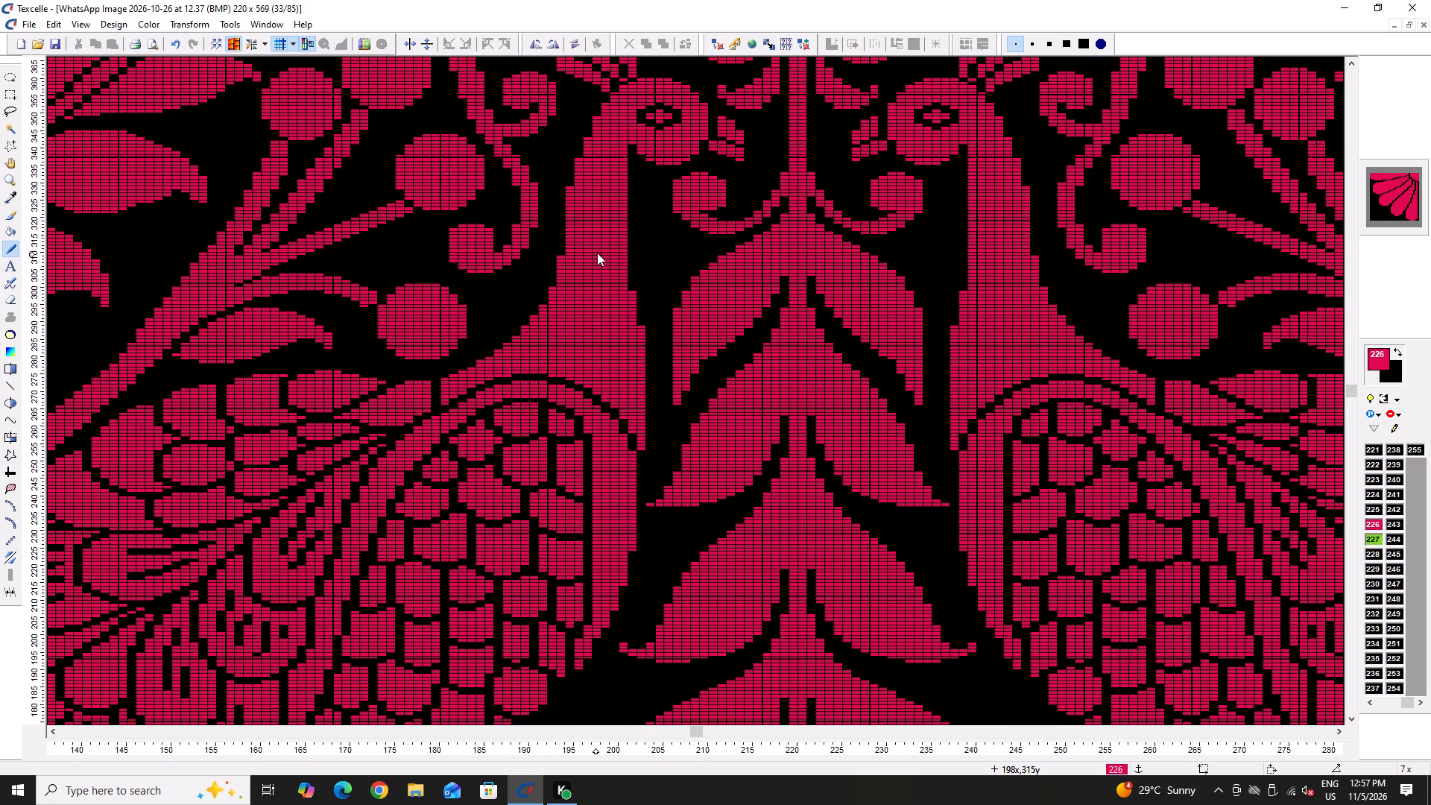
scroll(599, 230, up, 2)
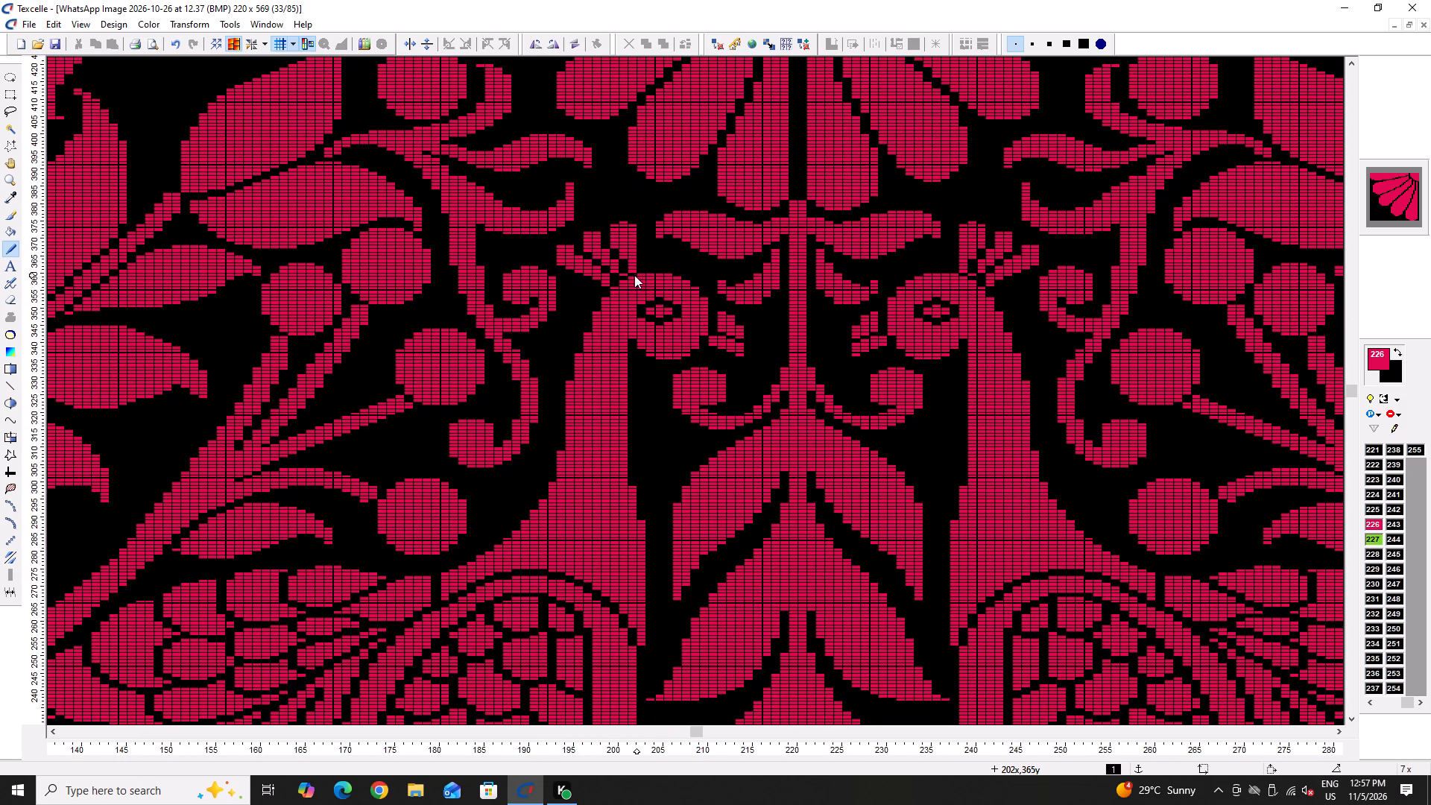
scroll(461, 477, down, 2)
ctrl+scroll(187, 473, up, 4)
right_click(310, 420)
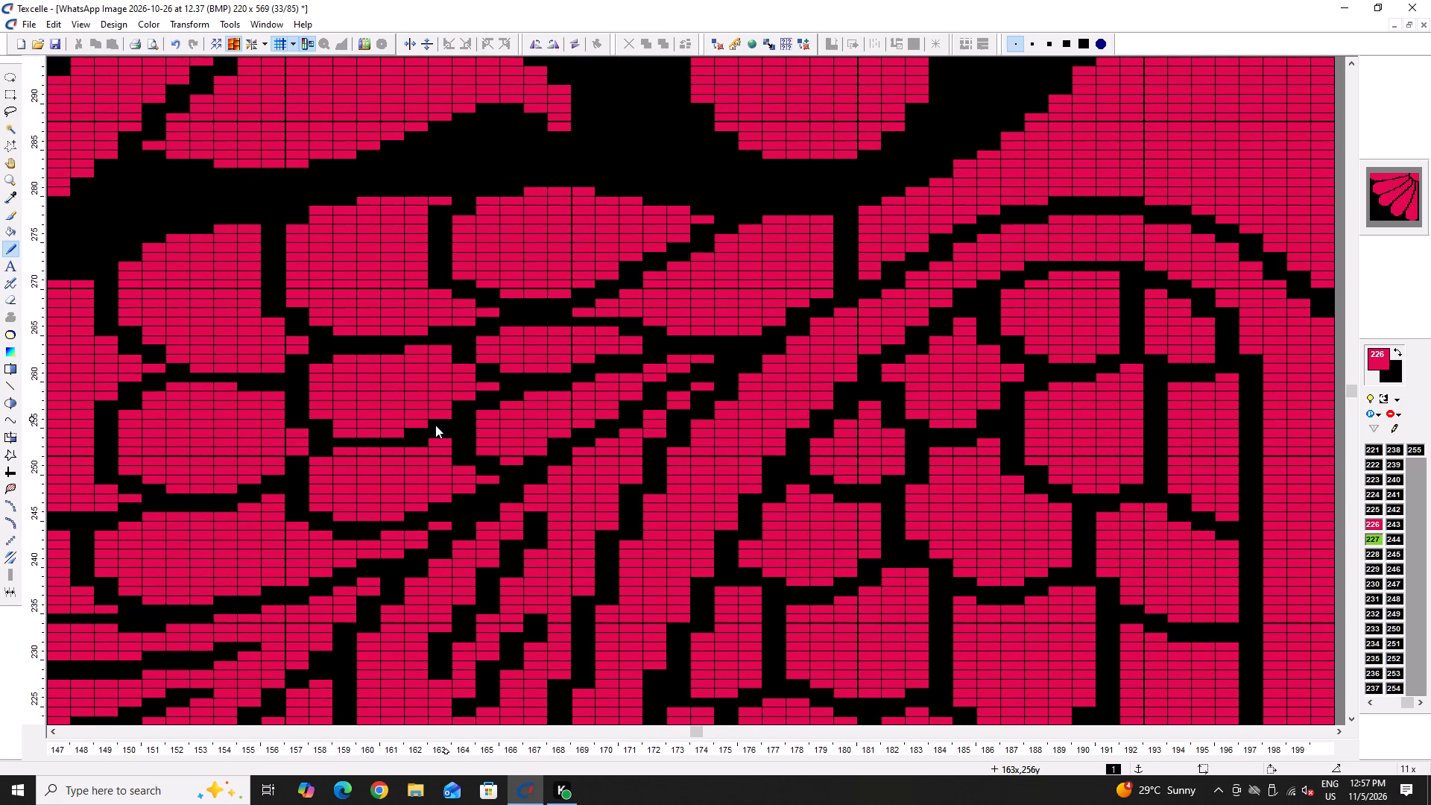
right_click(338, 439)
right_click(341, 438)
right_click(341, 438)
right_click(341, 435)
right_click(341, 434)
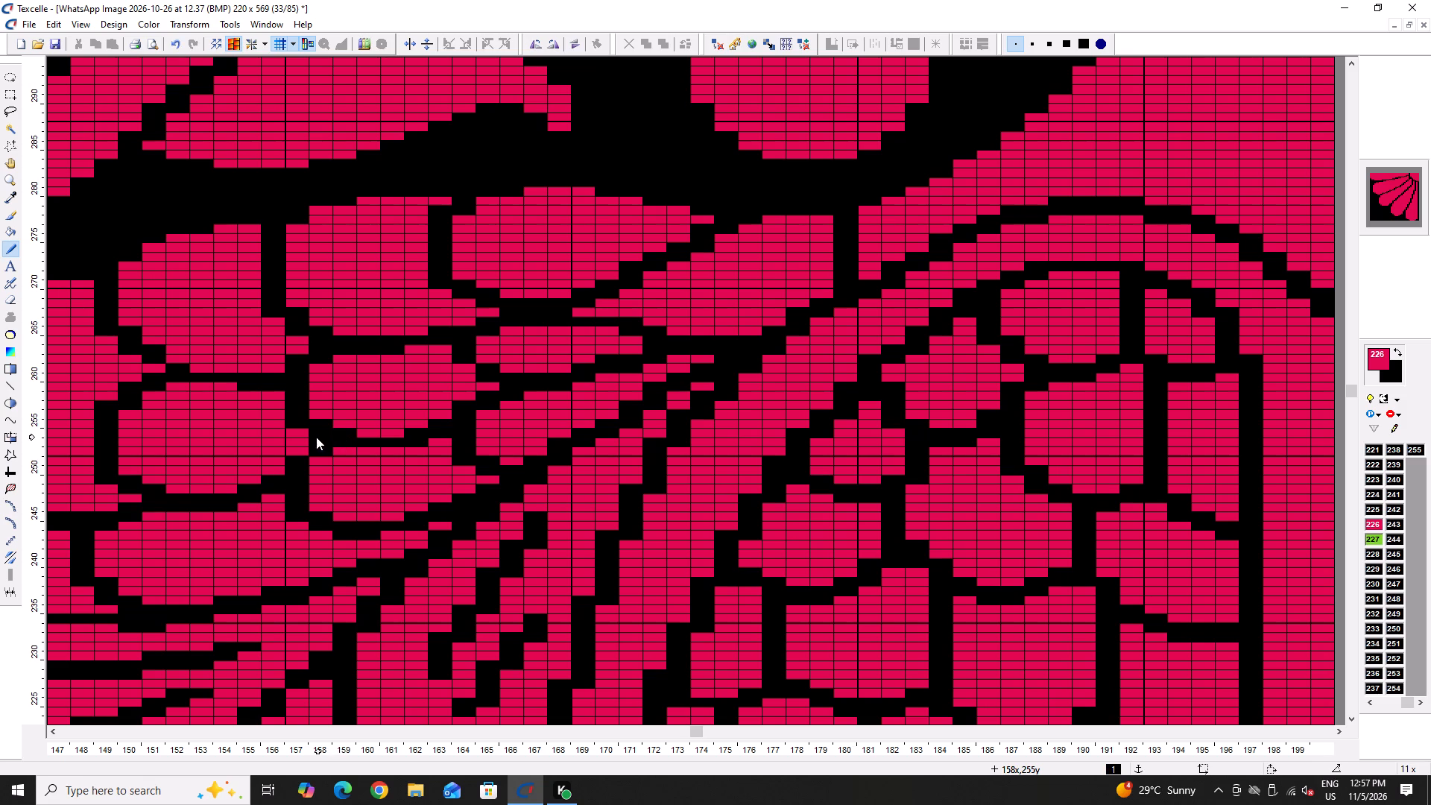
click(316, 437)
right_click(329, 426)
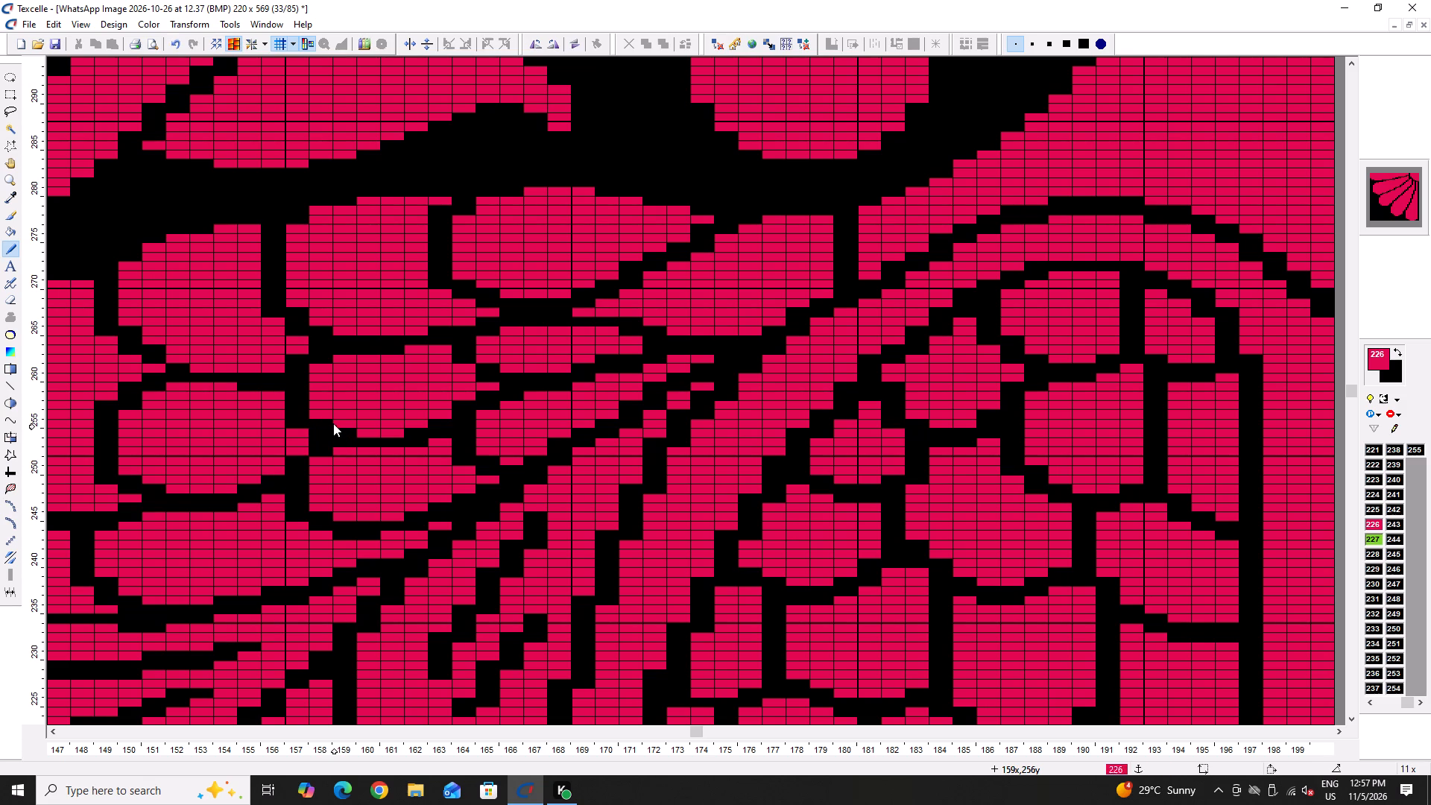
click(328, 423)
click(340, 428)
right_drag(343, 435, 426, 435)
right_click(315, 426)
right_click(315, 426)
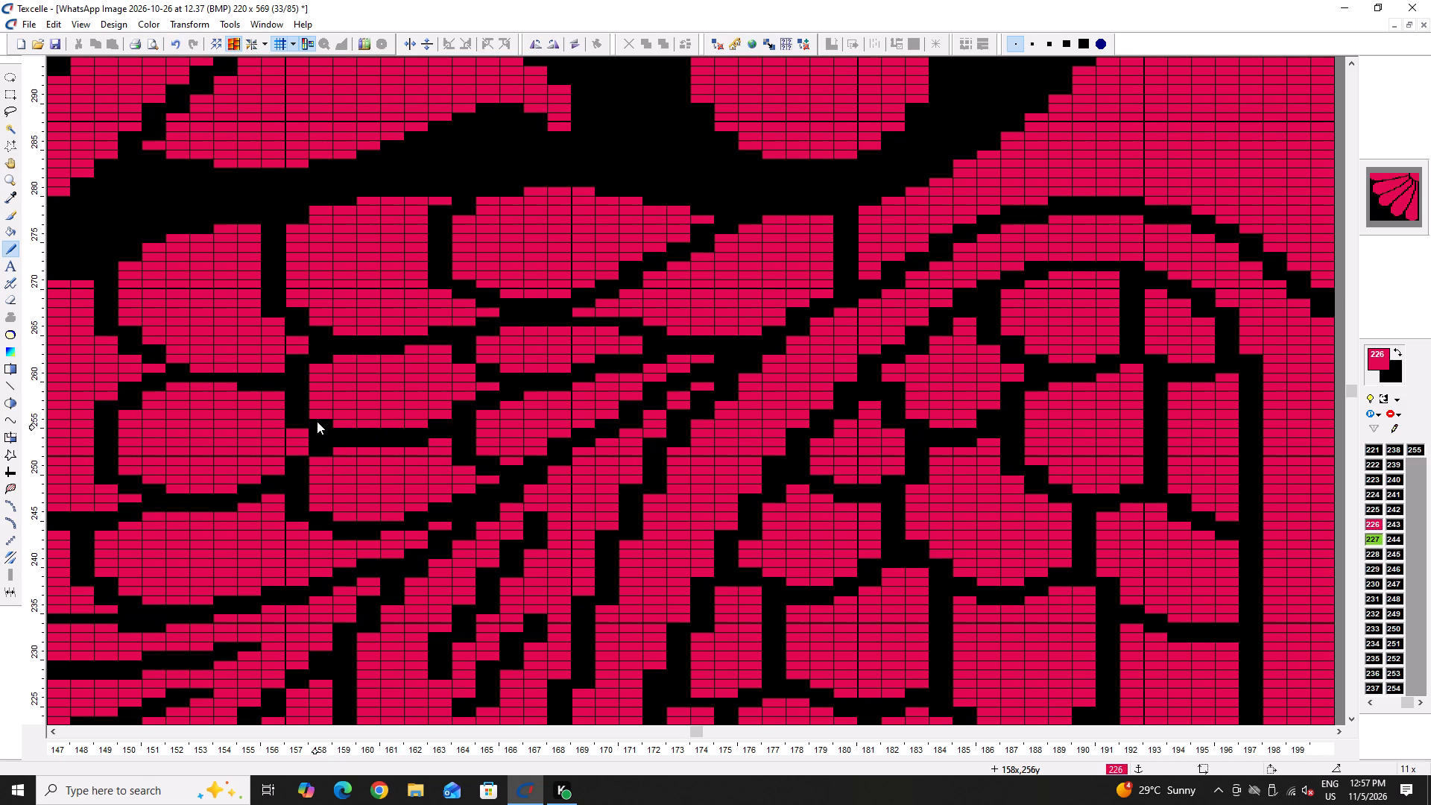
right_click(314, 415)
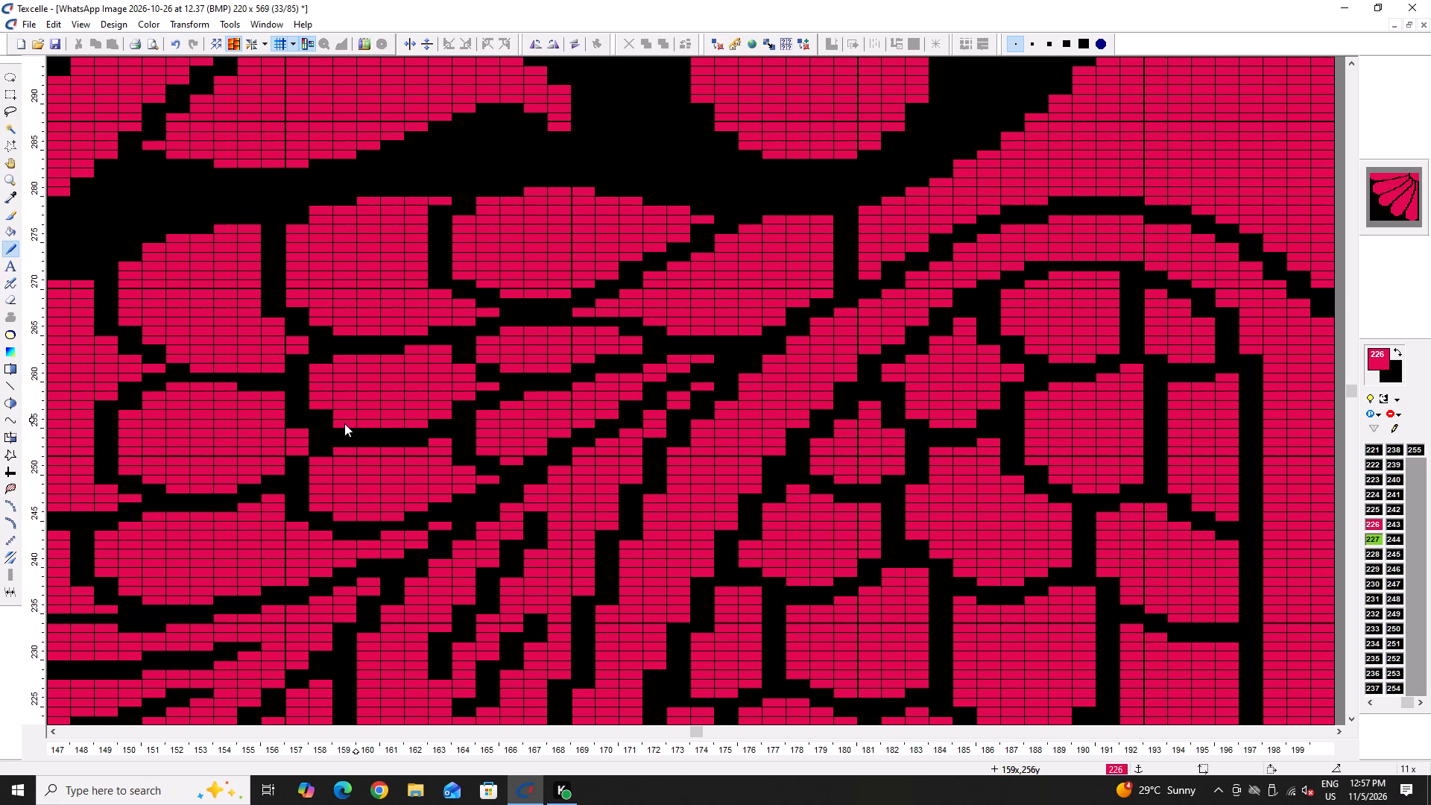
right_click(336, 423)
Refine the junction where the feather cells meet at columns 156–158, between rows 252 and 258, with black and 226.
double_click(318, 426)
click(315, 431)
click(290, 427)
right_click(316, 426)
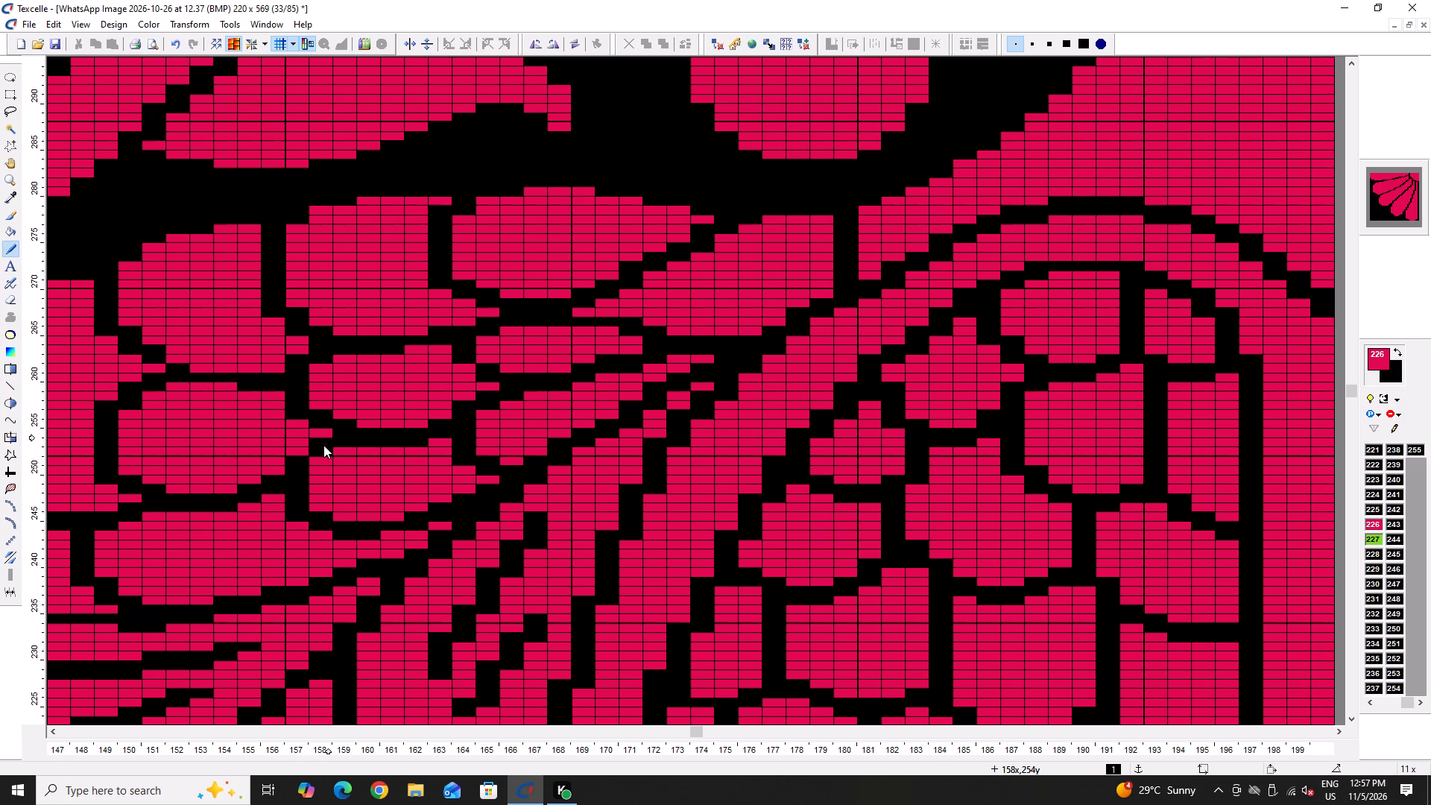
right_click(305, 451)
right_click(279, 394)
right_click(279, 394)
double_click(272, 392)
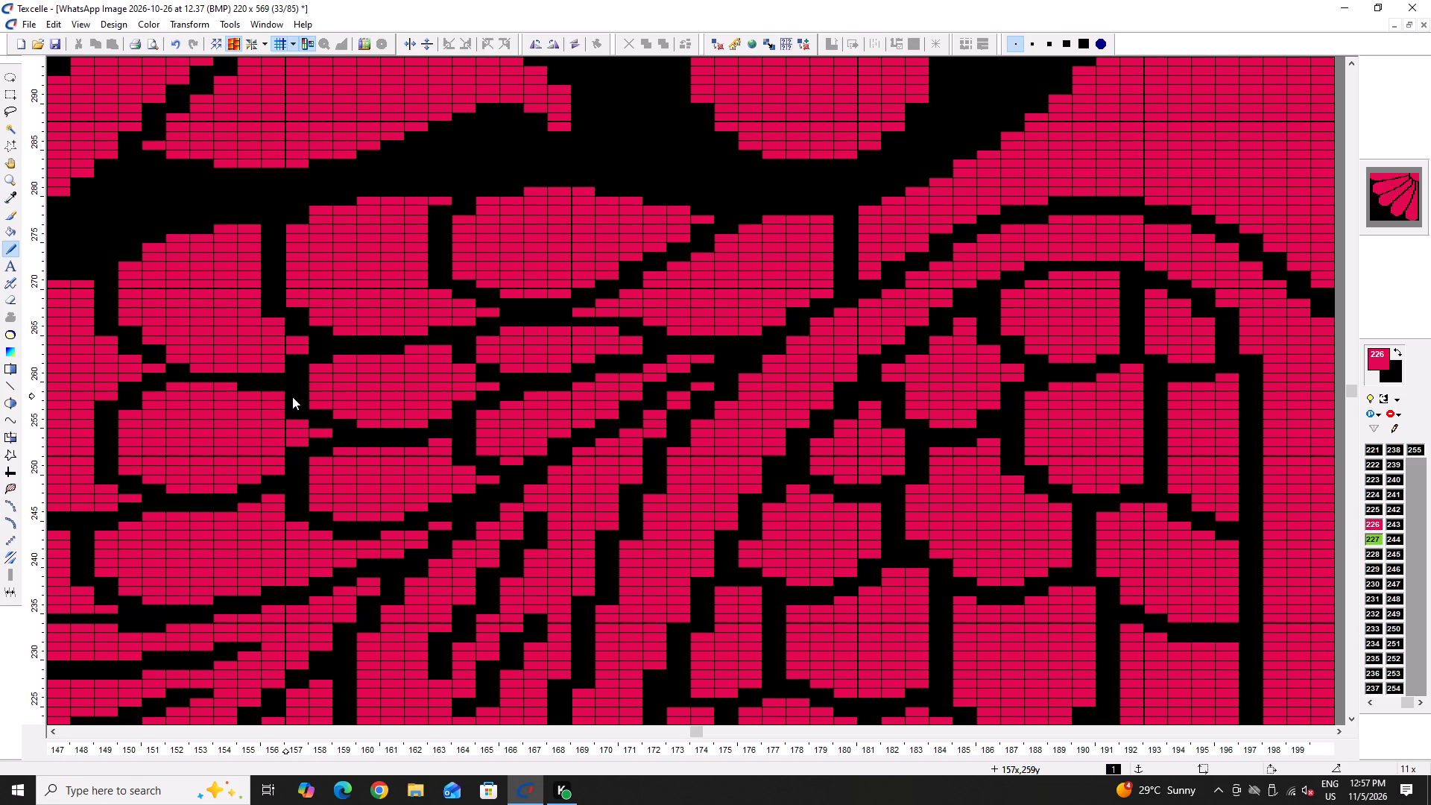
Blacken column 158 around rows 257–261 and extend the adjoining feather cells into column 157 in 226.
right_drag(315, 405, 312, 367)
drag(302, 400, 301, 410)
triple_click(301, 411)
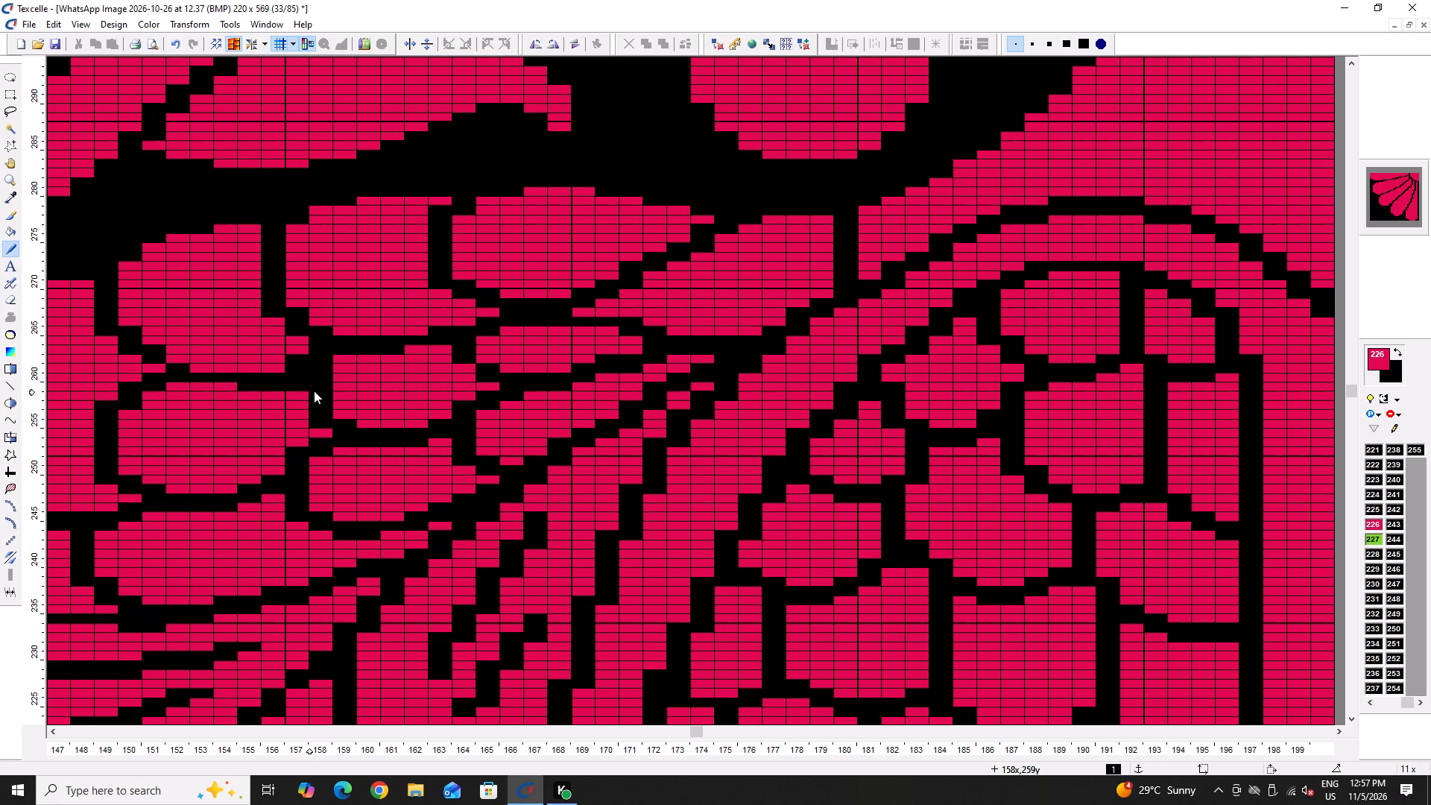
click(288, 363)
click(298, 360)
Refine the scale corner with black at columns 158–159 row 263 and 226 at column 158 row 264.
ctrl+scroll(332, 400, down, 3)
ctrl+scroll(349, 381, up, 2)
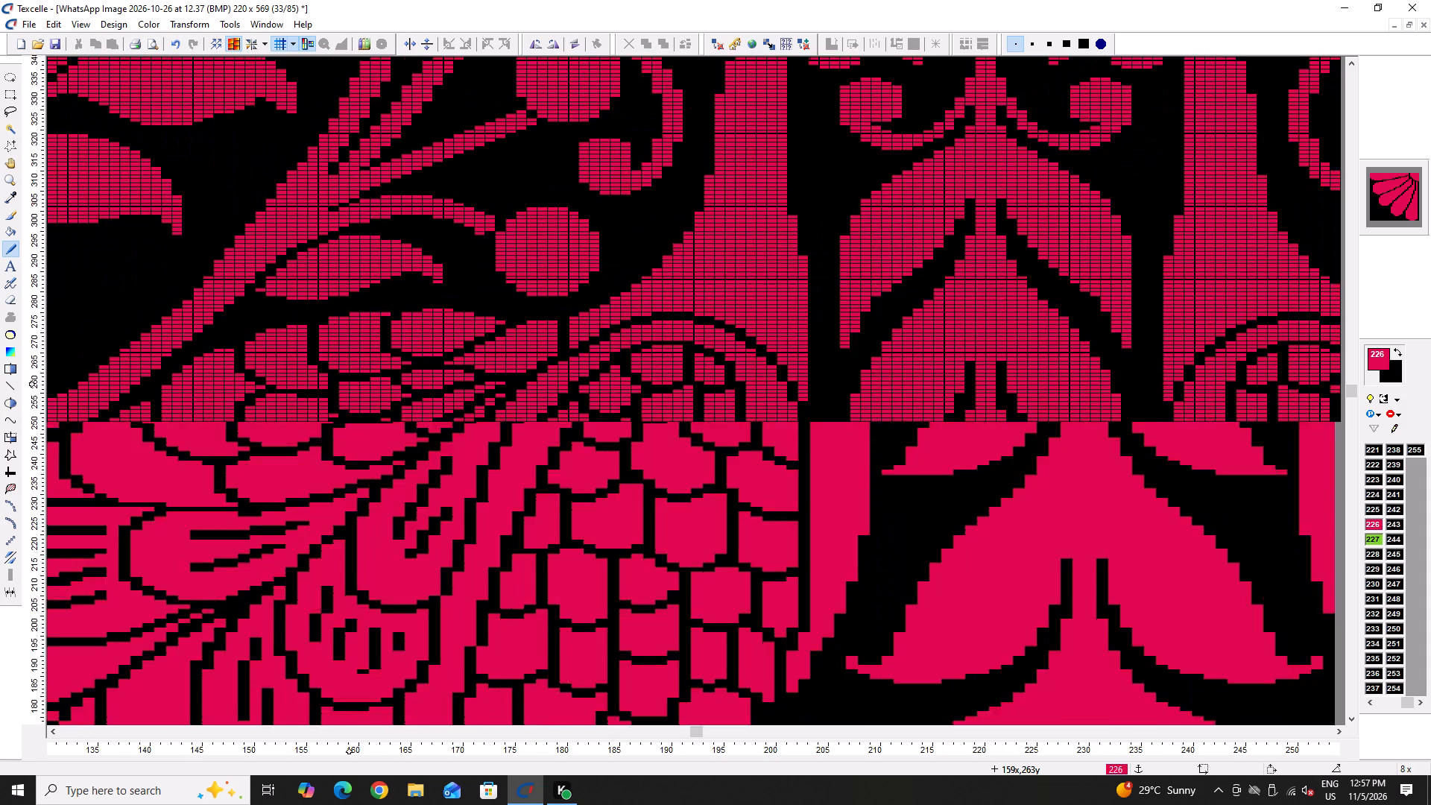
ctrl+scroll(349, 381, up, 2)
right_click(347, 388)
double_click(309, 380)
click(323, 374)
right_click(328, 385)
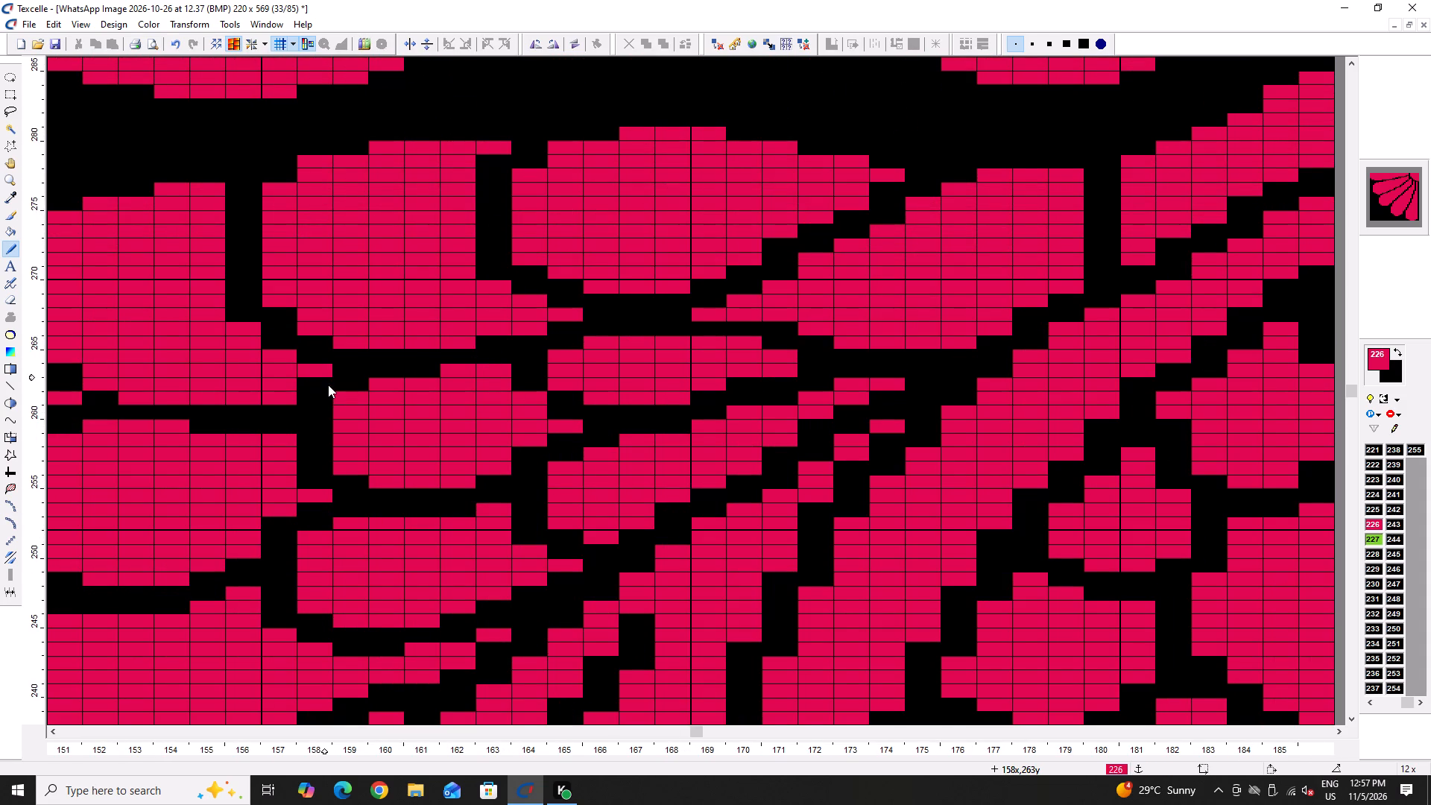
Reshape the wing scale's pointed end with black at column 166 row 252 and 226 at column 165 row 251.
ctrl+scroll(328, 385, down, 2)
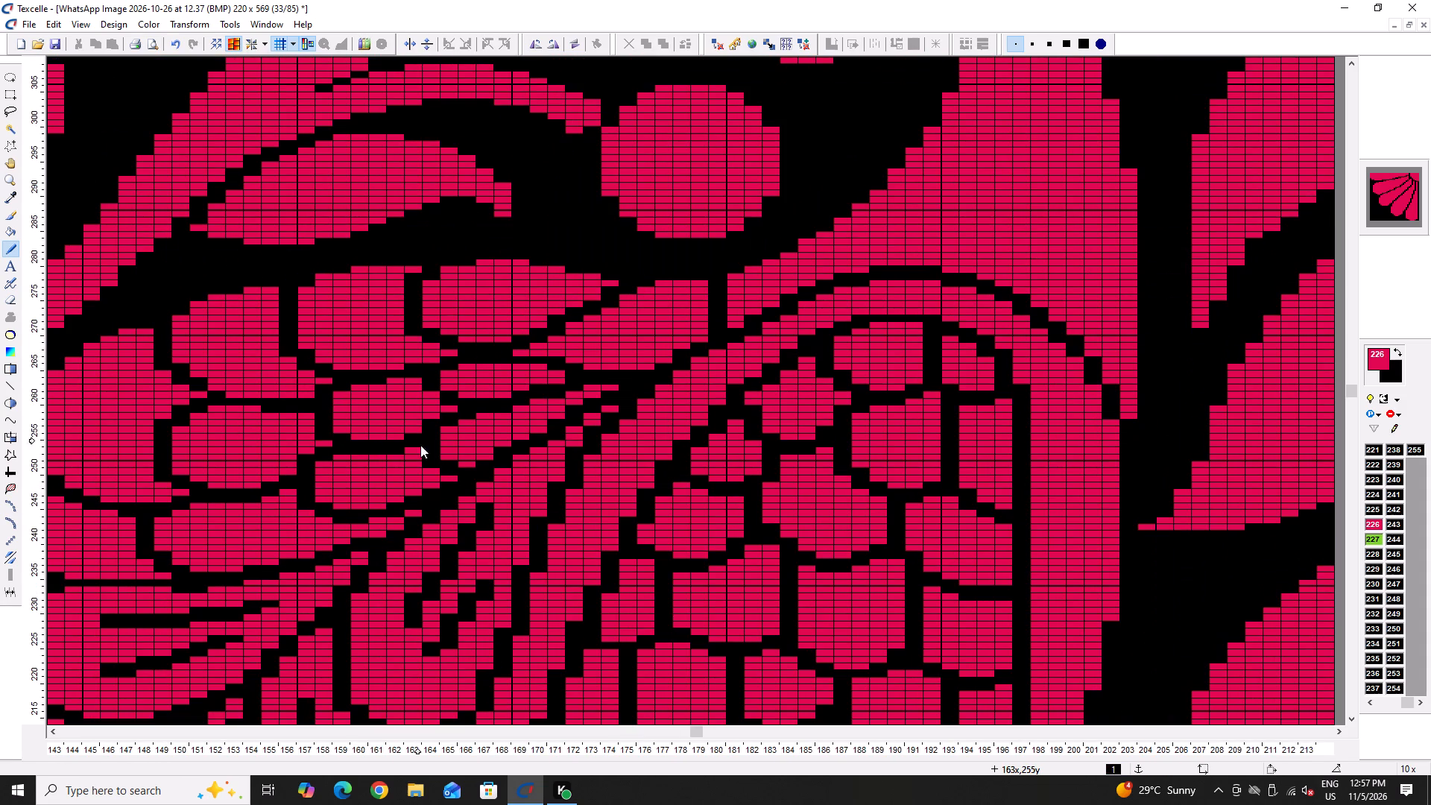
ctrl+scroll(485, 470, up, 3)
right_drag(460, 459, 453, 459)
right_click(453, 459)
click(413, 473)
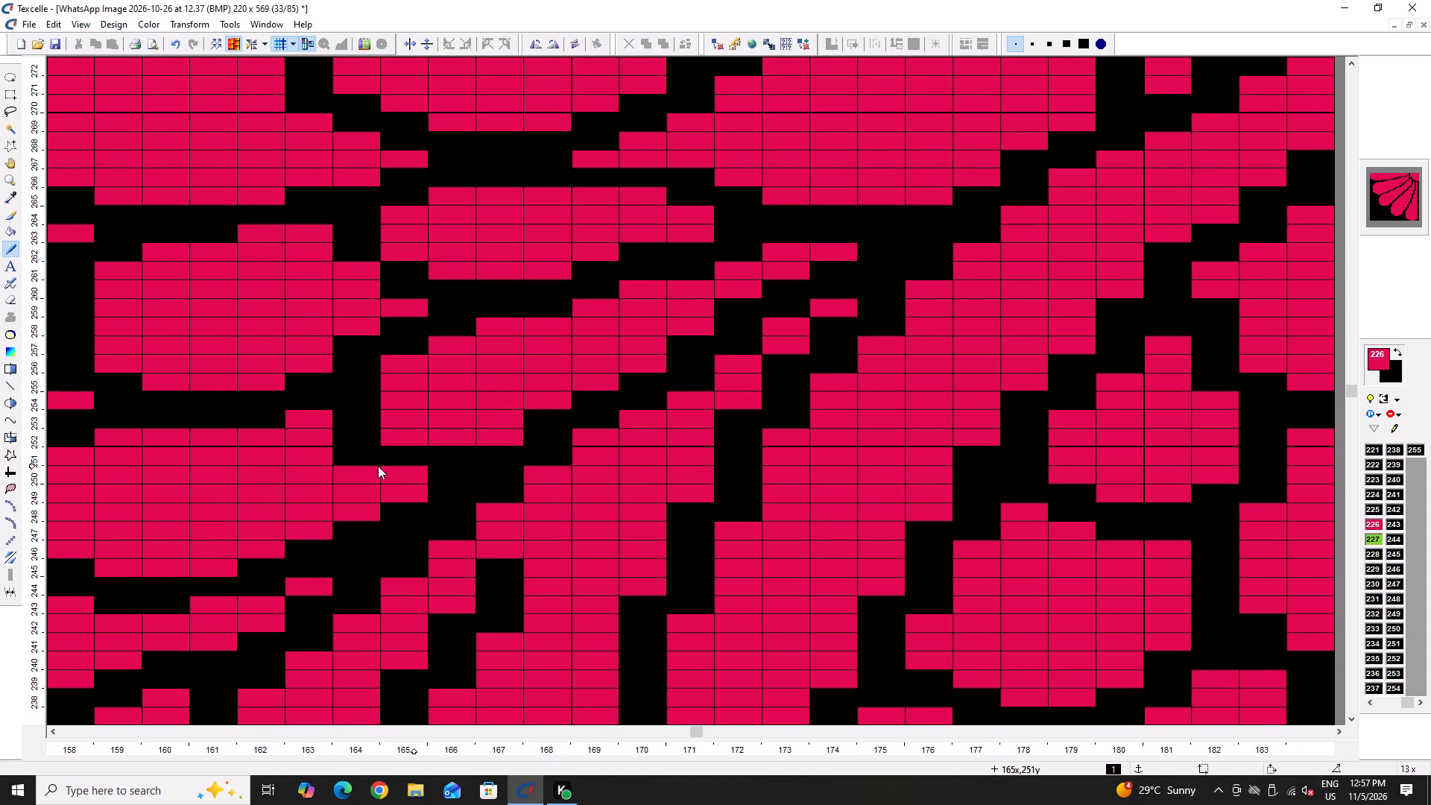
Cut off the wing scale's long tip with black over columns 169–172, and trim its lower corner at columns 173–174.
ctrl+scroll(470, 449, down, 5)
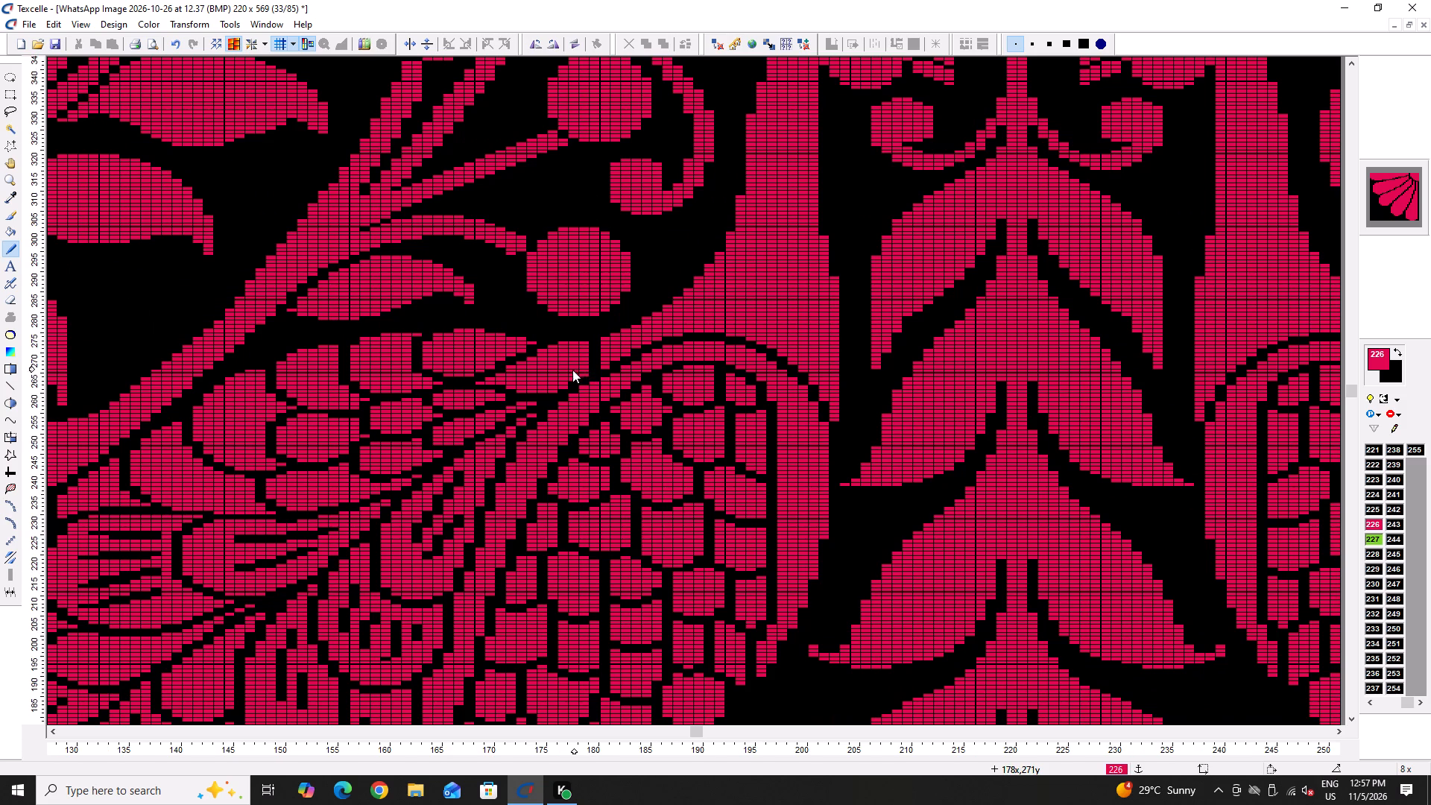
ctrl+scroll(569, 371, up, 5)
ctrl+scroll(276, 398, down, 4)
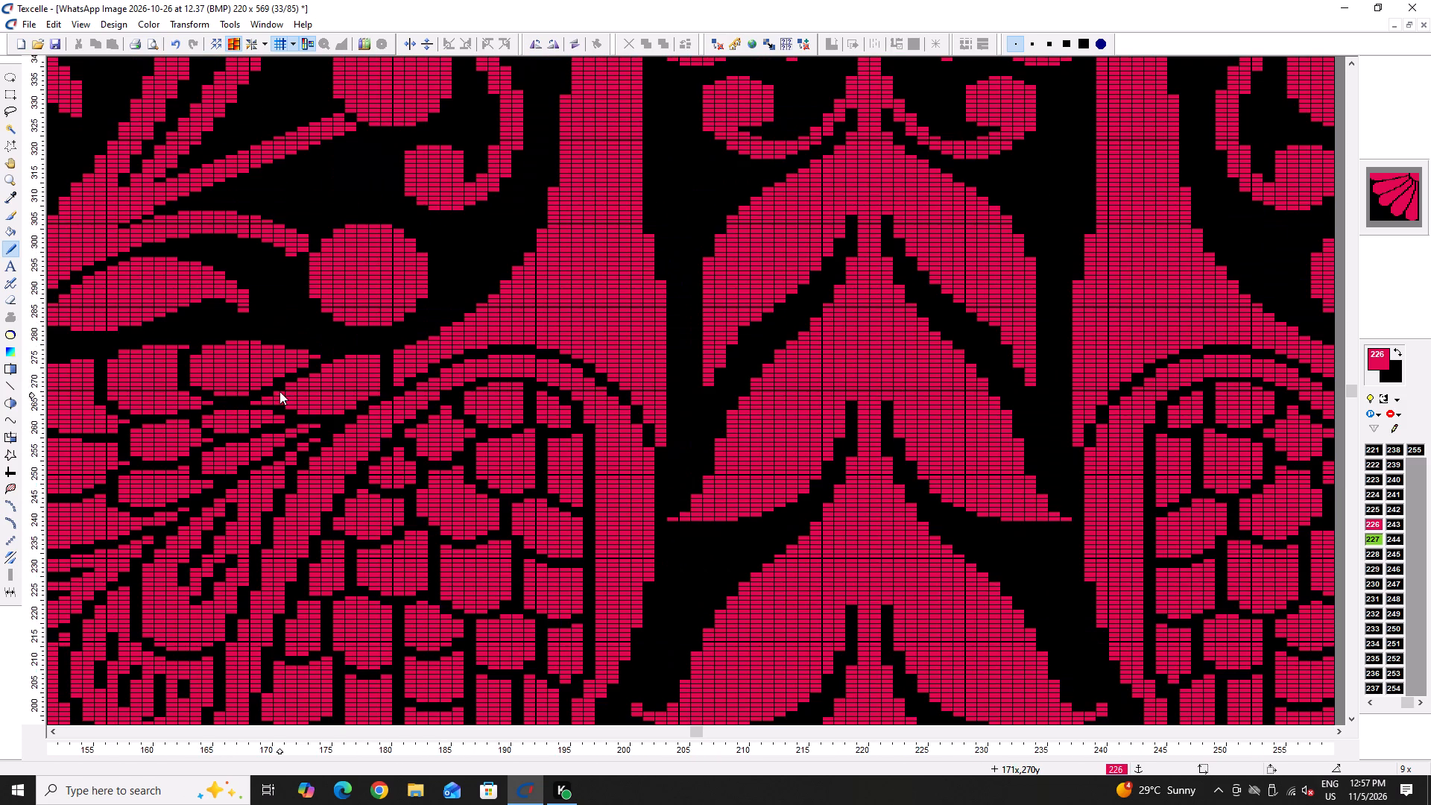
ctrl+scroll(279, 391, up, 2)
ctrl+scroll(288, 389, down, 5)
ctrl+scroll(294, 376, up, 6)
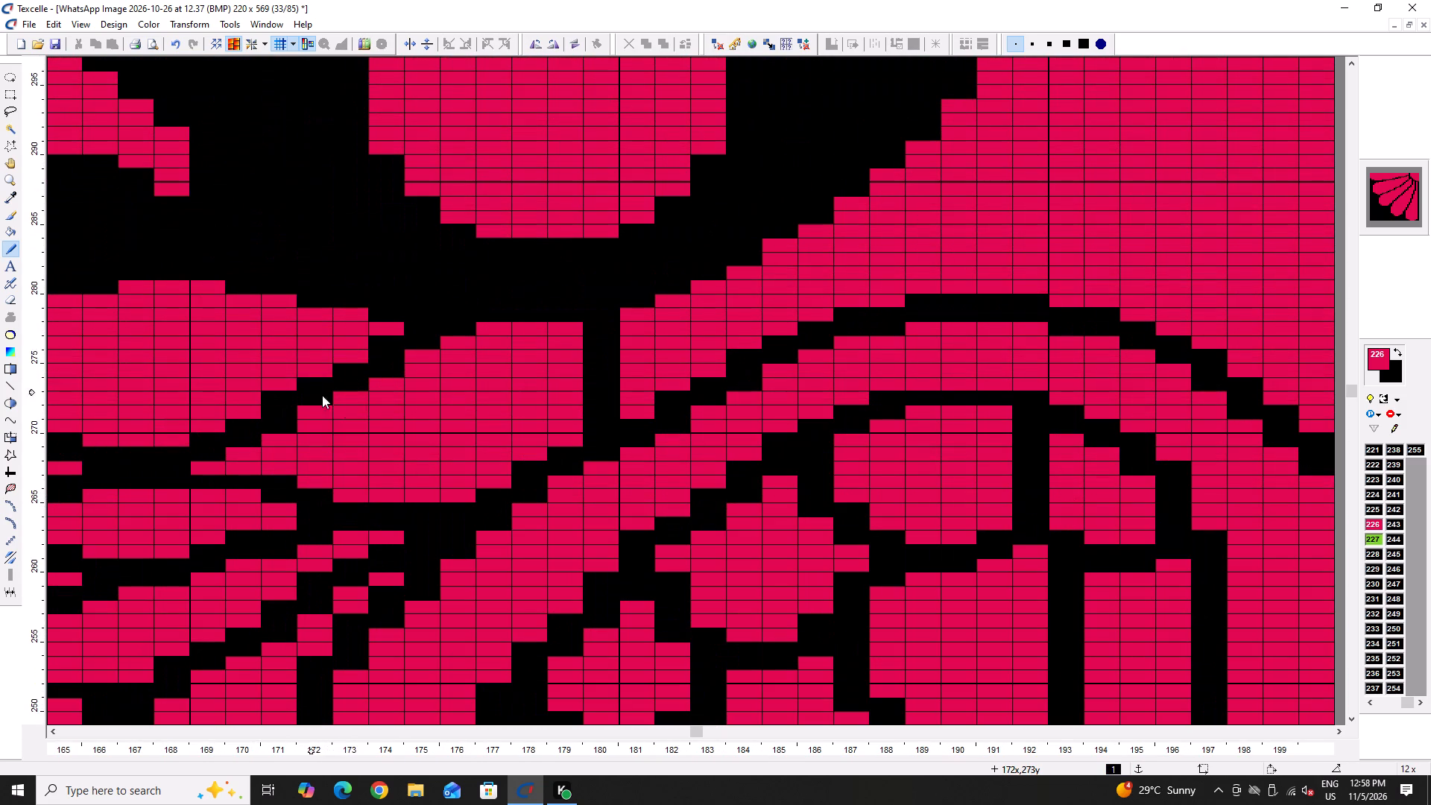
right_drag(313, 404, 296, 465)
right_drag(282, 446, 309, 467)
right_click(309, 467)
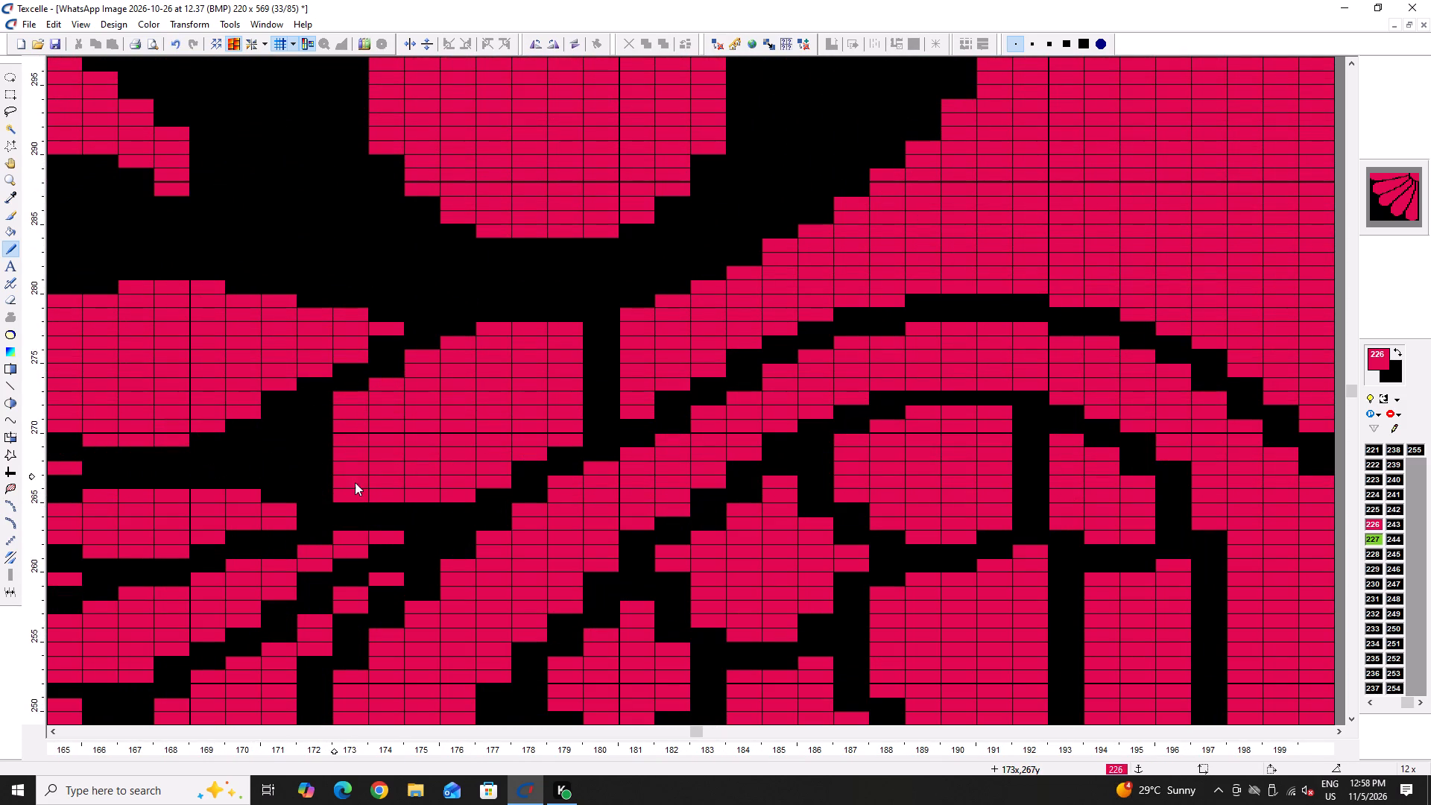
right_drag(355, 484, 355, 495)
right_click(355, 495)
right_click(337, 468)
right_drag(338, 470, 347, 475)
right_click(374, 491)
right_click(378, 495)
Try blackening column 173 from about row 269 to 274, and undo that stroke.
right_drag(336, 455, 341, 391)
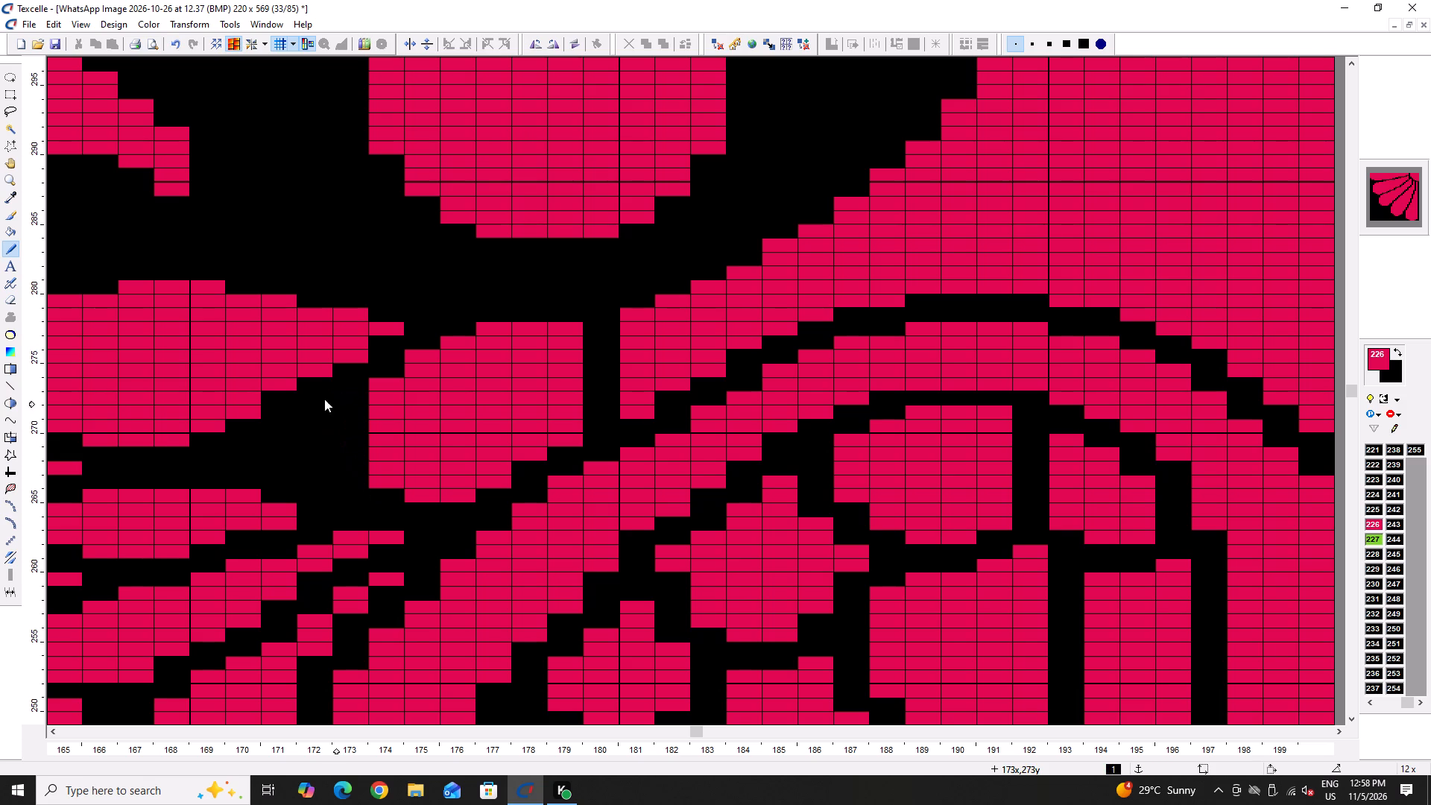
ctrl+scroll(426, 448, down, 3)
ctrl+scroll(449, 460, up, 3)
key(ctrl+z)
Round the trimmed scale's lower corner at columns 173–174, and extend the scale below in 226 along row 265 to column 173.
drag(385, 435, 390, 446)
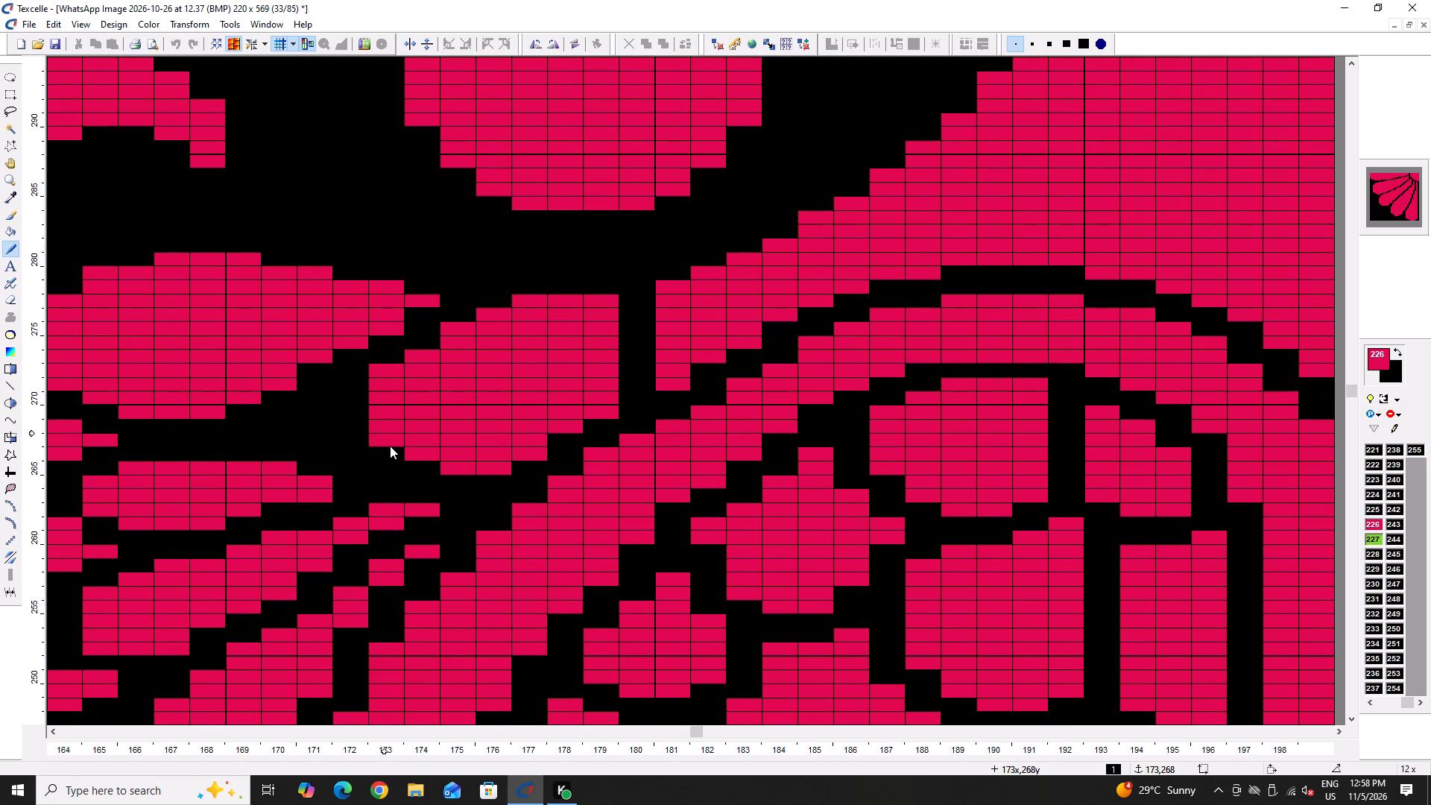
drag(390, 446, 399, 461)
click(405, 463)
click(415, 465)
click(423, 467)
click(431, 467)
right_drag(371, 456, 385, 464)
right_click(414, 469)
drag(347, 480, 370, 481)
click(373, 481)
Fill the wide gap in 226 along the upper scale's edge at columns 169–171 and the lower scale's top at columns 167–171.
drag(315, 372, 238, 406)
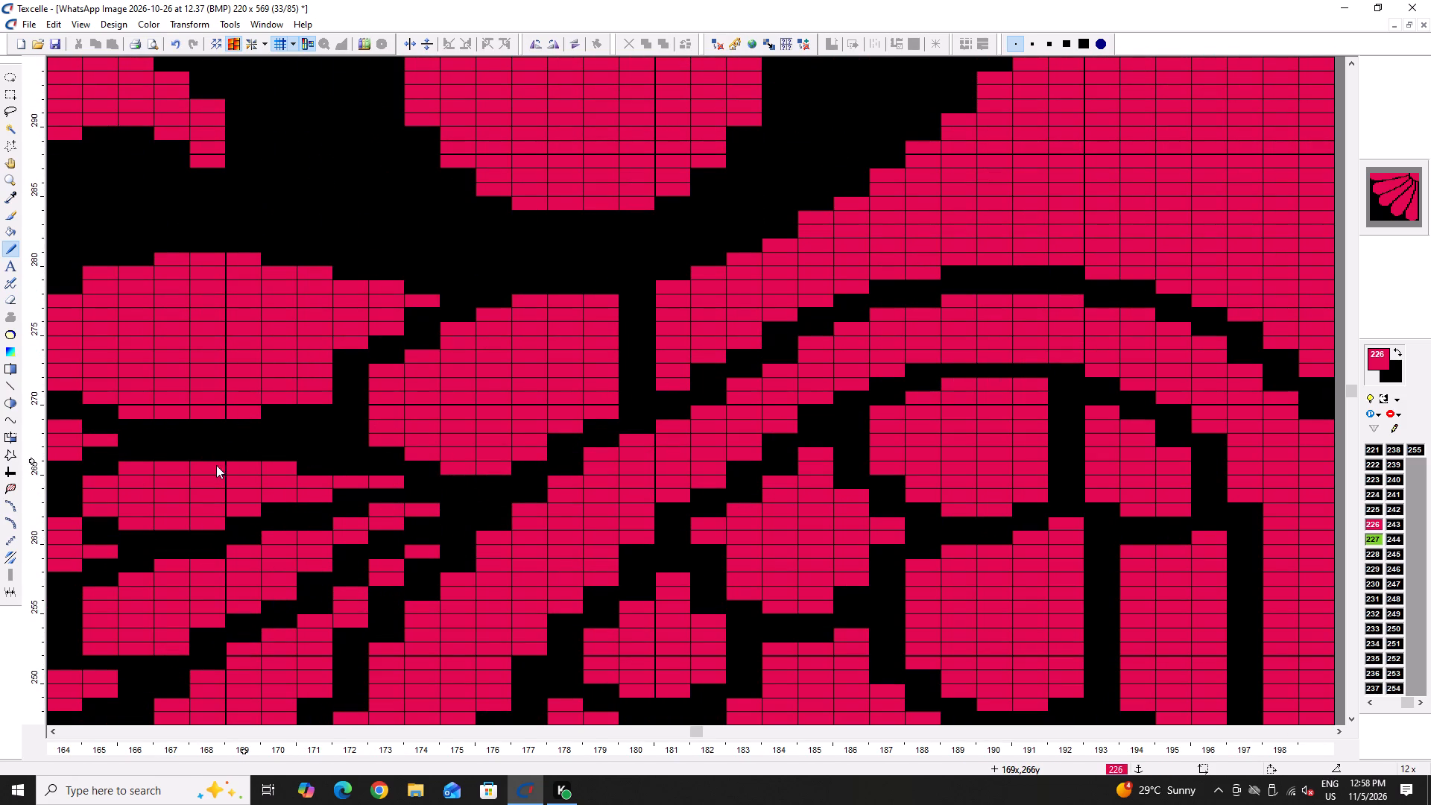
drag(165, 455, 288, 452)
click(290, 452)
drag(303, 459, 309, 468)
double_click(309, 468)
right_drag(233, 414, 200, 413)
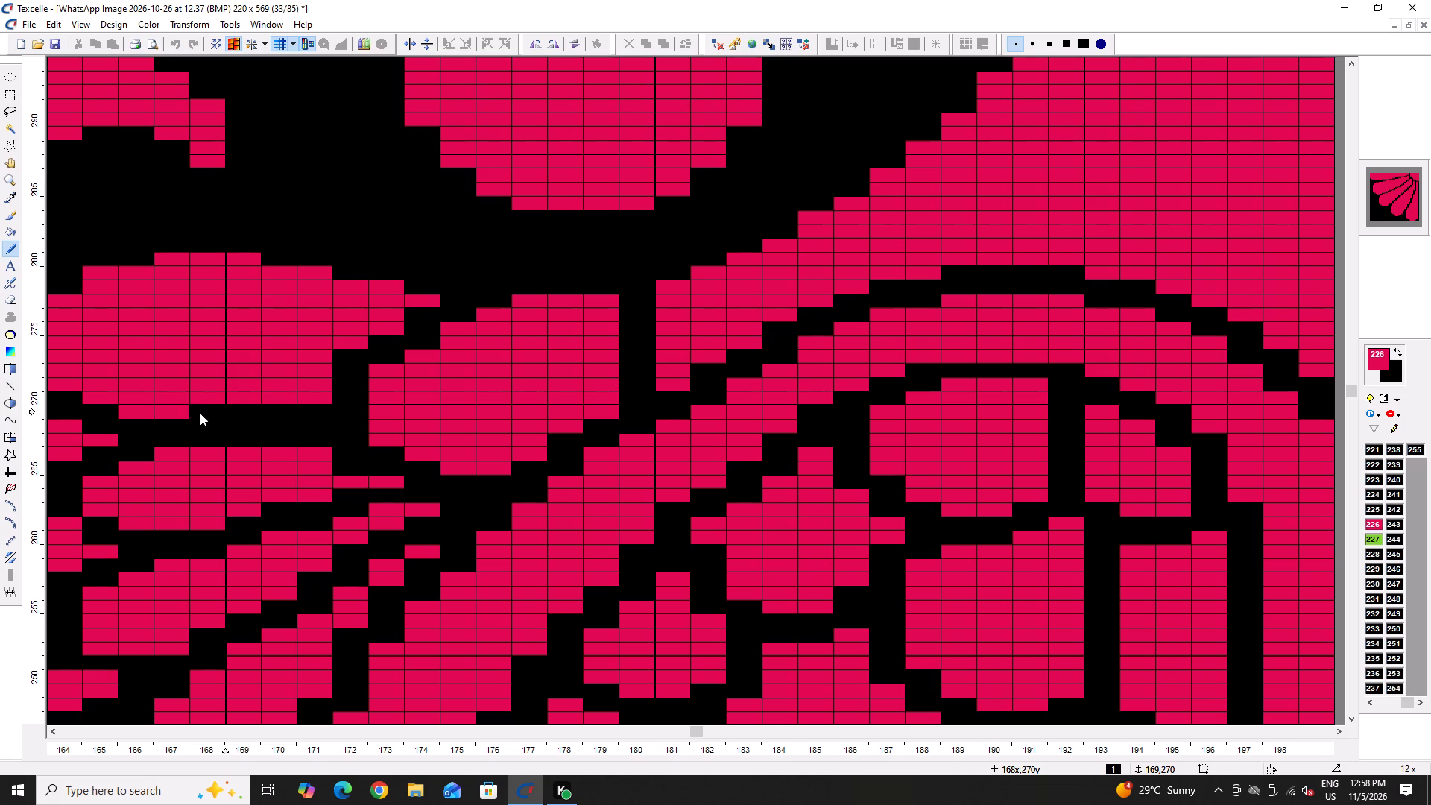
Trim the upper scale's bottom in black at column 167, and extend the lower scale in 226 along row 268 at columns 168–171 and into column 172.
right_drag(200, 413, 165, 421)
drag(192, 441, 251, 441)
drag(253, 441, 282, 441)
double_click(297, 441)
drag(334, 453, 335, 469)
double_click(335, 470)
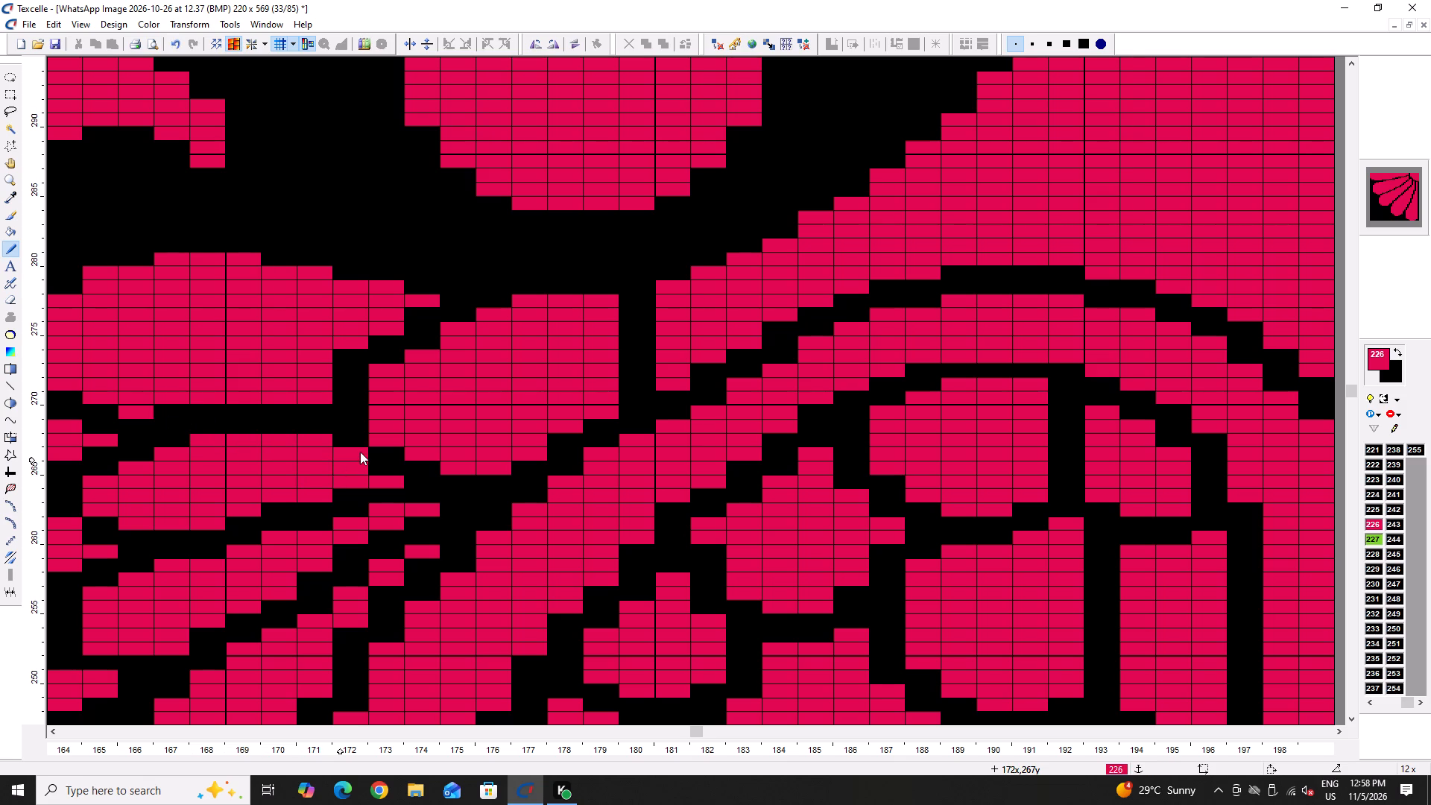
ctrl+right_click(361, 451)
Blacken the neighbouring scale's pointed tip at columns 164–165, around rows 266–269, to open the gap beside the lower scale.
ctrl+scroll(251, 442, down, 2)
ctrl+scroll(174, 463, up, 2)
right_click(170, 428)
right_click(170, 428)
right_drag(139, 443, 138, 417)
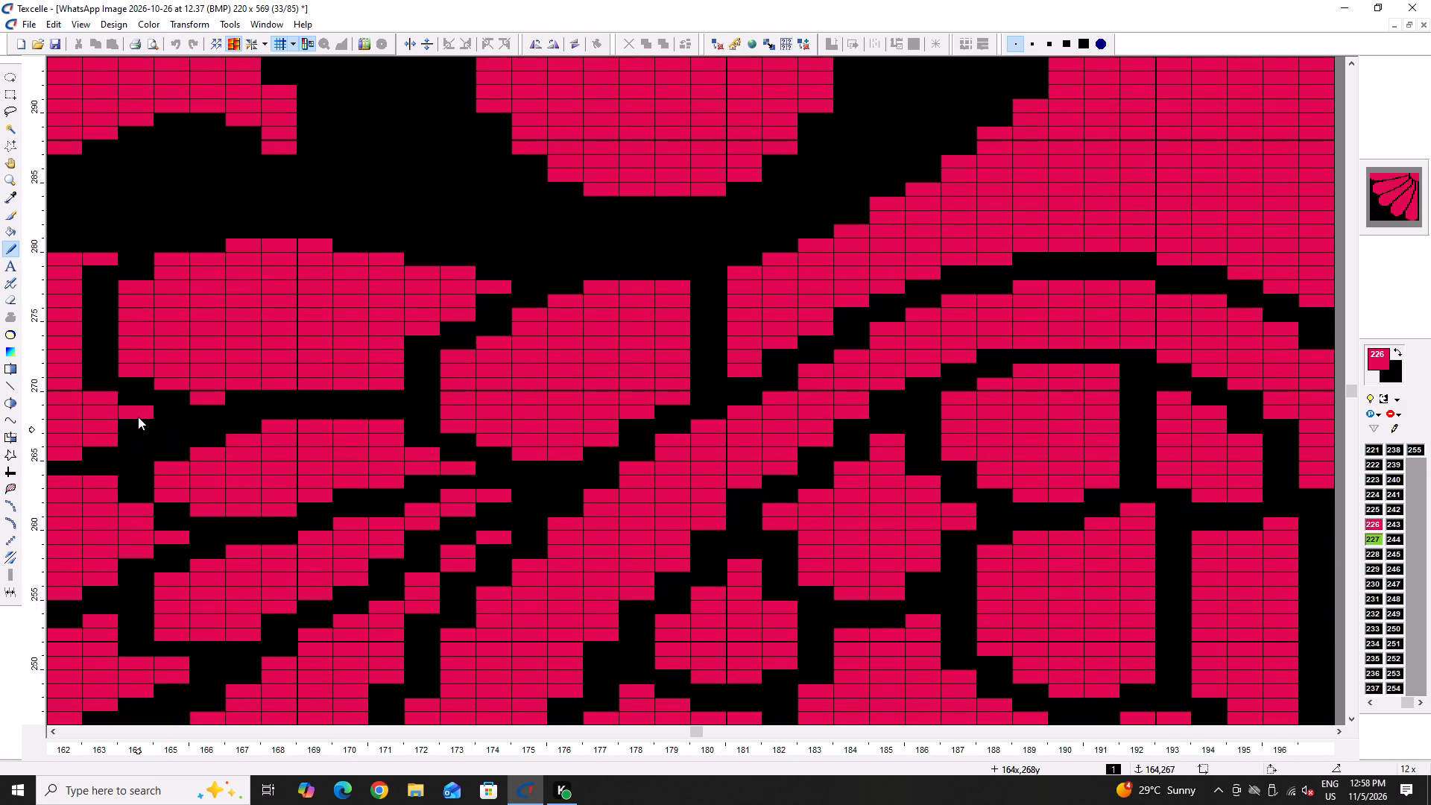
right_drag(138, 417, 138, 415)
right_click(138, 415)
Fill the lower scale's upper corner in 226 at columns 165–167, and blacken the stray pixel under the upper scale at column 166.
double_click(176, 453)
drag(206, 423, 207, 432)
click(209, 436)
right_drag(210, 400, 186, 399)
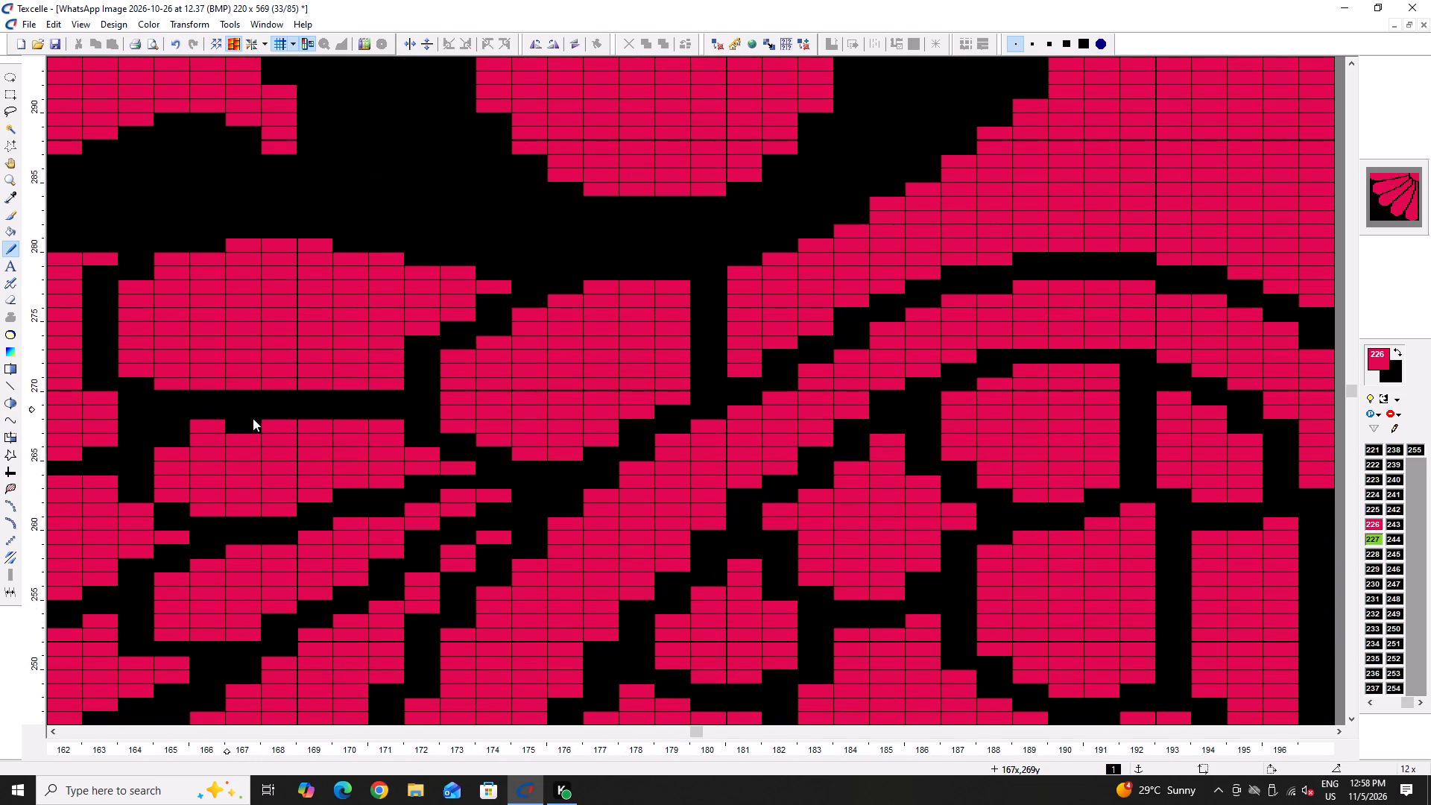
click(246, 431)
click(229, 431)
click(183, 442)
Retouch the neighbouring scale's tip in 226 and black at column 164, and trim the lower scale's end in black at column 165.
ctrl+scroll(191, 438, down, 4)
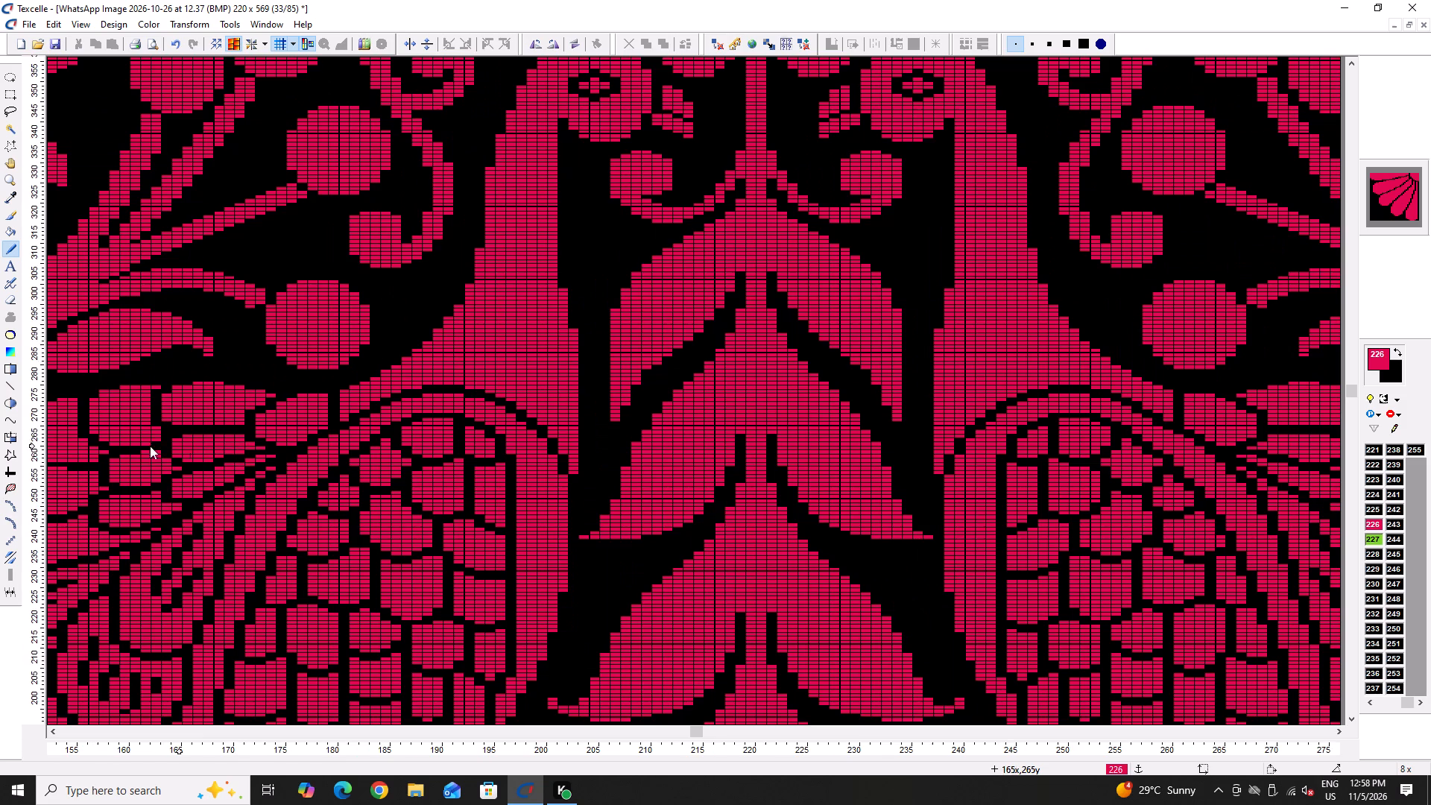
ctrl+scroll(101, 446, up, 3)
double_click(251, 400)
right_click(253, 394)
right_click(253, 394)
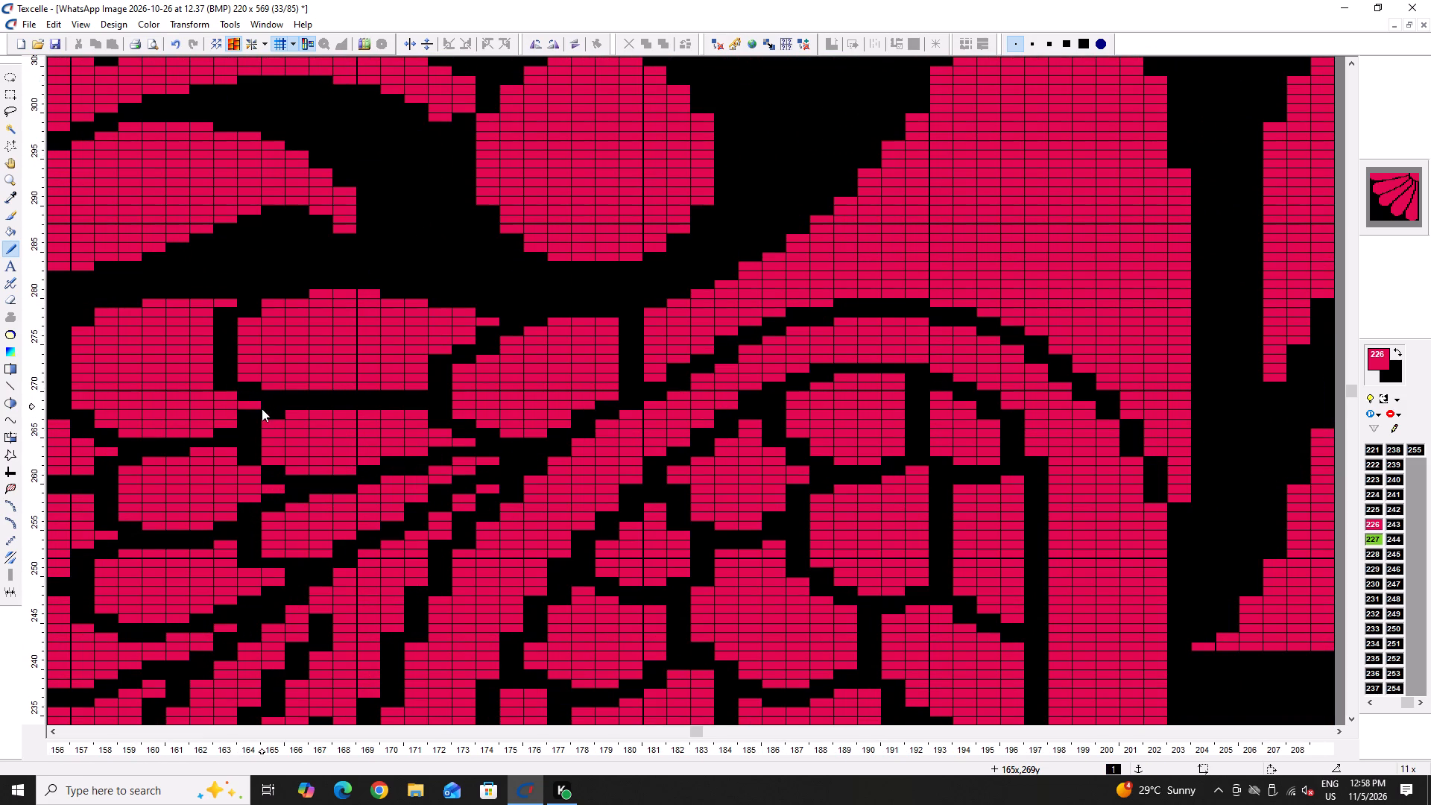
ctrl+scroll(268, 429, down, 1)
ctrl+scroll(256, 463, up, 1)
right_click(265, 438)
right_click(265, 438)
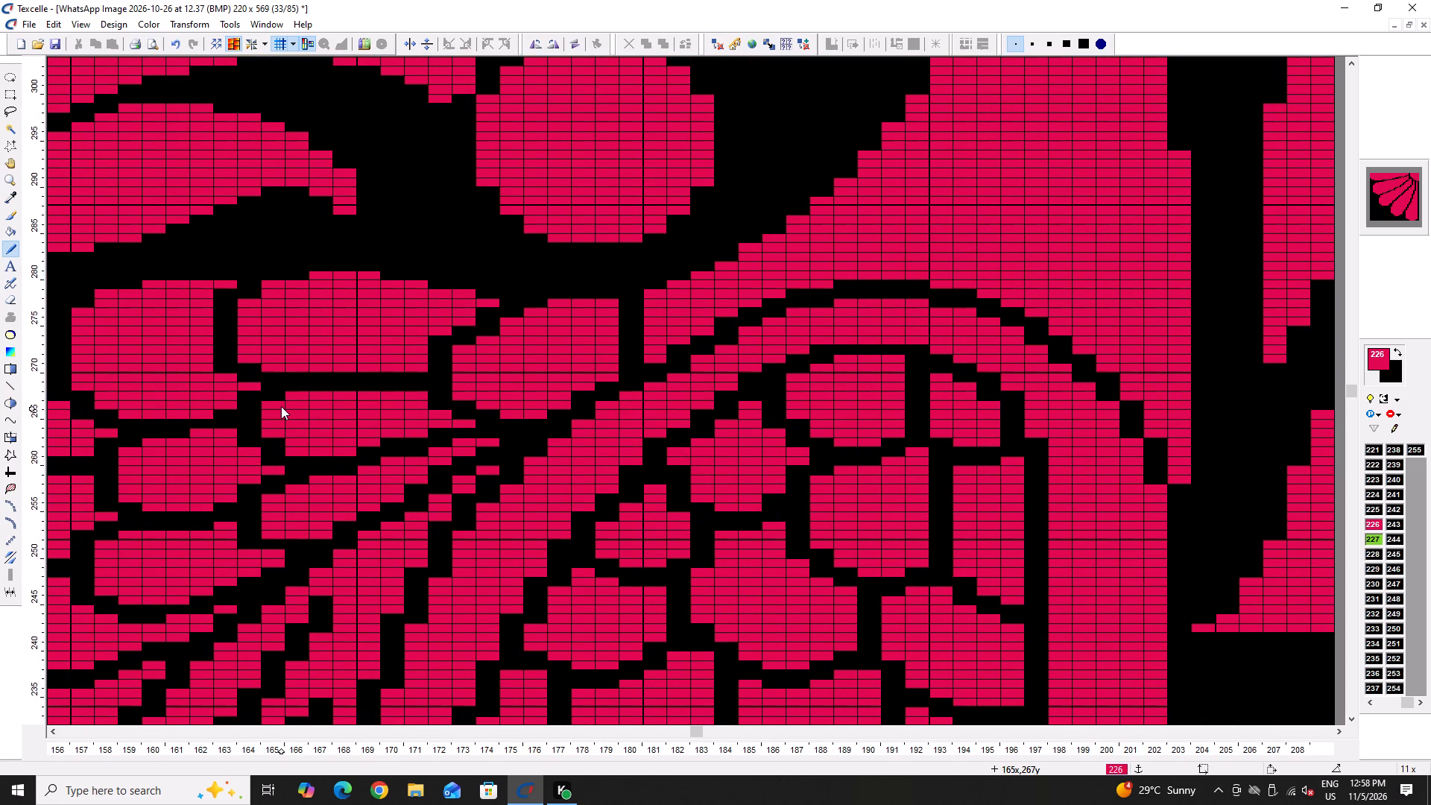
click(385, 442)
Save the bitmap.
key(ctrl+s)
key(ctrl+s)
key(ctrl+s)
key(ctrl+s)
key(ctrl+s)
Touch up the lower scale's bottom corner in 226 at column 165, with black beside it.
ctrl+scroll(262, 442, up, 1)
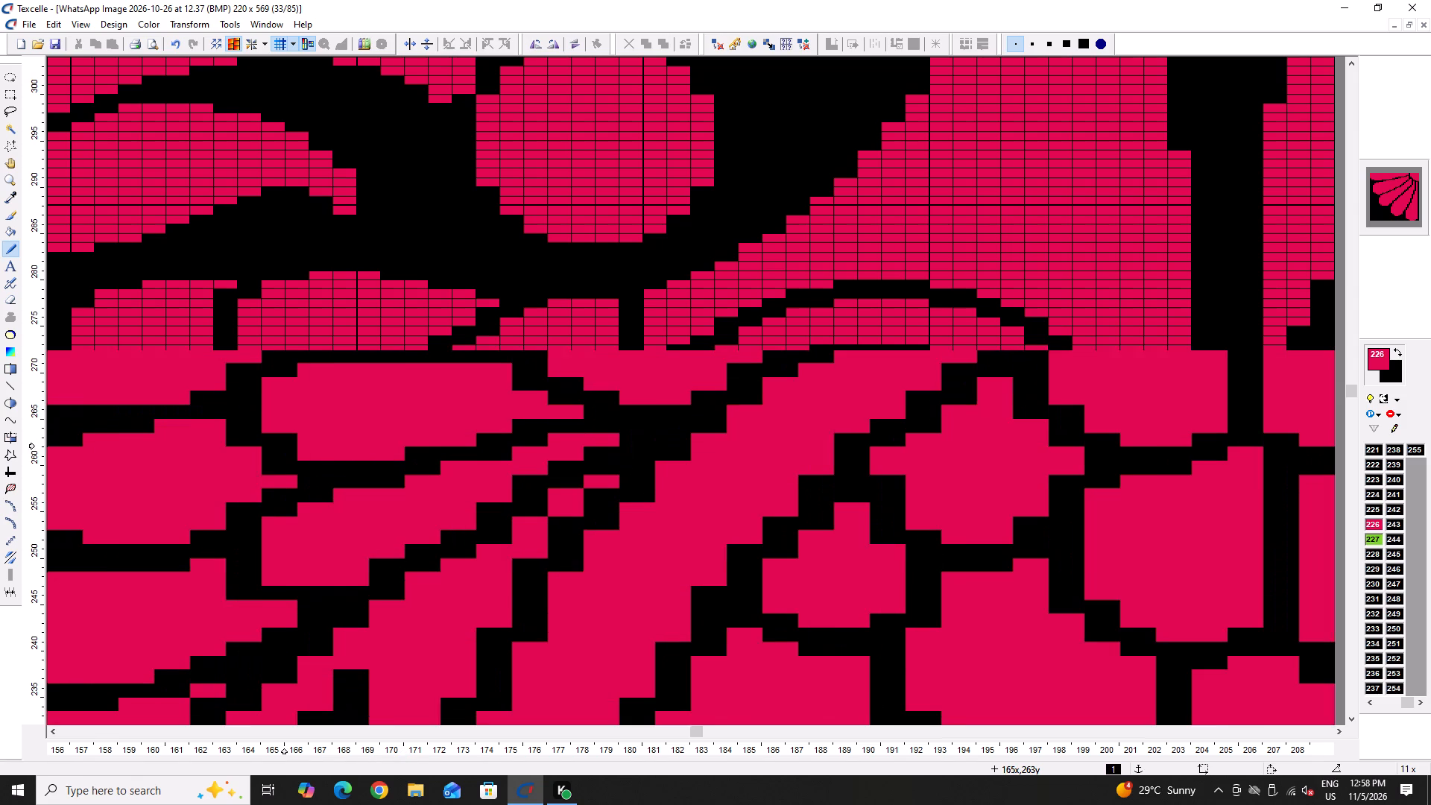
click(285, 439)
right_click(259, 452)
Cut a black gap down column 173 from about row 273 to 268, and fill column 172 in 226 at rows 271–274 and 267–268.
ctrl+scroll(280, 417, down, 3)
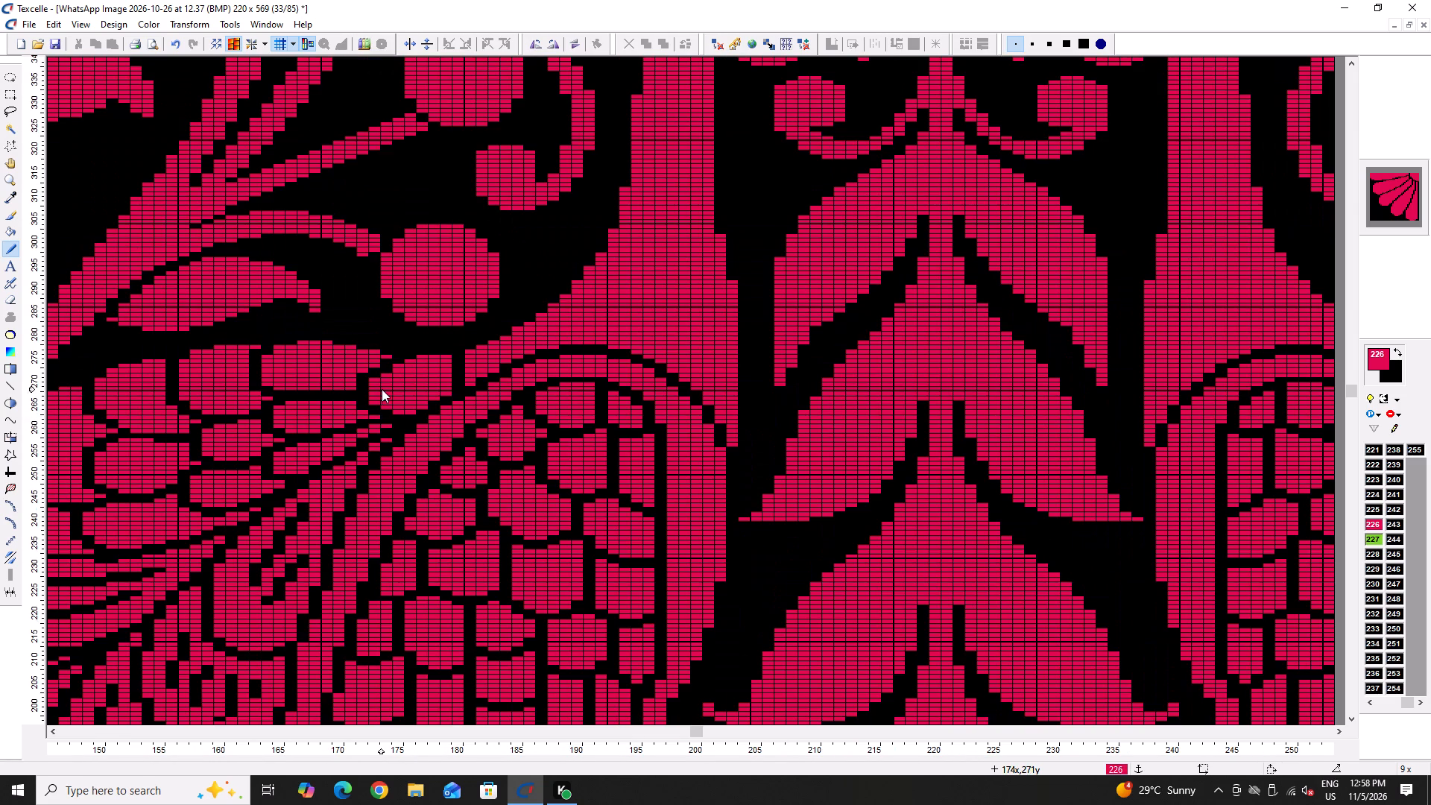
ctrl+scroll(376, 400, up, 3)
right_drag(370, 335, 394, 409)
right_click(394, 410)
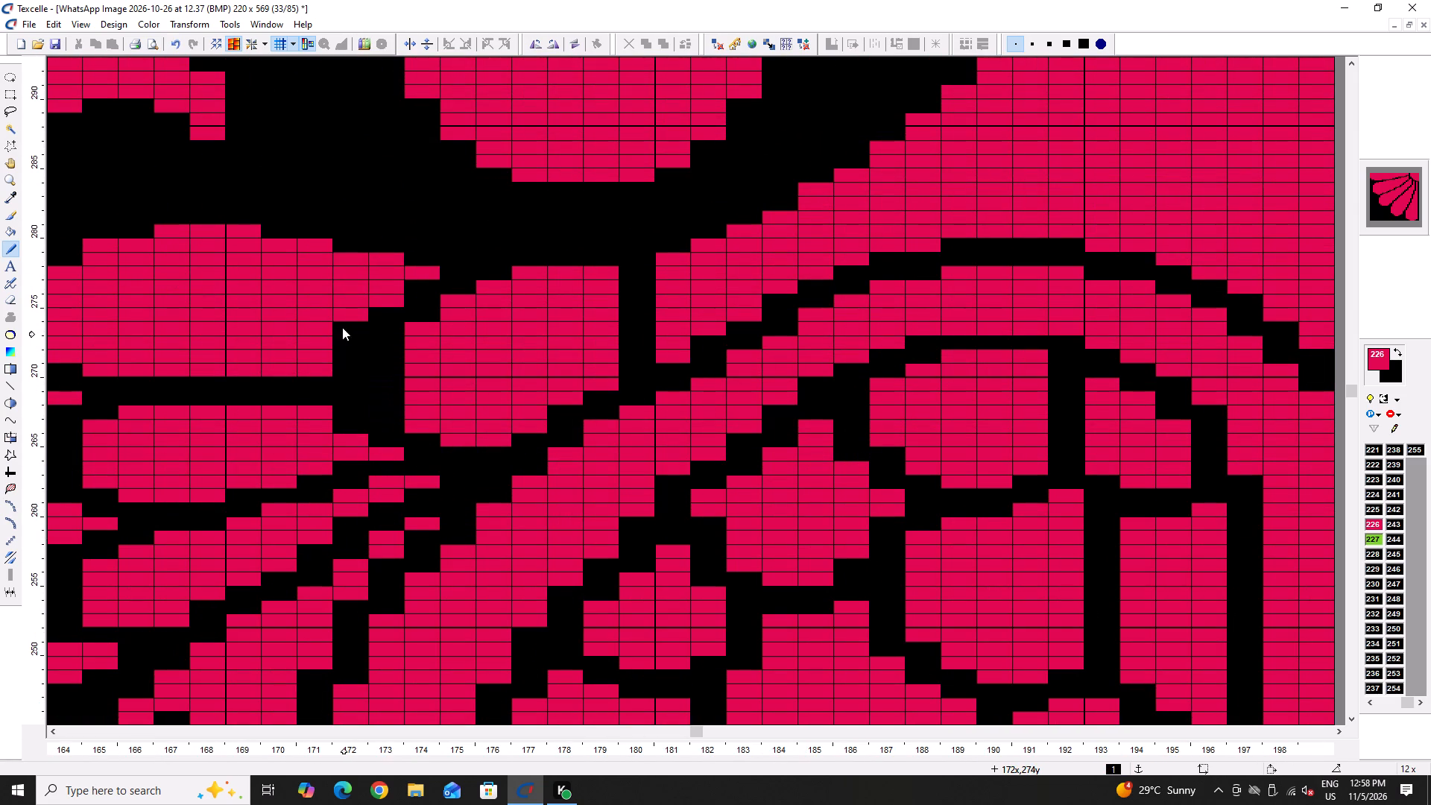
click(342, 327)
click(342, 338)
click(343, 345)
drag(343, 353, 345, 373)
triple_click(345, 374)
double_click(350, 411)
click(350, 423)
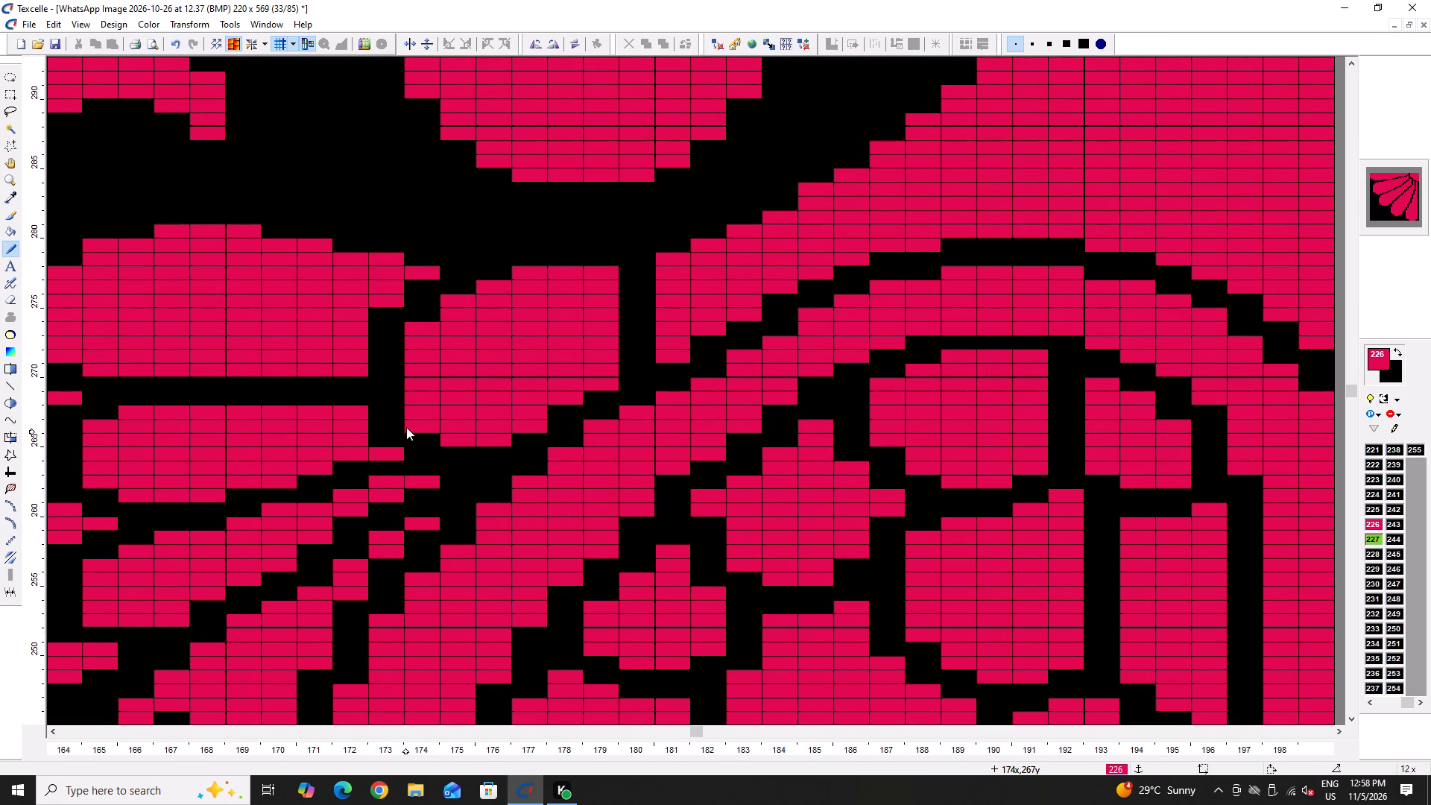
Trim the next scale's bottom in black along row 266 at columns 174–176, and fill the band's edge below in 226 at columns 176–177.
right_click(406, 427)
right_drag(436, 443, 501, 446)
right_click(506, 446)
click(499, 489)
click(499, 494)
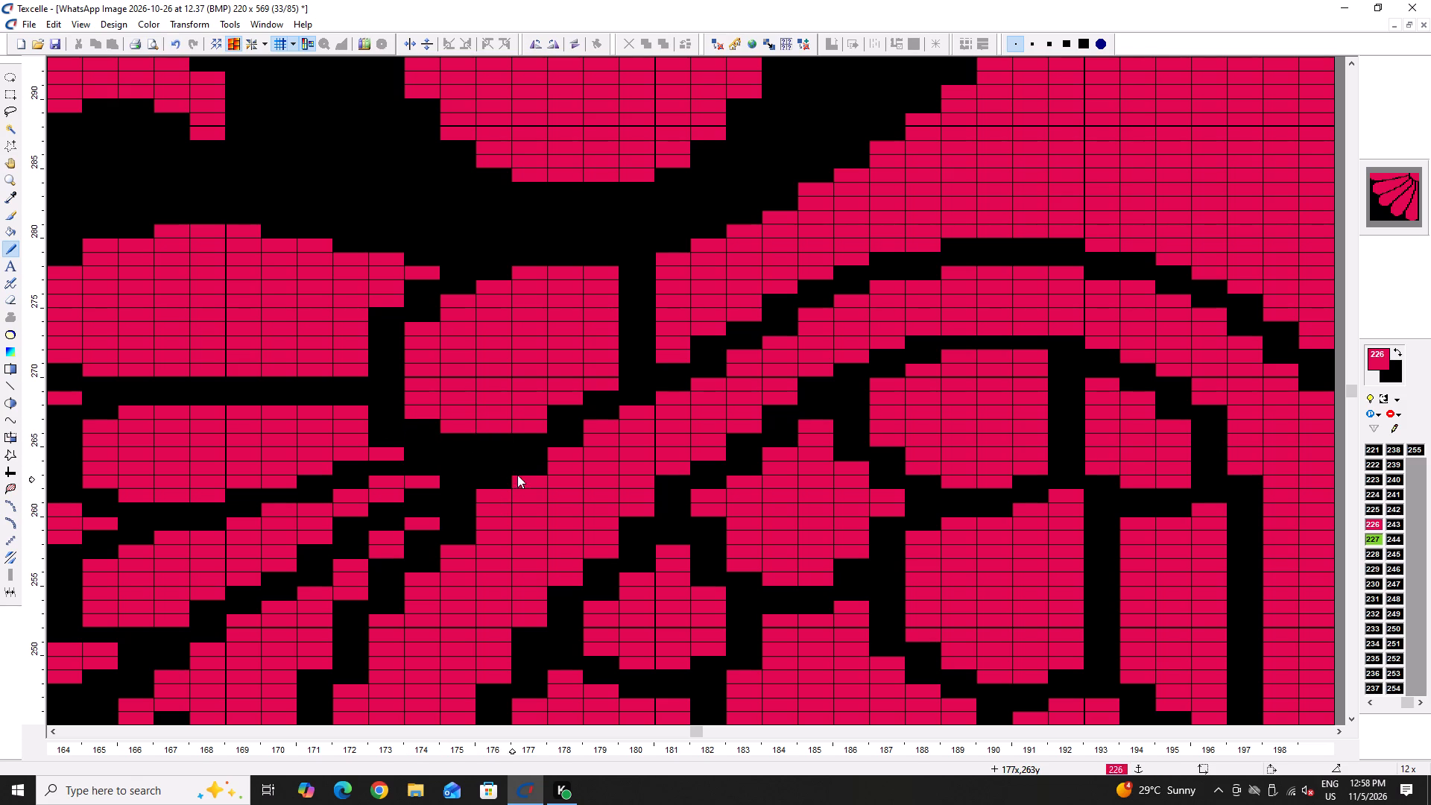
double_click(521, 472)
Taper the lower scale's tip in 226, extending row 266 to column 173 and row 265 to column 175.
click(383, 446)
drag(414, 451, 440, 455)
click(443, 455)
double_click(450, 456)
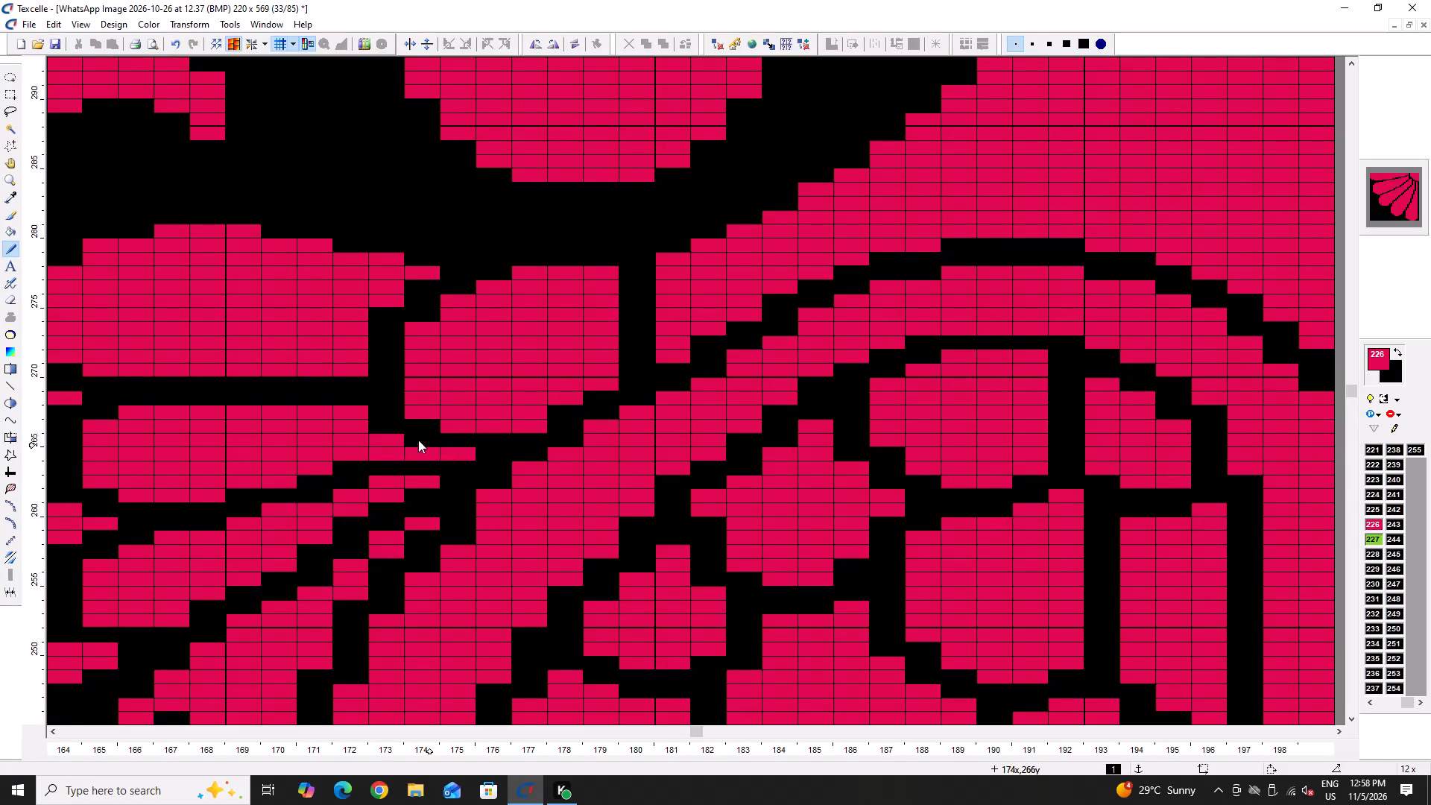
Round the upper corner of the scale starting at column 157 with black at columns 157–158, filling column 158 just below in 226.
ctrl+scroll(401, 448, down, 4)
ctrl+scroll(399, 461, up, 3)
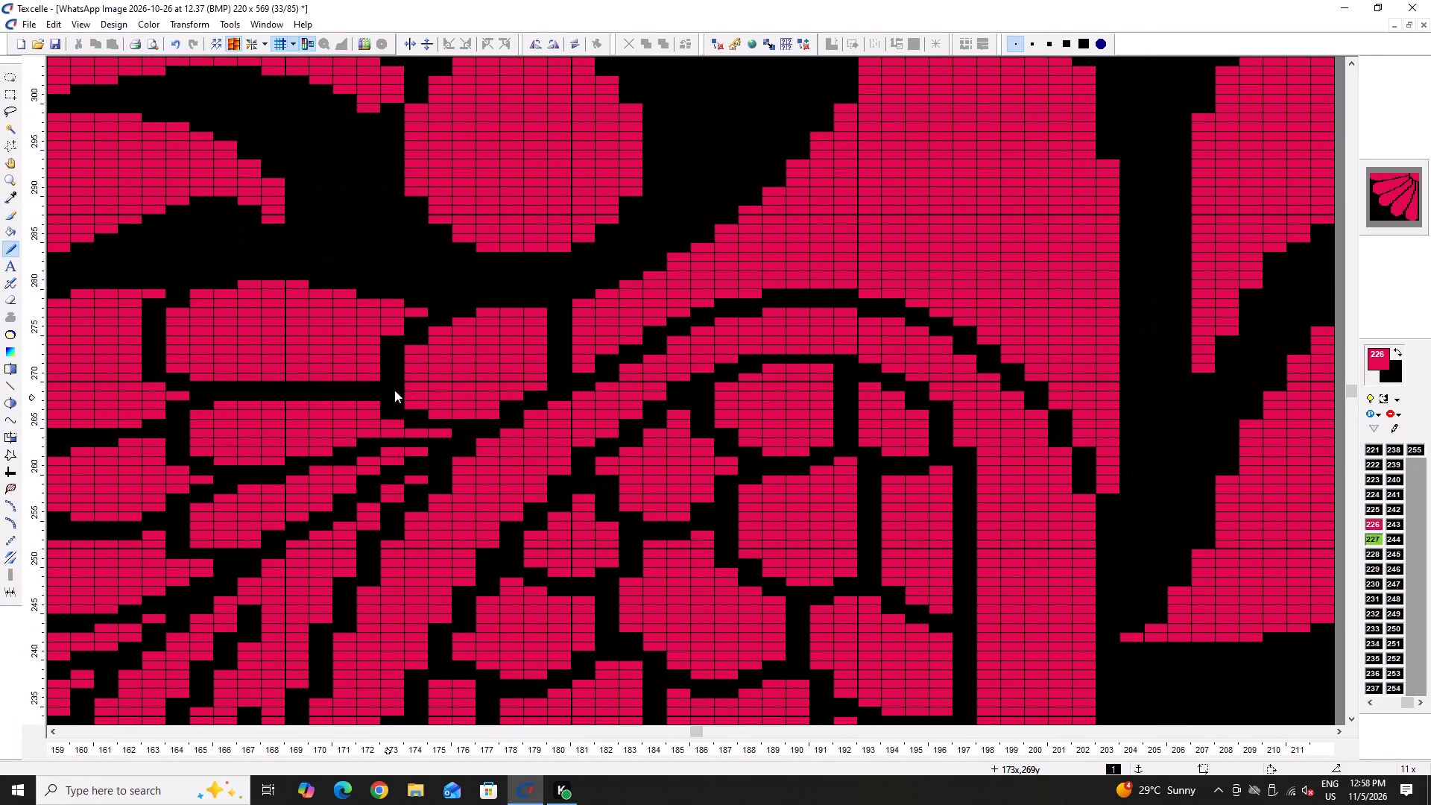
ctrl+scroll(432, 367, down, 3)
ctrl+scroll(237, 344, up, 3)
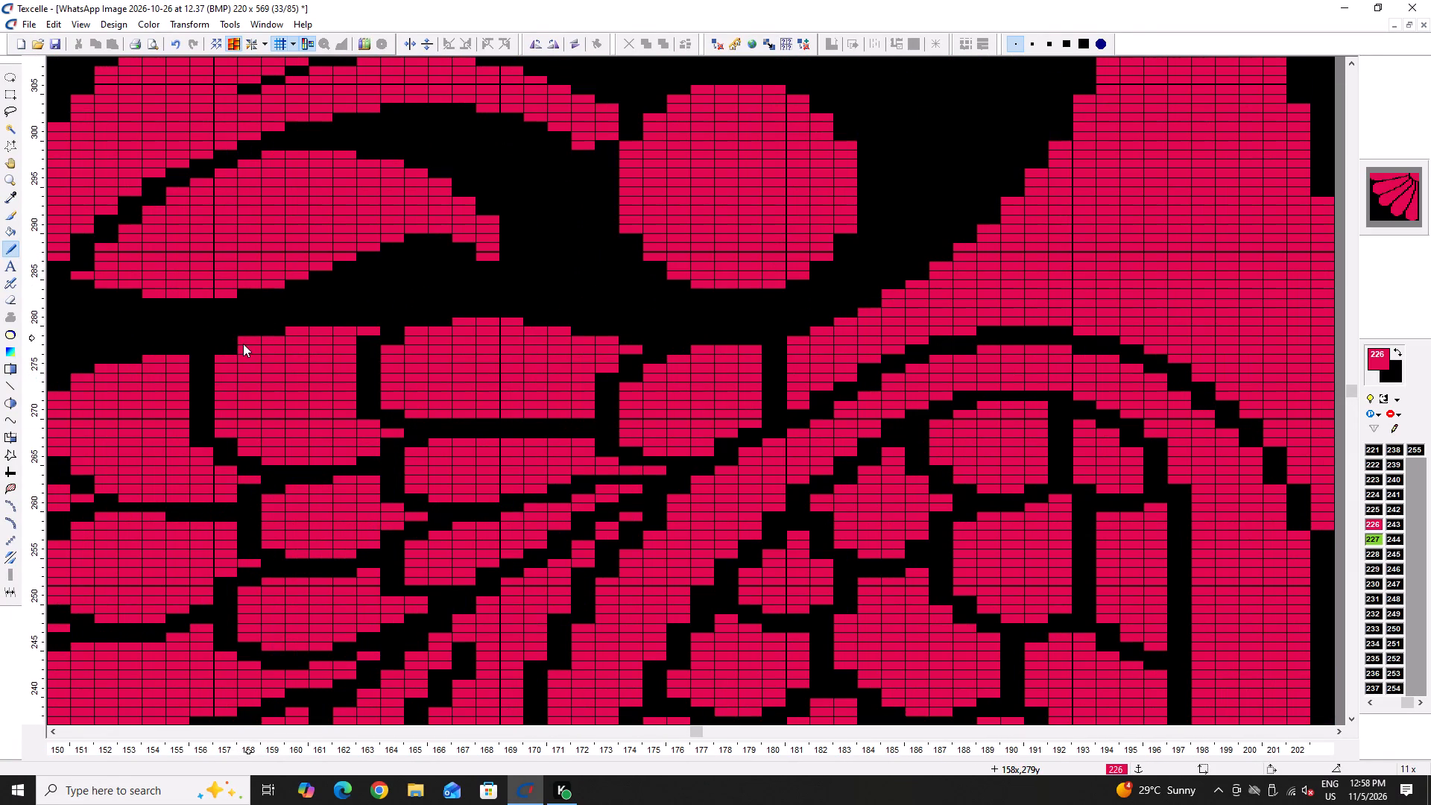
right_click(242, 344)
right_click(241, 344)
right_click(241, 340)
click(250, 353)
right_click(226, 356)
Fill the top edge of the adjacent scale in 226 at columns 153–154, around row 276.
ctrl+scroll(227, 370, down, 5)
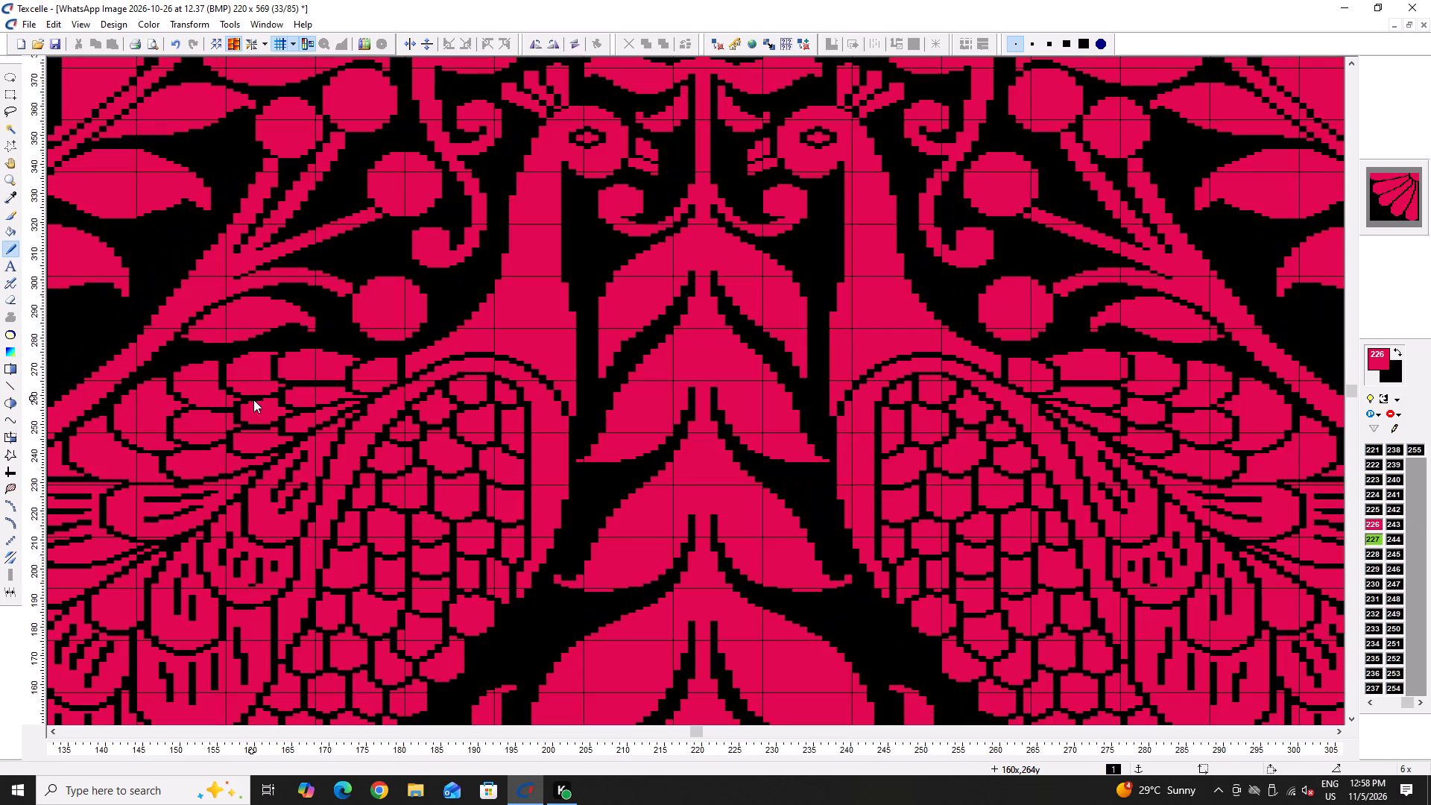
ctrl+scroll(134, 387, up, 5)
double_click(356, 299)
click(347, 295)
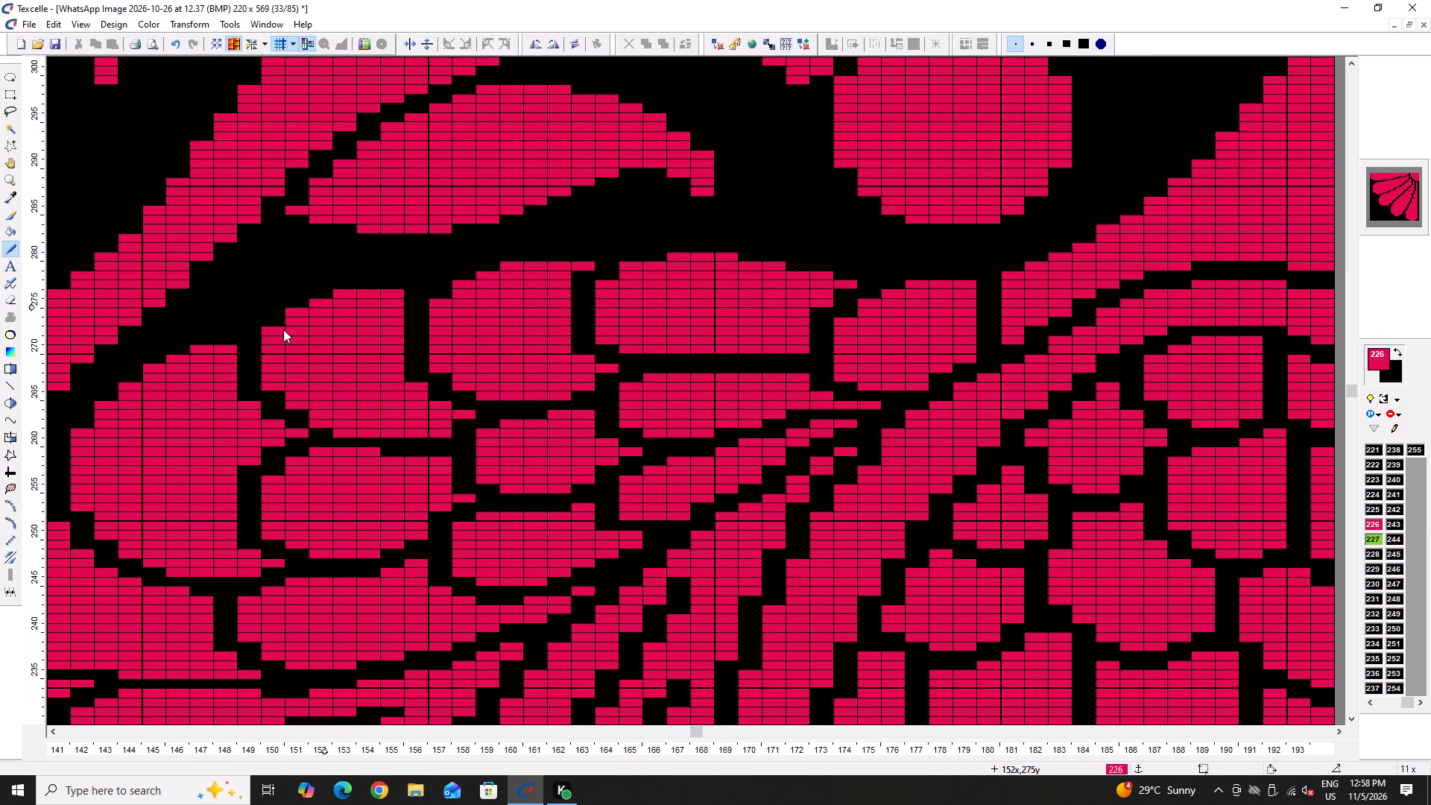
ctrl+scroll(309, 386, down, 4)
ctrl+scroll(161, 478, up, 5)
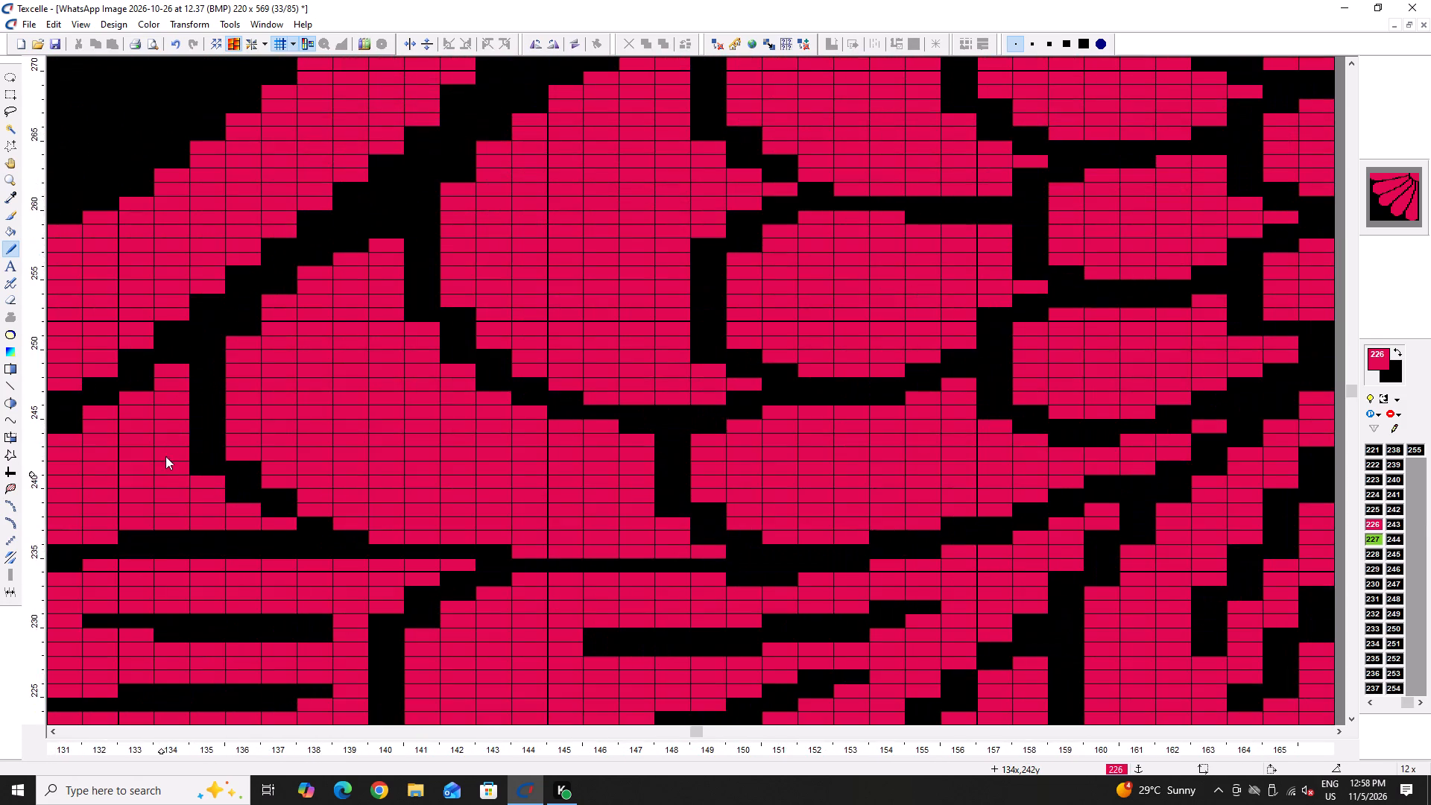
Save the pattern.
ctrl+scroll(165, 449, down, 7)
key(ctrl+s)
key(ctrl+s)
key(ctrl+s)
Retouch the feather outline where the tips meet, with 226 at column 148 row 214 and columns 149–151, and black at column 149 row 215.
ctrl+scroll(274, 511, down, 1)
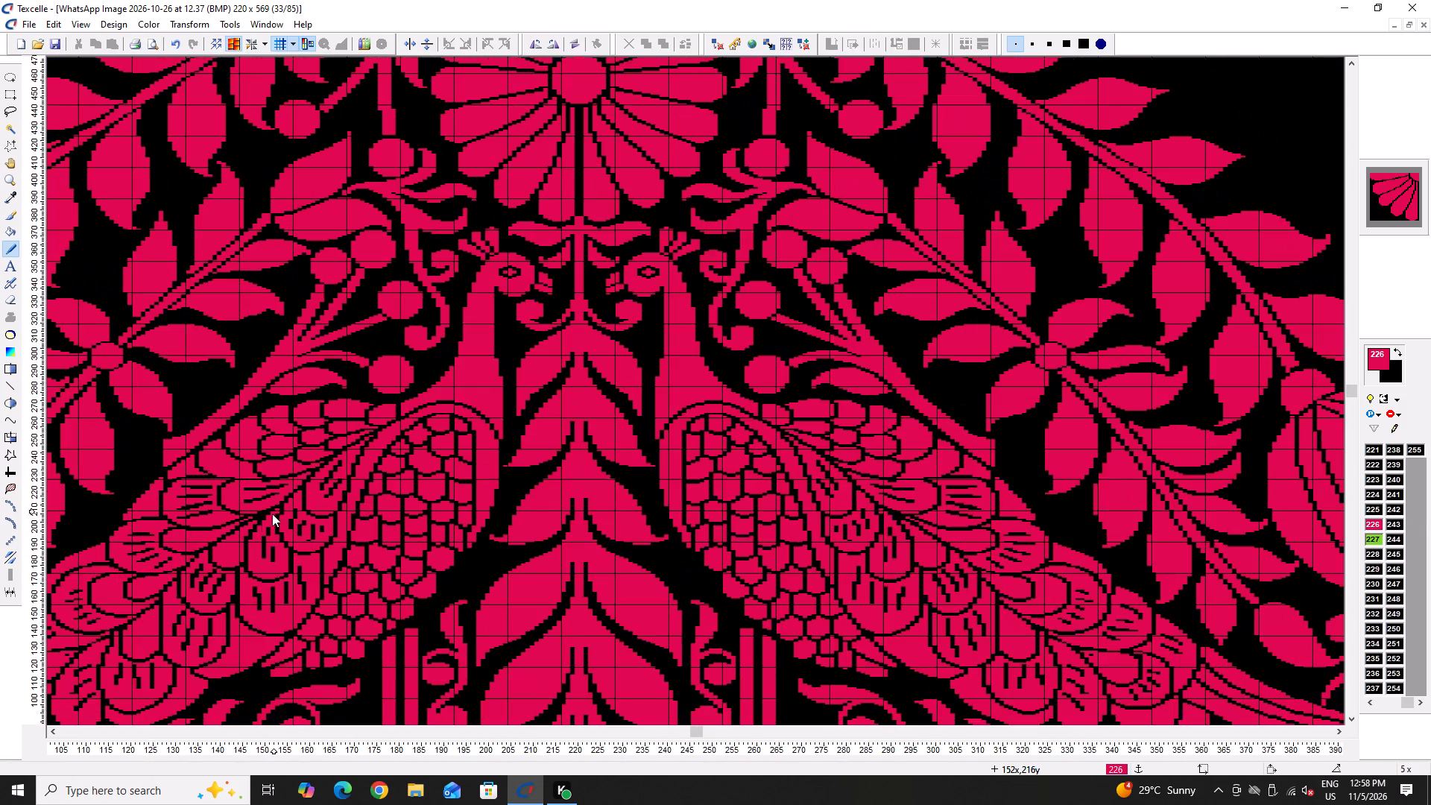
ctrl+scroll(257, 521, up, 7)
click(271, 517)
click(304, 486)
ctrl+scroll(310, 484, down, 5)
ctrl+scroll(246, 515, up, 5)
click(350, 416)
click(379, 391)
right_click(391, 394)
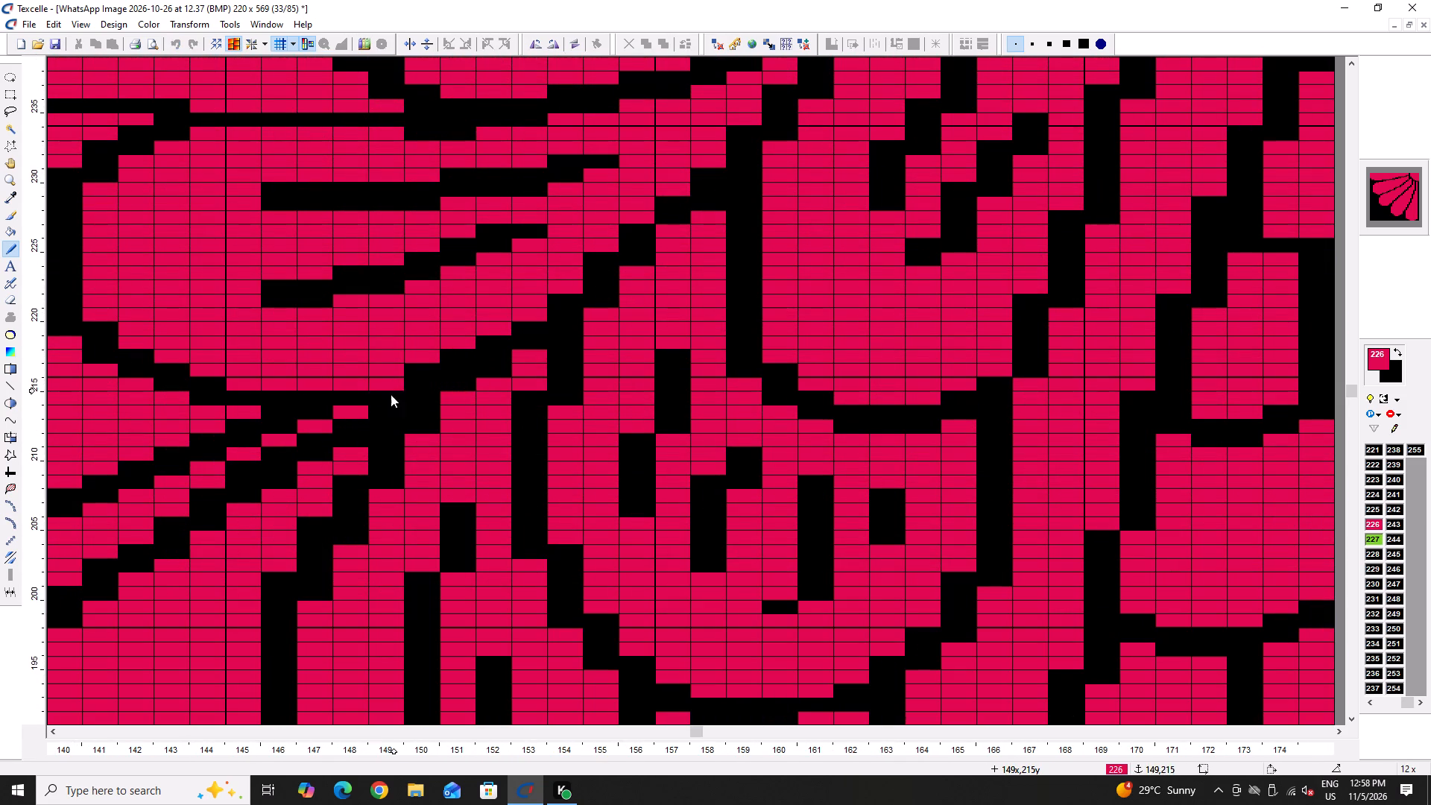
double_click(414, 368)
double_click(446, 351)
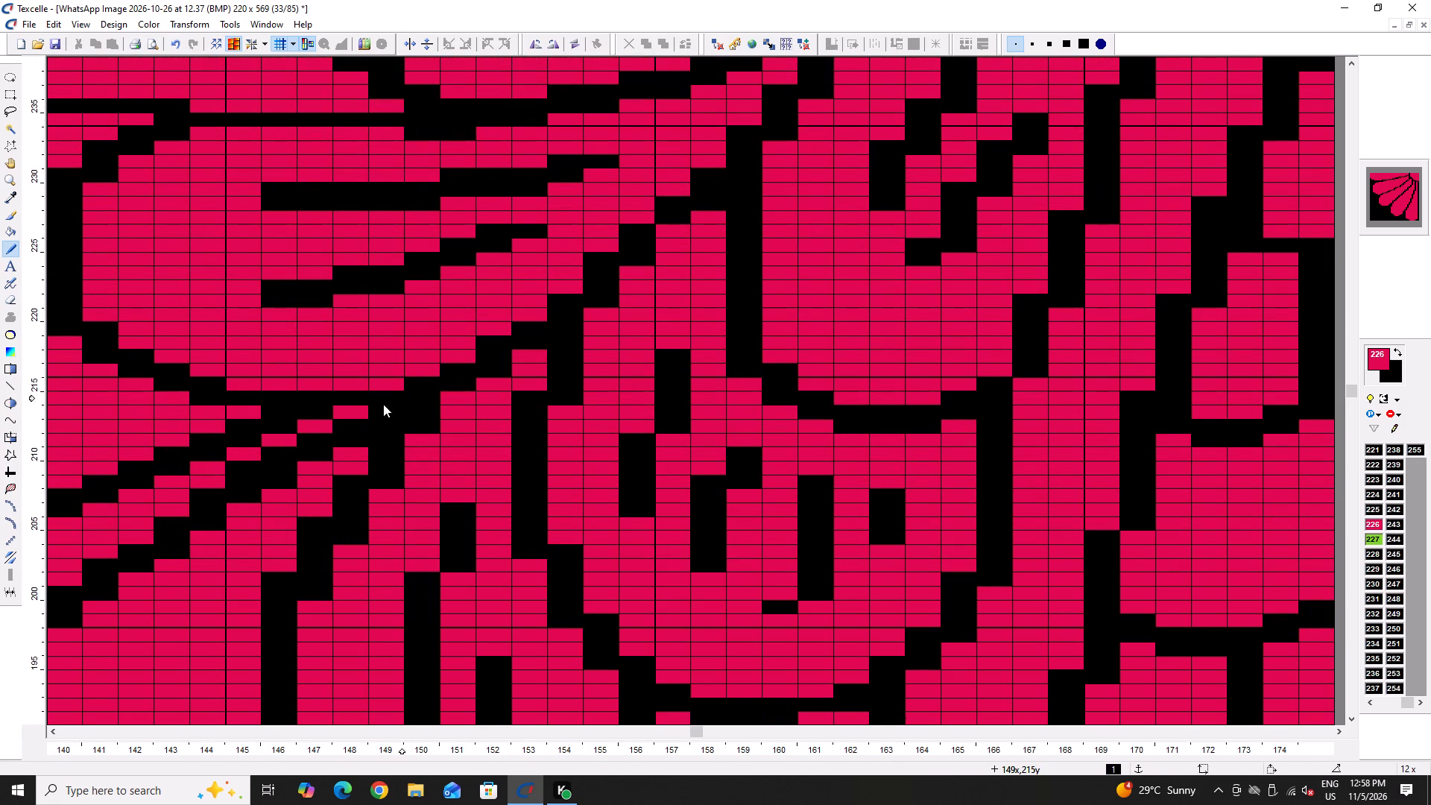
Draw a black diagonal from column 148 row 214 to column 145 row 211, and extend the feather tip in 226 to column 147 row 213.
ctrl+scroll(382, 405, down, 4)
ctrl+scroll(332, 407, up, 4)
right_drag(453, 406, 332, 458)
drag(339, 430, 393, 422)
double_click(405, 422)
click(312, 437)
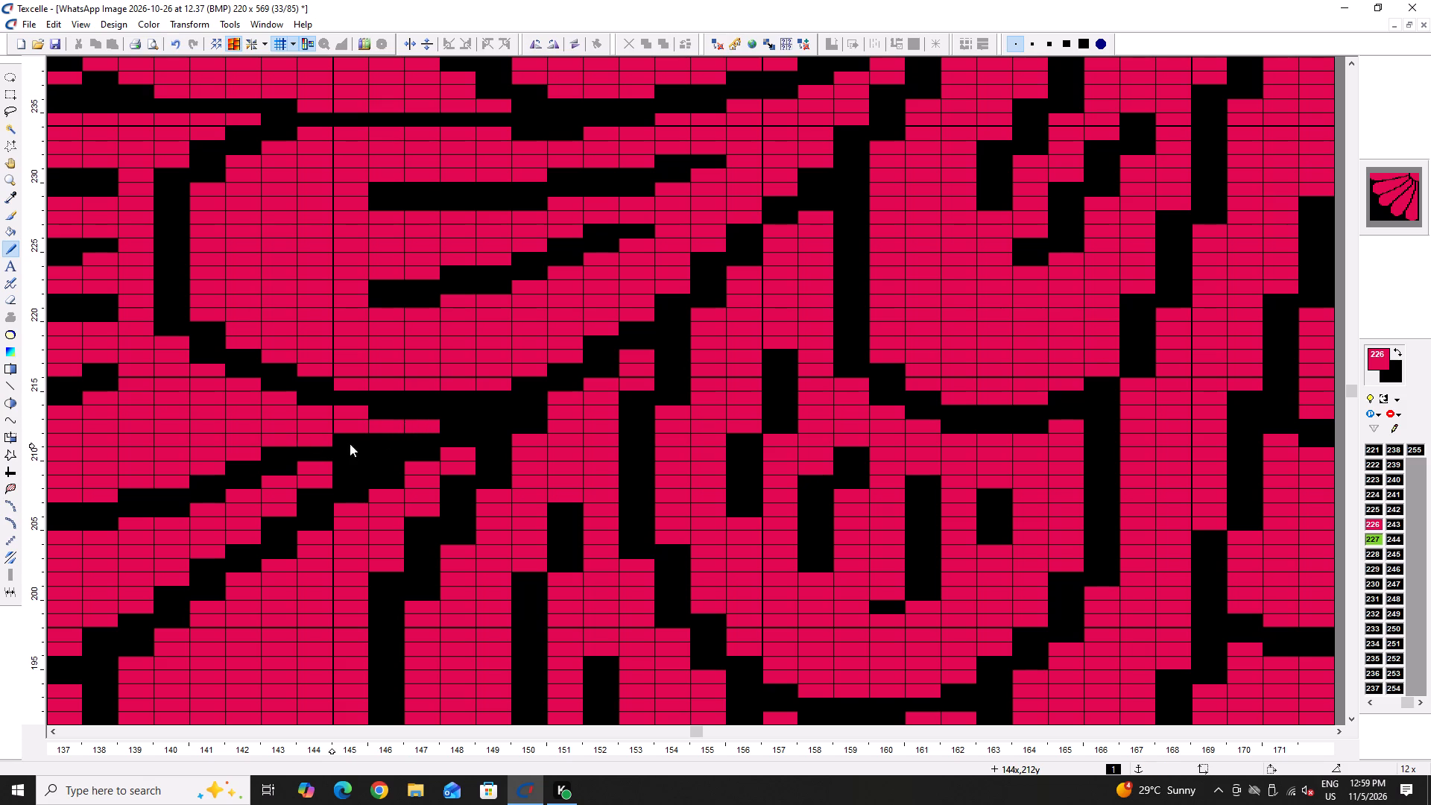
ctrl+scroll(376, 438, down, 5)
ctrl+scroll(320, 447, up, 5)
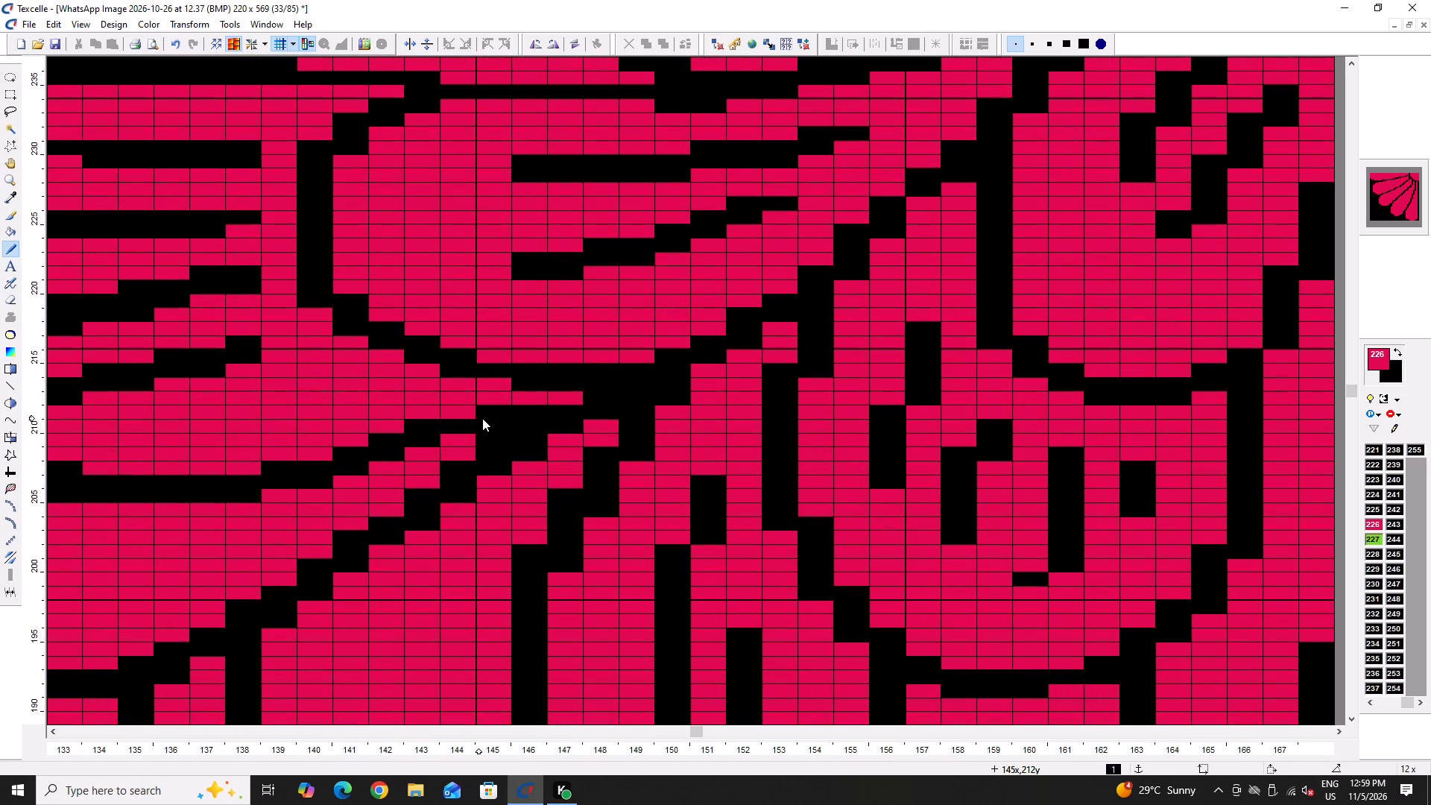
Paint 226 on the feather outlines at column 145 row 212 and at column 133 row 208.
click(490, 414)
ctrl+scroll(403, 422, down, 5)
ctrl+scroll(327, 426, up, 5)
click(274, 439)
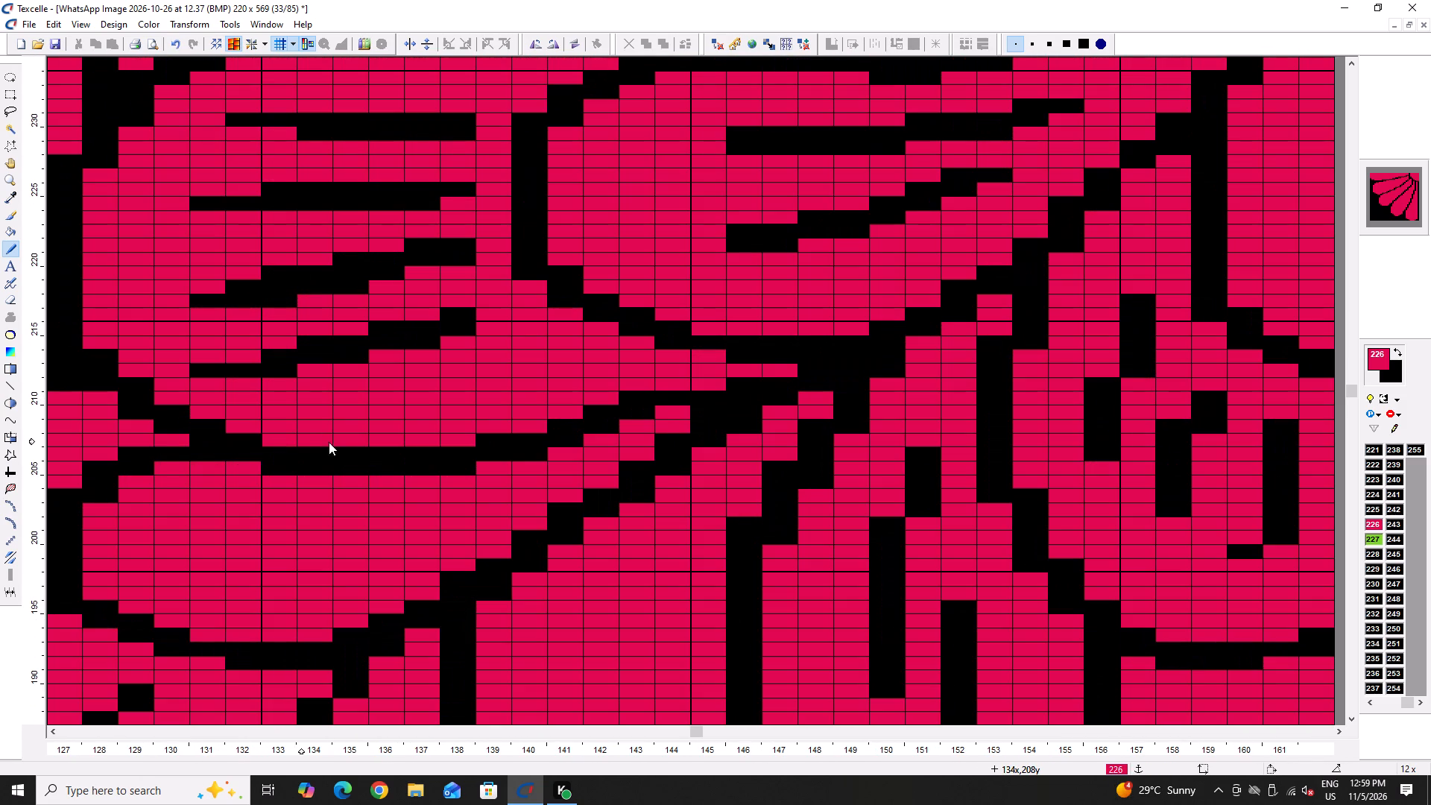
Shift the scale's lower corner inward with black at column 128 and 226 at column 127, around rows 195–197.
ctrl+scroll(364, 435, down, 3)
ctrl+scroll(332, 449, up, 2)
scroll(325, 476, down, 1)
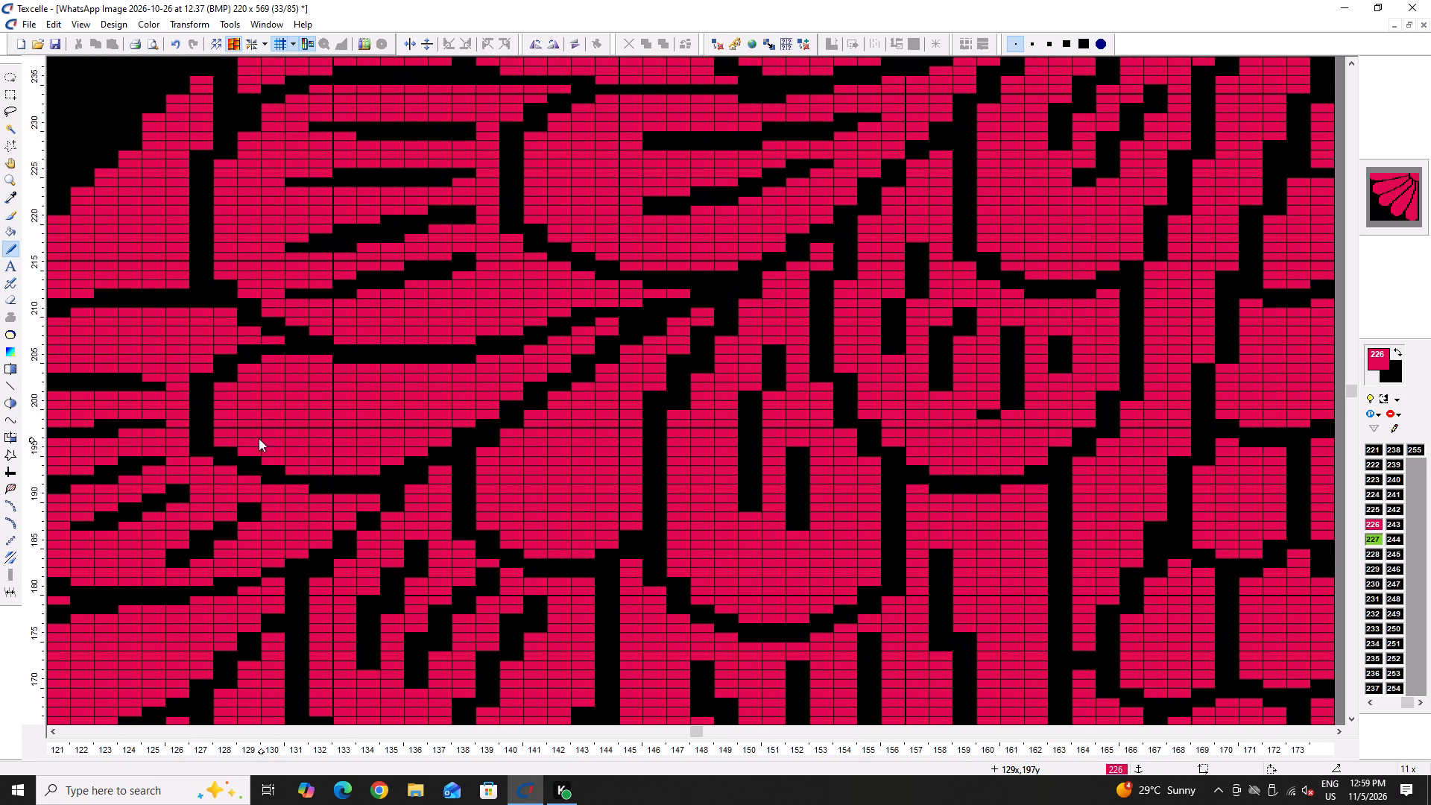
right_click(226, 443)
triple_click(200, 457)
click(201, 453)
Thicken the diagonal outline between the scales in black, from column 132 row 182 up to column 135 row 190.
ctrl+scroll(223, 466, down, 4)
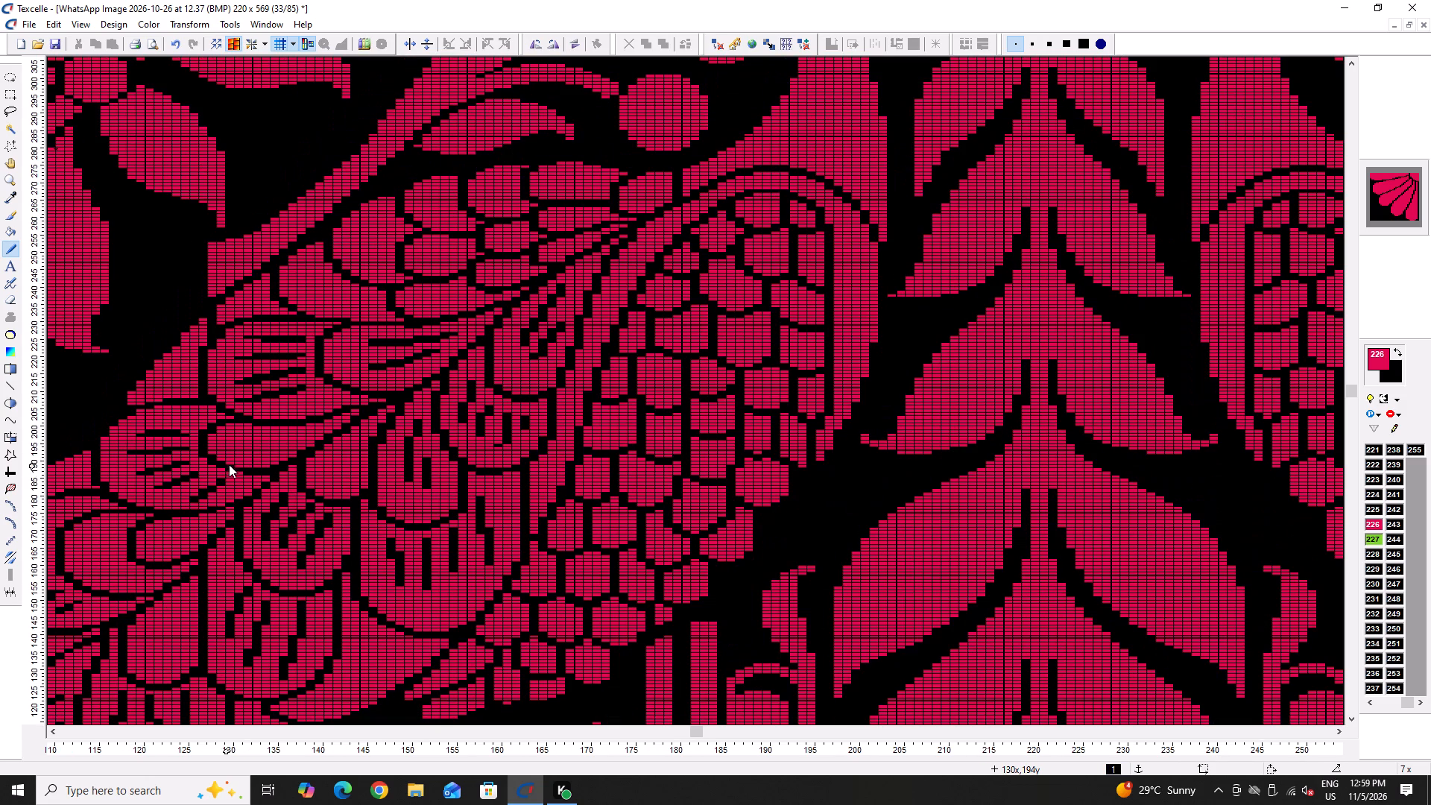
ctrl+scroll(271, 488, up, 4)
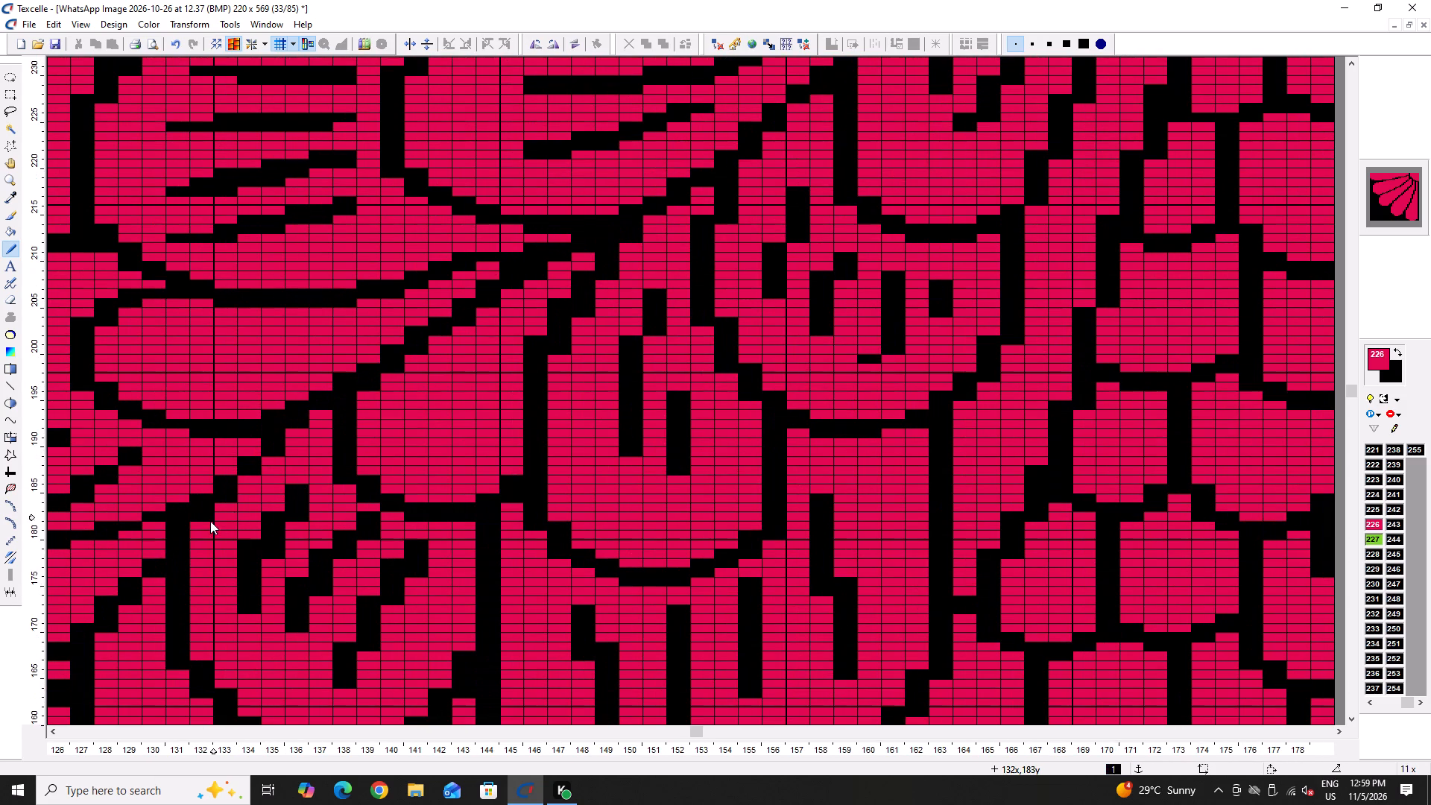
right_click(210, 521)
right_click(210, 524)
right_click(224, 500)
right_click(246, 476)
right_click(268, 456)
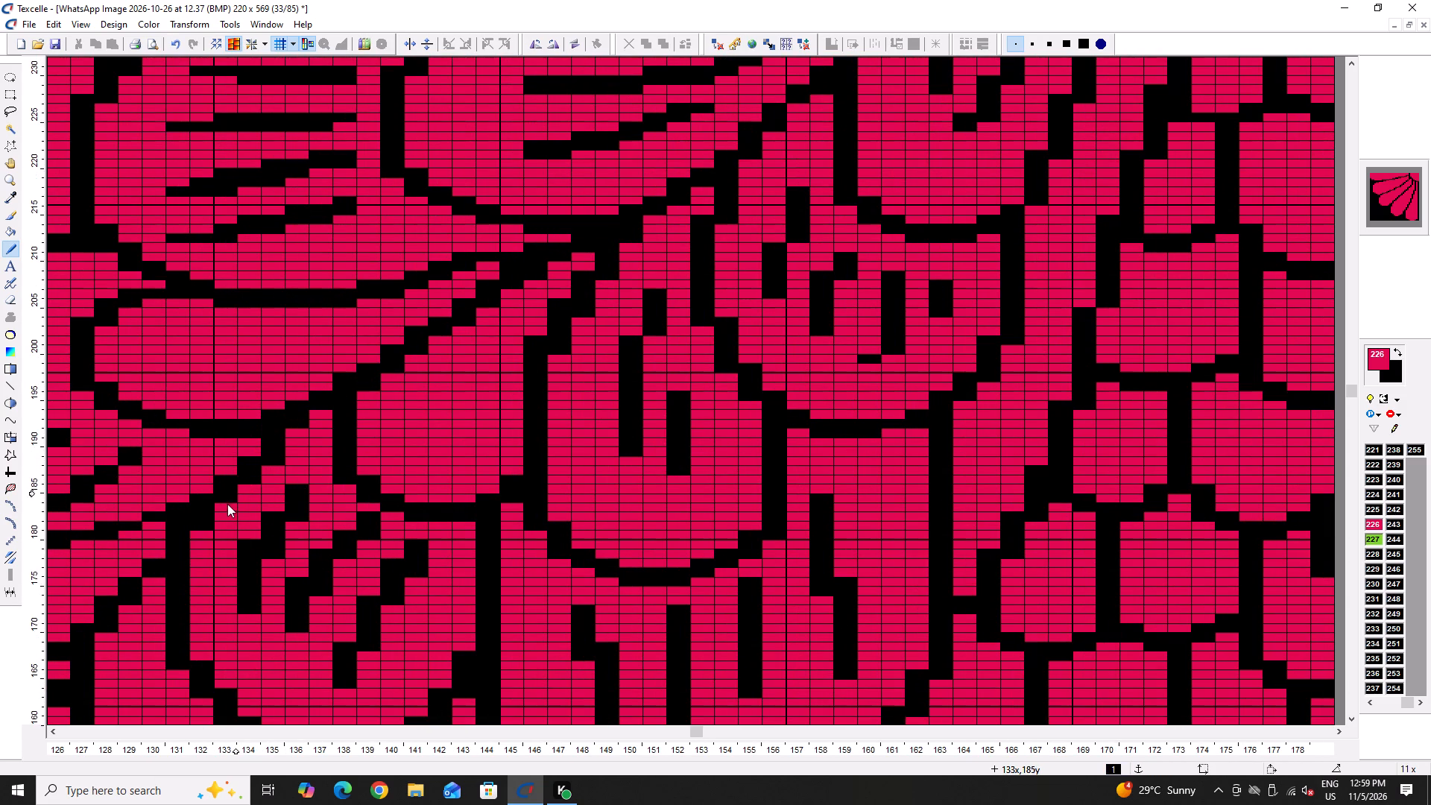
right_click(227, 505)
right_click(206, 531)
right_click(206, 533)
Retouch the diagonal's lower end with 226 at column 131 row 182 and black at column 130 row 183.
ctrl+scroll(303, 508, down, 4)
ctrl+scroll(239, 541, up, 5)
click(309, 426)
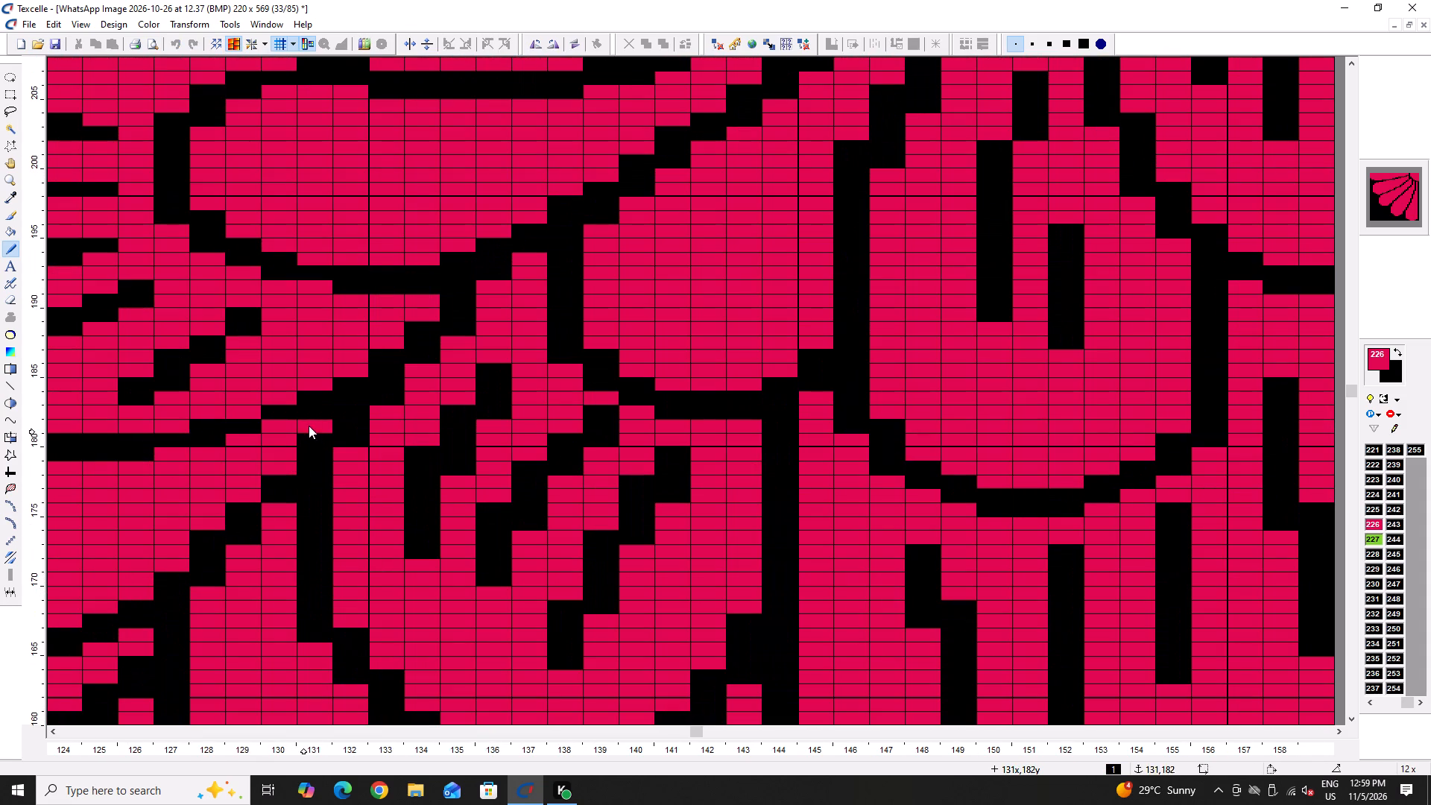
right_click(270, 418)
Smooth the small scale's lower corner using black and 226 around columns 119–121, rows 165–168, and save the bitmap.
ctrl+scroll(258, 458, down, 4)
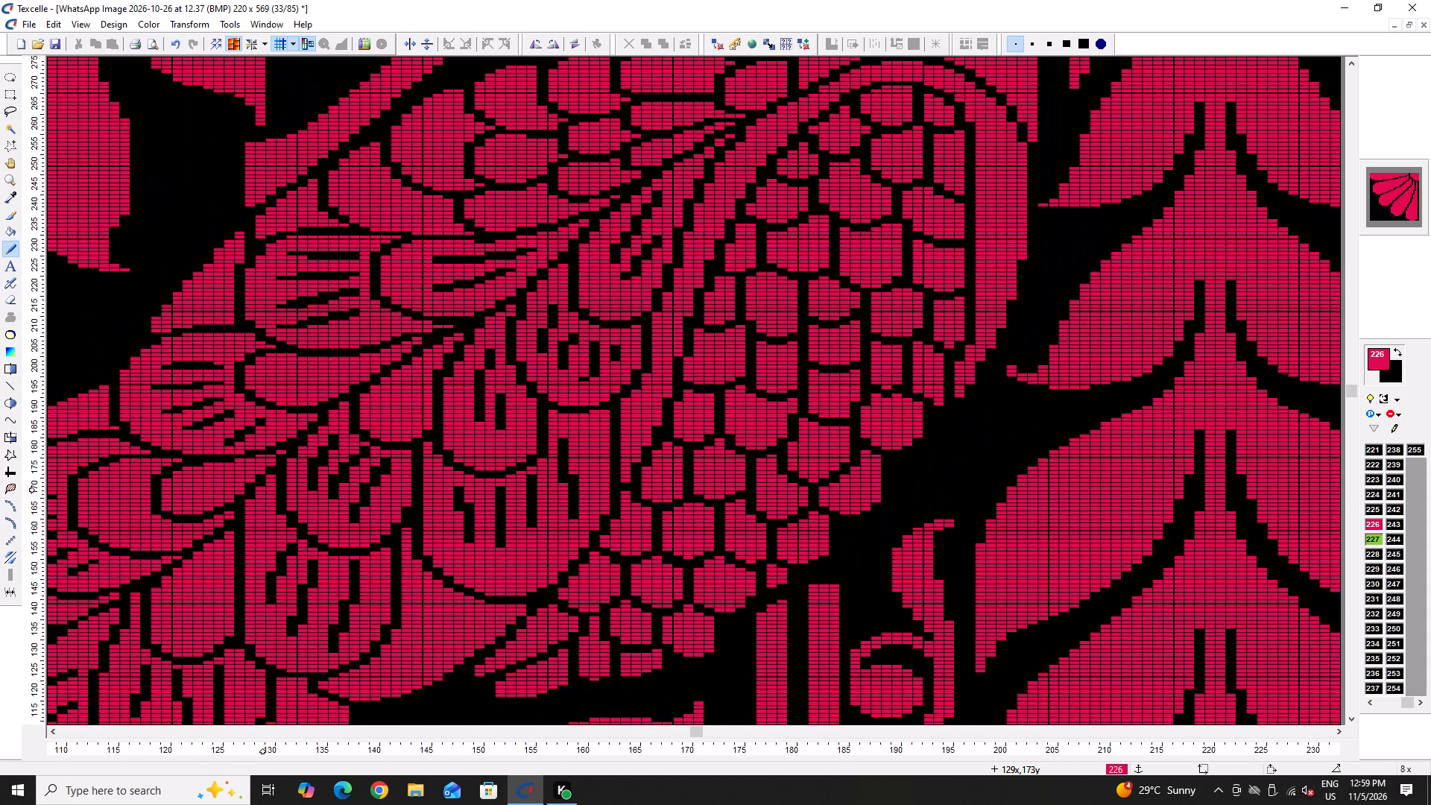
ctrl+scroll(262, 485, up, 3)
right_click(290, 470)
right_click(290, 470)
ctrl+scroll(281, 476, down, 4)
ctrl+scroll(191, 492, up, 4)
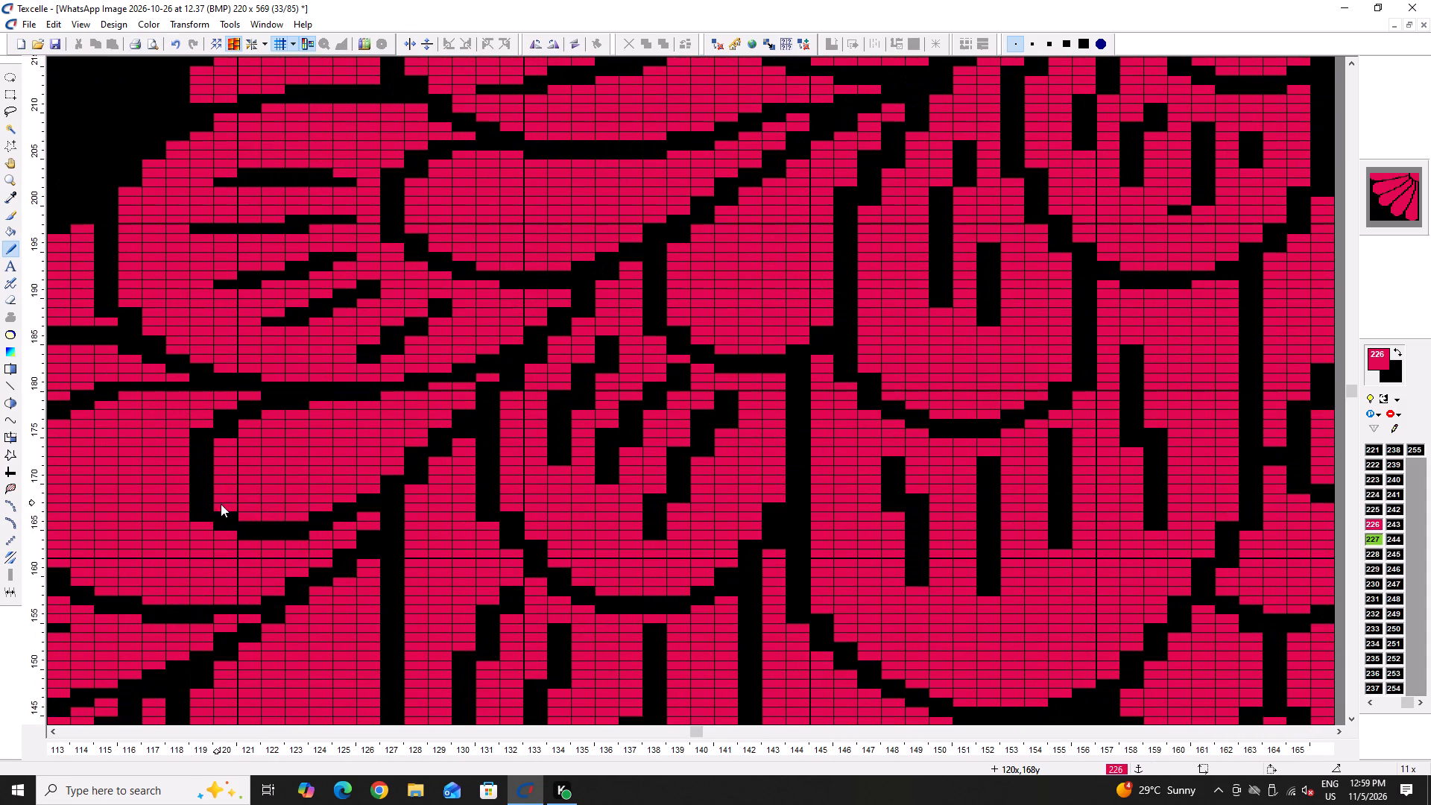
right_click(221, 504)
right_click(252, 515)
click(194, 514)
double_click(220, 523)
double_click(240, 534)
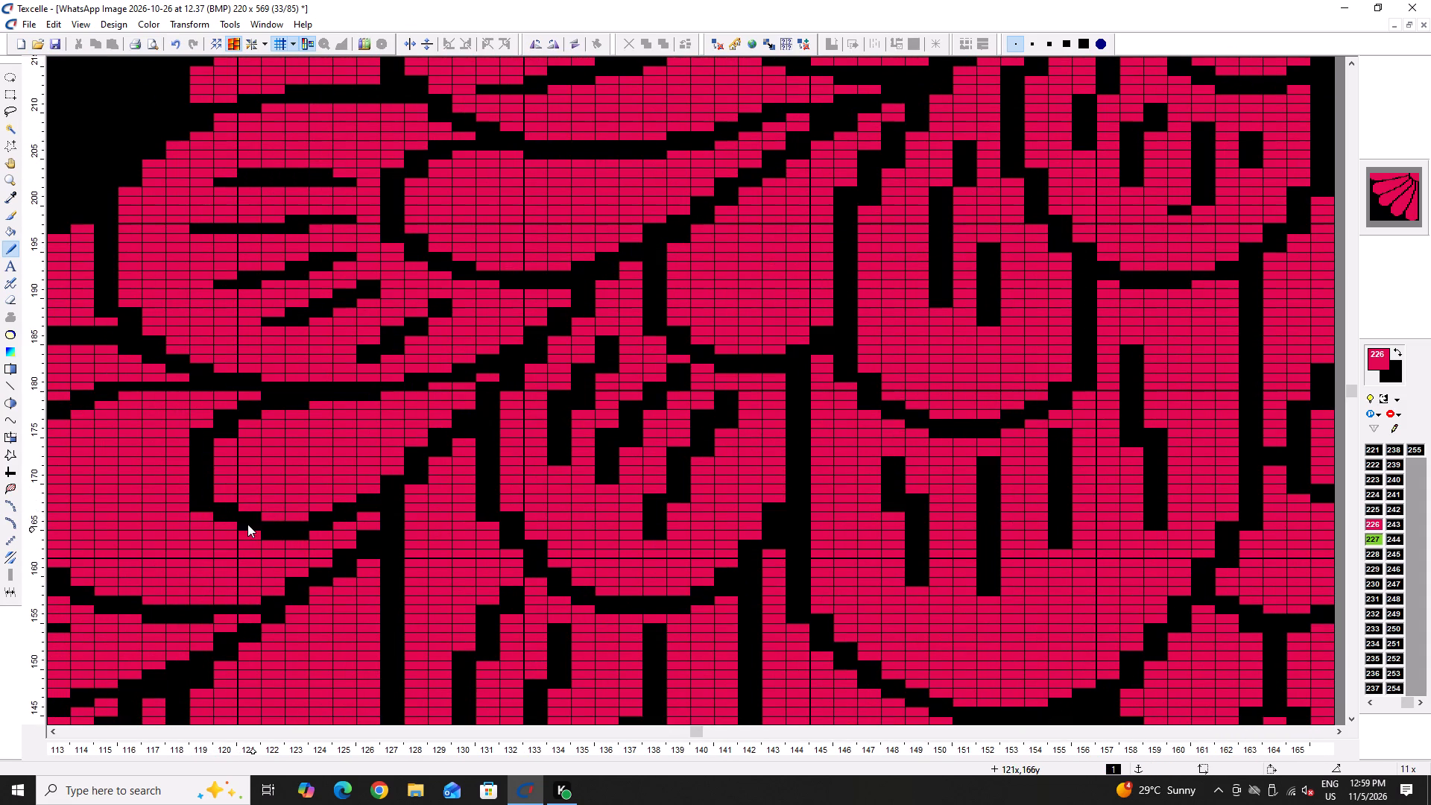
ctrl+scroll(269, 515, down, 5)
key(ctrl+s)
key(ctrl+s)
Refine the same scale corner with black and 226 around columns 119–120, near row 168, and save the bitmap.
ctrl+scroll(247, 515, up, 3)
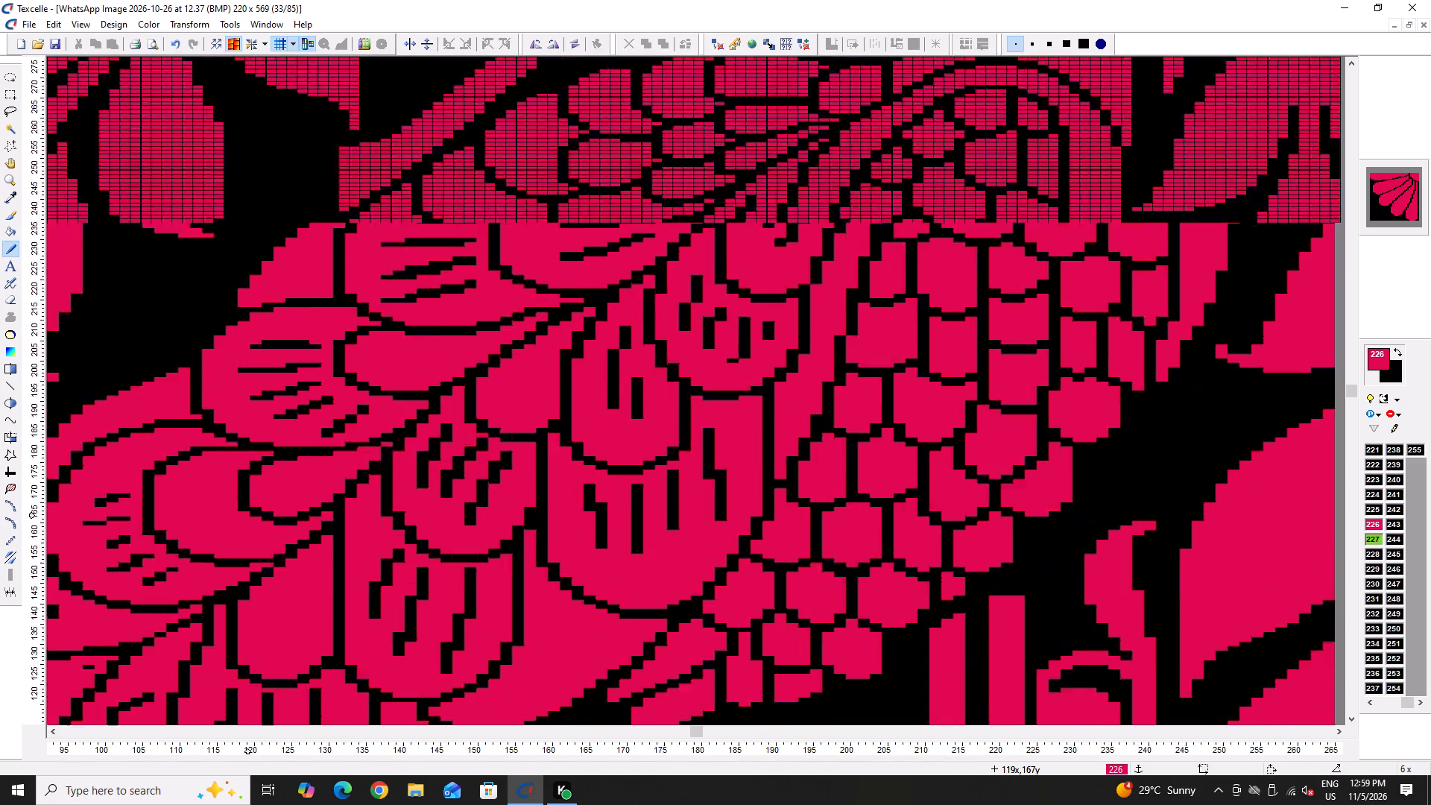
ctrl+scroll(247, 515, up, 3)
right_click(274, 479)
click(231, 489)
click(230, 493)
ctrl+scroll(251, 508, down, 6)
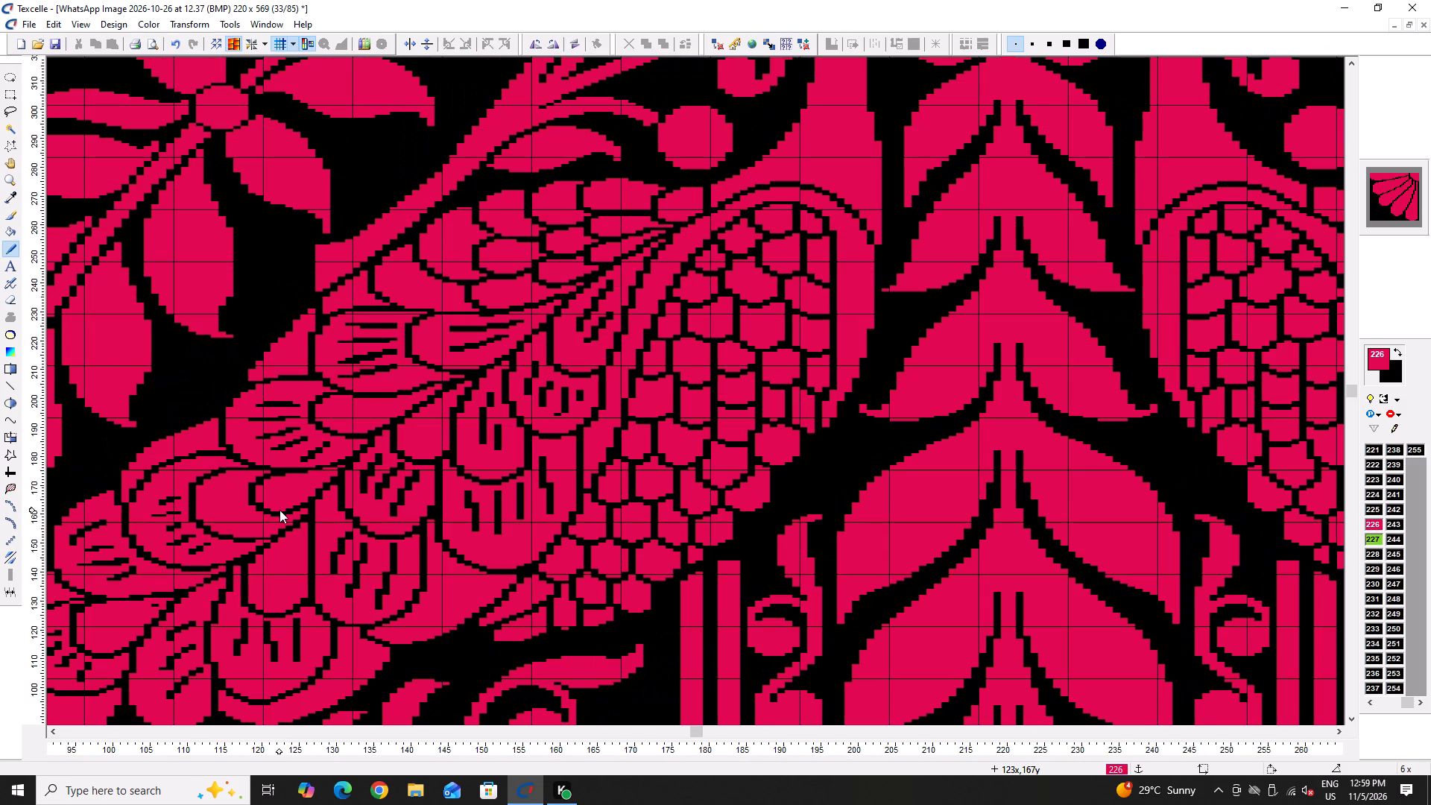
key(ctrl+s)
key(ctrl+s)
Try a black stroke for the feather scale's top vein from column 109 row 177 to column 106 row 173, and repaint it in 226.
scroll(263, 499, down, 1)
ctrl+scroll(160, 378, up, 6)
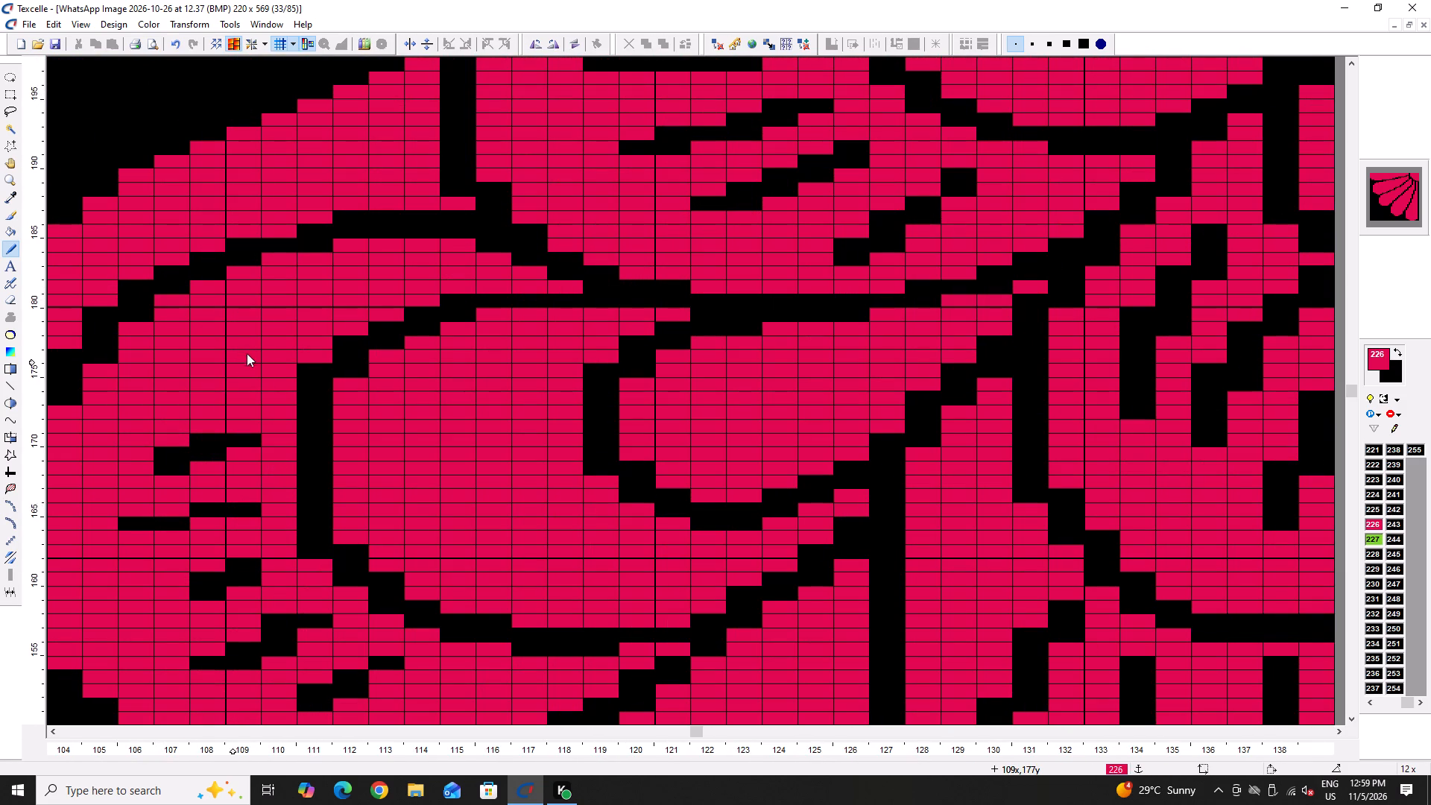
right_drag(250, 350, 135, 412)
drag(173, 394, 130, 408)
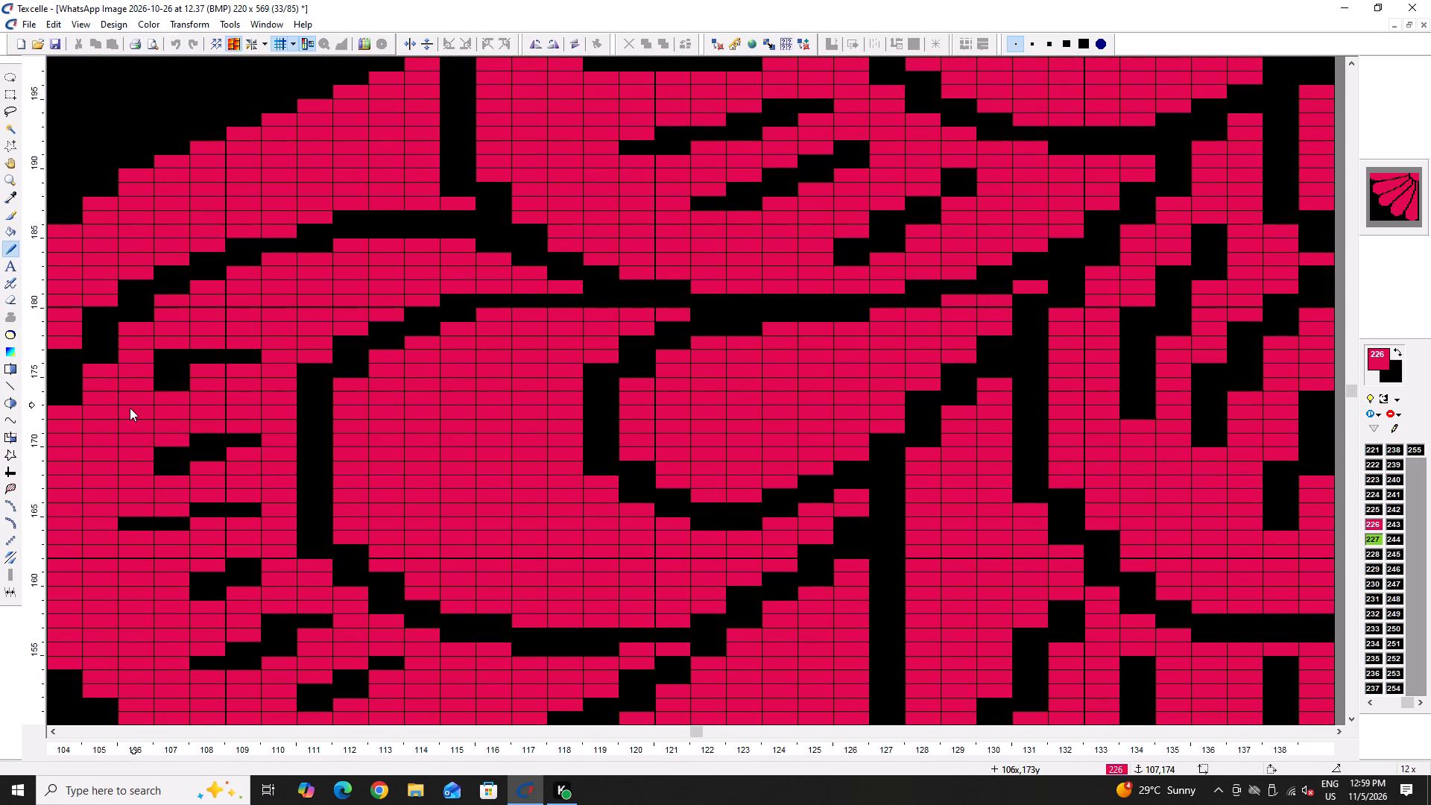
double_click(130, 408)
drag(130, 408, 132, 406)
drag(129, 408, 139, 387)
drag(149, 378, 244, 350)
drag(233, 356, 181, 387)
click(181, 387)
Draw the feather scale's top vein in black from column 110 row 179 to column 106 row 173.
right_drag(278, 326, 134, 405)
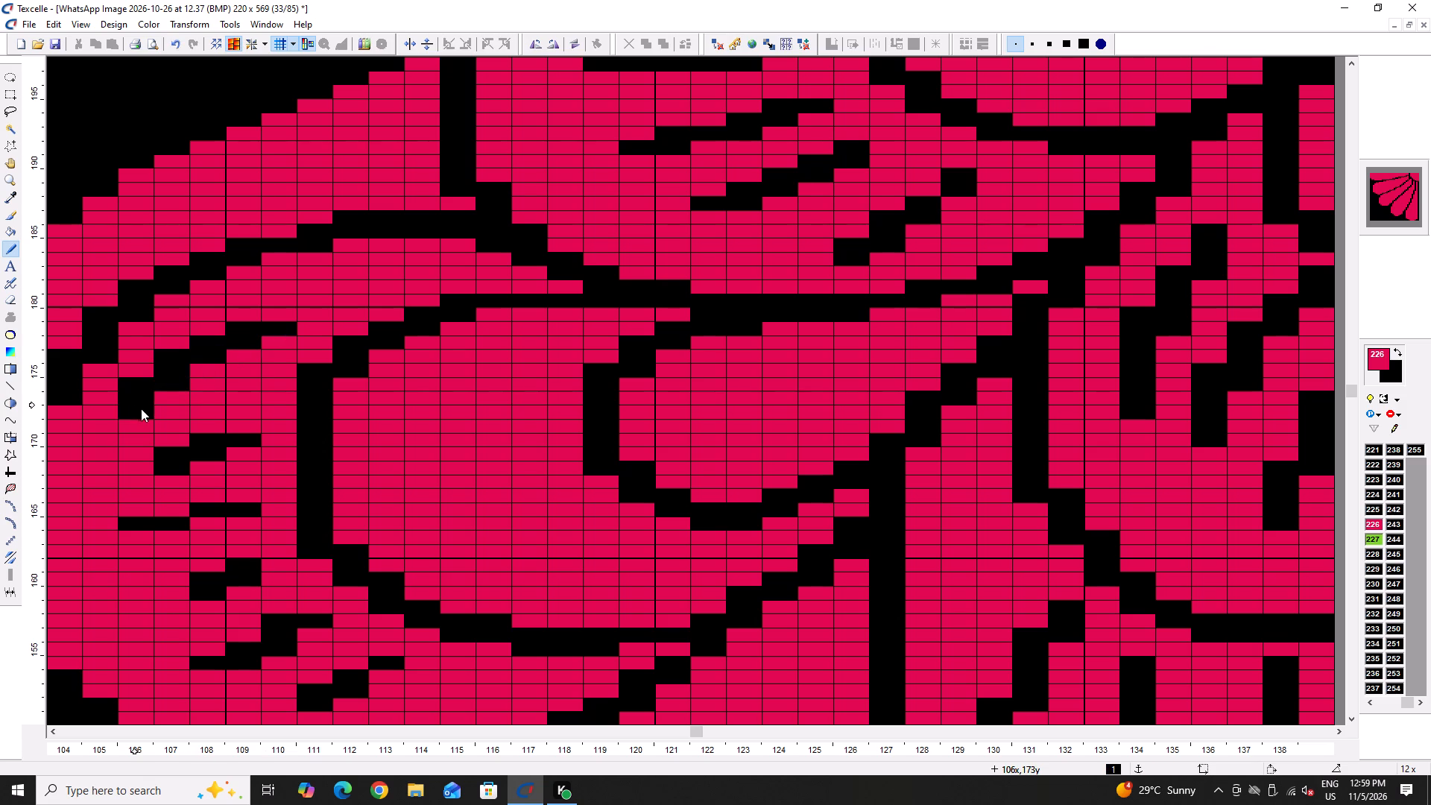
ctrl+scroll(167, 419, down, 4)
ctrl+scroll(175, 428, up, 3)
Extend the second vein in black to column 104 row 166 and slope the third vein to column 106 row 162, trimming with 226.
right_drag(126, 428, 88, 449)
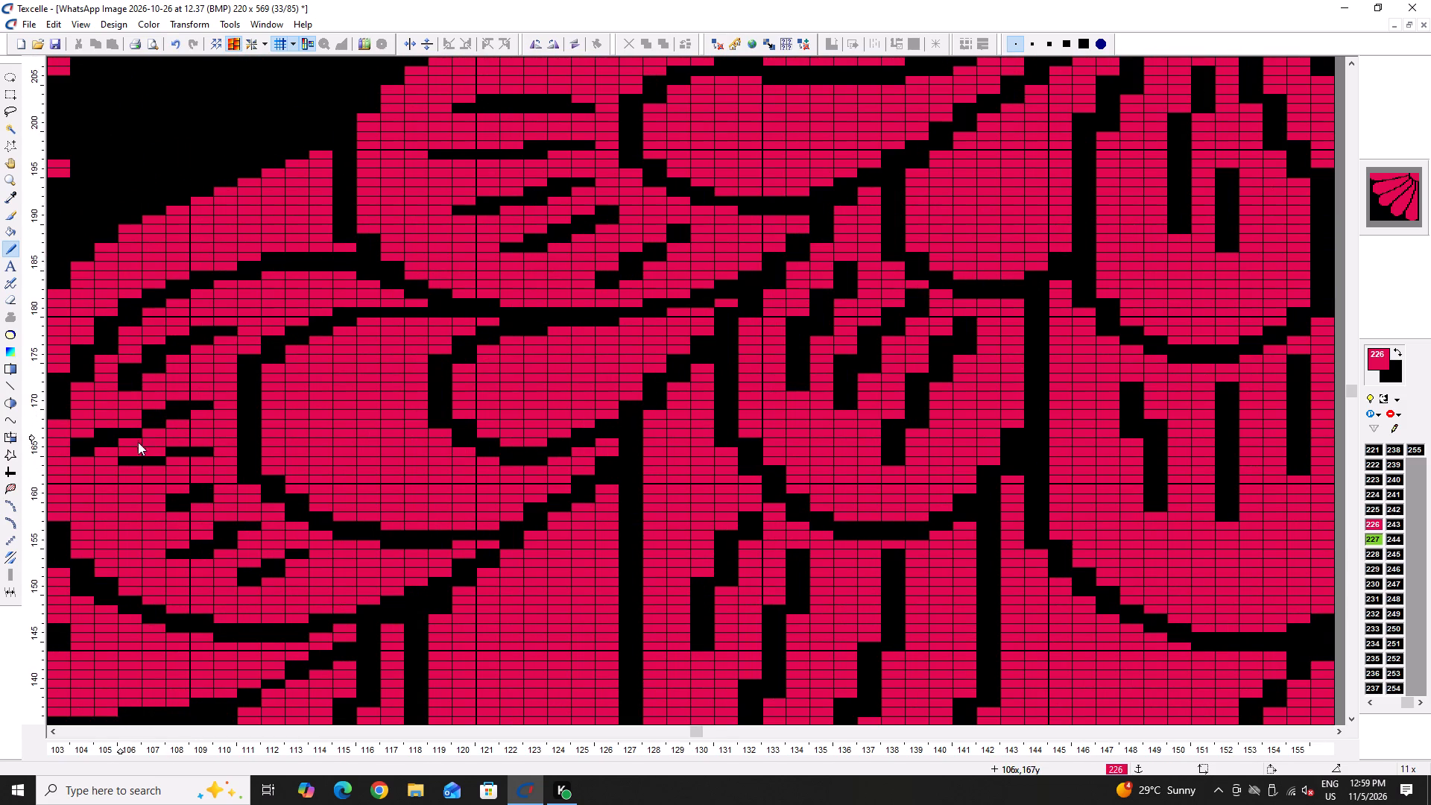
right_drag(189, 456, 122, 487)
right_click(122, 487)
right_drag(143, 464, 124, 463)
right_click(121, 463)
right_click(121, 463)
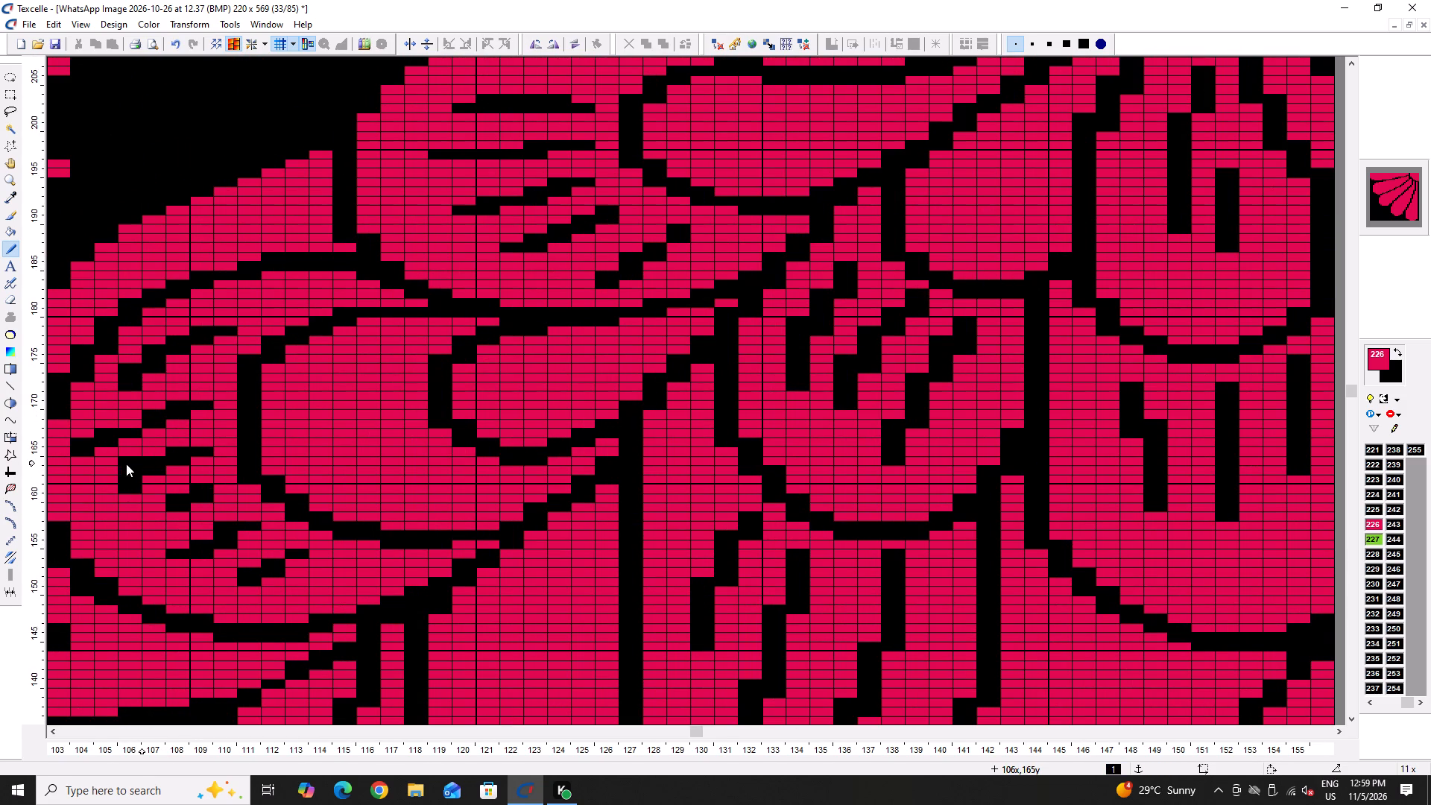
click(126, 464)
Slope the fourth vein in black from column 110 row 162 to column 107 row 158, trimming its edge with 226.
right_drag(171, 498, 145, 525)
right_click(145, 525)
double_click(151, 497)
click(152, 502)
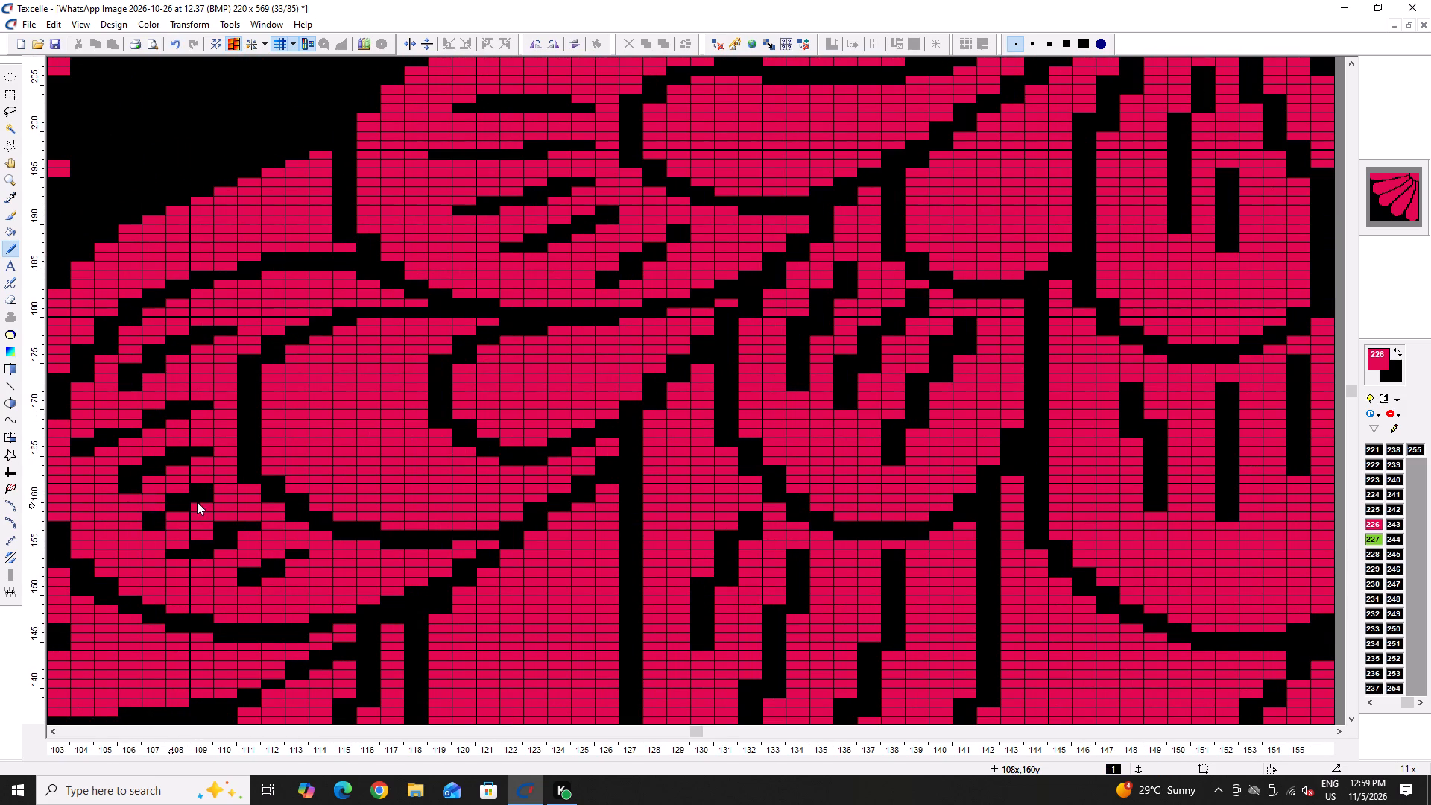
ctrl+scroll(205, 502, down, 4)
ctrl+scroll(209, 520, up, 5)
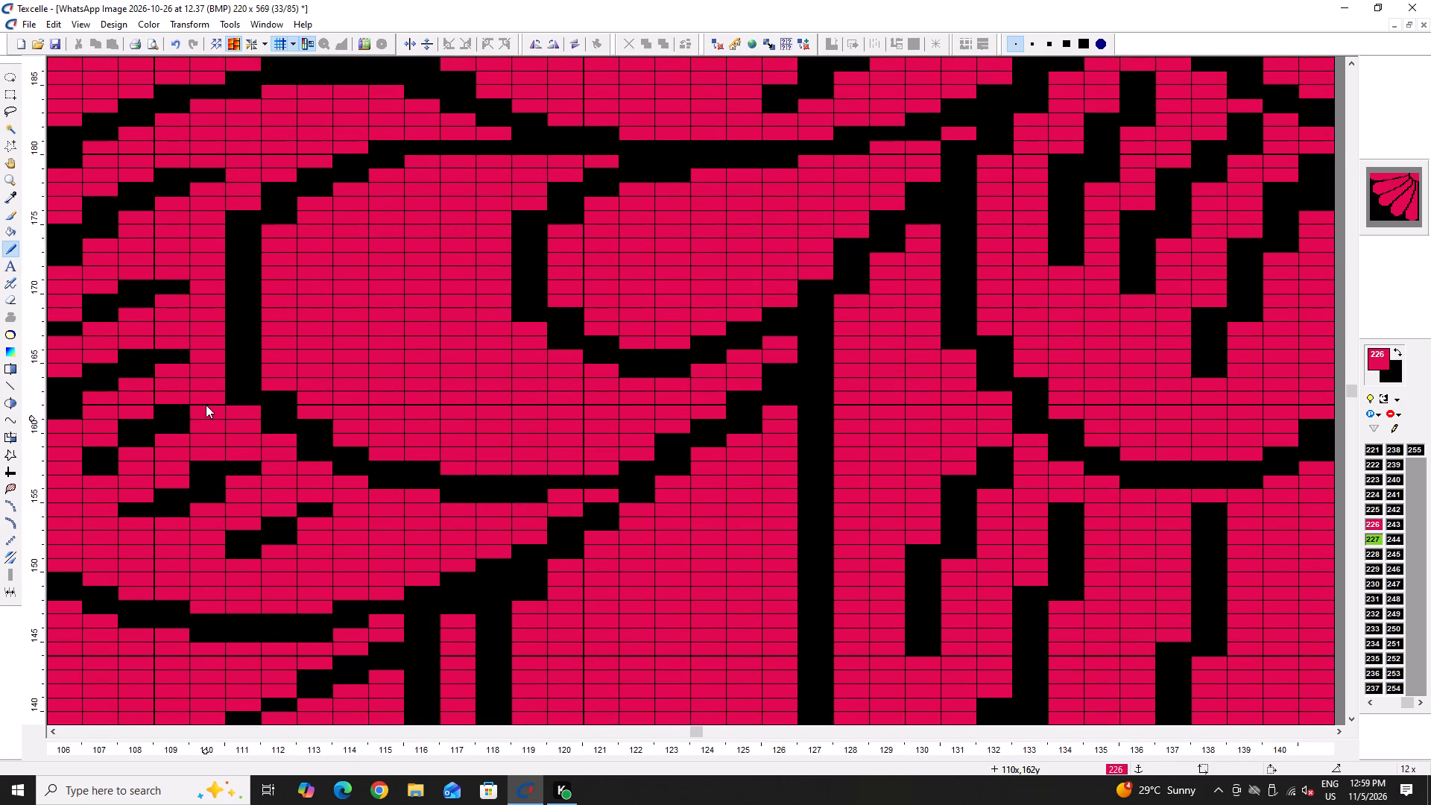
ctrl+right_click(206, 405)
right_click(116, 464)
right_click(124, 458)
Paint over the scale's two lowest veins with 226, around columns 108–113, rows 150–158.
drag(130, 499, 127, 506)
drag(127, 508, 157, 496)
drag(200, 476, 208, 471)
drag(209, 470, 174, 521)
drag(196, 513, 251, 505)
drag(260, 504, 294, 513)
drag(286, 516, 196, 554)
click(196, 554)
ctrl+click(271, 545)
ctrl+drag(261, 557, 241, 575)
click(241, 575)
ctrl+scroll(215, 543, down, 5)
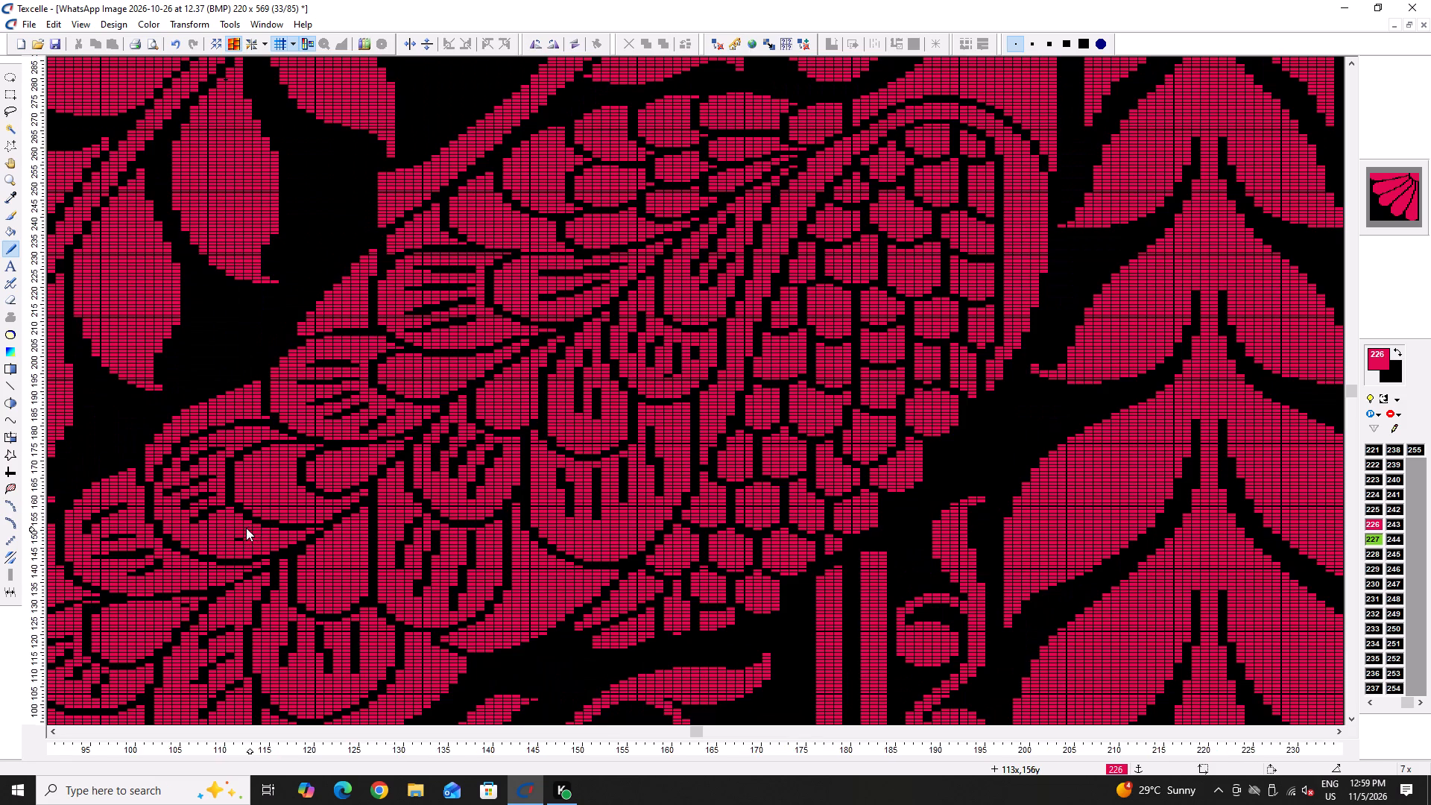
ctrl+scroll(246, 529, up, 4)
drag(236, 537, 199, 536)
click(196, 536)
Redraw the two lowest veins in black, from column 114 row 155 to column 111 row 149 and from column 111 row 158 to column 109 row 153.
right_drag(285, 514, 196, 567)
right_drag(206, 493, 145, 532)
right_click(221, 487)
right_click(221, 487)
right_click(171, 524)
right_click(171, 524)
right_click(206, 487)
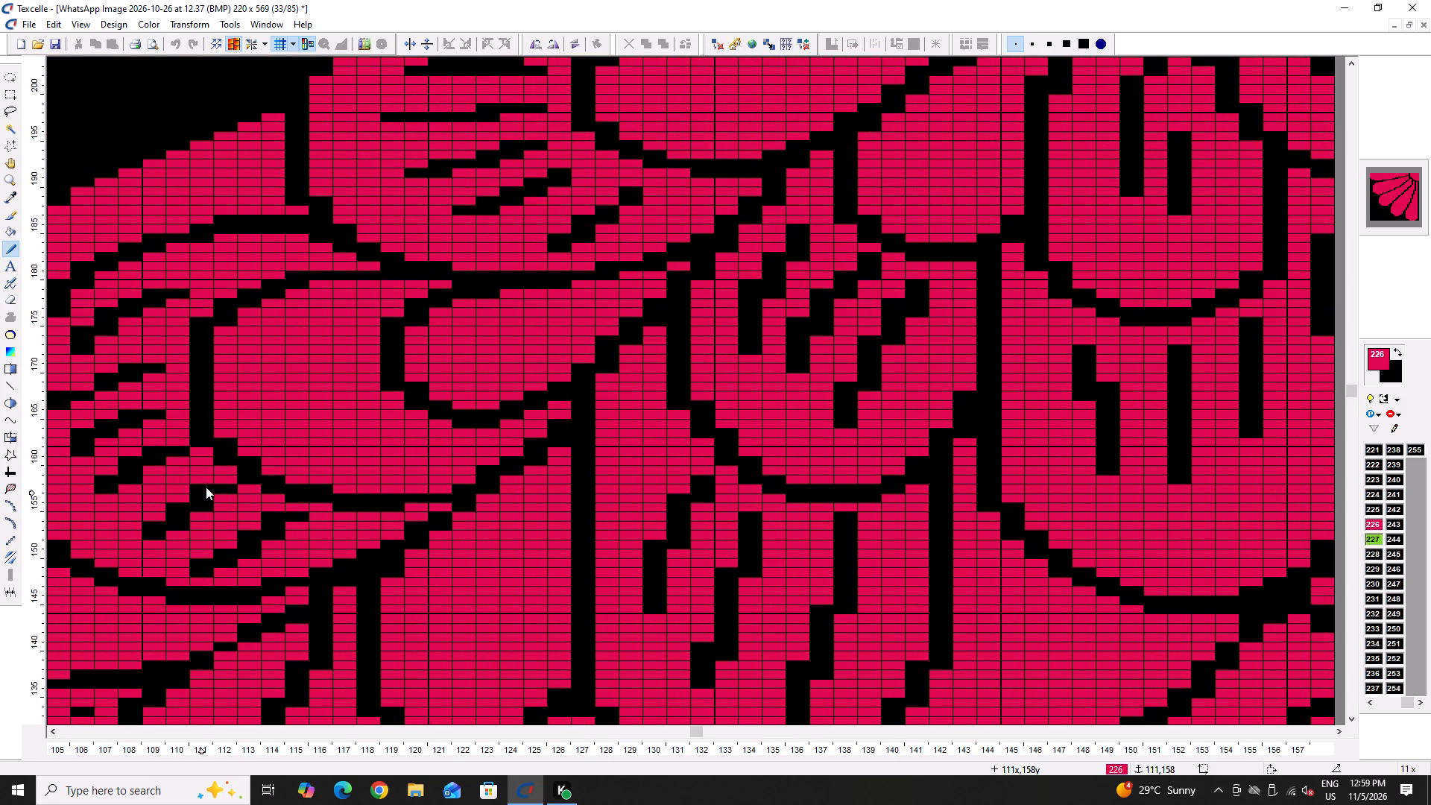
Touch up the scale's second vein with black at column 106 row 169.
ctrl+scroll(212, 499, down, 6)
ctrl+scroll(177, 457, up, 6)
right_click(227, 543)
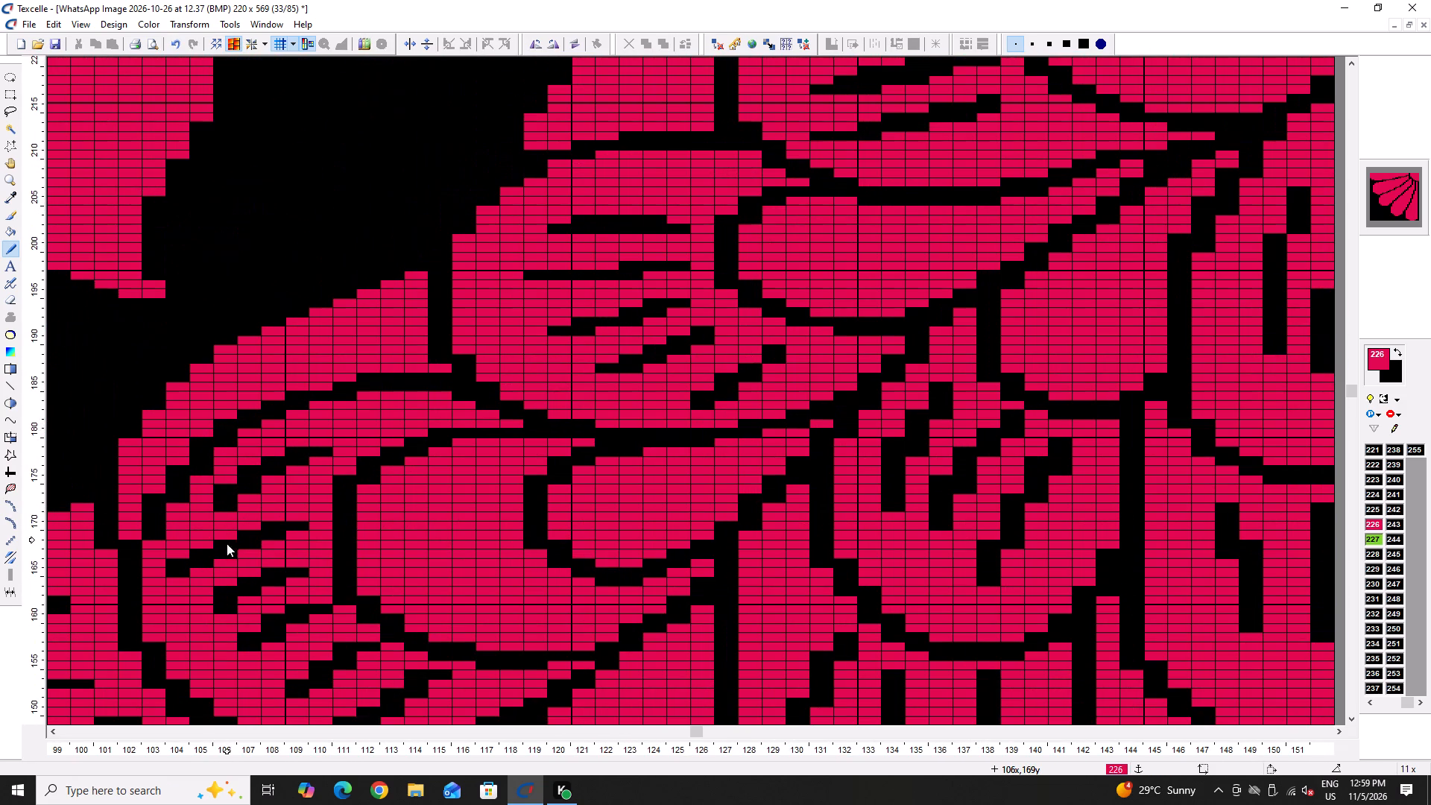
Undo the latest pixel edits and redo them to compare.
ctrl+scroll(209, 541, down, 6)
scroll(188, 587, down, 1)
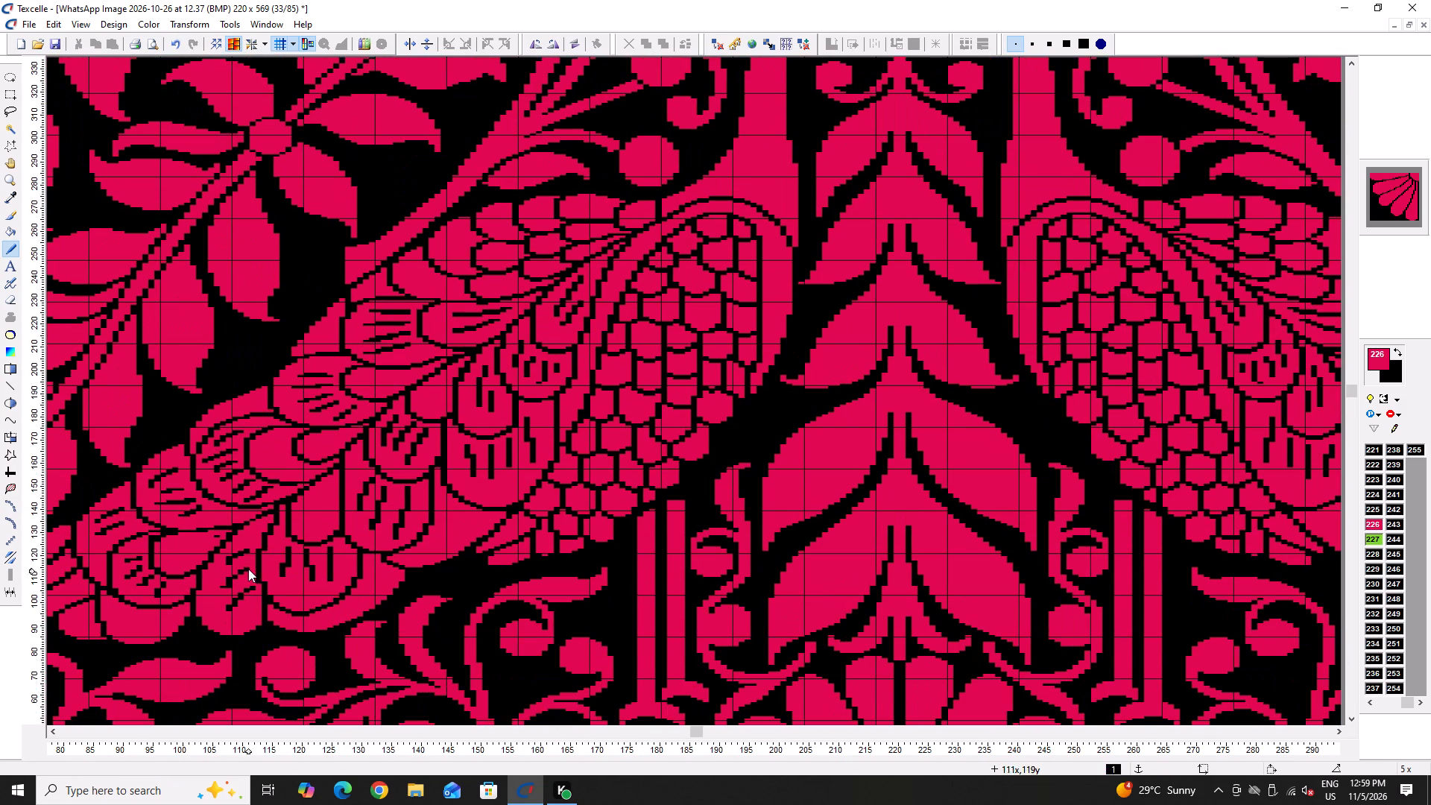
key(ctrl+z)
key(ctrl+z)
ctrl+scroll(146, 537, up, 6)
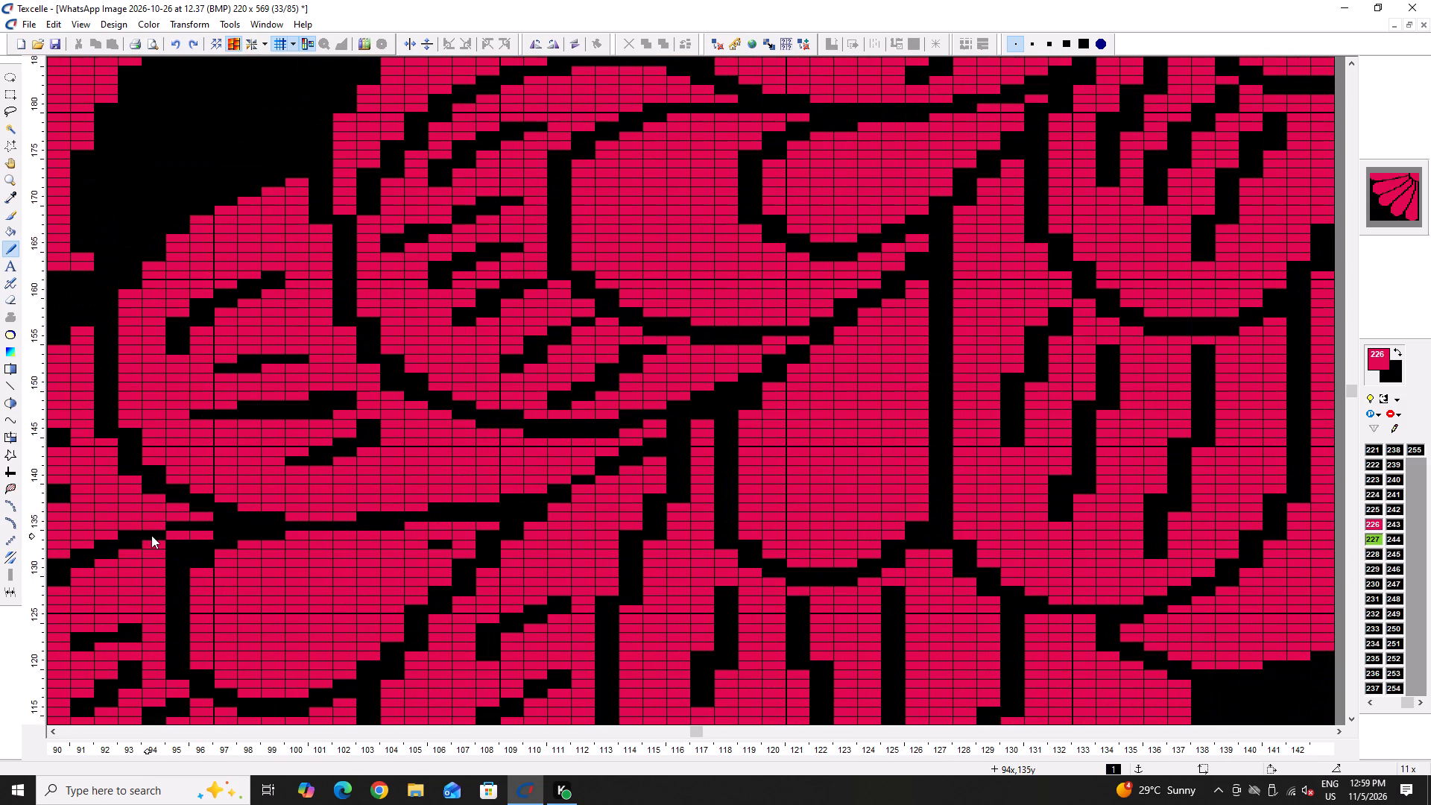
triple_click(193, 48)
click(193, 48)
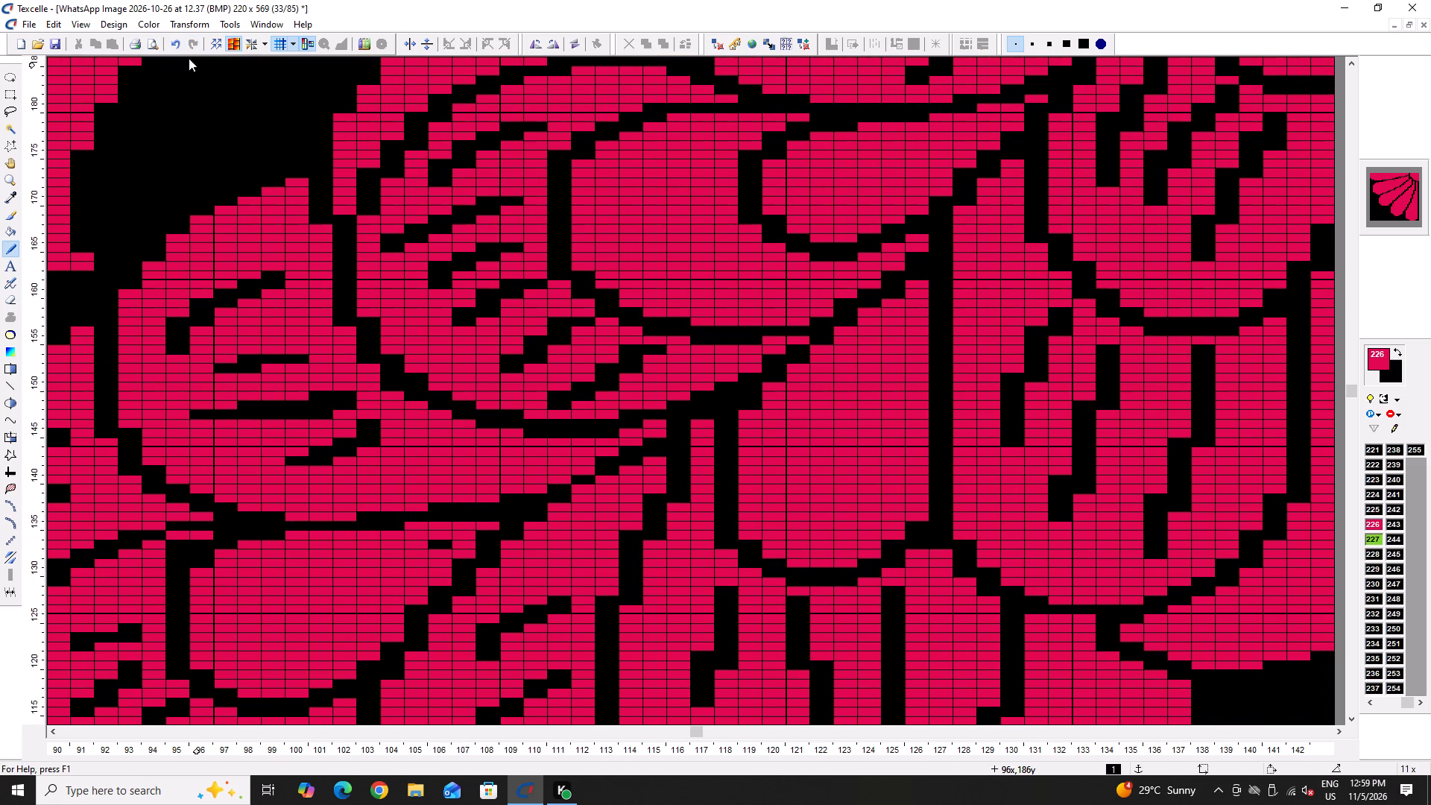
Save the pattern.
key(ctrl+s)
key(ctrl+s)
Extend the scale's inner line in black from column 98 row 148 to column 97 row 146, trimming its upper side with 226.
ctrl+scroll(314, 441, up, 2)
ctrl+scroll(332, 382, down, 5)
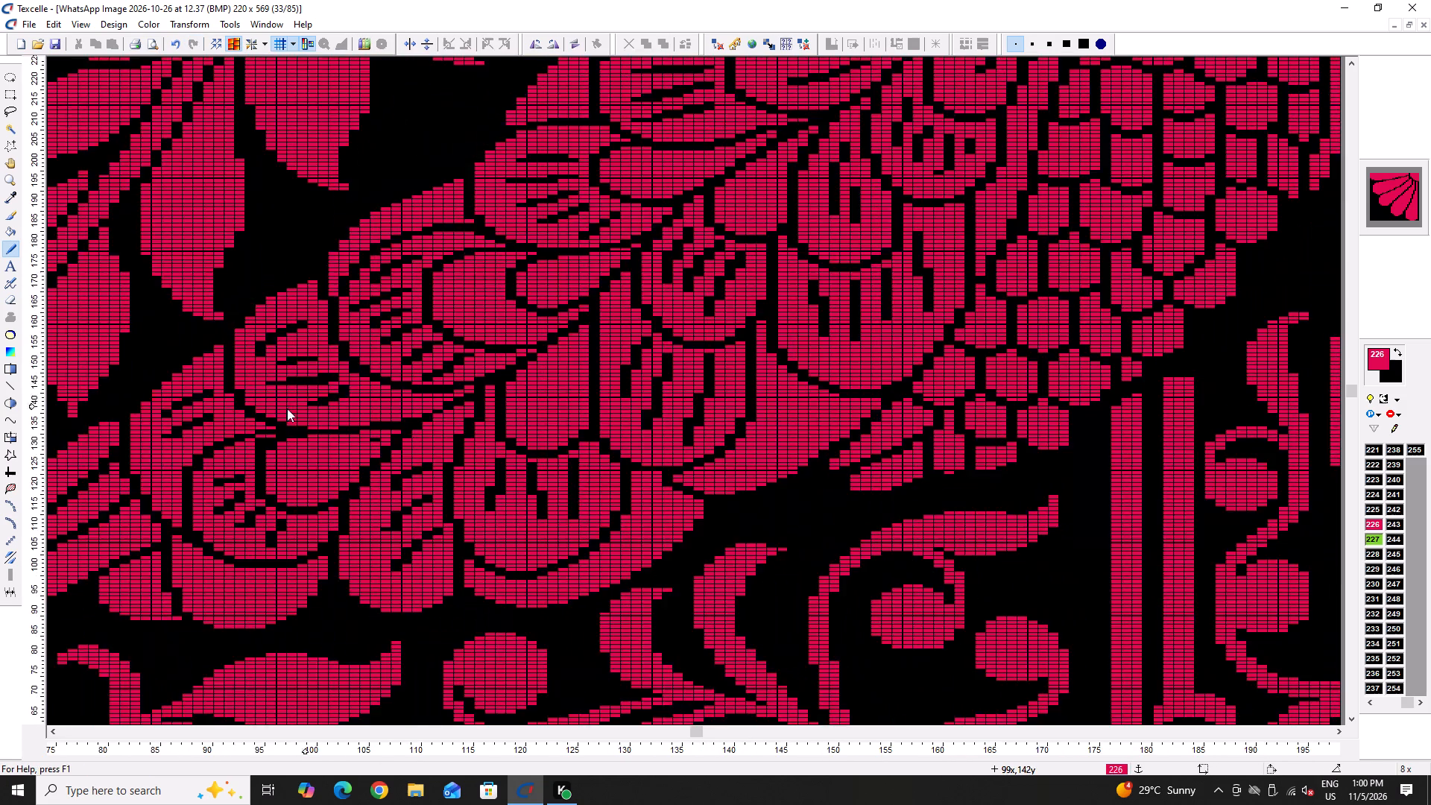
ctrl+scroll(287, 408, up, 4)
right_drag(327, 332, 278, 361)
right_drag(252, 328, 244, 330)
right_click(264, 326)
double_click(265, 326)
drag(256, 333, 248, 337)
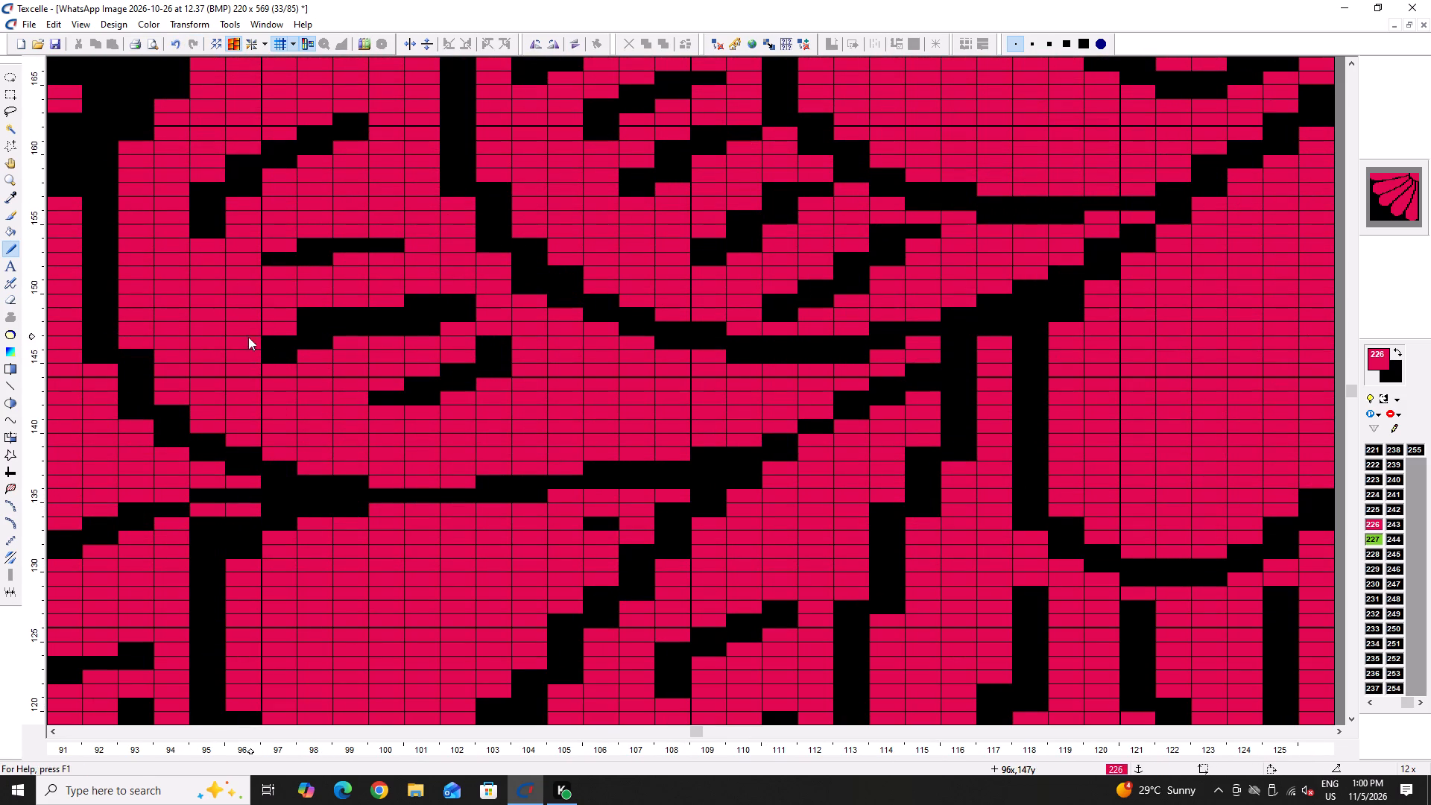
click(248, 337)
right_click(304, 317)
click(308, 315)
Thicken the scale's bottom outline in black at columns 100–102 row 137 and at columns 98 and 105 row 138.
ctrl+scroll(318, 377, down, 4)
ctrl+scroll(334, 403, up, 5)
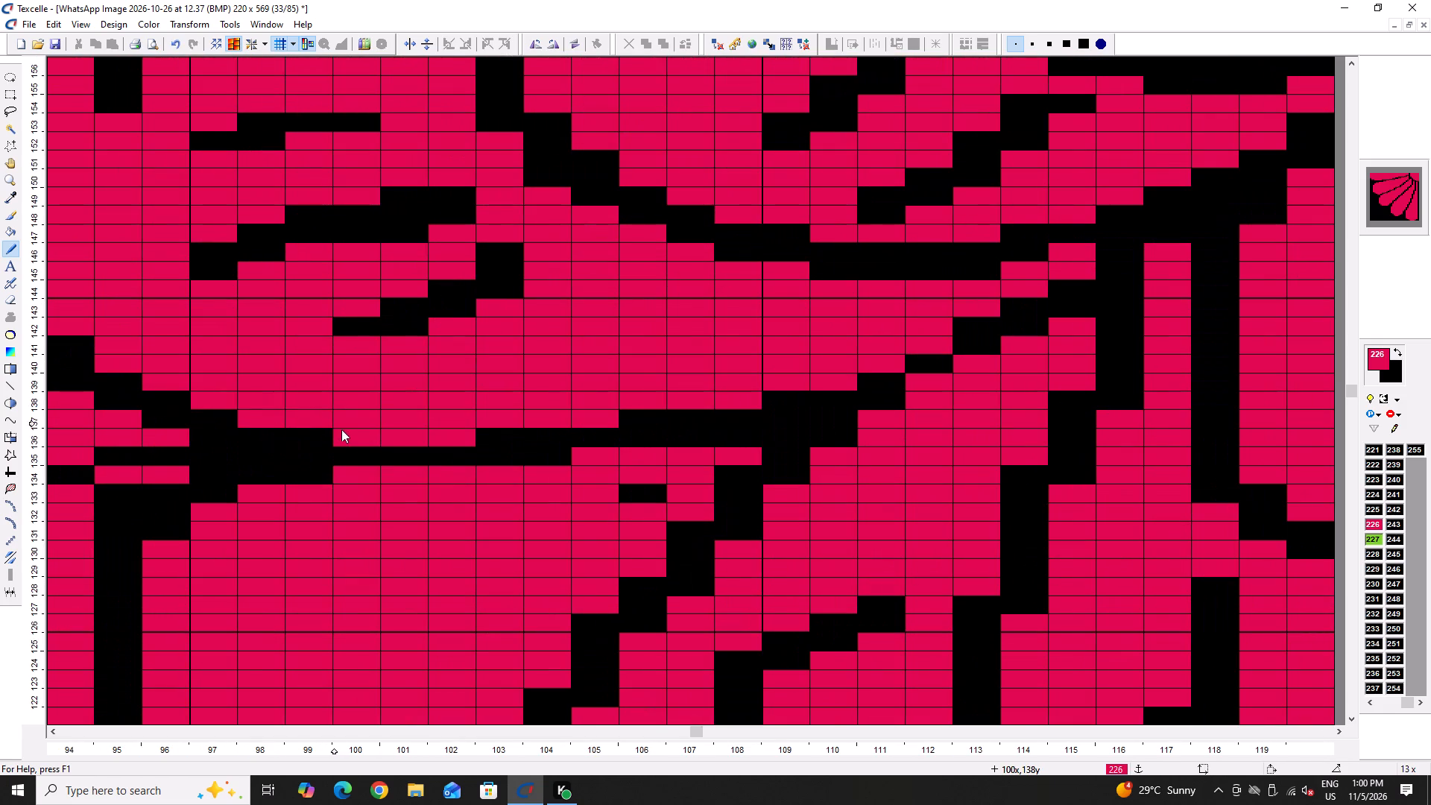
right_drag(344, 435, 467, 442)
right_click(467, 442)
right_click(265, 427)
right_click(589, 417)
right_click(590, 417)
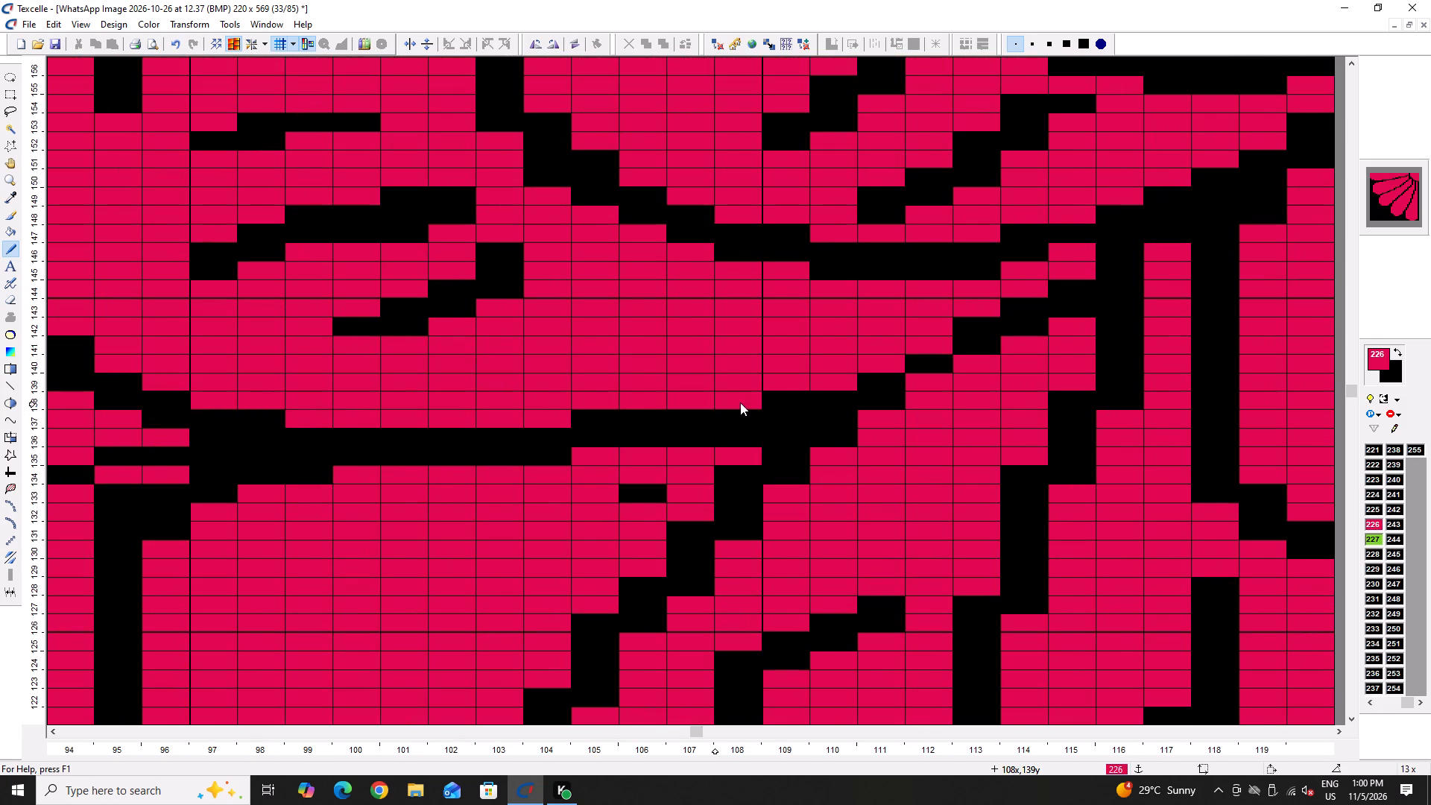
Continue the bottom outline's rise in black at column 108 row 139, column 110 row 140, column 111 row 141 and column 112 row 142.
right_click(742, 402)
right_click(830, 382)
right_click(830, 382)
ctrl+scroll(783, 411, down, 4)
ctrl+scroll(754, 356, up, 4)
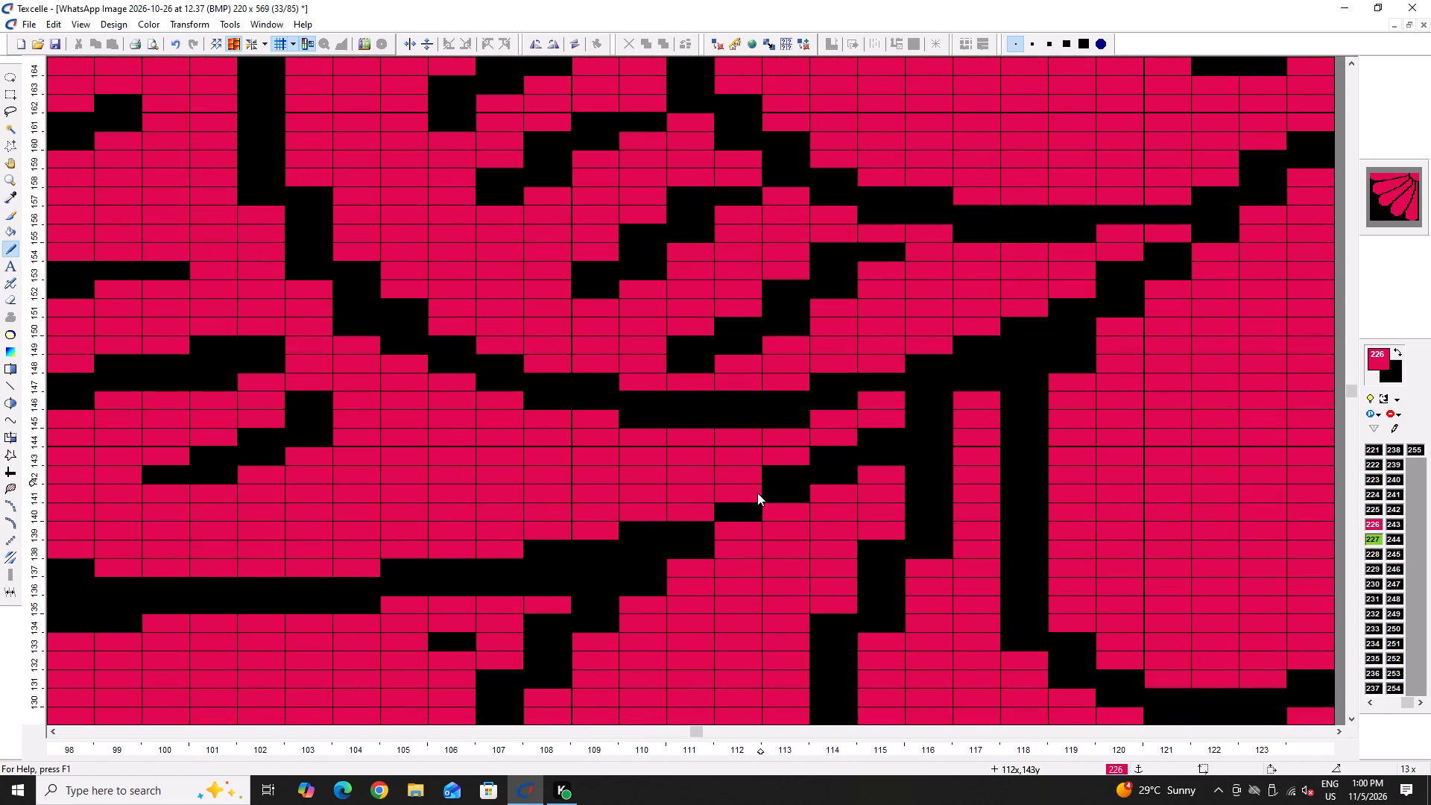
right_click(706, 514)
right_click(748, 491)
Fill with 226 the pixels at column 108 row 137 and column 97 row 137, and the black speck at column 106 row 134.
scroll(644, 527, down, 2)
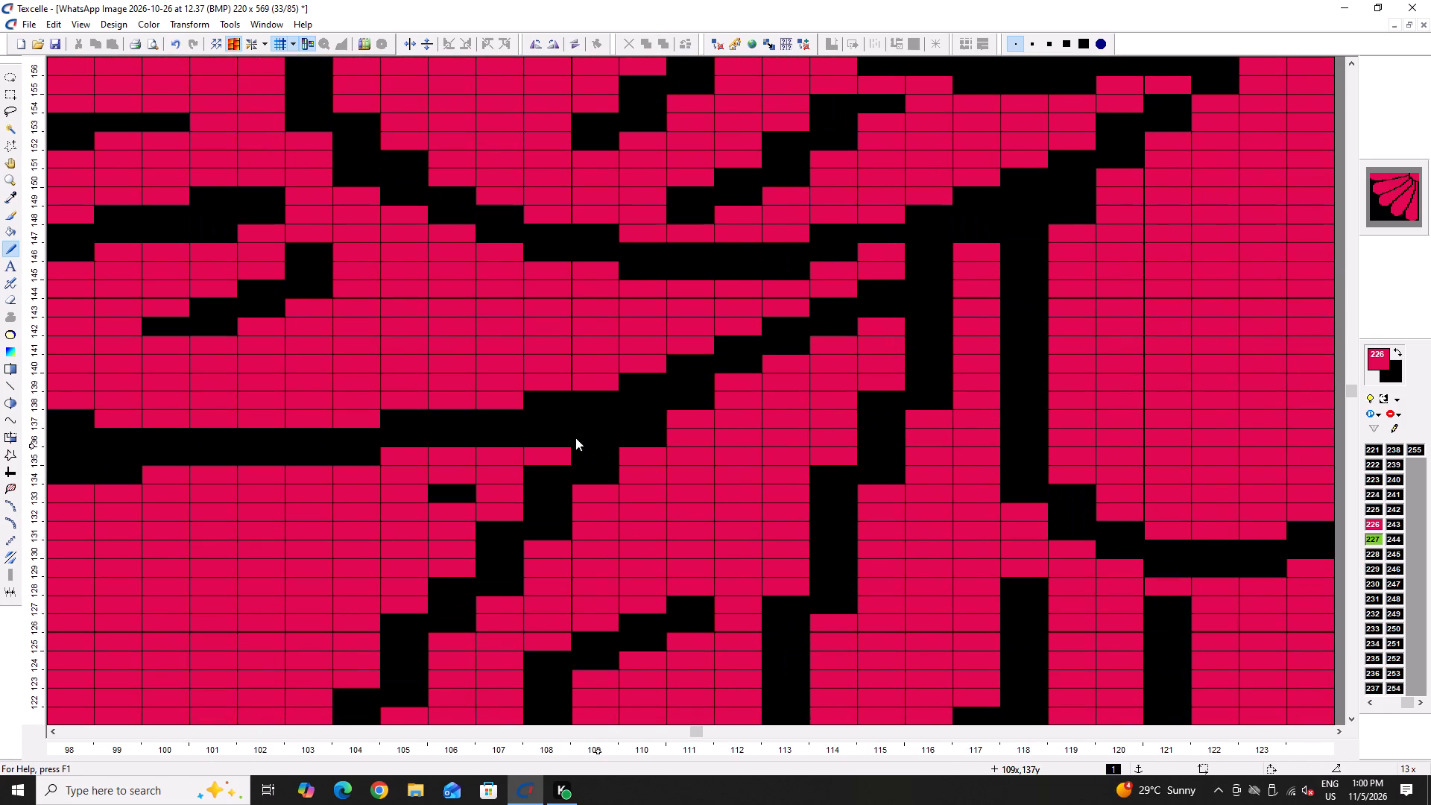
click(572, 438)
right_click(604, 438)
click(440, 507)
click(441, 489)
ctrl+scroll(324, 457, down, 4)
ctrl+scroll(234, 449, up, 4)
click(347, 496)
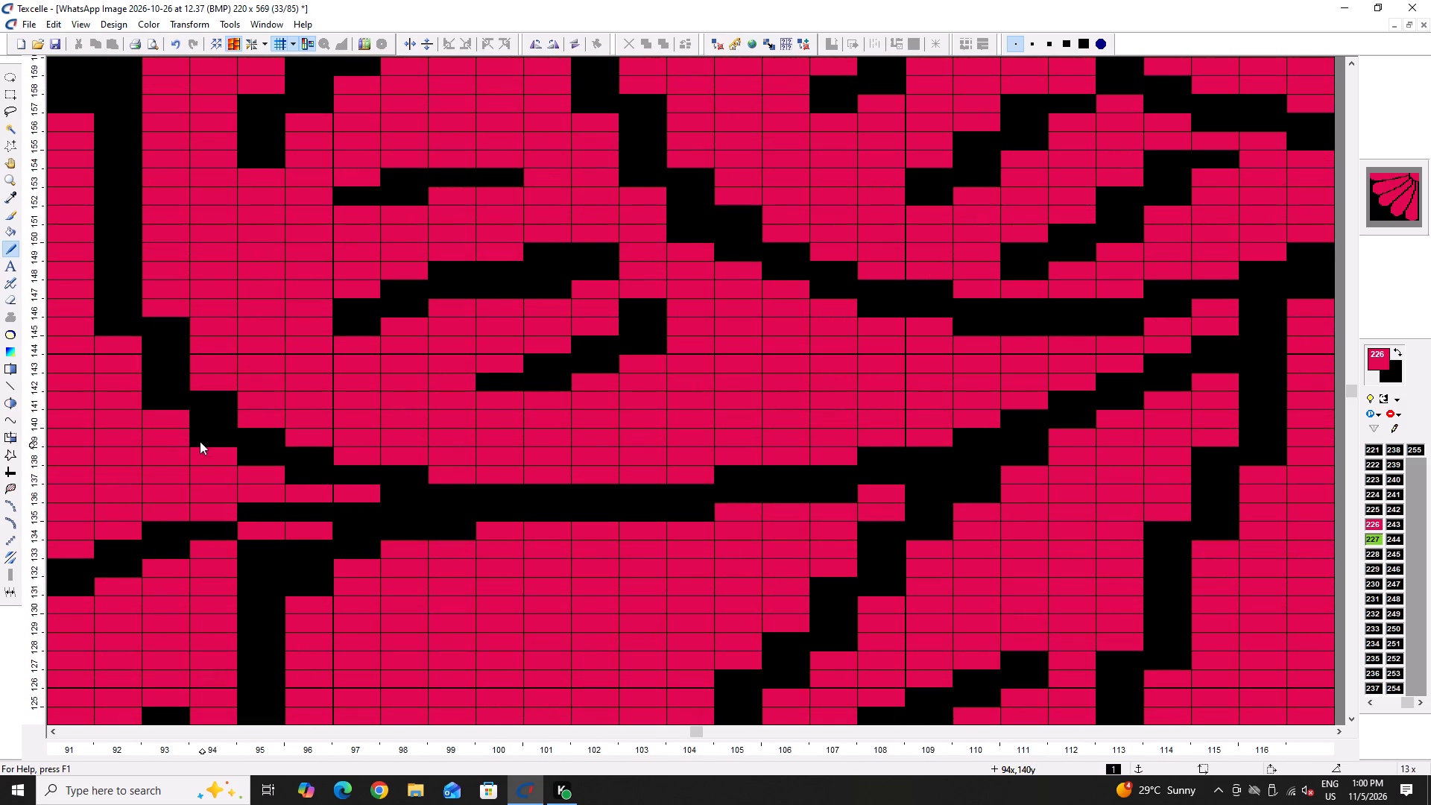
Add black along the inner side of the scale's curved outline, from column 93 row 147 down to column 99 row 138.
right_click(178, 317)
right_click(161, 305)
right_click(162, 320)
right_click(209, 388)
right_click(209, 388)
right_click(239, 414)
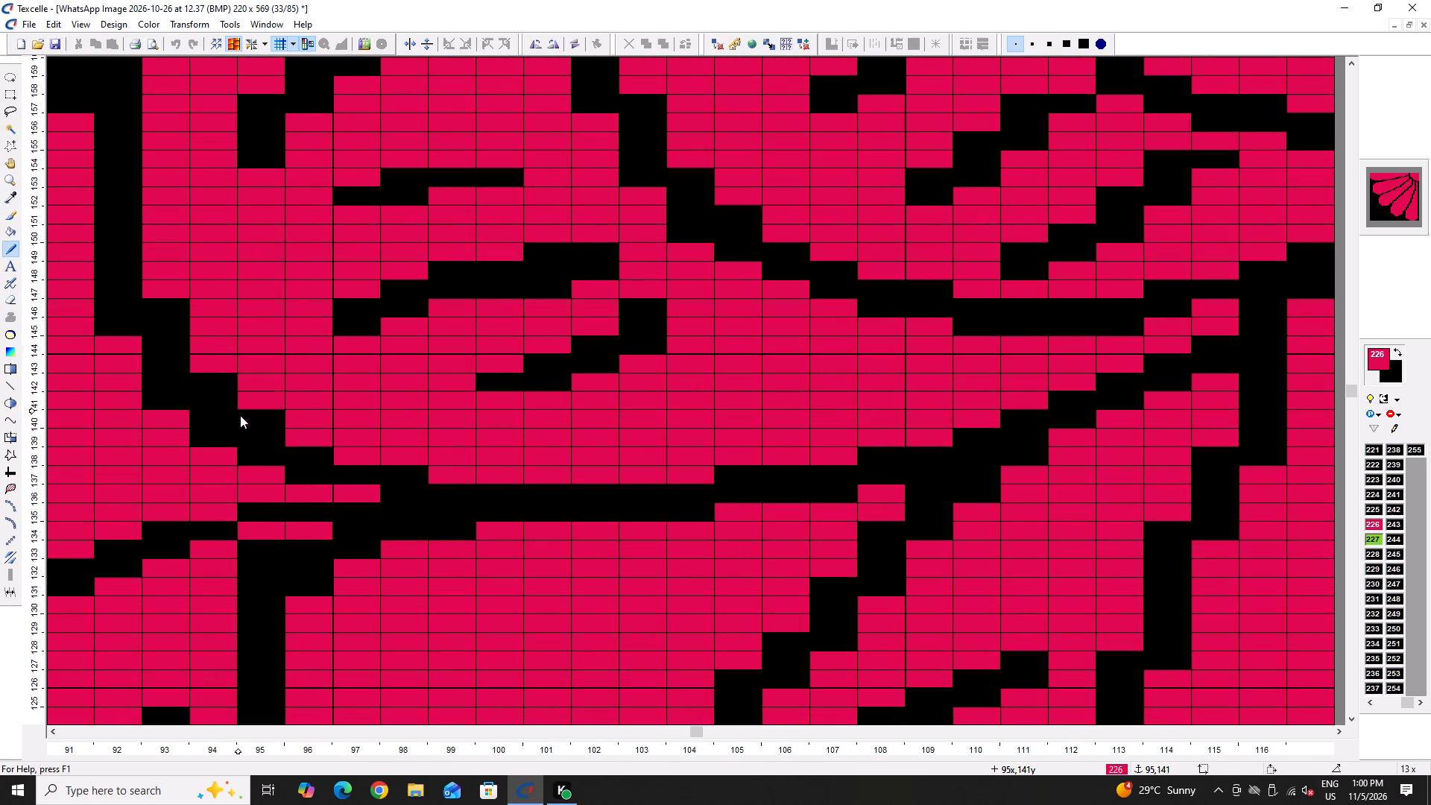
right_click(242, 417)
right_click(314, 443)
right_click(358, 456)
right_click(370, 463)
right_click(448, 476)
Trim the curved outline's outer side with 226 from column 96 row 138 up to column 93 row 142.
click(300, 476)
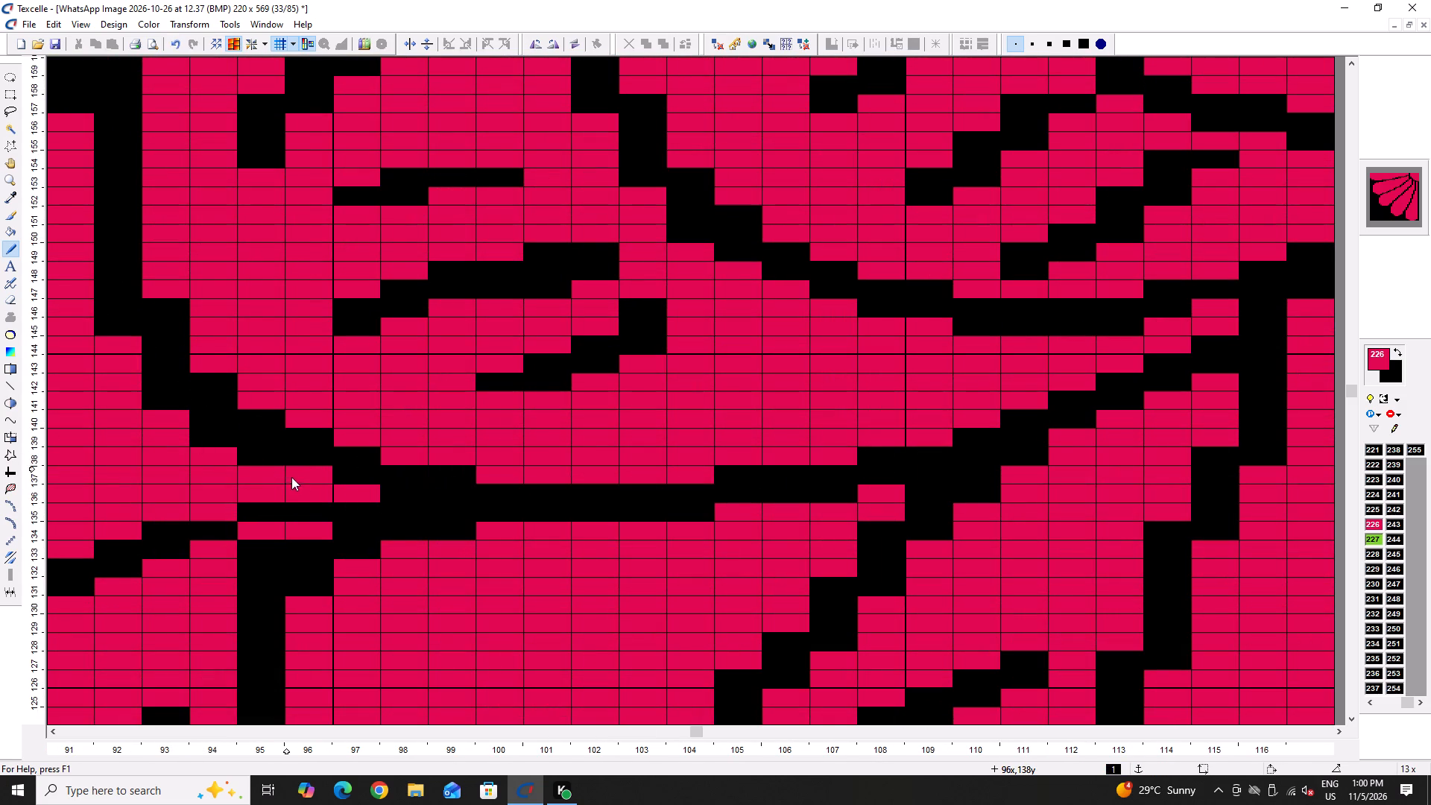
click(251, 463)
double_click(181, 434)
double_click(233, 445)
click(165, 400)
ctrl+scroll(169, 404, down, 4)
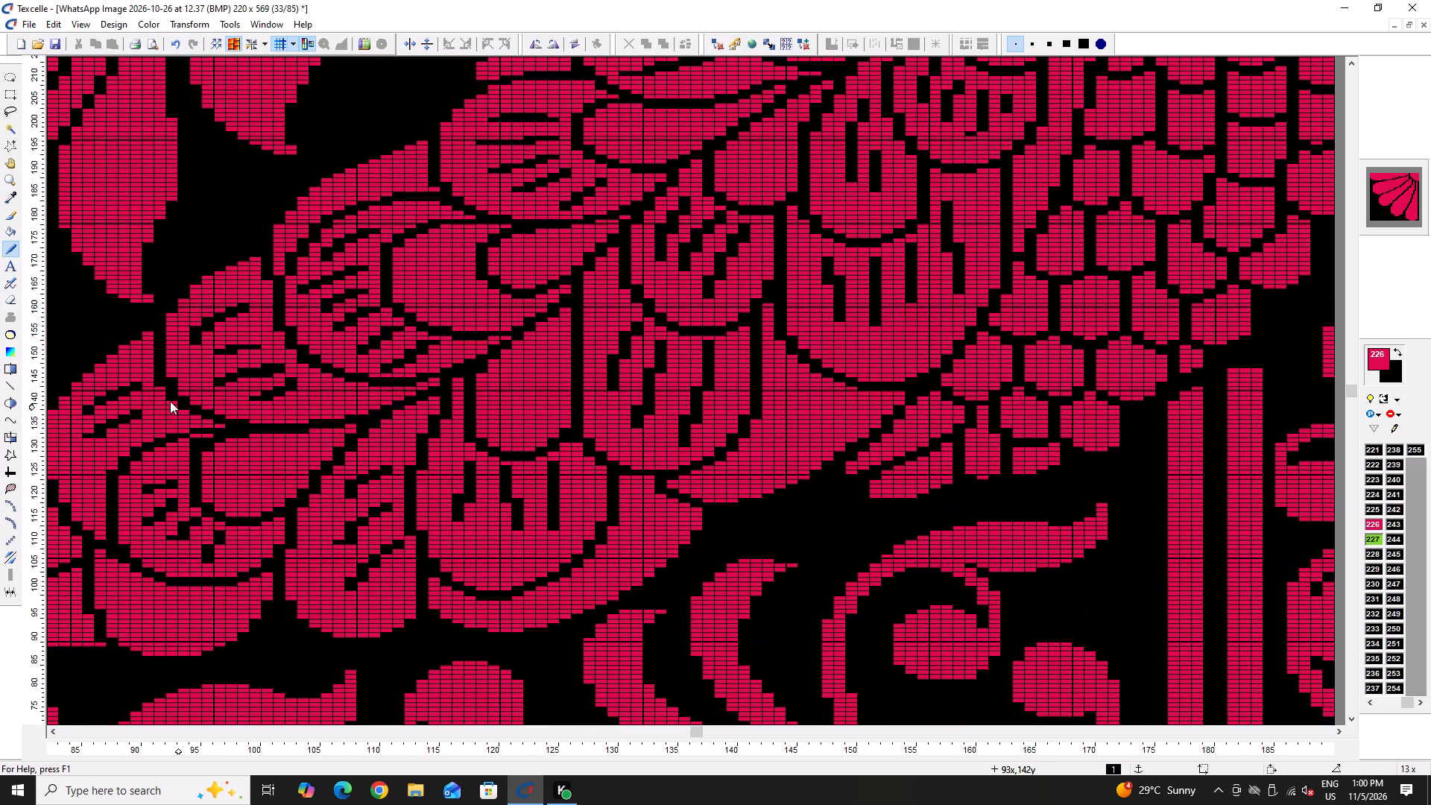
ctrl+scroll(165, 395, up, 5)
click(164, 362)
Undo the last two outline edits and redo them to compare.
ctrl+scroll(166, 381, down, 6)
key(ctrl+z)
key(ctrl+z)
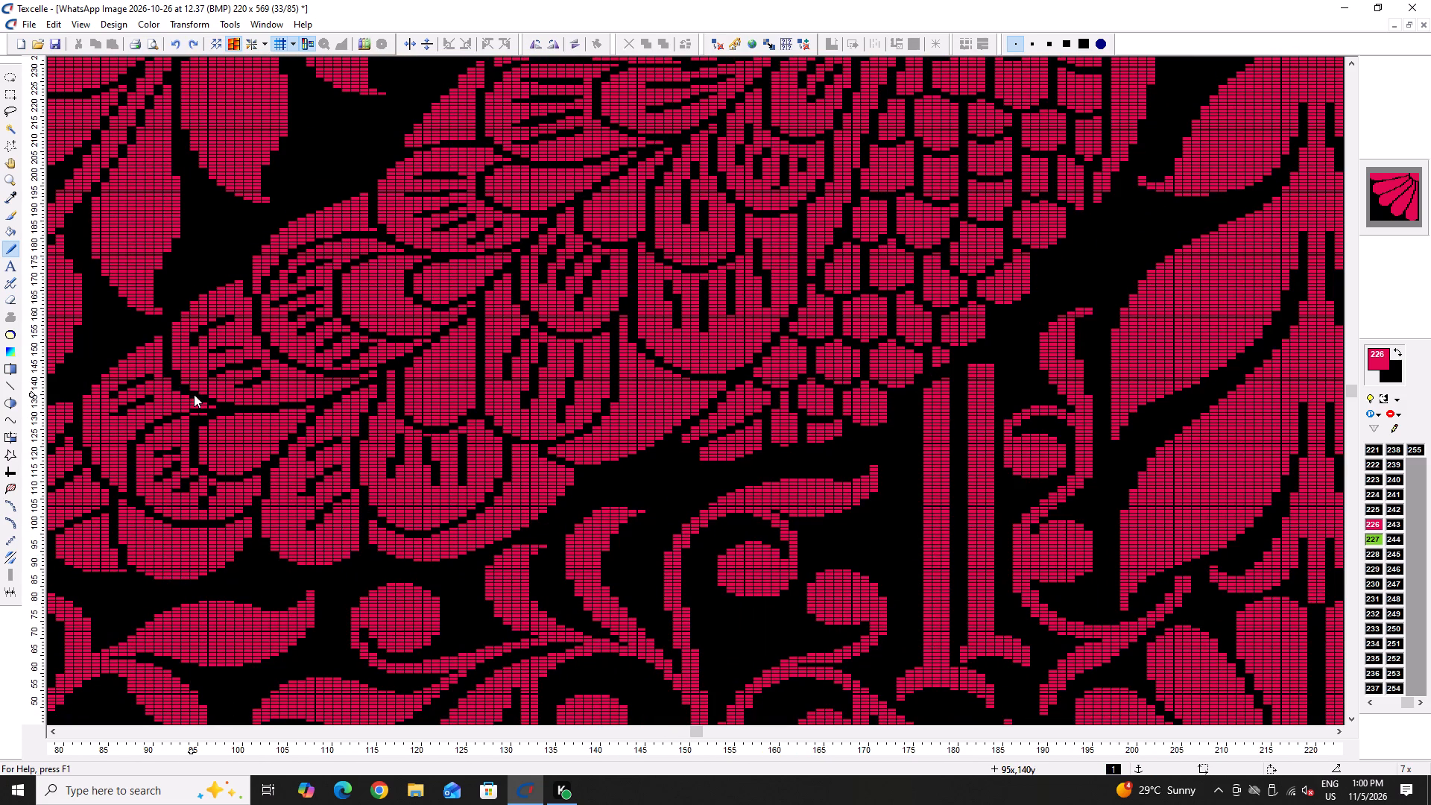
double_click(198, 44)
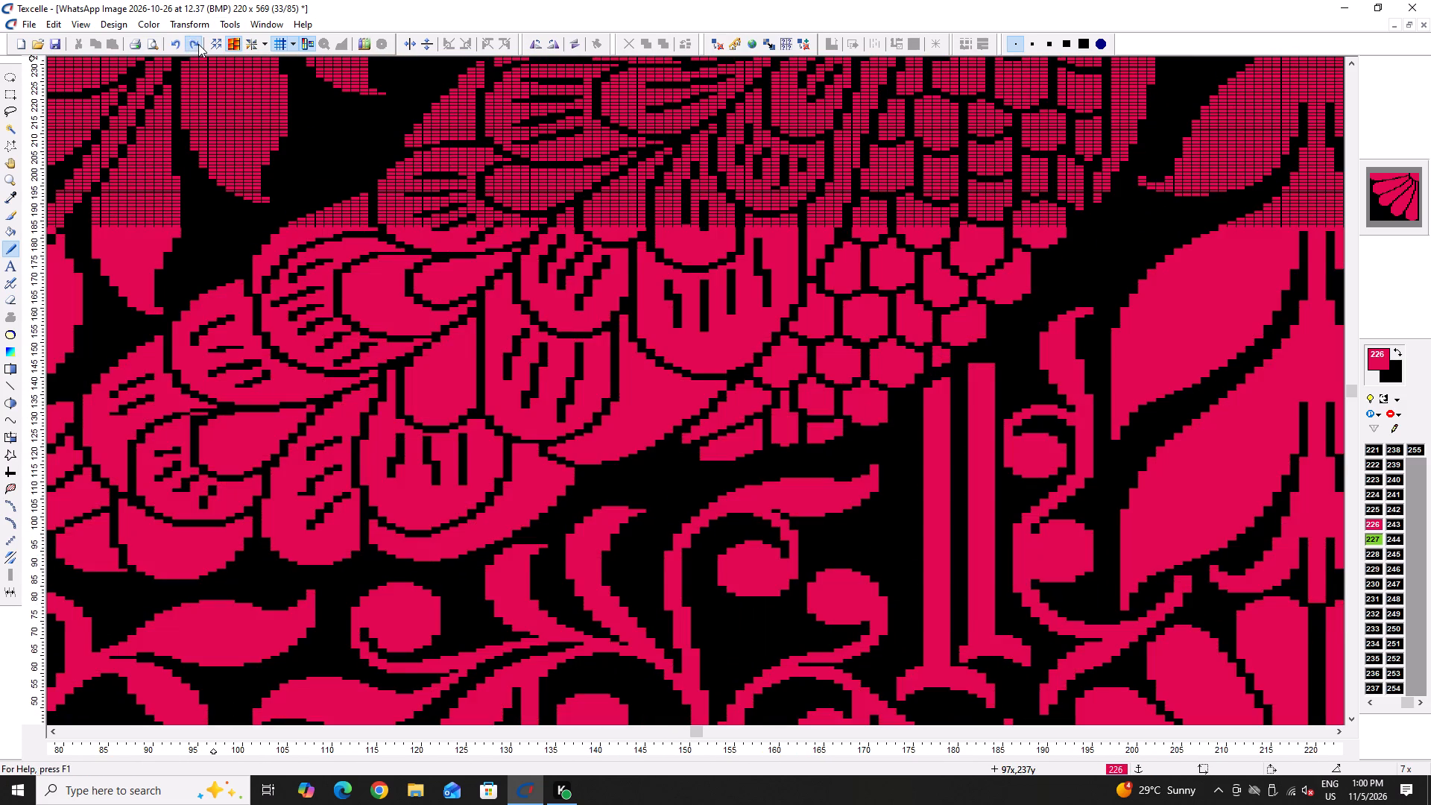
Save the pattern.
key(ctrl+s)
key(ctrl+s)
key(ctrl+s)
Draw black across columns 94–96 row 135, and fill column 95 with 226 at row 136 and rows 133–134.
ctrl+scroll(144, 439, up, 5)
right_drag(329, 338, 346, 339)
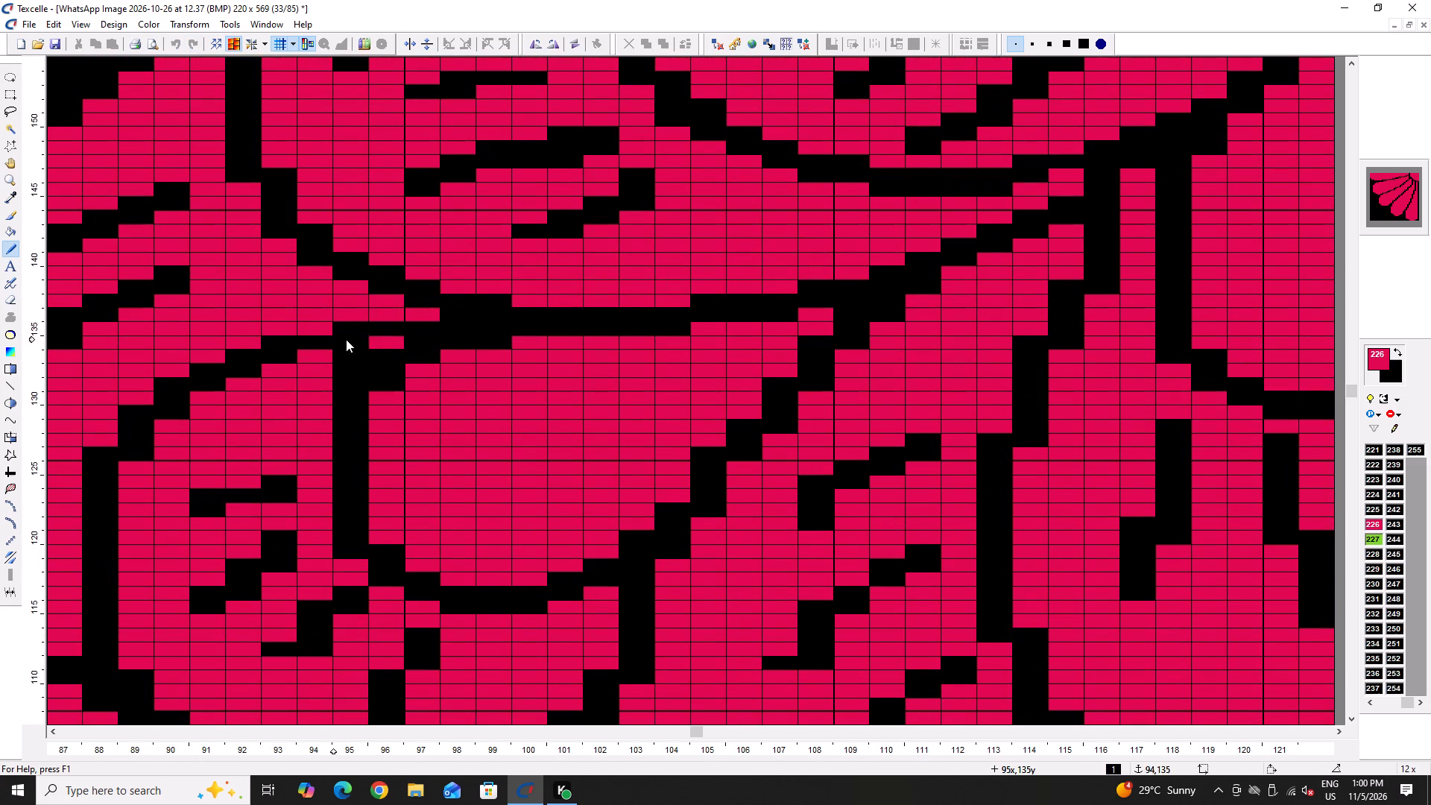
right_drag(346, 339, 382, 340)
right_click(384, 340)
right_click(386, 340)
click(335, 360)
click(358, 364)
click(348, 332)
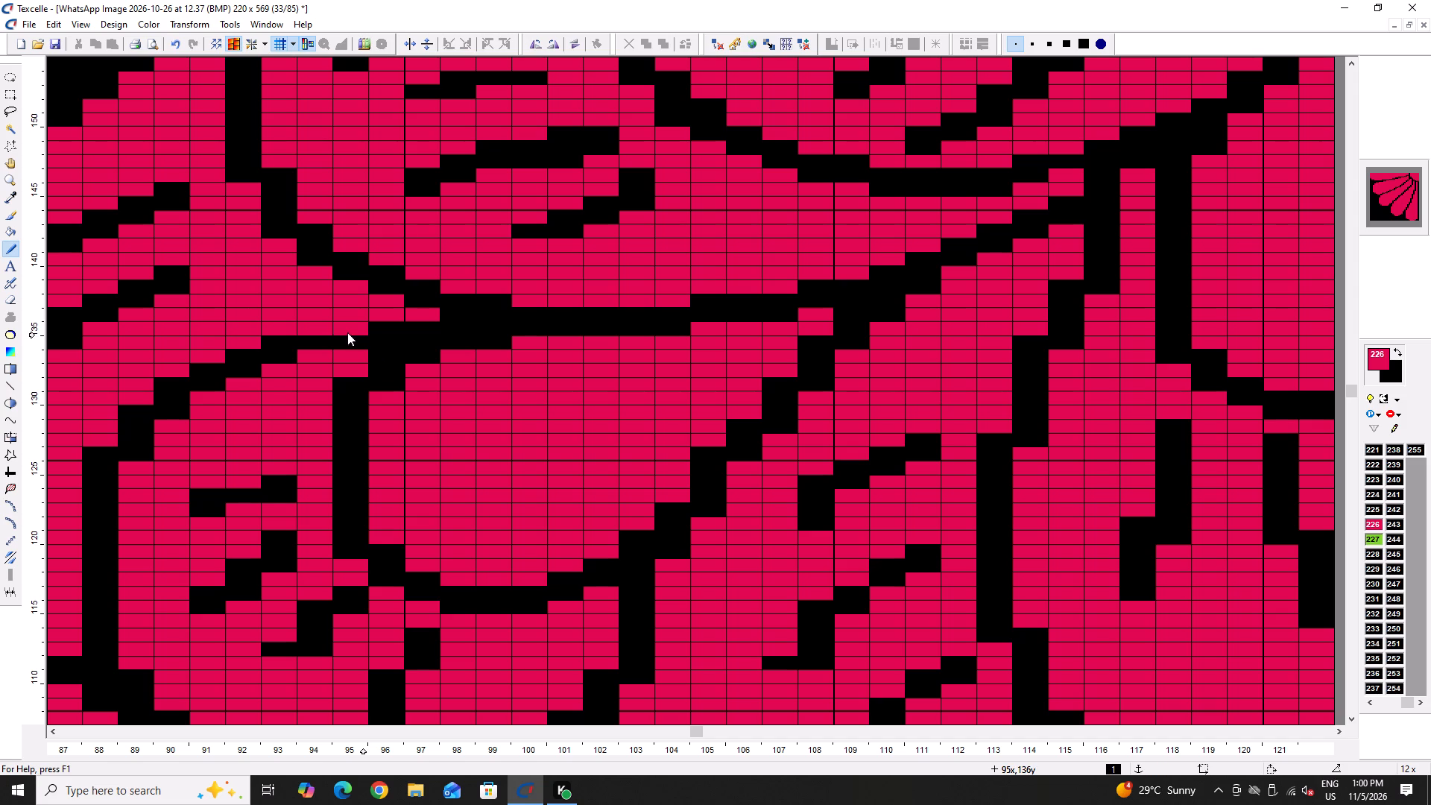
Smooth the inner petal's bottom curve with black at column 96 row 121, column 97 row 119 and column 98 row 118, trimming below in 226.
right_click(391, 541)
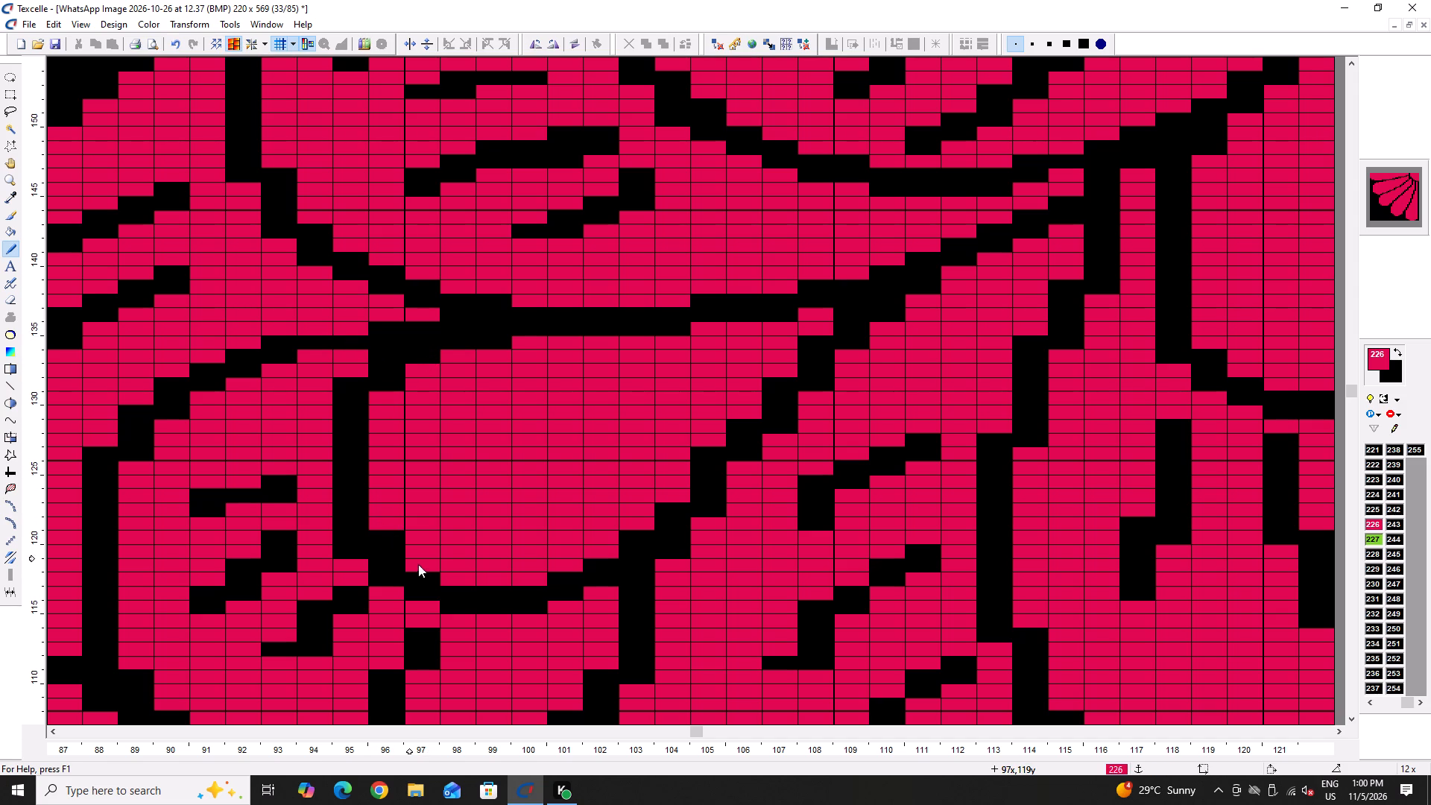
right_click(423, 566)
right_click(425, 566)
right_click(470, 576)
click(415, 590)
double_click(397, 586)
click(382, 578)
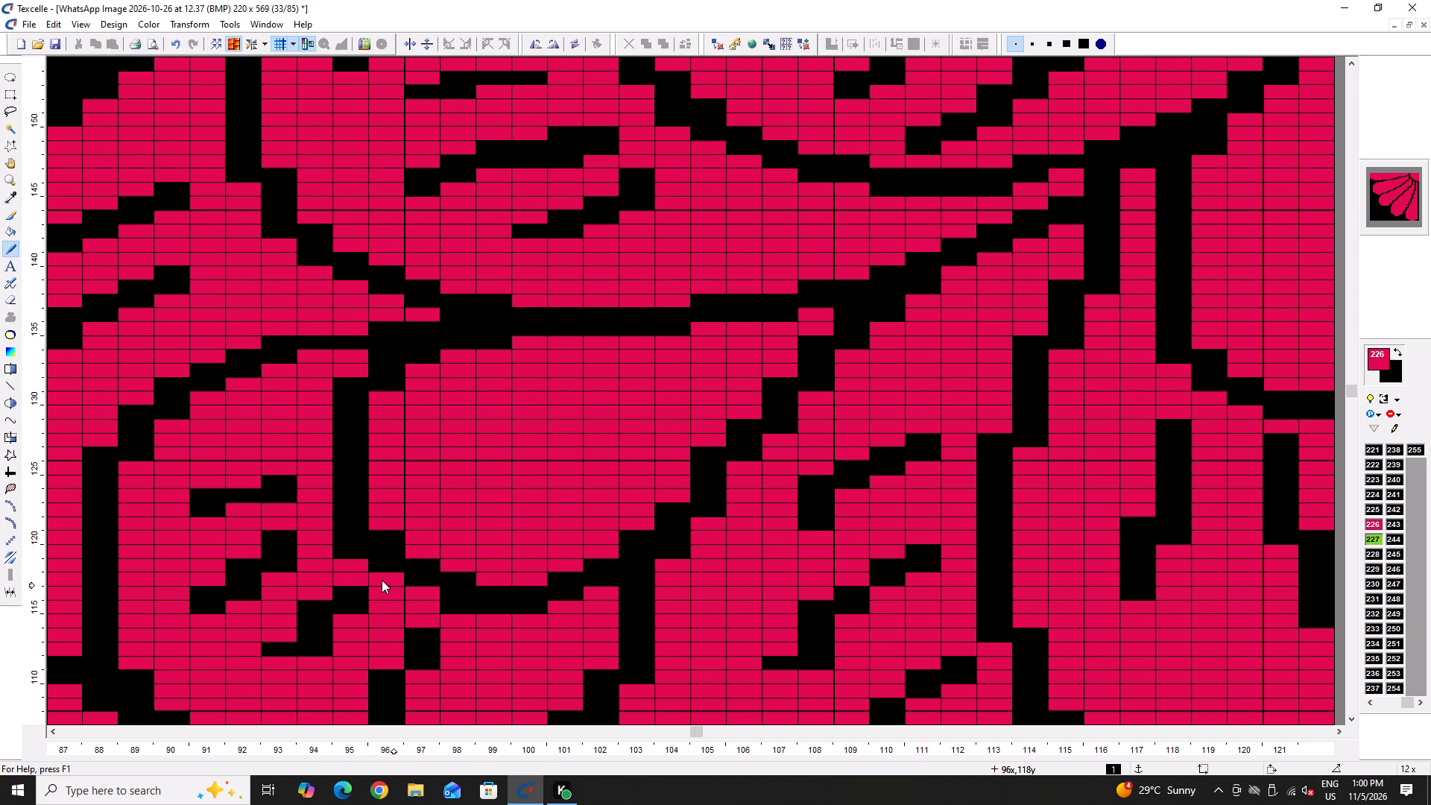
click(361, 561)
click(358, 555)
double_click(445, 601)
click(451, 605)
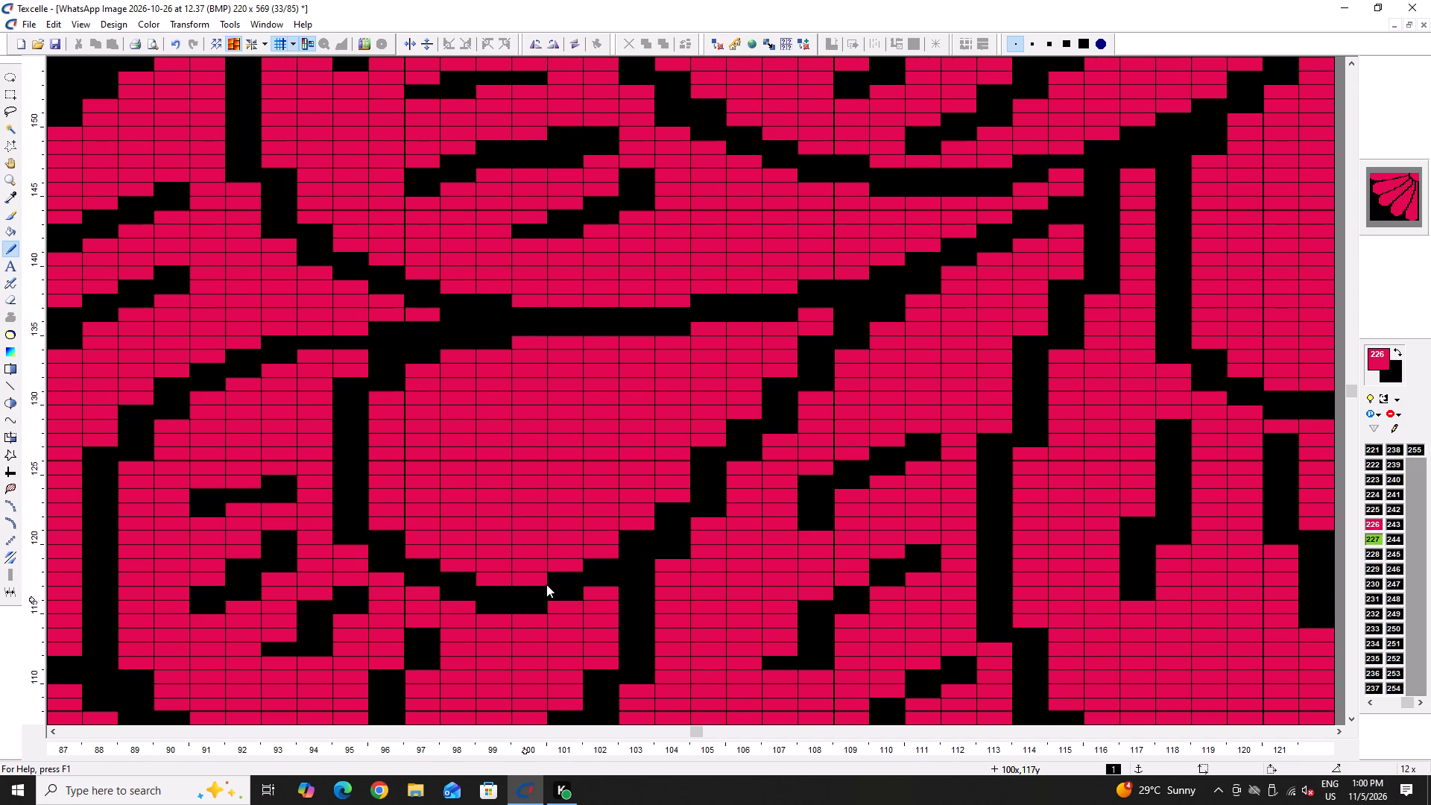
Retouch the outline junction with 226 at column 96 row 136 and black at columns 94–95 row 134.
ctrl+scroll(547, 584, down, 4)
ctrl+scroll(483, 564, up, 4)
click(562, 386)
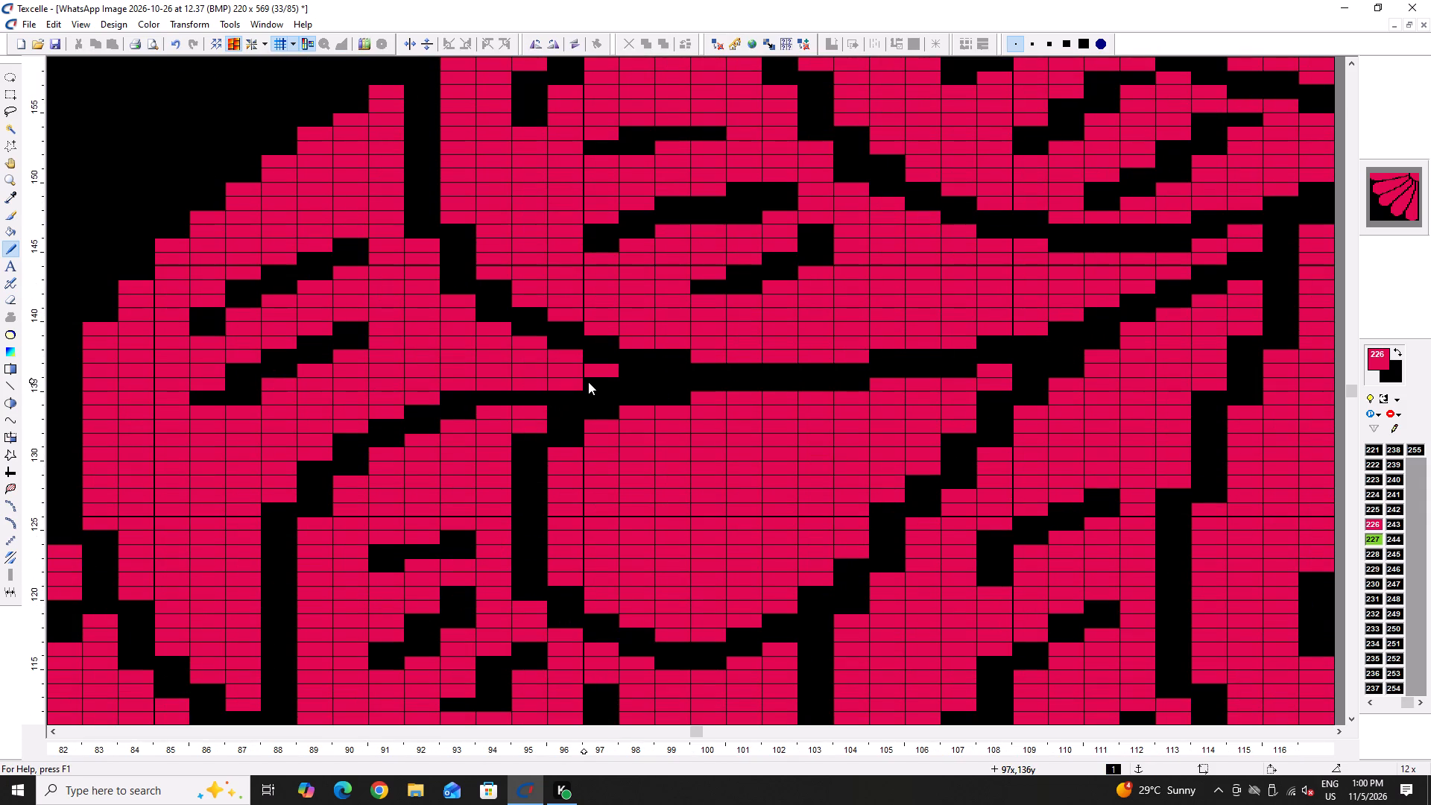
right_drag(482, 411, 530, 408)
right_click(531, 408)
Save the pattern.
ctrl+scroll(358, 538, down, 2)
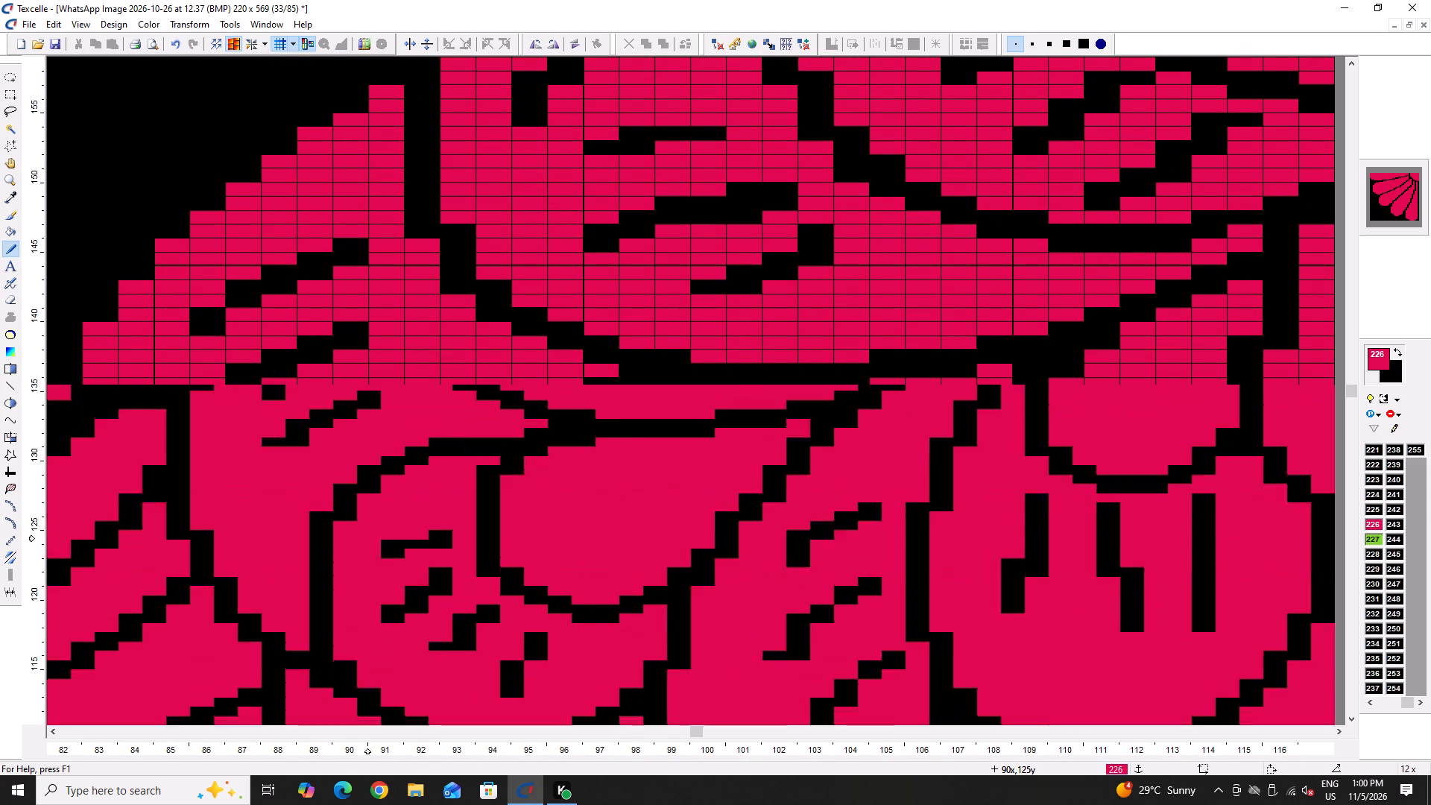
ctrl+scroll(358, 540, down, 2)
key(ctrl+s)
key(ctrl+s)
Slant the gap between the bottom petals with black at column 88 rows 92–93 and column 89 row 90, and 226 at column 87 rows 91–92.
scroll(332, 558, down, 1)
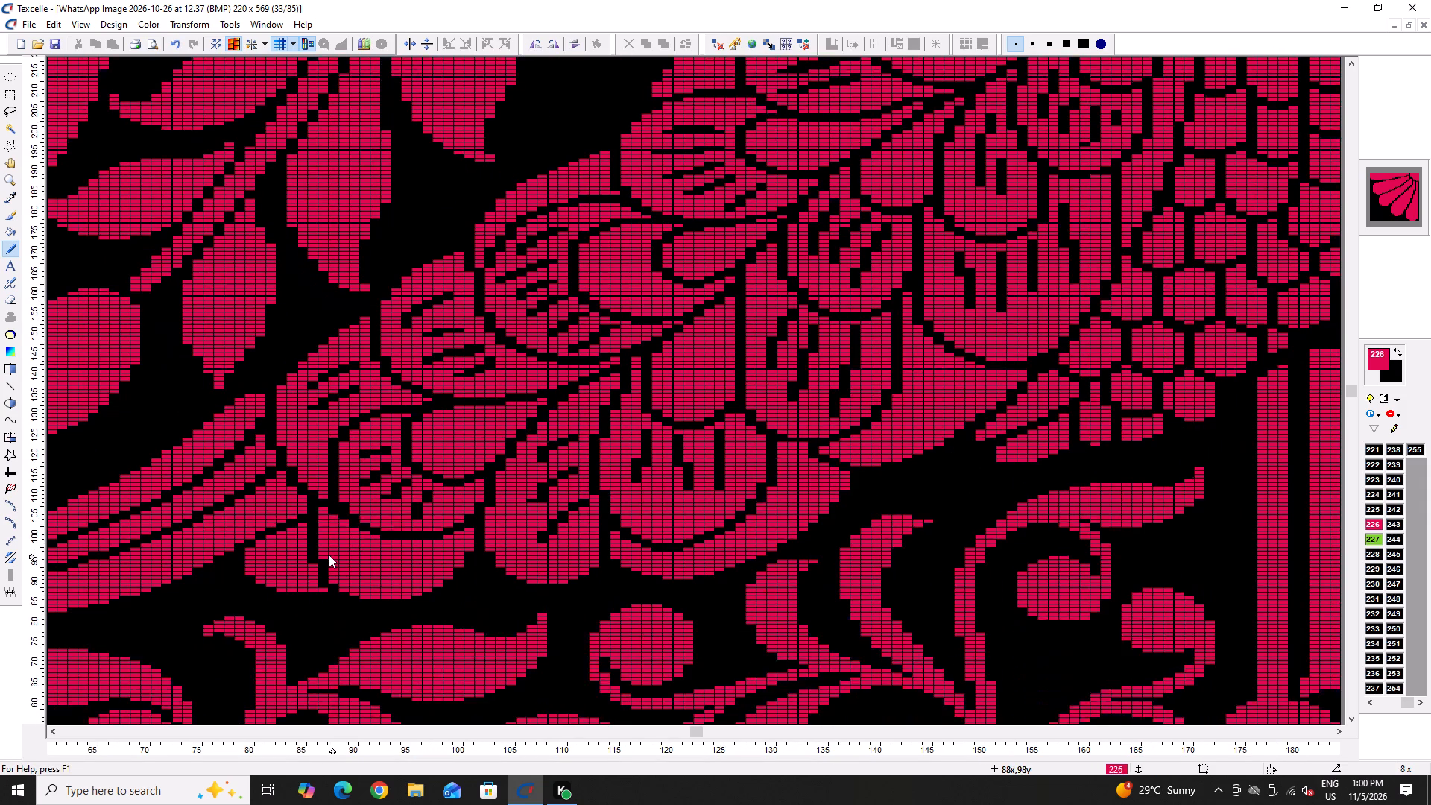
scroll(329, 555, down, 1)
ctrl+scroll(319, 397, up, 2)
ctrl+scroll(329, 542, up, 3)
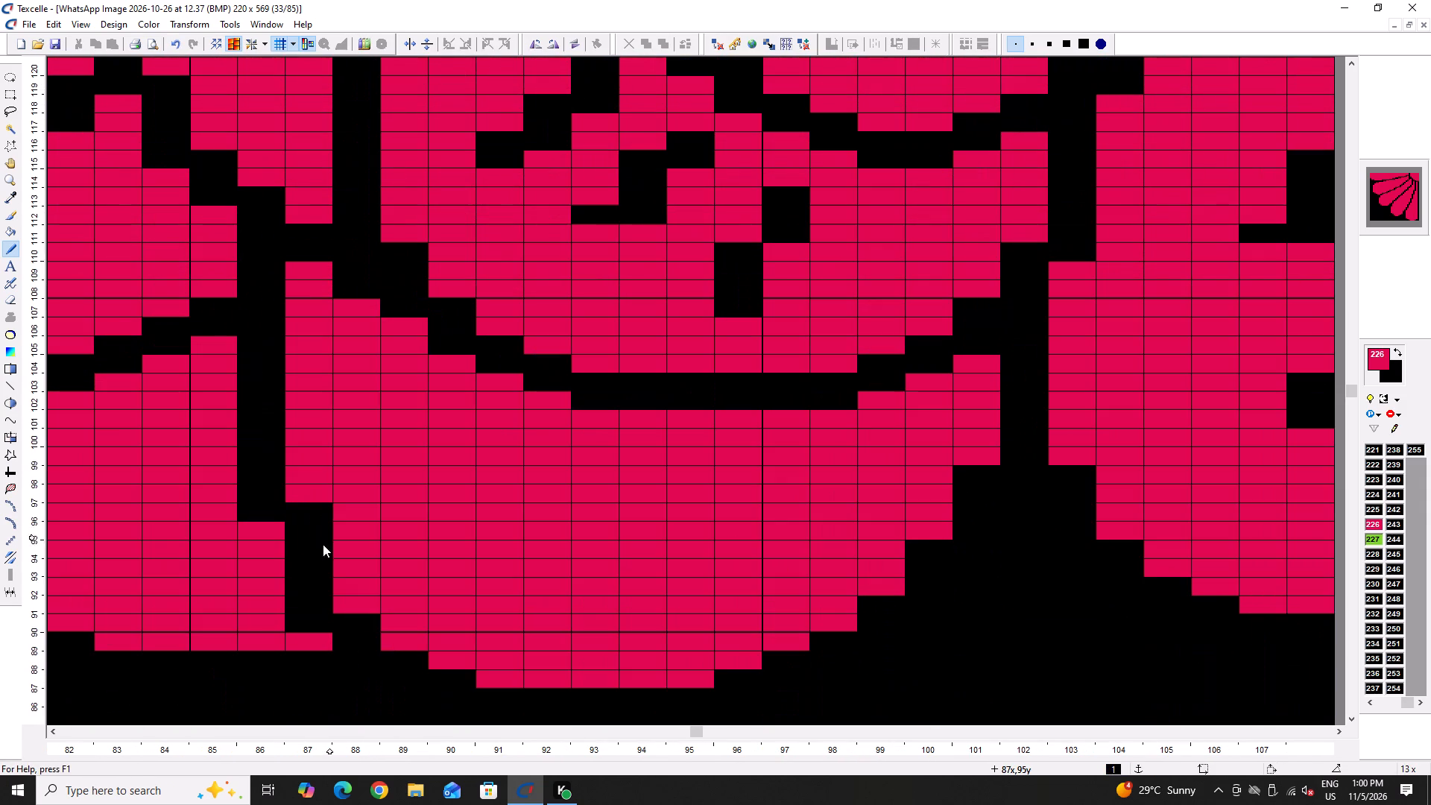
right_drag(344, 596, 347, 611)
scroll(346, 584, down, 2)
click(314, 473)
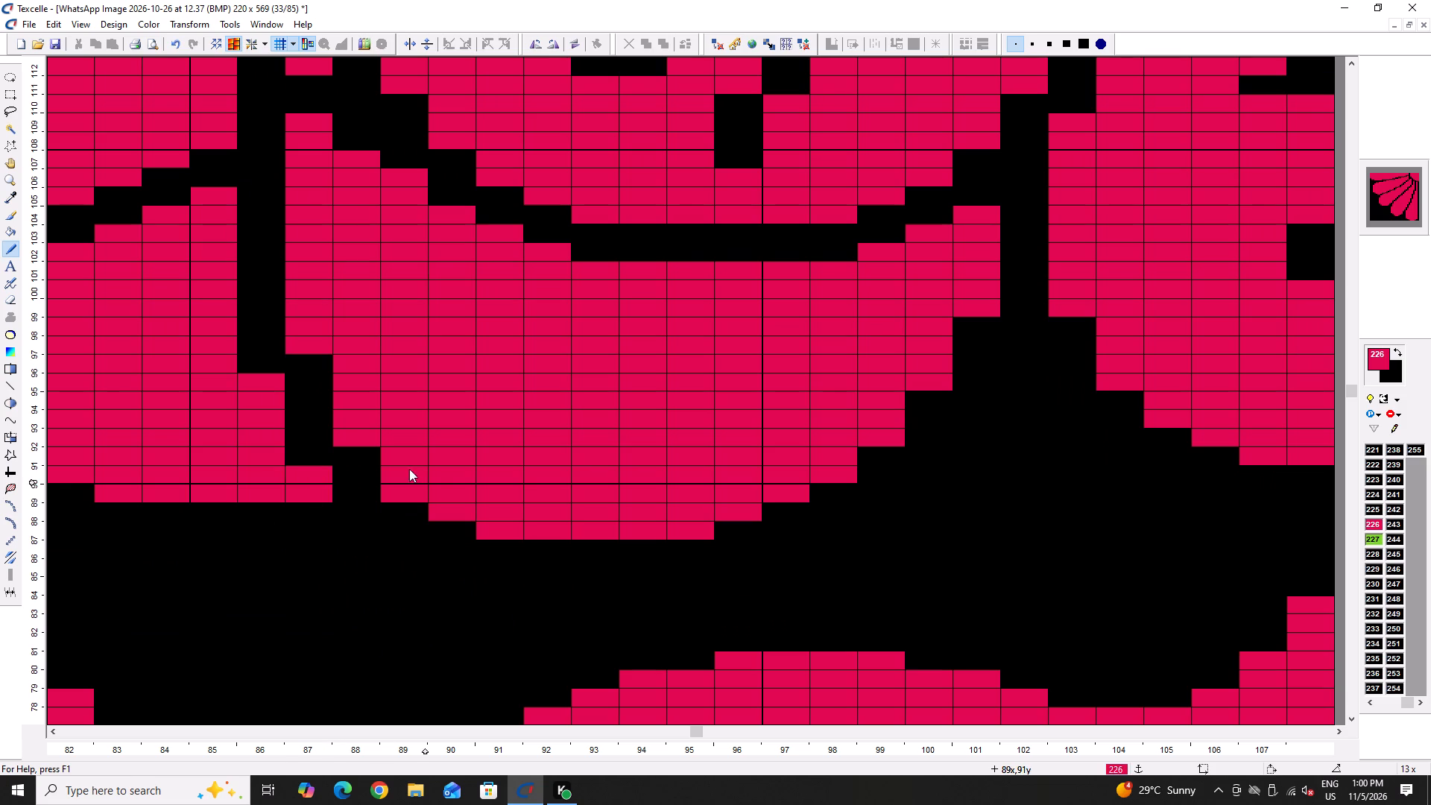
right_click(347, 437)
right_click(347, 439)
right_click(397, 493)
click(313, 465)
click(311, 451)
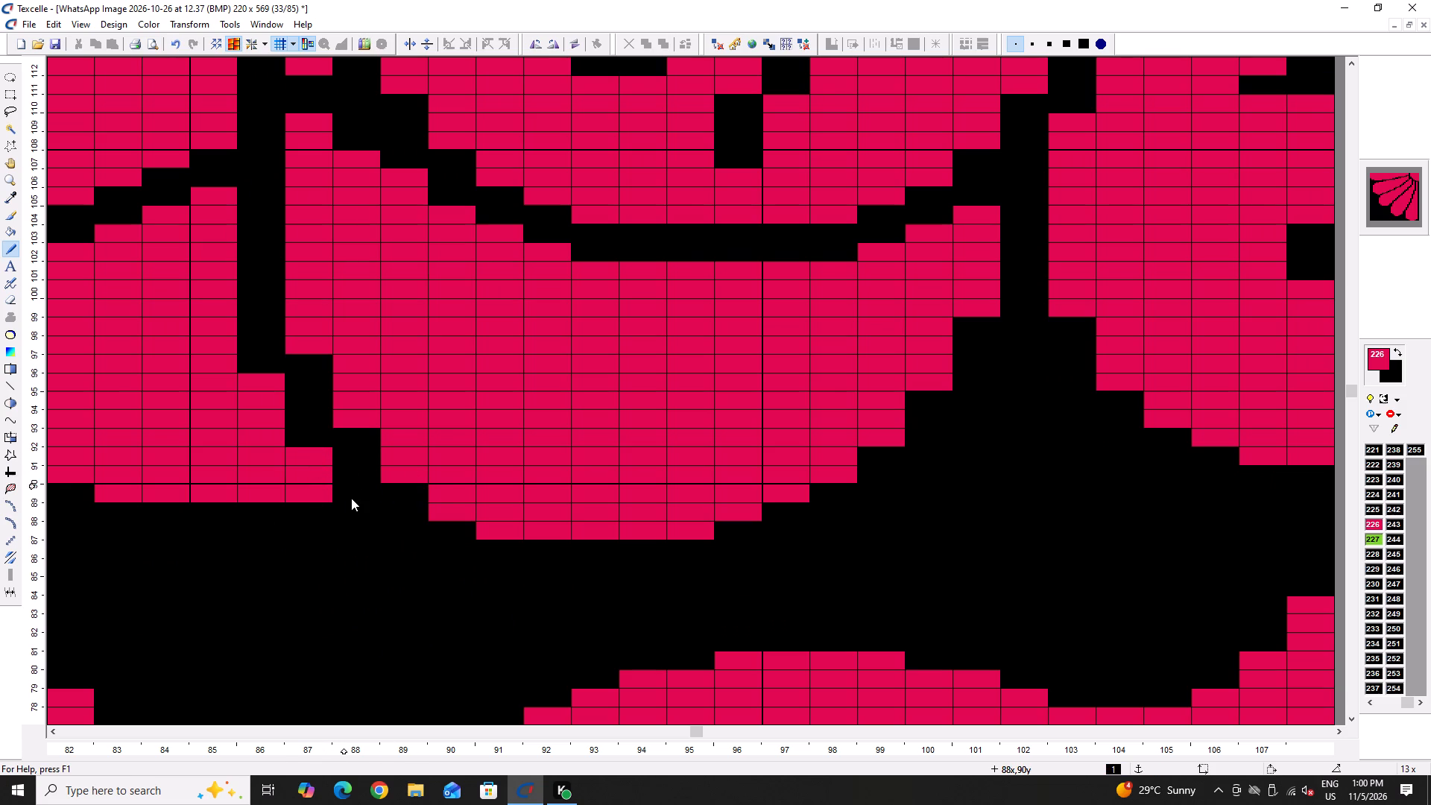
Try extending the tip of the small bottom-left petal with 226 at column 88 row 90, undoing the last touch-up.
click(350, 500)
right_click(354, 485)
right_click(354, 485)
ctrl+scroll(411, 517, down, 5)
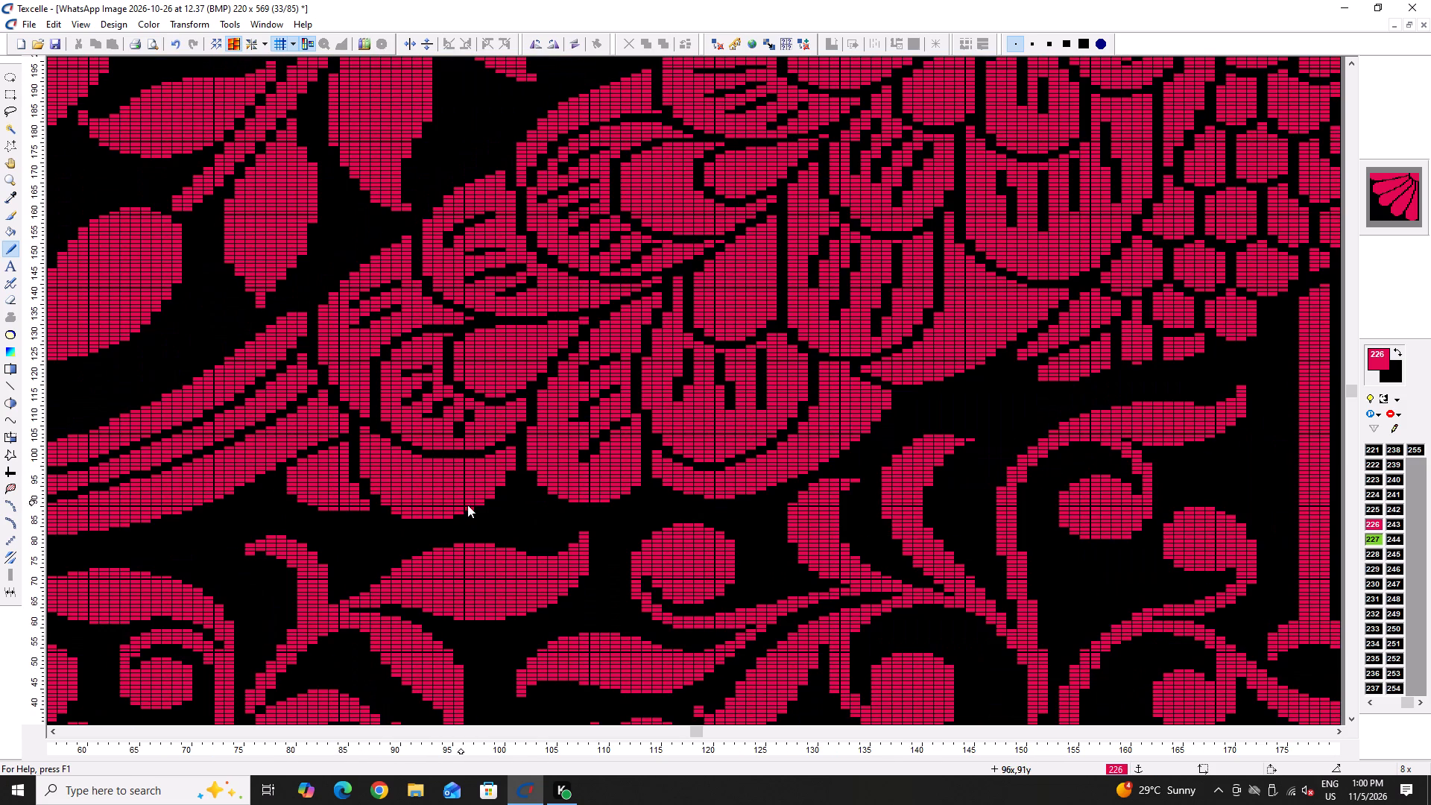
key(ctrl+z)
Save the pattern.
key(ctrl+s)
key(ctrl+s)
Round the bottom of the petal spanning columns 88–99 with black at column 89 row 91, column 90 row 90, columns 91 and 96 row 89, and row 88.
ctrl+scroll(394, 524, up, 5)
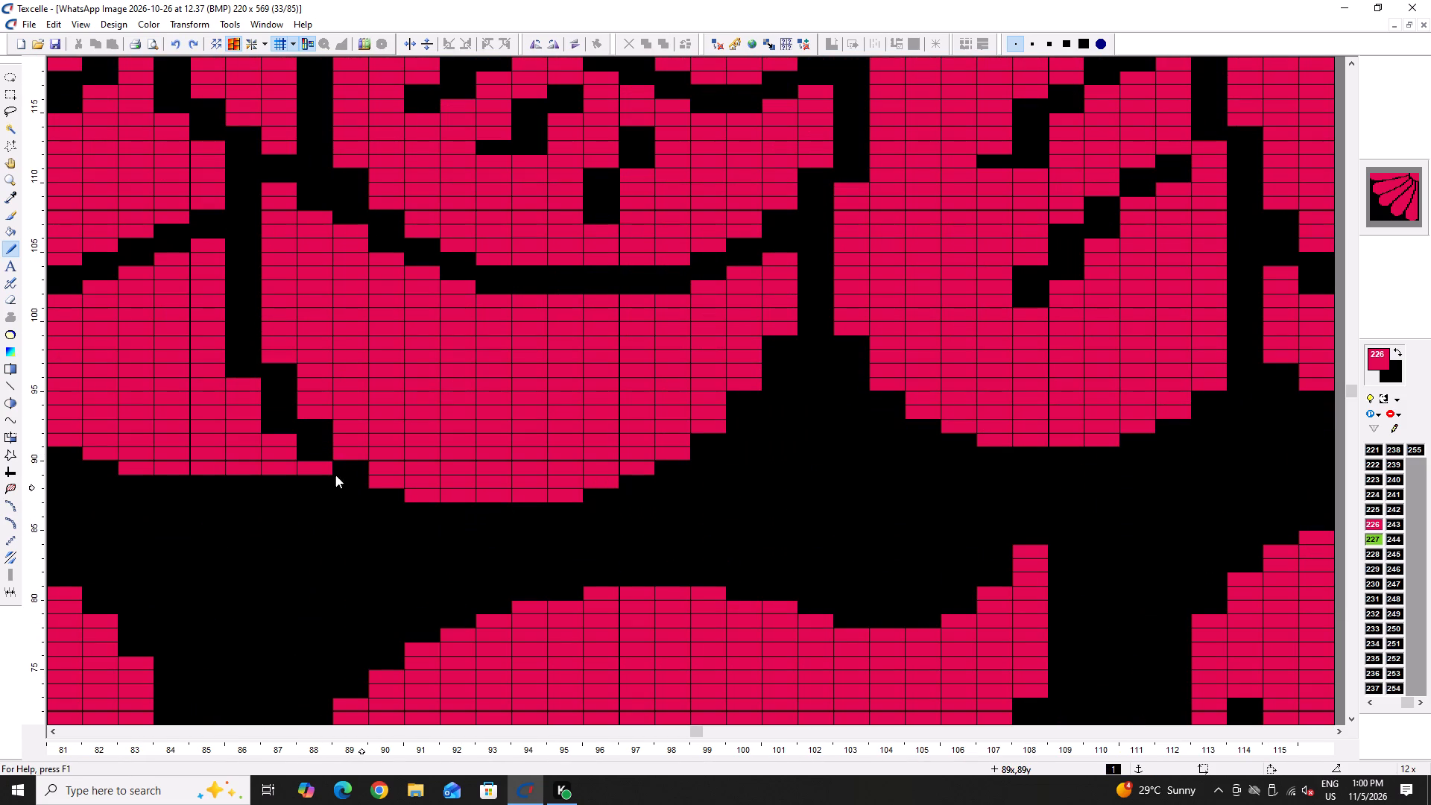
right_click(326, 470)
right_click(344, 449)
right_click(375, 473)
right_click(406, 487)
right_click(411, 489)
click(396, 467)
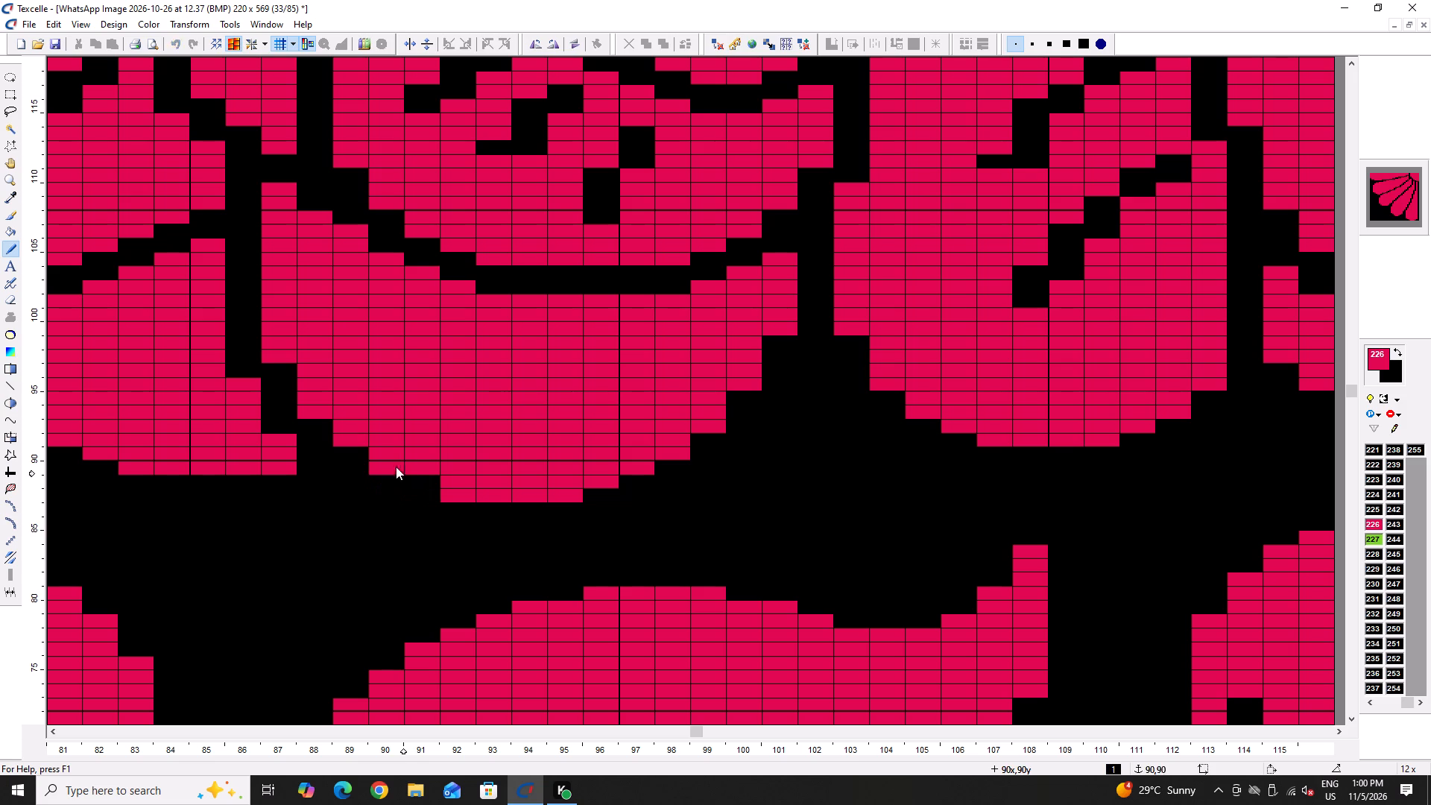
click(434, 486)
right_drag(444, 496, 563, 496)
right_click(567, 496)
right_click(385, 470)
right_click(385, 470)
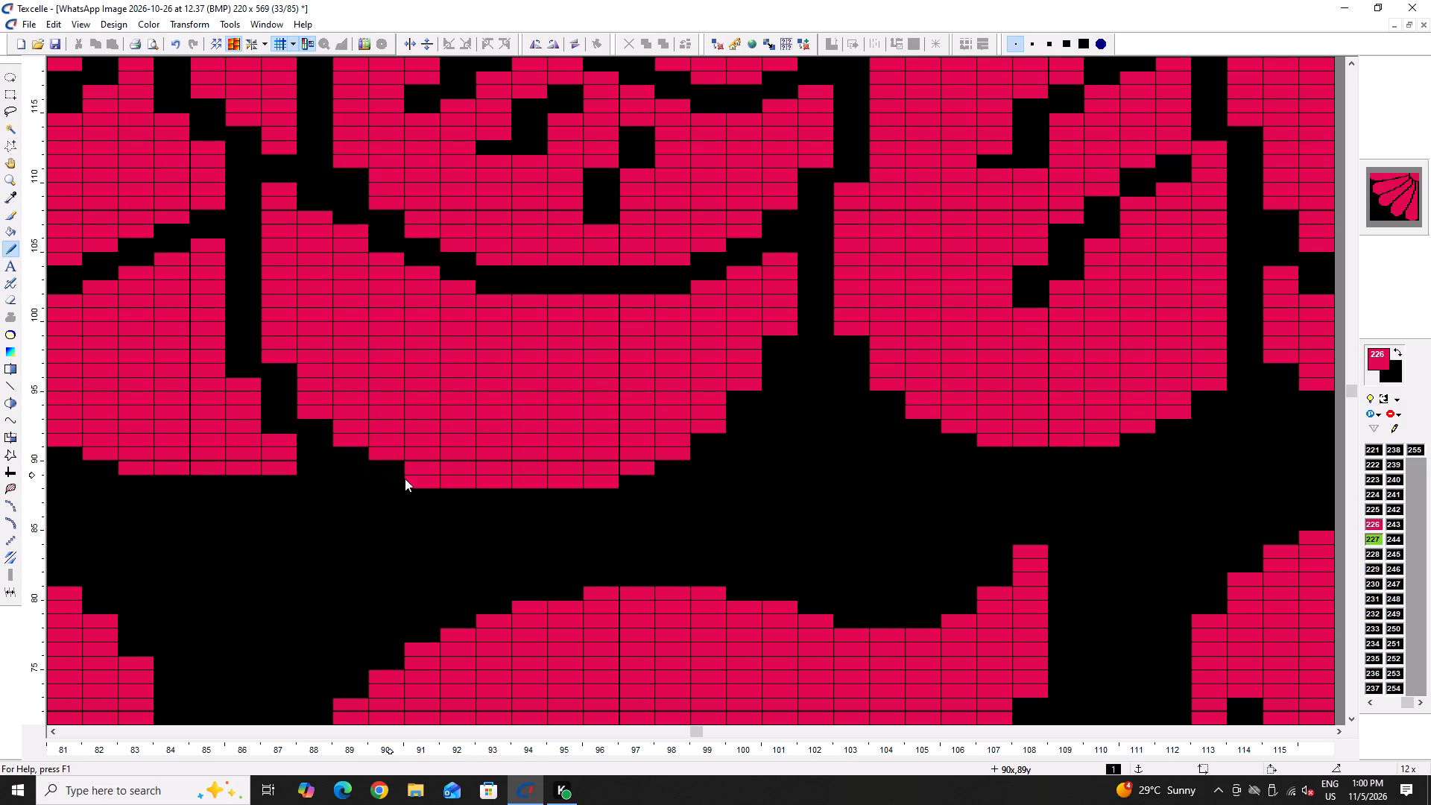
right_click(405, 479)
right_click(406, 480)
right_click(613, 477)
right_click(613, 481)
Slant the gap between the bottom petals with black at column 88 row 94 and column 89 row 92, and 226 at column 87 row 93 and column 88 rows 90–91.
right_click(311, 412)
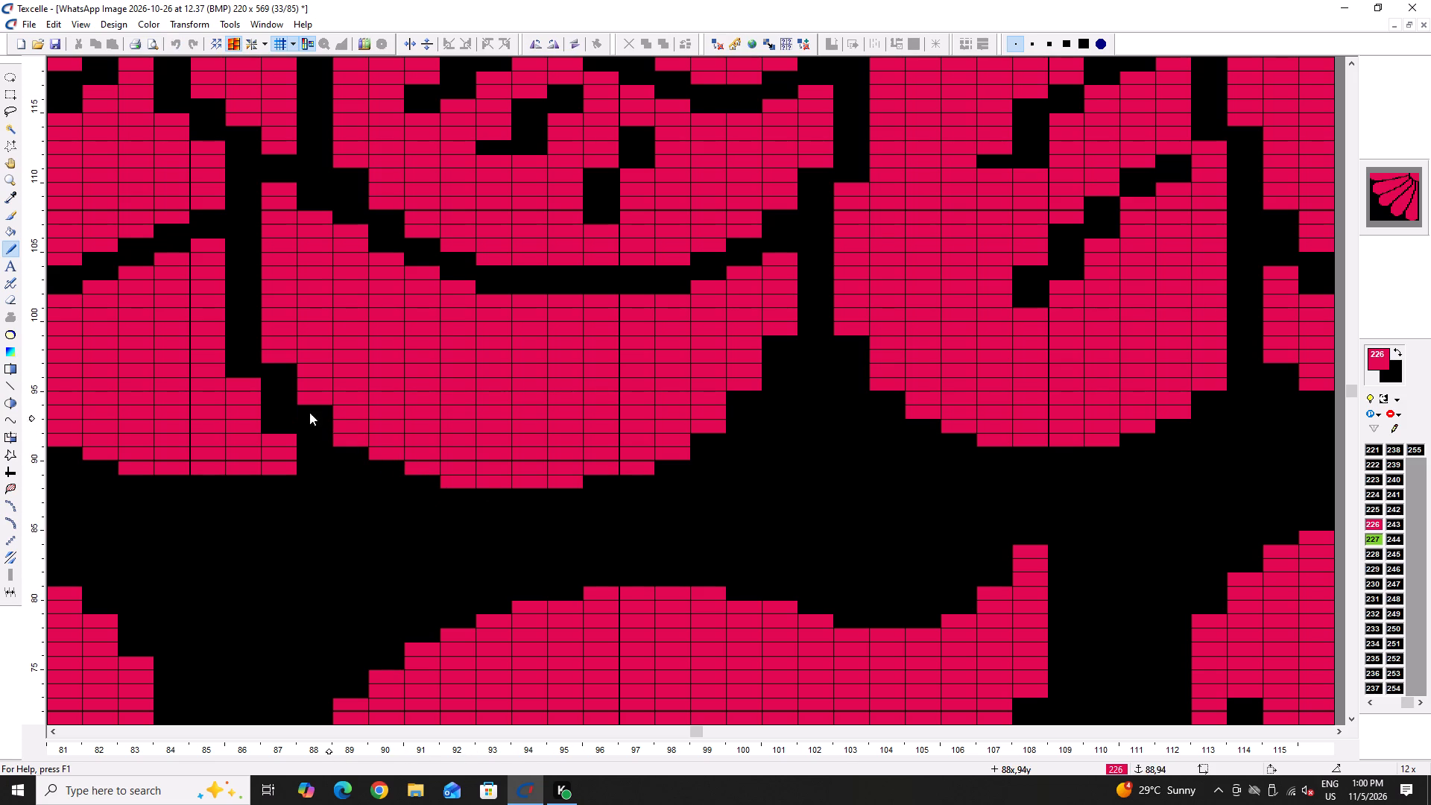
right_click(332, 446)
right_click(344, 444)
click(278, 429)
double_click(317, 461)
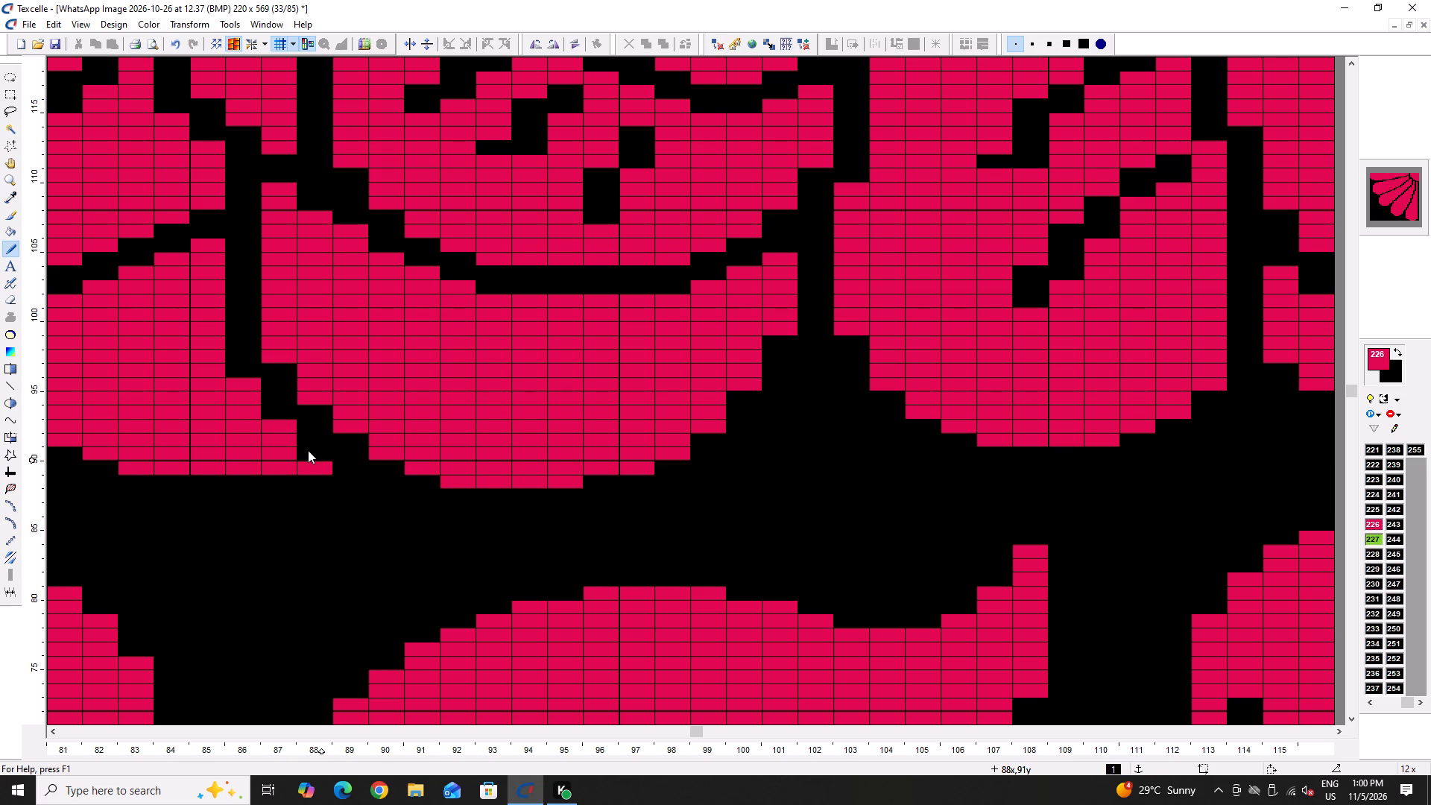
double_click(308, 450)
Trim the same petal's opposite lower edge with black at column 99 row 93, column 98 row 91 and column 97 row 90.
ctrl+scroll(303, 449, down, 6)
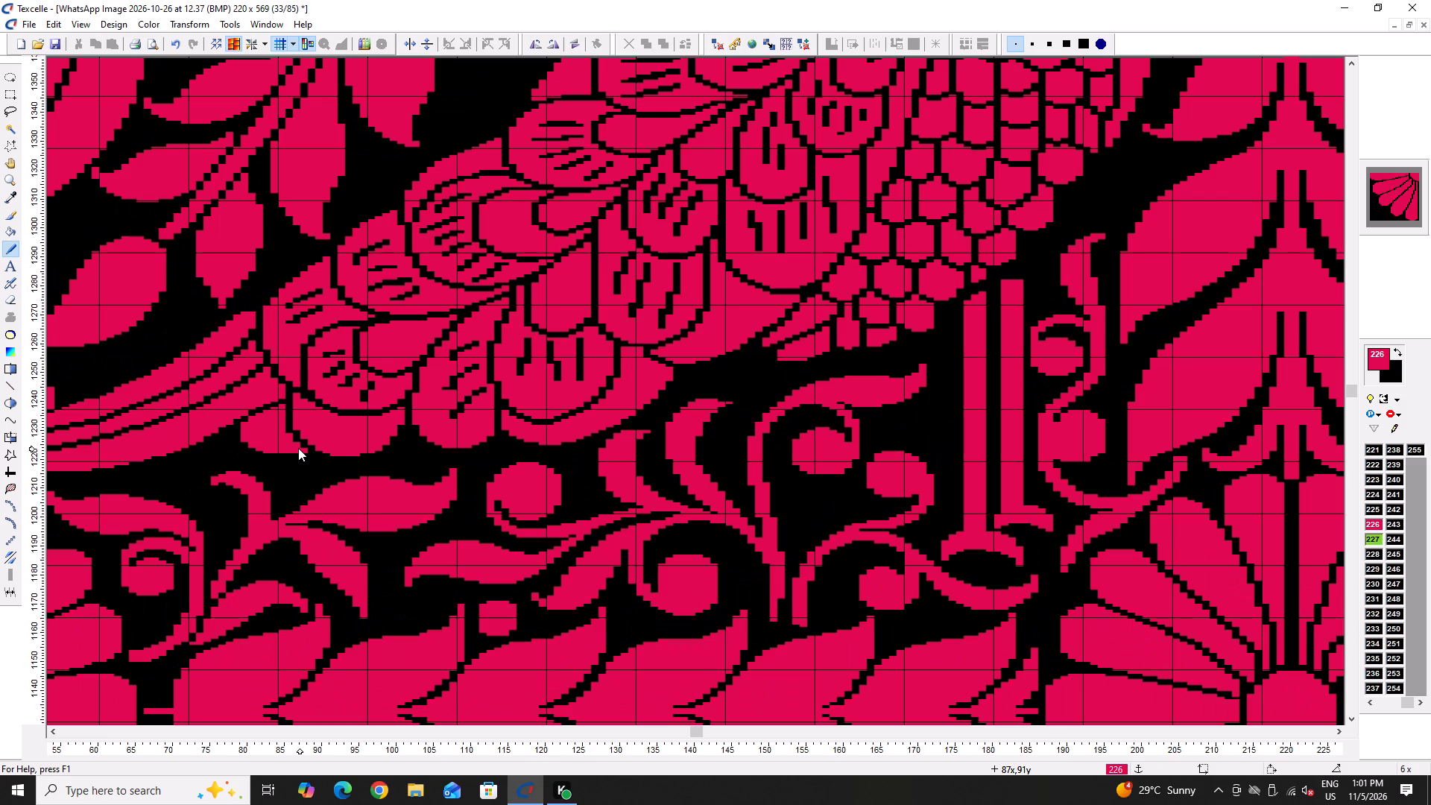
ctrl+scroll(362, 443, up, 3)
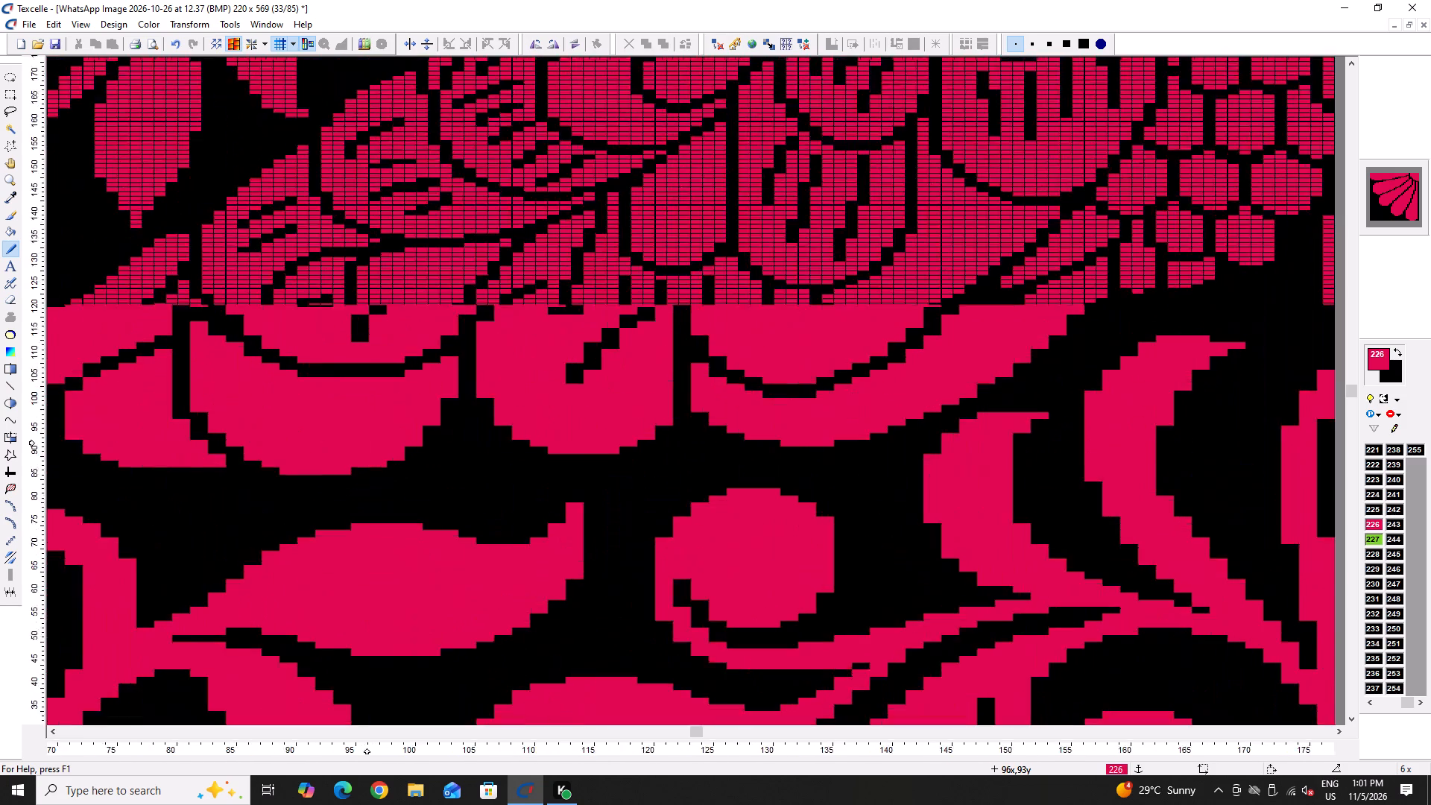
ctrl+scroll(362, 443, up, 2)
right_click(443, 444)
right_click(431, 454)
right_click(412, 463)
right_click(412, 463)
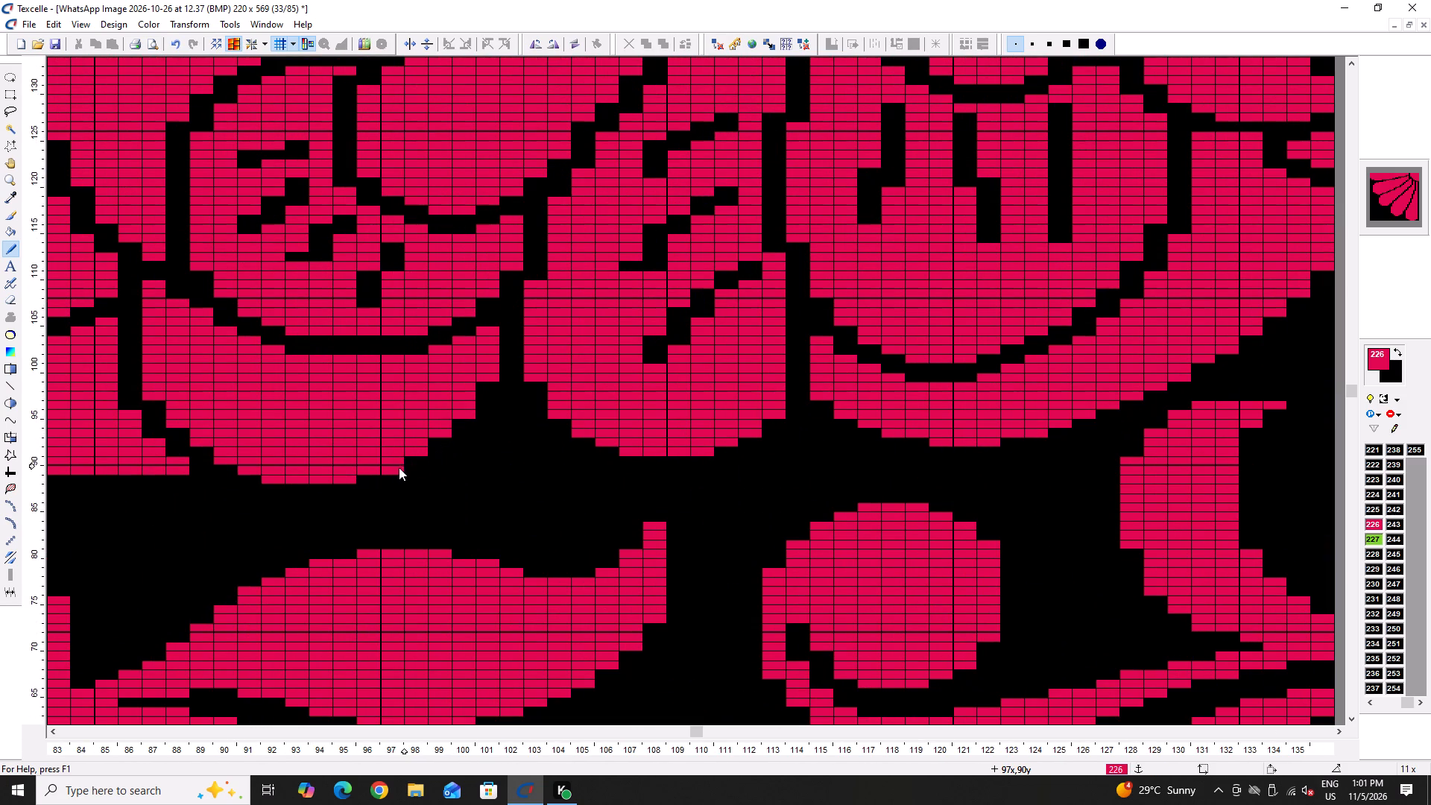
right_click(394, 468)
right_click(356, 476)
right_click(356, 476)
right_click(356, 476)
Save the pattern.
ctrl+scroll(382, 468, down, 4)
ctrl+scroll(443, 453, down, 1)
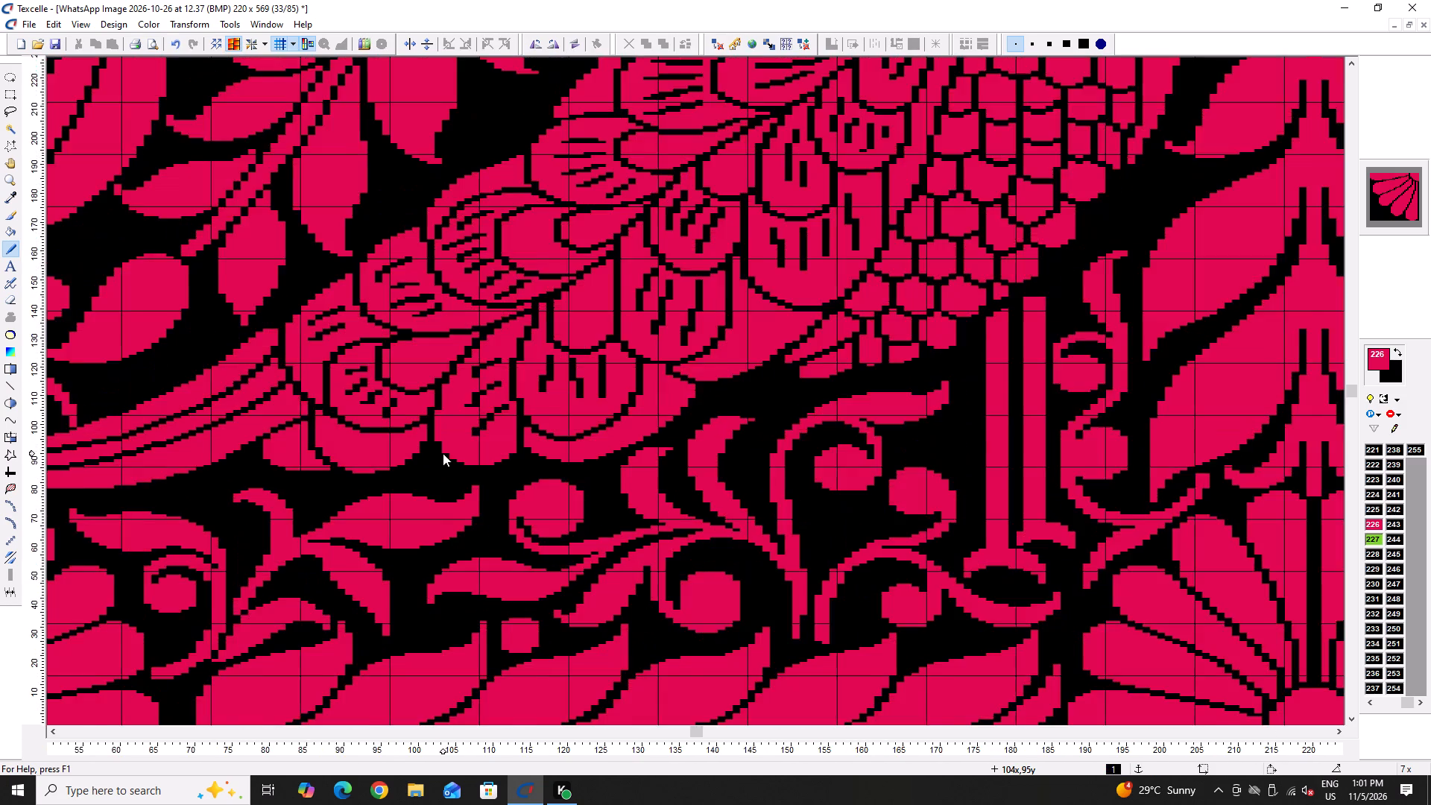
ctrl+scroll(443, 453, down, 1)
key(ctrl+s)
key(ctrl+s)
key(ctrl+s)
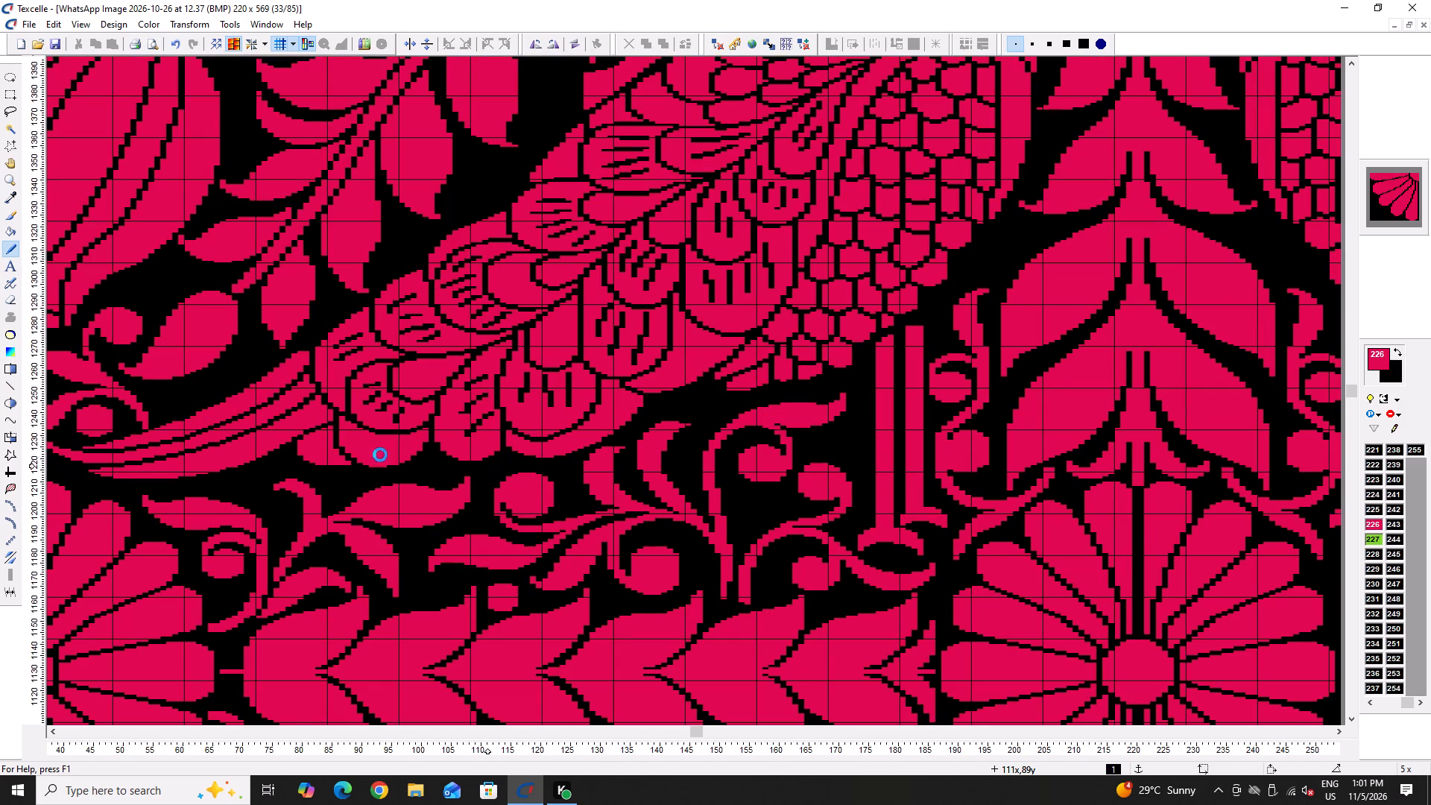
Round the upper wing scale's top-left corner with 226 at column 164 row 279, column 165 row 280 and column 166 row 281, and black at column 163 row 280.
ctrl+scroll(288, 455, down, 3)
ctrl+scroll(534, 385, up, 5)
ctrl+scroll(429, 459, down, 3)
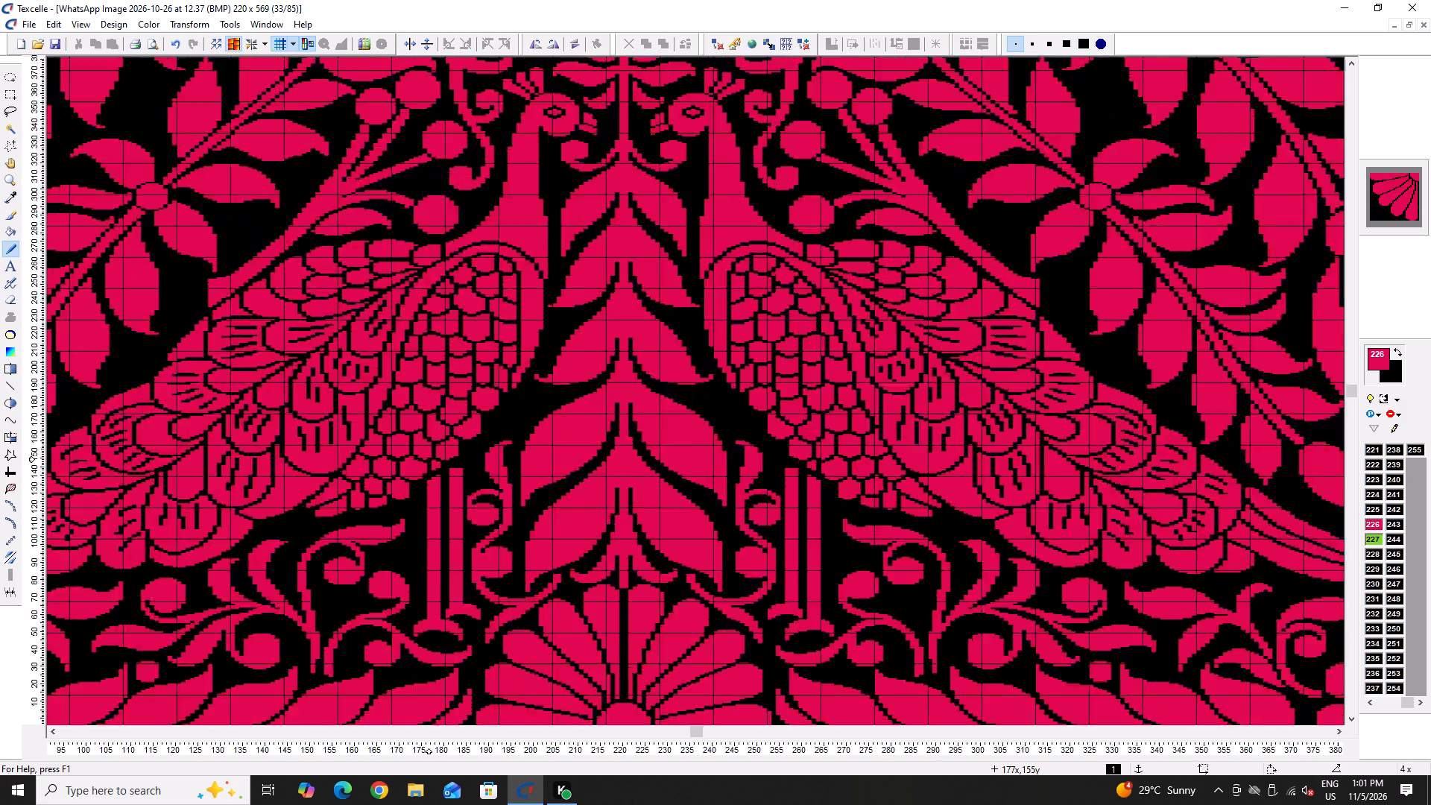
ctrl+scroll(429, 459, down, 1)
ctrl+scroll(445, 295, up, 5)
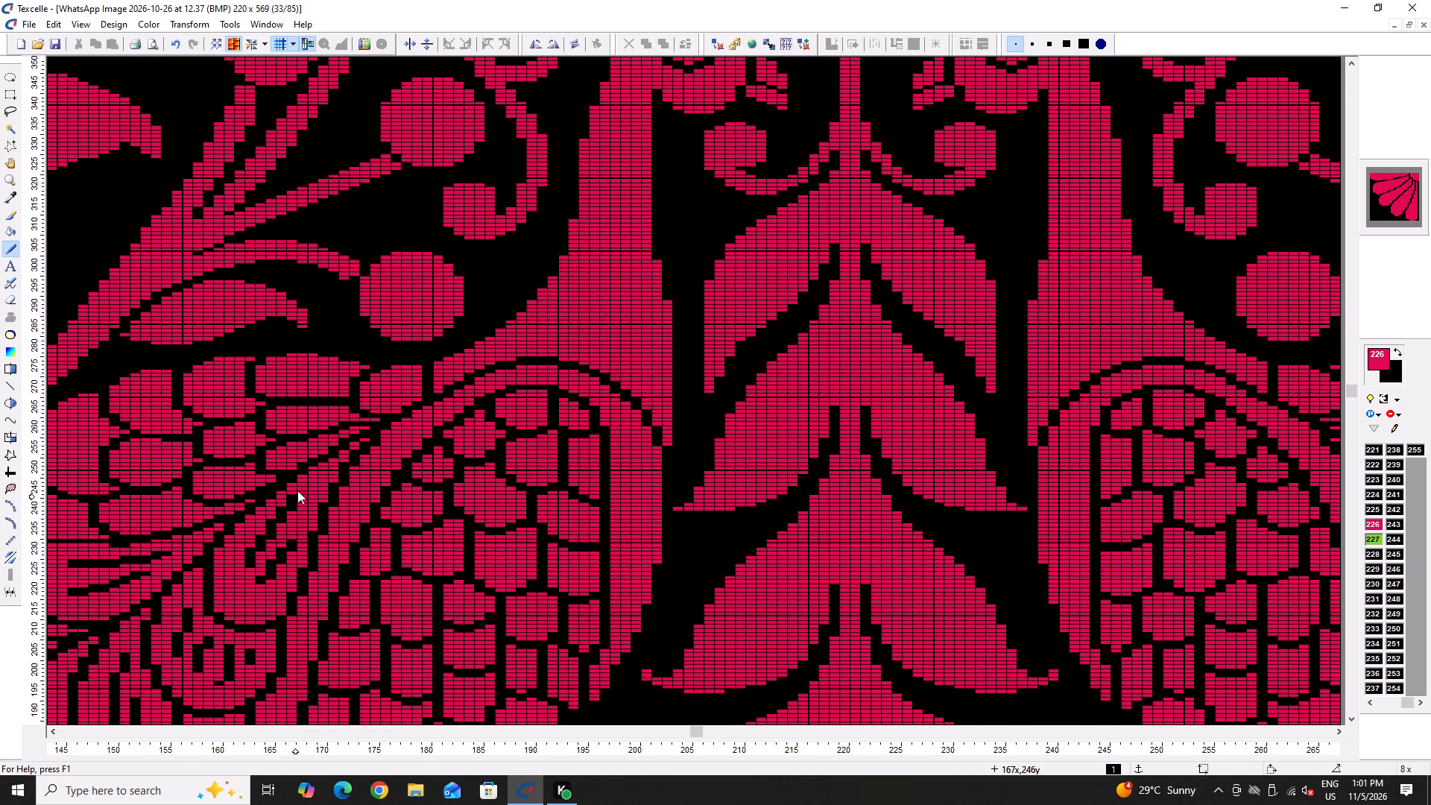
ctrl+scroll(288, 362, up, 4)
right_click(224, 350)
right_click(224, 350)
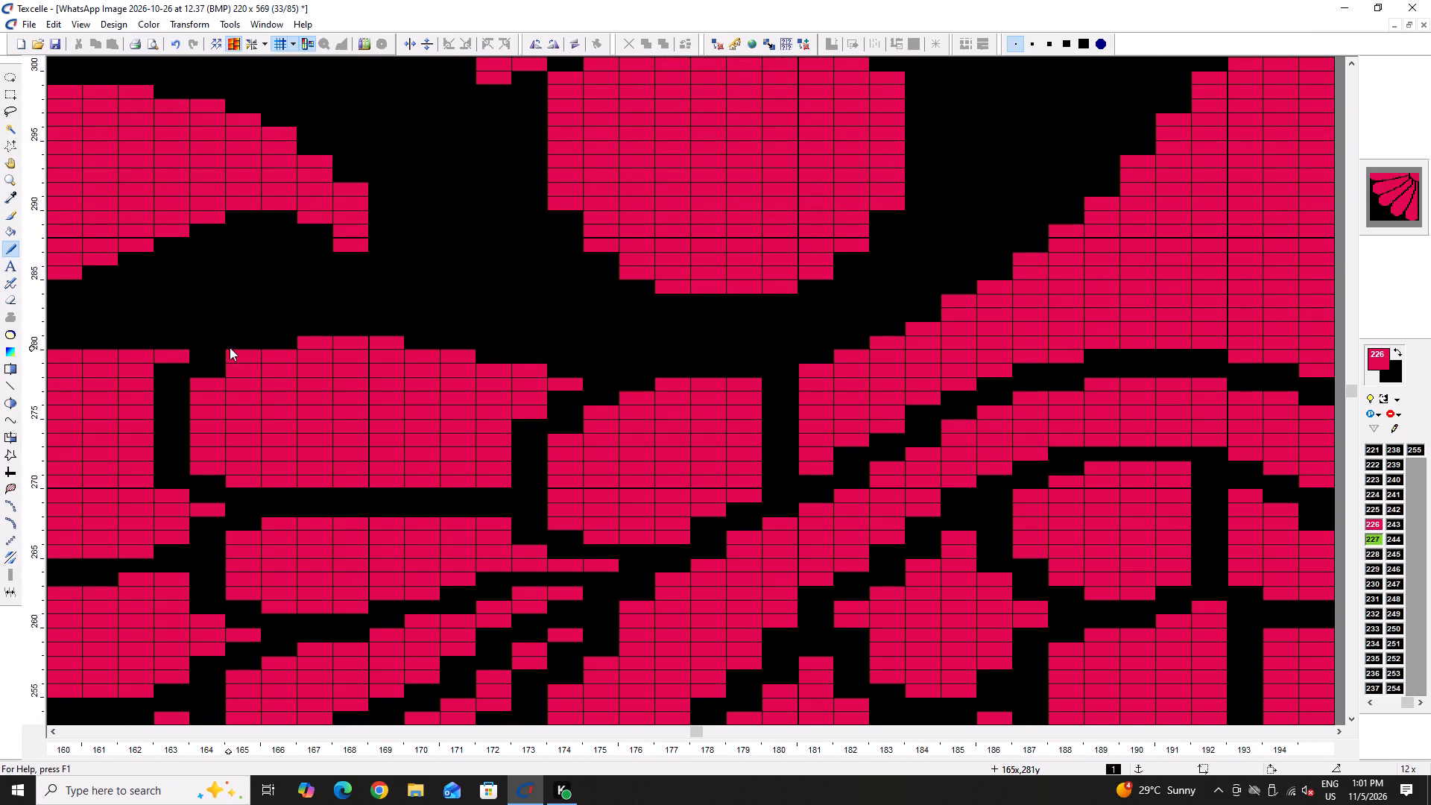
right_click(231, 356)
double_click(212, 374)
click(229, 359)
click(271, 340)
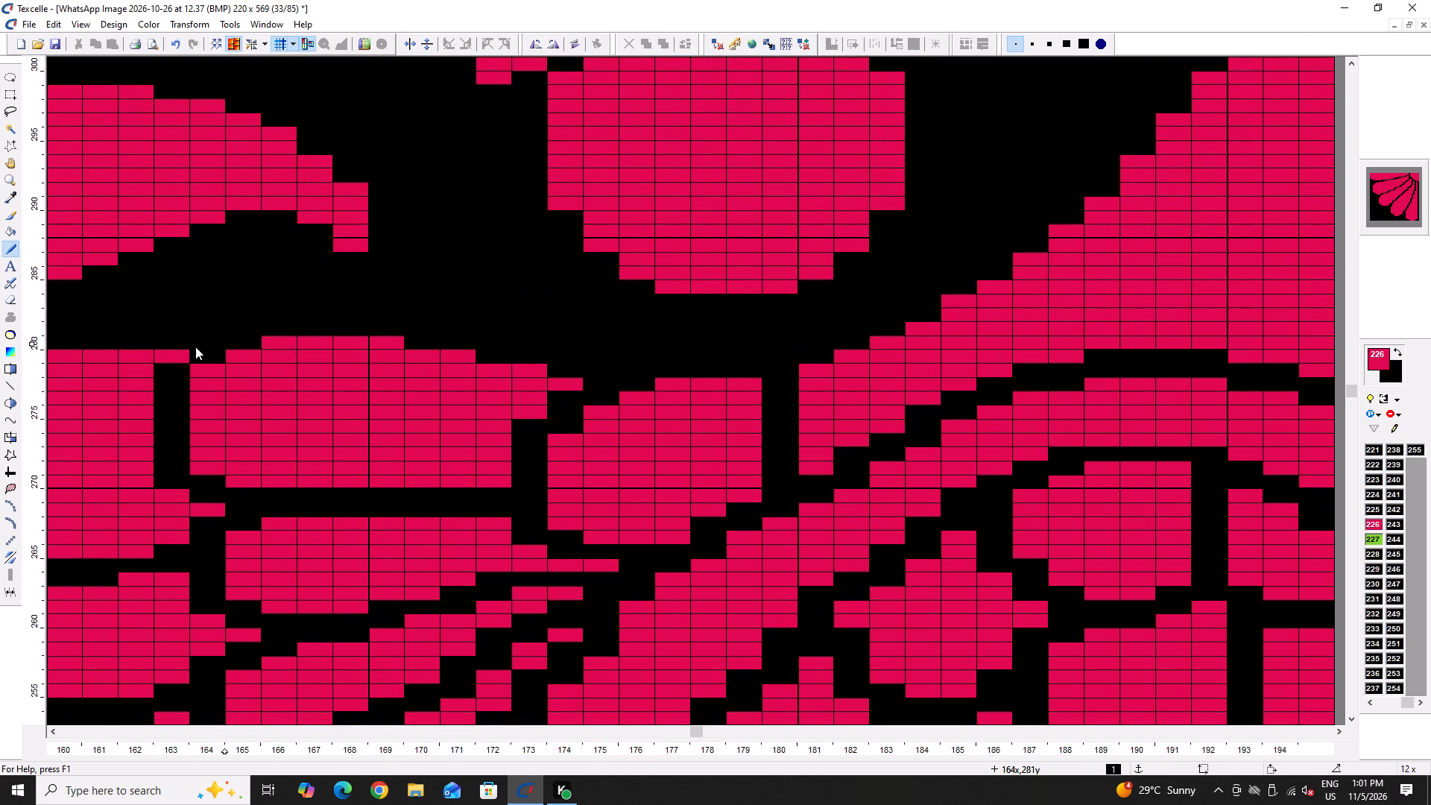
right_click(183, 355)
Extend that scale's upper edge with 226 at column 170 row 281, column 172 row 280 and columns 174–175 row 279.
double_click(402, 345)
double_click(417, 341)
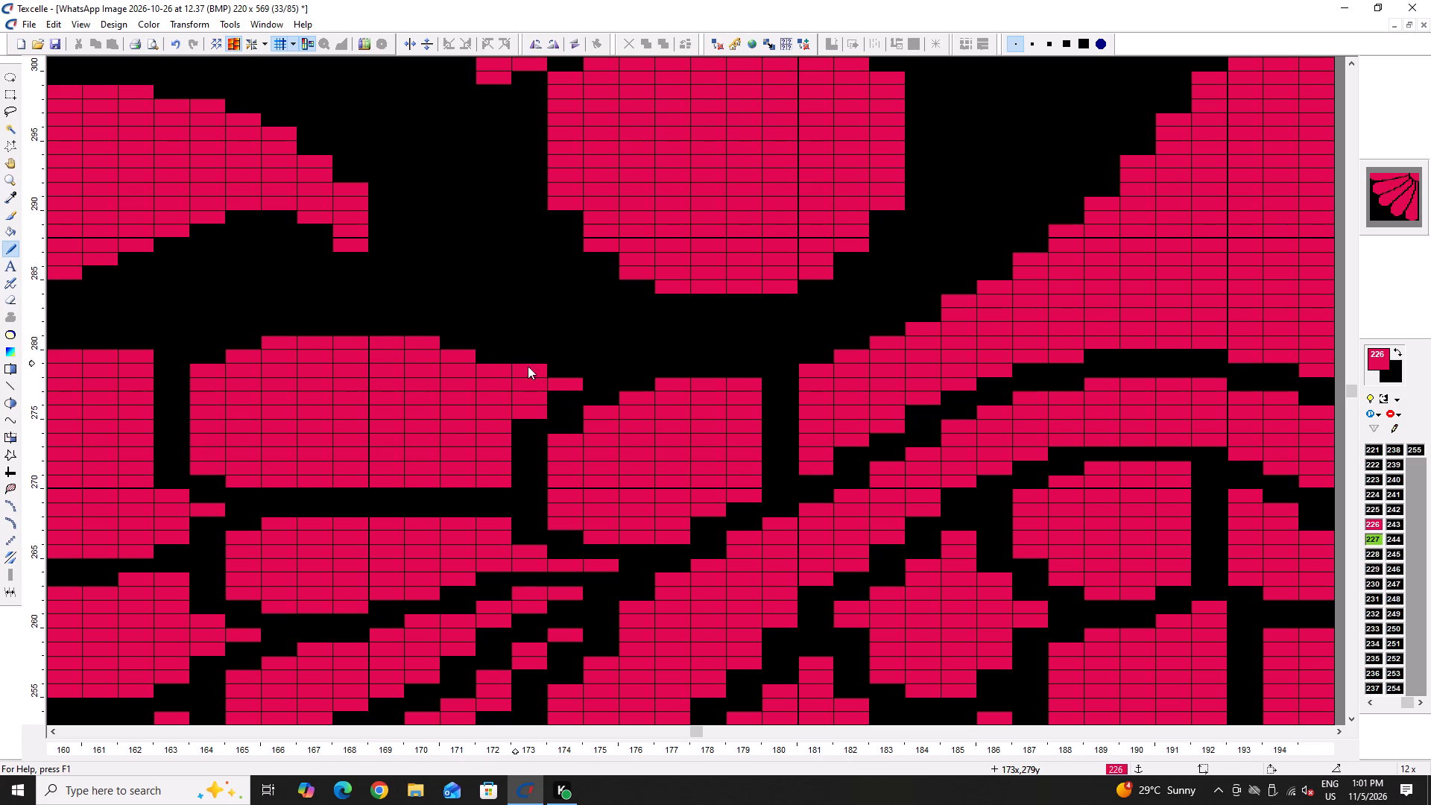
triple_click(499, 353)
click(575, 373)
double_click(593, 375)
Slant the gap under the scale's lower-left corner with black at column 164 rows 272–273 and column 165 row 271, filling columns 163–165 below in 226.
ctrl+scroll(481, 390, down, 5)
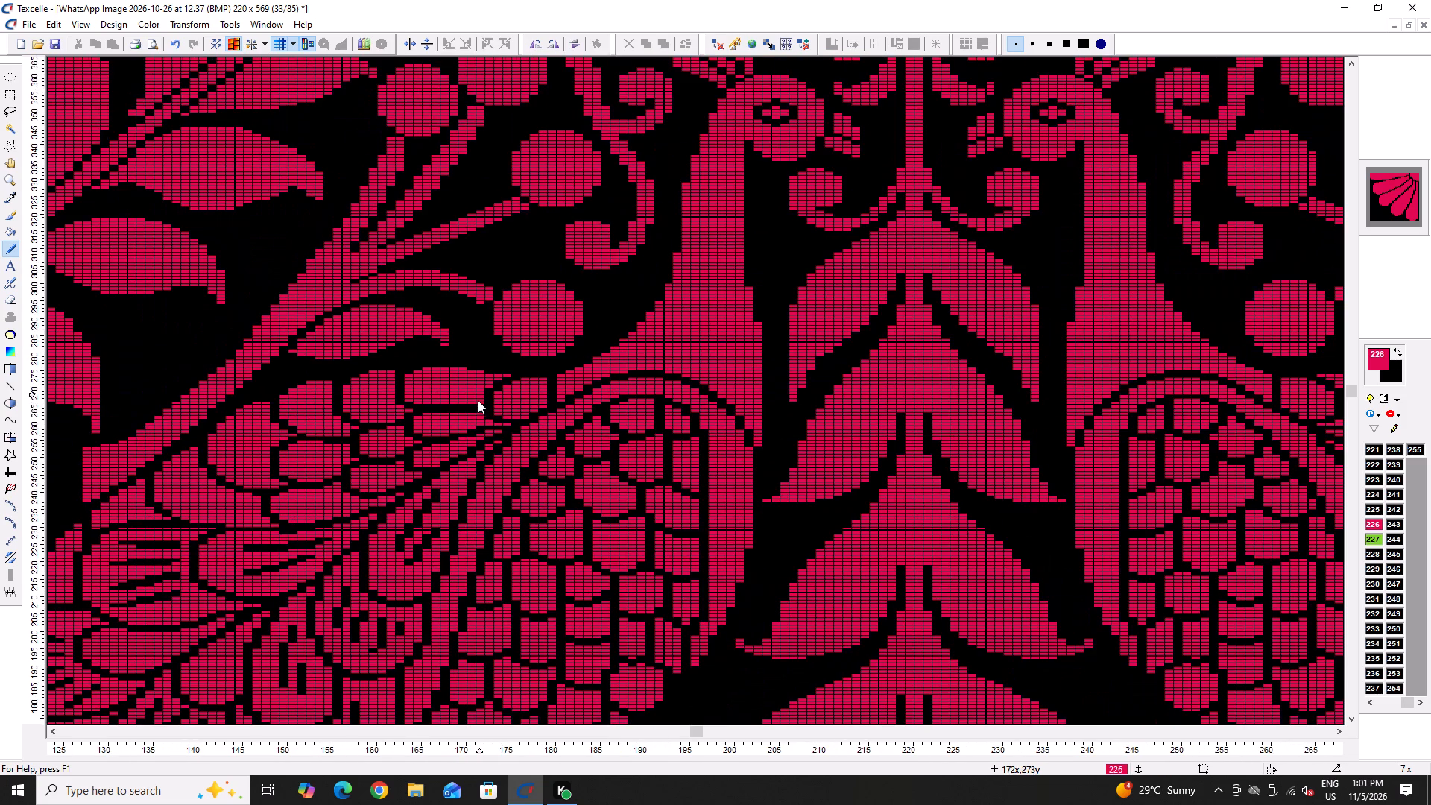
ctrl+scroll(476, 382, up, 5)
right_drag(238, 445, 236, 452)
right_click(241, 456)
right_drag(265, 463, 275, 471)
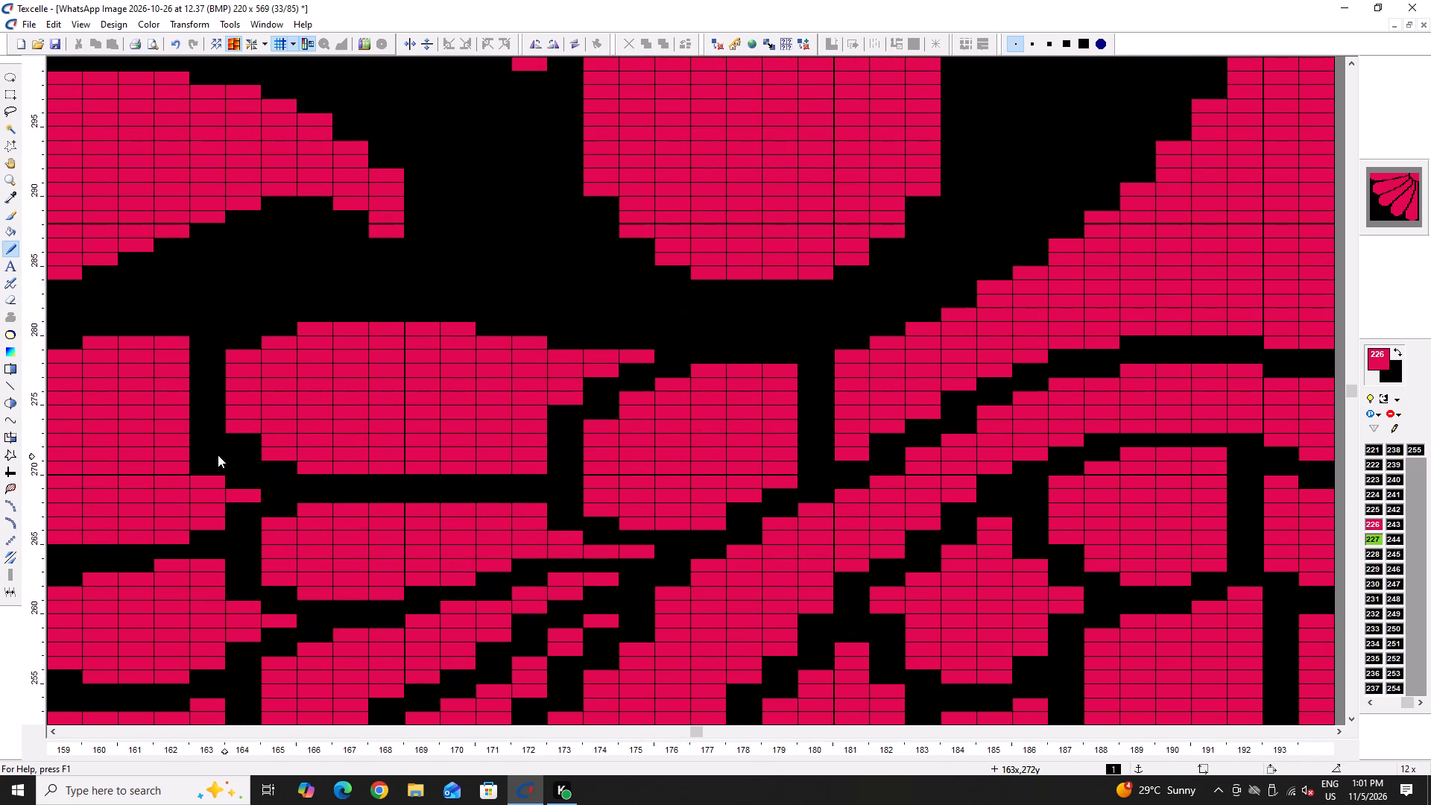
drag(214, 452, 213, 473)
double_click(215, 482)
click(254, 482)
double_click(233, 473)
double_click(265, 491)
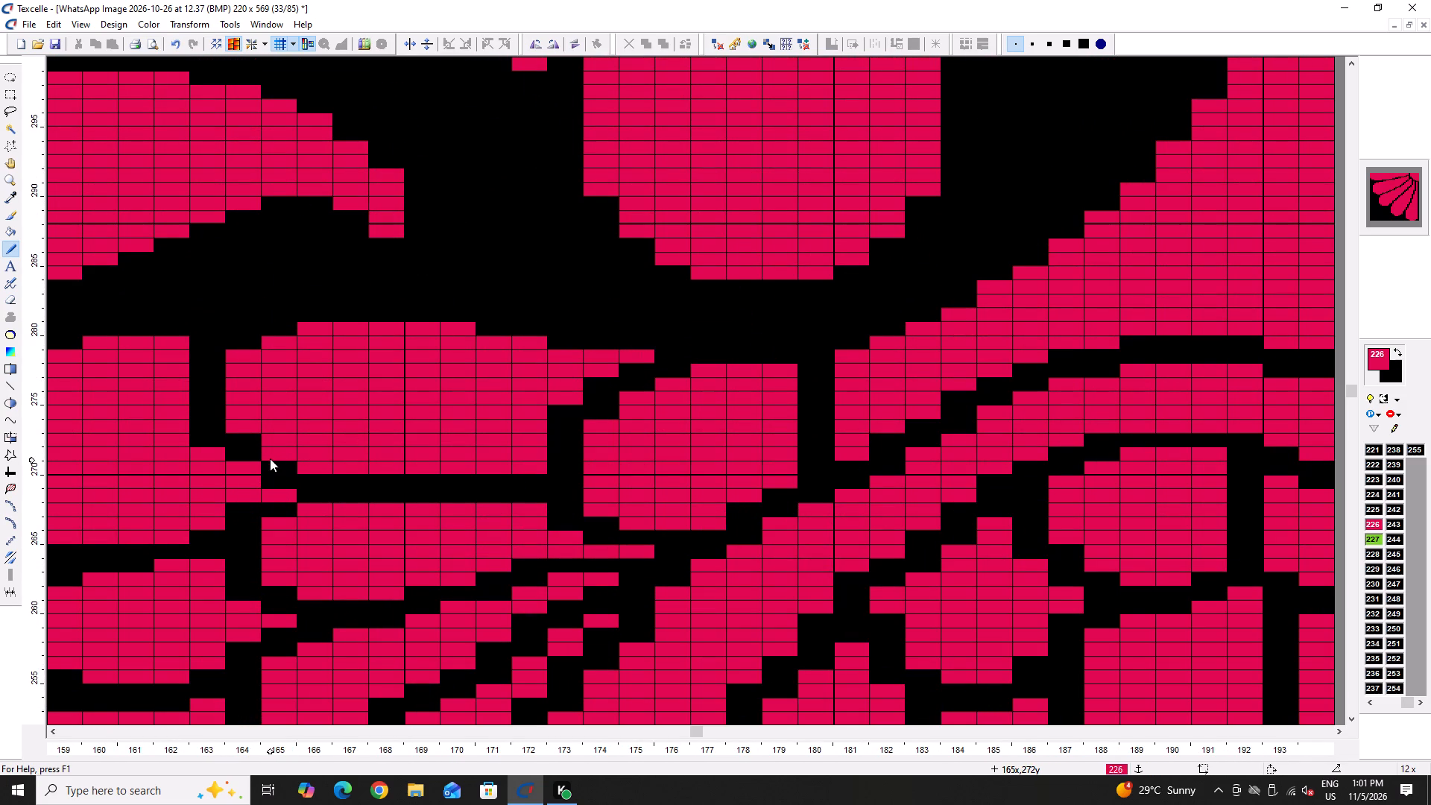
Refine the slanted gap with 226 at column 164 row 273, and black at column 163 row 272 and column 164 row 271.
right_click(241, 435)
right_click(247, 441)
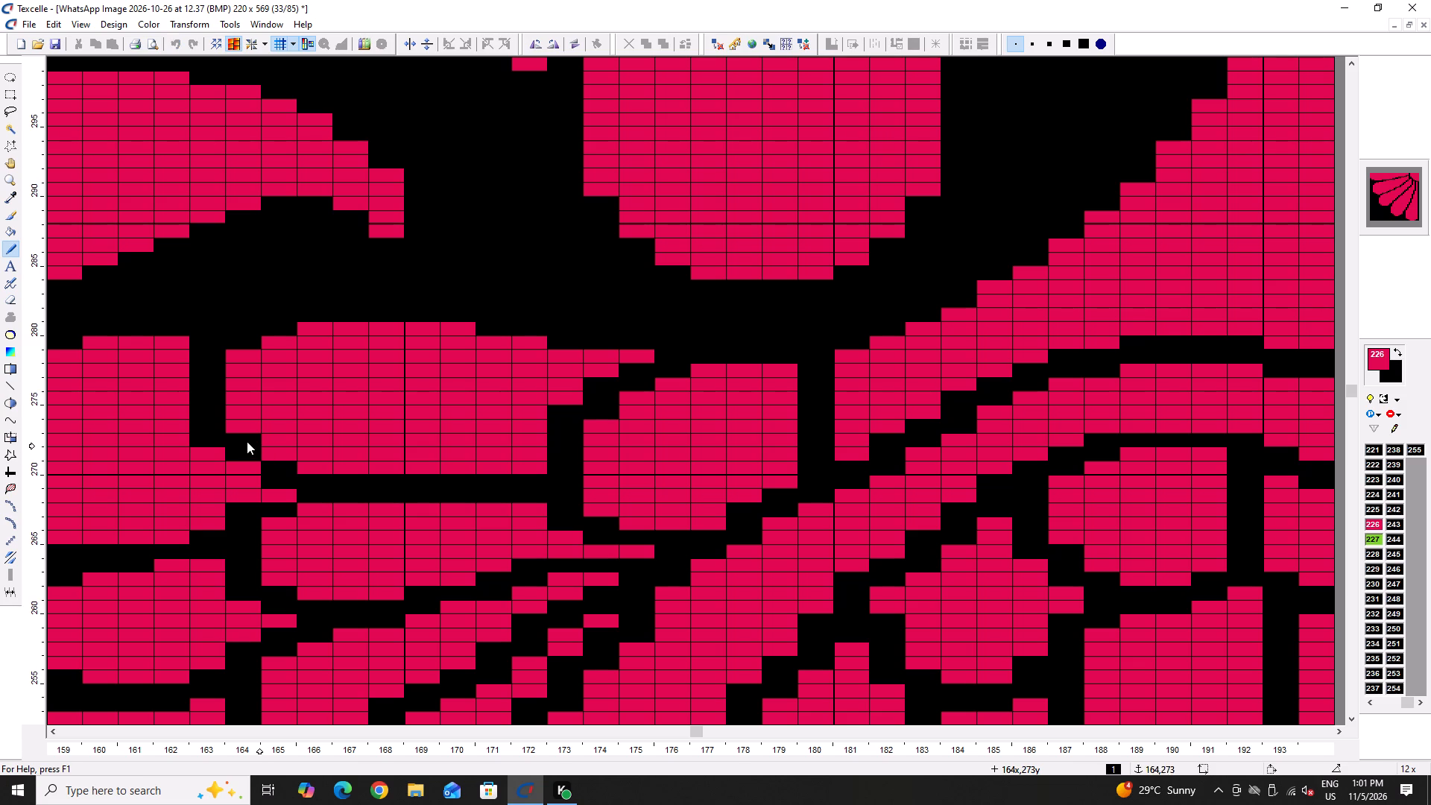
click(247, 441)
right_click(218, 452)
right_drag(242, 464, 251, 466)
right_click(253, 467)
Save the pattern.
ctrl+scroll(275, 475, down, 4)
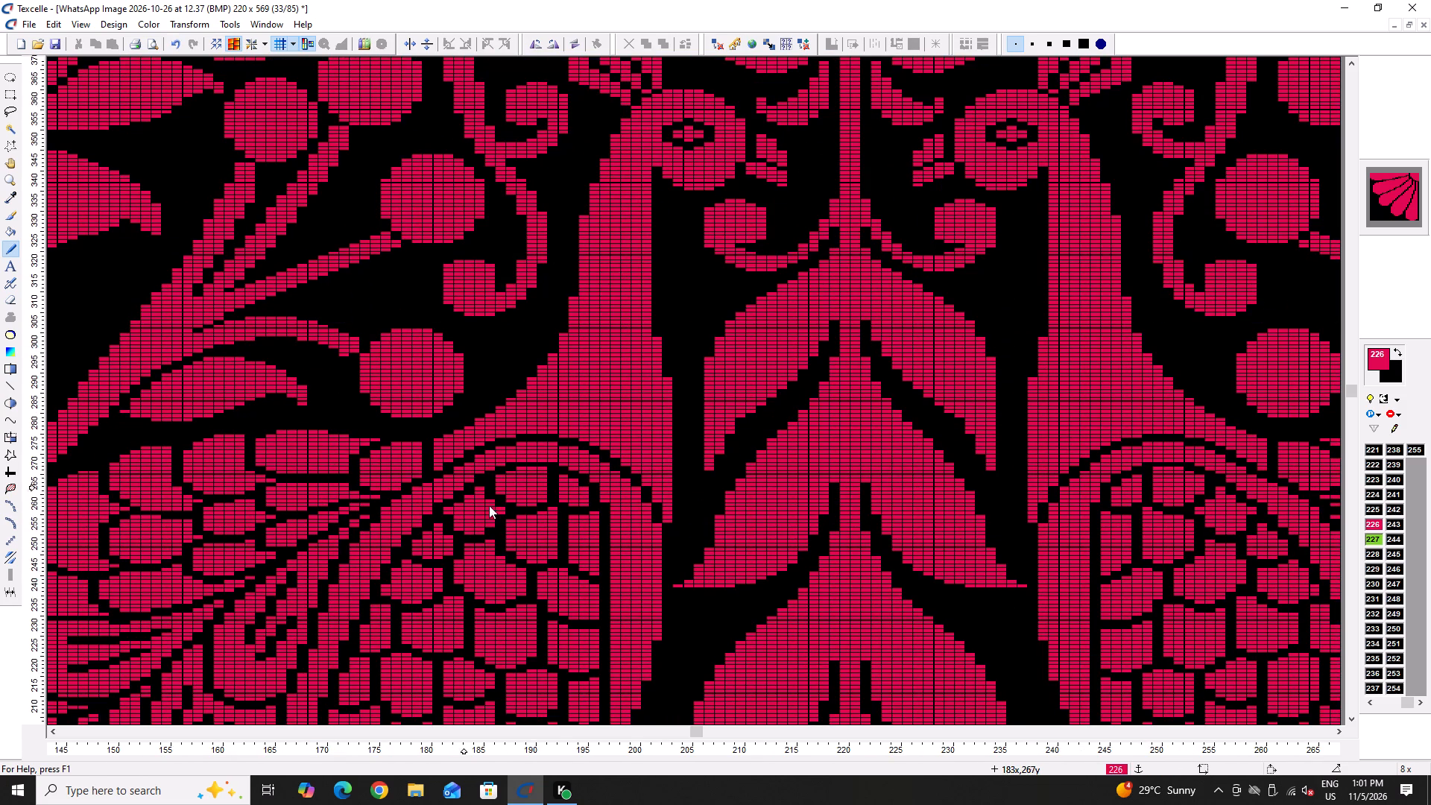
key(ctrl+s)
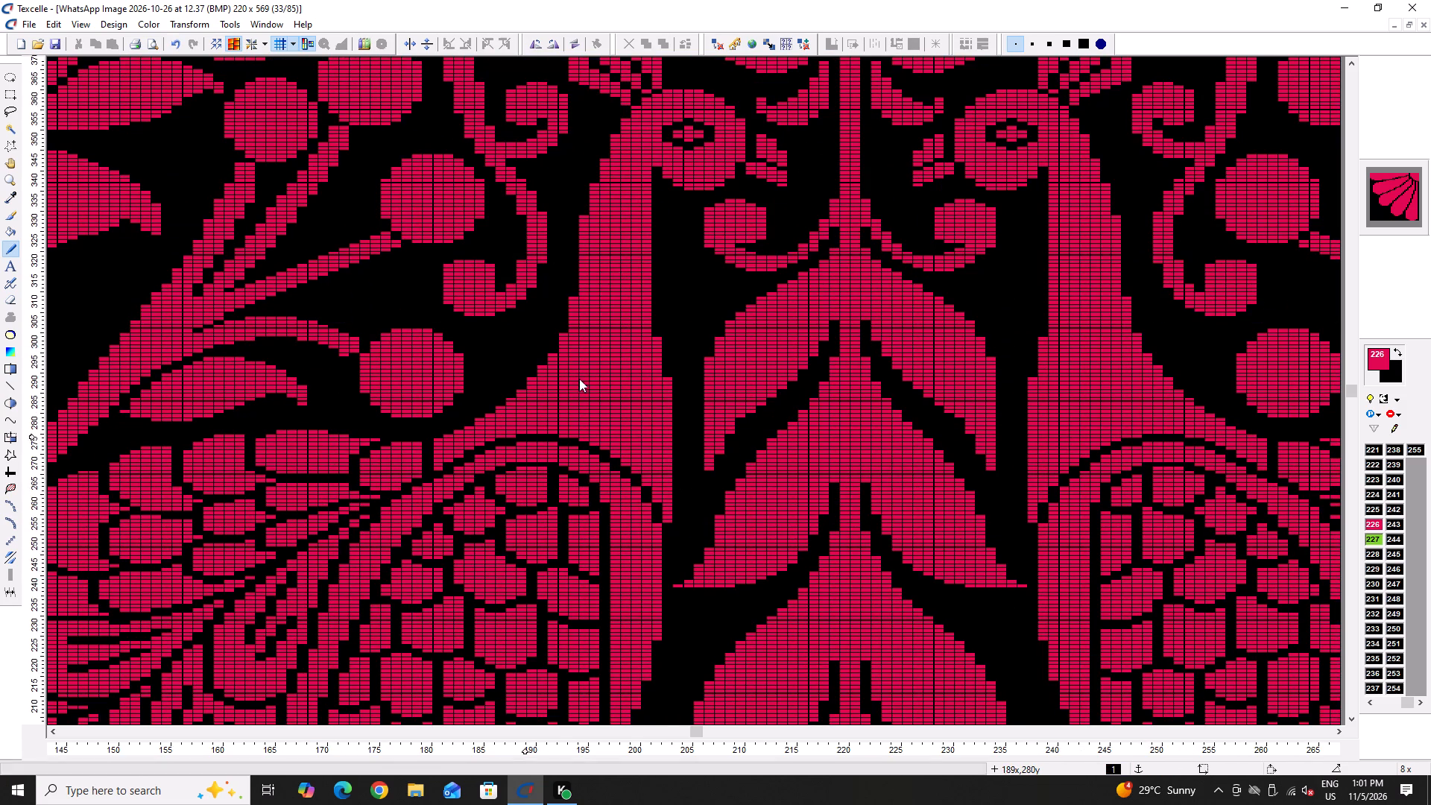
key(ctrl+s)
Reshape the back edge of the left peacock's neck into an even stepped taper across columns 194–197, using black and 226.
ctrl+scroll(572, 139, up, 2)
right_drag(622, 247, 619, 346)
right_drag(609, 311, 610, 266)
drag(622, 256, 622, 265)
click(619, 297)
click(619, 319)
click(619, 341)
click(620, 356)
double_click(622, 360)
drag(623, 338, 627, 237)
right_drag(607, 312, 609, 347)
right_drag(607, 288, 598, 326)
right_click(598, 325)
right_drag(634, 211, 632, 253)
Trim the back of the left peacock's neck with black at column 197, column 198 row 352 and column 199, undoing the last touch-up.
scroll(640, 258, up, 2)
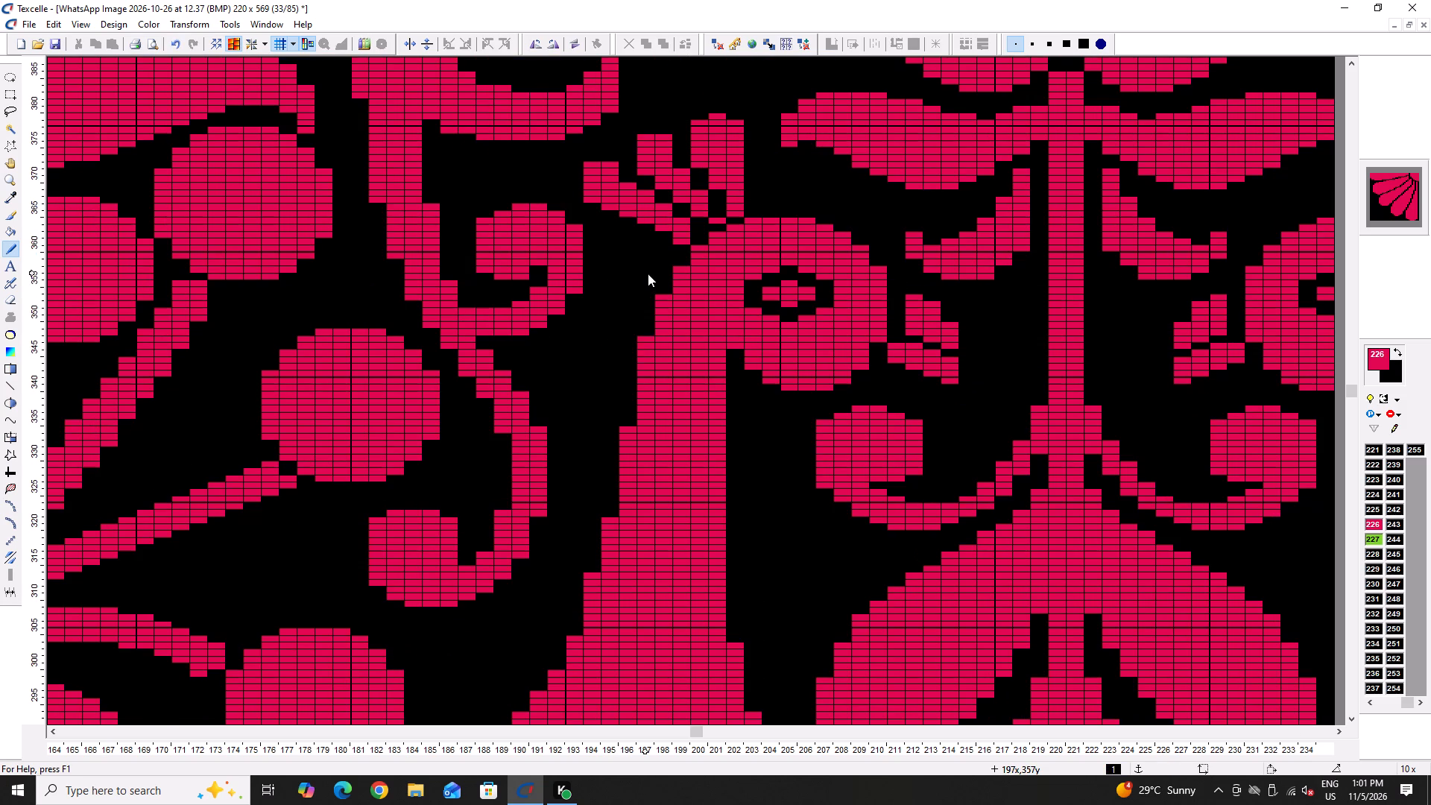
right_click(639, 349)
right_click(645, 353)
right_click(658, 300)
right_click(658, 300)
right_click(661, 307)
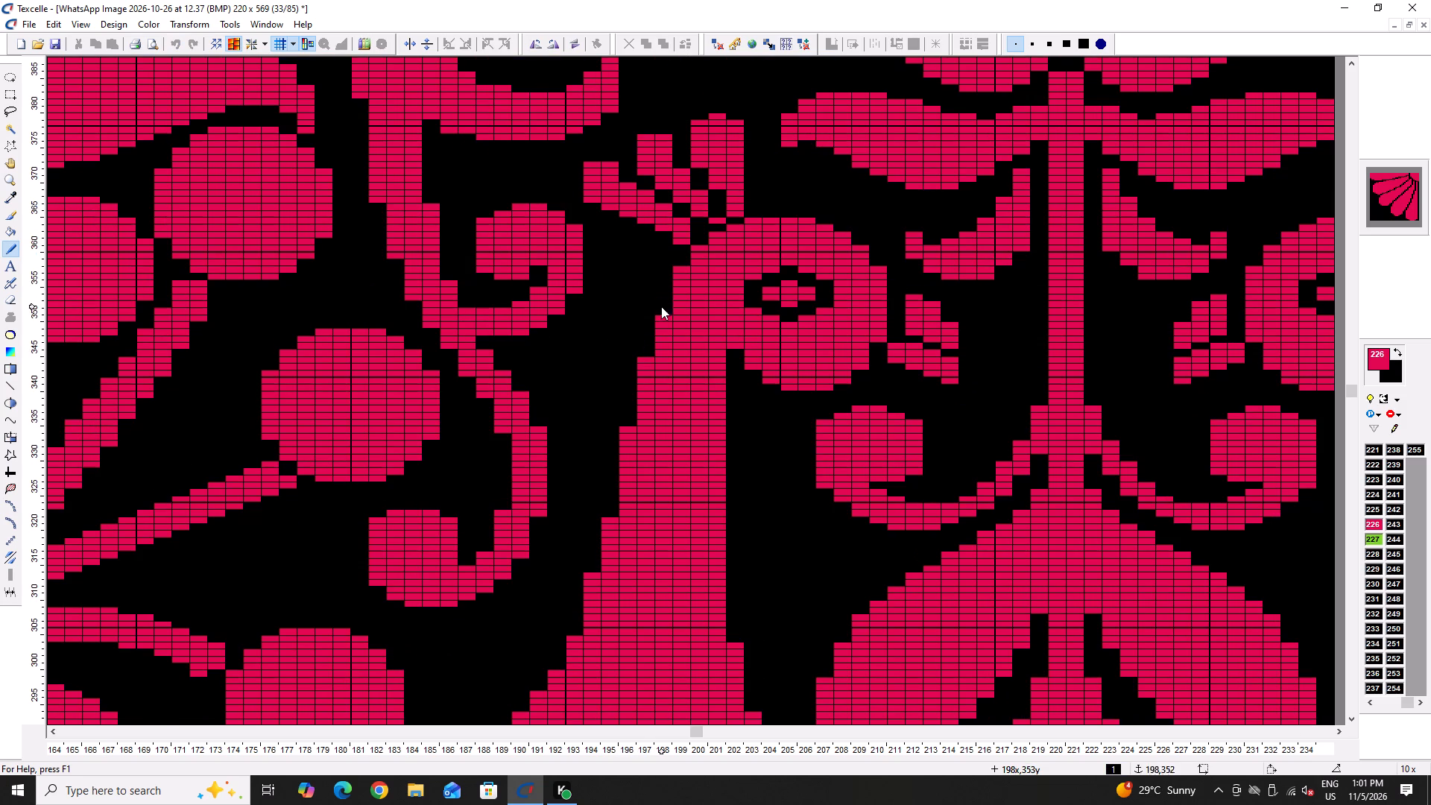
right_click(661, 306)
right_click(682, 268)
right_click(698, 247)
ctrl+scroll(566, 270, down, 5)
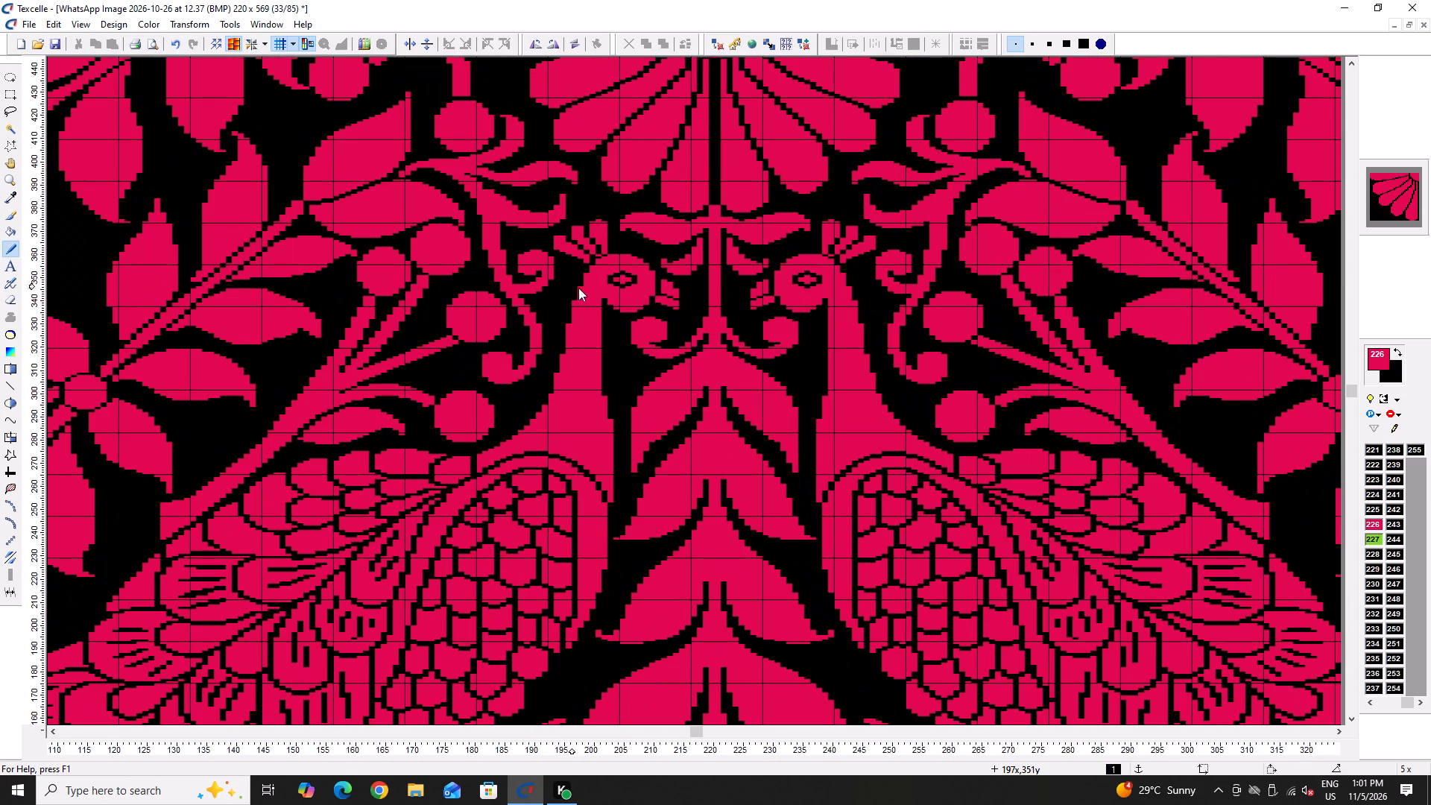
key(ctrl+z)
Save the pattern.
key(ctrl+s)
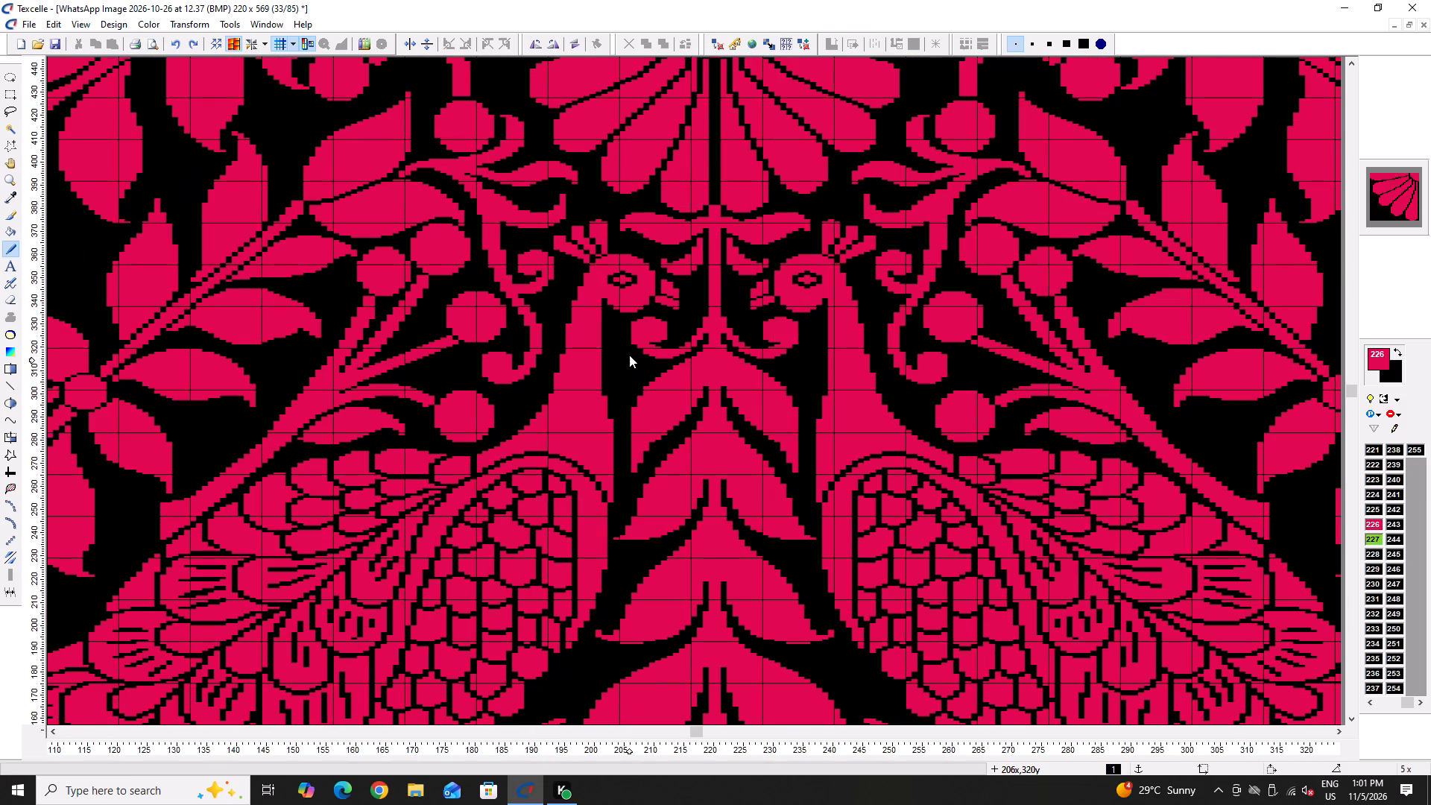
key(ctrl+s)
key(ctrl+s)
Clean up the back of the left peacock's neck with black at column 197 near row 346 and column 198 near row 352.
ctrl+scroll(600, 280, up, 4)
right_click(552, 326)
right_click(552, 330)
right_click(556, 320)
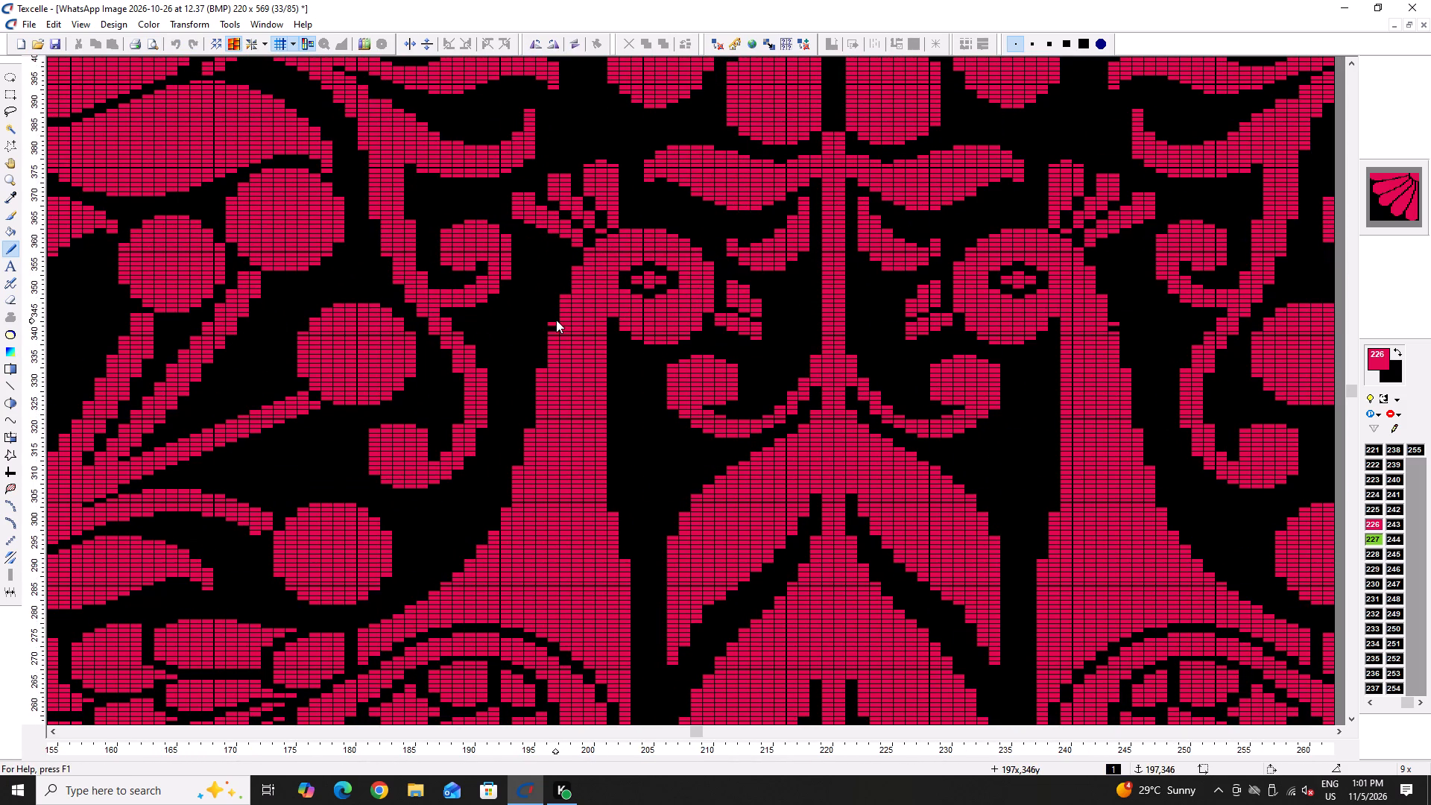
right_click(556, 320)
right_click(554, 319)
right_click(569, 293)
right_click(566, 295)
Save the pattern.
key(ctrl+s)
key(ctrl+s)
Extend the rounded base of the horizontal leaf chain's first leaf with 226 in columns 69–70, up to row 12.
ctrl+scroll(400, 327, down, 5)
scroll(577, 338, down, 2)
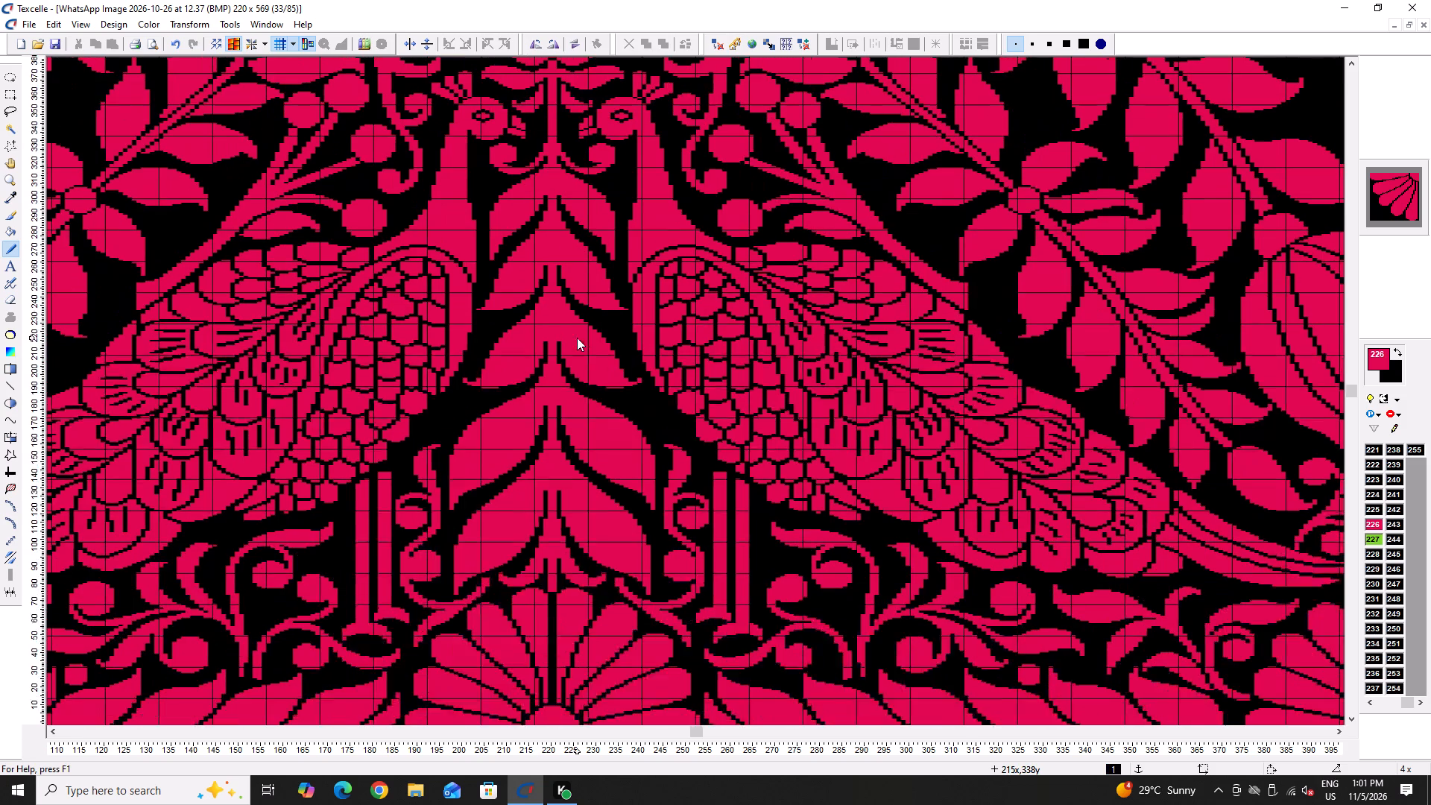
scroll(577, 338, down, 1)
scroll(558, 526, down, 2)
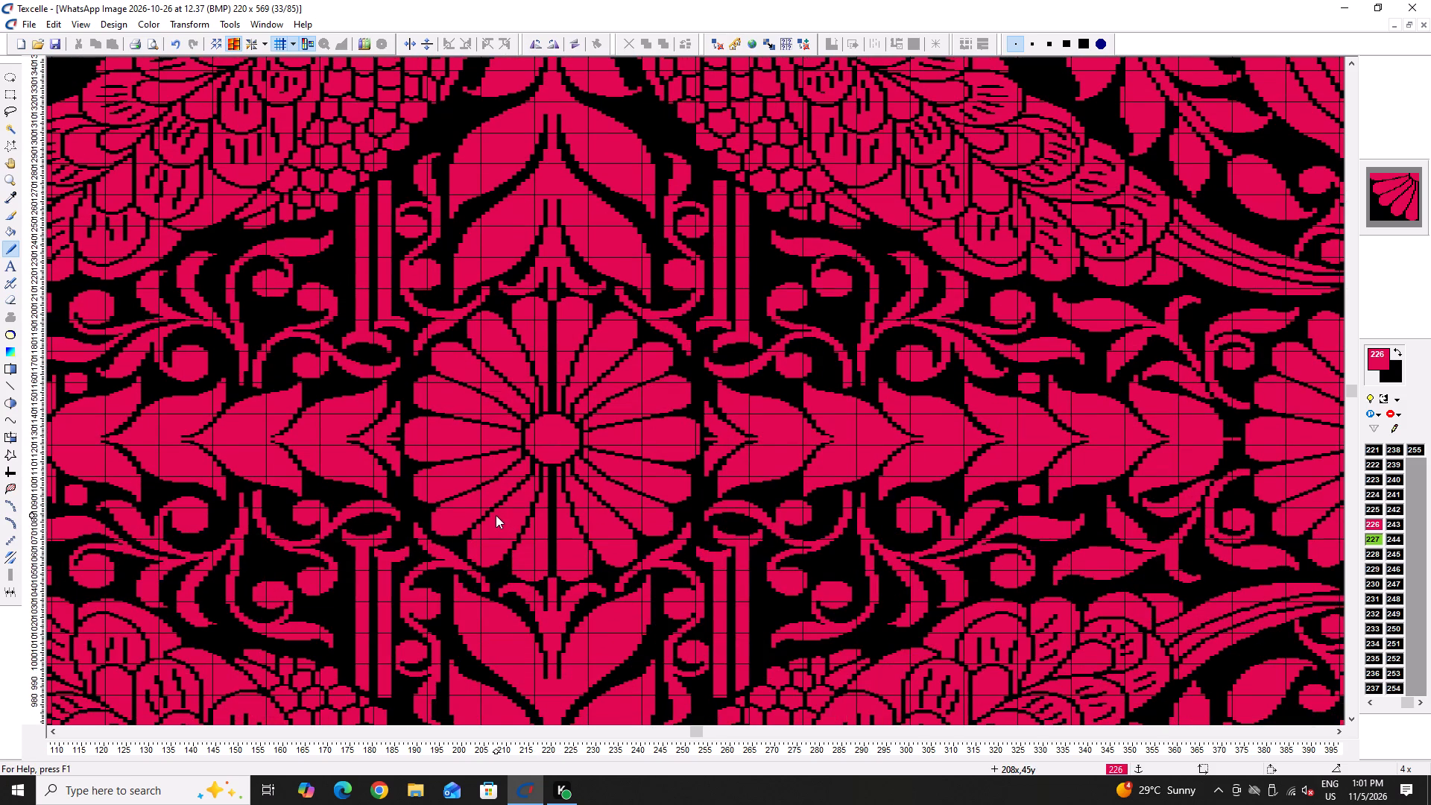
key(Left)
key(Left)
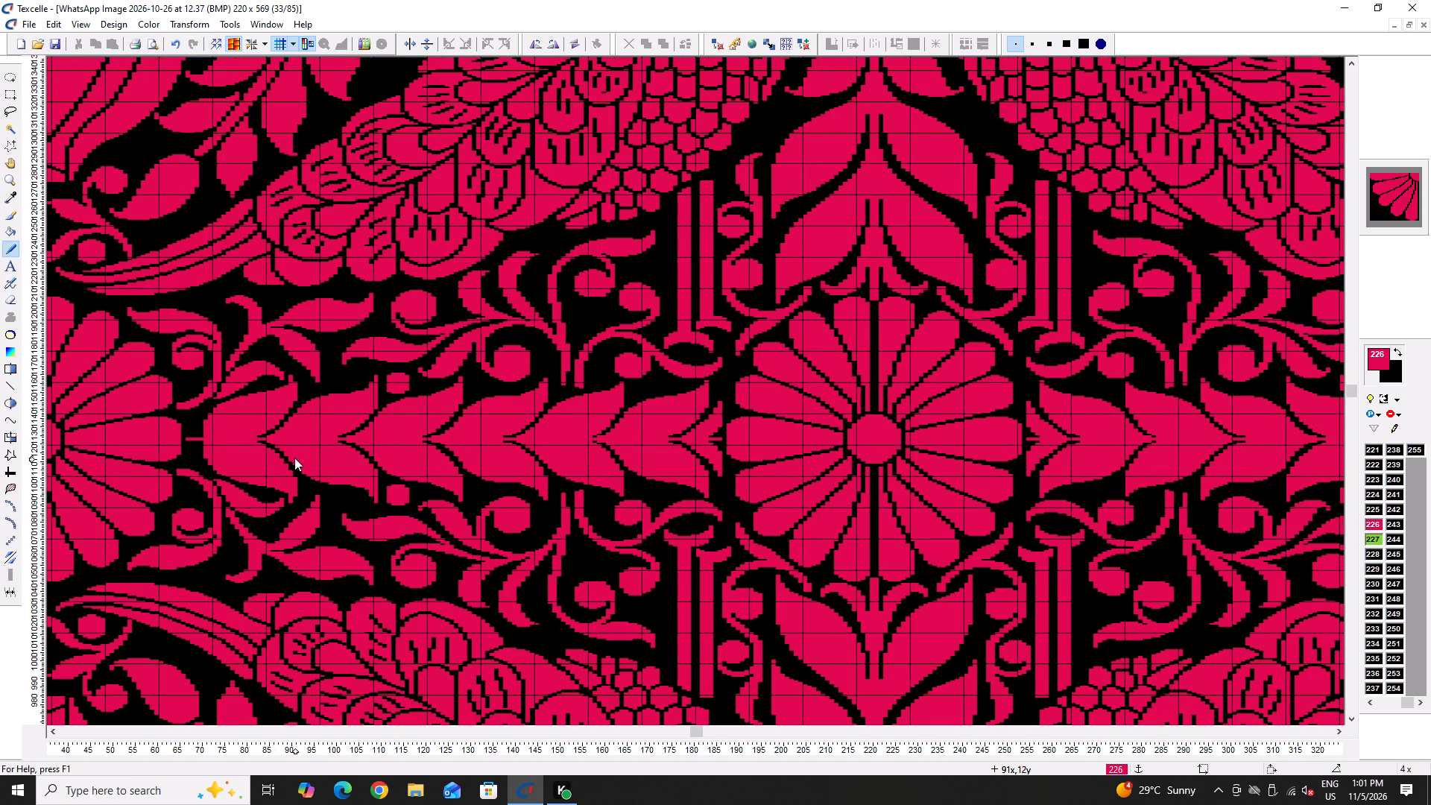
ctrl+scroll(181, 429, up, 5)
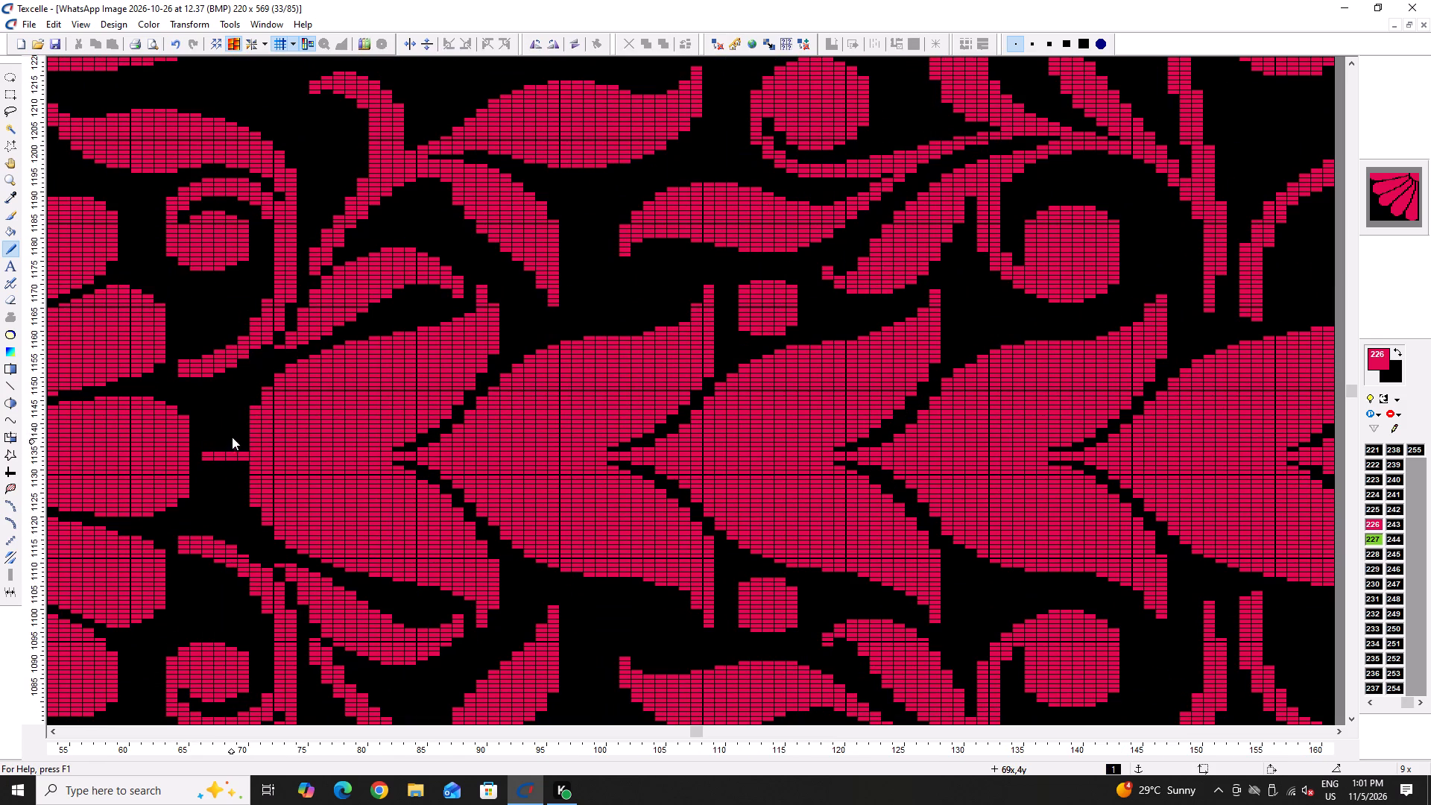
double_click(236, 423)
click(234, 435)
click(233, 441)
click(239, 435)
drag(241, 432, 250, 421)
click(263, 406)
drag(271, 395, 260, 421)
drag(252, 438, 239, 449)
click(238, 449)
drag(236, 441, 251, 402)
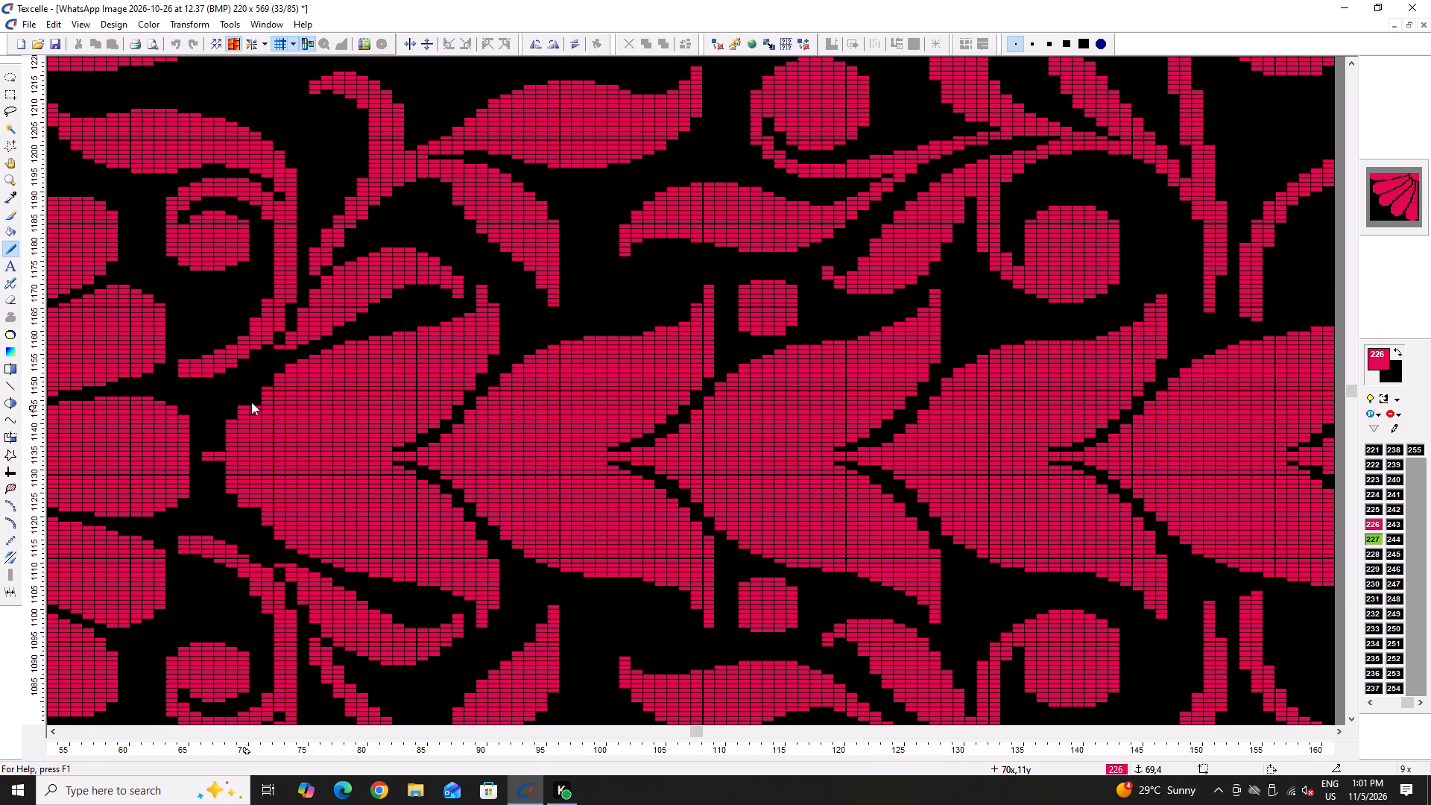
drag(251, 402, 258, 395)
Trim the rounded base of the horizontal chain's first leaf with black pixels in columns 69–71, around rows 9–15.
ctrl+scroll(248, 407, up, 2)
right_click(251, 394)
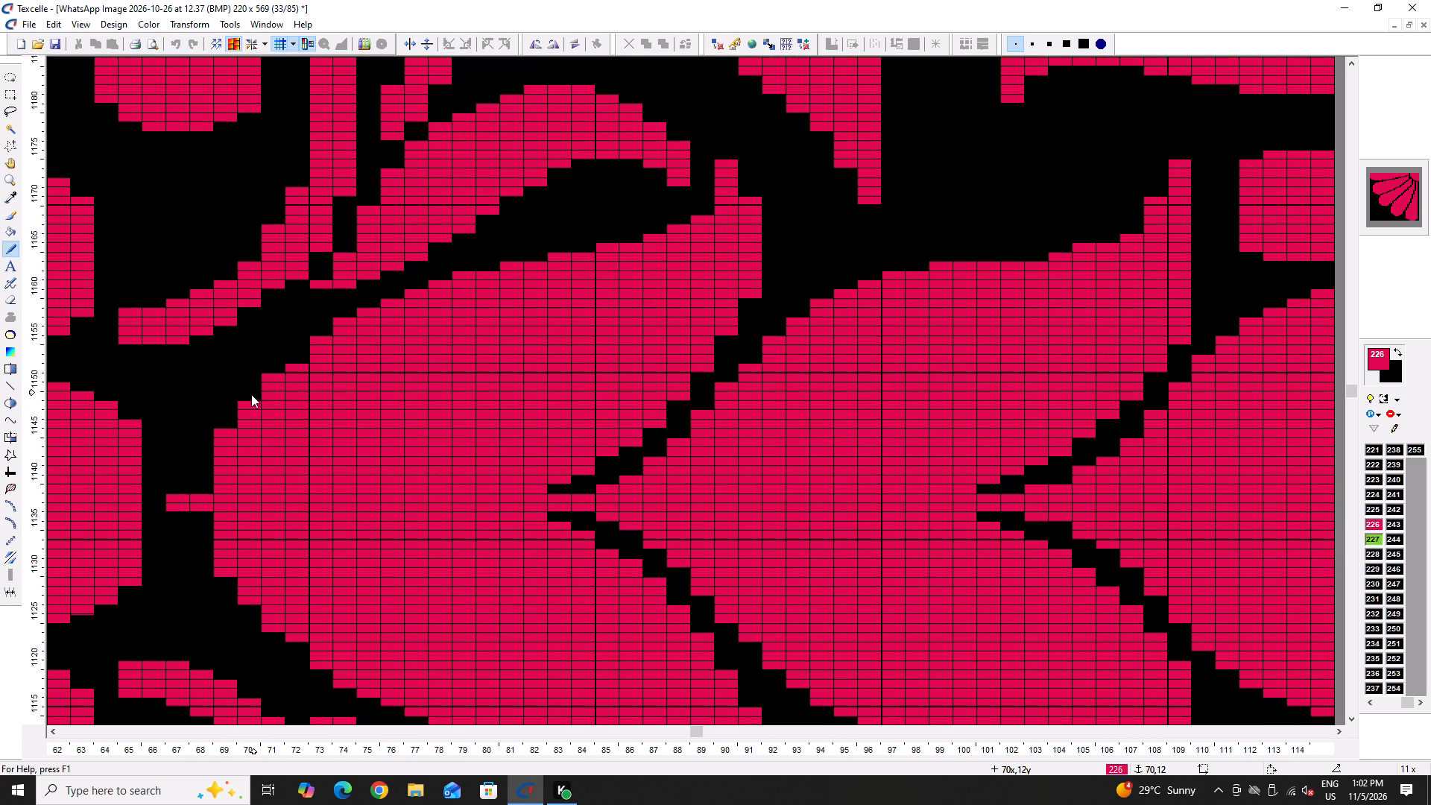
right_click(250, 397)
right_drag(232, 423, 230, 429)
right_click(229, 431)
right_click(245, 402)
right_click(268, 373)
right_click(268, 373)
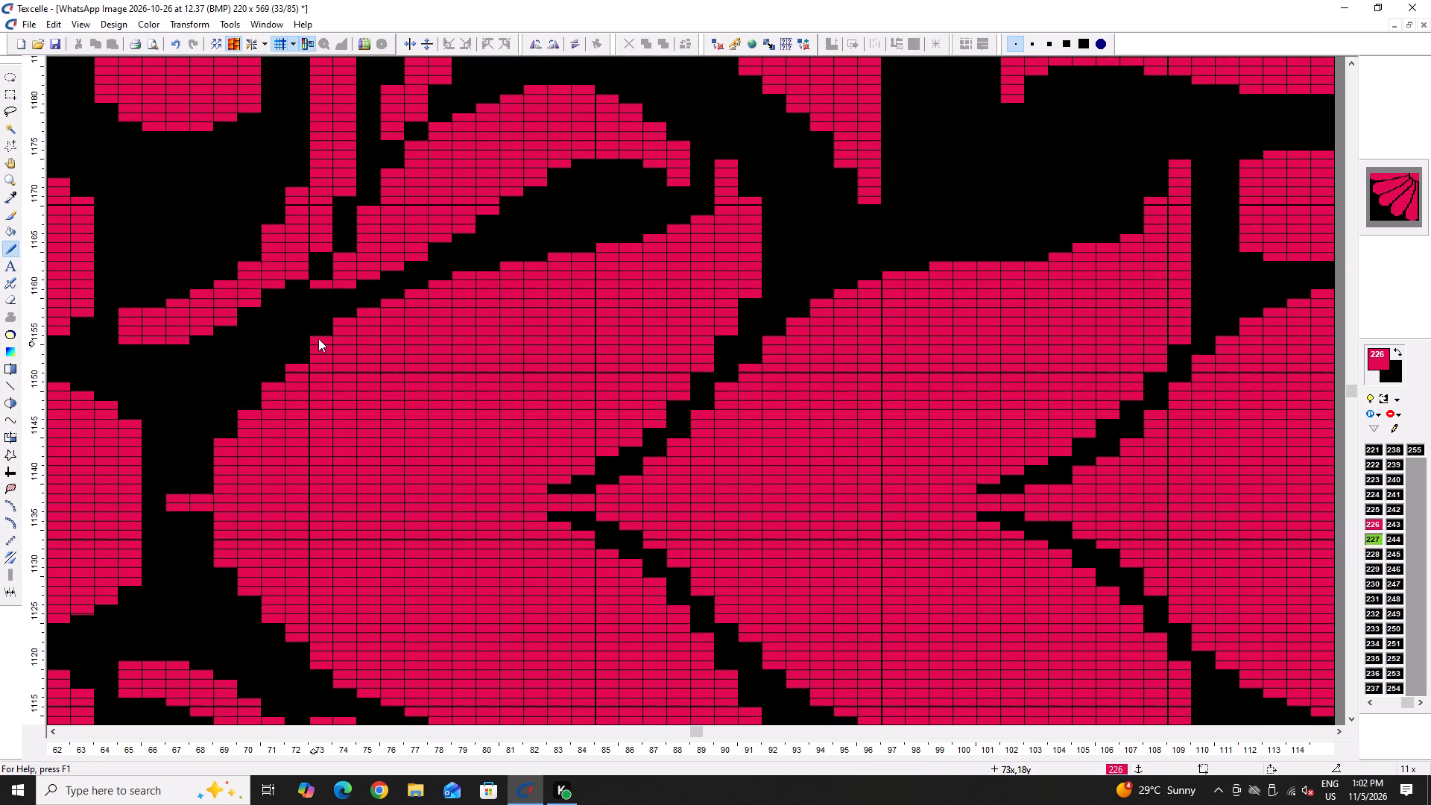
Smooth the first leaf's upper edge with black in columns 73–76 around rows 18–22, adding a 226 pixel near column 76.
right_click(318, 338)
right_click(338, 323)
right_click(338, 323)
right_click(352, 312)
right_click(362, 309)
right_click(382, 302)
right_click(382, 302)
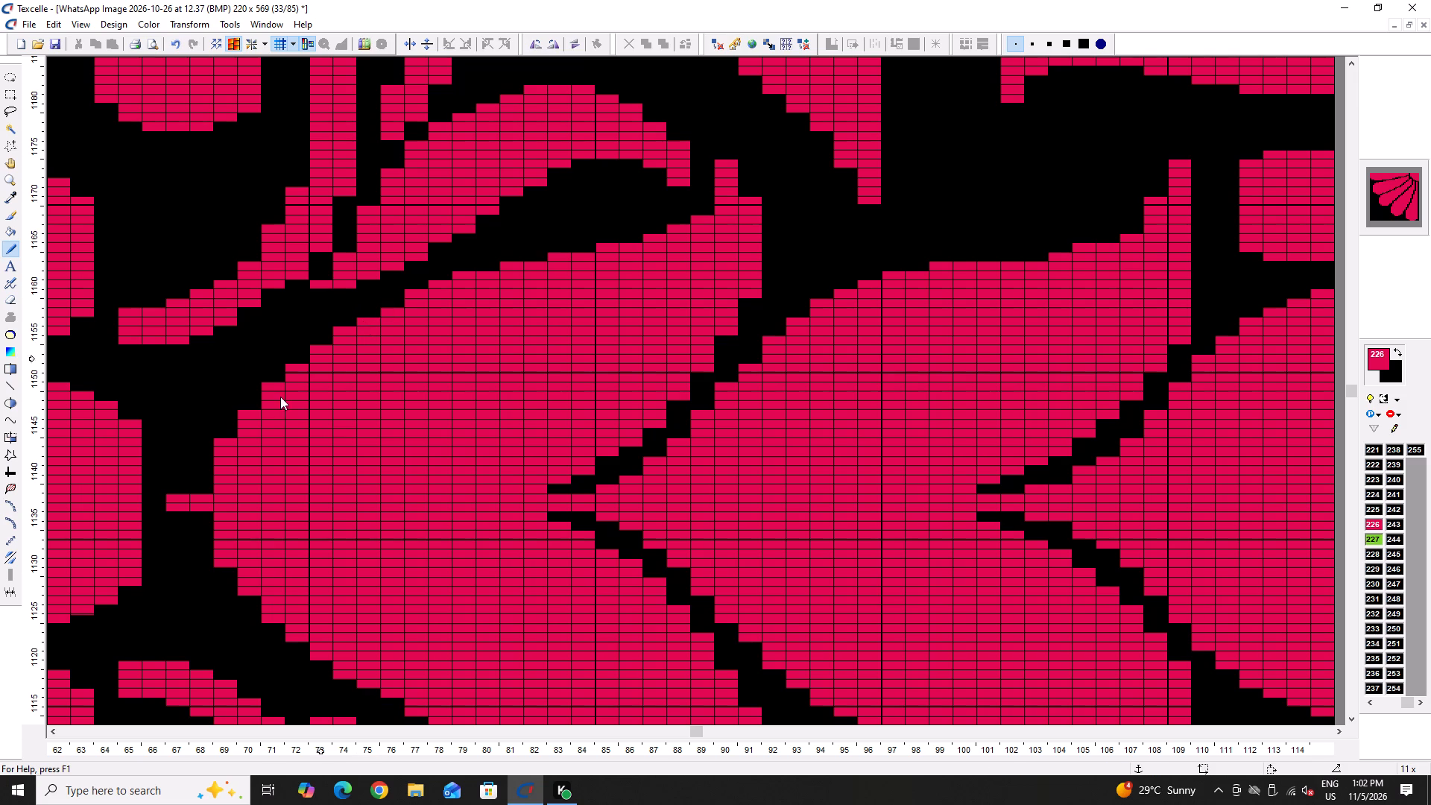
scroll(231, 452, down, 5)
ctrl+scroll(392, 234, up, 1)
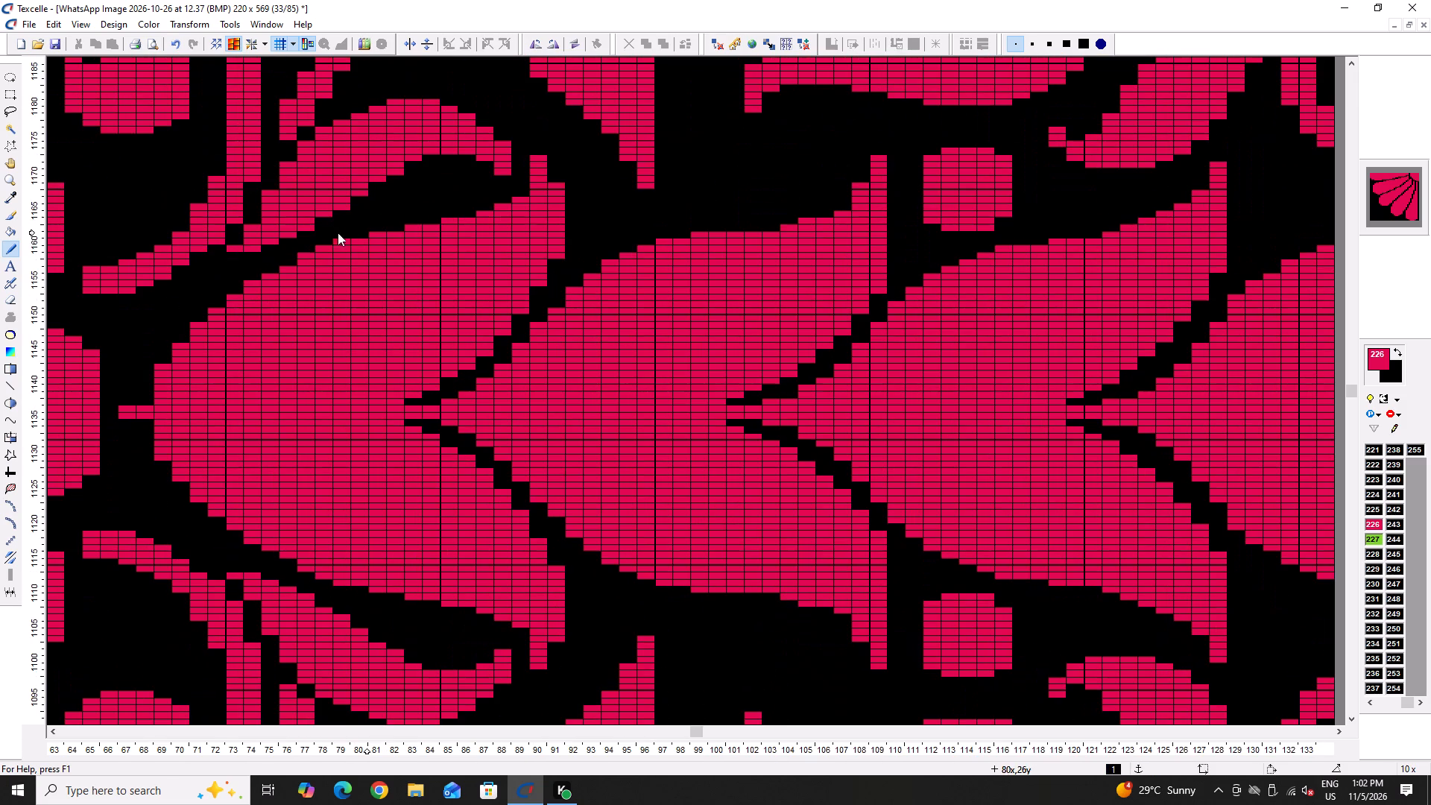
click(296, 262)
Trim the small curved leaf above with black in columns 75–78 and 82, and add 226 on its lower edge at column 78.
scroll(279, 190, up, 2)
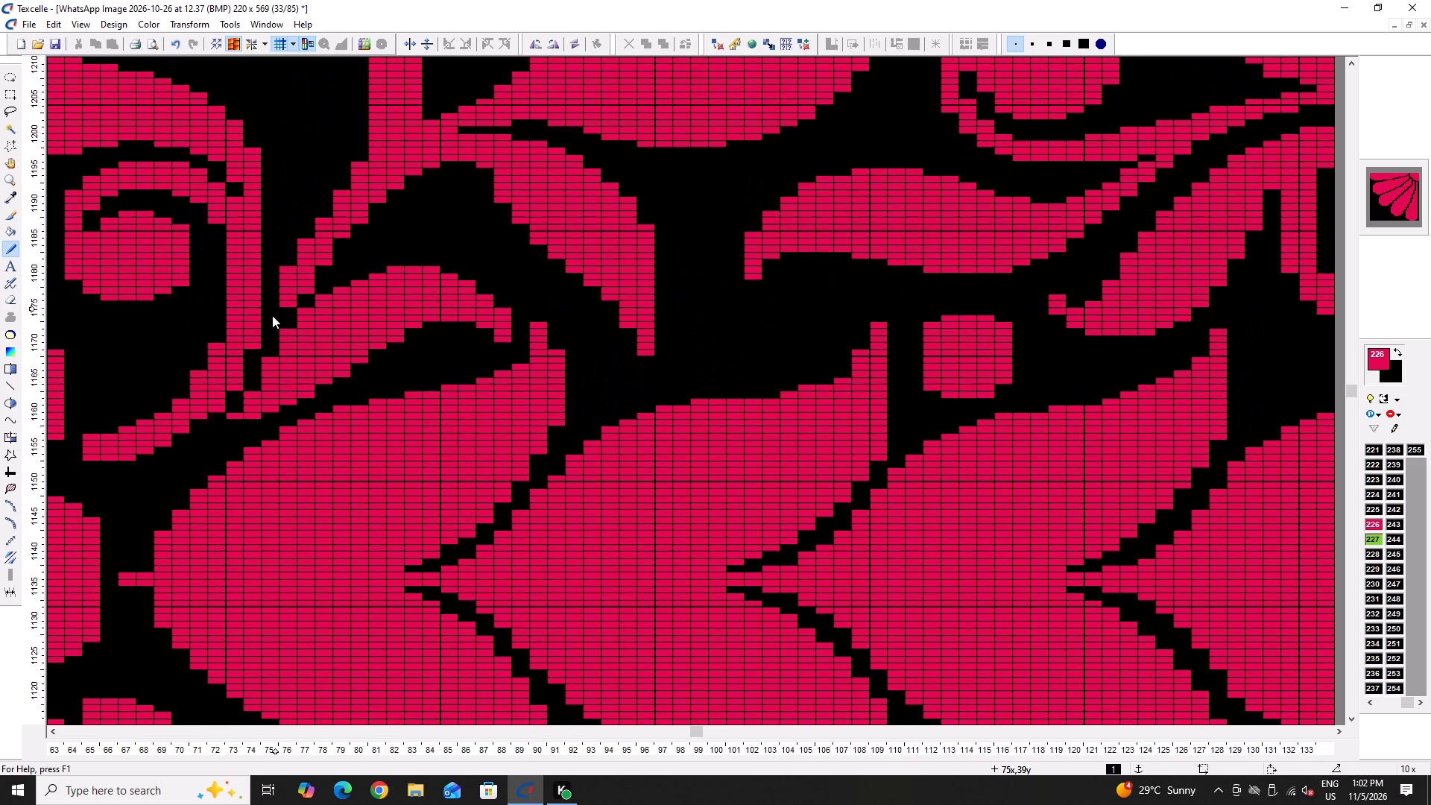
right_click(275, 360)
right_click(287, 328)
right_click(287, 328)
right_click(303, 312)
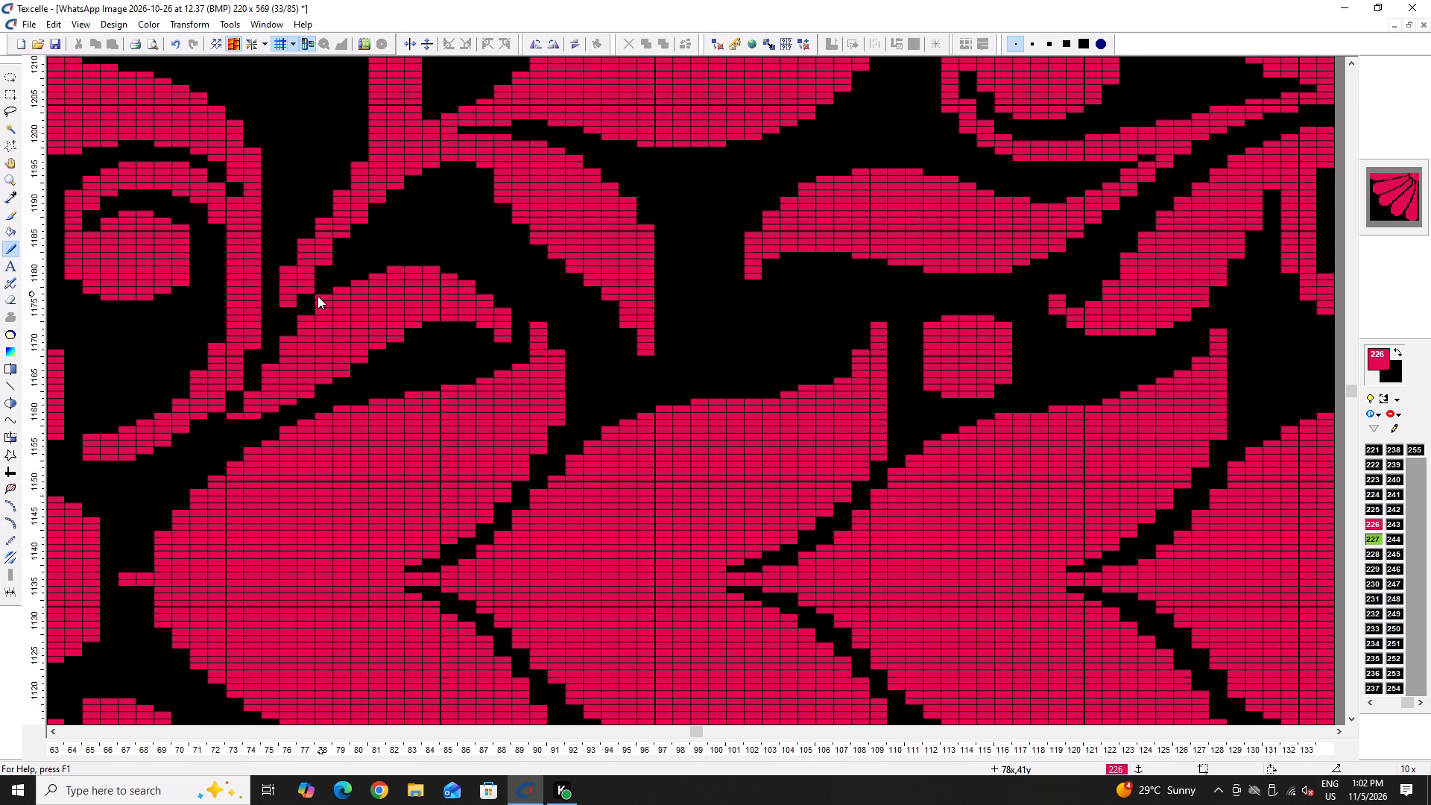
right_click(318, 296)
right_click(401, 336)
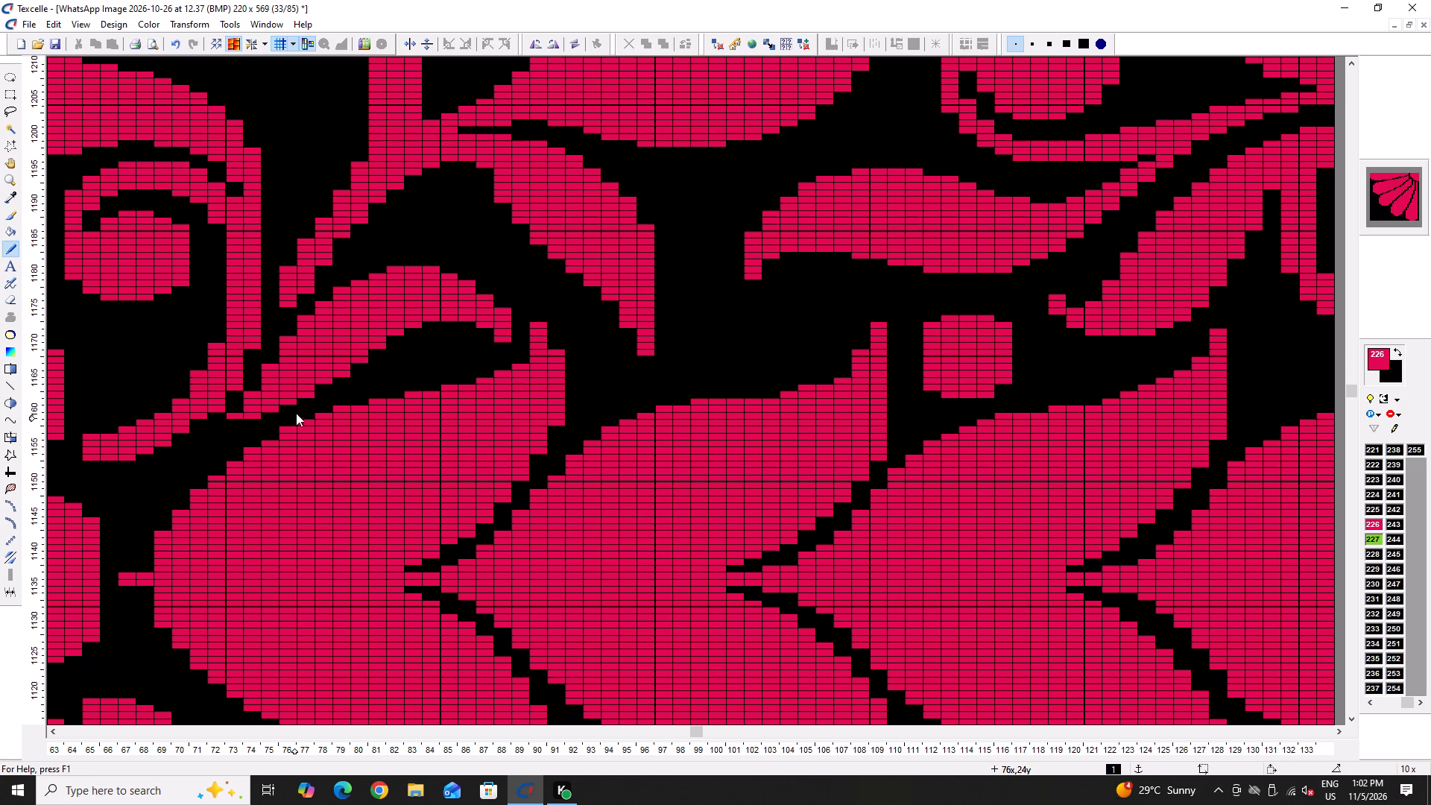
click(323, 385)
Extend the black notch between the first and second chain leaves back to column 81, stepping it up through columns 83–84.
ctrl+scroll(326, 382, down, 5)
ctrl+scroll(389, 432, up, 6)
right_click(350, 441)
right_click(350, 443)
right_click(325, 443)
right_click(325, 443)
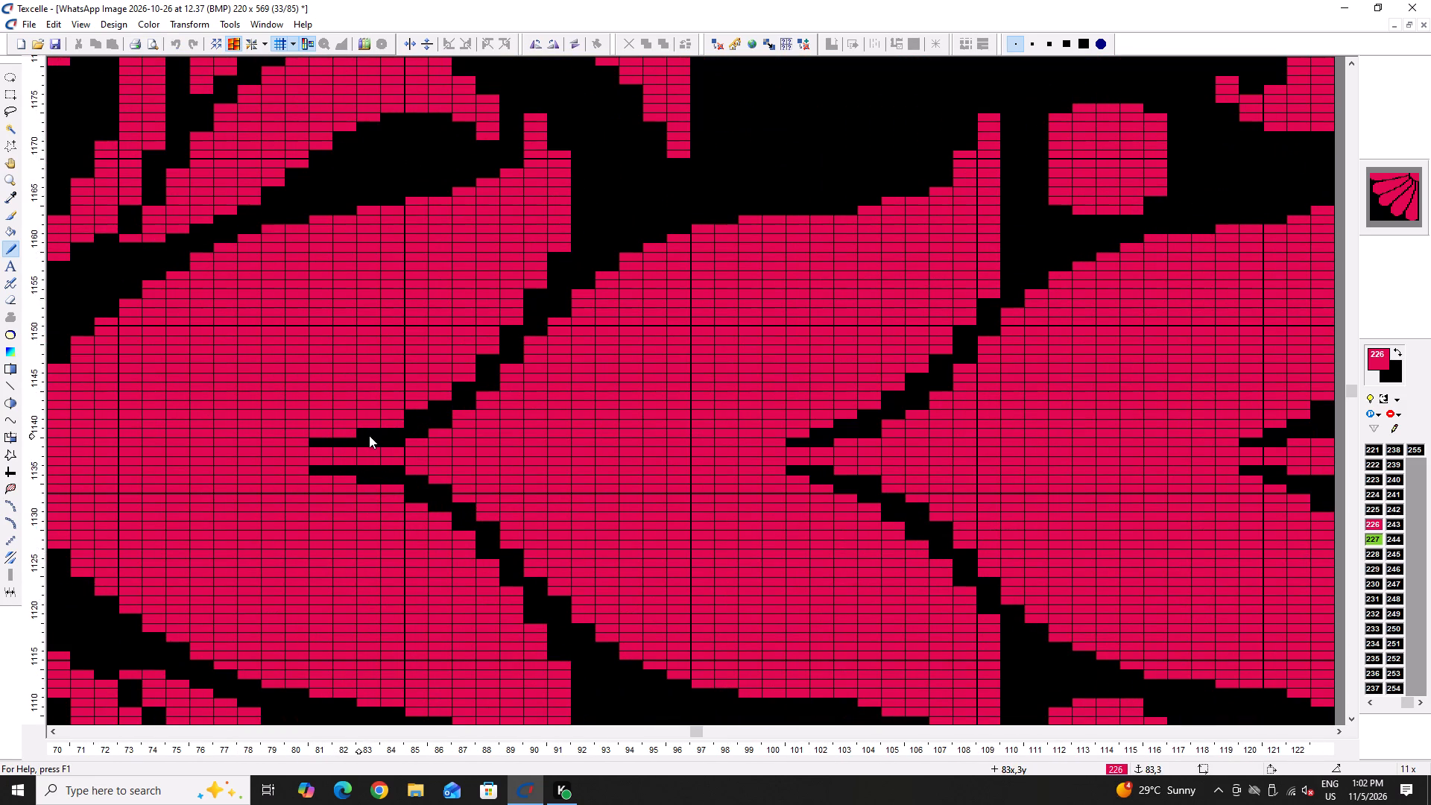
right_click(369, 435)
right_click(370, 435)
right_click(393, 423)
right_click(394, 422)
Smooth the first leaf's edge along the gap to the second leaf with black in columns 86–91, up to about row 23.
right_click(442, 393)
right_click(464, 379)
right_click(464, 379)
right_click(497, 344)
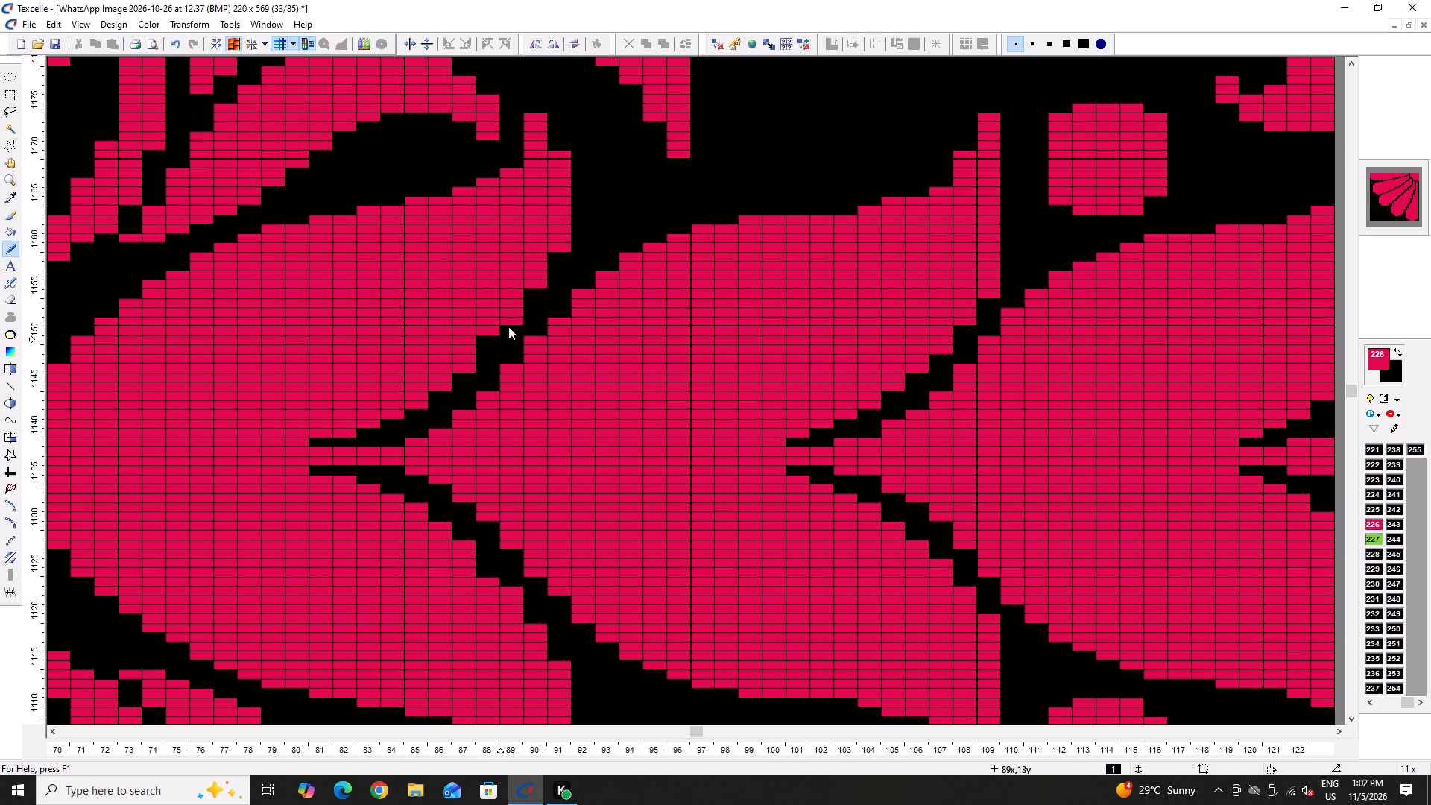
click(496, 333)
right_click(508, 323)
right_click(542, 282)
right_click(542, 282)
right_click(560, 250)
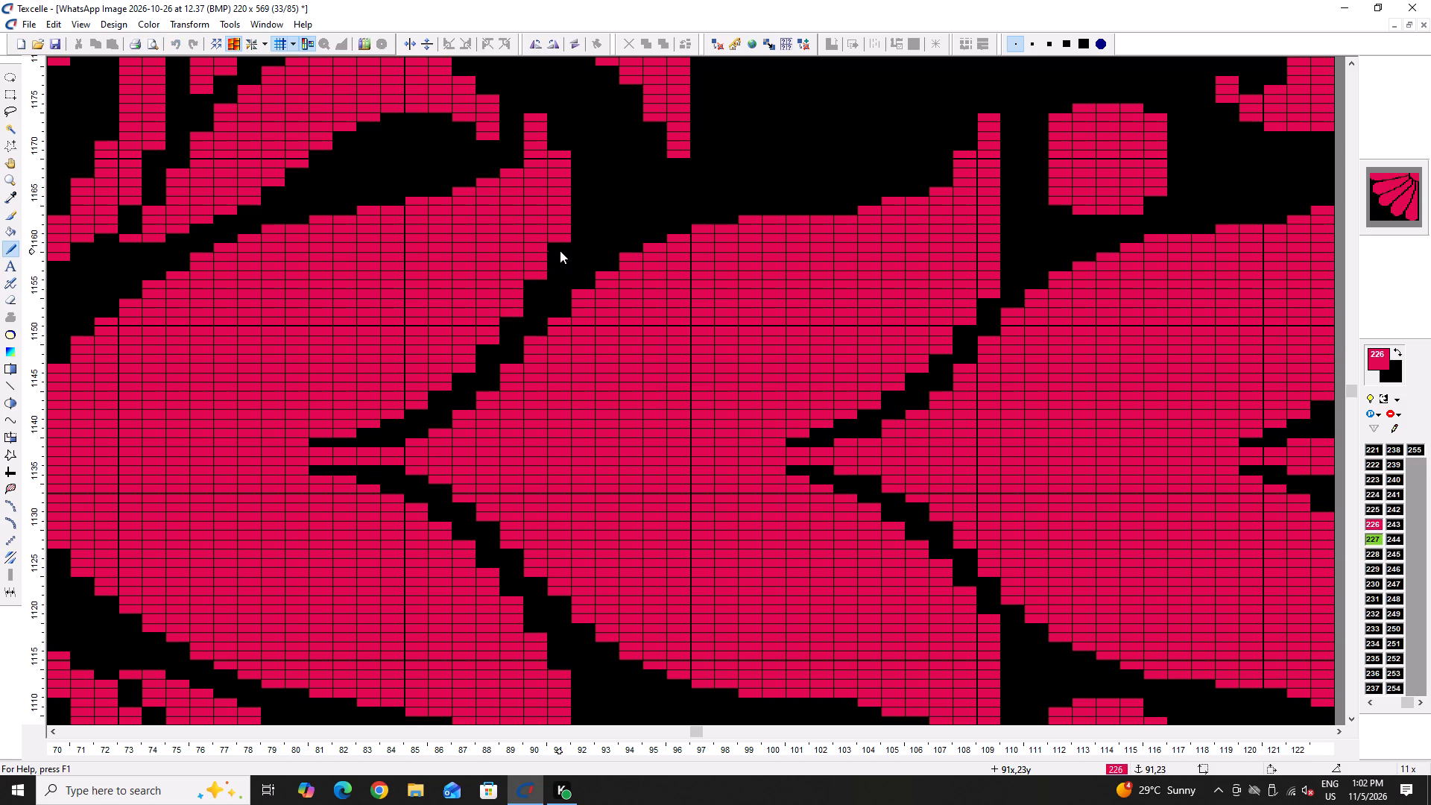
Save the pattern.
ctrl+scroll(503, 346, down, 3)
key(ctrl+s)
key(ctrl+s)
key(ctrl+s)
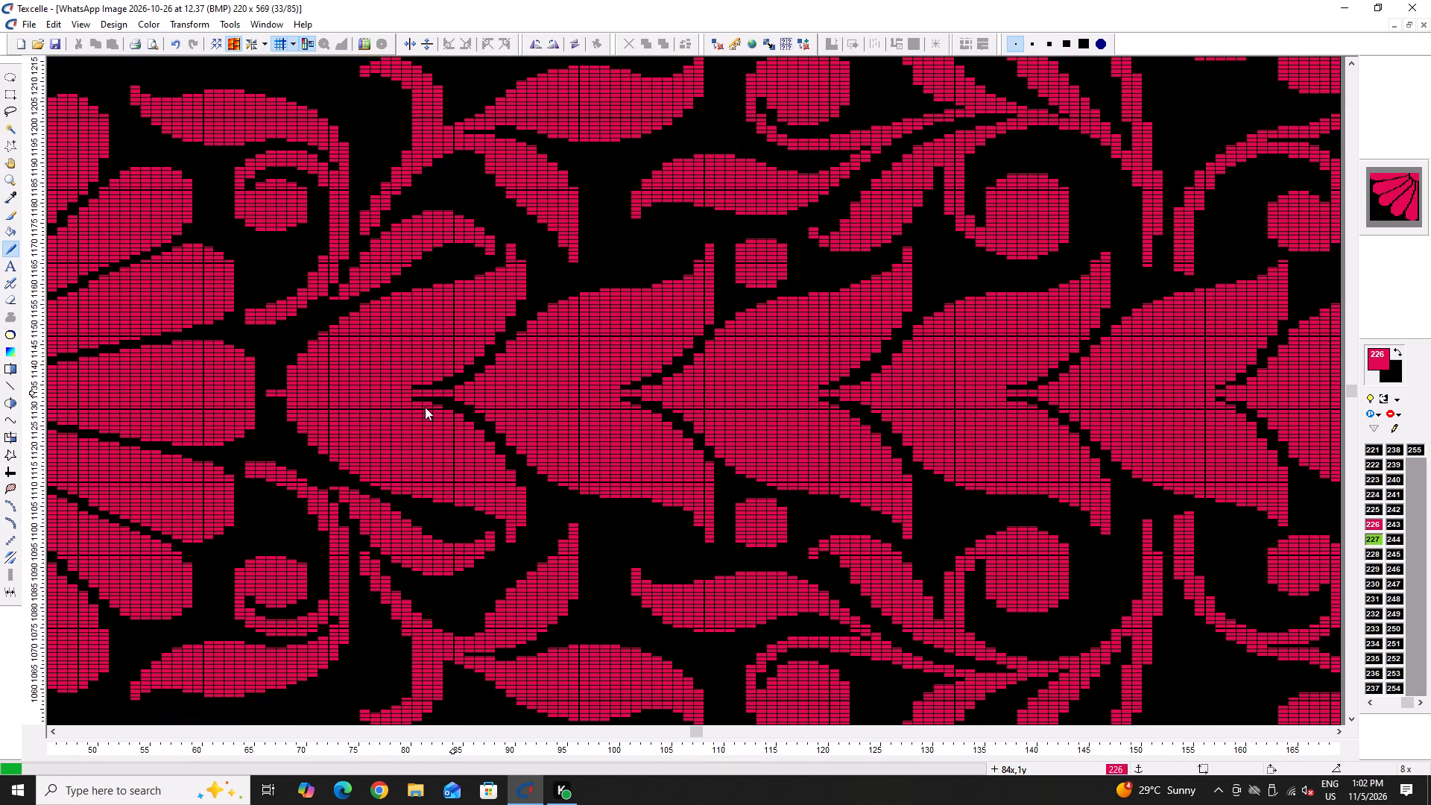
Fill the second leaf's edge along the notch with 226 in columns 84–88, touching up column 85 with black.
ctrl+scroll(425, 407, up, 5)
click(508, 302)
click(563, 279)
click(555, 288)
right_click(540, 270)
right_click(540, 270)
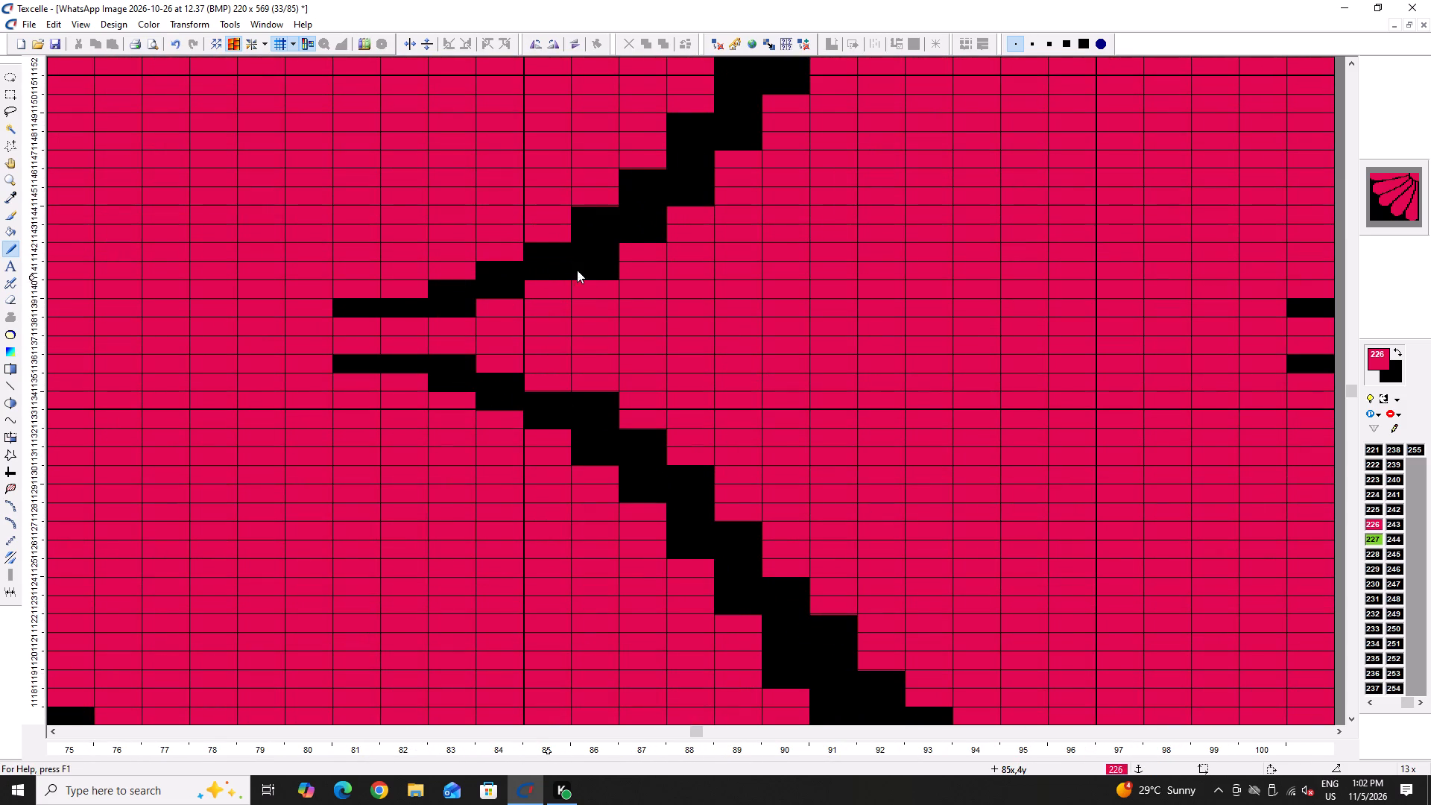
click(607, 268)
click(653, 233)
click(695, 197)
Extend the black notch between the third and fourth leaves back to column 118 and refine columns 120–121 at row 3.
ctrl+scroll(675, 181, down, 4)
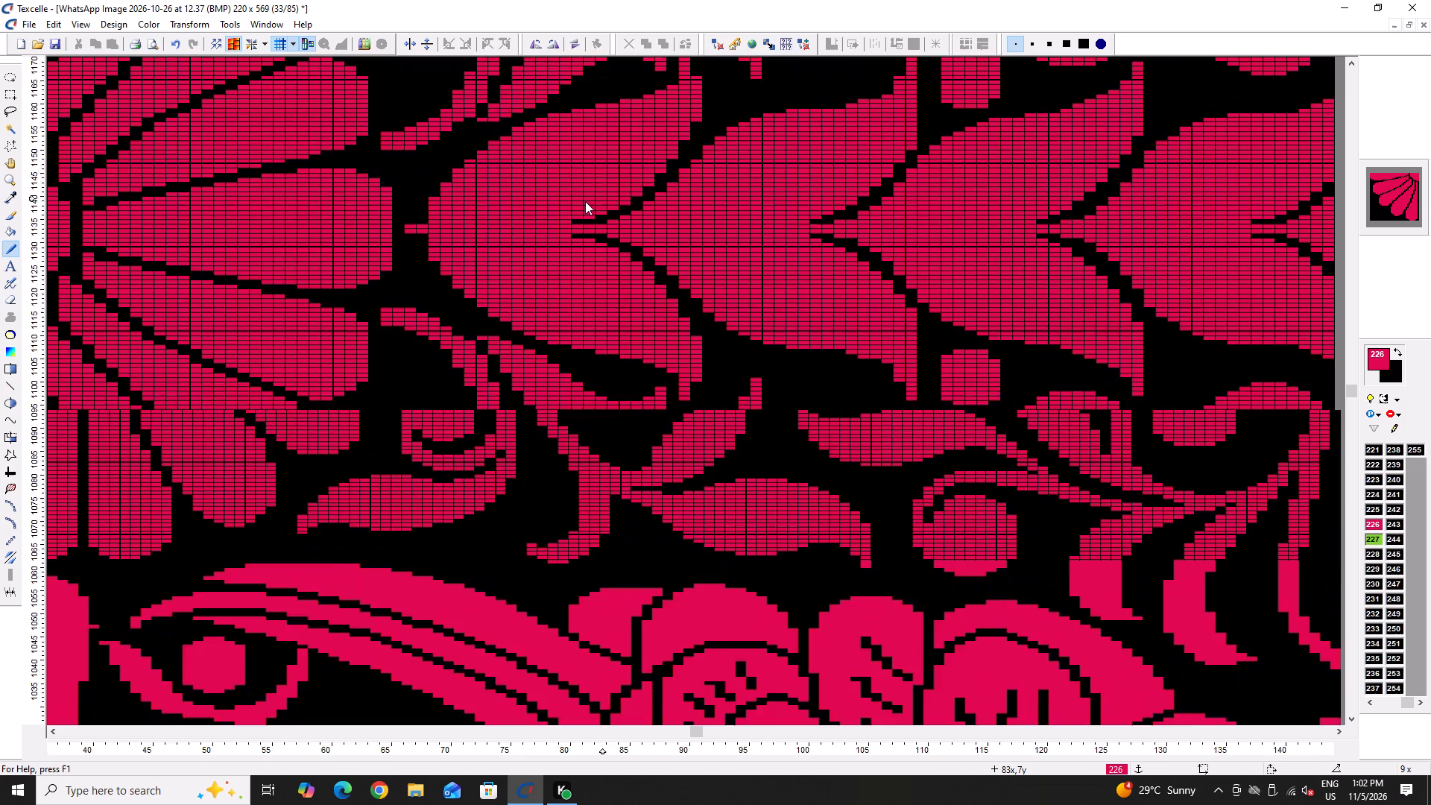
ctrl+scroll(585, 201, down, 2)
scroll(680, 198, up, 4)
key(Right)
key(Right)
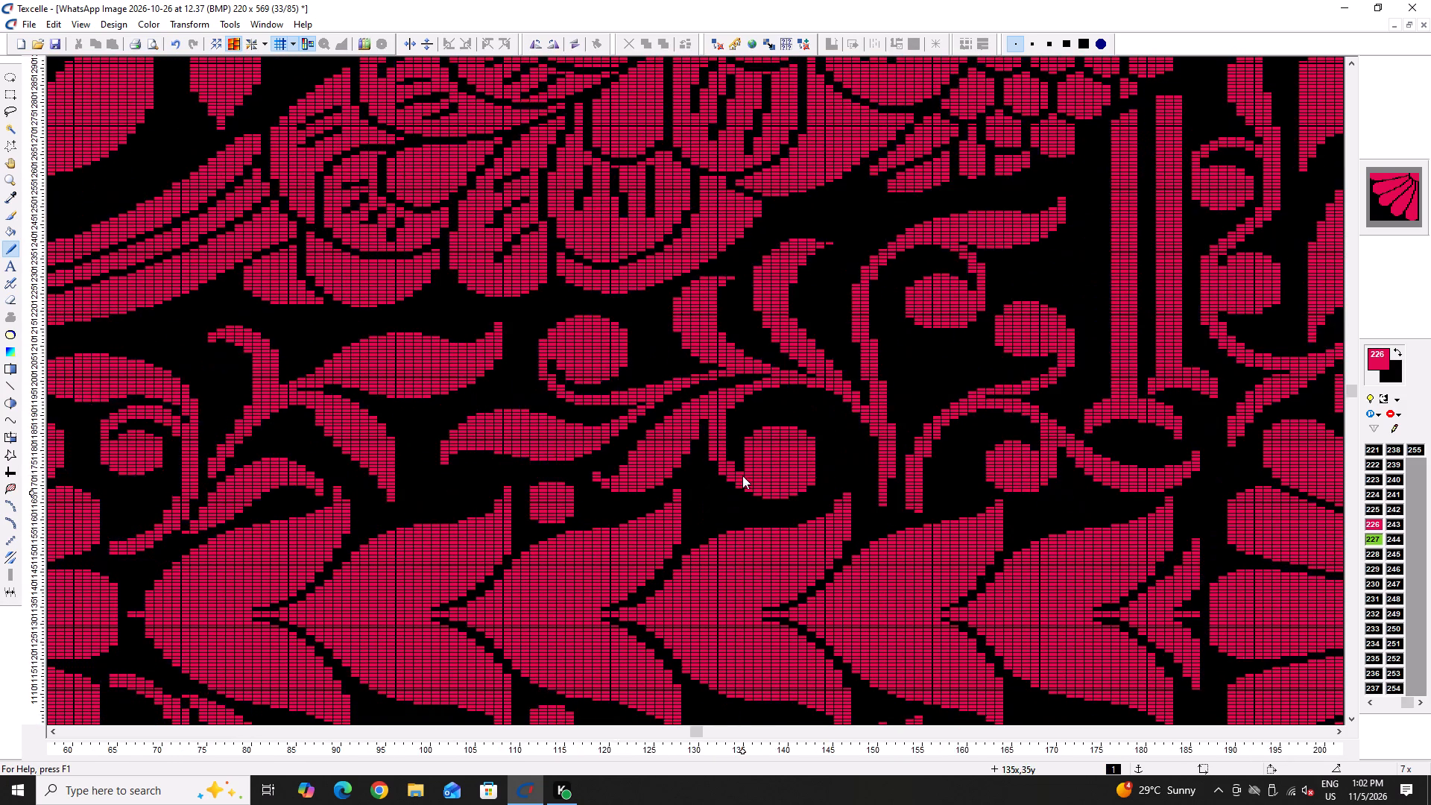
key(Right)
key(Right)
ctrl+scroll(365, 609, up, 4)
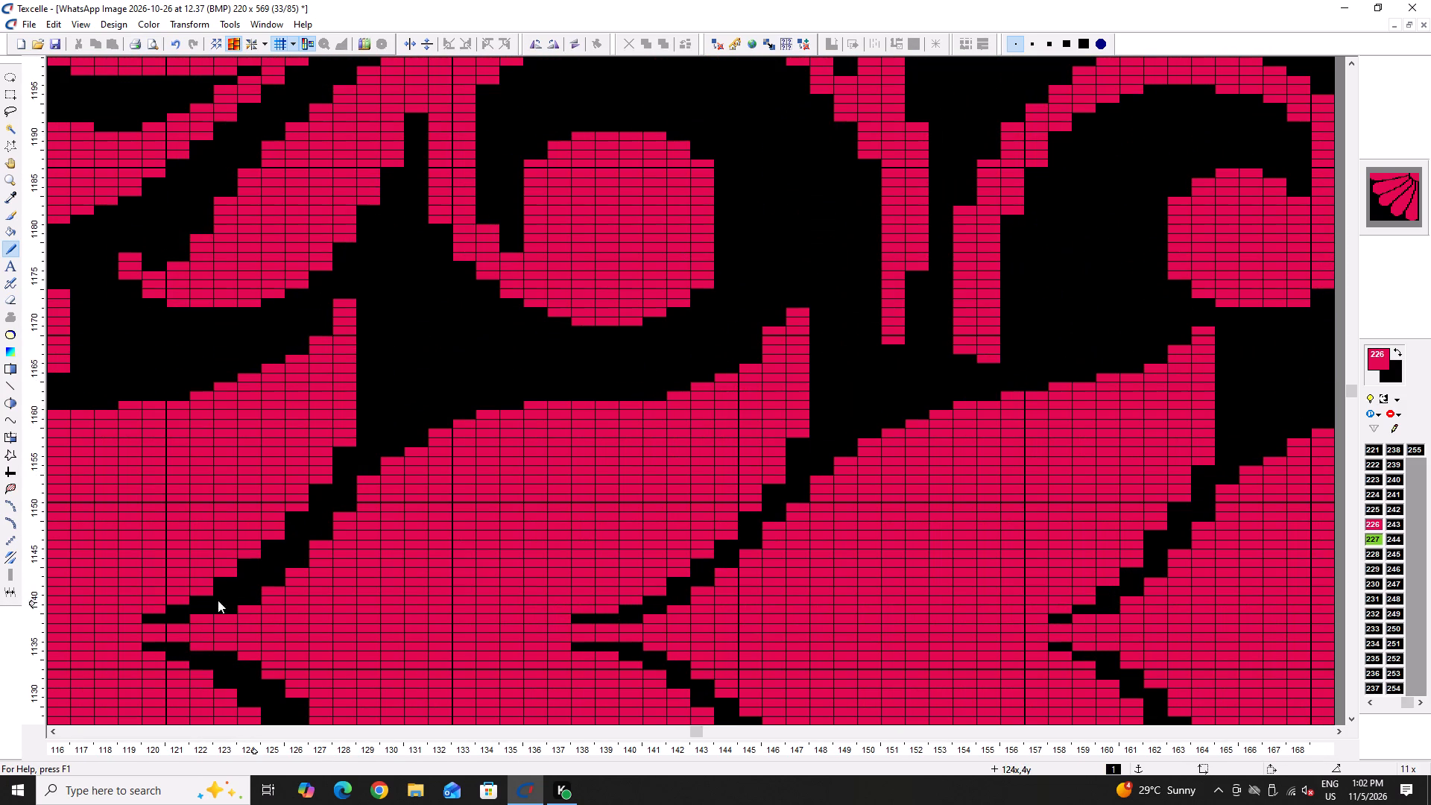
right_drag(130, 616, 102, 616)
right_click(102, 616)
right_click(169, 610)
right_click(169, 610)
right_click(165, 607)
right_click(165, 607)
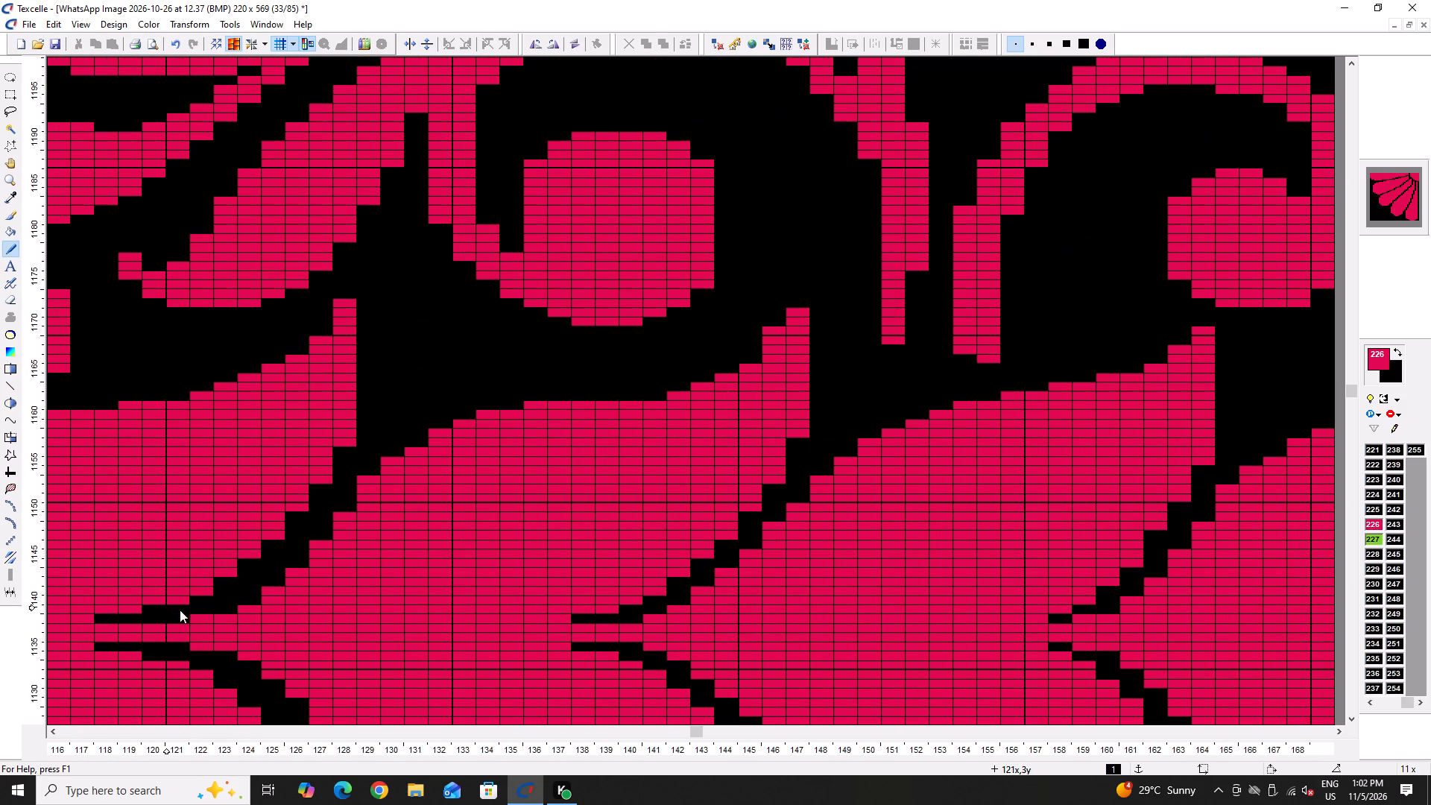
double_click(149, 607)
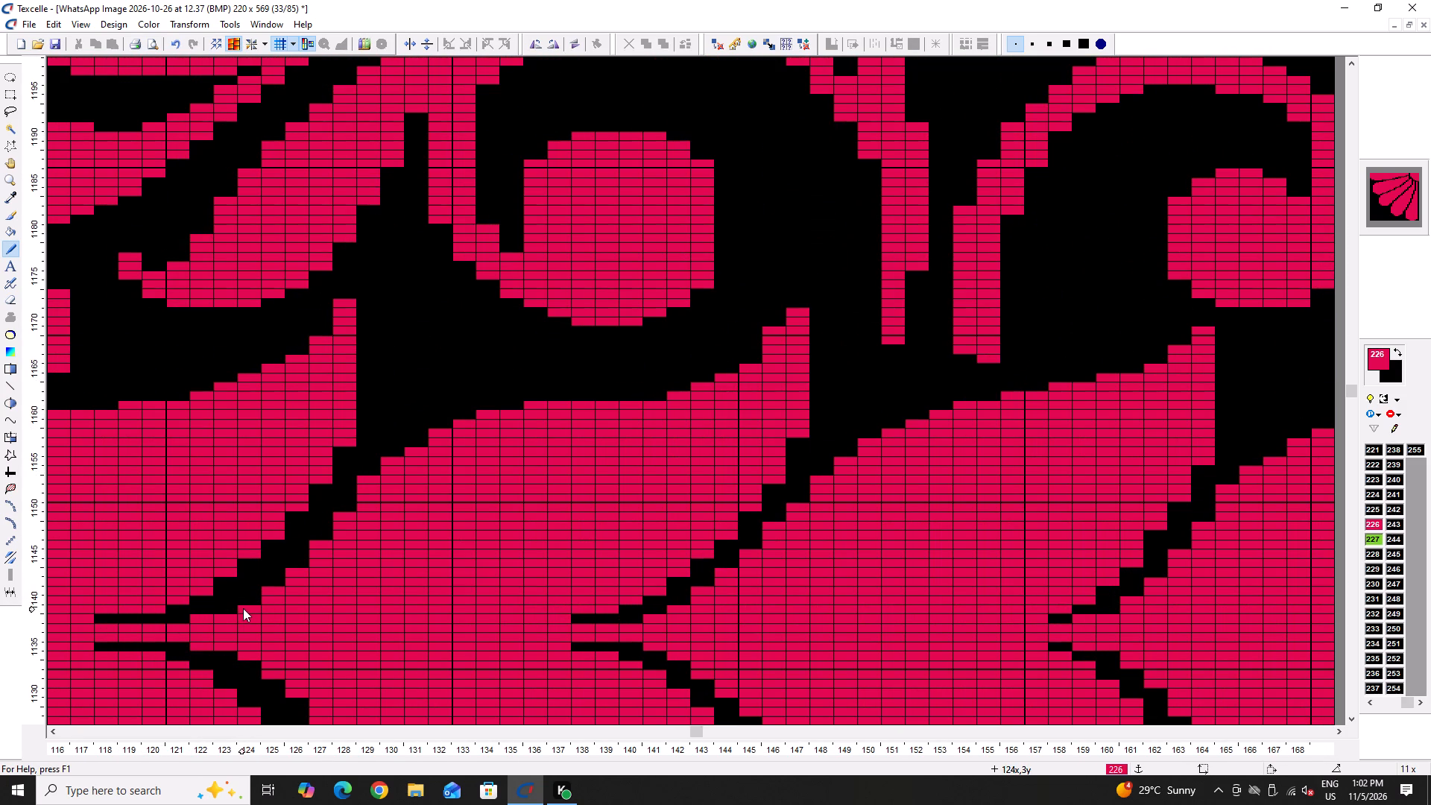
Smooth the fourth leaf's edge along the gap to the third leaf with 226 pixels in columns 123–128.
double_click(241, 608)
double_click(224, 606)
click(272, 586)
click(244, 603)
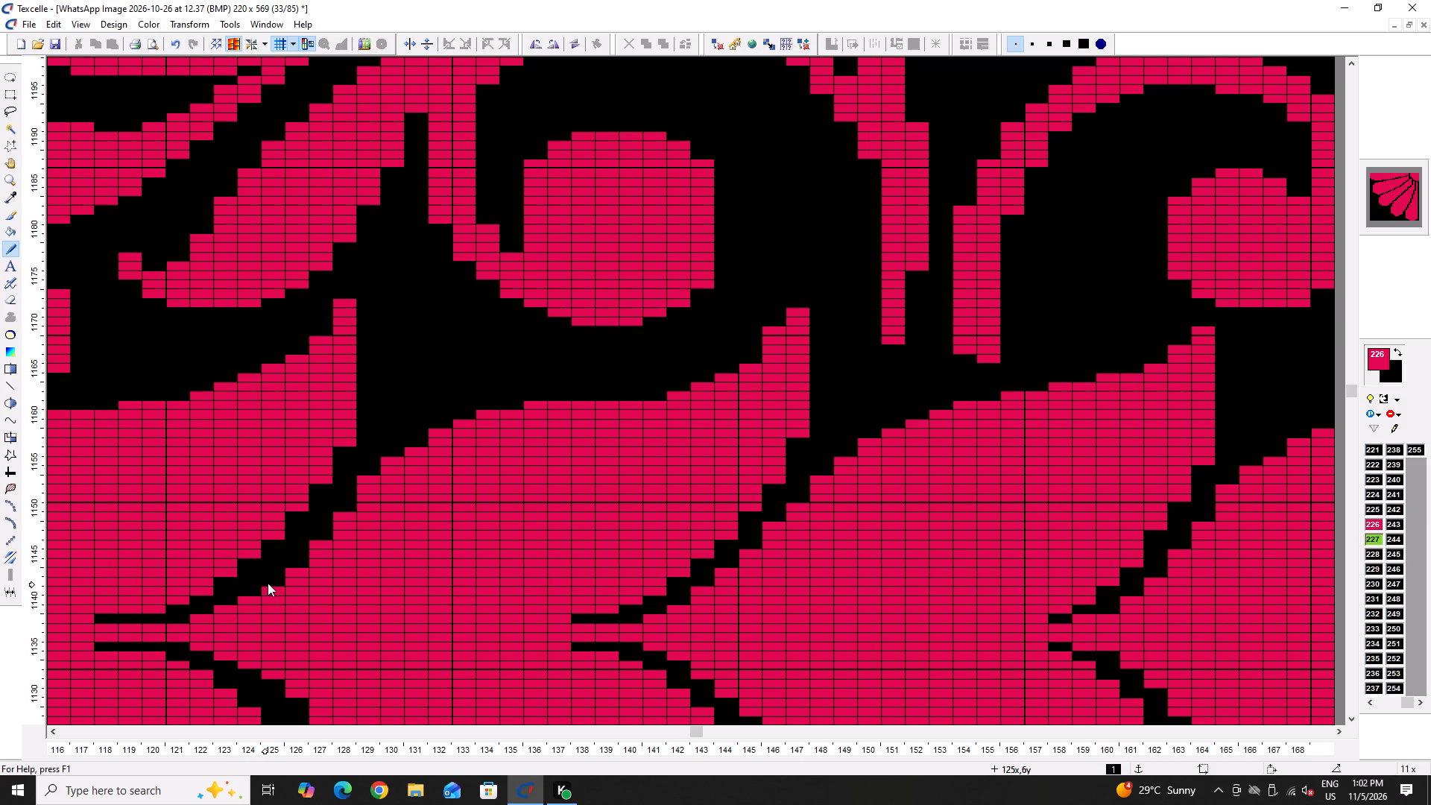
click(268, 583)
click(297, 563)
double_click(329, 532)
click(343, 511)
double_click(351, 502)
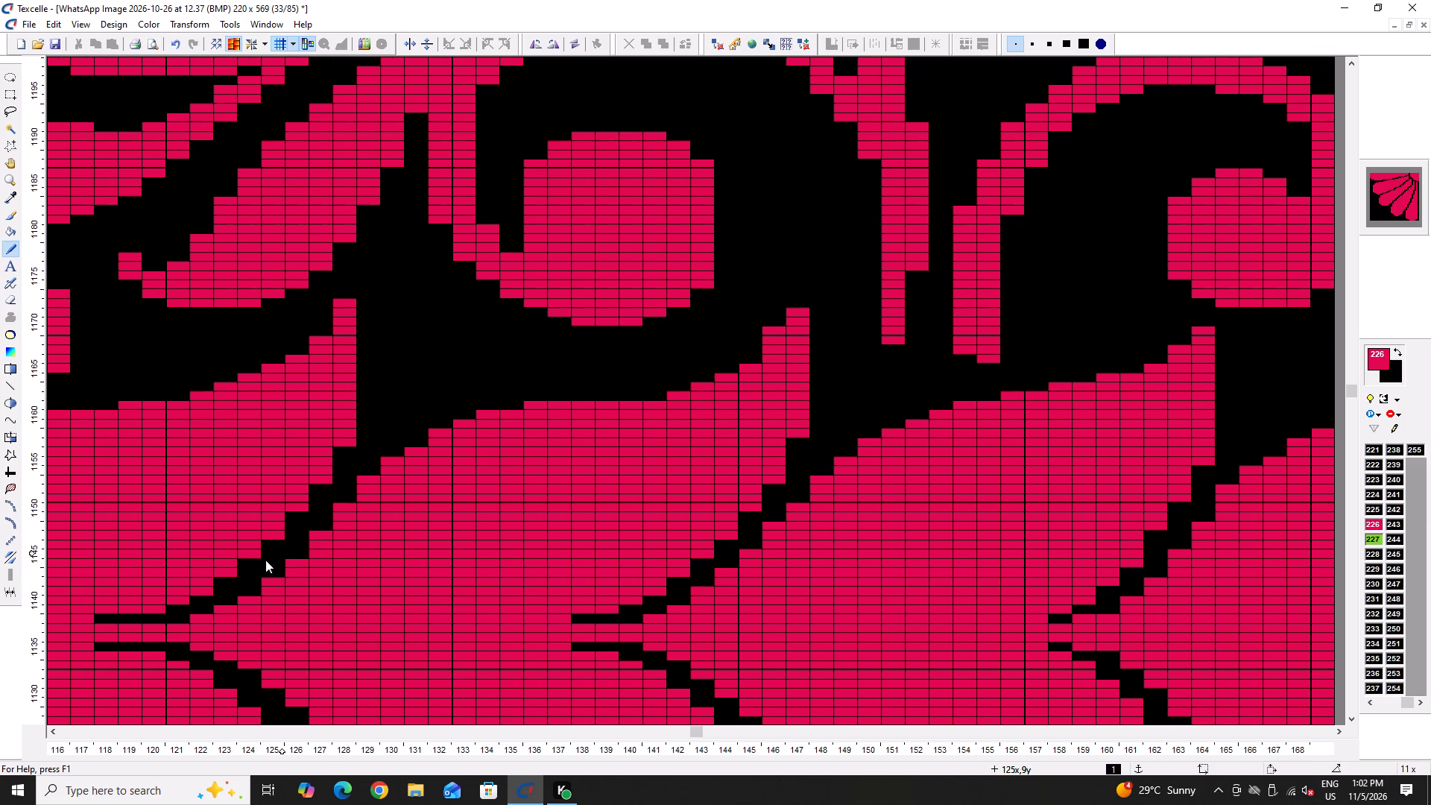
Save the pattern.
ctrl+scroll(262, 563, down, 4)
ctrl+scroll(268, 577, up, 1)
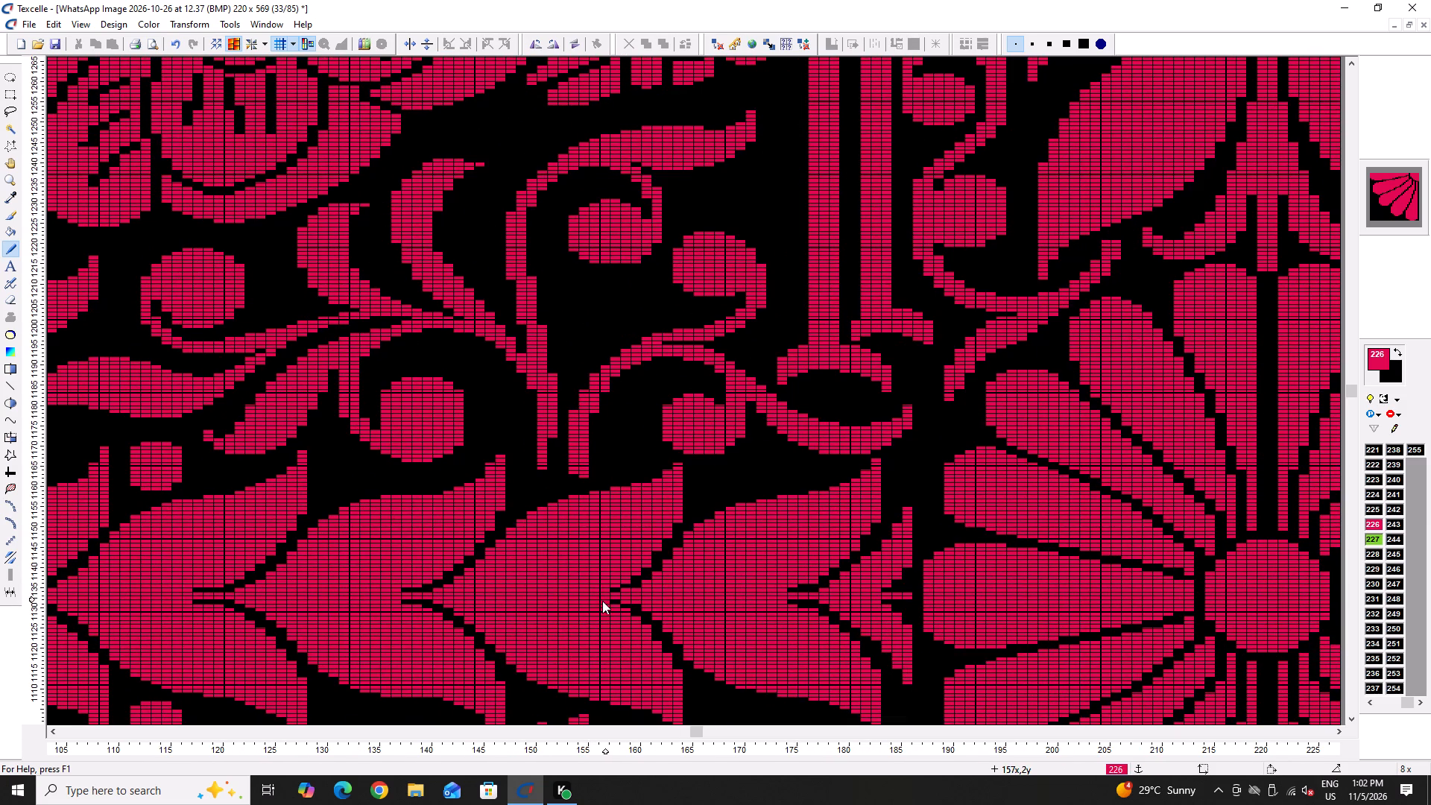
key(Right)
key(ctrl+s)
key(ctrl+s)
Extend the black notch between the fifth and sixth leaves back to column 155, restoring 226 around the new tip.
ctrl+scroll(435, 617, up, 3)
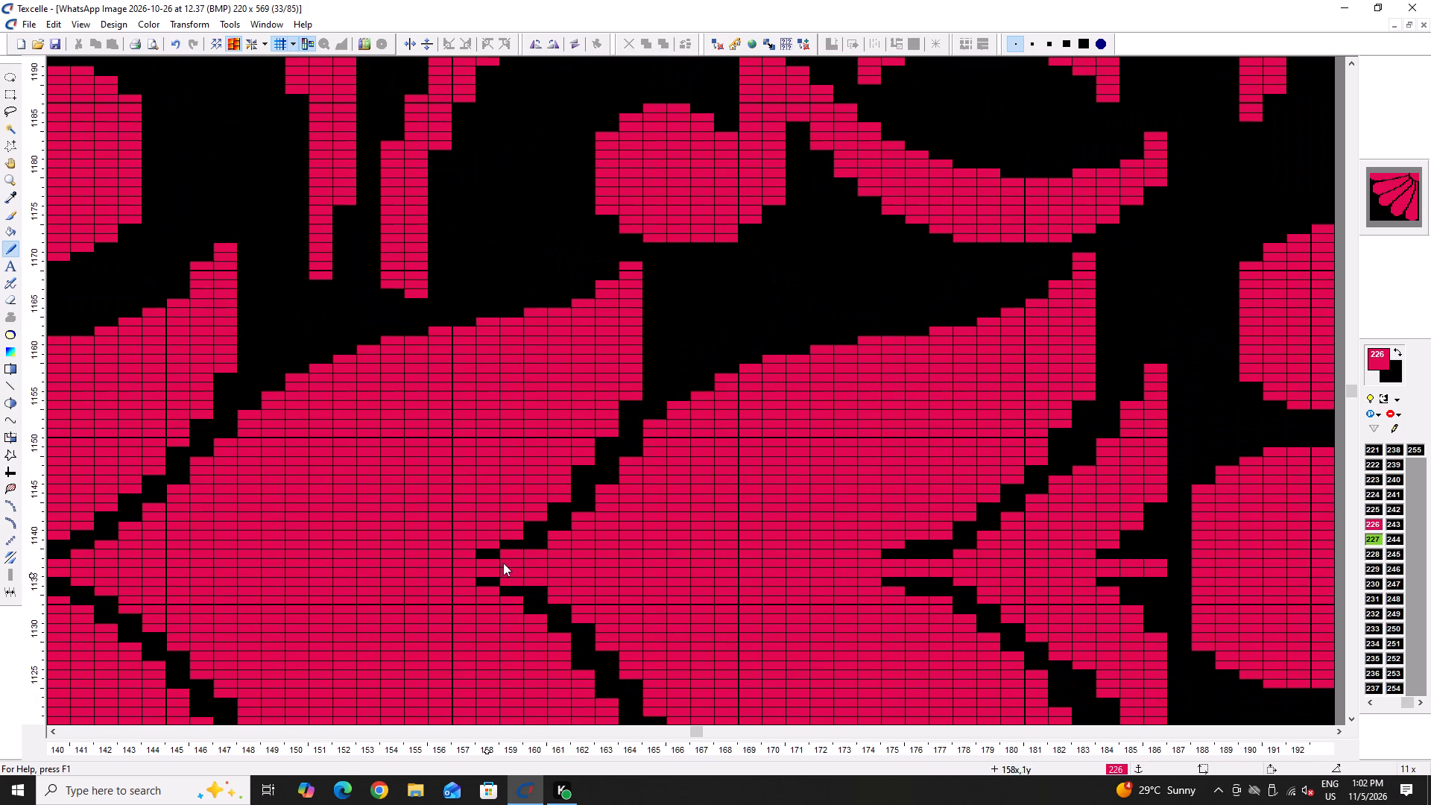
right_drag(482, 553, 393, 558)
drag(381, 563, 369, 564)
drag(422, 566, 436, 566)
click(449, 566)
drag(441, 569, 421, 570)
click(415, 571)
Save the pattern.
key(ctrl+s)
key(ctrl+s)
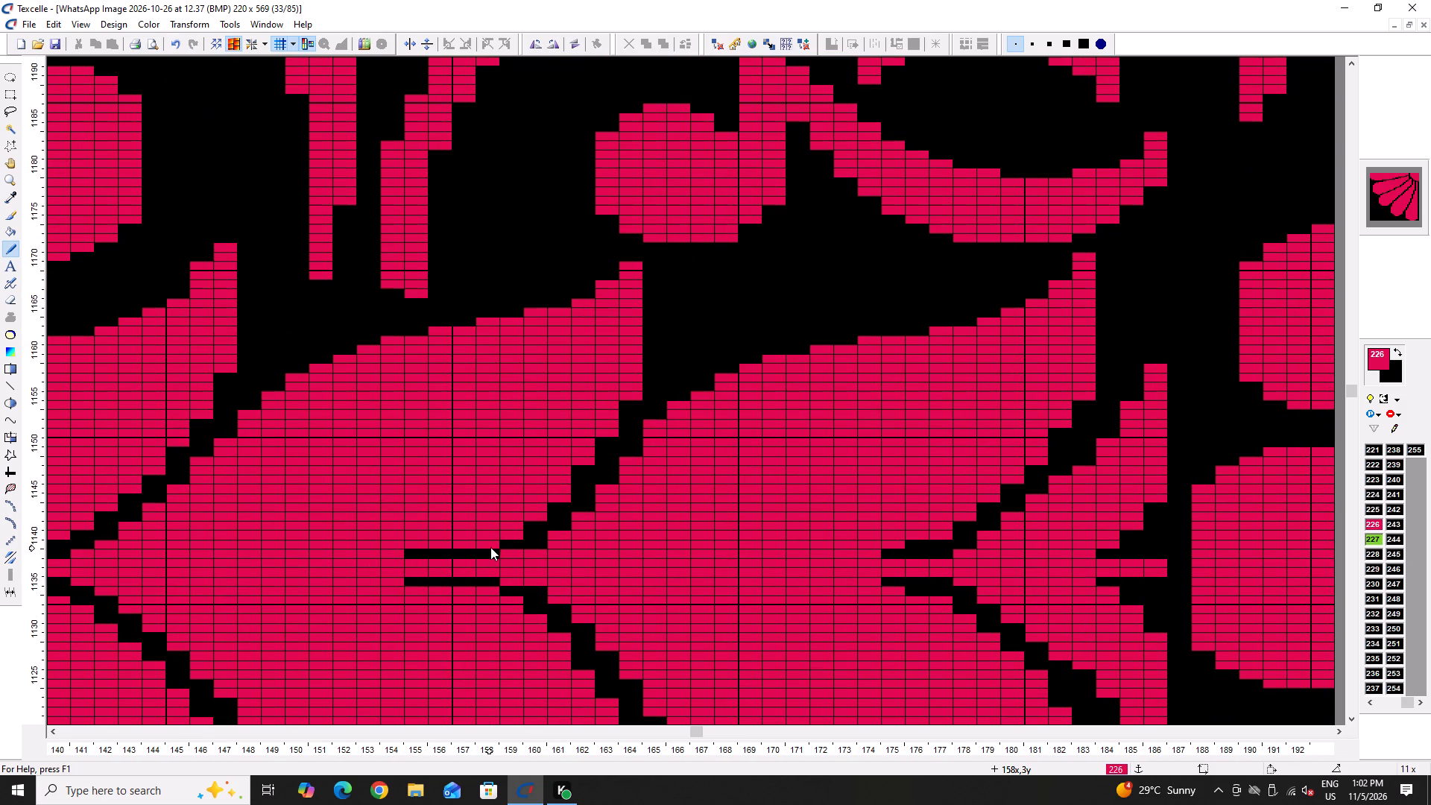
Step the notch between the fifth and sixth leaves upward with black in columns 158–159 and 226 at column 160.
right_click(492, 542)
right_click(476, 544)
right_click(476, 544)
right_click(508, 534)
right_click(512, 533)
click(536, 542)
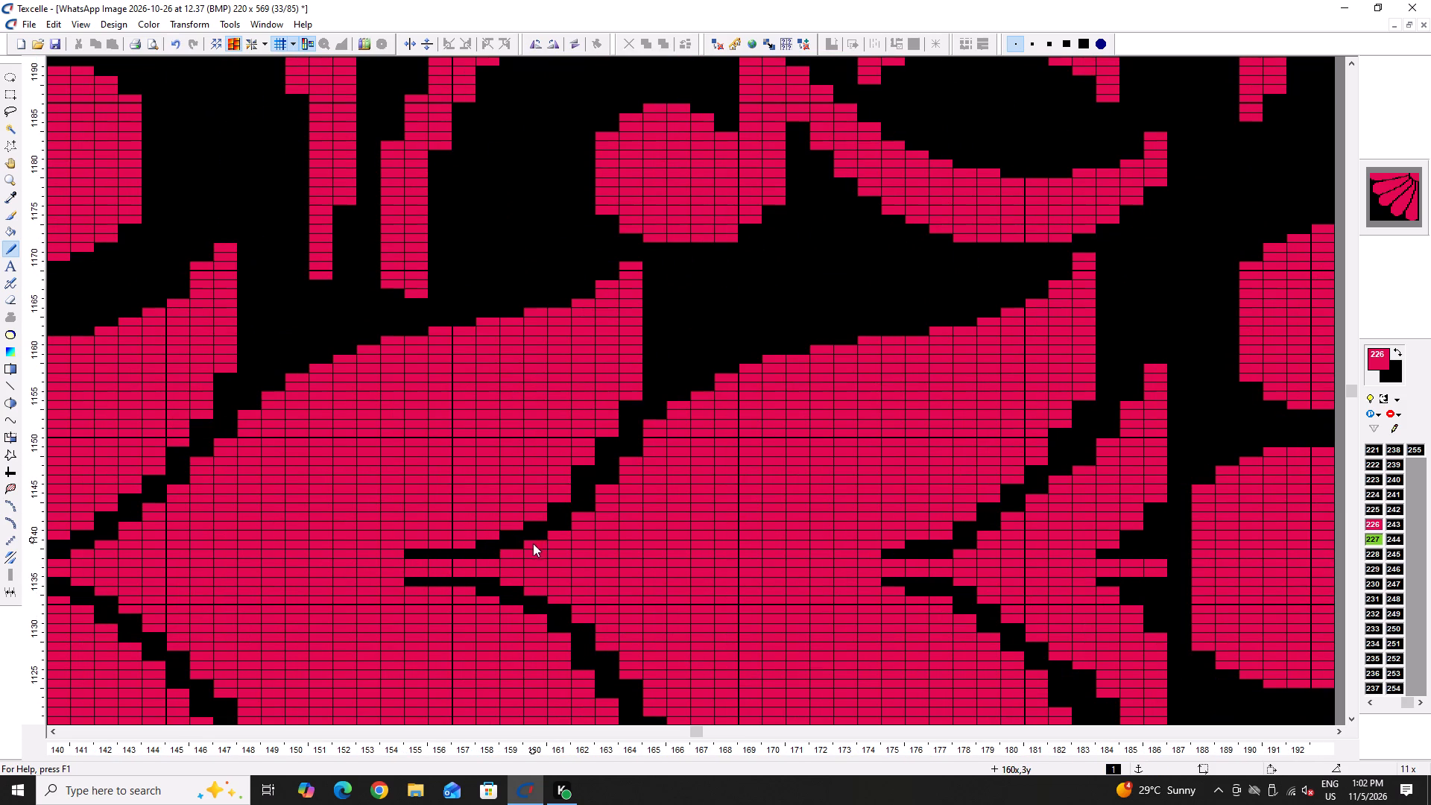
Extend the black notch between the second and third leaves back to column 99.
ctrl+scroll(541, 496, down, 5)
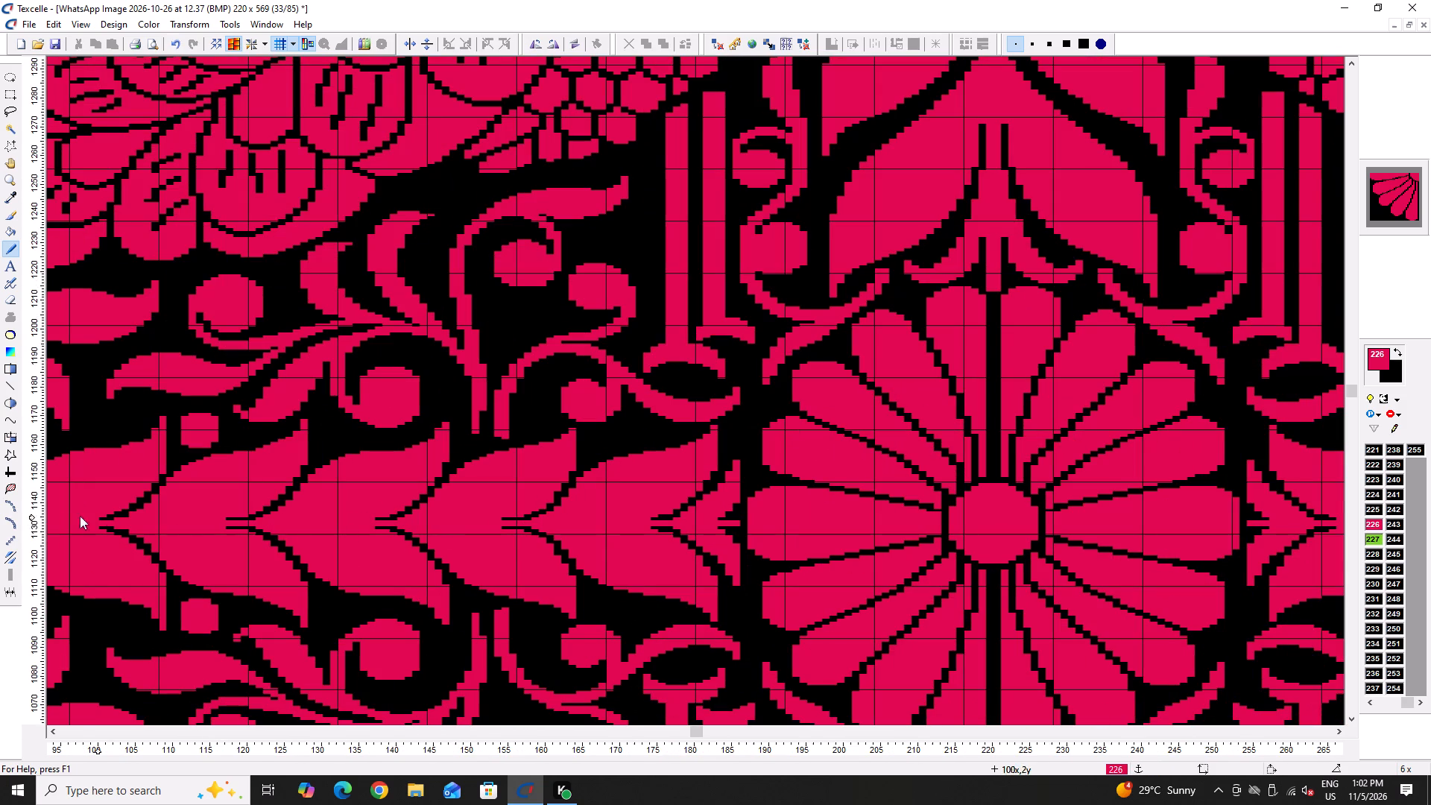
ctrl+scroll(56, 516, up, 6)
right_drag(188, 526, 124, 520)
Extend the black notch between the sixth leaf and the small end leaf back to column 173, at row 2.
ctrl+scroll(189, 525, down, 6)
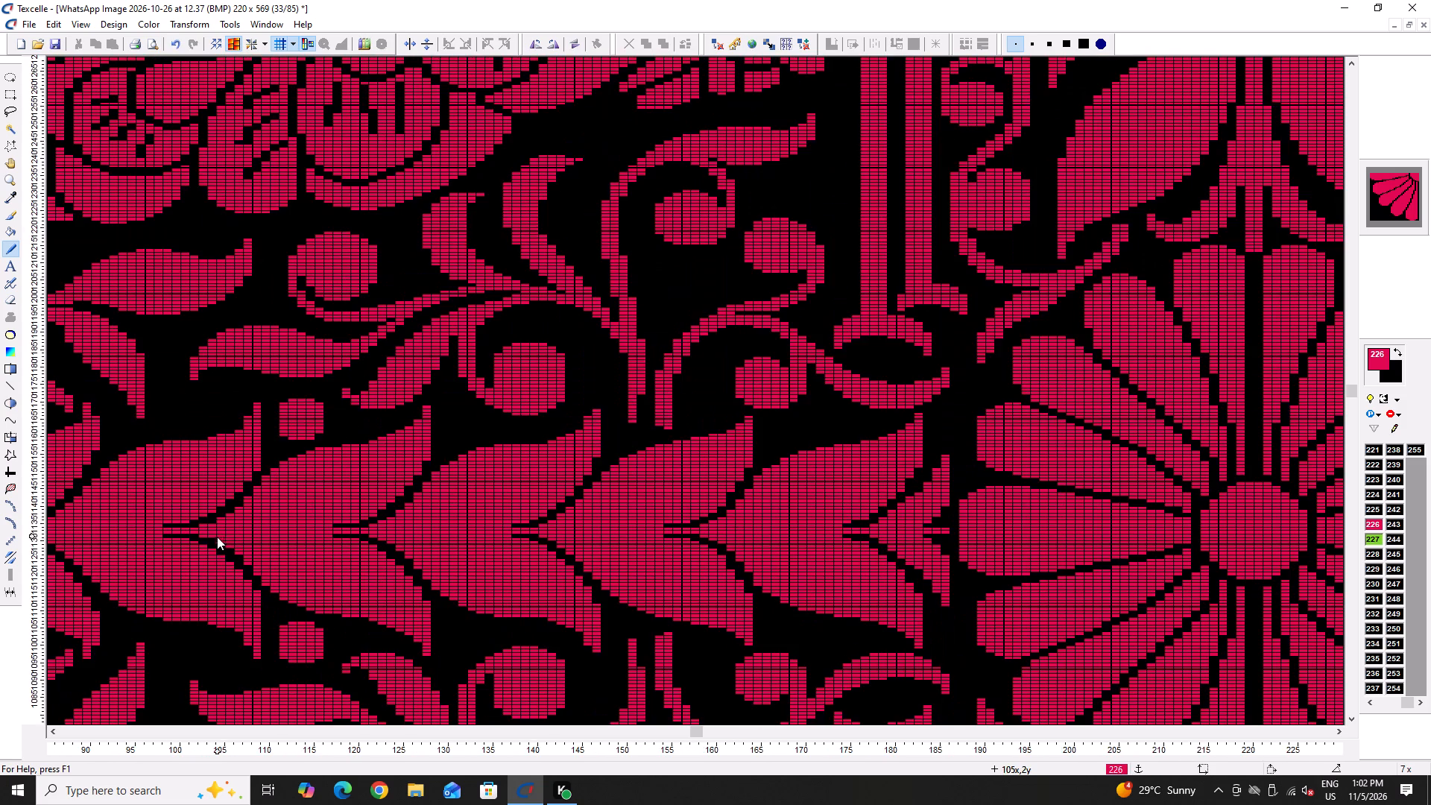
ctrl+scroll(168, 529, down, 2)
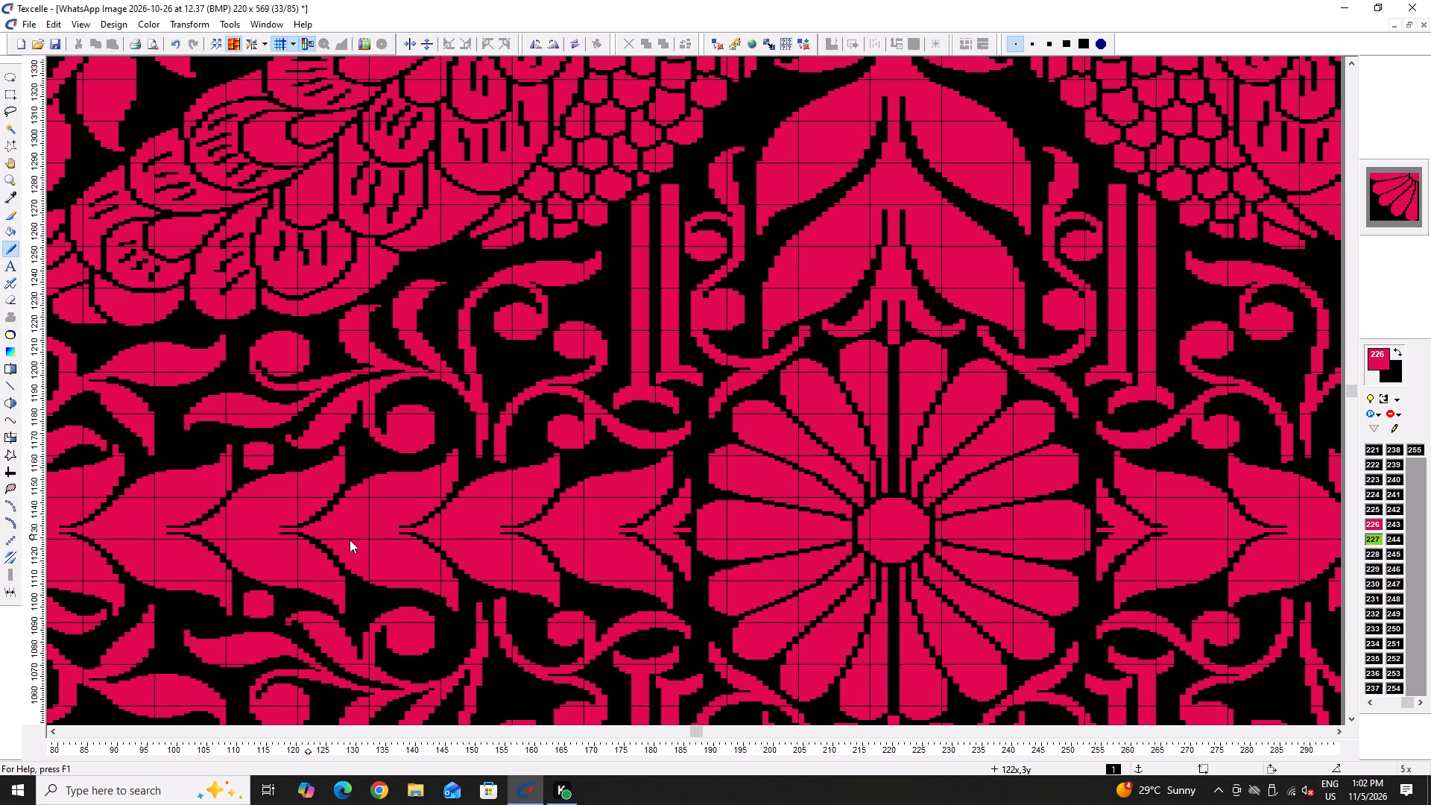
ctrl+scroll(627, 513, up, 6)
right_drag(585, 560, 566, 560)
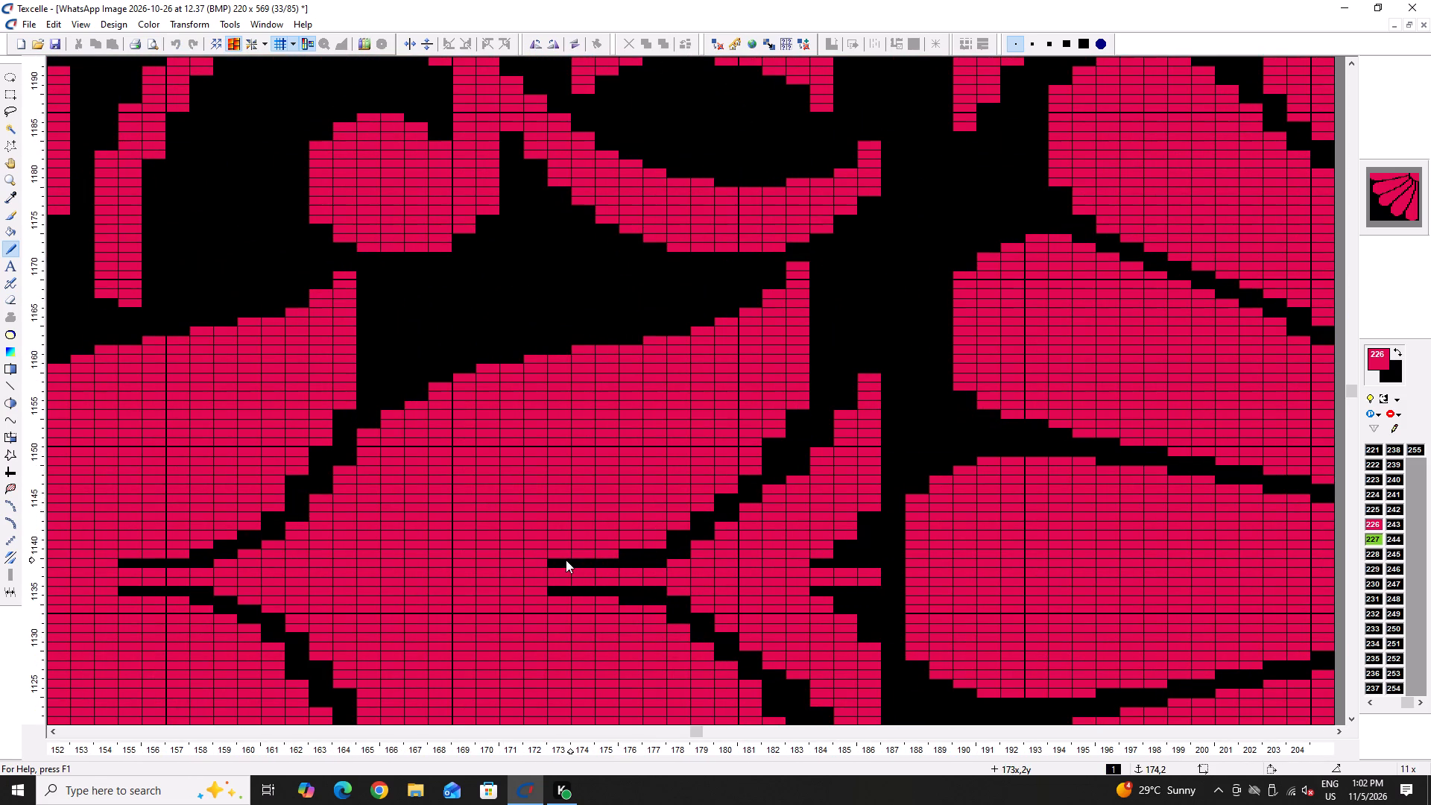
right_drag(566, 560, 572, 560)
right_click(573, 560)
Smooth the gap before the small end leaf with black and 226 in columns 177–178, and add 226 up to column 184.
click(659, 557)
right_click(660, 558)
right_click(657, 546)
right_click(657, 546)
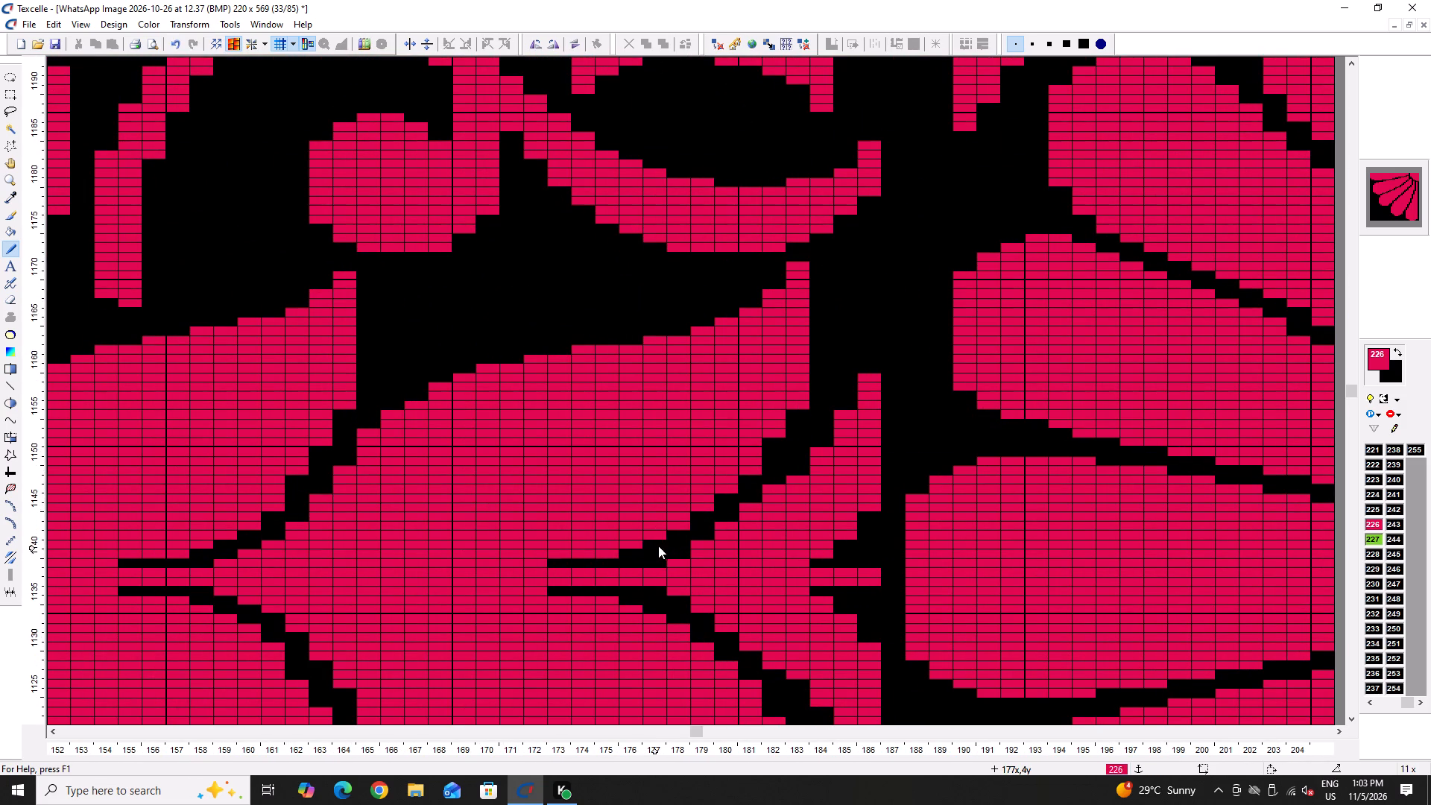
double_click(659, 555)
right_click(658, 551)
click(677, 556)
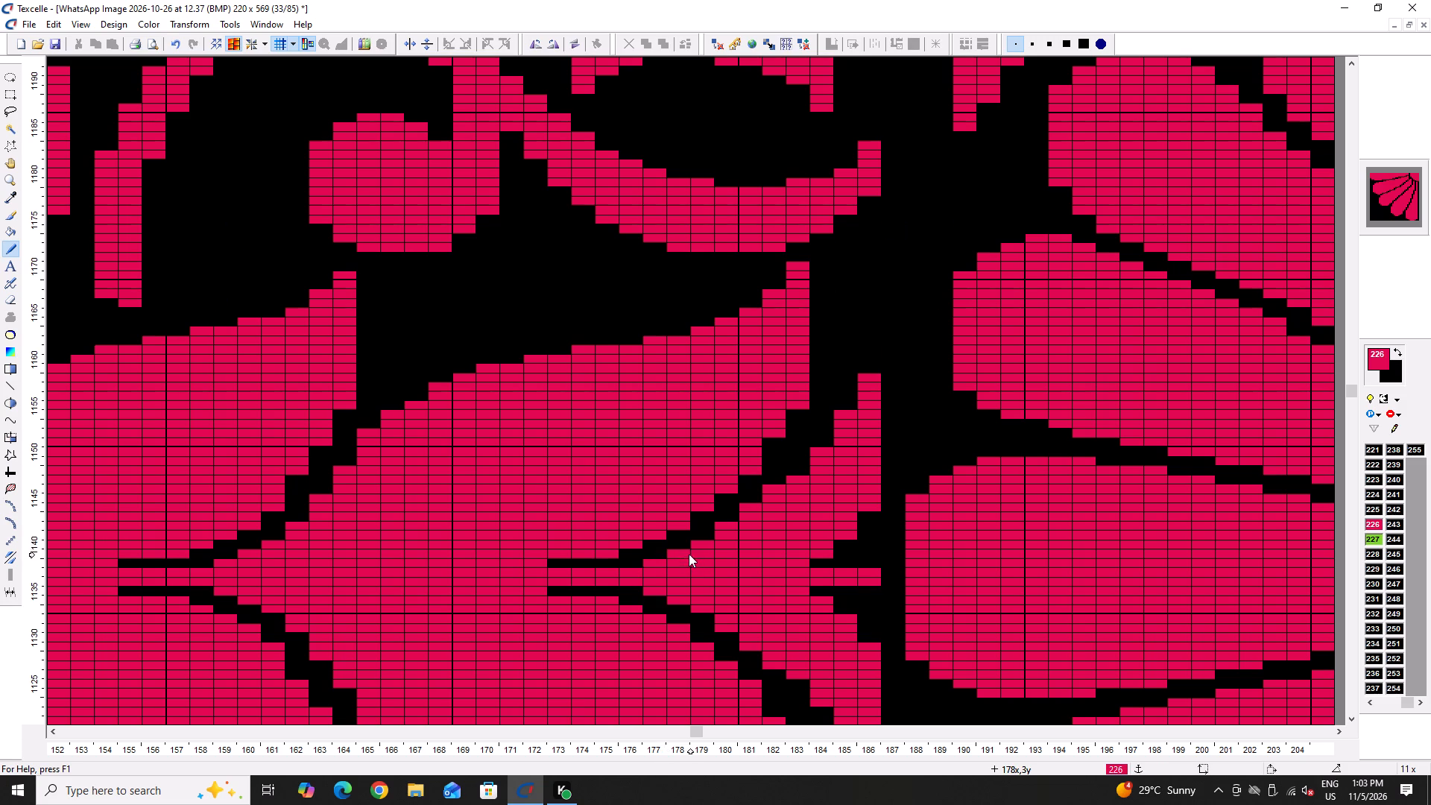
ctrl+scroll(689, 554, down, 6)
ctrl+scroll(734, 527, up, 6)
click(680, 562)
double_click(704, 534)
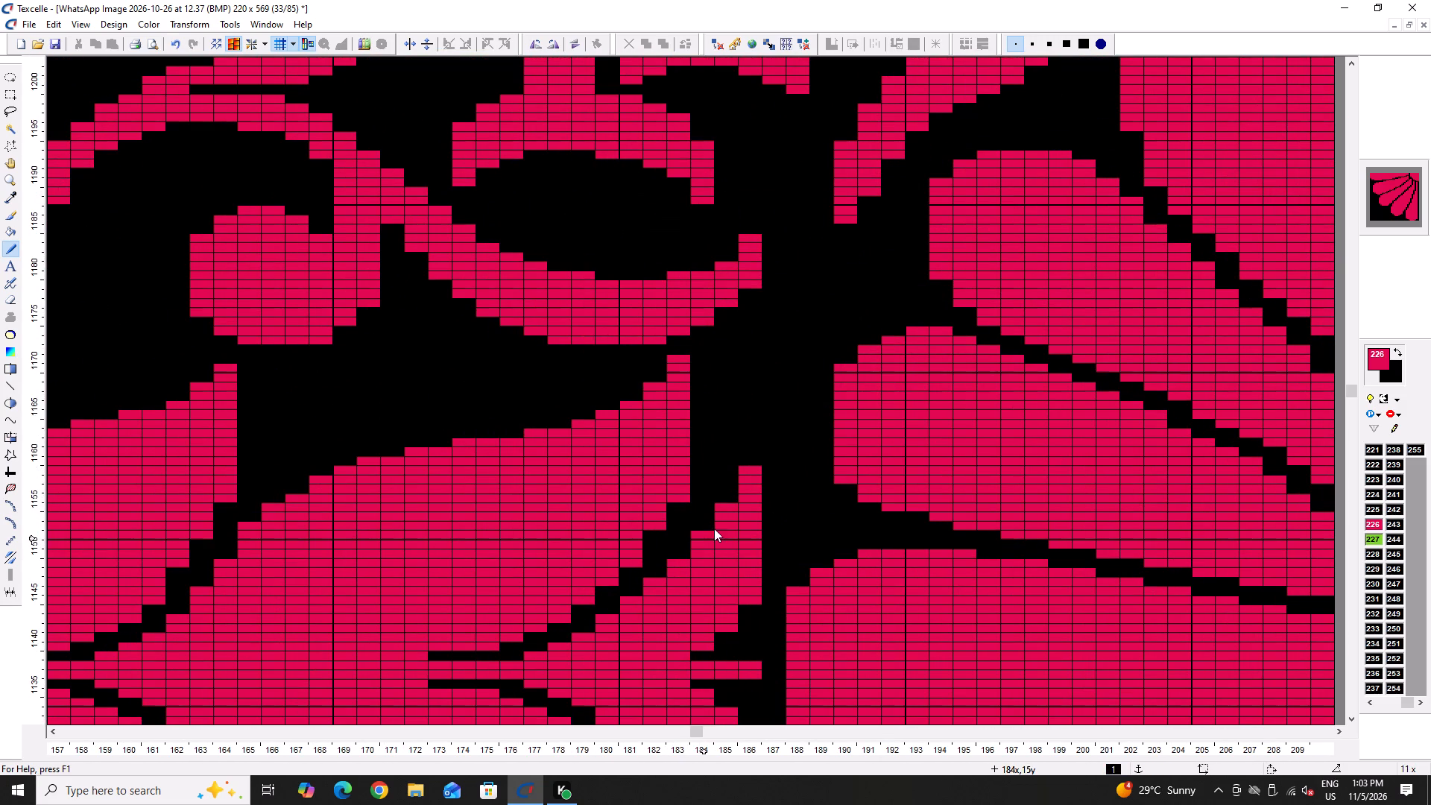
Save the pattern.
ctrl+scroll(713, 520, down, 5)
key(ctrl+s)
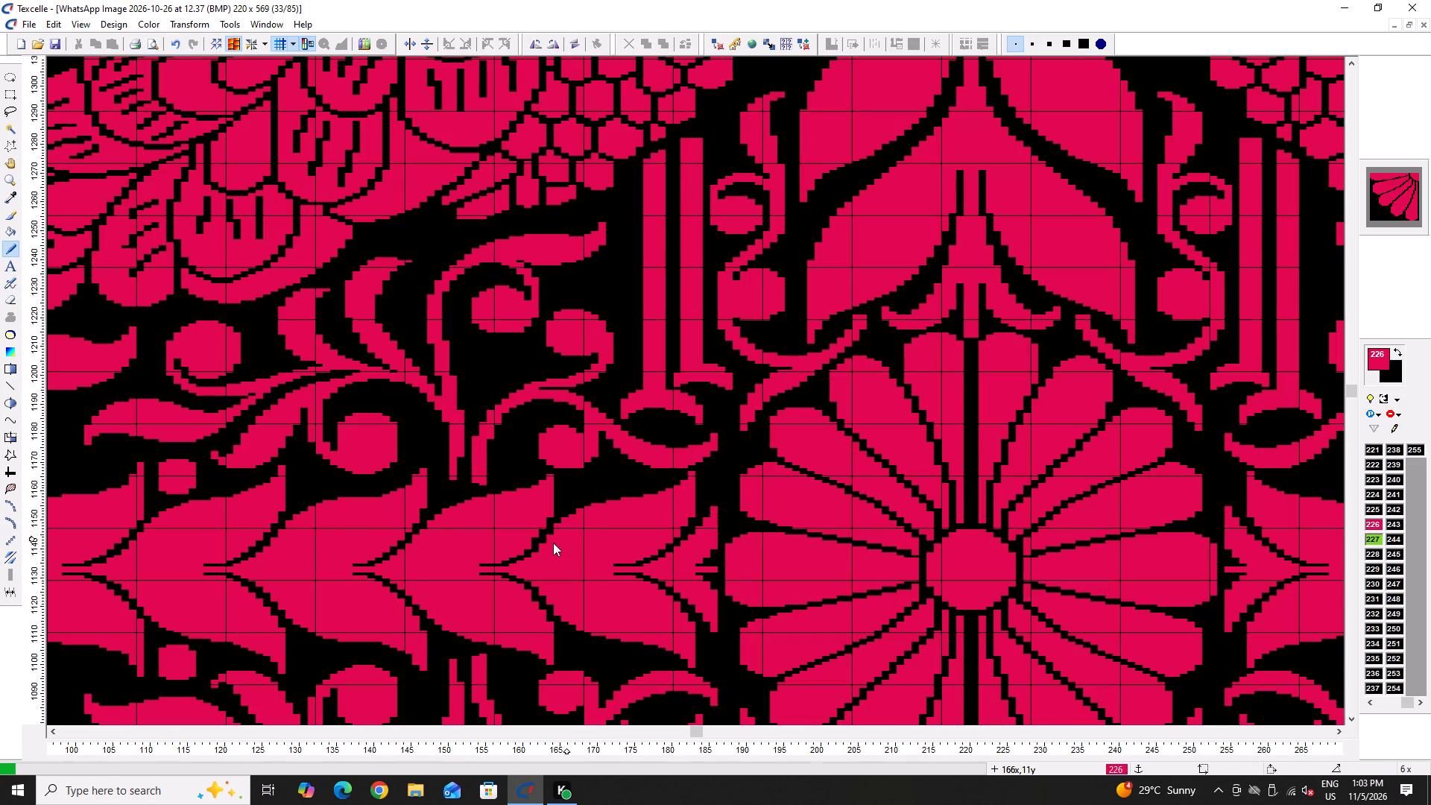
key(ctrl+s)
Smooth the upper edges of the sixth leaf at columns 163–164 and the fifth leaf around columns 147–149 with 226.
ctrl+scroll(546, 544, up, 5)
double_click(518, 532)
double_click(538, 508)
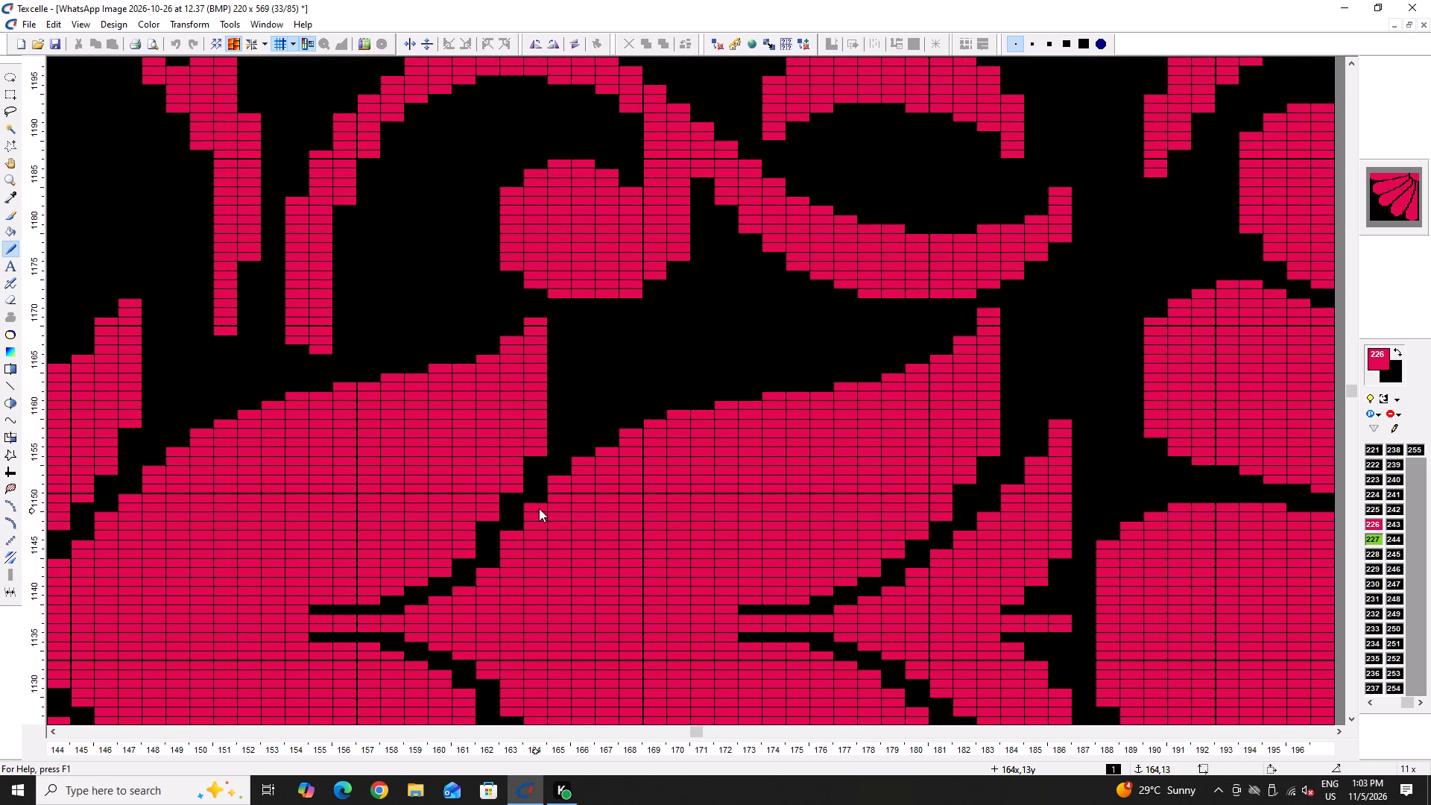
ctrl+scroll(538, 511, down, 5)
ctrl+scroll(365, 548, up, 6)
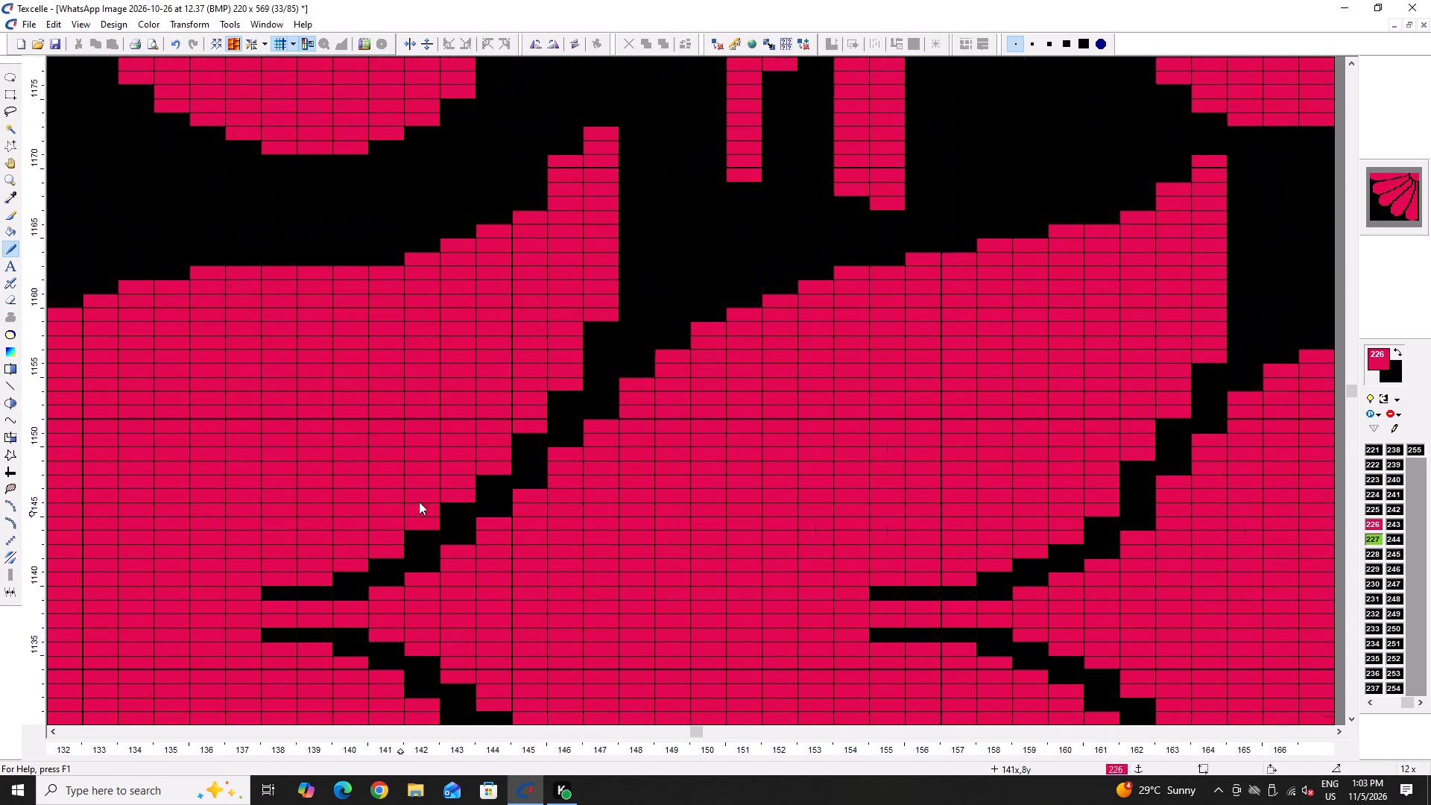
click(613, 407)
click(645, 372)
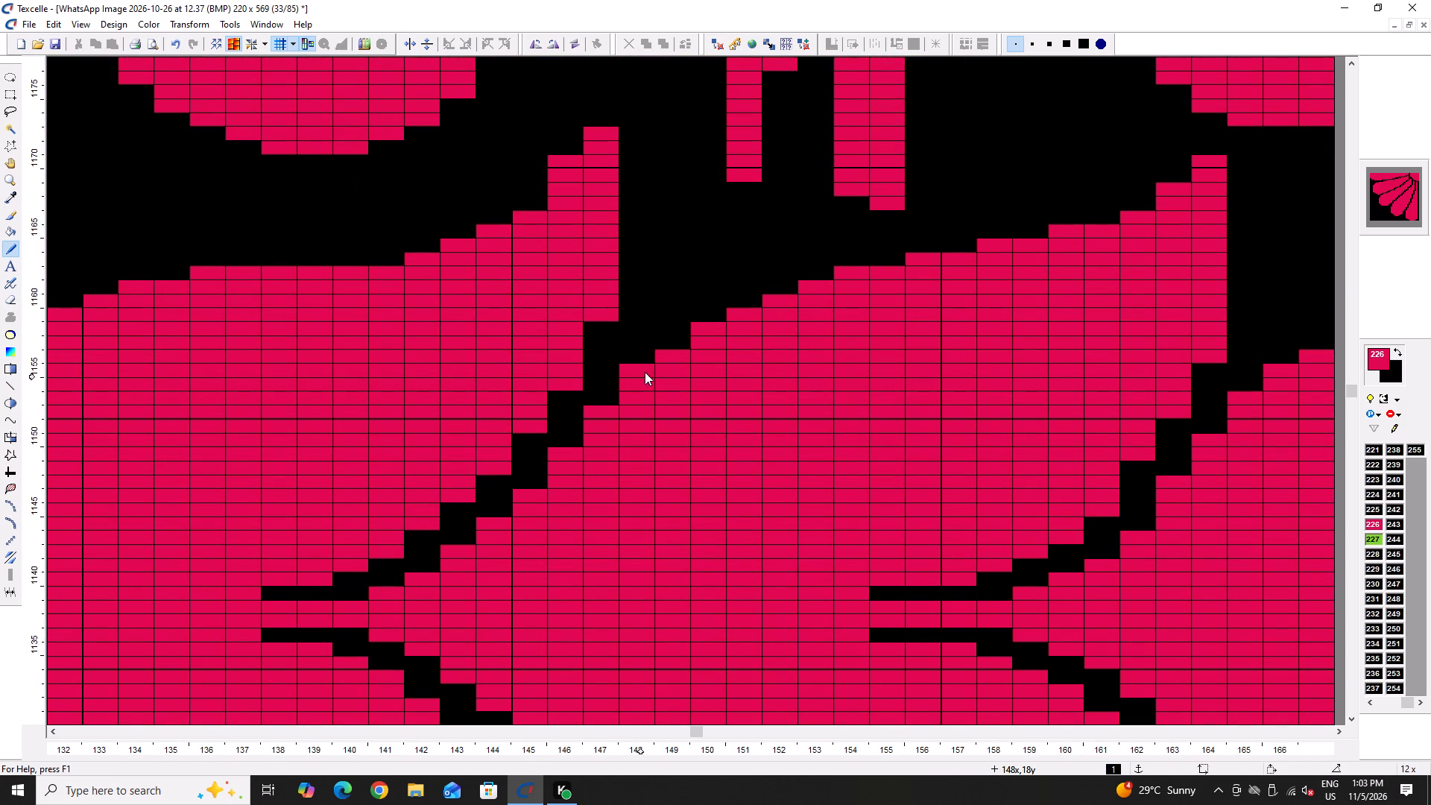
click(679, 350)
click(690, 336)
ctrl+scroll(660, 360, down, 4)
ctrl+scroll(704, 329, up, 2)
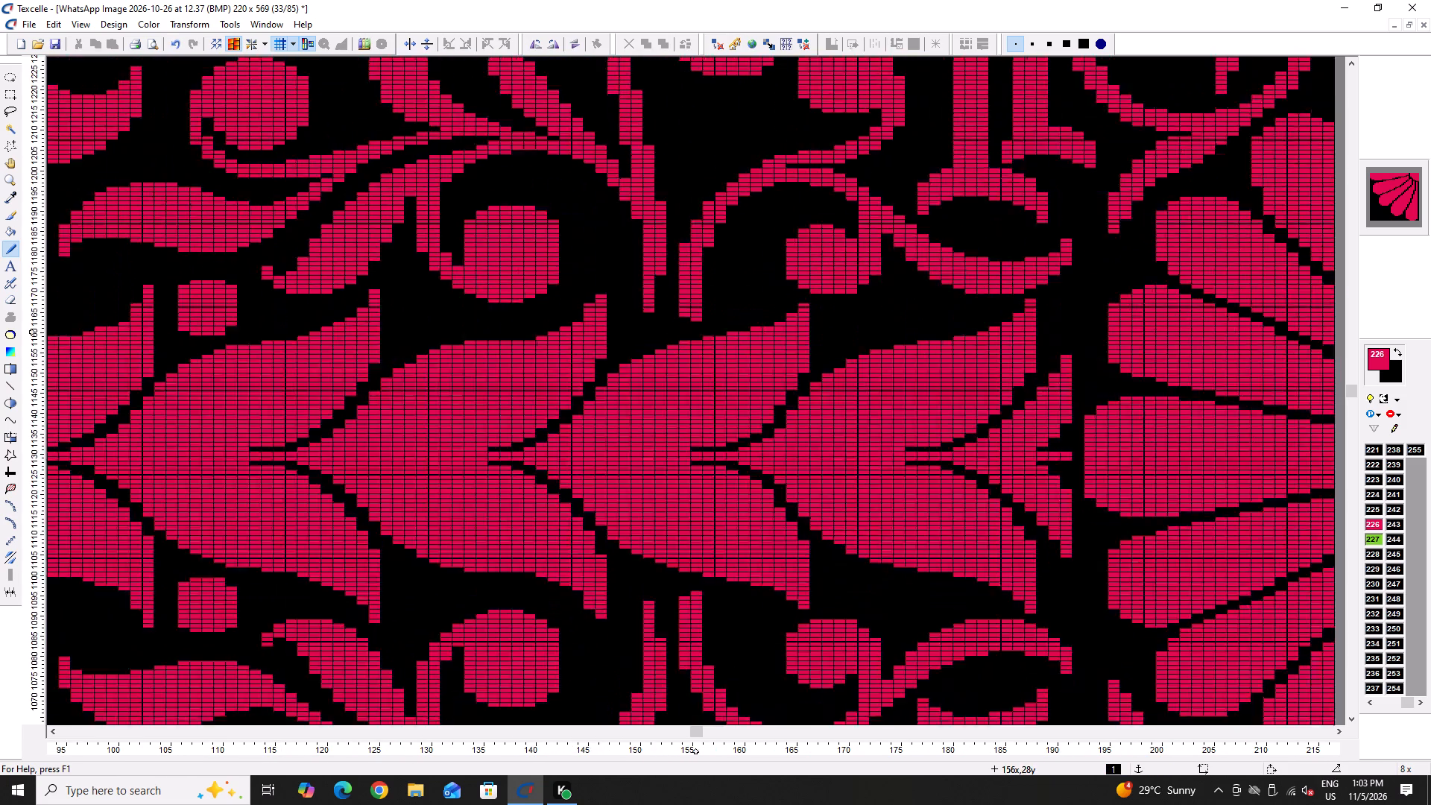
Smooth the fifth leaf's upper edge from about column 150 to 161 with 226, clearing one stray pixel at column 154 with black.
ctrl+scroll(704, 329, up, 3)
click(468, 438)
click(529, 414)
click(490, 422)
click(486, 426)
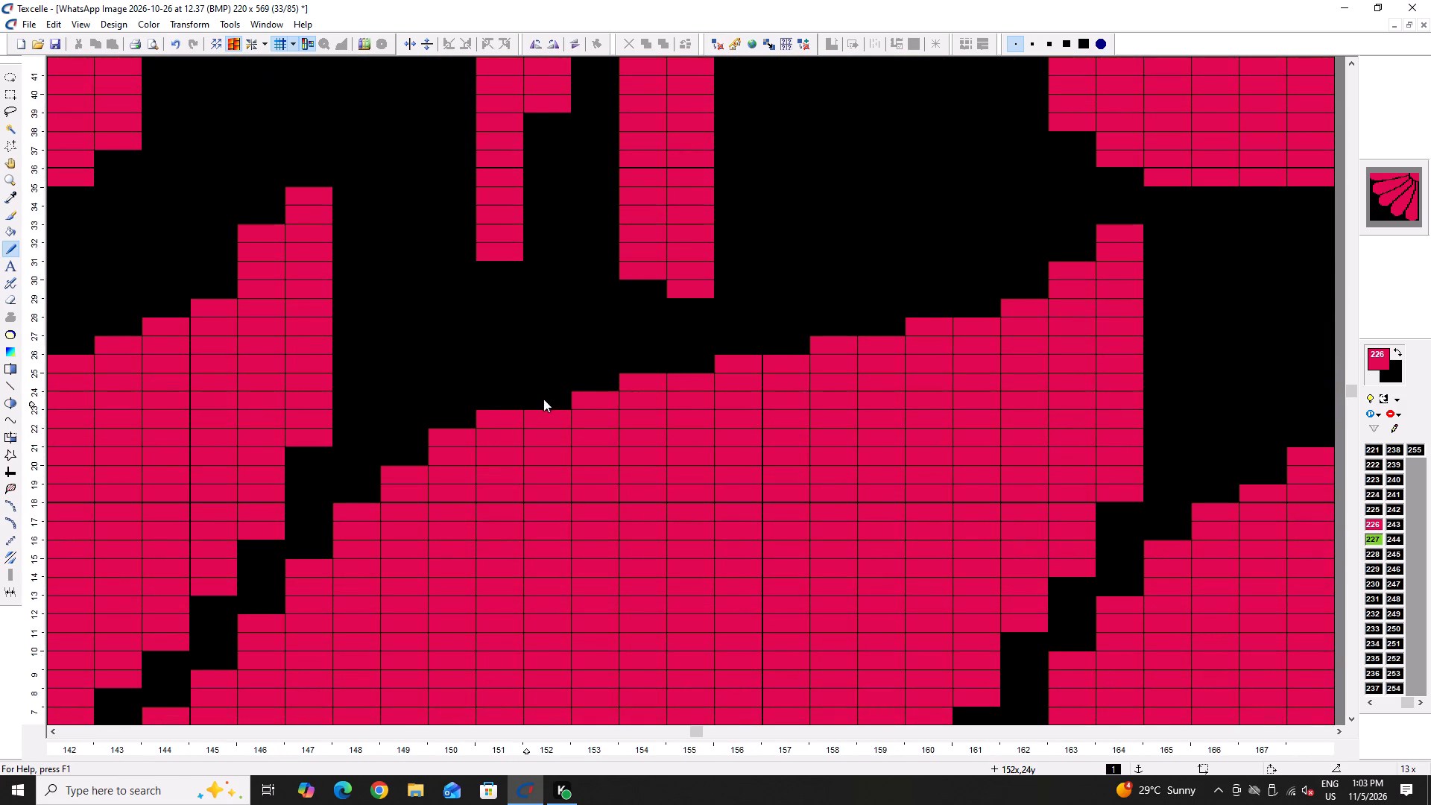
double_click(546, 398)
click(587, 388)
click(664, 367)
right_click(648, 356)
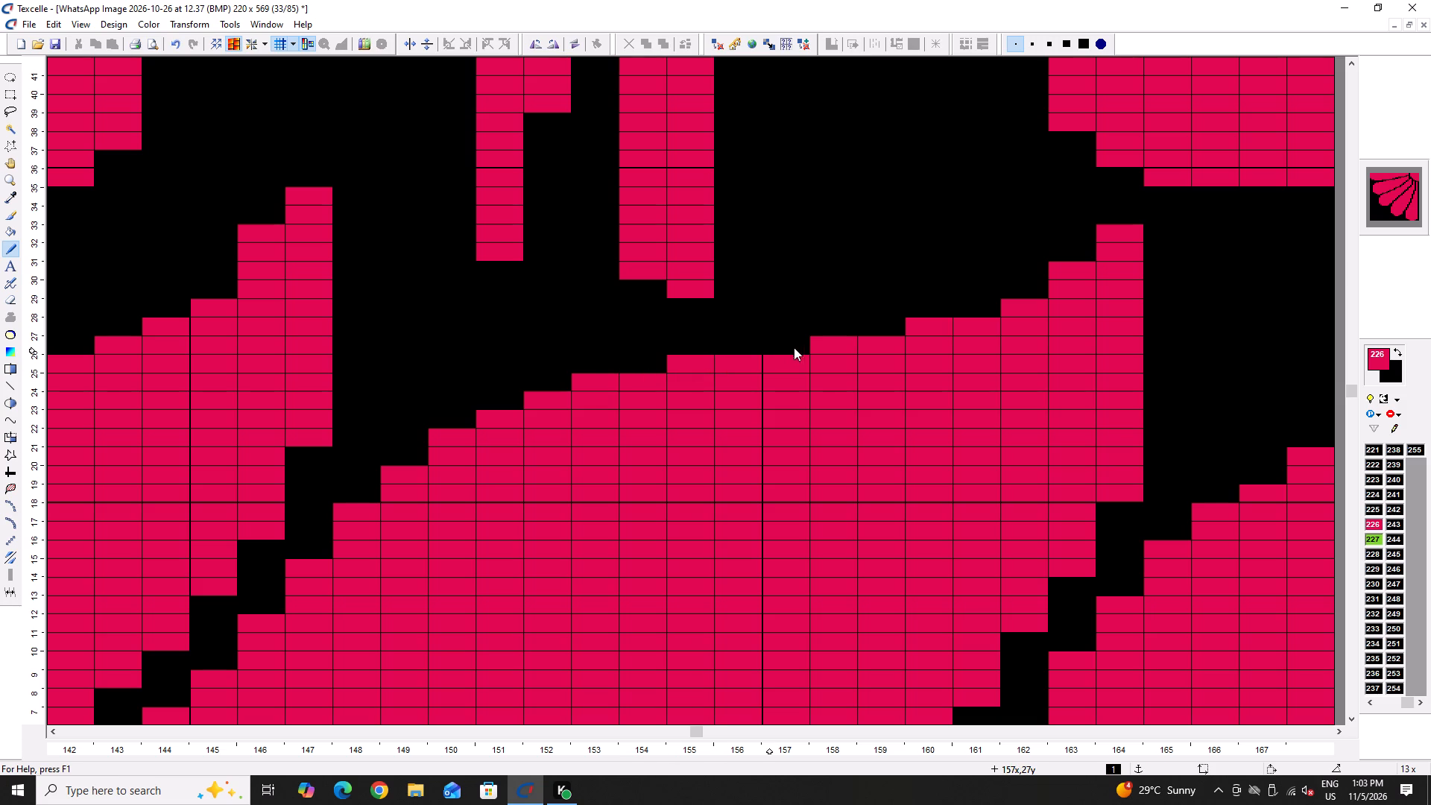
click(799, 345)
click(894, 325)
click(984, 312)
Save the pattern.
ctrl+scroll(699, 374, down, 5)
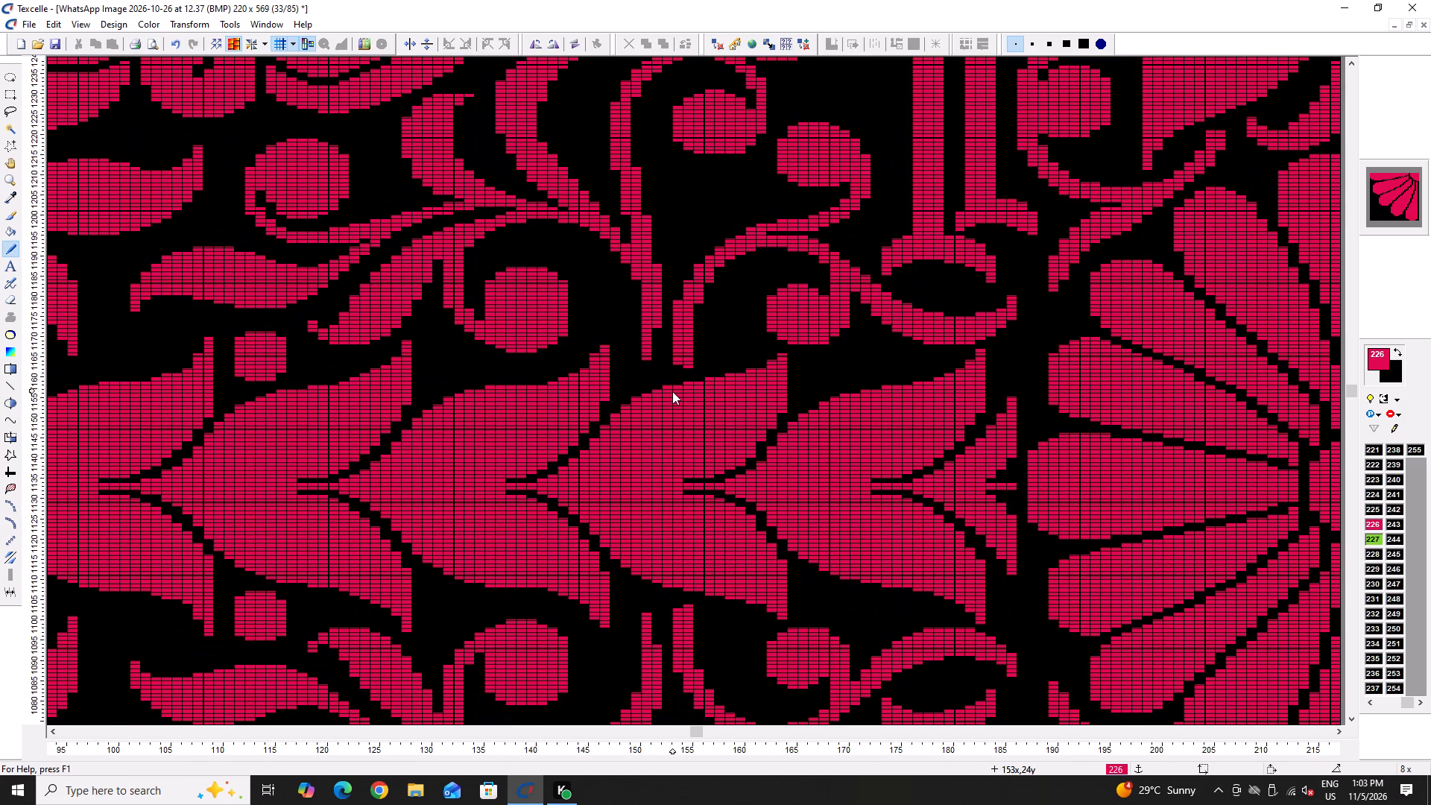
key(ctrl+s)
key(ctrl+s)
Extend the fifth leaf's upper tip at column 164 with 226 and trim the fourth leaf's tip at columns 146–147 using black and 226.
click(780, 350)
ctrl+scroll(593, 373, up, 3)
right_drag(581, 323, 580, 338)
right_click(580, 338)
right_drag(596, 318, 604, 300)
right_click(604, 300)
click(598, 327)
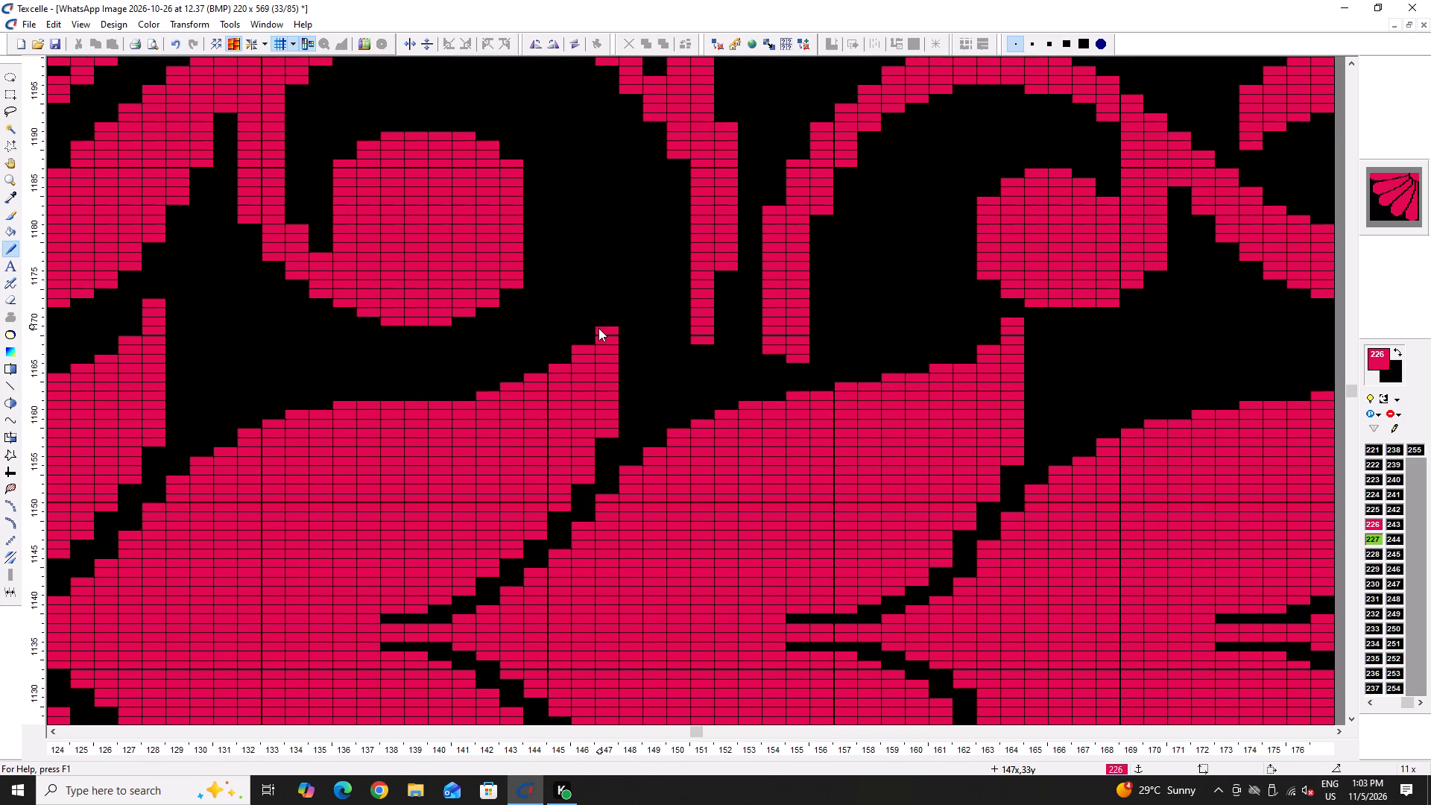
double_click(606, 318)
Smooth the fourth leaf's upper edge between columns 131 and 141 with 226 and black.
right_click(347, 409)
click(341, 421)
click(359, 403)
double_click(353, 411)
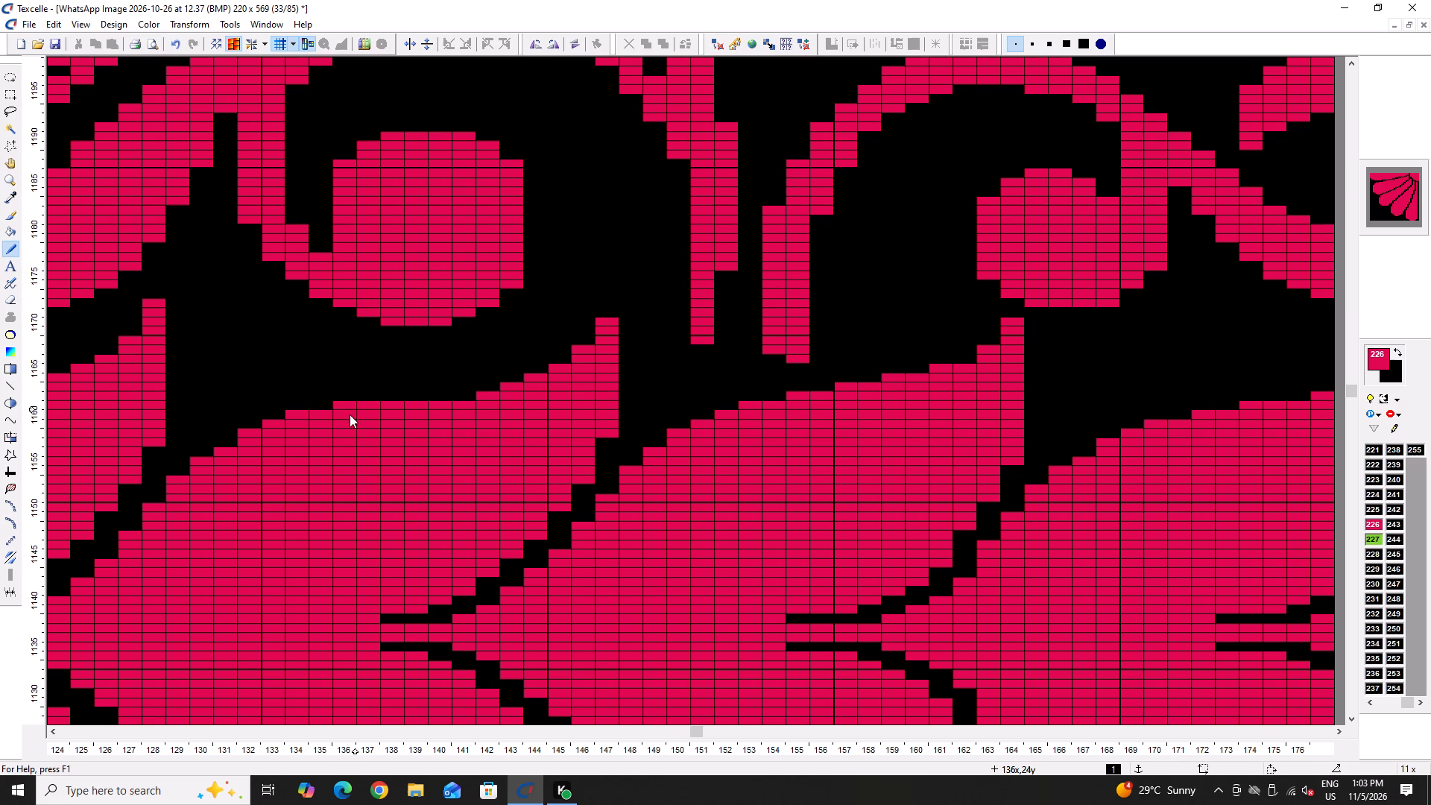
double_click(462, 395)
right_click(294, 405)
right_click(297, 409)
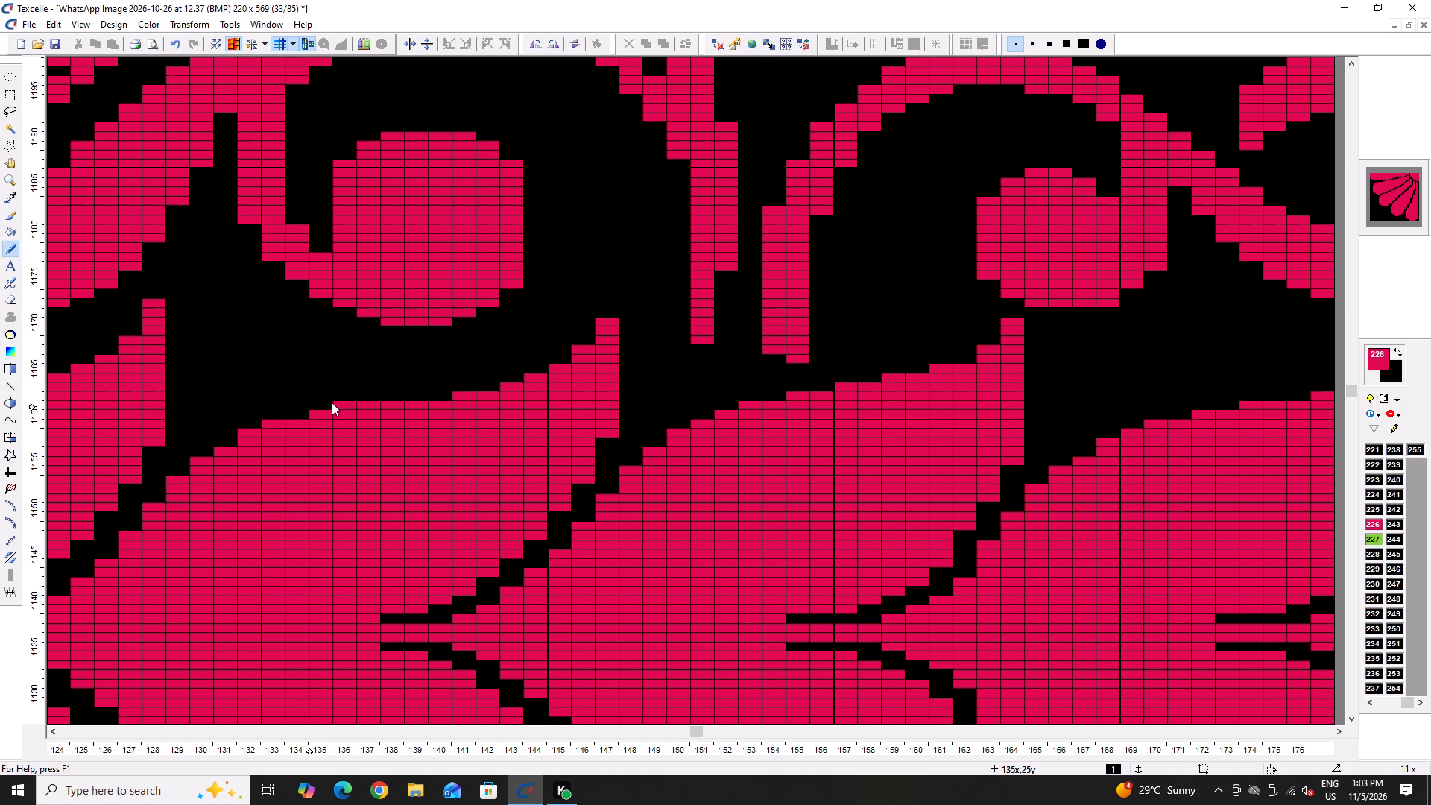
right_click(335, 401)
ctrl+scroll(272, 428, down, 4)
ctrl+scroll(226, 435, up, 5)
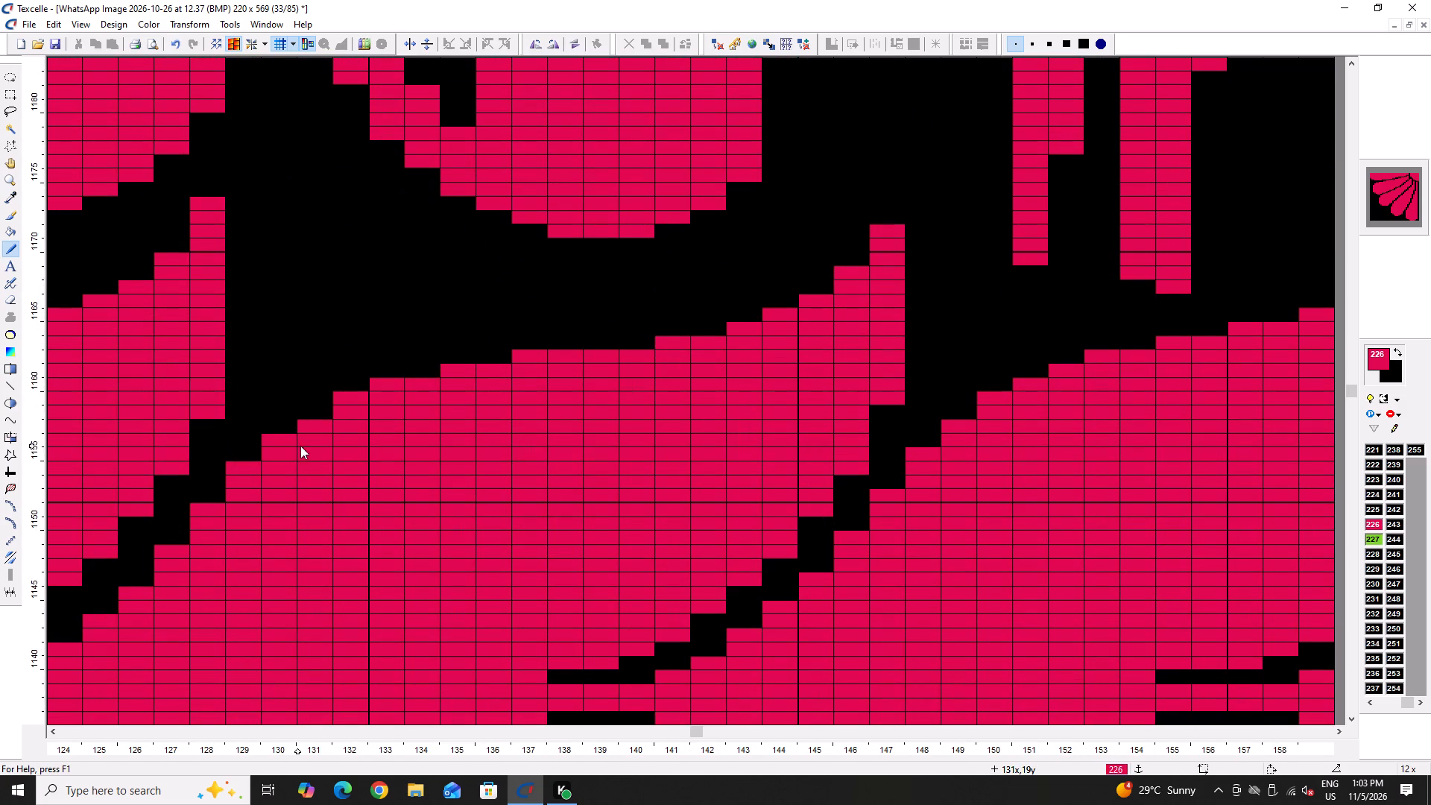
right_click(344, 390)
right_click(344, 390)
double_click(328, 408)
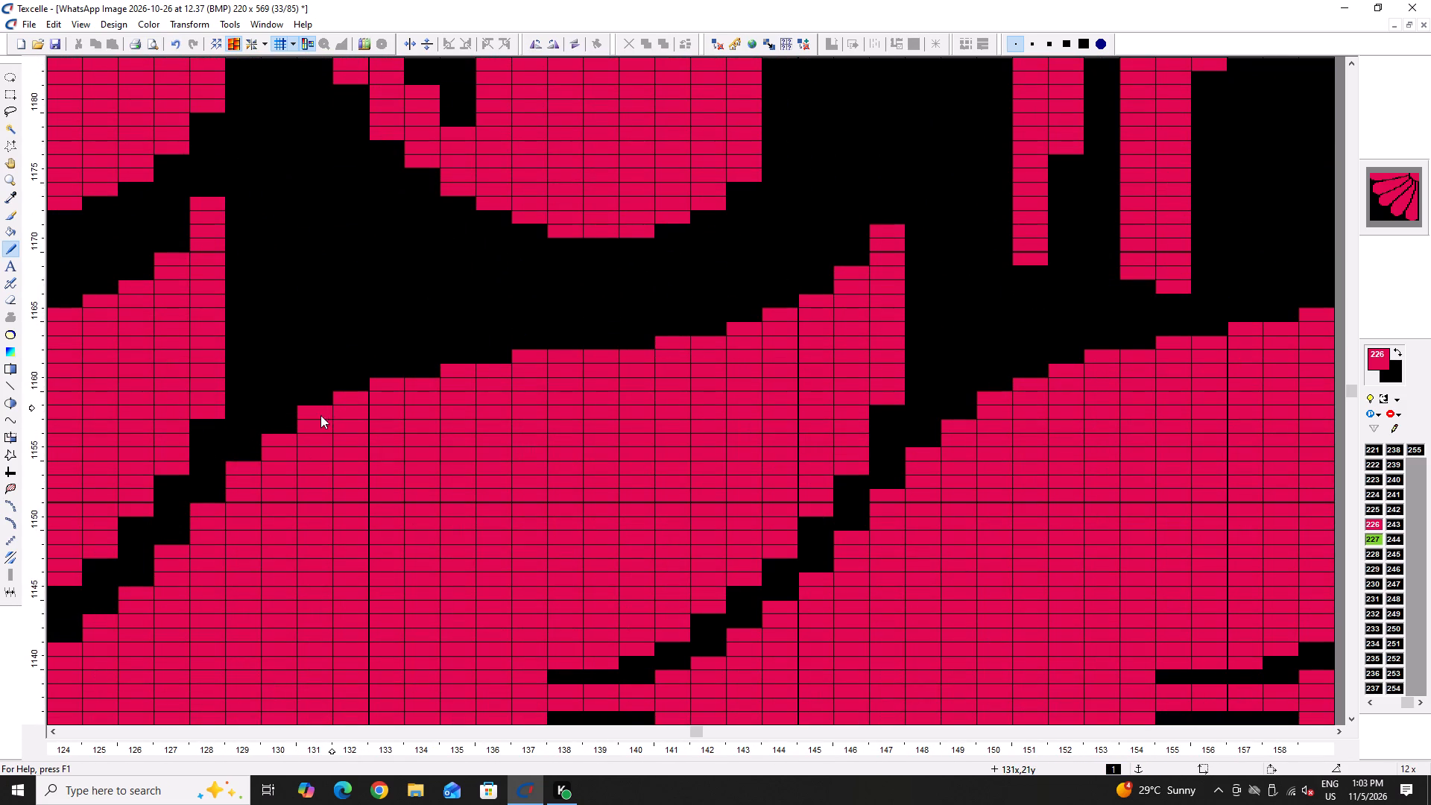
Even out the upper gap between the third and fourth leaves at columns 123–128 by filling its upper side with 226.
ctrl+scroll(319, 417, down, 5)
ctrl+scroll(266, 461, up, 5)
double_click(339, 413)
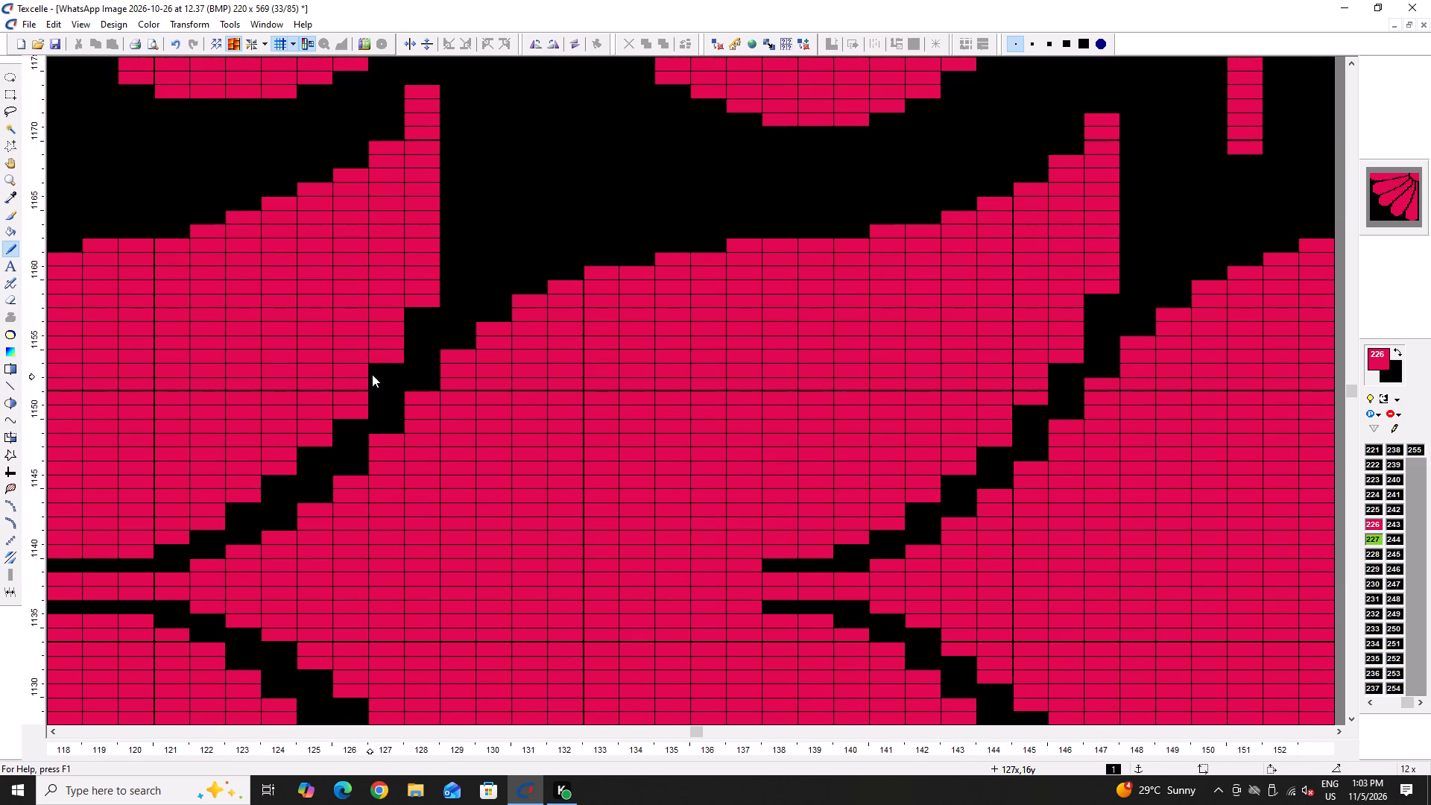
click(372, 374)
double_click(415, 318)
click(322, 443)
double_click(275, 475)
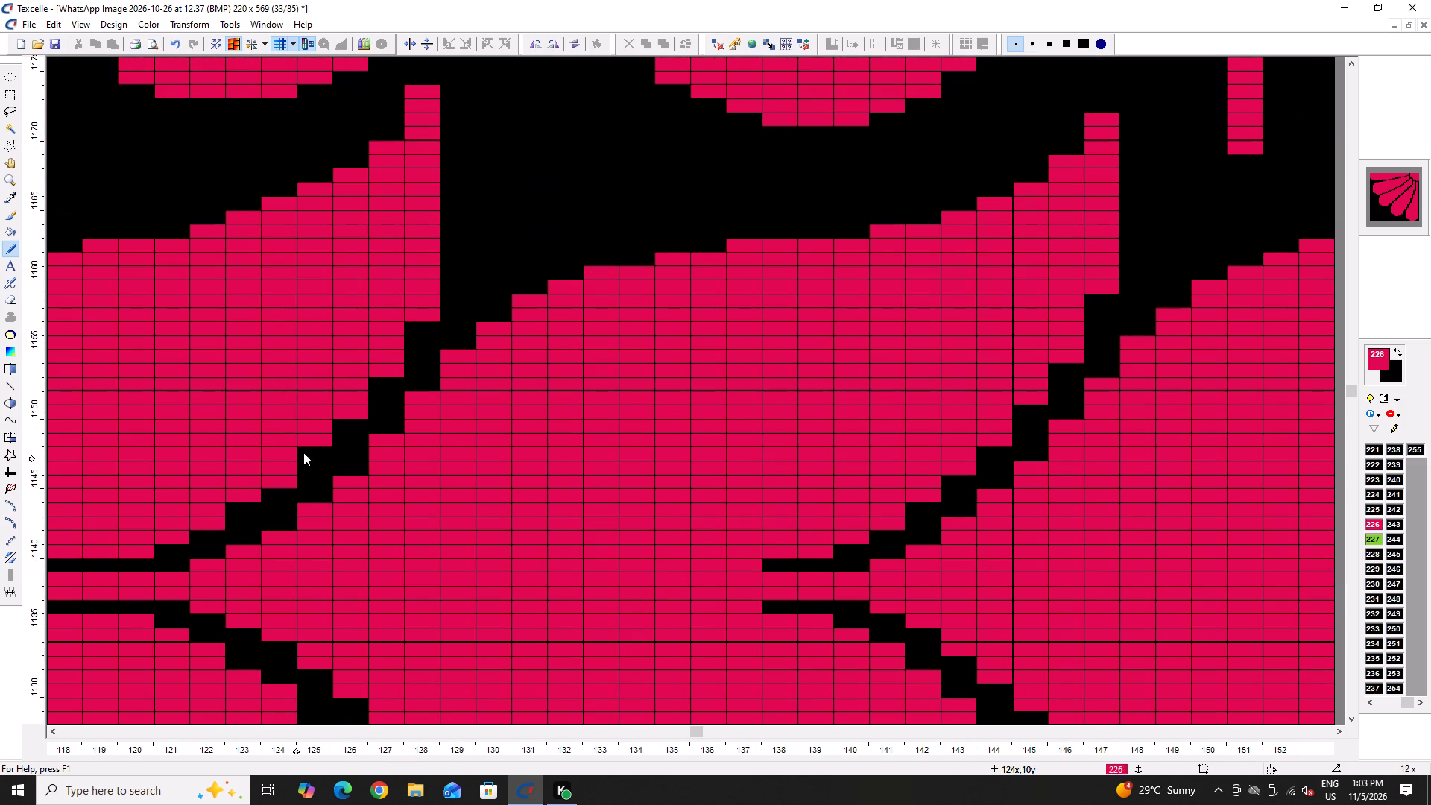
double_click(309, 446)
click(241, 506)
Save the pattern.
ctrl+scroll(248, 518, down, 6)
key(ctrl+s)
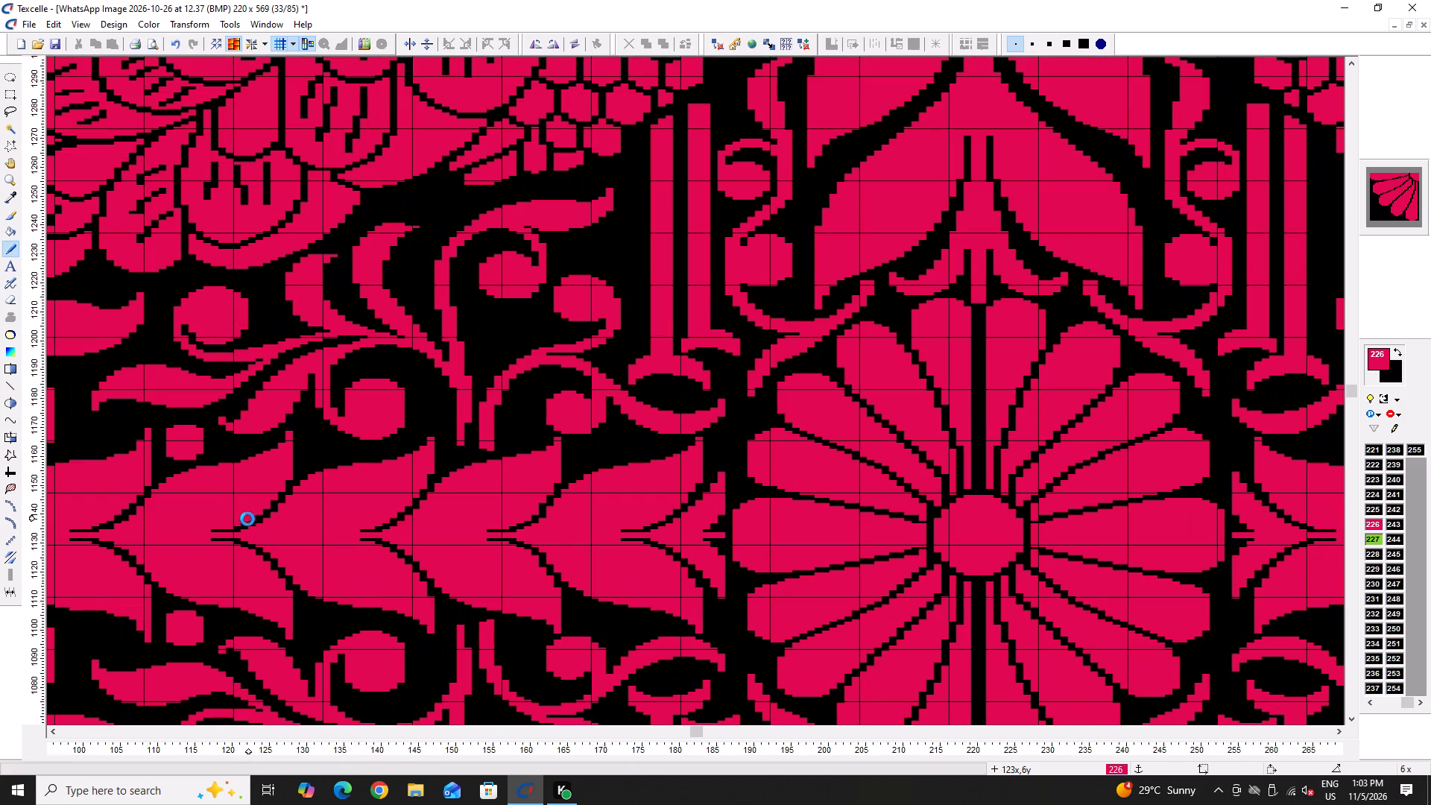
key(ctrl+s)
Smooth the upper gap between the second and third leaves from column 101 to 109 with 226 and black.
ctrl+scroll(89, 508, up, 7)
double_click(505, 365)
click(455, 431)
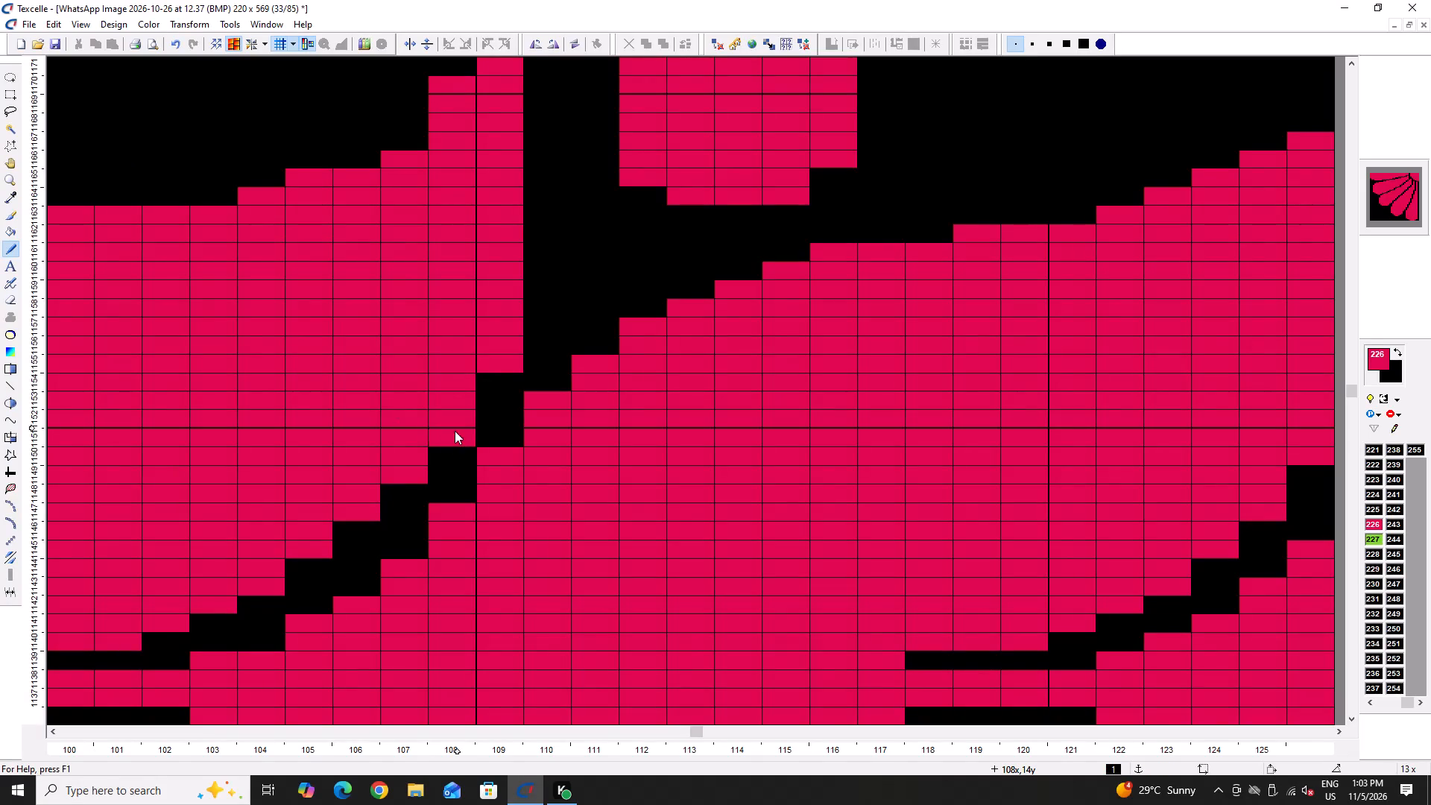
right_click(448, 436)
right_click(449, 436)
click(358, 527)
double_click(311, 564)
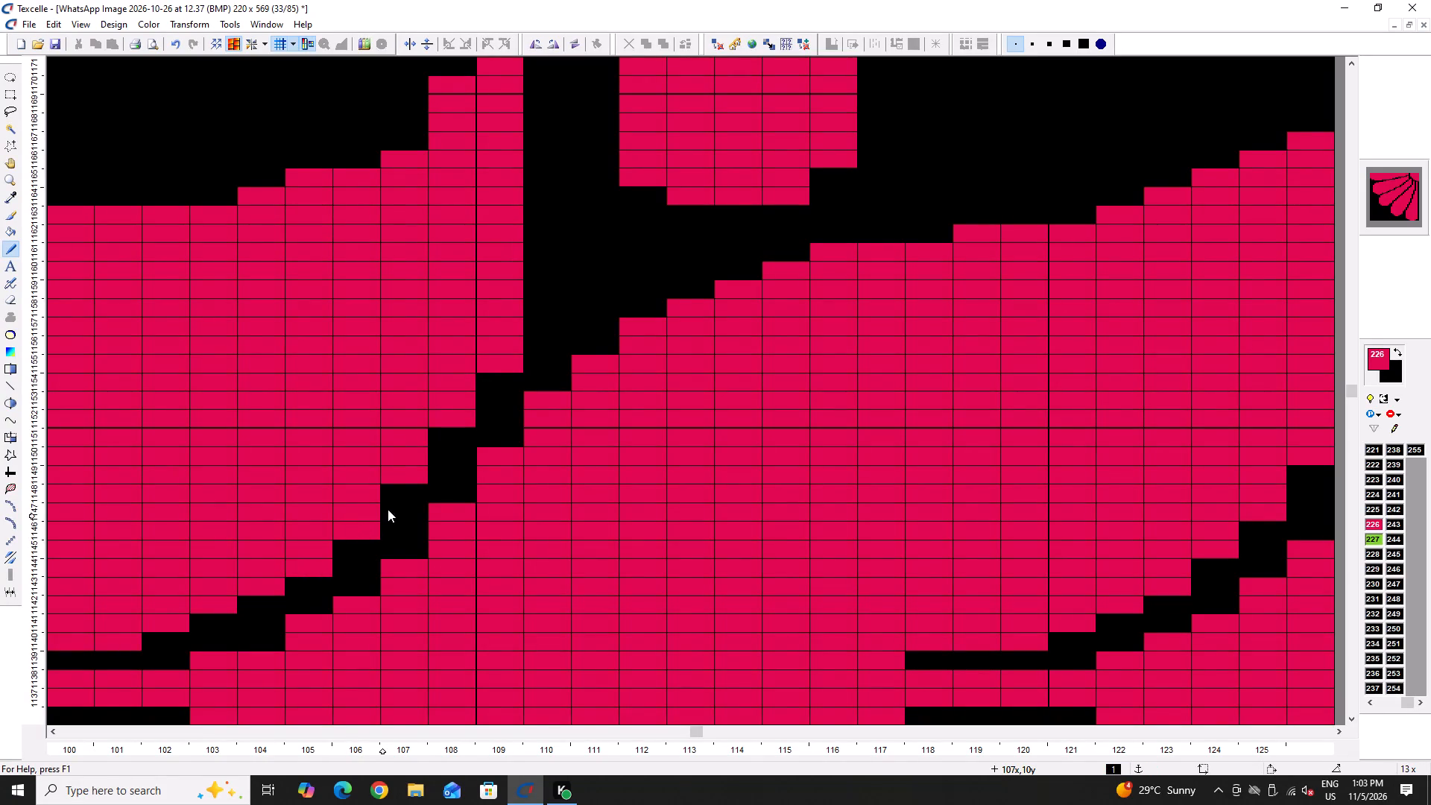
ctrl+scroll(385, 518, down, 6)
ctrl+scroll(349, 552, up, 5)
double_click(388, 511)
triple_click(324, 528)
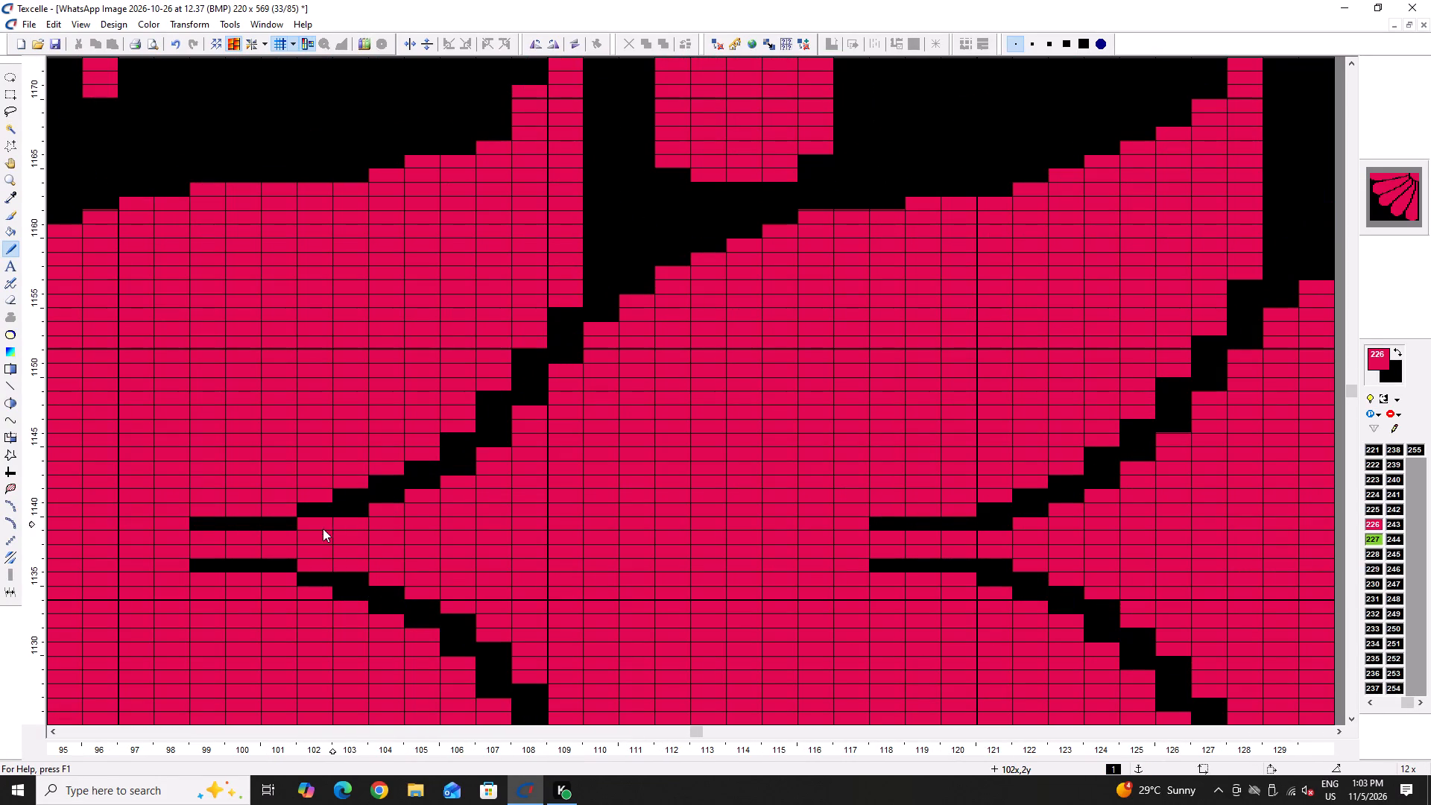
click(323, 528)
right_click(284, 515)
Save the pattern.
ctrl+scroll(332, 508, down, 6)
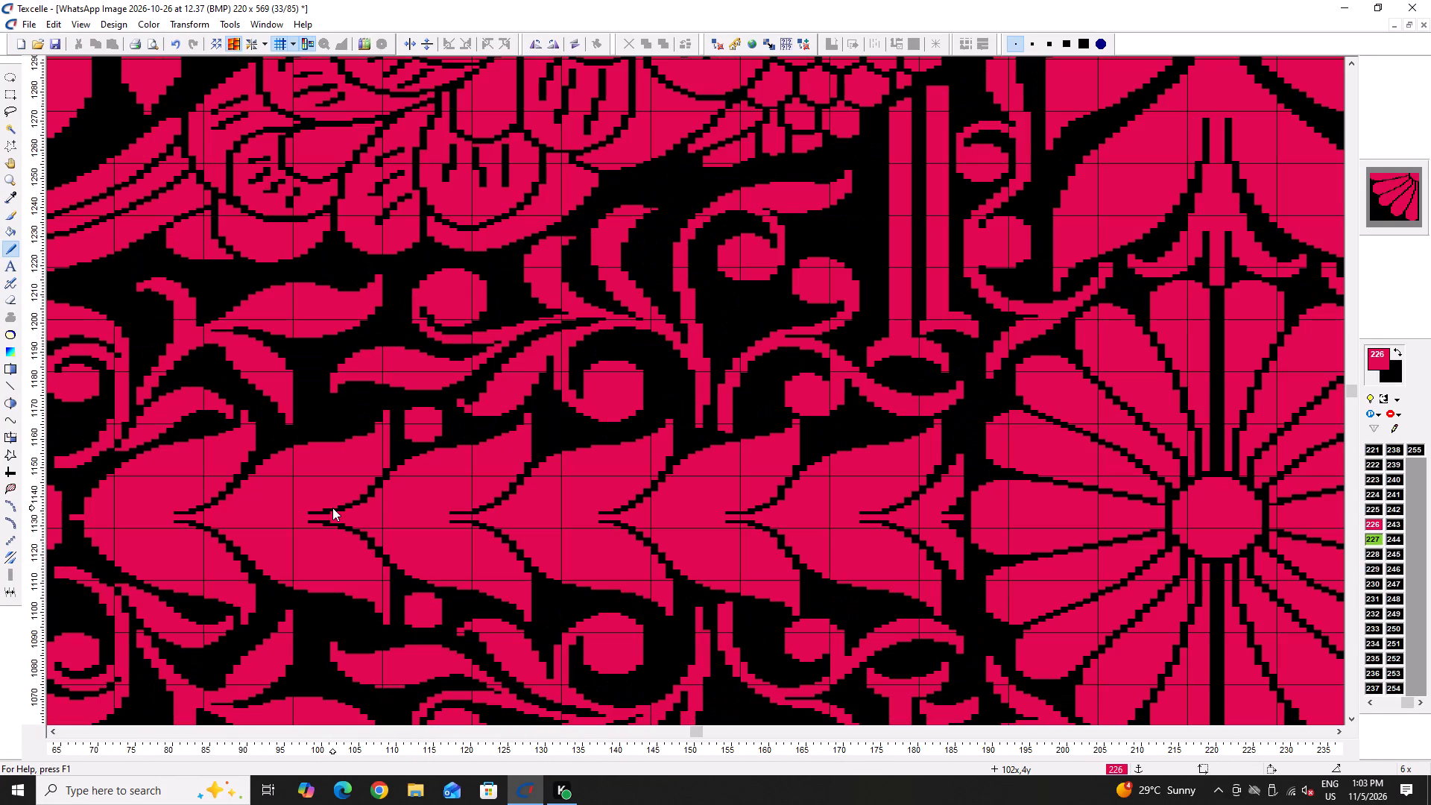
key(ctrl+s)
key(ctrl+s)
key(ctrl+s)
Smooth the second leaf's upper edge with 226 from column 89 to 98 and at column 103.
ctrl+scroll(238, 502, up, 7)
click(287, 423)
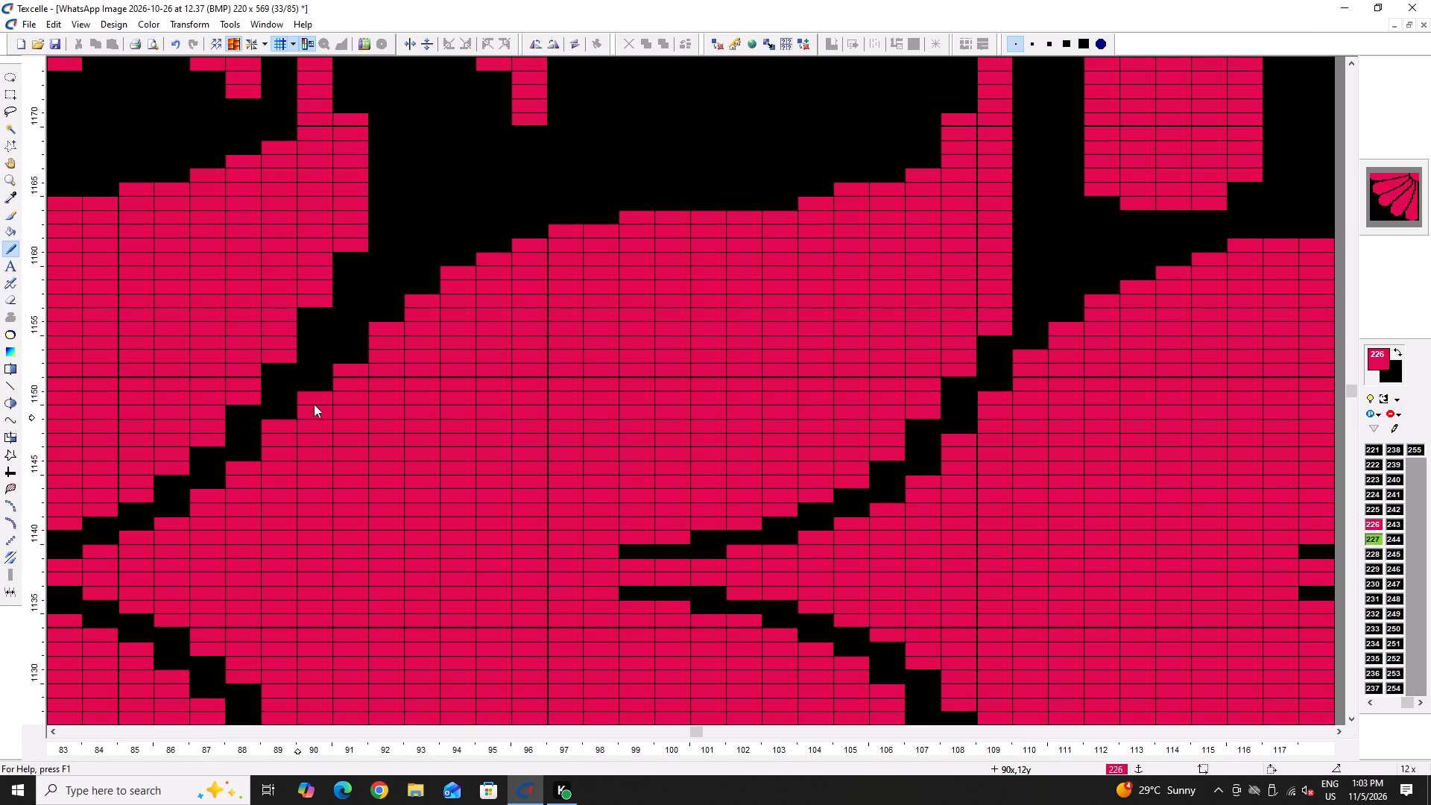
click(323, 382)
double_click(352, 358)
click(398, 318)
click(426, 291)
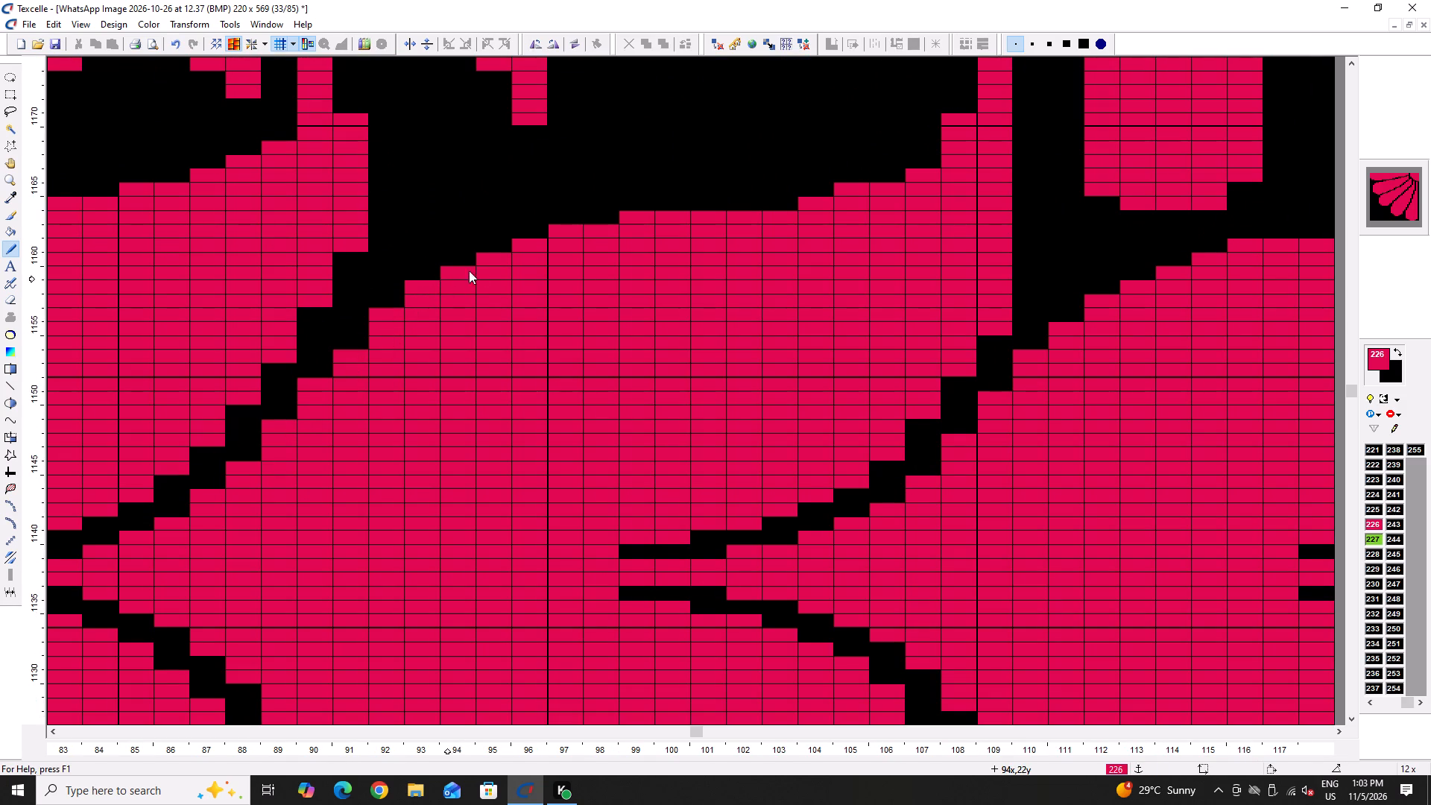
click(473, 259)
double_click(494, 247)
double_click(537, 239)
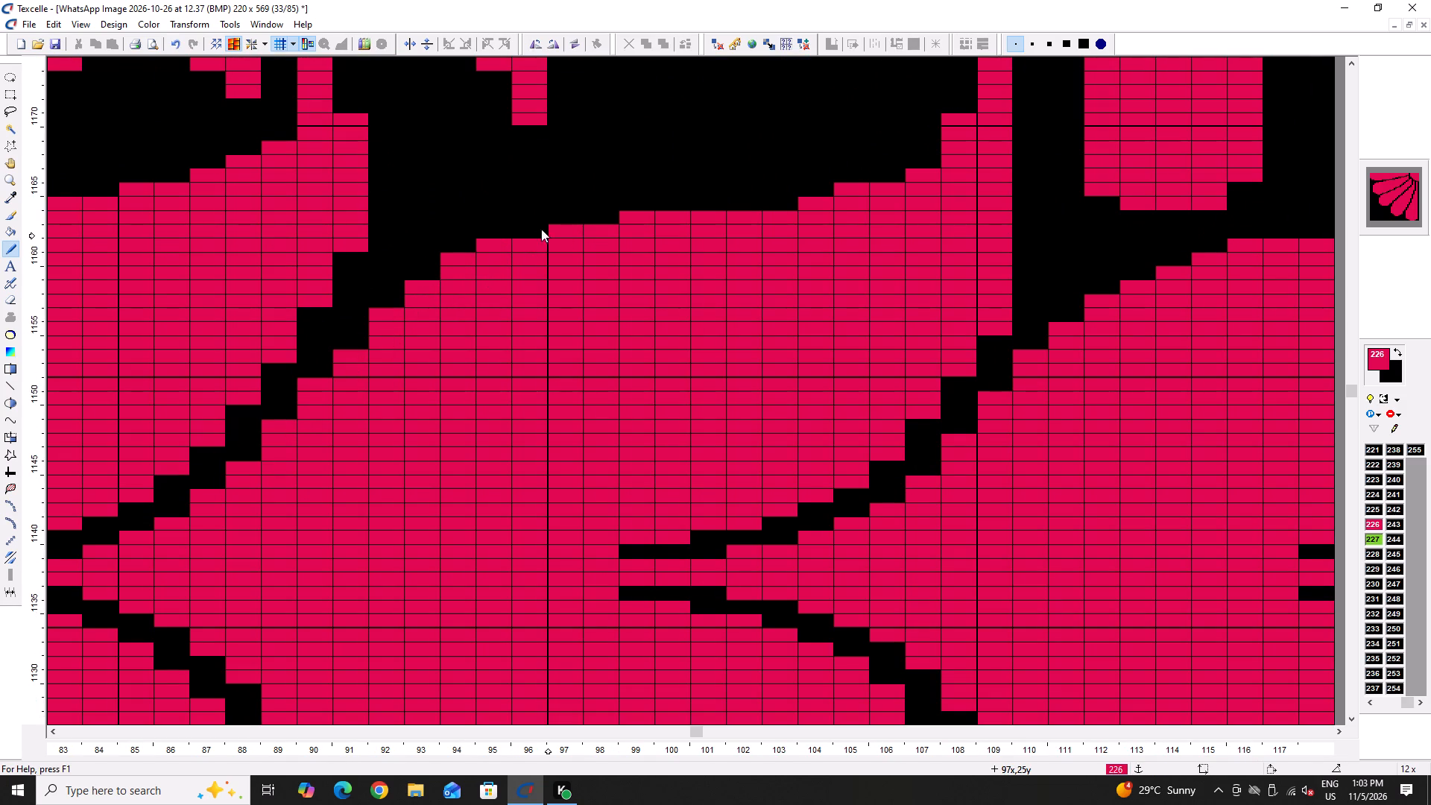
drag(537, 230, 528, 233)
drag(575, 225, 592, 222)
triple_click(604, 222)
click(789, 207)
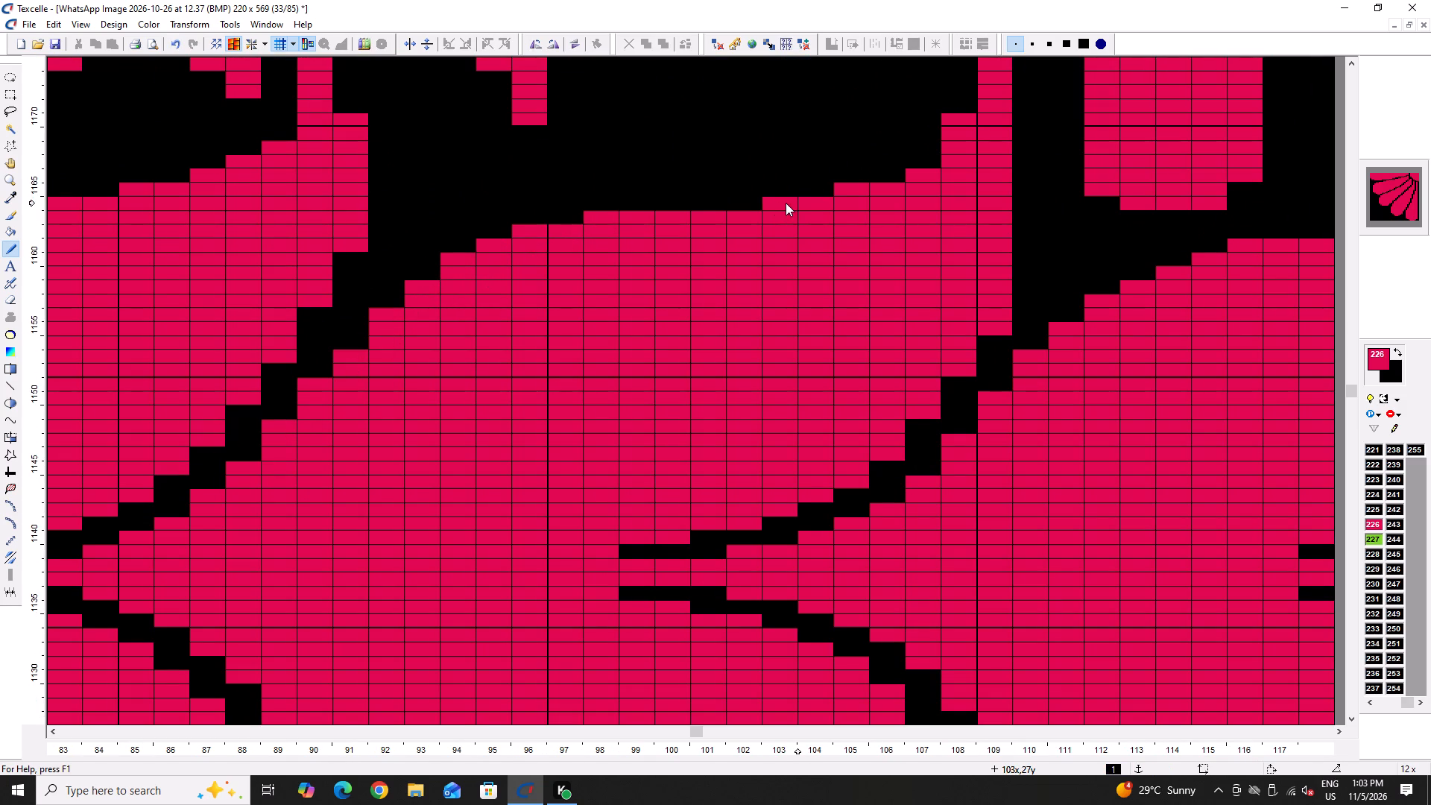
triple_click(770, 203)
Even out the steps toward the second leaf's tip with 226 around columns 101–108, and touch up columns 96–98 with black.
scroll(833, 236, up, 3)
double_click(933, 415)
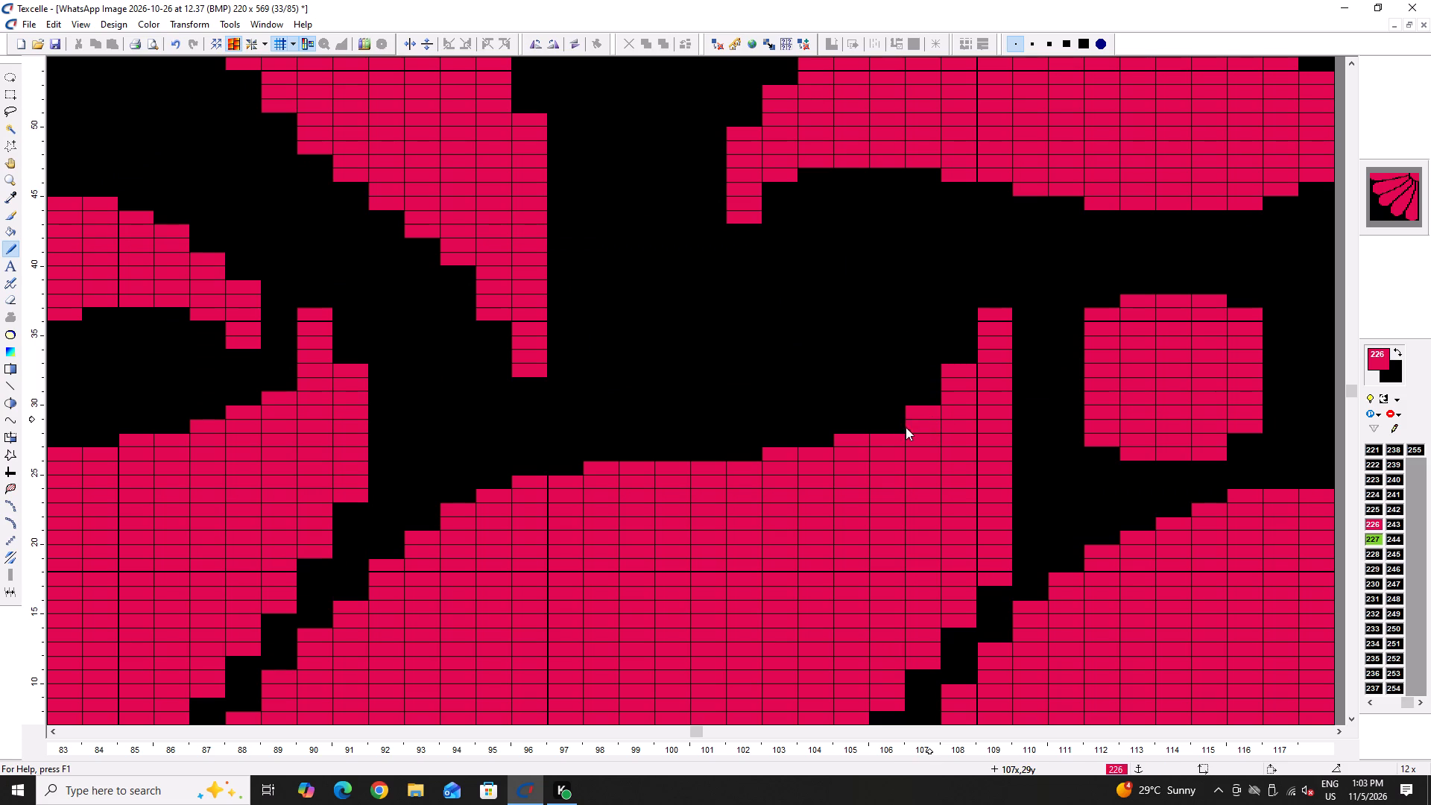
click(897, 423)
triple_click(830, 441)
double_click(747, 456)
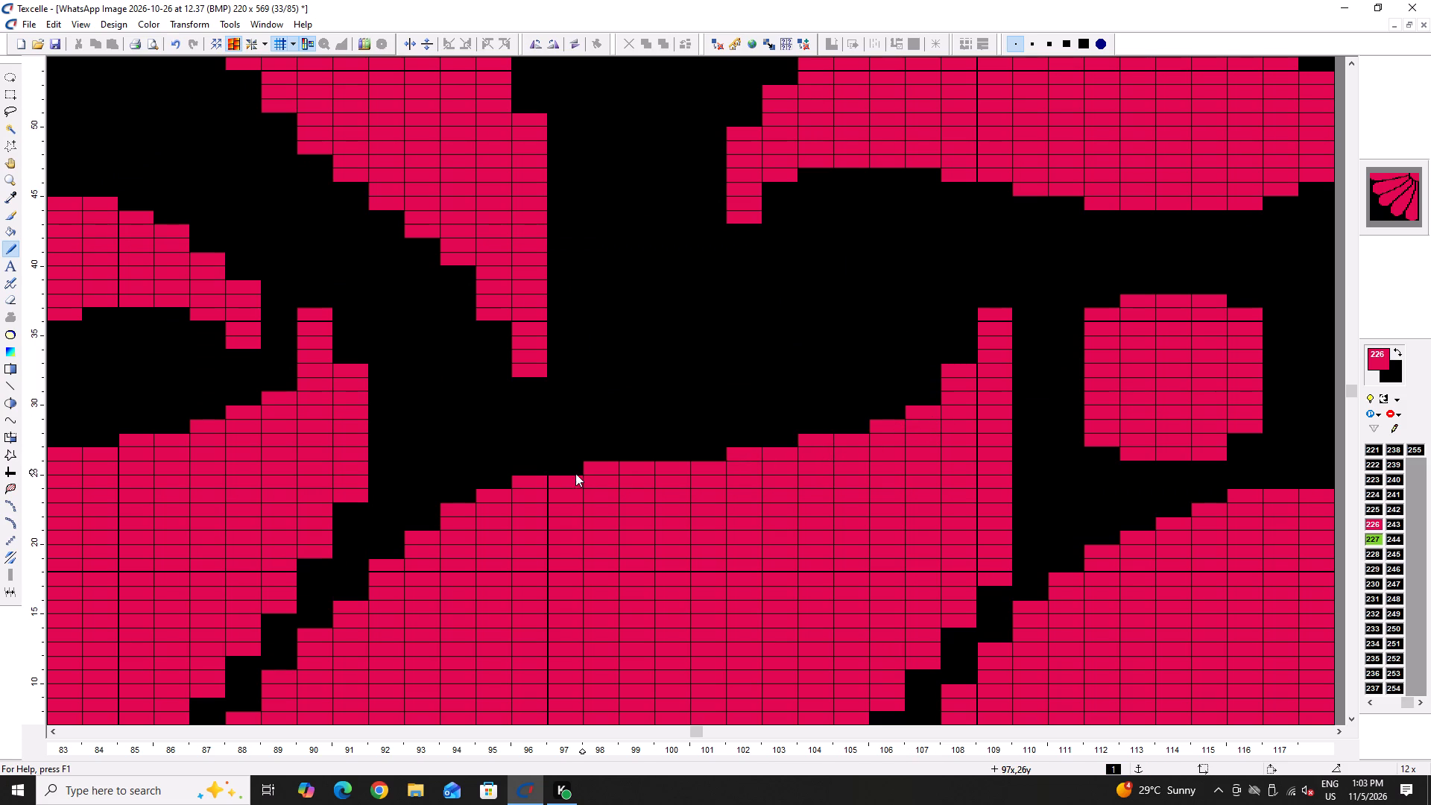
right_click(606, 469)
right_click(517, 479)
Save the pattern.
ctrl+scroll(528, 467, down, 6)
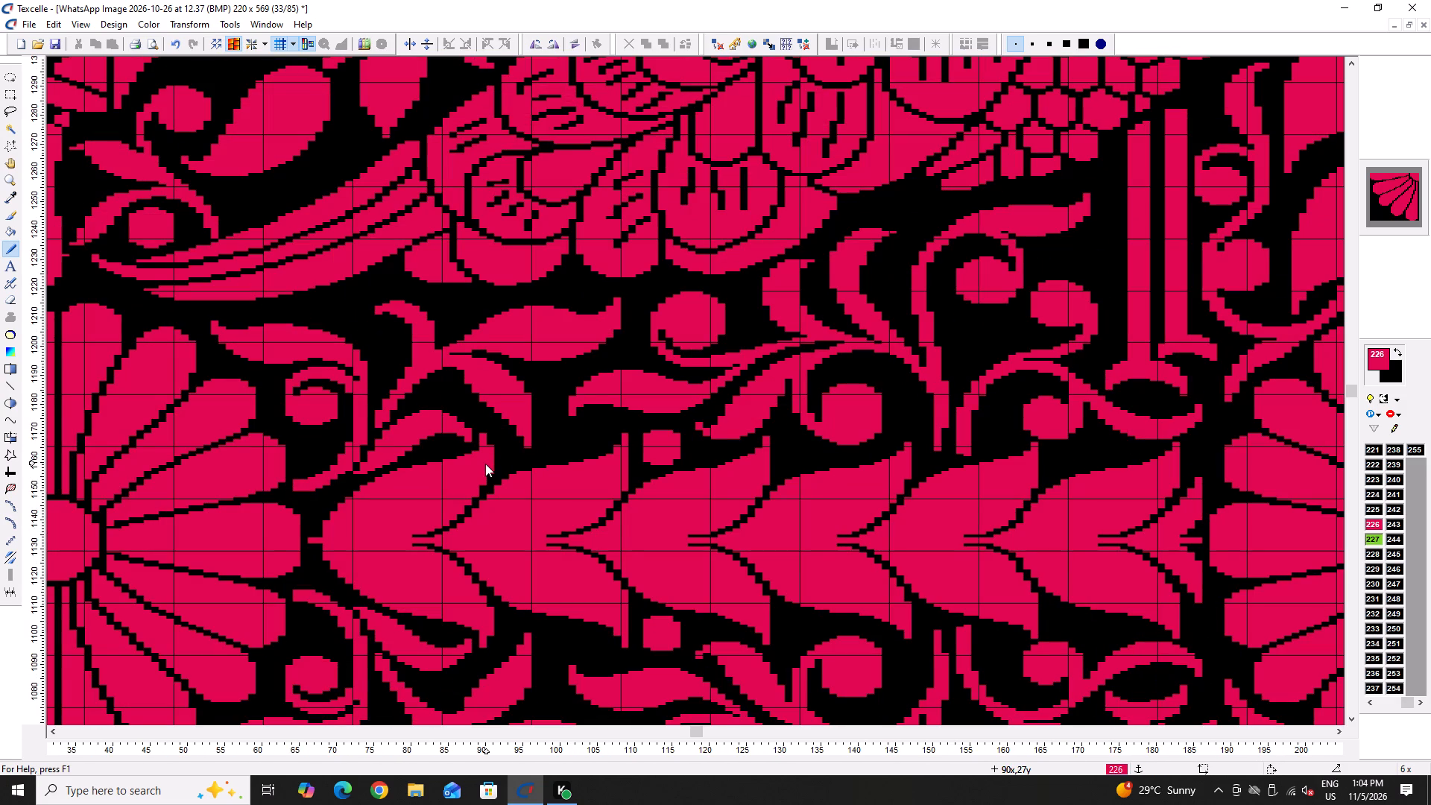
key(ctrl+s)
key(ctrl+s)
key(ctrl+s)
Trim the first leaf's tip by blacking out column 91 and the top of column 90, and fill column 90, row 26 with 226.
ctrl+scroll(529, 467, up, 5)
right_drag(417, 481, 433, 383)
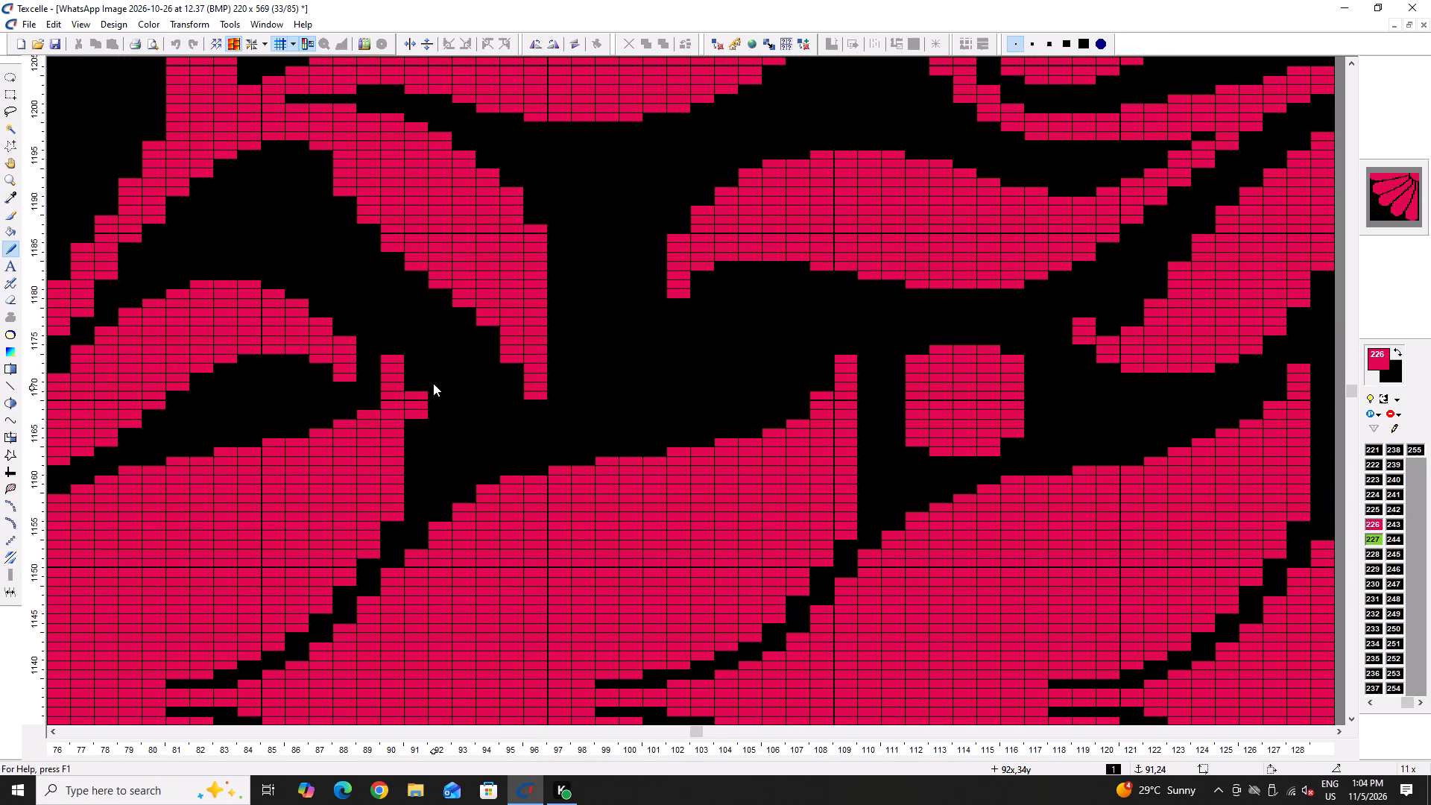
right_drag(433, 383, 433, 381)
right_click(433, 381)
right_drag(423, 393, 406, 452)
right_click(404, 457)
right_drag(403, 338, 380, 376)
right_click(380, 376)
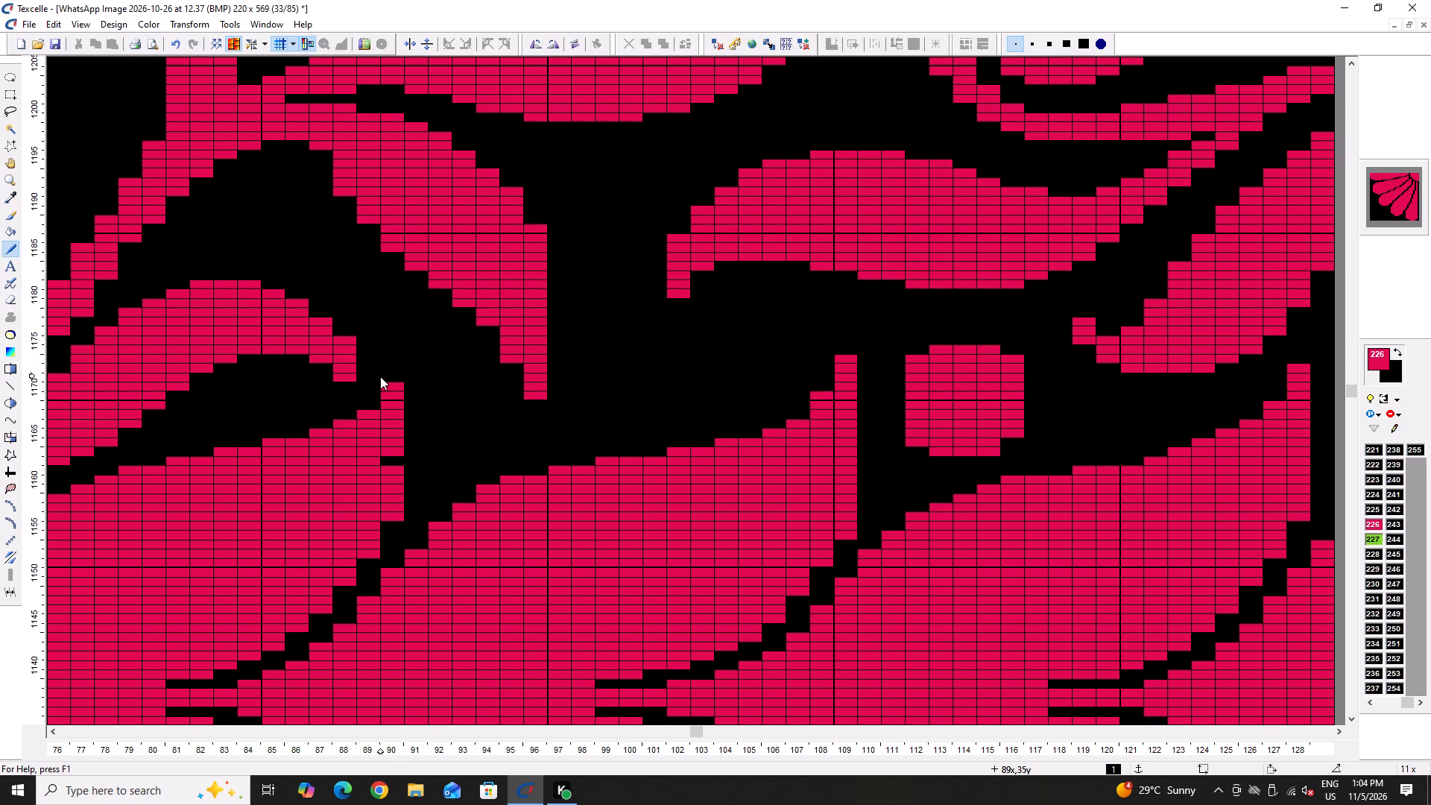
right_click(380, 376)
click(386, 457)
Save the pattern.
ctrl+scroll(393, 531, down, 5)
key(ctrl+s)
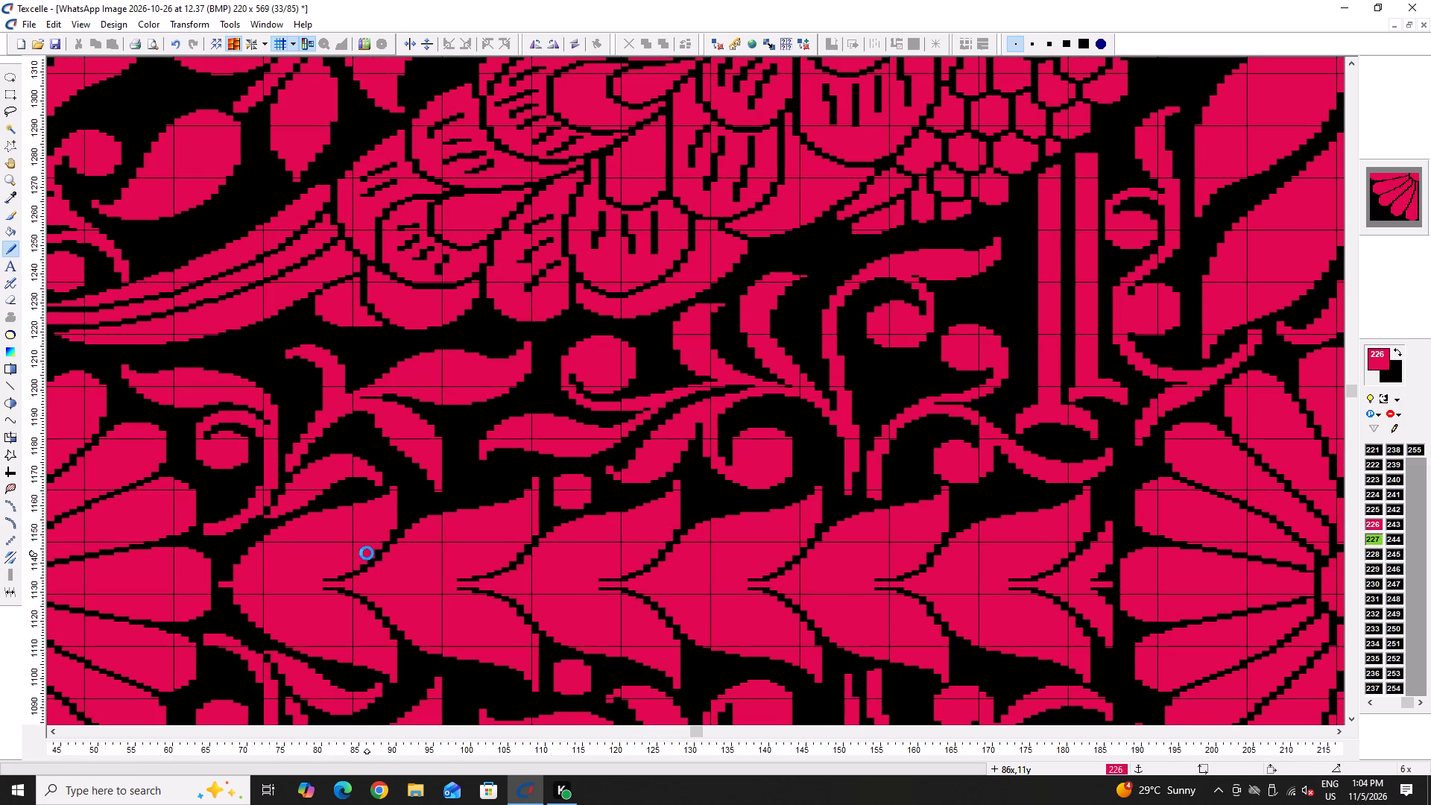
key(ctrl+s)
key(ctrl+s)
key(ctrl+s)
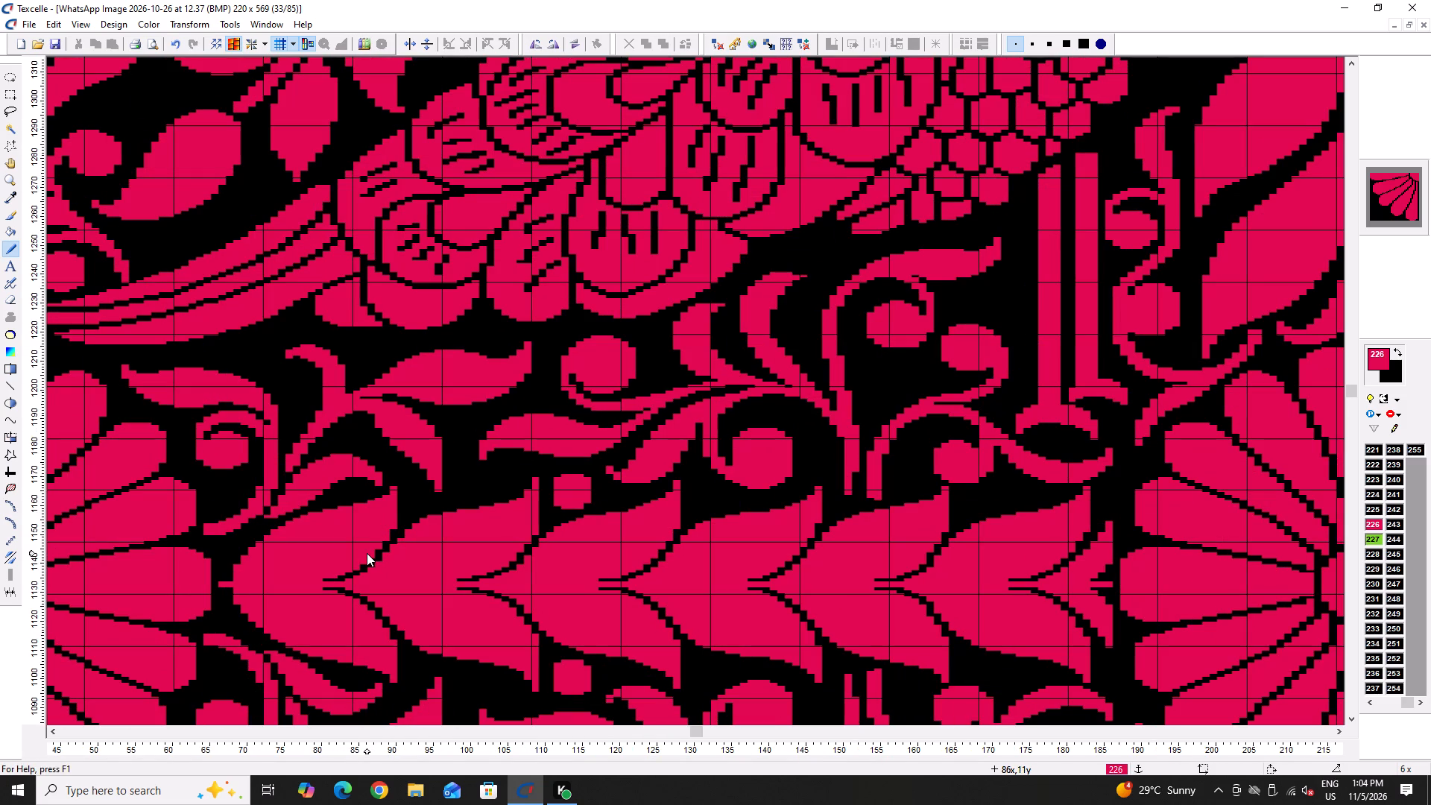
Shift the curl's stem outward beside the first leaf: fill column 75, rows 36–51 with 226 and clear column 73, rows 38–47 with black.
ctrl+scroll(315, 493, up, 5)
right_drag(231, 343, 249, 420)
right_click(249, 420)
click(220, 301)
drag(220, 305, 221, 347)
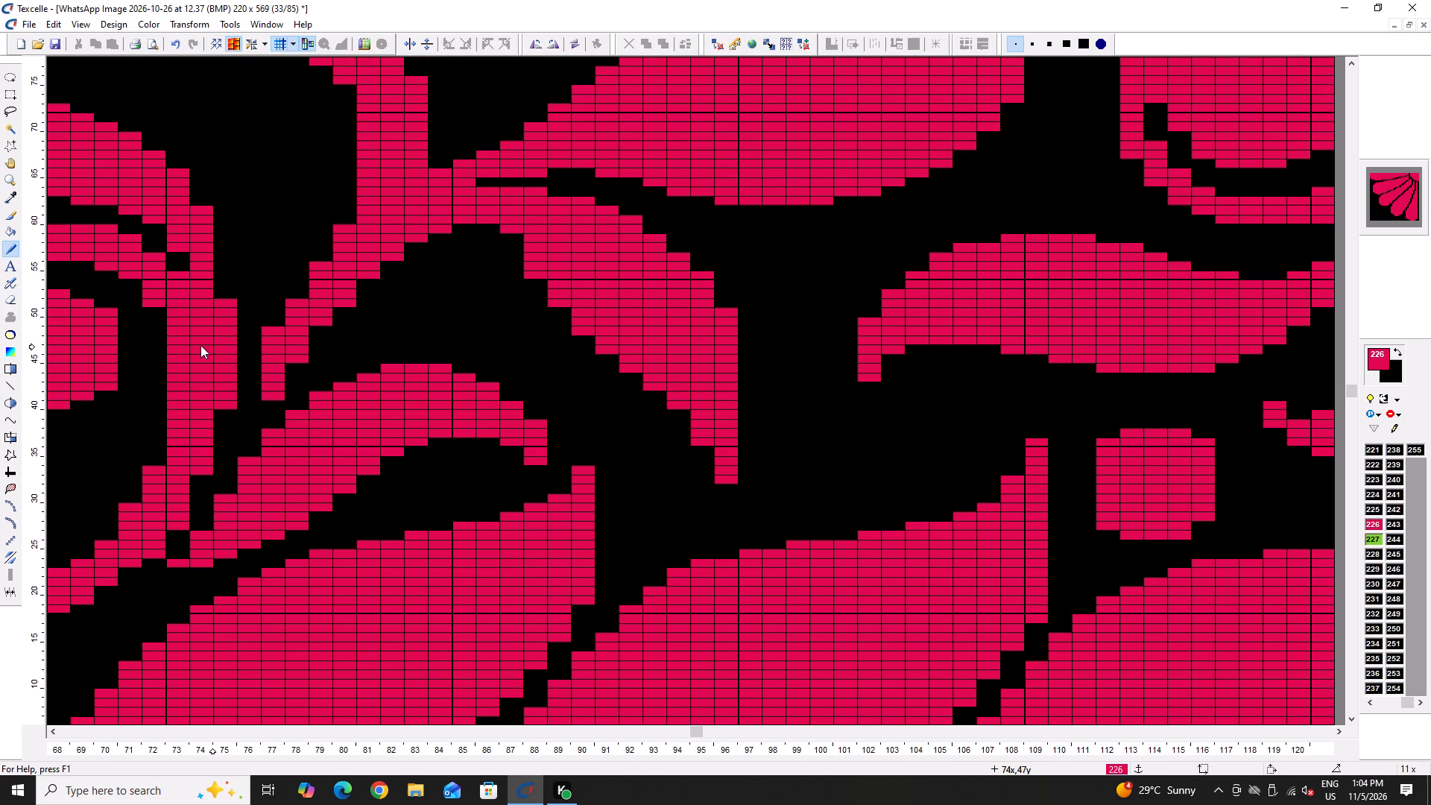
right_click(184, 332)
right_drag(179, 344, 169, 429)
right_click(169, 429)
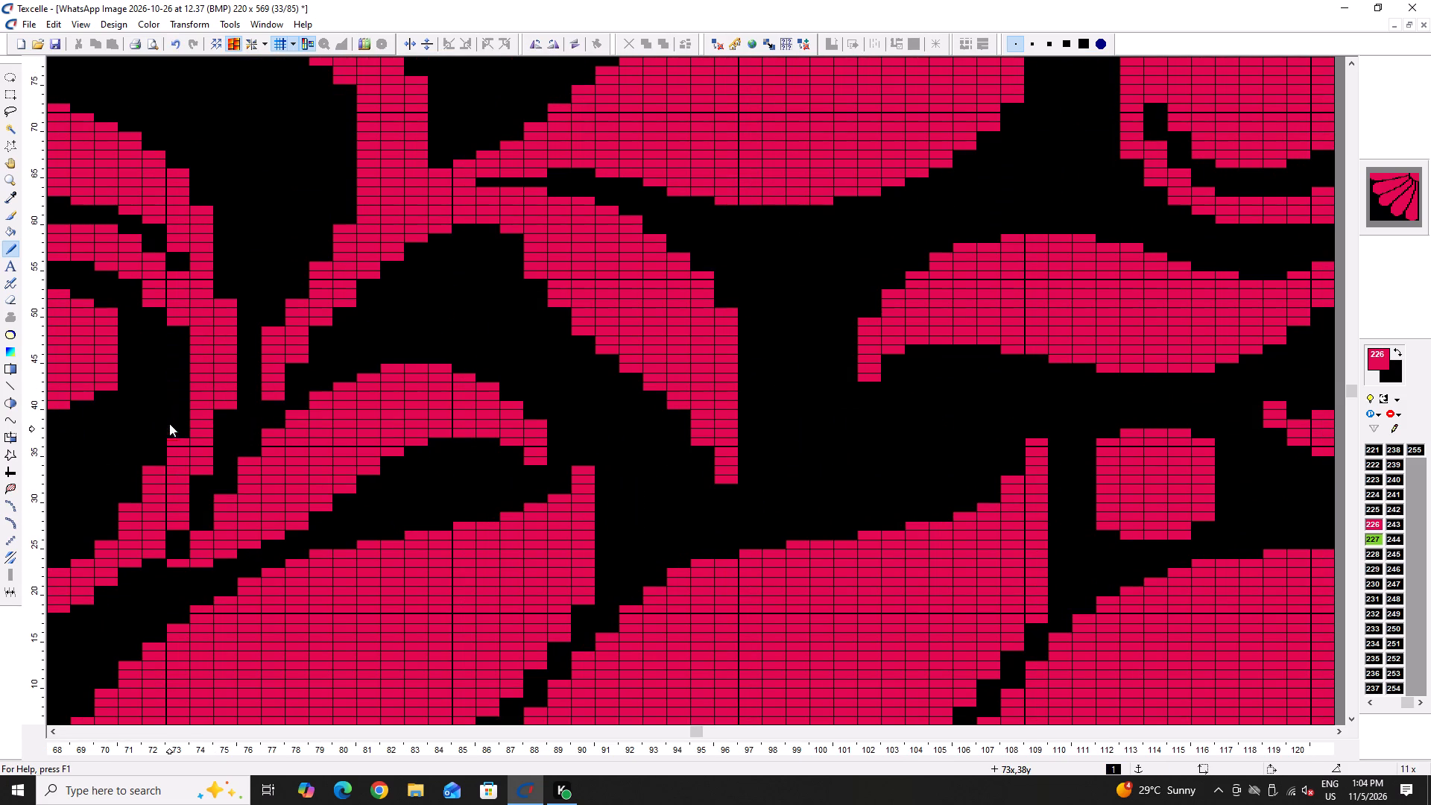
right_click(180, 329)
click(180, 331)
drag(233, 366, 221, 443)
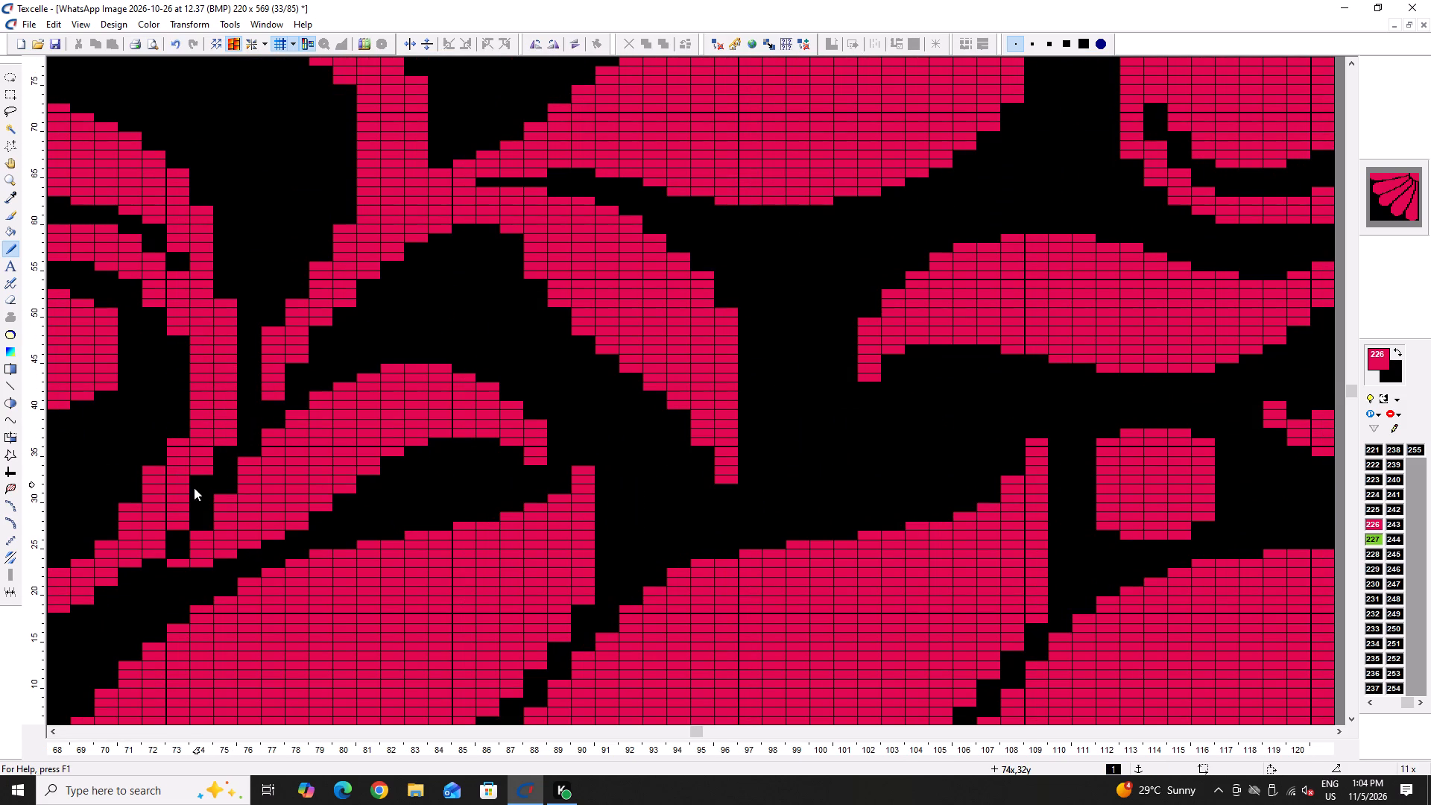
click(194, 487)
triple_click(201, 484)
Trim the inner edge of the curl's lower stem at columns 71–73 with black, retouching column 73 around rows 36–37 with 226.
right_click(152, 476)
right_click(151, 476)
right_click(150, 473)
right_click(148, 476)
right_drag(133, 503, 132, 507)
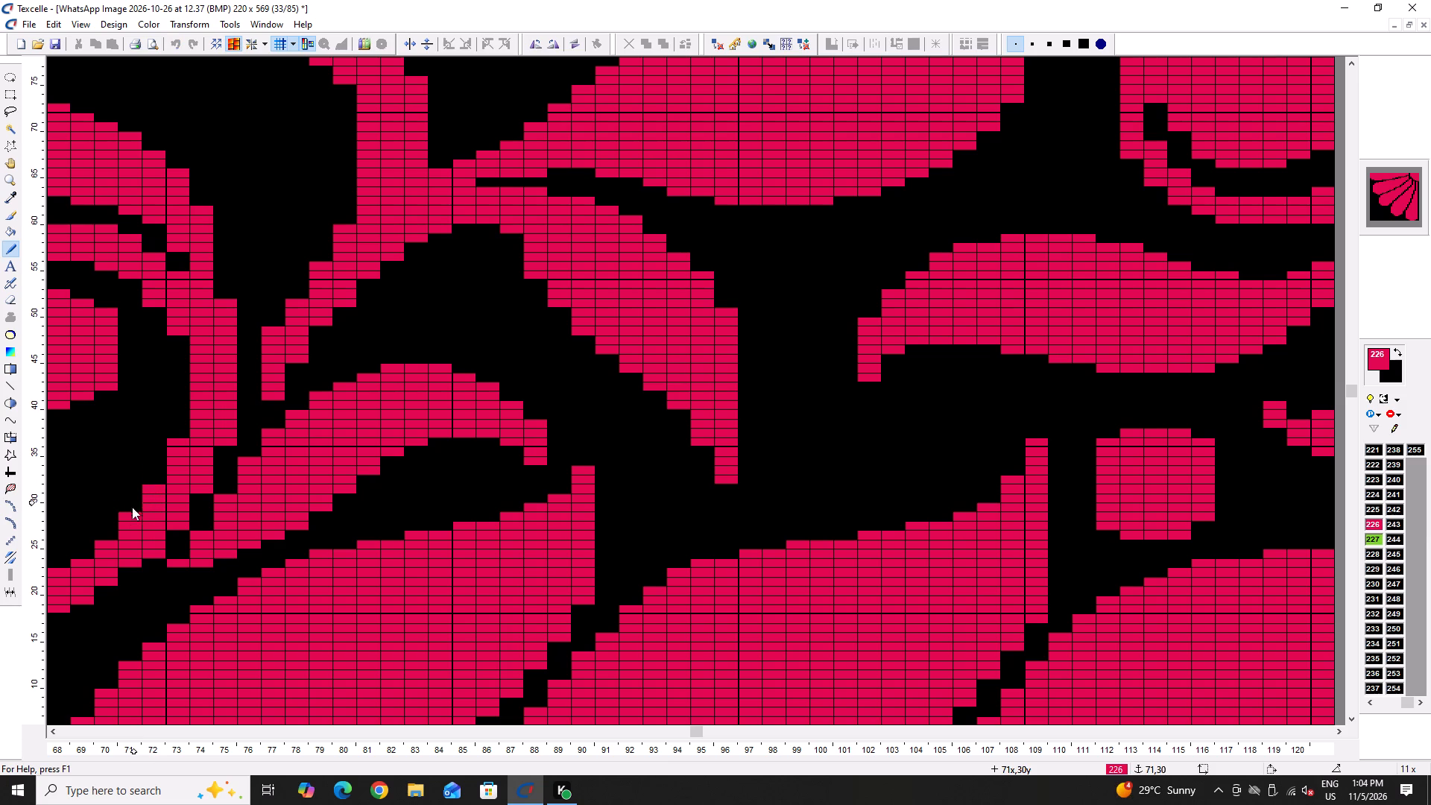
right_drag(132, 507, 130, 514)
right_click(130, 514)
right_click(129, 515)
right_click(162, 555)
right_click(171, 449)
right_click(171, 449)
triple_click(180, 446)
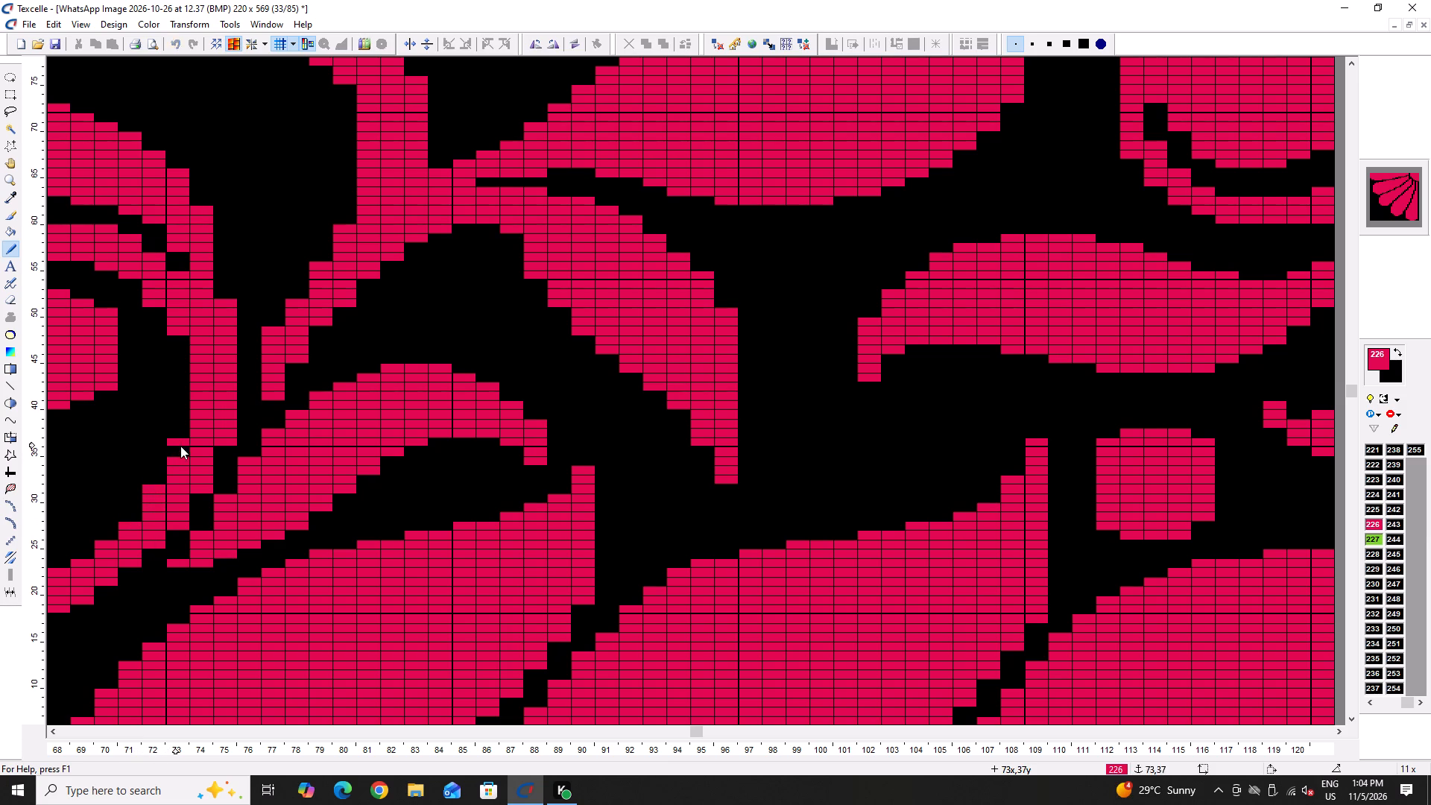
triple_click(179, 452)
click(179, 455)
Round the outer edge of the curl's upper stem with 226 at columns 74–75, up to row 62.
drag(225, 271, 223, 307)
click(223, 307)
ctrl+scroll(227, 313, down, 6)
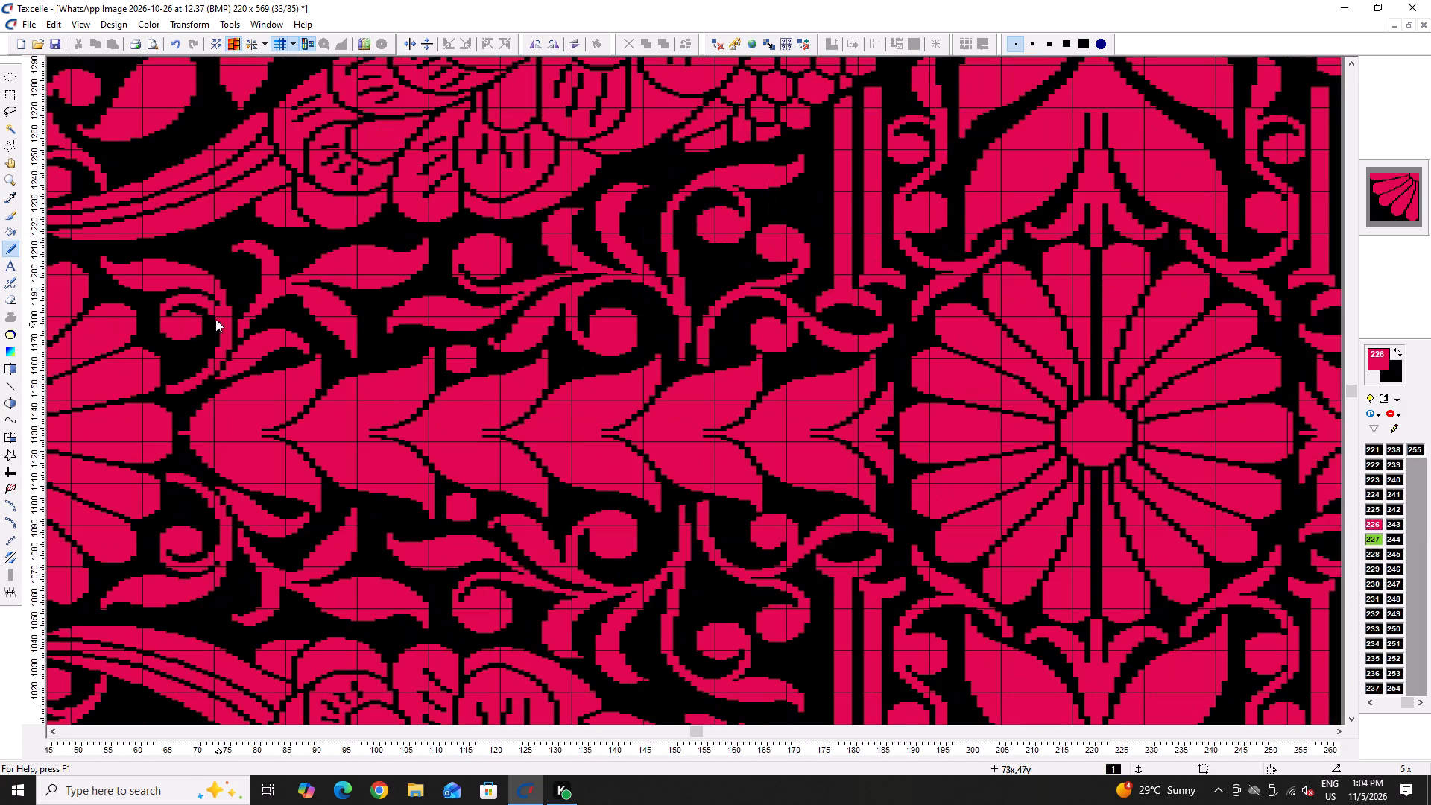
ctrl+scroll(210, 303, up, 7)
drag(240, 294, 237, 332)
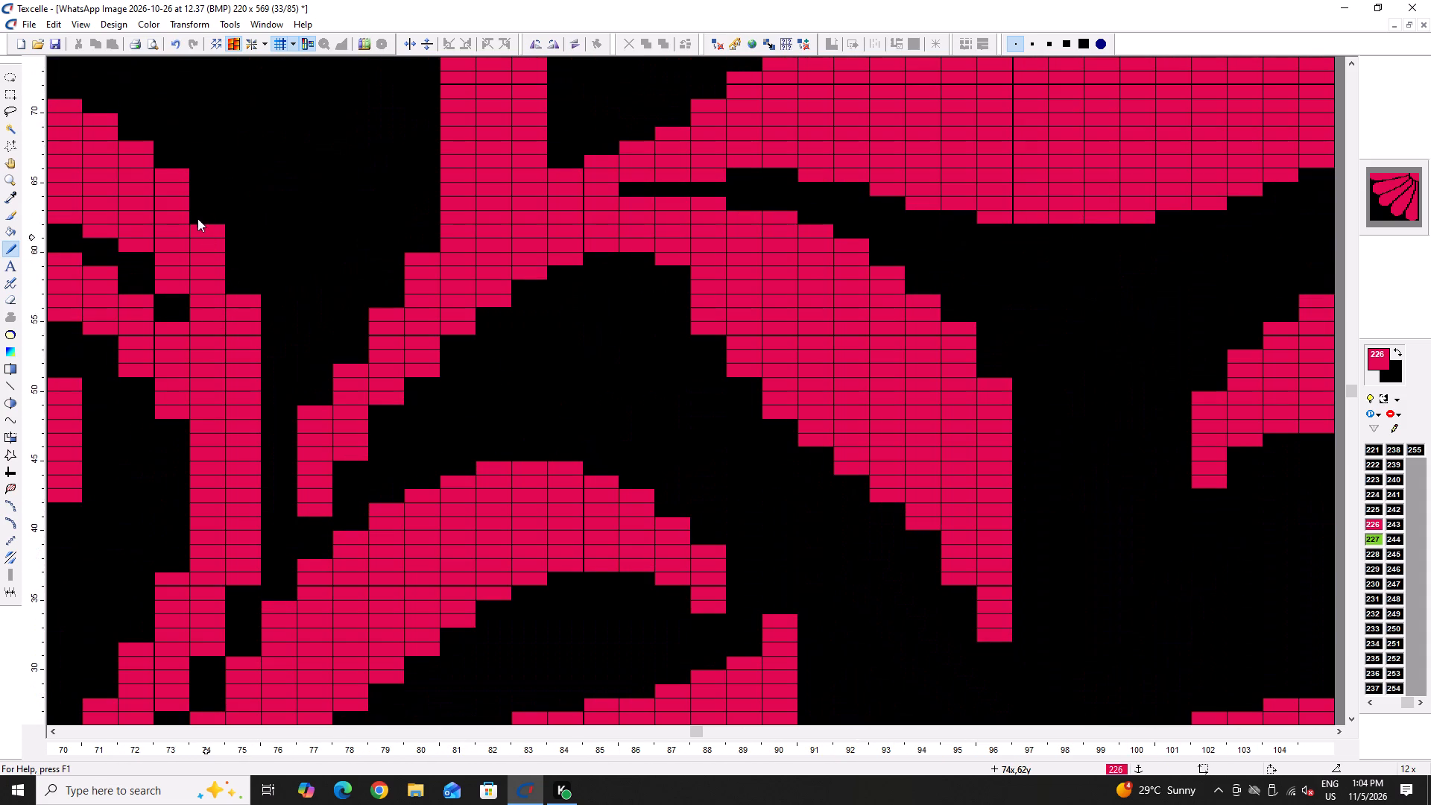
ctrl+double_click(198, 216)
drag(239, 269, 244, 346)
click(244, 347)
Save the pattern.
ctrl+scroll(238, 329, down, 6)
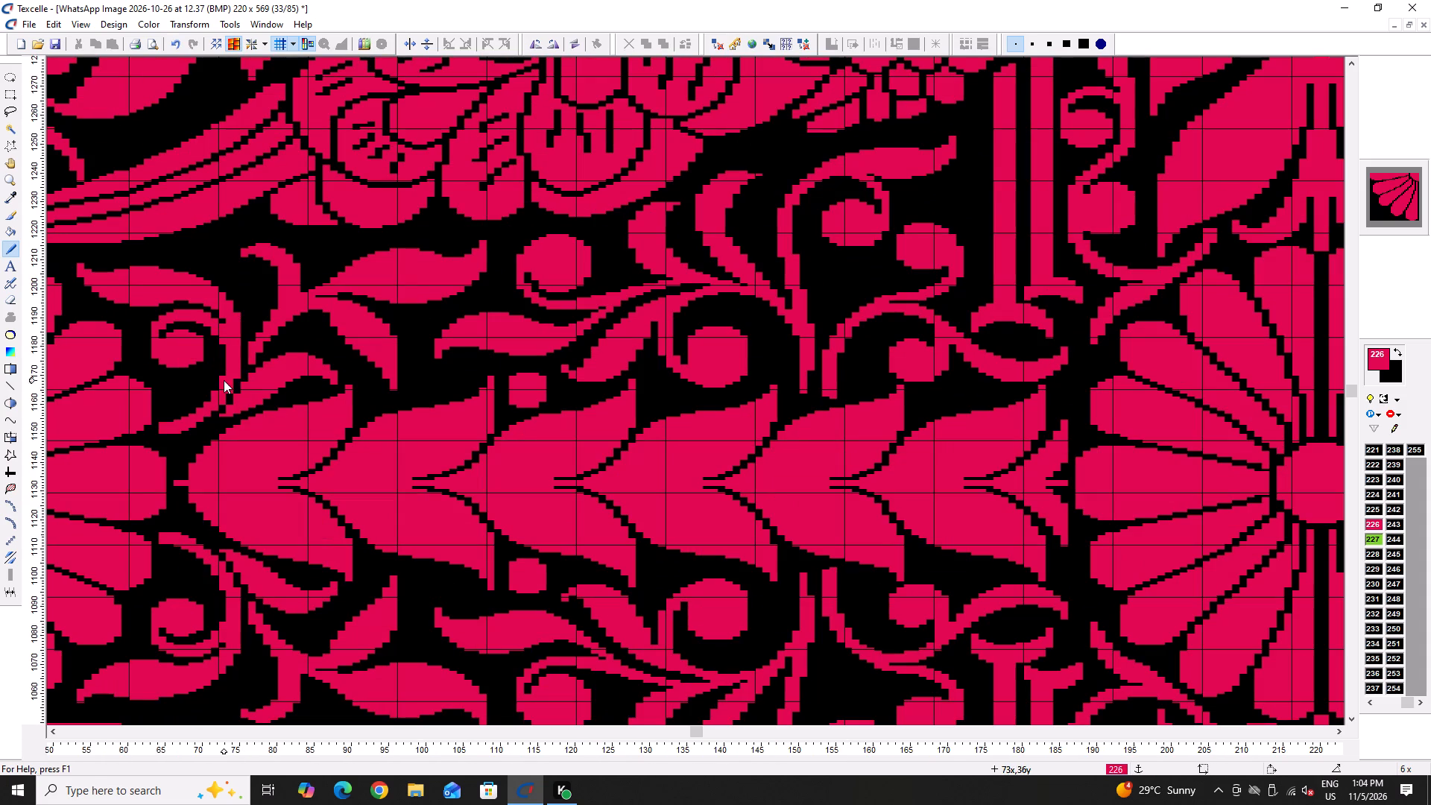
ctrl+scroll(239, 355, up, 4)
key(ctrl+s)
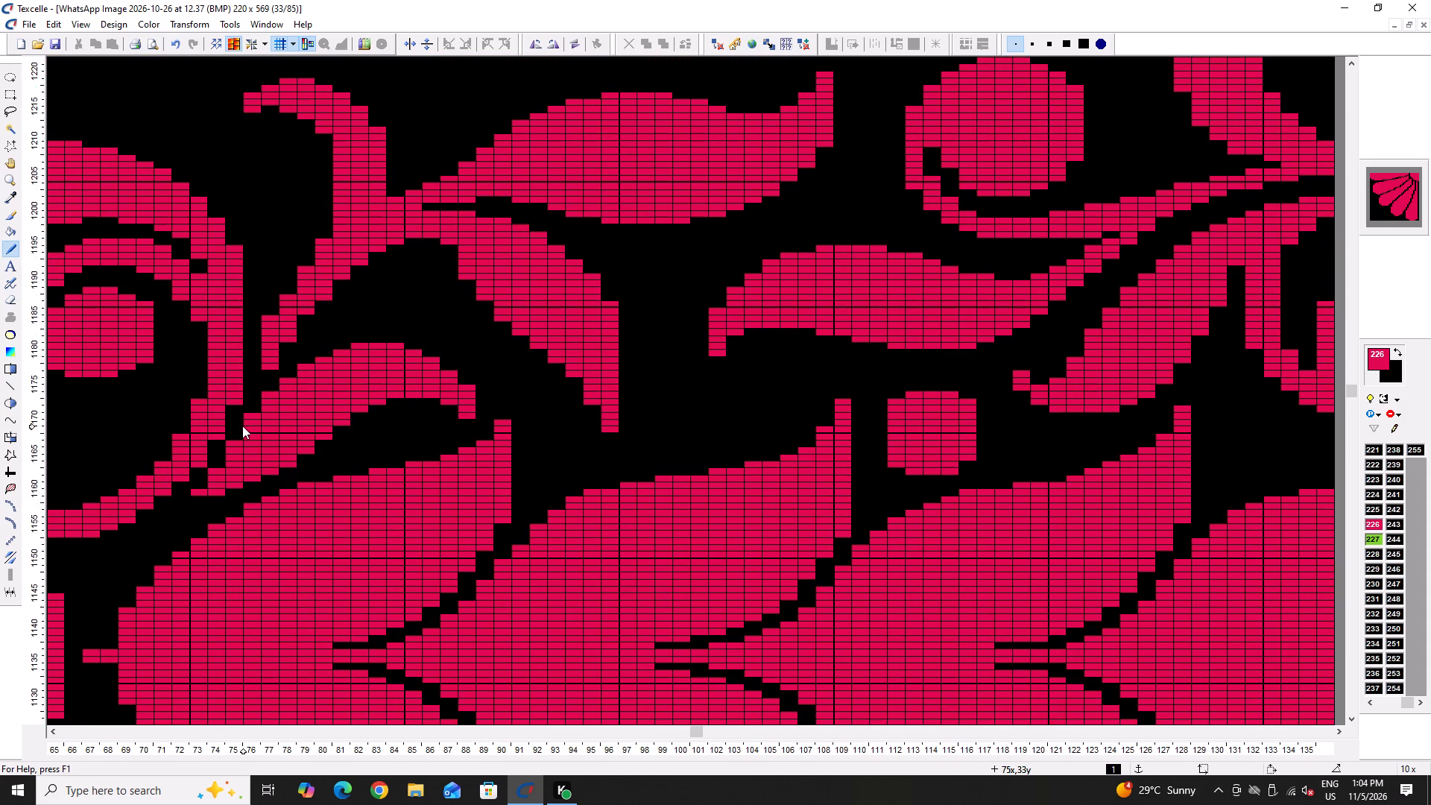
key(ctrl+s)
key(ctrl+s)
ctrl+scroll(391, 224, down, 6)
scroll(385, 227, up, 2)
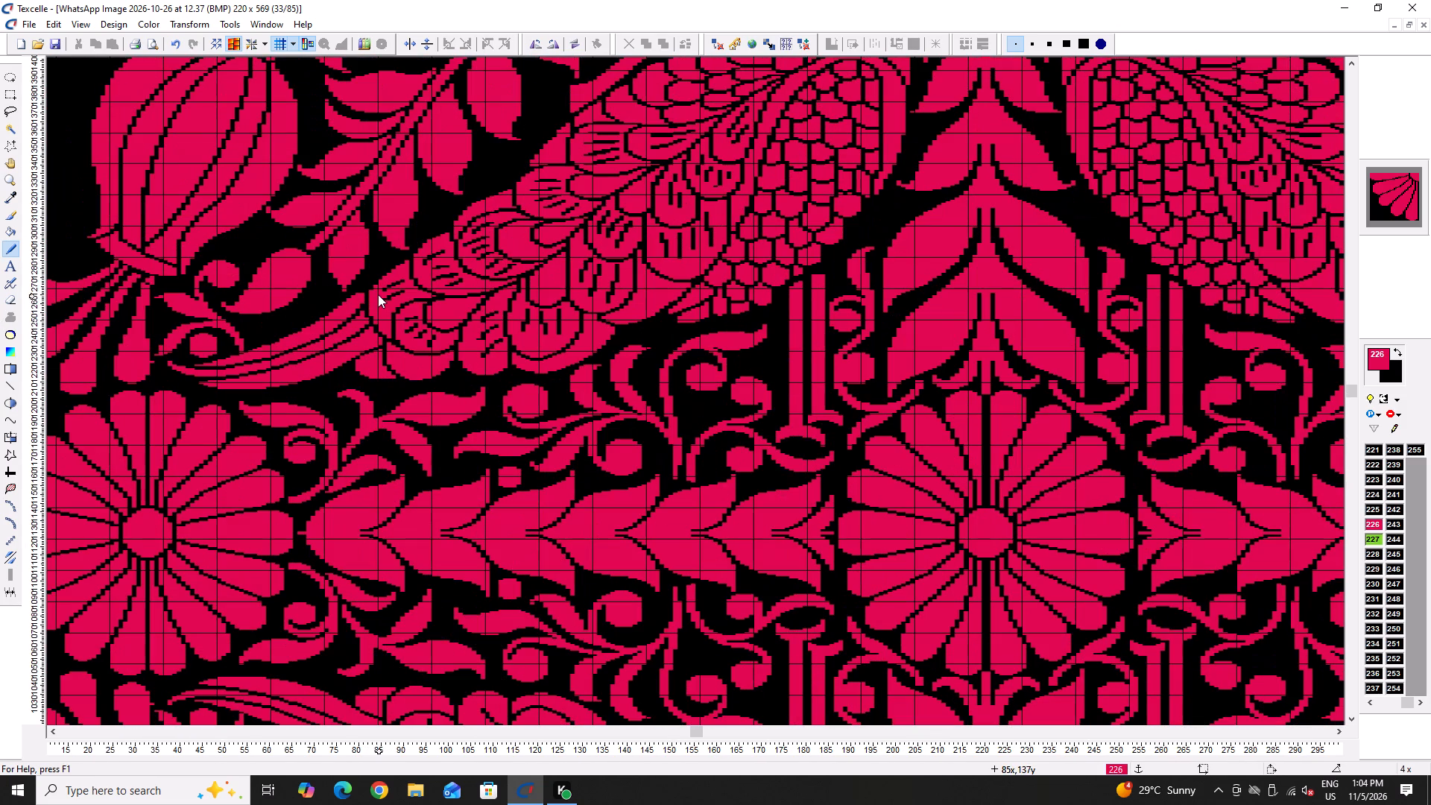
key(ctrl+s)
key(ctrl+s)
key(ctrl+s)
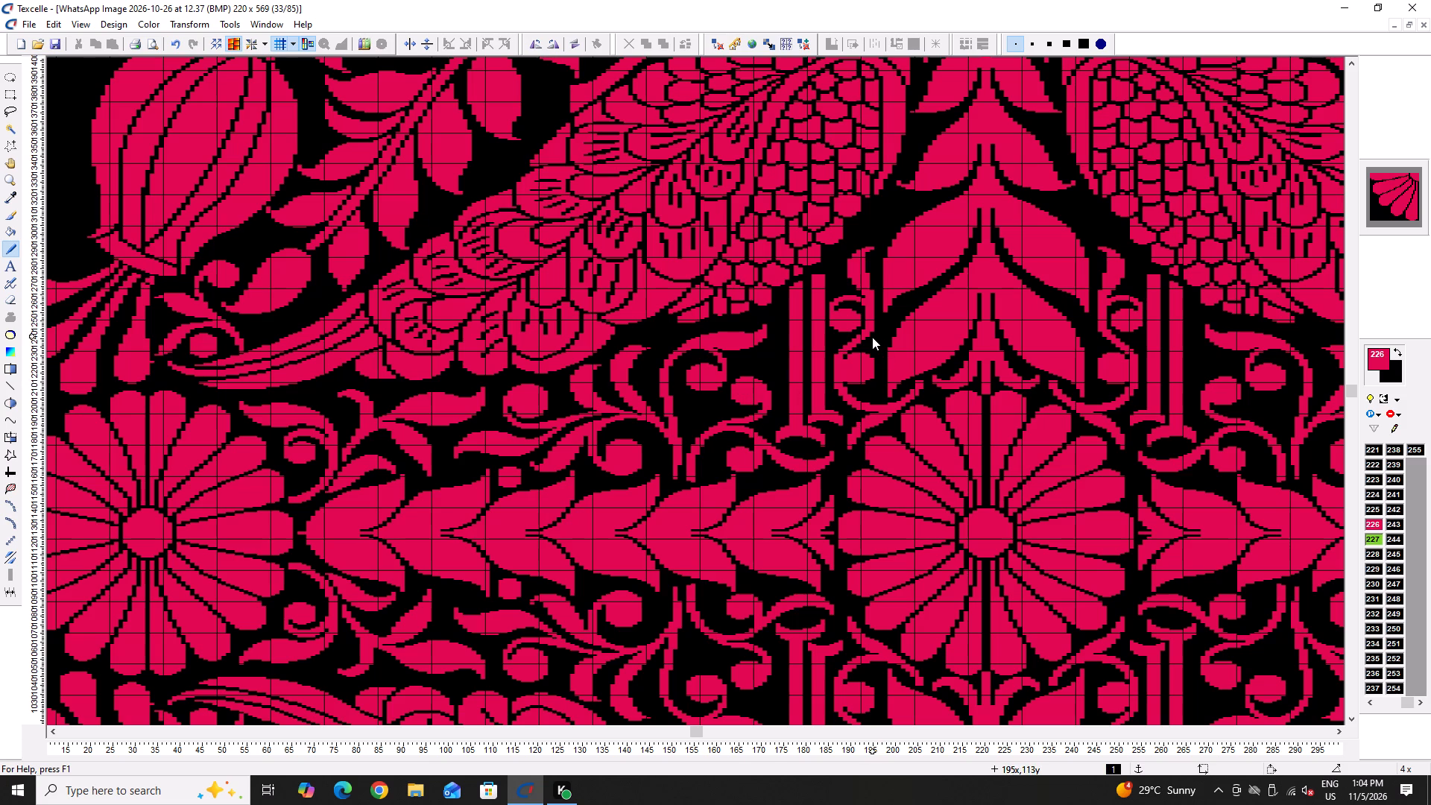
Retouch a leaf edge on the upper curved branch with a few 226 and black pixels.
scroll(948, 338, up, 4)
ctrl+scroll(598, 323, up, 1)
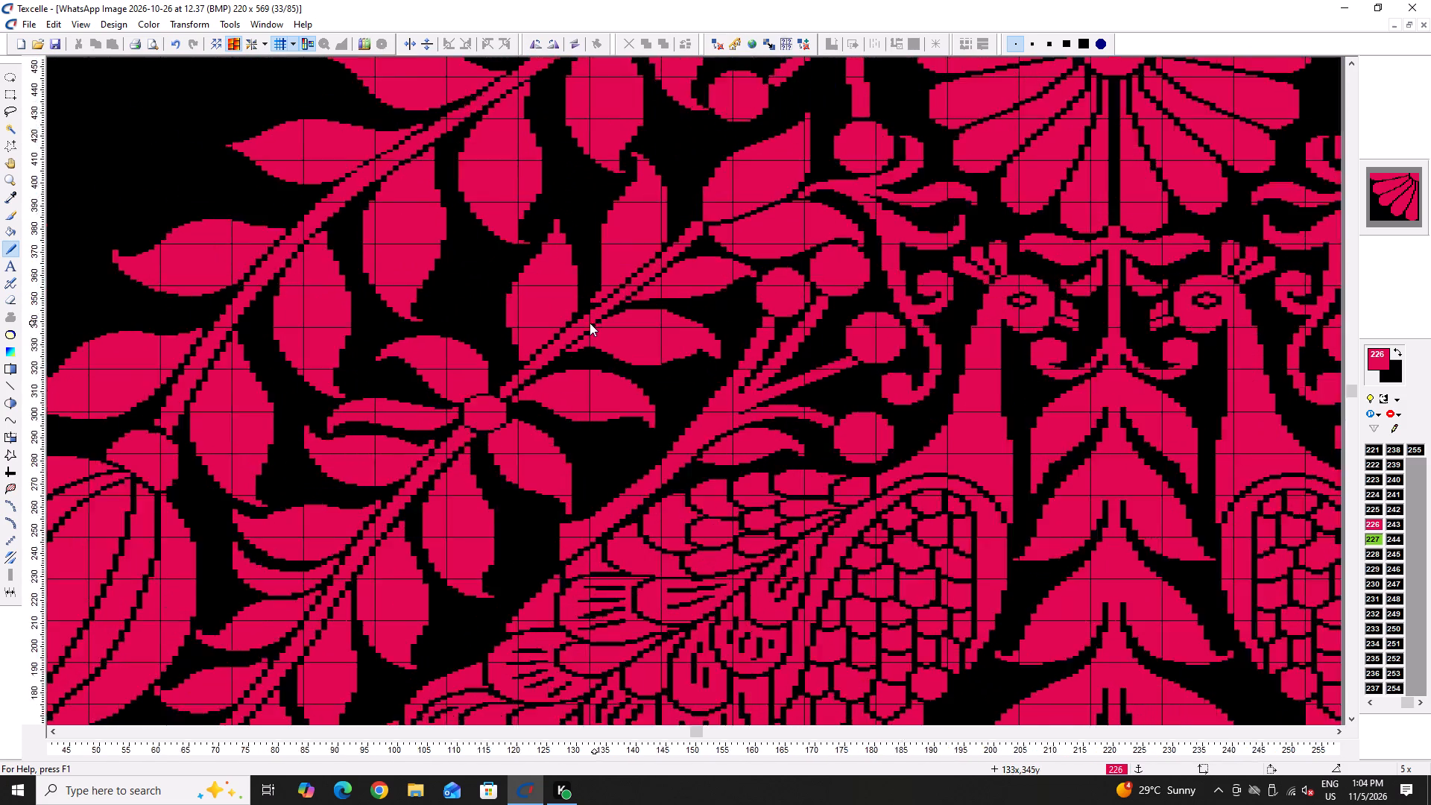
ctrl+scroll(590, 323, up, 2)
ctrl+scroll(416, 419, down, 5)
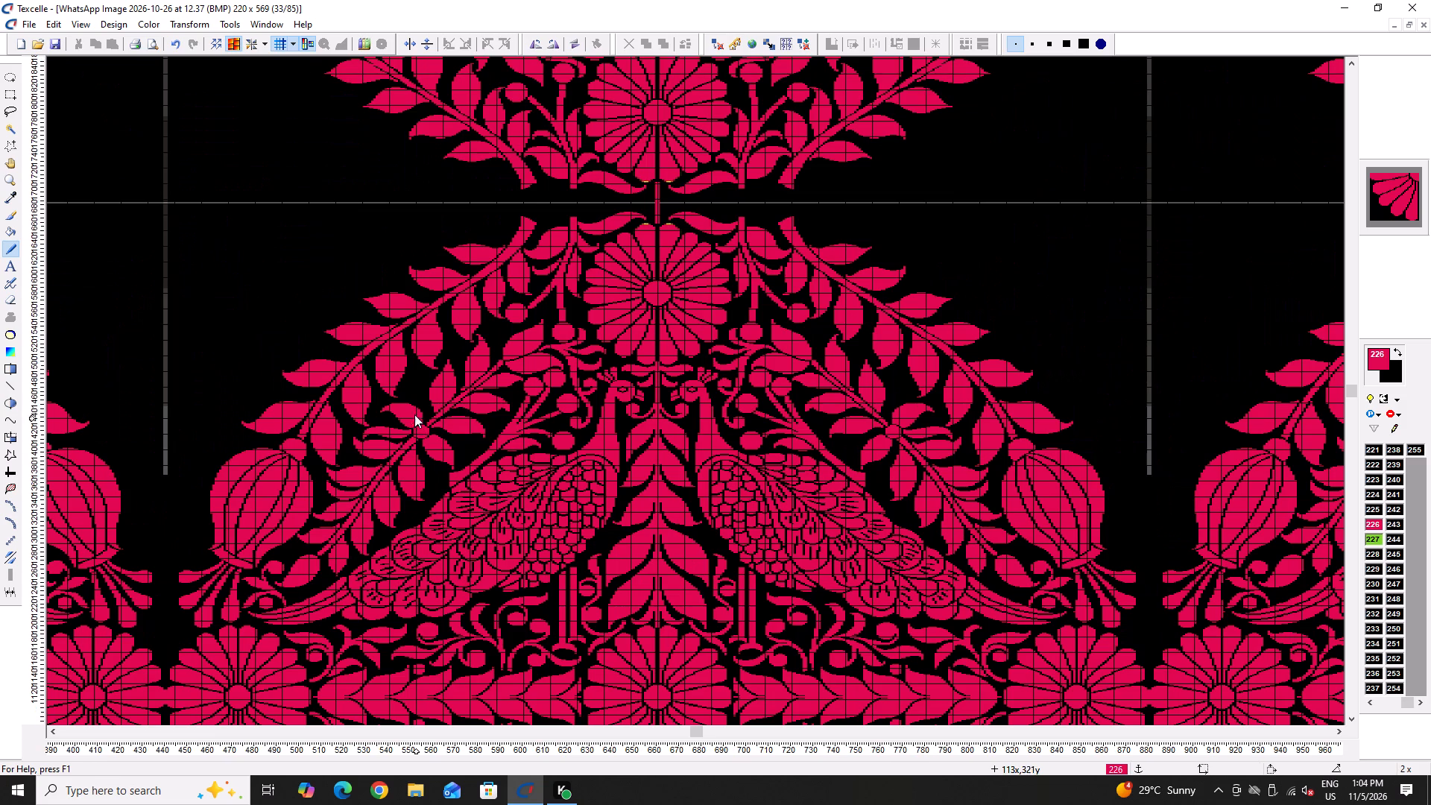
ctrl+scroll(478, 272, up, 6)
ctrl+scroll(528, 306, up, 2)
drag(493, 332, 485, 375)
right_click(477, 329)
right_click(477, 329)
double_click(481, 479)
click(480, 484)
Save the pattern.
ctrl+scroll(390, 420, down, 2)
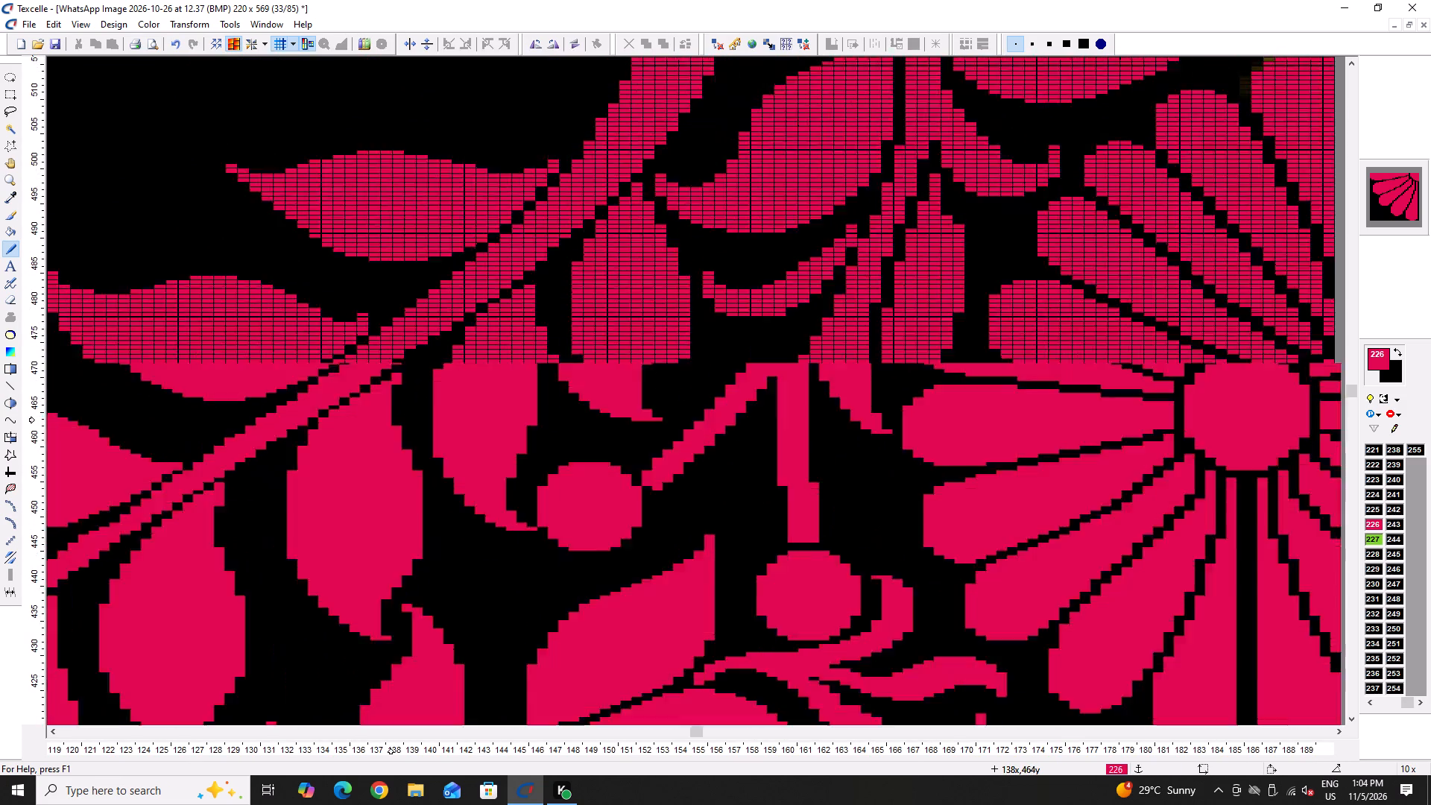
ctrl+scroll(390, 420, down, 2)
ctrl+scroll(313, 467, down, 4)
scroll(498, 451, down, 2)
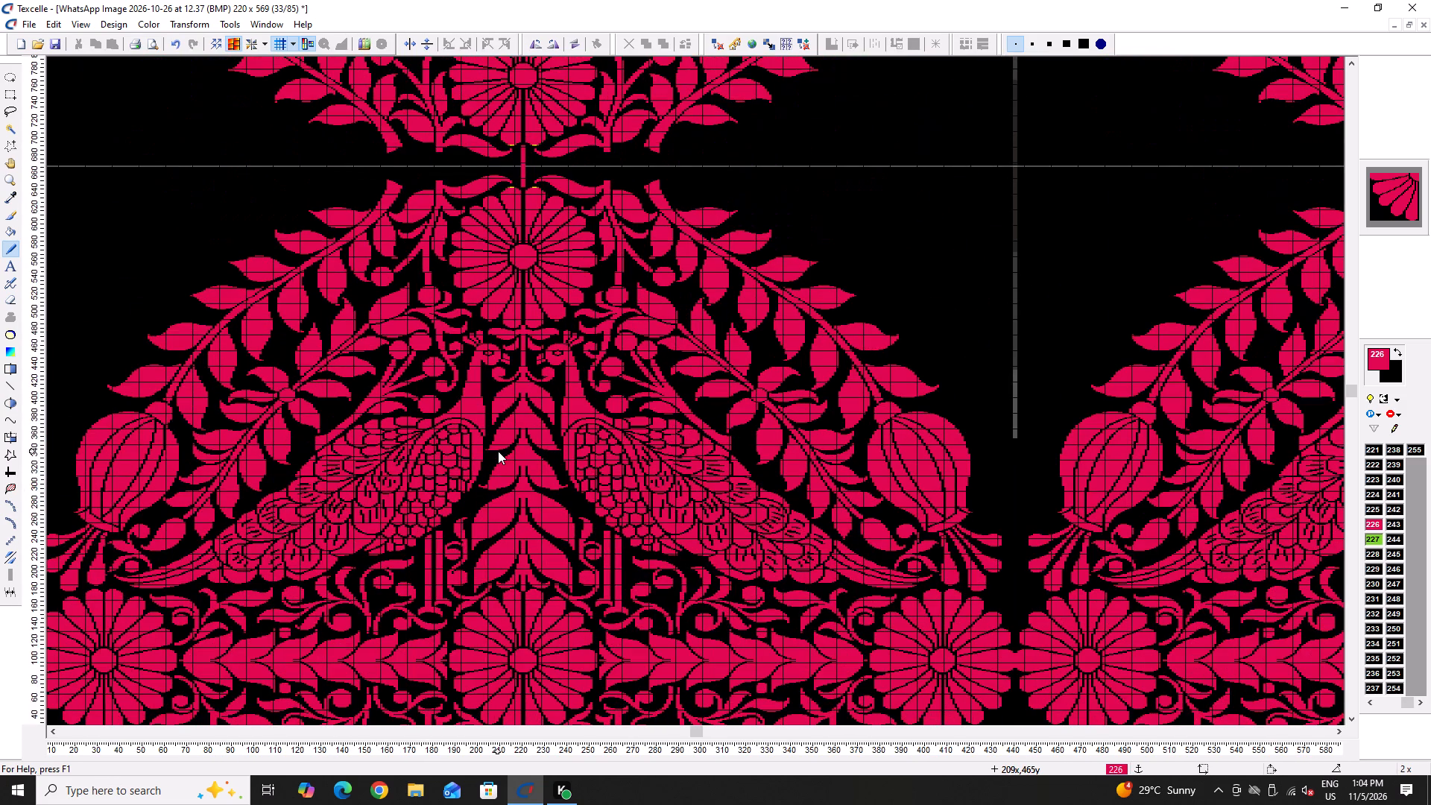
ctrl+scroll(498, 451, down, 1)
key(ctrl+s)
key(ctrl+s)
Recolour colour 226 to a golden orange from page 5 of the Extended Printer Book.
scroll(499, 449, down, 1)
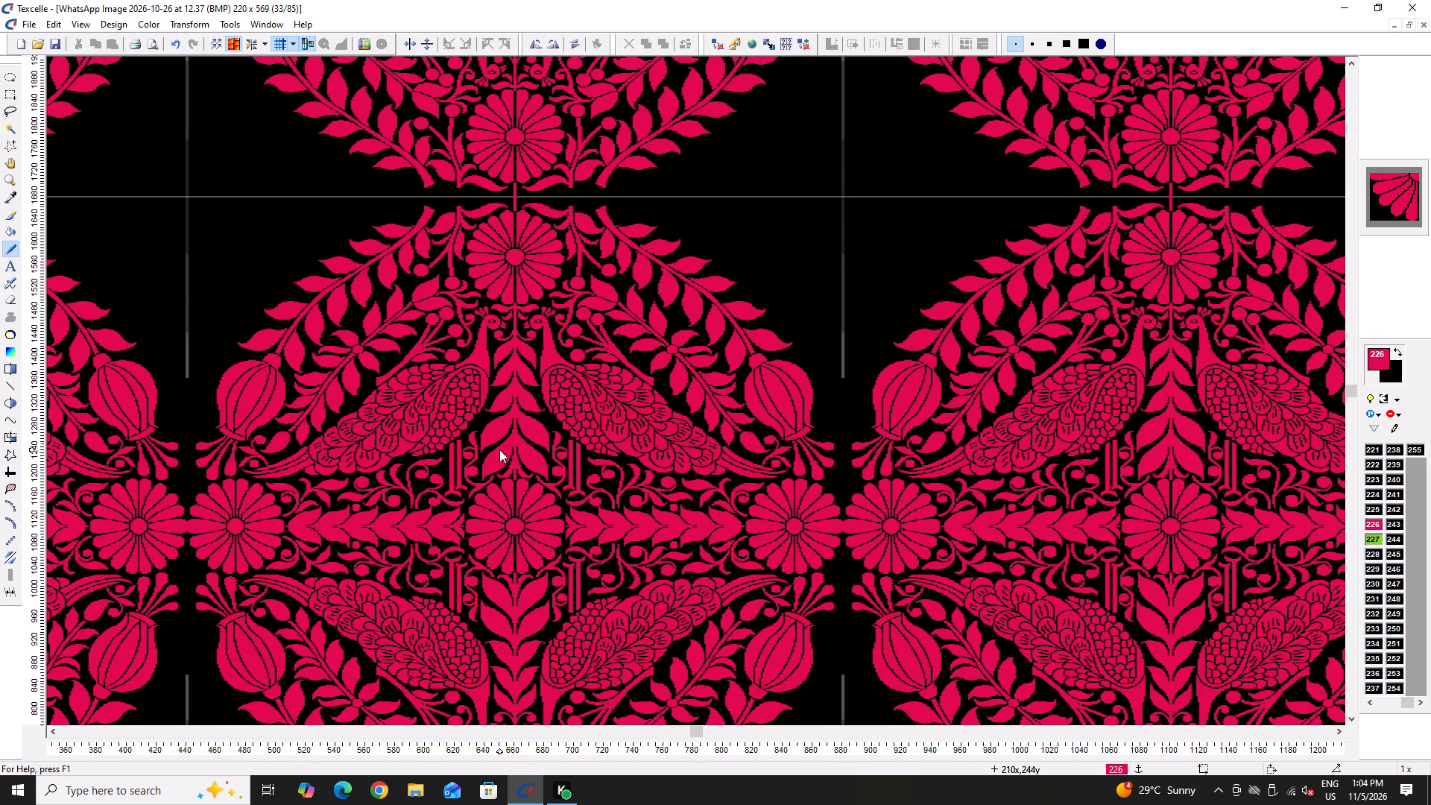
right_click(1384, 356)
right_click(1384, 356)
click(645, 426)
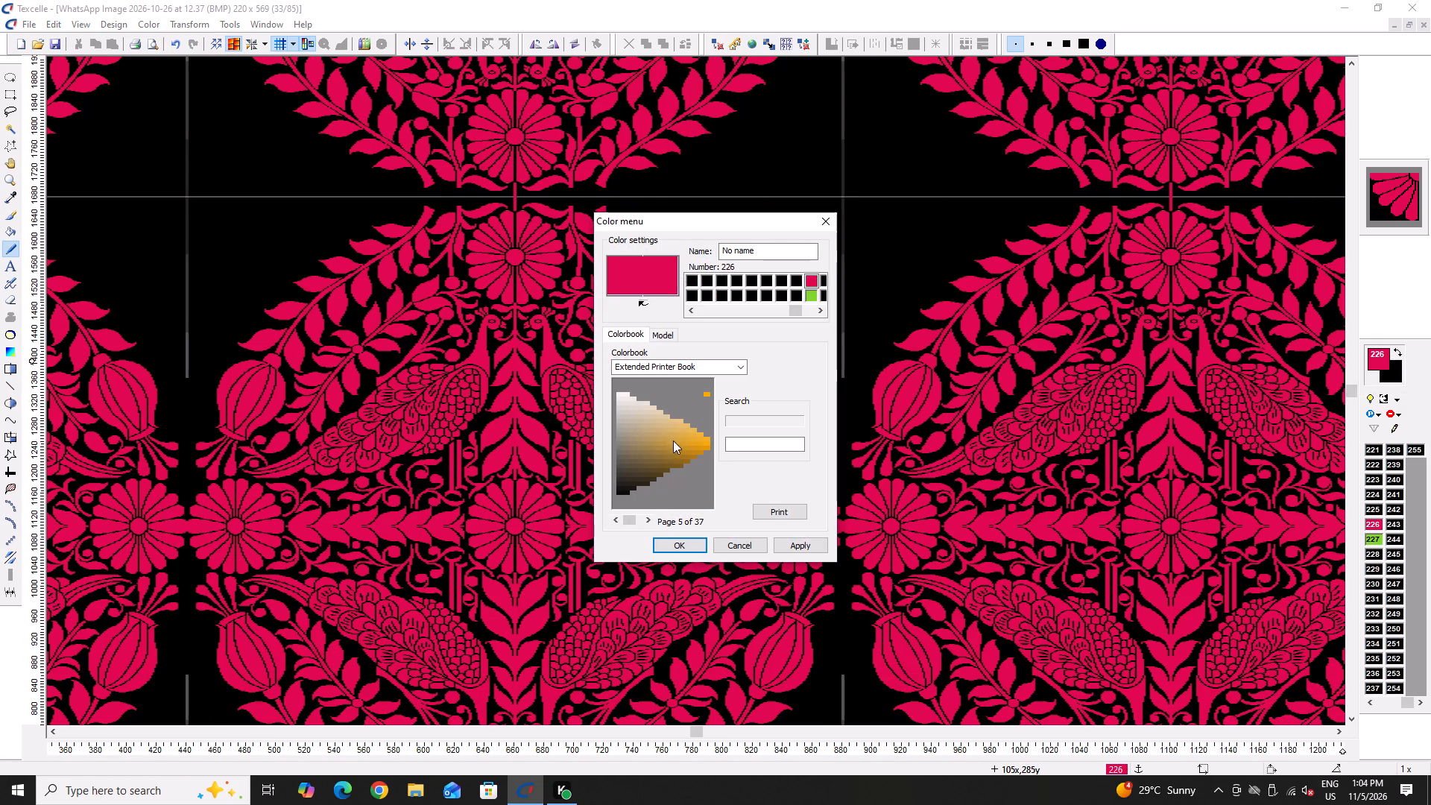
click(673, 440)
click(694, 442)
click(700, 433)
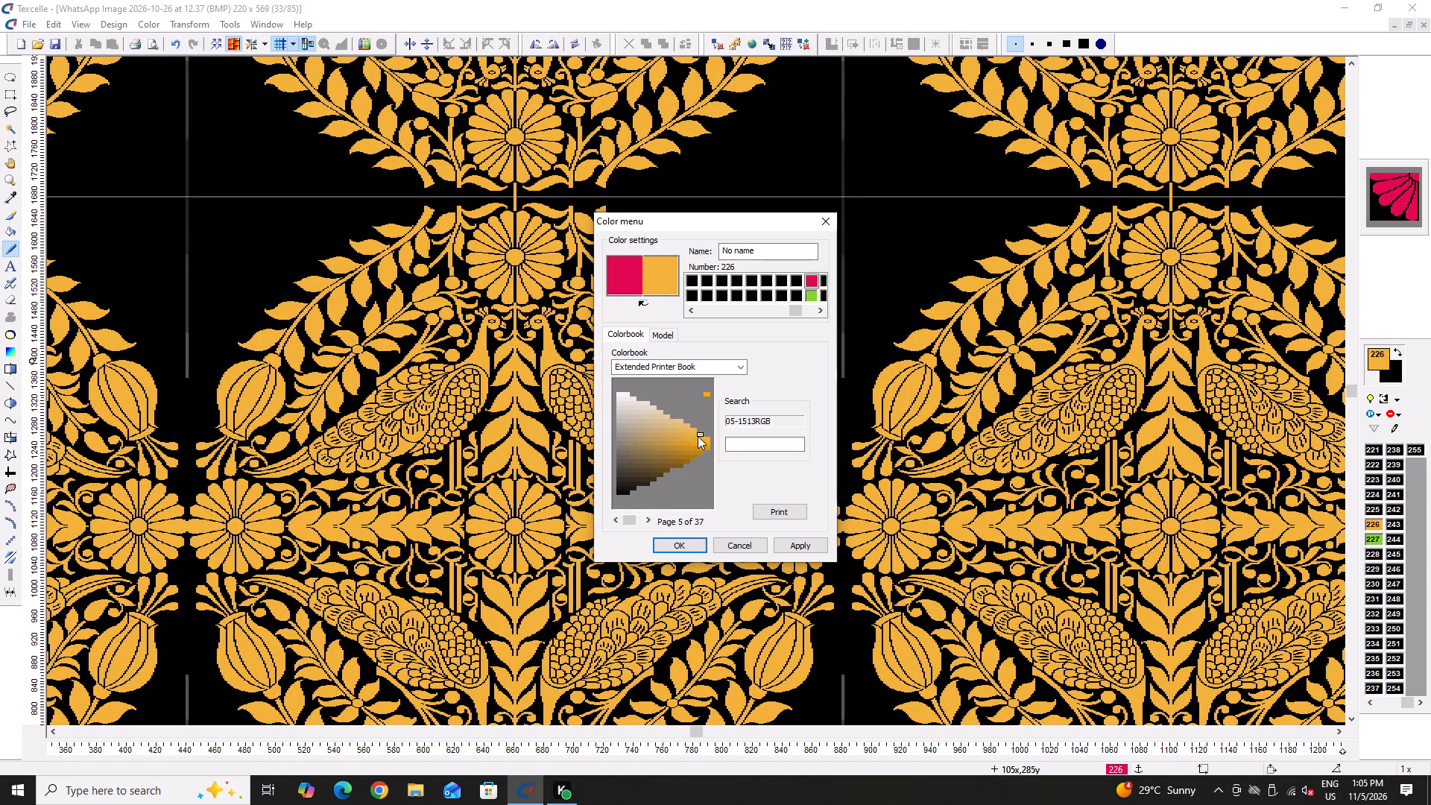
click(698, 436)
click(704, 436)
double_click(709, 438)
click(689, 546)
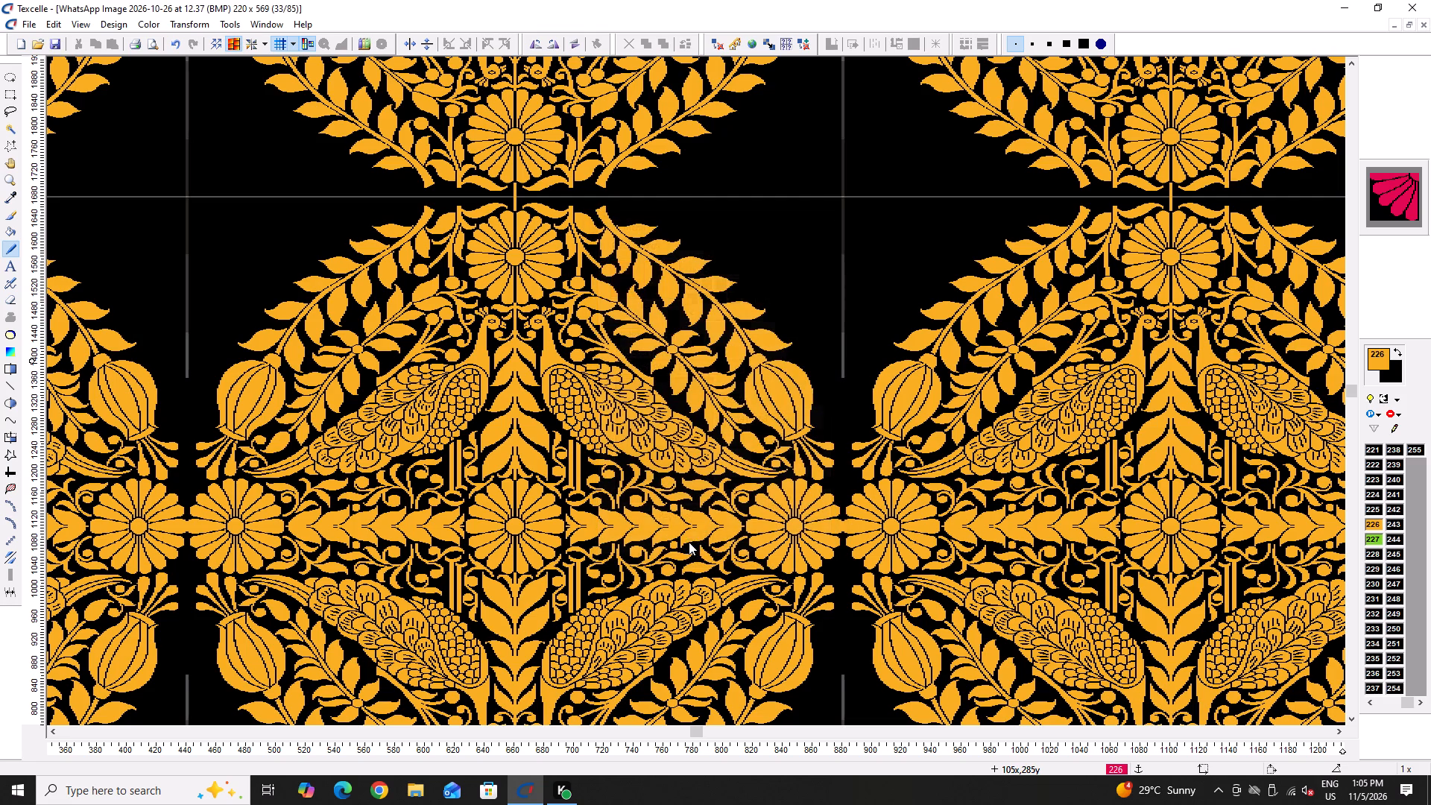
Save the recoloured pattern.
key(ctrl+s)
key(ctrl+s)
key(ctrl+s)
key(ctrl+s)
key(ctrl+s)
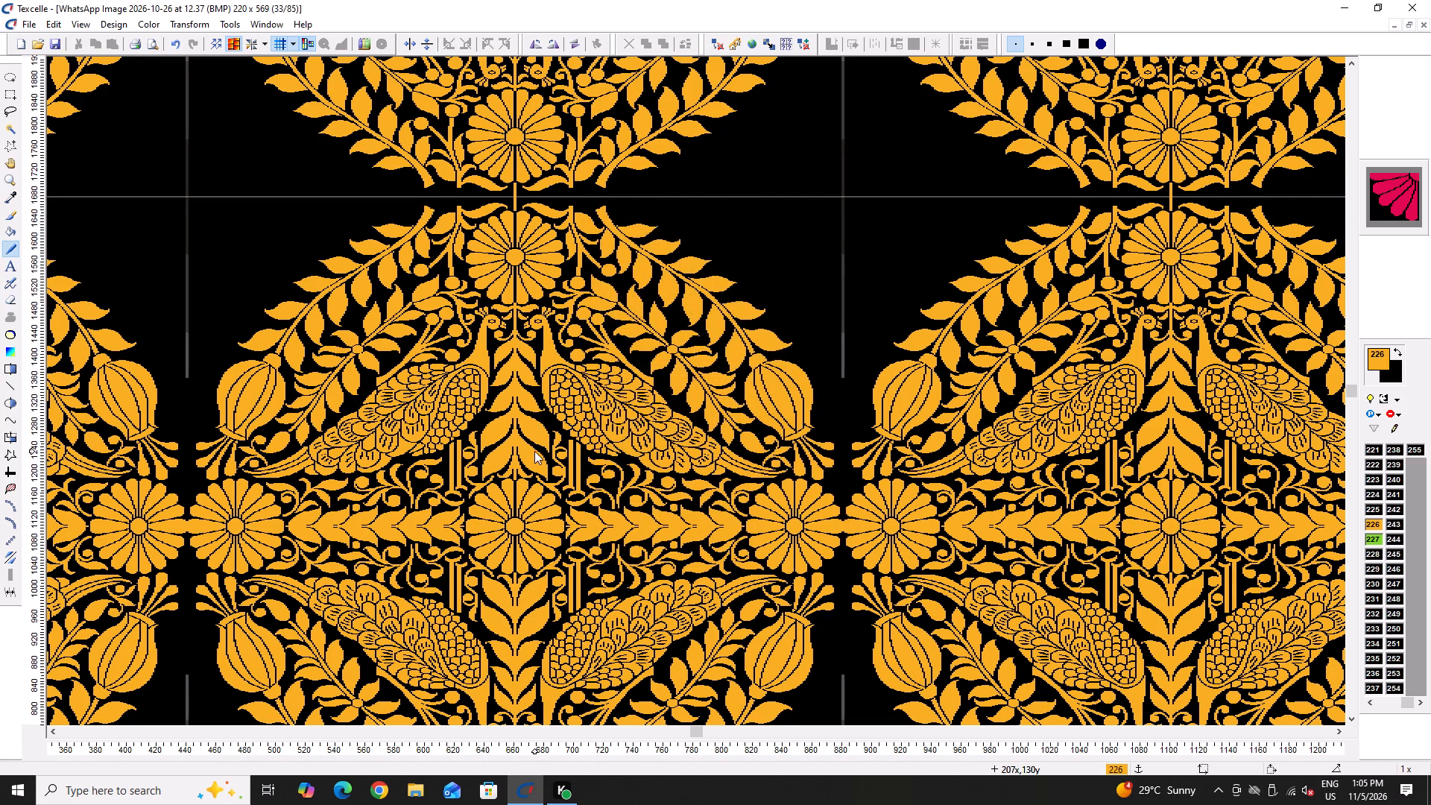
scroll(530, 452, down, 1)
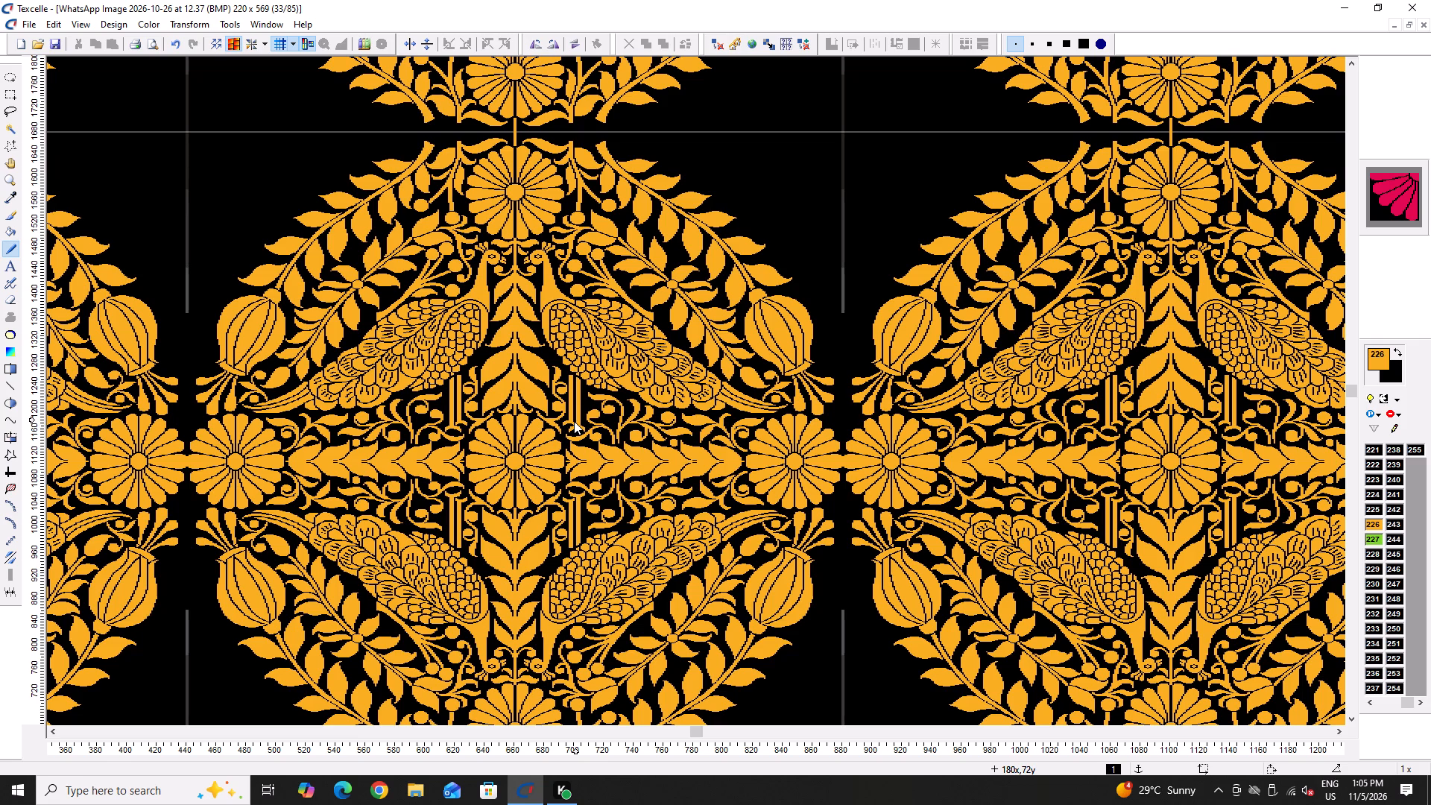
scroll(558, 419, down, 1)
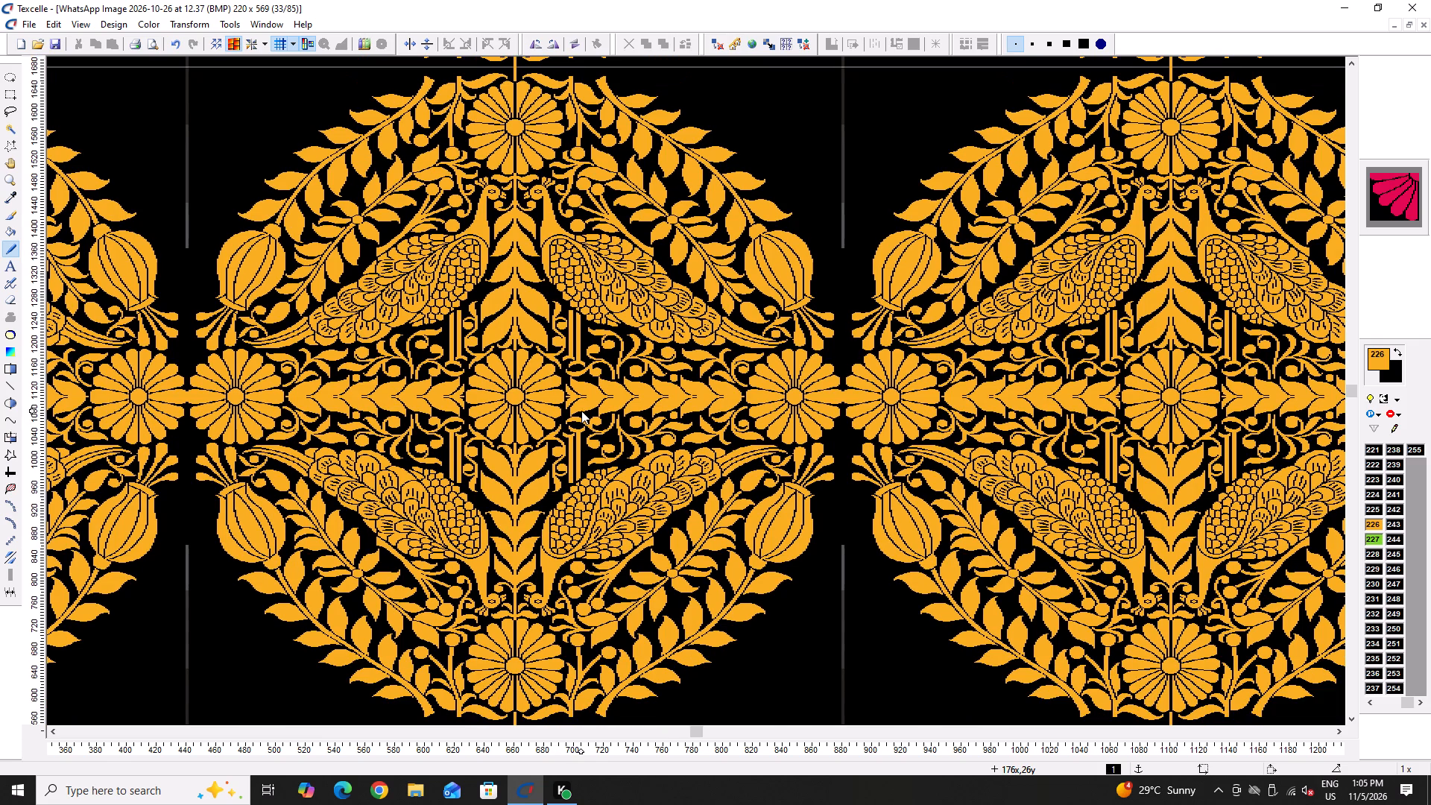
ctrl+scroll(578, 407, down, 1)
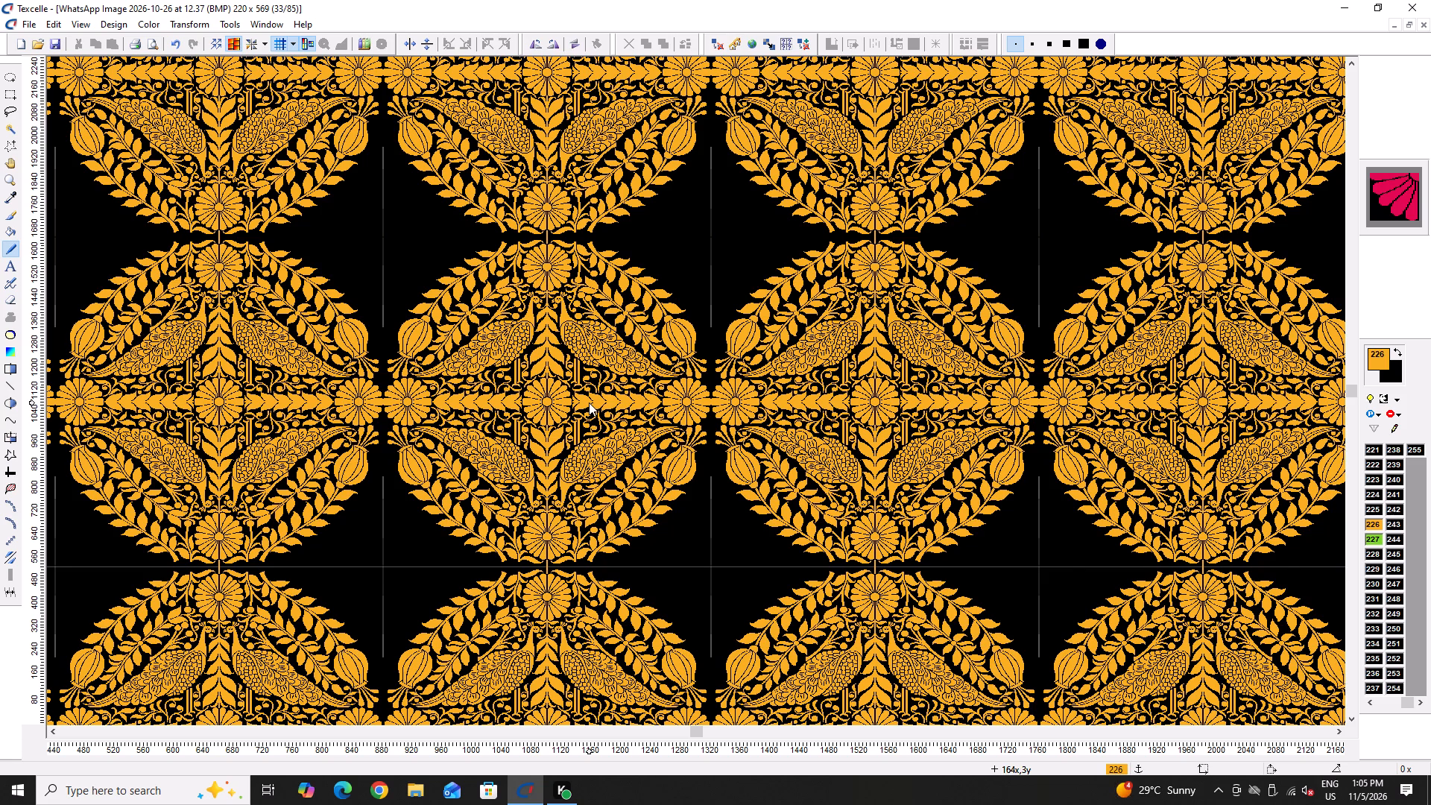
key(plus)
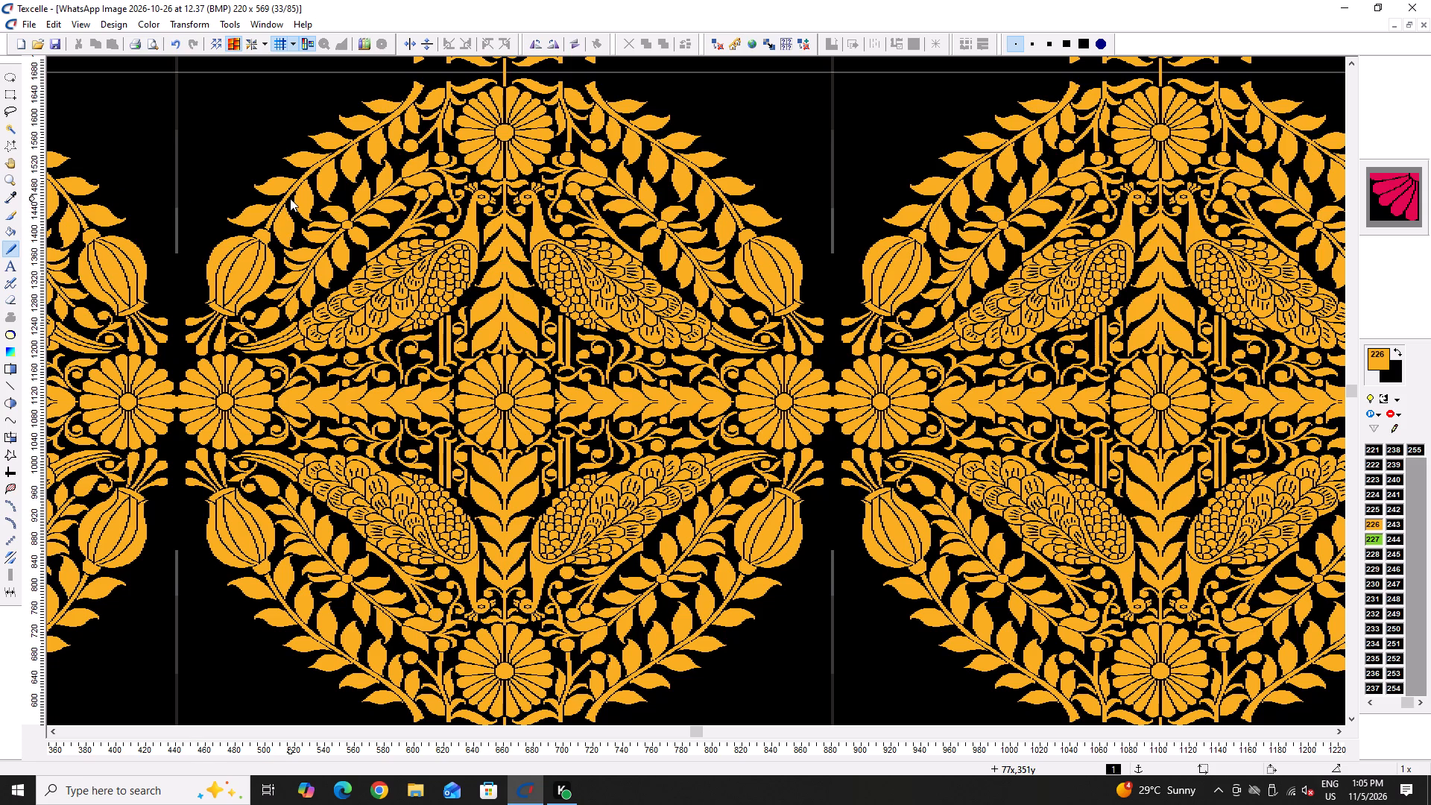
Save the pattern.
key(ctrl+s)
key(ctrl+s)
key(ctrl+s)
key(ctrl+s)
key(ctrl+s)
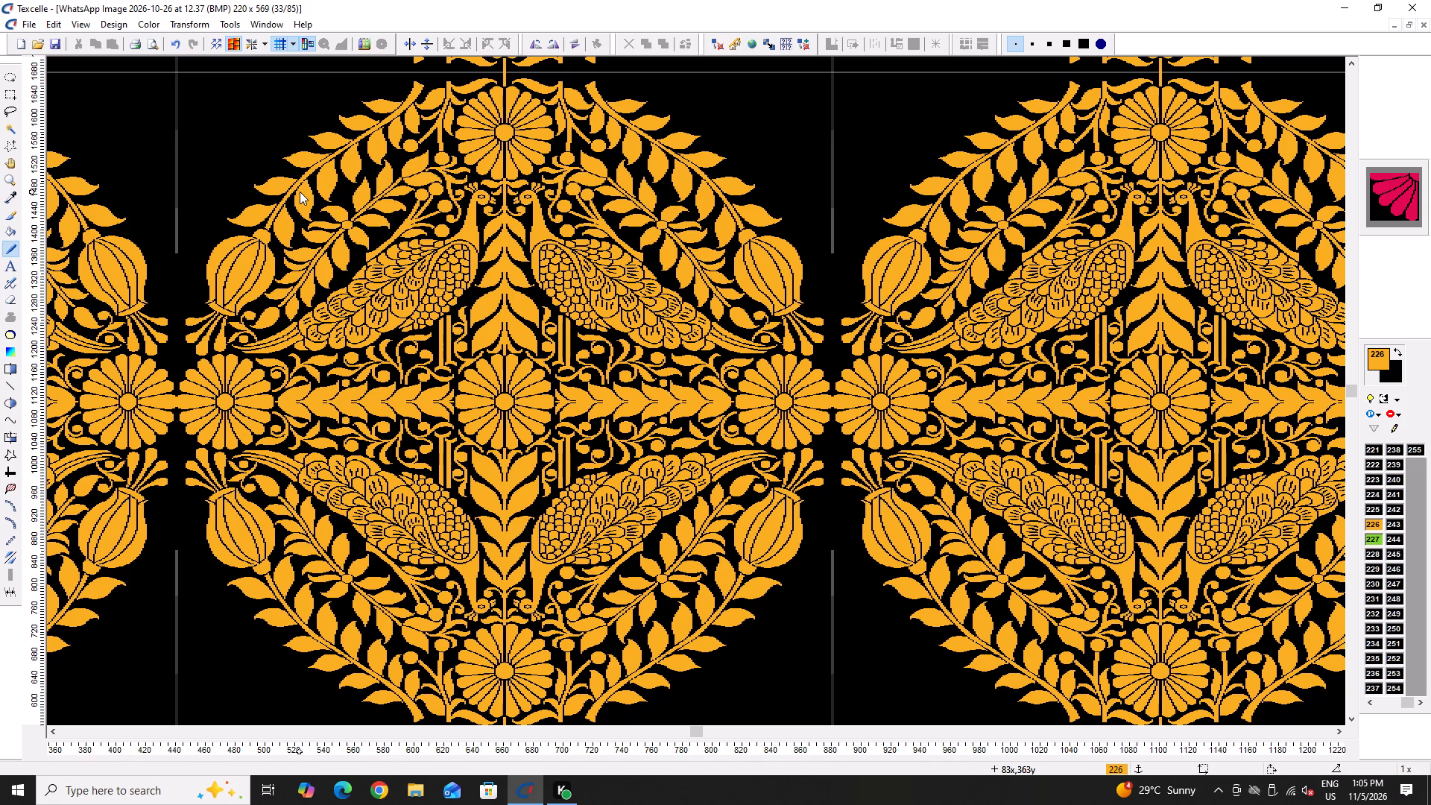
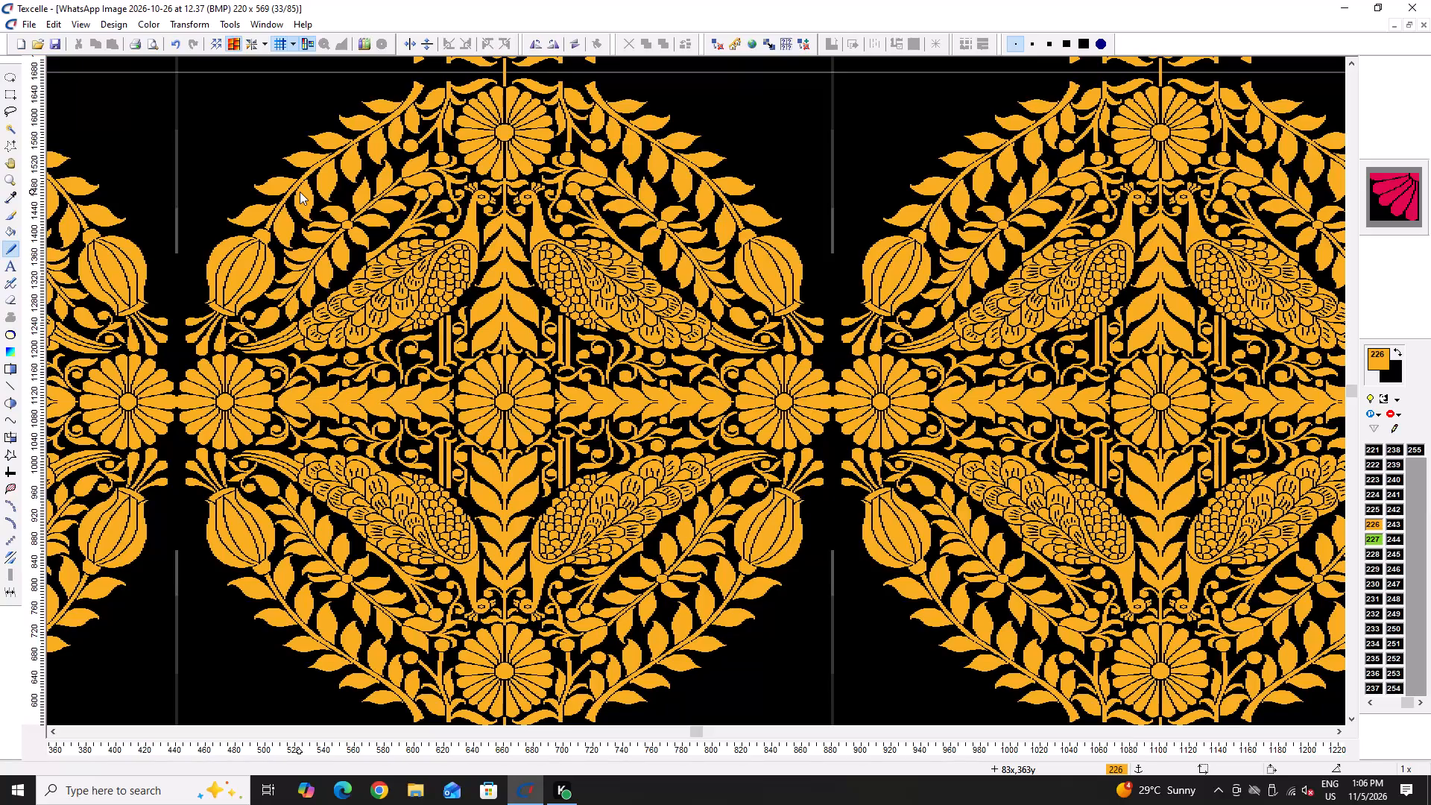
Save the pattern.
key(ctrl+s)
key(ctrl+s)
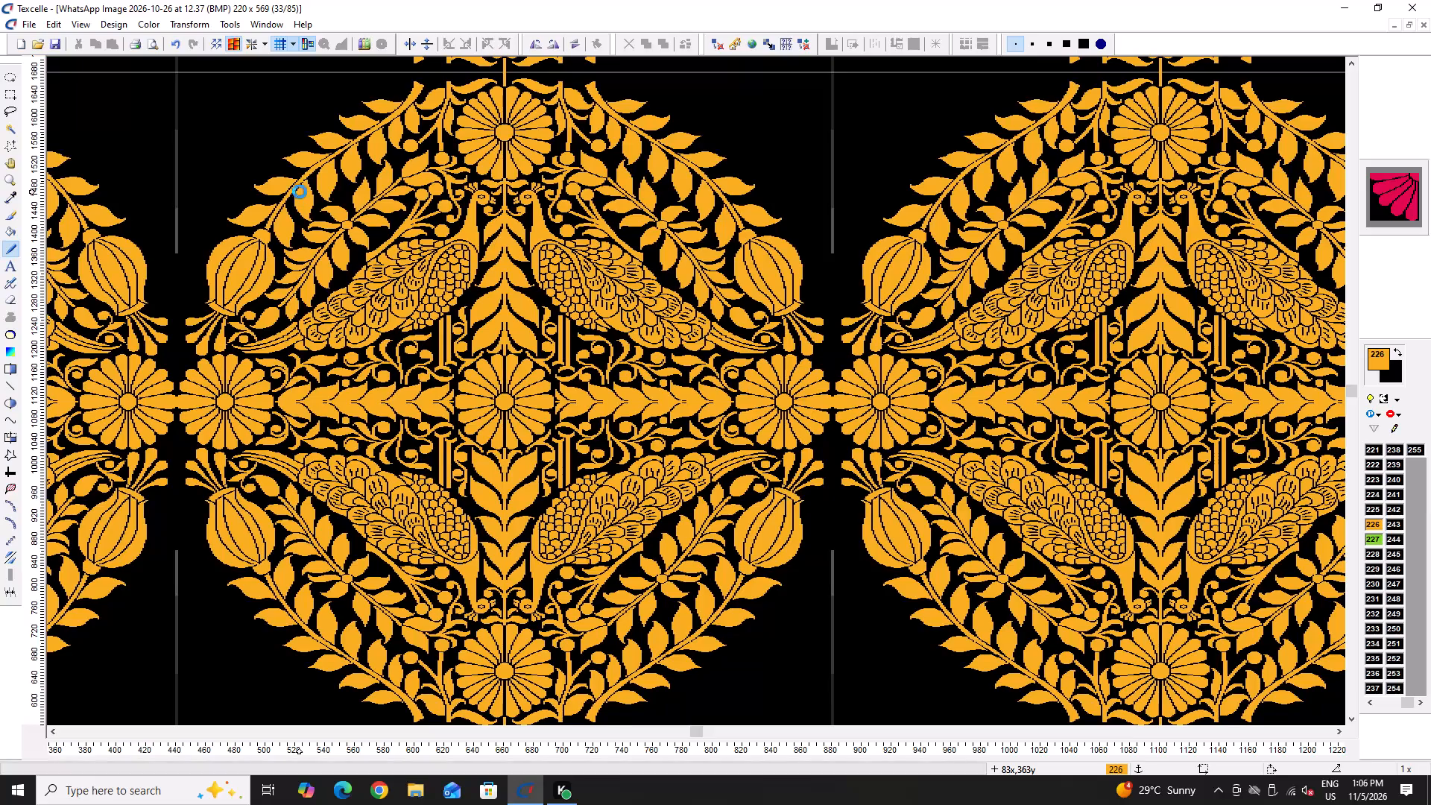
key(ctrl+s)
key(ctrl+s)
key(ctrl+s)
key(ctrl+s)
key(ctrl+s)
key(ctrl+s)
key(ctrl+s)
key(ctrl+s)
key(ctrl+s)
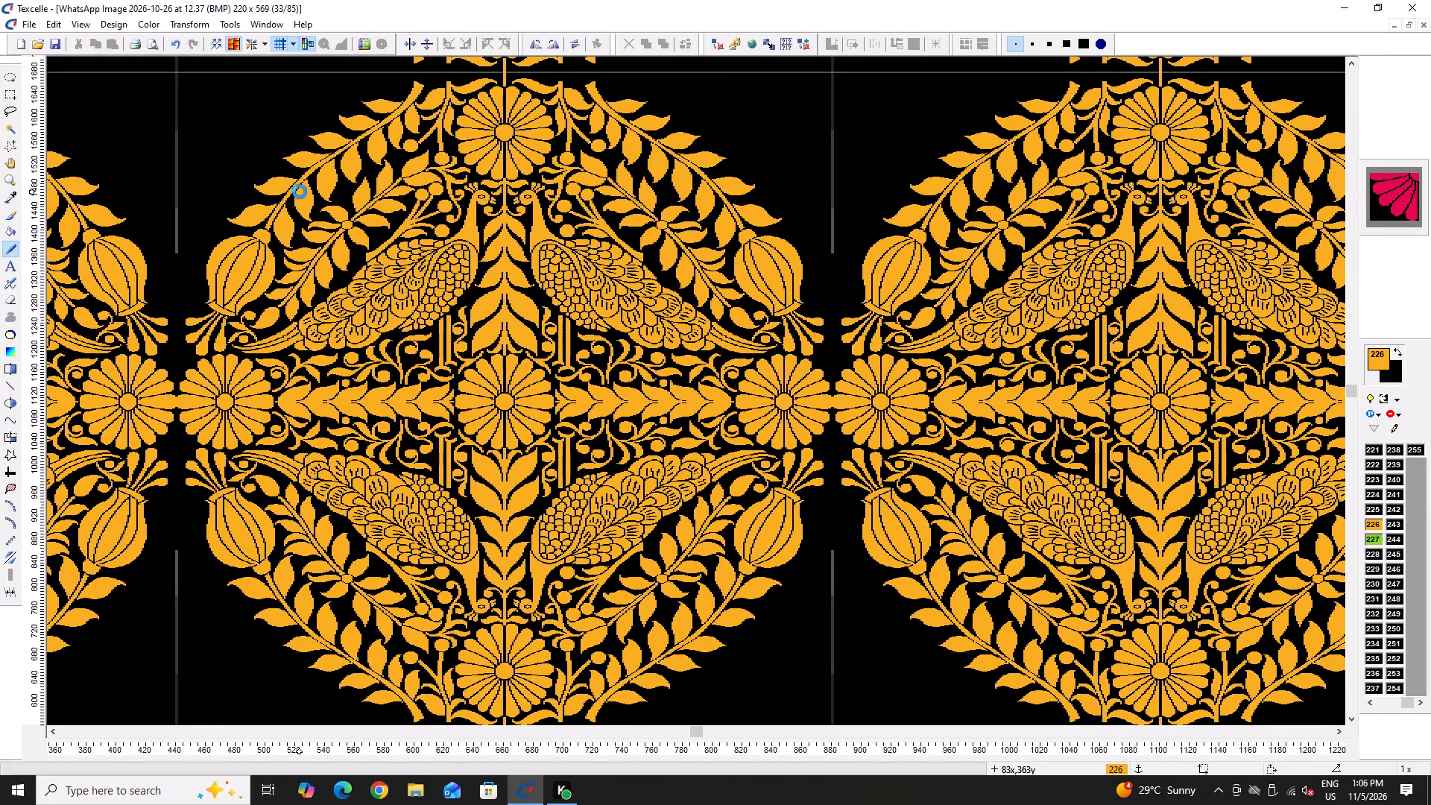
key(ctrl+s)
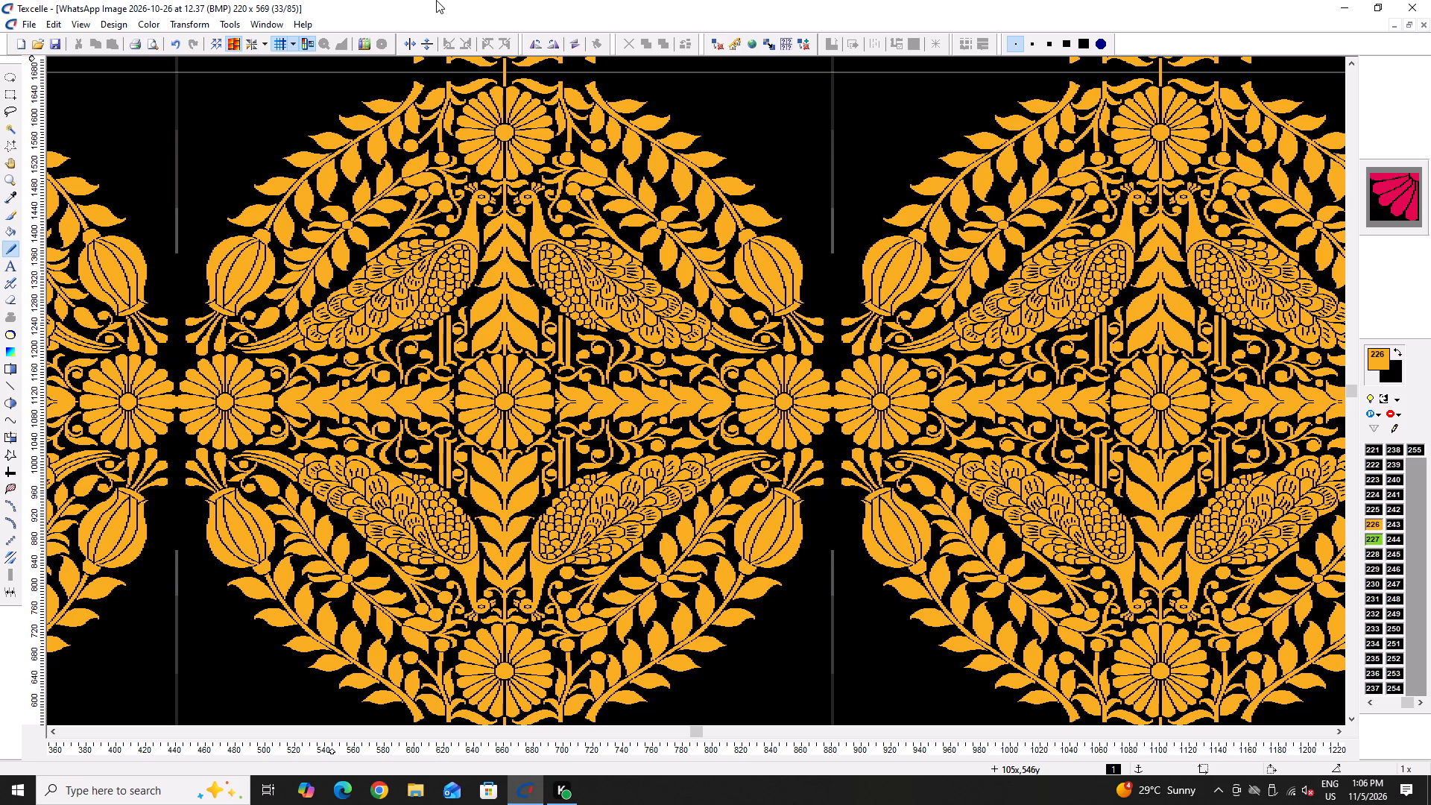
key(ctrl+s)
key(ctrl+s)
Paint a solid black block in the golden centre disc of the round flower beside the vertical repeat edge.
ctrl+scroll(168, 483, up, 3)
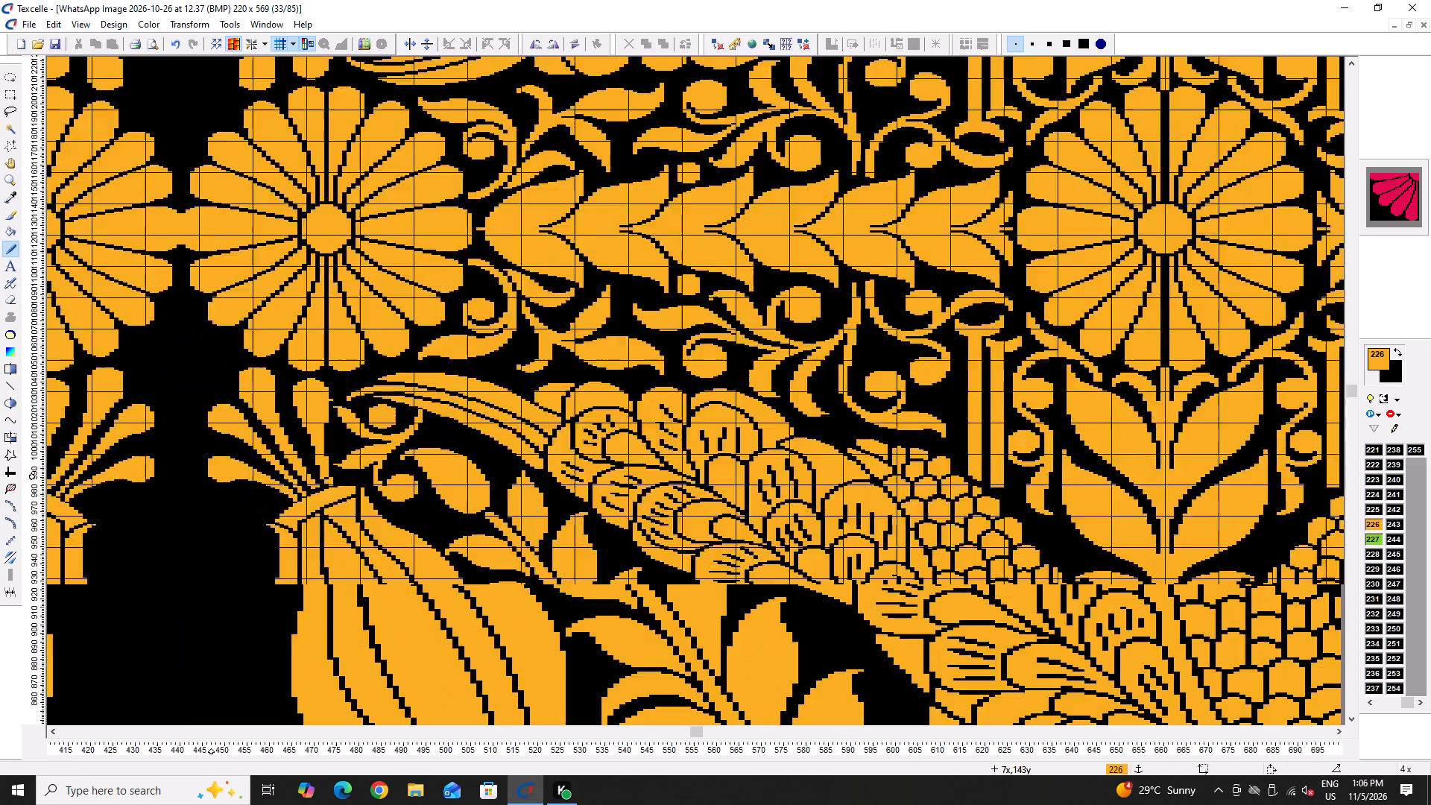
ctrl+scroll(212, 476, up, 2)
scroll(446, 277, up, 4)
ctrl+scroll(378, 500, up, 6)
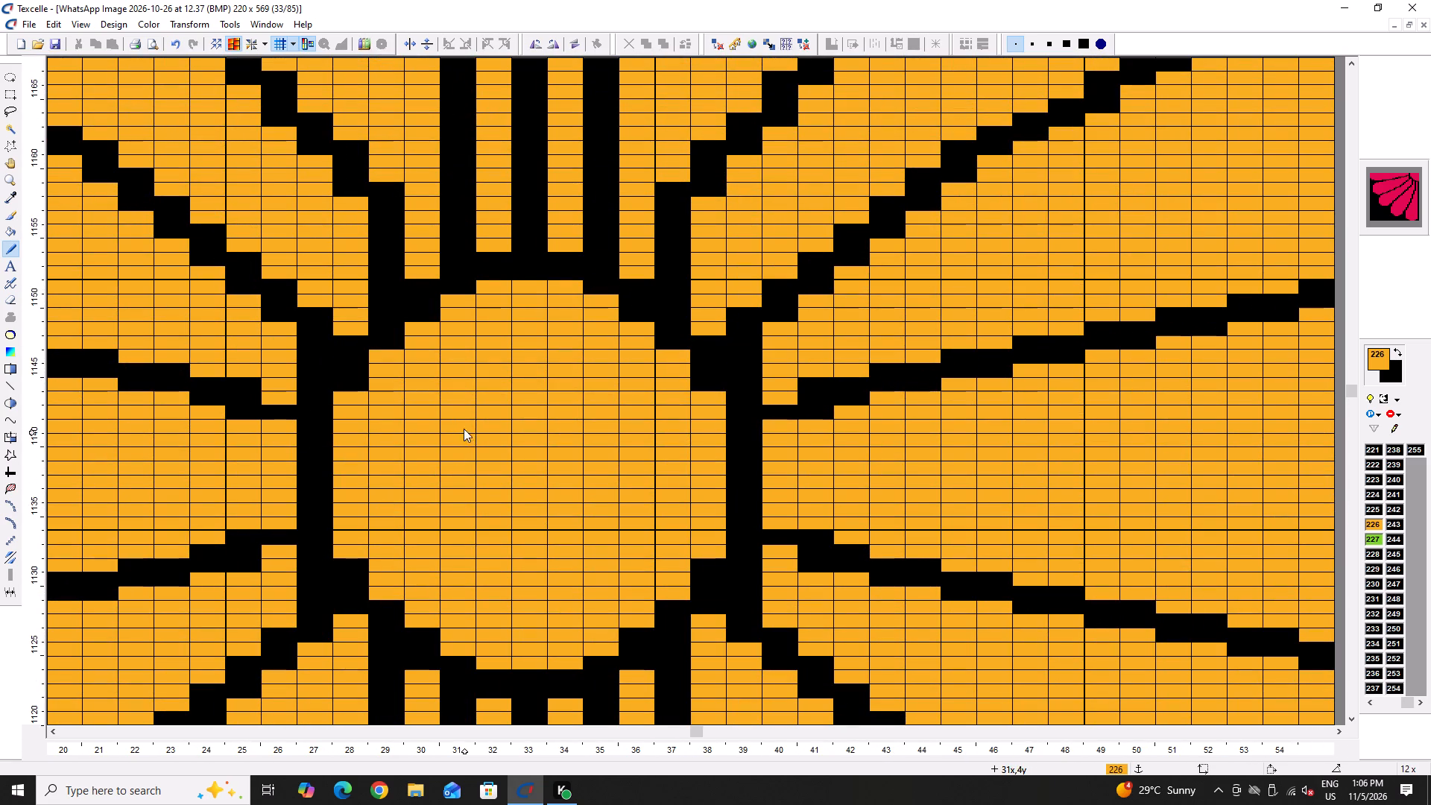
right_drag(464, 429, 608, 438)
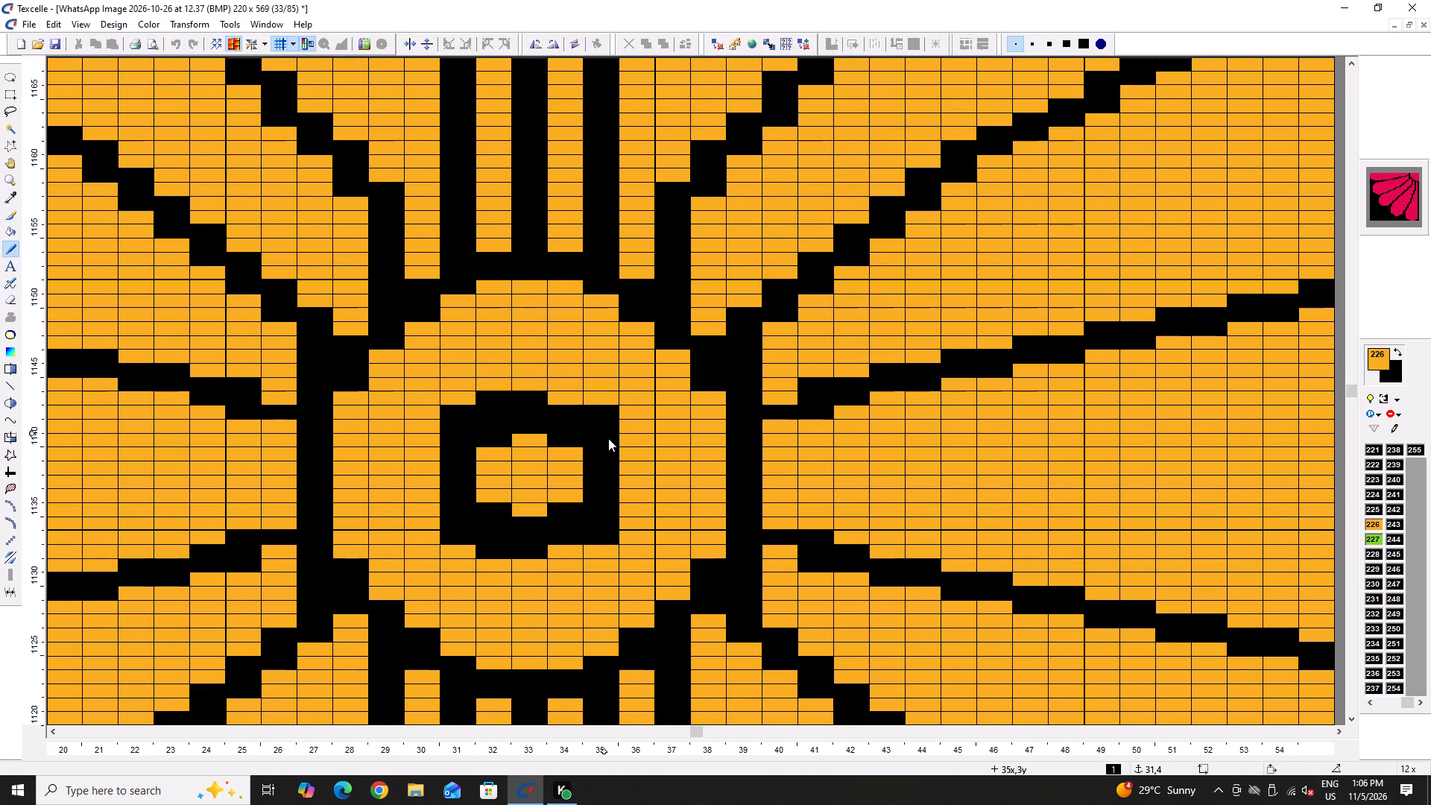
right_drag(608, 438, 622, 441)
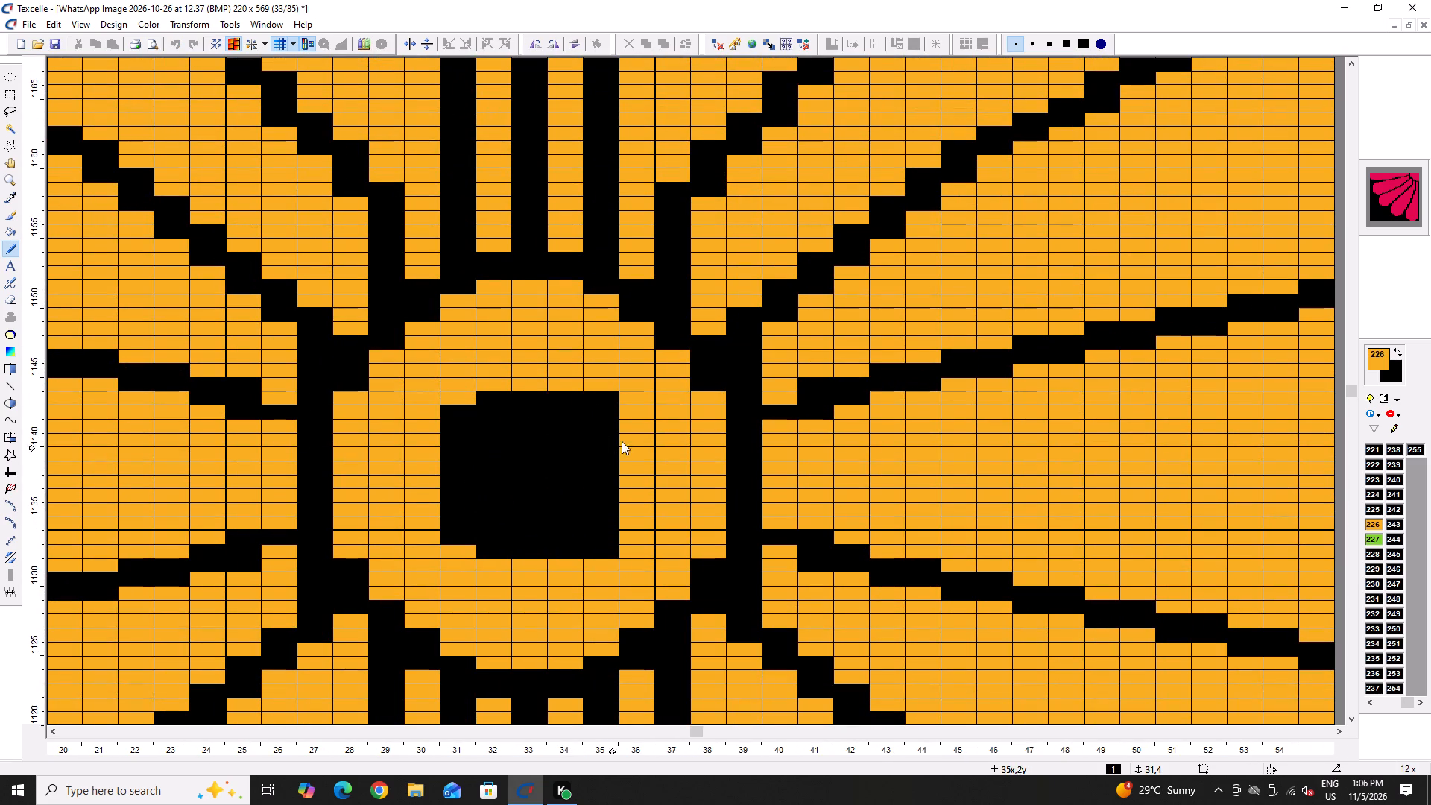
right_drag(622, 441, 634, 477)
ctrl+scroll(467, 423, down, 3)
ctrl+scroll(502, 431, up, 3)
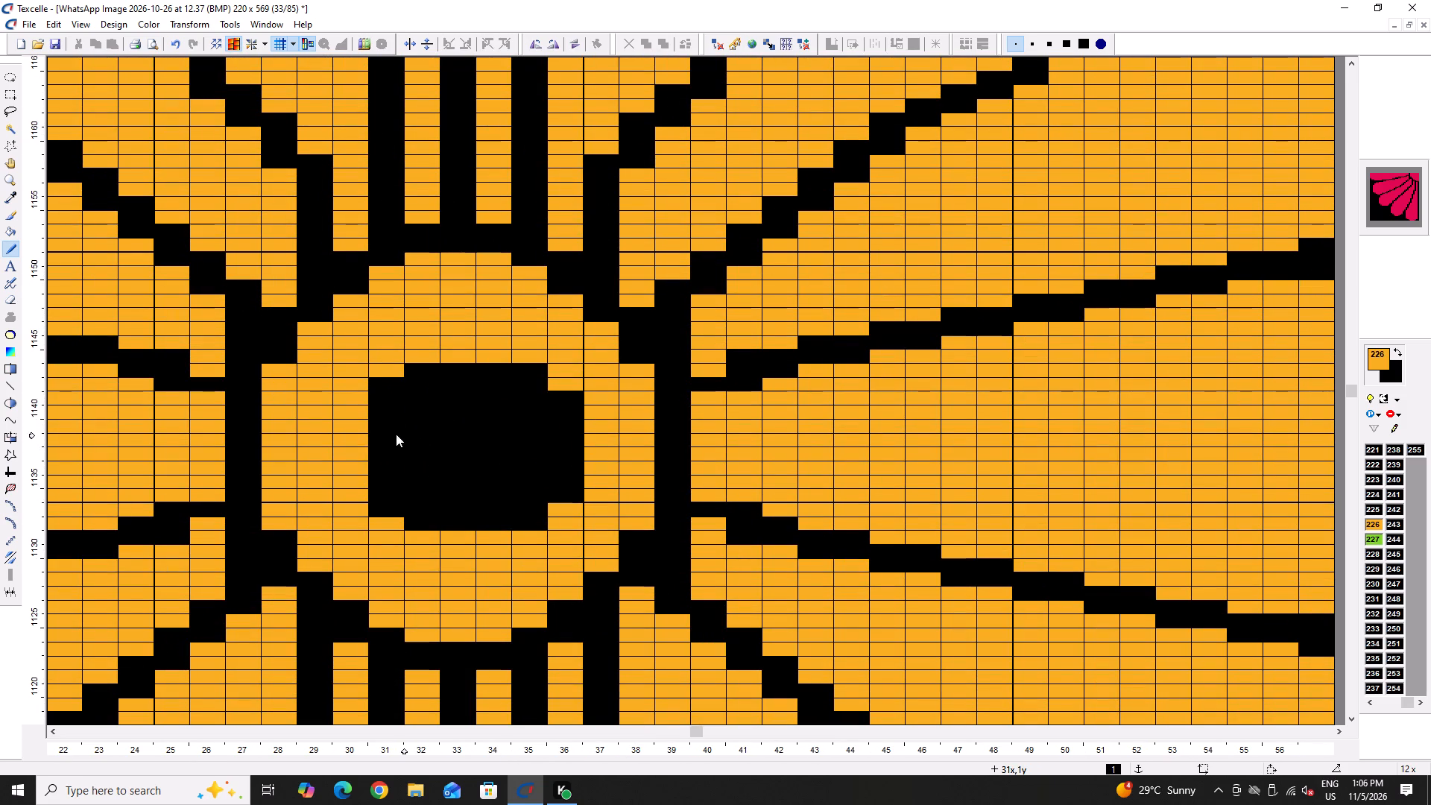
Reshape the black block in the flower's centre into a rounded oval about 5 pixels wide and 14 pixels high.
drag(550, 393, 564, 481)
double_click(525, 369)
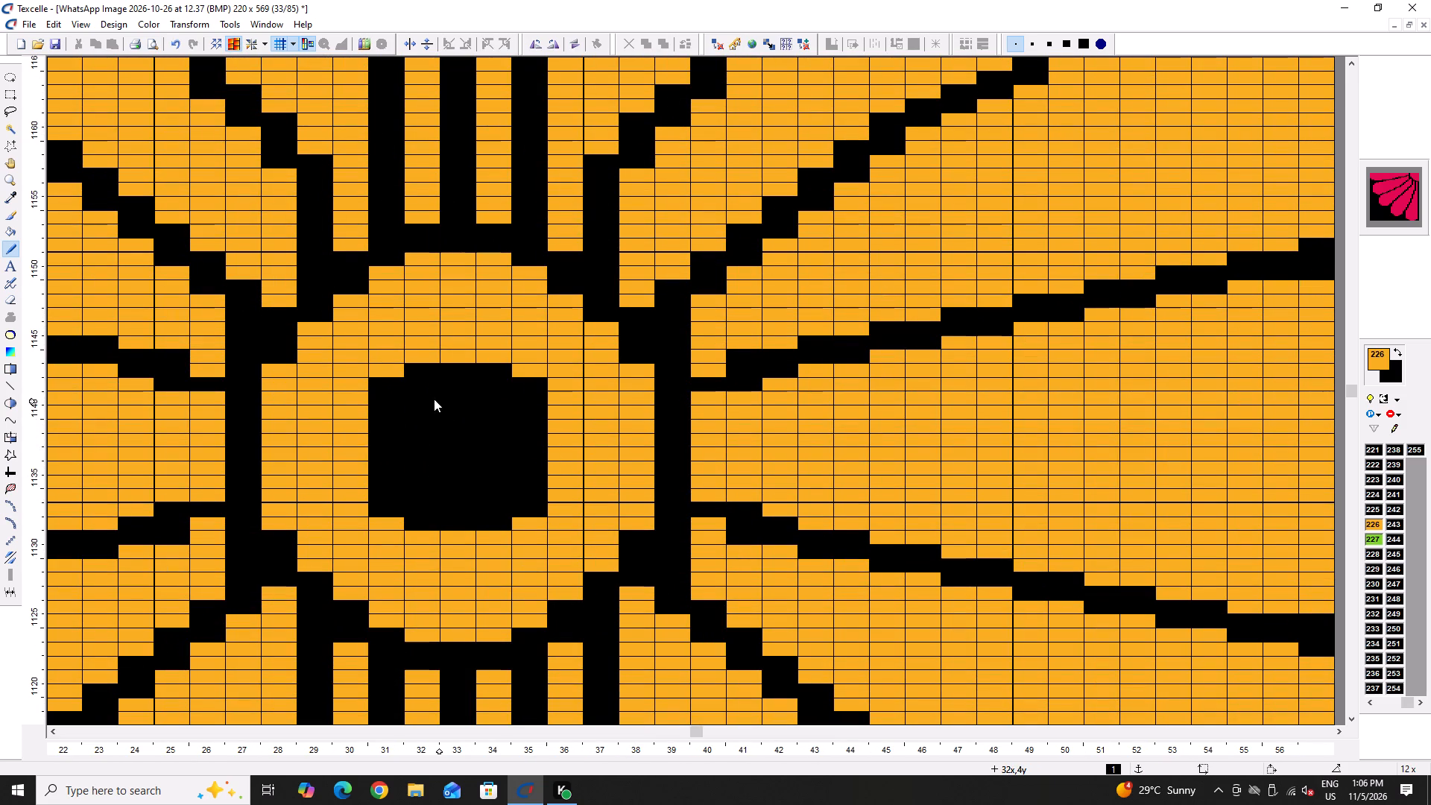
right_click(385, 510)
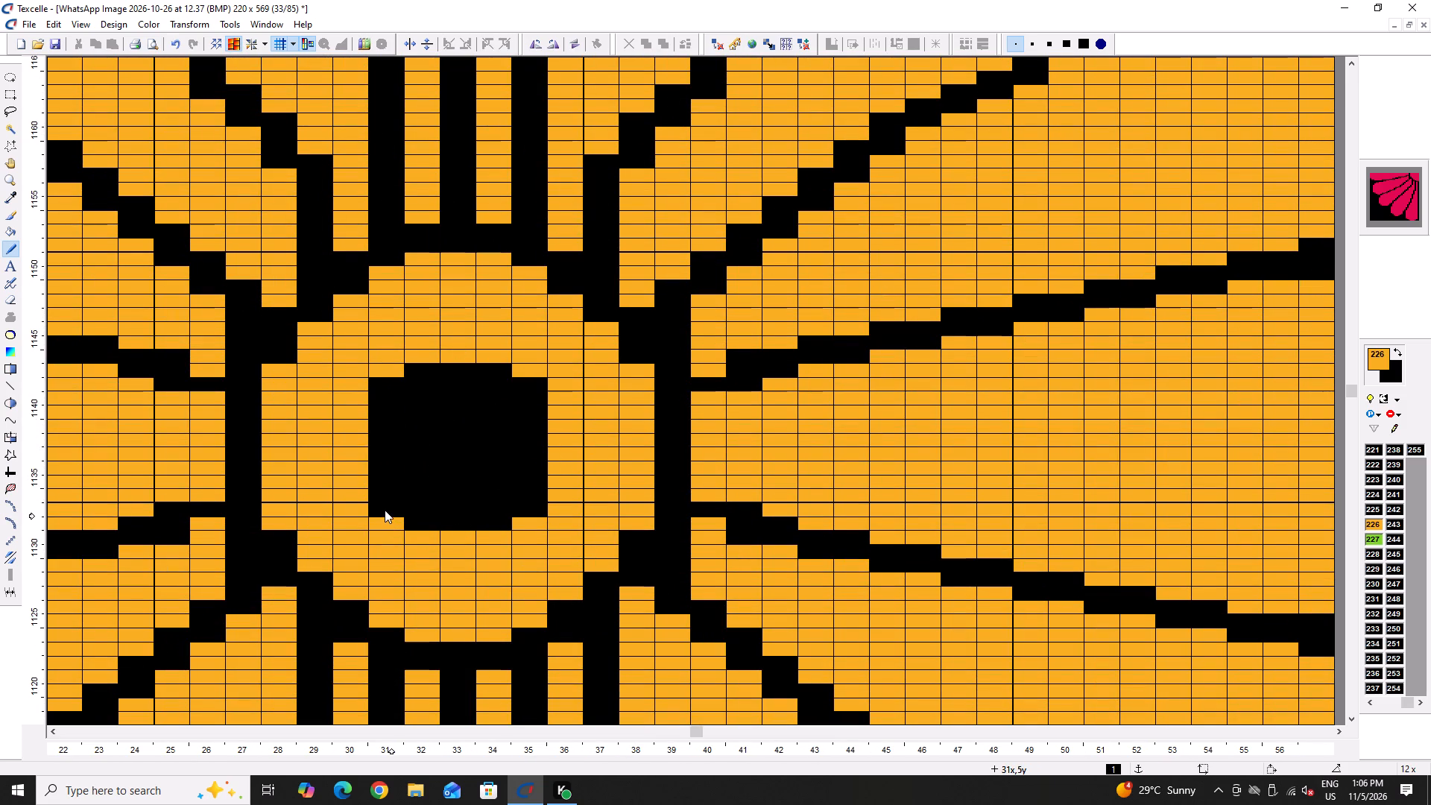
click(387, 508)
double_click(416, 522)
drag(426, 523, 439, 524)
drag(446, 525, 481, 525)
right_click(385, 506)
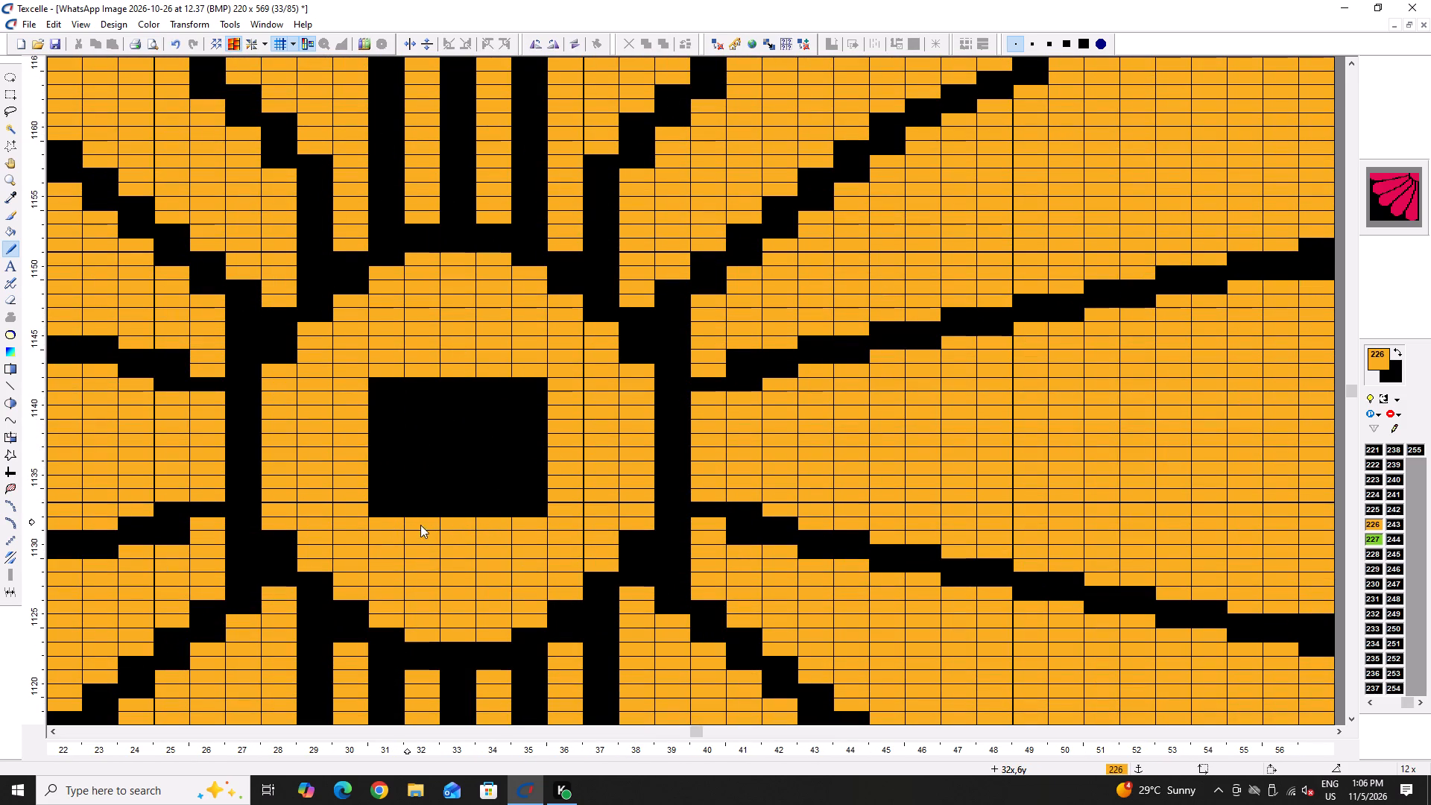
right_drag(420, 525, 497, 528)
right_click(497, 528)
right_click(501, 528)
right_drag(484, 539, 411, 534)
right_click(407, 533)
right_click(396, 523)
right_click(396, 524)
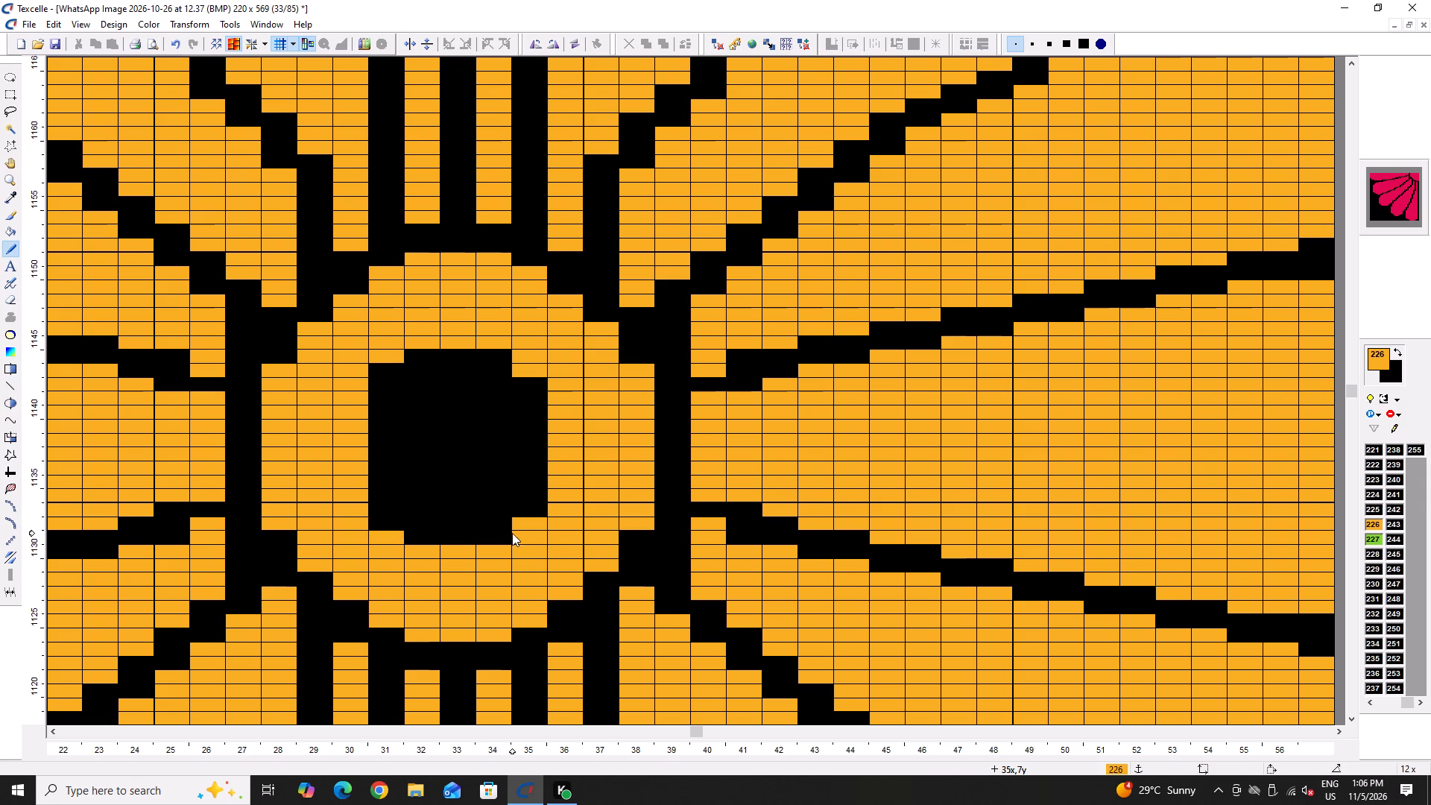
right_click(521, 523)
right_click(521, 523)
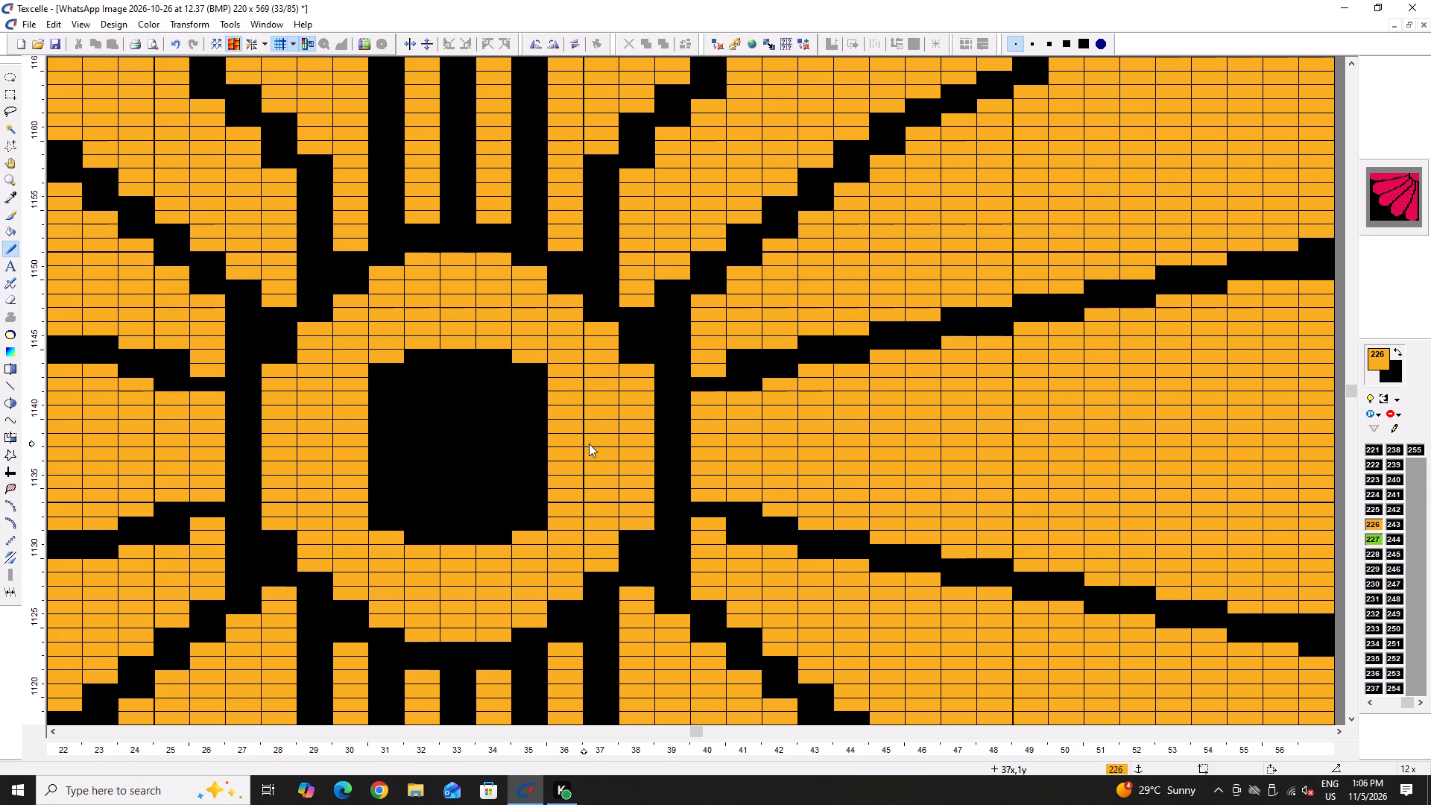
Fill the middle of the black oval with colour 226, leaving a black ring in the flower's centre.
click(449, 418)
drag(447, 420, 452, 458)
drag(455, 458, 466, 456)
drag(469, 442, 476, 430)
click(476, 430)
drag(481, 427, 484, 451)
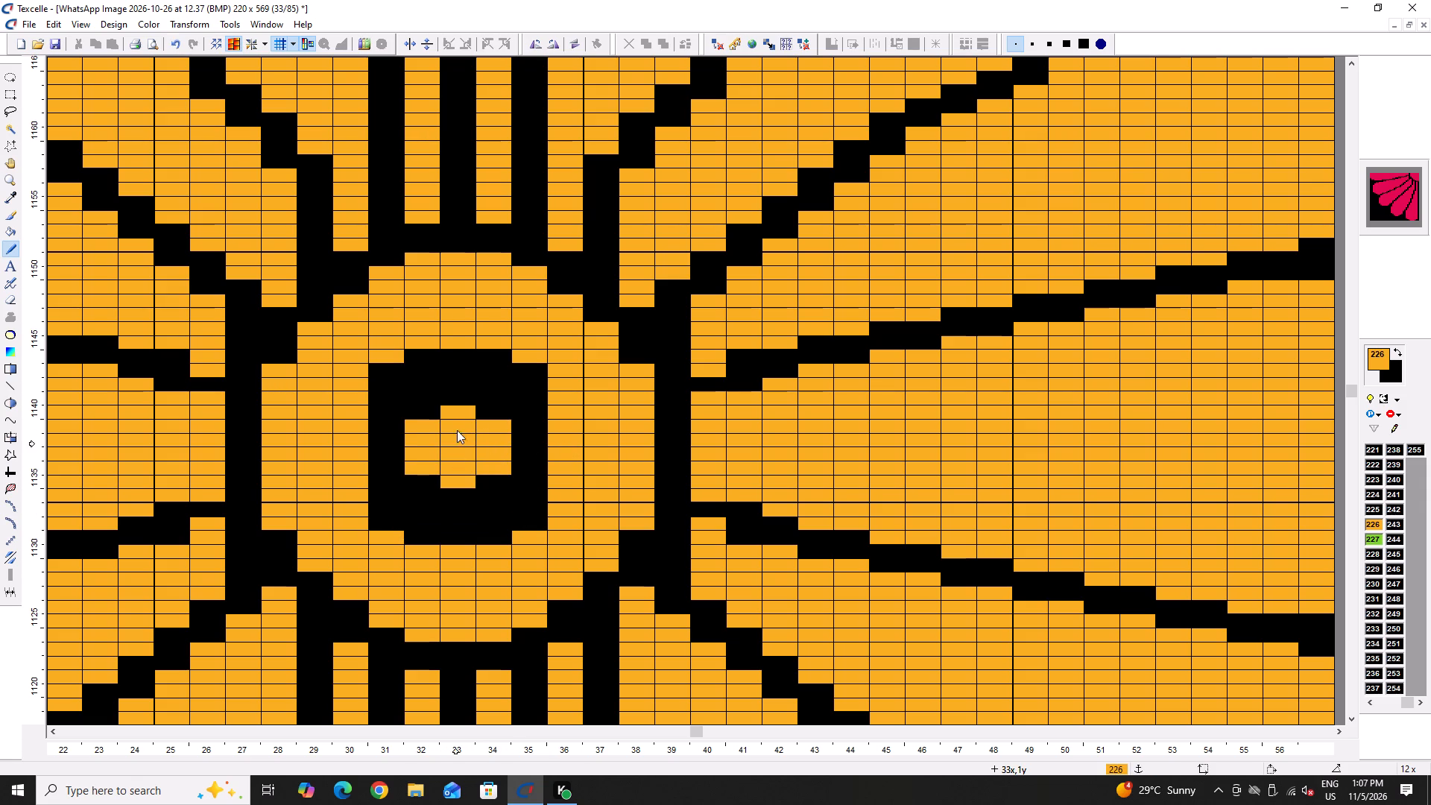
Enlarge the 226 area inside the flower's black centre ring by one pixel row above and below, with stepped corners.
double_click(463, 397)
double_click(475, 408)
click(484, 411)
click(425, 401)
click(430, 408)
right_click(426, 405)
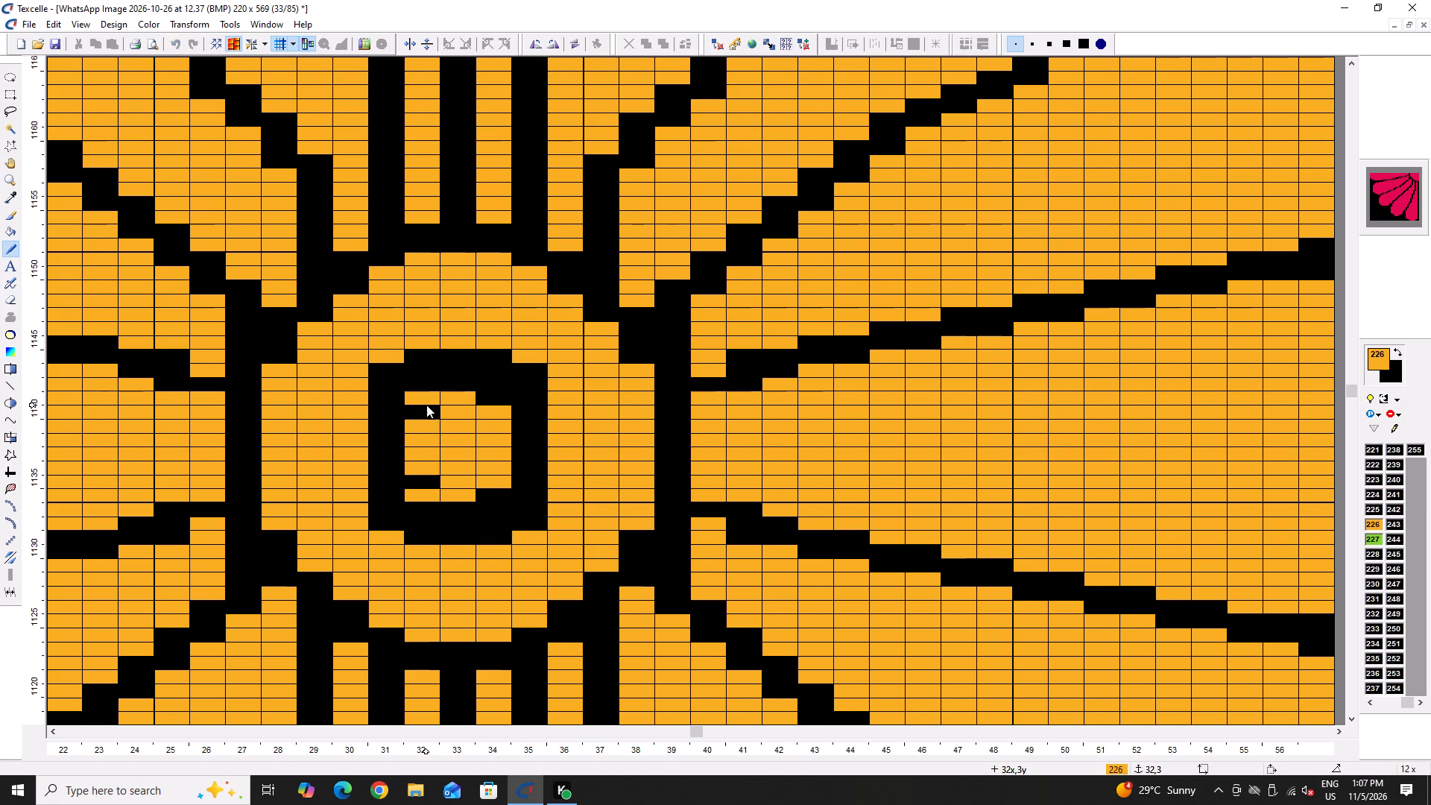
right_click(426, 405)
ctrl+scroll(422, 411, down, 1)
double_click(424, 405)
click(420, 412)
right_click(418, 406)
right_click(418, 406)
ctrl+scroll(412, 429, down, 8)
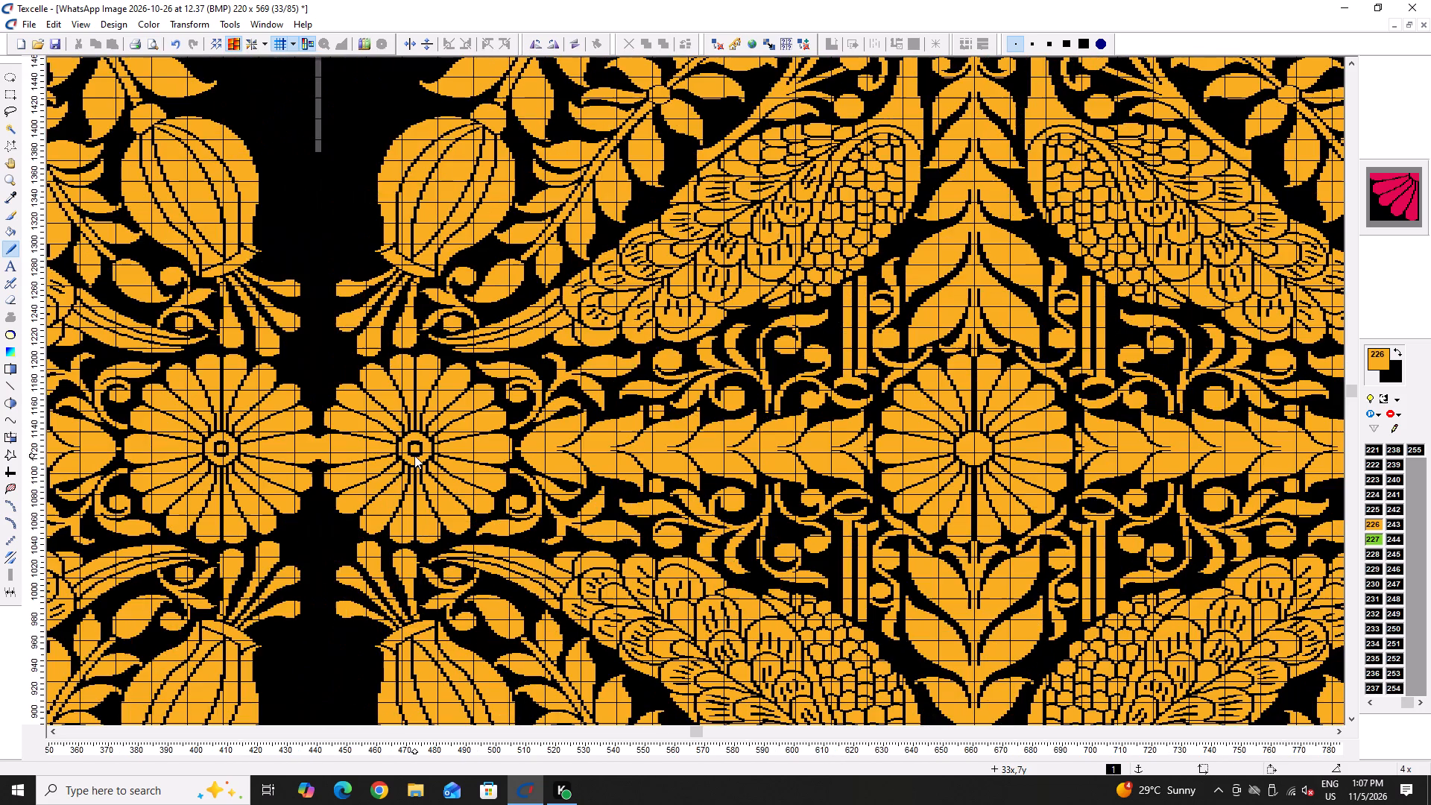
Widen the flower's centre ring to about 7 pixels by adding a black column along both of its vertical sides.
ctrl+scroll(443, 460, up, 6)
ctrl+scroll(265, 379, up, 2)
right_drag(325, 405, 325, 410)
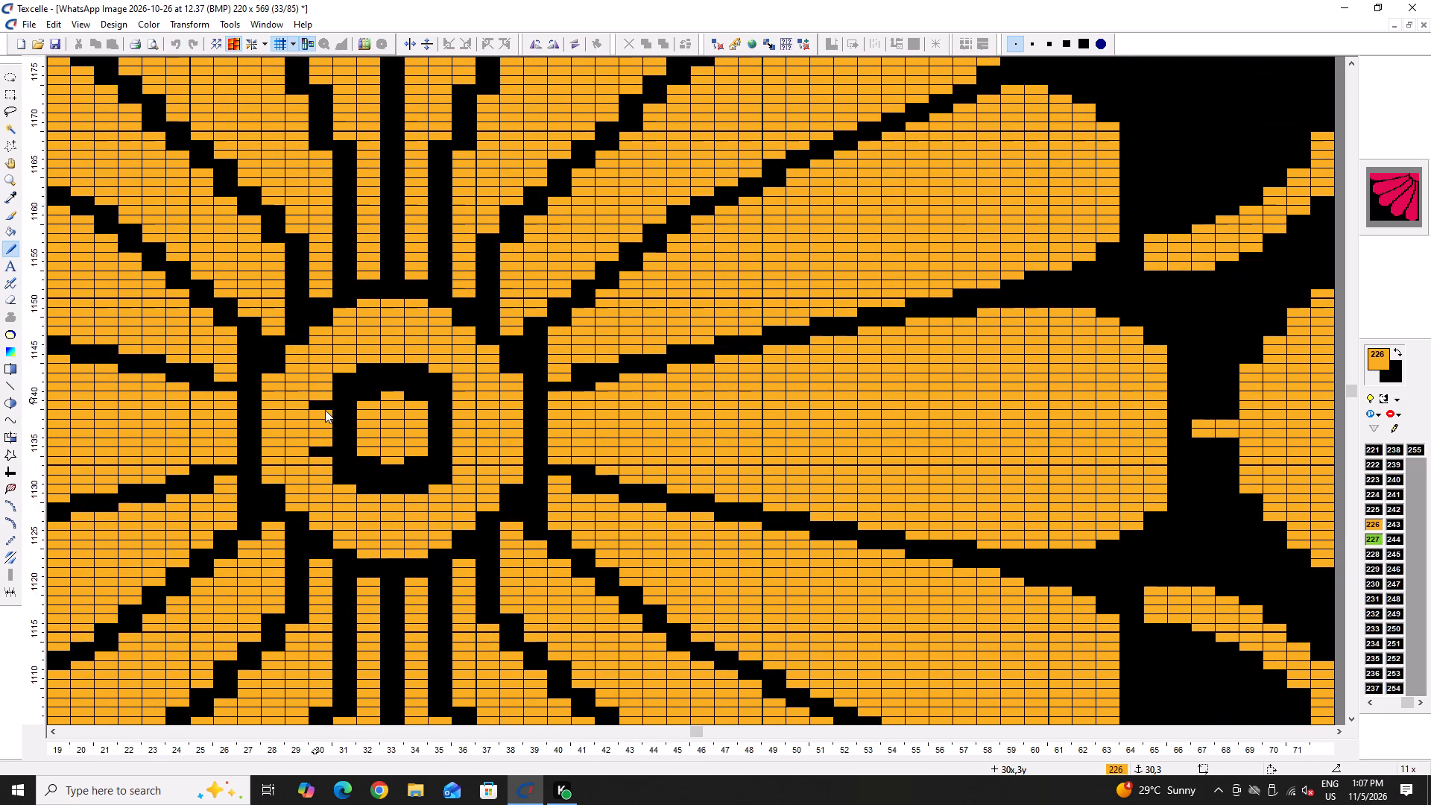
right_drag(325, 410, 325, 435)
right_click(325, 435)
right_drag(458, 411, 459, 420)
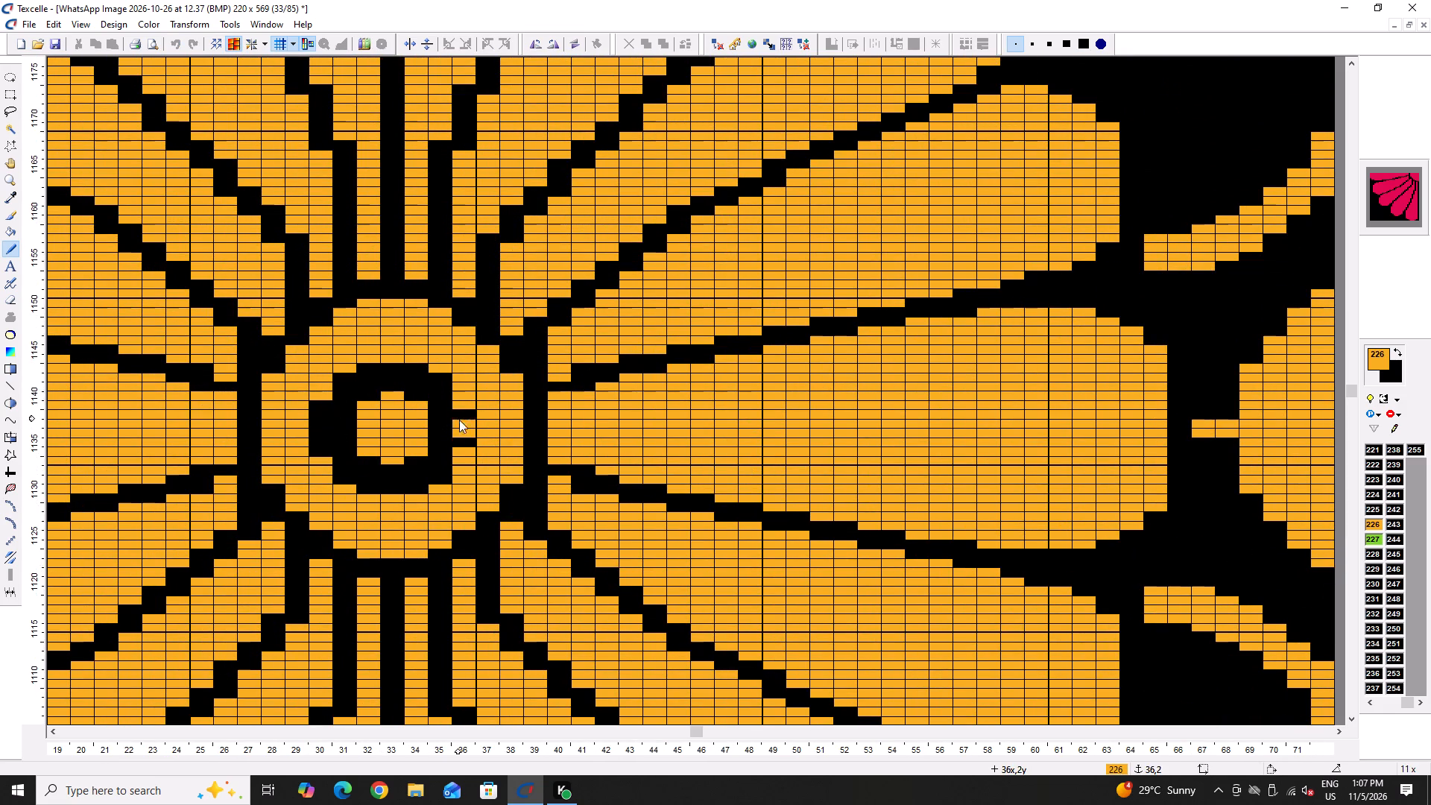
right_drag(459, 420, 461, 436)
right_click(461, 436)
right_click(462, 401)
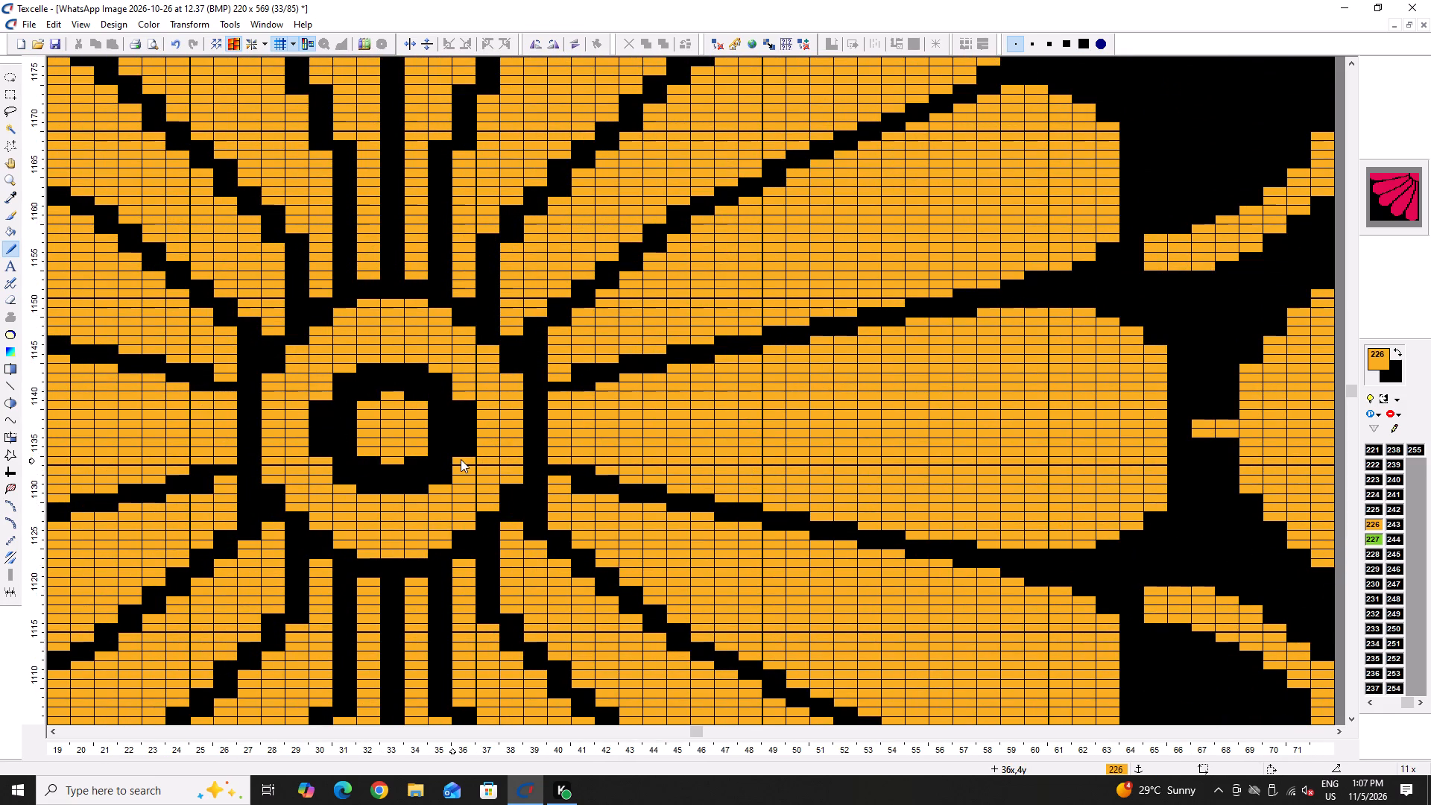
right_click(461, 459)
right_click(321, 397)
right_click(320, 397)
Widen the 226 area inside the ring to about 5 pixels with rounded corners, leaving a thin black outline.
drag(350, 415, 353, 438)
click(369, 399)
double_click(390, 387)
click(417, 397)
drag(434, 408, 435, 415)
drag(435, 416, 434, 428)
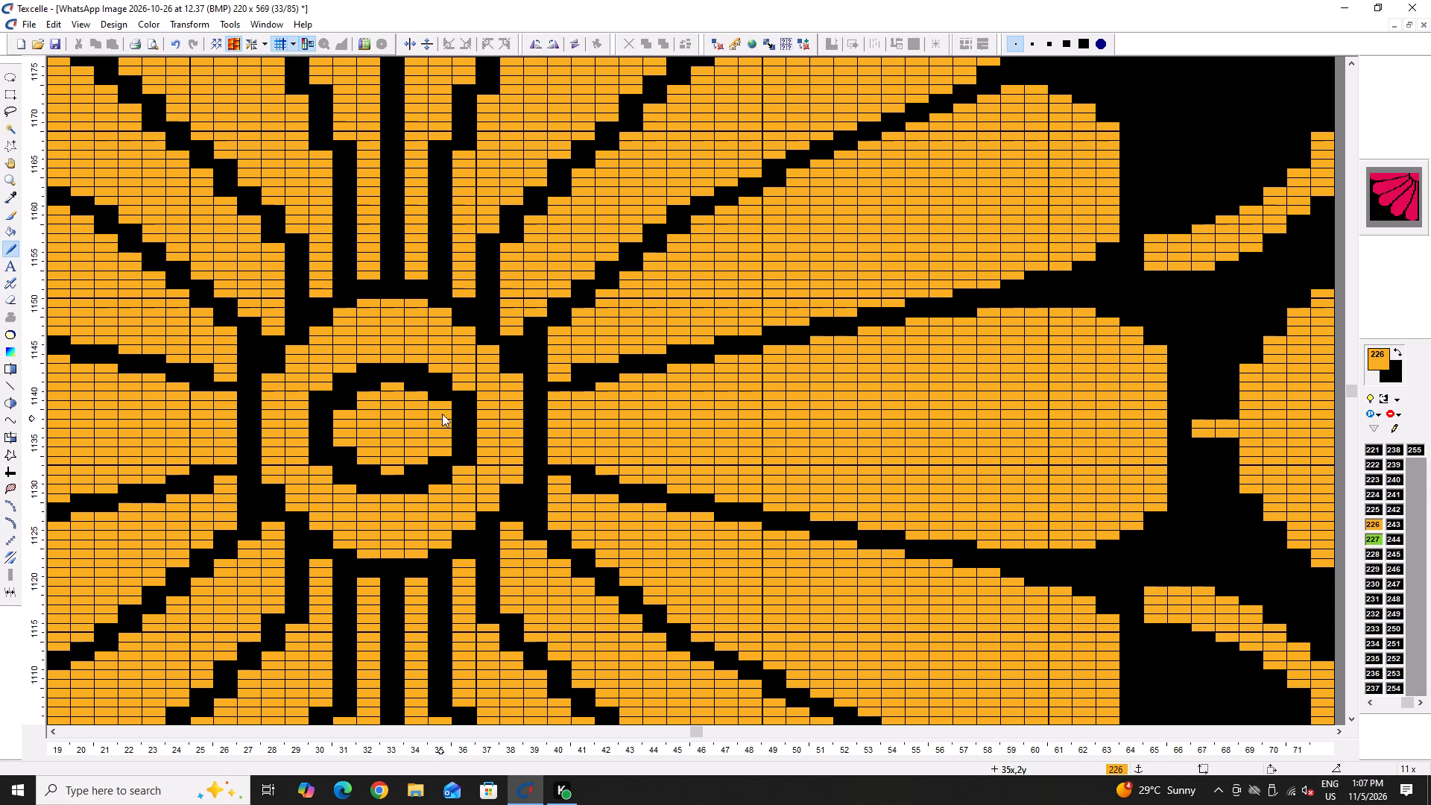
right_click(446, 402)
ctrl+scroll(394, 415, down, 9)
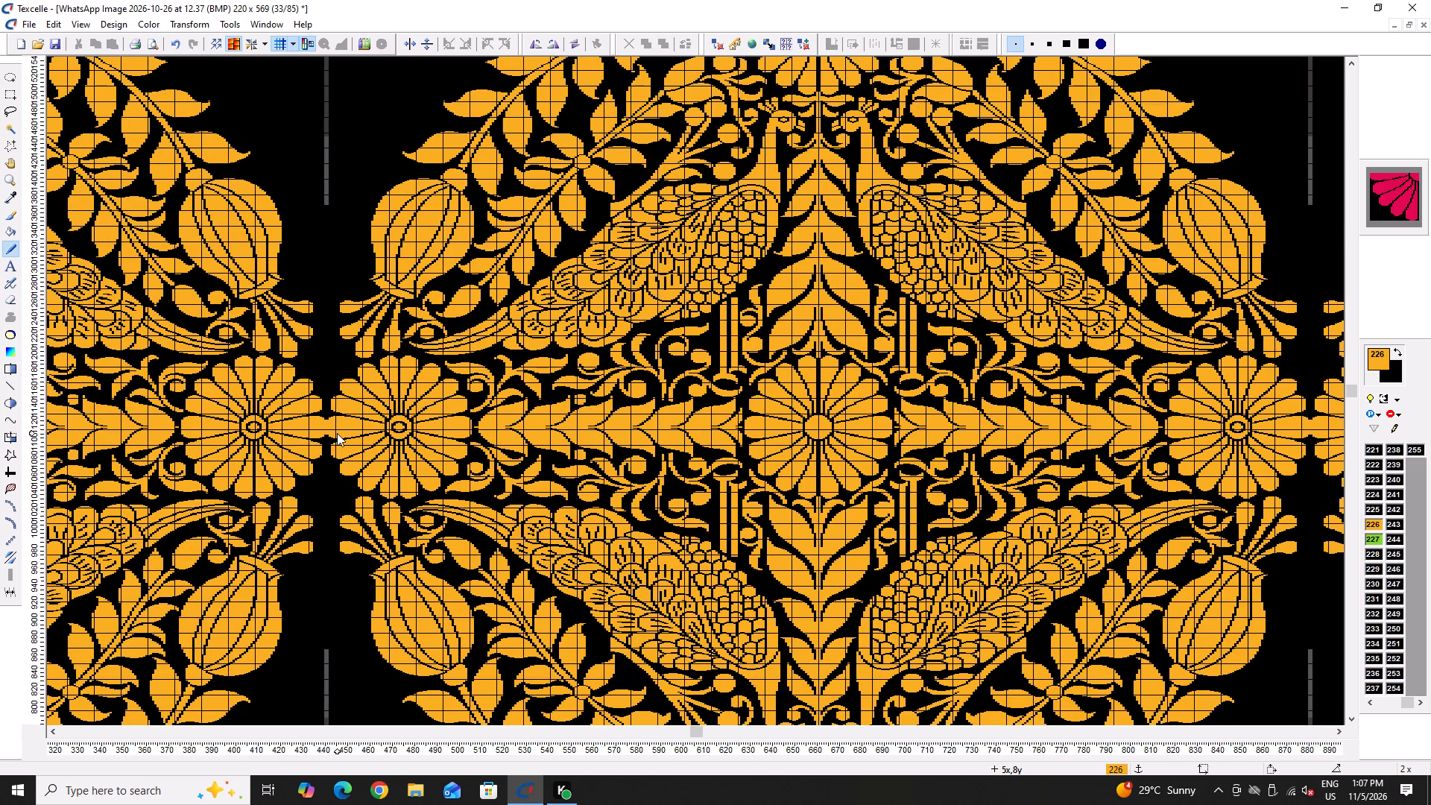
Save the pattern.
key(ctrl+s)
key(ctrl+s)
key(ctrl+s)
Round the outer tips of the flower's horizontal petal and the diagonal petal two above it with black corner pixels.
ctrl+scroll(344, 425, up, 5)
ctrl+scroll(855, 441, up, 4)
right_click(830, 485)
right_click(830, 485)
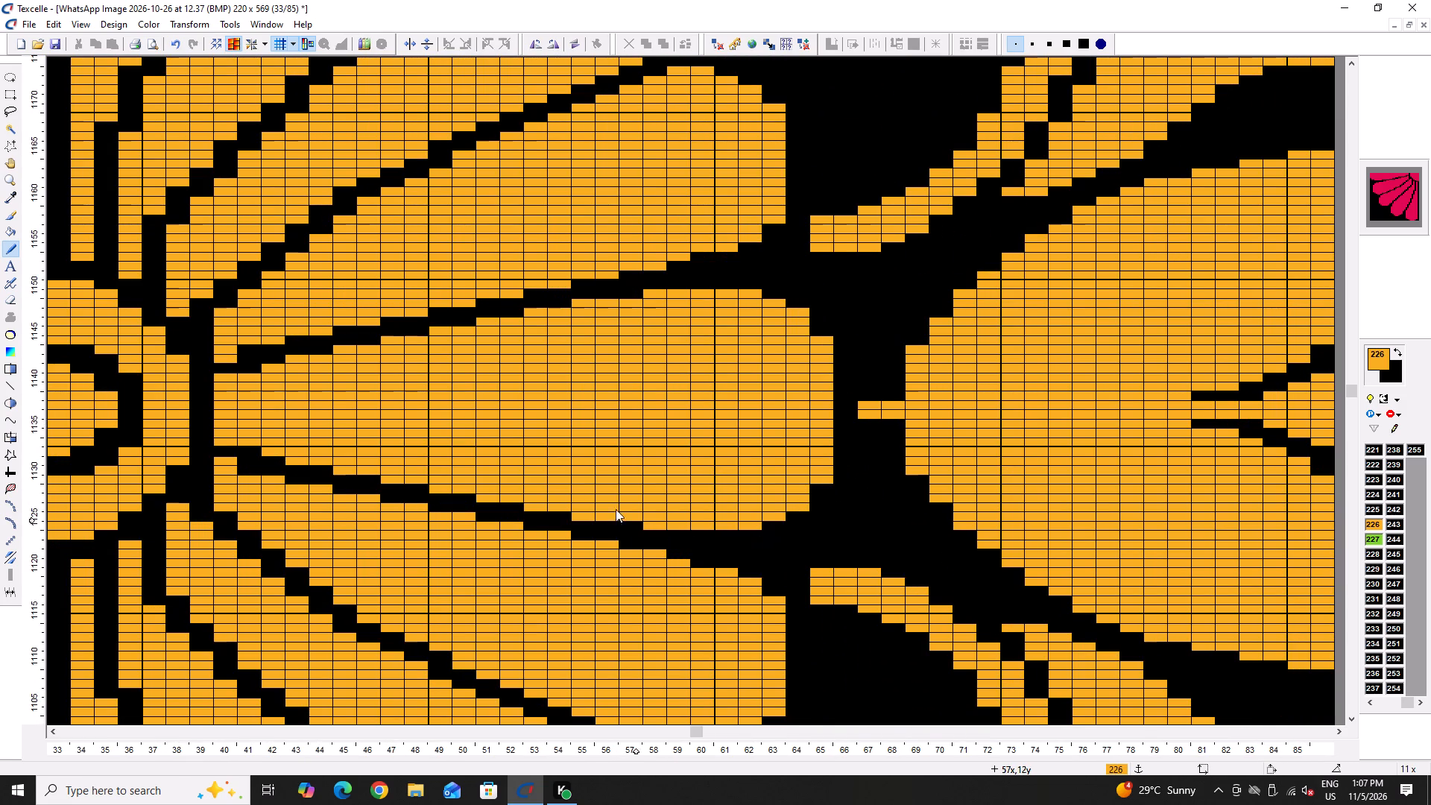
ctrl+scroll(544, 479, down, 5)
ctrl+scroll(596, 301, up, 4)
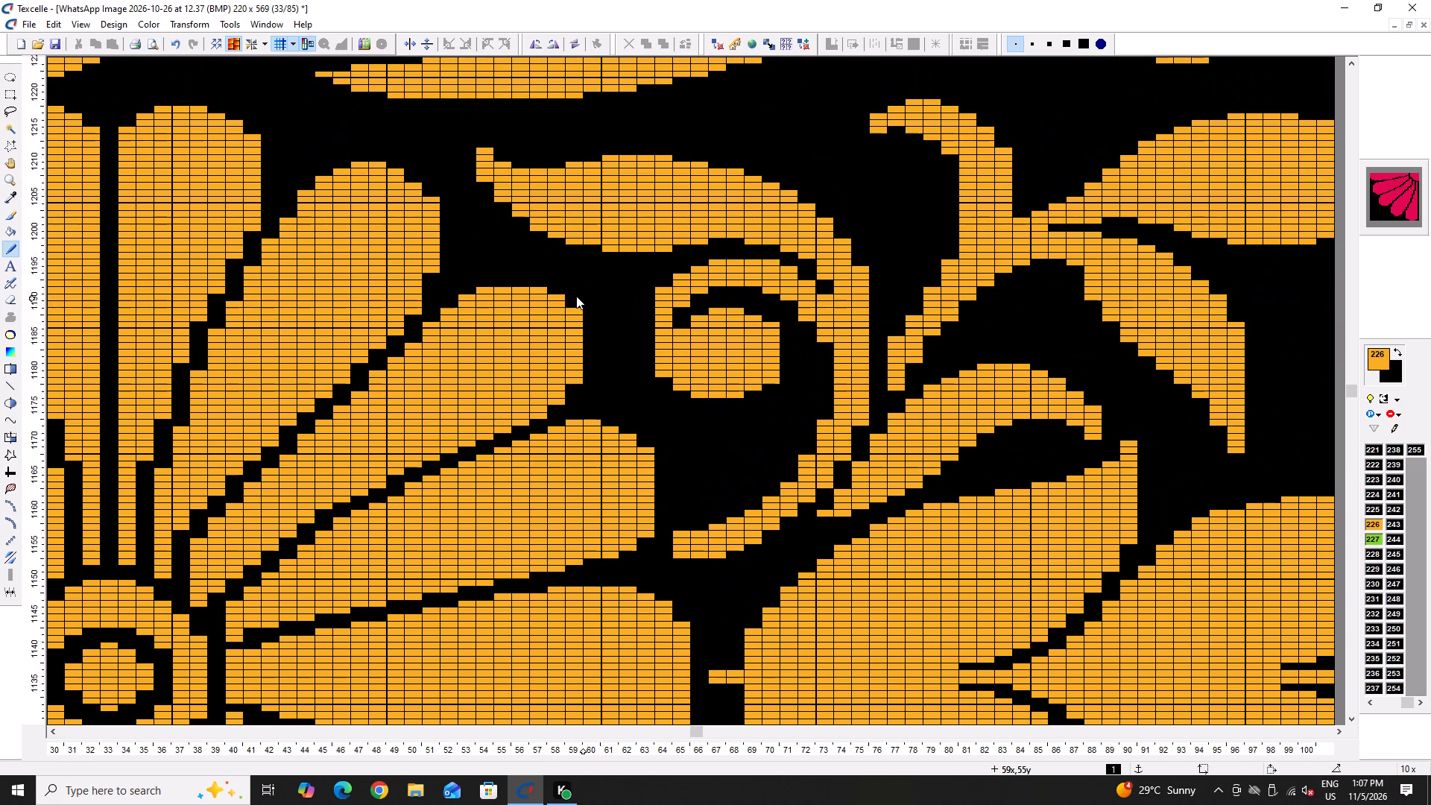
right_click(540, 291)
right_click(561, 294)
right_click(561, 294)
right_click(572, 307)
ctrl+scroll(563, 318, down, 4)
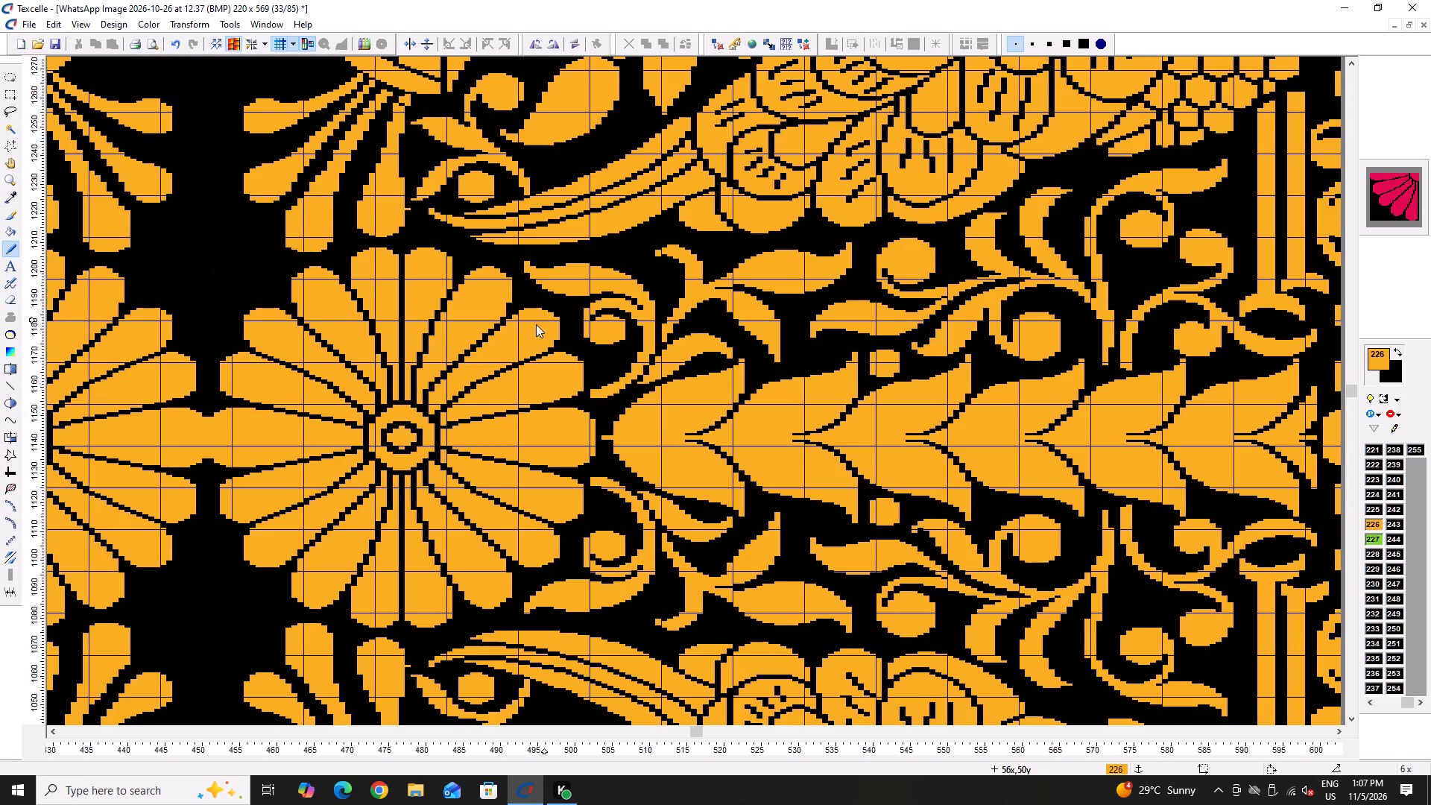
Blacken the corner pixels on the tip of the flower's lower-right diagonal petal to smooth its outline.
ctrl+scroll(536, 324, down, 1)
ctrl+scroll(517, 602, up, 2)
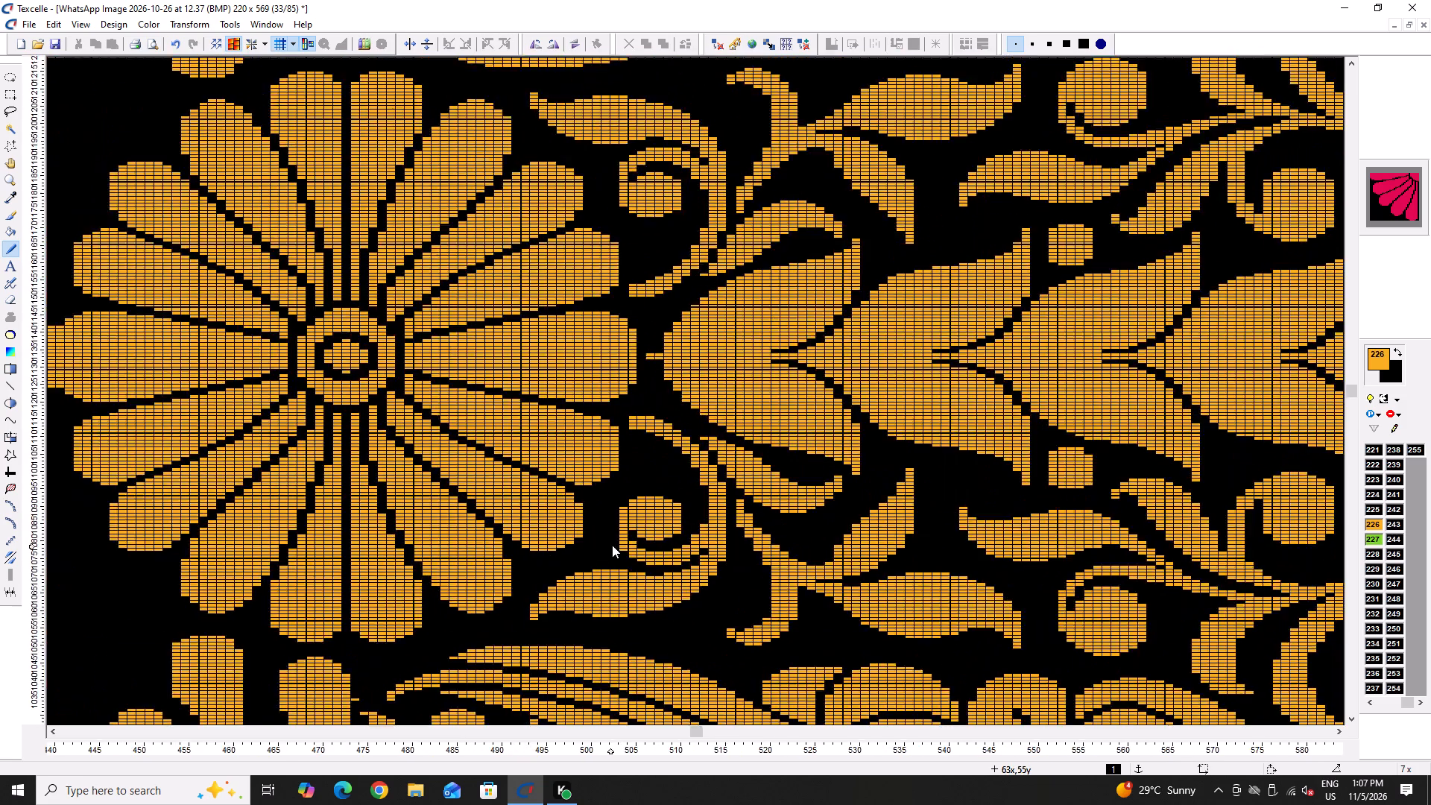
ctrl+scroll(612, 545, up, 3)
ctrl+scroll(505, 568, down, 4)
ctrl+scroll(435, 617, up, 4)
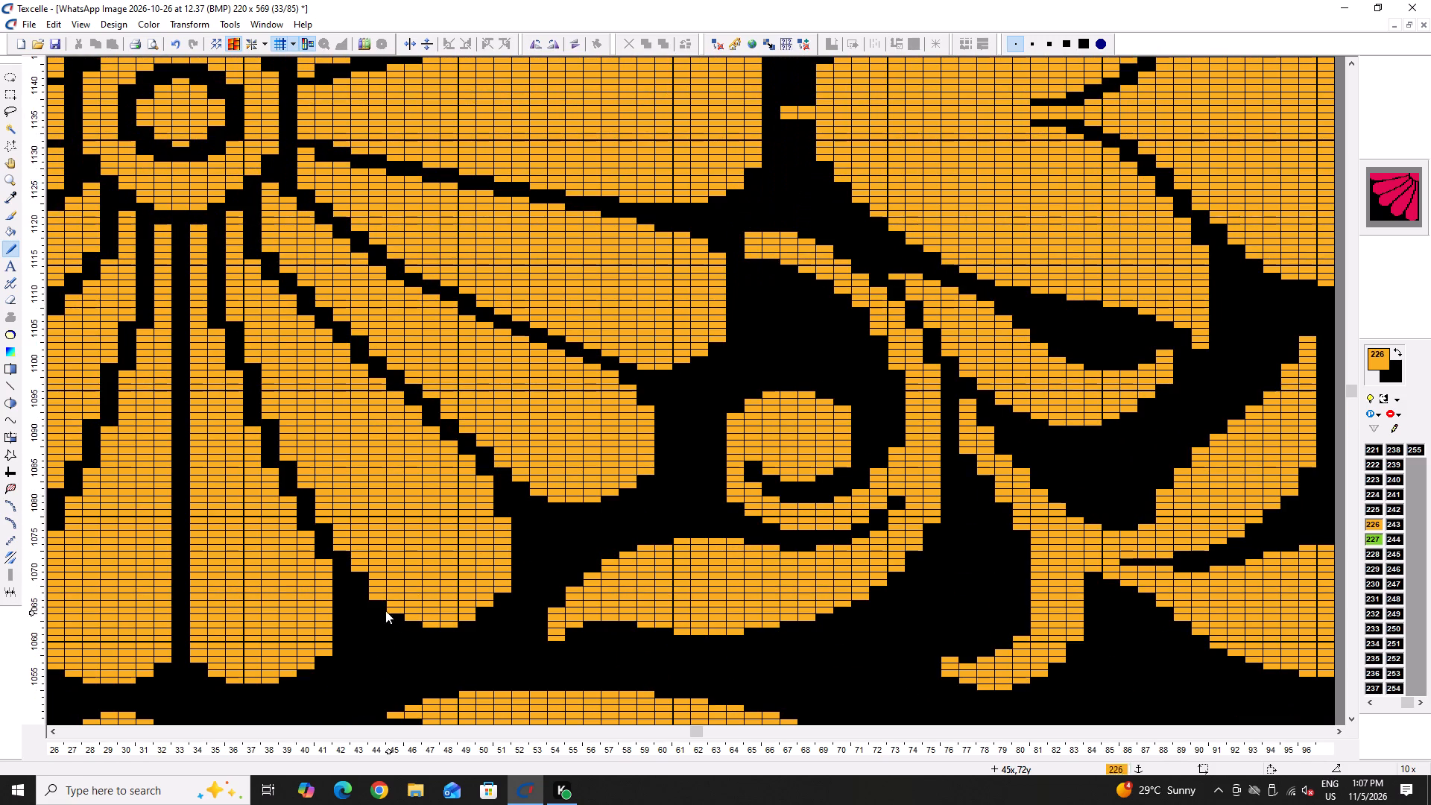
right_click(376, 595)
right_click(376, 599)
right_click(388, 610)
right_click(389, 611)
Round the lower tips of the flower's two bottom petals by blackening their corner pixels.
ctrl+scroll(347, 619, down, 3)
ctrl+scroll(272, 663, up, 1)
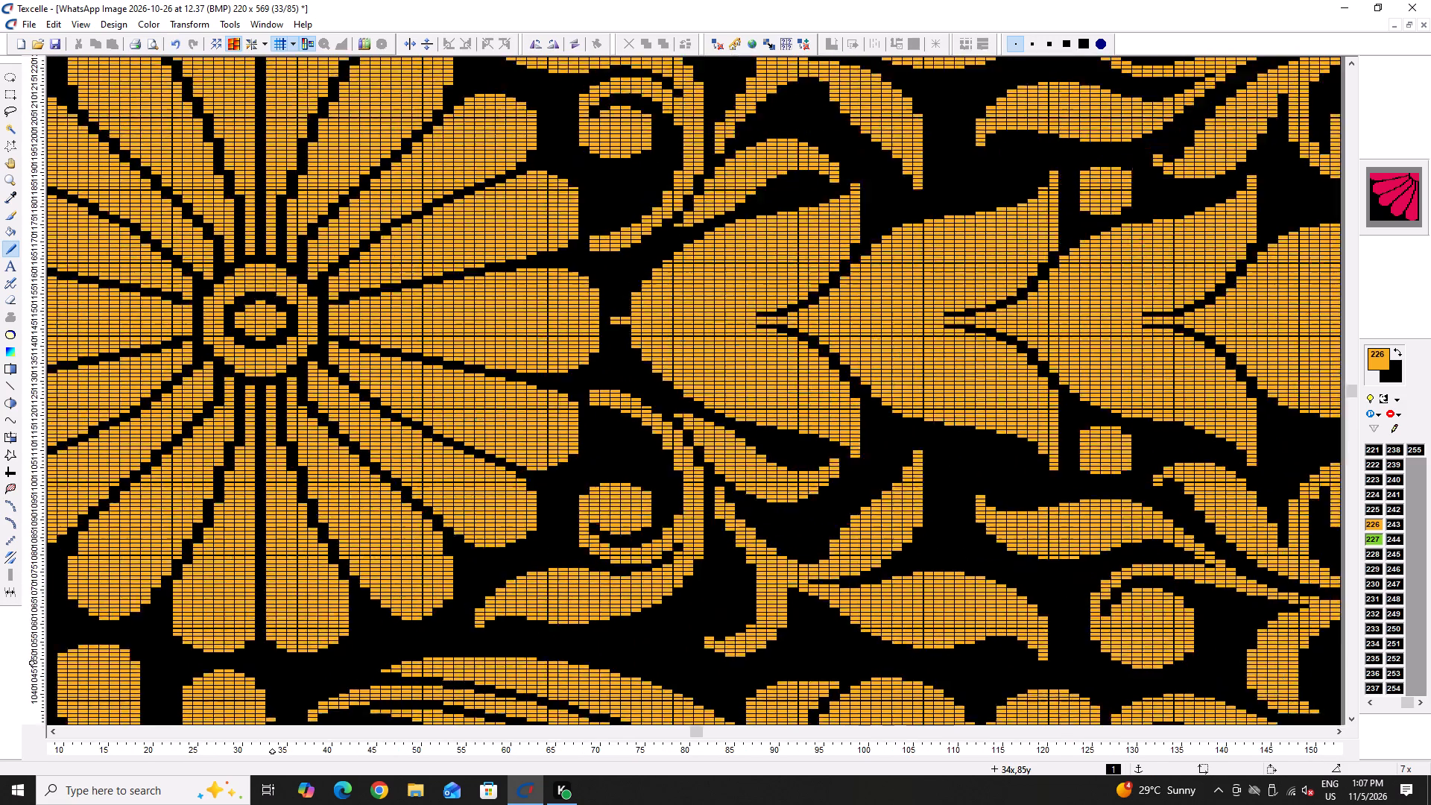
ctrl+scroll(272, 663, up, 3)
right_click(268, 606)
right_click(267, 607)
right_click(289, 632)
right_click(295, 625)
right_click(294, 628)
right_click(315, 639)
right_click(315, 640)
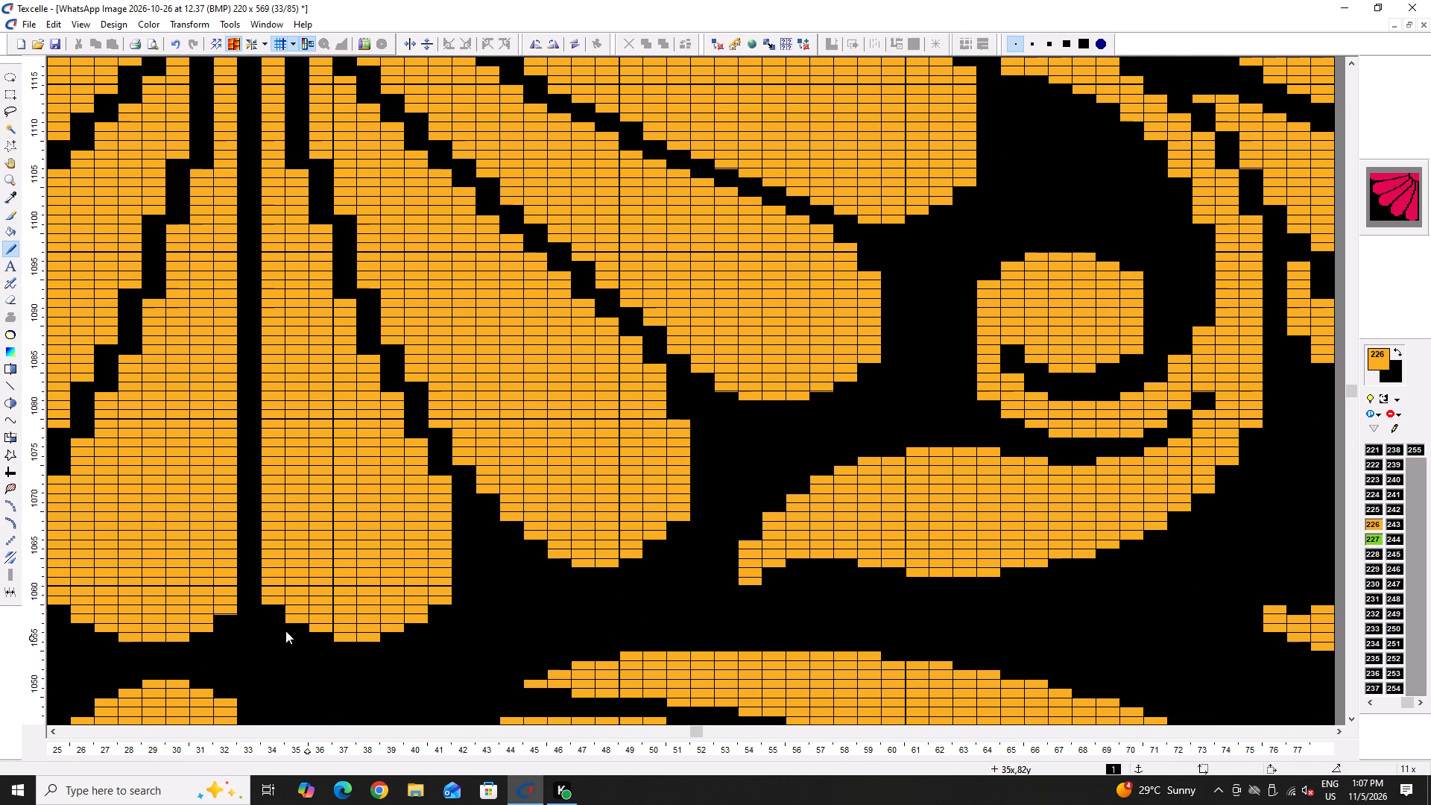
right_click(236, 613)
right_click(236, 613)
right_click(214, 625)
right_click(177, 634)
right_click(177, 634)
Fill out the right edge of the lower-right diagonal petal's tip with colour 226 pixels.
ctrl+scroll(193, 624, down, 5)
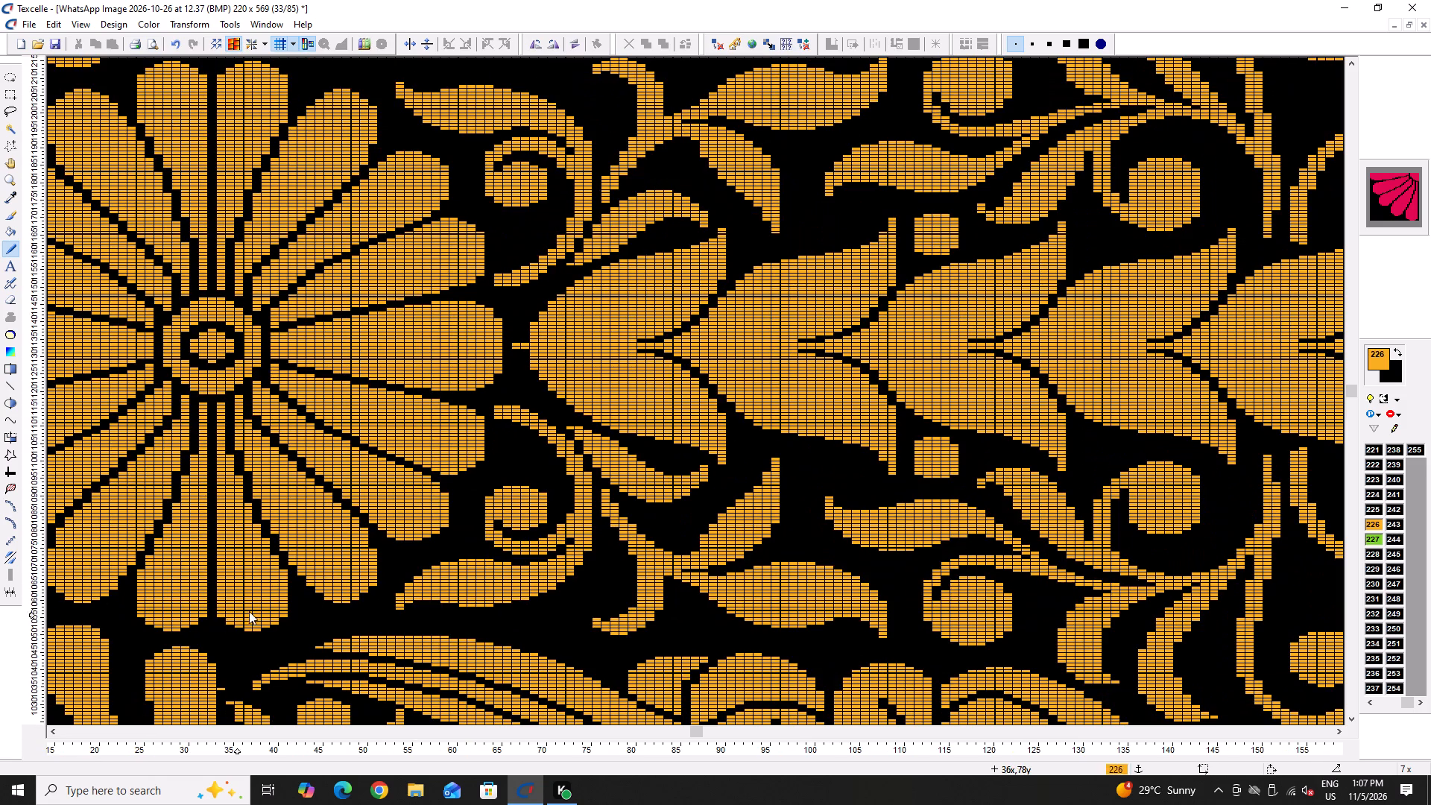
ctrl+scroll(399, 599, up, 5)
click(347, 535)
click(323, 561)
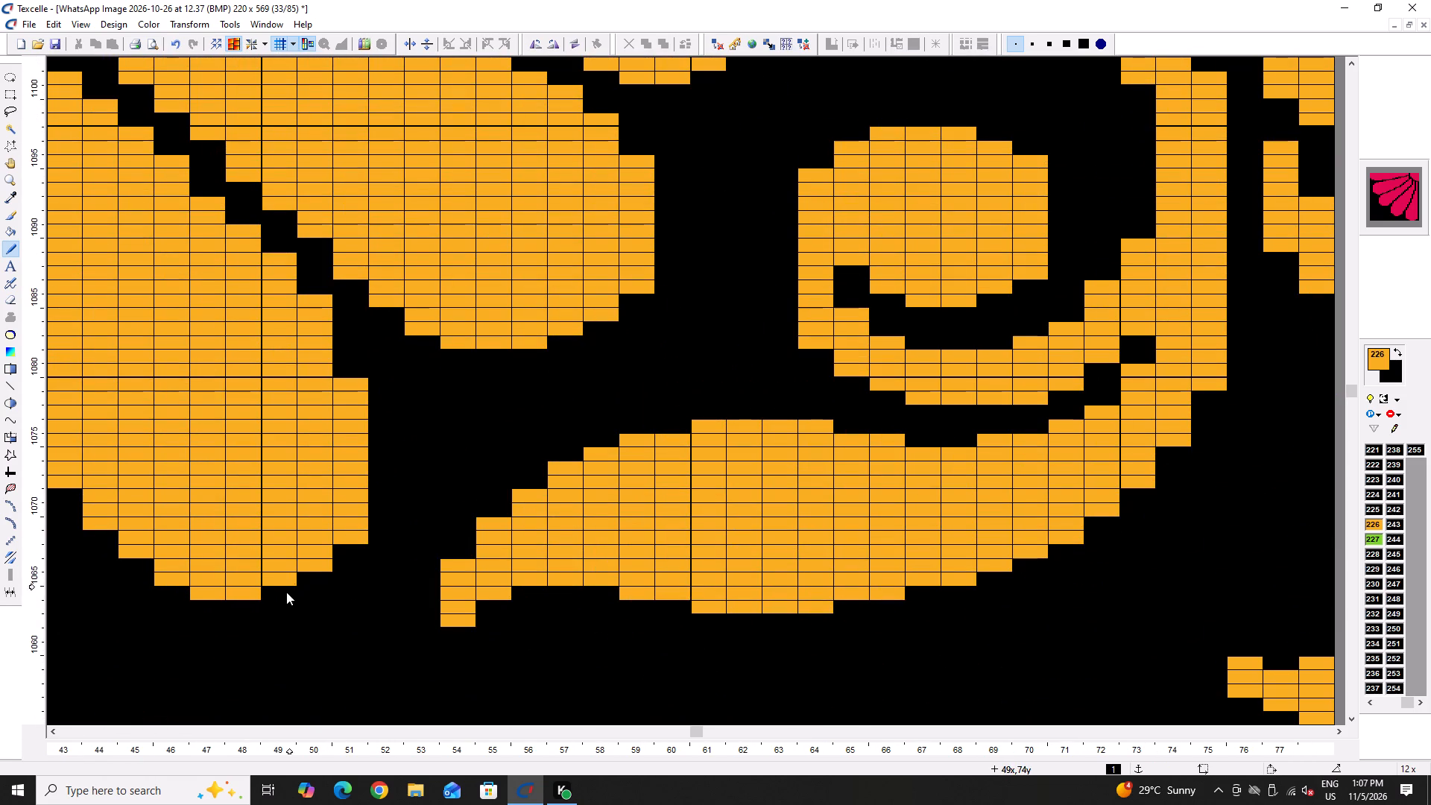
Save the pattern.
ctrl+scroll(416, 563, down, 5)
key(ctrl+s)
key(ctrl+s)
key(ctrl+s)
key(ctrl+s)
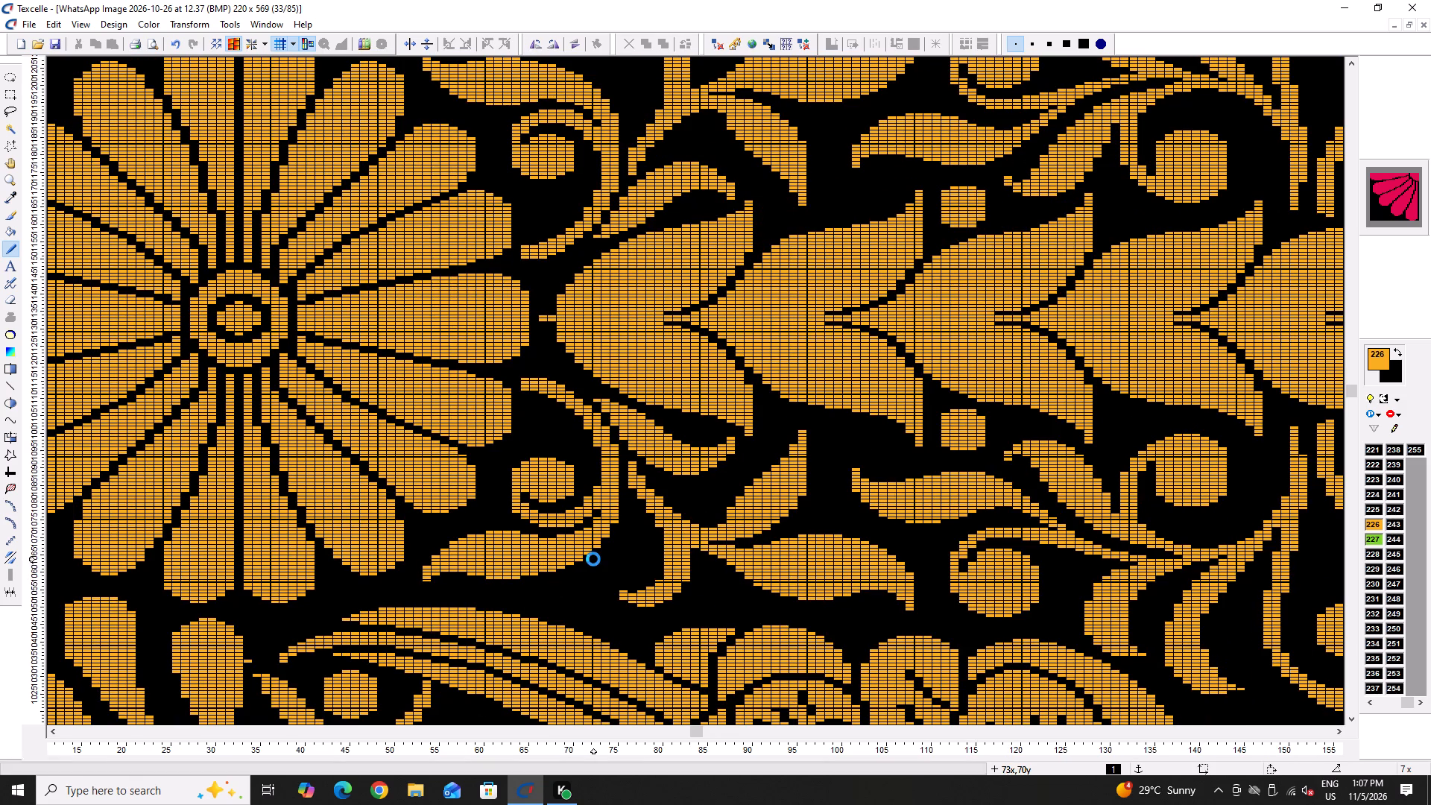
key(ctrl+s)
Protect colour 226 from being painted over.
click(1384, 399)
click(1384, 399)
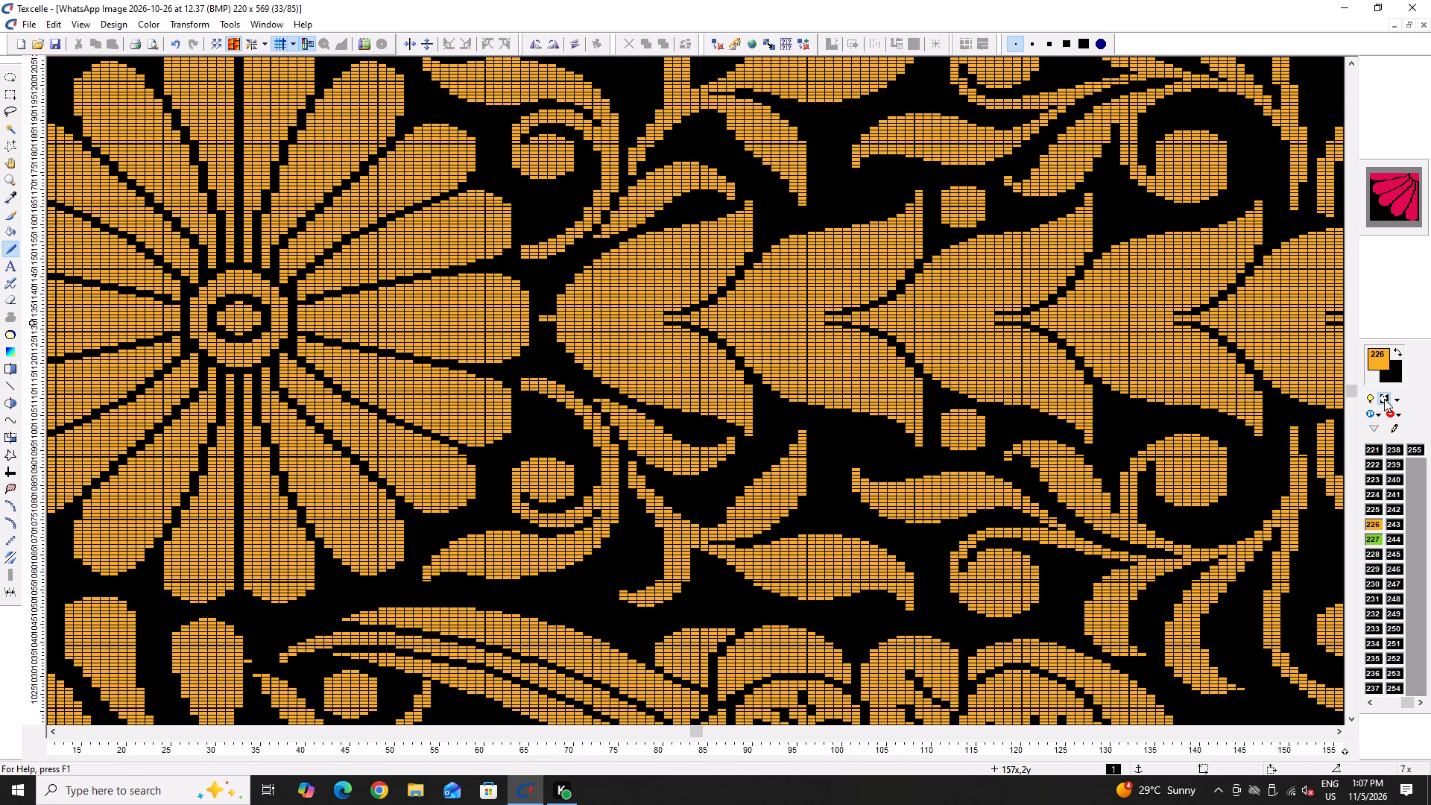
key(shift+space)
Recolour palette colour 239 to white from page 37 of the Extended Printer Book.
right_click(1393, 461)
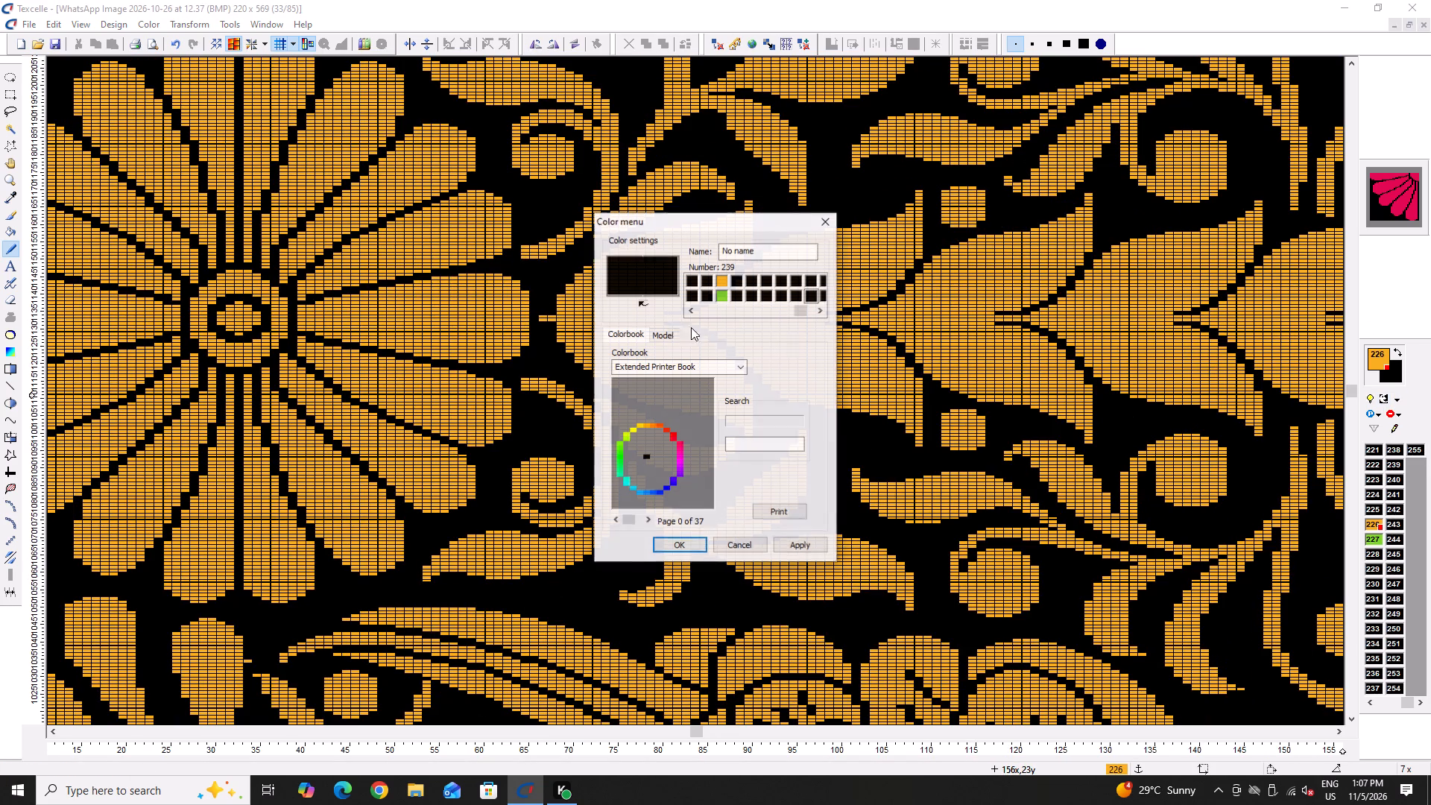
click(645, 459)
click(646, 455)
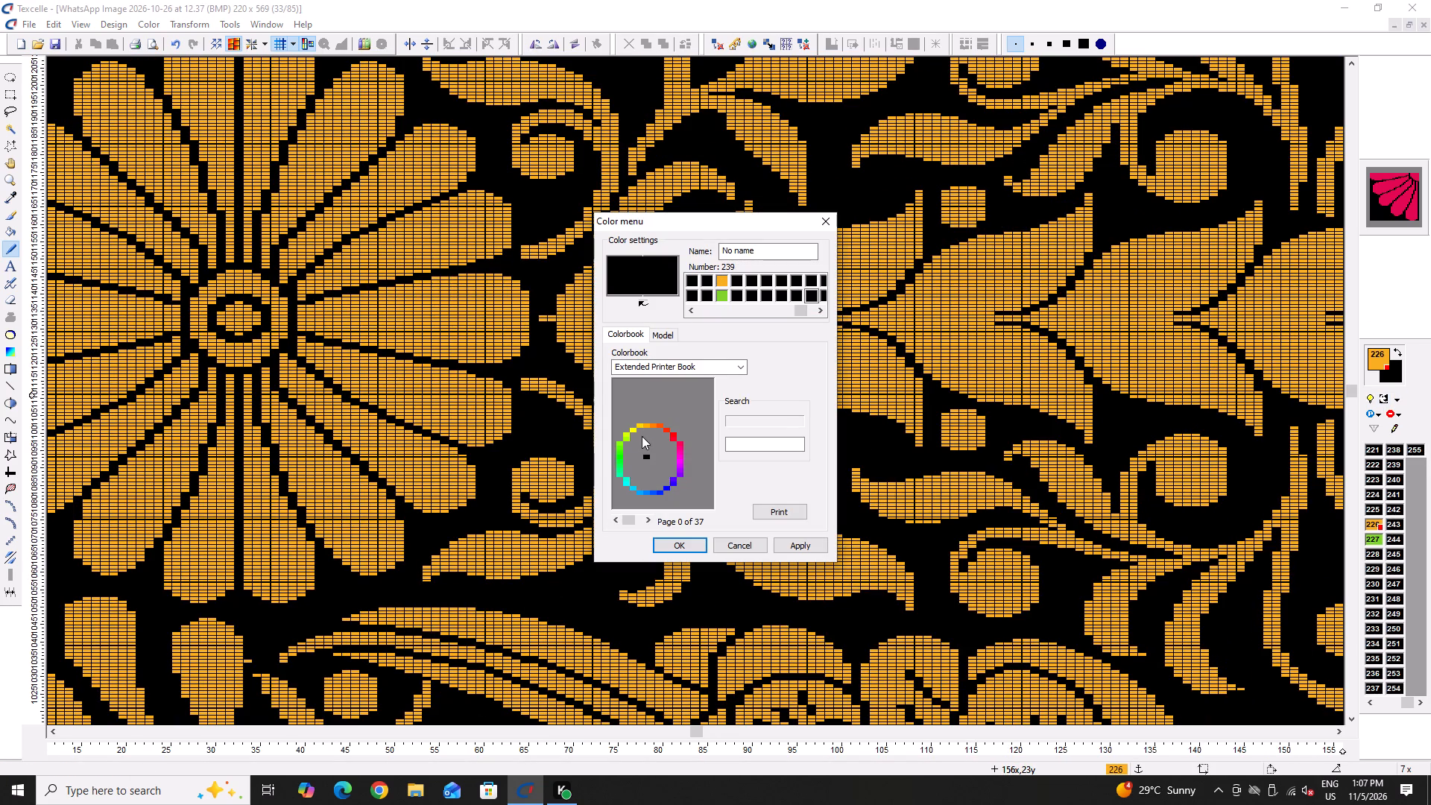
click(647, 453)
triple_click(647, 454)
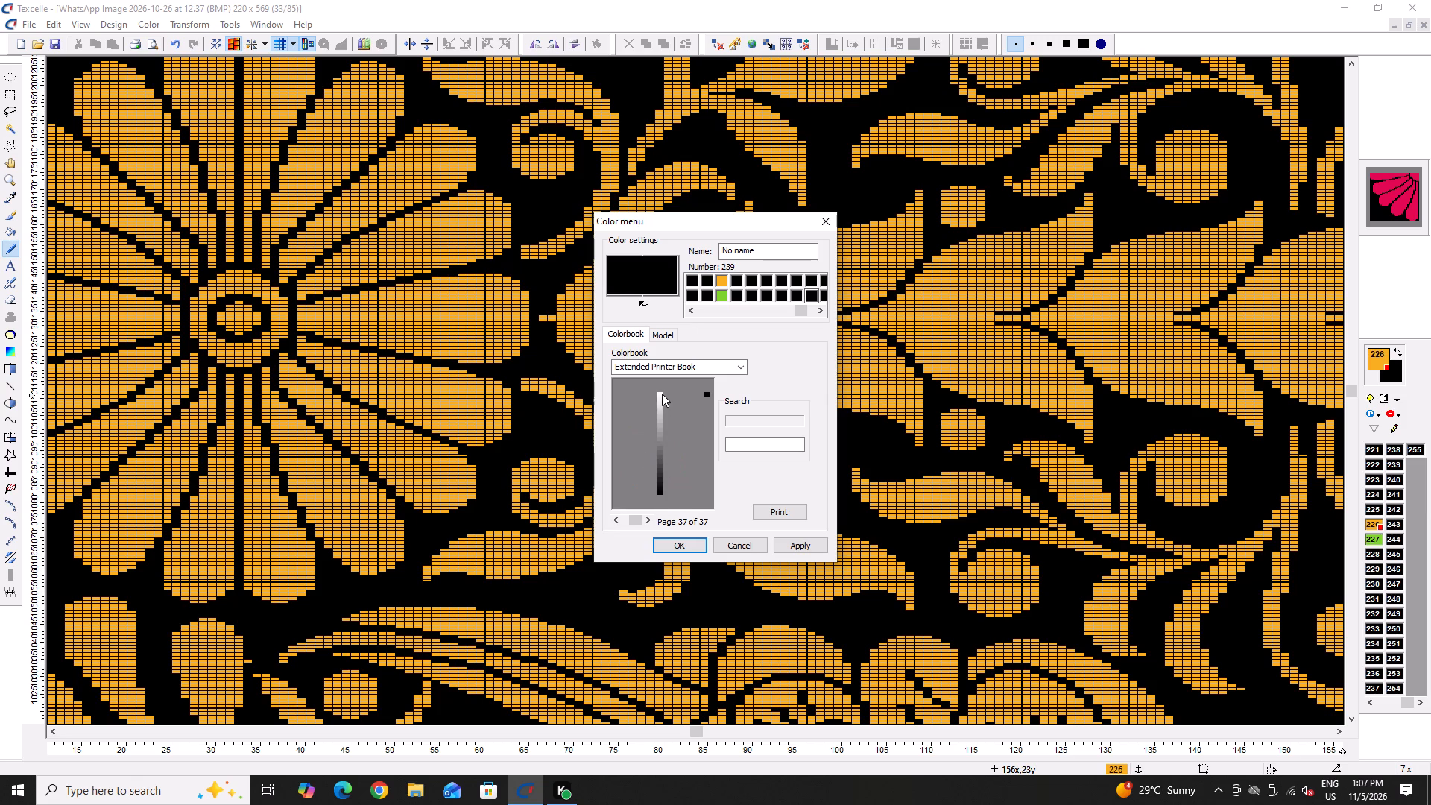
triple_click(662, 394)
click(686, 542)
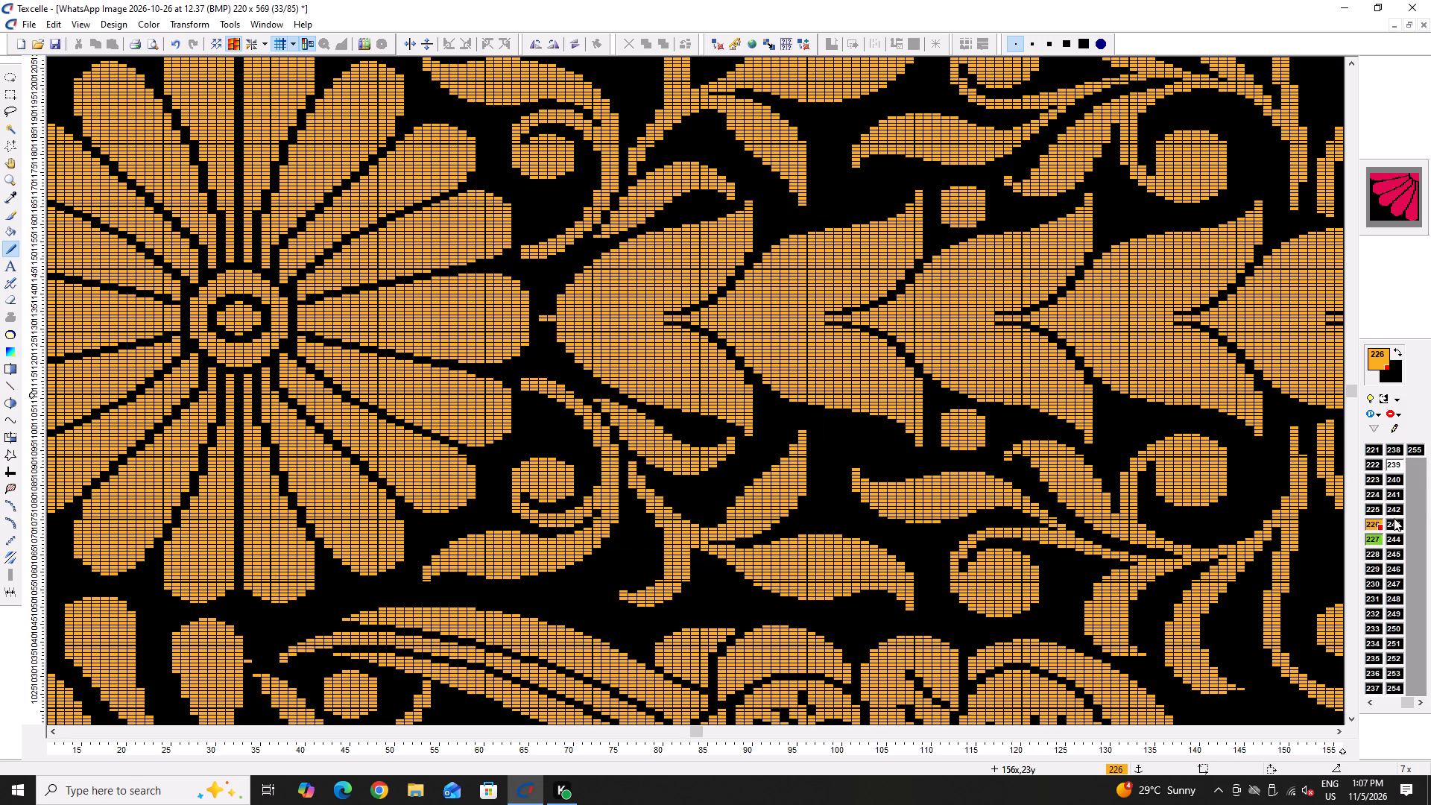
Make 239 the drawing colour and sweep it over the black background around the golden motifs across the repeat.
double_click(1388, 462)
ctrl+scroll(766, 345, down, 5)
key(e)
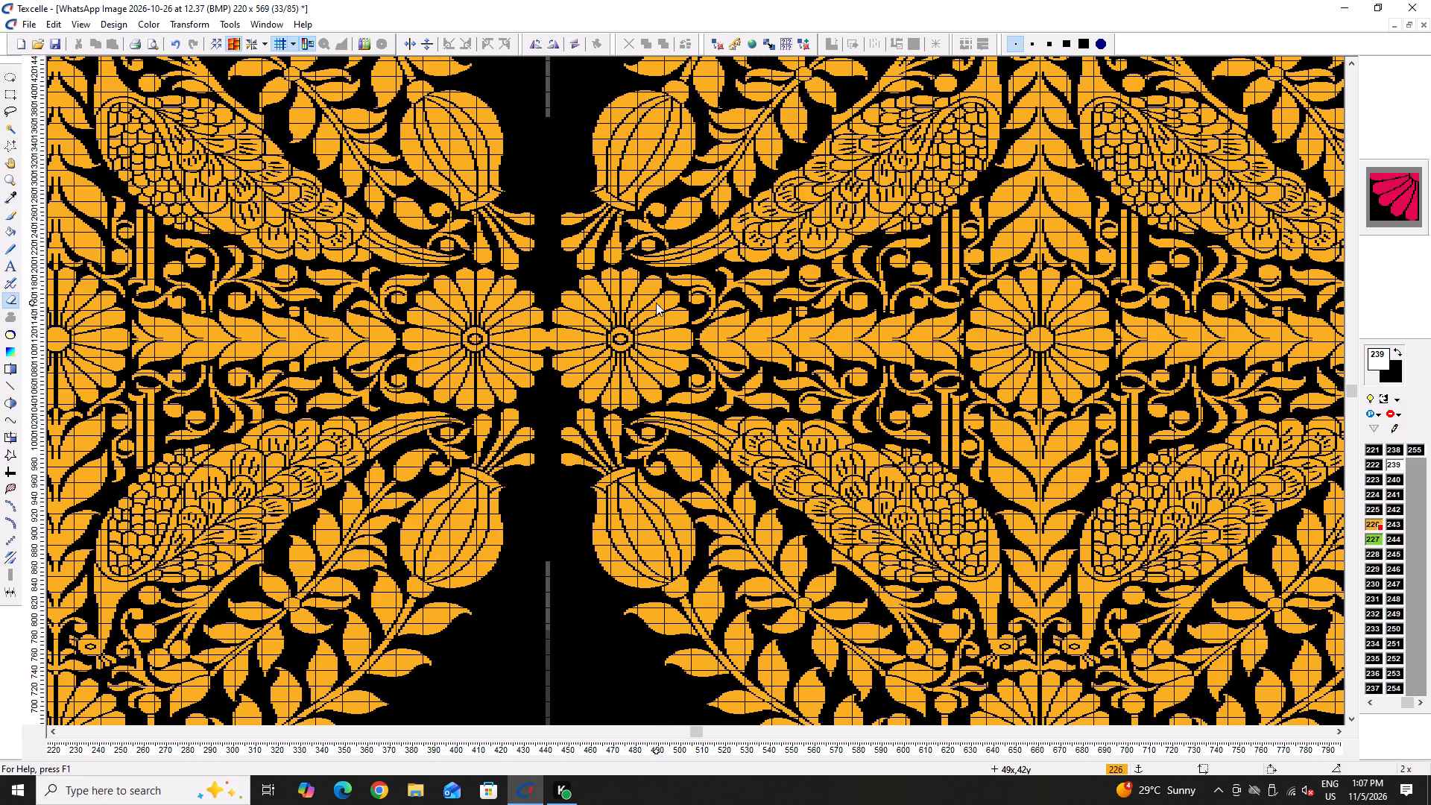
drag(586, 288, 578, 291)
drag(567, 294, 559, 300)
drag(527, 321, 488, 367)
drag(487, 418, 982, 504)
click(982, 498)
drag(979, 483, 968, 467)
ctrl+scroll(638, 367, down, 1)
drag(436, 294, 1044, 408)
drag(1040, 293, 1032, 277)
drag(993, 232, 791, 124)
drag(711, 107, 261, 271)
ctrl+scroll(288, 270, down, 1)
drag(333, 242, 218, 292)
drag(190, 321, 169, 391)
drag(176, 426, 182, 440)
drag(253, 533, 356, 615)
drag(386, 632, 525, 677)
drag(580, 689, 885, 510)
click(882, 499)
drag(398, 276, 457, 586)
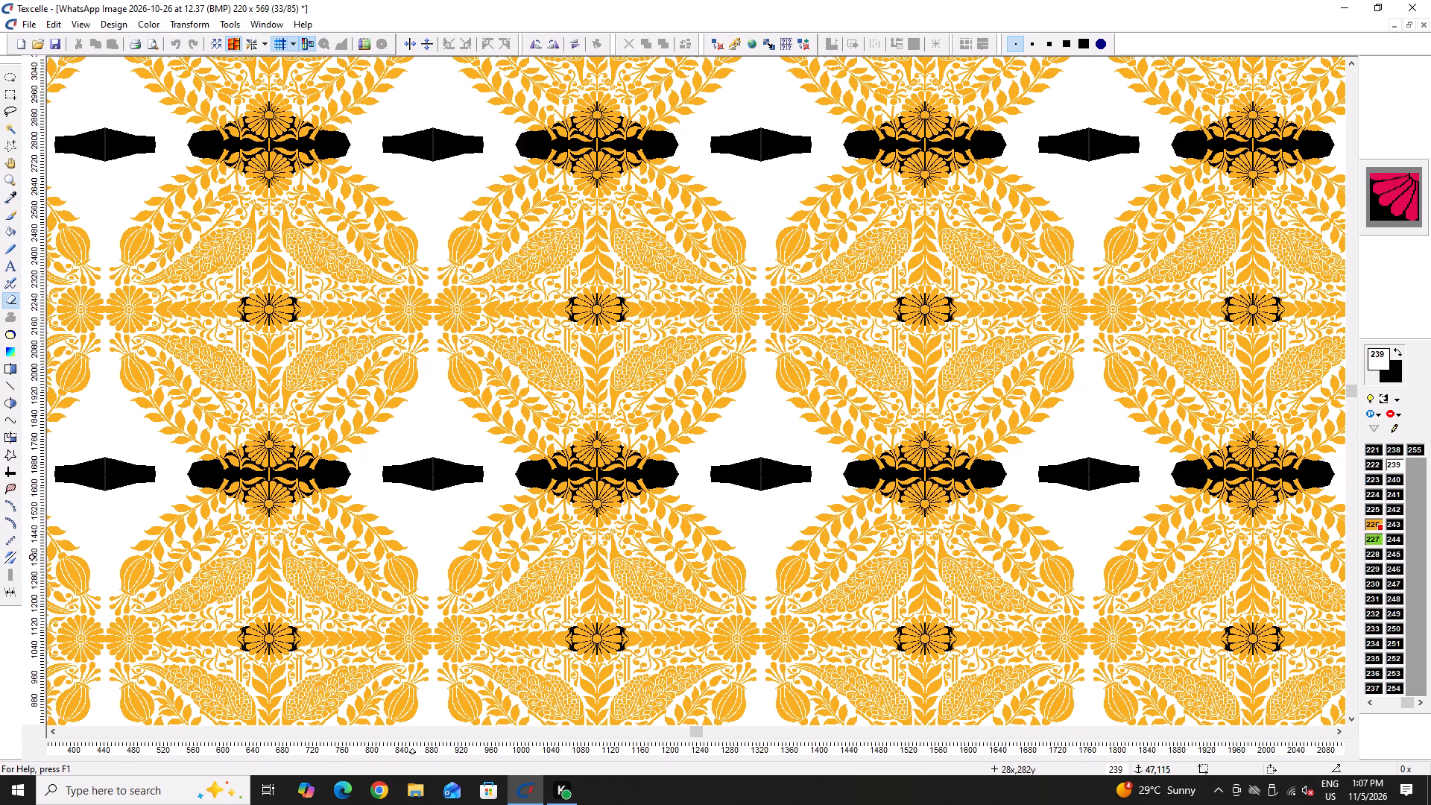
Cover the remaining black bands between the medallions and the black around the central flowers with white 239.
drag(457, 586, 755, 467)
drag(750, 459, 778, 350)
drag(778, 339, 318, 141)
drag(261, 153, 555, 533)
drag(511, 257, 259, 321)
drag(240, 338, 212, 375)
drag(206, 394, 224, 248)
drag(230, 256, 241, 265)
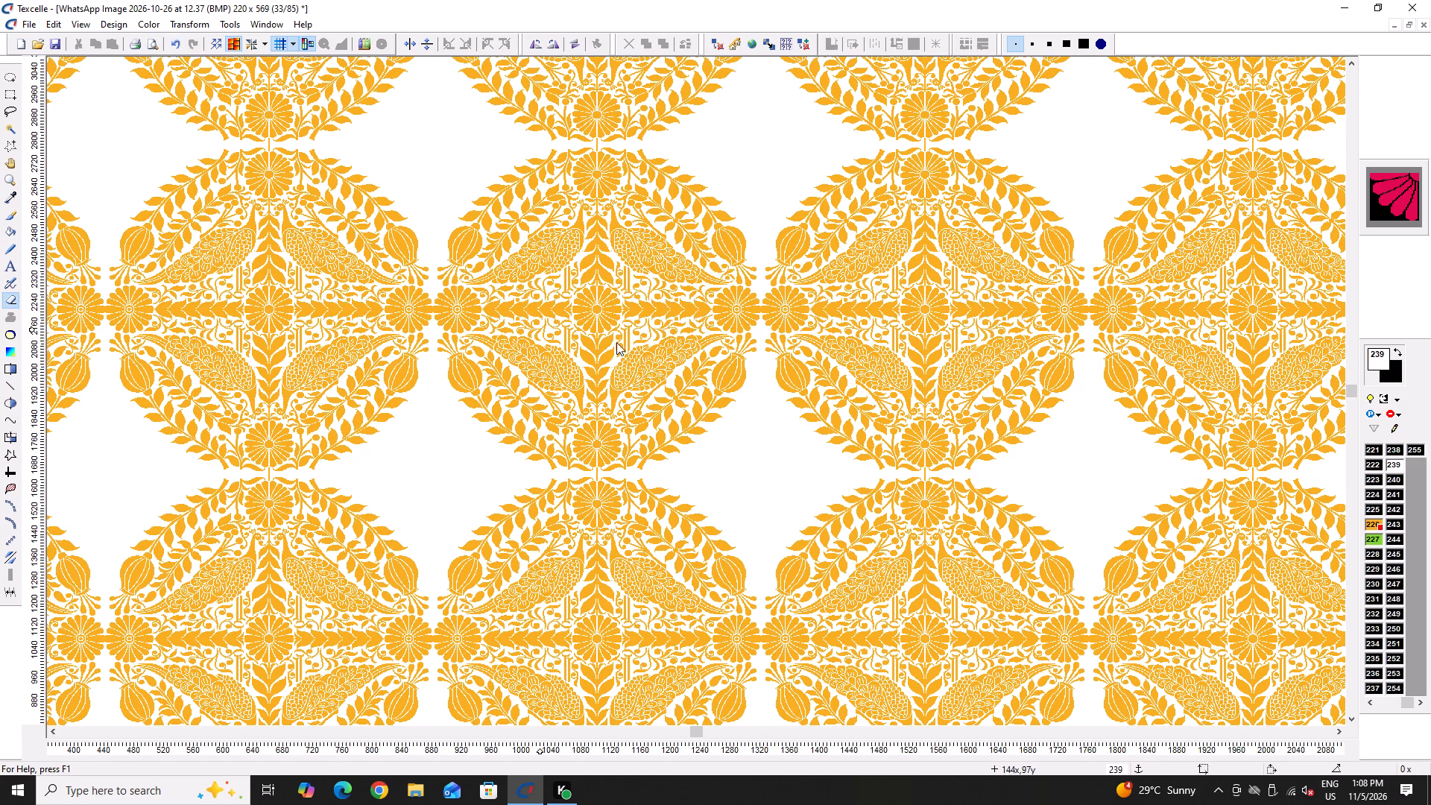
ctrl+scroll(636, 307, up, 4)
ctrl+scroll(616, 307, down, 4)
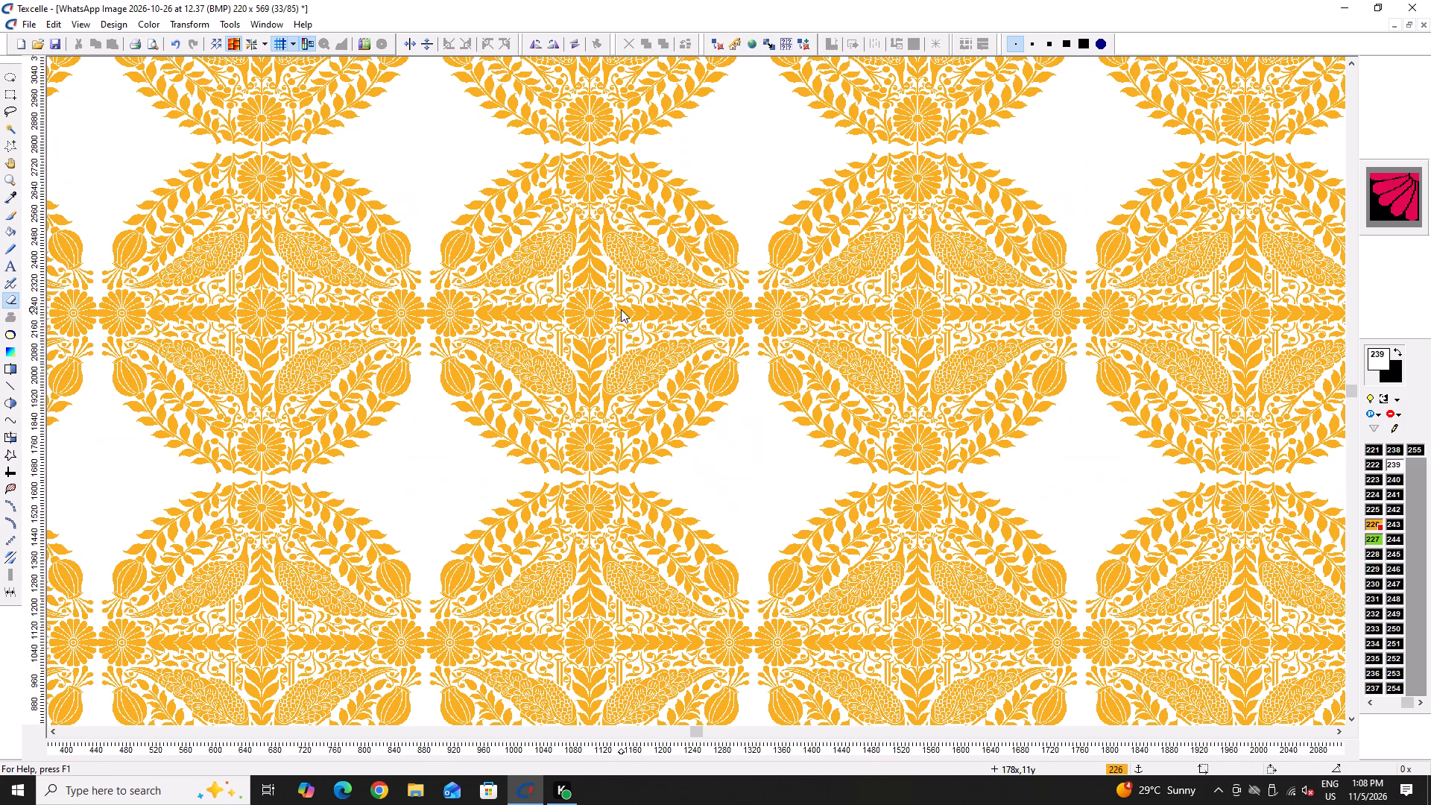
Save the pattern.
key(ctrl+s)
key(ctrl+s)
key(ctrl+s)
key(ctrl+s)
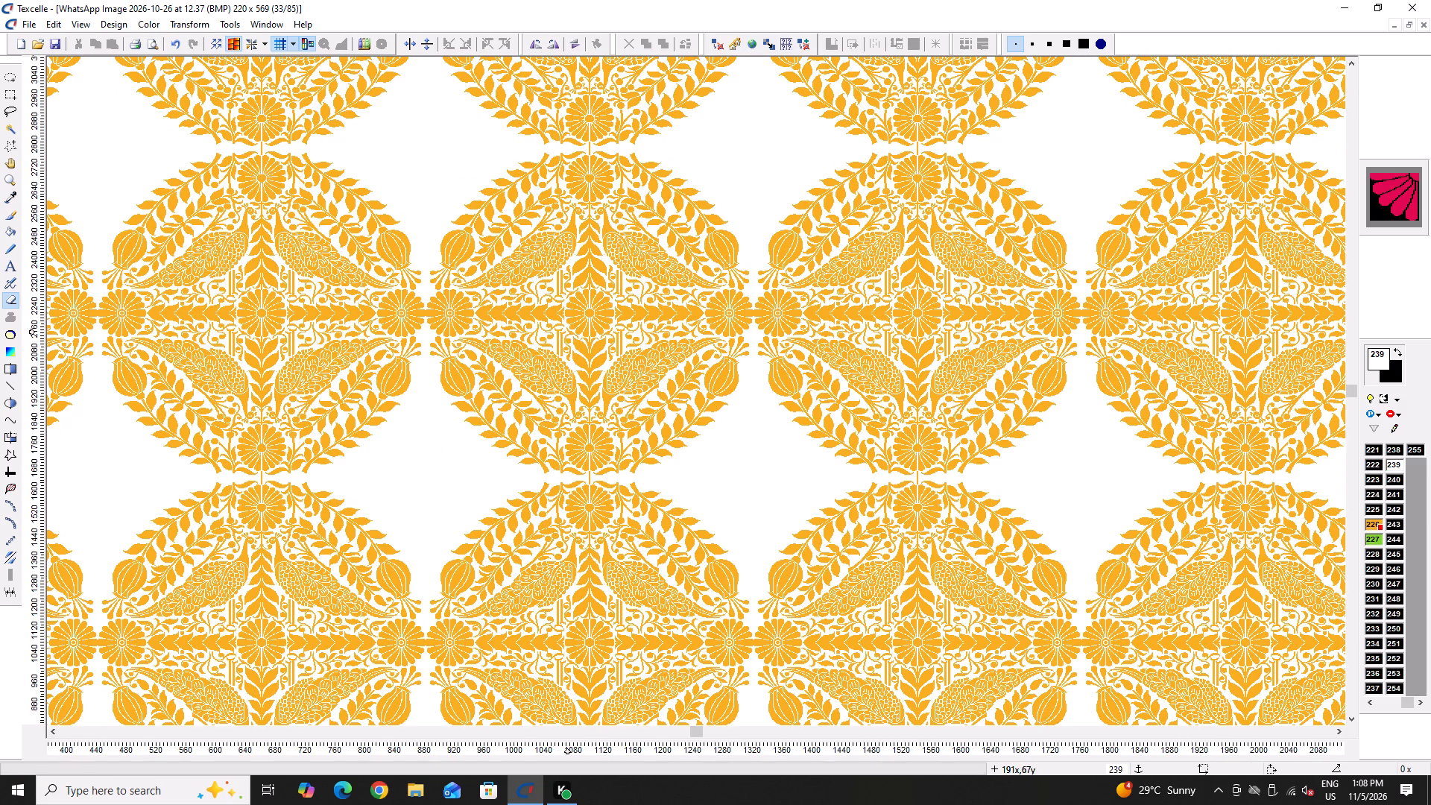
Check the width of the white gap between the upright stem and the curled stem with a box across it.
ctrl+scroll(567, 331, up, 7)
scroll(569, 333, up, 1)
key(k)
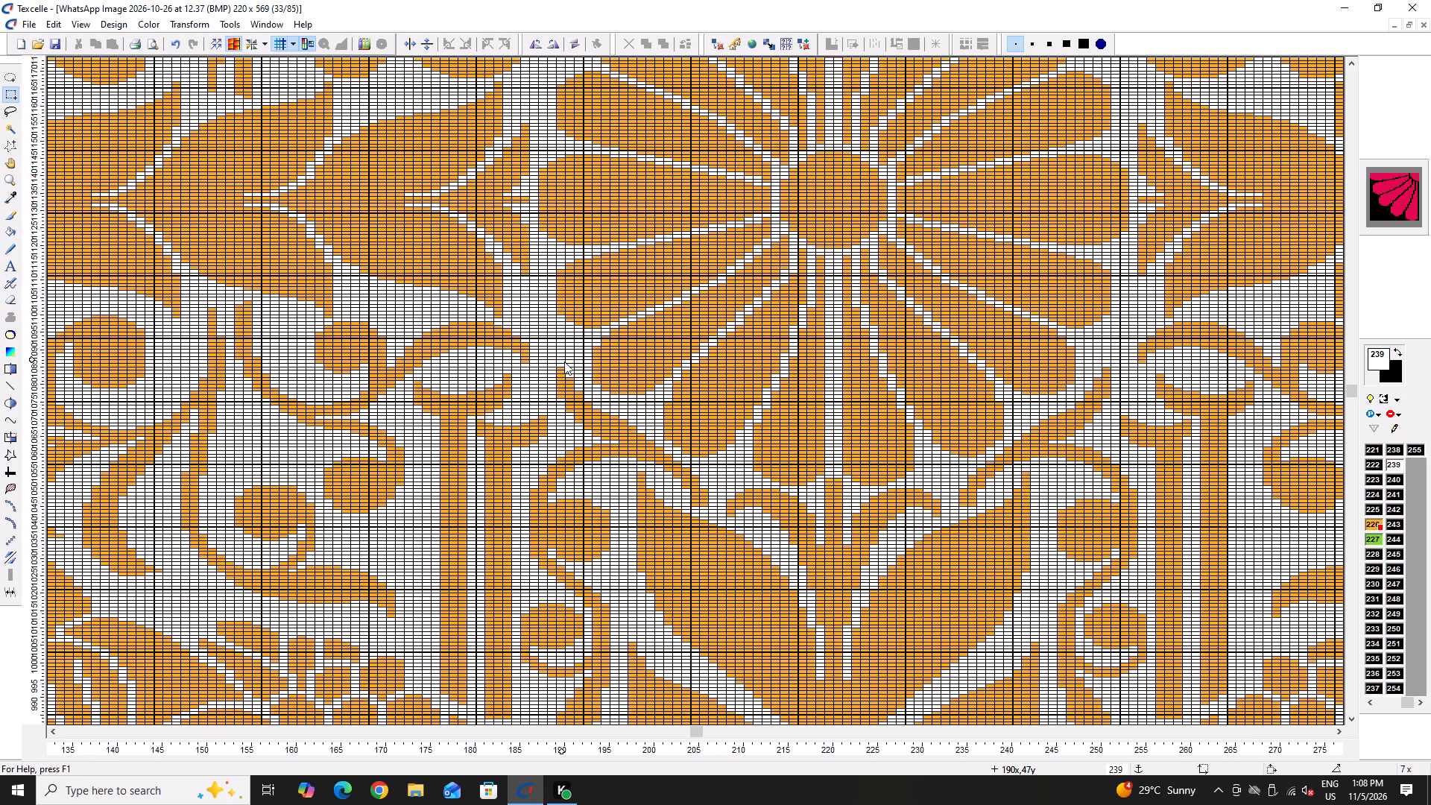
key(k)
key(k)
scroll(560, 371, up, 4)
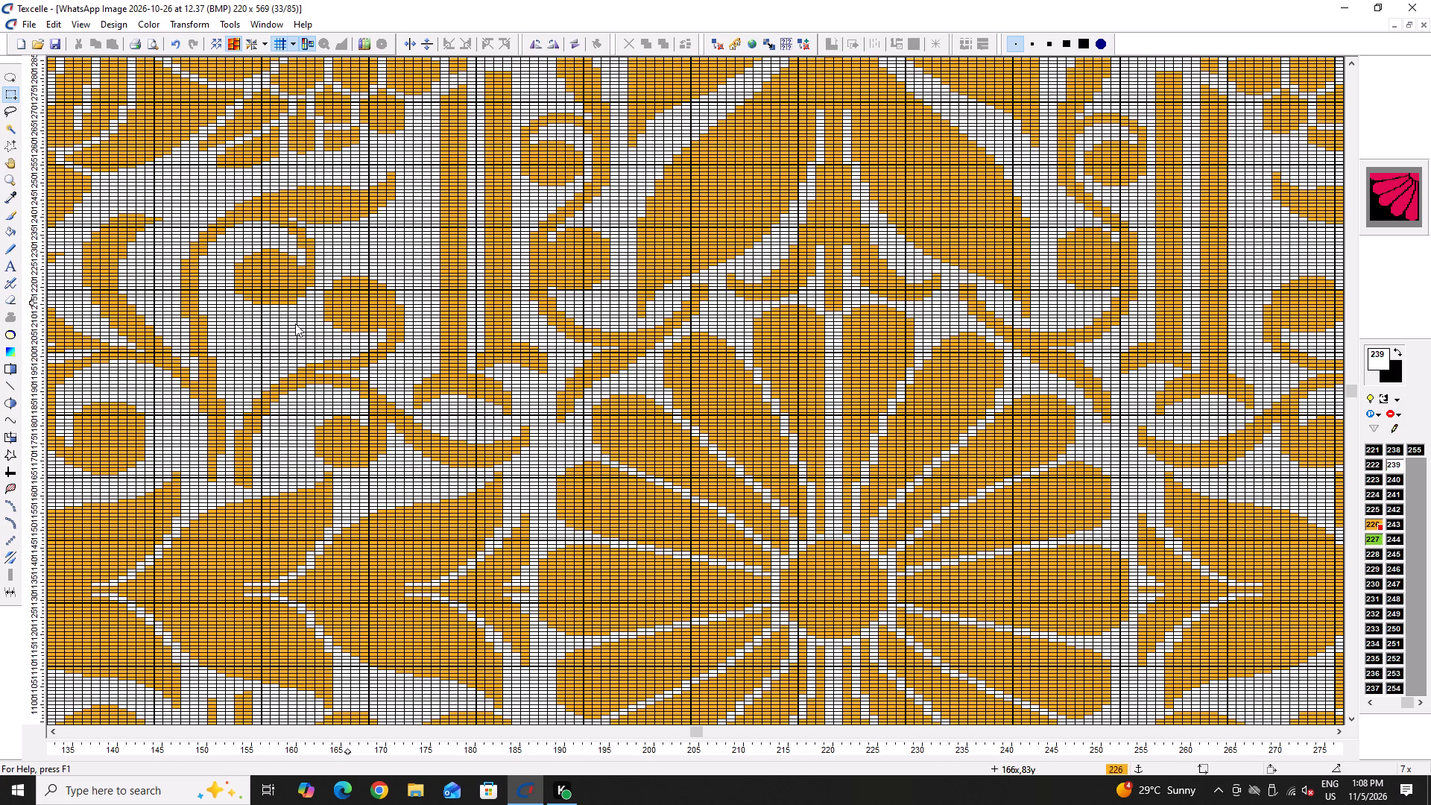
ctrl+scroll(263, 356, up, 3)
text(kk)
key(Left)
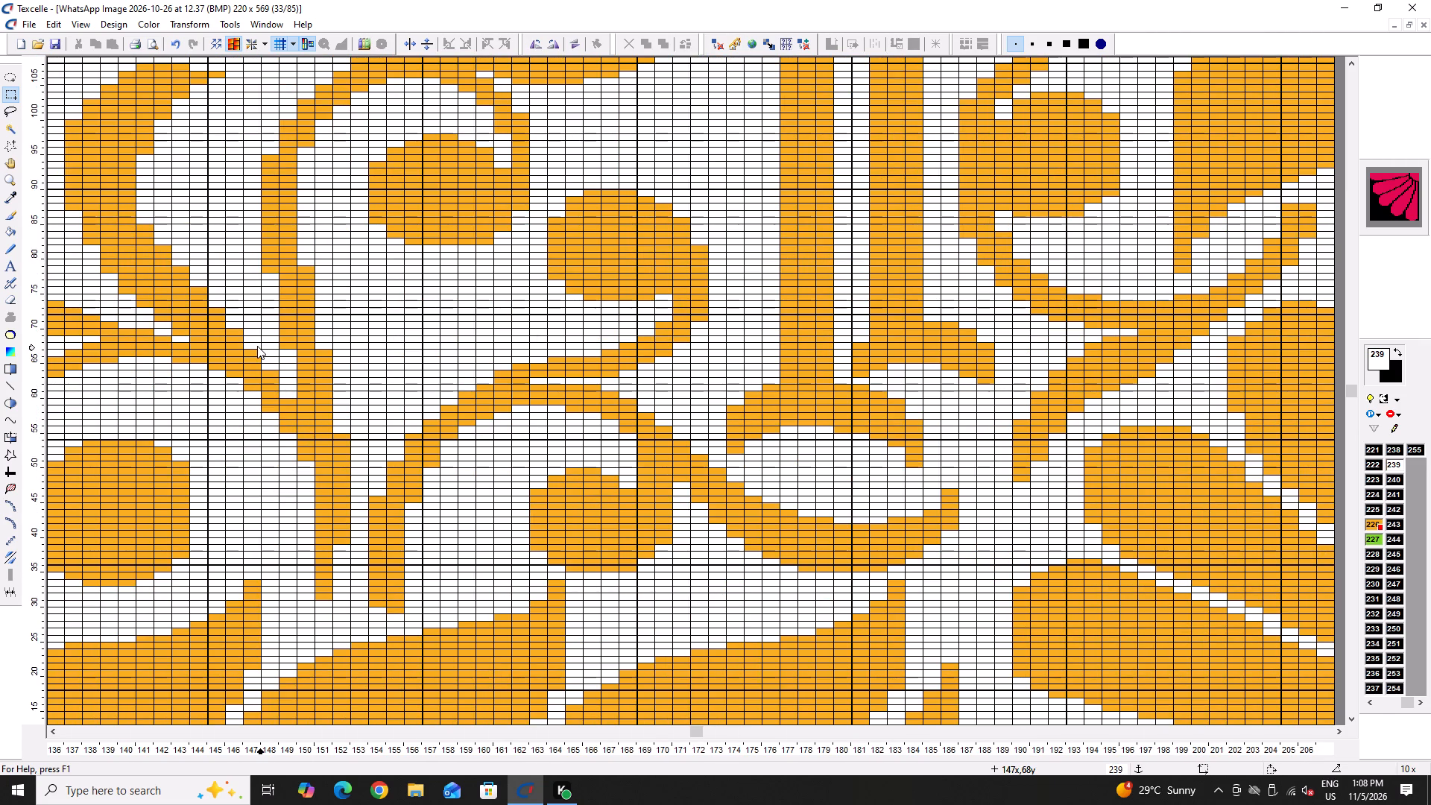
ctrl+scroll(399, 317, up, 3)
drag(253, 304, 625, 323)
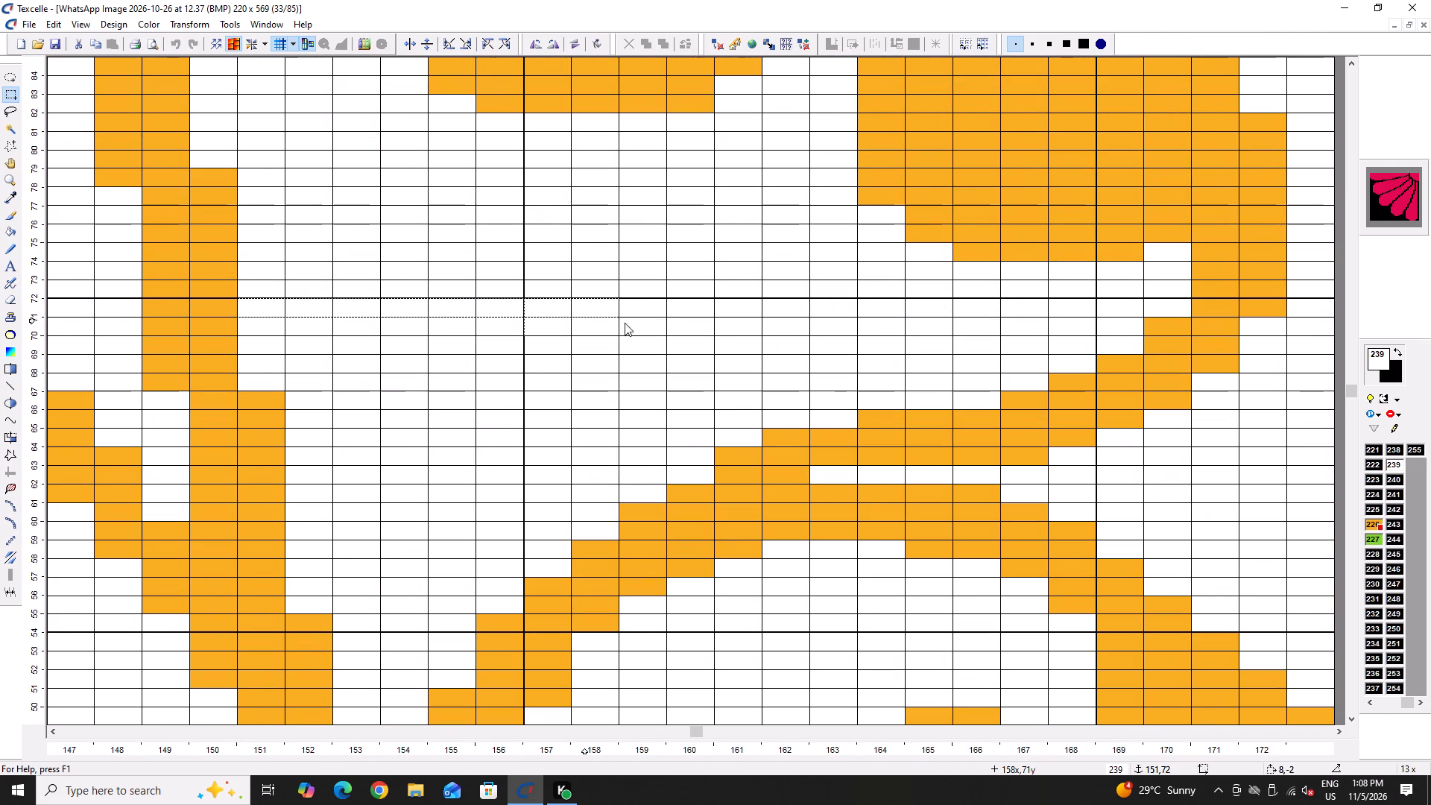
drag(625, 323, 1168, 302)
click(1168, 302)
key(Delete)
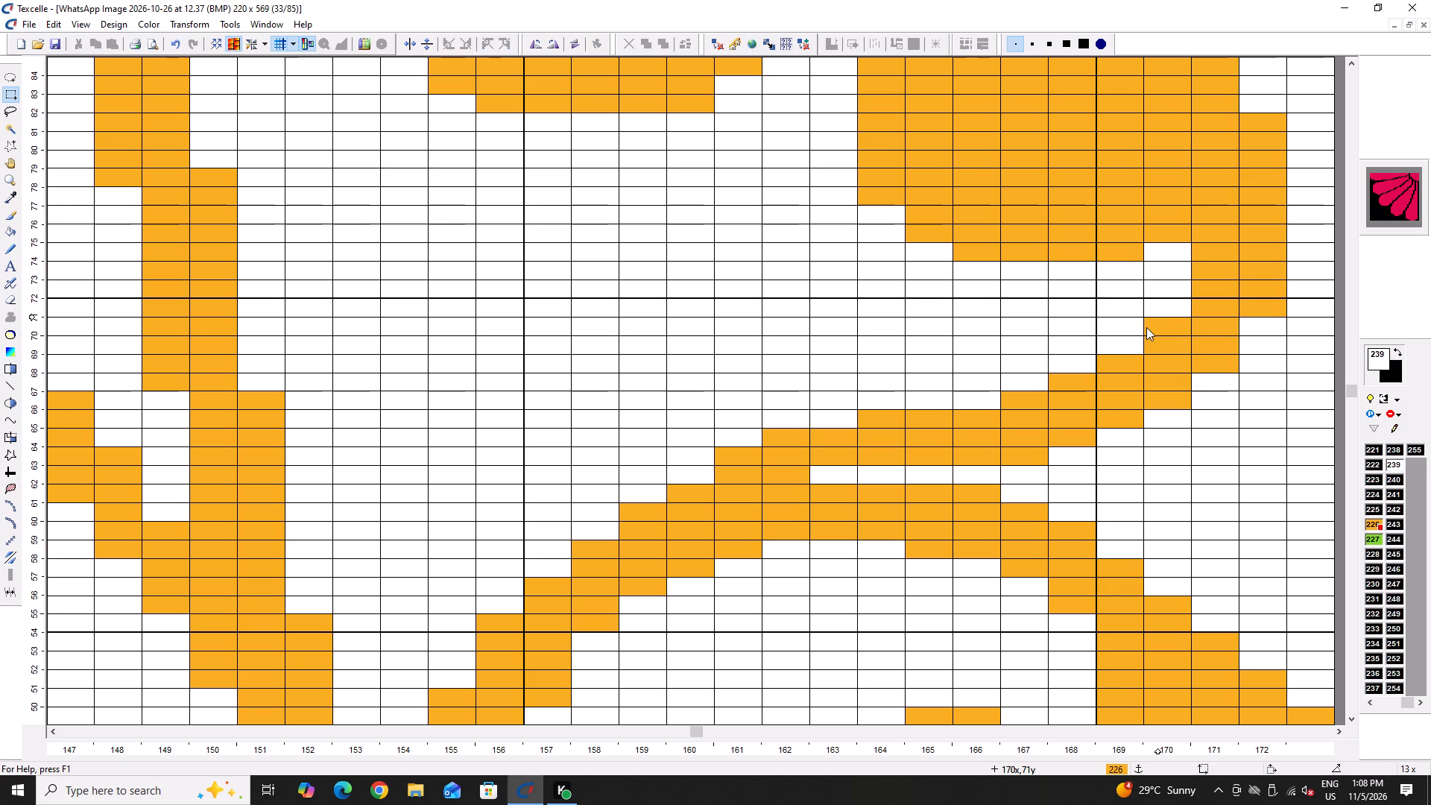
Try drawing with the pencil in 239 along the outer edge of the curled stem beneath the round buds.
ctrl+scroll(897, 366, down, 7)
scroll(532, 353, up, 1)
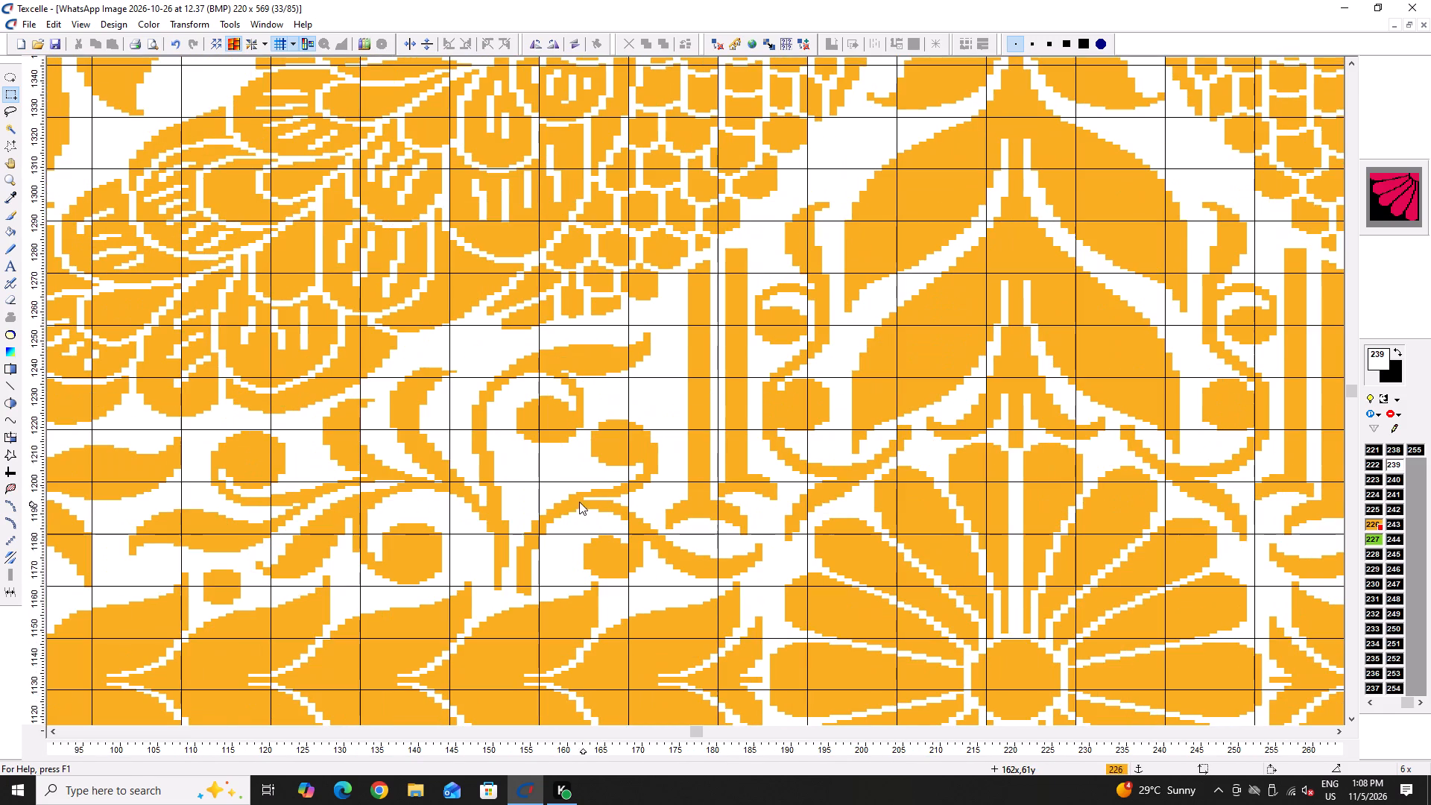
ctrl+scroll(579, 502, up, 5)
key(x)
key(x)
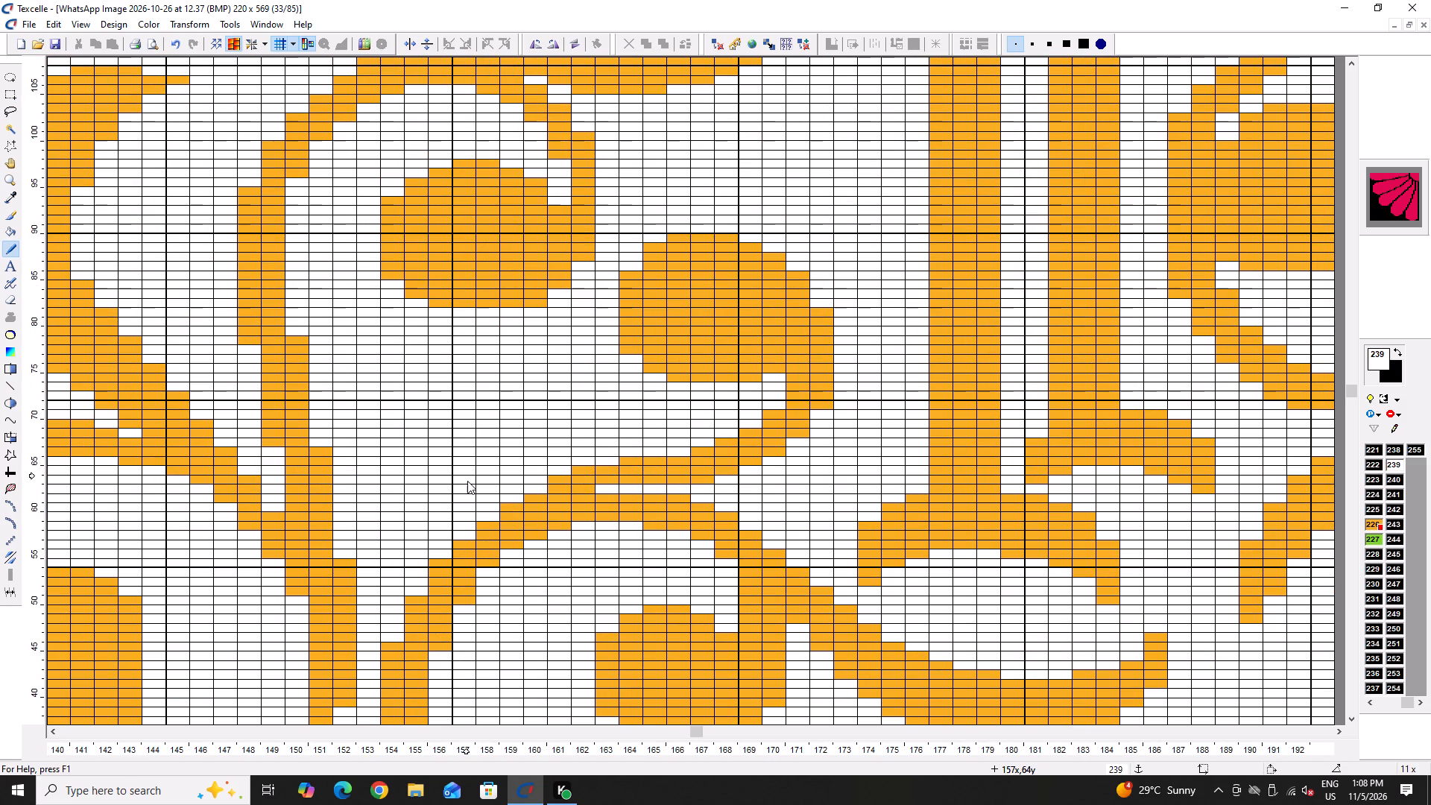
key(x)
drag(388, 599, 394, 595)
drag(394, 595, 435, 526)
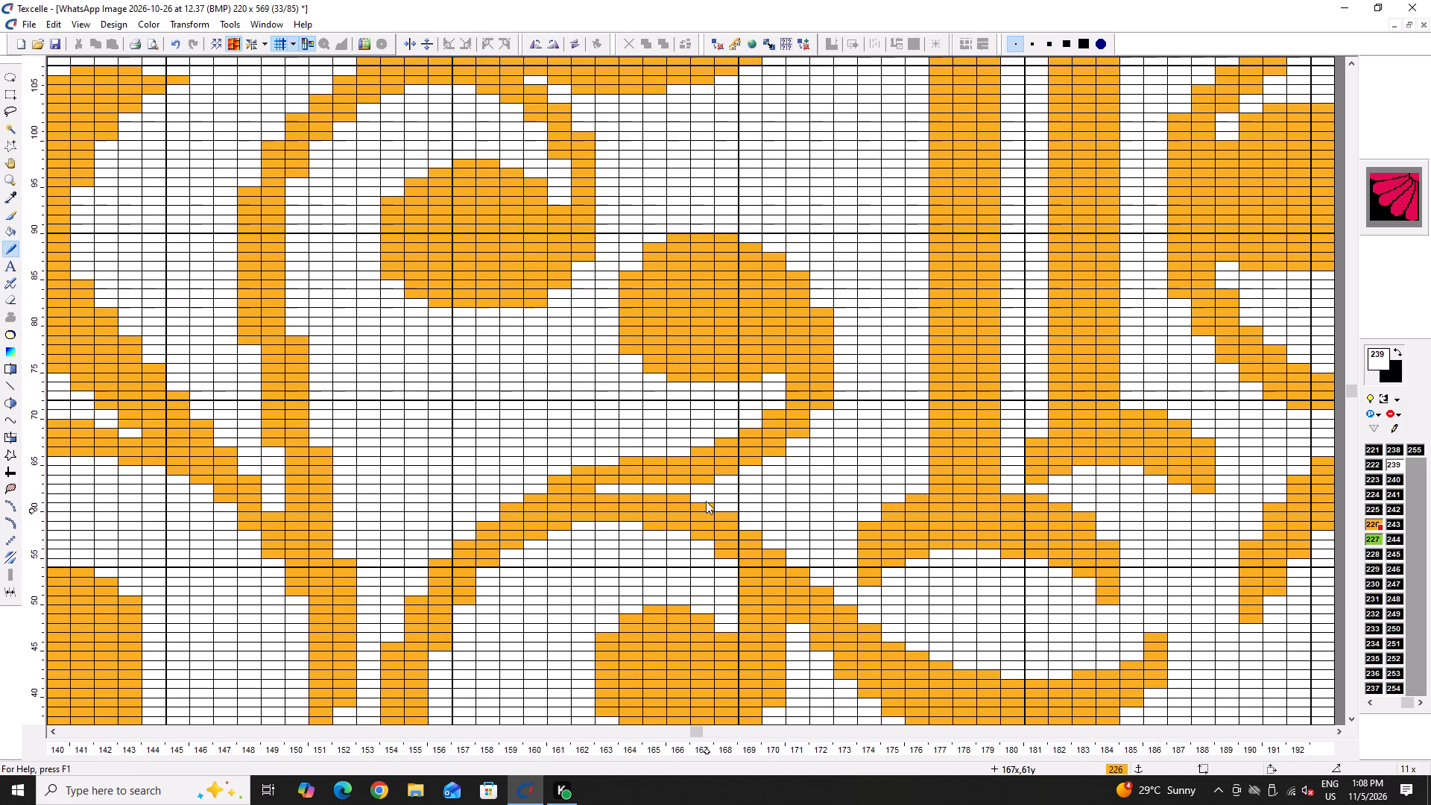
Black out every palette colour except golden orange 226.
key(space)
key(ctrl+space)
key(shift+space)
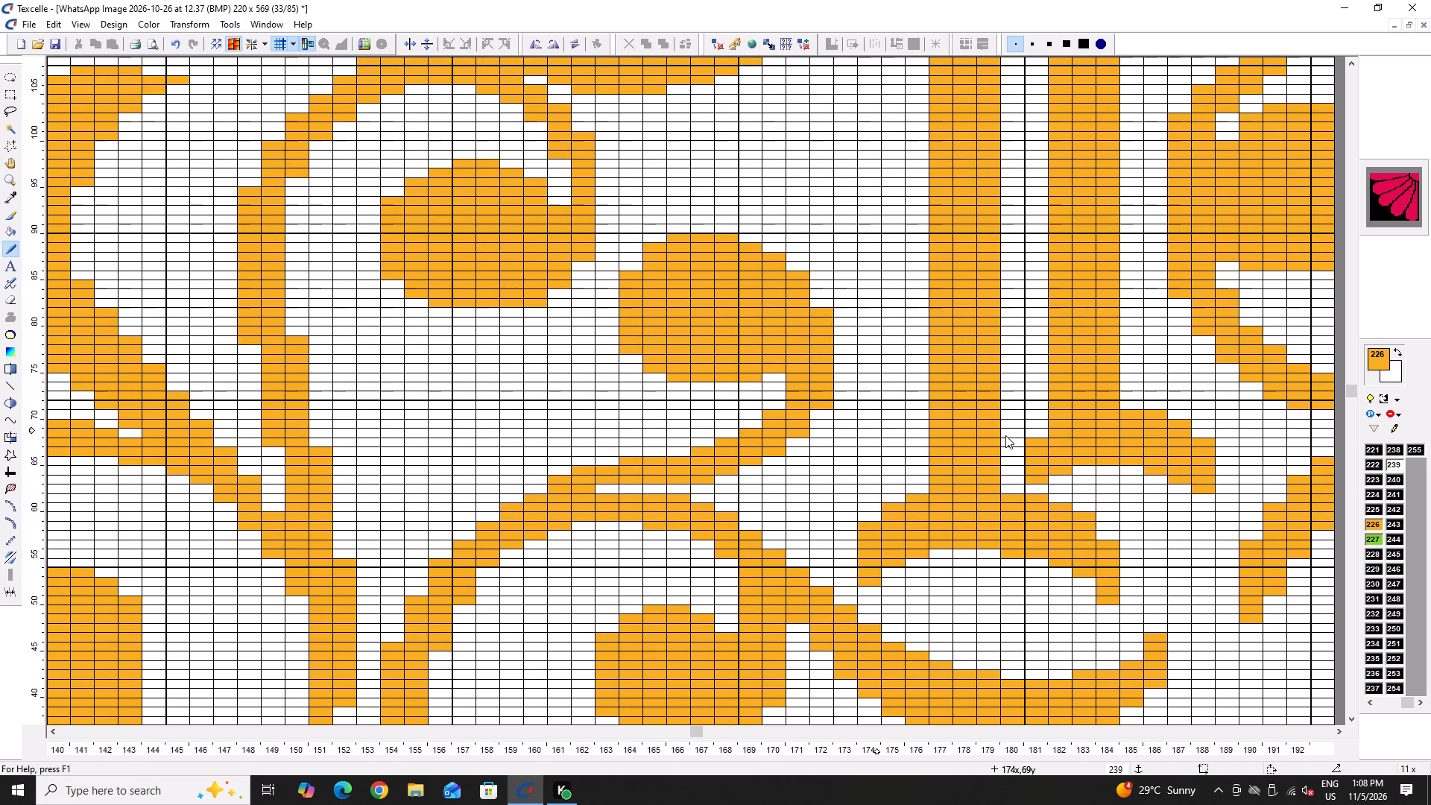
click(1386, 397)
click(1391, 397)
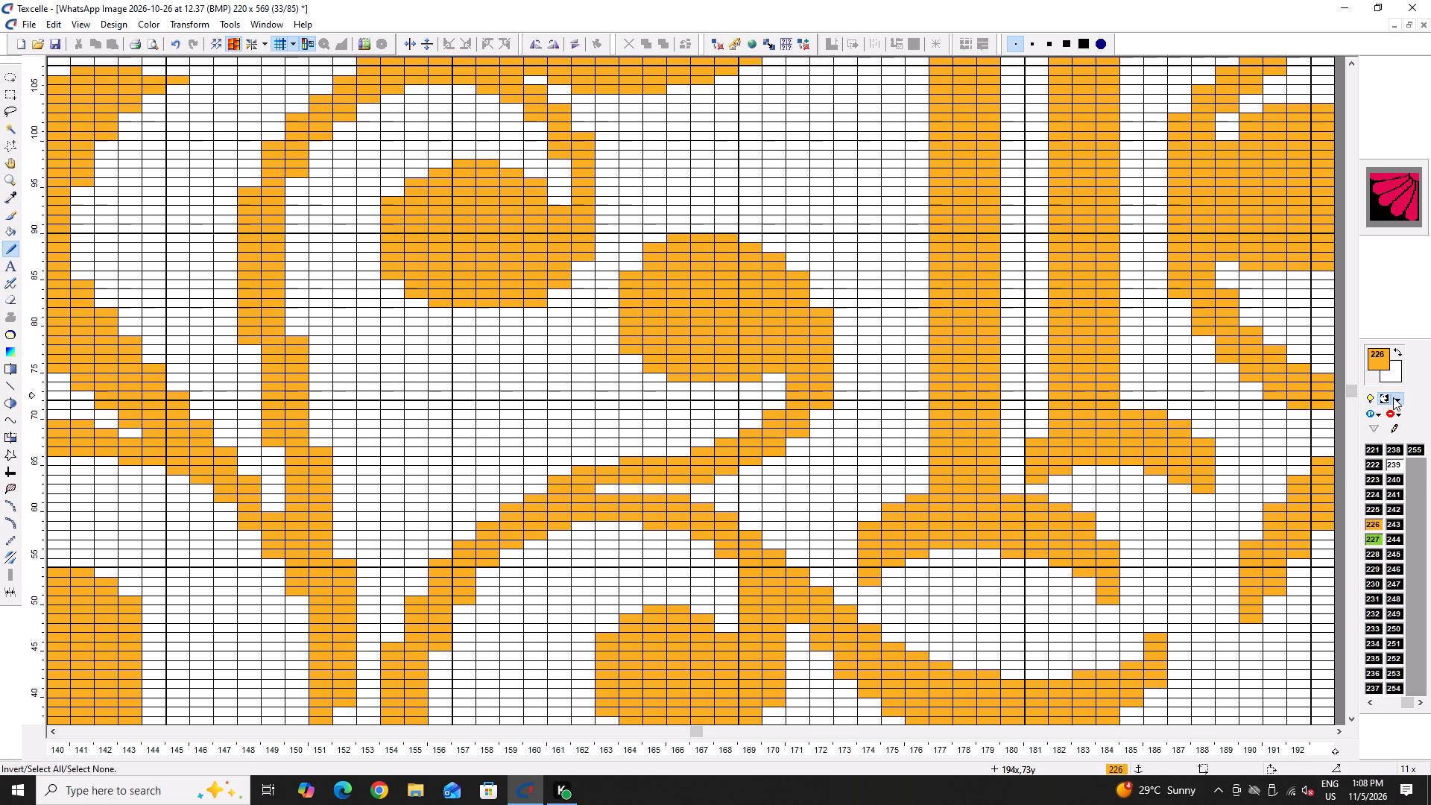
click(1388, 397)
click(1384, 399)
click(1383, 399)
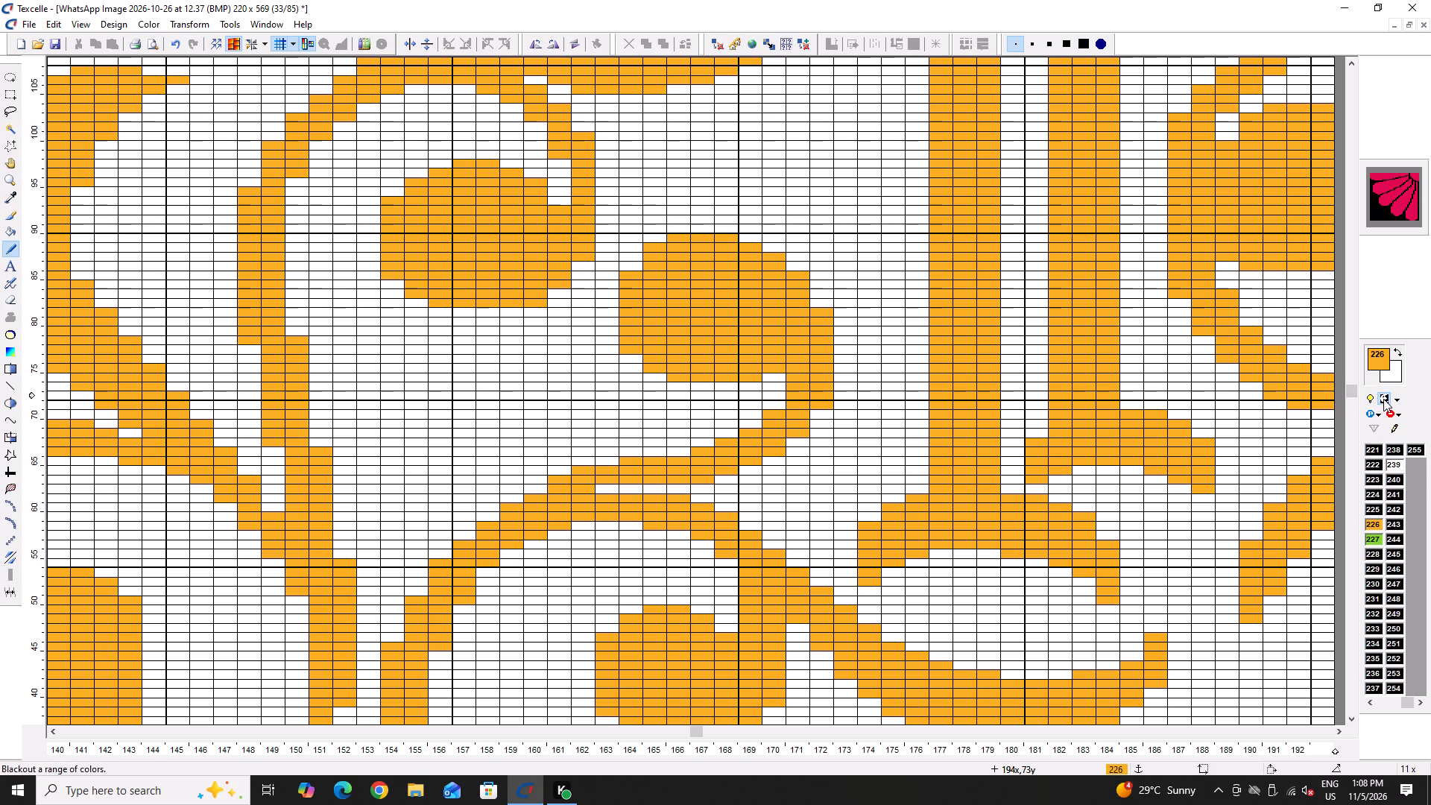
click(1383, 399)
click(1389, 398)
triple_click(1397, 400)
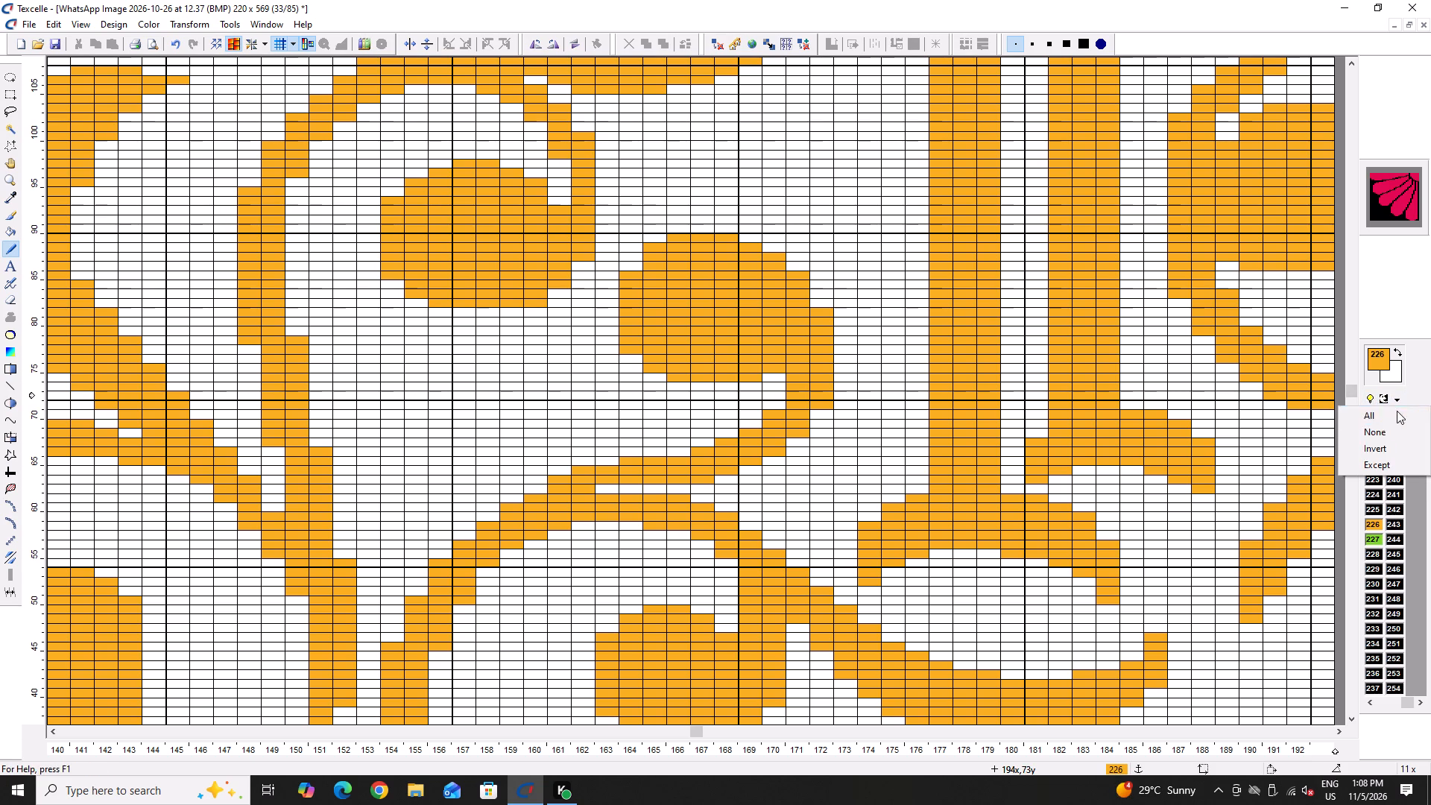
click(1379, 443)
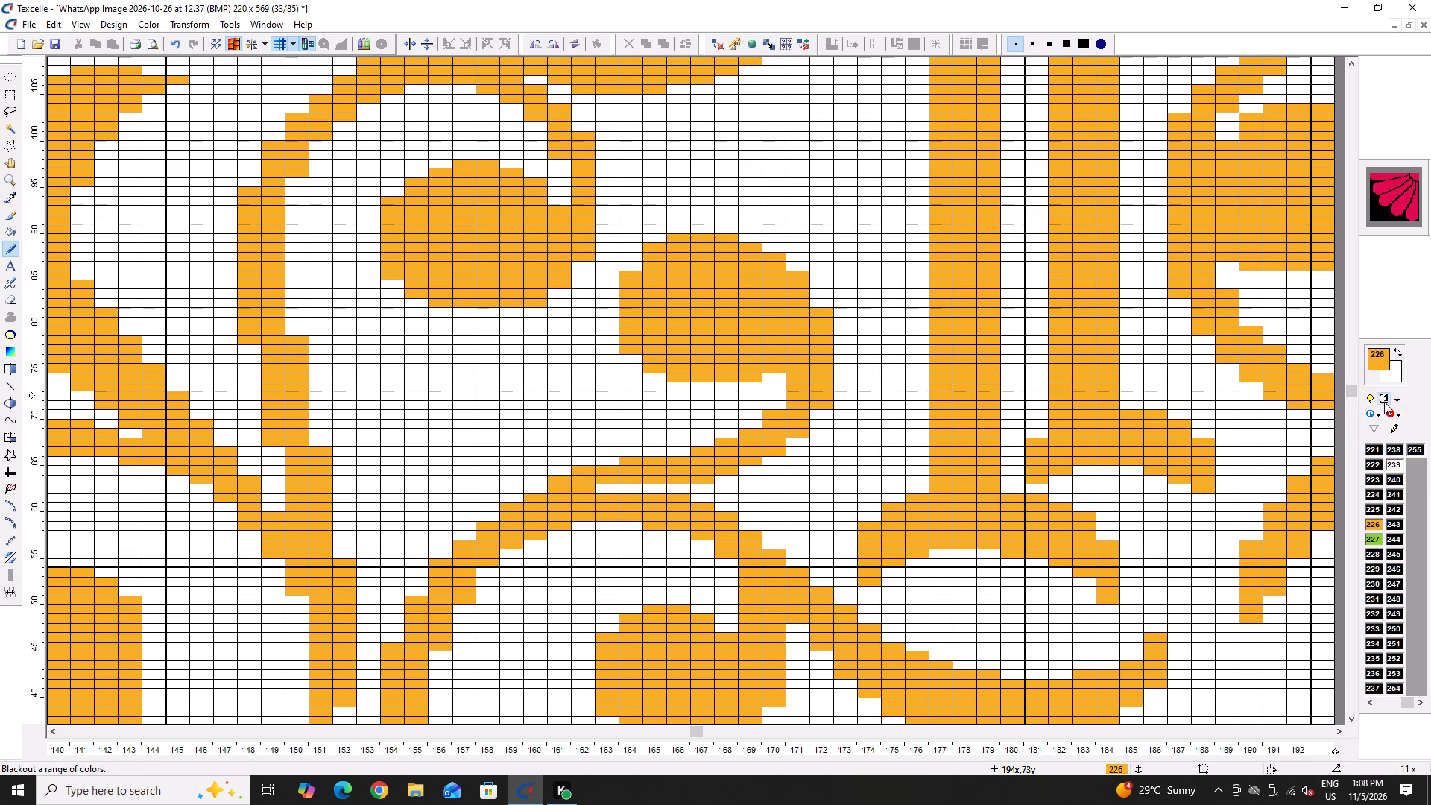
click(1384, 403)
click(1394, 402)
double_click(1389, 446)
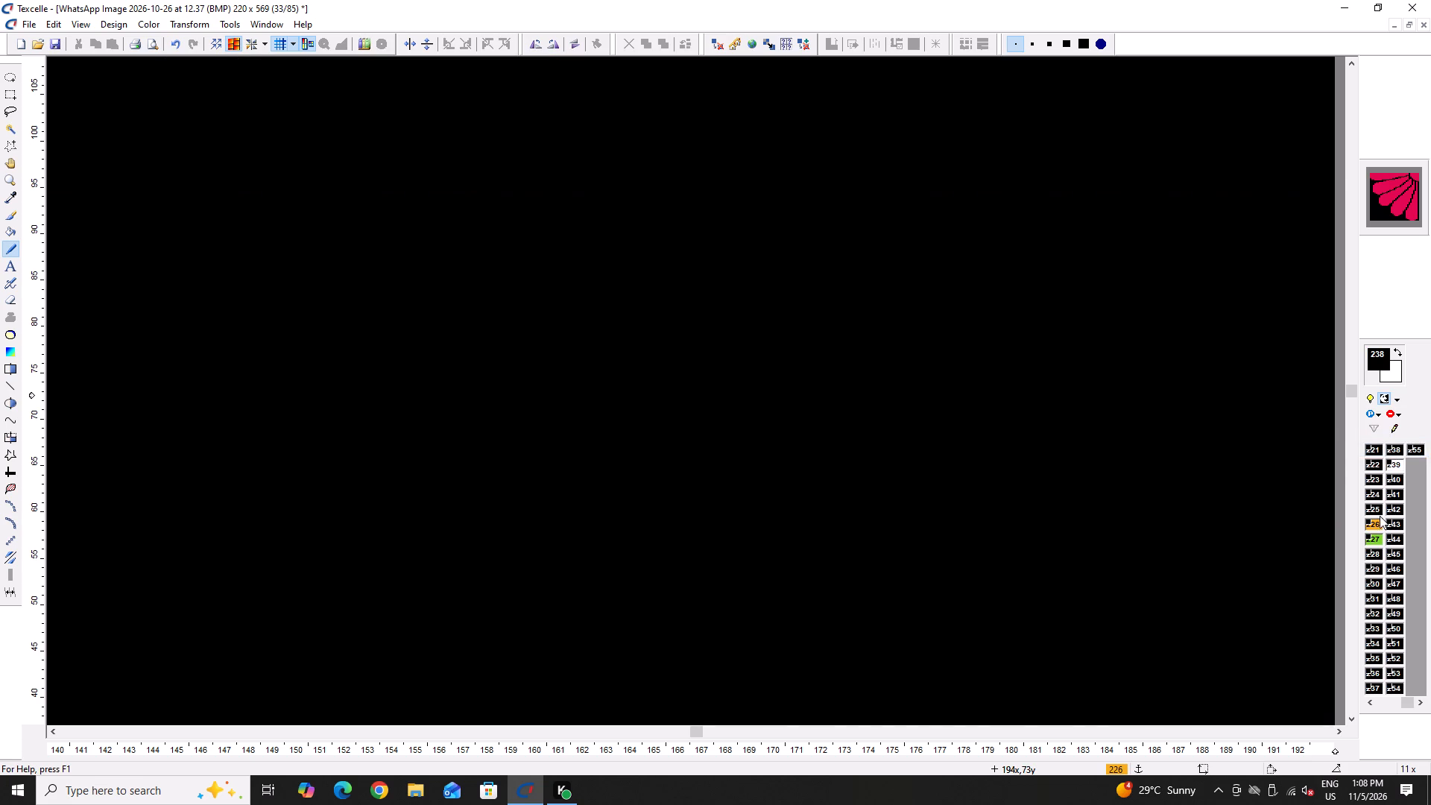
shift+double_click(1370, 520)
key(x)
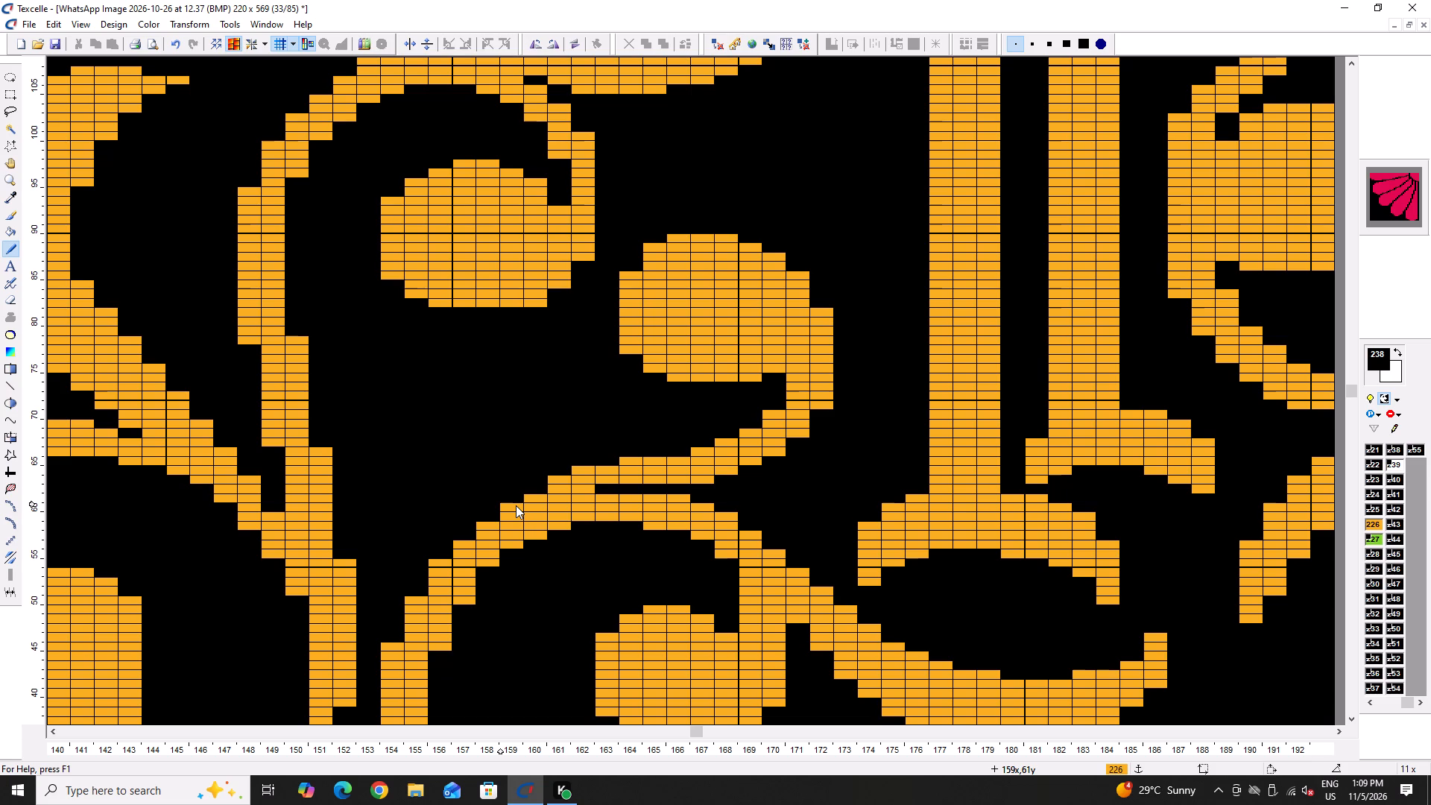
text(+++)
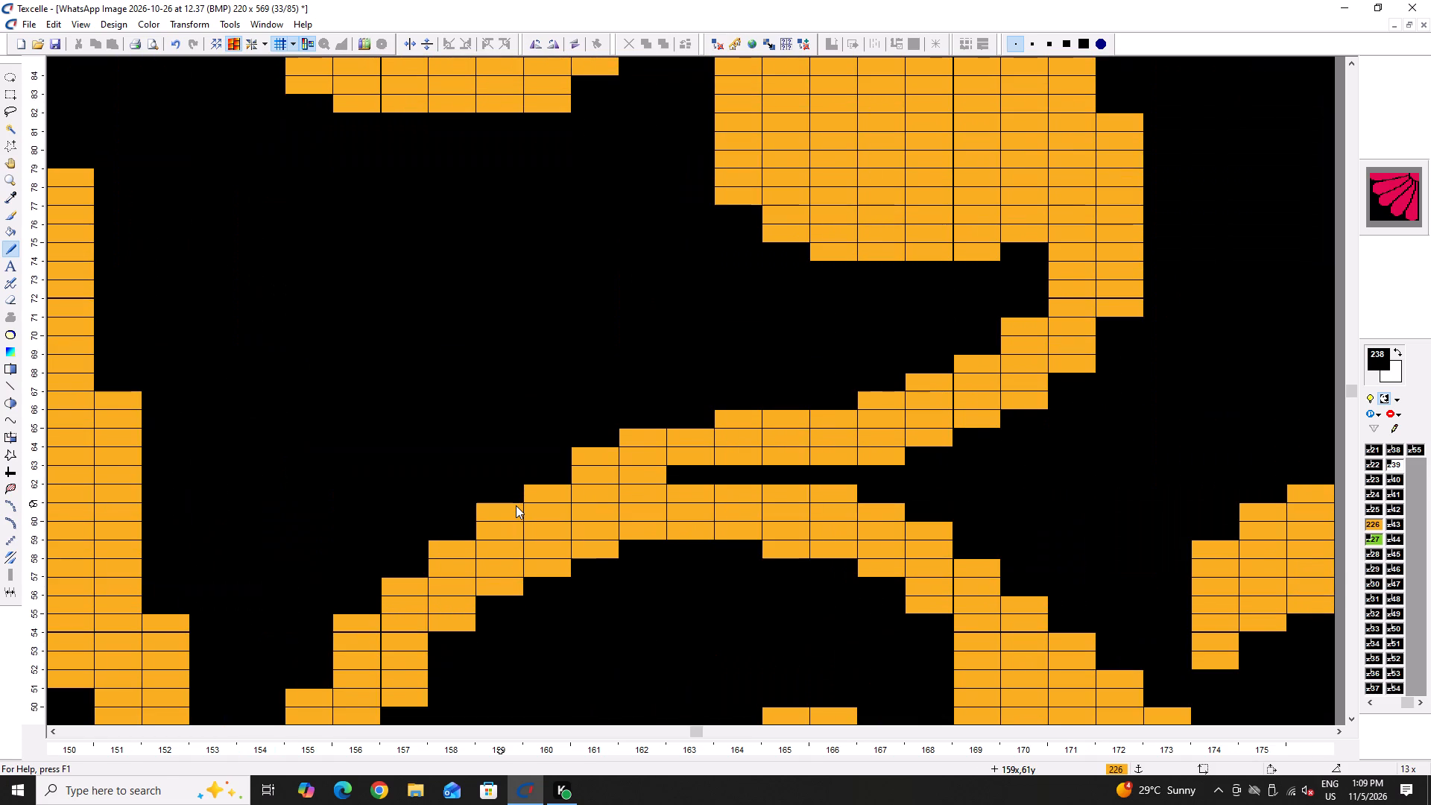
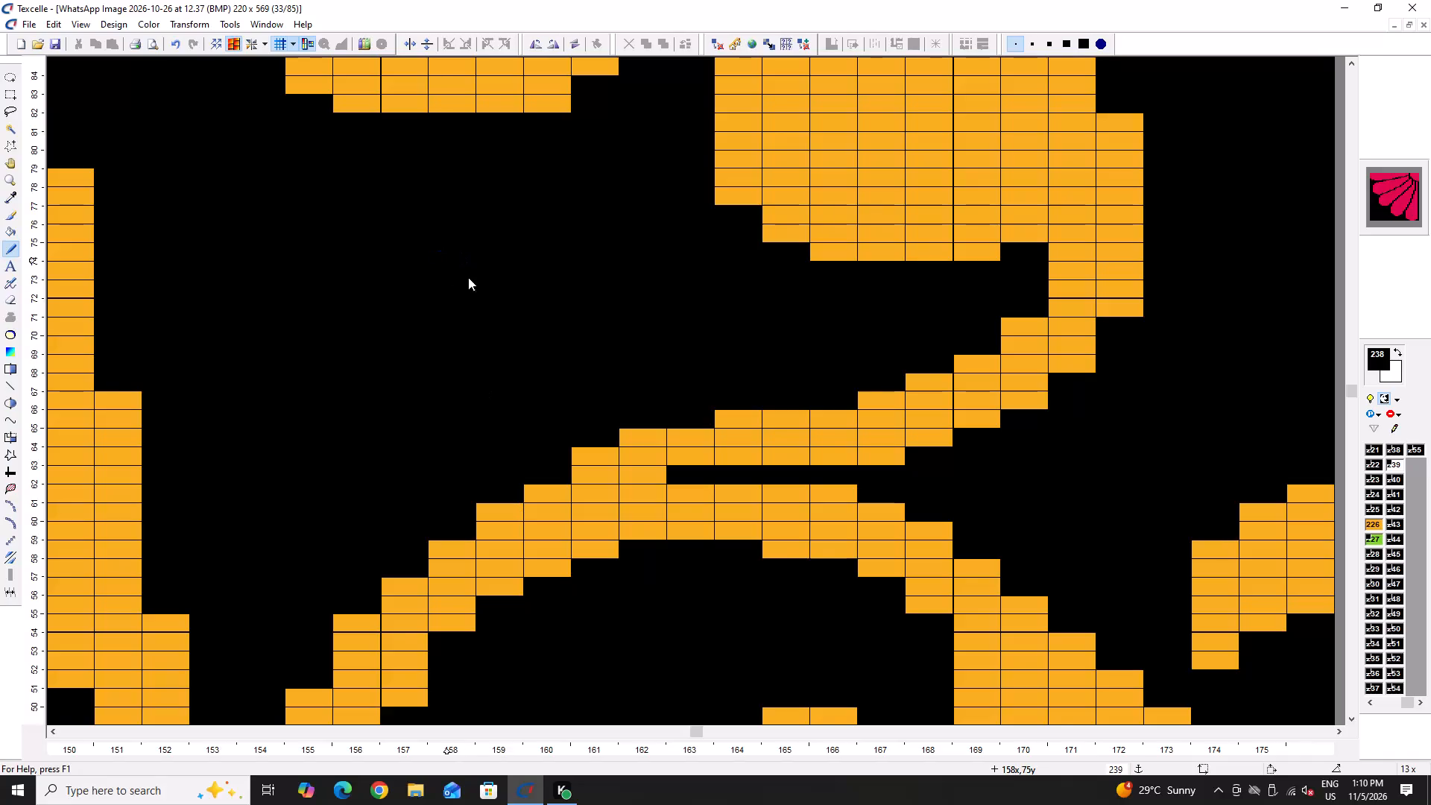
Pick golden orange 226 as the drawing colour and restore the blacked-out palette colours, including the white 239 background.
triple_click(549, 473)
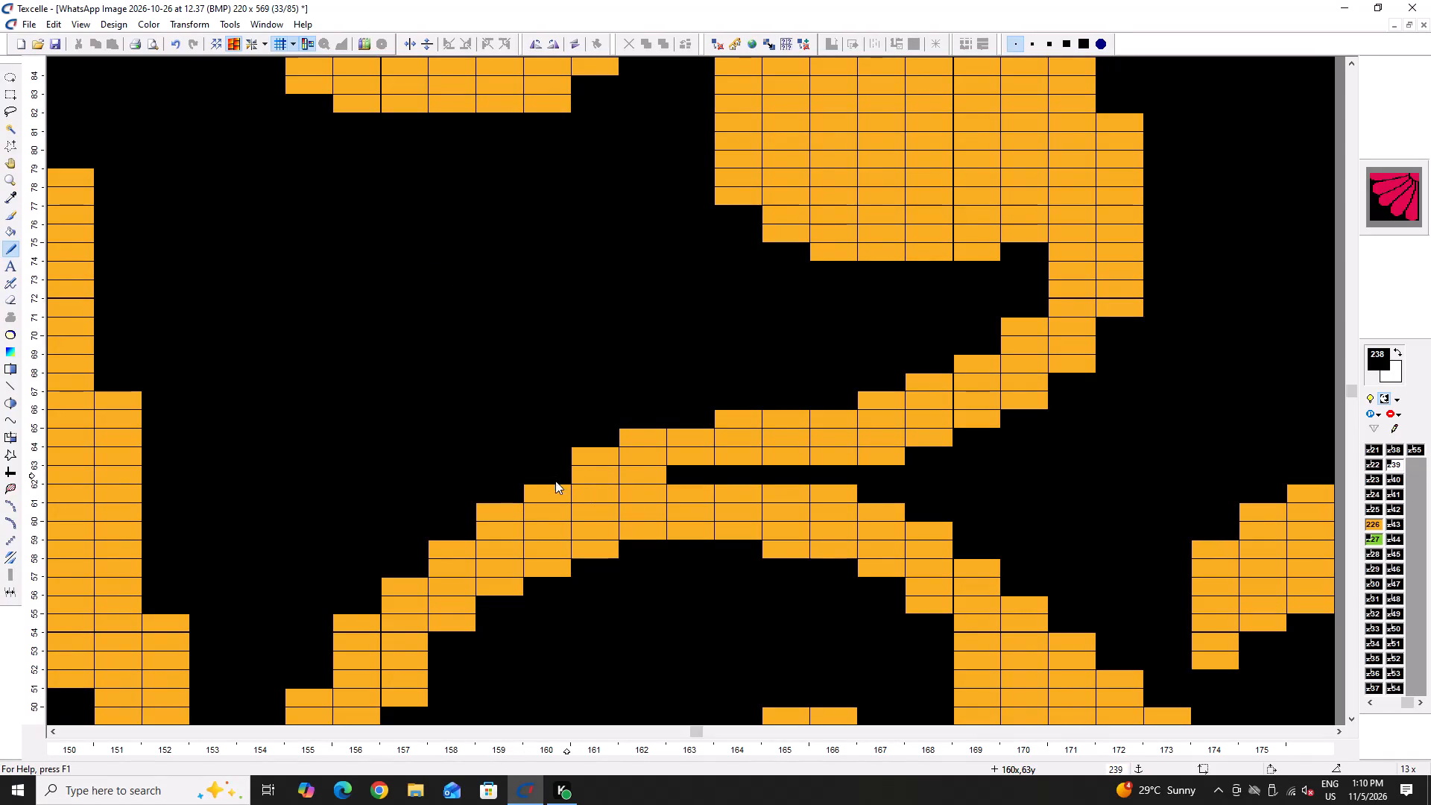
double_click(550, 479)
key(space)
click(552, 478)
ctrl+scroll(570, 485, down, 4)
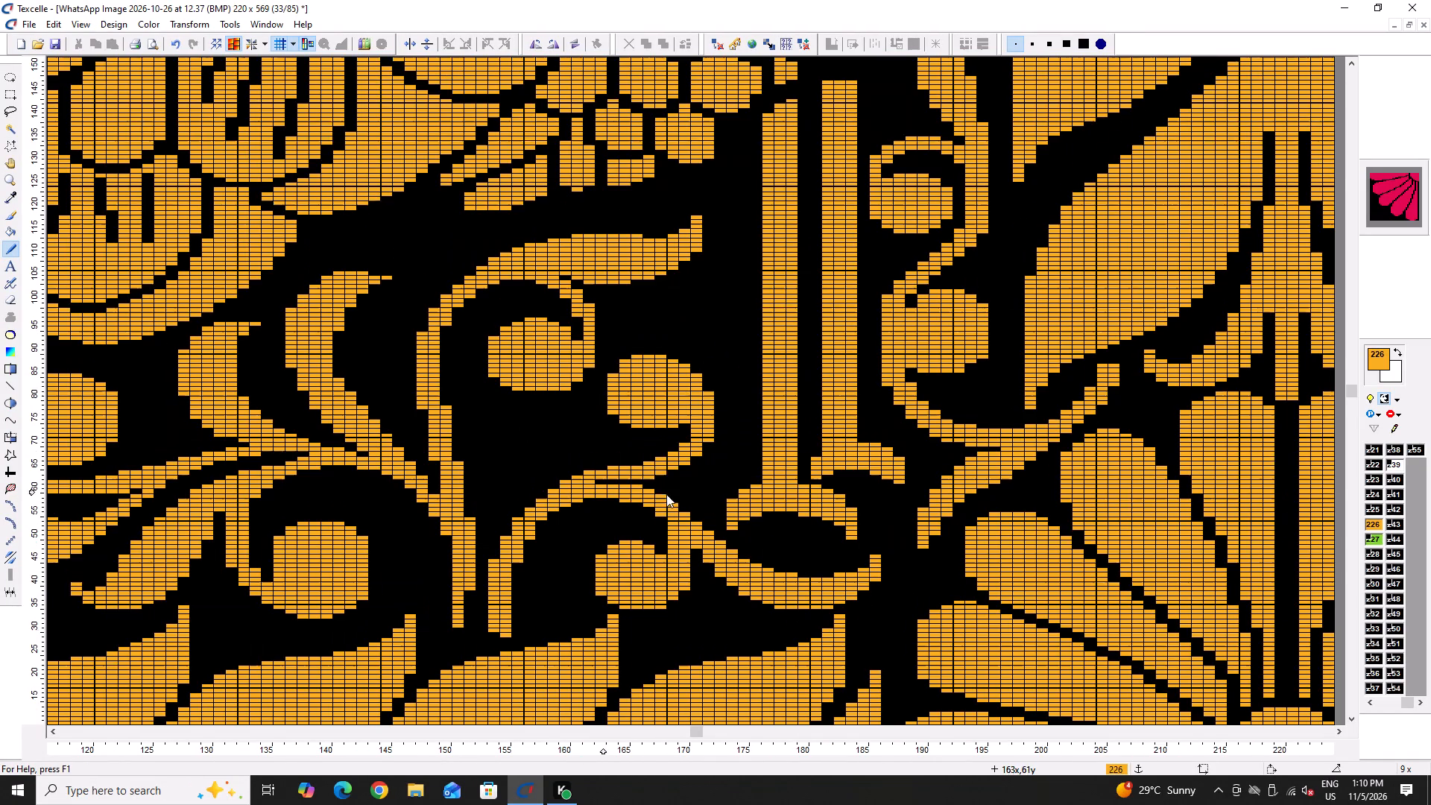
double_click(1384, 398)
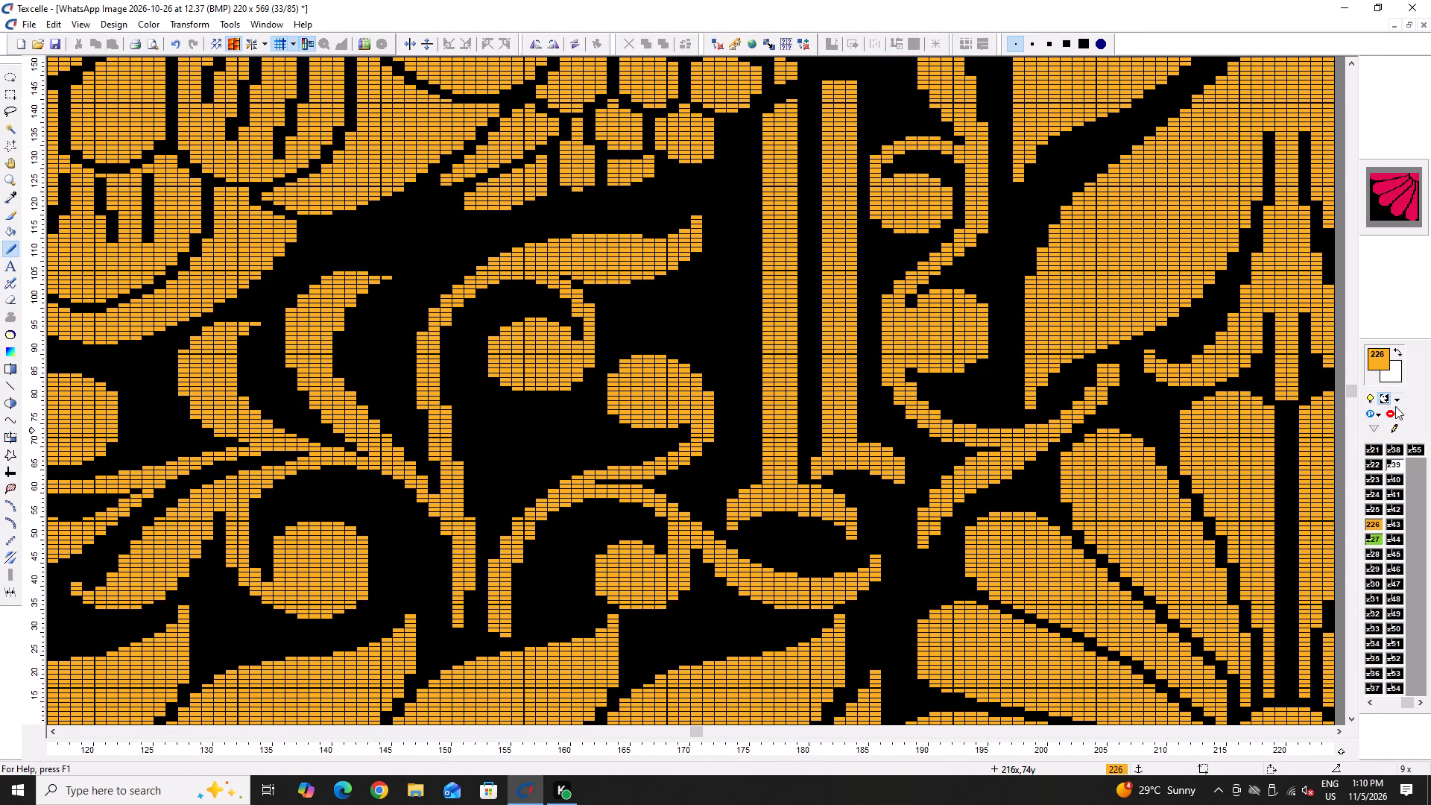
click(1383, 397)
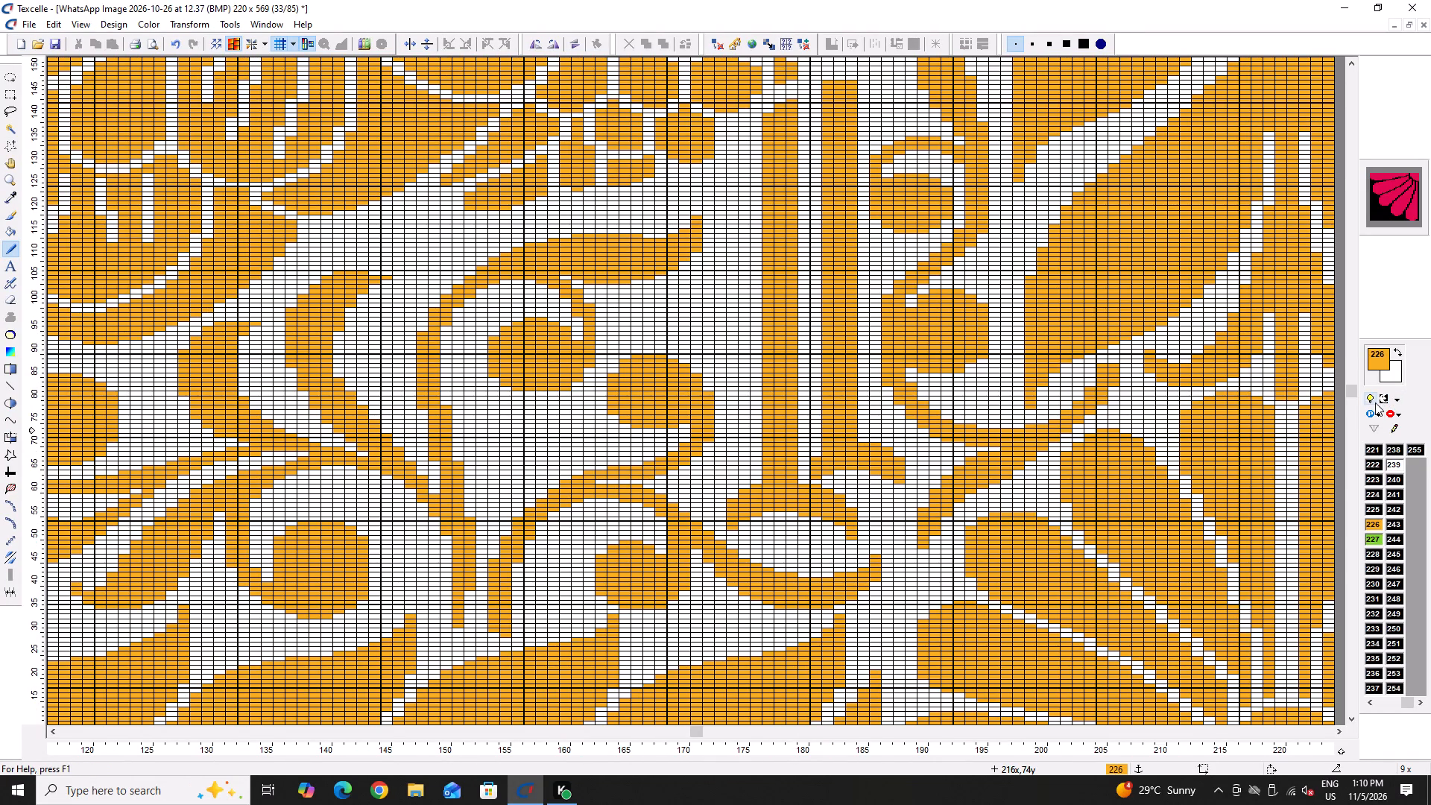
Save the pattern.
key(ctrl+s)
key(ctrl+s)
key(ctrl+s)
Trim the stepped outer edge of the shorter crescent leaf in white 239, just above where it joins the branching stems.
ctrl+scroll(335, 388, down, 2)
ctrl+scroll(251, 356, down, 2)
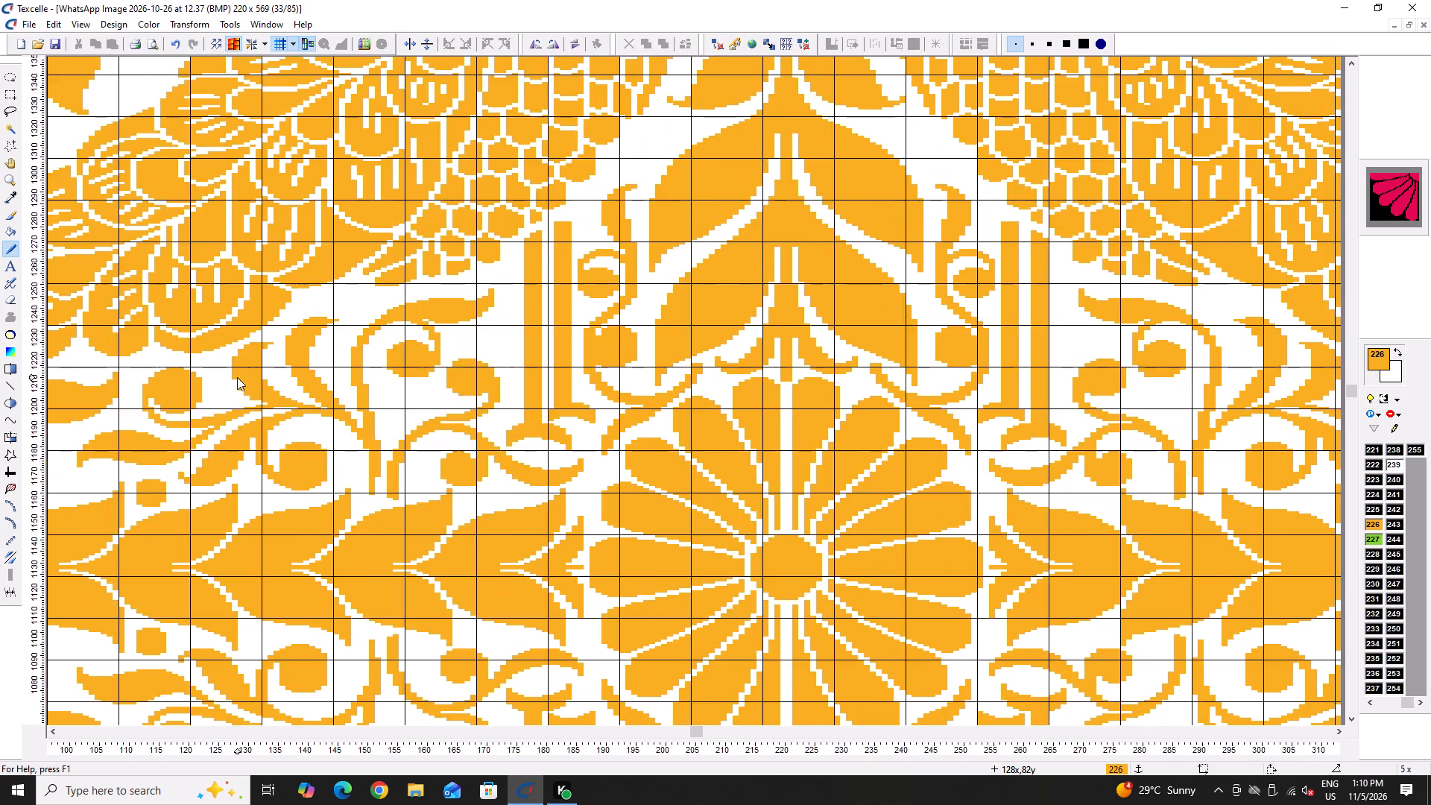
ctrl+scroll(237, 377, up, 4)
key(space)
key(x)
ctrl+scroll(253, 388, up, 4)
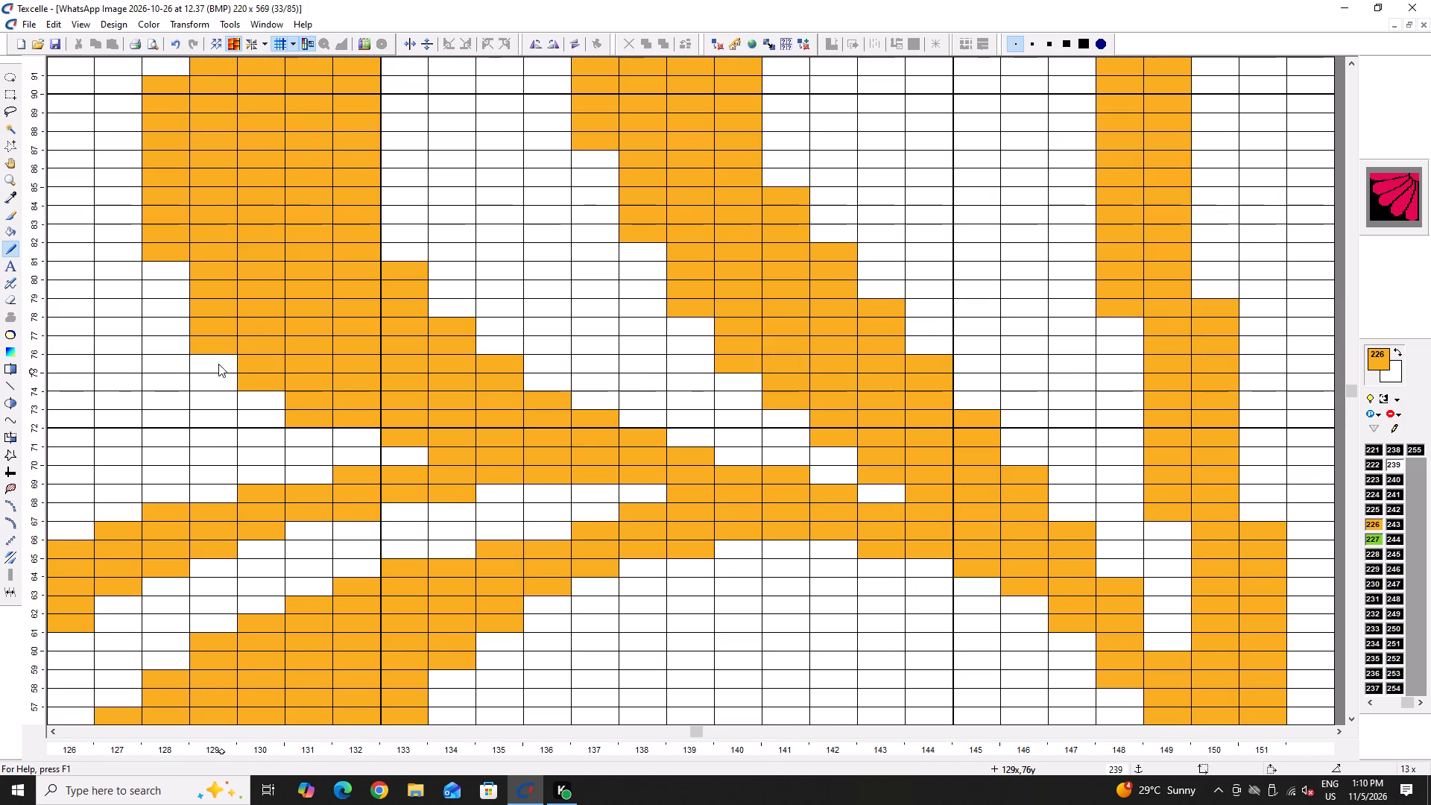
right_click(221, 344)
right_click(253, 377)
right_click(291, 407)
right_click(291, 407)
right_click(322, 414)
click(320, 402)
Save the pattern.
ctrl+scroll(324, 408, down, 4)
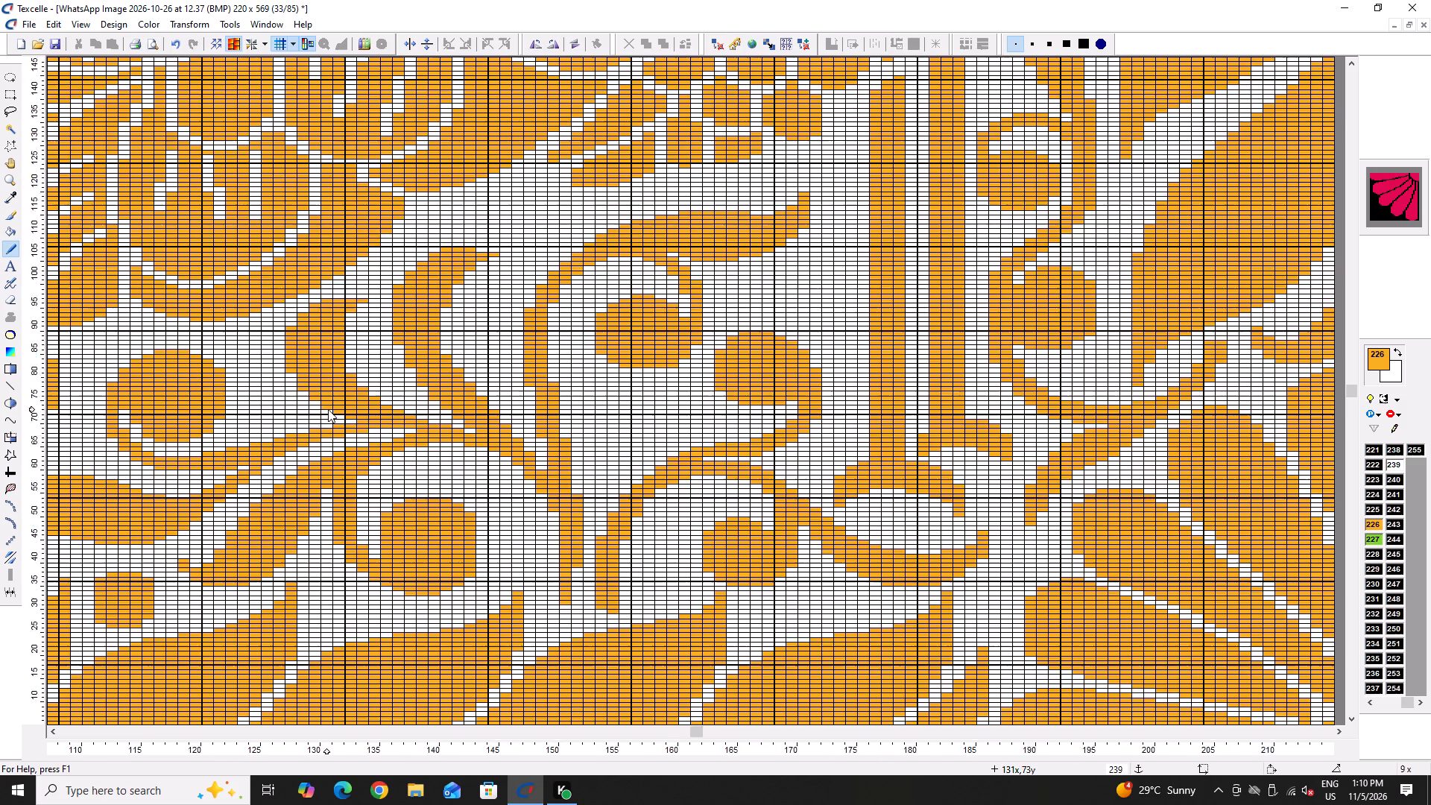
ctrl+scroll(328, 409, down, 1)
key(ctrl+s)
key(ctrl+s)
key(ctrl+s)
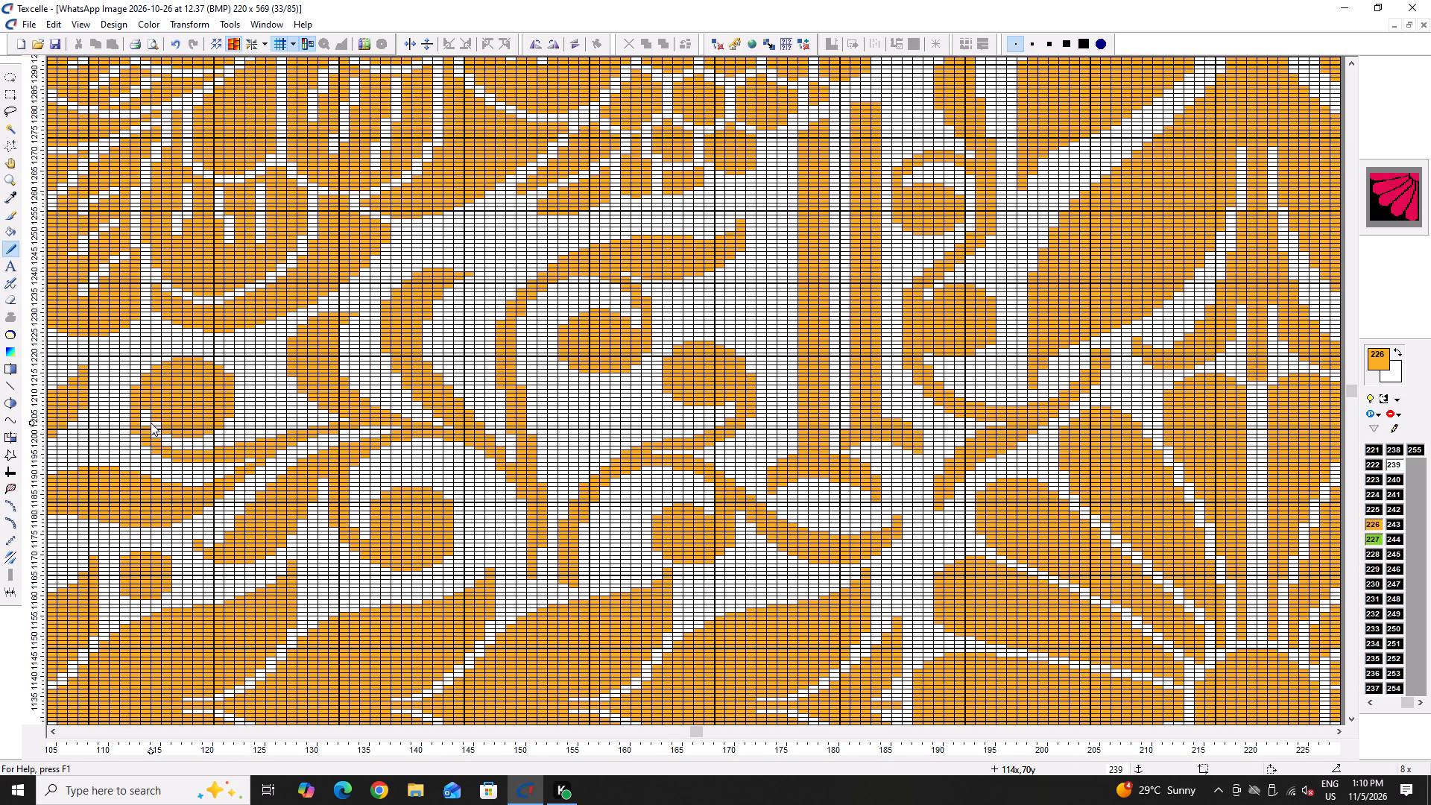
Thicken the underside of the curled stem below the far round bud by one pixel in 226, clearing the stray corner pixel.
ctrl+scroll(151, 423, down, 3)
ctrl+scroll(129, 442, up, 7)
double_click(245, 353)
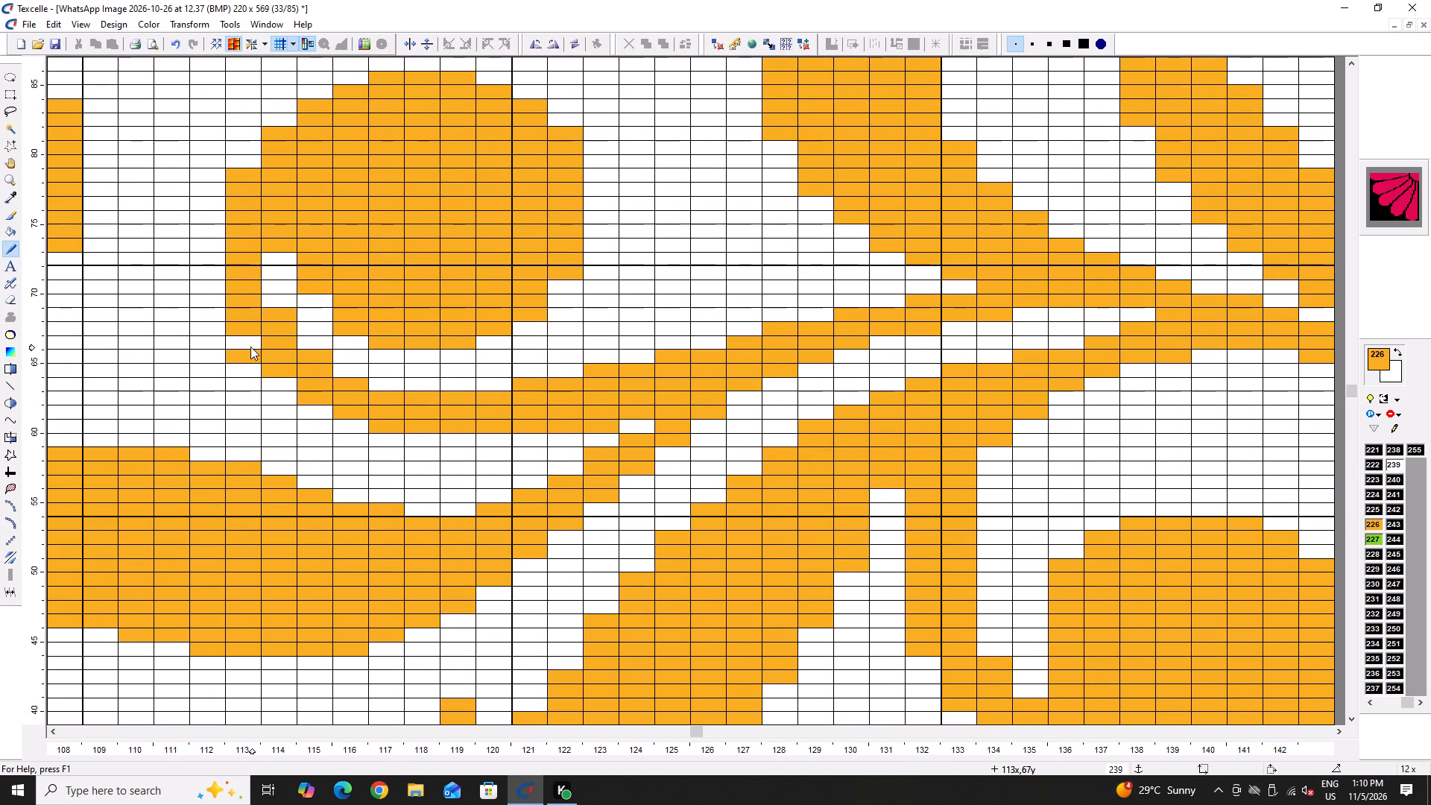
double_click(249, 347)
double_click(282, 383)
double_click(312, 405)
click(365, 426)
click(392, 435)
drag(394, 436, 560, 433)
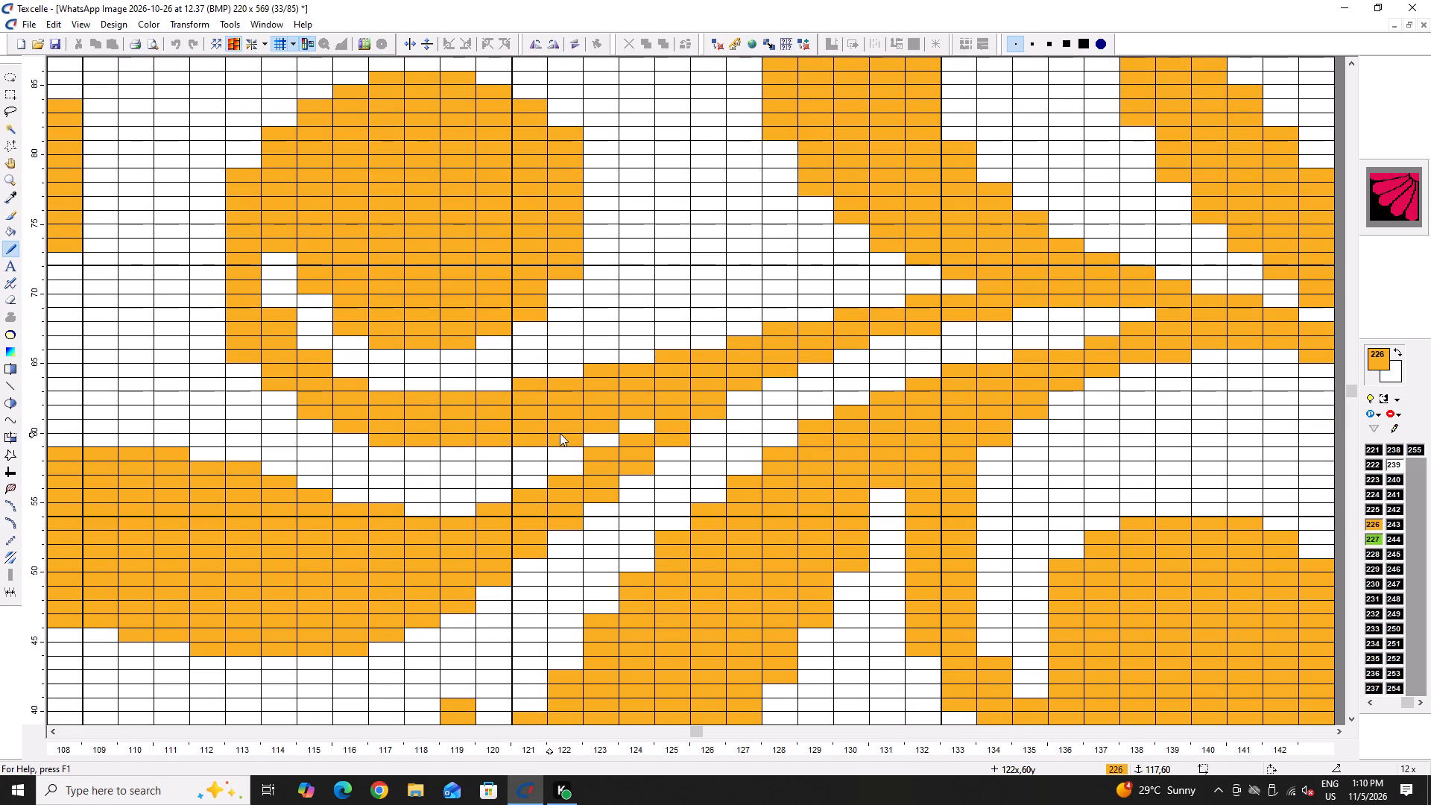
drag(560, 433, 576, 429)
double_click(578, 429)
click(593, 430)
drag(593, 430, 599, 429)
click(610, 429)
drag(619, 429, 626, 429)
triple_click(626, 429)
right_click(235, 361)
right_click(235, 361)
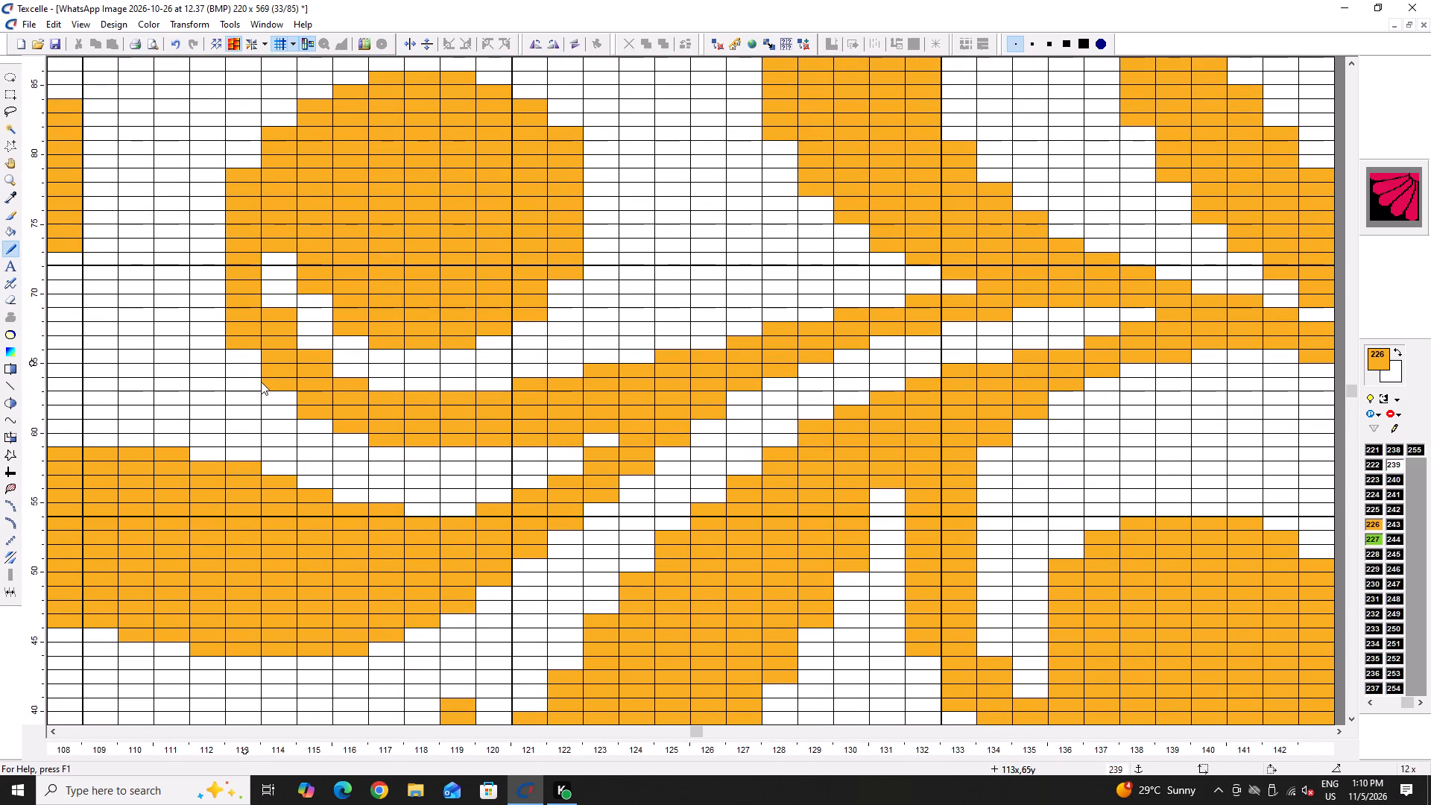
Widen the outer side of the same round bud and its stem bend by one pixel column in 226.
drag(213, 213, 222, 330)
drag(243, 345, 241, 368)
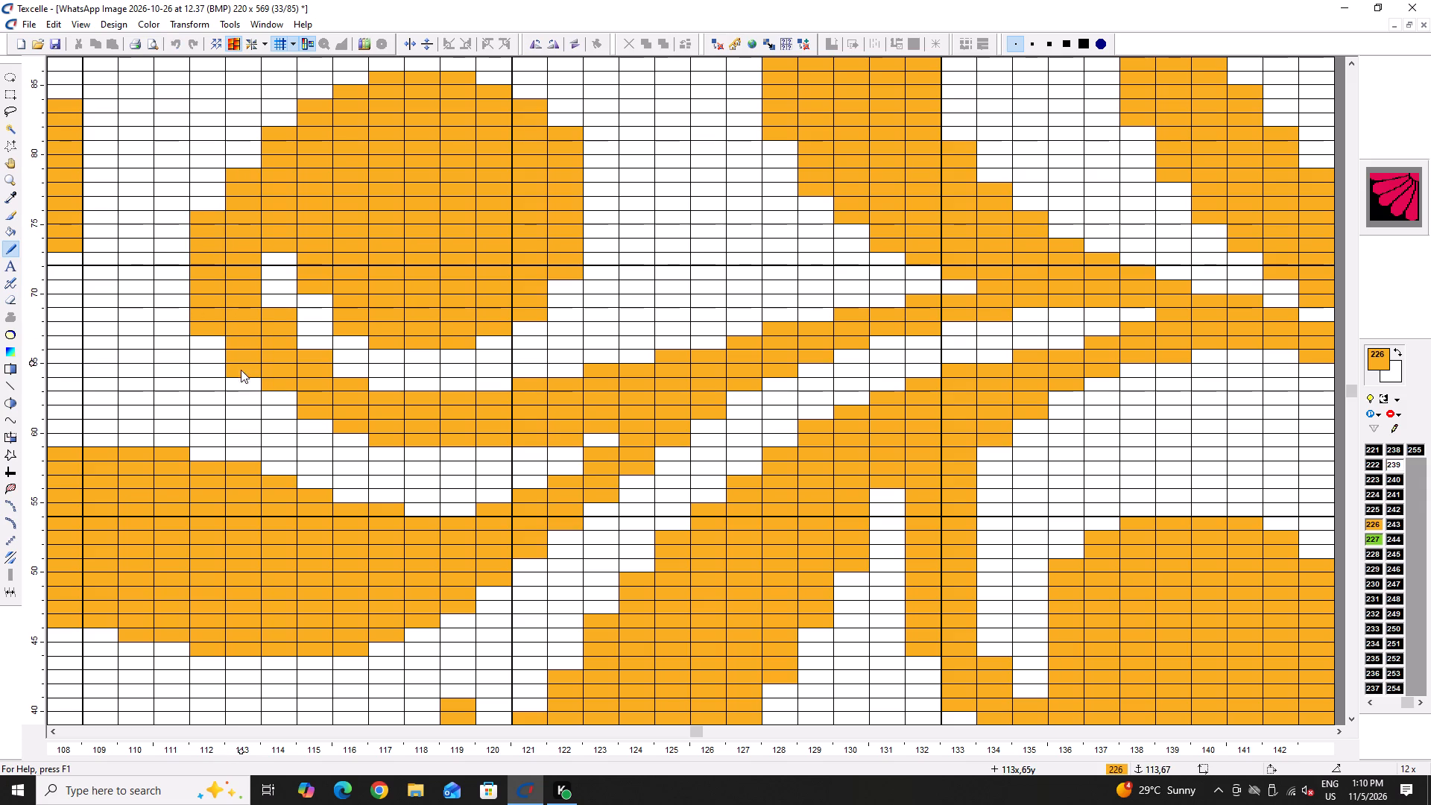
click(277, 397)
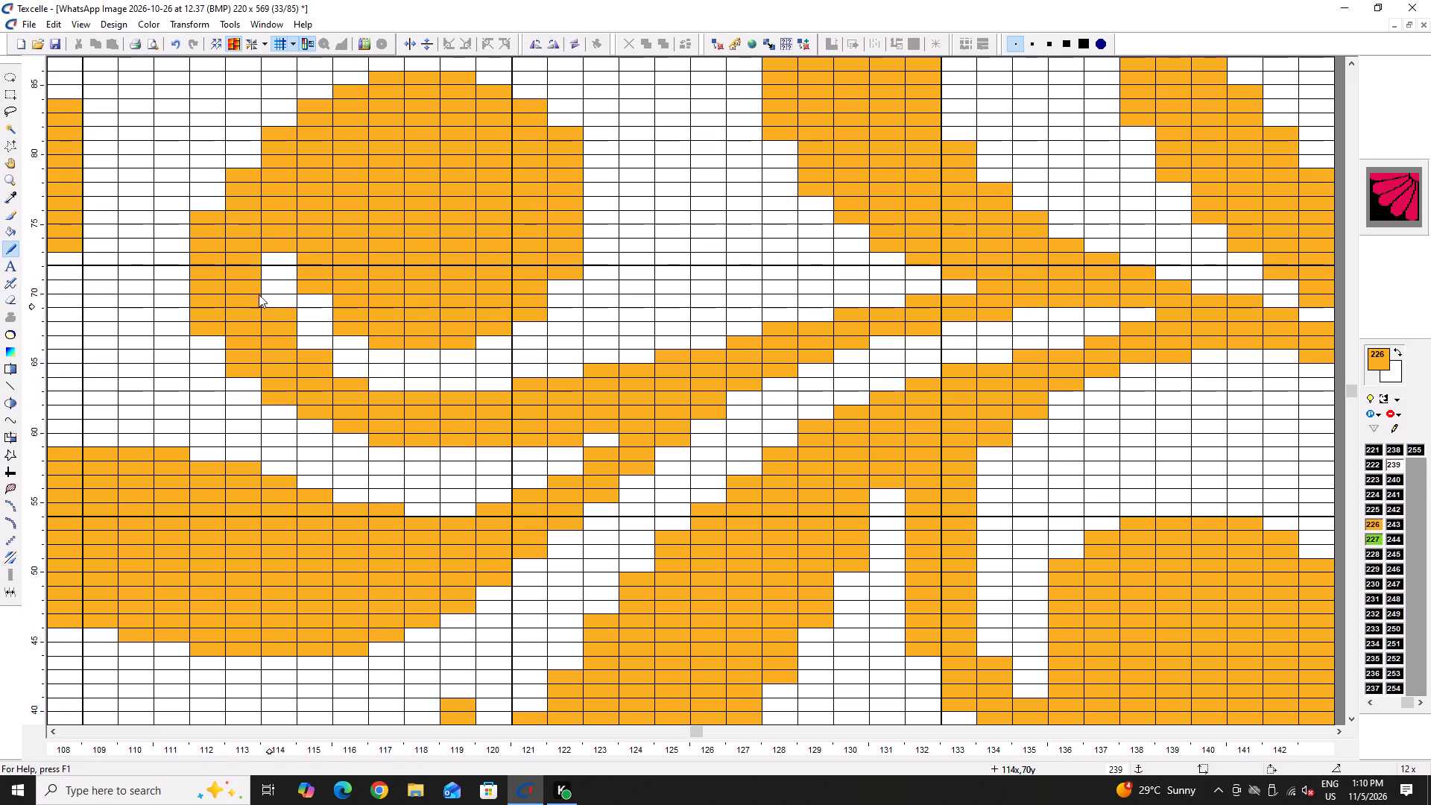
double_click(203, 202)
scroll(253, 243, up, 3)
drag(249, 419, 249, 400)
click(249, 393)
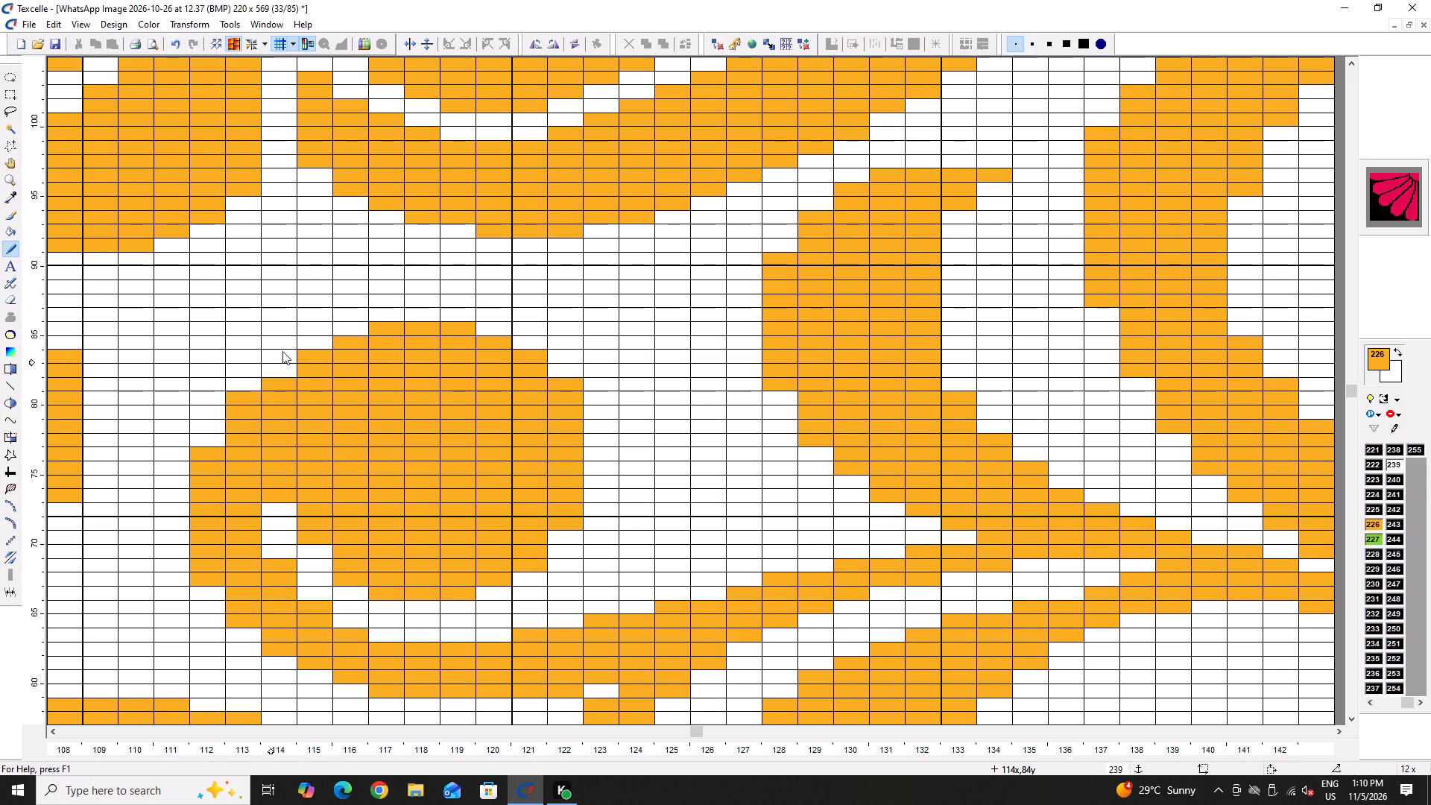
Build up the top and upper shoulders of the round bud in 226 and fill the white gaps left inside.
drag(294, 341, 317, 328)
drag(265, 359, 243, 410)
click(243, 410)
drag(201, 401, 215, 461)
drag(215, 414, 376, 296)
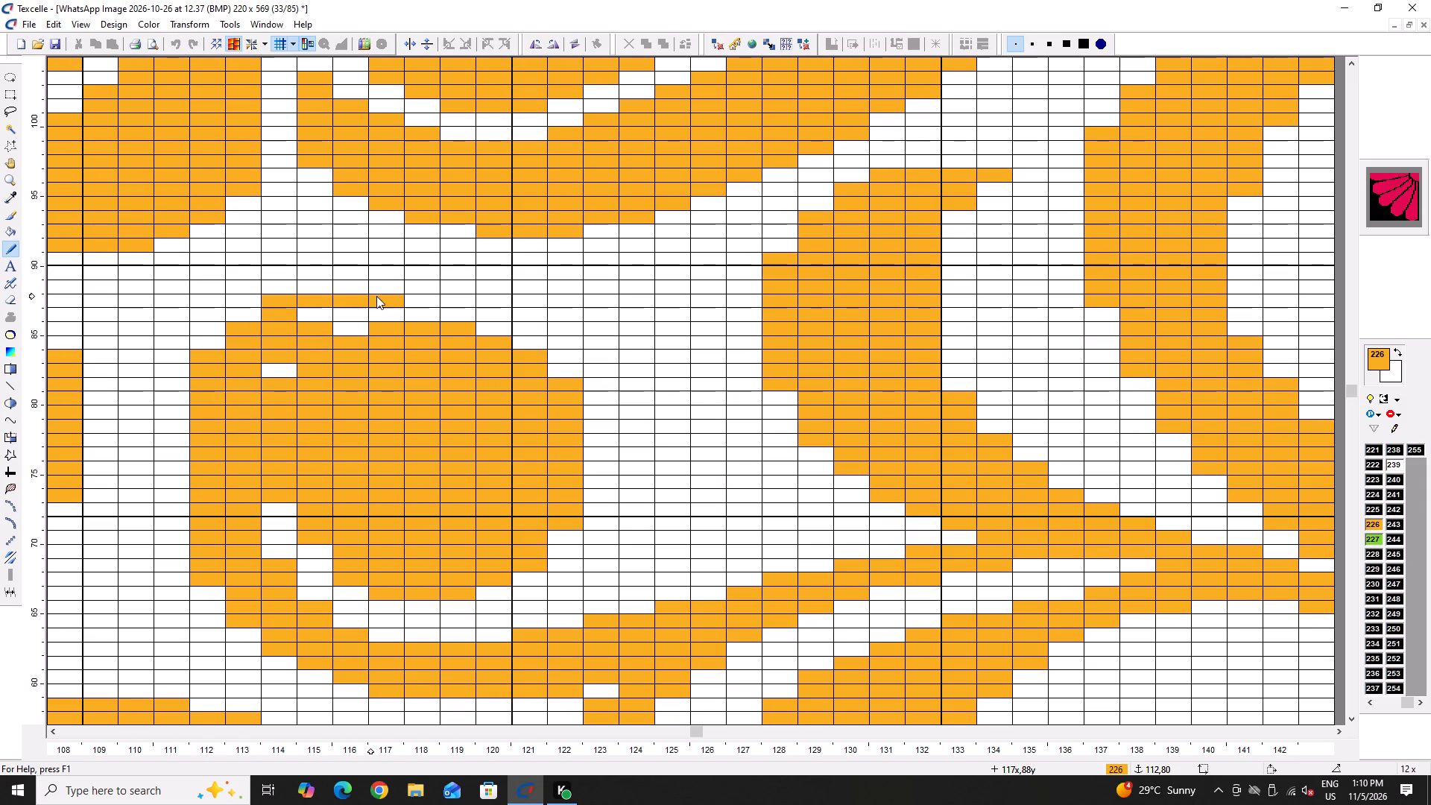
drag(376, 296, 512, 353)
click(517, 359)
click(524, 365)
click(543, 371)
drag(543, 366, 295, 342)
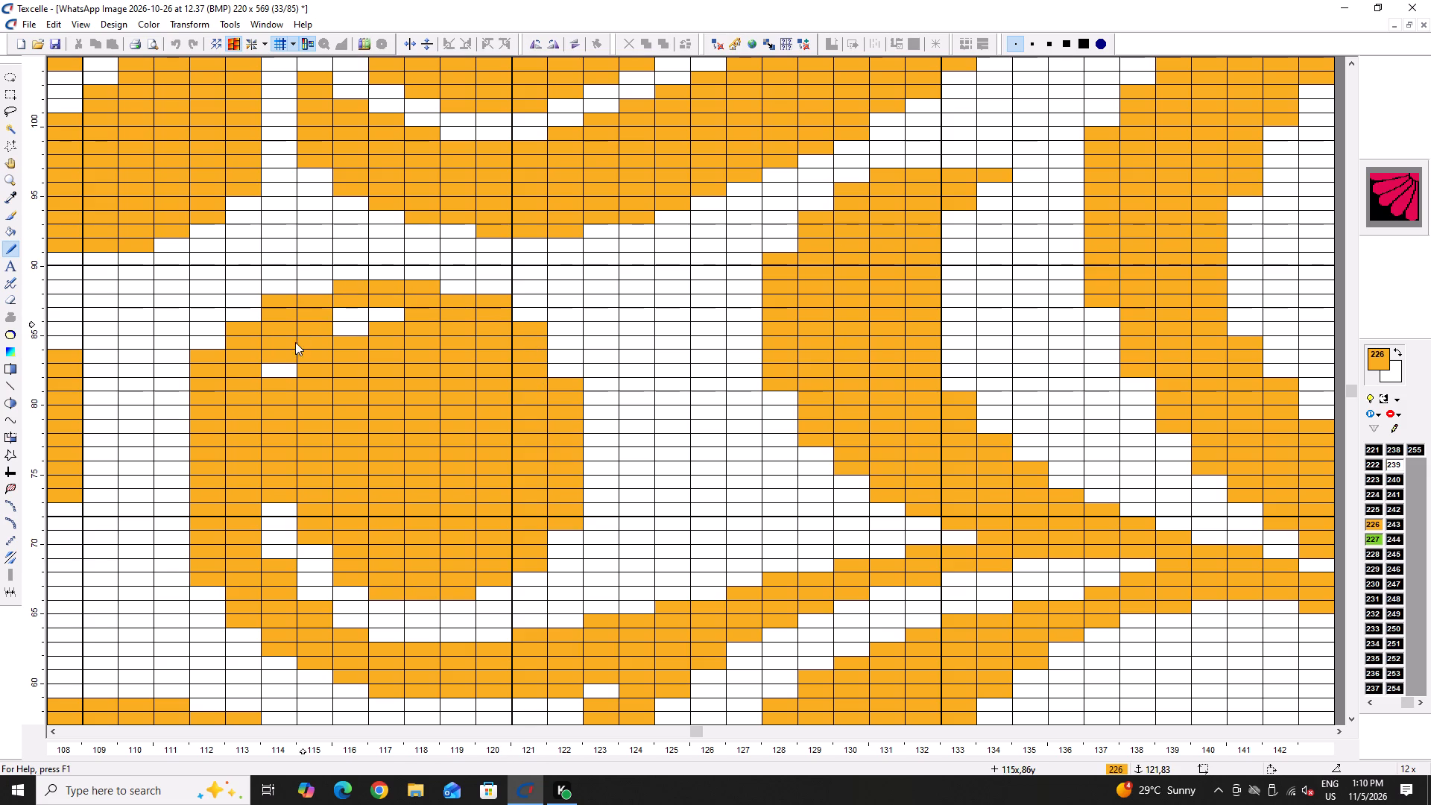
drag(295, 342, 367, 325)
Round off the enlarged bud's upper shoulders, trimming protruding corner pixels in white 239 and evening its inner side with 226.
right_click(496, 294)
right_click(497, 294)
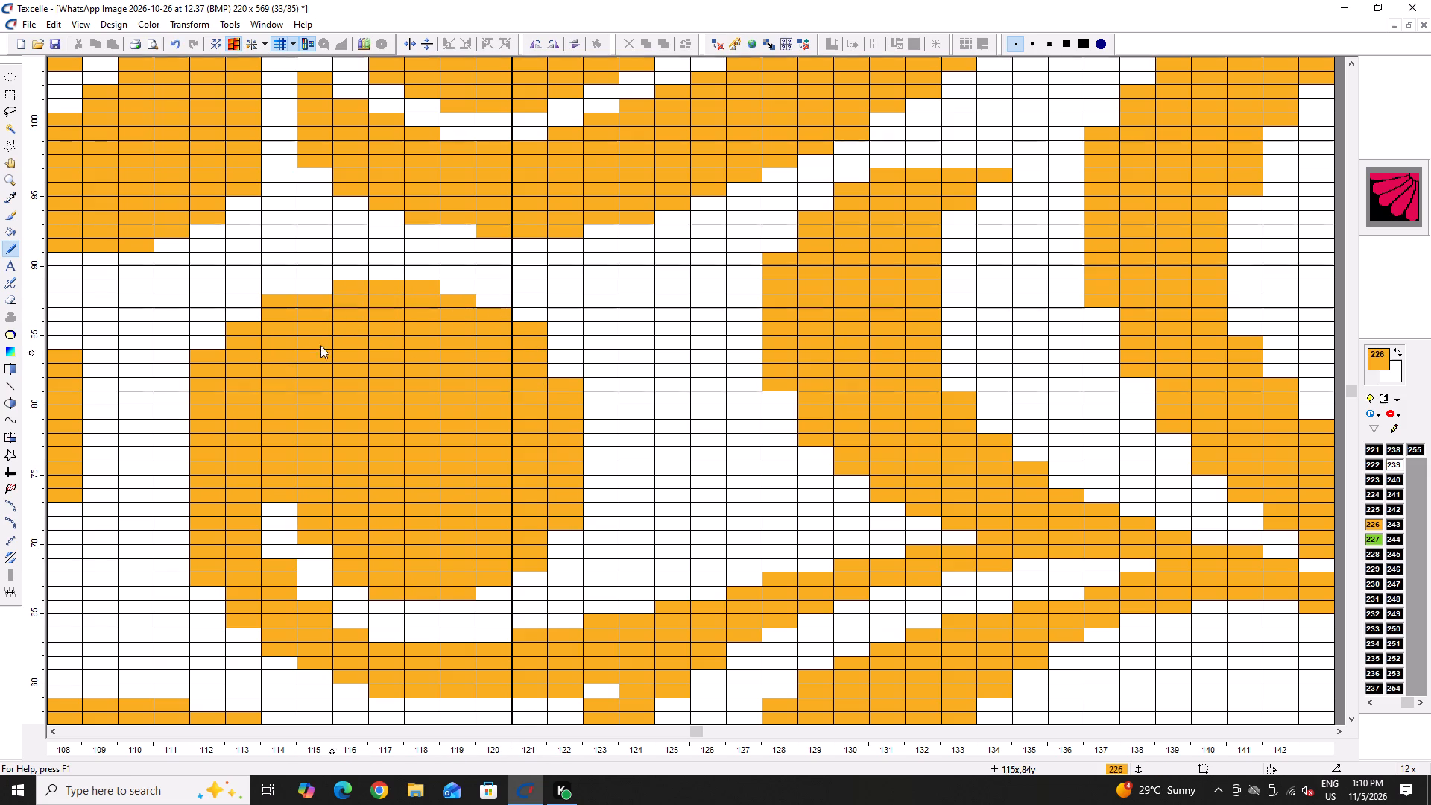
right_click(275, 301)
right_click(274, 301)
right_click(213, 349)
right_click(209, 353)
right_click(195, 371)
right_click(194, 376)
right_click(226, 325)
right_click(226, 324)
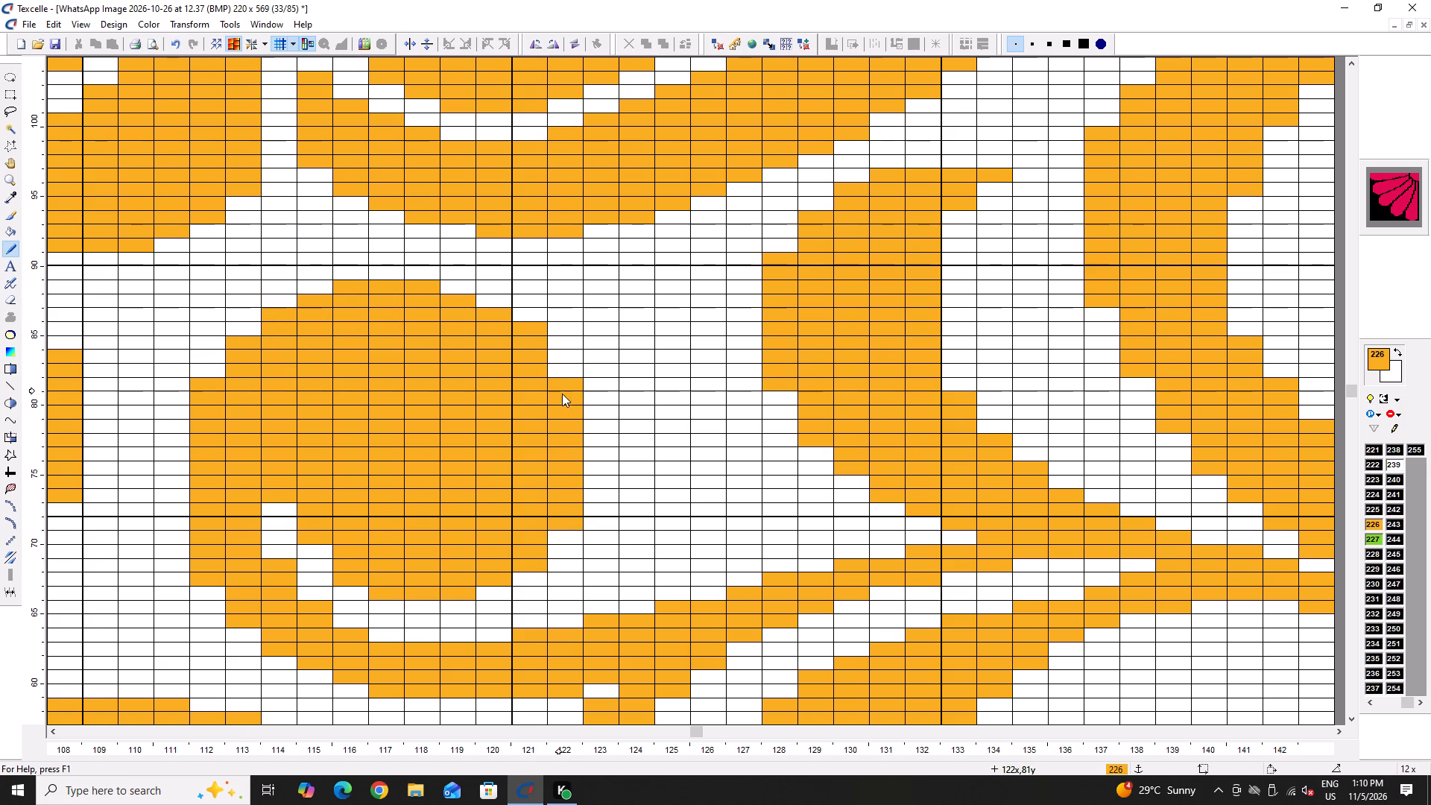
right_drag(571, 369, 565, 376)
click(565, 376)
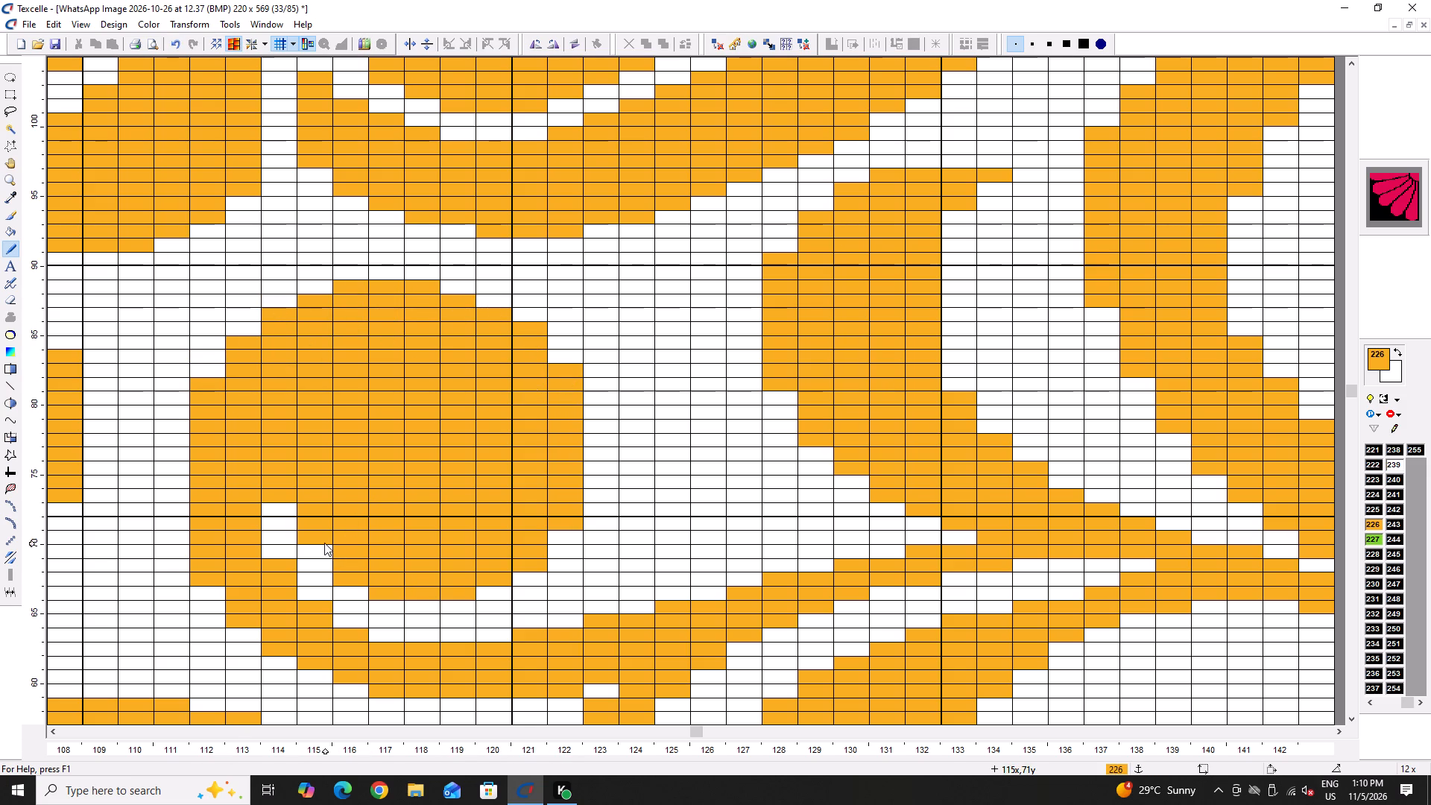
Trim the bottom of the round bud by two pixel rows in 239 to widen the white gap above the curled stem.
right_click(321, 543)
right_click(320, 543)
right_click(358, 578)
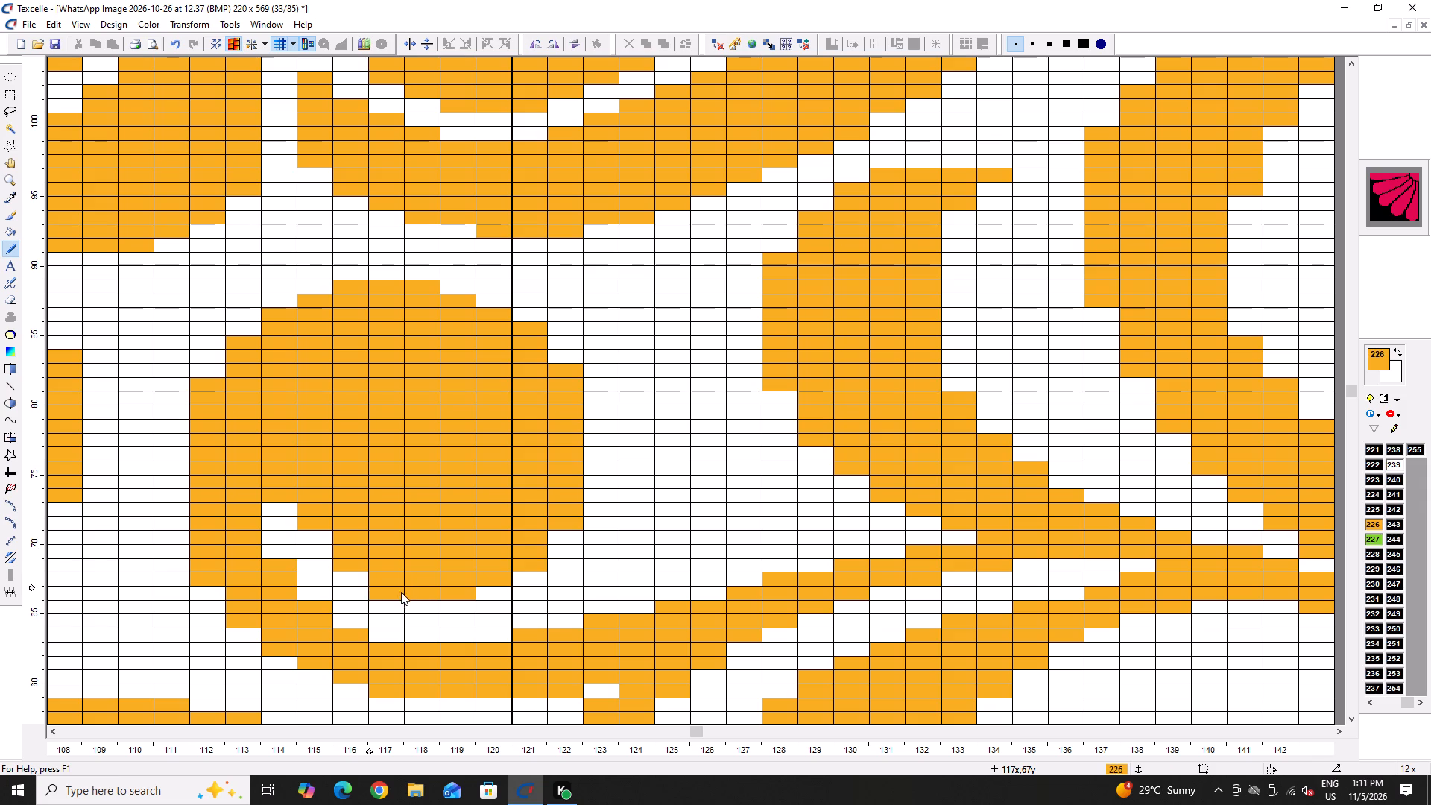
right_drag(380, 590, 486, 579)
right_click(486, 579)
right_drag(455, 589, 399, 593)
right_click(361, 566)
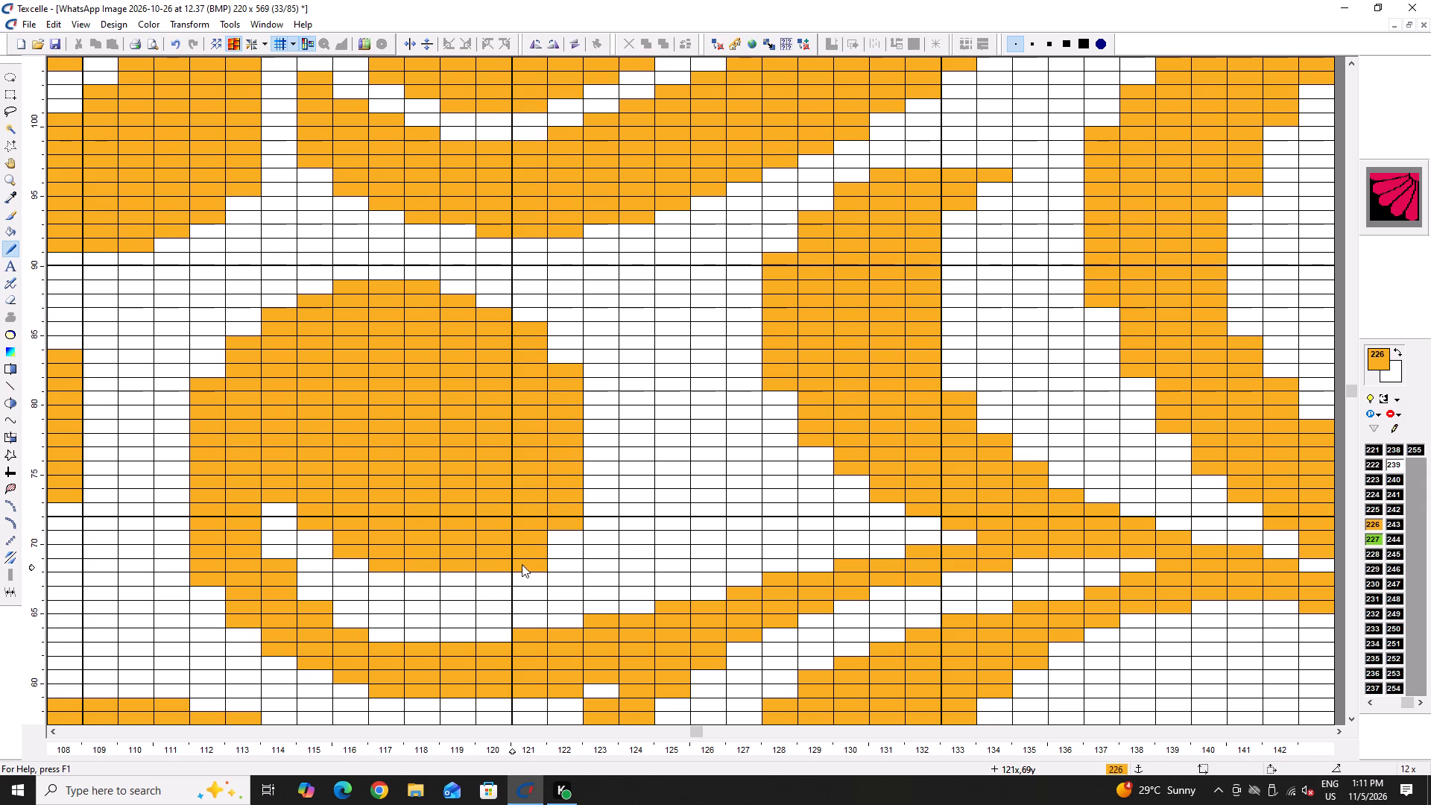
right_click(522, 564)
Save the pattern.
ctrl+scroll(356, 508, down, 6)
key(ctrl+s)
key(ctrl+s)
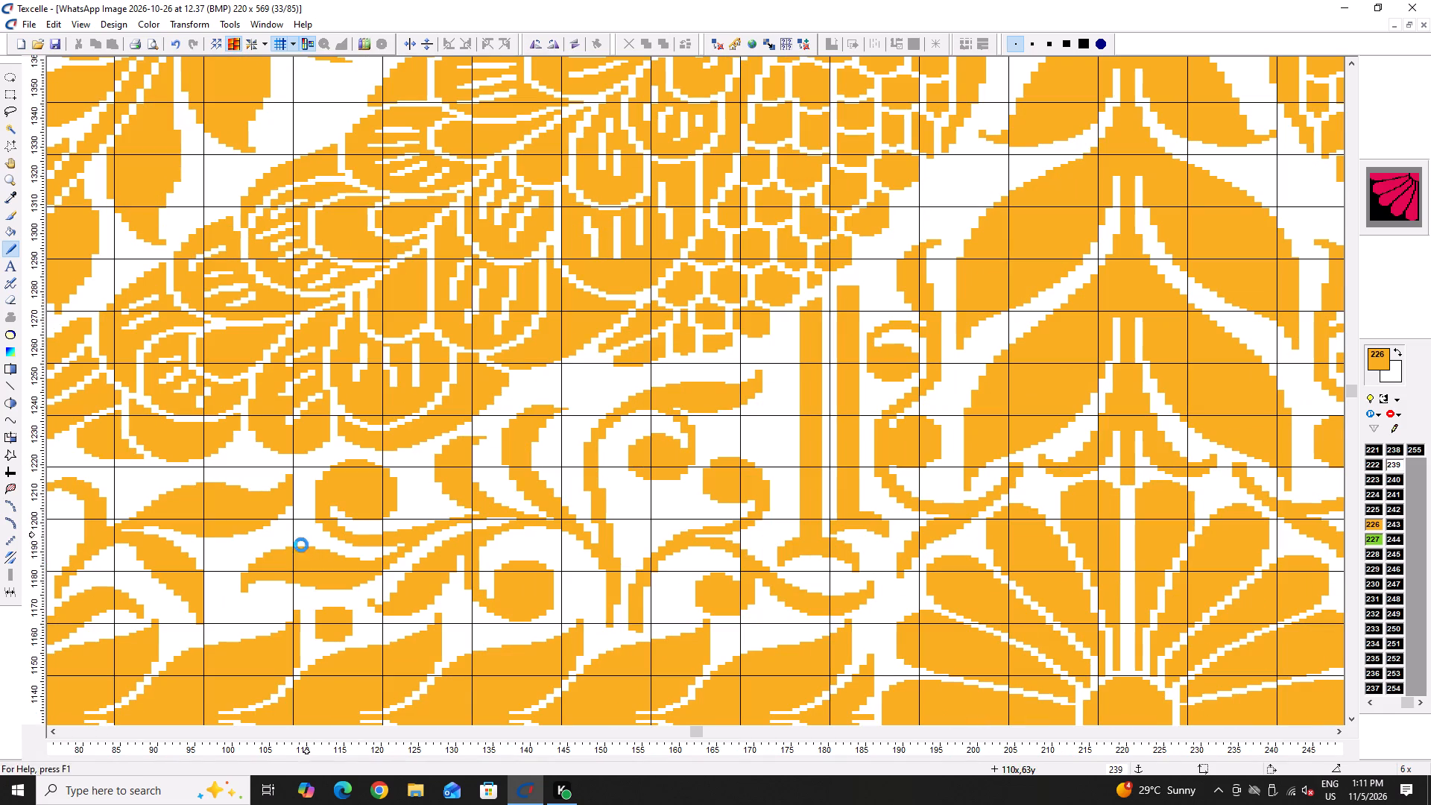
key(ctrl+s)
key(ctrl+s)
Smooth the outer edge of the taller crescent leaf by trimming its protruding step pixels in white 239.
ctrl+scroll(554, 418, up, 5)
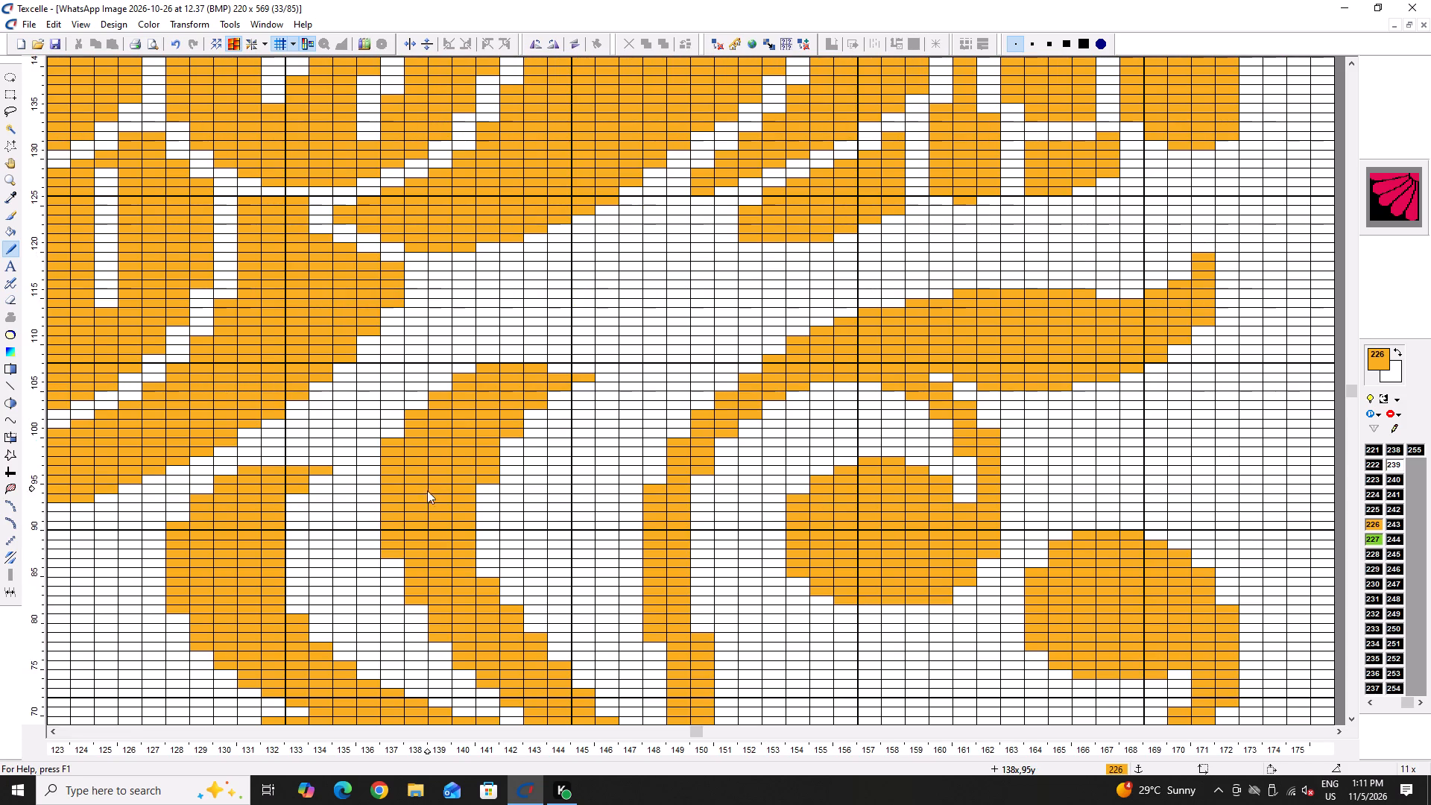
right_click(396, 441)
right_click(411, 597)
right_click(411, 599)
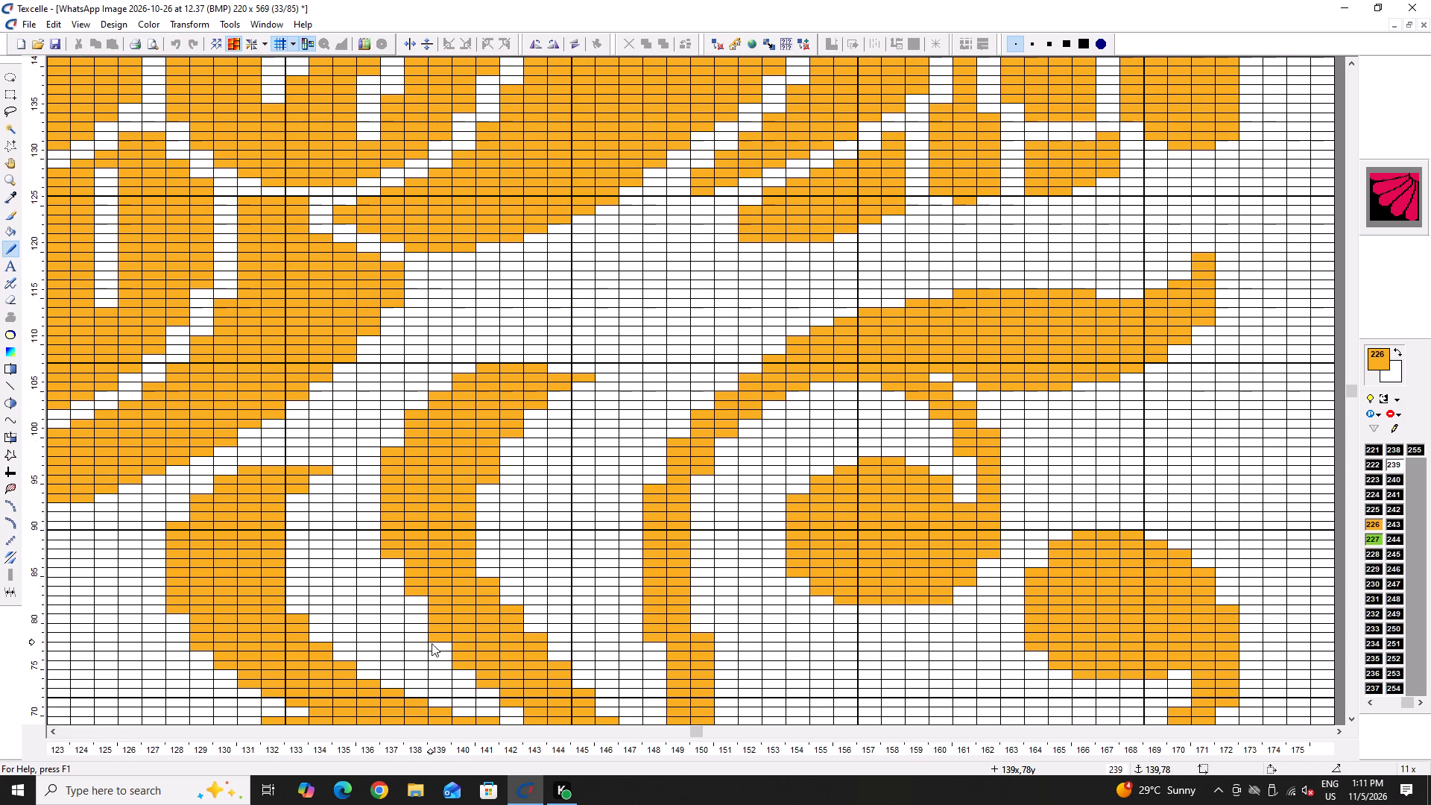
right_click(432, 643)
right_click(433, 643)
right_click(446, 639)
right_click(475, 660)
scroll(473, 622, down, 2)
click(468, 487)
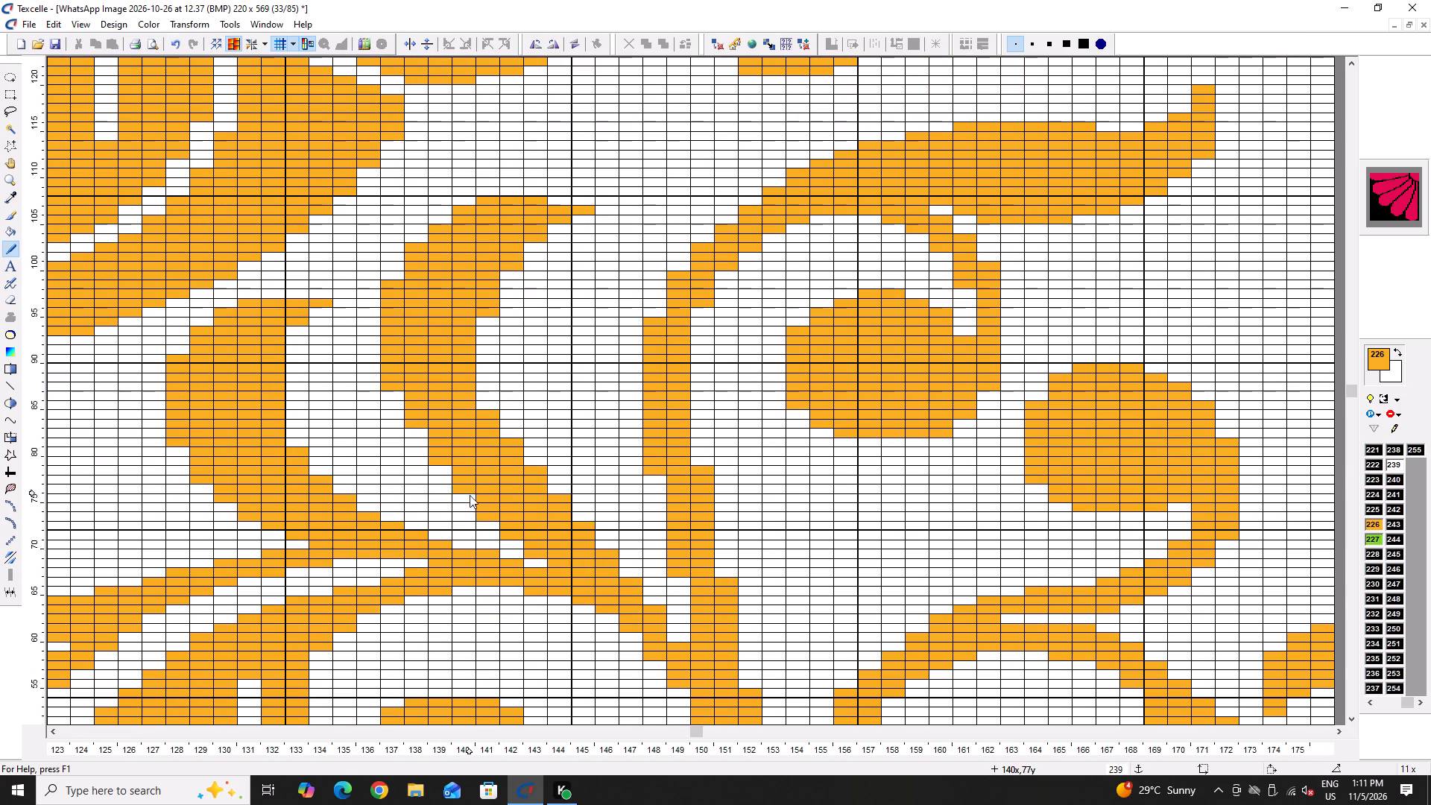
Save the pattern.
ctrl+scroll(434, 515, down, 3)
key(ctrl+s)
key(ctrl+s)
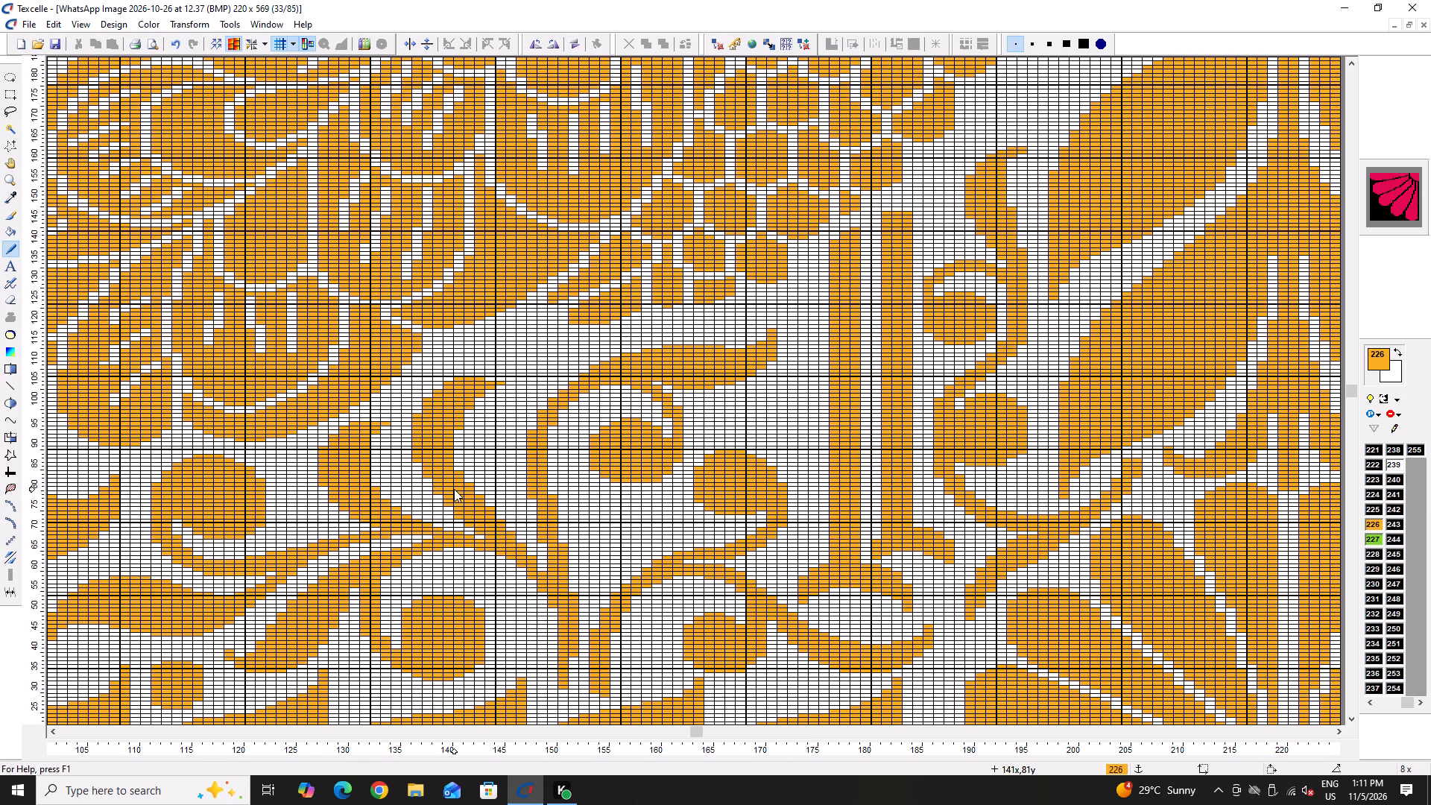
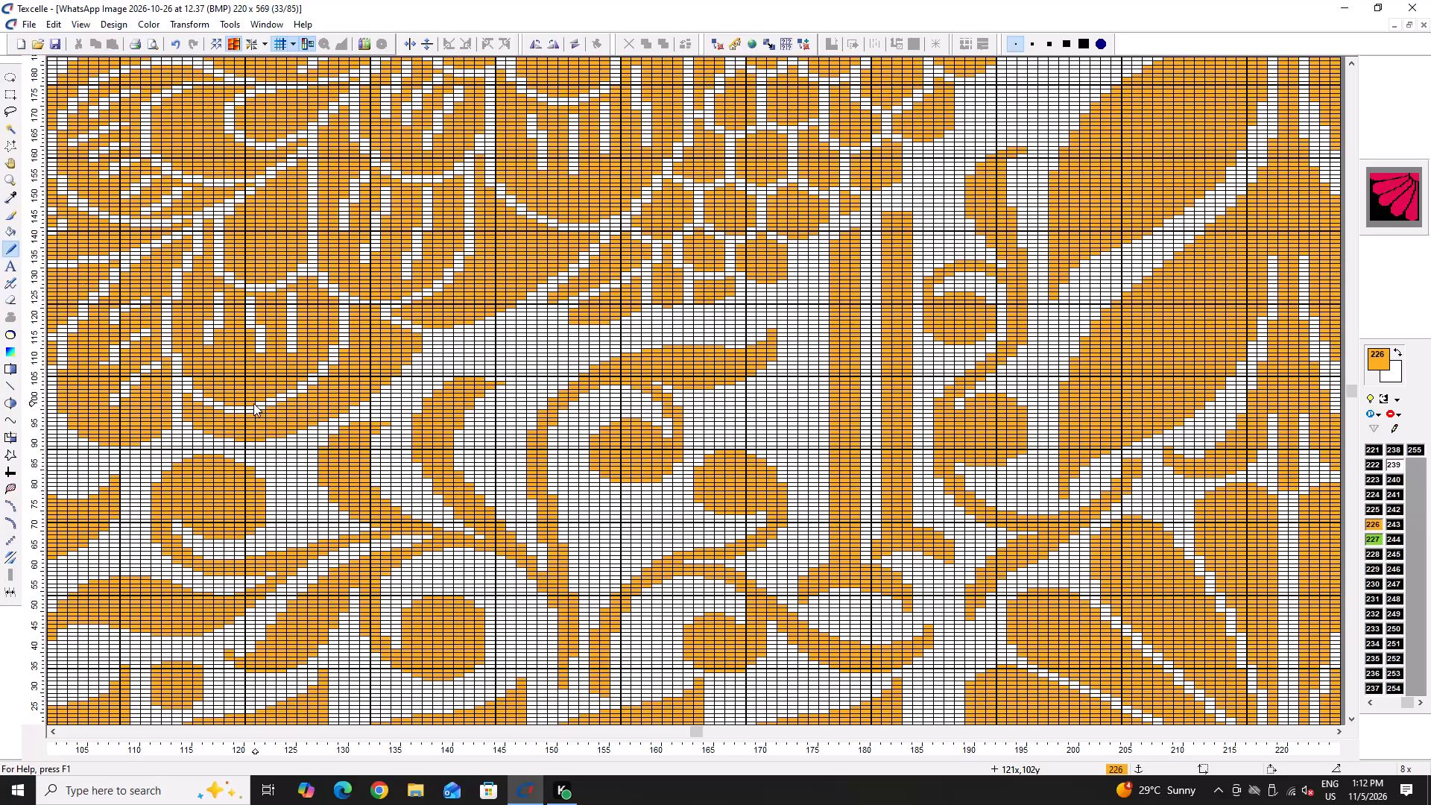
Save the pattern.
key(ctrl+s)
key(ctrl+s)
key(ctrl+s)
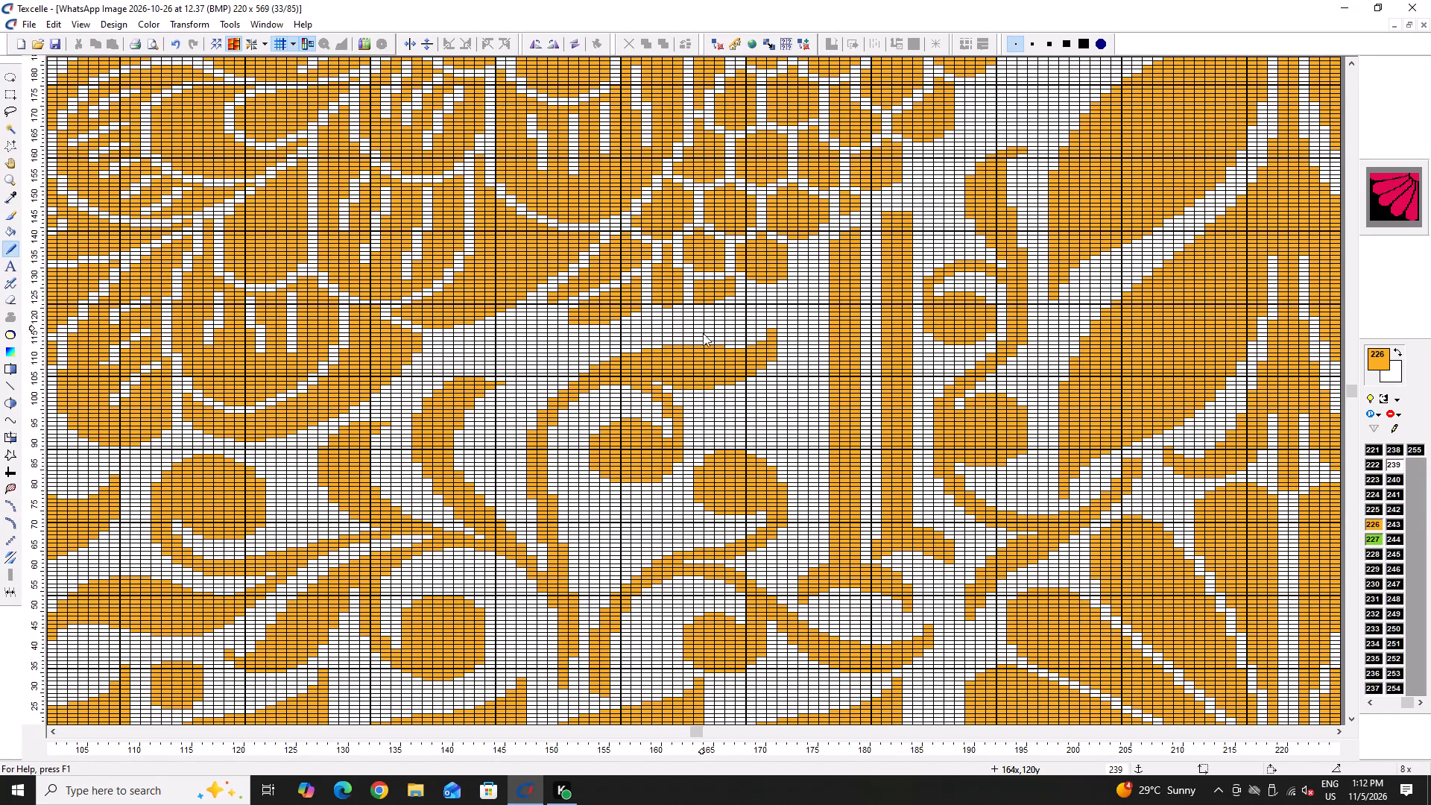
Thicken the curled stem and its long leaf by filling pixels along their outer upper edge in golden orange 226.
ctrl+scroll(774, 327, up, 2)
drag(388, 522, 386, 502)
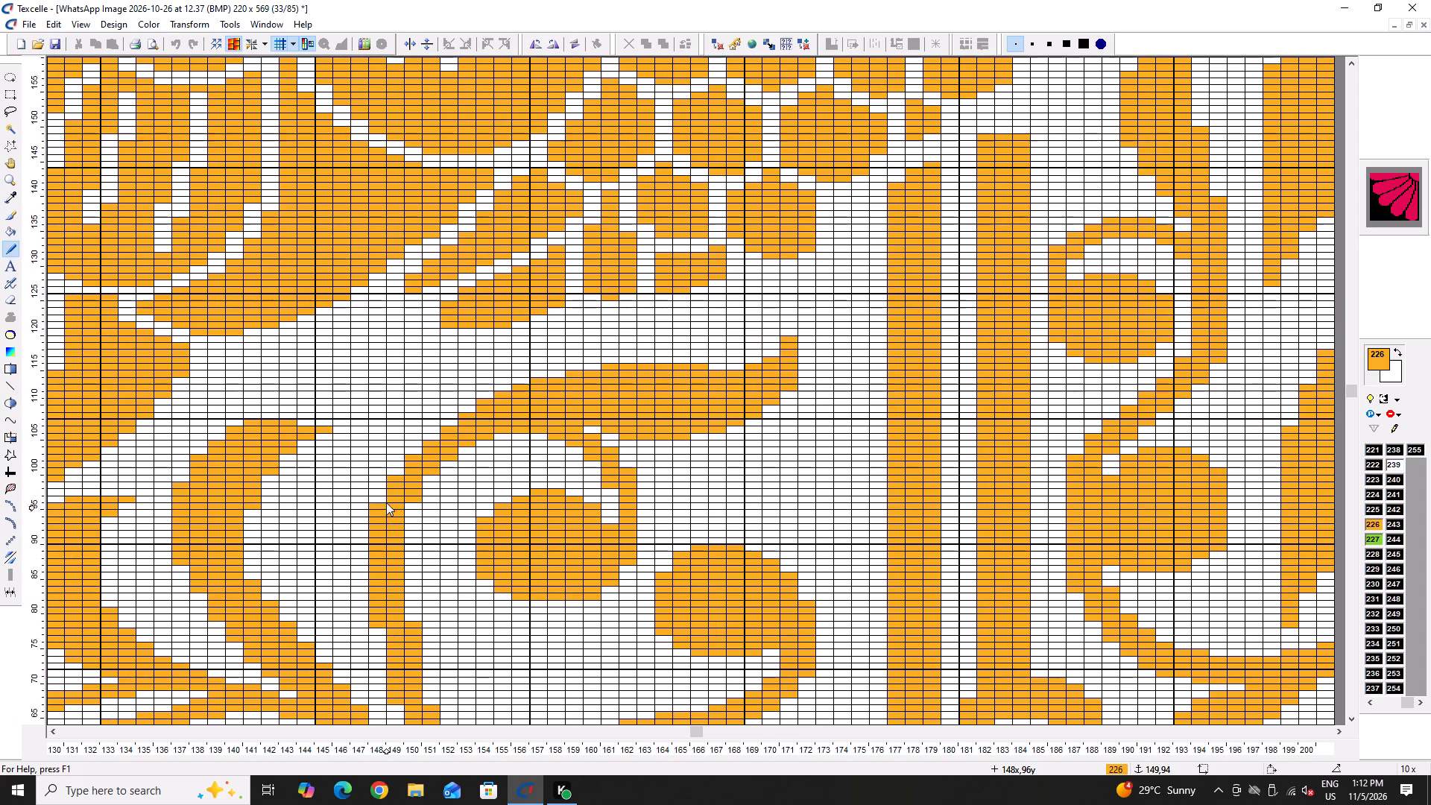
drag(386, 502, 670, 362)
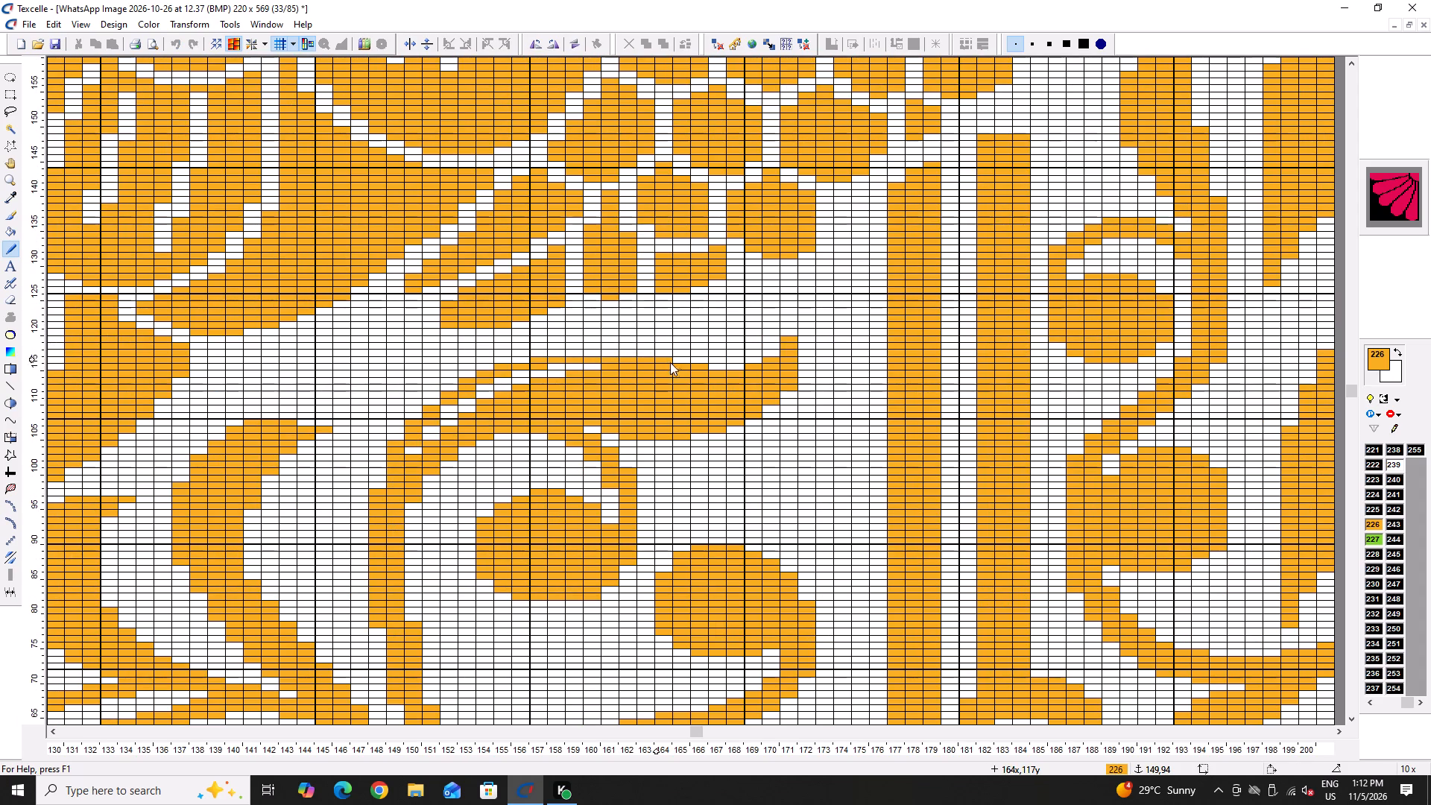
drag(670, 362, 676, 364)
drag(631, 364, 528, 373)
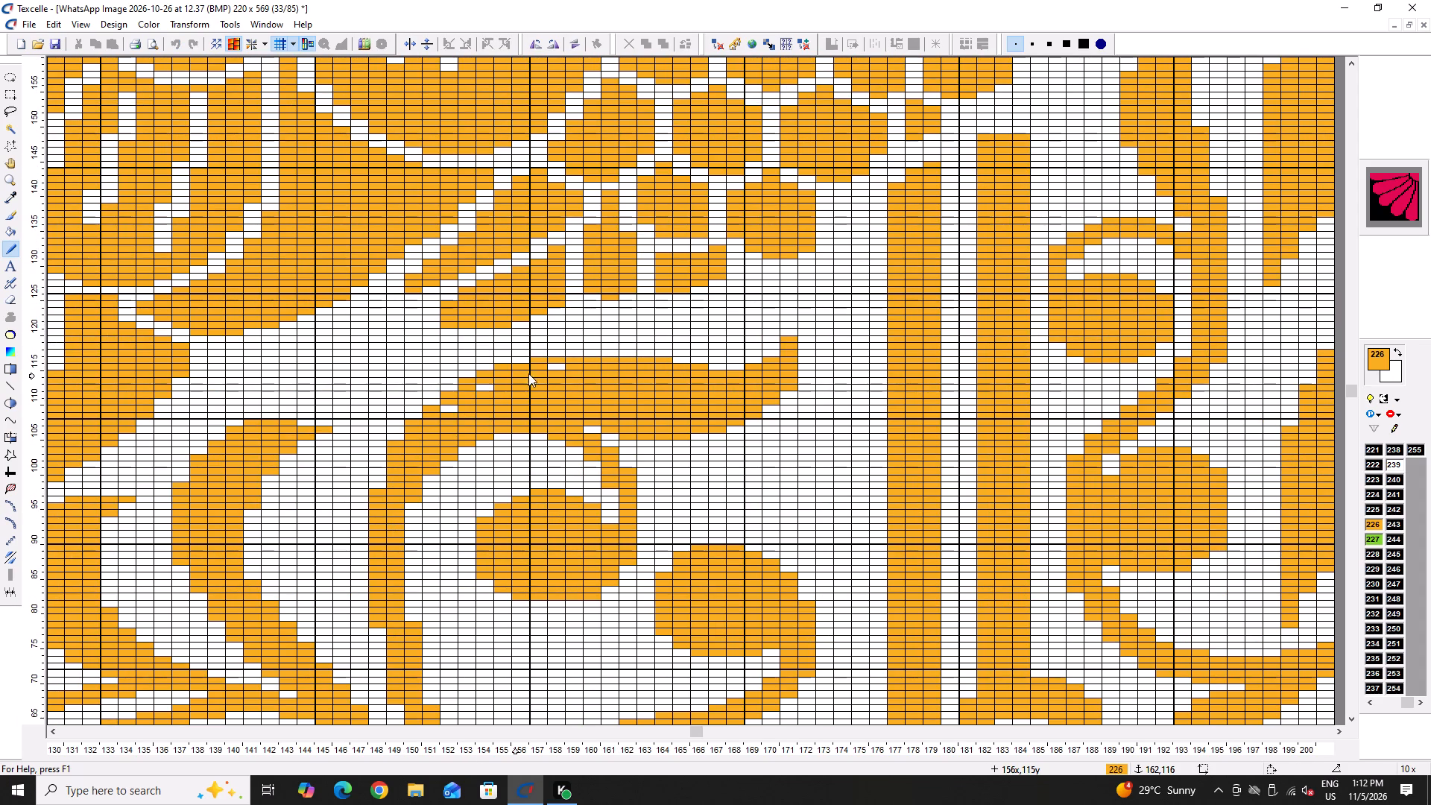
drag(528, 373, 583, 360)
click(583, 360)
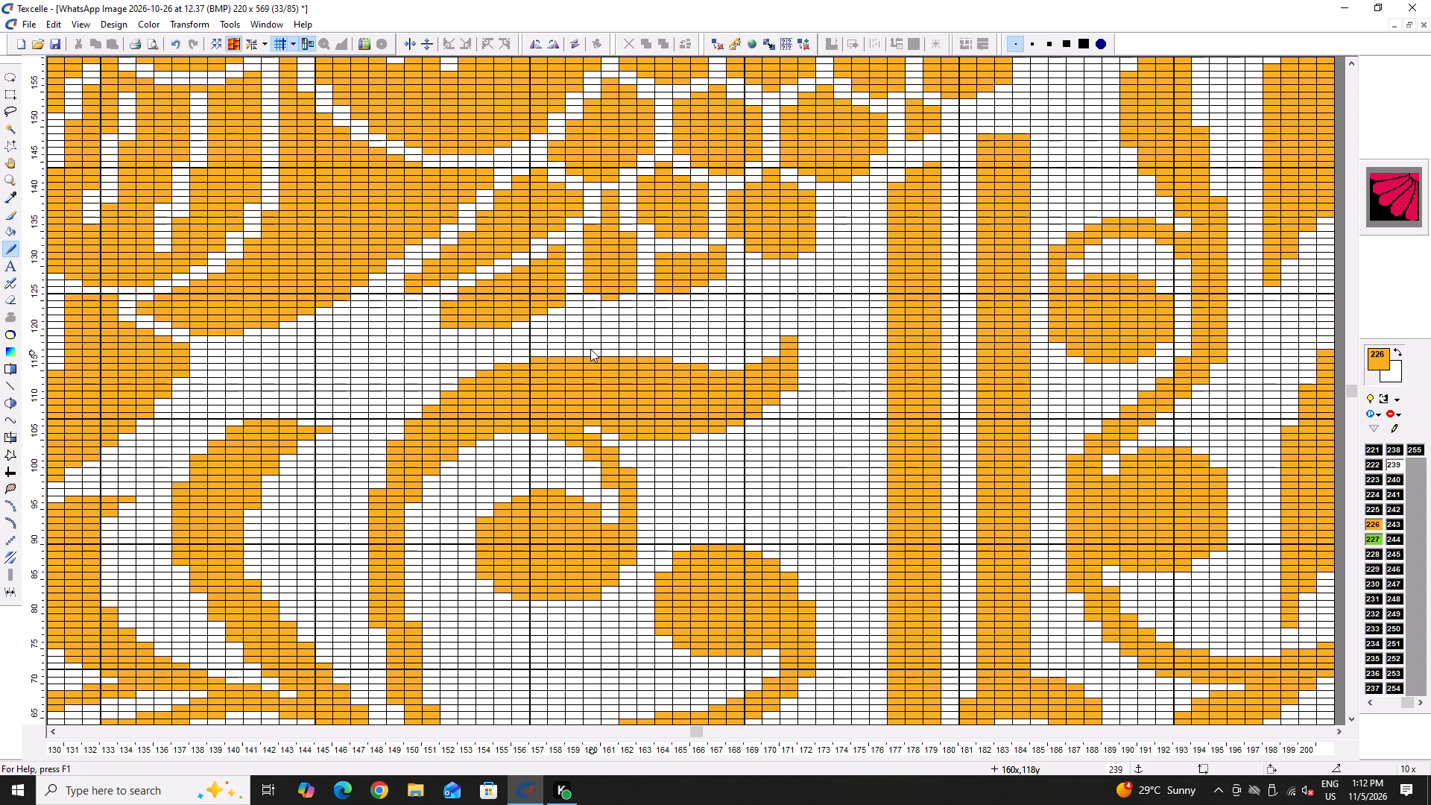
Save the pattern.
key(ctrl+s)
key(ctrl+s)
key(ctrl+s)
Extend the long leaf's top edge toward its tip in 226 and raise the pointed tip by several pixel rows.
key(Right)
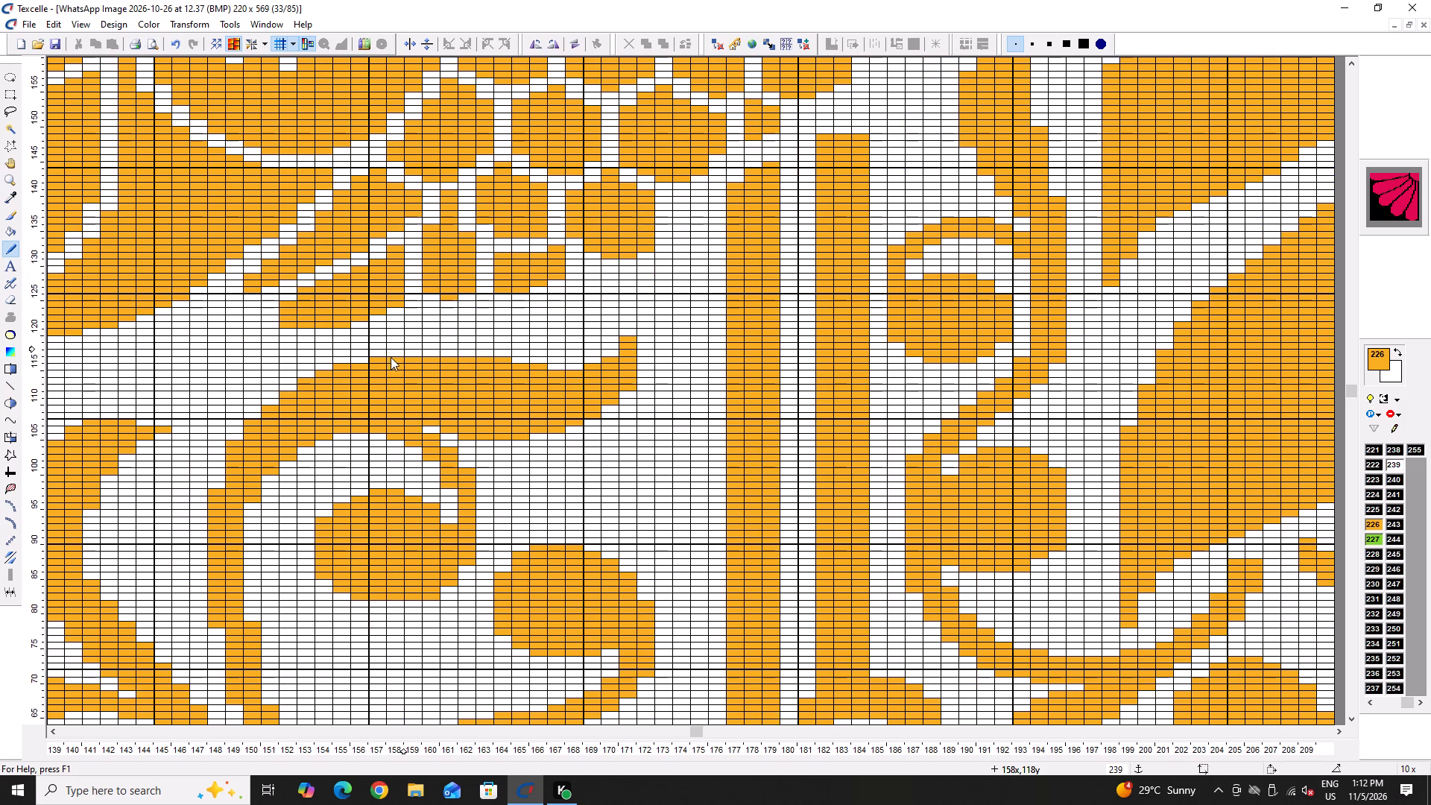
right_click(236, 444)
right_click(236, 443)
right_click(250, 420)
right_click(250, 420)
click(513, 361)
drag(514, 360, 535, 359)
drag(537, 359, 566, 359)
drag(571, 359, 584, 356)
click(628, 315)
click(628, 309)
drag(628, 312, 627, 321)
click(625, 325)
click(624, 331)
drag(622, 336, 620, 347)
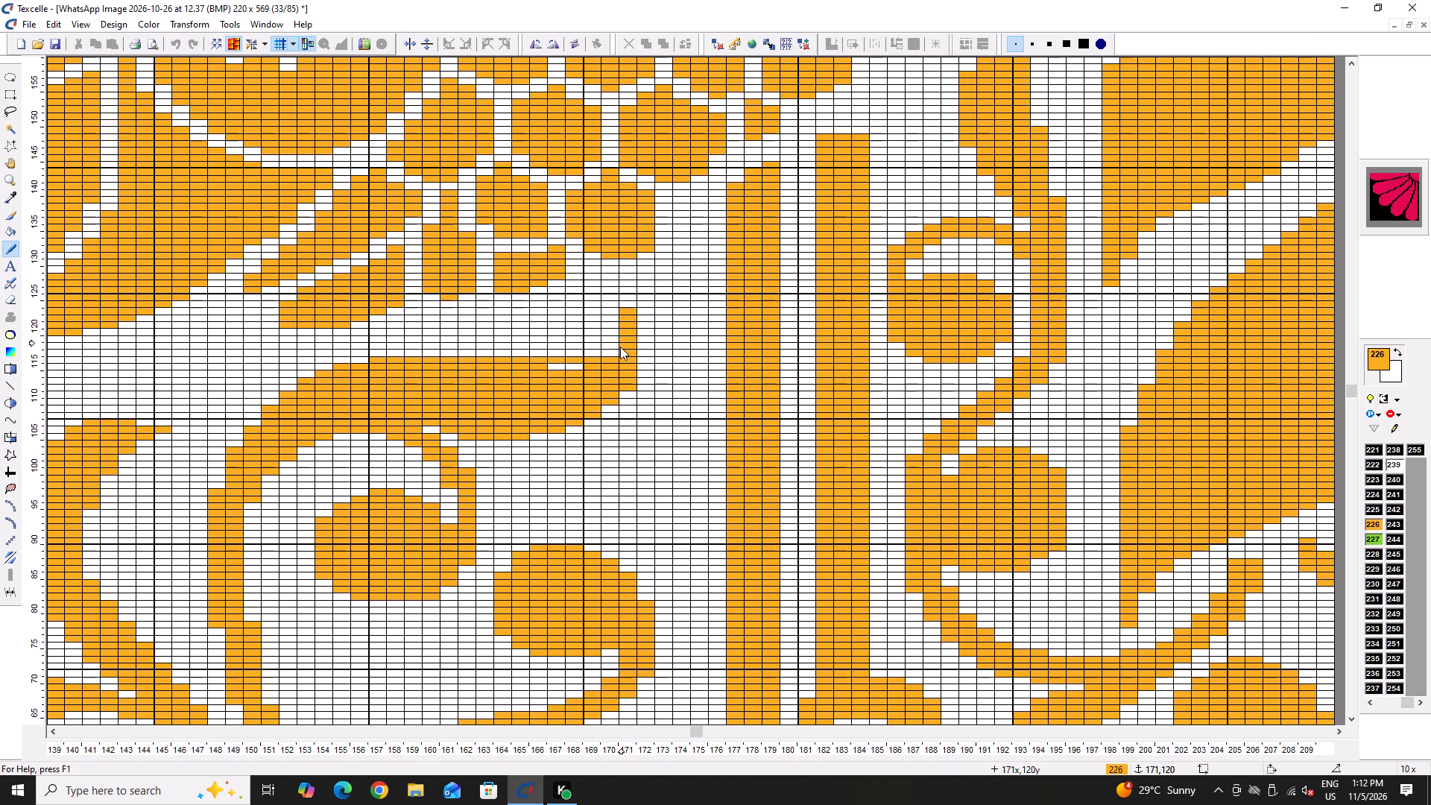
drag(620, 347, 613, 355)
Fill the hollow between the leaf's top edge and its raised tip in 226, stepping the pixels into a smooth curve.
click(604, 335)
drag(601, 337, 571, 359)
drag(570, 359, 562, 362)
double_click(557, 362)
drag(555, 362, 584, 355)
drag(585, 355, 610, 343)
click(610, 342)
click(618, 335)
drag(618, 334, 597, 347)
drag(592, 351, 557, 367)
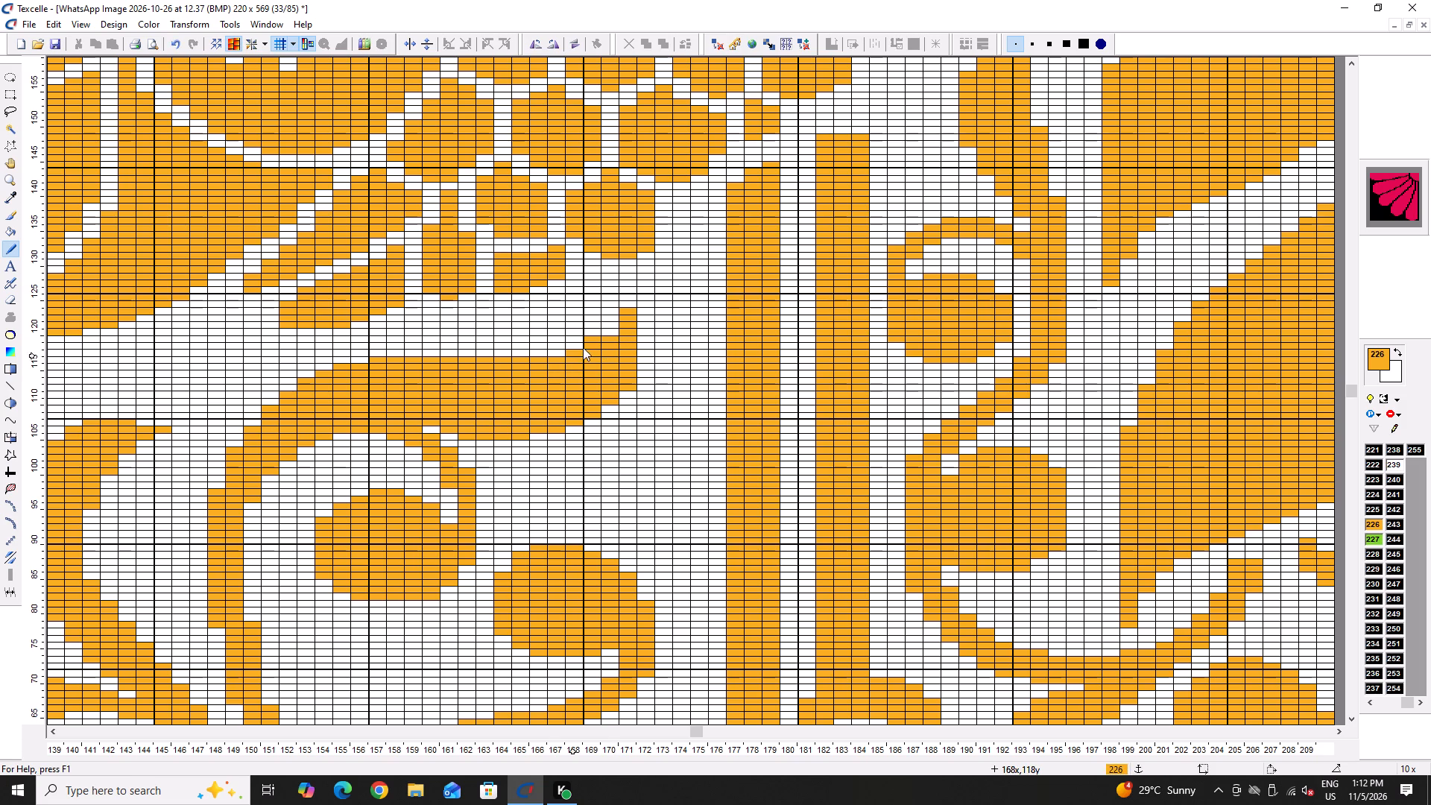
right_click(599, 335)
right_click(632, 308)
right_click(630, 312)
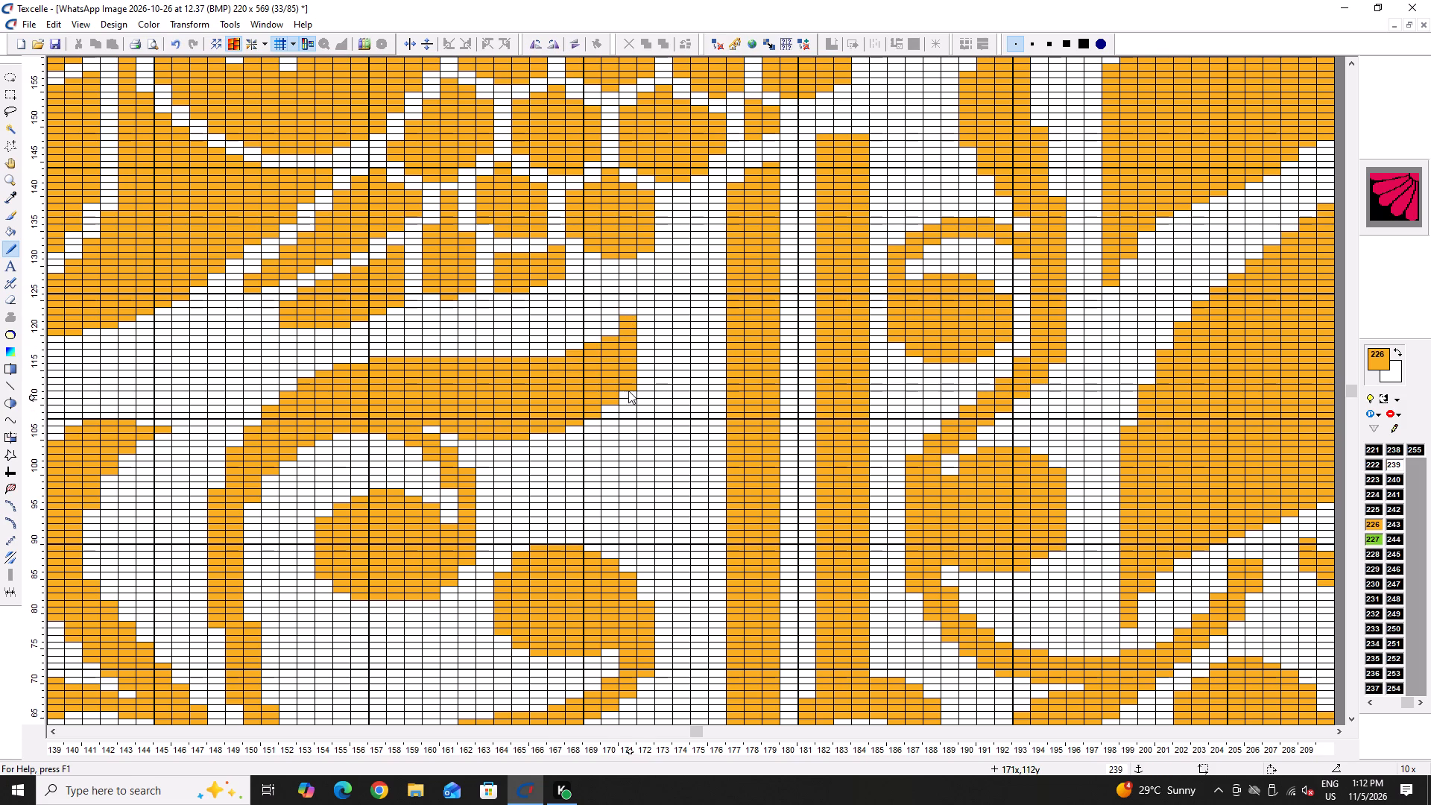
right_click(628, 388)
right_click(628, 388)
click(634, 311)
click(610, 335)
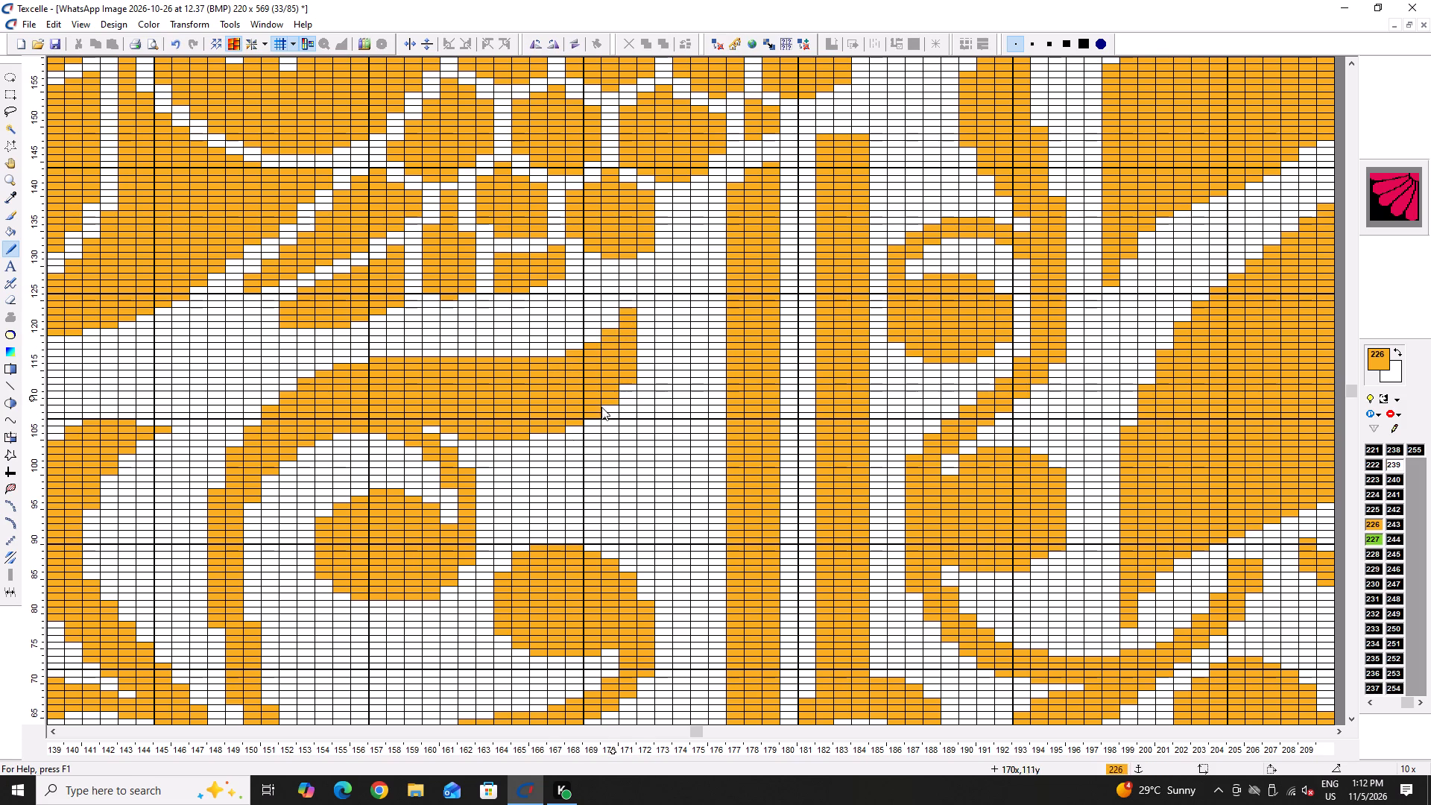
Rework the leaf's top pixel row with 239 and 226 so its steps rise evenly toward the tip.
ctrl+scroll(560, 431, down, 5)
ctrl+scroll(569, 412, up, 6)
click(528, 404)
double_click(539, 397)
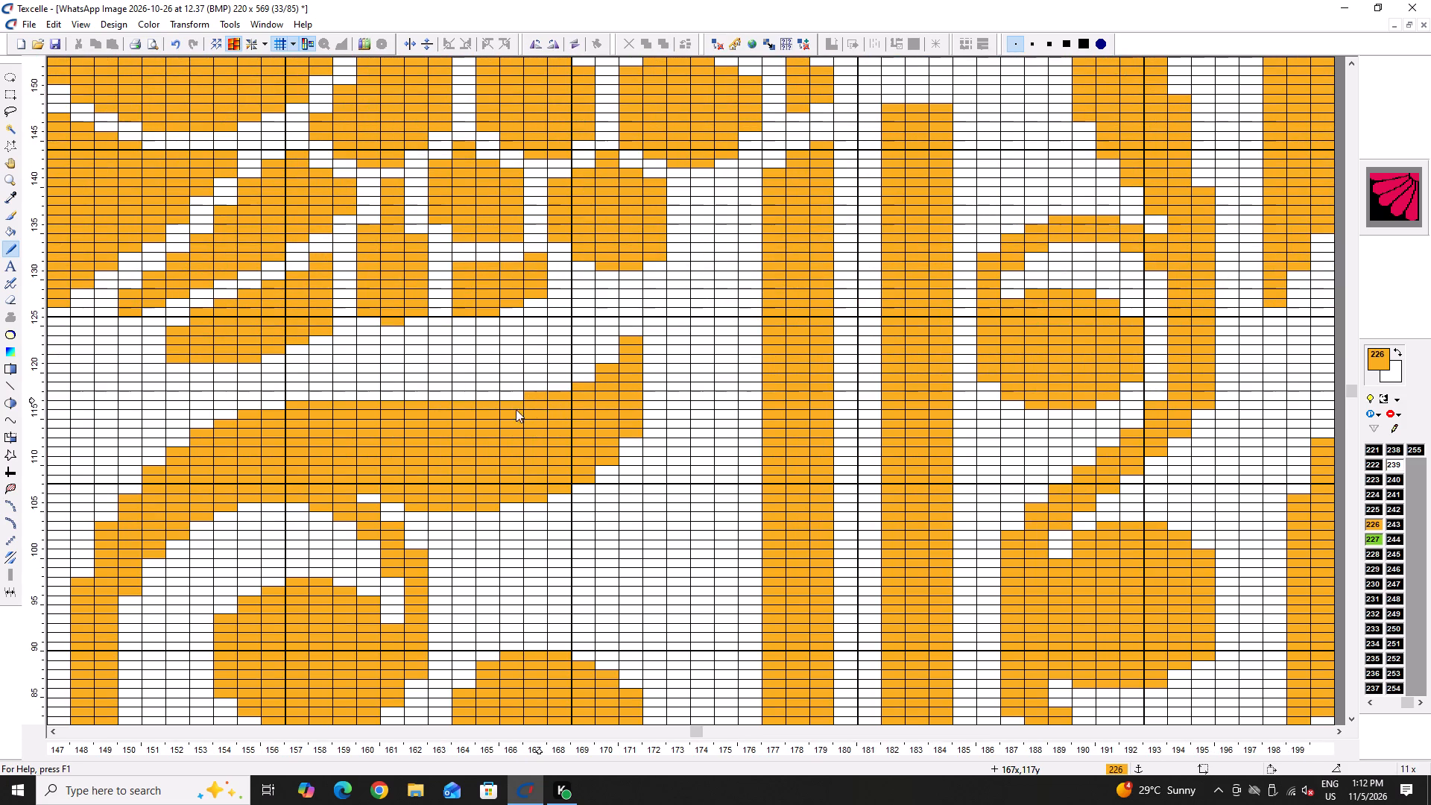
ctrl+scroll(537, 400, down, 5)
ctrl+scroll(500, 420, up, 5)
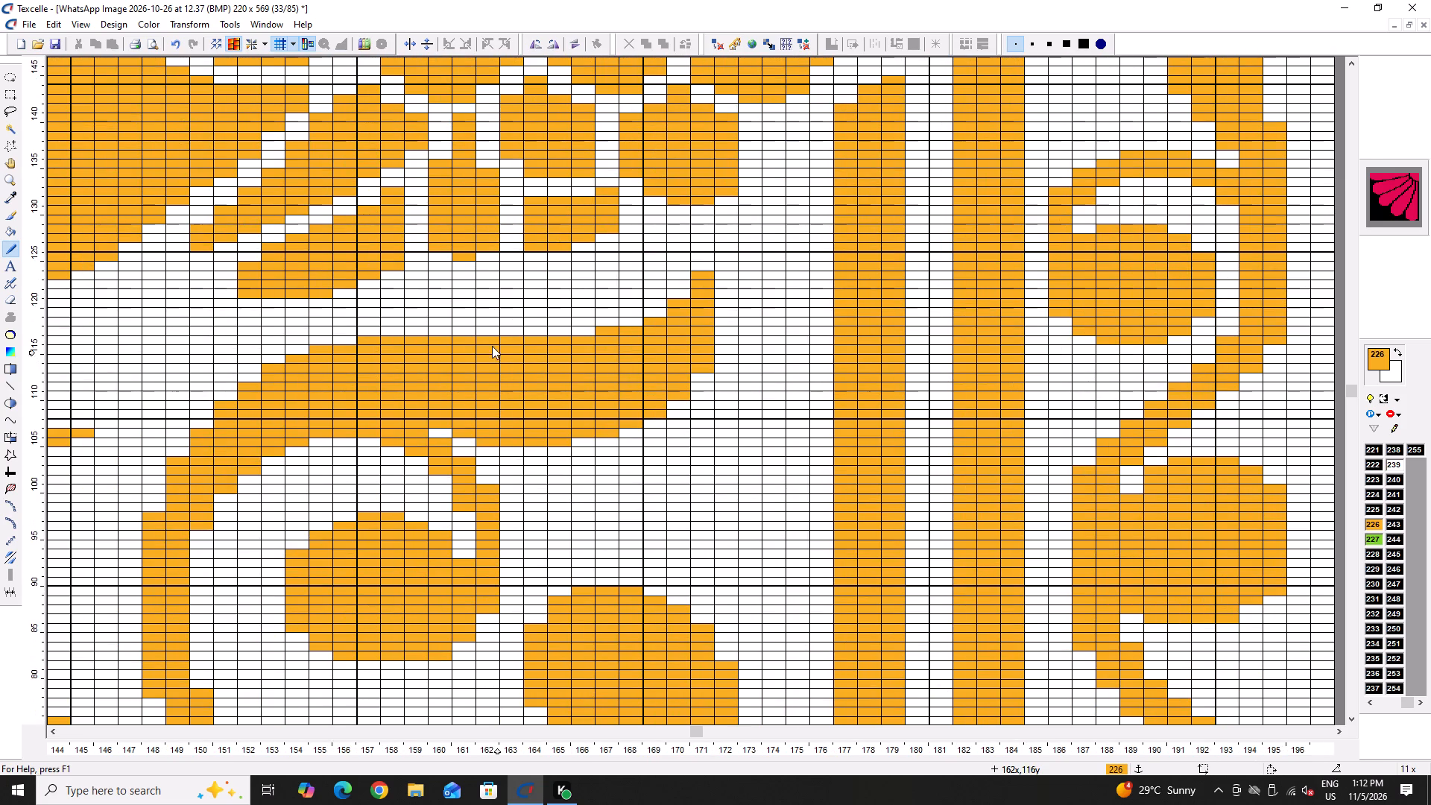
right_drag(515, 337, 466, 341)
right_click(466, 341)
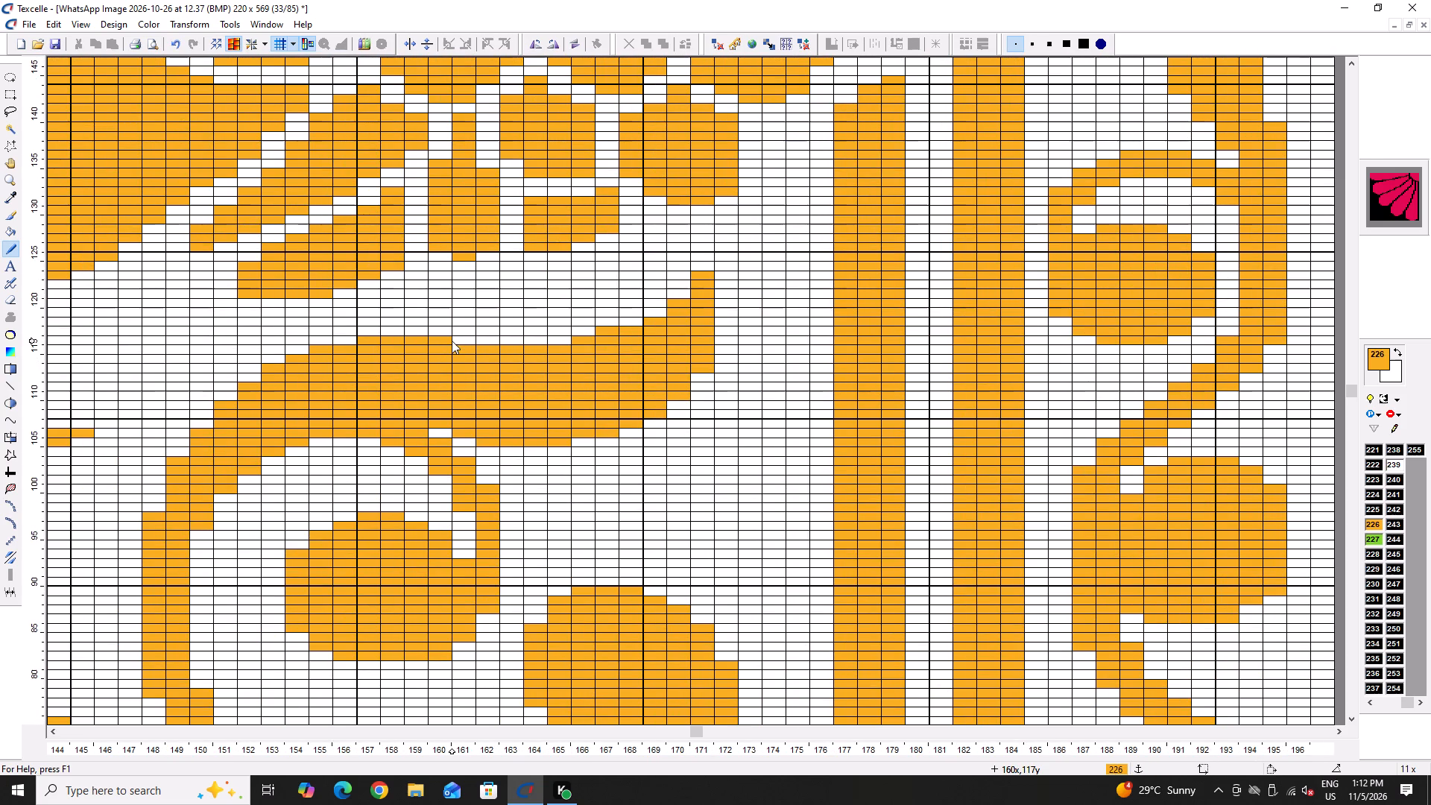
right_click(449, 341)
right_drag(424, 342, 368, 344)
right_click(368, 344)
drag(397, 338, 420, 338)
drag(434, 338, 446, 338)
drag(452, 338, 461, 338)
double_click(463, 338)
drag(470, 338, 562, 338)
click(562, 338)
click(569, 332)
click(579, 330)
right_click(555, 330)
click(638, 325)
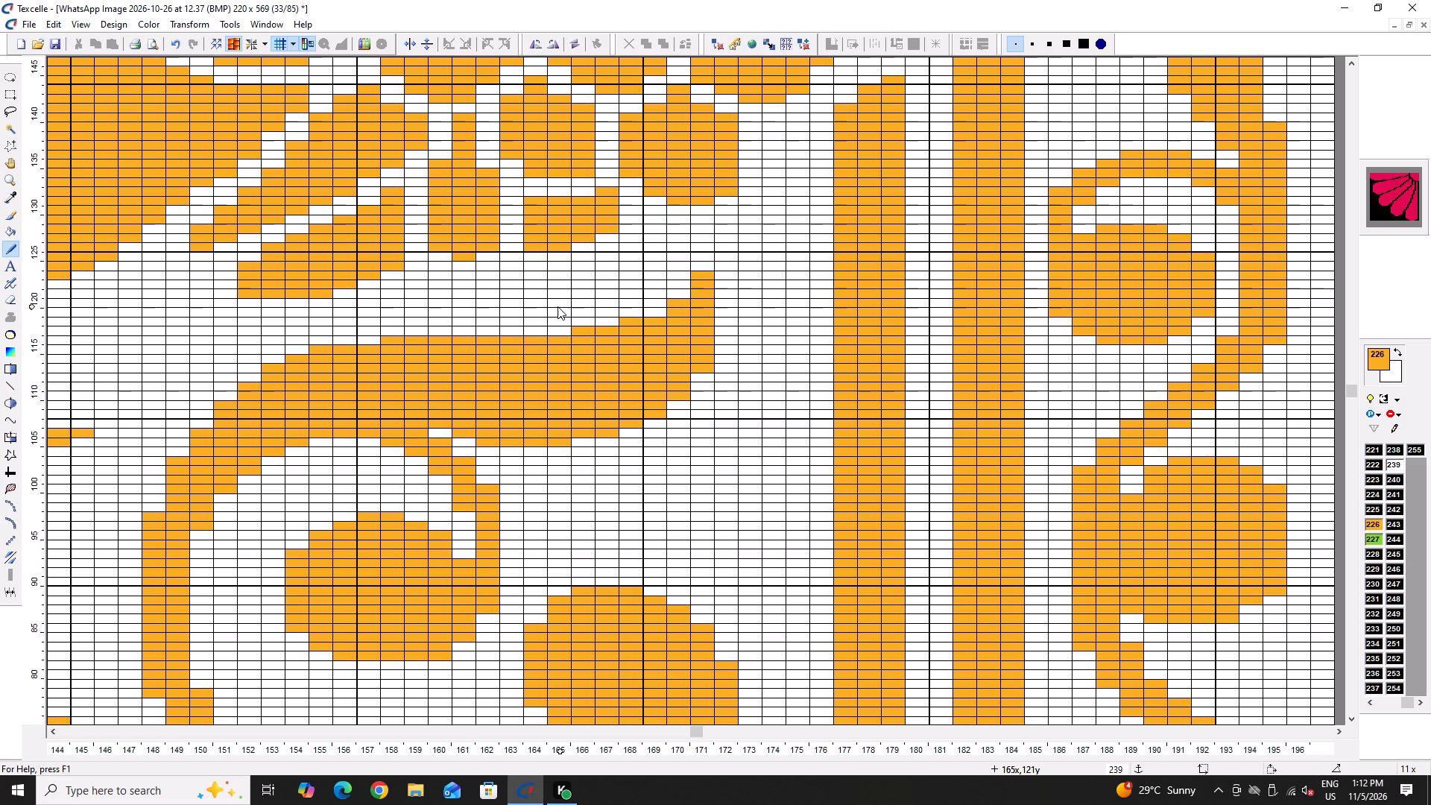
Lengthen the leaf tip by two pixel rows in 226 and fill the steps beneath it to smooth the inner curve.
click(695, 262)
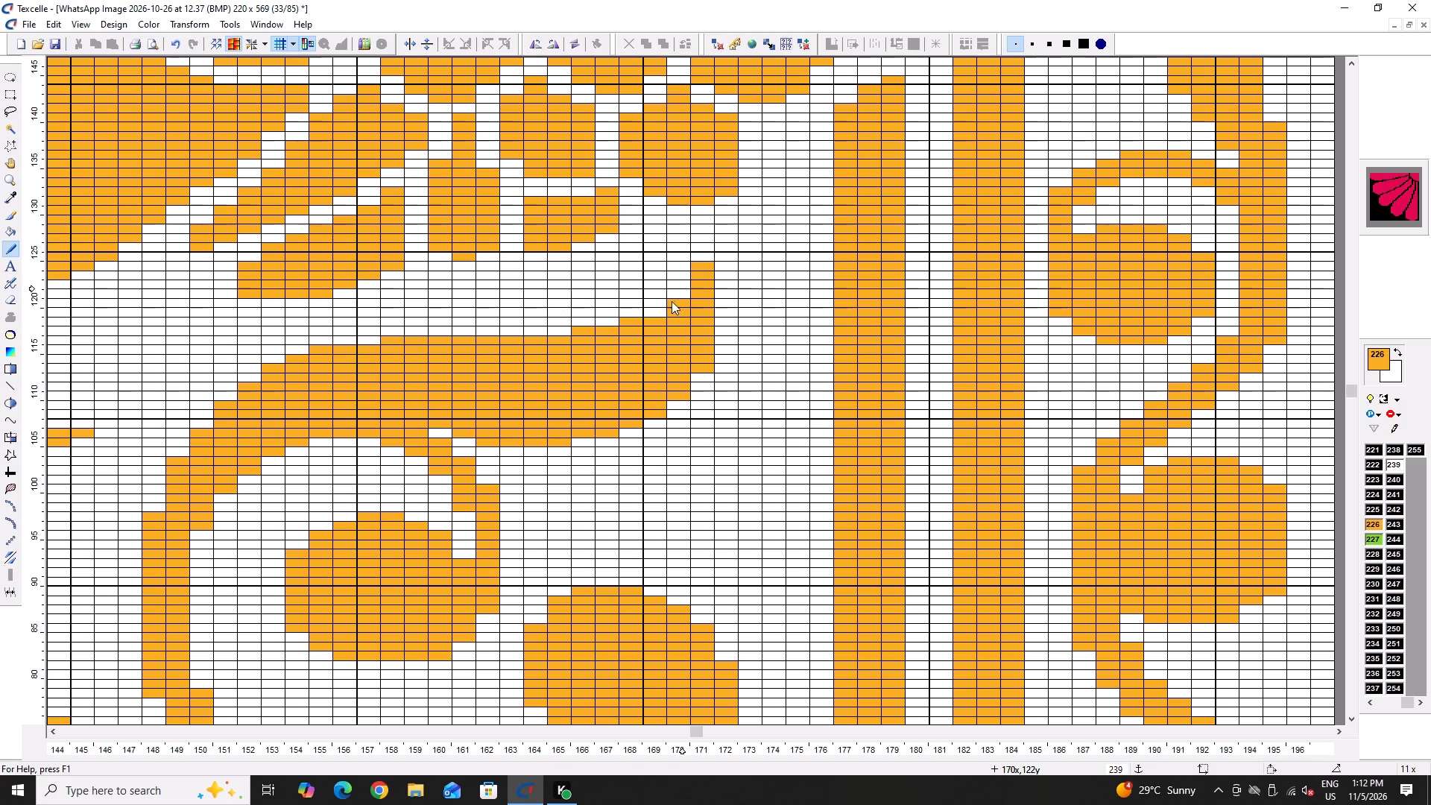
click(657, 318)
click(661, 316)
click(683, 297)
click(700, 258)
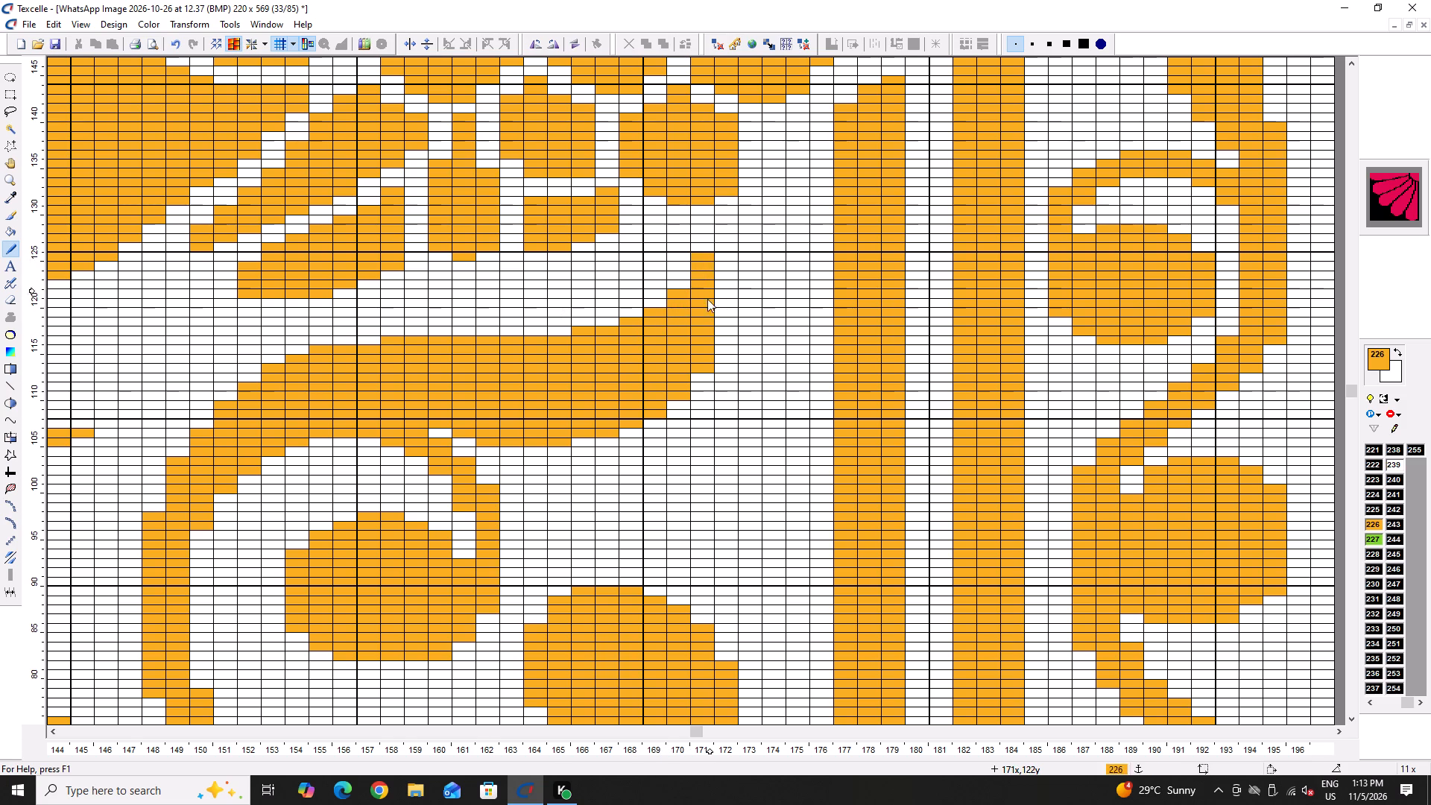
ctrl+scroll(578, 318, down, 2)
ctrl+scroll(458, 353, up, 3)
double_click(503, 280)
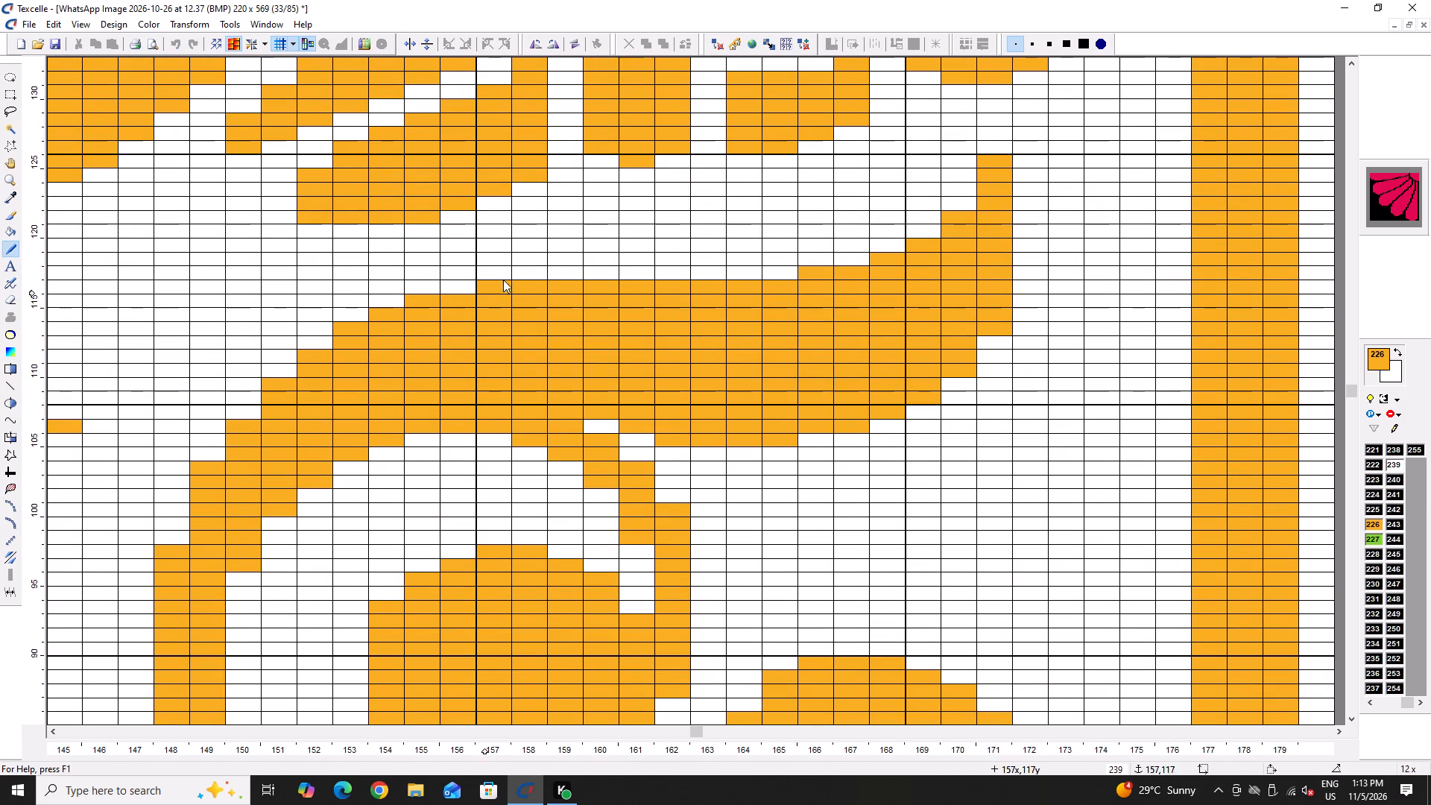
Save the pattern.
ctrl+scroll(356, 327, down, 4)
key(ctrl+s)
key(ctrl+s)
key(ctrl+s)
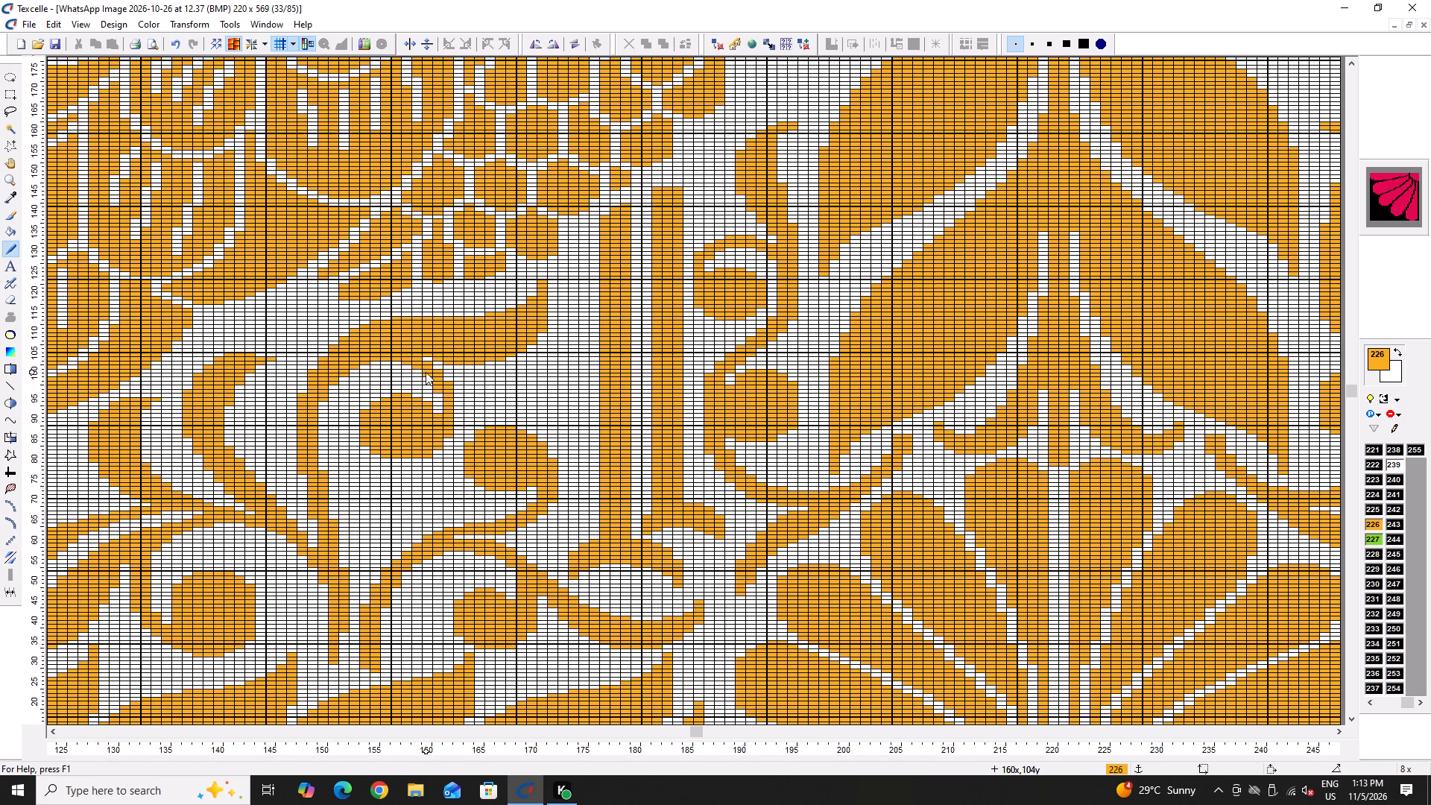
Round out the underside of the bud enclosed by the curled stem with an added 226 pixel row, trimming the corner in 239.
ctrl+scroll(439, 401, down, 3)
ctrl+scroll(431, 432, up, 7)
click(214, 427)
double_click(265, 448)
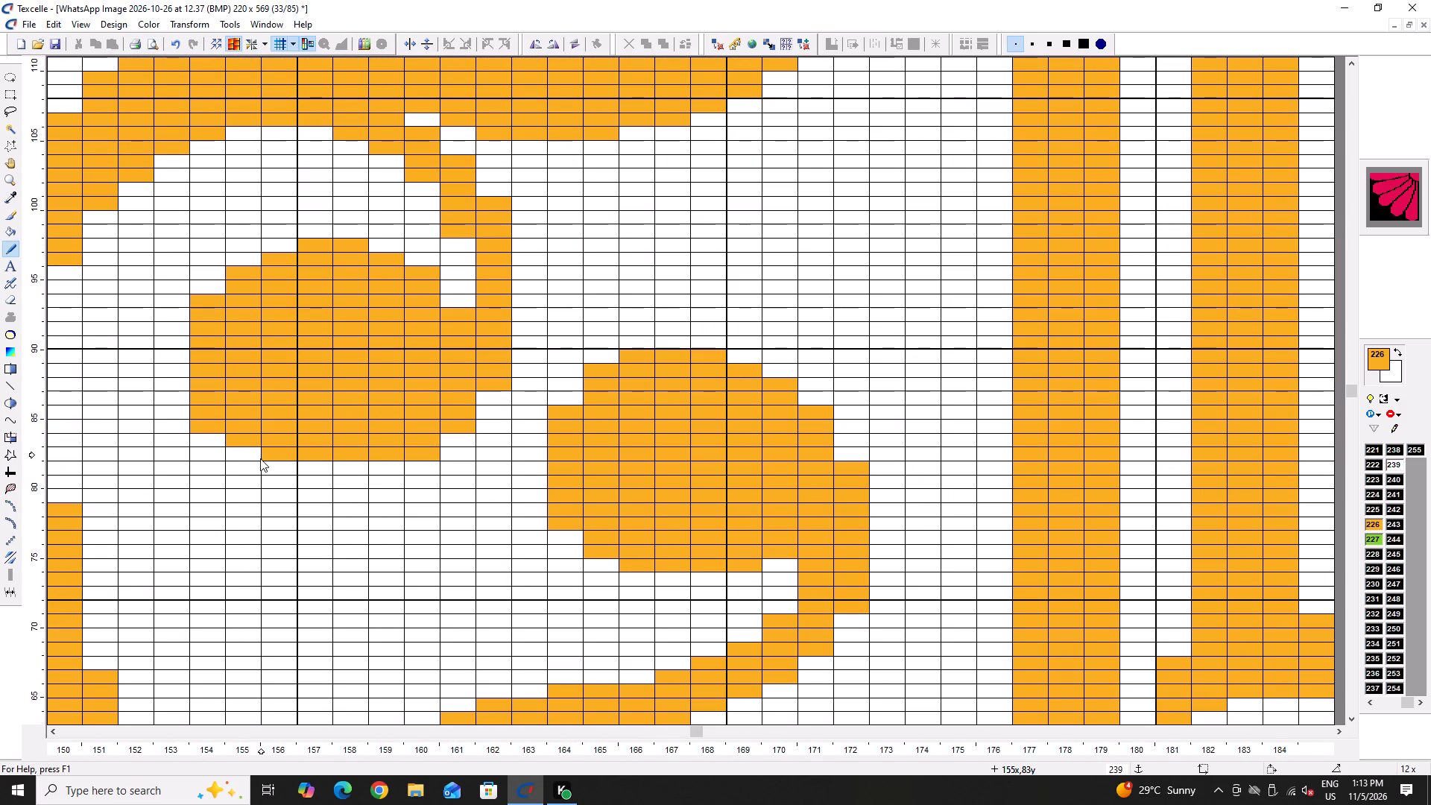
double_click(258, 456)
drag(290, 467, 390, 467)
click(453, 444)
click(407, 468)
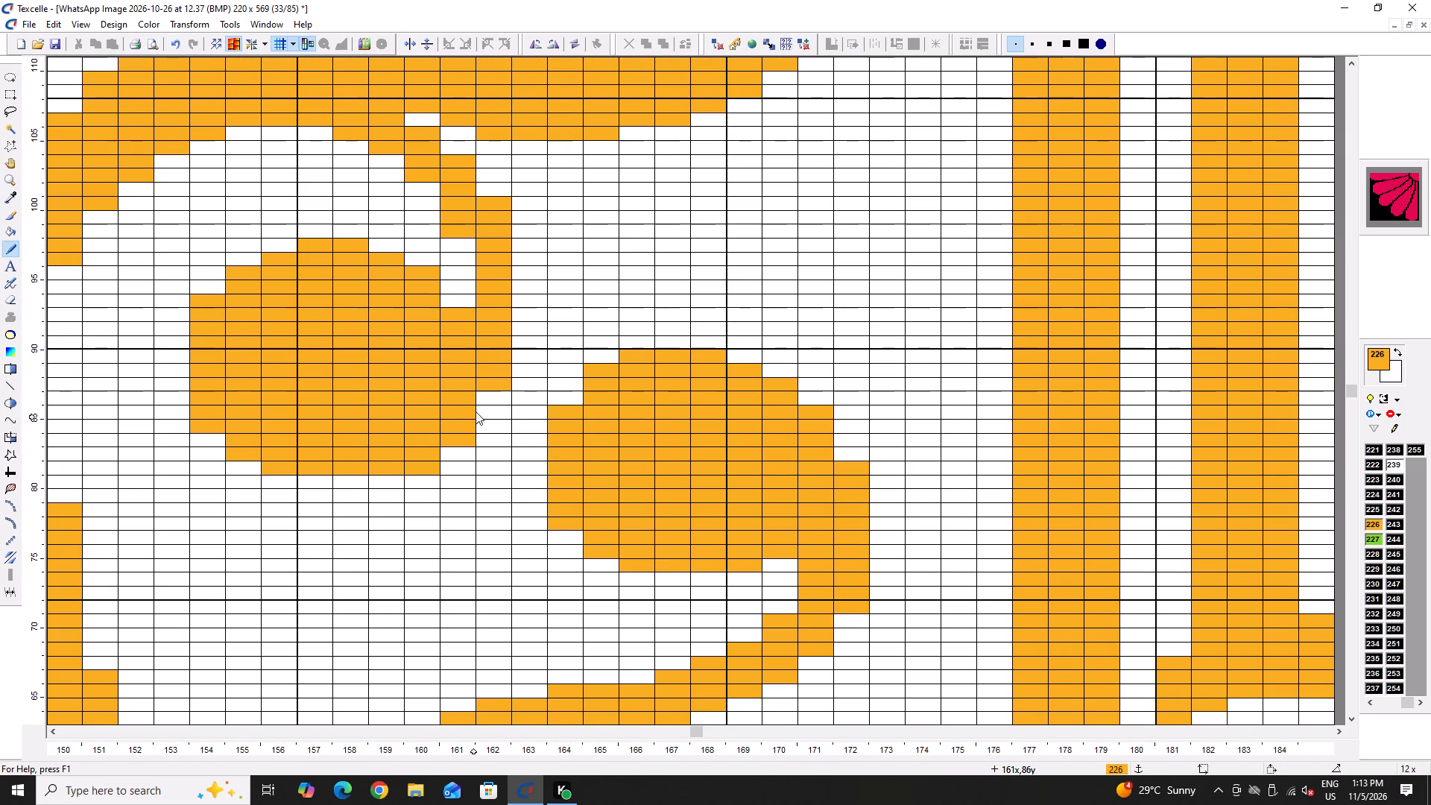
double_click(486, 398)
right_click(429, 470)
right_click(432, 468)
Enlarge the neighbouring lower bud with two pixel rows of 226 on top and fill its shoulders into a rounder outline.
ctrl+scroll(326, 439, down, 4)
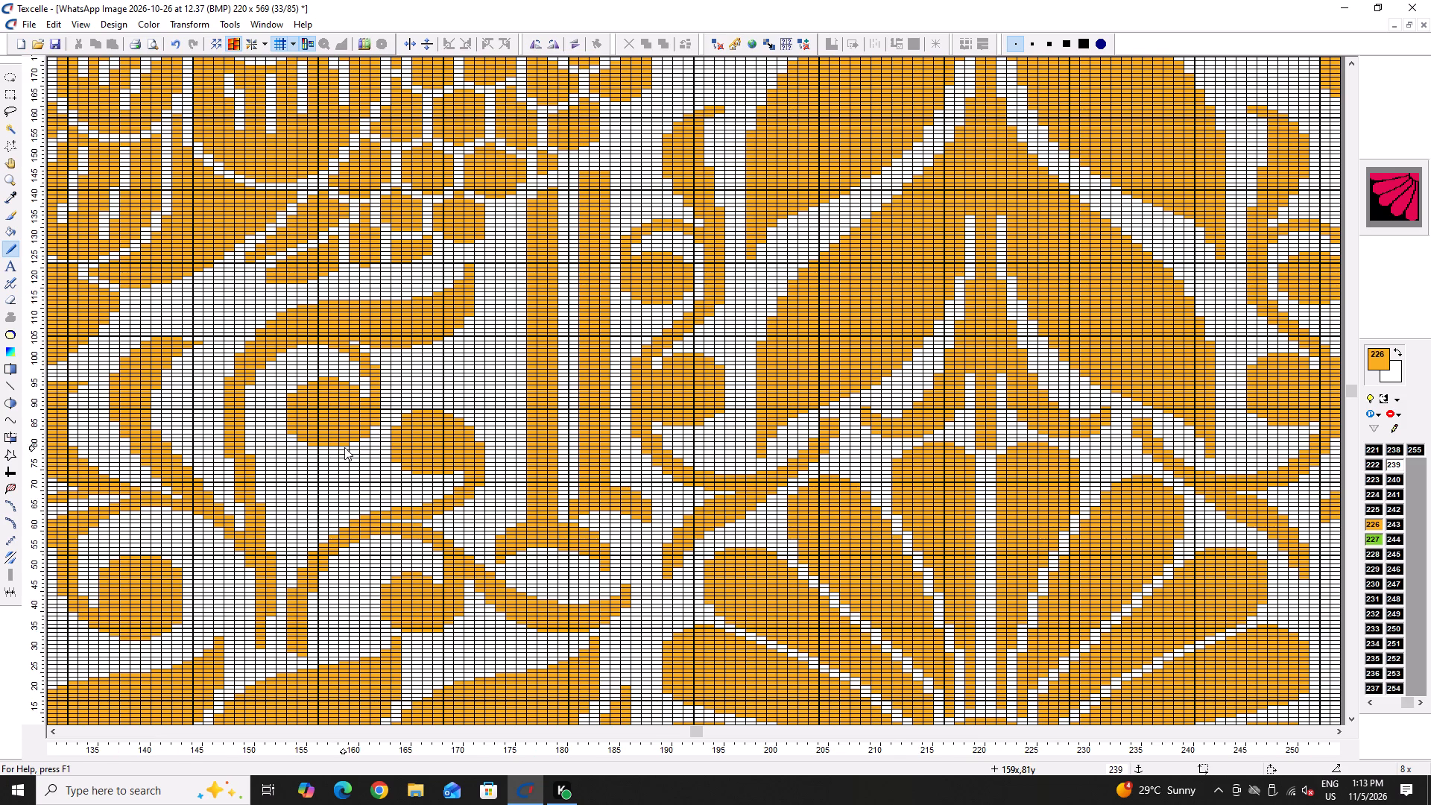
ctrl+scroll(451, 446, down, 1)
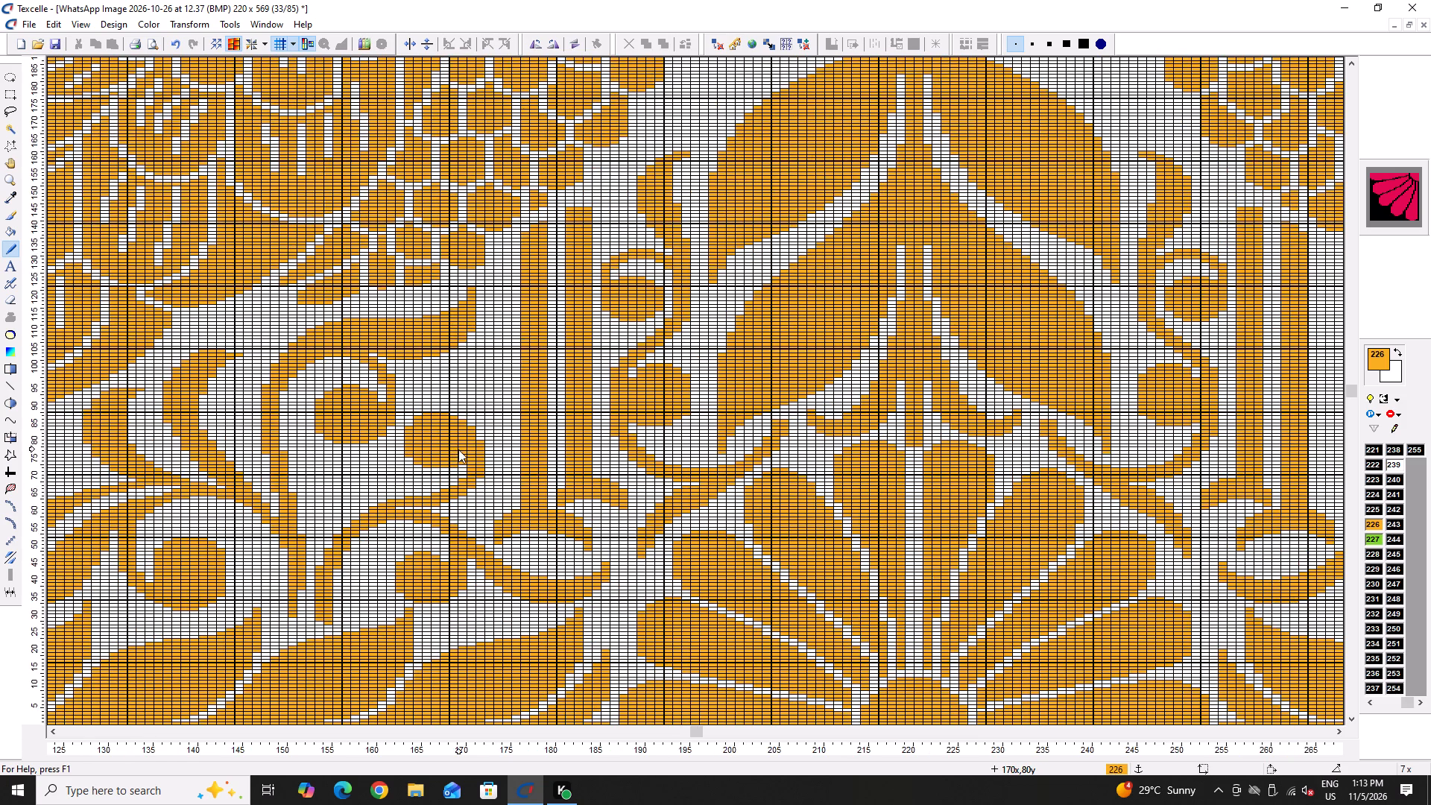
ctrl+scroll(464, 447, up, 5)
drag(532, 421, 429, 297)
click(423, 294)
click(418, 294)
drag(387, 285, 344, 285)
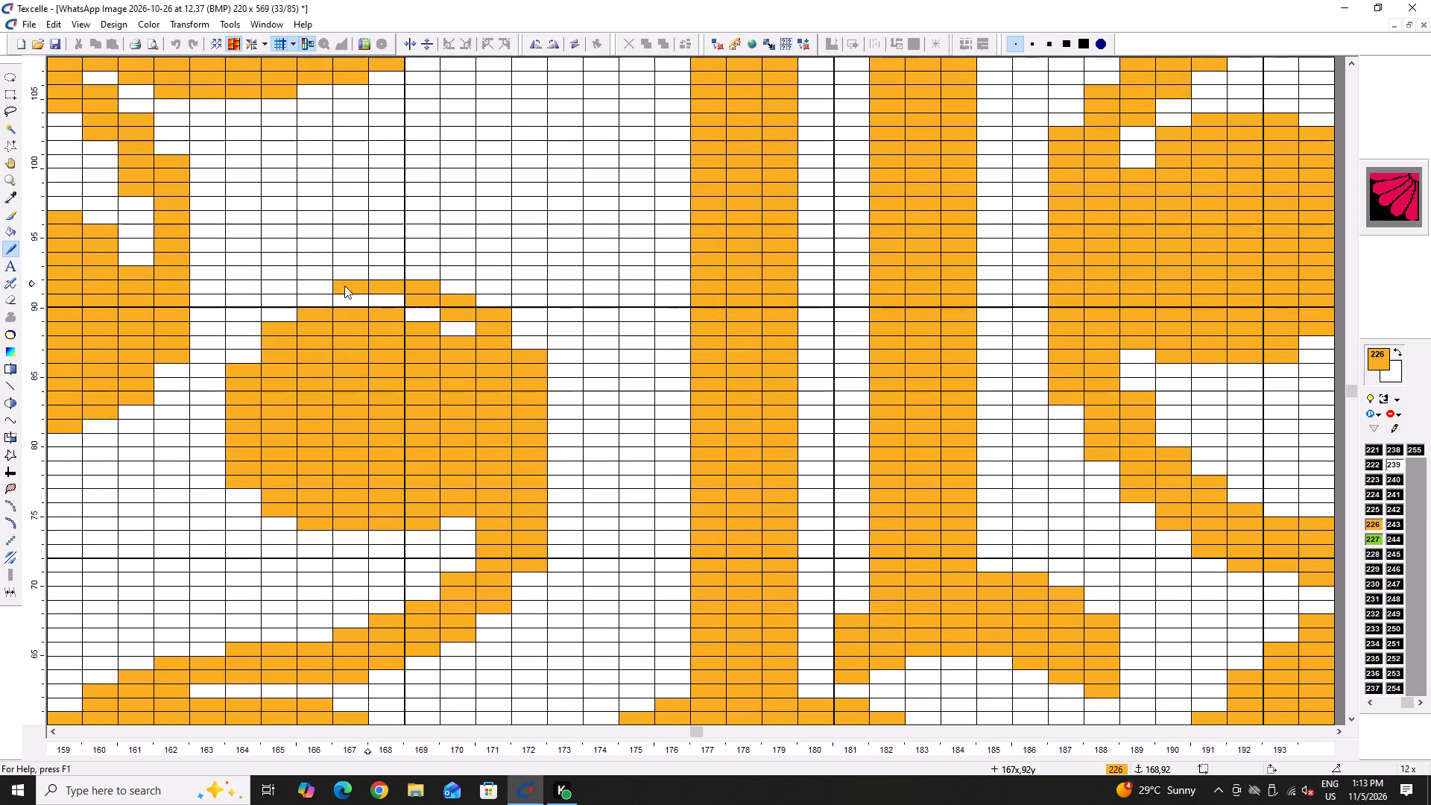
drag(344, 285, 327, 291)
drag(326, 292, 320, 295)
drag(318, 296, 305, 305)
drag(303, 306, 279, 324)
click(278, 326)
drag(271, 332, 247, 381)
drag(247, 381, 370, 314)
click(373, 314)
drag(380, 311, 438, 317)
click(458, 336)
drag(430, 312, 388, 303)
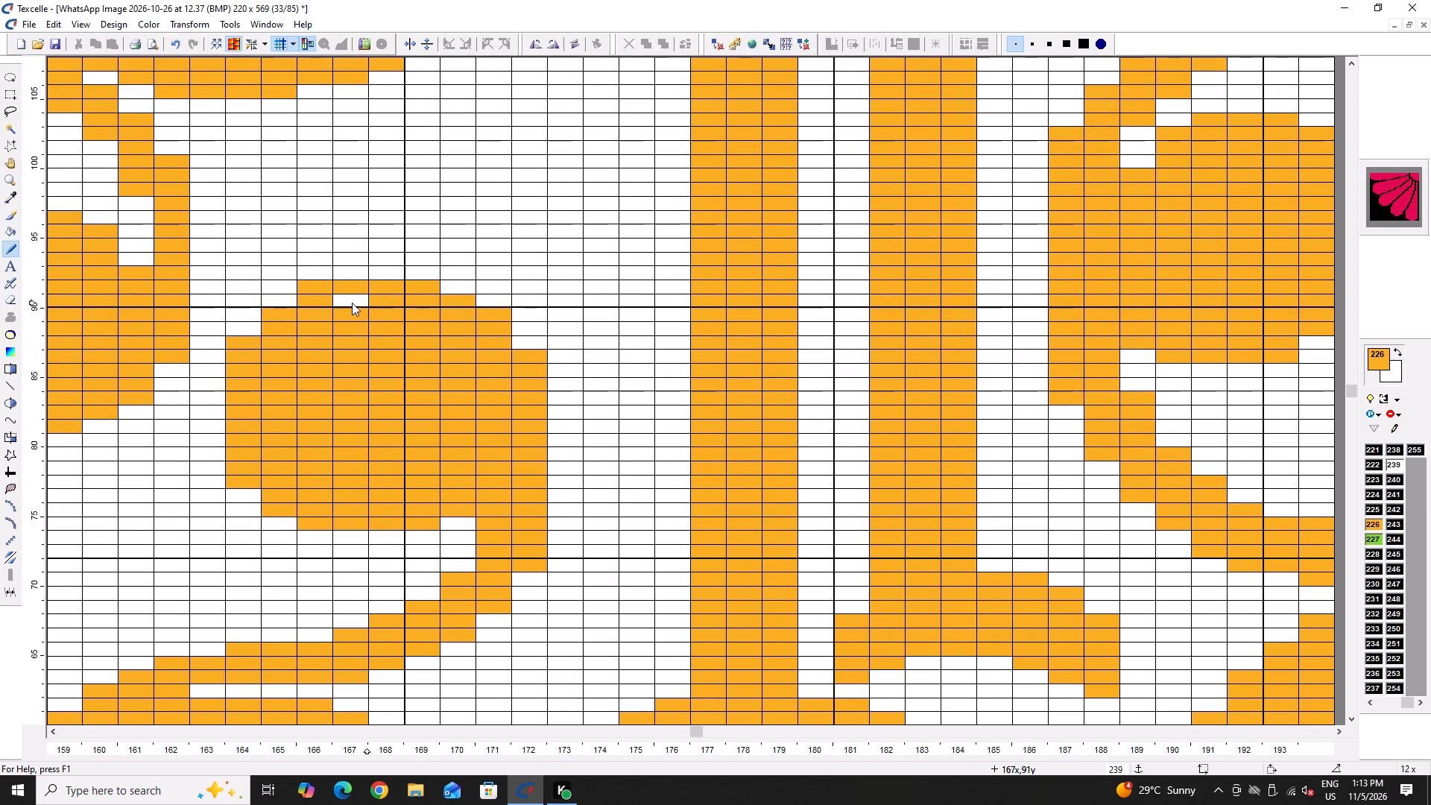
click(345, 303)
Trim the protruding corner pixels from the top and shoulder of the enlarged bud in white 239.
right_click(324, 288)
right_click(508, 306)
right_click(507, 306)
right_click(504, 312)
right_click(501, 316)
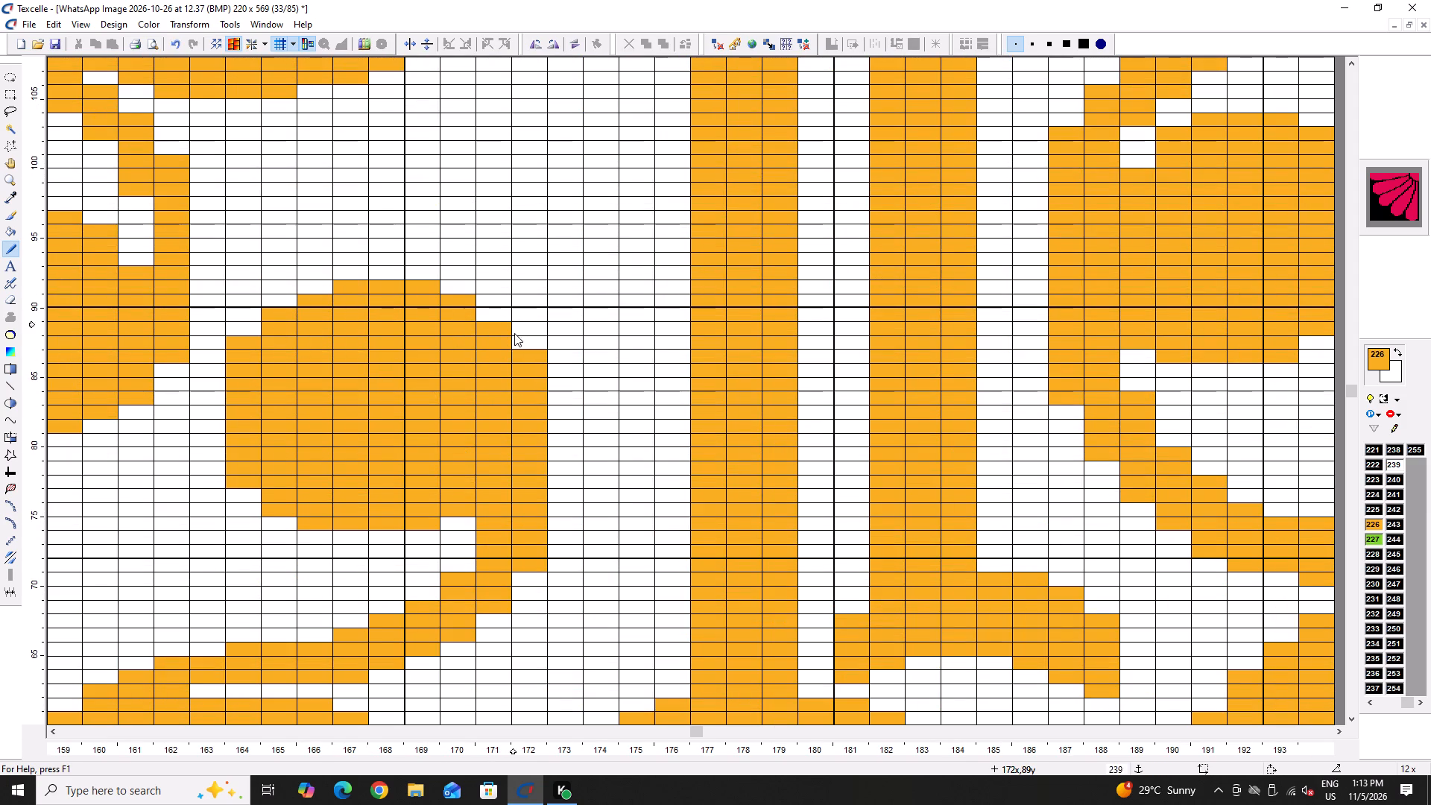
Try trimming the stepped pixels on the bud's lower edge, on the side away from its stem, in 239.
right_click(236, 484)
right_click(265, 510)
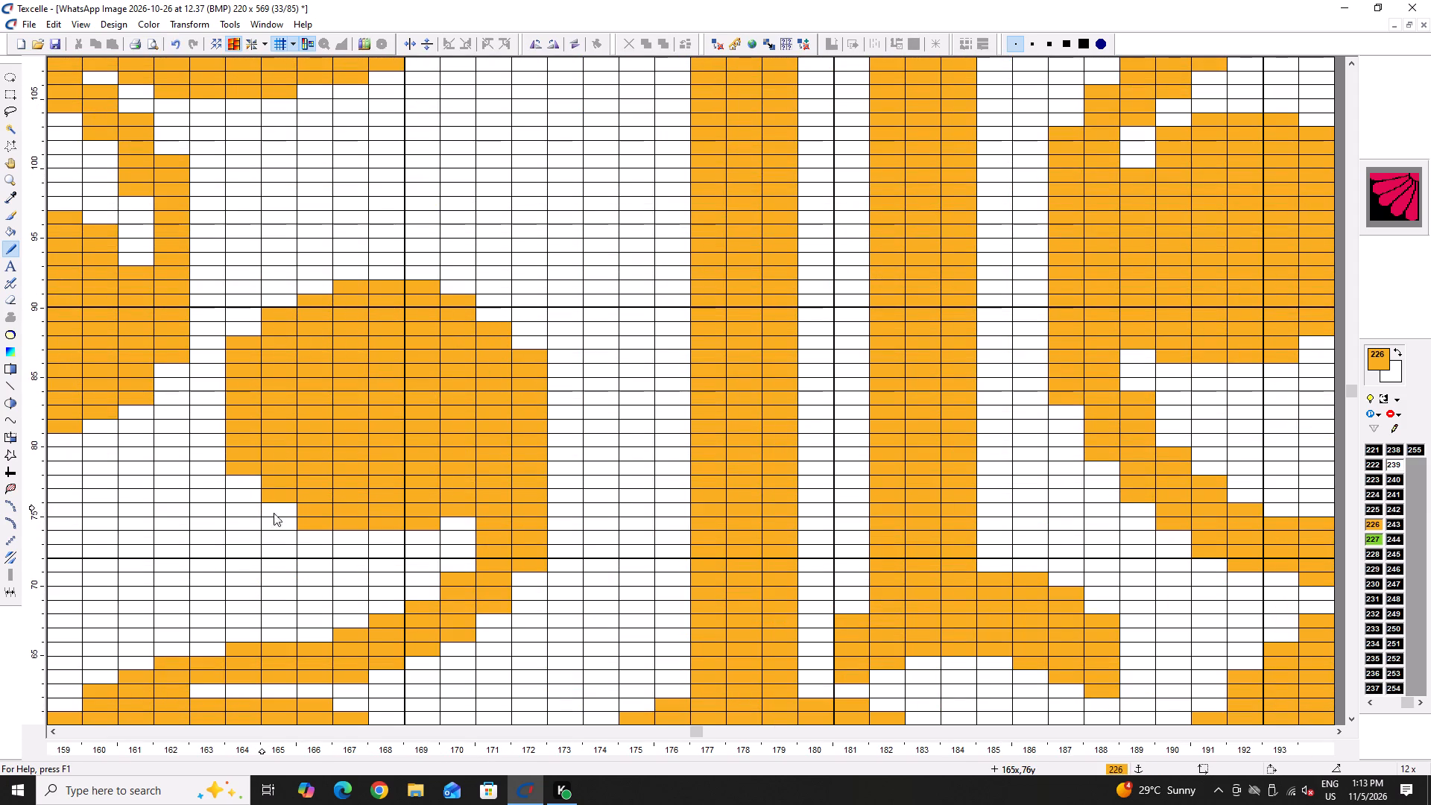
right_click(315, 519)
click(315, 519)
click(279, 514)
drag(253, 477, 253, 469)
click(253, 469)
Widen the white gap between the enlarged bud's underside and its stem by trimming adjoining bud pixels in 239.
ctrl+right_click(462, 514)
right_click(460, 516)
right_click(424, 527)
right_click(454, 492)
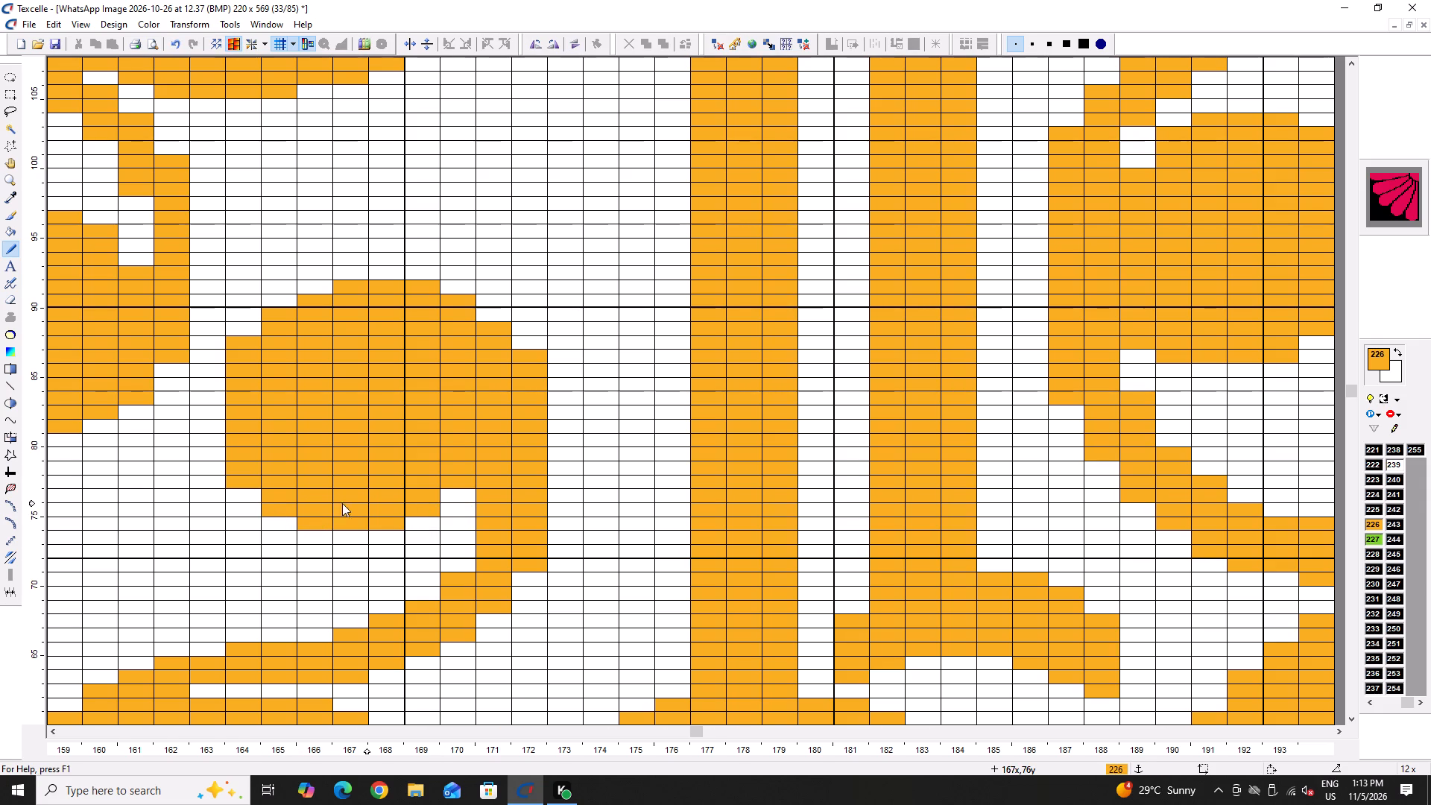
Save the pattern.
ctrl+scroll(342, 503, down, 6)
ctrl+scroll(382, 482, up, 5)
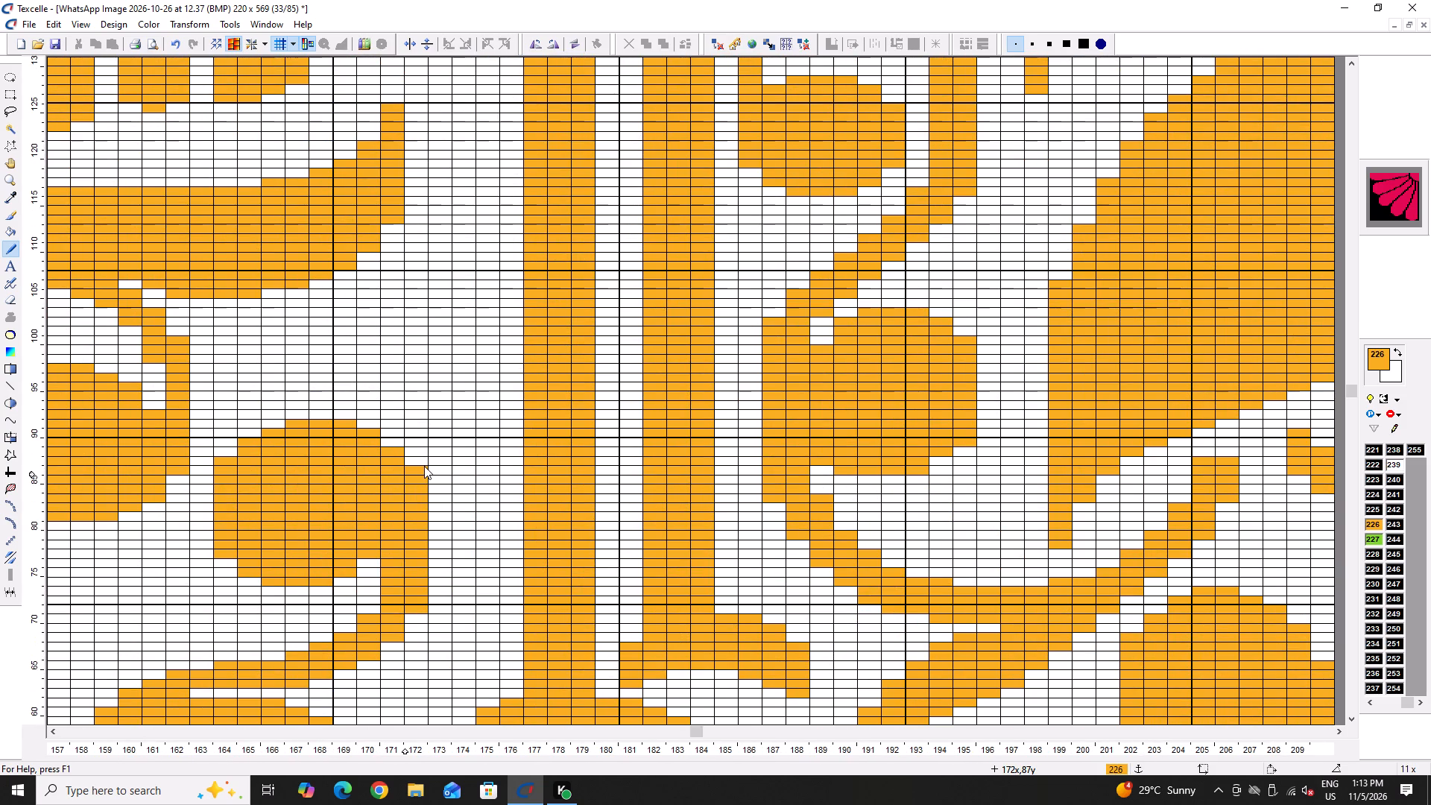
key(ctrl+s)
key(ctrl+s)
key(ctrl+s)
Extend the vertical bar spanning columns 182 to 184 upward in 226, stepping its top to follow the feather scales above.
ctrl+scroll(423, 464, down, 6)
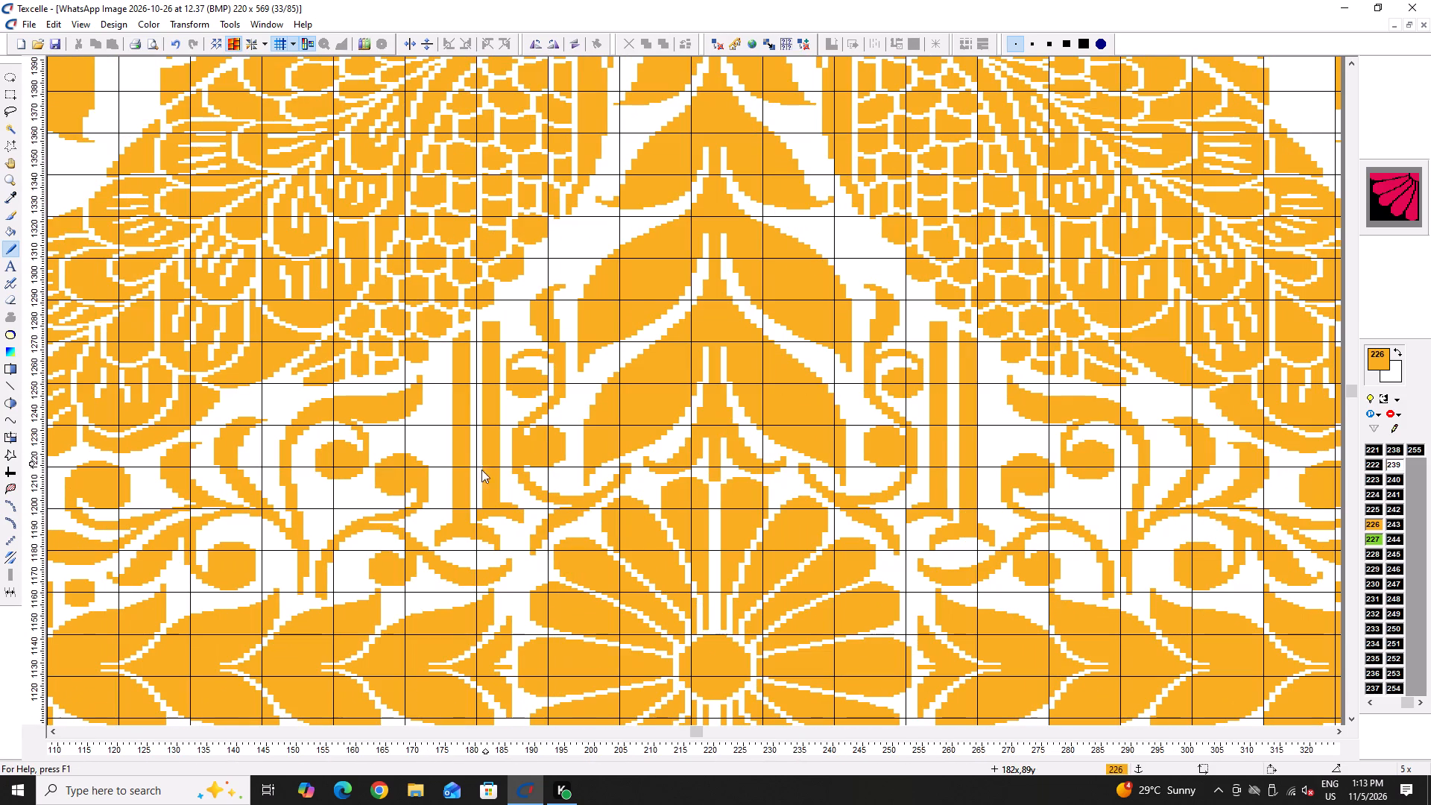
ctrl+scroll(474, 292, up, 6)
ctrl+scroll(539, 400, up, 2)
drag(593, 417, 576, 315)
click(578, 312)
drag(571, 323, 550, 429)
drag(505, 344, 493, 455)
click(493, 455)
triple_click(548, 313)
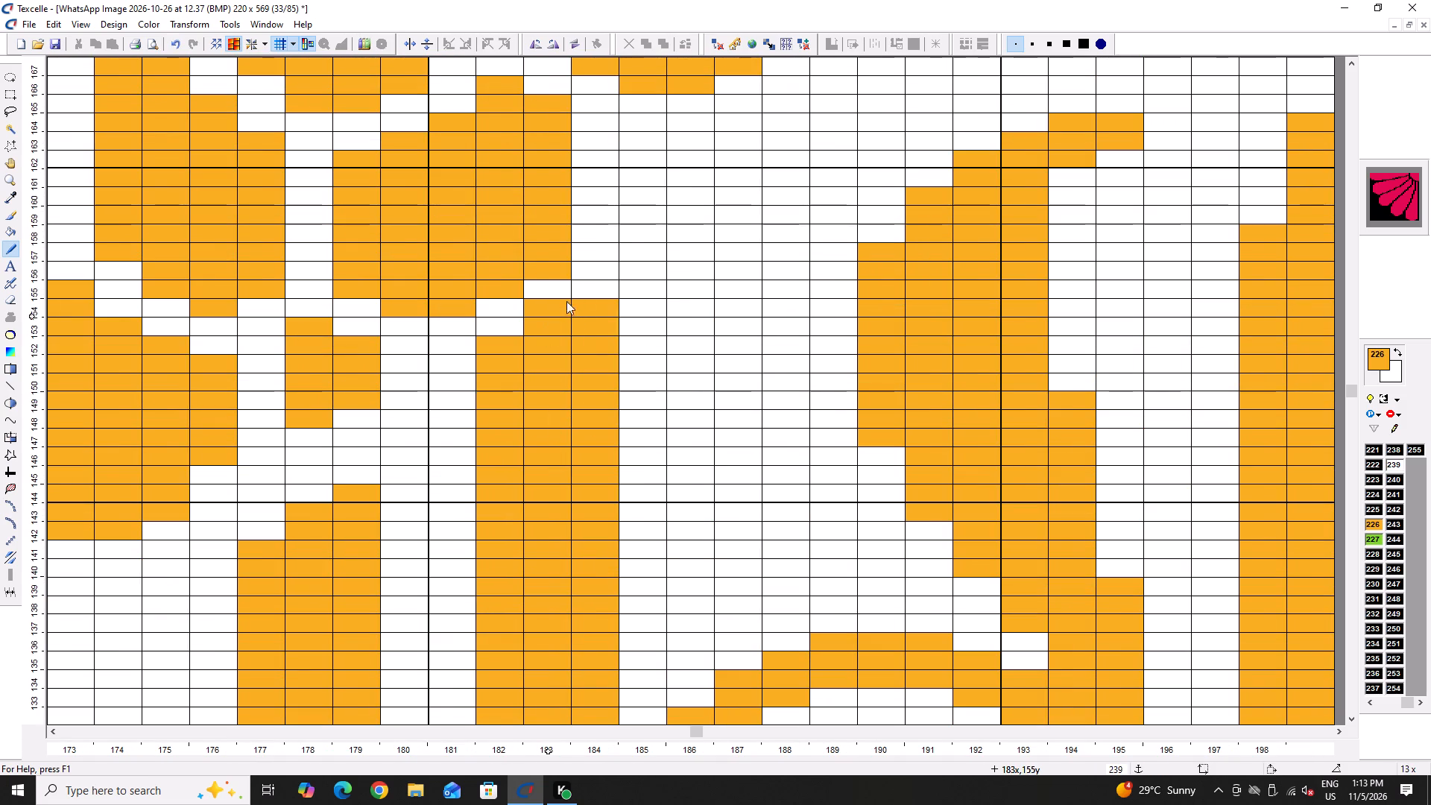
triple_click(588, 288)
click(512, 333)
Extend the parallel bar spanning columns 177 to 179 upward in 226 with a stepped, slanted top below the small scale.
click(353, 446)
drag(353, 448, 352, 461)
click(351, 465)
click(348, 474)
click(348, 482)
drag(346, 489, 342, 506)
click(353, 441)
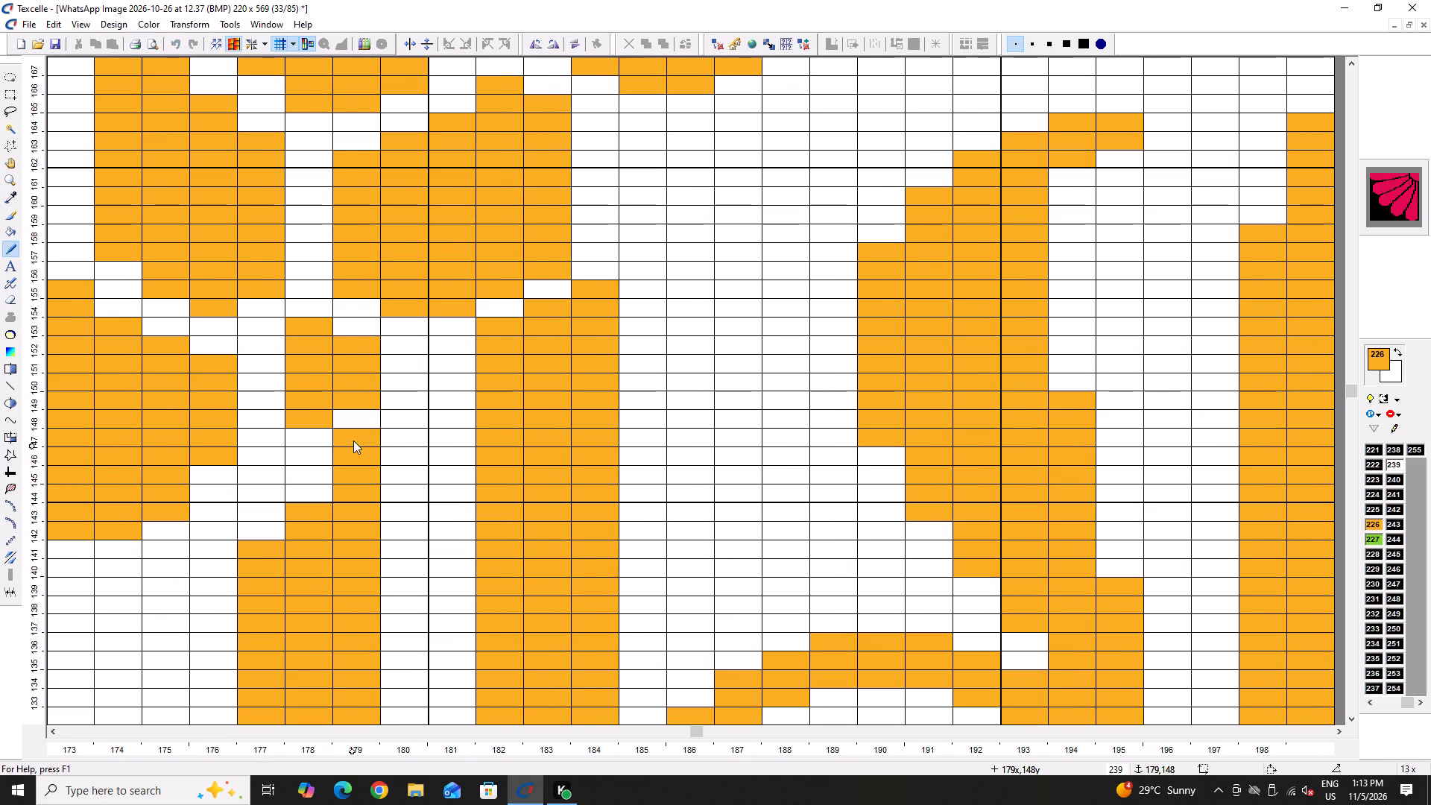
drag(314, 468, 309, 494)
drag(308, 497, 303, 521)
click(302, 521)
drag(259, 480, 251, 559)
click(251, 561)
click(334, 461)
click(329, 459)
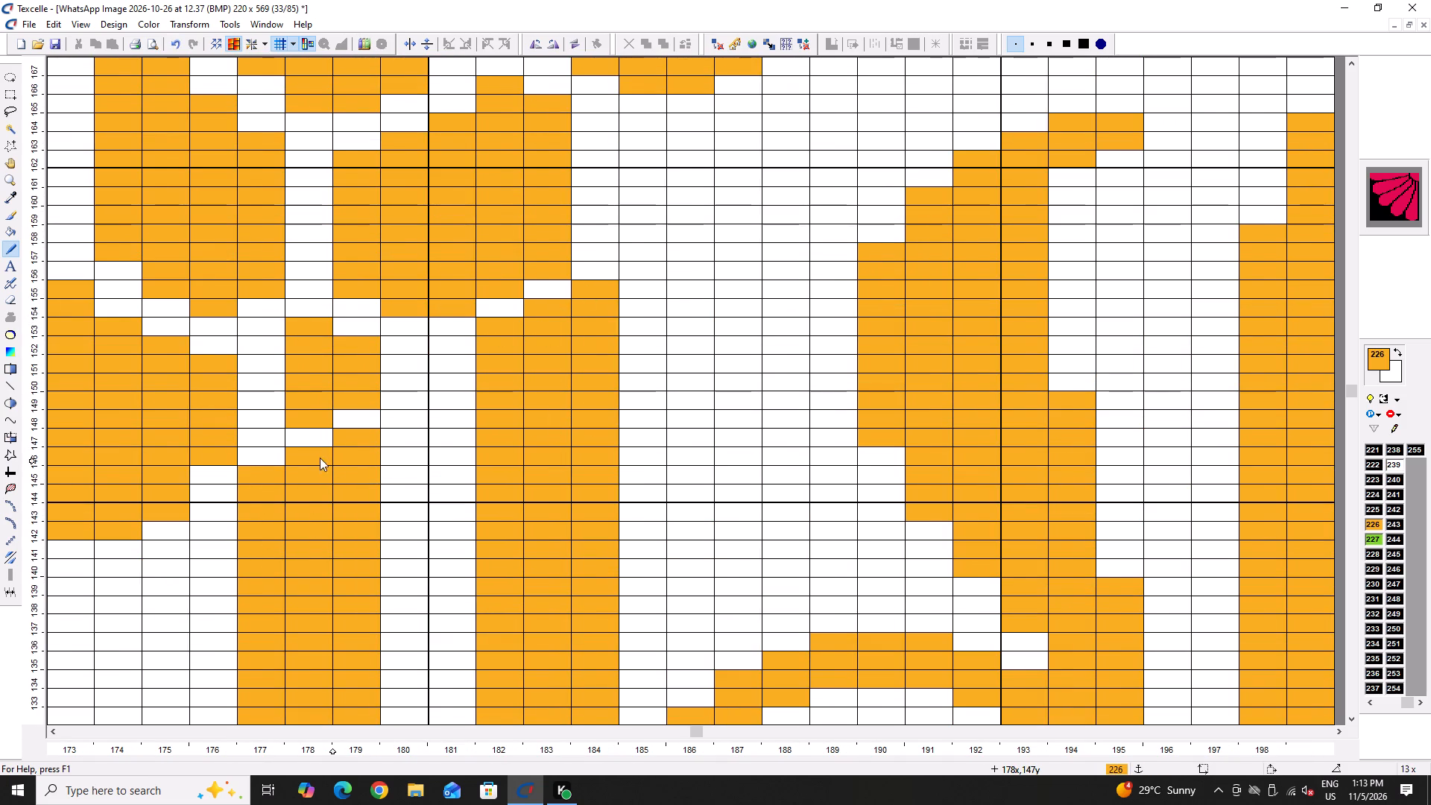
ctrl+scroll(332, 477, down, 10)
ctrl+scroll(386, 495, up, 7)
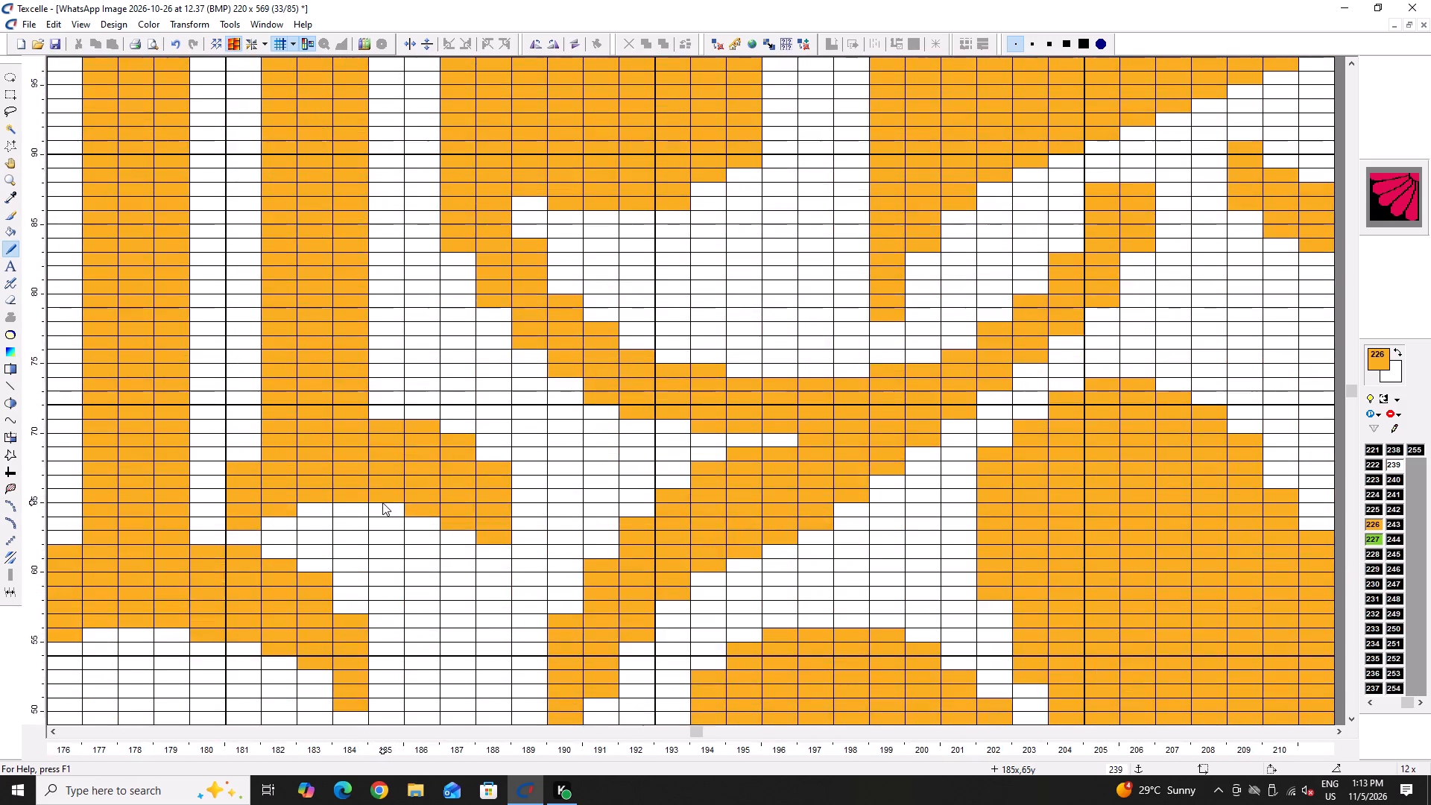
Save the pattern.
ctrl+scroll(382, 505, down, 3)
key(ctrl+s)
key(ctrl+s)
key(ctrl+s)
key(ctrl+s)
key(ctrl+s)
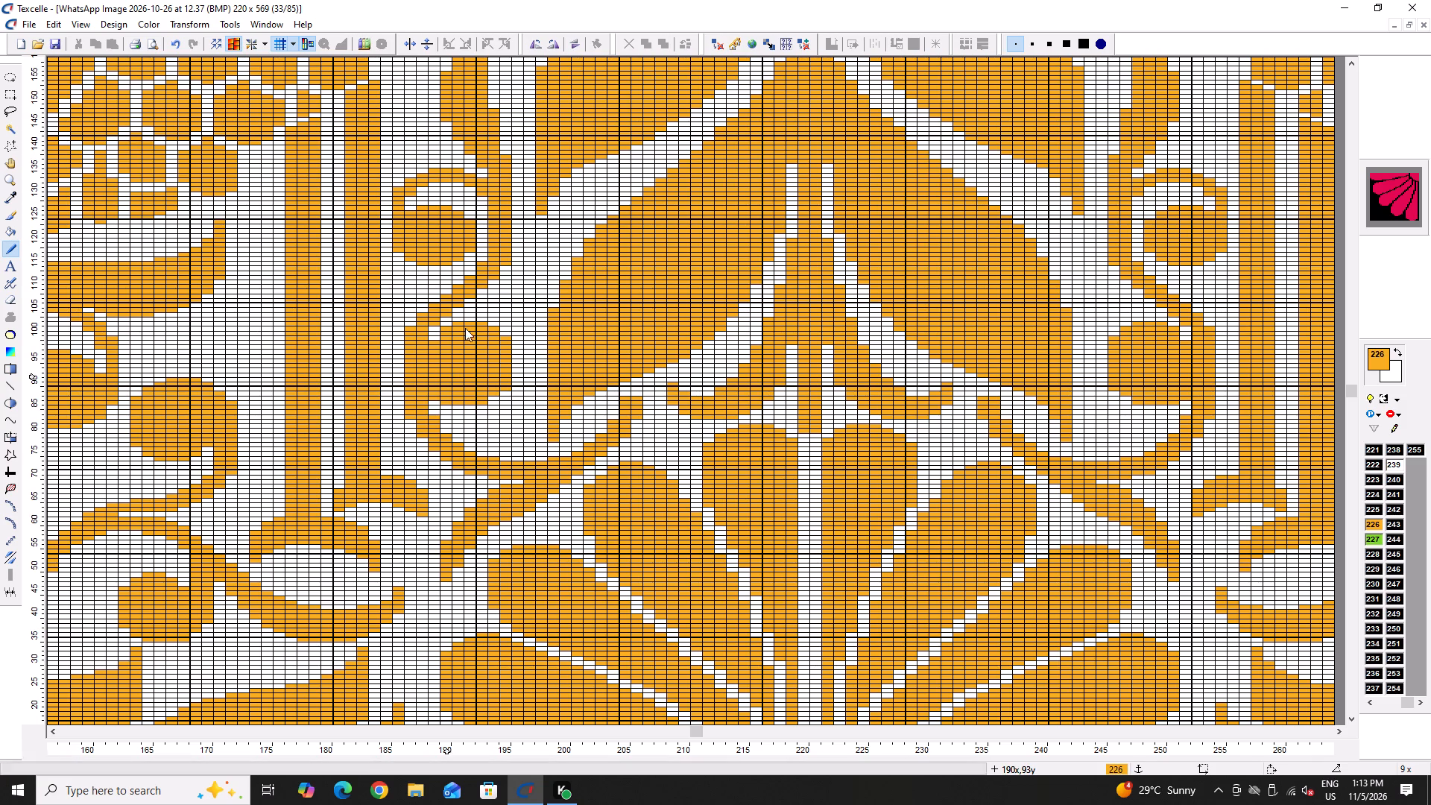
Extend the curled stem's tip at columns 205 and 206 upward in 226 to about row 90, just below the large leaf.
ctrl+scroll(643, 394, up, 3)
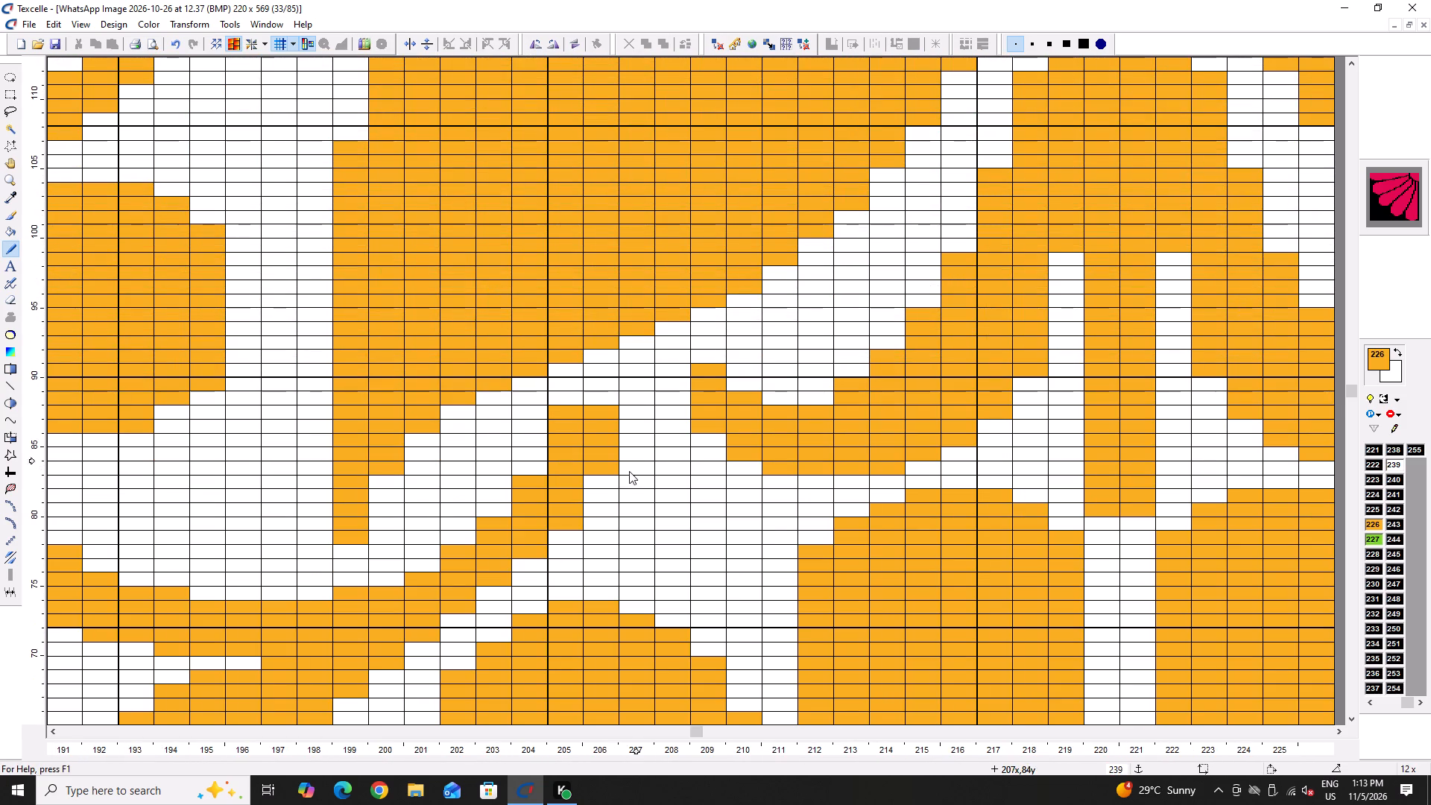
drag(601, 406, 596, 382)
double_click(576, 397)
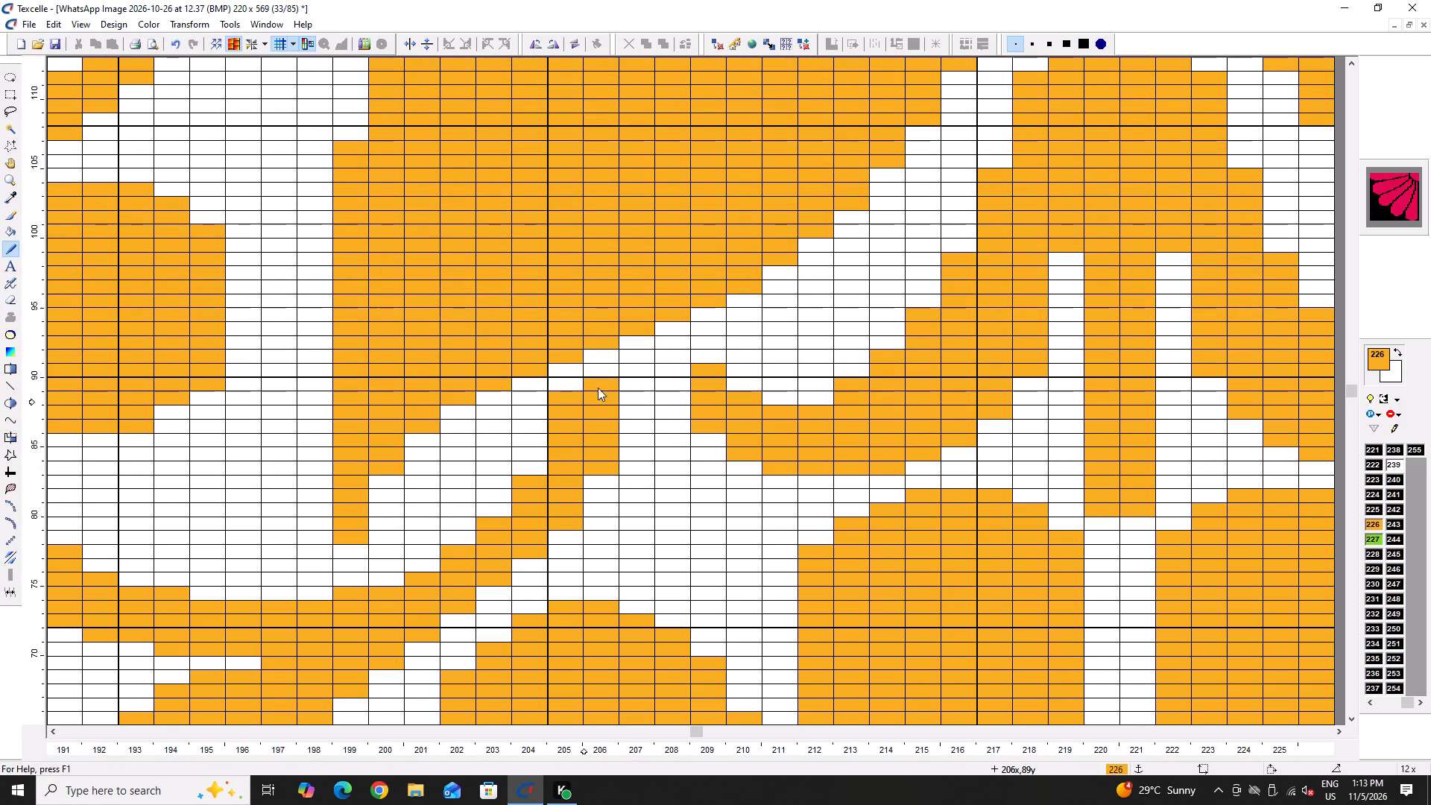
click(600, 373)
ctrl+scroll(579, 400, down, 3)
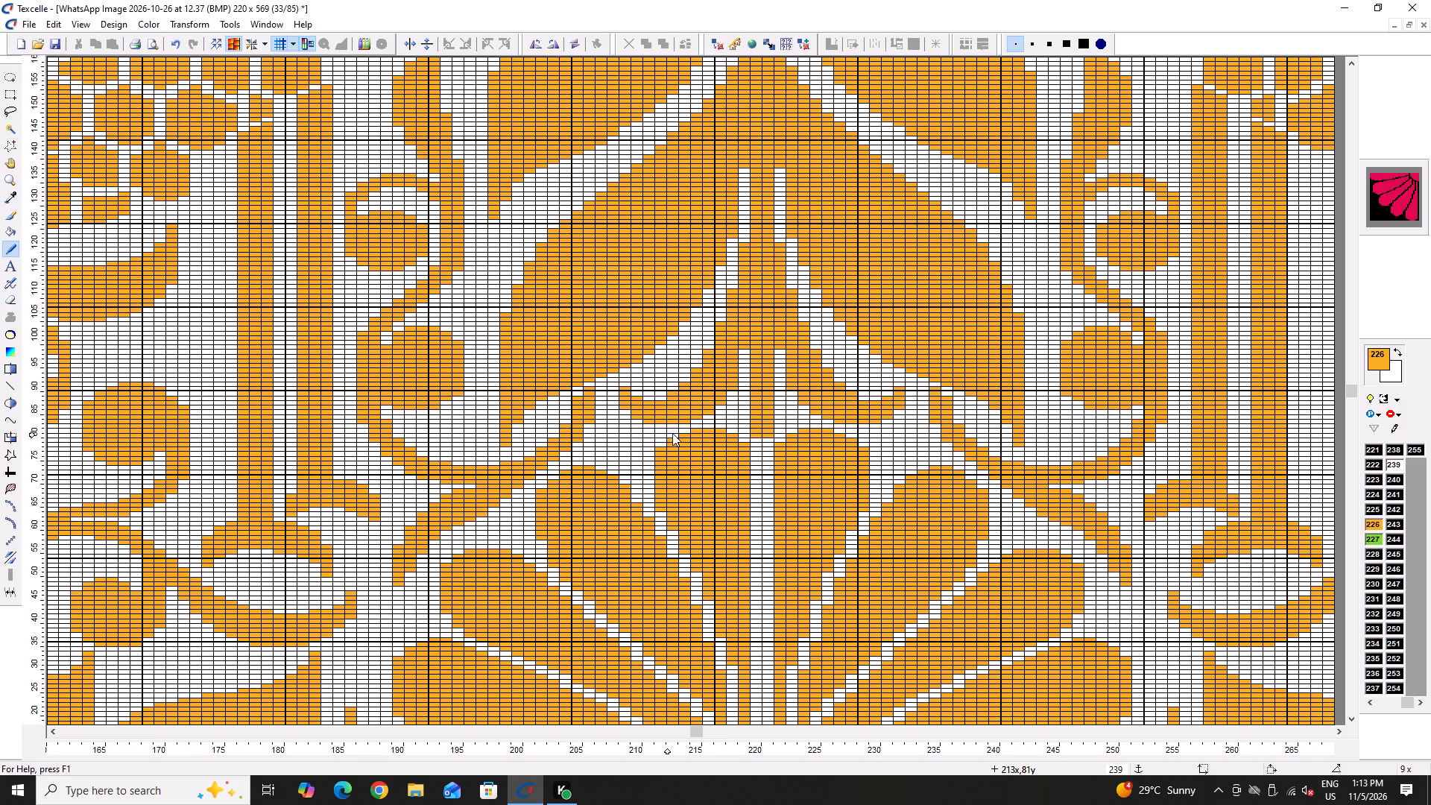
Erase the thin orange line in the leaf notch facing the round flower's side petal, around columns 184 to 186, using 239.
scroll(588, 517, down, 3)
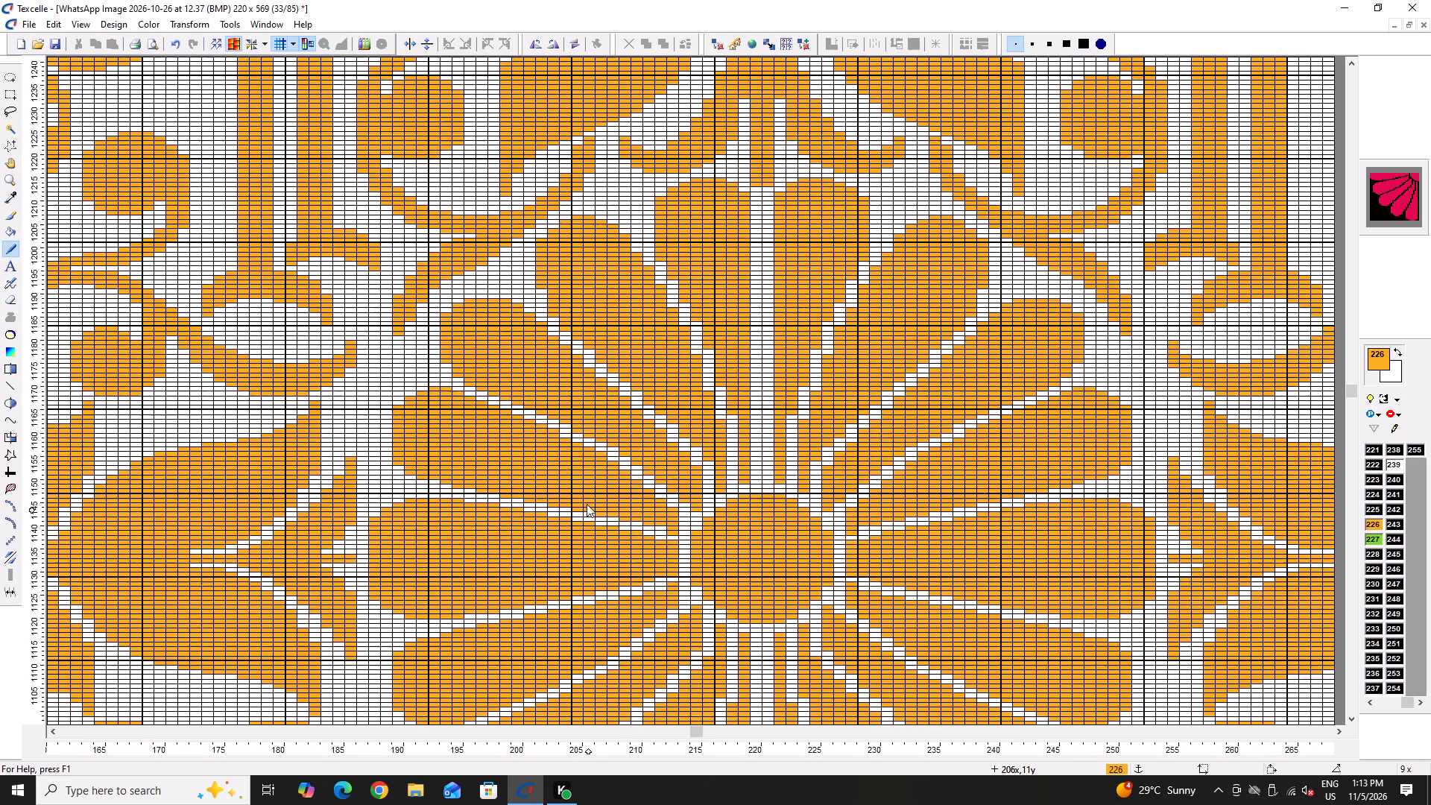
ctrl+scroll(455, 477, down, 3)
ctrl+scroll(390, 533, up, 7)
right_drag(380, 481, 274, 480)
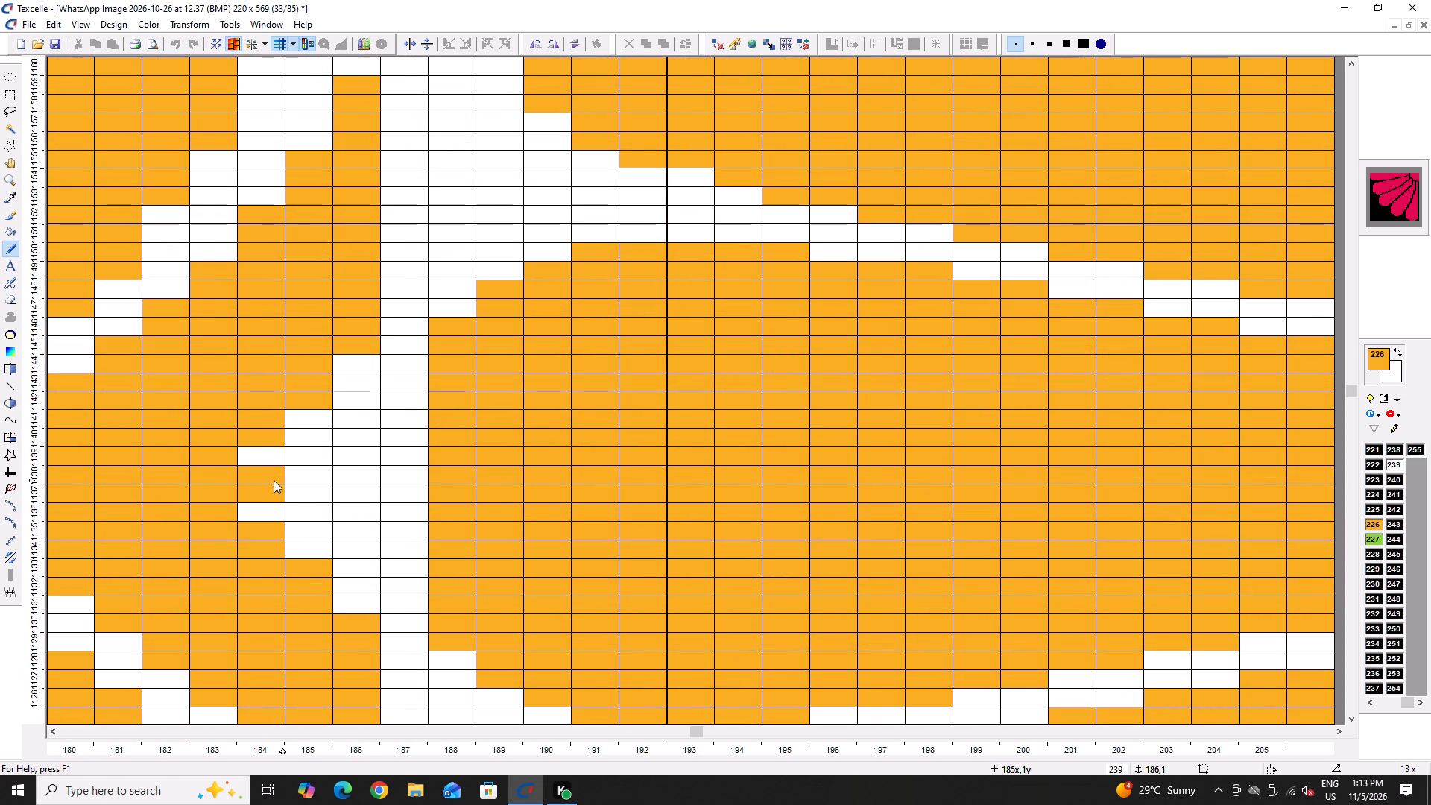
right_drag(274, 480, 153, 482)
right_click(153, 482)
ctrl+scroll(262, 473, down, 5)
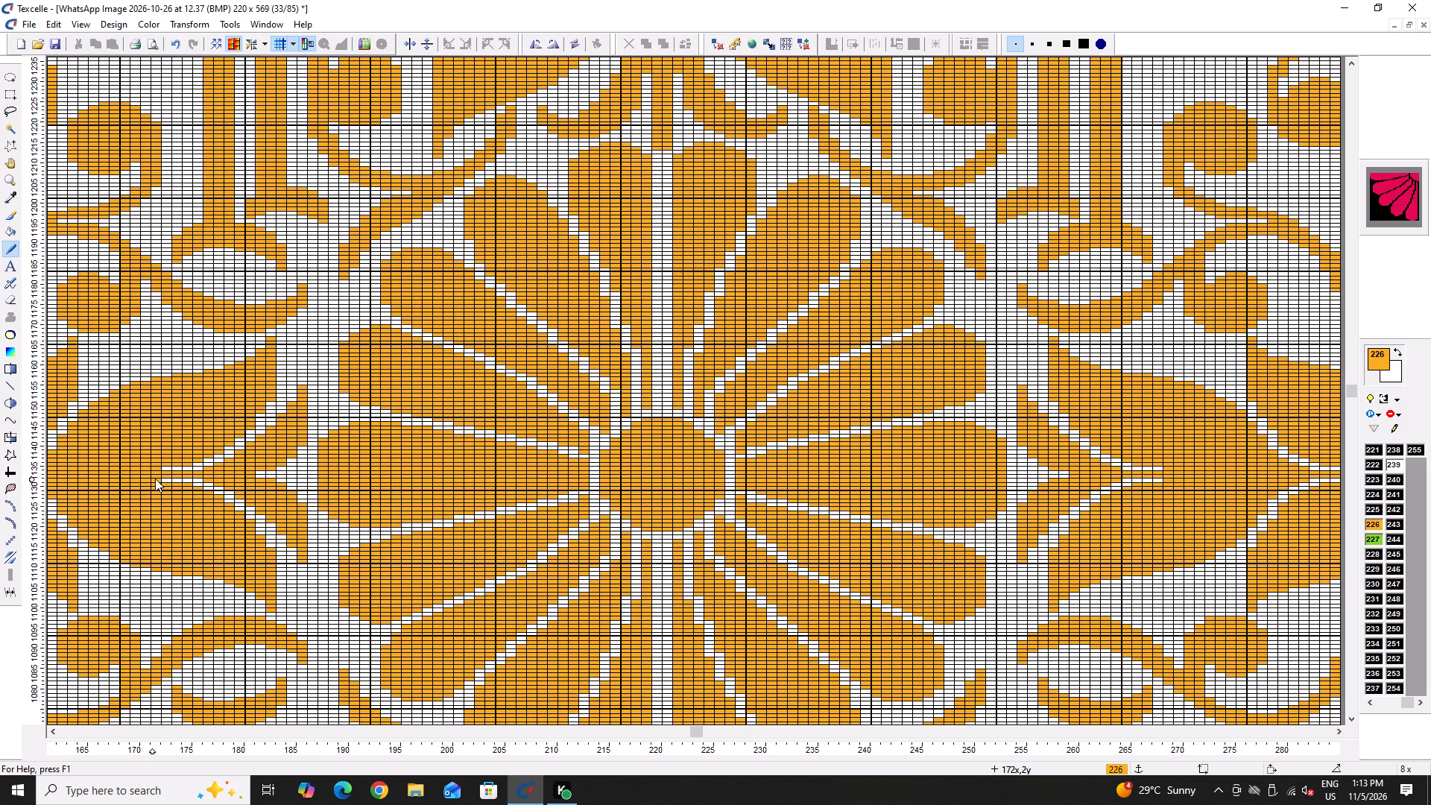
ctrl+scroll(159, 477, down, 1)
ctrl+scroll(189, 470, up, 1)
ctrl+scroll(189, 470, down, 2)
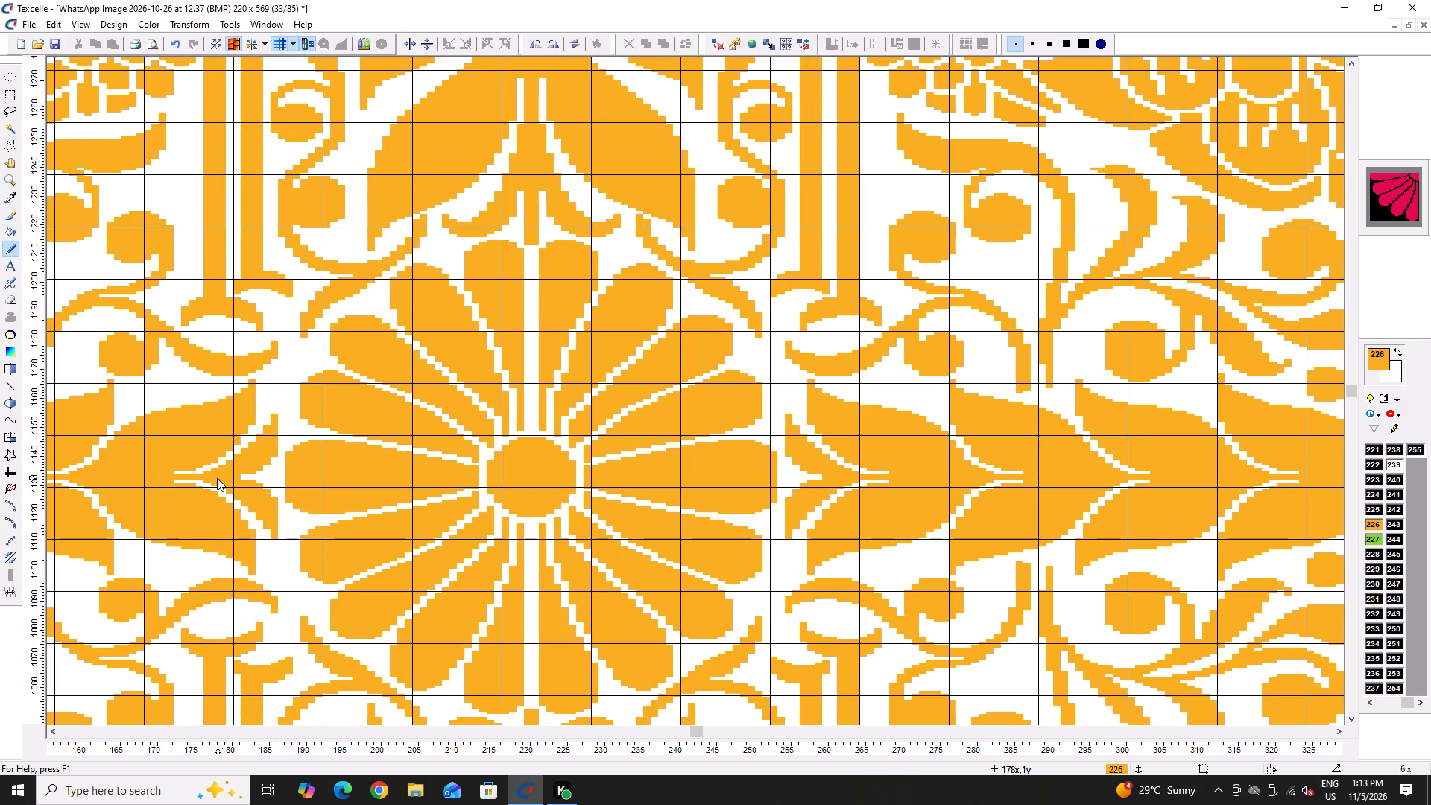
Erase the central bar at columns 220 and 221 below the arch, from its lower end up to about row 105, in 239.
ctrl+scroll(556, 218, up, 6)
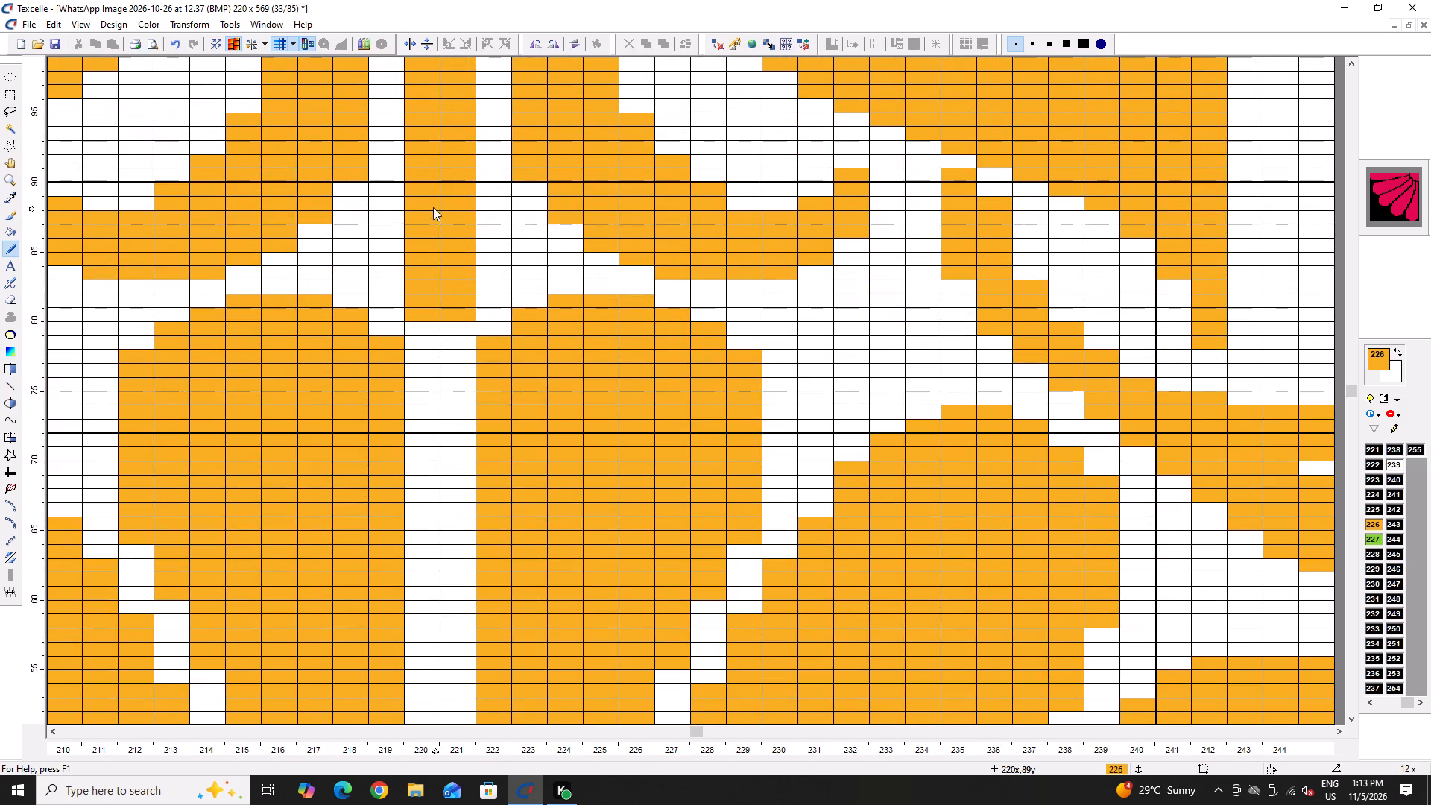
scroll(432, 213, up, 4)
right_drag(464, 617, 426, 377)
right_drag(426, 374, 439, 295)
right_click(439, 295)
right_click(435, 312)
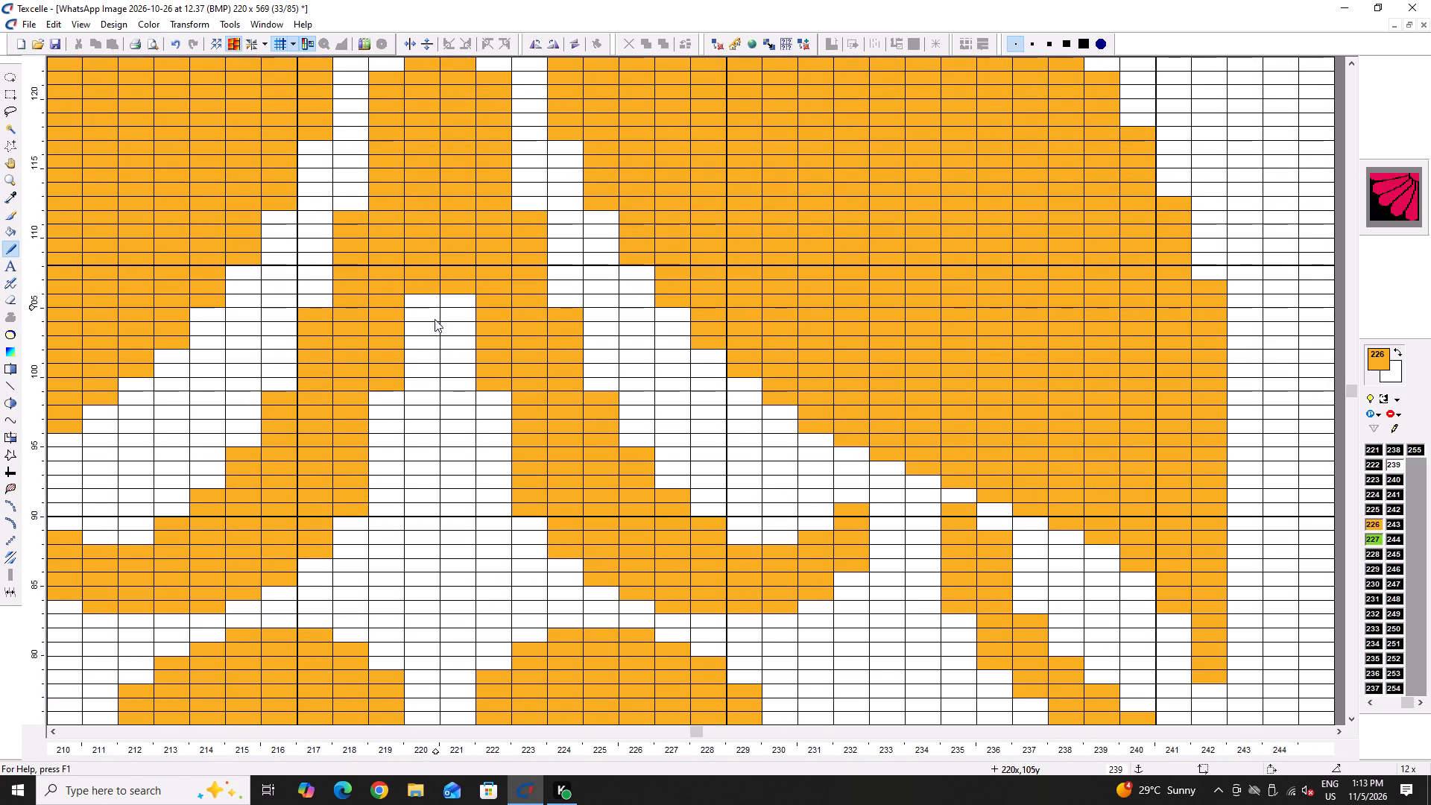
Fill the opening under the central arch in 226 across columns 219 to 222, ending in a solid base above the flower petals.
drag(398, 417, 391, 394)
click(391, 393)
ctrl+scroll(454, 345, down, 6)
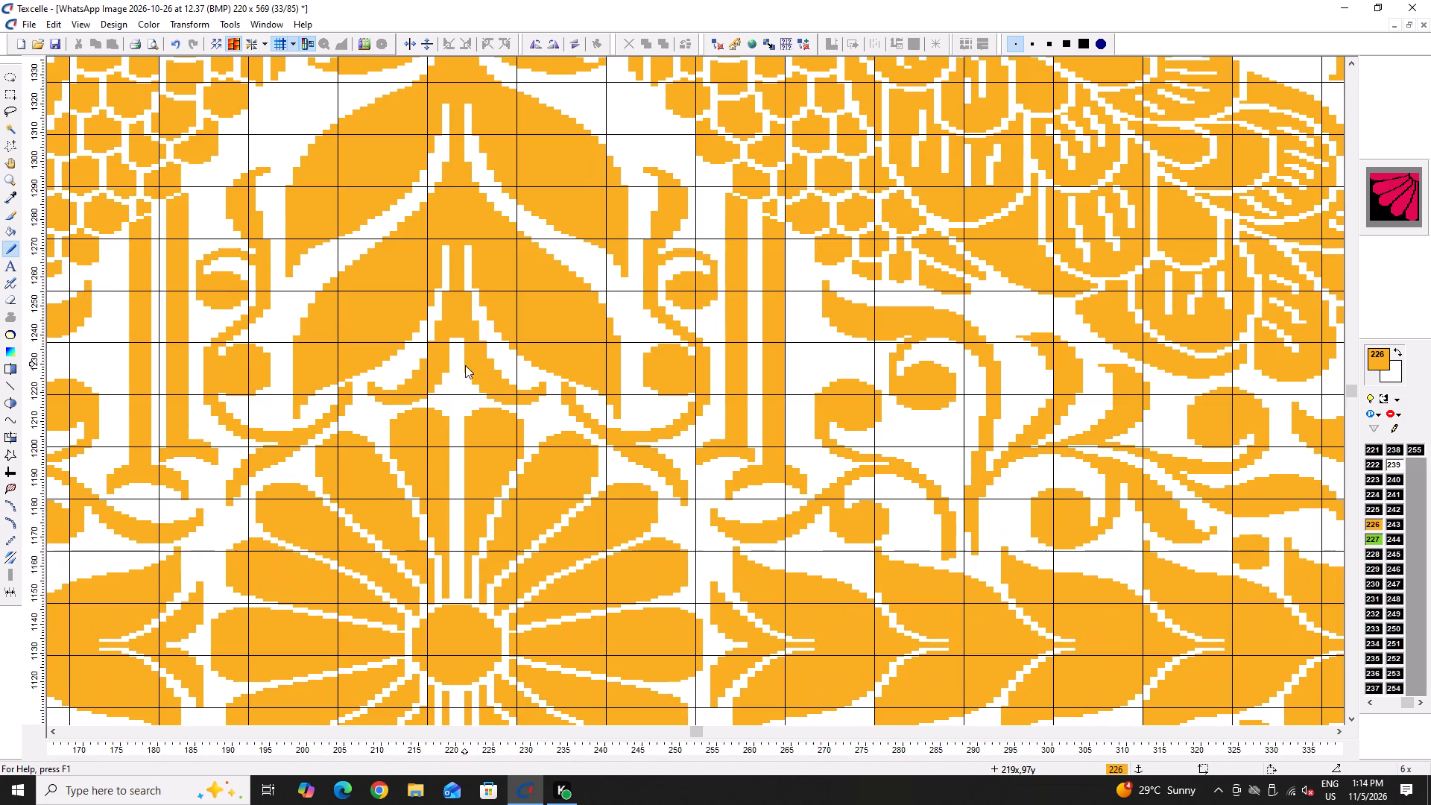
ctrl+scroll(470, 338, up, 4)
drag(432, 323, 429, 365)
ctrl+scroll(433, 370, down, 4)
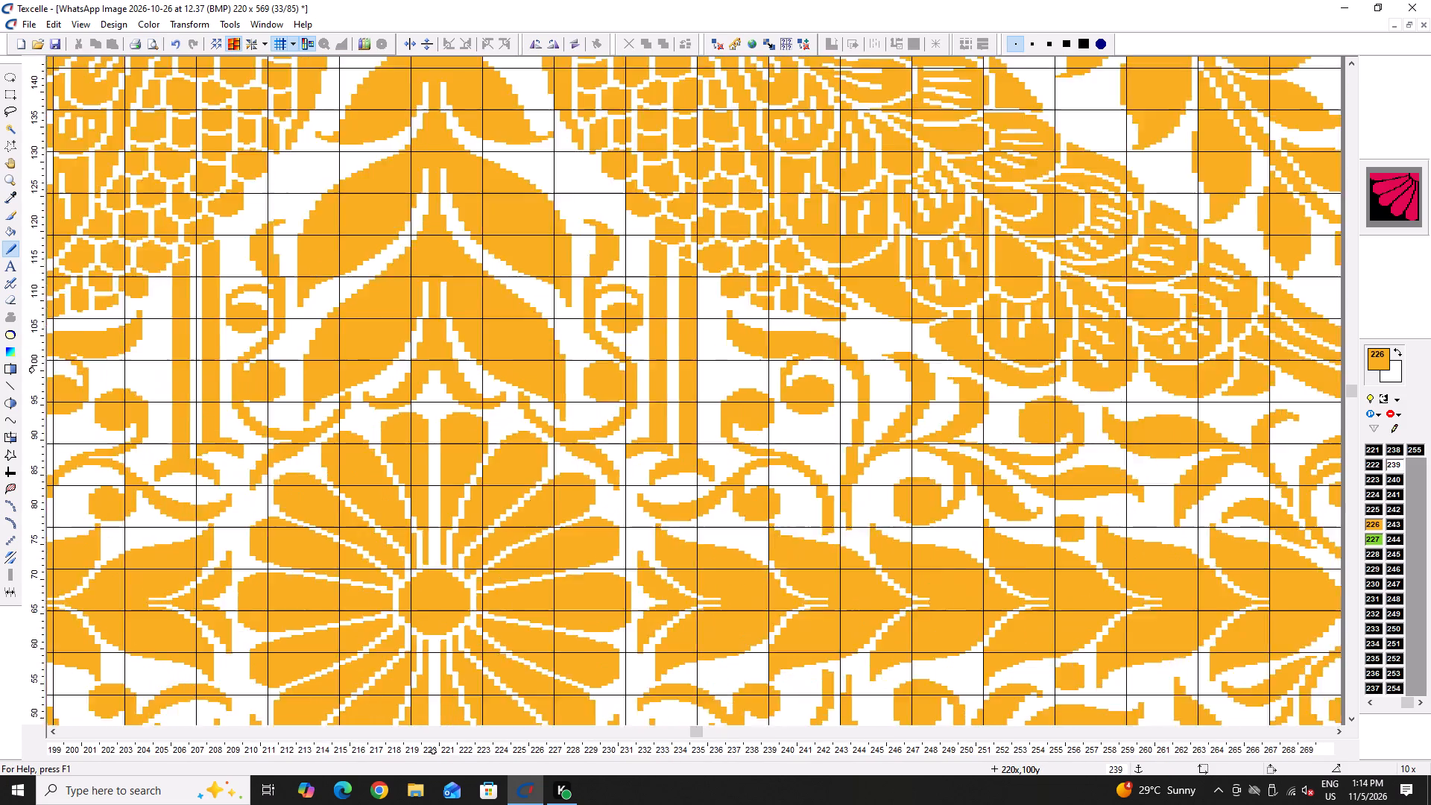
ctrl+scroll(434, 370, down, 2)
ctrl+scroll(438, 392, up, 6)
drag(407, 373, 439, 408)
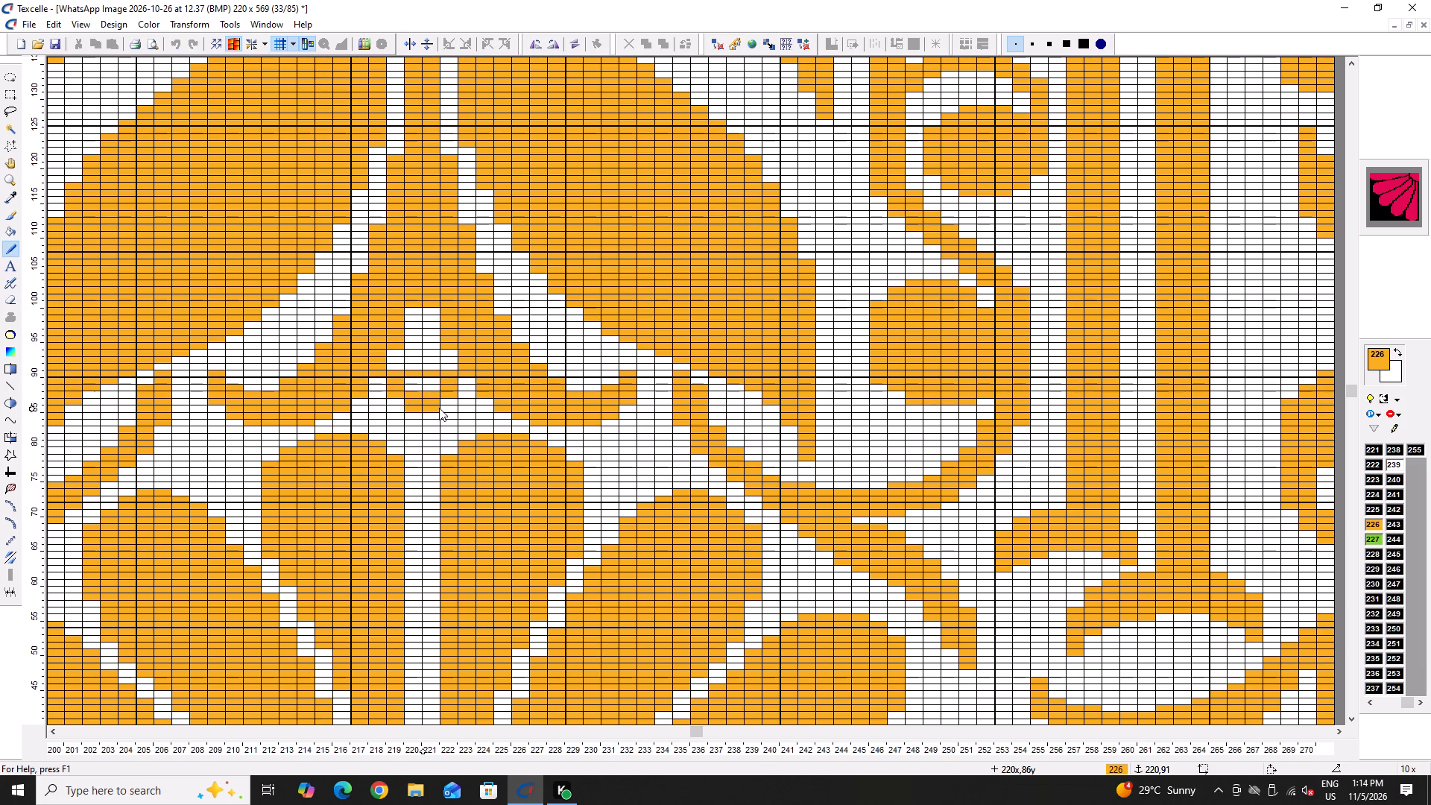
drag(439, 408, 426, 389)
drag(426, 391, 422, 398)
click(422, 398)
drag(410, 423, 441, 426)
double_click(442, 426)
drag(441, 424, 409, 414)
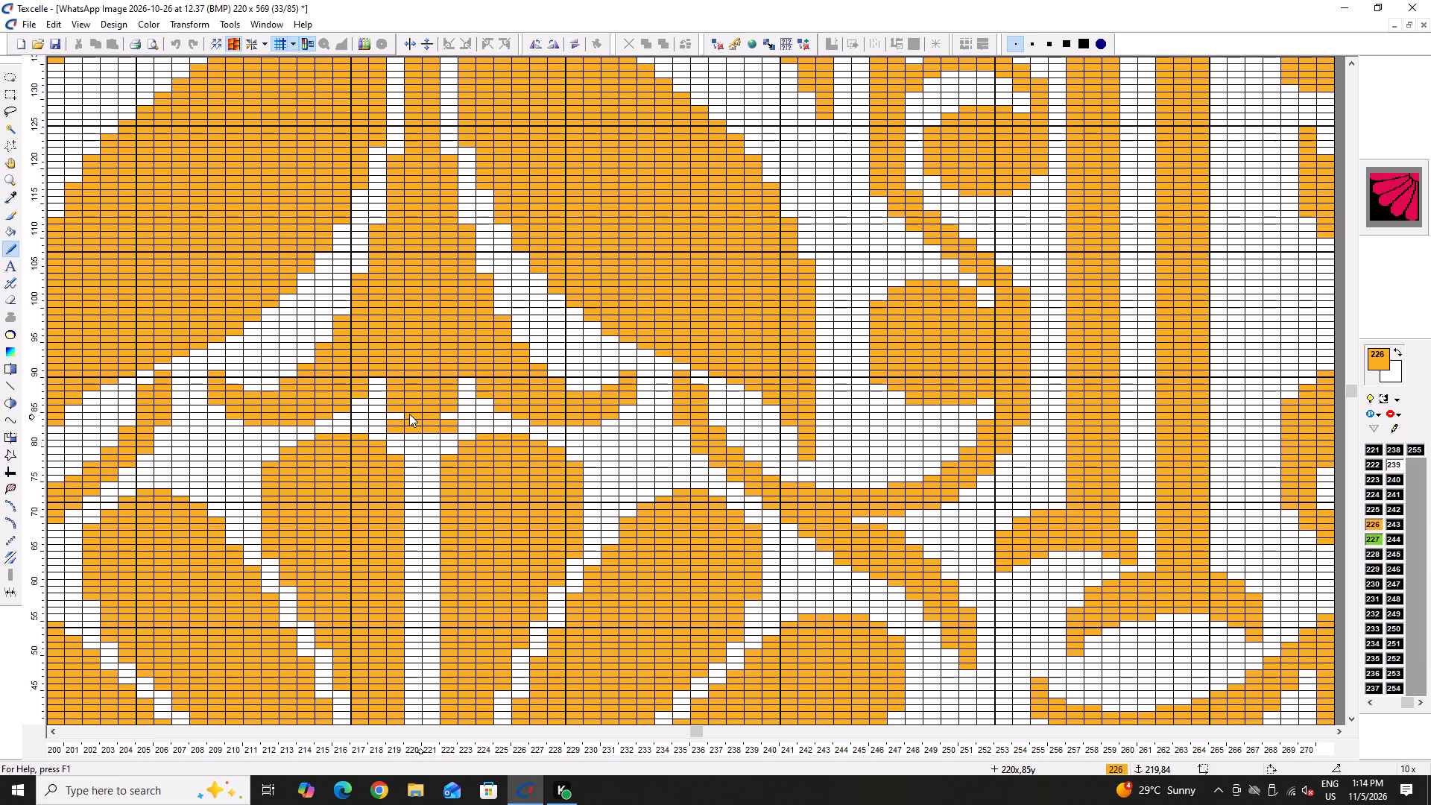
drag(409, 414, 408, 414)
click(408, 414)
Refine the filled base's lower corners around columns 218 to 220, alternating 239 and 226 pixels to give it a narrow stepped end.
right_click(390, 424)
right_click(390, 424)
drag(394, 414, 397, 426)
right_click(396, 429)
right_click(397, 420)
right_click(397, 420)
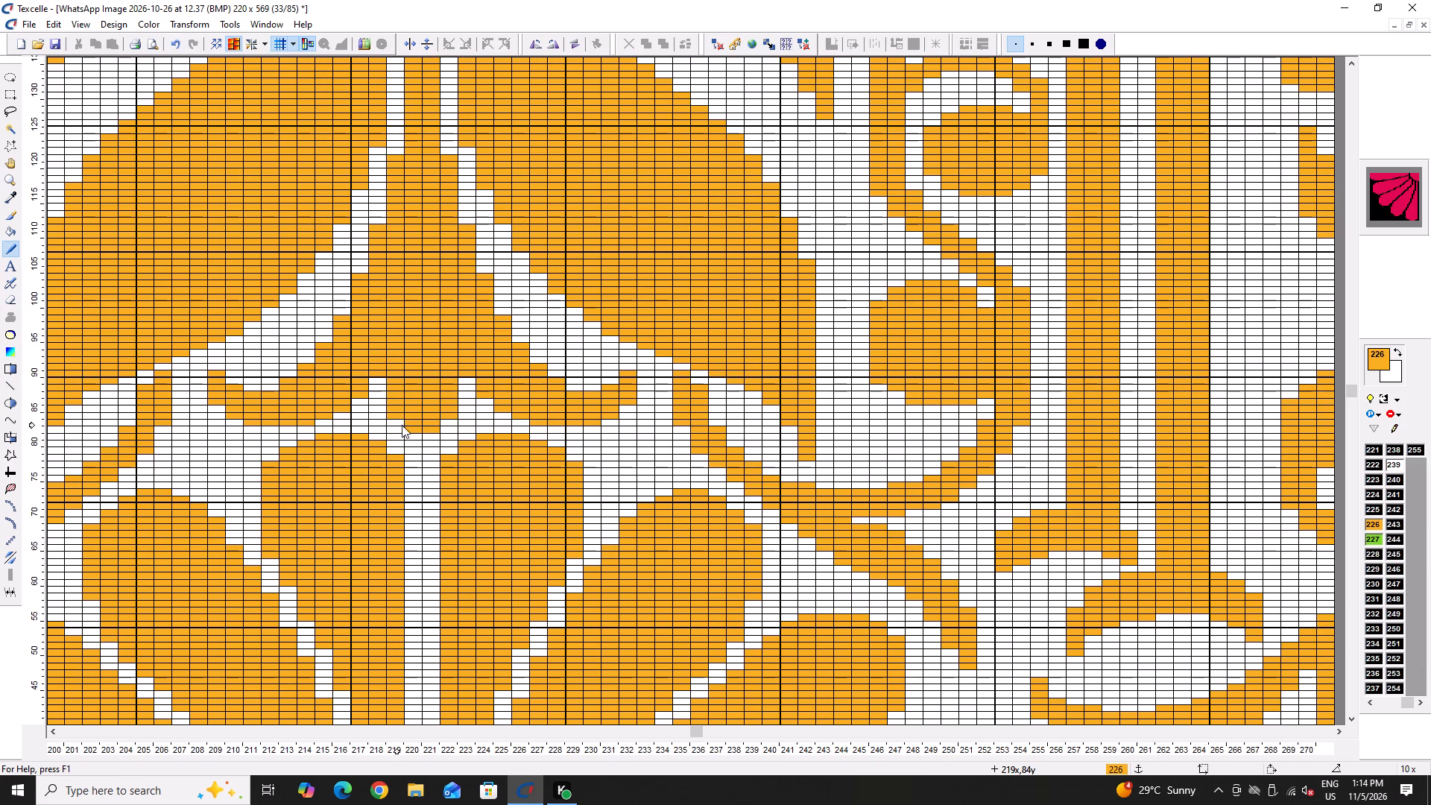
right_click(408, 430)
right_click(393, 413)
ctrl+scroll(388, 412, down, 5)
ctrl+scroll(387, 414, up, 6)
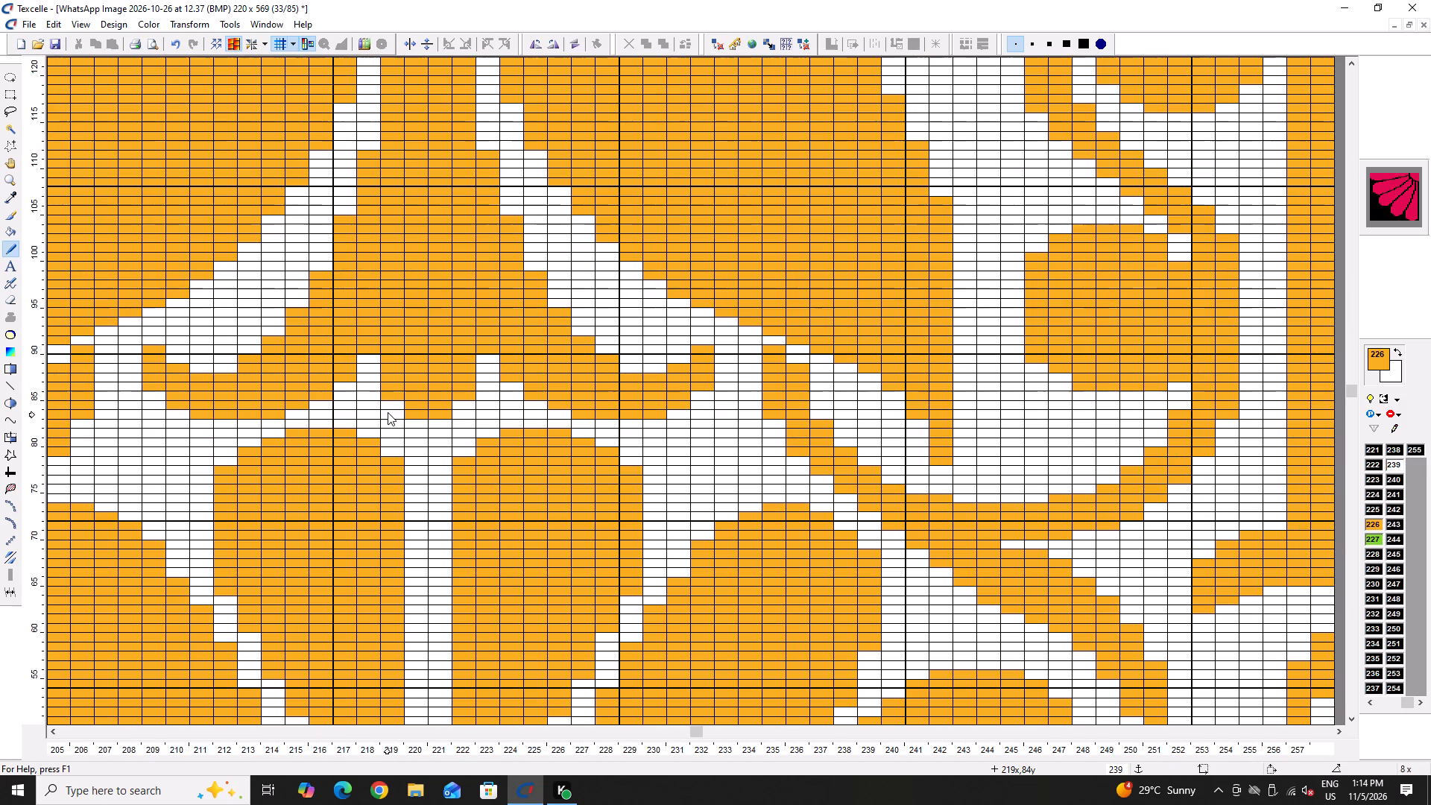
right_click(372, 345)
click(402, 401)
click(417, 423)
double_click(423, 426)
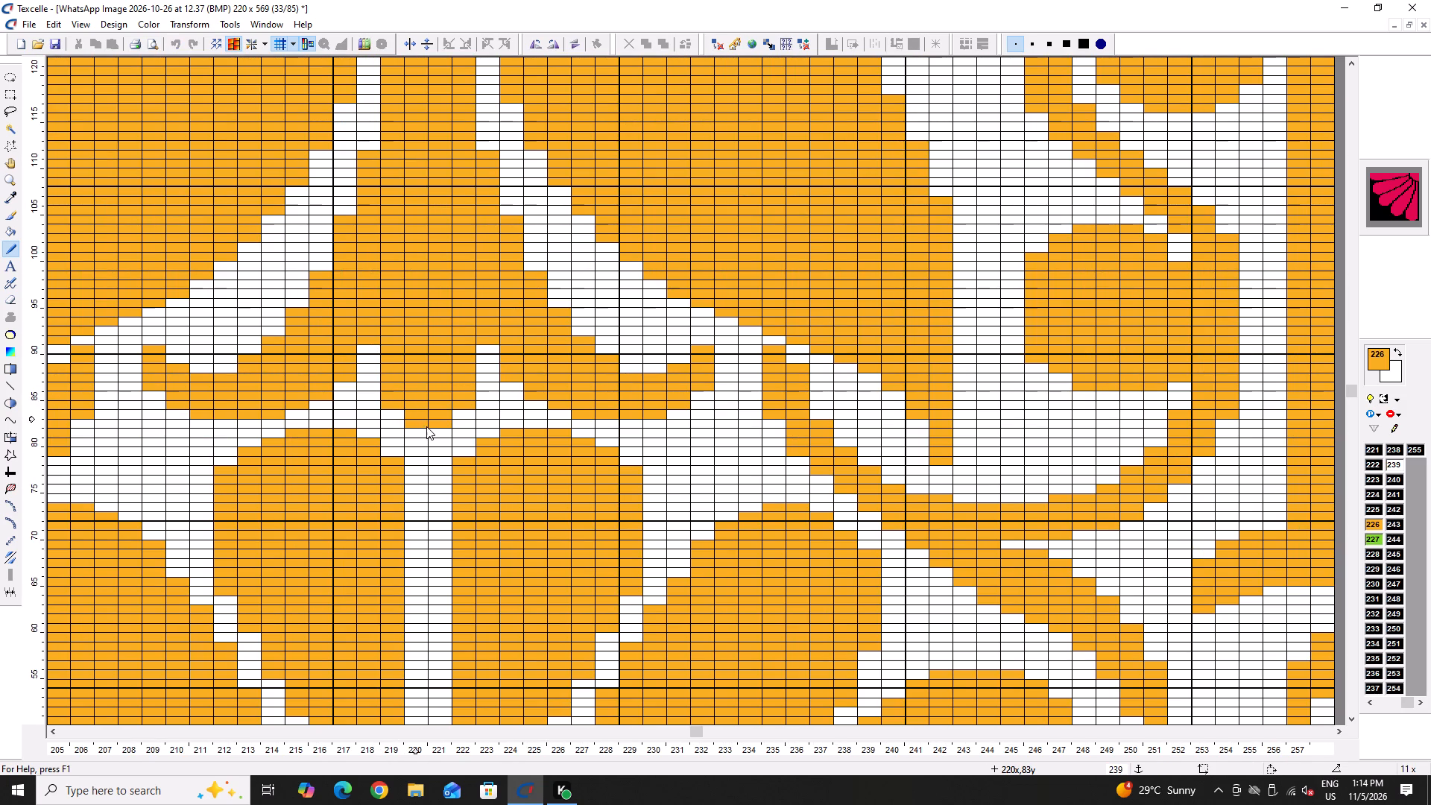
ctrl+scroll(414, 410, down, 3)
ctrl+scroll(414, 414, up, 2)
click(401, 402)
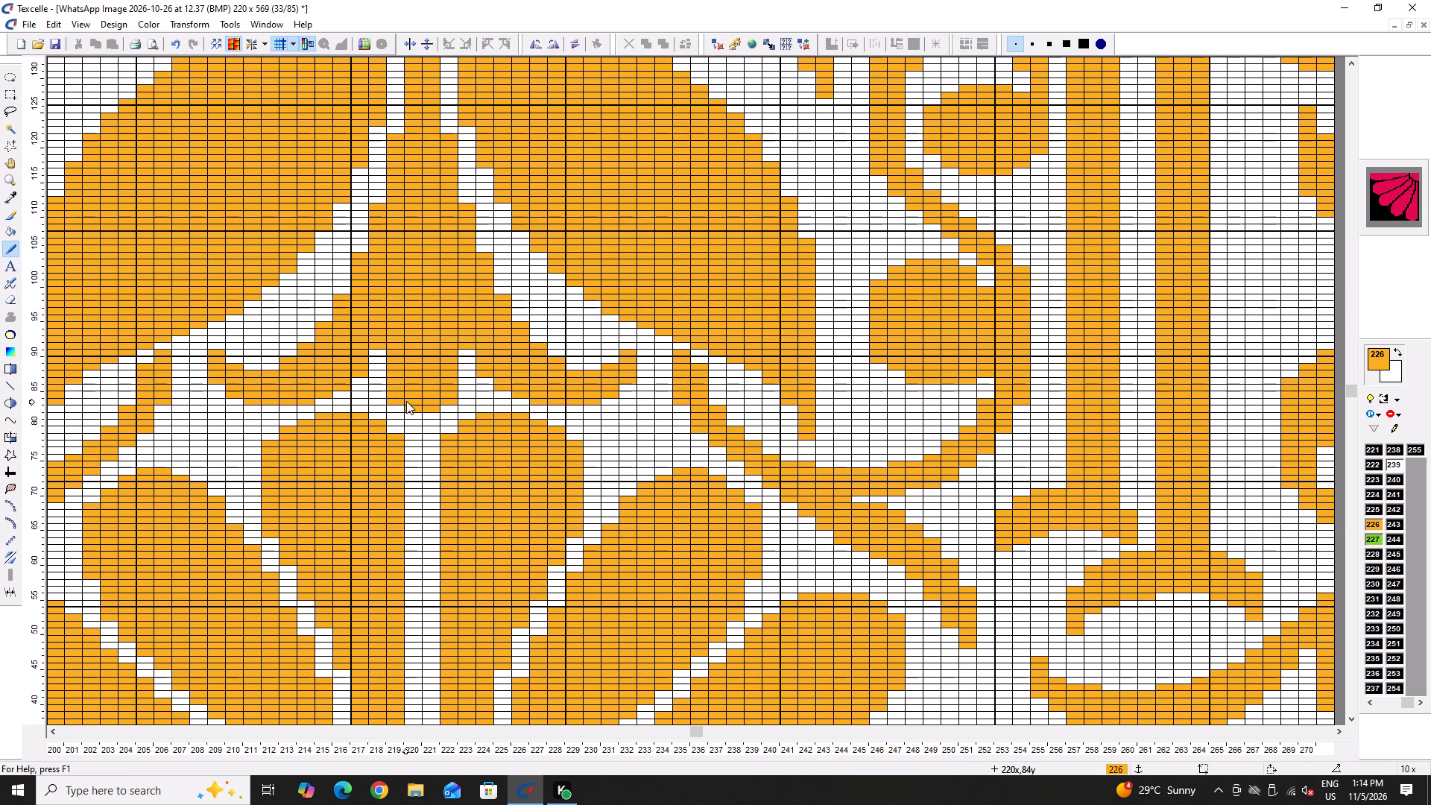
ctrl+scroll(413, 405, down, 5)
ctrl+scroll(505, 413, down, 1)
ctrl+scroll(395, 401, up, 4)
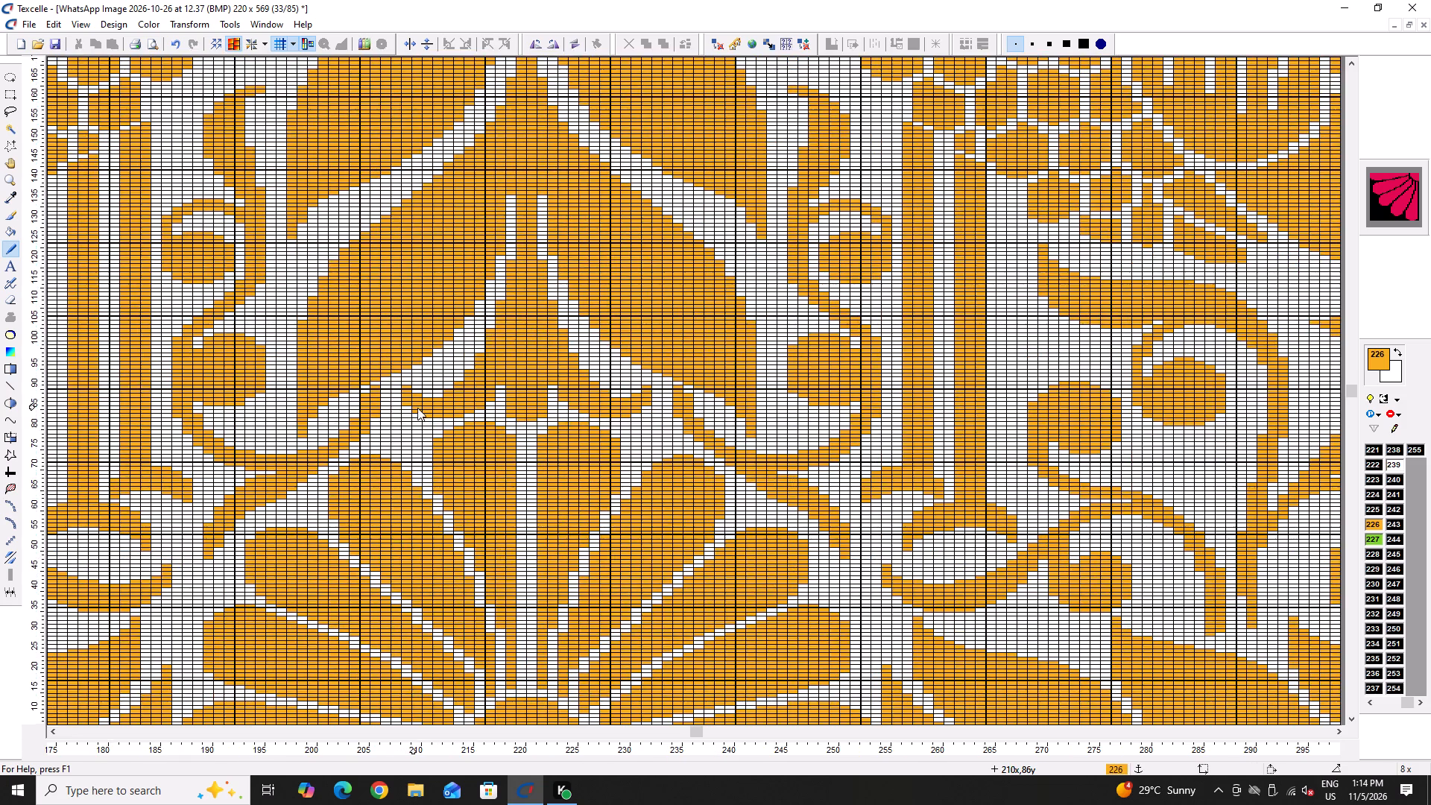
ctrl+scroll(419, 408, down, 6)
ctrl+scroll(473, 391, up, 6)
drag(443, 422, 443, 414)
ctrl+scroll(448, 411, down, 5)
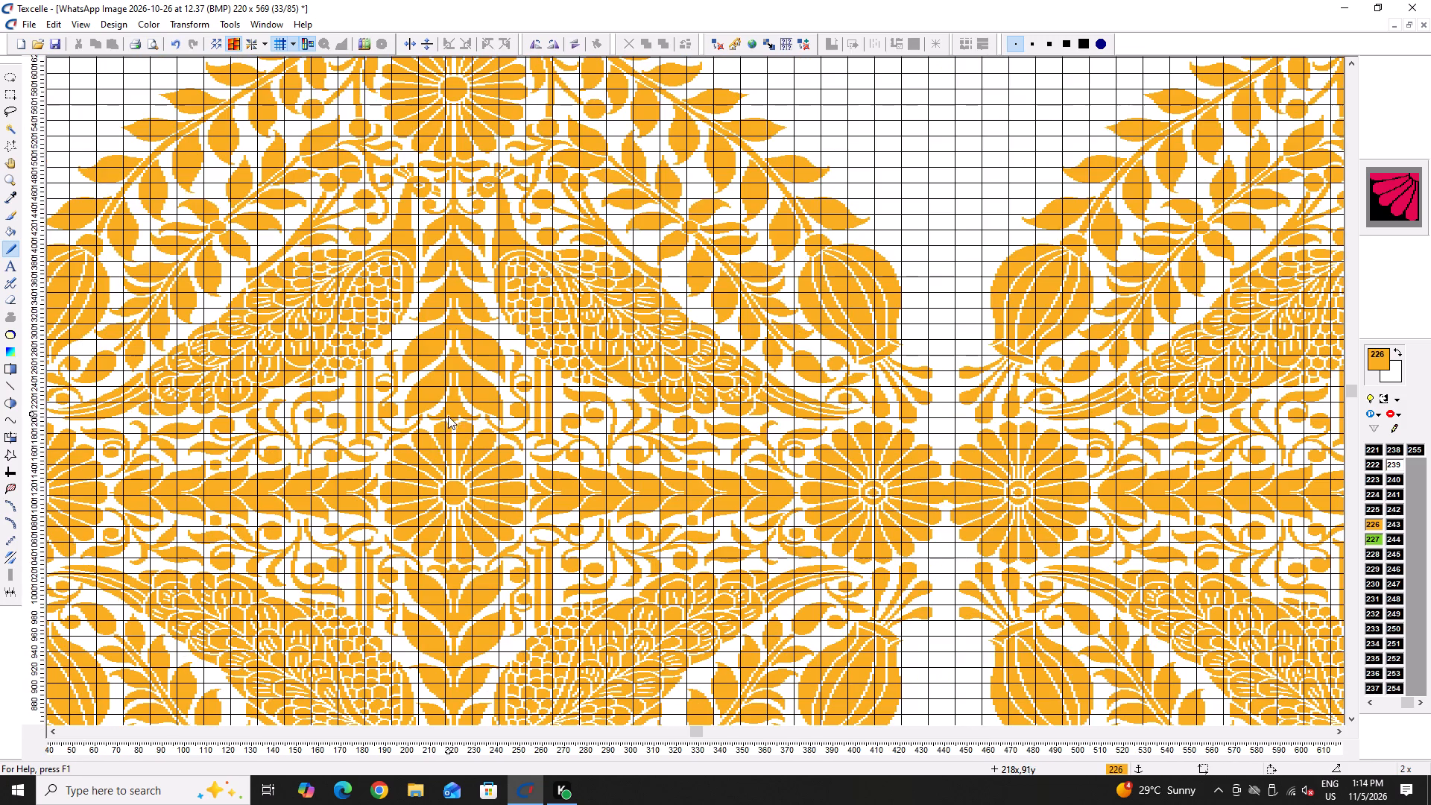
Fill the leaf notch facing the flower's side petal in 226, building a wide central tip across columns 182 to 186.
ctrl+scroll(344, 506, up, 8)
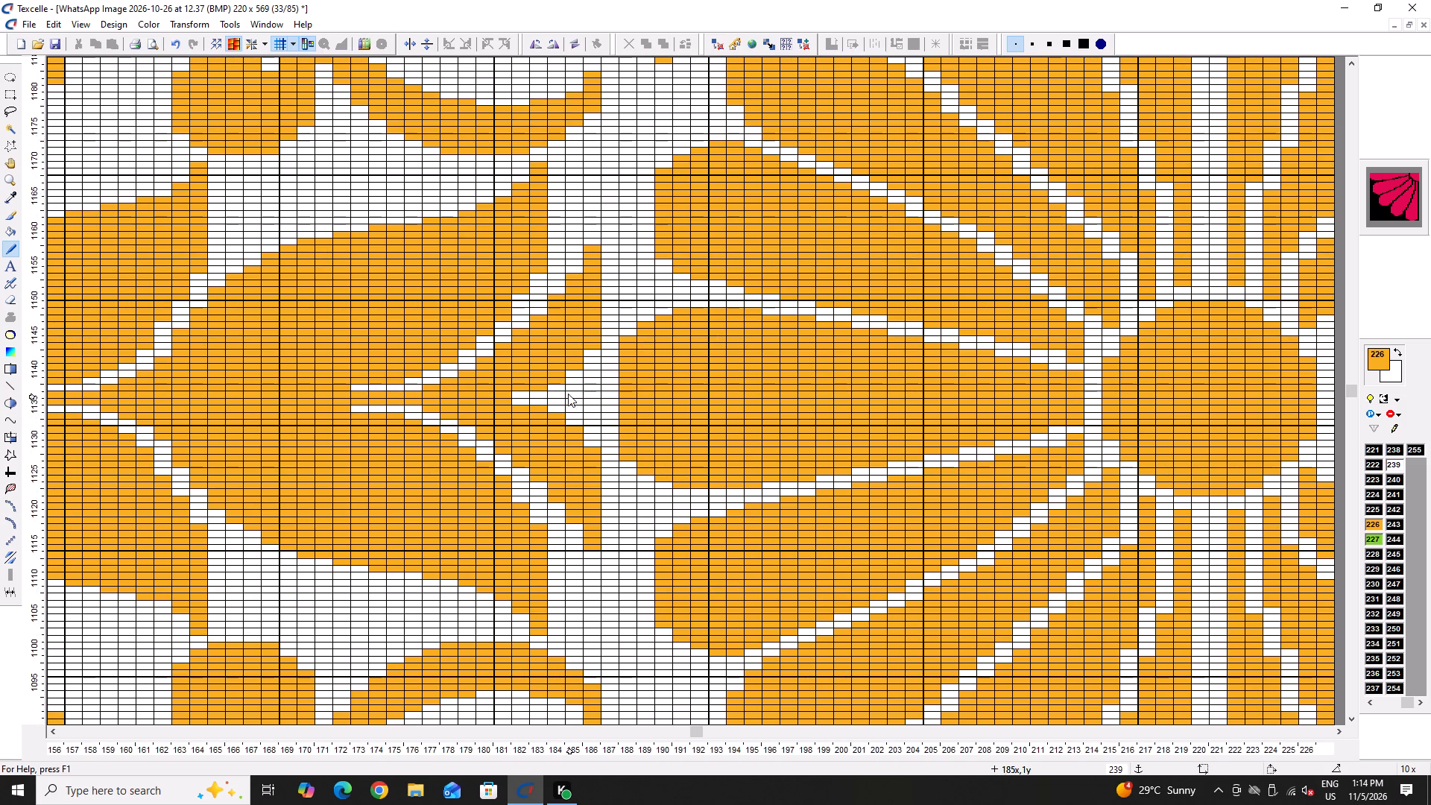
drag(568, 385, 577, 399)
drag(575, 399, 566, 399)
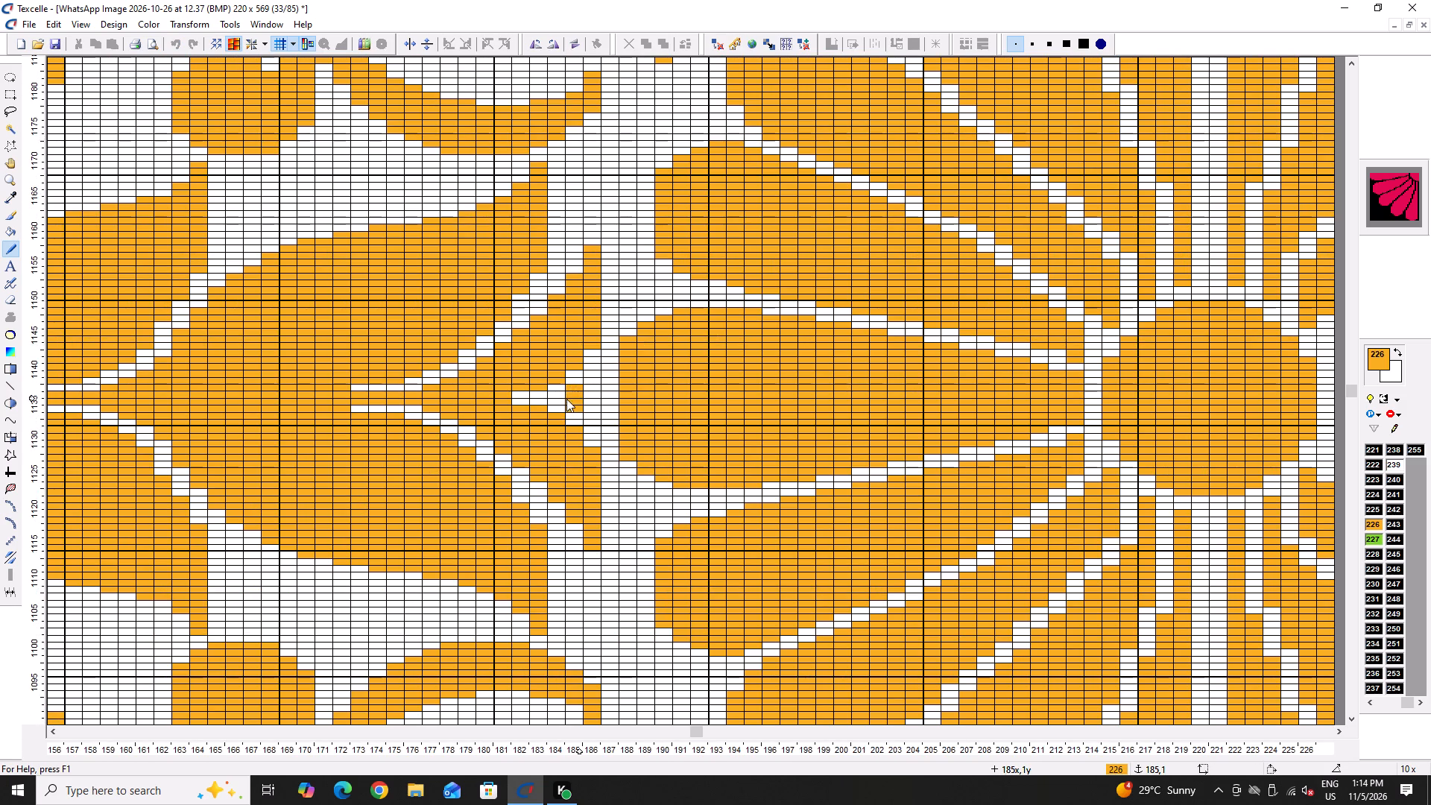
drag(566, 399, 540, 400)
click(540, 400)
click(536, 400)
click(511, 395)
drag(511, 394, 552, 381)
click(552, 381)
double_click(580, 376)
drag(587, 377, 586, 398)
drag(585, 398, 514, 386)
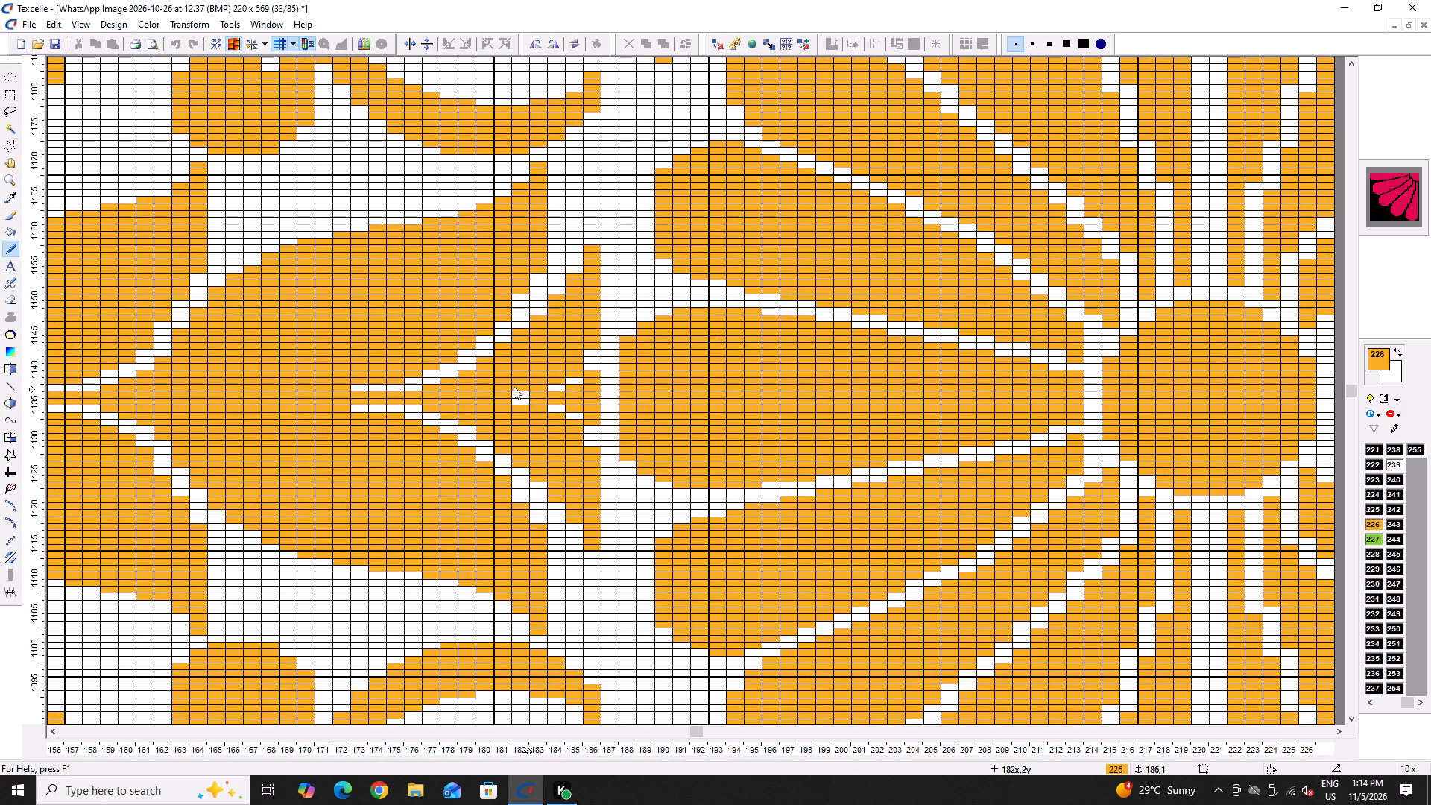
drag(514, 386, 555, 386)
click(557, 386)
click(564, 384)
drag(573, 380, 496, 397)
Carve white 239 slits that separate the filled central tip from the leaf points, spanning about columns 184 to 186.
right_drag(577, 362, 545, 373)
right_click(593, 371)
right_drag(584, 371, 572, 373)
right_click(572, 373)
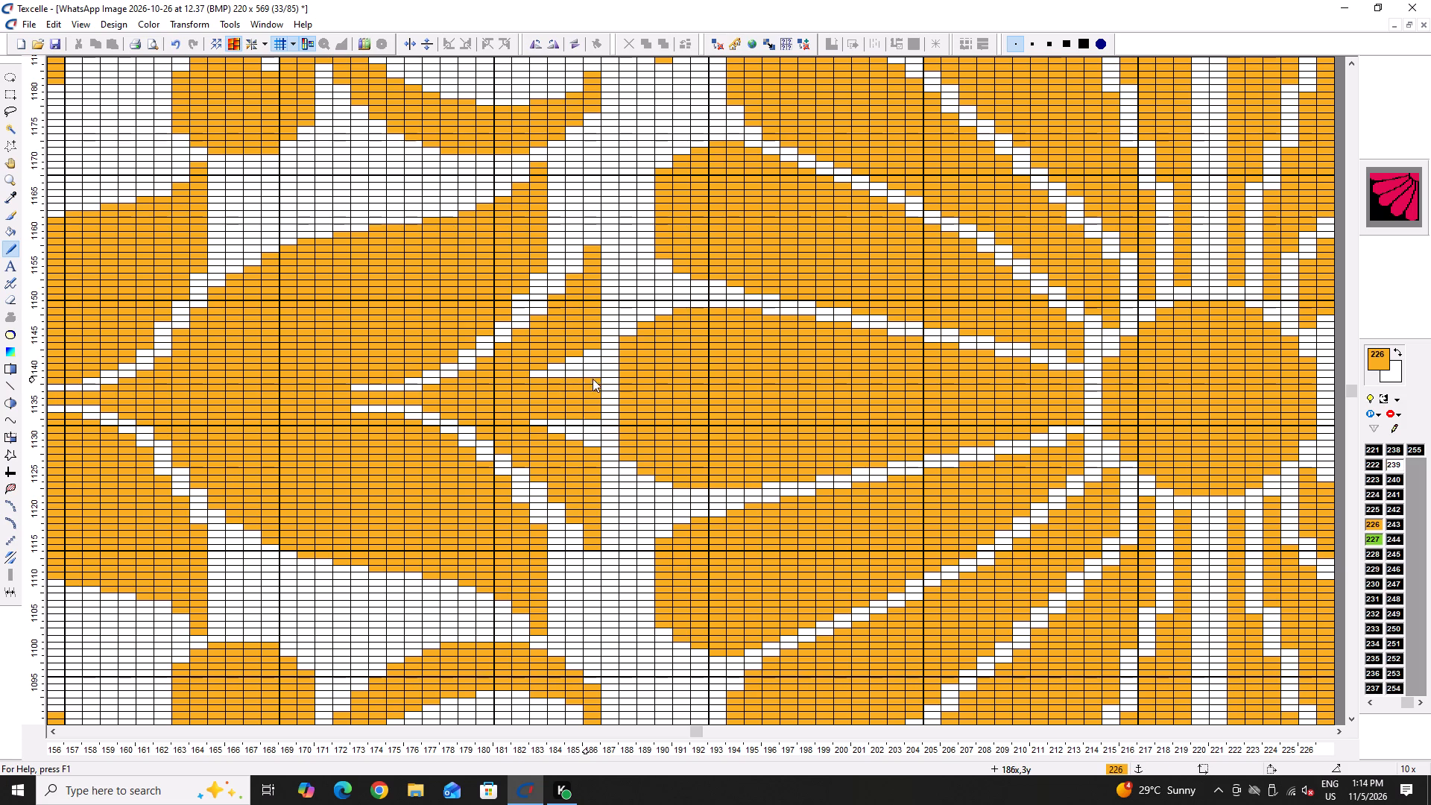
right_click(593, 379)
right_click(578, 379)
click(537, 375)
click(572, 378)
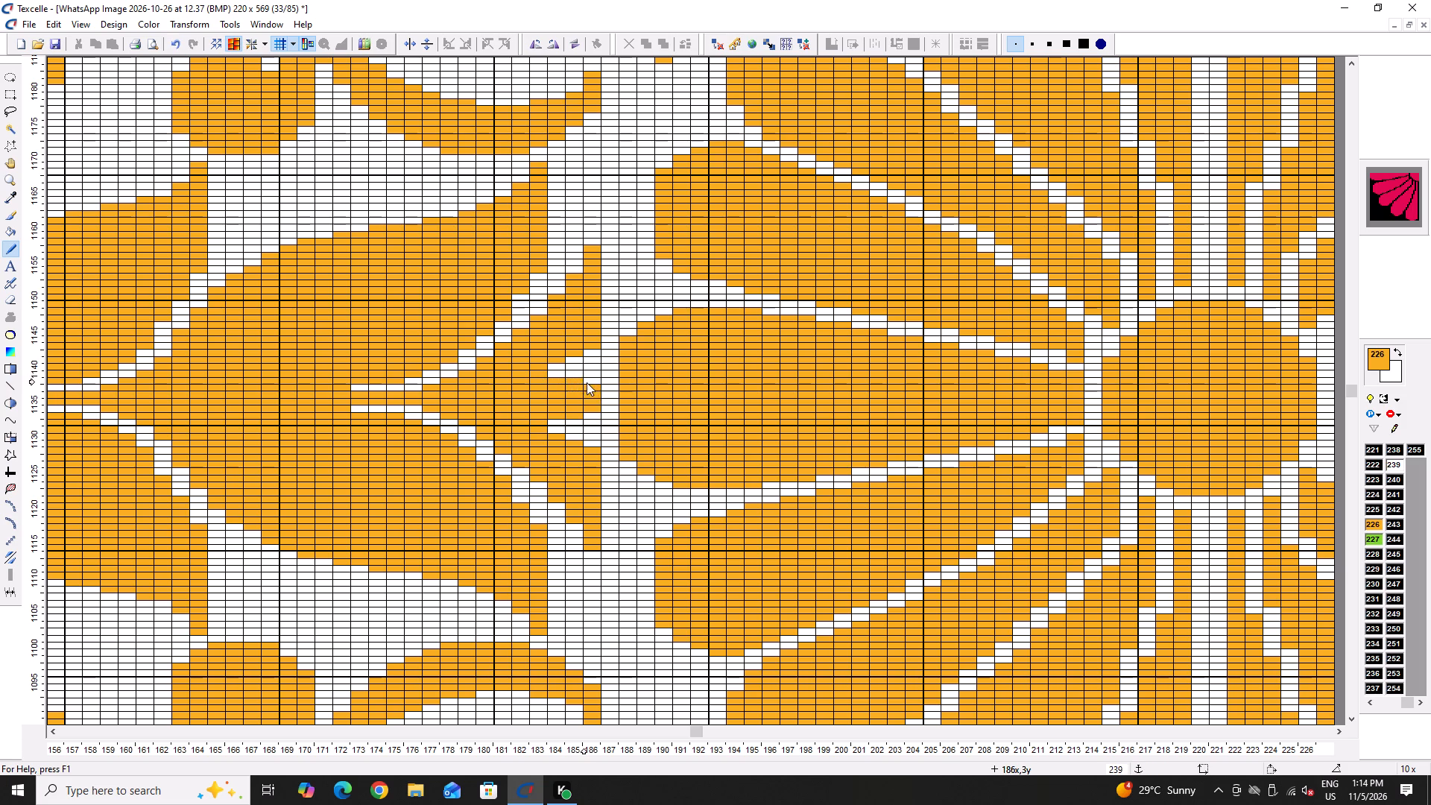
Reshape the slits beside the central tip with 226 and 239 pixels so they widen in steps from column 184 to 186.
ctrl+scroll(582, 395, down, 5)
ctrl+scroll(593, 391, up, 6)
click(558, 358)
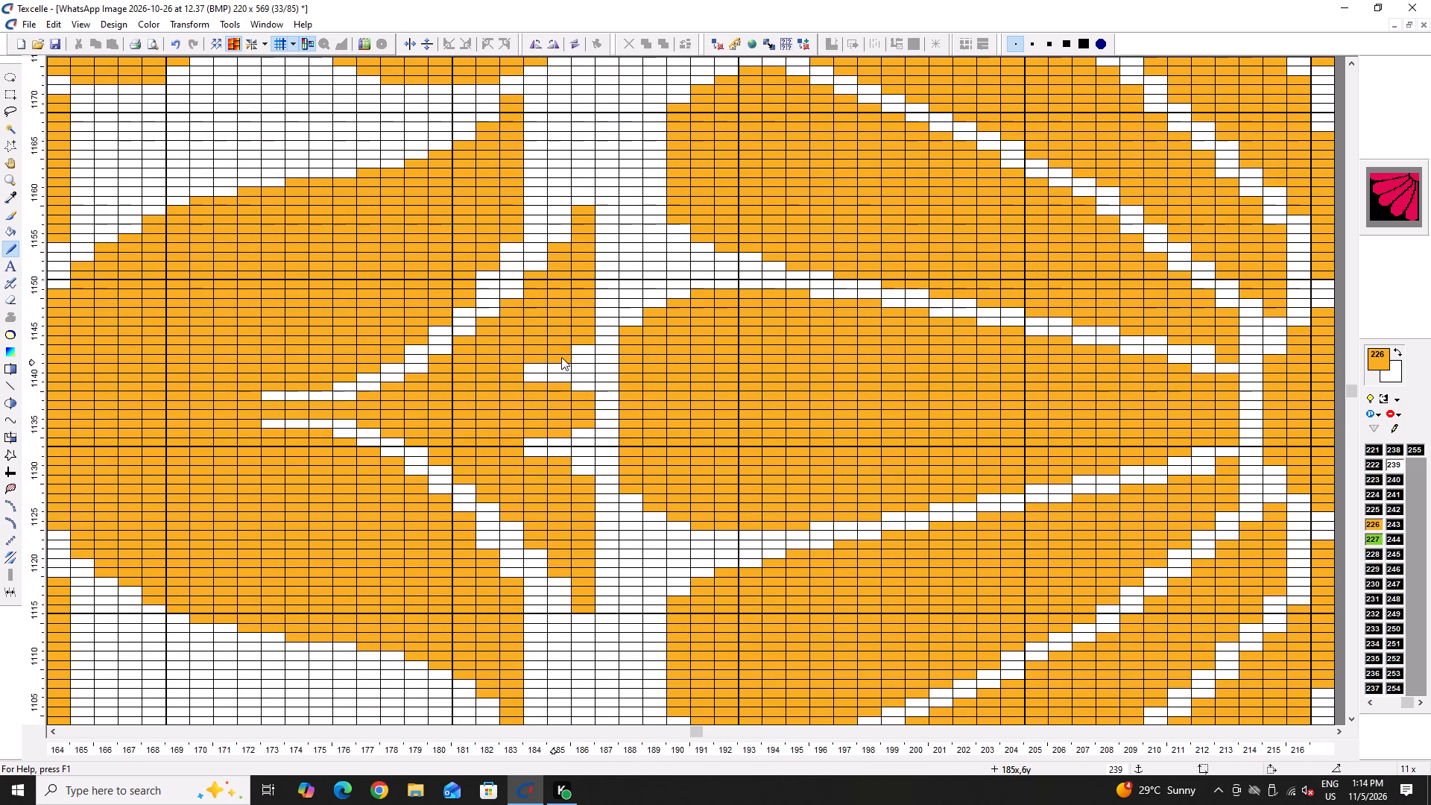
double_click(579, 351)
click(526, 372)
right_click(578, 350)
right_click(578, 350)
right_click(581, 340)
right_click(571, 359)
right_click(570, 362)
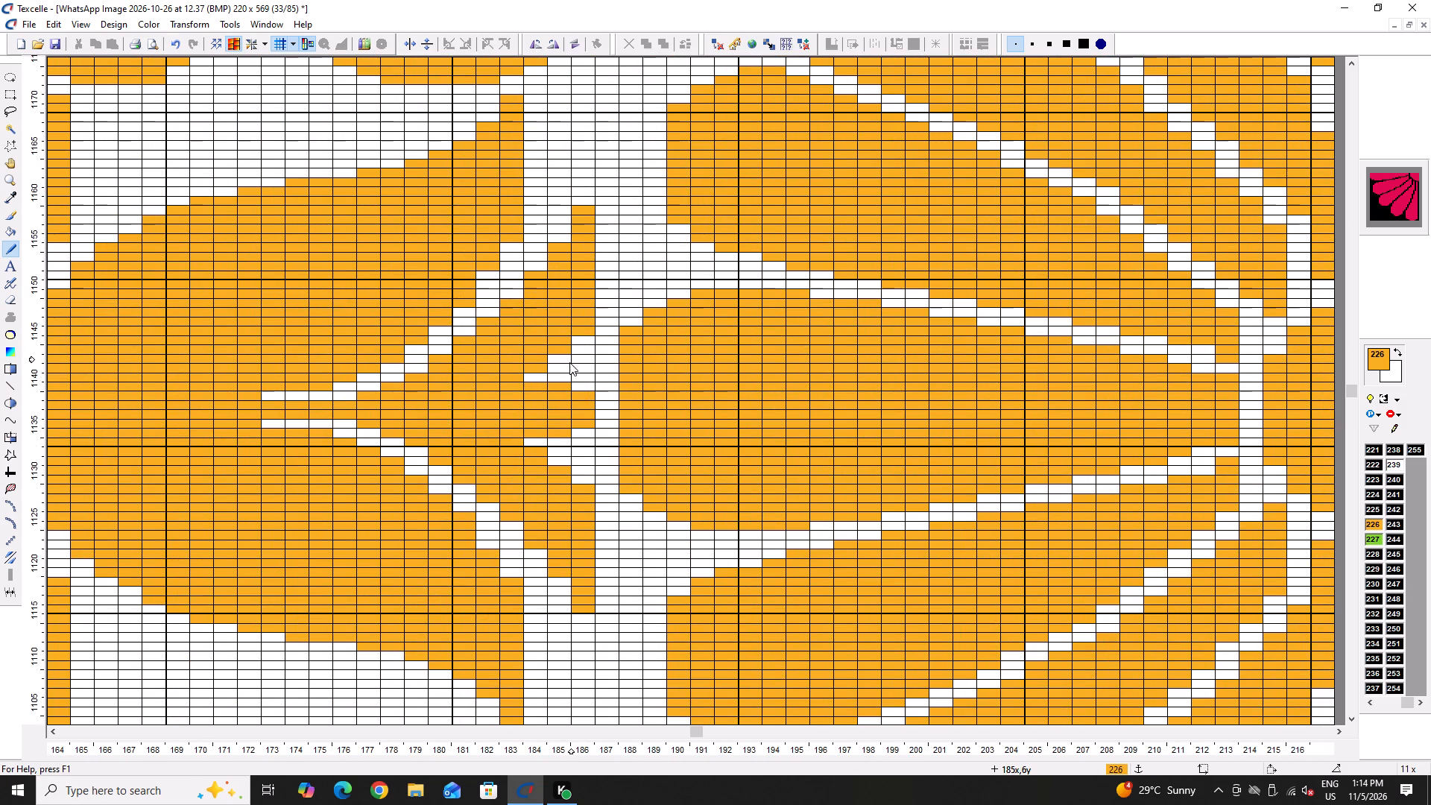
Save the pattern.
ctrl+scroll(525, 472, down, 7)
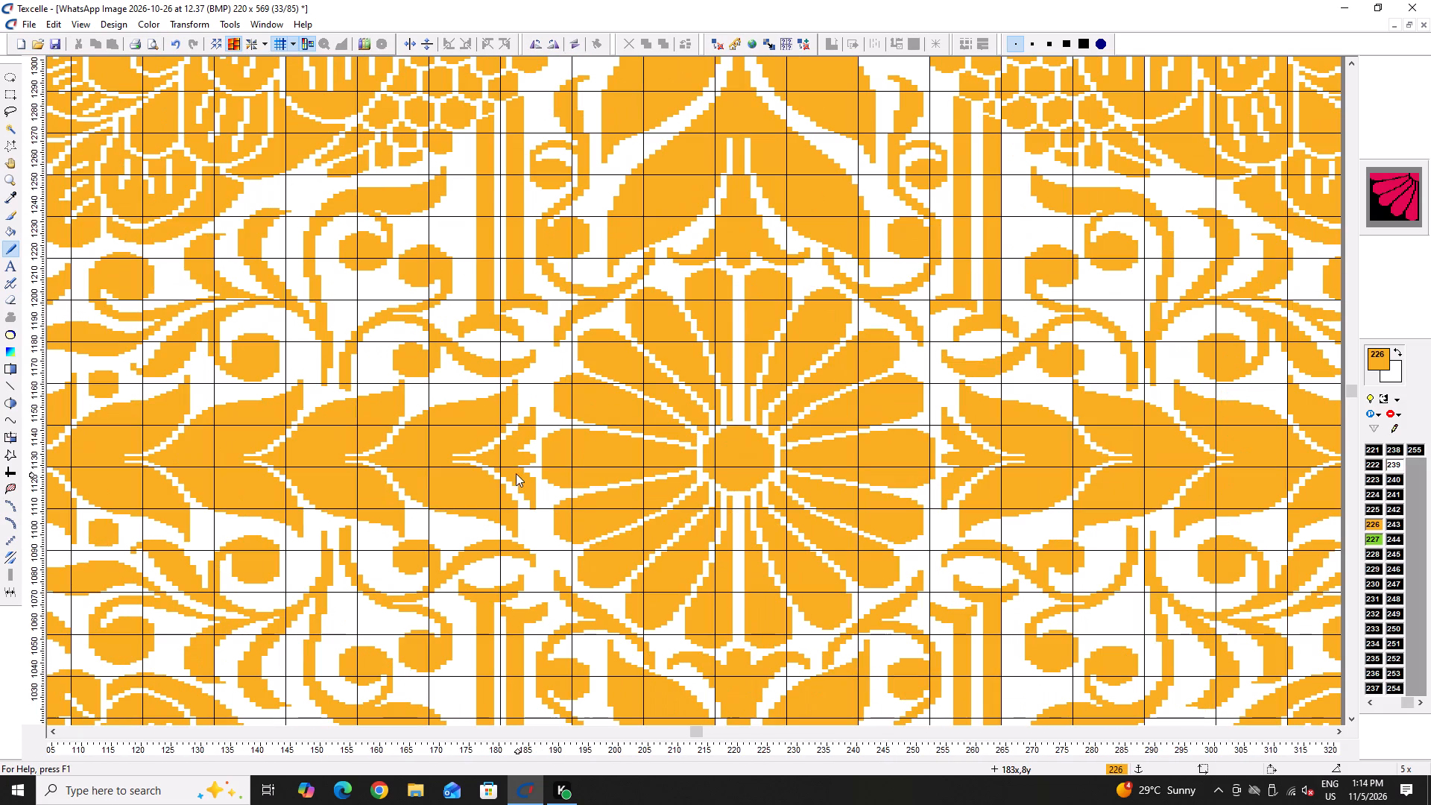
ctrl+scroll(564, 439, down, 1)
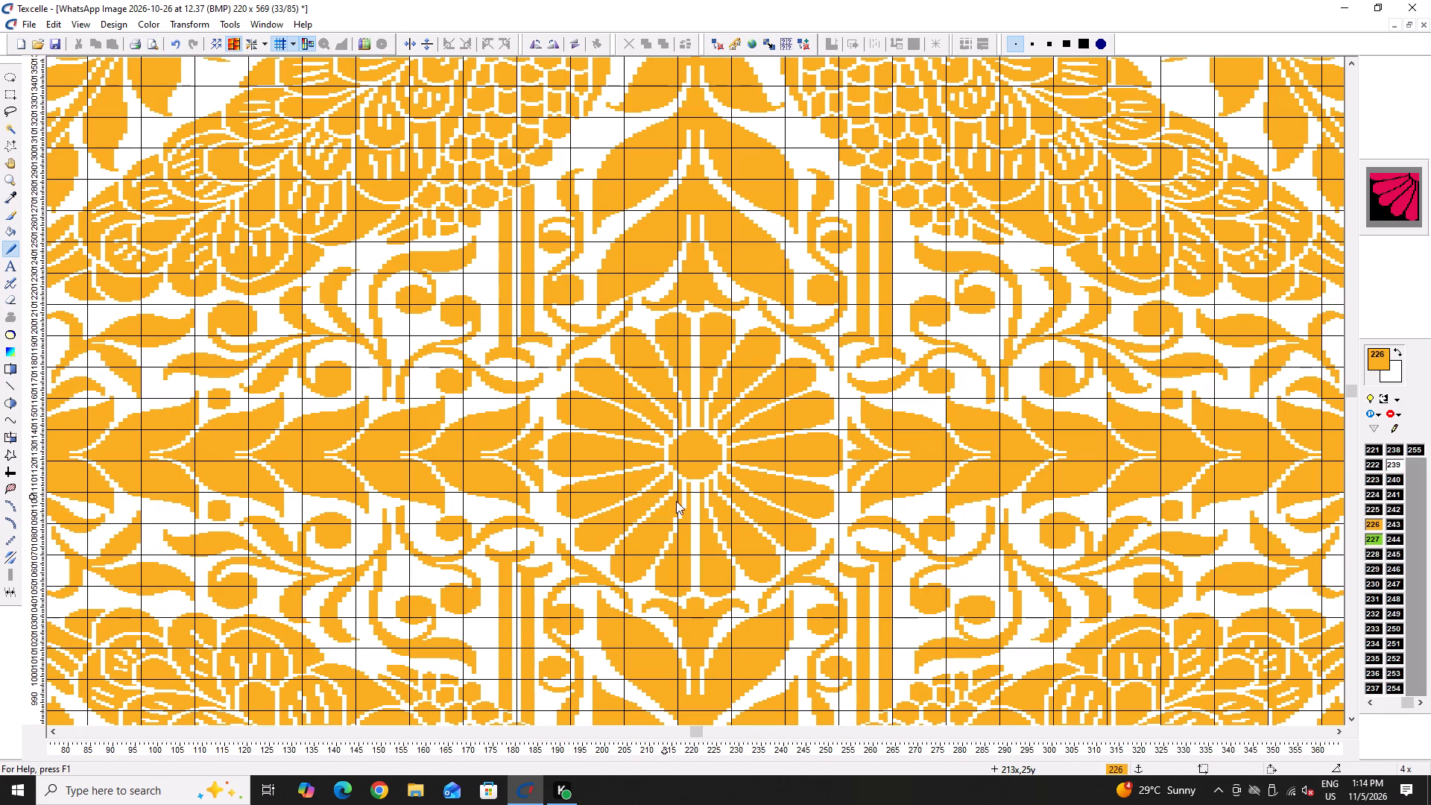
key(ctrl+s)
key(ctrl+s)
key(ctrl+s)
key(ctrl+s)
Extend the curved stem beside the flower downward in 226 along column 189 to row 39, trimming column 190 below about row 46.
ctrl+scroll(564, 362, up, 3)
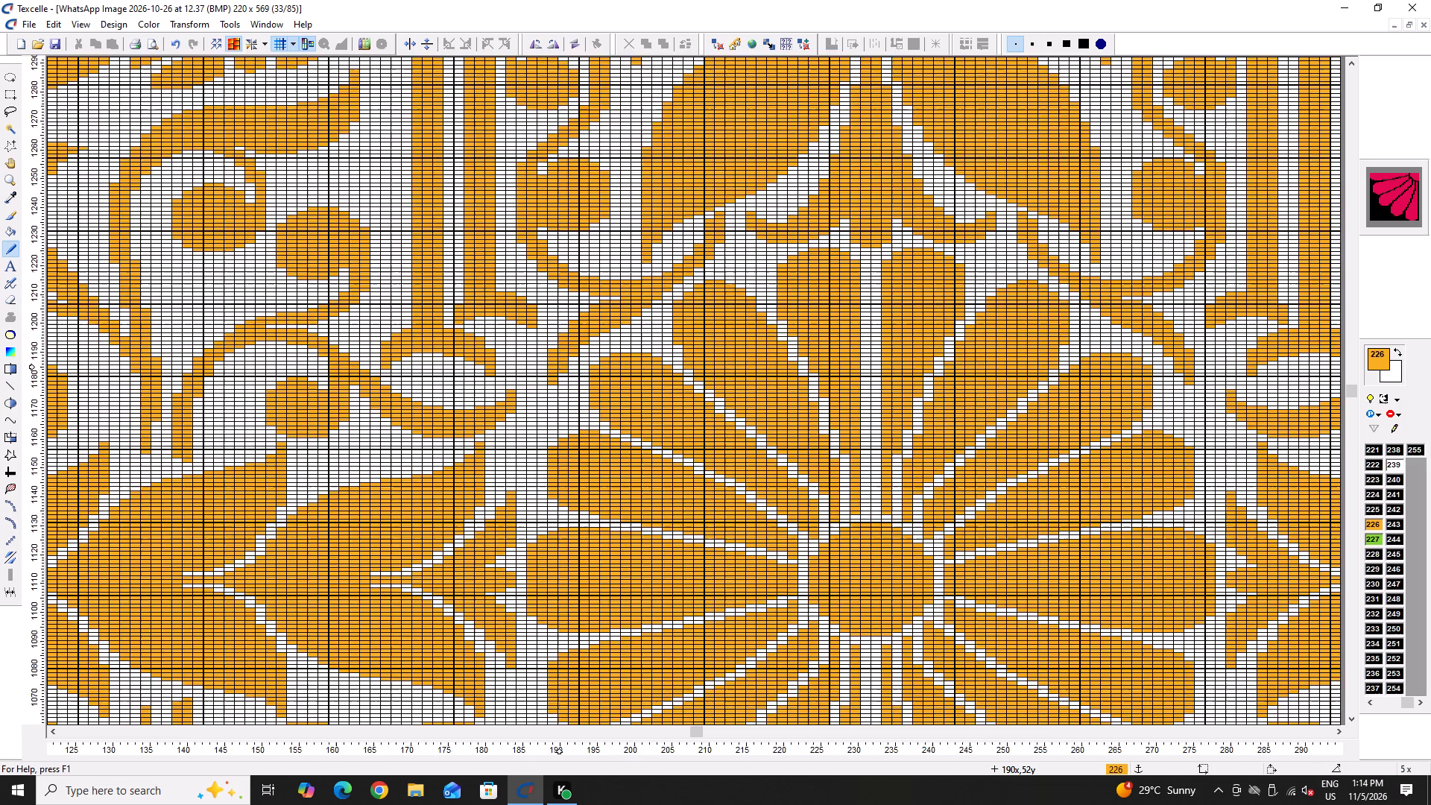
ctrl+scroll(557, 368, up, 4)
drag(559, 390, 552, 419)
drag(551, 420, 546, 458)
right_drag(532, 436, 534, 473)
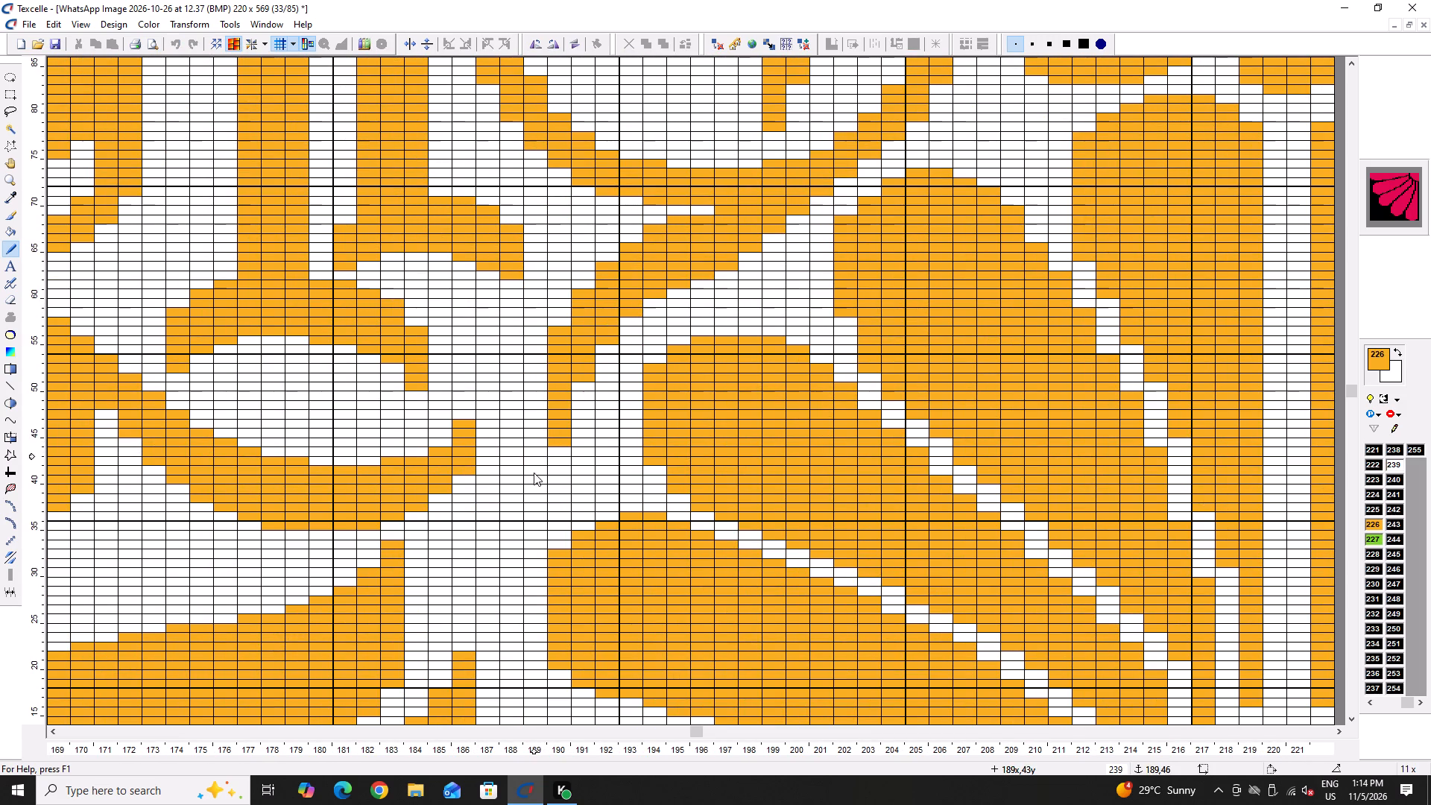
right_drag(534, 473, 535, 474)
drag(545, 447, 545, 461)
drag(553, 438, 549, 469)
click(548, 467)
click(545, 379)
drag(545, 379, 538, 485)
drag(538, 484, 538, 475)
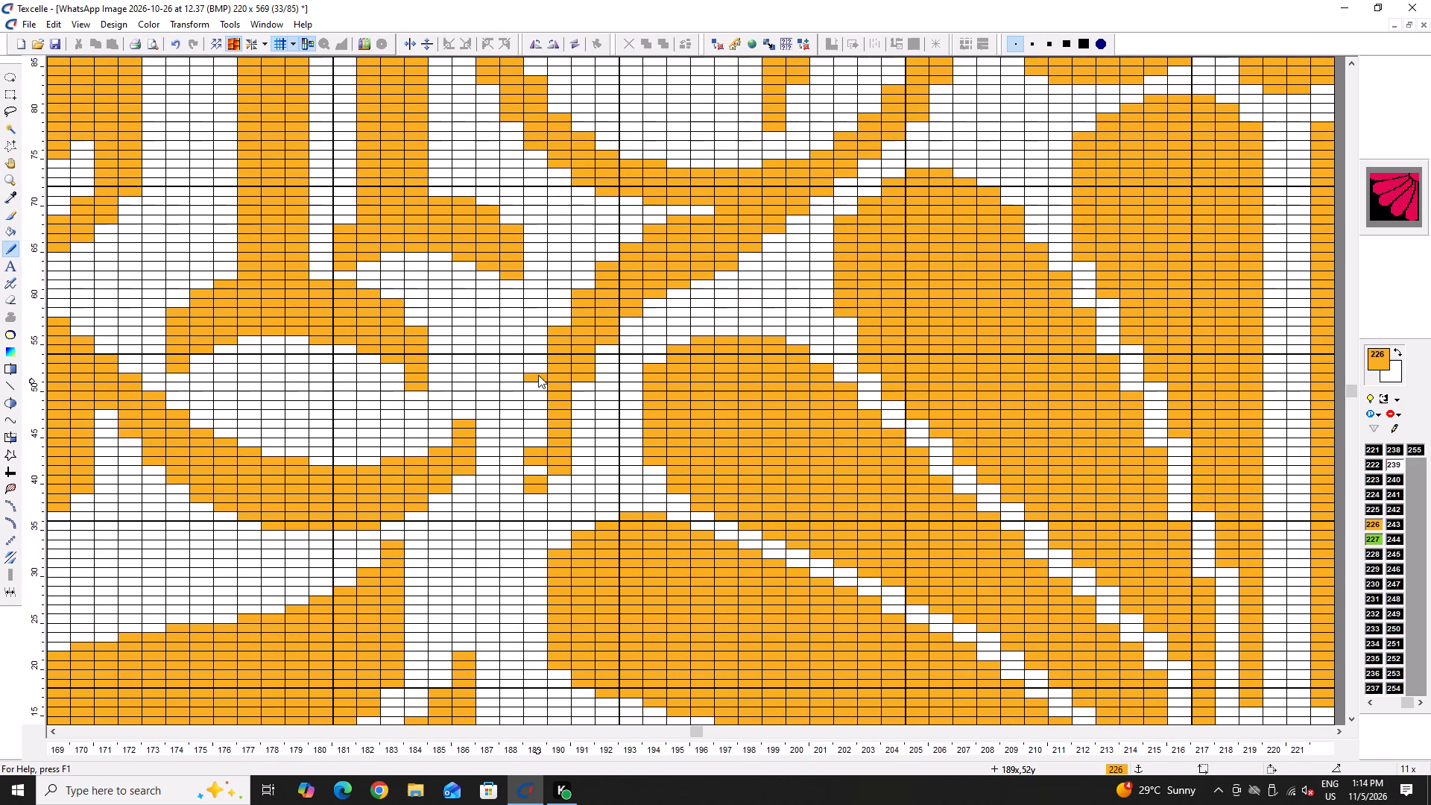
click(538, 375)
drag(539, 377, 542, 487)
right_drag(555, 429, 564, 471)
Thicken the same stem's outer edge in 226 between columns 189 and 193, trimming excess pixels in 239 into an even stepped curve.
drag(613, 249, 562, 292)
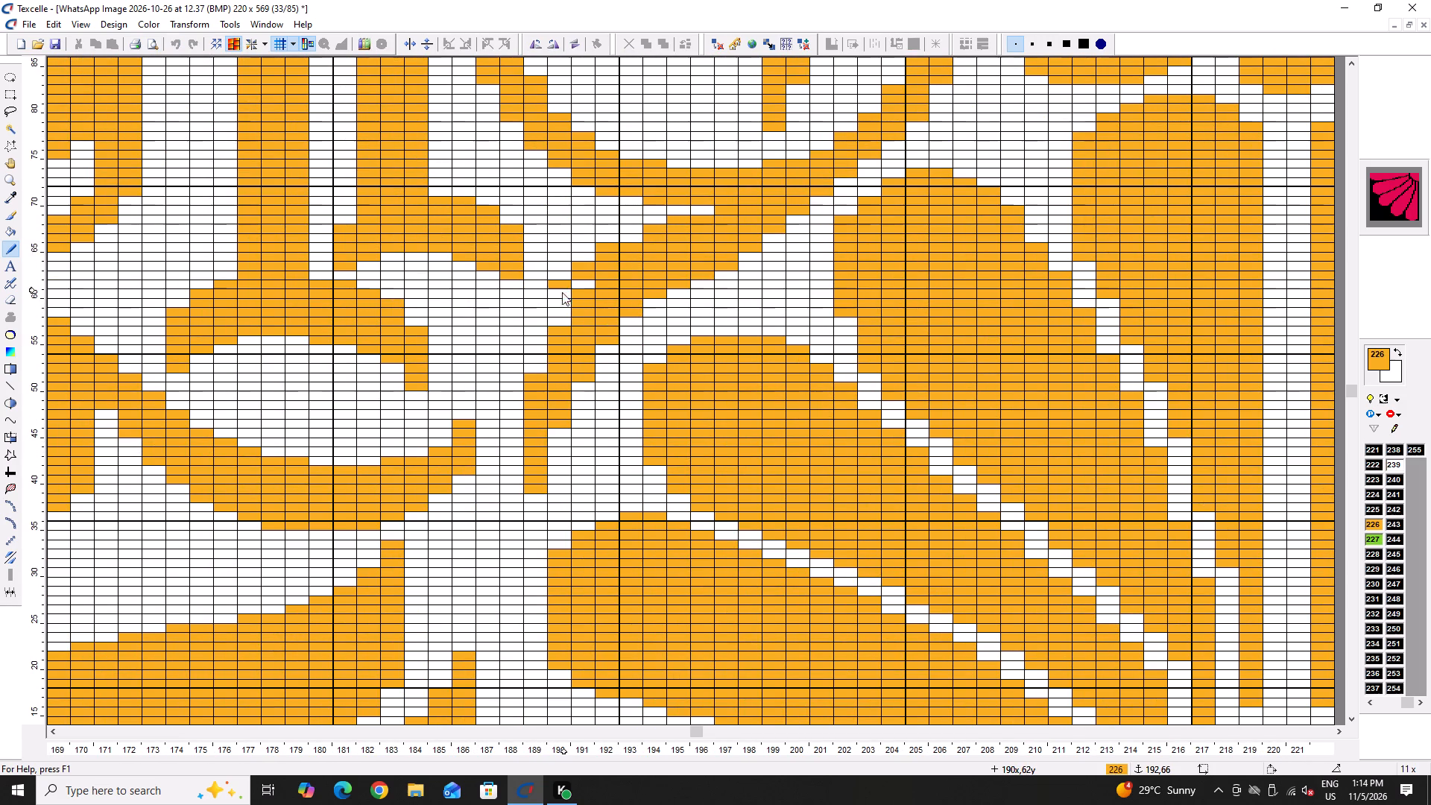
drag(562, 292, 598, 271)
click(596, 274)
right_click(528, 320)
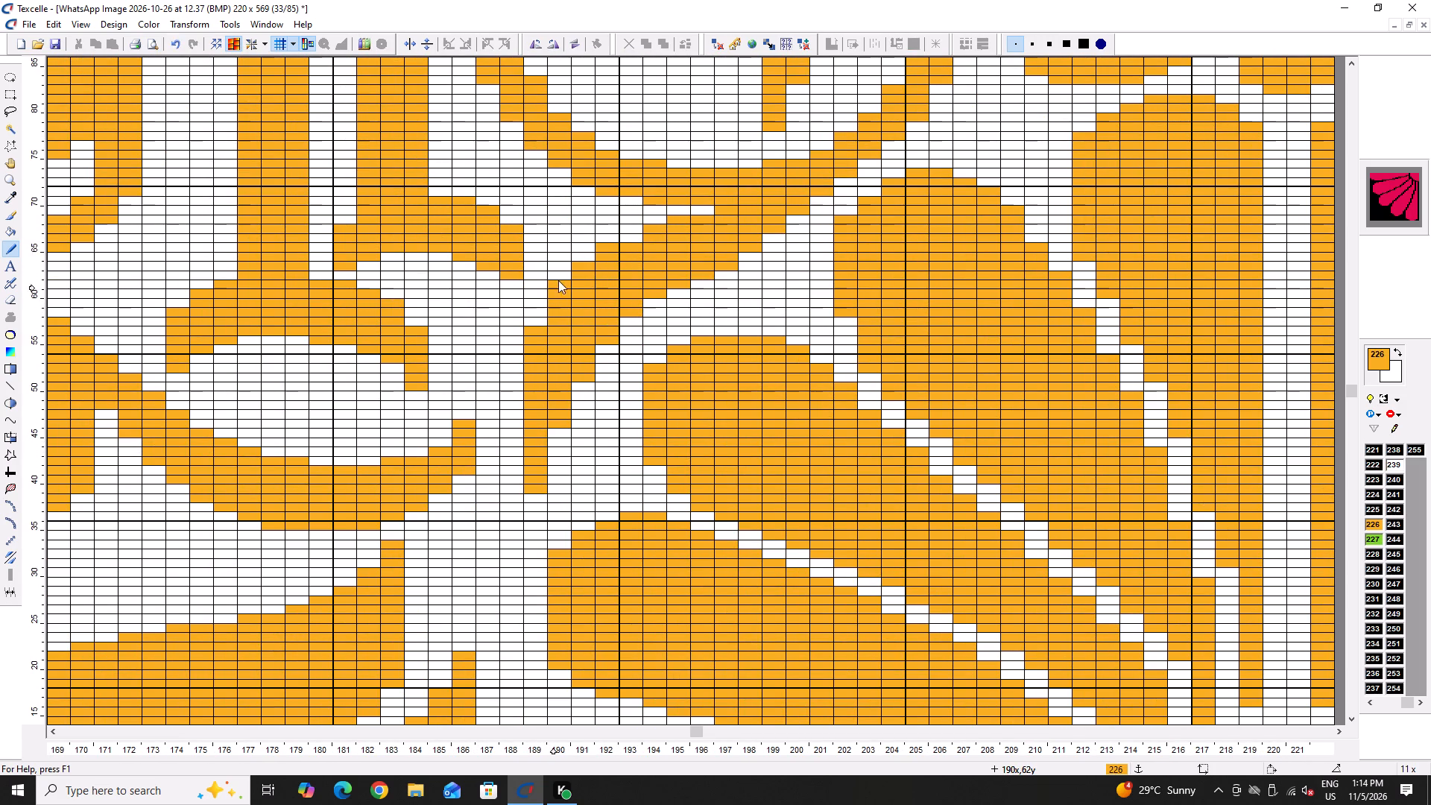
right_click(560, 277)
right_click(560, 277)
right_click(560, 282)
right_click(560, 282)
right_click(578, 265)
right_click(578, 262)
right_click(593, 251)
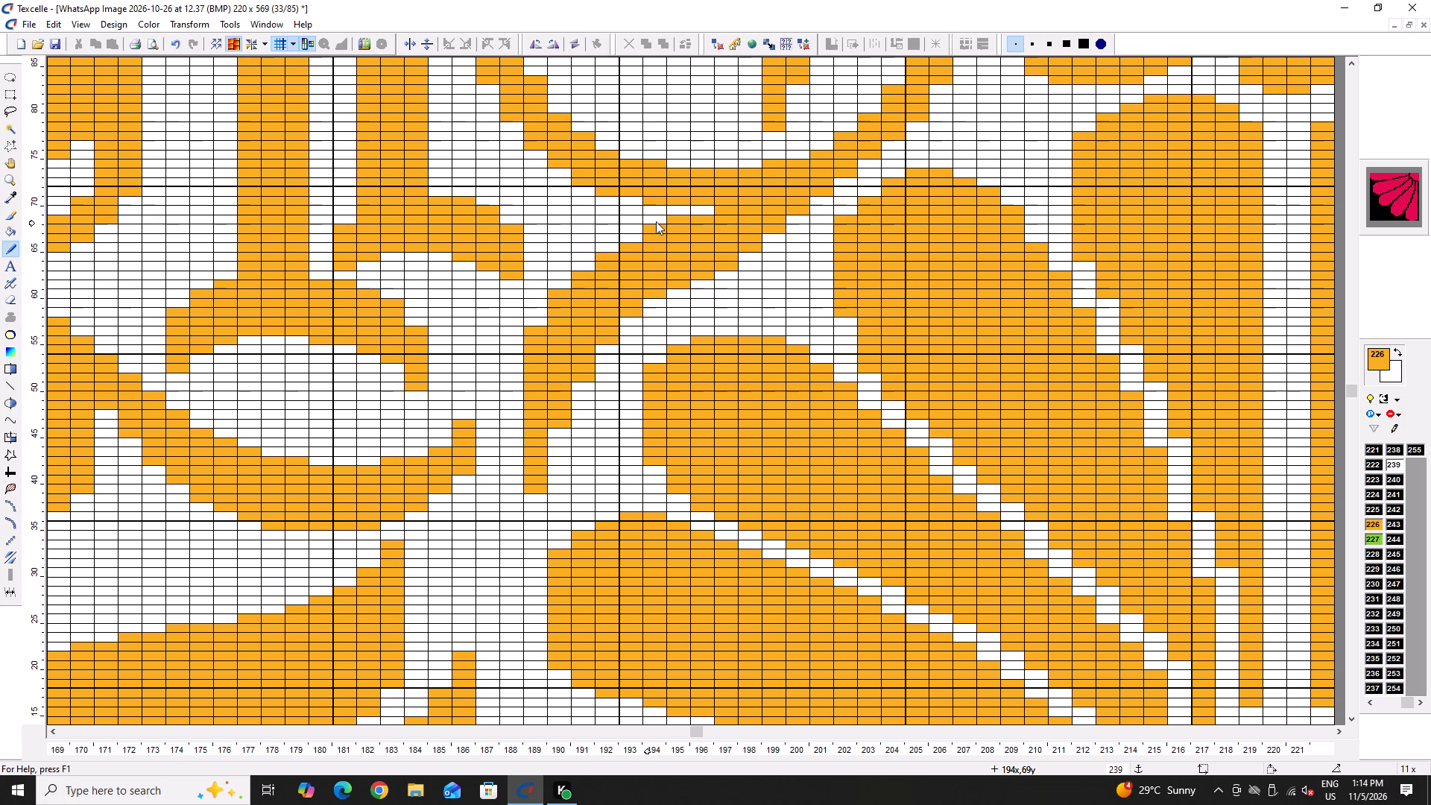
Thicken the curved stem's lower edge in 226 between columns 198 and 201, stepping it evenly from about row 64 to 71.
click(742, 261)
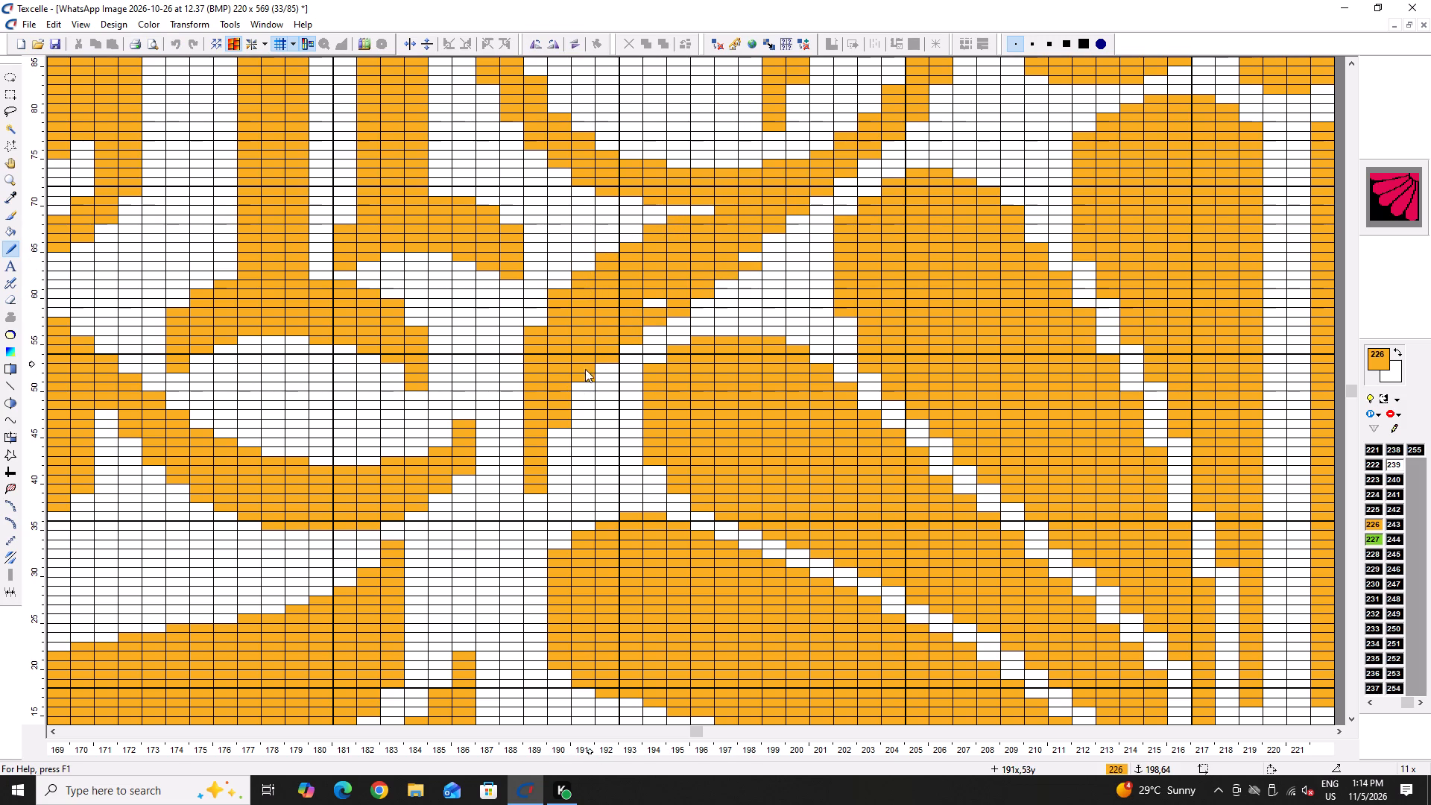
right_click(751, 265)
right_click(751, 266)
ctrl+scroll(686, 248, down, 4)
ctrl+scroll(771, 224, up, 5)
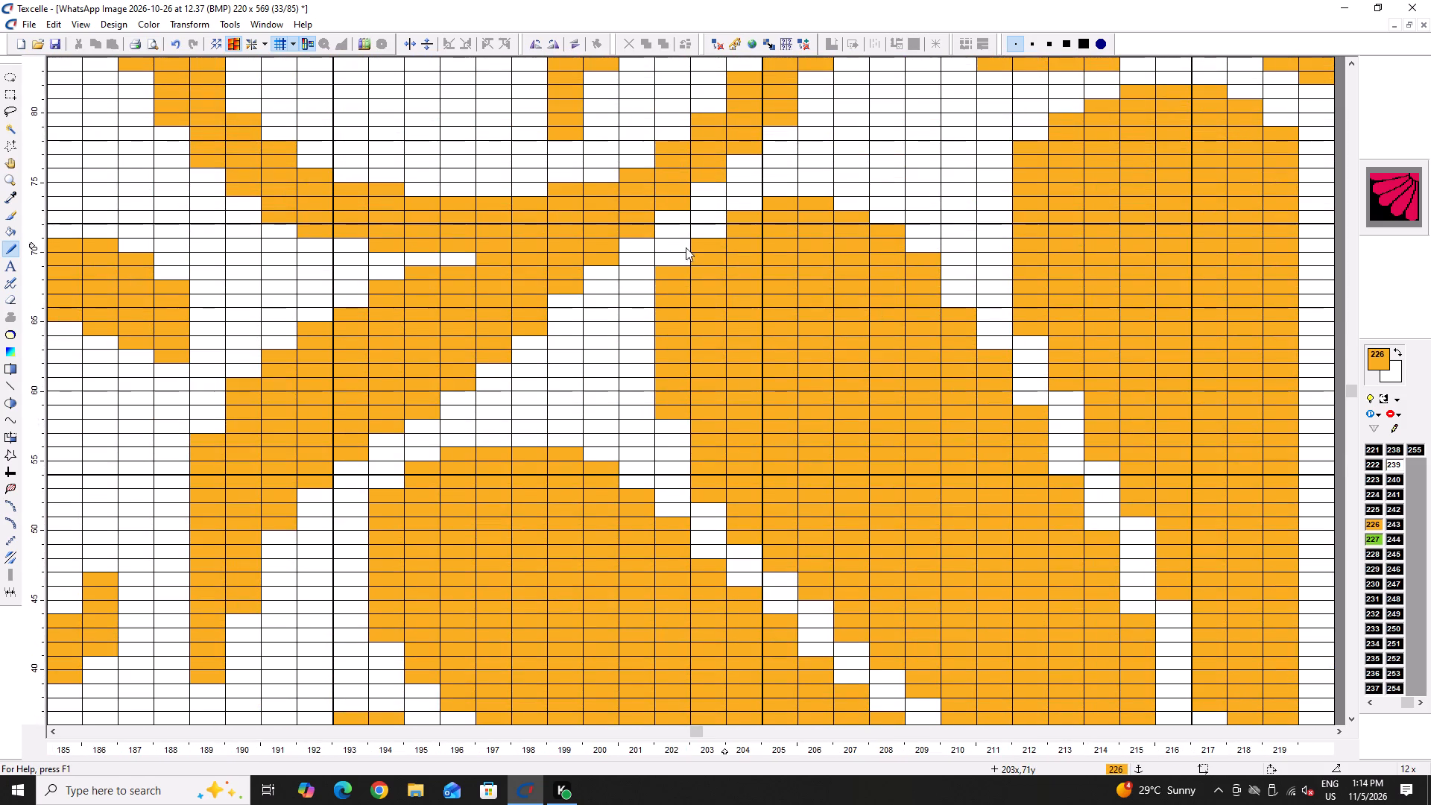
click(641, 241)
double_click(601, 275)
click(564, 297)
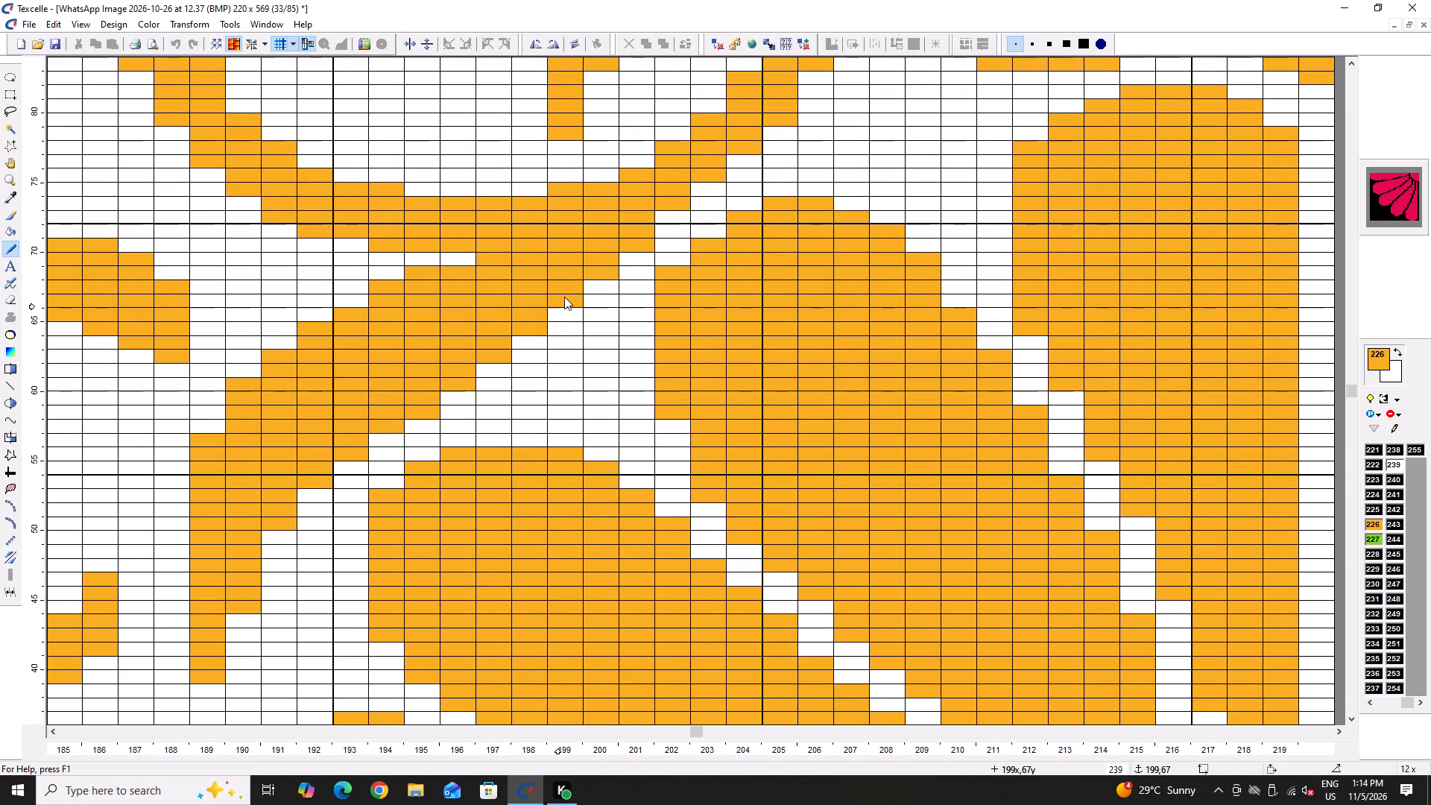
Trim the crescent leaf's outer edge in 239, clearing column 137 and stepping the lower bend at column 138 near row 84.
ctrl+scroll(510, 312, down, 6)
ctrl+scroll(443, 386, up, 2)
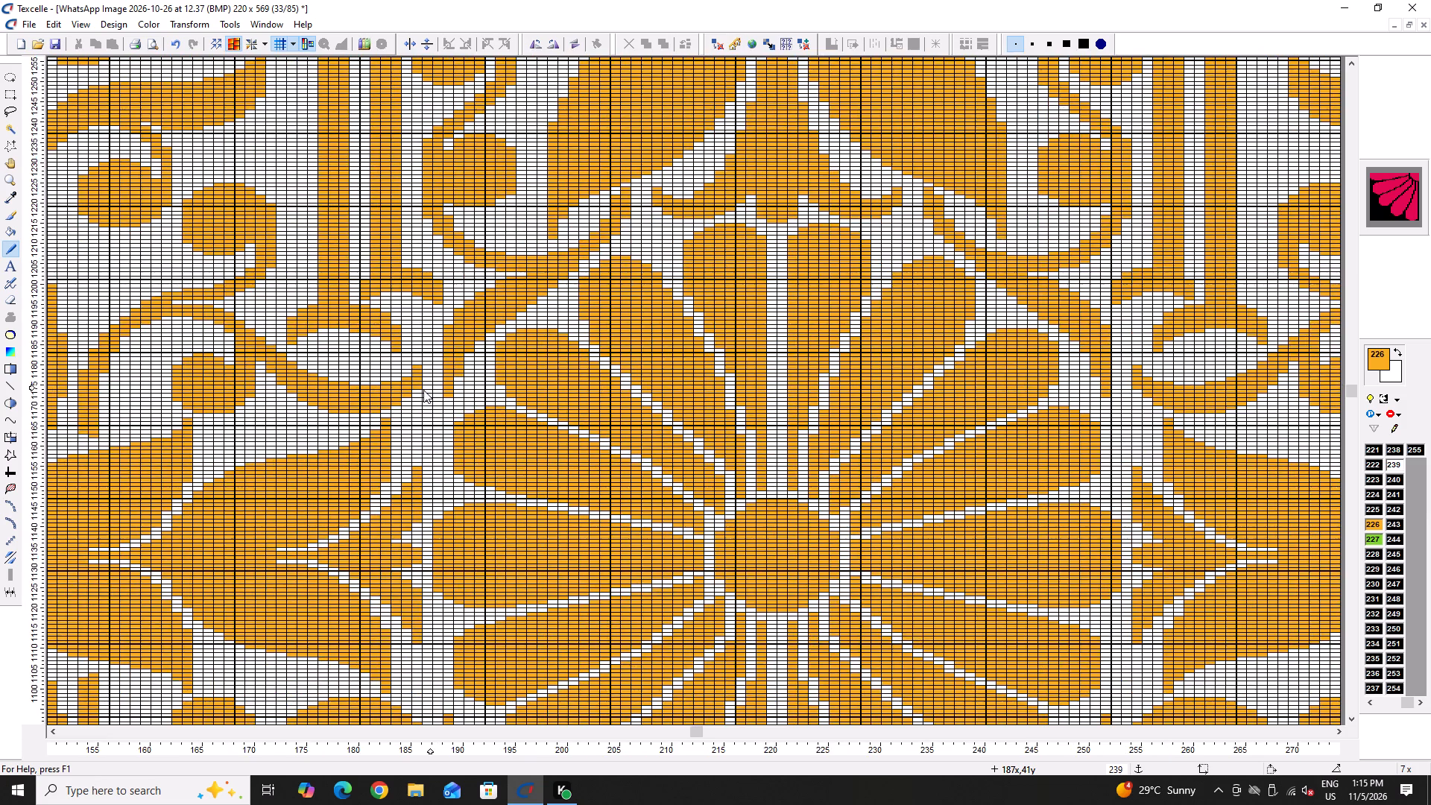
ctrl+scroll(429, 392, down, 5)
ctrl+scroll(309, 359, up, 5)
scroll(531, 298, up, 3)
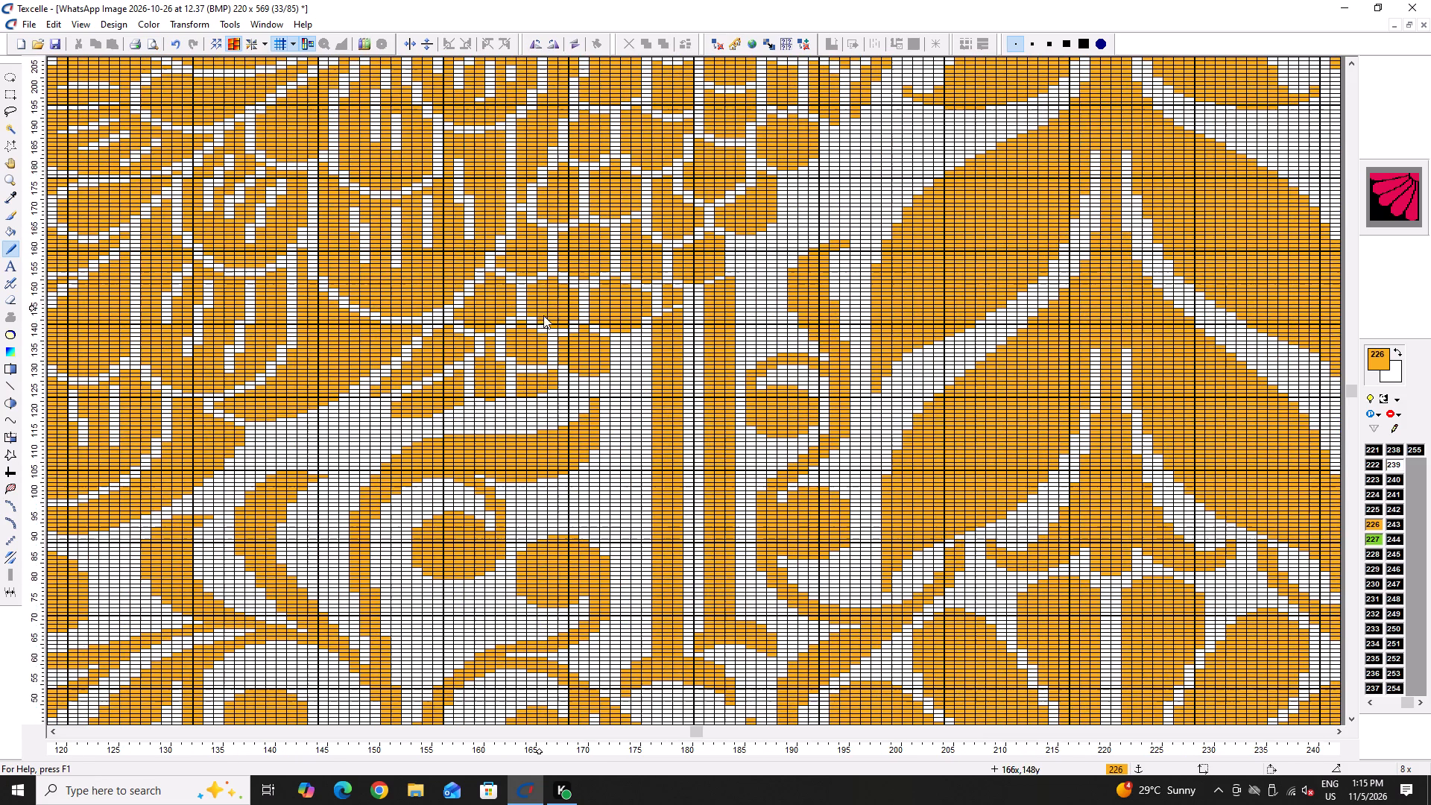
ctrl+scroll(250, 508, up, 2)
drag(300, 534, 300, 605)
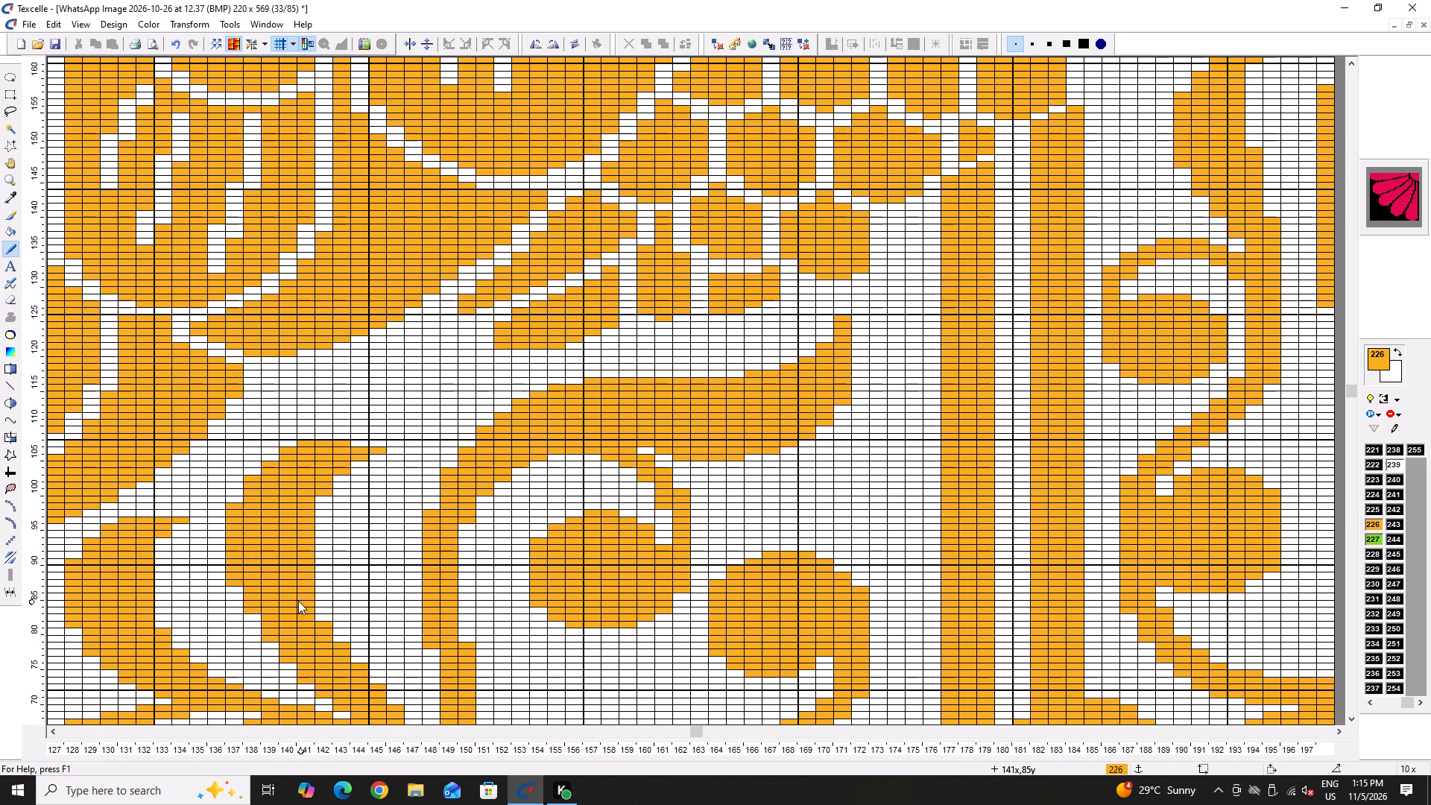
right_drag(236, 505, 234, 611)
right_click(235, 612)
right_click(255, 604)
right_click(253, 609)
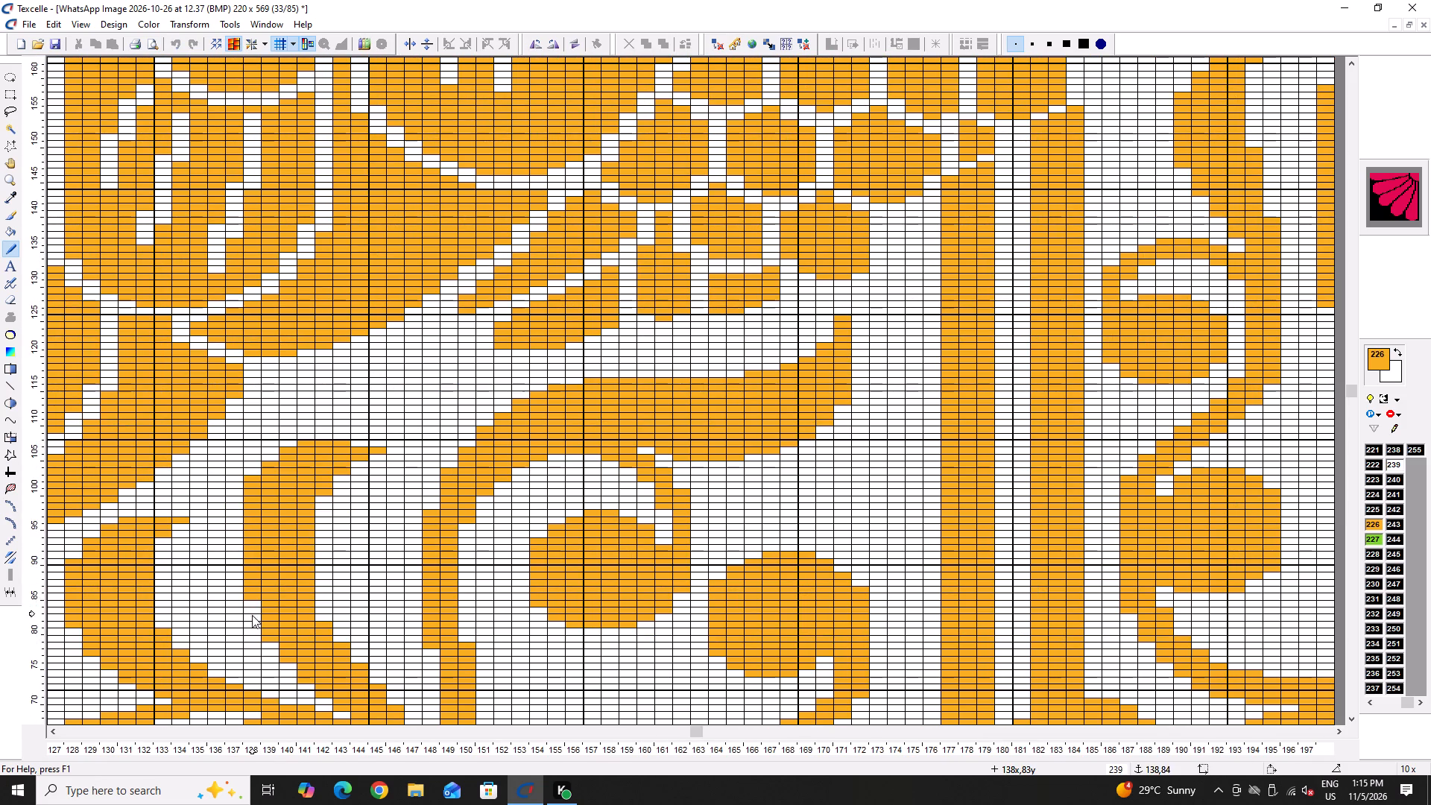
right_click(252, 615)
click(257, 600)
click(259, 607)
Round the crescent leaf's upper outer corner in 239, trimming pixels in steps between columns 138 and 141.
right_click(252, 476)
right_click(252, 487)
right_click(268, 460)
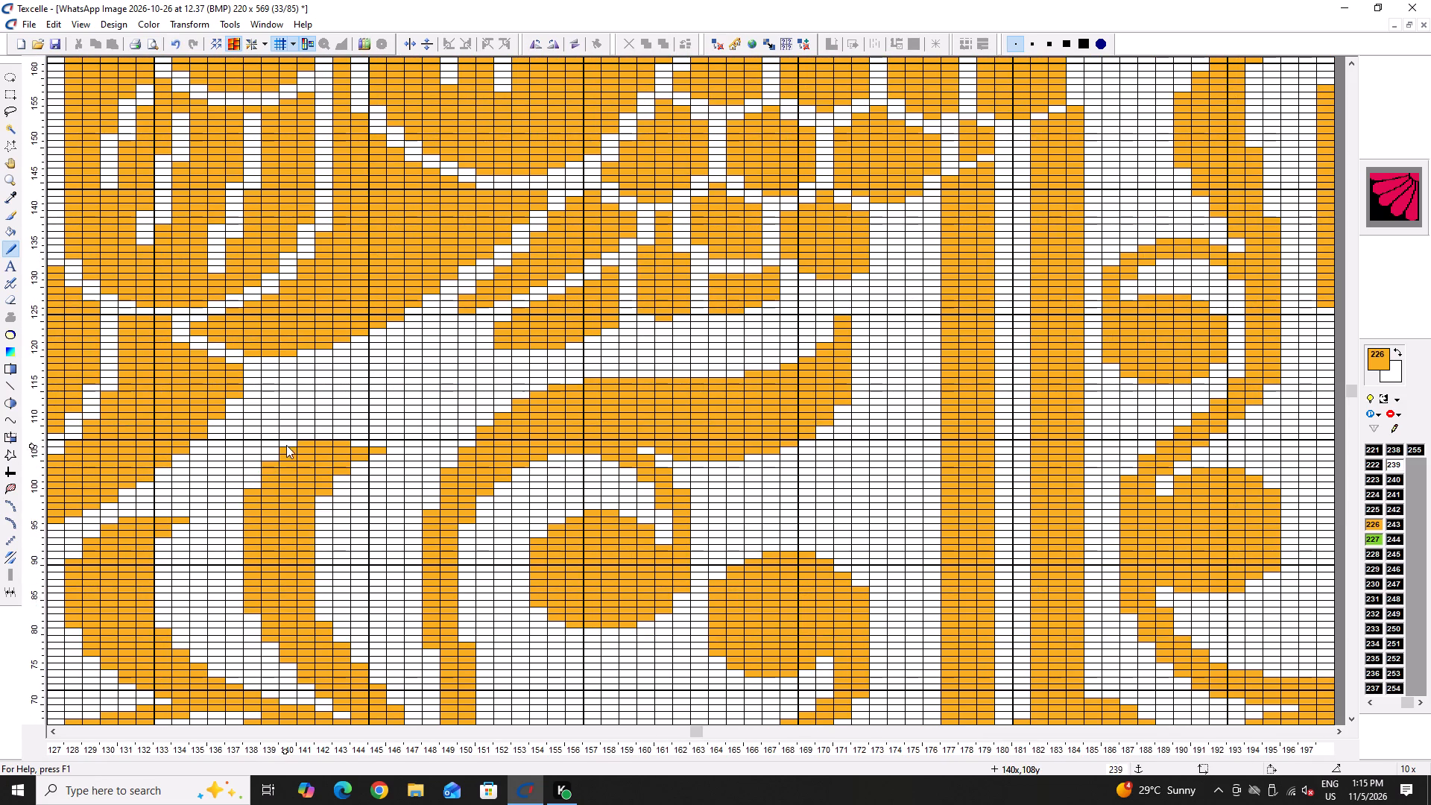
right_click(268, 467)
right_click(271, 466)
right_click(288, 448)
right_click(308, 442)
right_click(310, 441)
click(323, 496)
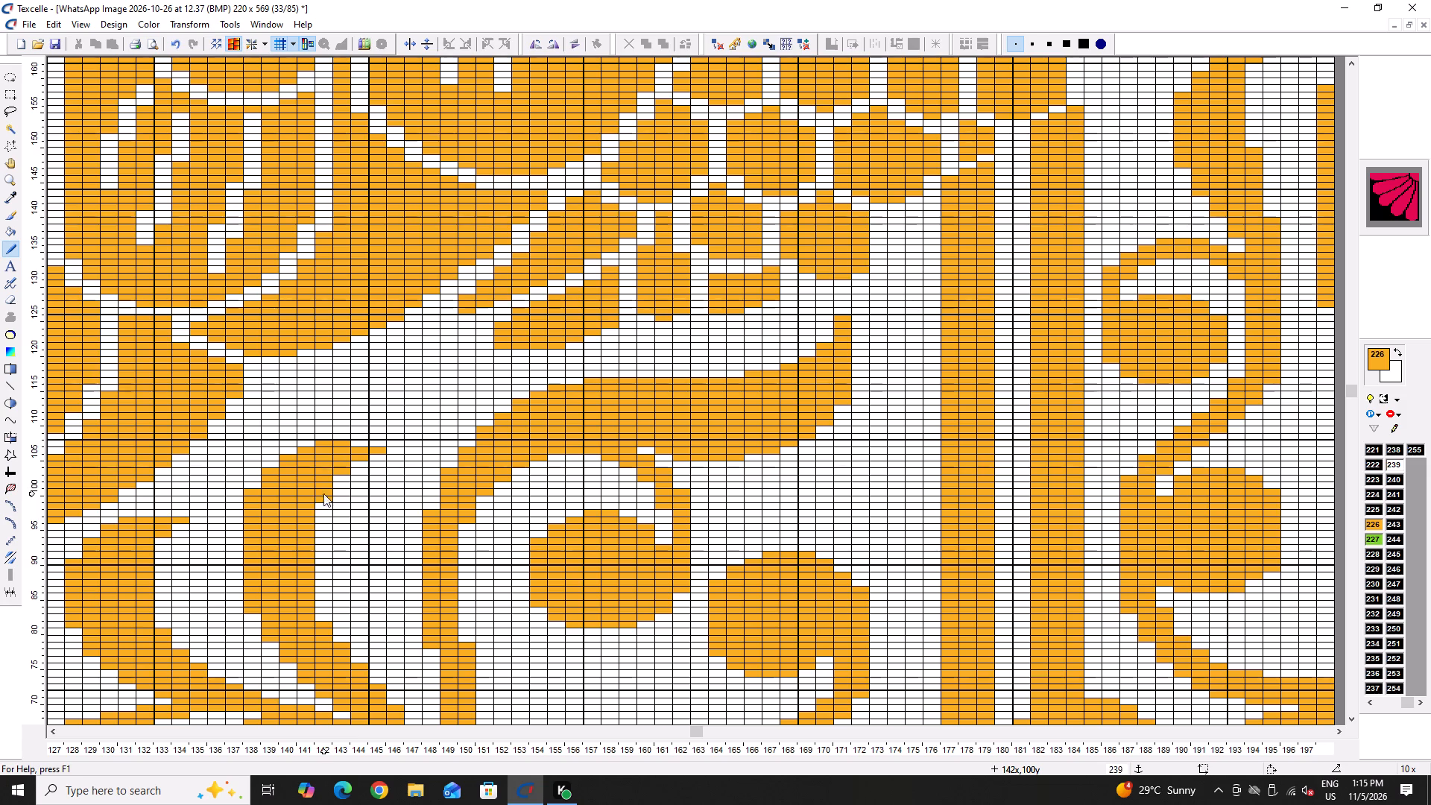
Save the pattern.
ctrl+scroll(323, 493, down, 7)
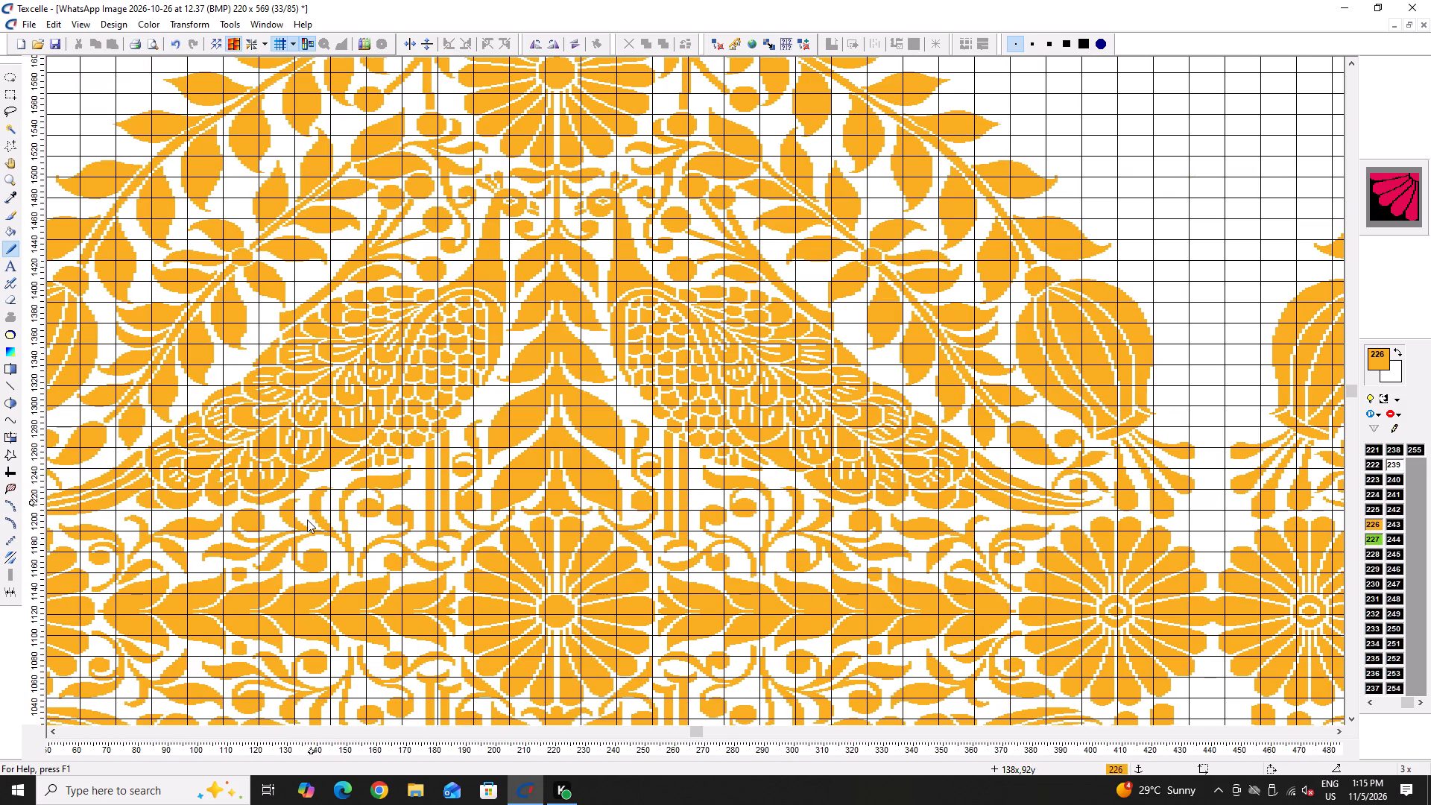
ctrl+scroll(282, 589, up, 7)
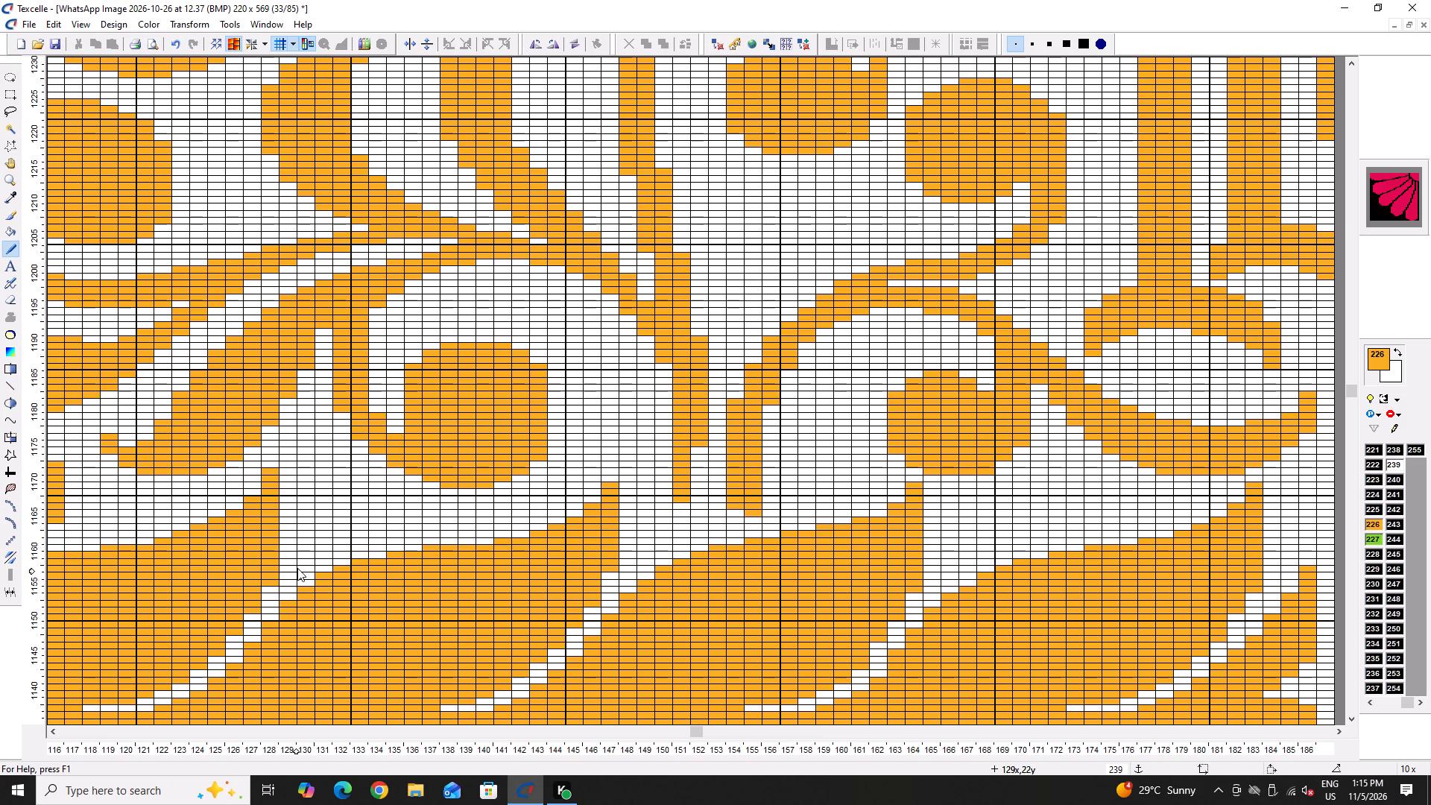
key(ctrl+s)
key(ctrl+s)
key(ctrl+s)
key(ctrl+s)
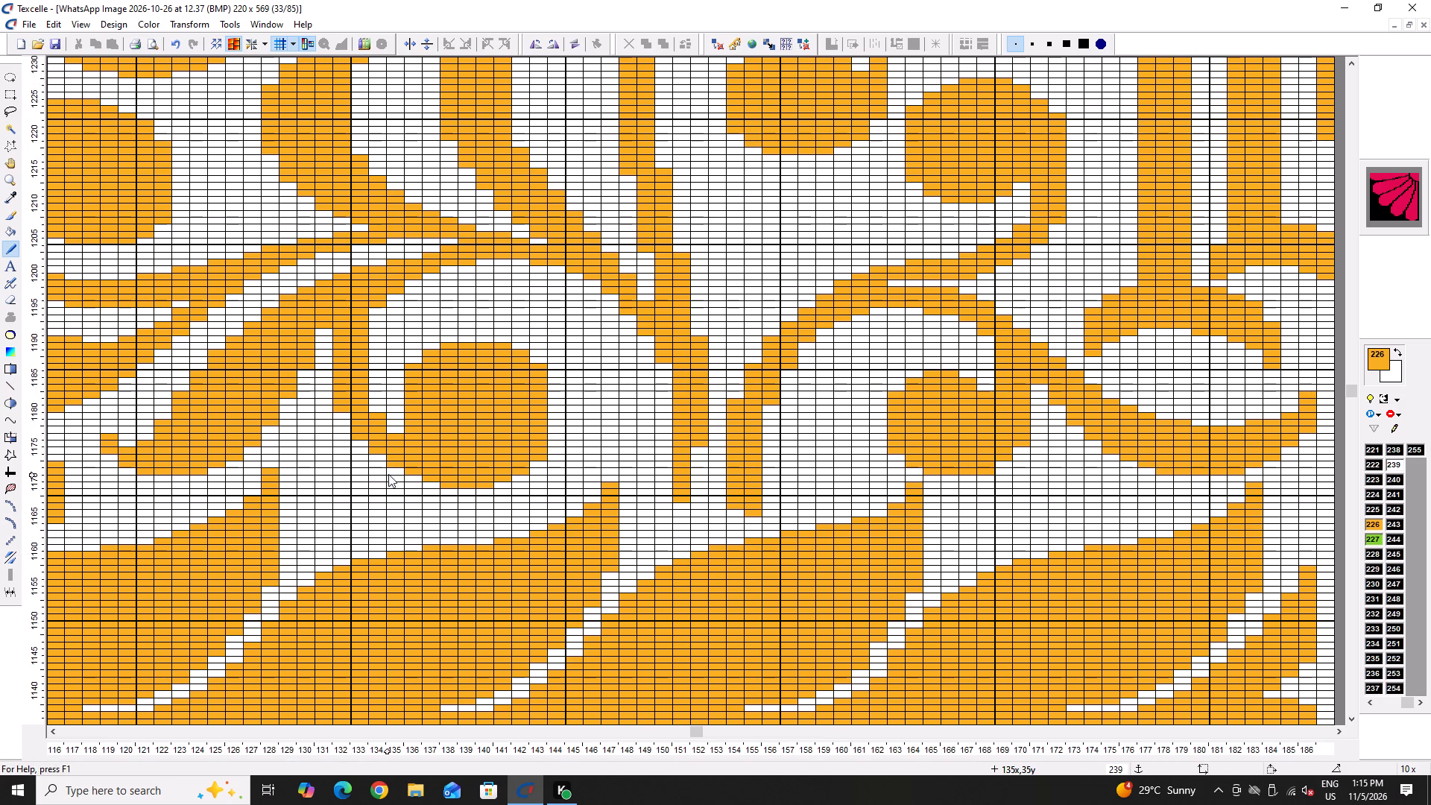
Round the bud's lower stem side in 226 between columns 133 and 137, filling the stem joint at column 134 near row 45.
click(375, 457)
click(368, 444)
click(392, 468)
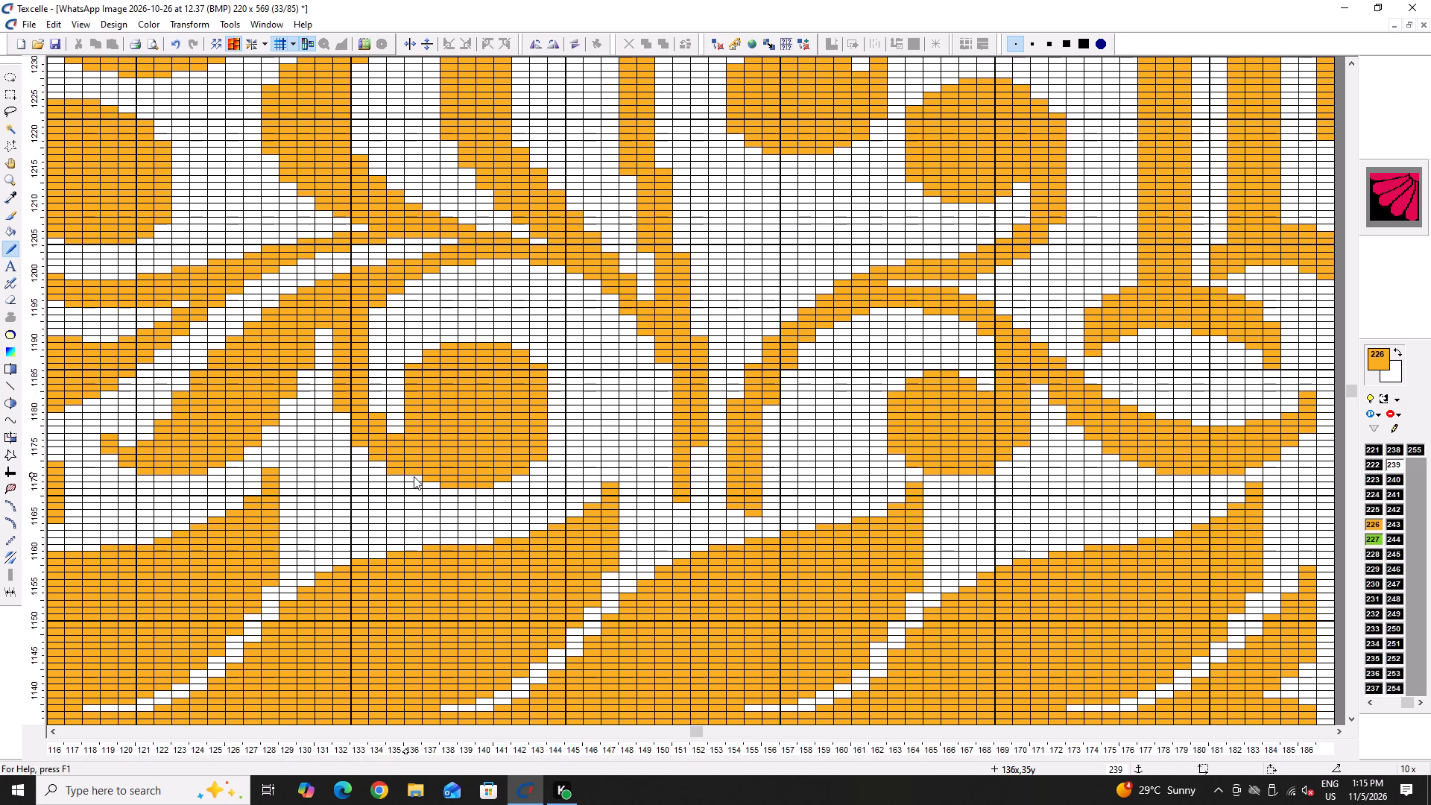
click(414, 476)
click(435, 483)
double_click(381, 409)
Save the pattern.
key(ctrl+s)
key(ctrl+s)
Extend the tip of the leaf beside the bud in 226 out to column 118, at about rows 41 to 43.
ctrl+scroll(358, 423, down, 4)
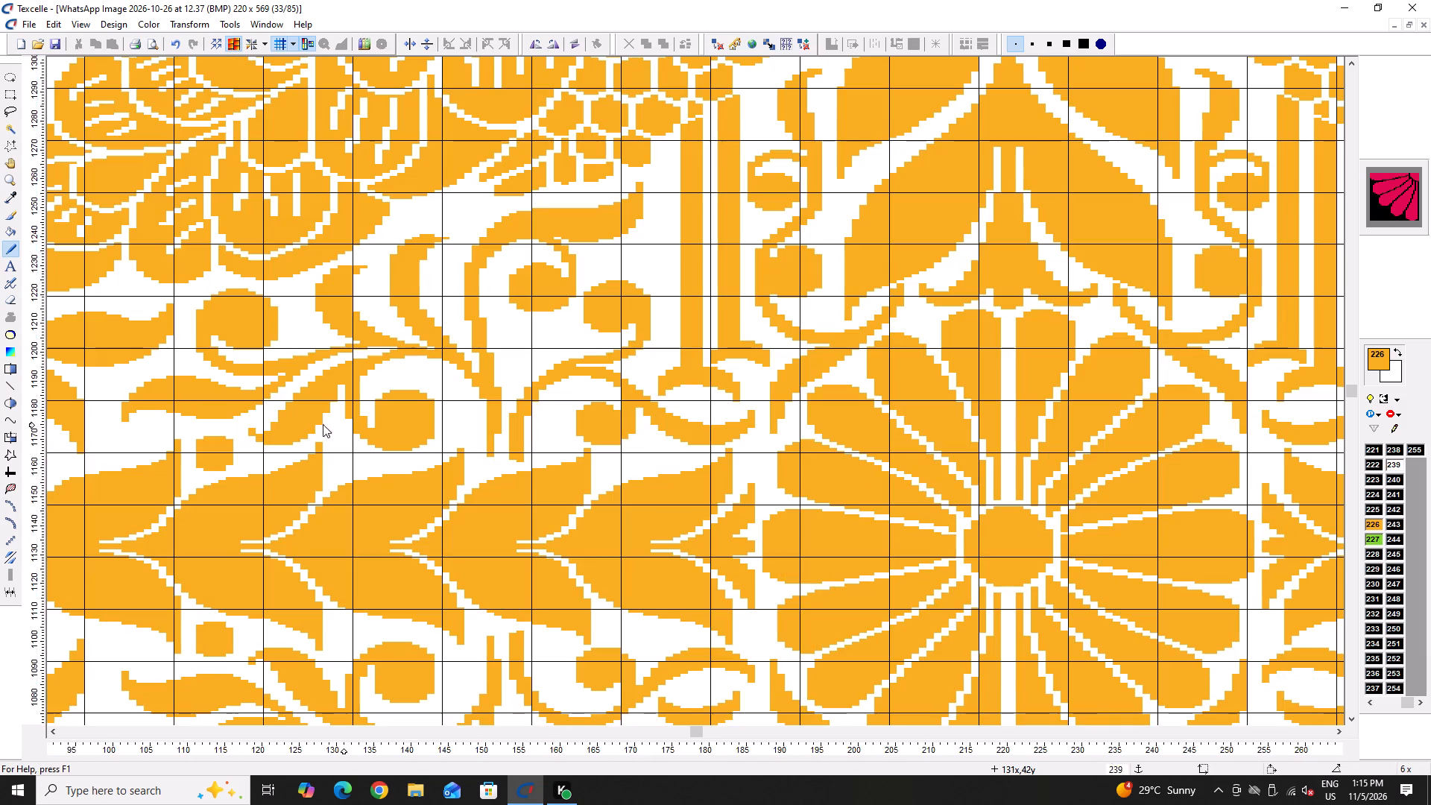
ctrl+scroll(283, 424, up, 6)
drag(403, 421, 373, 421)
click(373, 421)
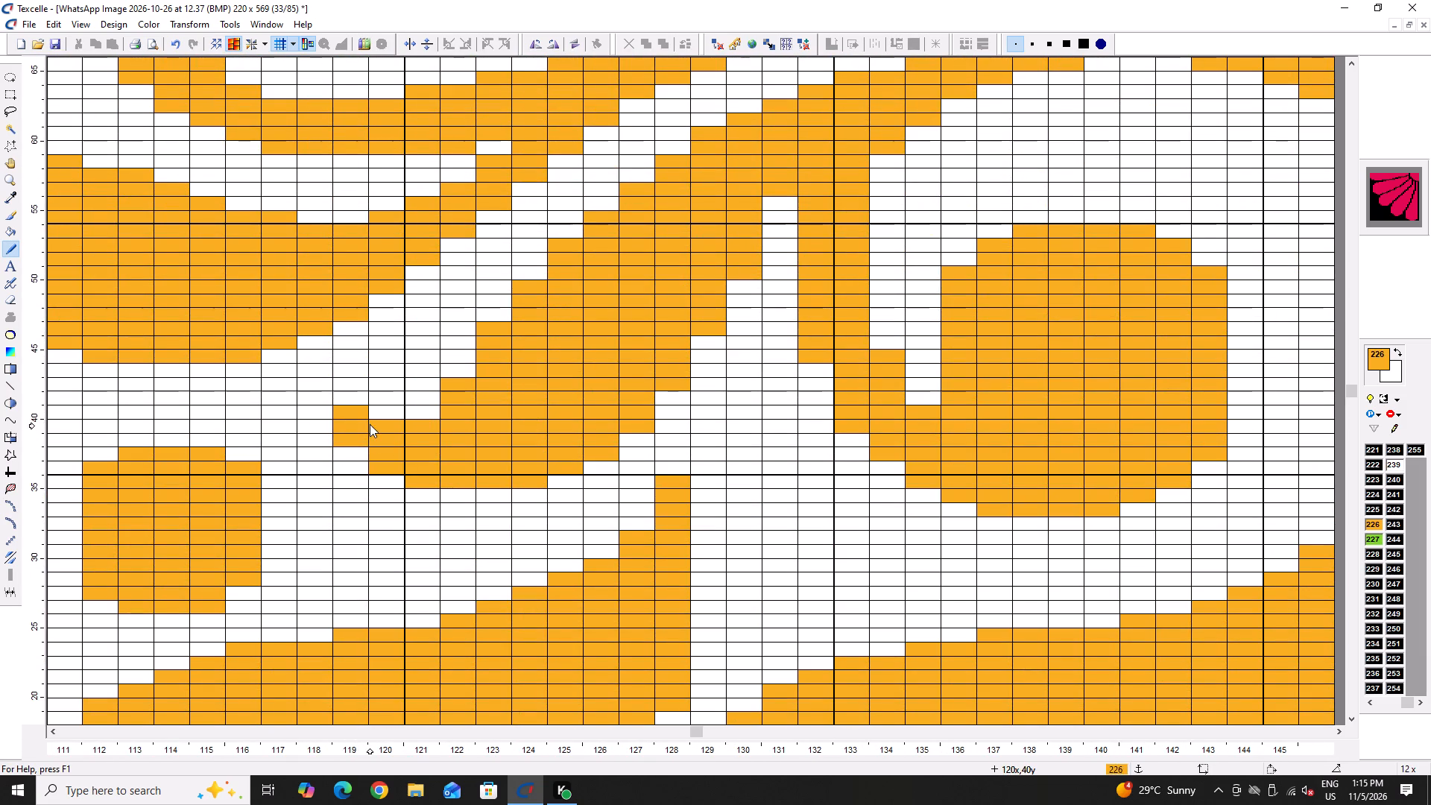
drag(431, 416, 324, 394)
triple_click(322, 394)
double_click(319, 388)
click(316, 382)
drag(320, 399, 326, 412)
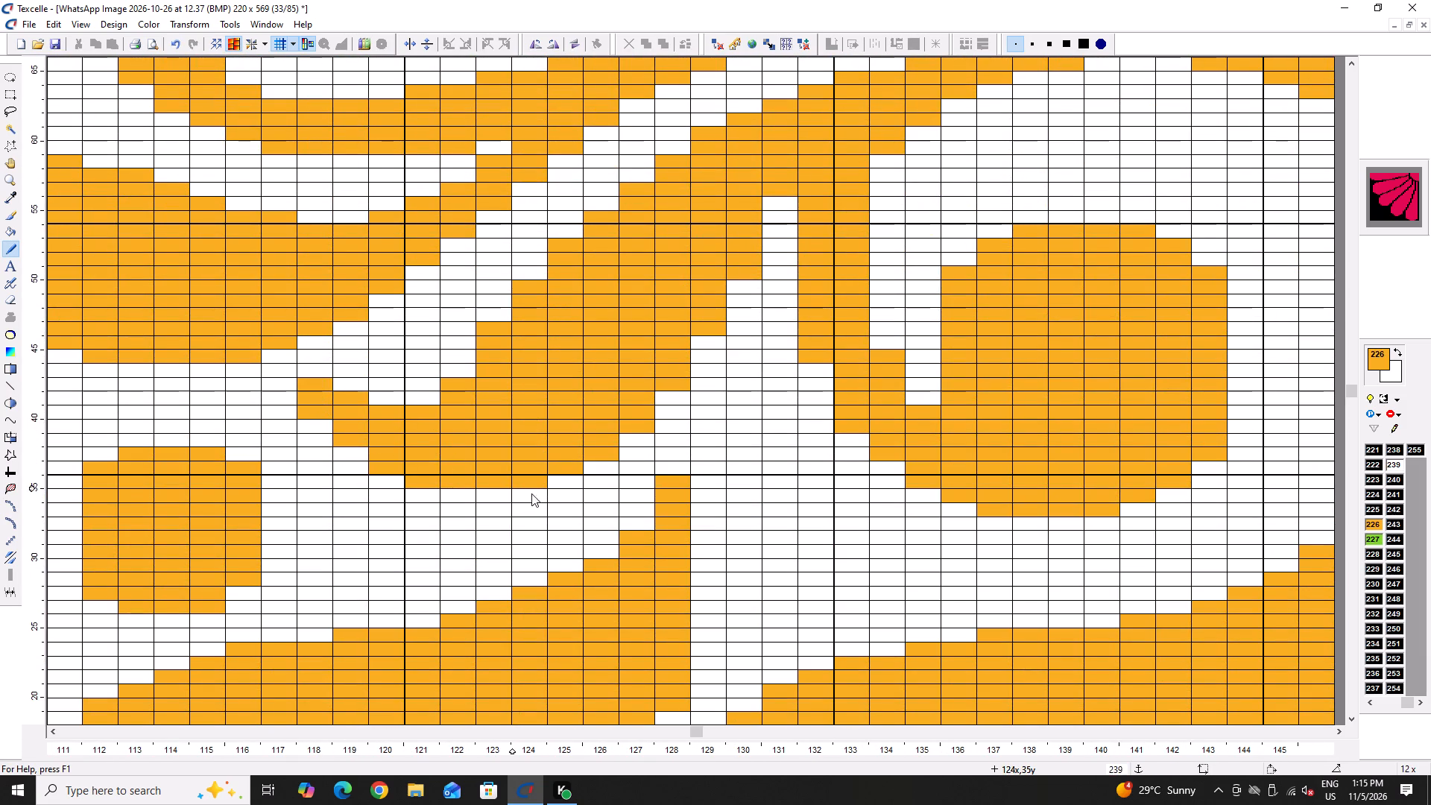
Trim the same leaf's underside in 239 between columns 124 and 127, stepping up from row 36 to about row 39.
right_click(536, 476)
right_click(537, 480)
right_click(574, 461)
right_click(604, 450)
right_click(604, 450)
right_click(634, 431)
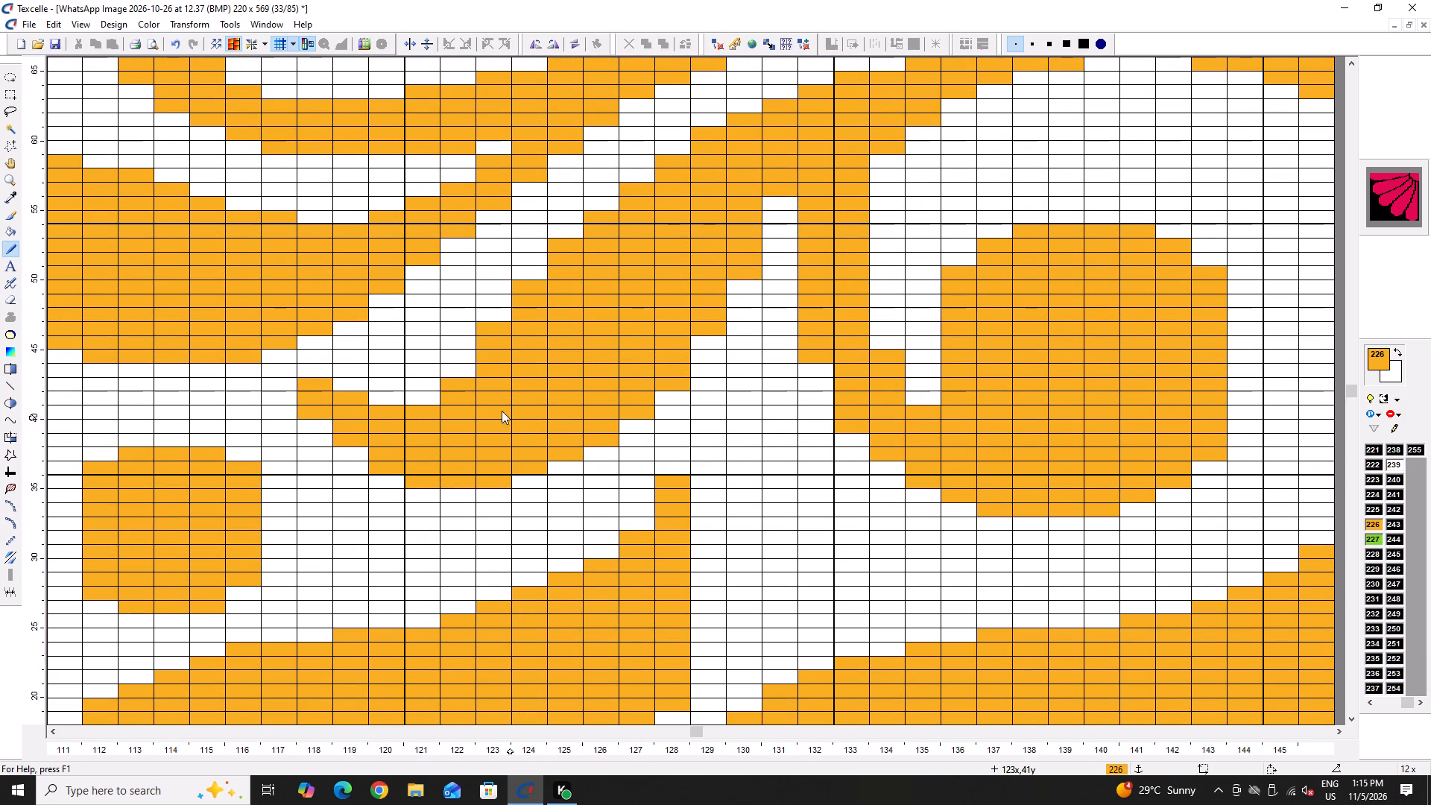
Fill the upper edge of the leaf tip in 226 along row 42 across columns 120 and 121.
click(429, 400)
drag(428, 401, 393, 402)
click(380, 401)
double_click(370, 399)
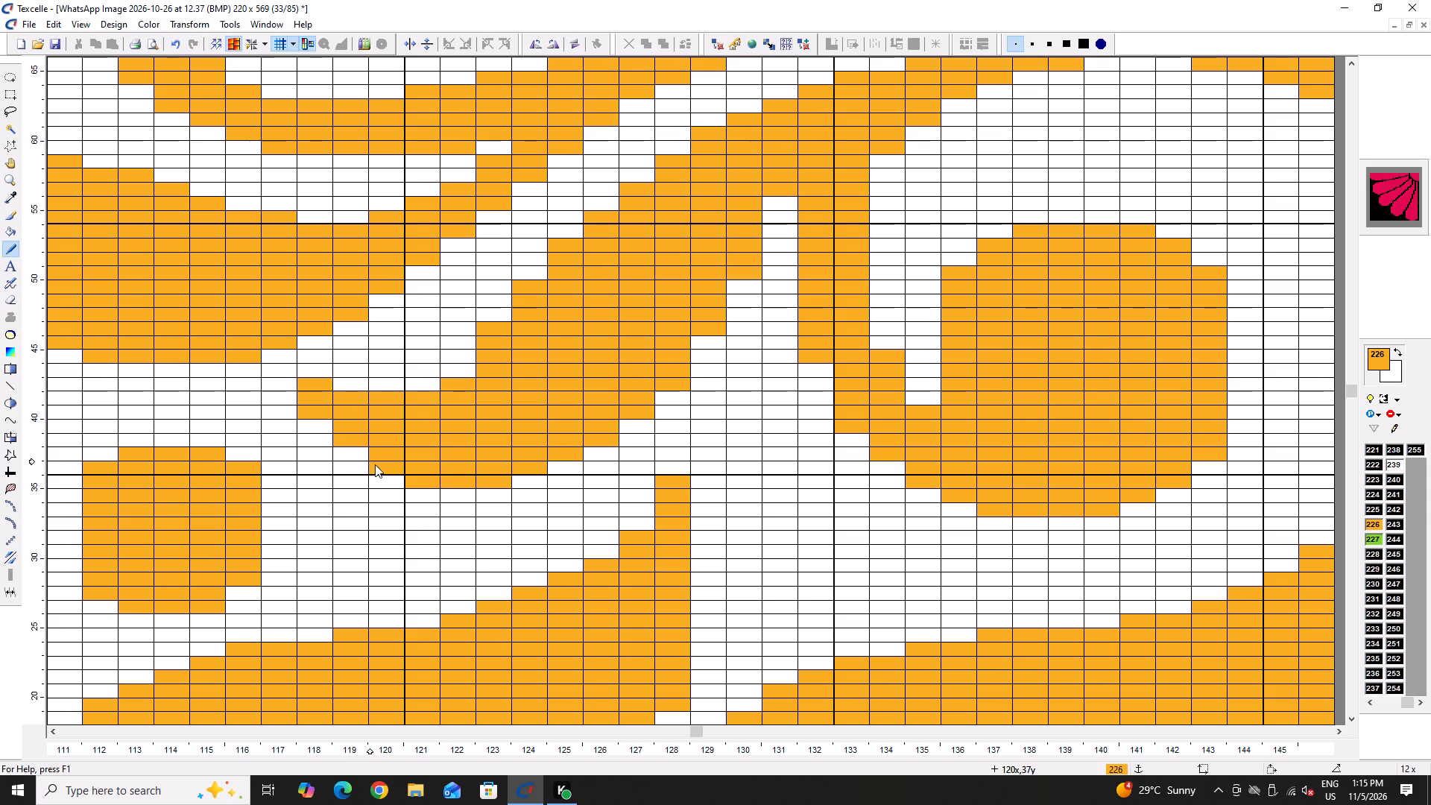
Trim the leaf's underside in 239 from column 120 to 128 into an even curve rising from row 35 to row 43.
right_click(376, 466)
right_drag(421, 482, 536, 475)
right_click(536, 475)
right_click(530, 469)
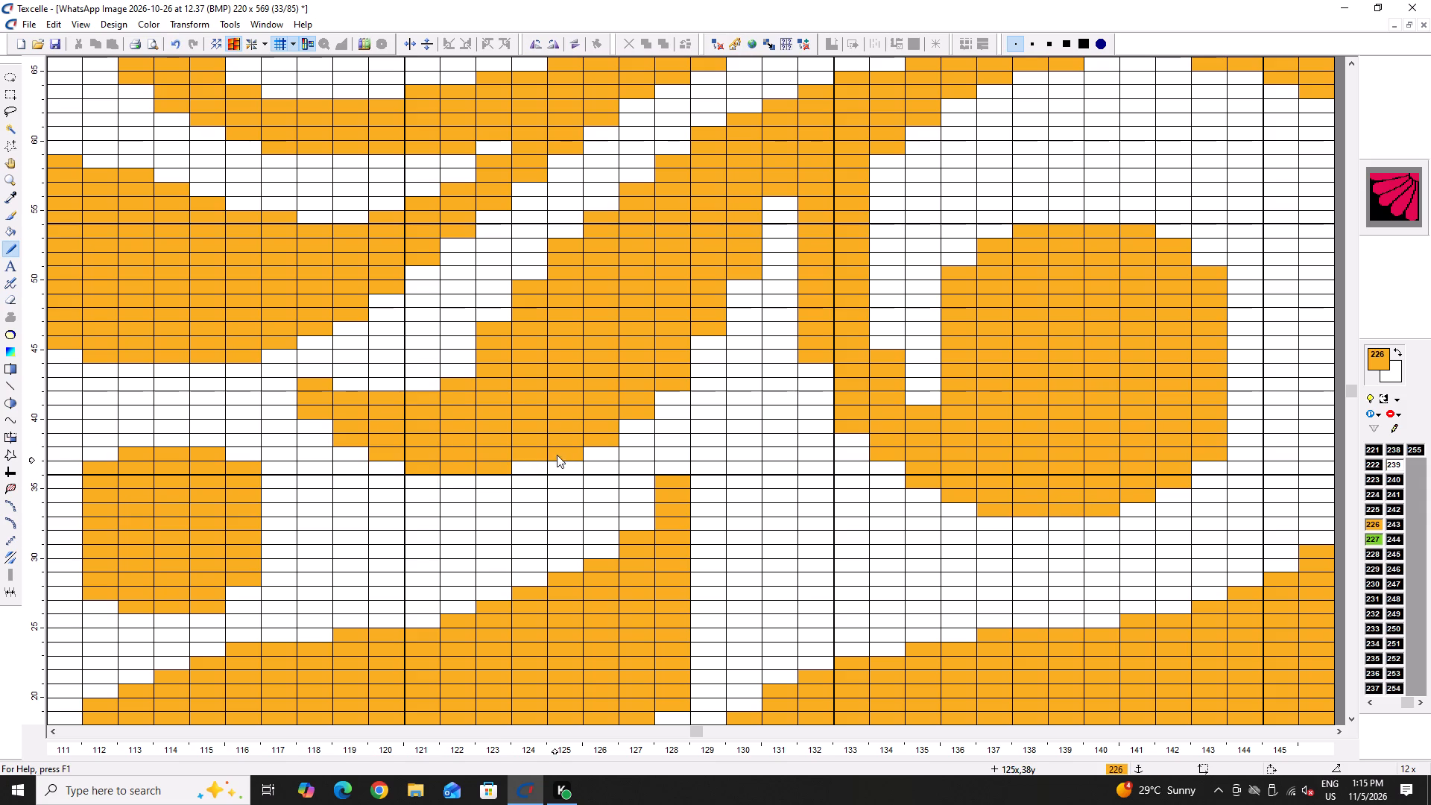
right_click(557, 455)
right_click(557, 455)
right_click(593, 441)
right_click(595, 441)
right_click(646, 417)
right_click(646, 417)
right_click(674, 394)
right_click(675, 394)
right_click(683, 380)
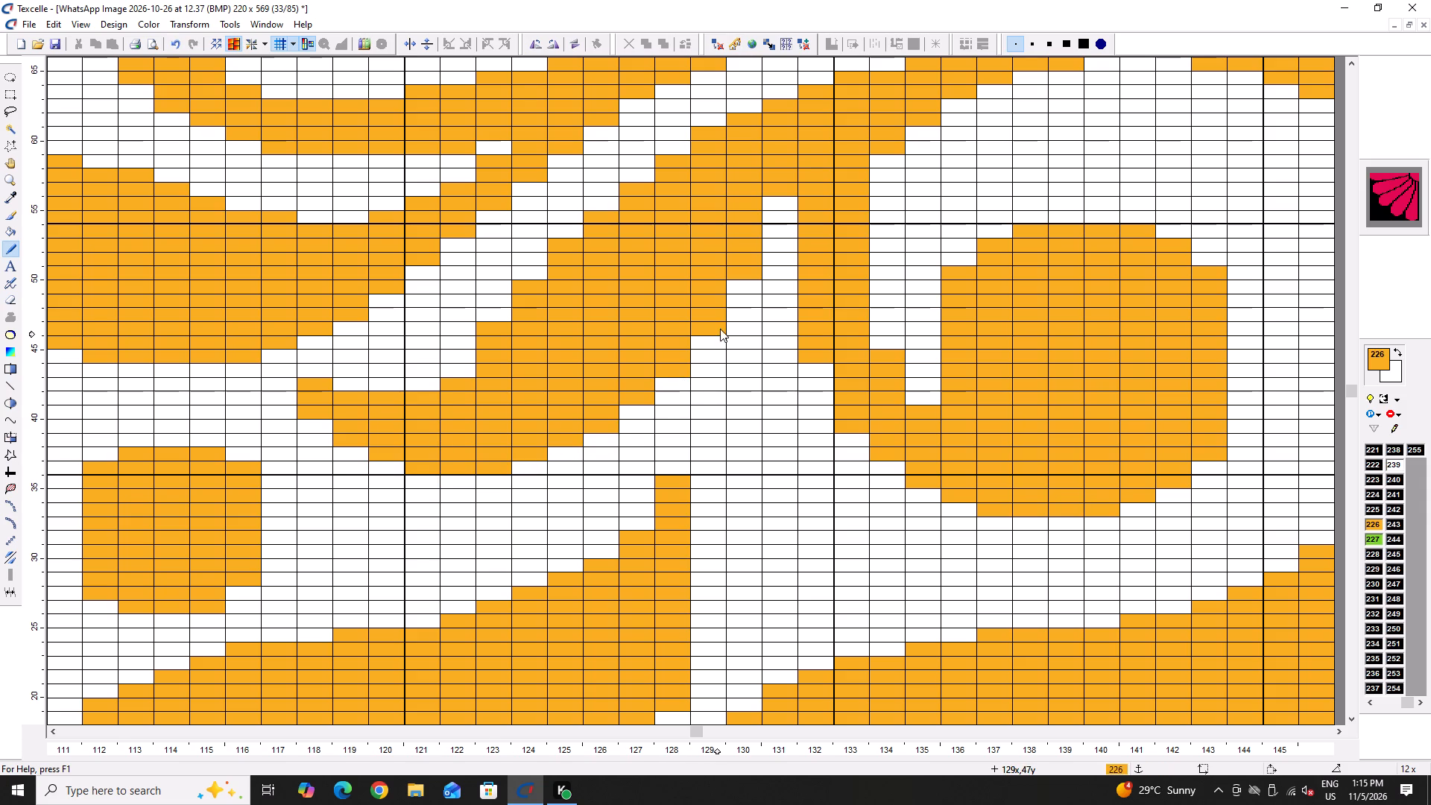
Fill the upper edge of the leaf tip in 226 at columns 121 and 122, around rows 43 to 45, and save.
ctrl+scroll(529, 385, down, 5)
ctrl+scroll(509, 385, up, 6)
drag(464, 370, 468, 384)
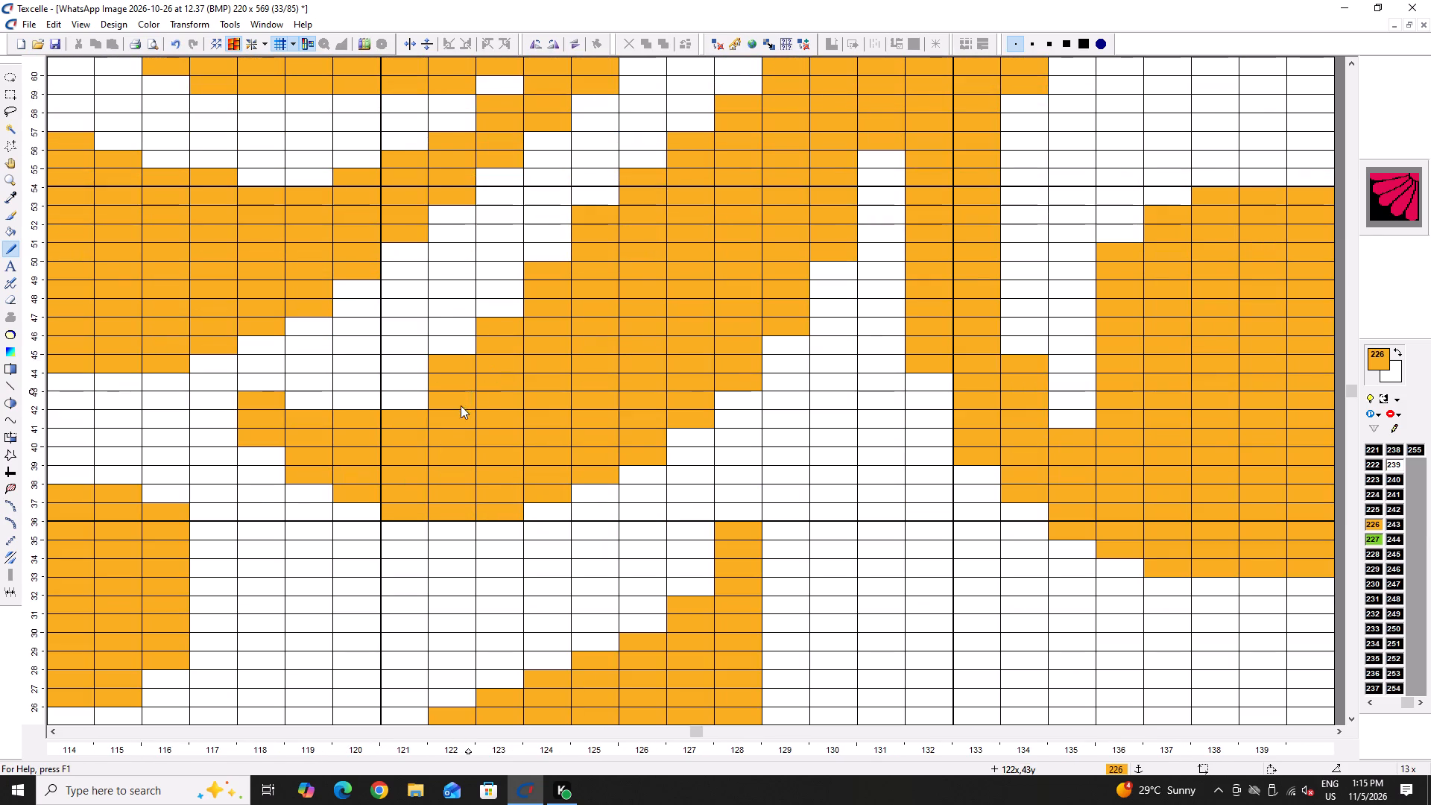
key(ctrl+s)
key(ctrl+s)
ctrl+click(406, 404)
Thicken the upper edge of the stem above the round bud in 226 between about columns 134 and 138, and save.
ctrl+scroll(385, 411, down, 6)
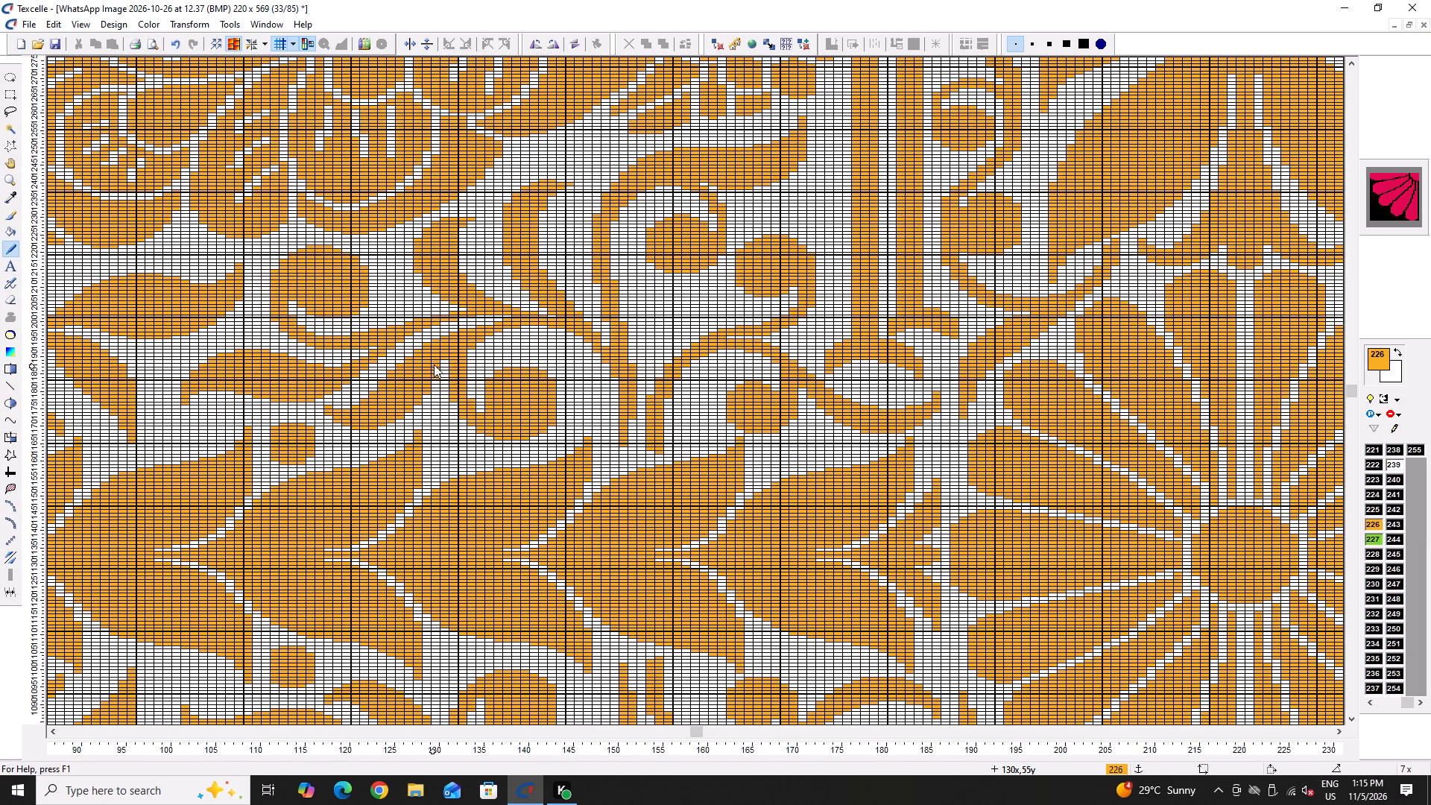
ctrl+scroll(485, 312, up, 4)
click(472, 341)
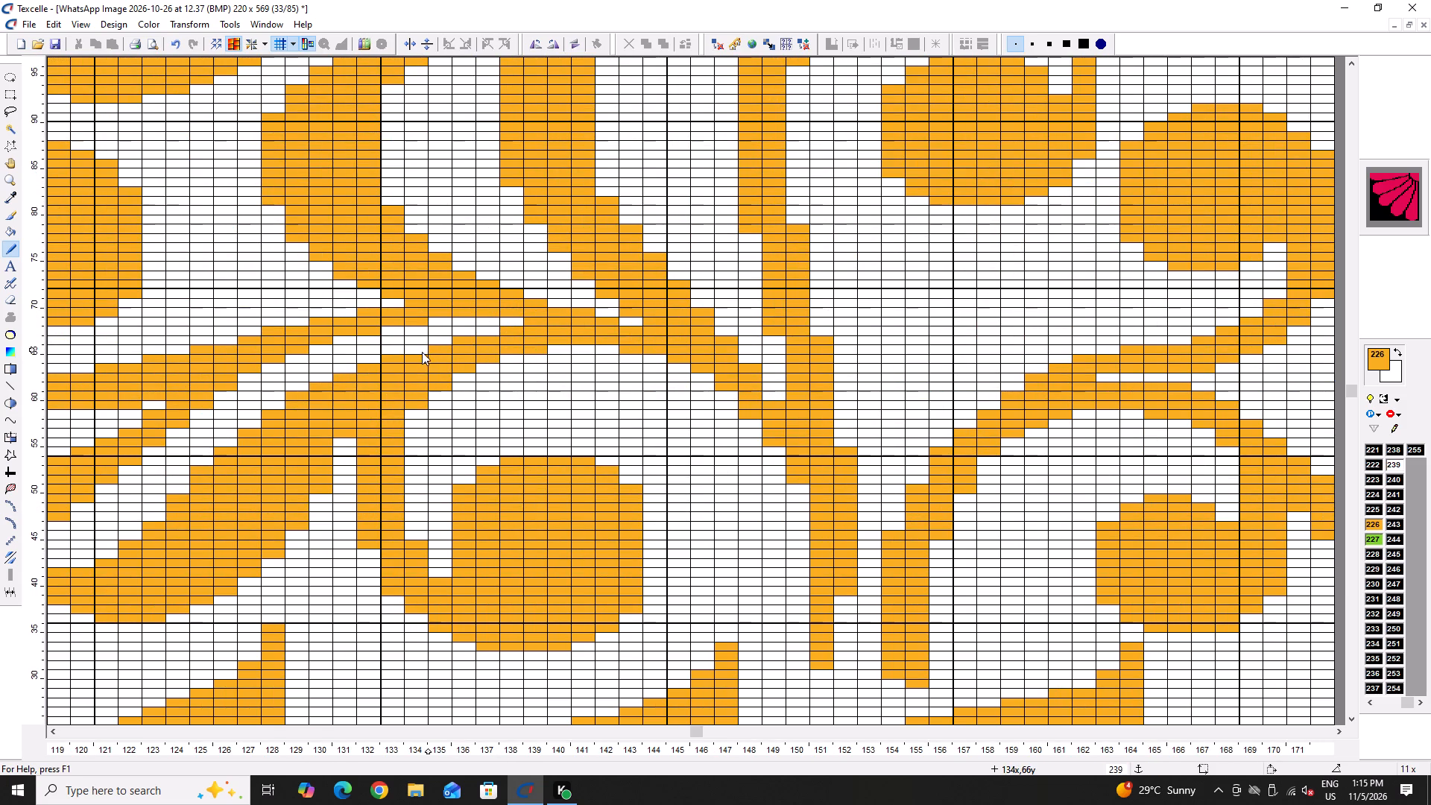
double_click(422, 352)
double_click(487, 333)
click(514, 326)
click(521, 325)
ctrl+scroll(443, 361, down, 4)
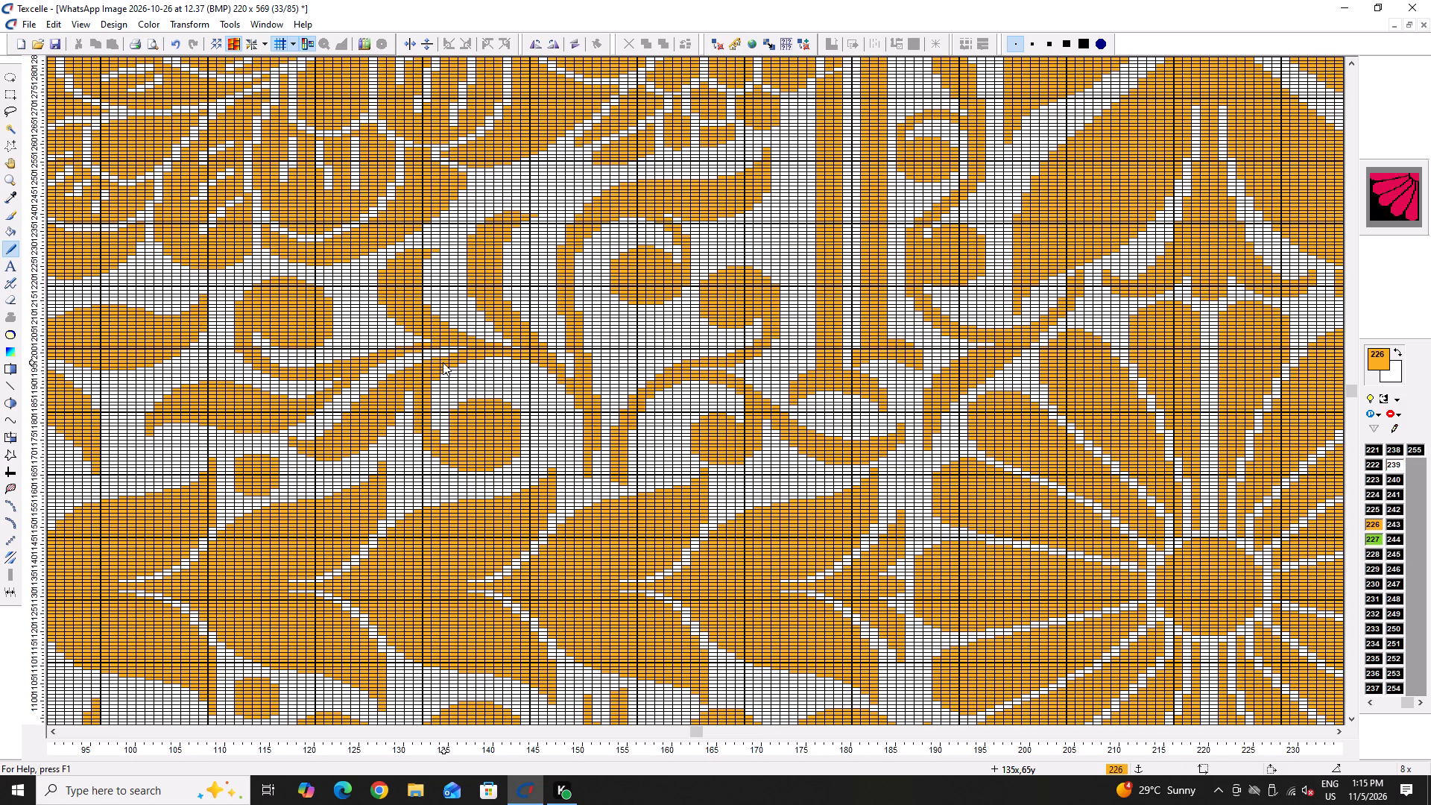
key(ctrl+s)
key(ctrl+s)
key(ctrl+s)
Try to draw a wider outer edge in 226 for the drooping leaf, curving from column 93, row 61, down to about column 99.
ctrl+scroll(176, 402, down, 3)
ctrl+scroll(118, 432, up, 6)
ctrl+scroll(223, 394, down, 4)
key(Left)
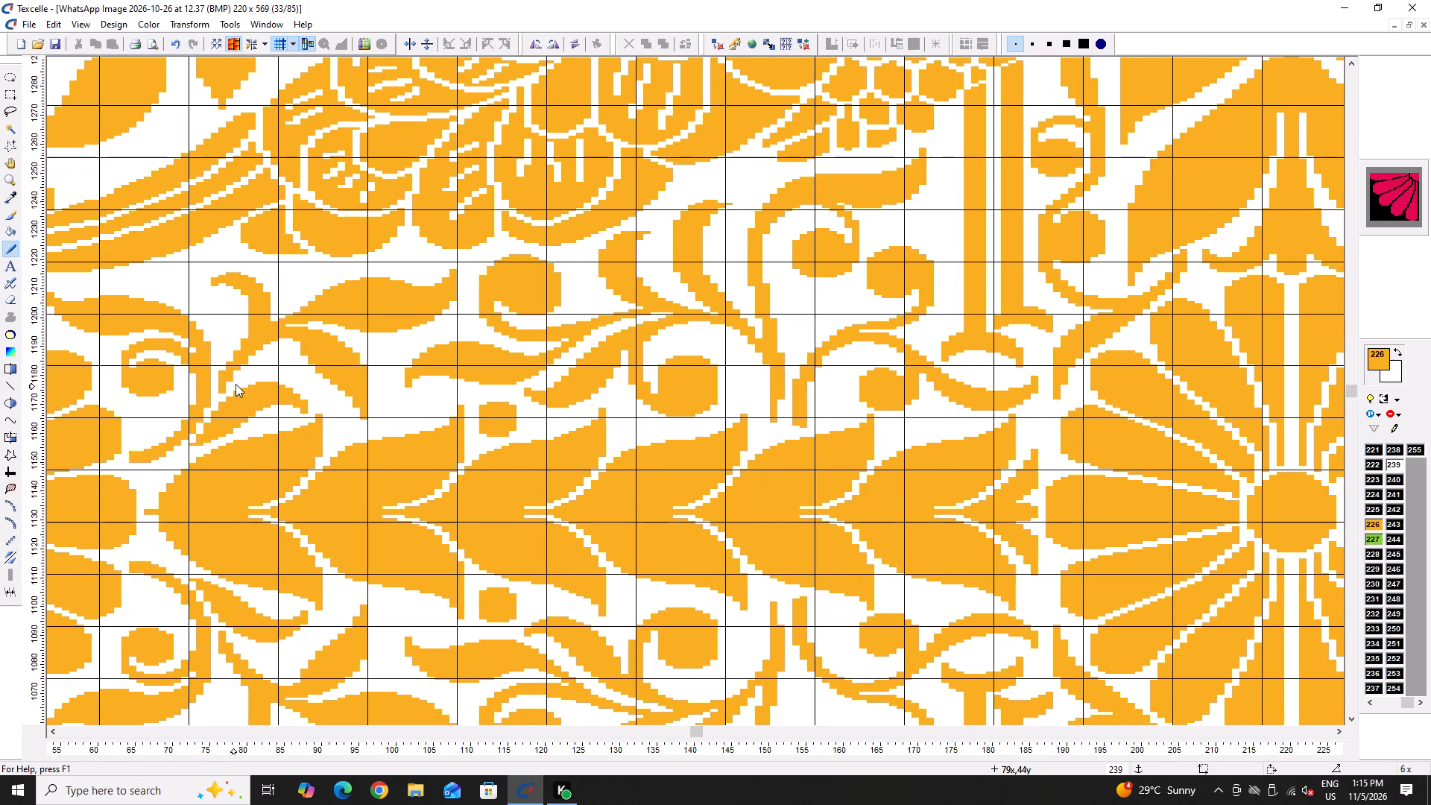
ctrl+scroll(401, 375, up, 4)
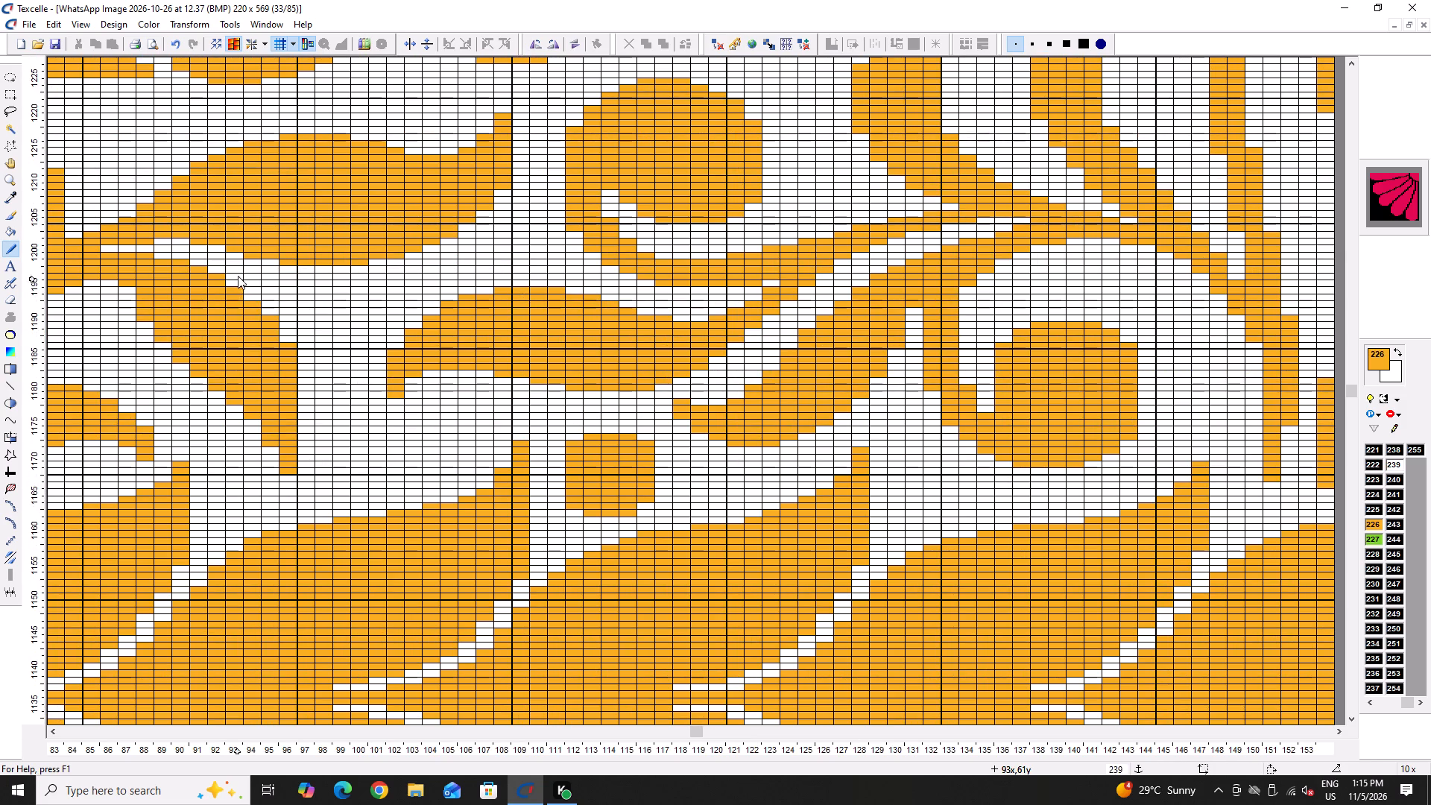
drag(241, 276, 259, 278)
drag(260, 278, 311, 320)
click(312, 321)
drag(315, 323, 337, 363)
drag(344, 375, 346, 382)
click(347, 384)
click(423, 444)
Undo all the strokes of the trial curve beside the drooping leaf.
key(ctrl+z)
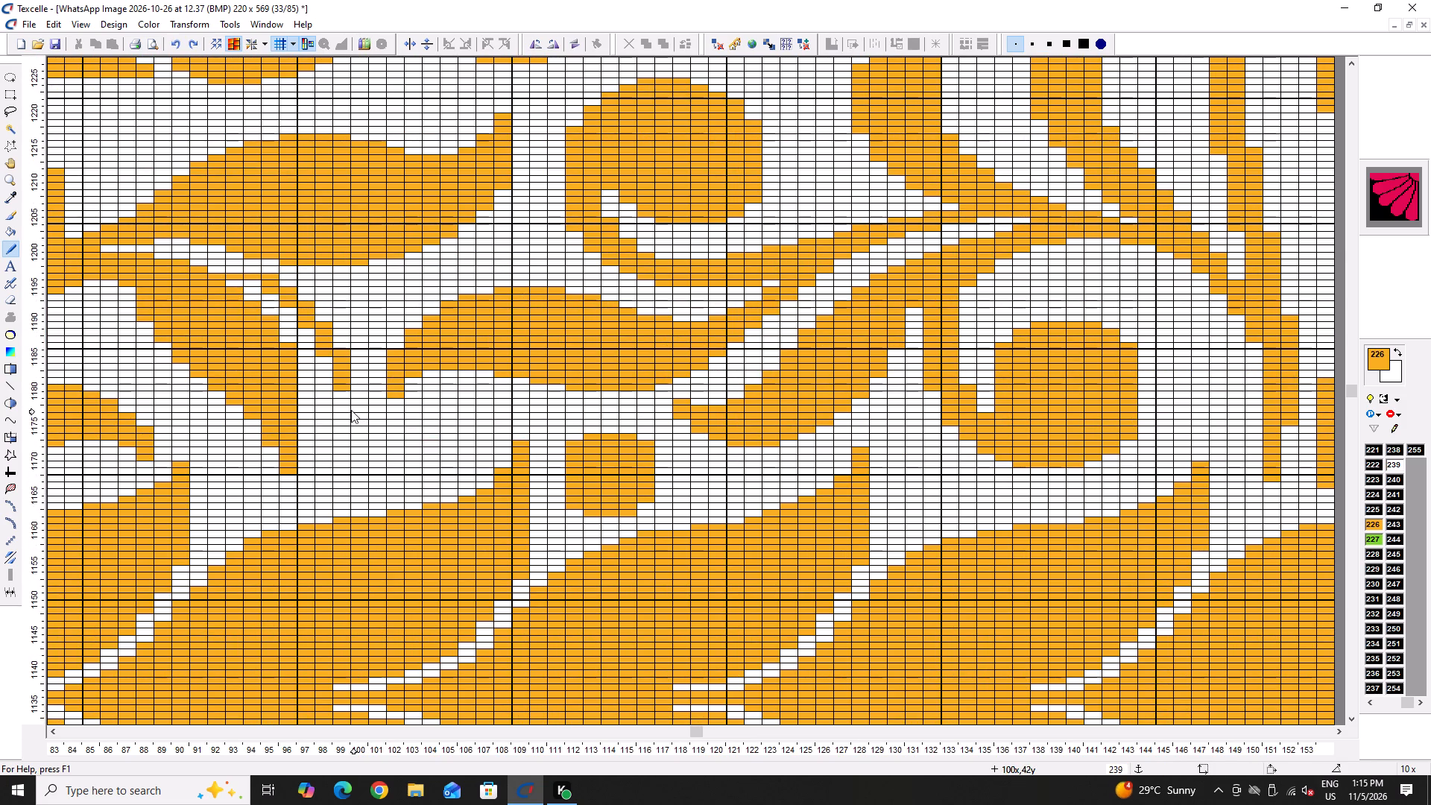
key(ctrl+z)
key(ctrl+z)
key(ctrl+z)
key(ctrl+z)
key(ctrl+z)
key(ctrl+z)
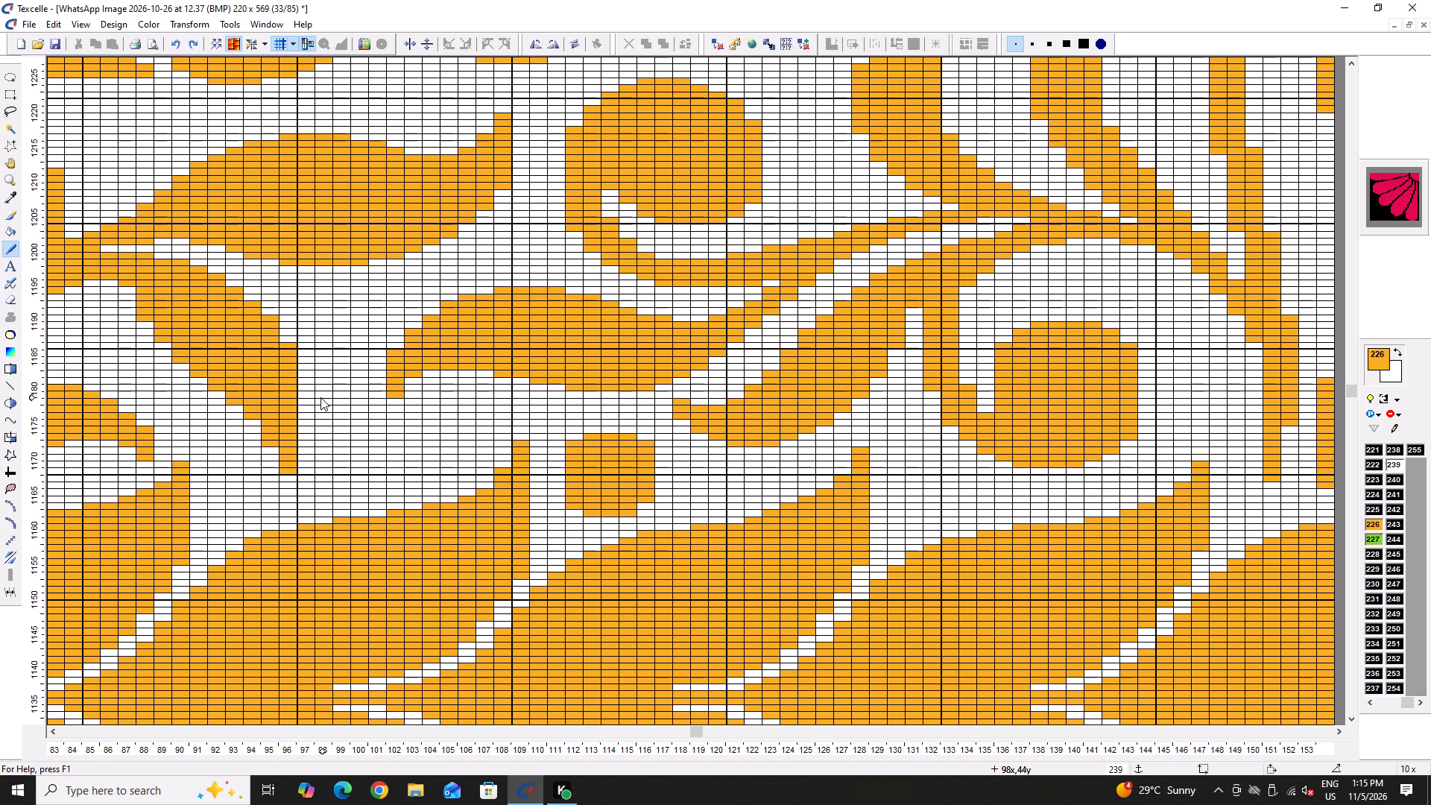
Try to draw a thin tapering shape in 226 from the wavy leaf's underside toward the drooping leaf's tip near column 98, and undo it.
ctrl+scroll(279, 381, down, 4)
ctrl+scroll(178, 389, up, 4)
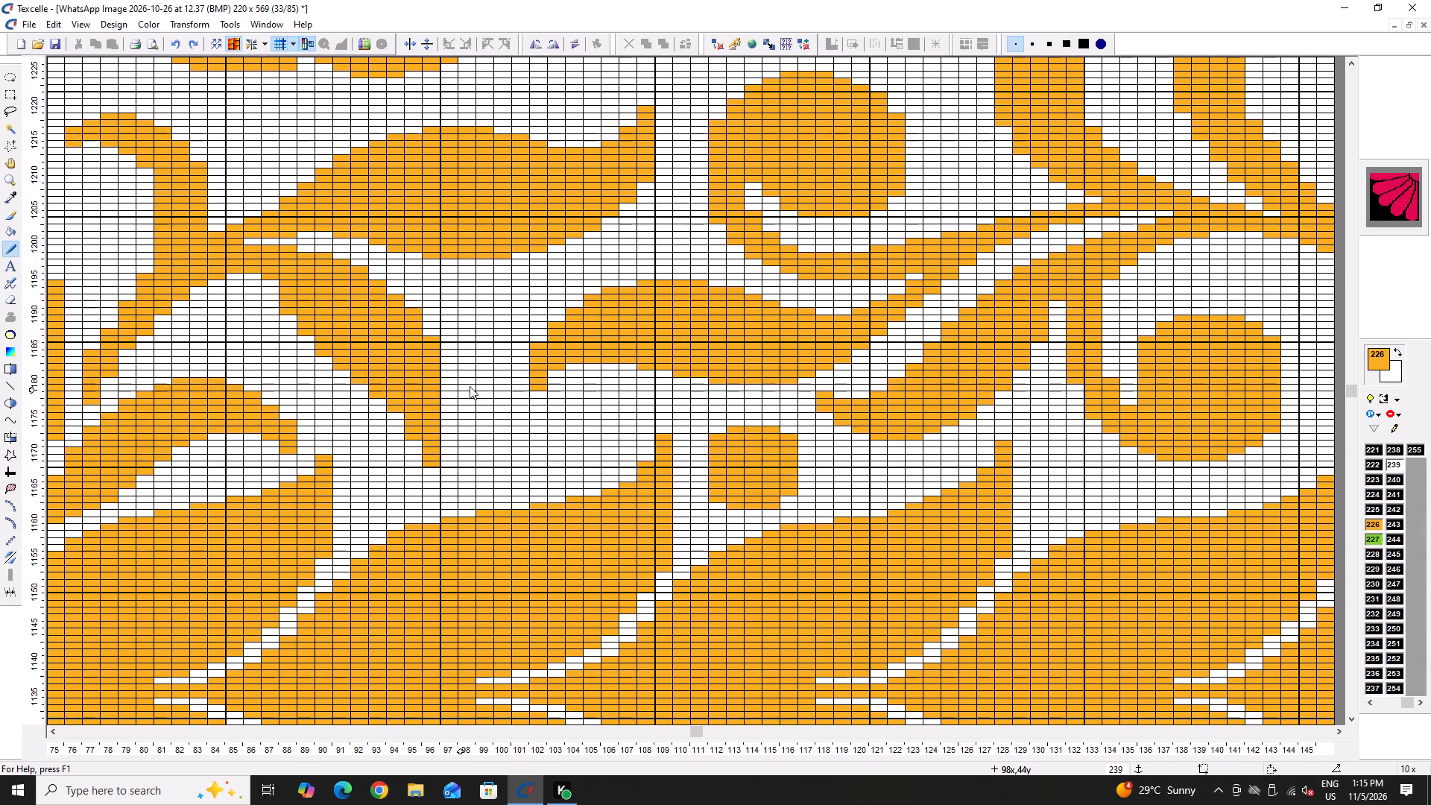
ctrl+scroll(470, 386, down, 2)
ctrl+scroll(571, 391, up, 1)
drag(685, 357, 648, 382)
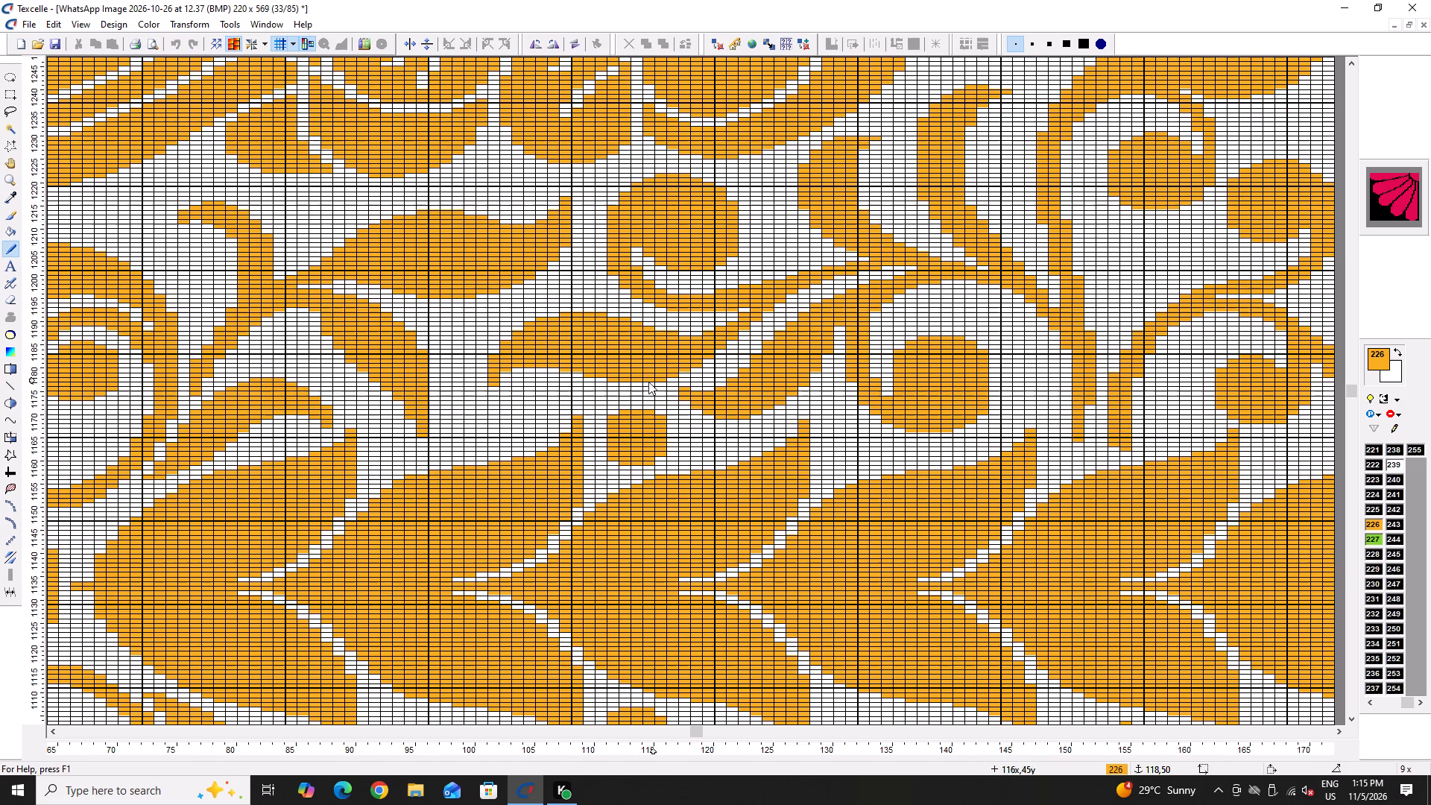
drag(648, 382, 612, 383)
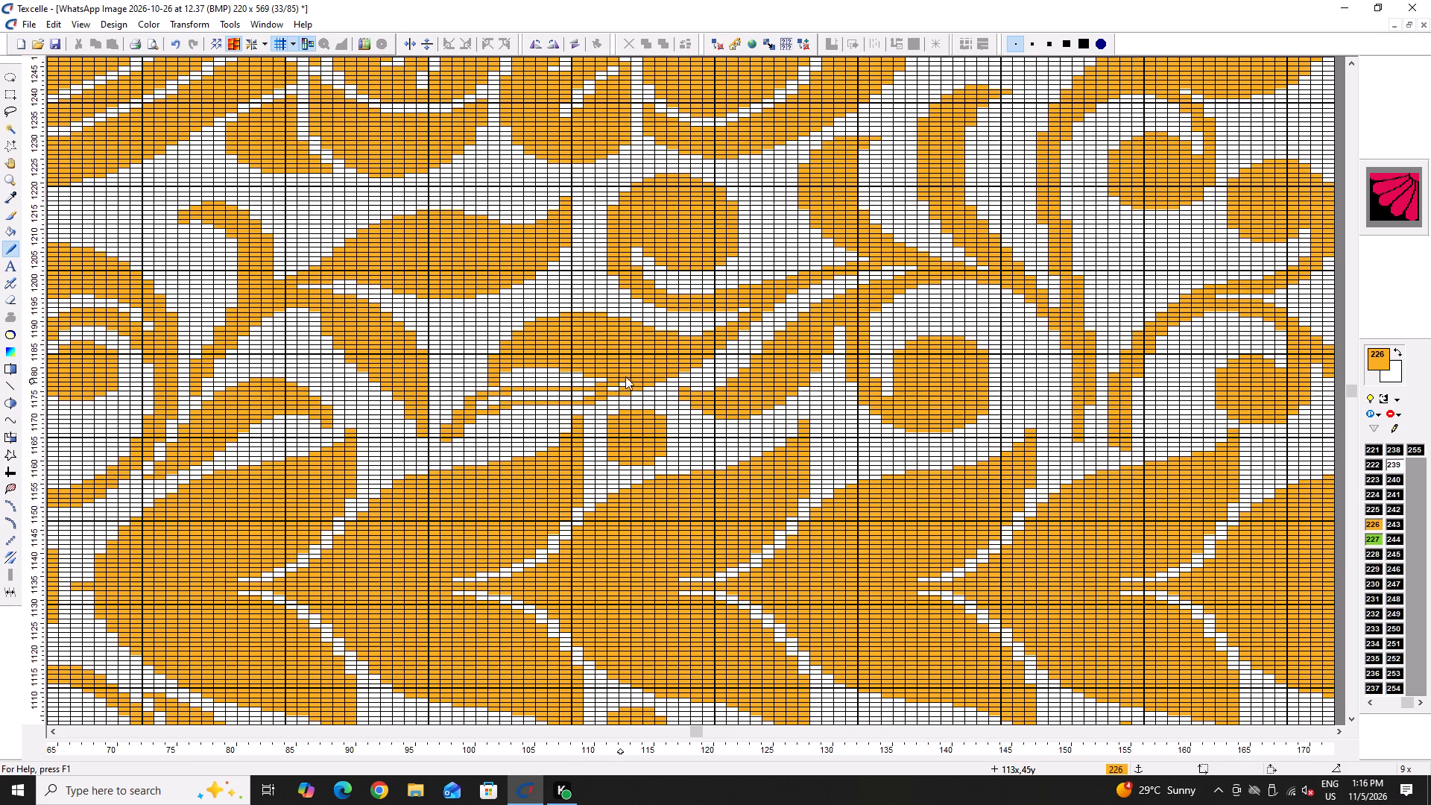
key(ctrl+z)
Outline a rounder lower end in 226 for the petal hanging above the round flower, across columns 26 to 33 down to row 86.
ctrl+scroll(464, 412, down, 5)
ctrl+scroll(481, 413, up, 6)
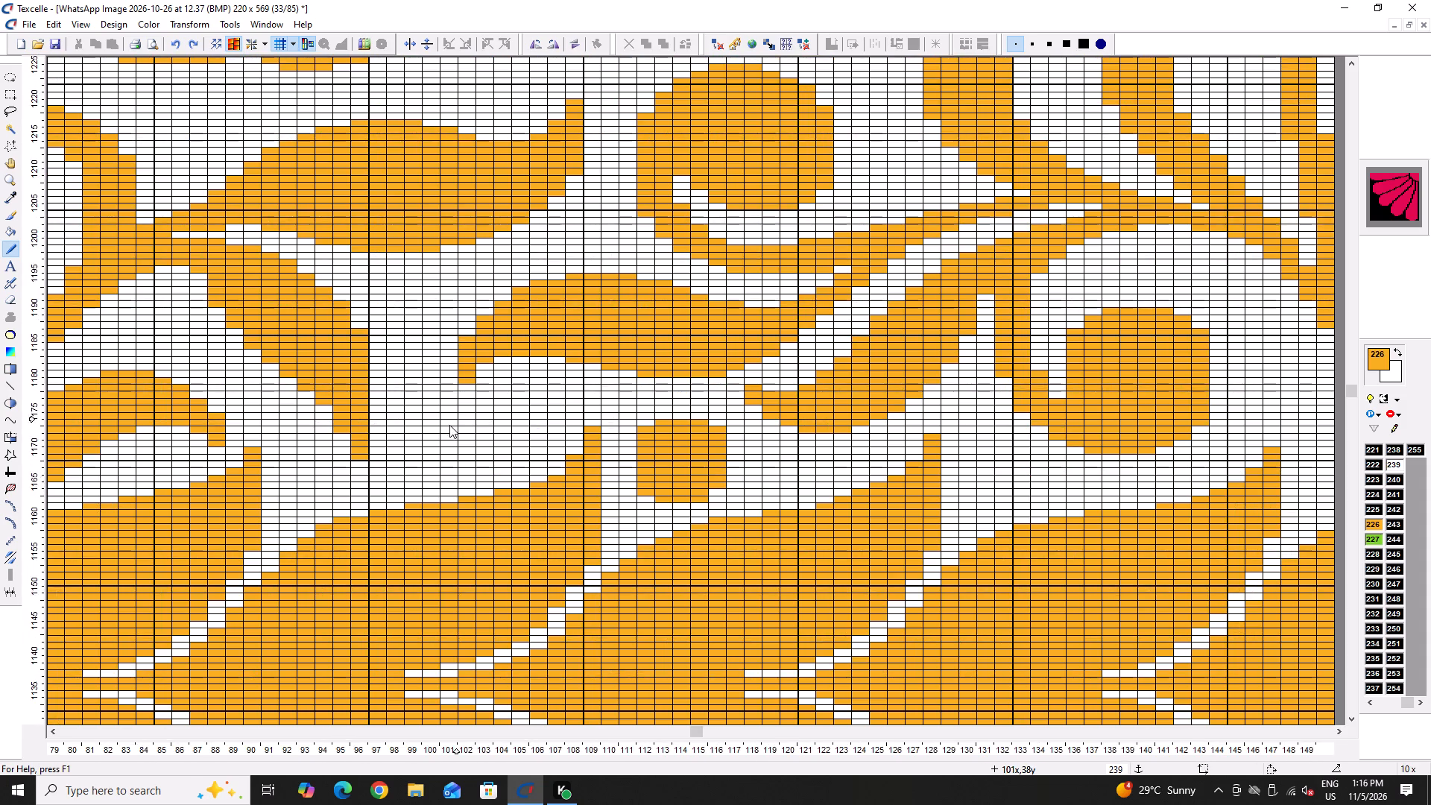
ctrl+scroll(444, 428, down, 4)
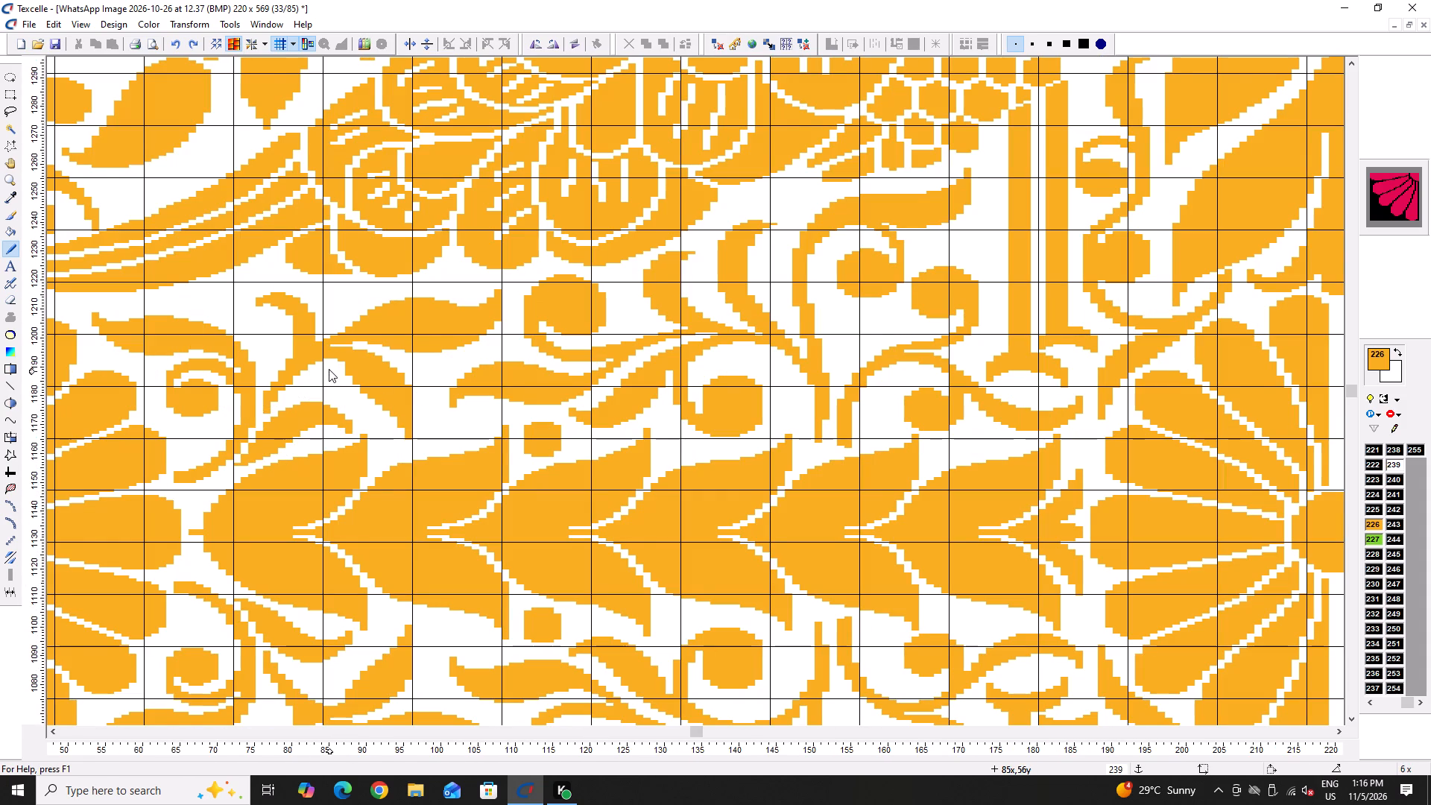
key(Left)
key(Left)
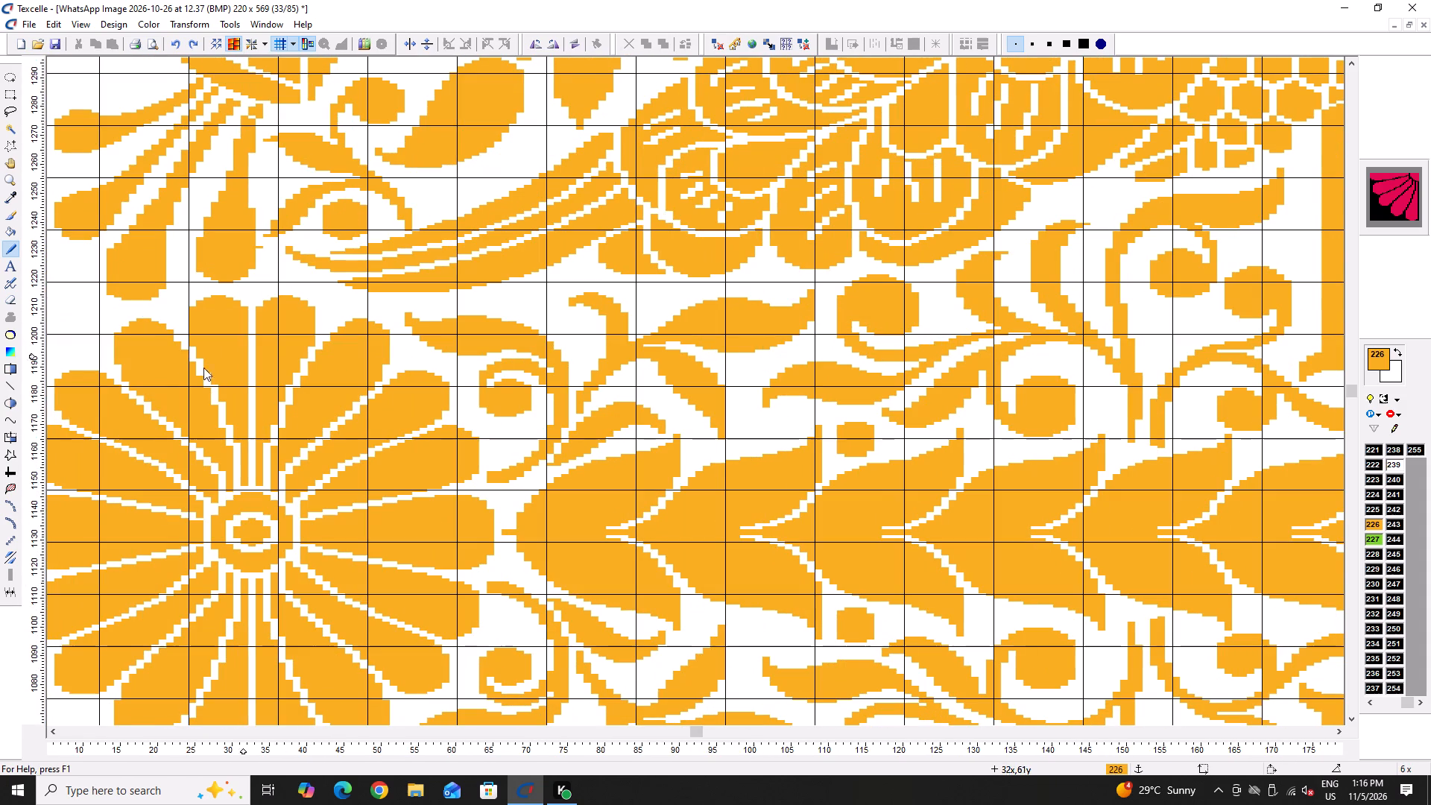
ctrl+scroll(197, 266, up, 6)
click(219, 265)
click(223, 271)
drag(227, 278, 353, 316)
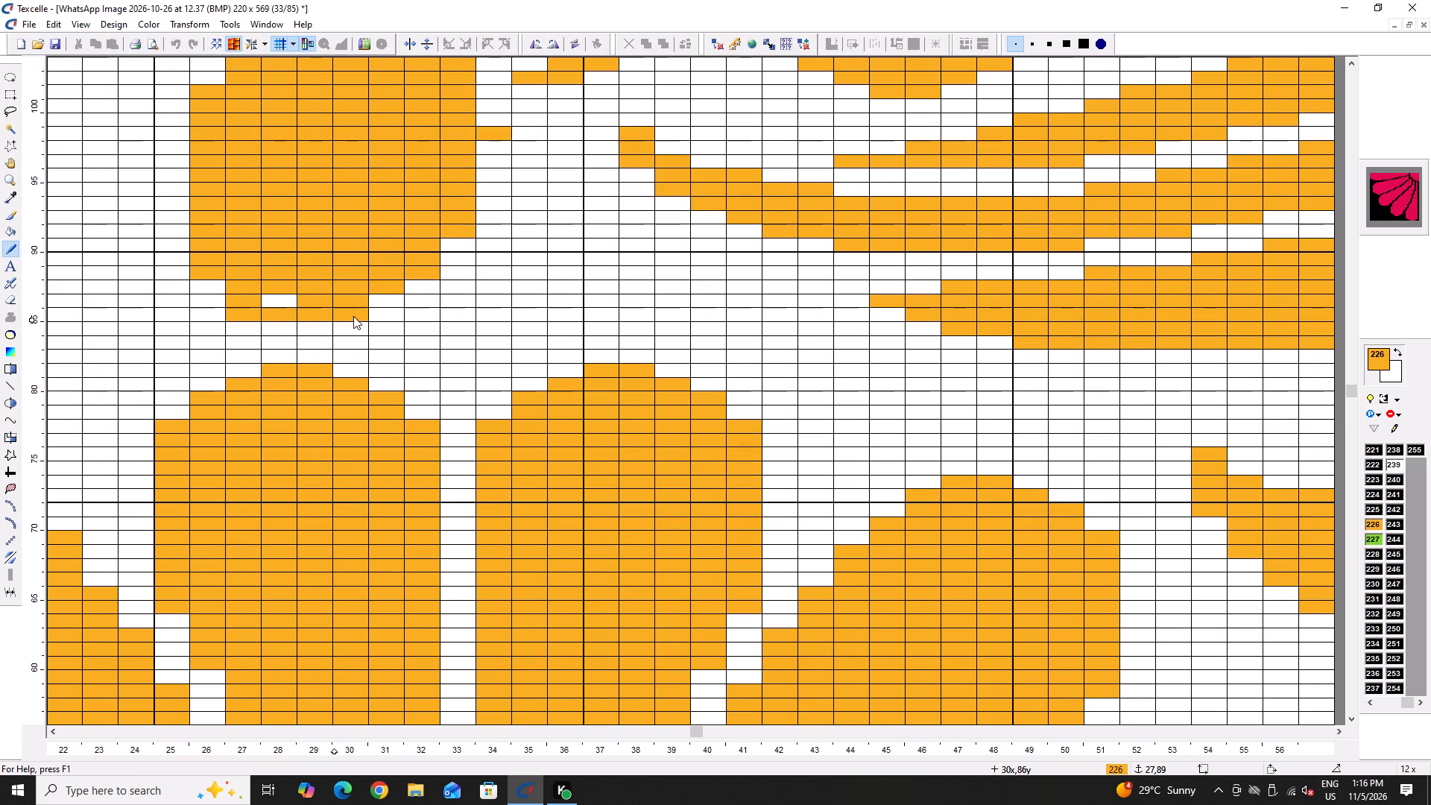
drag(353, 316, 402, 288)
drag(407, 285, 417, 279)
click(420, 276)
click(425, 273)
click(444, 249)
Fill the gaps inside the hanging petal's new lower outline in 226.
drag(453, 229, 335, 299)
drag(334, 299, 266, 292)
Step the tassel's lower left corner at columns 26 to 28, trimming excess in 239 and filling the gaps in 226.
right_click(229, 272)
right_click(230, 280)
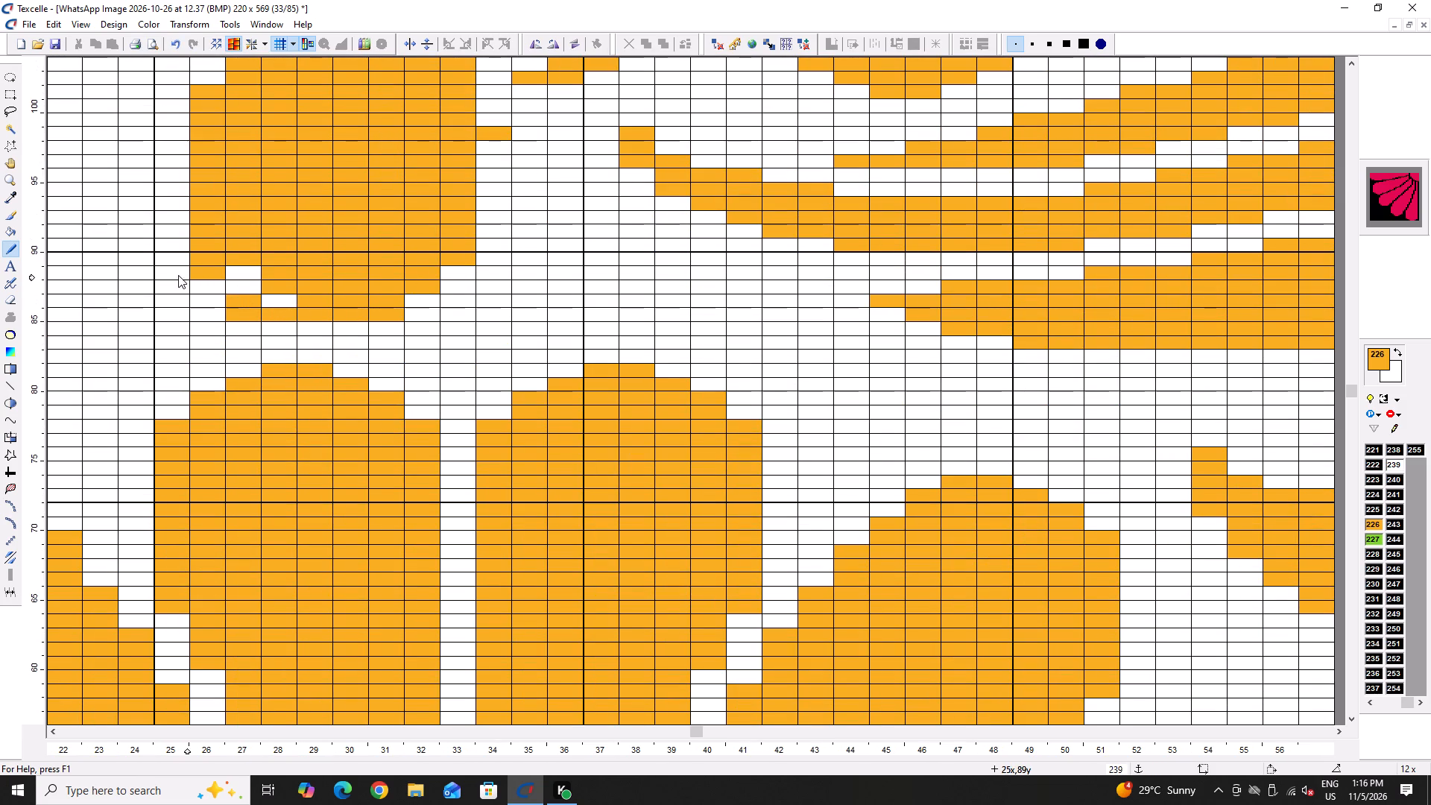
right_click(177, 275)
right_click(180, 276)
drag(243, 271, 242, 300)
right_click(212, 274)
right_click(214, 277)
right_click(244, 308)
right_click(244, 309)
double_click(274, 301)
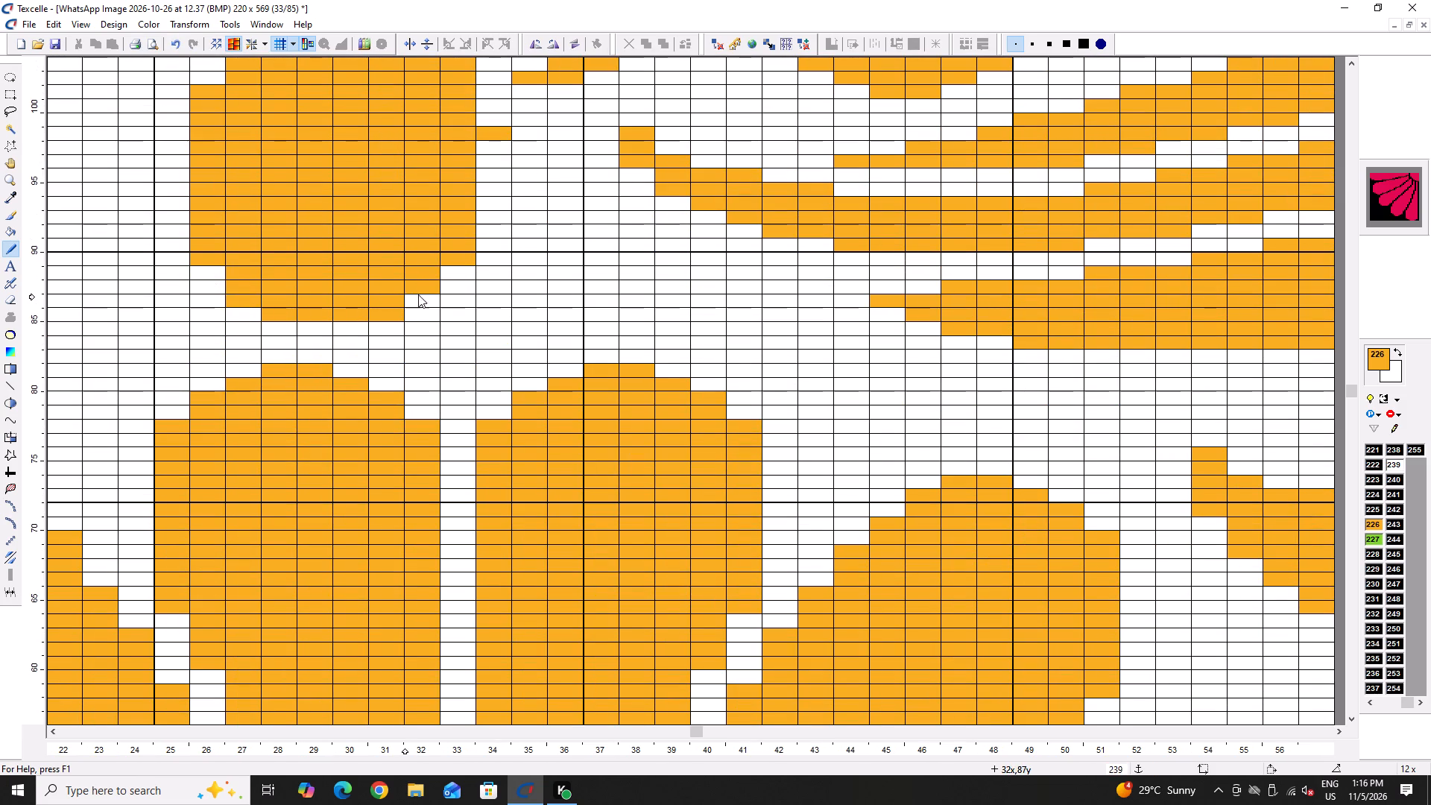
Widen the tassel's lower corners in 226 with pixels at columns 26, 32 and 33 near rows 87 to 89.
double_click(418, 296)
click(435, 280)
double_click(445, 275)
click(210, 274)
Reshape the tassel's narrow top, clearing column 34 in 239 and filling column 33 in 226 from about row 146 to 135.
ctrl+scroll(227, 286, down, 3)
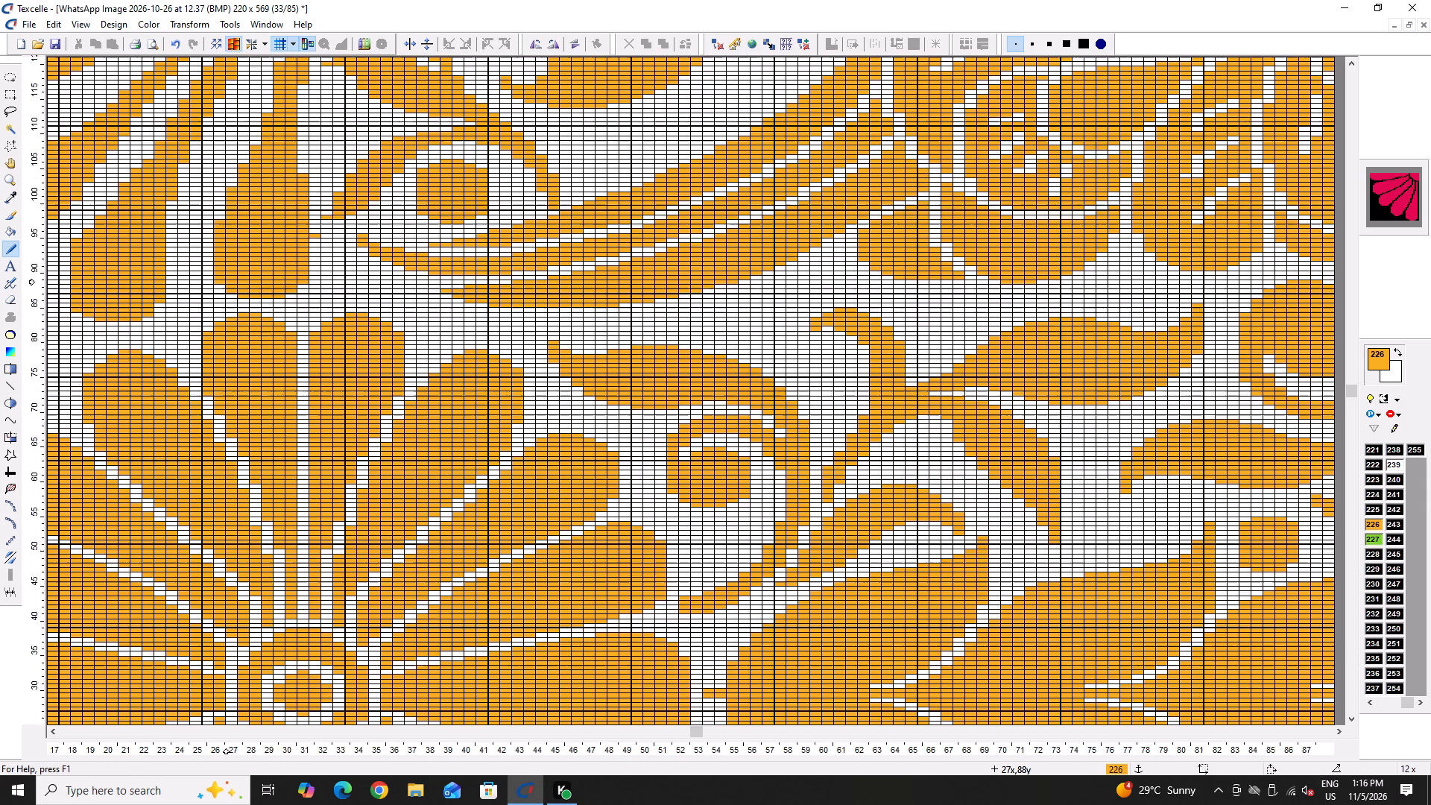
scroll(227, 287, up, 3)
ctrl+scroll(253, 367, up, 2)
drag(271, 322, 282, 391)
click(282, 391)
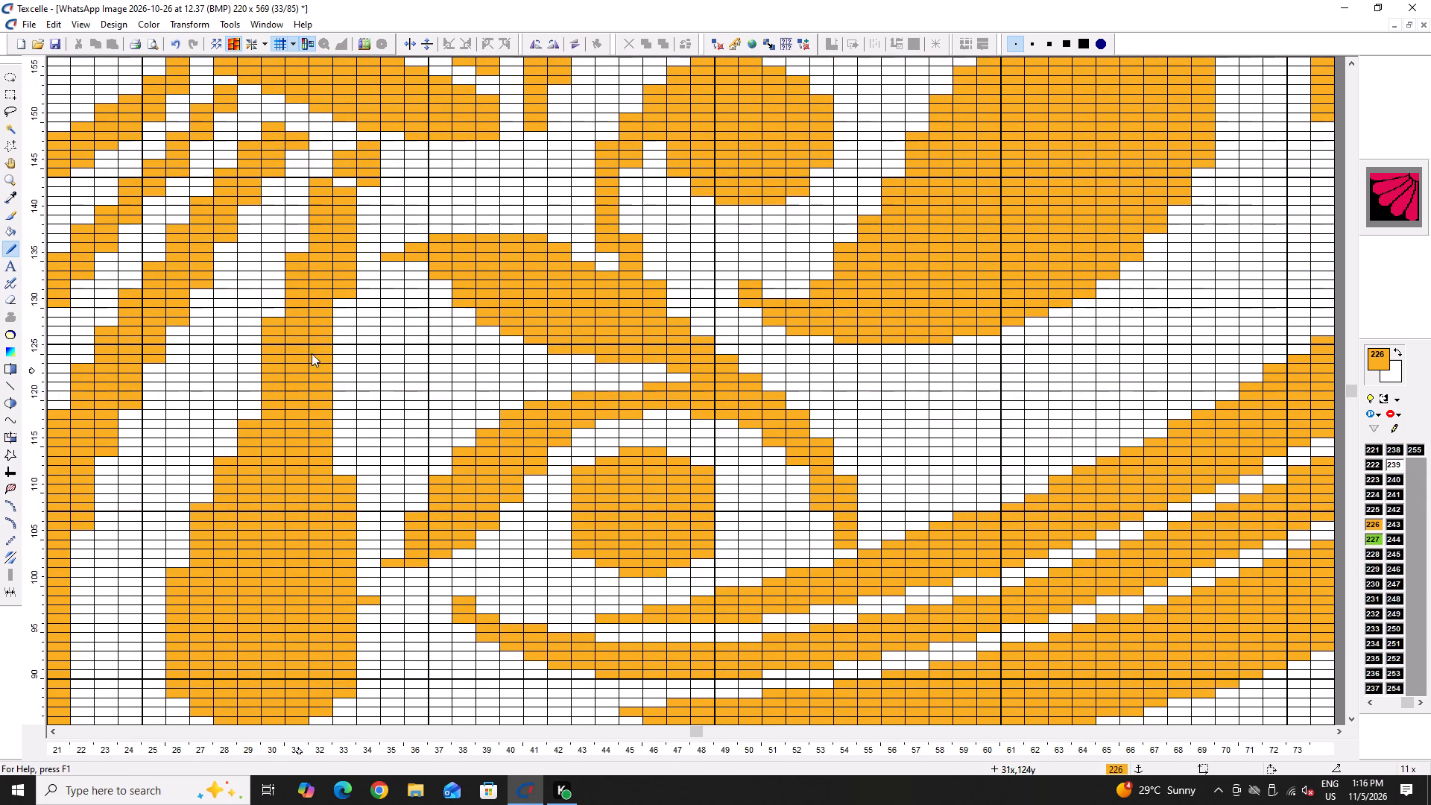
right_drag(344, 300, 364, 208)
right_click(363, 208)
drag(347, 160, 339, 223)
click(339, 225)
drag(338, 233, 337, 252)
right_click(320, 182)
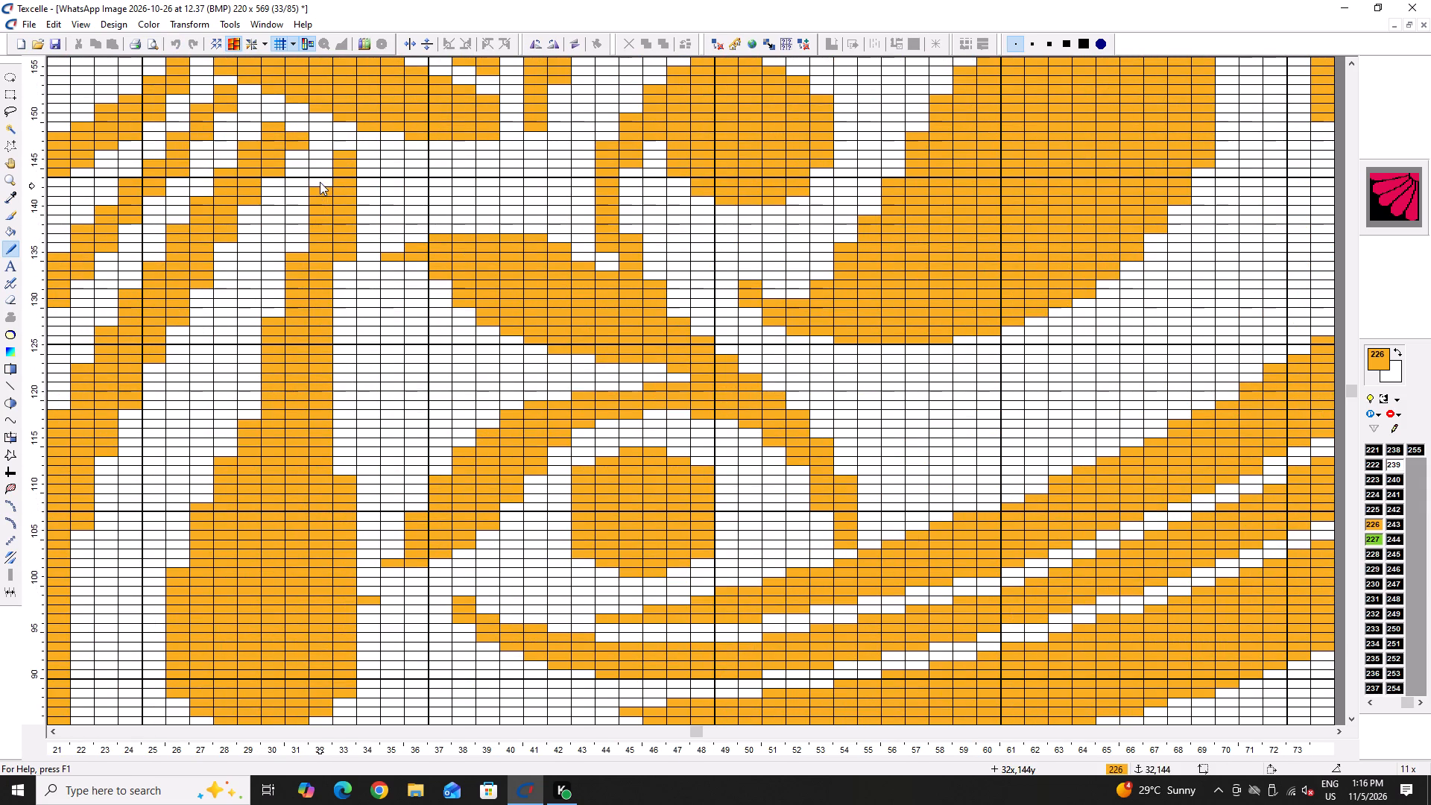
Straighten the tassel's inner edge by filling column 33 in 226 from about row 135 down to row 112.
double_click(335, 251)
drag(336, 255, 341, 328)
drag(341, 330, 341, 338)
drag(341, 340, 342, 375)
drag(338, 395, 335, 424)
drag(334, 428, 334, 447)
click(334, 450)
click(332, 459)
click(330, 467)
click(330, 482)
click(329, 487)
drag(338, 406, 337, 367)
drag(337, 365, 337, 380)
drag(337, 394, 337, 438)
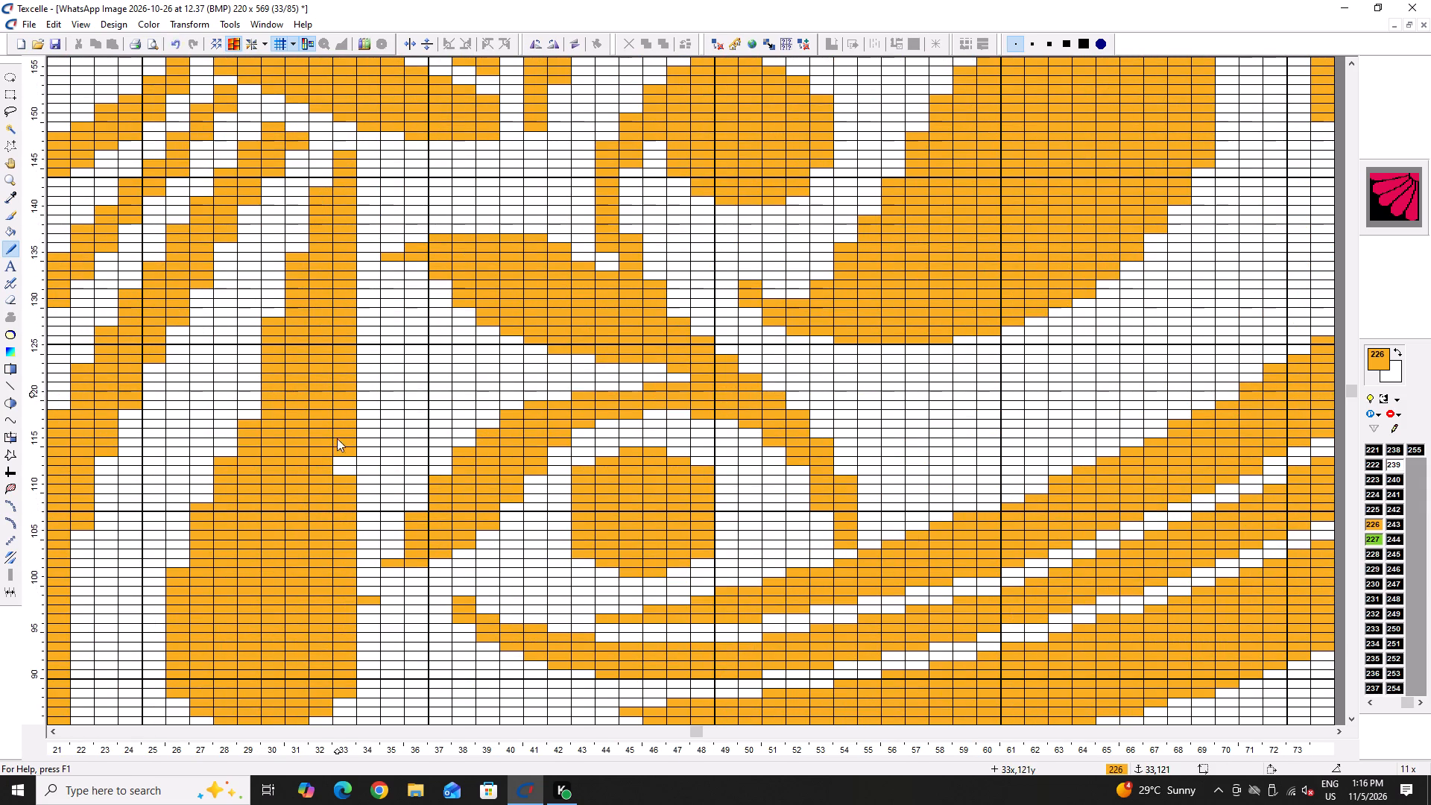
drag(337, 438, 341, 558)
Widen the tassel's opposite edge in 226 with even steps starting near rows 124, 117, 110 and 103 on columns 29 to 26.
double_click(250, 355)
drag(249, 364, 249, 374)
click(249, 379)
click(249, 398)
click(249, 420)
drag(249, 430, 249, 439)
click(249, 458)
click(242, 411)
drag(243, 411, 243, 419)
click(244, 438)
double_click(227, 427)
drag(227, 443, 227, 449)
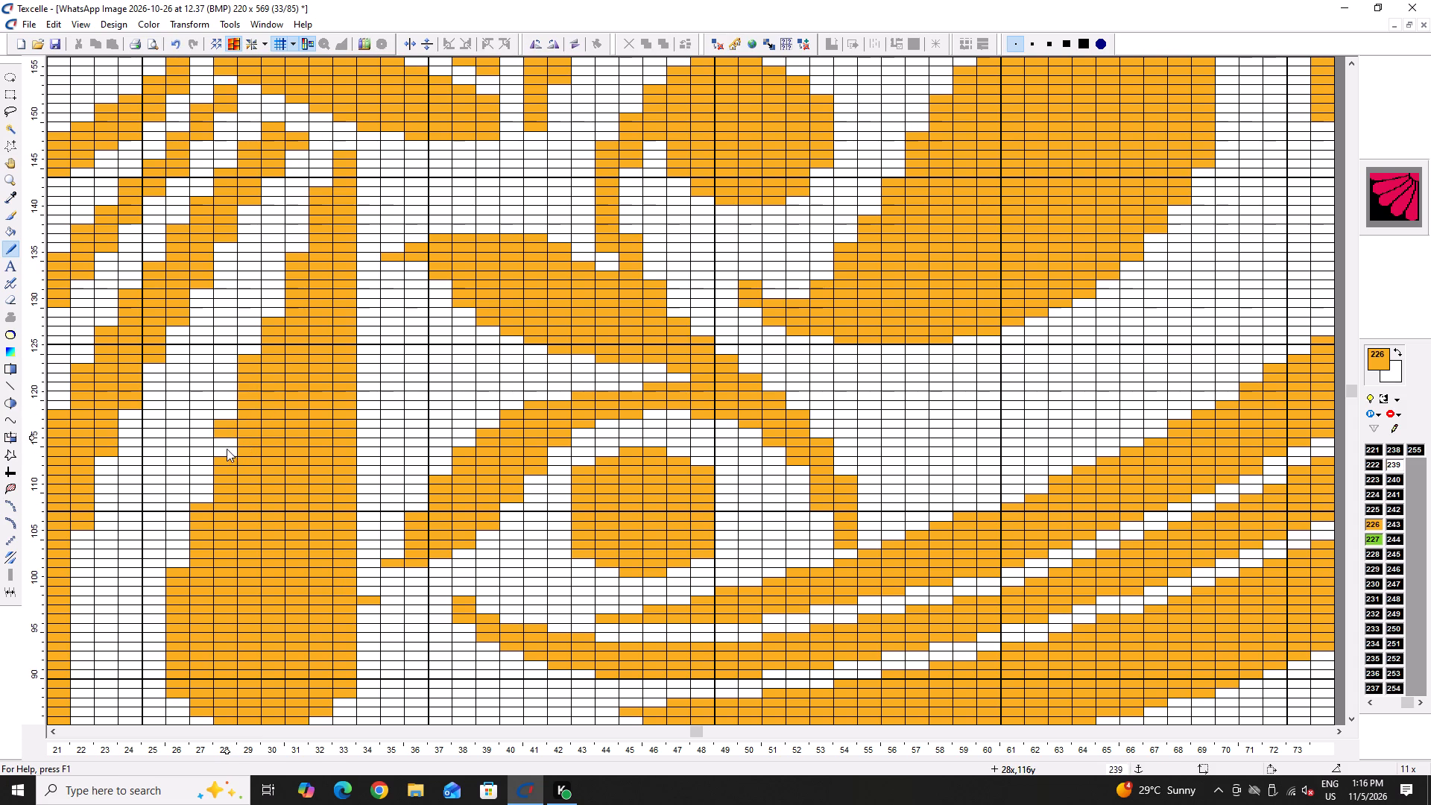
drag(227, 449, 228, 458)
triple_click(208, 493)
click(207, 495)
click(182, 554)
drag(182, 558, 182, 575)
Remove the stray pixel at column 34 near row 98 in 239 and fill the edge of column 33 beside it in 226.
right_drag(365, 576, 356, 616)
ctrl+scroll(331, 549, down, 2)
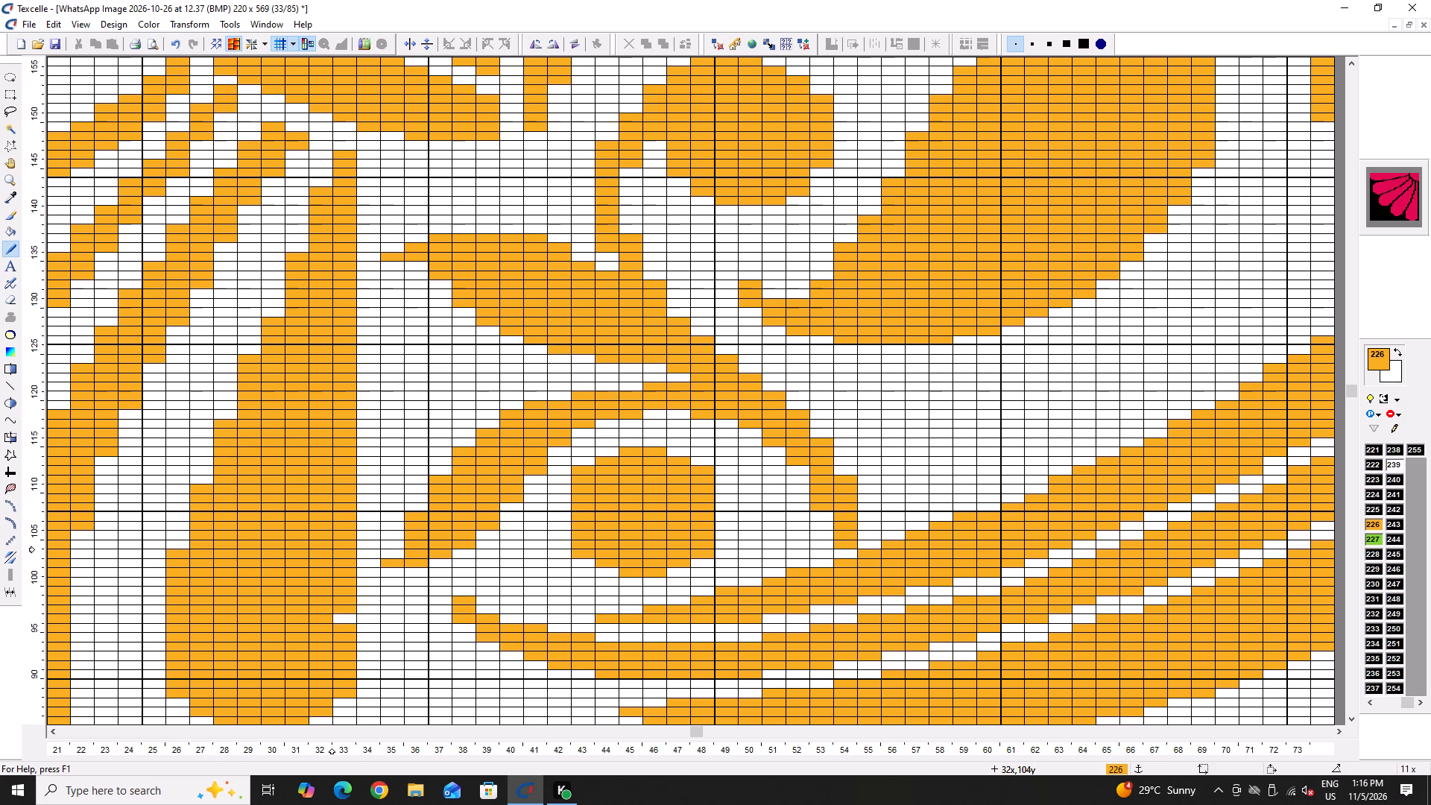
ctrl+scroll(331, 549, down, 3)
ctrl+scroll(344, 565, up, 5)
click(343, 580)
click(343, 585)
click(343, 590)
click(344, 599)
Draw and fill a small bud in 226 between the curled leaves, from column 35 near rows 119–128 to a point at column 43.
ctrl+scroll(343, 537, down, 5)
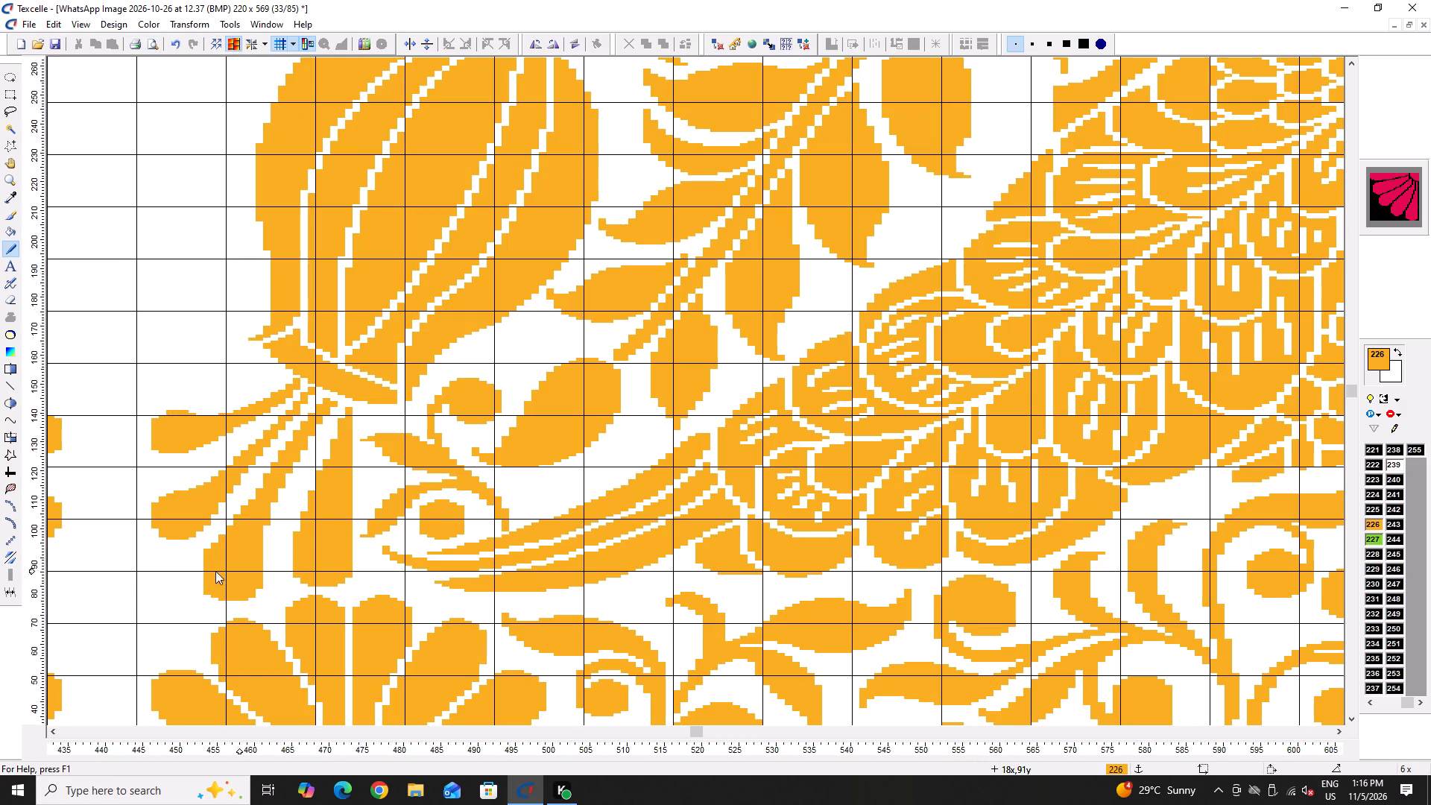
ctrl+scroll(168, 552, up, 5)
ctrl+scroll(934, 336, up, 1)
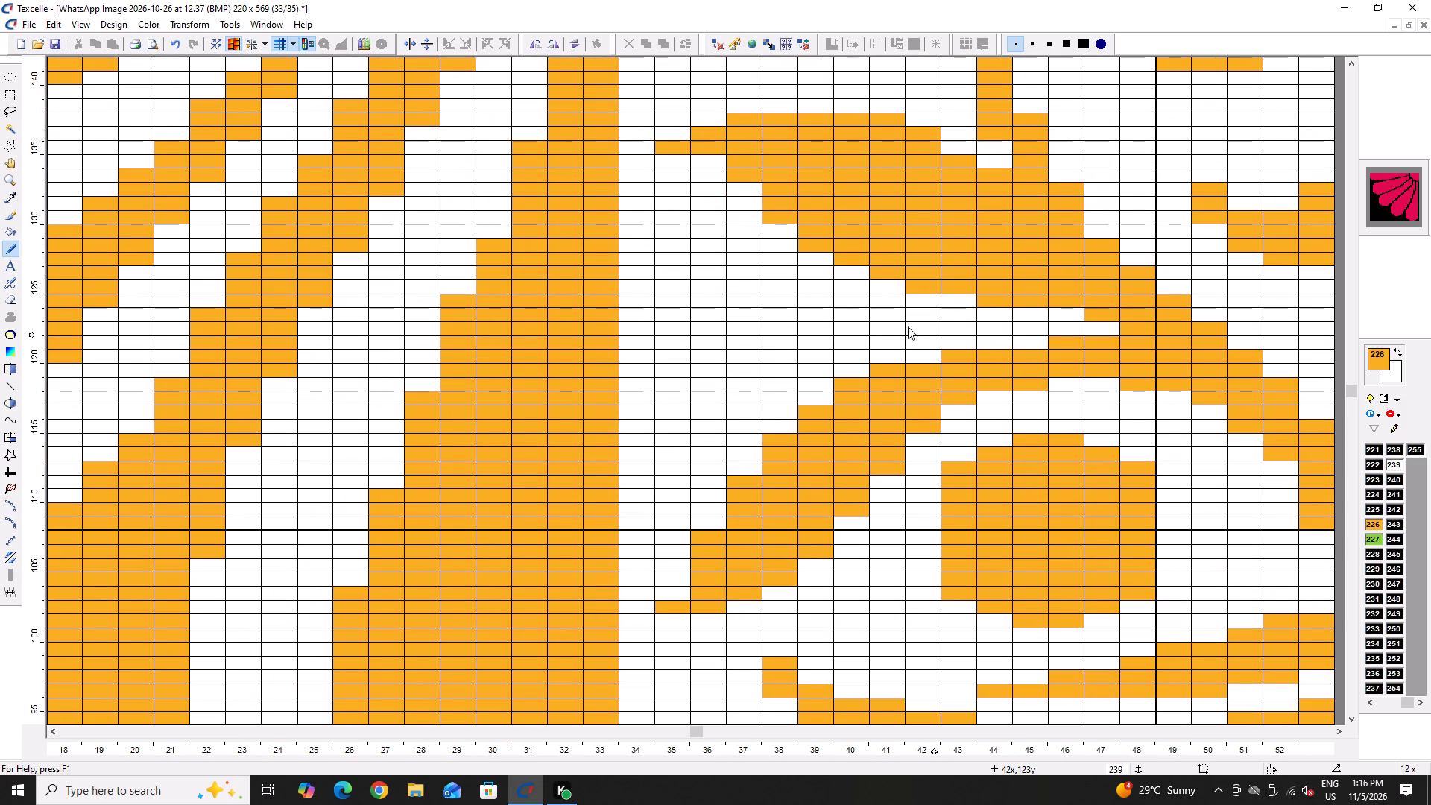
double_click(871, 326)
drag(864, 326, 815, 351)
drag(813, 353, 845, 304)
drag(847, 305, 943, 323)
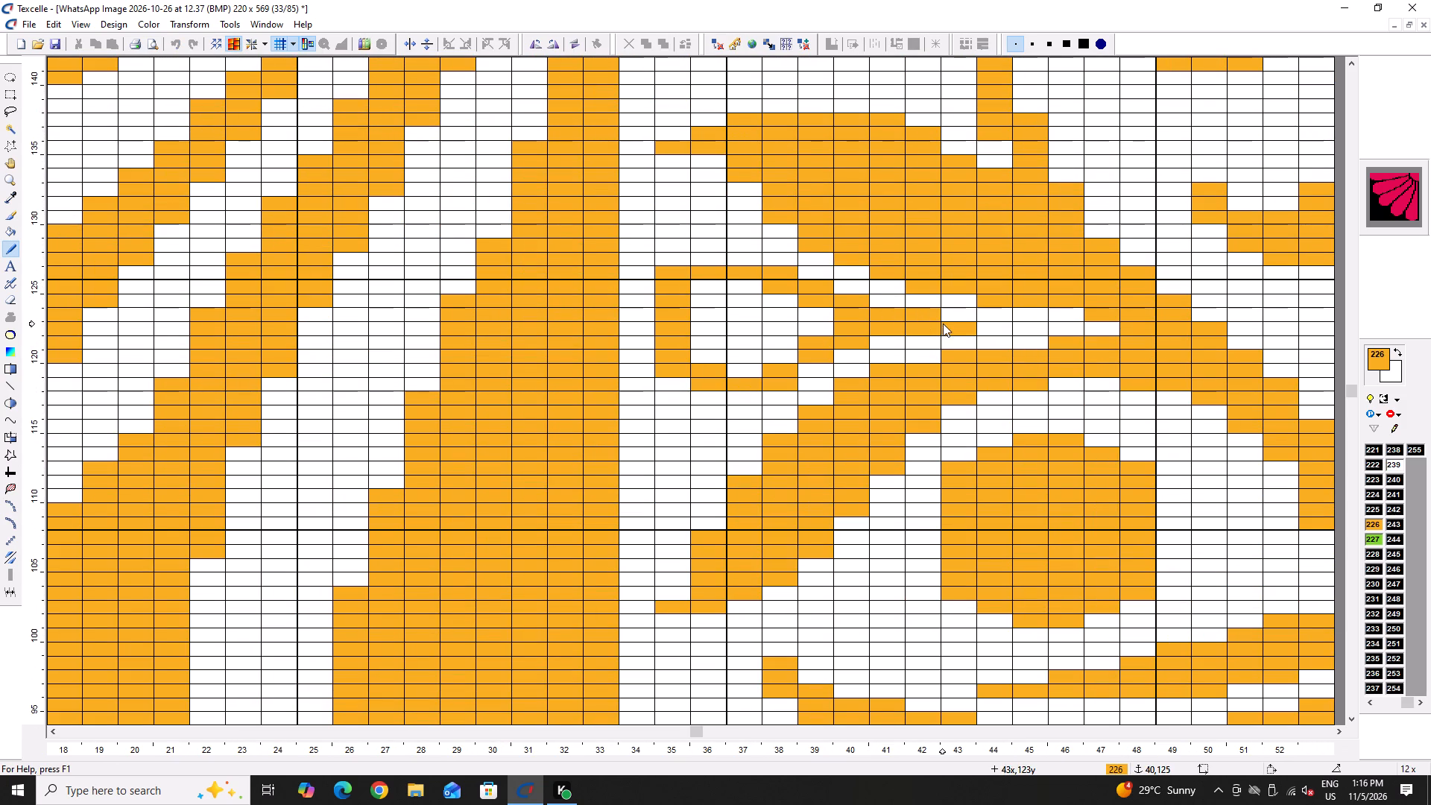
drag(943, 323, 809, 325)
drag(806, 326, 695, 250)
drag(695, 248, 675, 280)
drag(676, 283, 680, 302)
drag(682, 306, 715, 370)
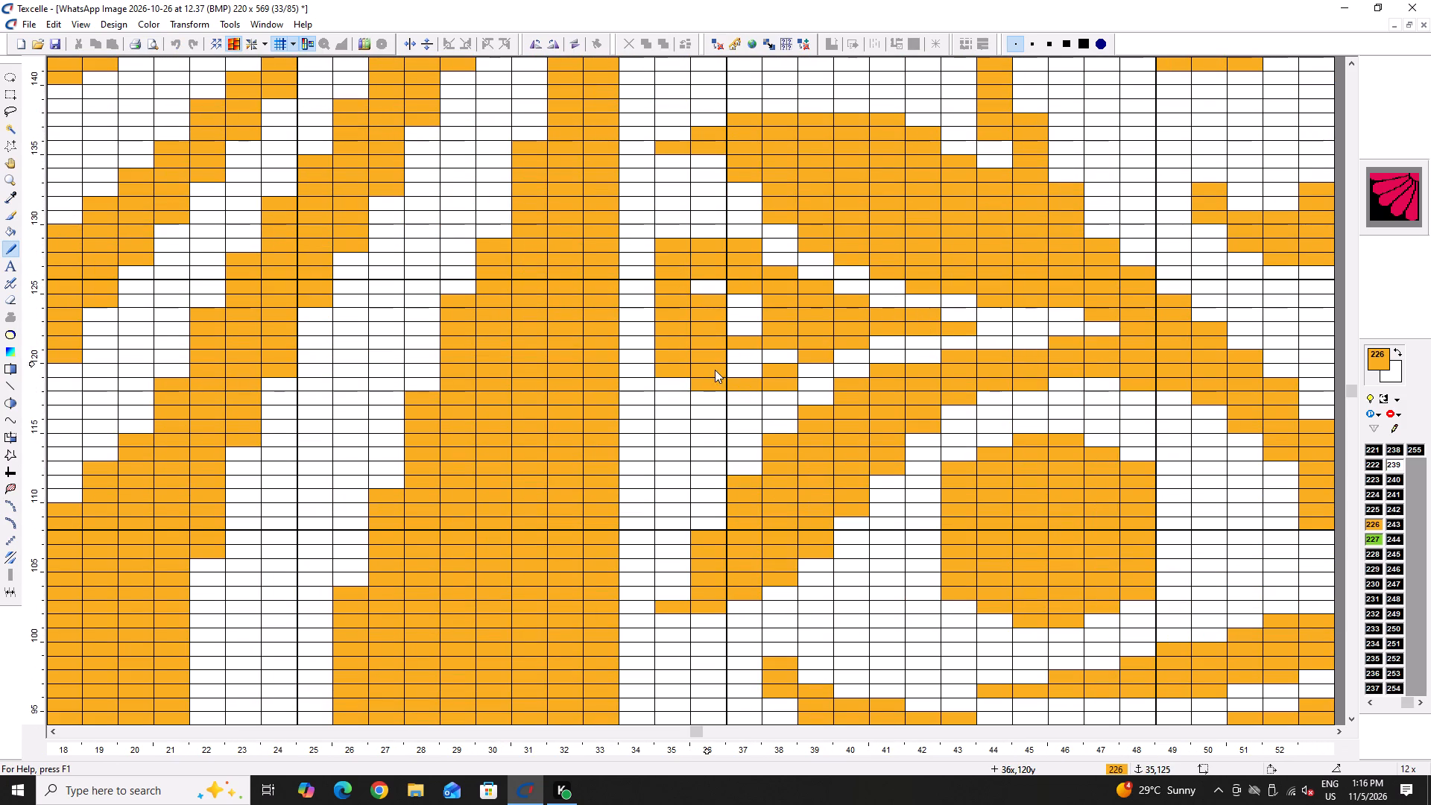
drag(715, 370, 726, 298)
drag(724, 289, 782, 344)
drag(780, 344, 773, 345)
drag(707, 306, 711, 315)
drag(713, 319, 759, 359)
drag(760, 355, 762, 345)
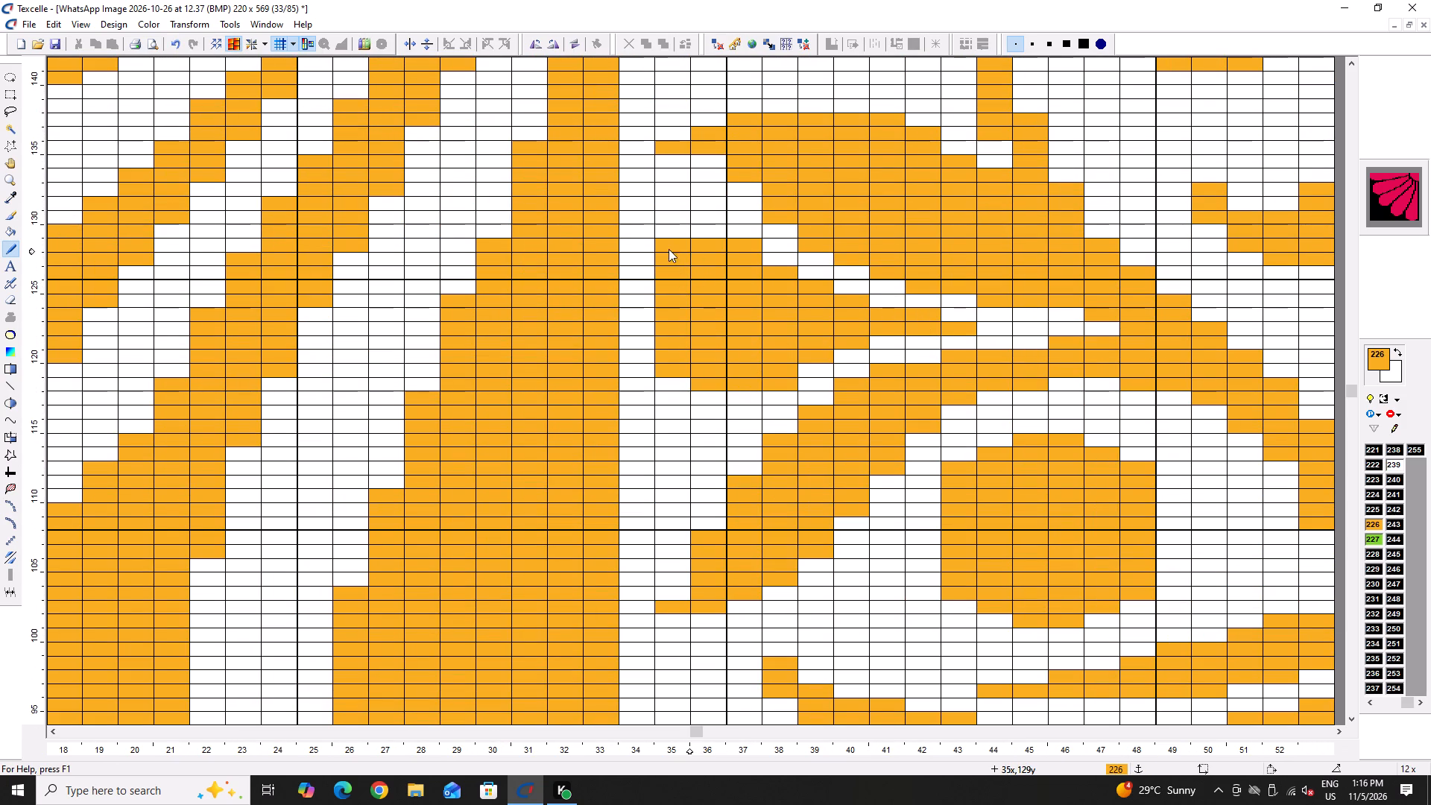
Round the bud's blunt end by clearing its excess corner pixels in 239 around rows 127–128 and near column 38, row 119.
right_click(666, 250)
right_click(672, 253)
right_drag(749, 233, 686, 248)
right_click(686, 248)
right_click(673, 268)
double_click(676, 271)
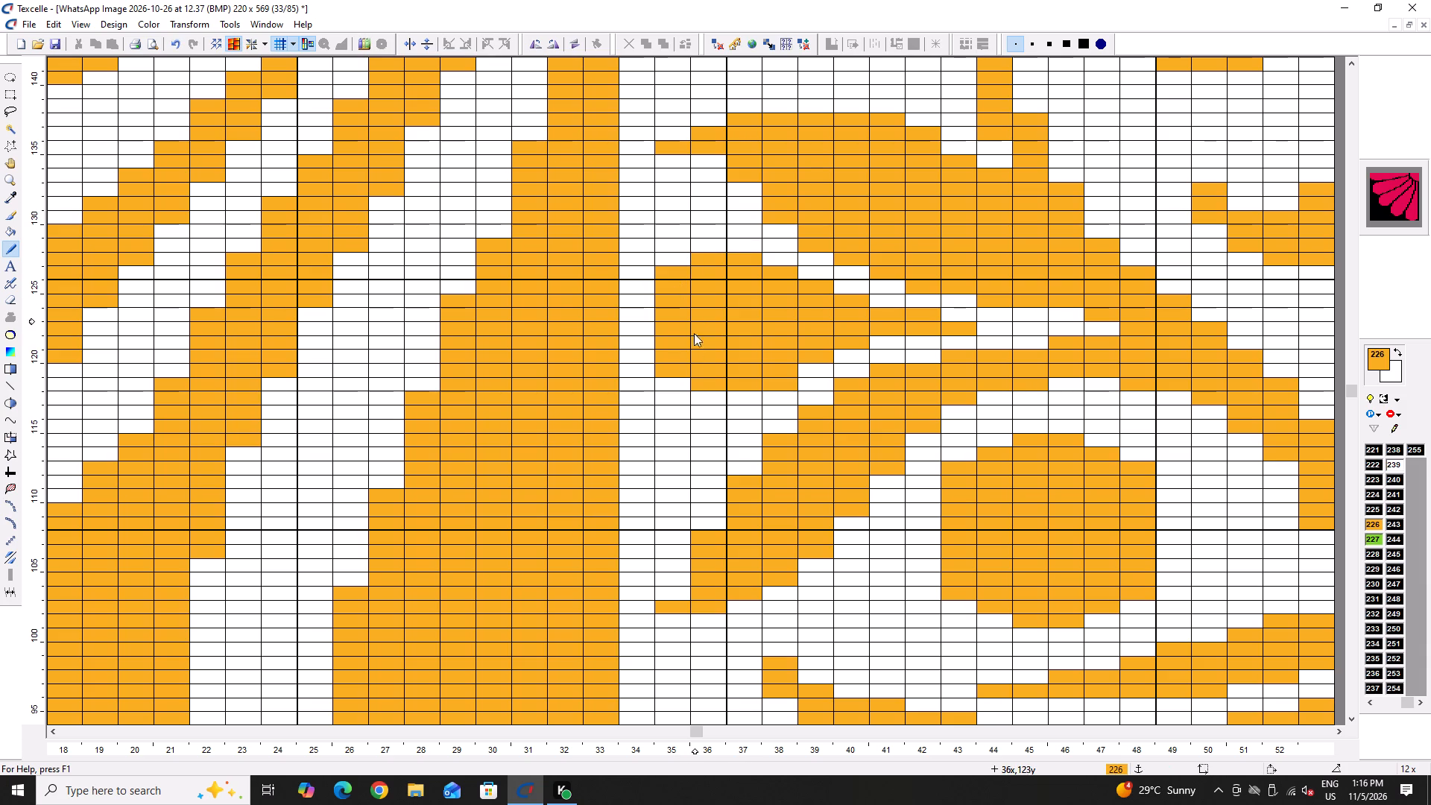
right_click(792, 380)
right_click(789, 386)
right_click(789, 386)
Round the blunt end of the uppermost side tassel, adjusting pixels on columns 7 and 8 near rows 145 and 131 in 226 and 239.
ctrl+scroll(739, 364, down, 5)
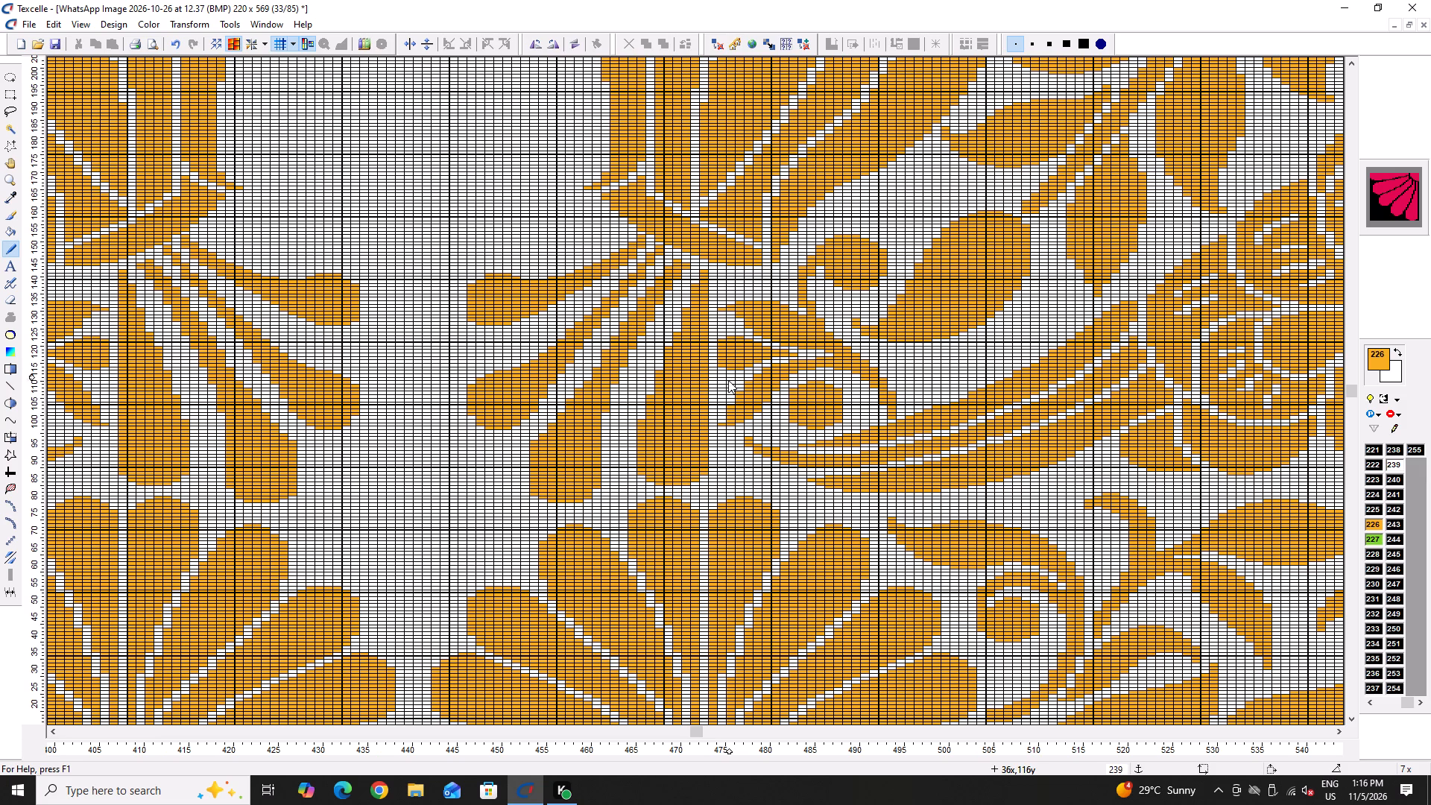
ctrl+scroll(601, 328, up, 5)
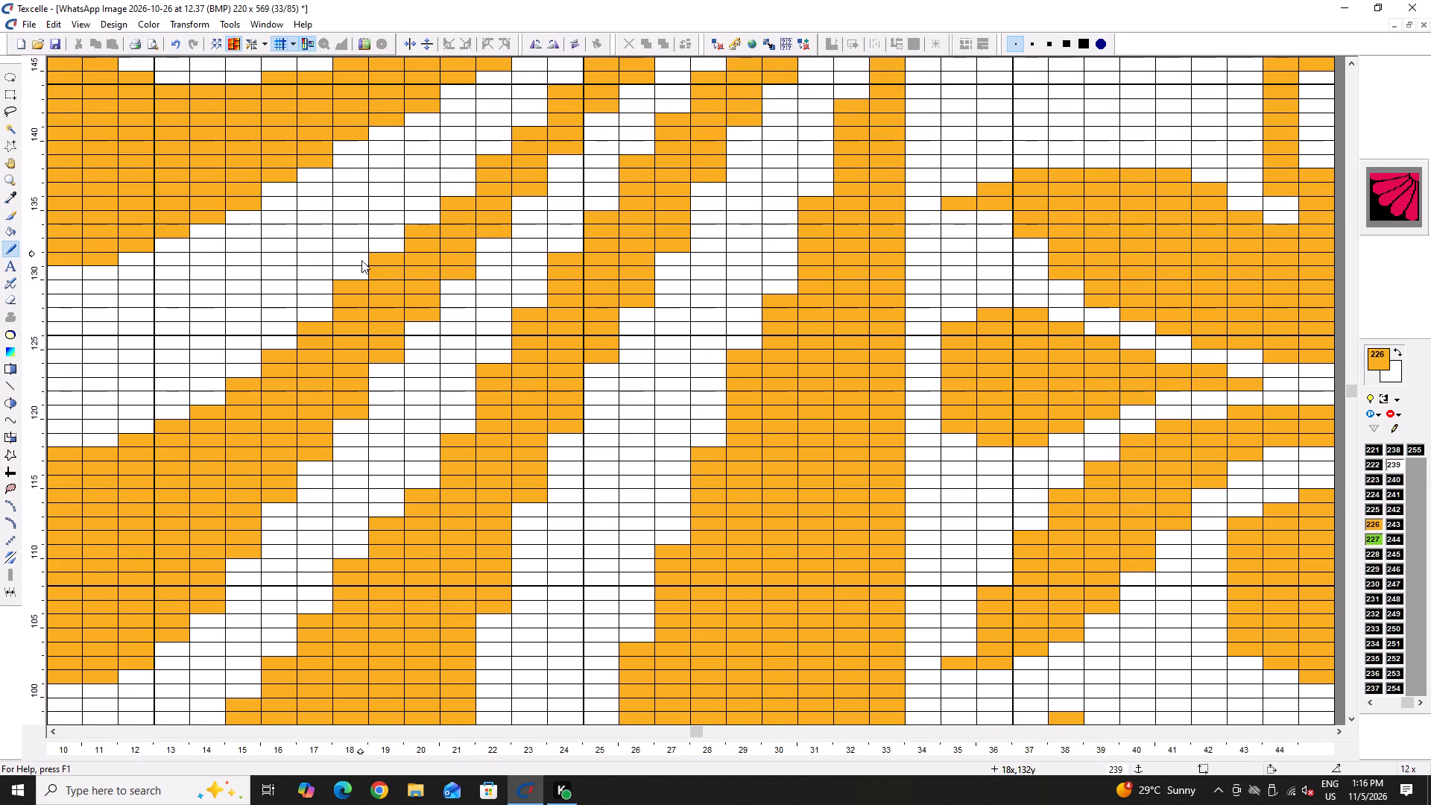
ctrl+scroll(365, 285, down, 2)
key(Left)
key(Left)
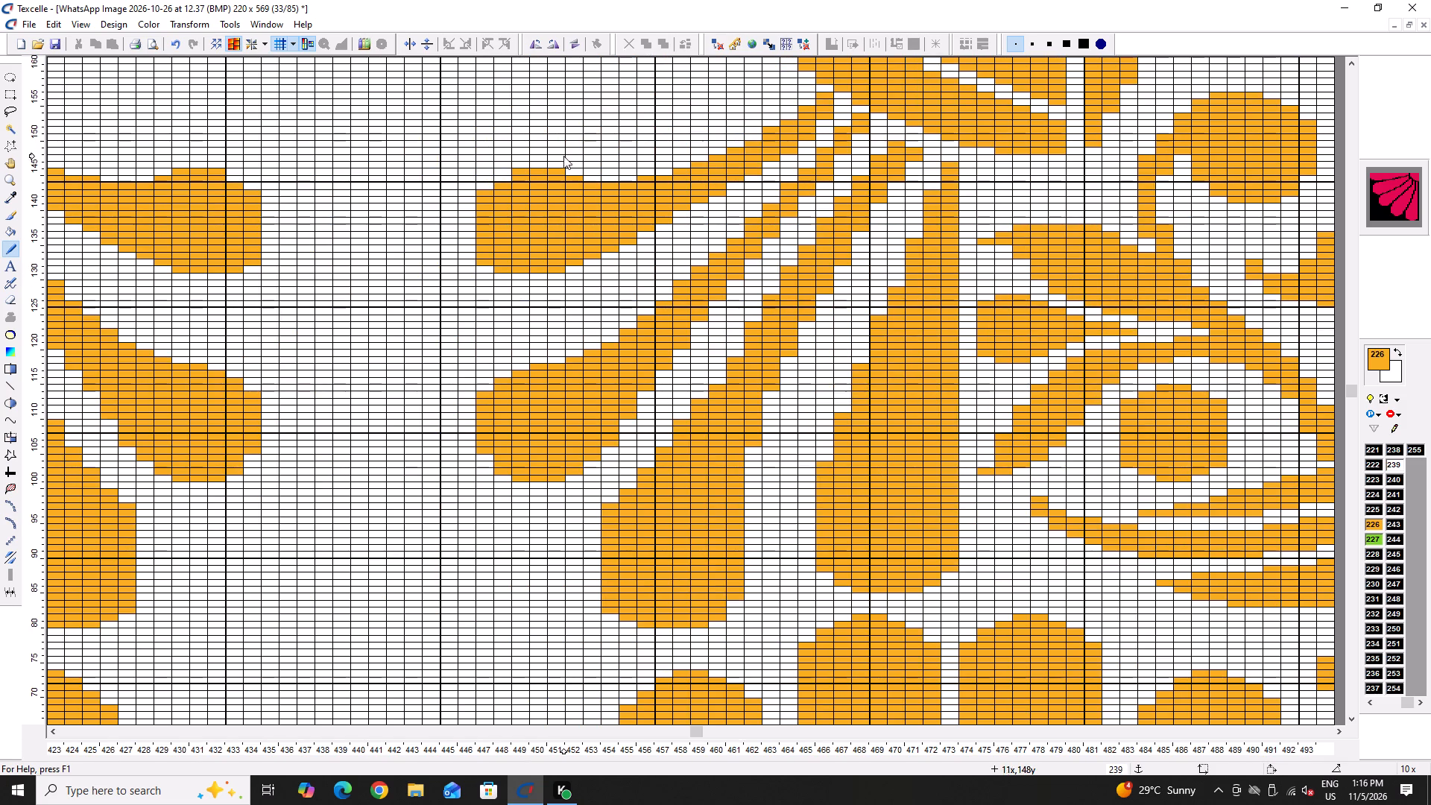
ctrl+scroll(543, 147, up, 3)
drag(467, 231, 464, 239)
click(463, 240)
double_click(390, 254)
right_click(405, 455)
right_click(405, 460)
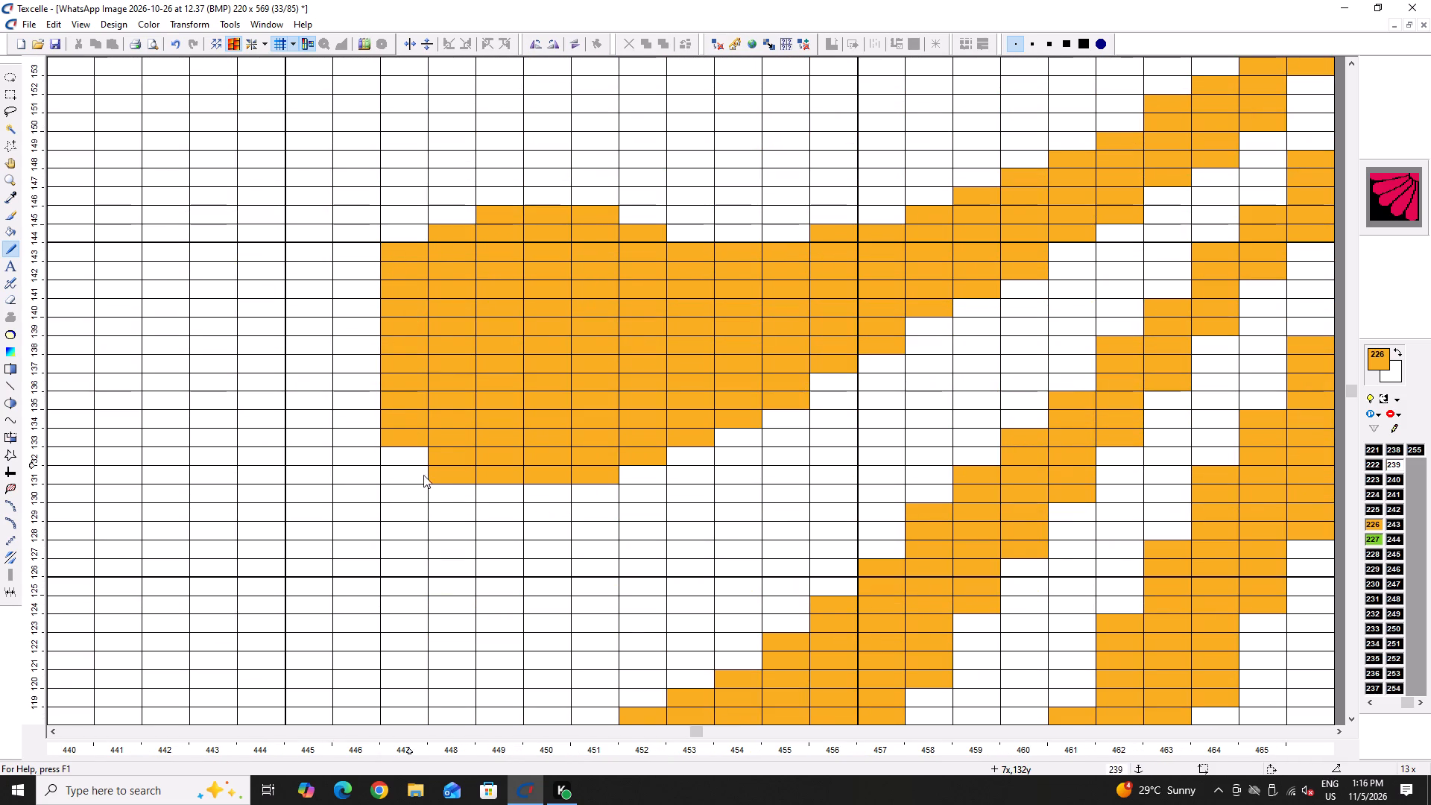
right_click(435, 482)
Smooth the uppermost tassel's lower edge in 226 with steps rising from column 13, row 133 to column 21, row 143.
click(686, 455)
double_click(743, 440)
click(774, 419)
click(824, 387)
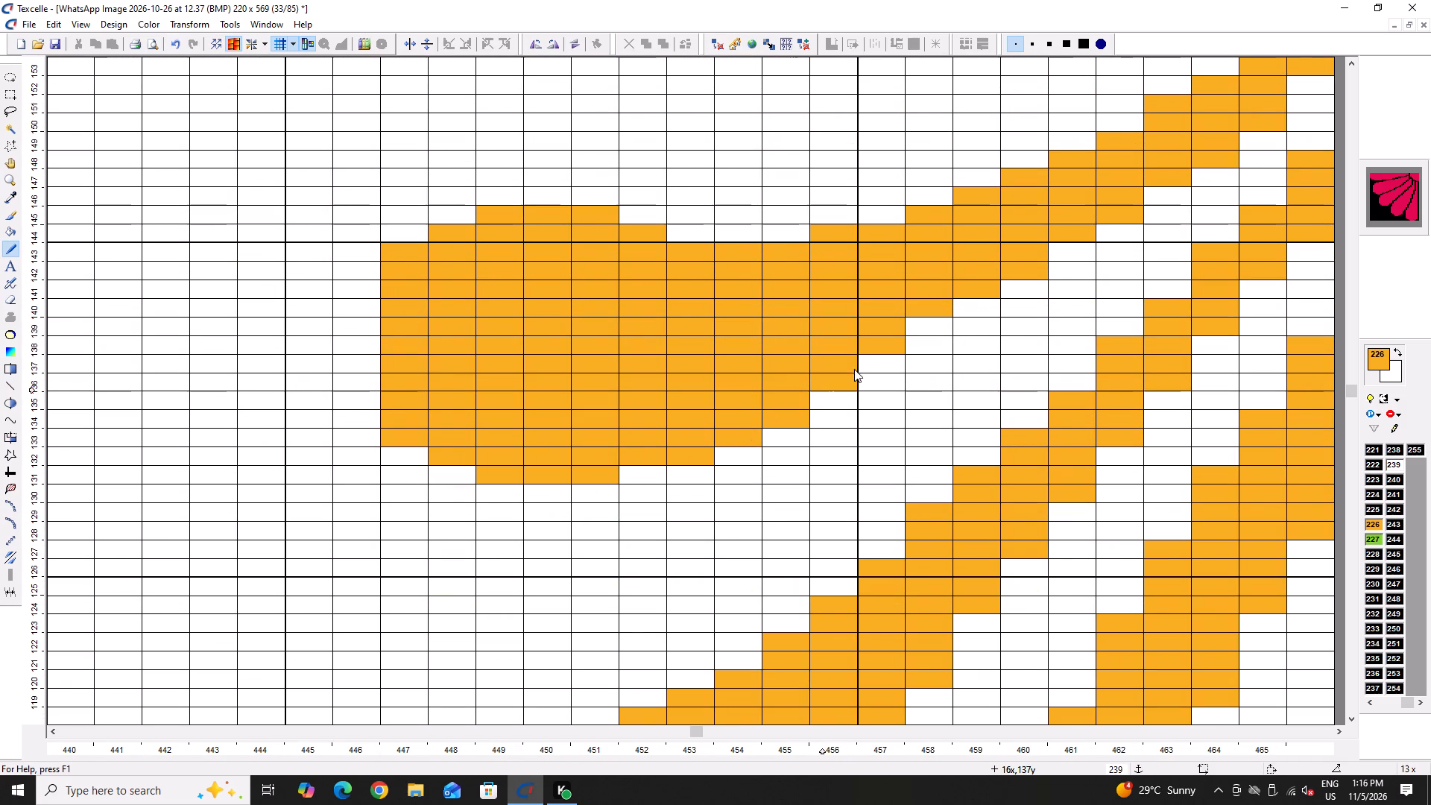
double_click(870, 359)
click(916, 327)
click(971, 300)
click(1022, 277)
double_click(1055, 252)
click(1038, 277)
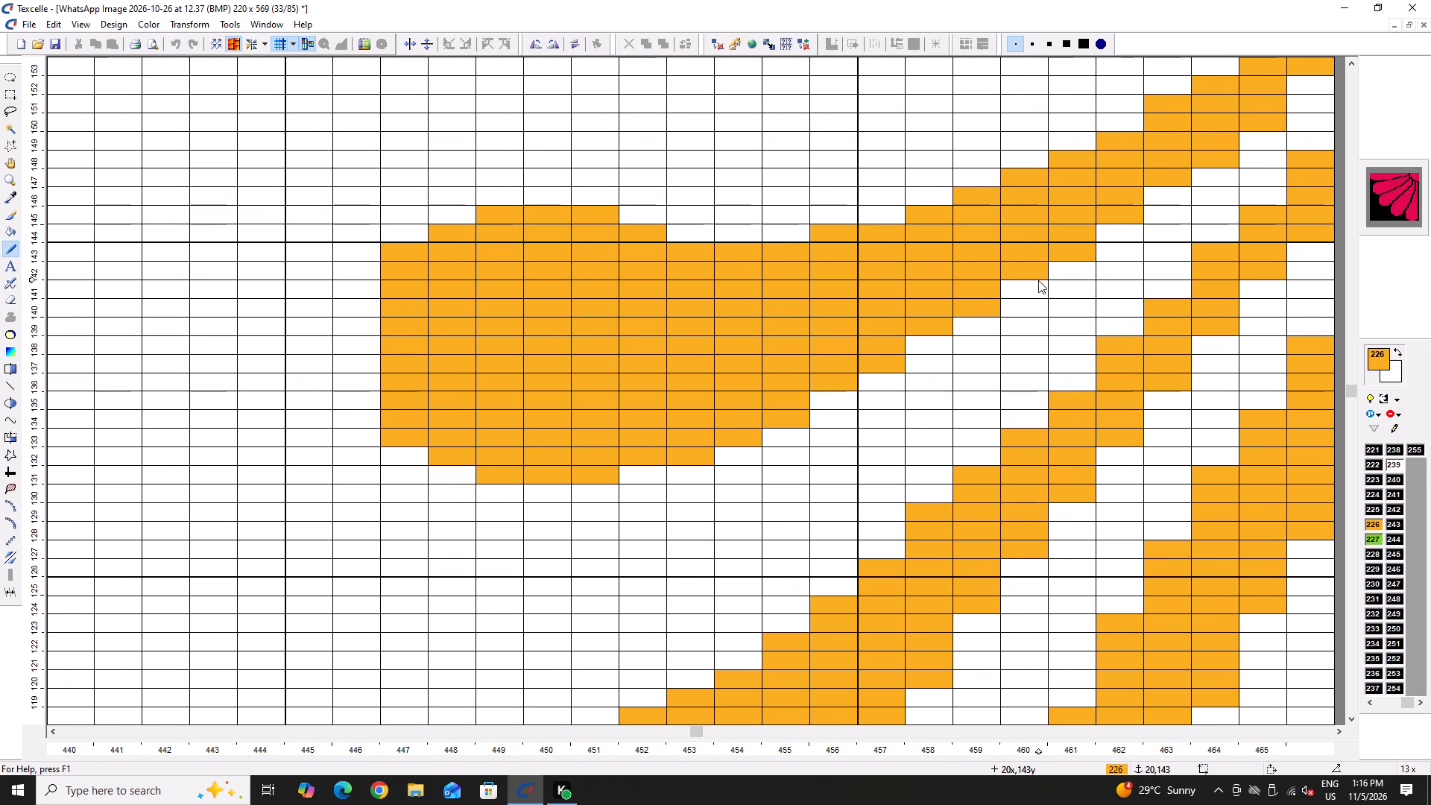
Fill the dip in the uppermost tassel's upper edge in 226 along row 145, stepping up through rows 146 and 147 near columns 16–18.
ctrl+scroll(779, 258, down, 3)
ctrl+scroll(1020, 182, up, 3)
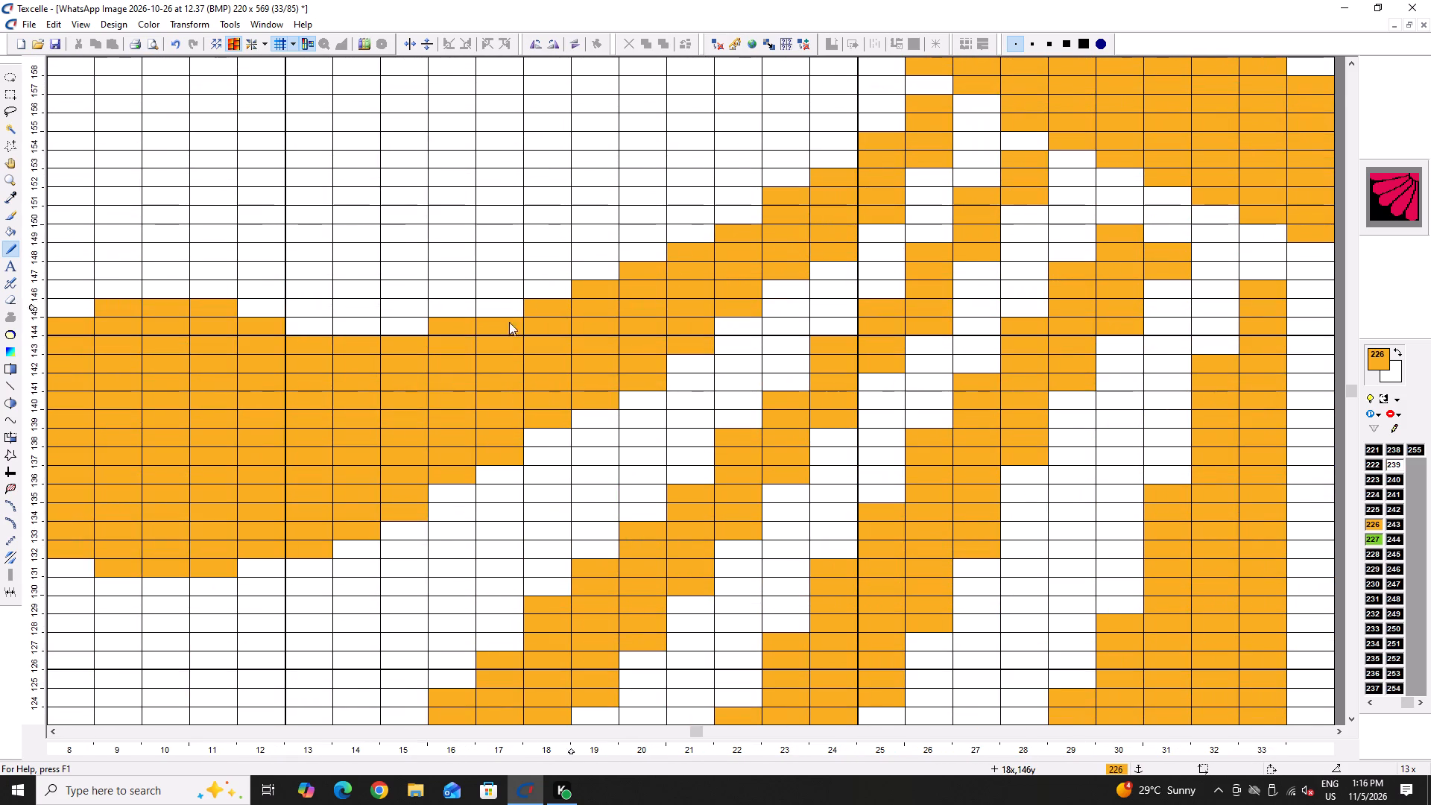
drag(304, 341, 376, 334)
drag(387, 334, 395, 334)
drag(402, 334, 417, 332)
click(427, 330)
click(432, 329)
drag(335, 323, 262, 324)
double_click(256, 324)
click(545, 311)
drag(545, 311, 484, 311)
triple_click(481, 311)
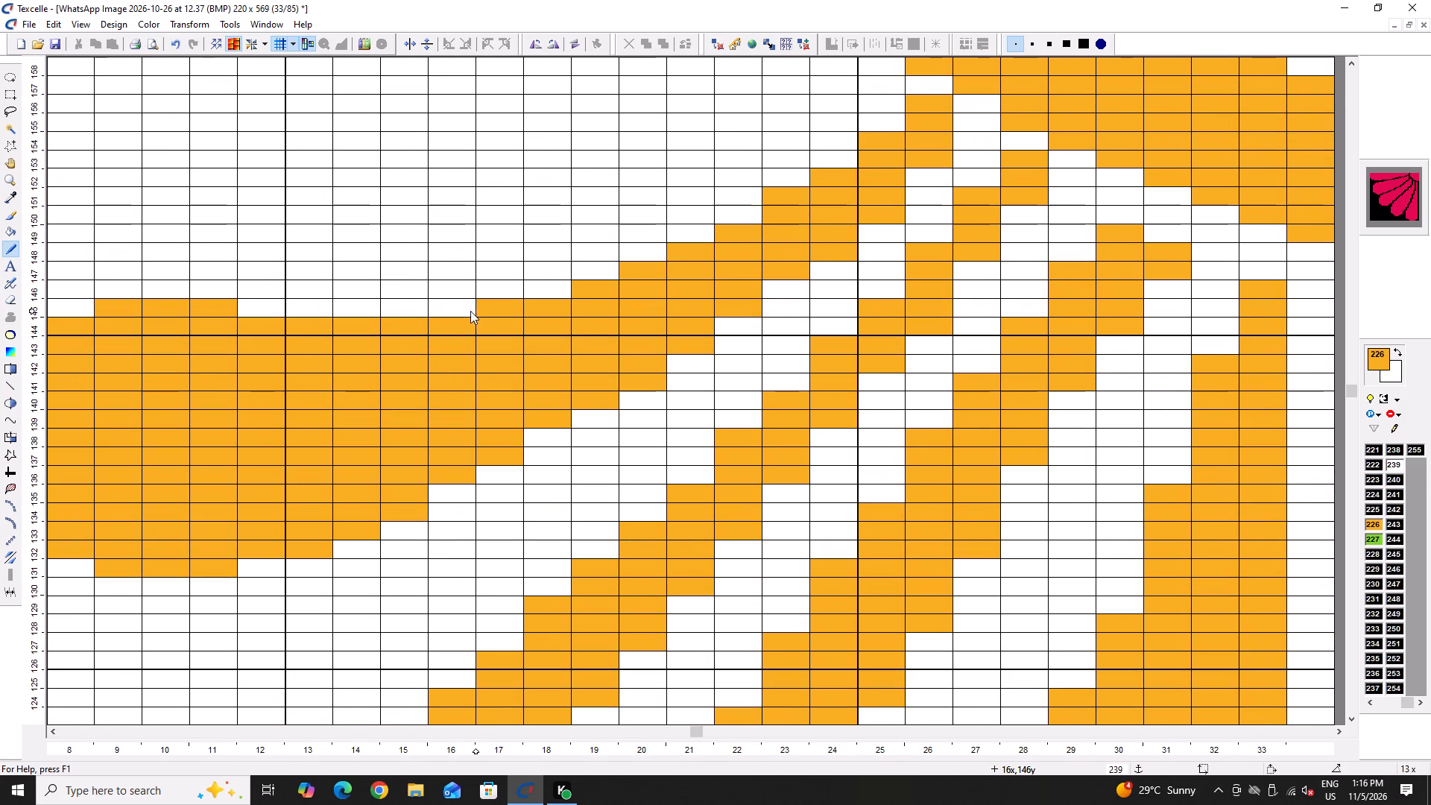
click(461, 312)
click(566, 291)
Build up the second tassel's upper edge in 226, stepping from column 7 near row 116 to column 14 at row 123.
ctrl+scroll(717, 284, down, 3)
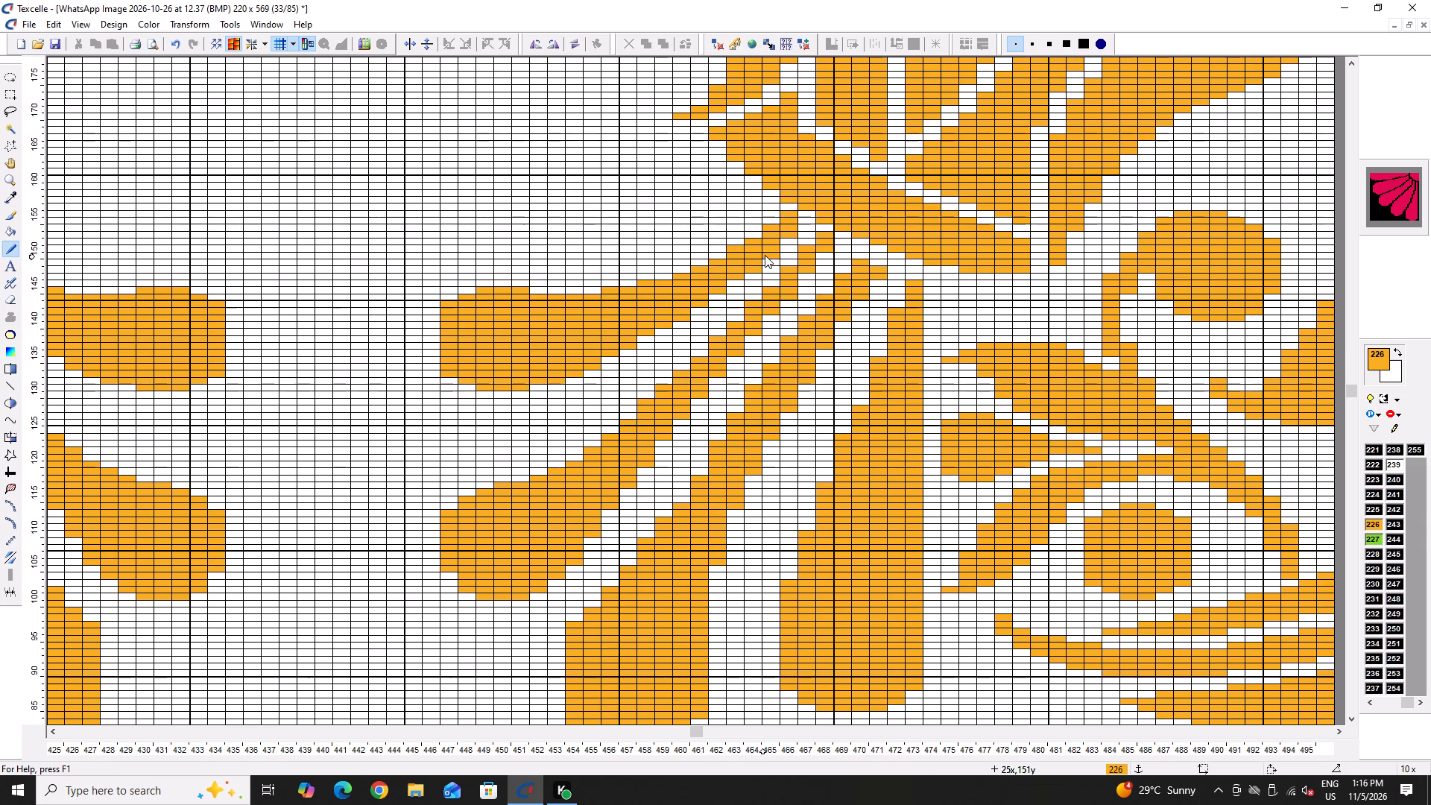
ctrl+scroll(519, 502, up, 1)
click(413, 521)
drag(415, 513, 458, 476)
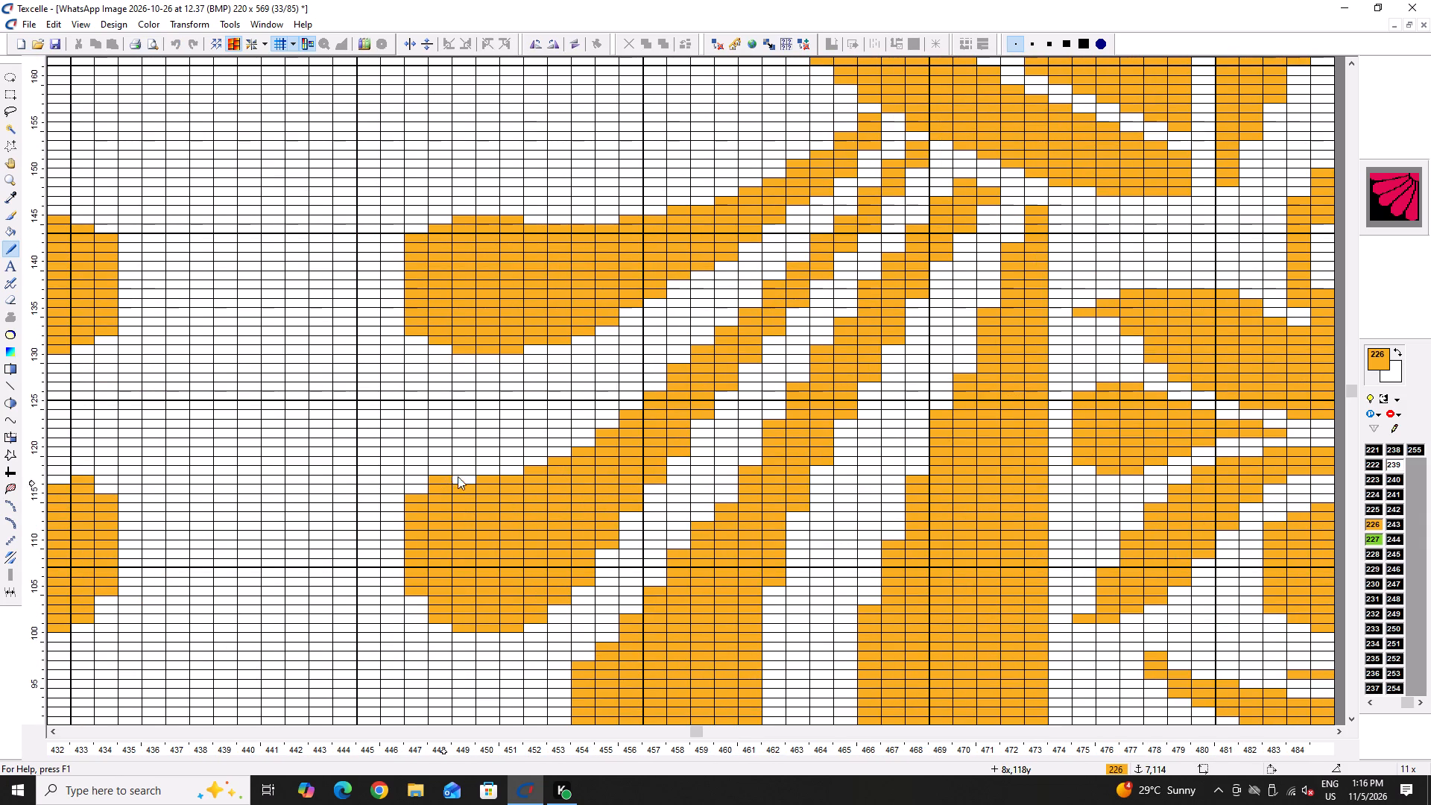
drag(458, 476, 631, 419)
drag(589, 446, 521, 472)
double_click(490, 476)
ctrl+scroll(564, 430, up, 2)
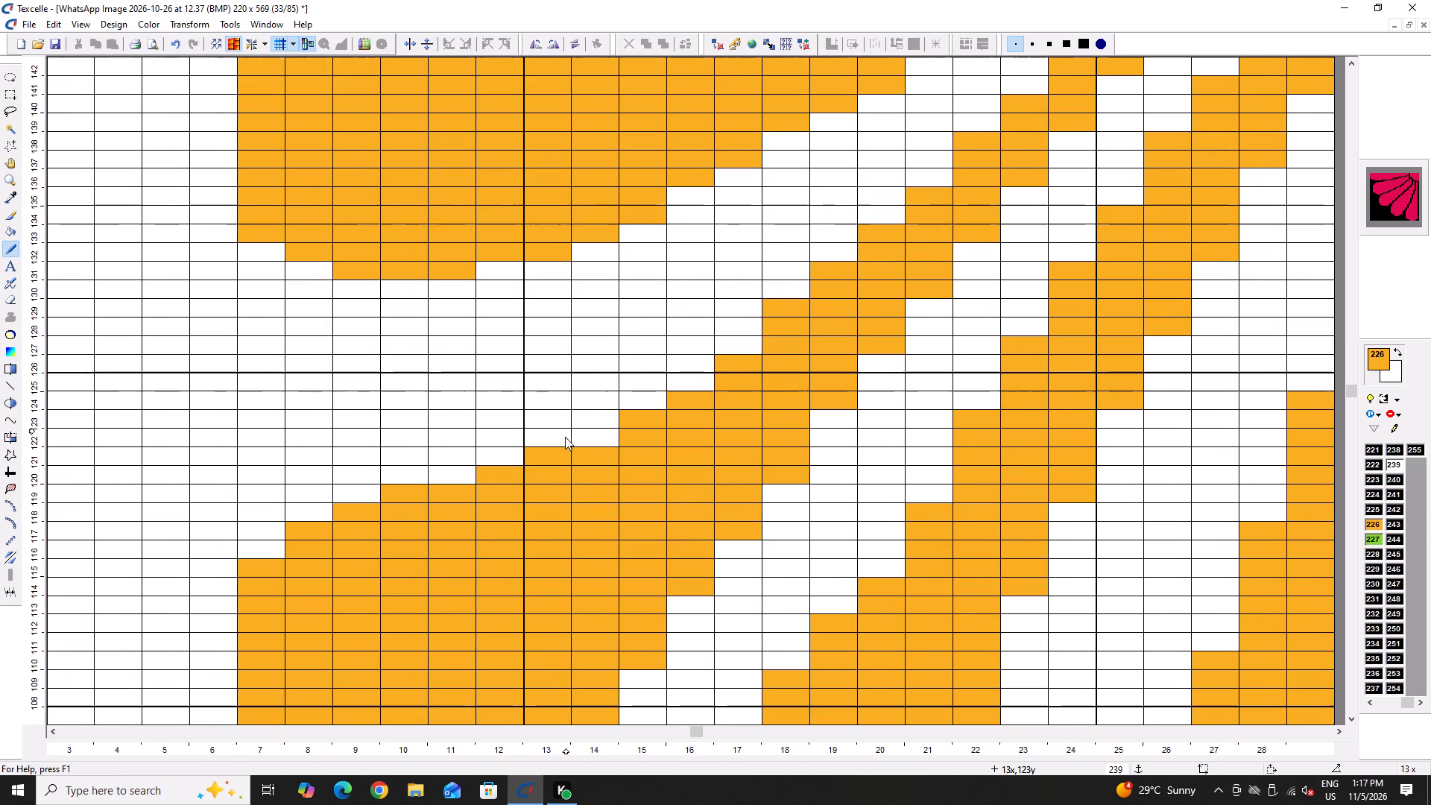
click(607, 438)
Trim the third tassel's outer shoulder in 239 at column 14 near row 97.
ctrl+scroll(608, 490, down, 3)
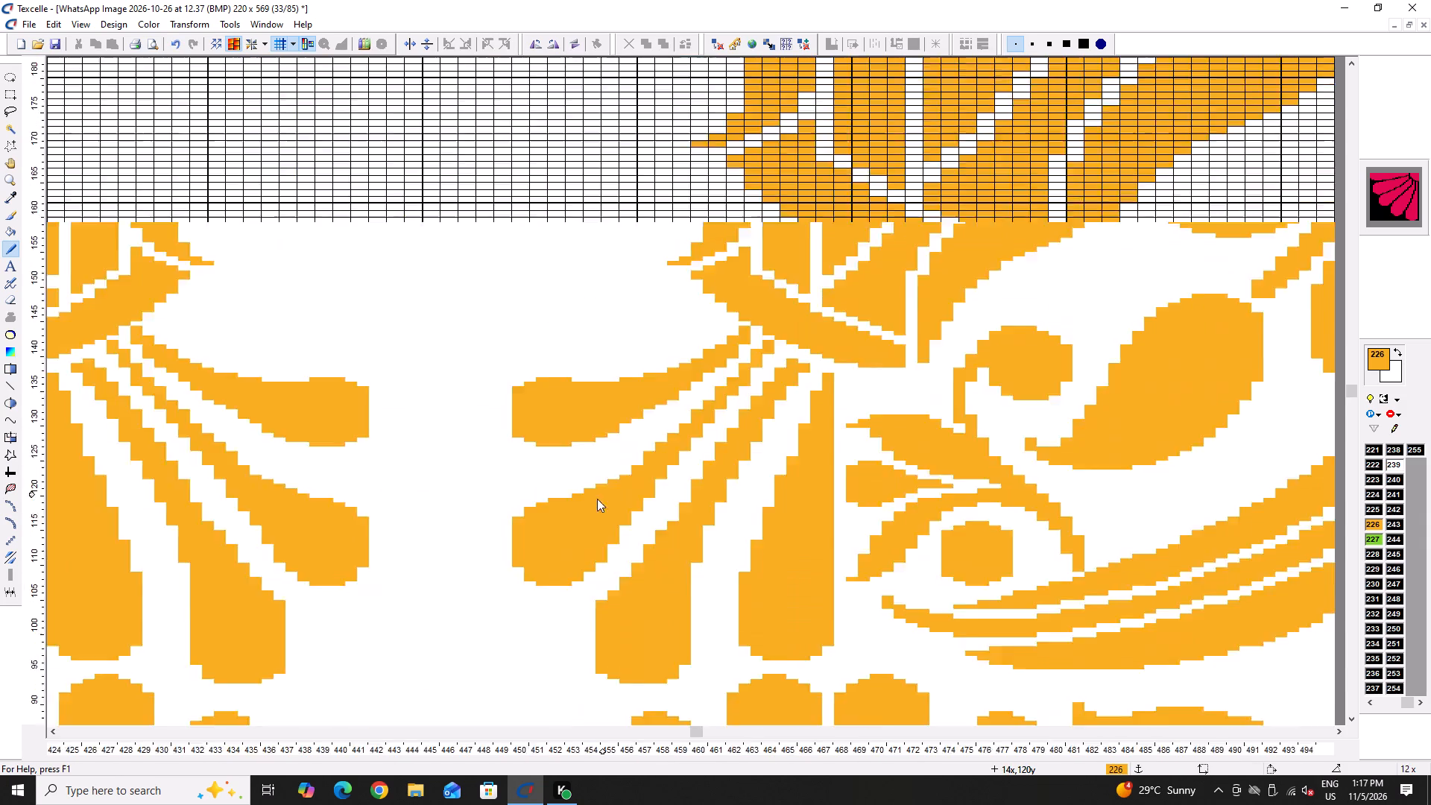
ctrl+scroll(597, 499, down, 2)
ctrl+scroll(732, 382, down, 4)
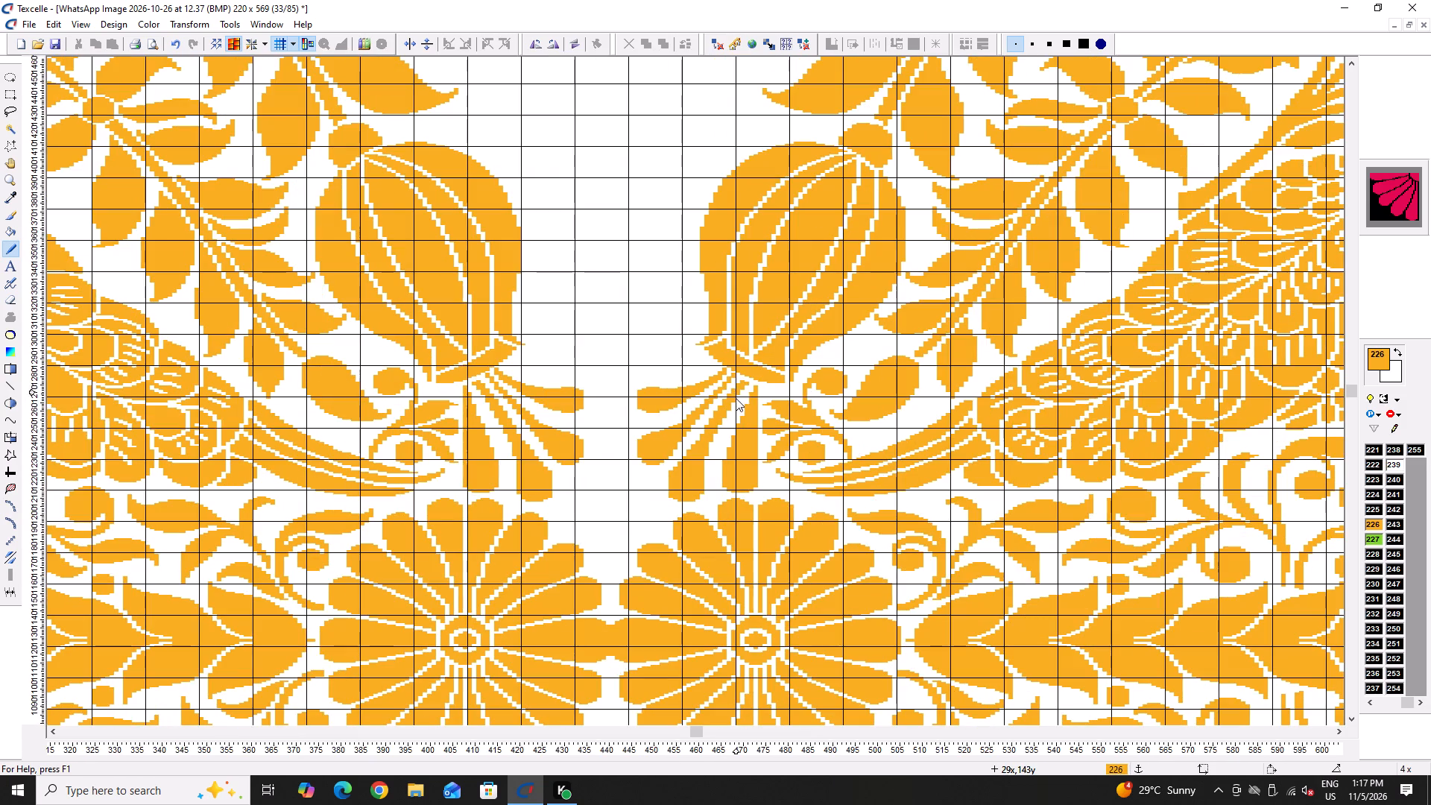
ctrl+scroll(717, 441, up, 6)
right_click(560, 552)
right_click(558, 558)
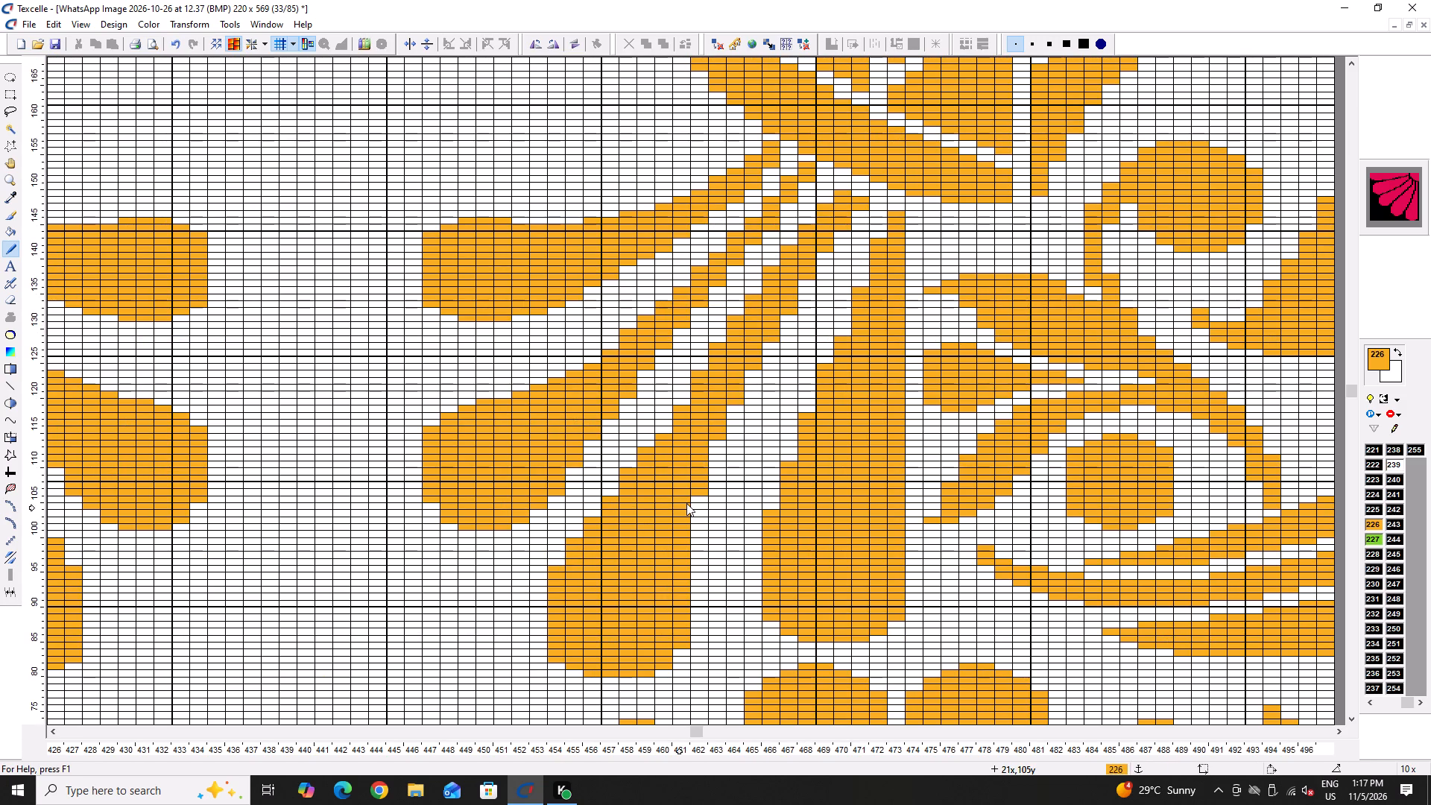
Widen the third tassel's inner edge in 226 on column 22 from about row 105 to 88, and along columns 23 and 24 above.
drag(692, 501, 692, 574)
click(692, 575)
click(692, 582)
drag(694, 587, 697, 621)
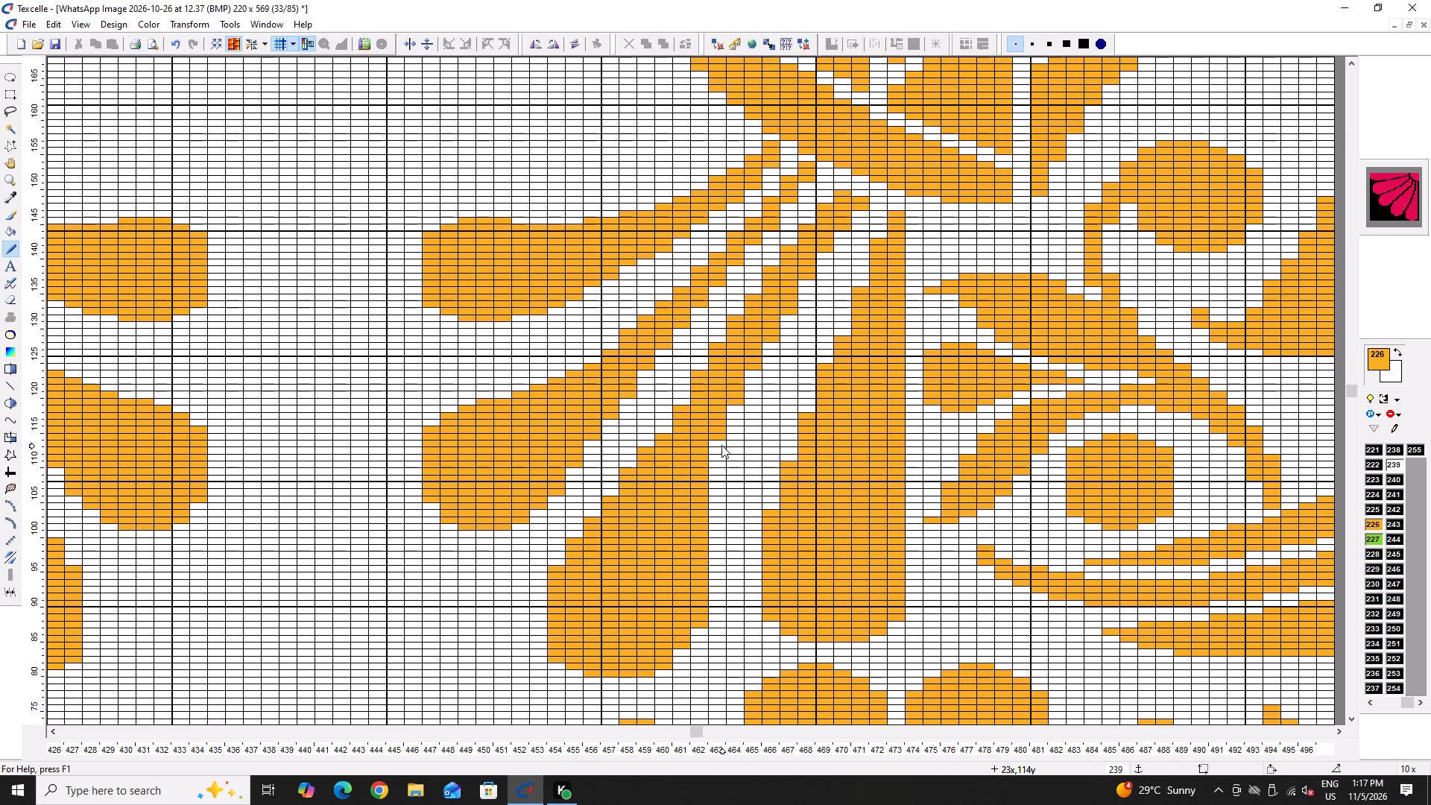
click(721, 445)
drag(721, 444, 719, 478)
drag(724, 437, 723, 447)
drag(722, 449, 715, 479)
drag(730, 395, 730, 429)
Continue widening the third tassel's inner edge in 226 with steps on columns 25 to 28 from about row 123 to 138.
drag(751, 379, 753, 387)
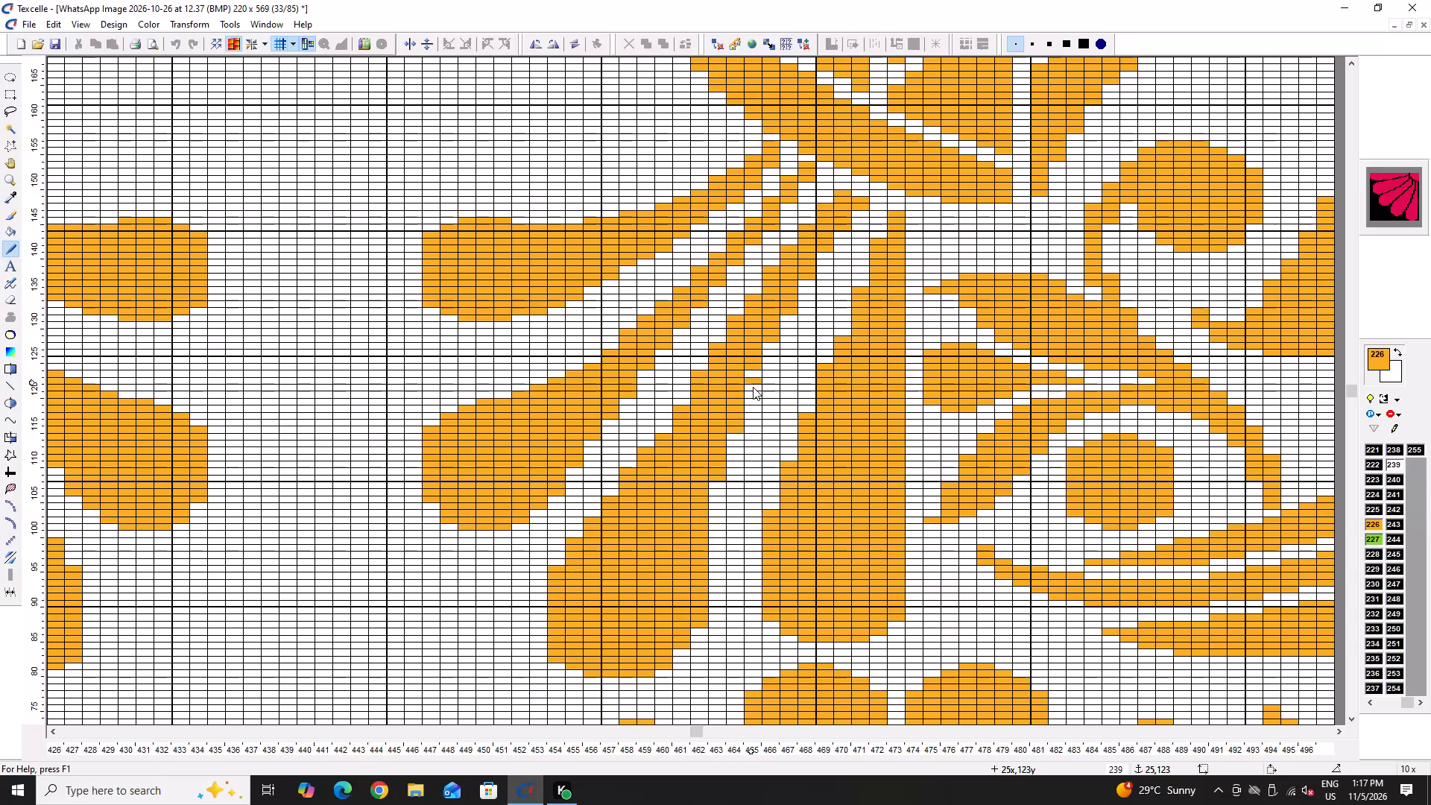
drag(753, 387, 753, 388)
drag(754, 381, 754, 370)
click(754, 368)
drag(767, 351, 769, 341)
click(785, 324)
click(786, 316)
drag(801, 300, 805, 285)
click(805, 284)
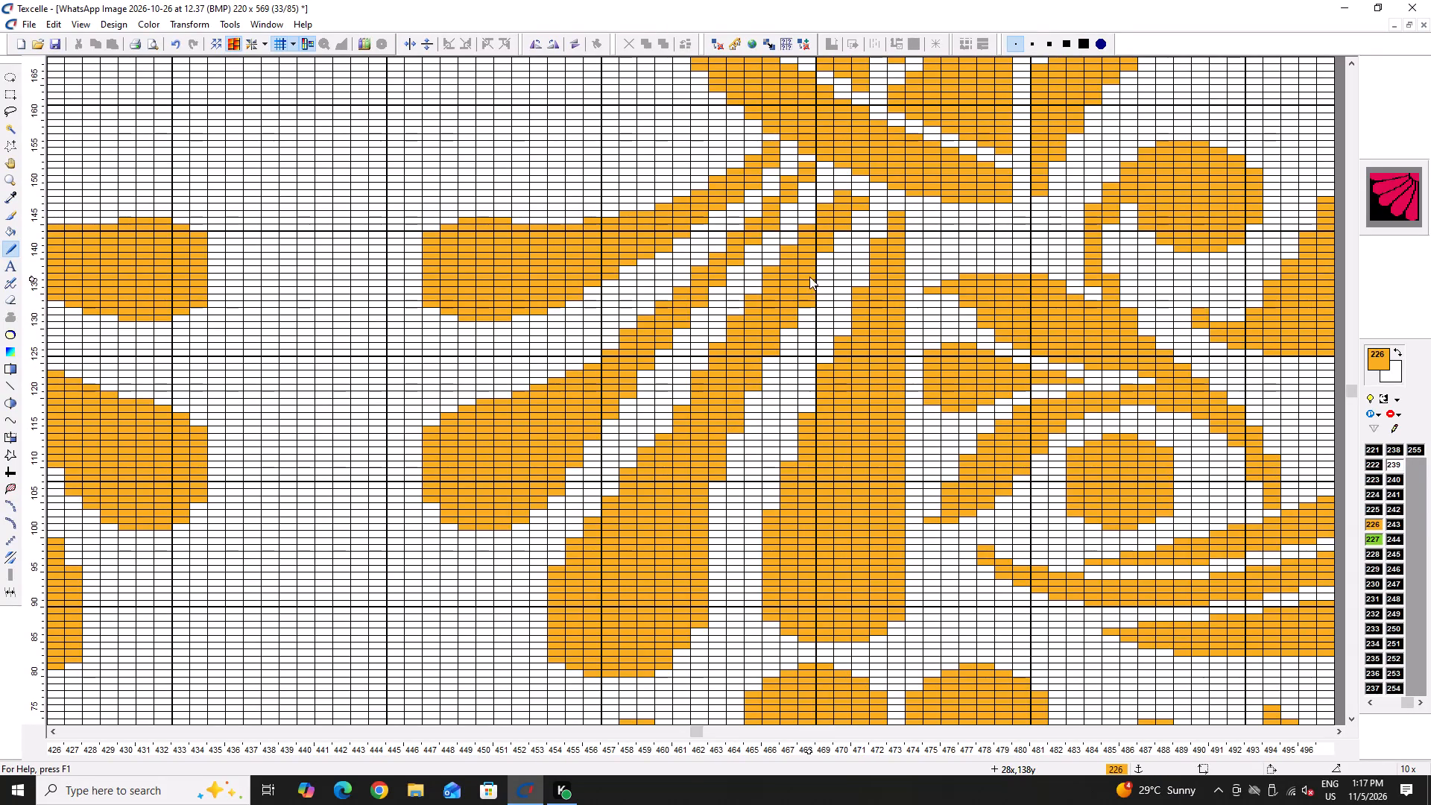
Refine the third tassel's narrow upper part, trimming column 28 in 239 and adding steps in 226 on columns 29 and 30 near rows 140–144.
right_click(806, 297)
right_click(806, 297)
right_click(812, 289)
right_click(812, 289)
click(824, 268)
triple_click(824, 263)
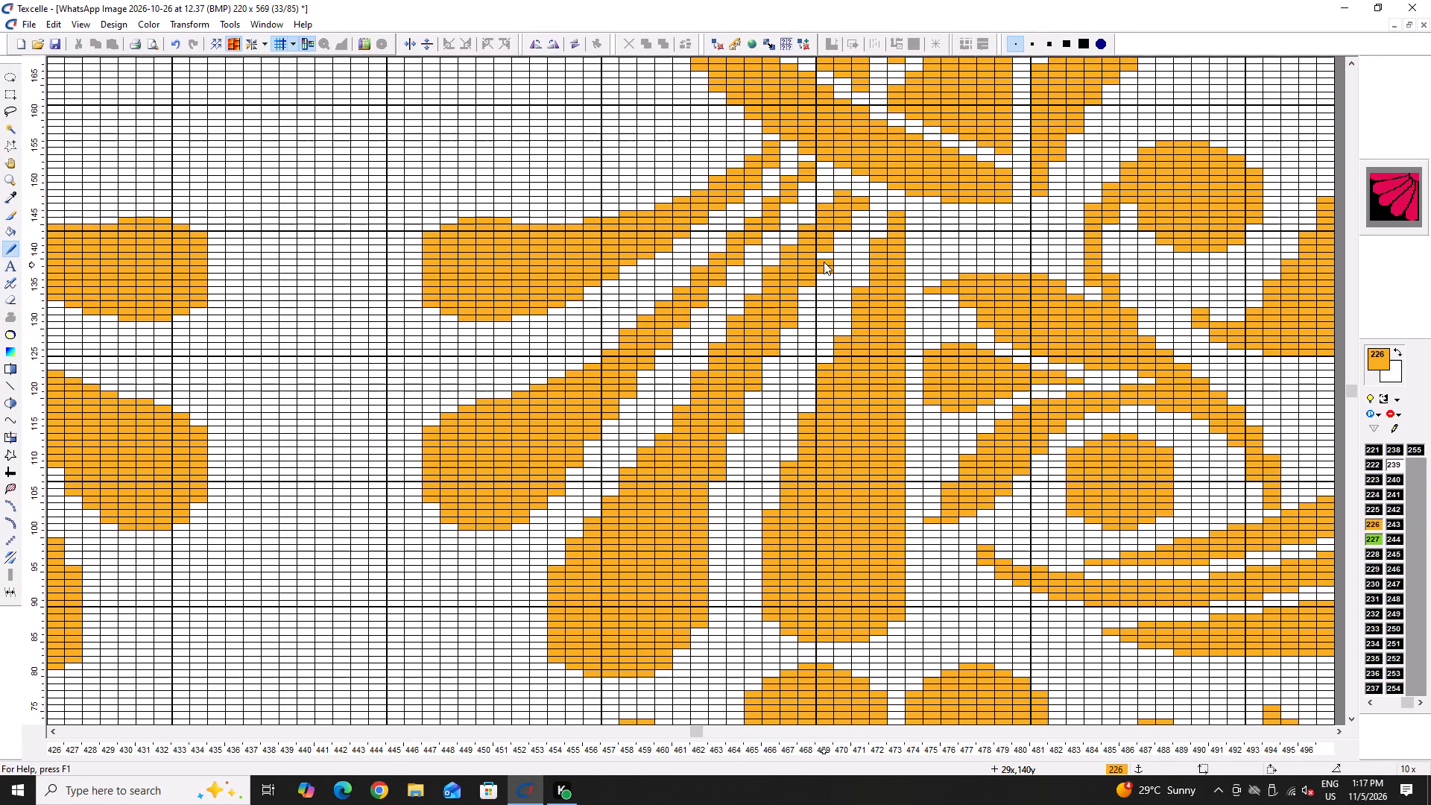
right_click(824, 266)
right_click(824, 265)
triple_click(828, 259)
click(827, 254)
drag(835, 241, 835, 233)
double_click(835, 233)
Thicken the second tassel's narrow upper edge in 226 at columns 23 and 24, clearing excess pixels above rows 143 and 145 in 239.
ctrl+scroll(719, 222, up, 2)
drag(745, 251, 747, 278)
drag(789, 211, 786, 239)
right_click(758, 233)
right_click(756, 235)
right_click(746, 247)
right_click(746, 249)
right_click(792, 205)
right_click(792, 205)
right_click(785, 211)
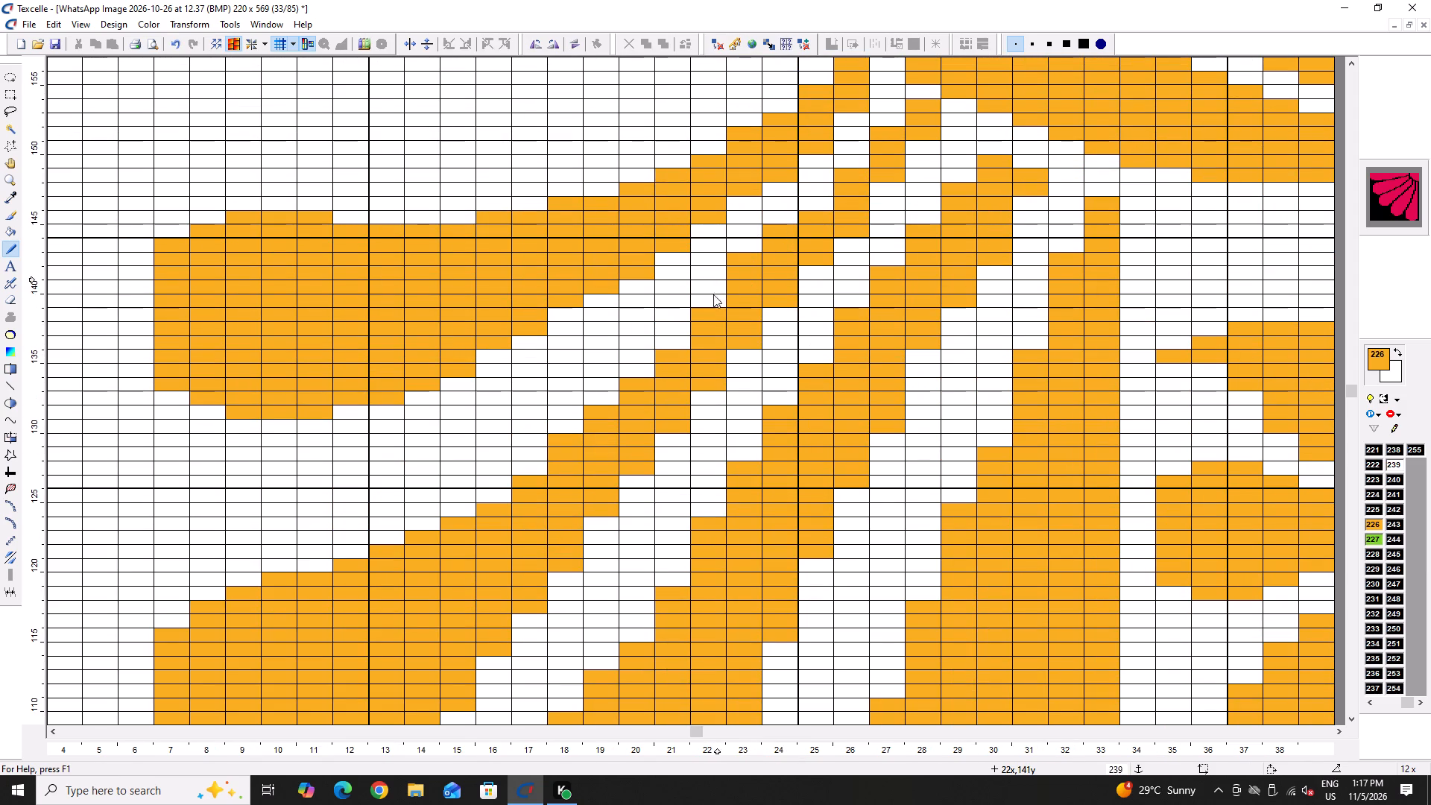
Widen the second tassel's upper edge in 226 with steps on columns 22 to 19 from about row 140 down to 132.
drag(712, 295, 709, 314)
drag(688, 338, 680, 359)
click(679, 362)
double_click(675, 336)
click(678, 331)
drag(647, 363, 641, 386)
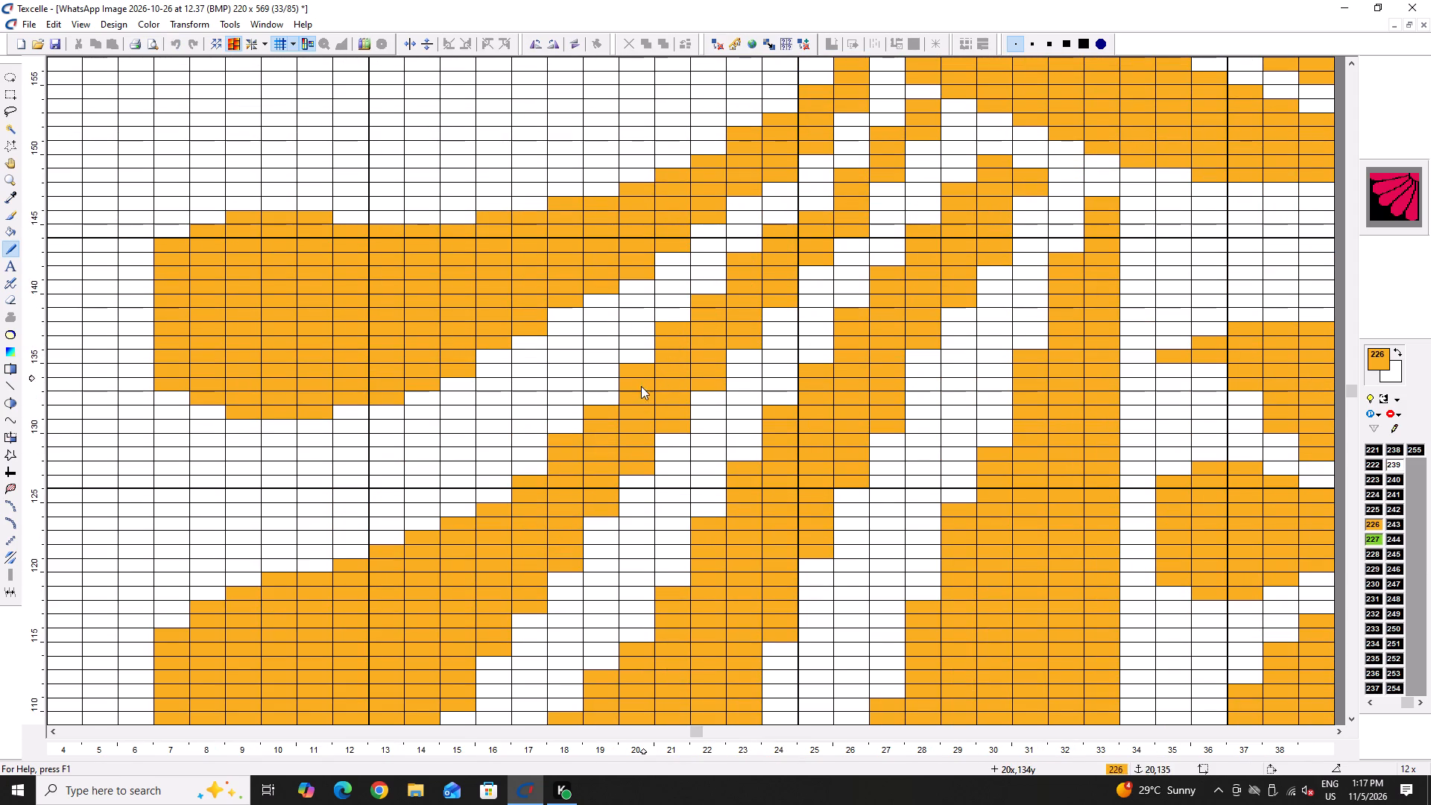
drag(641, 386, 642, 386)
click(613, 394)
drag(611, 397, 604, 409)
Extend the second tassel's widened upper edge in 226 across columns 18 to 15, trimming the extra pixel at column 16 near row 127 in 239.
drag(572, 434, 568, 443)
click(568, 443)
drag(539, 459, 534, 479)
double_click(534, 480)
click(579, 419)
double_click(575, 430)
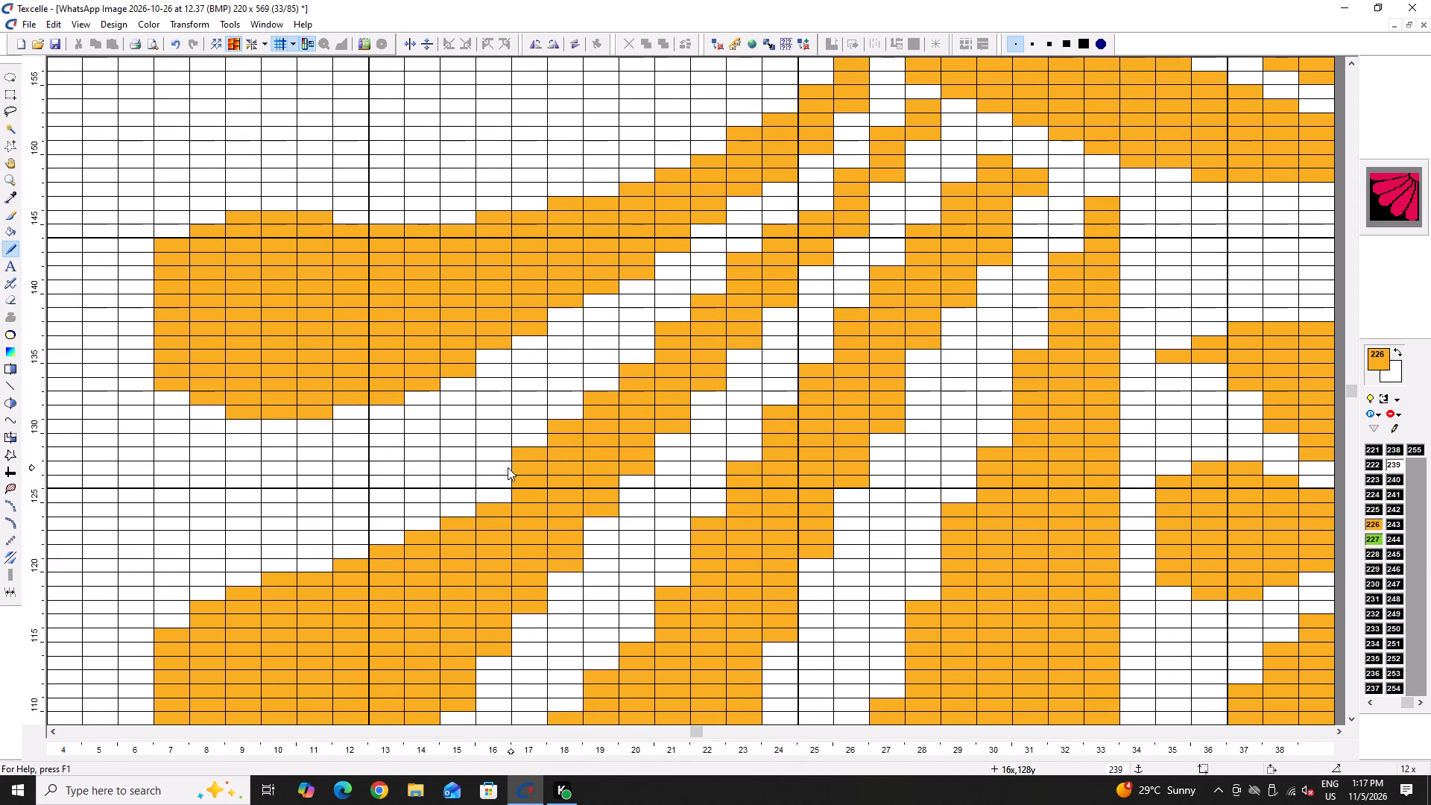
click(506, 467)
drag(503, 472, 484, 505)
ctrl+scroll(484, 468, down, 3)
ctrl+scroll(478, 473, up, 3)
right_click(493, 455)
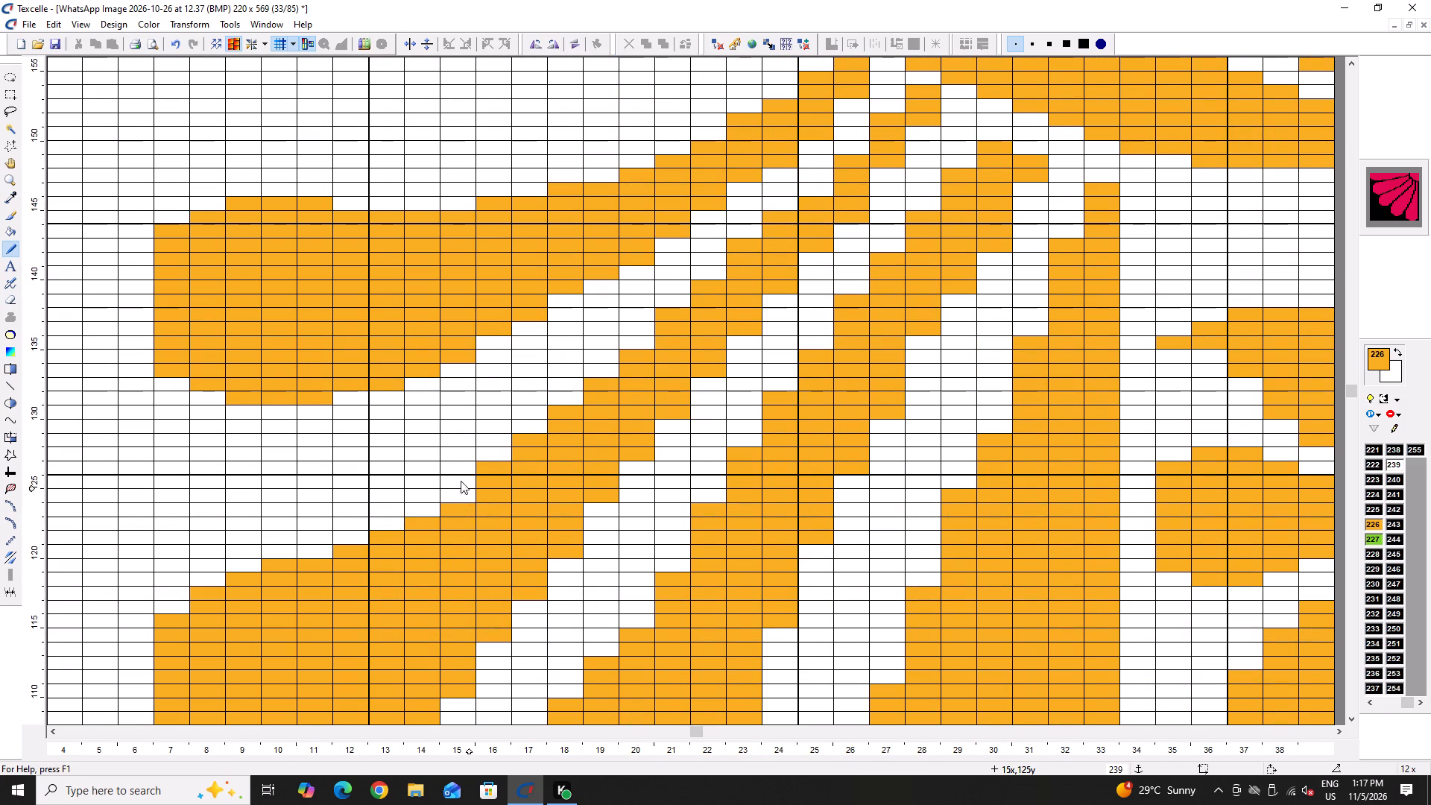
Outline a higher upper edge for the second tassel in 226, rising from column 7 near row 117 to about column 18, row 131.
ctrl+scroll(450, 457, down, 4)
ctrl+scroll(391, 528, up, 3)
click(290, 471)
drag(291, 468, 309, 441)
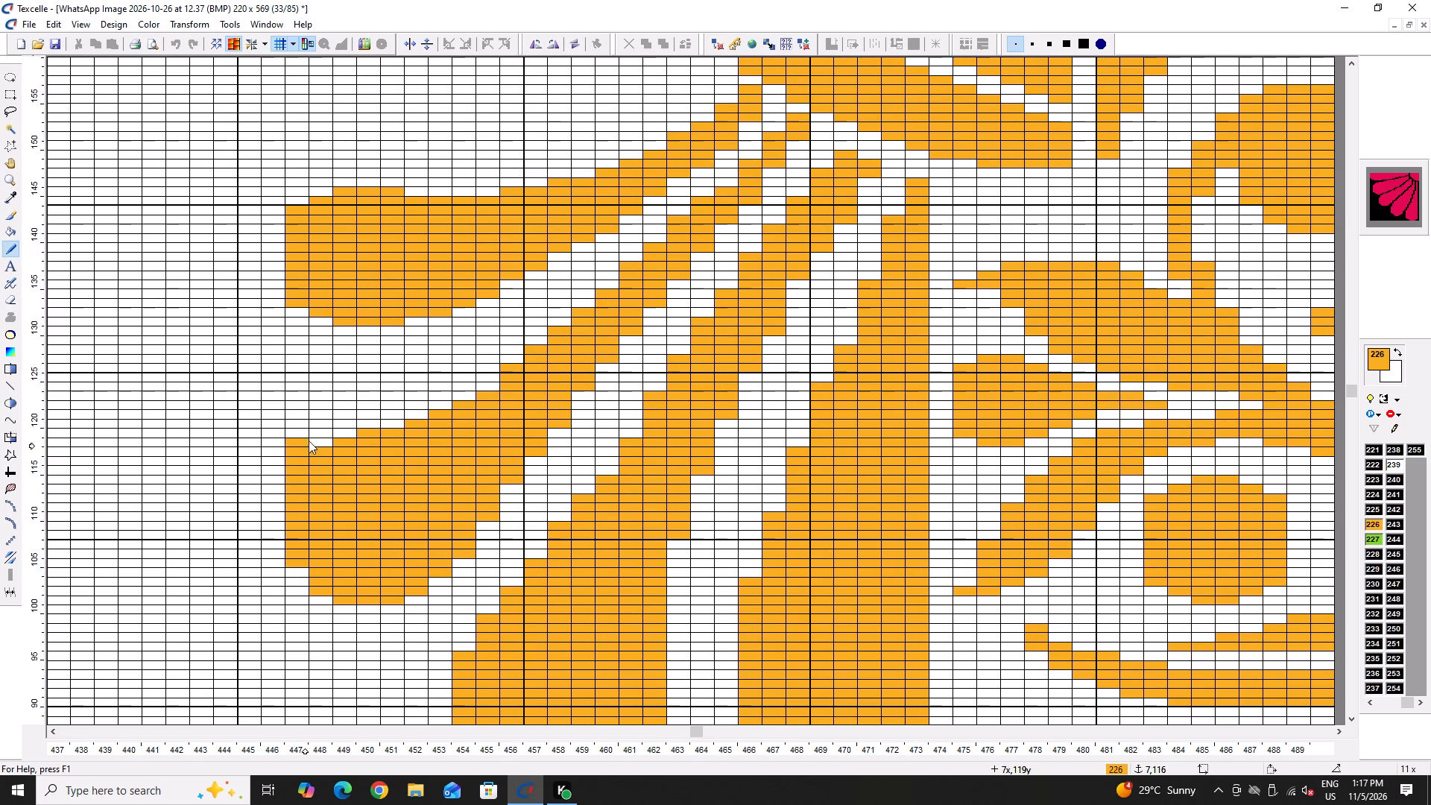
drag(309, 441, 487, 359)
drag(490, 357, 511, 347)
drag(514, 346, 569, 324)
click(571, 323)
drag(555, 334, 547, 340)
click(540, 345)
drag(528, 354, 470, 384)
drag(446, 395, 438, 400)
drag(436, 402, 377, 425)
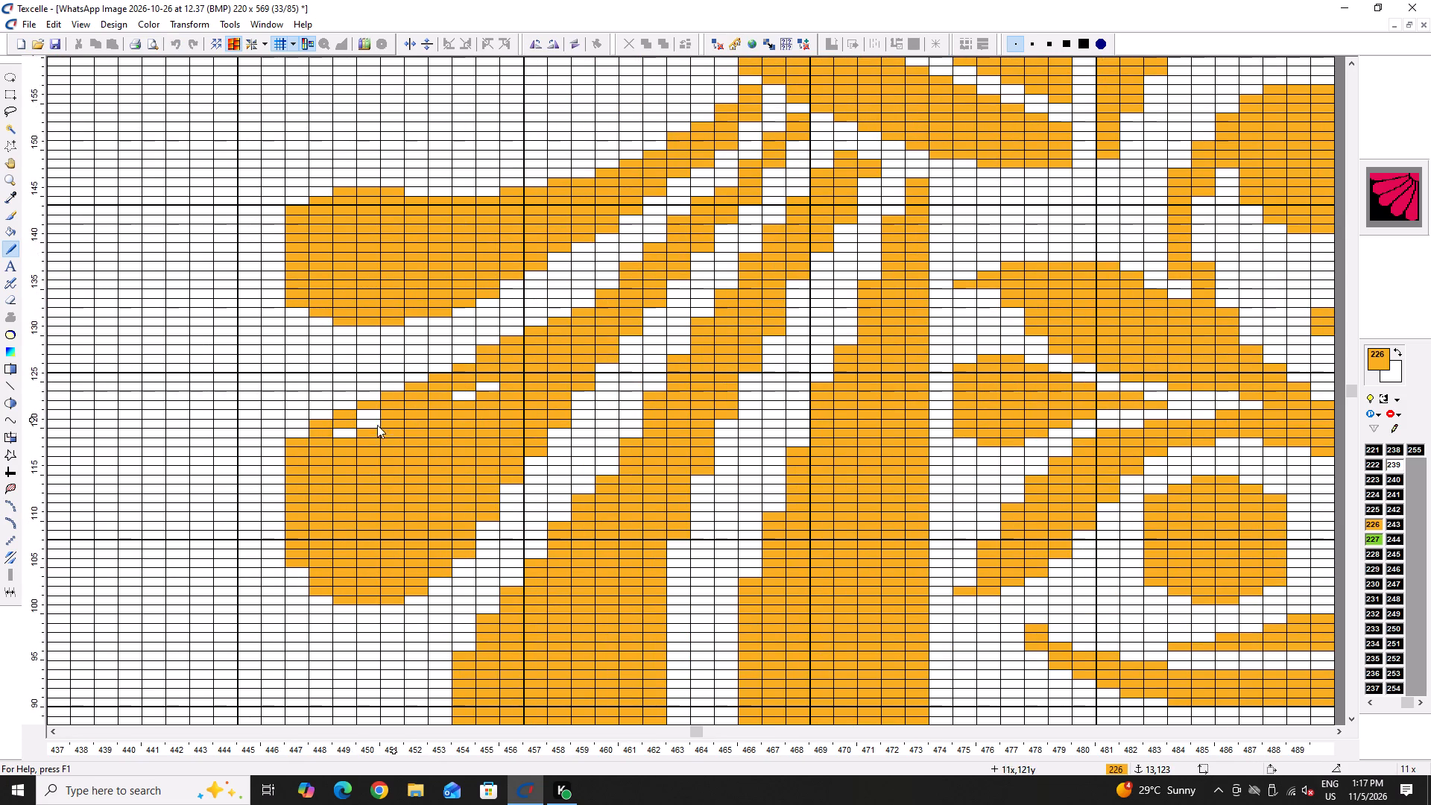
Fill the white gaps between the second tassel's raised upper outline and its body in 226.
drag(377, 425, 461, 423)
drag(470, 421, 502, 412)
click(502, 412)
drag(503, 406, 502, 391)
drag(502, 391, 491, 393)
click(433, 406)
drag(425, 409, 413, 413)
drag(404, 415, 372, 419)
click(372, 419)
drag(377, 415, 392, 410)
drag(415, 403, 443, 397)
click(496, 386)
triple_click(501, 384)
click(494, 383)
drag(487, 385, 470, 392)
drag(465, 394, 431, 413)
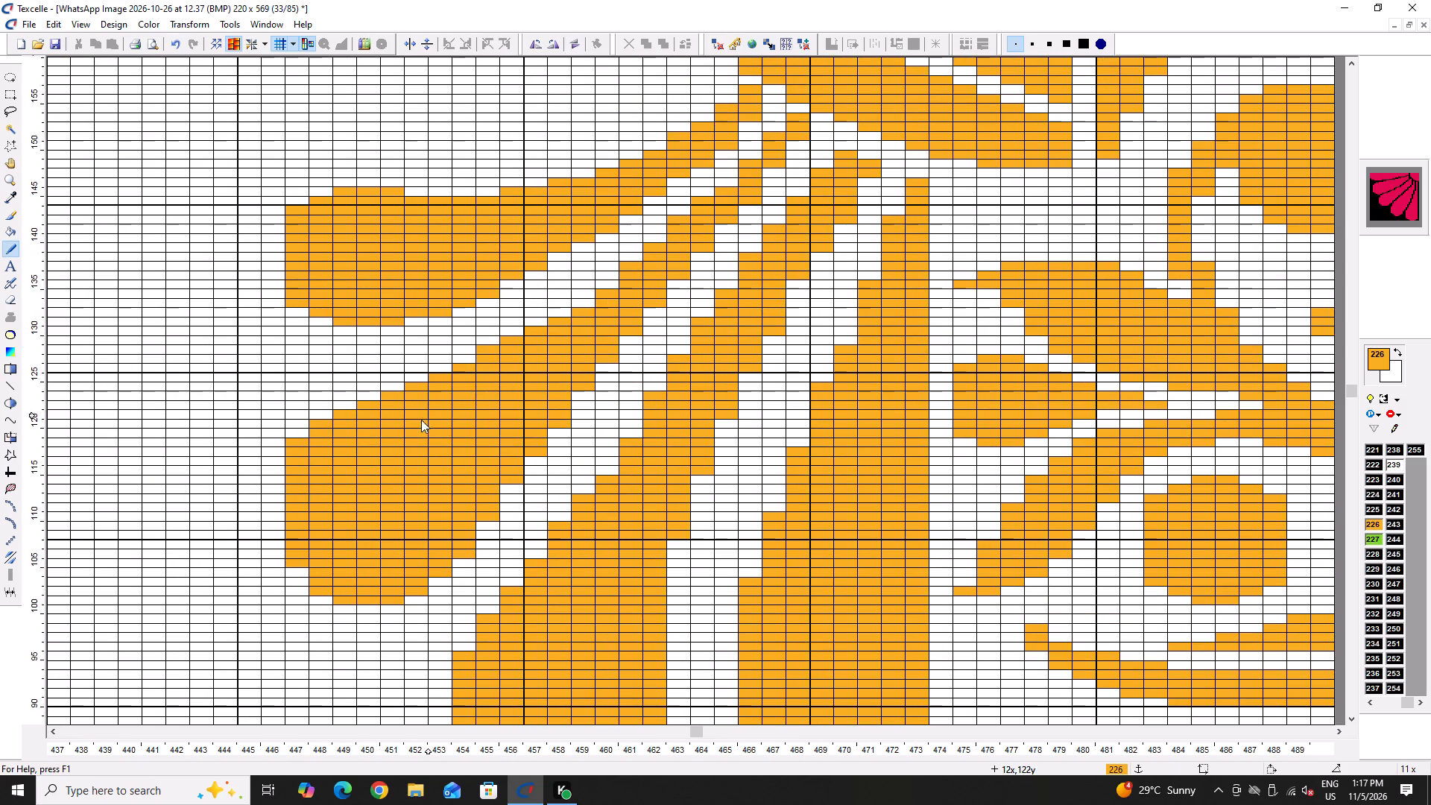
click(418, 421)
Round the second tassel's upper outer corner at columns 7 and 8 in 239 and smooth its upper edge near columns 19–20 in 226.
ctrl+scroll(508, 382, down, 5)
ctrl+scroll(487, 387, up, 5)
right_click(336, 420)
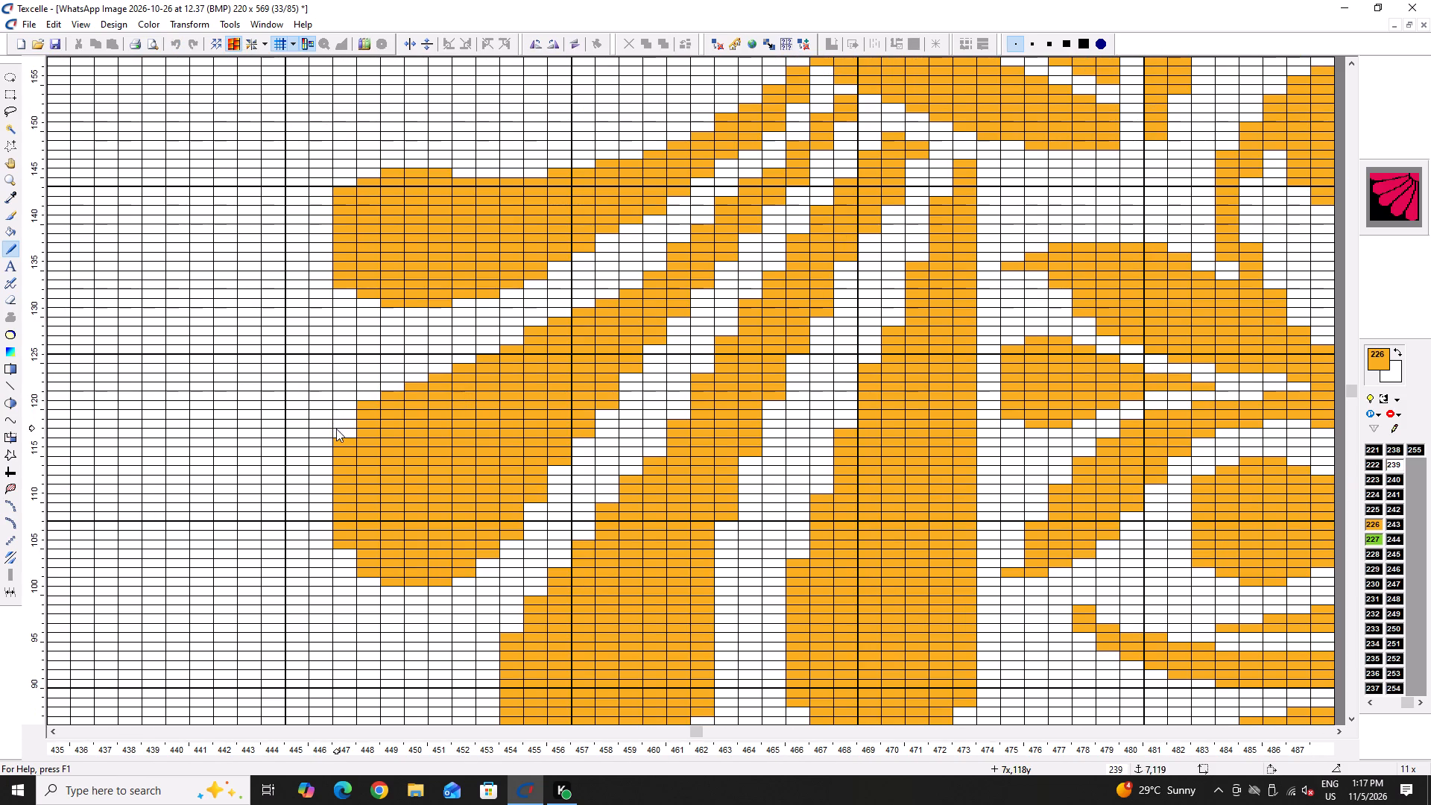
right_click(336, 427)
right_click(363, 396)
right_click(363, 401)
right_click(363, 405)
right_click(363, 405)
scroll(666, 265, up, 2)
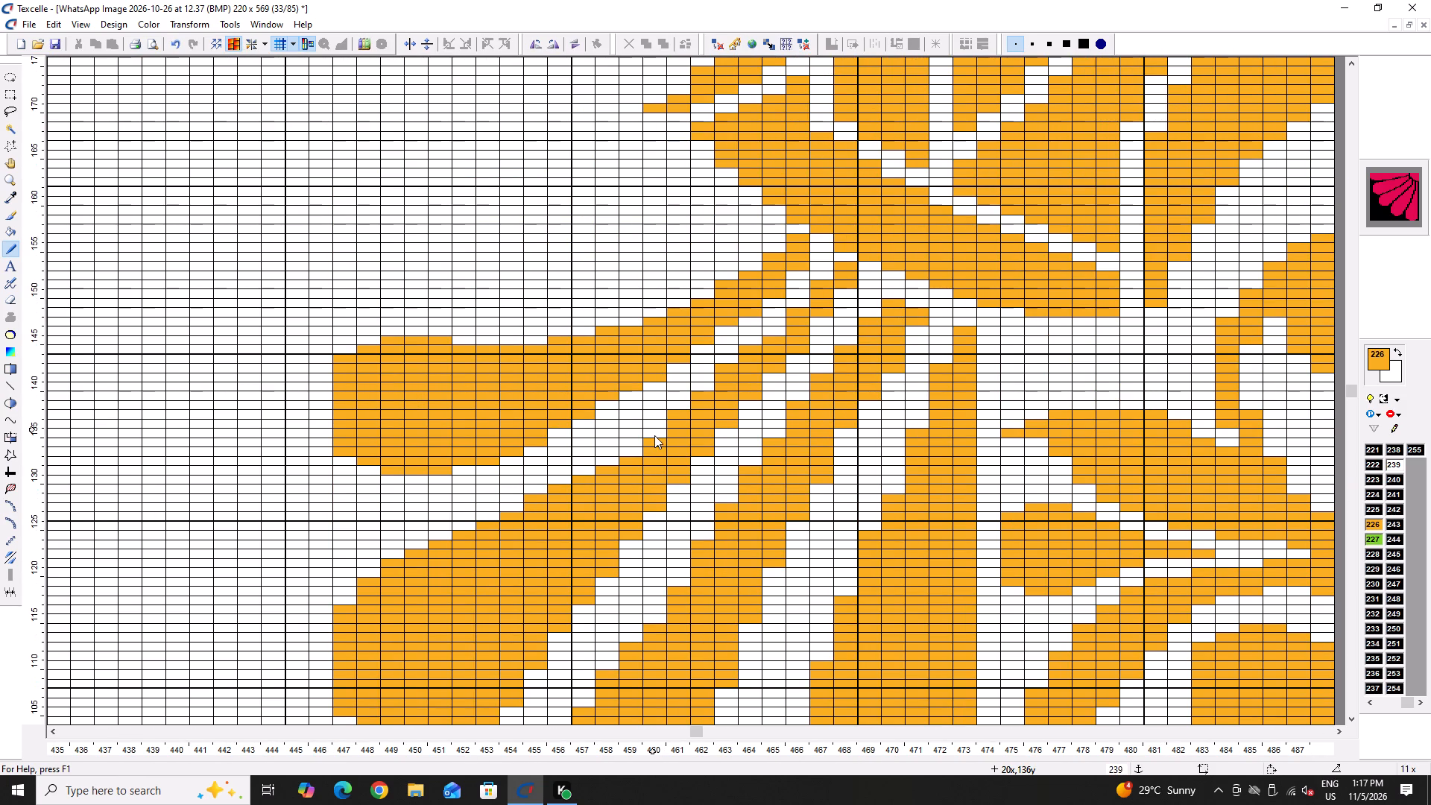
click(656, 435)
triple_click(645, 455)
click(638, 455)
ctrl+scroll(695, 431, down, 3)
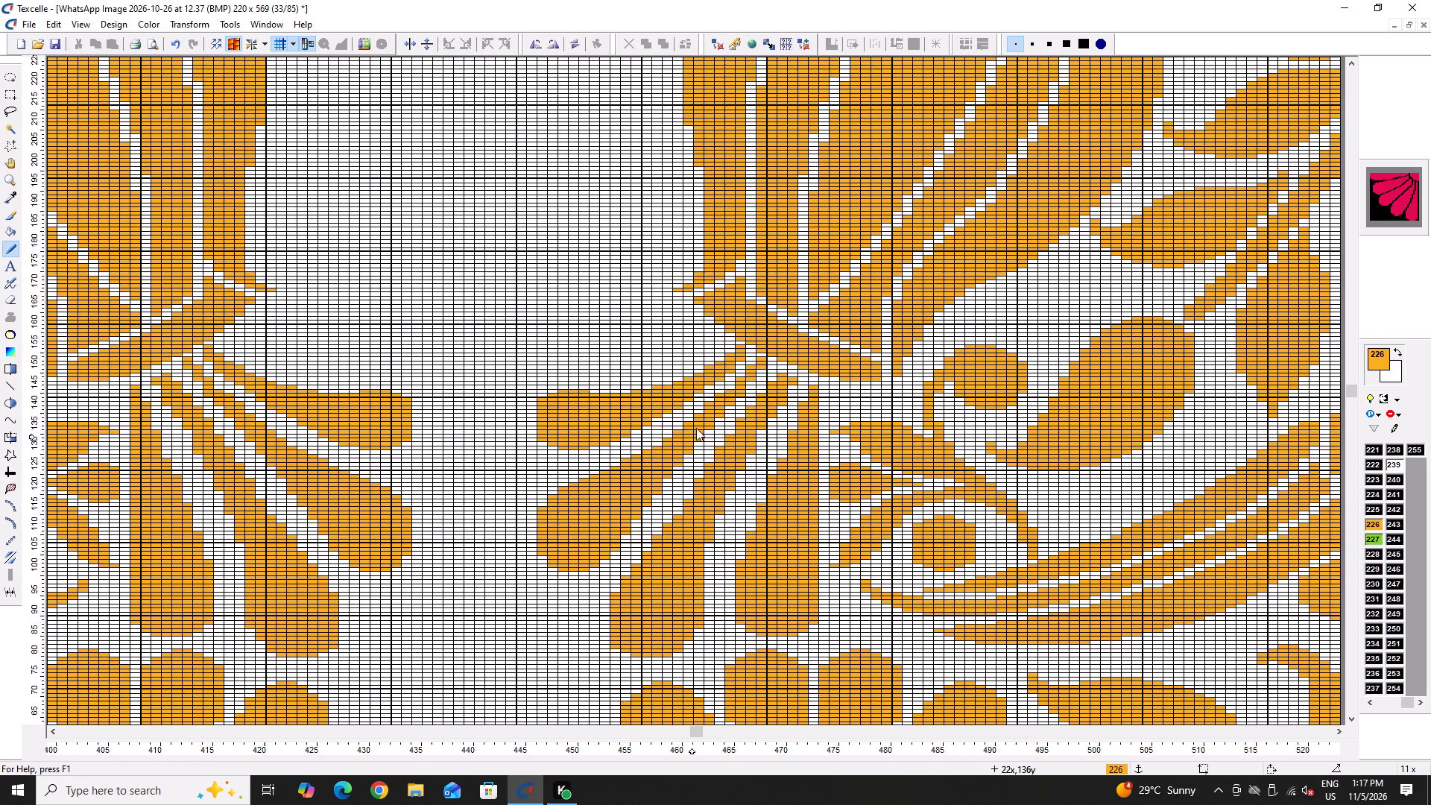
ctrl+scroll(741, 380, up, 3)
right_click(751, 417)
right_click(751, 417)
click(731, 395)
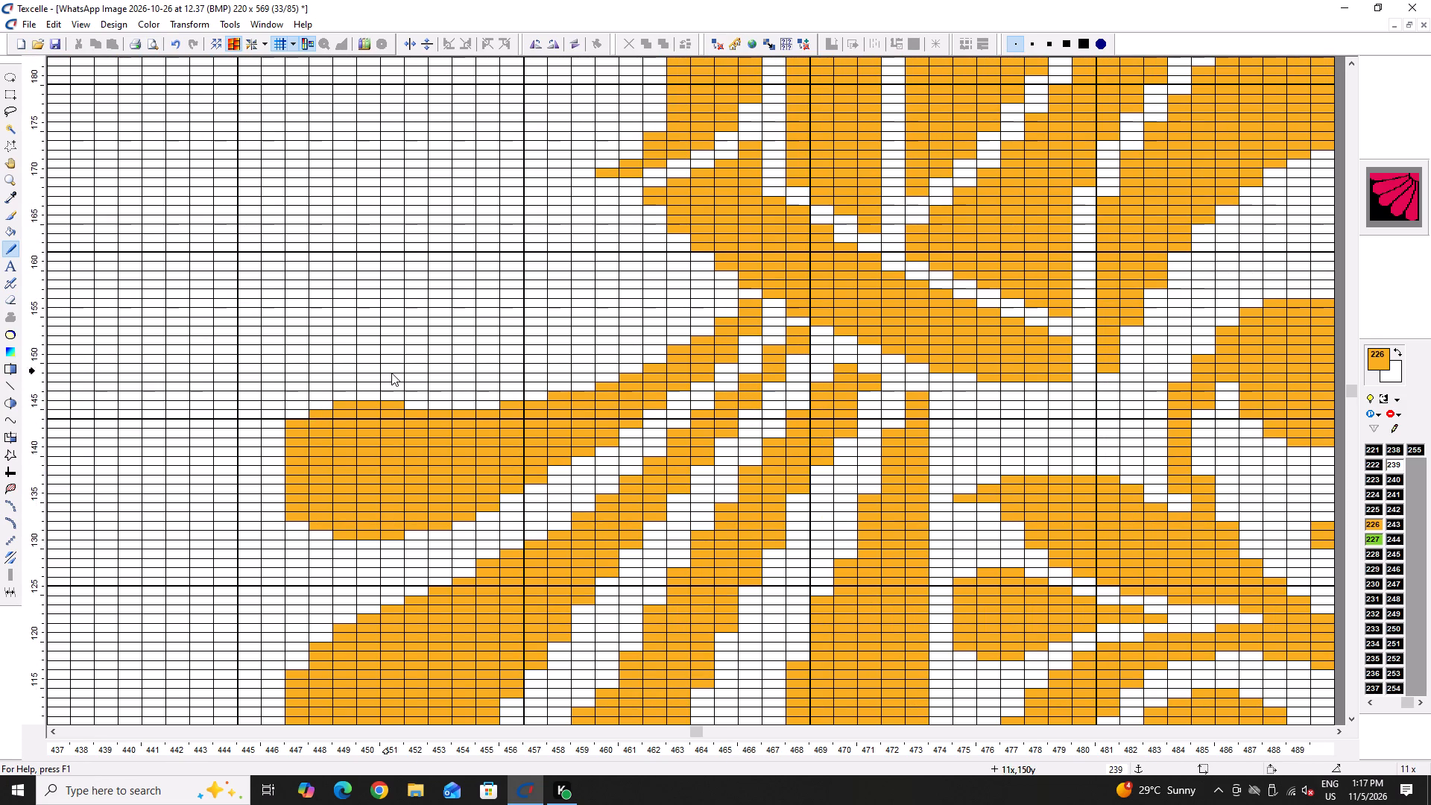
Outline a higher upper edge on the first tassel in 226 up to about row 151, from column 7 to its stem, and flood-fill the gap.
scroll(391, 375, up, 1)
double_click(297, 516)
click(297, 506)
drag(299, 501, 420, 442)
drag(421, 442, 520, 447)
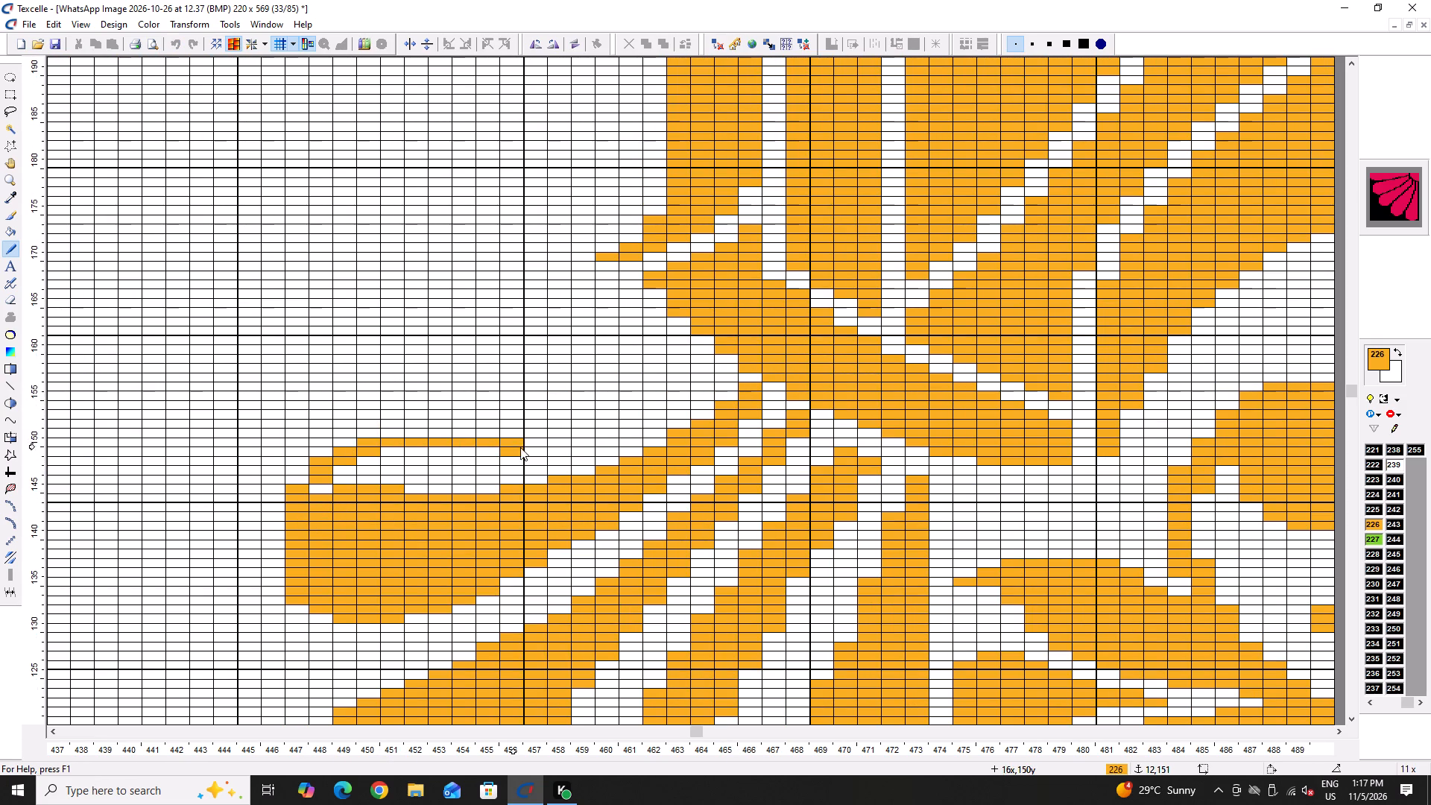
drag(520, 447, 727, 406)
ctrl+scroll(623, 428, down, 4)
ctrl+scroll(581, 447, up, 4)
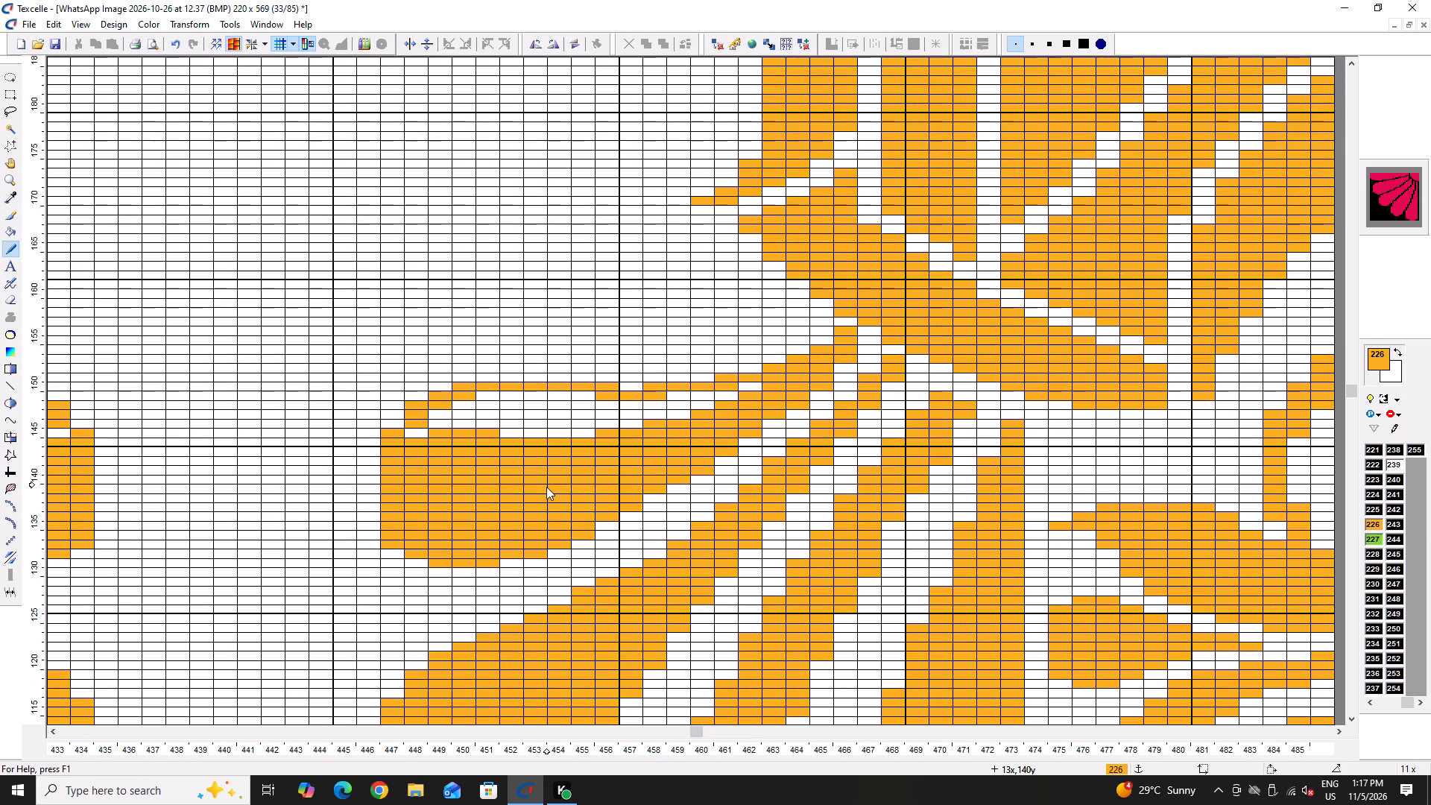
key(h)
click(537, 418)
key(shift+space)
shift+click(519, 414)
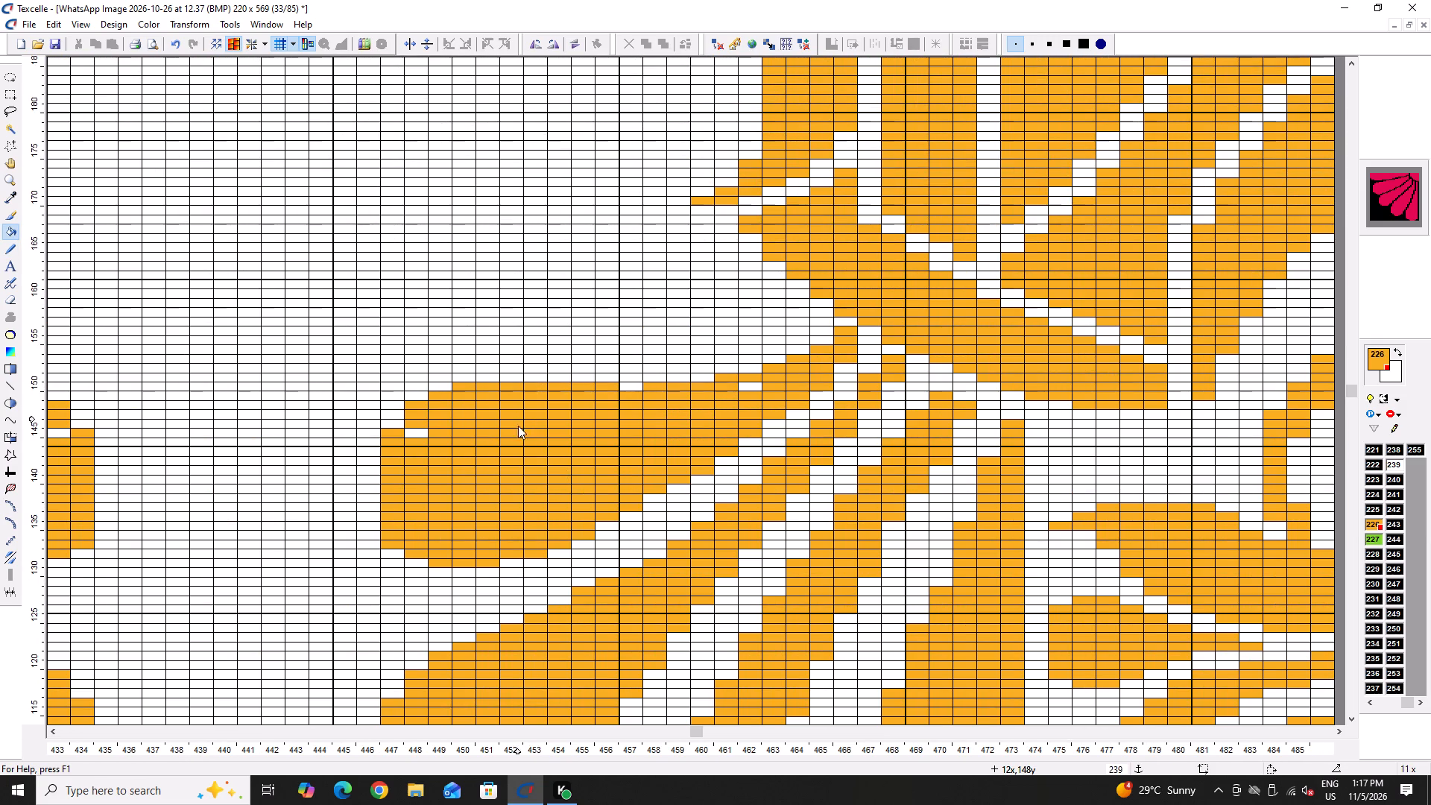
Even out the first tassel's new upper edge, clearing the excess pixels on rows 150–152 between columns 12 and 21 in 239.
key(shift+space)
key(x)
drag(736, 391, 628, 391)
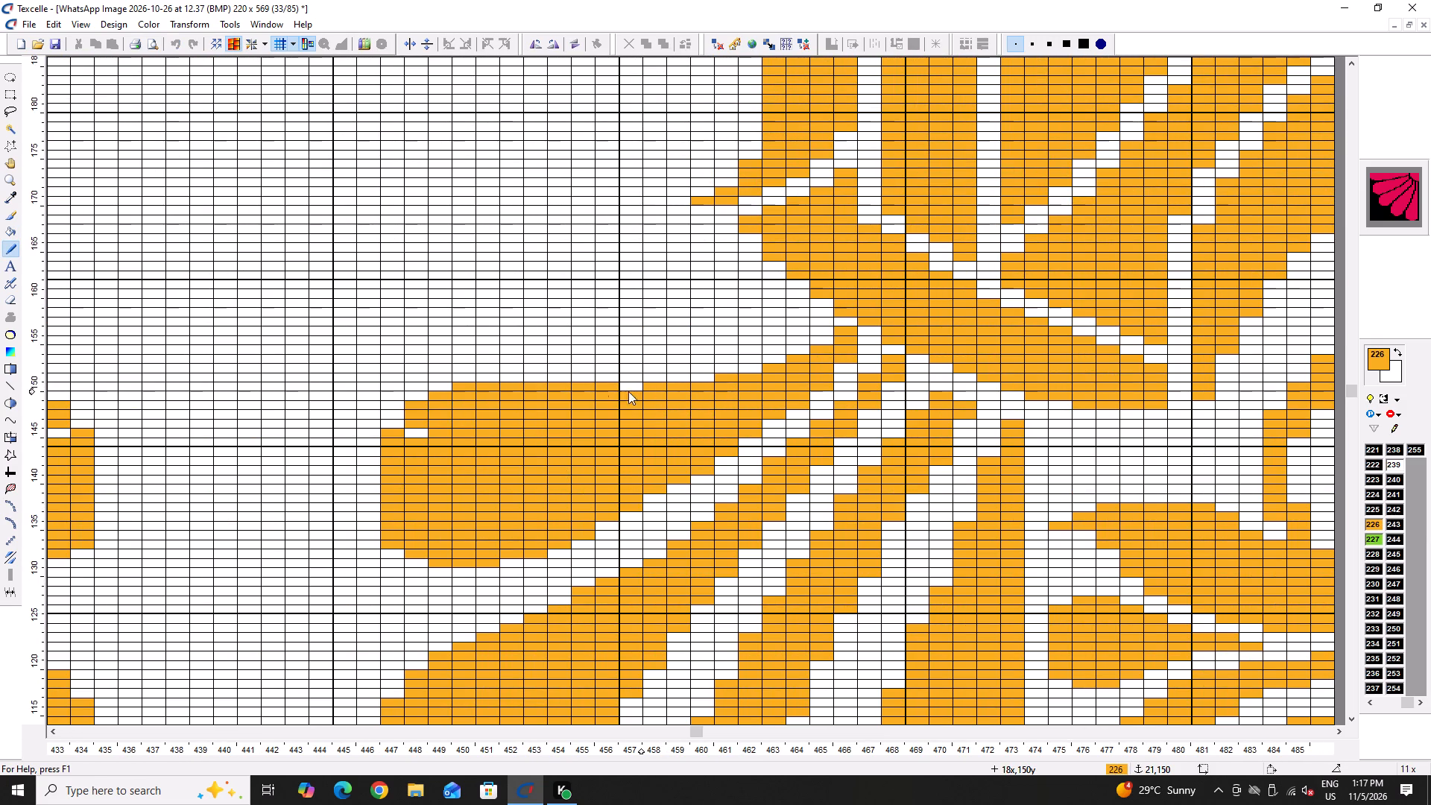
drag(628, 391, 648, 374)
click(648, 376)
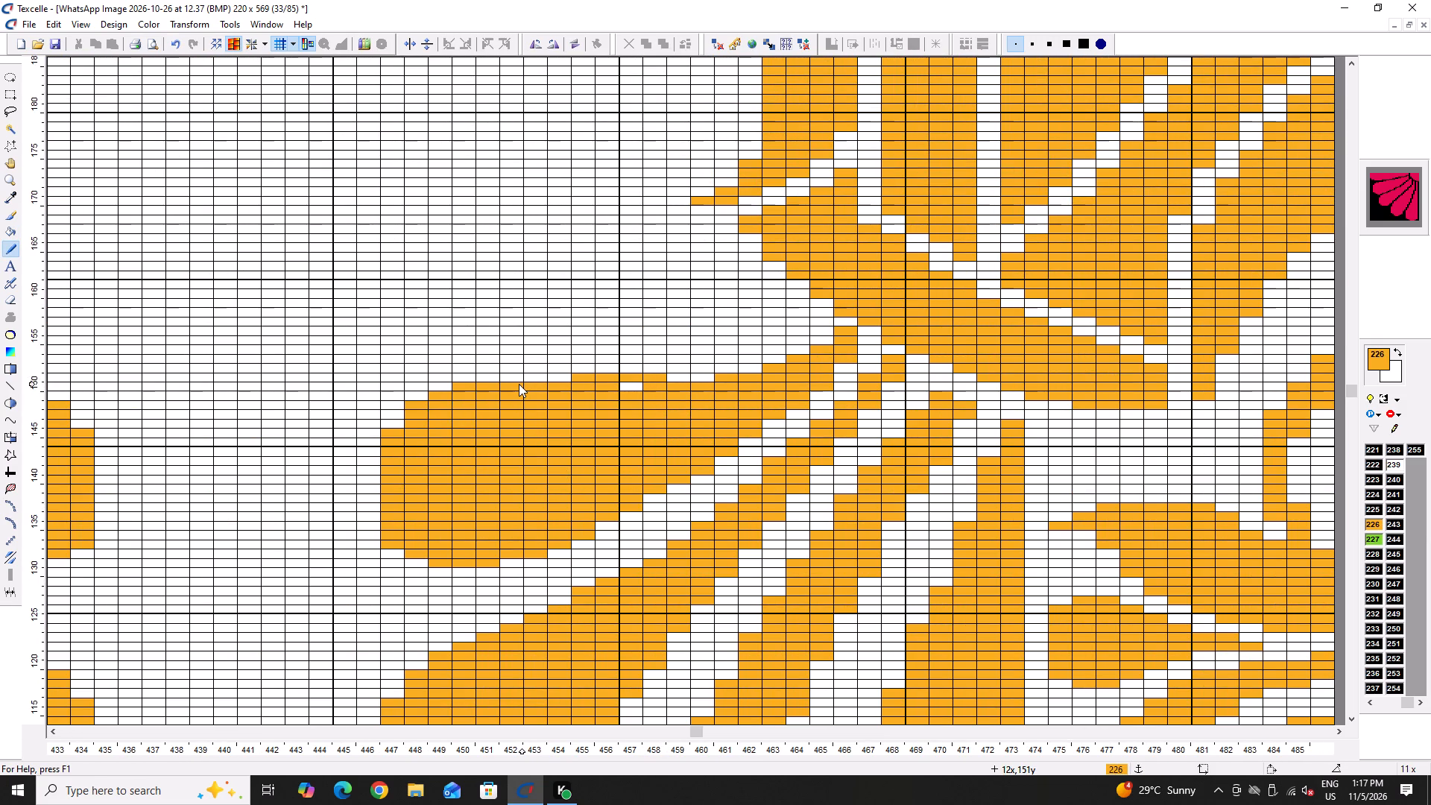
right_drag(518, 384, 731, 372)
right_click(733, 371)
right_click(733, 370)
right_drag(726, 371, 578, 380)
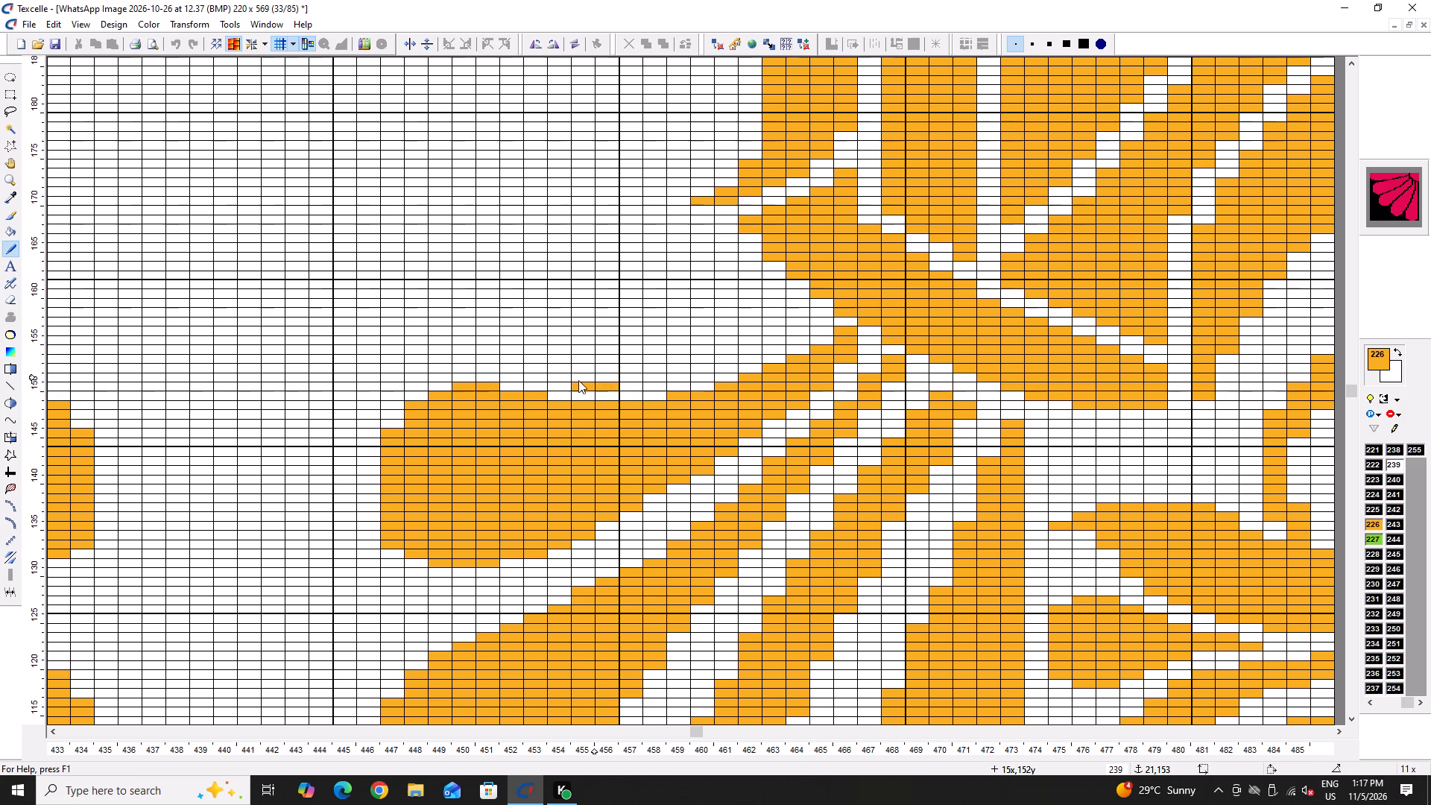
right_drag(578, 380, 620, 385)
Trim the first tassel's top and outer corner above columns 7–13 in 239, and add 226 steps at columns 18–20 on rows 150–151.
ctrl+scroll(512, 393, up, 2)
right_drag(503, 376, 355, 384)
right_click(350, 389)
right_click(347, 391)
right_click(300, 408)
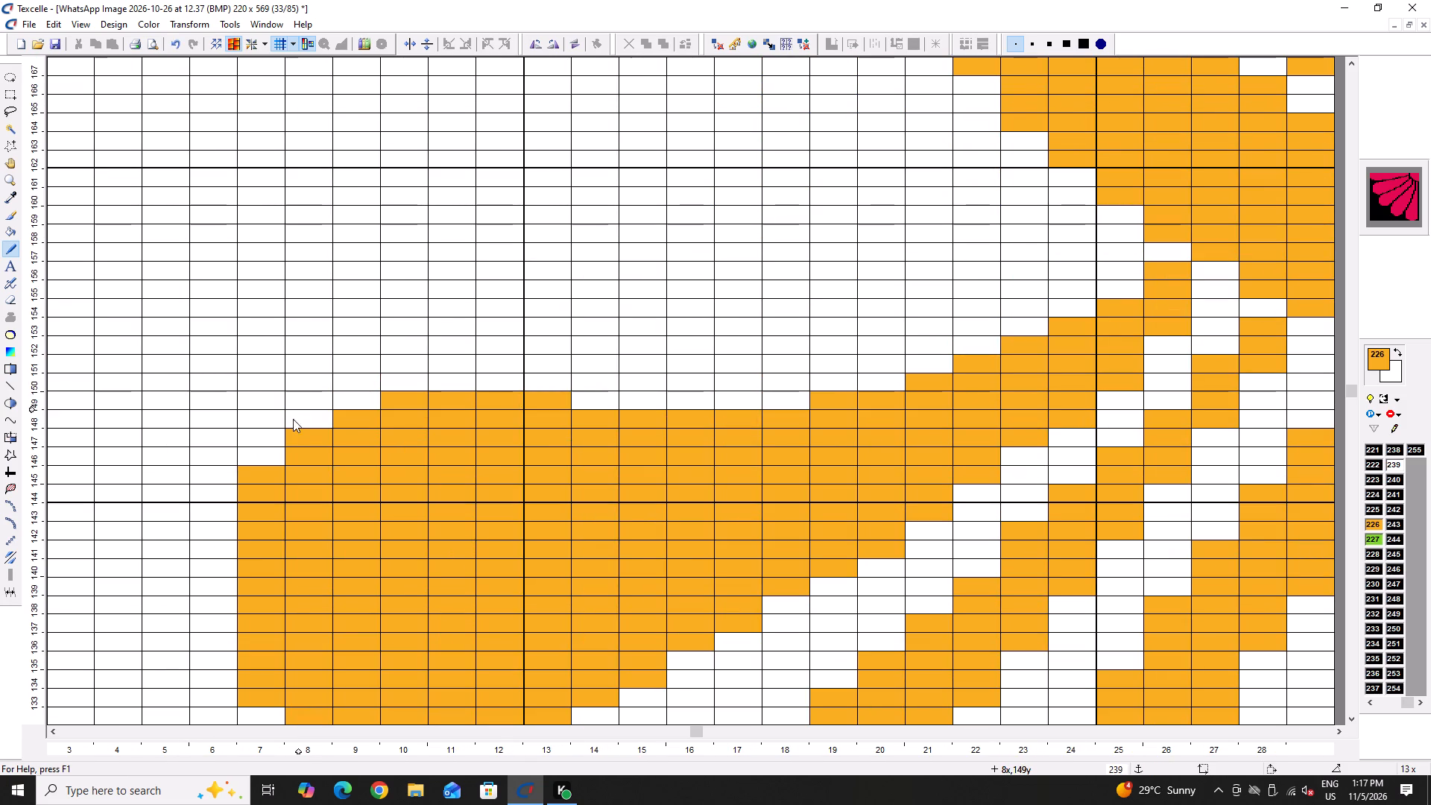
right_click(271, 462)
click(802, 401)
drag(803, 401, 814, 400)
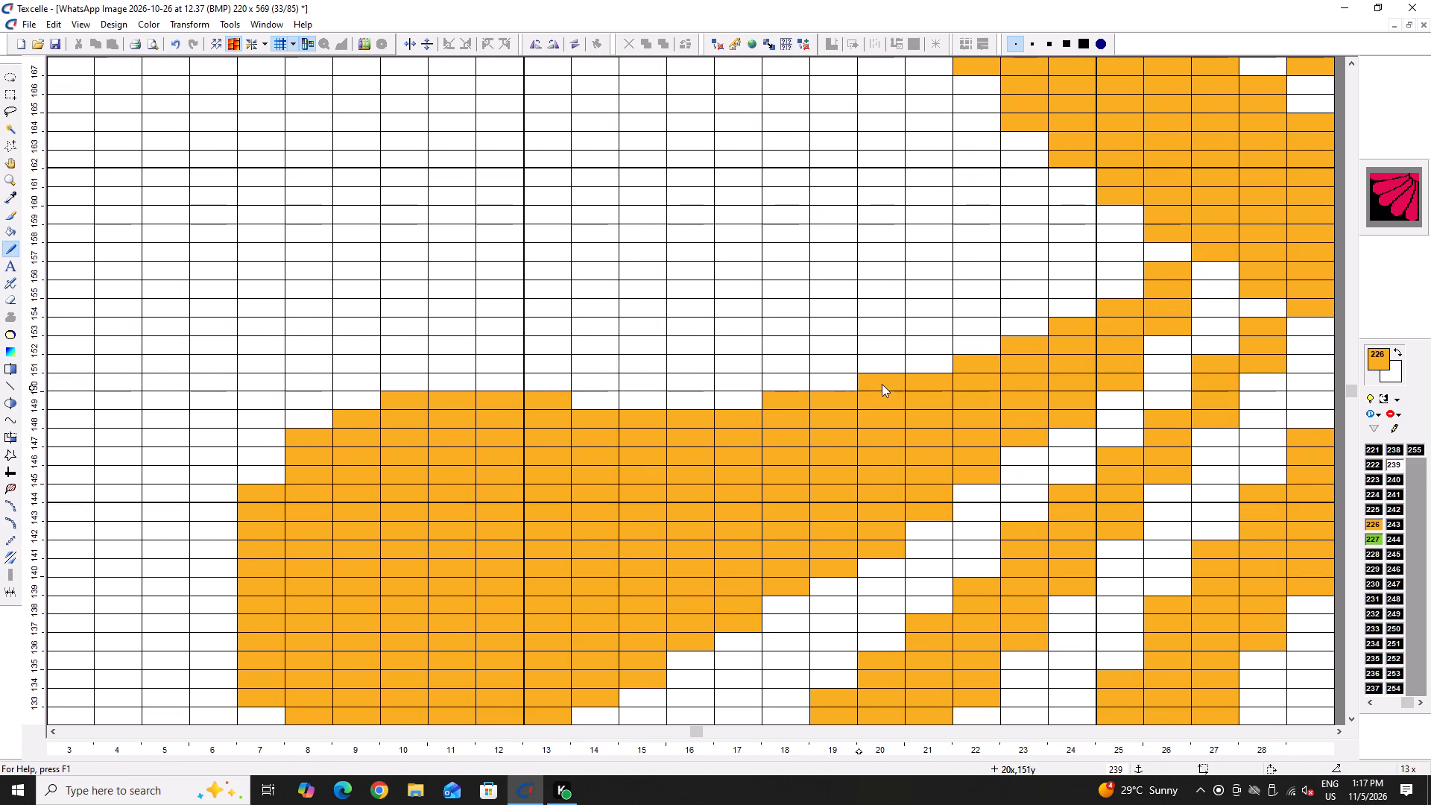
click(882, 384)
Round the second tassel's lower outer tip, trimming stepped pixels in 239 from column 7, row 106 down to row 102 at columns 9–12.
ctrl+scroll(772, 367, down, 6)
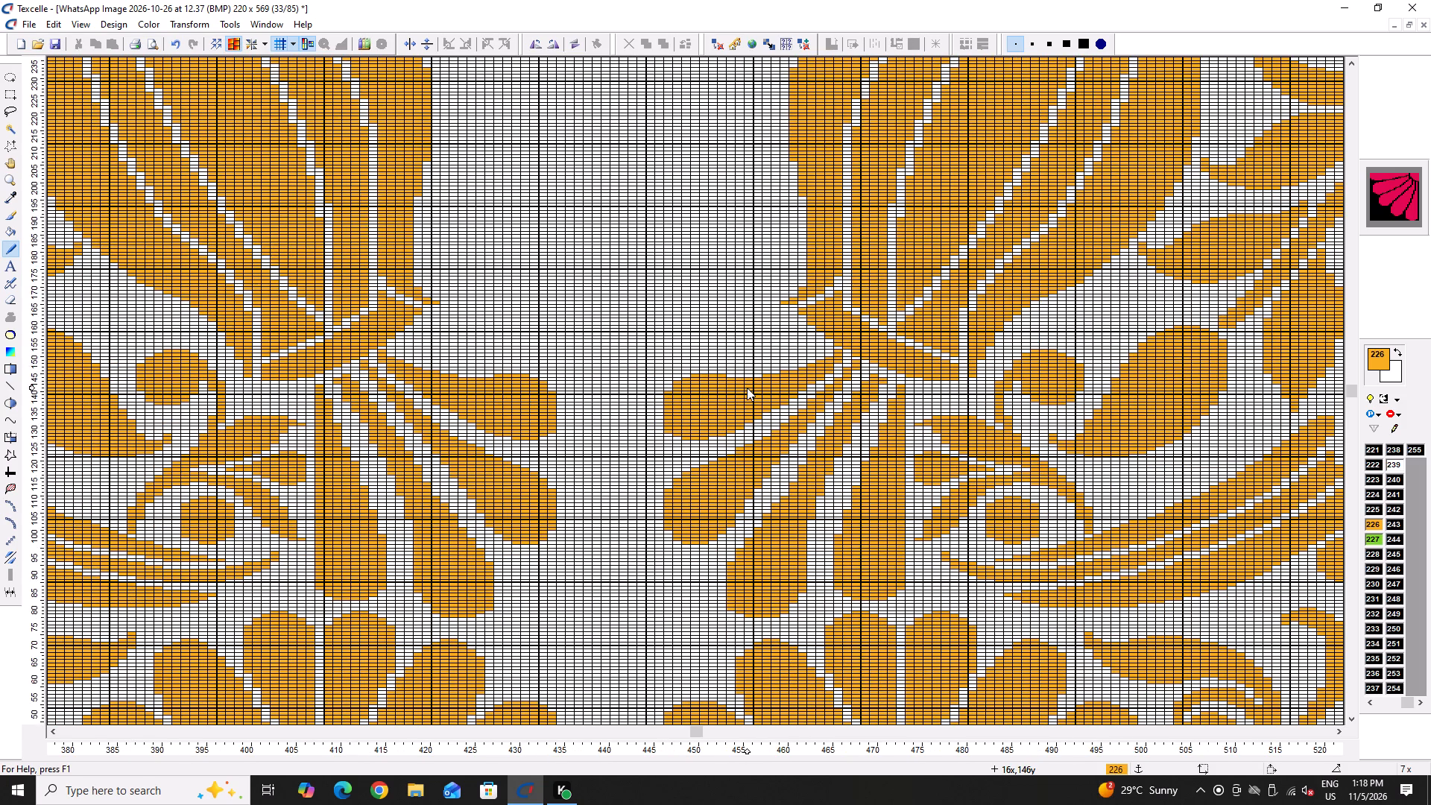
ctrl+scroll(739, 346, down, 5)
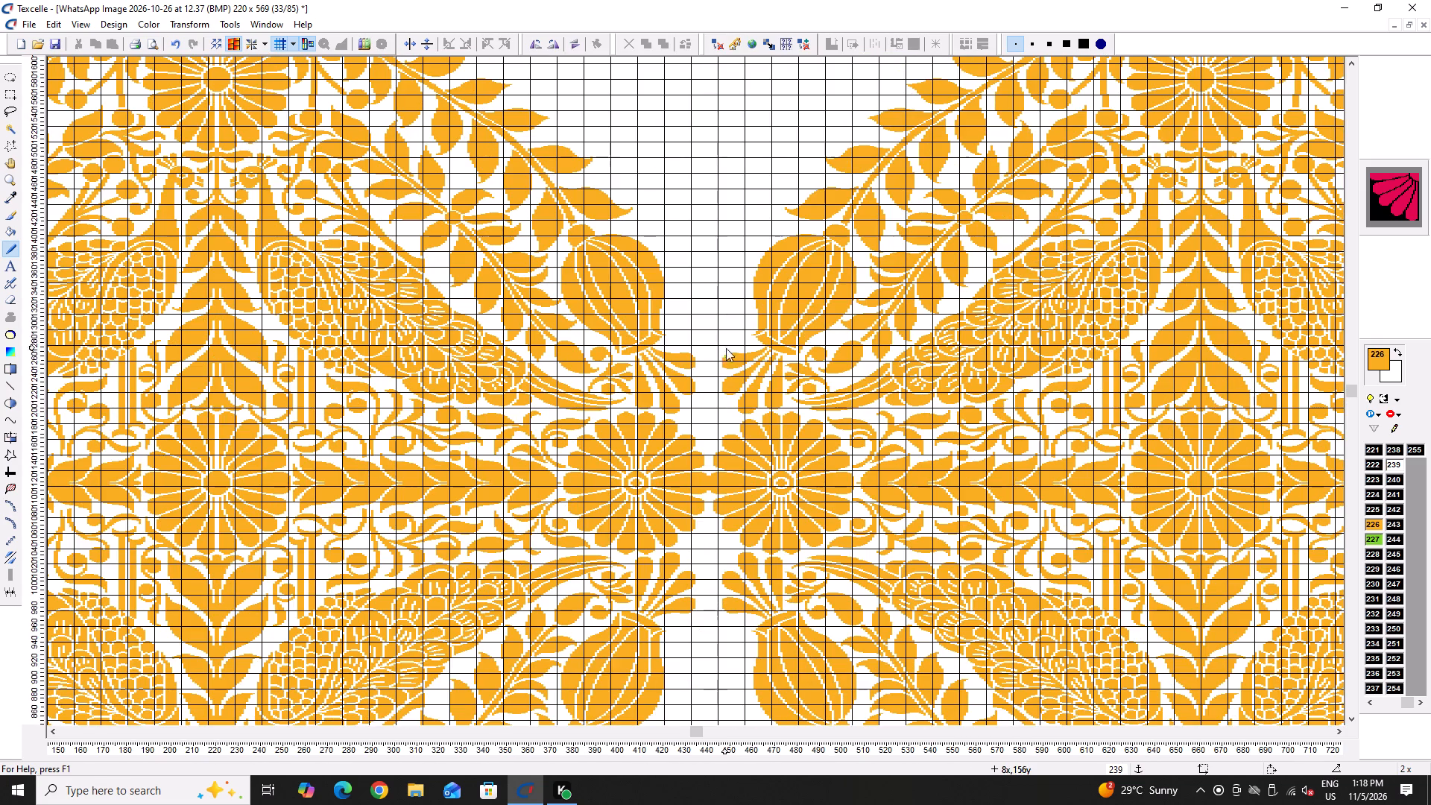
ctrl+scroll(804, 406, up, 6)
ctrl+scroll(470, 318, up, 4)
right_click(347, 341)
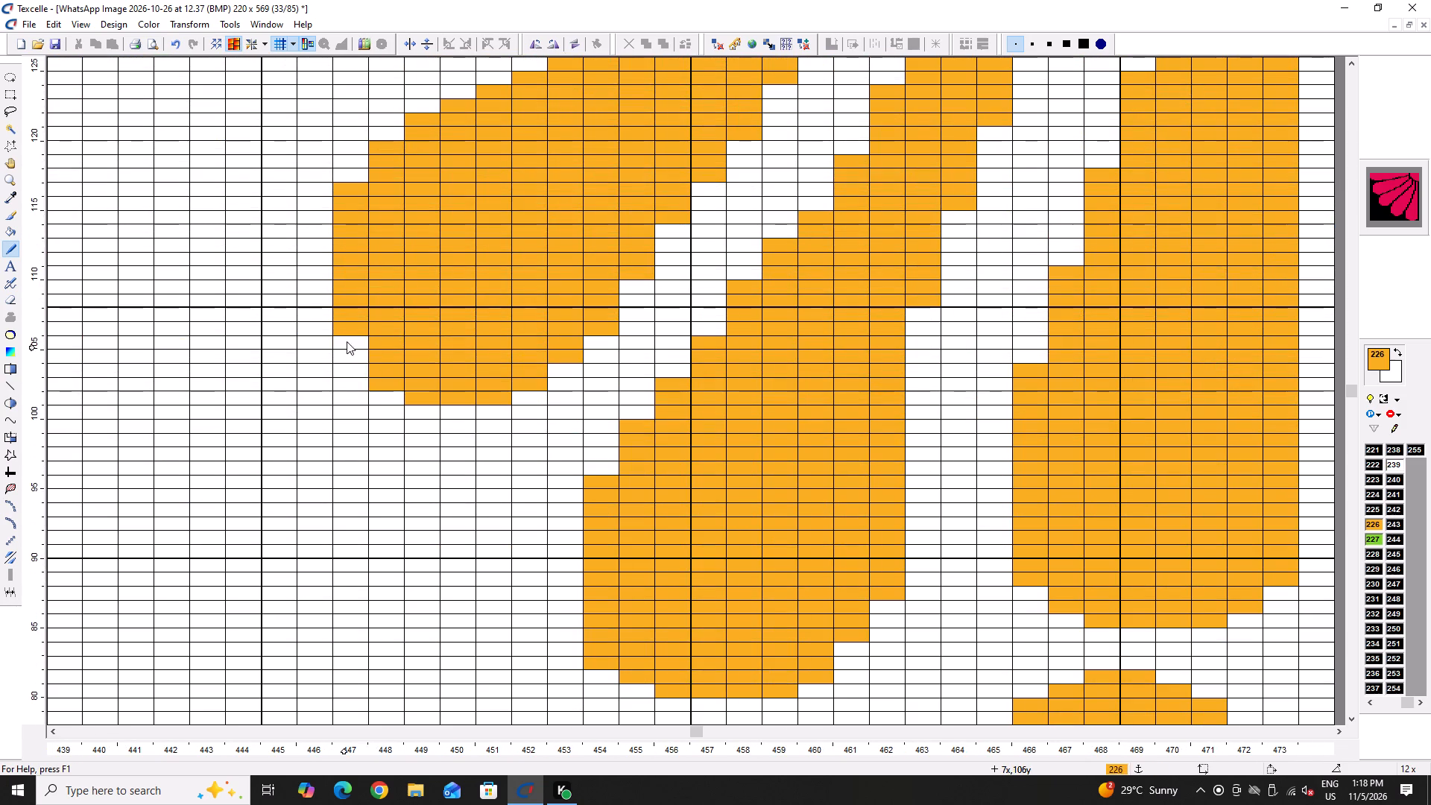
right_click(347, 341)
right_click(371, 376)
right_click(376, 381)
right_click(412, 390)
right_click(423, 394)
click(422, 385)
right_drag(520, 389, 478, 398)
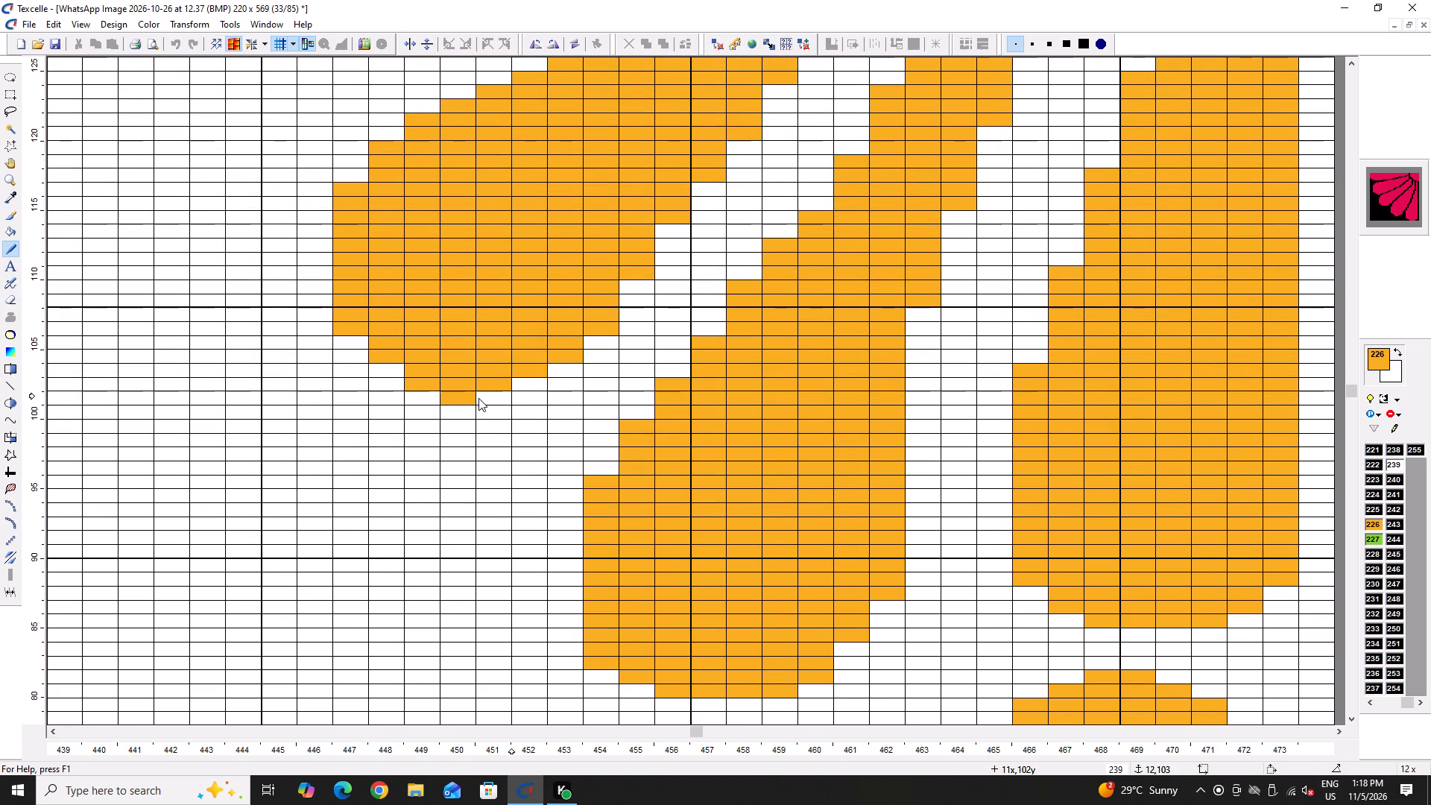
right_drag(478, 398, 440, 398)
right_click(440, 398)
click(528, 382)
right_click(415, 390)
right_click(415, 390)
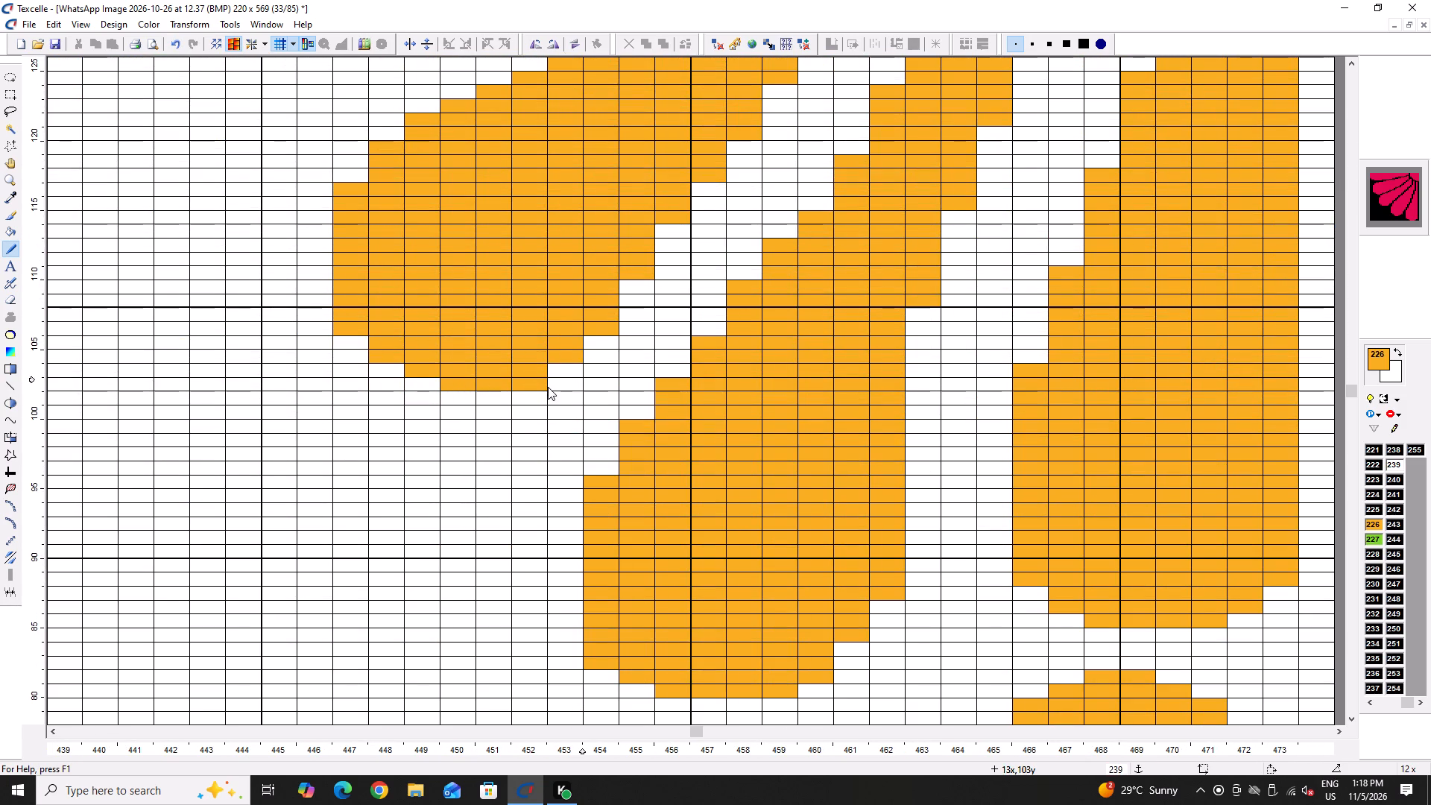
Trim the inner side of the second tassel's lower tip in 239 at columns 12–14, between rows 103 and 107.
right_click(544, 387)
right_click(543, 387)
right_click(607, 329)
right_click(604, 331)
right_click(581, 361)
right_click(581, 362)
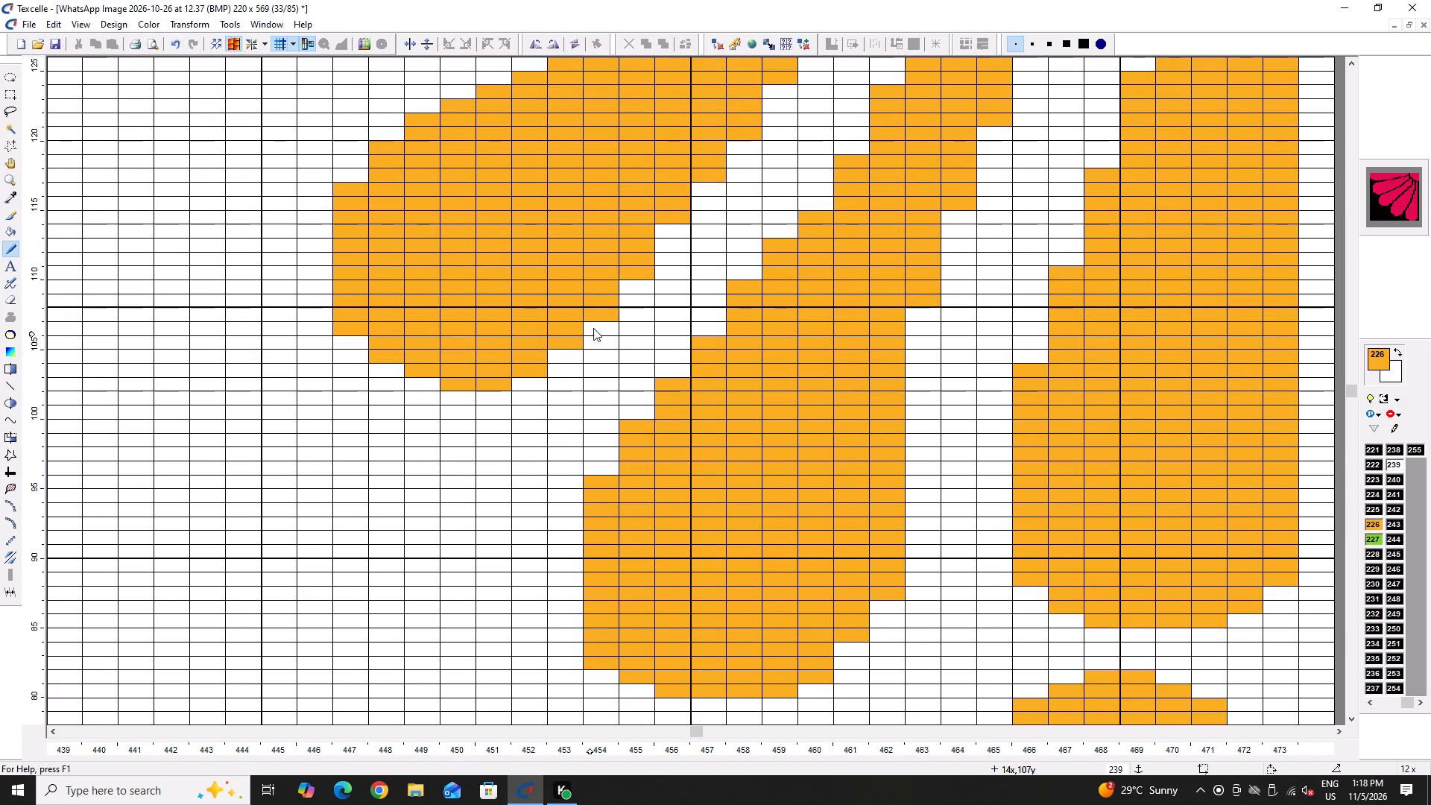
Widen the second tassel's lower edge in 226 with steps on columns 13 to 20, from about row 105 up to row 126.
double_click(593, 328)
click(566, 358)
drag(628, 294, 625, 284)
double_click(625, 284)
drag(660, 255, 663, 239)
click(663, 238)
scroll(689, 281, up, 2)
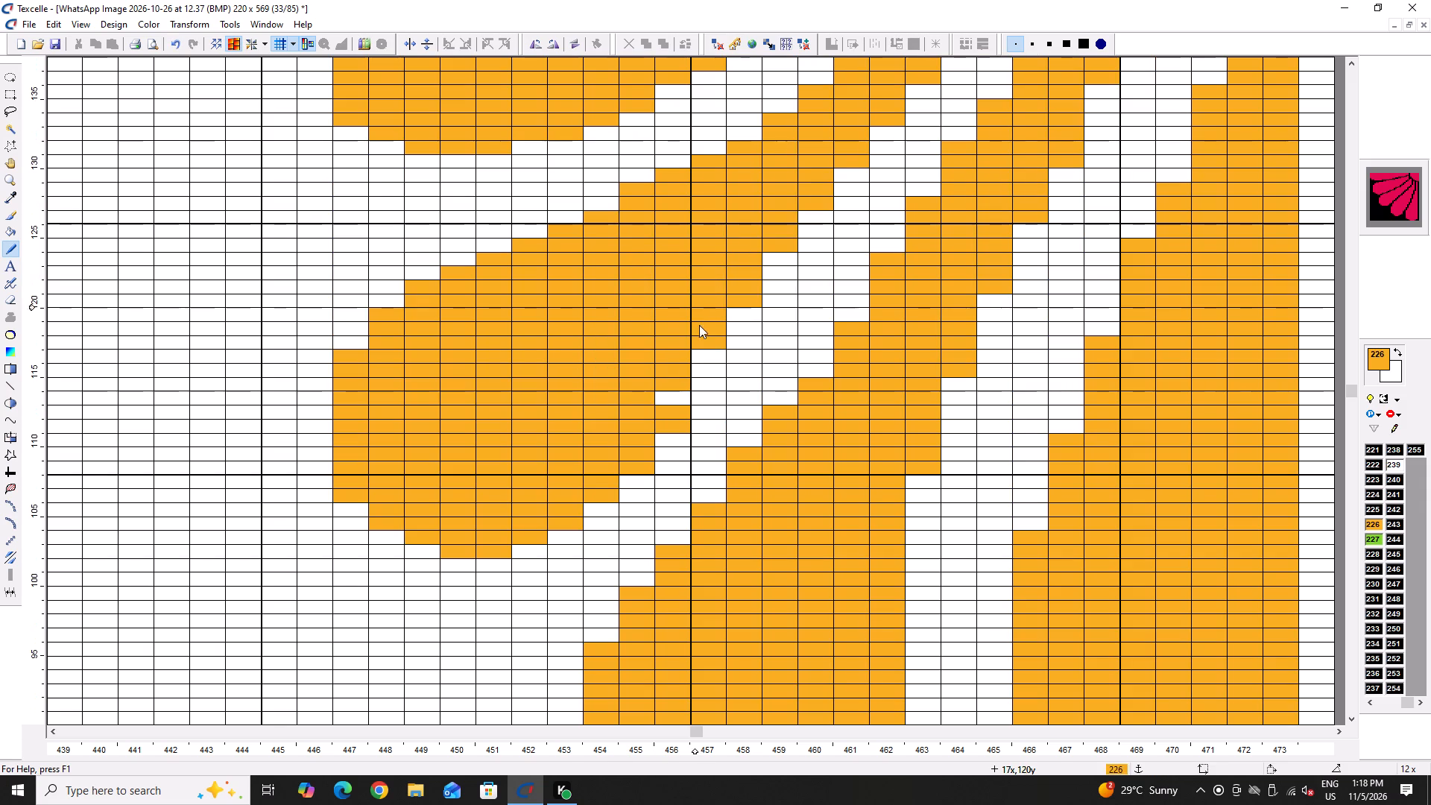
triple_click(675, 400)
drag(704, 373, 704, 350)
scroll(739, 382, up, 2)
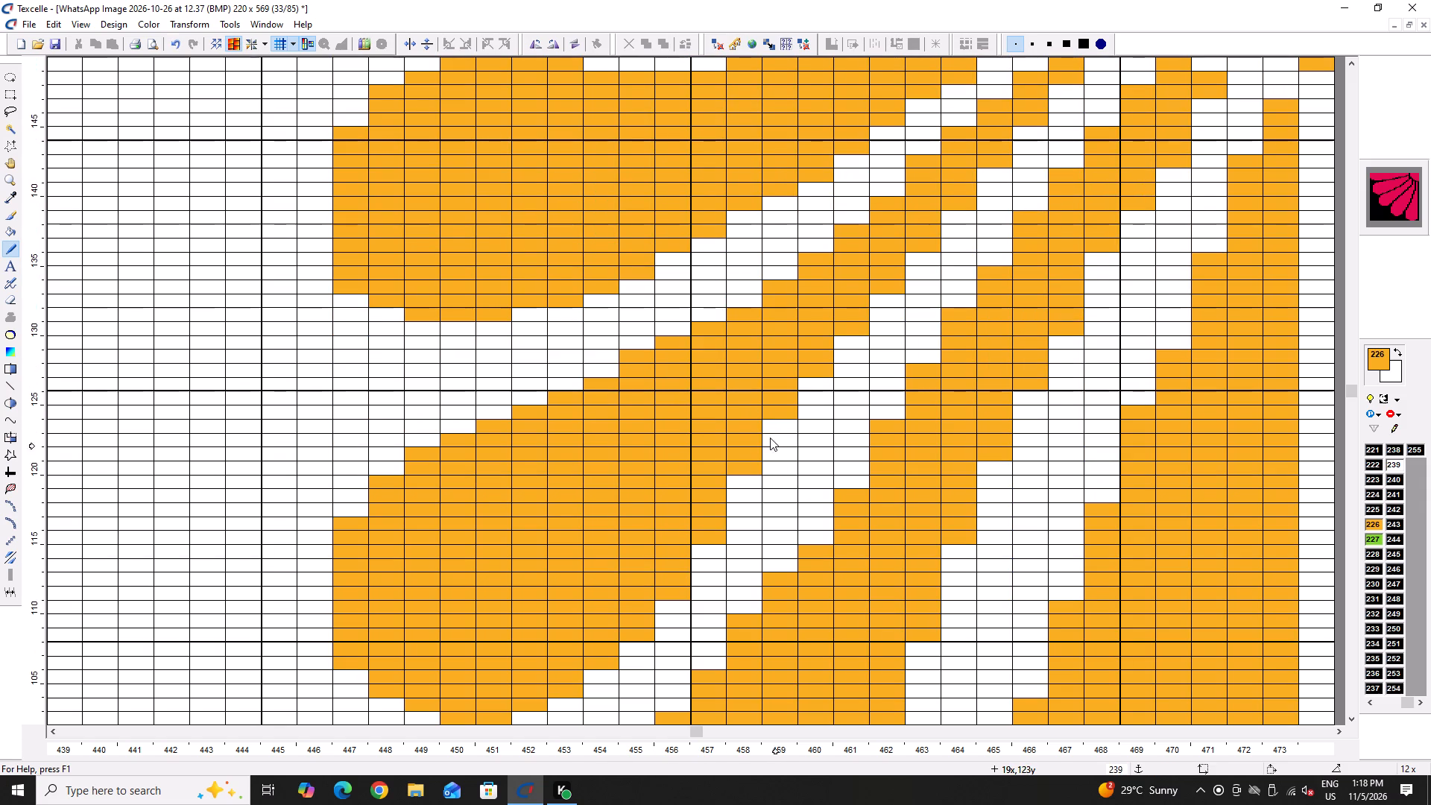
drag(770, 438, 770, 422)
click(770, 420)
double_click(754, 480)
click(810, 389)
Extend the second tassel's widened lower edge in 226 across columns 21–25 up to about row 142, trimming extra pixels in 239.
click(858, 332)
double_click(851, 353)
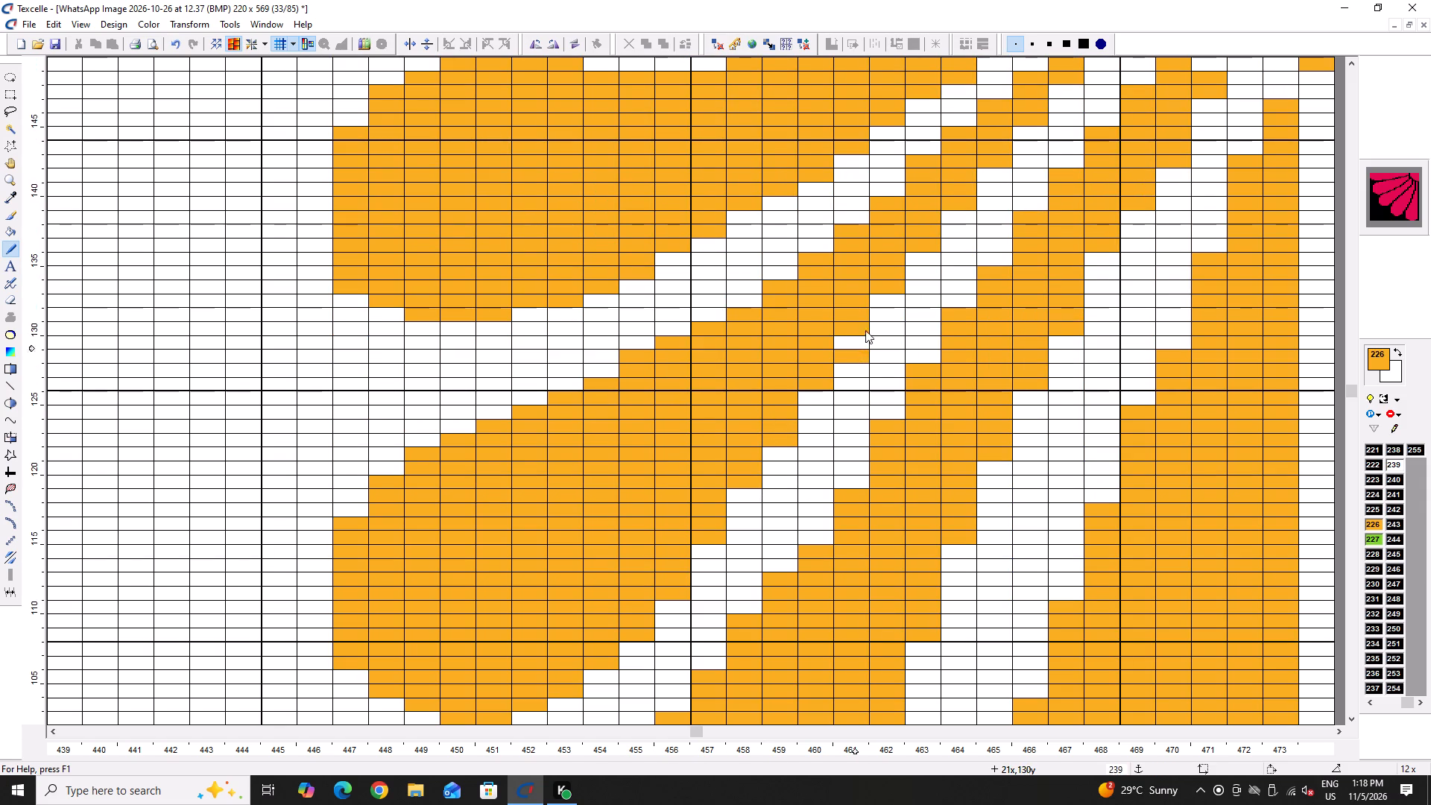
drag(850, 337, 849, 344)
click(849, 346)
right_click(851, 356)
right_click(851, 356)
click(881, 299)
click(911, 266)
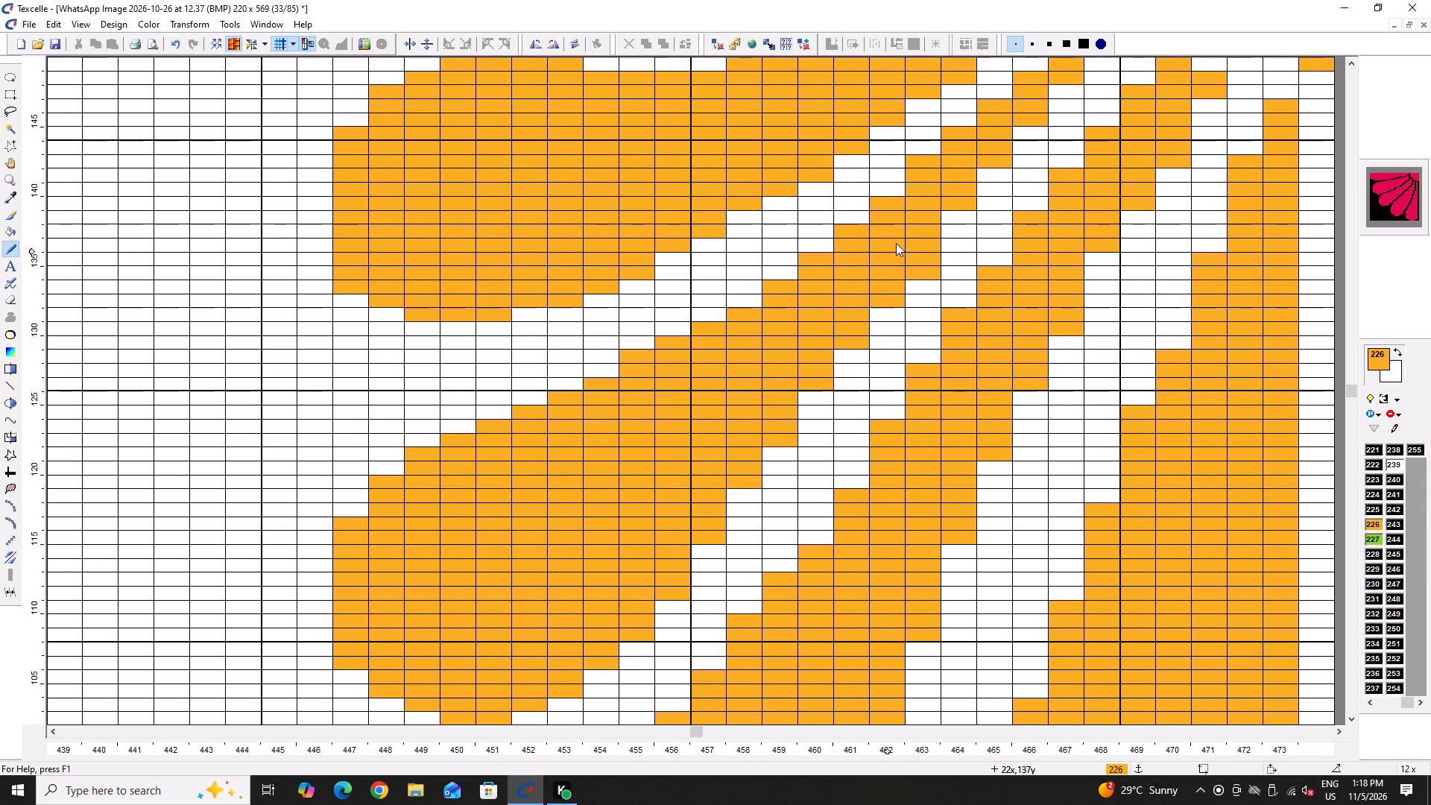
right_click(939, 278)
right_click(938, 276)
click(950, 226)
click(958, 212)
right_click(961, 230)
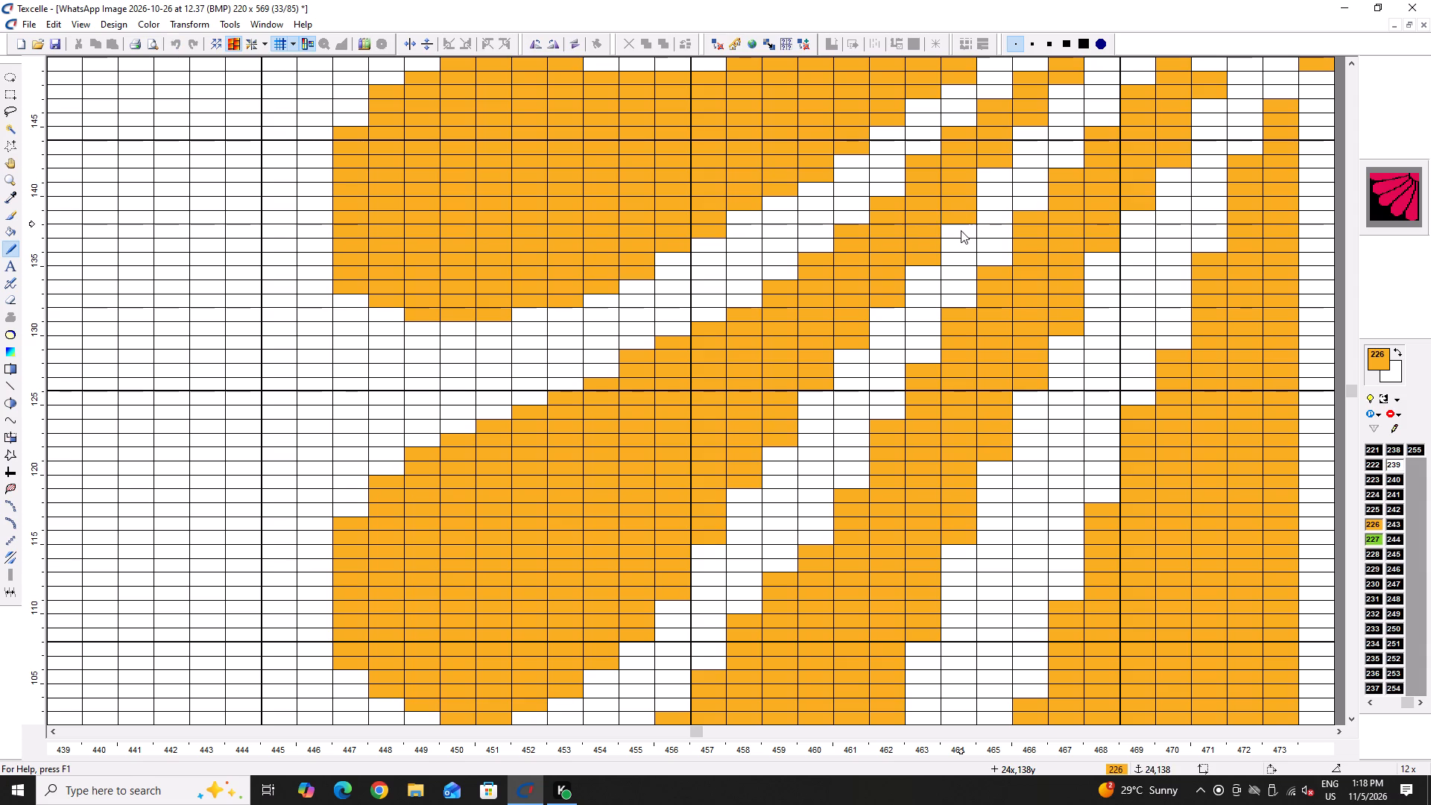
right_click(961, 230)
double_click(992, 167)
Save the pattern.
ctrl+scroll(982, 179, down, 5)
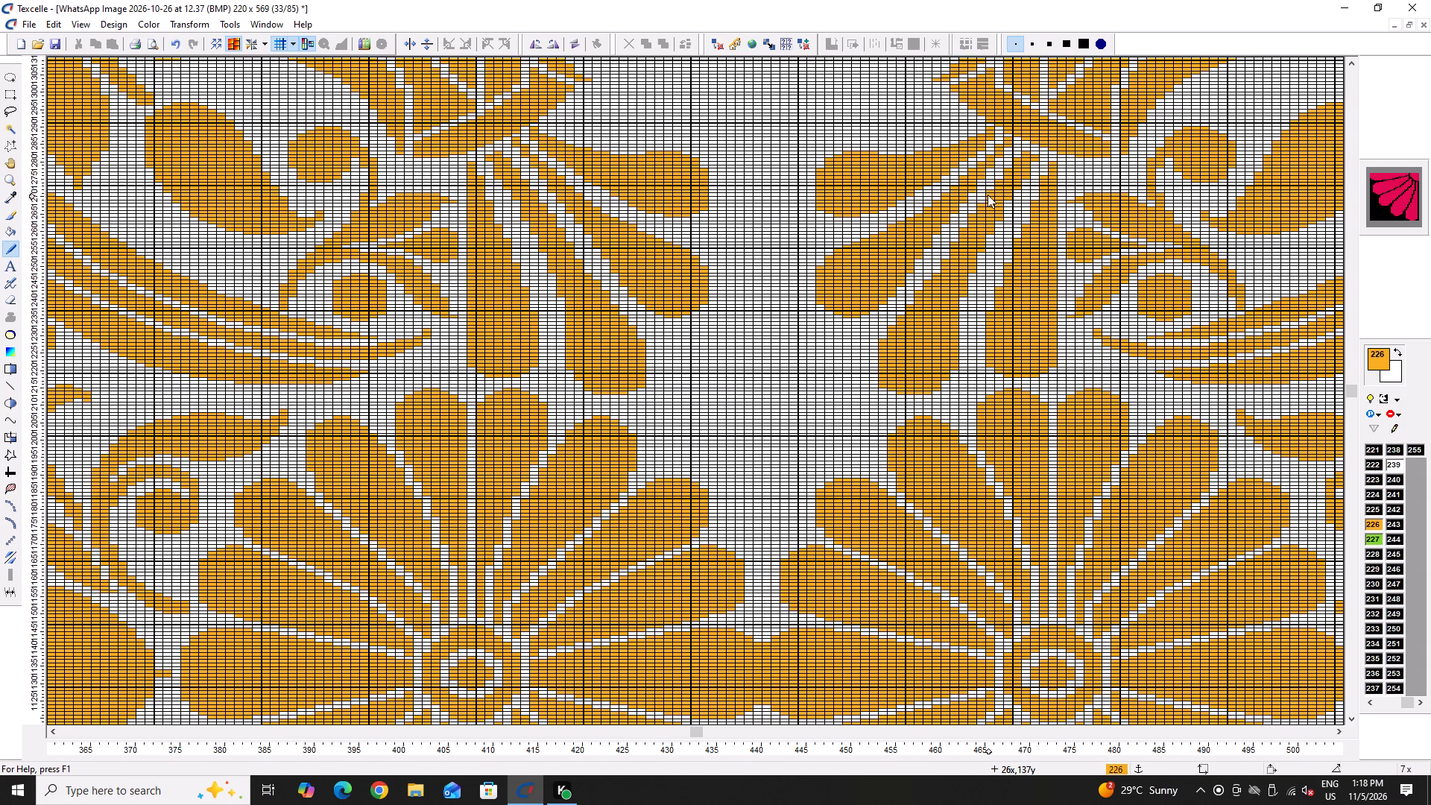
key(ctrl+s)
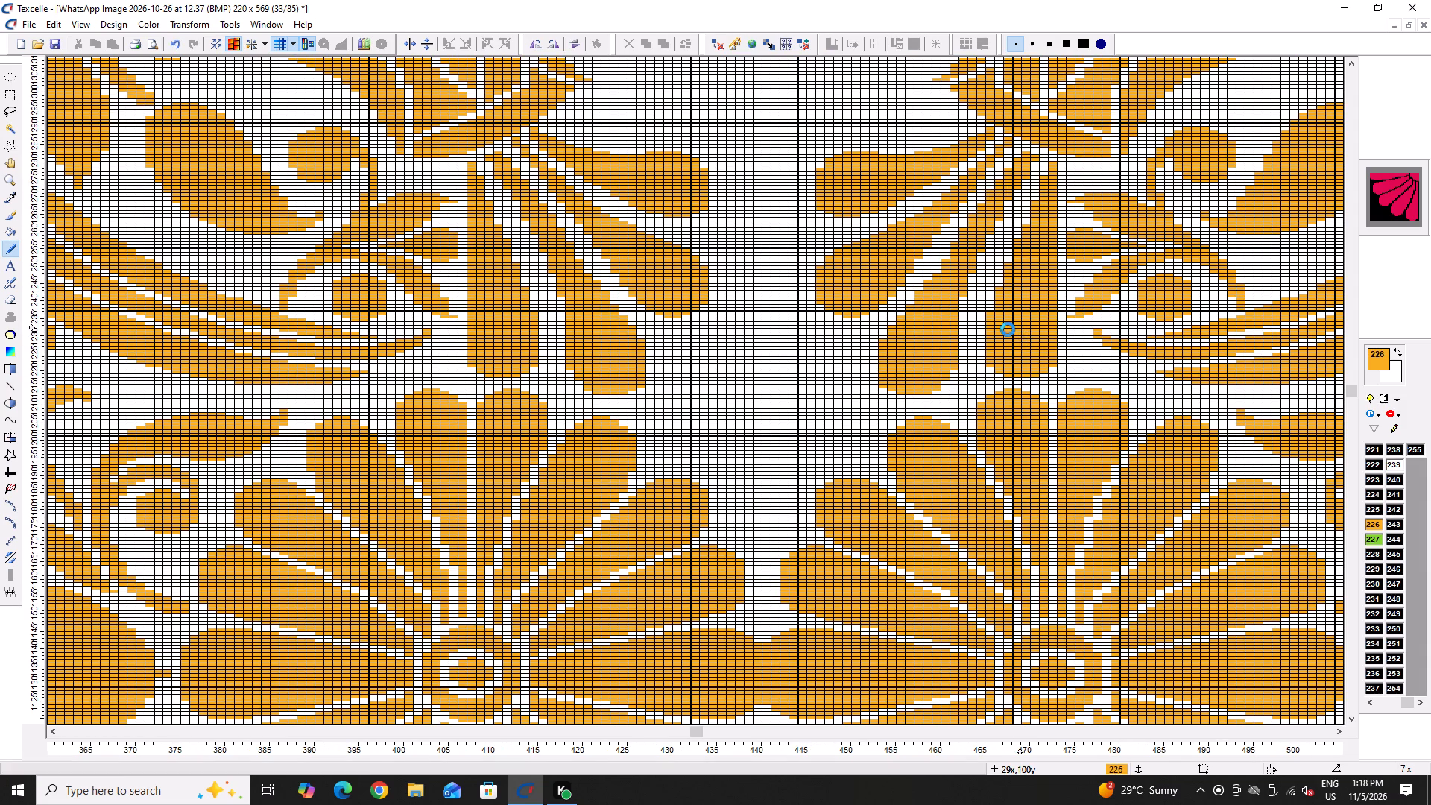
key(ctrl+s)
key(ctrl+s)
Extend the outer curve of the leaf below the peacock's tail in 226, from column 74, row 64 up to column 68, row 76.
ctrl+scroll(894, 369, down, 4)
ctrl+scroll(681, 369, up, 7)
ctrl+scroll(603, 367, down, 1)
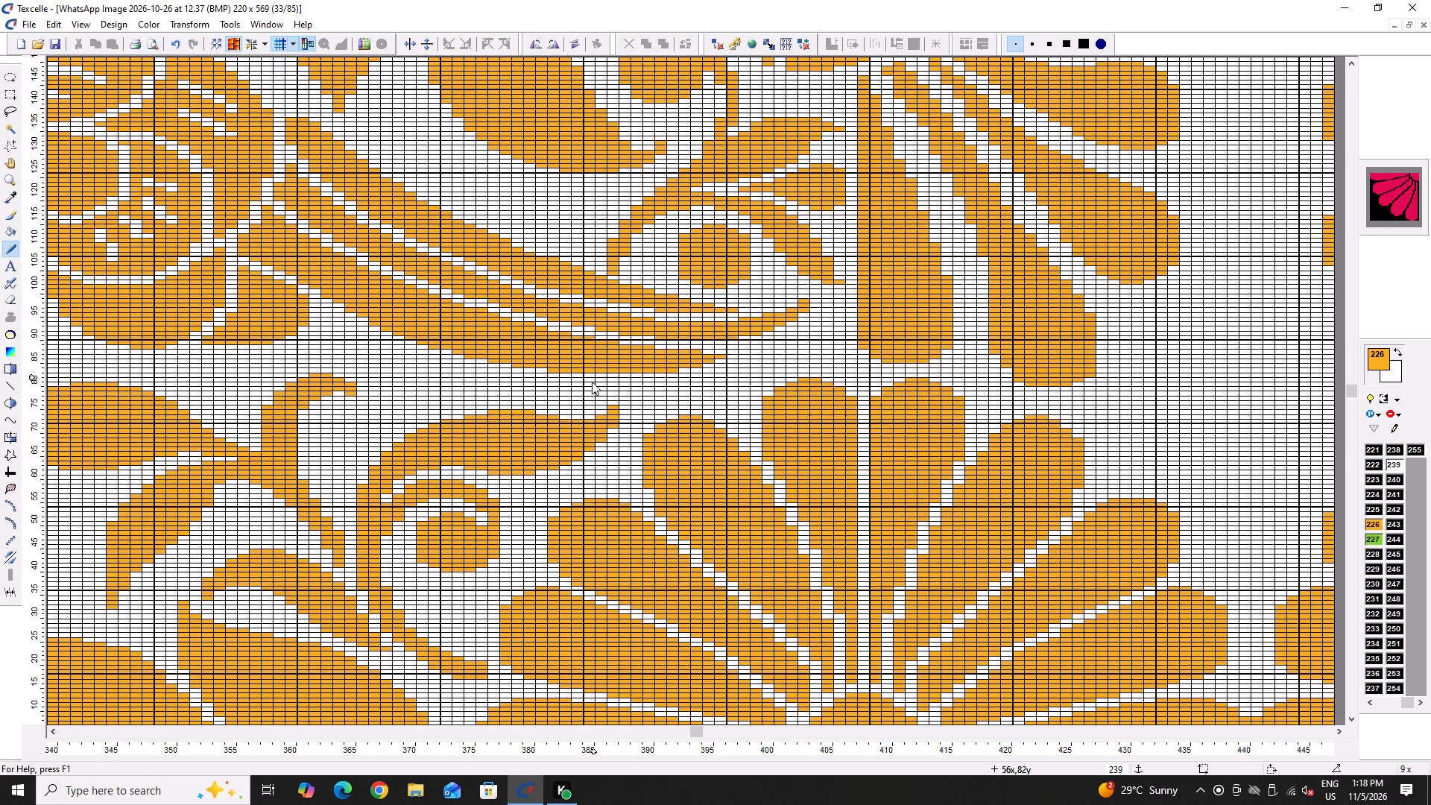
ctrl+scroll(427, 430, up, 2)
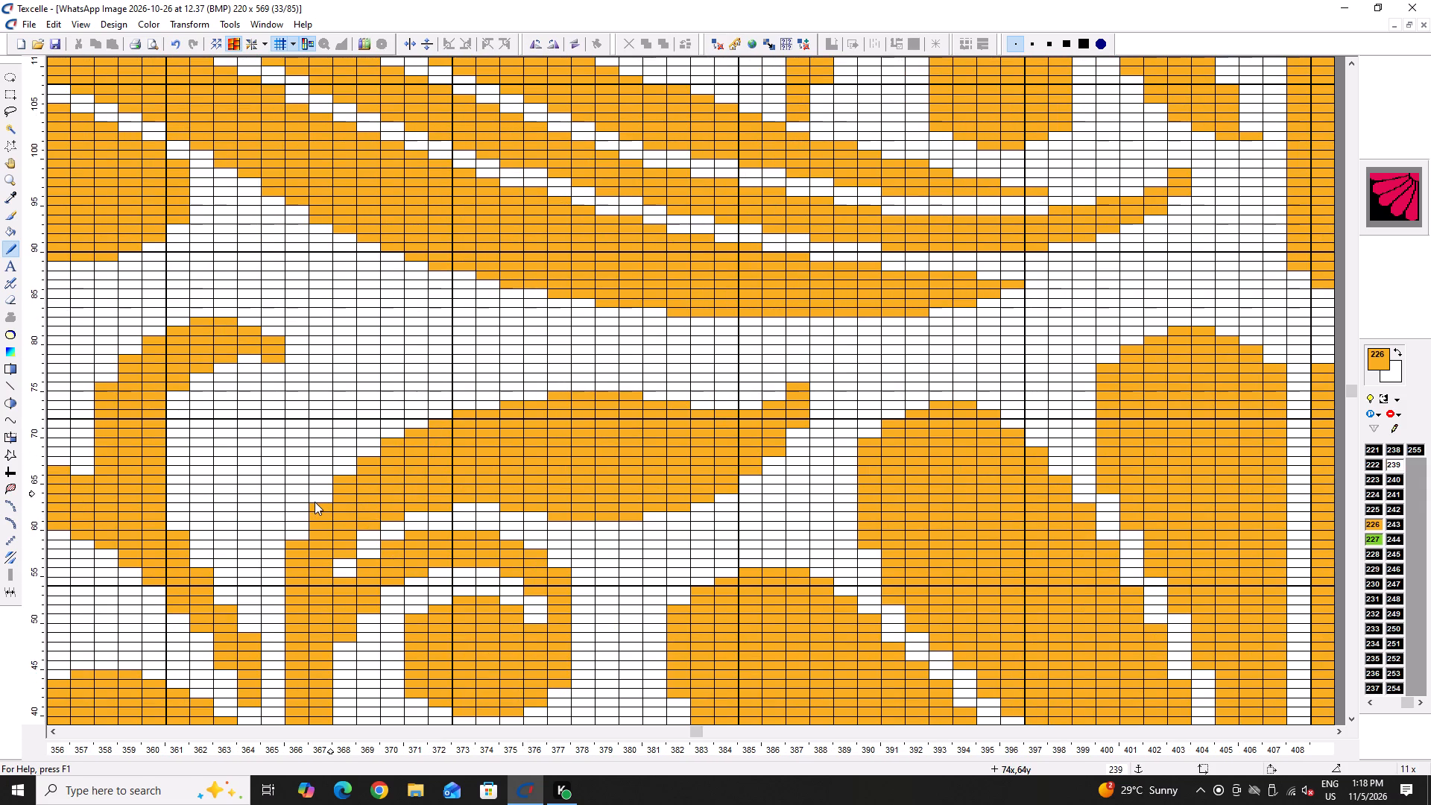
click(312, 507)
drag(315, 503, 320, 495)
drag(323, 492, 347, 461)
drag(359, 451, 392, 426)
click(394, 425)
drag(399, 421, 419, 409)
click(437, 400)
click(473, 389)
Draw the leaf's higher upper outline in 226 along rows 76–77 and raise its pointed tip at column 54 to about row 82.
drag(488, 385, 499, 382)
drag(505, 382, 549, 382)
drag(552, 382, 560, 382)
click(563, 382)
click(572, 381)
drag(592, 381, 742, 378)
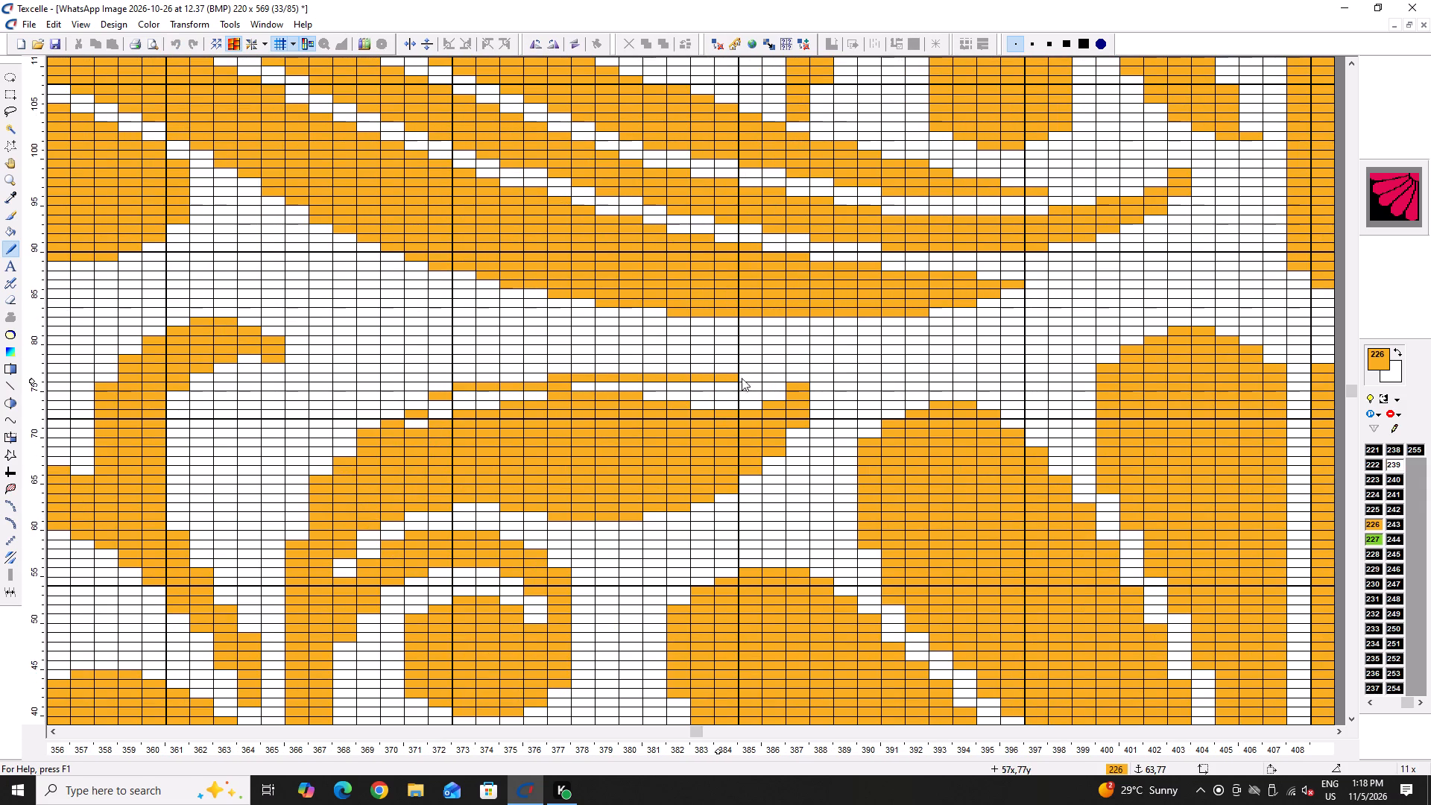
drag(742, 378, 778, 362)
drag(789, 346, 792, 338)
triple_click(792, 333)
Complete the leaf's raised pointed tip at column 54 and fill the gaps beneath its new upper outline in 226.
drag(792, 333, 689, 420)
drag(636, 397, 597, 401)
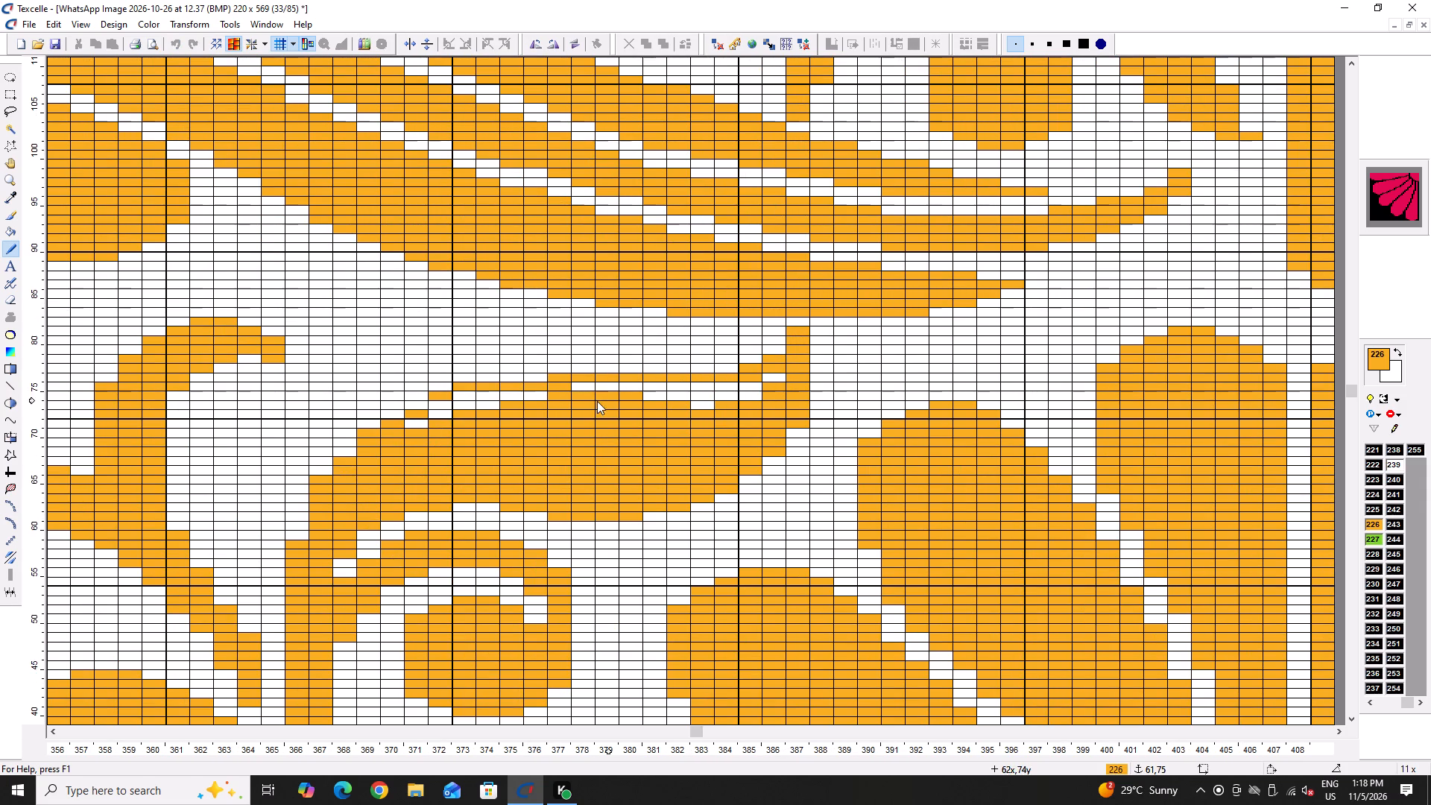
drag(597, 401, 604, 395)
drag(608, 394, 748, 376)
drag(753, 373, 766, 364)
drag(766, 364, 765, 373)
click(771, 367)
drag(774, 364, 777, 362)
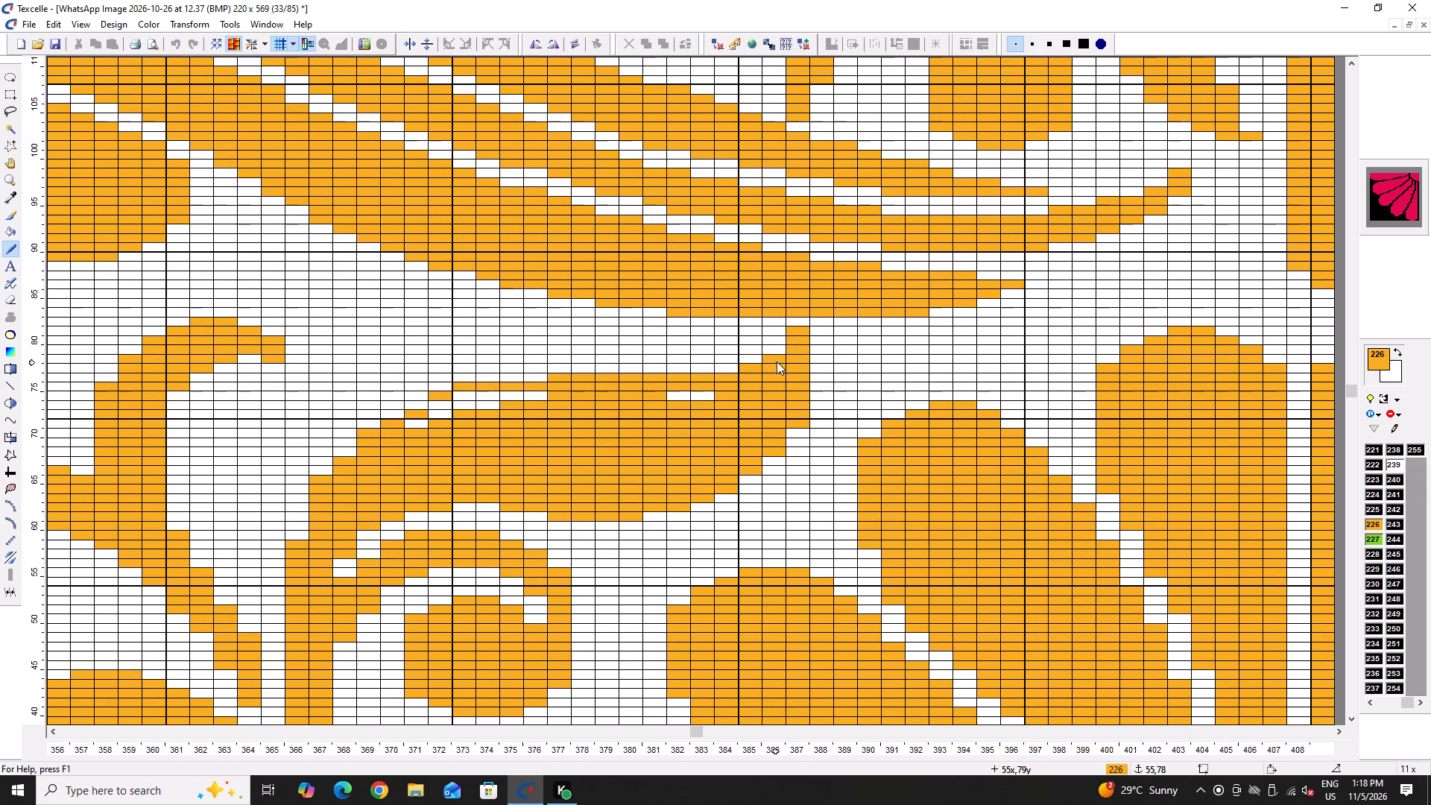
drag(777, 362, 440, 410)
drag(446, 408, 702, 387)
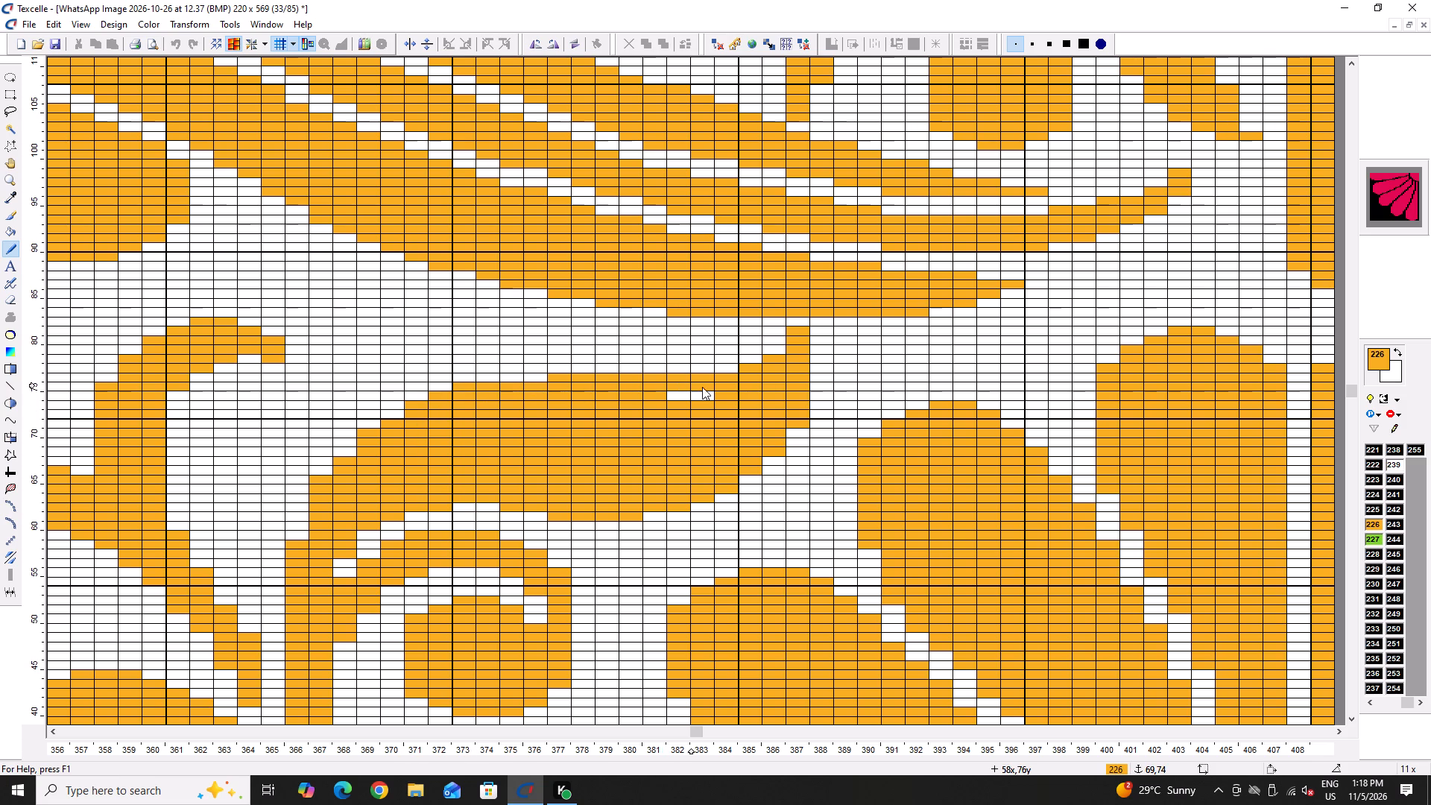
drag(702, 387, 671, 406)
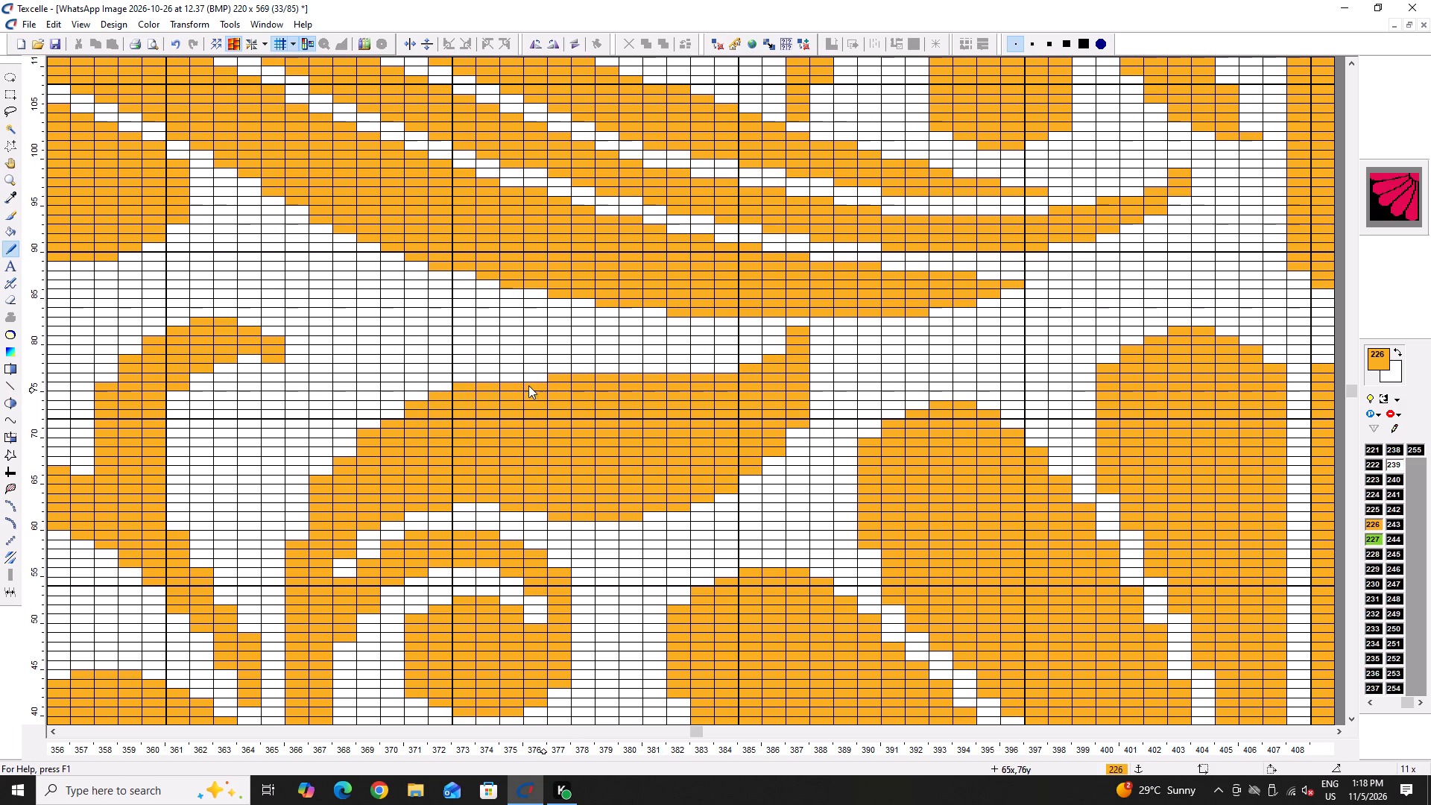
Extend the leaf's top row 77 over columns 65–66 and its outer curve at column 75 to row 60 in 226, trimming extras in 239.
double_click(503, 380)
drag(502, 380, 546, 377)
double_click(554, 379)
drag(302, 517, 294, 553)
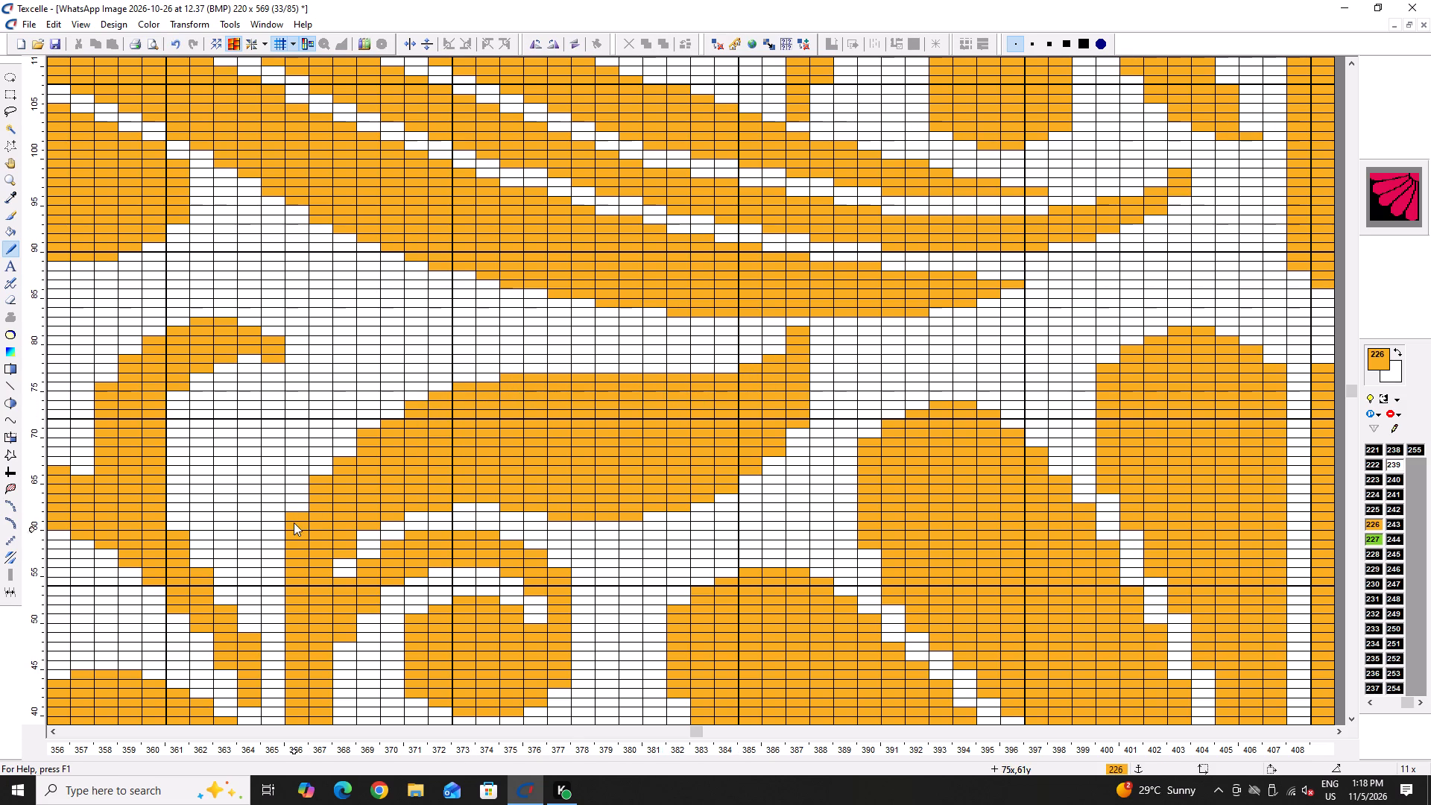
right_click(294, 519)
right_click(295, 517)
right_drag(322, 475, 316, 482)
right_click(316, 482)
right_click(307, 520)
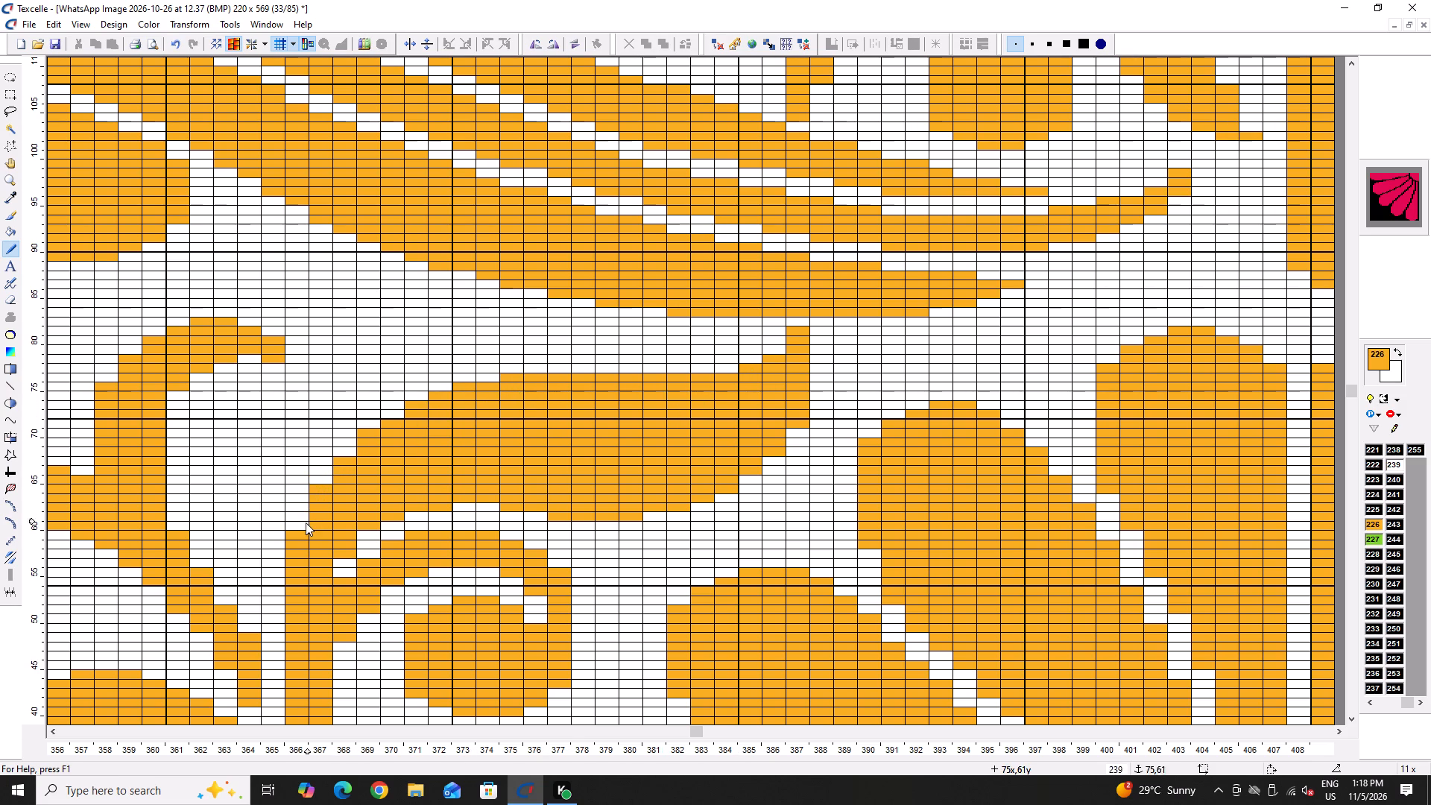
right_click(306, 523)
right_click(320, 488)
right_click(321, 487)
right_click(345, 459)
right_click(345, 459)
right_click(362, 437)
Check the leaf heights below the peacock's tail against a one-row selection along row 84, from column 60 to about column 110.
ctrl+scroll(383, 435, down, 6)
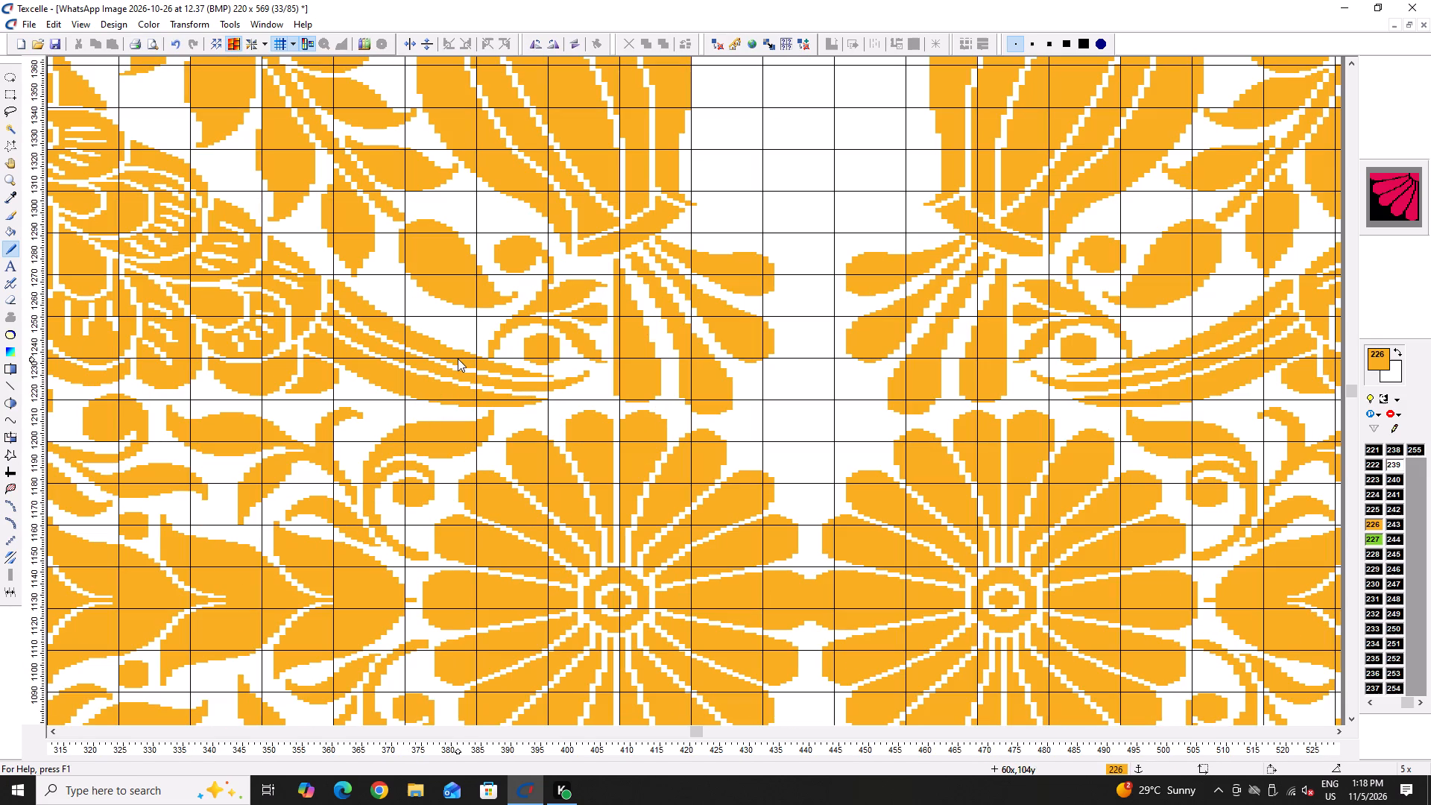
key(Left)
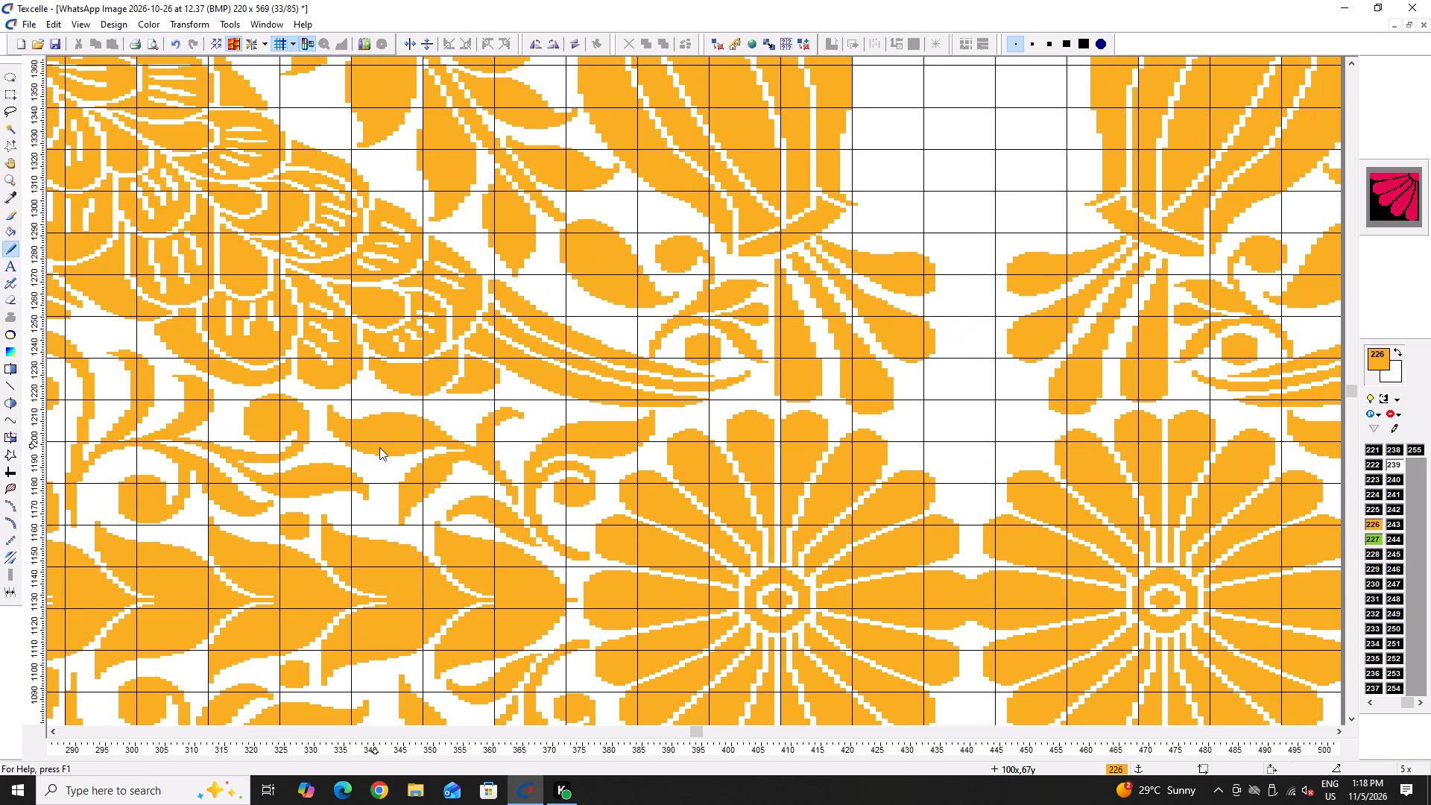
ctrl+scroll(506, 426, up, 4)
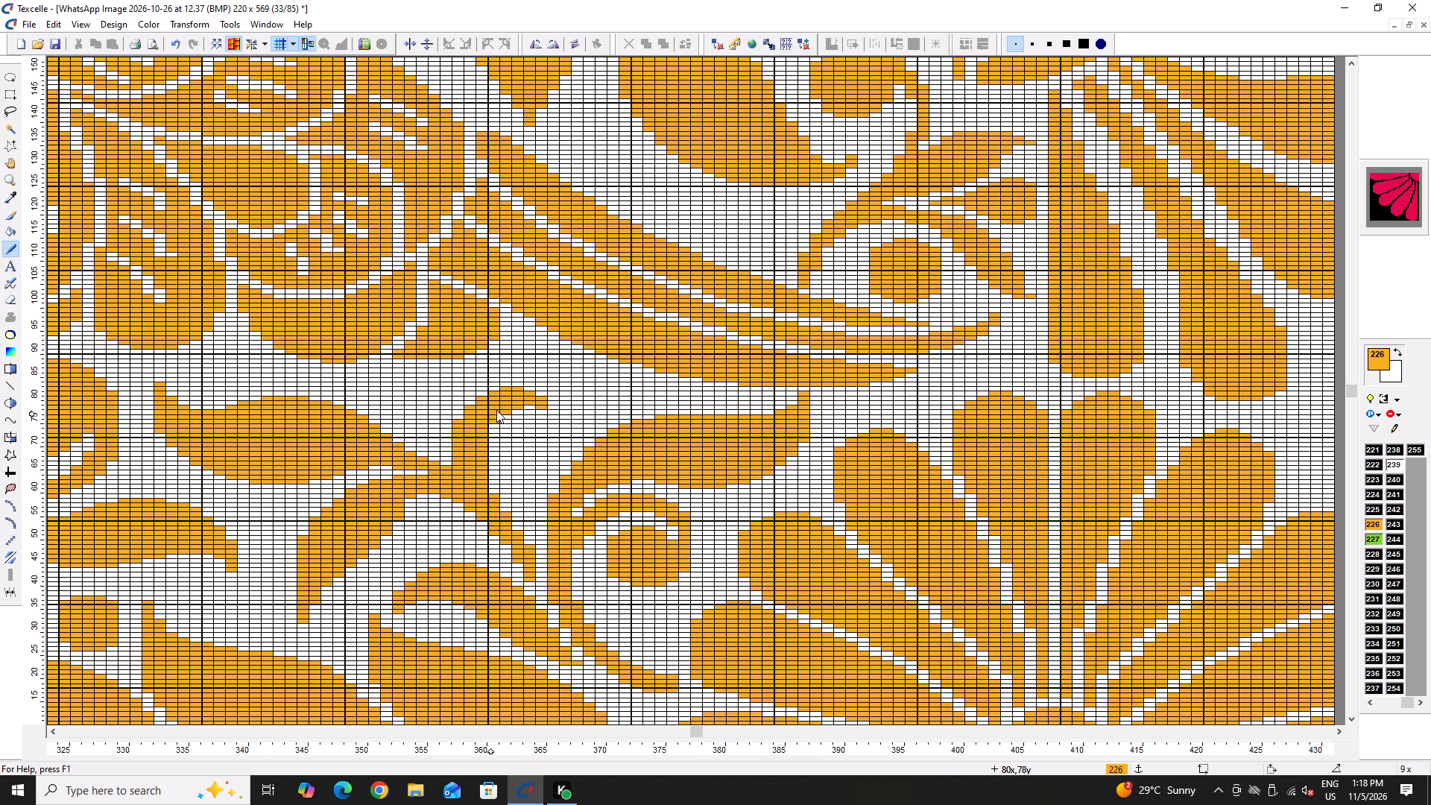
key(k)
key(k)
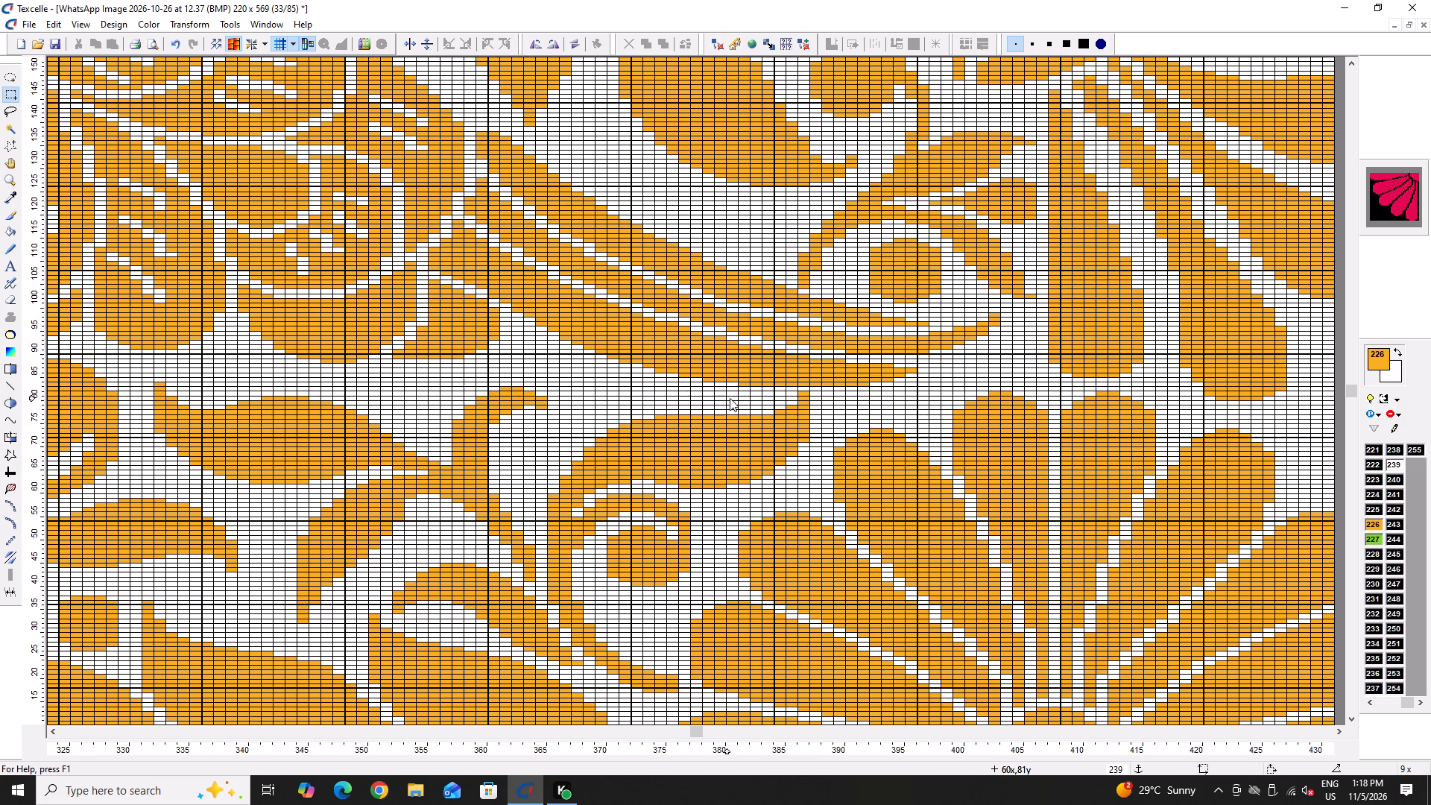
drag(727, 384, 324, 385)
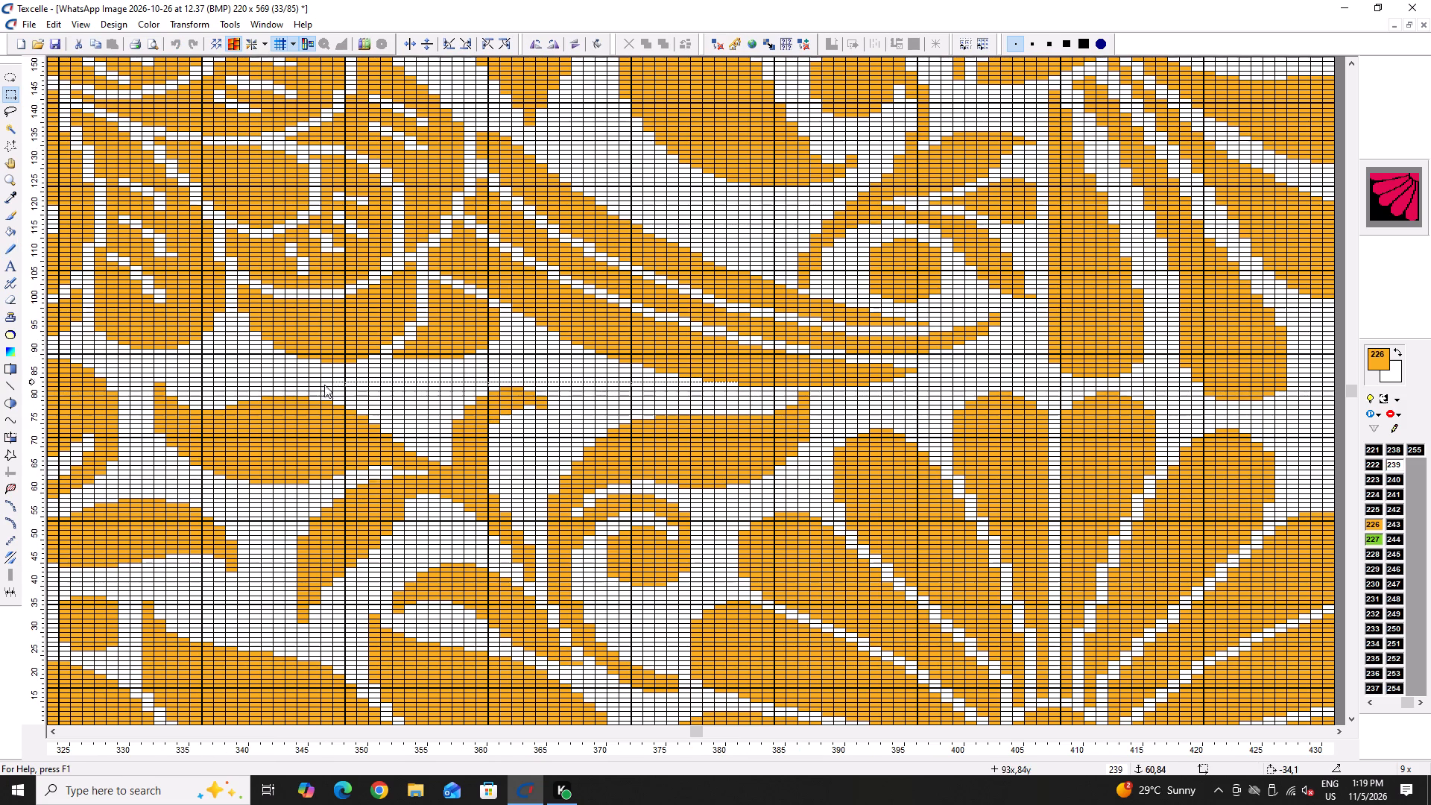
drag(324, 385, 112, 387)
key(Delete)
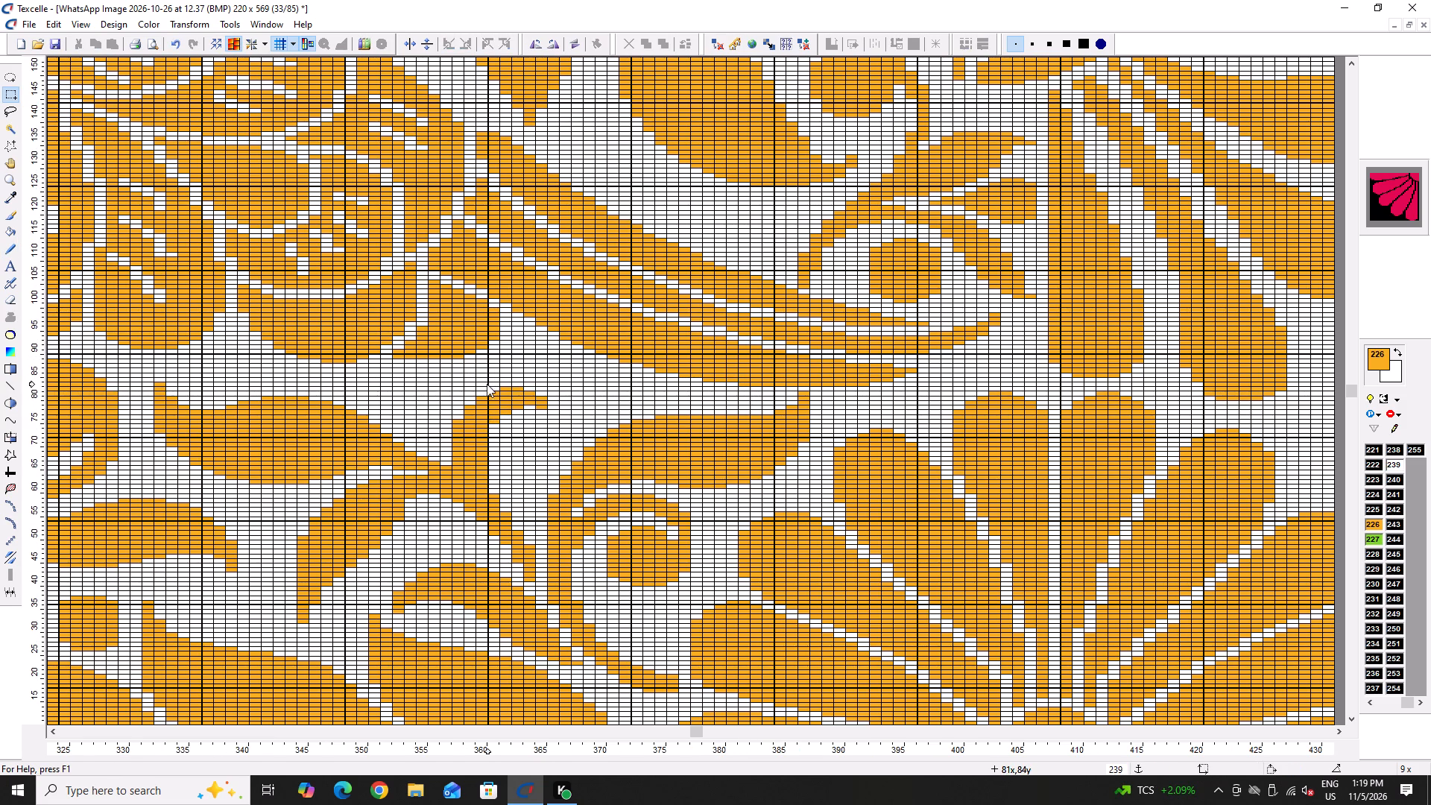
Draw a higher outline for the curled tendril beside the leaf in 226, rising to about row 90 over columns 75–83.
ctrl+scroll(487, 384, up, 2)
key(space)
text(x)
drag(503, 601, 522, 502)
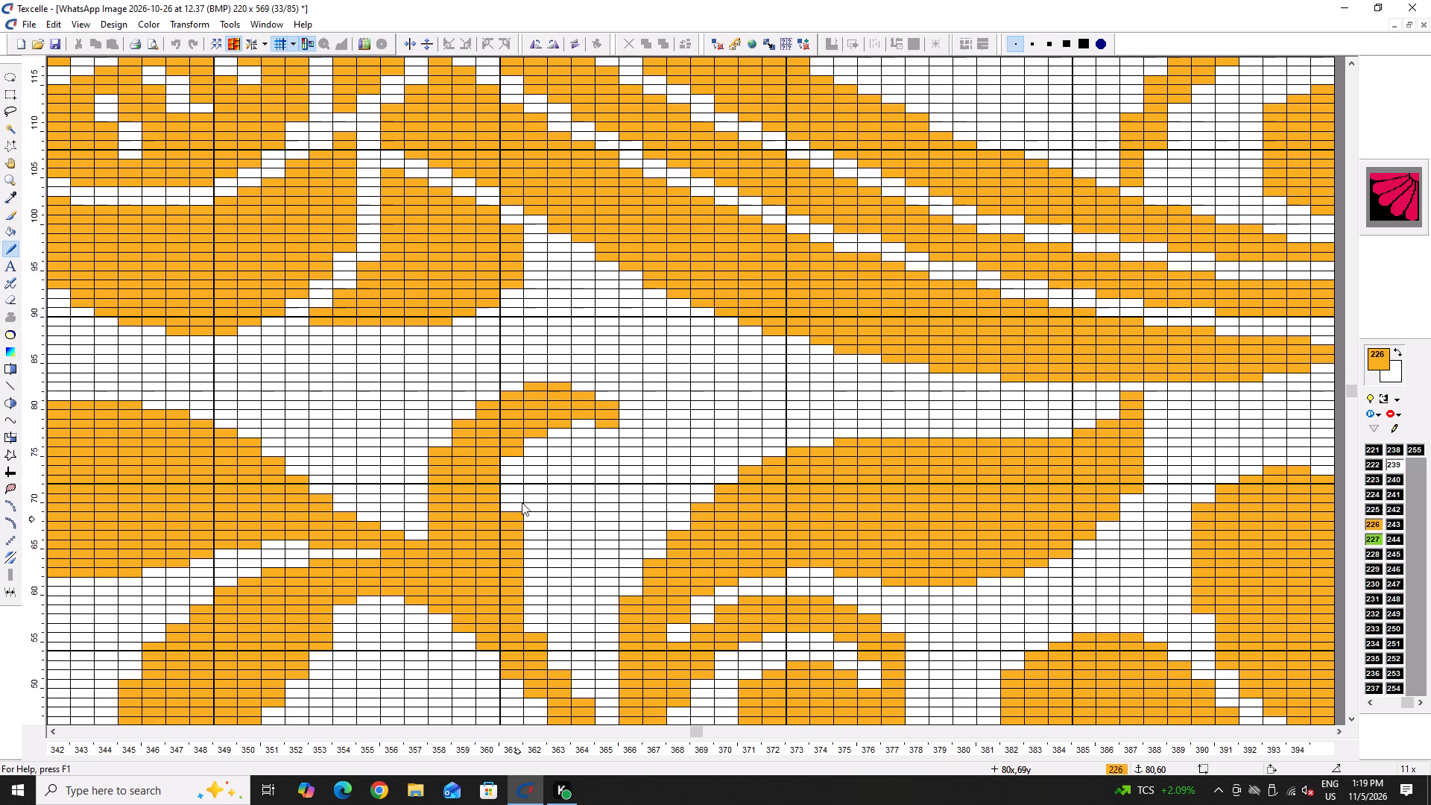
drag(522, 502, 452, 380)
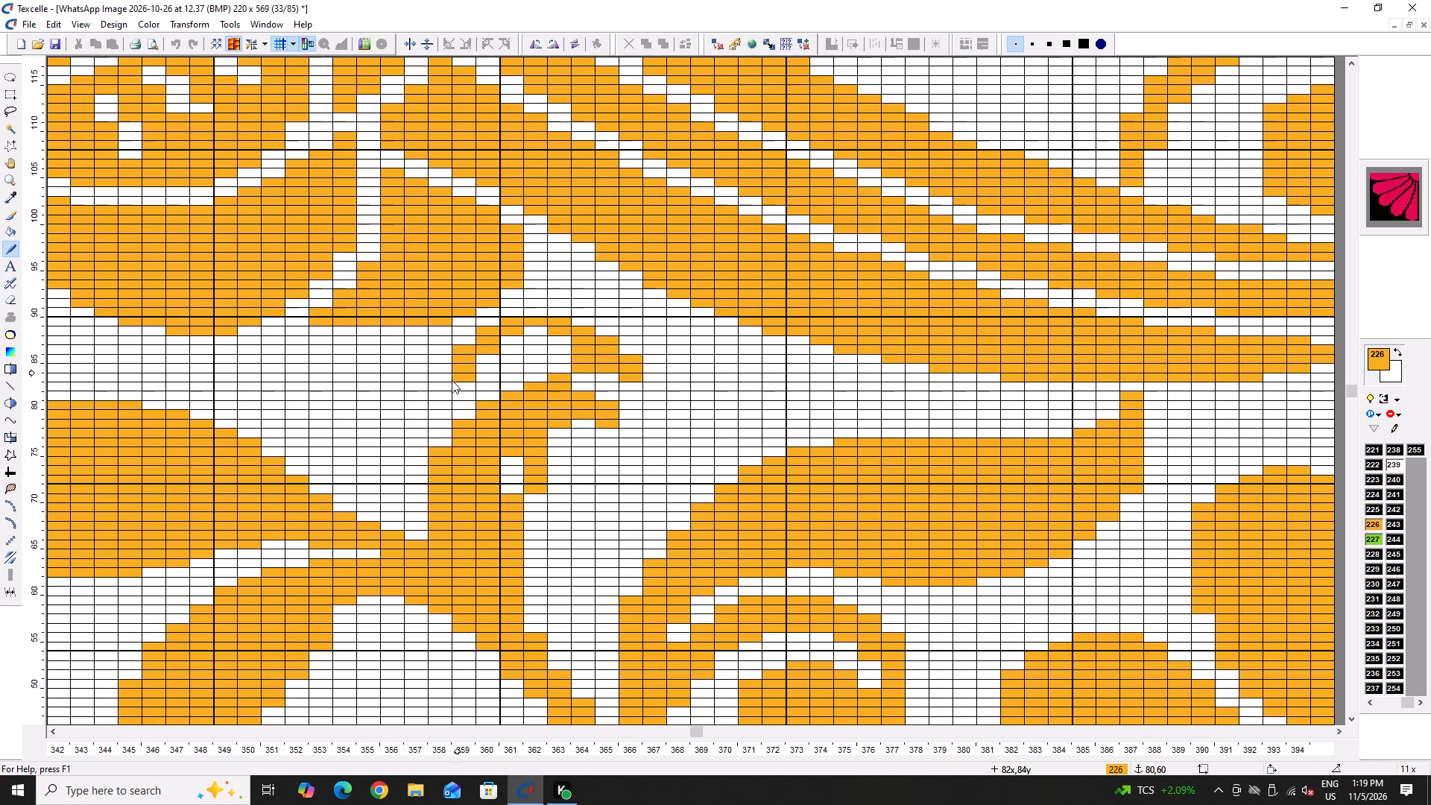
drag(452, 380, 444, 481)
click(444, 481)
Lower the new curl's top to row 89 and erase the tendril's old tip at columns 76–77 in 239.
right_click(443, 378)
right_click(443, 378)
right_drag(503, 315, 563, 318)
right_click(563, 318)
drag(550, 327, 516, 331)
right_drag(605, 411, 580, 413)
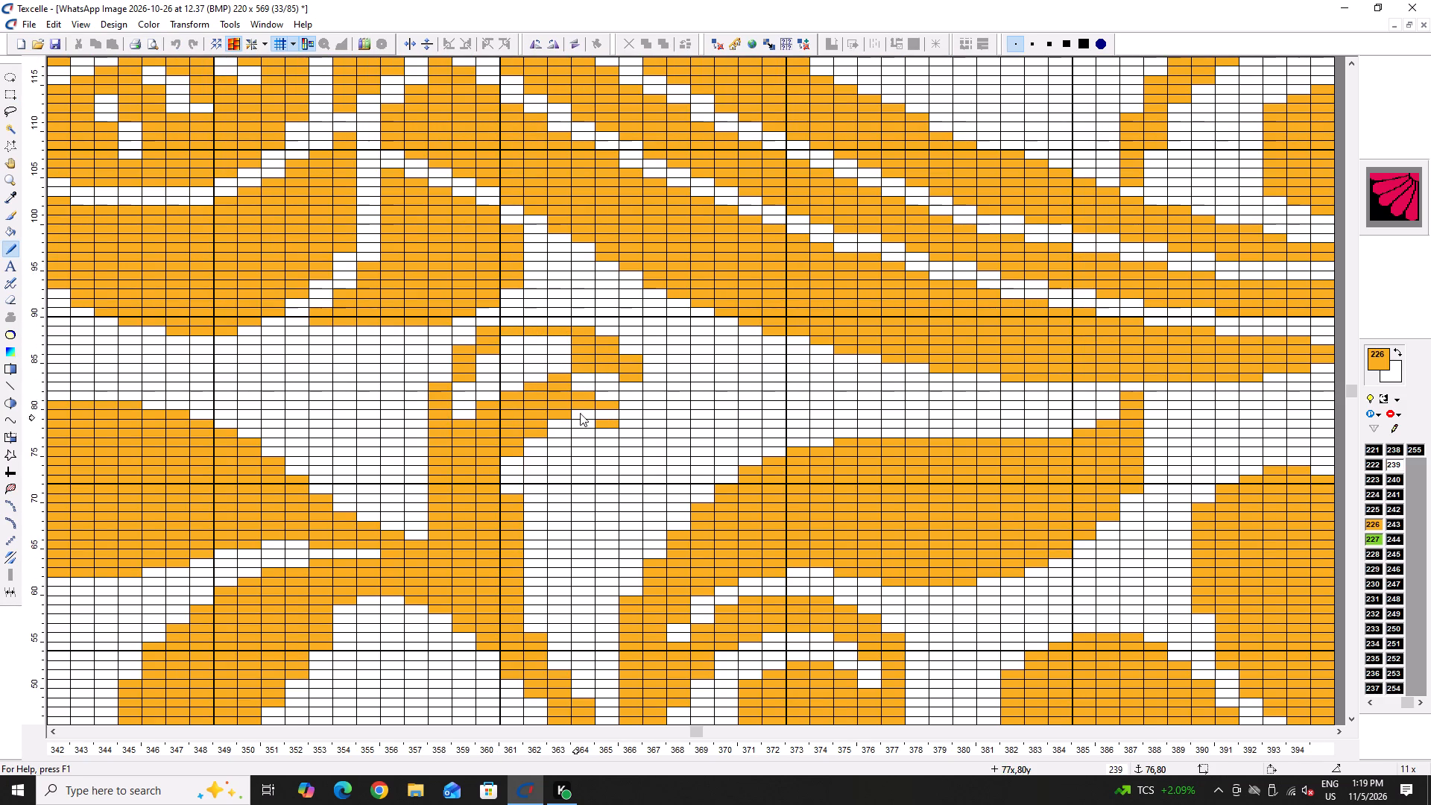
right_drag(580, 413, 584, 411)
right_drag(576, 389, 588, 394)
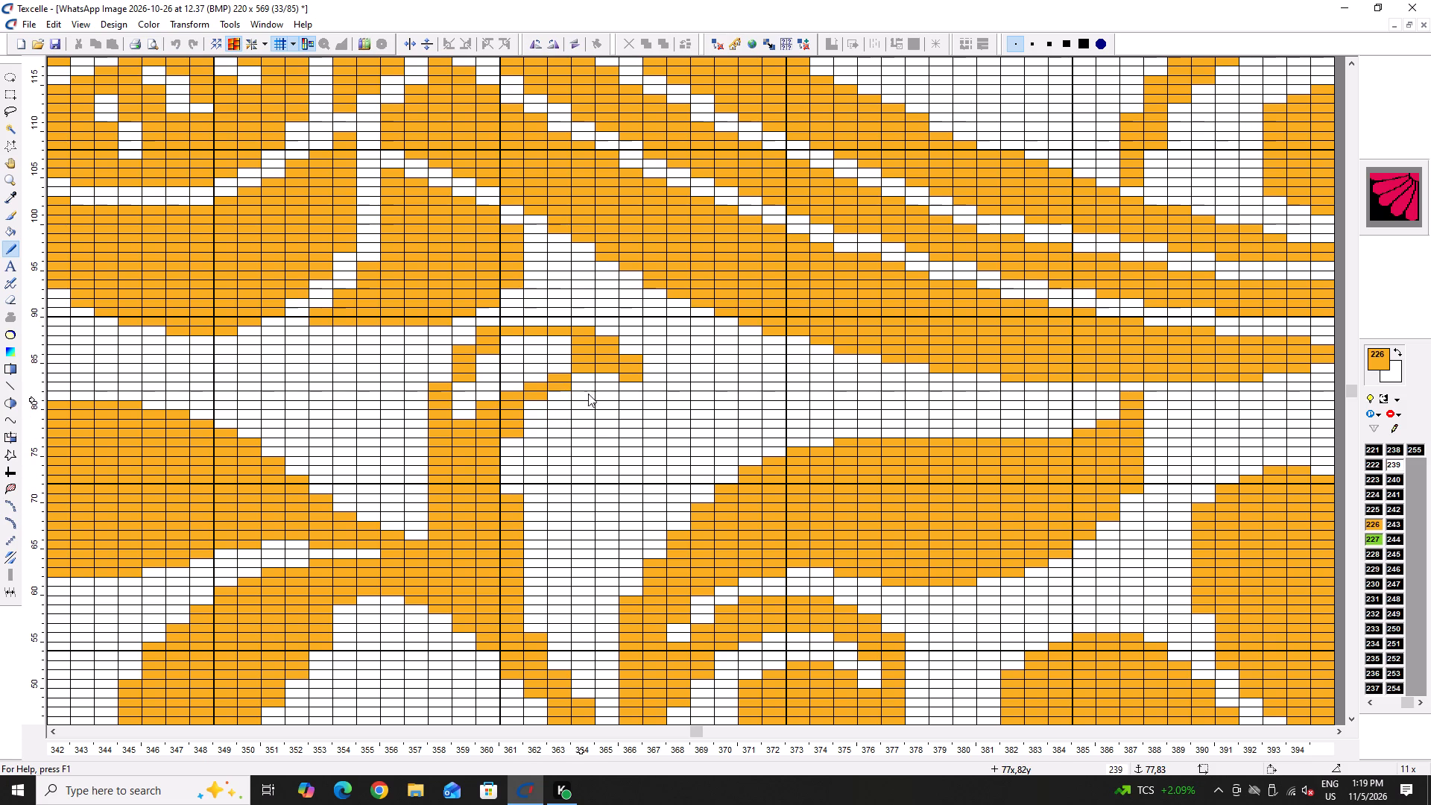
right_drag(588, 394, 590, 393)
right_click(641, 374)
right_click(485, 332)
Fill the inside of the raised tendril curl in 226 and trim its outer corner pixels at columns 81–82 in 239.
drag(572, 343, 560, 344)
drag(555, 345, 441, 432)
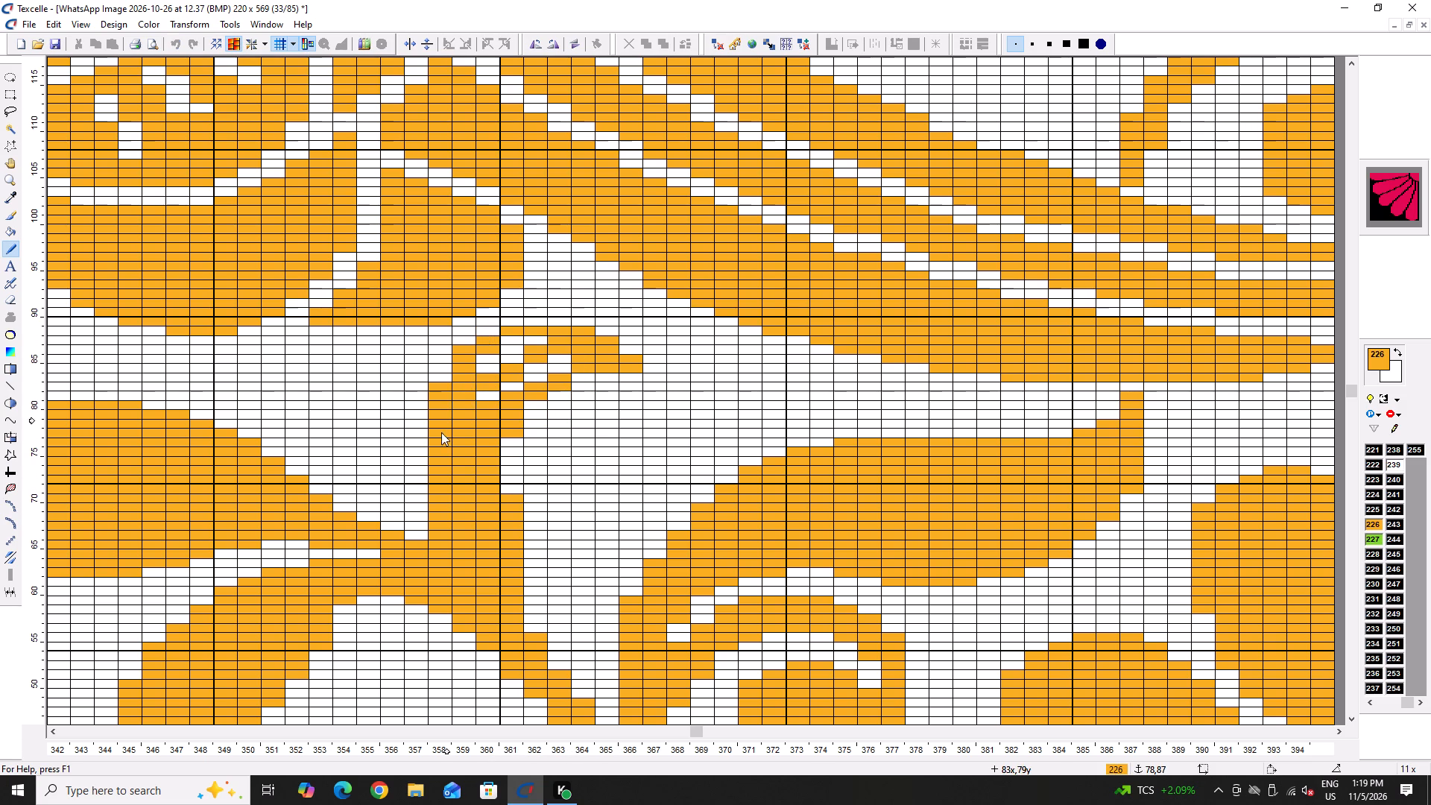
drag(441, 432, 496, 356)
click(511, 348)
click(522, 344)
double_click(537, 338)
drag(545, 336, 556, 347)
double_click(553, 346)
drag(546, 338, 493, 348)
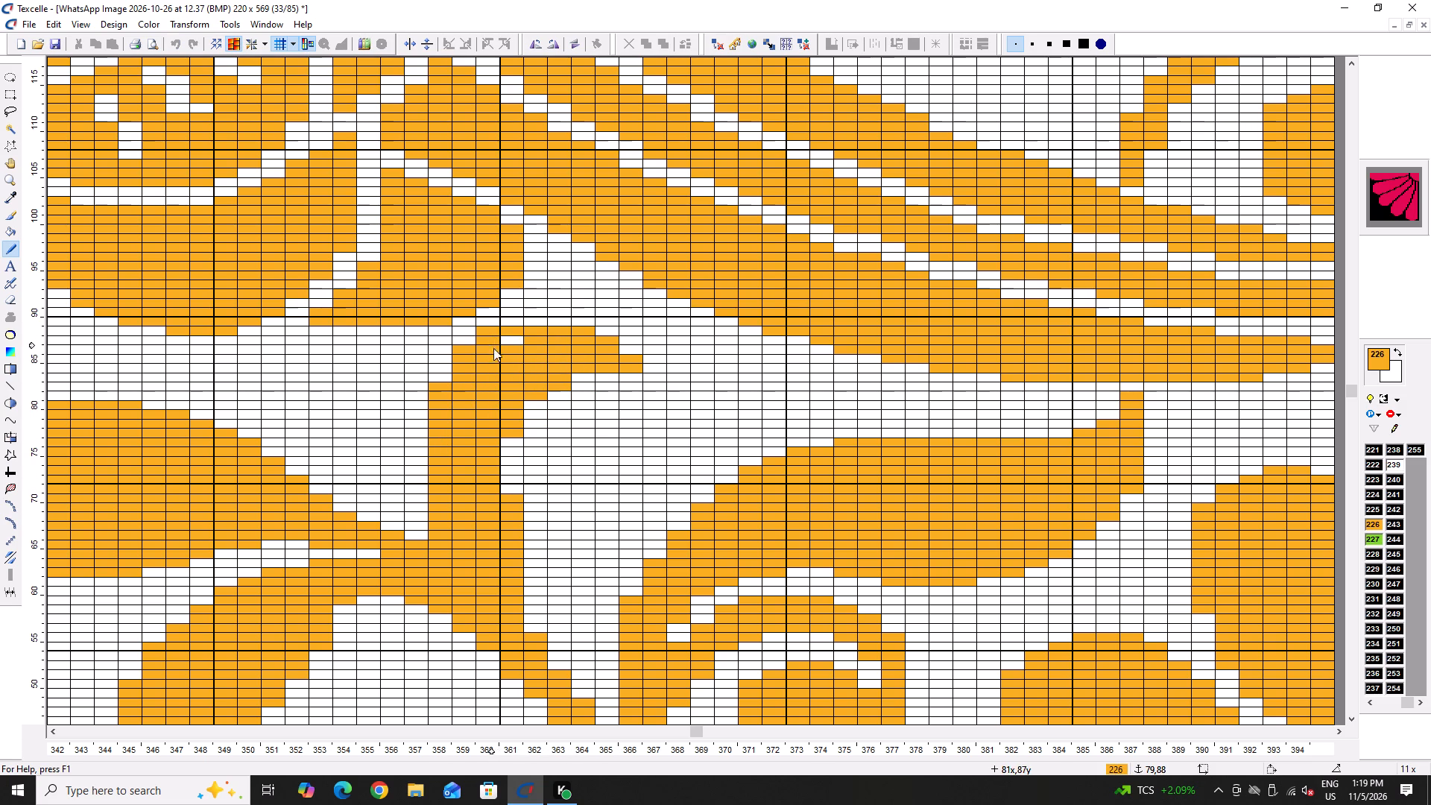
drag(493, 348, 517, 342)
right_click(491, 333)
right_click(461, 346)
right_click(461, 346)
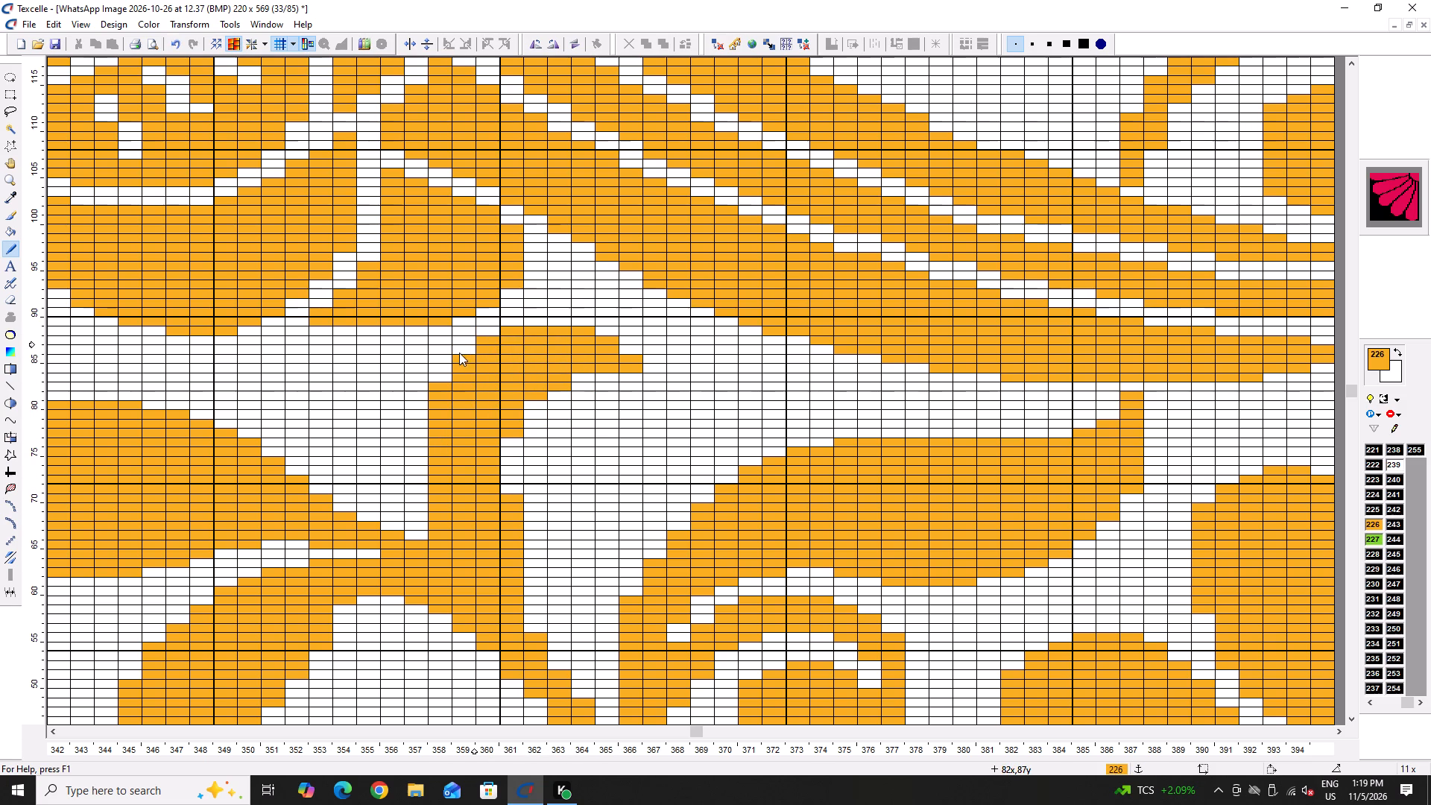
Save the pattern.
key(ctrl+s)
key(ctrl+s)
Trim the tendril's inner edge along column 80 in 239, from about row 79 down to row 69.
ctrl+right_click(448, 385)
right_click(514, 423)
right_click(514, 429)
right_drag(517, 470, 513, 520)
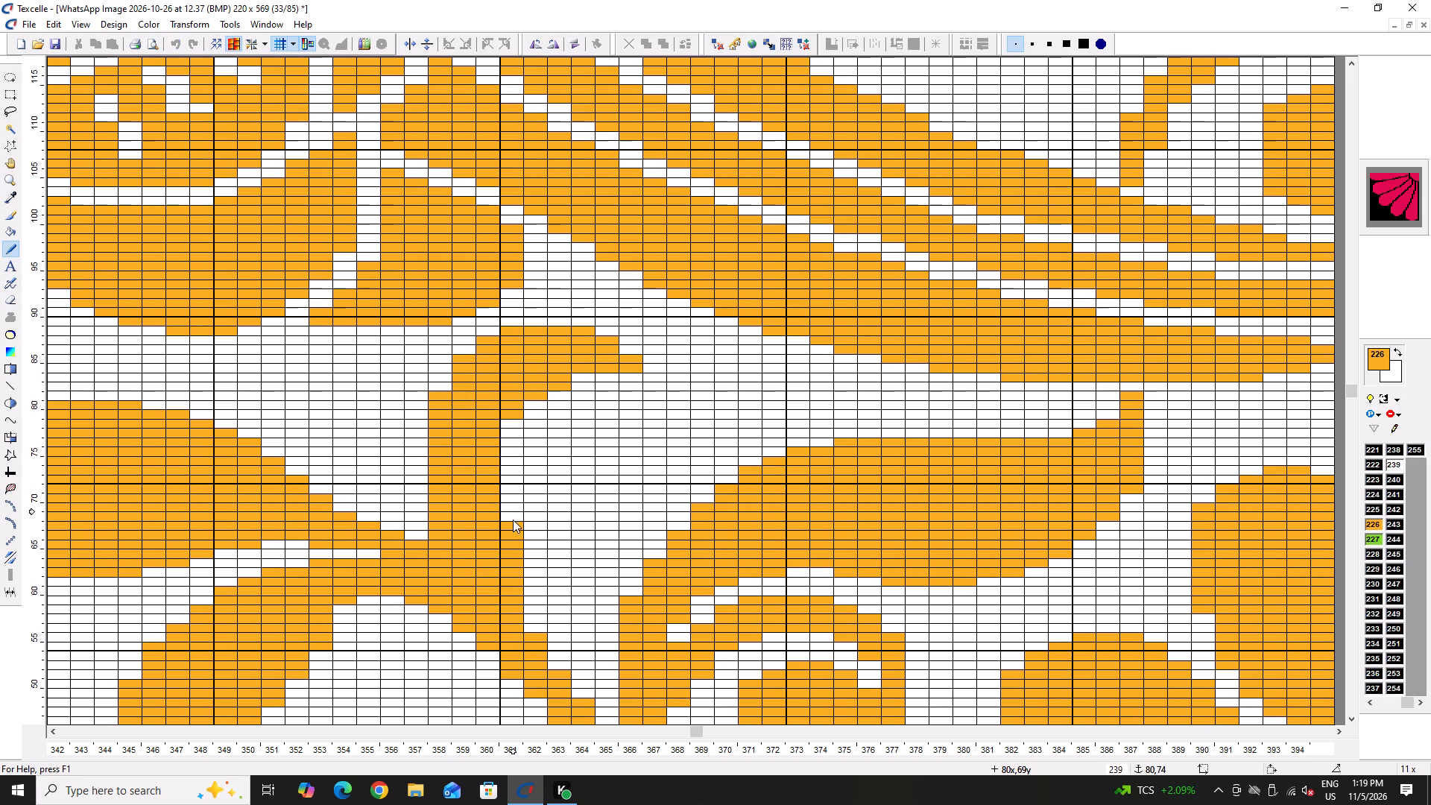
right_drag(513, 520, 513, 523)
Thicken the tendril's lower stem in 226 along columns 78–80, between about rows 48 and 58.
drag(534, 614, 544, 654)
double_click(561, 669)
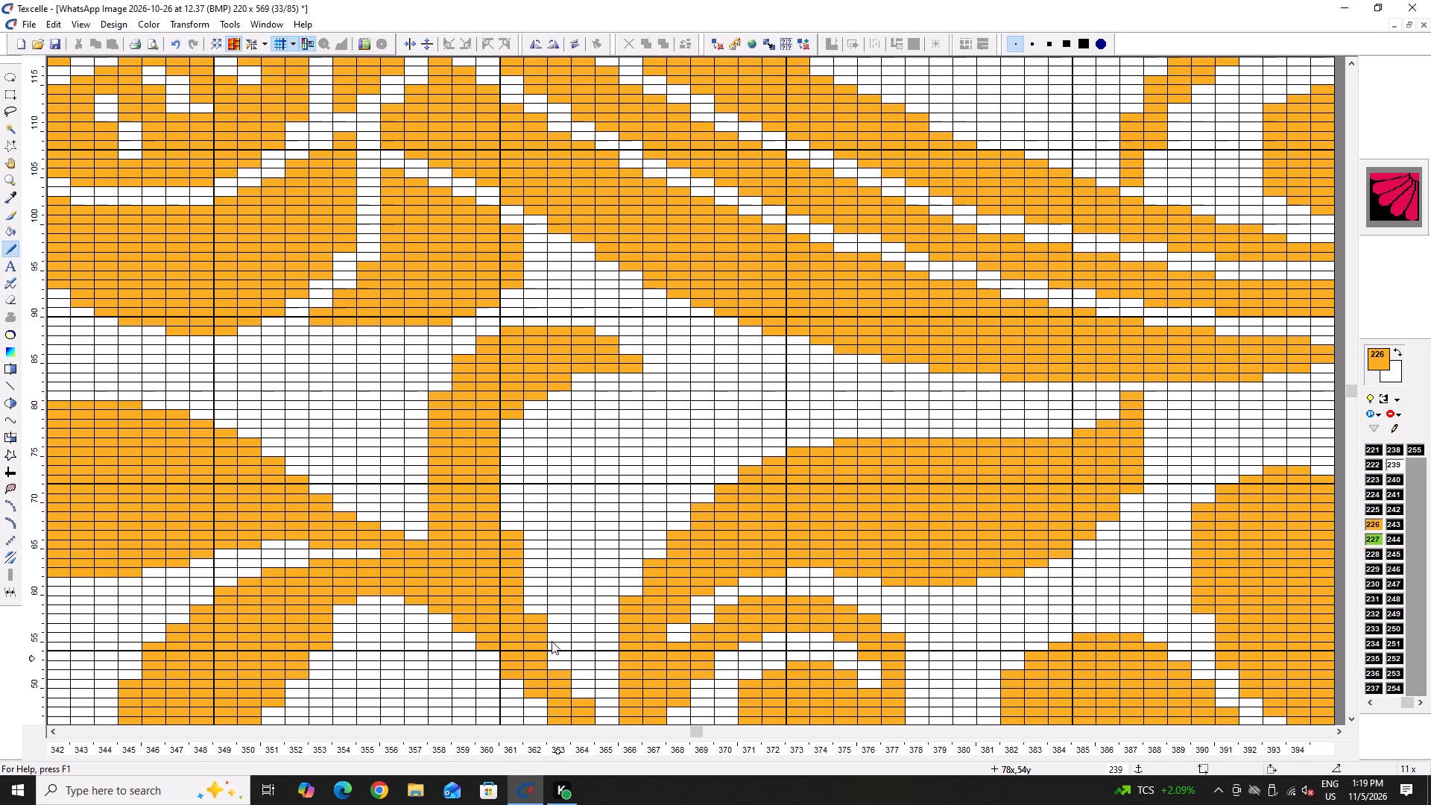
scroll(543, 627, down, 3)
drag(562, 488, 562, 501)
double_click(562, 502)
double_click(540, 452)
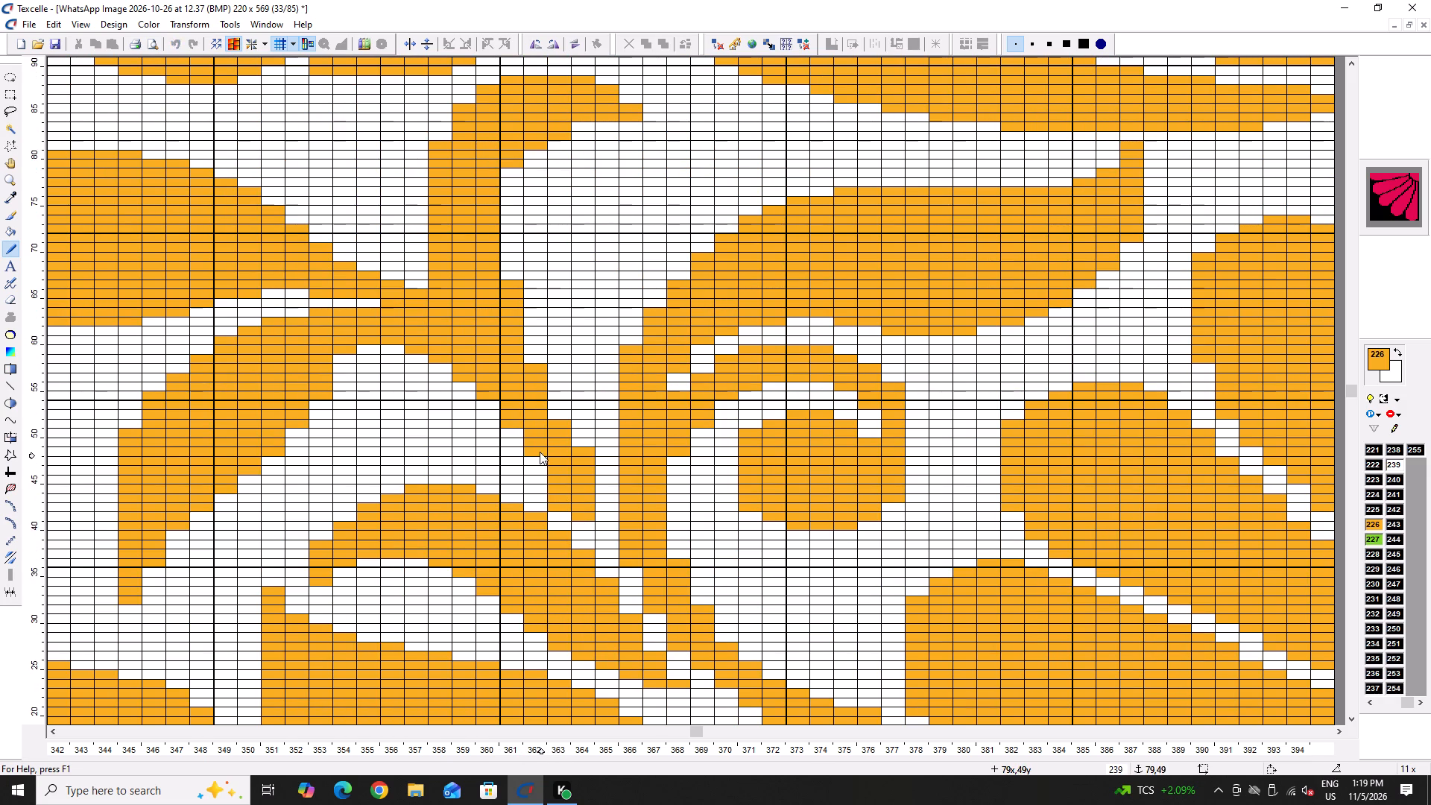
click(540, 457)
double_click(514, 426)
click(515, 431)
Smooth the tendril curl's outer and inner edges pixel by pixel across columns 75–83, using 226 and 239.
scroll(515, 432, up, 3)
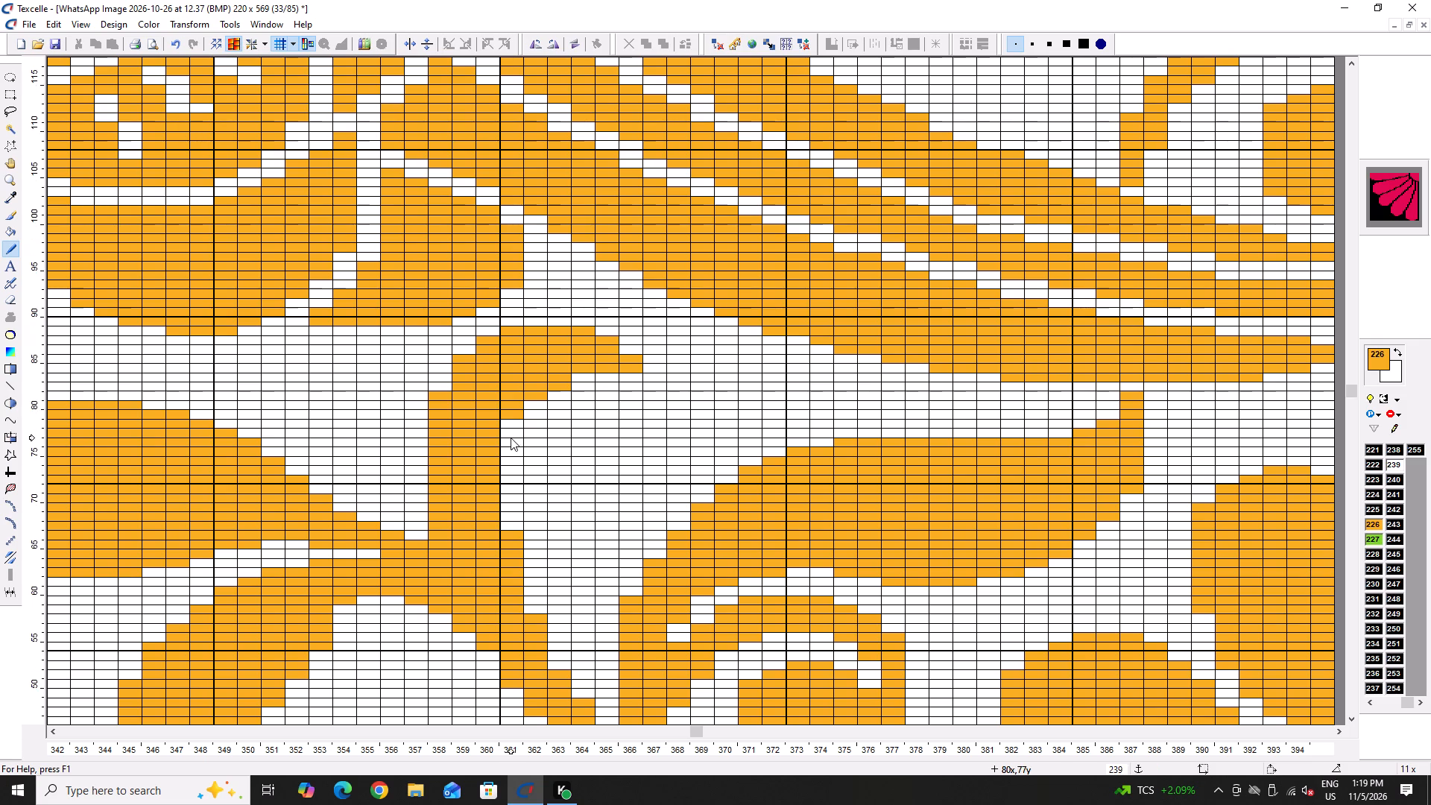
right_click(449, 402)
right_click(449, 402)
right_click(461, 360)
right_click(461, 361)
drag(442, 397, 443, 412)
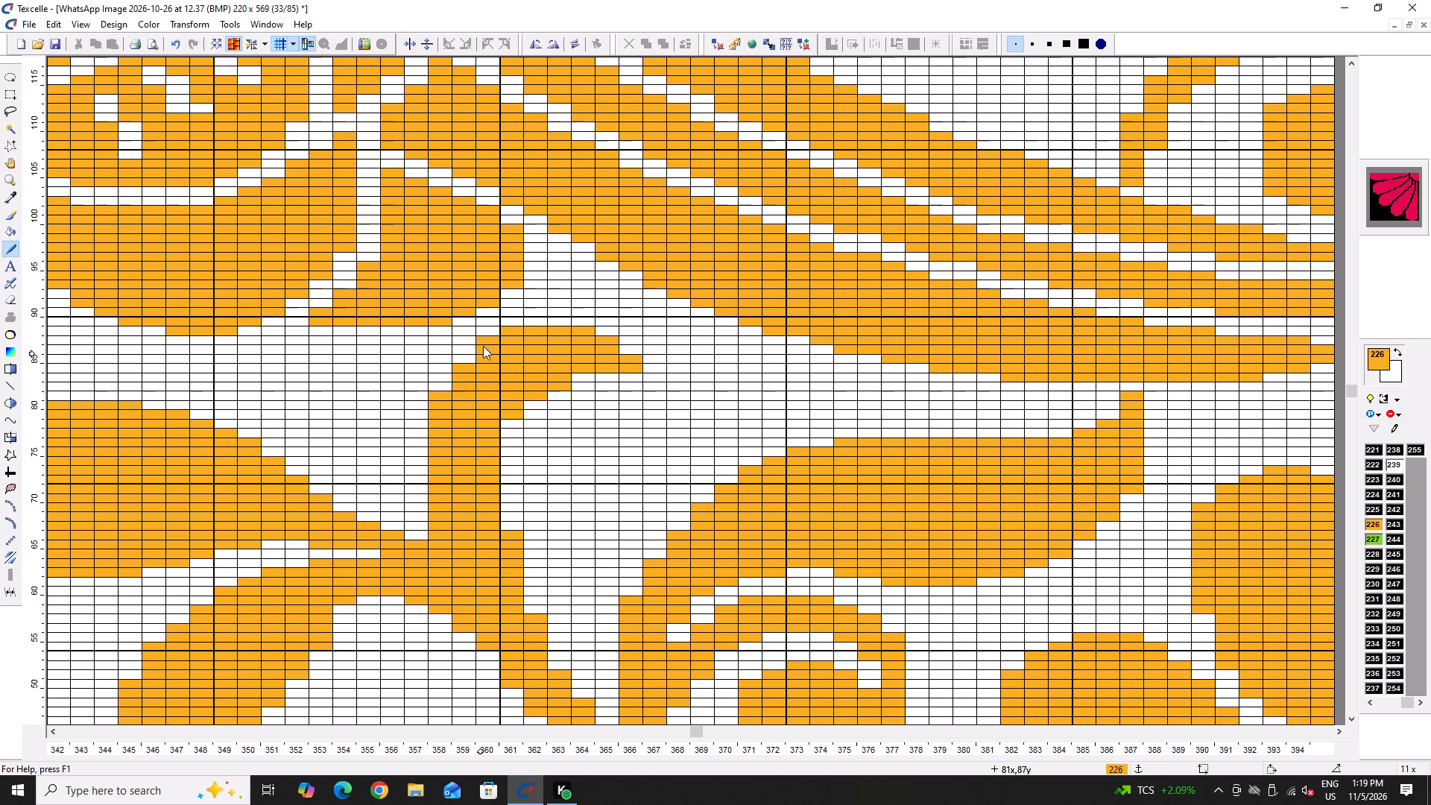
right_click(485, 343)
right_click(507, 331)
right_click(507, 331)
drag(632, 364, 632, 379)
right_click(557, 381)
right_click(557, 381)
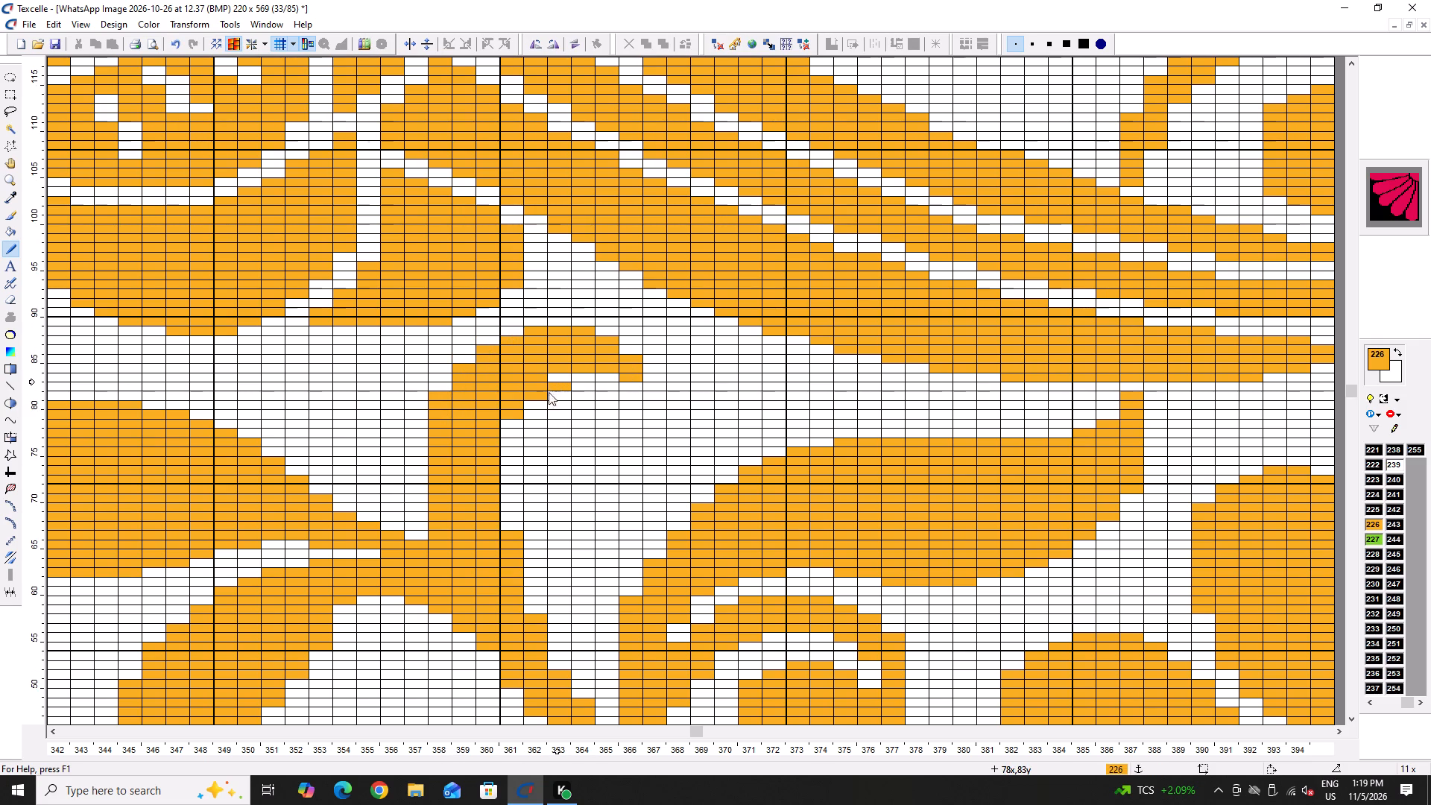
right_click(558, 382)
click(555, 381)
right_click(539, 399)
right_click(505, 422)
right_click(505, 425)
triple_click(514, 420)
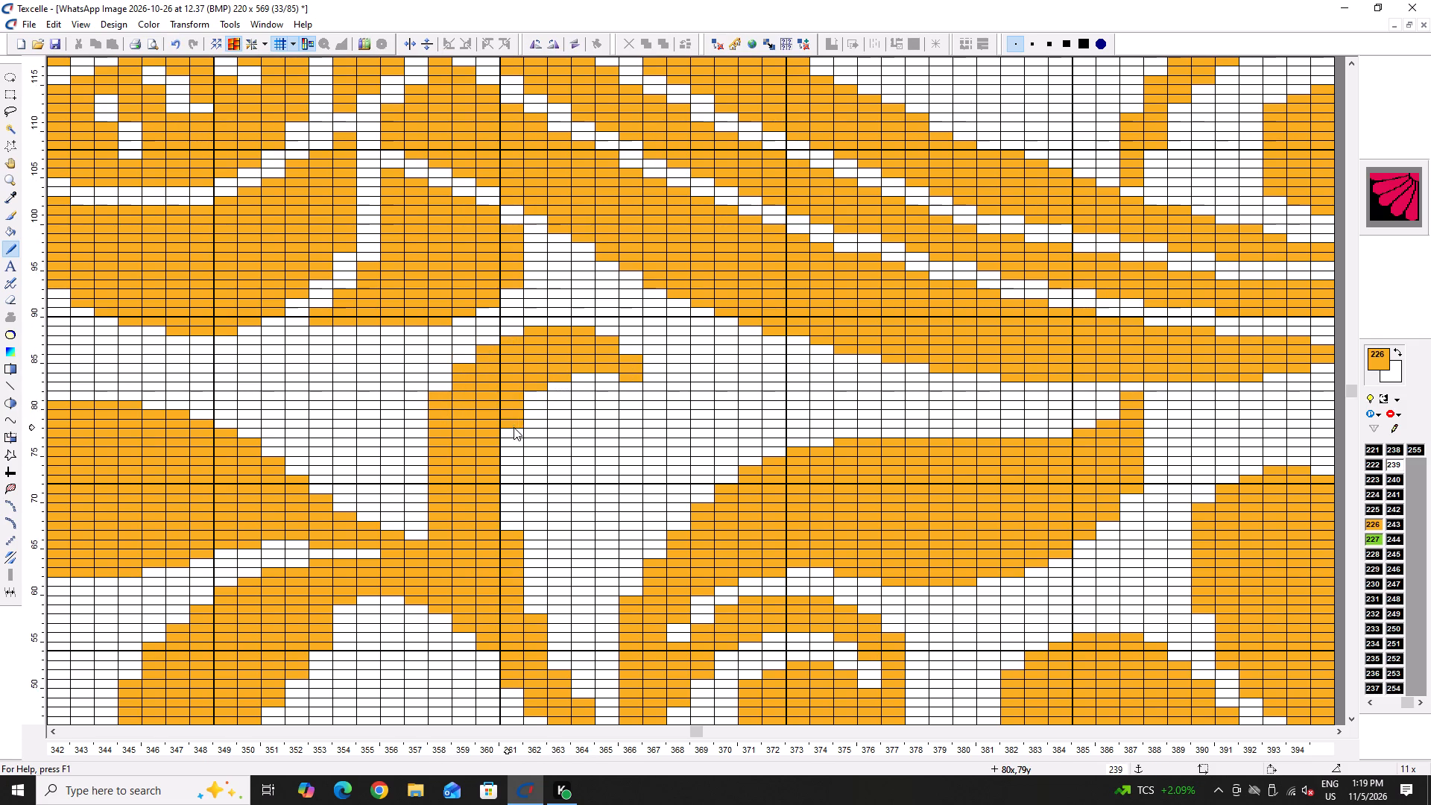
Save the pattern.
ctrl+scroll(512, 430, down, 6)
key(ctrl+s)
key(ctrl+s)
key(ctrl+s)
ctrl+scroll(550, 482, down, 2)
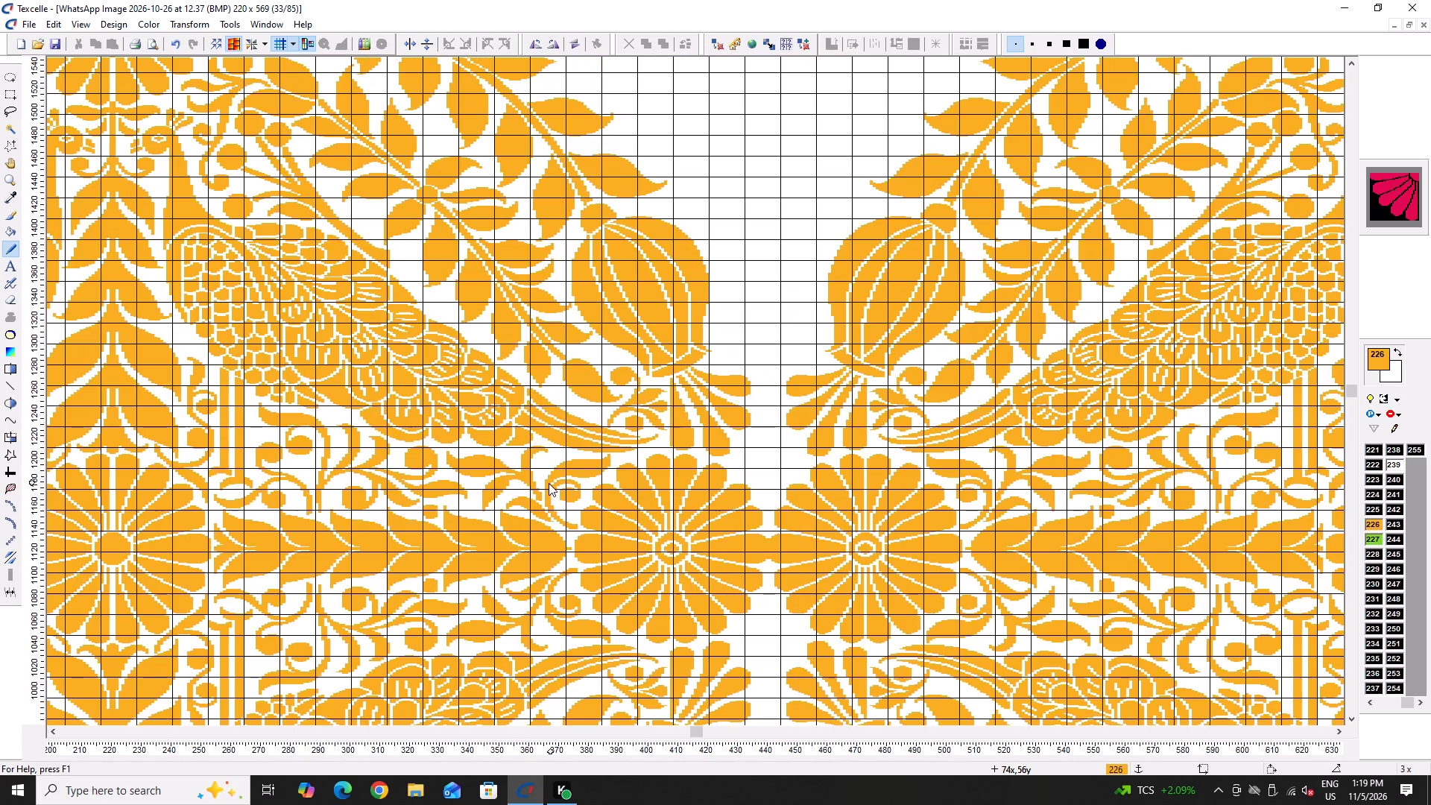
ctrl+scroll(565, 473, down, 3)
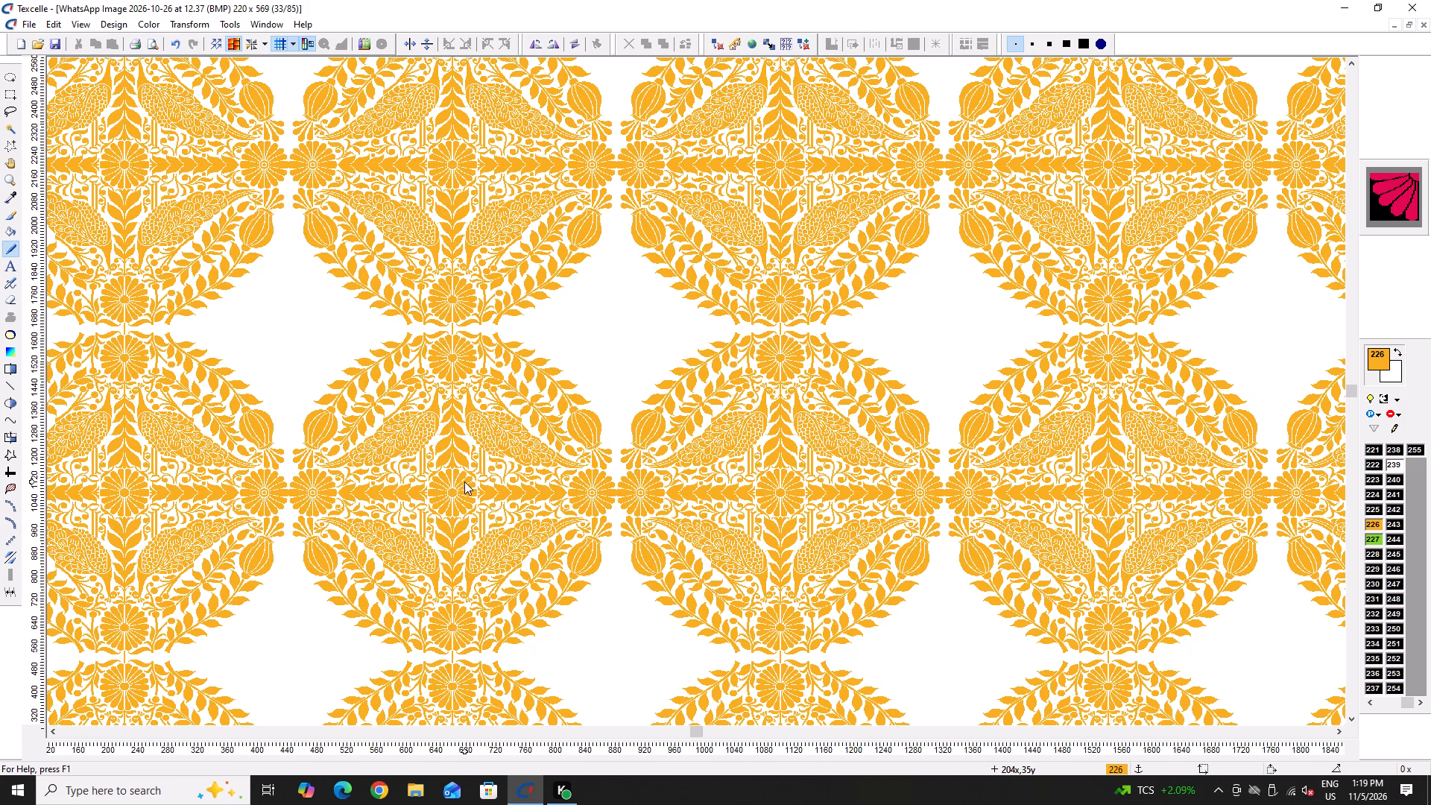
key(ctrl+s)
key(ctrl+s)
key(ctrl+s)
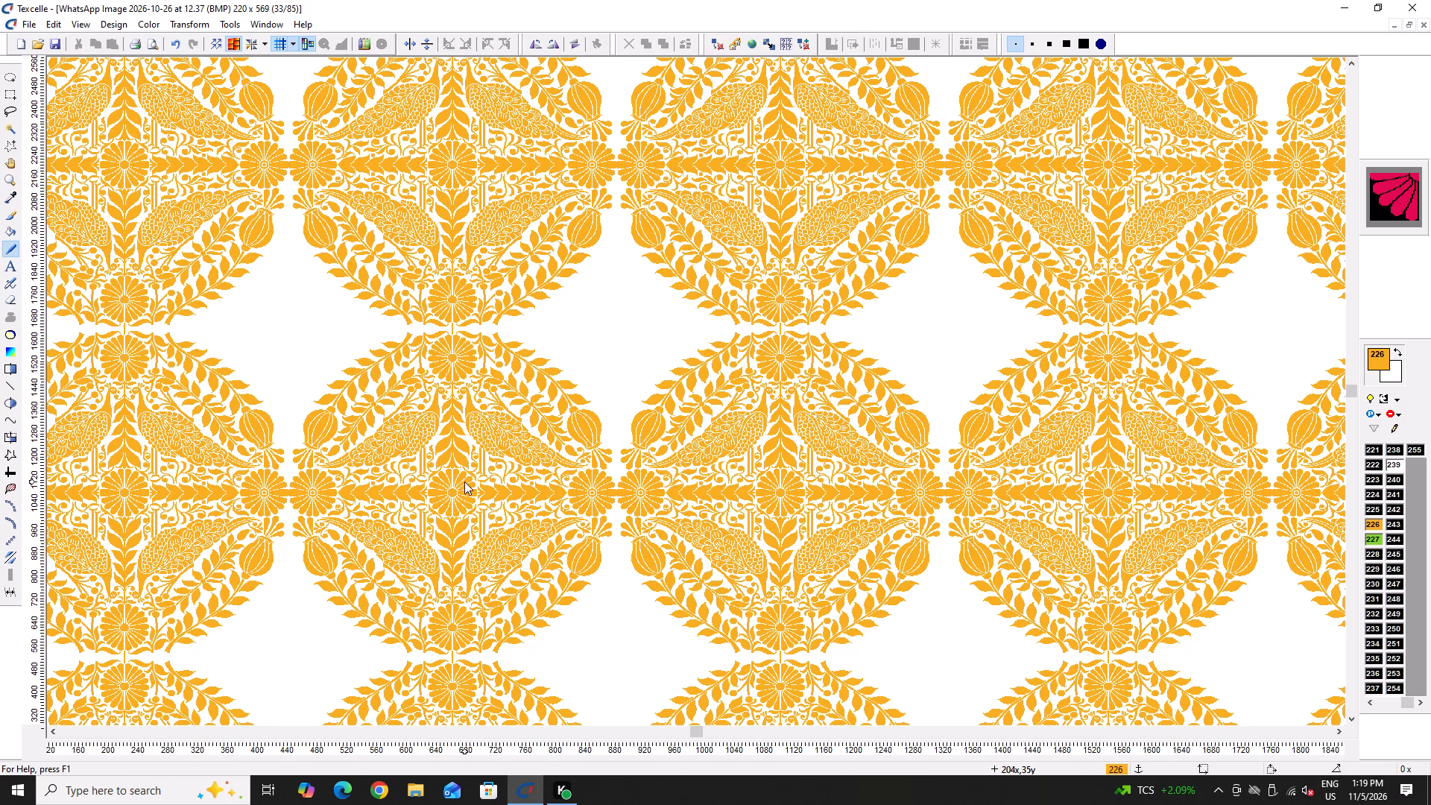
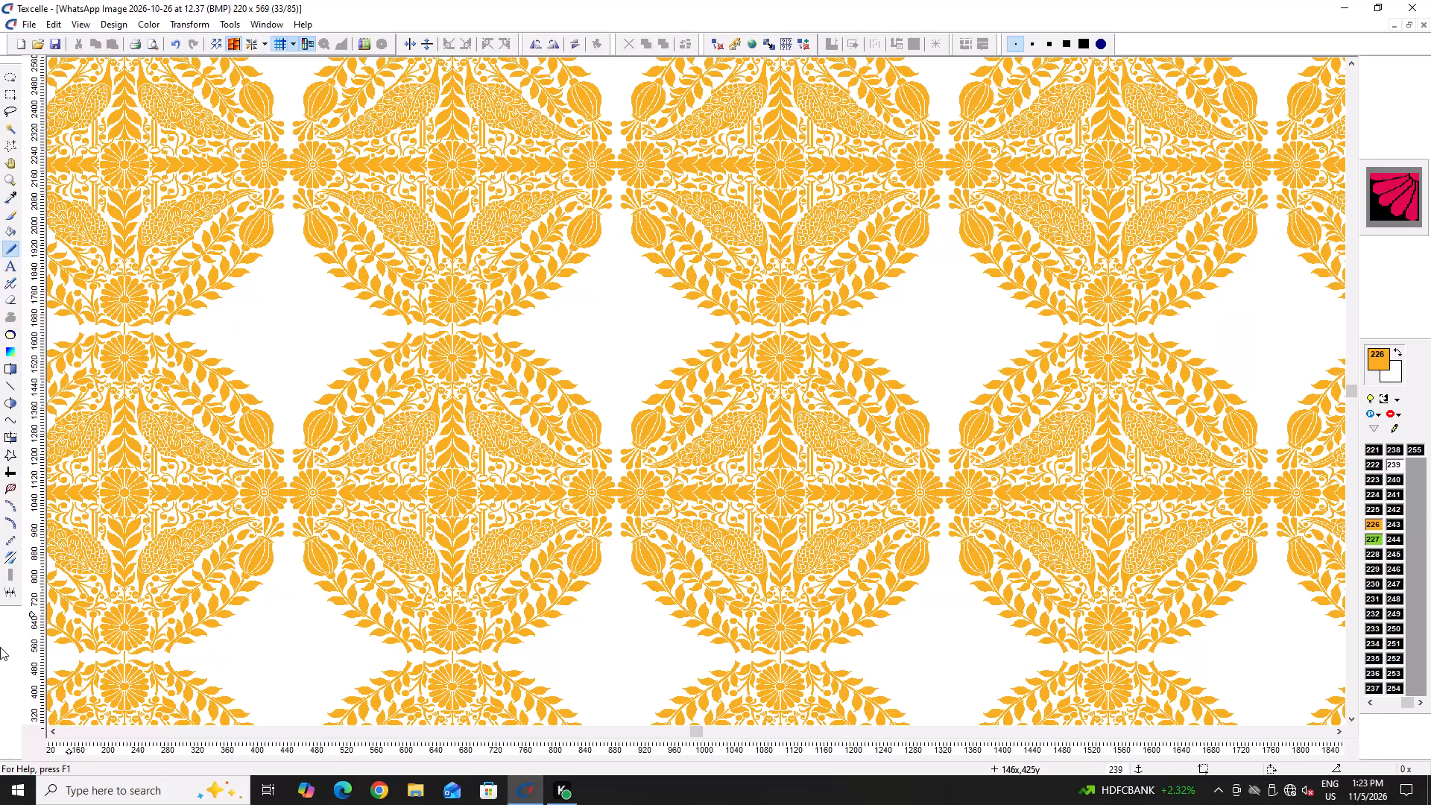
Save the pattern.
key(ctrl+s)
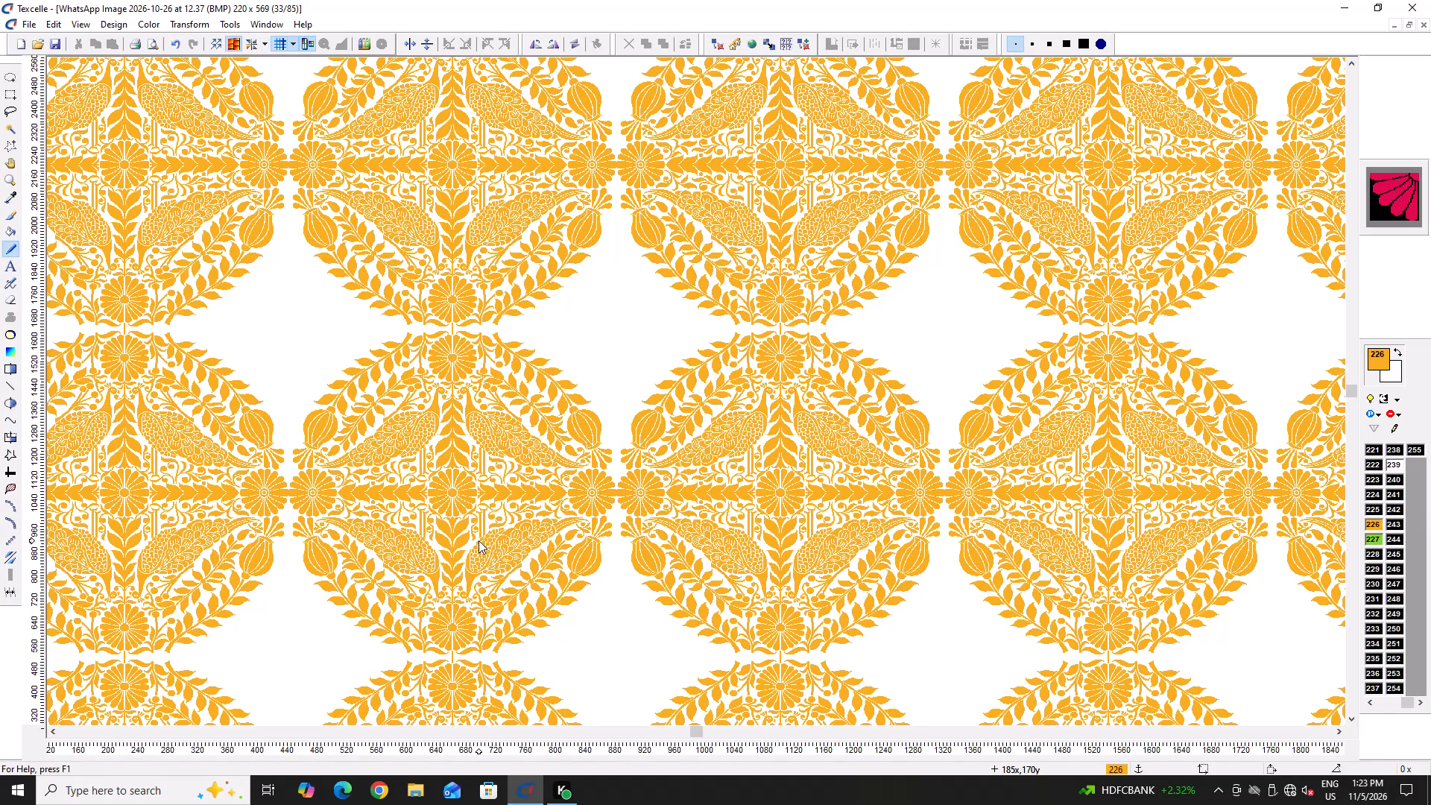
key(ctrl+s)
key(ctrl+s)
Fill the lower edge of the lowest central leaf in 226 at columns 200–202, about rows 83–88.
ctrl+scroll(460, 469, up, 6)
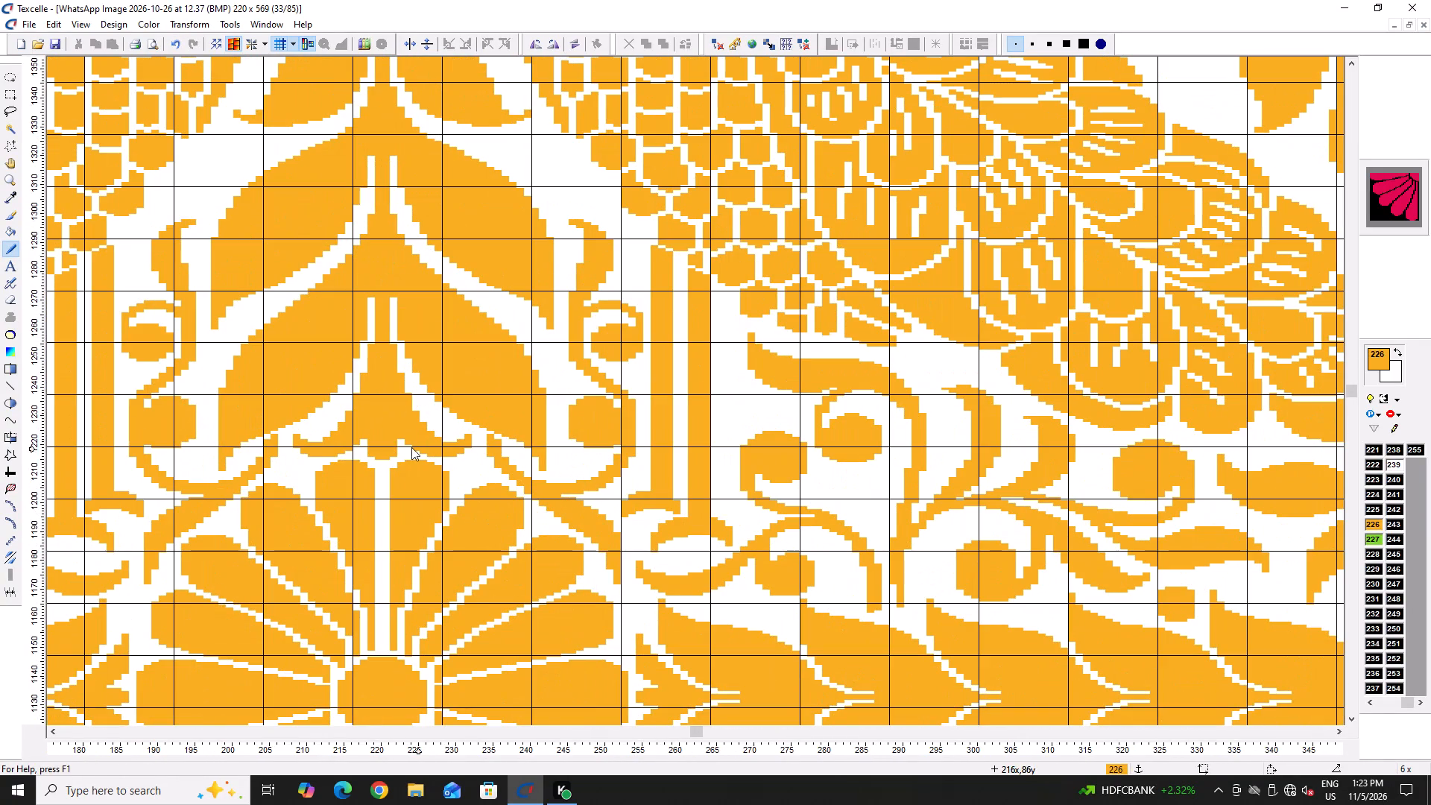
ctrl+scroll(365, 431, up, 5)
key(space)
text(x)
ctrl+scroll(399, 428, down, 5)
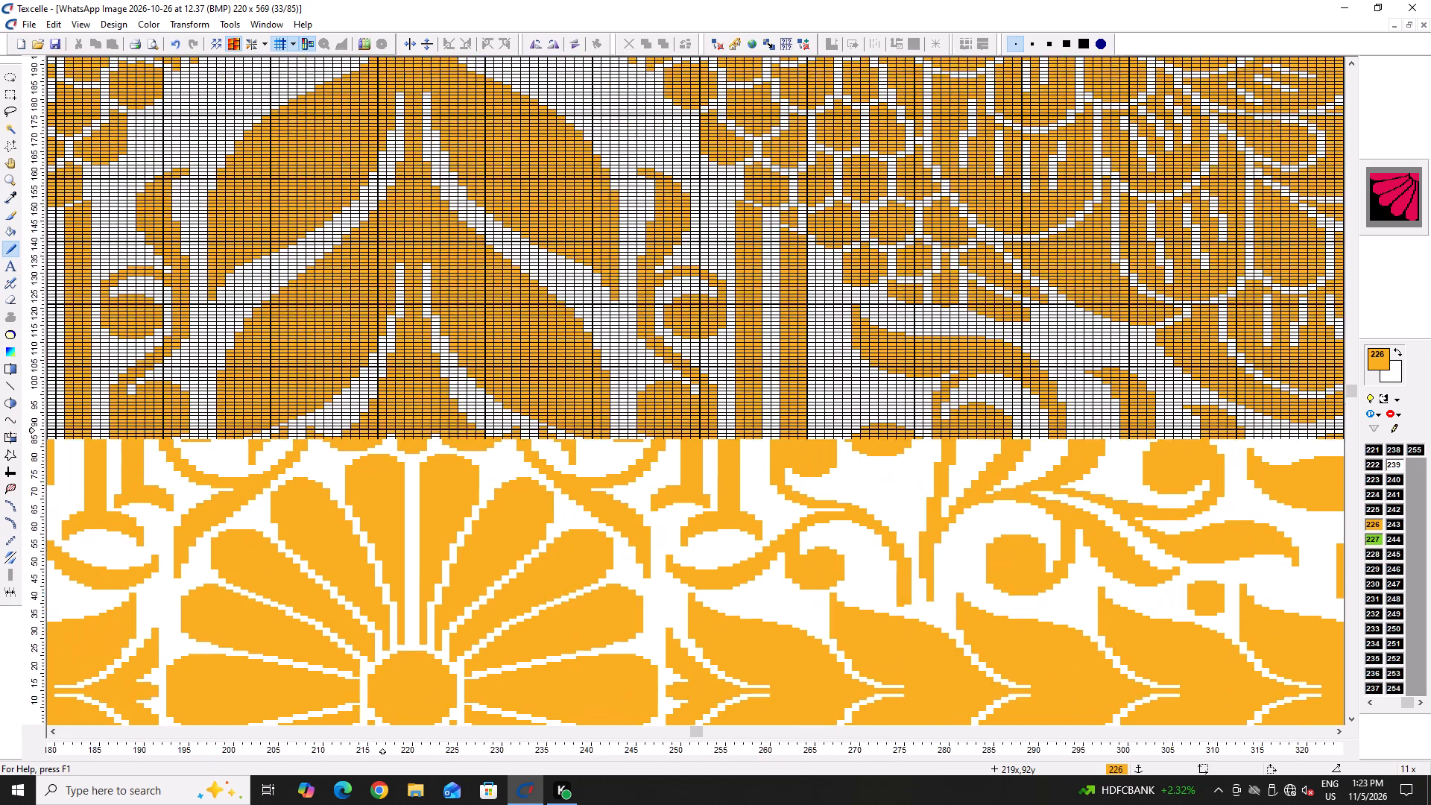
ctrl+scroll(271, 367, up, 3)
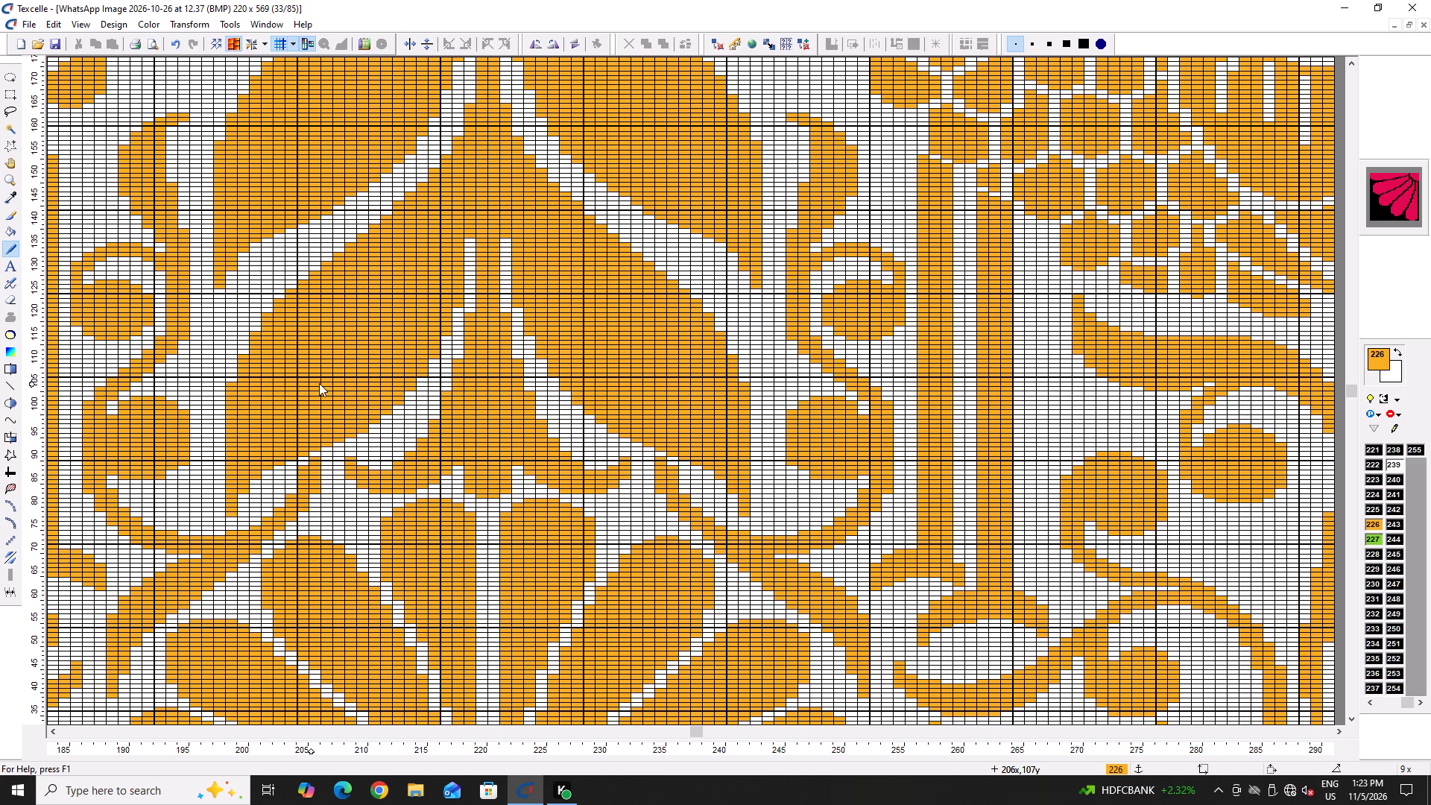
ctrl+scroll(247, 489, up, 3)
click(238, 514)
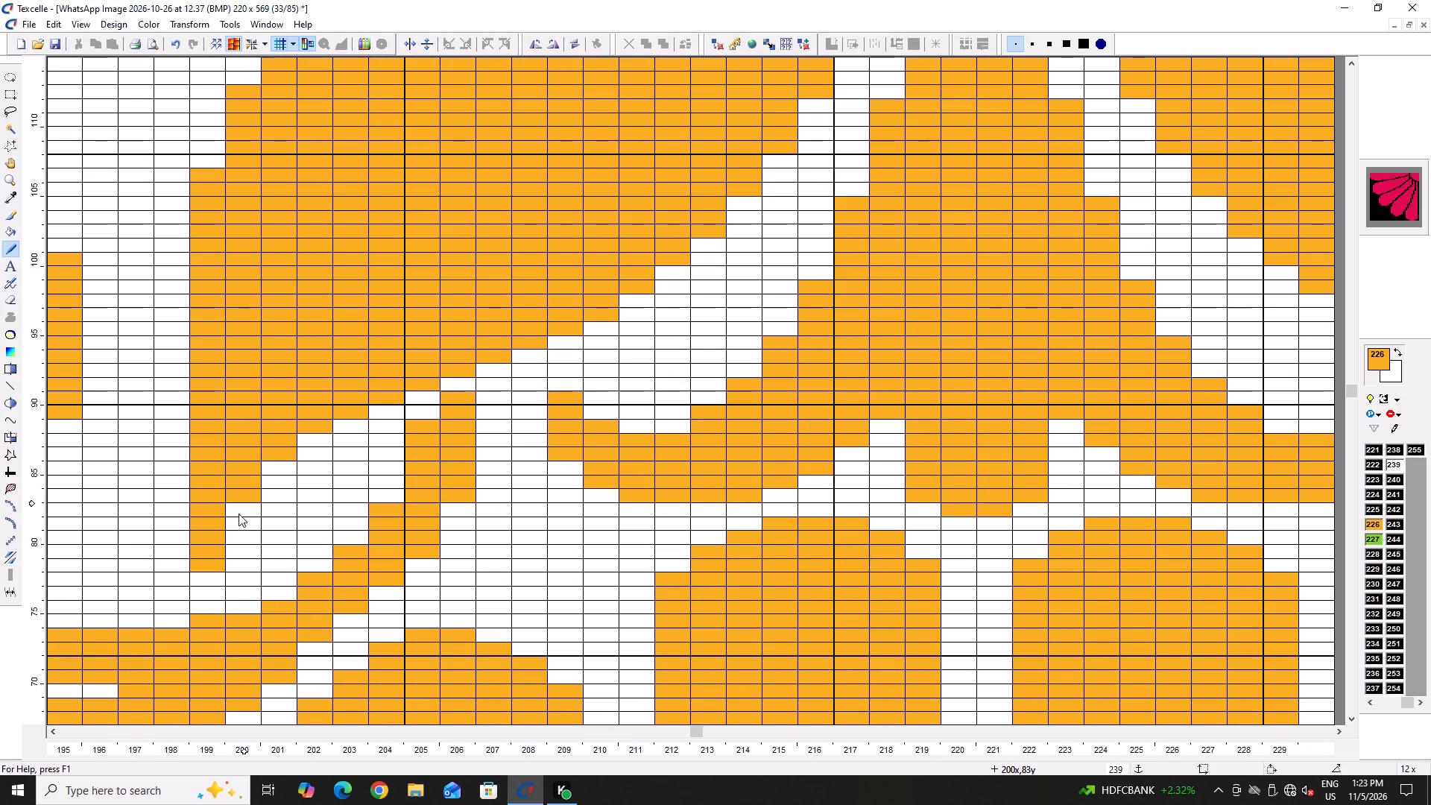
click(270, 465)
click(308, 437)
ctrl+scroll(307, 435, down, 3)
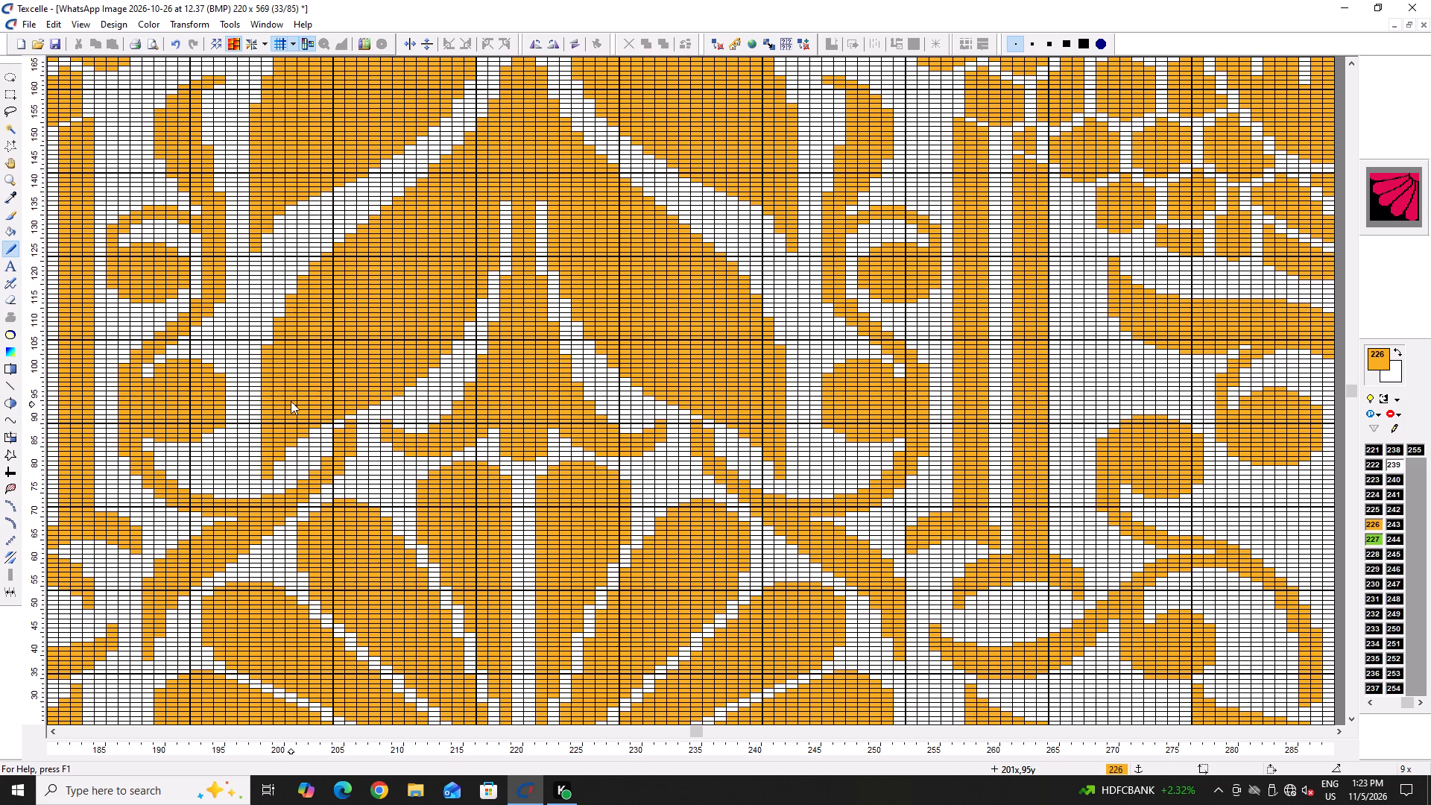
Build out the lowest central leaf's upper edge in 226 across columns 203–209, about rows 126–139.
scroll(291, 401, up, 4)
ctrl+scroll(309, 592, up, 4)
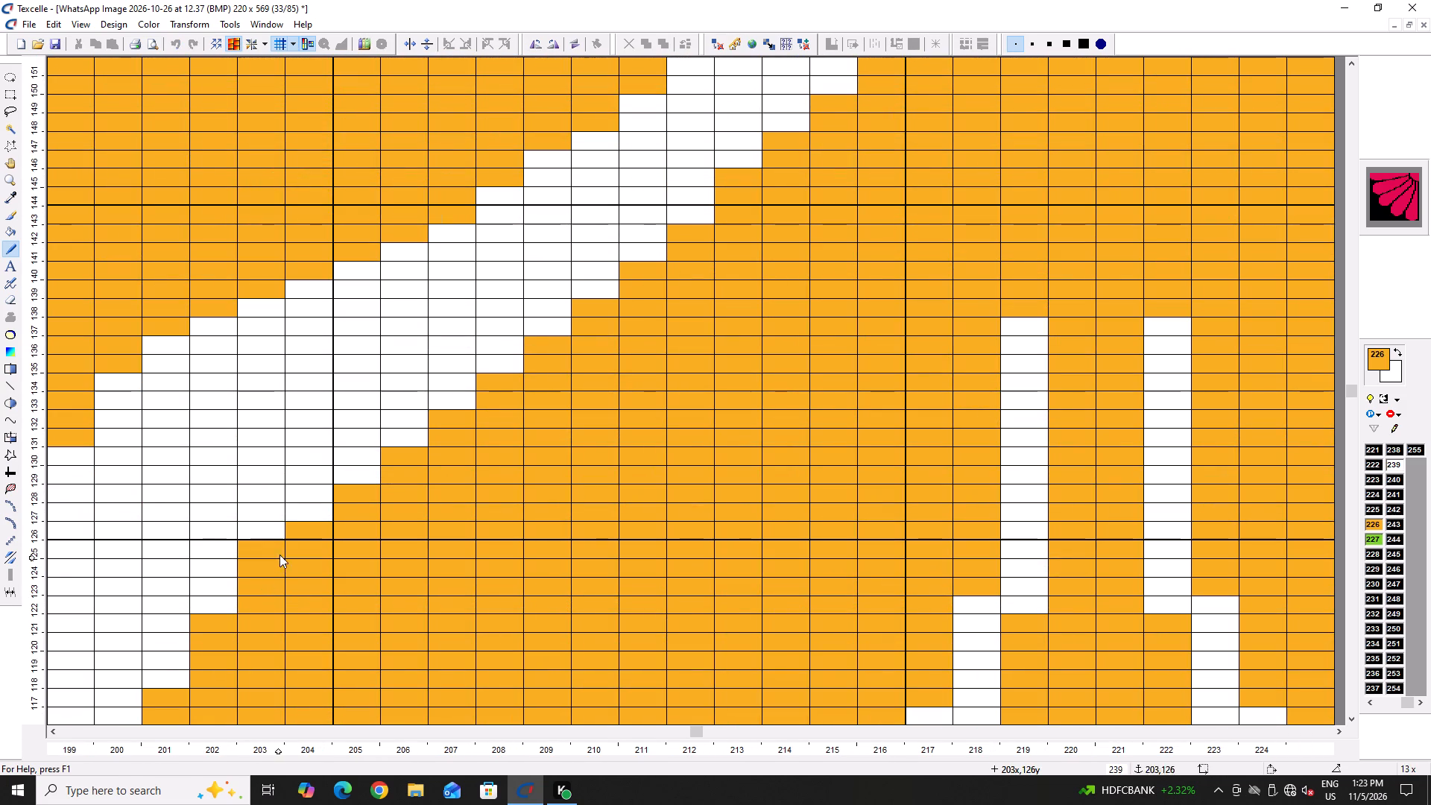
click(279, 555)
click(303, 520)
click(355, 485)
drag(364, 477, 379, 462)
drag(440, 413, 470, 389)
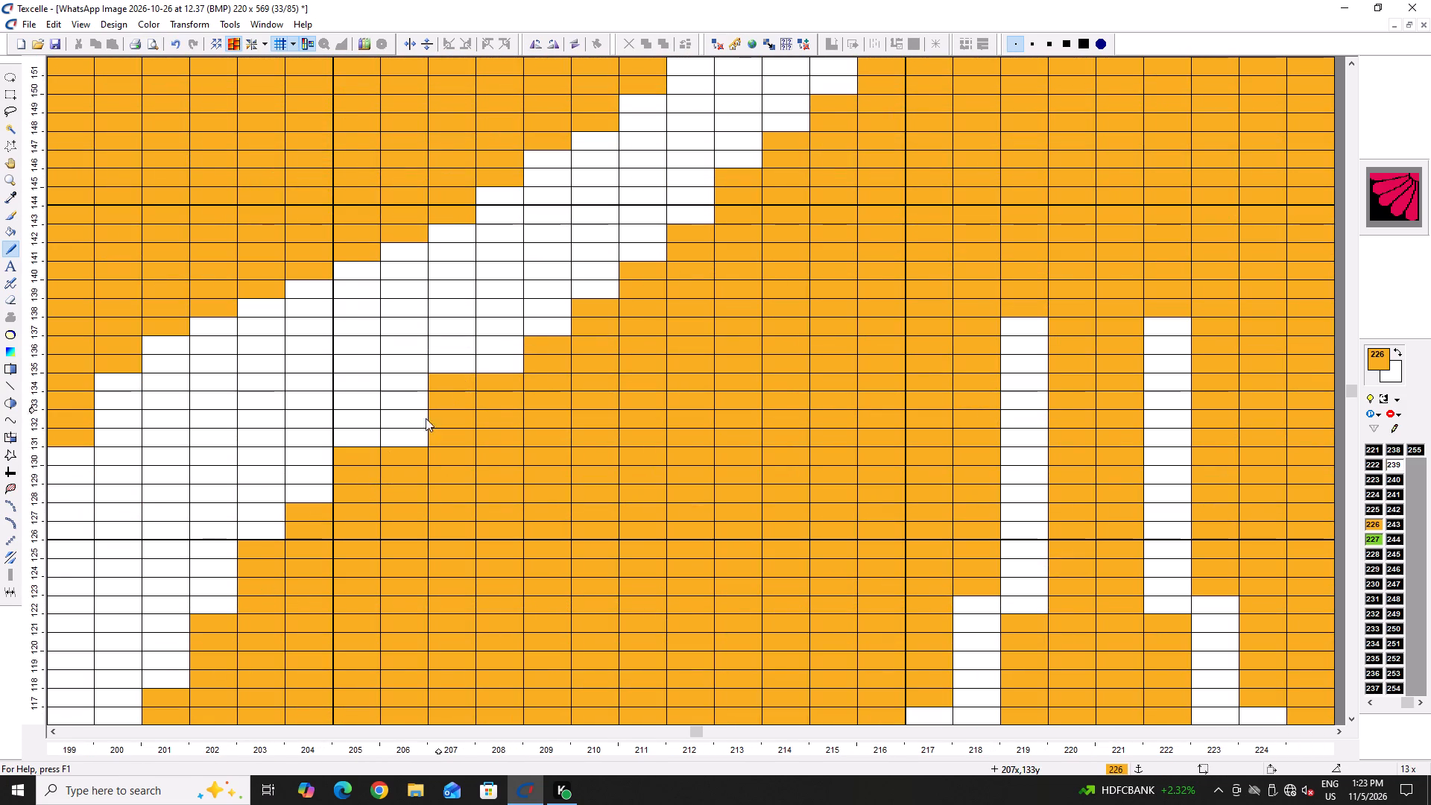
drag(426, 418, 411, 431)
double_click(514, 372)
click(544, 337)
click(521, 347)
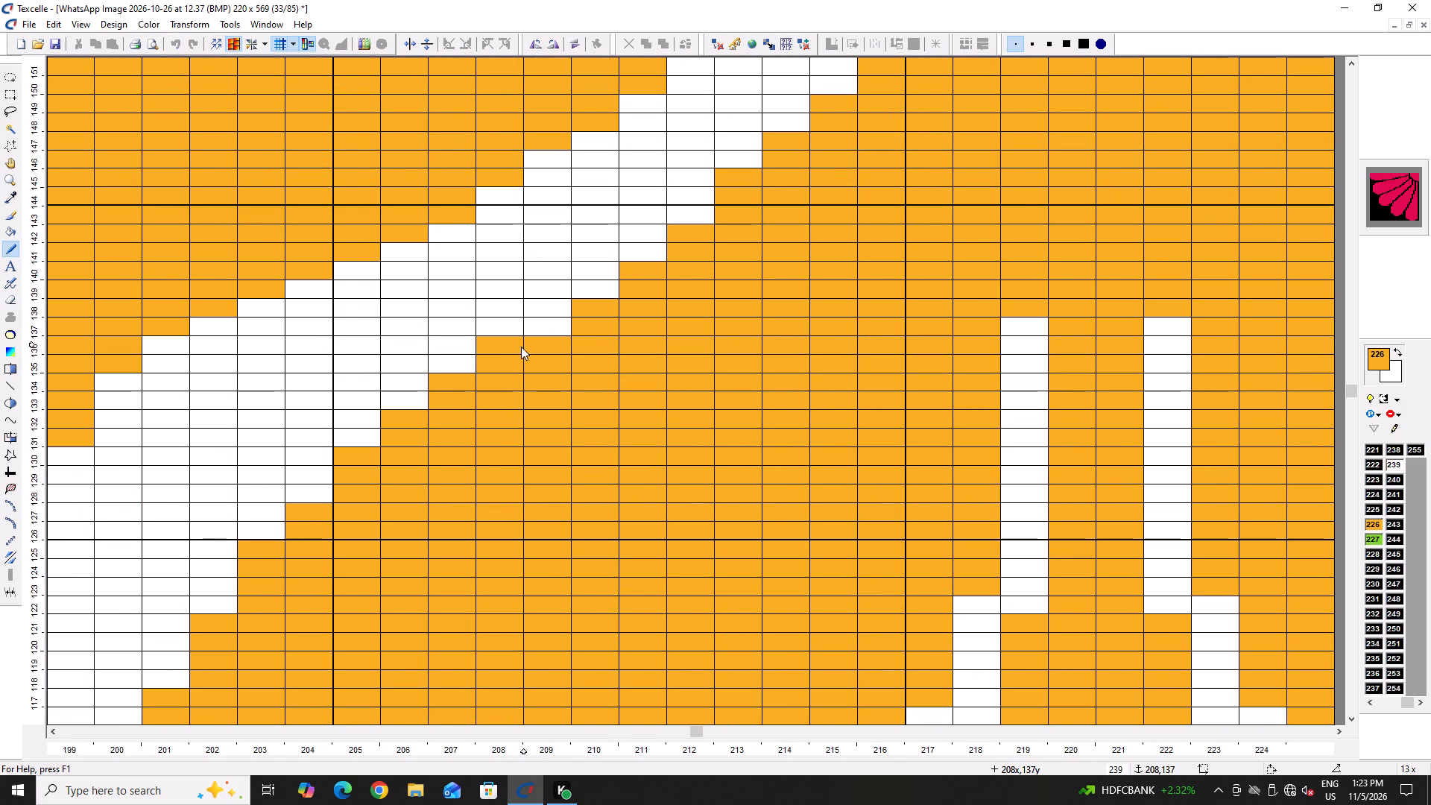
click(558, 314)
click(550, 333)
Continue building out the leaf's upper edge in 226 across columns 210–216, about rows 140–154.
scroll(558, 372, up, 3)
drag(592, 511, 592, 520)
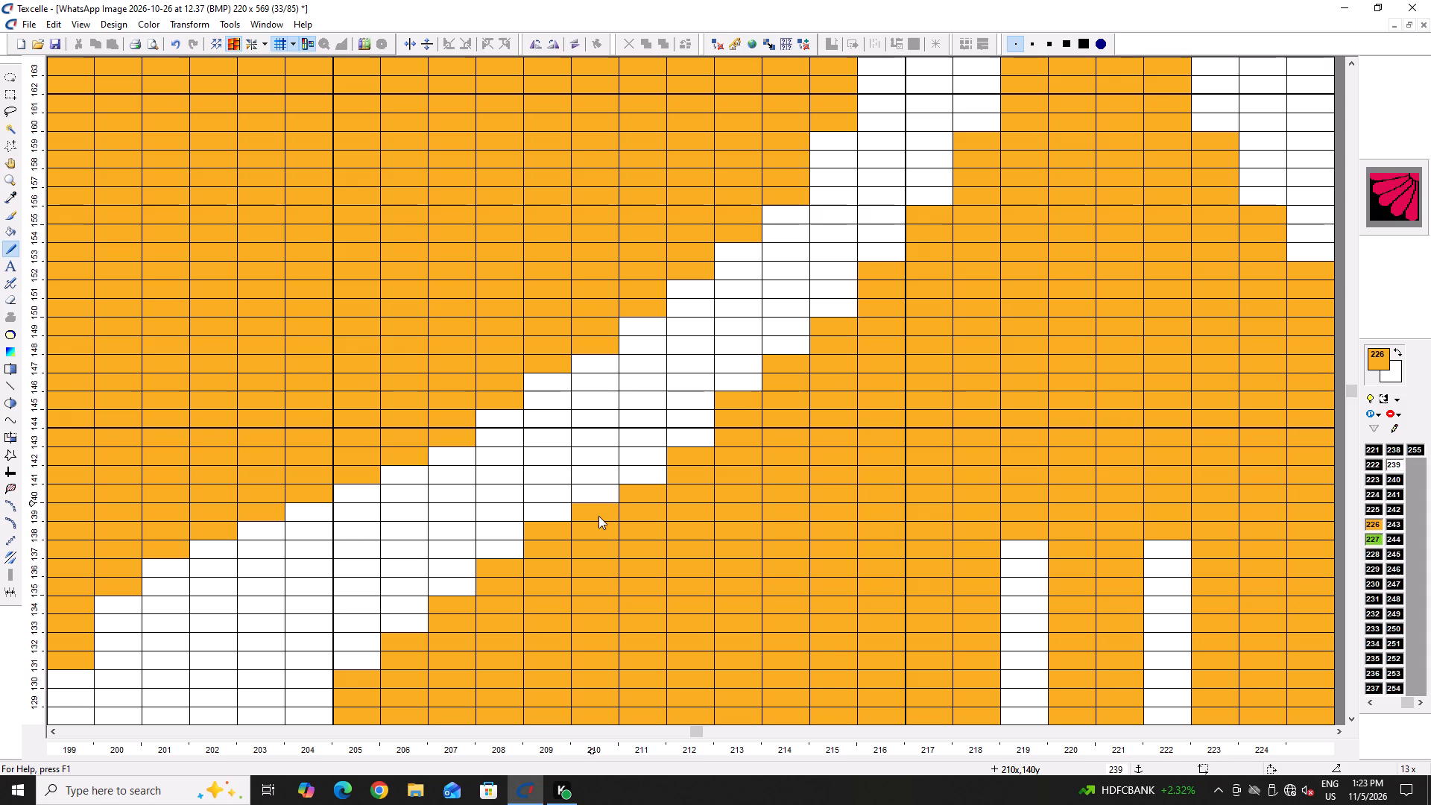
drag(629, 492, 622, 496)
click(598, 506)
double_click(610, 490)
drag(647, 474, 656, 463)
double_click(657, 461)
click(666, 452)
click(692, 434)
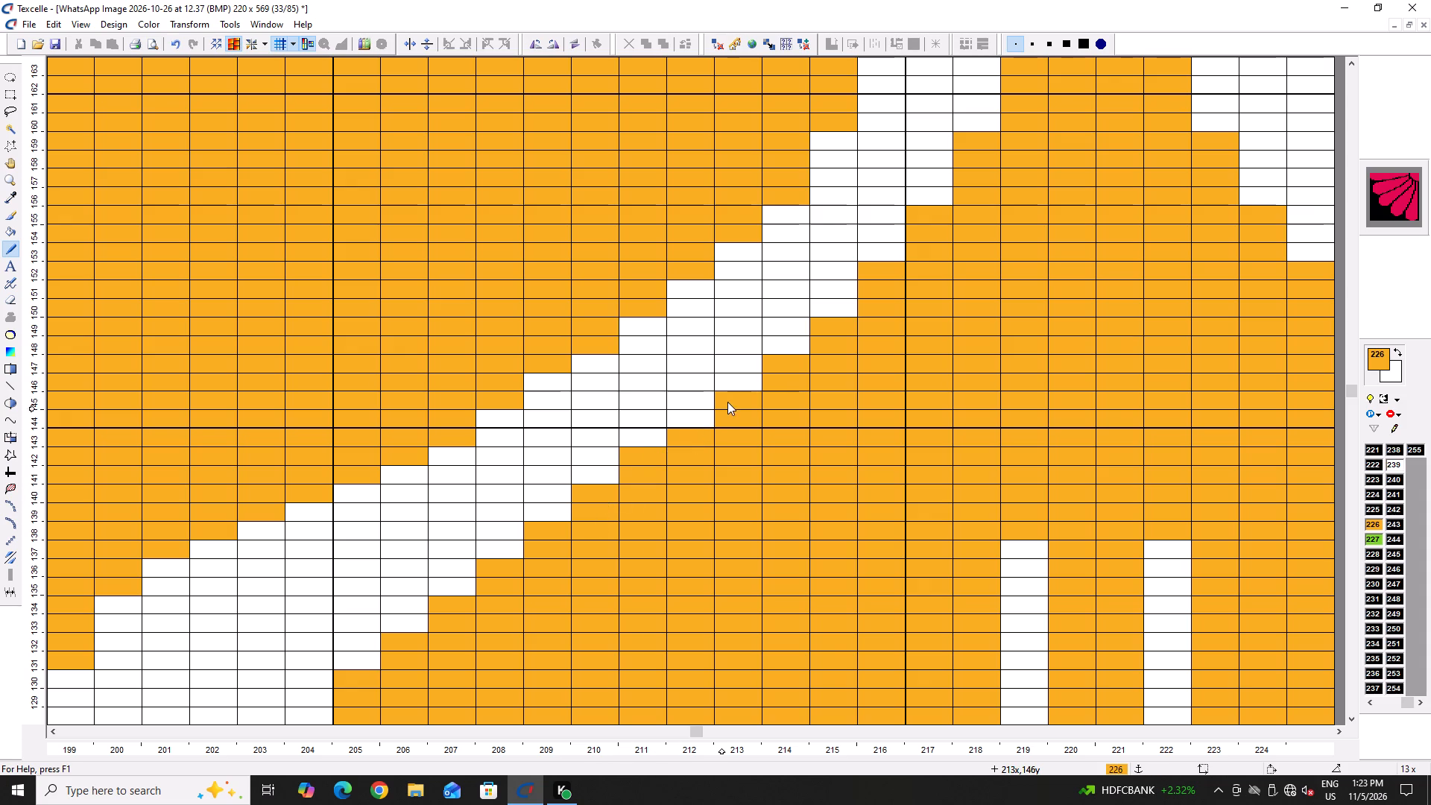
click(727, 401)
click(710, 410)
click(736, 388)
click(791, 352)
click(845, 300)
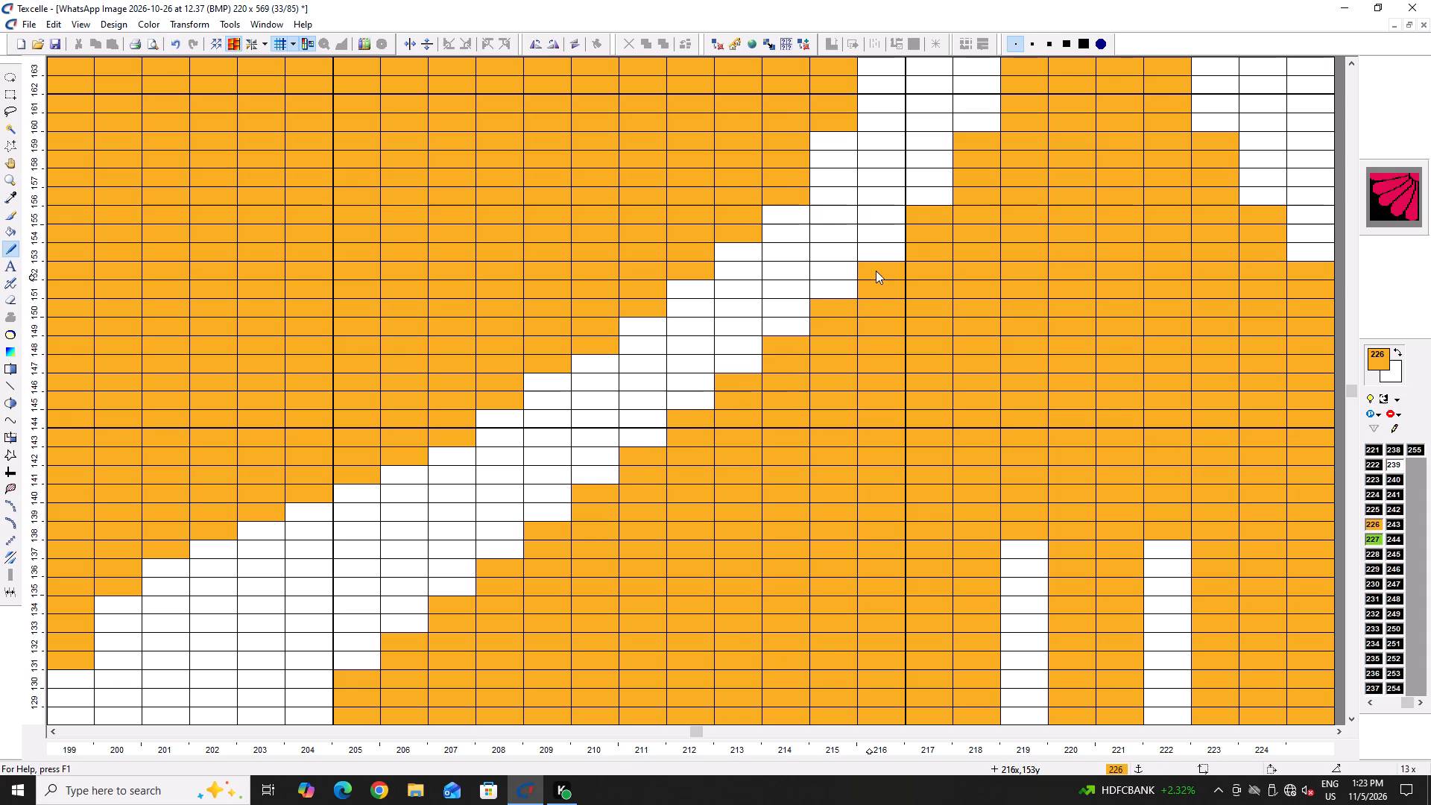
click(876, 271)
double_click(878, 258)
Build out the leaf's upper edge near the central stem in 226 at columns 217–219, about rows 156–170.
scroll(973, 315, up, 2)
click(951, 354)
click(944, 328)
drag(941, 332, 938, 352)
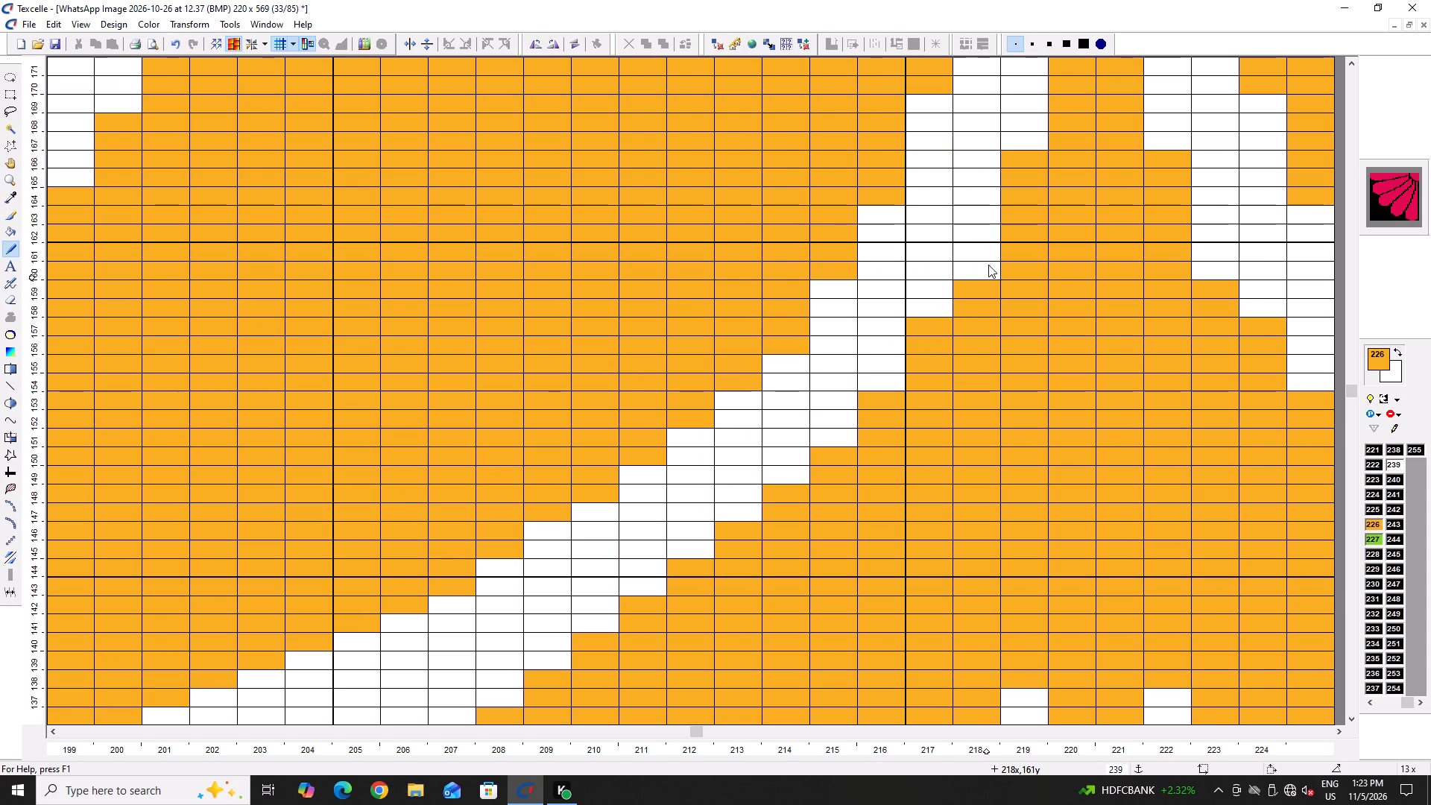
click(988, 265)
click(988, 260)
drag(987, 255, 986, 247)
scroll(949, 328, up, 4)
double_click(1015, 415)
drag(1017, 426, 1011, 459)
click(1011, 460)
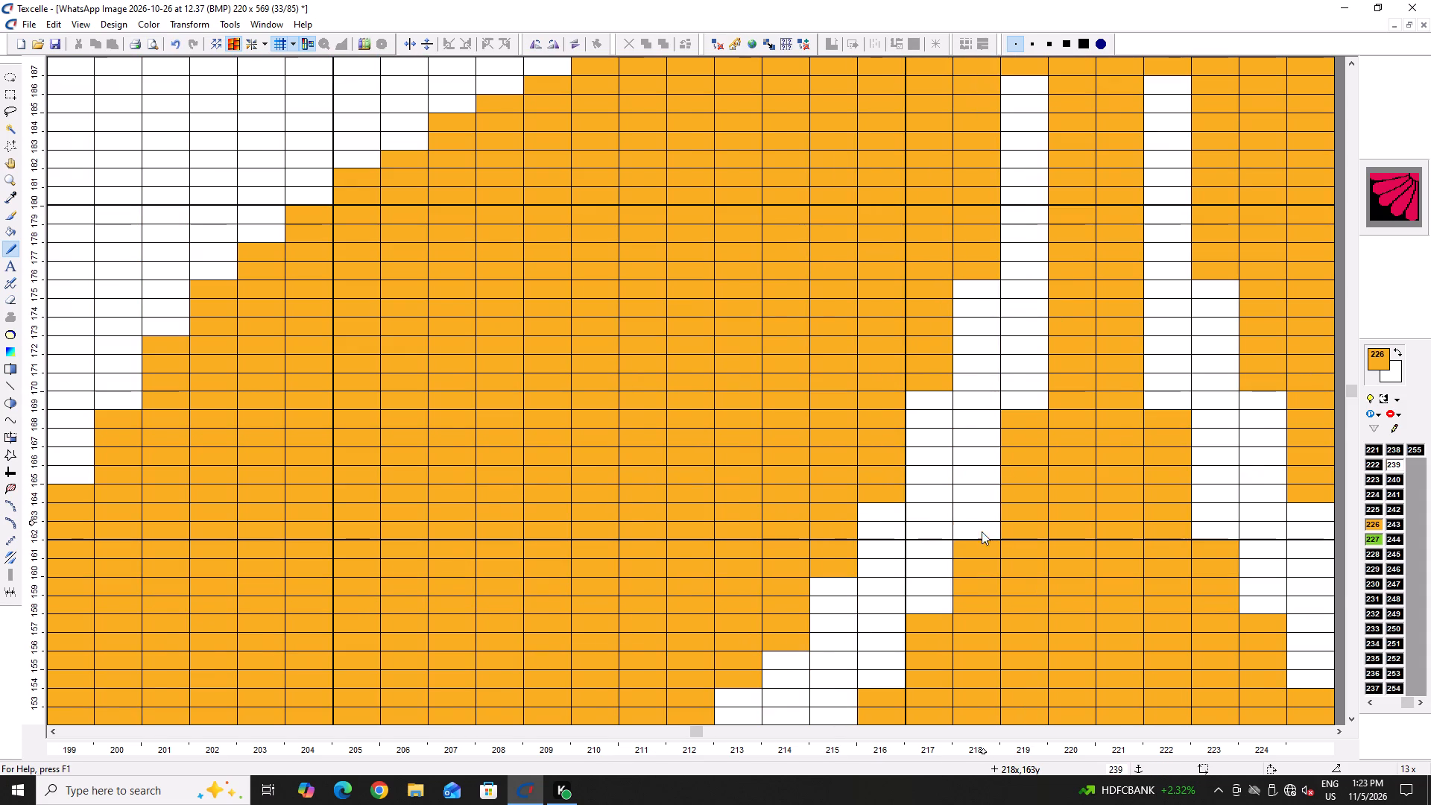
double_click(982, 530)
click(1040, 395)
ctrl+scroll(748, 434, down, 4)
ctrl+scroll(817, 389, up, 1)
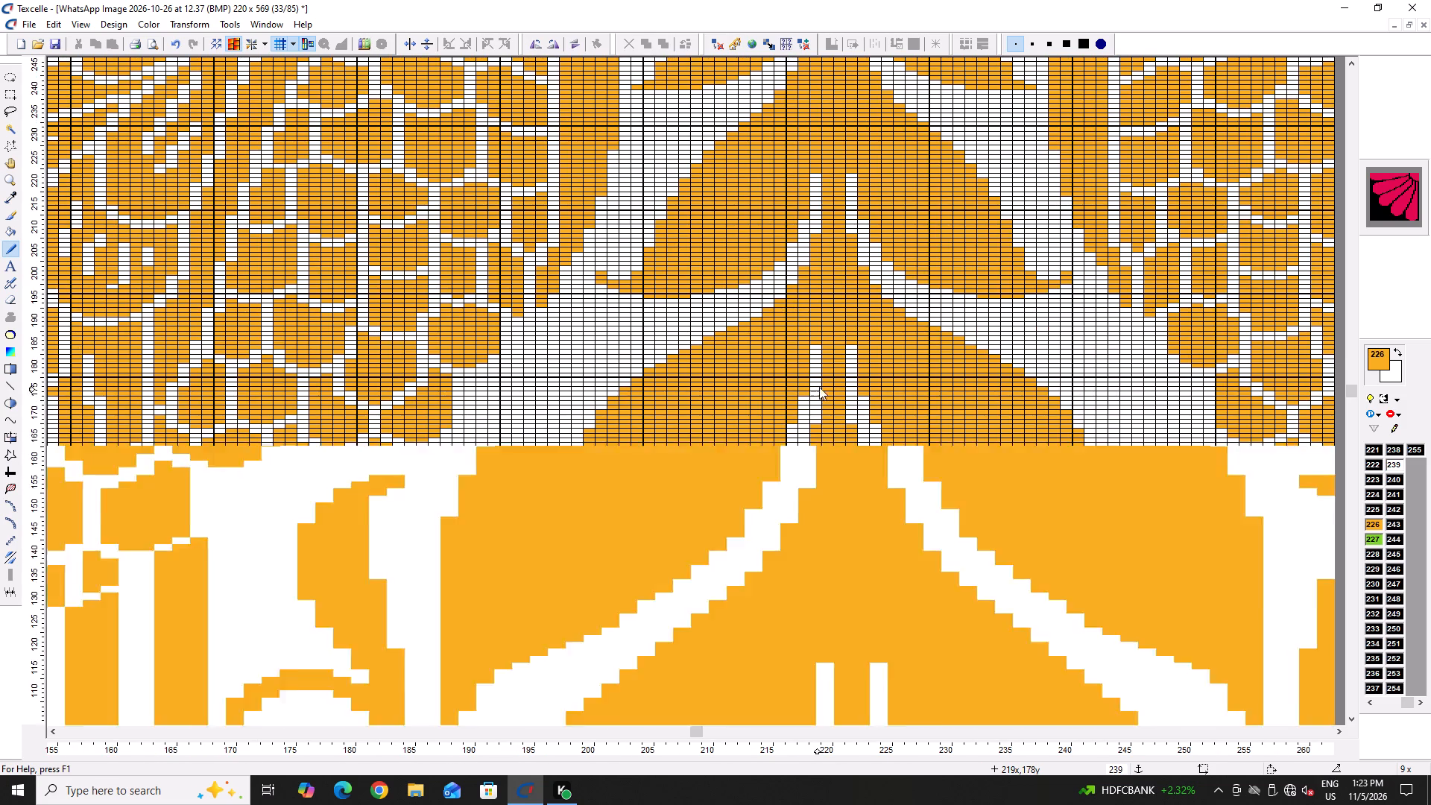
Narrow the top of the white gap beside the central stem in 226 at columns 216–219, about rows 162–186.
ctrl+scroll(819, 387, up, 2)
click(828, 264)
drag(827, 267, 823, 291)
drag(786, 411, 782, 426)
click(782, 426)
click(754, 476)
drag(751, 483, 749, 493)
drag(748, 496, 745, 505)
click(742, 519)
scroll(737, 504, down, 2)
click(704, 408)
click(702, 419)
click(746, 368)
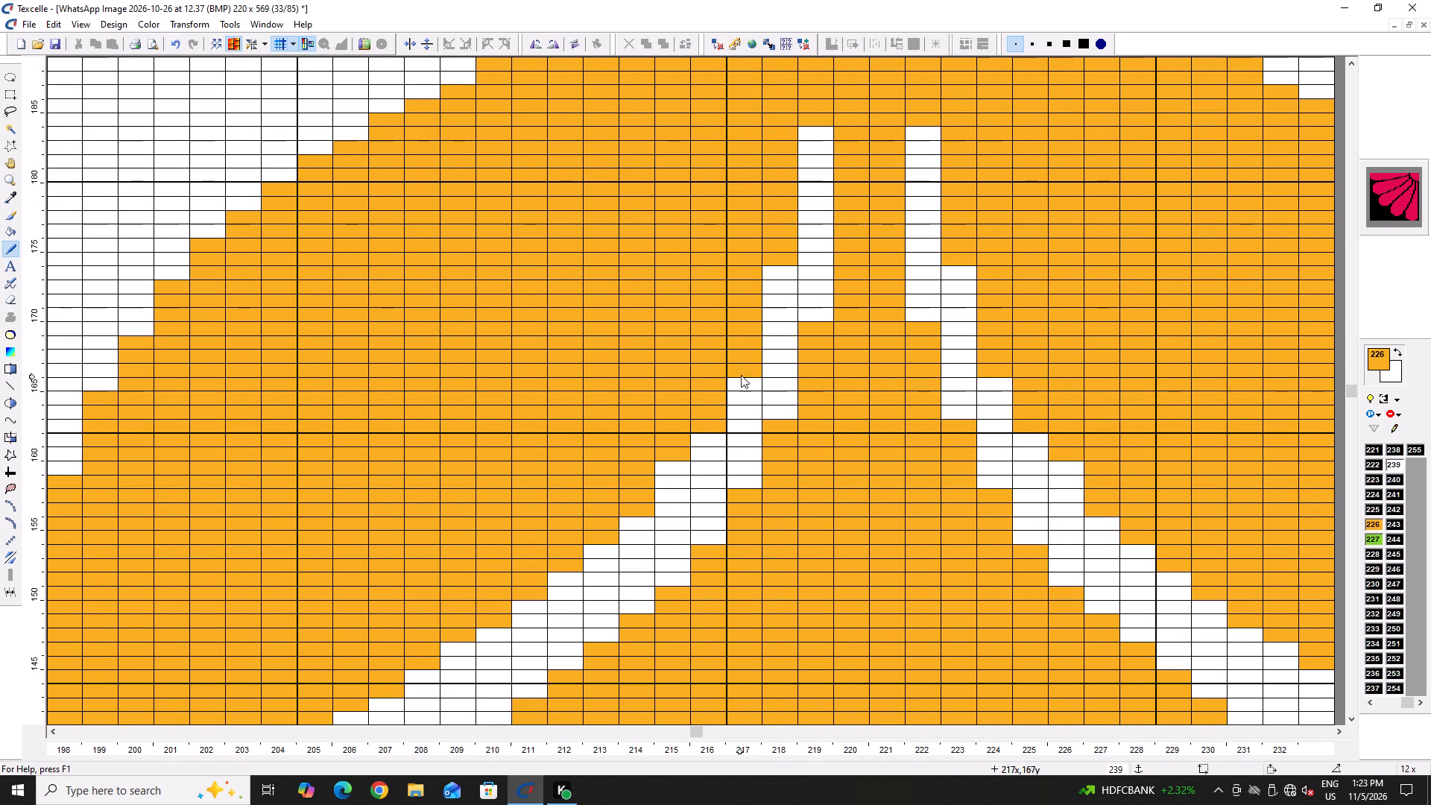
Extend the lower edge of the second central leaf in 226 across columns 209–215, about rows 146–160.
scroll(730, 381, down, 3)
click(677, 215)
drag(676, 218, 673, 230)
click(644, 267)
click(636, 280)
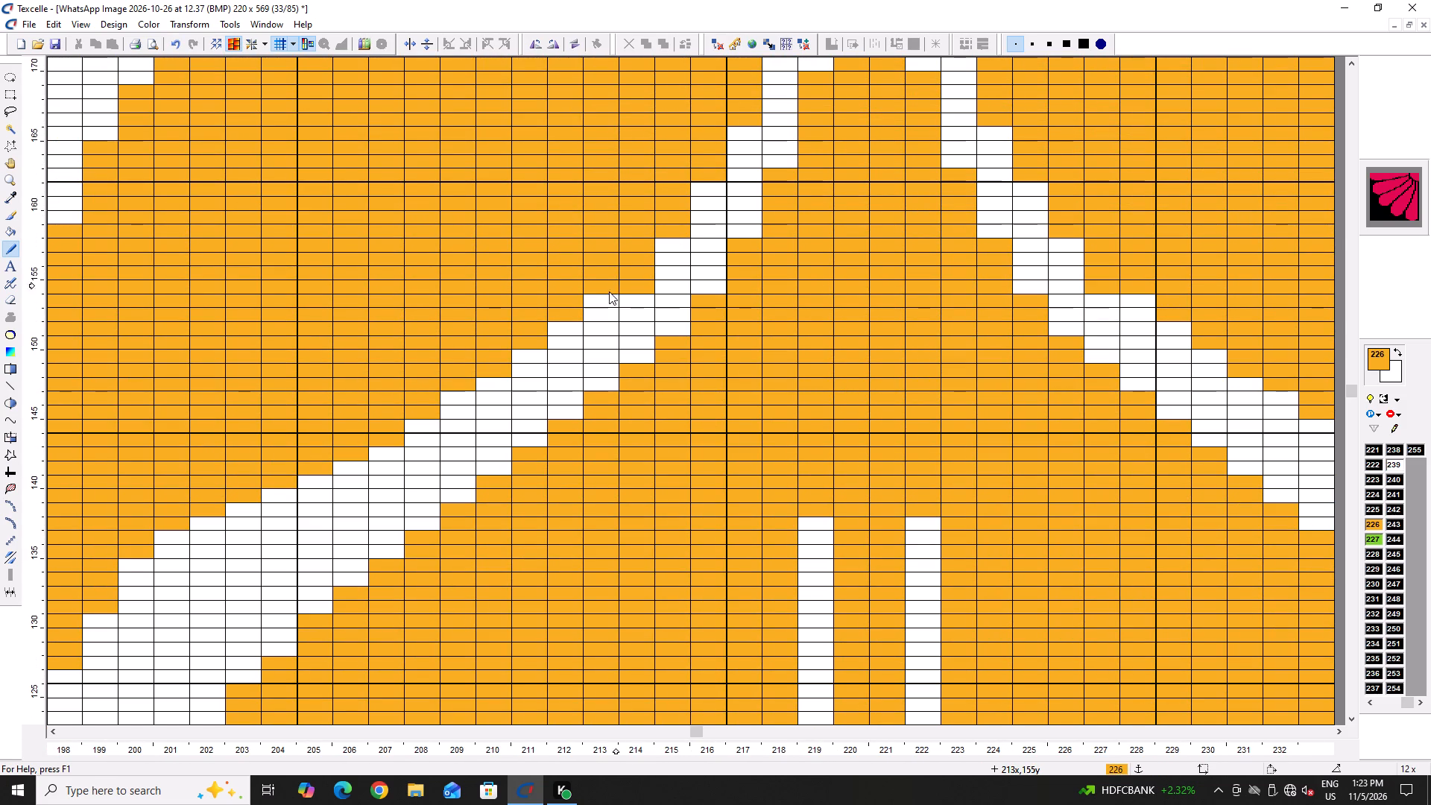
click(592, 317)
triple_click(594, 302)
click(573, 336)
click(566, 325)
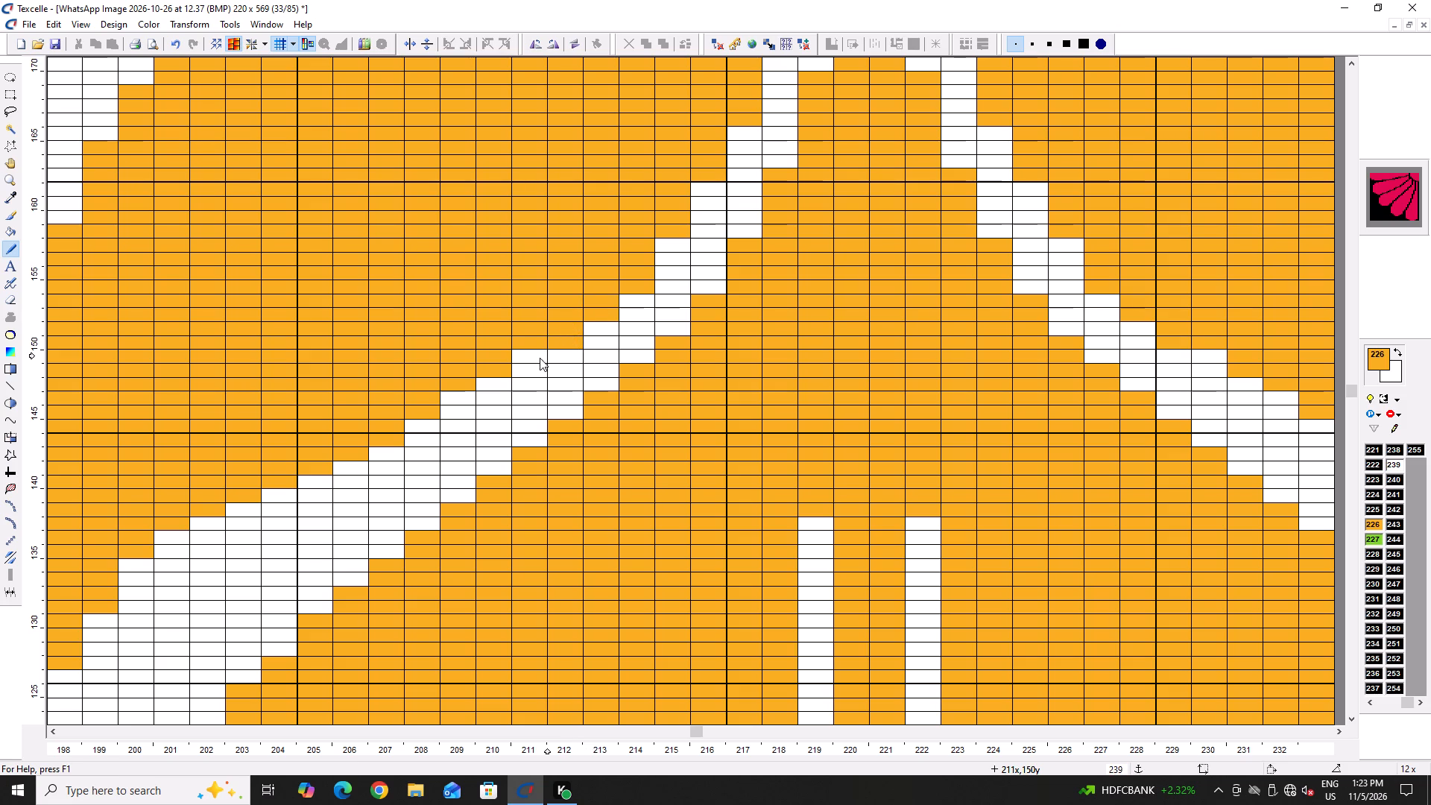
click(529, 361)
click(513, 379)
click(518, 363)
right_click(525, 381)
right_click(525, 382)
click(505, 385)
click(495, 387)
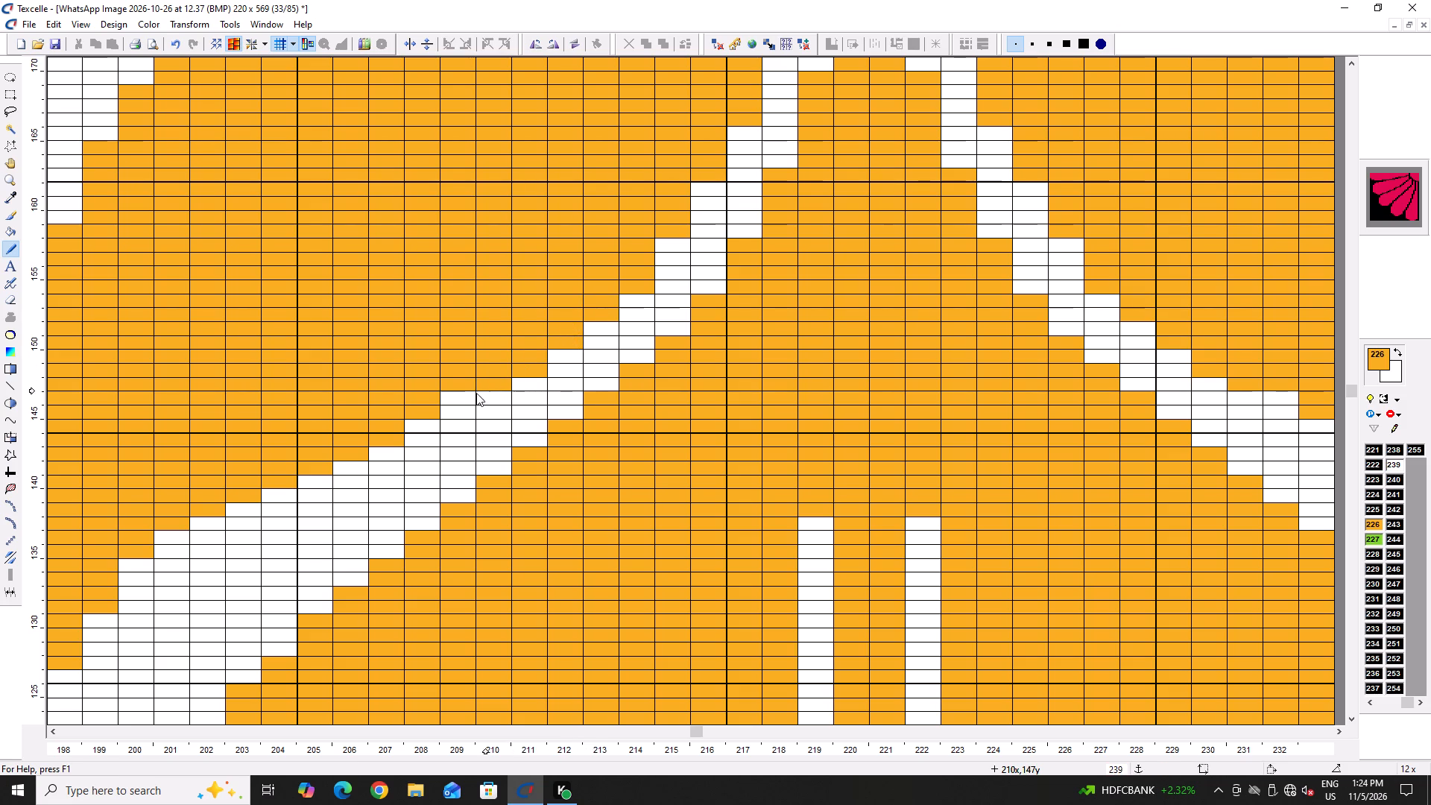
ctrl+scroll(448, 408, down, 1)
click(444, 399)
Fill out the second leaf's lower tip in 226 at columns 199–201, about rows 130–137.
ctrl+scroll(250, 496, up, 1)
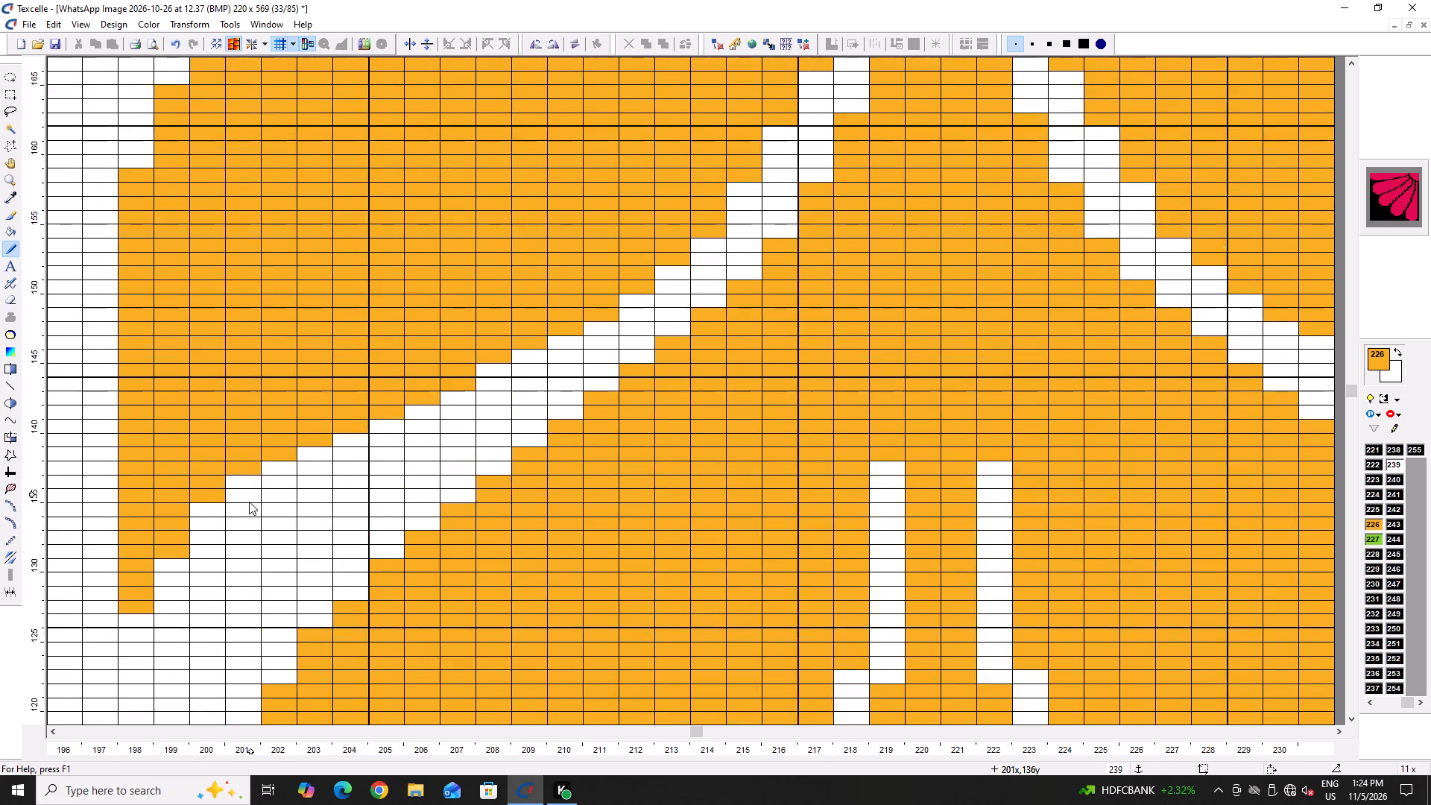
ctrl+scroll(249, 502, up, 1)
click(157, 582)
click(181, 542)
click(198, 514)
click(233, 508)
drag(237, 502, 241, 496)
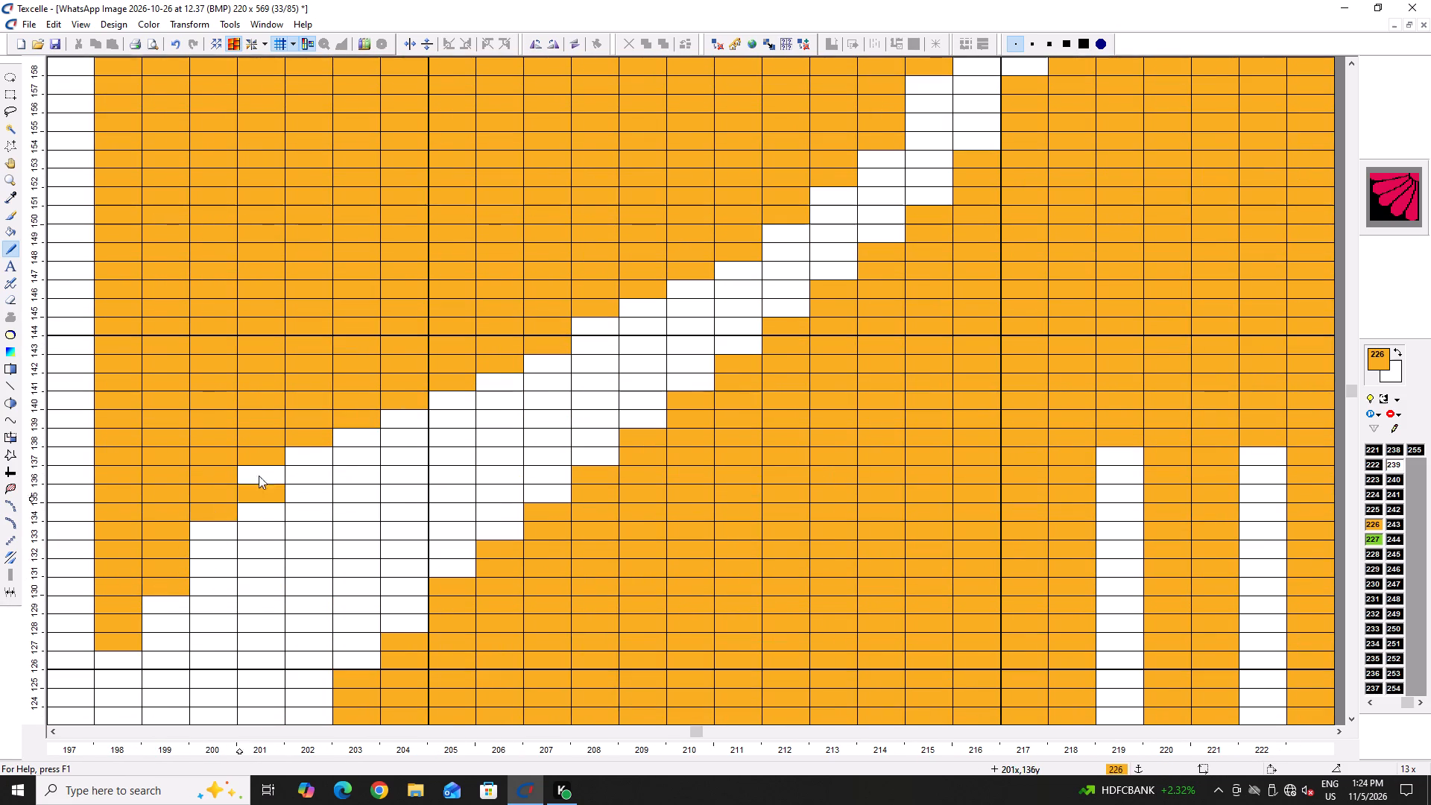
double_click(260, 474)
click(224, 537)
Smooth the second leaf's lower edge in 226 pixel by pixel across columns 202–213, about rows 137–151.
click(302, 453)
click(309, 446)
click(341, 429)
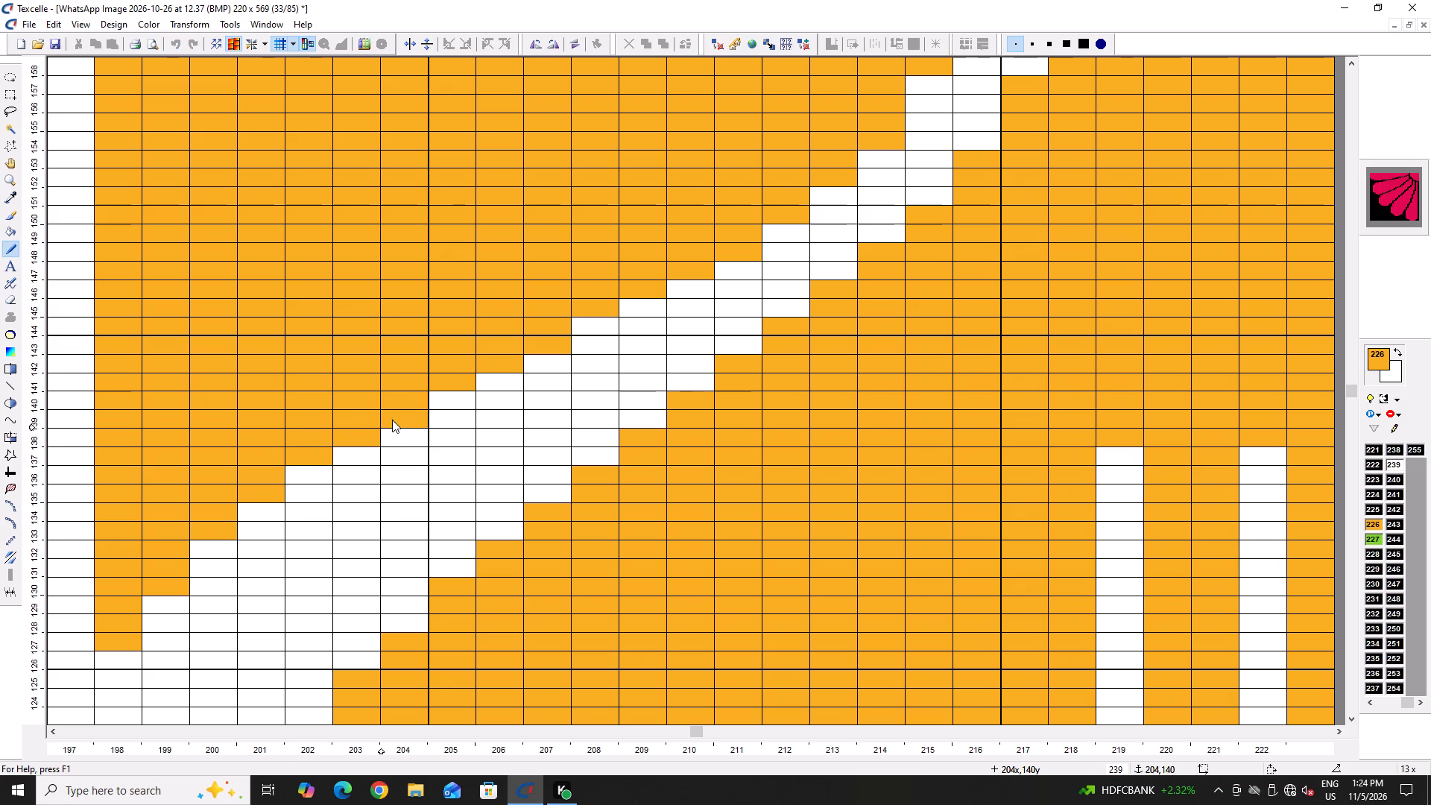
click(392, 420)
double_click(437, 401)
click(508, 376)
double_click(536, 358)
double_click(582, 332)
click(590, 328)
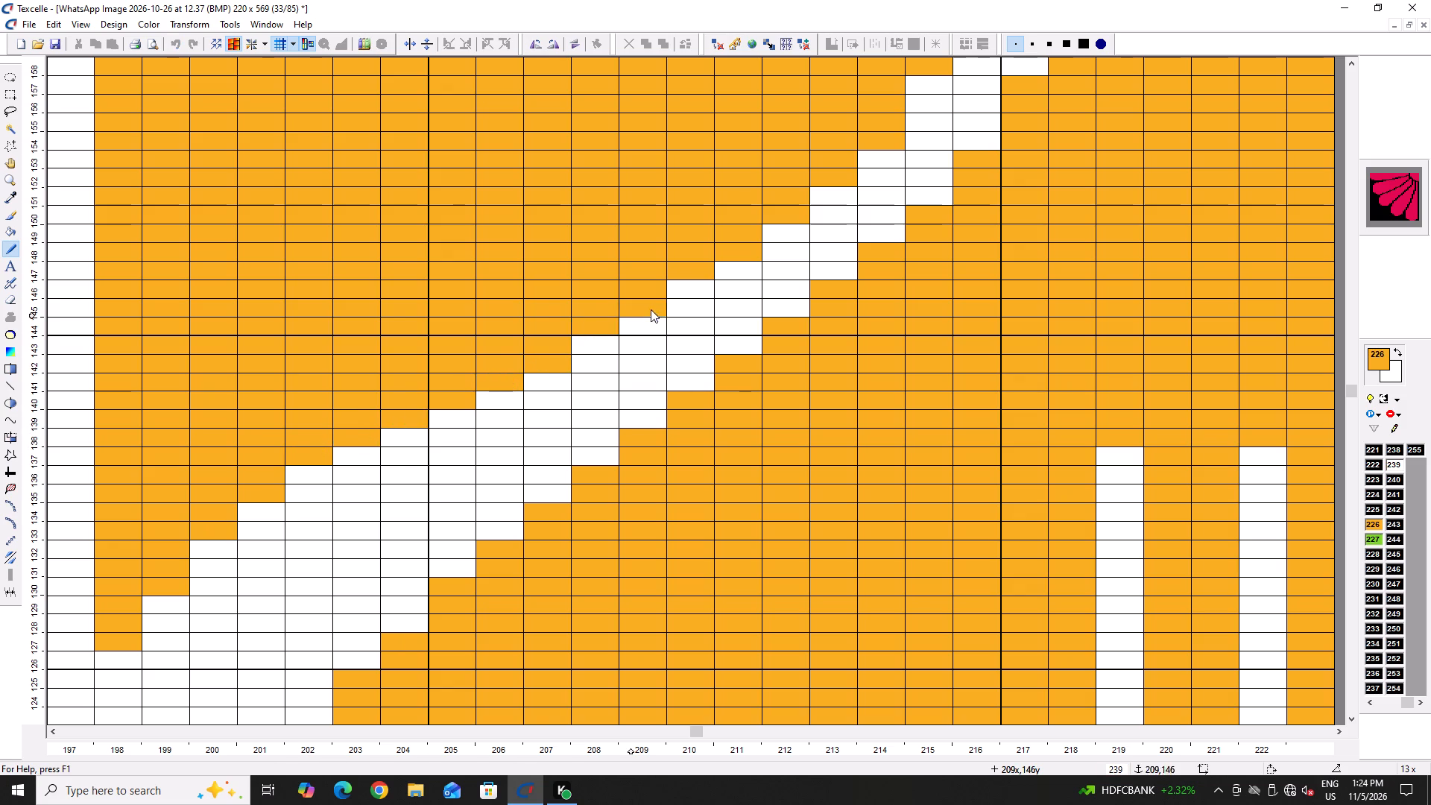
double_click(651, 309)
click(689, 284)
double_click(721, 272)
double_click(771, 236)
click(820, 203)
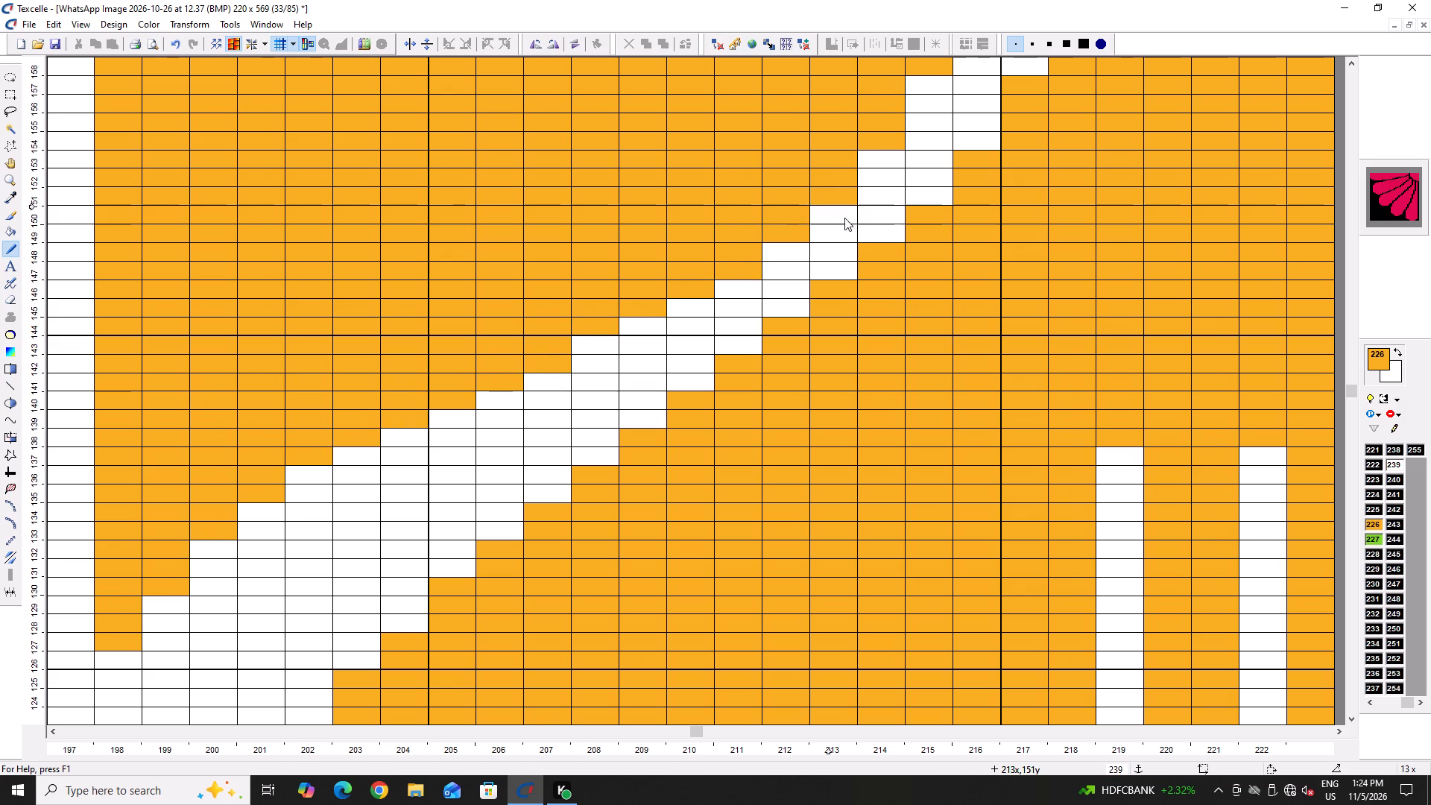
Finish the second leaf's lower edge in 226 at columns 214–216, about rows 153–162.
scroll(871, 236, up, 2)
click(881, 306)
double_click(929, 247)
click(938, 219)
double_click(936, 232)
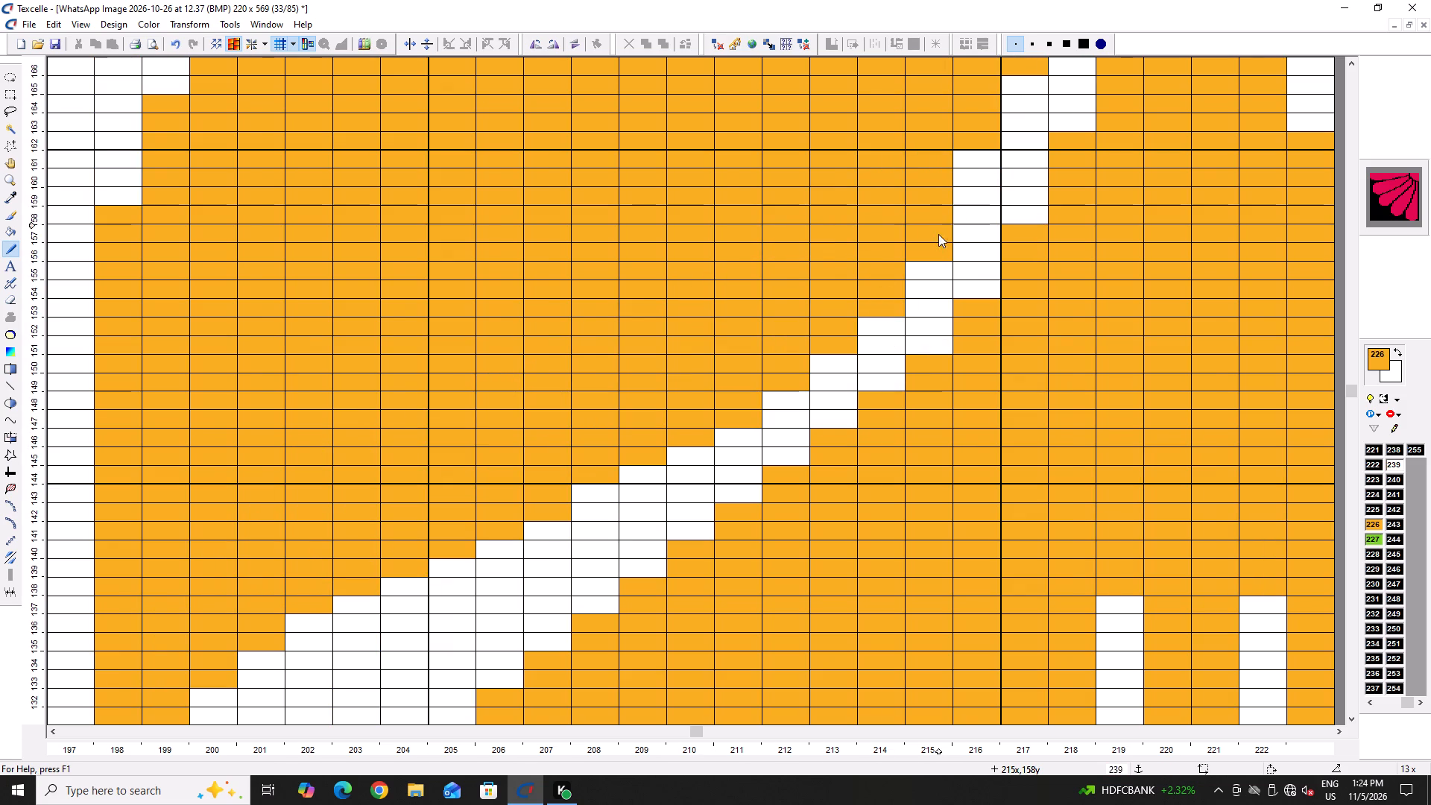
triple_click(971, 154)
Switch the white ground to display as black and examine the central leaves and their gaps across the pattern.
ctrl+scroll(708, 266, down, 2)
scroll(867, 253, up, 2)
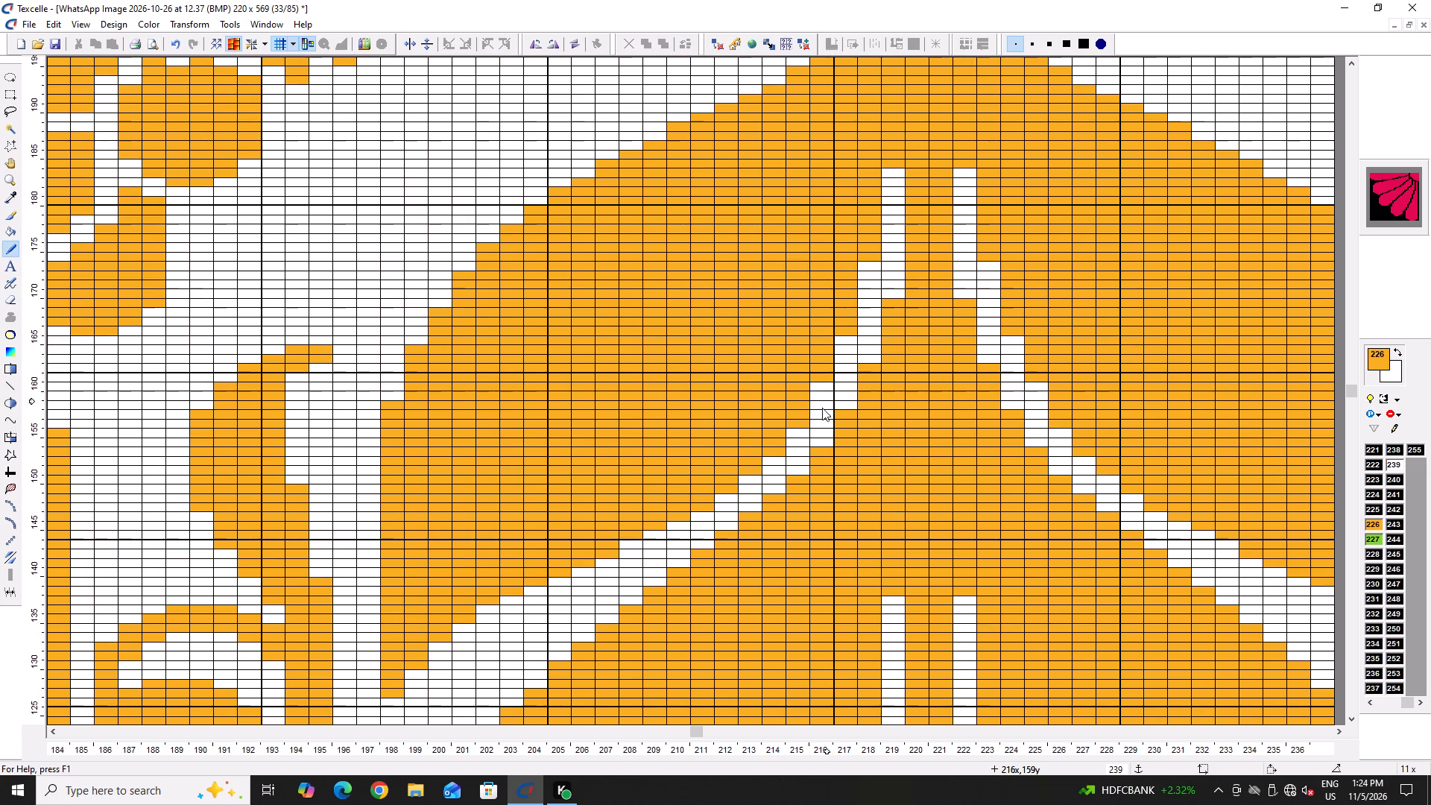
ctrl+scroll(814, 419, up, 2)
right_drag(800, 388, 487, 630)
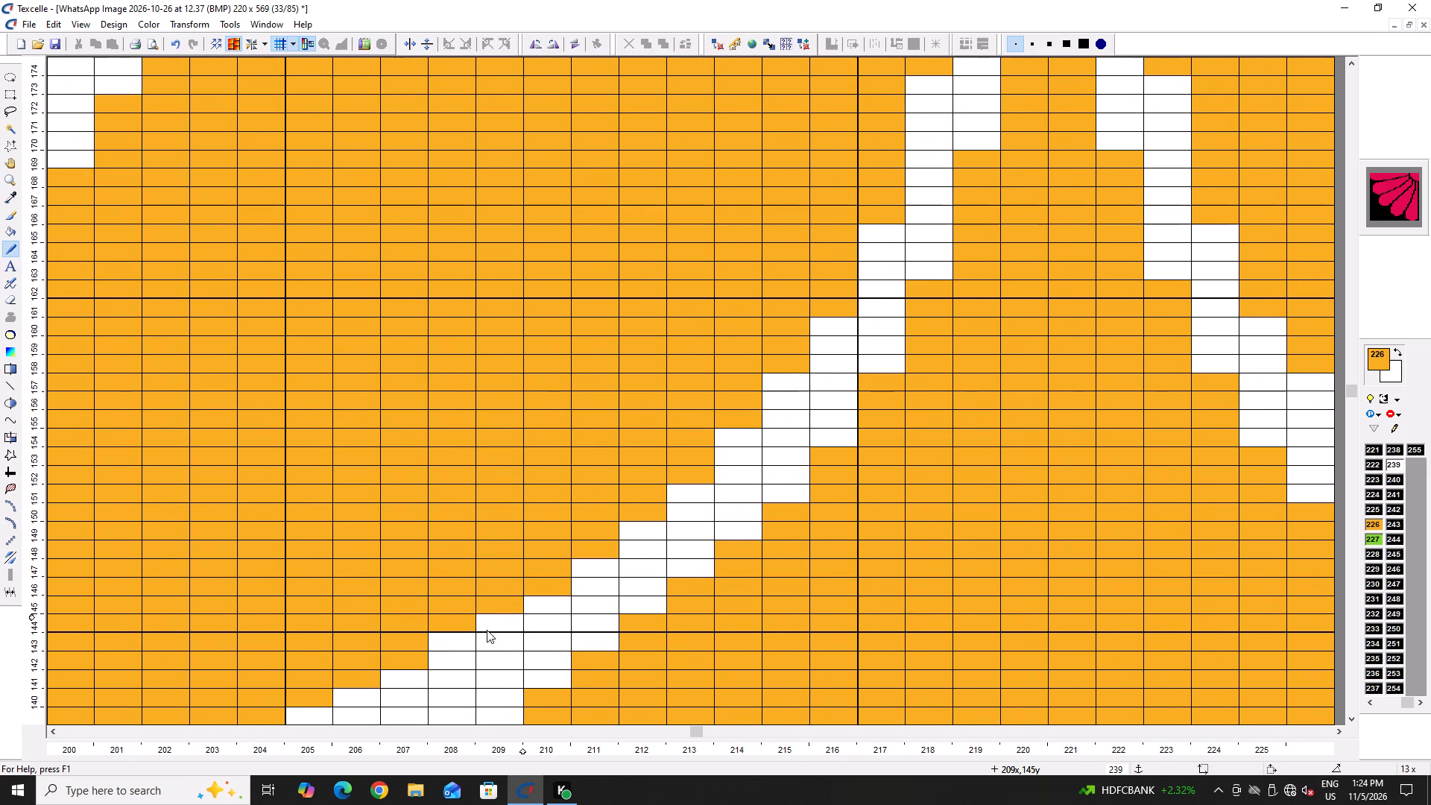
ctrl+scroll(442, 581, down, 4)
click(1384, 400)
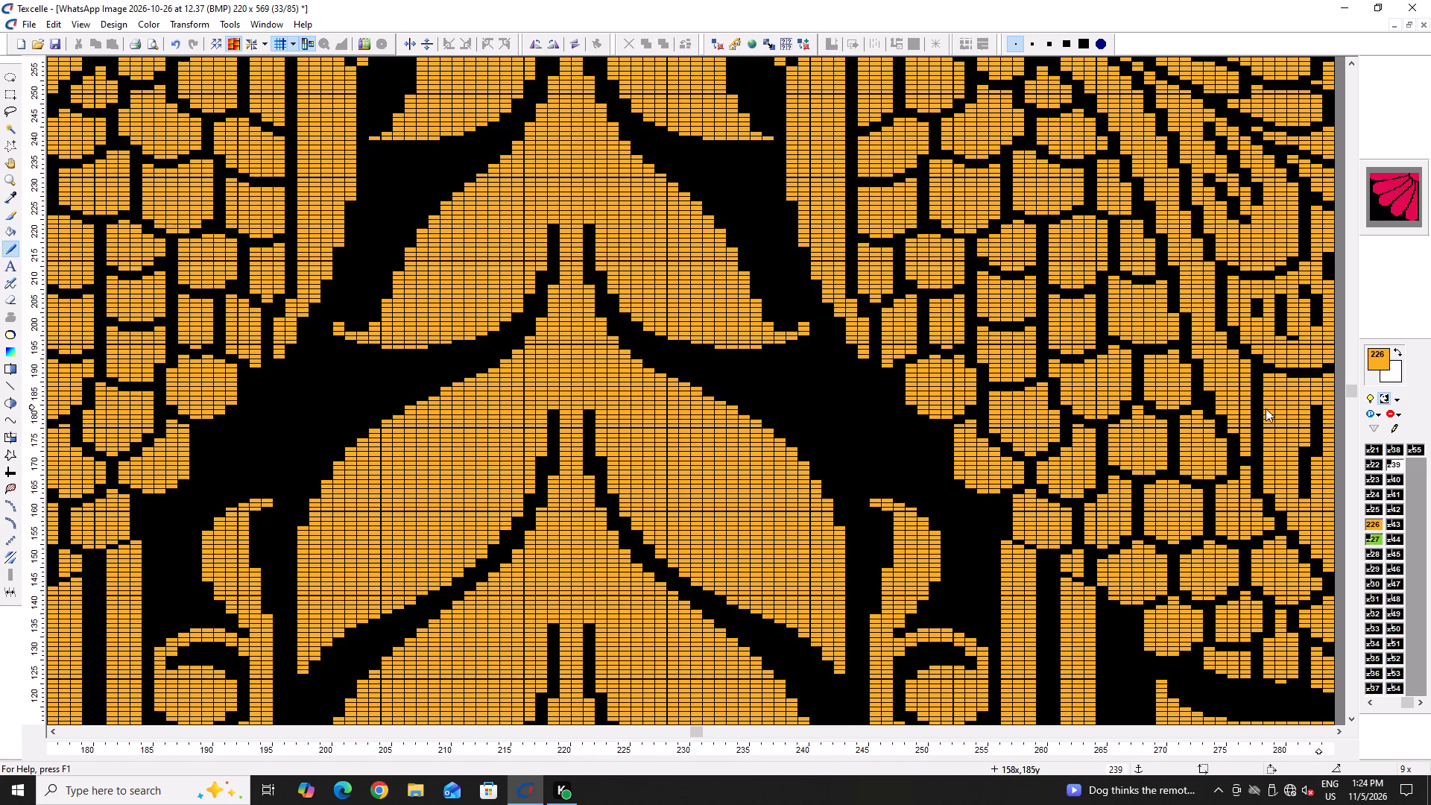
ctrl+scroll(747, 383, down, 5)
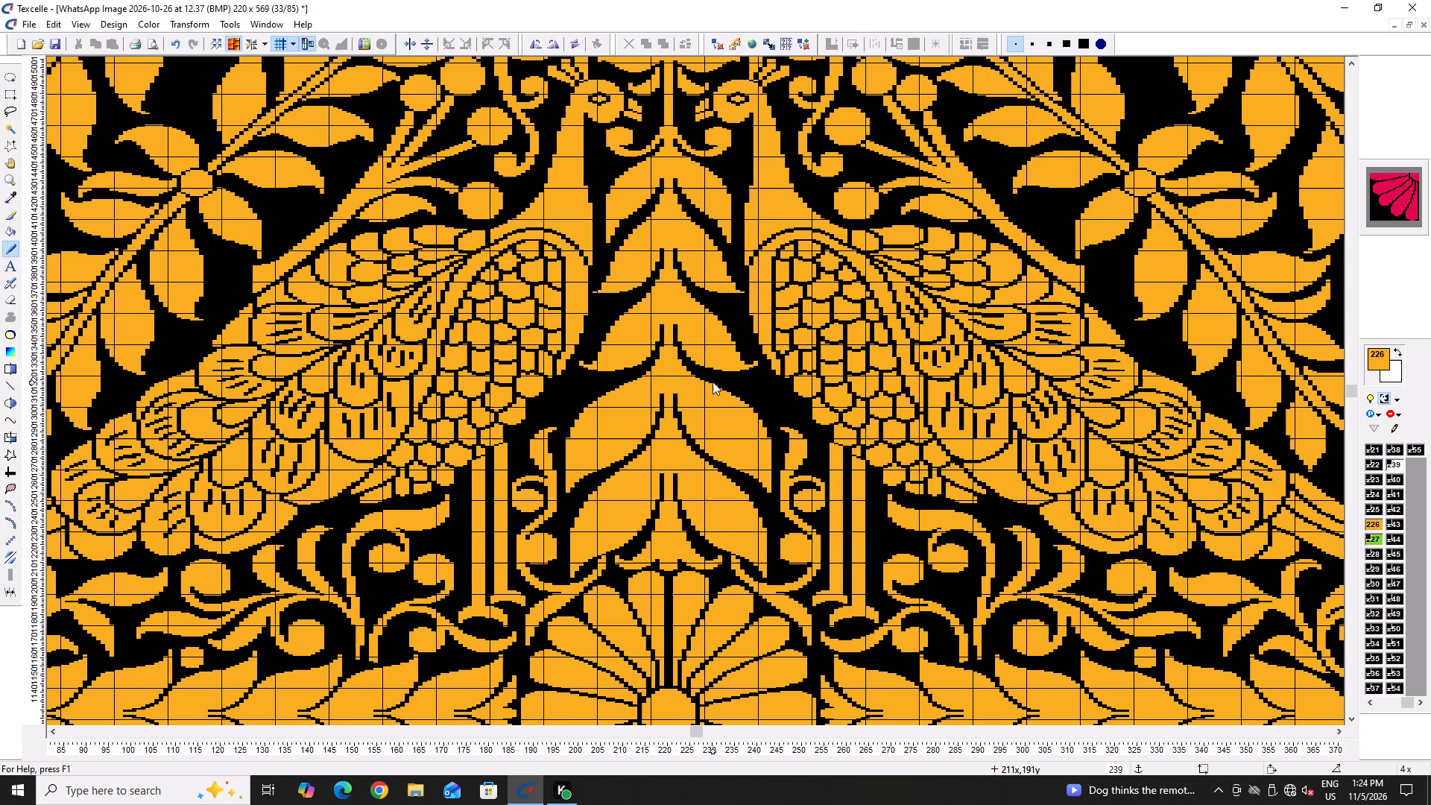
ctrl+scroll(680, 367, down, 2)
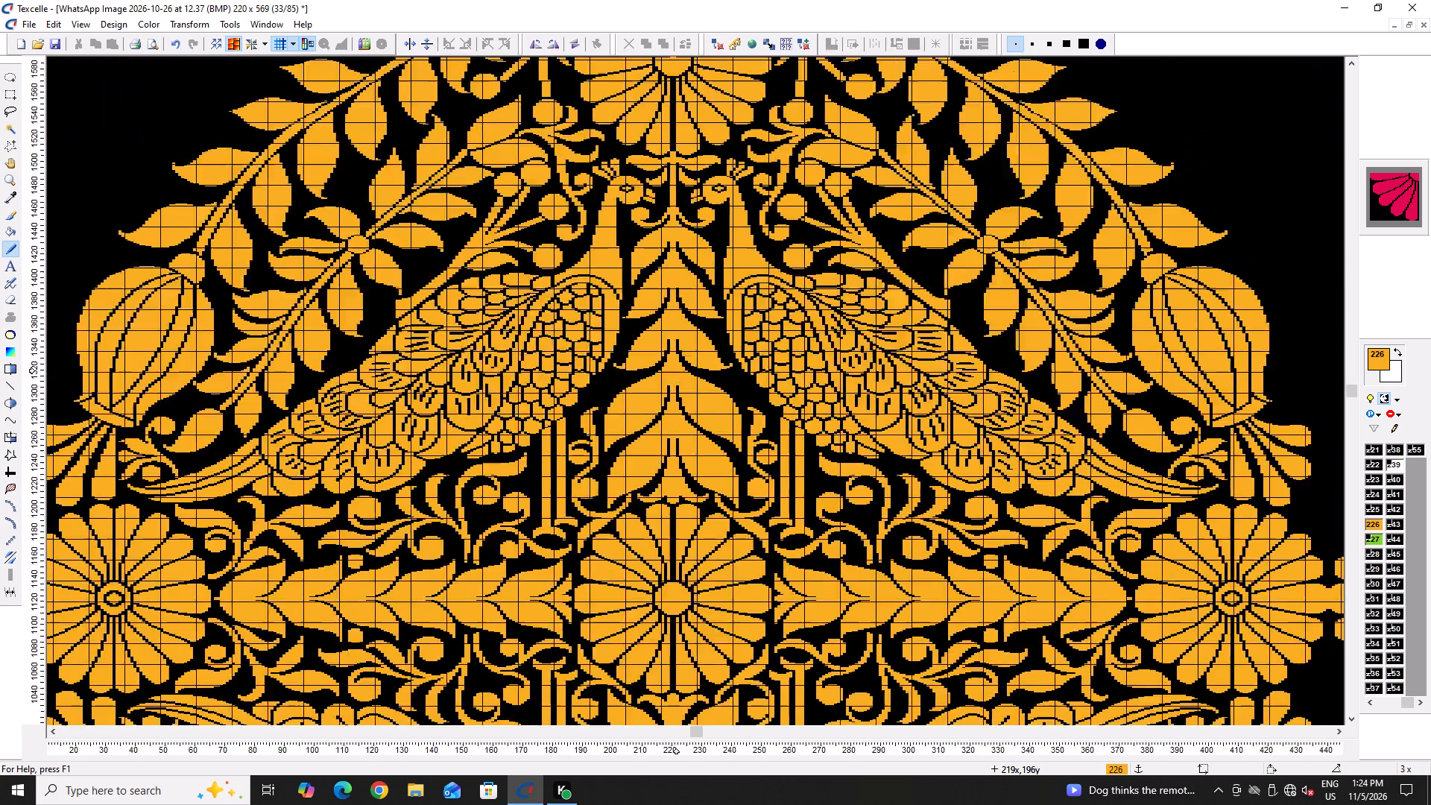
ctrl+scroll(675, 371, down, 1)
ctrl+scroll(719, 376, up, 6)
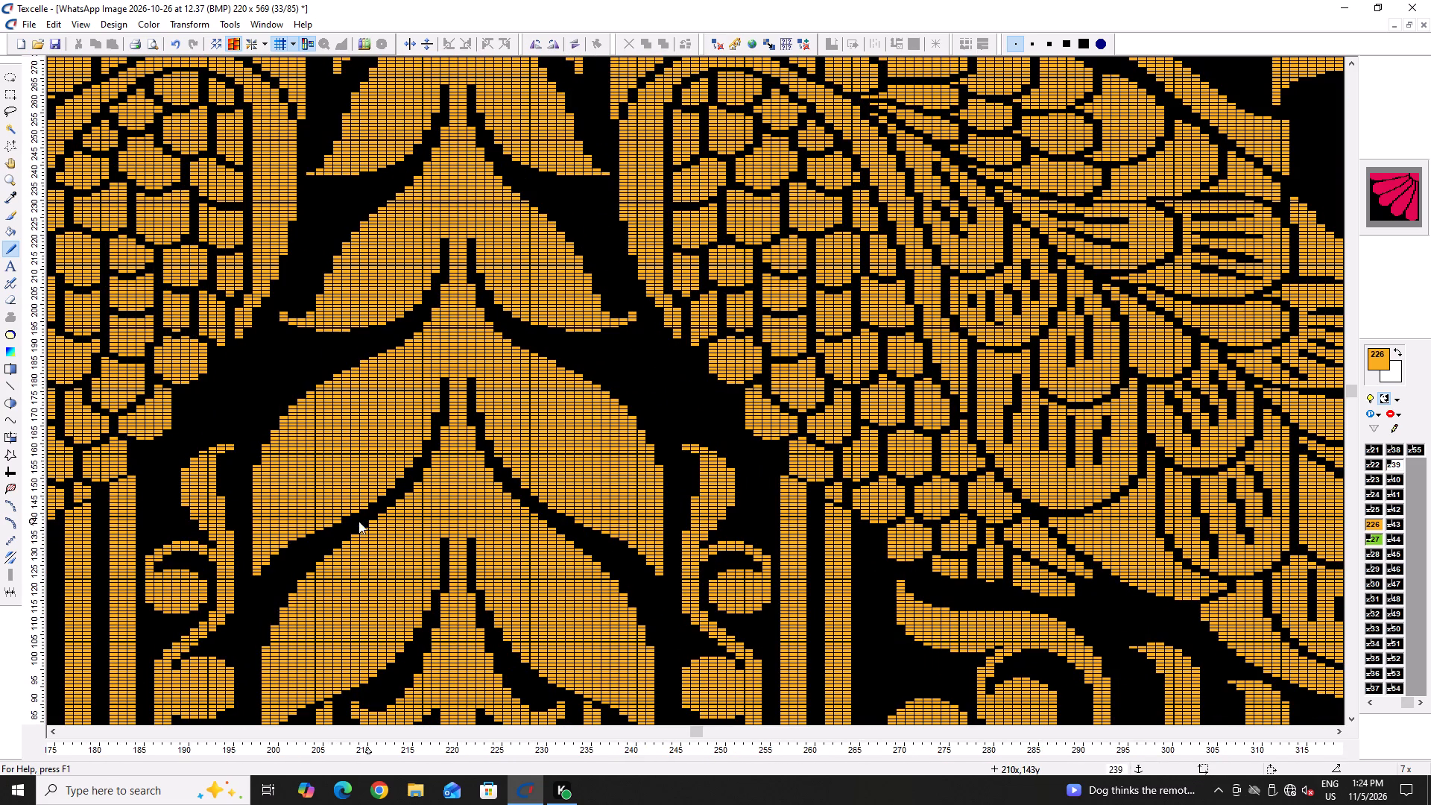
Raise the third central leaf's upper edge in 226 at columns 211–214, about rows 234–238.
scroll(373, 441, up, 2)
ctrl+scroll(285, 516, up, 3)
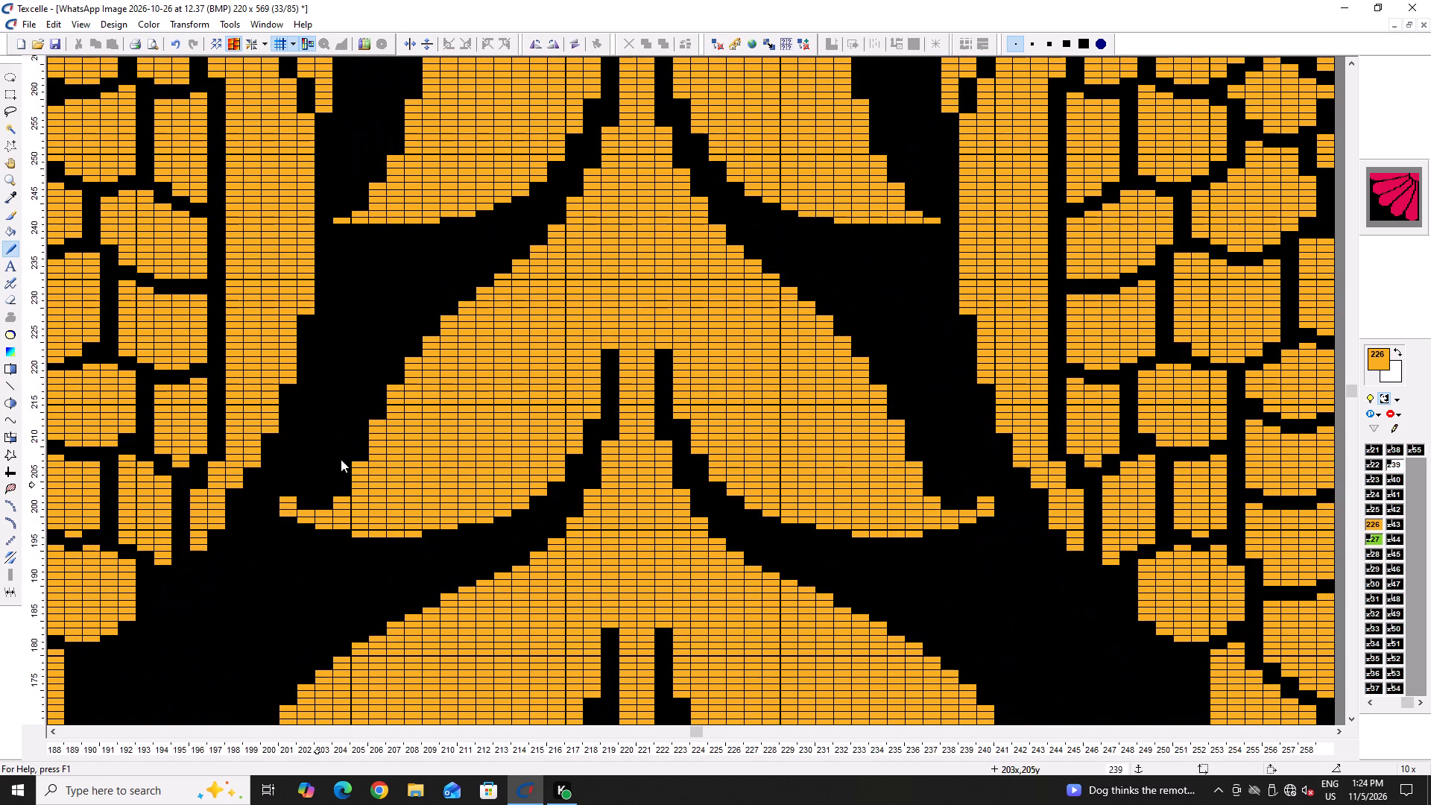
click(515, 253)
drag(508, 257, 500, 262)
click(498, 263)
click(492, 268)
drag(487, 269, 476, 277)
click(461, 283)
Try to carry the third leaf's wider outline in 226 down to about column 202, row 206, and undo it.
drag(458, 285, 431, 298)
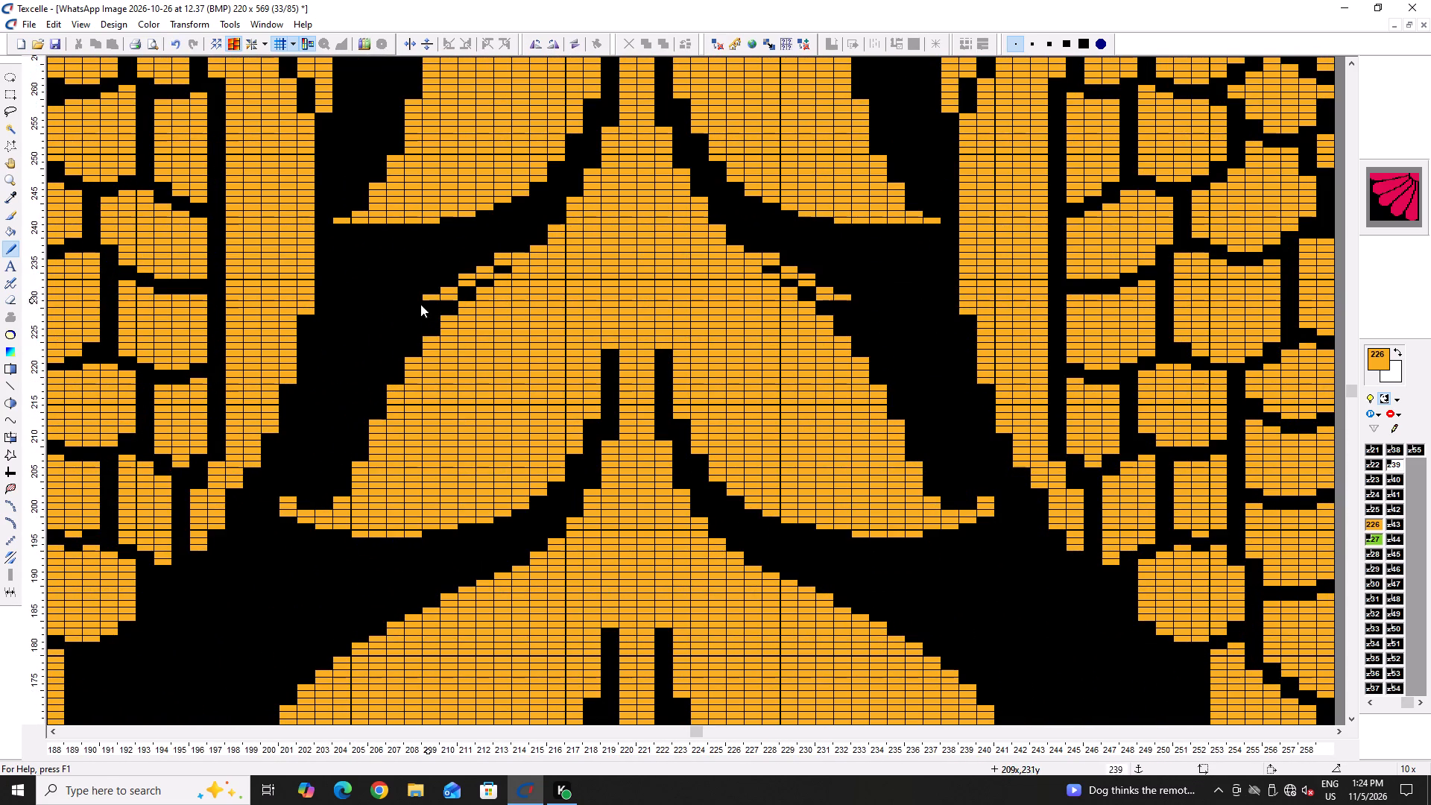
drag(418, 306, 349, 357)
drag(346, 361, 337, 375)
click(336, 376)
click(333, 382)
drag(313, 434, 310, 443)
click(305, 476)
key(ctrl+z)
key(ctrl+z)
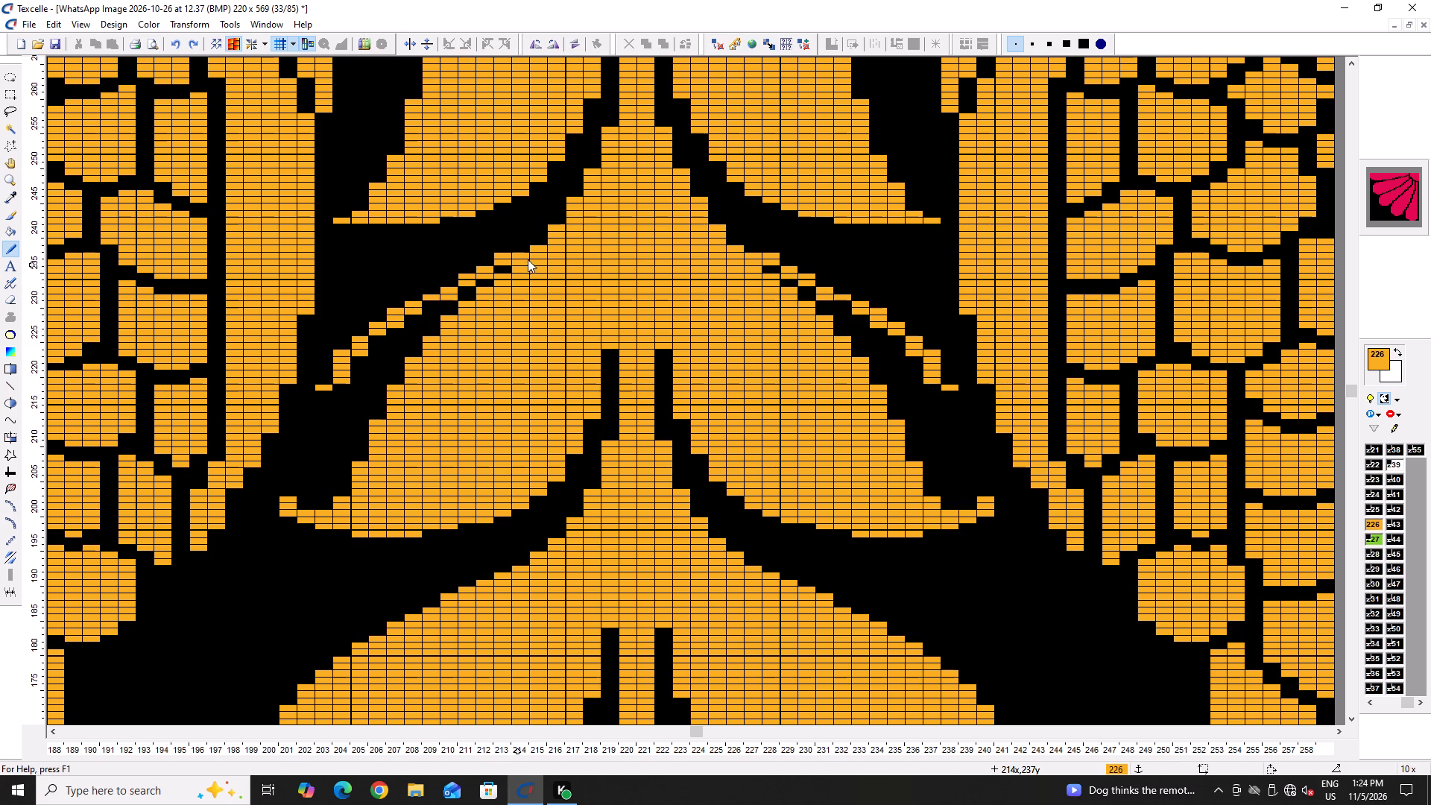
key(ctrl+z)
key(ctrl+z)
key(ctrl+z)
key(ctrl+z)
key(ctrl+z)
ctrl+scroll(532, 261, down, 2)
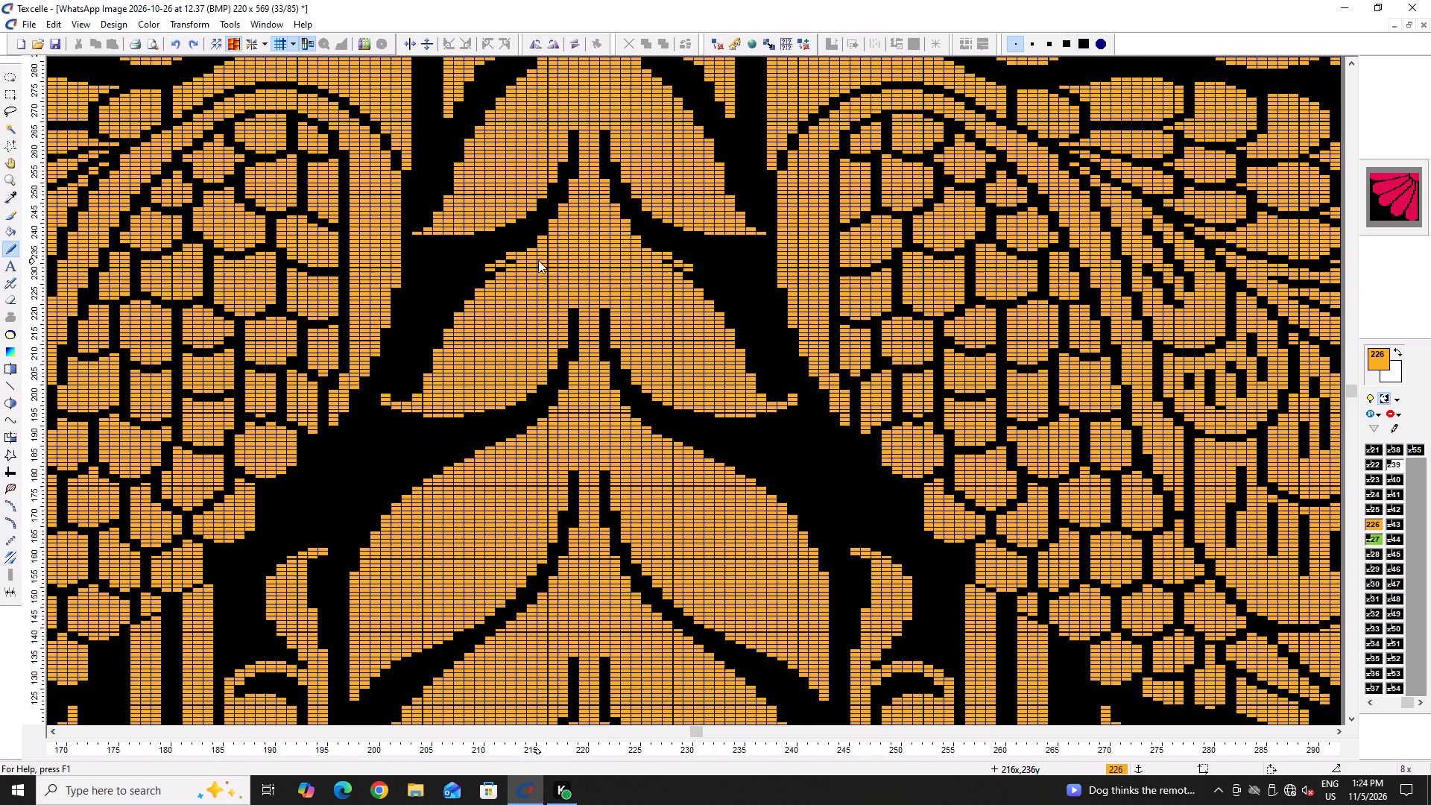
Draw the fourth central leaf's wider lower edge in 226 from column 218, row 266 down to column 205, about row 232.
scroll(562, 265, up, 2)
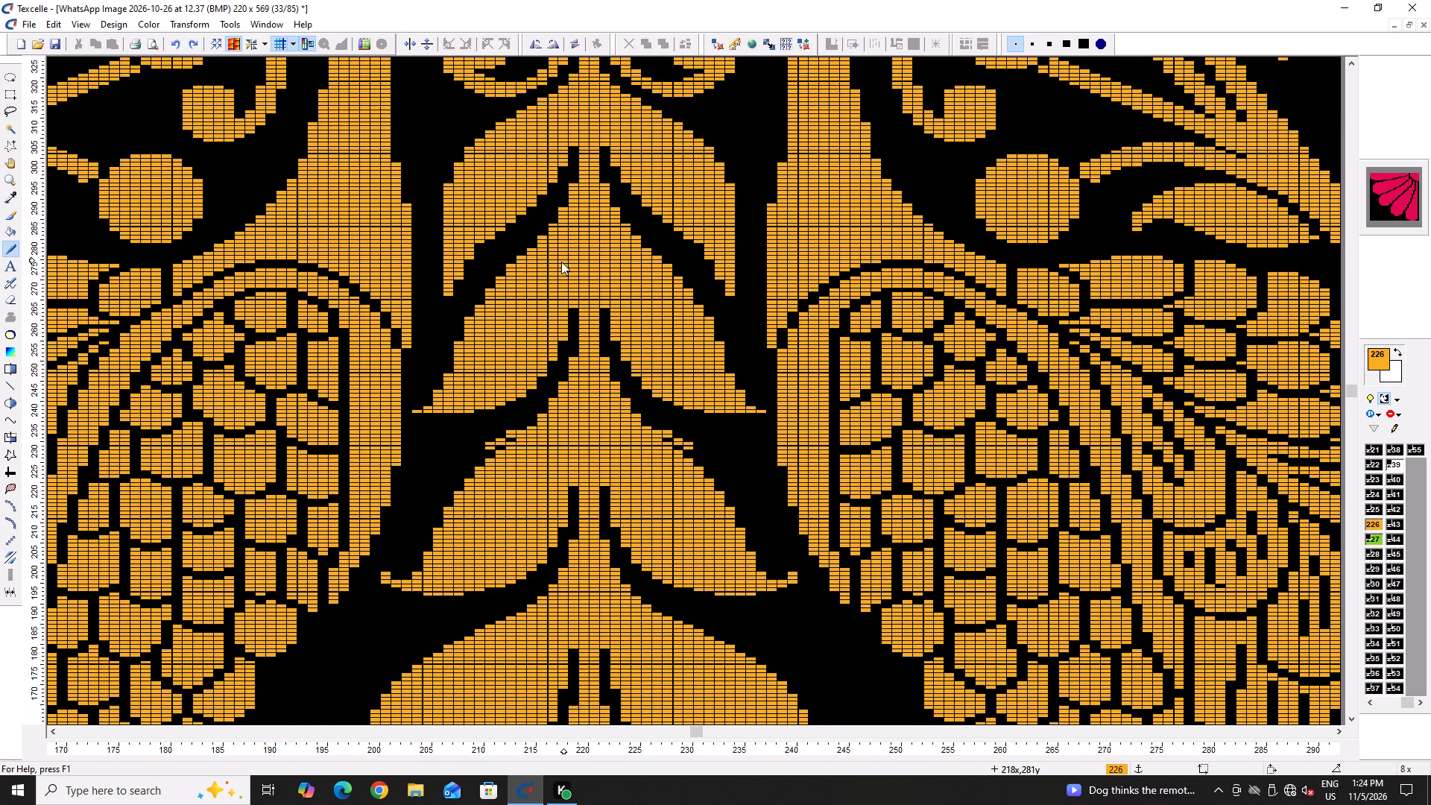
ctrl+scroll(551, 289, up, 1)
right_drag(570, 304, 569, 332)
right_click(568, 338)
right_click(566, 347)
right_drag(564, 351, 540, 382)
right_click(540, 382)
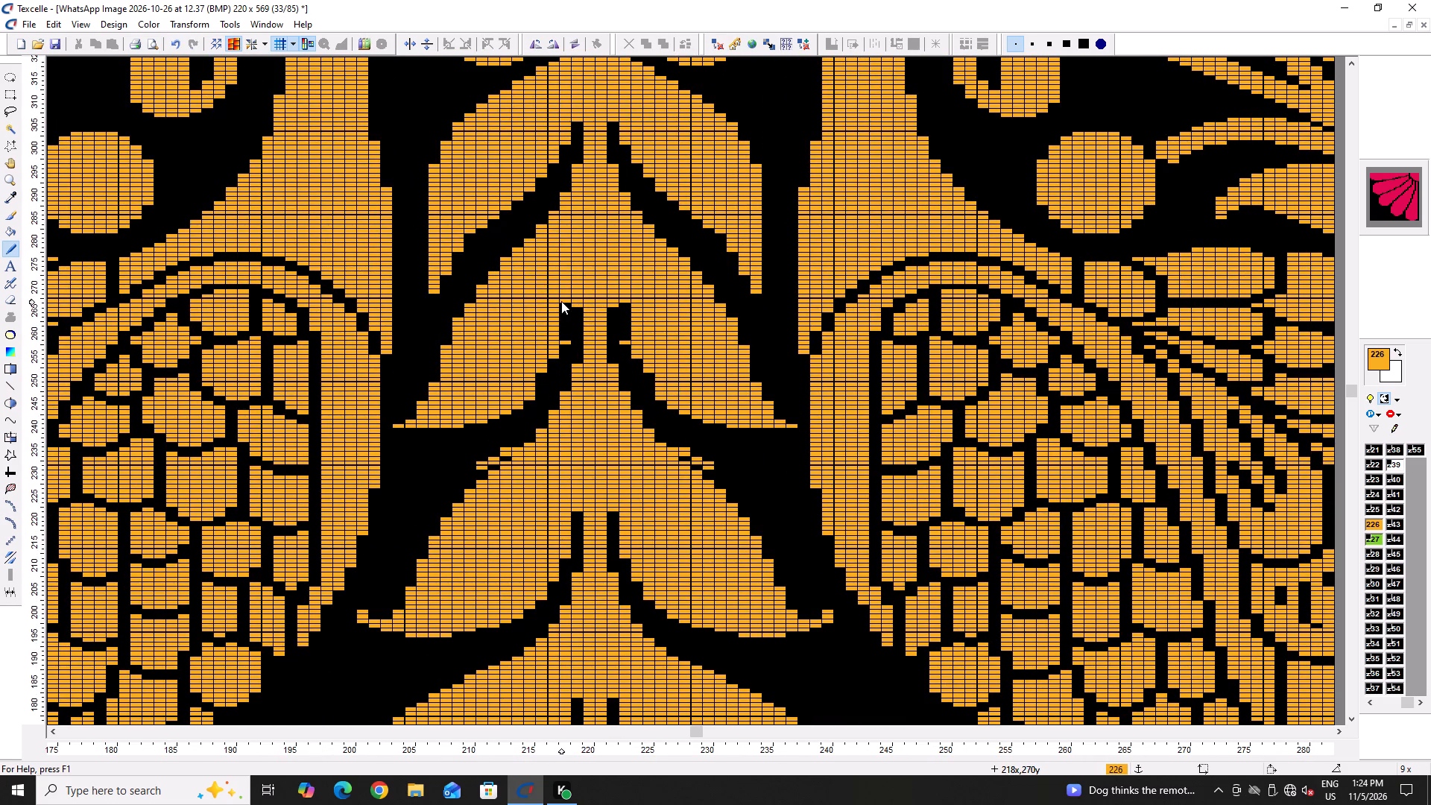
ctrl+click(562, 306)
ctrl+double_click(562, 310)
ctrl+drag(560, 319, 409, 390)
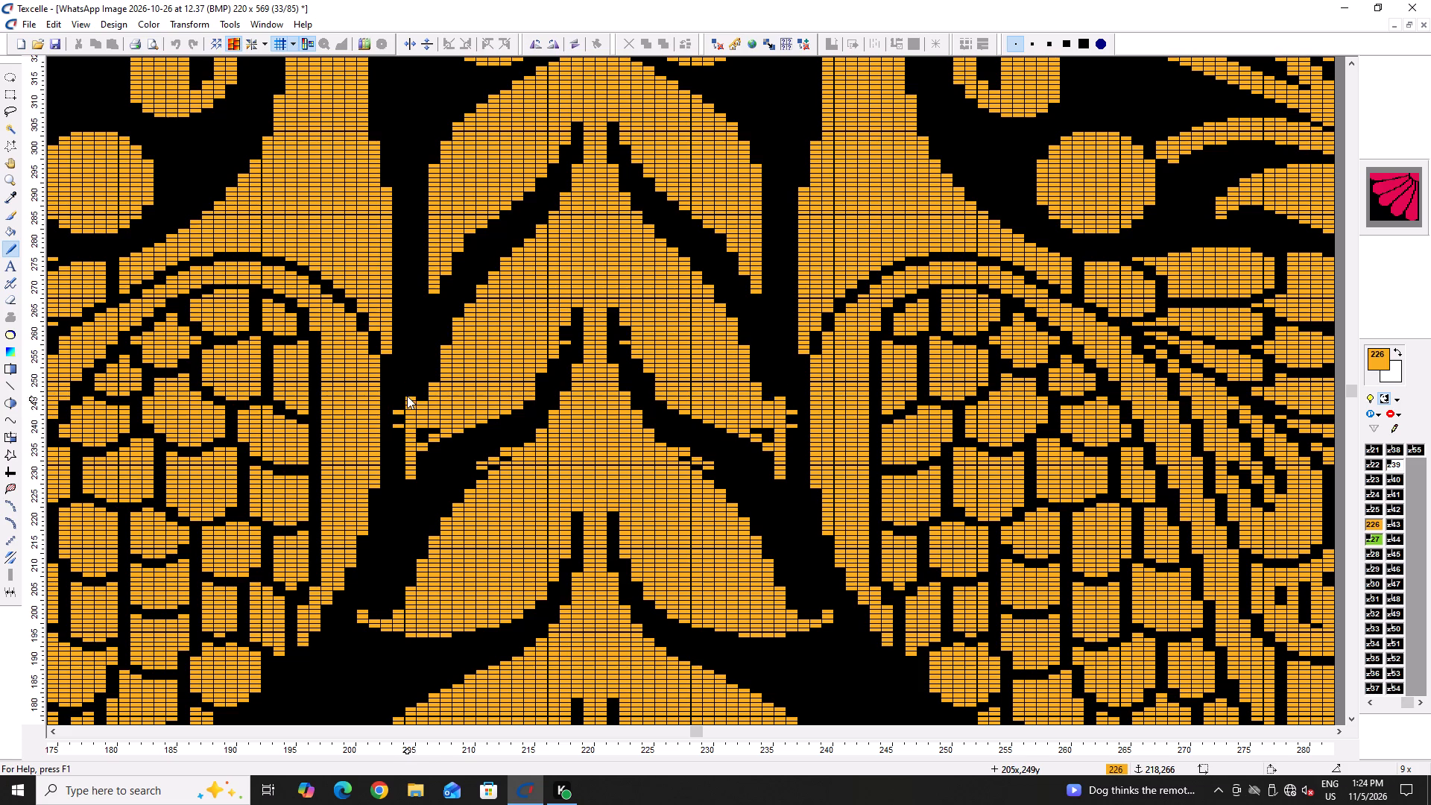
Draw the fourth leaf's wider outer edge in 226 up columns 205–208, about rows 249–269, and touch up its inner edge.
ctrl+drag(409, 390, 565, 207)
double_click(565, 207)
click(551, 291)
drag(550, 300, 550, 318)
double_click(550, 319)
click(550, 325)
click(546, 350)
drag(540, 364, 537, 382)
double_click(537, 383)
click(549, 356)
double_click(564, 328)
drag(568, 321, 572, 312)
click(563, 334)
click(554, 341)
click(455, 347)
click(450, 350)
click(447, 357)
click(432, 397)
drag(426, 410, 423, 417)
Fill the gaps left inside the fourth leaf's new outline in 226 at columns 206–208, about rows 243–265.
right_drag(394, 406, 396, 435)
ctrl+scroll(437, 388, up, 3)
drag(402, 465, 397, 473)
click(395, 481)
click(385, 499)
drag(376, 519, 394, 482)
drag(402, 371, 410, 342)
drag(411, 338, 470, 234)
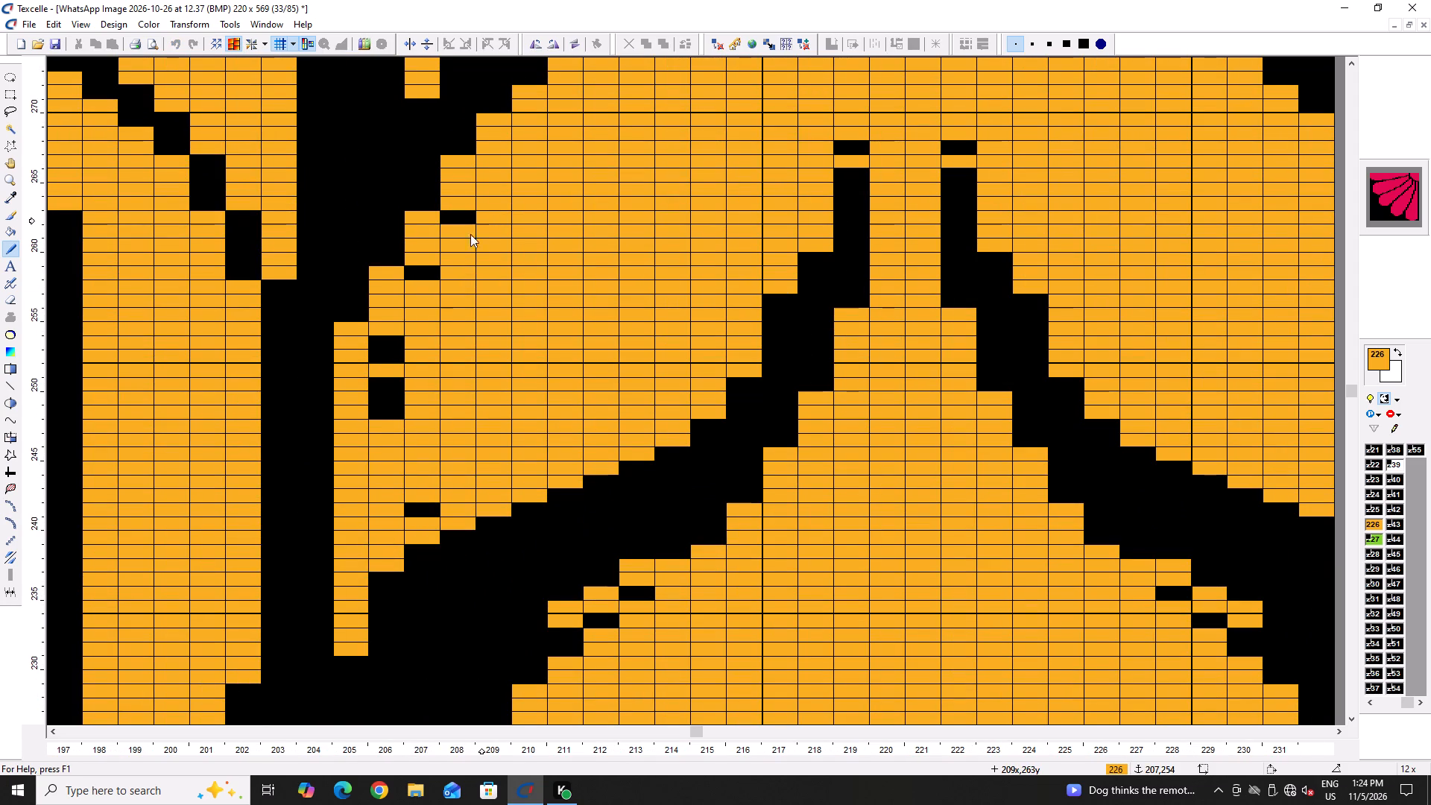
drag(470, 234, 440, 264)
drag(433, 274, 370, 416)
drag(367, 461, 394, 511)
drag(405, 512, 420, 512)
drag(429, 363, 439, 303)
click(448, 264)
drag(452, 246, 470, 185)
double_click(472, 181)
Clear the stray 226 pixel in the narrow gap beside the central stem at column 219, about row 267.
scroll(956, 238, up, 3)
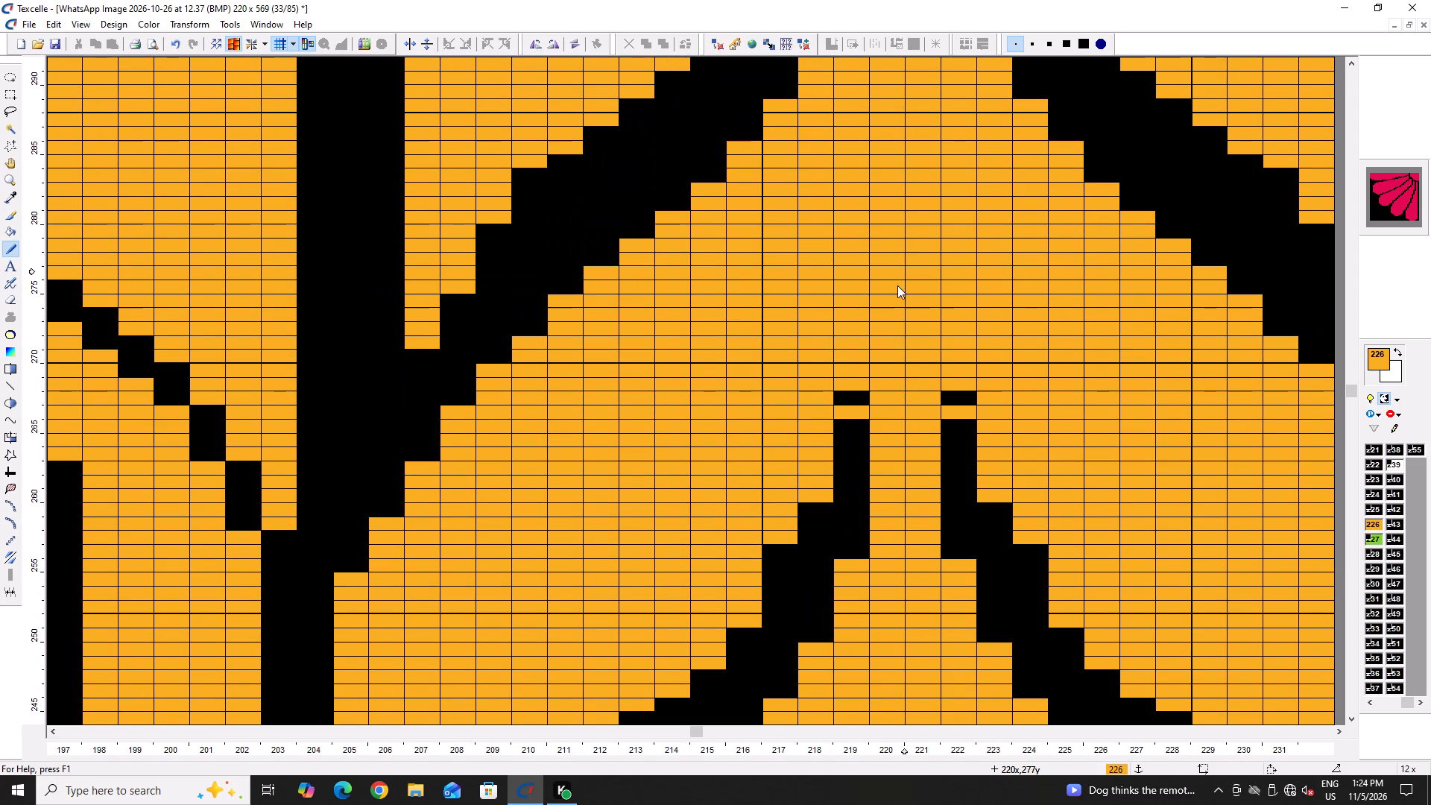
click(850, 376)
drag(853, 402, 849, 417)
double_click(847, 429)
right_click(845, 431)
right_drag(845, 428, 849, 397)
right_click(849, 397)
Draw the third central leaf's wider lower edge in 226 from about column 218 down to column 199, about row 181.
ctrl+scroll(581, 280, down, 3)
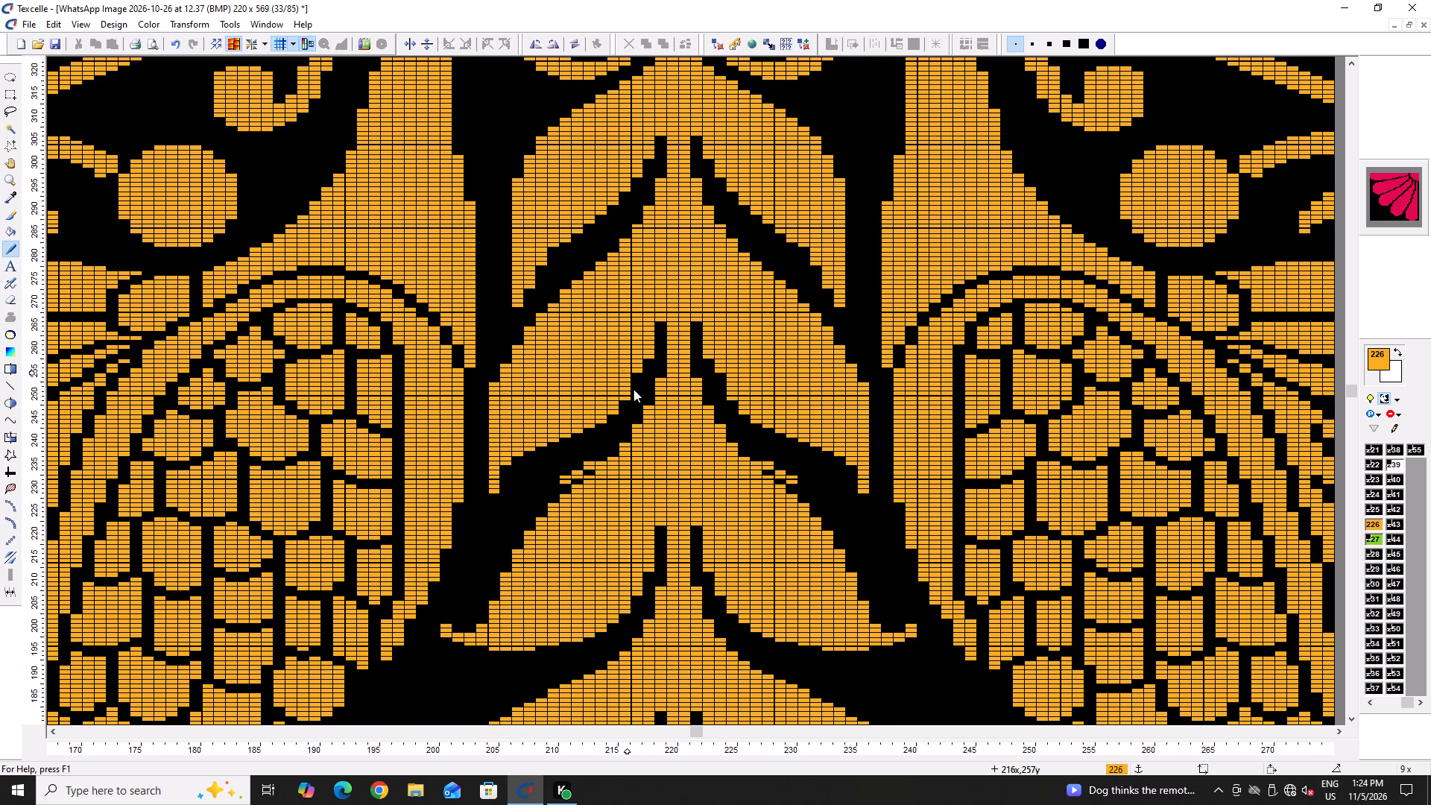
scroll(635, 402, down, 2)
click(654, 373)
drag(644, 394, 627, 427)
click(625, 430)
drag(612, 448, 447, 525)
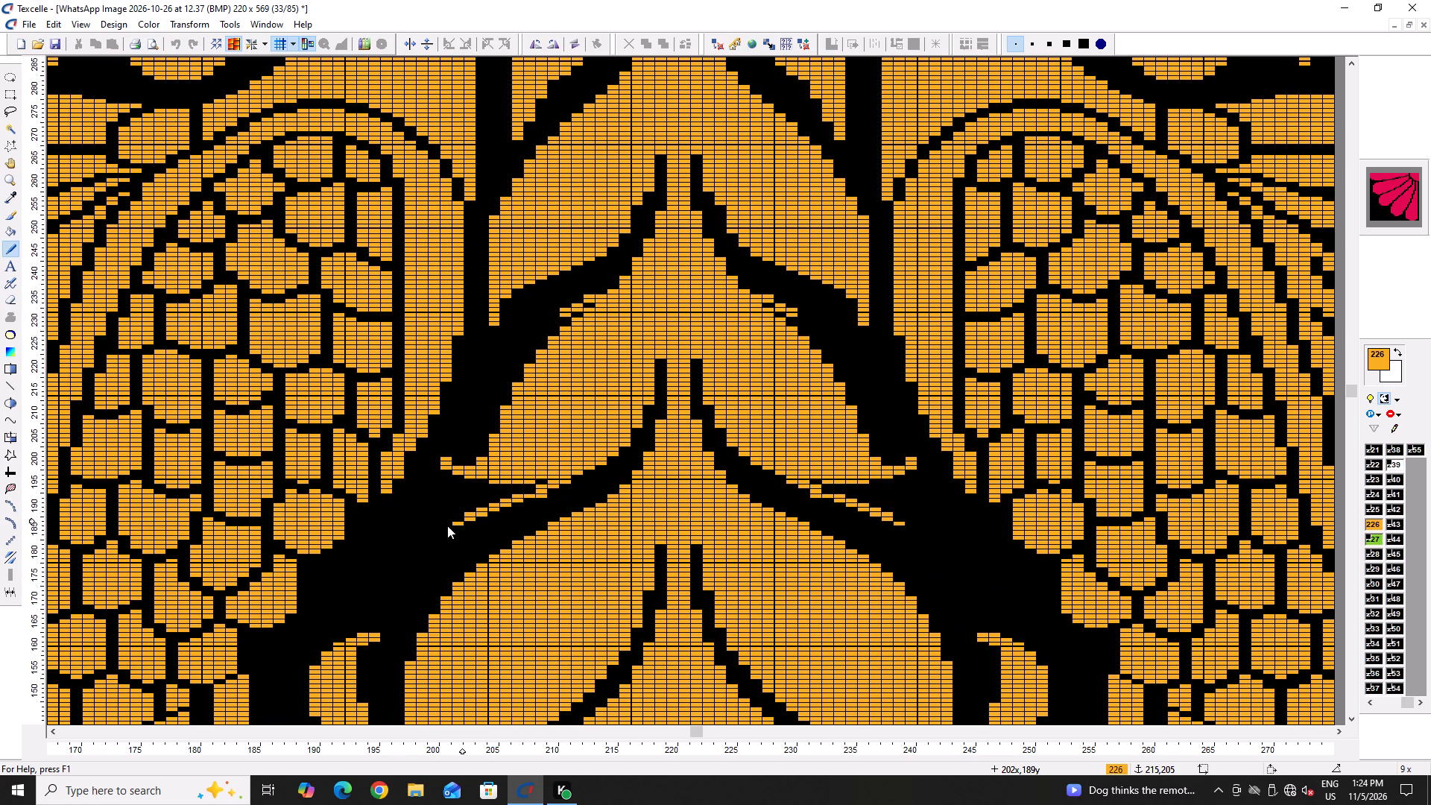
drag(447, 525, 437, 534)
Draw the third leaf's wider outer edge in 226 from its new tip at column 199 up to column 215, about row 238.
drag(435, 537, 510, 402)
double_click(443, 489)
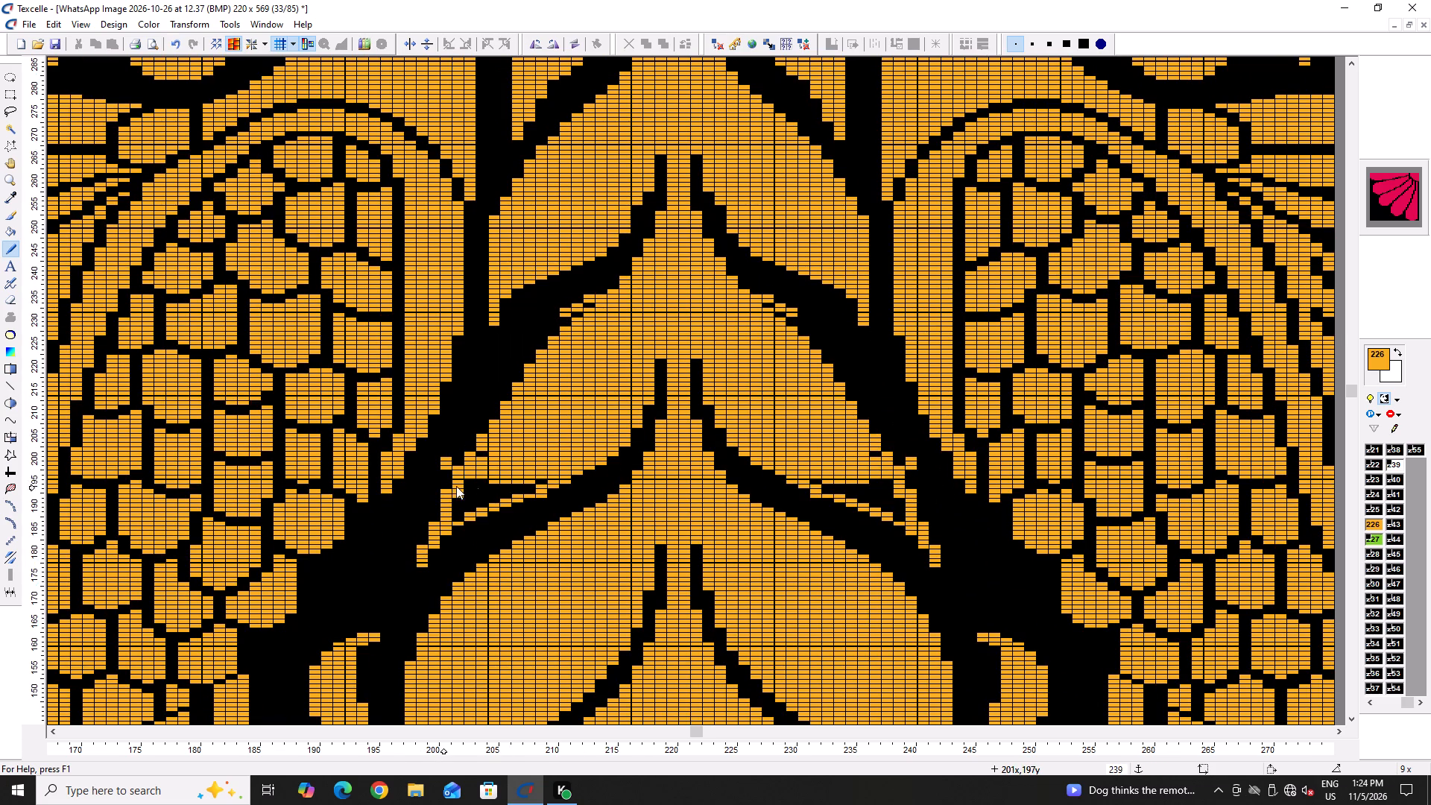
click(467, 471)
drag(454, 474, 461, 466)
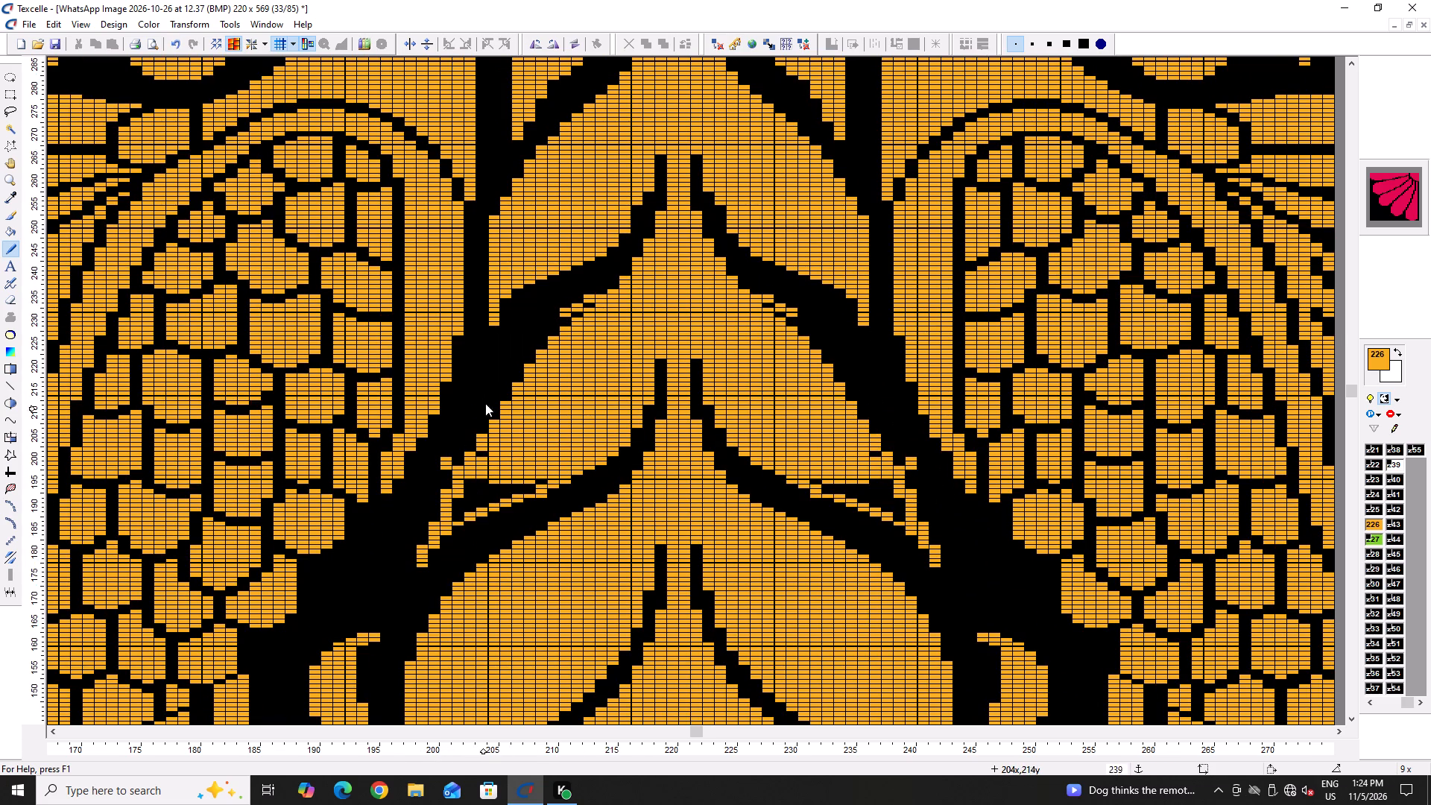
click(484, 405)
triple_click(491, 391)
drag(479, 412, 476, 419)
drag(473, 423, 588, 311)
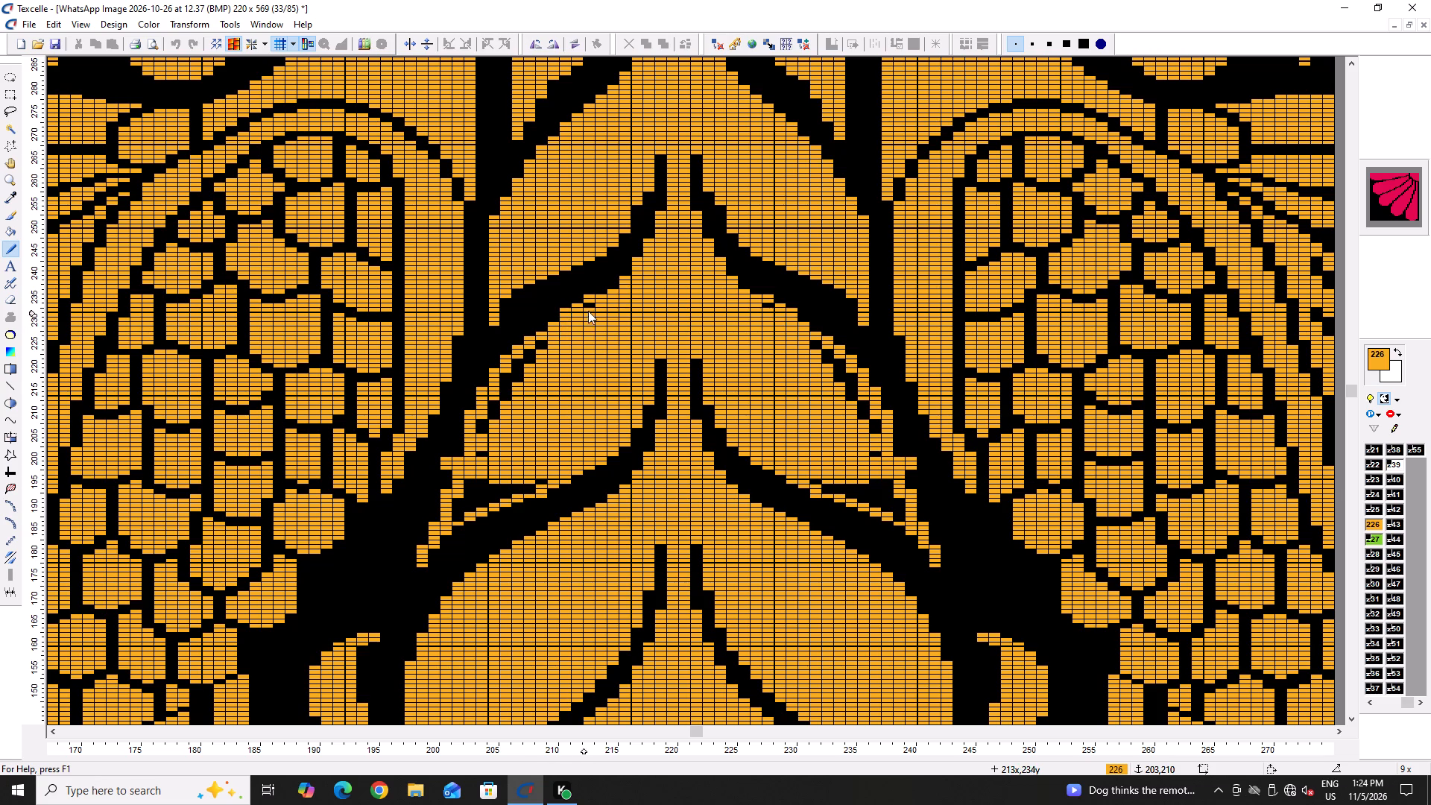
drag(588, 311, 615, 292)
click(615, 291)
Erase the third leaf's old tip pixels to the 239 ground at column 201, about rows 201–204.
ctrl+scroll(581, 435, up, 3)
scroll(369, 548, down, 1)
right_drag(171, 404, 163, 446)
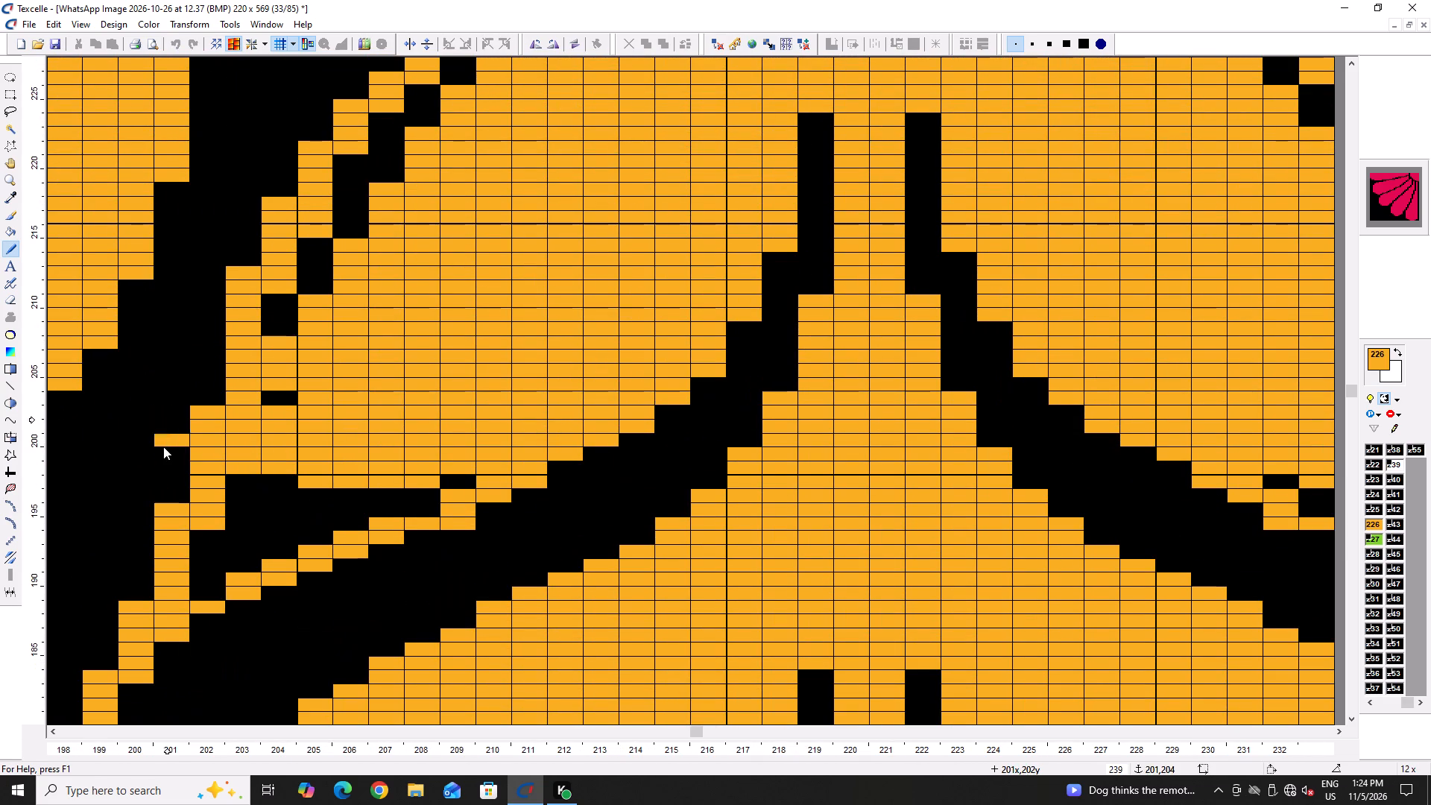
right_drag(163, 446, 161, 452)
right_click(161, 452)
Set the bucket fill's area option to Single.
right_click(10, 230)
right_click(10, 230)
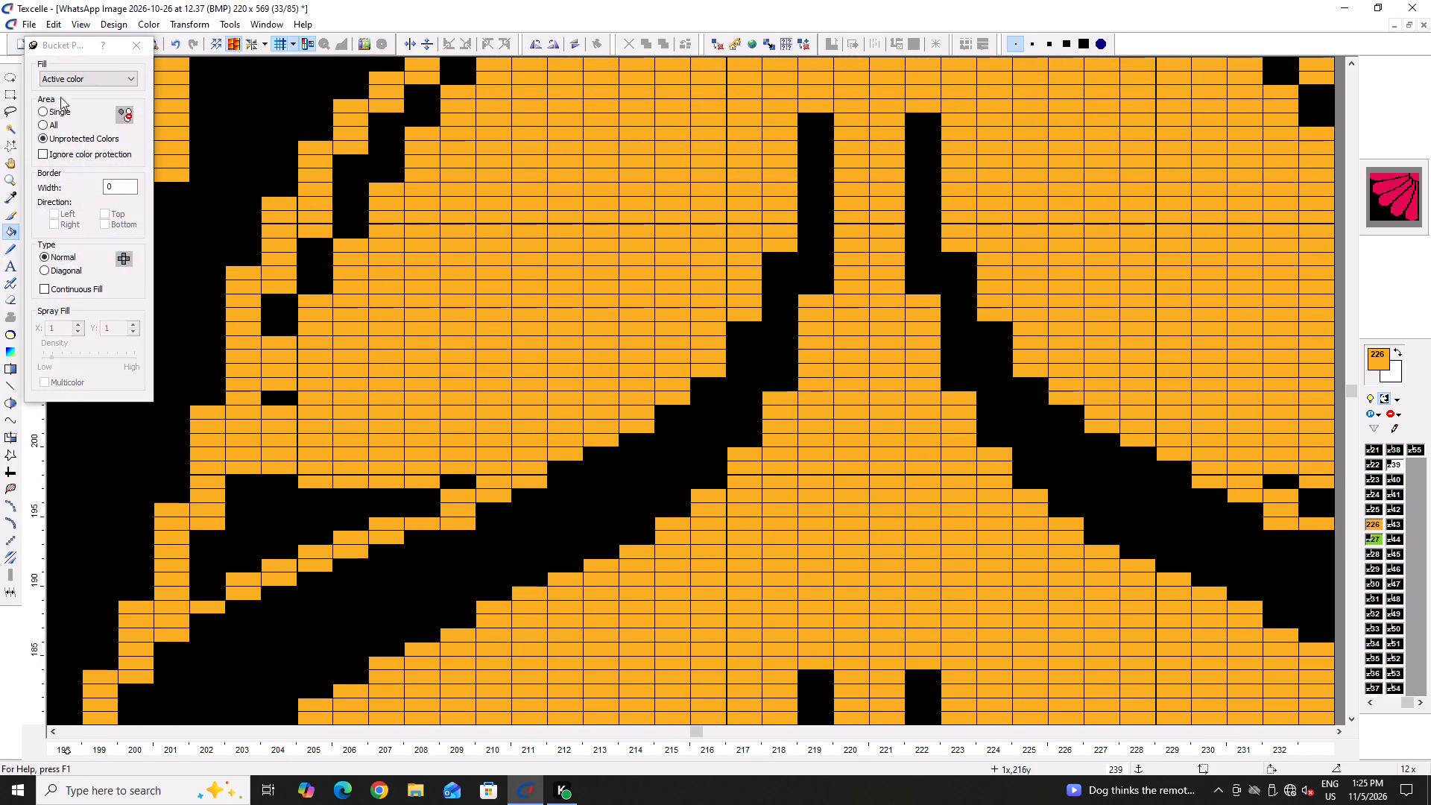
click(66, 104)
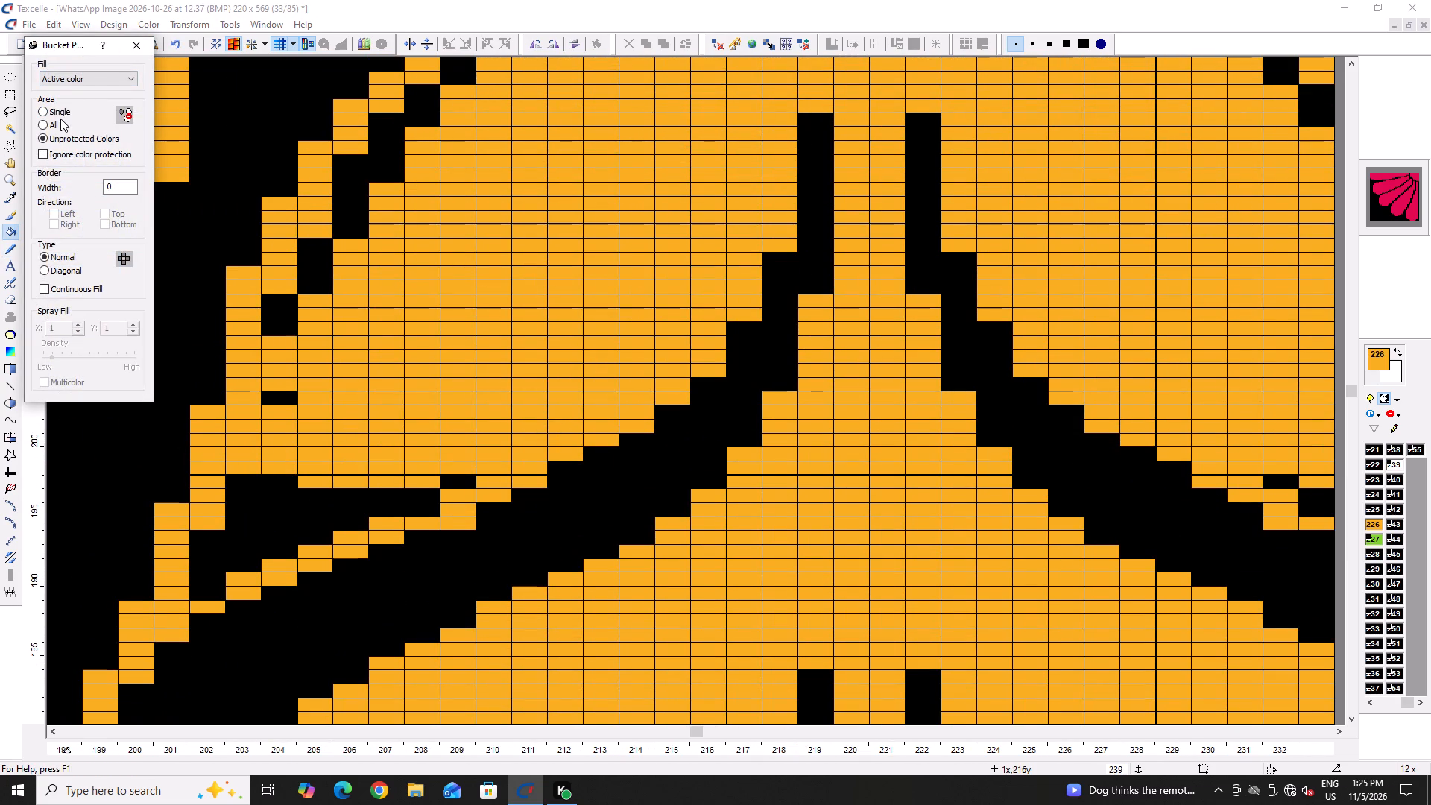
double_click(63, 110)
double_click(146, 50)
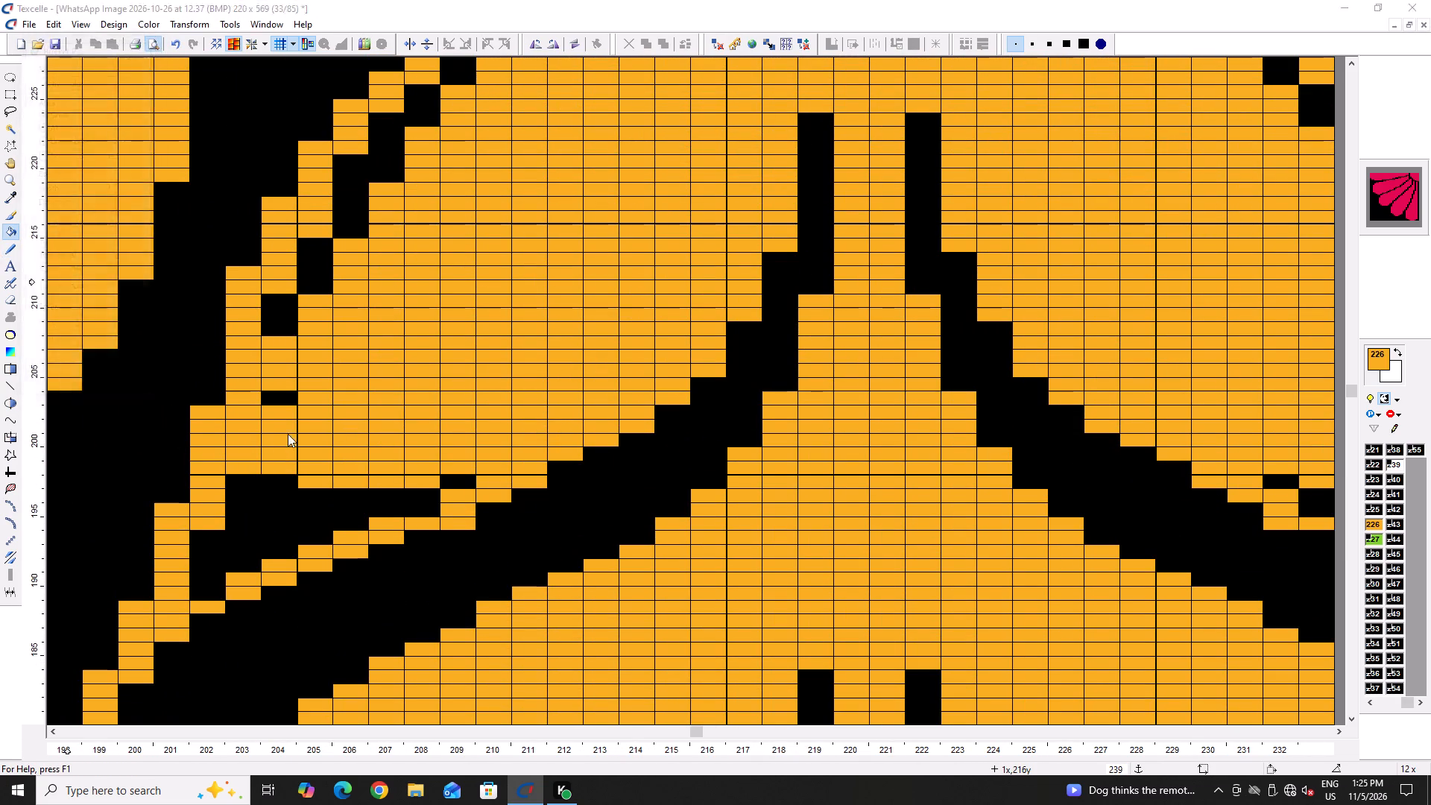
double_click(290, 503)
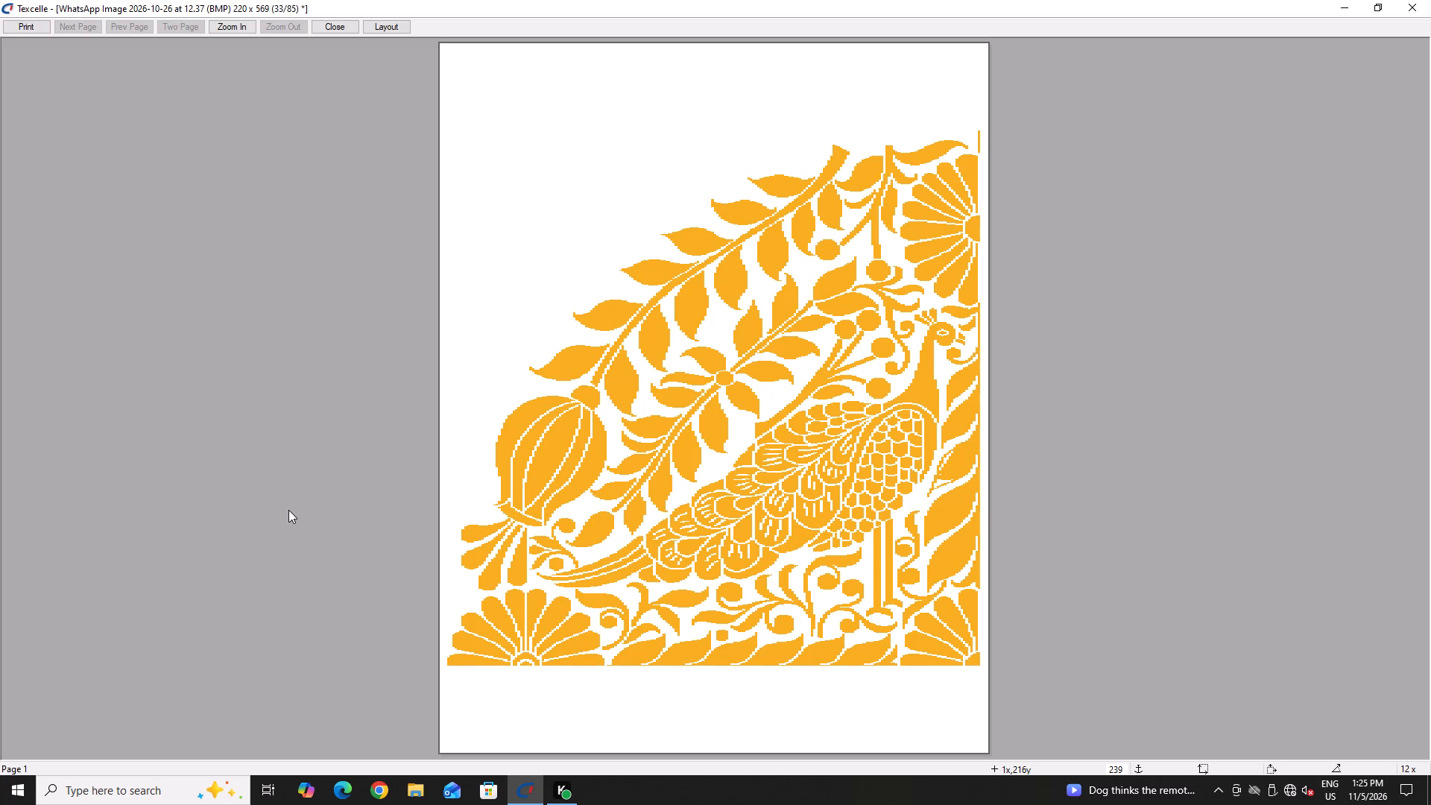
double_click(338, 25)
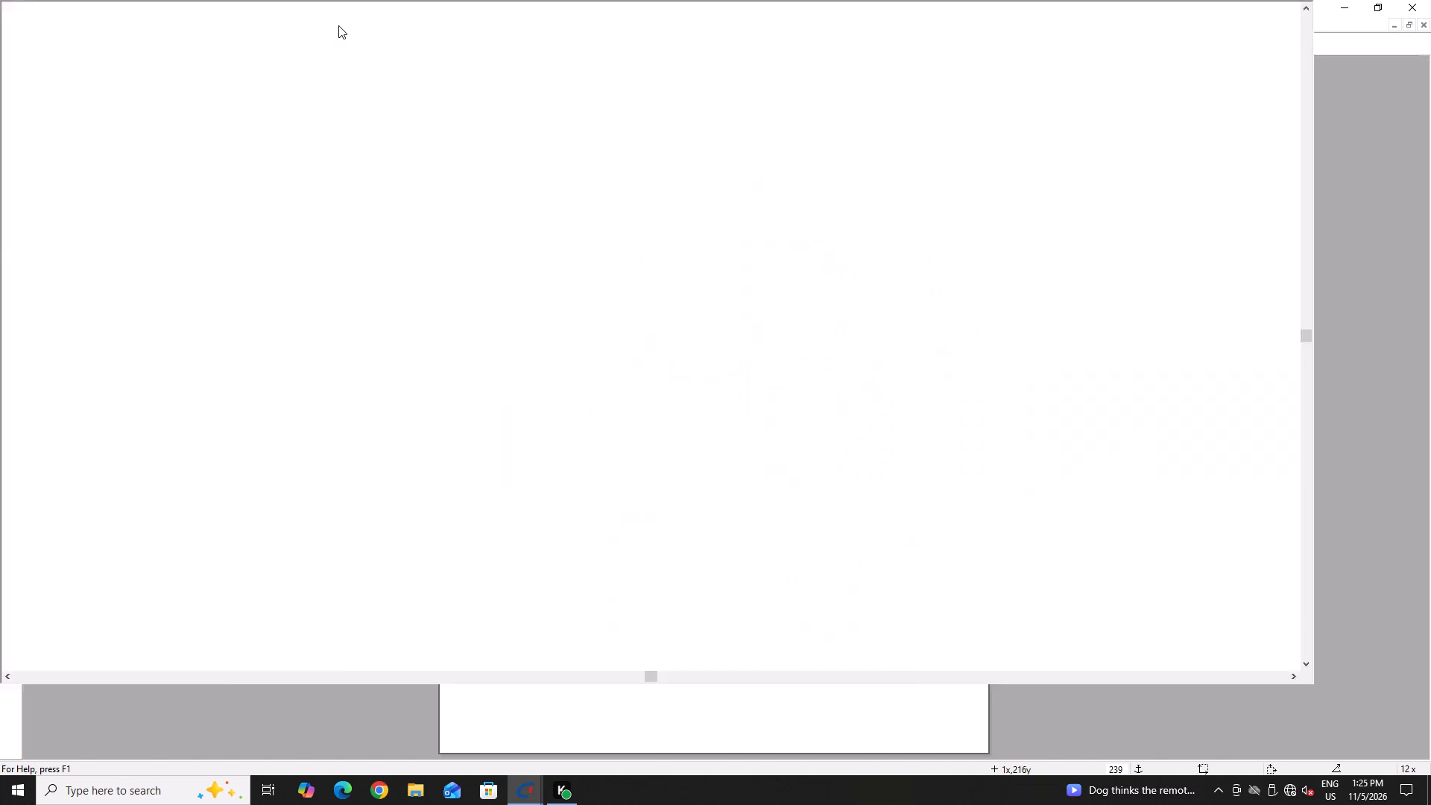
Save the pattern file.
key(ctrl+s)
key(ctrl+s)
key(ctrl+s)
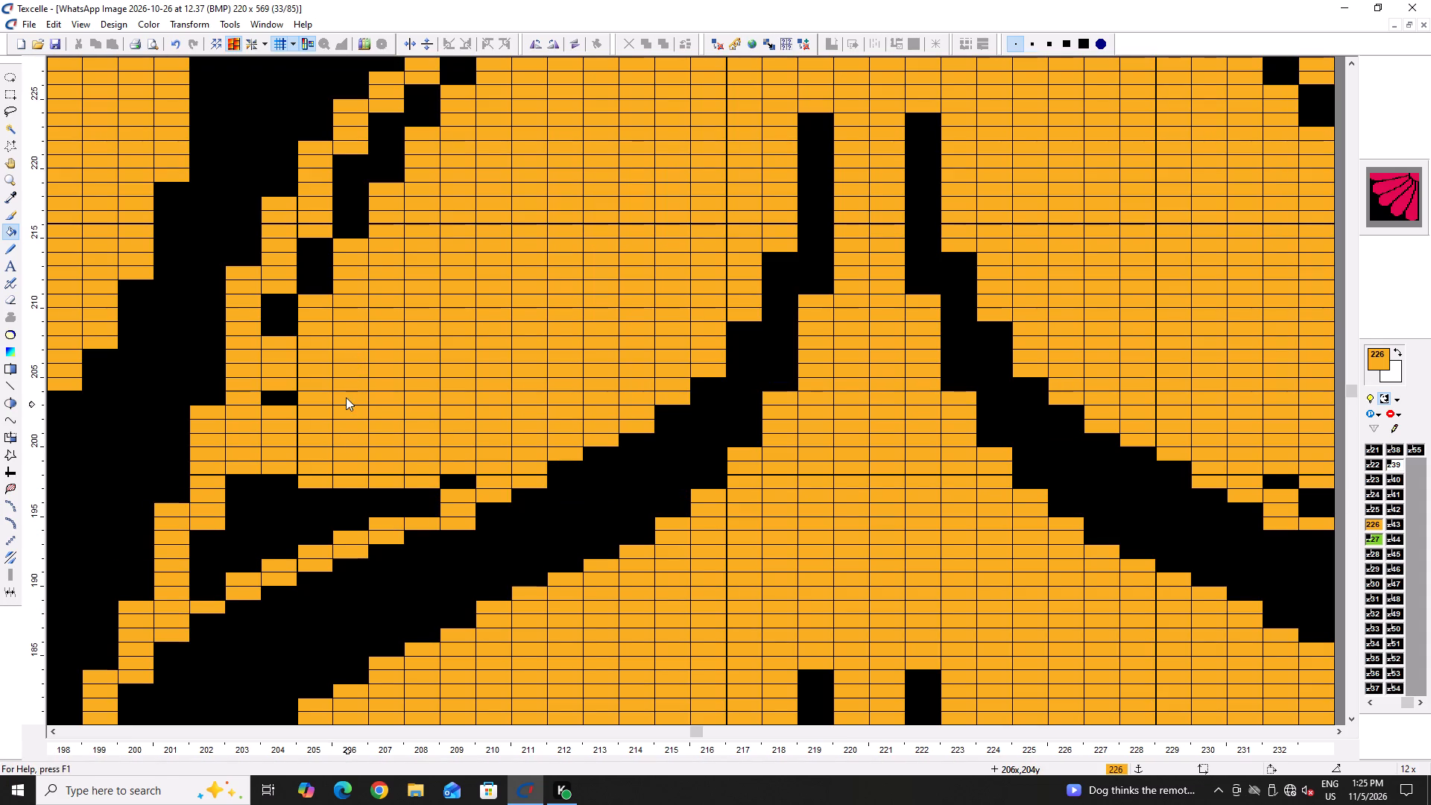
Bucket-fill the gaps between the third leaf's old and new outlines with 226, including its lower tip and upper edge.
key(space)
double_click(285, 487)
click(361, 205)
triple_click(313, 283)
click(312, 284)
double_click(292, 312)
drag(292, 315, 292, 323)
click(294, 388)
click(465, 482)
click(277, 392)
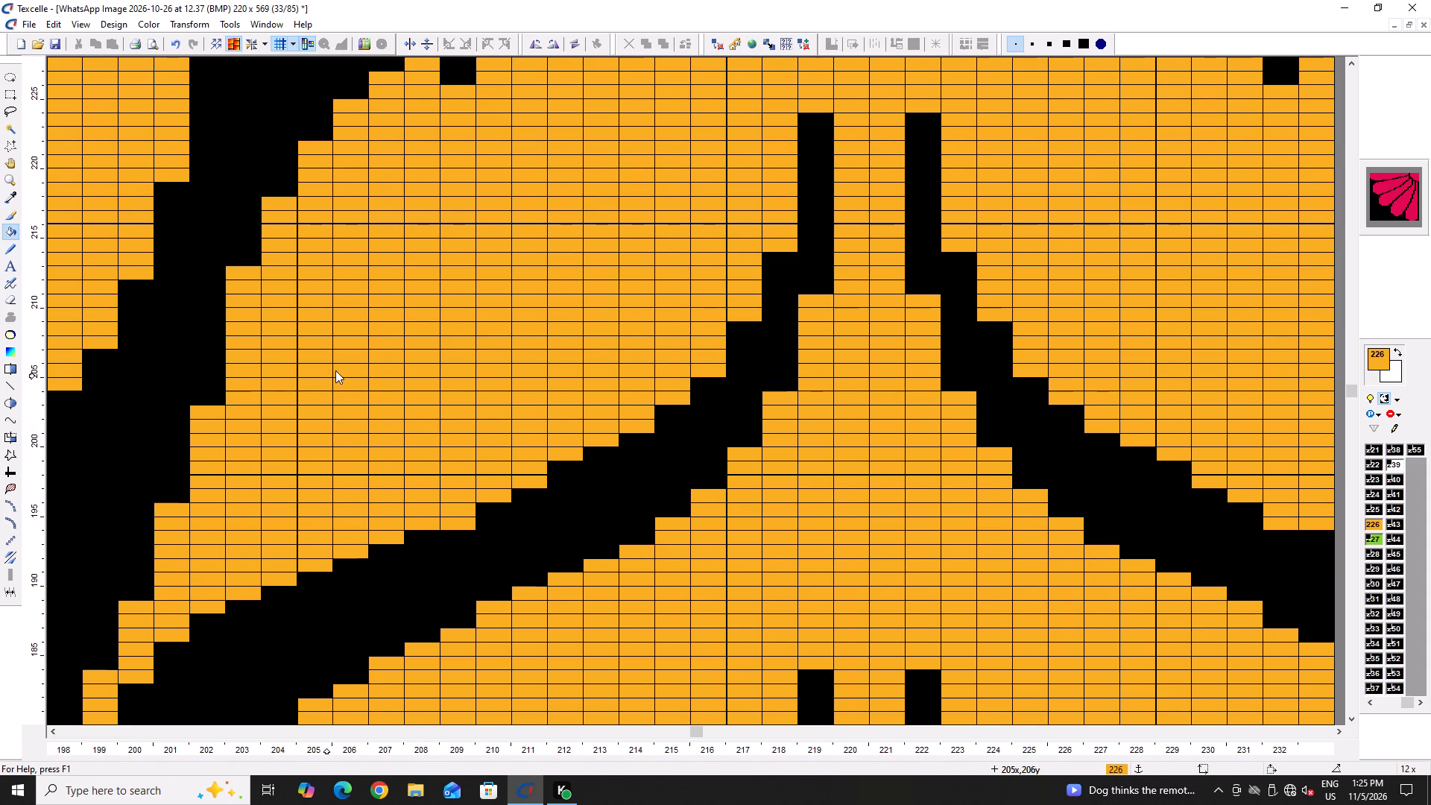
scroll(335, 370, up, 5)
click(465, 487)
key(space)
key(x)
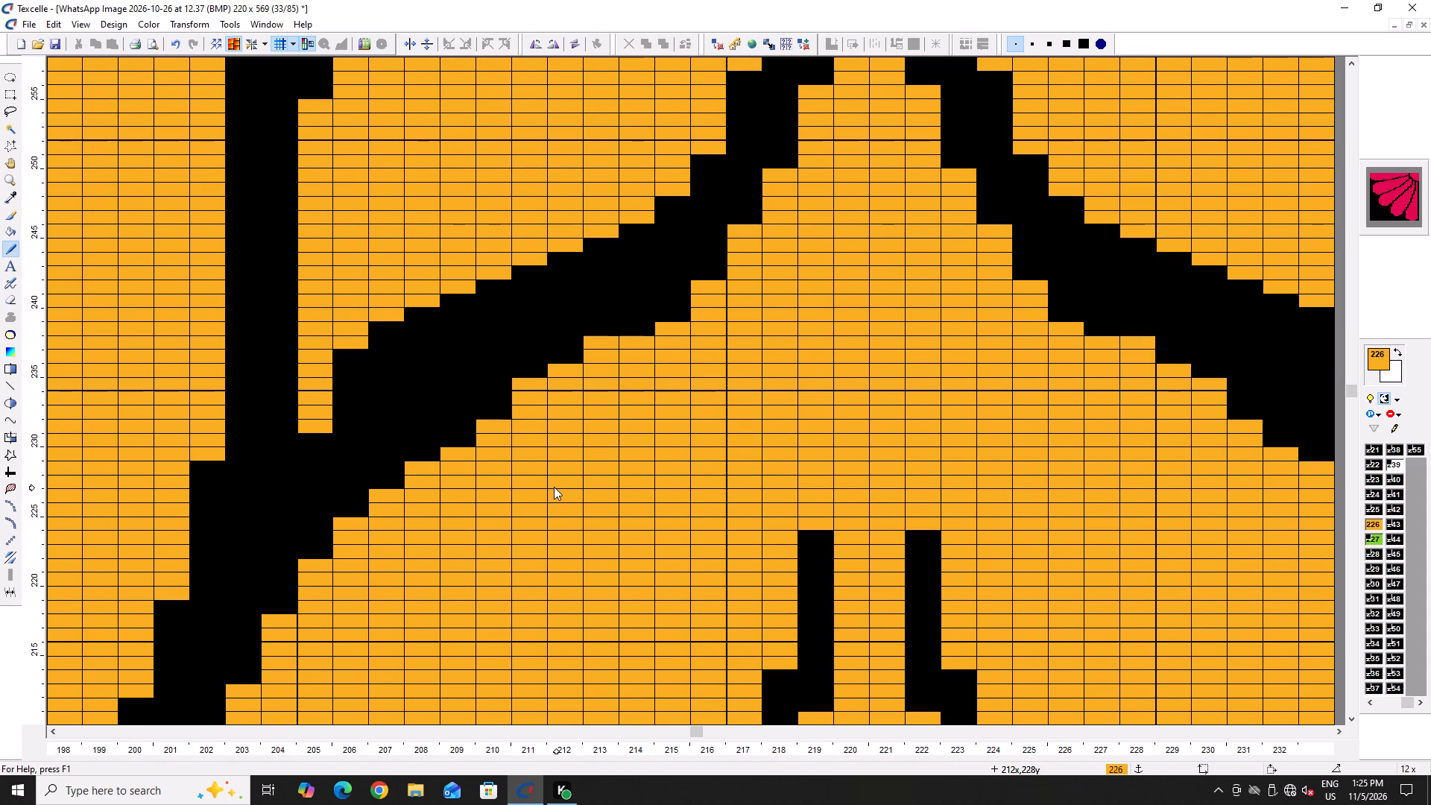
Save the pattern file with the filled third leaf.
key(ctrl+s)
key(ctrl+s)
Raise the third leaf's upper edge in 226 at columns 217–218, about rows 247–252.
ctrl+scroll(552, 481, down, 6)
ctrl+scroll(596, 411, up, 6)
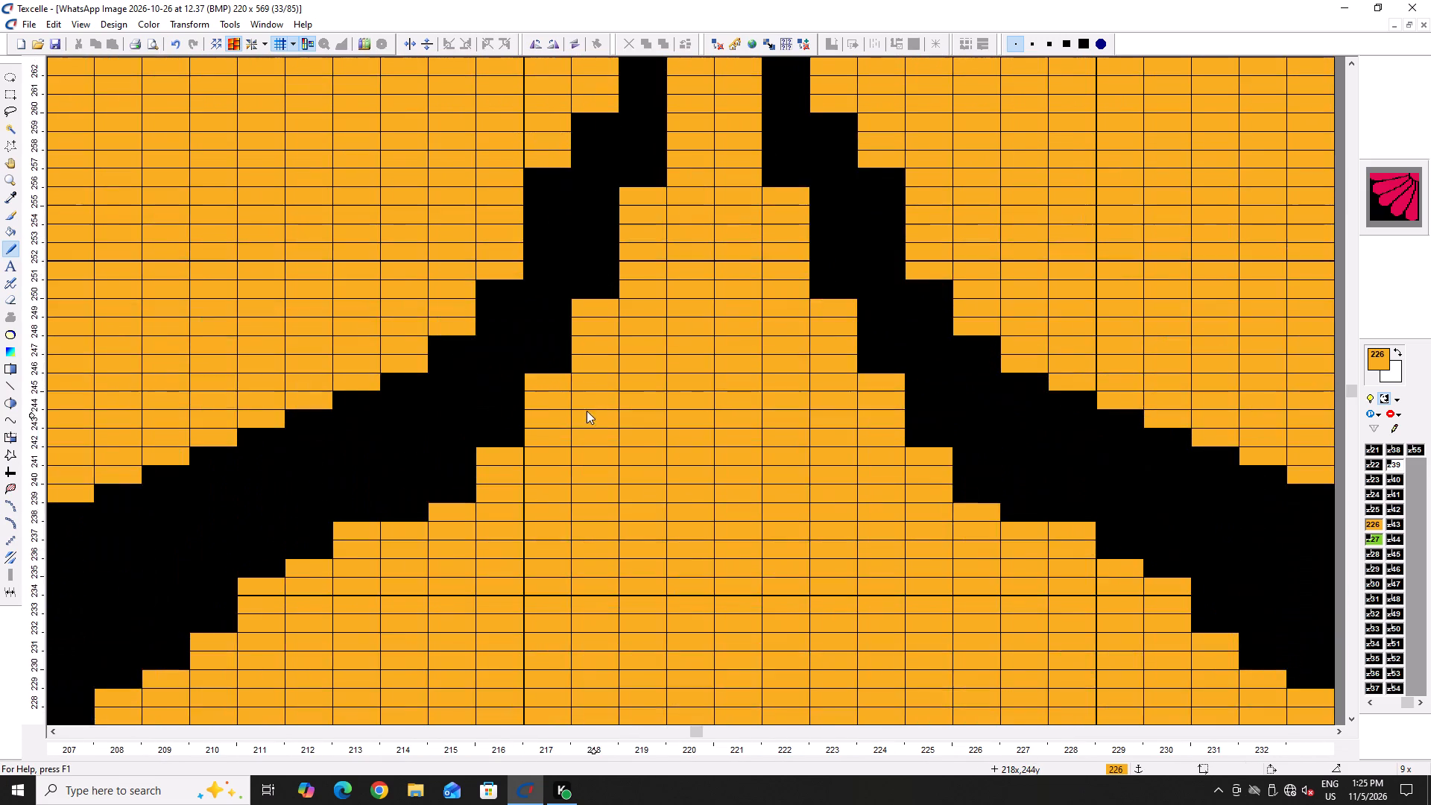
scroll(587, 391, up, 2)
double_click(594, 423)
click(605, 458)
click(605, 466)
double_click(604, 476)
click(587, 473)
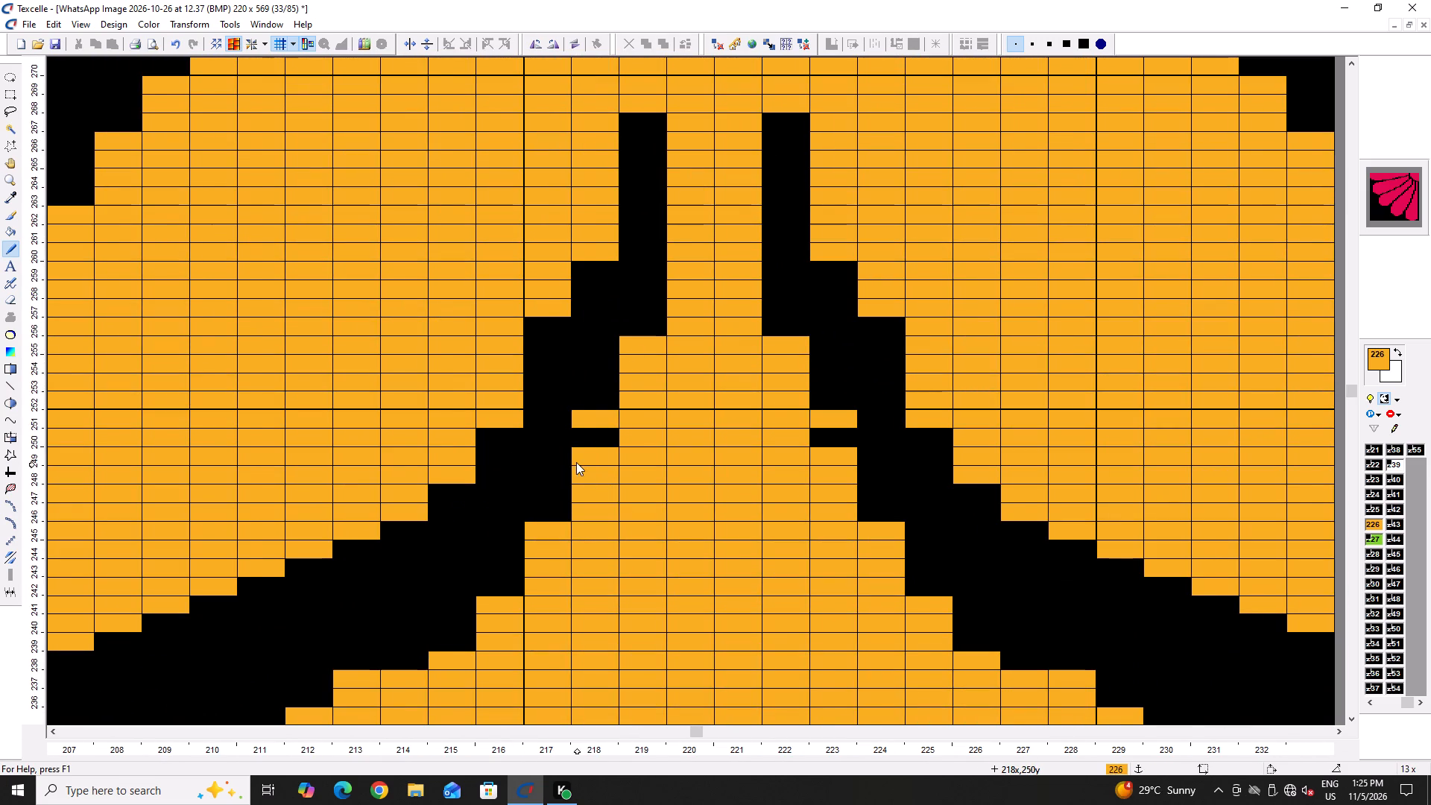
scroll(576, 462, down, 1)
drag(602, 353, 596, 391)
click(595, 398)
click(551, 452)
drag(551, 450, 552, 443)
drag(555, 411, 548, 467)
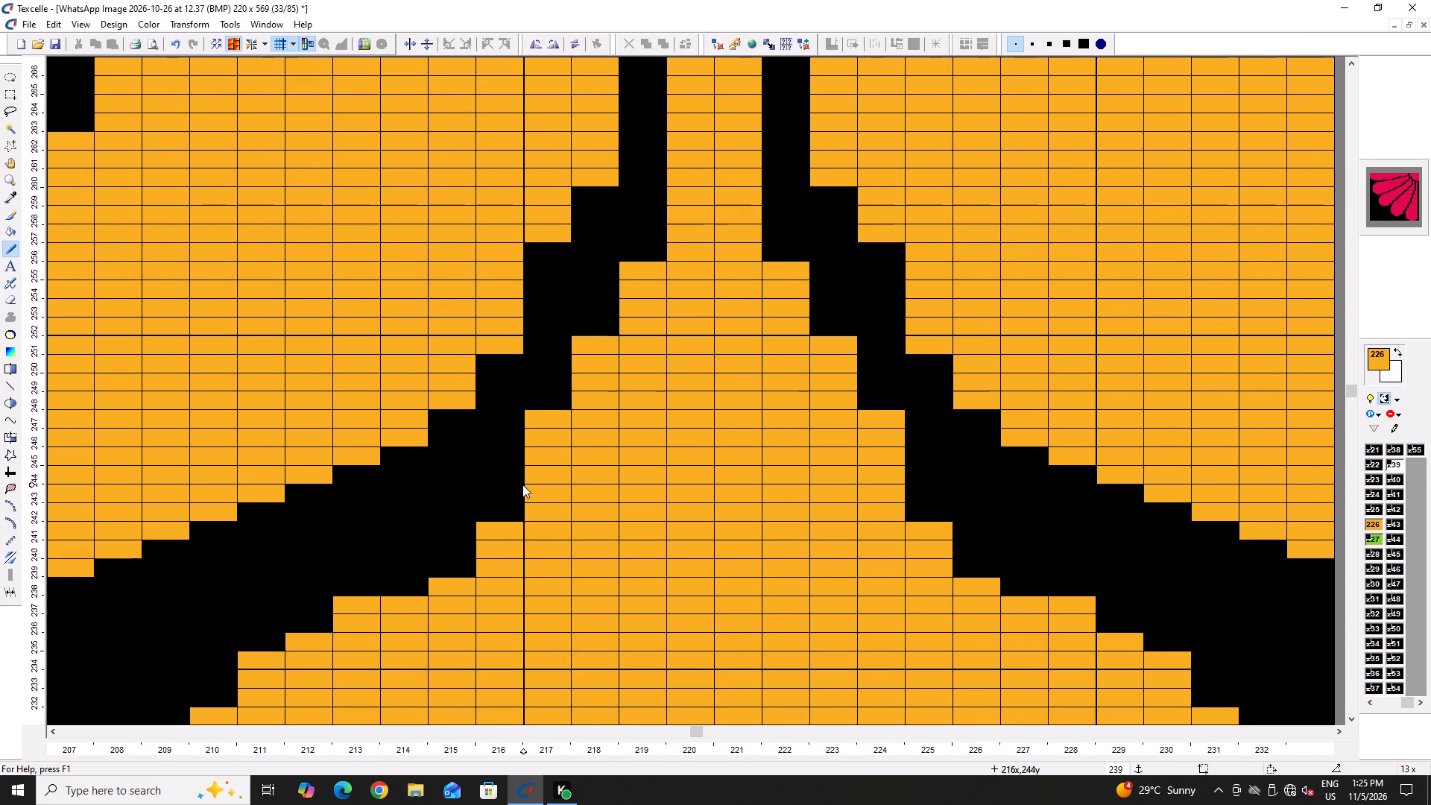
Raise the third leaf's upper edge in 226 at columns 214–216, about rows 238–244.
click(522, 484)
drag(521, 487, 500, 542)
scroll(492, 562, down, 2)
drag(461, 393, 457, 408)
click(455, 412)
click(423, 425)
click(420, 430)
drag(418, 433, 417, 442)
click(417, 443)
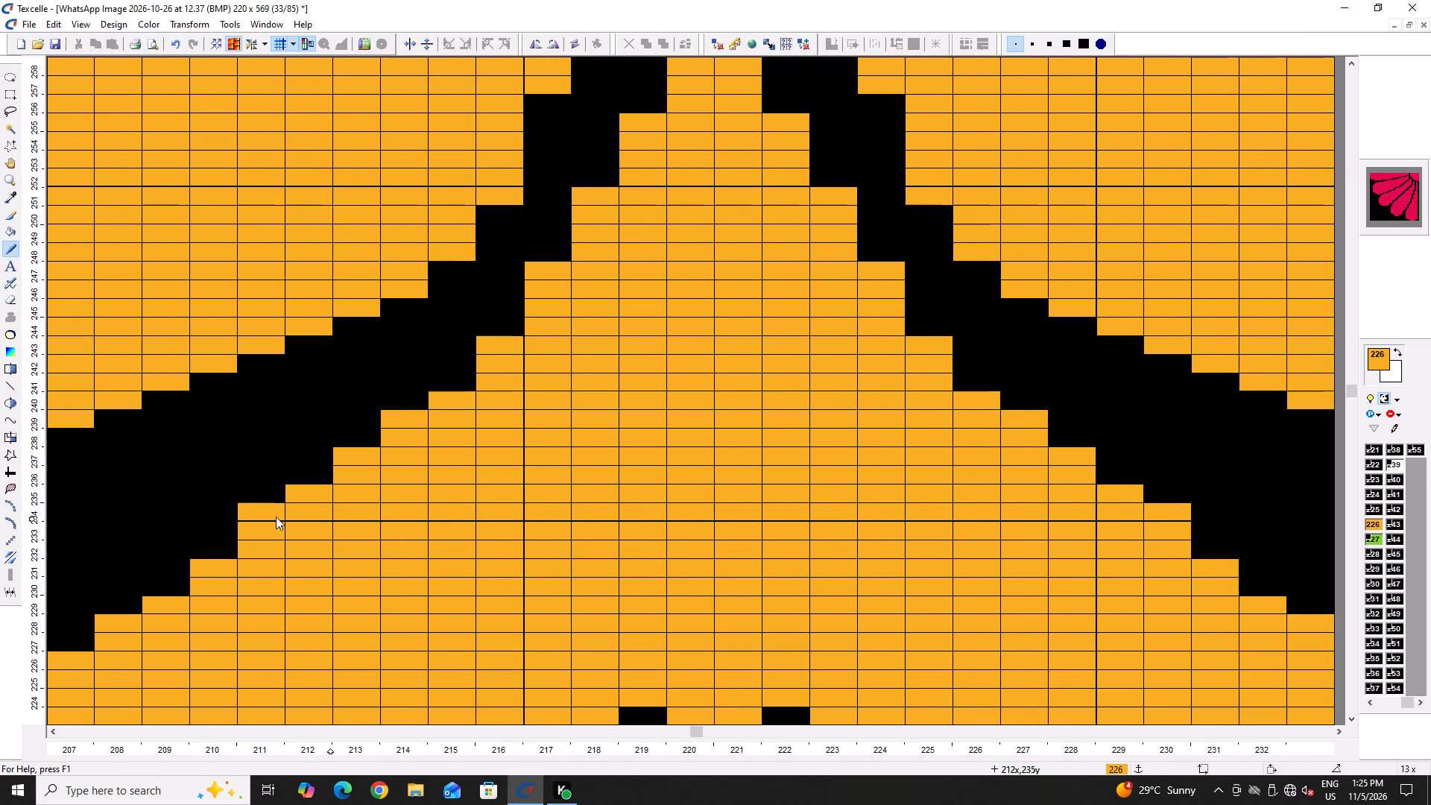
Raise the same leaf edge in 226 further down its slope at columns 209–210, about rows 228–234.
ctrl+scroll(289, 504, down, 3)
ctrl+scroll(250, 511, up, 3)
double_click(254, 511)
click(257, 523)
click(258, 528)
click(228, 568)
click(228, 575)
click(226, 582)
click(224, 594)
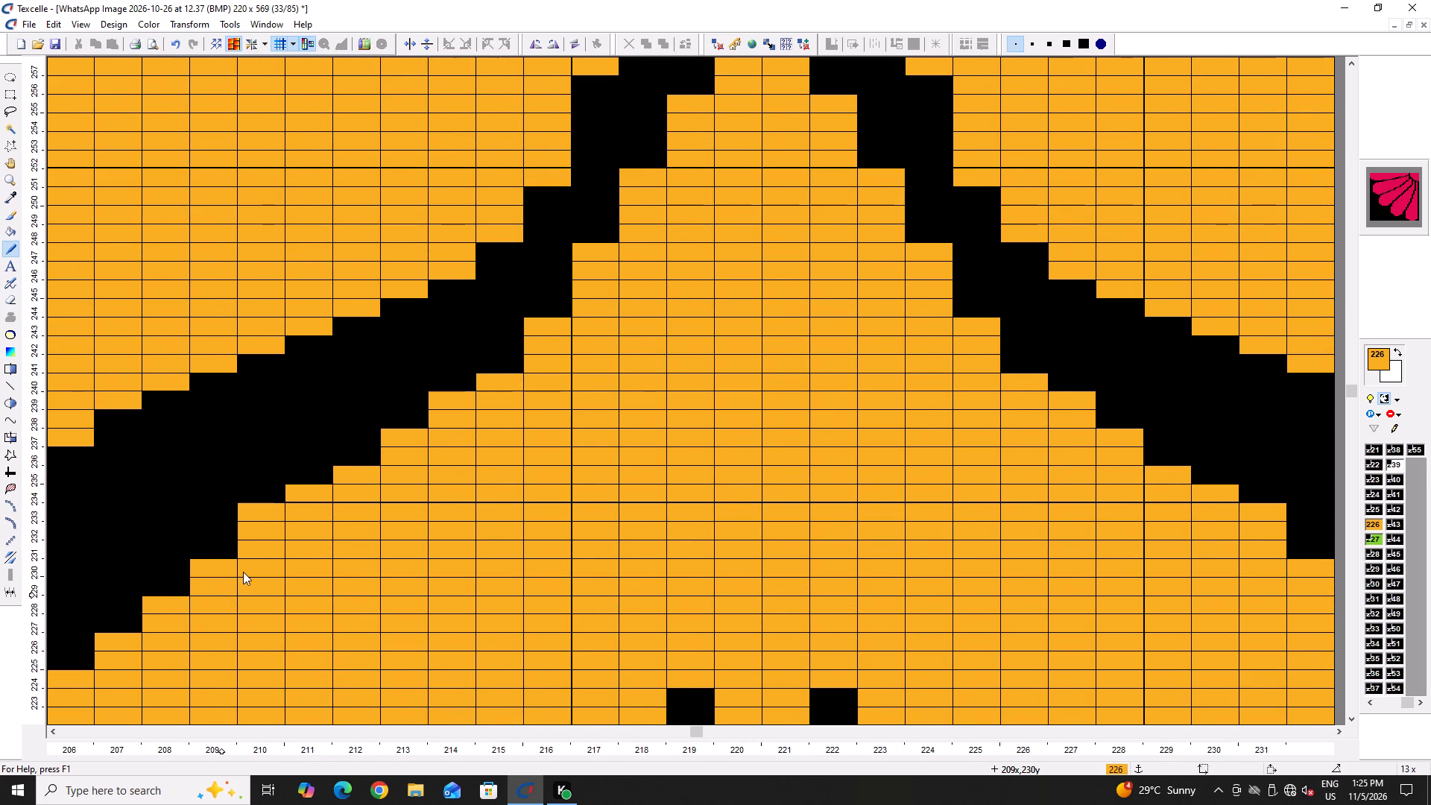
ctrl+scroll(246, 569, down, 3)
ctrl+scroll(157, 613, up, 2)
click(315, 505)
click(316, 510)
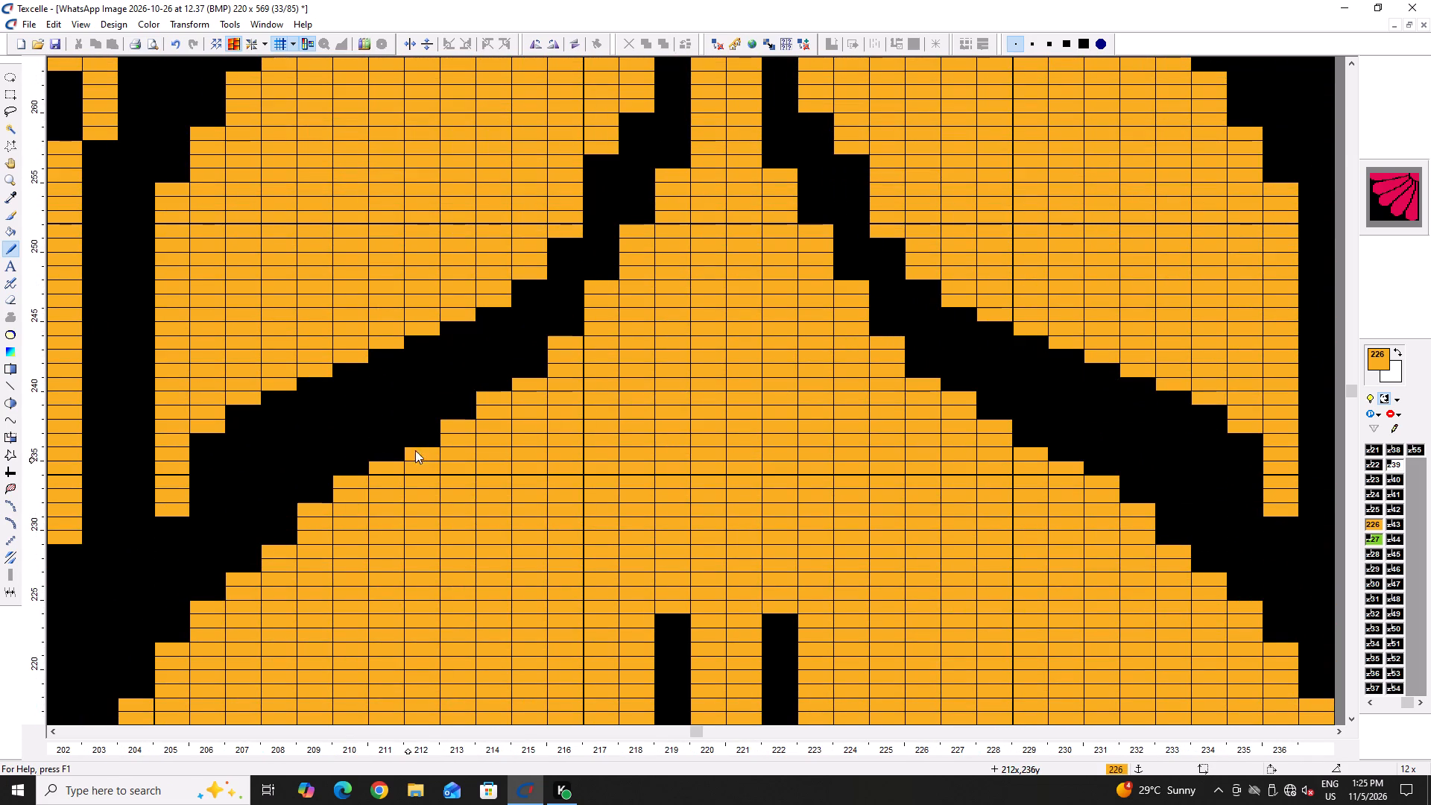
Smooth the remaining steps of the third leaf's upper edge in 226, from about column 215, row 241 down the slope.
click(420, 446)
click(428, 438)
click(455, 414)
double_click(525, 370)
ctrl+scroll(548, 387, down, 3)
ctrl+scroll(415, 510, up, 2)
drag(428, 467, 425, 476)
click(425, 476)
double_click(449, 434)
drag(399, 507, 391, 537)
scroll(391, 517, down, 1)
click(364, 499)
drag(364, 505, 361, 549)
Reshape the next leaf's lower tip: extend column 201 in 226 to about row 182 and clear columns 199–200 with 239, about rows 179–188.
scroll(364, 541, down, 3)
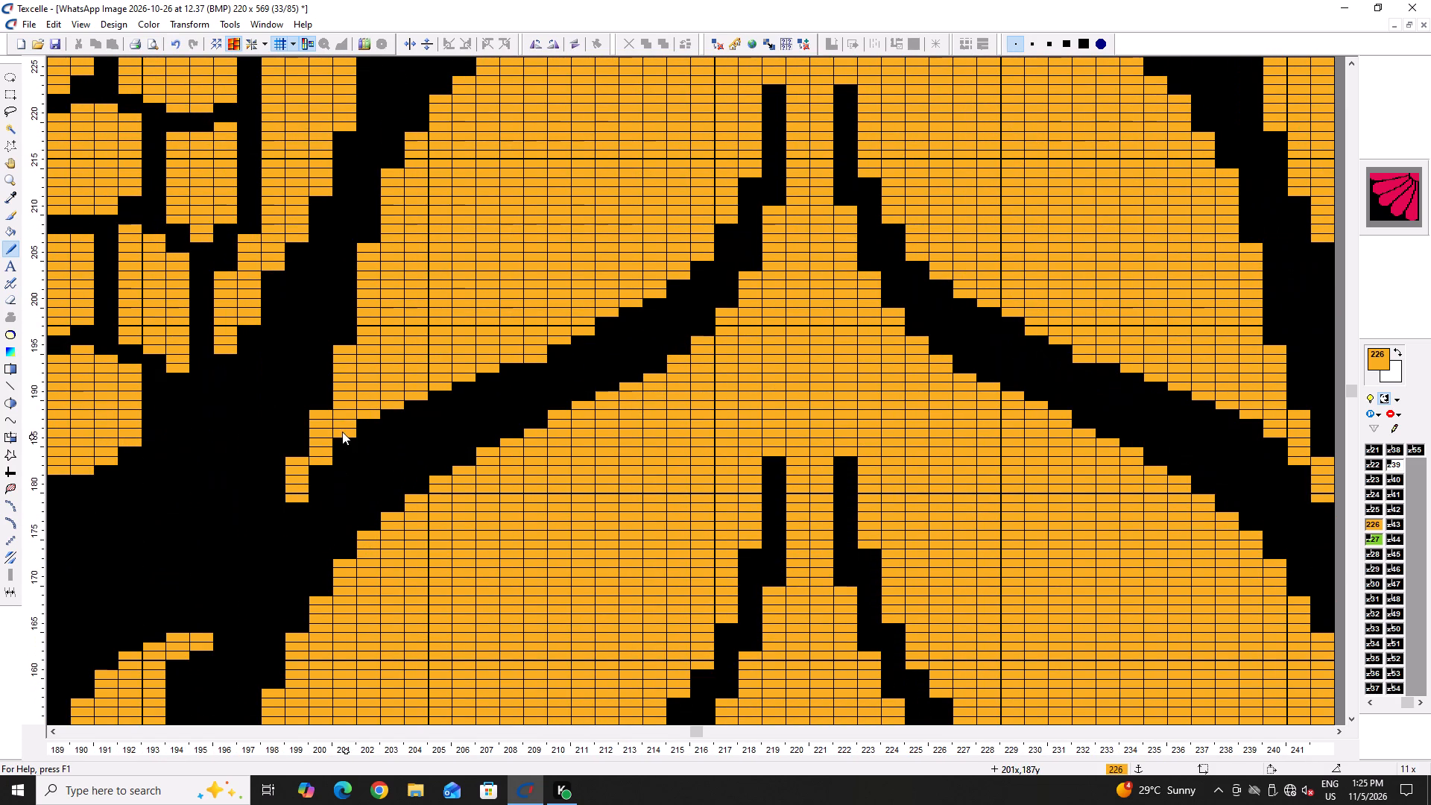
drag(342, 432, 336, 456)
right_drag(312, 455, 307, 506)
right_click(300, 452)
right_drag(296, 466, 295, 490)
right_click(295, 493)
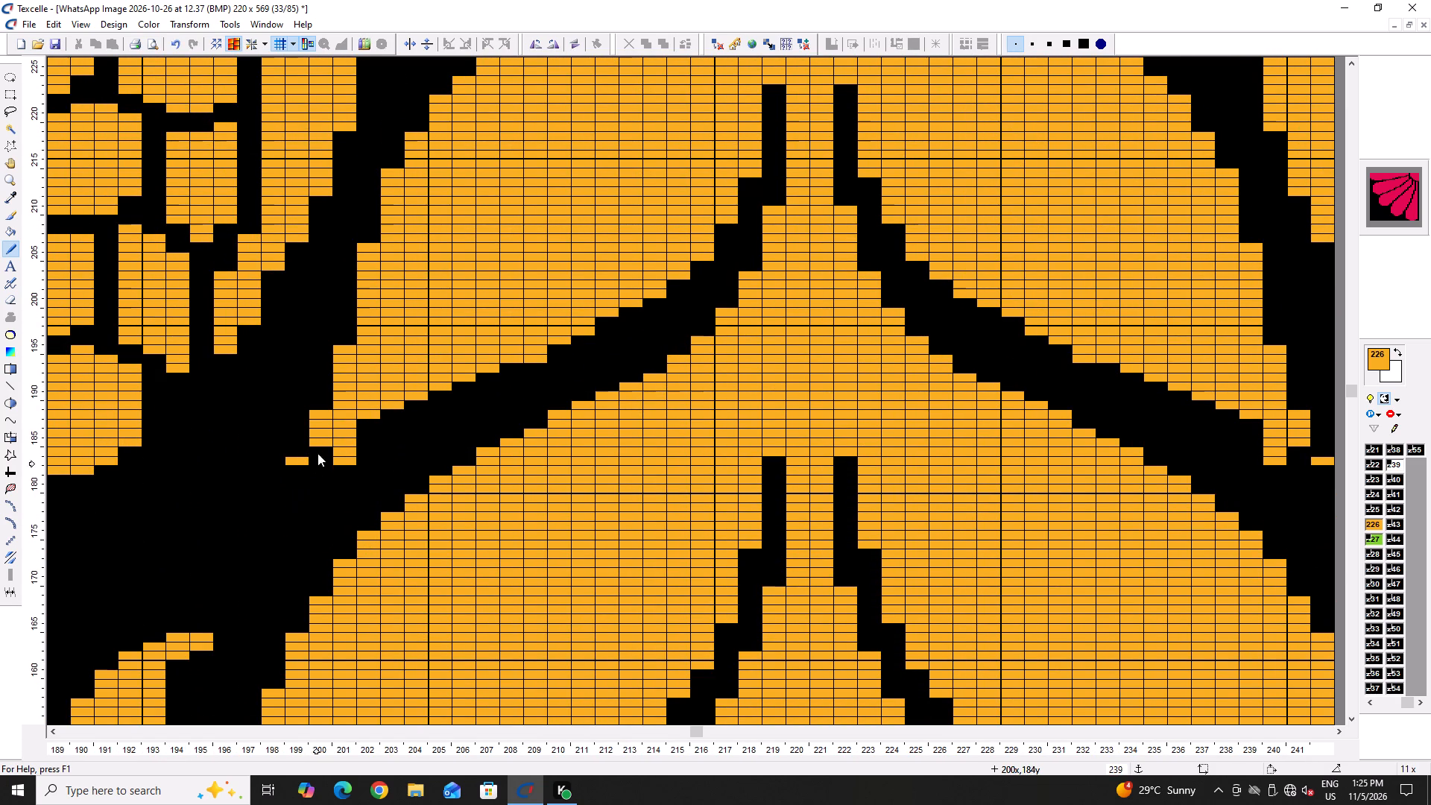
click(326, 443)
drag(326, 449, 326, 461)
drag(326, 463, 324, 475)
click(324, 475)
right_drag(305, 452, 300, 492)
right_click(300, 492)
right_drag(325, 411, 320, 512)
right_click(320, 512)
click(336, 465)
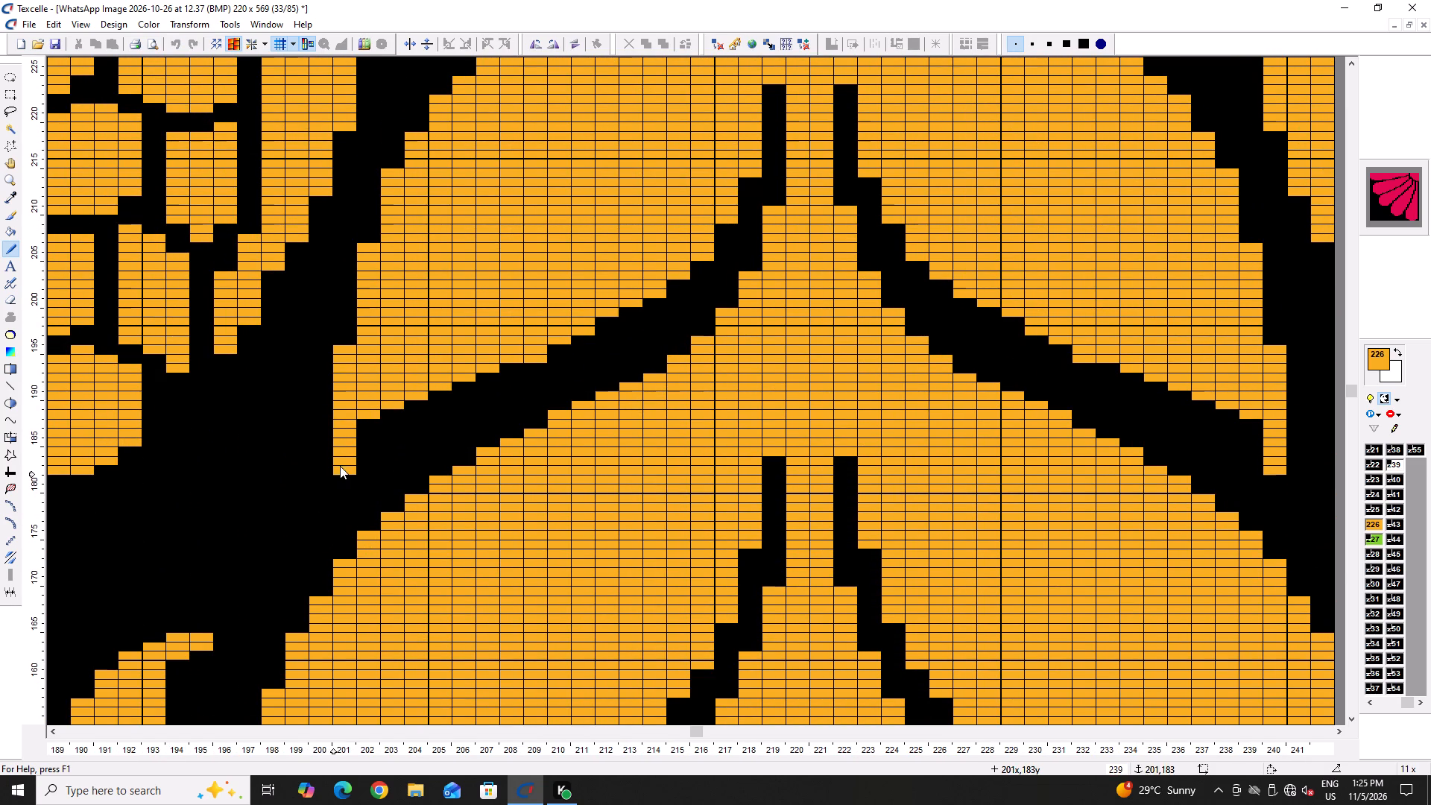
Extend that leaf's lower edge in 226 at columns 202–203, about rows 187–189.
triple_click(363, 423)
right_click(541, 355)
right_click(542, 355)
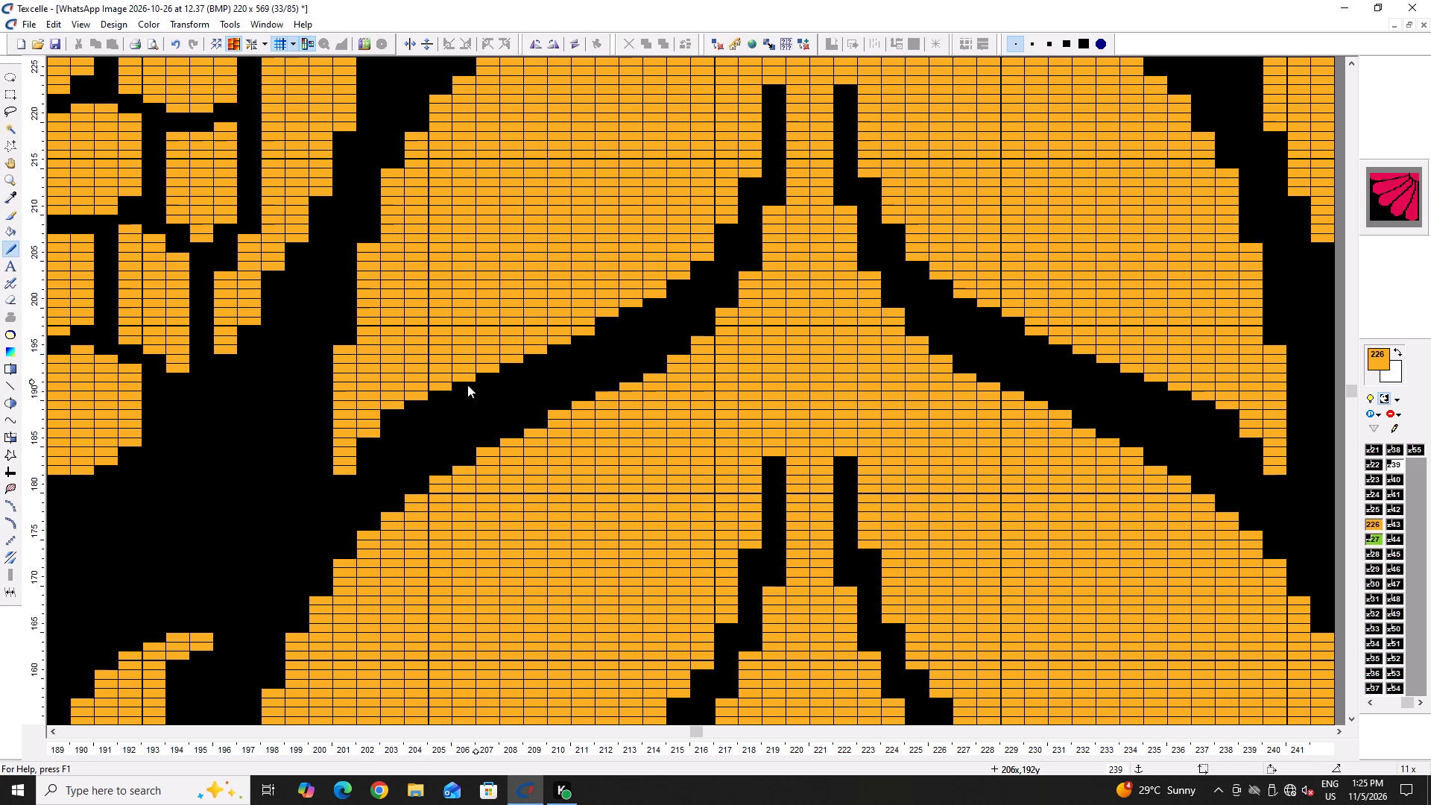
click(391, 409)
Save the pattern file with the reshaped leaf edges.
key(ctrl+s)
key(ctrl+s)
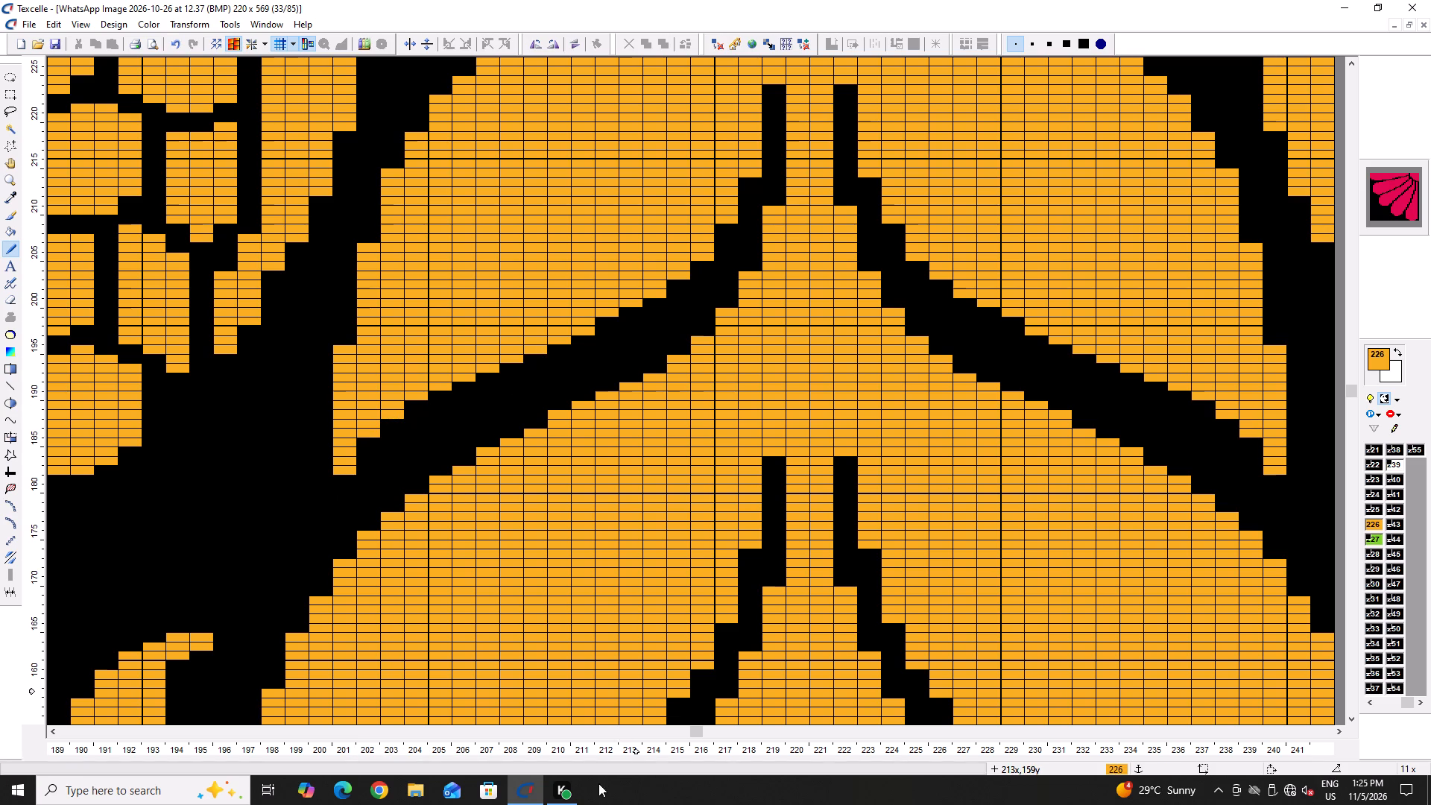
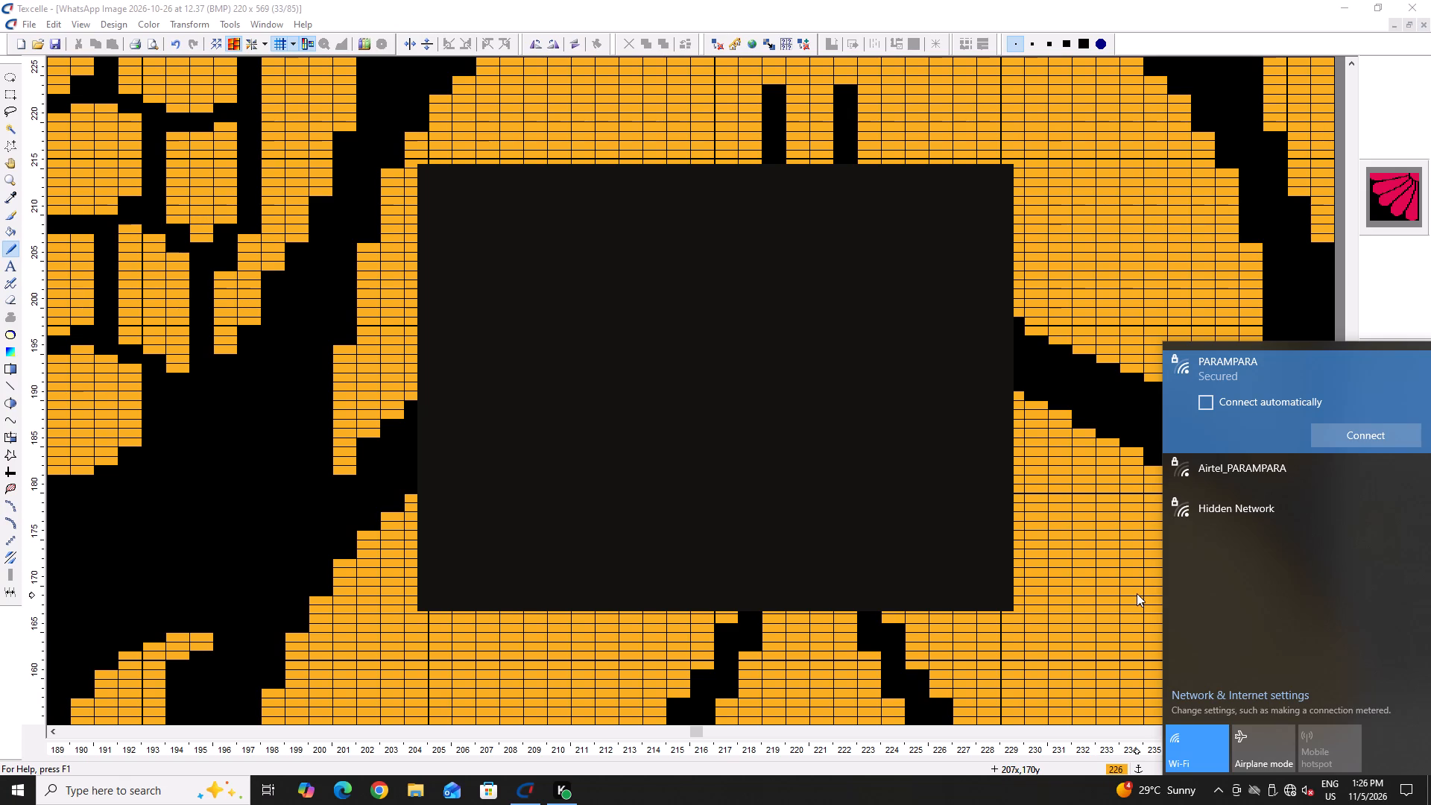
Connect the computer to the secured PARAMPARA Wi-Fi network and check its connection status.
click(1365, 439)
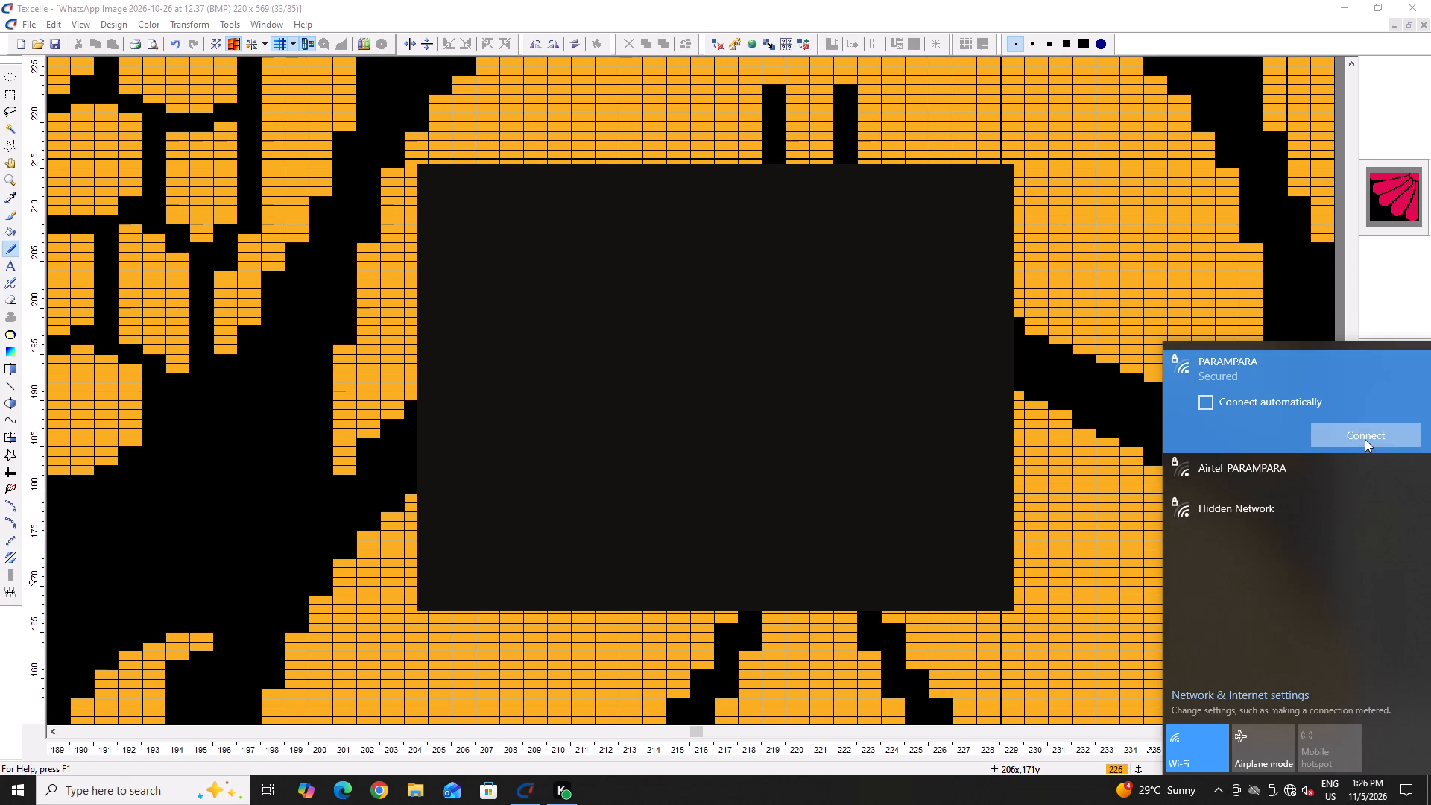
double_click(1129, 623)
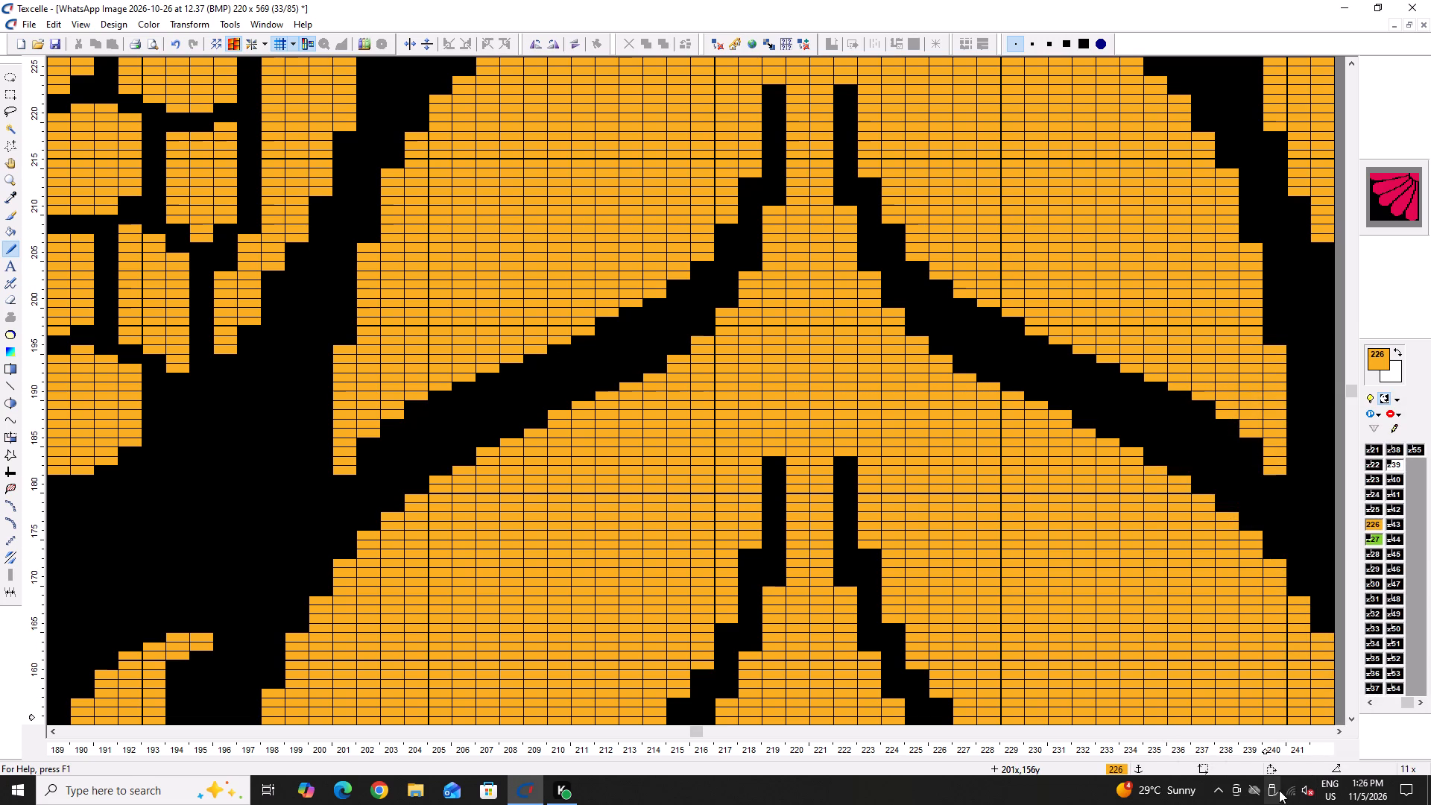
double_click(1292, 791)
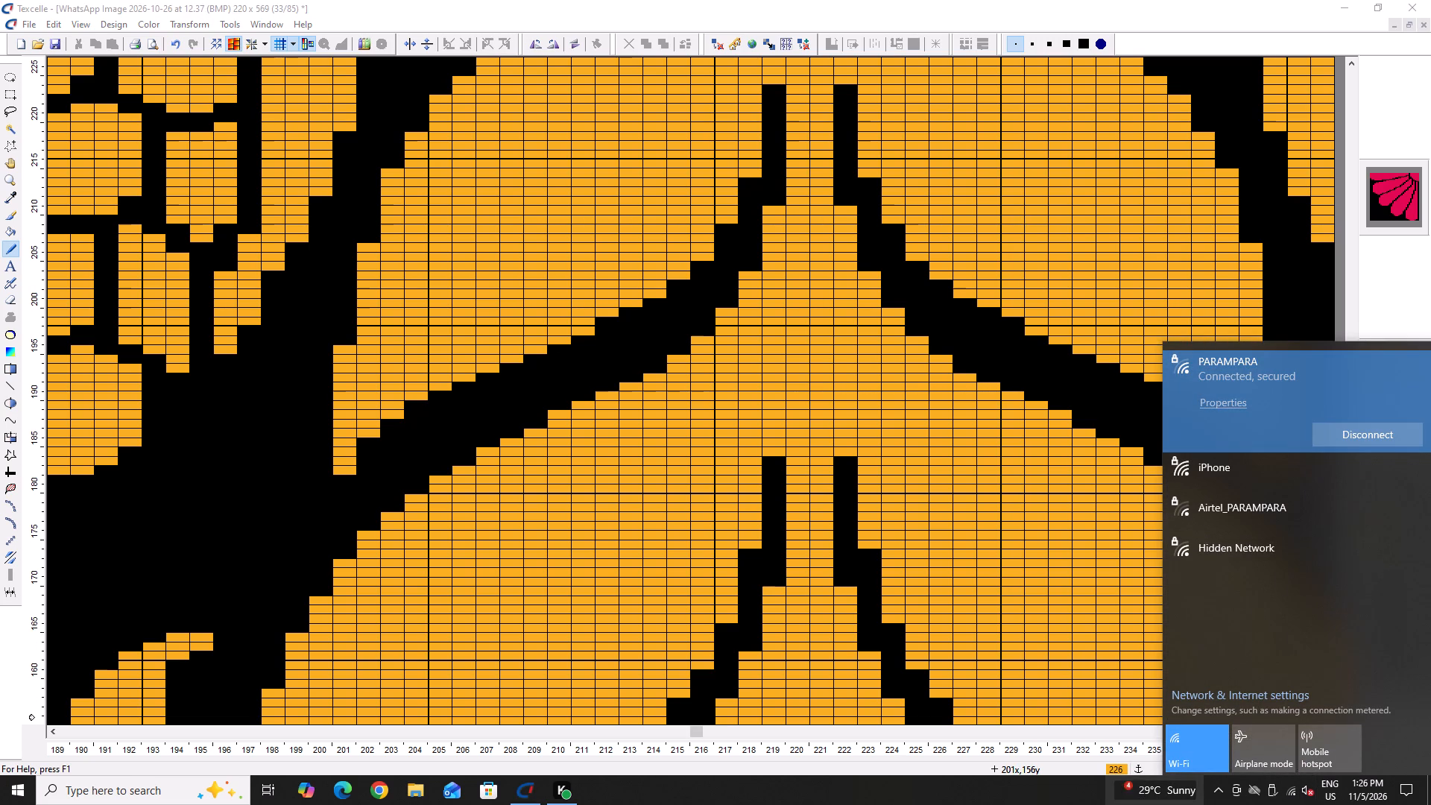
click(1054, 804)
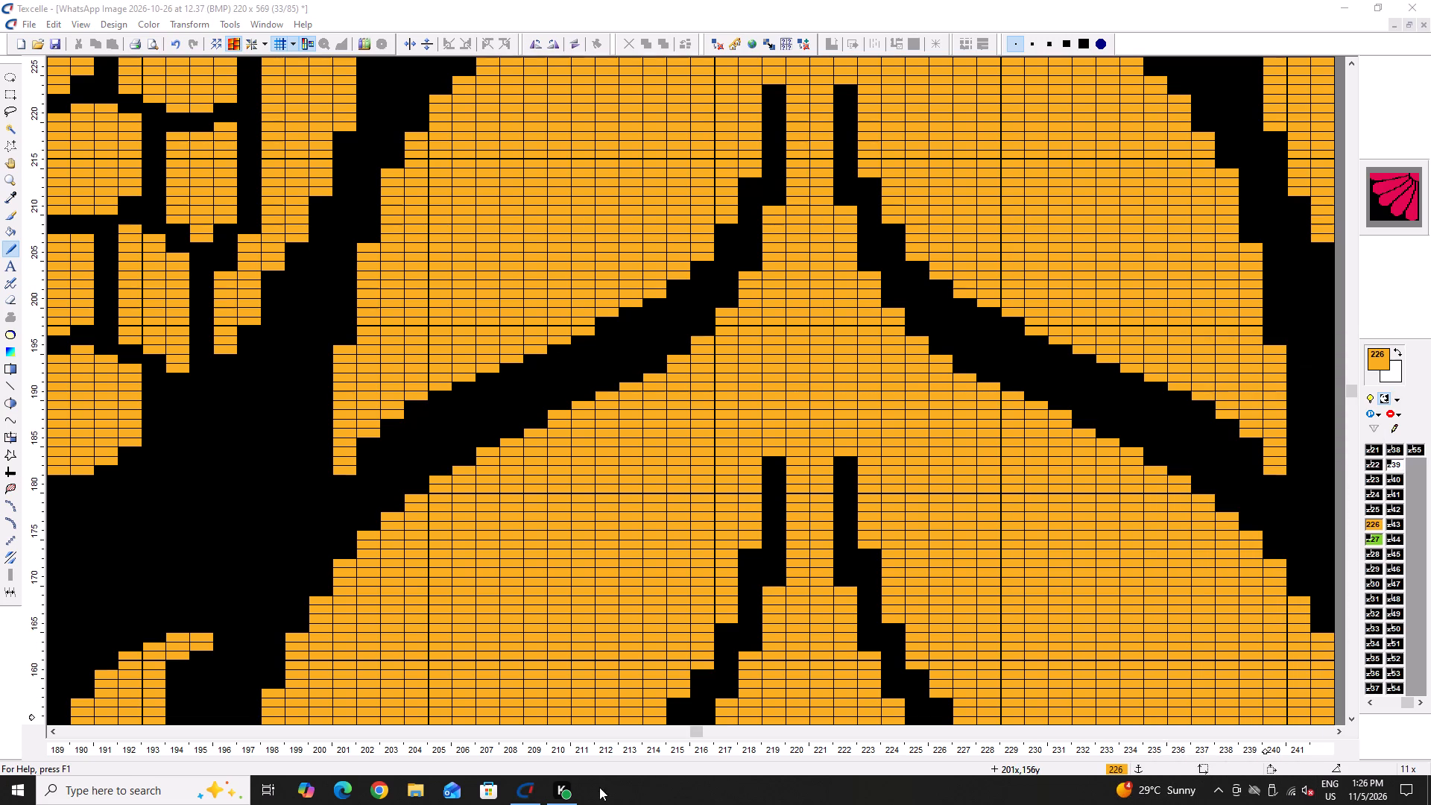
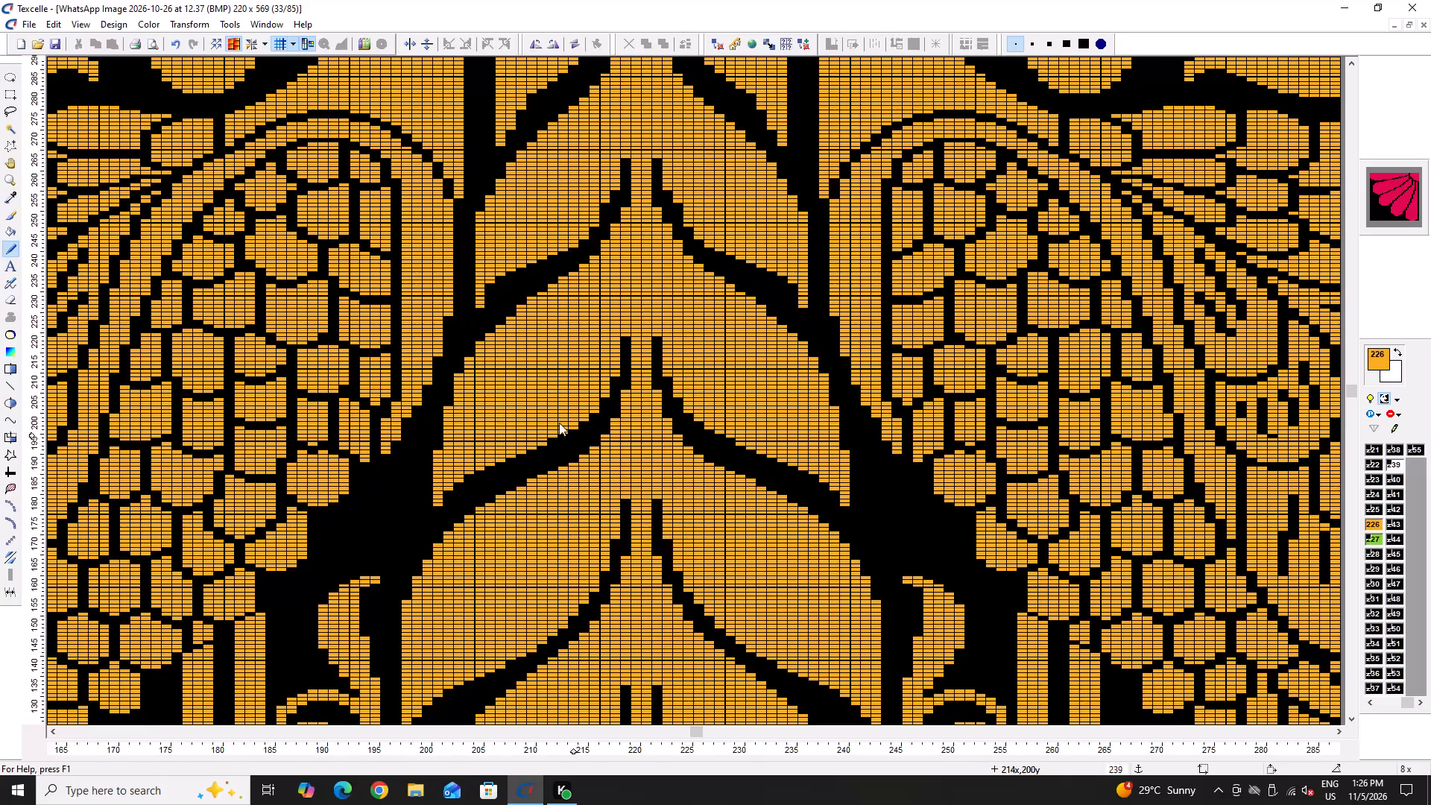
Draw a lower leaf edge in 226 along the top of the black vein, from column 217, row 210 to column 201, row 179.
ctrl+scroll(539, 408, up, 2)
scroll(642, 373, down, 2)
click(657, 224)
drag(656, 226, 611, 273)
click(609, 274)
drag(606, 278, 587, 297)
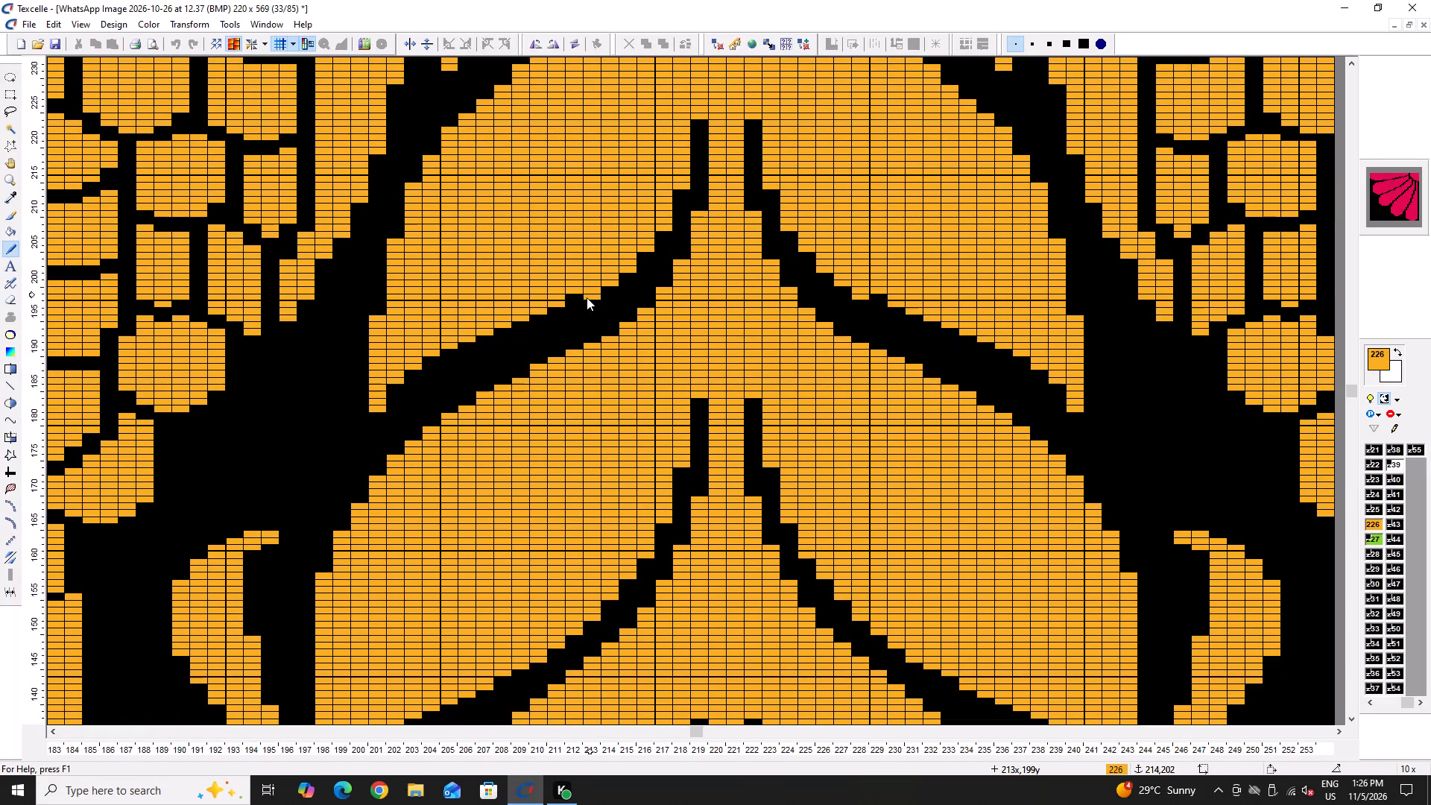
drag(587, 297, 578, 303)
drag(576, 303, 496, 352)
drag(494, 353, 377, 435)
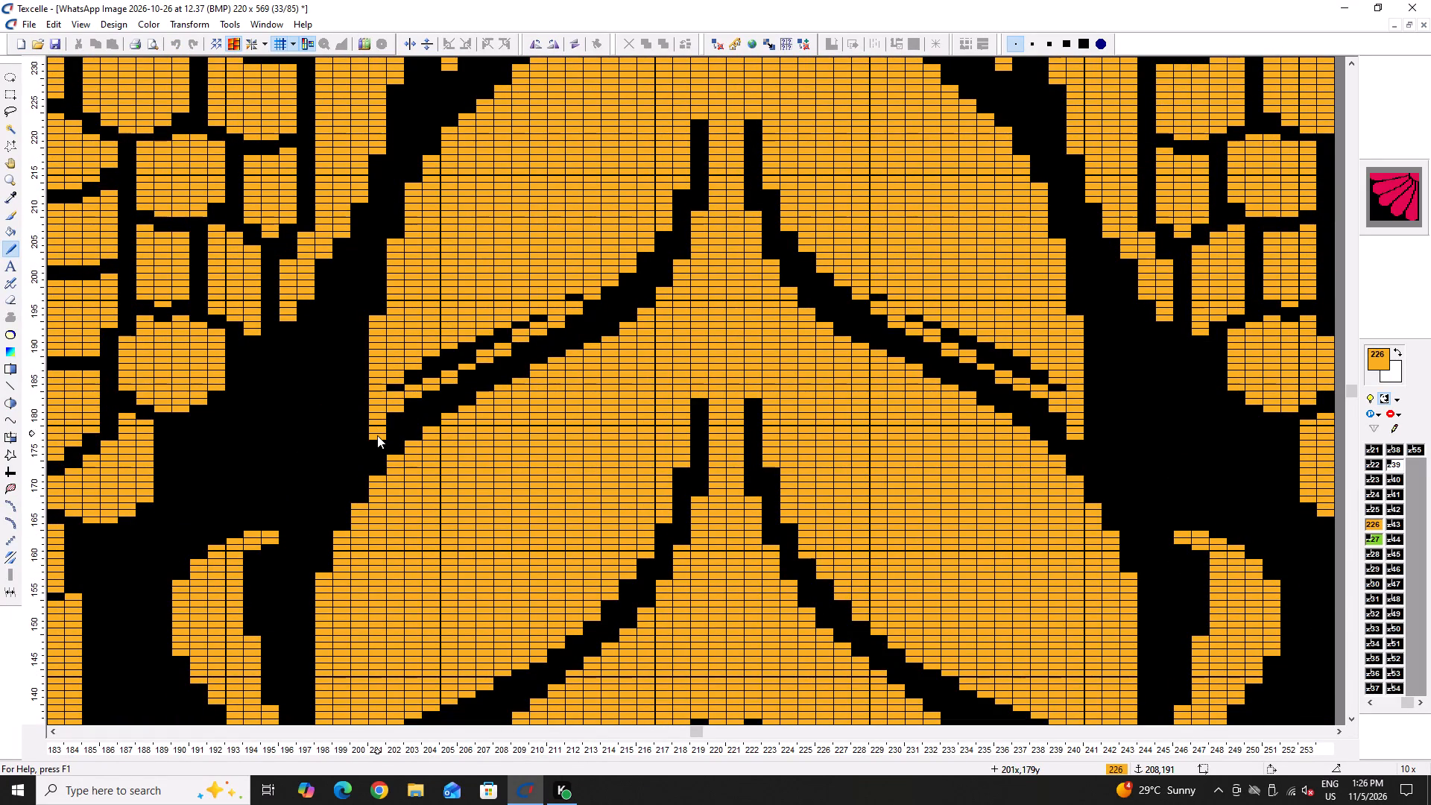
drag(377, 435, 382, 414)
Fill the leftover black pixels above that new leaf edge with 226, at columns 202–213, about rows 182–198, leaving one smooth vein.
drag(383, 411, 458, 354)
click(464, 352)
click(472, 347)
click(478, 343)
click(488, 335)
click(494, 332)
drag(518, 318, 452, 359)
drag(455, 357, 461, 354)
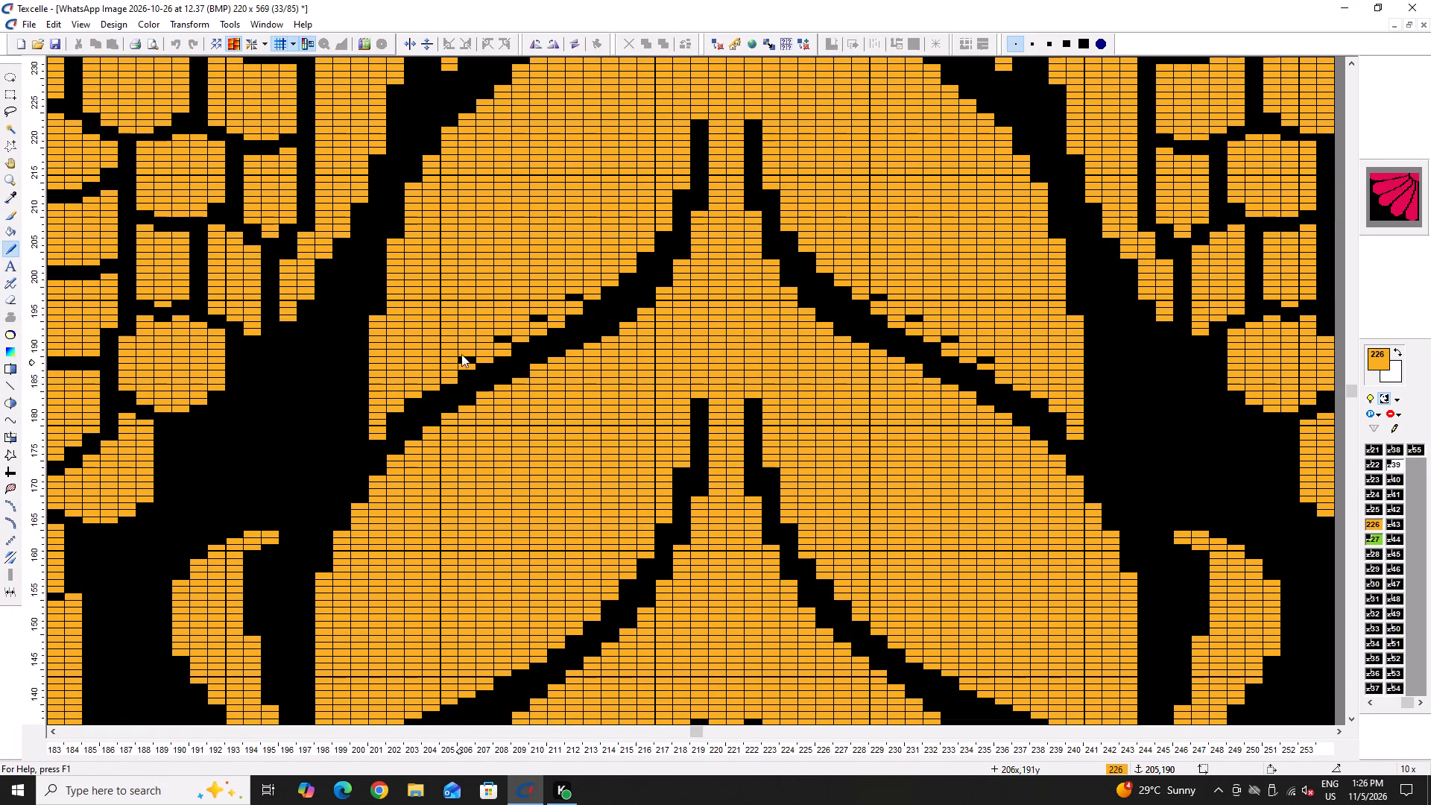
drag(461, 354, 467, 350)
click(470, 350)
double_click(476, 347)
click(493, 338)
click(500, 335)
drag(508, 332, 530, 319)
double_click(531, 319)
double_click(537, 315)
drag(543, 307, 502, 333)
drag(496, 336, 457, 359)
click(457, 359)
scroll(674, 258, up, 1)
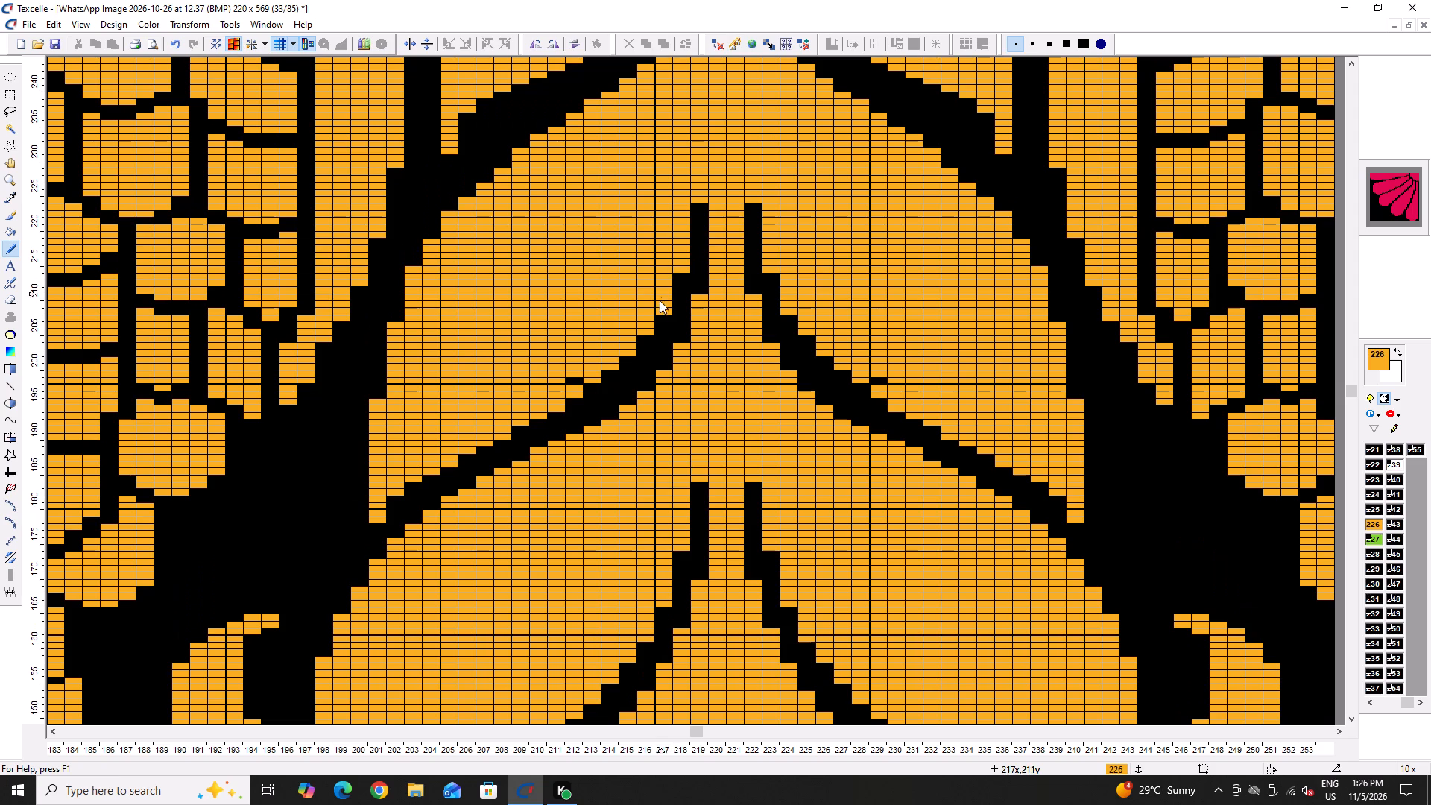
drag(572, 374, 563, 384)
double_click(563, 384)
ctrl+scroll(461, 327, down, 3)
ctrl+scroll(481, 293, up, 2)
scroll(487, 317, up, 2)
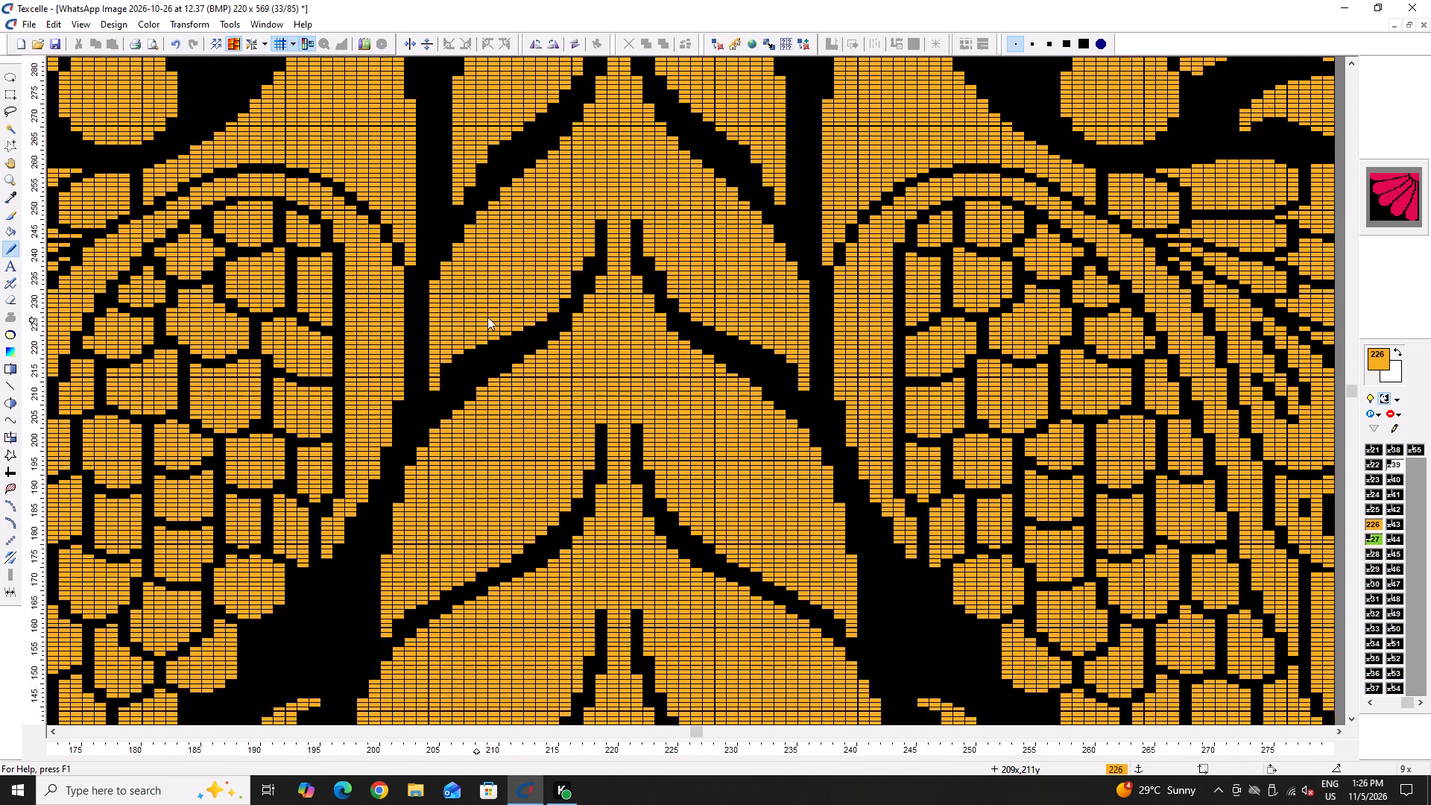
Extend the leaf's lower edge in 226 over the gap peaking near row 267, at columns 207–215, about rows 234–248.
scroll(487, 317, up, 1)
click(548, 395)
click(538, 403)
click(533, 407)
click(527, 411)
click(515, 420)
drag(508, 425, 501, 429)
click(498, 430)
drag(495, 432, 470, 443)
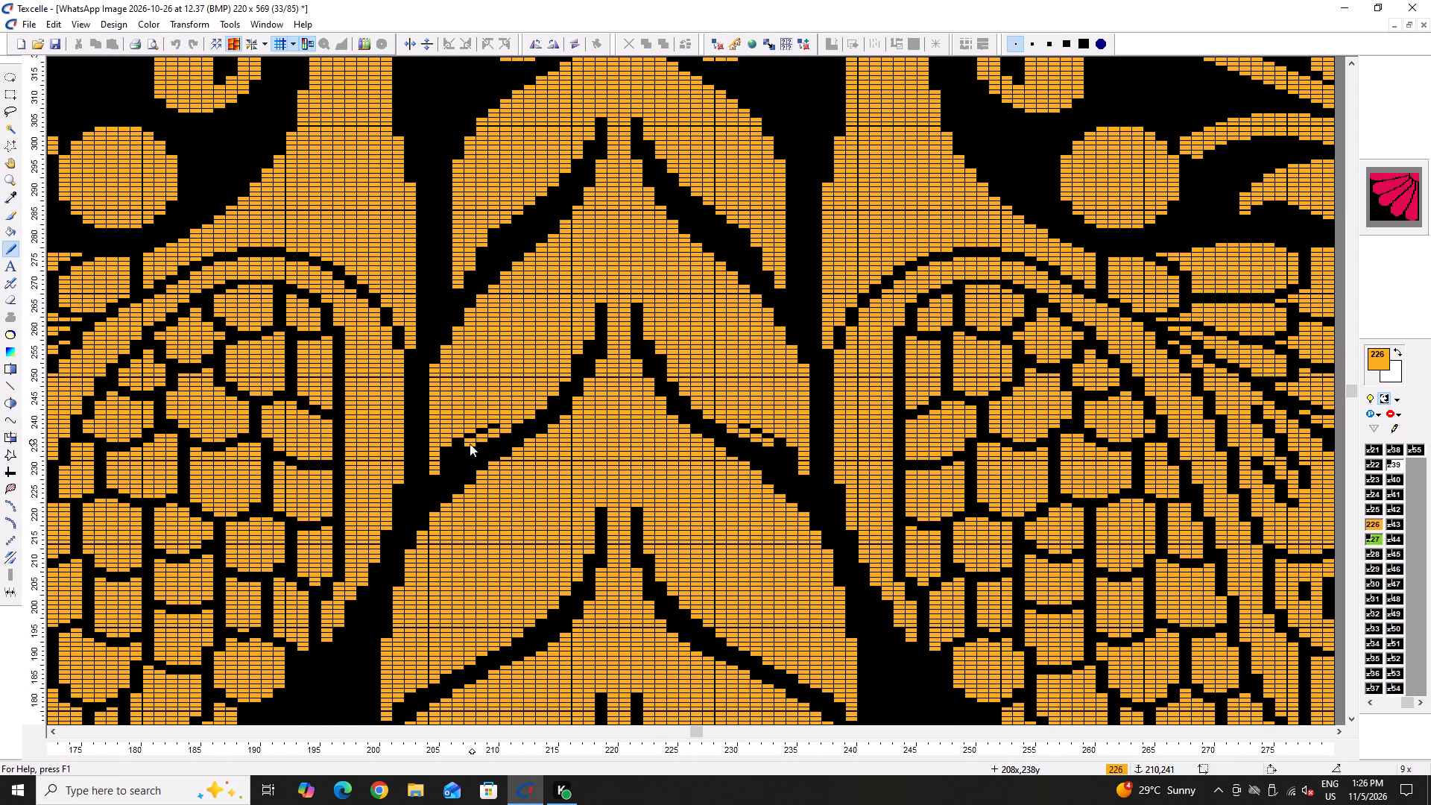
drag(470, 443, 470, 438)
drag(479, 432, 495, 420)
click(496, 420)
drag(496, 419, 455, 443)
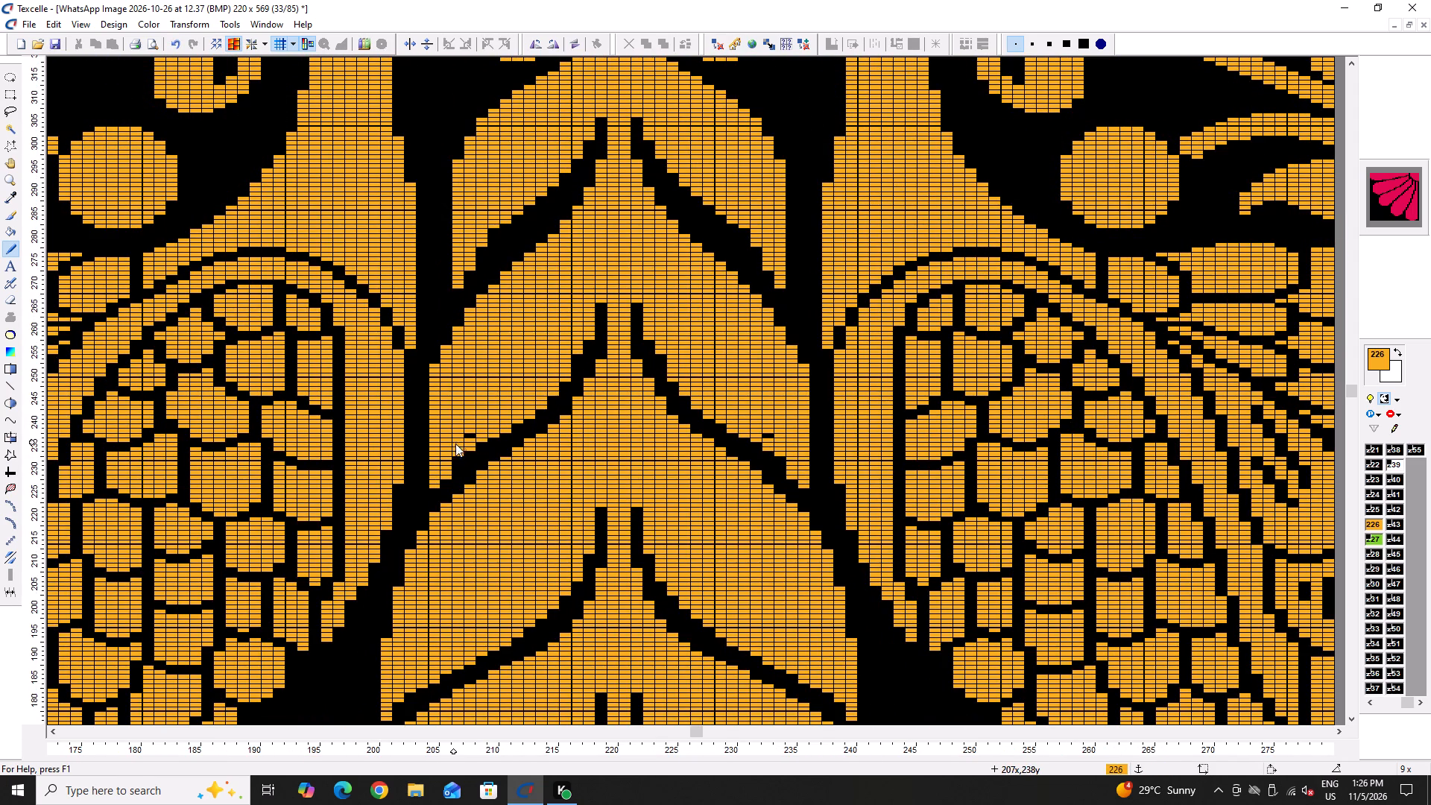
drag(455, 443, 487, 426)
click(487, 427)
click(459, 452)
drag(459, 452, 459, 462)
click(459, 462)
drag(458, 463, 458, 454)
double_click(470, 434)
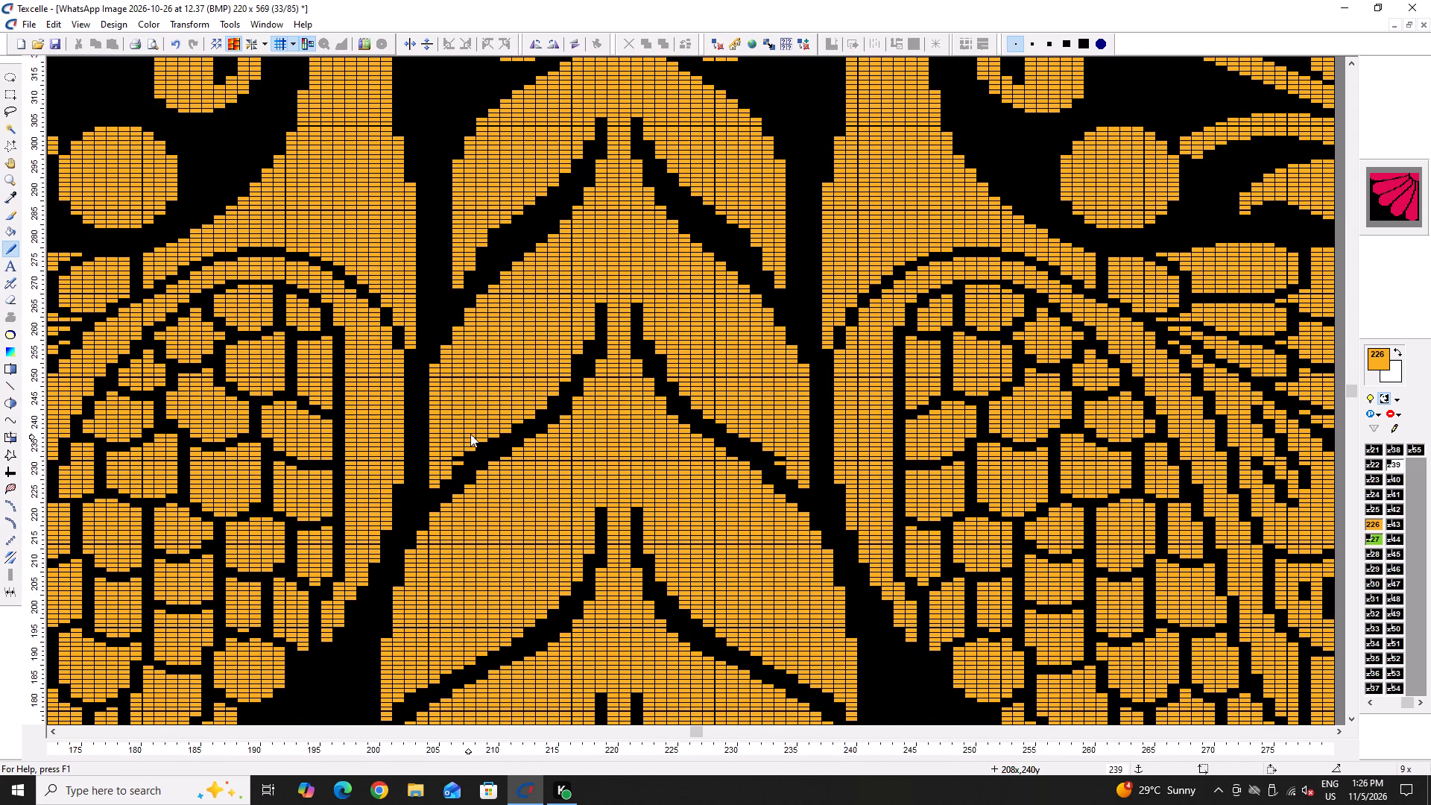
click(458, 455)
click(460, 459)
Smooth the same gap's upper edge with 239 at columns 213–216, rows 243–252, and 226 at columns 217–218, about rows 256–260.
scroll(458, 434, up, 1)
ctrl+scroll(414, 439, up, 1)
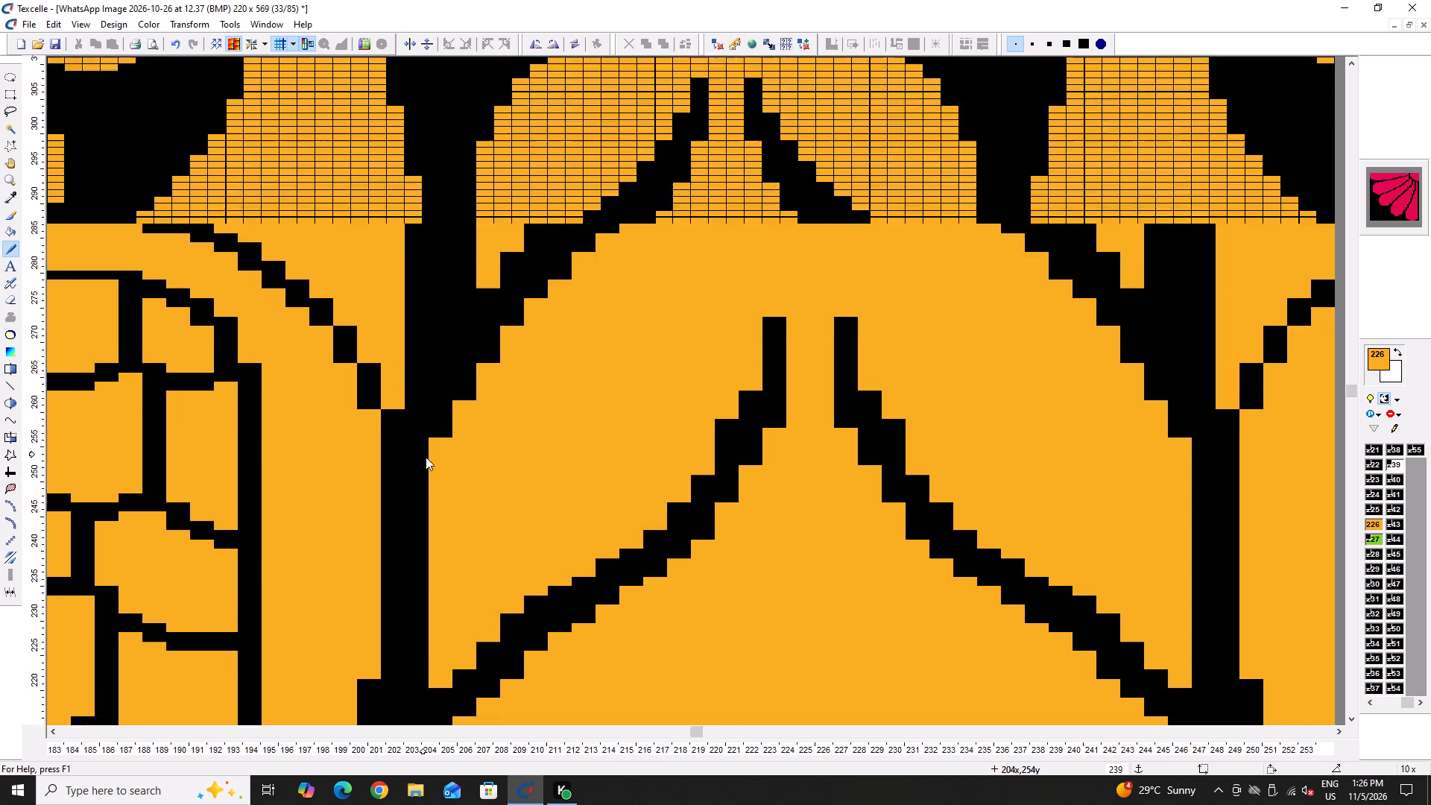
ctrl+scroll(426, 457, up, 1)
right_click(630, 546)
right_click(630, 546)
right_click(648, 530)
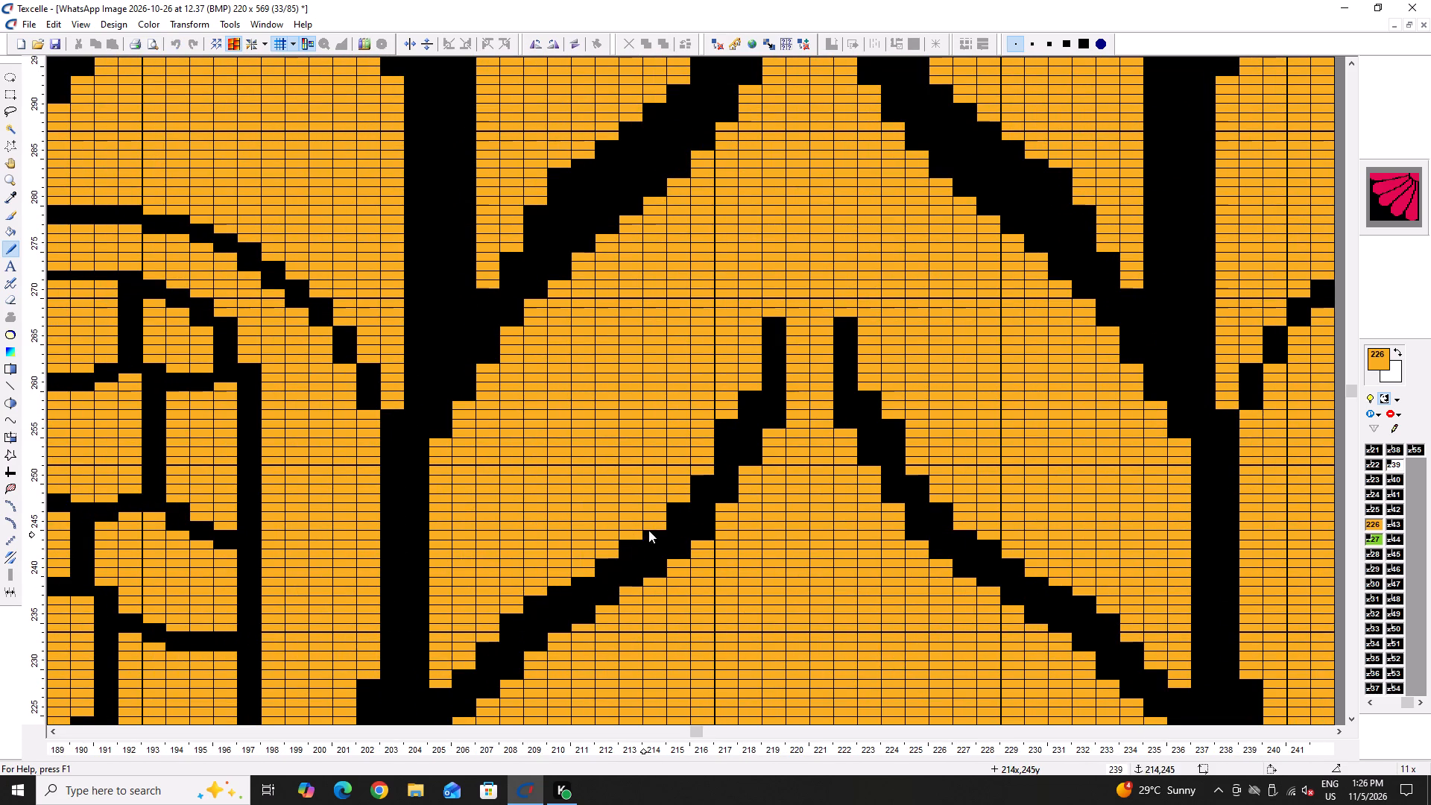
right_click(648, 530)
right_click(659, 522)
right_click(659, 522)
right_click(675, 498)
right_click(675, 498)
right_click(701, 475)
right_click(701, 475)
right_drag(706, 465, 701, 472)
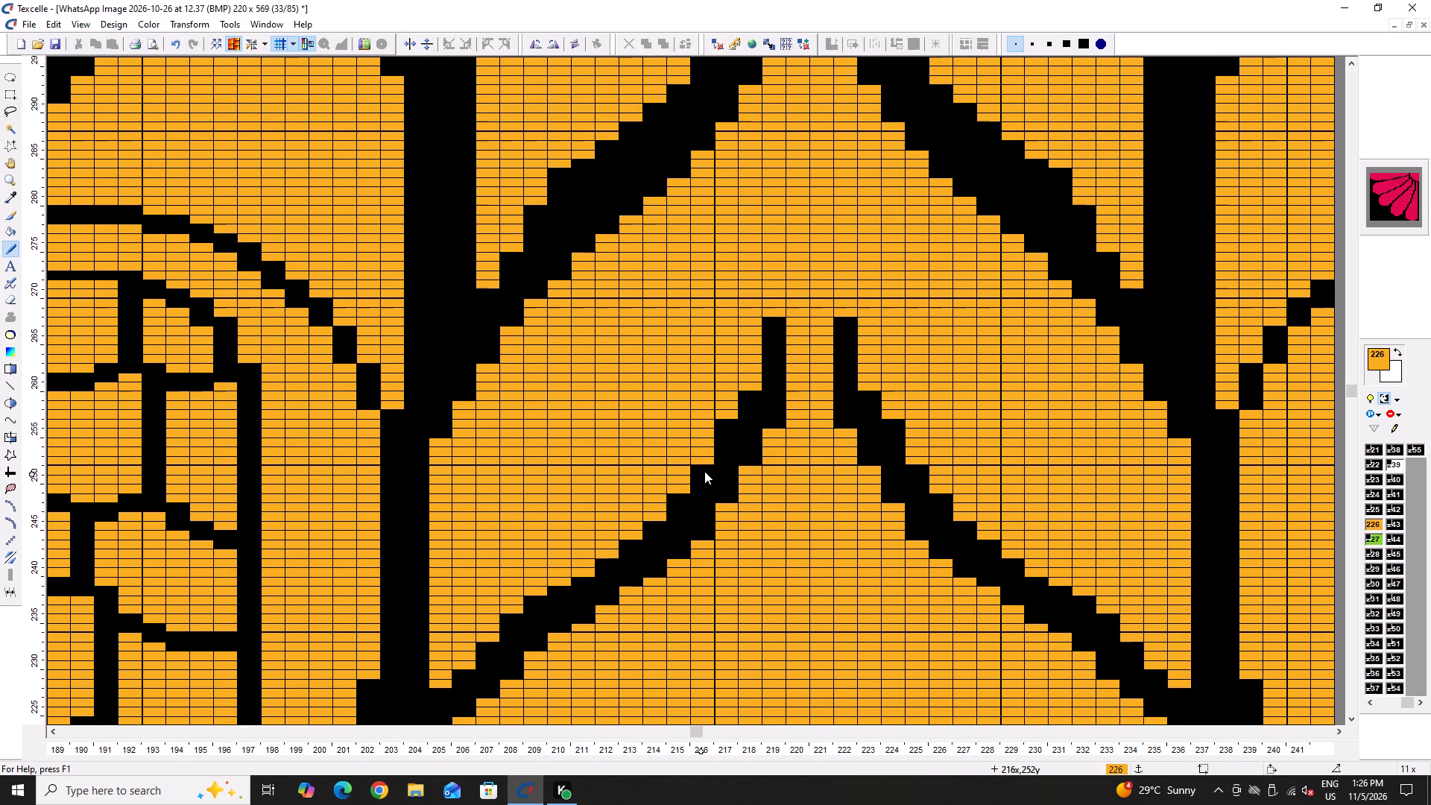
click(724, 426)
double_click(750, 394)
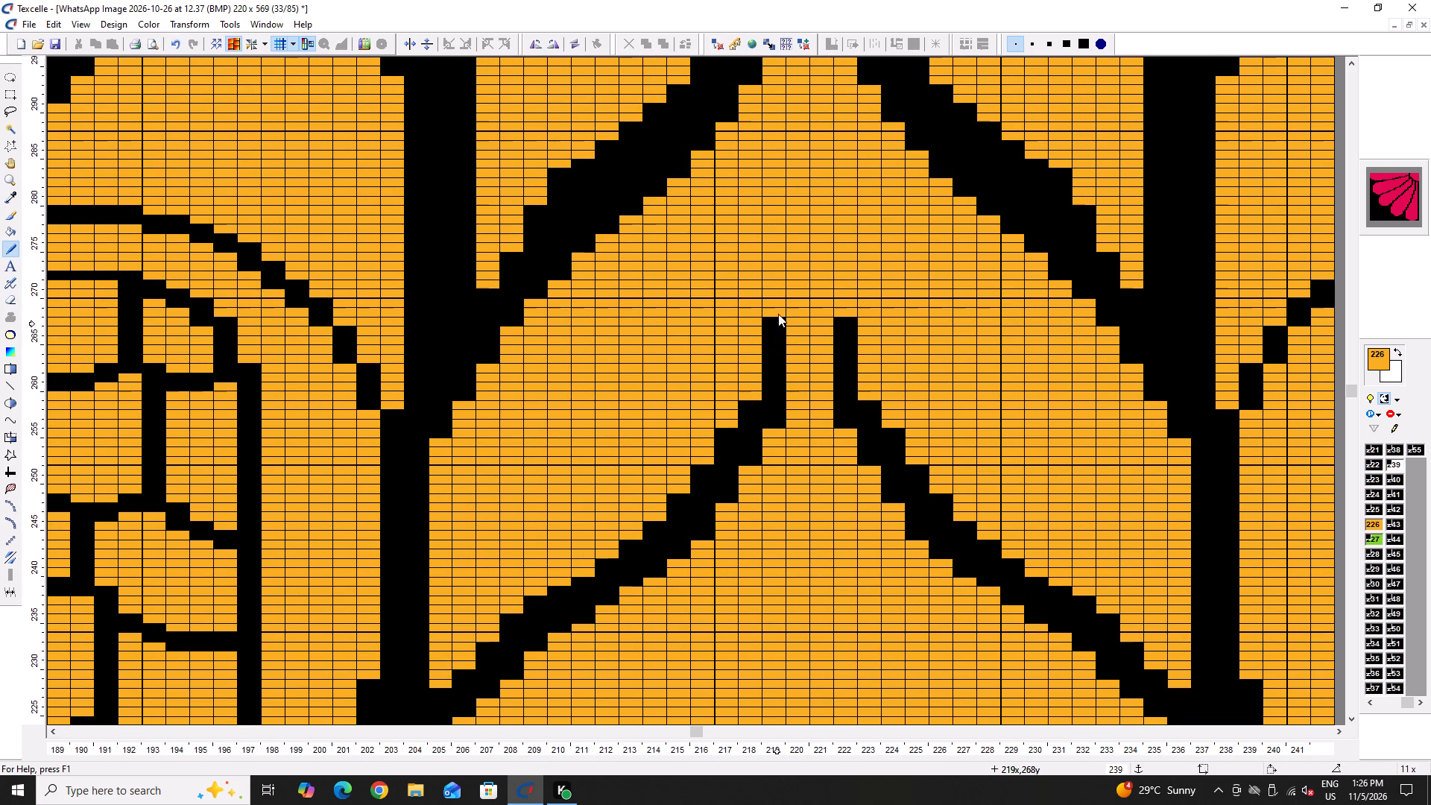
Shorten the gap's top end by filling column 219 with 226 at about rows 265–267.
click(778, 315)
drag(779, 310, 761, 306)
click(754, 326)
drag(754, 328, 762, 342)
click(762, 342)
drag(768, 321, 770, 335)
Save the pattern file.
key(ctrl+s)
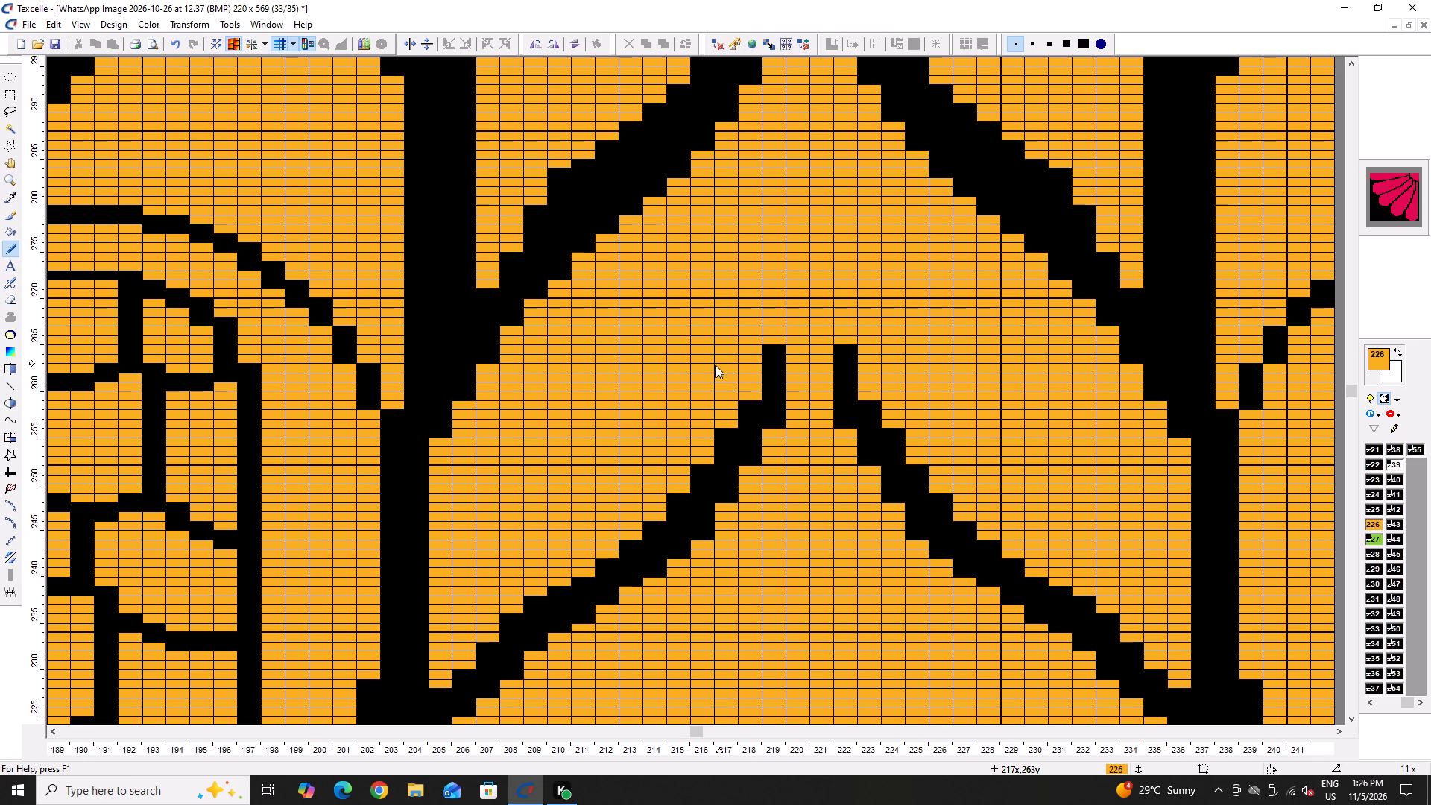
key(ctrl+s)
Touch up the leaf's lower tip above the diagonal gap in column 205, about rows 227–229, using 226 and 239.
ctrl+scroll(590, 397, down, 8)
scroll(681, 373, down, 2)
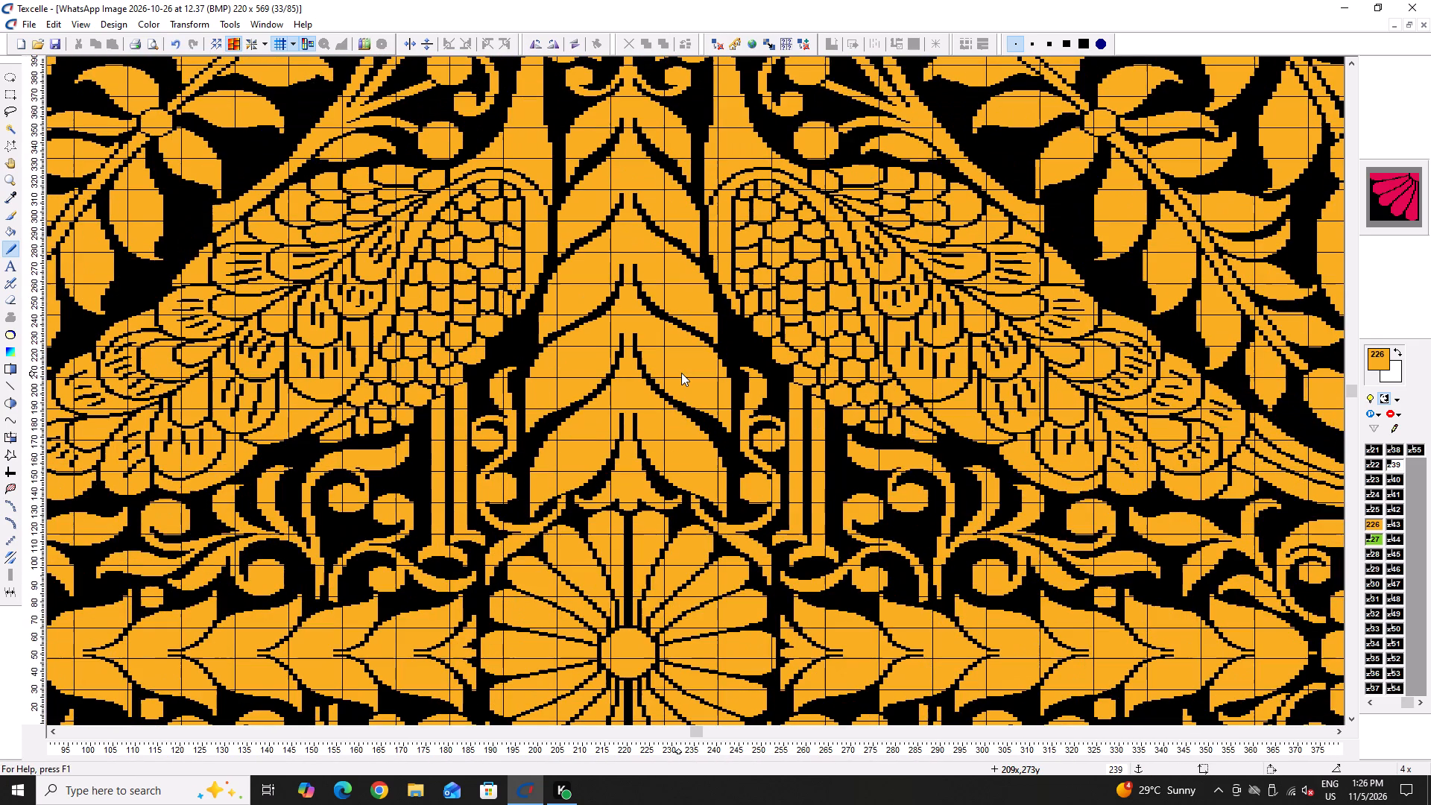
scroll(681, 363, up, 1)
ctrl+scroll(573, 329, up, 3)
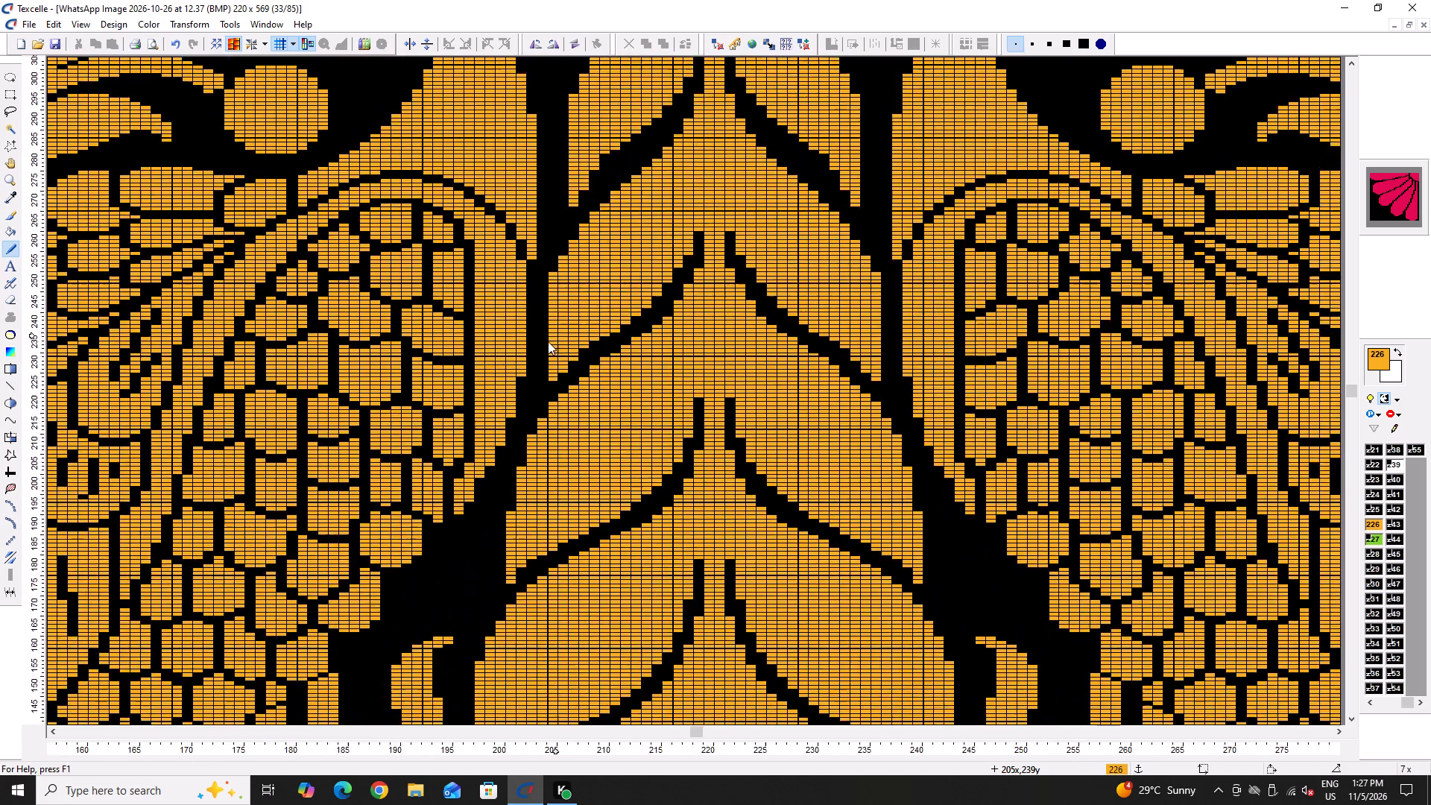
ctrl+scroll(548, 341, up, 3)
click(557, 391)
click(558, 386)
right_click(559, 392)
right_click(559, 392)
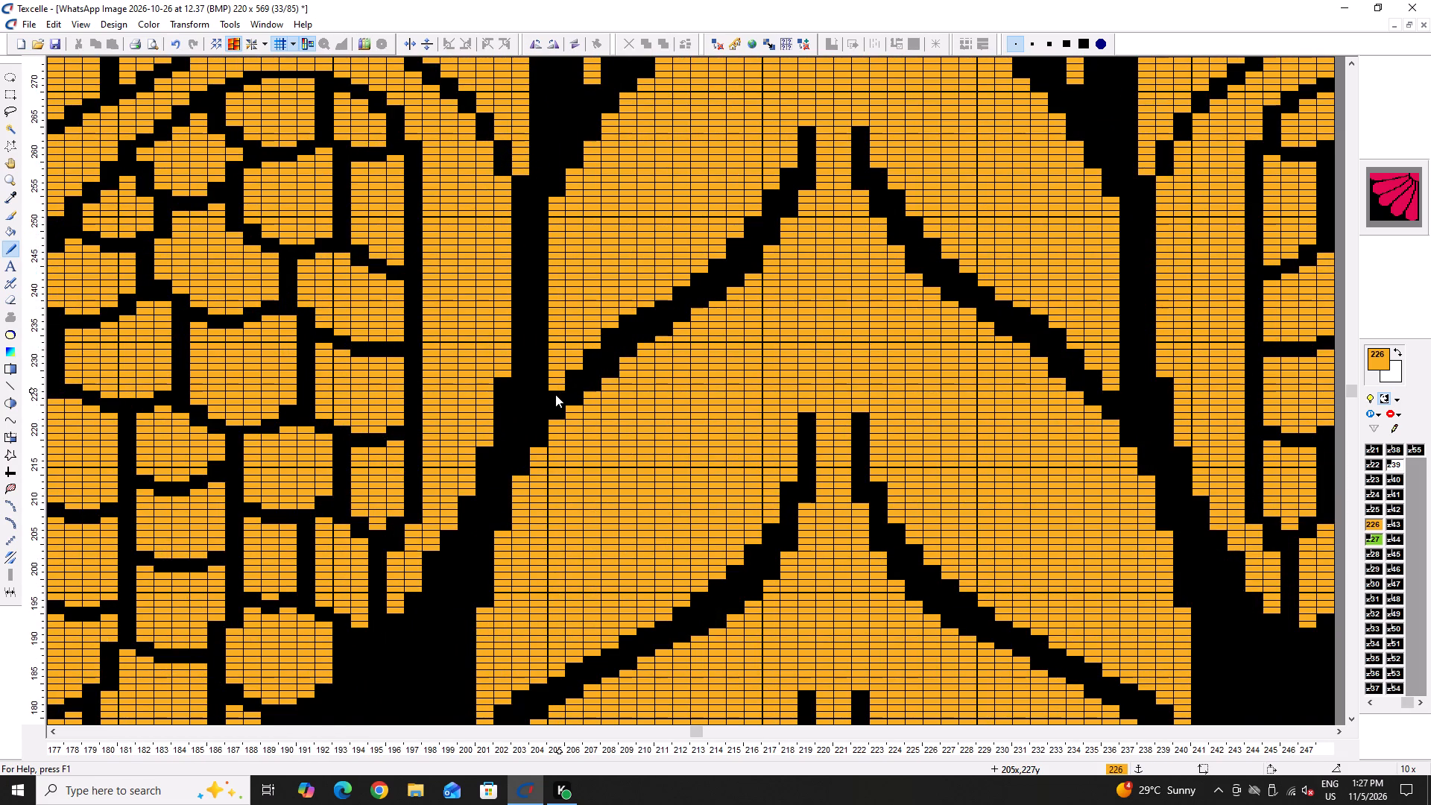
Extend the gap's lower edge with 239 at the step corners in columns 203–205, about rows 215–224.
right_click(521, 476)
right_click(521, 478)
right_click(538, 448)
right_click(559, 416)
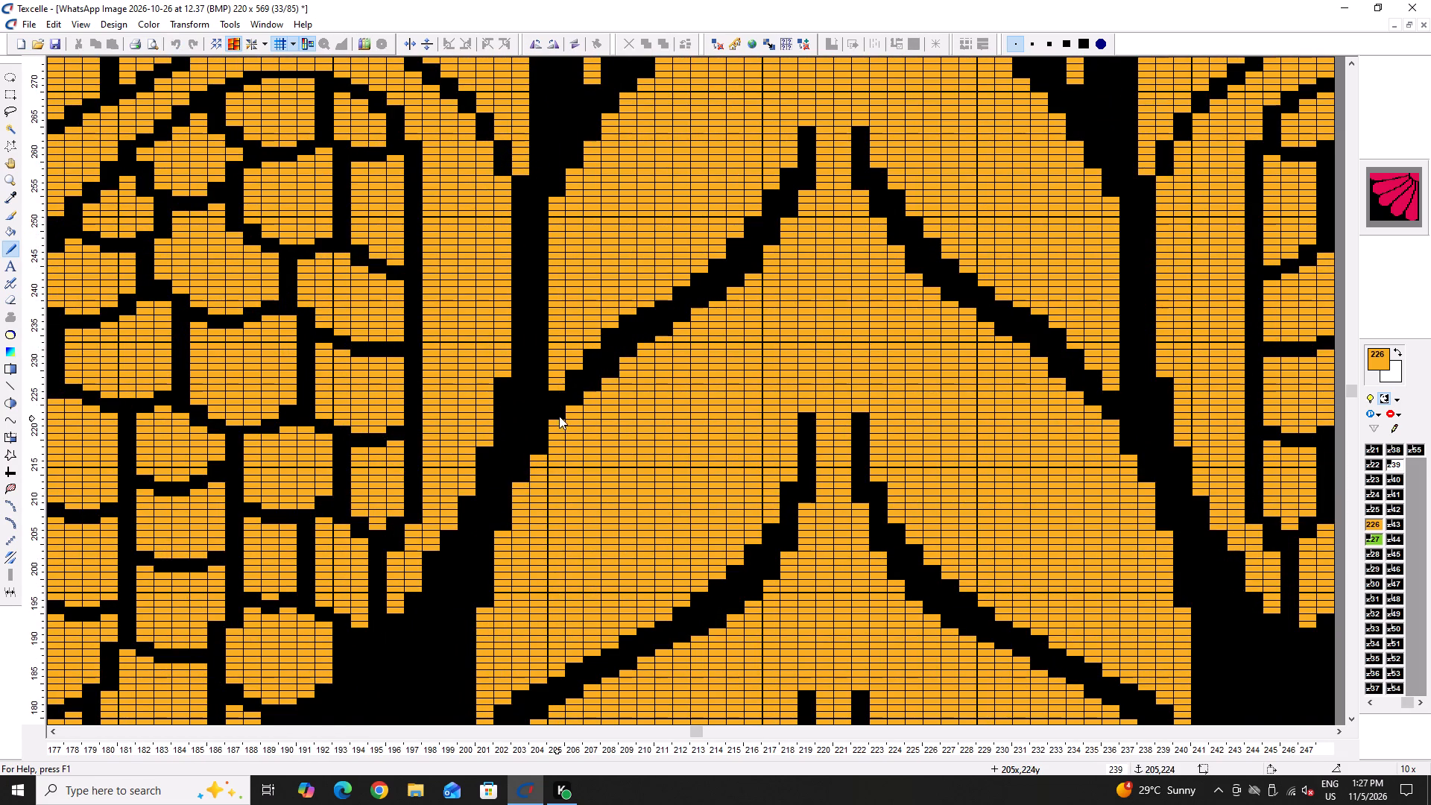
right_click(560, 418)
right_click(560, 422)
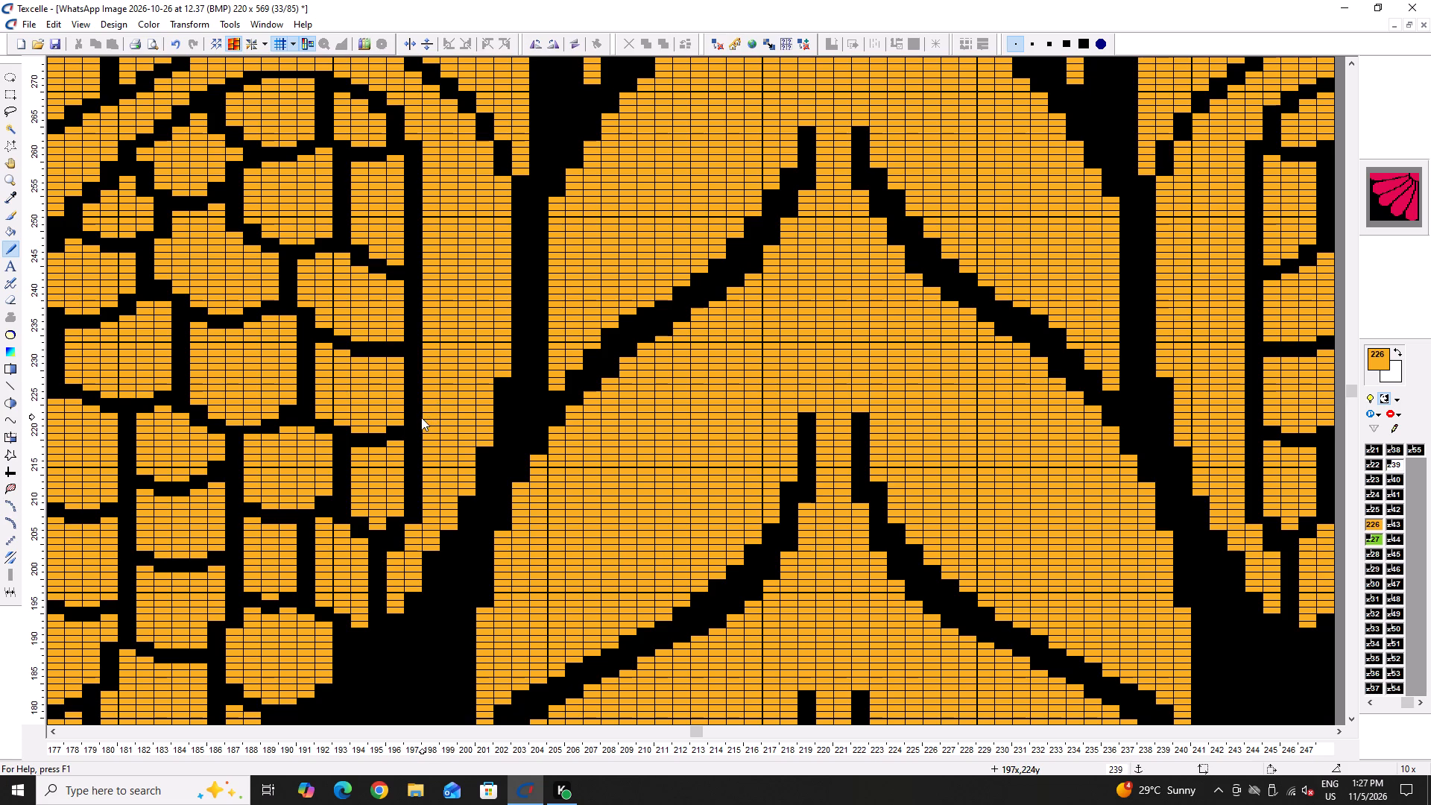
Save the pattern file.
key(ctrl+s)
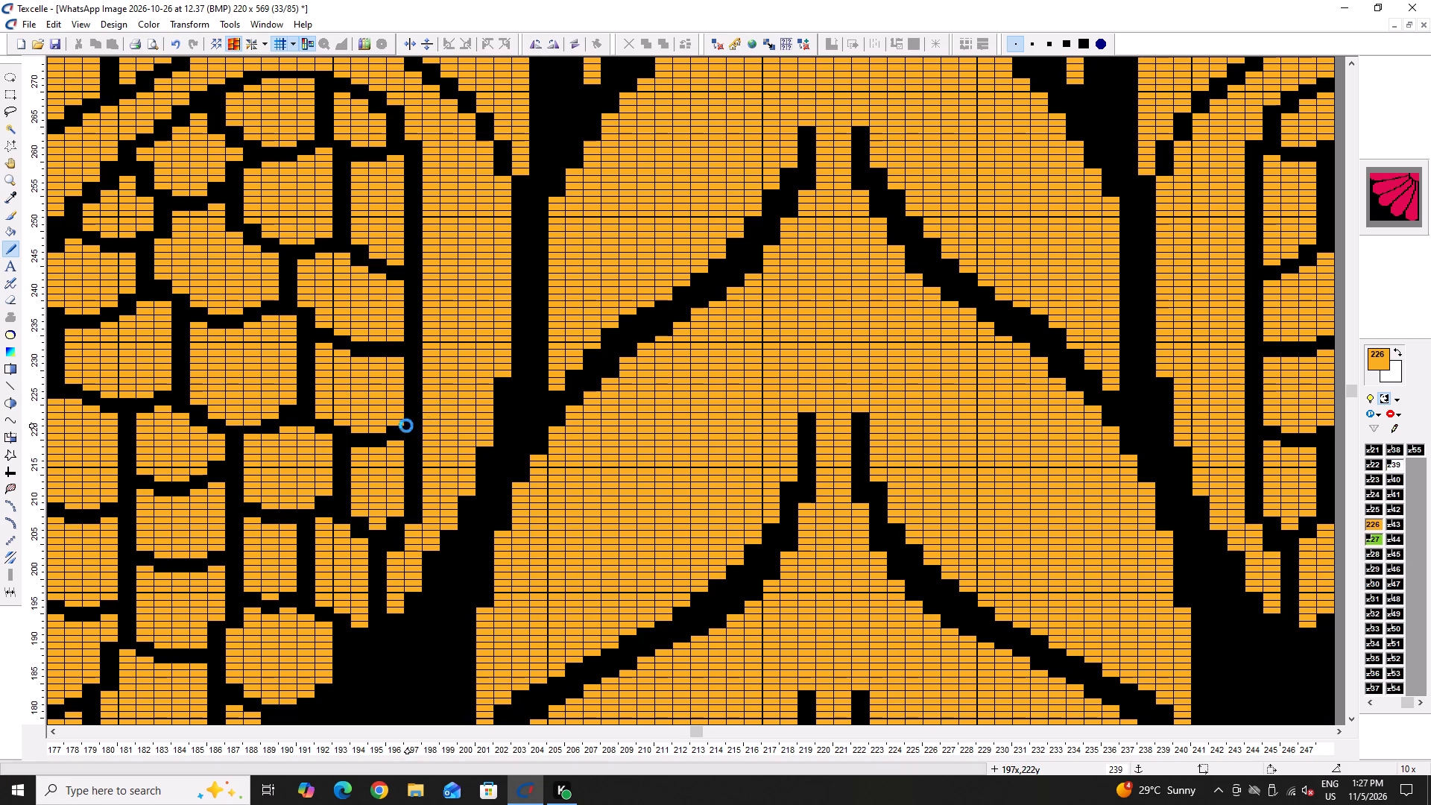
key(ctrl+s)
key(ctrl+s)
Smooth the lower edge of the gap peaking near row 223, mainly with 226, at columns 214–219, about rows 194–212.
right_click(803, 505)
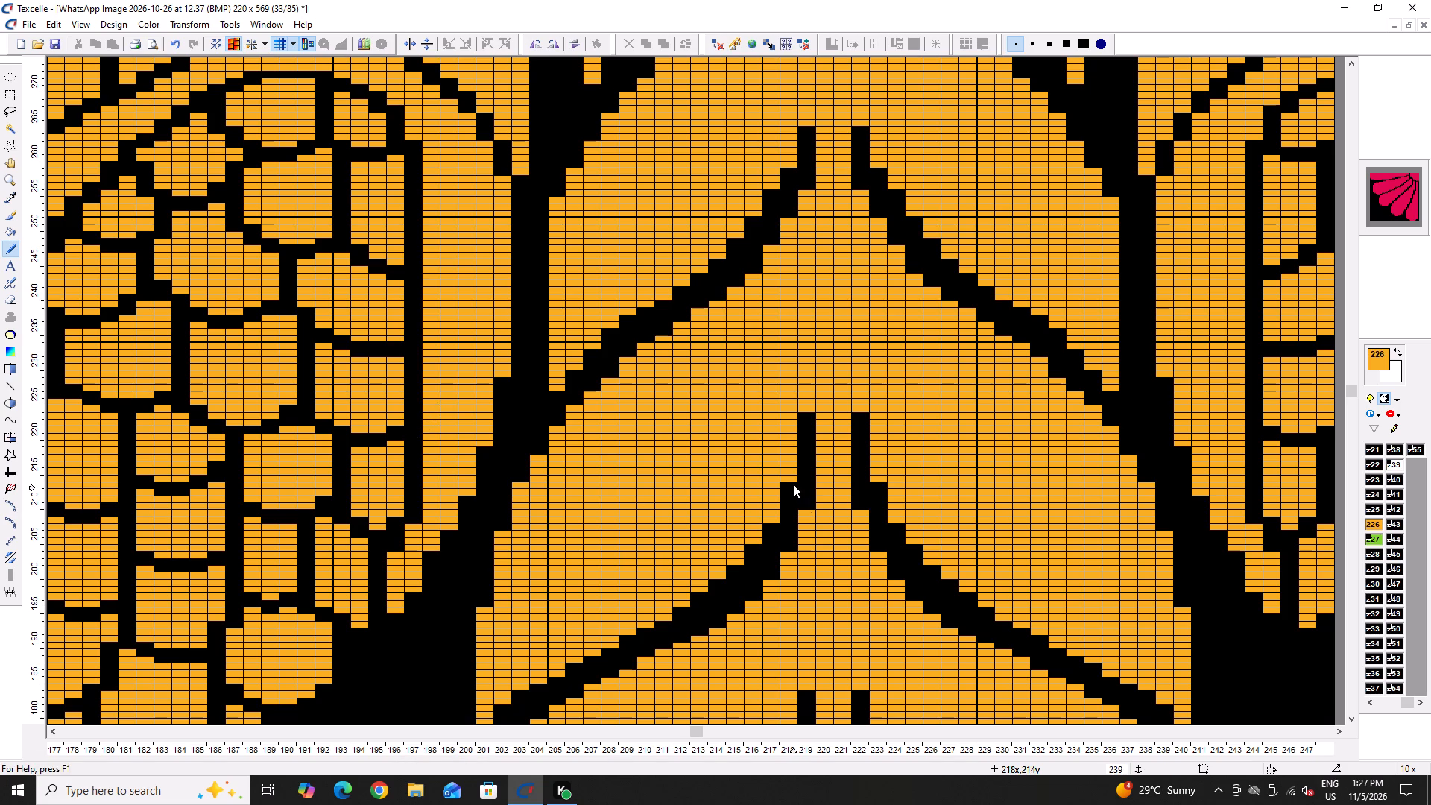
click(799, 505)
double_click(807, 498)
click(795, 546)
double_click(774, 572)
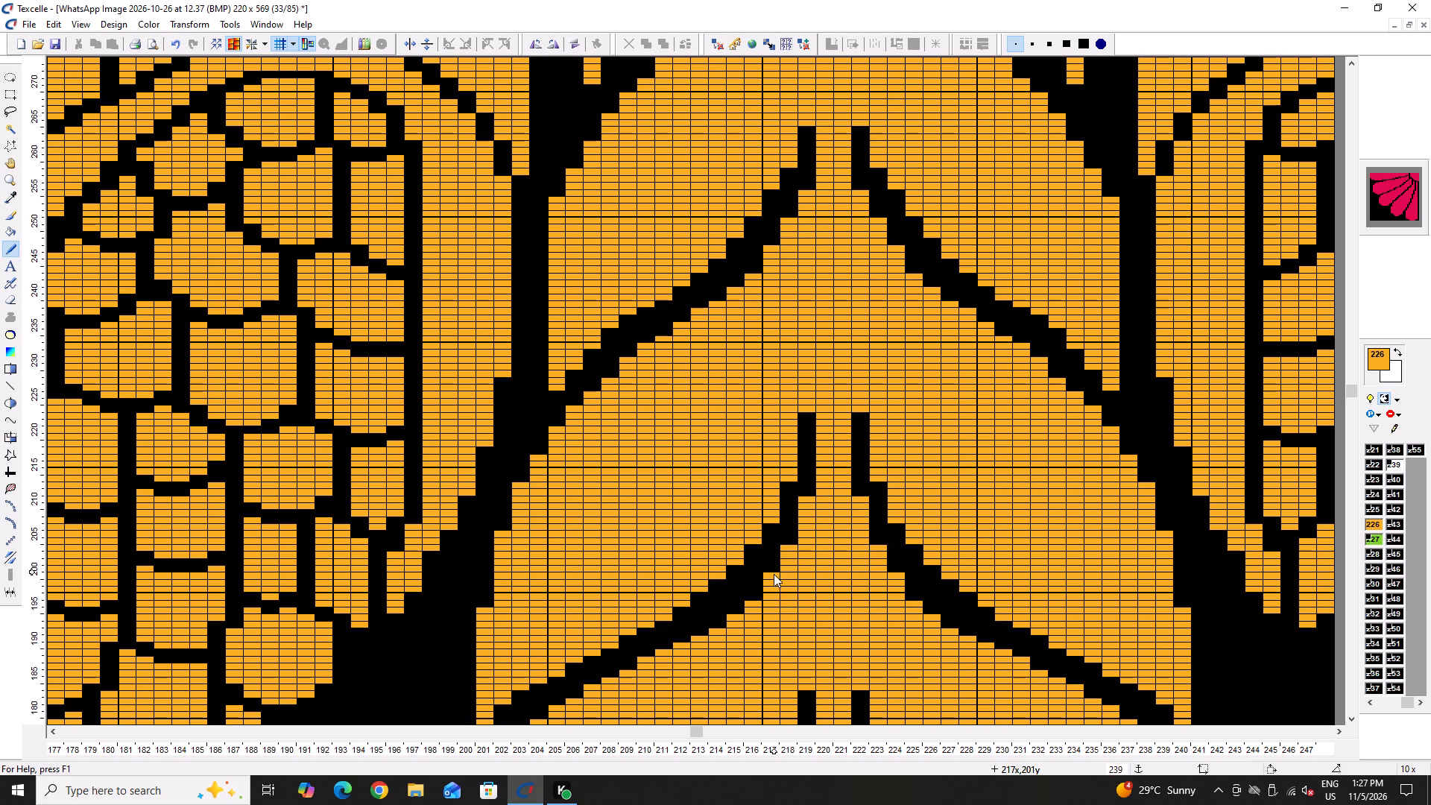
click(759, 593)
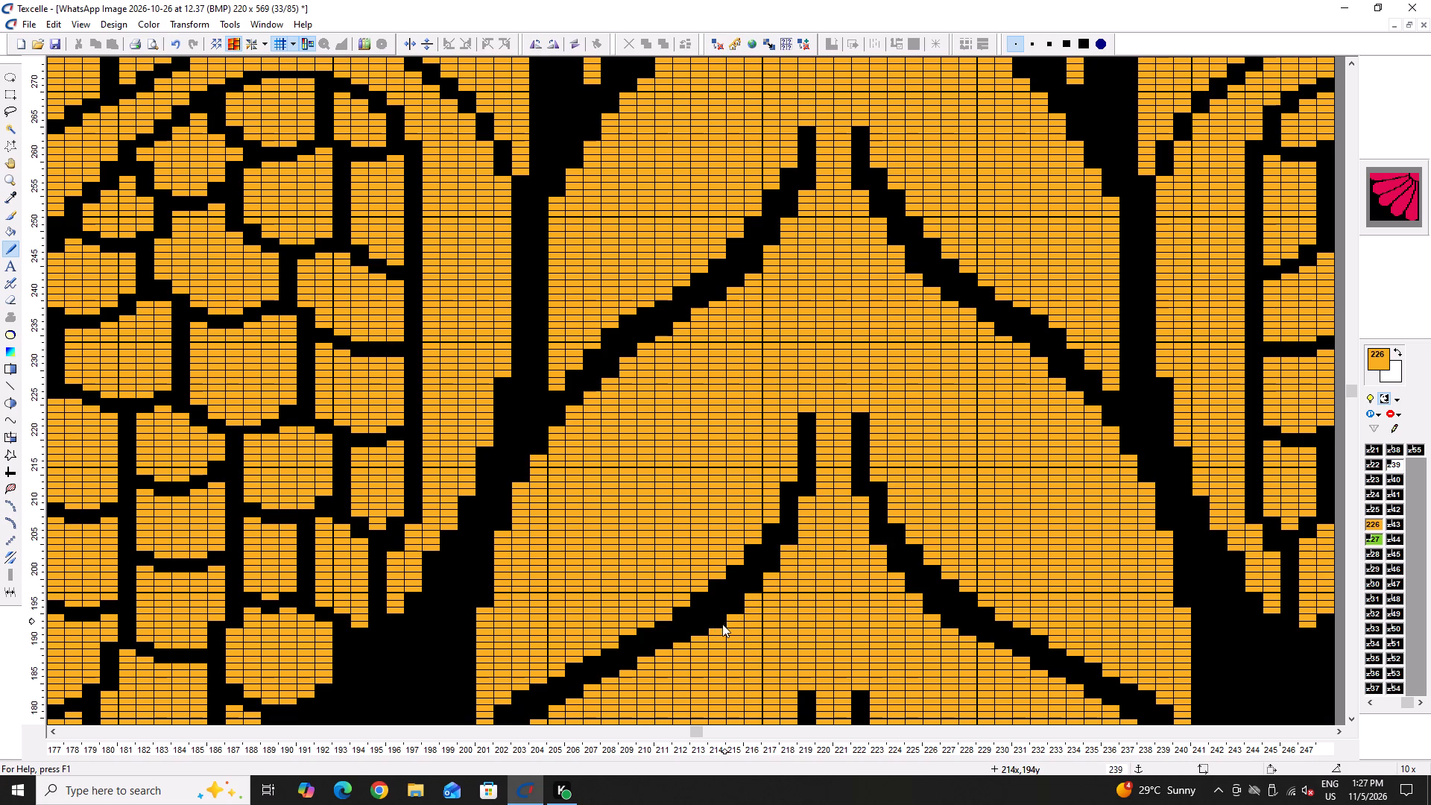
click(721, 625)
click(737, 613)
Extend the leaf's outer left edge with 226 in column 201, about rows 195–200.
ctrl+scroll(719, 604, down, 3)
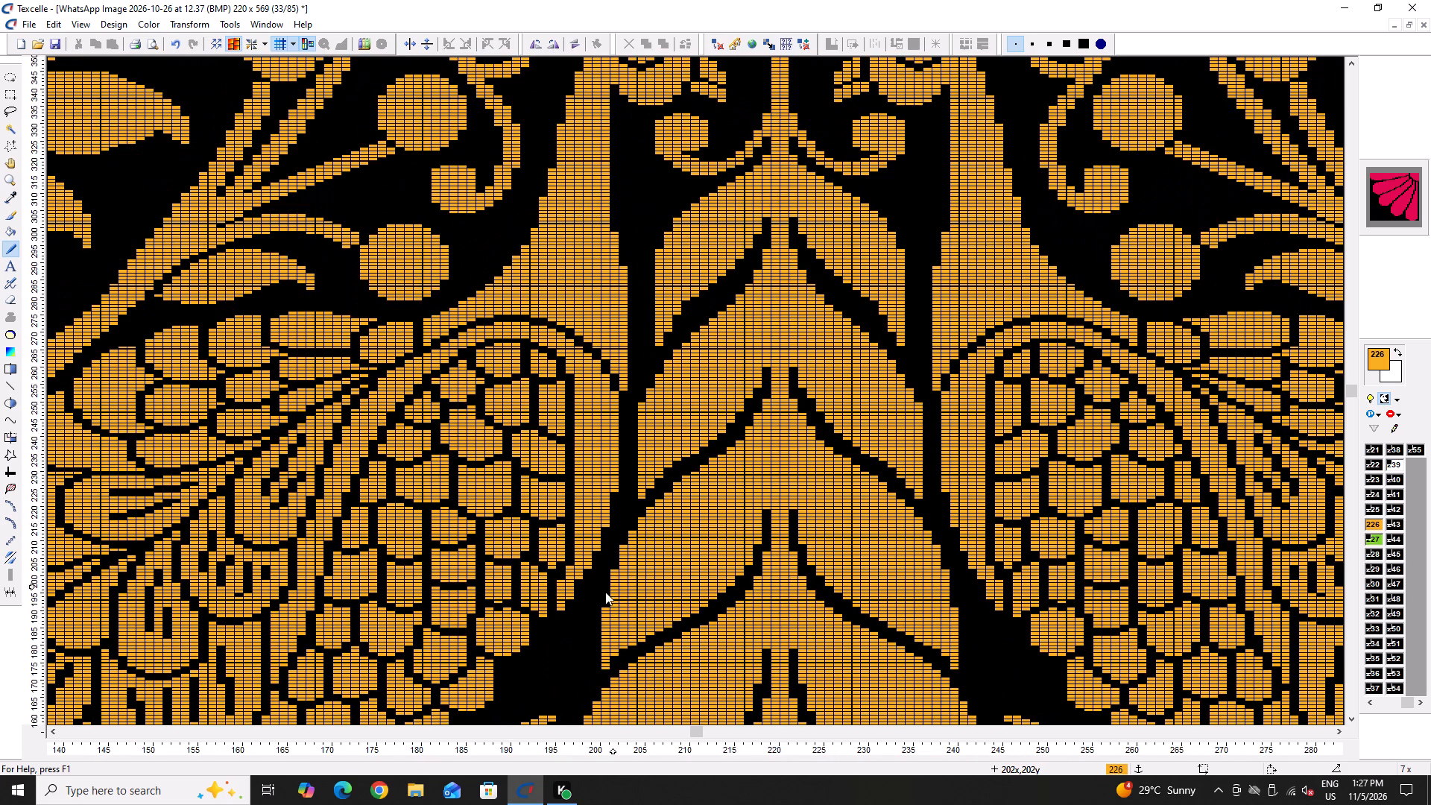
ctrl+scroll(594, 600, up, 2)
drag(600, 592, 596, 616)
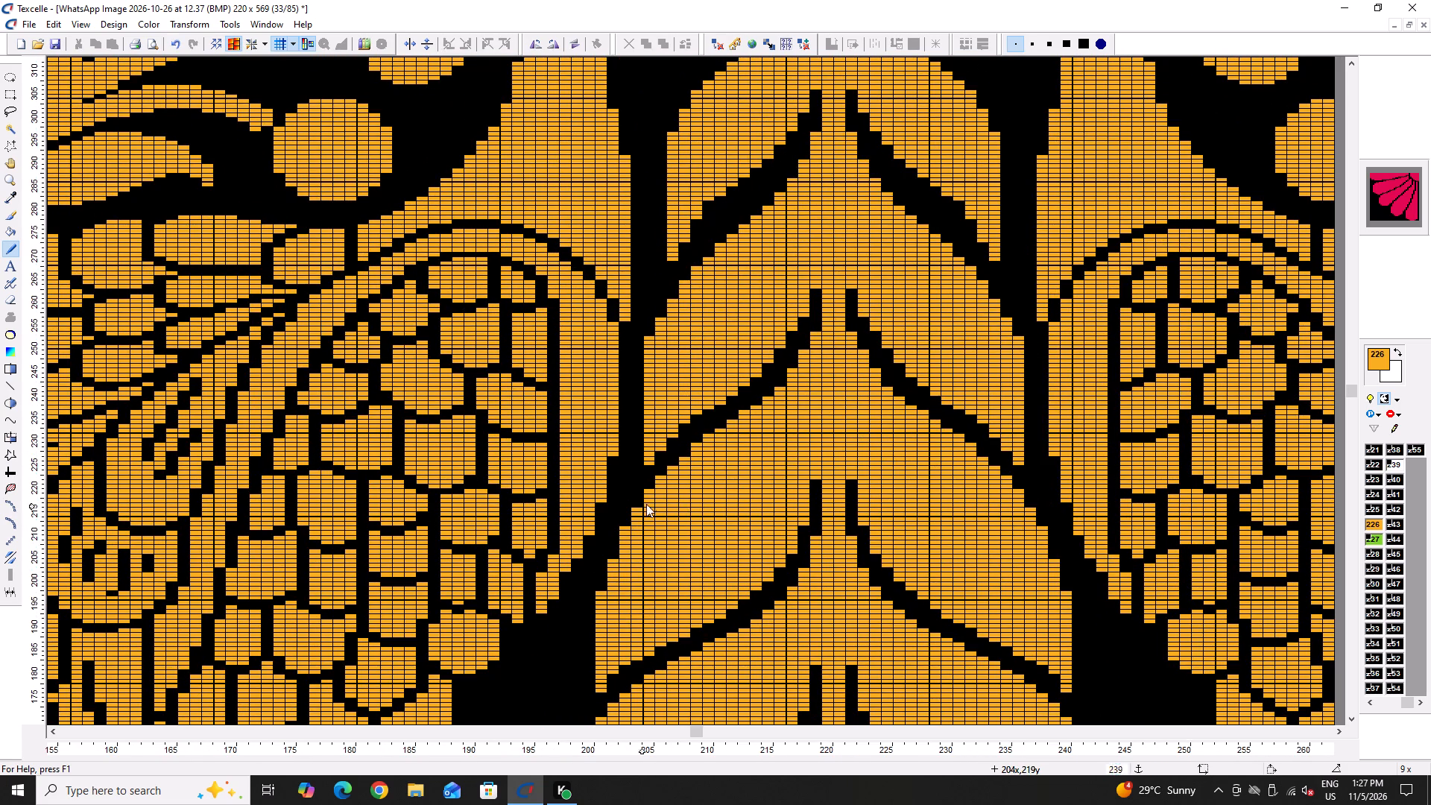
Thin the upper edge of the gap peaking near row 264 with 226 at columns 214–218, about rows 247–260.
ctrl+scroll(810, 346, up, 3)
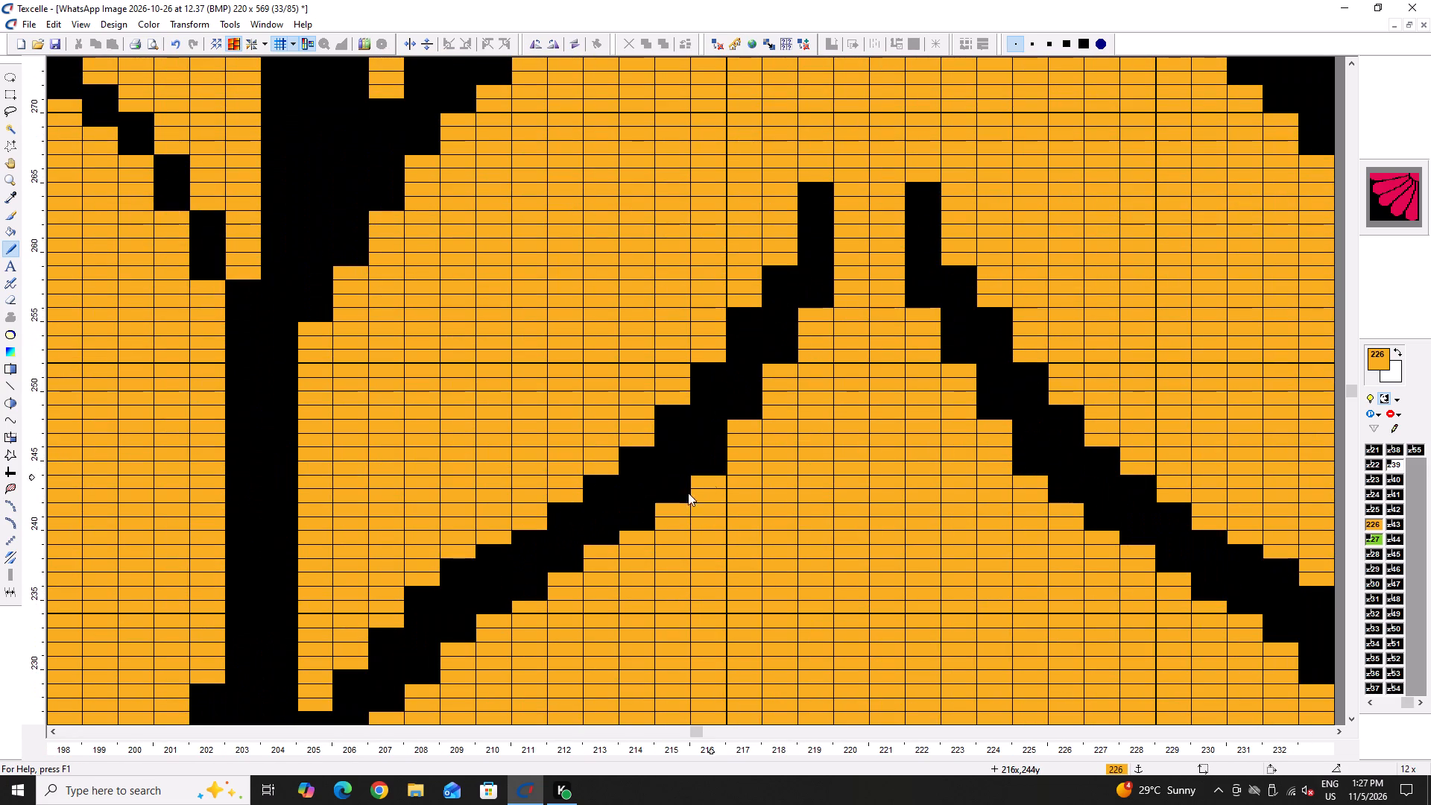
click(739, 320)
double_click(783, 259)
click(780, 271)
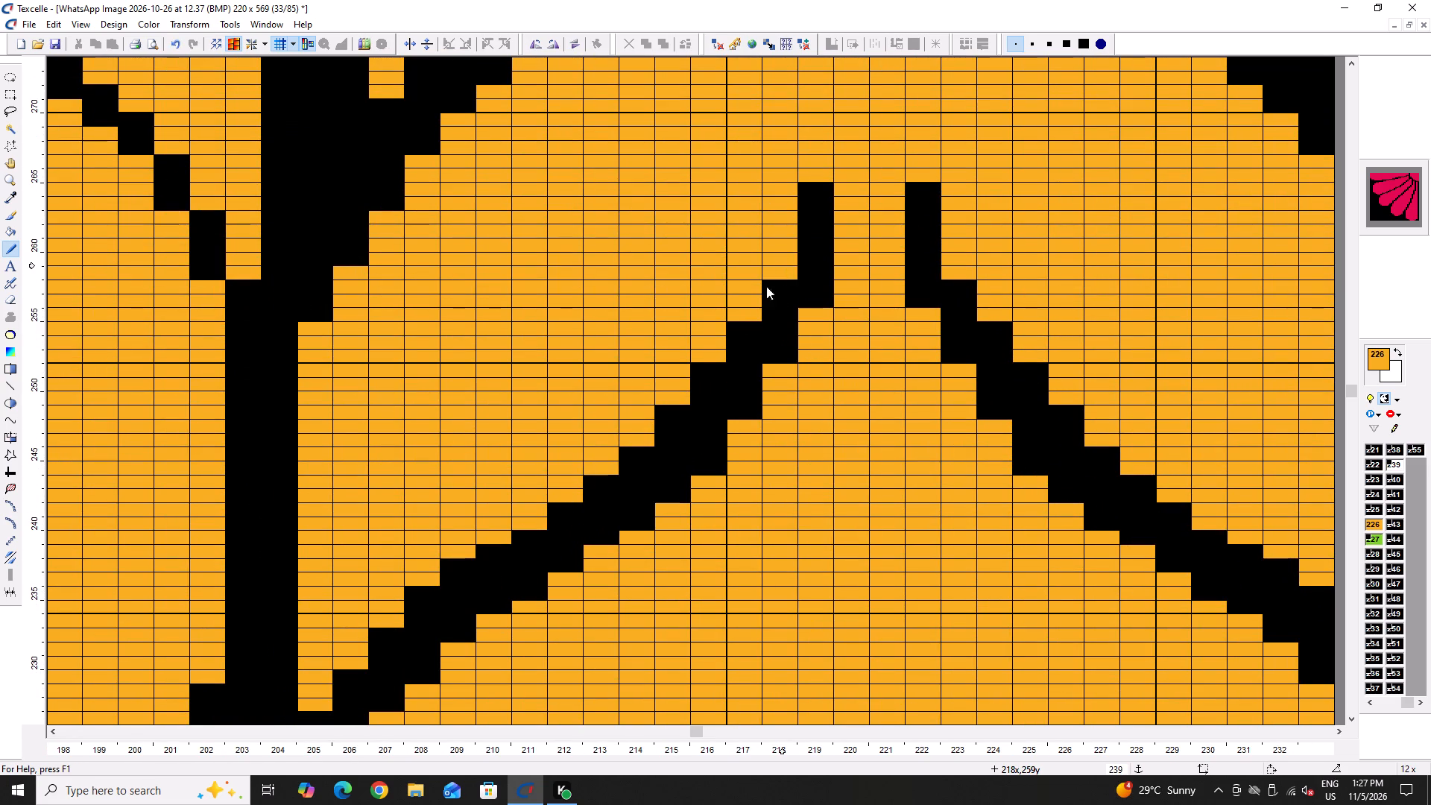
click(709, 370)
click(683, 403)
double_click(690, 382)
click(641, 453)
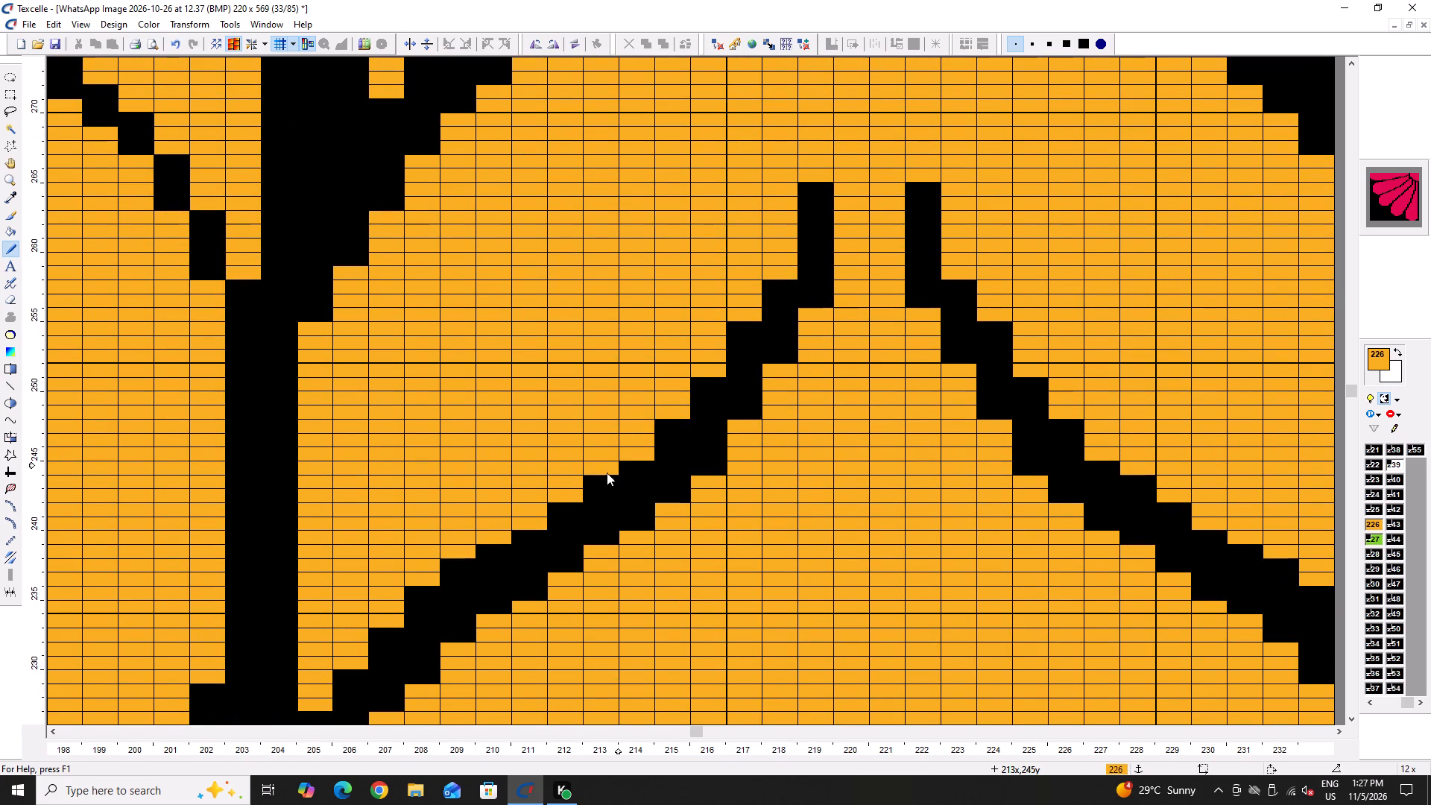
Continue thinning the same gap's upper edge with 226 down its left arm at columns 207–213, about rows 234–245.
click(596, 478)
click(570, 500)
double_click(555, 513)
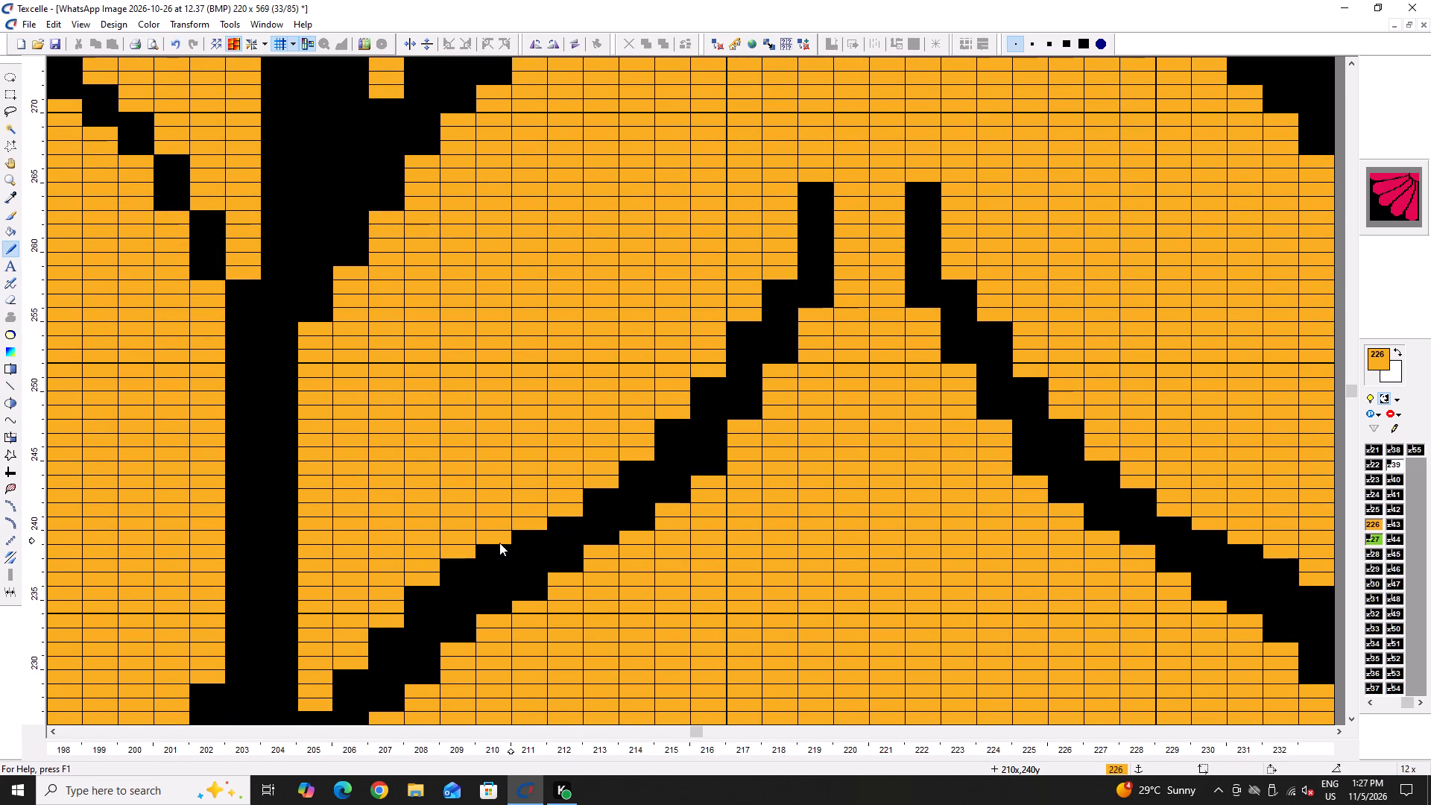
double_click(455, 562)
double_click(417, 589)
drag(389, 622, 389, 631)
click(388, 634)
scroll(385, 631, down, 3)
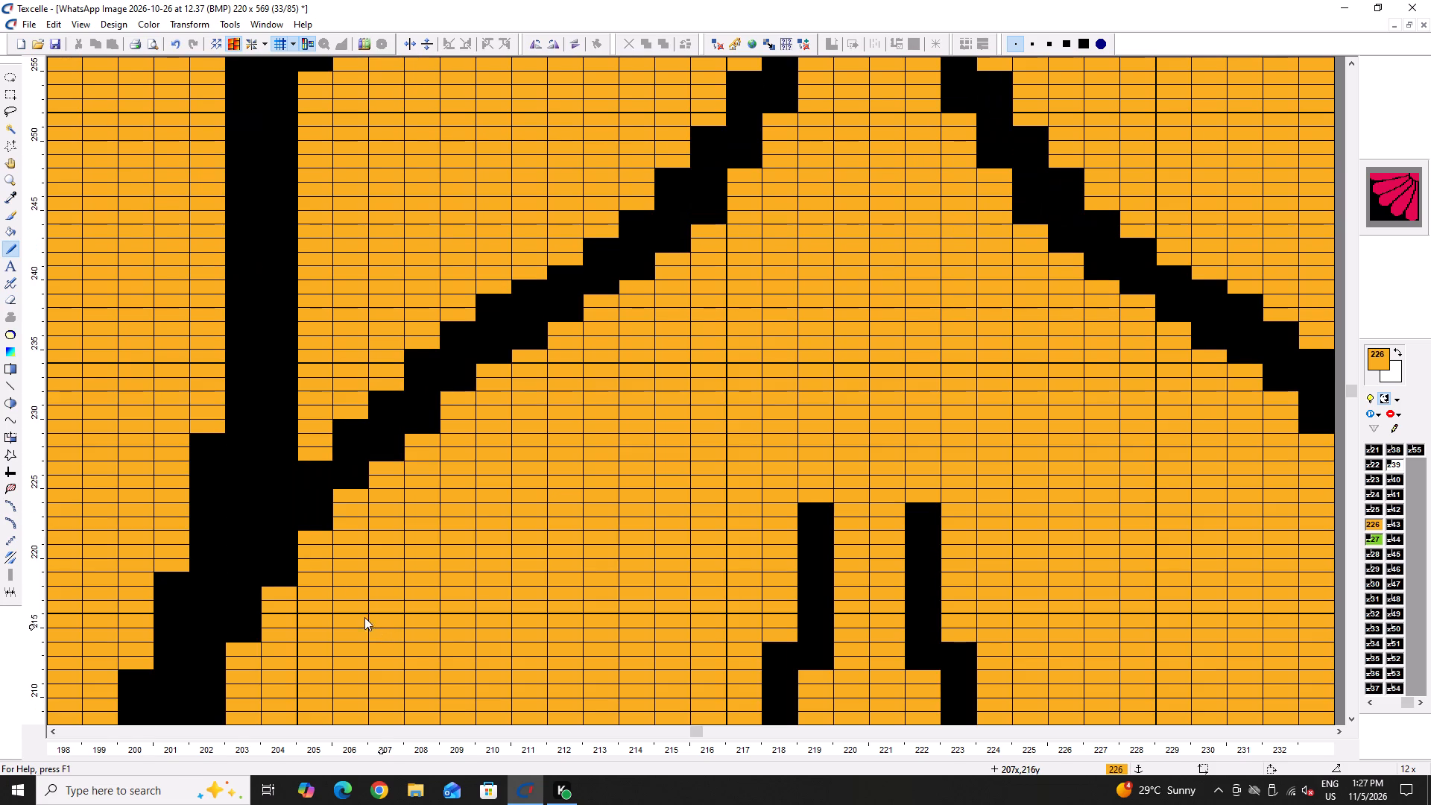
Trim the lower leaf's outer edge with 239 at columns 203–206, rows 213–224, and extend the tip above in 226 at column 205.
right_click(338, 492)
right_click(314, 531)
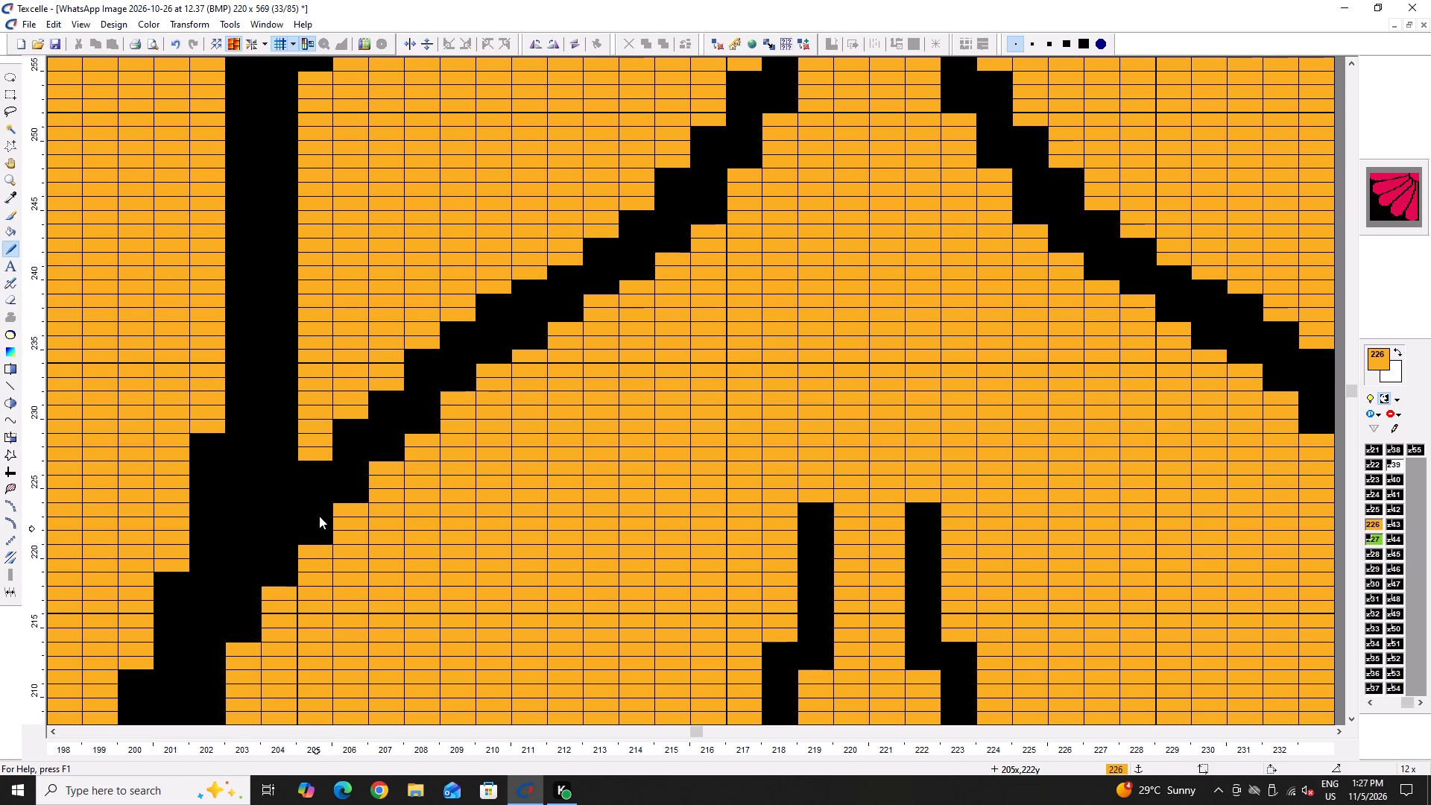
click(319, 462)
right_click(274, 581)
right_click(274, 583)
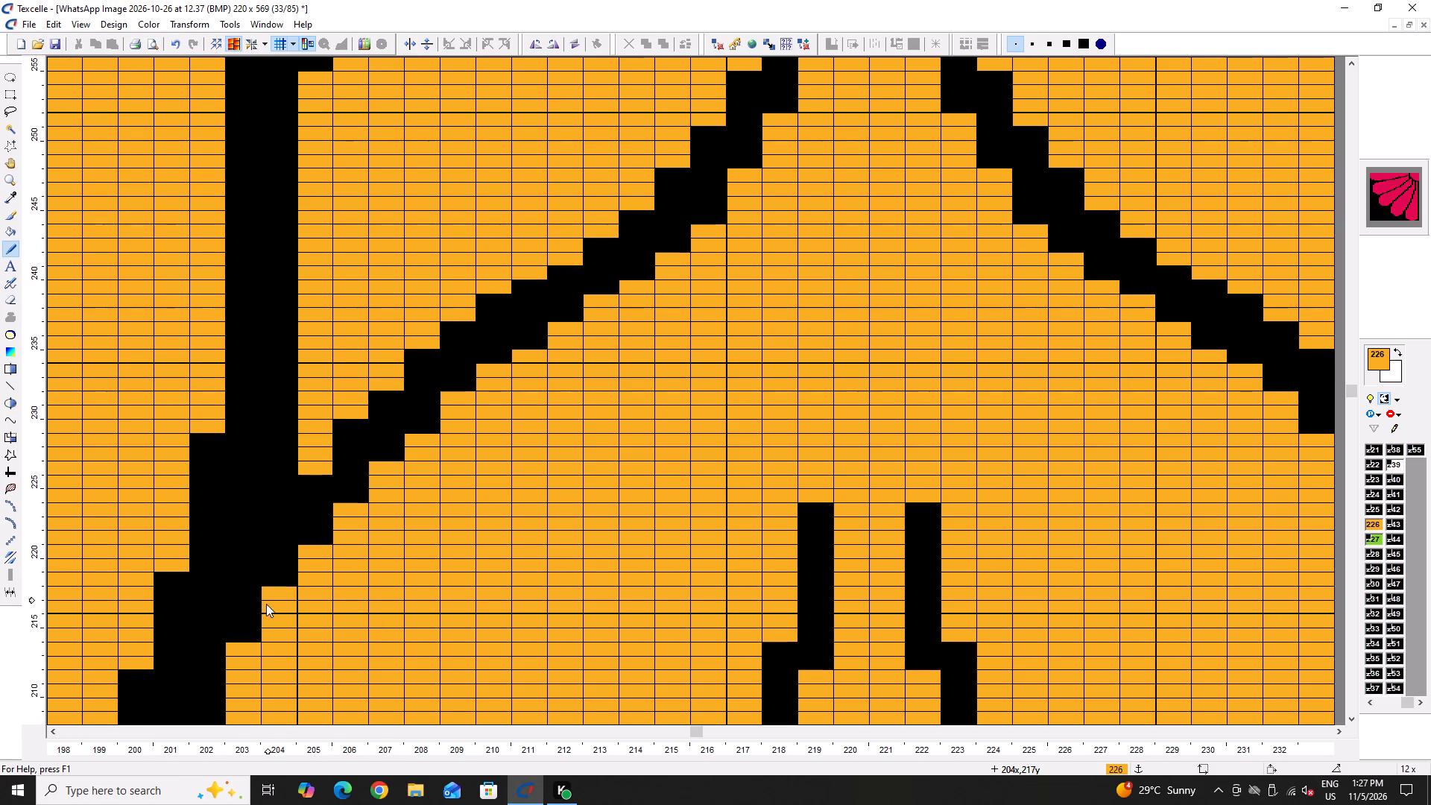
right_click(277, 594)
right_click(277, 597)
right_drag(250, 644, 253, 651)
right_click(253, 651)
Extend the topmost leaf's lower tip in 226 at columns 207–210, about rows 269–281, correcting column 208 with 239.
ctrl+scroll(290, 539, down, 4)
scroll(399, 437, up, 3)
ctrl+scroll(317, 565, up, 4)
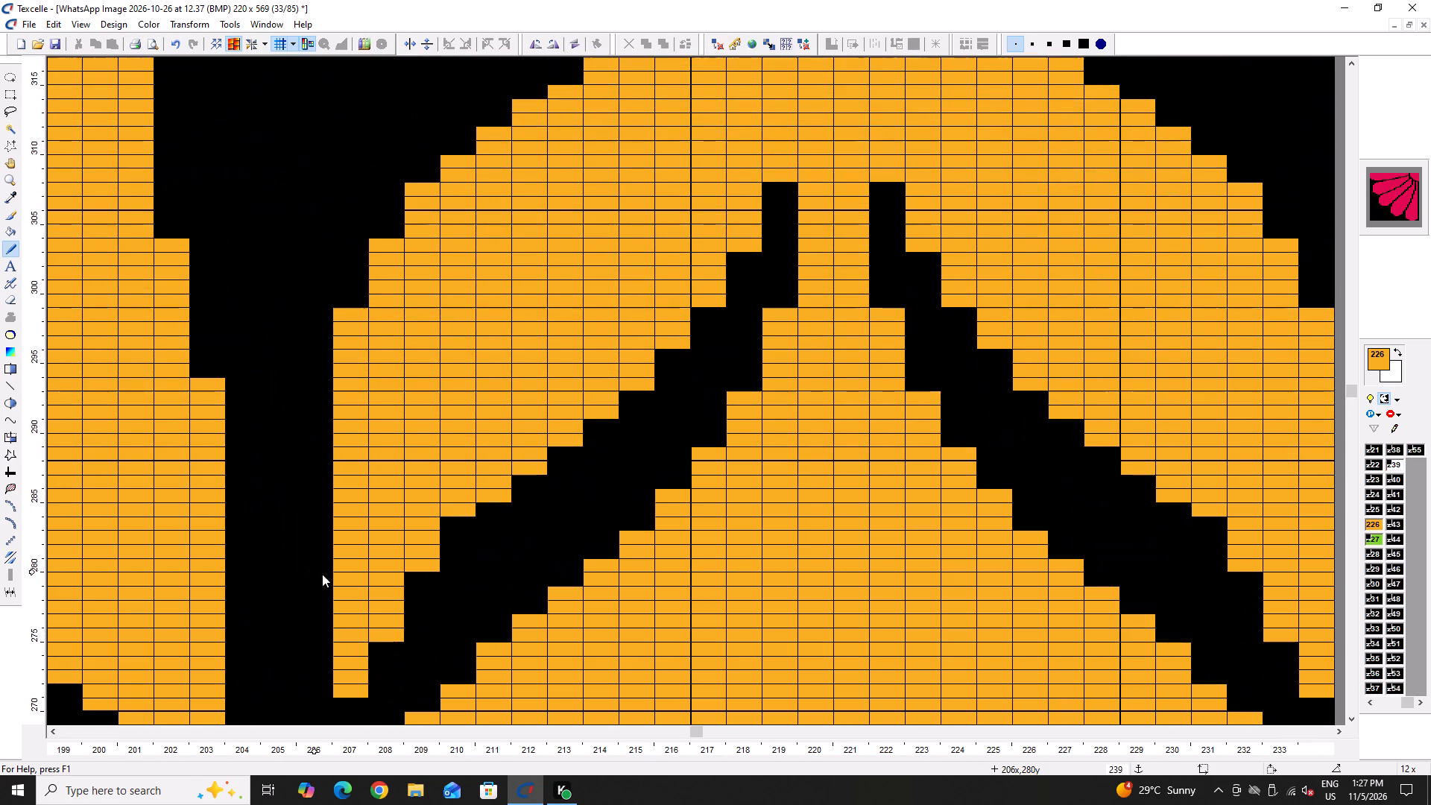
drag(370, 628, 366, 641)
scroll(370, 610, down, 4)
drag(370, 366, 365, 384)
click(365, 385)
right_click(386, 364)
right_click(386, 366)
scroll(386, 371, up, 2)
drag(376, 473, 382, 468)
click(466, 391)
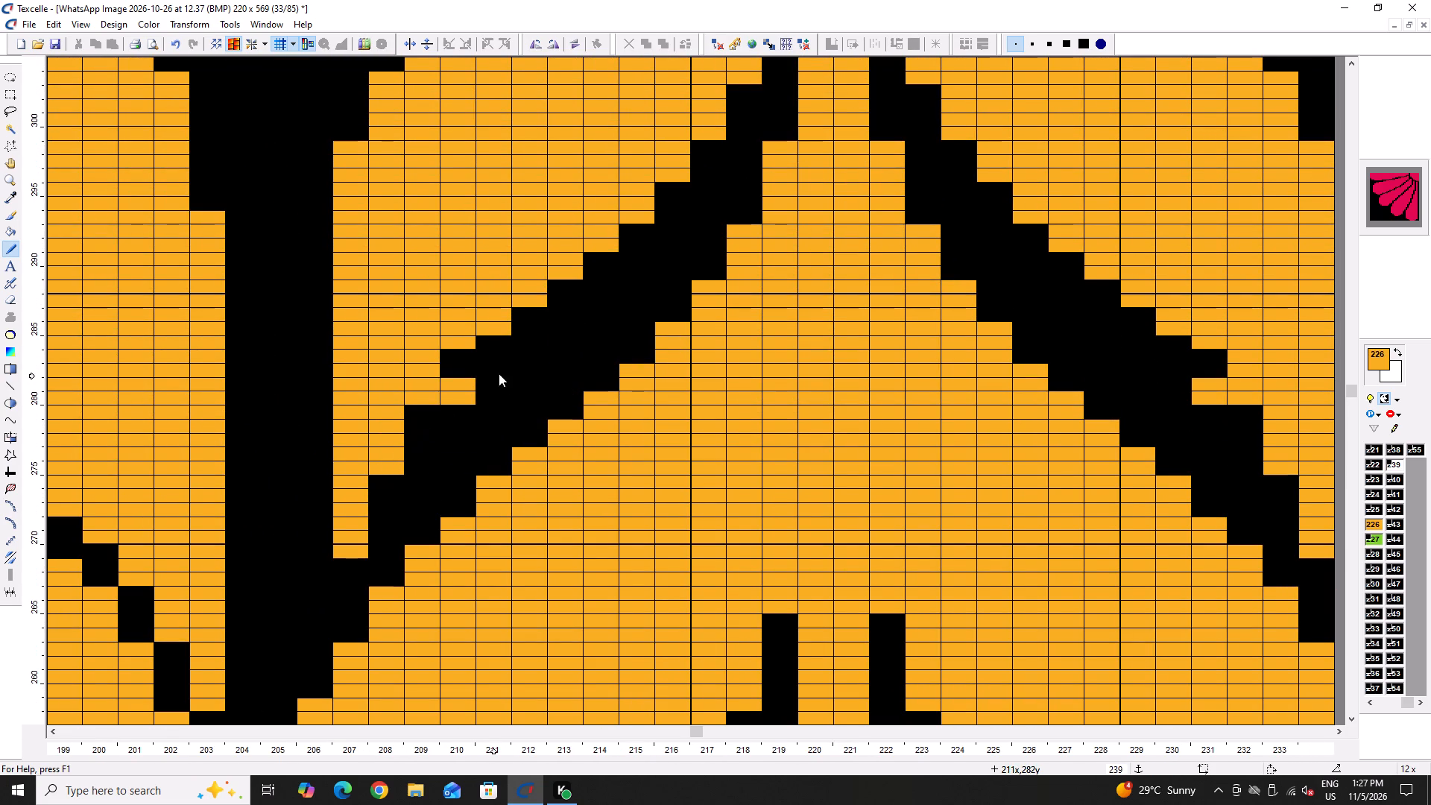
Lower the top end and upper edge of the topmost leaf's gap in 226 at columns 215–219, about rows 291–308.
scroll(689, 253, up, 2)
drag(776, 186, 777, 192)
drag(741, 244, 741, 265)
double_click(741, 267)
drag(722, 292, 722, 312)
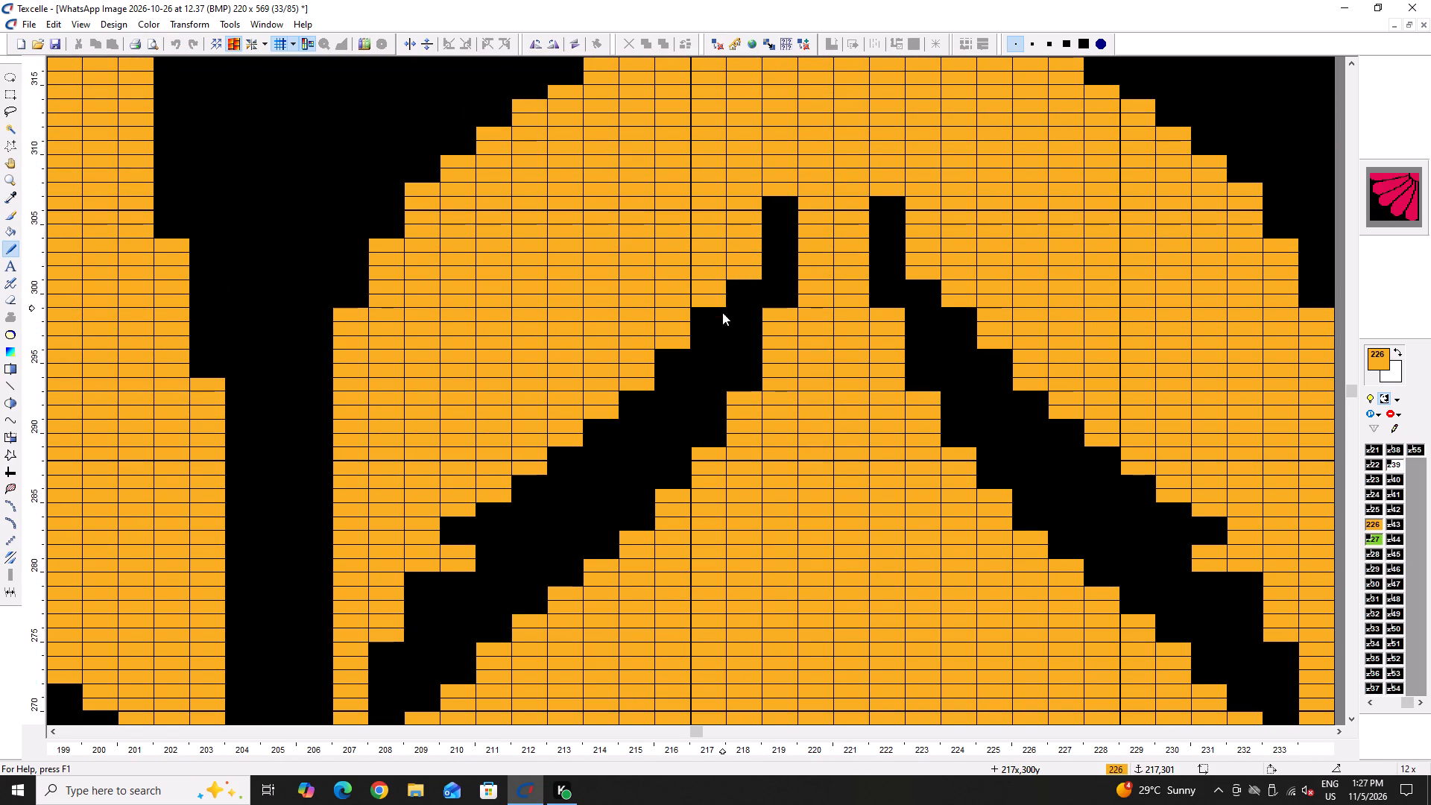
drag(722, 312, 717, 332)
click(715, 333)
drag(673, 346, 667, 380)
click(667, 382)
click(667, 395)
drag(643, 392, 631, 431)
click(631, 432)
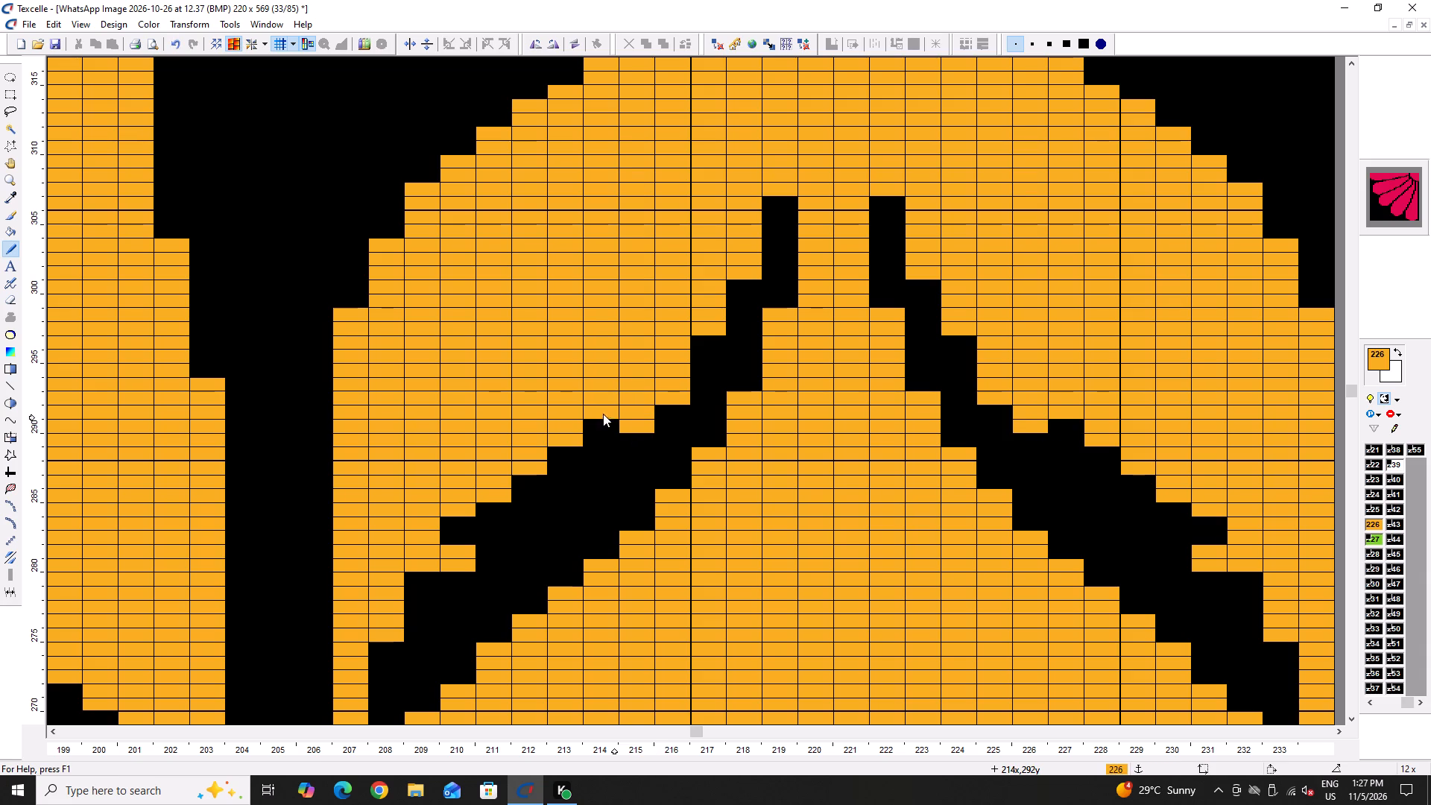
Extend the topmost leaf's lower edge in 226 across columns 208–214, about rows 273–292, filling the stray 239 pixels.
drag(603, 414, 593, 472)
click(566, 435)
drag(566, 443, 555, 517)
scroll(626, 361, down, 1)
drag(571, 379, 561, 394)
click(555, 402)
click(547, 414)
drag(539, 426, 477, 473)
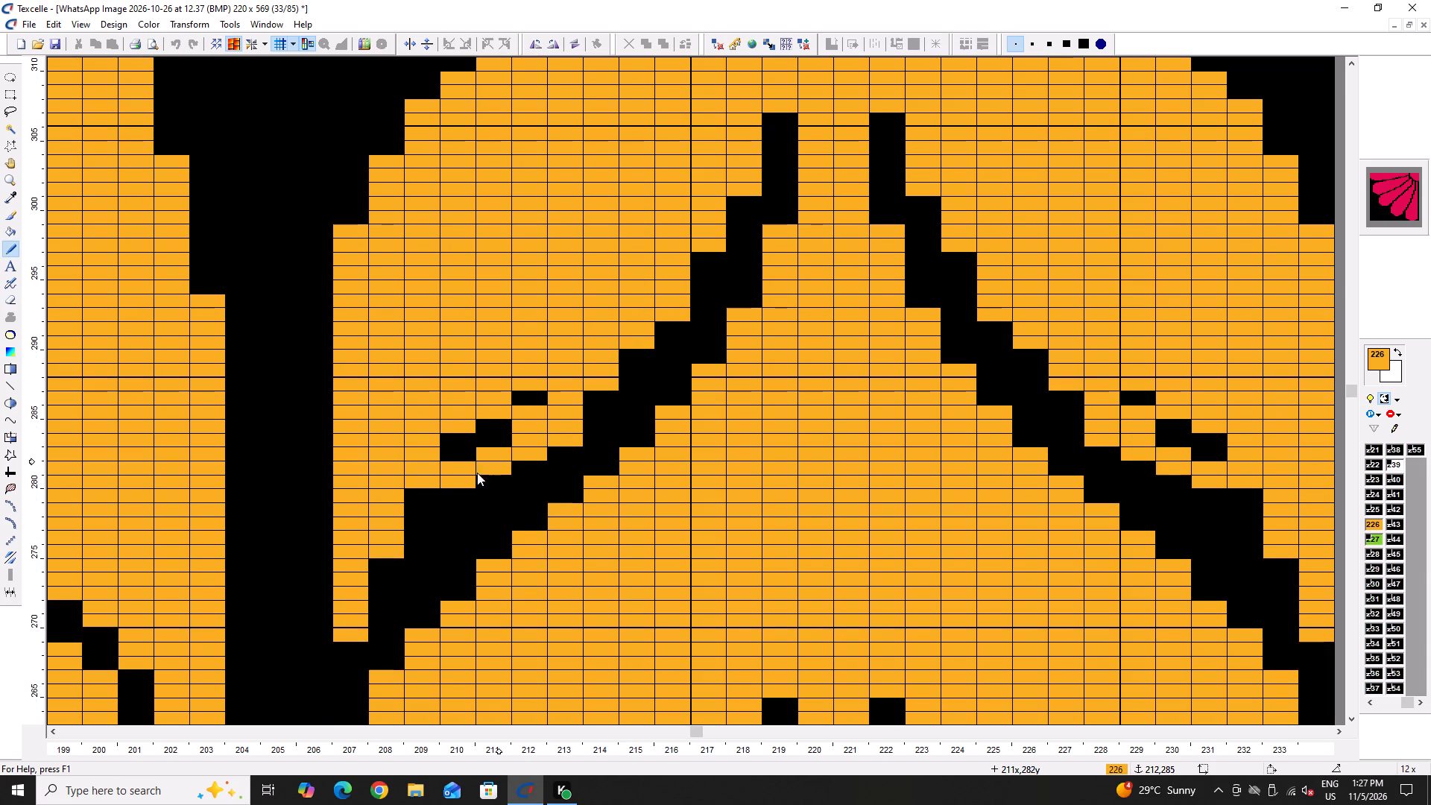
drag(477, 473, 441, 484)
drag(441, 482, 562, 408)
drag(562, 408, 549, 401)
click(550, 400)
click(557, 394)
drag(557, 391, 418, 531)
drag(398, 551, 385, 585)
click(386, 584)
click(458, 505)
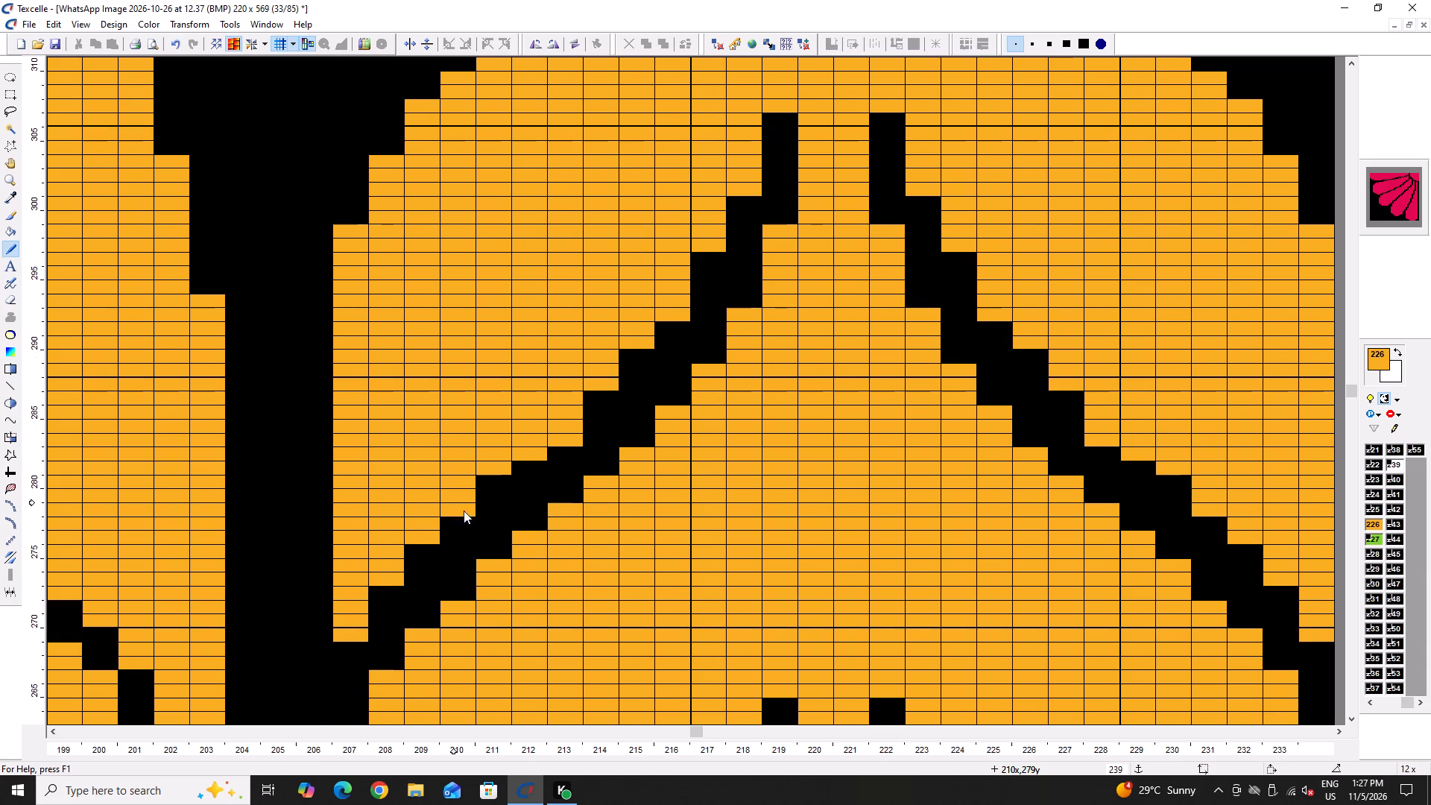
click(478, 487)
Thin the topmost leaf's gap in 226 at columns 214–215, about rows 286–291, touching up column 215 with 239.
click(596, 407)
drag(619, 379, 616, 390)
click(616, 392)
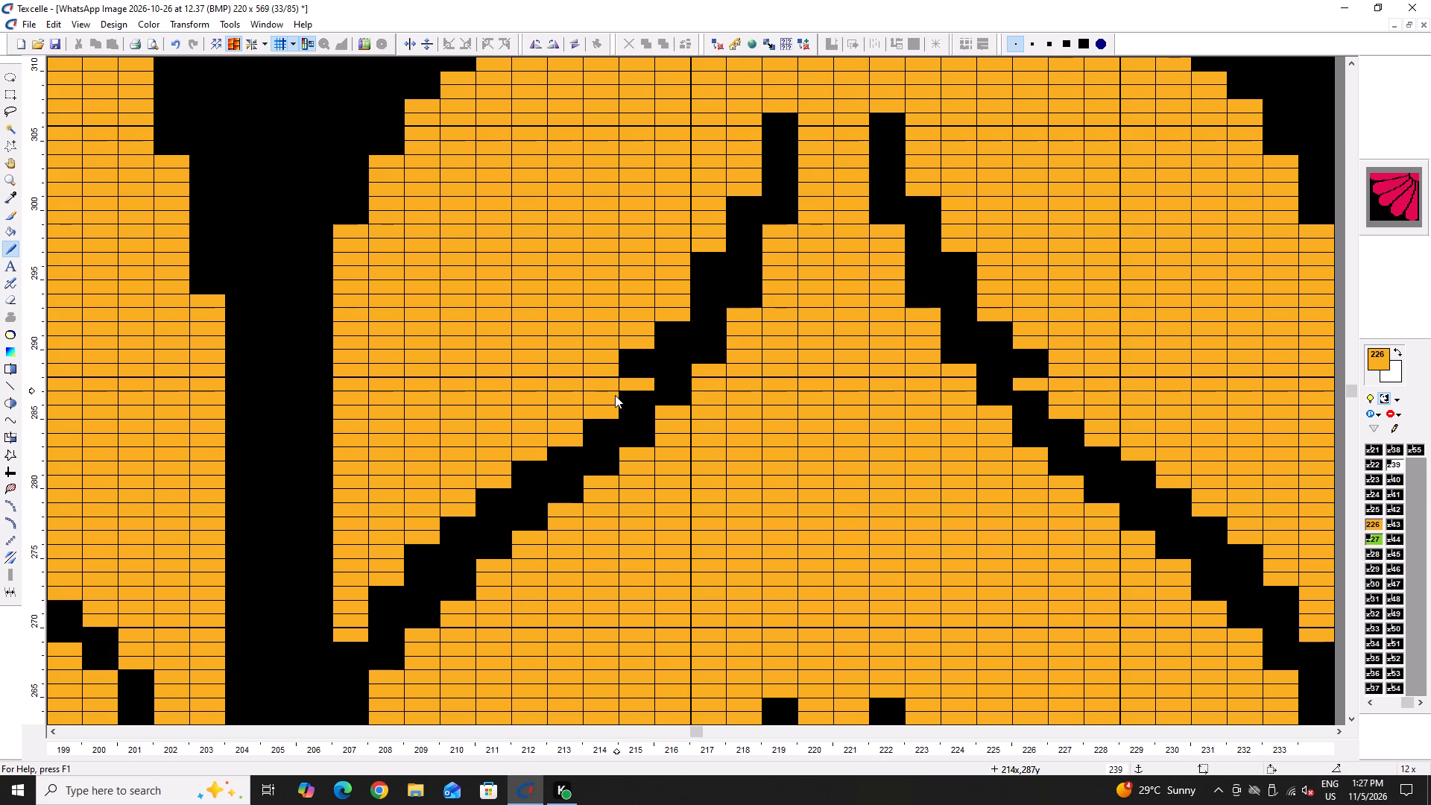
click(654, 378)
drag(654, 378, 648, 339)
click(631, 376)
drag(641, 368, 641, 362)
drag(642, 357, 642, 343)
right_click(641, 393)
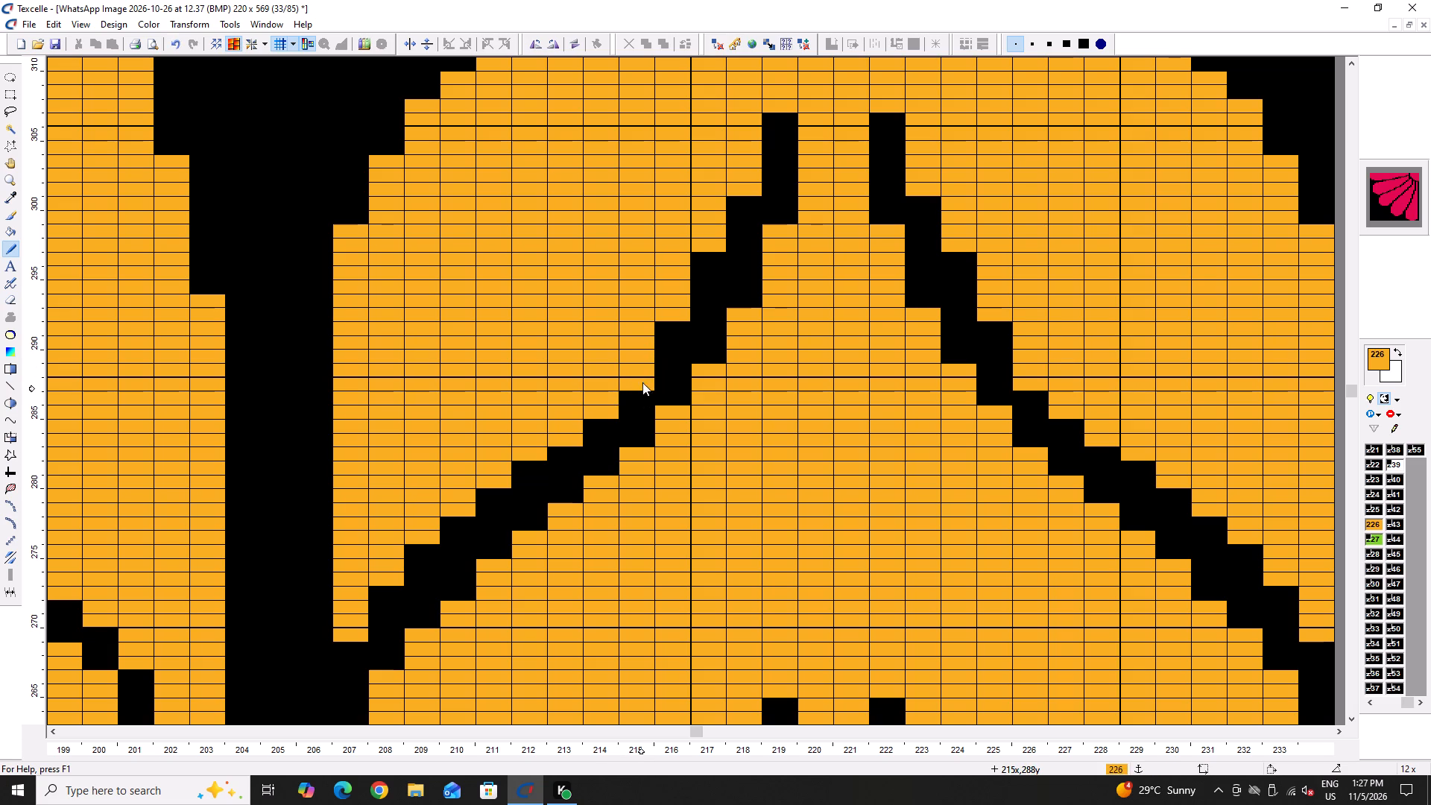
right_click(642, 377)
Refine the gap's upper edge in 226 at columns 216–217, about rows 291–298, touching up column 216 with 239.
drag(677, 321, 675, 335)
click(673, 339)
right_click(680, 344)
right_click(679, 344)
click(695, 270)
drag(701, 263, 707, 253)
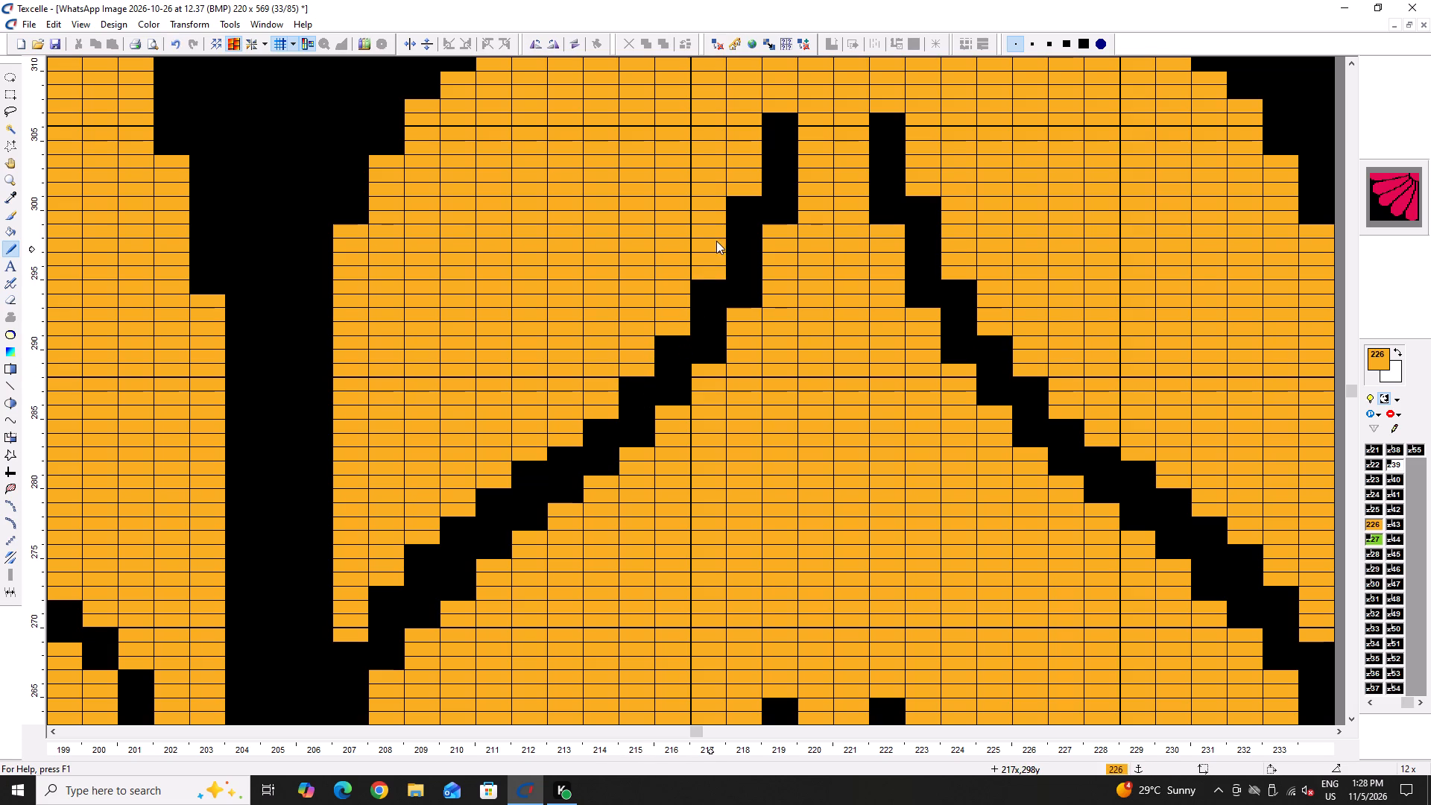
double_click(716, 241)
Even out the gap's lower steps with single 226 pixels at columns 208–212, about rows 272–281.
click(535, 467)
click(498, 492)
click(495, 497)
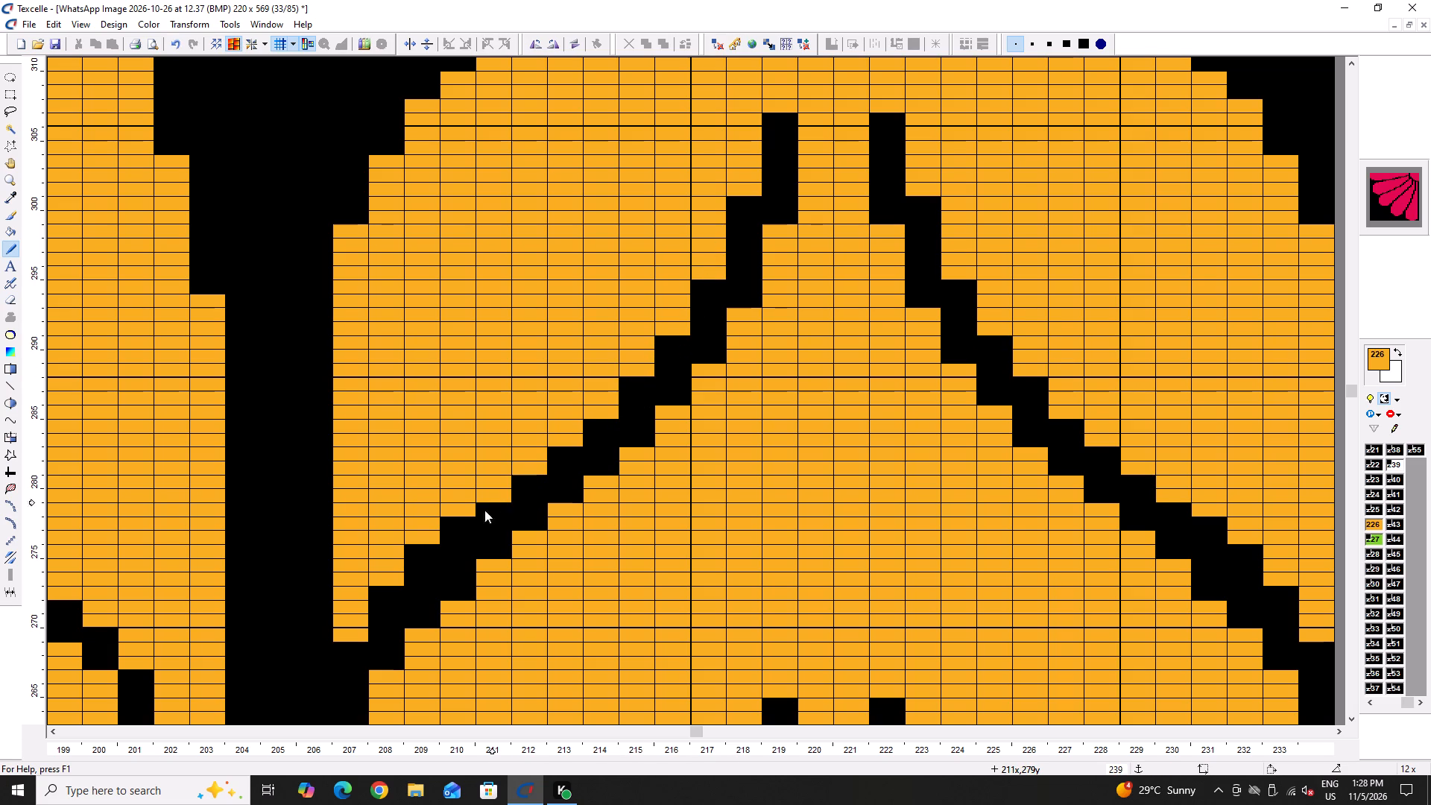
click(461, 525)
click(423, 549)
click(379, 588)
click(379, 593)
Widen the topmost leaf's outer side in 226 over columns 205–206, about rows 265–291.
ctrl+scroll(320, 622, down, 4)
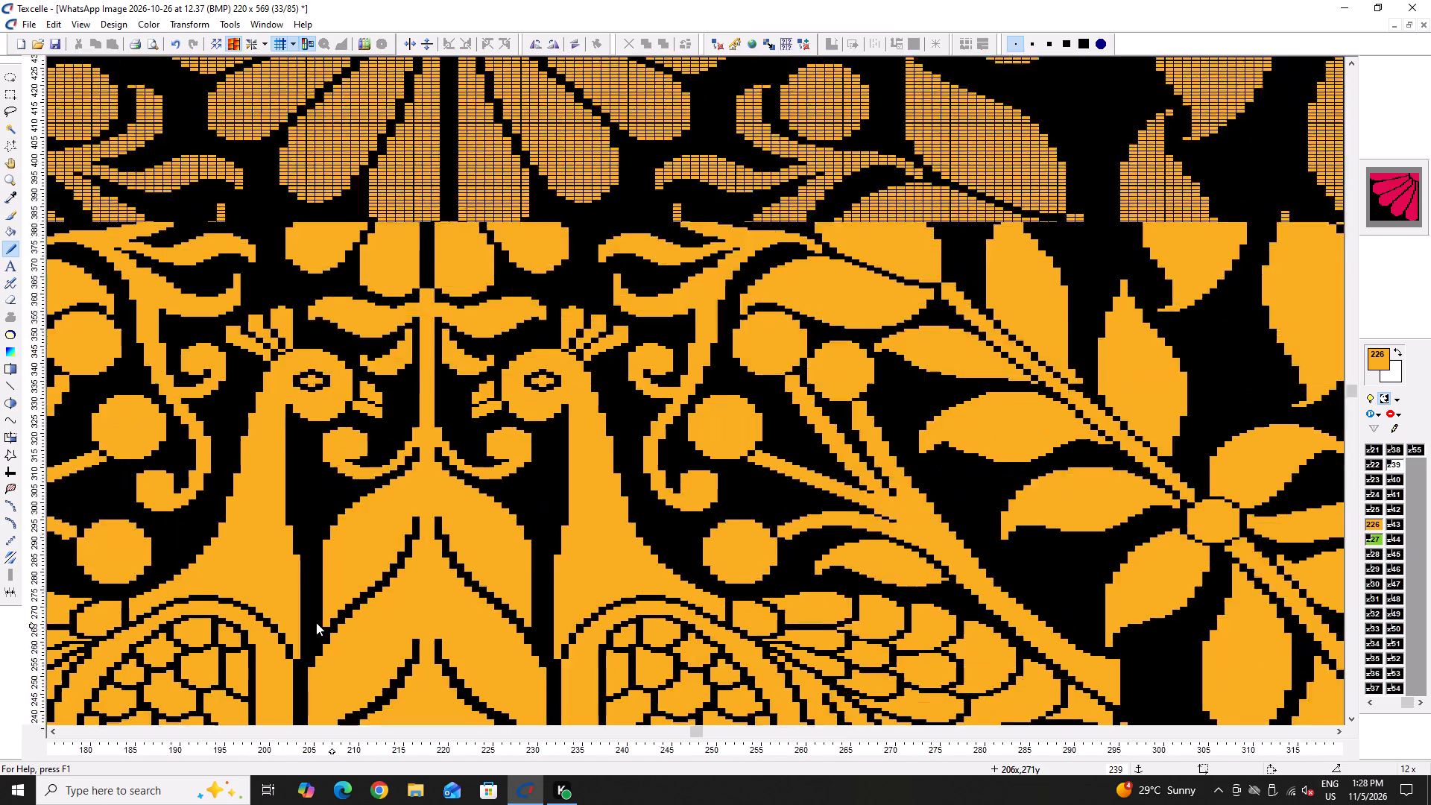
ctrl+scroll(316, 622, down, 3)
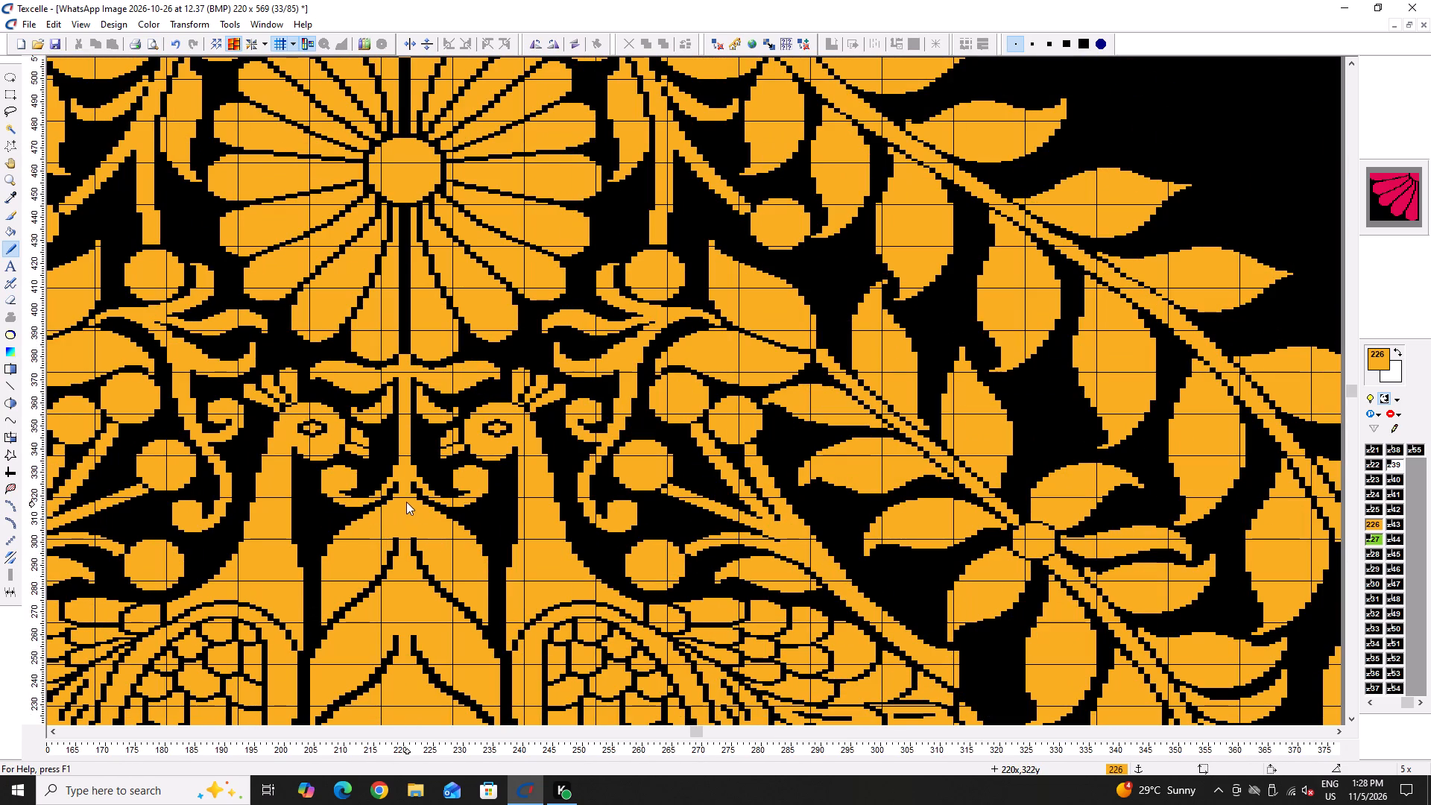
scroll(434, 515, down, 2)
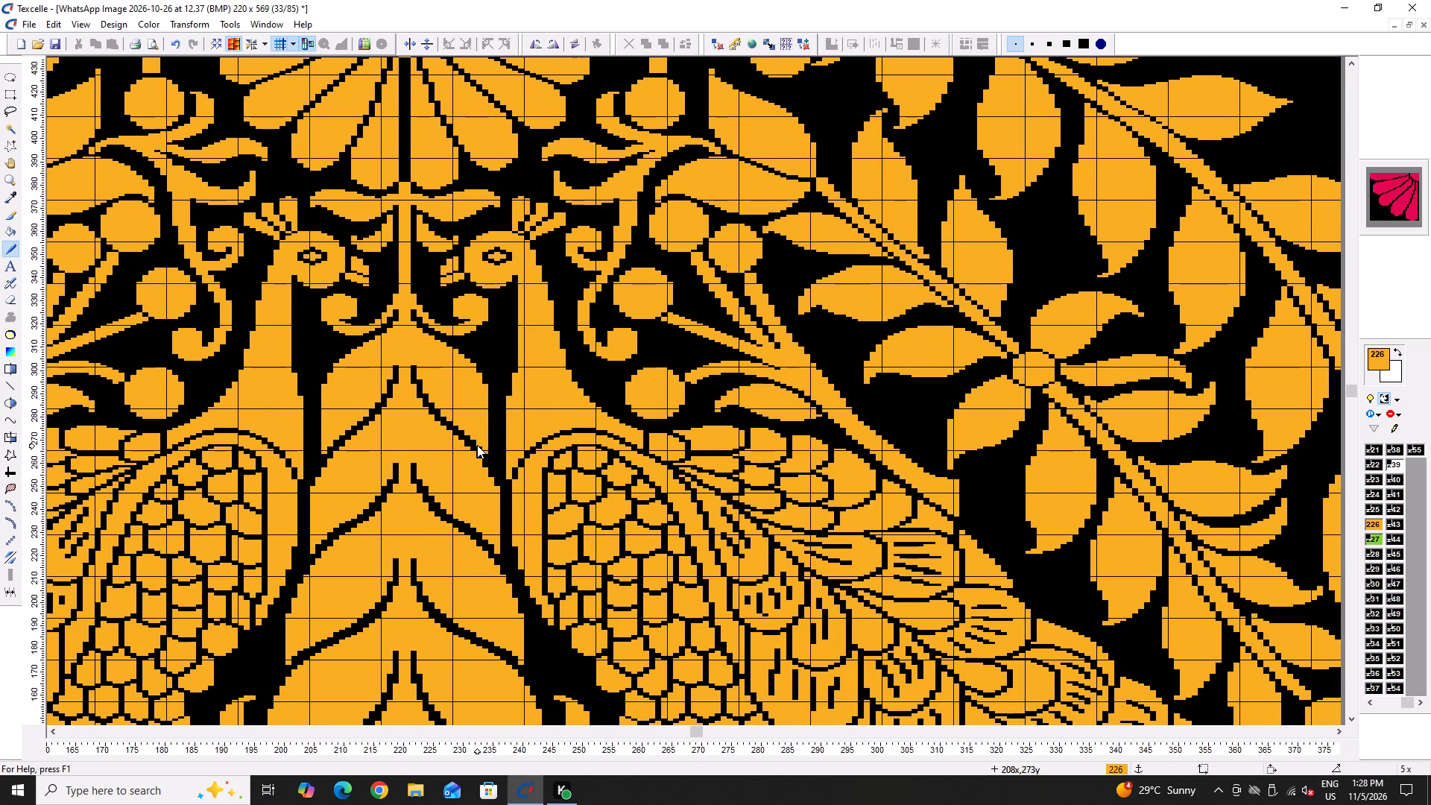
ctrl+scroll(332, 415, up, 6)
drag(361, 385, 358, 414)
drag(358, 417, 347, 502)
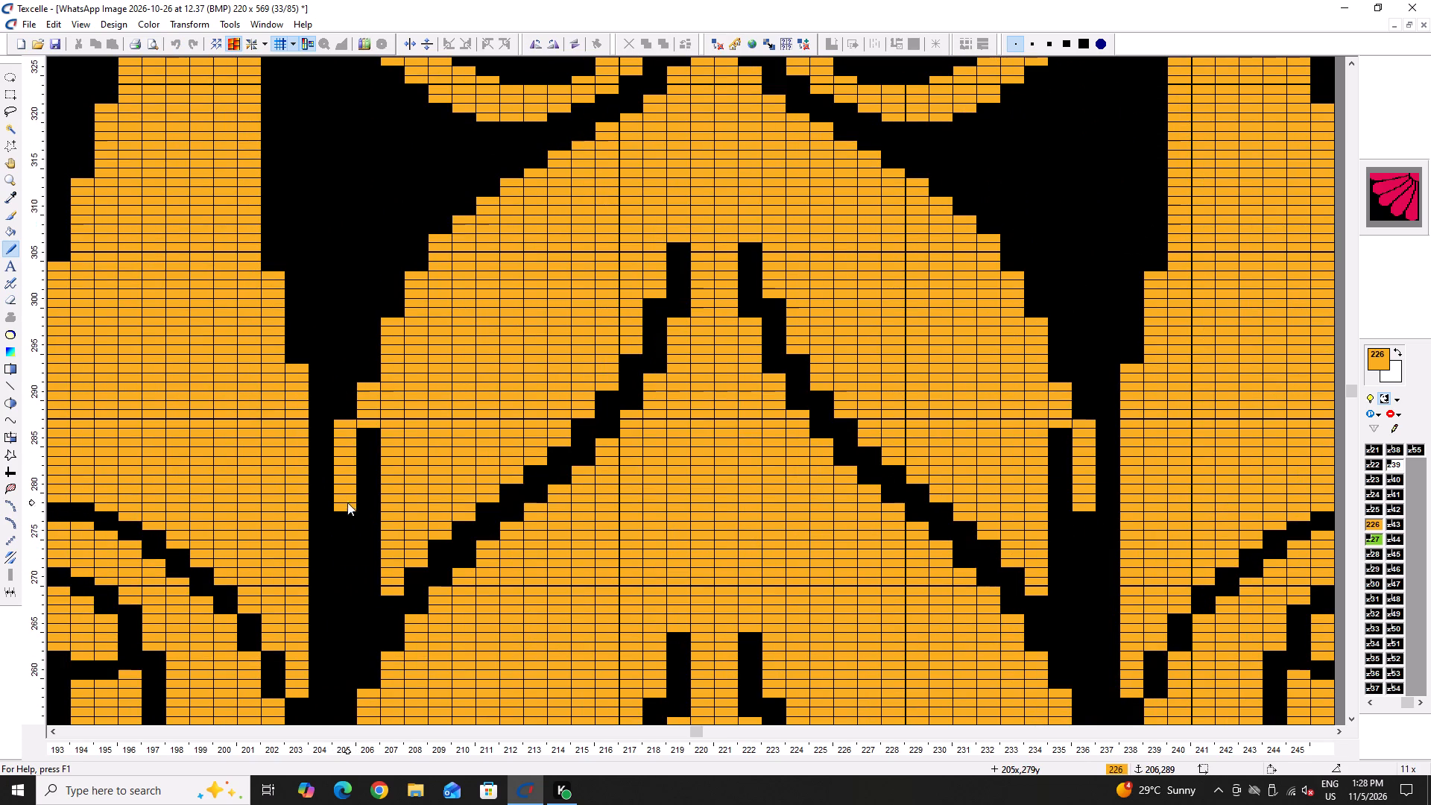
drag(347, 502, 348, 505)
click(348, 505)
drag(373, 432, 364, 587)
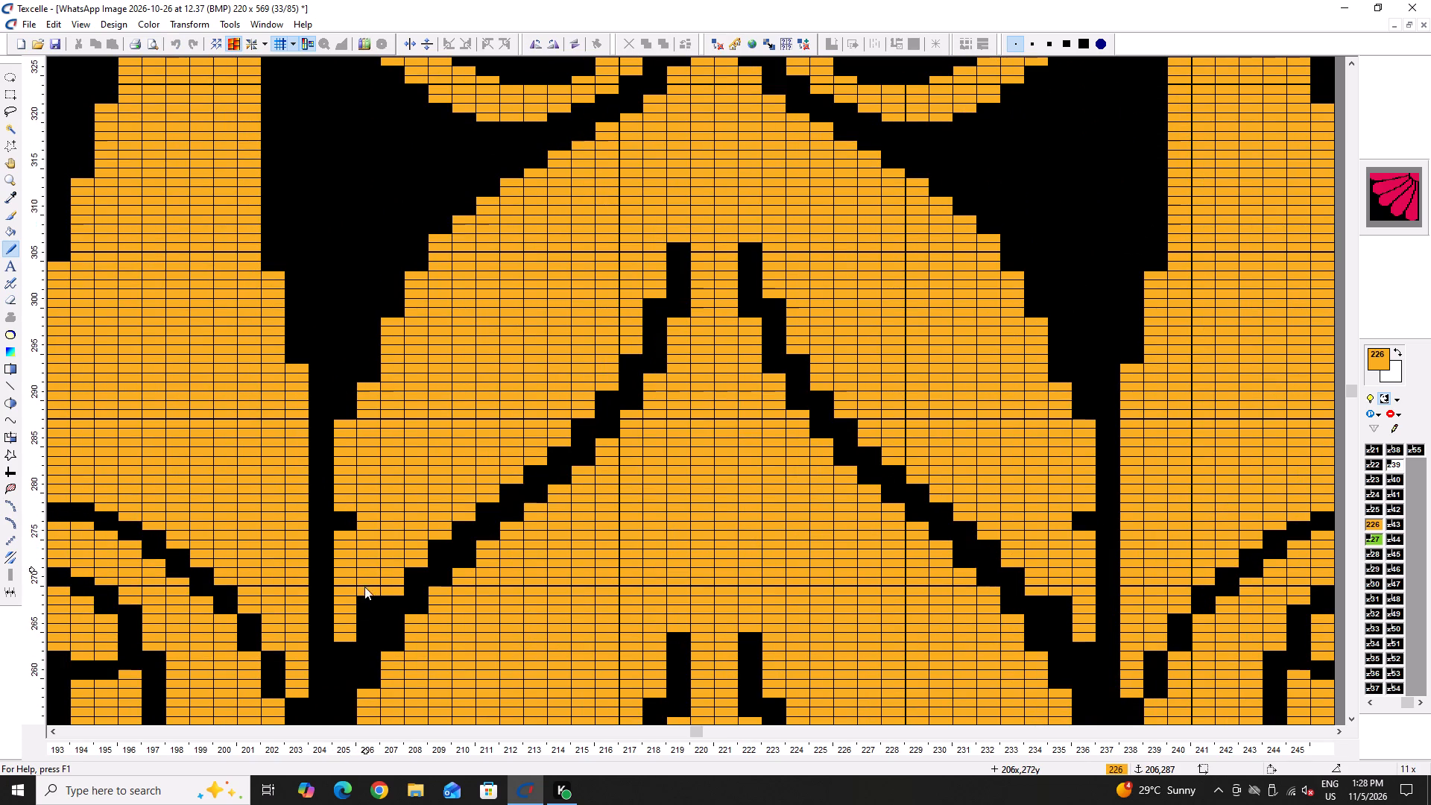
drag(364, 587, 364, 613)
Restore ground 239 along column 205 beside the topmost leaf, about rows 264–290.
right_click(327, 640)
right_click(333, 647)
right_drag(338, 638, 347, 526)
right_drag(347, 513, 348, 449)
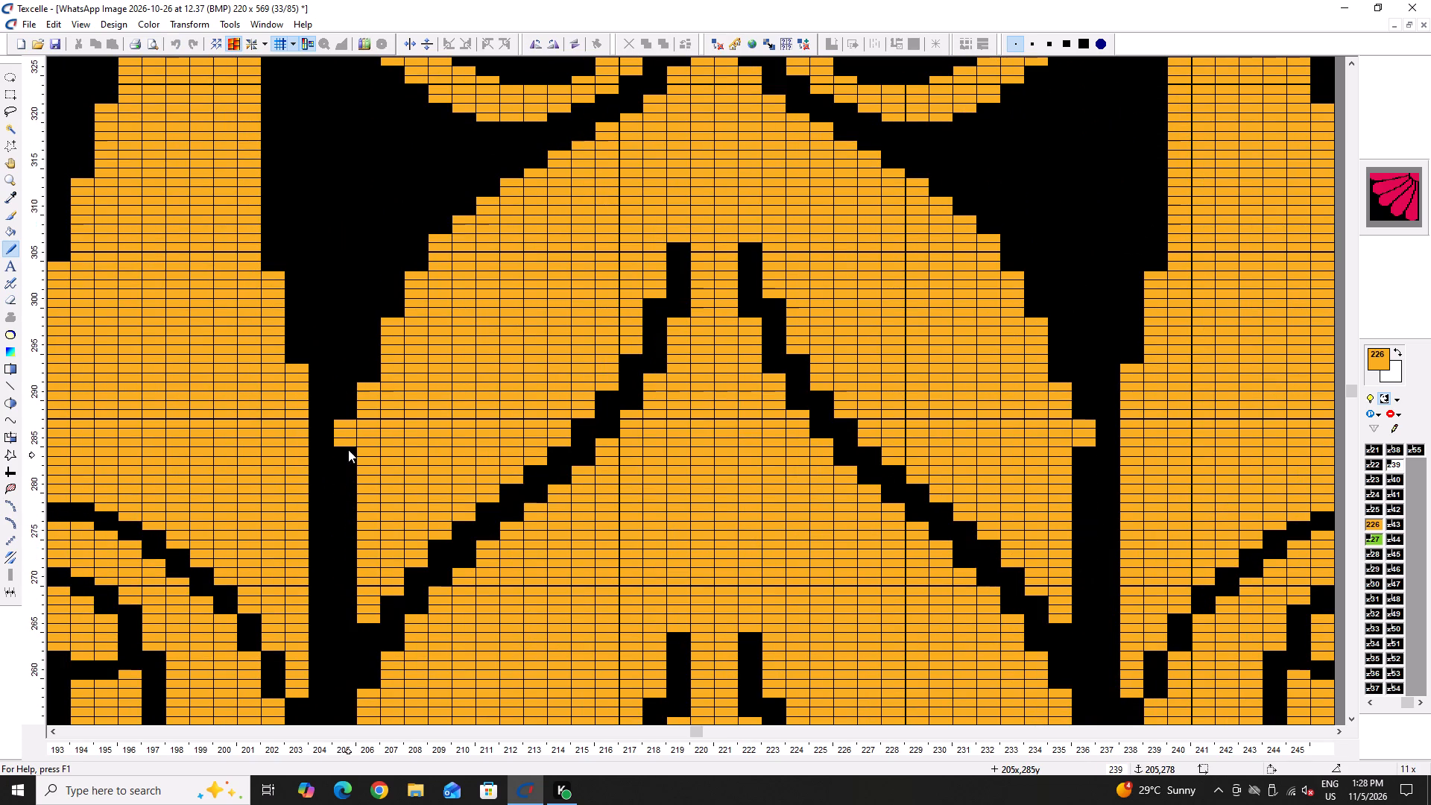
right_drag(348, 449, 346, 396)
right_click(346, 396)
Refine the topmost leaf's outer edge in 226 at column 206, about rows 291–293, and its lower tip near row 266.
click(385, 362)
drag(384, 364, 377, 389)
double_click(376, 394)
drag(365, 602, 368, 616)
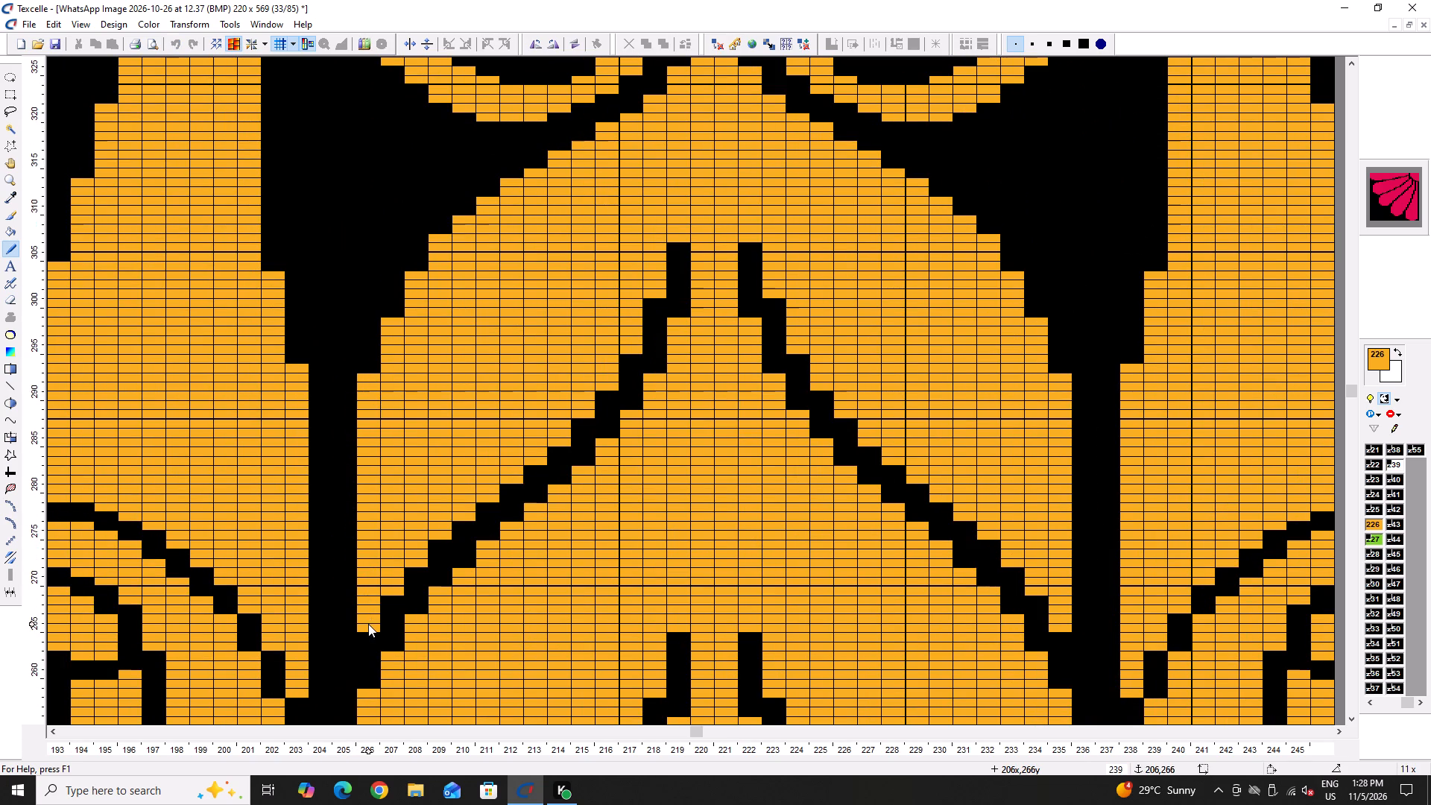
Touch up the topmost leaf's outer edge in 226 at column 206 near row 266 and column 213 near row 316.
triple_click(368, 624)
ctrl+scroll(364, 591, down, 5)
ctrl+scroll(388, 476, up, 5)
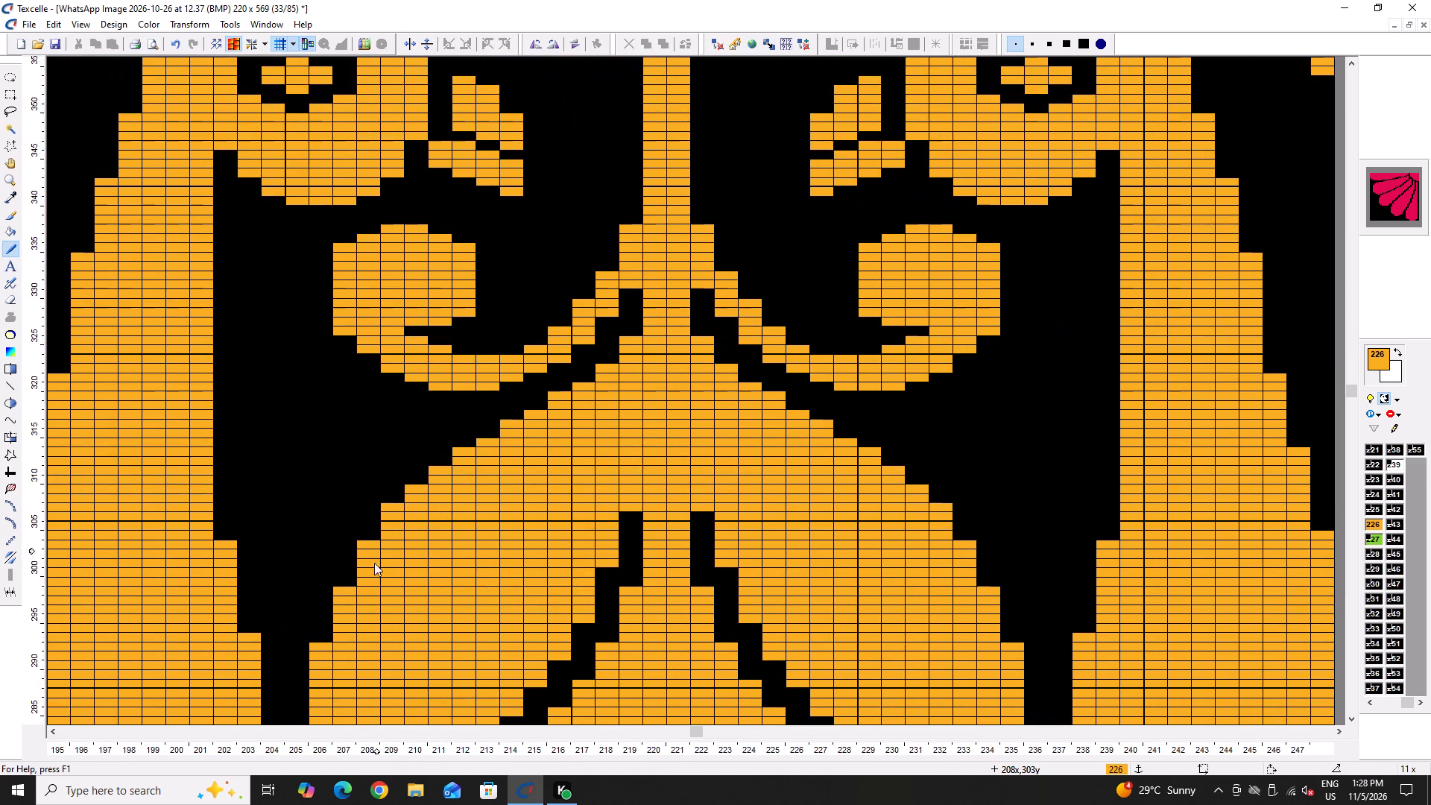
scroll(371, 575, down, 1)
click(489, 351)
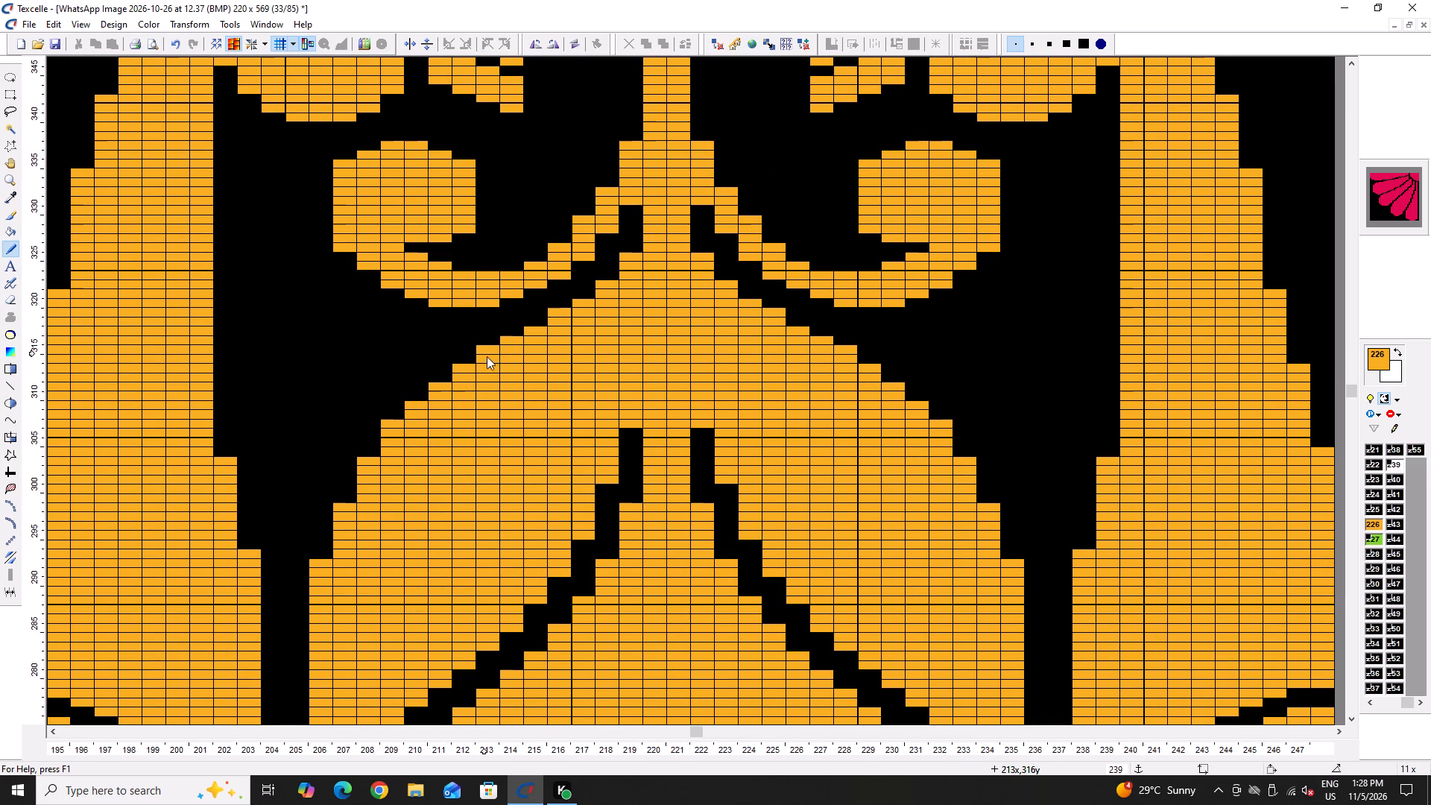
Smooth the upper edge of the second gap with 226 pixels at columns 215–218, about rows 247–259.
ctrl+scroll(576, 292, down, 3)
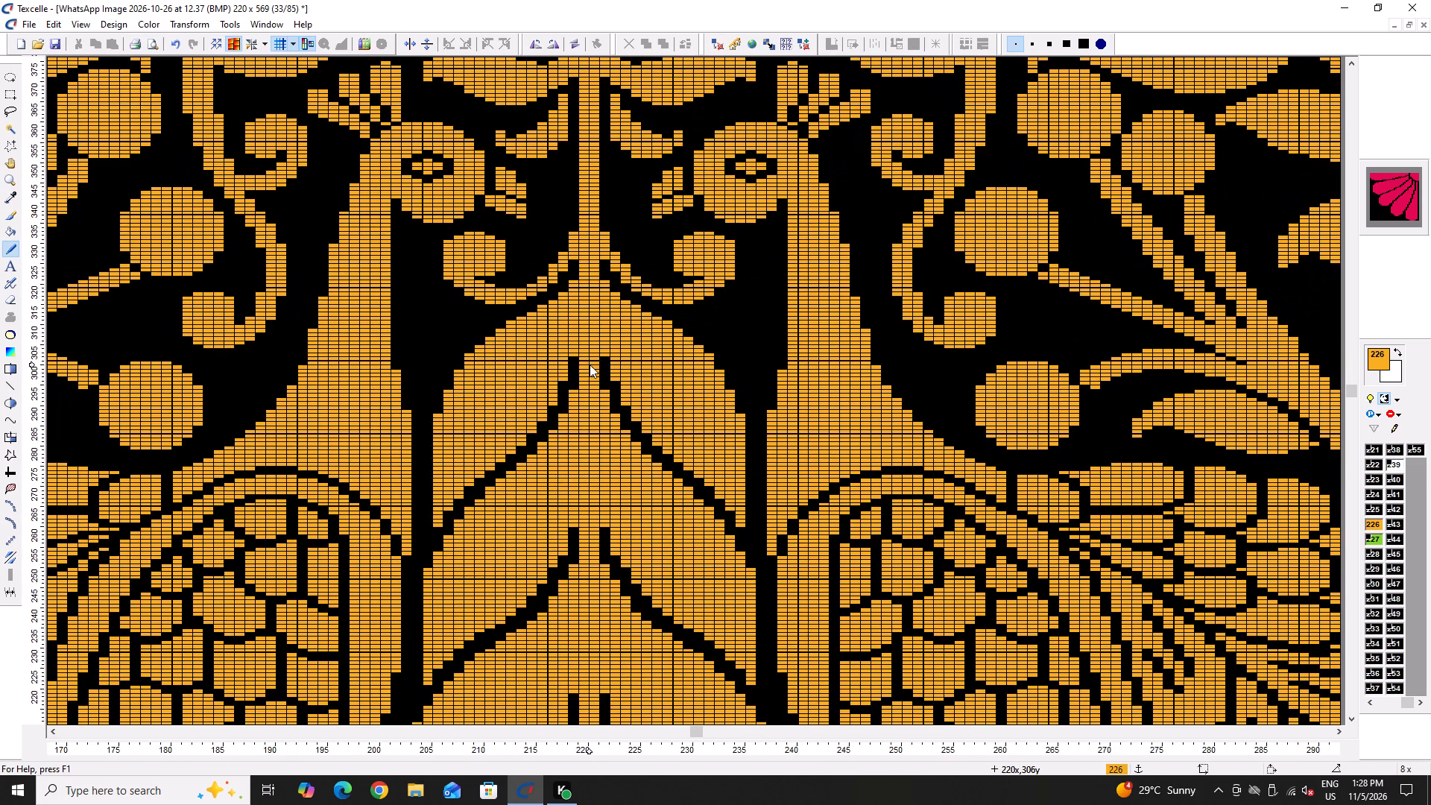
scroll(579, 480, down, 1)
ctrl+scroll(528, 510, up, 3)
click(534, 507)
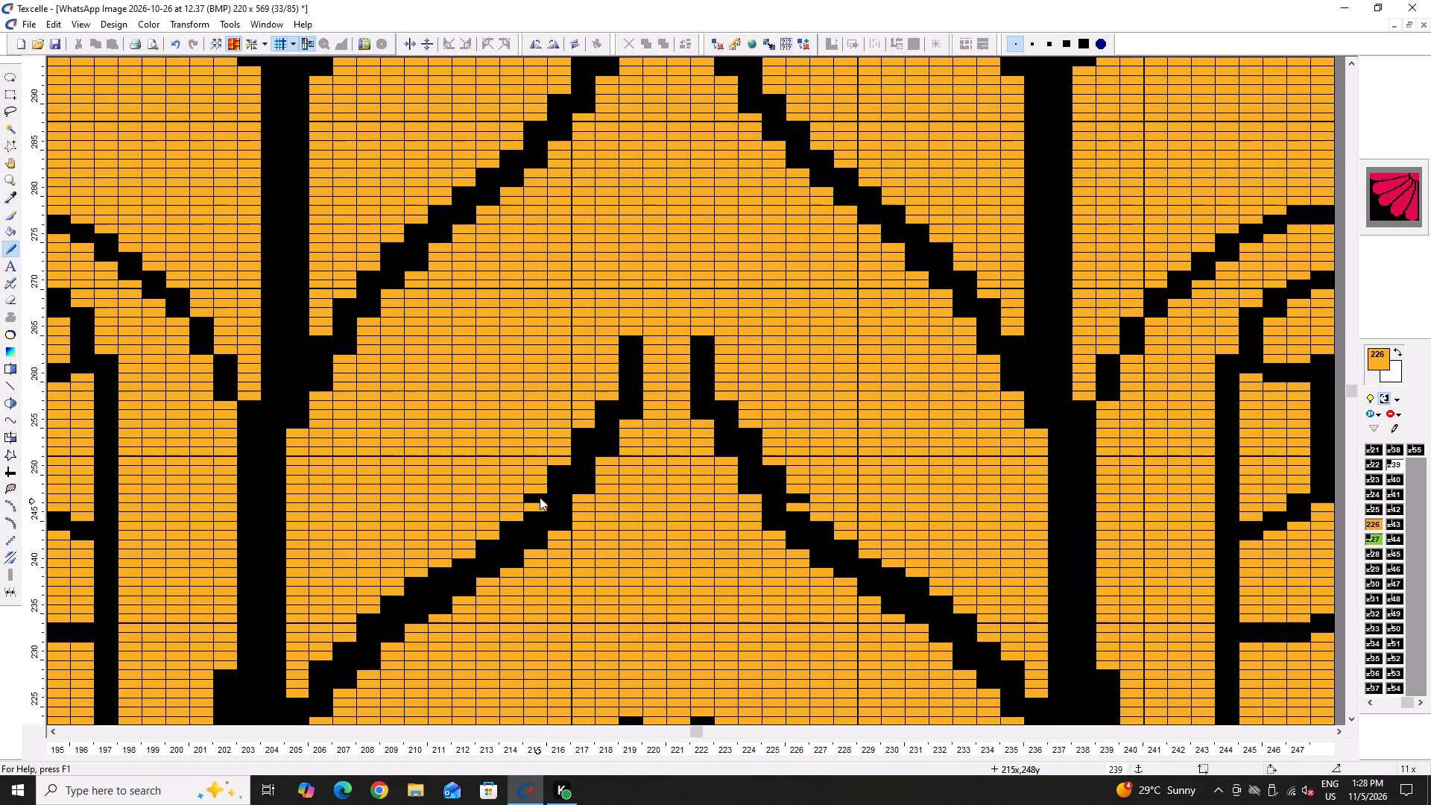
click(543, 495)
triple_click(542, 499)
right_click(543, 505)
right_click(542, 505)
click(555, 476)
double_click(562, 470)
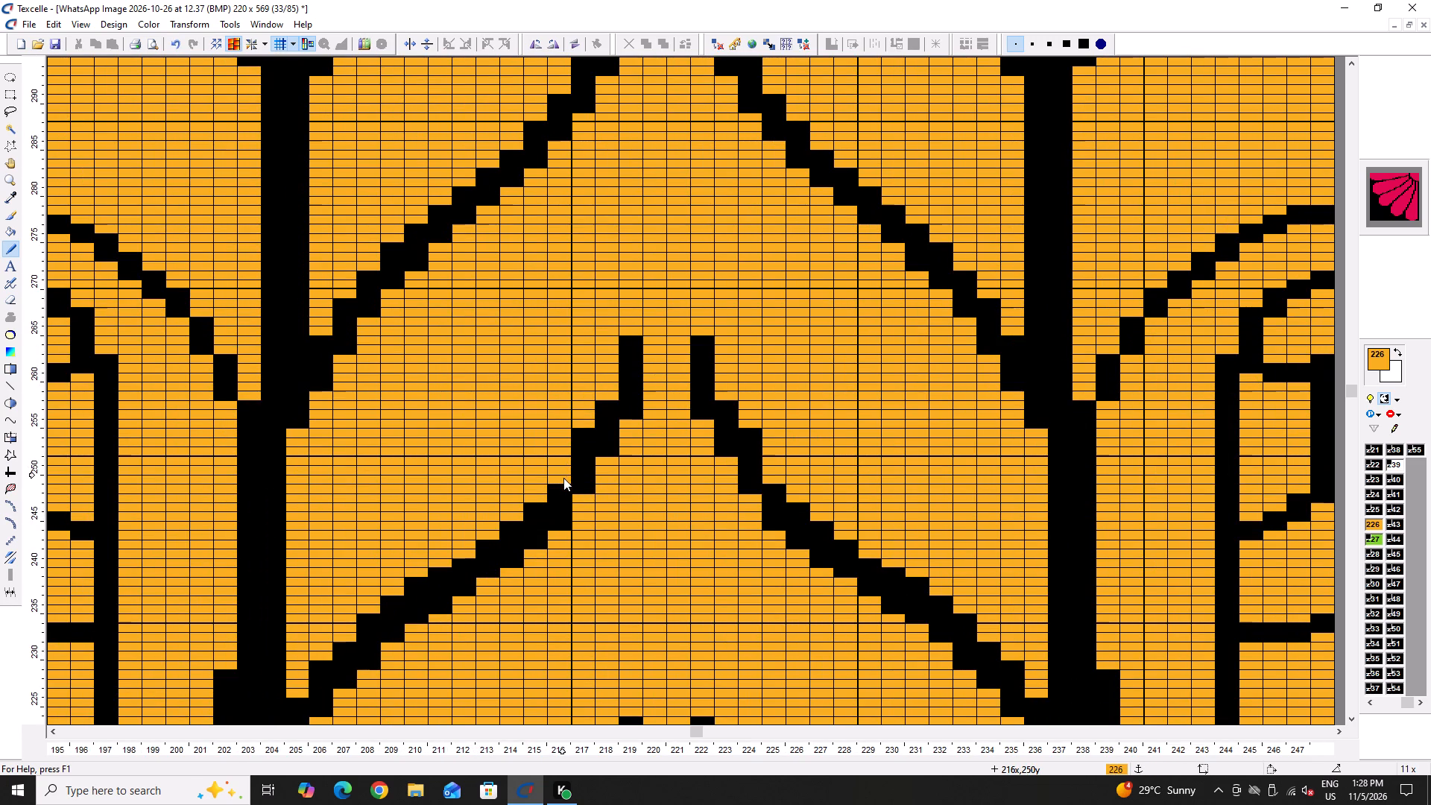
right_click(563, 482)
right_click(563, 482)
triple_click(583, 436)
double_click(610, 400)
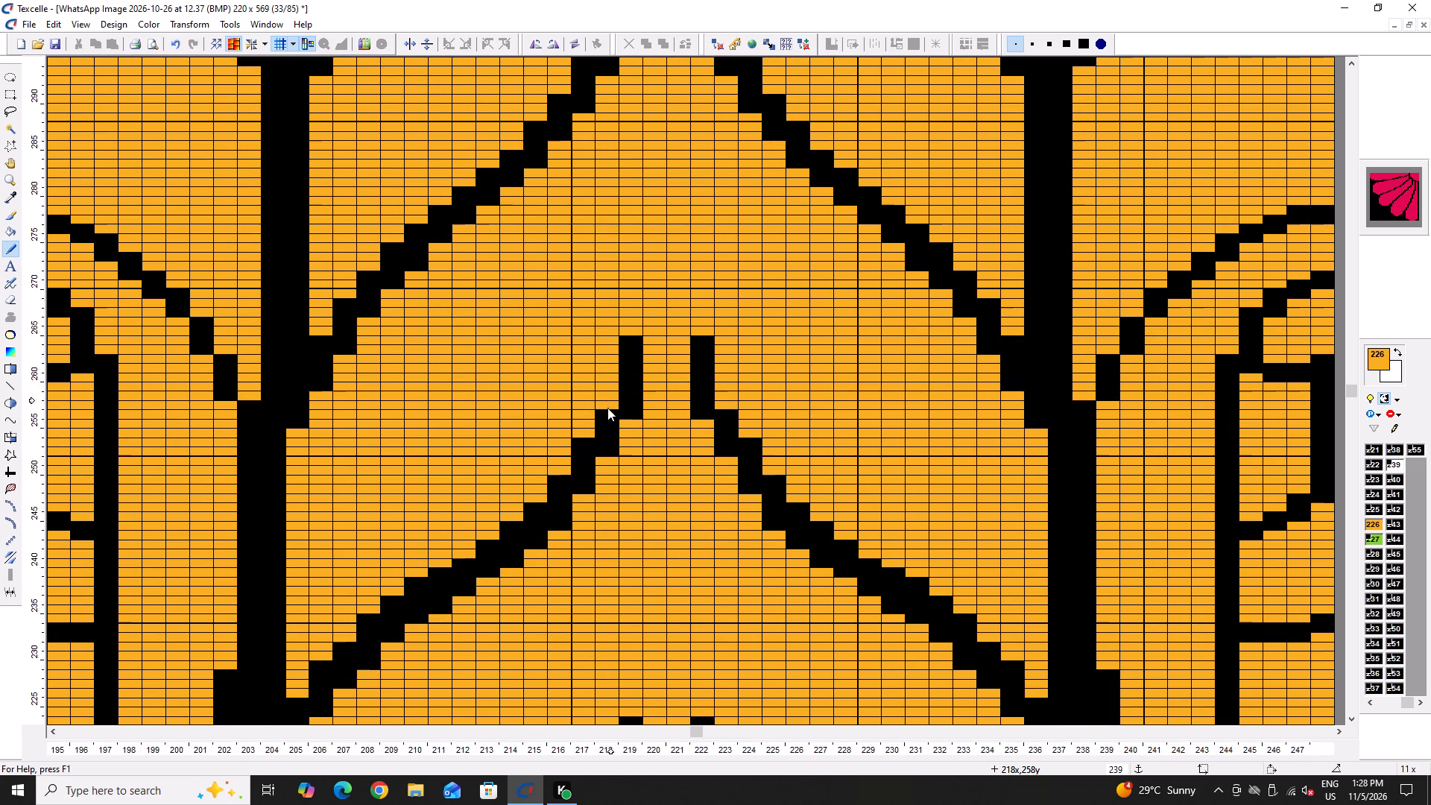
Thin the rest of the second gap from above in 226 across columns 206–215, about rows 231–247.
click(540, 504)
click(537, 508)
click(517, 524)
double_click(484, 543)
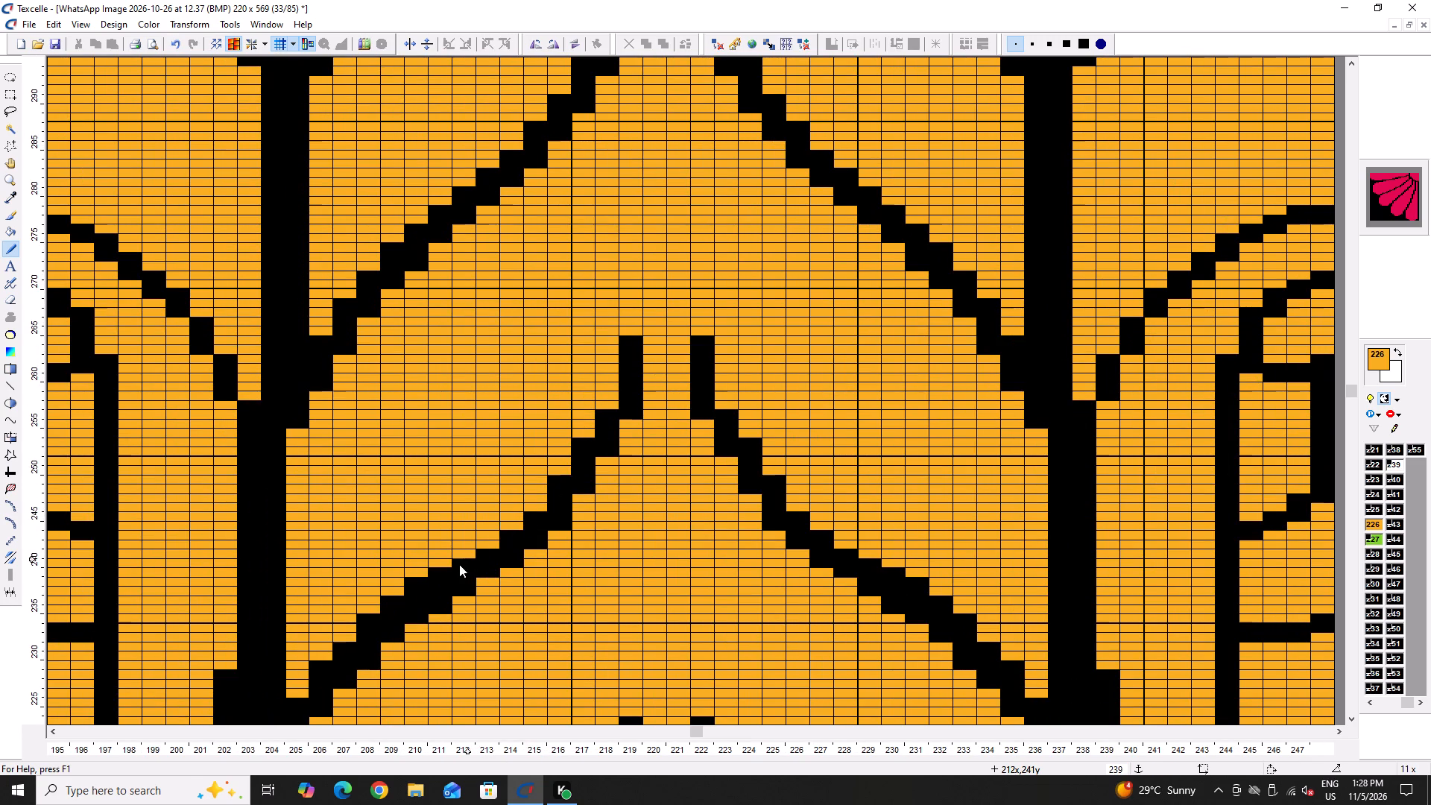
click(459, 562)
click(433, 574)
click(408, 584)
double_click(392, 596)
click(375, 611)
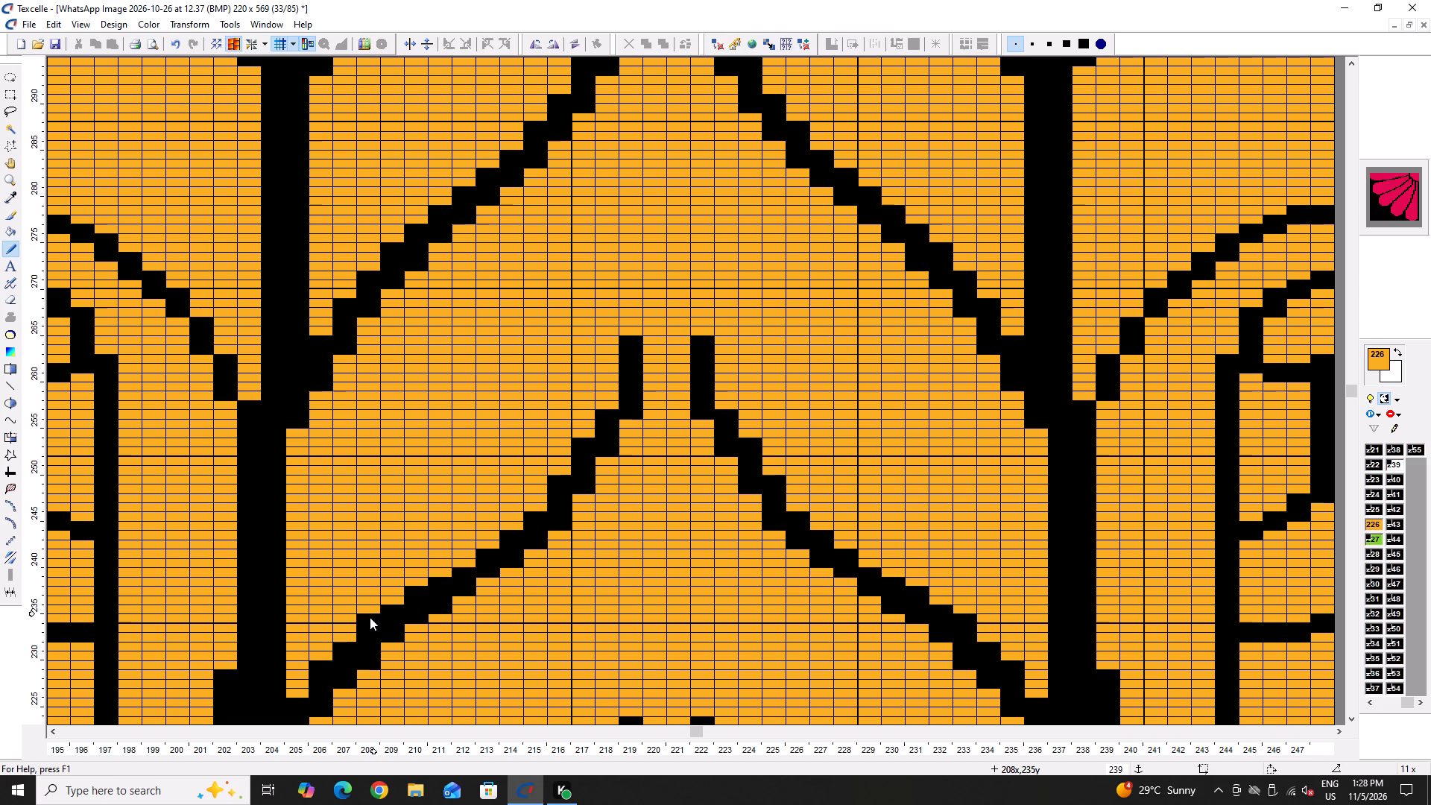
double_click(370, 617)
double_click(347, 644)
click(321, 663)
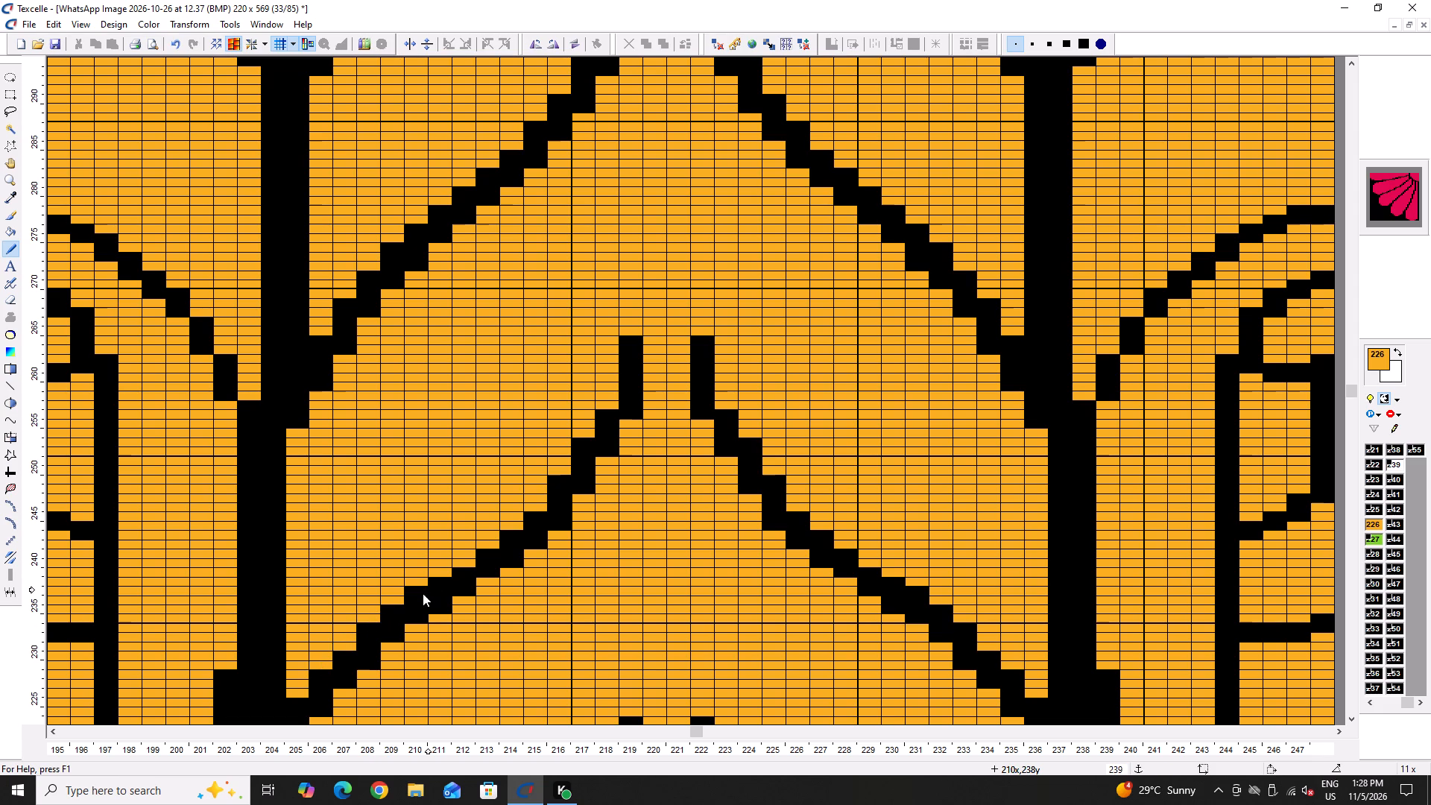
click(419, 592)
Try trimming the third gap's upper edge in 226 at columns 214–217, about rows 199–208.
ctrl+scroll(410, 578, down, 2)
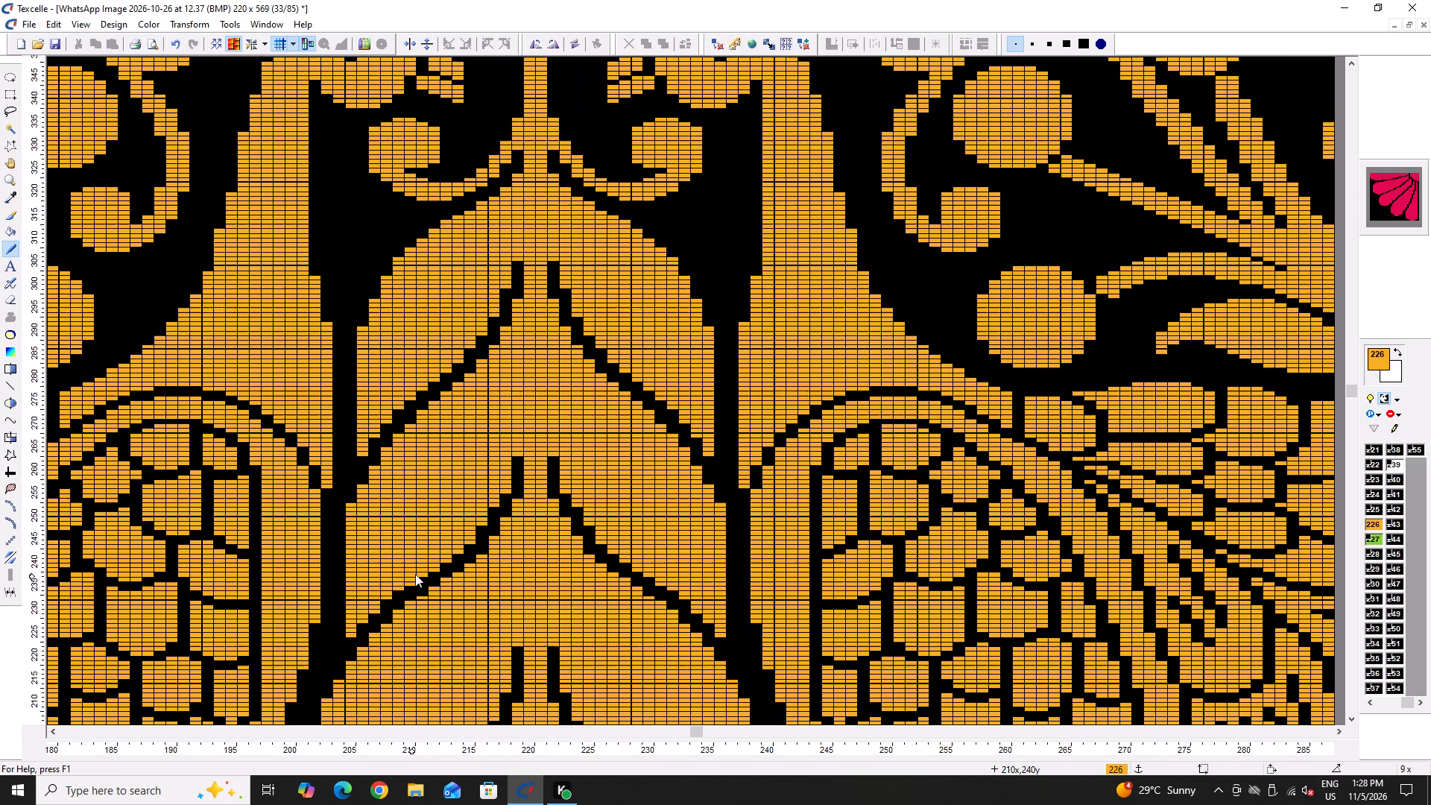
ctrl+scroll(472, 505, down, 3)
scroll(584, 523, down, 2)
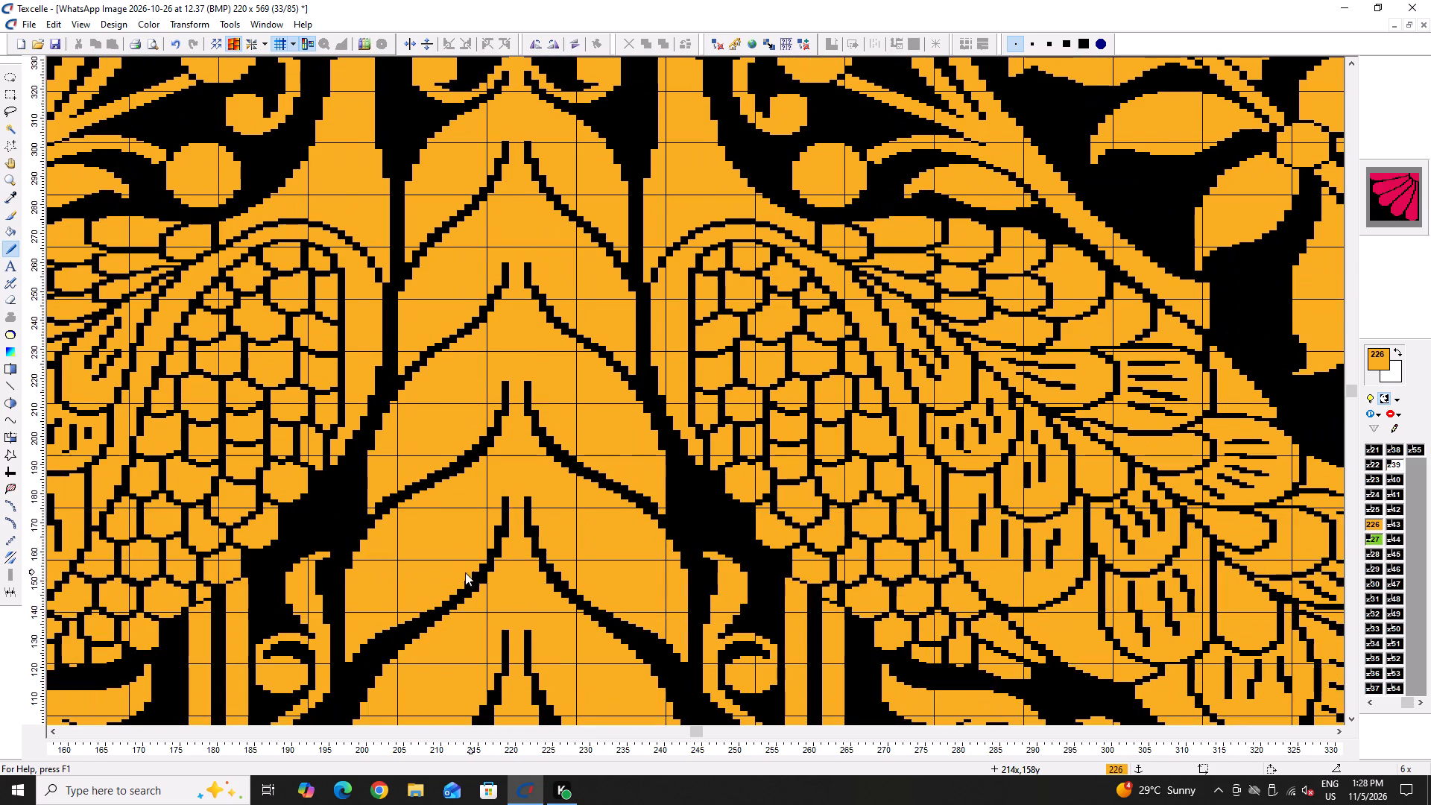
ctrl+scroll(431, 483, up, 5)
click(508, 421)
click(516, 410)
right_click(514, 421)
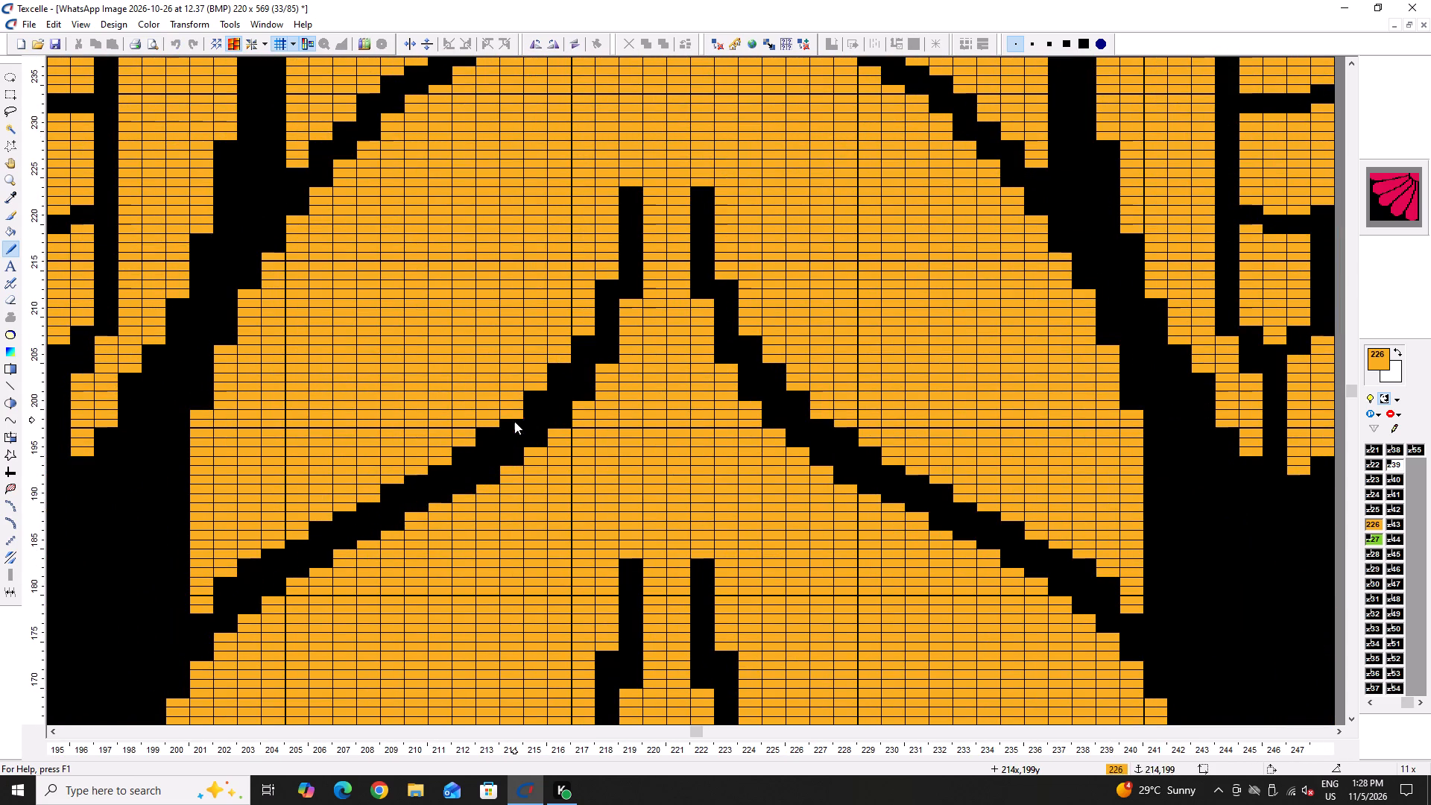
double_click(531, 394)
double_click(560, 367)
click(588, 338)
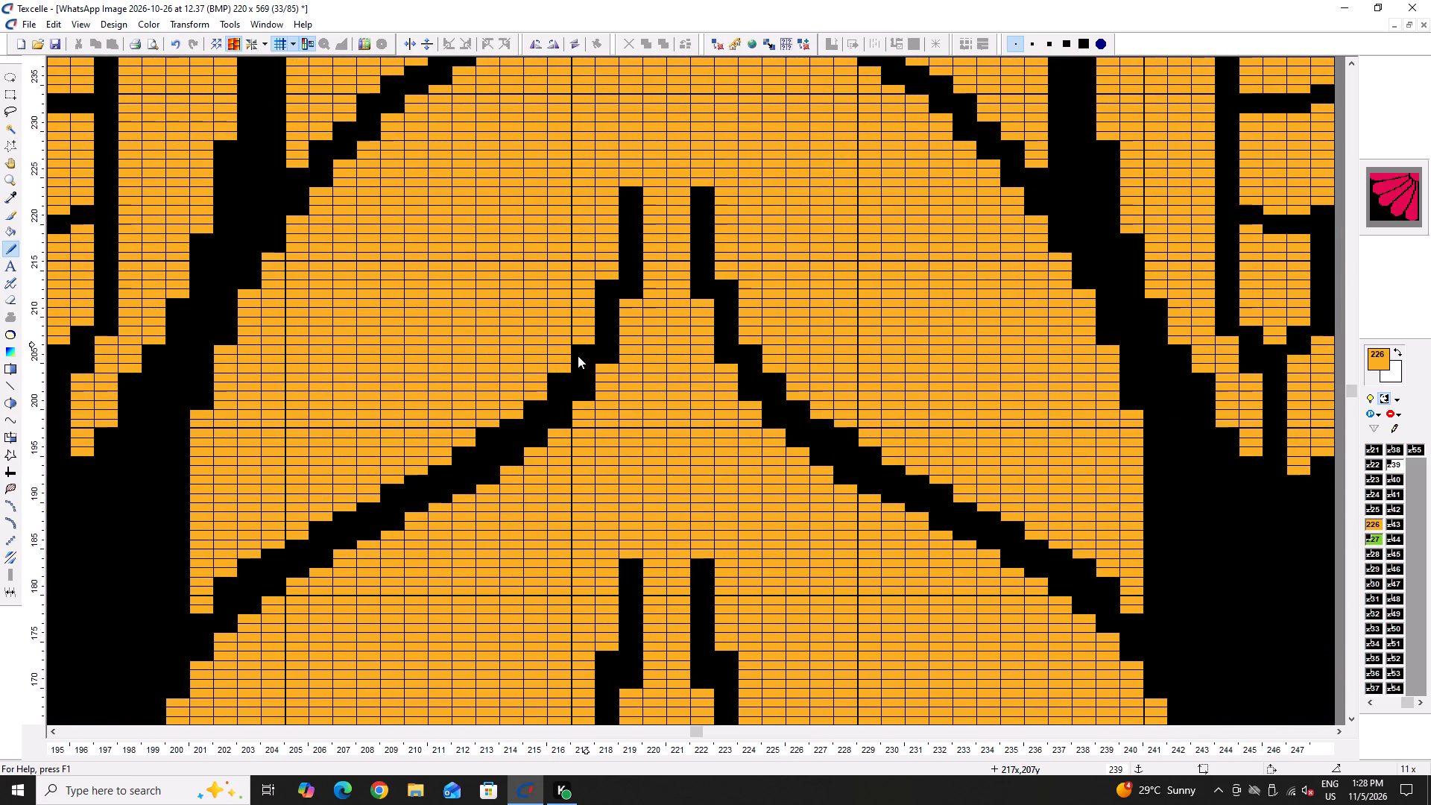
Trim the third gap's upper edge in 226 across columns 209–214, about rows 192–199.
click(505, 423)
click(495, 431)
click(476, 449)
click(463, 451)
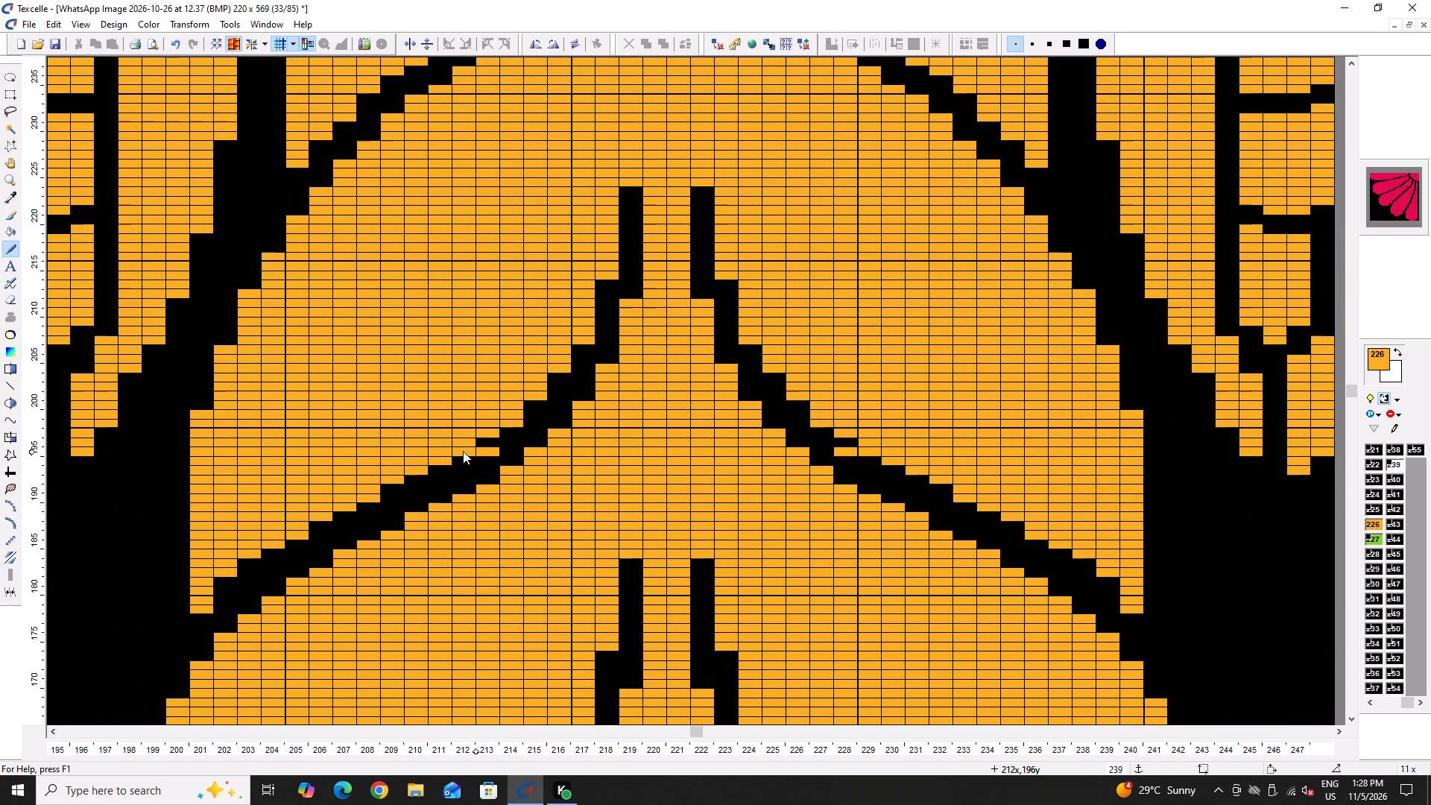
right_click(487, 449)
right_click(487, 449)
click(437, 468)
click(423, 473)
click(393, 487)
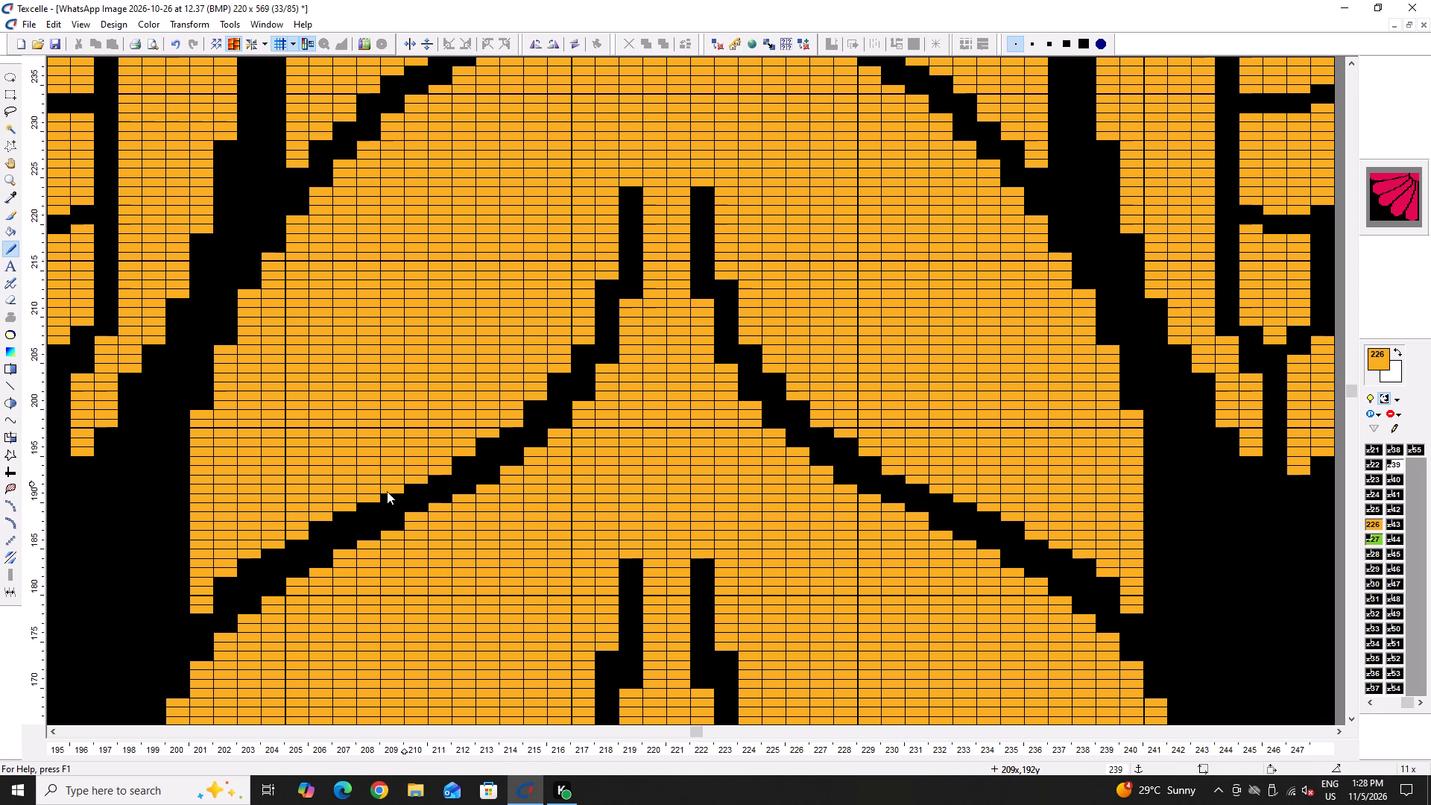
Thin the outer end of the third gap from above in 226 across columns 202–208, about rows 183–190.
click(363, 506)
click(350, 518)
double_click(331, 526)
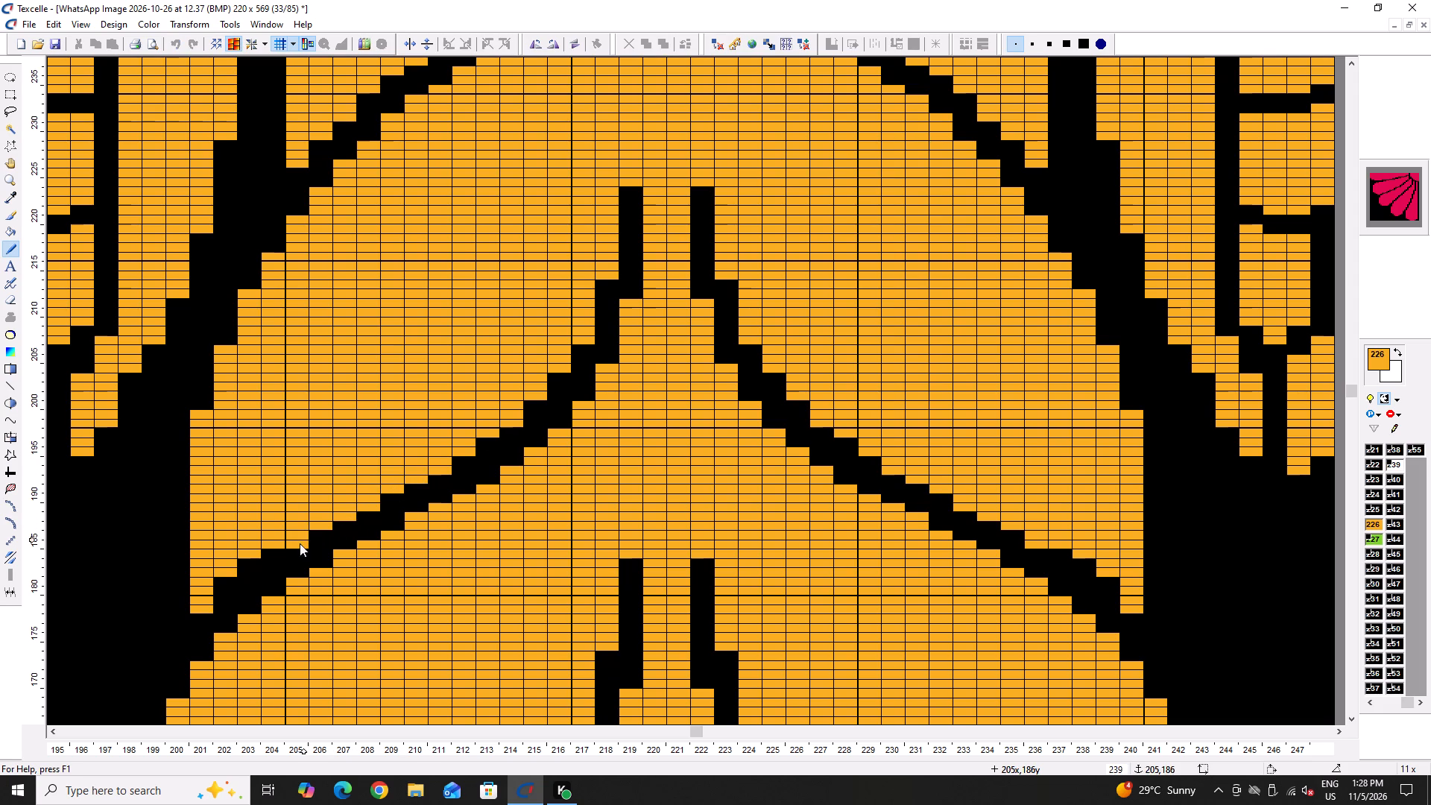
click(300, 543)
double_click(278, 553)
click(252, 563)
click(224, 576)
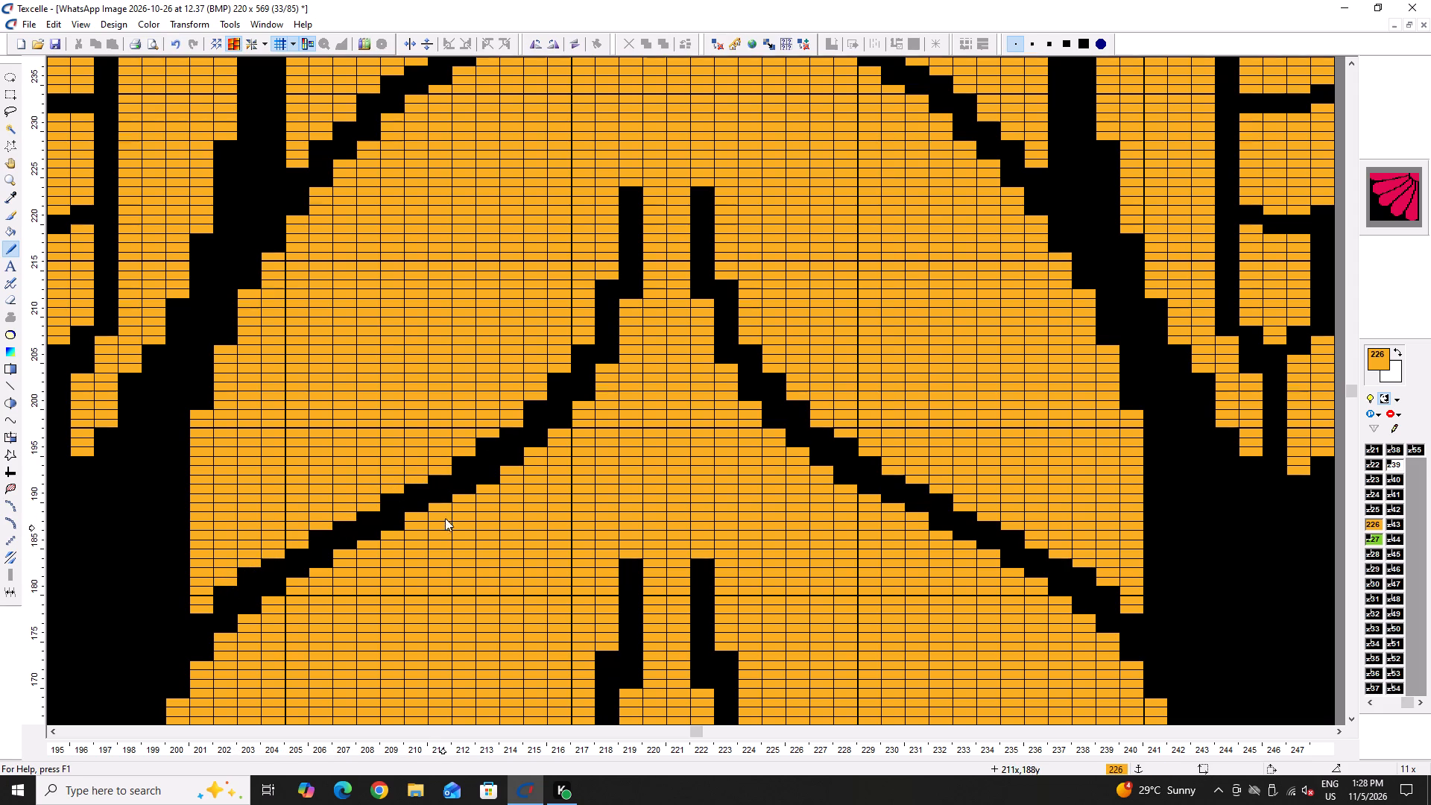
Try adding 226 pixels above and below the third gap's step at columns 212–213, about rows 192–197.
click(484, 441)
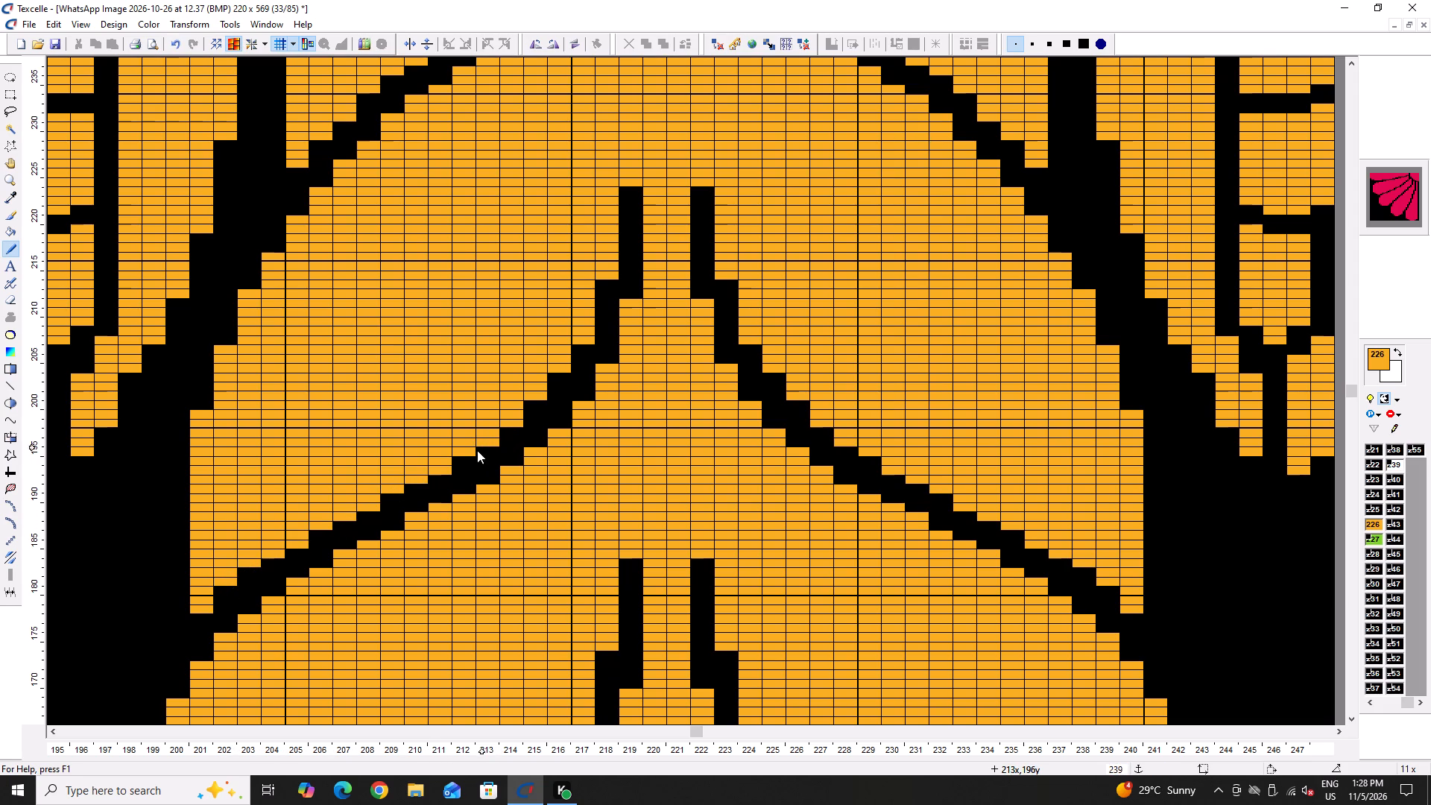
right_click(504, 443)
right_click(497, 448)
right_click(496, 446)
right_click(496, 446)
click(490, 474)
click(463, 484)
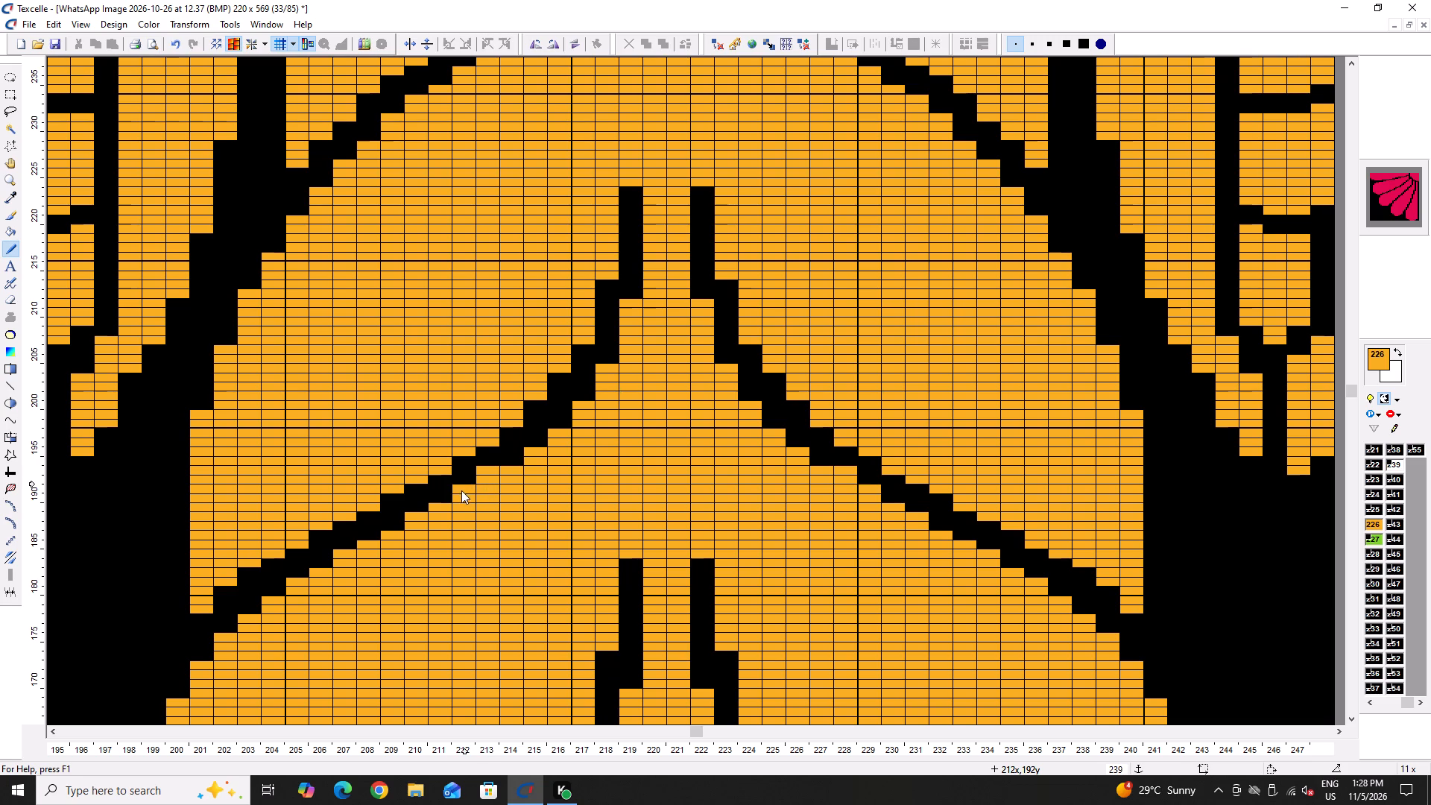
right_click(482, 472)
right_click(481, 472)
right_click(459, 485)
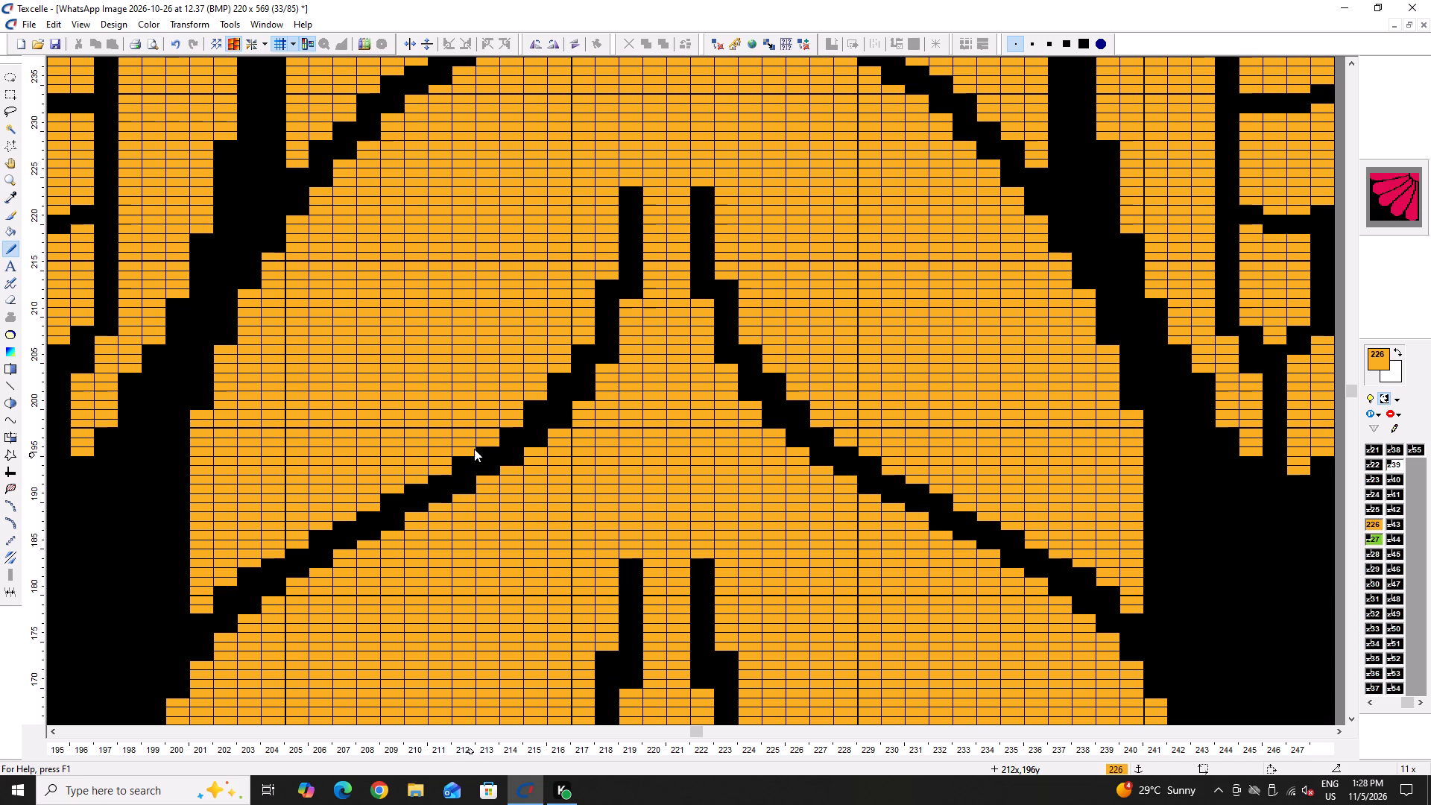
Restore ground 239 along the third gap's upper edge at columns 213–217, about rows 197–208.
right_click(493, 440)
right_click(493, 440)
right_click(522, 420)
right_click(522, 420)
right_click(536, 400)
right_click(537, 399)
right_click(560, 376)
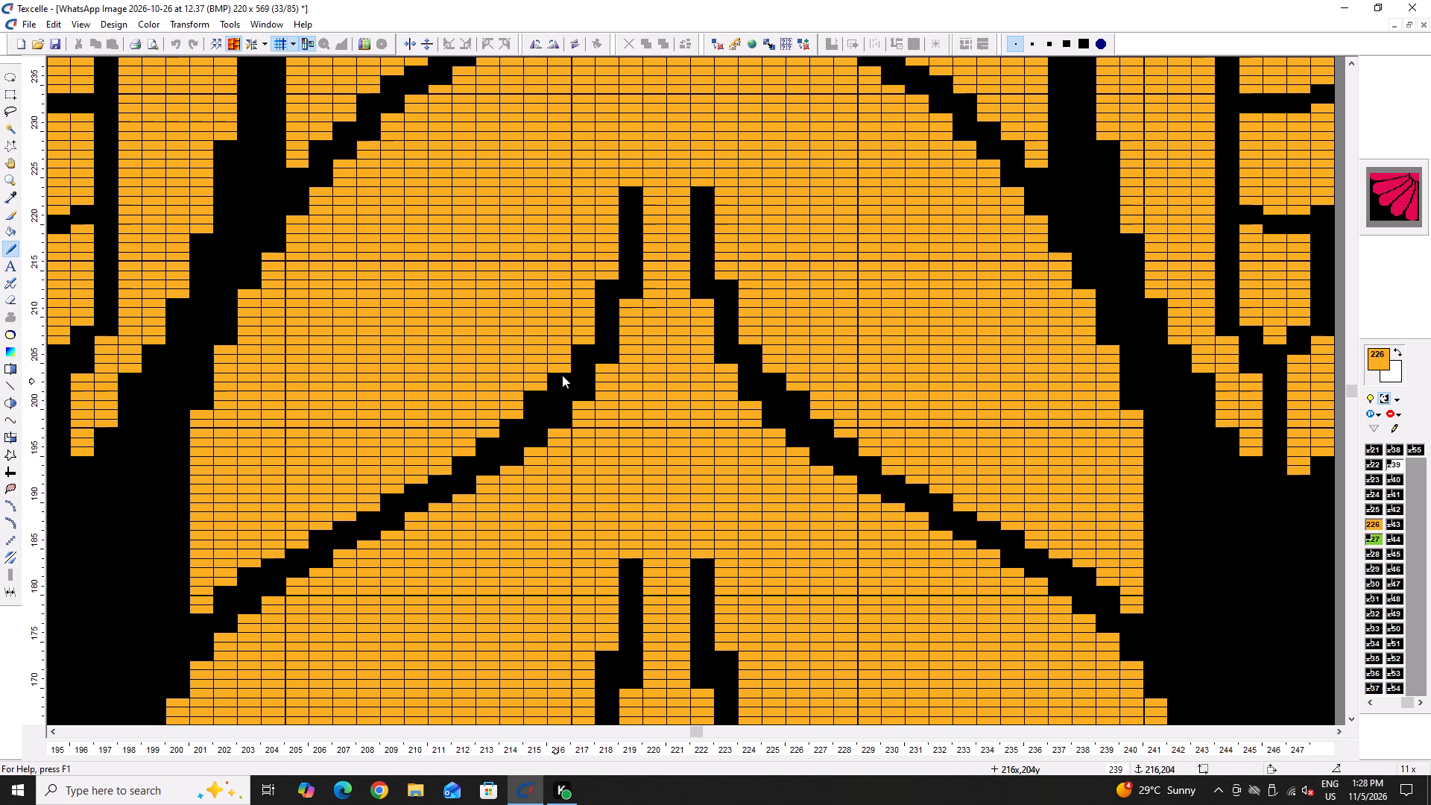
right_click(565, 366)
right_click(565, 366)
right_click(587, 335)
right_click(587, 335)
Thin the third gap from below instead, in 226 at columns 213–218, about rows 194–206.
click(610, 359)
double_click(583, 397)
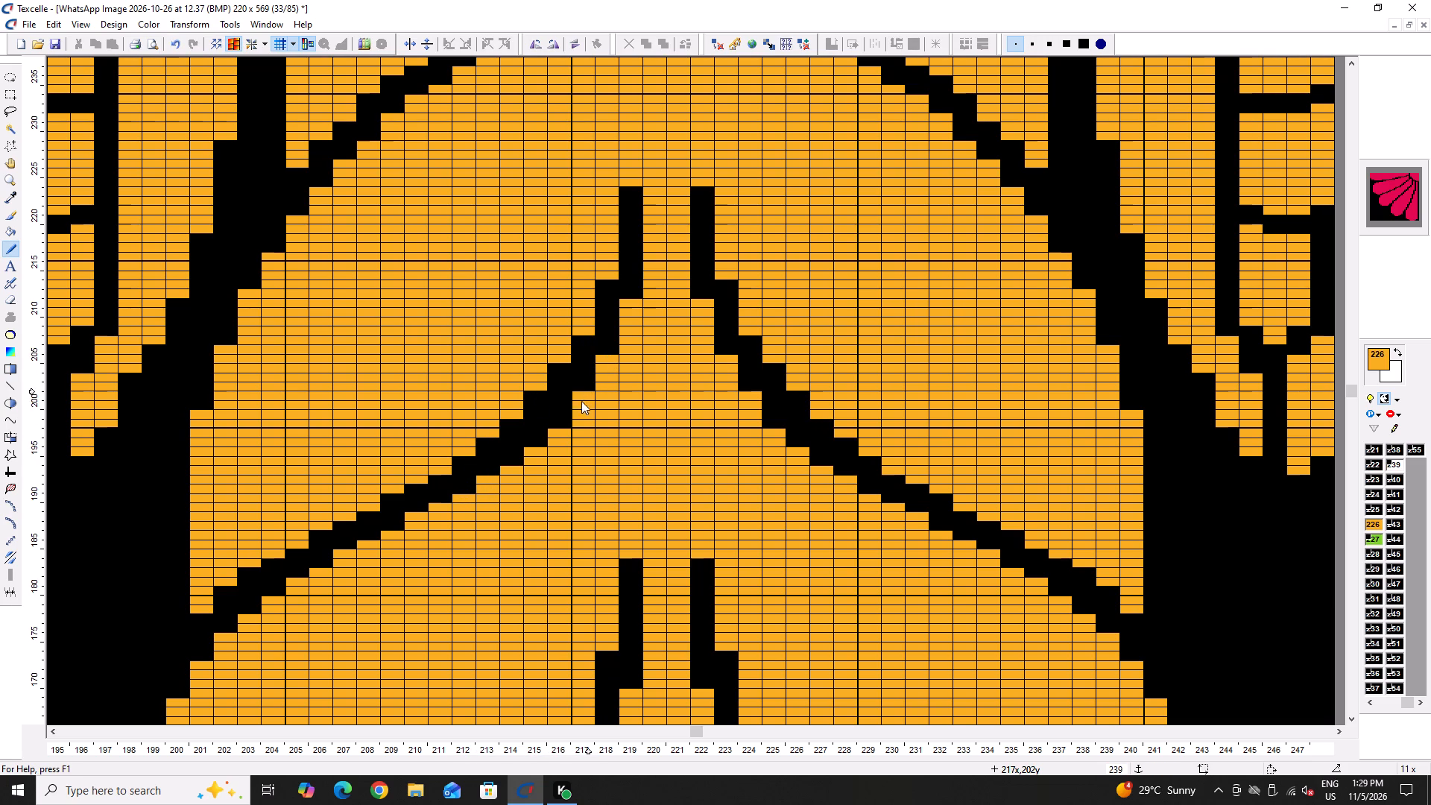
click(569, 417)
right_click(550, 412)
click(540, 442)
double_click(517, 461)
double_click(490, 473)
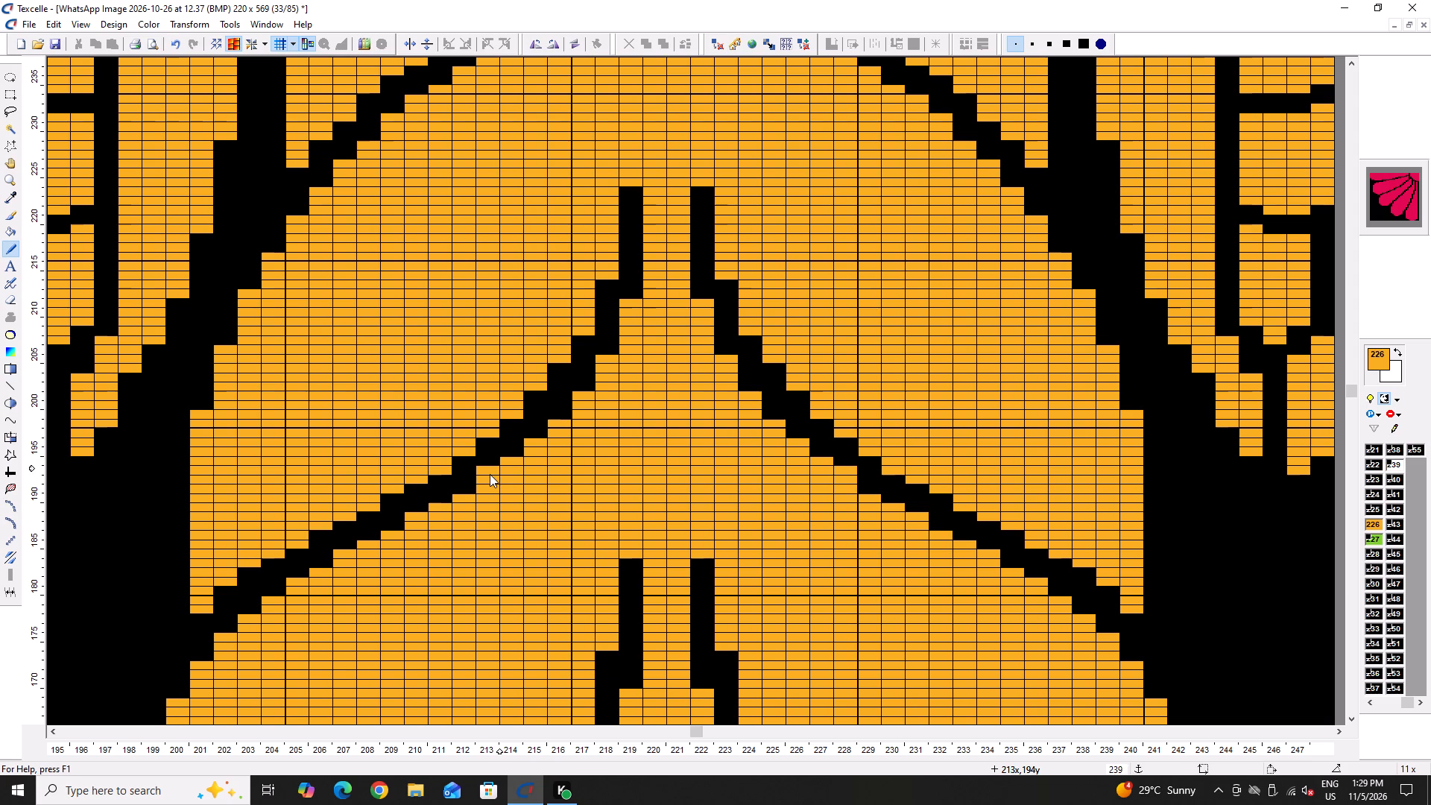
right_click(489, 464)
Paint 226 on the lower tip of the leaf above the fourth gap at columns 198–199, about rows 119–127.
ctrl+scroll(447, 491, down, 5)
scroll(459, 503, down, 2)
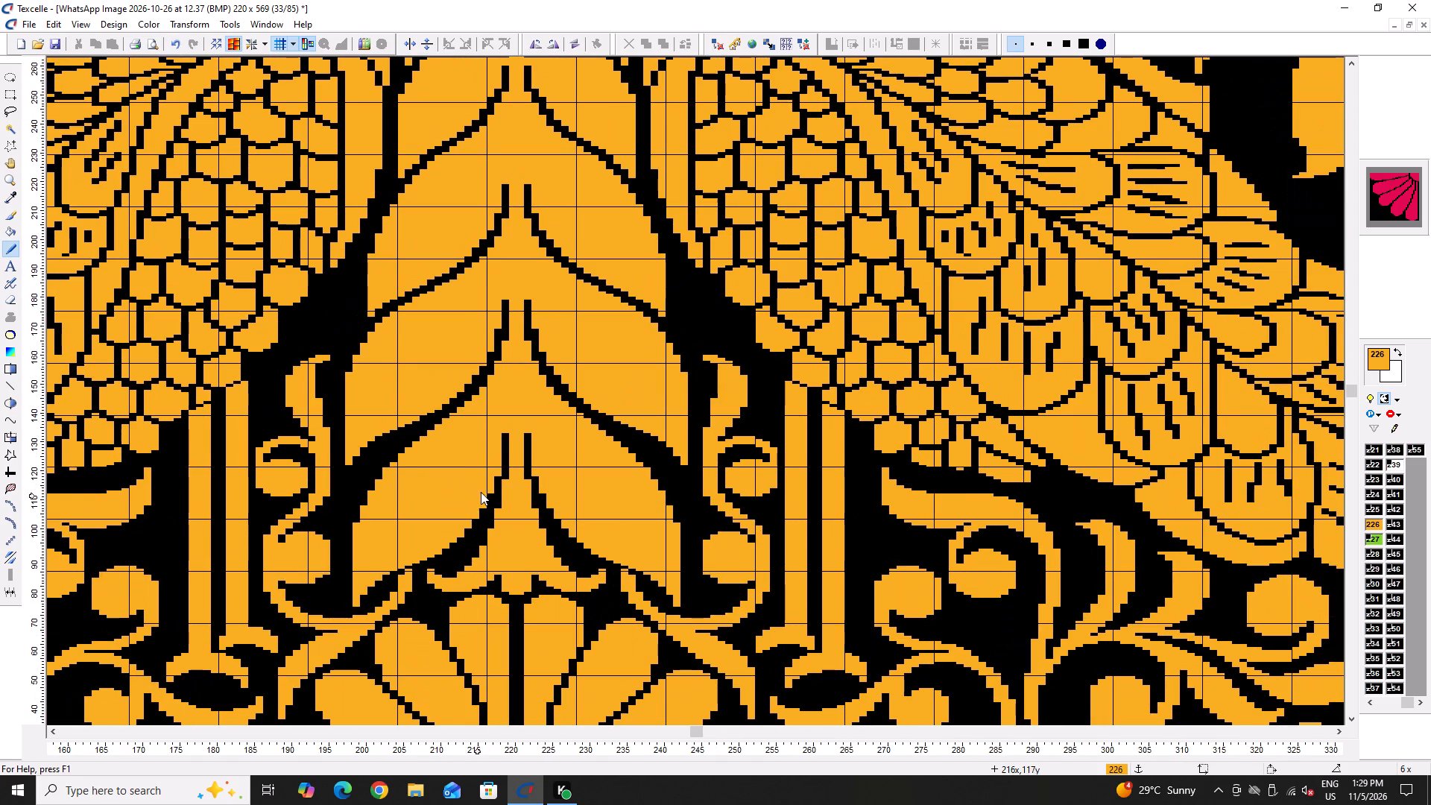
ctrl+scroll(484, 377, up, 4)
ctrl+scroll(318, 511, down, 4)
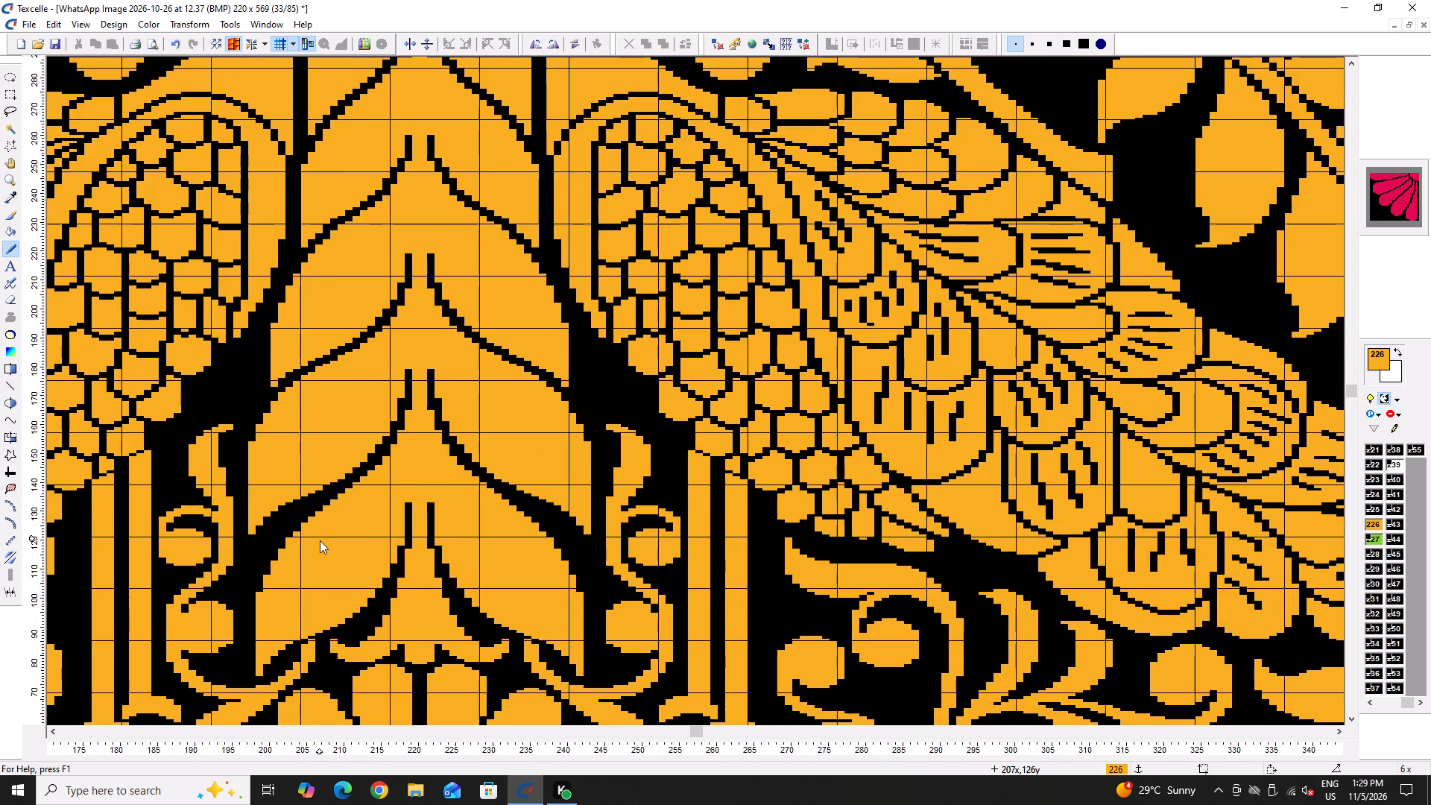
ctrl+scroll(340, 502, down, 4)
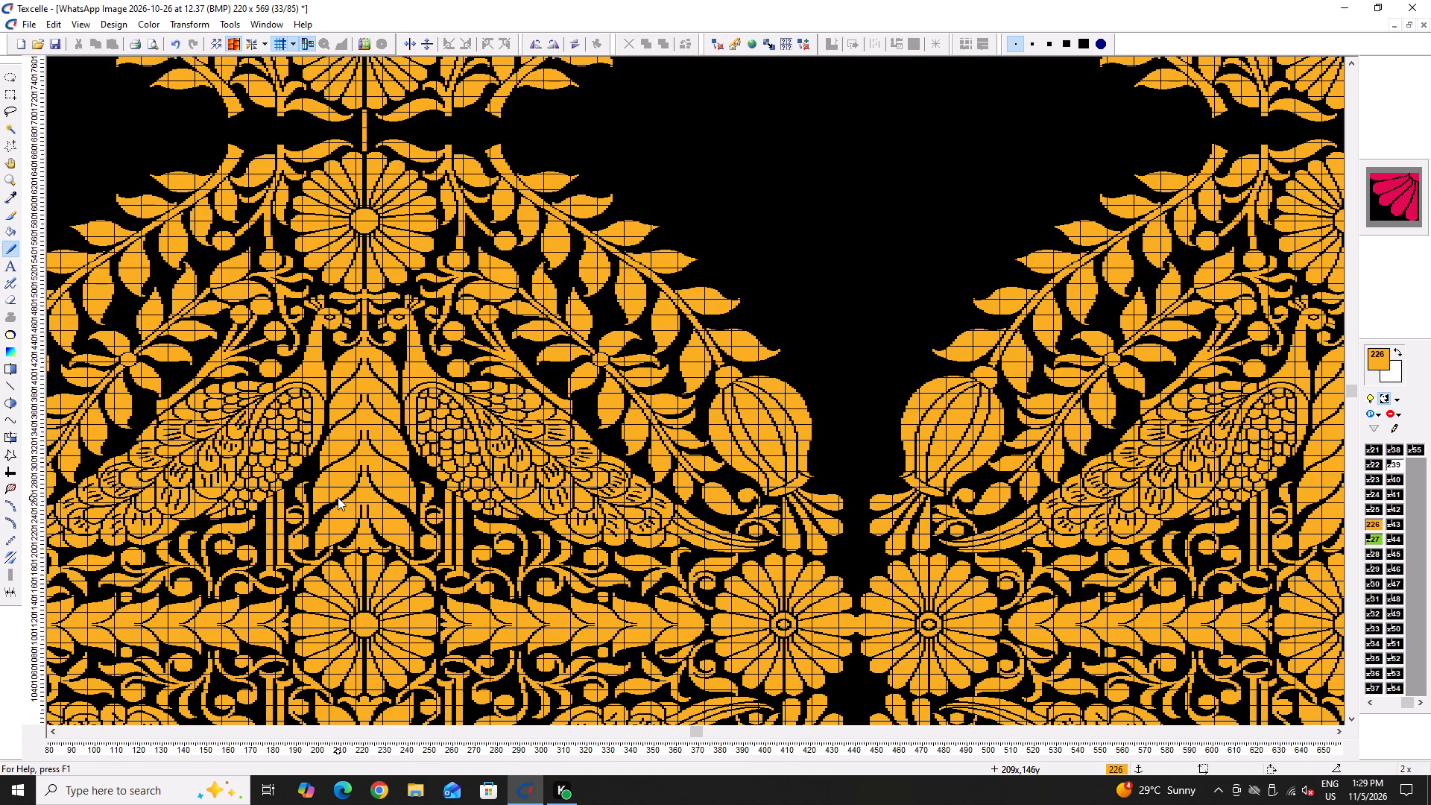
ctrl+scroll(338, 501, down, 2)
ctrl+scroll(332, 514, up, 5)
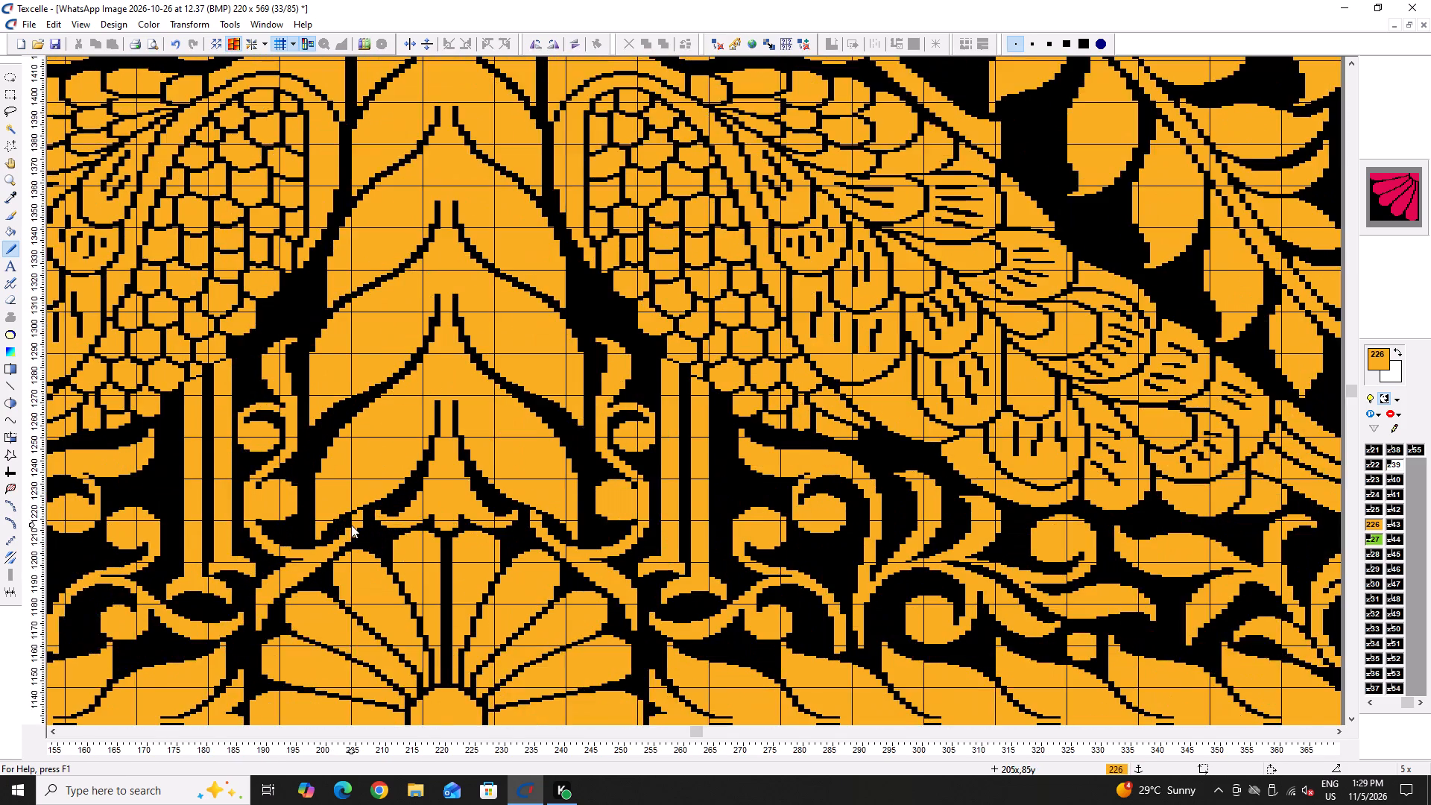
scroll(353, 525, down, 6)
ctrl+scroll(344, 443, up, 5)
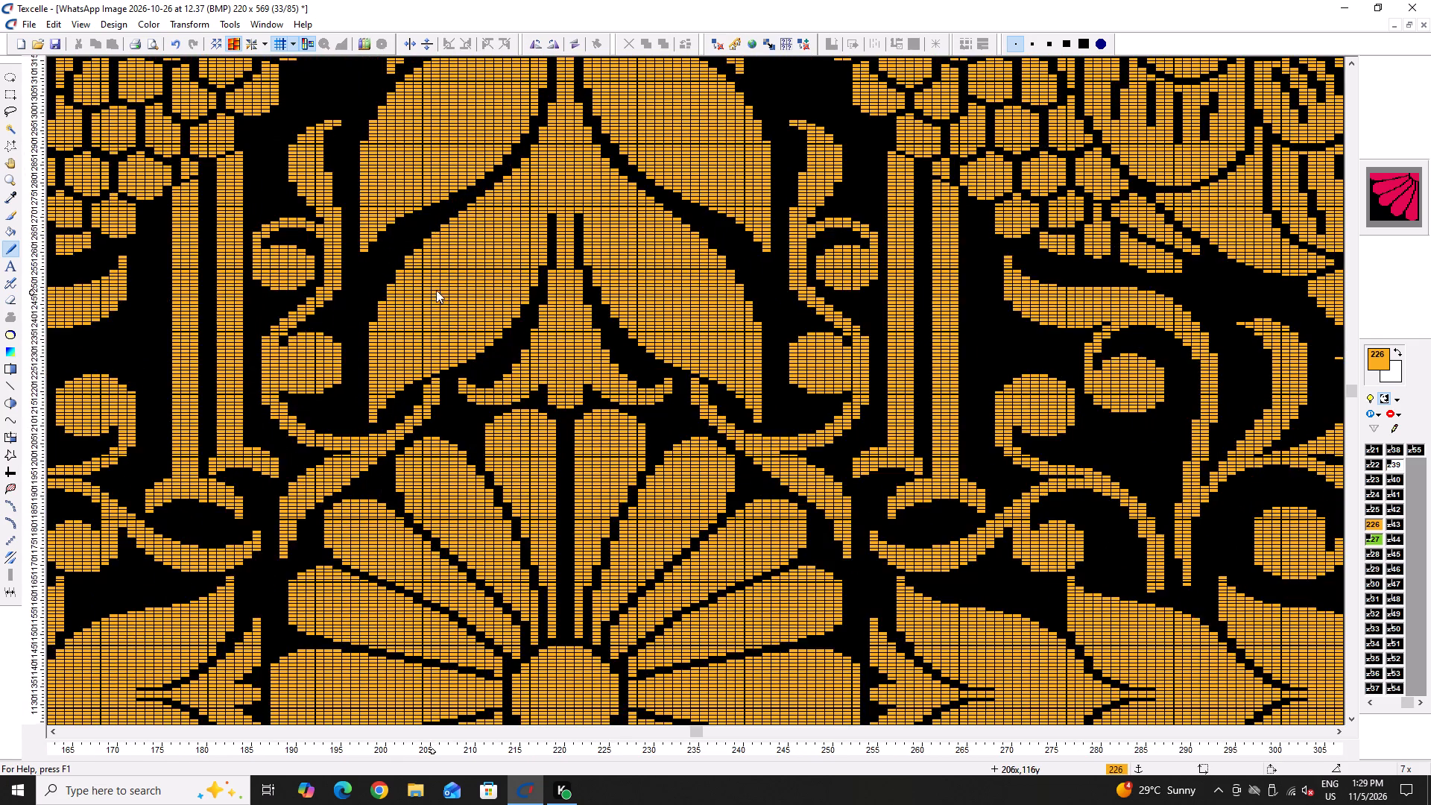
scroll(436, 291, up, 2)
ctrl+scroll(394, 438, up, 2)
click(367, 455)
drag(367, 458, 361, 491)
click(361, 491)
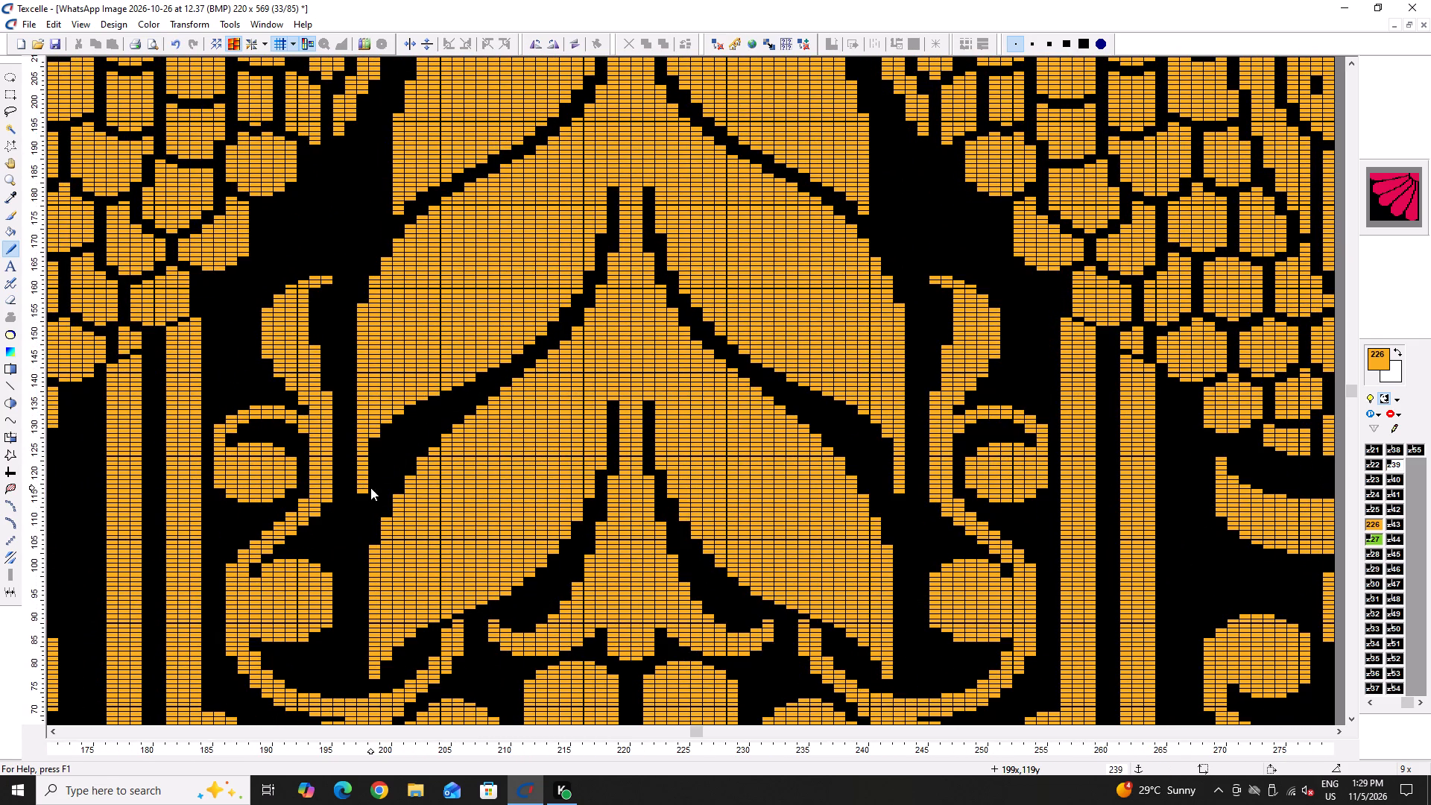
drag(370, 487, 372, 473)
click(378, 459)
Paint 226 along the fourth gap's upper edge over columns 199–207, about rows 121–143.
drag(393, 440, 467, 382)
click(472, 379)
click(461, 384)
click(455, 388)
drag(437, 400, 418, 412)
drag(415, 414, 409, 418)
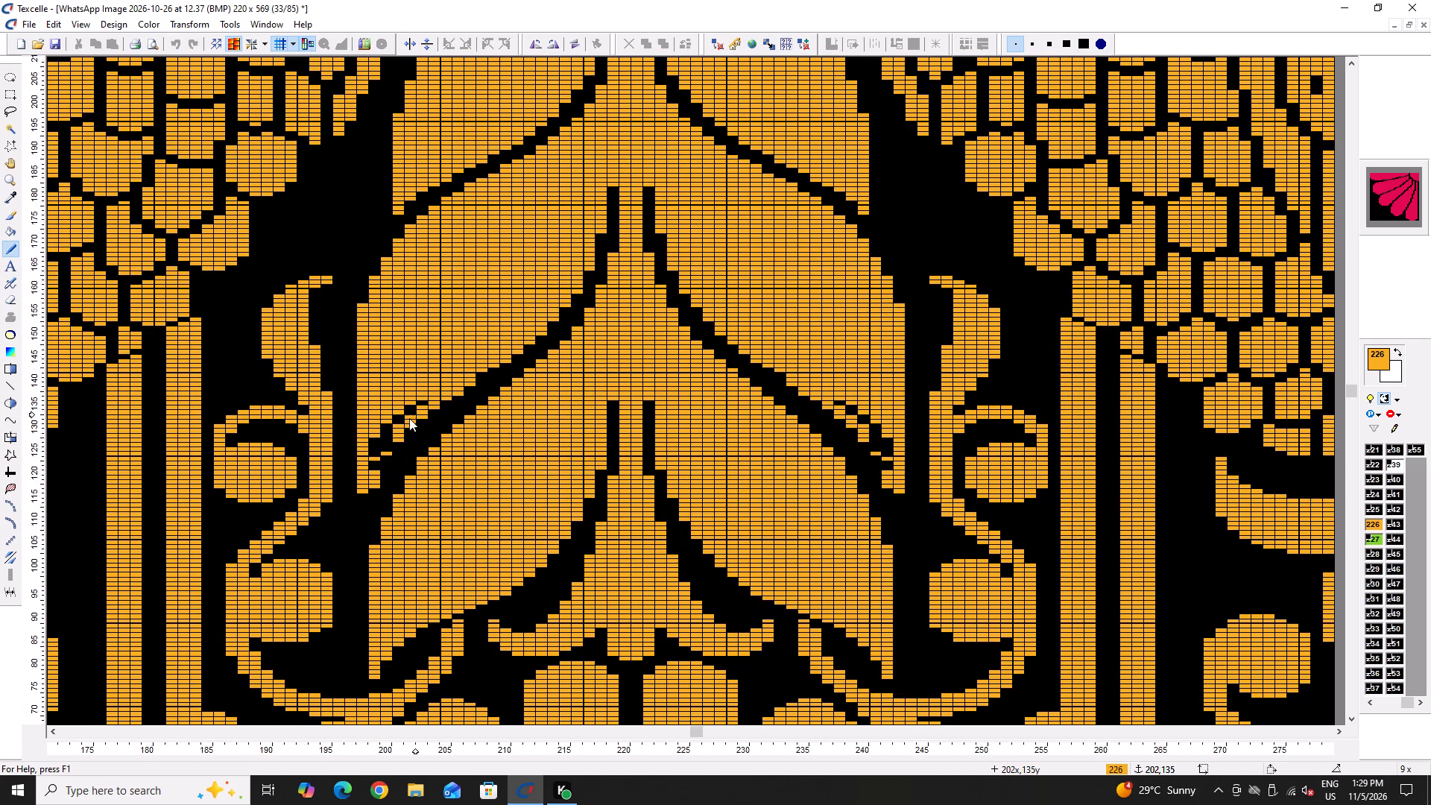
drag(409, 418, 386, 439)
double_click(385, 441)
double_click(381, 445)
drag(376, 449, 361, 476)
drag(361, 476, 405, 430)
Fill the leftover ground pixels above the fourth gap in 226 at columns 199–204, about rows 129–139.
ctrl+scroll(407, 413, up, 3)
click(430, 388)
drag(426, 393, 358, 447)
click(354, 449)
drag(352, 454, 347, 461)
middle_click(347, 461)
click(345, 464)
drag(339, 473, 320, 498)
double_click(466, 392)
click(461, 389)
drag(473, 372, 499, 367)
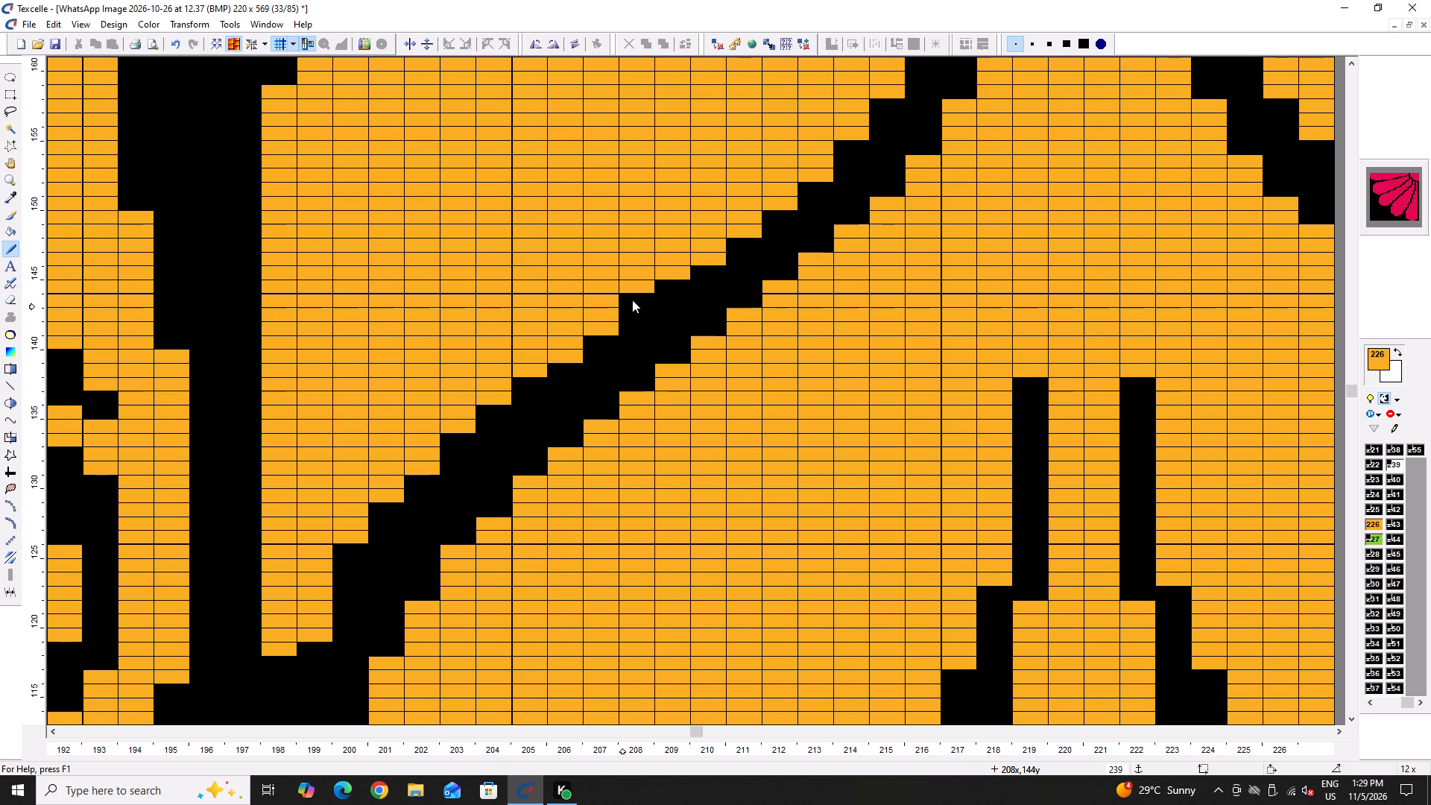
Narrow the fourth gap from above in 226 at columns 206–209, about rows 140–145.
drag(632, 300, 632, 316)
double_click(632, 316)
double_click(660, 287)
double_click(628, 328)
drag(577, 334, 580, 346)
double_click(580, 347)
click(584, 351)
drag(594, 340, 594, 353)
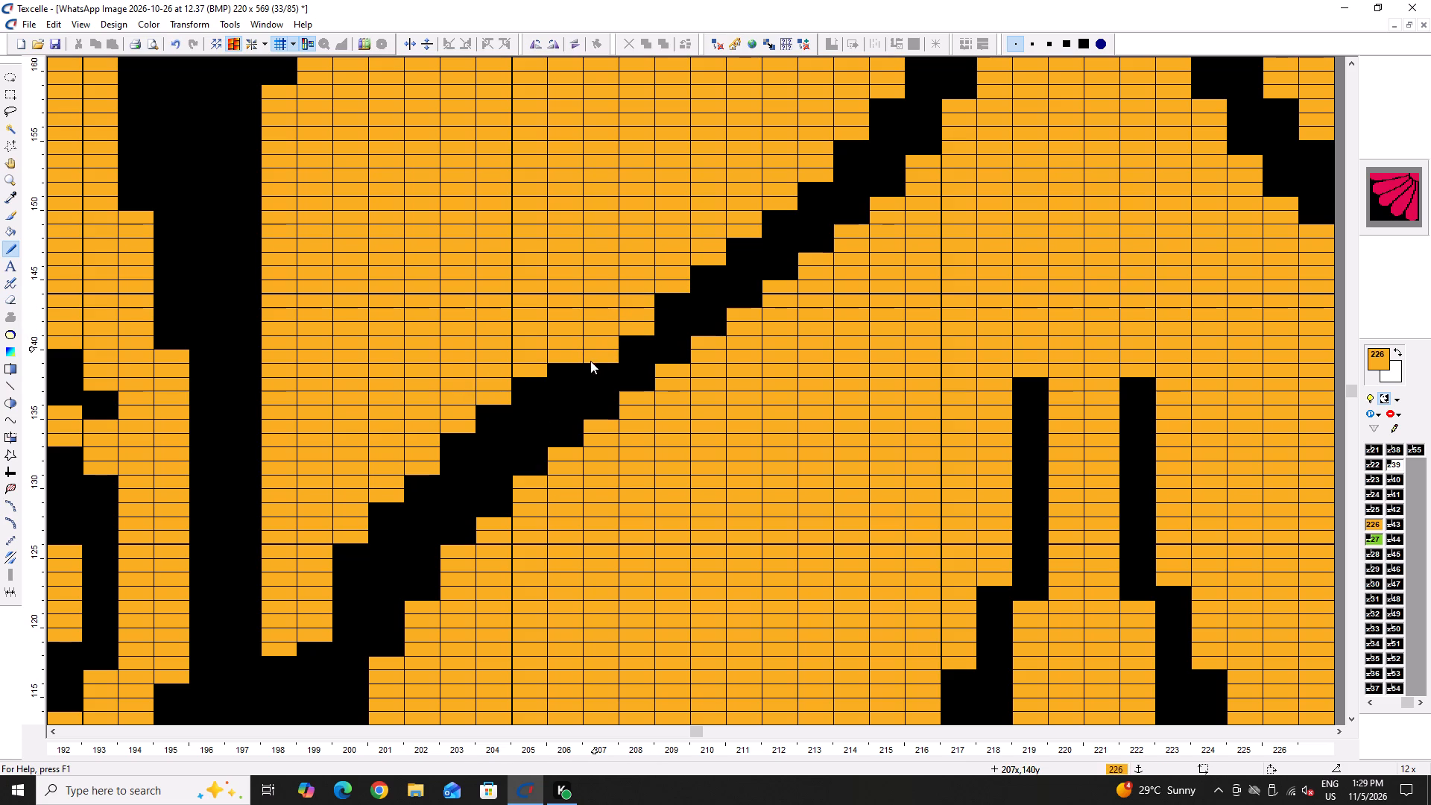
Paint 226 along the fourth gap's upper edge at columns 204–206, about rows 135–139, restoring 239 where overpainted.
drag(574, 368, 572, 378)
drag(563, 378, 552, 397)
drag(540, 373, 534, 408)
right_click(569, 400)
right_click(569, 400)
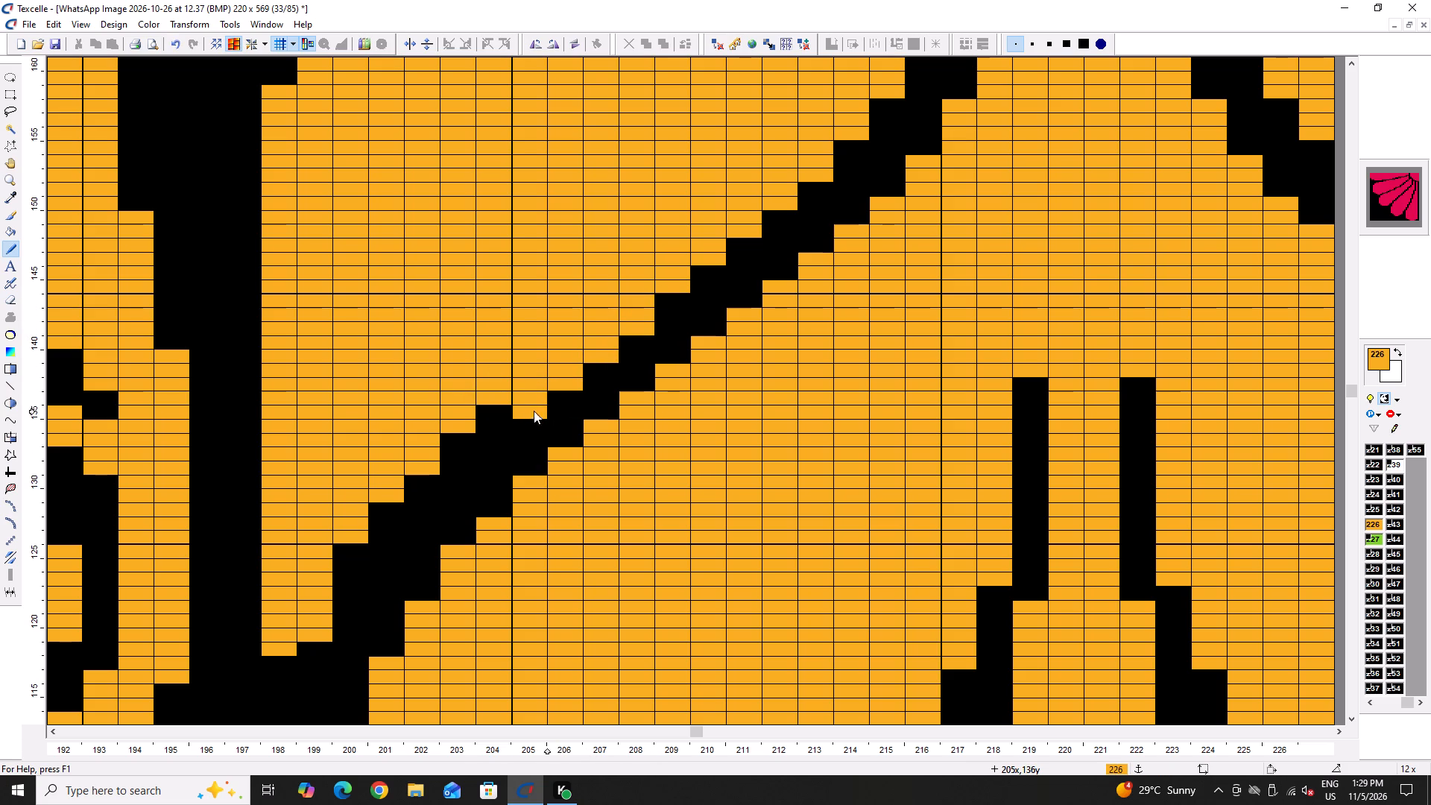
drag(508, 408, 503, 419)
click(503, 419)
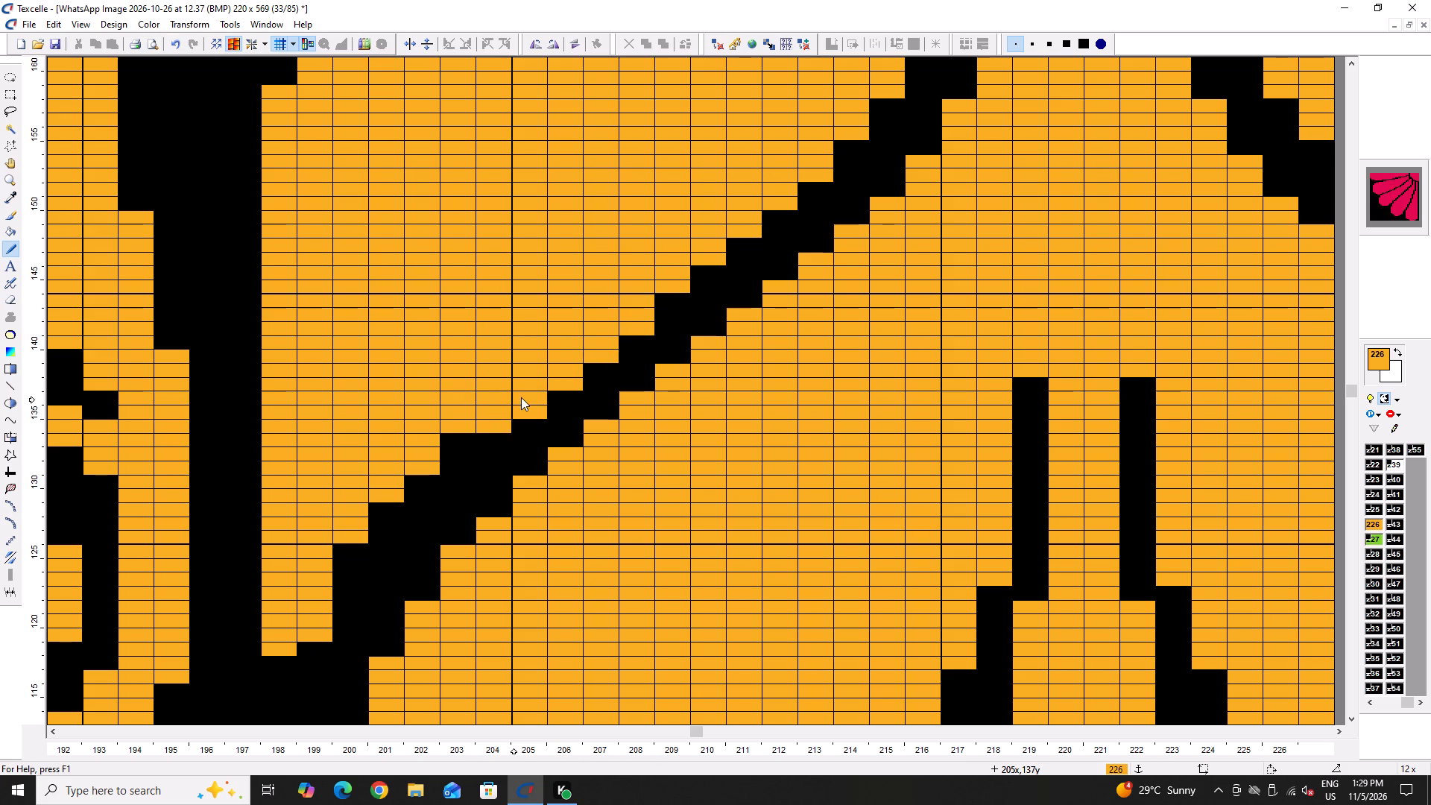
Continue narrowing the fourth gap from above in 226 at columns 200–203, about rows 123–134.
drag(441, 429, 446, 456)
click(446, 456)
drag(425, 474, 420, 493)
triple_click(420, 493)
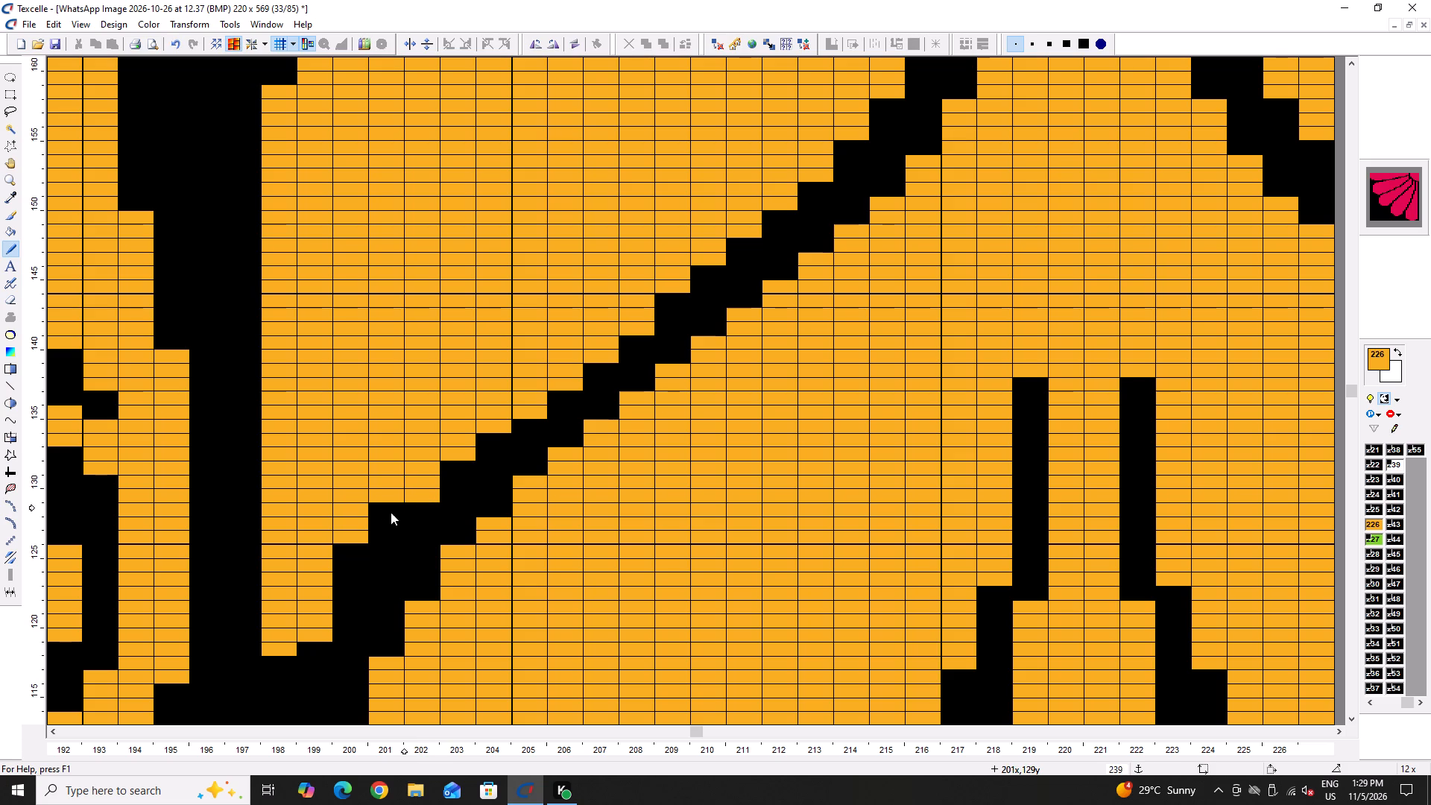
drag(382, 508, 379, 528)
click(379, 528)
drag(348, 541, 341, 589)
click(341, 590)
Lengthen the leaf's lower tip in 226 down column 198, about rows 114–118, and add a pixel at column 199.
scroll(348, 563, down, 3)
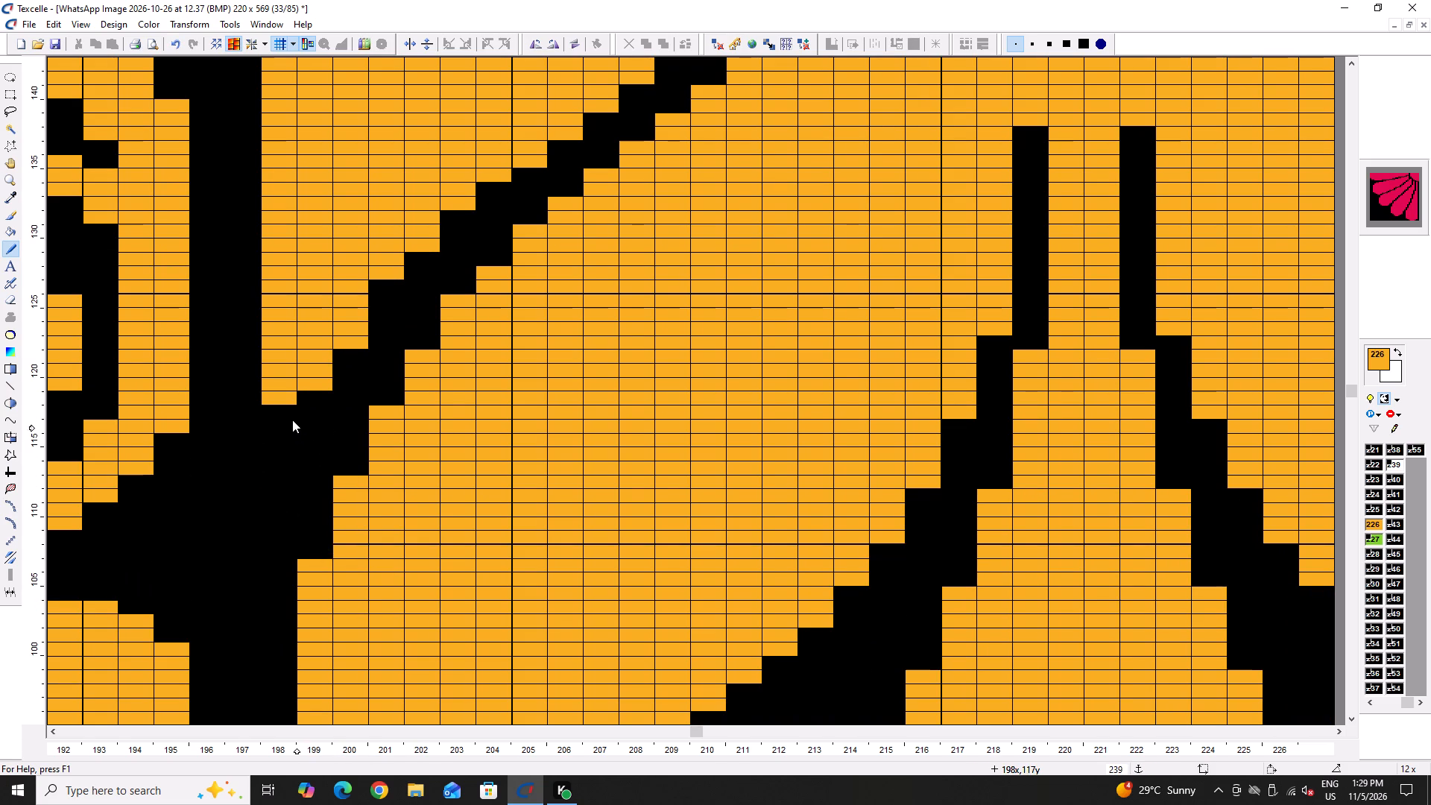
double_click(292, 420)
click(288, 428)
drag(288, 432, 287, 452)
drag(287, 455, 287, 464)
click(292, 431)
double_click(291, 422)
drag(290, 427, 292, 441)
click(321, 396)
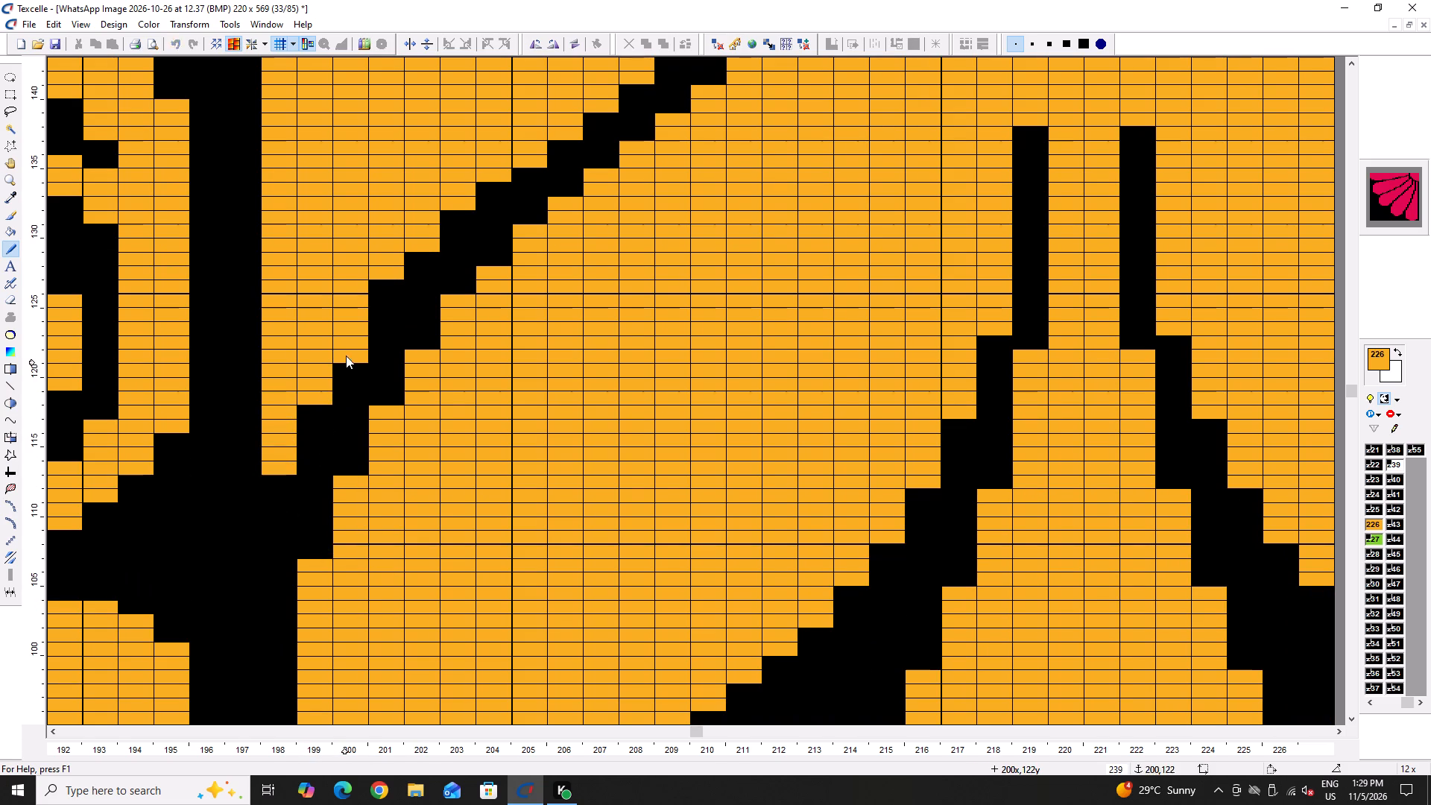
Shave single pixels off the fourth gap's upper edge in 226 at columns 200–204, about rows 122–134.
click(346, 356)
double_click(379, 291)
click(384, 285)
click(411, 263)
double_click(450, 221)
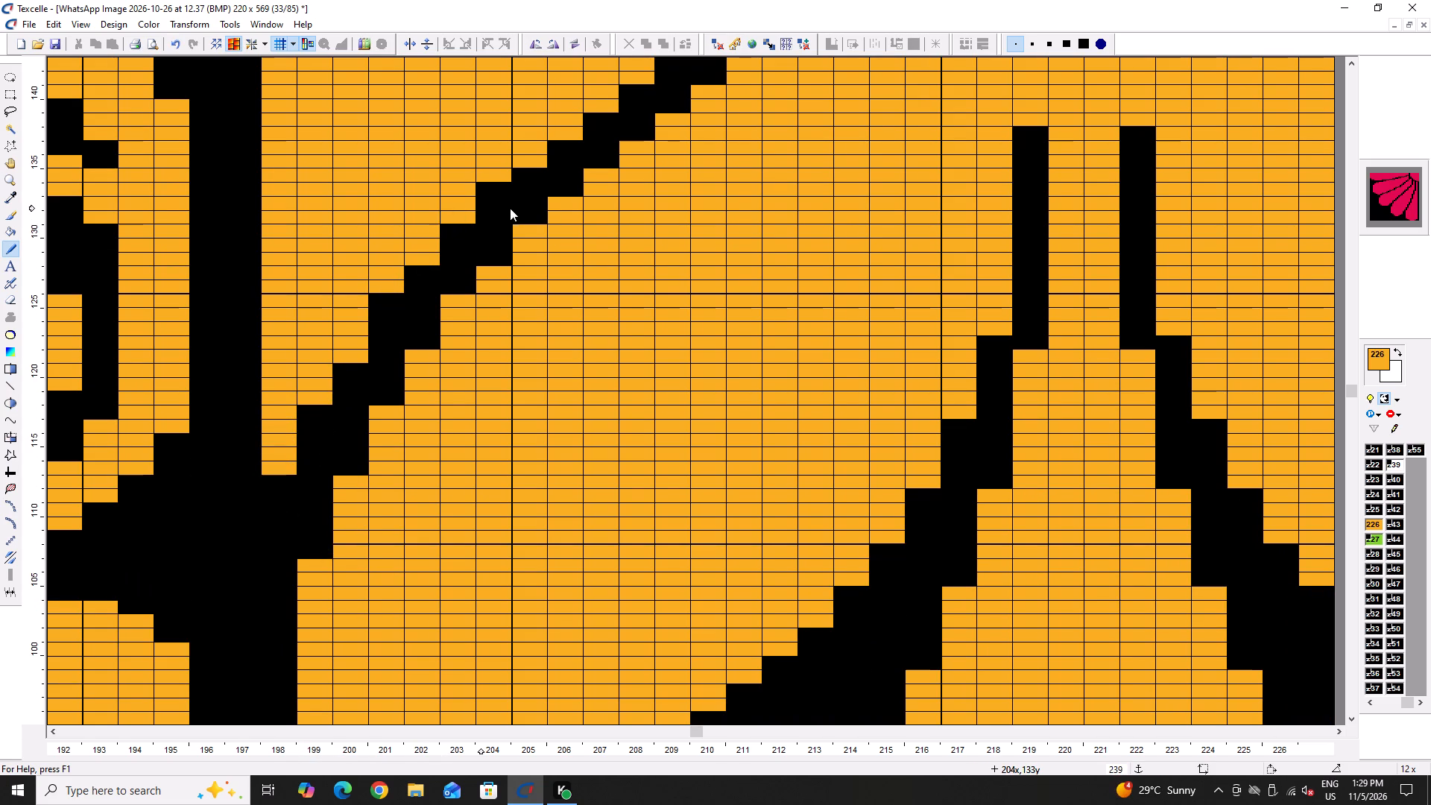
double_click(496, 197)
click(493, 186)
right_click(500, 201)
Even the fourth gap's upper edge at columns 213–217, about rows 152–167, painting 226 and restoring 239 where needed.
ctrl+scroll(448, 211, down, 3)
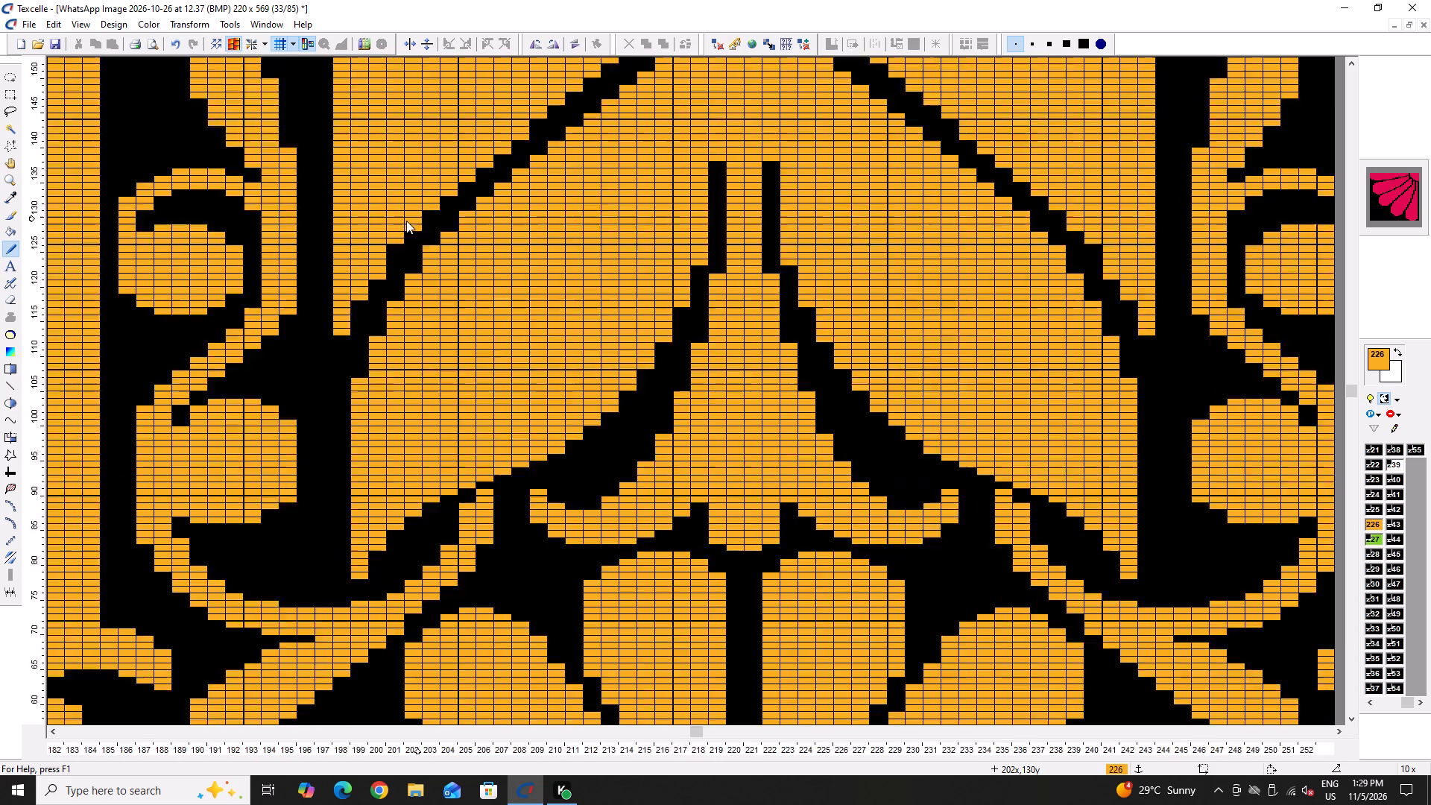
scroll(542, 131, up, 2)
ctrl+scroll(577, 224, up, 4)
click(587, 263)
drag(590, 266, 599, 285)
drag(634, 196, 634, 186)
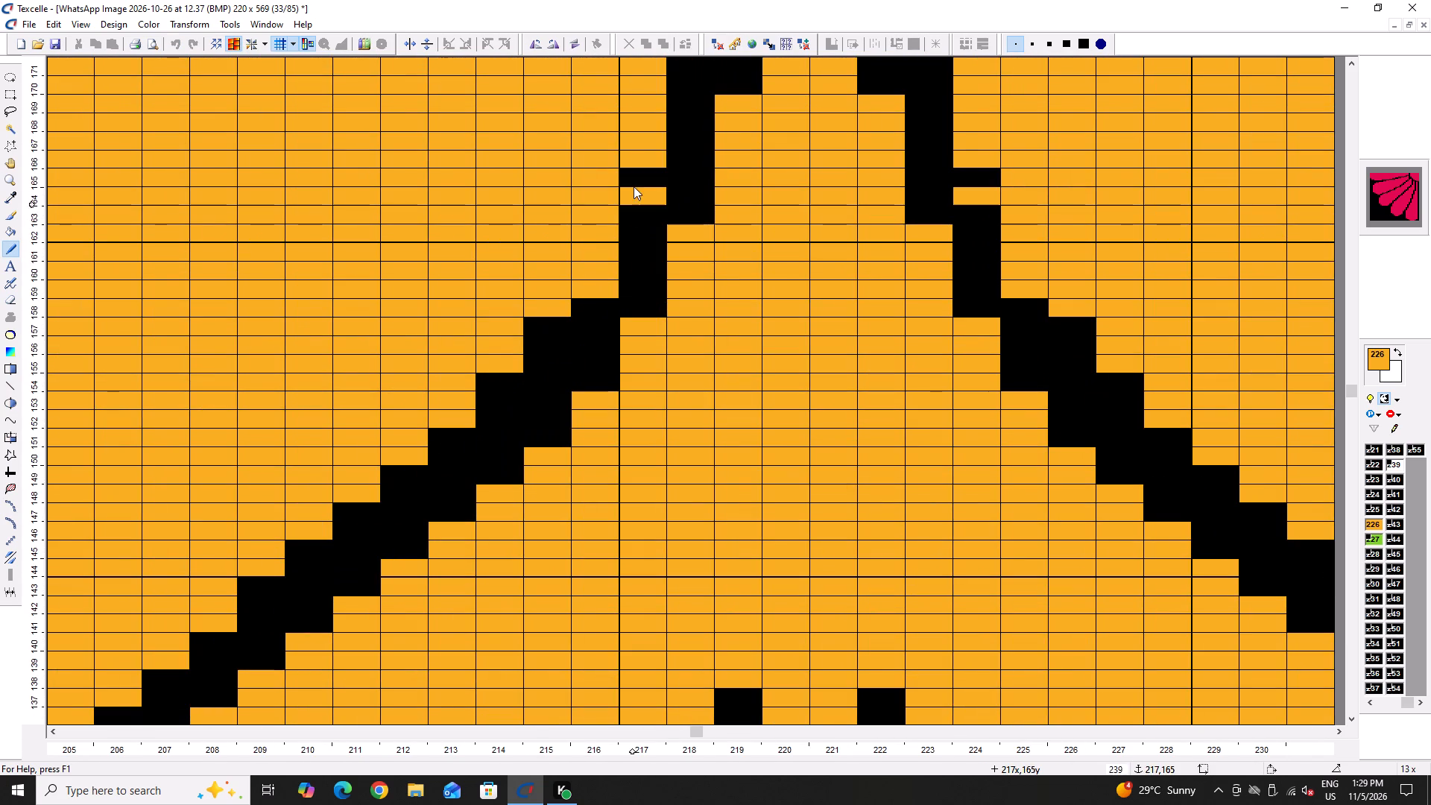
drag(634, 186, 639, 163)
right_click(647, 203)
right_drag(605, 288, 600, 297)
right_click(600, 299)
click(551, 326)
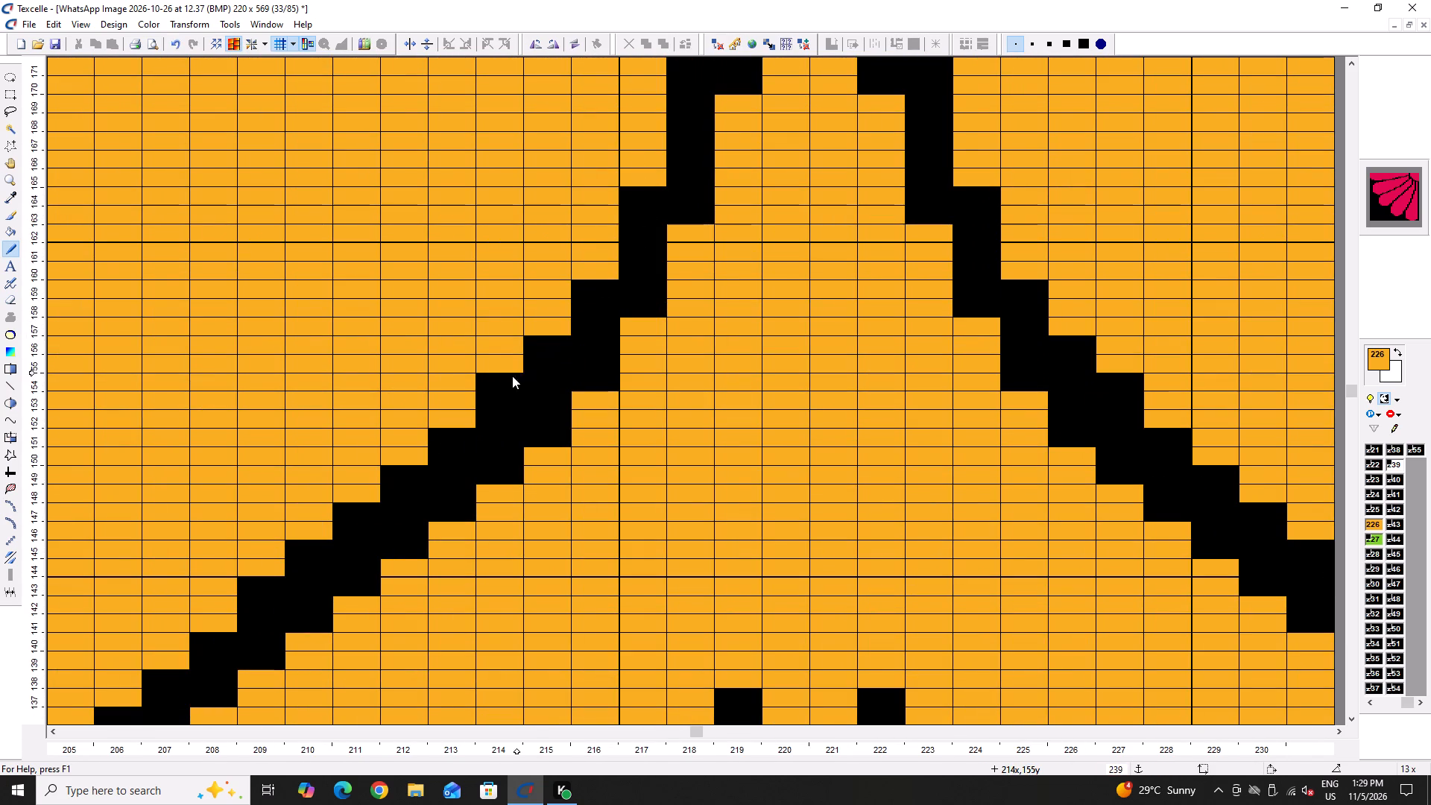
click(510, 378)
click(454, 436)
Thin the fourth gap from above in 226 at columns 209–213, about rows 144–151, restoring 239 at column 213.
ctrl+scroll(465, 416, down, 3)
ctrl+scroll(458, 430, up, 2)
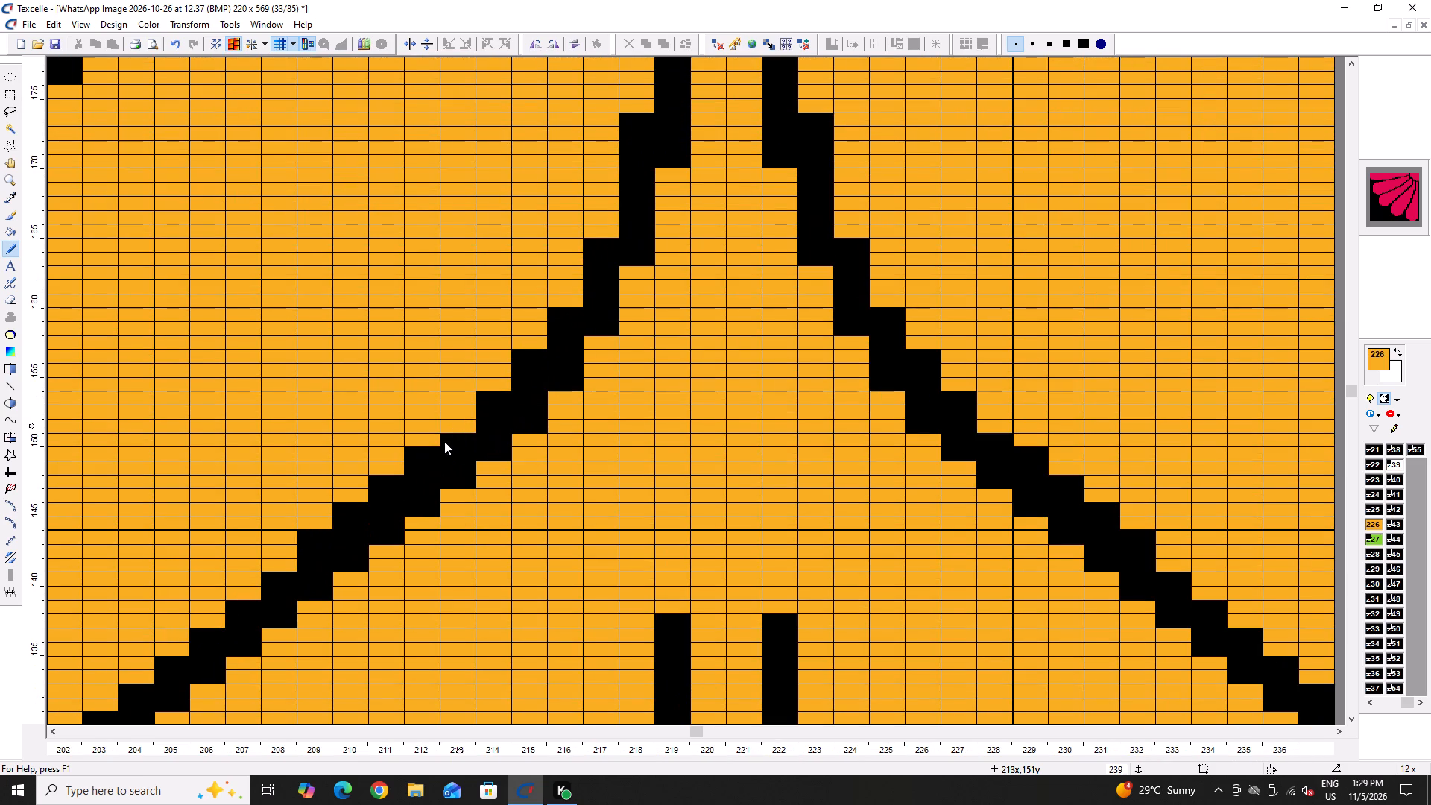
double_click(441, 446)
click(412, 461)
right_click(457, 451)
right_click(455, 455)
double_click(425, 449)
drag(399, 473, 391, 482)
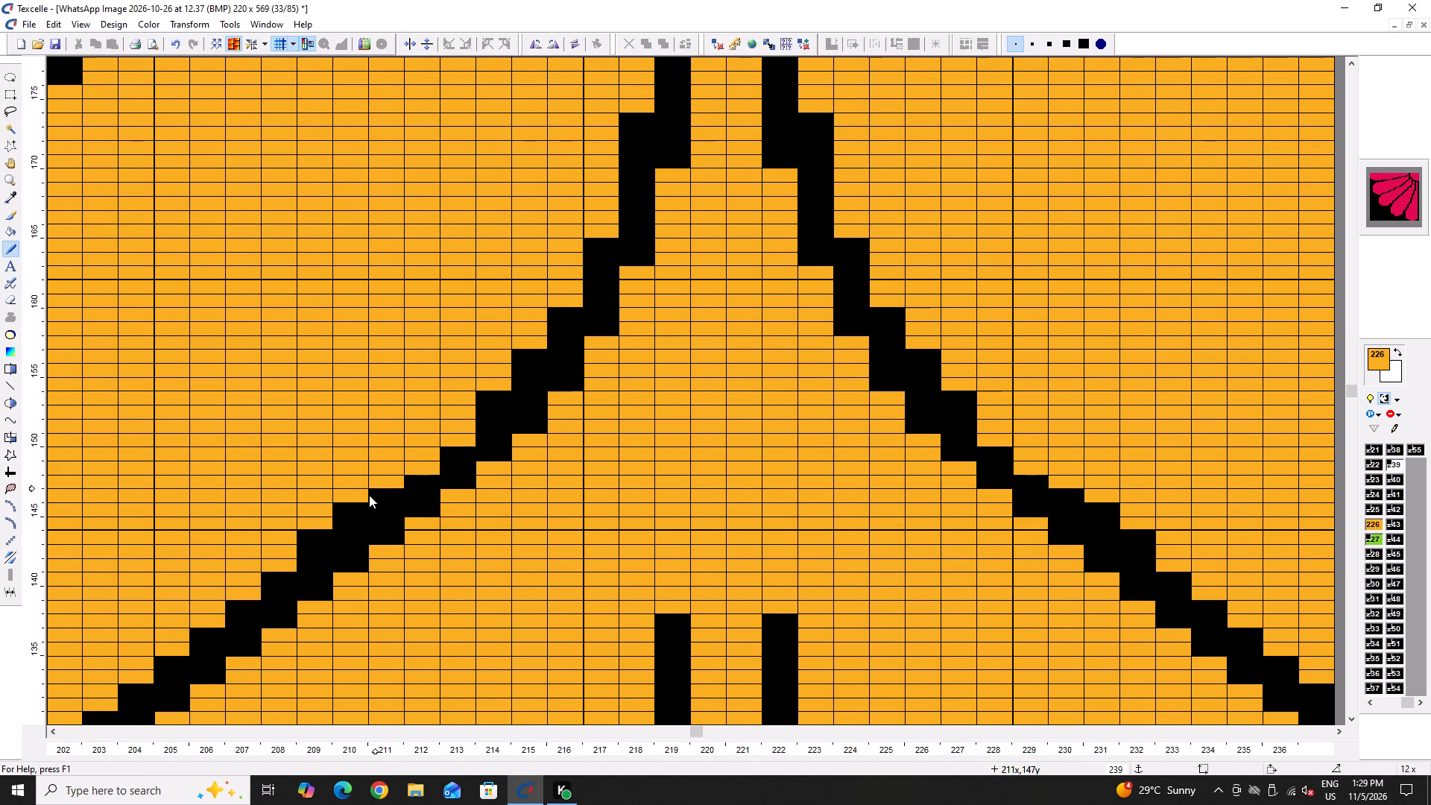
double_click(347, 505)
click(325, 529)
double_click(315, 534)
Trim the fourth gap with 226 pixels on its lower edge at columns 215–216 and upper edge at columns 201 and 203.
ctrl+scroll(332, 520, down, 5)
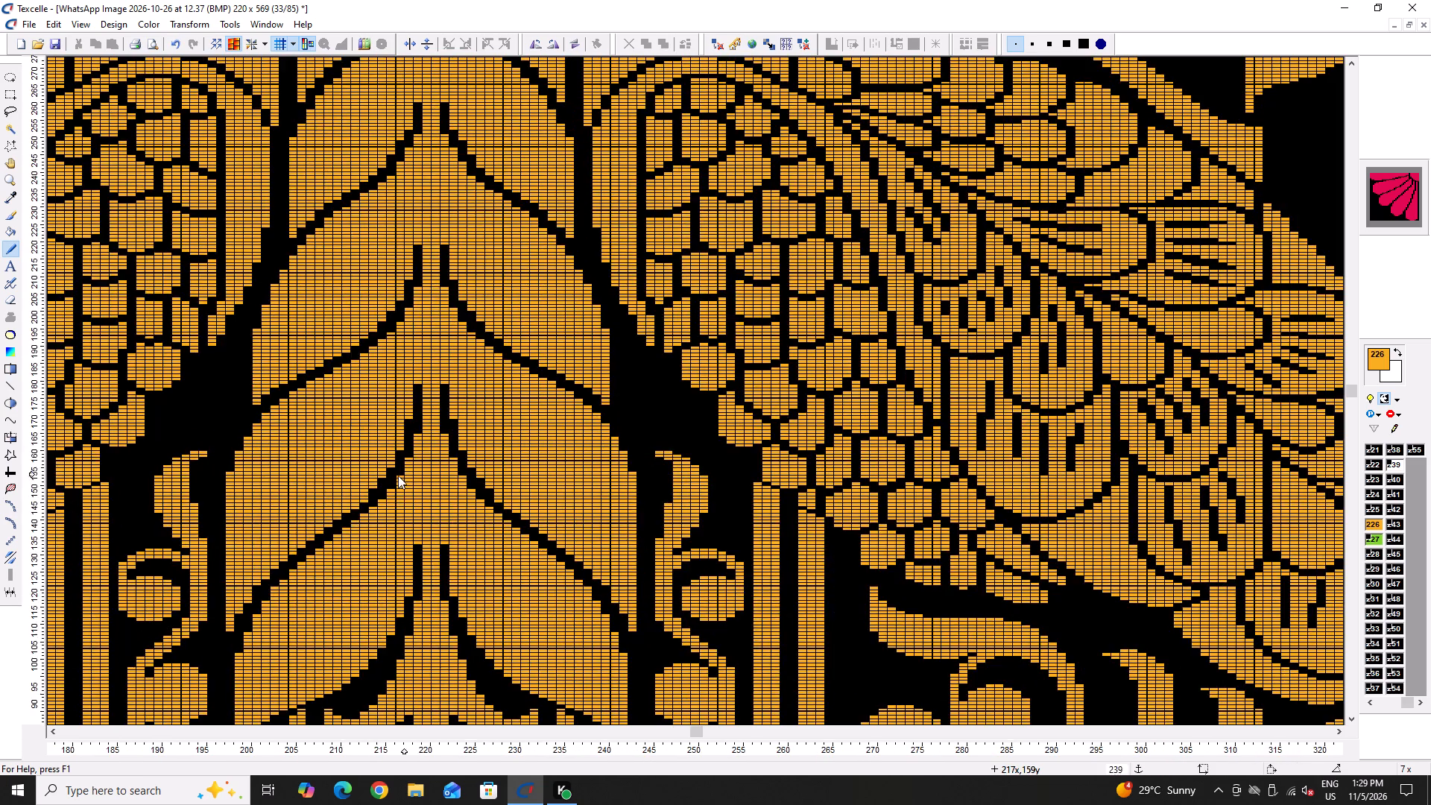
ctrl+scroll(390, 484, up, 5)
double_click(365, 517)
click(391, 487)
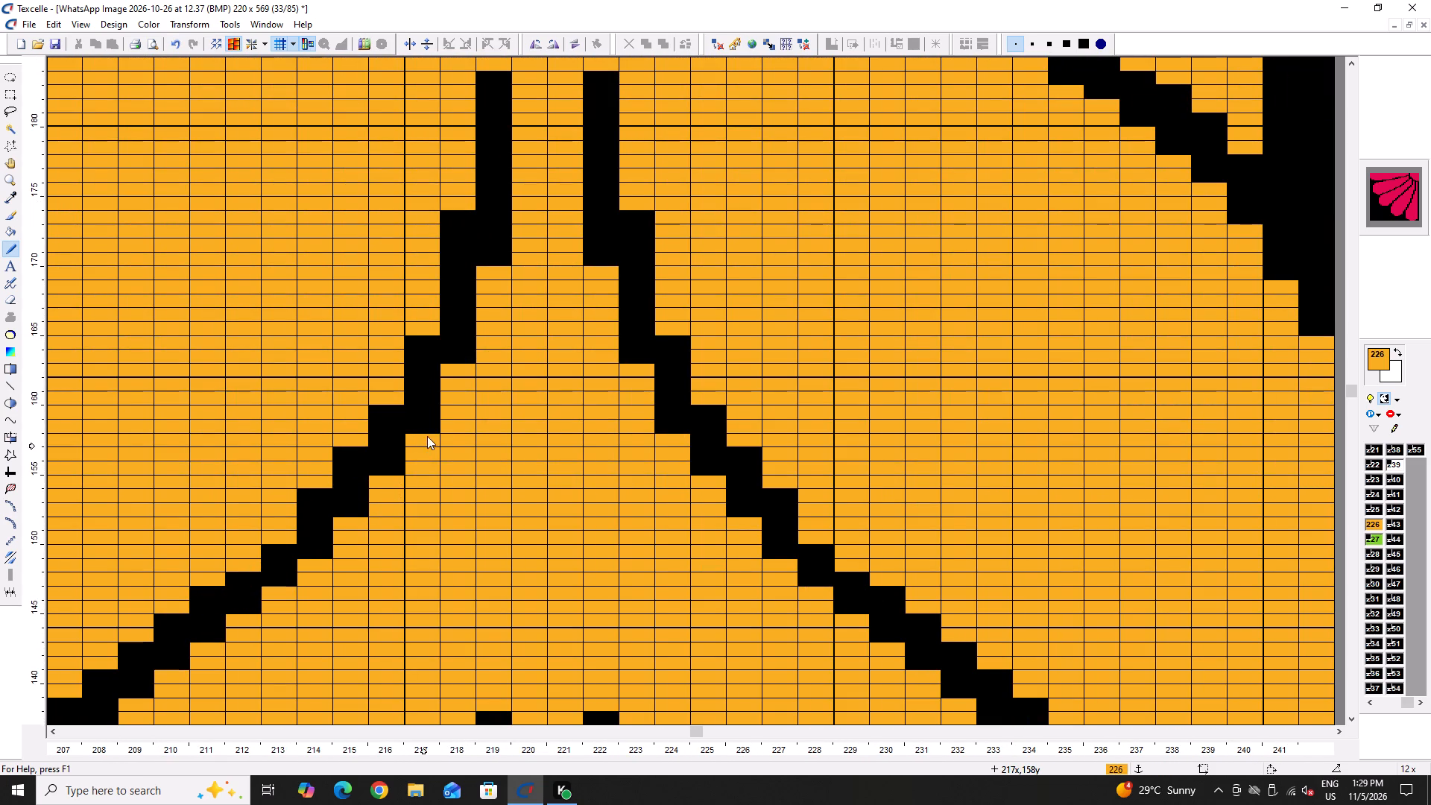
ctrl+scroll(418, 444, down, 6)
ctrl+scroll(288, 559, up, 5)
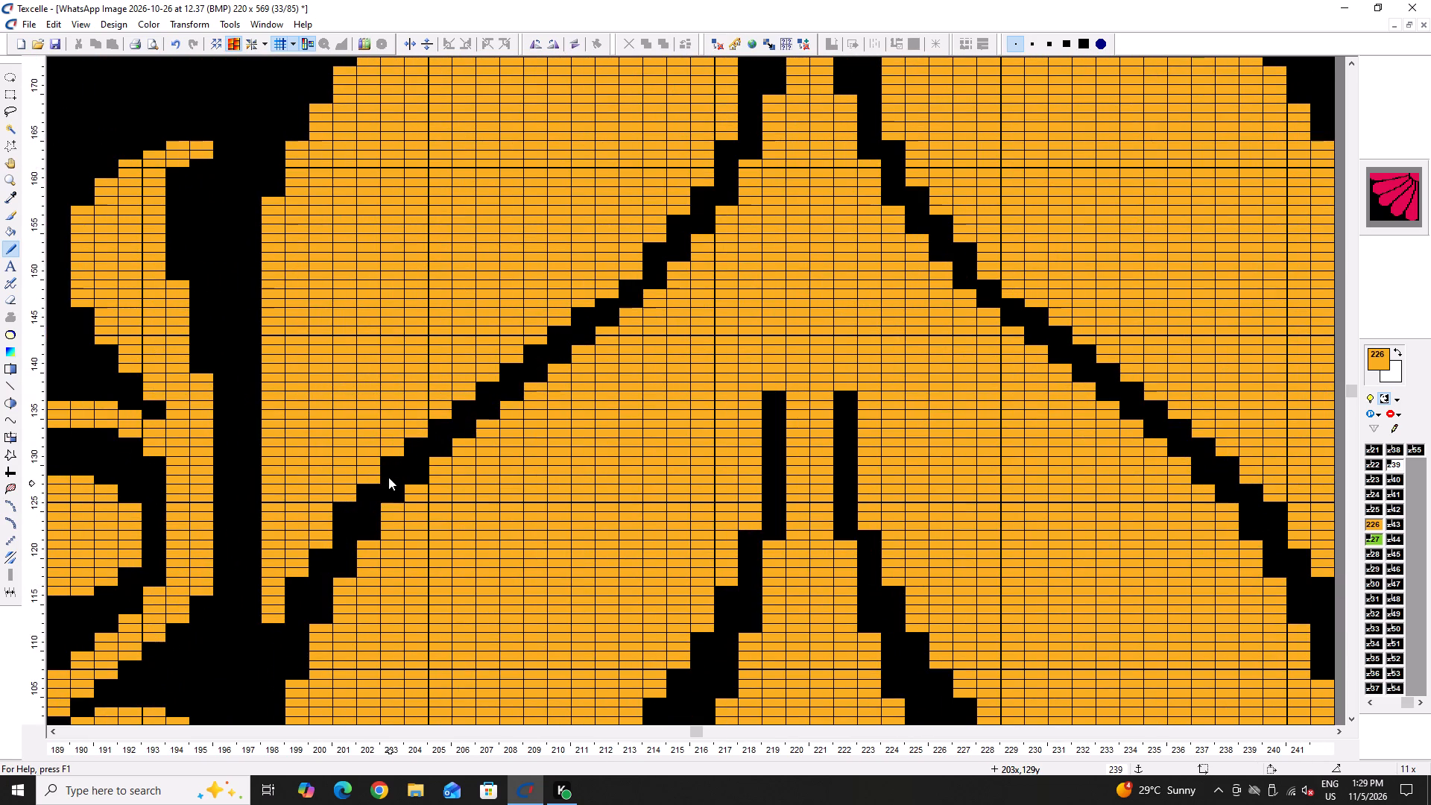
click(389, 460)
click(346, 505)
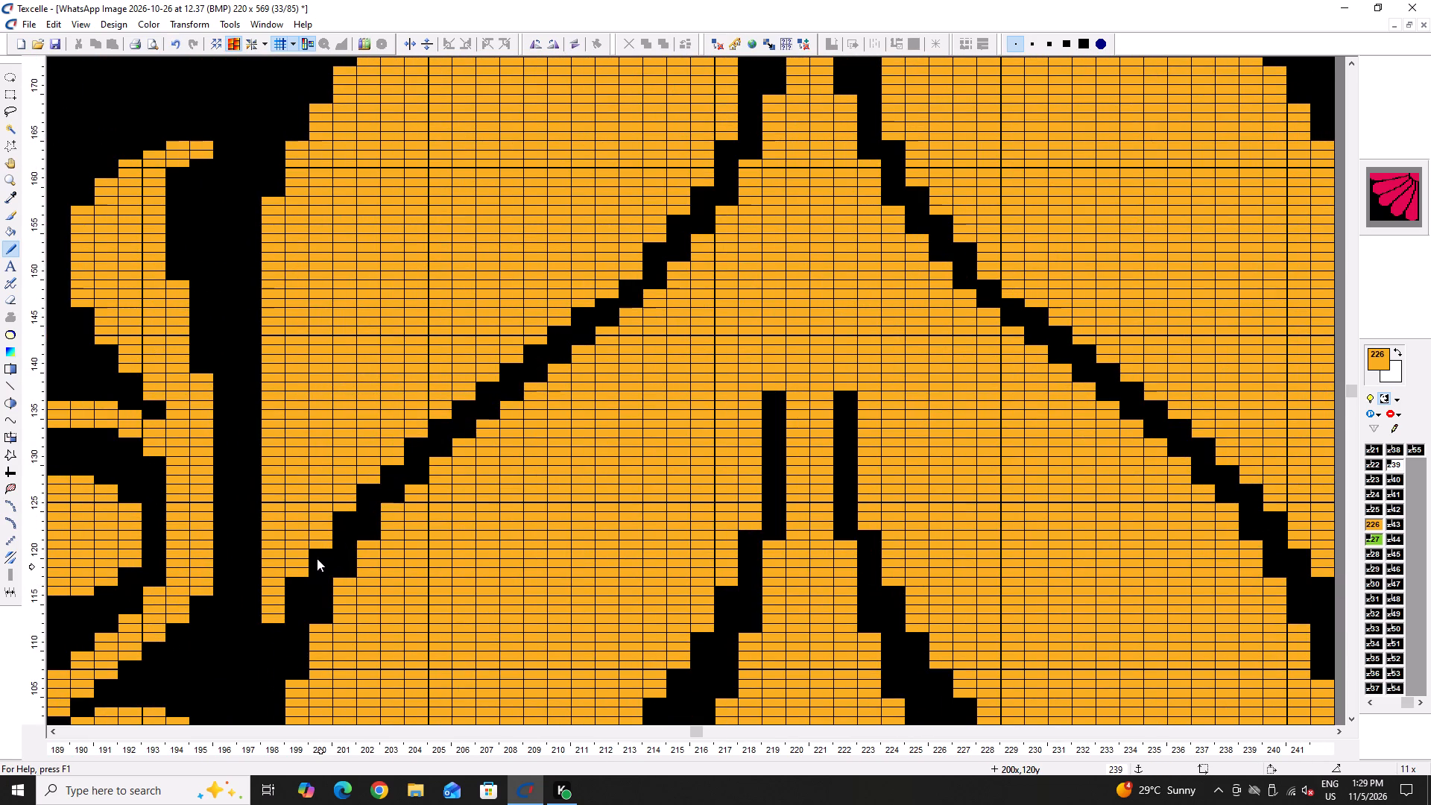
Restore ground color 239 on the fourth gap's upper edge at columns 212–213, about rows 149–151.
ctrl+scroll(324, 546, down, 5)
ctrl+scroll(414, 487, up, 5)
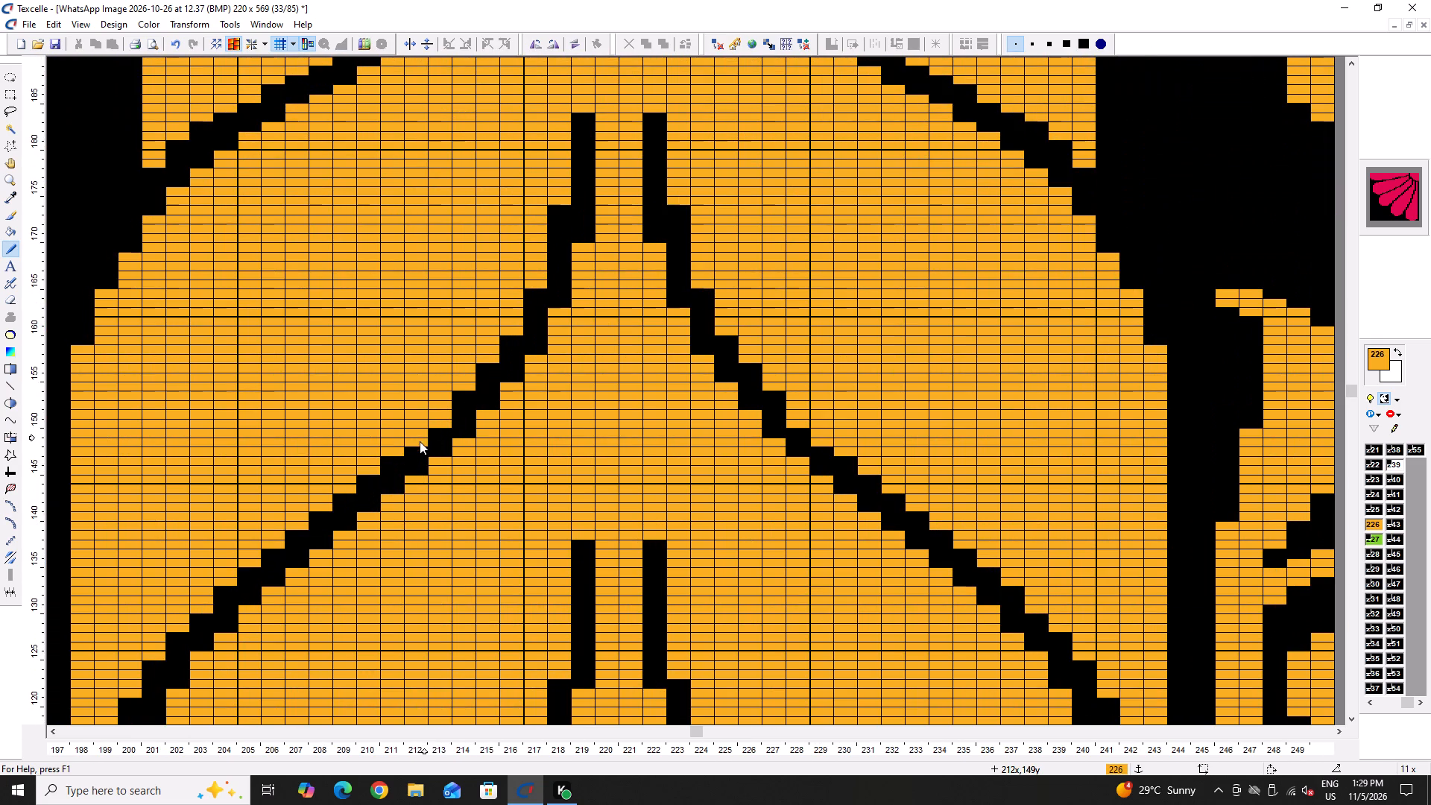
right_click(420, 441)
right_click(420, 441)
right_click(443, 424)
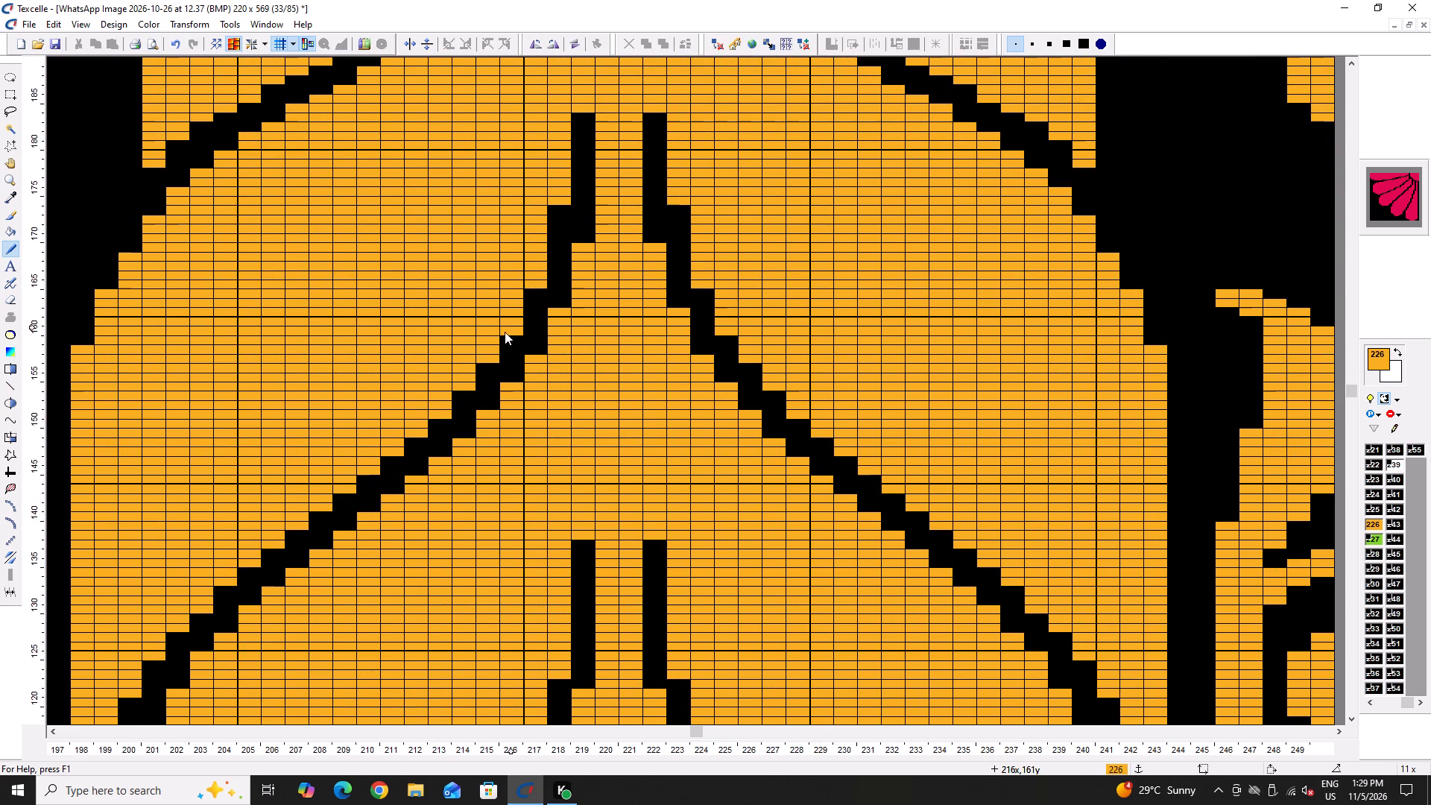
Paint 226 at the lower end of the gap's vertical stroke in column 219, about rows 171–172.
ctrl+scroll(430, 382, down, 5)
ctrl+scroll(473, 322, up, 4)
double_click(451, 369)
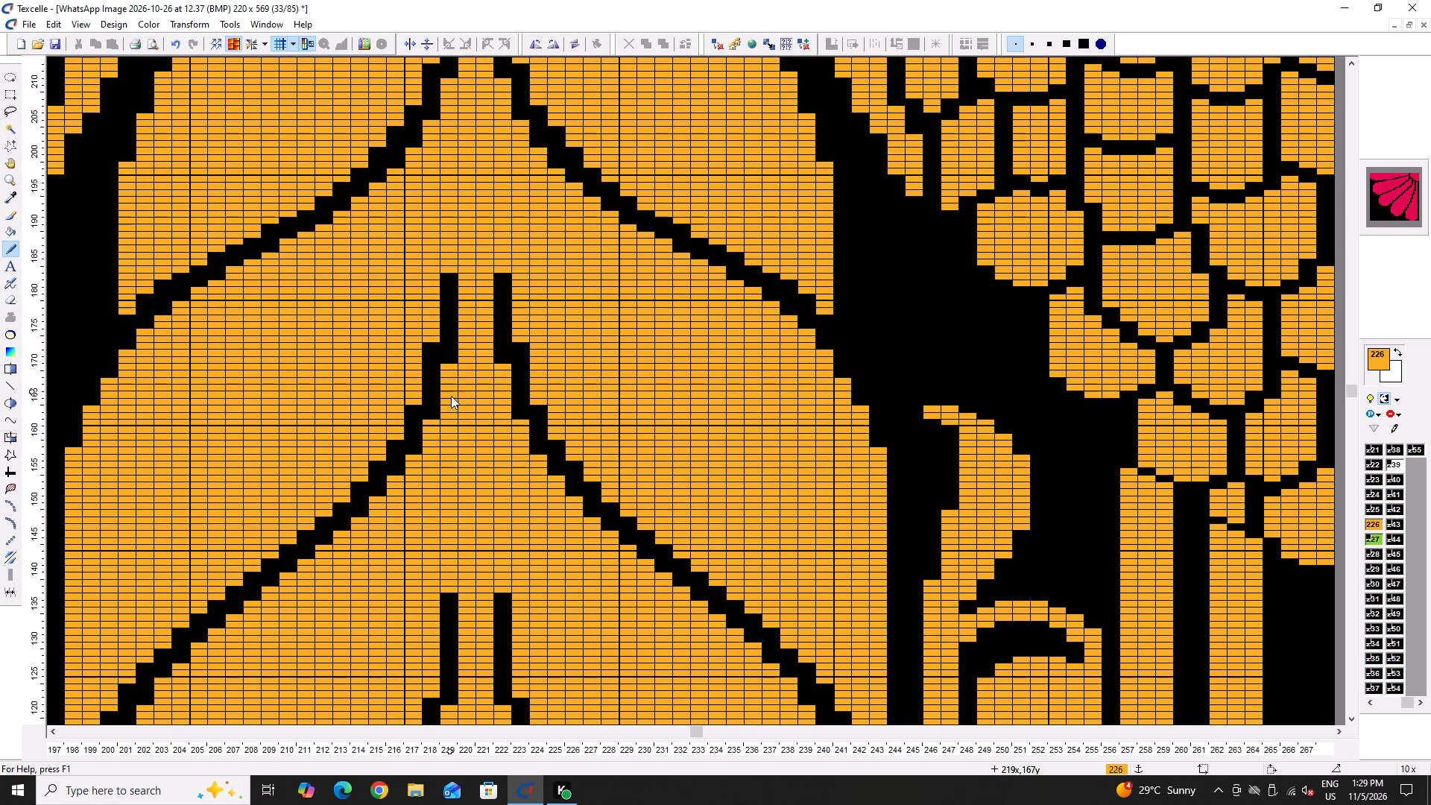
double_click(447, 359)
Save the pattern file.
ctrl+scroll(455, 370, down, 2)
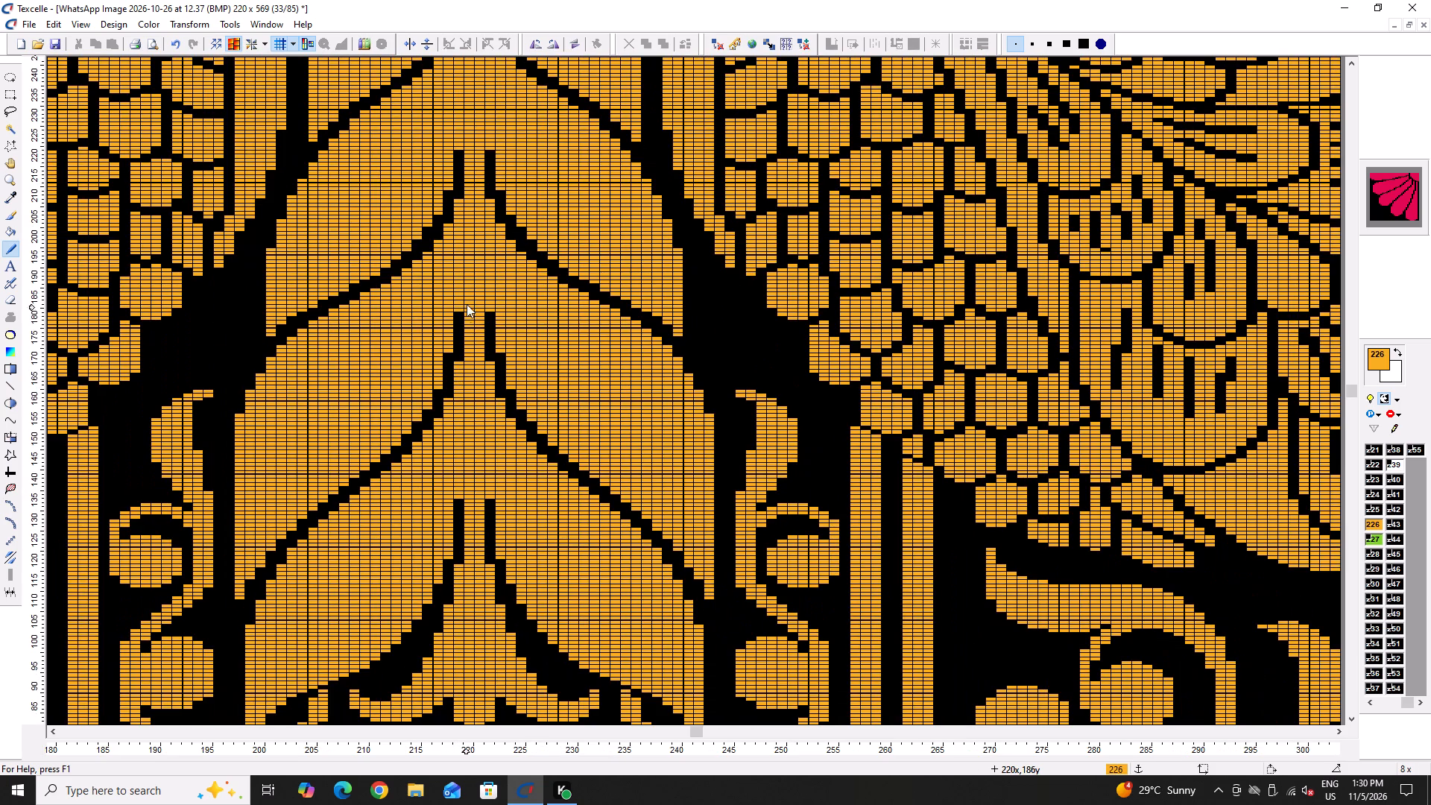
key(ctrl+s)
key(ctrl+s)
key(ctrl+s)
key(ctrl+s)
key(ctrl+s)
ctrl+scroll(572, 328, down, 2)
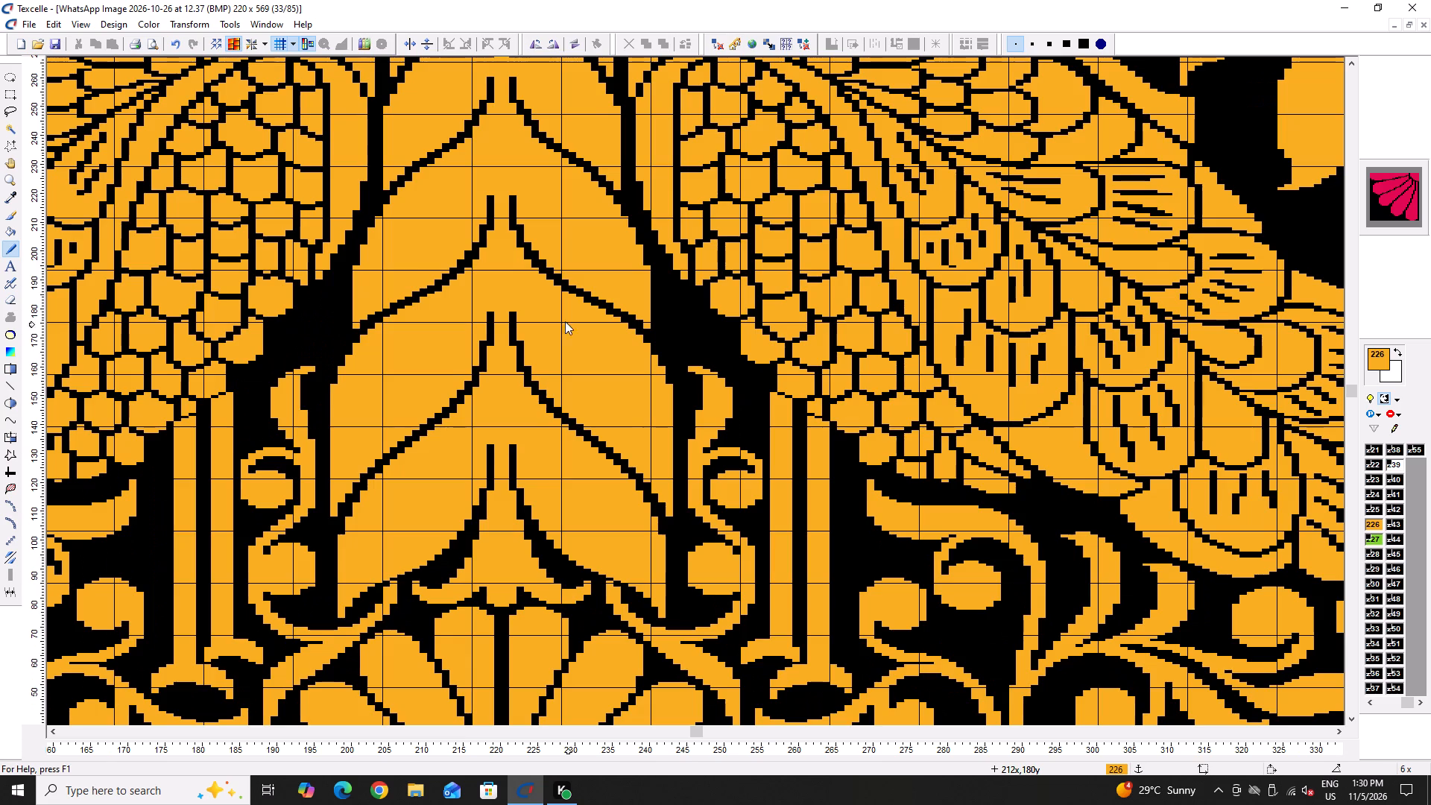
scroll(561, 313, up, 1)
ctrl+scroll(479, 238, up, 6)
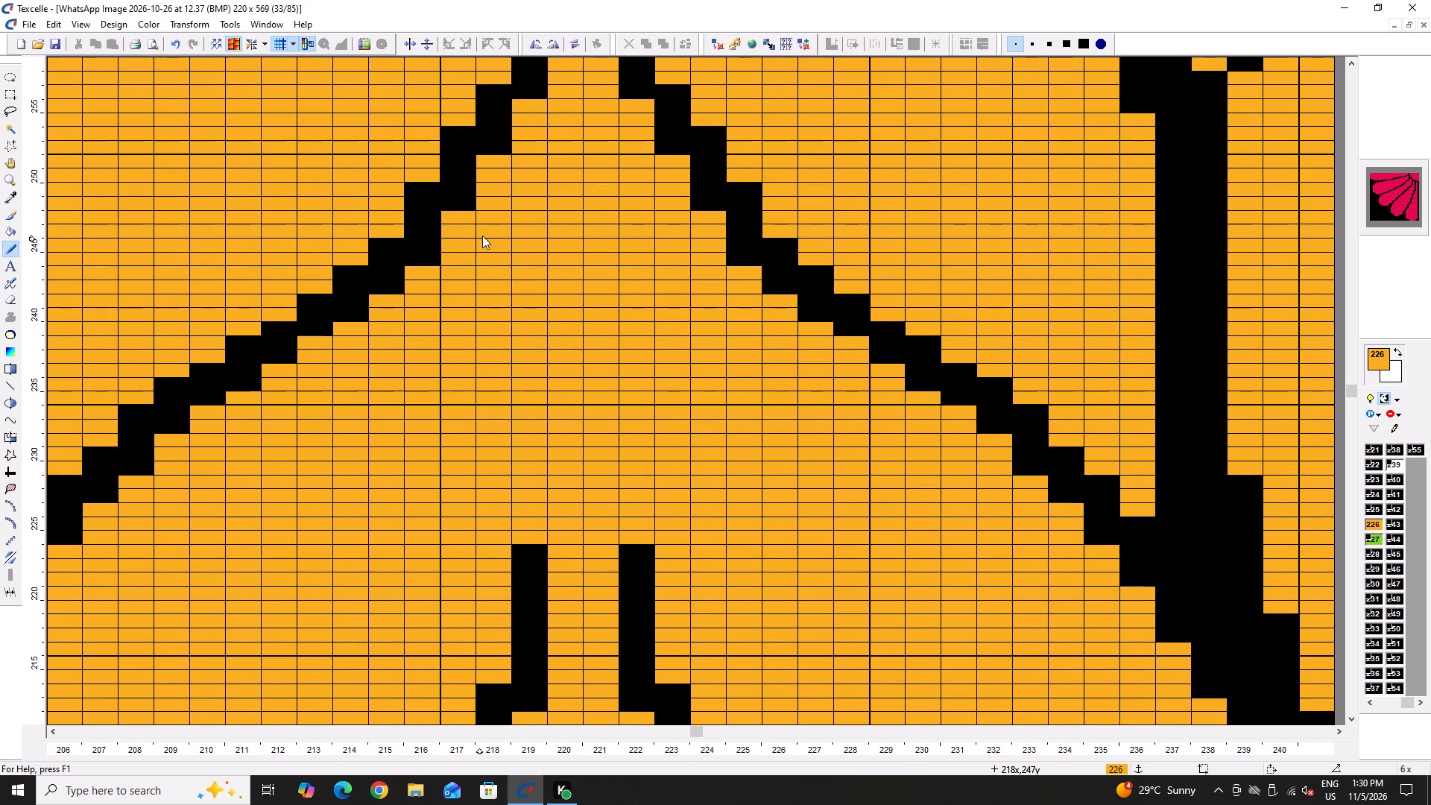
ctrl+scroll(300, 398, down, 4)
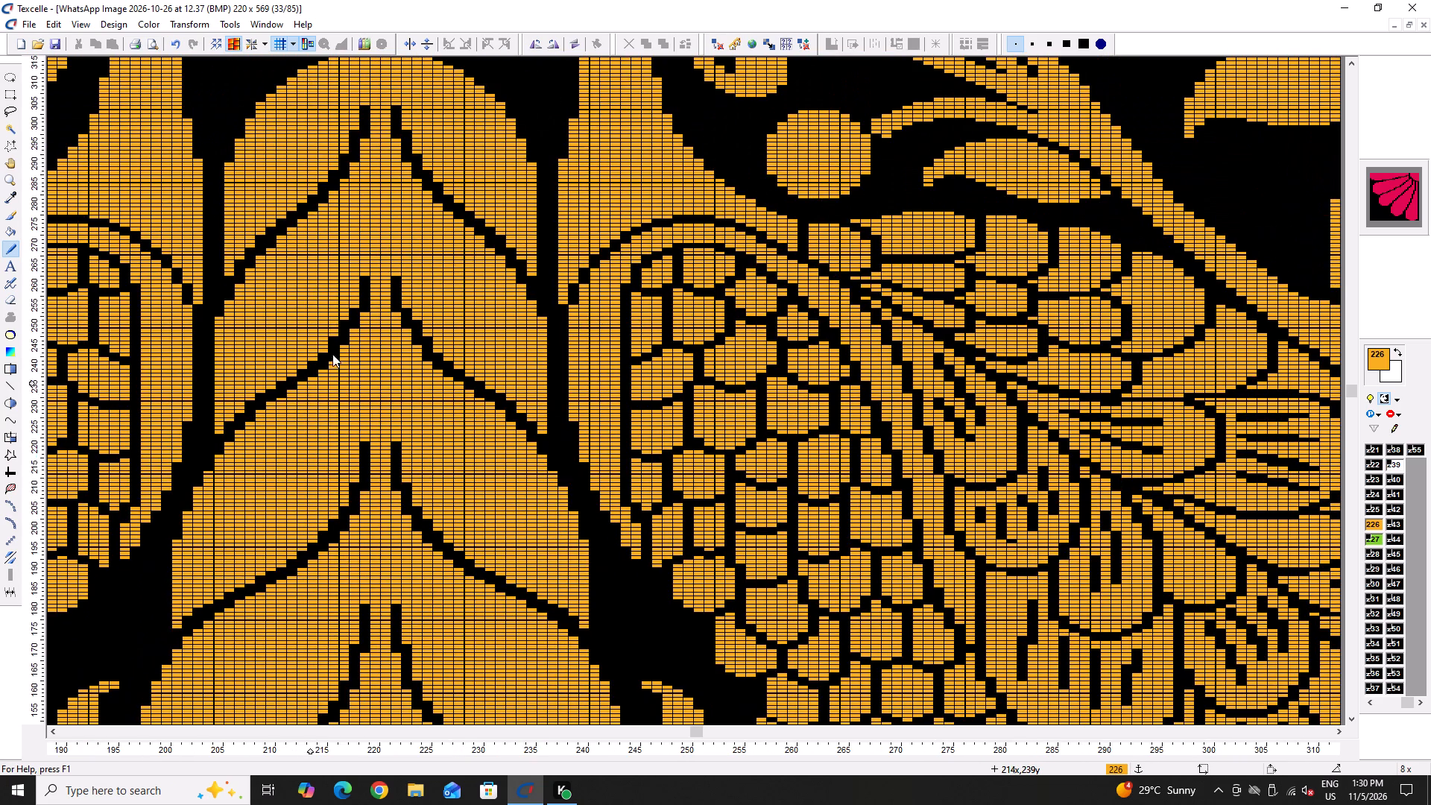
ctrl+scroll(314, 267, down, 2)
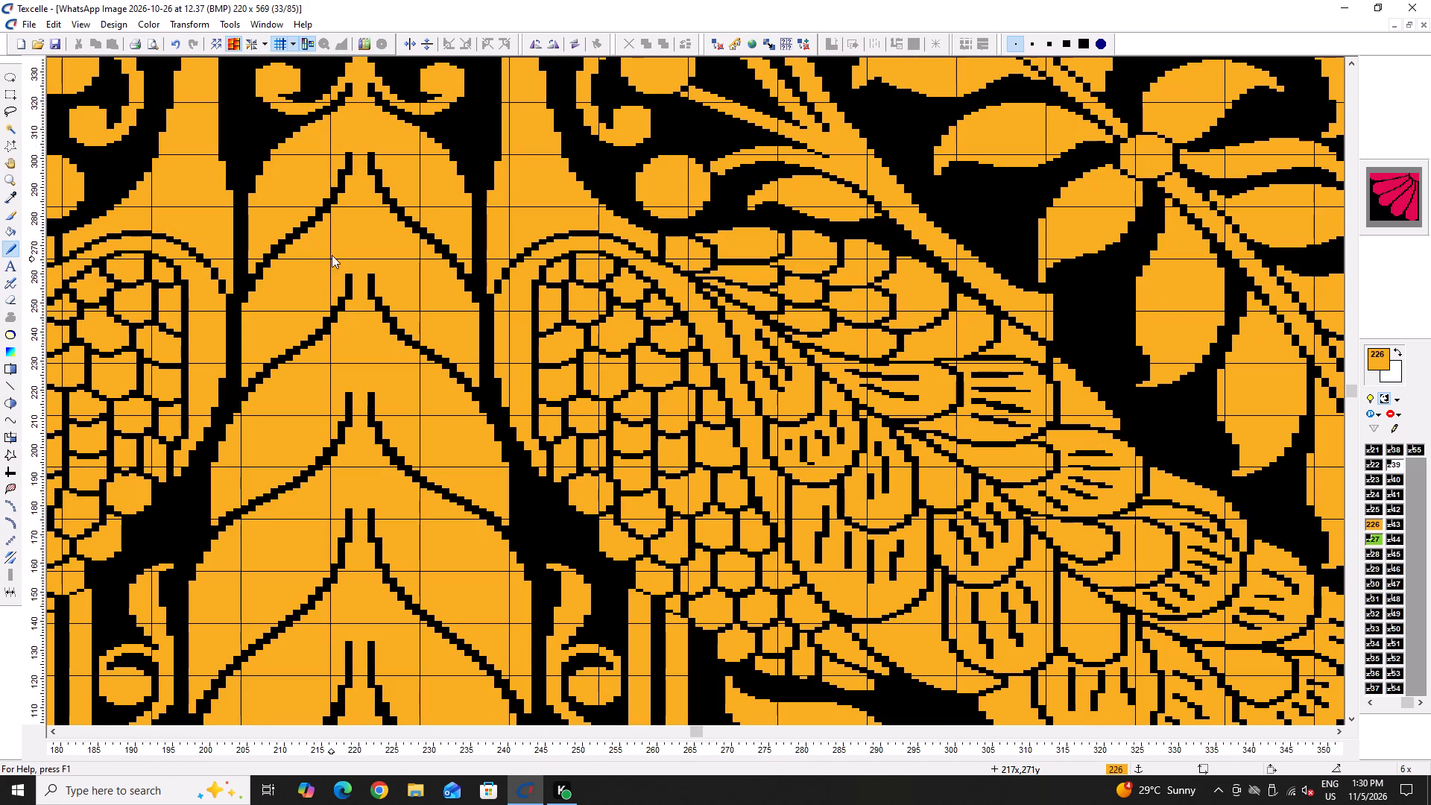
key(ctrl+s)
key(ctrl+s)
key(ctrl+s)
Draw a round outline in 226 in the ground beside the third gap's lower end, about columns 193–199, rows 171–183.
ctrl+scroll(415, 420, down, 3)
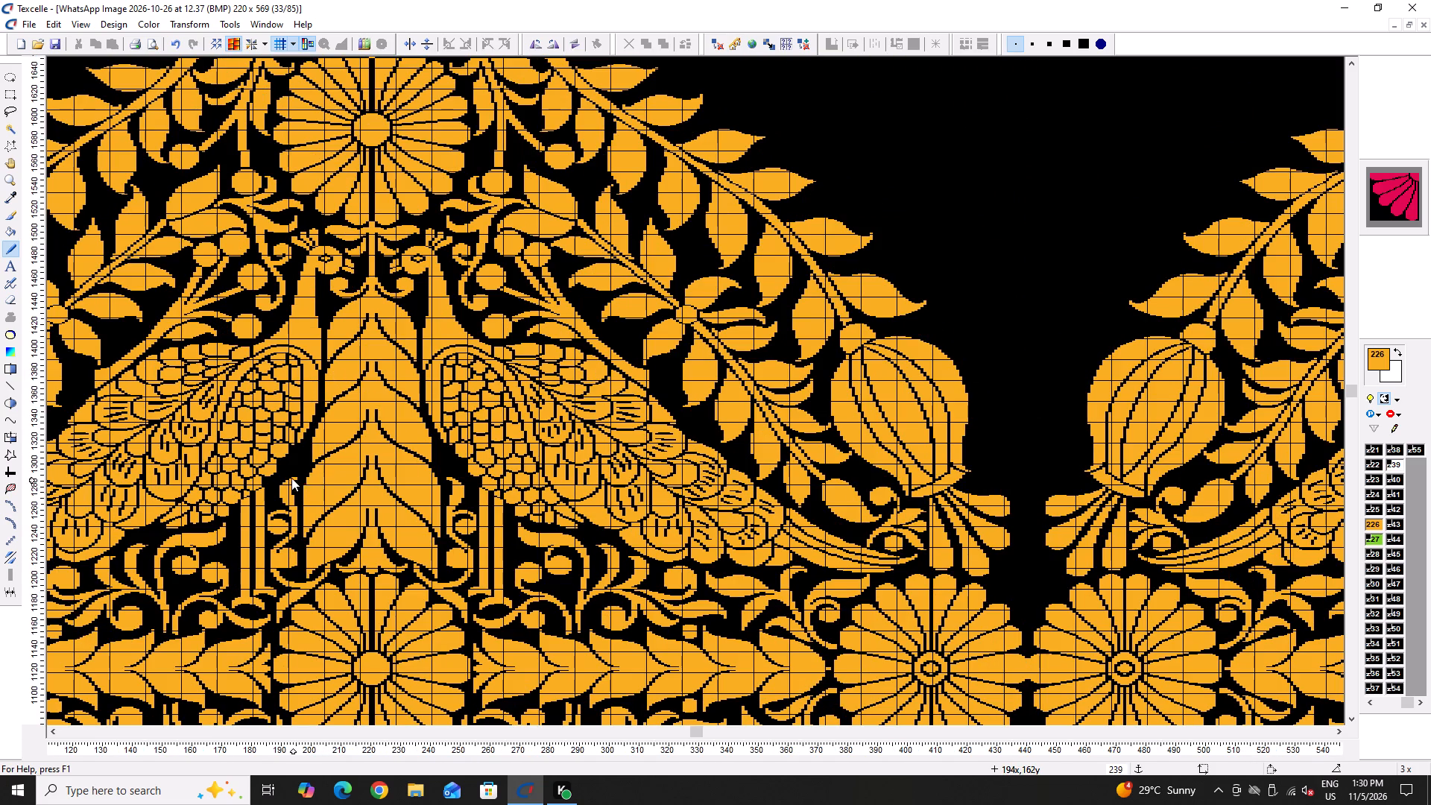
ctrl+scroll(291, 466, up, 8)
drag(294, 408, 398, 473)
drag(397, 463, 305, 423)
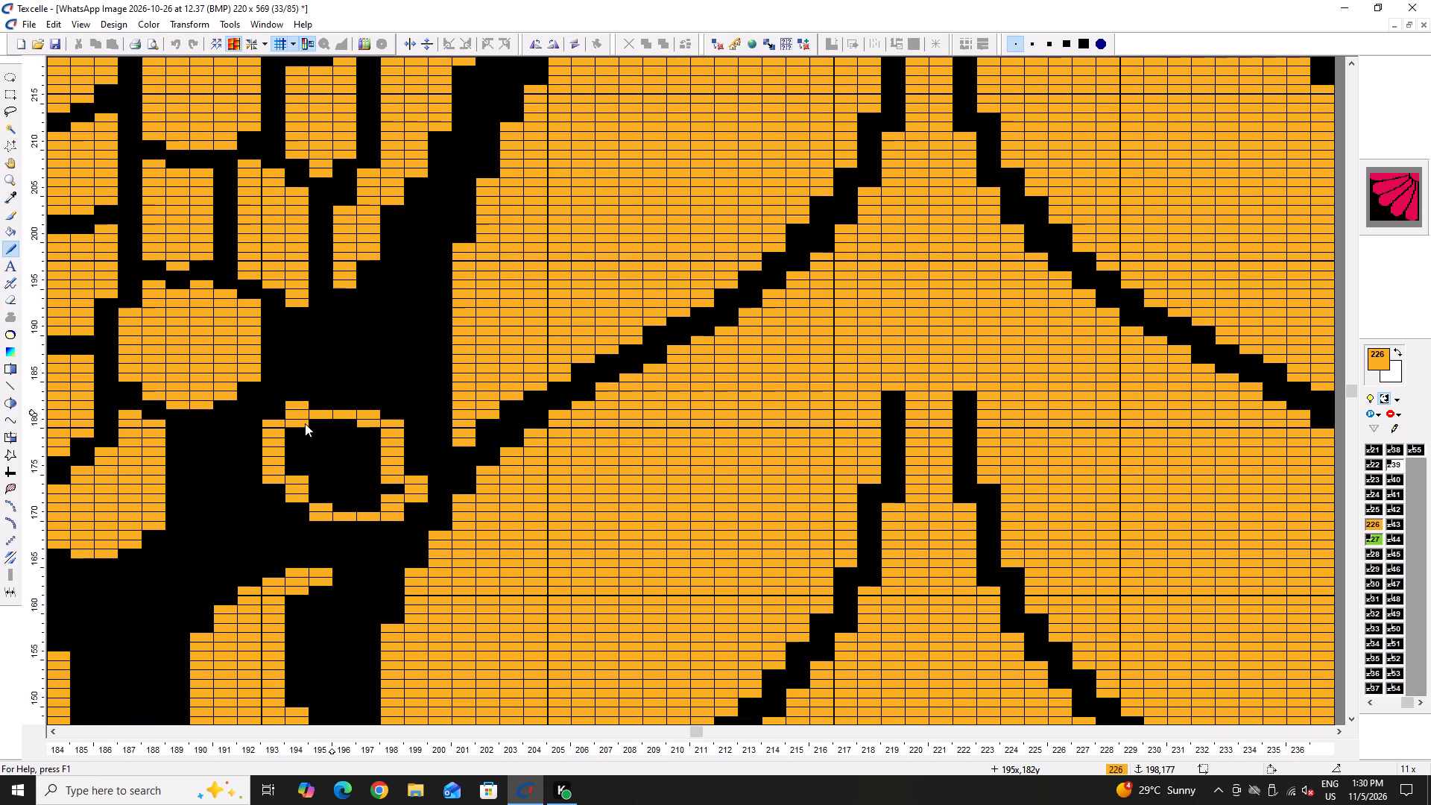
drag(305, 423, 284, 445)
click(284, 445)
Fill the inside of the new round shape with 226 and build up its top at columns 195–197.
drag(294, 423, 306, 407)
drag(308, 404, 383, 486)
drag(376, 496, 298, 452)
drag(312, 419, 309, 441)
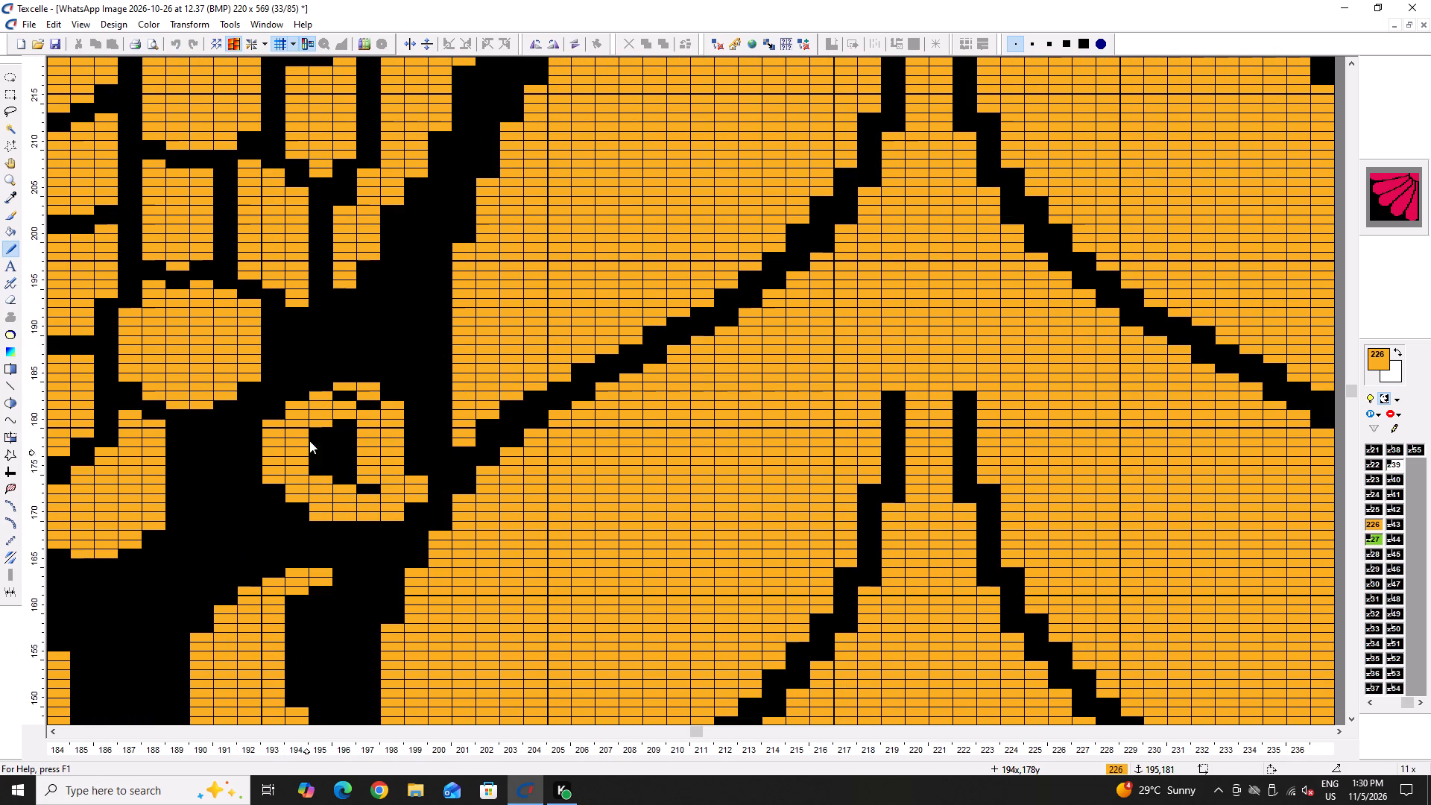
drag(309, 441, 347, 477)
drag(341, 484, 330, 480)
drag(328, 469, 327, 452)
drag(329, 444, 341, 428)
drag(346, 424, 359, 491)
click(375, 497)
drag(379, 499, 360, 403)
drag(361, 404, 376, 417)
double_click(377, 417)
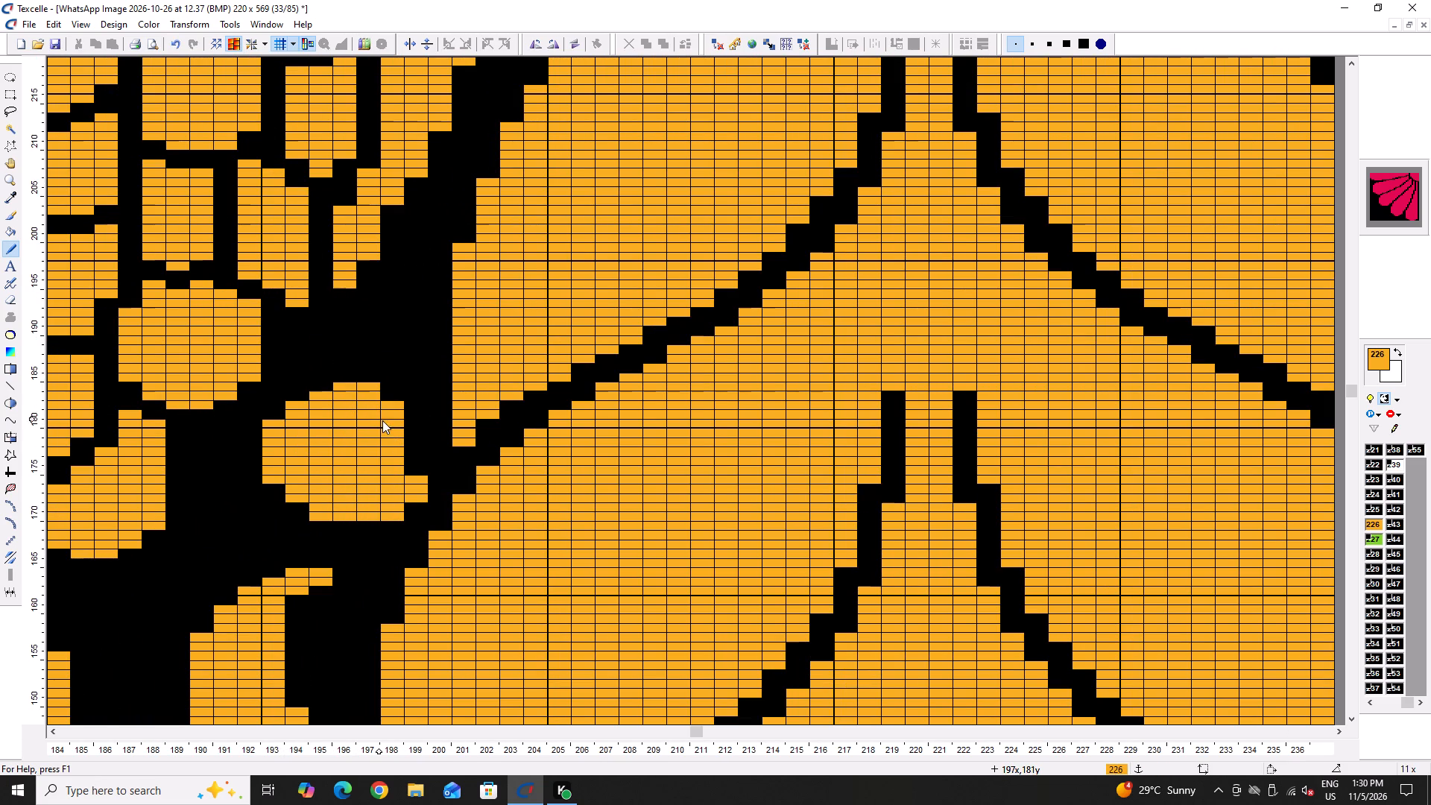
Widen the round shape in 226 at column 199, about rows 173–181, and tidy its top and lower corners.
click(409, 424)
drag(409, 426, 409, 441)
drag(409, 443, 412, 483)
right_drag(414, 498, 407, 506)
right_click(407, 508)
right_click(394, 516)
right_click(394, 516)
click(399, 498)
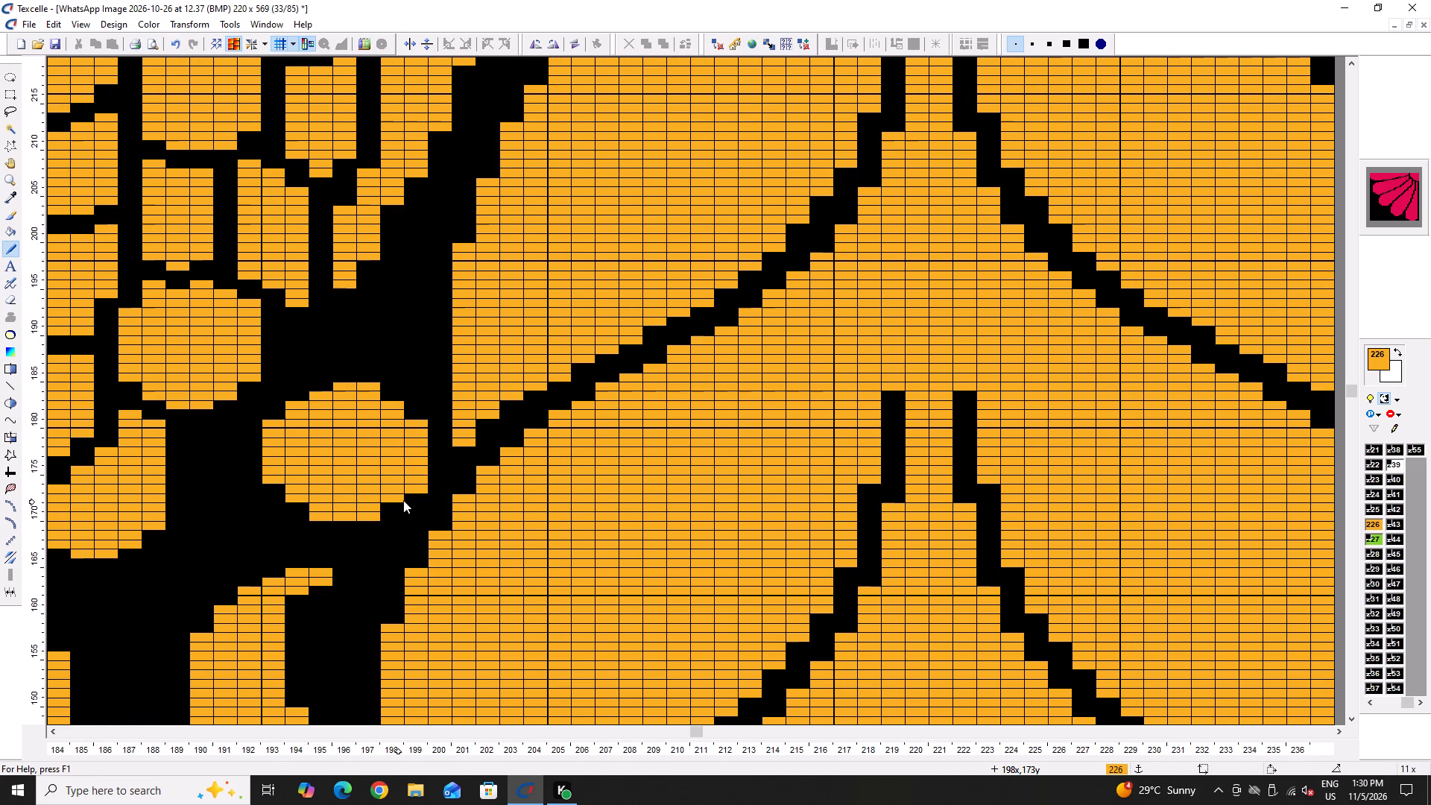
double_click(397, 505)
click(407, 499)
right_drag(382, 381, 342, 388)
right_click(339, 388)
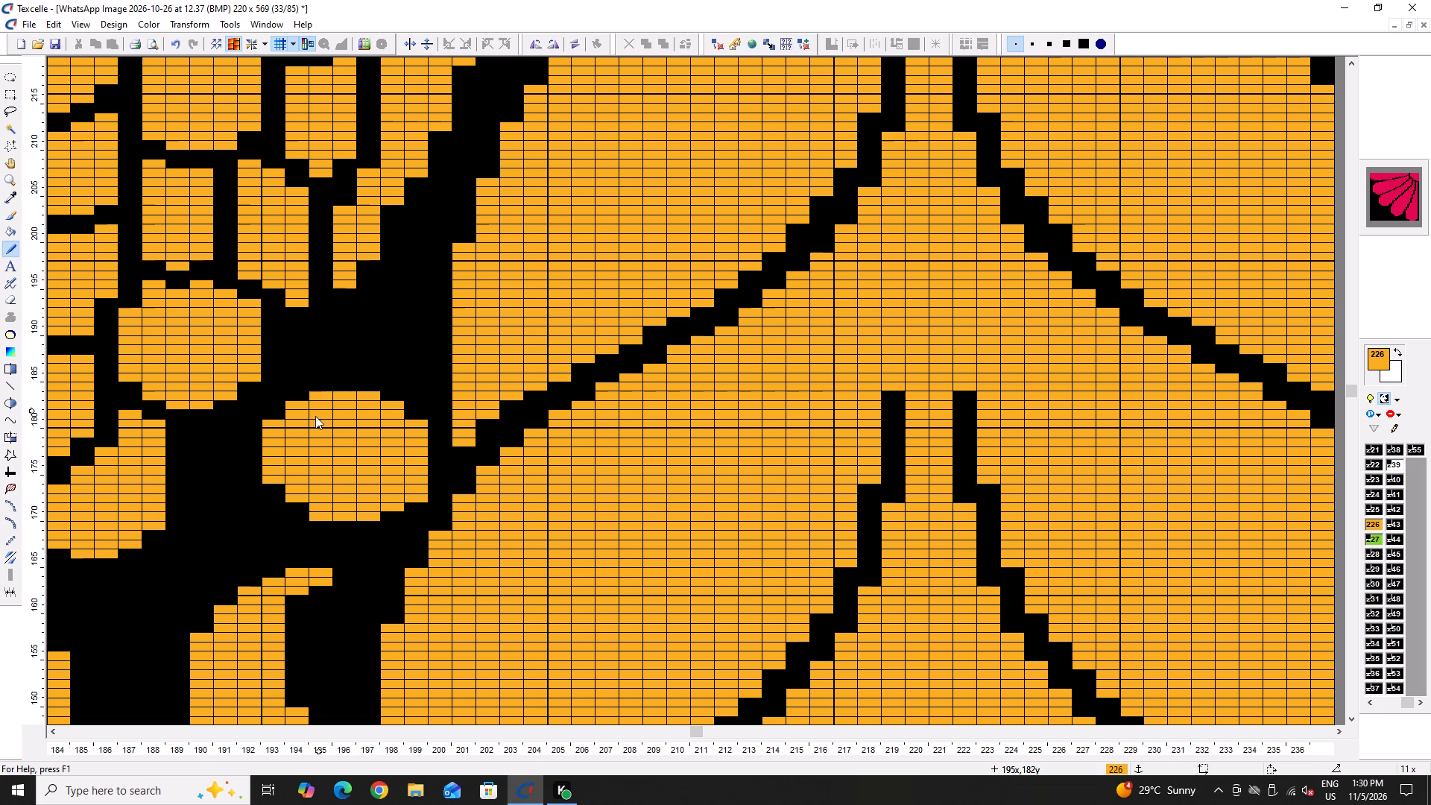
click(277, 490)
double_click(304, 504)
Raise the round shape's top to row 185 in 226 at columns 195–197 and round its upper shoulders.
ctrl+scroll(352, 441, down, 6)
ctrl+scroll(353, 442, up, 7)
click(255, 356)
double_click(279, 332)
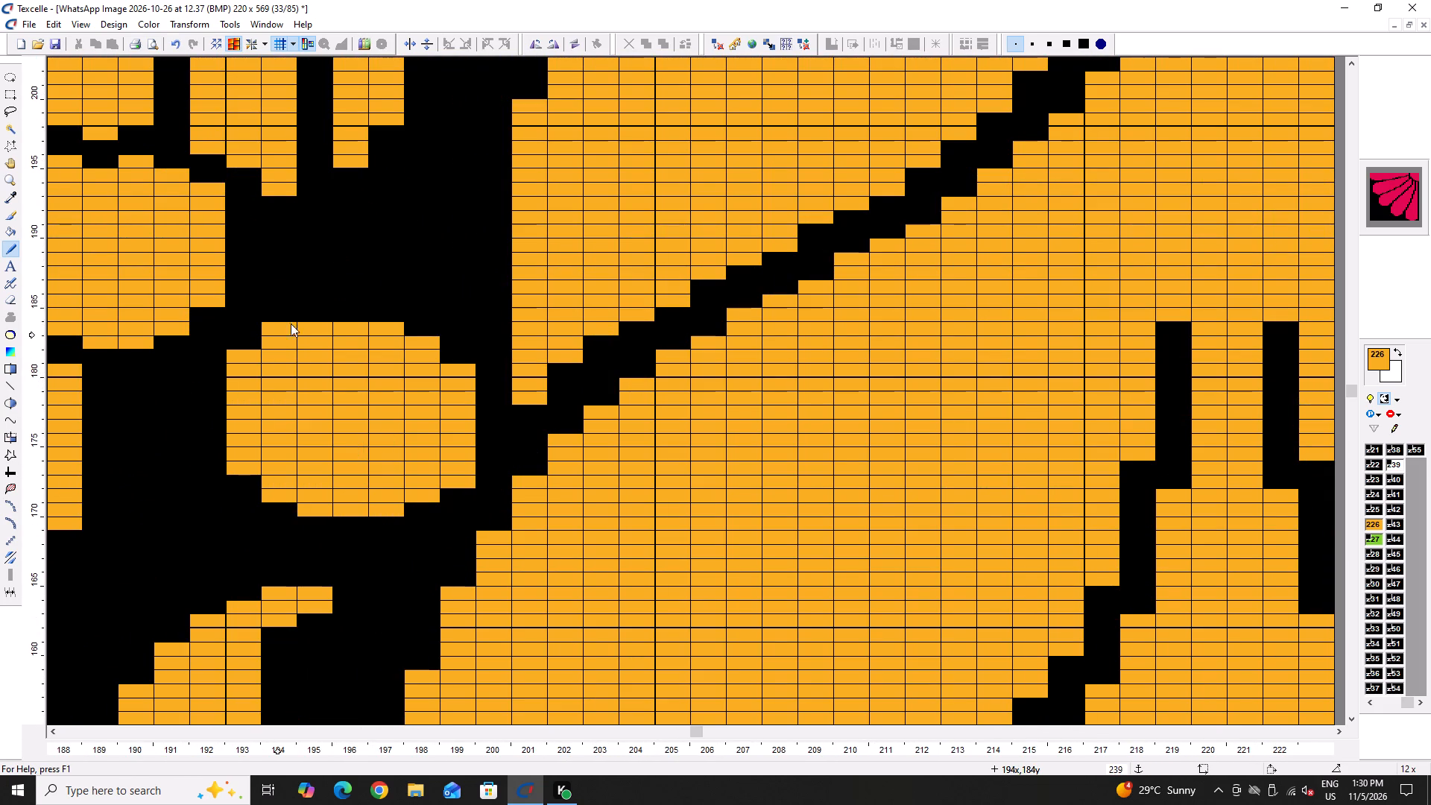
drag(303, 316, 322, 312)
drag(326, 312, 376, 310)
click(376, 310)
double_click(394, 322)
double_click(399, 325)
click(442, 348)
double_click(448, 352)
click(248, 342)
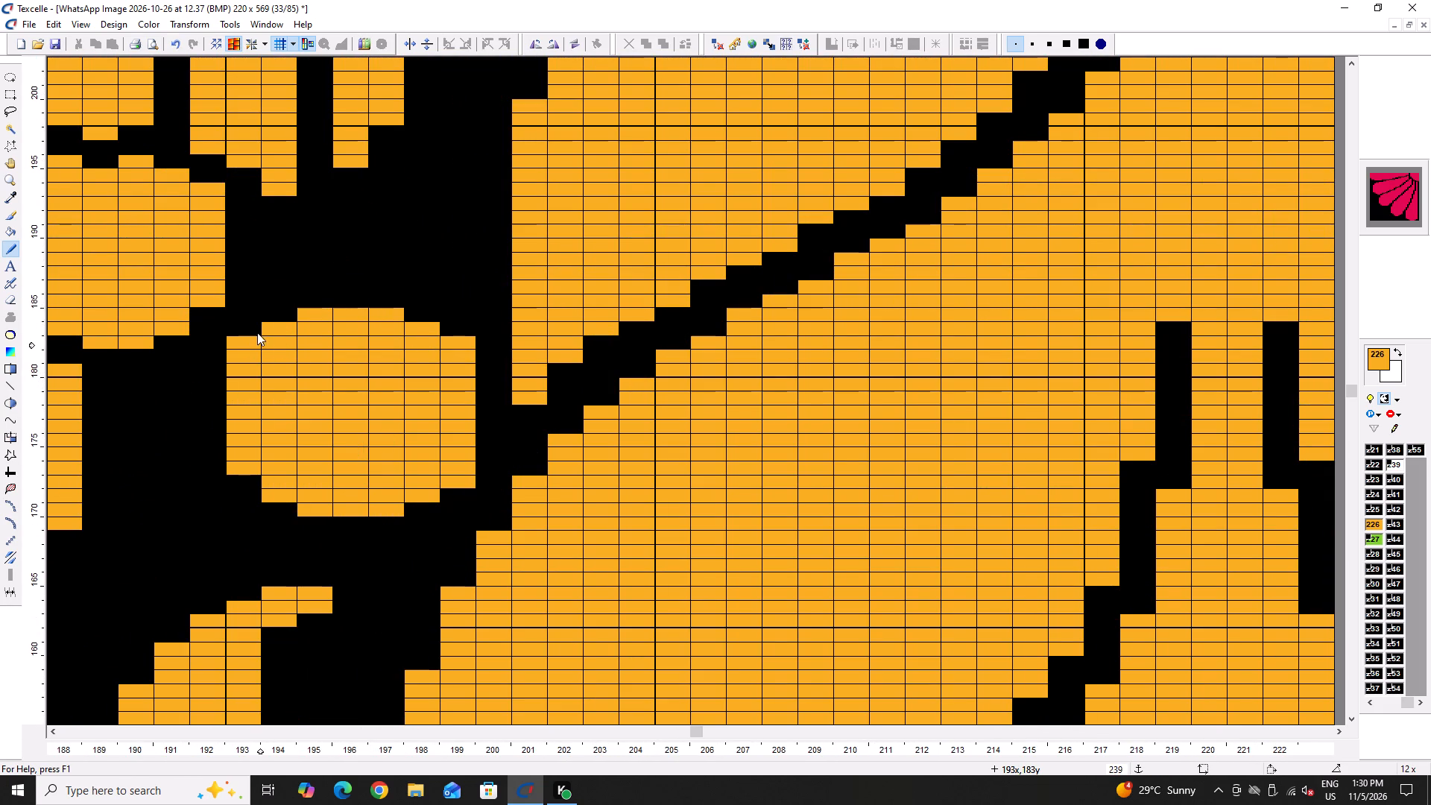
Extend the round shape's top to row 186 in 226 and trim excess pixels with 239 at columns 197–199.
click(279, 316)
drag(325, 294, 404, 293)
click(422, 306)
drag(429, 321, 448, 330)
click(448, 330)
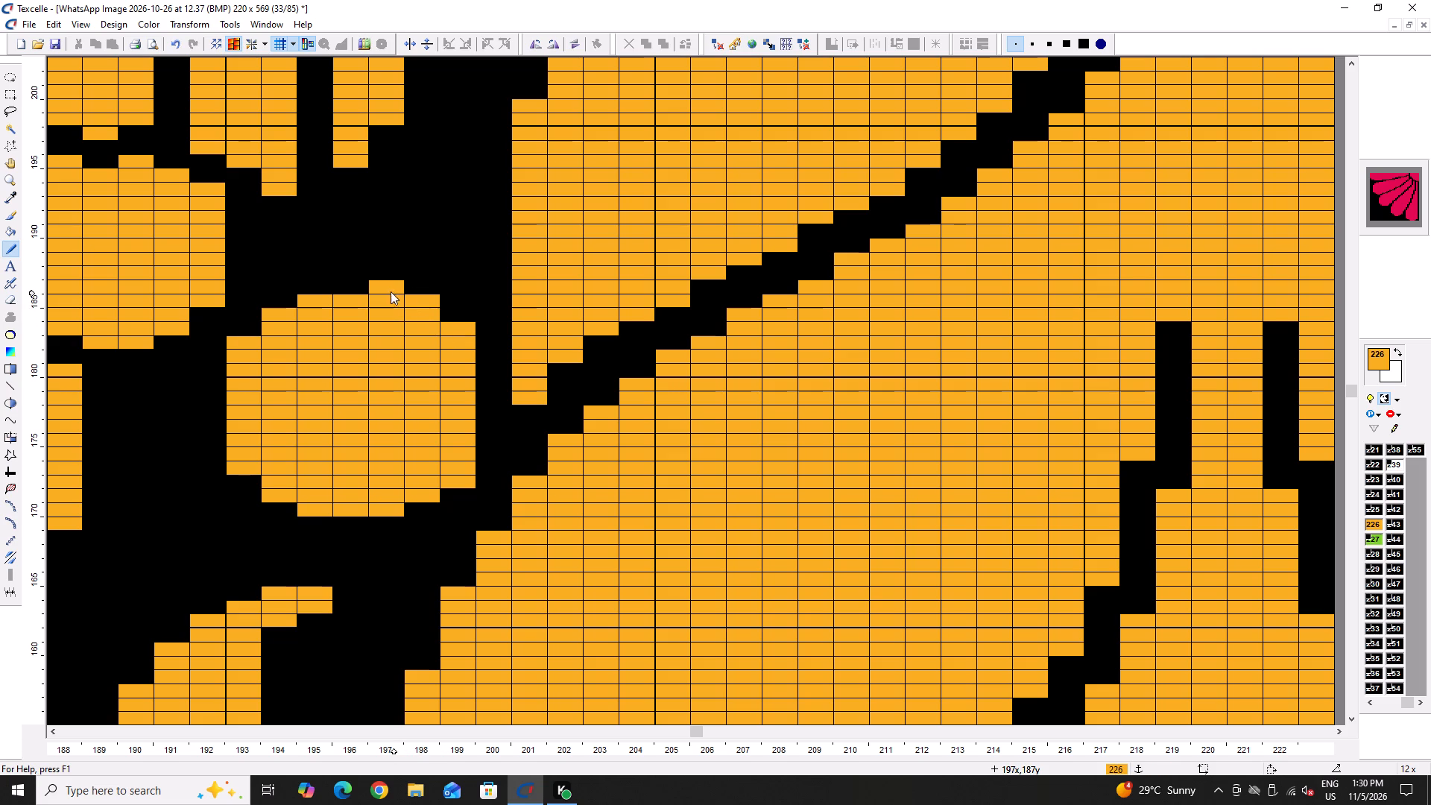
right_click(390, 290)
right_click(390, 290)
right_click(417, 295)
right_click(417, 295)
right_click(458, 327)
right_click(458, 327)
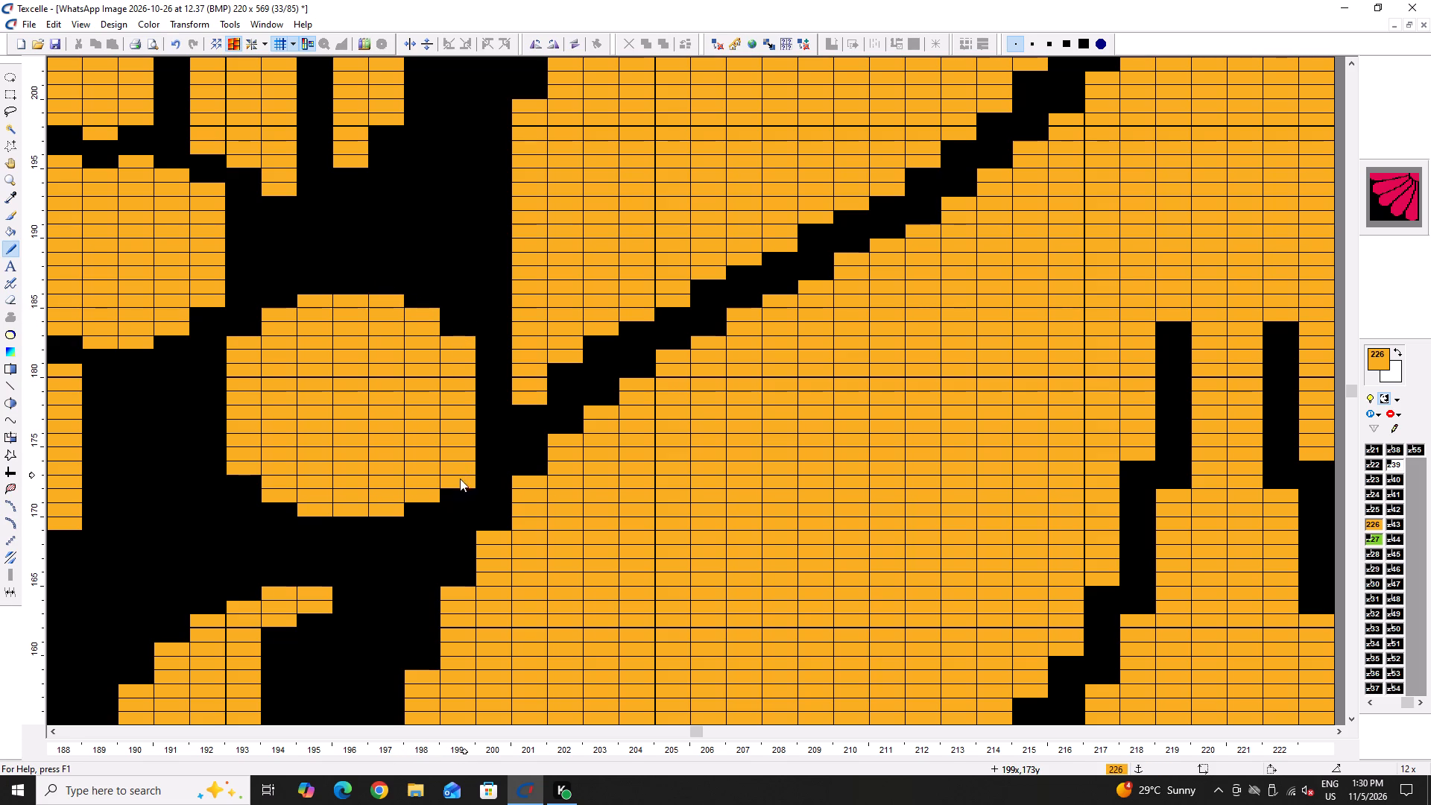
ctrl+right_click(461, 481)
Save the pattern with the added round shape.
ctrl+scroll(426, 473, down, 6)
scroll(406, 465, down, 4)
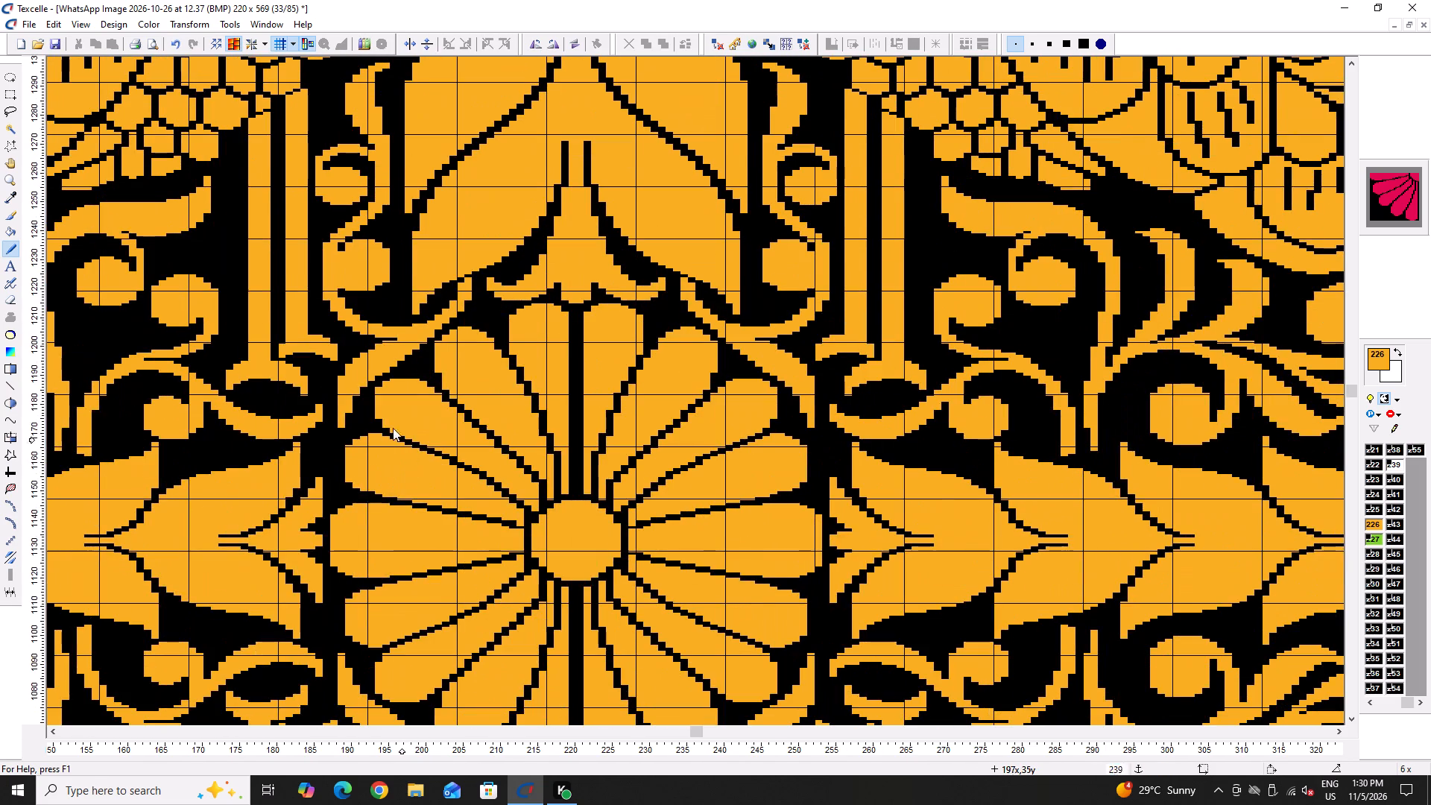
scroll(373, 402, up, 2)
key(ctrl+s)
key(ctrl+s)
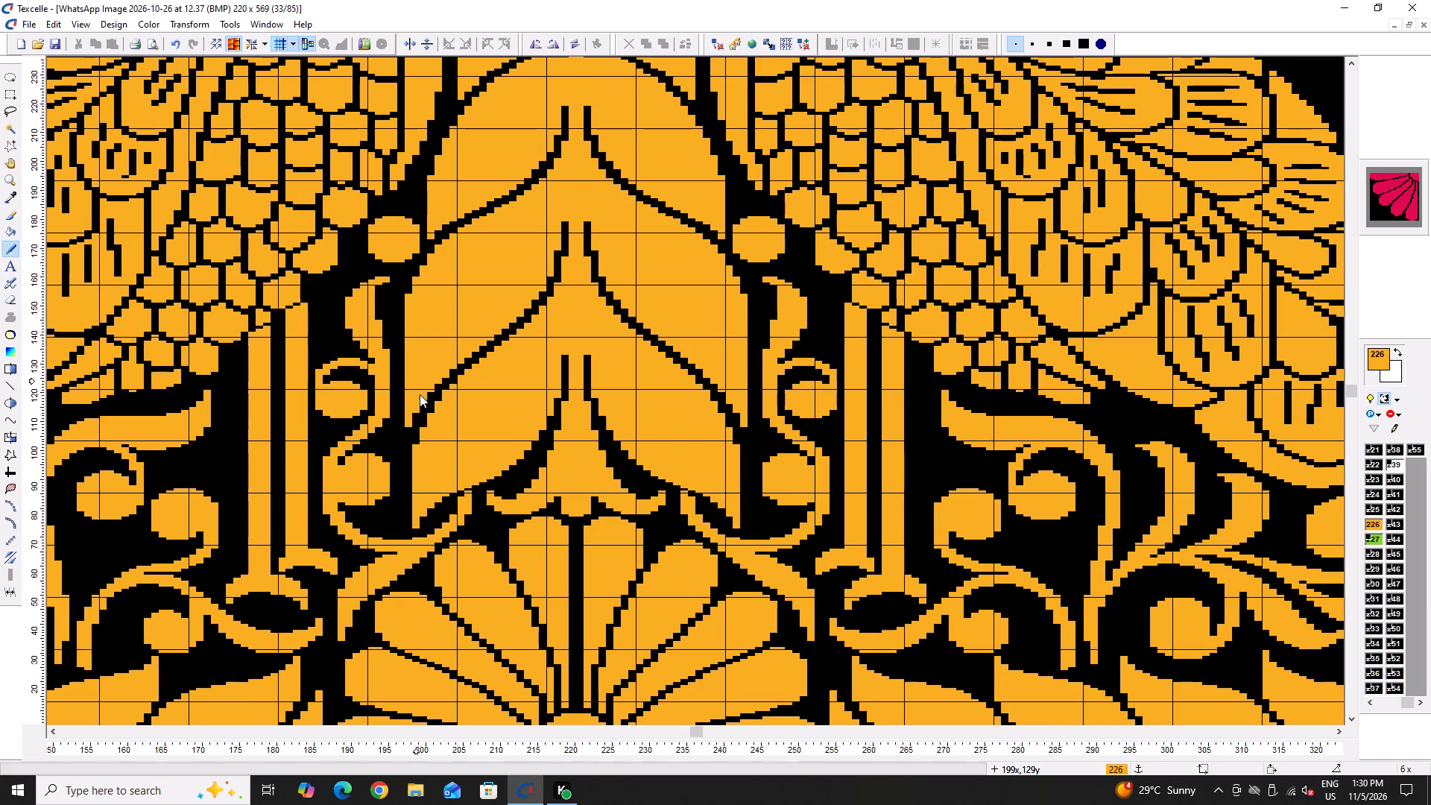
Save the pattern.
key(ctrl+s)
key(ctrl+s)
key(ctrl+s)
key(ctrl+s)
Outline a small curved leaf in 226 in the empty ground at columns 152–161, about rows 60–76, beneath the scroll's round motif.
ctrl+scroll(426, 449, down, 4)
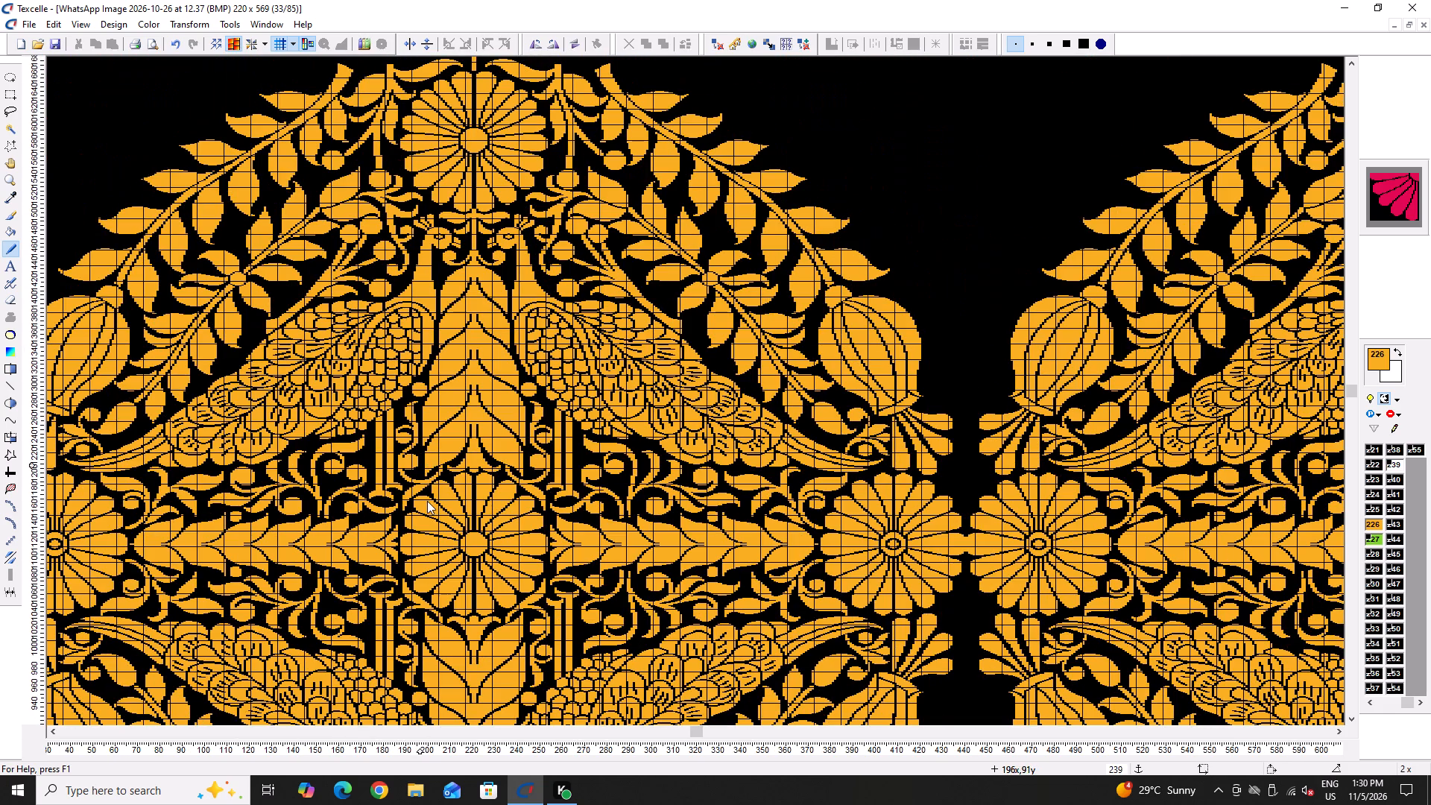
ctrl+scroll(349, 444, up, 5)
scroll(331, 483, down, 1)
ctrl+scroll(245, 516, up, 3)
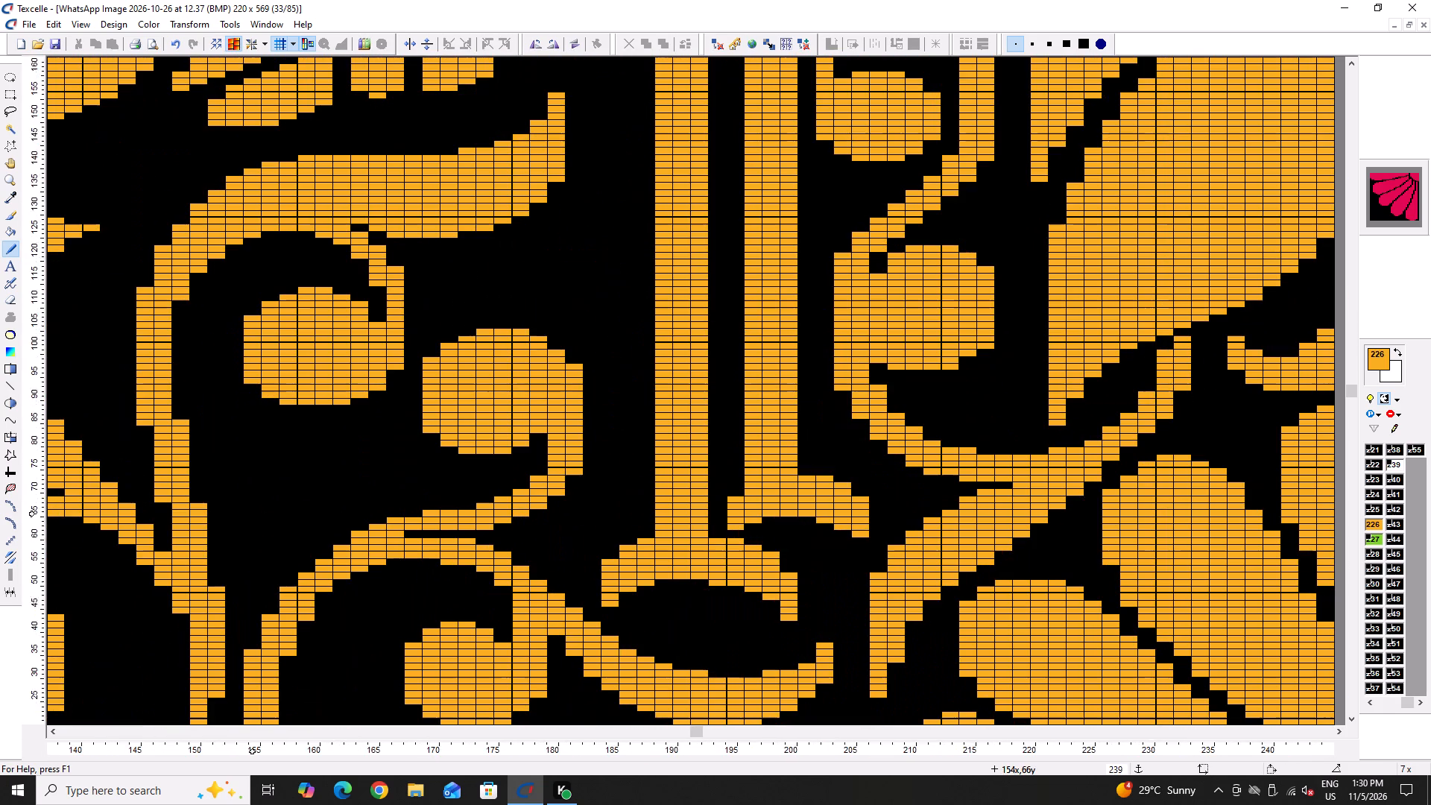
drag(253, 526, 318, 468)
drag(276, 496, 246, 543)
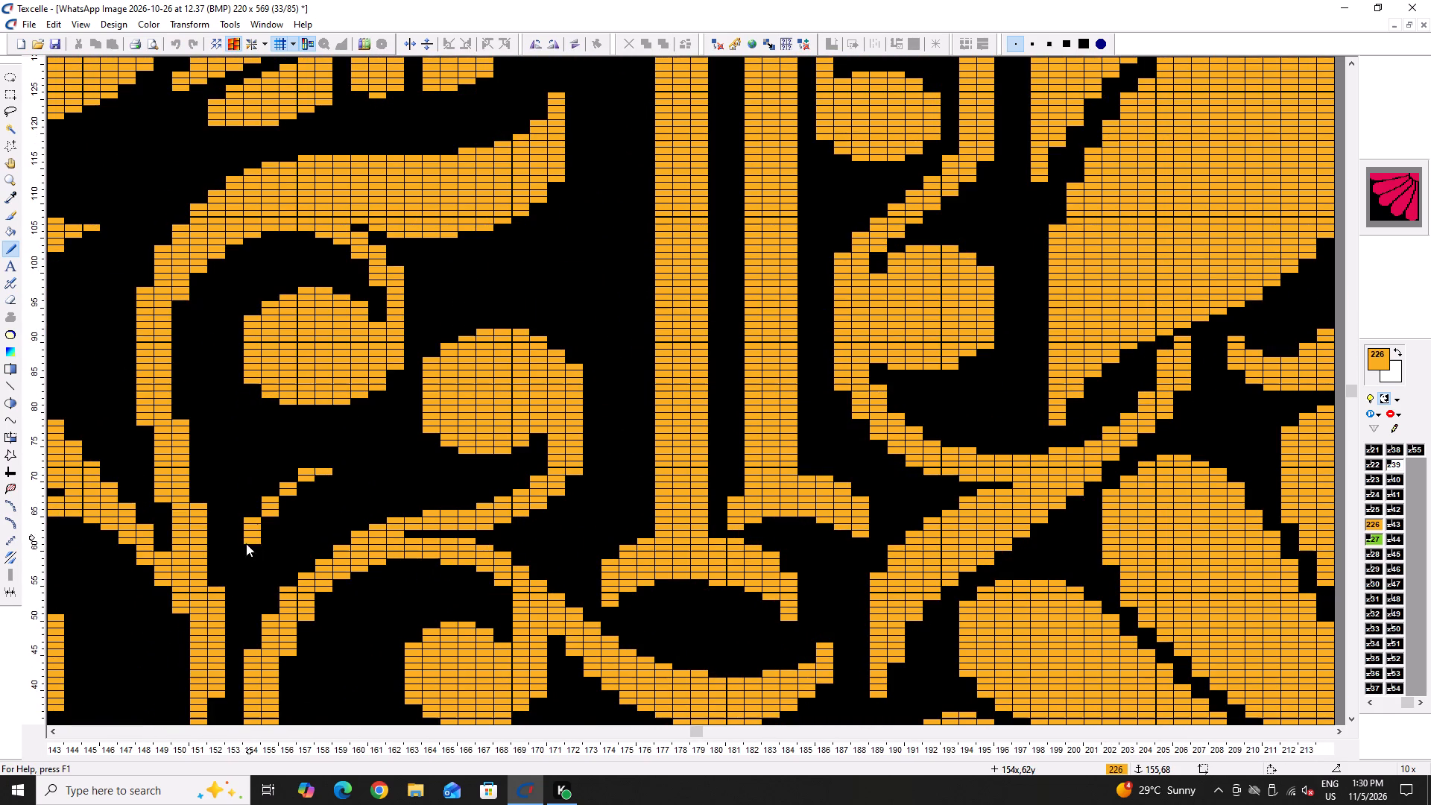
drag(246, 543, 373, 471)
drag(363, 454, 238, 462)
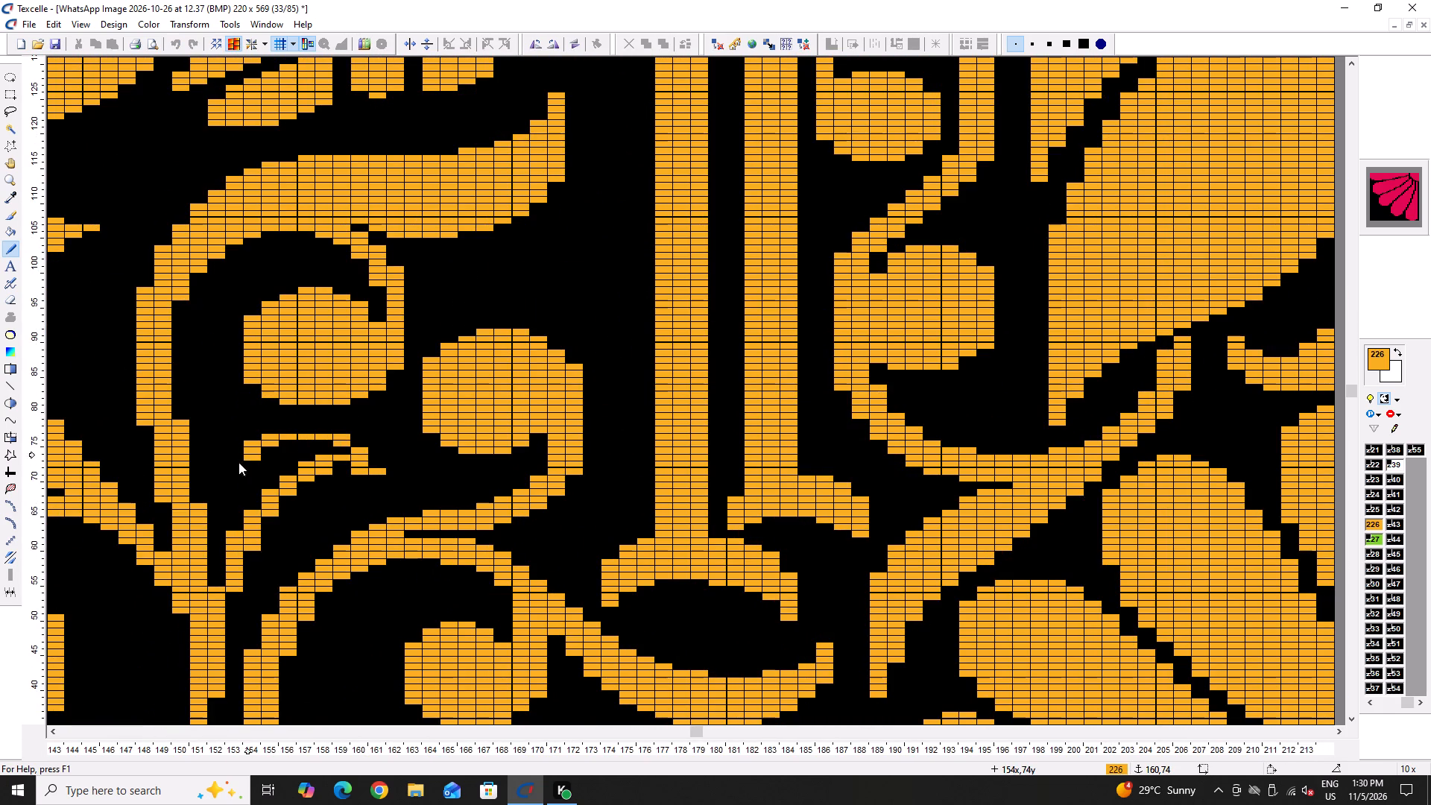
drag(238, 462, 213, 504)
Thicken the new leaf's stem in 226 at columns 153–154 and clear its stray pixels with 239 at columns 152–154.
click(229, 497)
drag(229, 498, 229, 505)
click(229, 508)
click(229, 513)
drag(229, 520, 227, 539)
right_drag(214, 507, 215, 496)
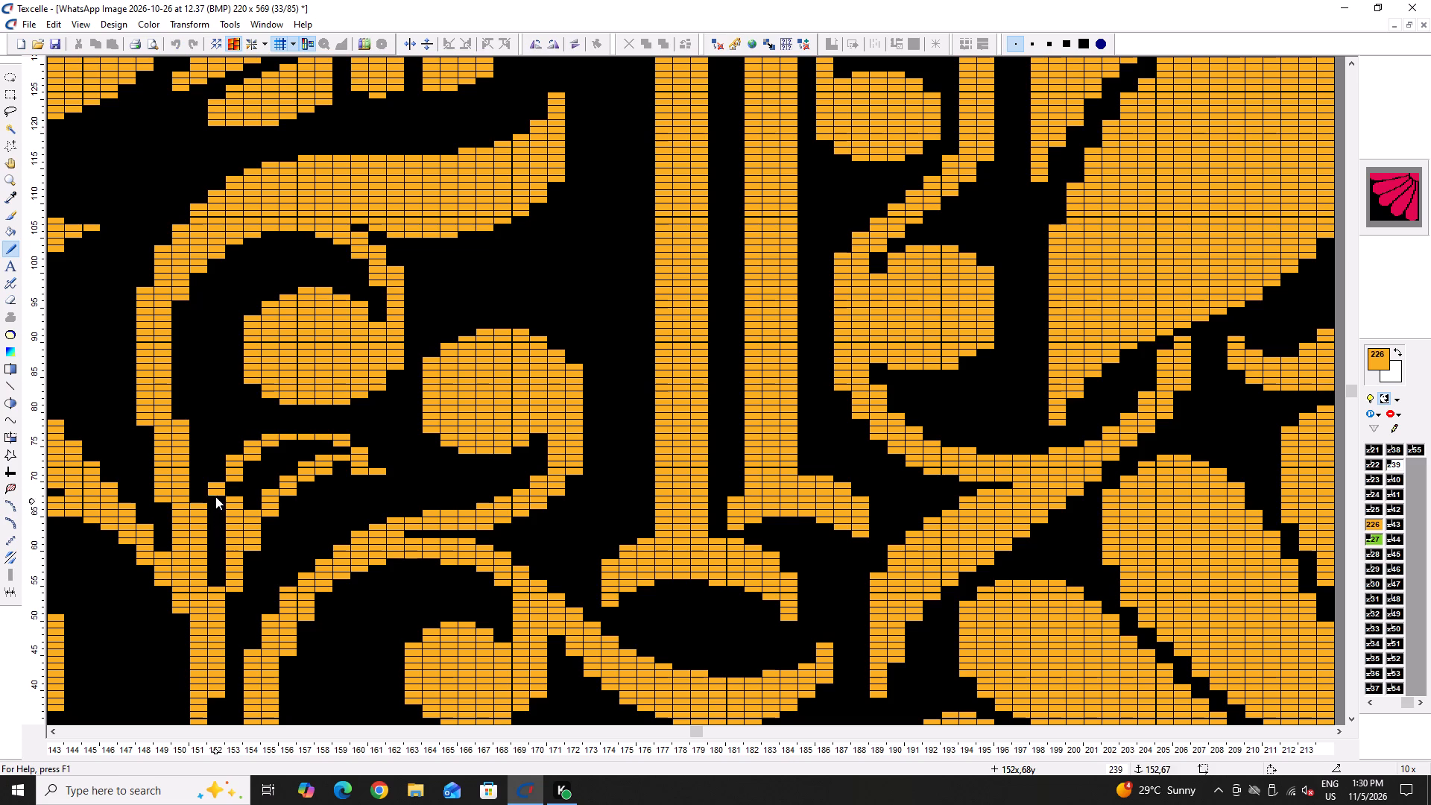
right_drag(215, 496, 218, 482)
right_click(218, 482)
click(228, 482)
drag(228, 490, 230, 505)
right_click(237, 455)
right_click(237, 455)
Thin the leaf outline's upper arc and reshape its tip at columns 154–161, using 239 to remove excess pixels.
ctrl+scroll(247, 449, up, 1)
right_click(250, 440)
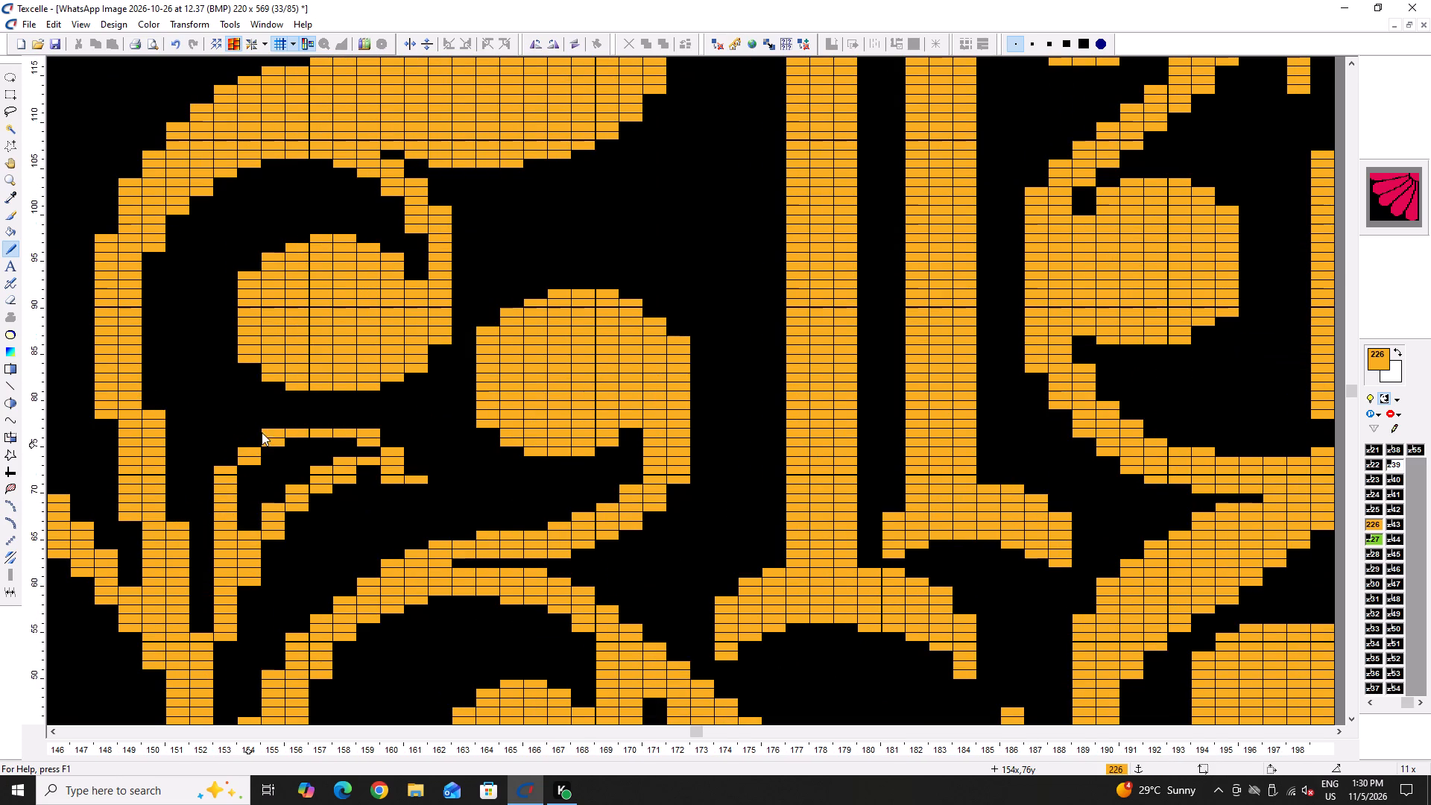
right_click(272, 429)
right_click(273, 430)
right_click(388, 470)
right_click(387, 476)
right_click(390, 480)
right_click(390, 481)
right_drag(408, 475, 408, 482)
right_click(408, 482)
click(413, 461)
drag(413, 461, 415, 478)
double_click(415, 478)
double_click(412, 472)
right_click(435, 452)
right_click(424, 459)
right_click(424, 459)
right_click(367, 435)
right_click(367, 435)
Extend the leaf outline's upper arc to its tip in 226 at columns 159–161 and trim the tip's top pixel with 239.
scroll(367, 438, up, 3)
scroll(346, 561, down, 1)
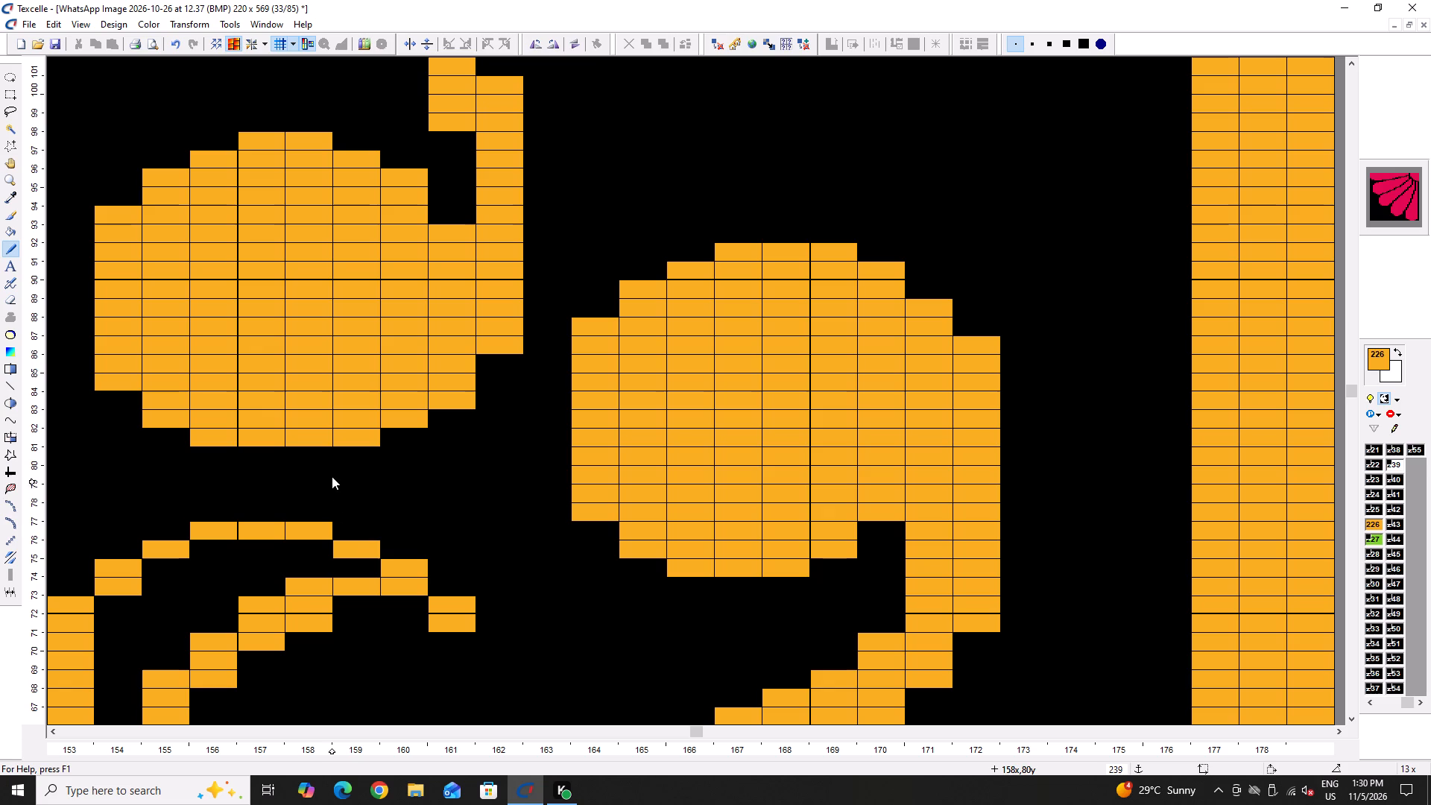
click(349, 527)
click(353, 532)
click(388, 542)
drag(431, 568, 441, 593)
click(441, 594)
scroll(391, 541, down, 2)
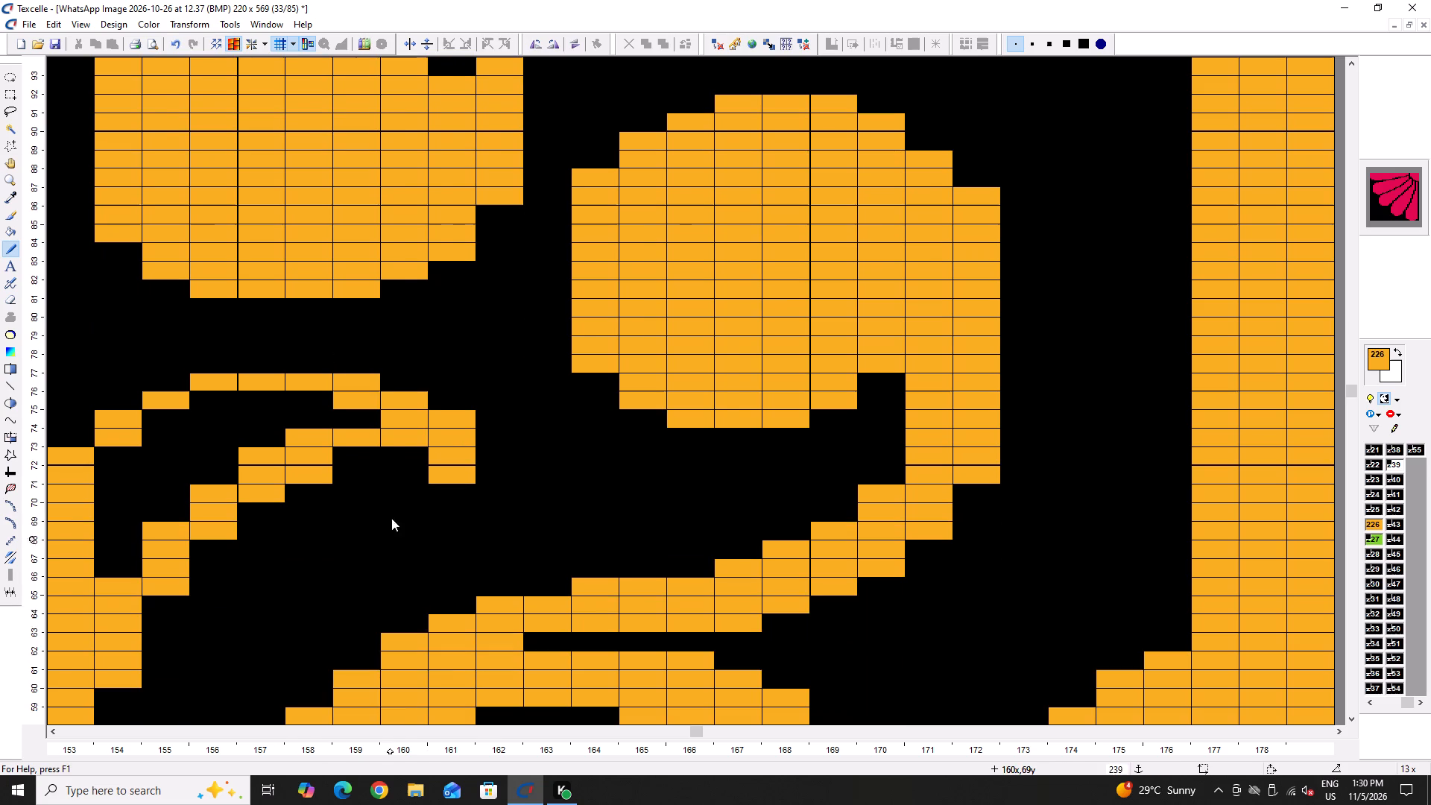
right_click(465, 411)
right_click(465, 411)
Fill the inside of the leaf outline with 226 at columns 154–159, about rows 66–75.
drag(130, 467, 128, 494)
click(128, 499)
drag(128, 509, 127, 528)
drag(126, 536, 124, 569)
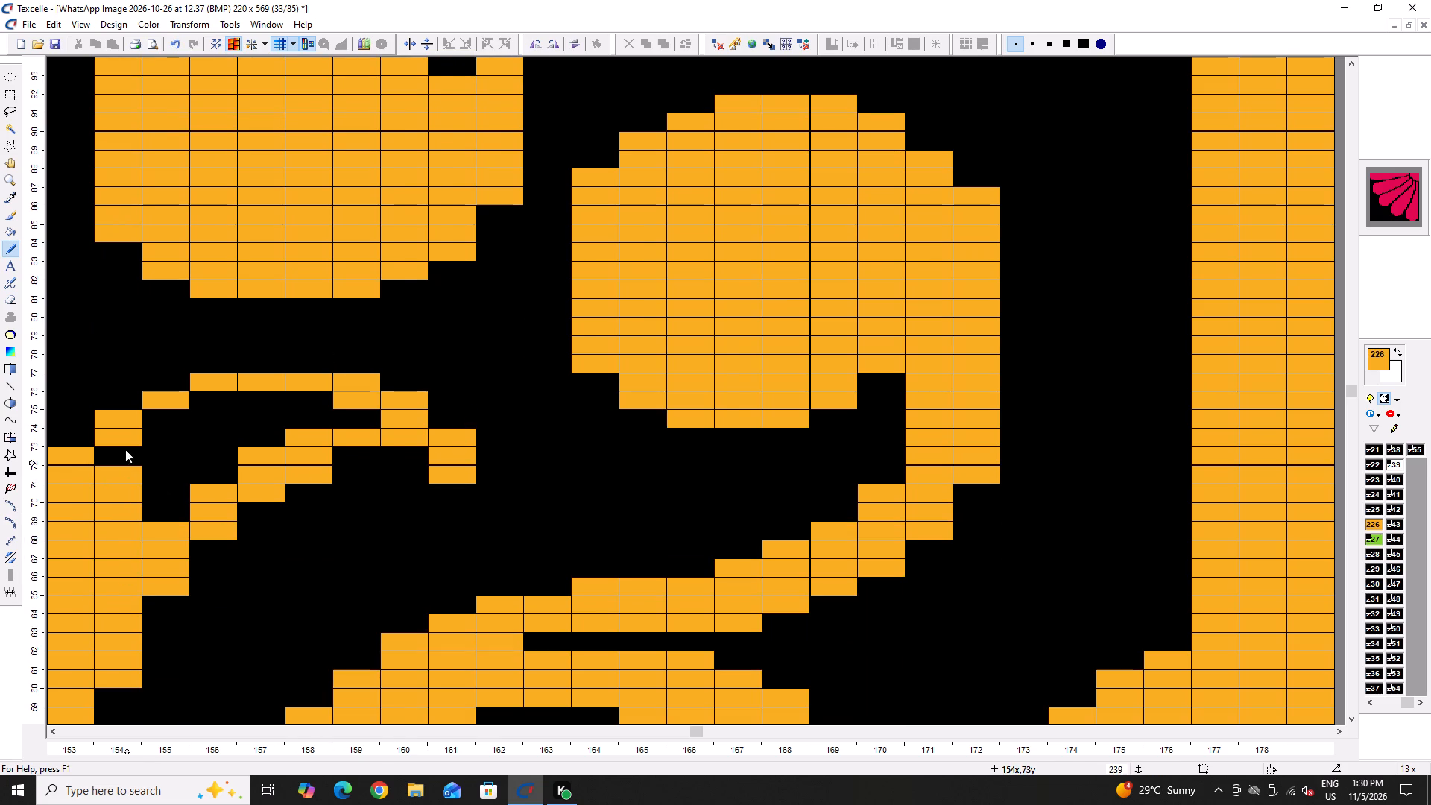
click(125, 449)
click(173, 409)
drag(173, 417, 168, 480)
drag(168, 489, 169, 524)
drag(206, 405, 210, 490)
click(210, 490)
drag(267, 396, 269, 445)
click(269, 446)
drag(322, 397, 322, 403)
drag(322, 406, 323, 425)
click(356, 421)
click(356, 426)
Round the filled leaf's outer shoulder by trimming corner pixels with 239 at columns 153–156, about rows 71–76.
ctrl+scroll(326, 441, down, 8)
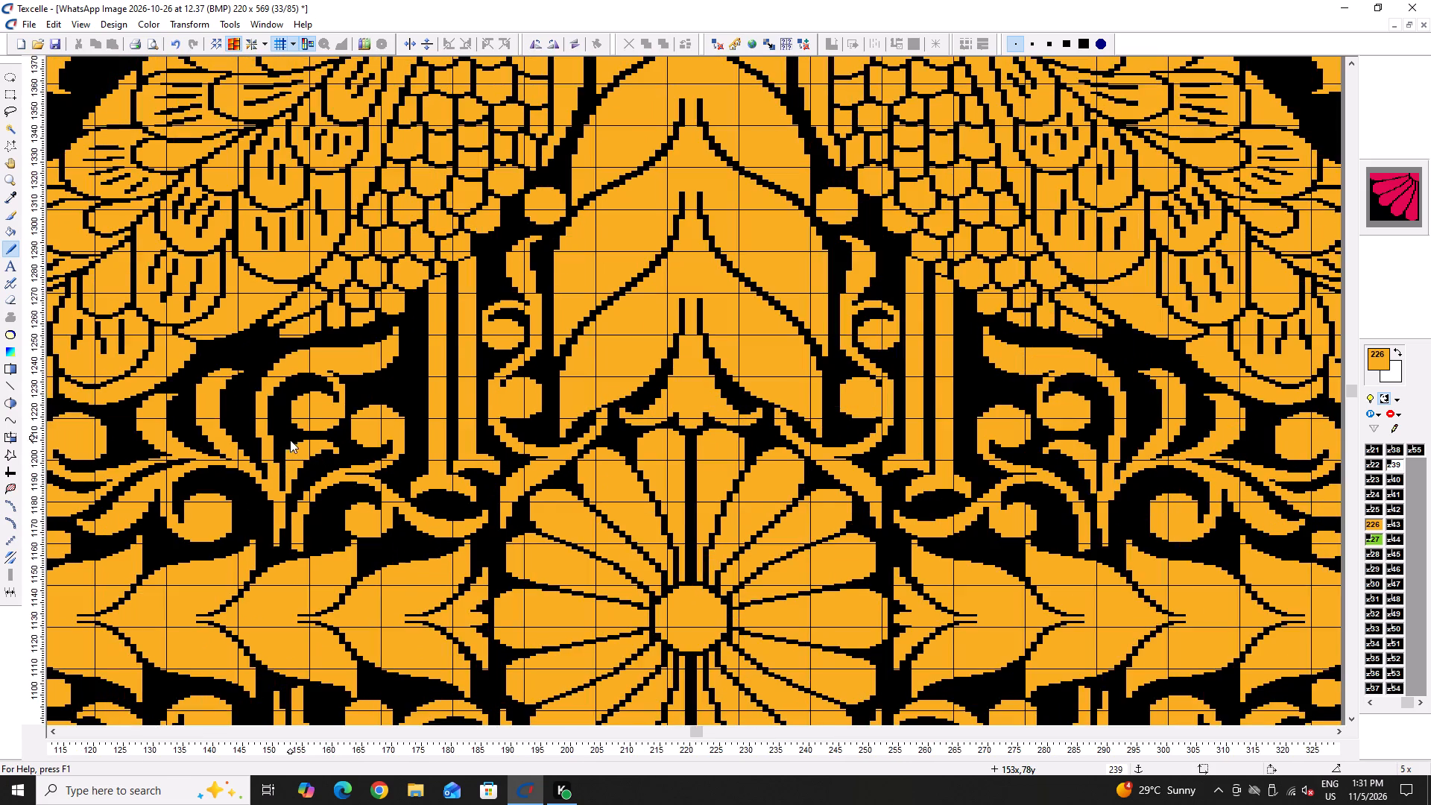
ctrl+scroll(279, 449, up, 7)
right_click(332, 432)
right_click(342, 427)
right_click(340, 432)
right_click(340, 441)
right_drag(340, 448, 341, 455)
right_click(341, 455)
right_click(366, 404)
right_click(367, 404)
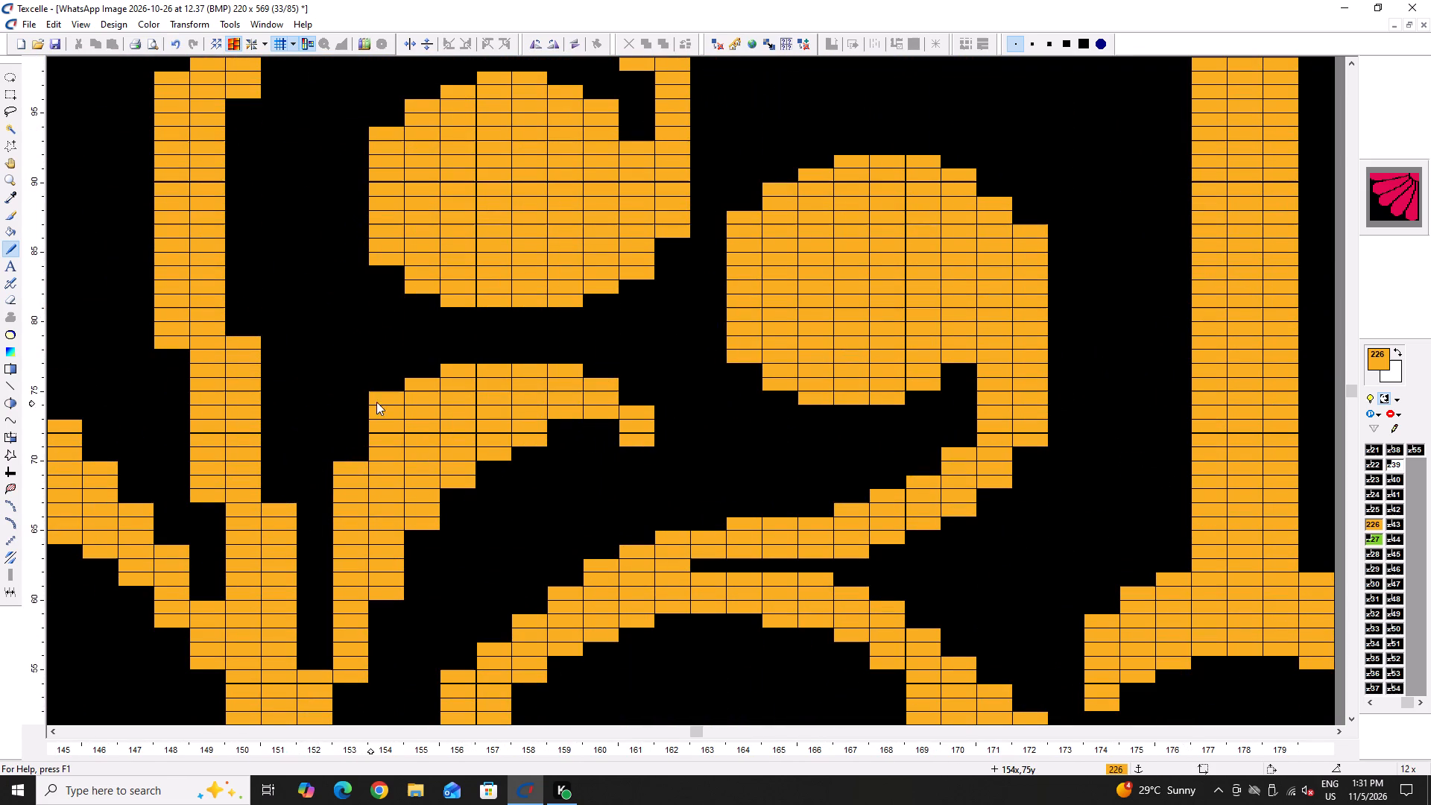
right_click(382, 395)
right_click(380, 398)
right_click(378, 408)
right_click(378, 408)
right_click(414, 378)
right_click(415, 377)
right_click(460, 358)
right_click(461, 358)
right_click(454, 366)
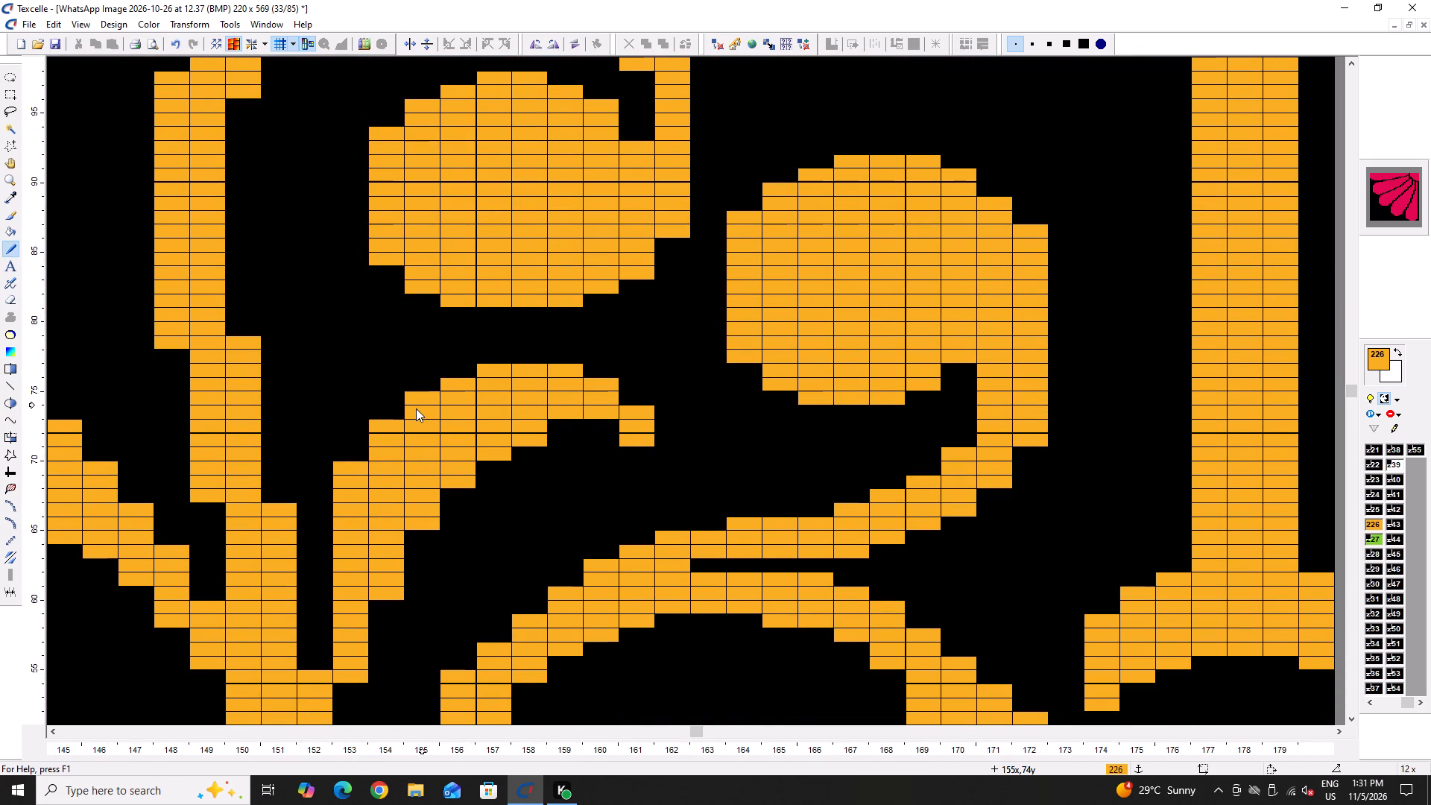
Save the pattern with the added curved leaf.
key(ctrl+s)
key(ctrl+s)
key(ctrl+s)
key(ctrl+s)
ctrl+scroll(281, 477, down, 5)
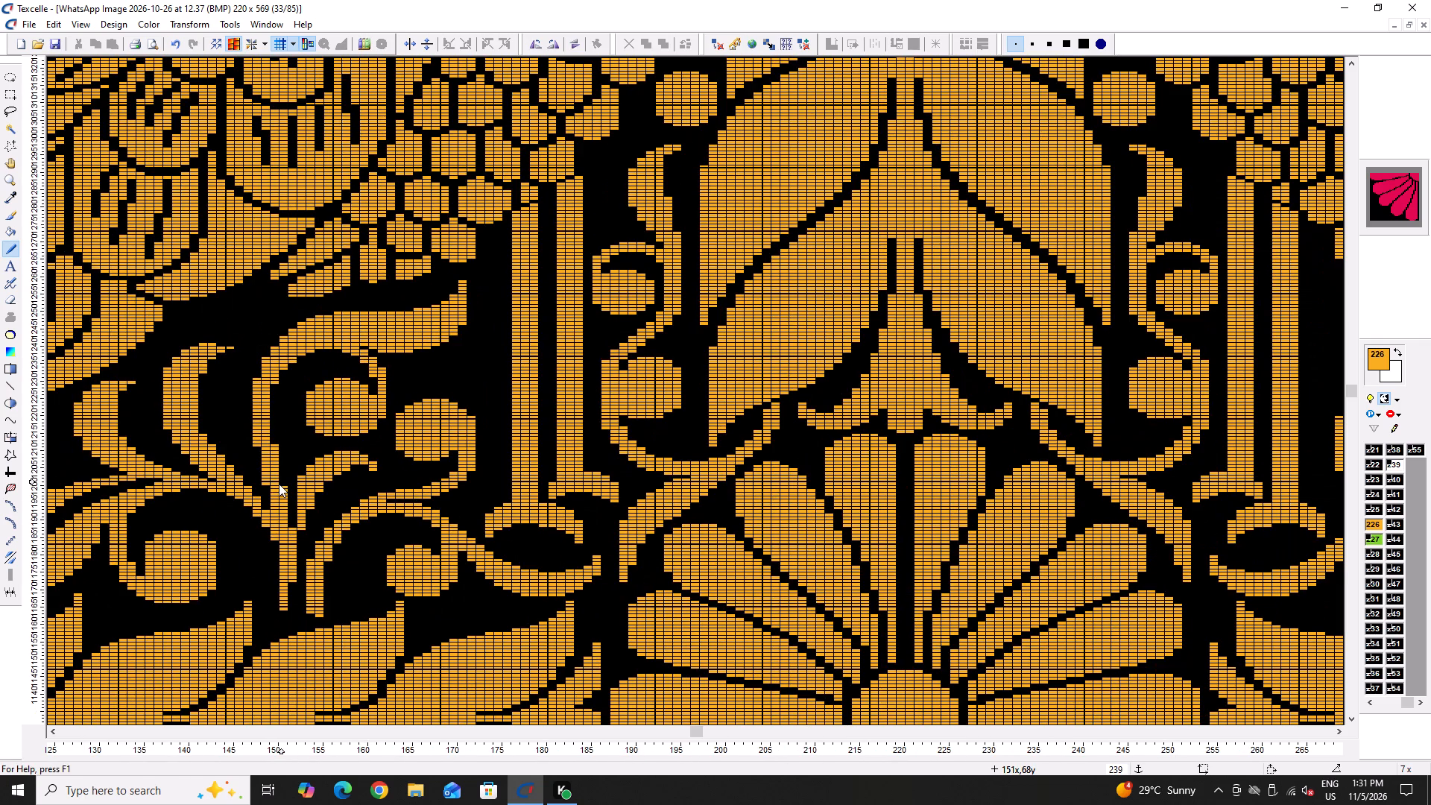
ctrl+scroll(245, 499, down, 2)
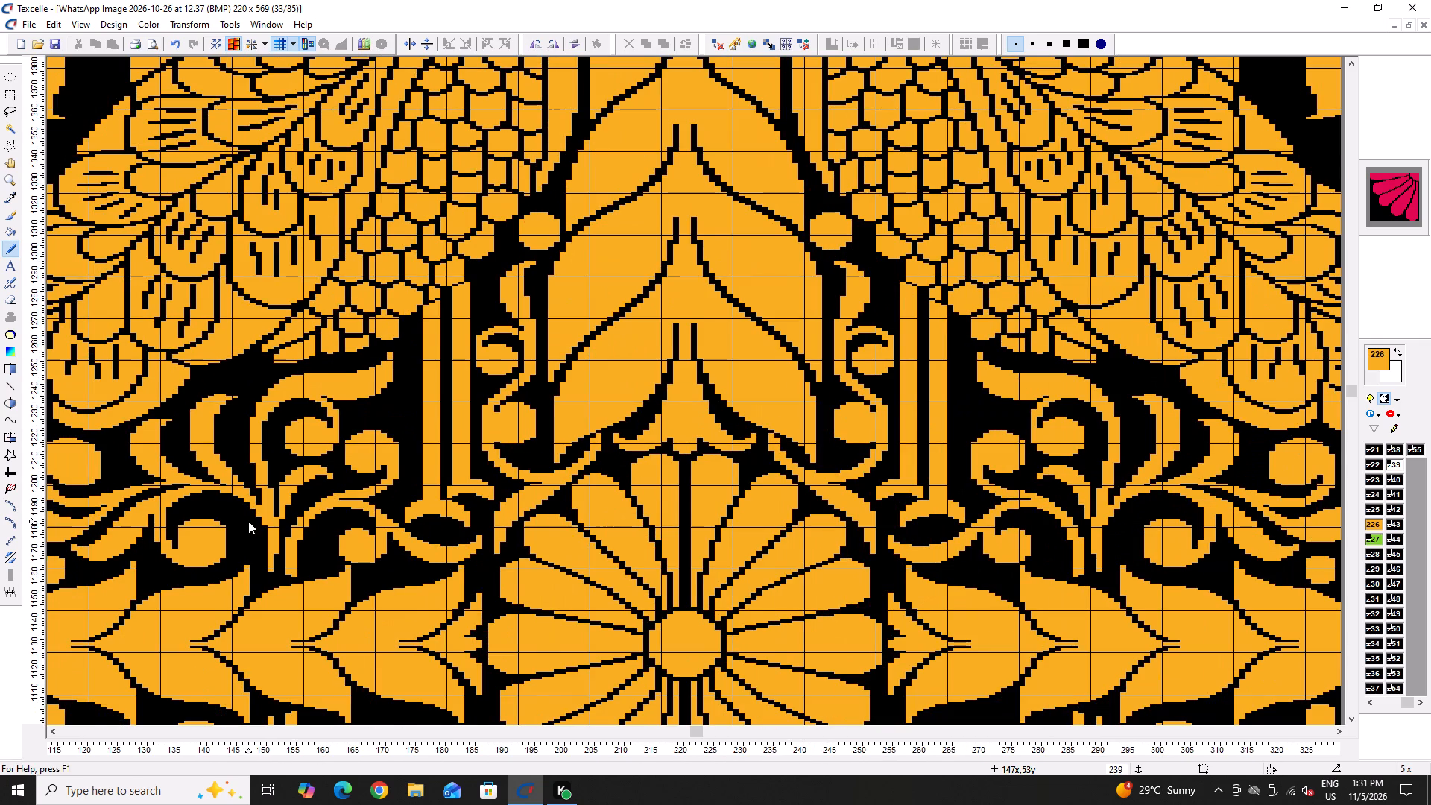
scroll(249, 522, down, 2)
key(ctrl+s)
key(ctrl+s)
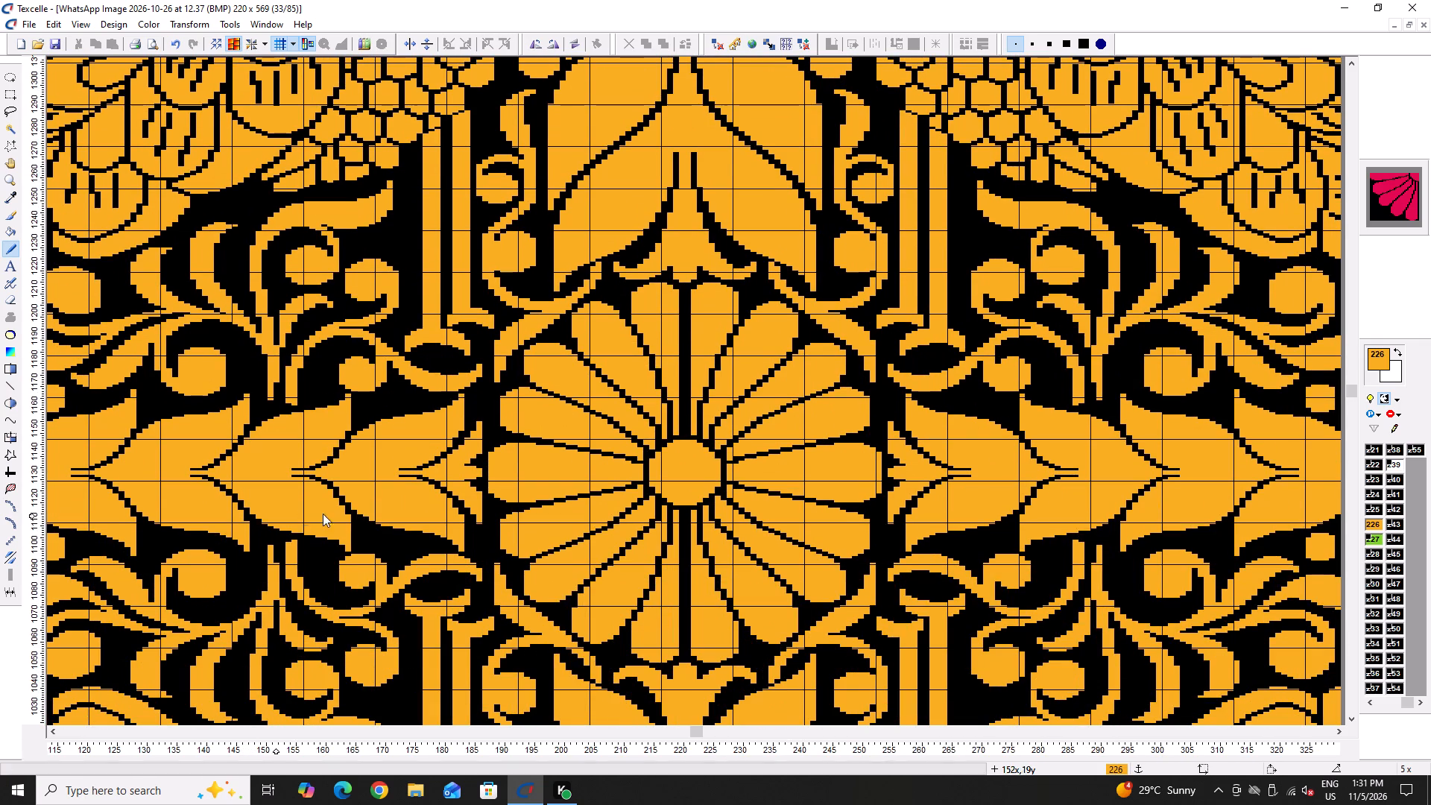
key(ctrl+s)
Smooth the upper edge of the pointed leaf above the peacock feathers with 226 pixels at columns 89–95, rows 64–67.
ctrl+scroll(417, 473, down, 2)
scroll(423, 581, down, 1)
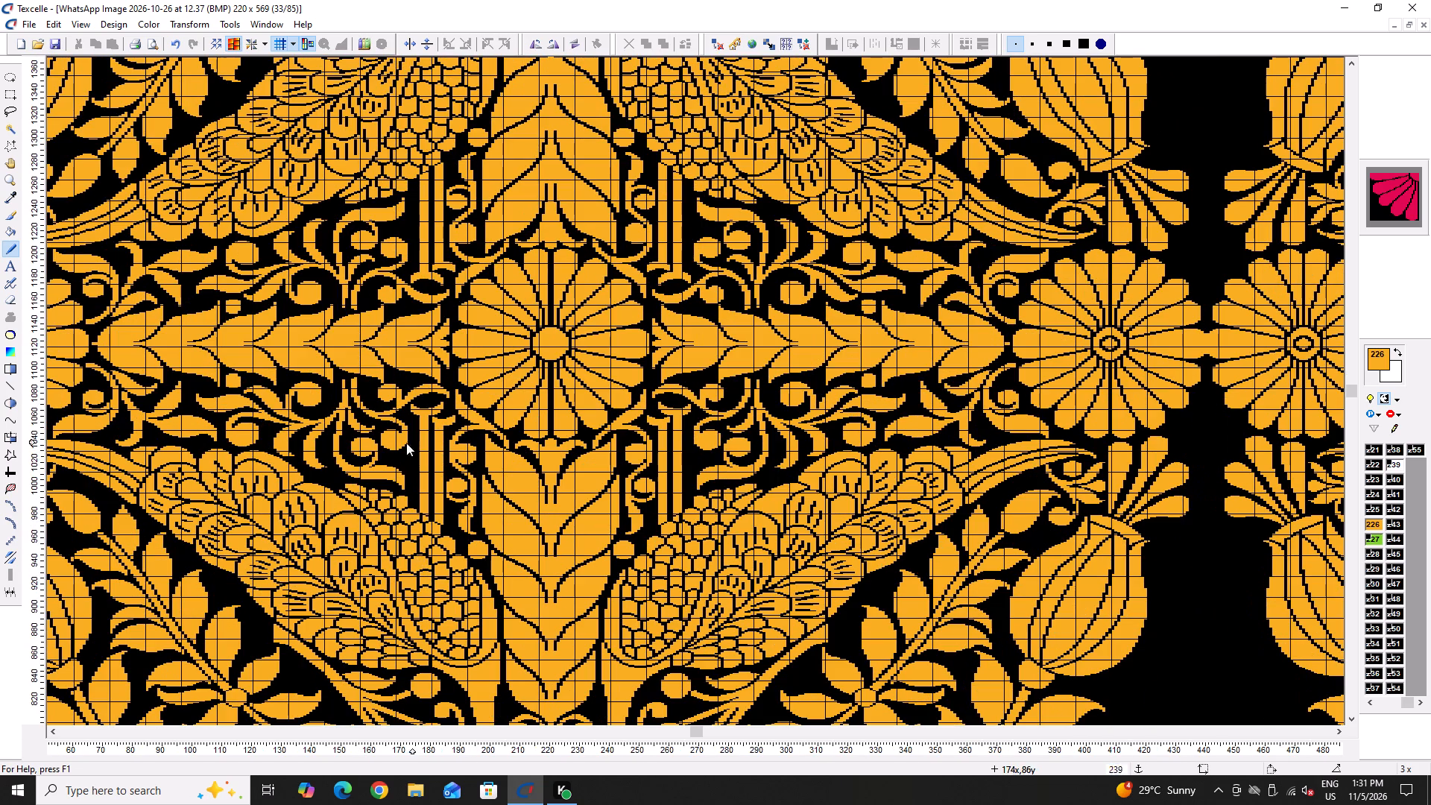
ctrl+scroll(162, 438, up, 5)
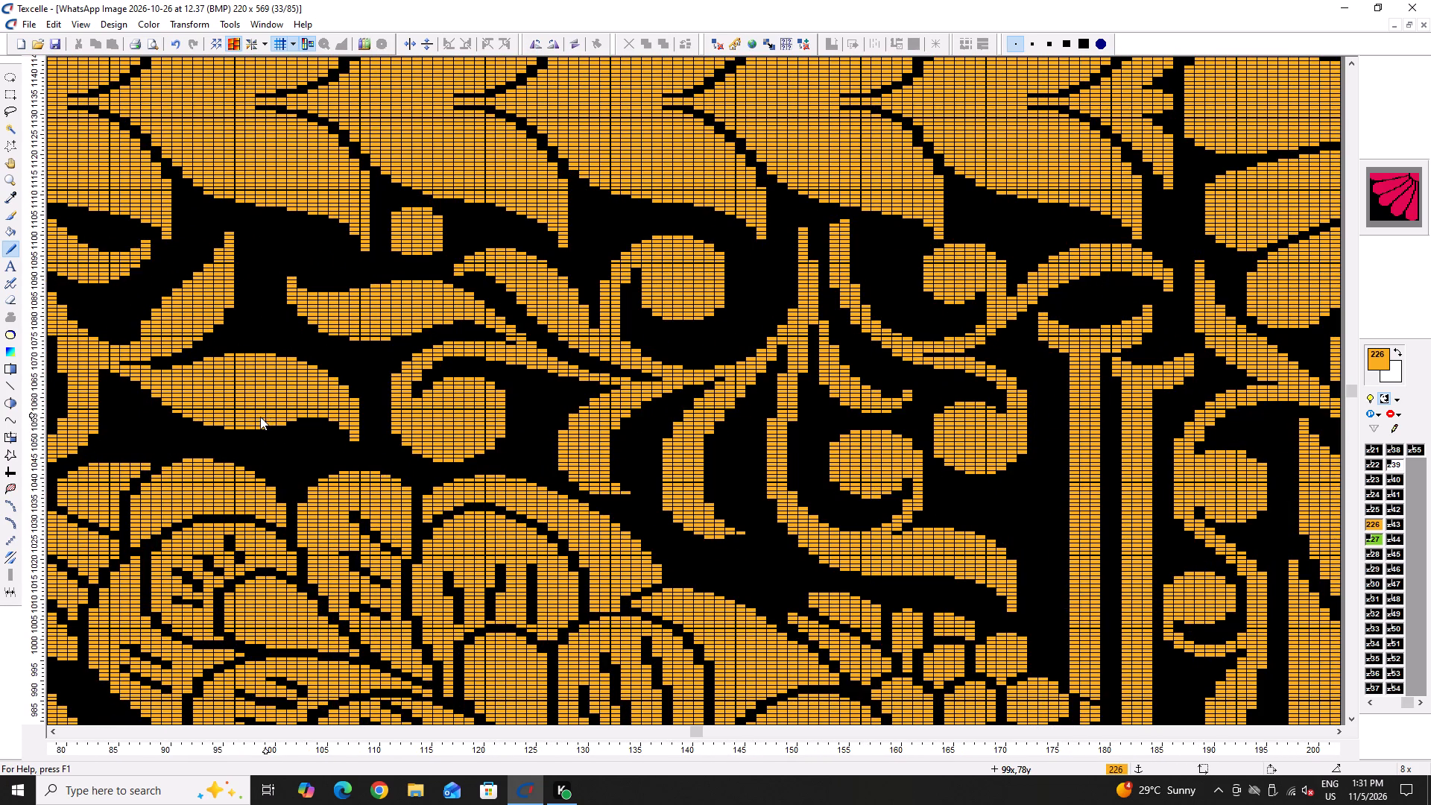
ctrl+scroll(266, 401, up, 3)
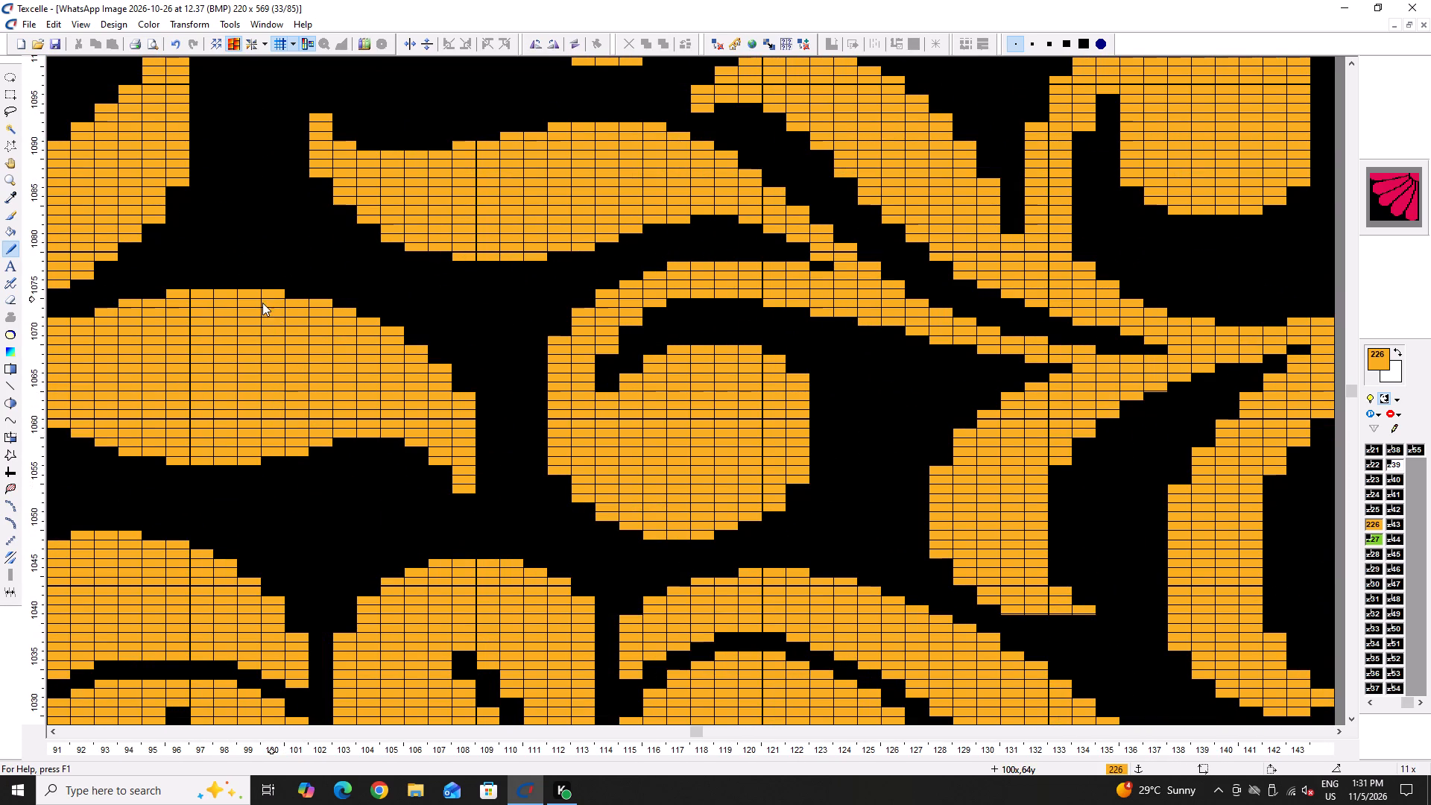
key(Left)
key(Left)
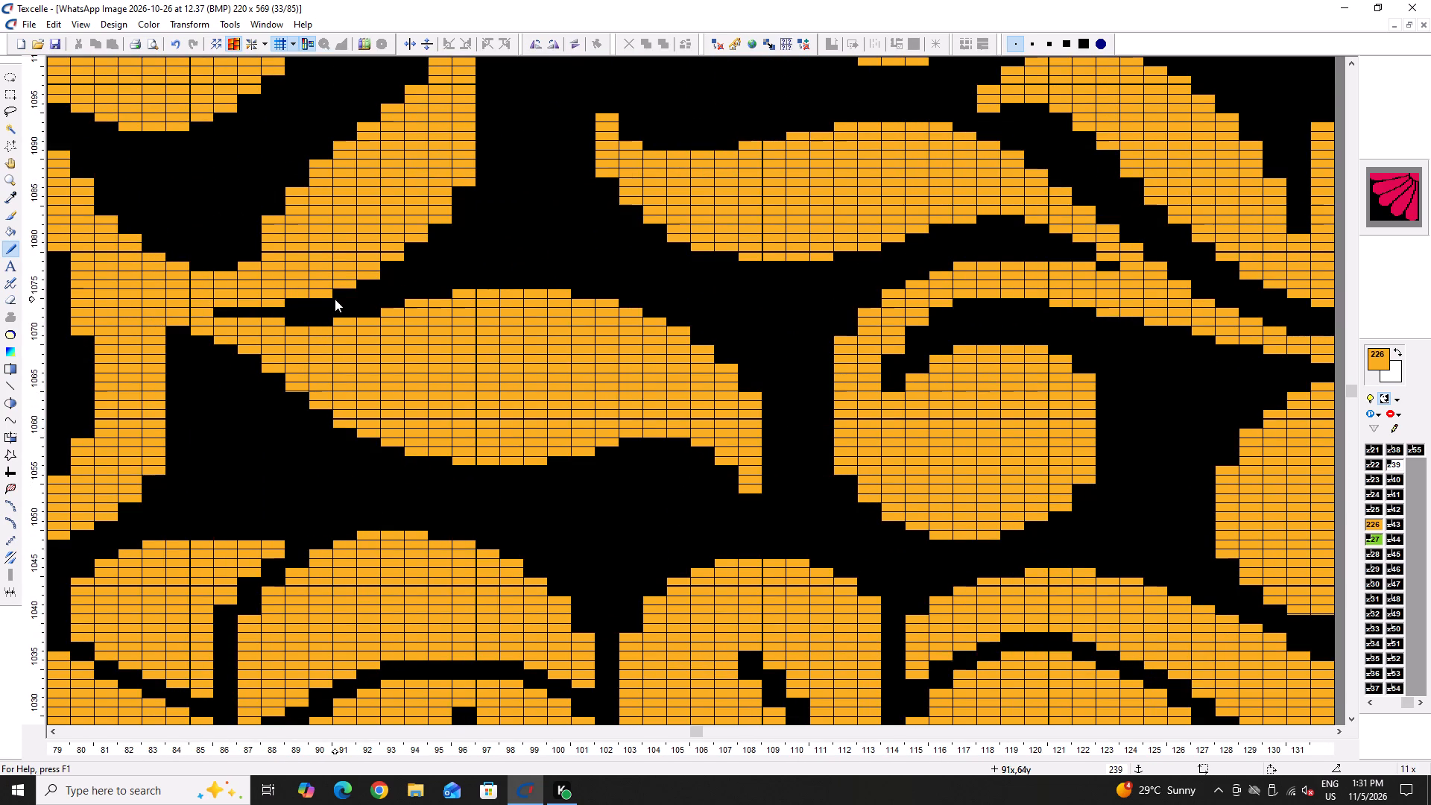
ctrl+scroll(329, 309, up, 2)
drag(320, 325, 239, 330)
drag(367, 304, 357, 306)
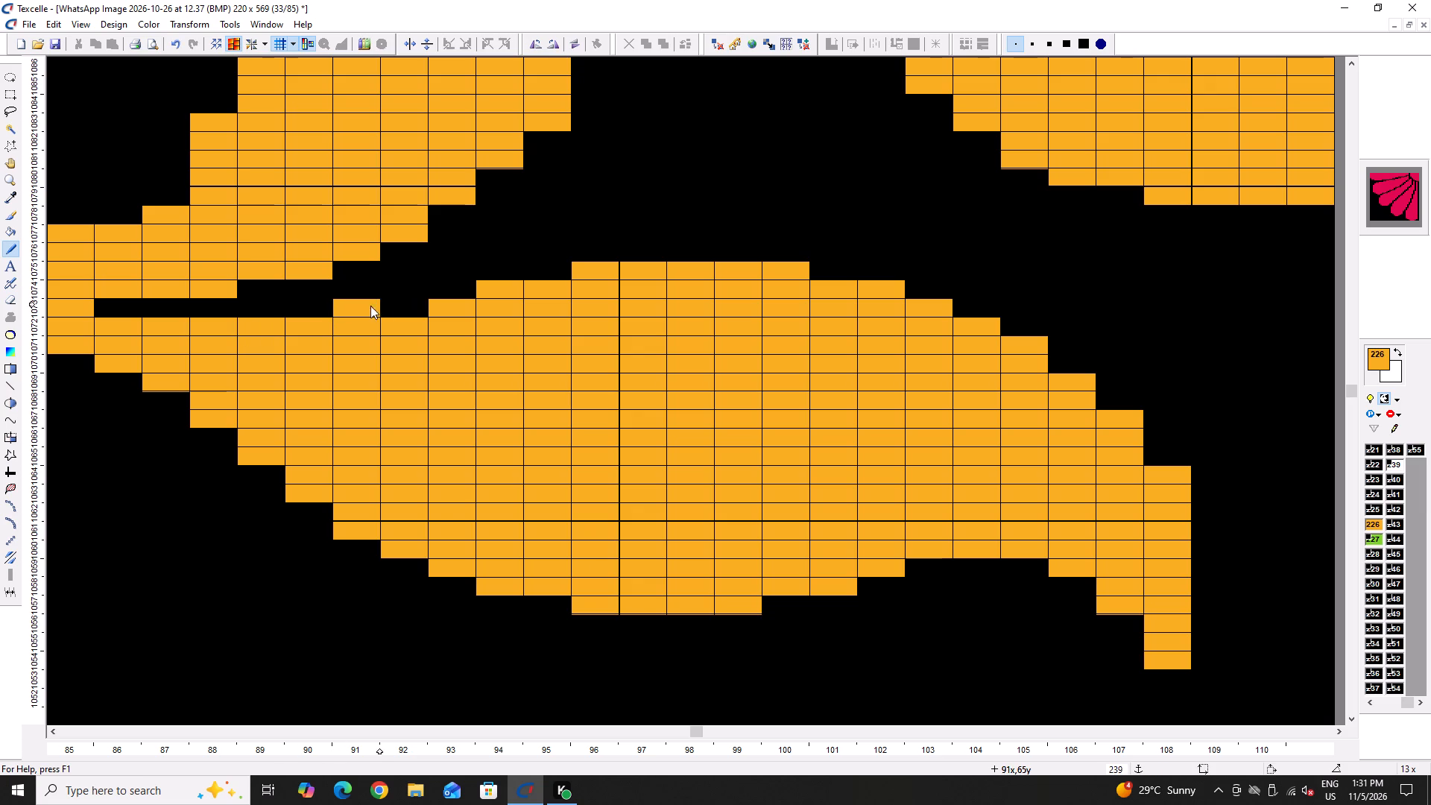
click(384, 306)
click(420, 306)
click(457, 289)
click(543, 268)
ctrl+scroll(522, 276, down, 5)
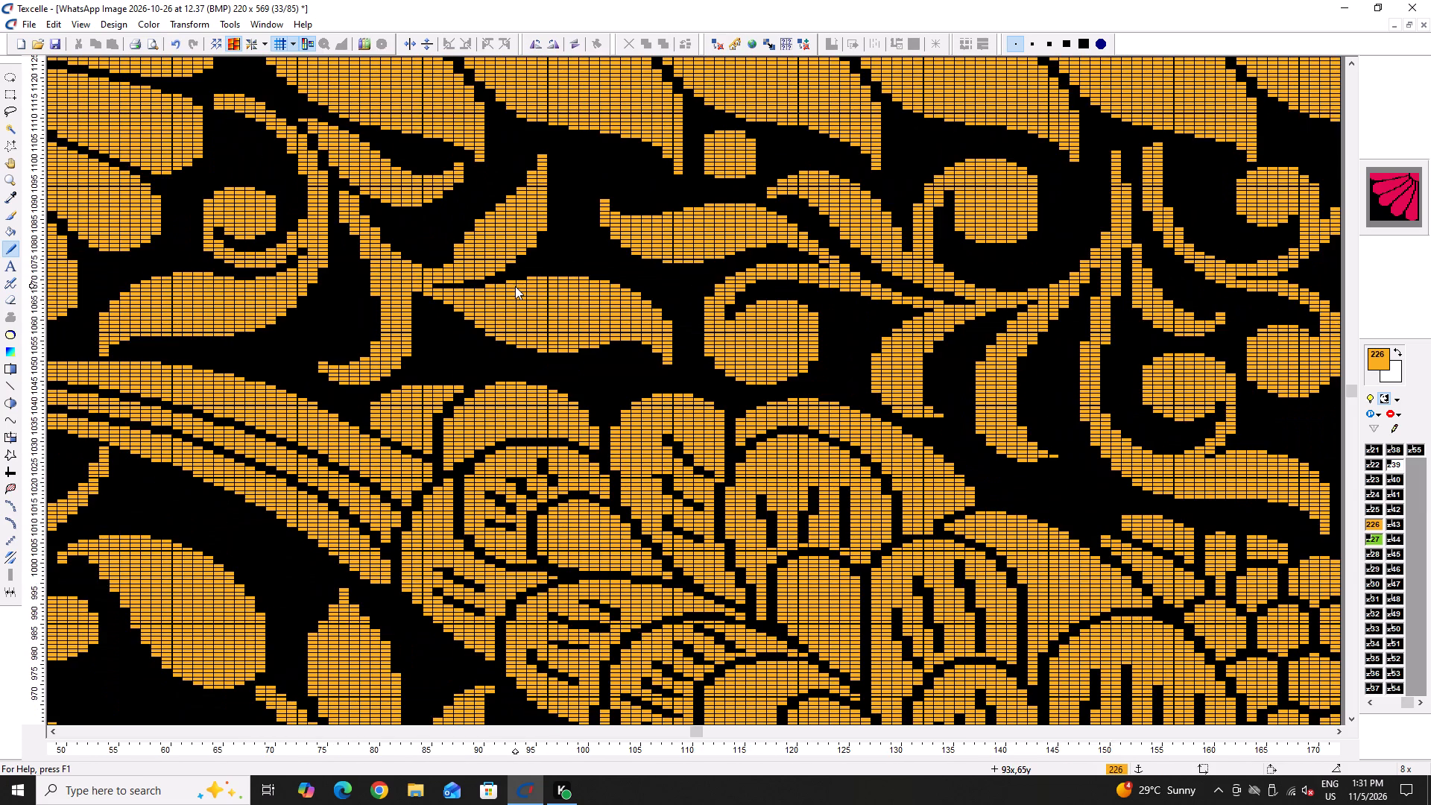
Save the pattern with the smoothed leaf edge.
key(ctrl+s)
key(ctrl+s)
key(ctrl+s)
ctrl+scroll(386, 329, down, 3)
scroll(552, 391, up, 4)
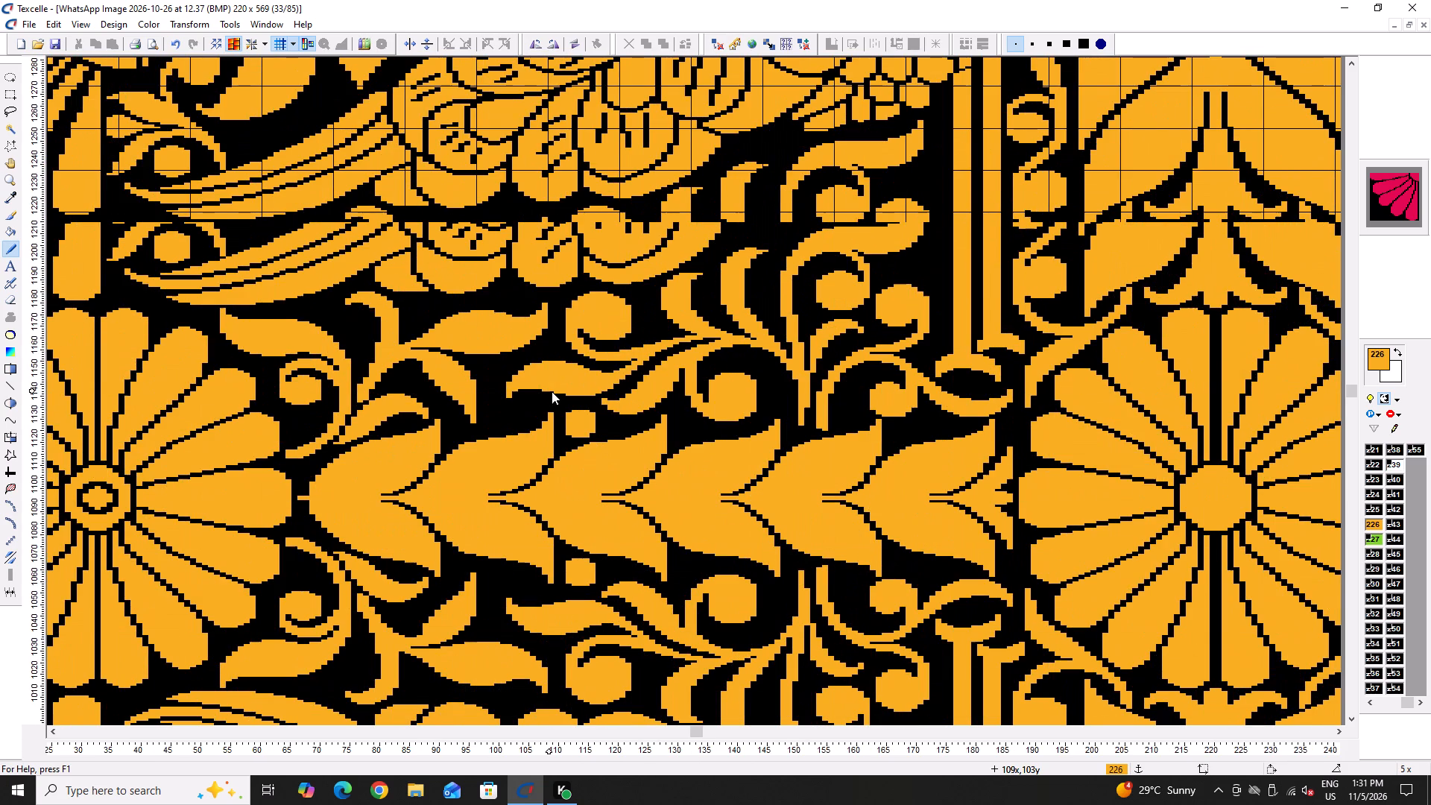
ctrl+scroll(615, 380, down, 2)
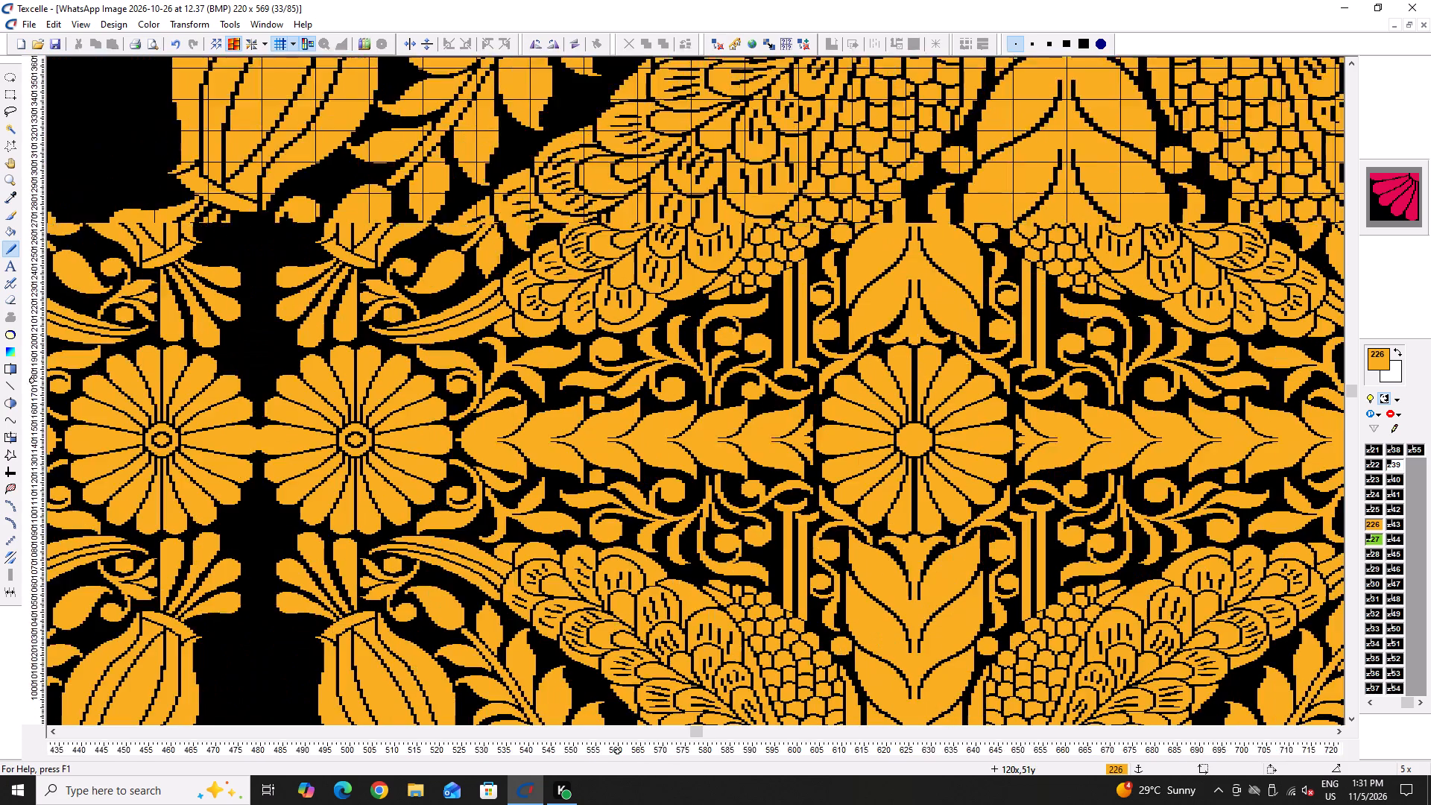
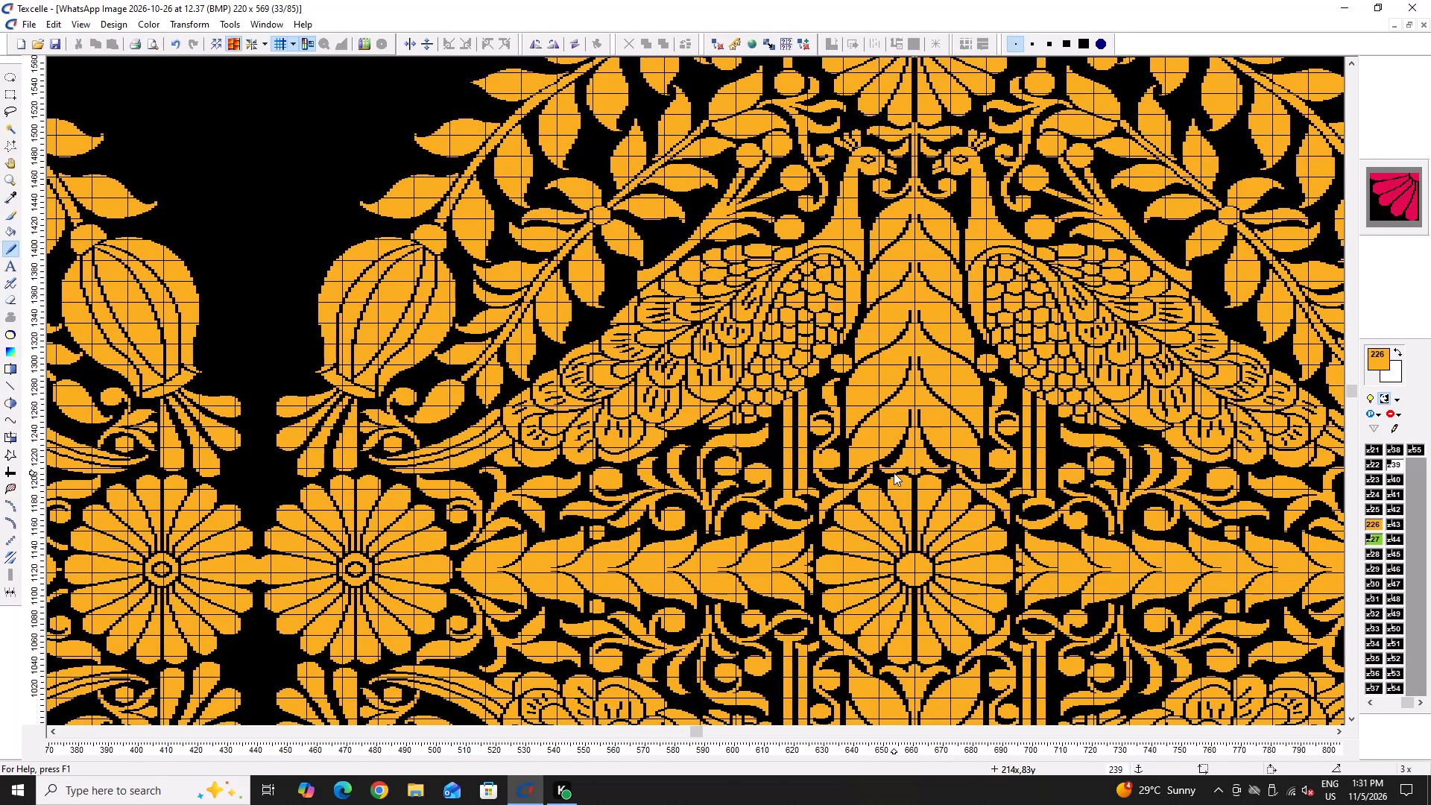
Trim the underside of the curled scroll leaf below the left peacock's wing with background pixels and save the design.
ctrl+scroll(747, 452, up, 10)
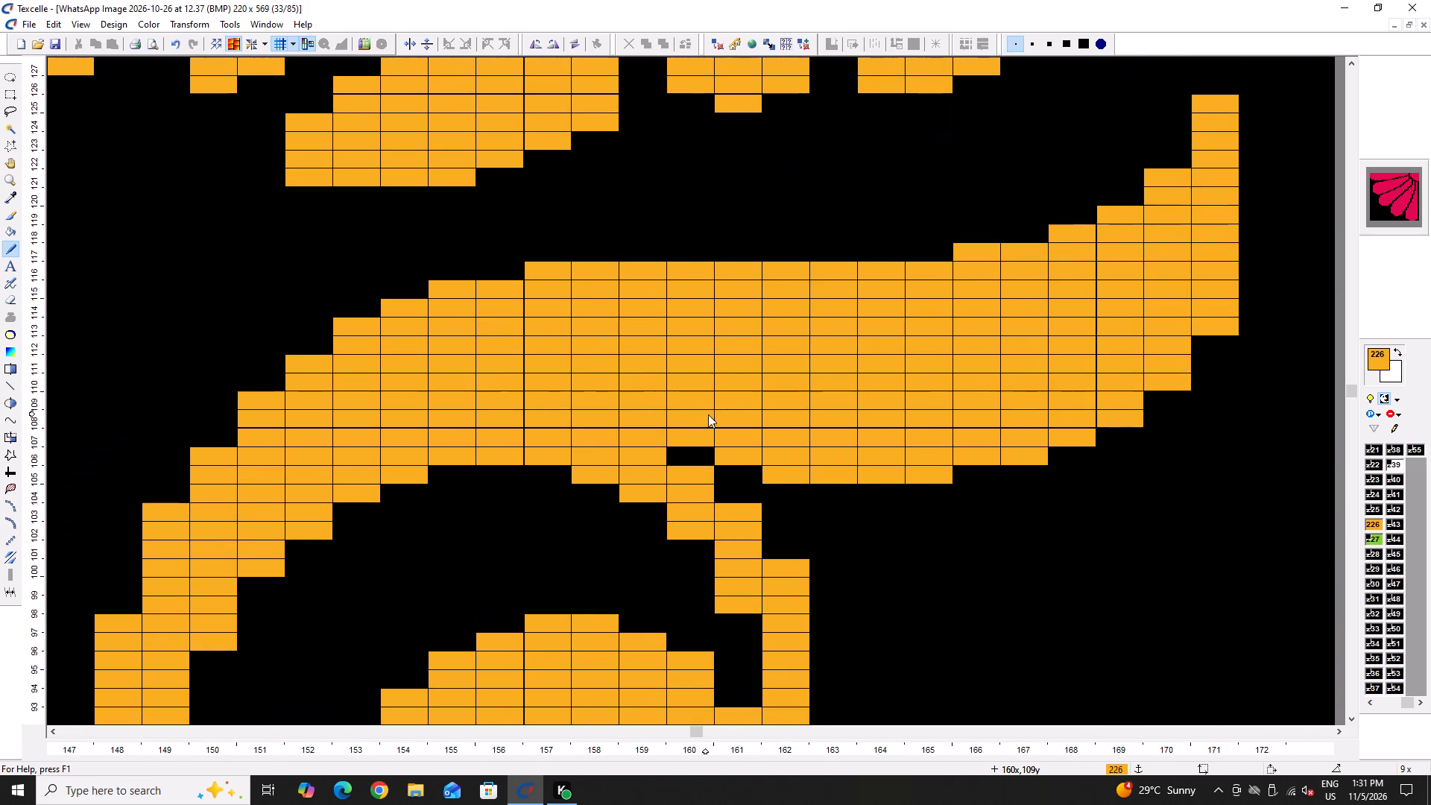
right_click(688, 435)
right_click(730, 458)
right_click(733, 461)
right_click(783, 477)
right_click(783, 477)
ctrl+scroll(631, 449, down, 8)
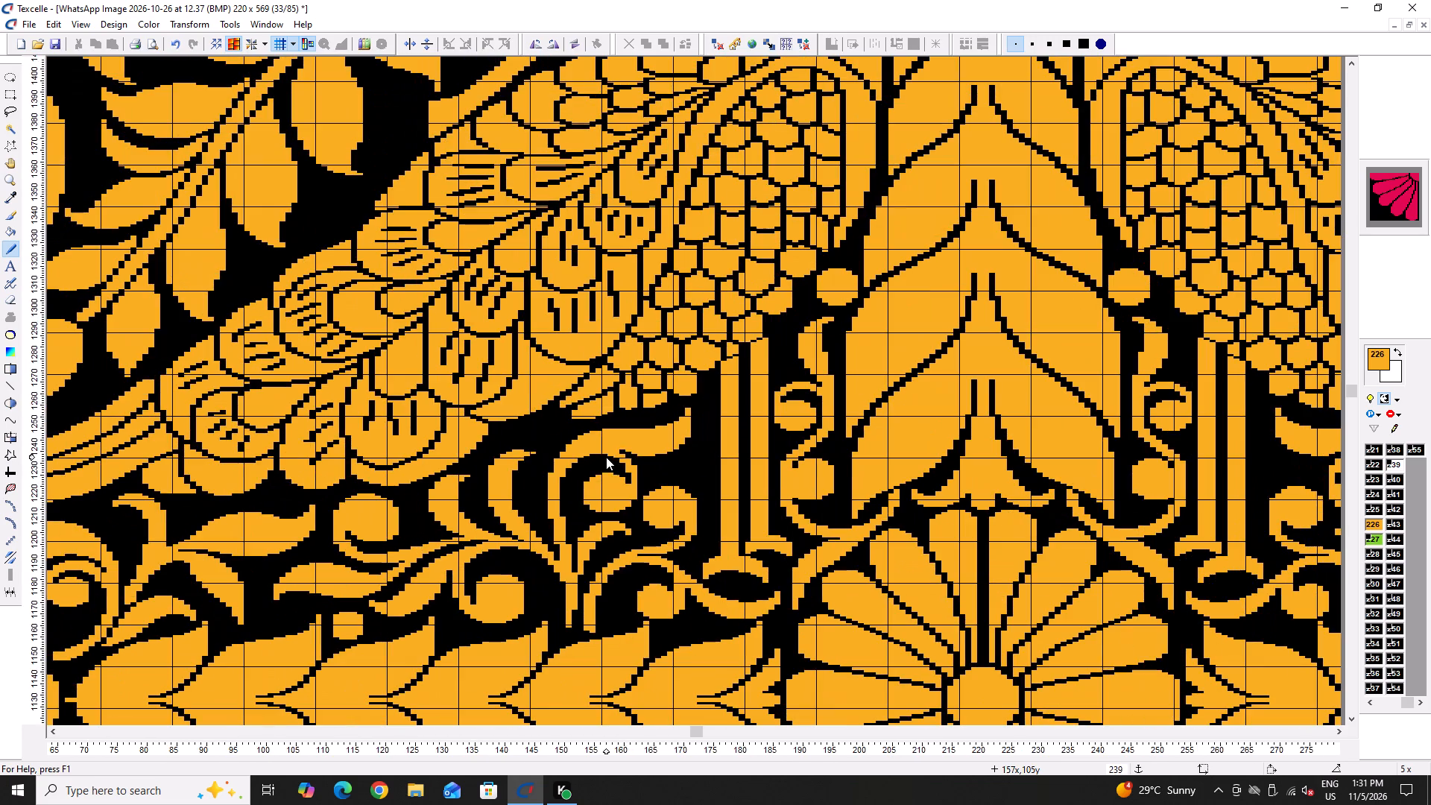
ctrl+scroll(604, 447, up, 5)
right_click(651, 454)
right_click(651, 454)
ctrl+scroll(660, 461, down, 5)
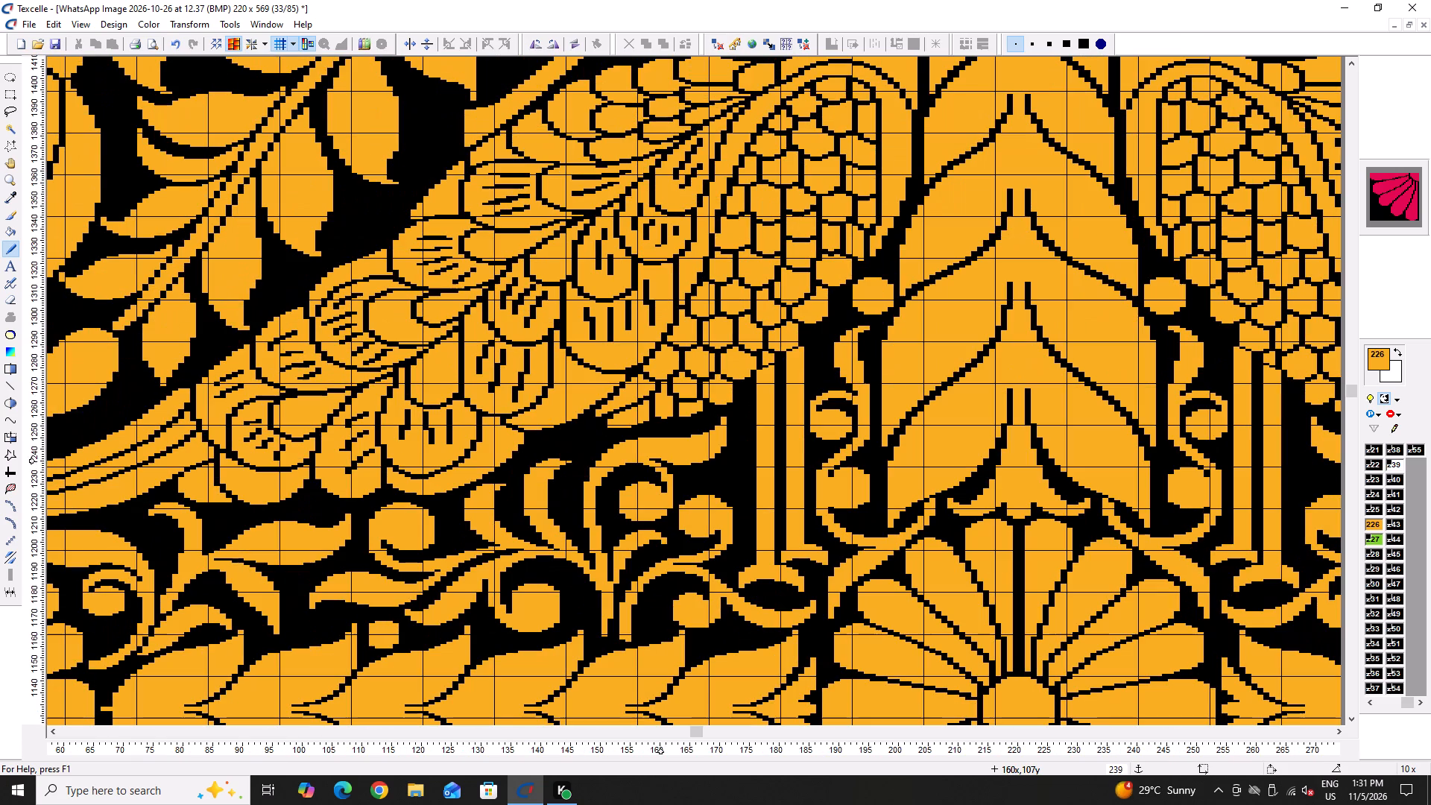
key(ctrl+s)
key(ctrl+s)
key(ctrl+s)
key(ctrl+s)
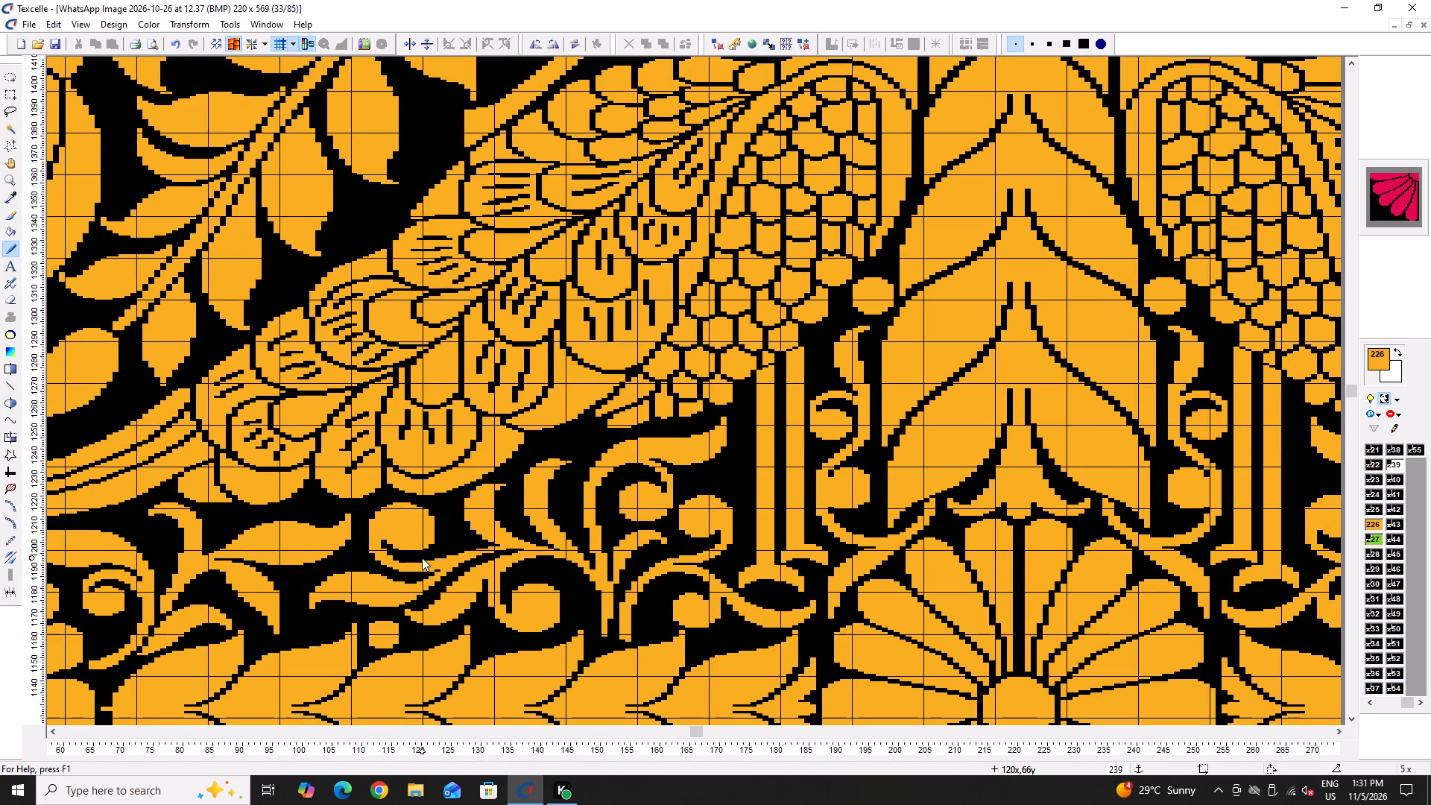
Smooth the round bud and trim the outer edge of its curl below the left wing, then save the design.
ctrl+scroll(422, 546, up, 6)
right_click(425, 560)
right_click(437, 552)
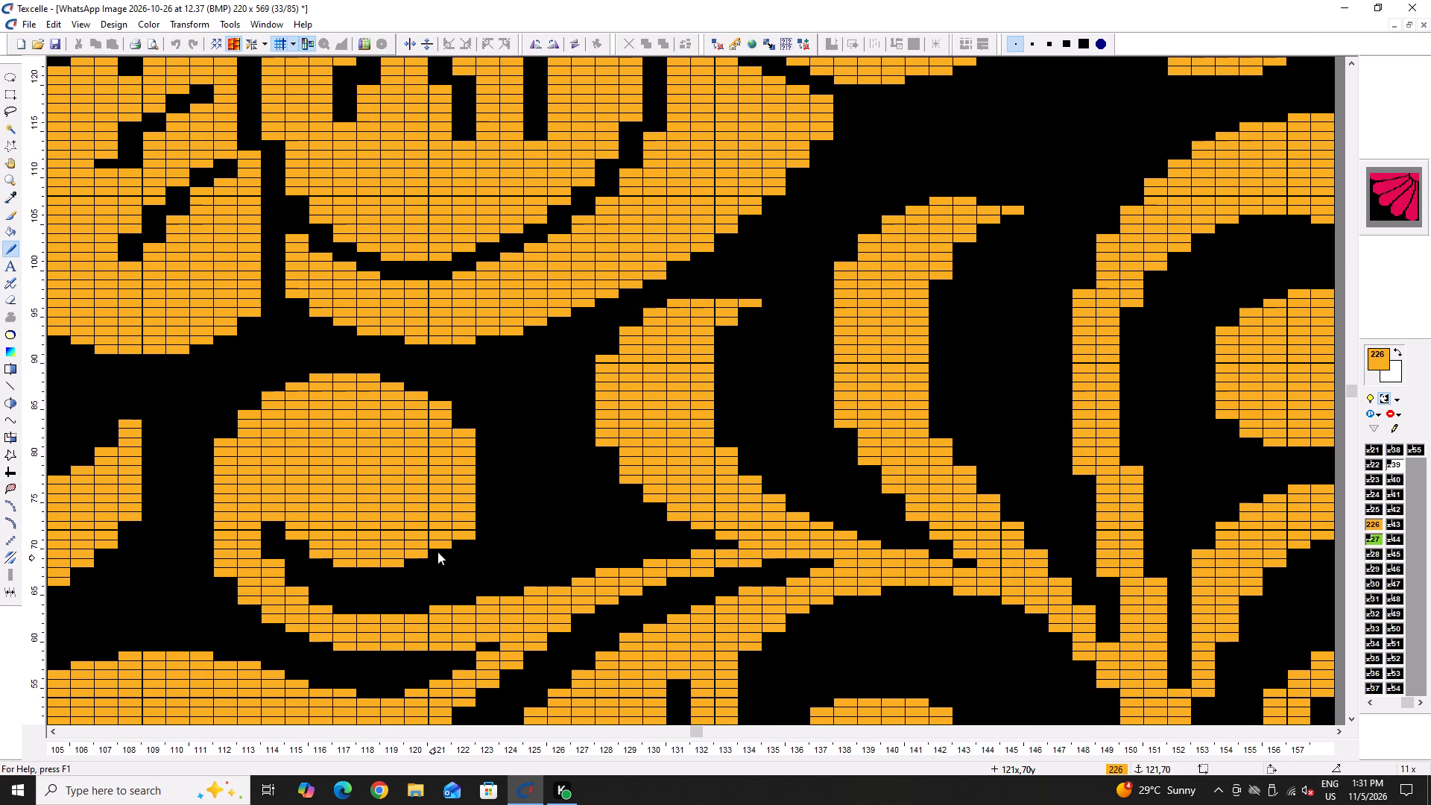
right_click(440, 551)
right_click(464, 534)
click(461, 420)
double_click(230, 436)
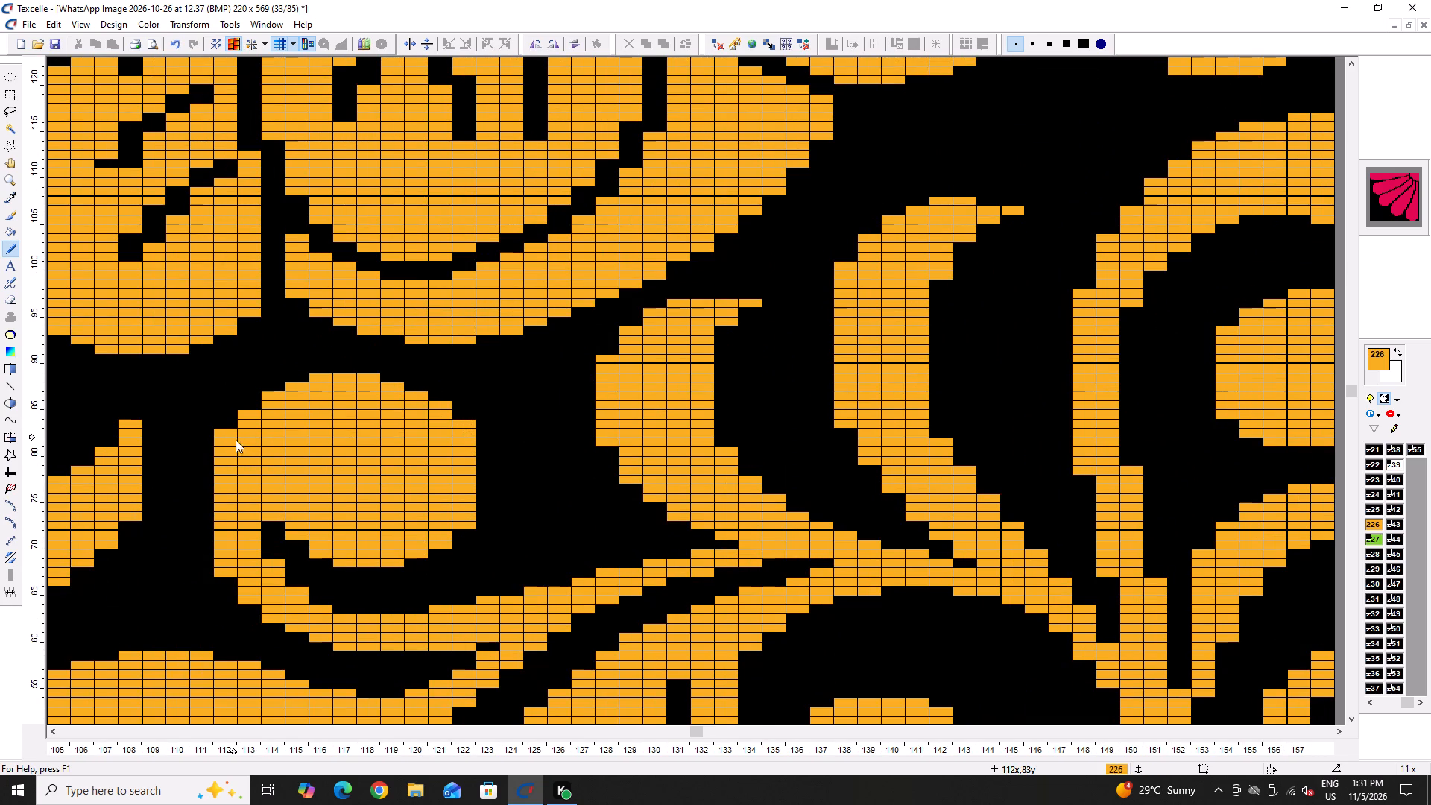
right_click(219, 575)
right_click(237, 598)
right_click(242, 599)
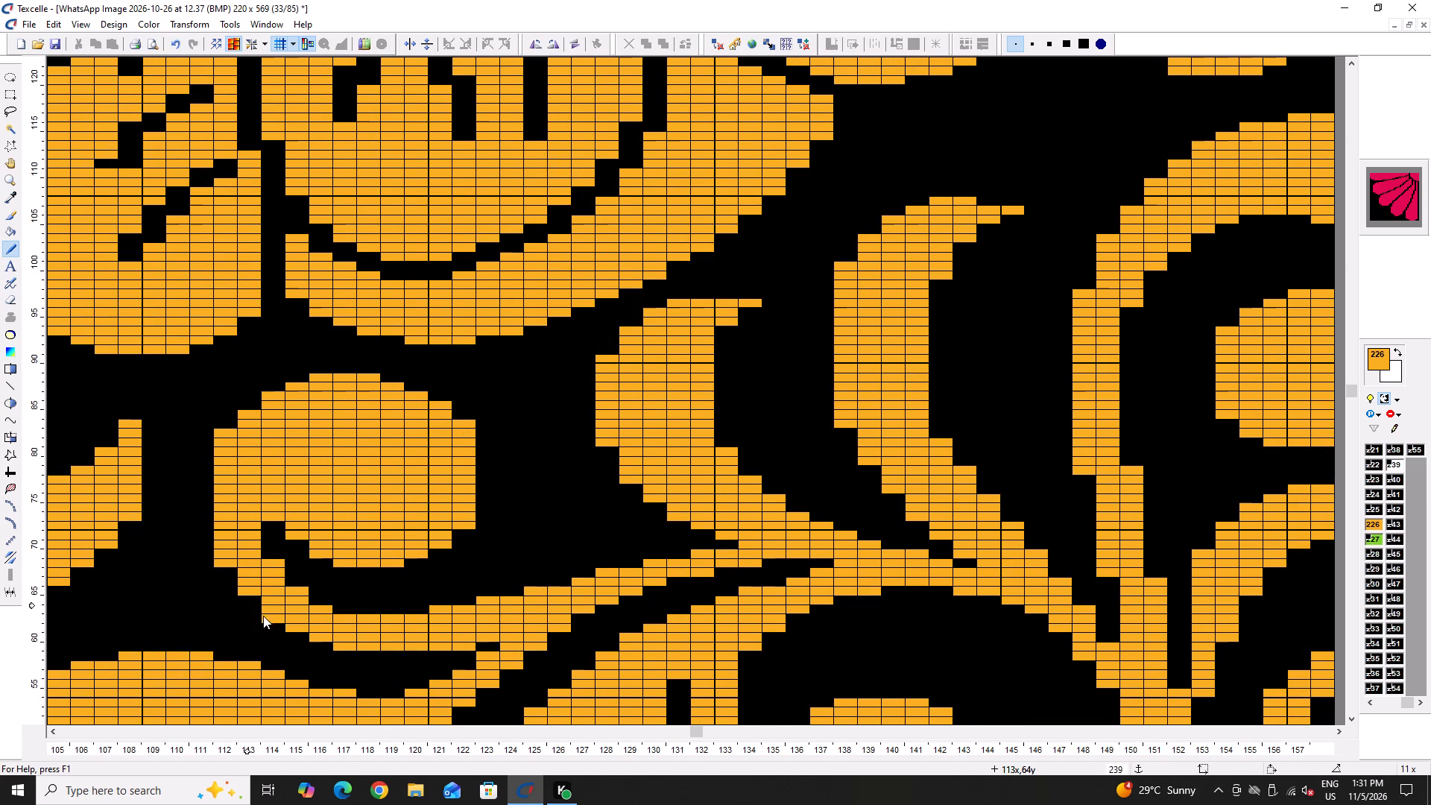
right_click(264, 618)
right_click(337, 647)
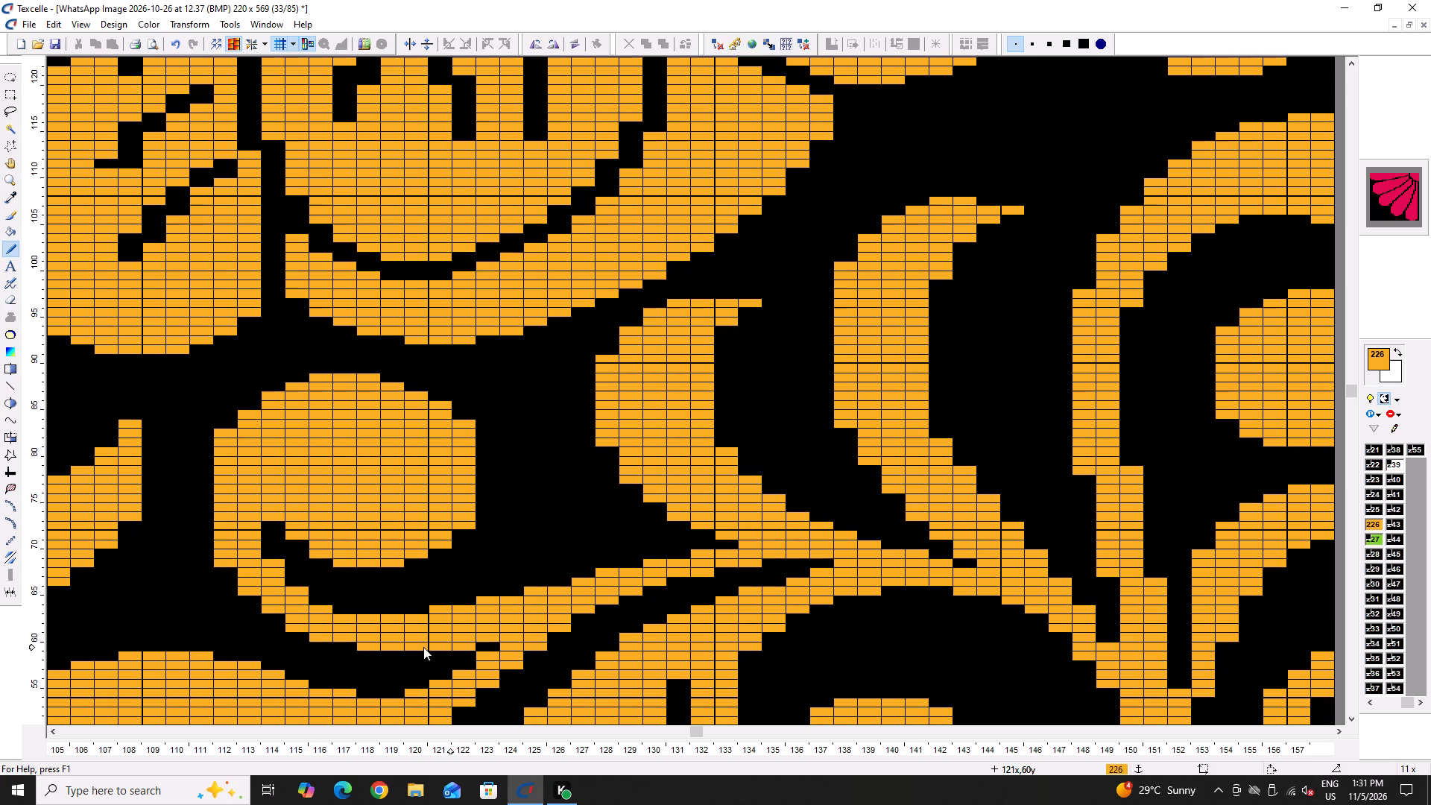
ctrl+scroll(421, 606, down, 6)
key(ctrl+s)
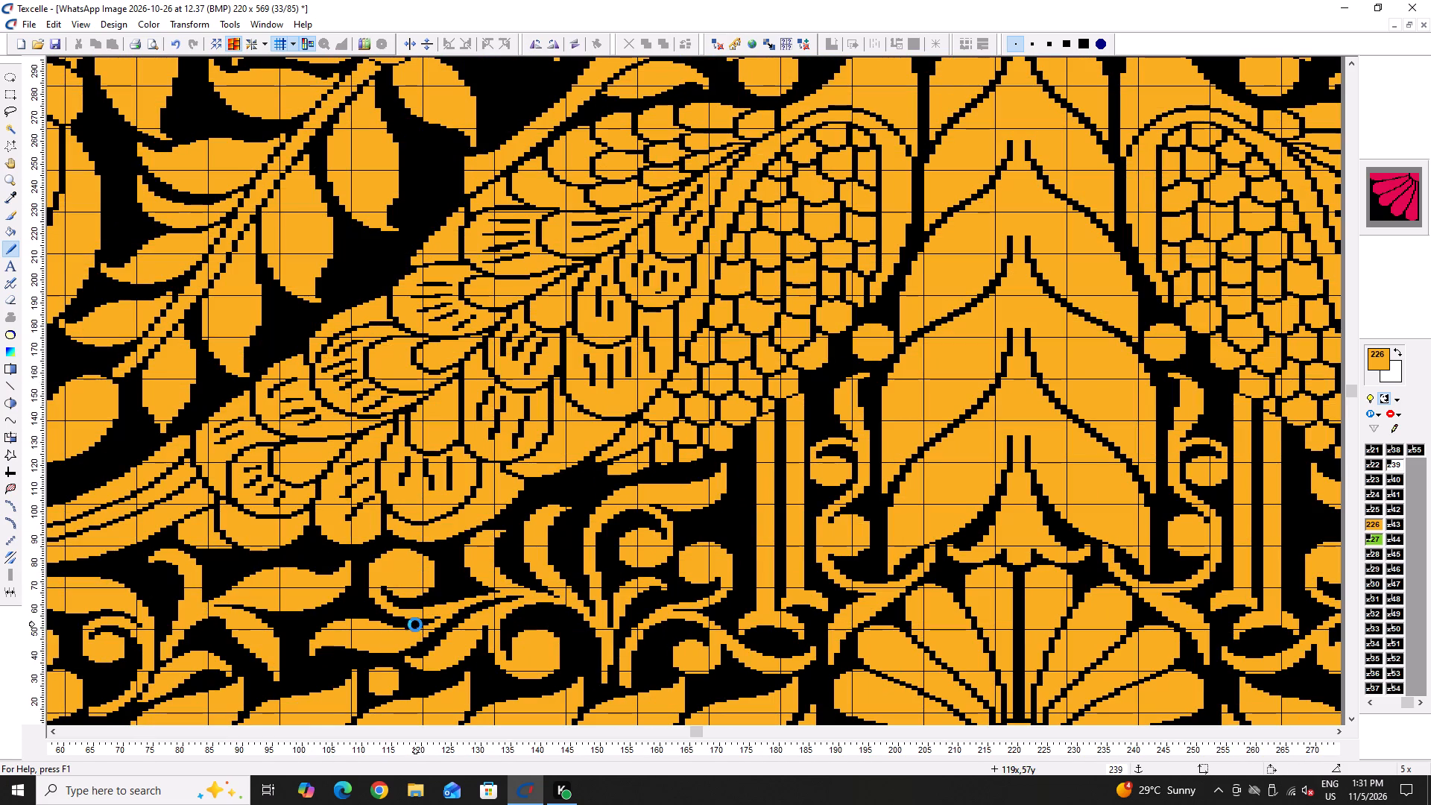
key(ctrl+s)
key(ctrl+s)
Touch up single pixels at the ends of the scroll stems around columns 72 to 77 below the wing.
ctrl+scroll(140, 679, up, 7)
scroll(164, 663, down, 3)
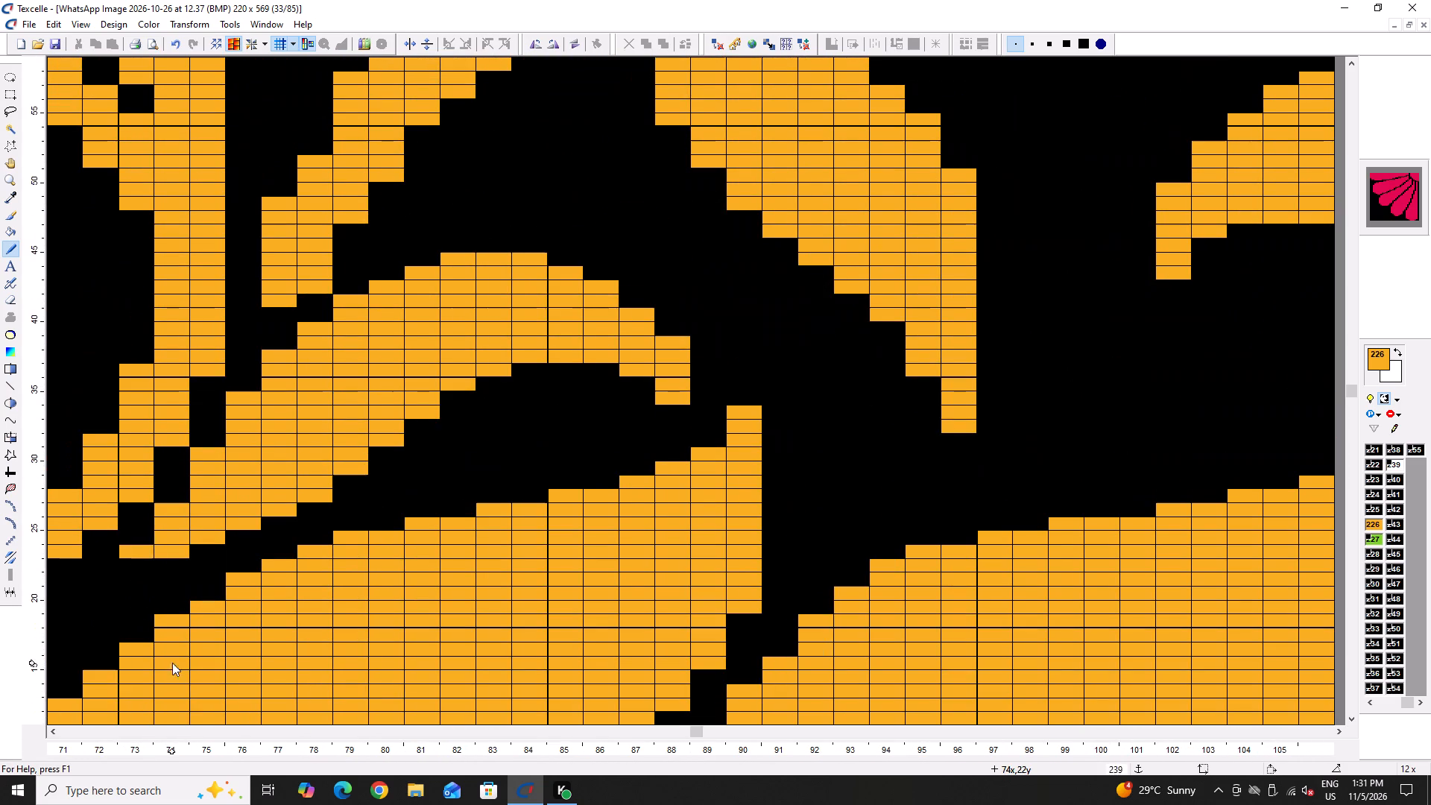
click(139, 543)
click(107, 552)
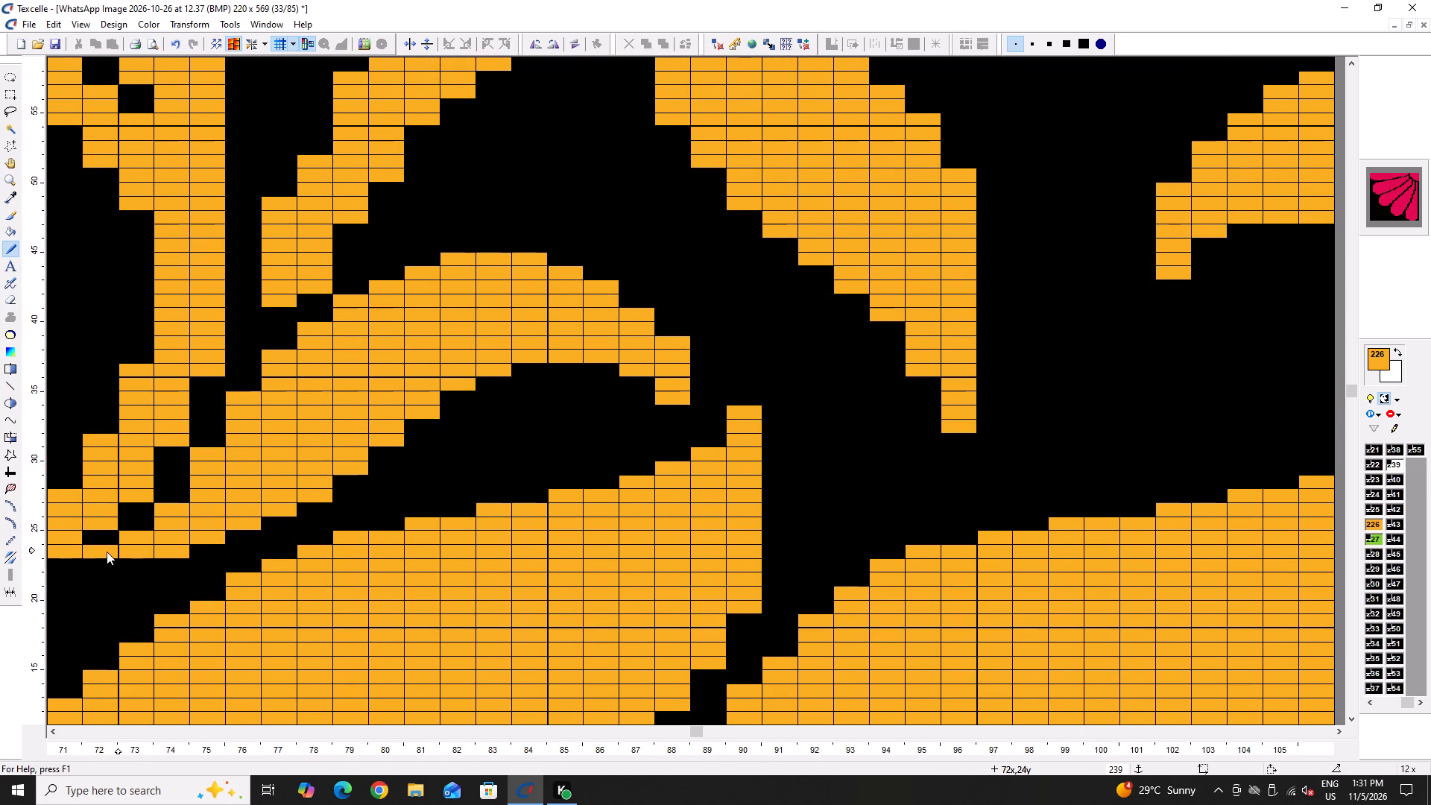
ctrl+right_click(107, 552)
ctrl+scroll(107, 552, down, 6)
ctrl+scroll(140, 482, up, 6)
click(266, 575)
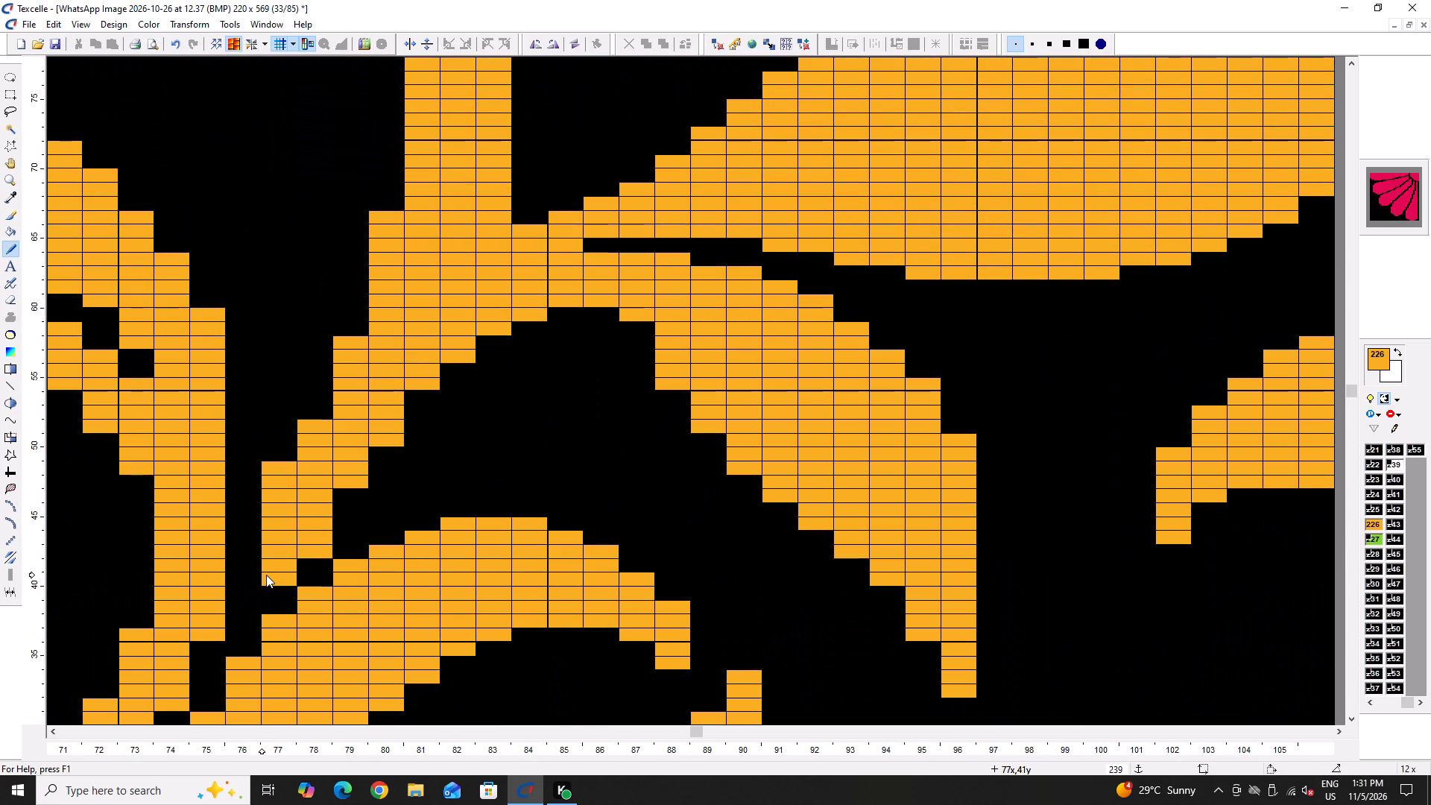
ctrl+scroll(292, 546, down, 6)
Save the pattern with the touched-up scroll stems.
key(Left)
key(Left)
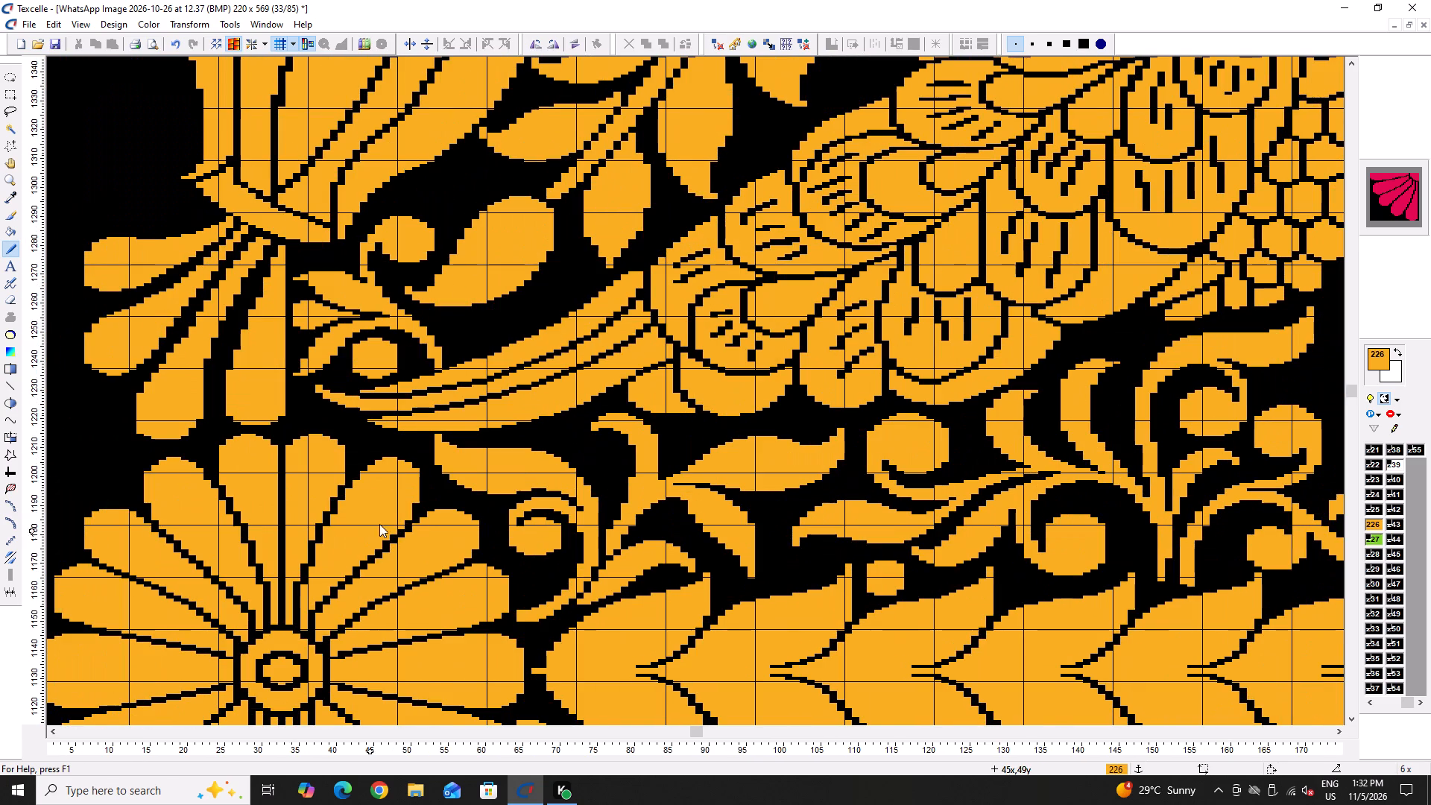
key(ctrl+s)
key(ctrl+s)
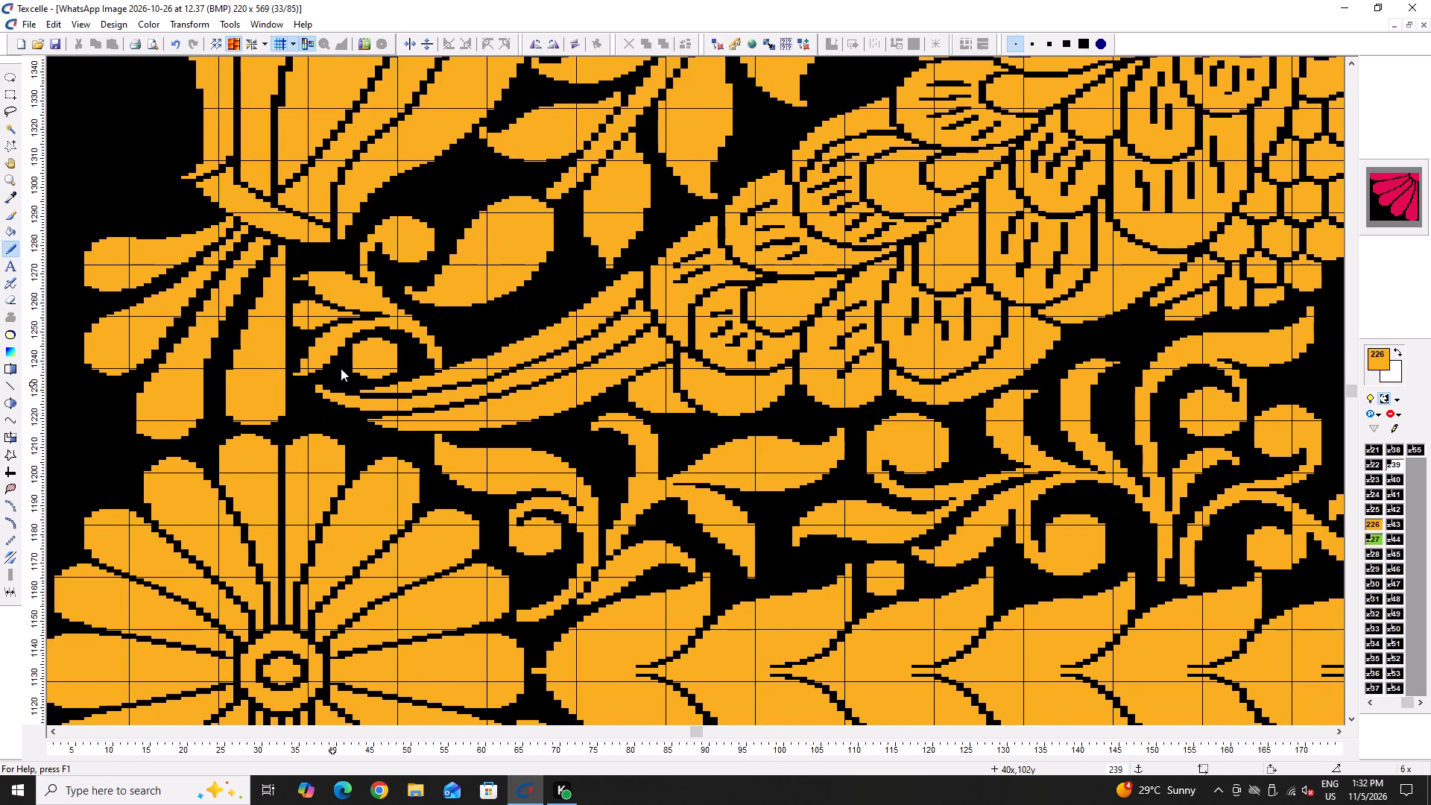
Smooth the tip and upper edge of the small leaf around columns 36 to 44 beside the curled bud, then save the design.
ctrl+scroll(331, 263, up, 5)
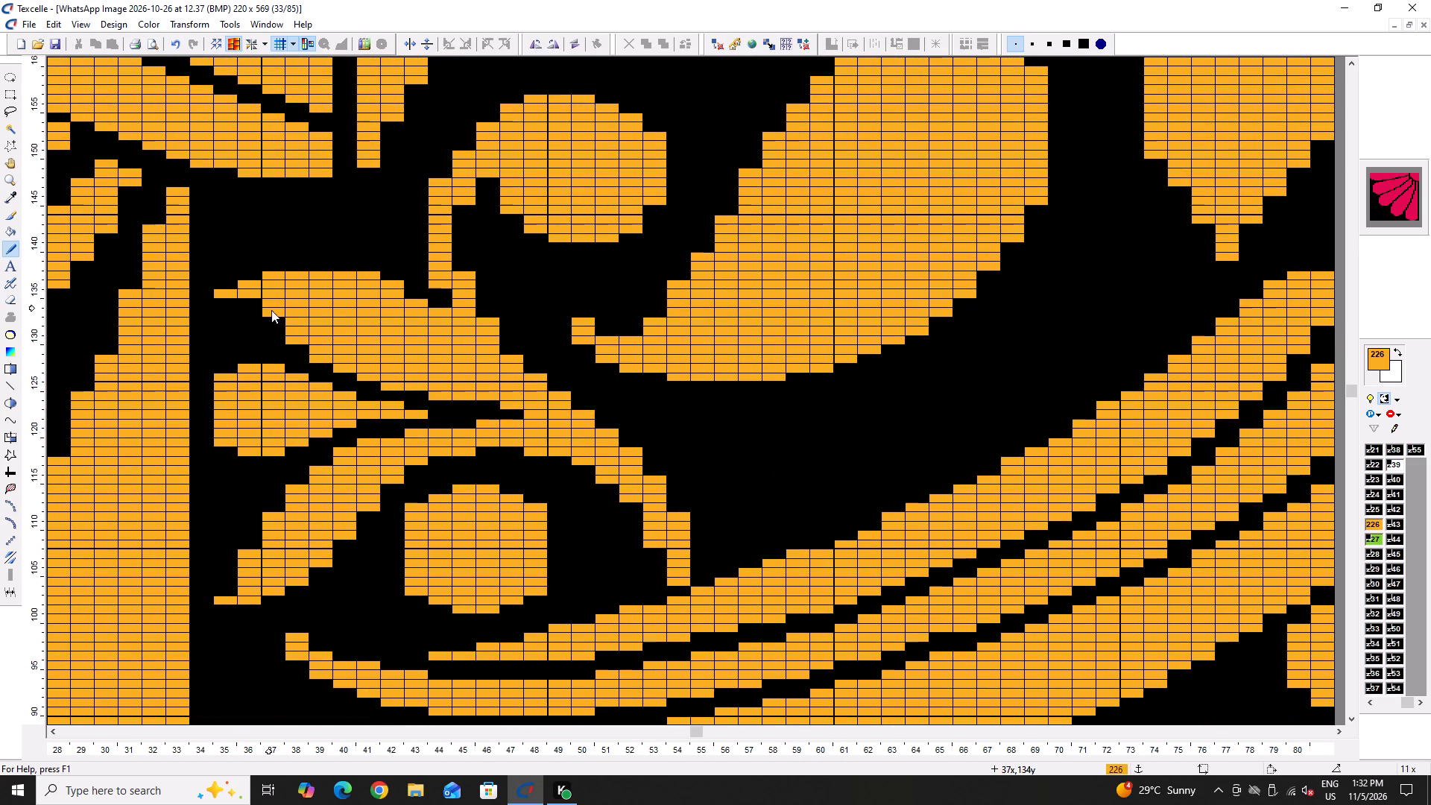
double_click(250, 299)
double_click(271, 314)
right_click(365, 274)
right_click(365, 274)
right_click(391, 280)
right_click(390, 283)
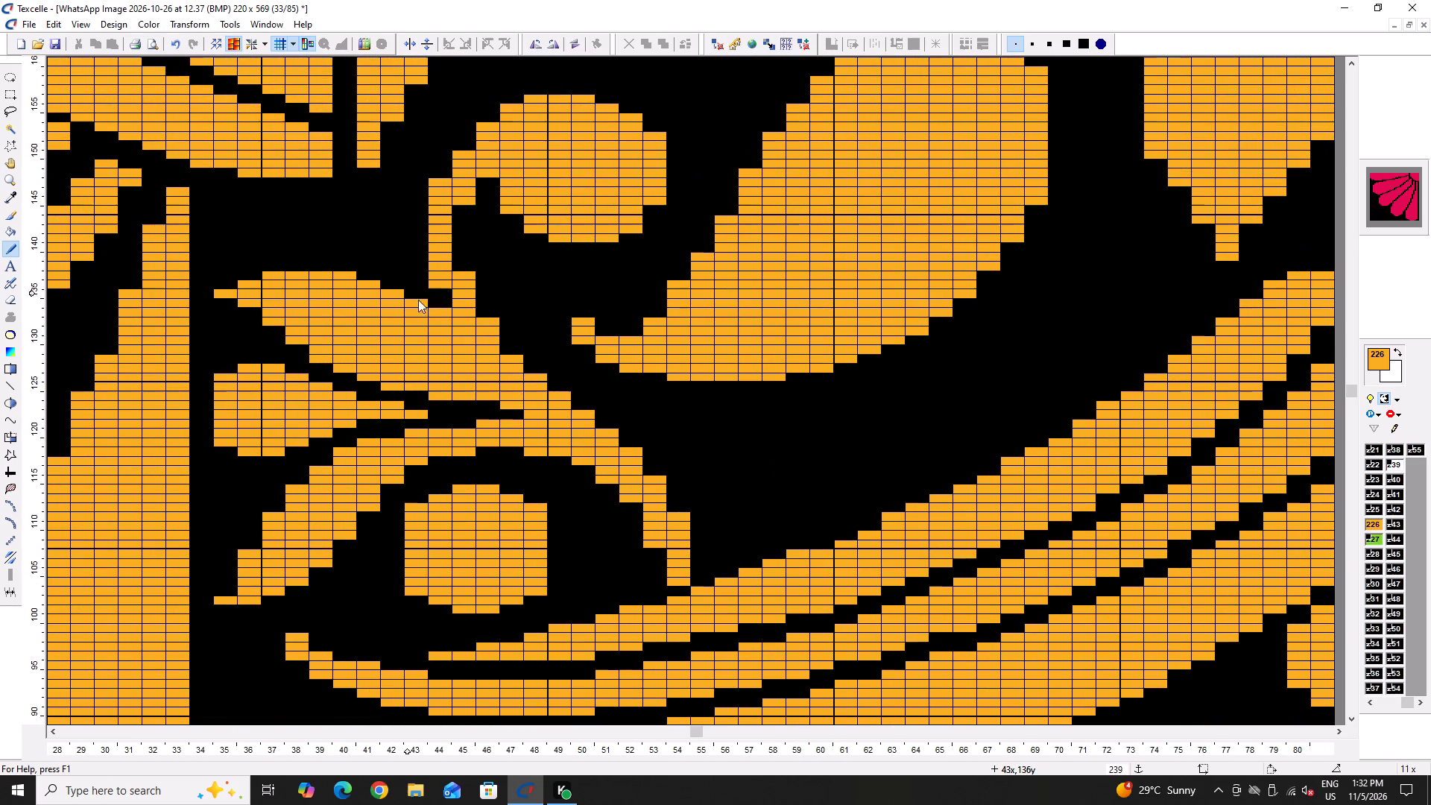
right_click(440, 309)
right_click(440, 310)
right_drag(442, 323, 435, 326)
right_click(435, 326)
right_click(421, 304)
ctrl+scroll(440, 329, down, 2)
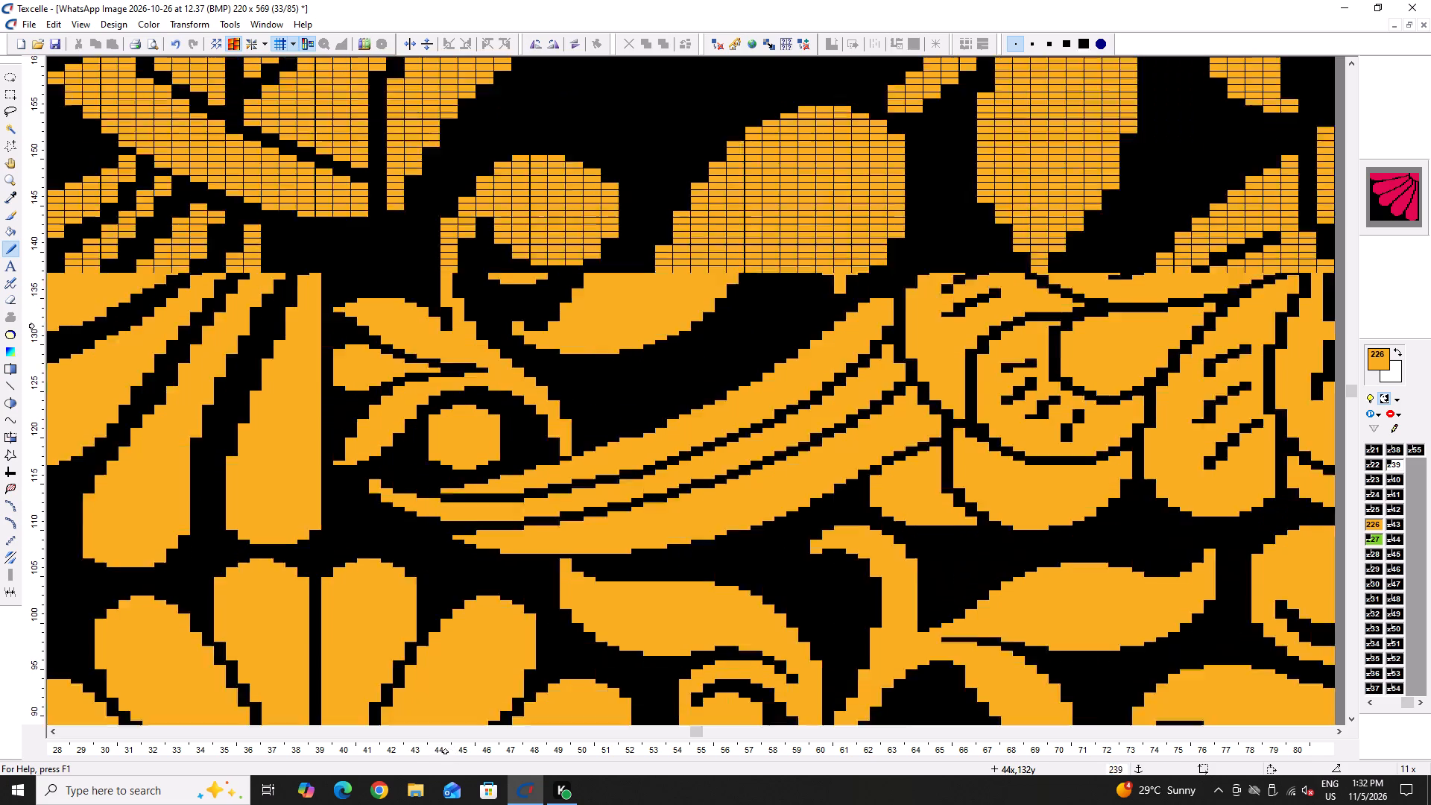
ctrl+scroll(440, 329, down, 2)
ctrl+scroll(394, 400, up, 1)
key(ctrl+s)
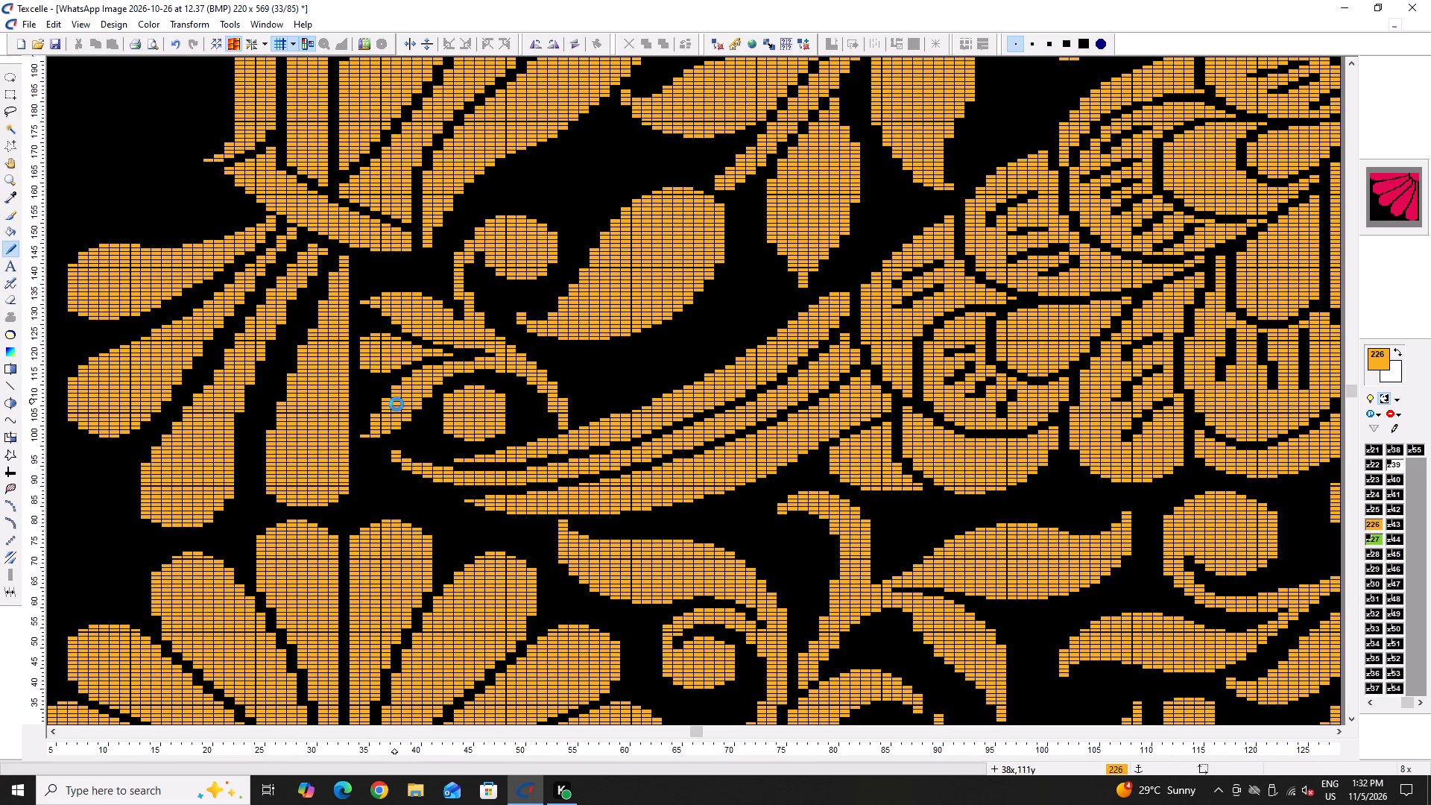
key(ctrl+s)
key(ctrl+s)
Even out the lower-left edge of the flower petal around columns 116 to 119 using 226 and background pixels.
ctrl+scroll(651, 257, down, 1)
scroll(773, 237, up, 3)
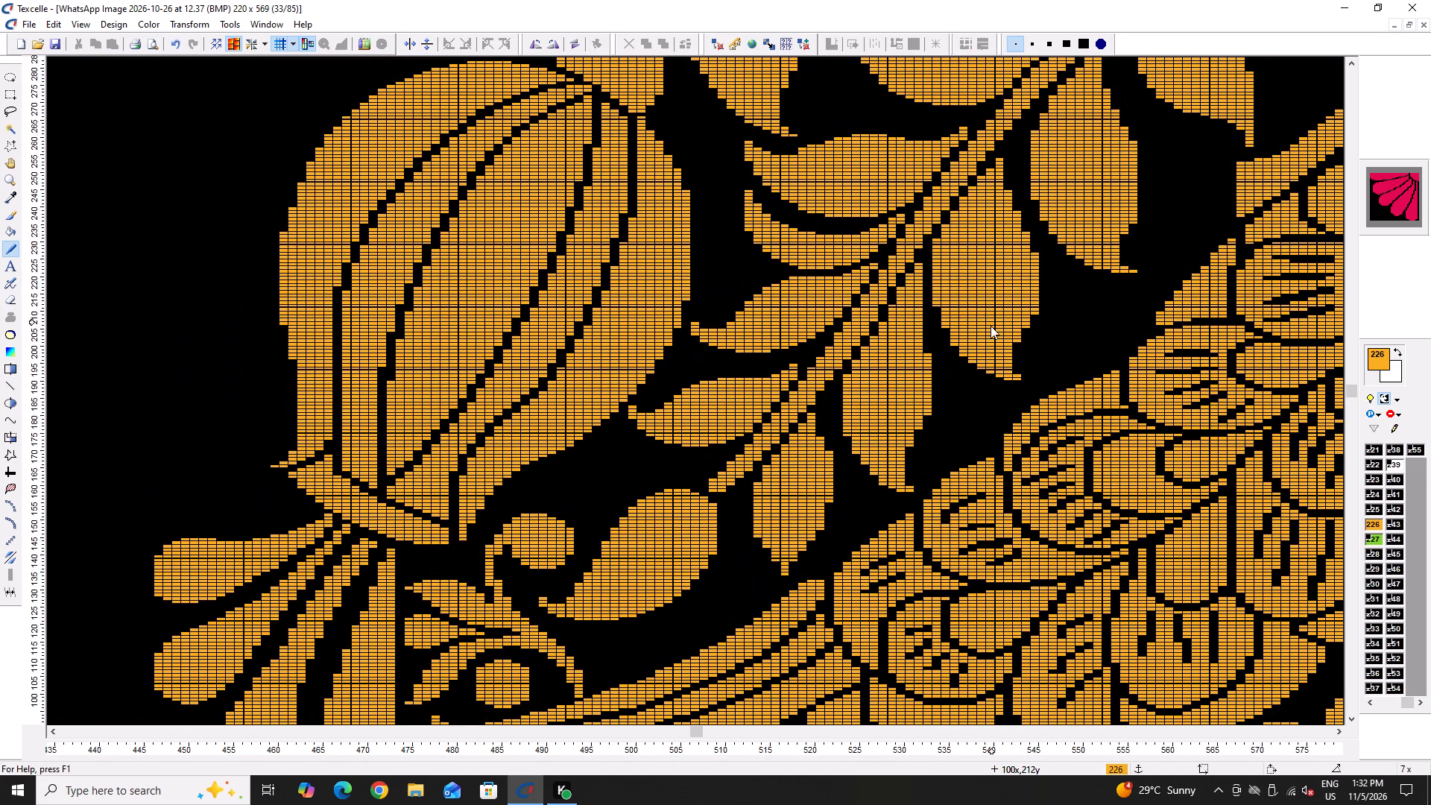
key(Right)
key(Right)
key(Right)
scroll(545, 405, up, 2)
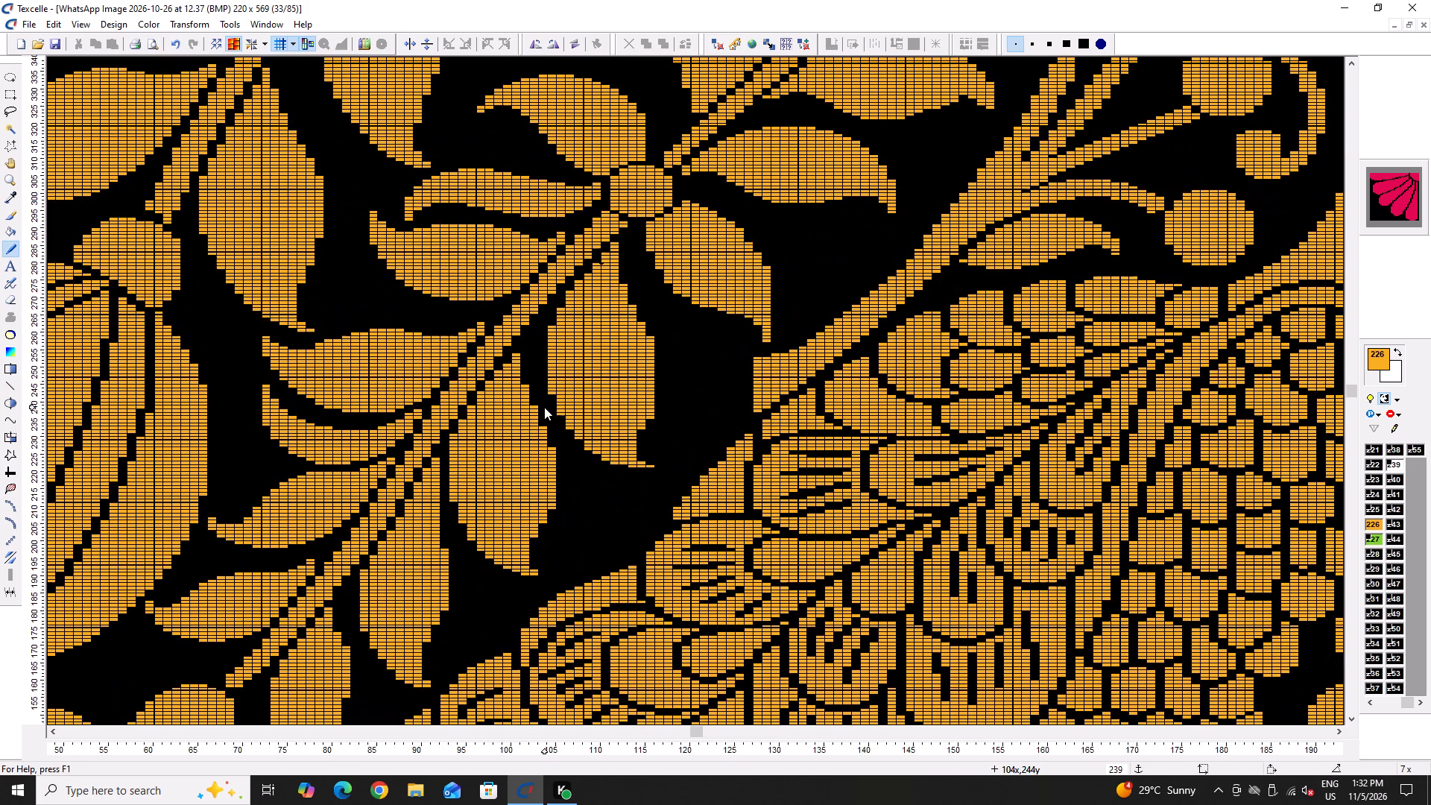
scroll(724, 350, up, 1)
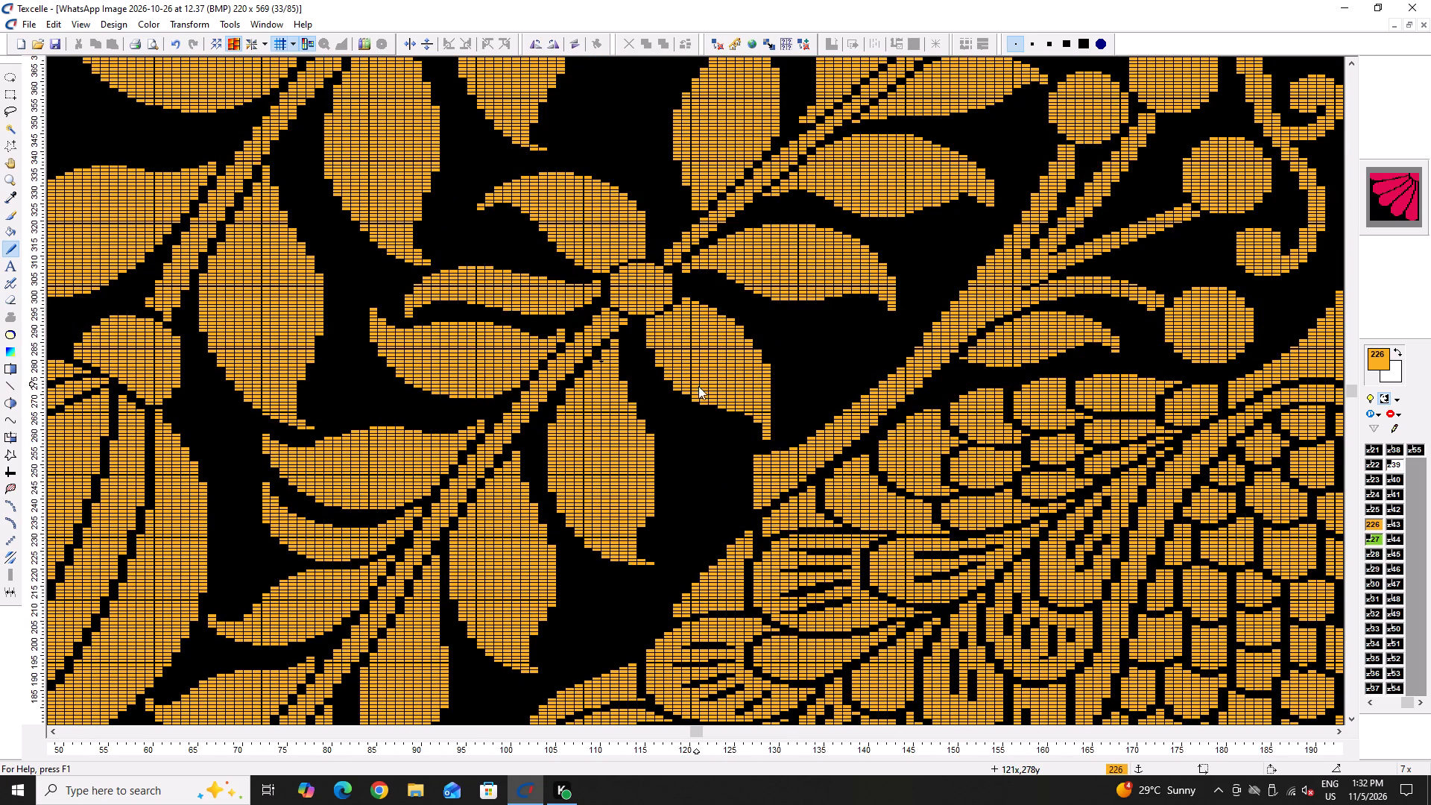
ctrl+scroll(697, 386, up, 5)
right_click(637, 383)
right_click(636, 383)
right_click(587, 332)
right_click(557, 292)
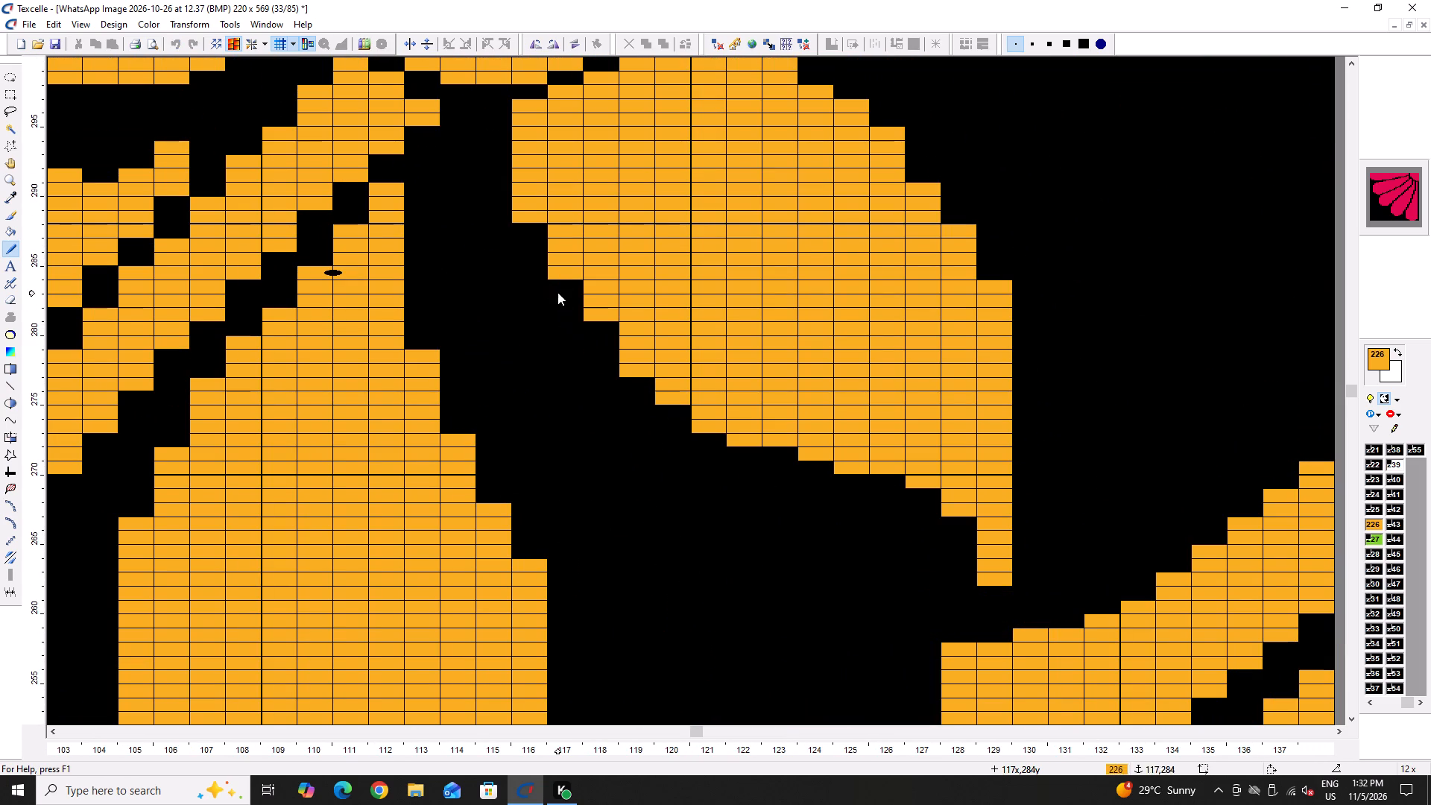
triple_click(607, 338)
click(607, 332)
right_click(608, 347)
right_click(607, 349)
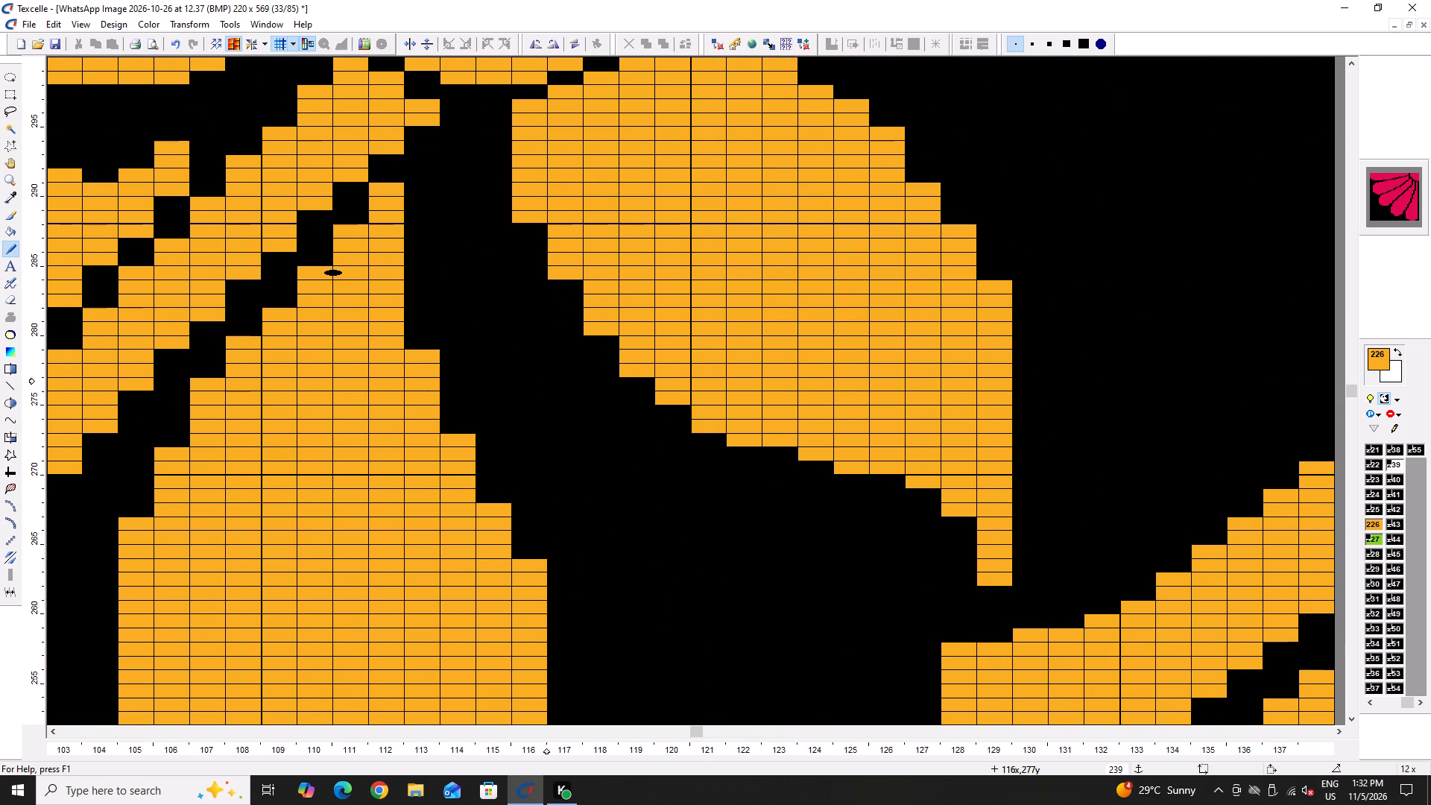
Fill the underside notch near the leaf tip around columns 150 to 154 with 226 and lengthen the tip downward.
ctrl+scroll(532, 378, down, 2)
ctrl+scroll(751, 432, down, 1)
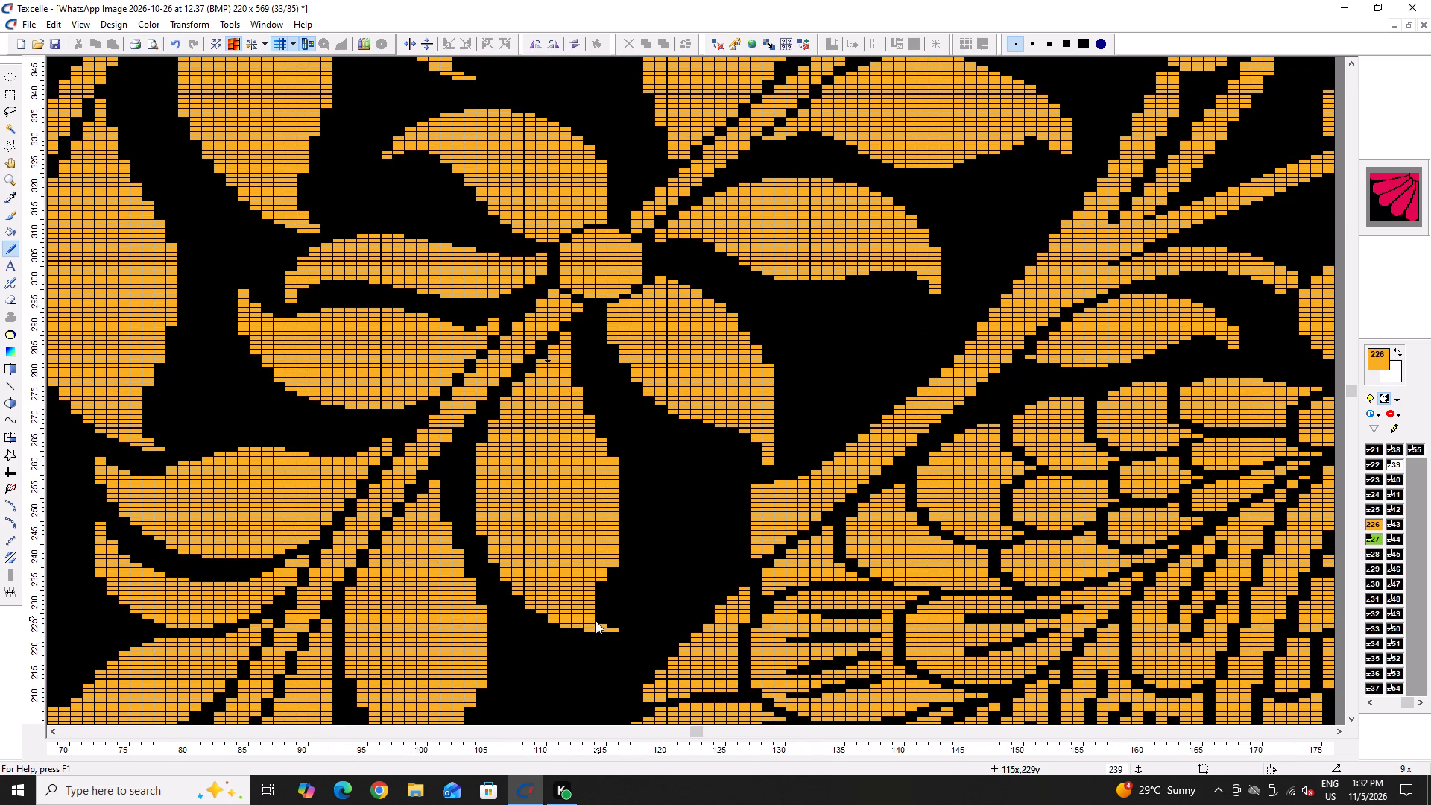
scroll(911, 314, up, 2)
ctrl+scroll(1049, 288, up, 3)
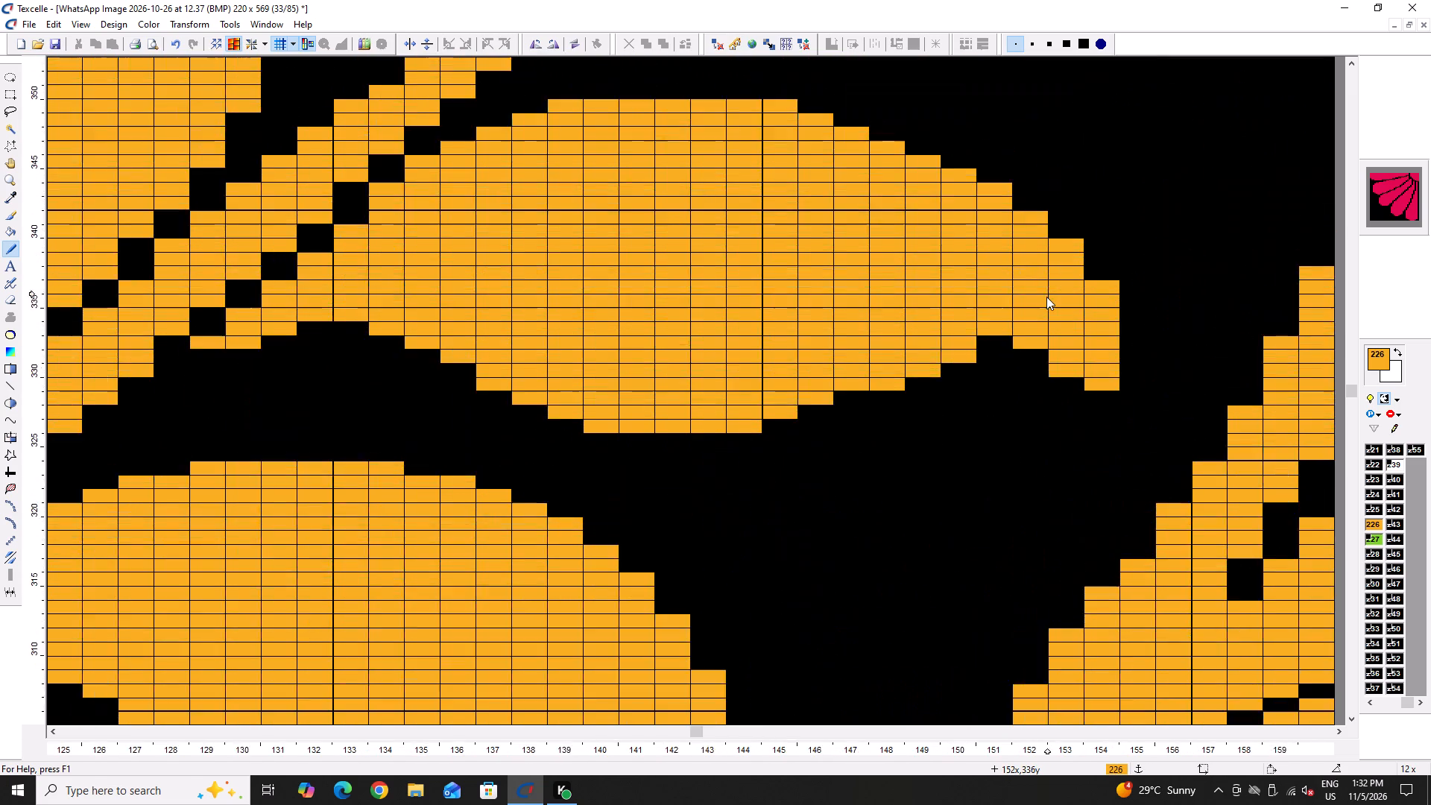
ctrl+scroll(1046, 297, up, 2)
click(953, 348)
click(957, 344)
drag(971, 341, 997, 342)
click(1014, 347)
drag(935, 361, 985, 364)
click(1037, 370)
click(1043, 371)
double_click(1076, 385)
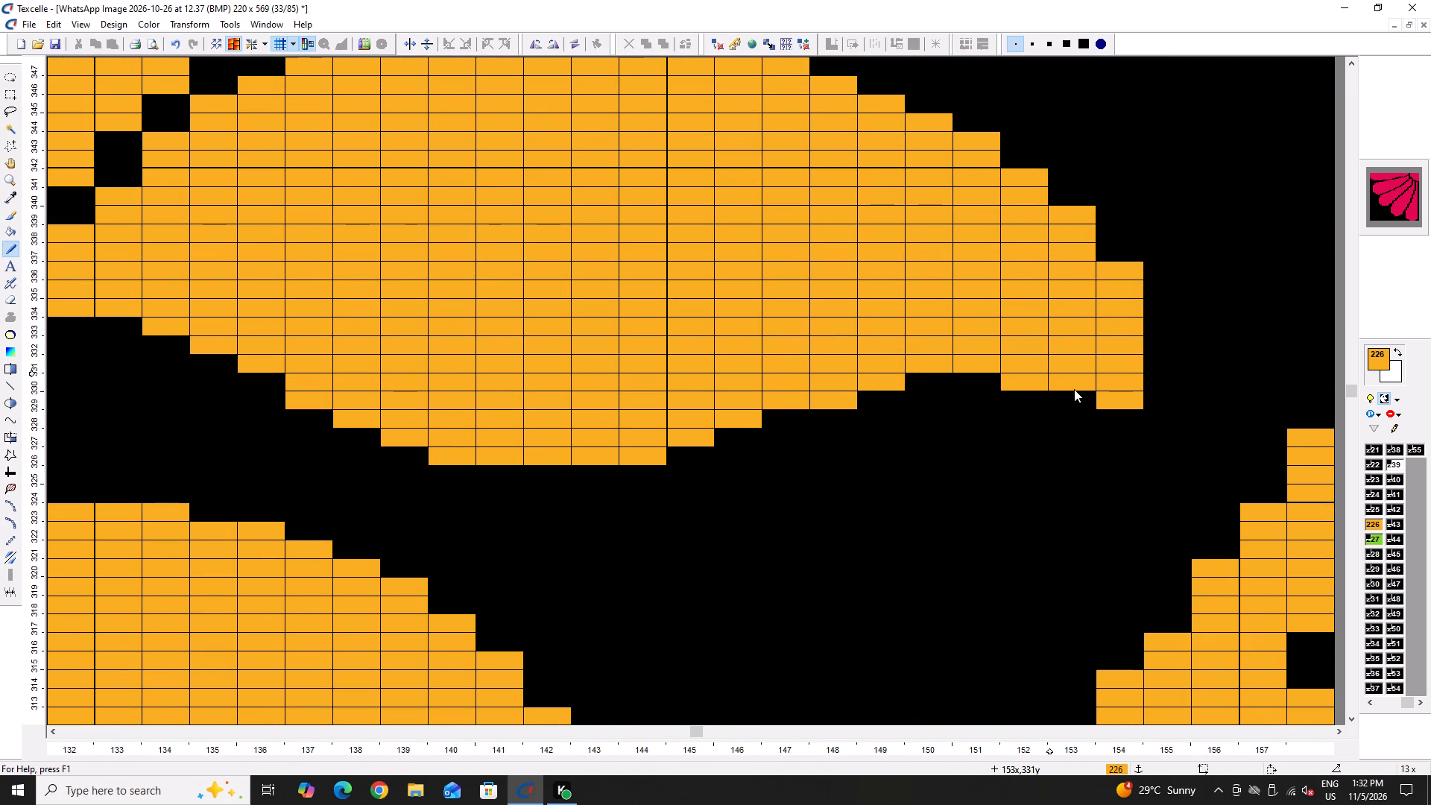
right_click(1023, 378)
double_click(1086, 396)
triple_click(1122, 421)
click(1124, 426)
right_click(1063, 407)
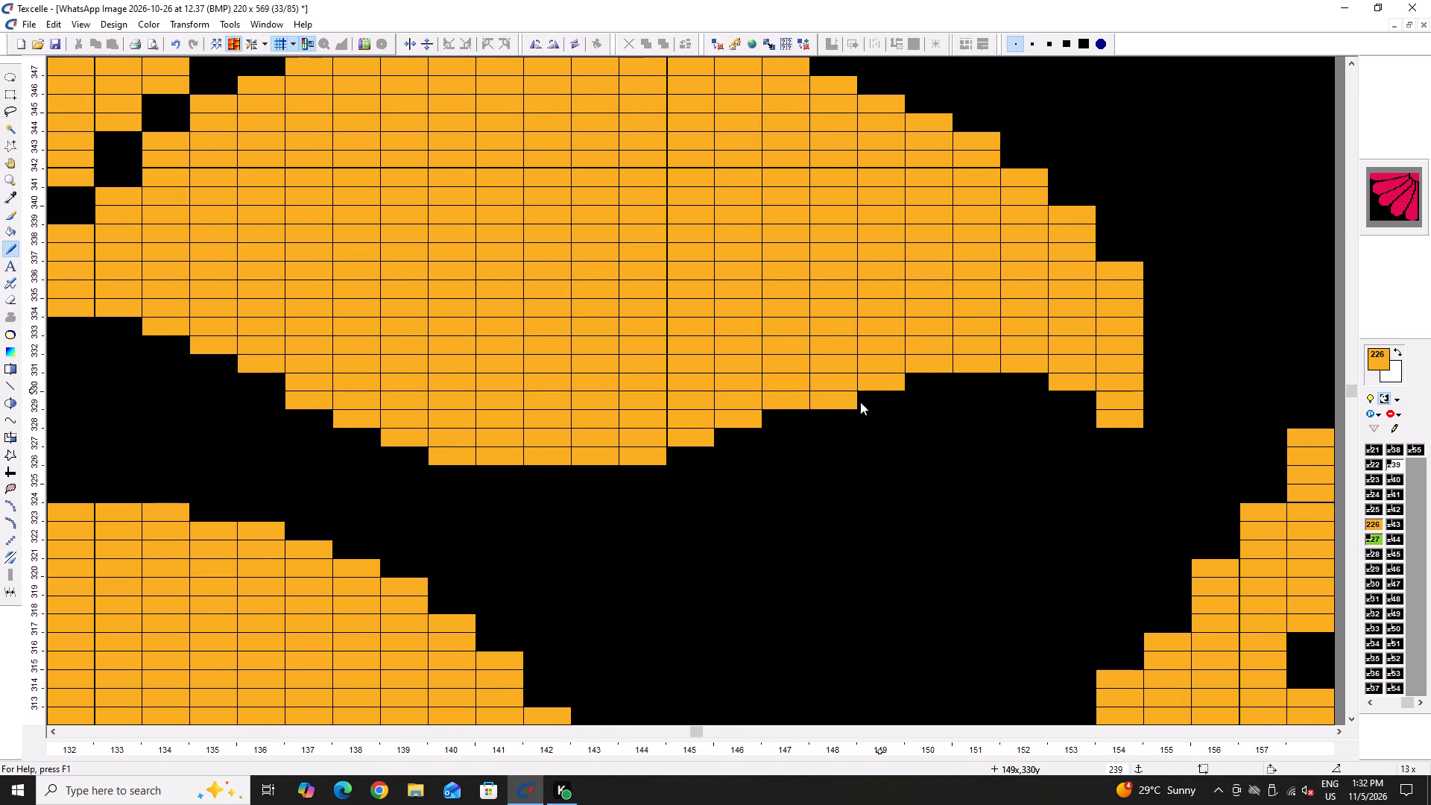
Trim stray pixels along the same leaf's underside between columns 140 and 149 with background colour 239.
right_click(850, 405)
right_click(888, 393)
right_click(893, 375)
right_click(636, 452)
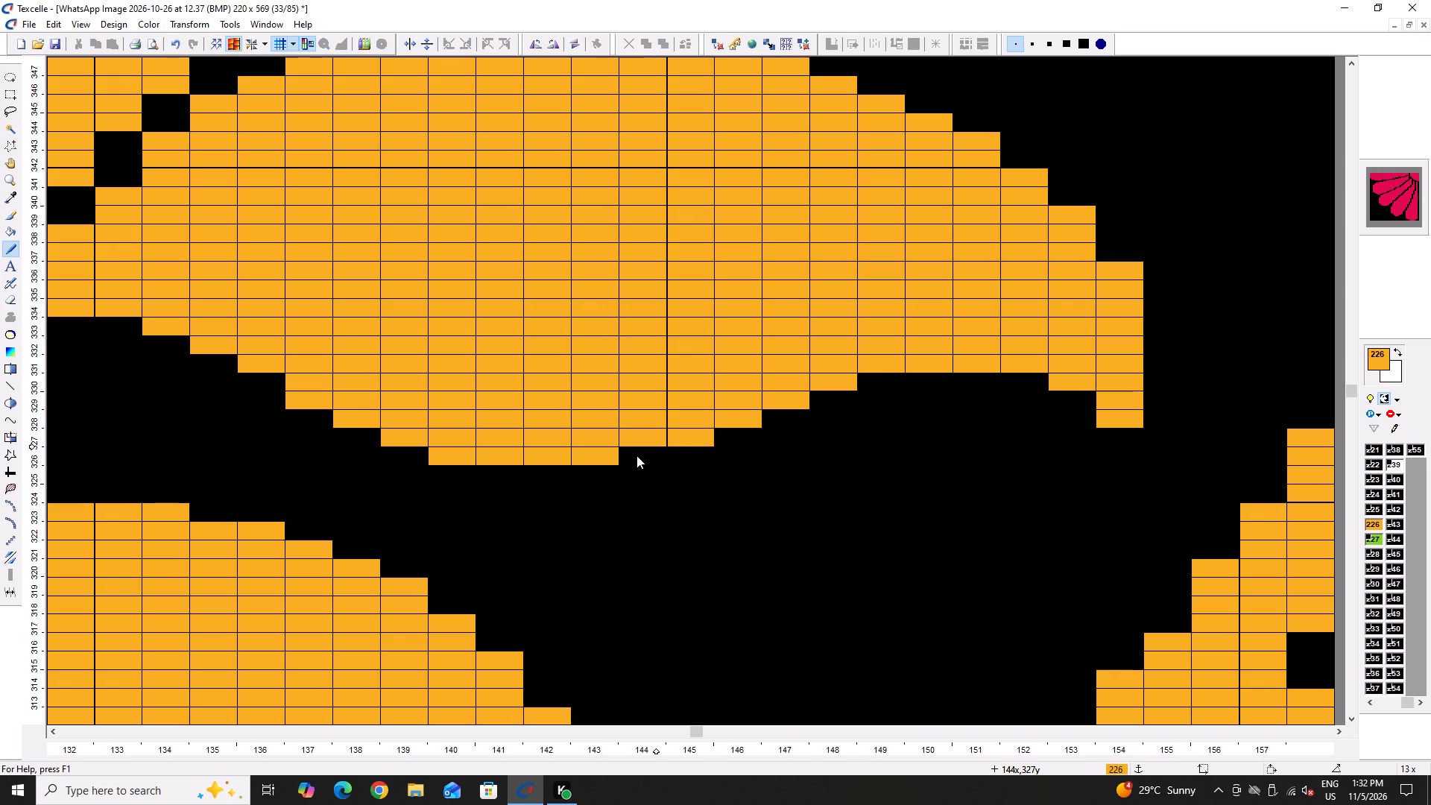
right_click(455, 454)
right_click(453, 454)
Fill the underside of the leaf's base and stem joint around columns 129 to 135 with 226 for a smoother curve.
ctrl+scroll(470, 439, down, 6)
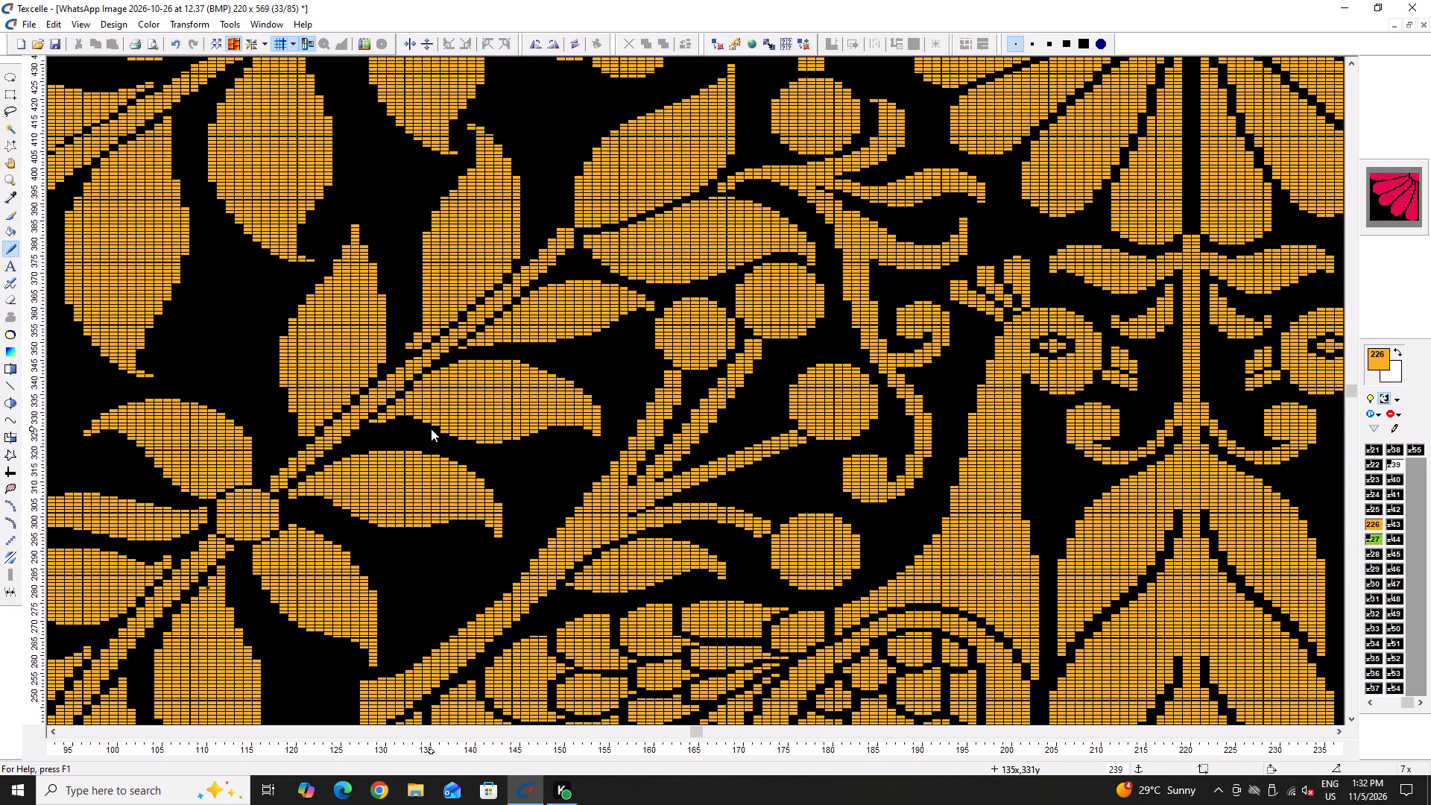
ctrl+scroll(427, 426, up, 6)
drag(339, 341, 412, 341)
click(423, 342)
drag(444, 343, 452, 346)
double_click(474, 360)
double_click(293, 359)
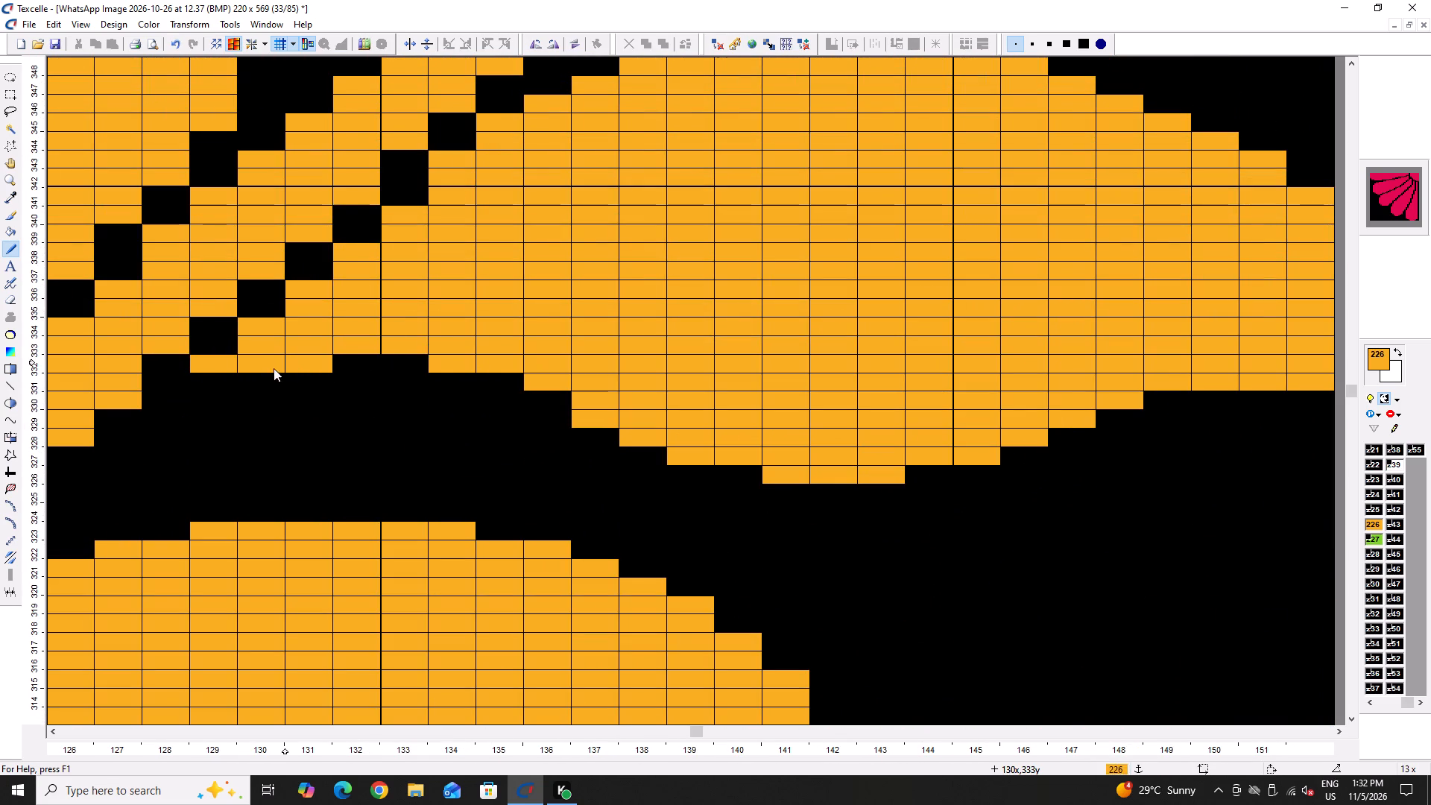
click(255, 373)
drag(249, 375, 203, 387)
double_click(203, 387)
triple_click(188, 392)
right_click(186, 391)
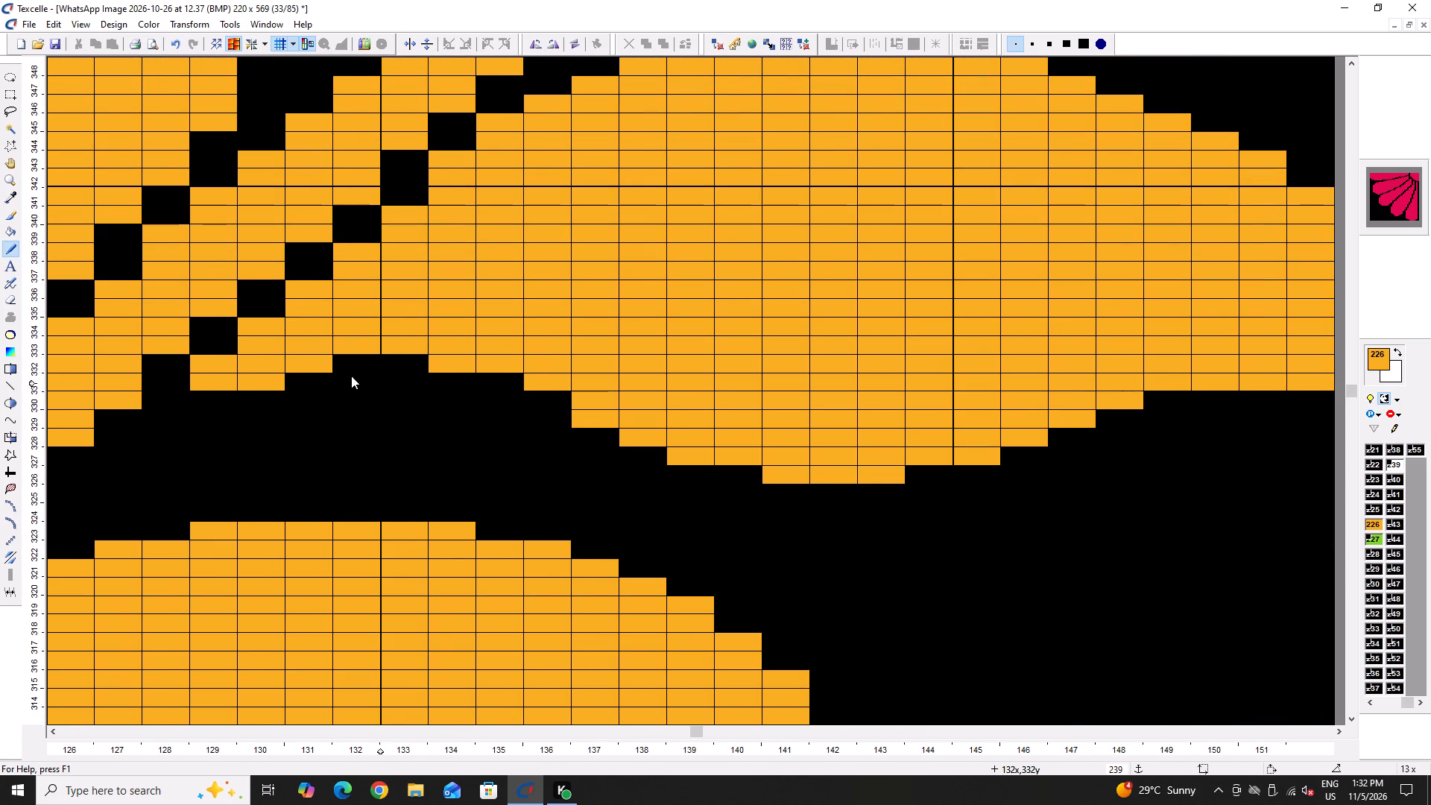
ctrl+scroll(338, 362, down, 6)
Fill an extra row of orange pixels along the underside of the upper leaf on the same branch and save the design.
ctrl+scroll(531, 252, up, 4)
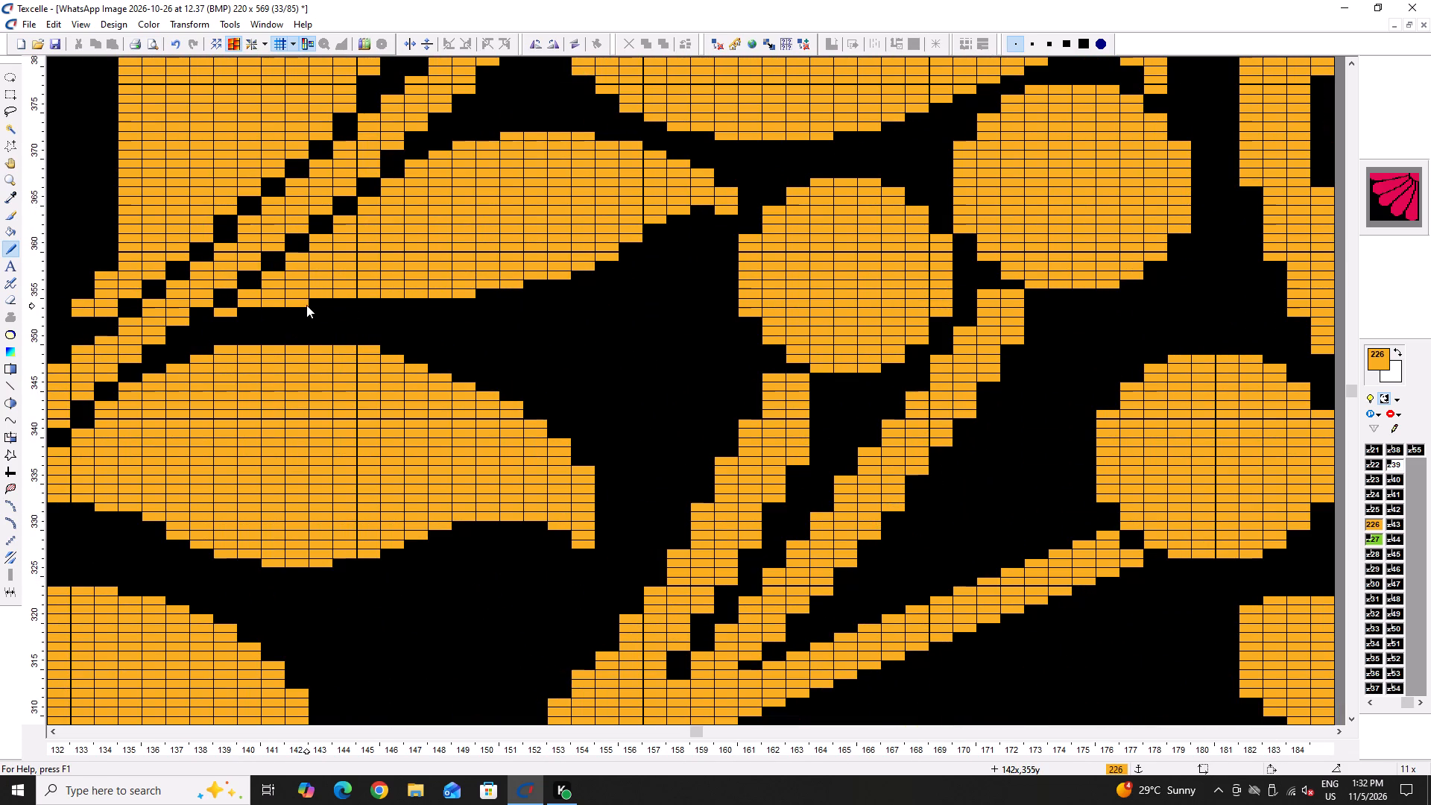
drag(306, 305, 341, 302)
drag(404, 300, 417, 300)
triple_click(420, 300)
drag(419, 300, 343, 296)
drag(361, 300, 381, 303)
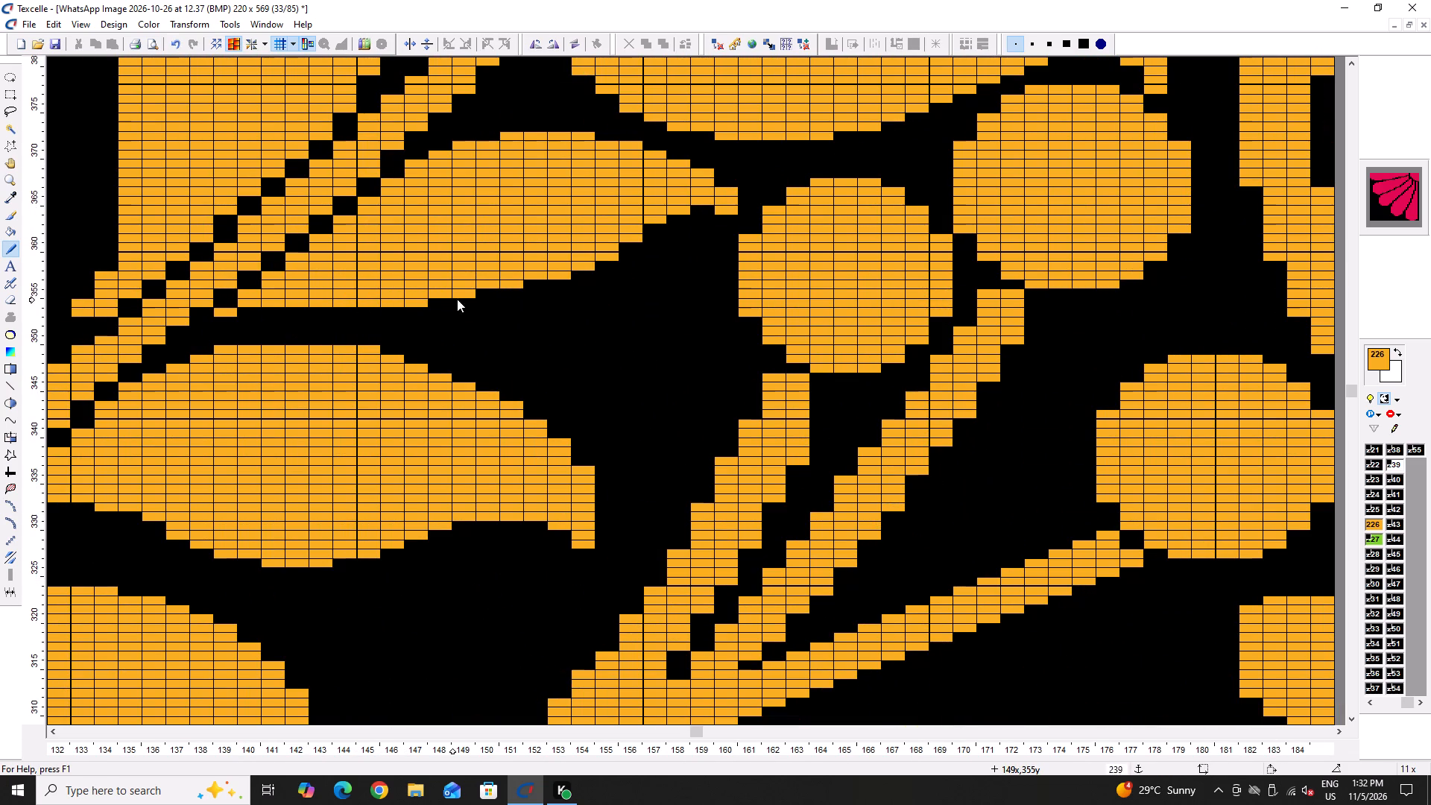
ctrl+scroll(499, 285, down, 5)
ctrl+scroll(484, 239, up, 3)
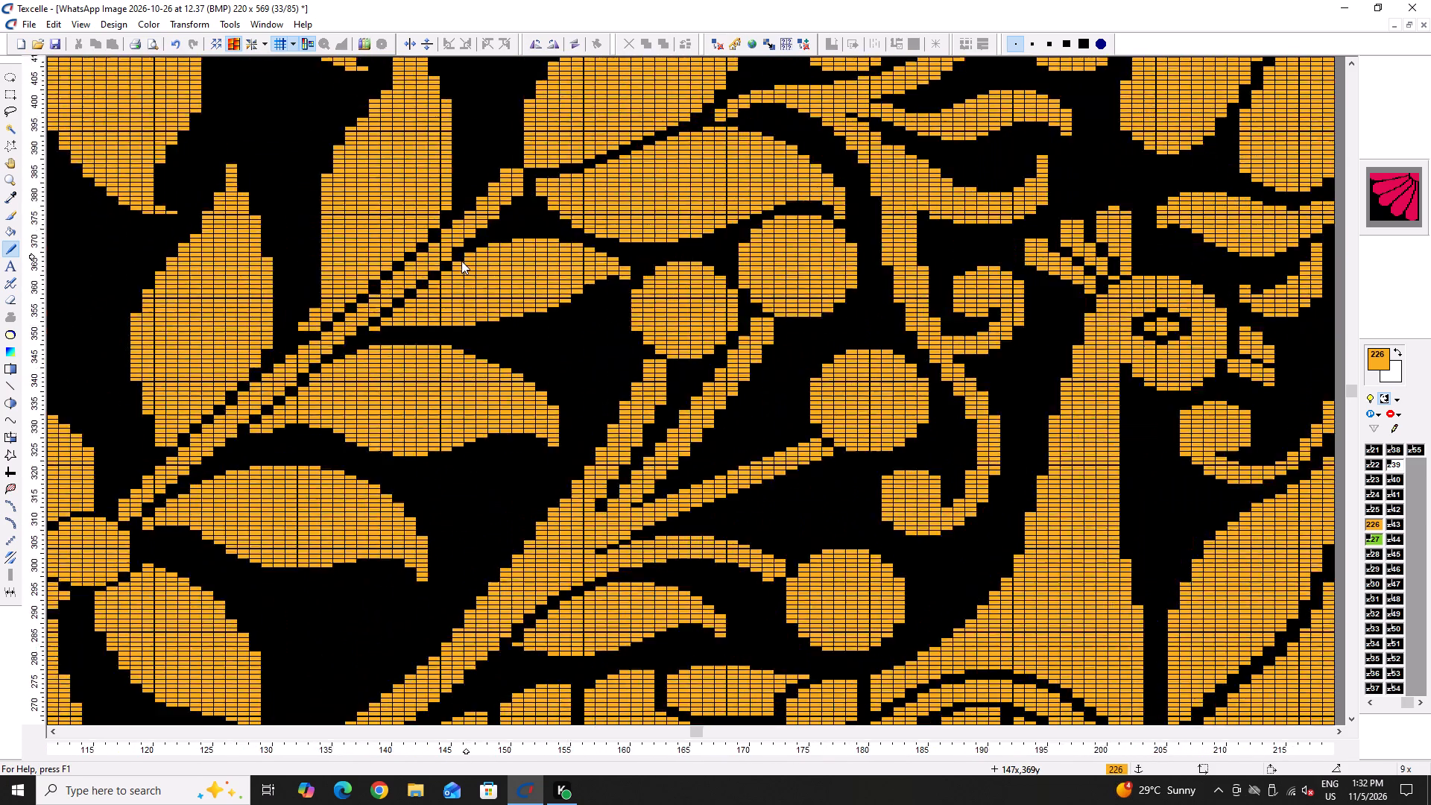
ctrl+scroll(461, 261, up, 2)
ctrl+scroll(470, 248, down, 4)
key(ctrl+s)
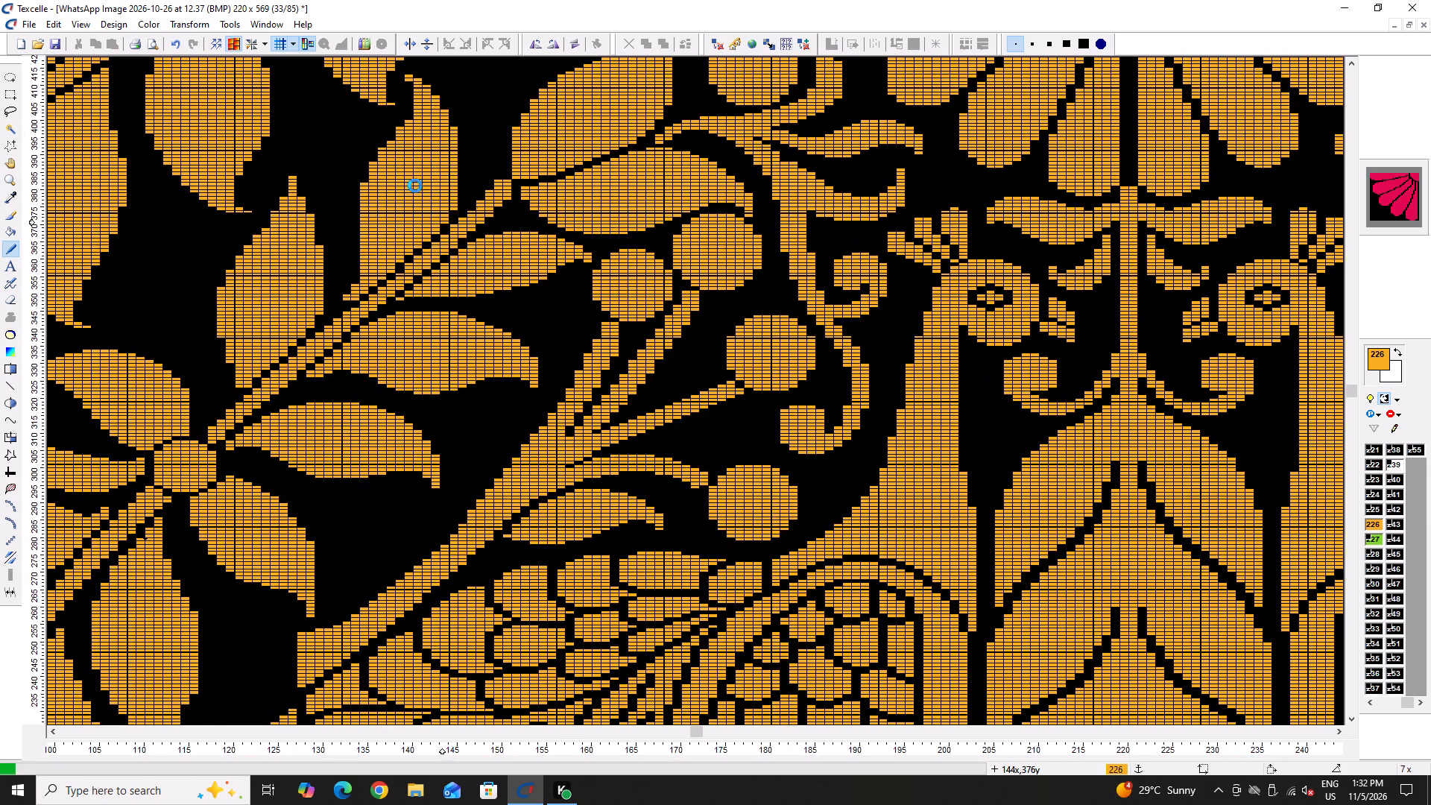
key(ctrl+s)
Smooth the stepped left edge of the upright leaf around columns 136 to 140.
ctrl+scroll(382, 142, up, 4)
scroll(402, 163, up, 3)
right_click(386, 397)
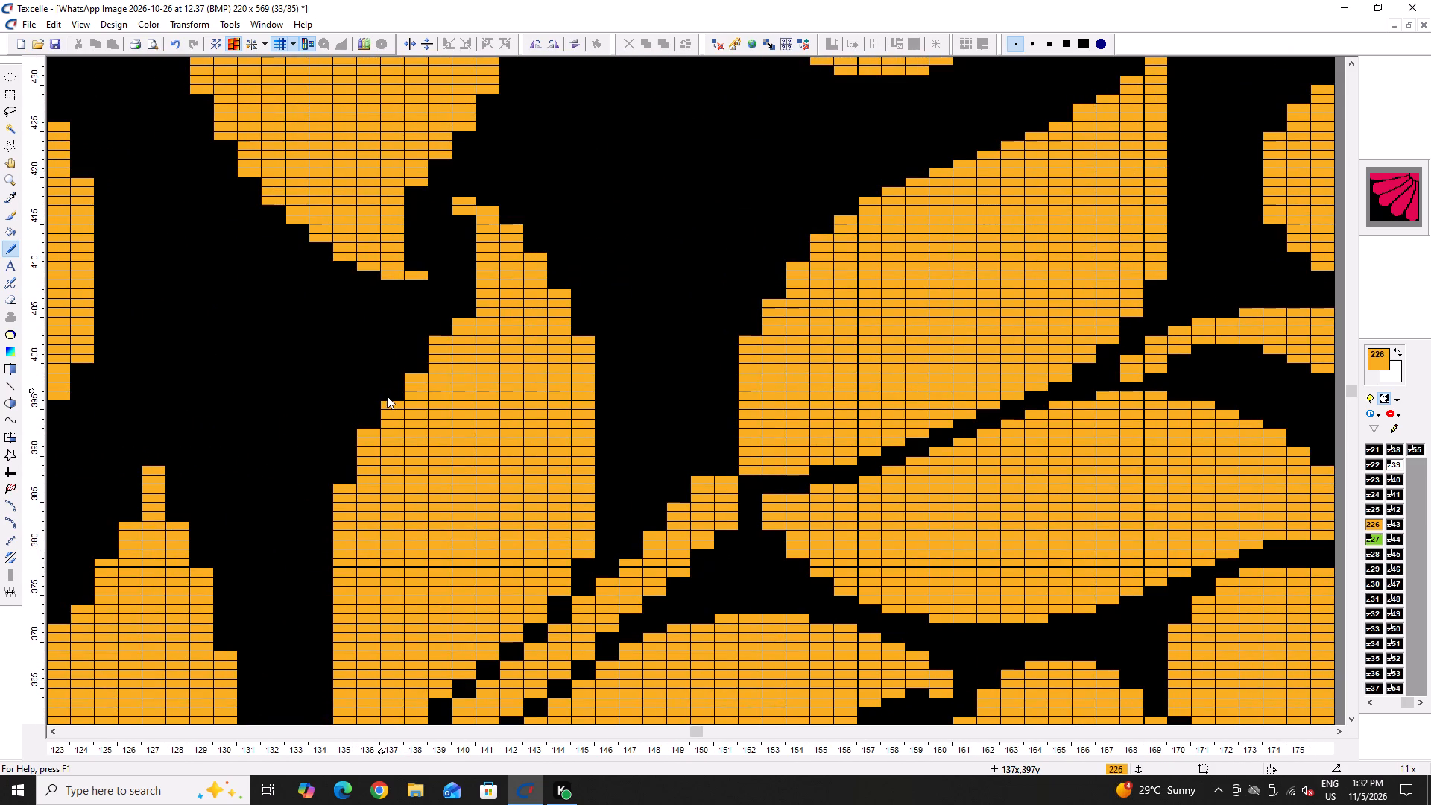
click(464, 316)
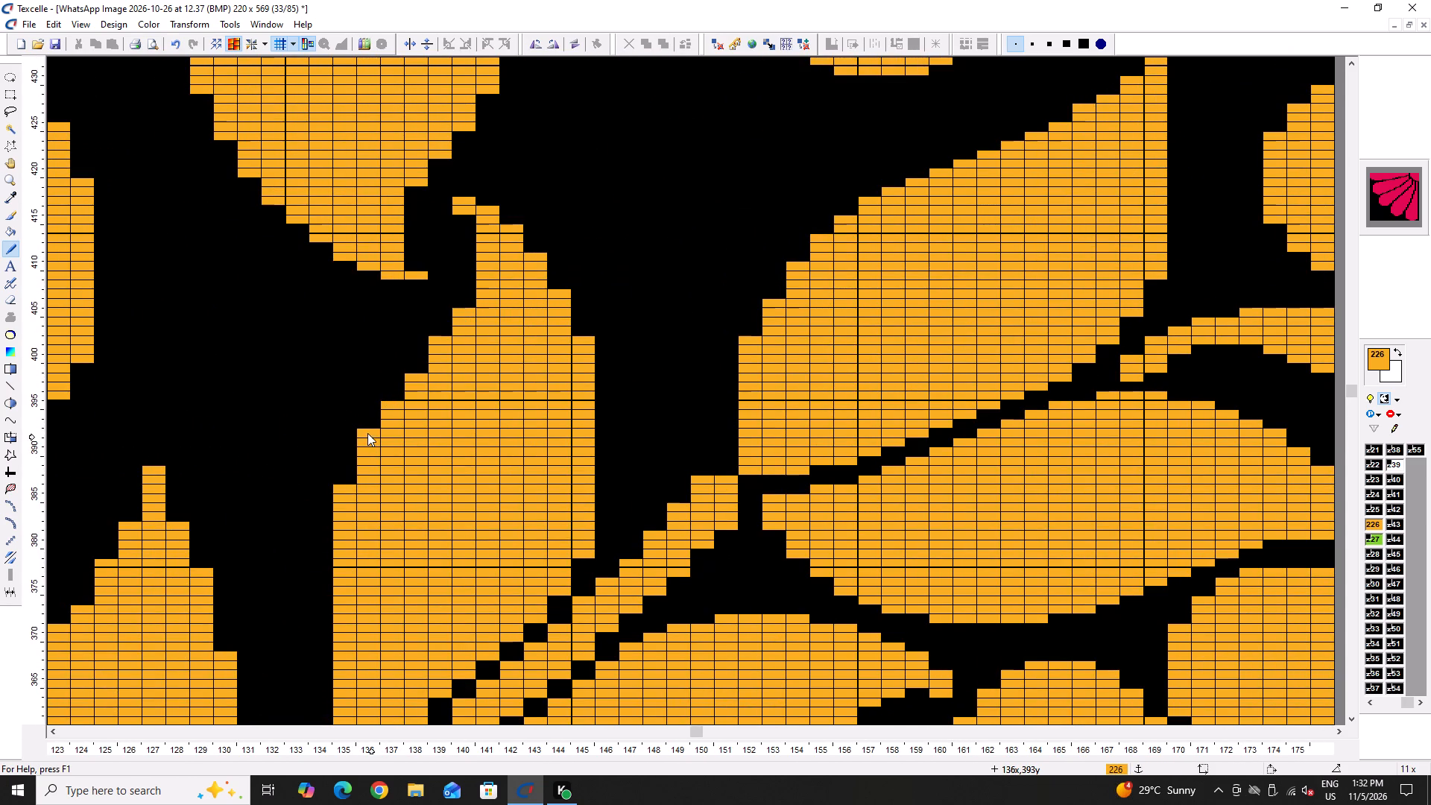
right_click(367, 433)
right_click(367, 433)
scroll(369, 431, down, 5)
ctrl+scroll(224, 482, down, 2)
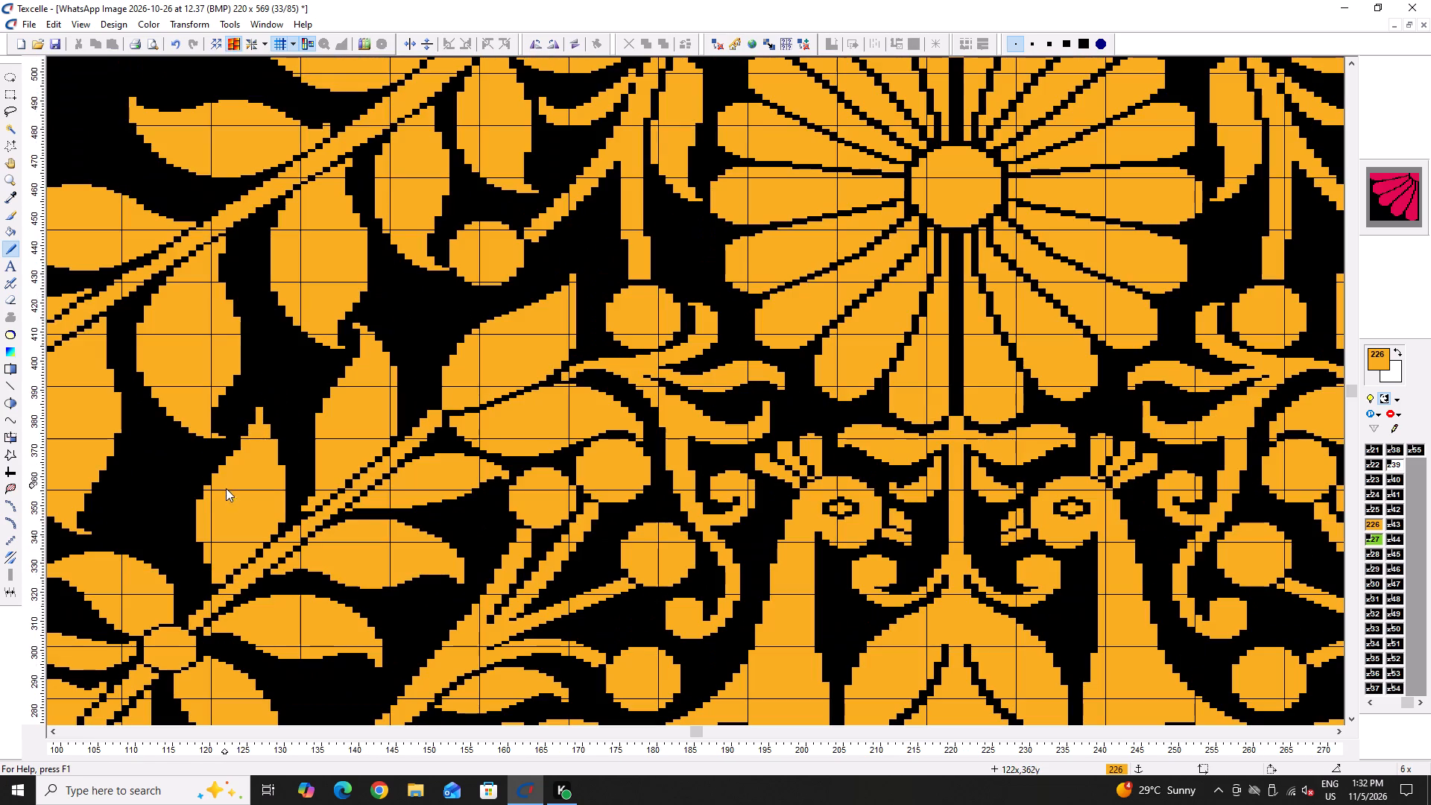
Extend the base of the pointed upright leaf beside the stem near column 121 with orange pixels and save the design.
ctrl+scroll(202, 586, up, 6)
ctrl+scroll(257, 508, down, 6)
ctrl+scroll(263, 534, up, 6)
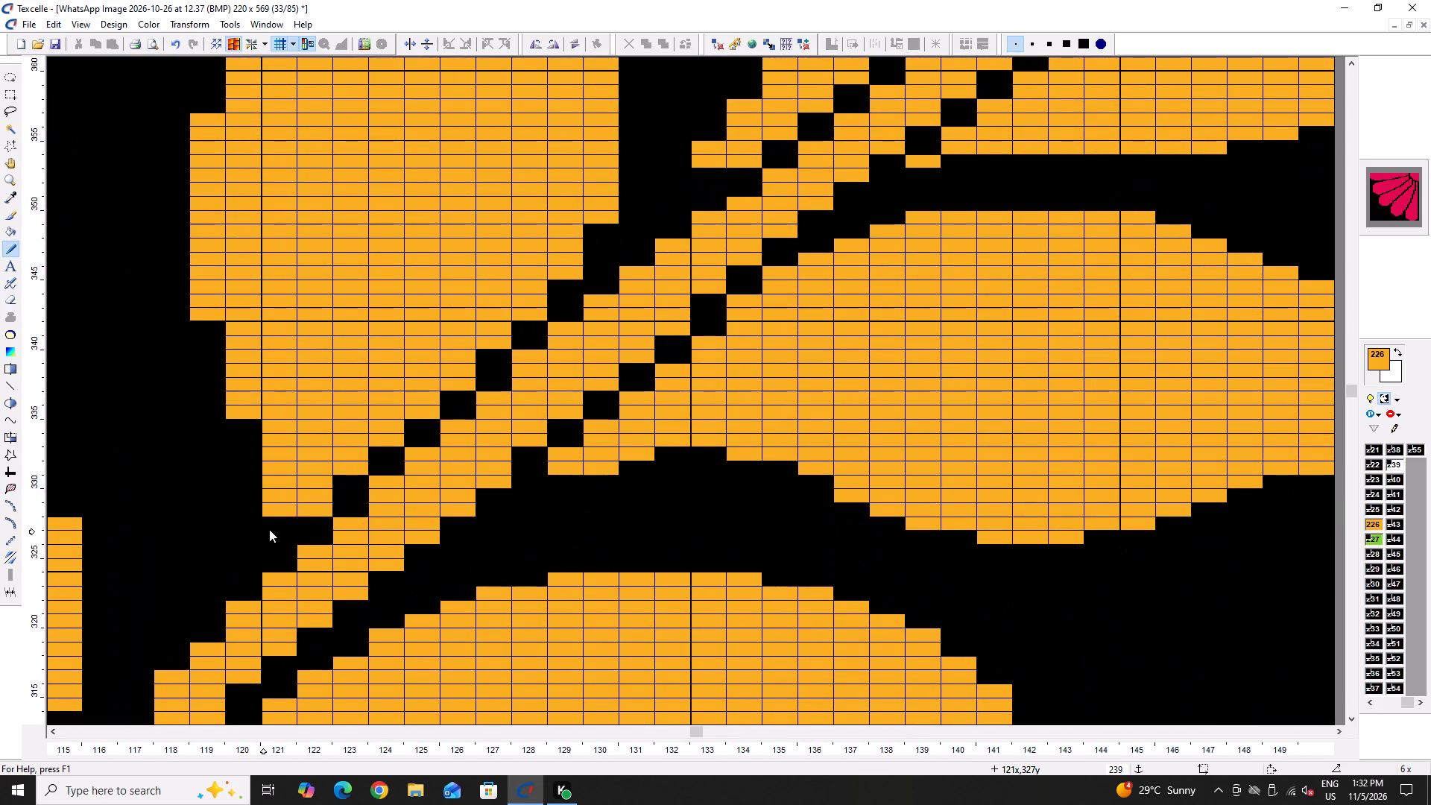
drag(277, 519, 275, 531)
double_click(275, 531)
ctrl+scroll(278, 530, down, 6)
ctrl+scroll(106, 555, up, 2)
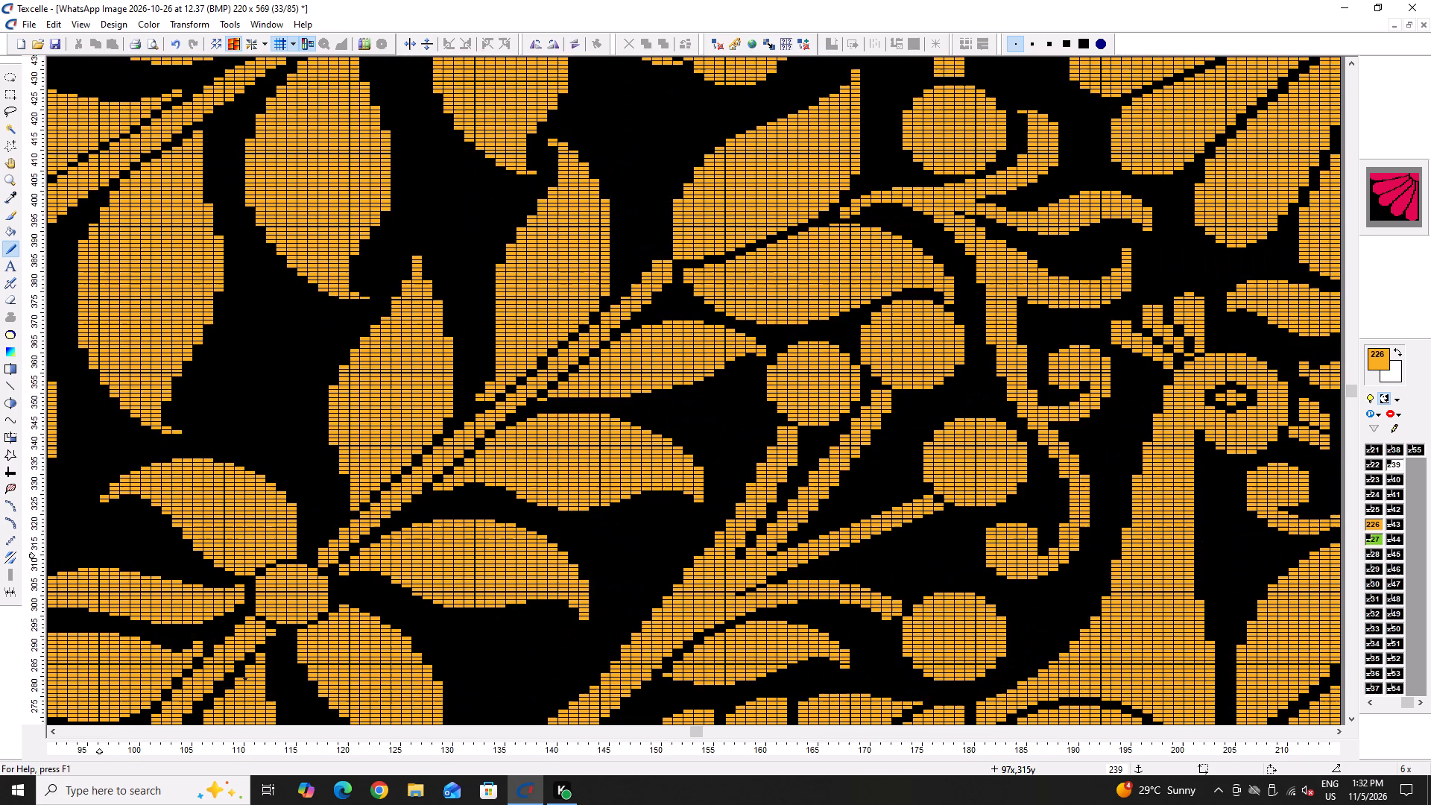
key(ctrl+s)
key(ctrl+s)
key(ctrl+s)
key(ctrl+s)
key(ctrl+s)
Trim the lower-left edge of the leaf around columns 85 to 89 with background pixels and save the design.
ctrl+scroll(322, 555, down, 3)
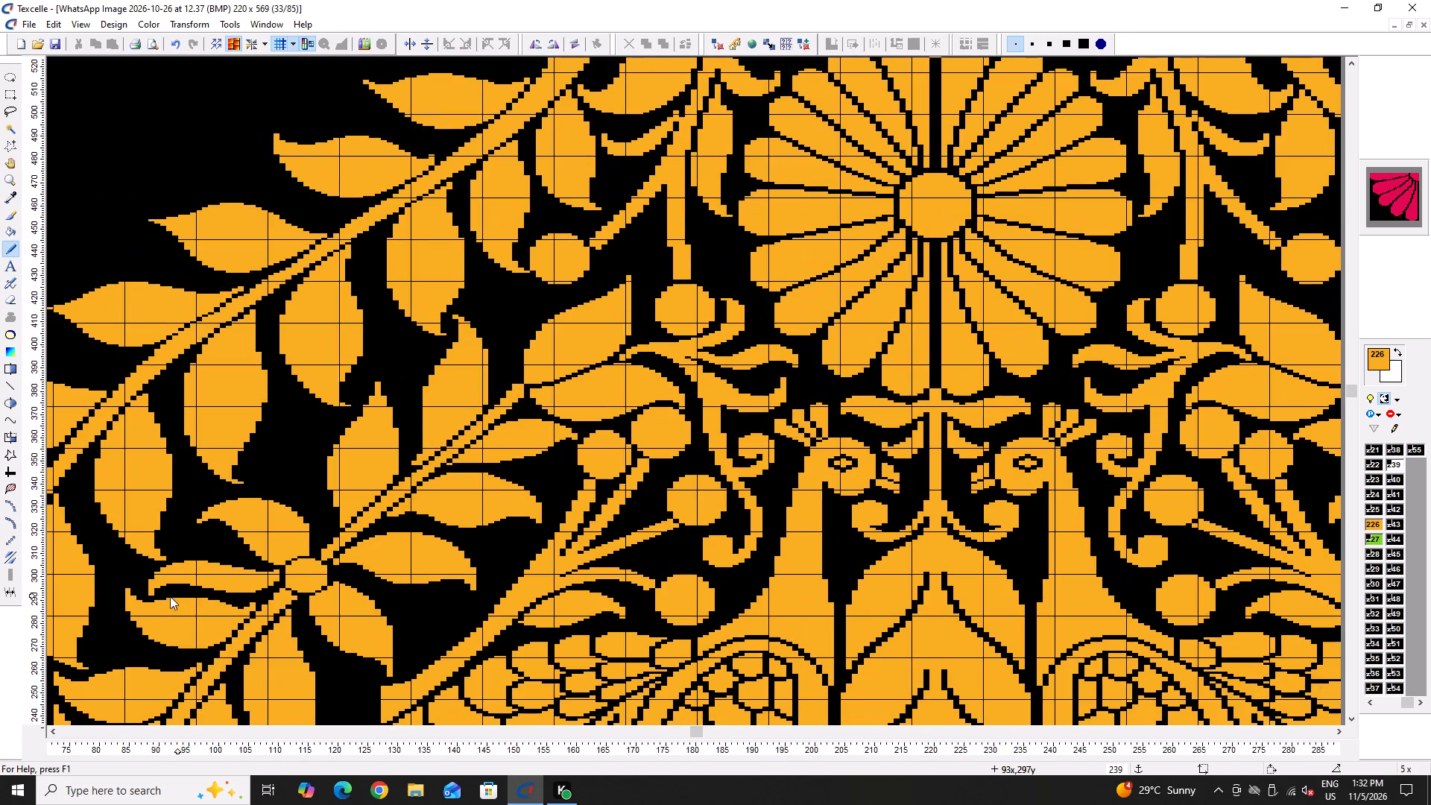
ctrl+scroll(157, 592, up, 6)
ctrl+scroll(502, 542, down, 3)
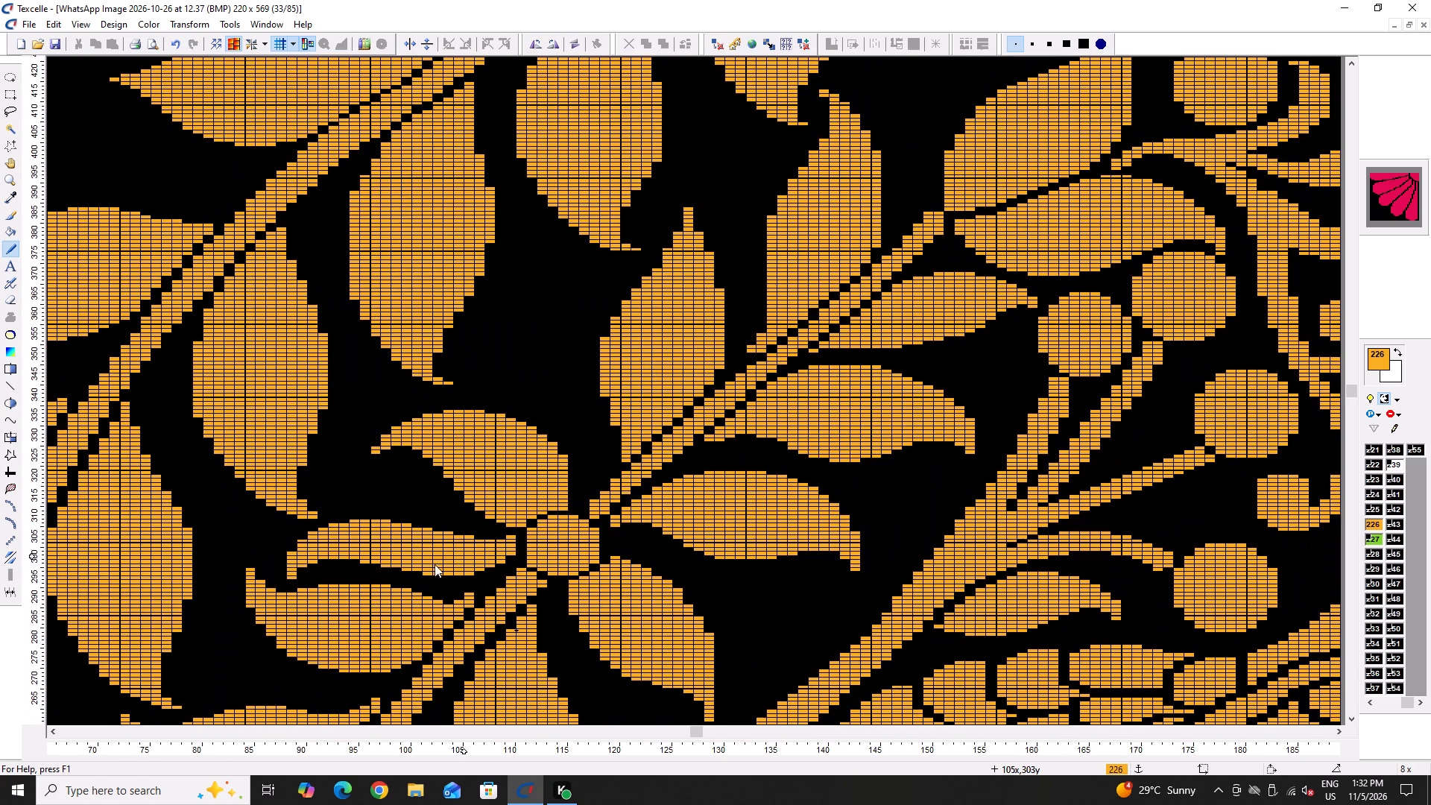
scroll(355, 575, down, 1)
ctrl+scroll(280, 572, up, 3)
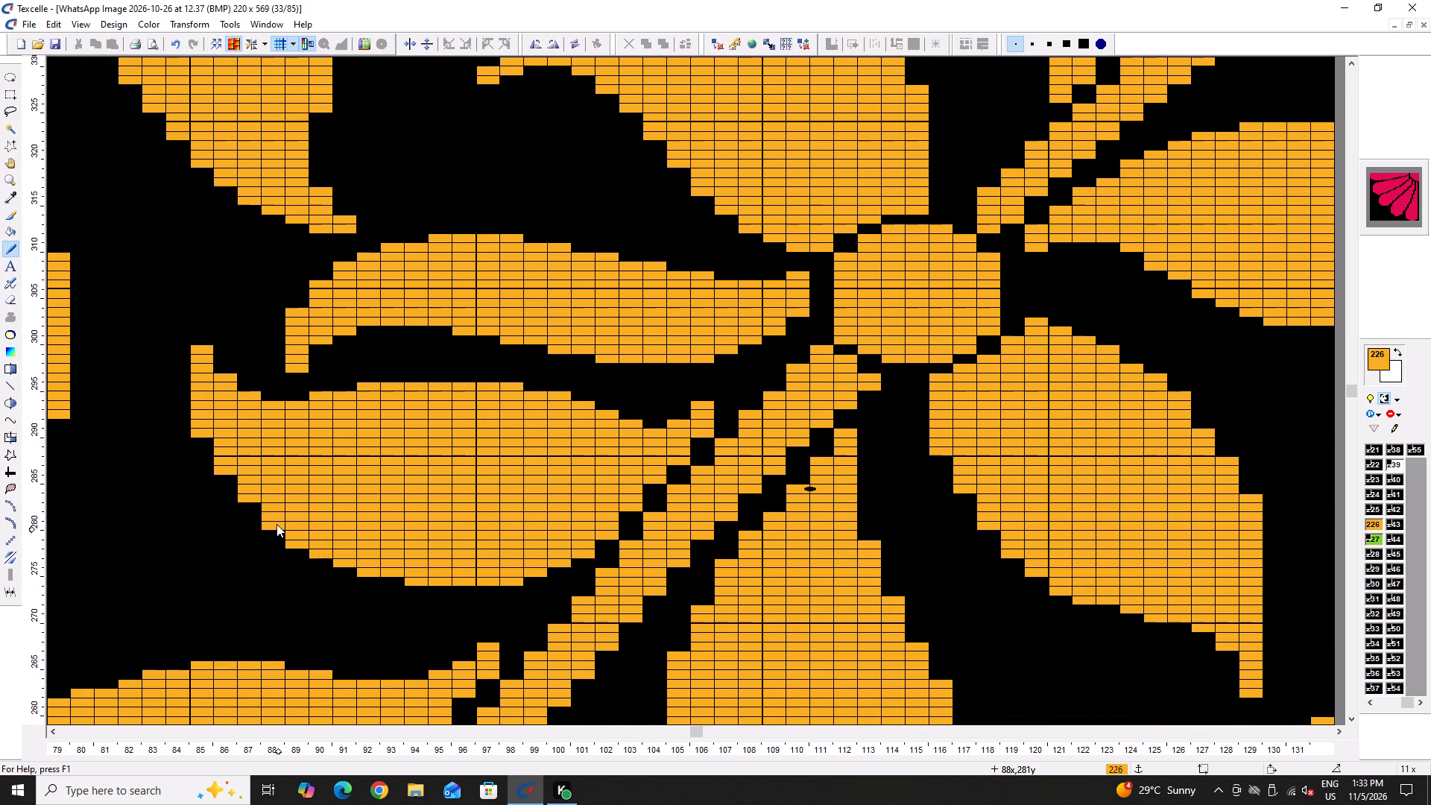
right_click(275, 525)
right_click(274, 527)
right_click(289, 543)
right_click(291, 548)
right_click(244, 502)
right_click(223, 472)
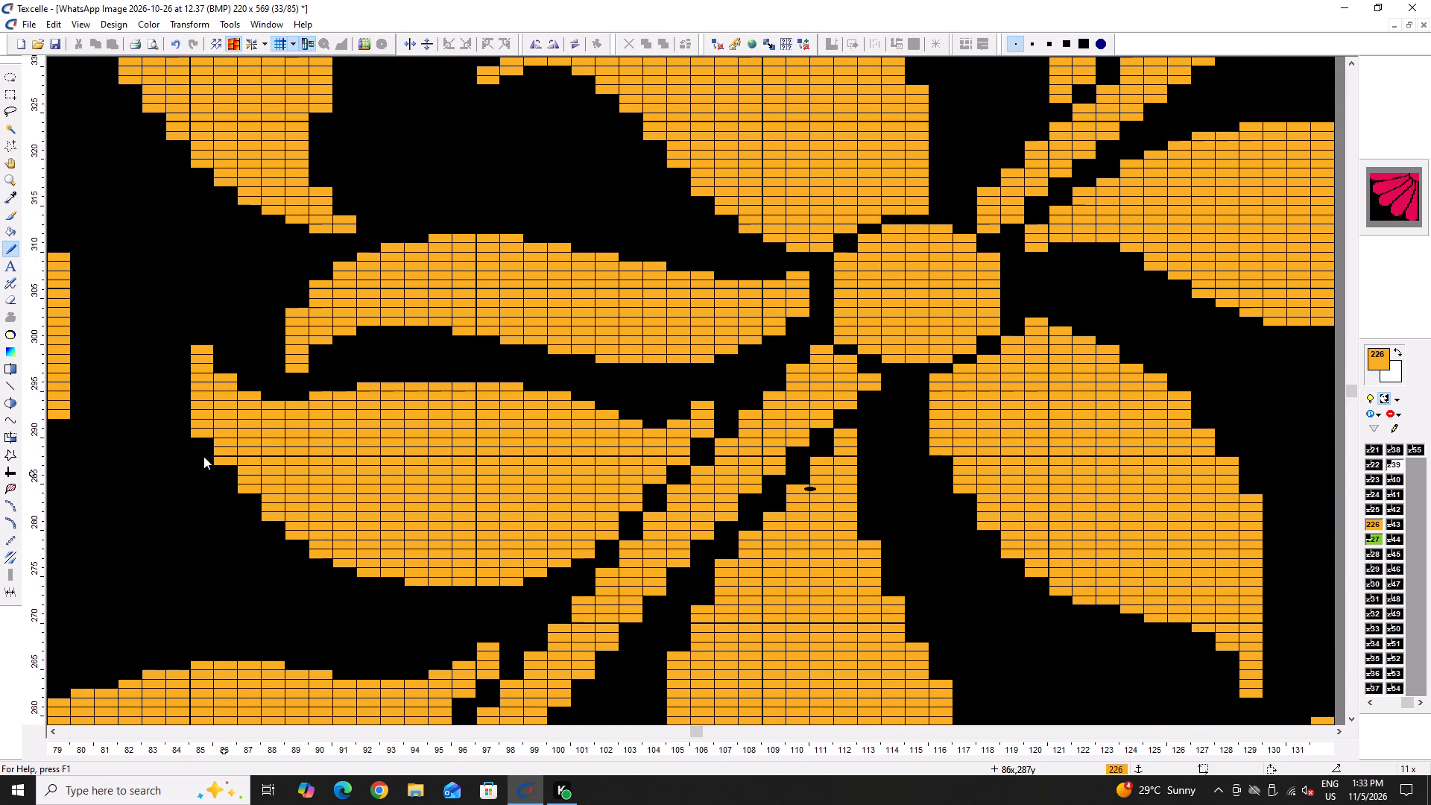
right_click(189, 439)
right_click(196, 435)
ctrl+scroll(266, 476, down, 4)
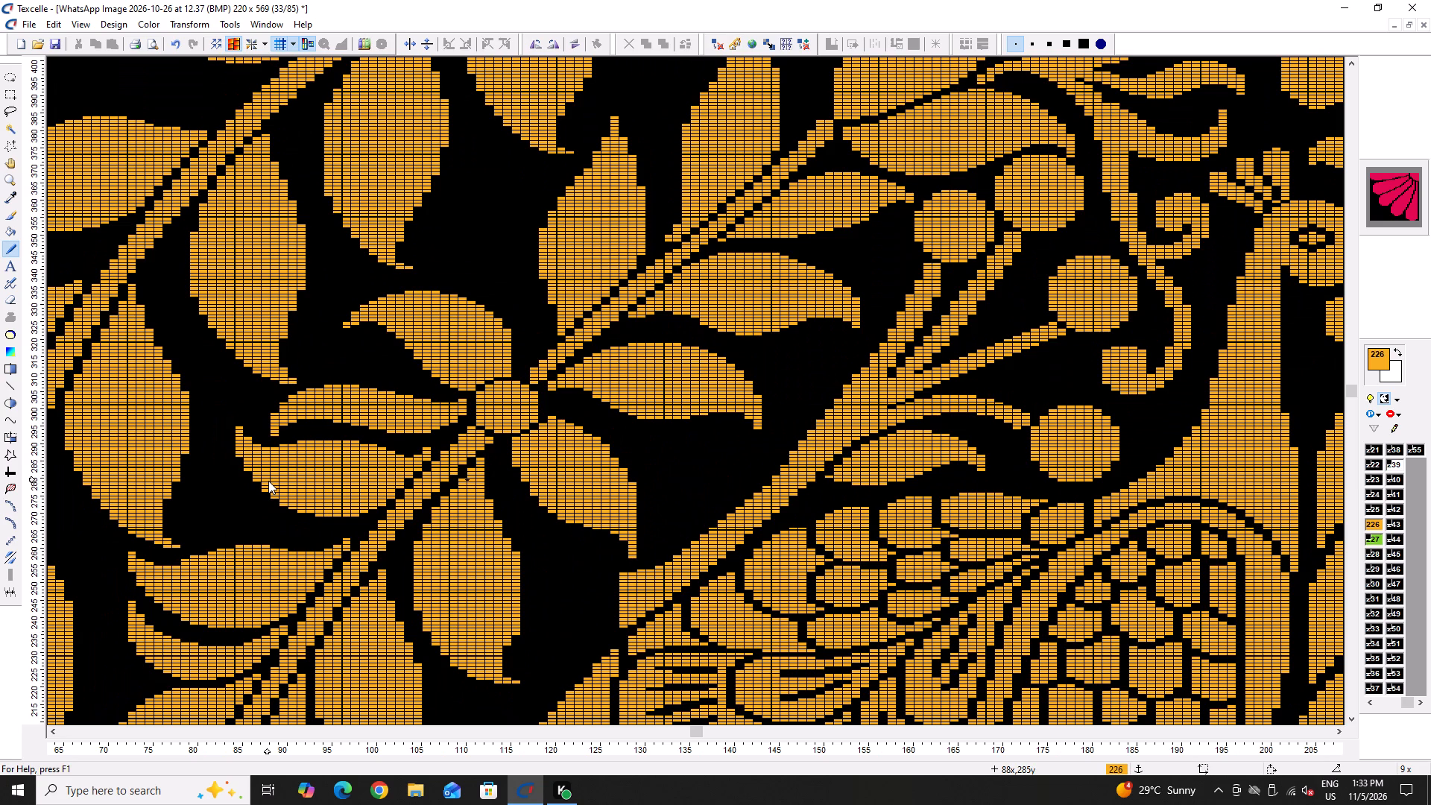
key(ctrl+s)
key(ctrl+s)
Trim the upper edge of the same leaf at columns 98 and 100 with background pixels and save.
ctrl+scroll(386, 435, up, 4)
right_click(302, 455)
right_click(350, 466)
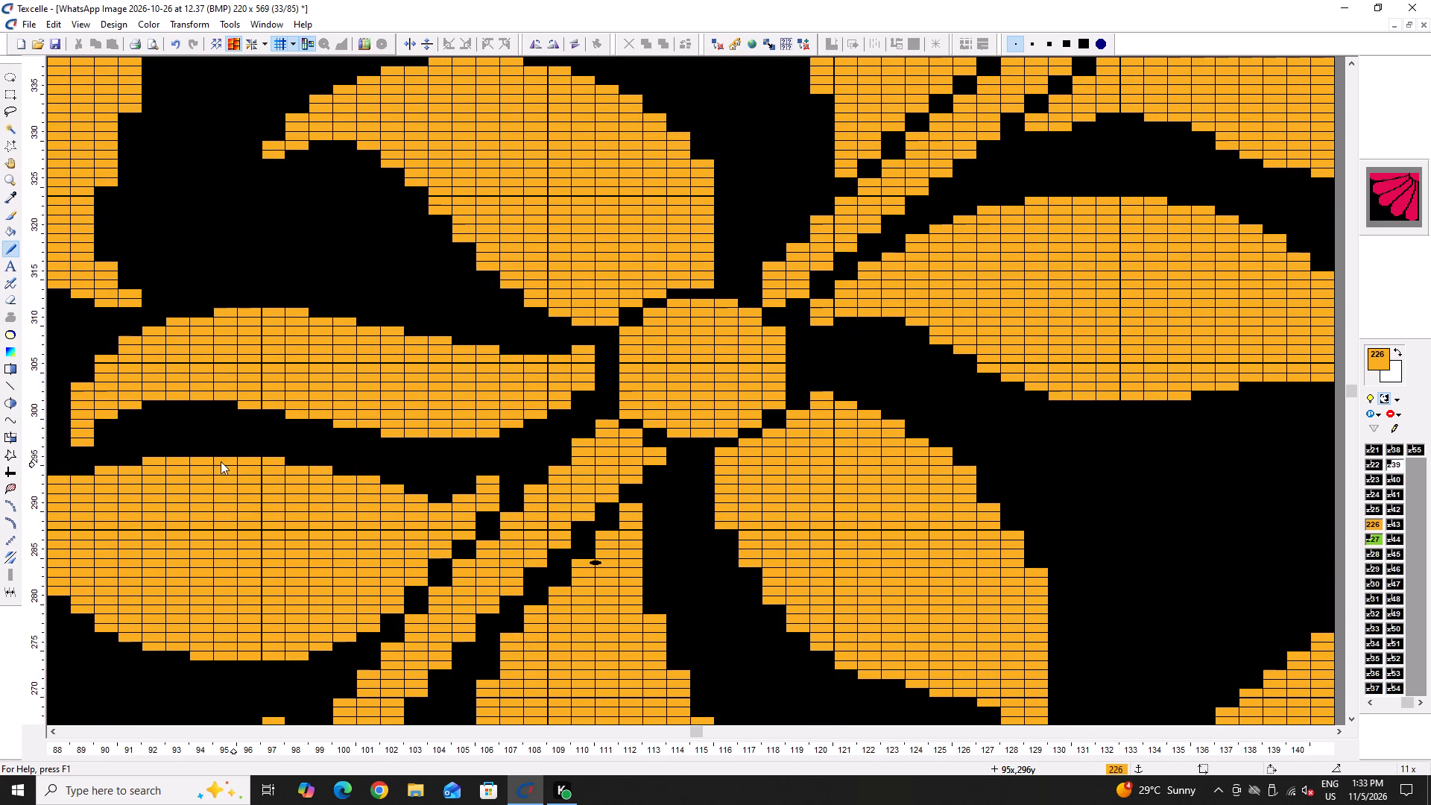
ctrl+scroll(221, 461, down, 5)
key(ctrl+s)
key(ctrl+s)
key(ctrl+s)
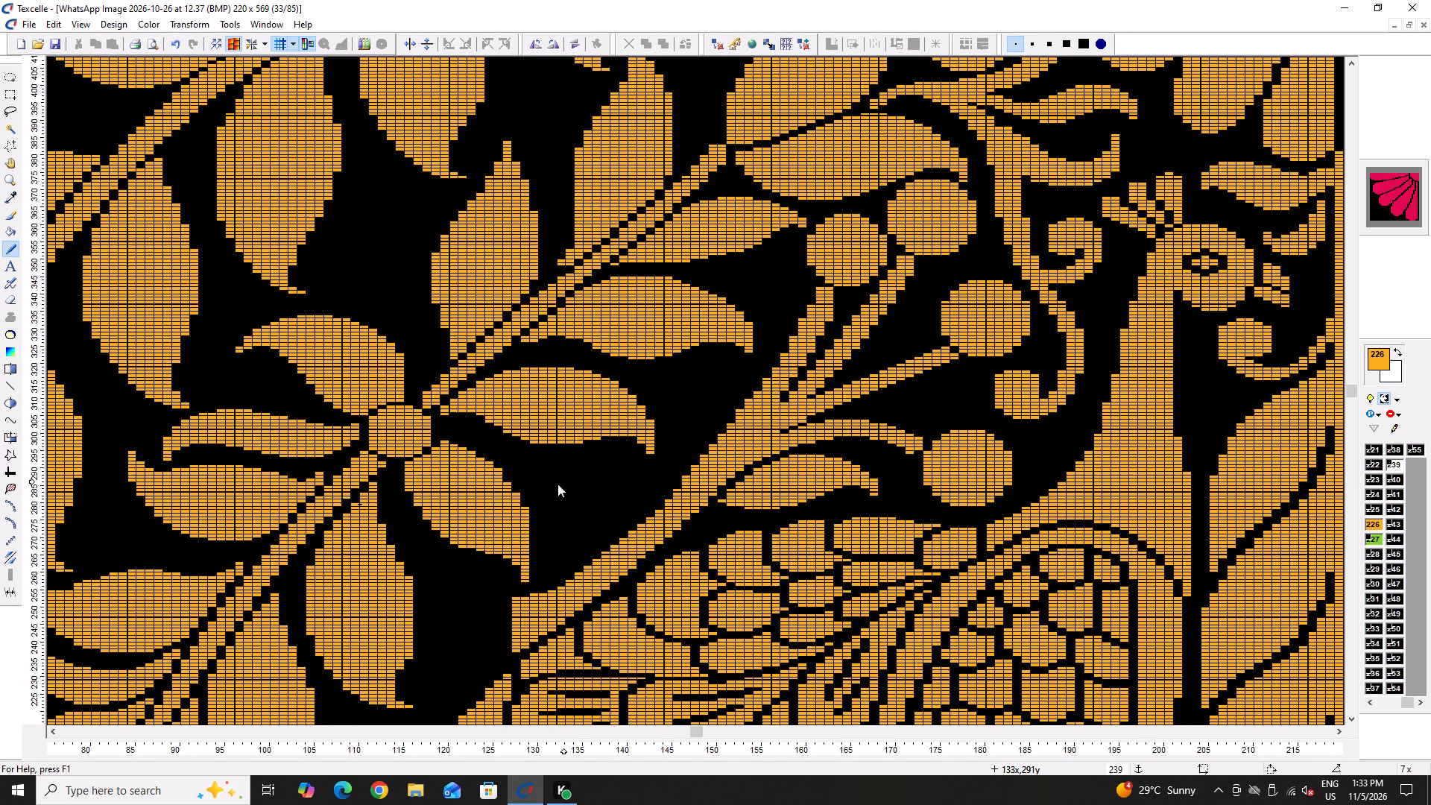
Smooth the outer right edge of the leaf below the flower centre around columns 126 to 129 with orange and background pixels, and save.
ctrl+scroll(498, 498, up, 4)
click(503, 459)
drag(523, 484, 522, 495)
click(522, 498)
click(532, 483)
click(531, 489)
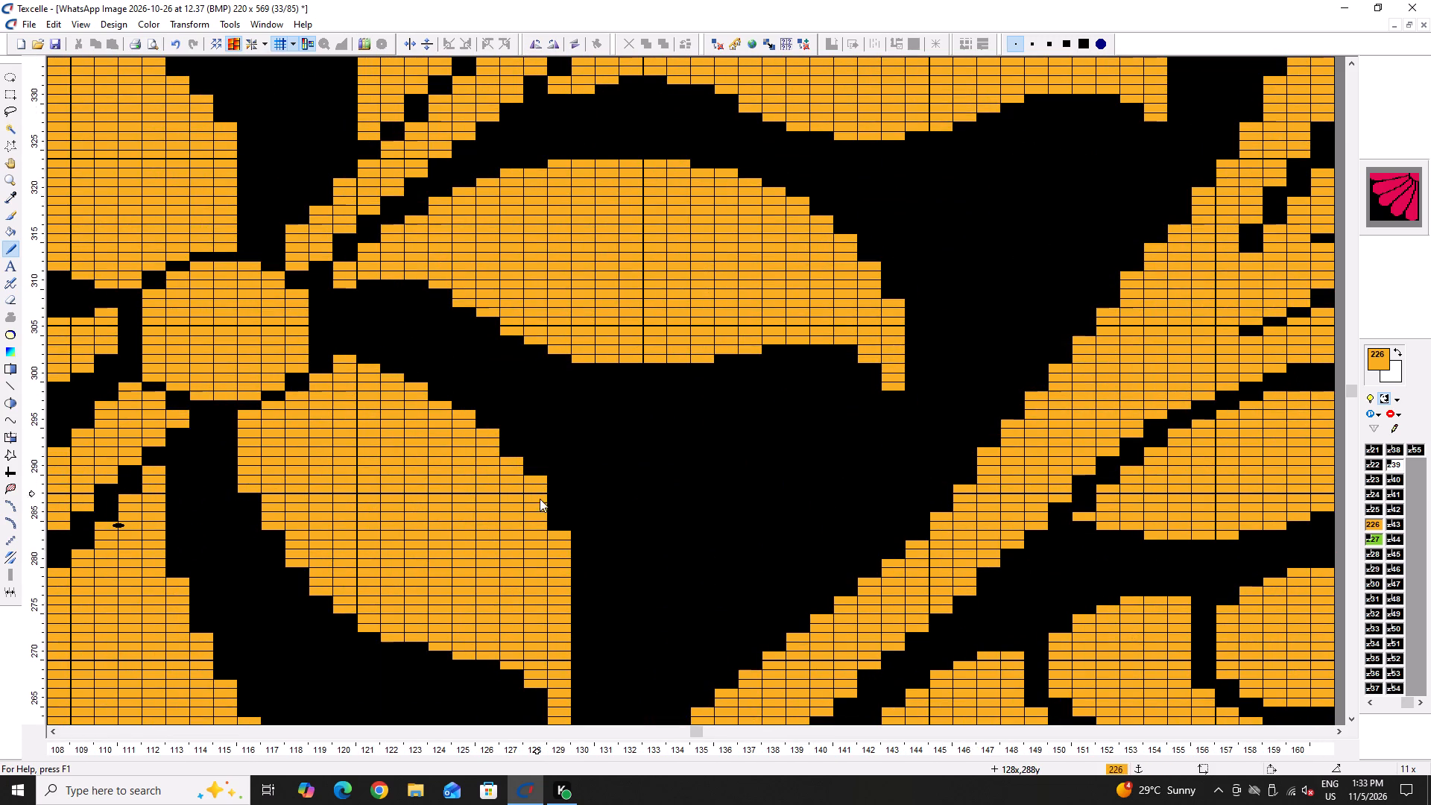
double_click(555, 509)
drag(555, 515, 553, 531)
click(553, 533)
right_click(541, 478)
right_click(560, 509)
key(ctrl+s)
key(ctrl+s)
key(ctrl+s)
Fill the stepped underside of the leaf above it around columns 123 to 126 with orange pixels.
ctrl+scroll(574, 470, down, 6)
ctrl+scroll(567, 438, up, 6)
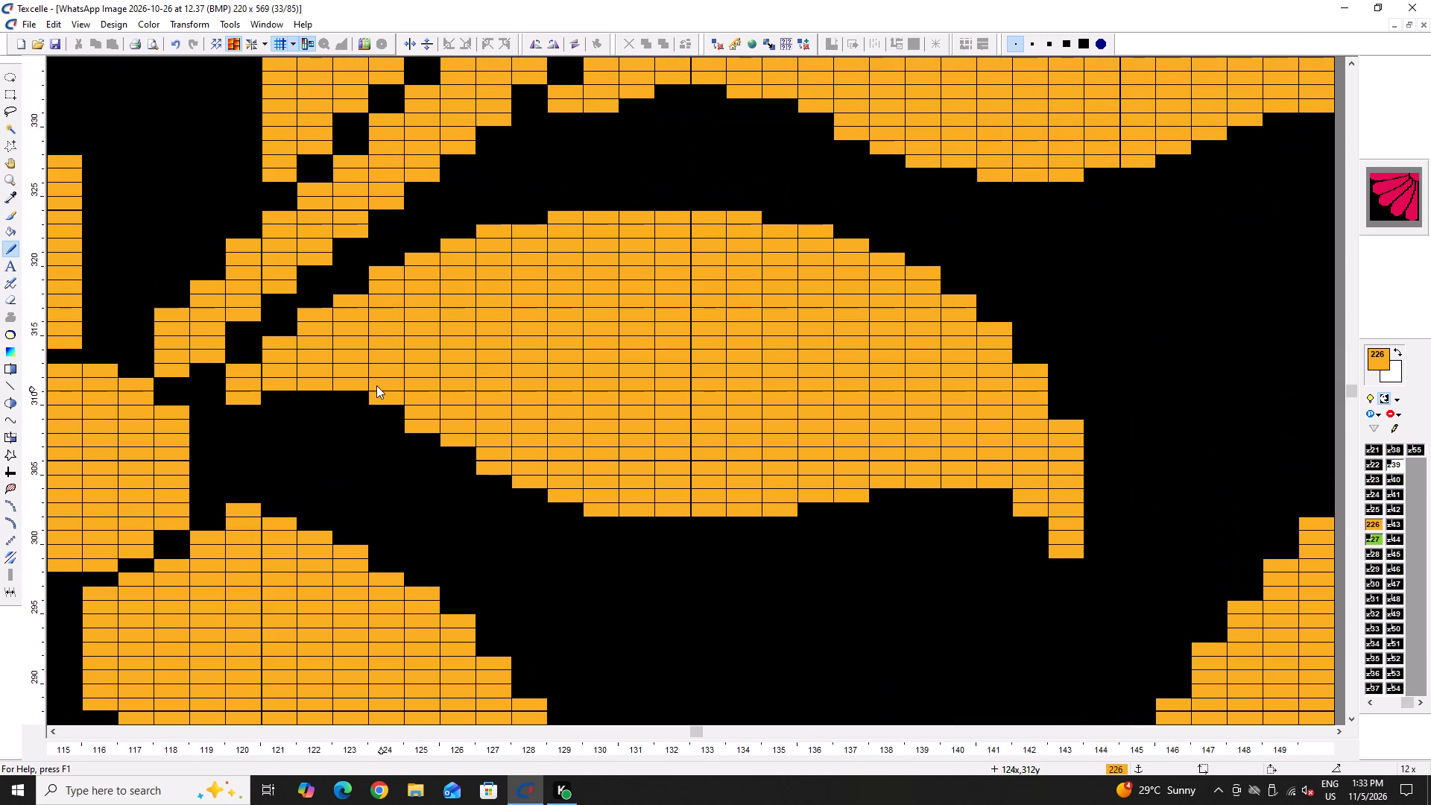
click(361, 386)
click(354, 392)
click(351, 397)
click(388, 407)
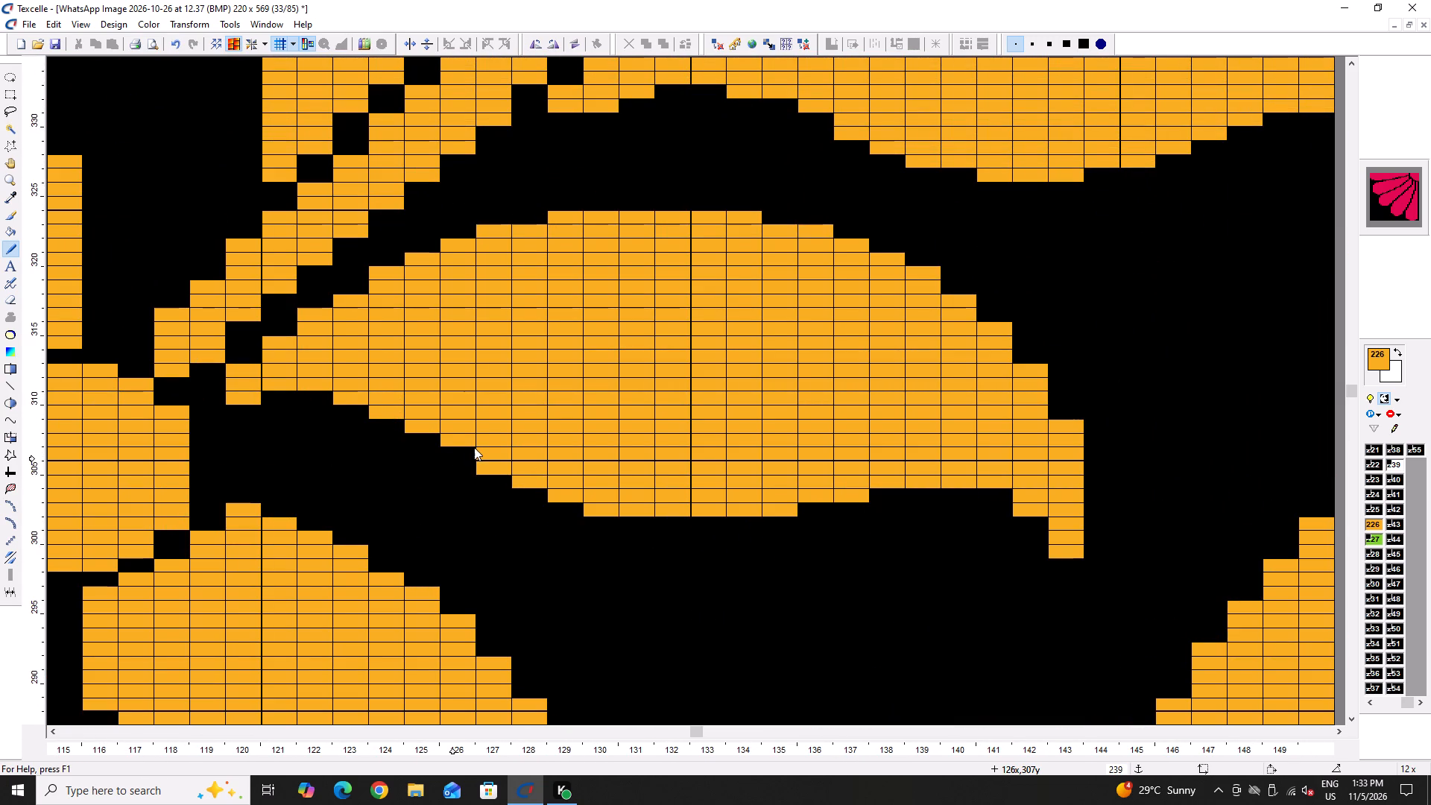
double_click(473, 447)
Trim both ends of the top row of the next leaf up the branch, at columns 139 and 145, and save.
ctrl+scroll(423, 461, down, 3)
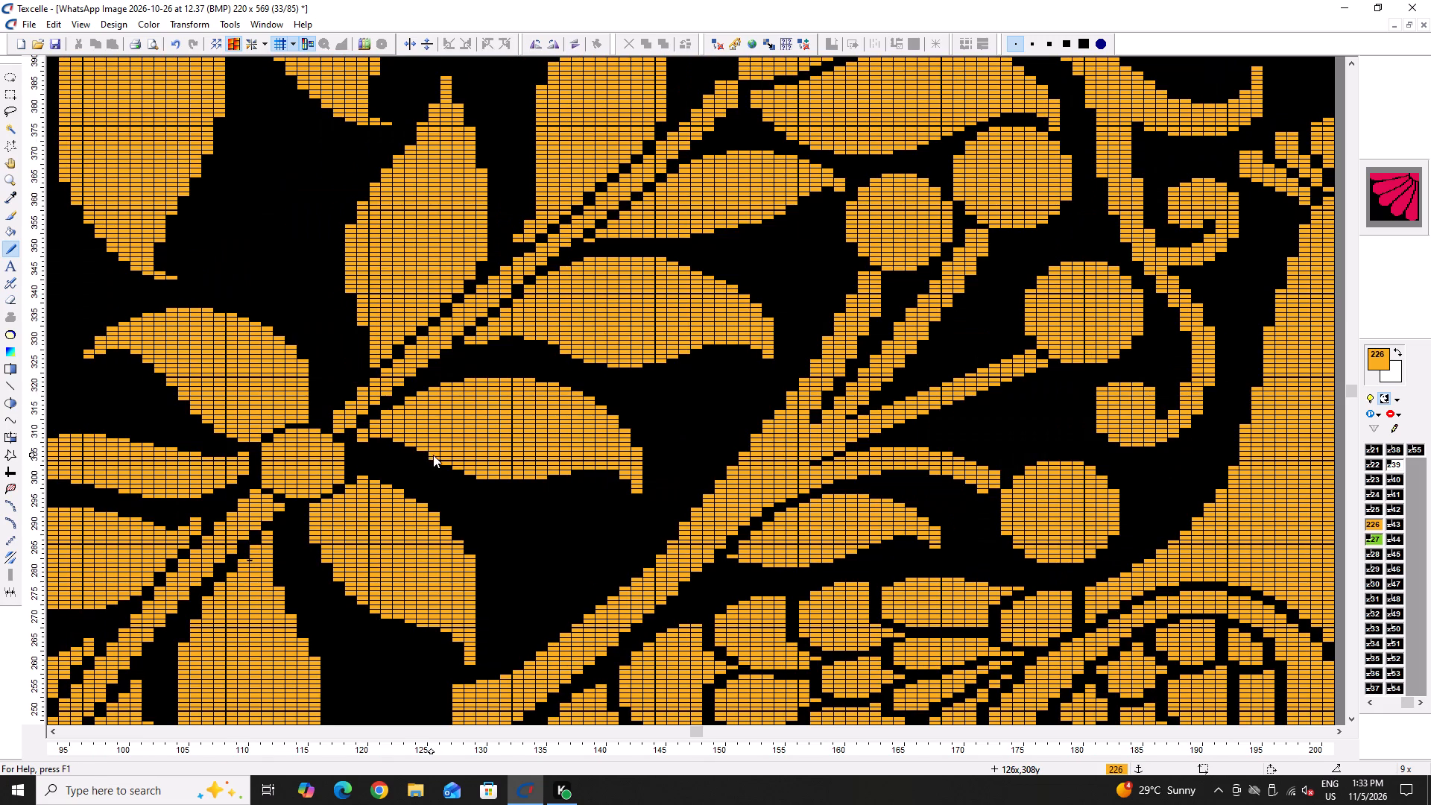
ctrl+scroll(668, 250, up, 3)
right_click(652, 274)
right_click(652, 275)
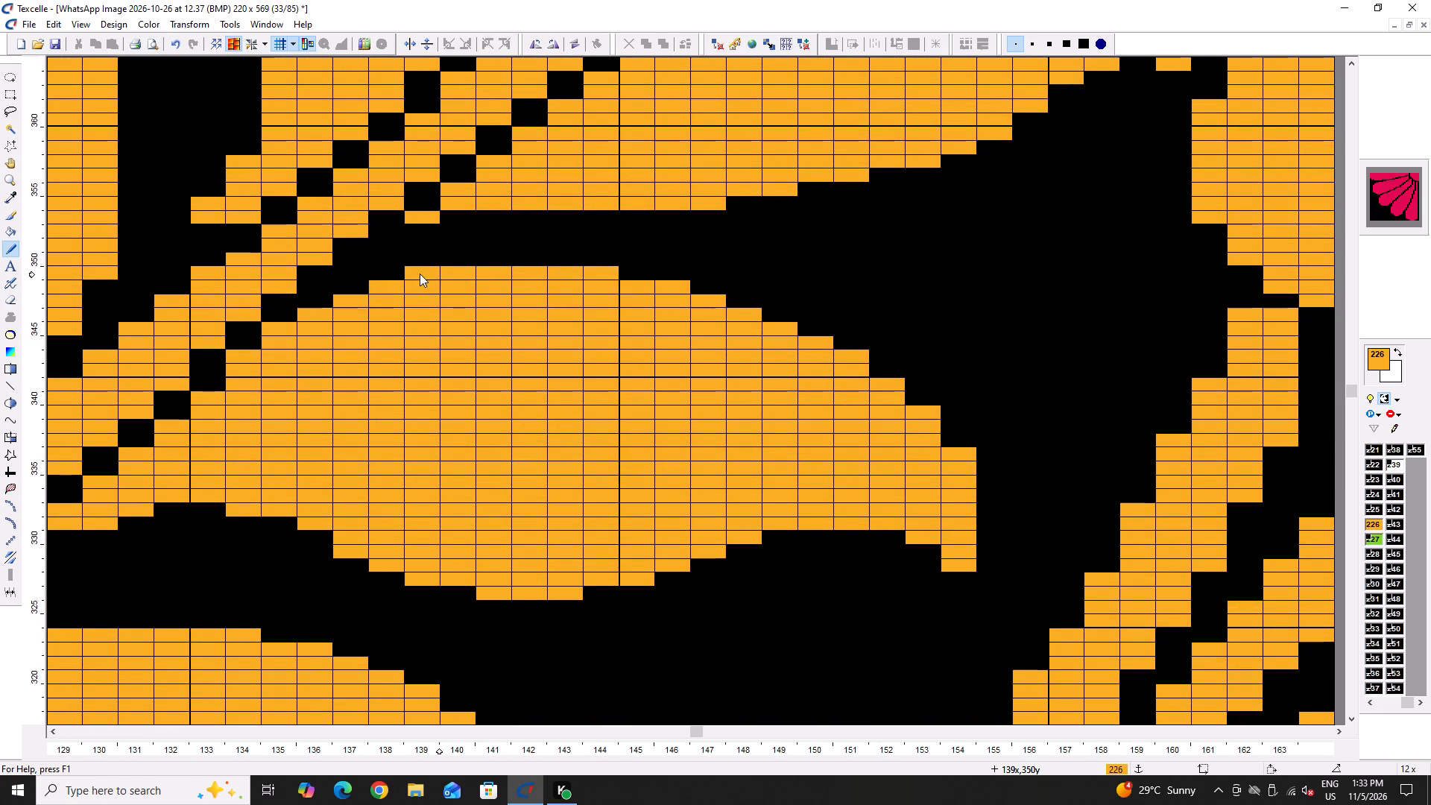
right_click(420, 274)
ctrl+scroll(384, 298, down, 4)
key(ctrl+s)
key(ctrl+s)
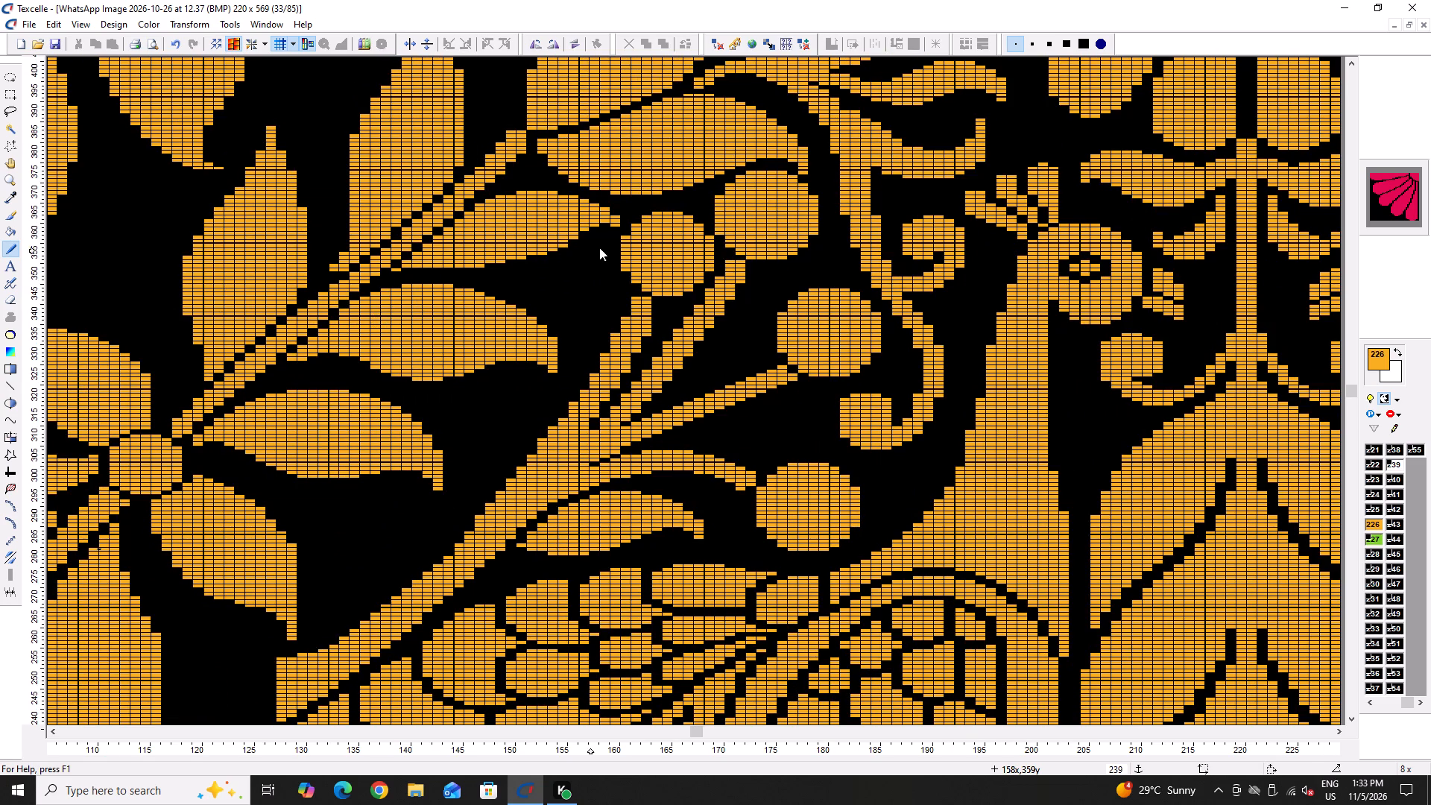
Draw the background-coloured outline between the peacock's wing feathers along row 236 from column 144 to 149, and save.
ctrl+scroll(605, 283, down, 3)
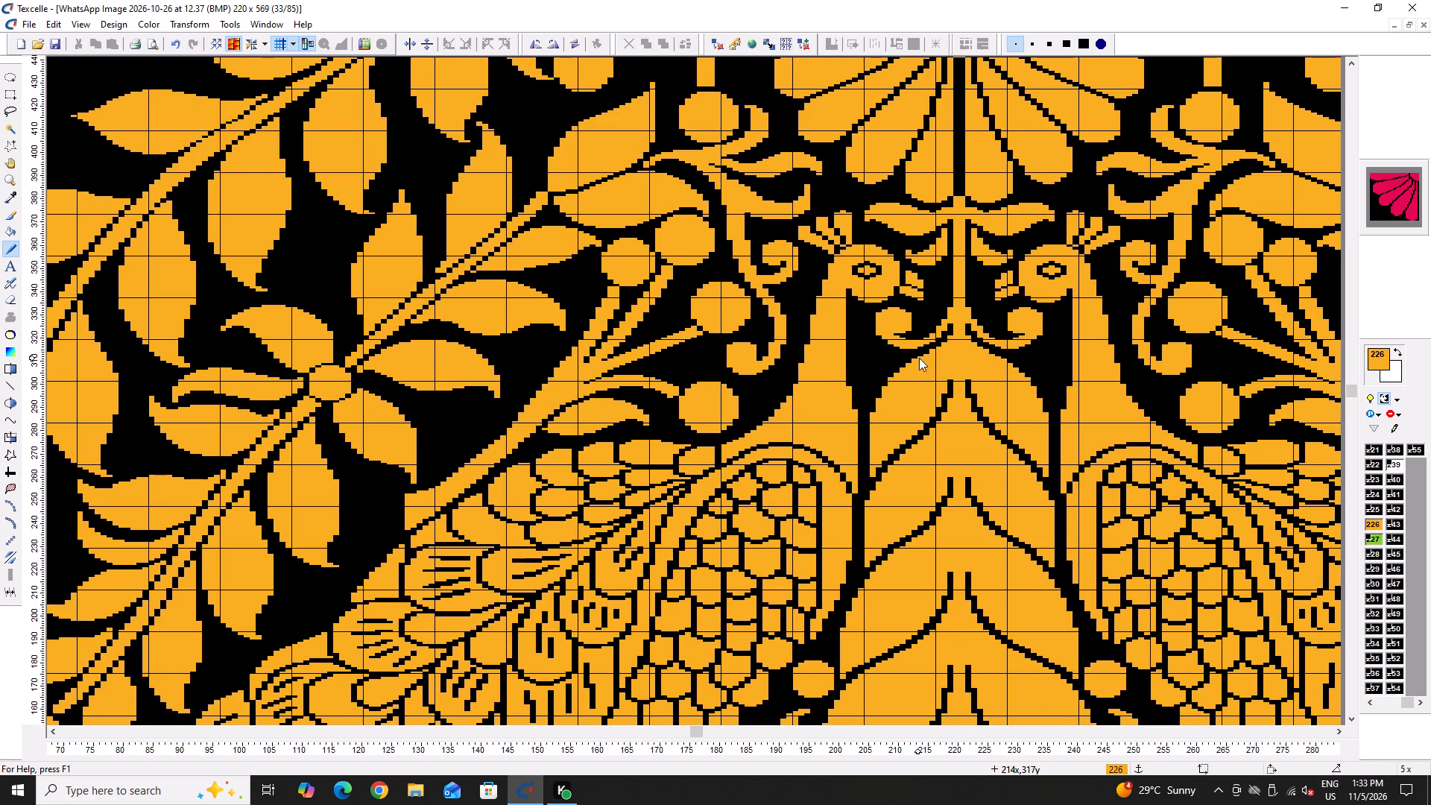
key(Right)
key(Right)
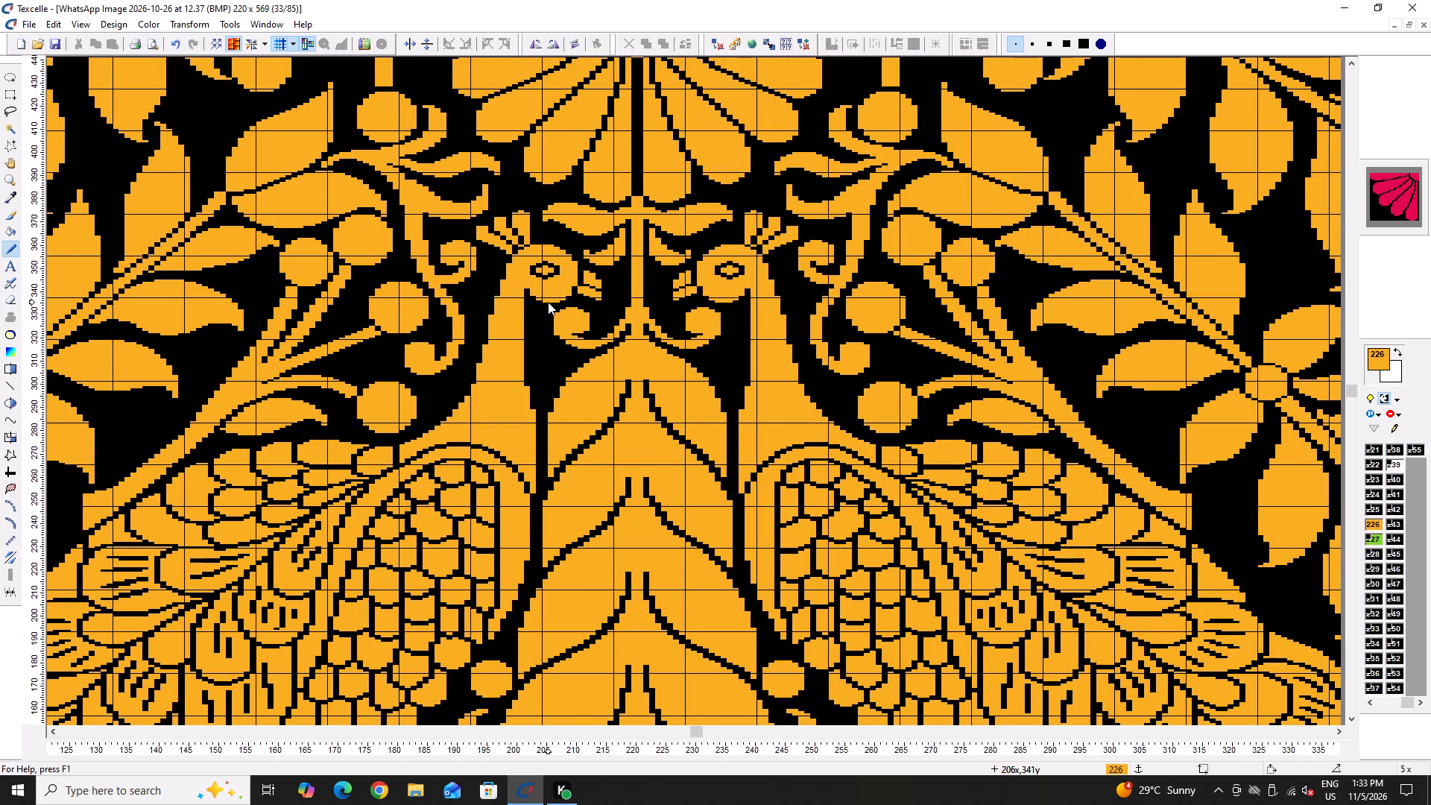
ctrl+scroll(300, 555, down, 1)
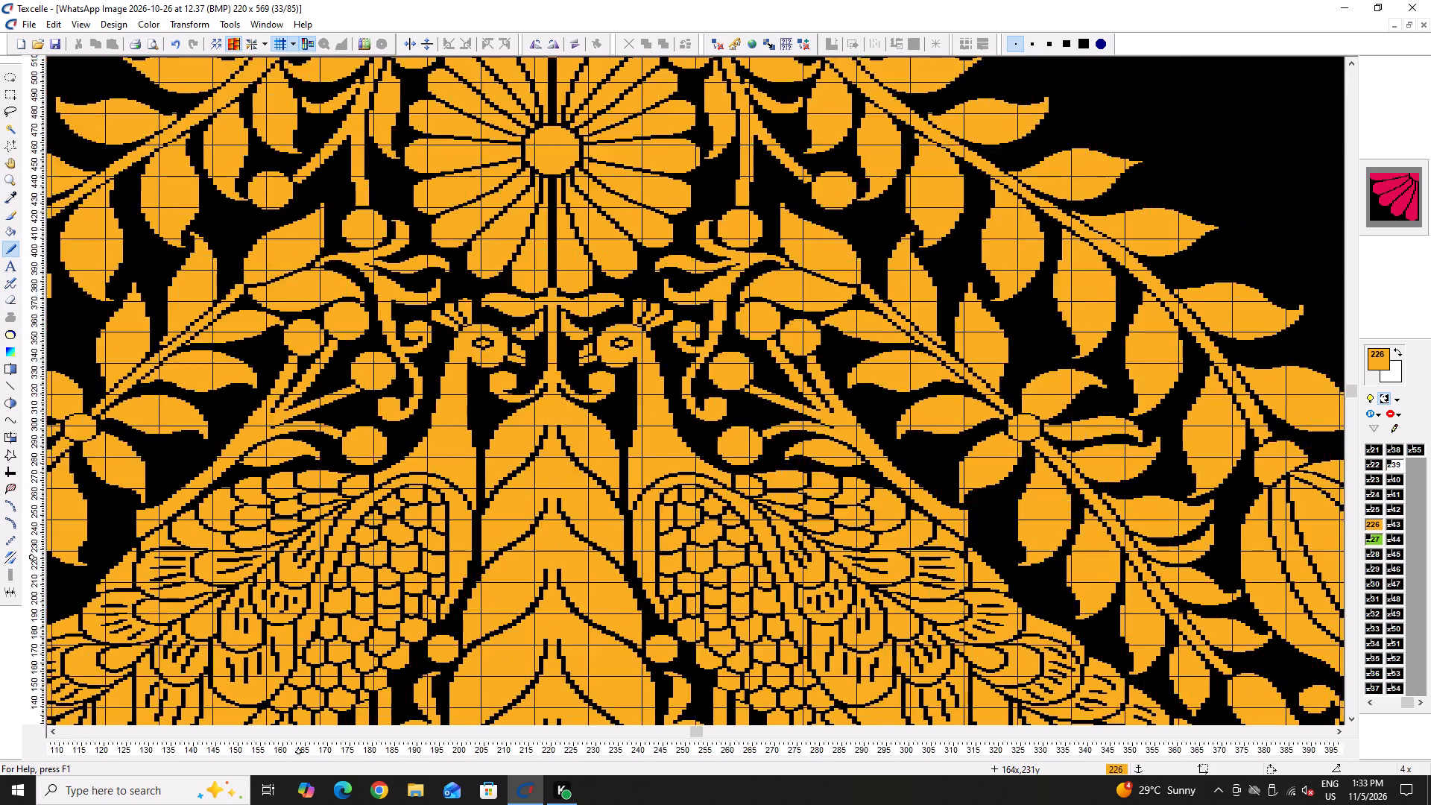
ctrl+scroll(298, 558, down, 1)
ctrl+scroll(254, 558, up, 6)
ctrl+scroll(180, 532, up, 2)
right_drag(177, 546, 290, 546)
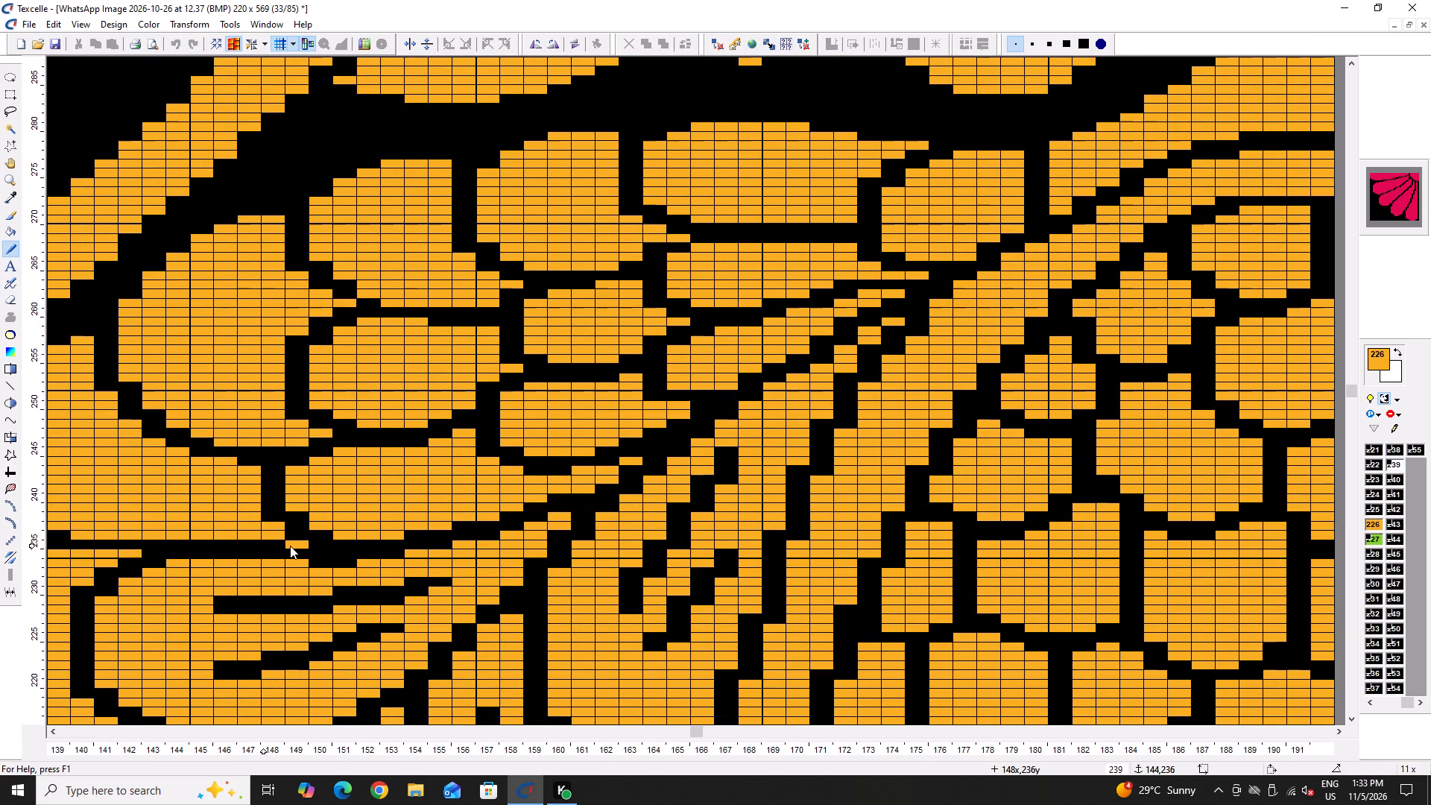
right_drag(290, 546, 301, 544)
ctrl+scroll(307, 545, down, 5)
key(ctrl+s)
key(ctrl+s)
Refine the outline junction between the wing feathers near columns 140 to 142, row 235, with background and orange pixels.
ctrl+scroll(233, 552, up, 1)
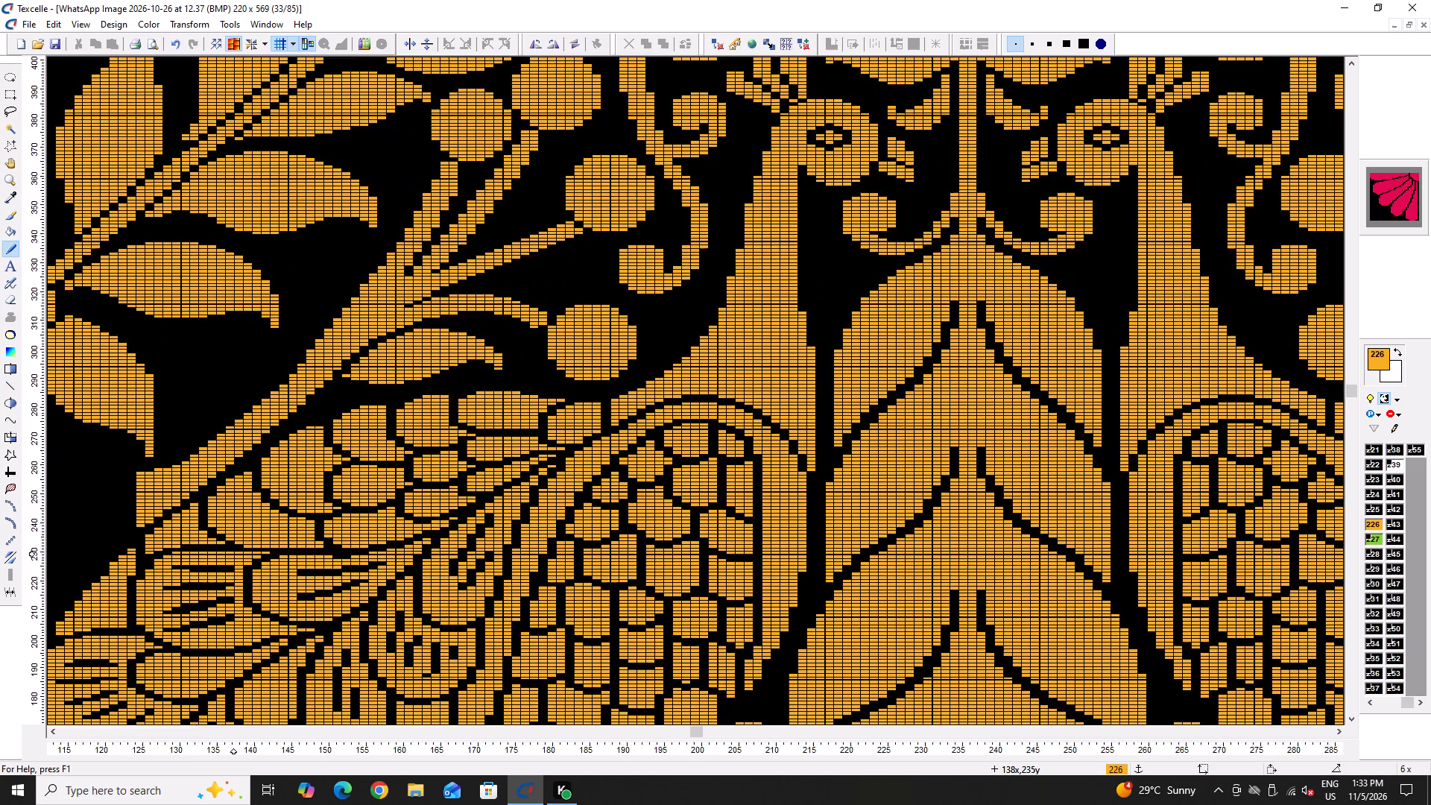
ctrl+scroll(233, 552, up, 2)
right_click(254, 542)
right_click(255, 543)
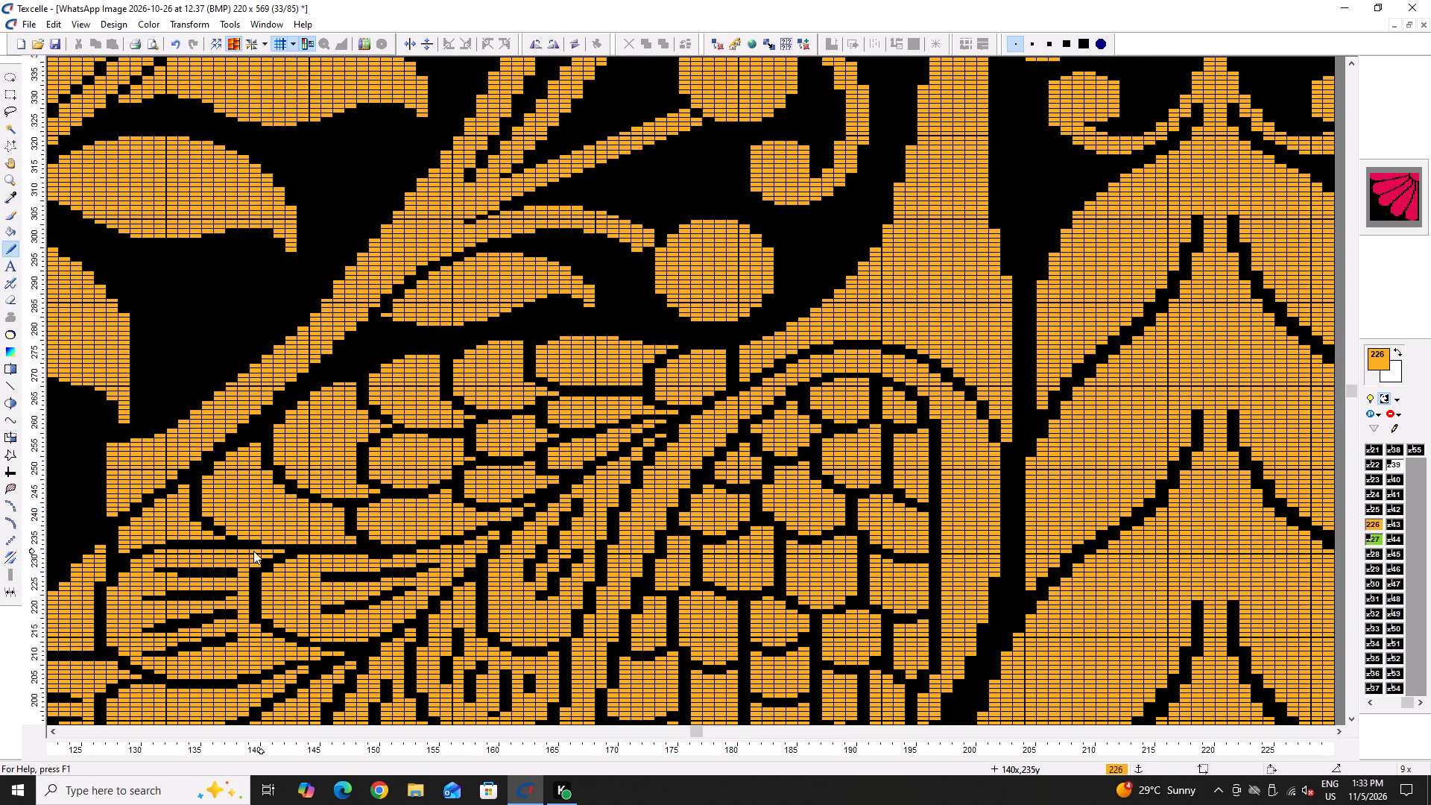
ctrl+right_drag(252, 551, 274, 554)
right_click(276, 554)
right_click(270, 550)
right_click(269, 550)
double_click(255, 555)
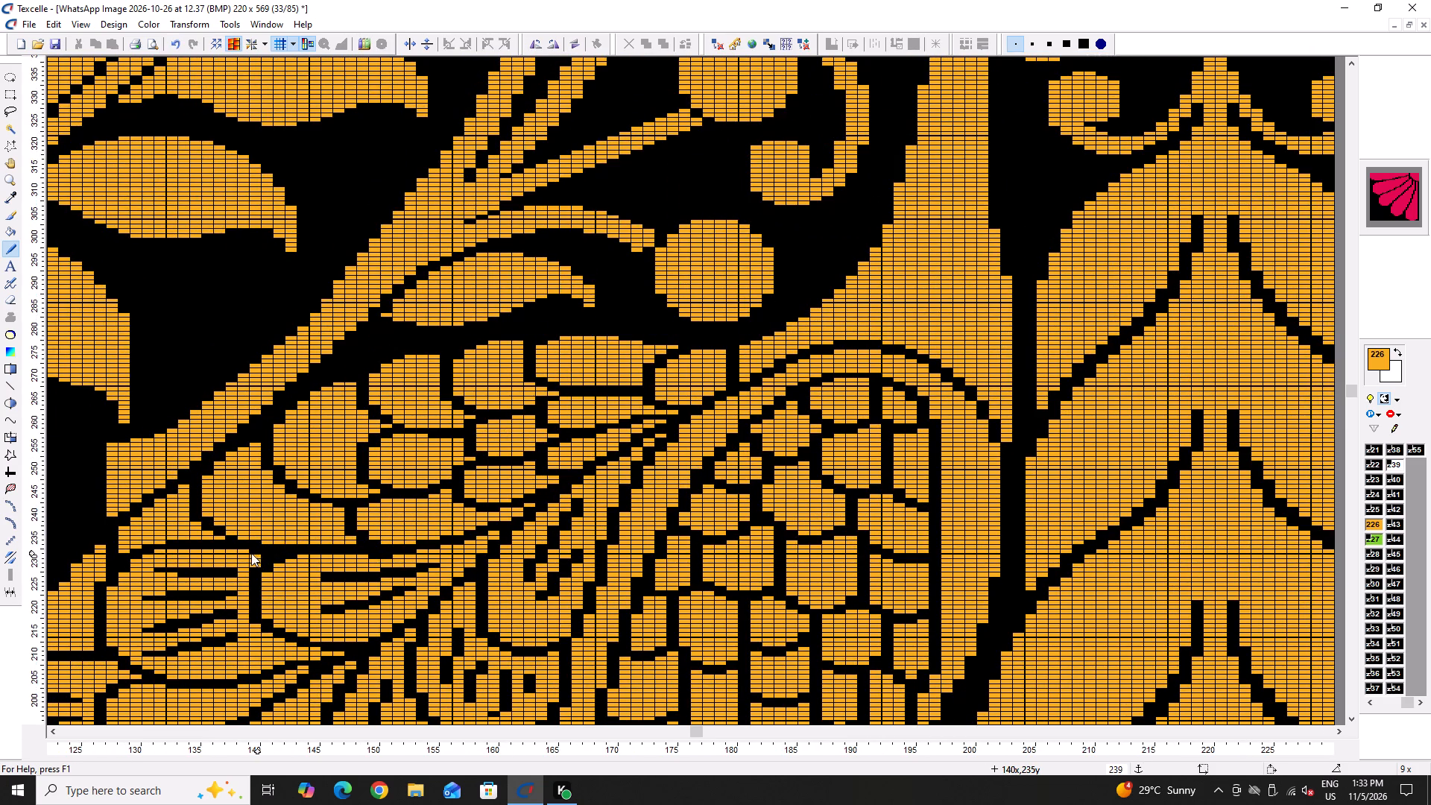
triple_click(256, 541)
right_click(256, 546)
Touch up the feather outline near column 127, row 212 at the outer part of the left wing.
ctrl+scroll(213, 543, down, 2)
scroll(157, 539, down, 3)
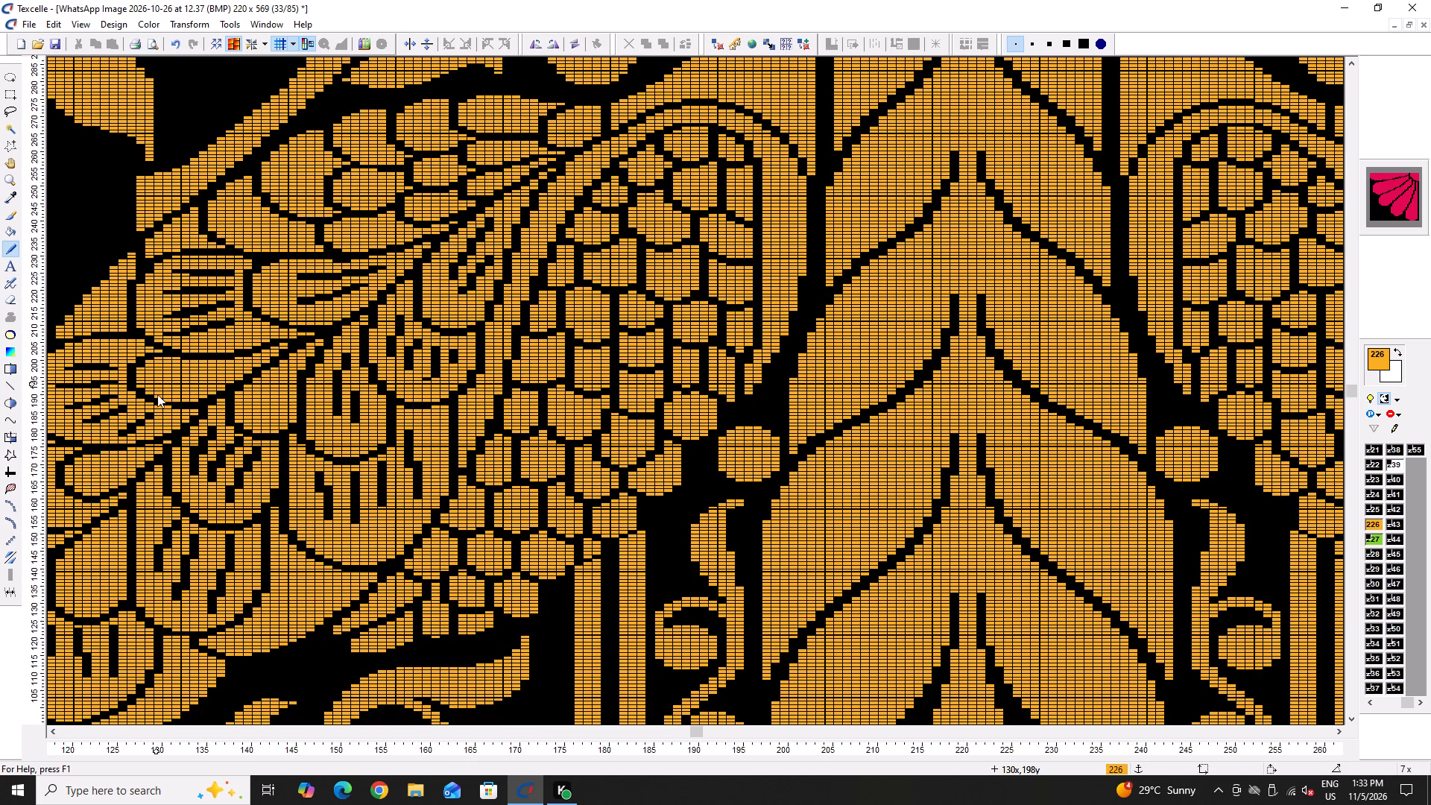
ctrl+scroll(121, 326, up, 3)
click(142, 340)
right_click(146, 340)
right_click(146, 340)
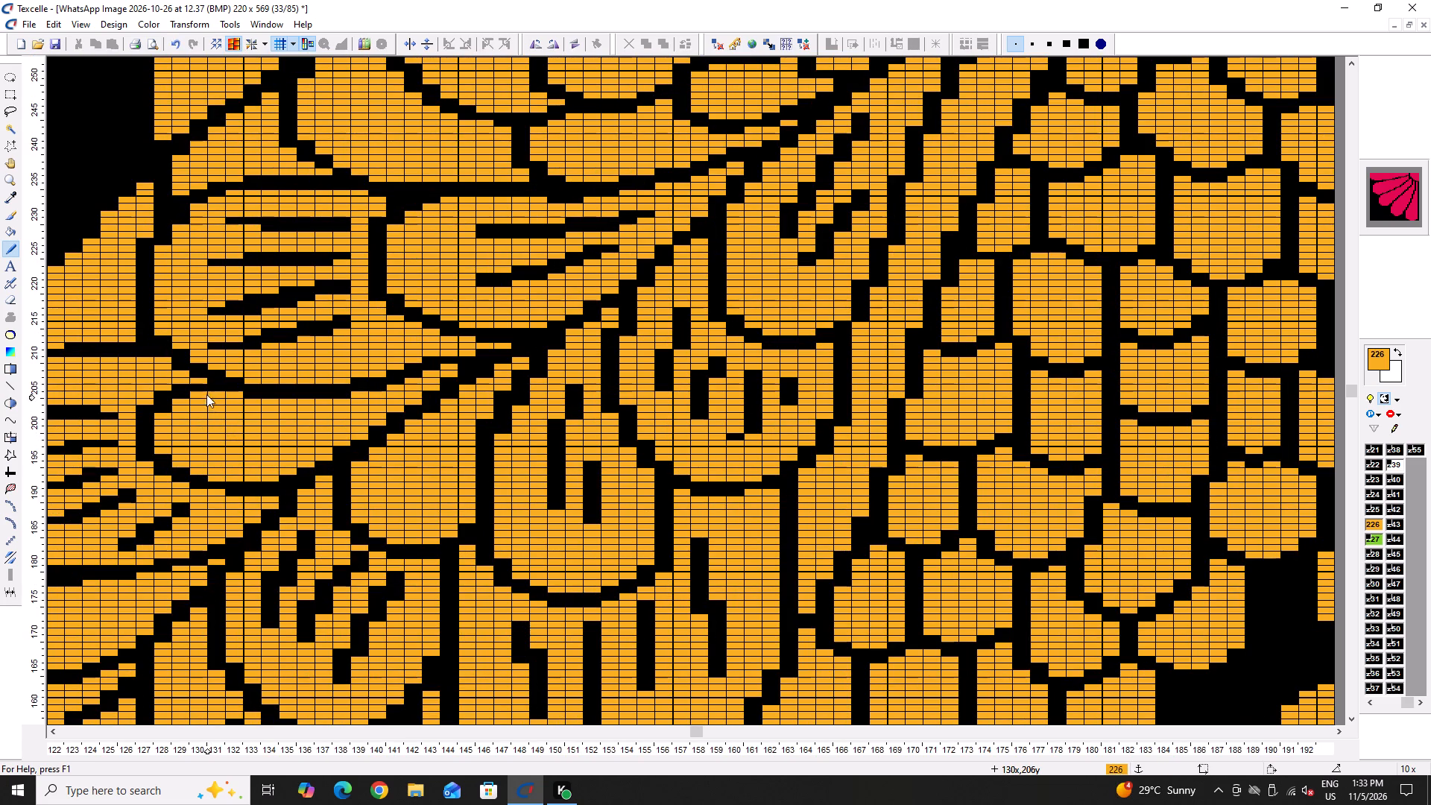
ctrl+scroll(243, 490, down, 4)
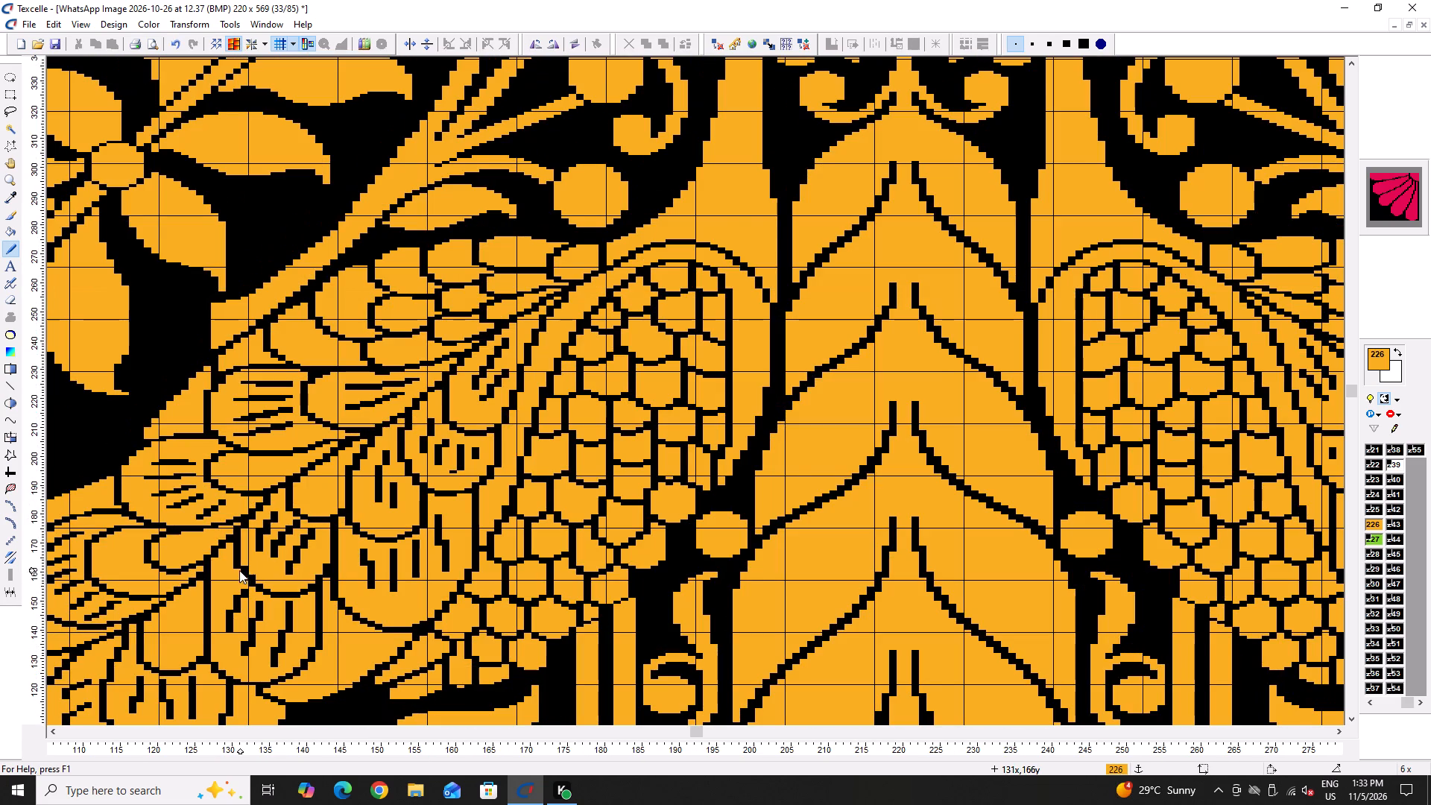
Reshape the middle black streak in the left wing's outer feather around columns 97 to 101, rows 152 to 157.
key(Left)
ctrl+scroll(475, 586, up, 4)
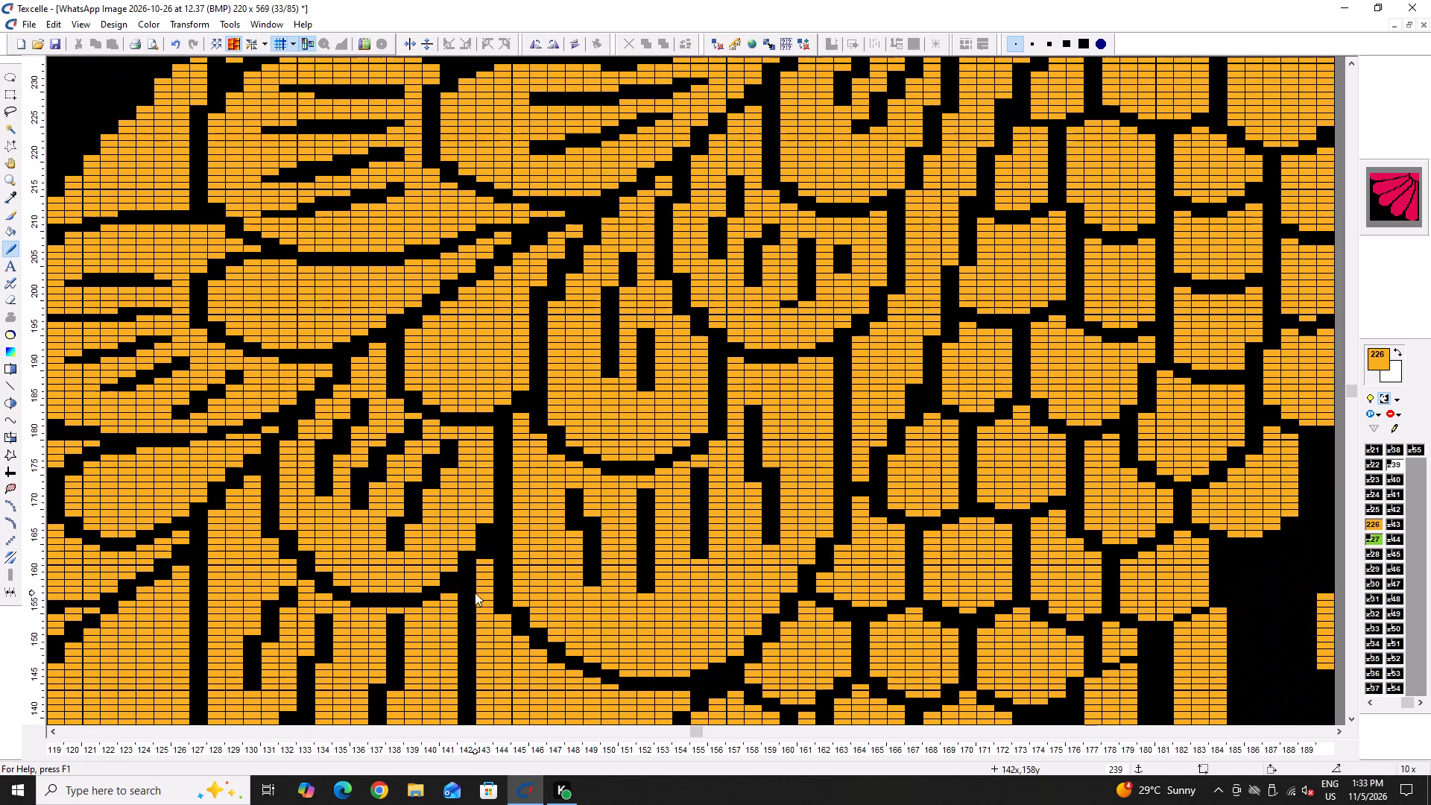
ctrl+scroll(408, 594, down, 3)
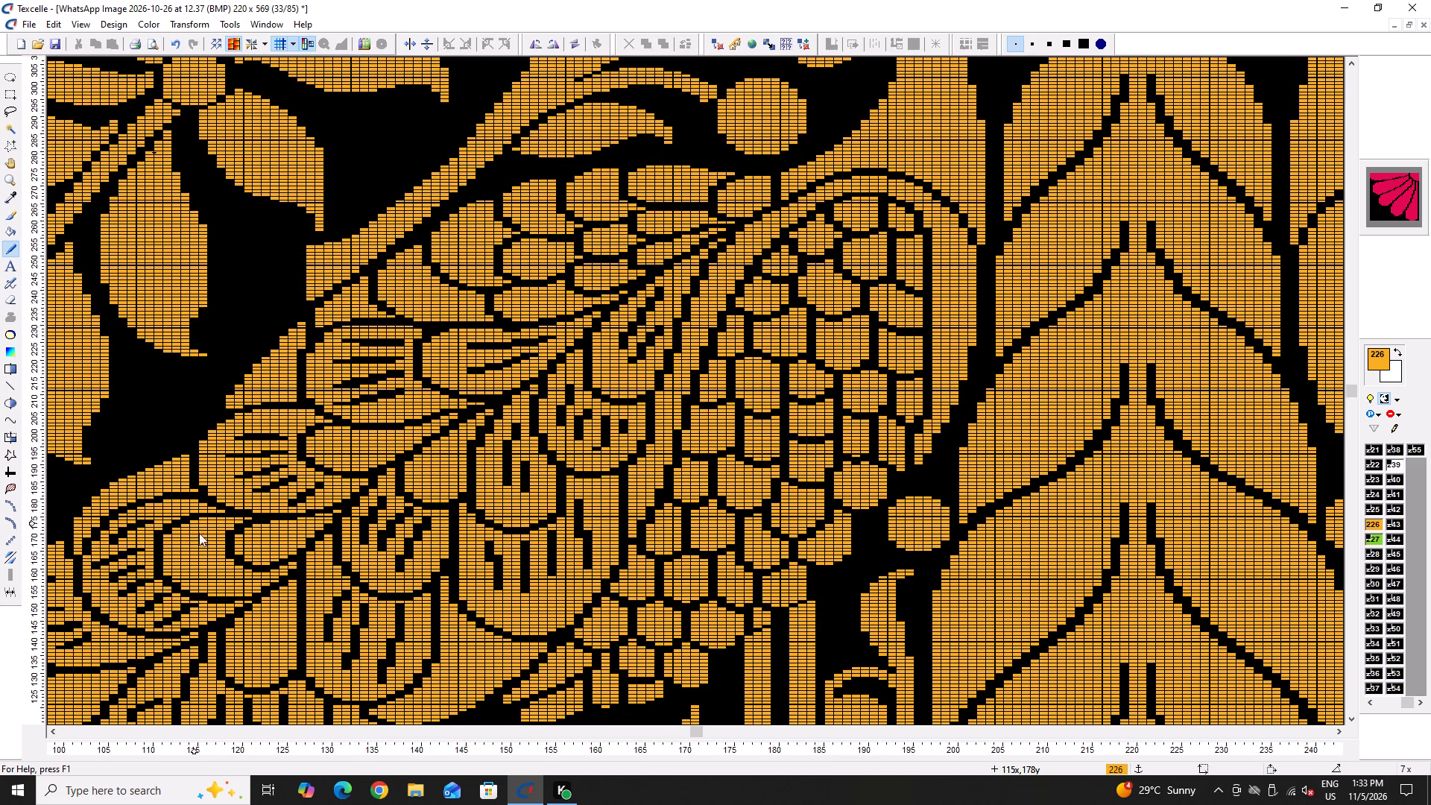
ctrl+scroll(203, 561, down, 2)
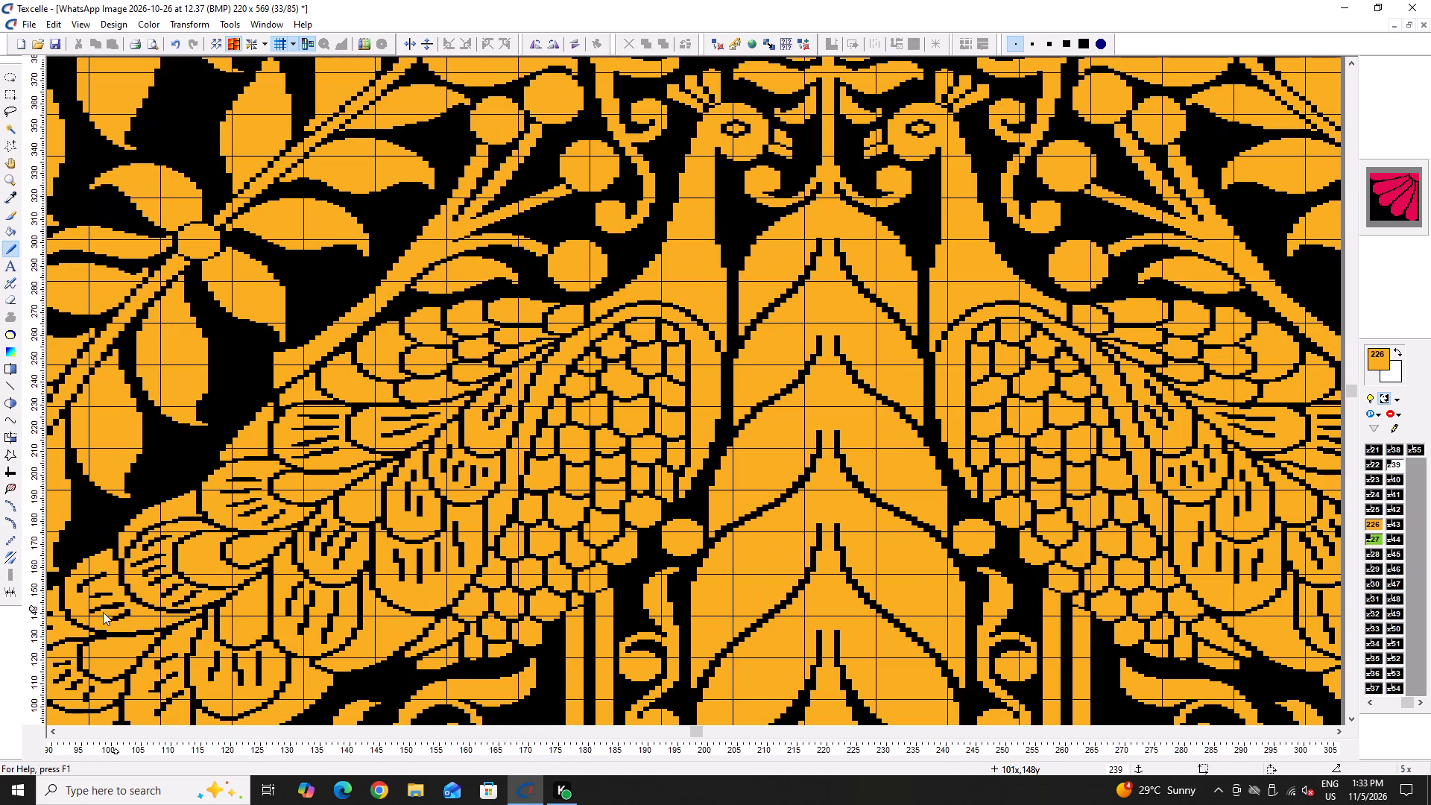
ctrl+scroll(67, 597, up, 7)
right_drag(256, 587, 302, 560)
right_drag(309, 555, 317, 552)
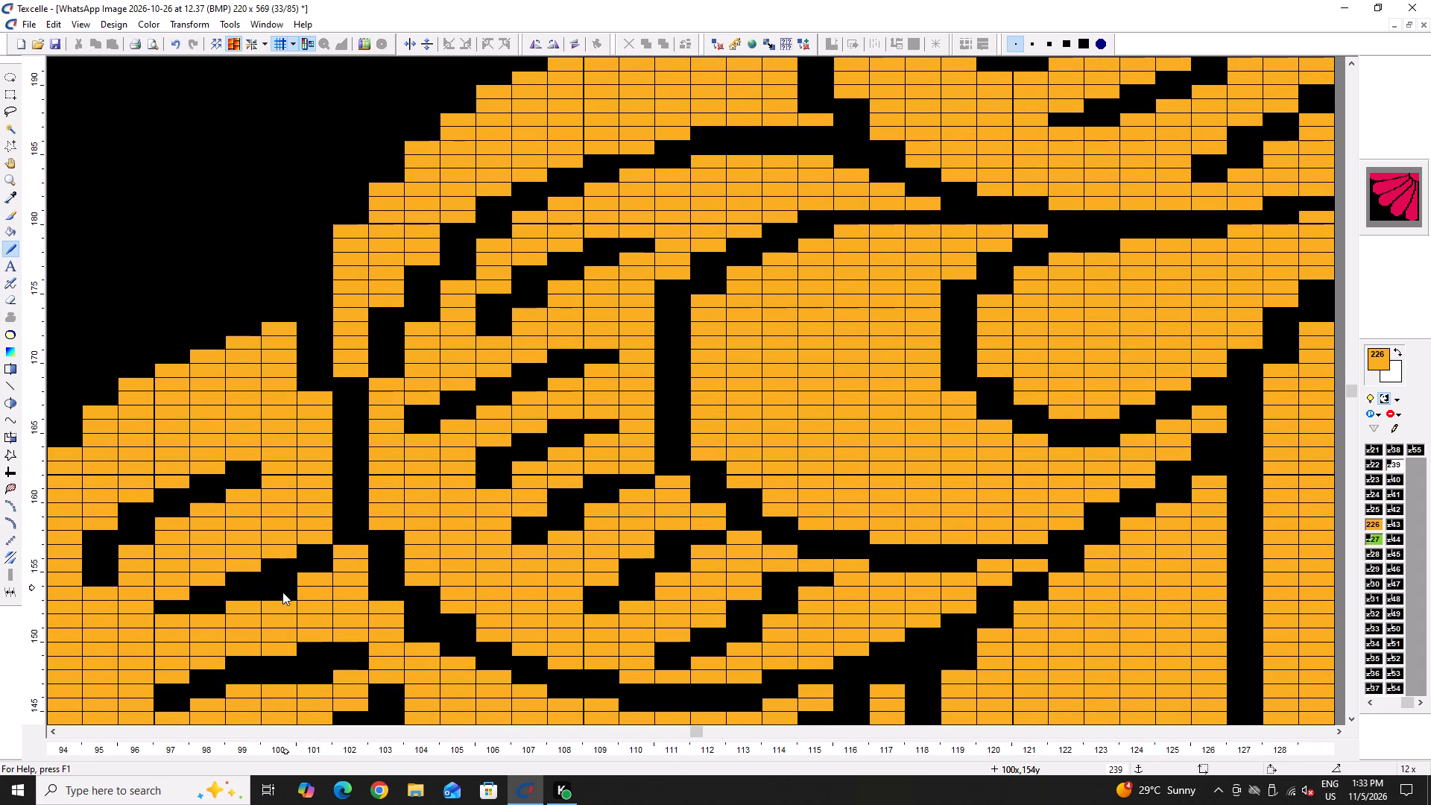
right_click(279, 595)
click(279, 595)
scroll(297, 589, down, 3)
Refine the inner ends of the two lower streaks in the same feather around columns 101 to 104, rows 147 to 152.
double_click(361, 387)
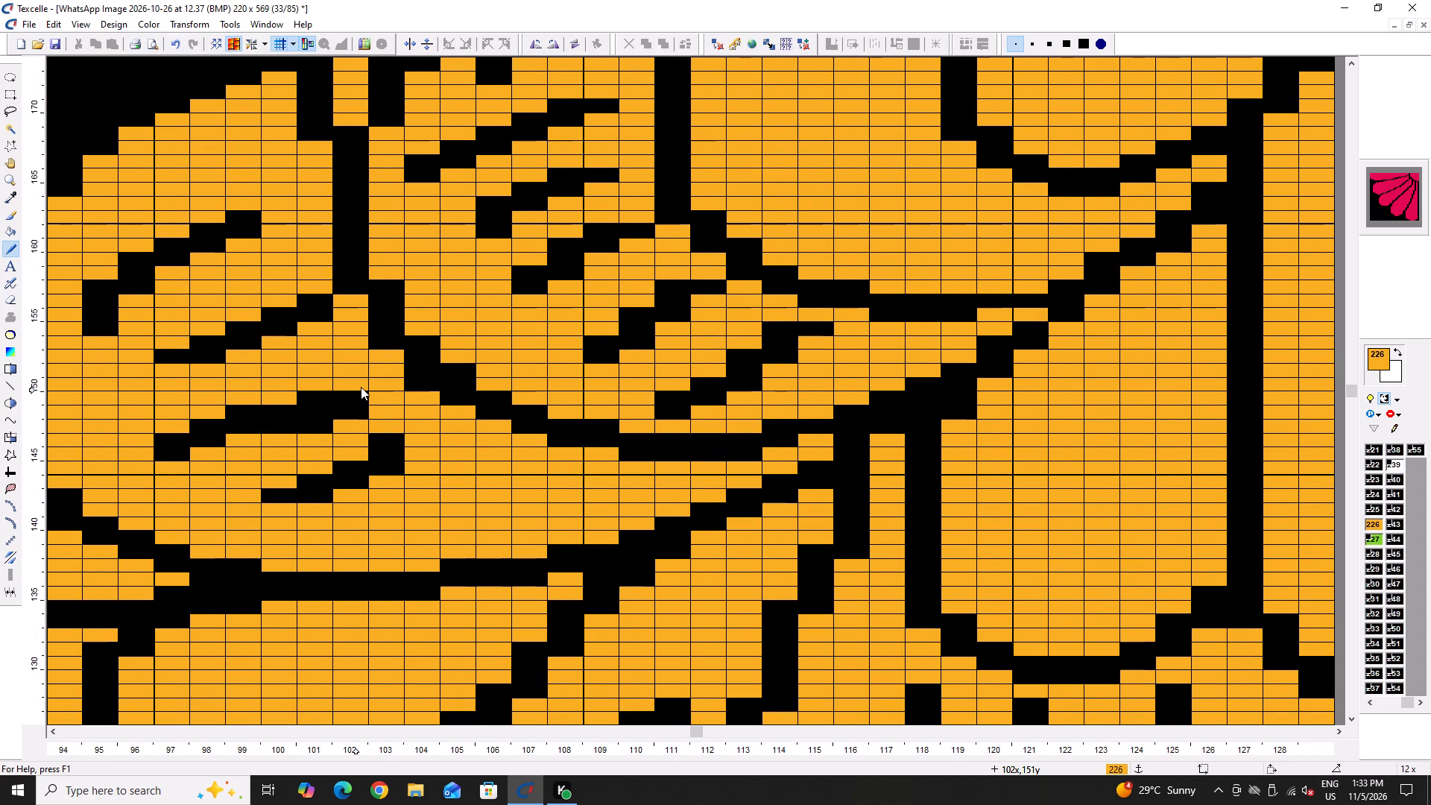
right_drag(364, 371, 358, 379)
right_click(353, 385)
double_click(349, 411)
click(301, 424)
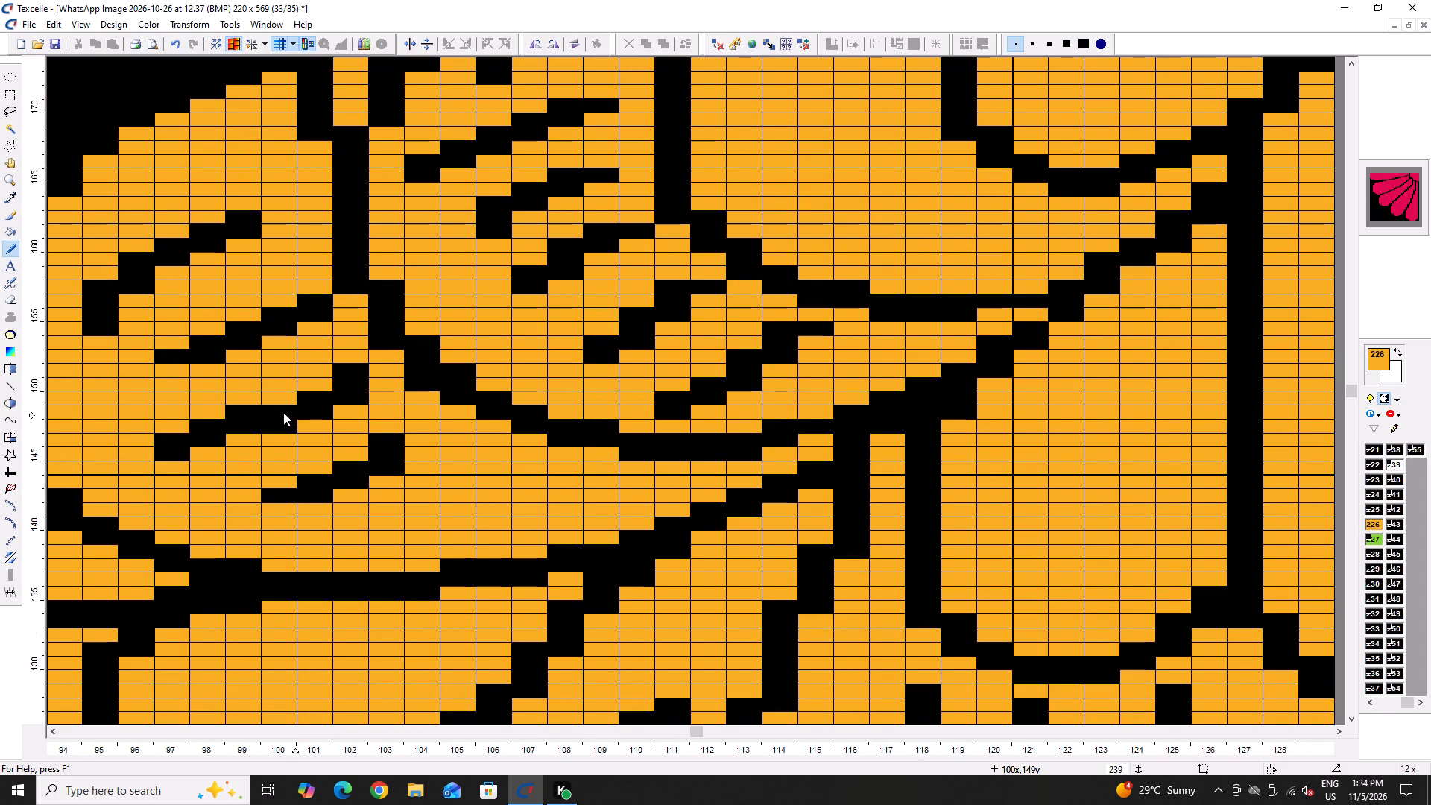
double_click(426, 422)
right_click(424, 424)
right_click(423, 425)
click(420, 438)
right_click(420, 438)
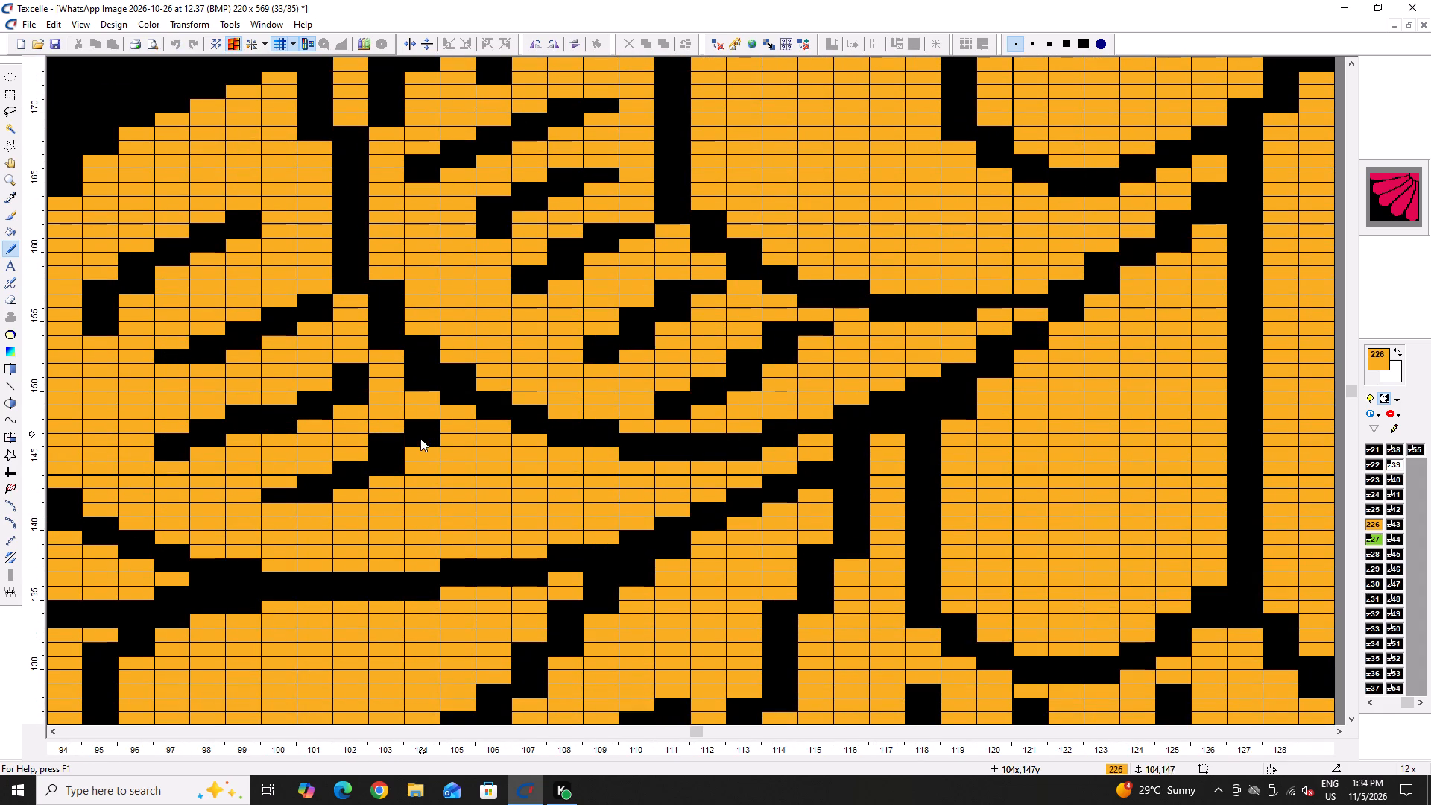
Reshape the top streak of the rounded feather below into a stepped line over columns 90 to 93, rows 122 to 125.
ctrl+scroll(311, 443, down, 4)
ctrl+scroll(215, 544, up, 5)
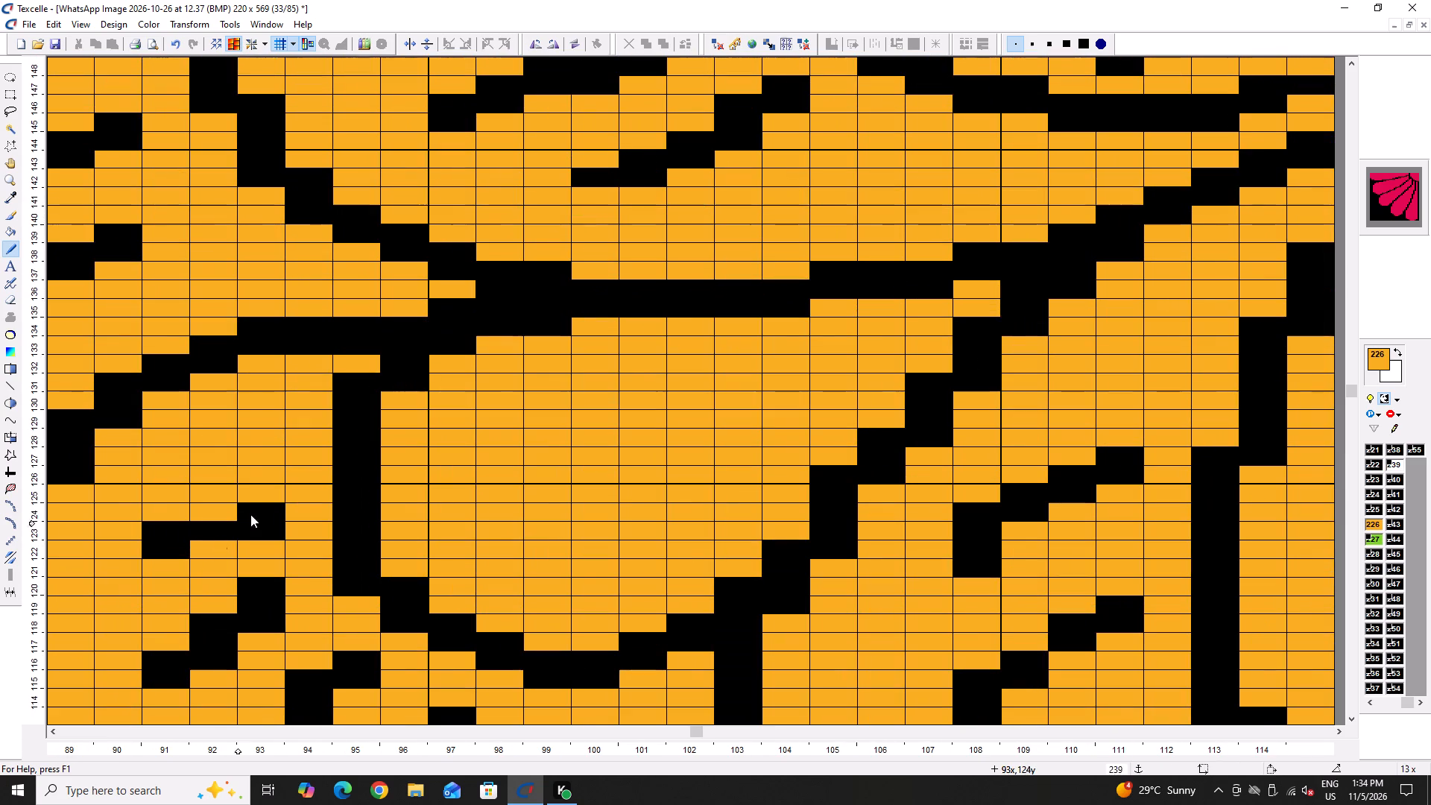
click(227, 513)
right_drag(191, 529, 92, 576)
right_click(92, 578)
ctrl+scroll(107, 575, down, 5)
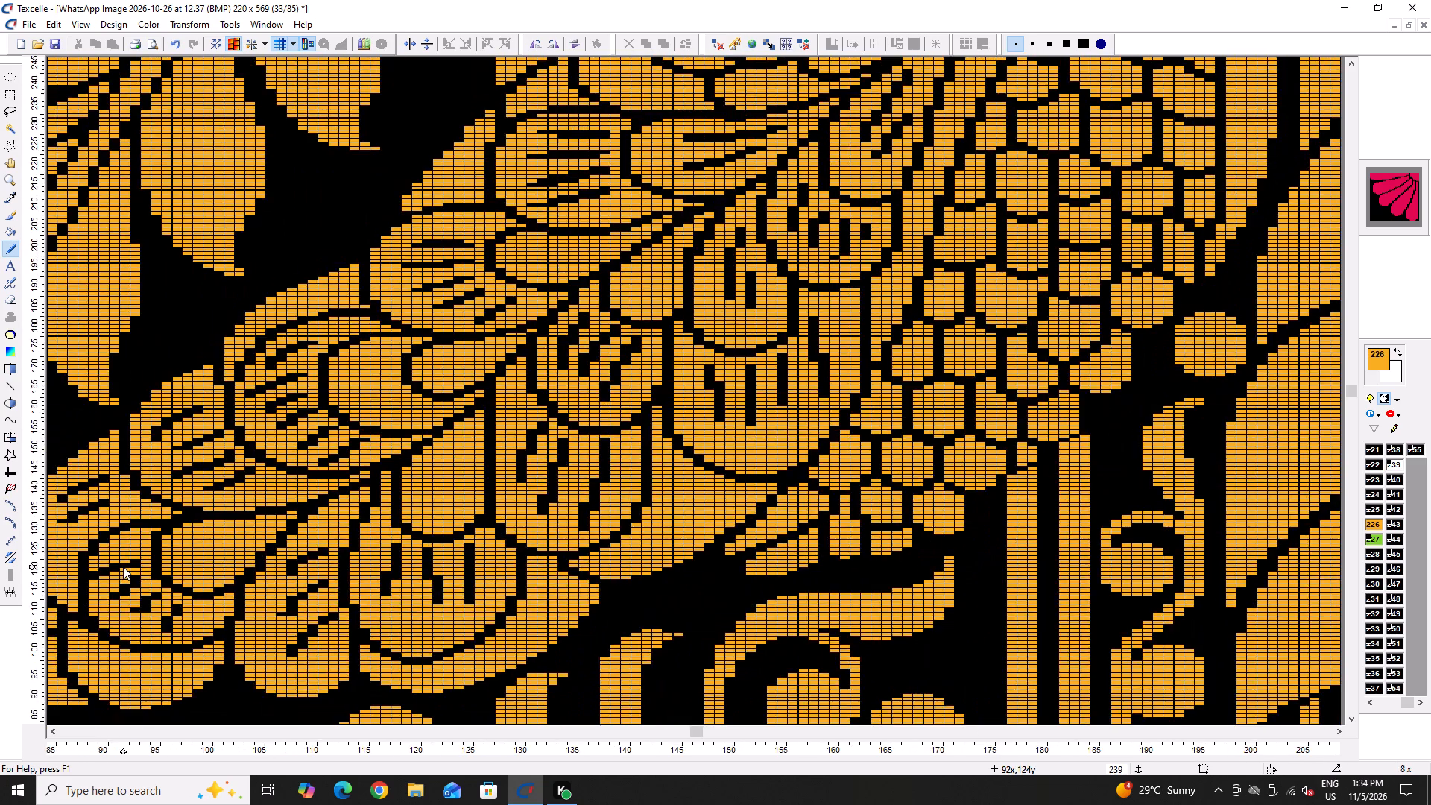
ctrl+scroll(78, 572, up, 4)
drag(107, 523, 104, 537)
drag(104, 542, 105, 573)
drag(130, 520, 140, 572)
click(142, 576)
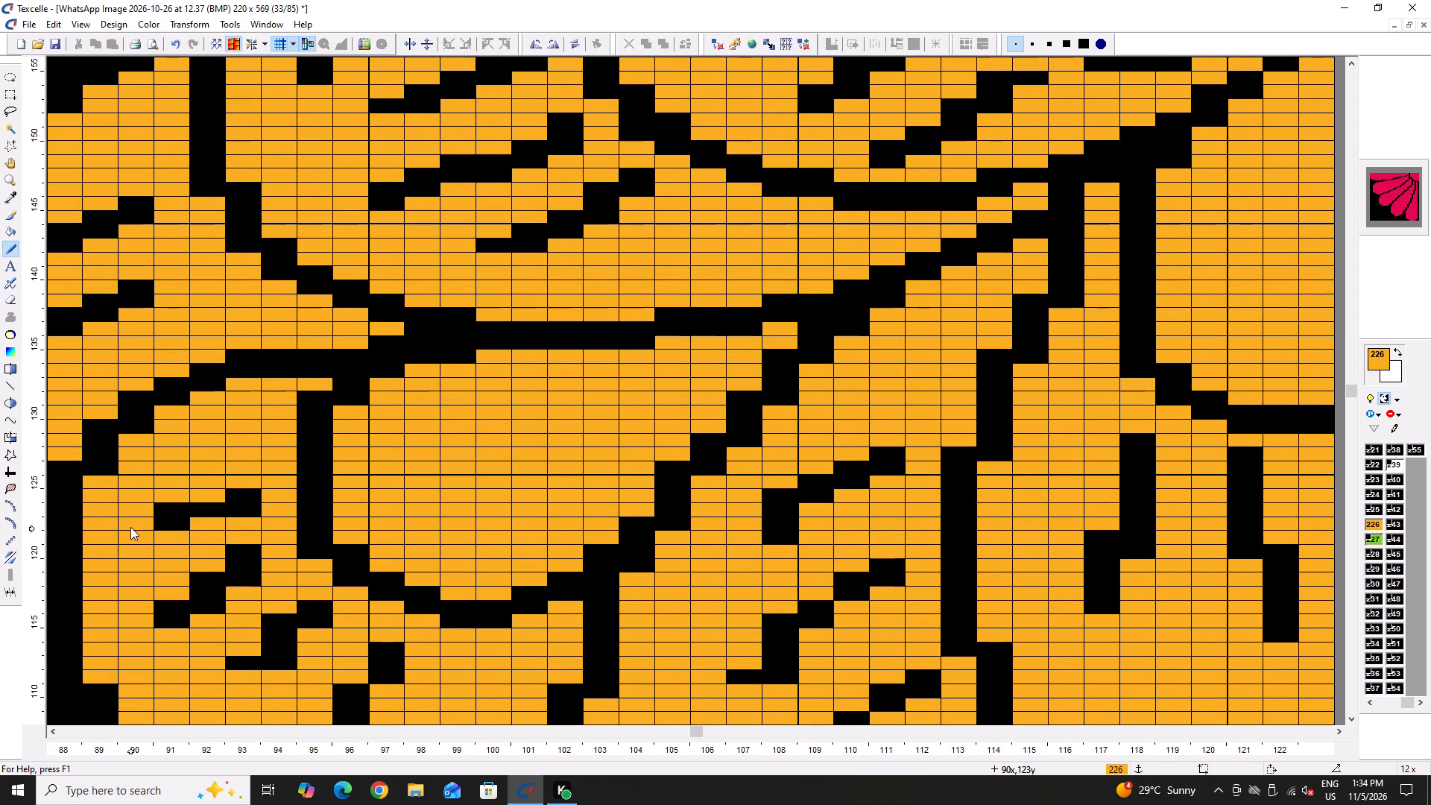
right_click(130, 527)
right_click(133, 537)
Refine the second and third black streaks of this rounded feather around columns 91 to 95, rows 111 to 120.
right_click(276, 563)
right_click(276, 563)
double_click(241, 548)
click(244, 553)
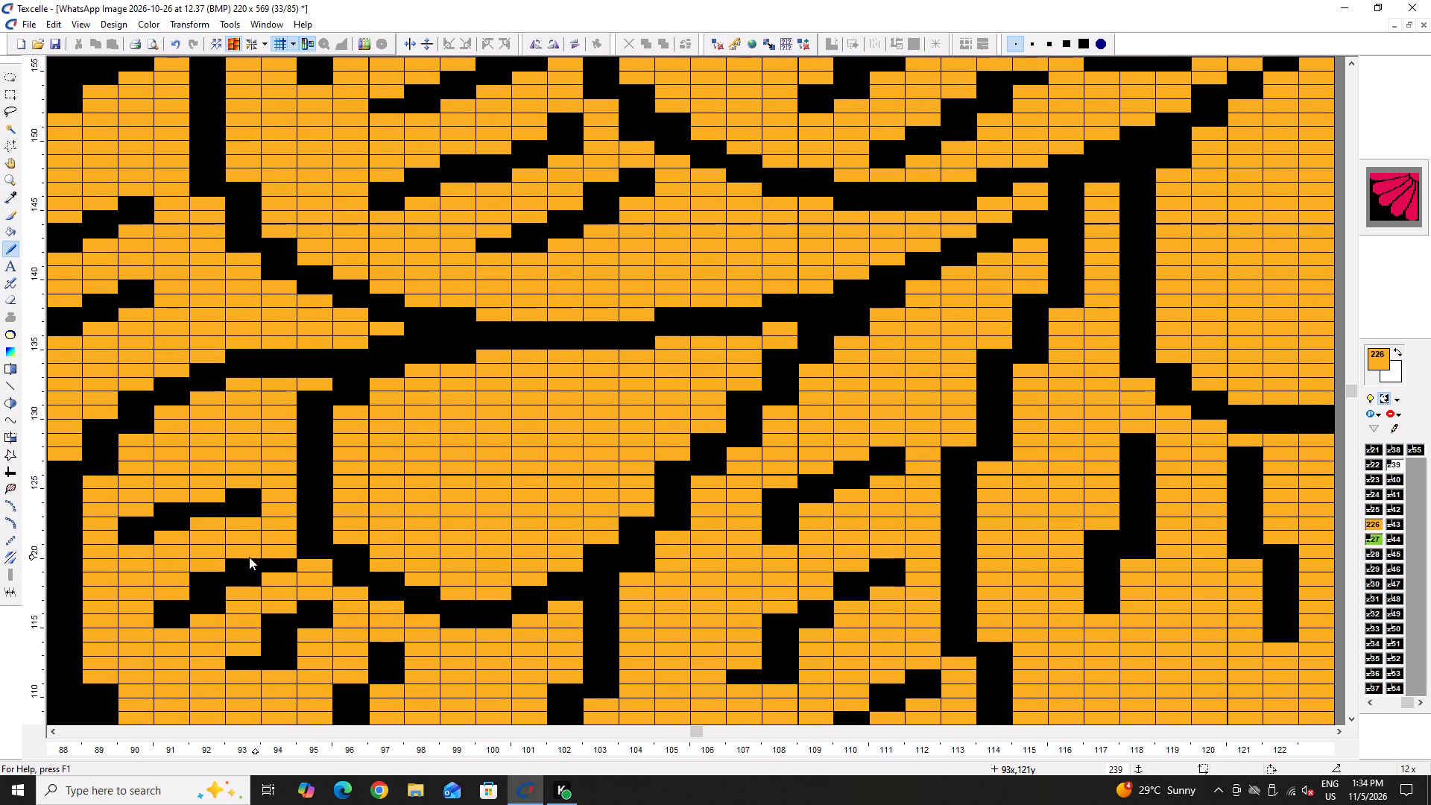
scroll(315, 598, down, 1)
drag(263, 586, 235, 596)
click(235, 596)
right_drag(257, 590, 233, 596)
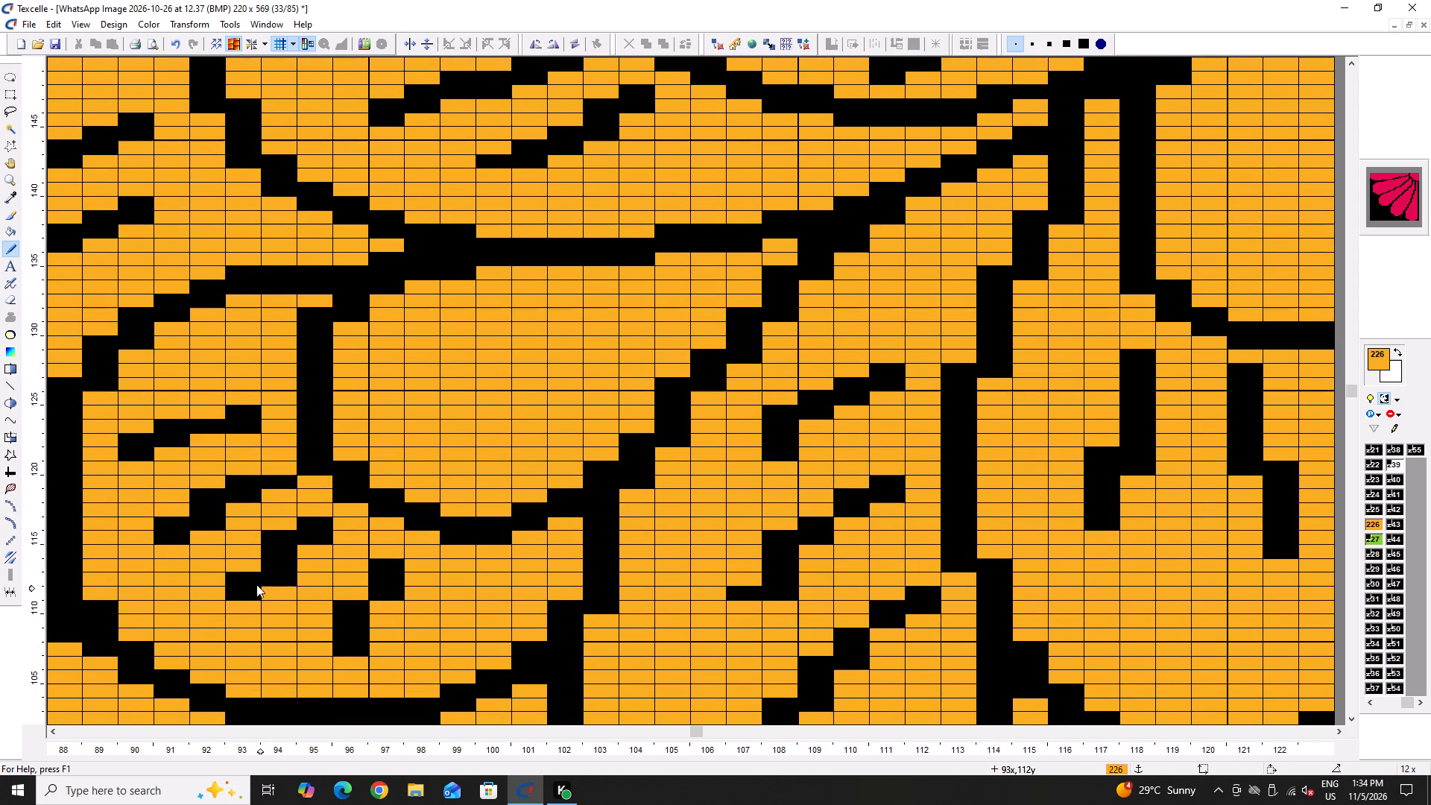
right_click(247, 563)
right_drag(231, 588, 217, 590)
right_click(214, 592)
click(244, 598)
click(277, 579)
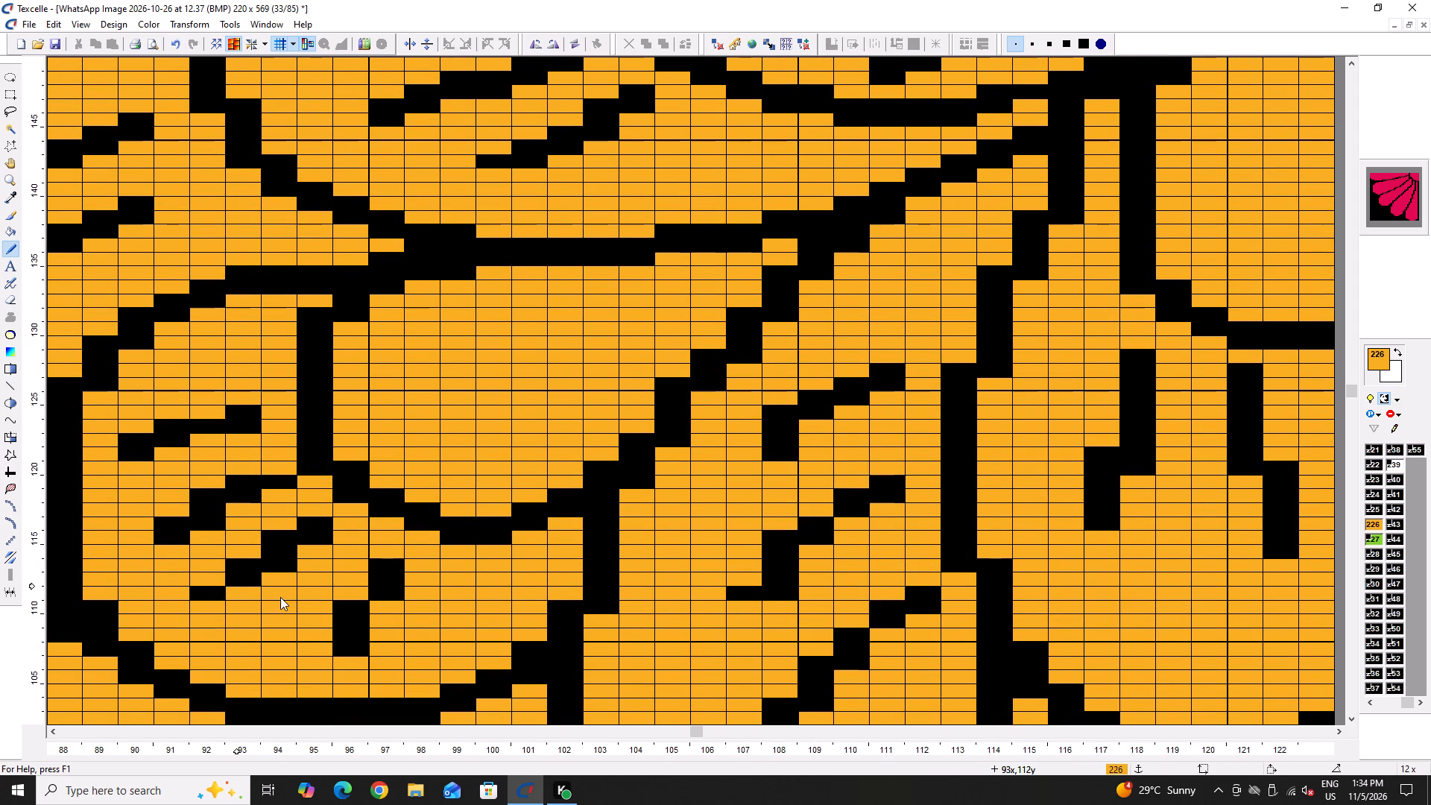
Redraw the rounded feather's fourth streak as a slanted stepped line over columns 94 to 97, rows 108 to 114.
drag(376, 582, 304, 636)
double_click(304, 636)
drag(373, 560, 369, 584)
click(367, 588)
drag(364, 598, 350, 625)
drag(349, 628, 341, 641)
click(340, 643)
right_drag(401, 560, 282, 641)
right_click(392, 598)
right_click(391, 600)
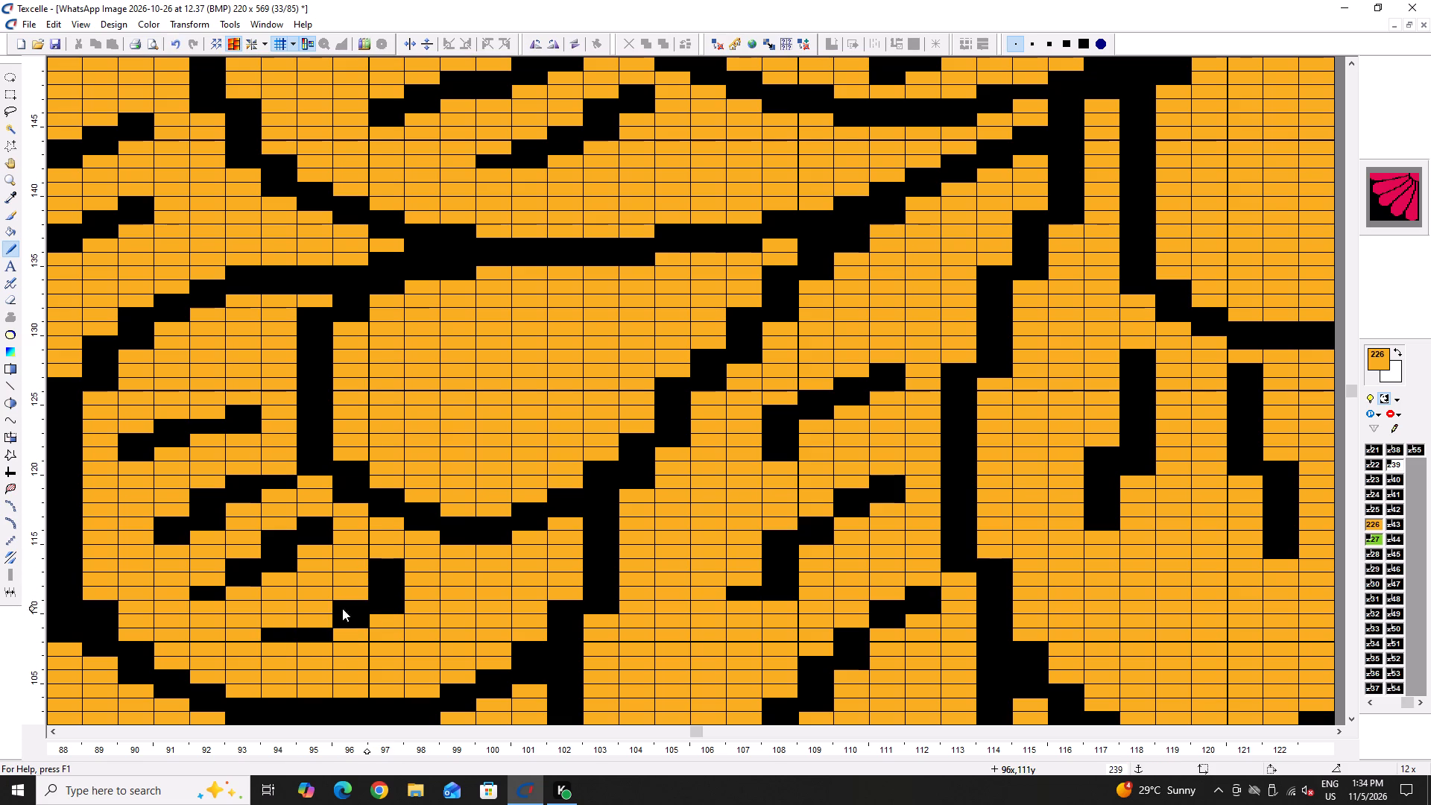
Touch up the bend of the fourth streak around columns 95 to 97, rows 109 to 113, and save the design.
right_click(322, 620)
right_click(364, 592)
double_click(388, 599)
right_click(373, 604)
right_click(378, 603)
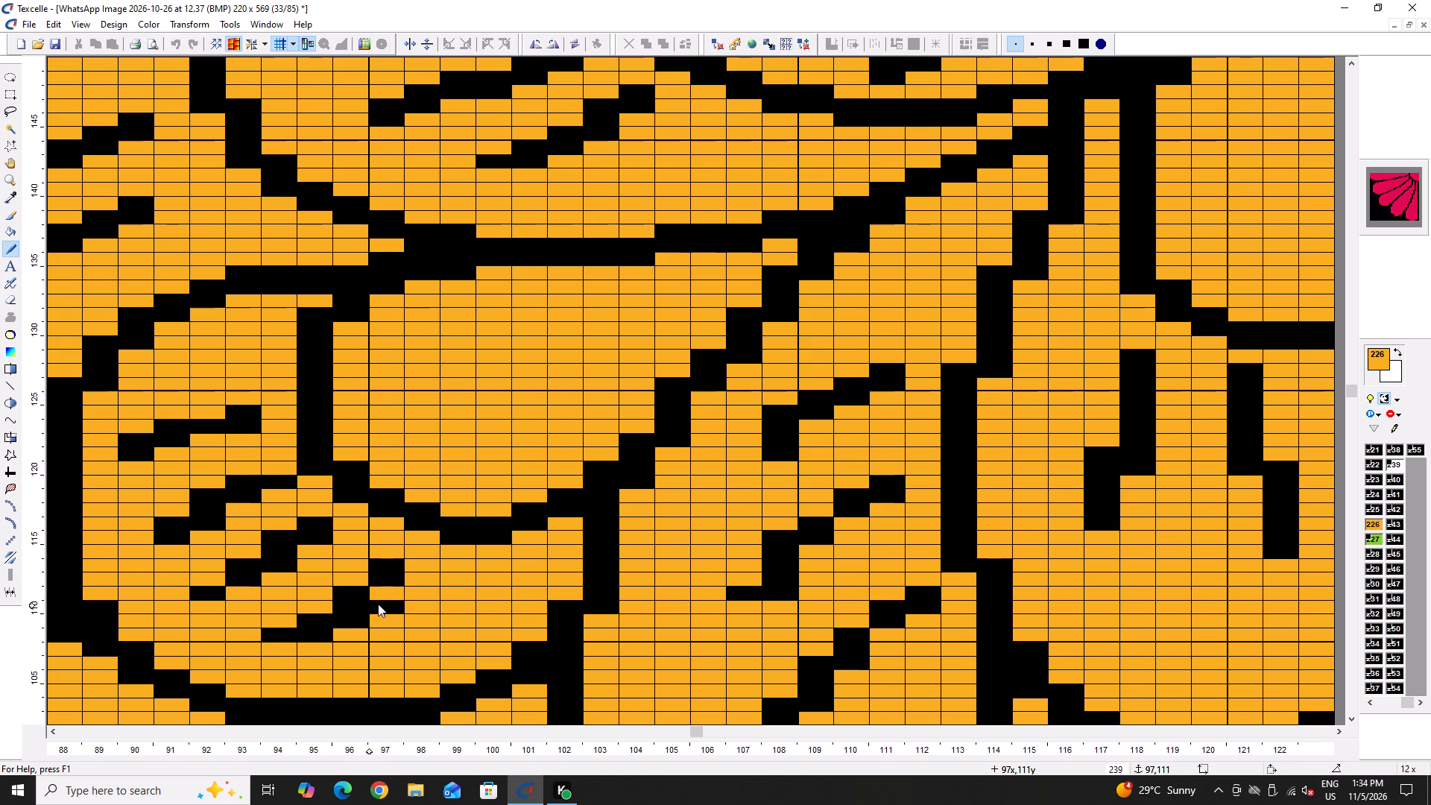
click(388, 590)
right_click(391, 600)
right_click(390, 609)
drag(391, 598, 390, 614)
click(390, 616)
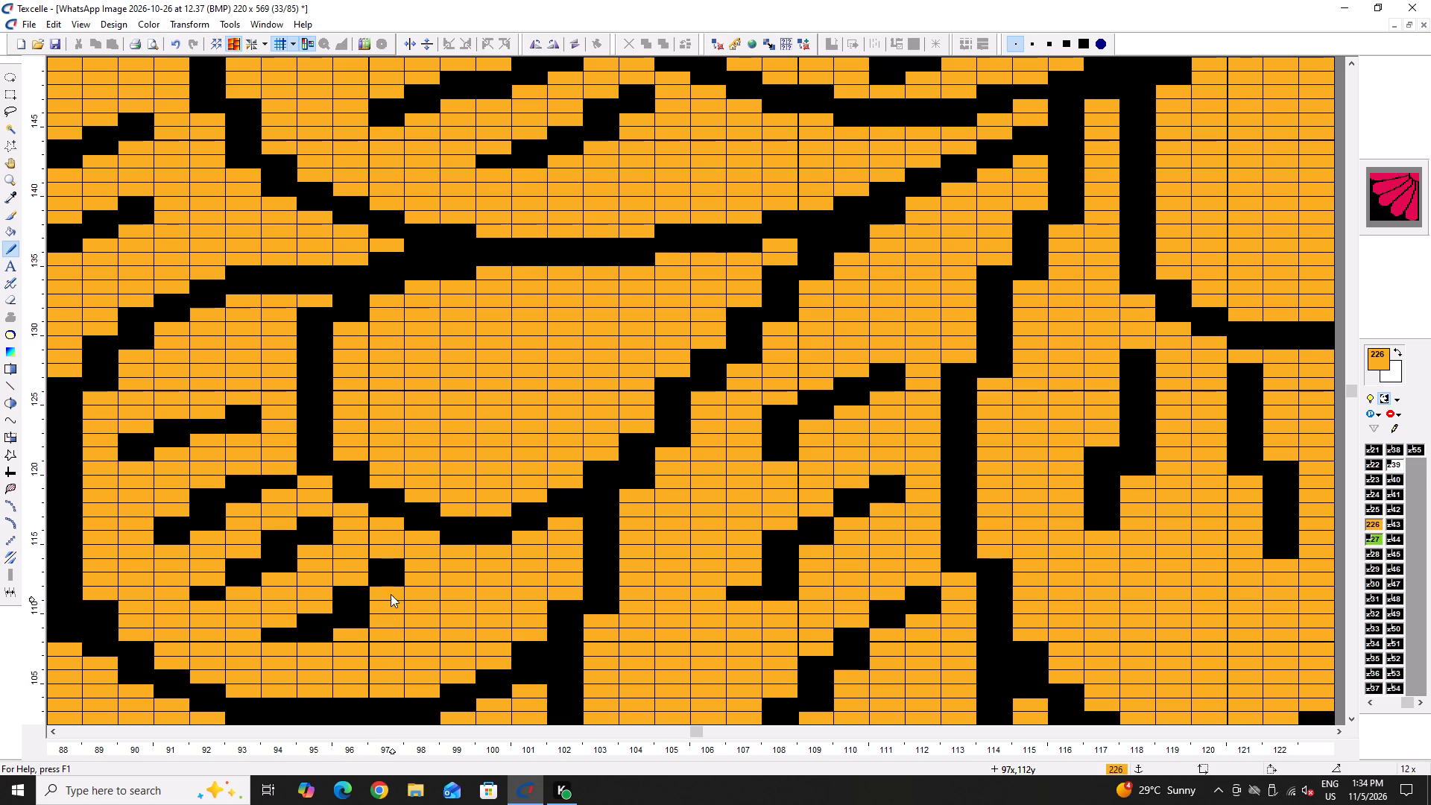
right_click(386, 585)
key(ctrl+s)
key(ctrl+s)
key(ctrl+s)
Erase the old black streaks inside the adjacent feather between columns 106 and 112, filling it with plain orange.
ctrl+scroll(429, 521, down, 5)
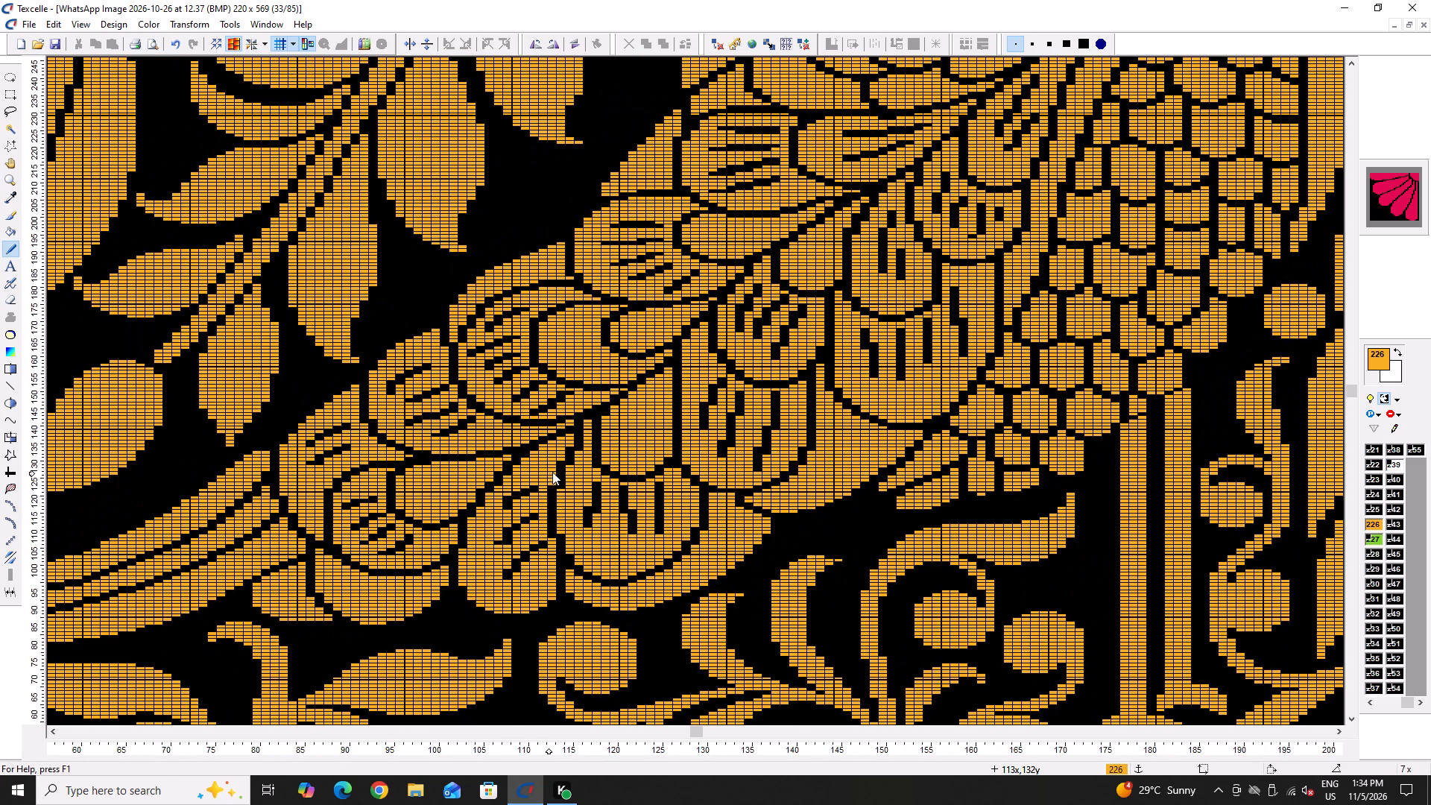
ctrl+scroll(560, 515, up, 3)
drag(467, 460, 451, 487)
drag(451, 486, 452, 473)
drag(452, 472, 458, 566)
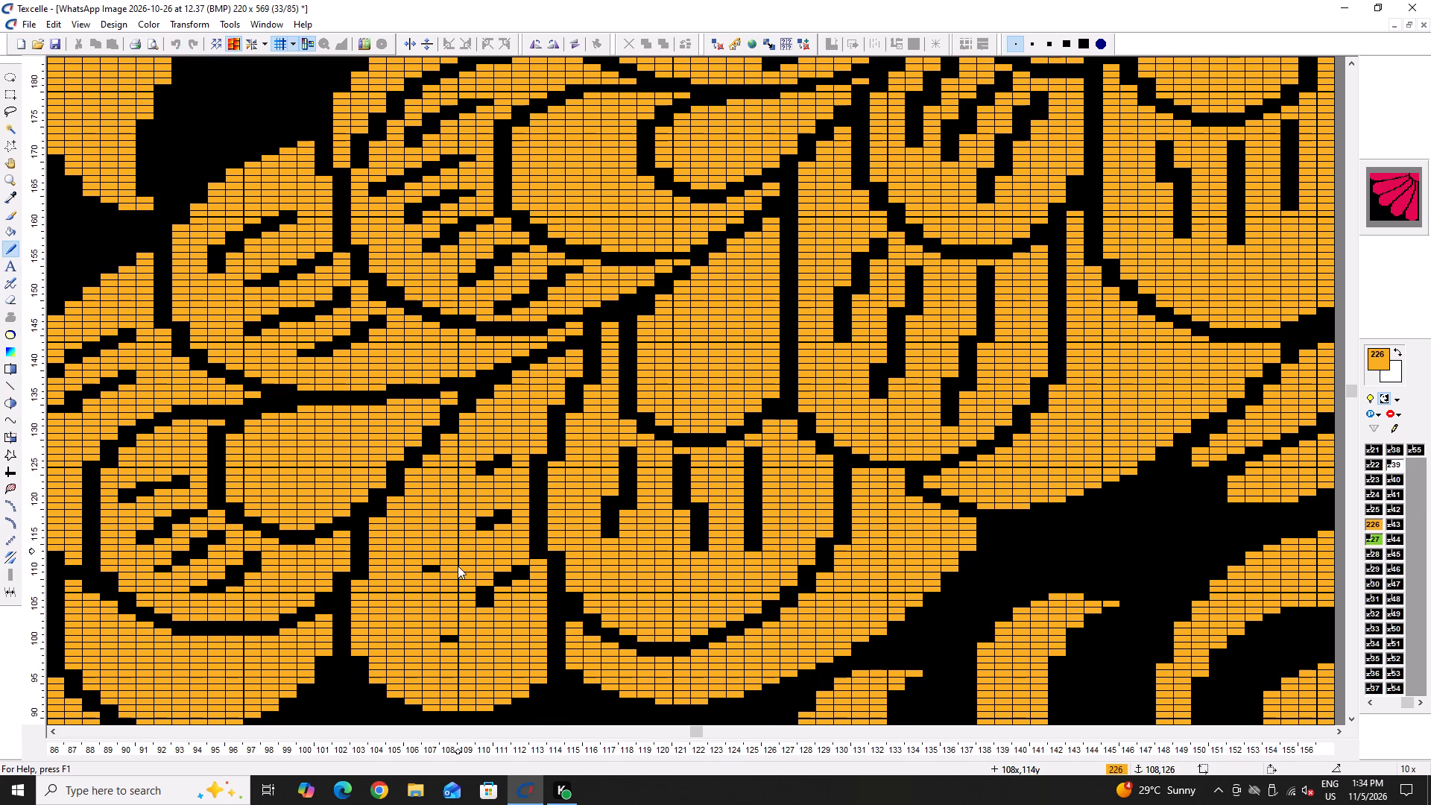
drag(458, 566, 481, 621)
drag(482, 620, 489, 461)
drag(489, 455, 490, 441)
drag(491, 433, 489, 586)
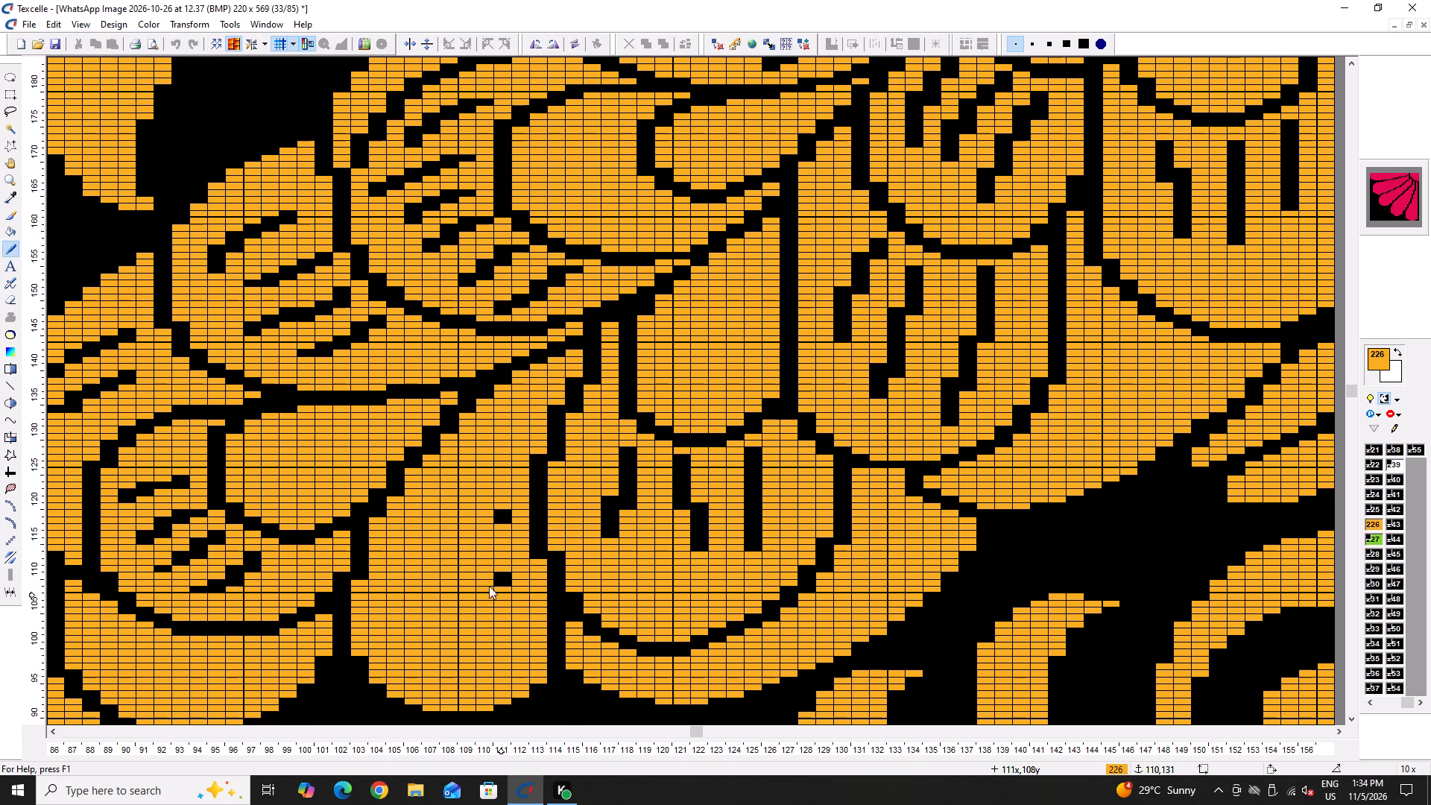
drag(489, 586, 490, 506)
double_click(492, 505)
drag(494, 504, 512, 612)
ctrl+scroll(443, 572, down, 3)
ctrl+scroll(484, 562, up, 3)
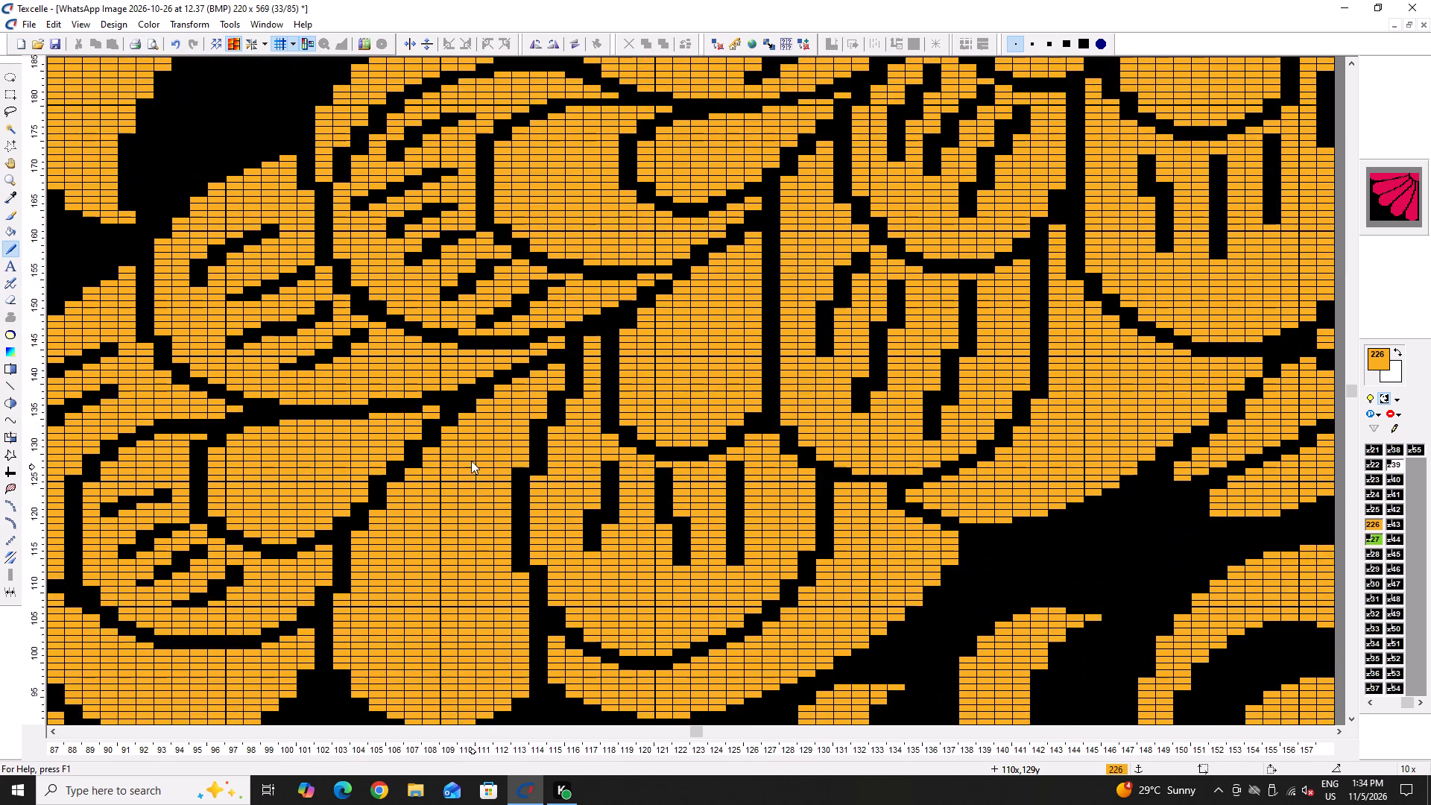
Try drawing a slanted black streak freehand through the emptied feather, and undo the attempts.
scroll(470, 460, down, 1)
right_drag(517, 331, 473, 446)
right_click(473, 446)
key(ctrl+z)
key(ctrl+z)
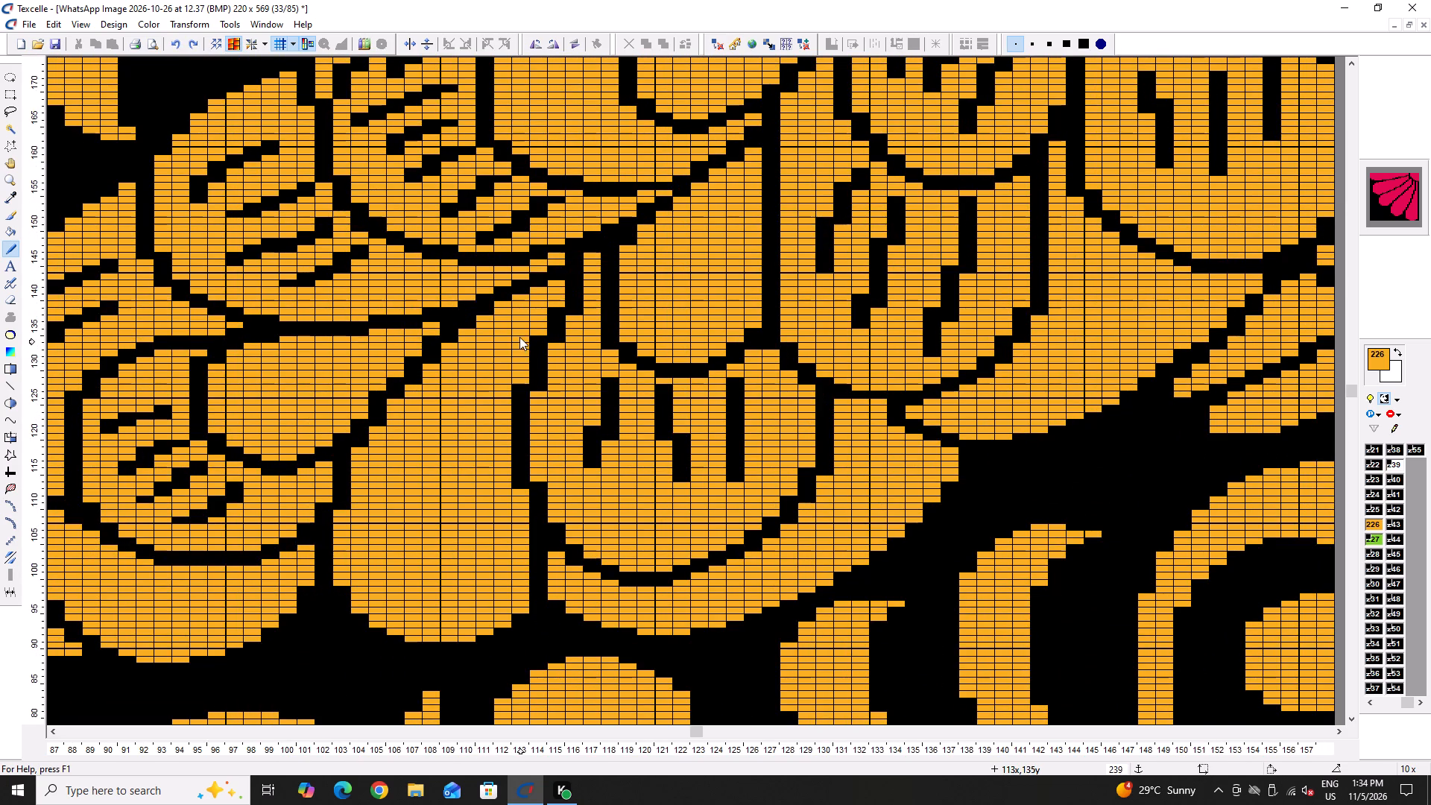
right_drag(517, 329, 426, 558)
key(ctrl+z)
Draw two slanted black streaks with the curve tool, from about column 105, row 102 and column 109, row 106, up to column 112.
key(y)
right_click(381, 569)
right_drag(380, 565, 382, 558)
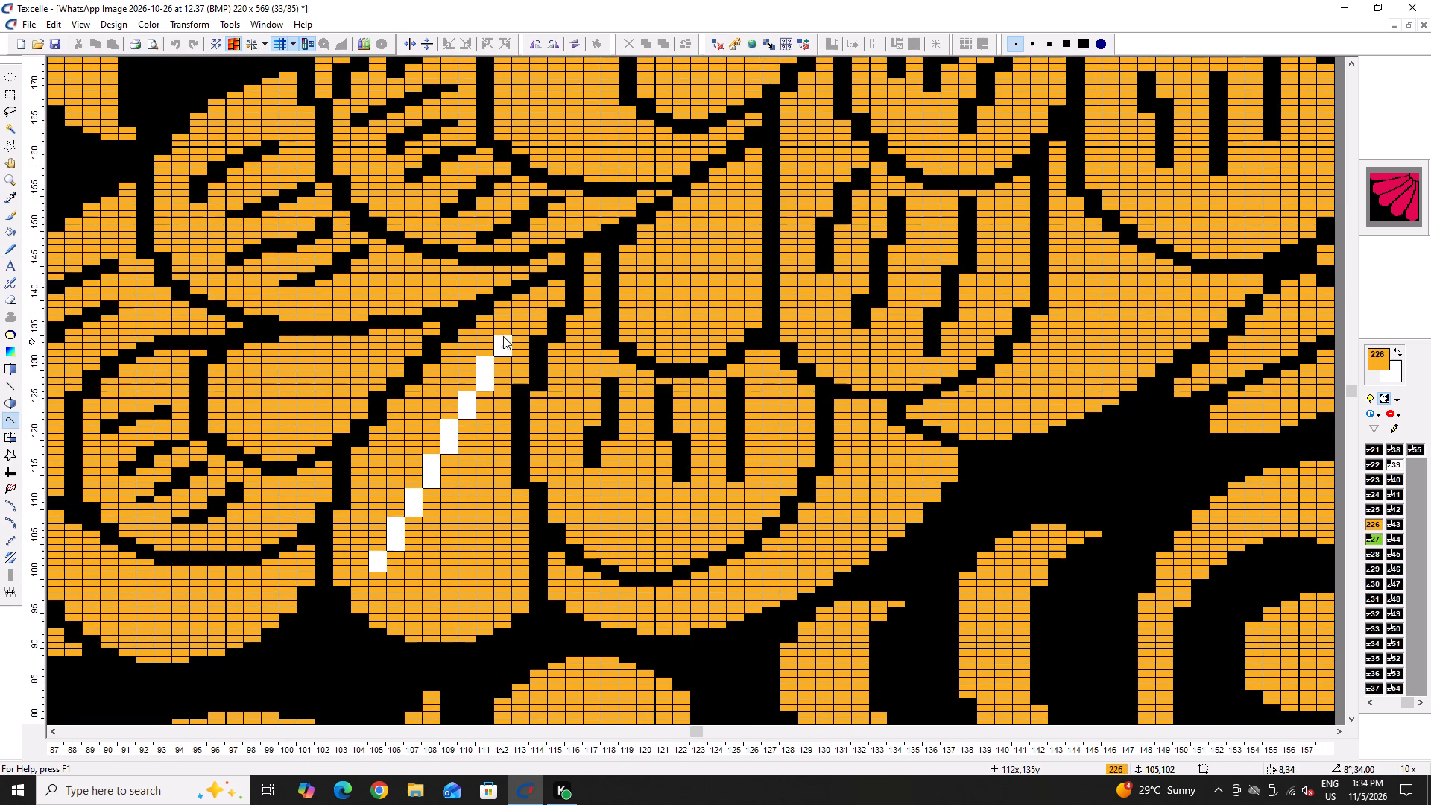
right_click(503, 336)
right_click(503, 336)
right_click(440, 394)
right_click(449, 540)
right_drag(452, 528, 453, 521)
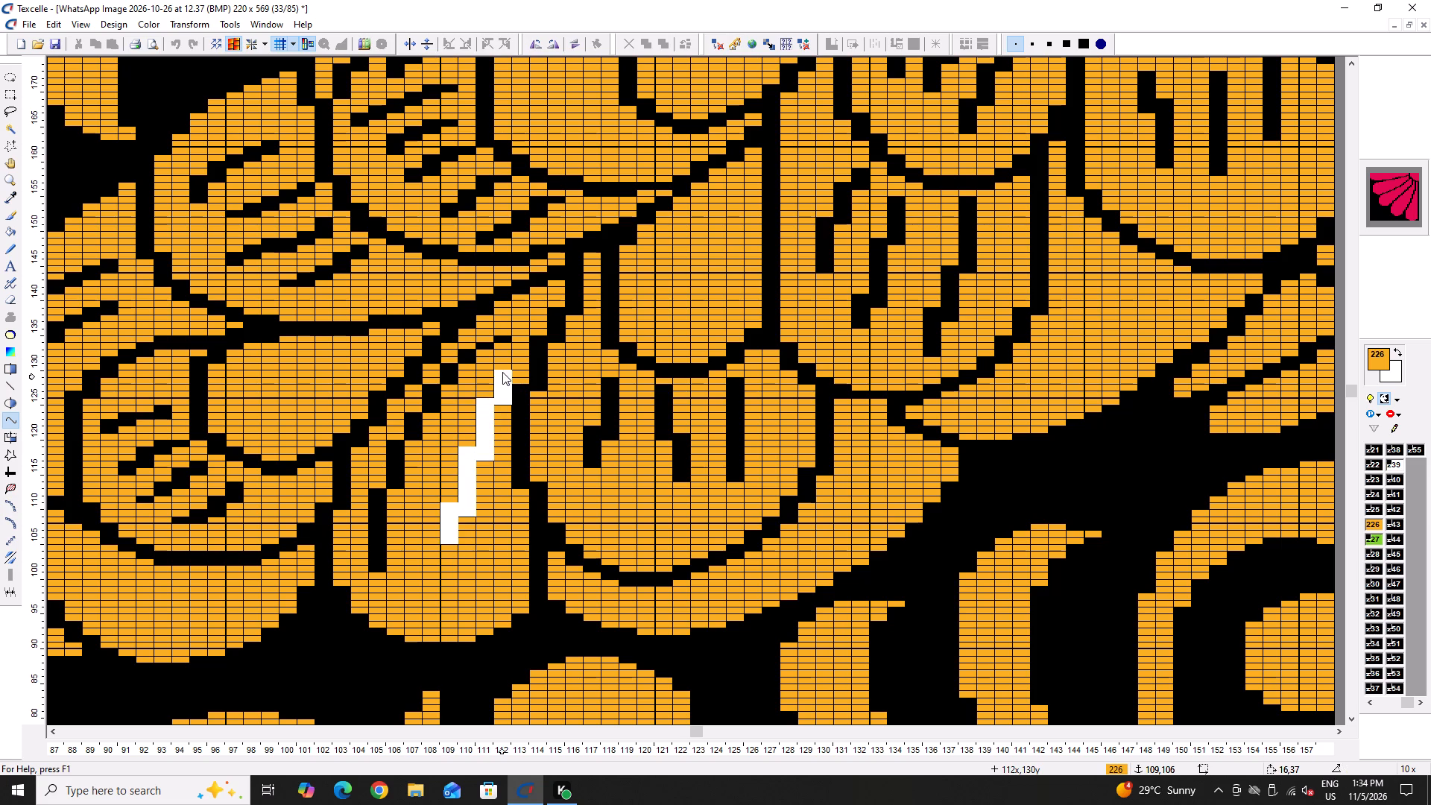
right_click(493, 367)
right_click(490, 368)
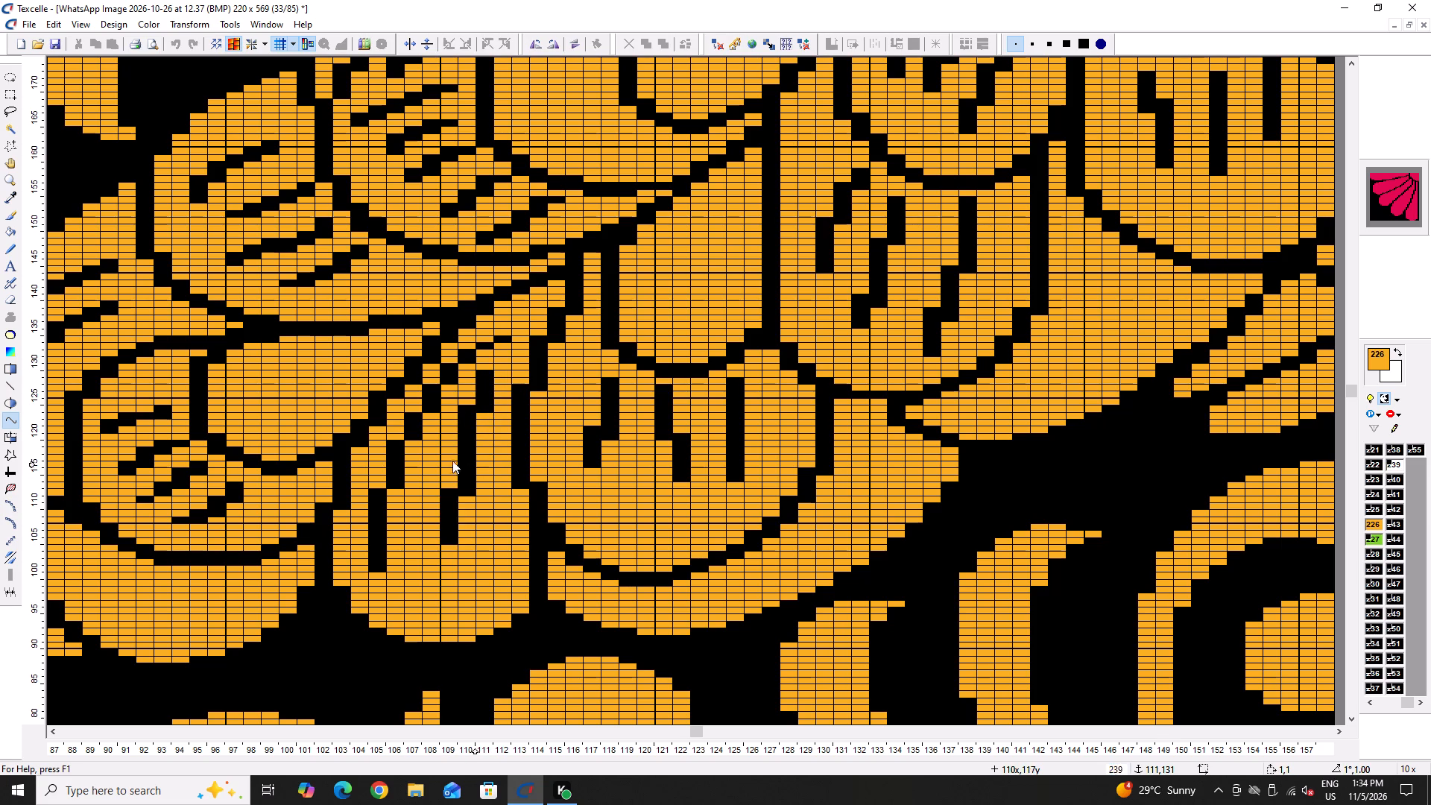
Shorten the first streak's lower end to about row 106 and thicken its bends at columns 106 and 107.
ctrl+scroll(437, 455, down, 4)
ctrl+scroll(439, 472, up, 4)
key(space)
key(x)
ctrl+scroll(388, 429, up, 2)
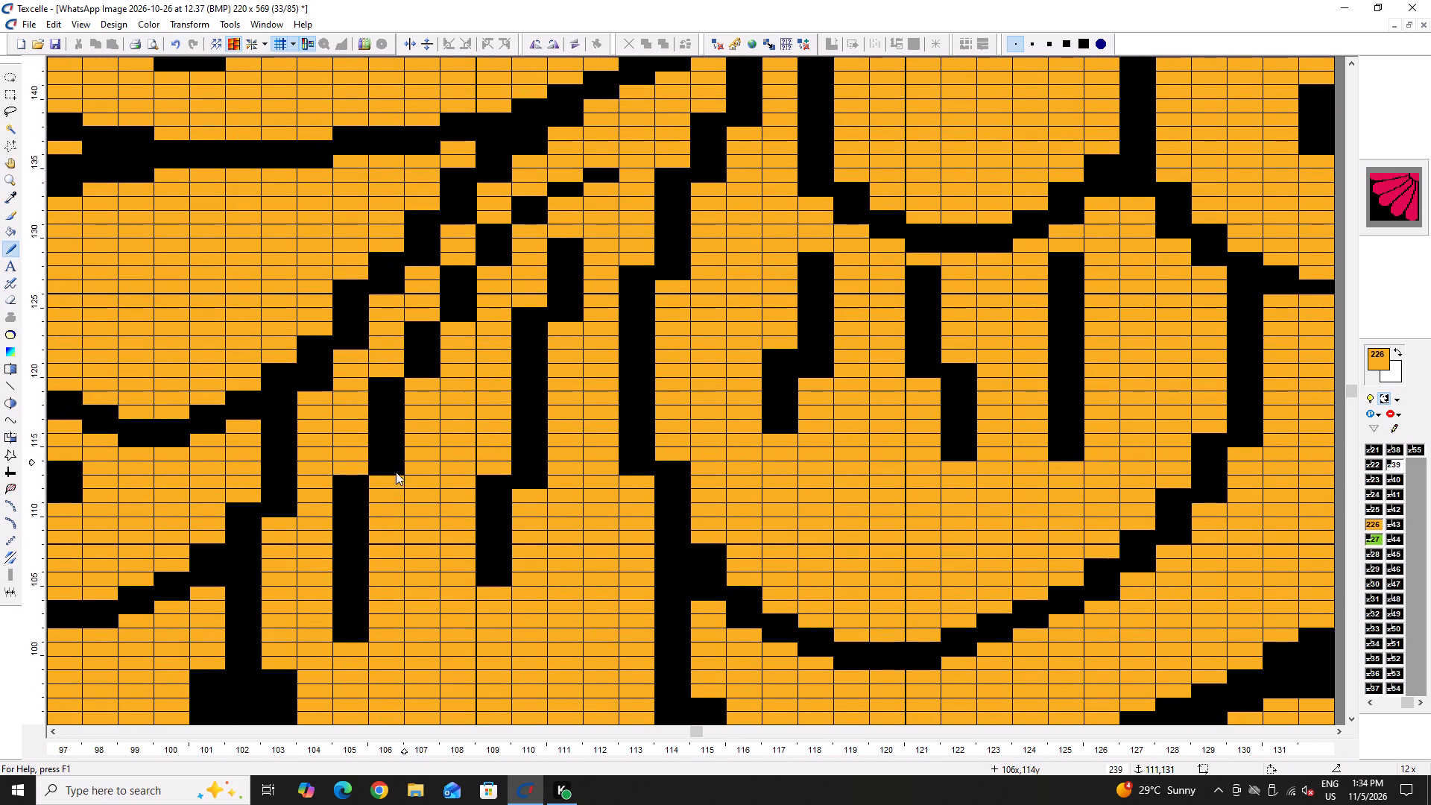
right_click(390, 478)
drag(333, 575, 347, 655)
right_click(420, 372)
right_click(420, 374)
right_click(419, 379)
right_click(420, 386)
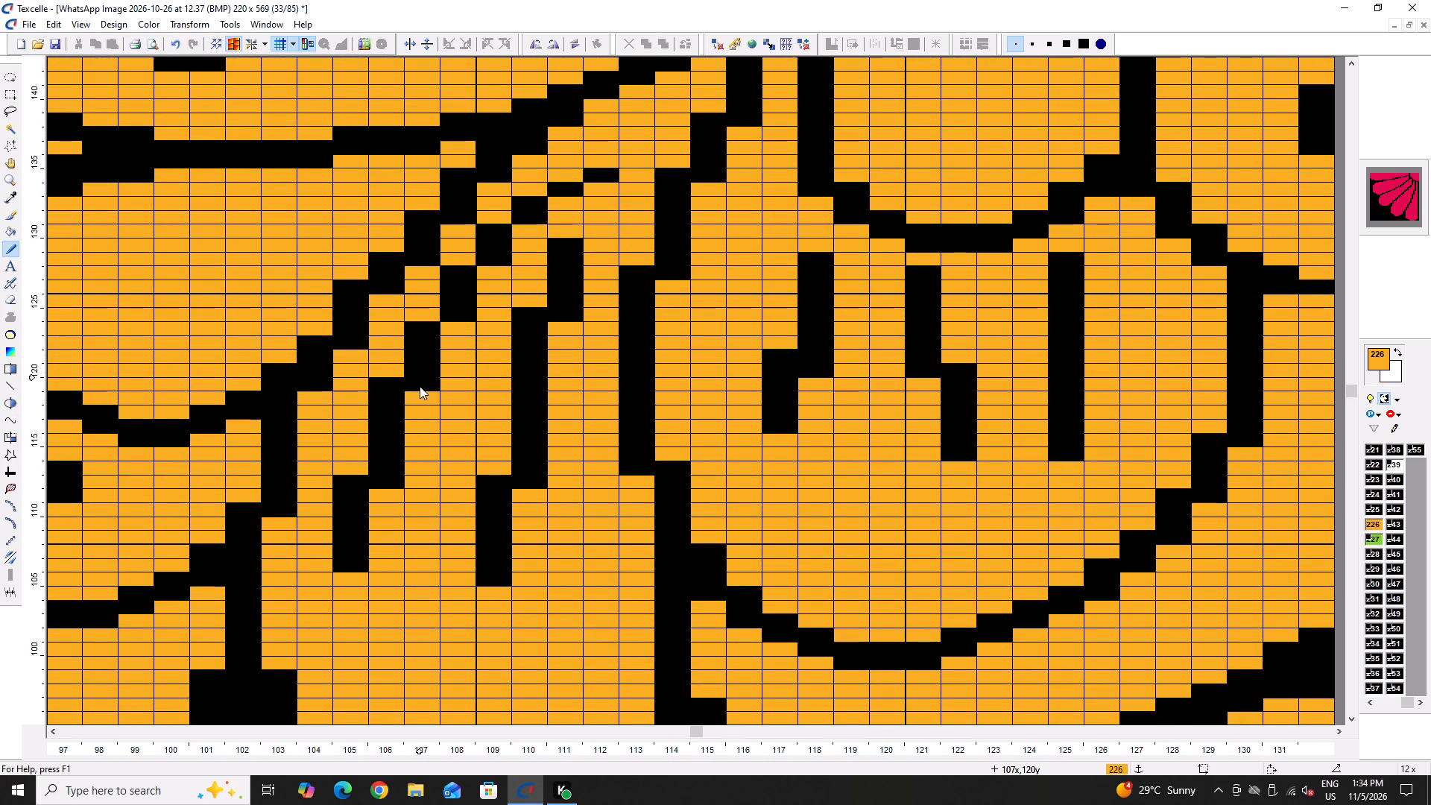
Adjust the first streak's stepped joint at columns 108 and 109, around rows 126 to 129.
click(463, 272)
right_click(487, 288)
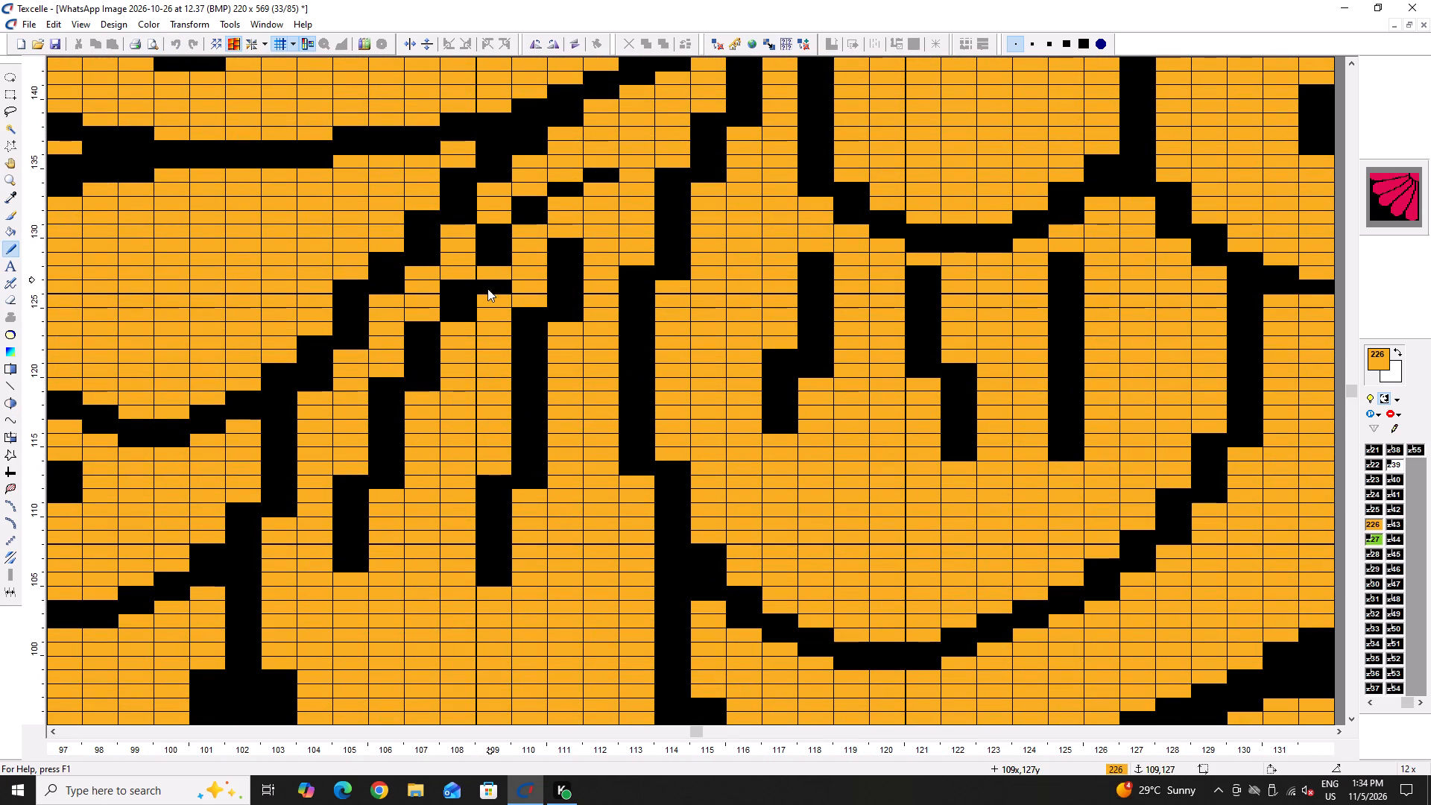
right_click(487, 287)
right_click(493, 276)
right_click(493, 276)
right_click(461, 275)
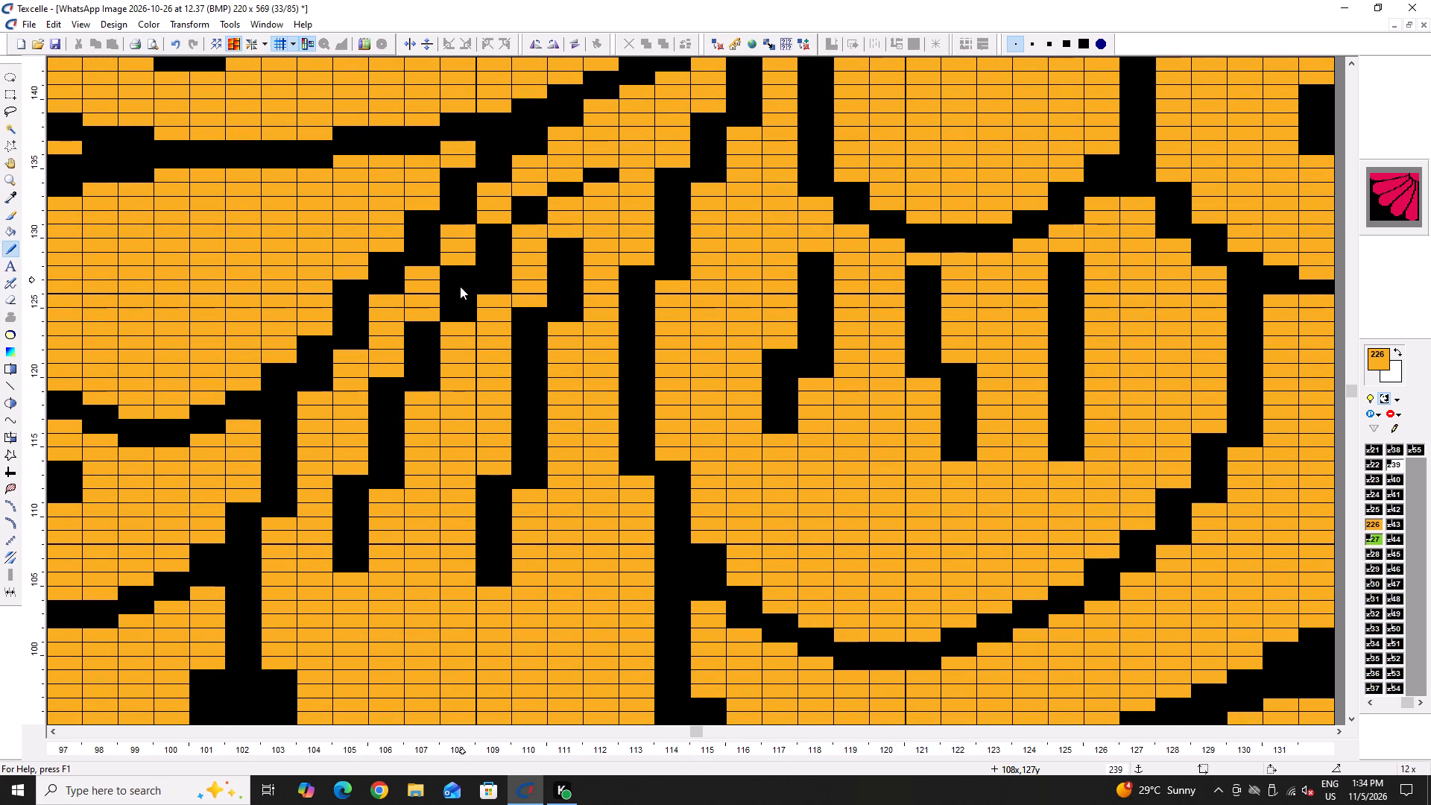
Shift the black feather outline near columns 106 to 108, rows 128 to 134, away from the first streak and trim the streak's joint.
right_click(397, 247)
right_click(399, 245)
right_click(421, 211)
right_click(423, 210)
right_click(427, 203)
right_click(427, 203)
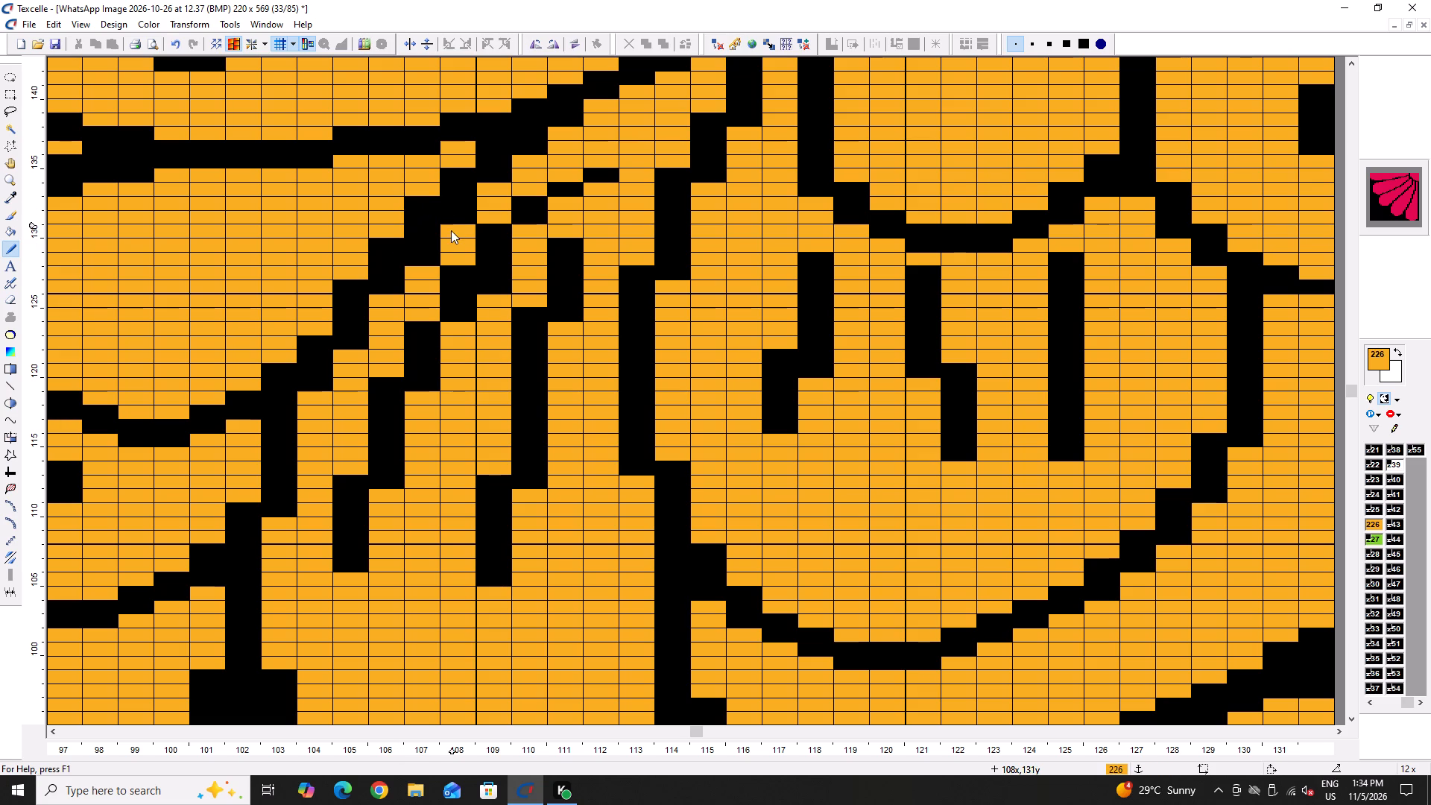
double_click(430, 263)
click(469, 218)
triple_click(467, 264)
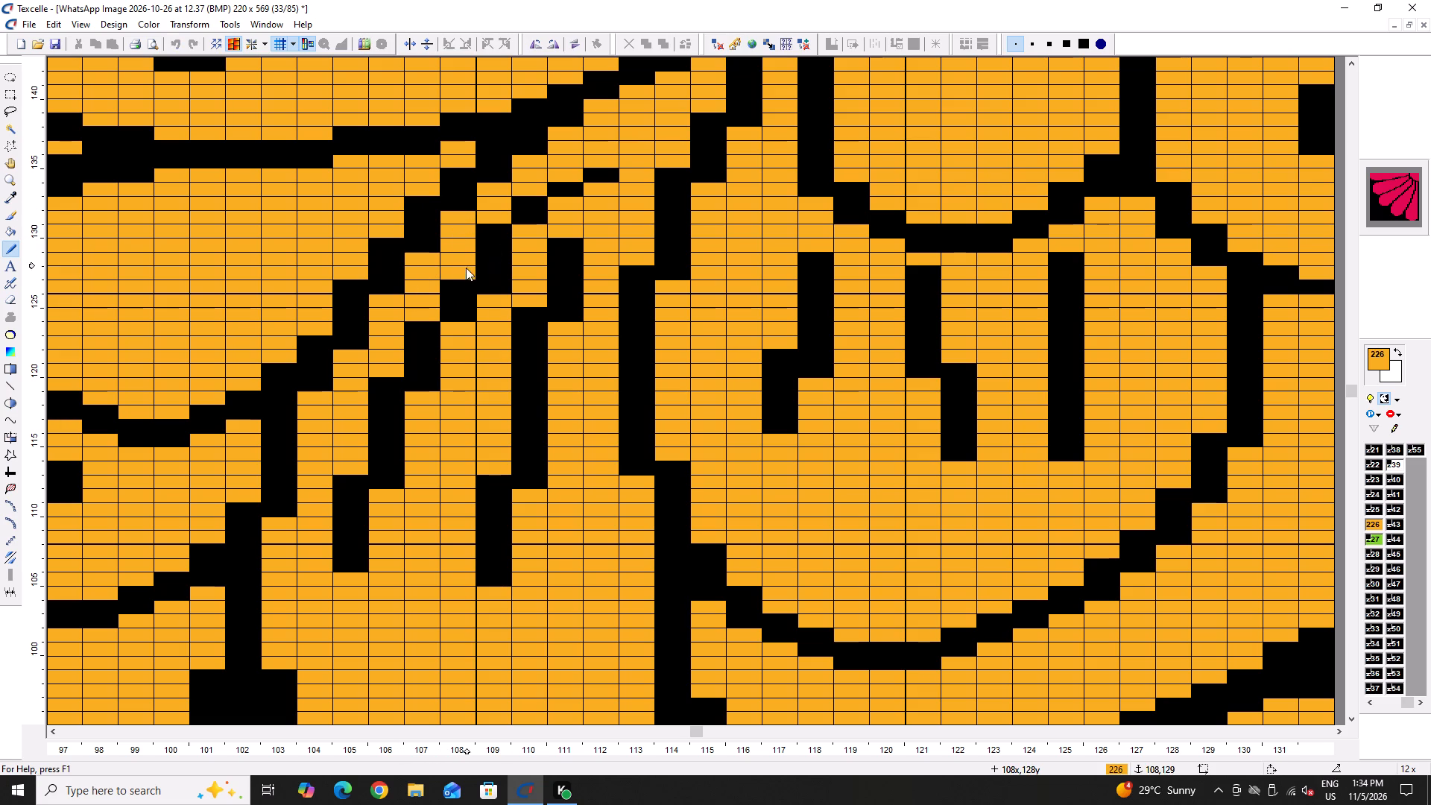
click(494, 282)
Erase the first streak's upper tip across columns 110 to 112, around rows 132 to 135.
right_drag(539, 190, 539, 205)
drag(560, 179, 535, 204)
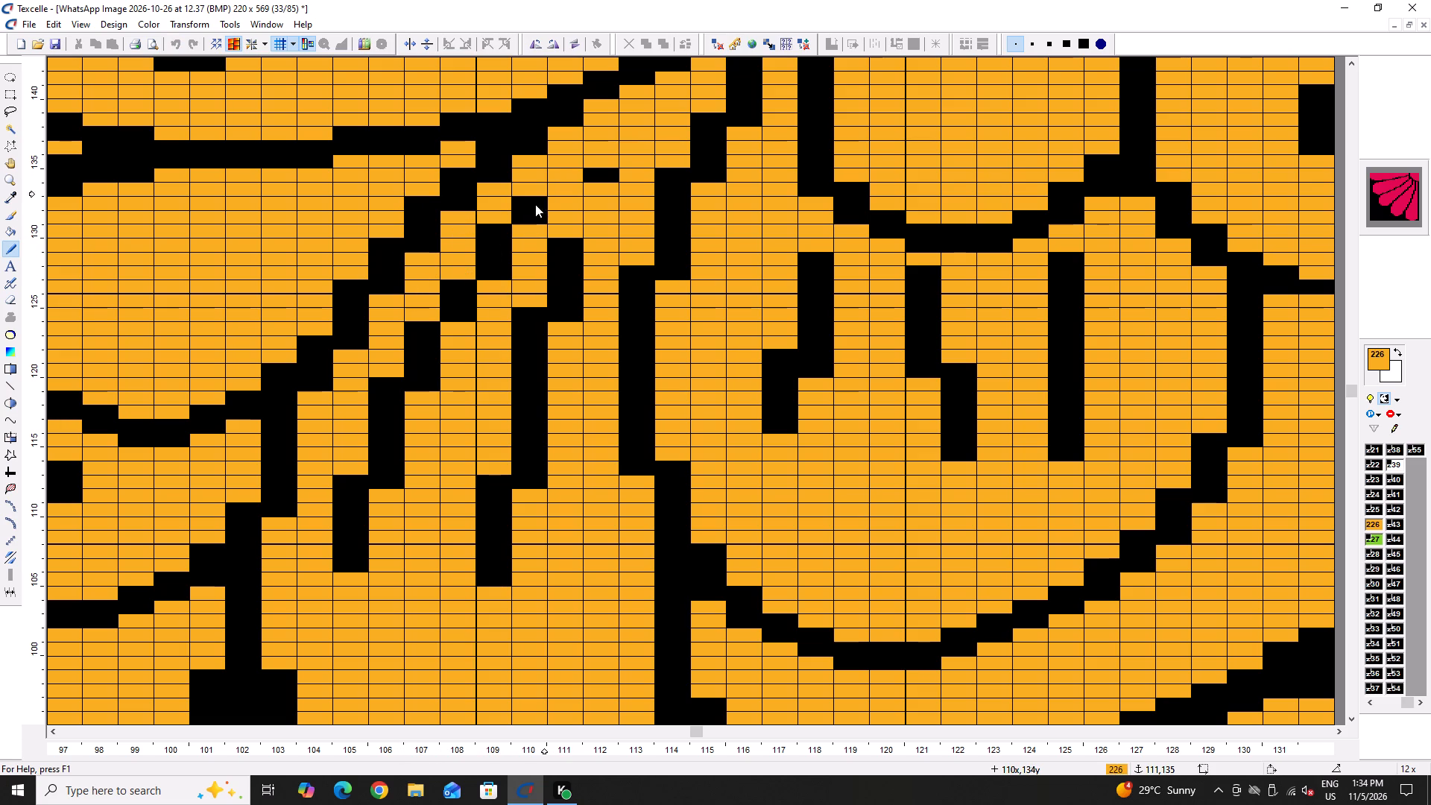
drag(535, 204, 556, 203)
drag(561, 201, 617, 174)
click(617, 174)
Extend the second streak up column 111 to about row 134 and thicken its bends near columns 109 to 111.
right_drag(573, 231, 579, 186)
right_click(546, 320)
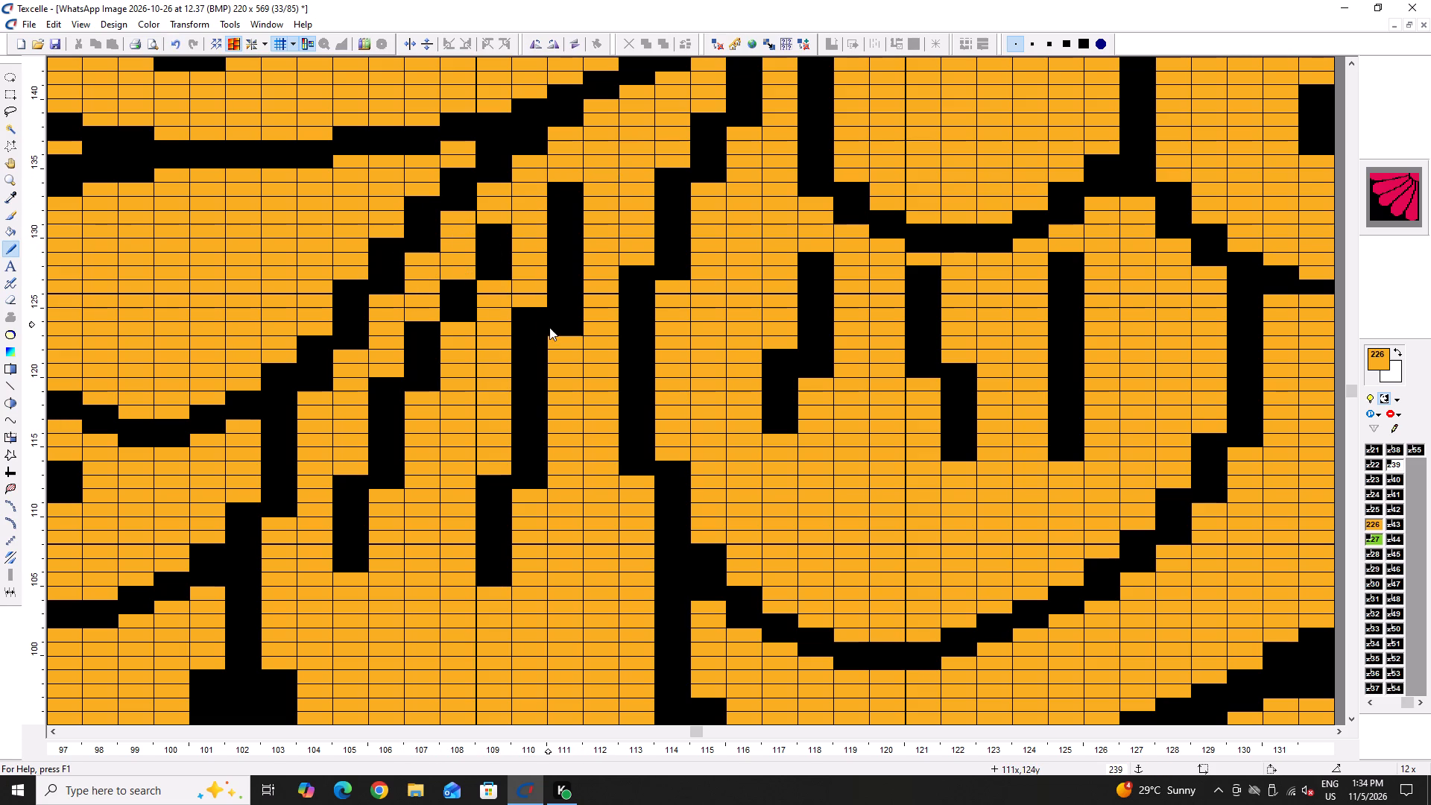
right_click(549, 326)
right_click(549, 327)
right_click(549, 327)
right_click(527, 486)
ctrl+scroll(446, 464, down, 2)
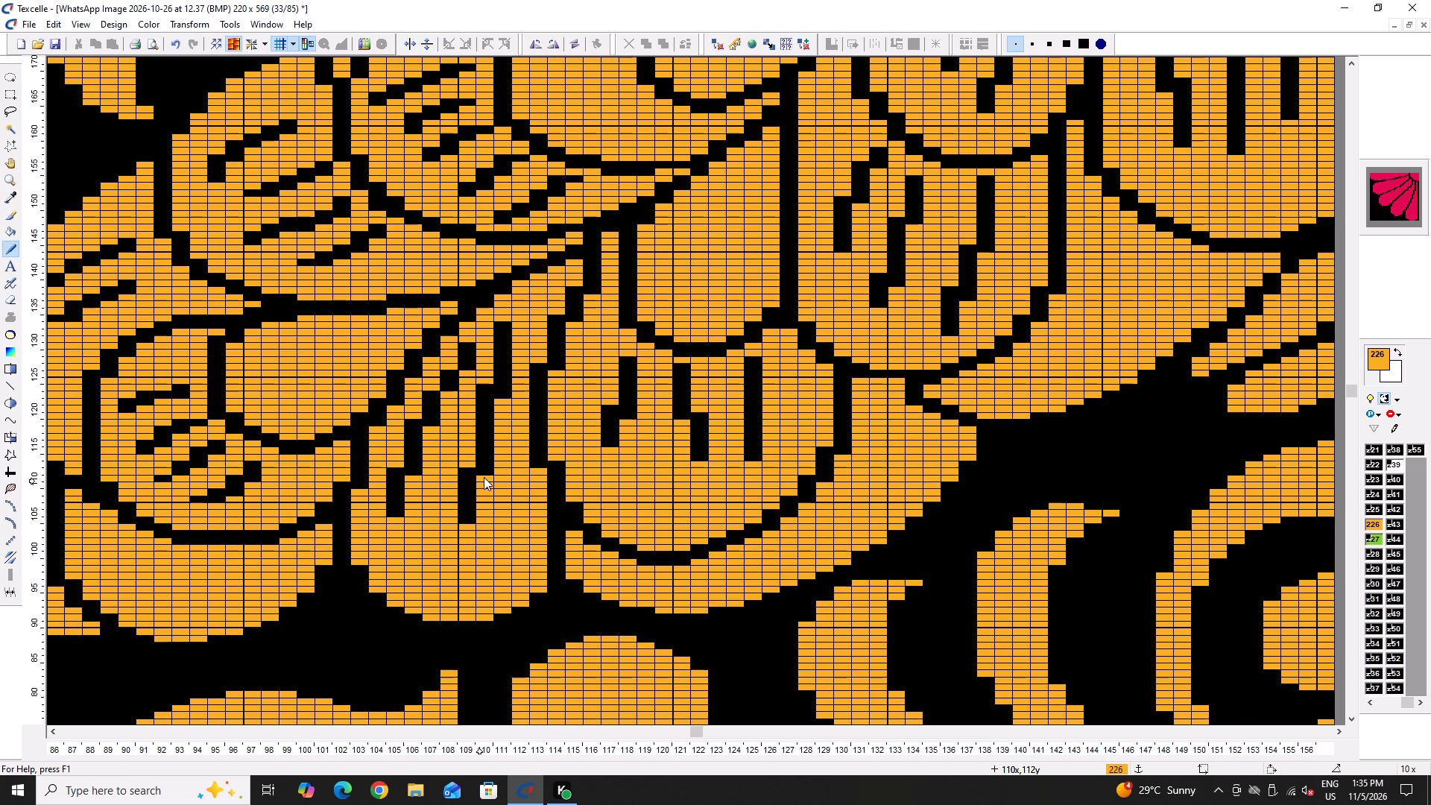
right_click(484, 477)
right_click(484, 477)
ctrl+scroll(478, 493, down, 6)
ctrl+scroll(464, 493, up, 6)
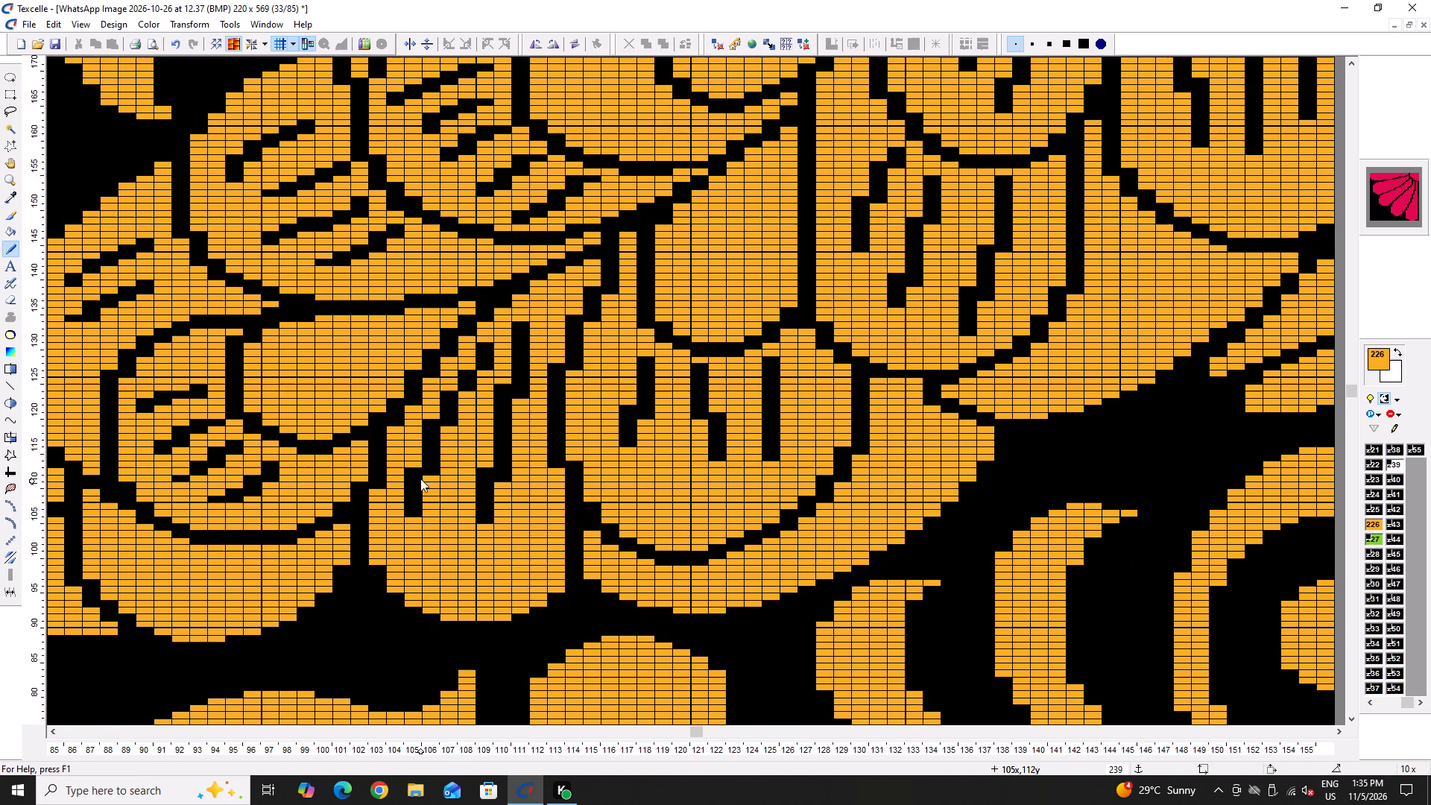
Move the lower part of the first streak from column 105 to column 106, around rows 105 to 112.
click(426, 476)
click(426, 482)
drag(426, 492, 426, 499)
click(426, 499)
right_drag(429, 473, 428, 517)
right_click(428, 517)
click(405, 463)
drag(408, 469, 416, 523)
double_click(416, 524)
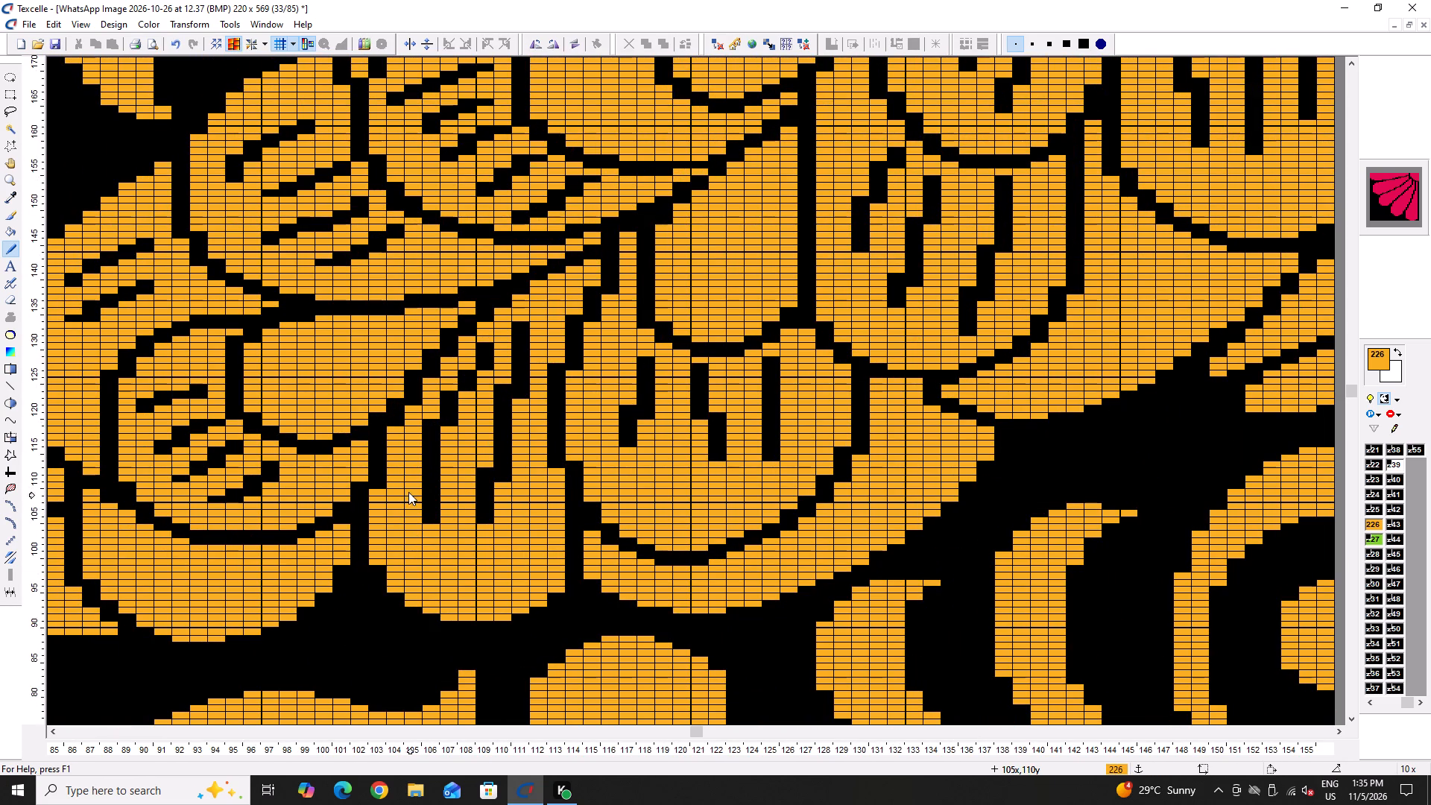
Save the pattern.
ctrl+scroll(385, 481, down, 5)
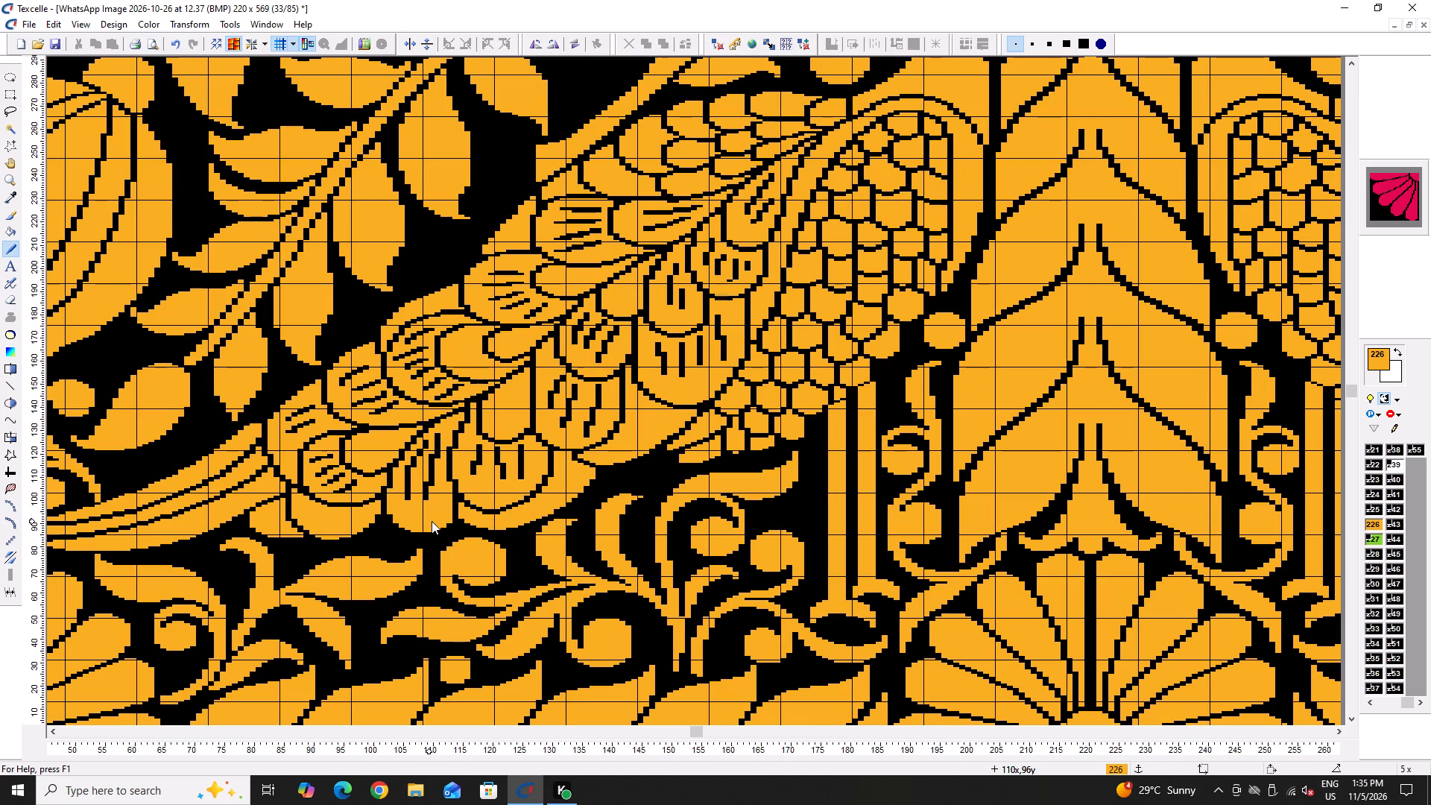
key(ctrl+s)
key(ctrl+s)
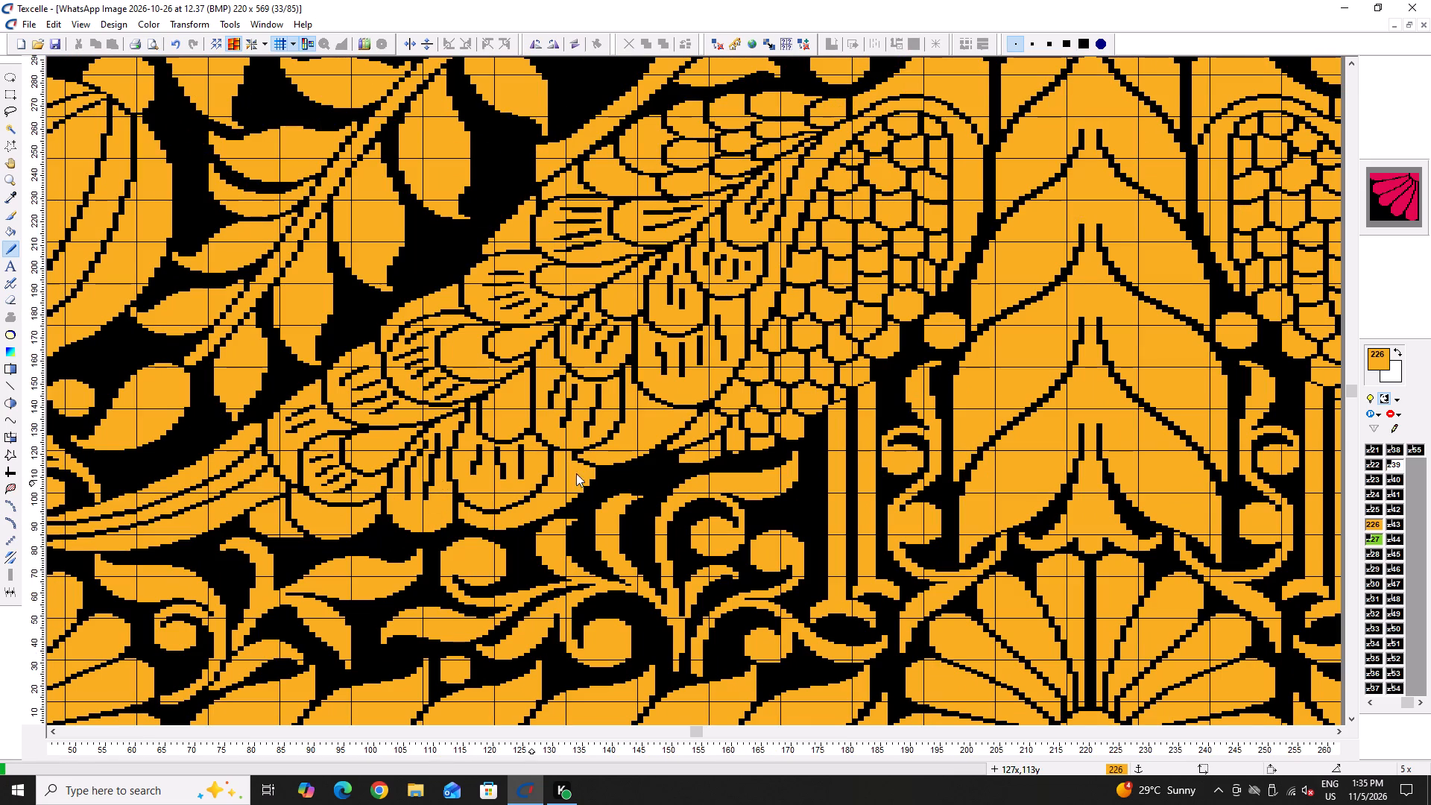
key(ctrl+s)
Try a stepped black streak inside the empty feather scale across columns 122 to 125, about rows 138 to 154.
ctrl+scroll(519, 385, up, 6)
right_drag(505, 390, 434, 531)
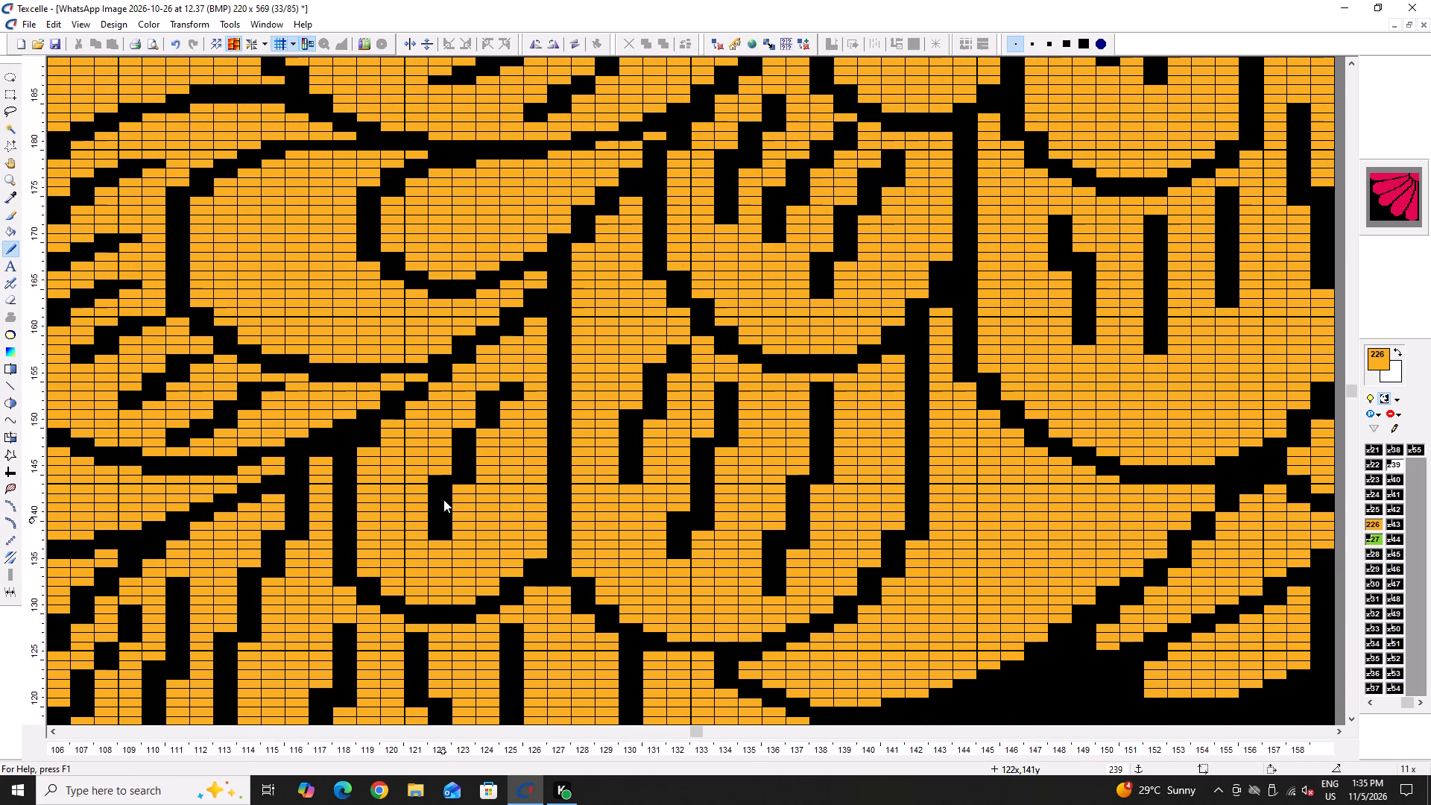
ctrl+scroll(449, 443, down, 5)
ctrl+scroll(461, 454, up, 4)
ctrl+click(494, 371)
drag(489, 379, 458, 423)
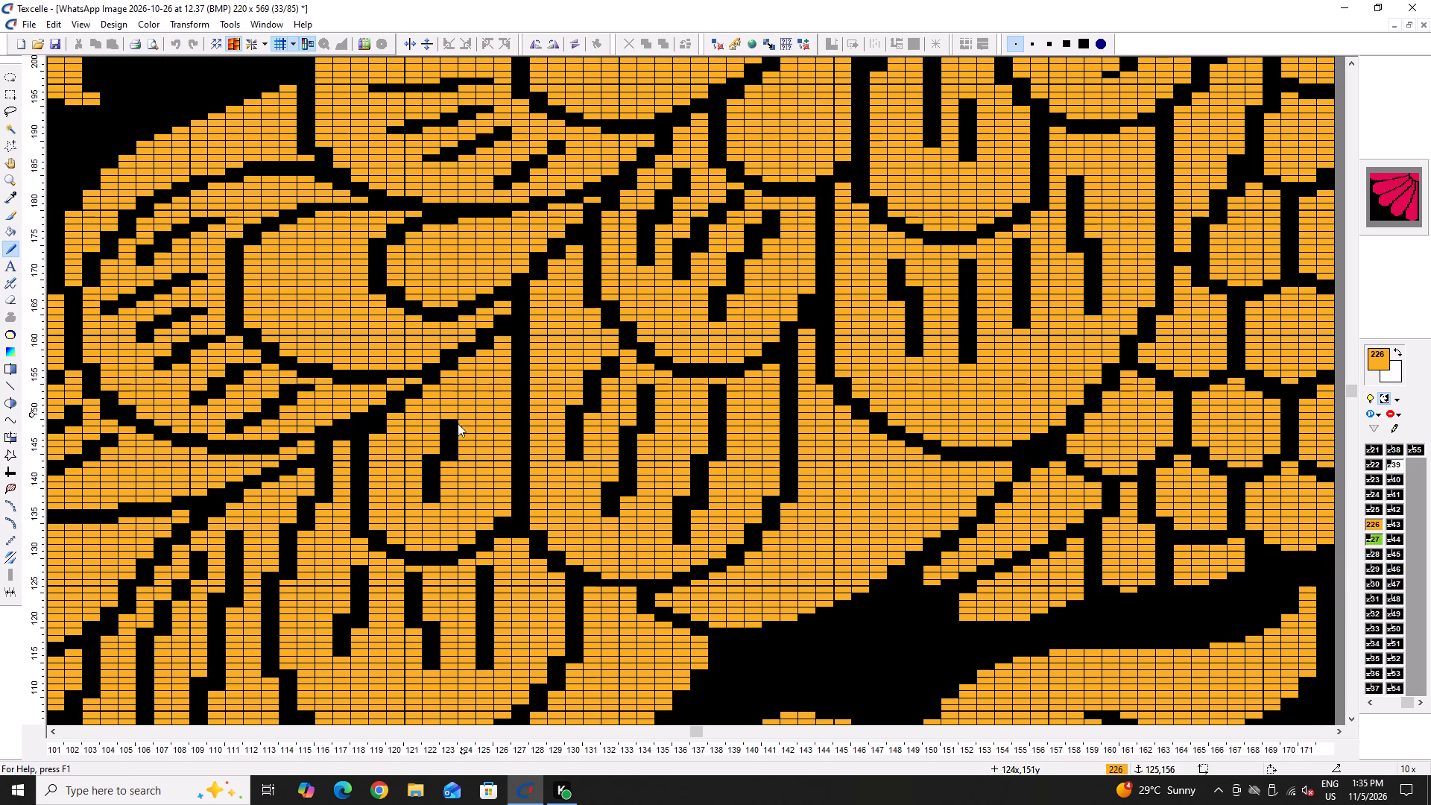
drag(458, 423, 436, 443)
Draw two stepped black streaks inside the empty scale: columns 121 to 124, rows 142 to 155, and columns 123 to 125, rows 137 to 149.
ctrl+scroll(429, 449, up, 1)
right_drag(498, 363, 417, 464)
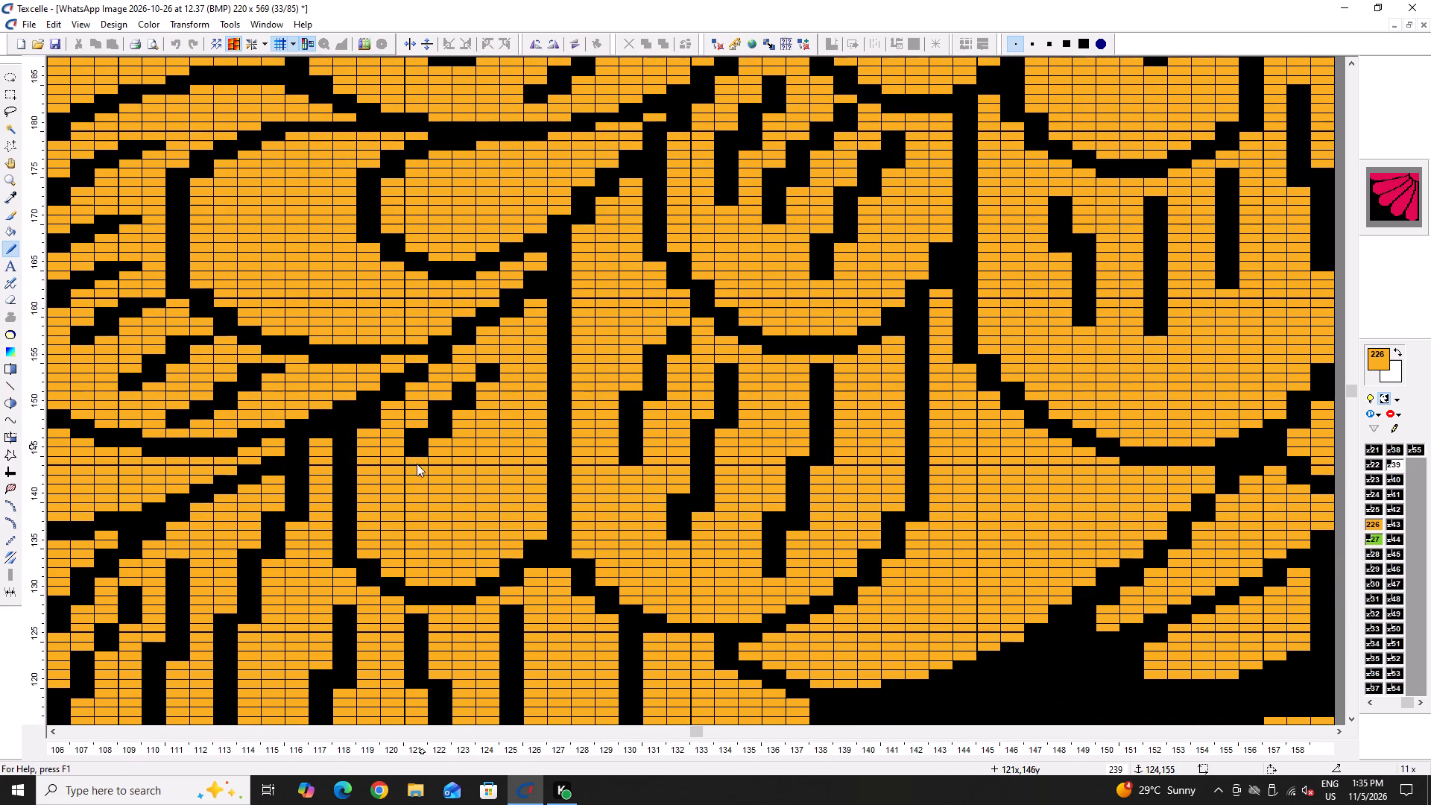
right_drag(417, 464, 415, 476)
right_click(415, 476)
right_drag(507, 411, 475, 496)
right_drag(476, 493, 470, 522)
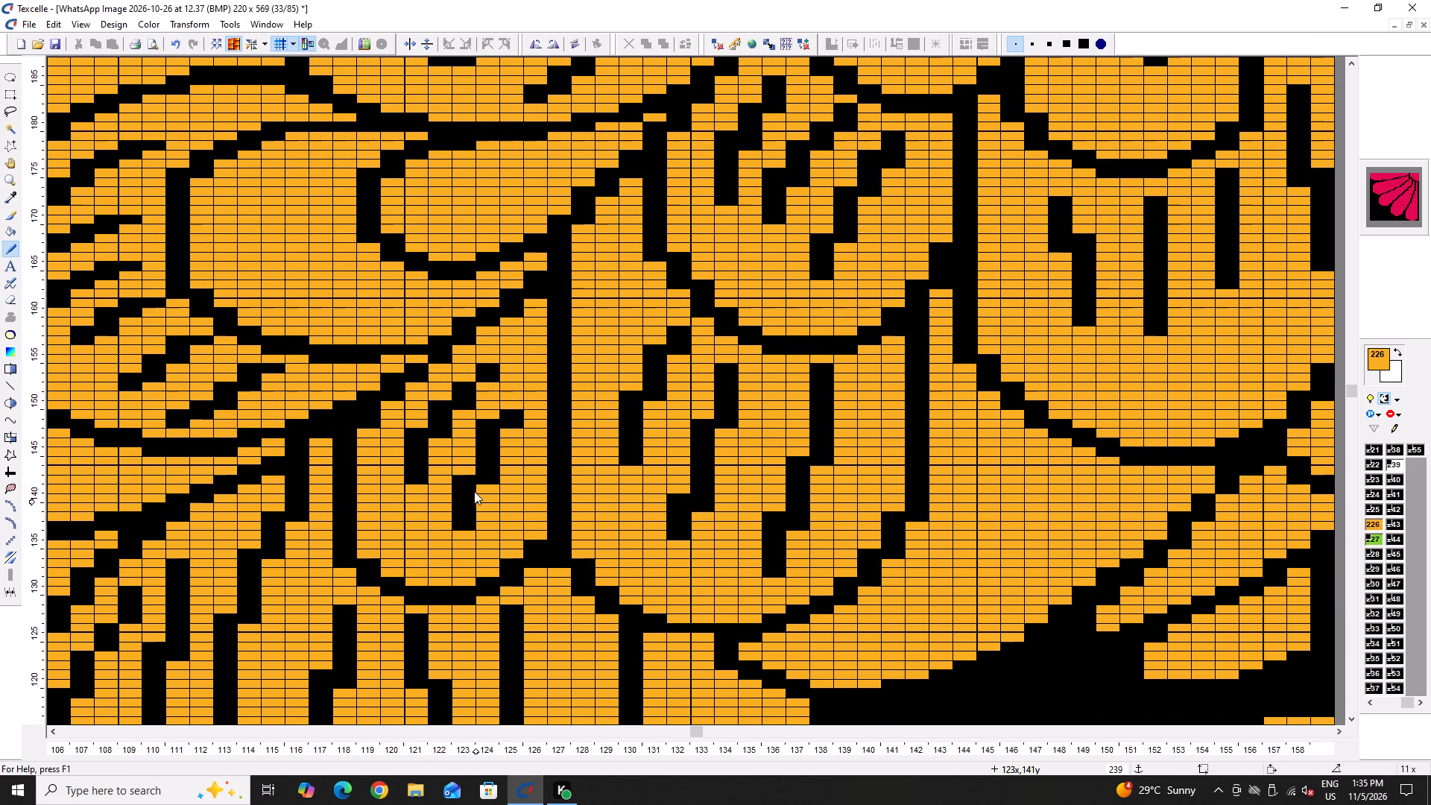
right_click(459, 473)
right_click(461, 478)
right_click(462, 479)
right_click(487, 367)
right_click(489, 360)
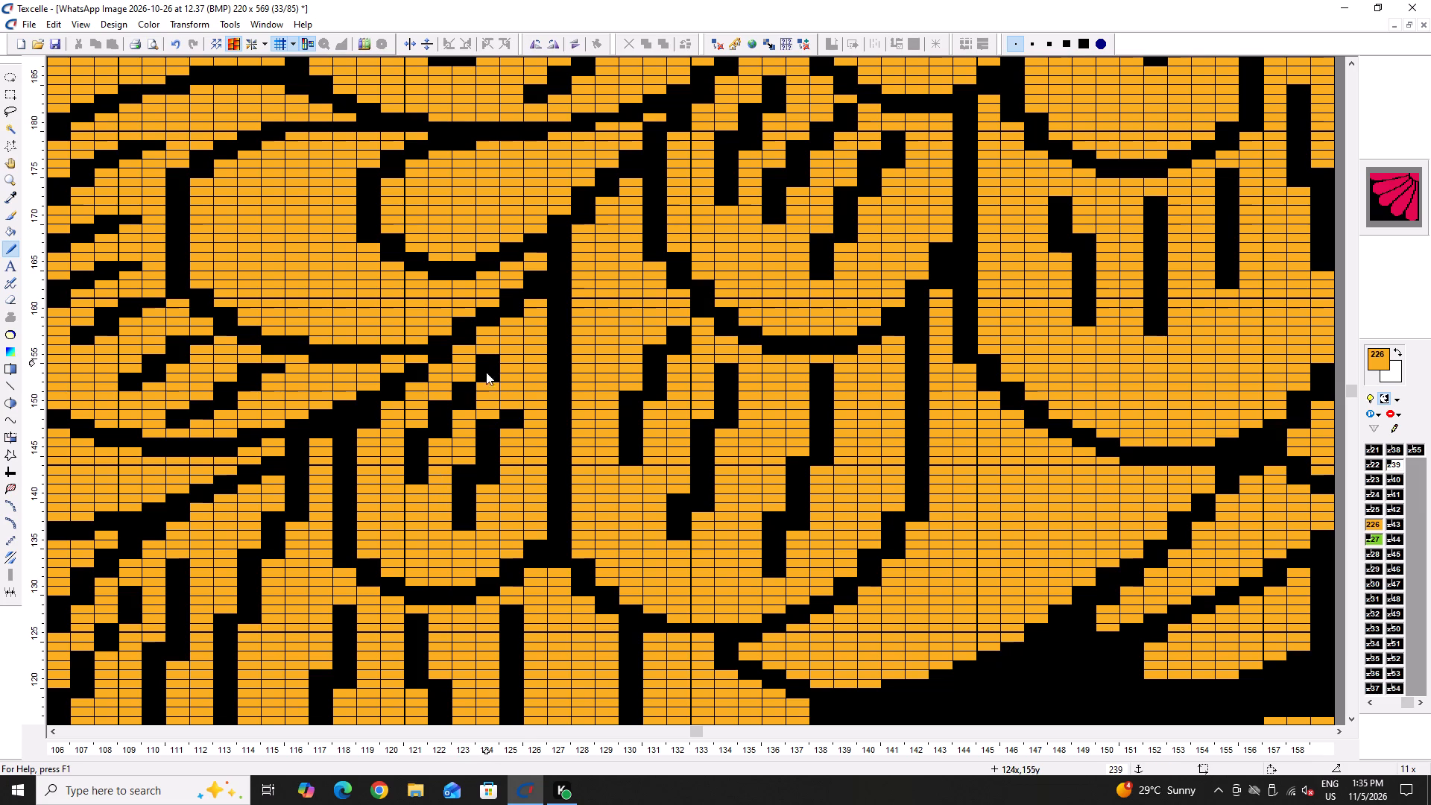
Thicken the stepped joint of the streak at columns 150 and 151, around rows 200 and 201.
ctrl+scroll(455, 412, down, 6)
ctrl+scroll(467, 358, up, 4)
ctrl+scroll(473, 376, down, 3)
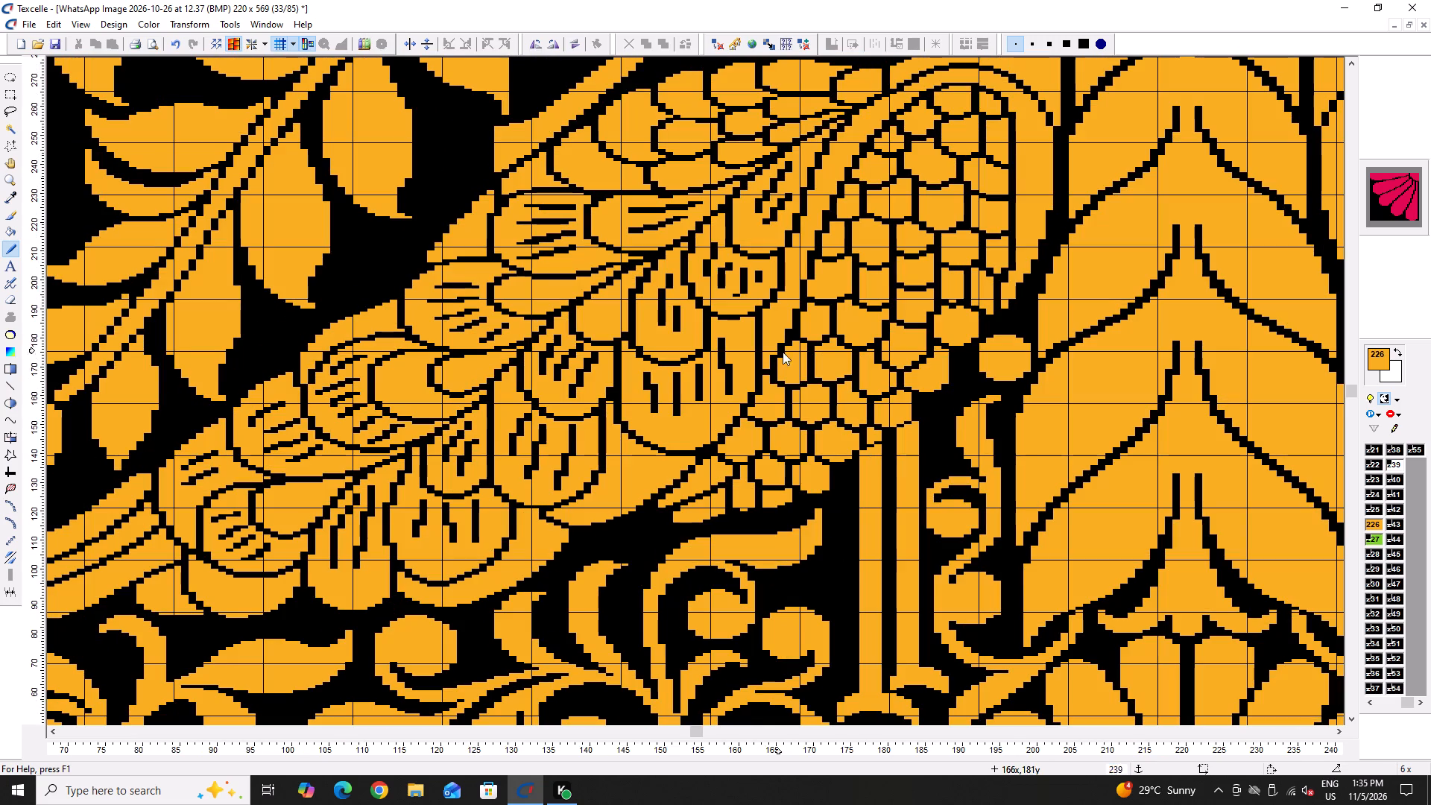
ctrl+scroll(762, 307, up, 4)
right_click(572, 248)
right_click(572, 248)
right_click(572, 253)
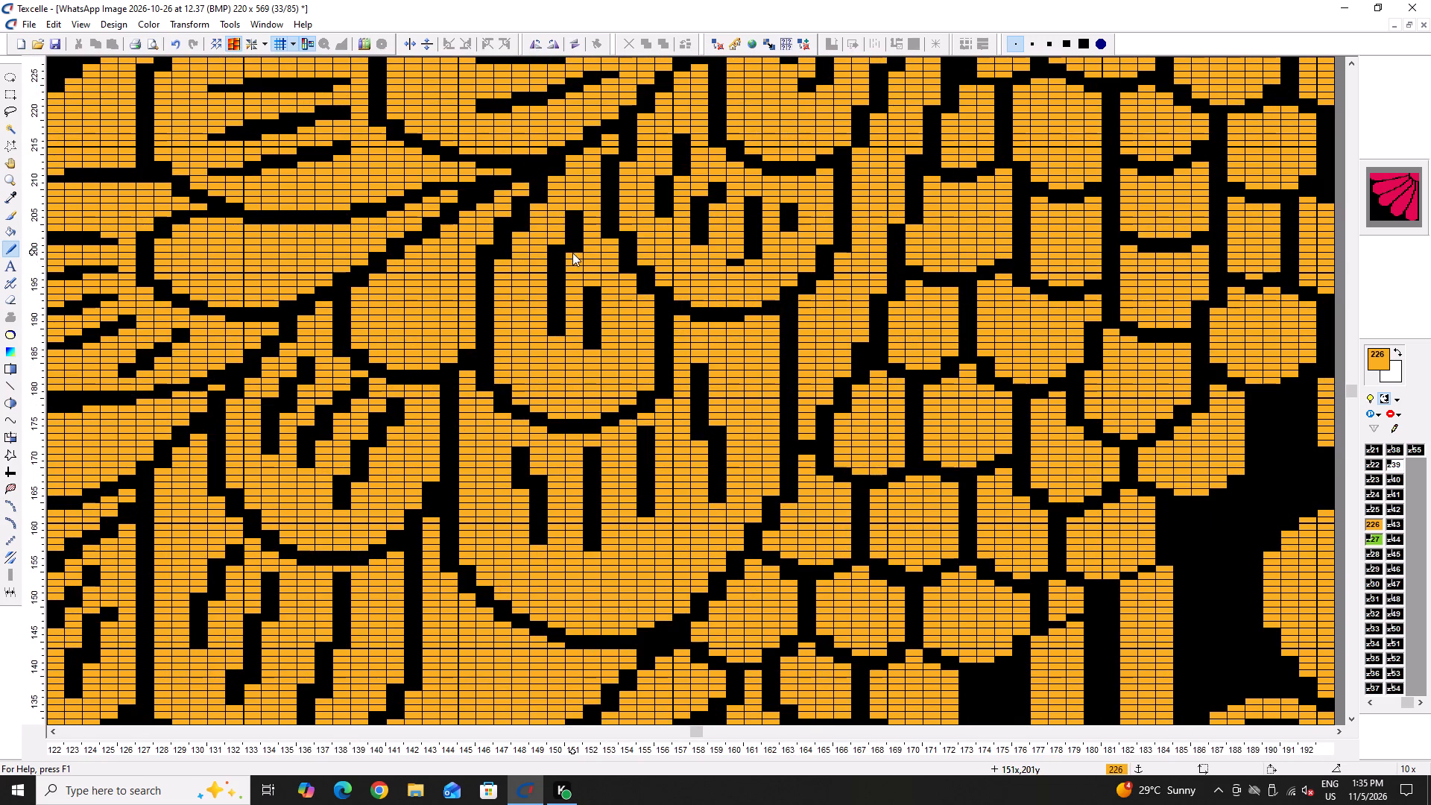
Extend the small round scale's middle streak down column 160 to about row 197 and trim its joint at column 161.
scroll(761, 262, up, 2)
ctrl+scroll(746, 397, up, 3)
right_drag(702, 458, 695, 484)
right_click(695, 485)
right_click(694, 491)
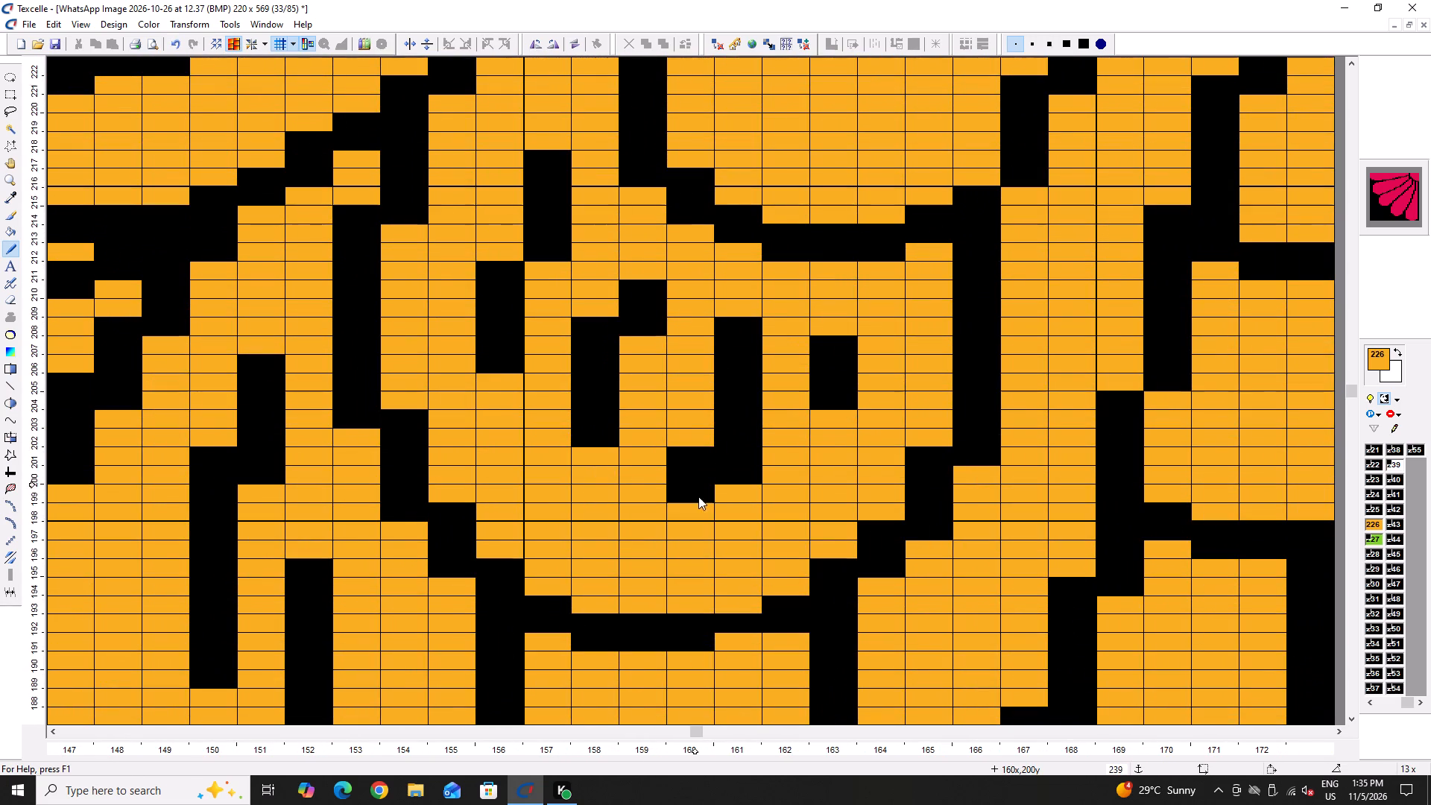
right_drag(695, 509, 692, 523)
right_click(690, 524)
click(721, 481)
Lengthen the tops of the streaks in columns 159 and 156 to about rows 211 and 212.
right_drag(639, 266, 635, 287)
right_click(635, 287)
right_drag(511, 232, 514, 266)
right_click(514, 267)
right_click(514, 268)
double_click(505, 237)
Shift the scale's black outline from column 154 to column 153 around rows 214 to 218 and touch up its junction at column 151.
ctrl+scroll(502, 250, down, 6)
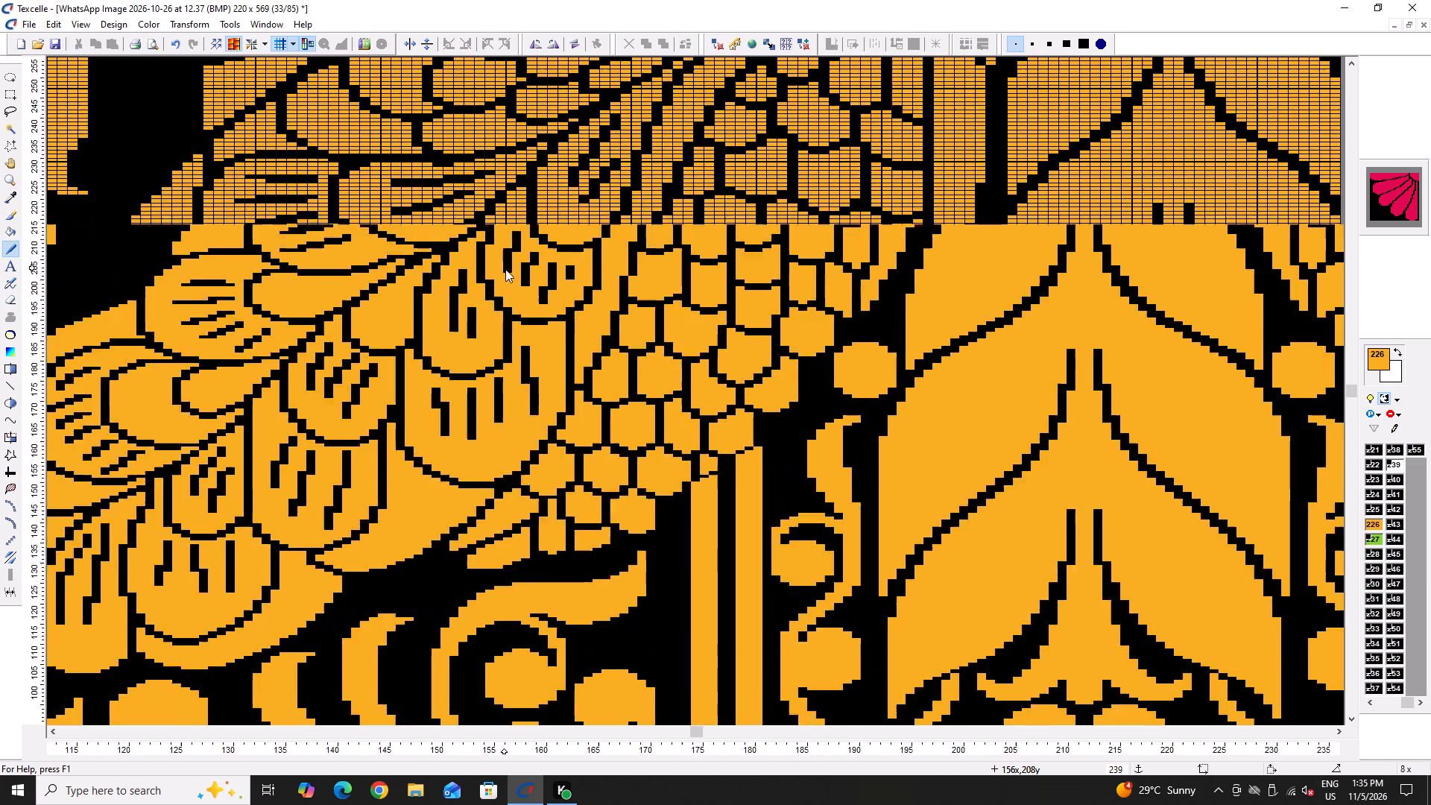
scroll(510, 274, up, 1)
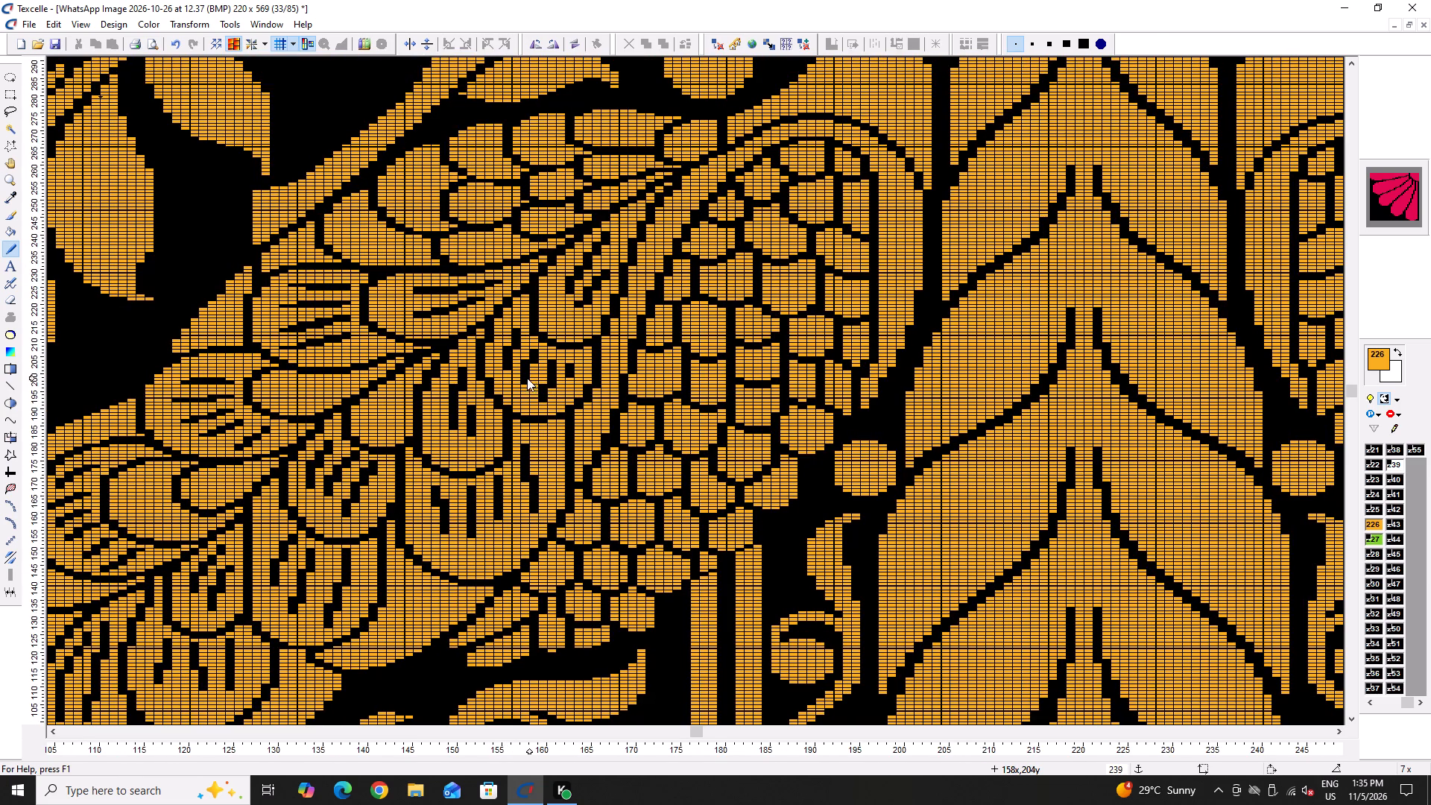
ctrl+scroll(473, 332, up, 5)
right_drag(491, 317, 493, 354)
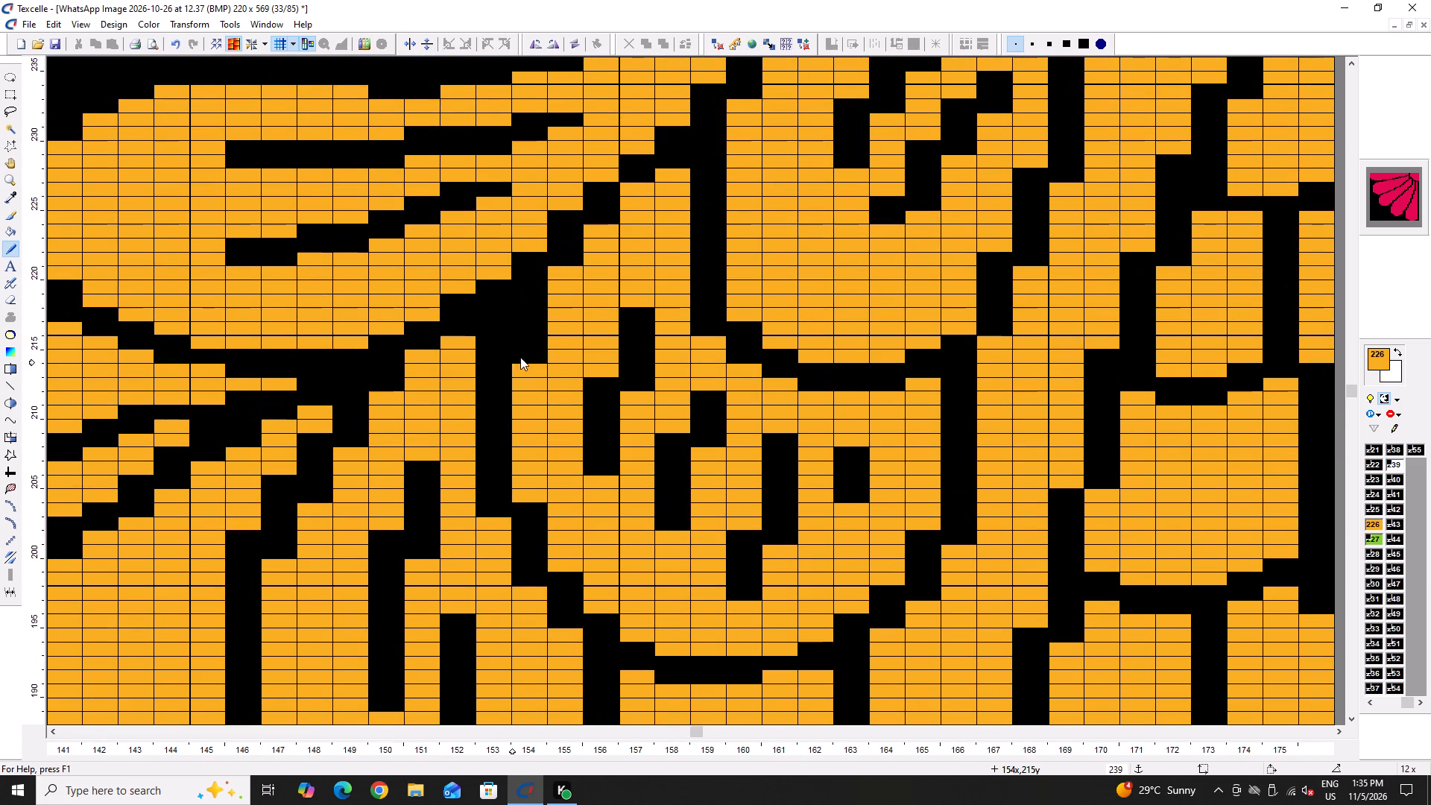
drag(524, 356, 531, 314)
click(531, 314)
ctrl+scroll(505, 338, down, 4)
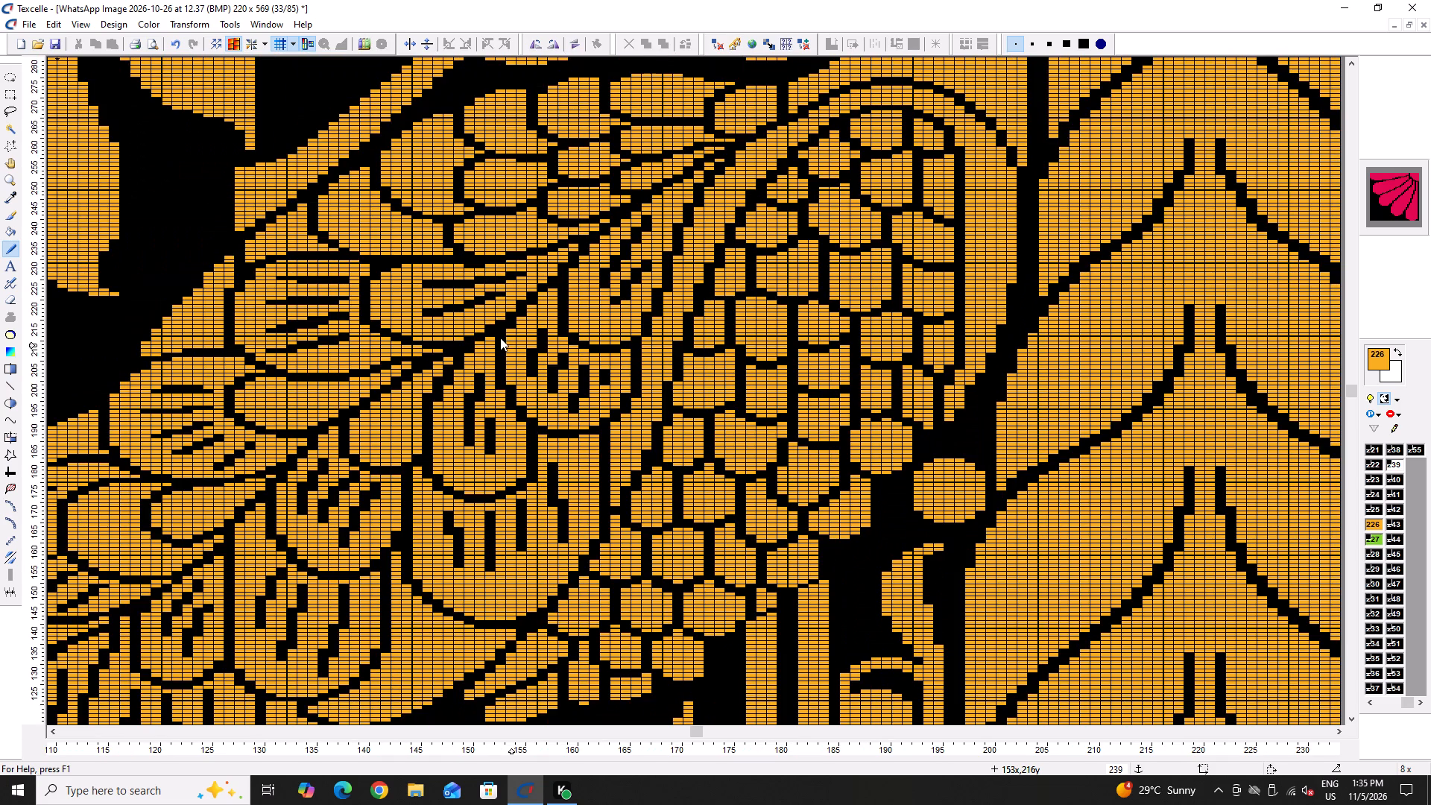
ctrl+scroll(472, 344, up, 4)
right_click(492, 346)
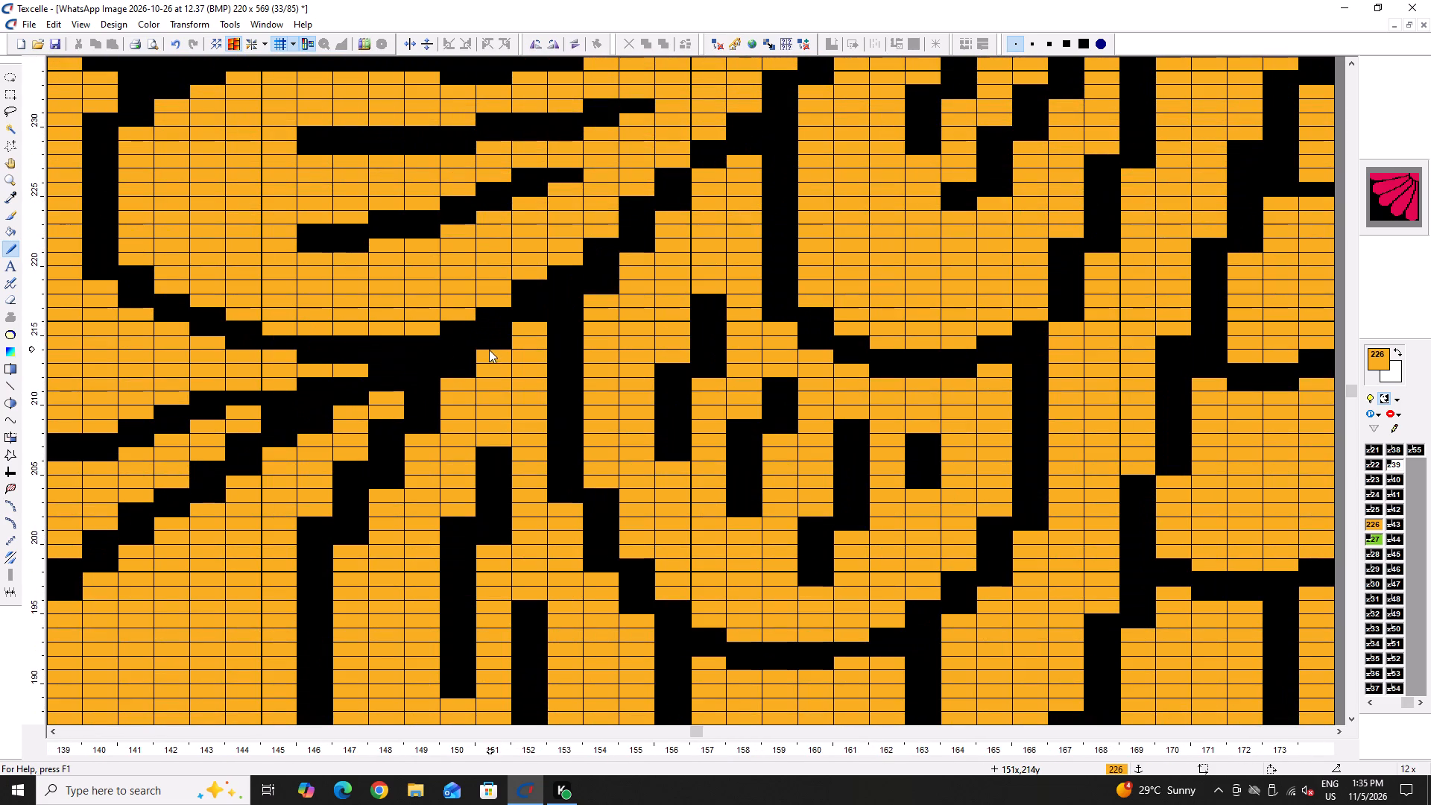
Save the pattern.
ctrl+scroll(458, 369, down, 5)
key(ctrl+s)
key(ctrl+s)
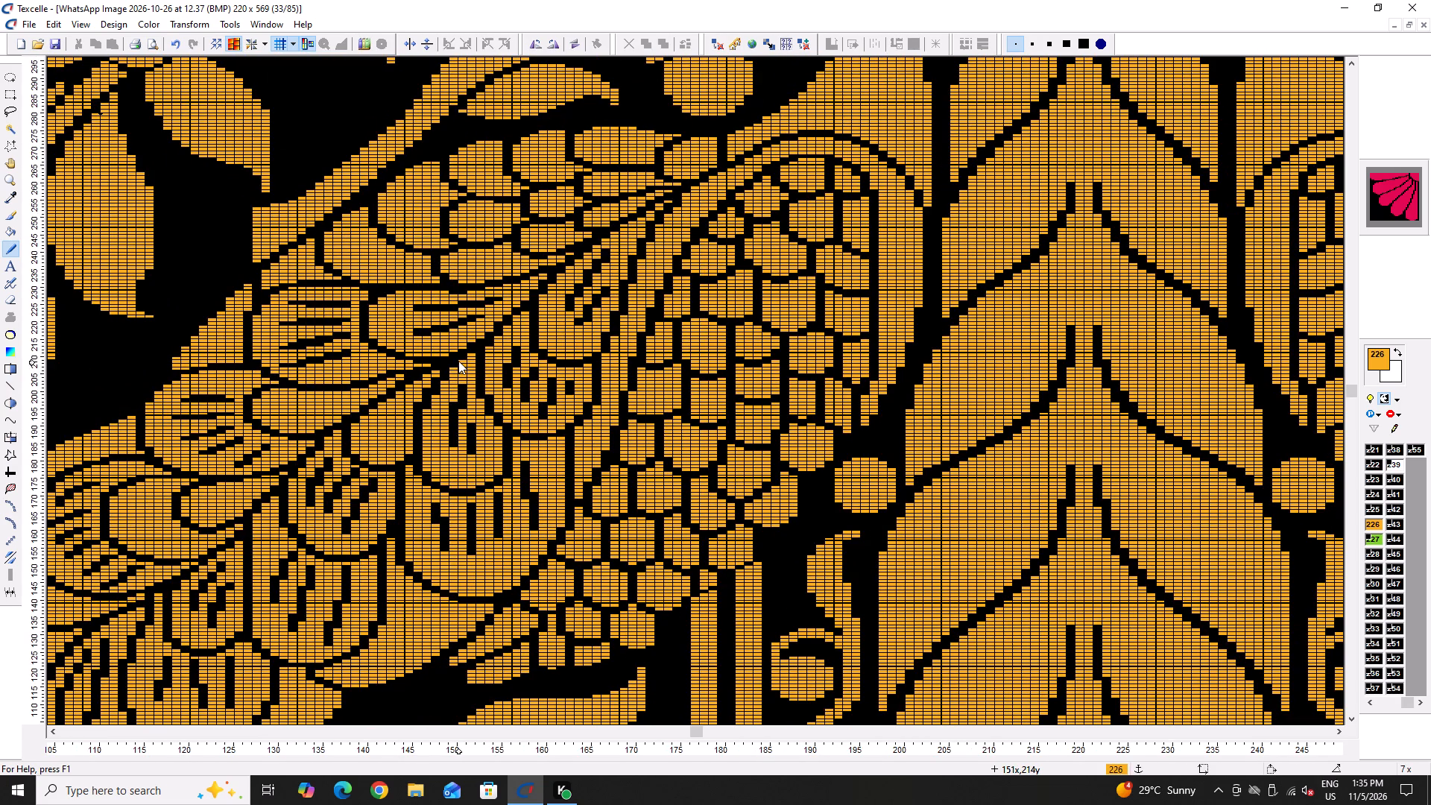
Add a black pixel to the scale outline's junction at column 140, about row 236.
ctrl+scroll(350, 274, up, 4)
right_click(385, 294)
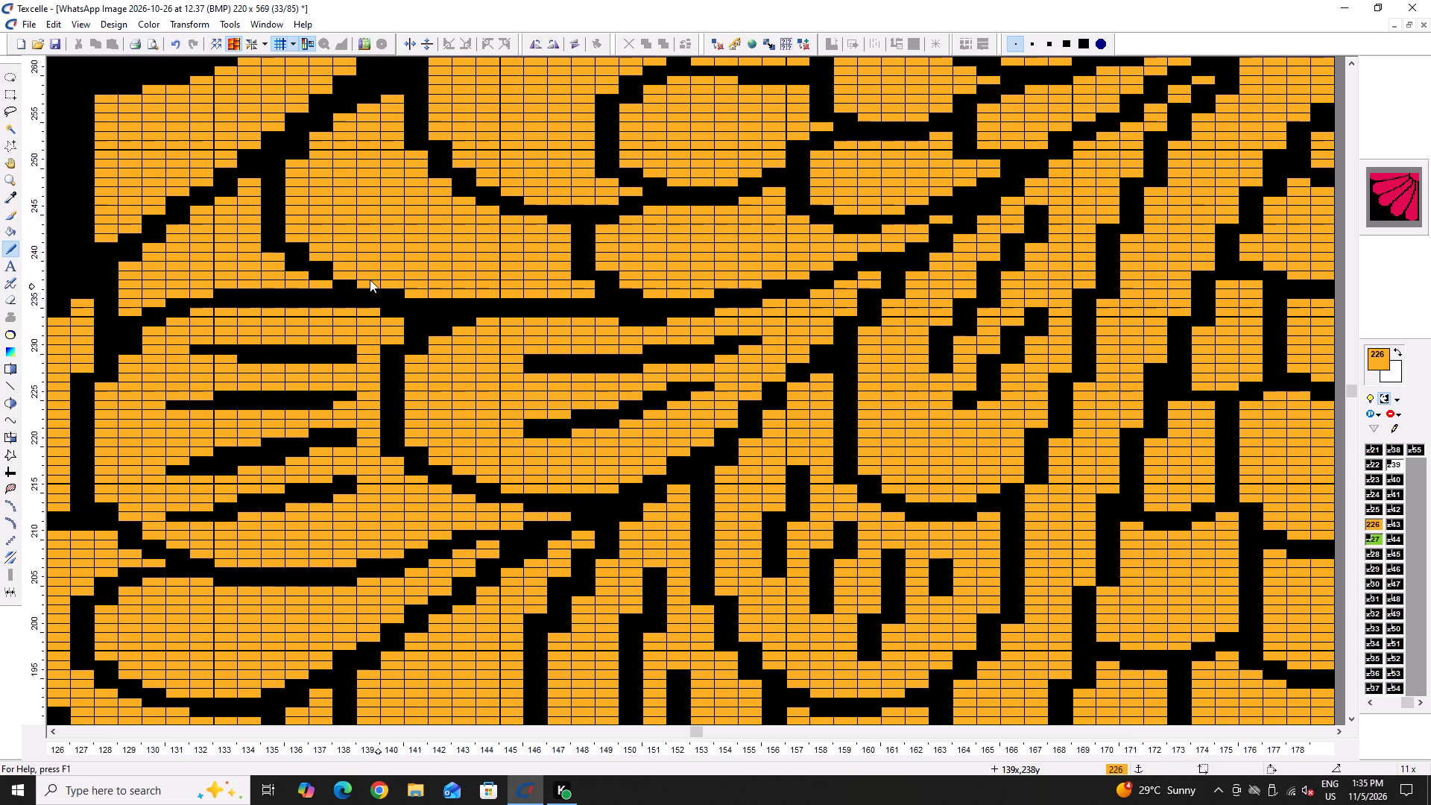
Save the pattern.
ctrl+scroll(323, 260, down, 6)
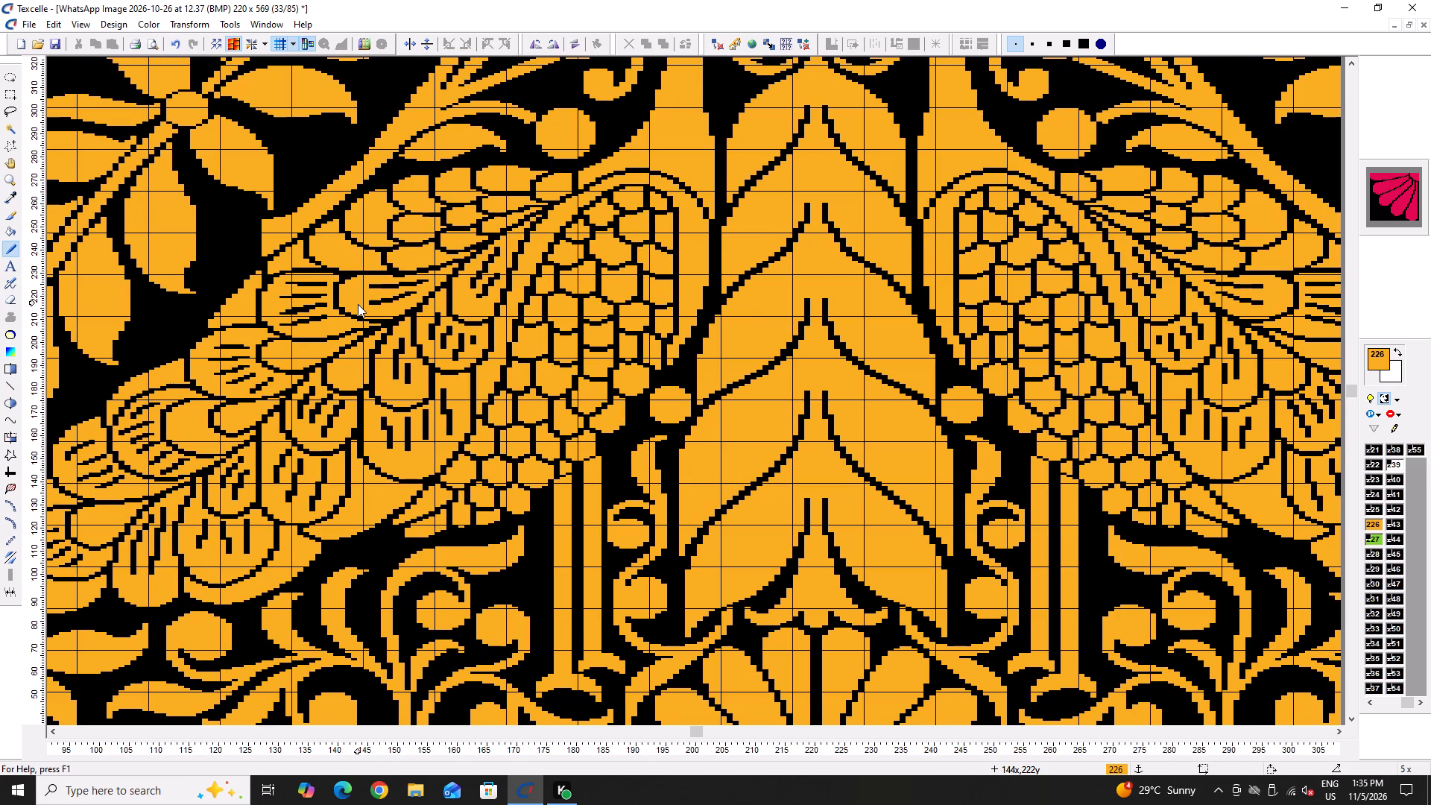
key(ctrl+s)
key(ctrl+s)
key(ctrl+s)
key(ctrl+s)
Shift the small round scale's outer edge from column 166 to 165, about rows 197 to 211, and continue it down column 164 to row 190.
ctrl+scroll(581, 174, up, 6)
ctrl+scroll(574, 184, down, 3)
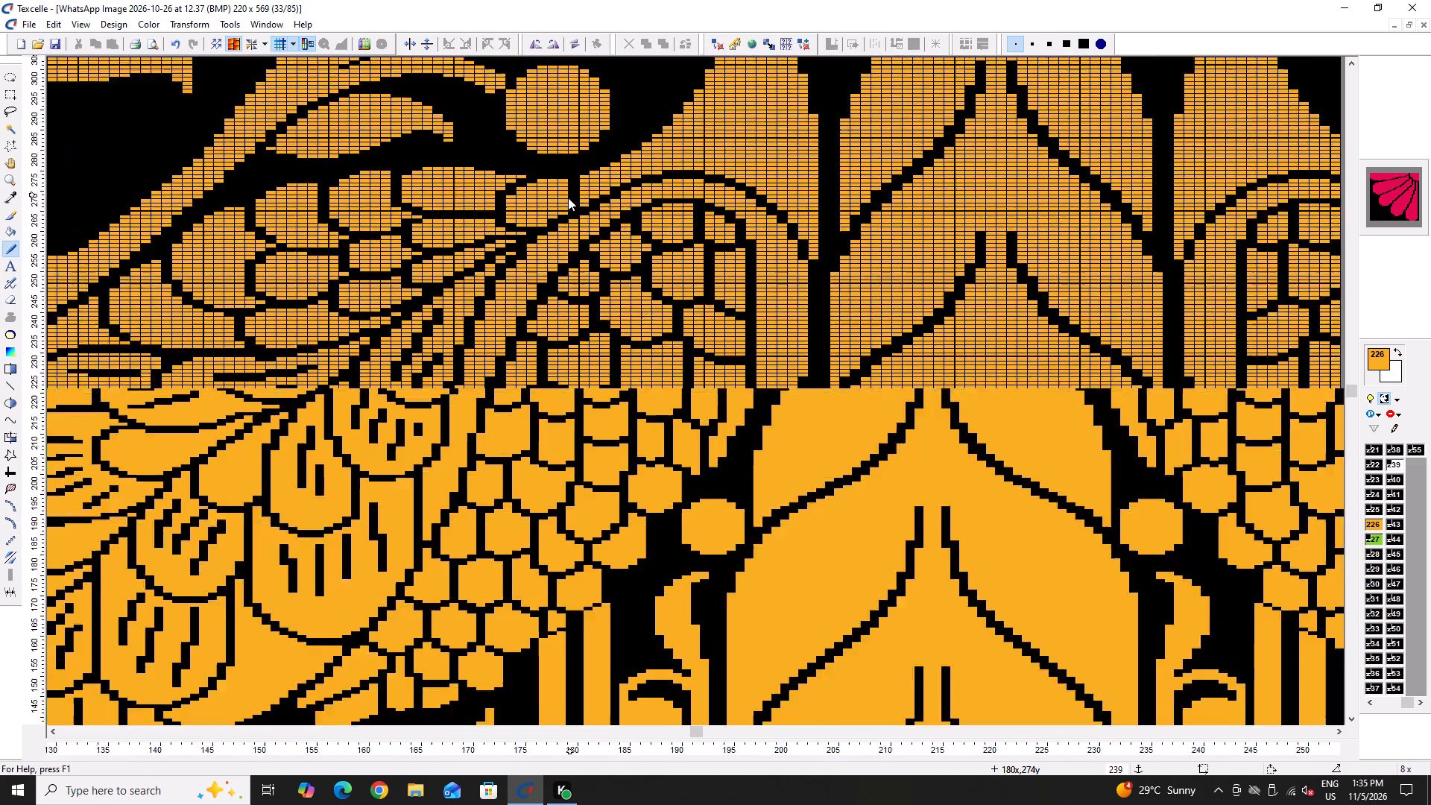
ctrl+scroll(568, 198, down, 2)
ctrl+scroll(481, 404, up, 4)
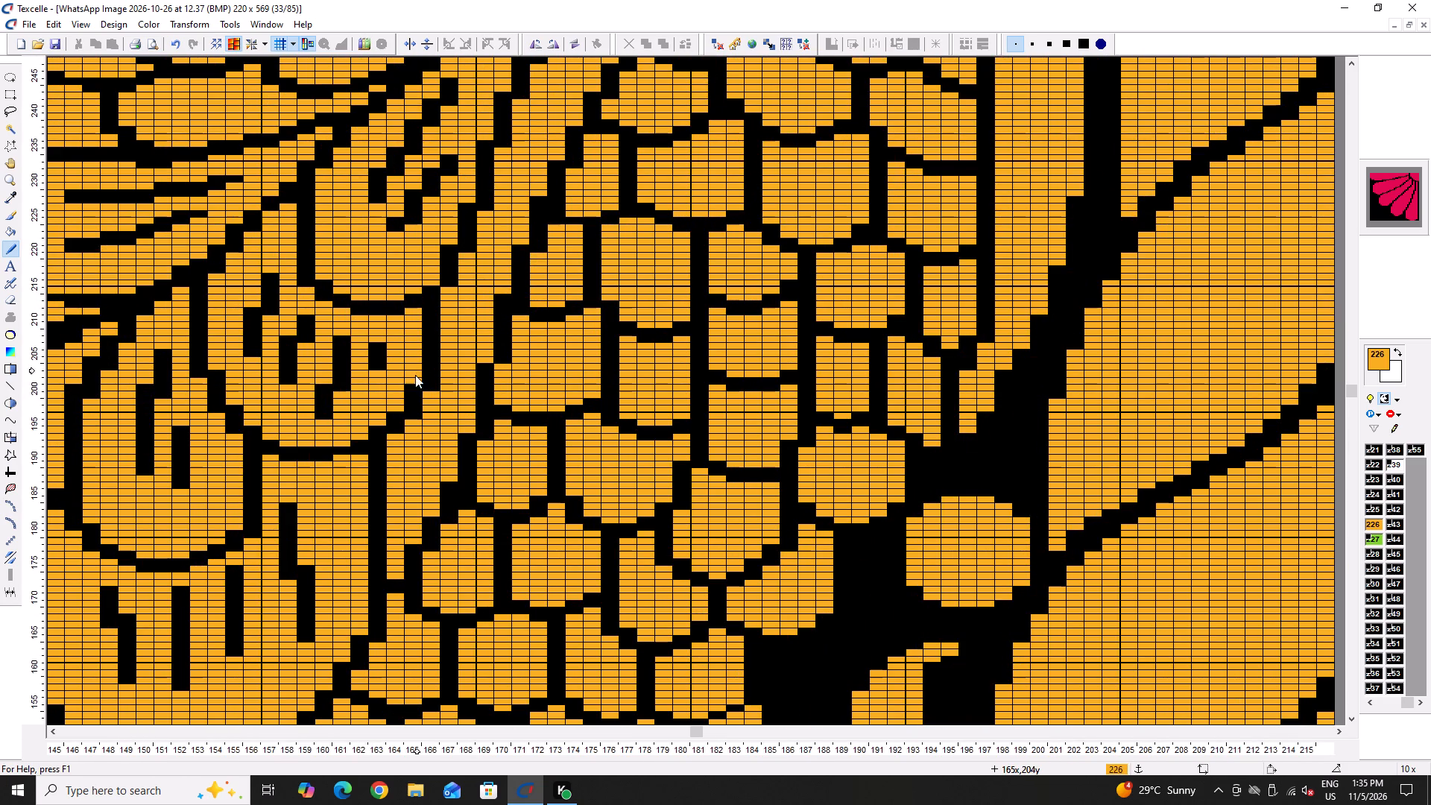
right_drag(419, 386, 420, 308)
click(424, 339)
drag(424, 344, 424, 360)
drag(424, 364, 423, 375)
drag(423, 376, 422, 405)
click(422, 405)
click(428, 380)
click(428, 392)
drag(428, 398, 427, 405)
click(427, 405)
right_drag(414, 376, 411, 412)
right_drag(400, 431, 394, 458)
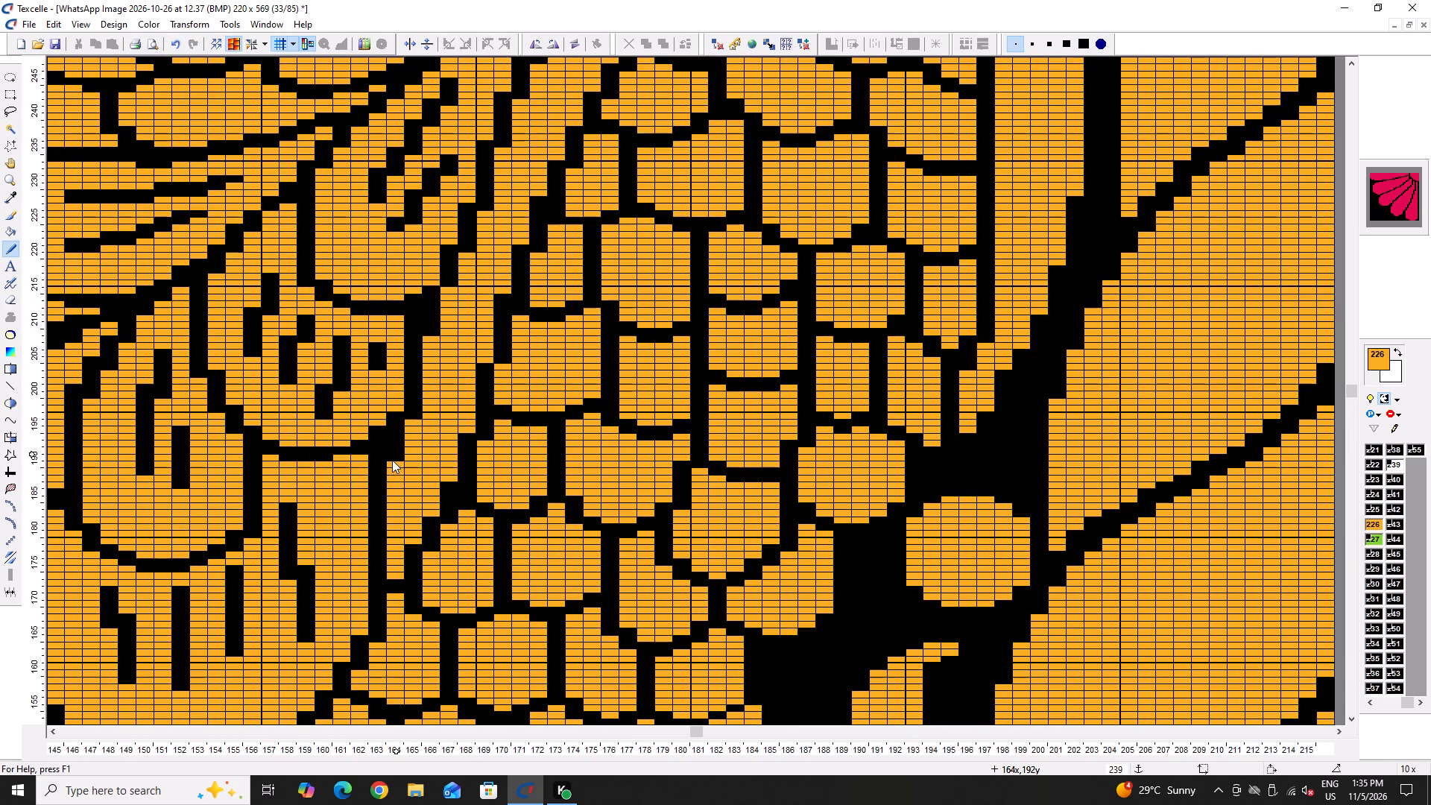
Reshape the black outline at columns 166 and 167, around rows 208 to 216, restoring orange at its lower end.
right_click(447, 288)
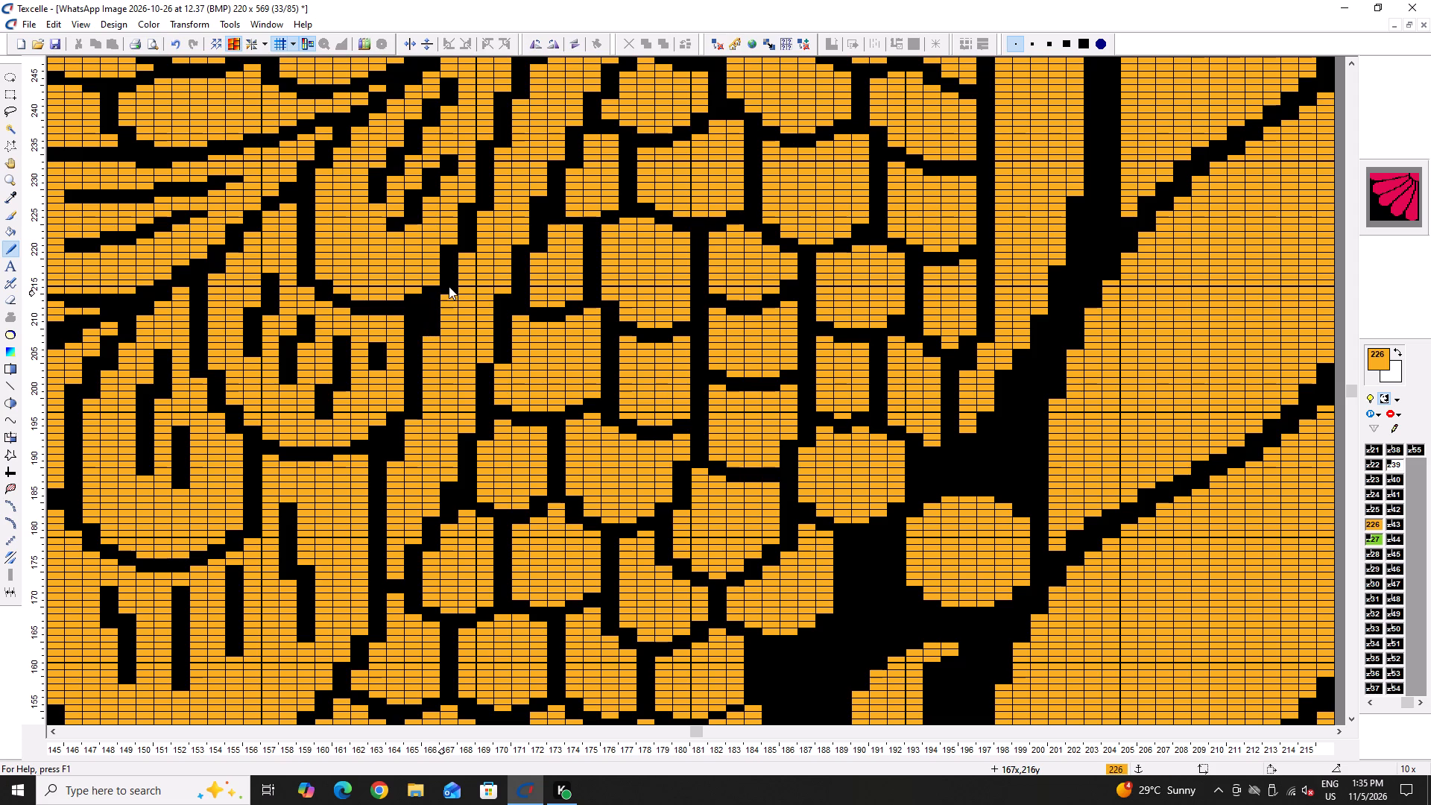
right_click(449, 286)
ctrl+scroll(417, 399, down, 3)
ctrl+scroll(426, 382, up, 4)
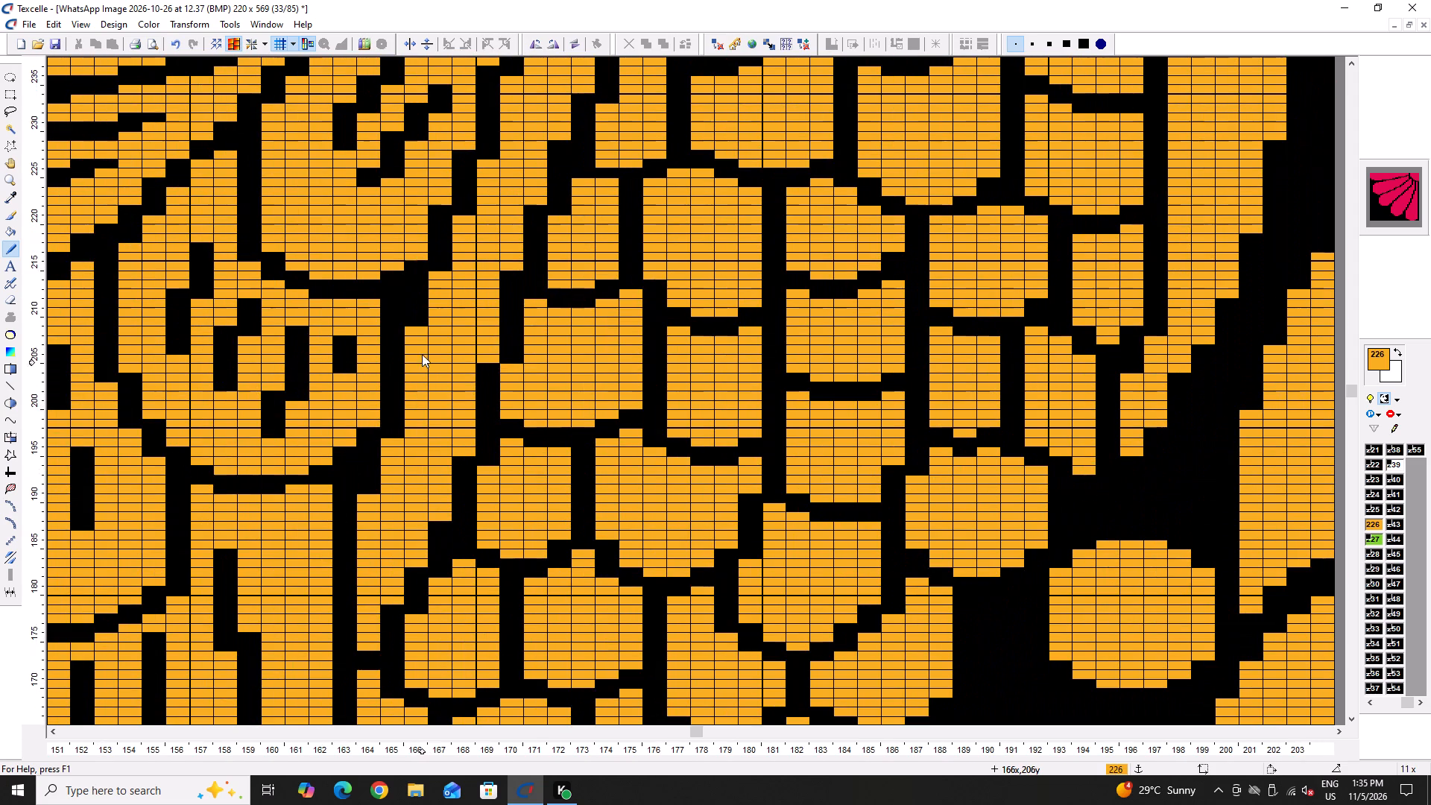
drag(422, 301, 420, 329)
right_click(419, 299)
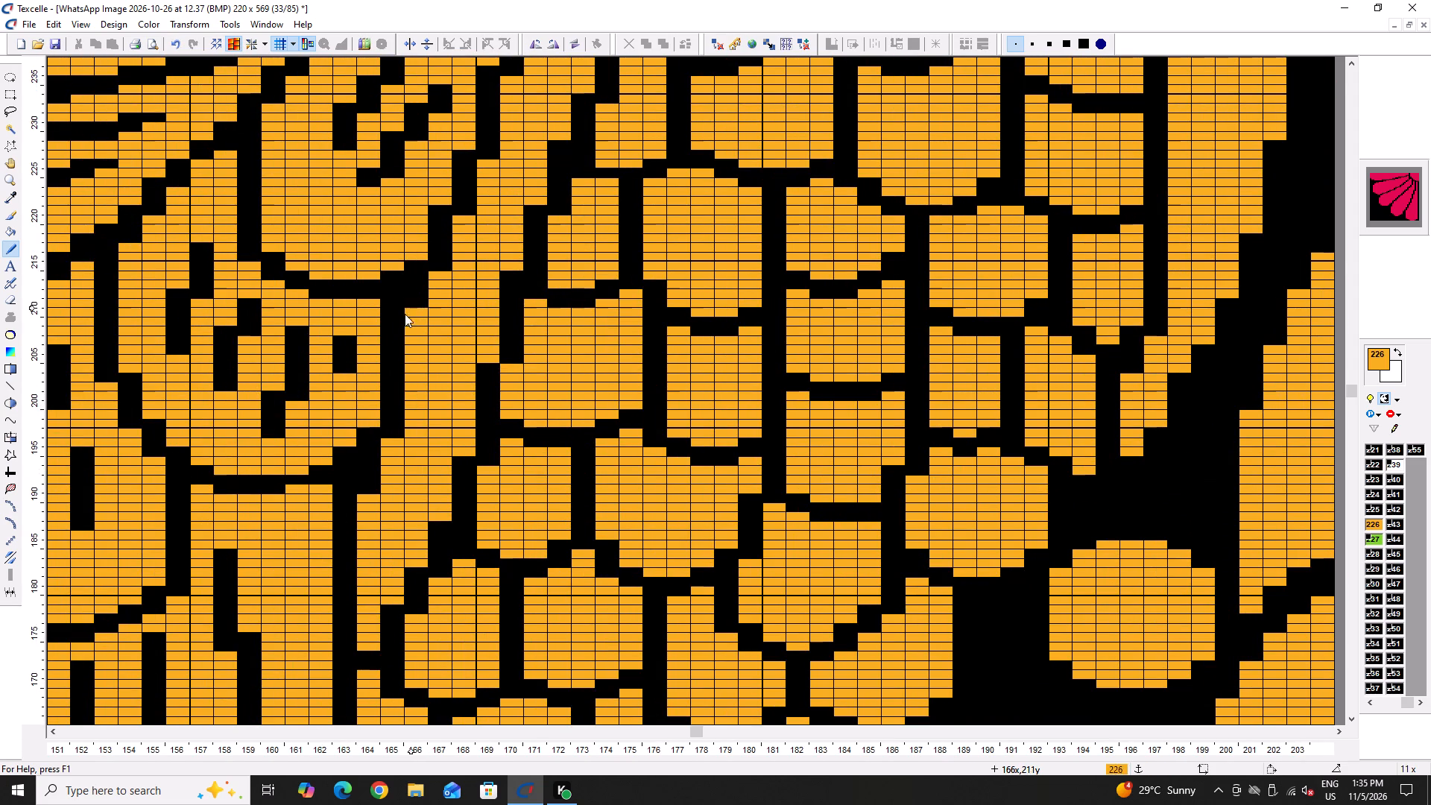
Paint black down the feather outline near columns 163 and 164, starting at about row 191.
ctrl+scroll(399, 330, down, 5)
ctrl+scroll(400, 346, up, 3)
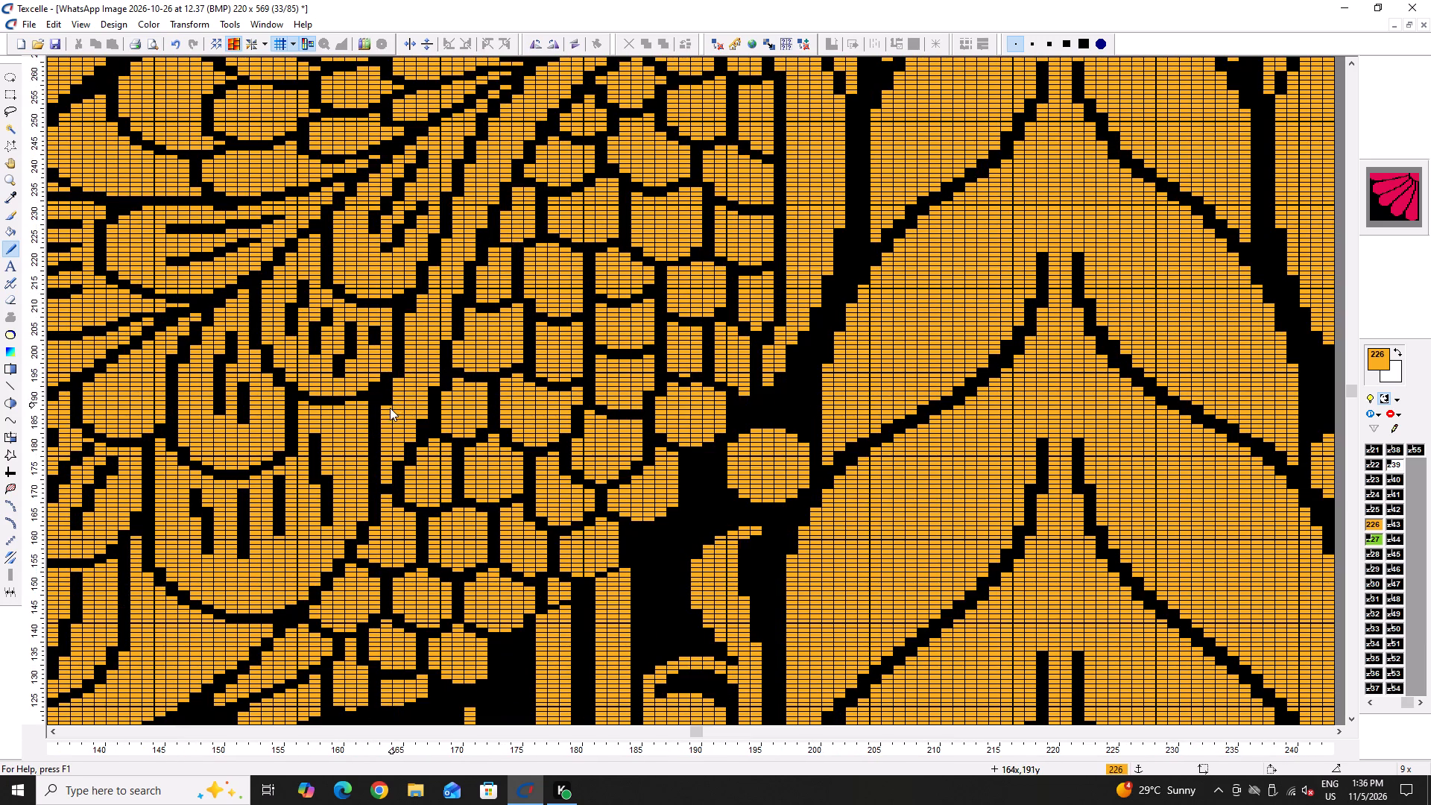
right_drag(390, 408, 382, 485)
right_click(382, 485)
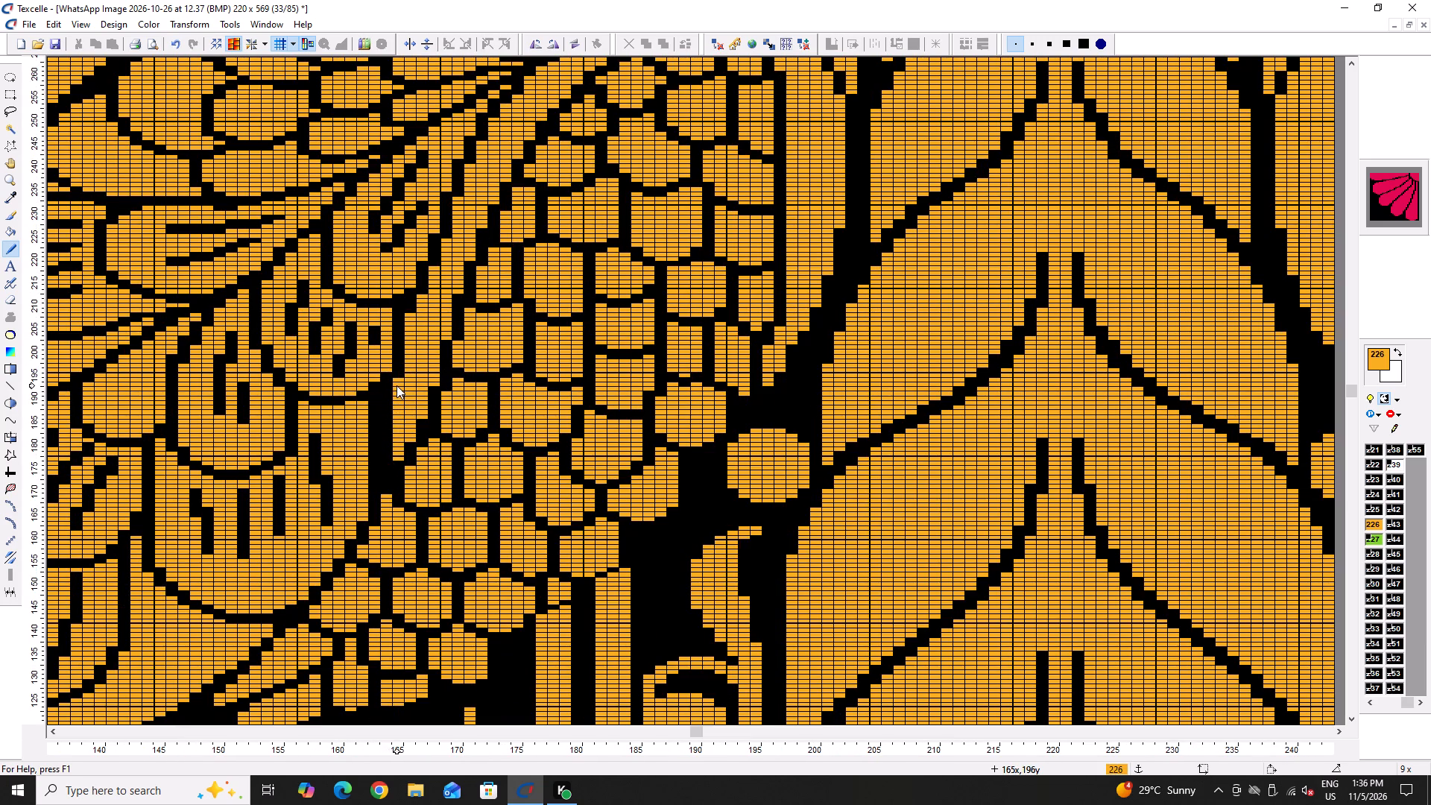
Paint 226 orange down column 163, around rows 174 to 189, to thin the black feather outline.
ctrl+scroll(394, 394, up, 2)
click(376, 419)
click(373, 427)
click(372, 435)
drag(370, 439, 369, 449)
drag(369, 452, 369, 461)
drag(367, 490, 364, 574)
click(364, 574)
drag(366, 569, 369, 458)
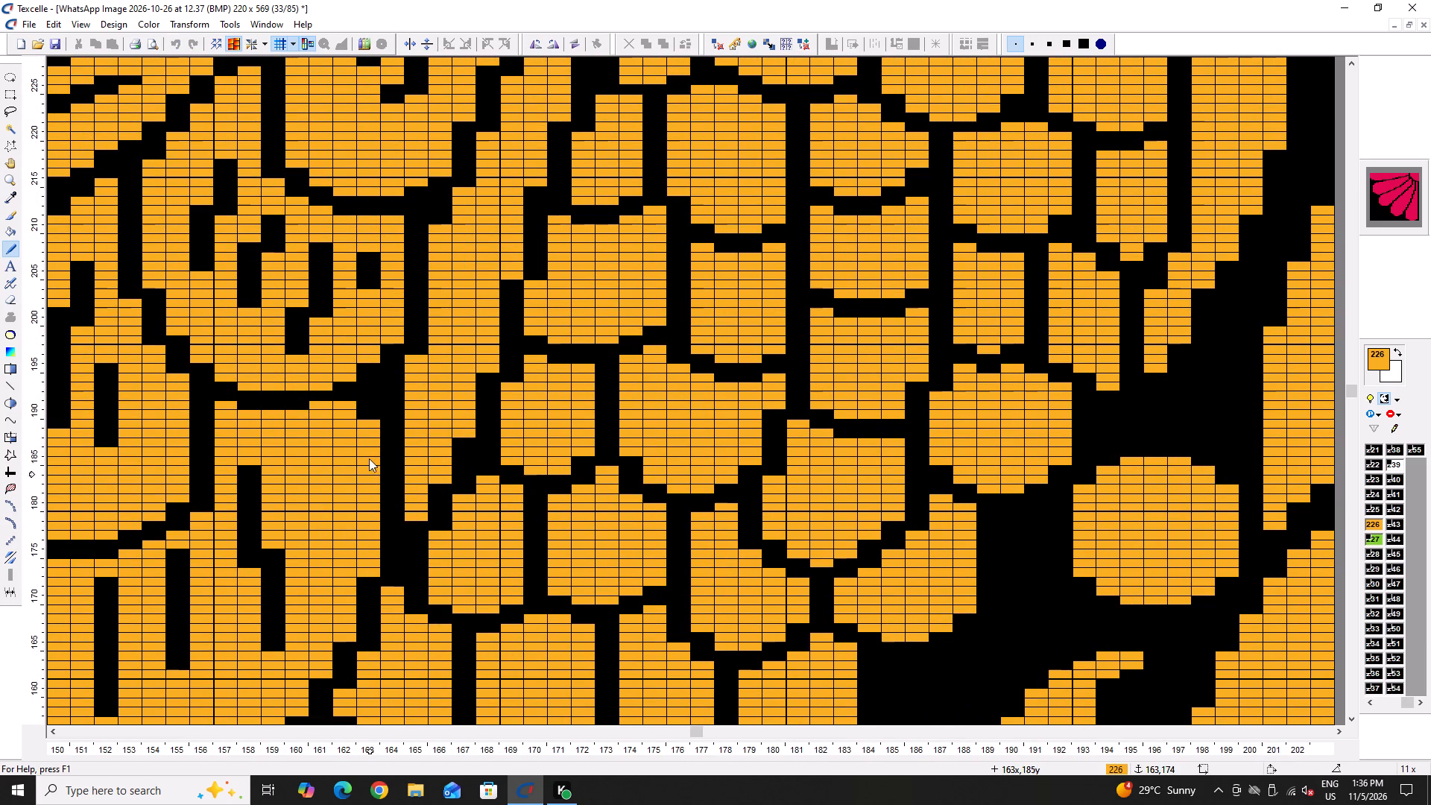
drag(369, 458, 369, 445)
drag(369, 444, 368, 394)
click(368, 394)
ctrl+scroll(364, 411, down, 5)
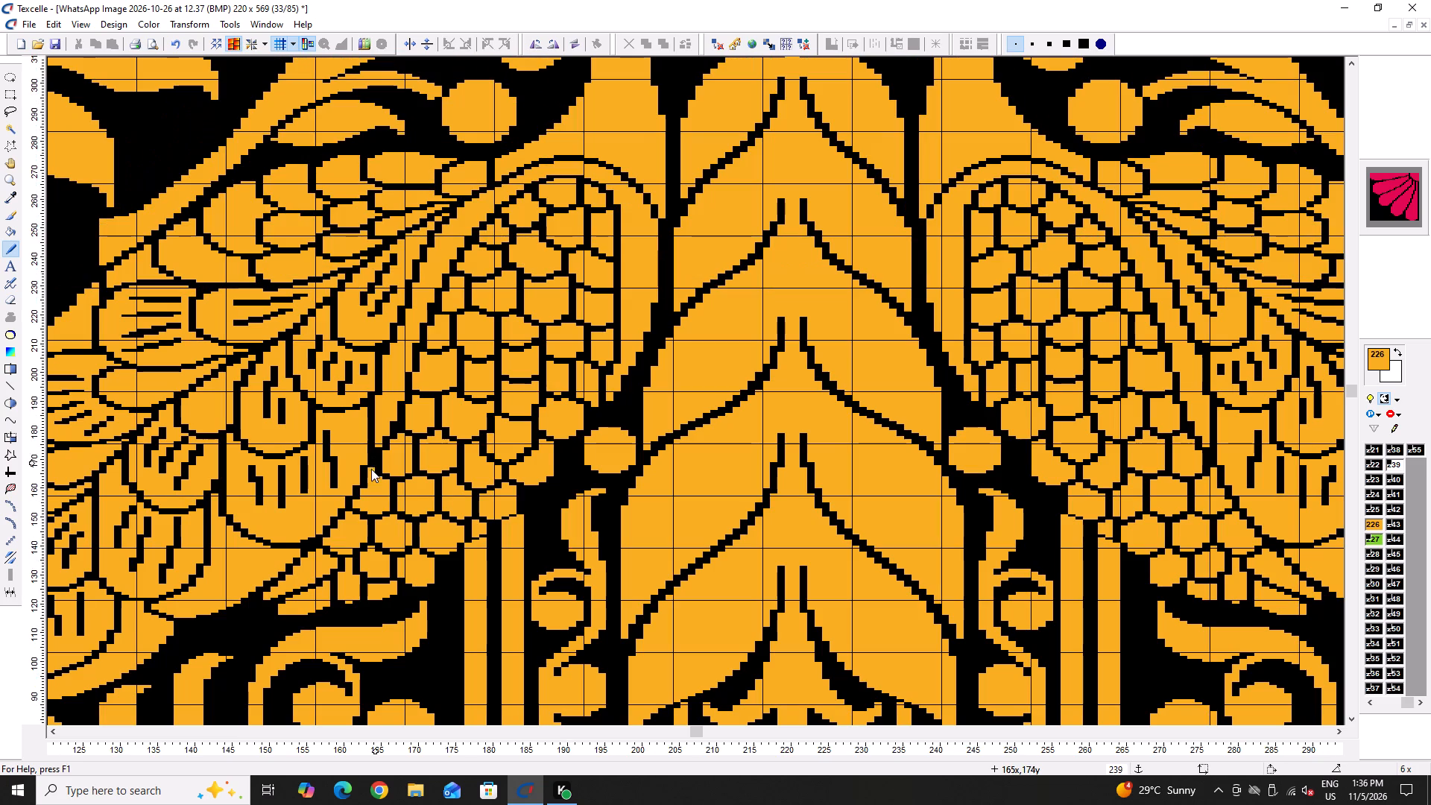
Reshape the black outline junction at columns 156 to 161, around rows 142 to 148, using 239 black and 226 orange.
ctrl+scroll(303, 528, up, 4)
triple_click(349, 570)
click(349, 574)
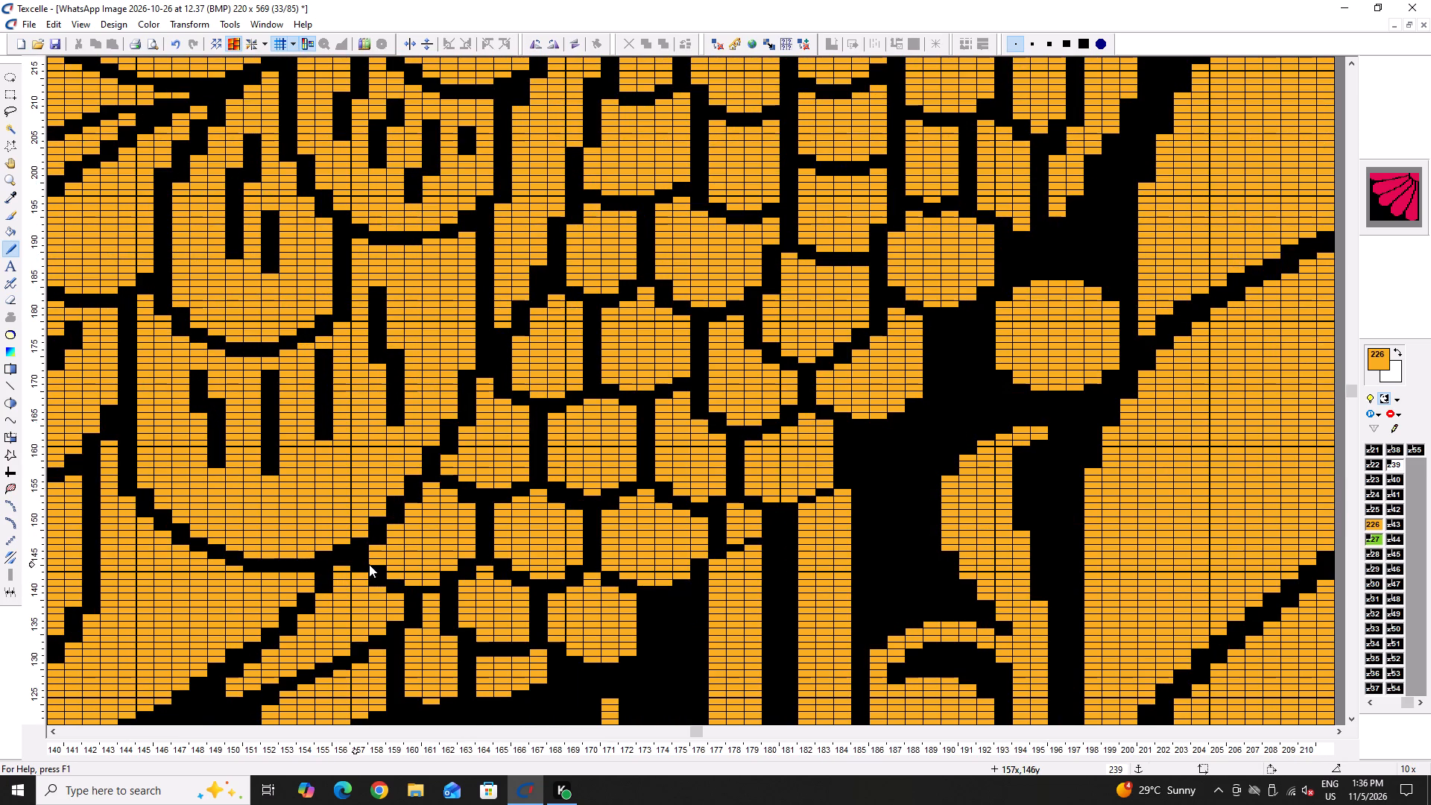
right_drag(382, 548, 373, 563)
right_click(371, 566)
drag(361, 569, 364, 552)
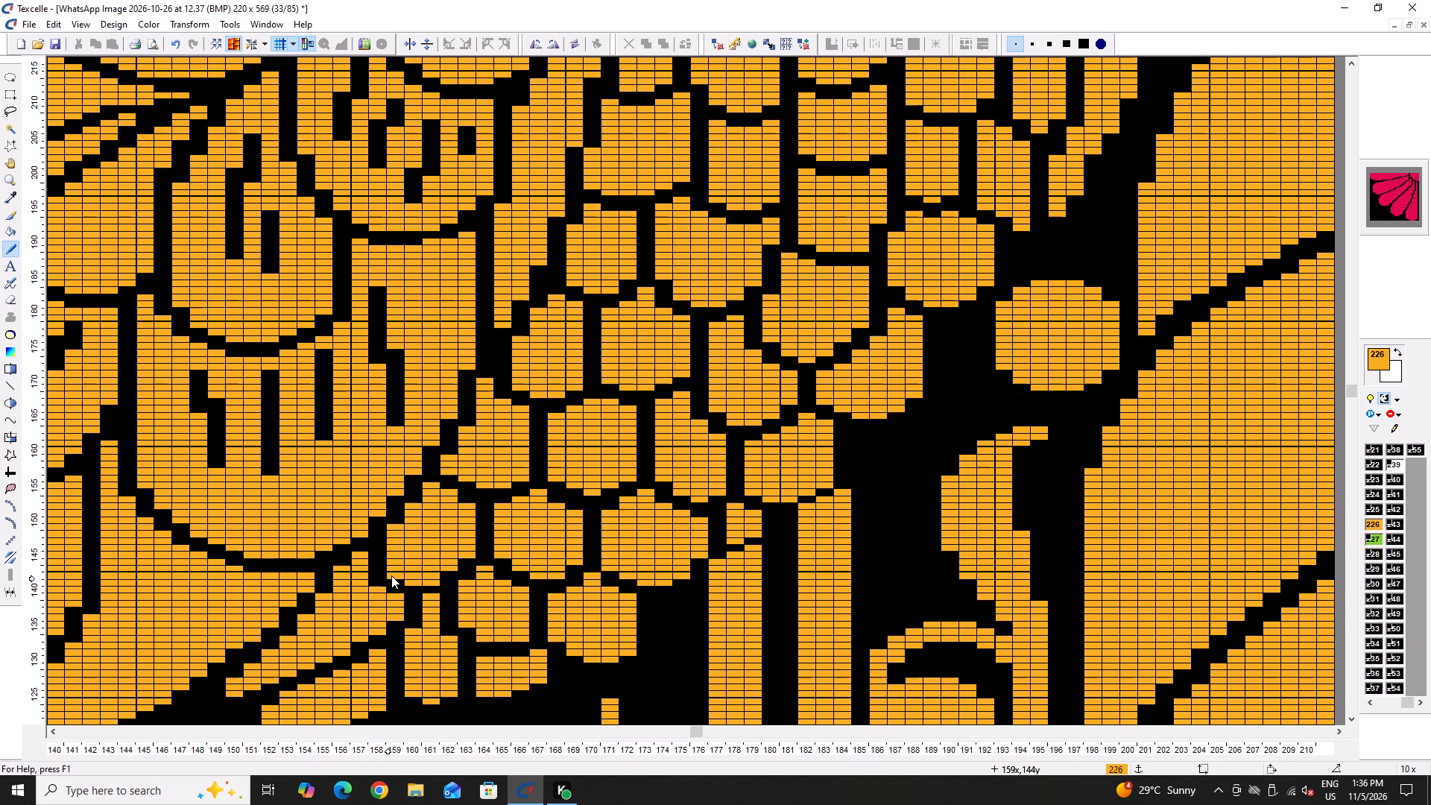
right_click(391, 575)
right_click(391, 575)
right_drag(400, 579, 426, 582)
right_drag(427, 582, 436, 582)
ctrl+scroll(386, 578, up, 2)
drag(382, 579, 379, 593)
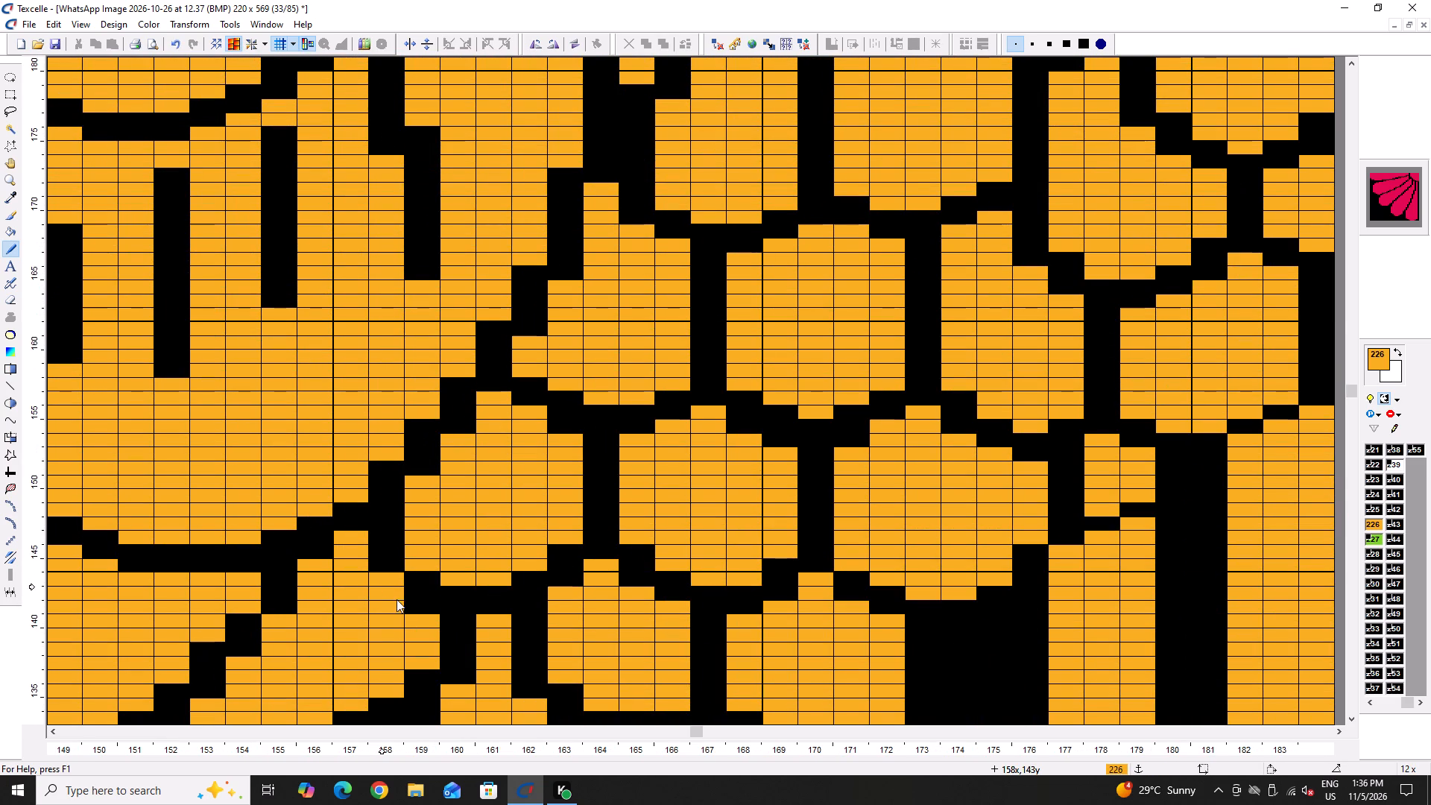
click(407, 602)
right_click(396, 580)
Save the design.
ctrl+scroll(392, 573, down, 6)
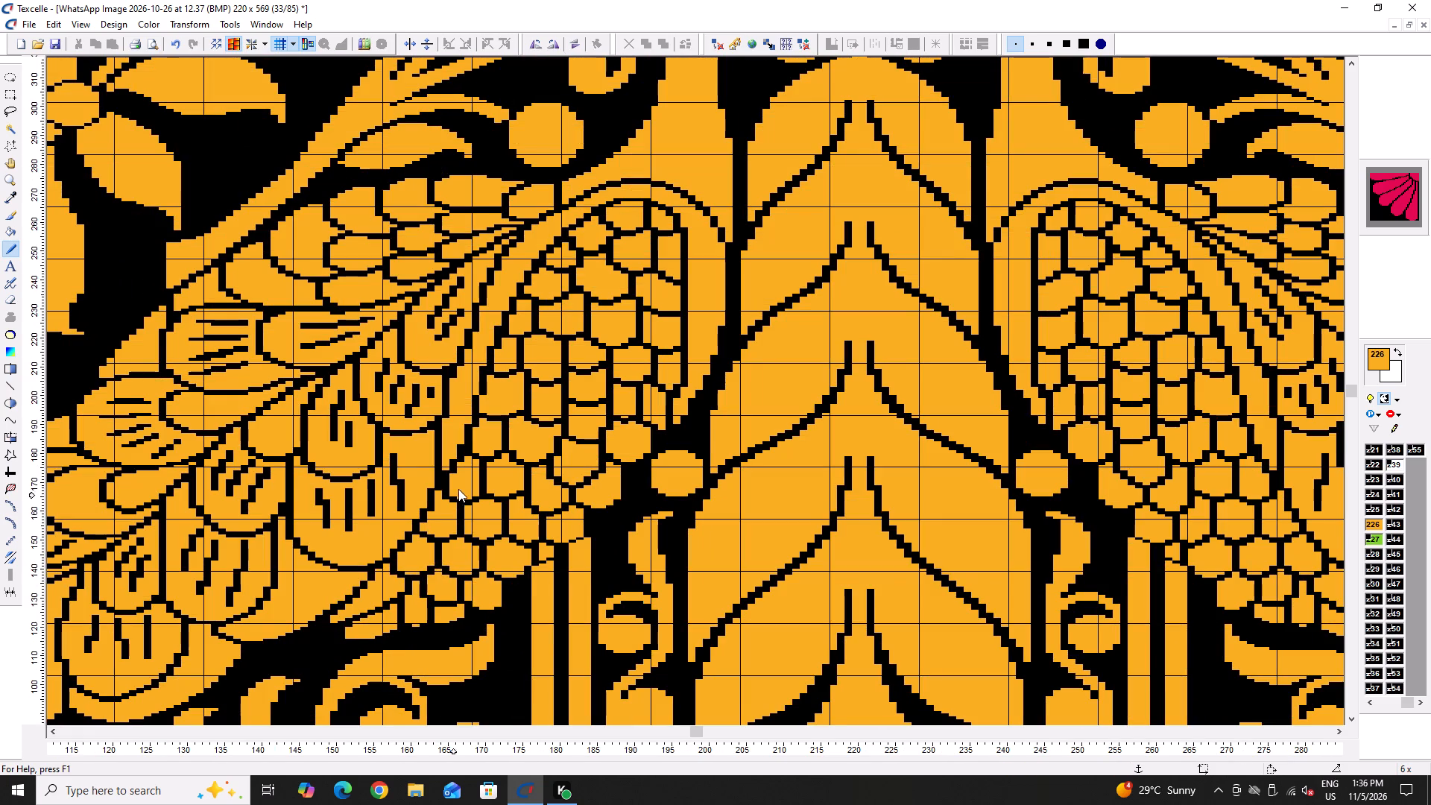
ctrl+scroll(444, 476, up, 5)
key(ctrl+s)
key(ctrl+s)
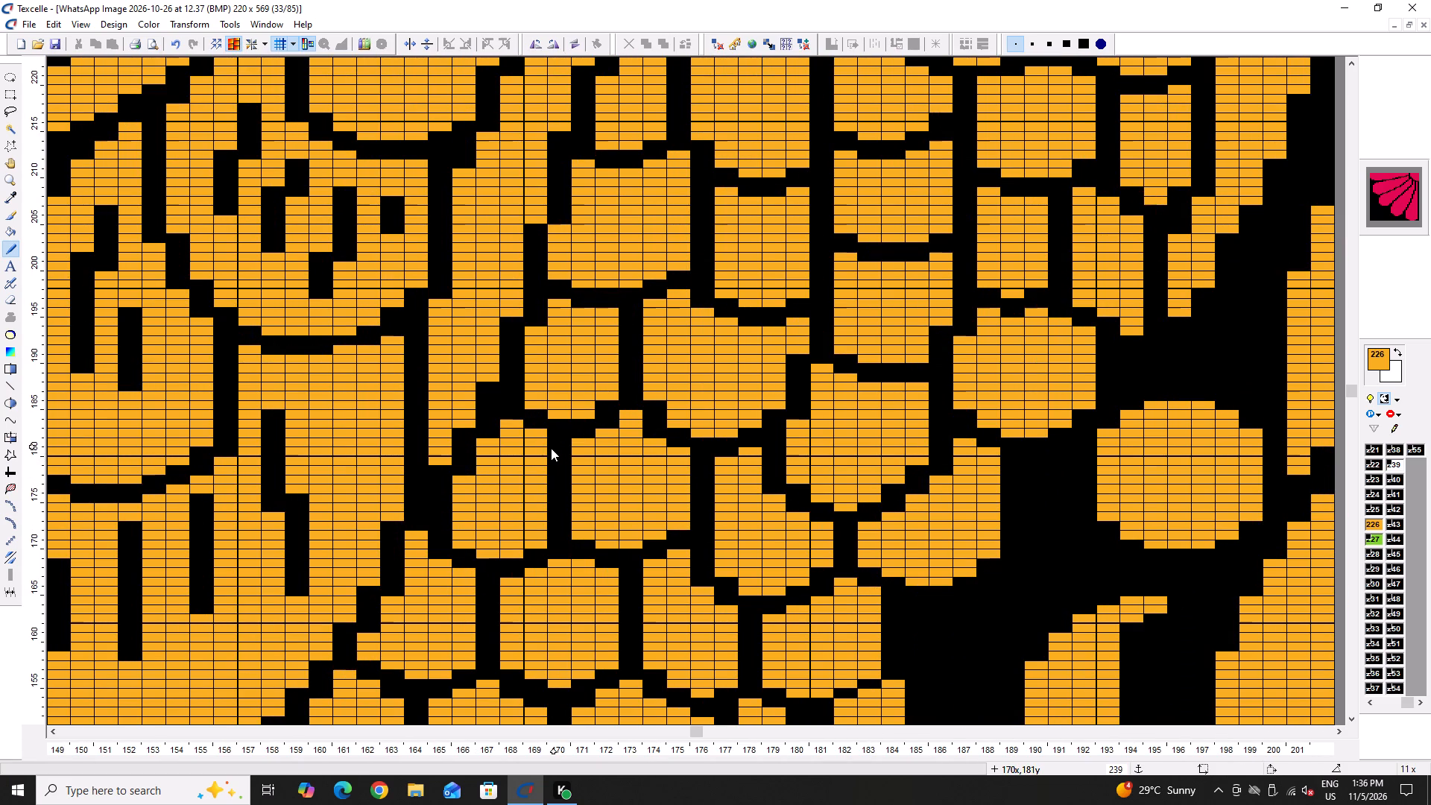
key(ctrl+s)
key(ctrl+s)
key(ctrl+s)
Reshape the black outline above the scale cell at columns 181 to 186, around rows 187 to 190, with orange at its upper corner.
ctrl+scroll(703, 411, up, 3)
right_click(636, 438)
right_click(632, 441)
right_drag(677, 464, 770, 466)
right_click(771, 466)
double_click(585, 456)
double_click(579, 456)
double_click(623, 479)
click(632, 482)
Save the design with the reshaped scale outline.
ctrl+scroll(481, 444, down, 5)
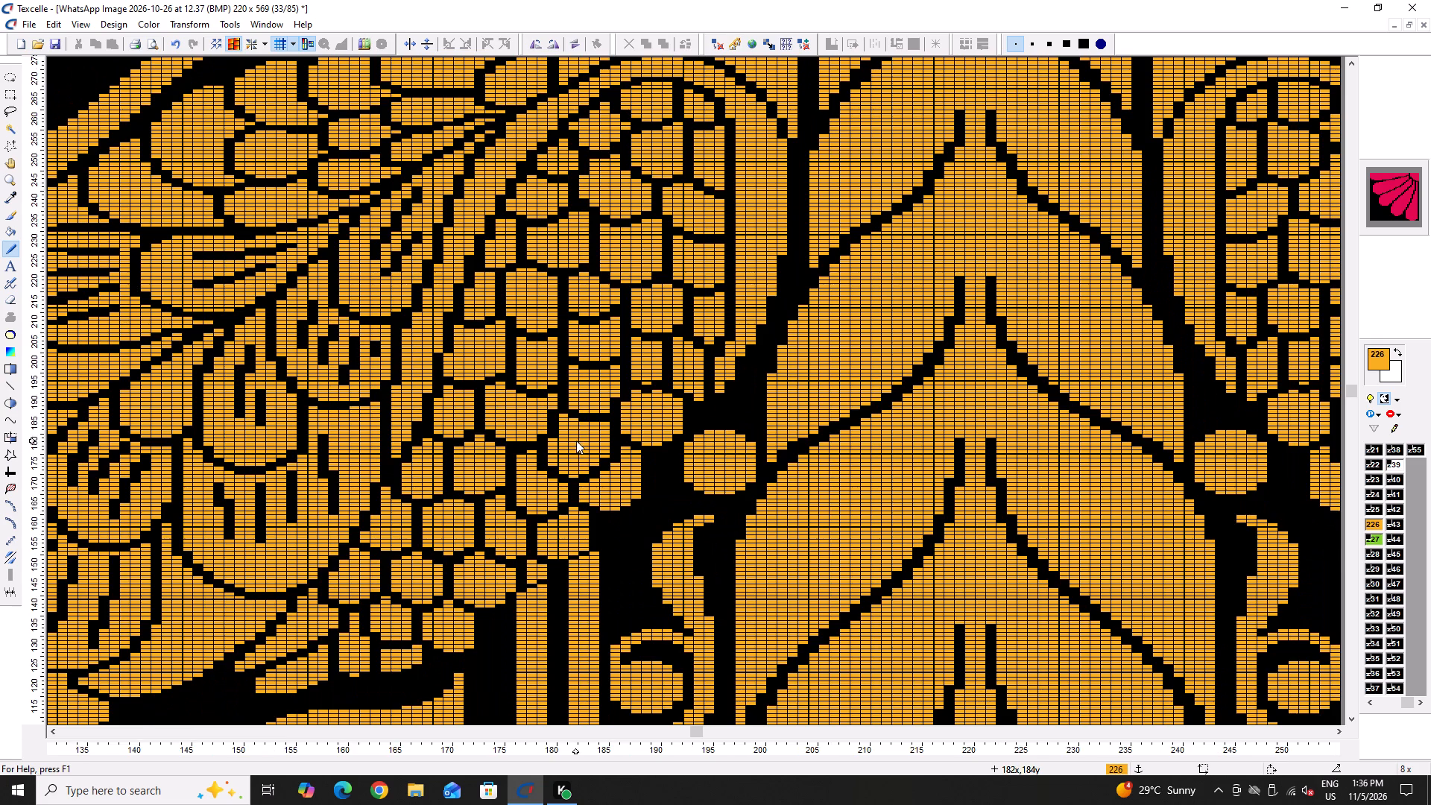
ctrl+scroll(576, 440, up, 4)
key(ctrl+s)
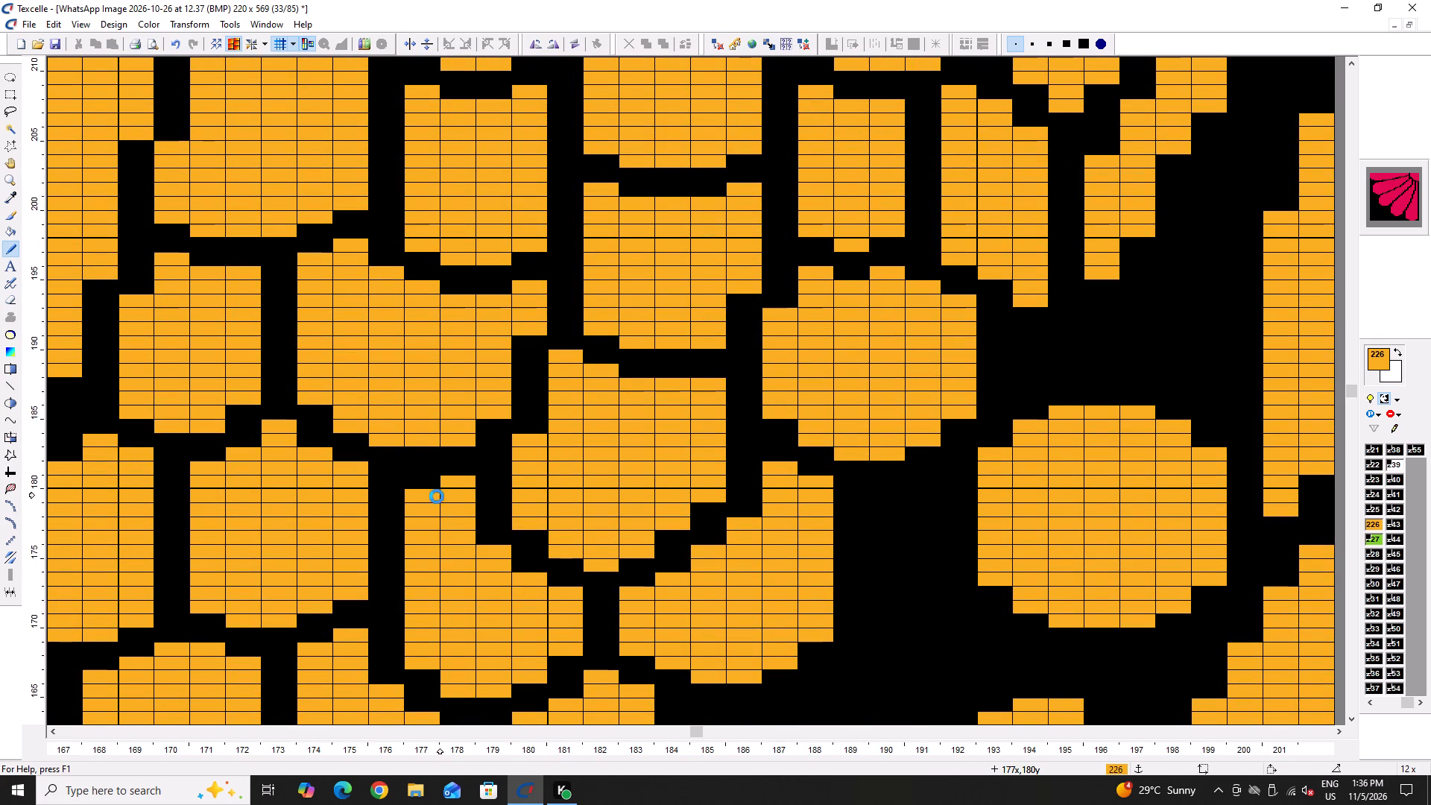
key(ctrl+s)
key(ctrl+s)
key(ctrl+s)
Paint orange at the scale cell's lower corner near column 192, row 211.
ctrl+scroll(475, 411, down, 3)
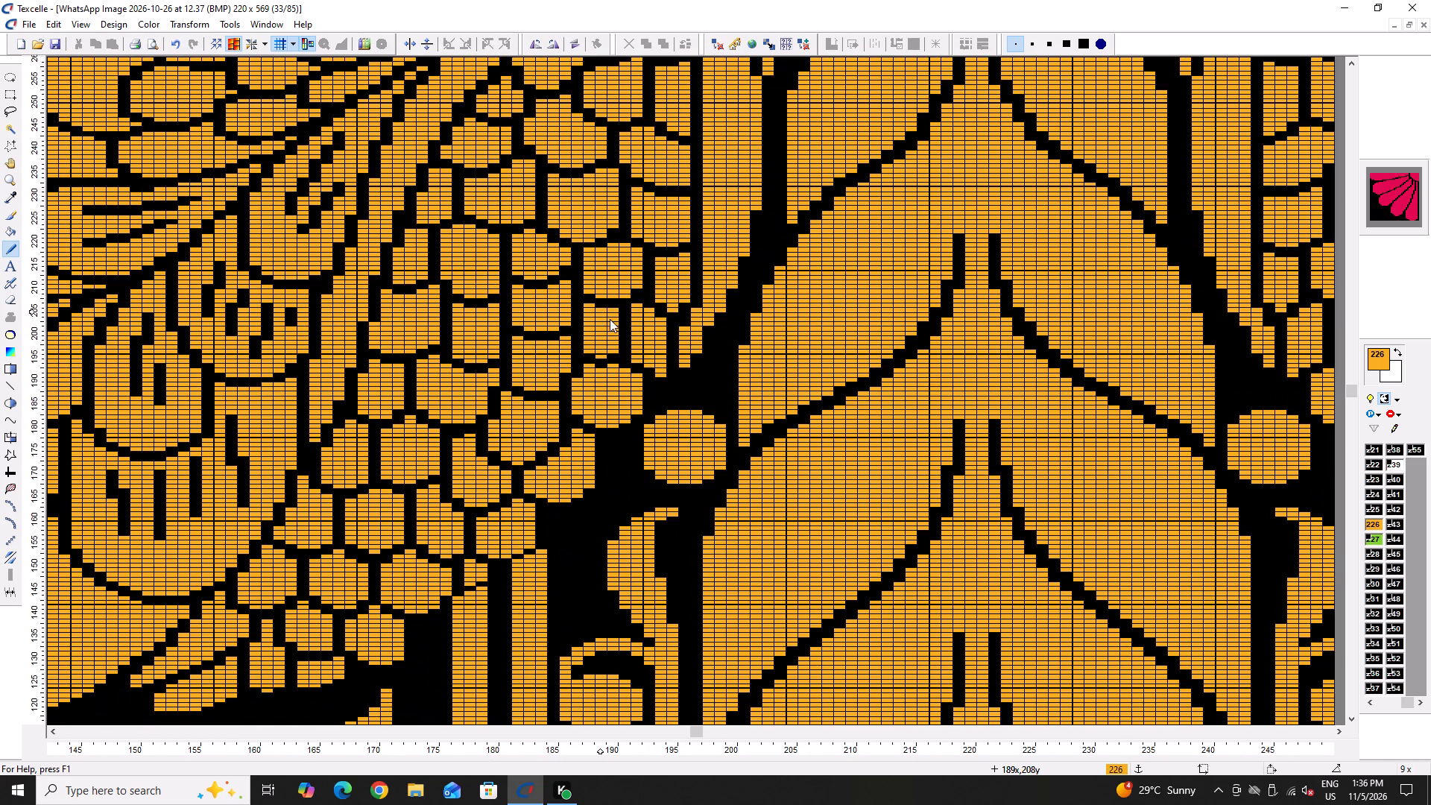
ctrl+scroll(625, 331, up, 2)
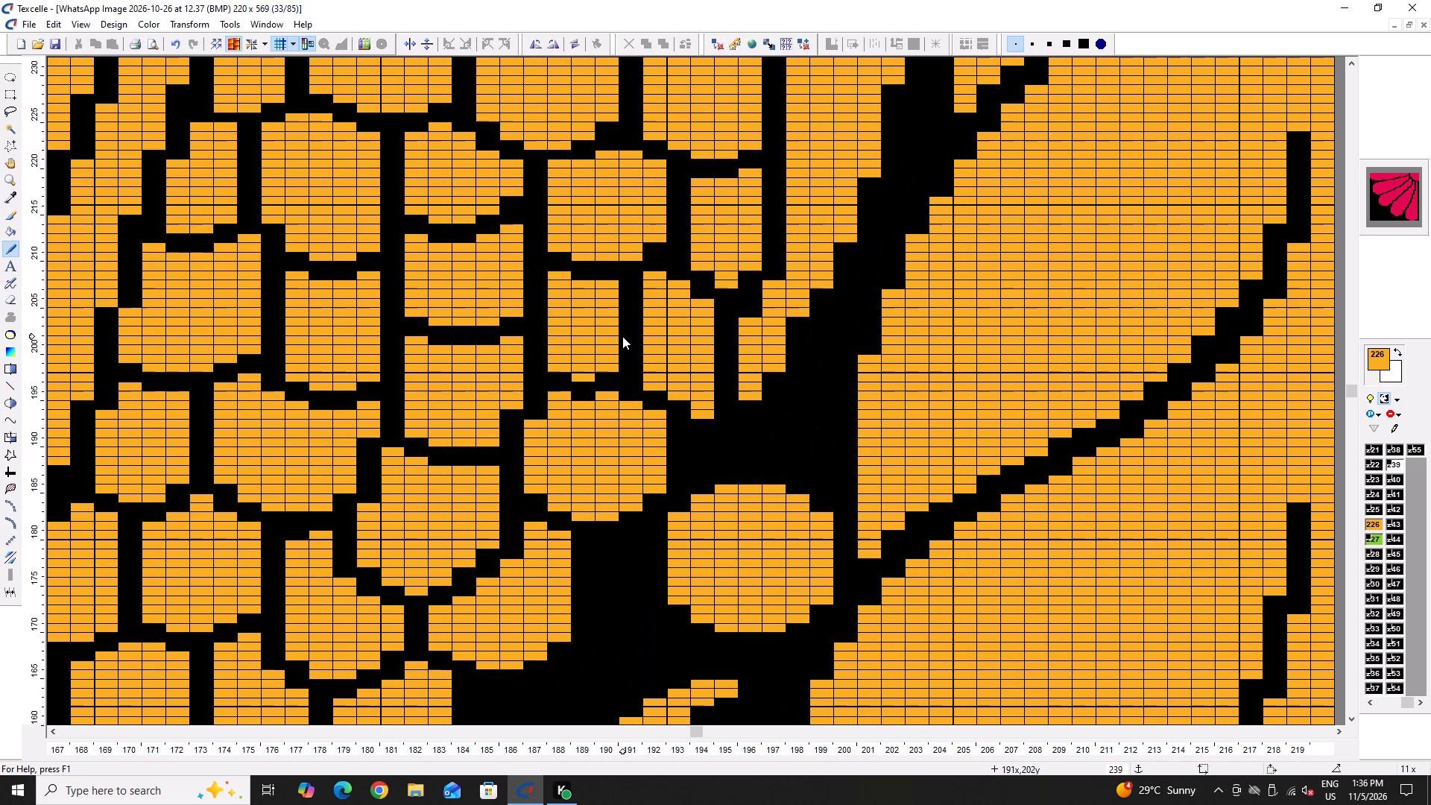
ctrl+scroll(658, 260, up, 1)
double_click(663, 249)
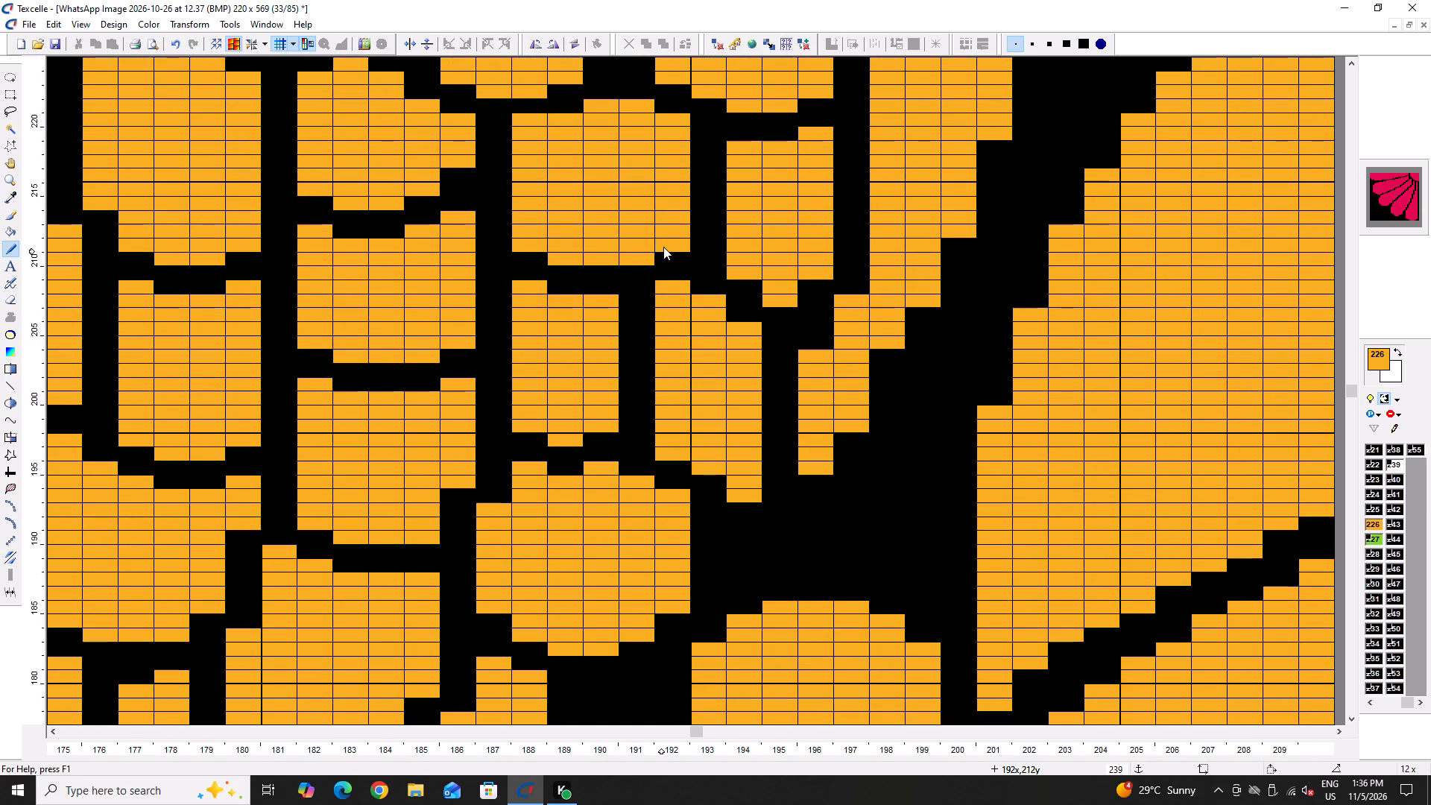
Touch up the black outline above the scale cell near column 178, around rows 227 and 228.
ctrl+scroll(459, 232, down, 2)
click(469, 204)
scroll(344, 245, up, 1)
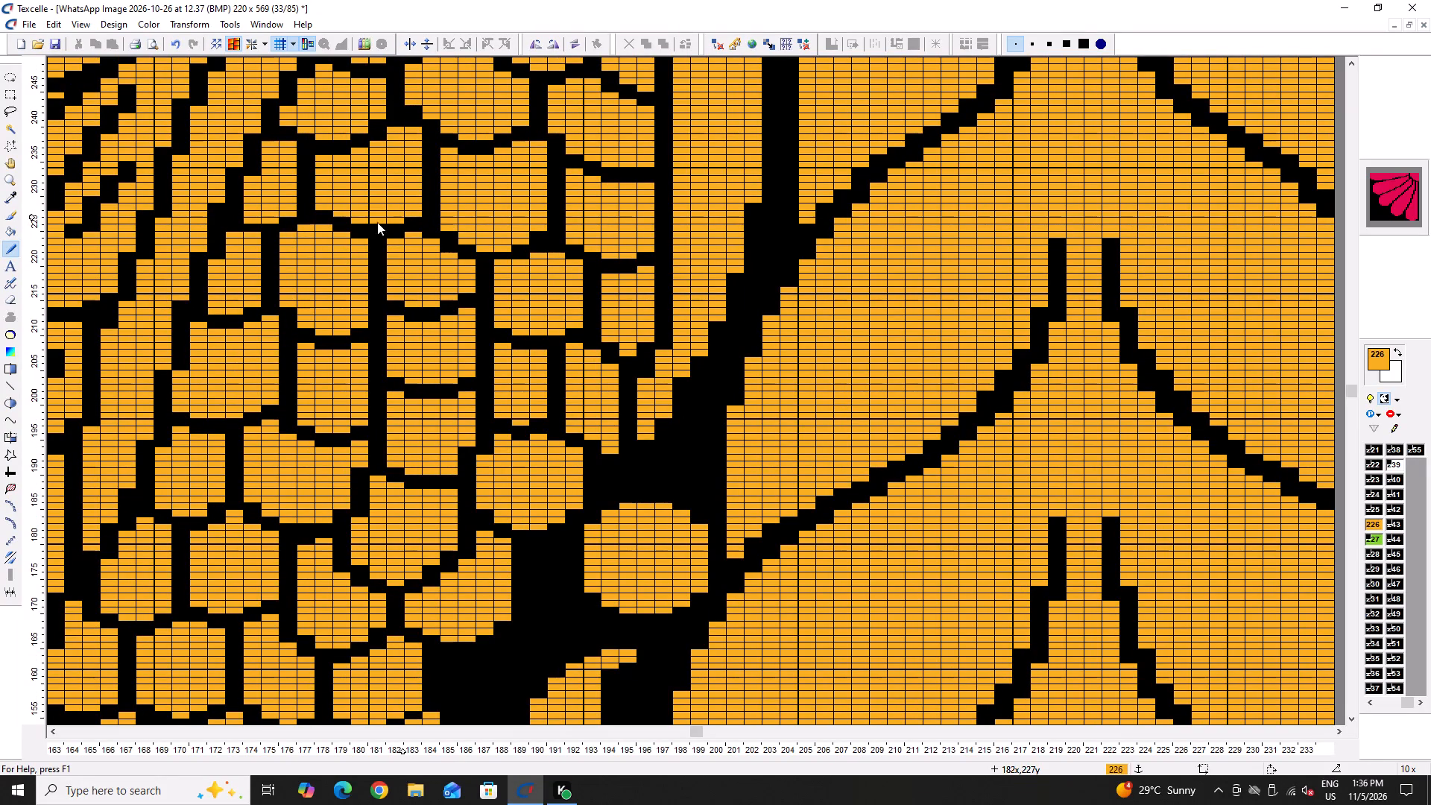
right_click(320, 209)
right_click(320, 209)
triple_click(319, 219)
right_click(323, 215)
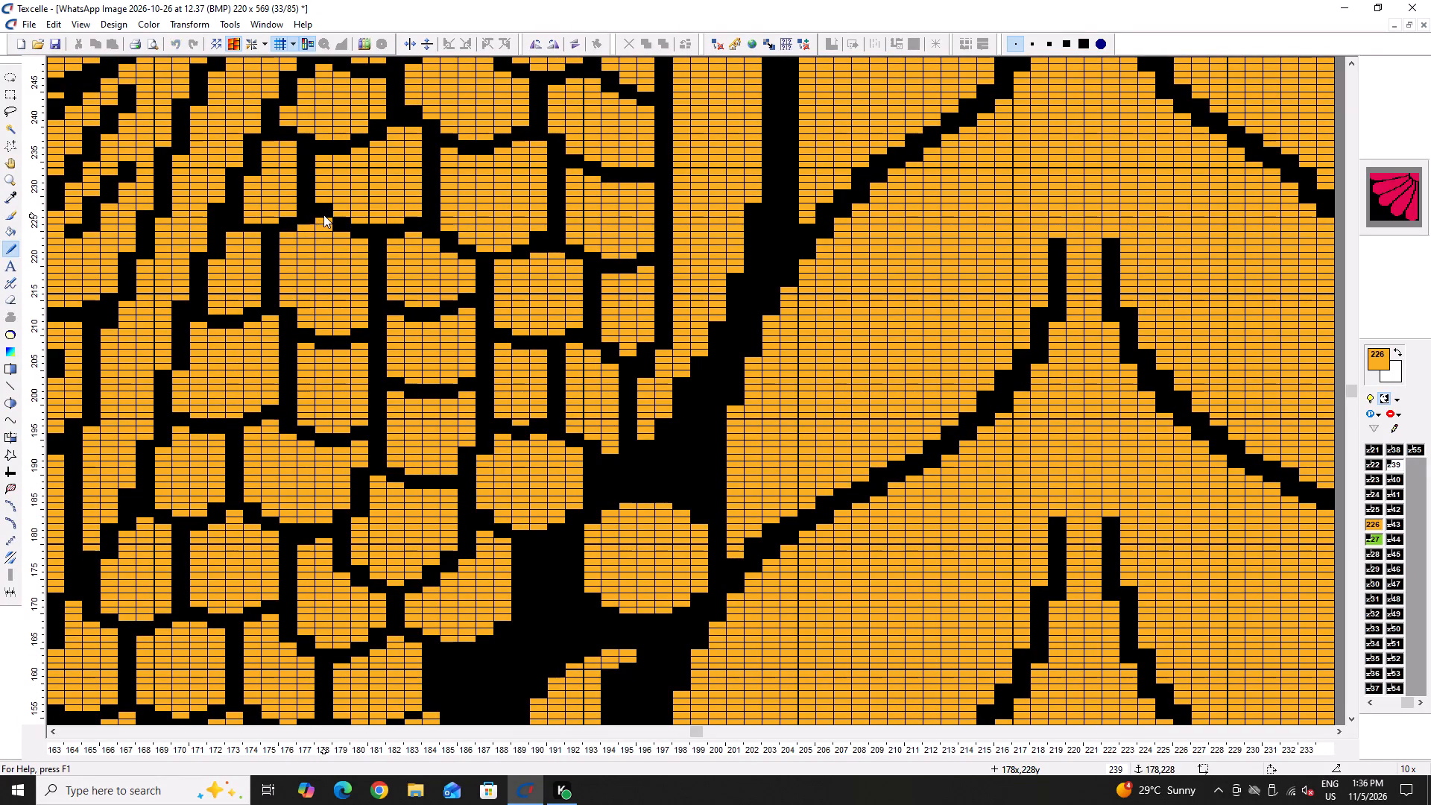
right_click(321, 215)
Save the design with the latest scale touch-ups.
scroll(401, 207, up, 1)
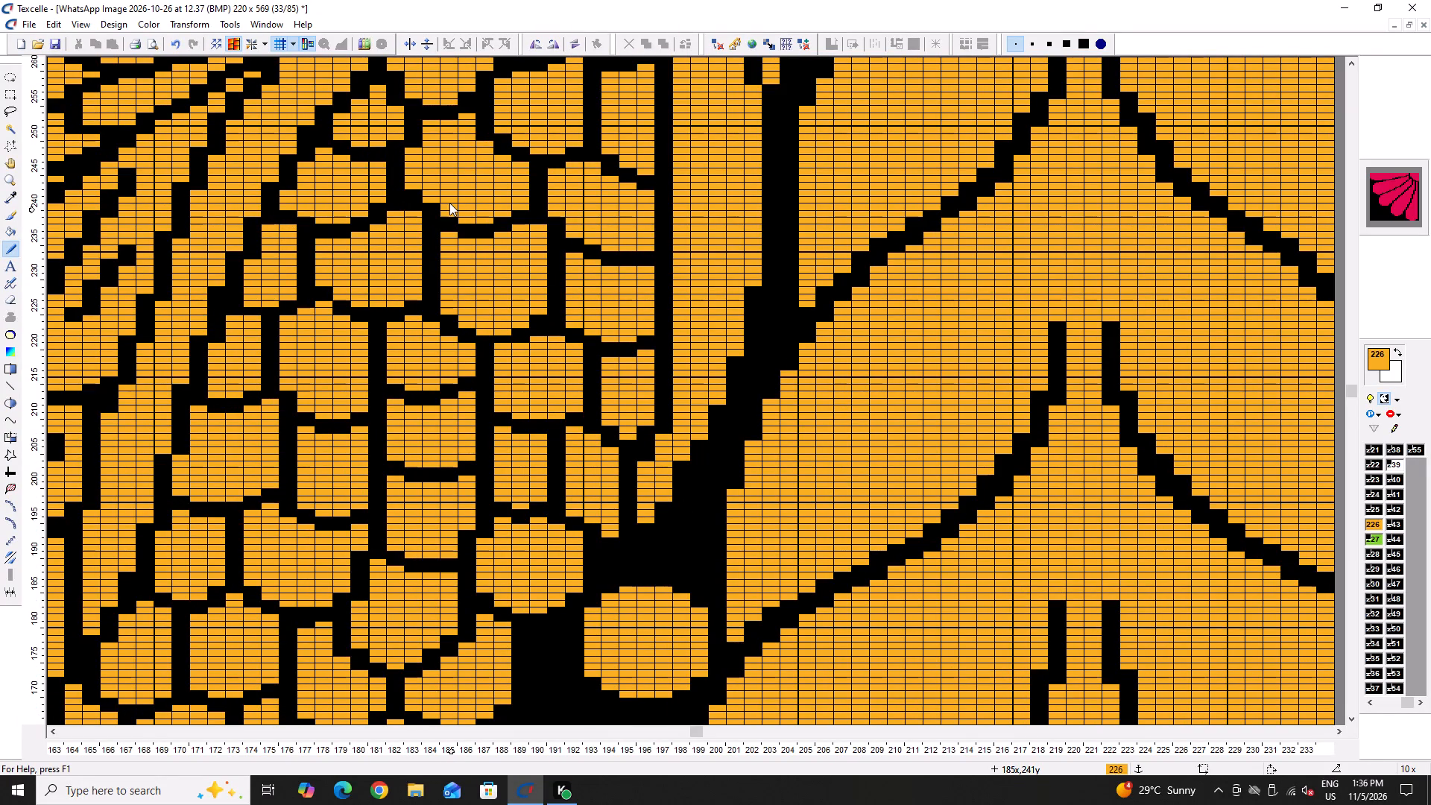
key(ctrl+s)
key(ctrl+s)
Raise the black outline between the upper scale cells at columns 182 to 185, around rows 254 to 257, filling vacated pixels with orange.
scroll(424, 144, up, 2)
ctrl+scroll(435, 271, up, 3)
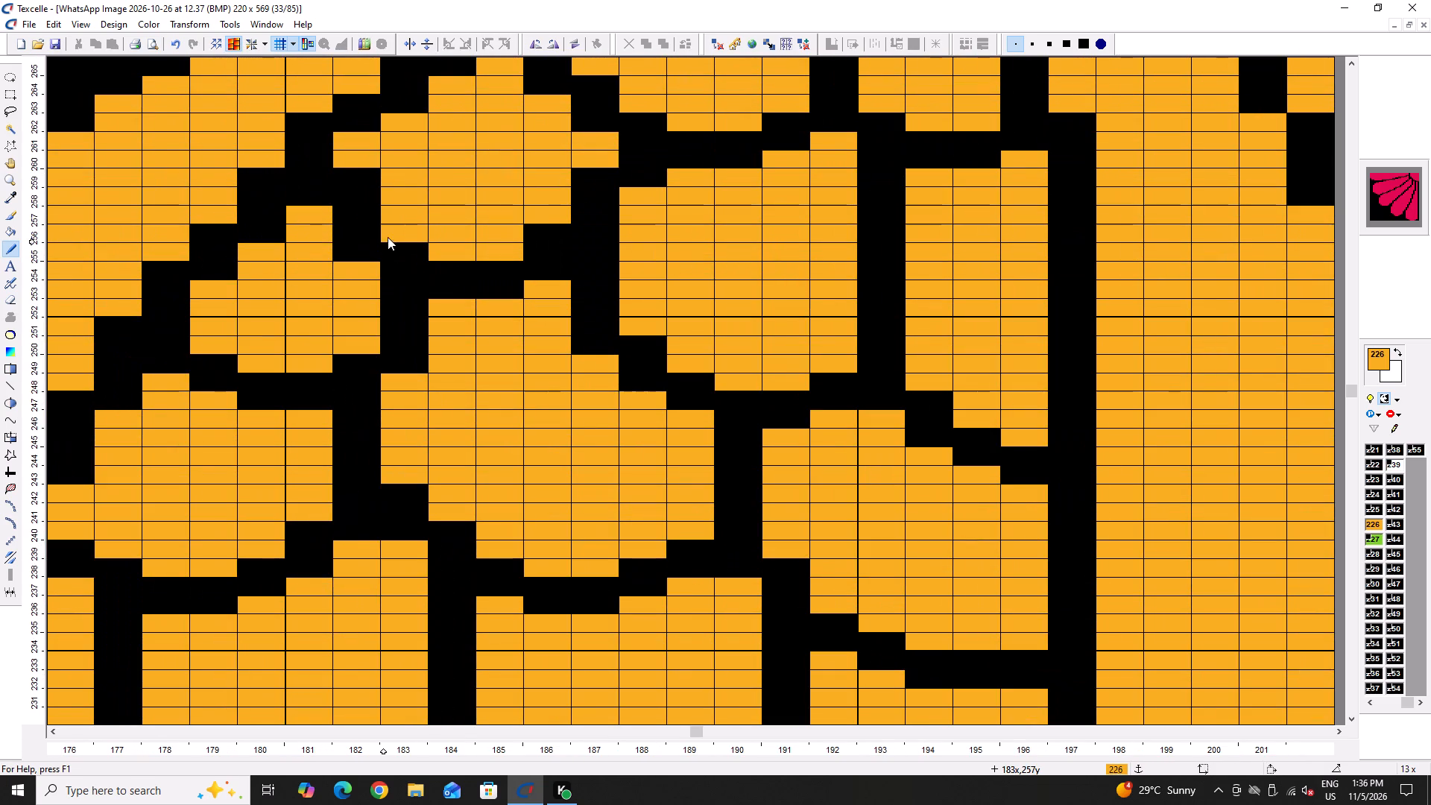
right_click(388, 236)
right_click(389, 235)
click(358, 253)
right_drag(444, 253, 475, 253)
right_drag(483, 253, 497, 253)
right_click(508, 253)
right_click(512, 253)
click(496, 282)
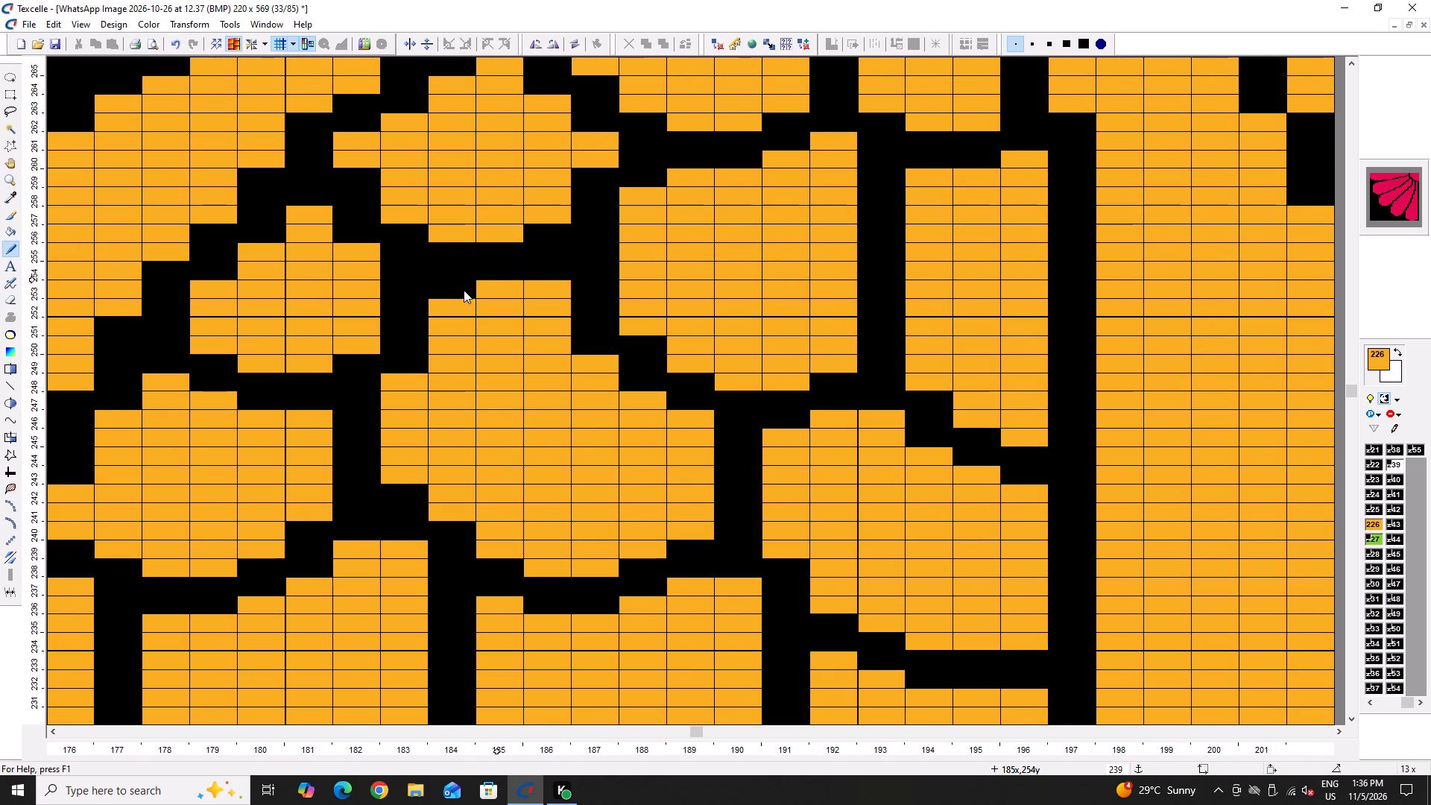
Fill the stepped top of the scale at columns 184 to 186, around rows 253 to 255, with orange and save the design.
drag(467, 290, 451, 290)
click(451, 290)
triple_click(556, 264)
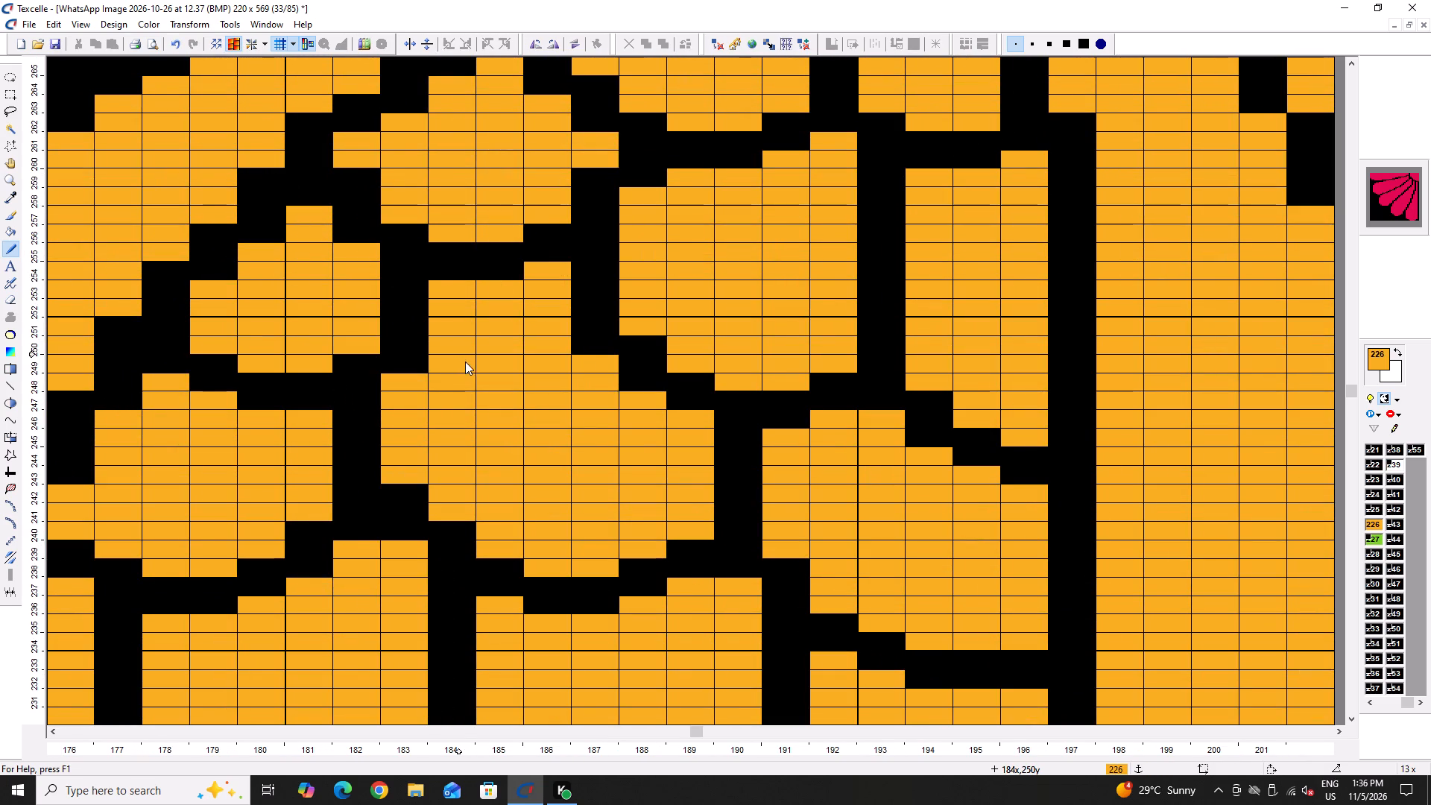
key(ctrl+s)
key(ctrl+s)
Smooth the black gap below the small scale at columns 178 and 179, around rows 146 to 148.
ctrl+scroll(530, 314, down, 4)
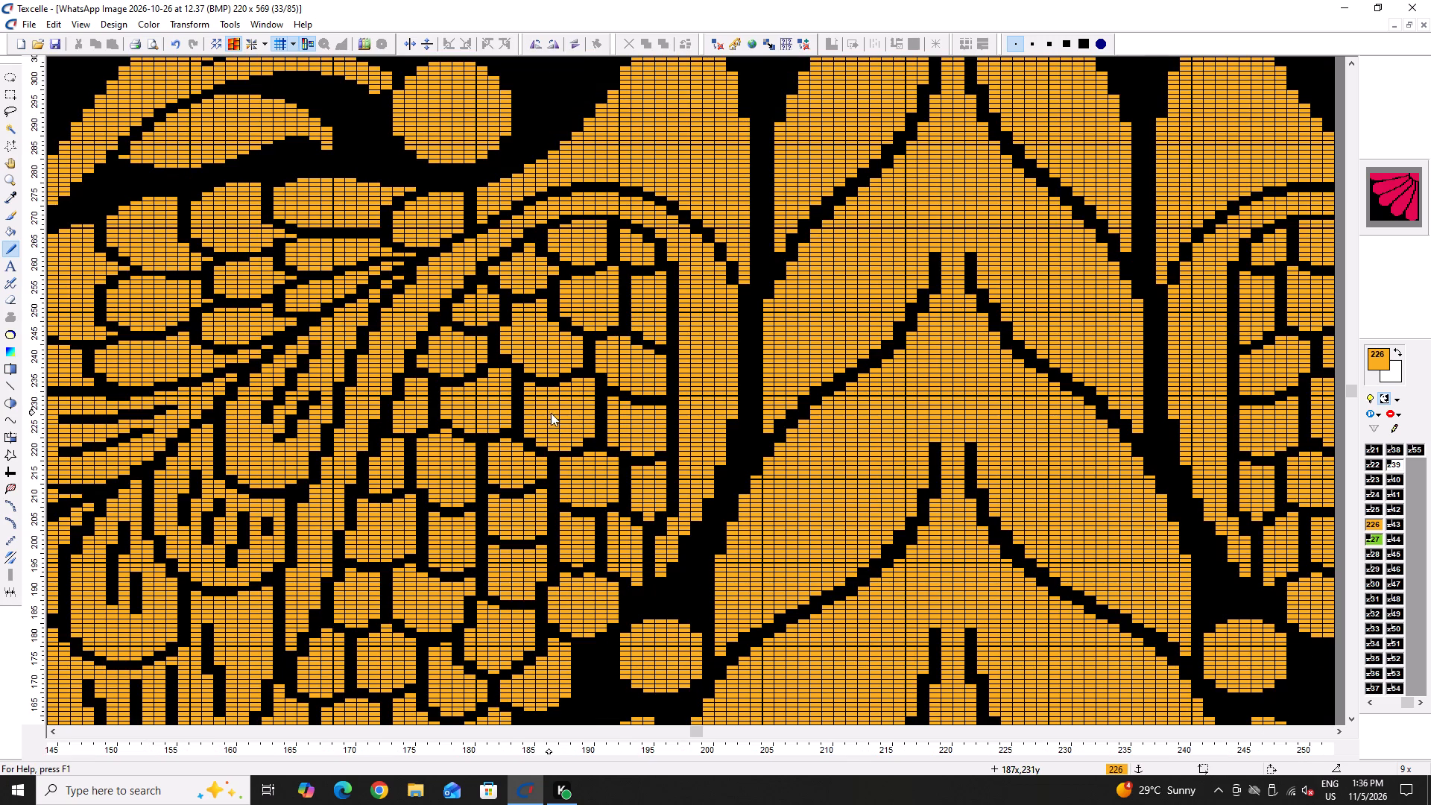
scroll(497, 531, down, 1)
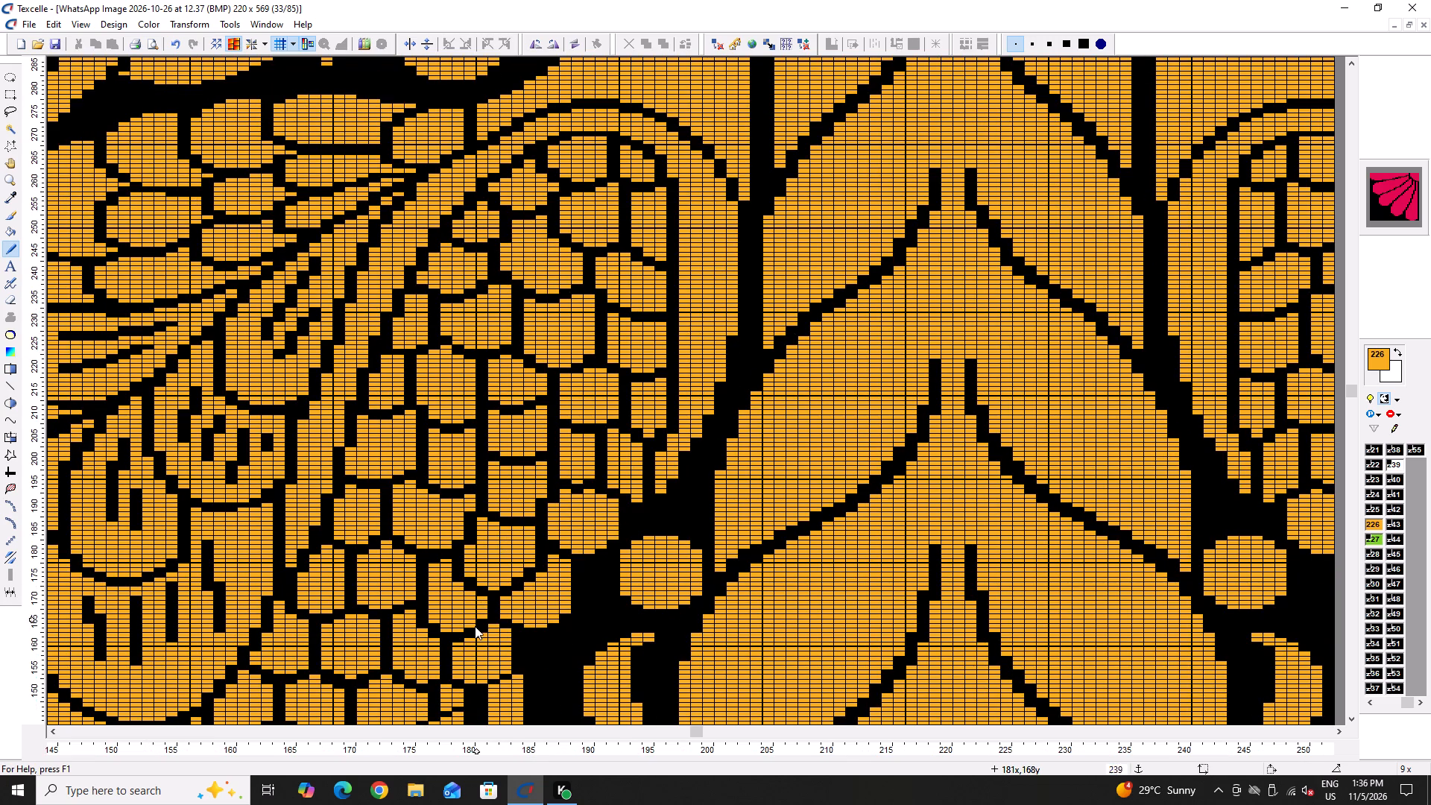
scroll(475, 626, down, 2)
ctrl+scroll(439, 561, up, 5)
right_click(449, 544)
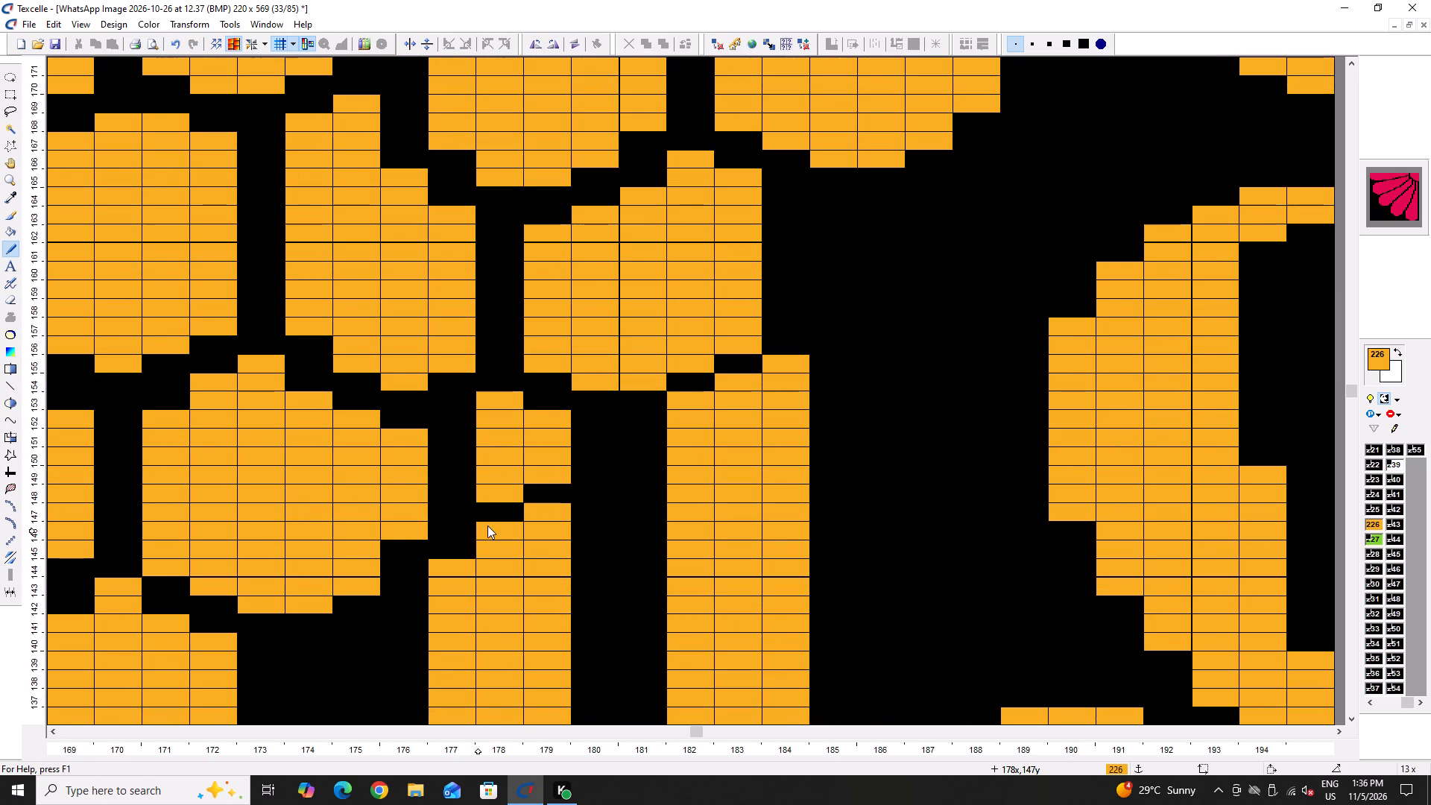
right_click(487, 525)
right_click(534, 506)
Lower the stepped orange top of the vertical band with black at columns 182 to 184, around rows 154 to 156.
right_click(678, 389)
right_click(687, 401)
right_click(734, 378)
right_click(736, 377)
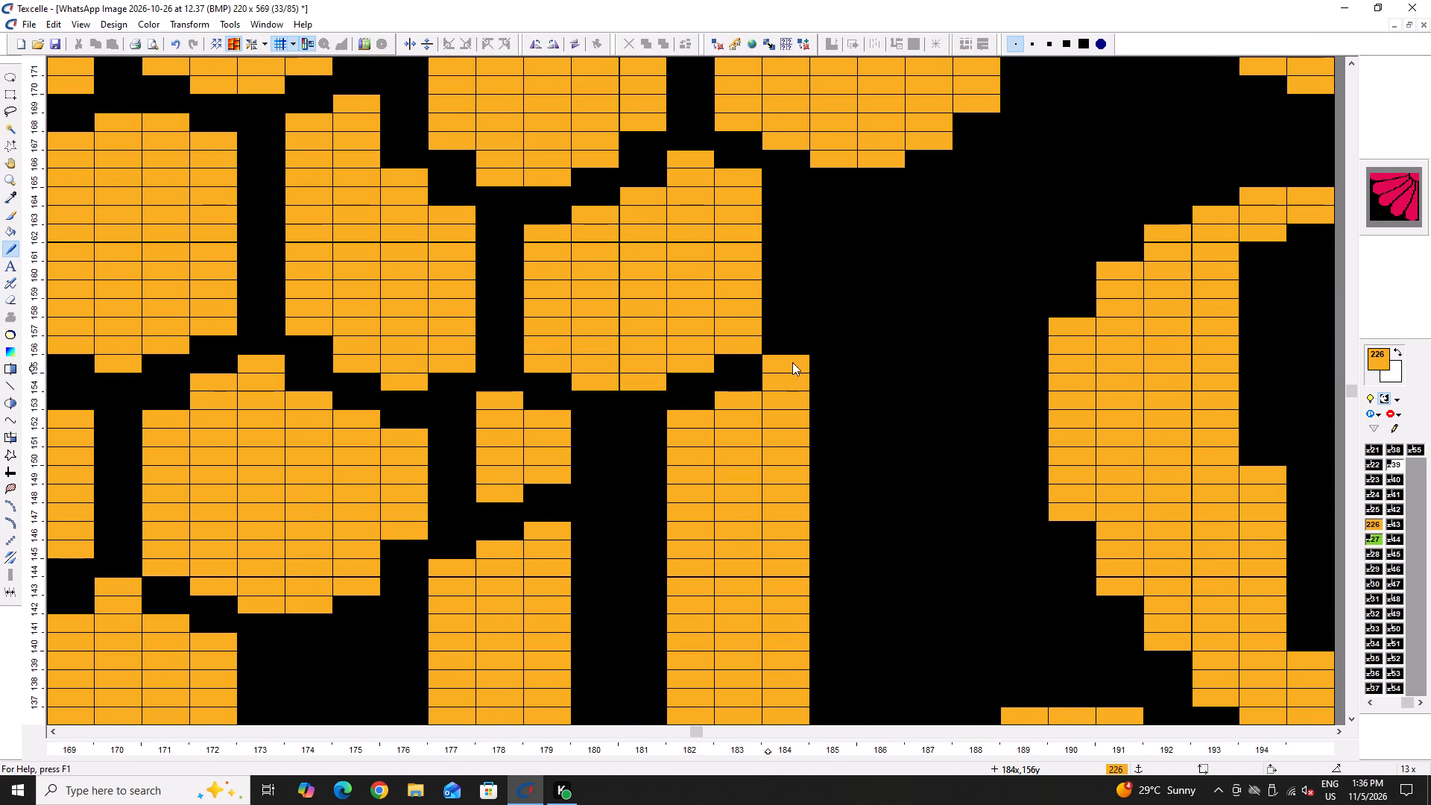
right_click(792, 362)
Trim the lower edge of the slanted feather scale into even steps at columns 154 to 158, around rows 121 to 126.
ctrl+scroll(741, 391, down, 4)
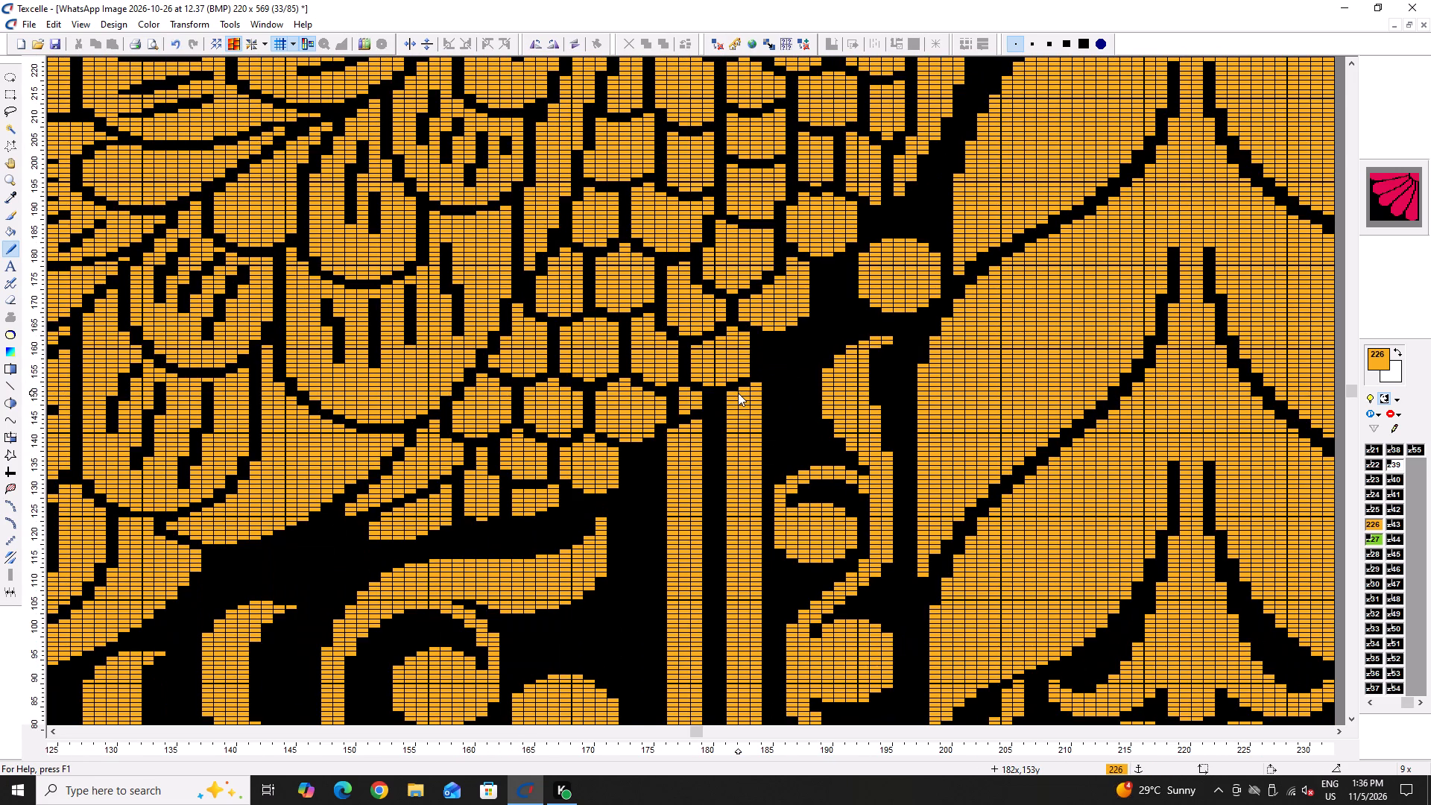
ctrl+scroll(387, 545, up, 3)
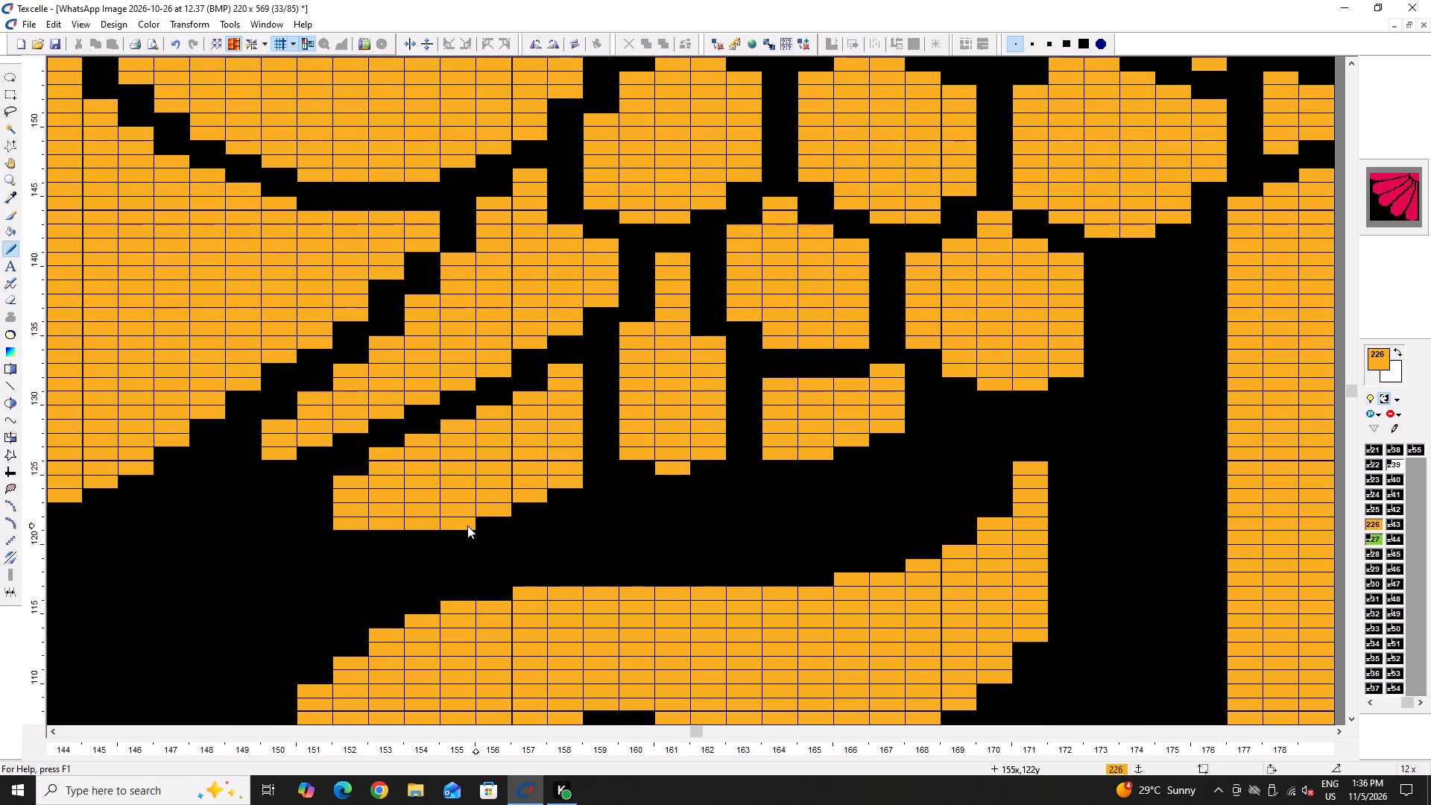
right_click(467, 525)
right_click(449, 522)
right_click(437, 522)
right_click(484, 510)
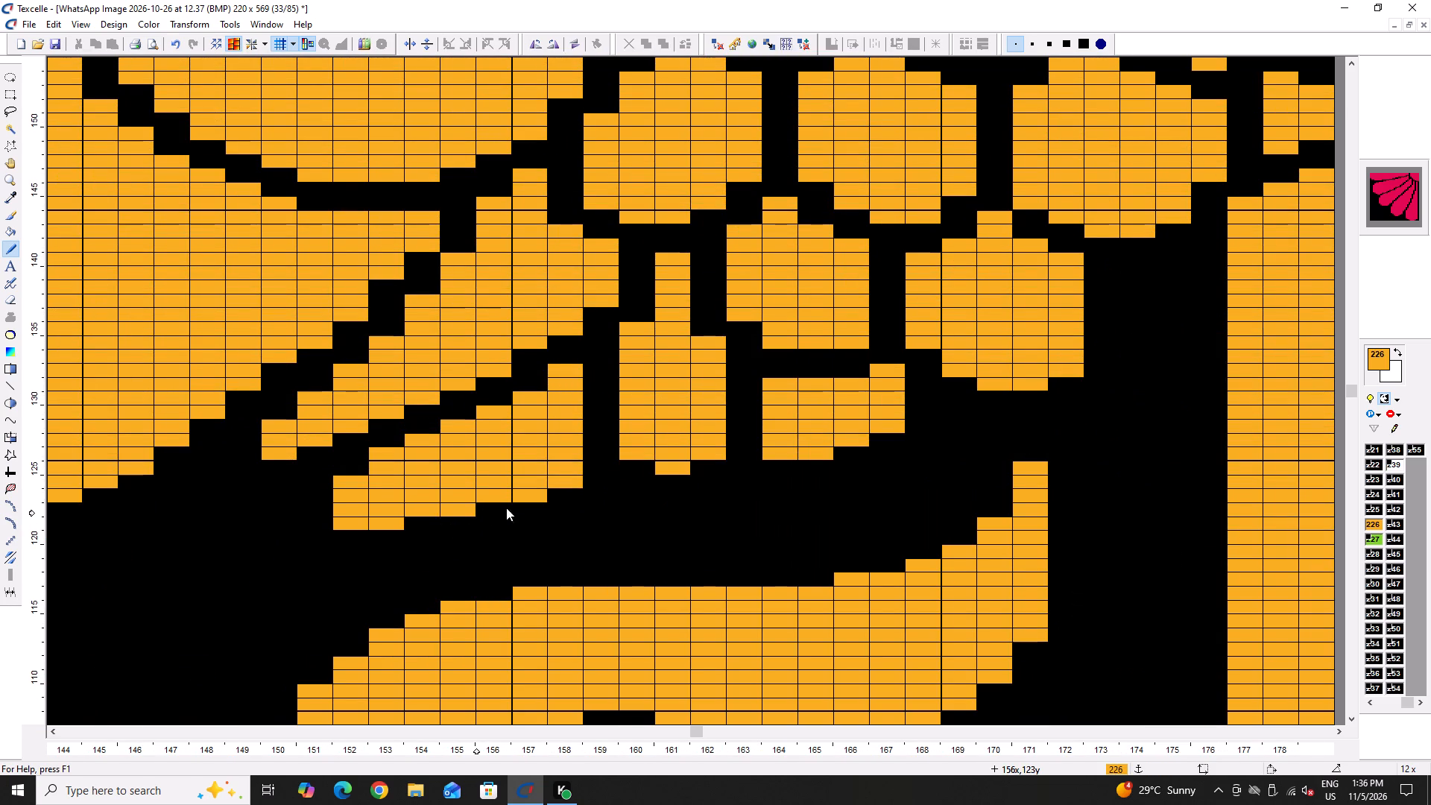
ctrl+scroll(417, 473, down, 5)
ctrl+scroll(470, 483, up, 4)
right_click(445, 467)
right_click(446, 467)
right_click(458, 464)
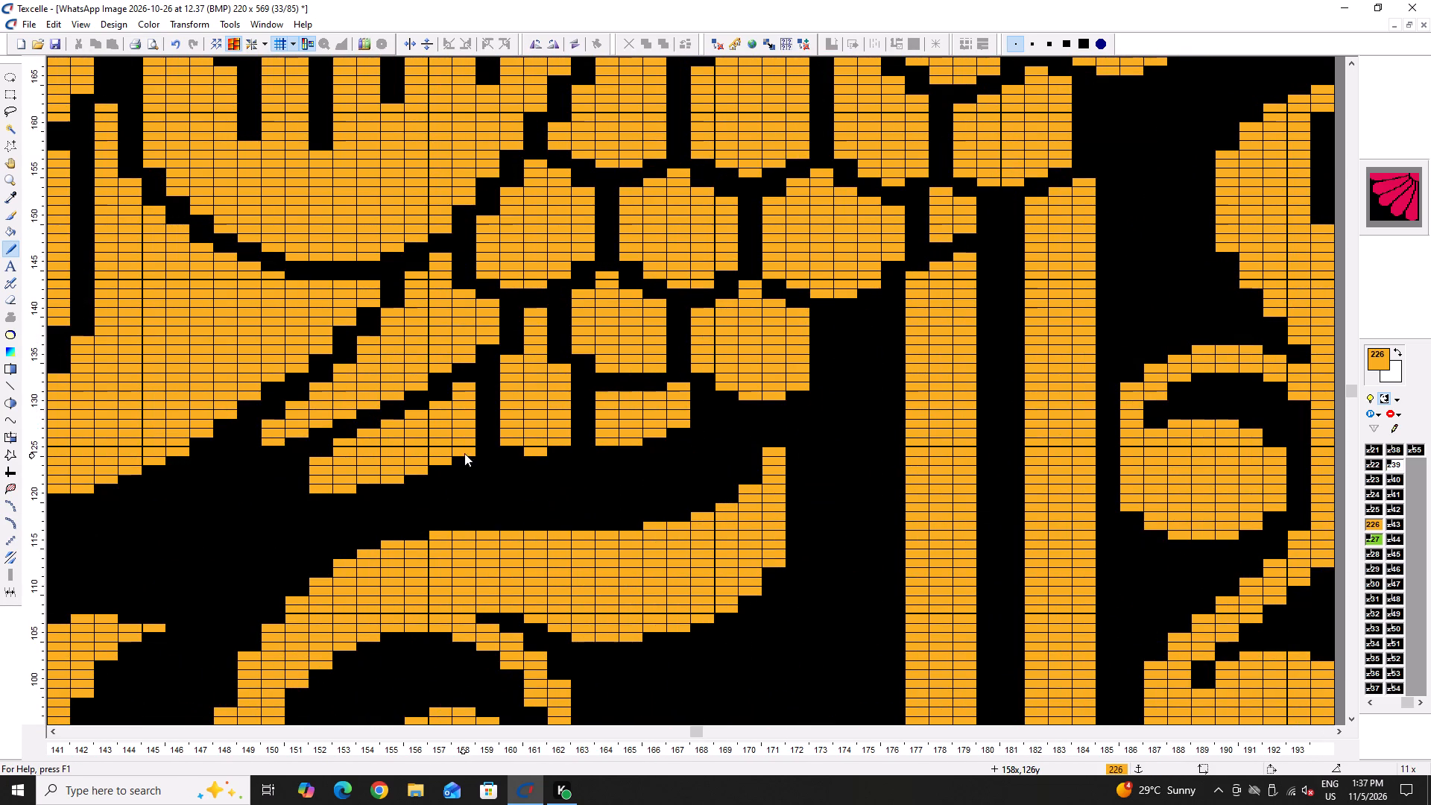
right_click(465, 452)
Save the design.
ctrl+scroll(455, 464, down, 5)
key(ctrl+s)
key(ctrl+s)
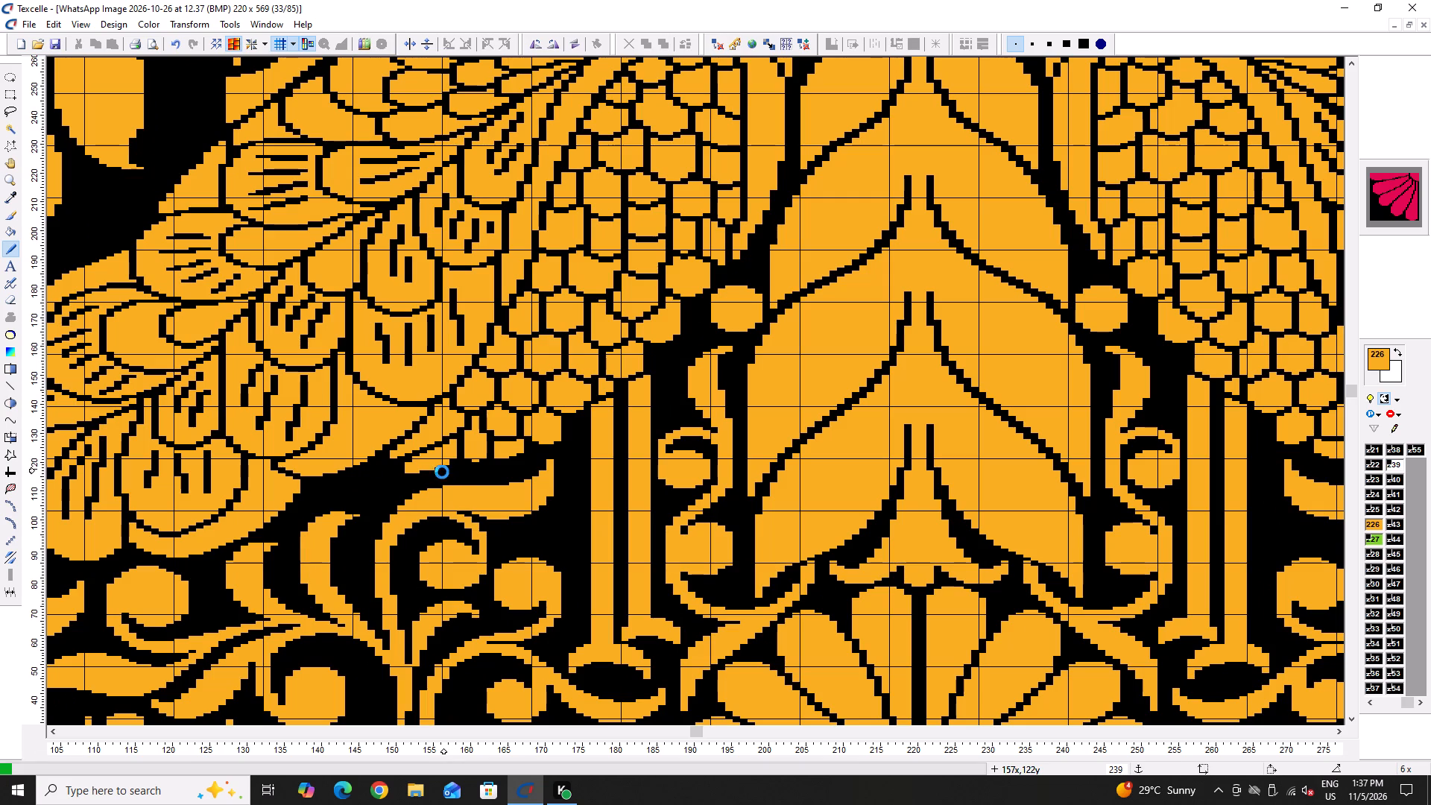
key(ctrl+s)
key(ctrl+s)
key(ctrl+s)
Trim the underside of the curled leaf with black into a smooth stepped curve across columns 162 to 170, around rows 105 to 112.
ctrl+scroll(361, 503, up, 3)
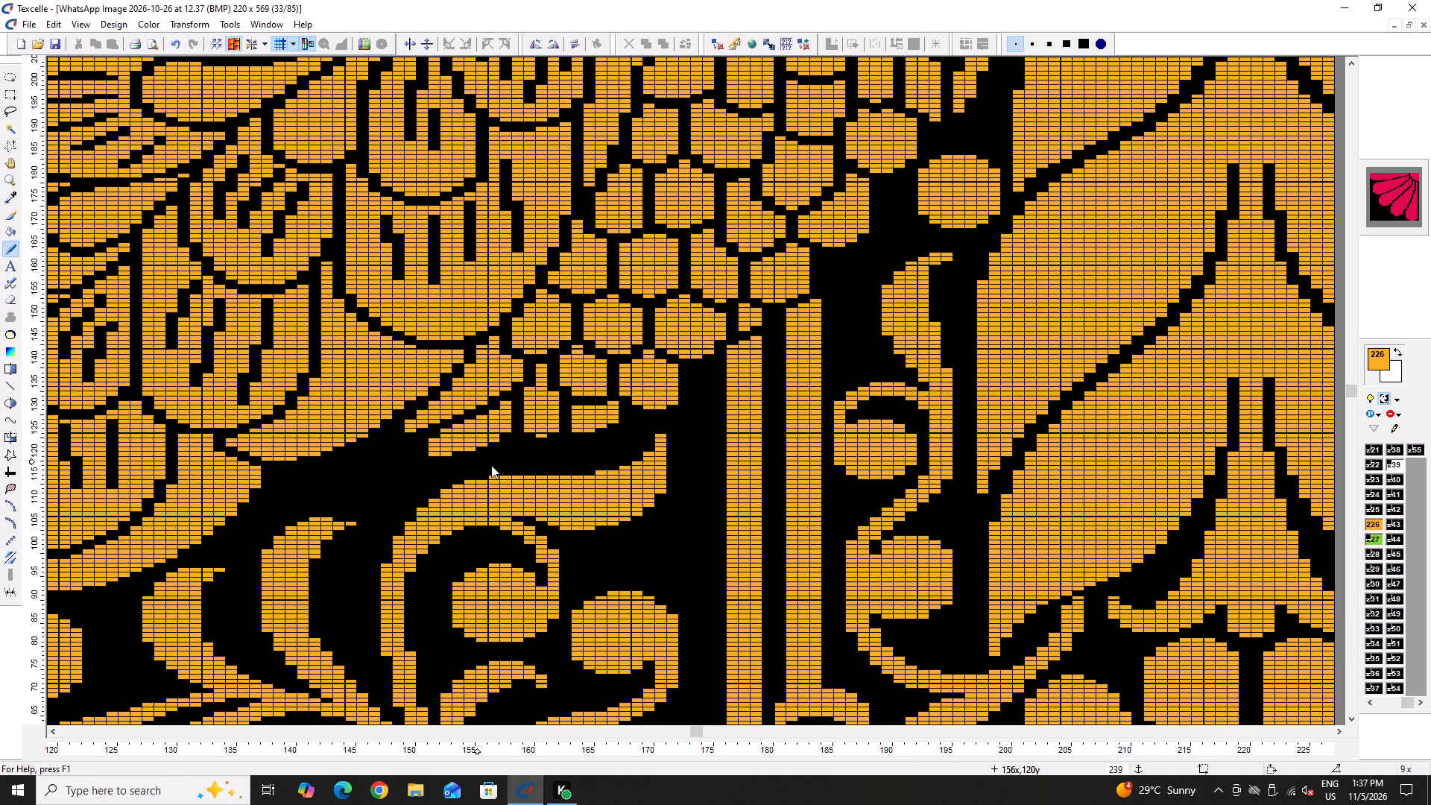
ctrl+scroll(602, 525, up, 4)
right_drag(562, 517, 457, 517)
right_click(456, 517)
right_drag(405, 503, 398, 503)
right_click(399, 504)
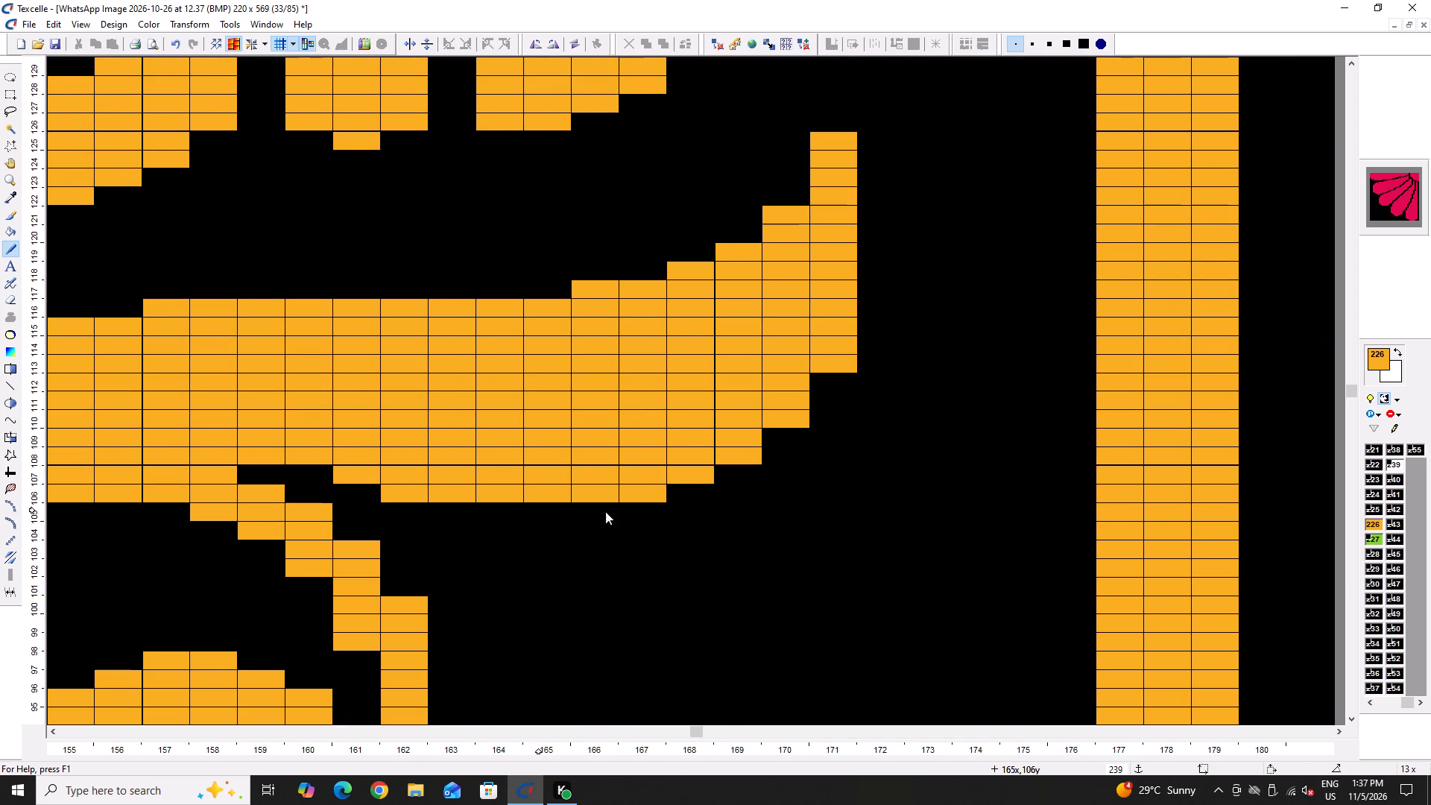
right_click(651, 499)
right_click(703, 476)
right_click(704, 476)
right_click(754, 461)
right_click(754, 461)
right_click(754, 461)
right_click(780, 435)
right_click(803, 417)
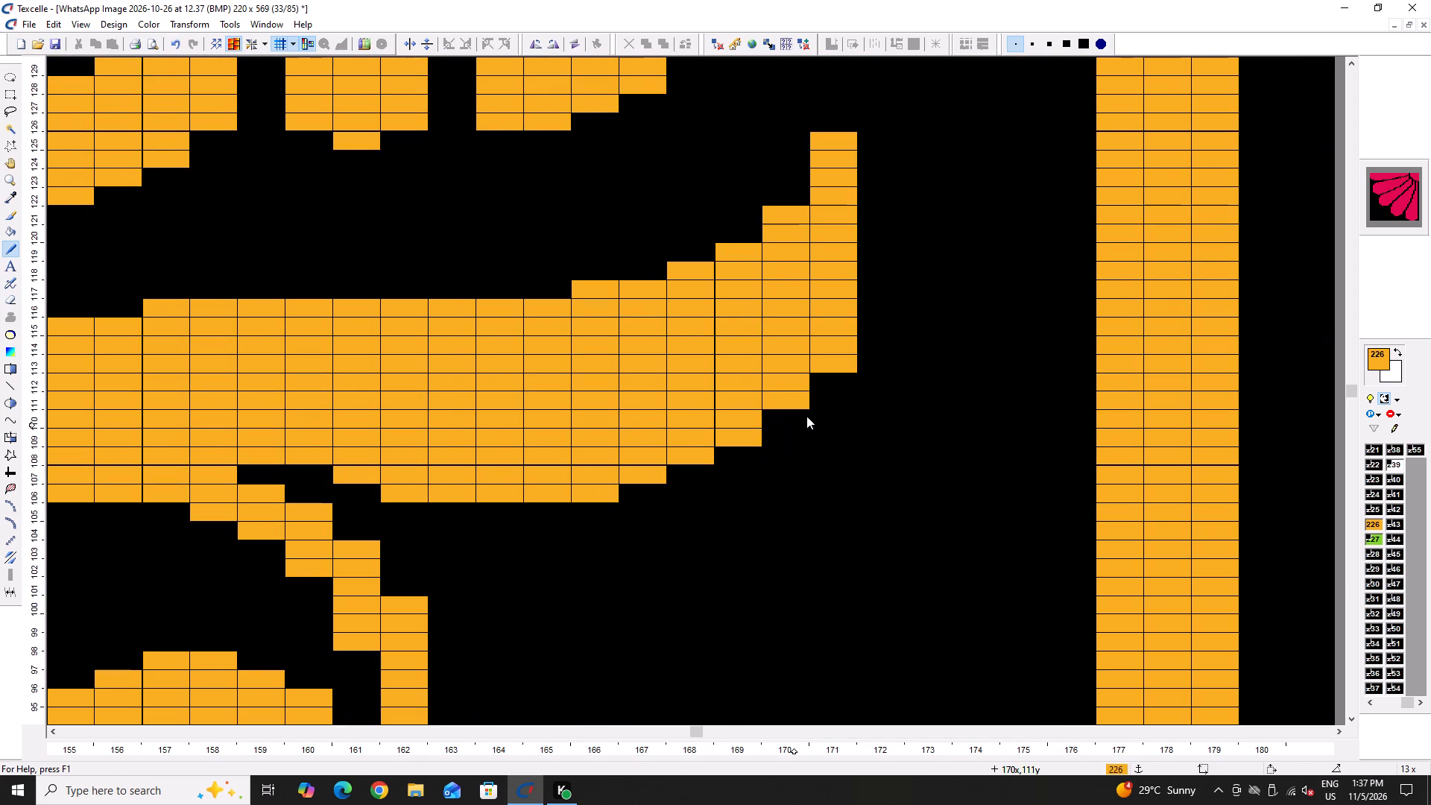
Refine the curled leaf's underside with black at column 171, row 114 and column 166, row 107, and with 226 at column 160, row 108.
right_click(840, 367)
right_click(838, 366)
right_click(396, 500)
right_click(391, 500)
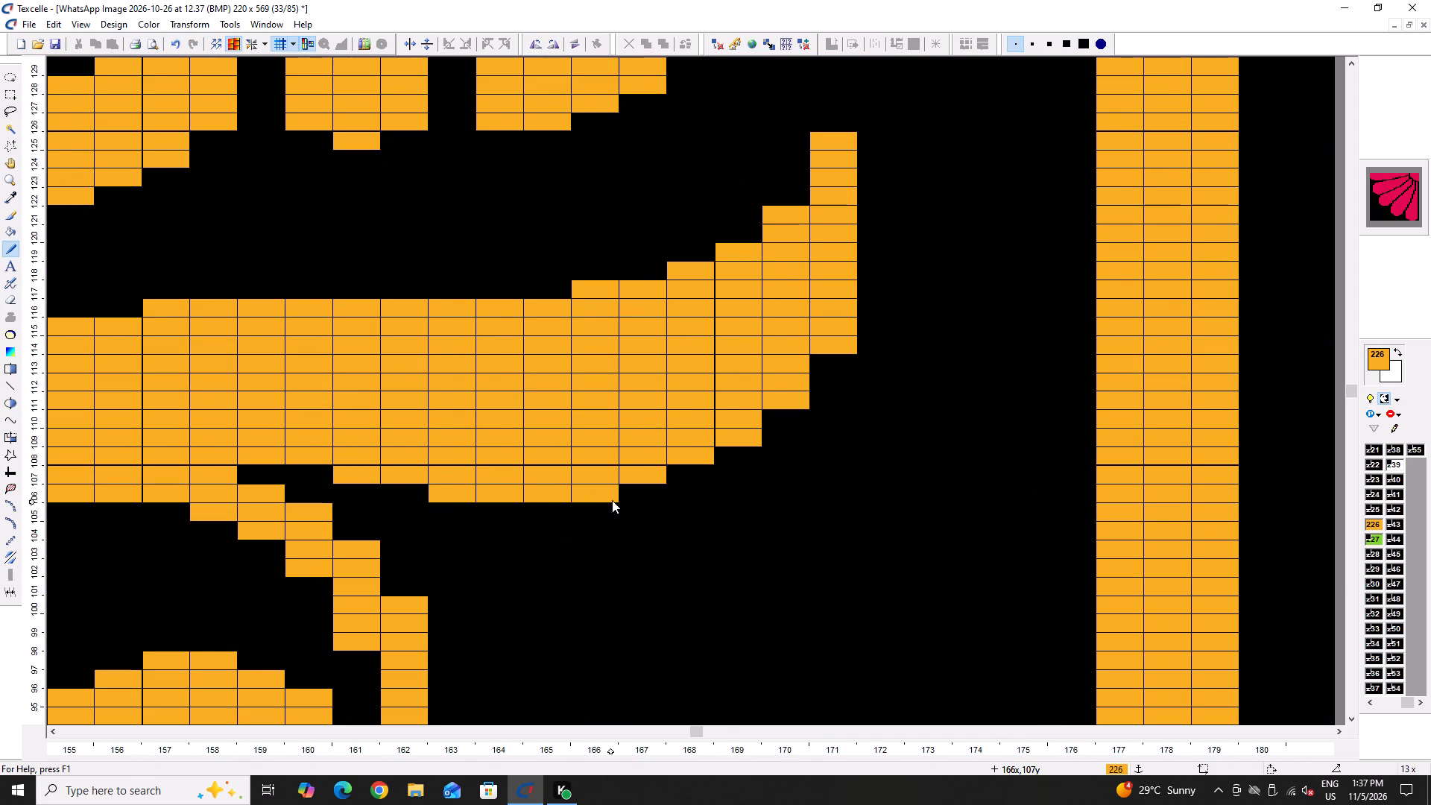
right_click(612, 500)
triple_click(321, 469)
click(321, 469)
click(408, 492)
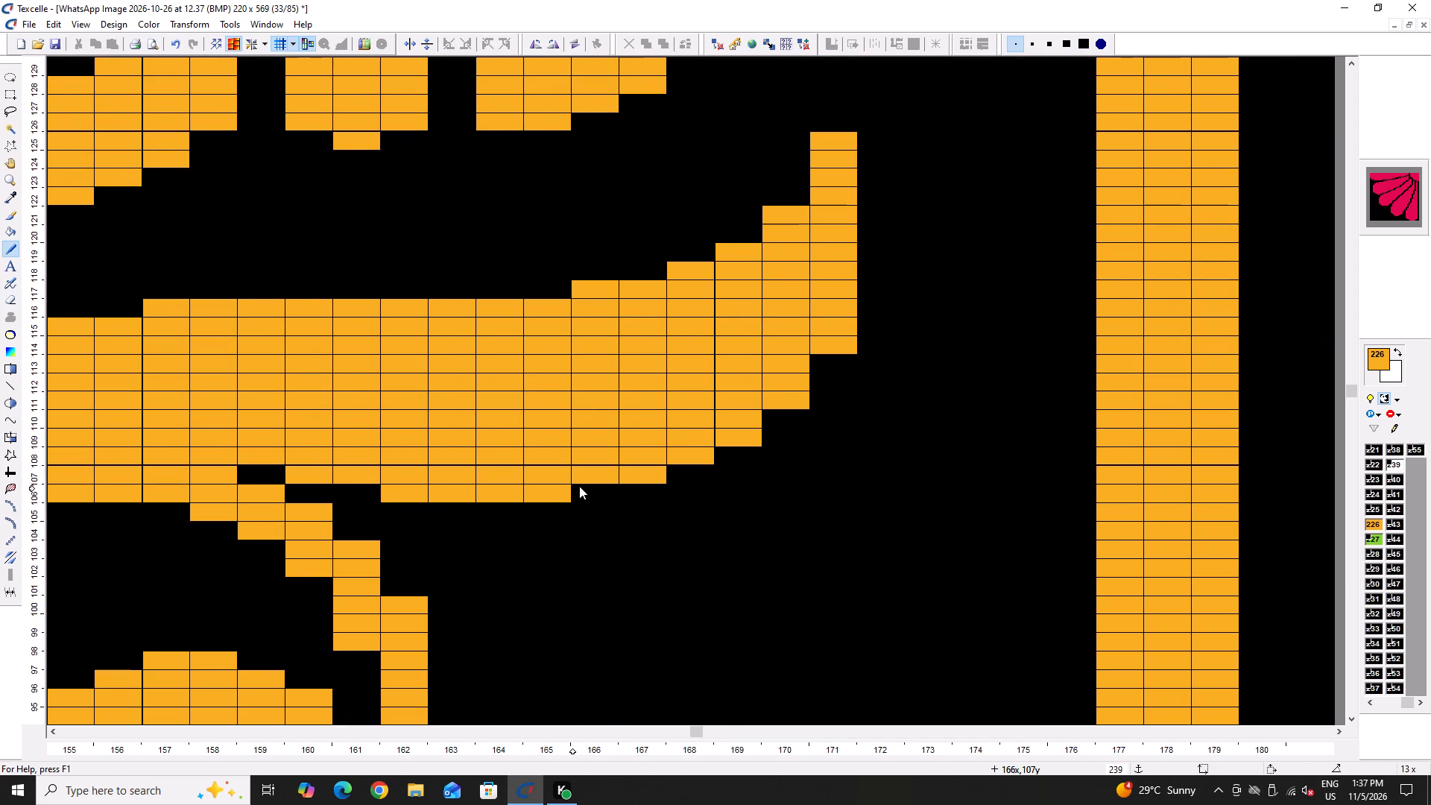
Save the design.
ctrl+scroll(339, 474, down, 6)
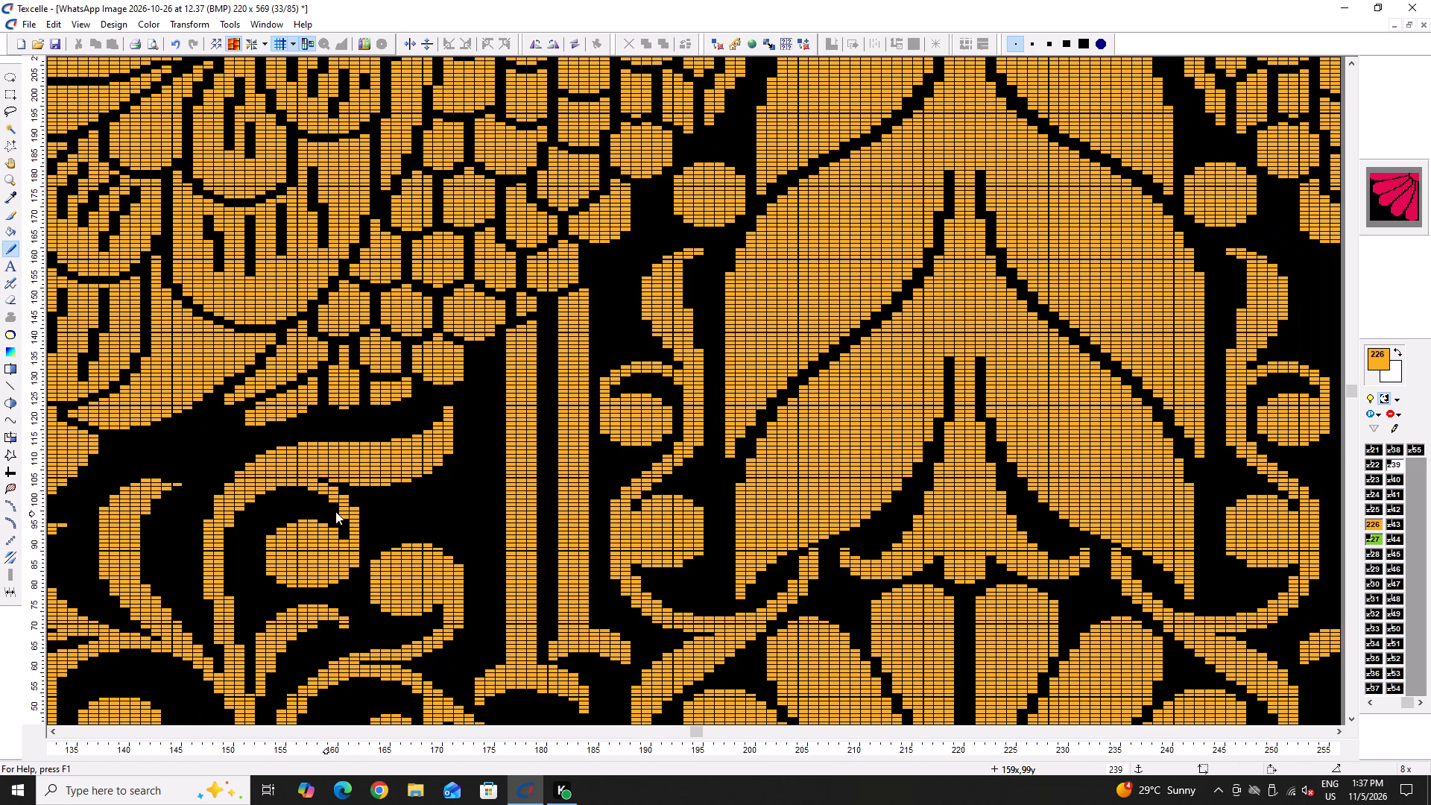
key(ctrl+s)
key(ctrl+s)
key(ctrl+s)
key(ctrl+s)
key(ctrl+s)
key(ctrl+s)
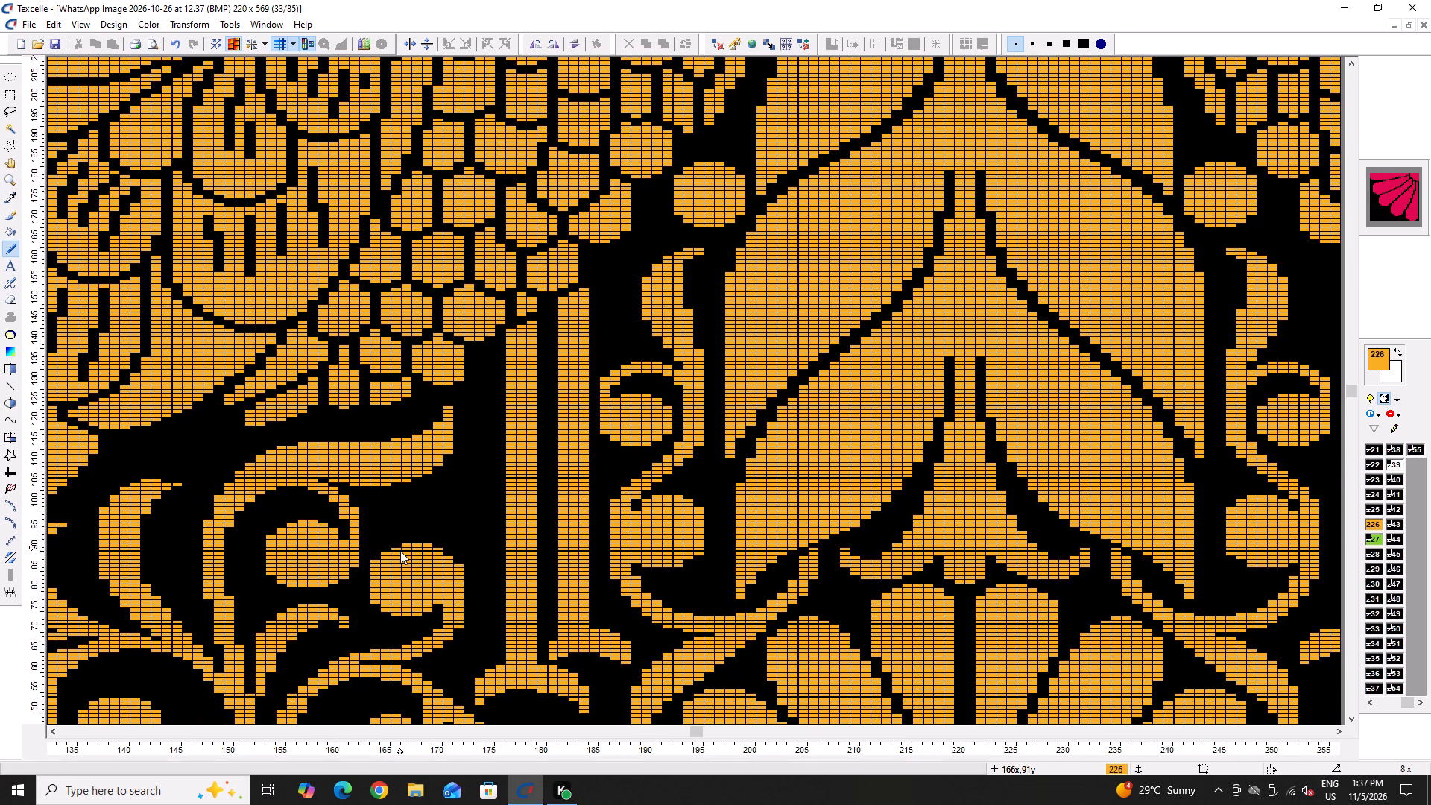
Draw a stepped 226 lower edge extending the slanted feather scale down to column 145, around row 114.
ctrl+scroll(400, 551, down, 5)
ctrl+scroll(334, 486, up, 6)
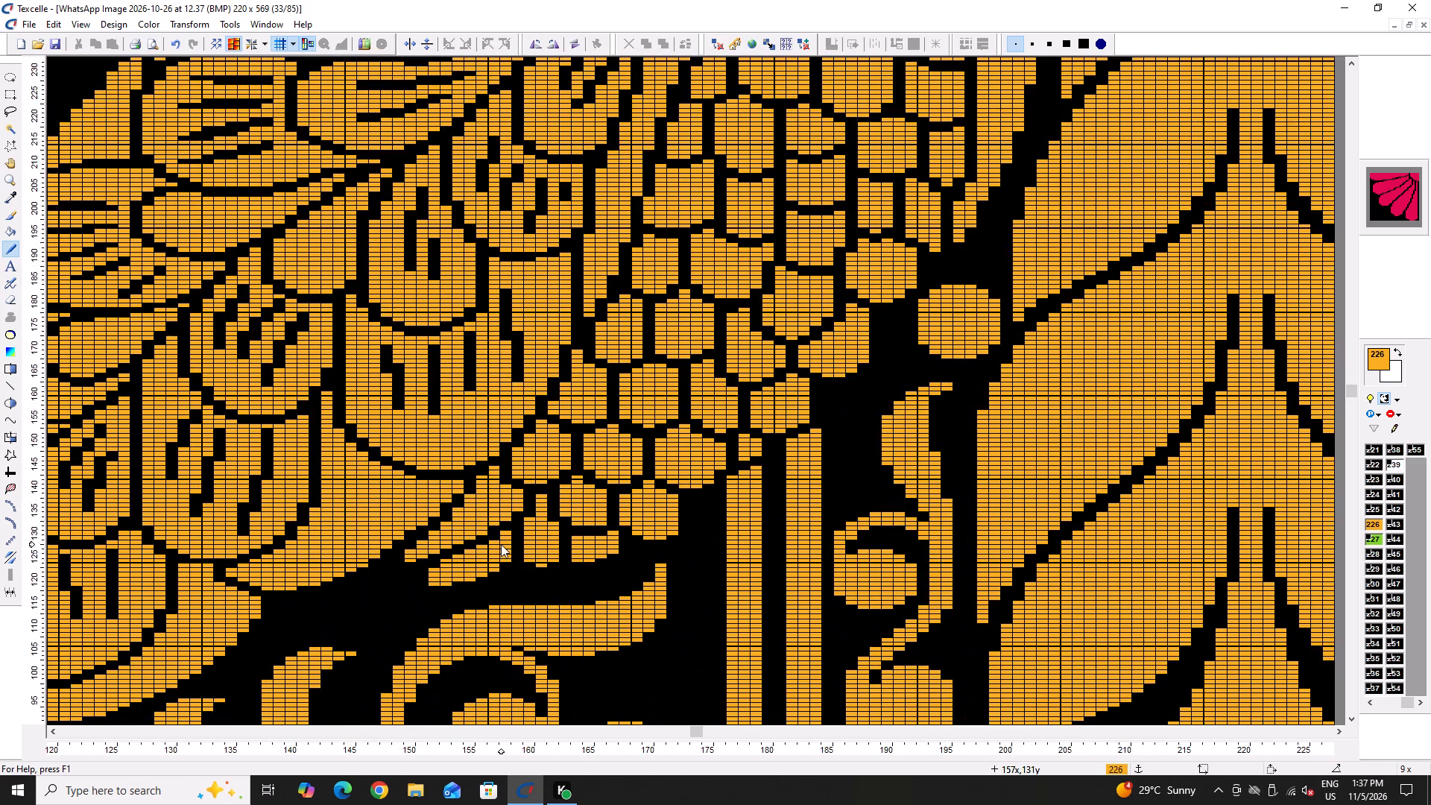
scroll(500, 546, down, 1)
click(490, 482)
drag(485, 484, 350, 531)
click(350, 531)
click(350, 525)
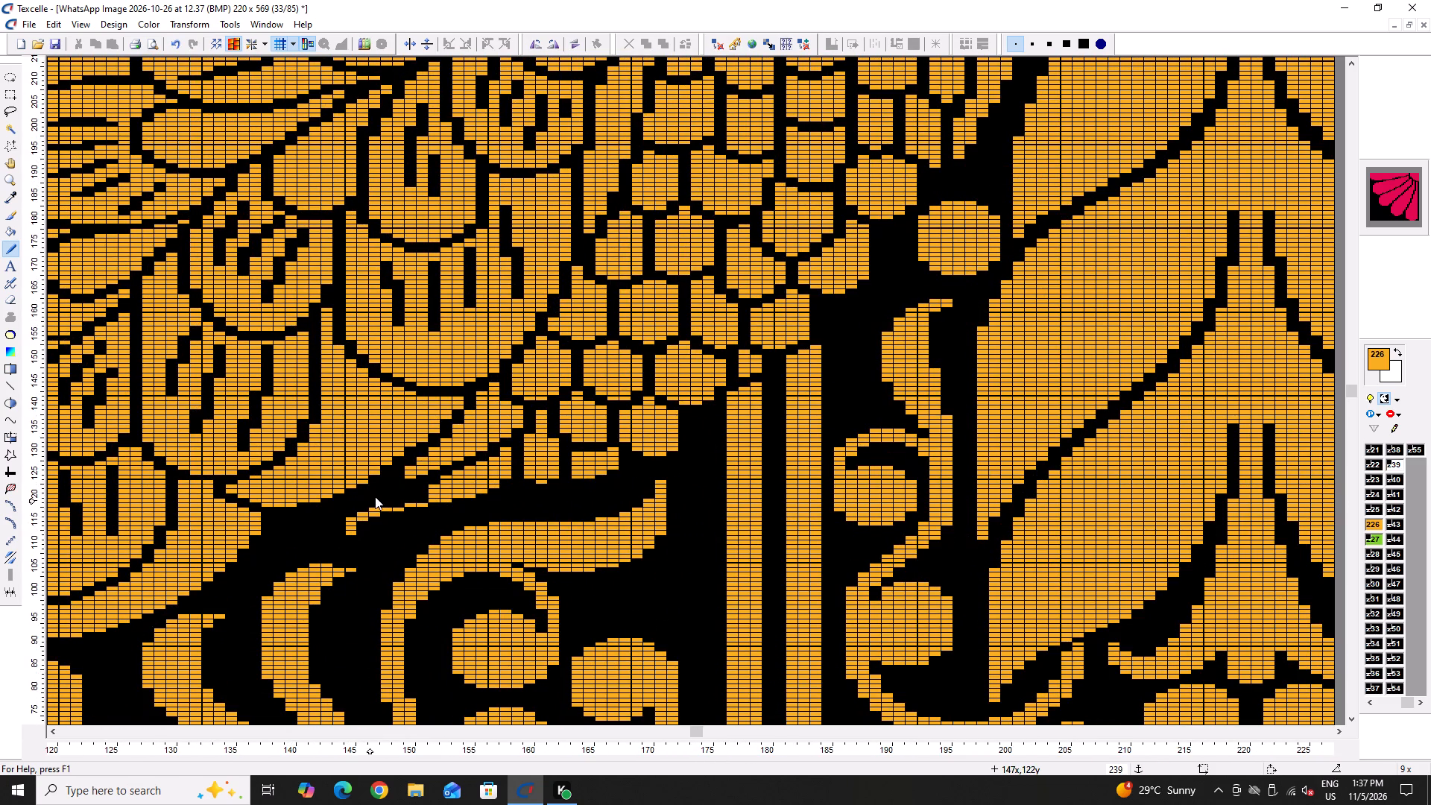
Thicken the feather scale's new tip with 226 along its upper side, columns 146 to 153, around rows 116 to 127.
triple_click(397, 479)
double_click(411, 473)
double_click(406, 477)
double_click(397, 482)
click(392, 484)
drag(389, 487, 377, 493)
drag(372, 498, 364, 506)
drag(363, 507, 359, 514)
drag(406, 493, 443, 477)
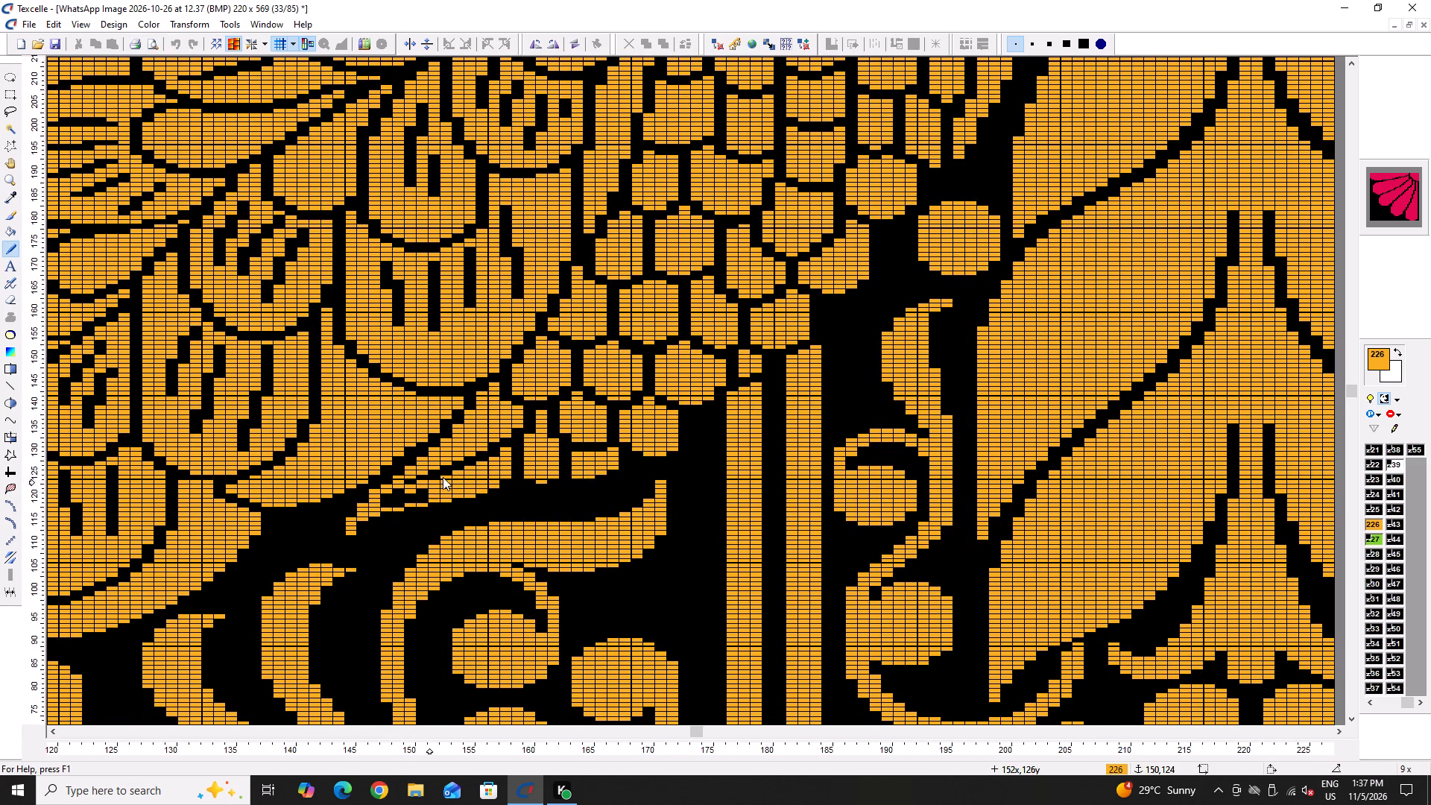
drag(443, 477, 440, 478)
click(449, 475)
Paint over the black dividing line inside the slanted feather scale with 226, from column 158 down to column 149.
triple_click(513, 427)
double_click(511, 432)
double_click(508, 441)
click(502, 456)
click(509, 438)
drag(501, 440, 446, 471)
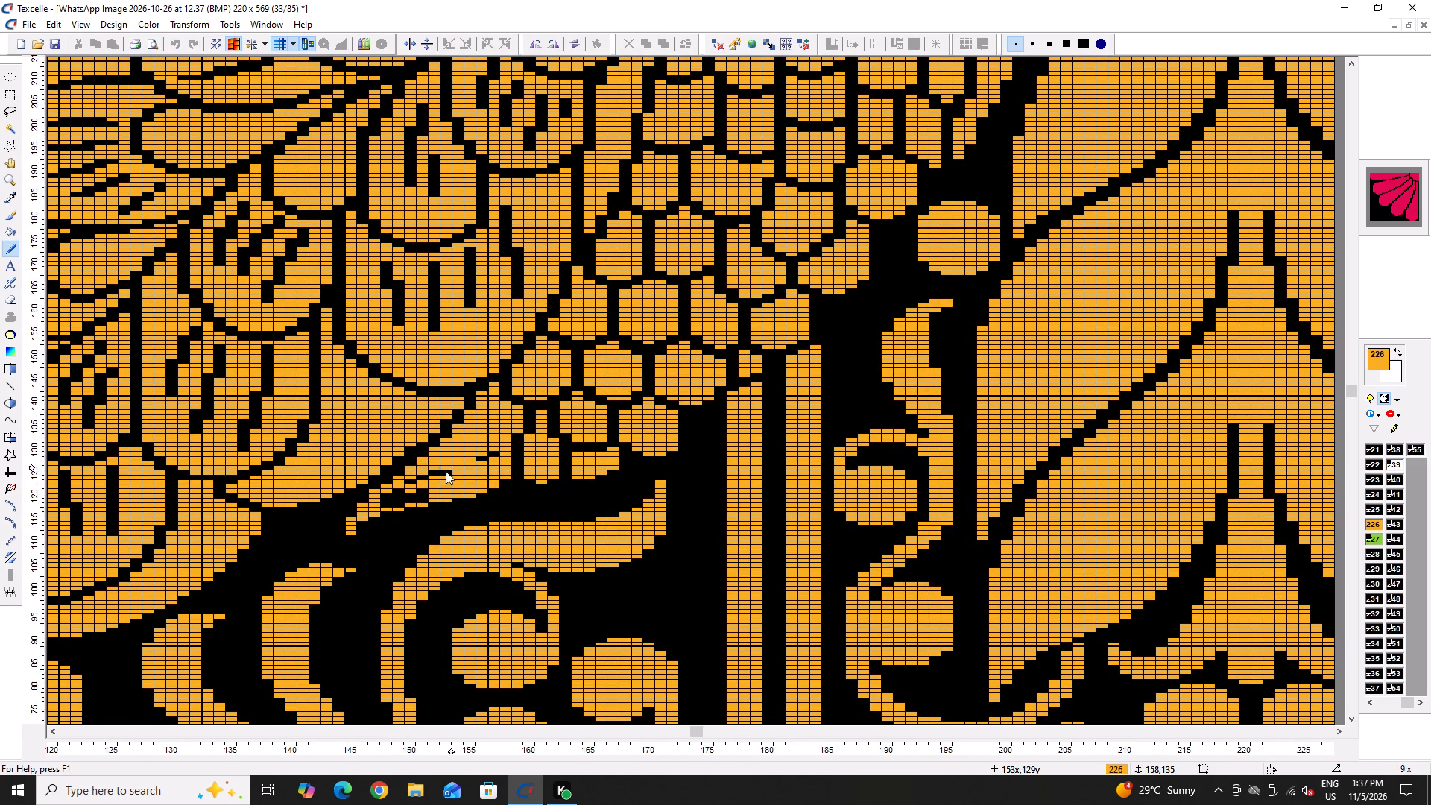
drag(446, 471, 392, 505)
drag(415, 479, 425, 478)
click(423, 478)
drag(418, 479, 403, 501)
Fill the leftover black gaps inside the slanted feather scale with 226 across columns 149 to 158, around rows 120 to 132.
drag(435, 493, 404, 499)
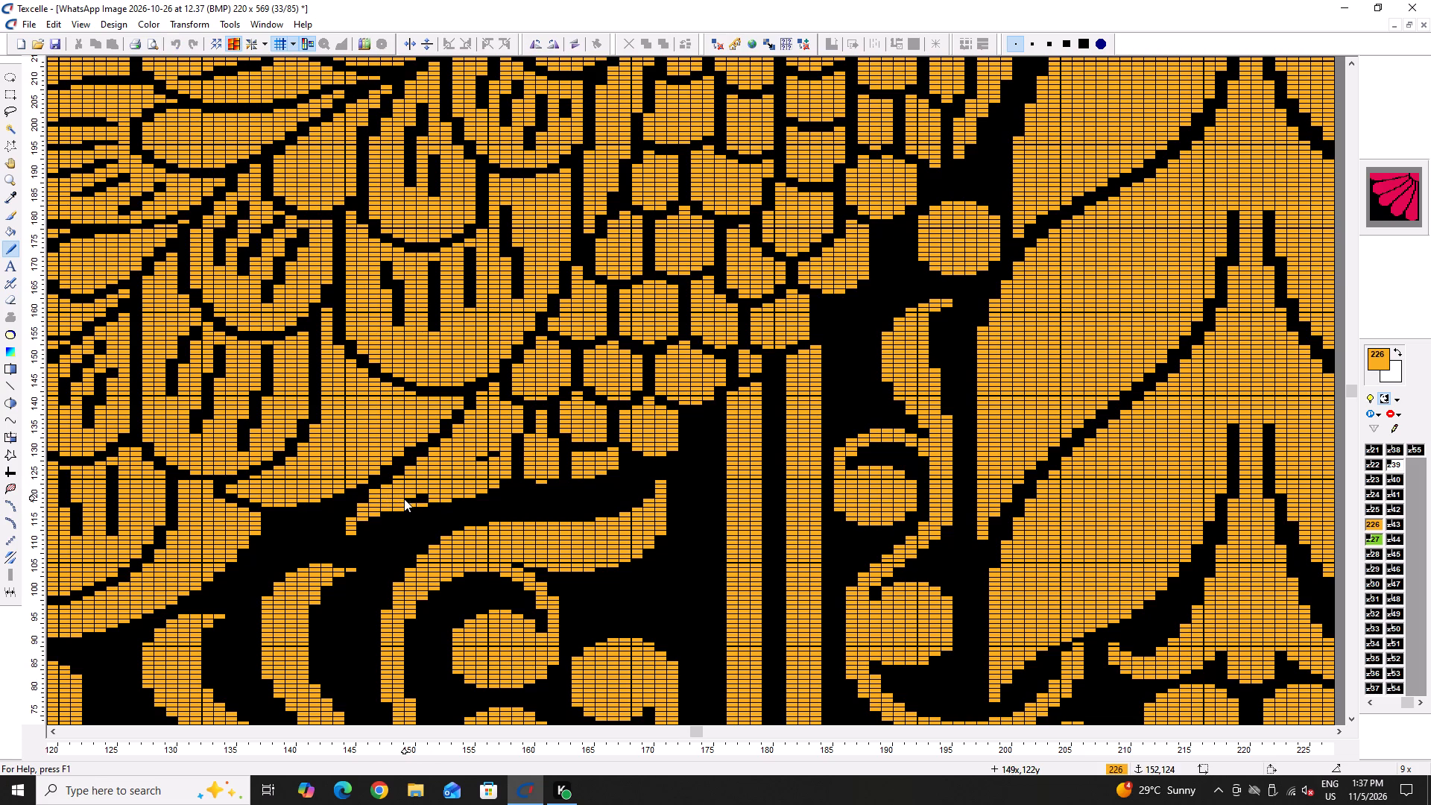
drag(404, 499, 429, 499)
drag(435, 496, 418, 492)
click(449, 479)
drag(453, 477, 463, 472)
drag(490, 455, 494, 447)
click(470, 457)
double_click(459, 464)
ctrl+scroll(474, 464, down, 4)
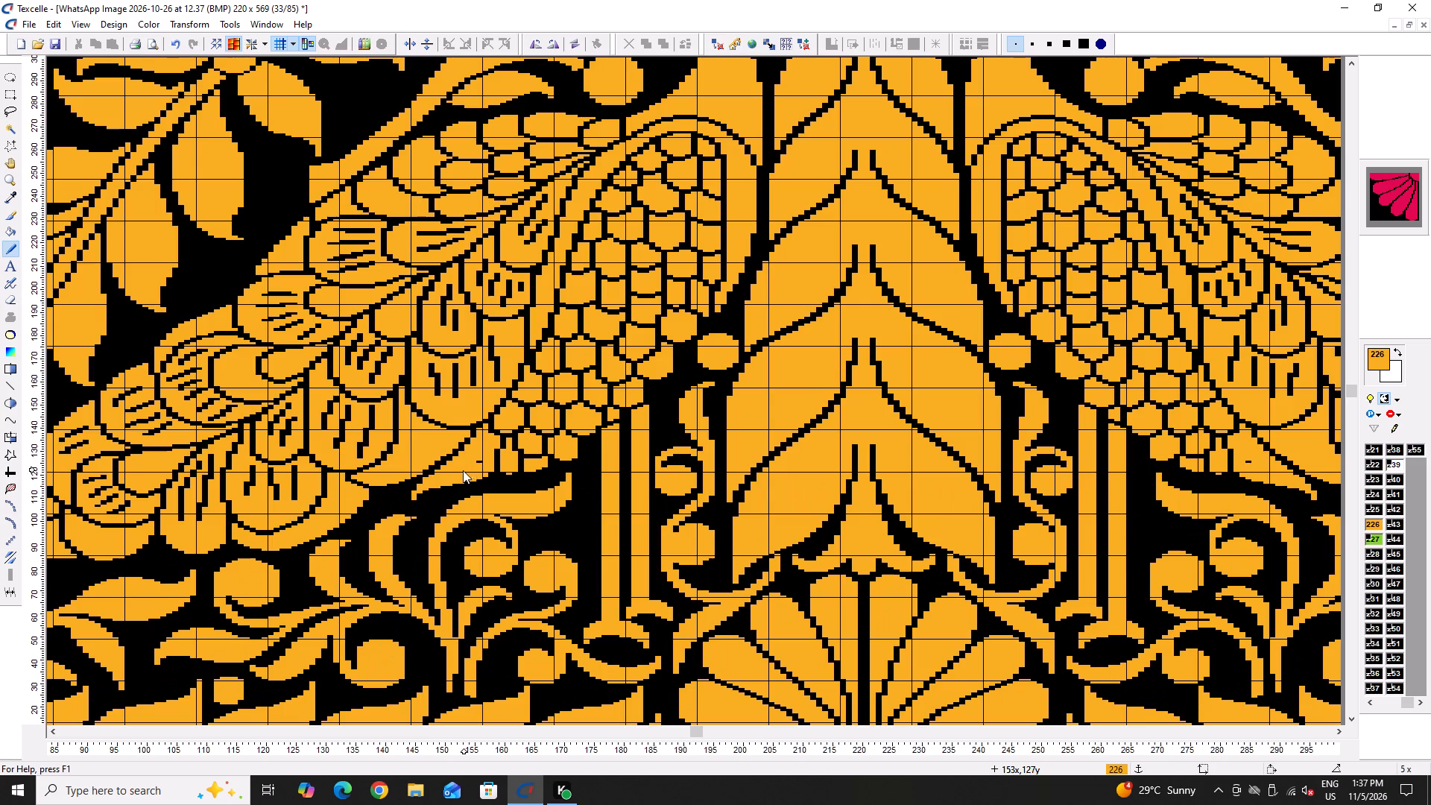
ctrl+scroll(504, 453, up, 4)
double_click(462, 473)
ctrl+scroll(381, 512, up, 3)
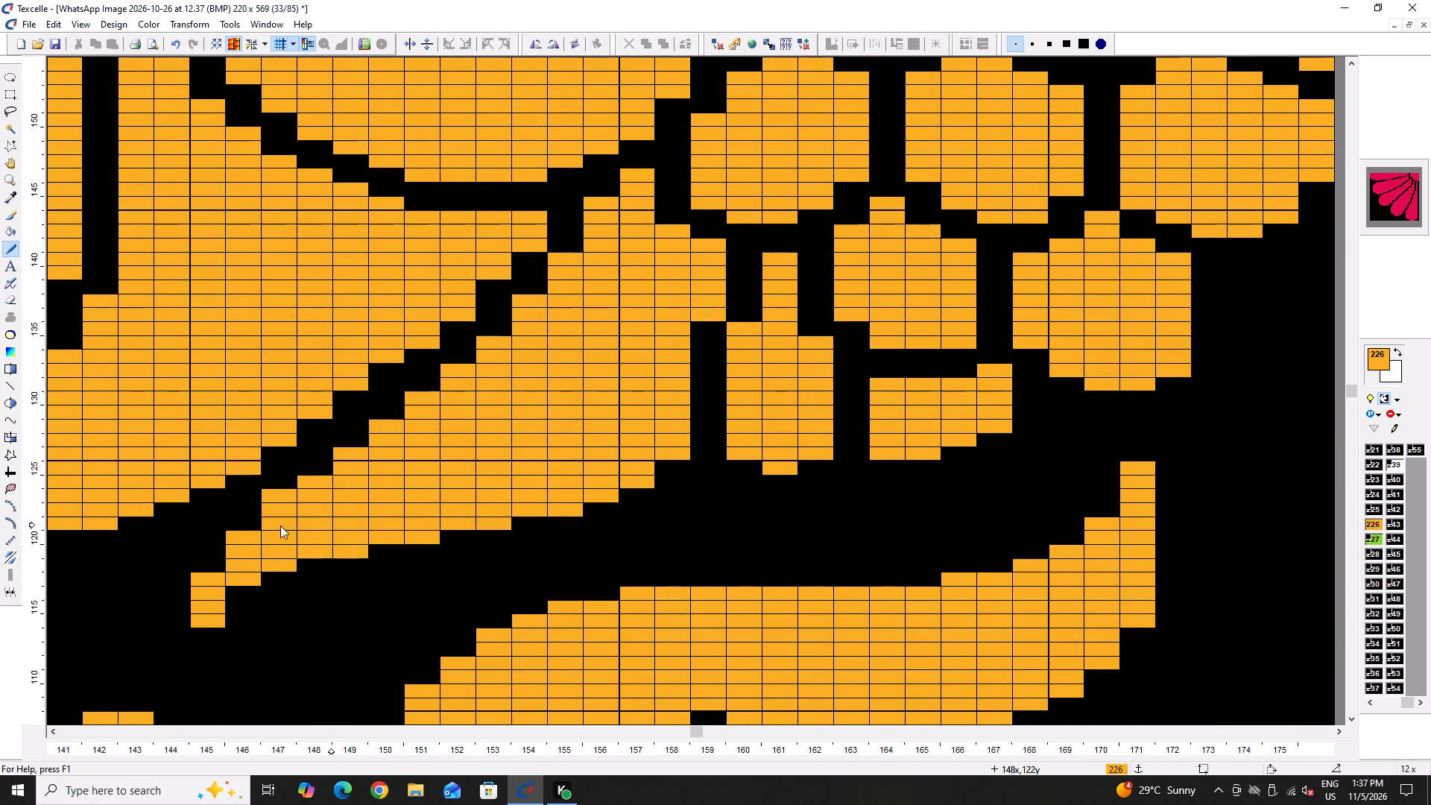
Extend the slanted feather scale with a tapering 226 tip down to column 139, filling it solid around rows 112 to 121.
ctrl+scroll(228, 568, down, 9)
ctrl+scroll(202, 588, up, 2)
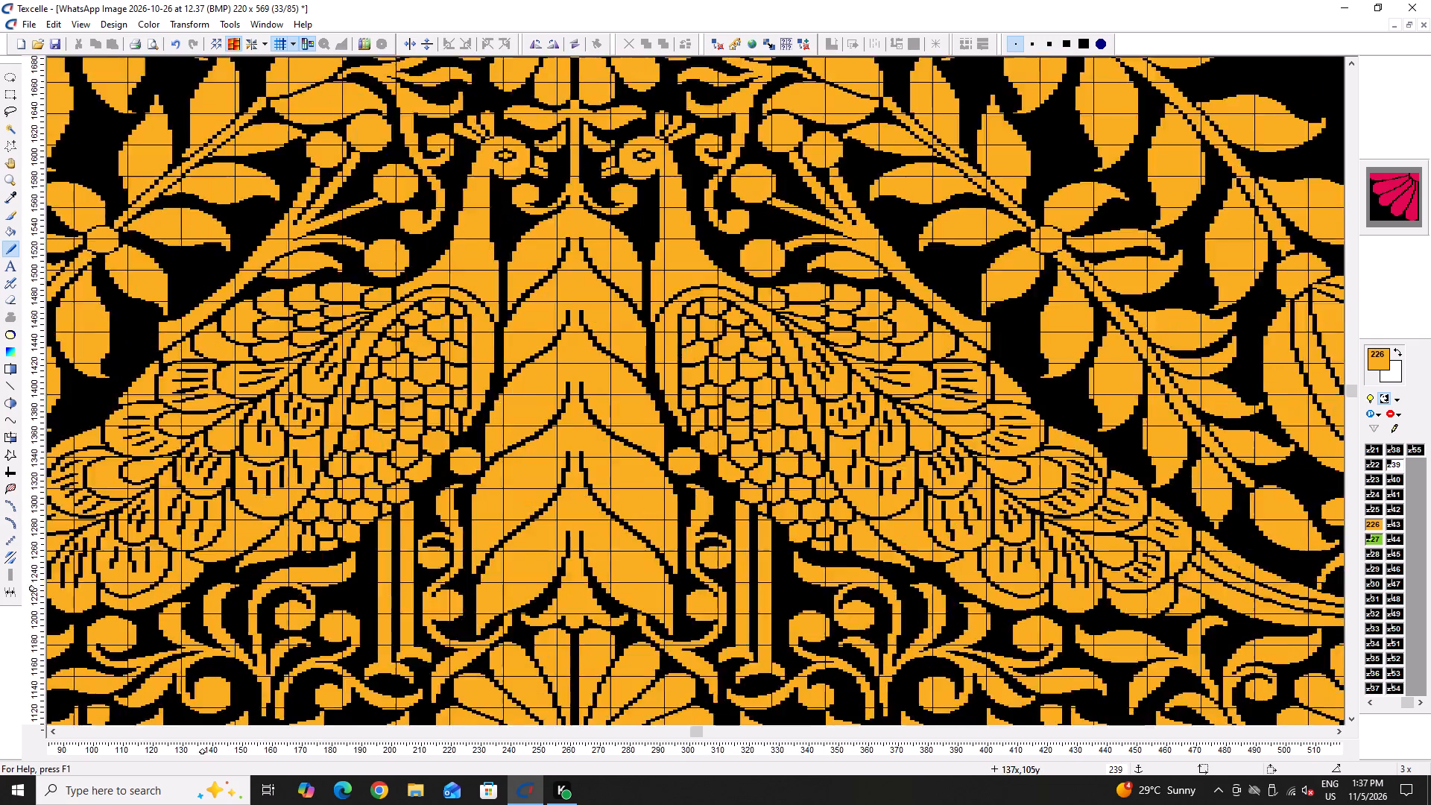
ctrl+scroll(202, 588, up, 5)
drag(362, 487, 232, 538)
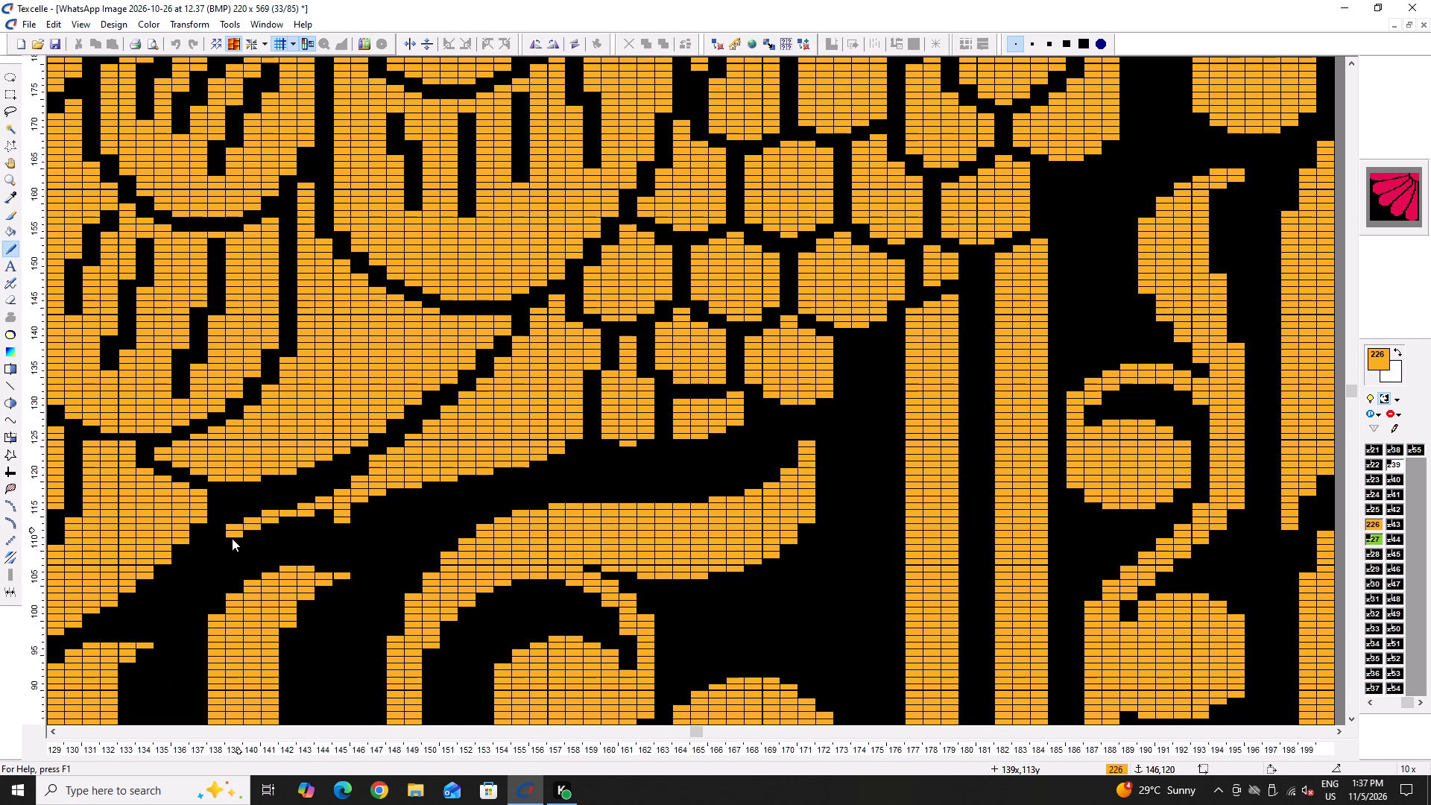
drag(232, 538, 257, 508)
double_click(259, 506)
drag(301, 493, 346, 479)
click(356, 473)
drag(365, 470, 355, 477)
drag(350, 479, 338, 493)
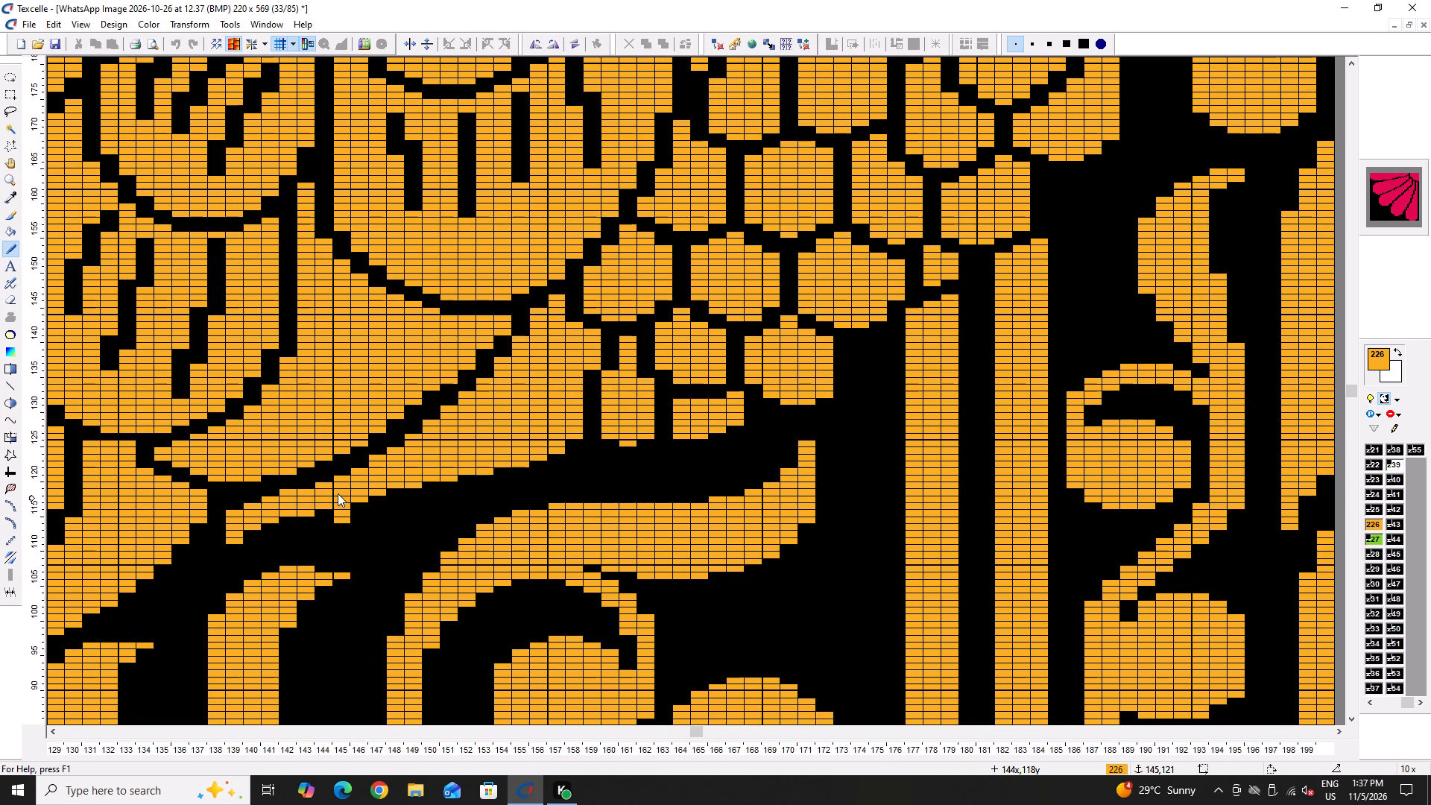
drag(338, 493, 364, 487)
click(379, 483)
double_click(384, 481)
Trim the stray pixels under the extended feather tip with black at column 145, around rows 114 to 115.
right_drag(359, 520, 350, 507)
ctrl+scroll(346, 508, down, 7)
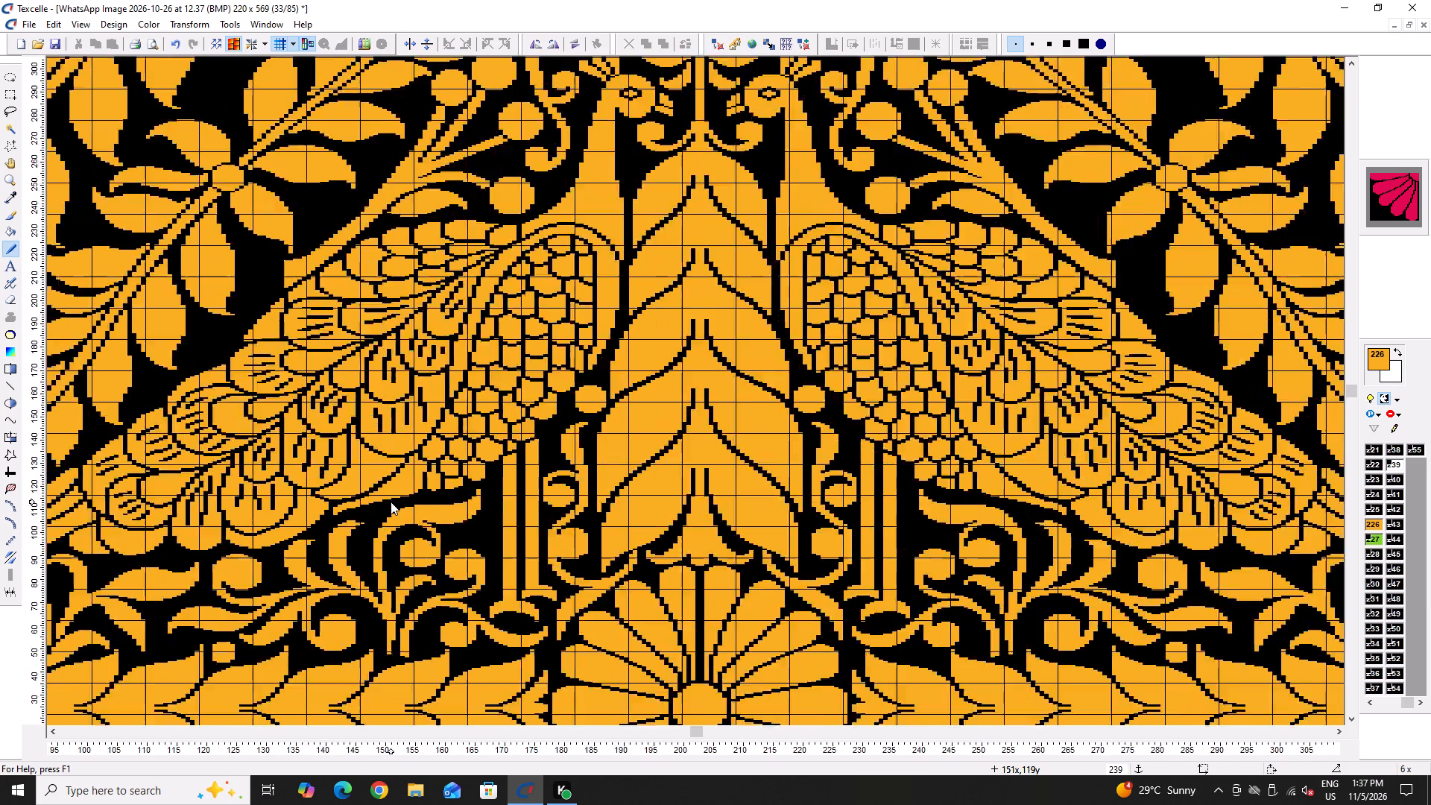
Reshape the feather tips at columns 138 and 139, around rows 116 to 118, adding orange at column 138 and black at column 139.
ctrl+scroll(391, 502, down, 1)
ctrl+scroll(348, 504, up, 9)
right_click(391, 479)
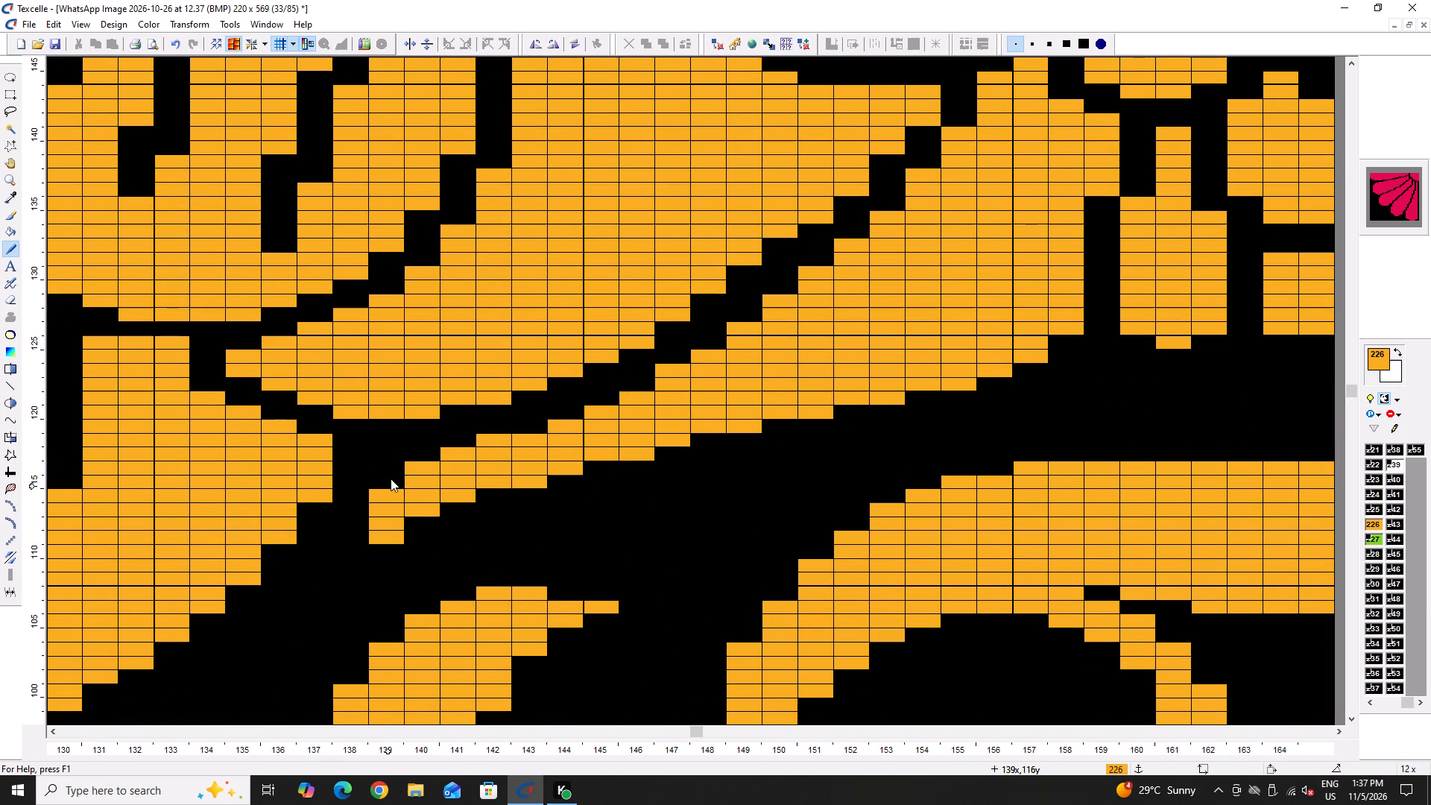
right_click(391, 479)
ctrl+scroll(344, 454, down, 4)
ctrl+scroll(326, 458, up, 5)
drag(350, 430, 352, 463)
double_click(386, 429)
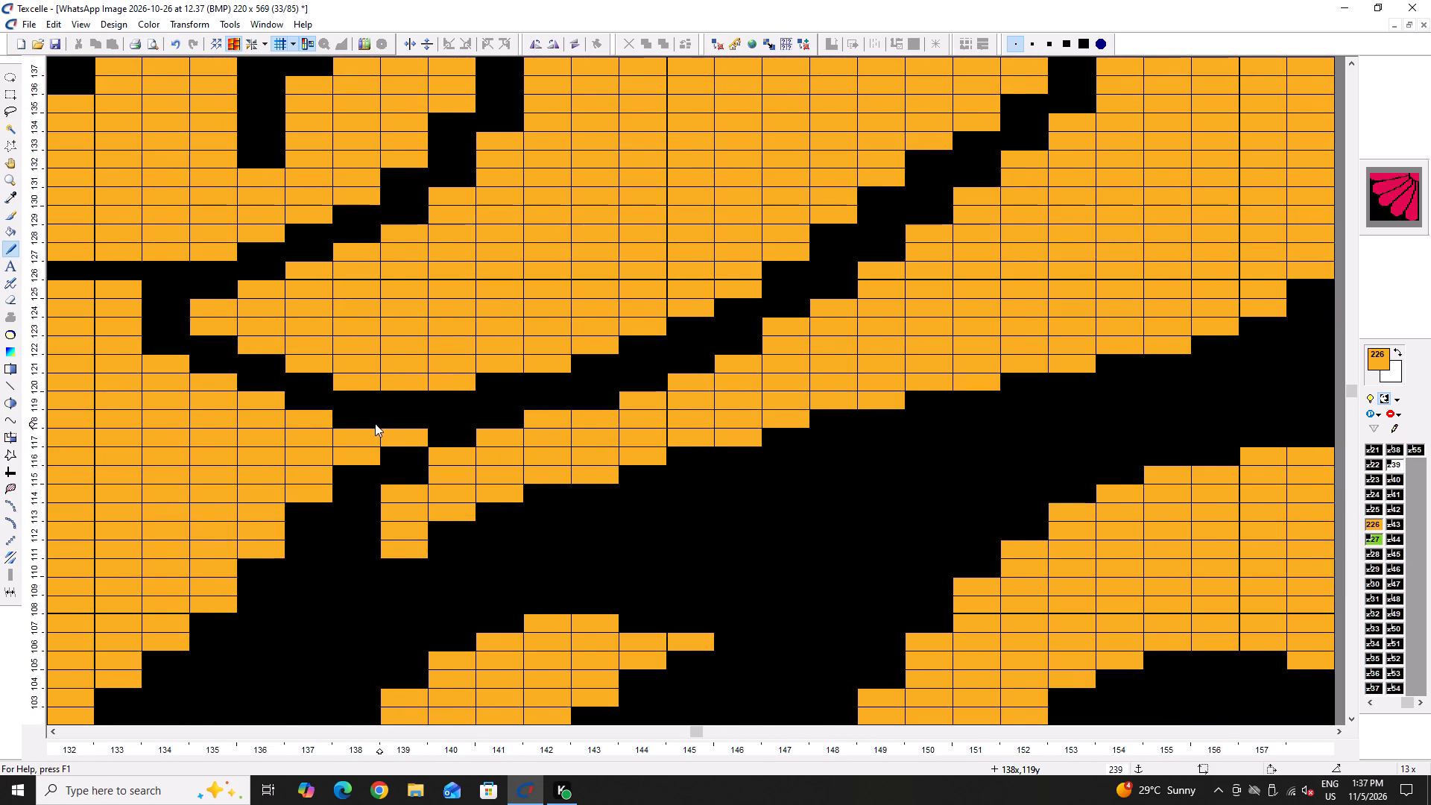
ctrl+scroll(380, 446, down, 1)
right_click(415, 429)
right_click(416, 428)
ctrl+scroll(306, 441, down, 5)
ctrl+scroll(429, 410, up, 3)
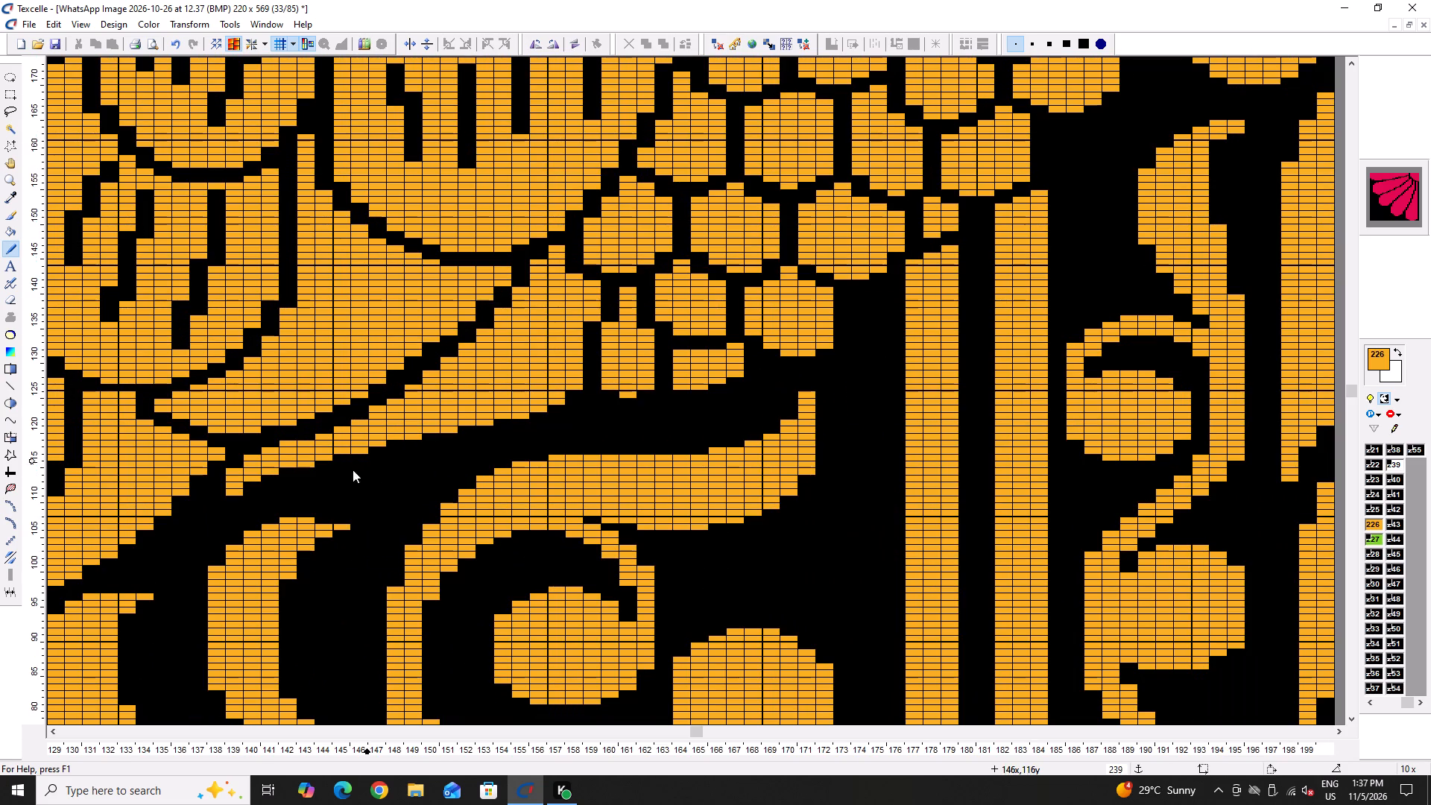
Trim the slanted feather scale's lower edge with black at column 143 and columns 155 to 158, around rows 116 to 127.
right_click(309, 466)
right_click(528, 416)
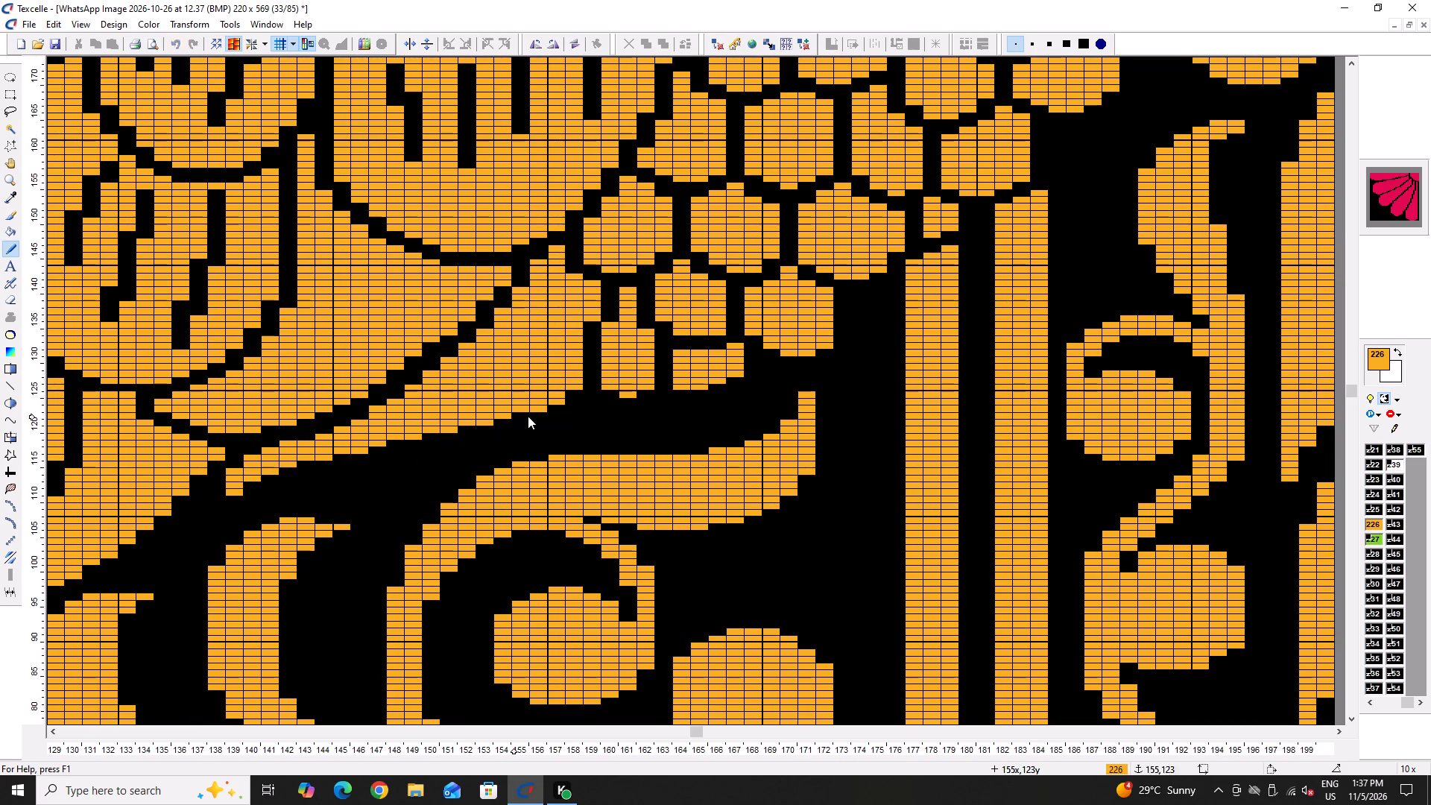
right_click(528, 416)
right_click(540, 410)
right_click(541, 410)
right_click(557, 400)
right_click(560, 400)
right_click(571, 388)
Smooth the black outline above the slanted feather scale with orange along its lower side at columns 143 to 151, touching up pixels in black.
ctrl+scroll(399, 418, down, 4)
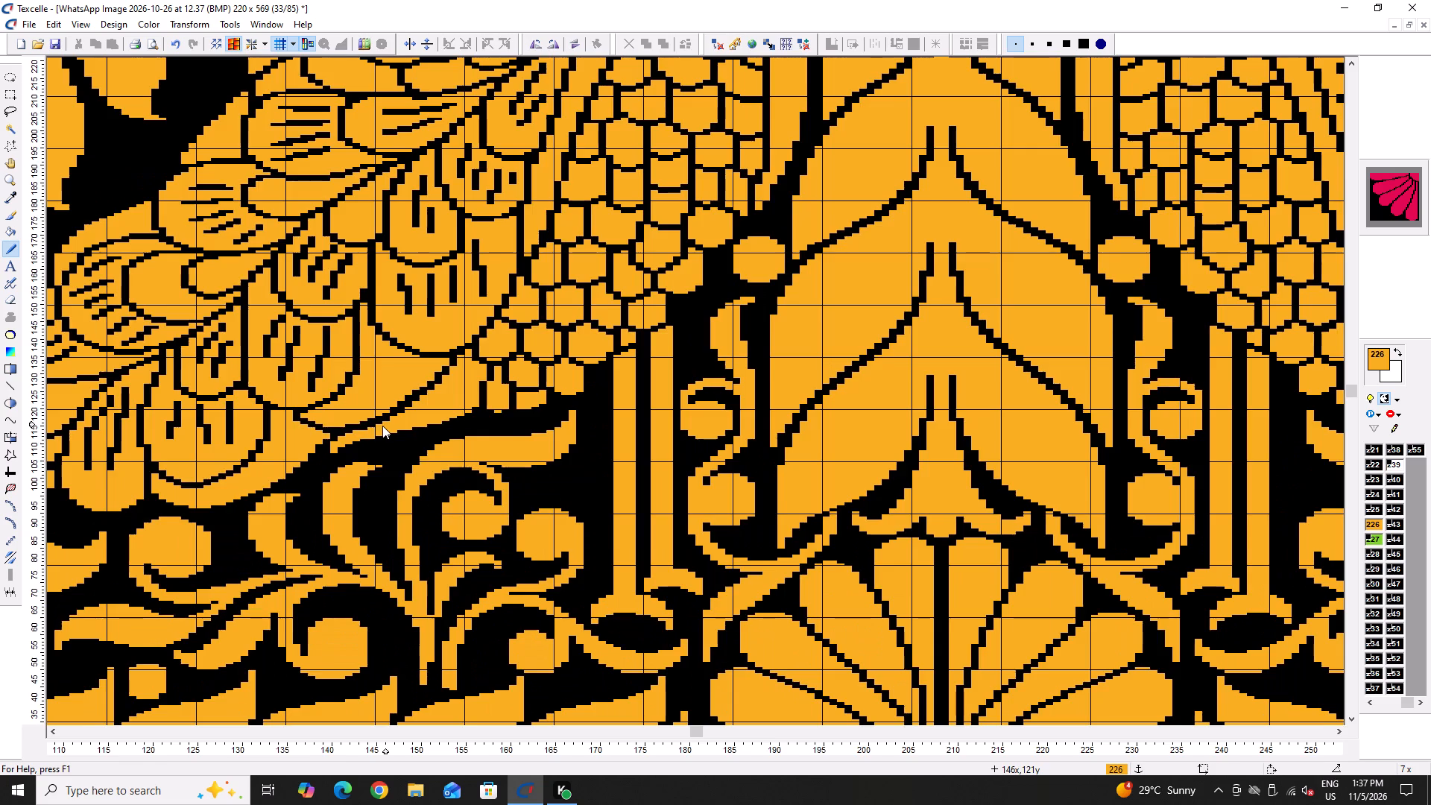
ctrl+scroll(382, 426, up, 5)
click(325, 409)
click(349, 405)
double_click(370, 394)
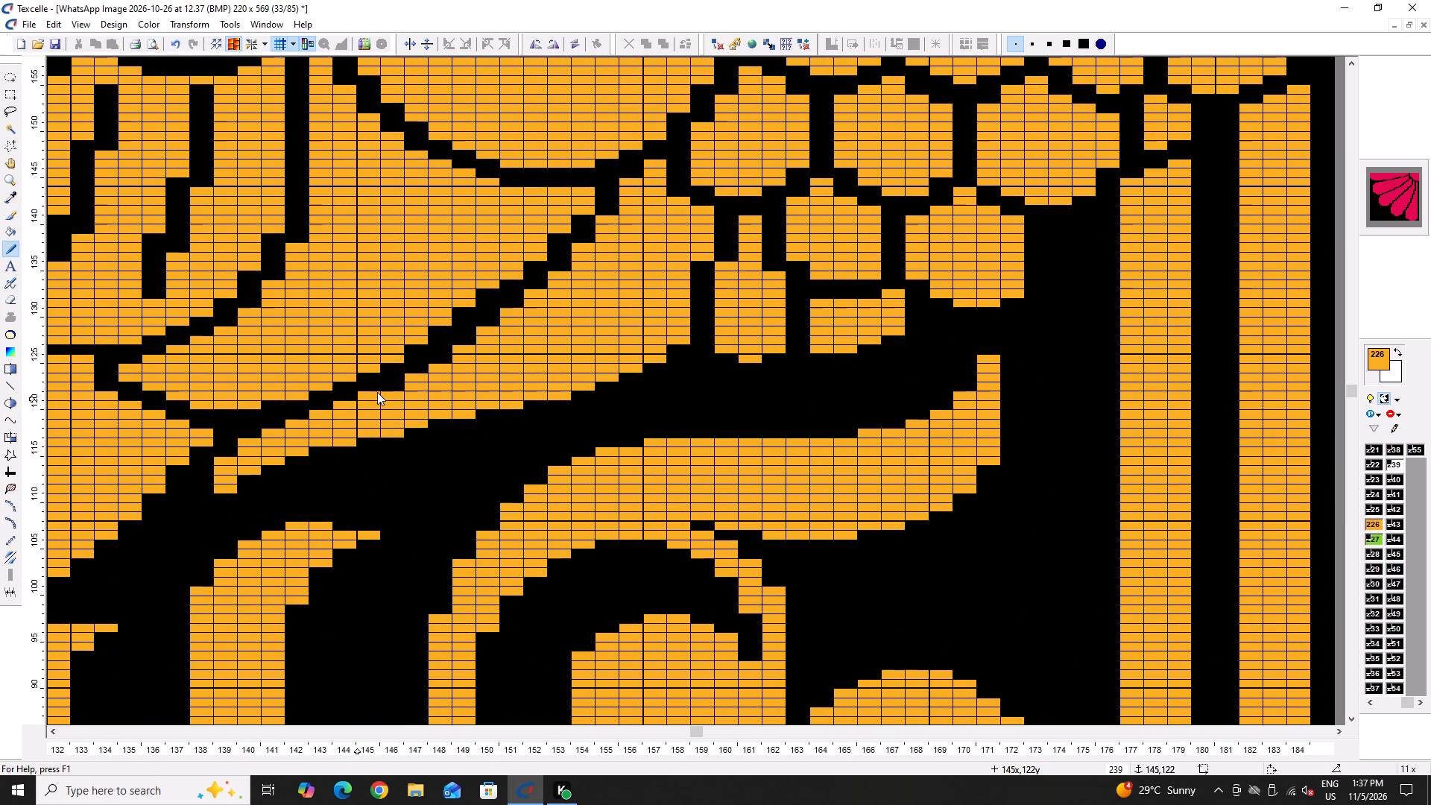
click(403, 380)
click(404, 382)
right_click(394, 378)
click(440, 362)
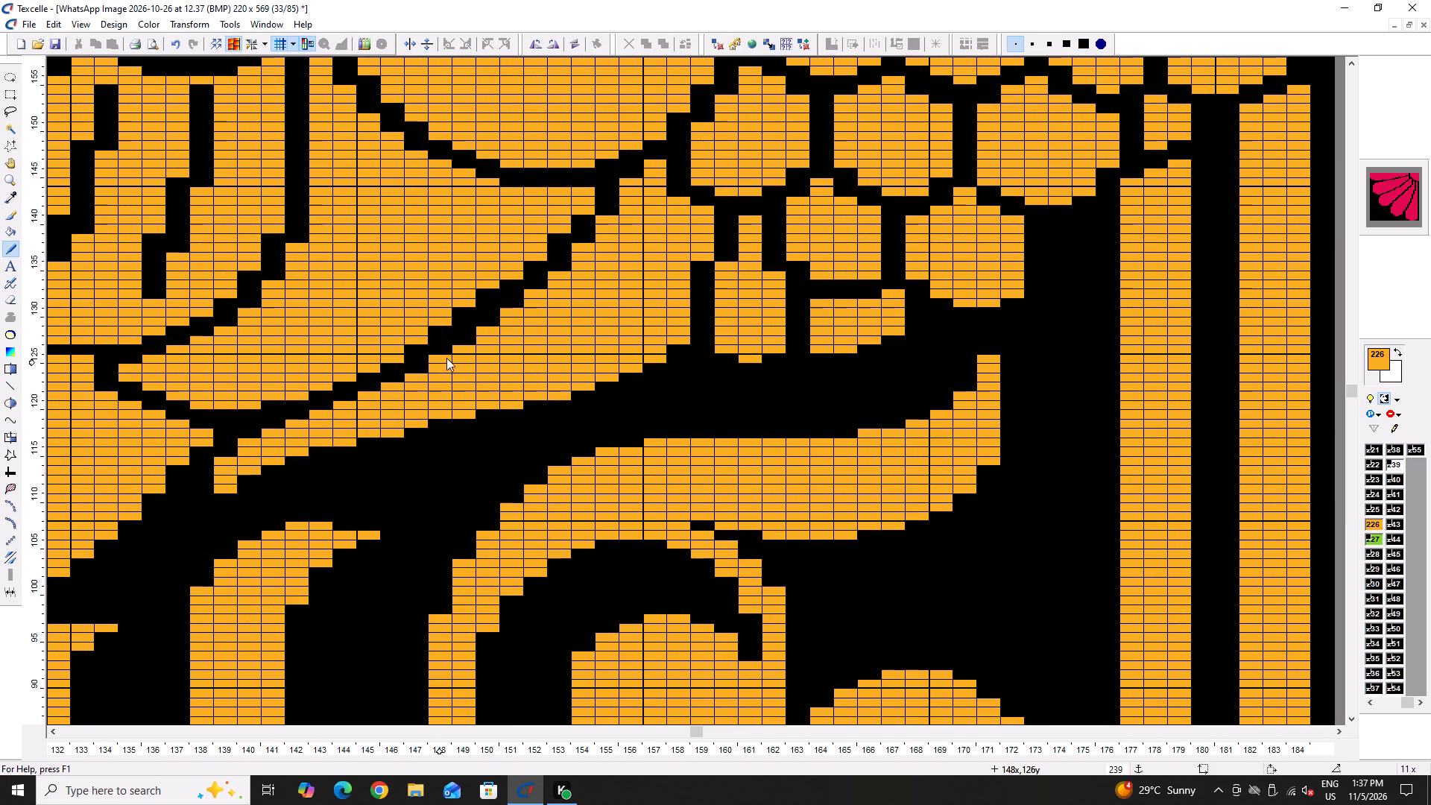
click(464, 342)
click(487, 326)
click(501, 321)
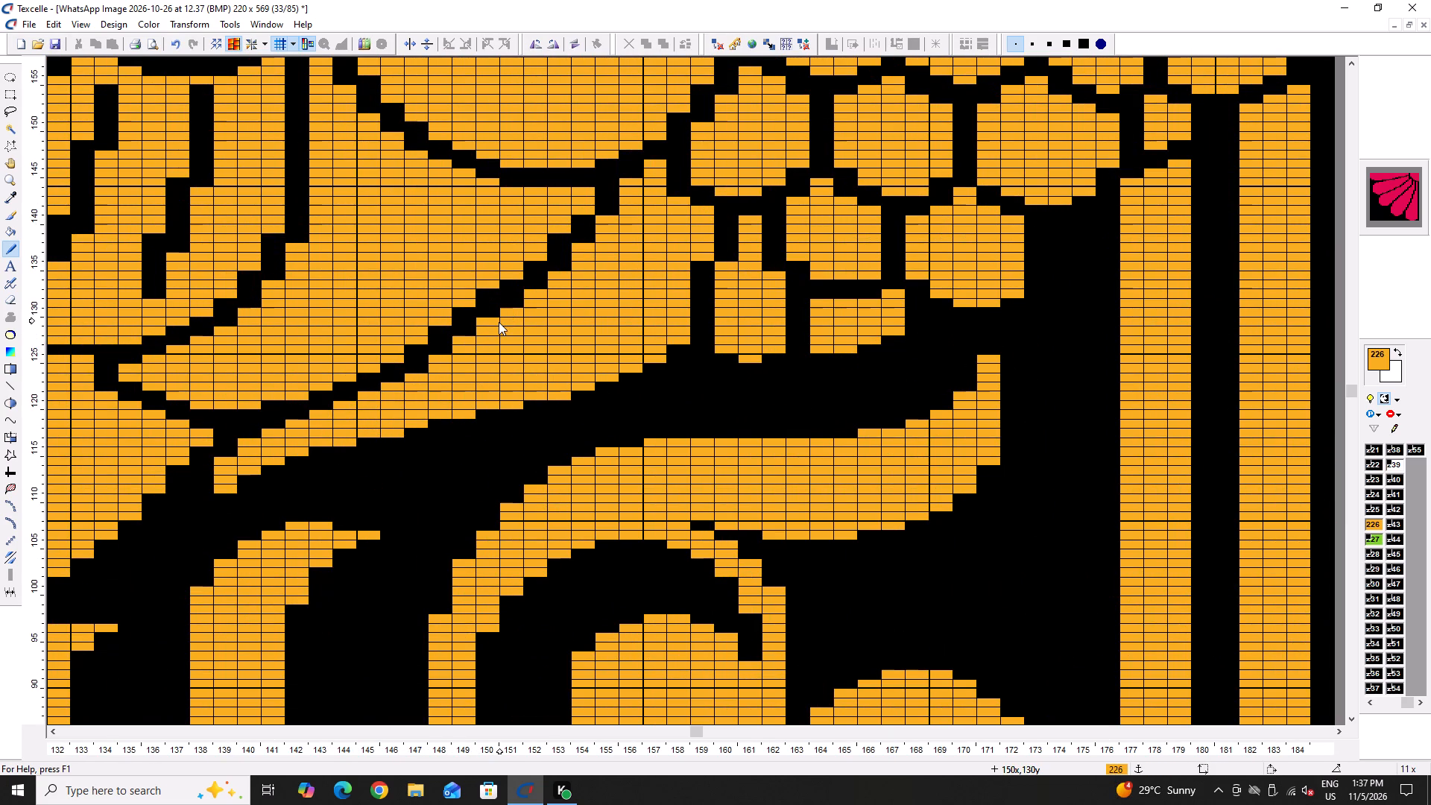
click(511, 307)
ctrl+scroll(445, 330, down, 4)
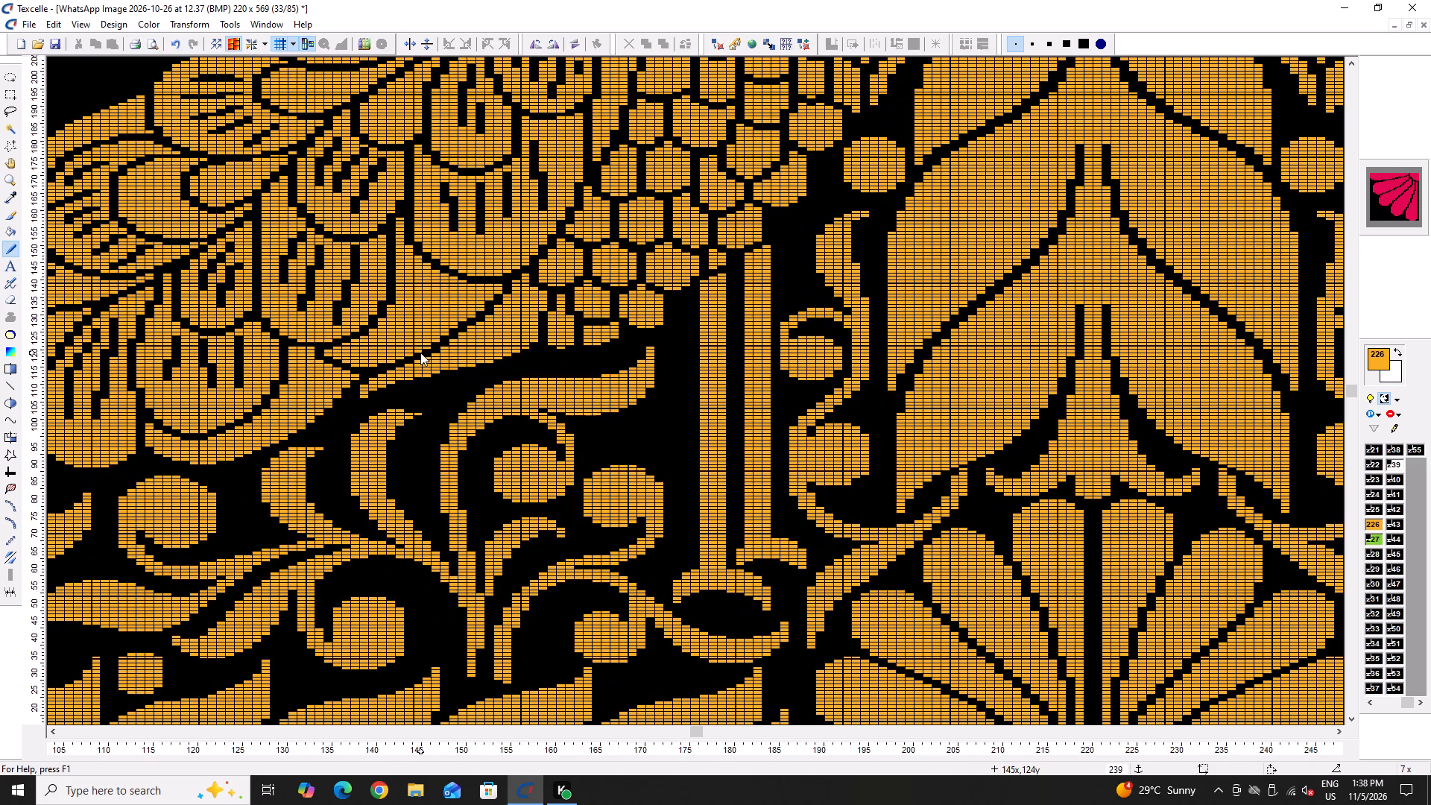
ctrl+scroll(520, 281, up, 5)
right_click(467, 329)
Save the design.
ctrl+scroll(467, 329, down, 5)
key(ctrl+s)
key(ctrl+s)
key(ctrl+s)
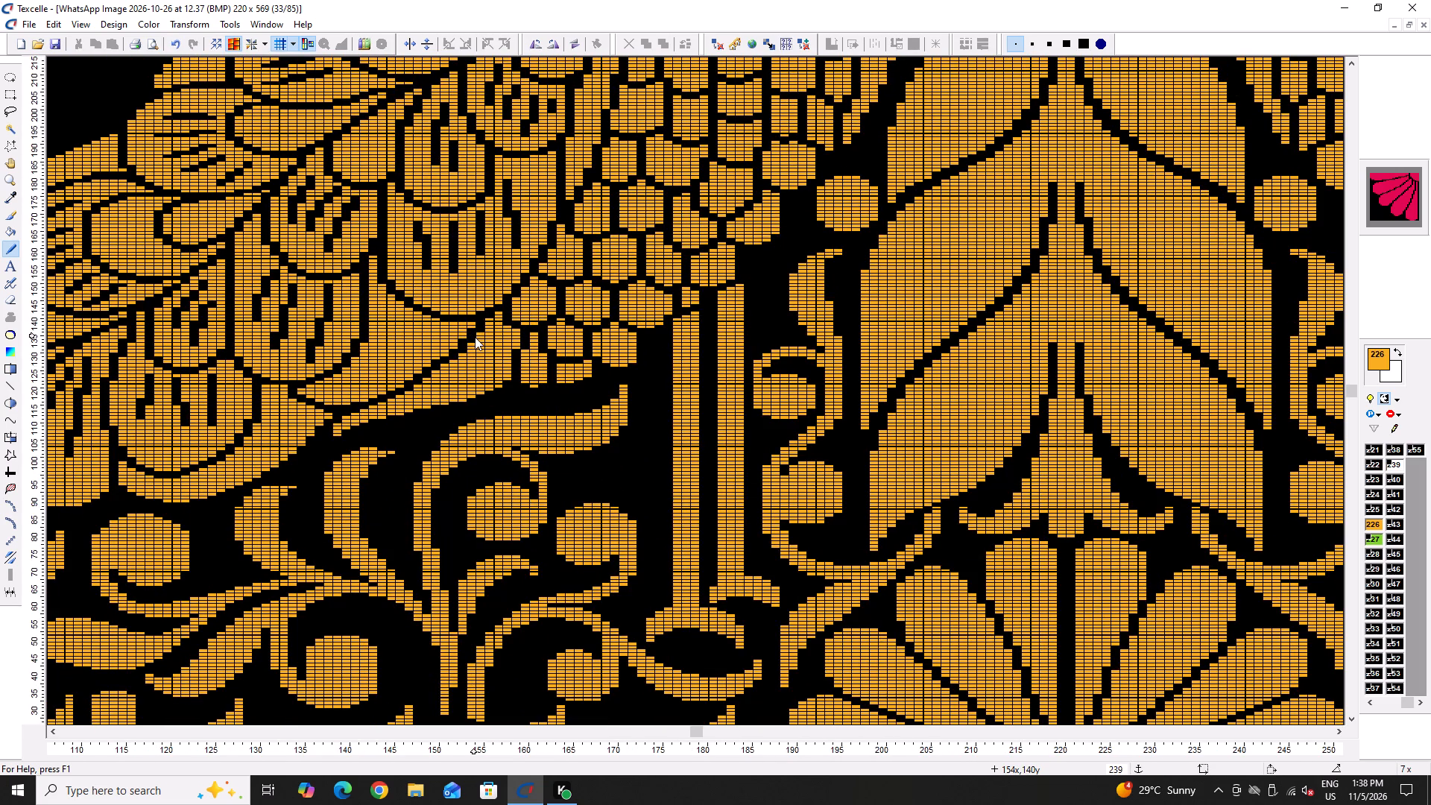
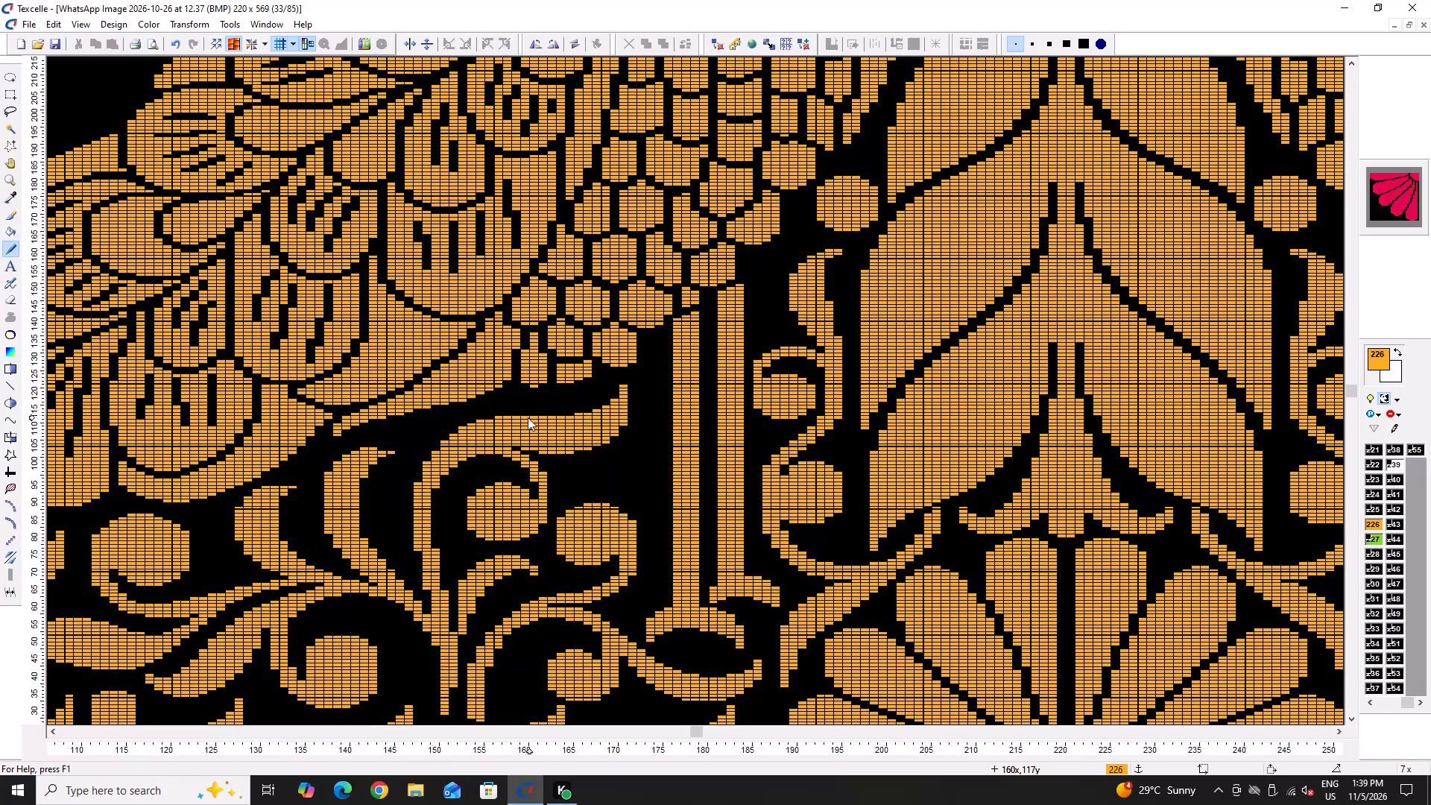
Save the peacock and floral pattern design.
ctrl+scroll(528, 417, down, 6)
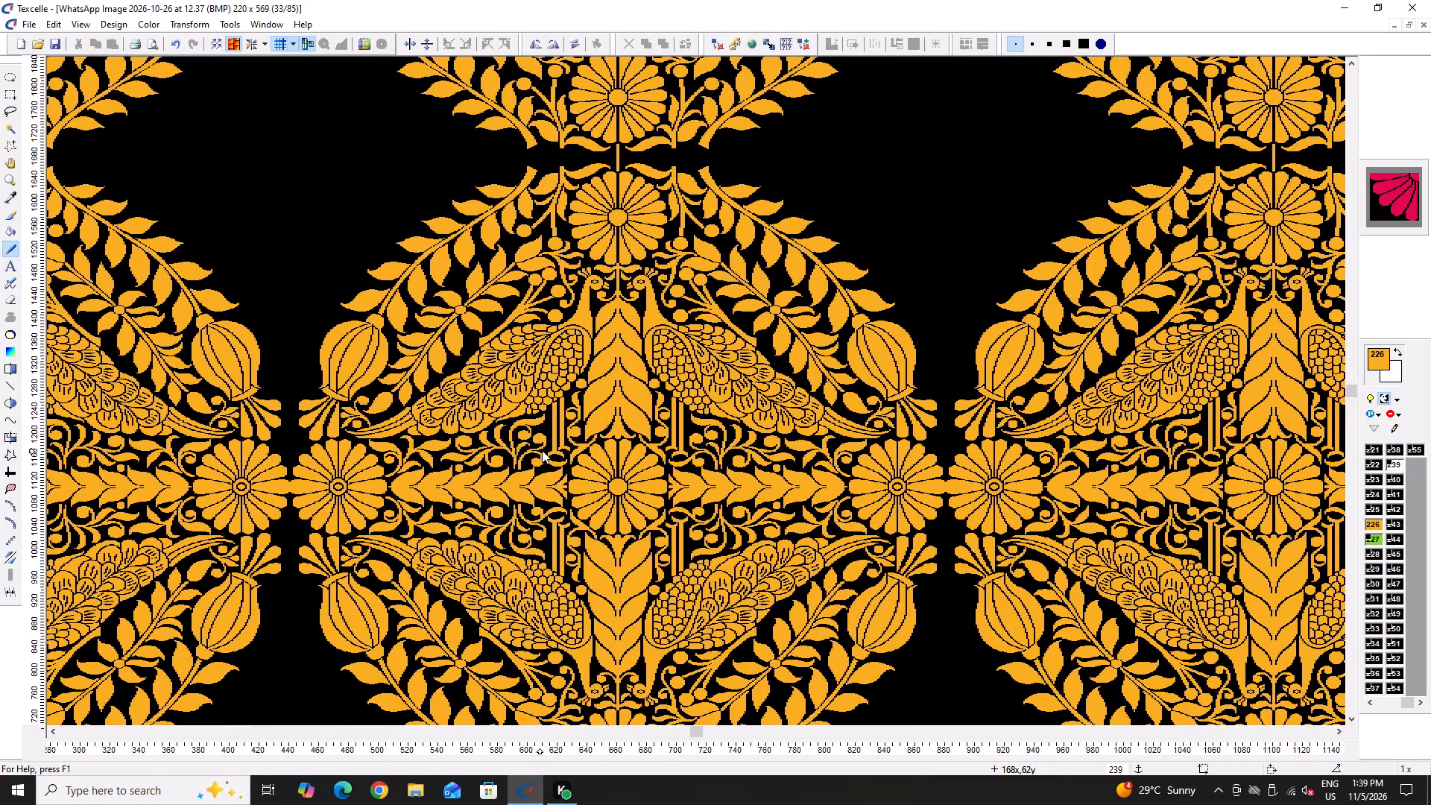
key(ctrl+s)
key(ctrl+s)
ctrl+scroll(614, 380, up, 7)
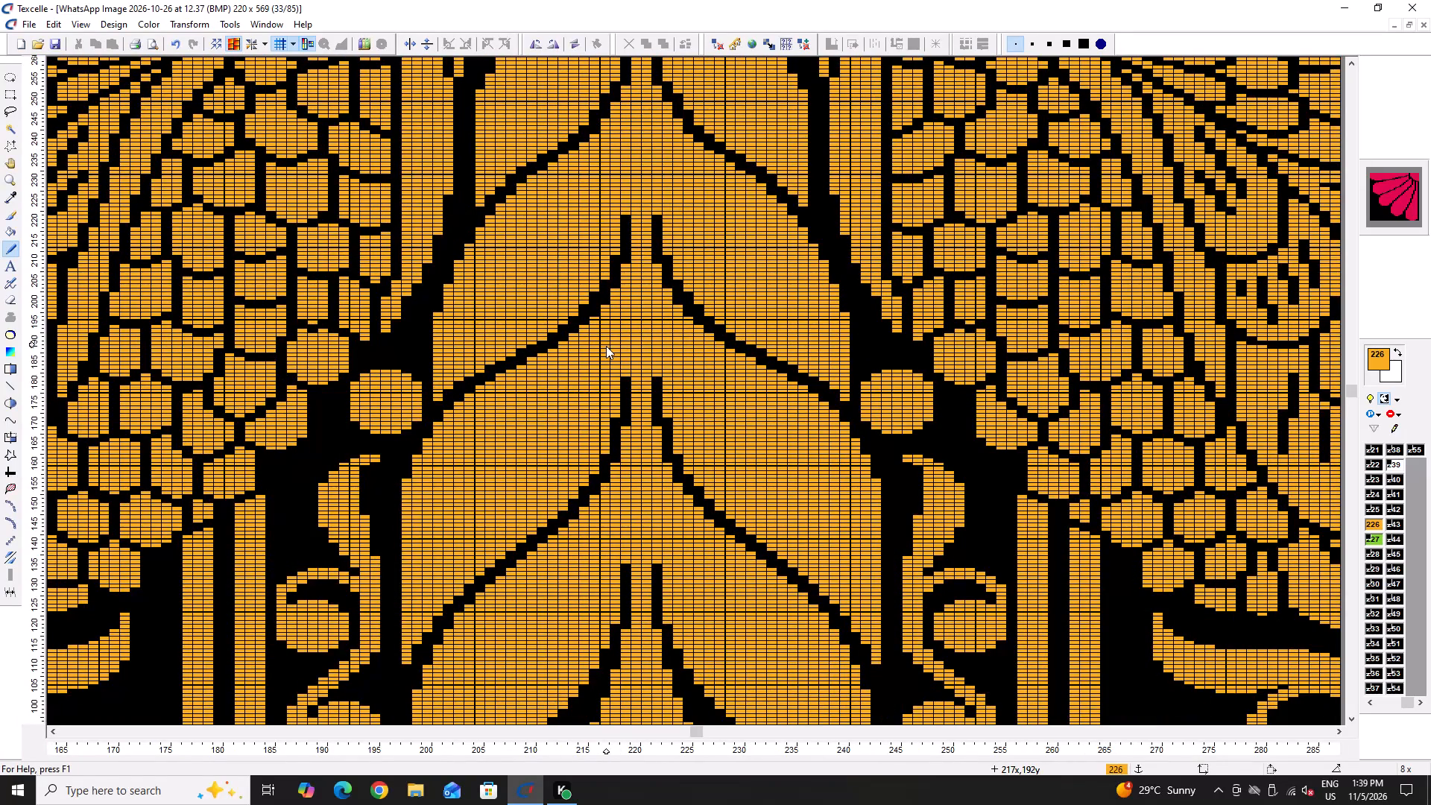